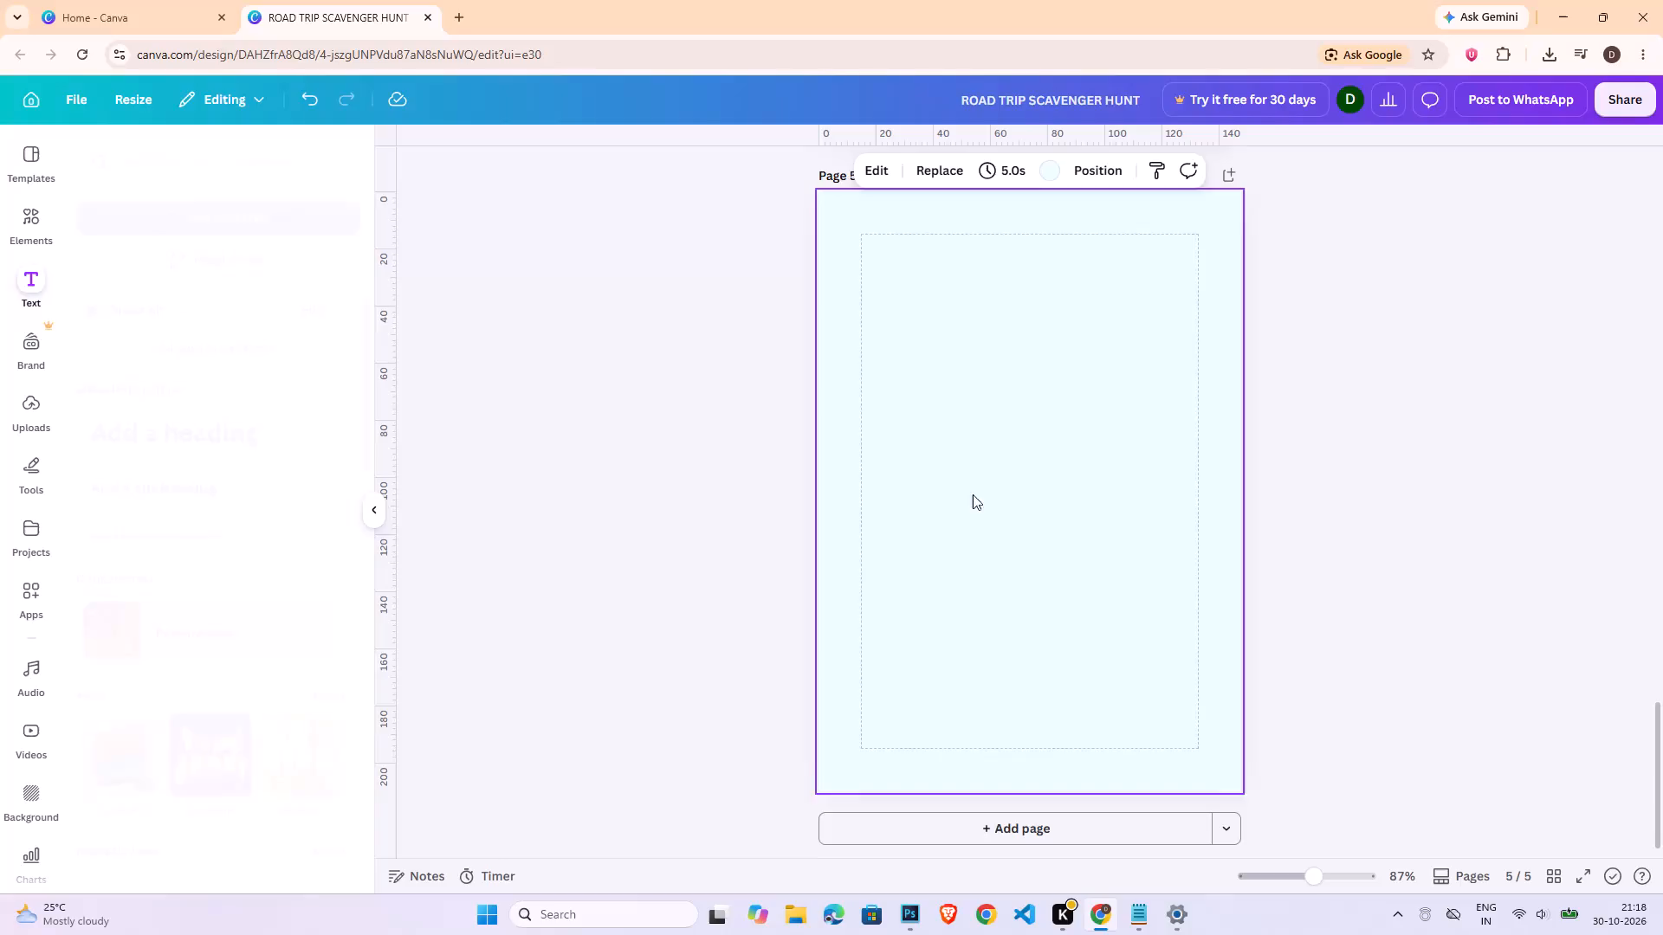
Copy the "ROAD TRIP MAZE!" title from page 4 onto the blank page 5.
{"action": "scroll", "coordinate": [982, 500], "scroll_direction": "up", "scroll_amount": 8}
{"action": "left_click", "coordinate": [1013, 313]}
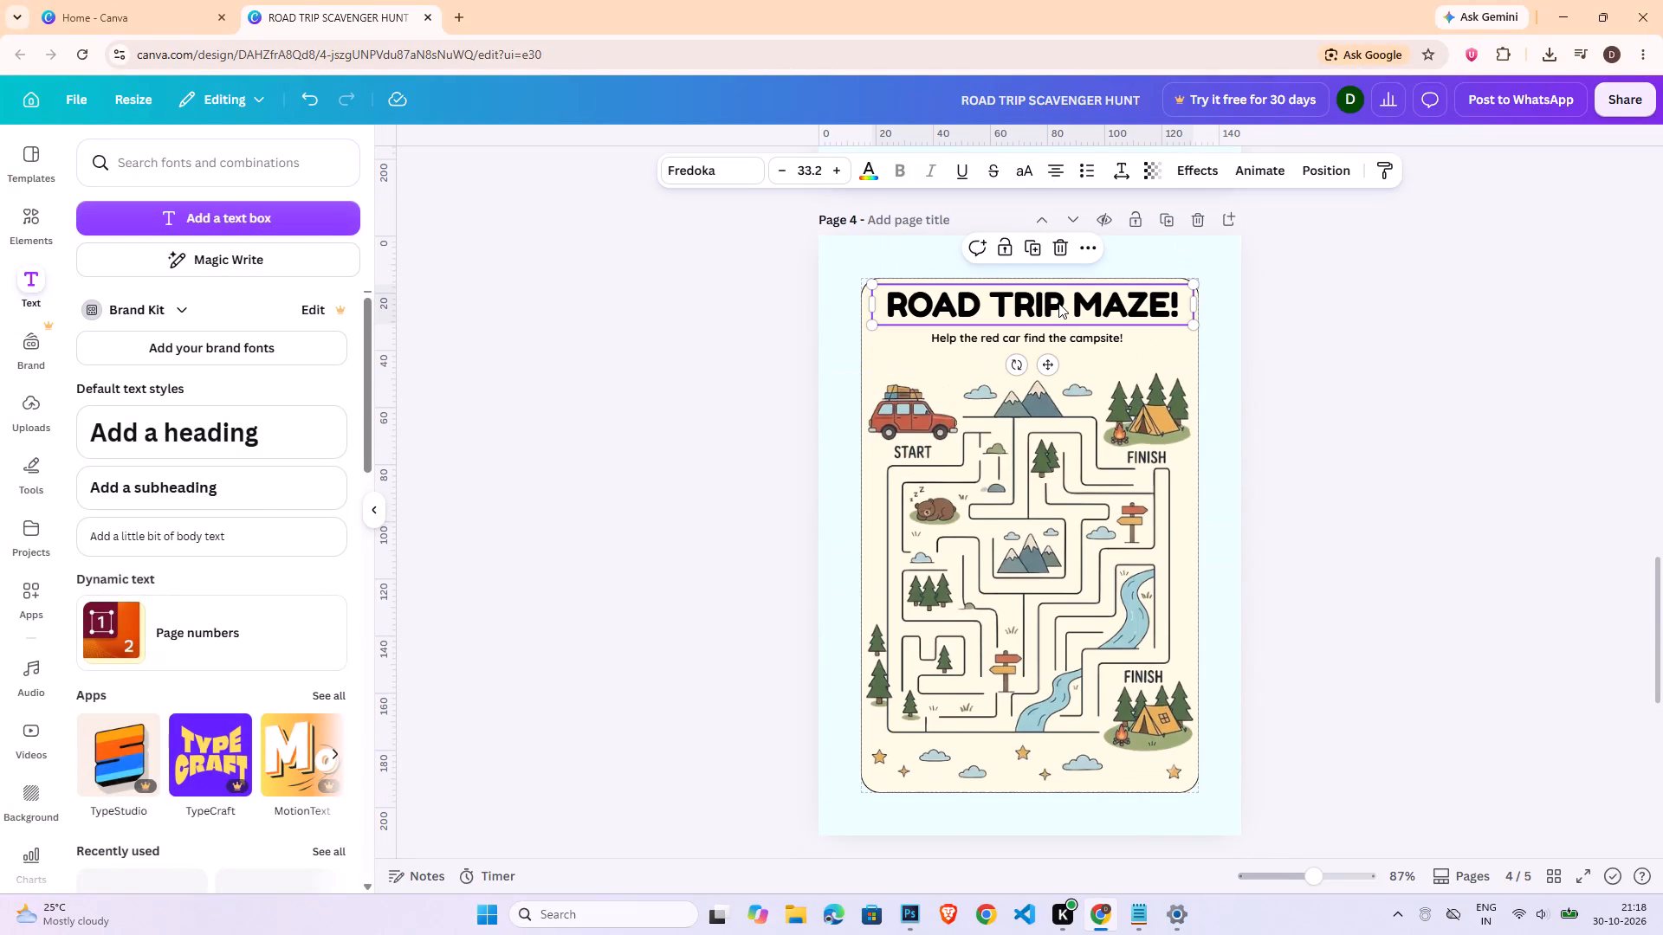
{"action": "left_click", "coordinate": [1058, 303]}
{"action": "key", "text": "ctrl+c"}
{"action": "left_click", "coordinate": [1485, 392]}
{"action": "left_click", "coordinate": [1041, 303]}
{"action": "key", "text": "ctrl+c"}
{"action": "scroll", "coordinate": [1255, 508], "scroll_direction": "down", "scroll_amount": 7}
{"action": "left_click", "coordinate": [958, 661]}
{"action": "key", "text": "ctrl+v"}
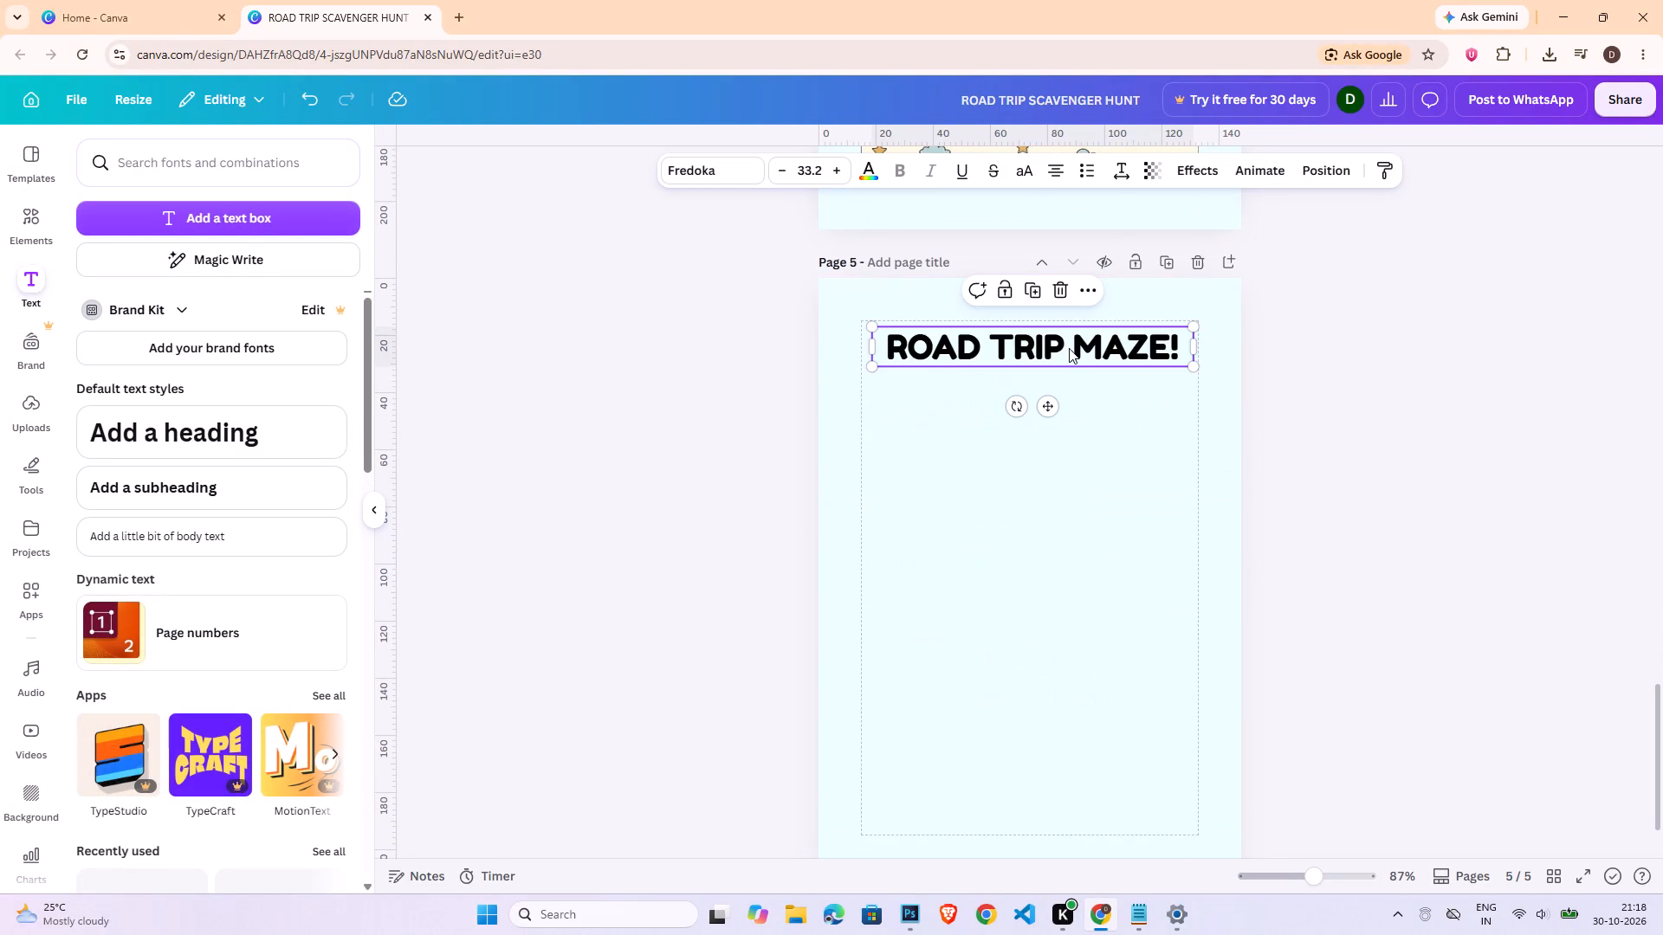
Replace the copied title's text on page 5 with "DOTS & BOXES!".
{"action": "triple_click", "coordinate": [1069, 348]}
{"action": "type", "text": "DO"}
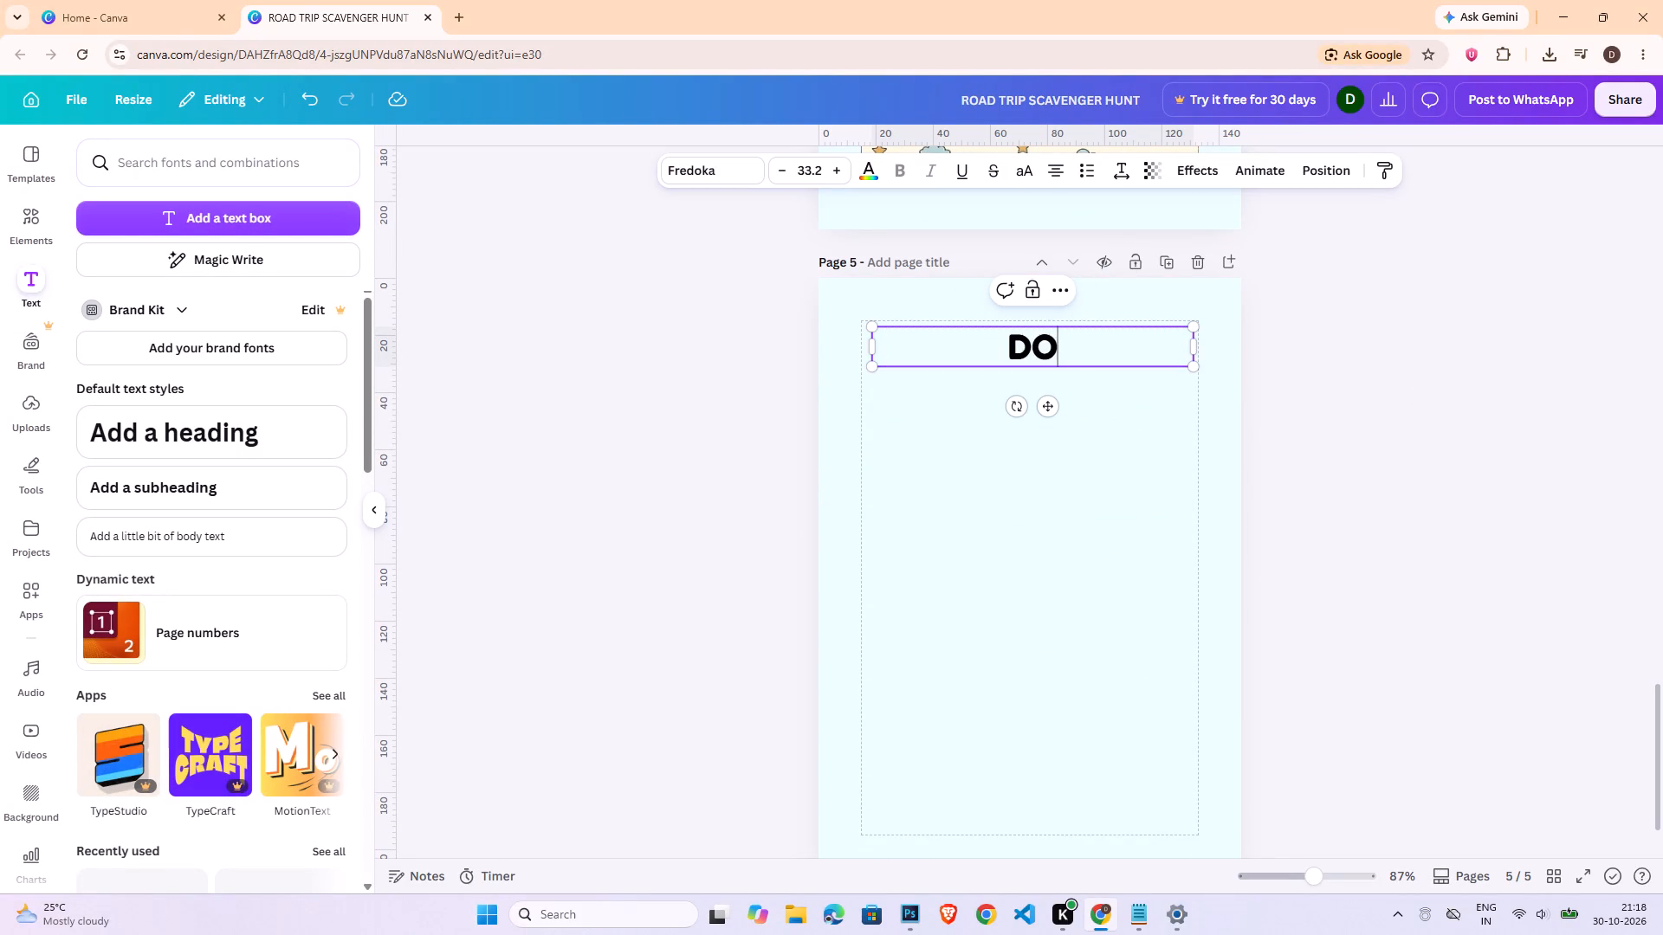
{"action": "type", "text": "TS"}
{"action": "key", "text": "space"}
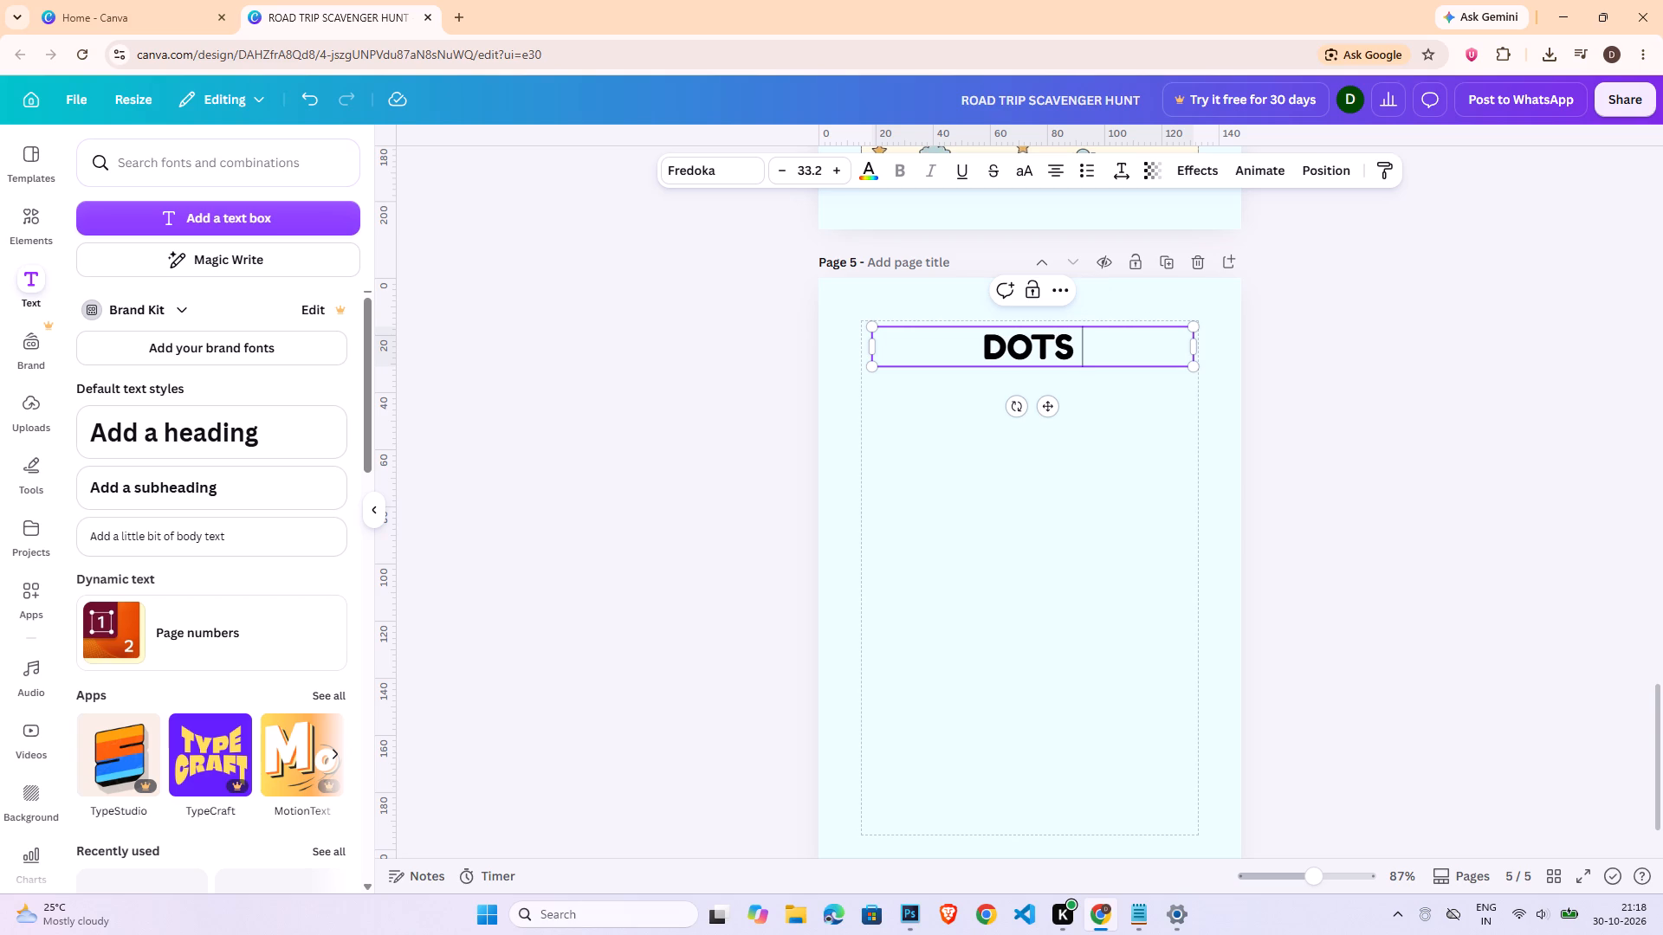
{"action": "key", "text": "shift+ampersand"}
{"action": "key", "text": "space"}
{"action": "key", "text": "b"}
{"action": "key", "text": "BackSpace"}
{"action": "key", "text": "shift+b"}
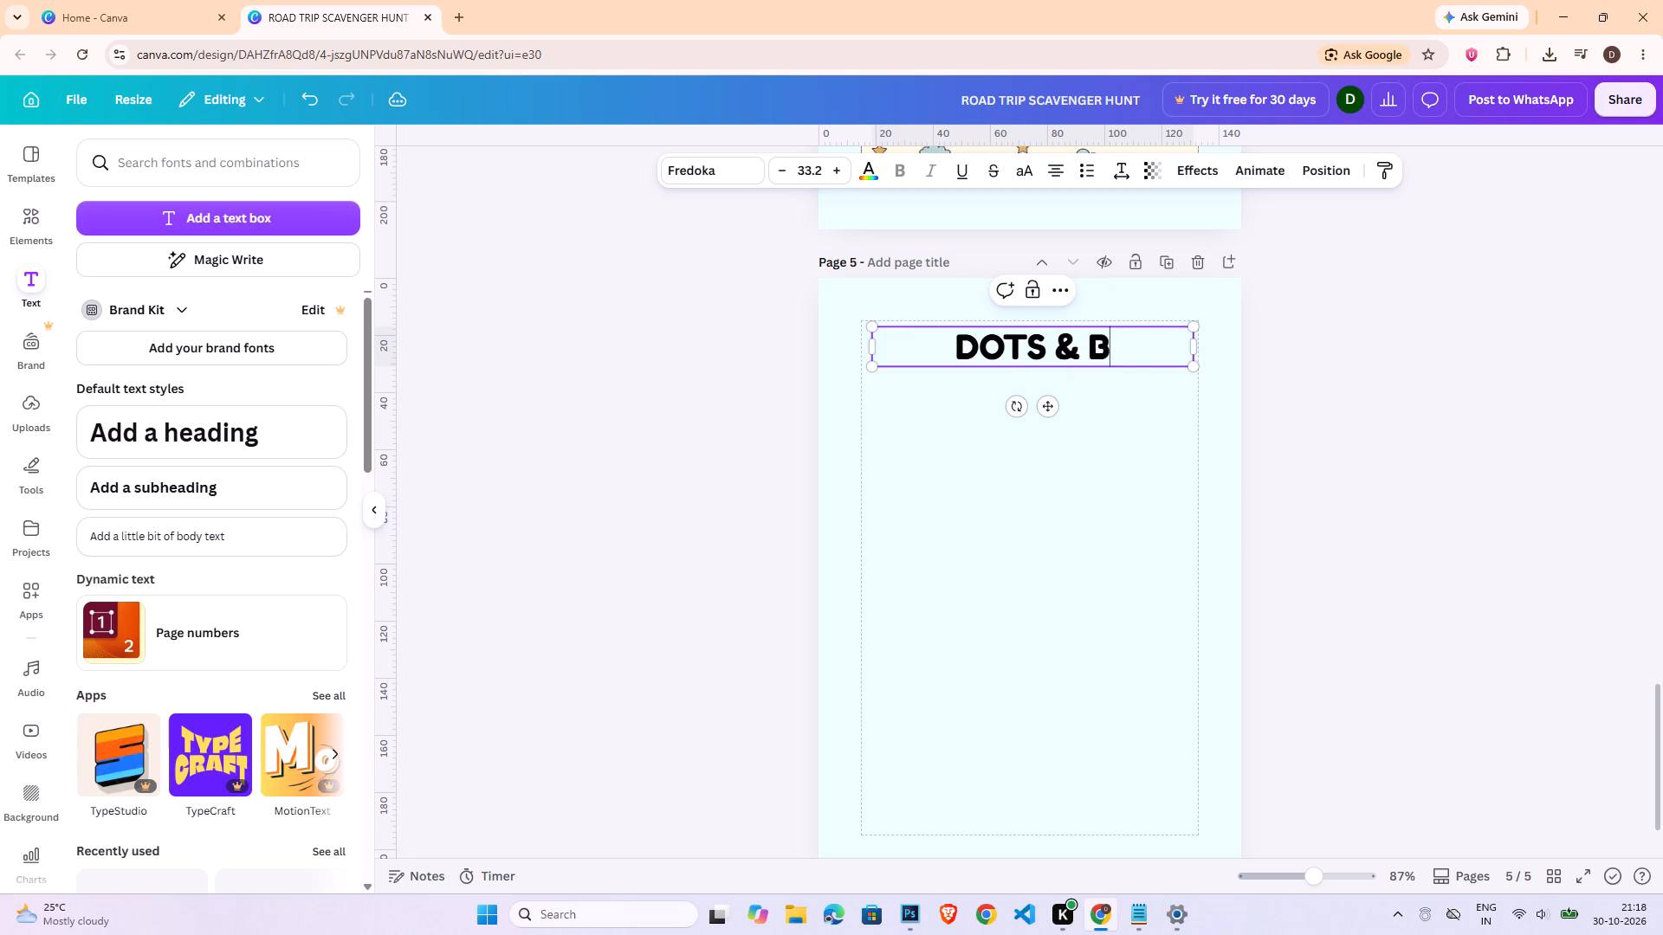
{"action": "key", "text": "shift+o"}
{"action": "type", "text": "XE"}
{"action": "key", "text": "shift+s"}
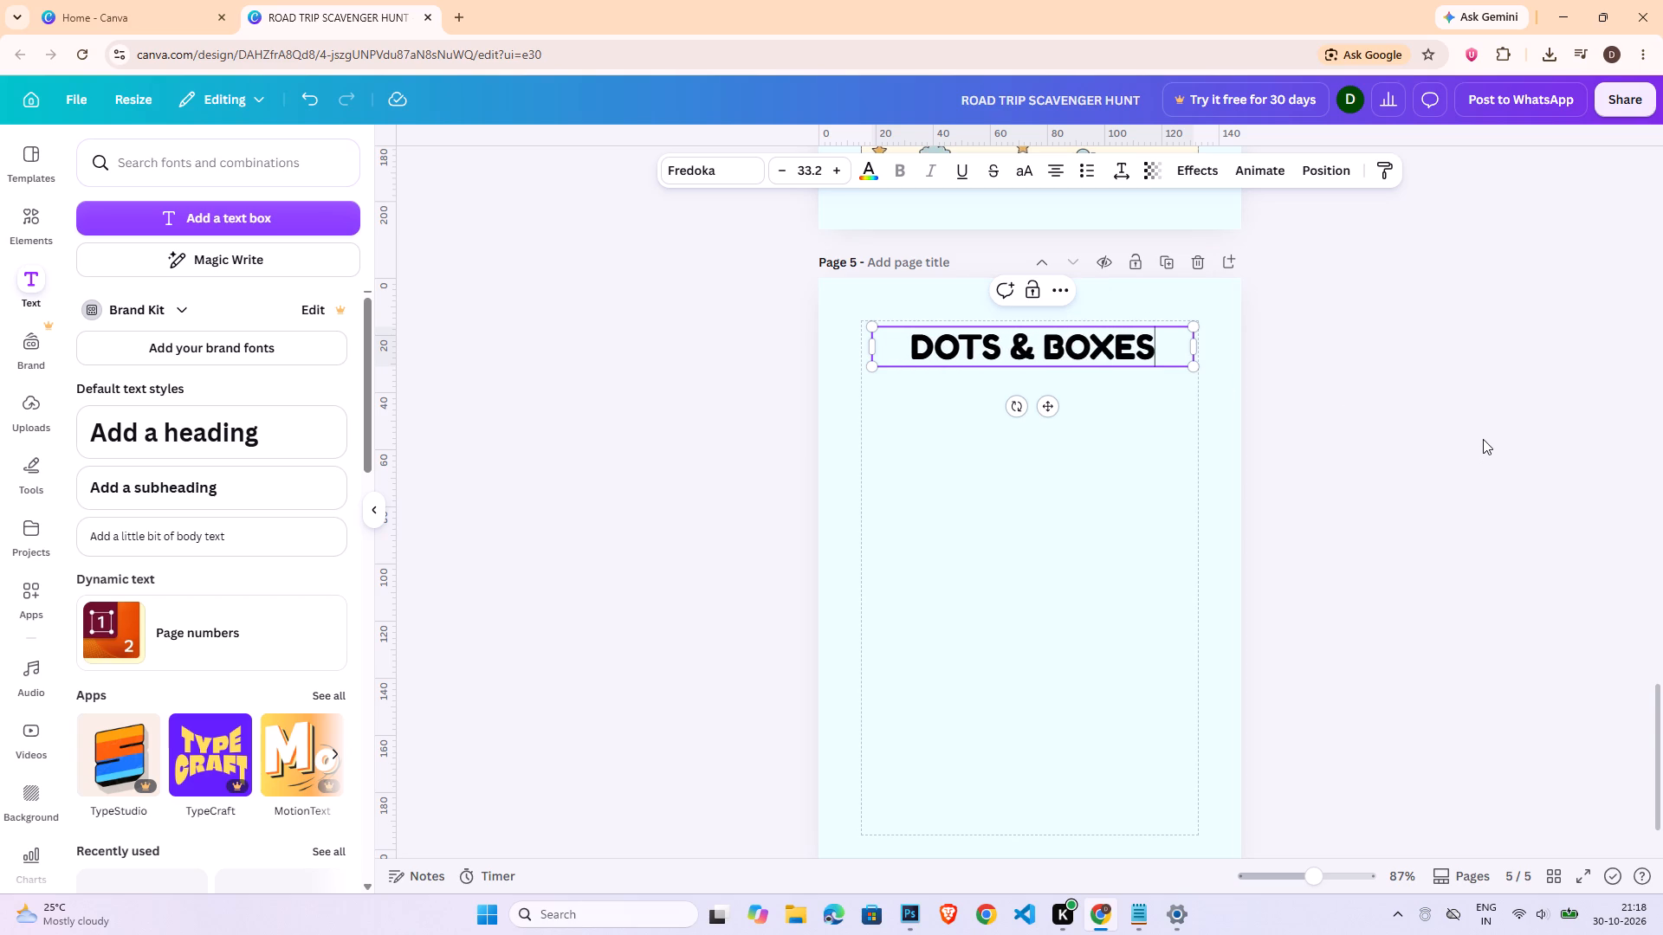
{"action": "key", "text": "shift+at"}
{"action": "key", "text": "BackSpace"}
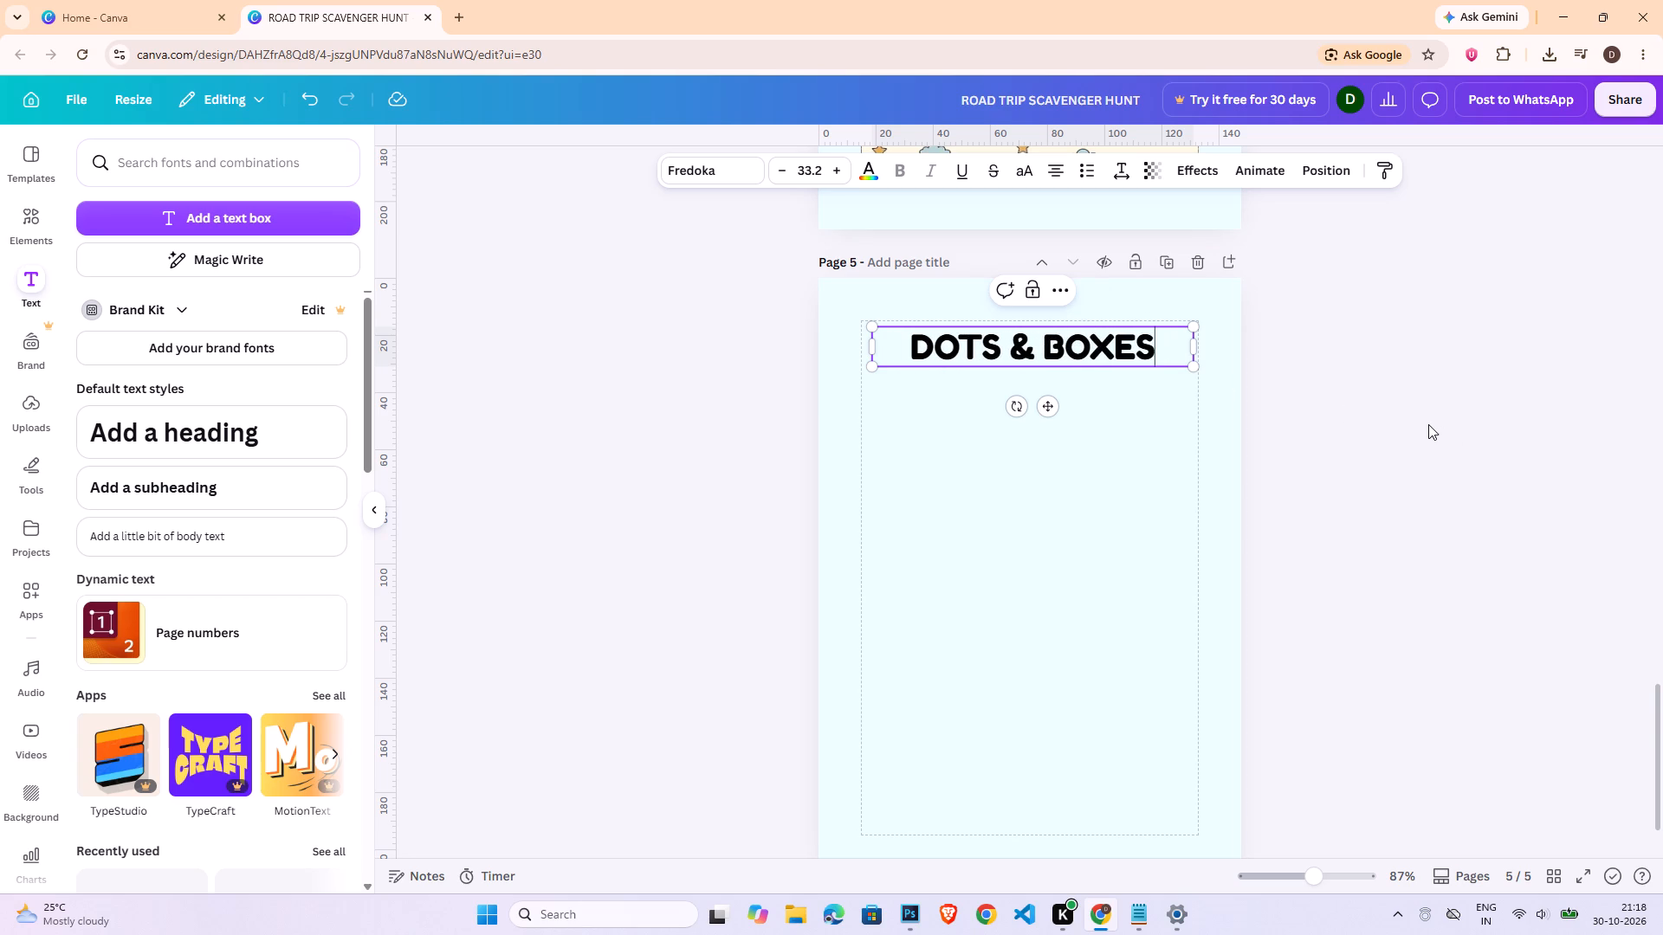
{"action": "key", "text": "shift+exclam"}
{"action": "left_click", "coordinate": [1427, 425]}
Narrow the "DOTS & BOXES!" text box to fit its text and reposition it near the top centre of page 5.
{"action": "left_click", "coordinate": [1039, 347]}
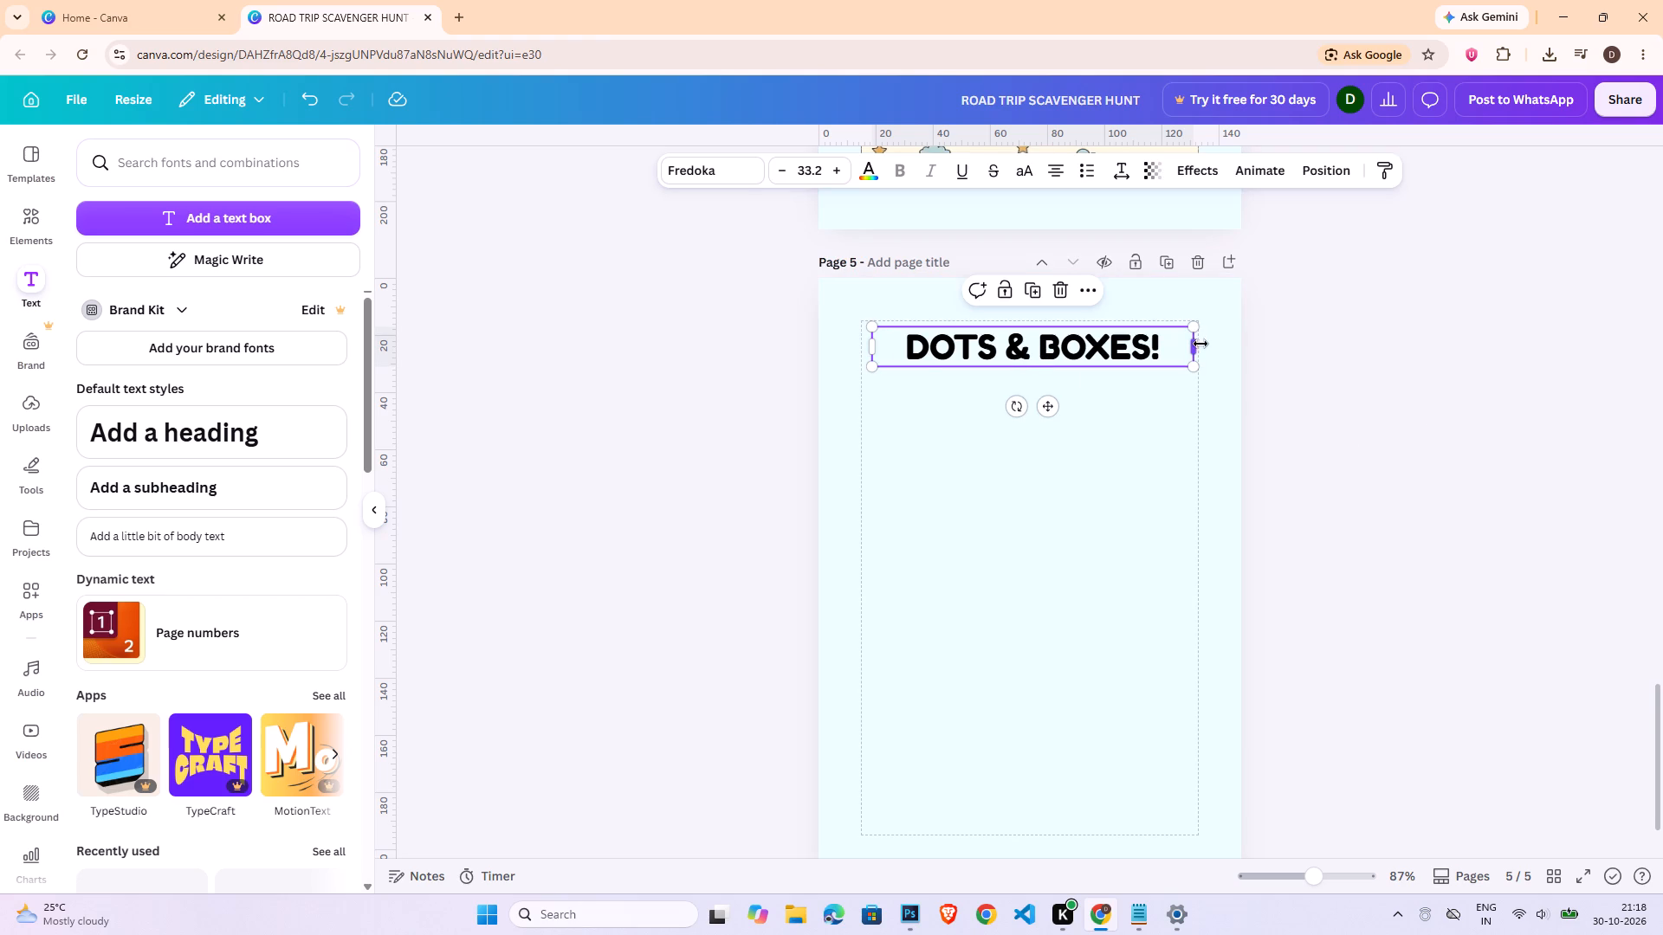
{"action": "left_click_drag", "start_coordinate": [1193, 346], "coordinate": [1179, 347]}
{"action": "left_click_drag", "start_coordinate": [1182, 346], "coordinate": [1141, 350]}
{"action": "left_click_drag", "start_coordinate": [1055, 347], "coordinate": [1086, 337]}
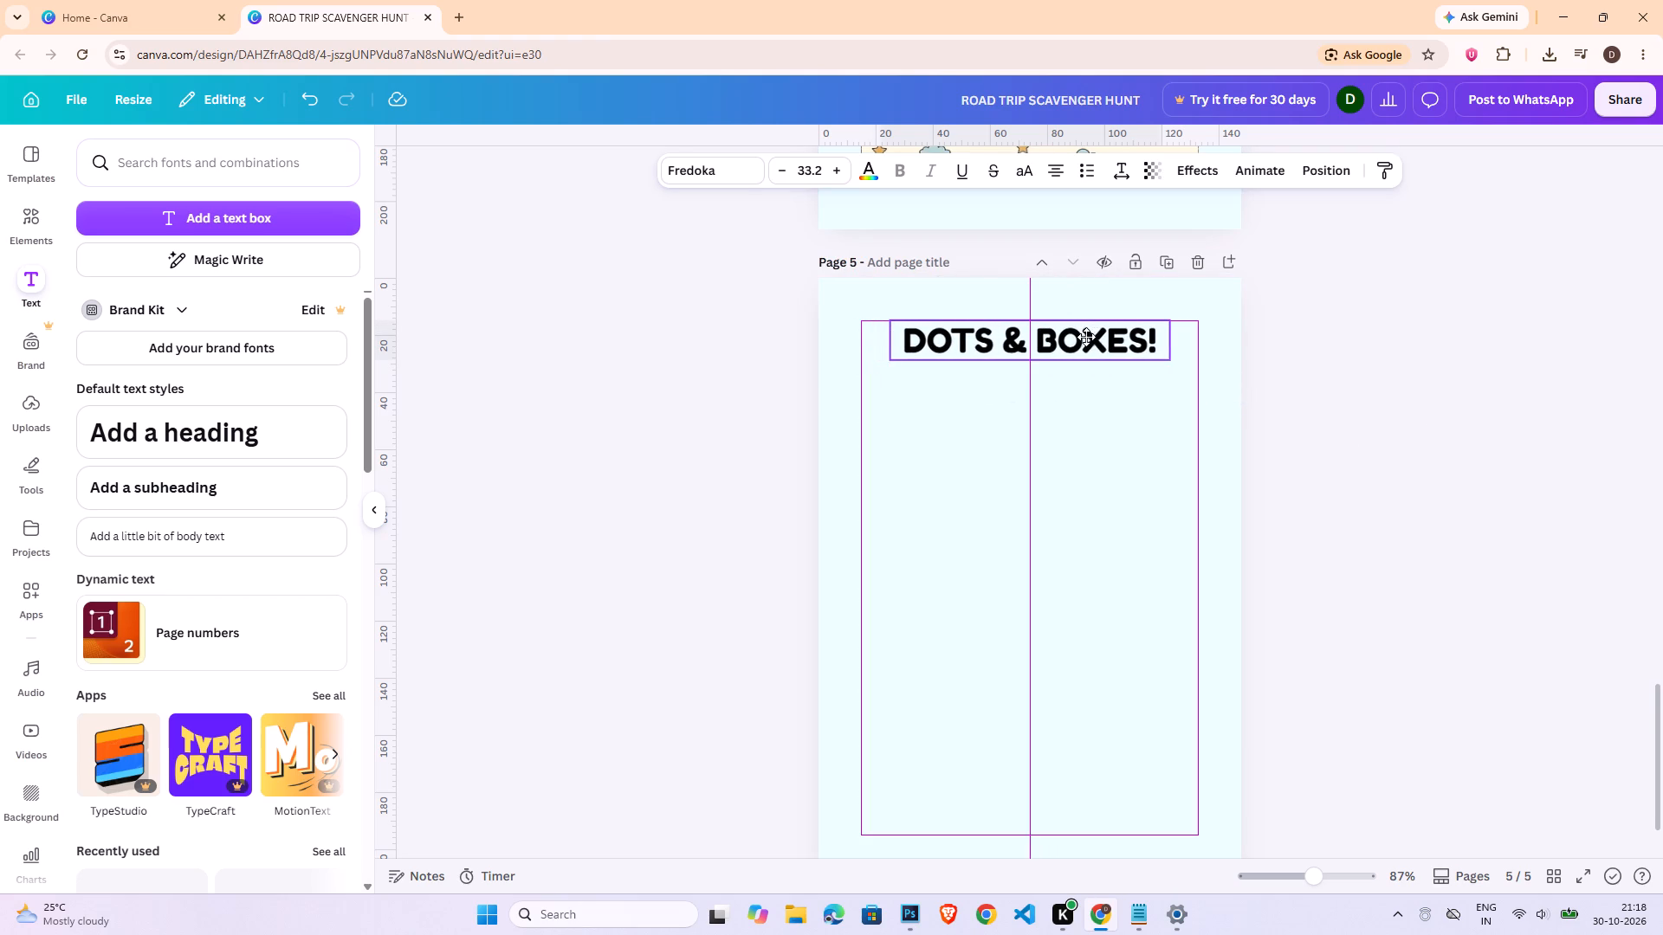
{"action": "left_click_drag", "start_coordinate": [1086, 337], "coordinate": [1094, 346]}
{"action": "left_click", "coordinate": [1376, 390]}
Copy the cream rounded rectangle background from page 4 onto page 5.
{"action": "scroll", "coordinate": [1376, 390], "scroll_direction": "up", "scroll_amount": 3}
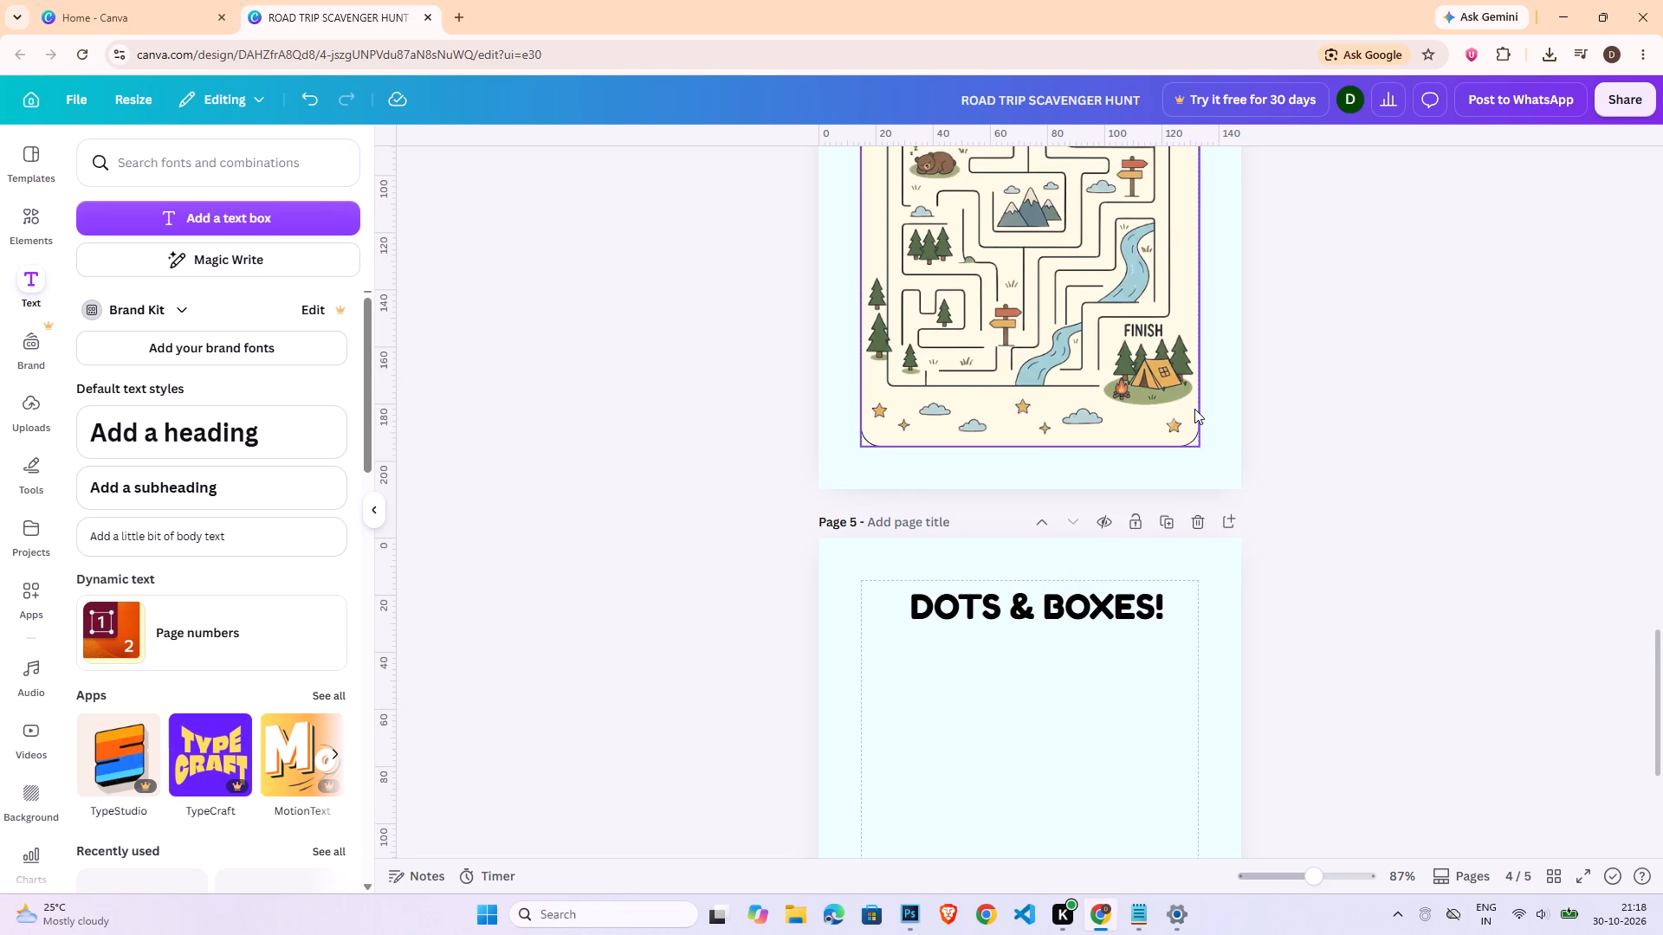
{"action": "left_click", "coordinate": [1194, 409]}
{"action": "key", "text": "ctrl+c"}
{"action": "scroll", "coordinate": [1333, 611], "scroll_direction": "down", "scroll_amount": 4}
{"action": "left_click", "coordinate": [1131, 619]}
{"action": "key", "text": "ctrl+v"}
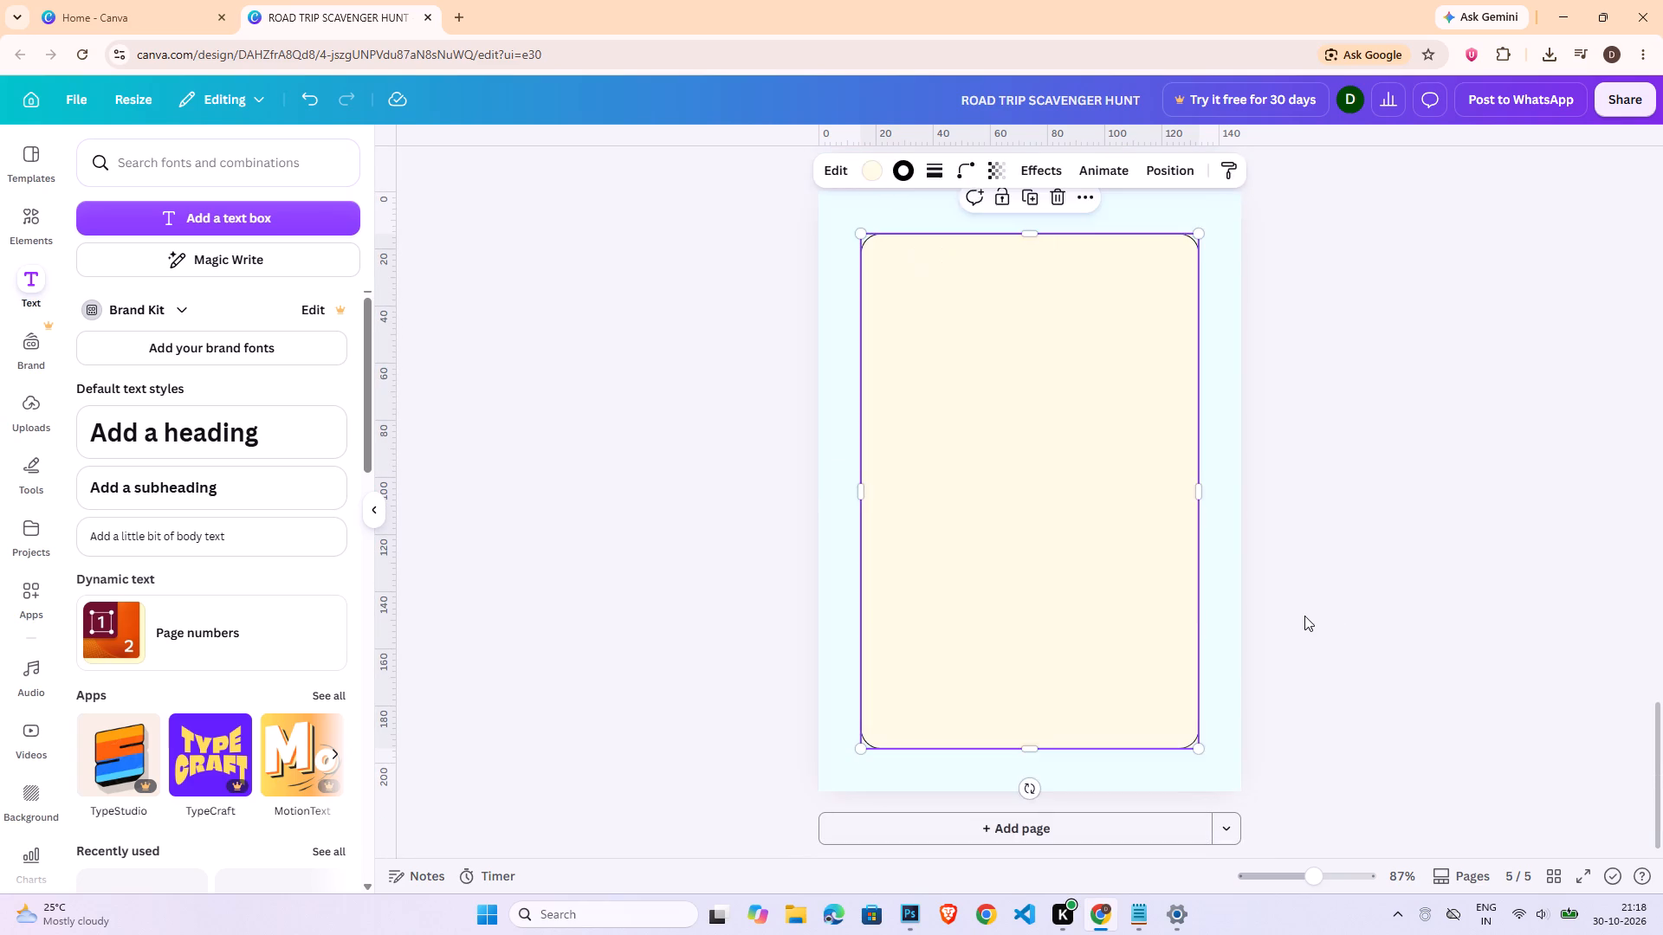
{"action": "left_click", "coordinate": [1304, 616]}
Send the cream rounded rectangle on page 5 to the back, behind the title.
{"action": "left_click", "coordinate": [1045, 295]}
{"action": "left_click", "coordinate": [1184, 178]}
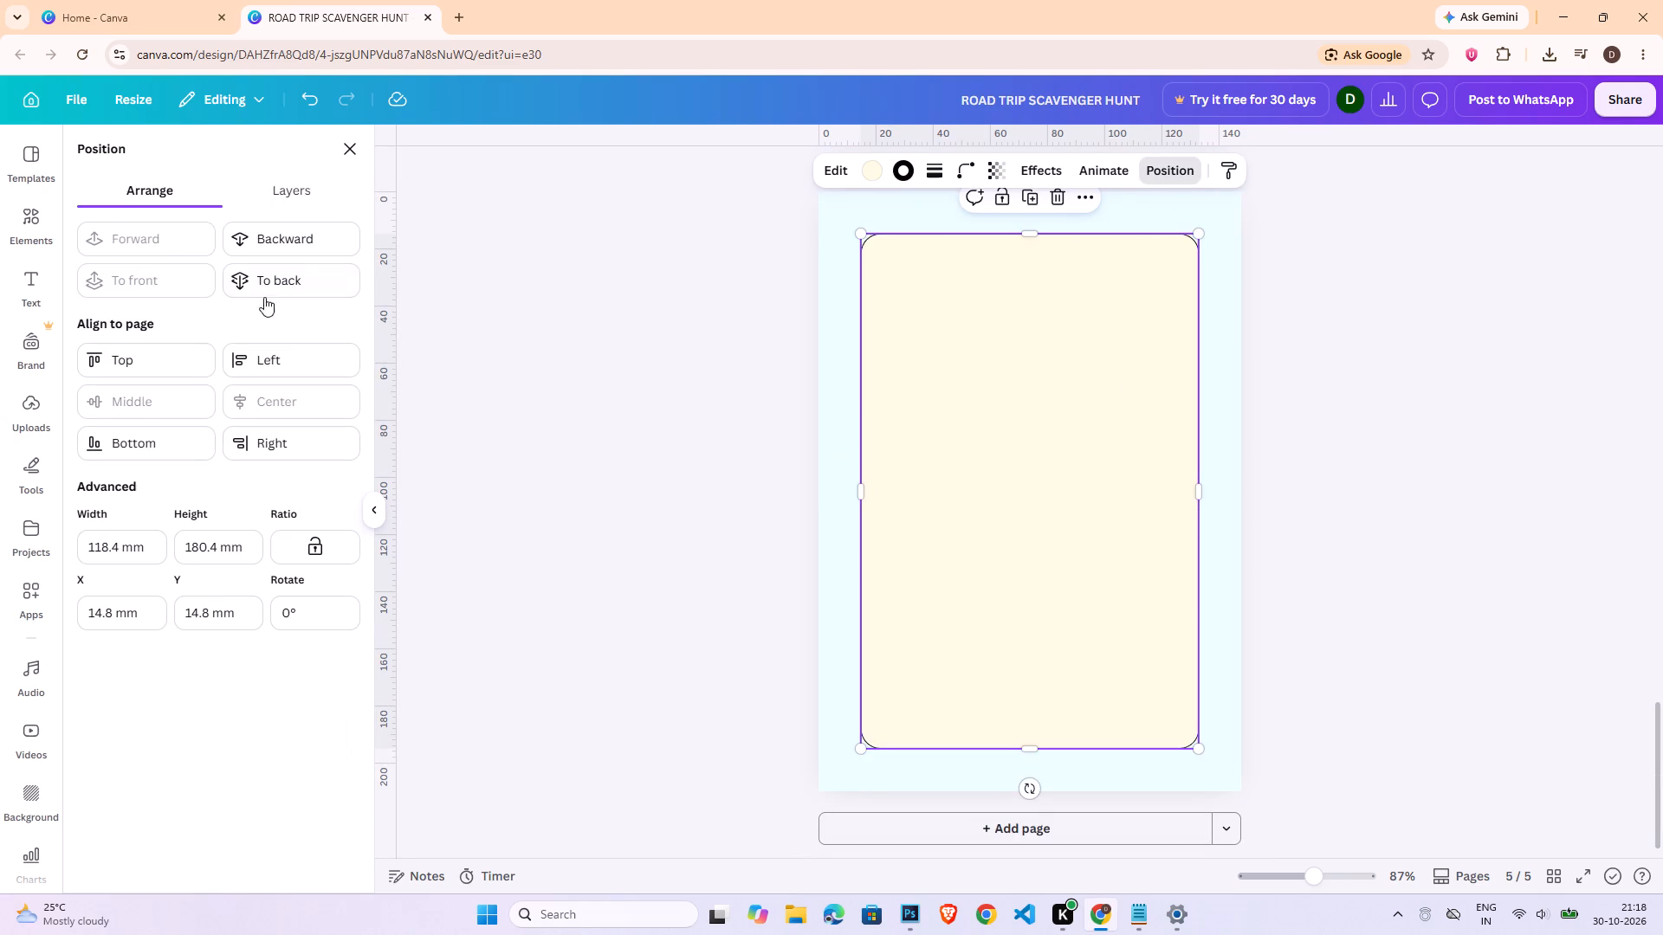
{"action": "left_click", "coordinate": [284, 264]}
{"action": "left_click", "coordinate": [1194, 338]}
{"action": "left_click", "coordinate": [1395, 359]}
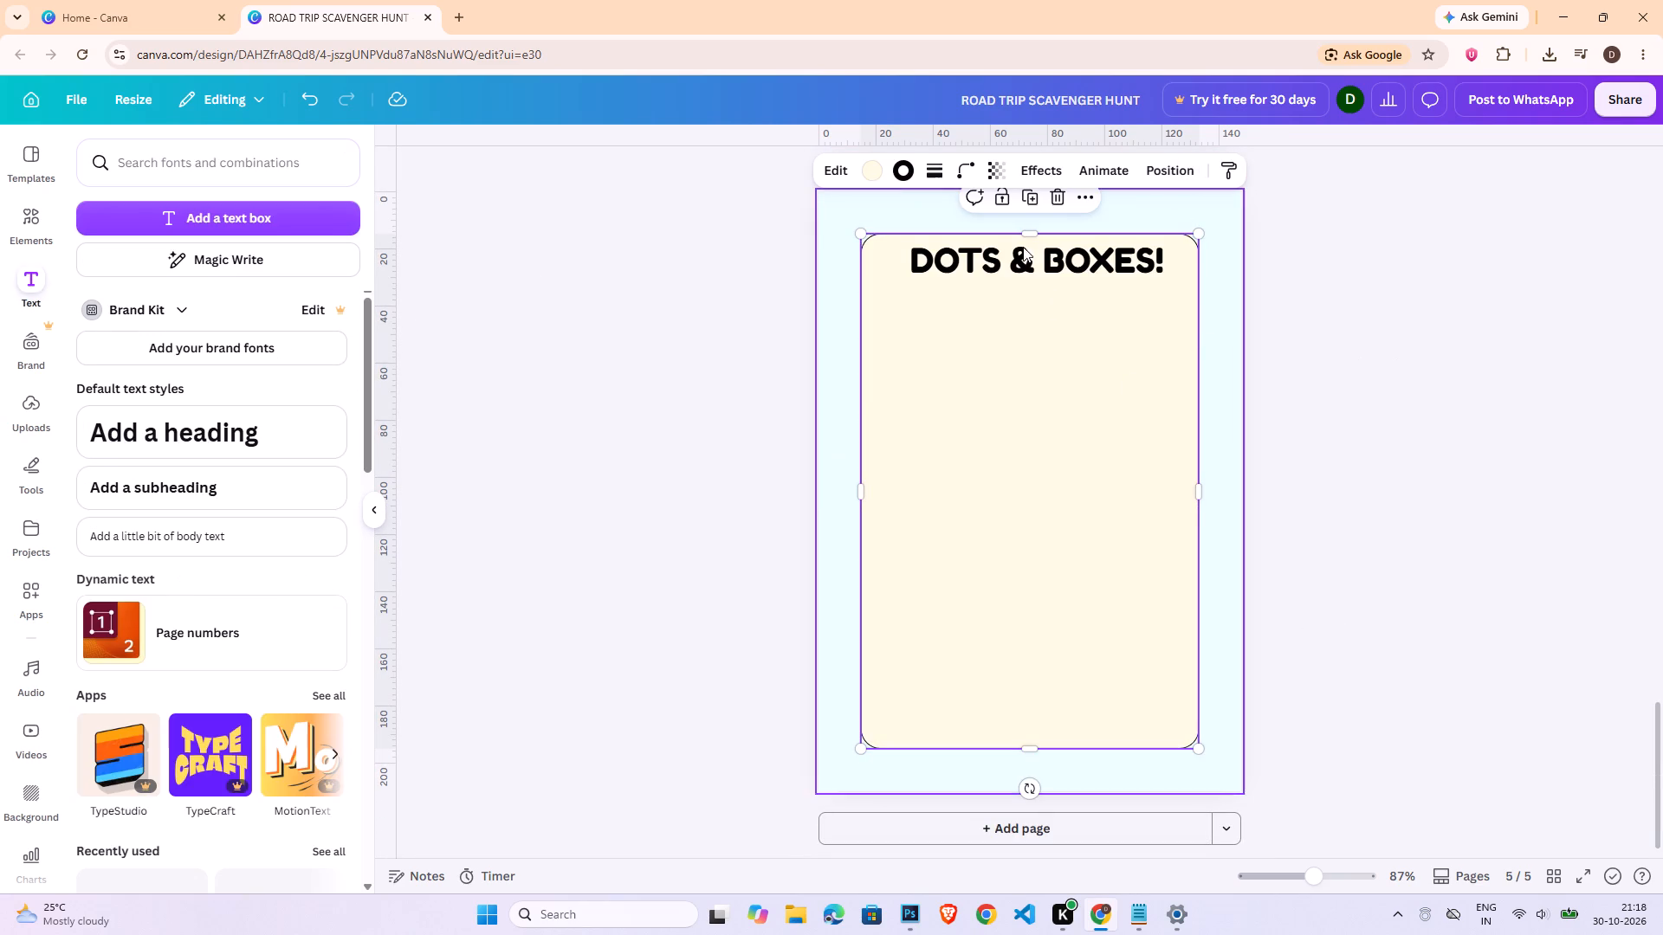
{"action": "left_click", "coordinate": [1323, 320]}
Enlarge the "DOTS & BOXES!" title to nearly the width of the cream rectangle and place it along the rectangle's upper edge.
{"action": "left_click_drag", "start_coordinate": [999, 265], "coordinate": [970, 268]}
{"action": "left_click_drag", "start_coordinate": [1143, 282], "coordinate": [1181, 293]}
{"action": "left_click_drag", "start_coordinate": [1135, 267], "coordinate": [1145, 261]}
{"action": "left_click", "coordinate": [1440, 315]}
Centre the title horizontally with the cream rectangle.
{"action": "left_click", "coordinate": [1100, 346]}
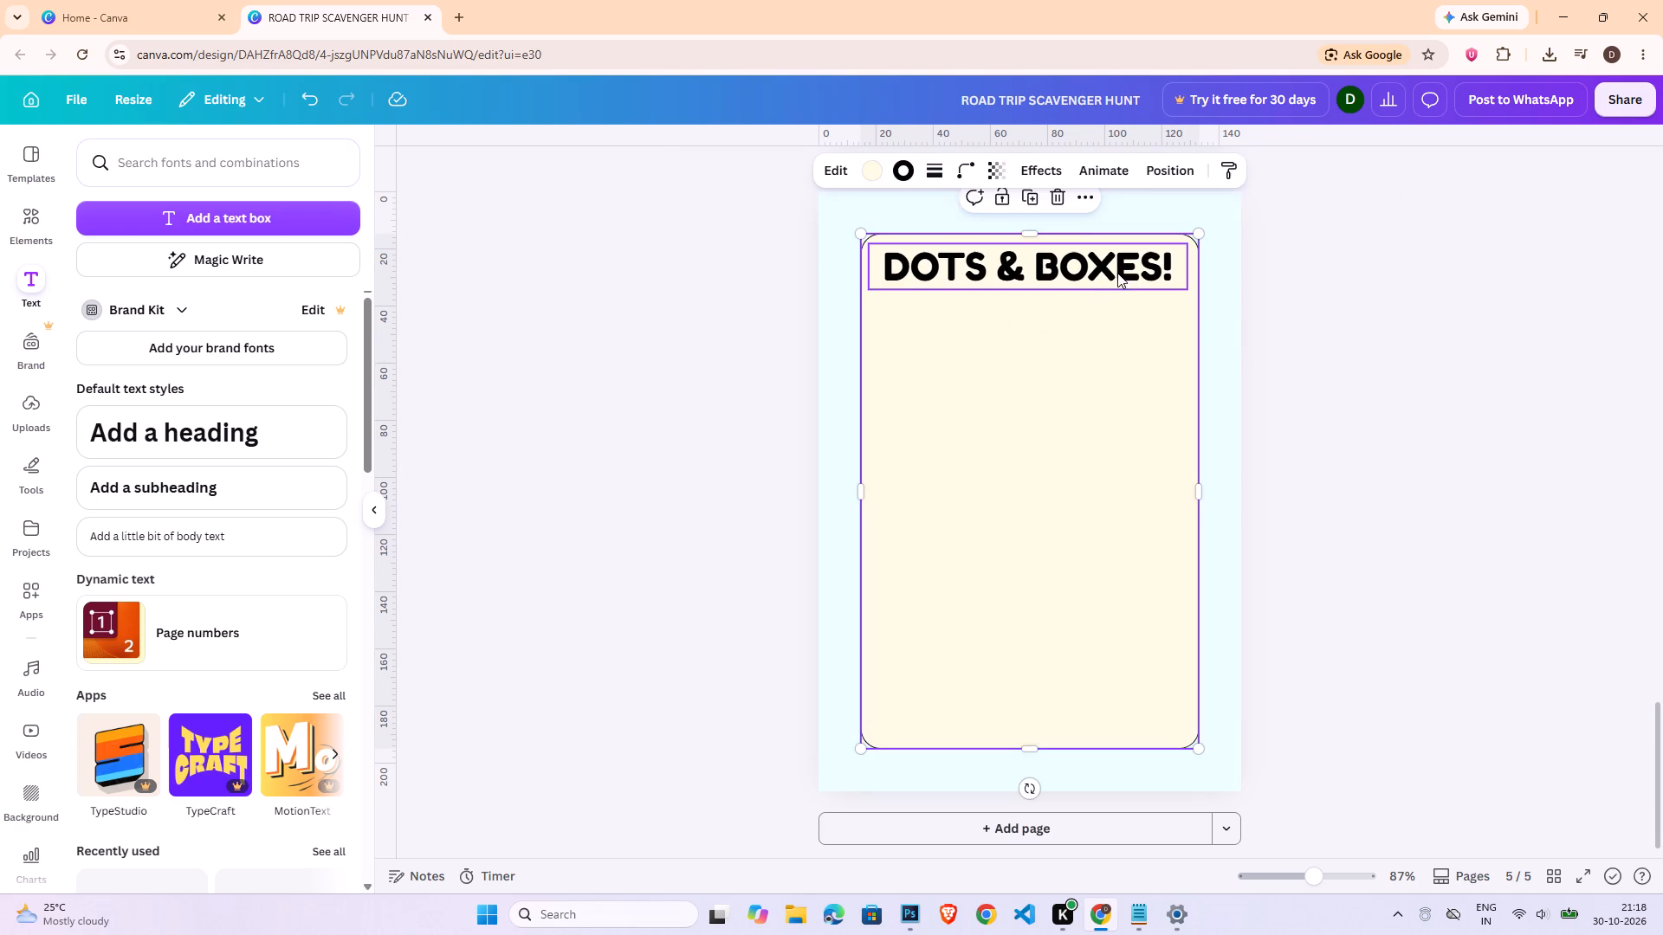
{"action": "left_click", "coordinate": [1117, 271], "text": "shift"}
{"action": "left_click", "coordinate": [1369, 165]}
{"action": "left_click", "coordinate": [263, 403]}
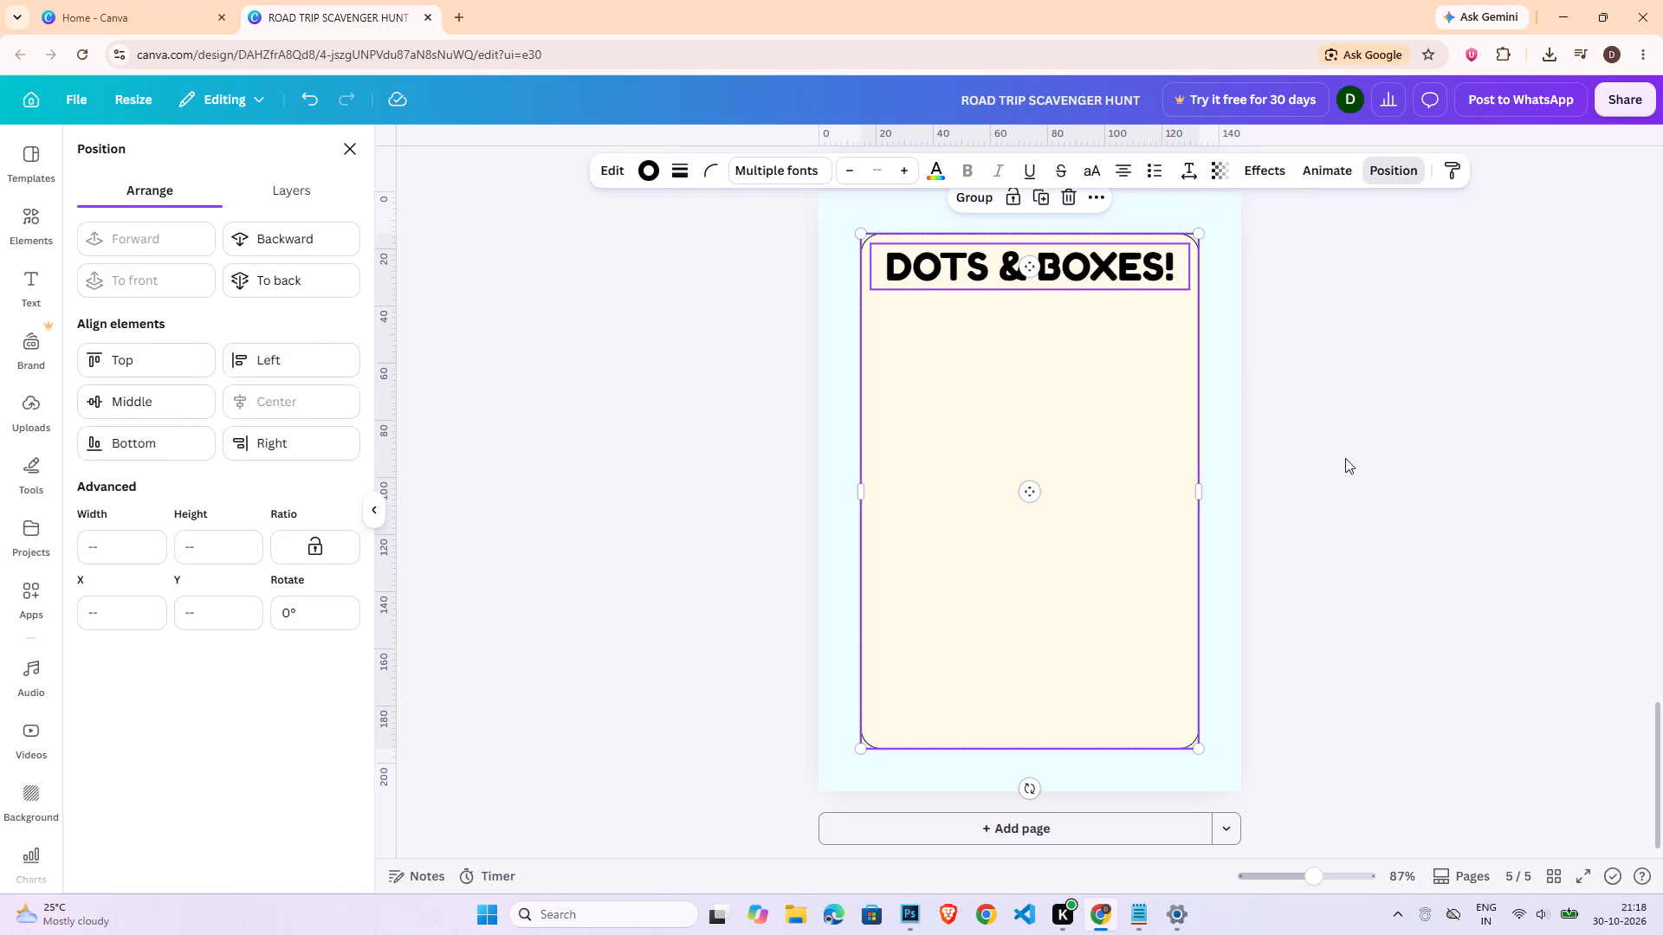
{"action": "double_click", "coordinate": [1345, 458]}
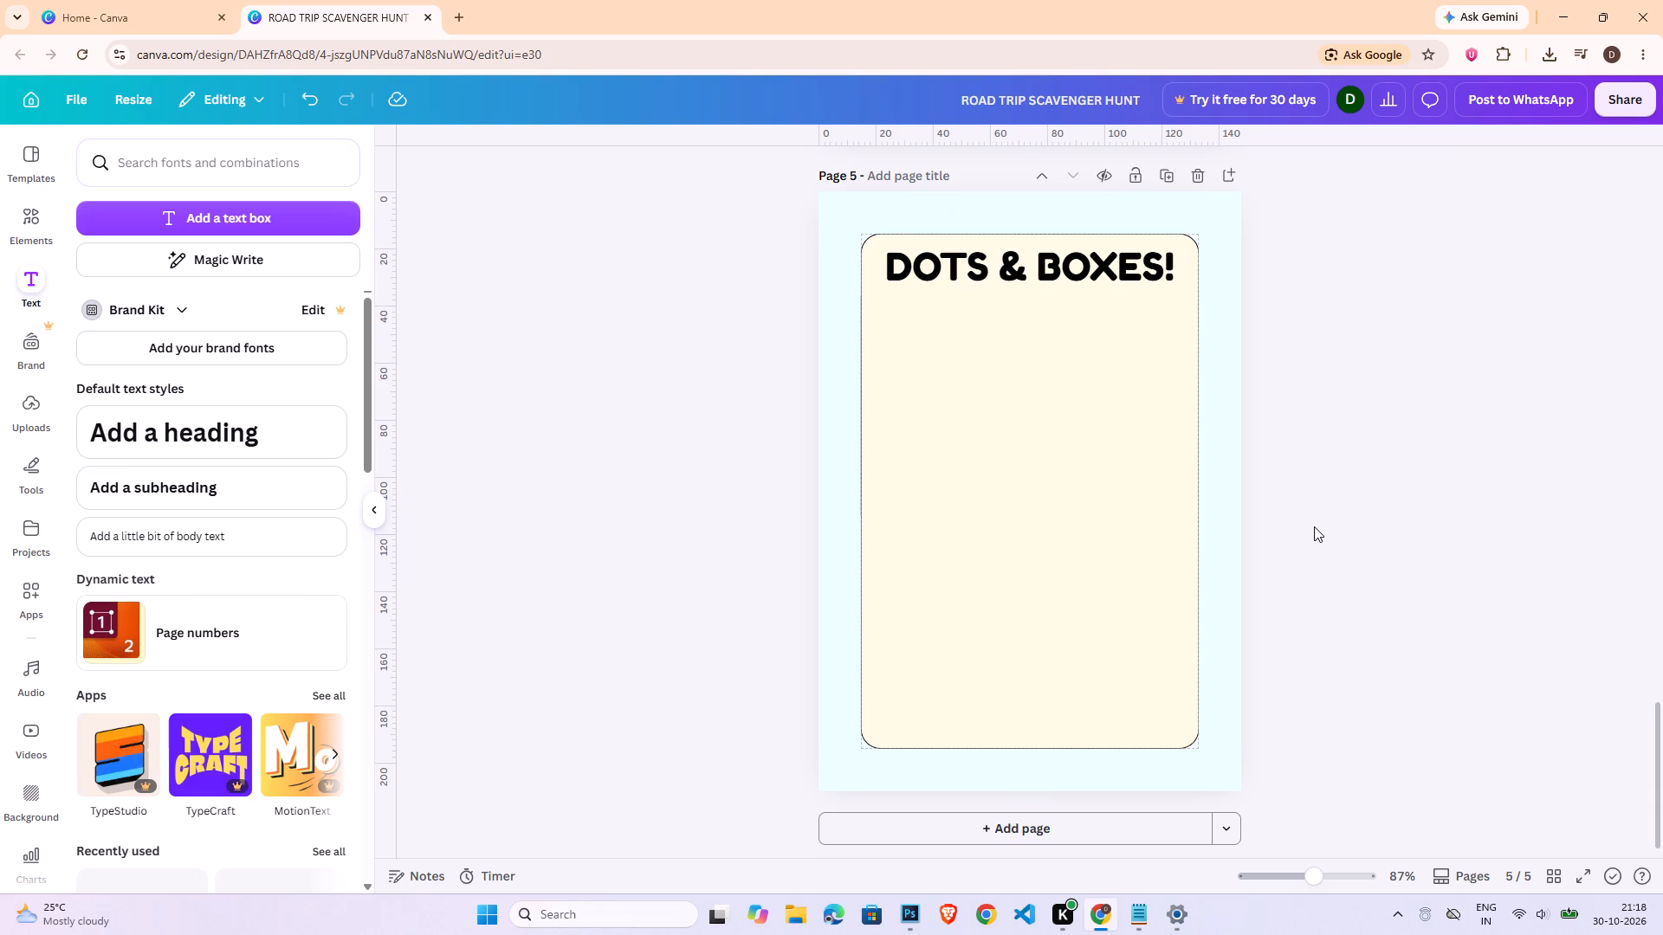
Copy the subtitle "Help the red car find the campsite!" from page 4 onto page 5, placing it below the title.
{"action": "scroll", "coordinate": [1175, 486], "scroll_direction": "up", "scroll_amount": 6}
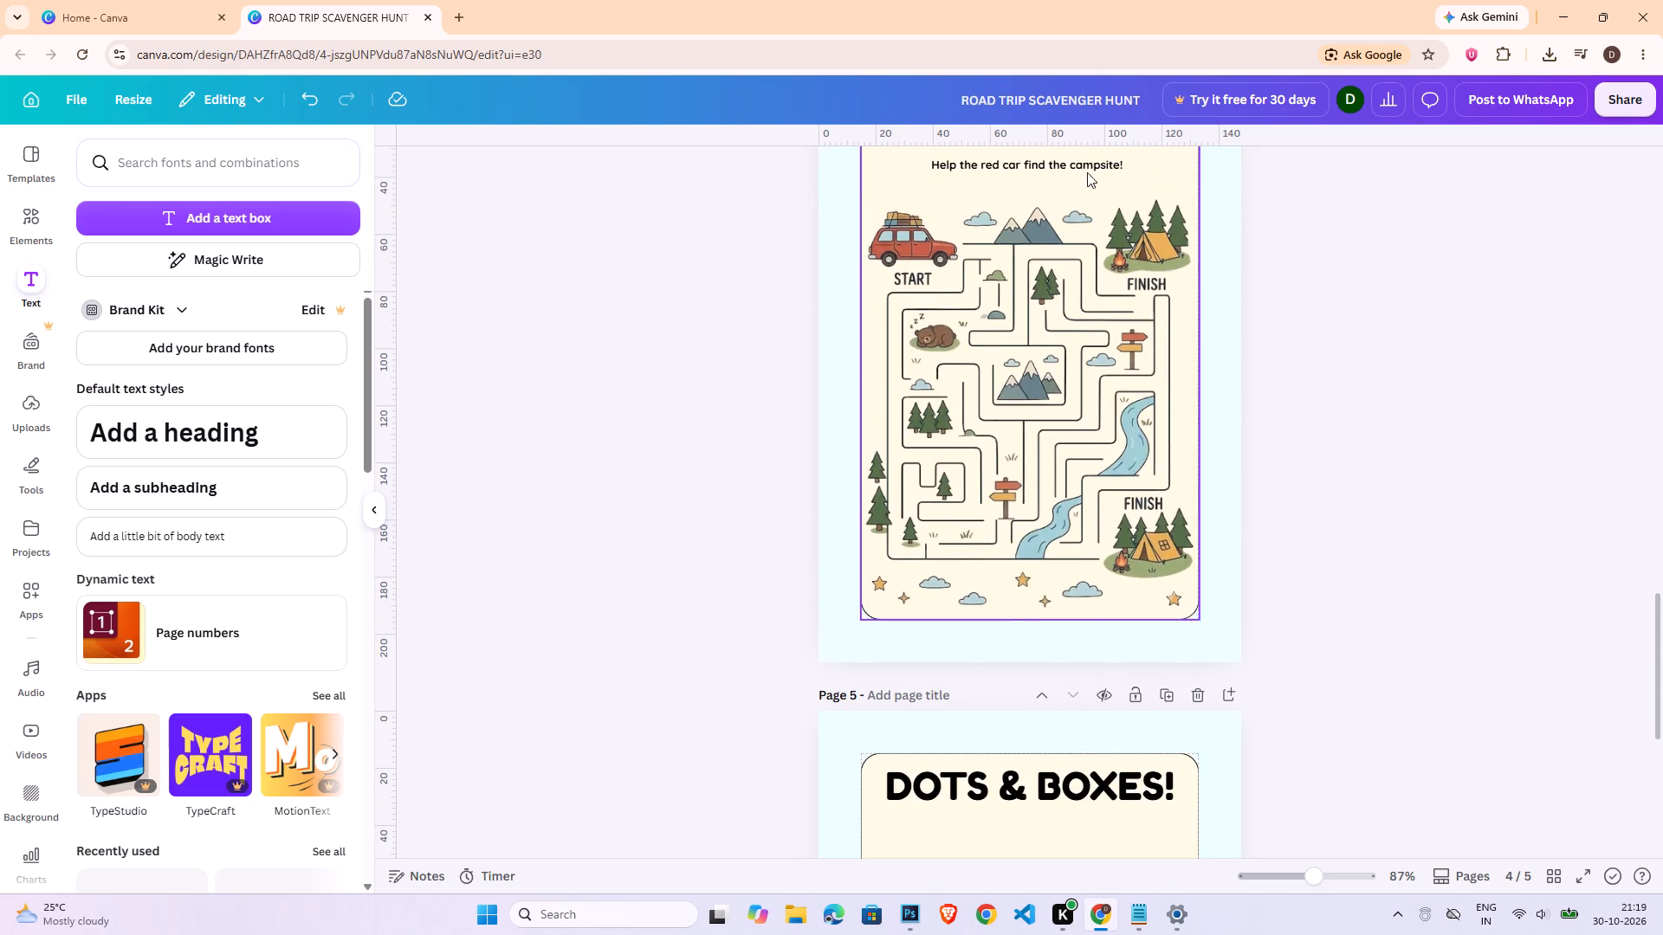
{"action": "left_click", "coordinate": [1087, 172]}
{"action": "left_click", "coordinate": [1310, 301]}
{"action": "scroll", "coordinate": [1334, 343], "scroll_direction": "up", "scroll_amount": 2}
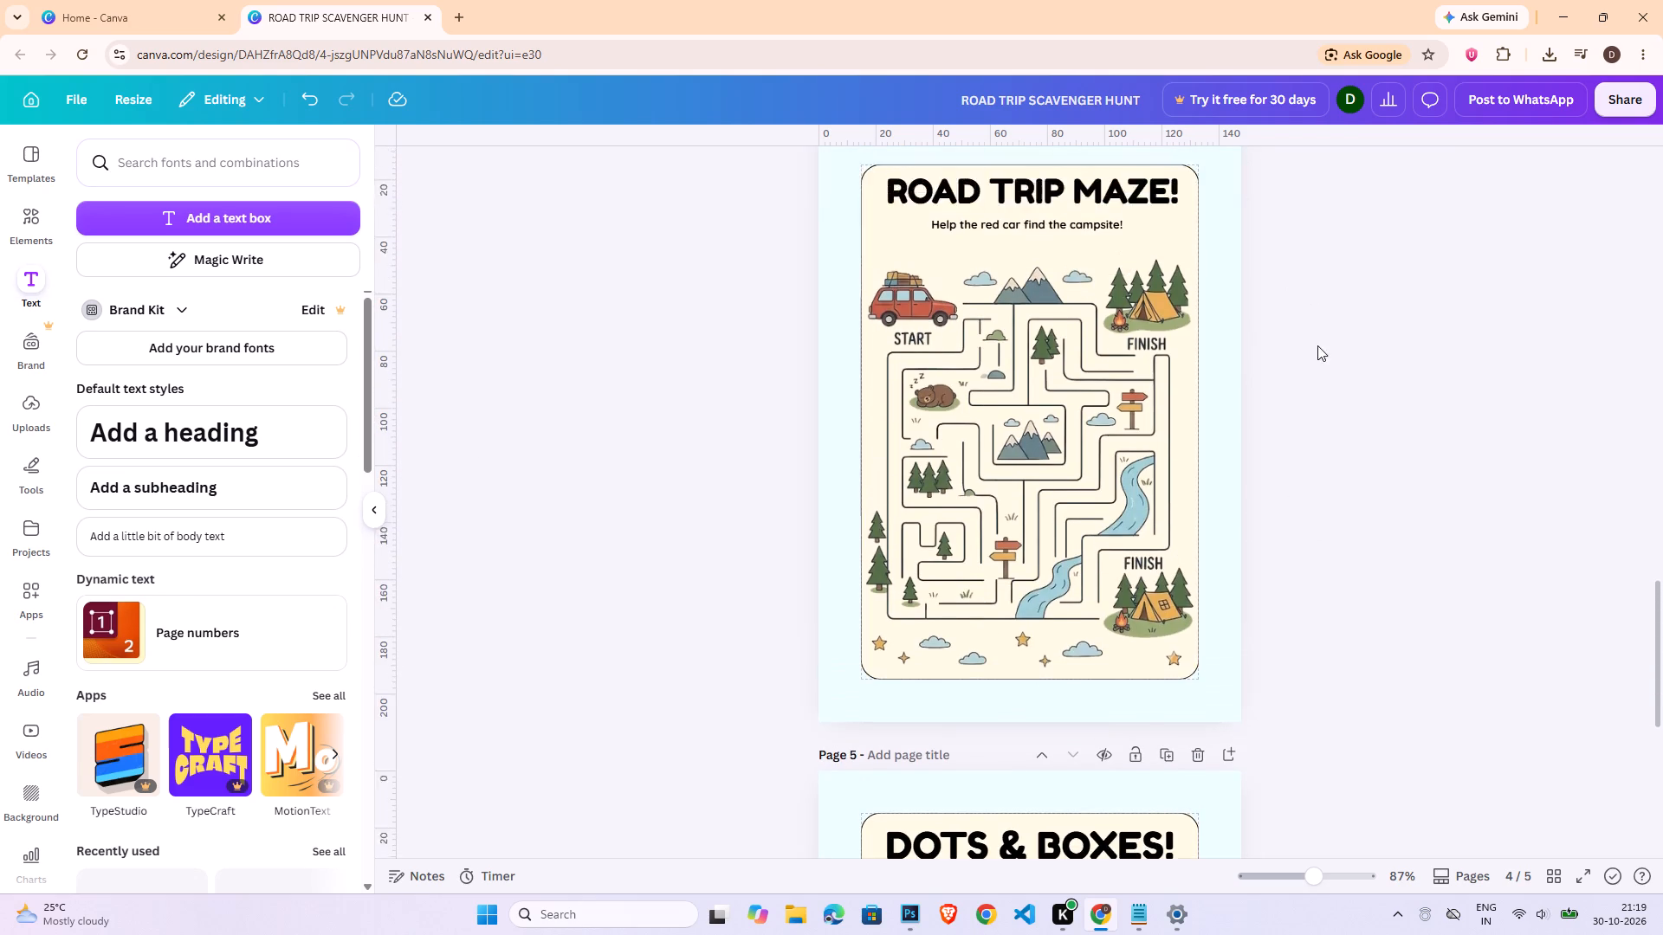
{"action": "left_click", "coordinate": [1073, 335]}
{"action": "key", "text": "ctrl+c"}
{"action": "scroll", "coordinate": [1398, 527], "scroll_direction": "down", "scroll_amount": 9}
{"action": "left_click", "coordinate": [1080, 657]}
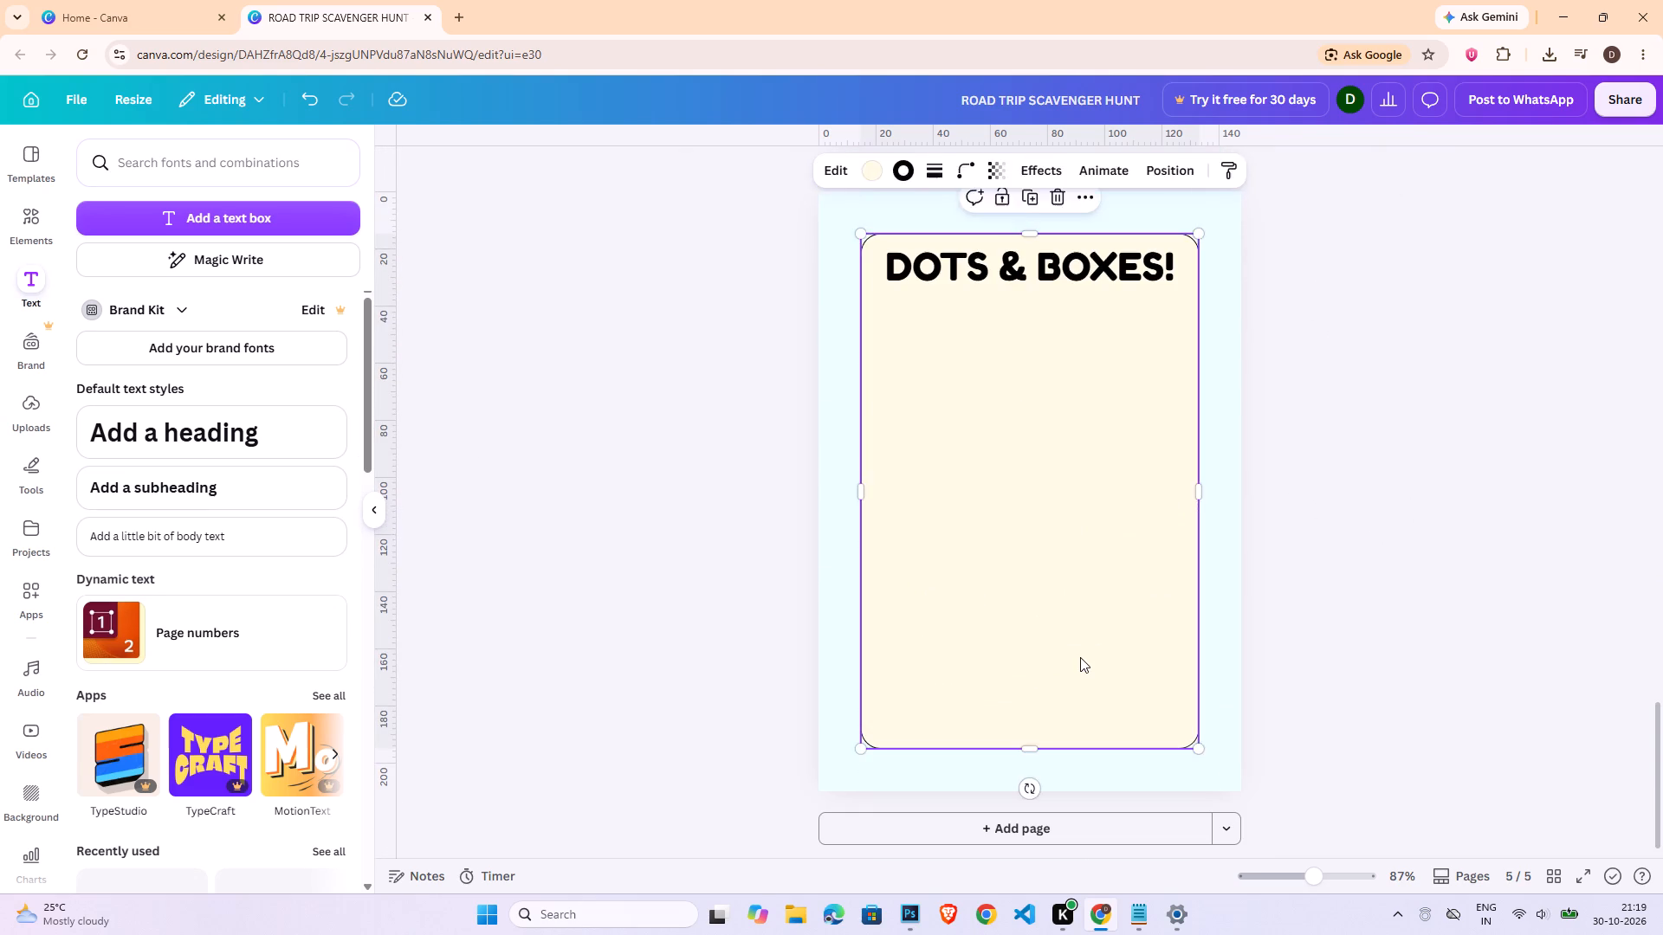
{"action": "key", "text": "ctrl+v"}
{"action": "left_click", "coordinate": [1534, 535]}
{"action": "left_click", "coordinate": [1094, 287]}
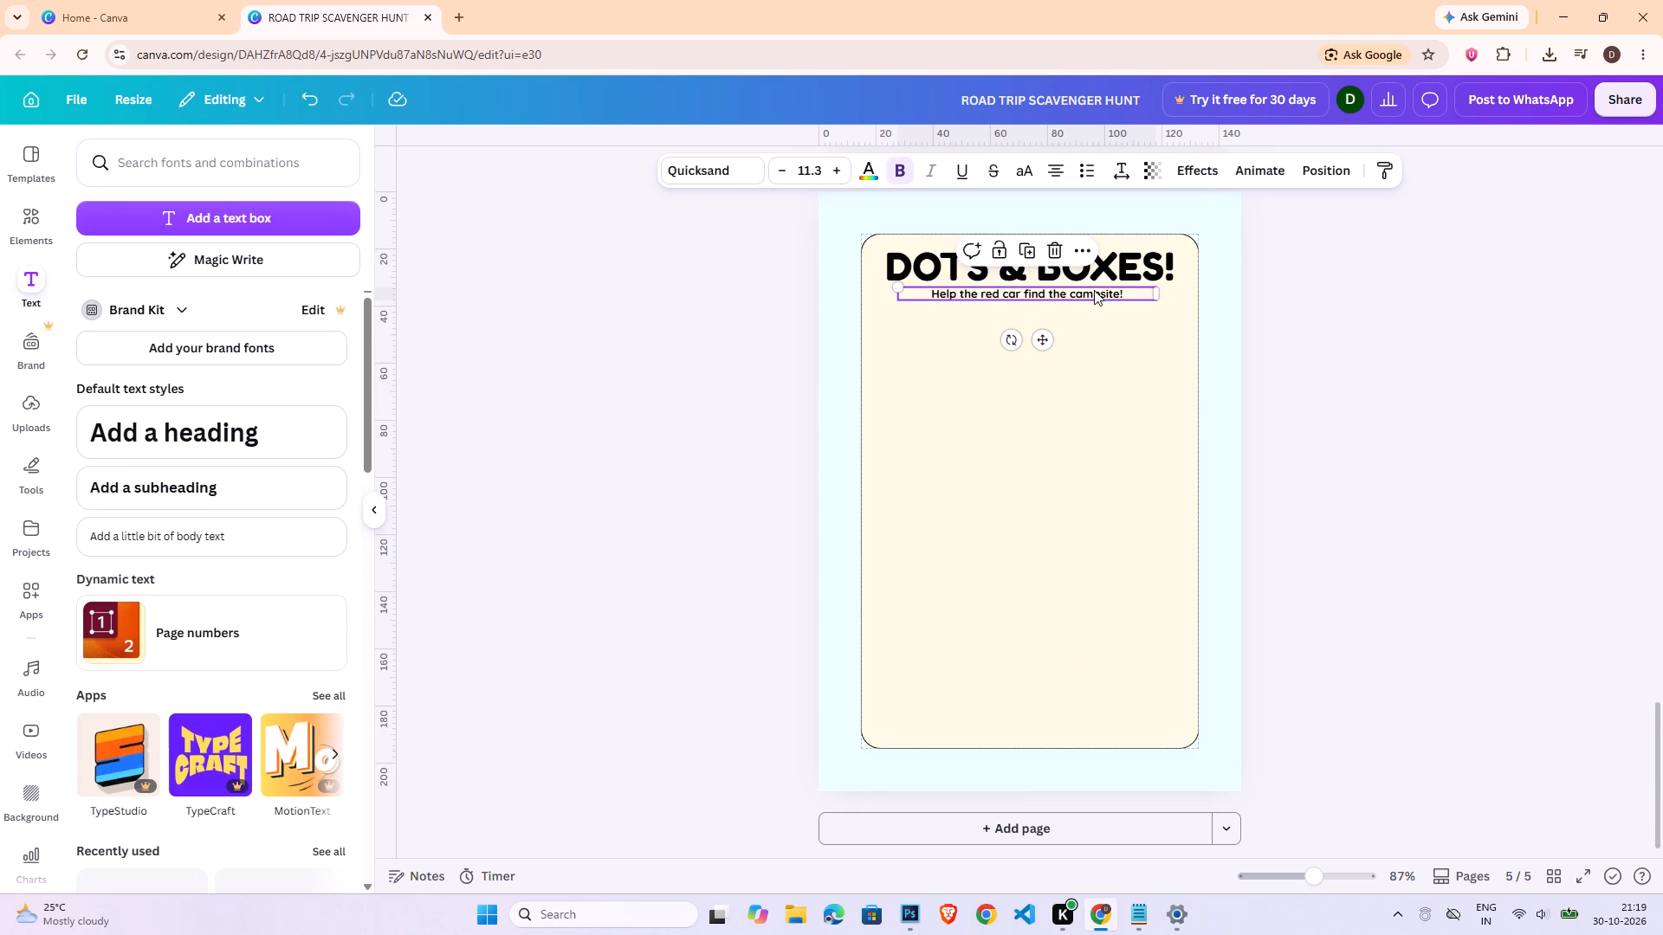
{"action": "left_click", "coordinate": [1373, 386]}
Replace the copied subtitle's text on page 5 with "Take turns drawing lines to connect dots.".
{"action": "triple_click", "coordinate": [1086, 300]}
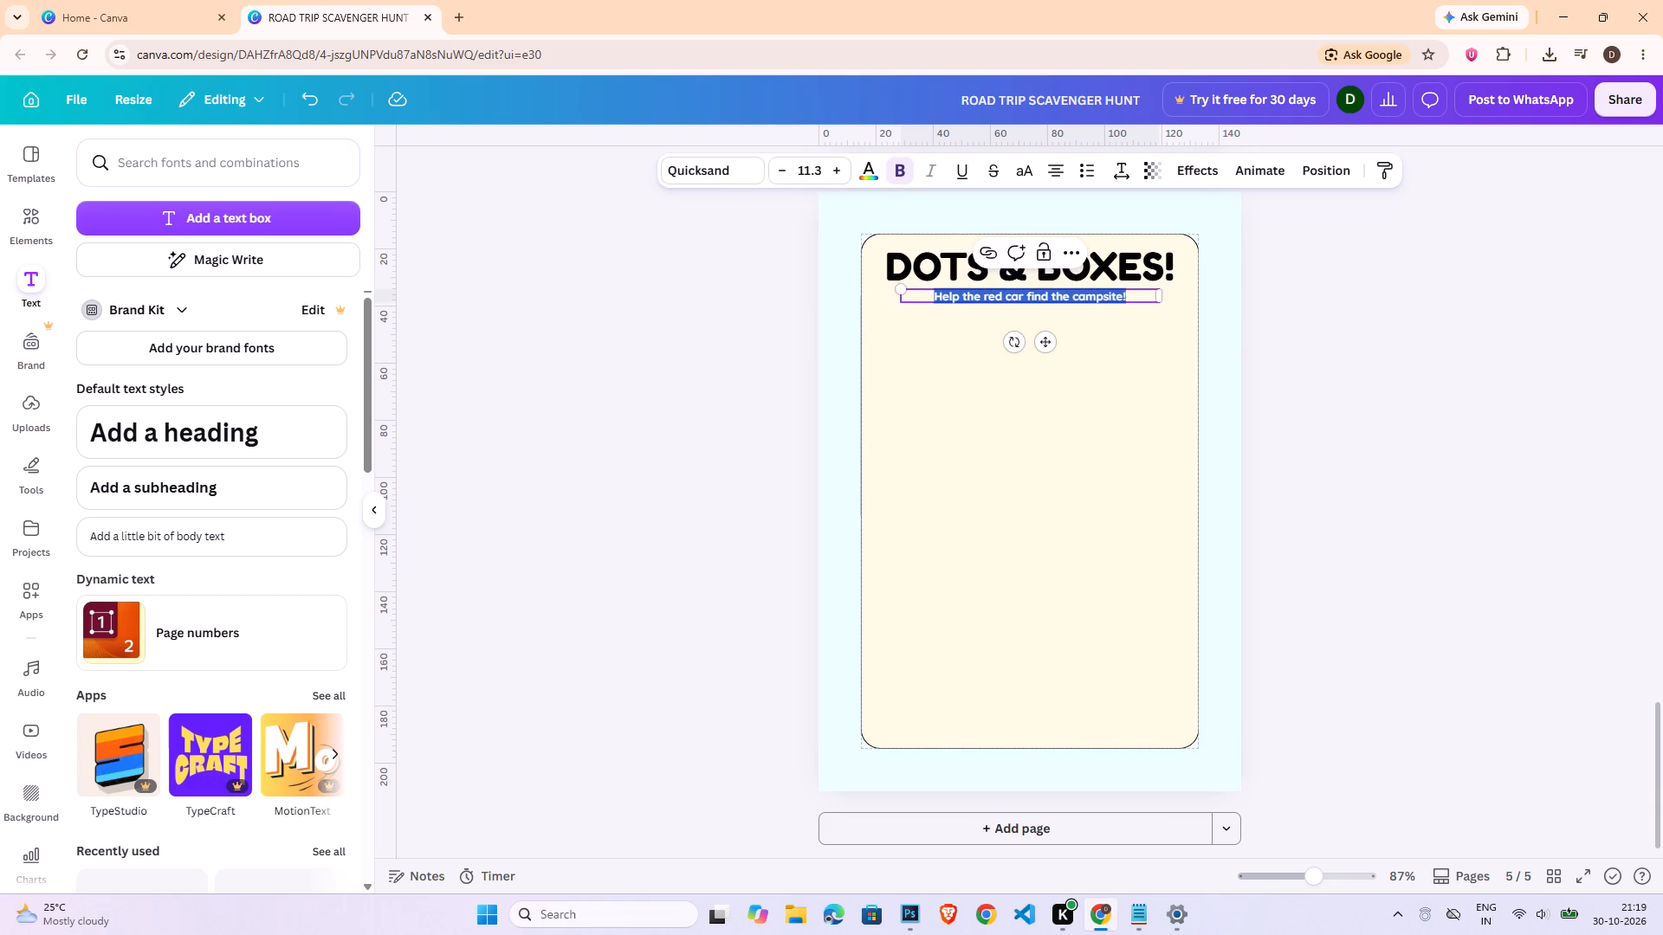
{"action": "key", "text": "shift+t"}
{"action": "type", "text": "ae"}
{"action": "key", "text": "BackSpace"}
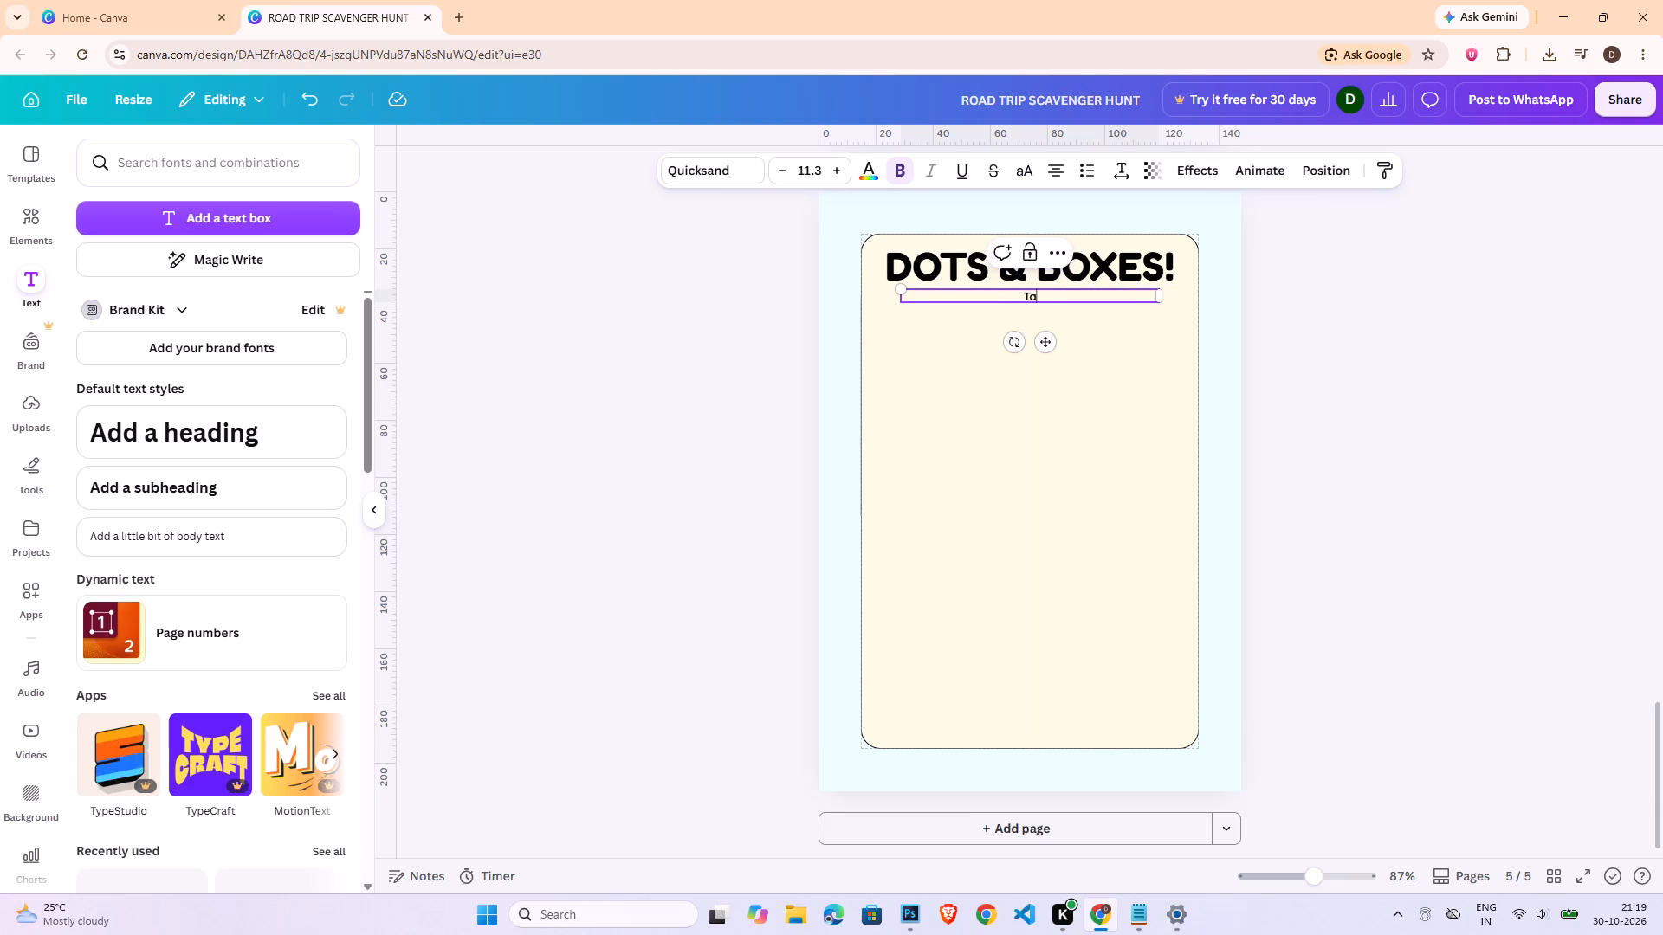
{"action": "type", "text": "ke"}
{"action": "type", "text": "tu"}
{"action": "key", "text": "BackSpace"}
{"action": "key", "text": "BackSpace"}
{"action": "key", "text": "space"}
{"action": "type", "text": "ti"}
{"action": "key", "text": "BackSpace"}
{"action": "type", "text": "urns"}
{"action": "key", "text": "space"}
{"action": "type", "text": "drawl"}
{"action": "key", "text": "BackSpace"}
{"action": "type", "text": "ing l"}
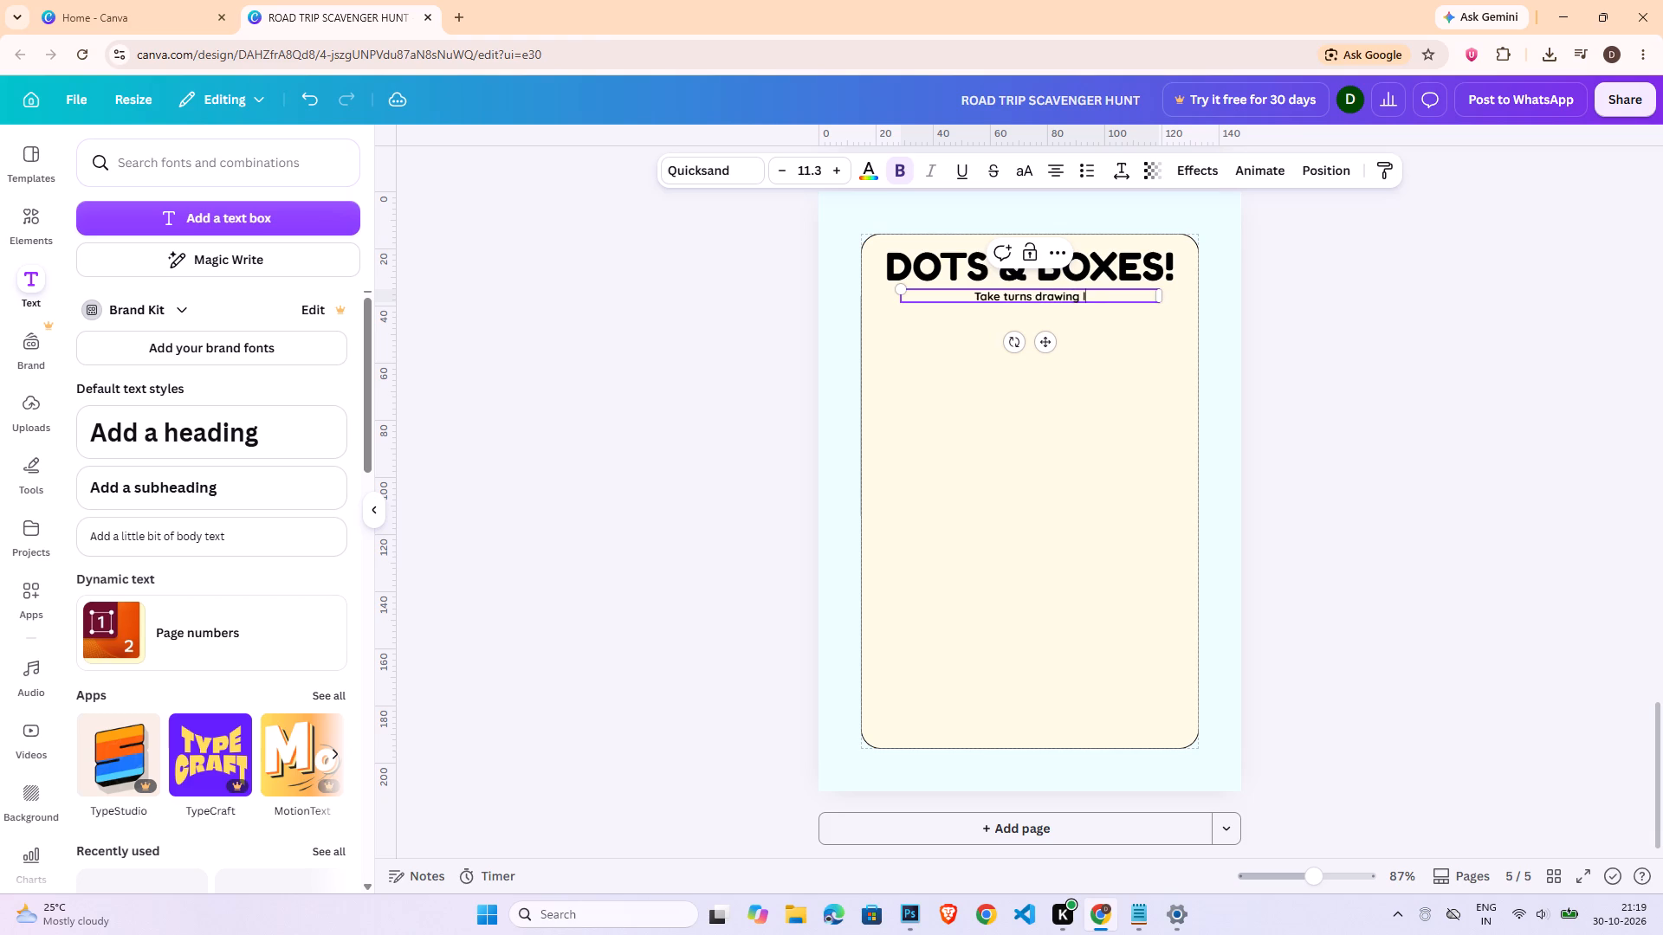
{"action": "type", "text": "ines"}
{"action": "key", "text": "space"}
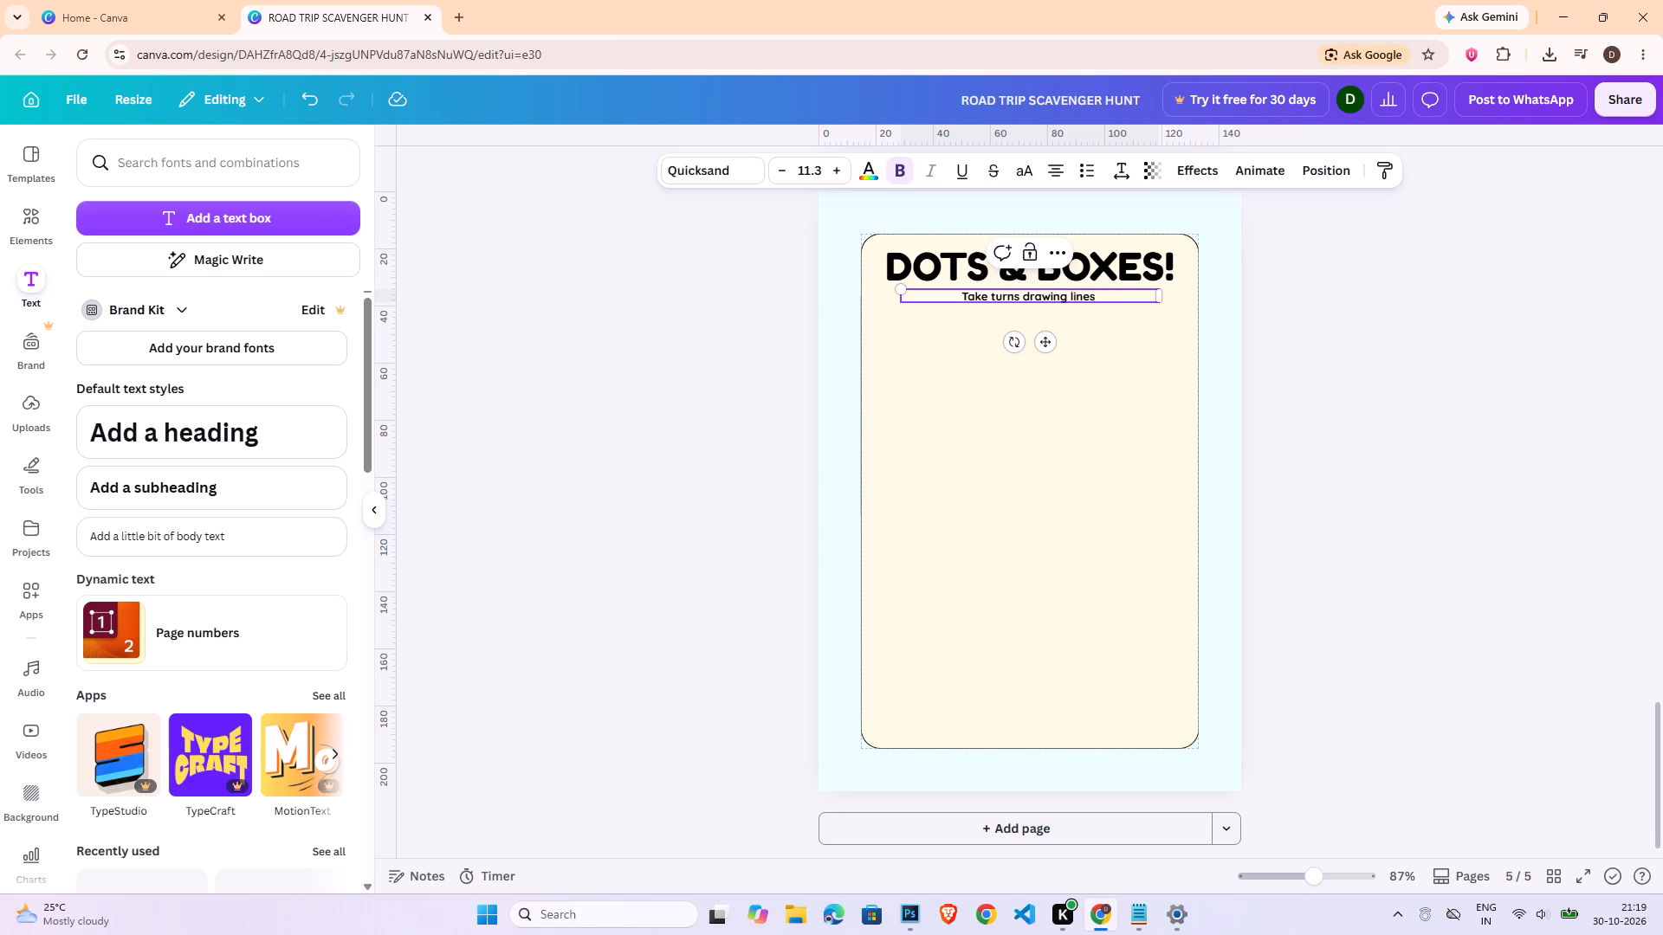
{"action": "type", "text": "to connect dots"}
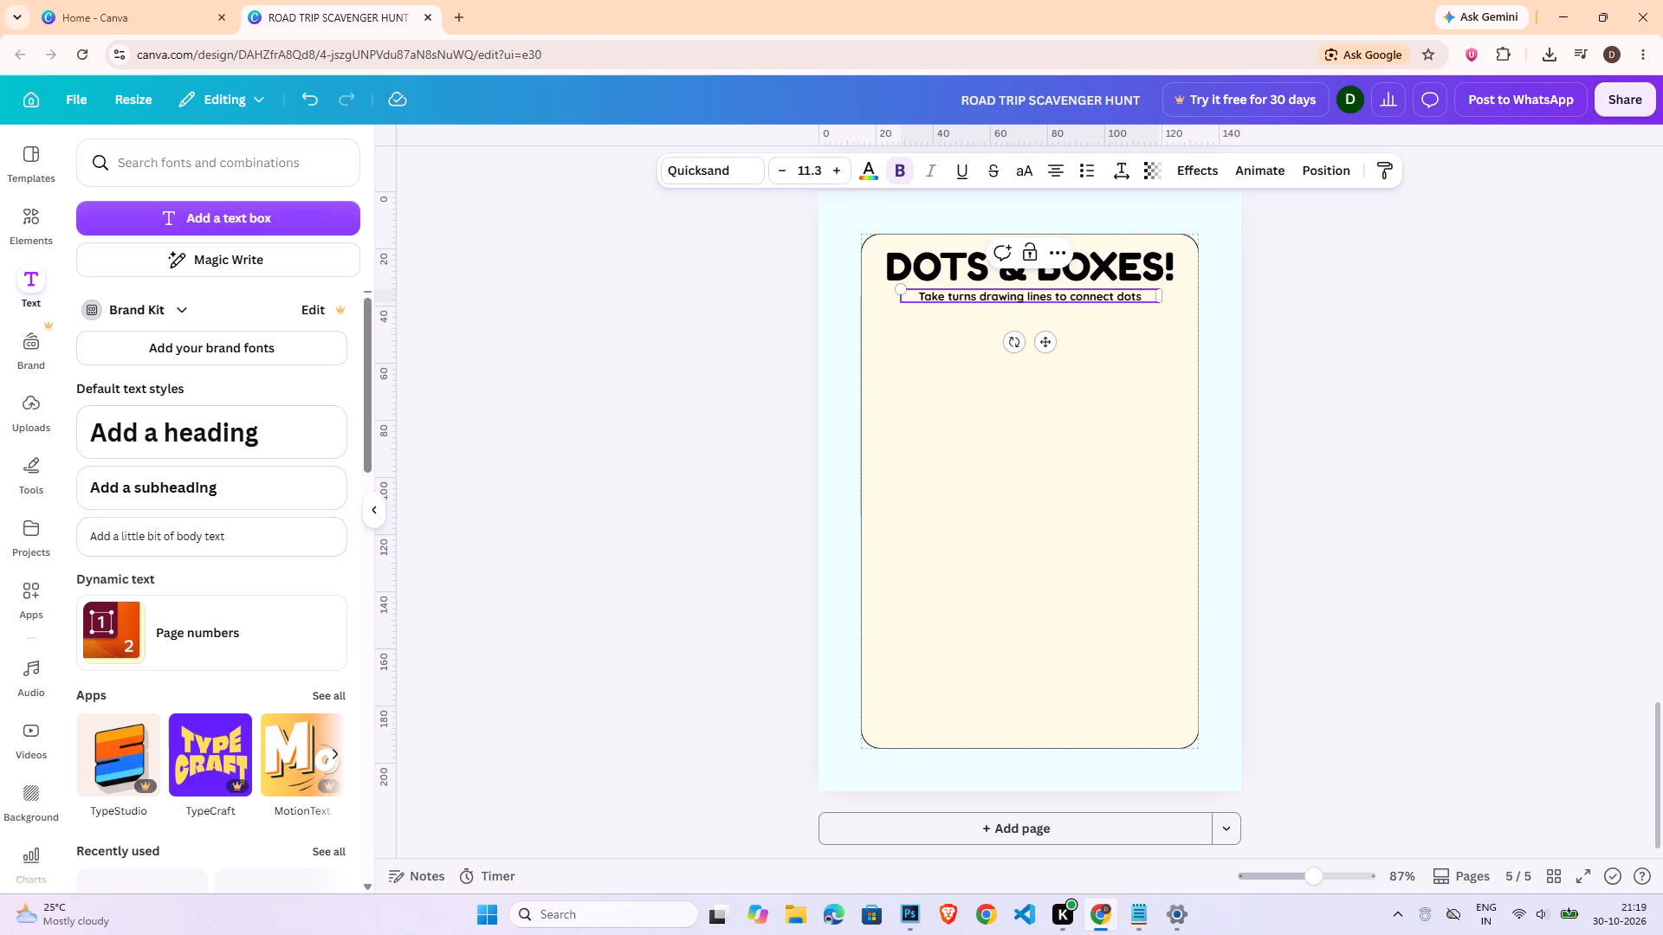
{"action": "key", "text": "period"}
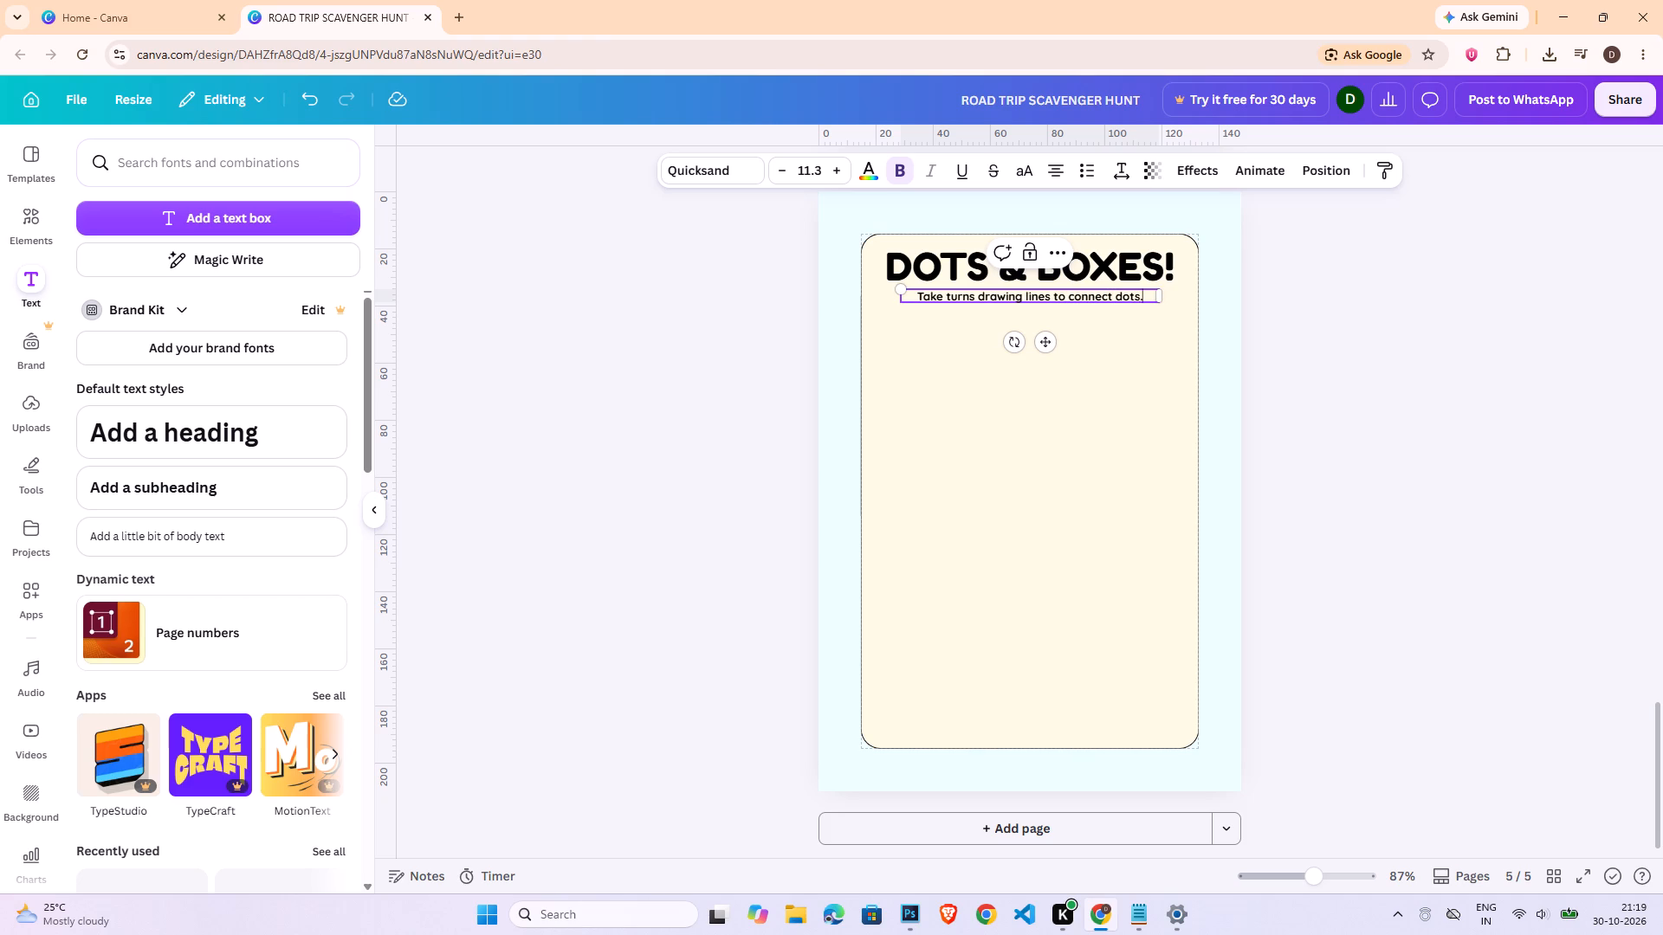
Add a second line to the subtitle reading "The player who closes the most boxes wins!".
{"action": "key", "text": "Return"}
{"action": "type", "text": "The plat"}
{"action": "key", "text": "BackSpace"}
{"action": "type", "text": "yer w"}
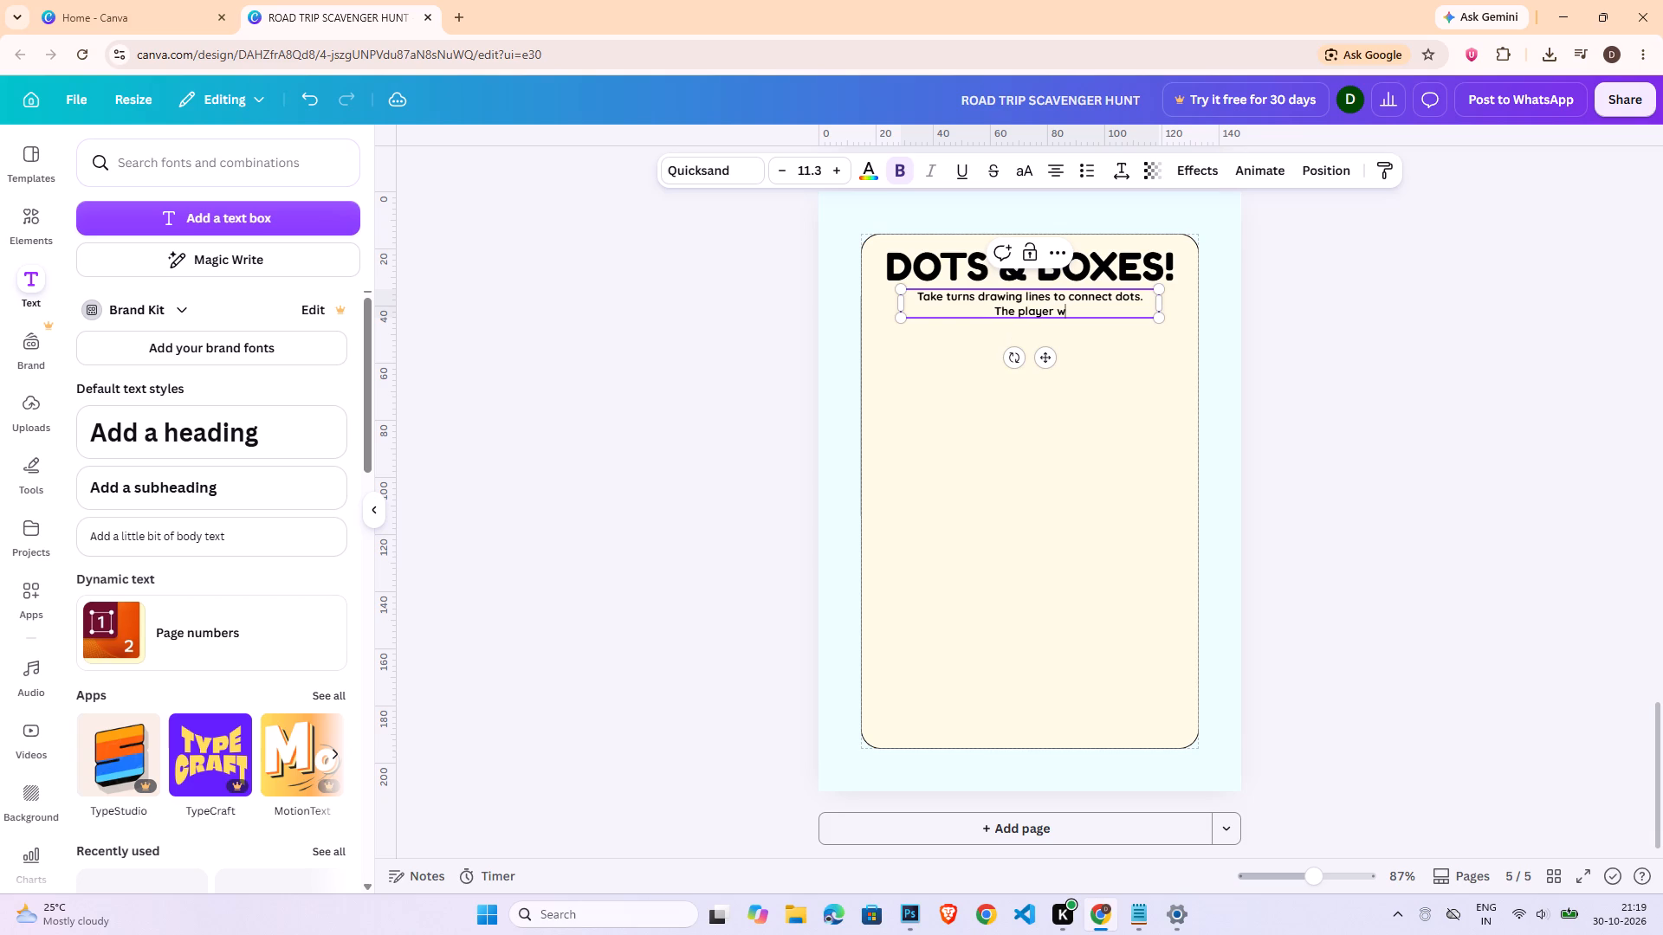
{"action": "type", "text": "ho closes"}
{"action": "key", "text": "space"}
{"action": "type", "text": "the most b"}
{"action": "type", "text": "xes"}
{"action": "key", "text": "space"}
{"action": "key", "text": "BackSpace"}
{"action": "key", "text": "BackSpace"}
{"action": "key", "text": "BackSpace"}
{"action": "key", "text": "BackSpace"}
{"action": "type", "text": "oxes win"}
{"action": "key", "text": "shift+at"}
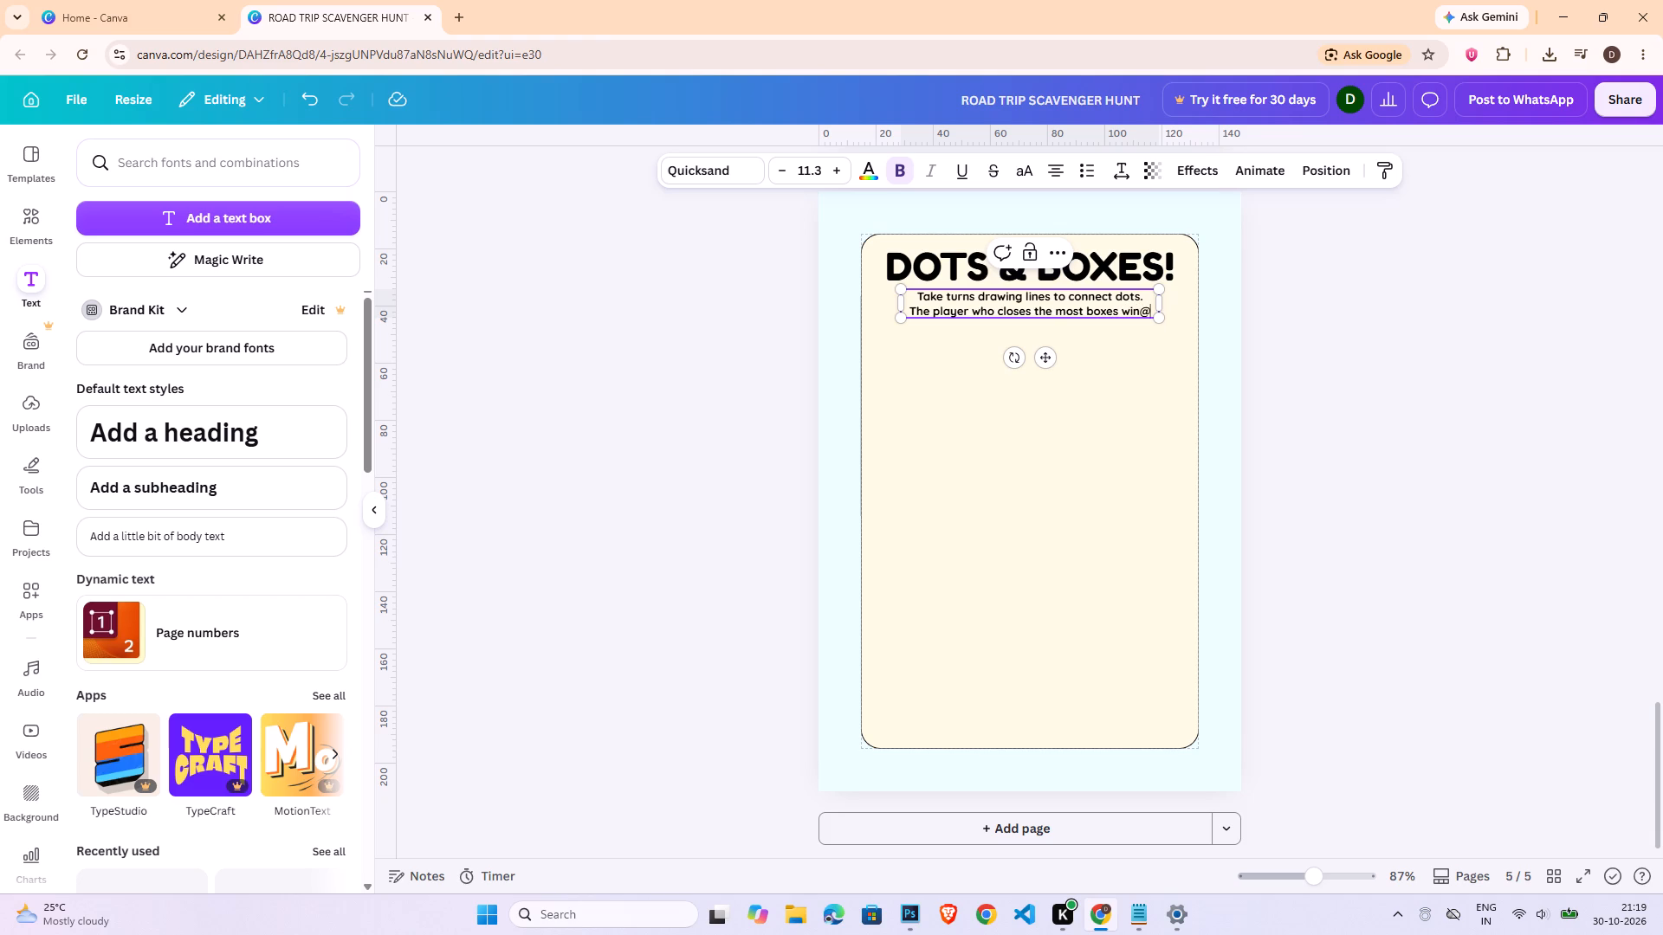
{"action": "key", "text": "BackSpace"}
{"action": "type", "text": "s!"}
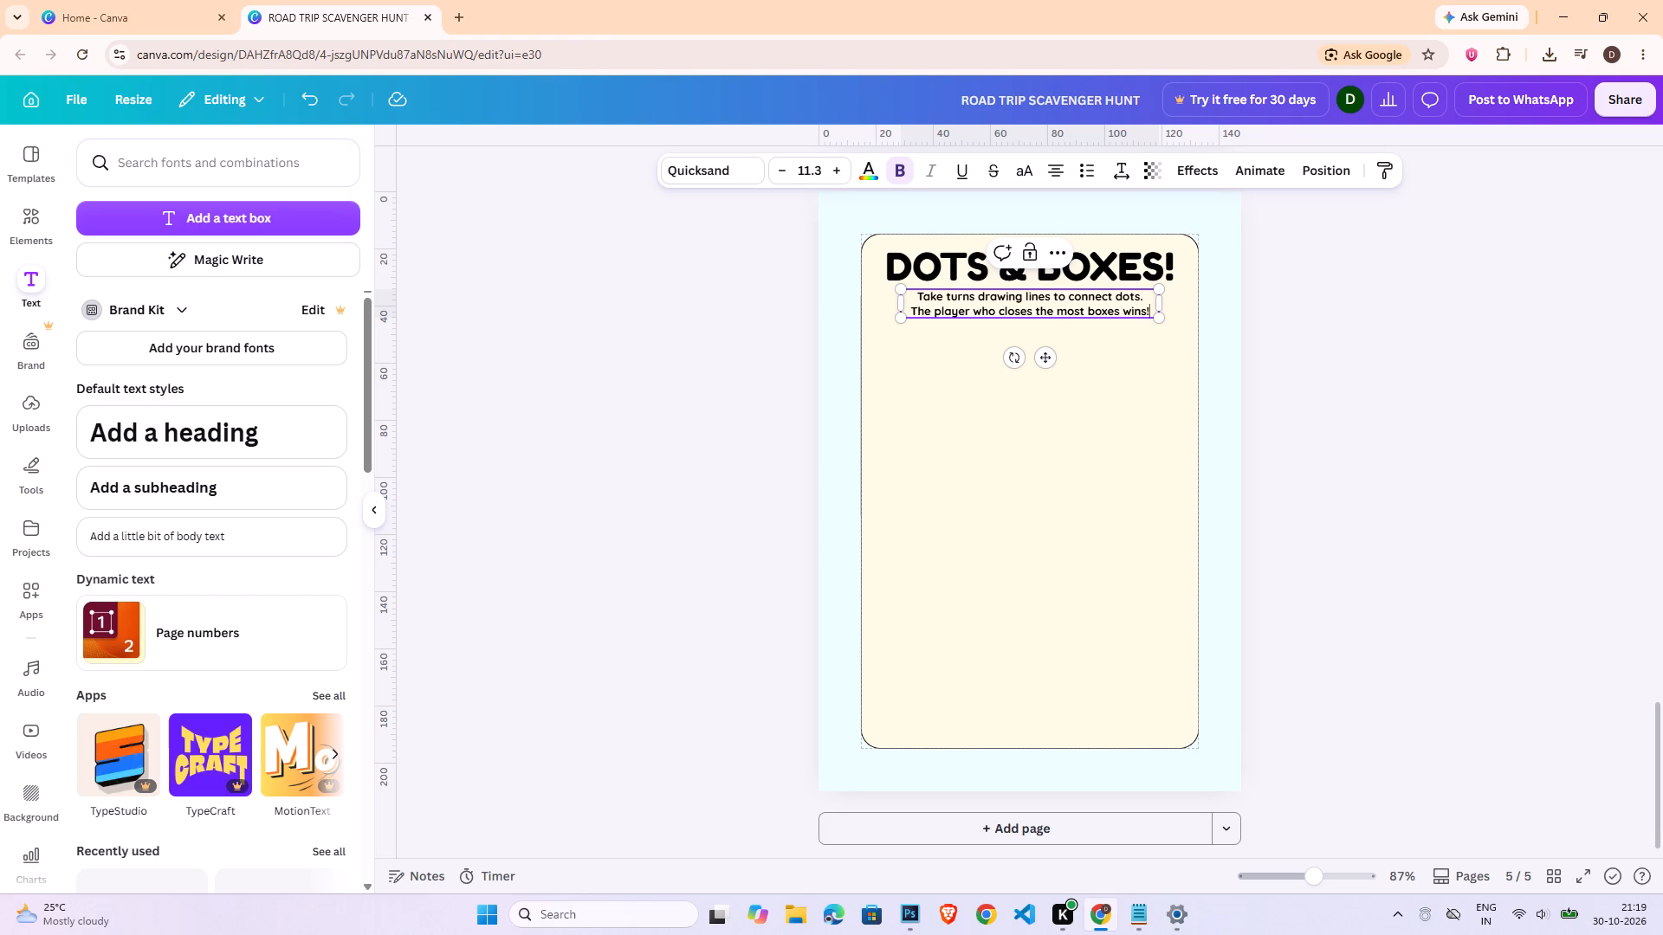
{"action": "left_click", "coordinate": [1497, 341]}
Move the two-line subtitle slightly lower to leave more space beneath the title.
{"action": "left_click", "coordinate": [956, 300]}
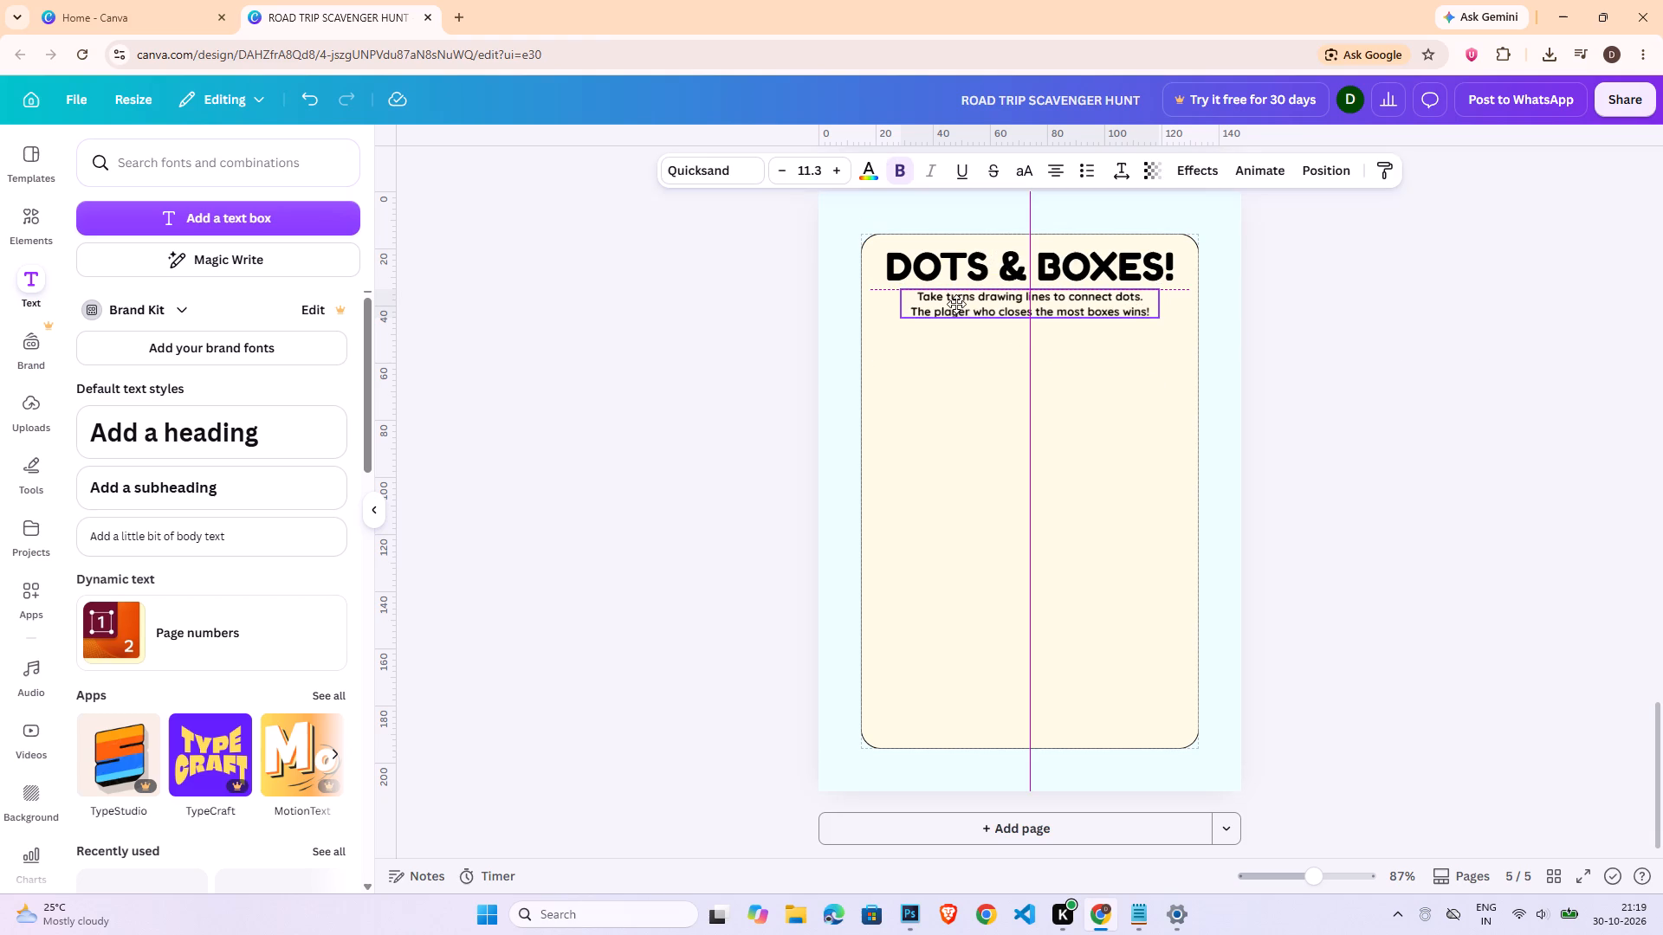
{"action": "left_click", "coordinate": [1403, 521]}
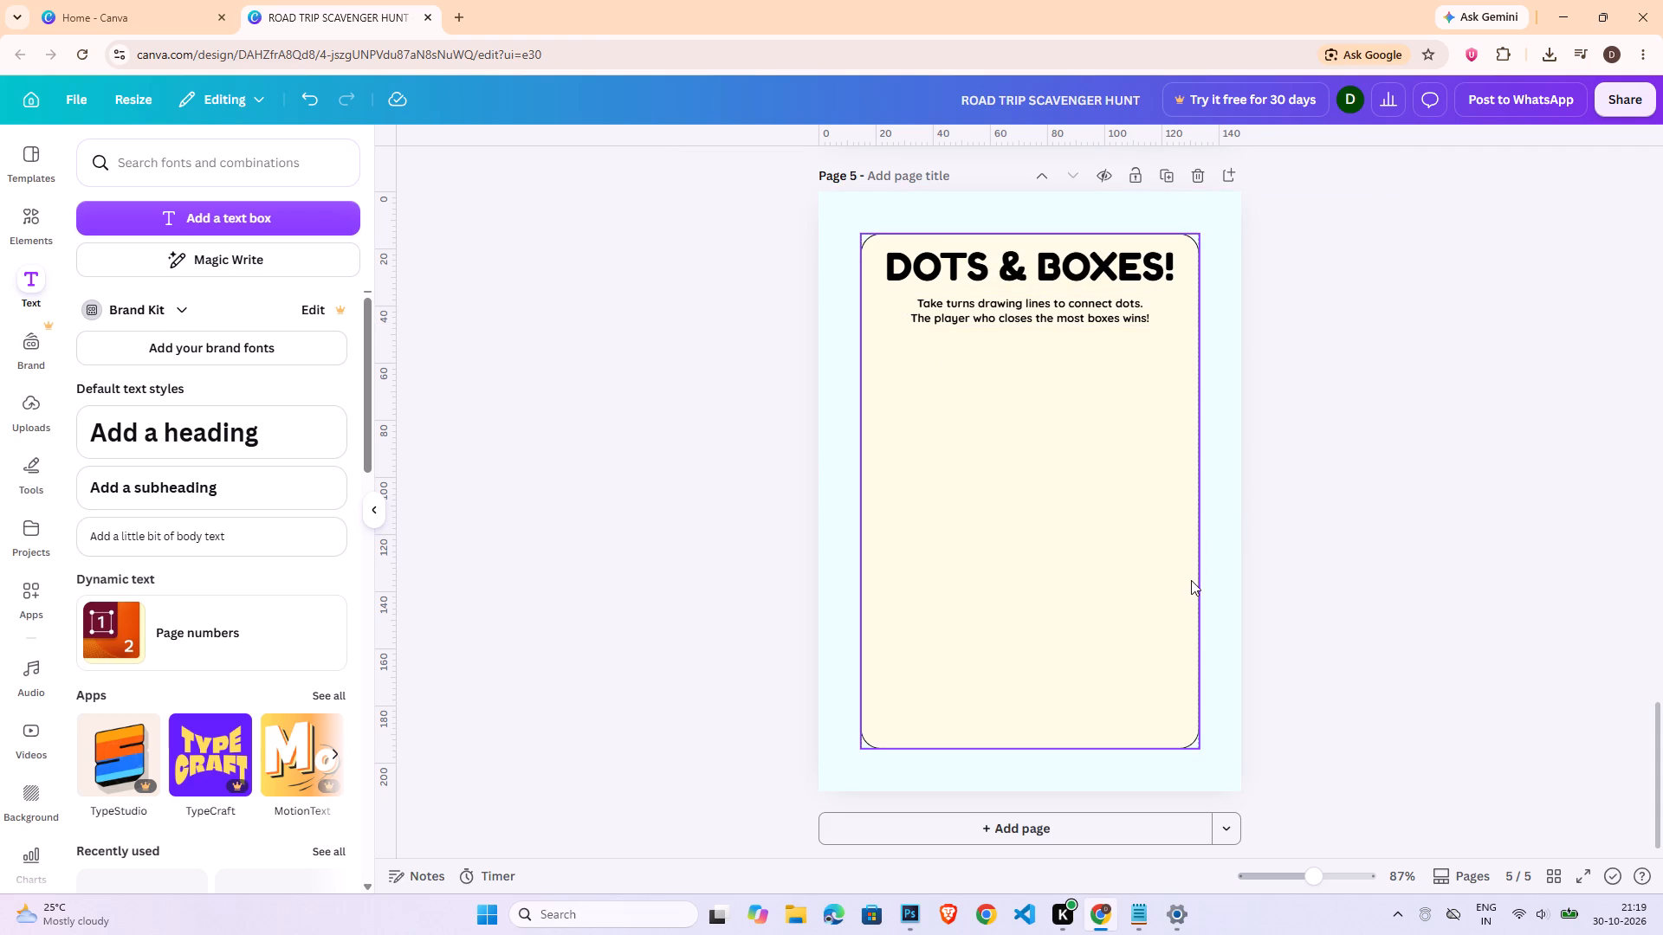
{"action": "left_click", "coordinate": [1336, 498]}
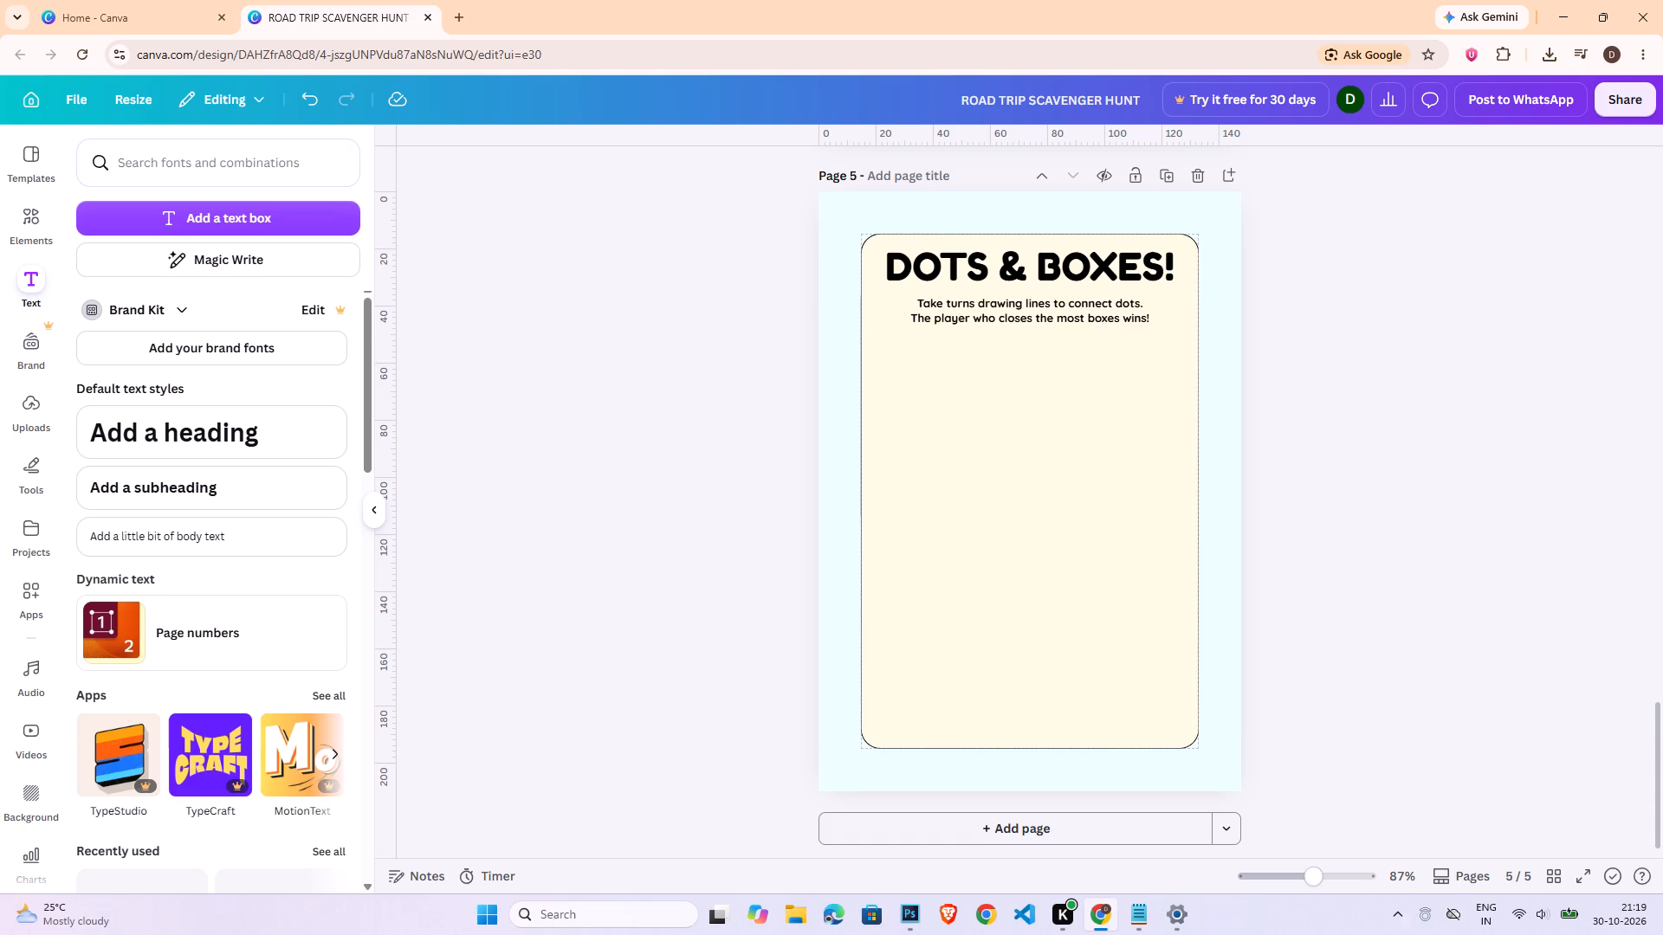
Add a circle shape inside page 5's cream card and shrink it to a dot about 8 mm wide.
{"action": "left_click", "coordinate": [1347, 868]}
{"action": "scroll", "coordinate": [1059, 556], "scroll_direction": "up", "scroll_amount": 7}
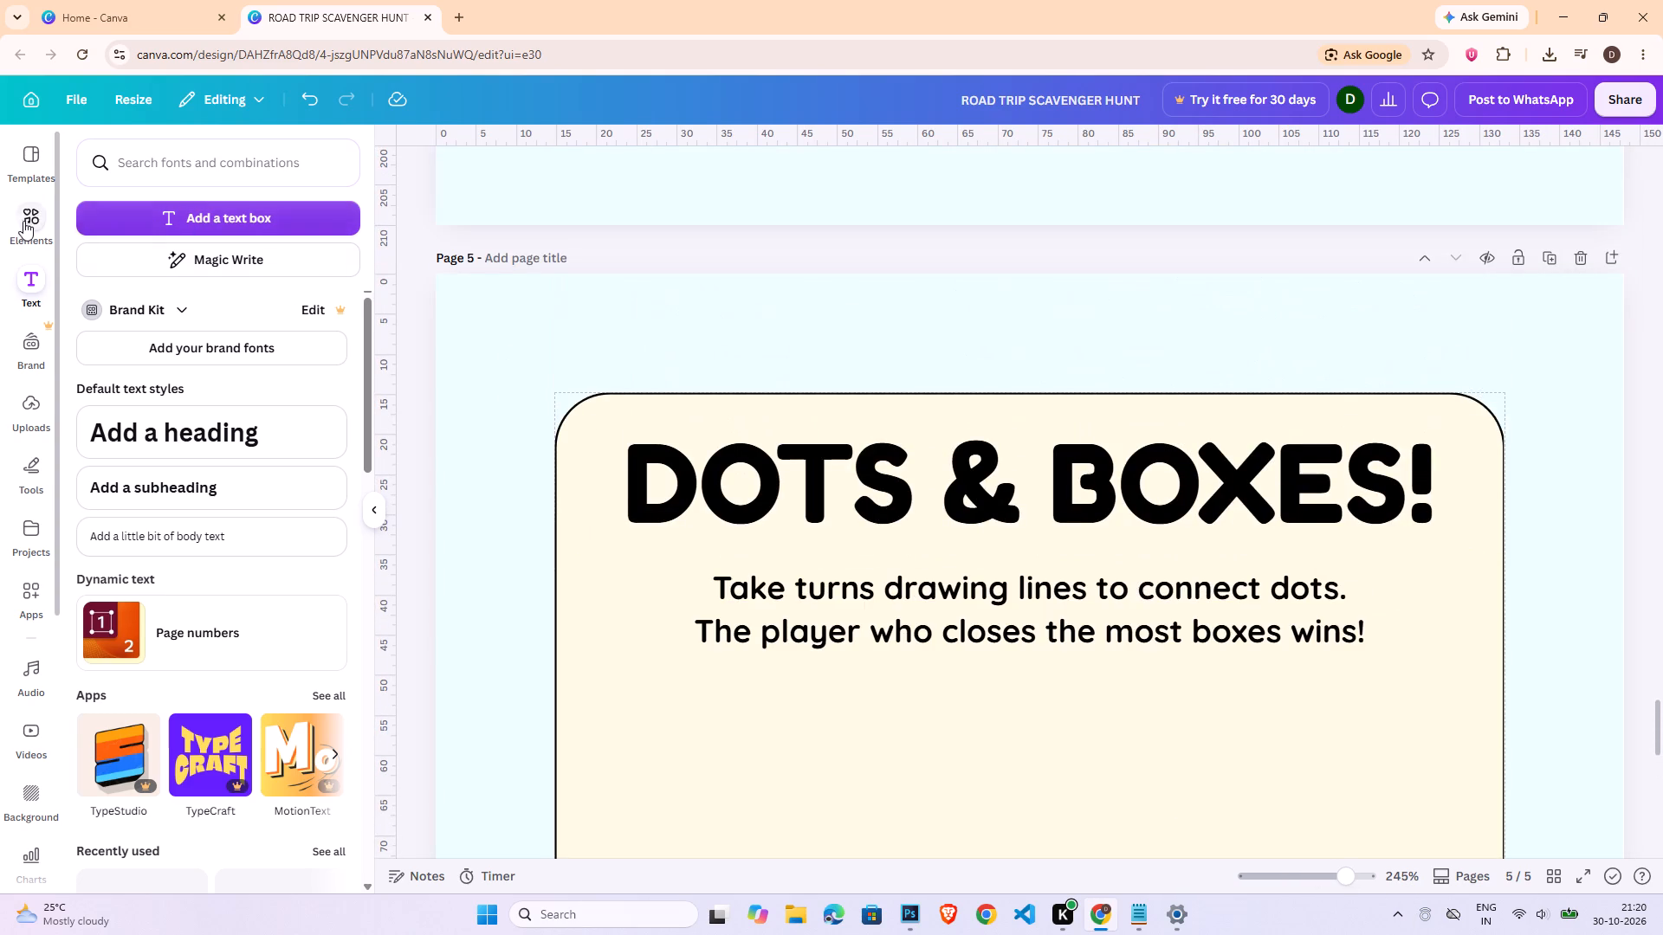
{"action": "left_click", "coordinate": [20, 220]}
{"action": "left_click", "coordinate": [340, 161]}
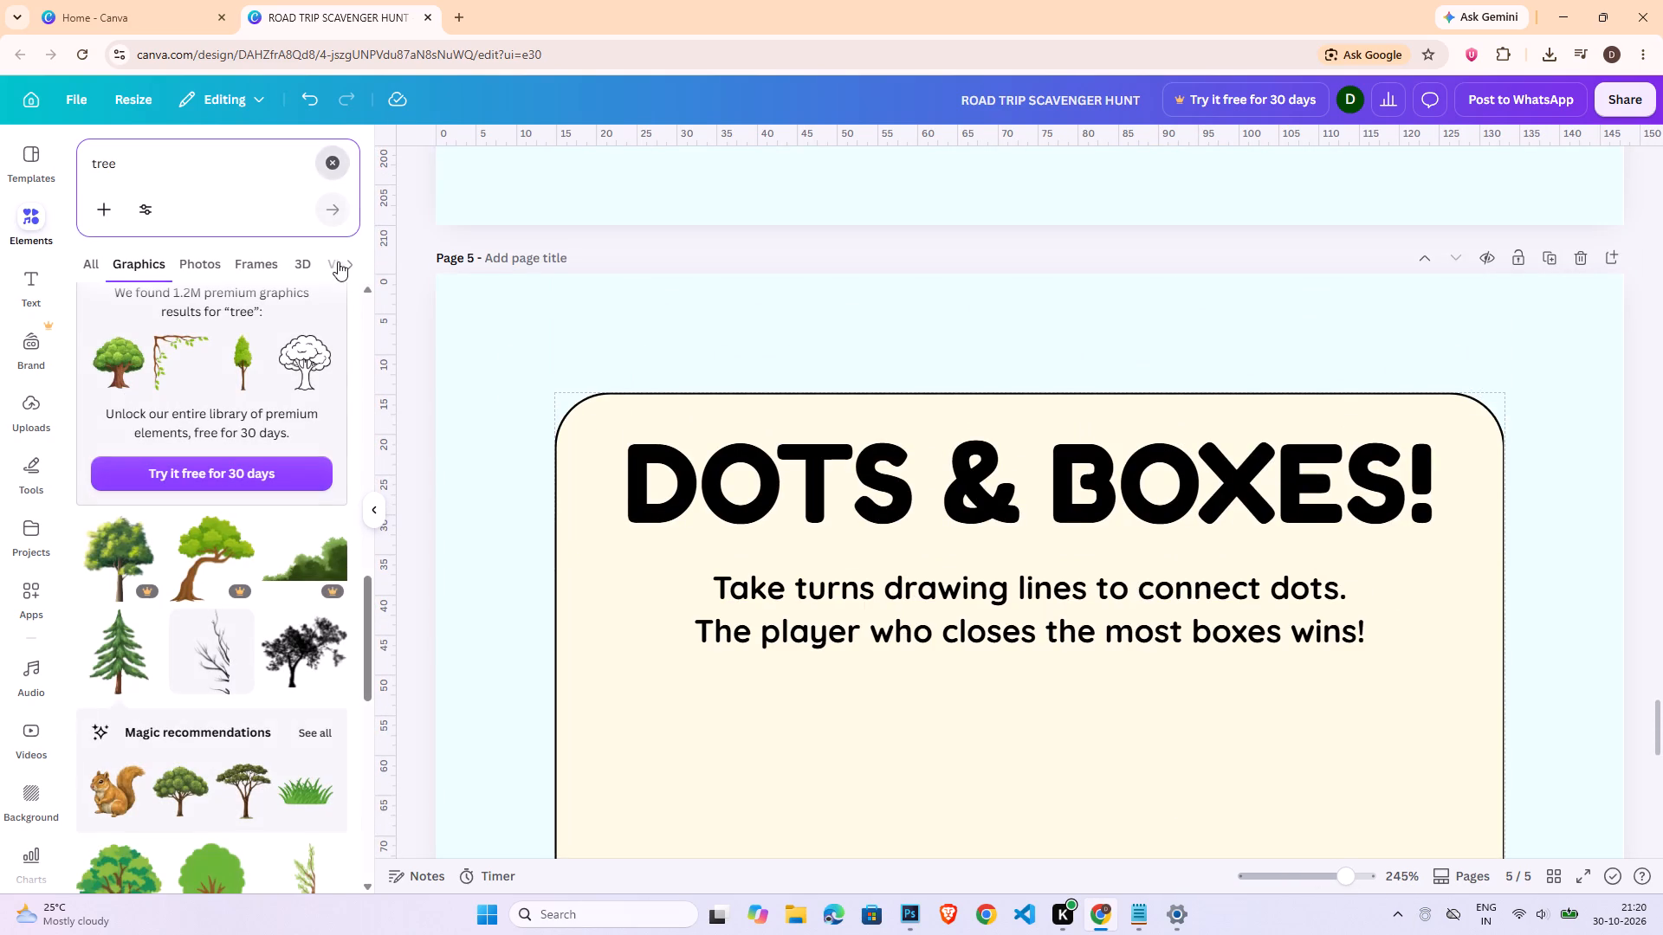
{"action": "left_click", "coordinate": [456, 470]}
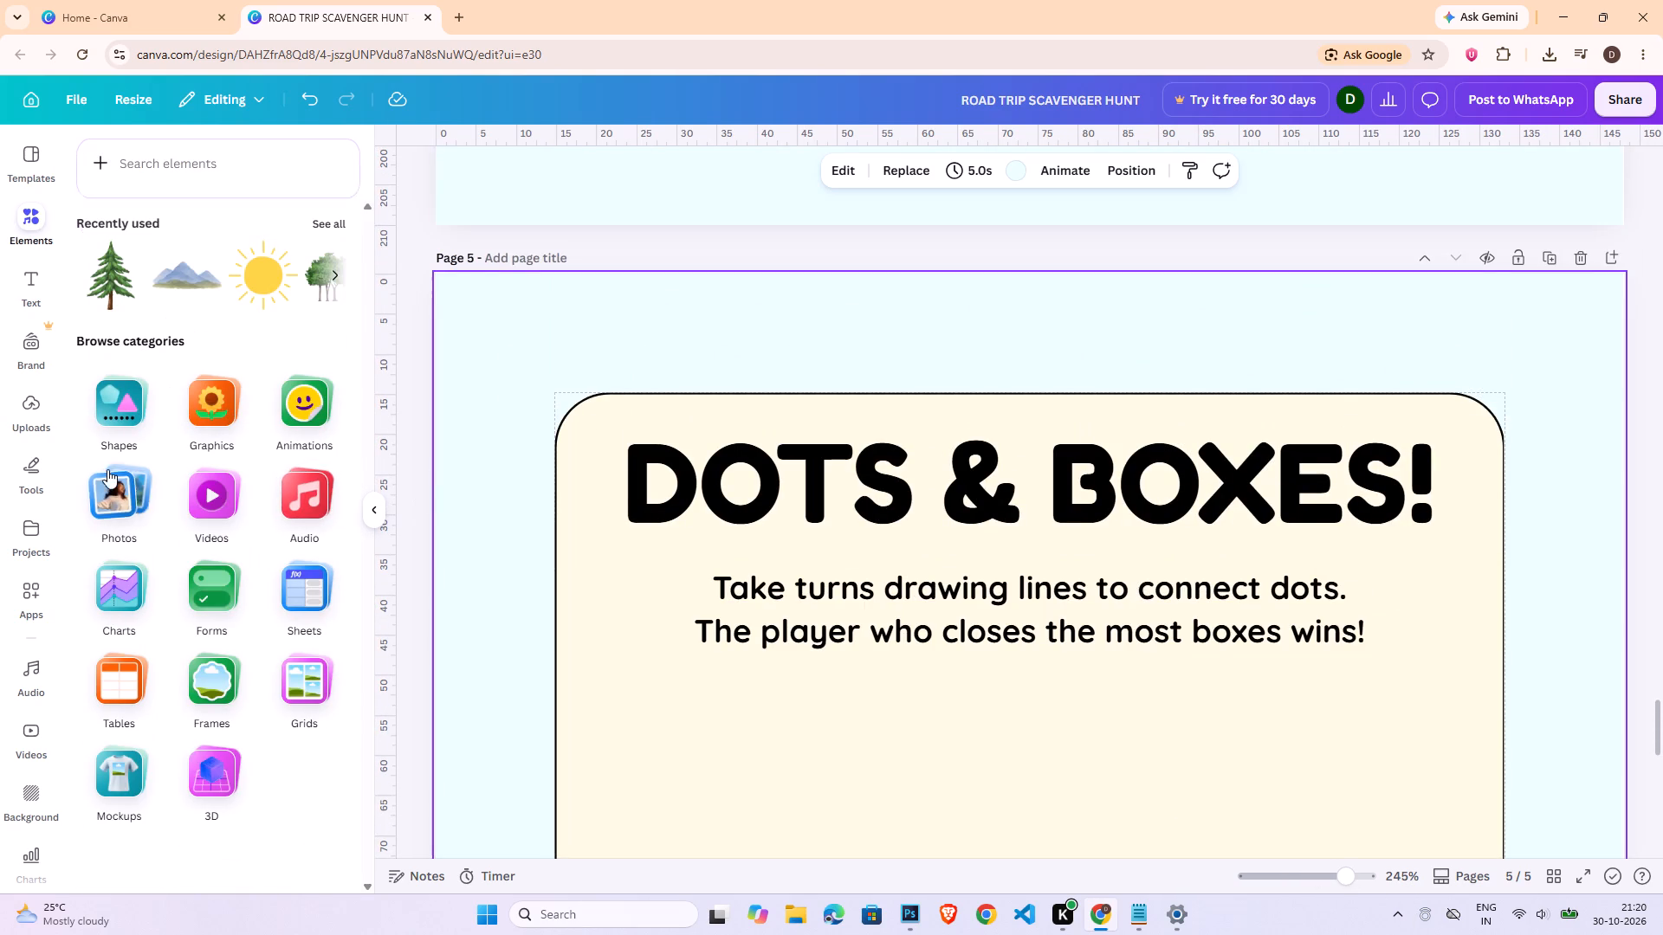
{"action": "left_click", "coordinate": [94, 426]}
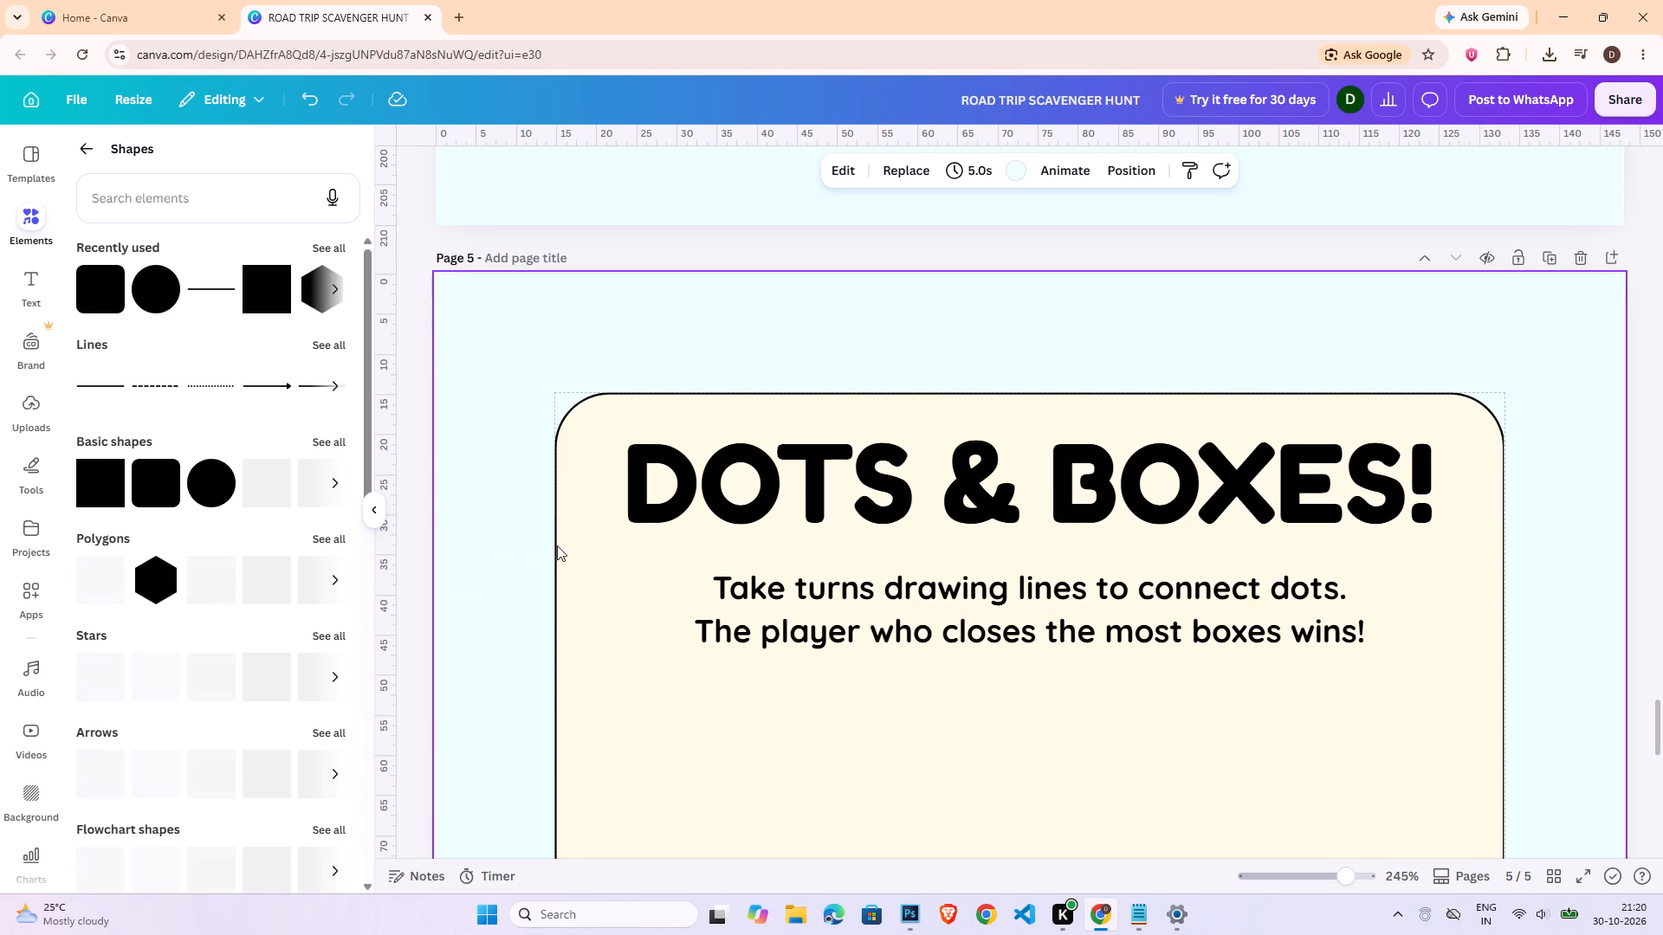
{"action": "left_click", "coordinate": [563, 545]}
{"action": "left_click", "coordinate": [996, 350]}
{"action": "left_click", "coordinate": [147, 293]}
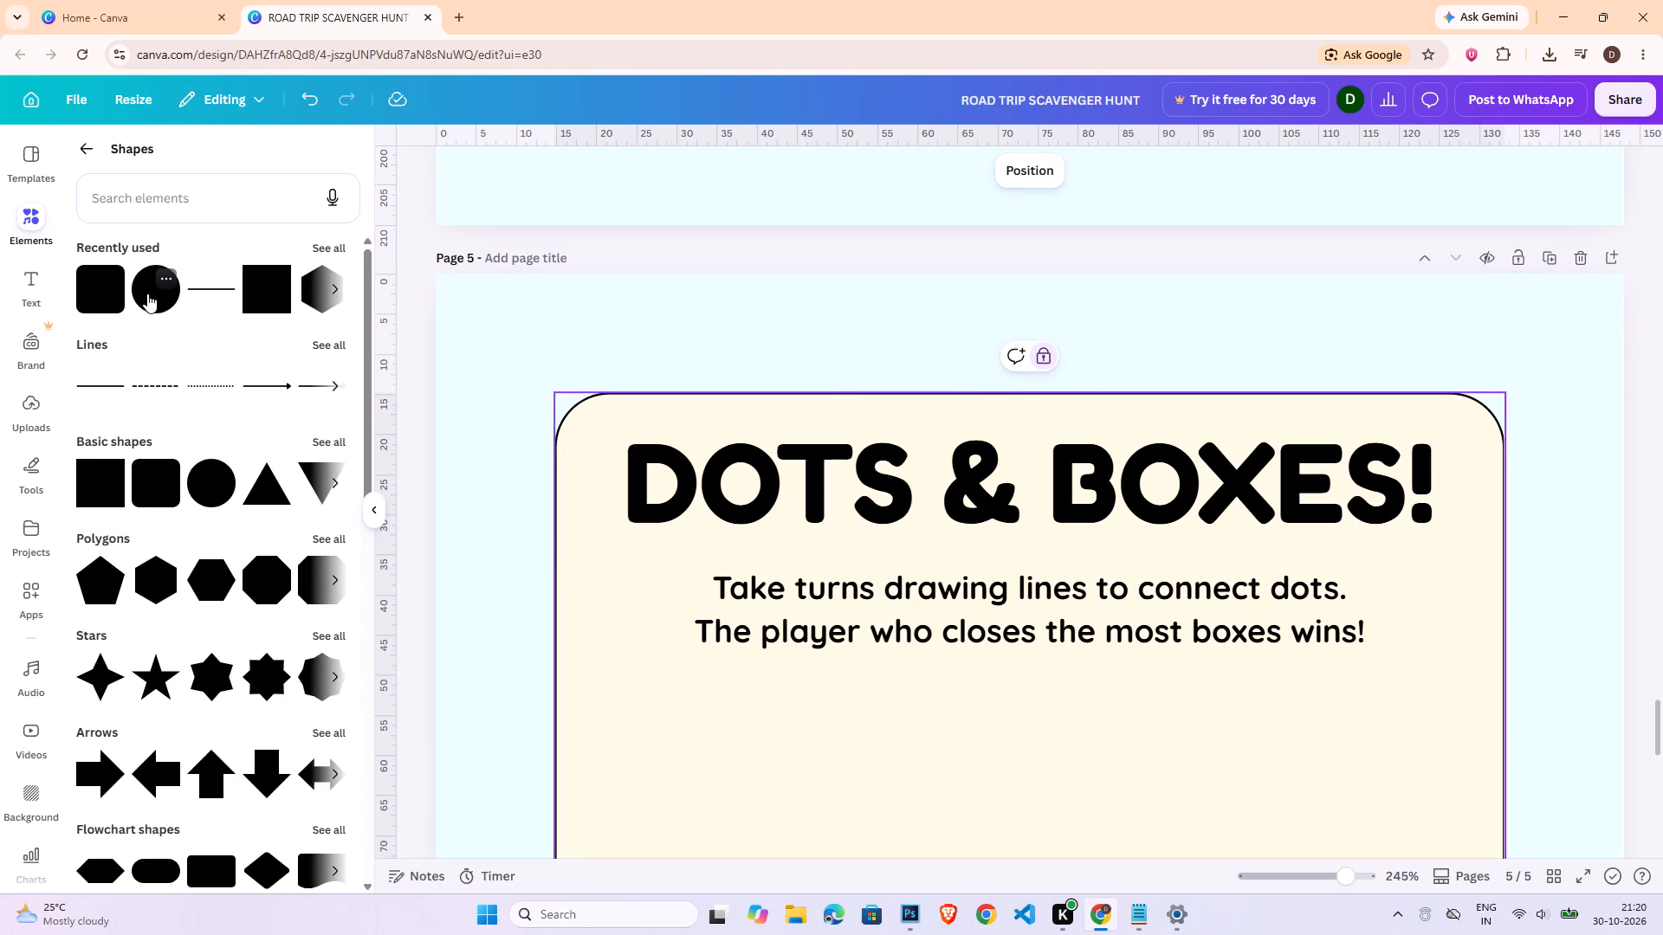
{"action": "scroll", "coordinate": [1033, 754], "scroll_direction": "down", "scroll_amount": 2}
{"action": "left_click", "coordinate": [1214, 495]}
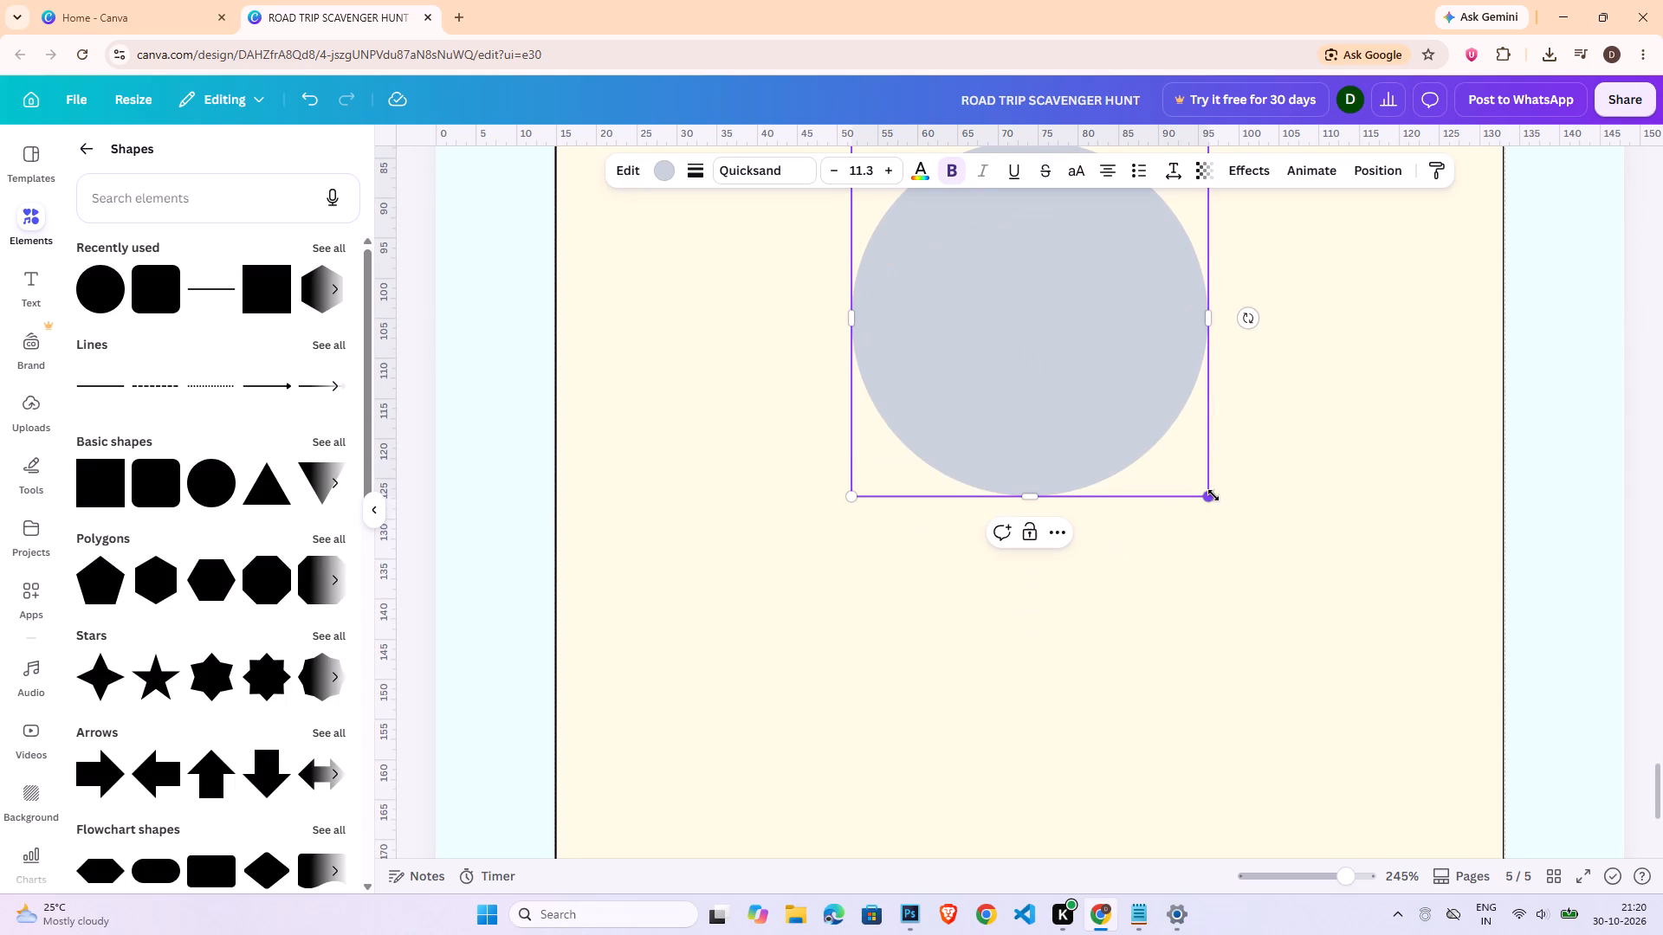
{"action": "left_click_drag", "start_coordinate": [1213, 495], "coordinate": [986, 277]}
{"action": "left_click_drag", "start_coordinate": [950, 241], "coordinate": [809, 392]}
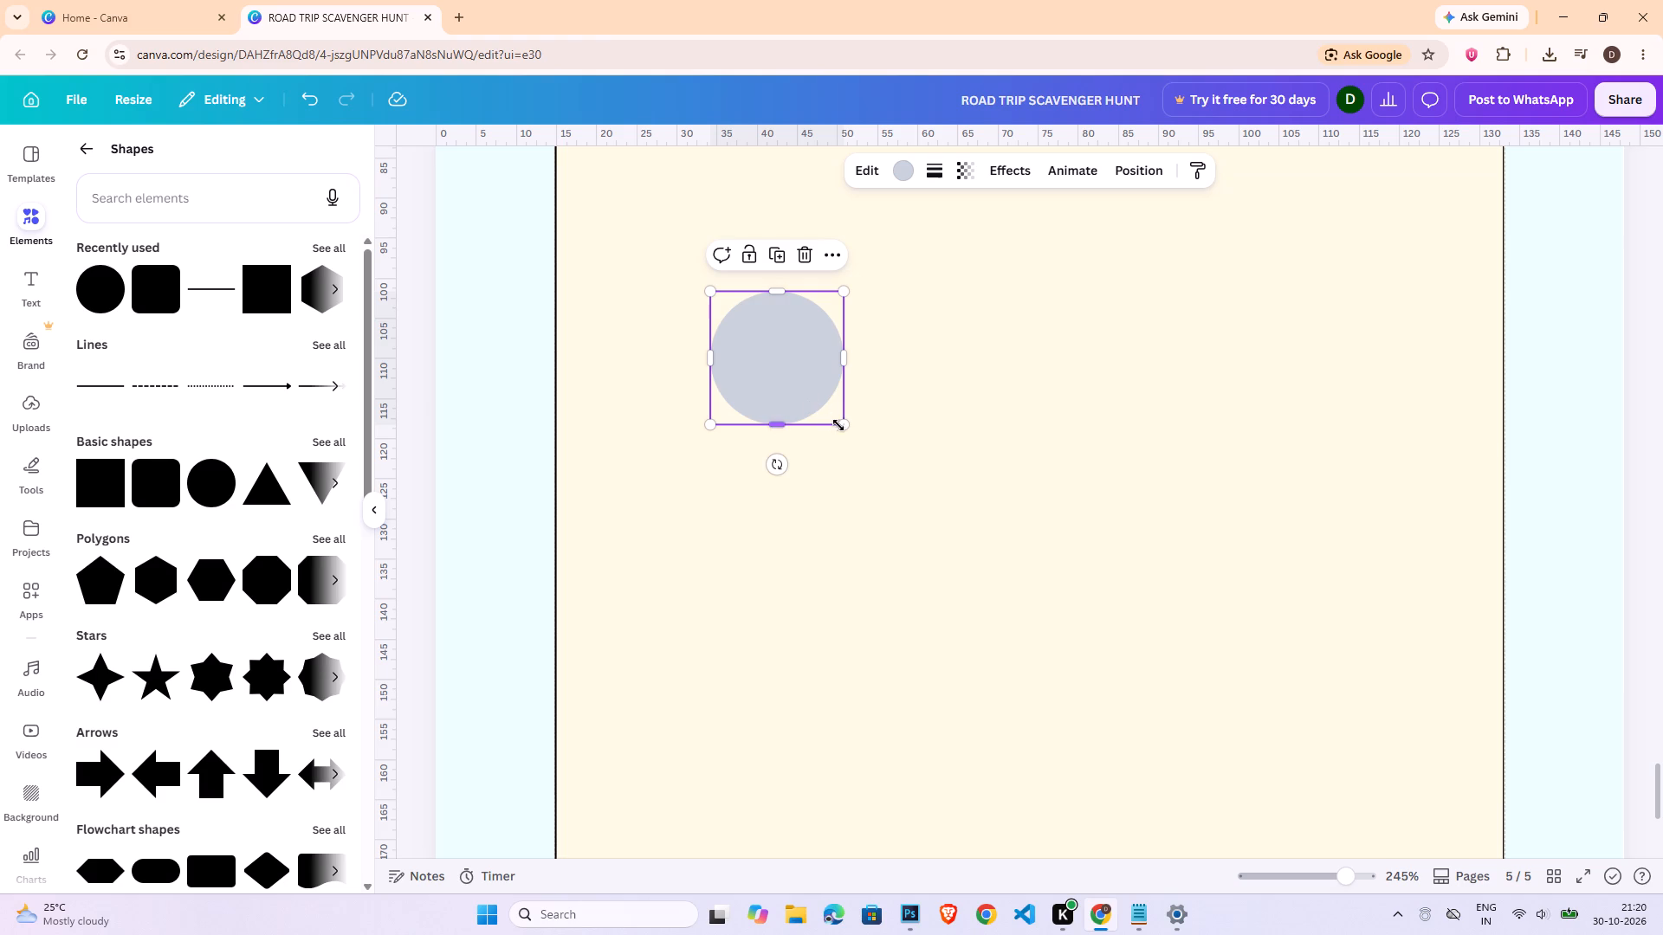
{"action": "left_click_drag", "start_coordinate": [845, 425], "coordinate": [787, 349]}
Give the circle a solid black outline with a stroke weight of 1.
{"action": "left_click", "coordinate": [938, 171]}
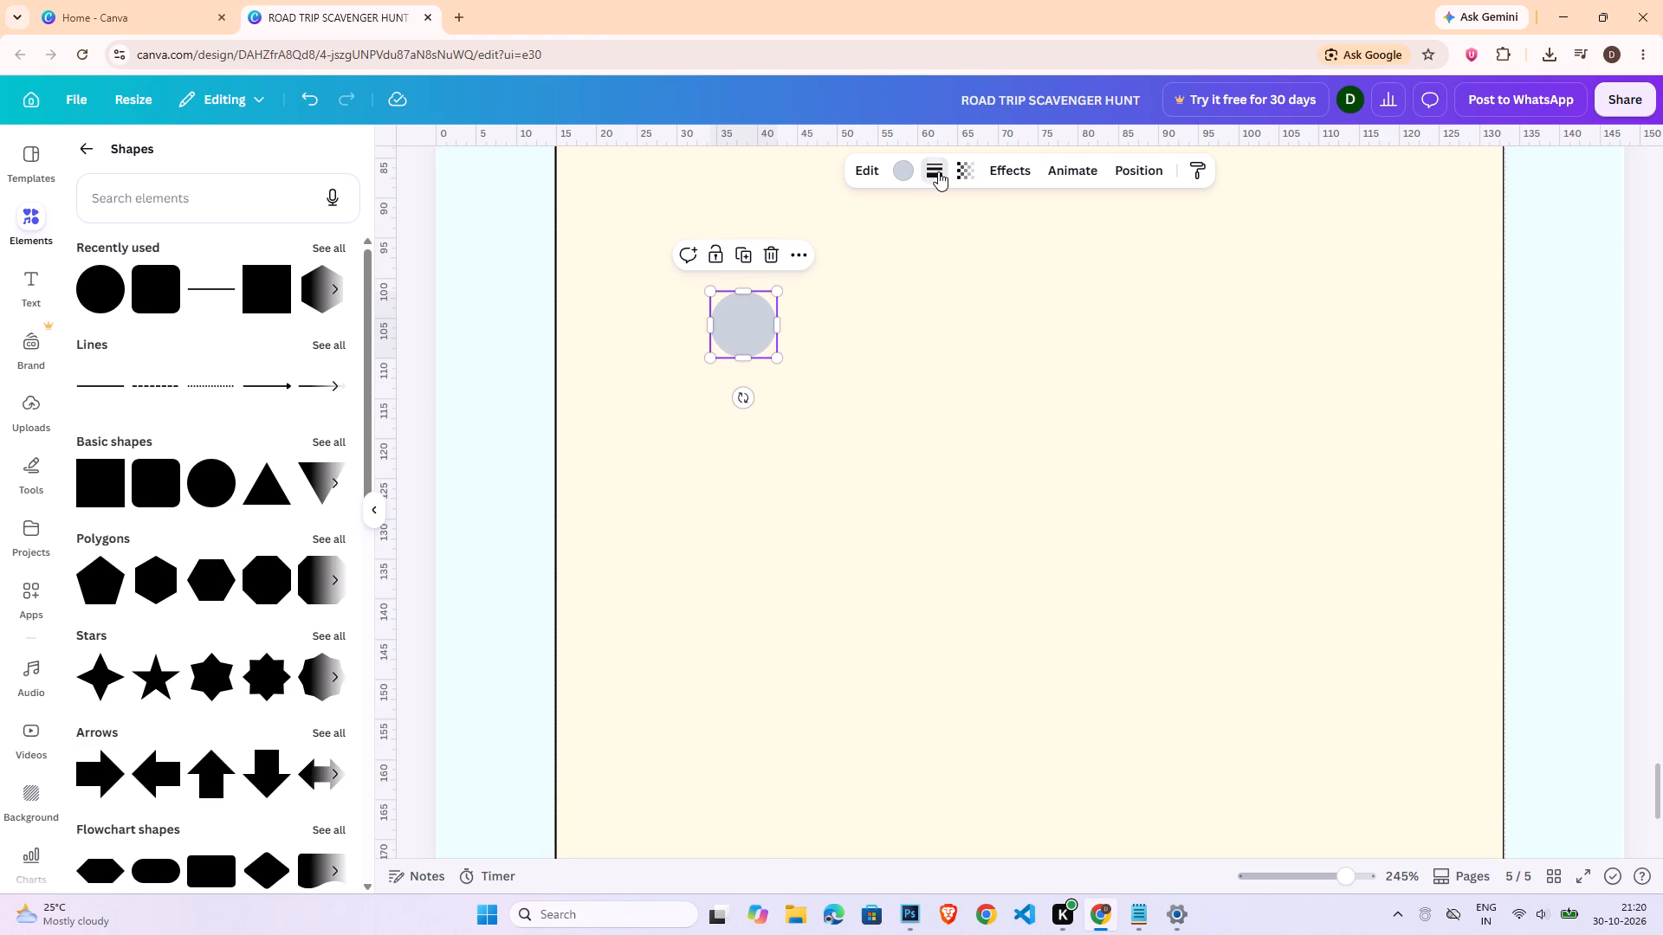
{"action": "left_click", "coordinate": [1024, 281]}
{"action": "left_click", "coordinate": [1059, 288]}
{"action": "left_click", "coordinate": [1051, 290]}
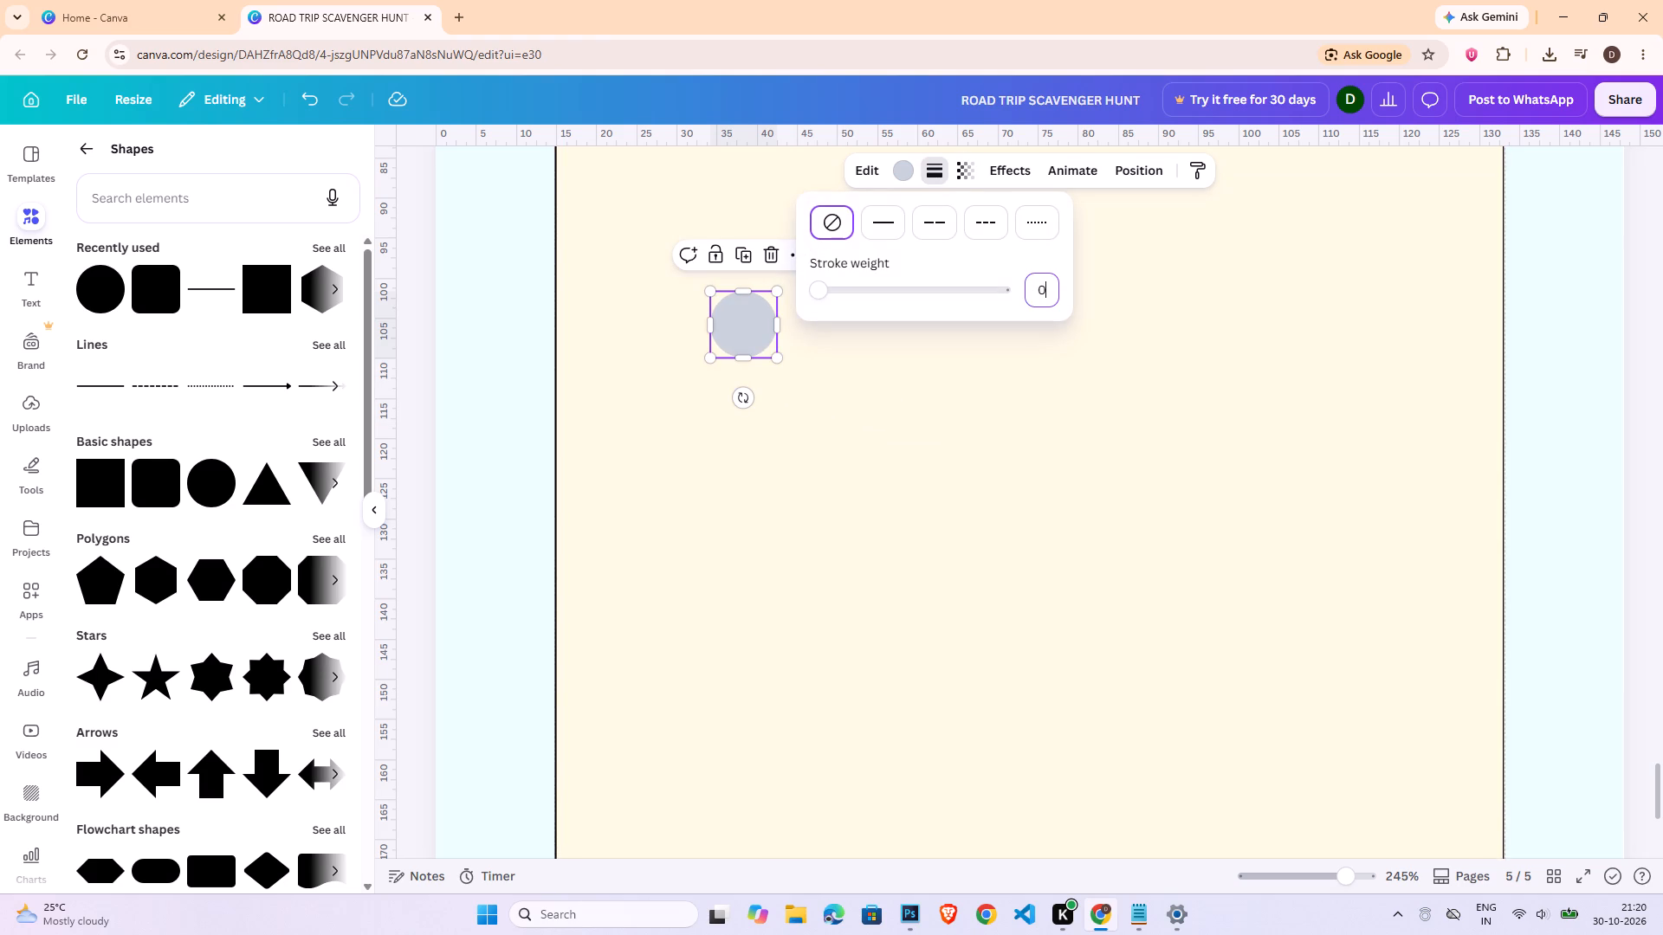
{"action": "key", "text": "1"}
{"action": "key", "text": "Return"}
Fill the circle with the teal-blue default solid colour.
{"action": "left_click", "coordinate": [901, 168]}
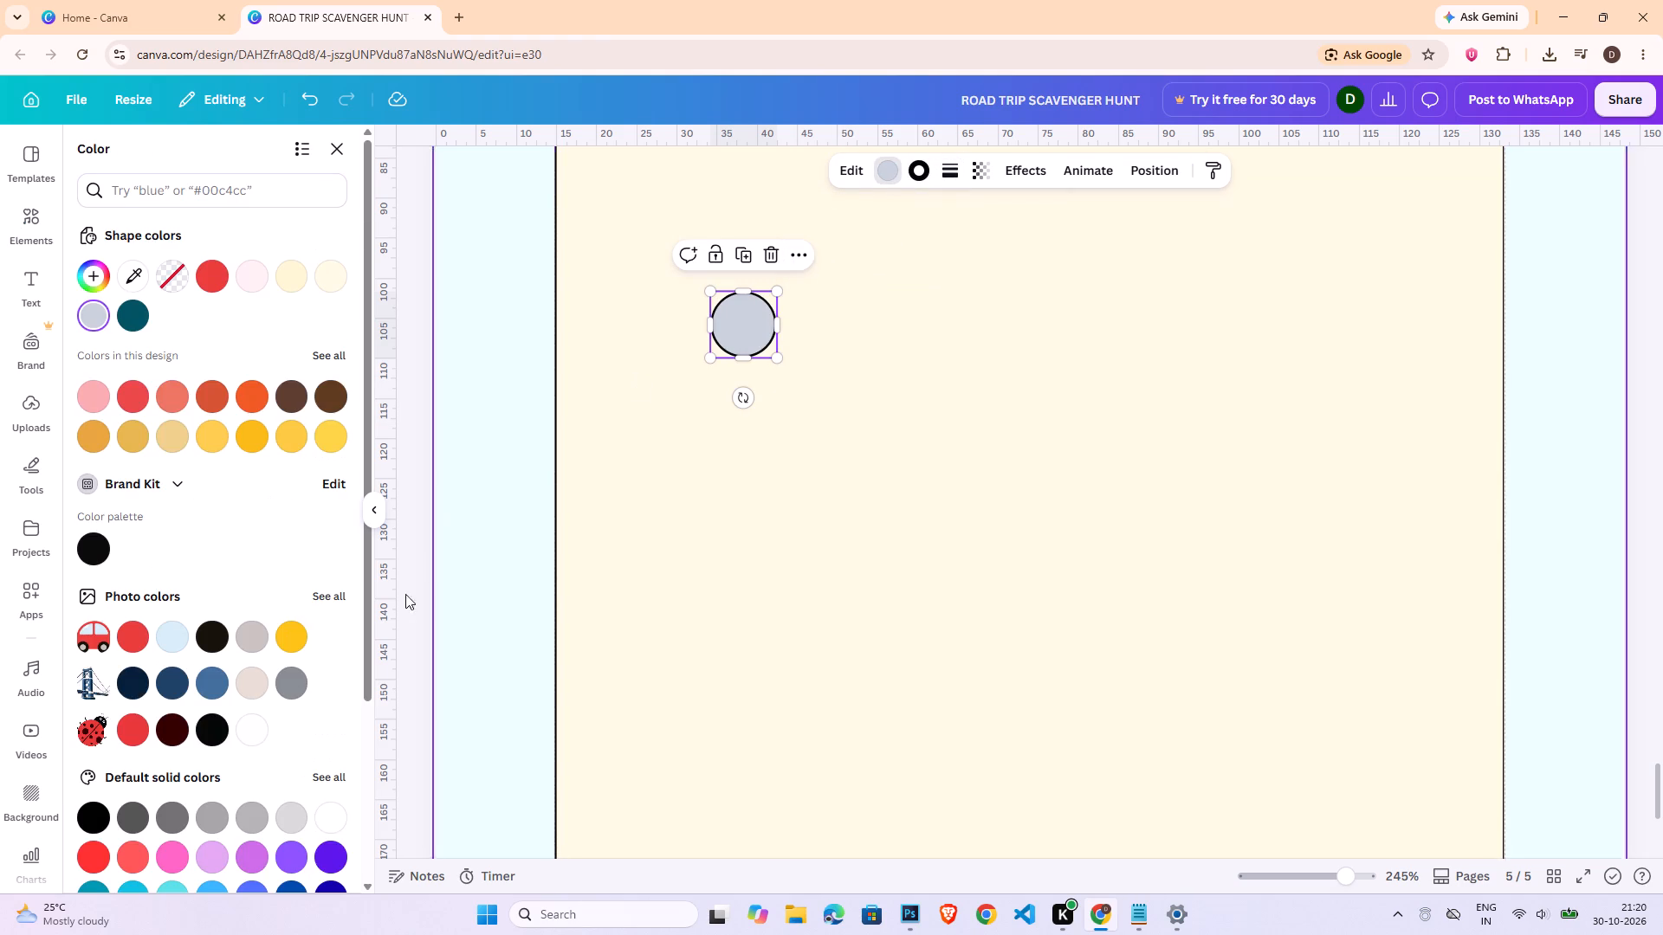
{"action": "scroll", "coordinate": [256, 828], "scroll_direction": "down", "scroll_amount": 1}
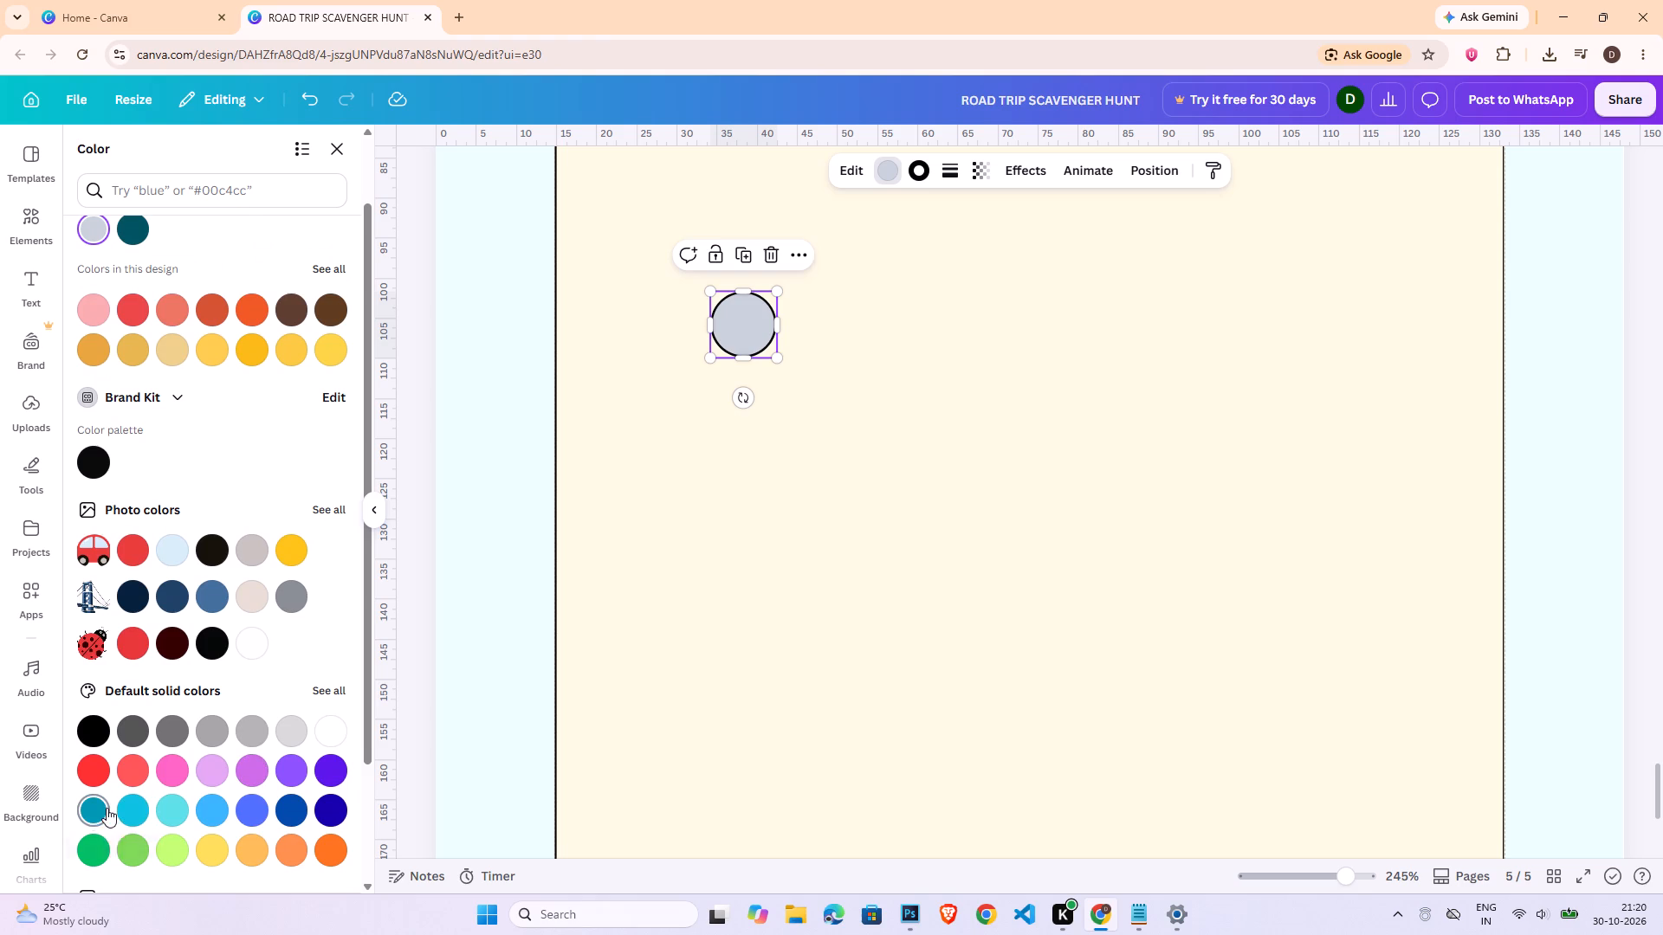
{"action": "left_click", "coordinate": [107, 808]}
{"action": "double_click", "coordinate": [1522, 465]}
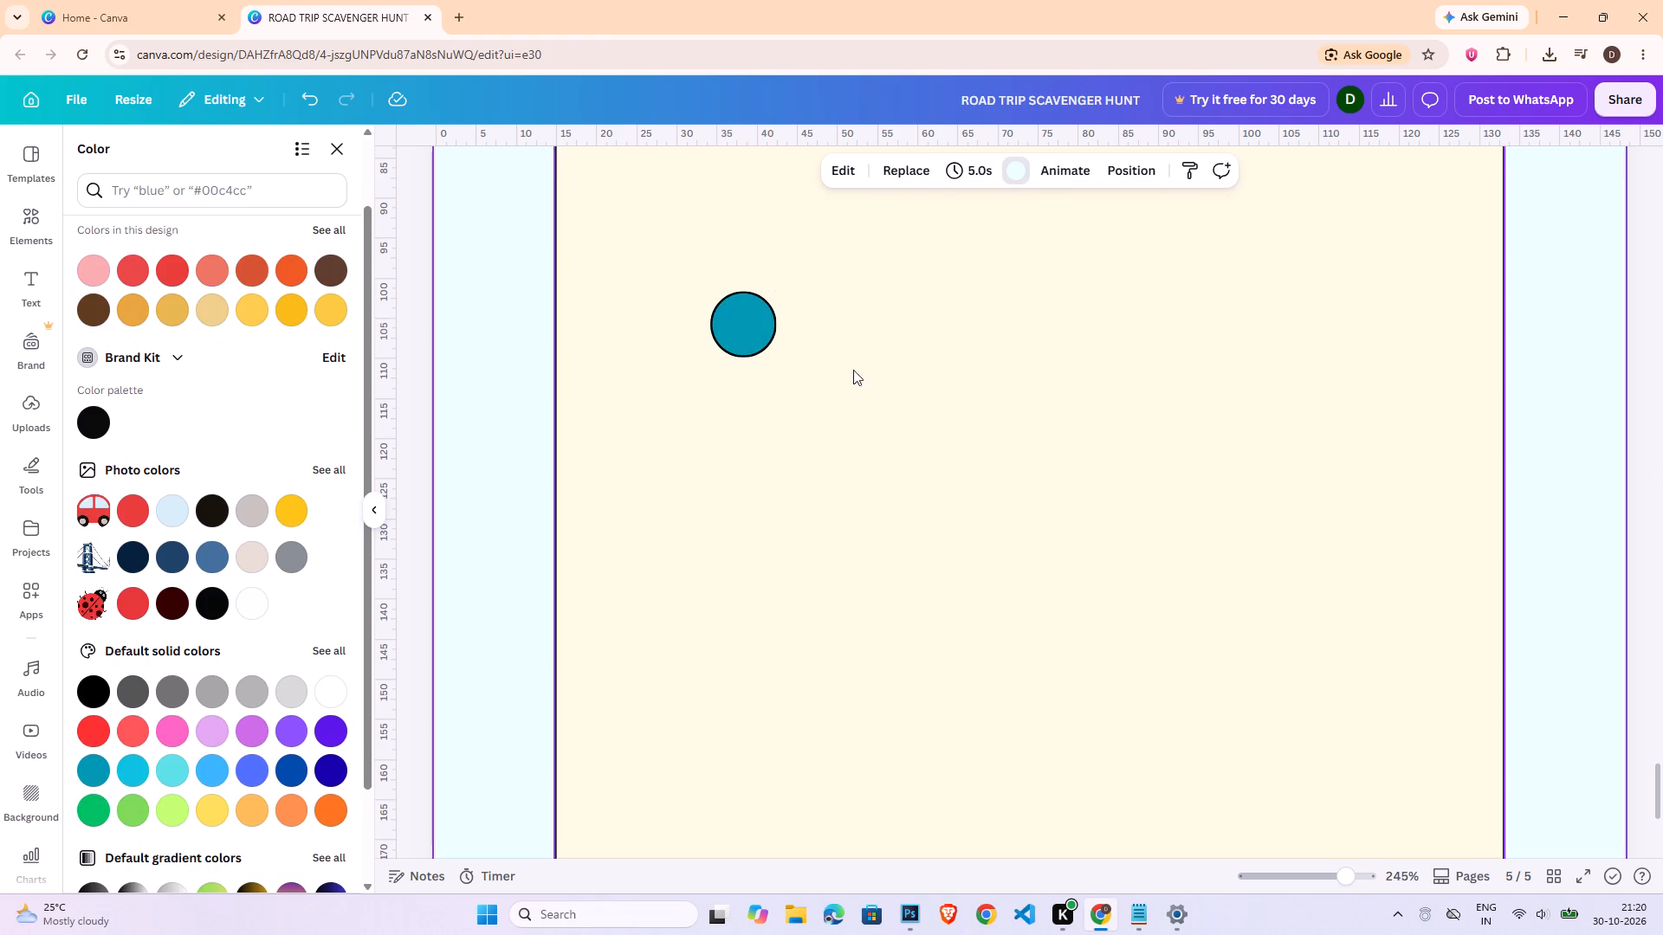
Place the teal-blue dot below the subtitle near the card's left edge and shrink it to about 5 mm.
{"action": "left_click_drag", "start_coordinate": [729, 326], "coordinate": [736, 271]}
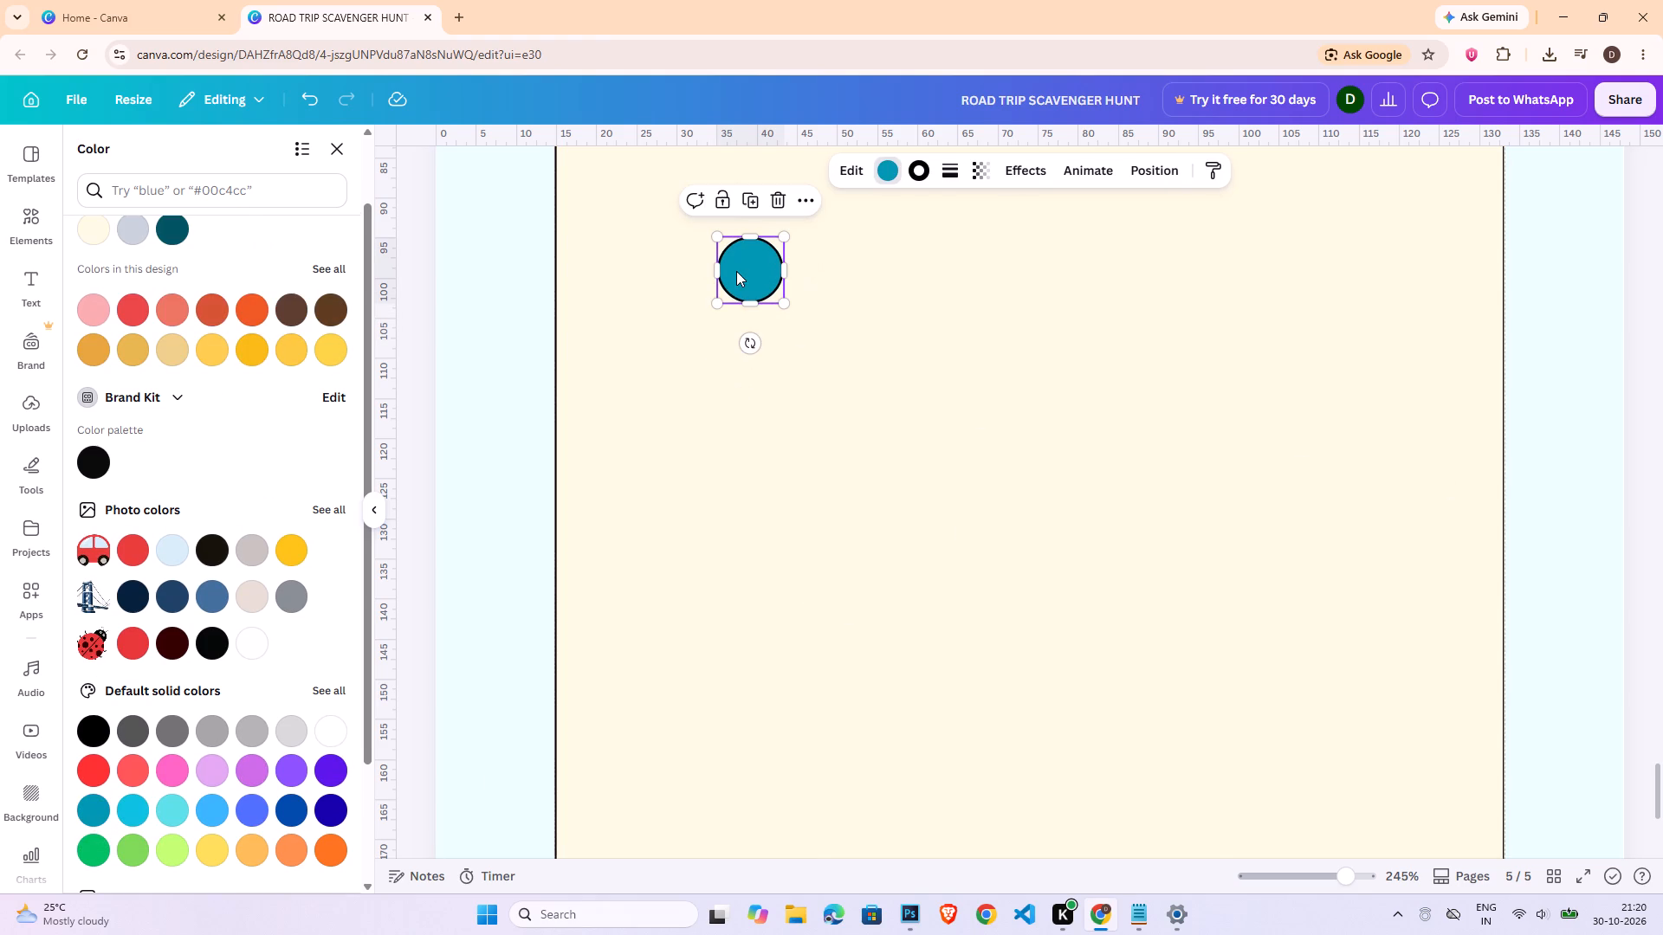
{"action": "left_click", "coordinate": [1348, 866]}
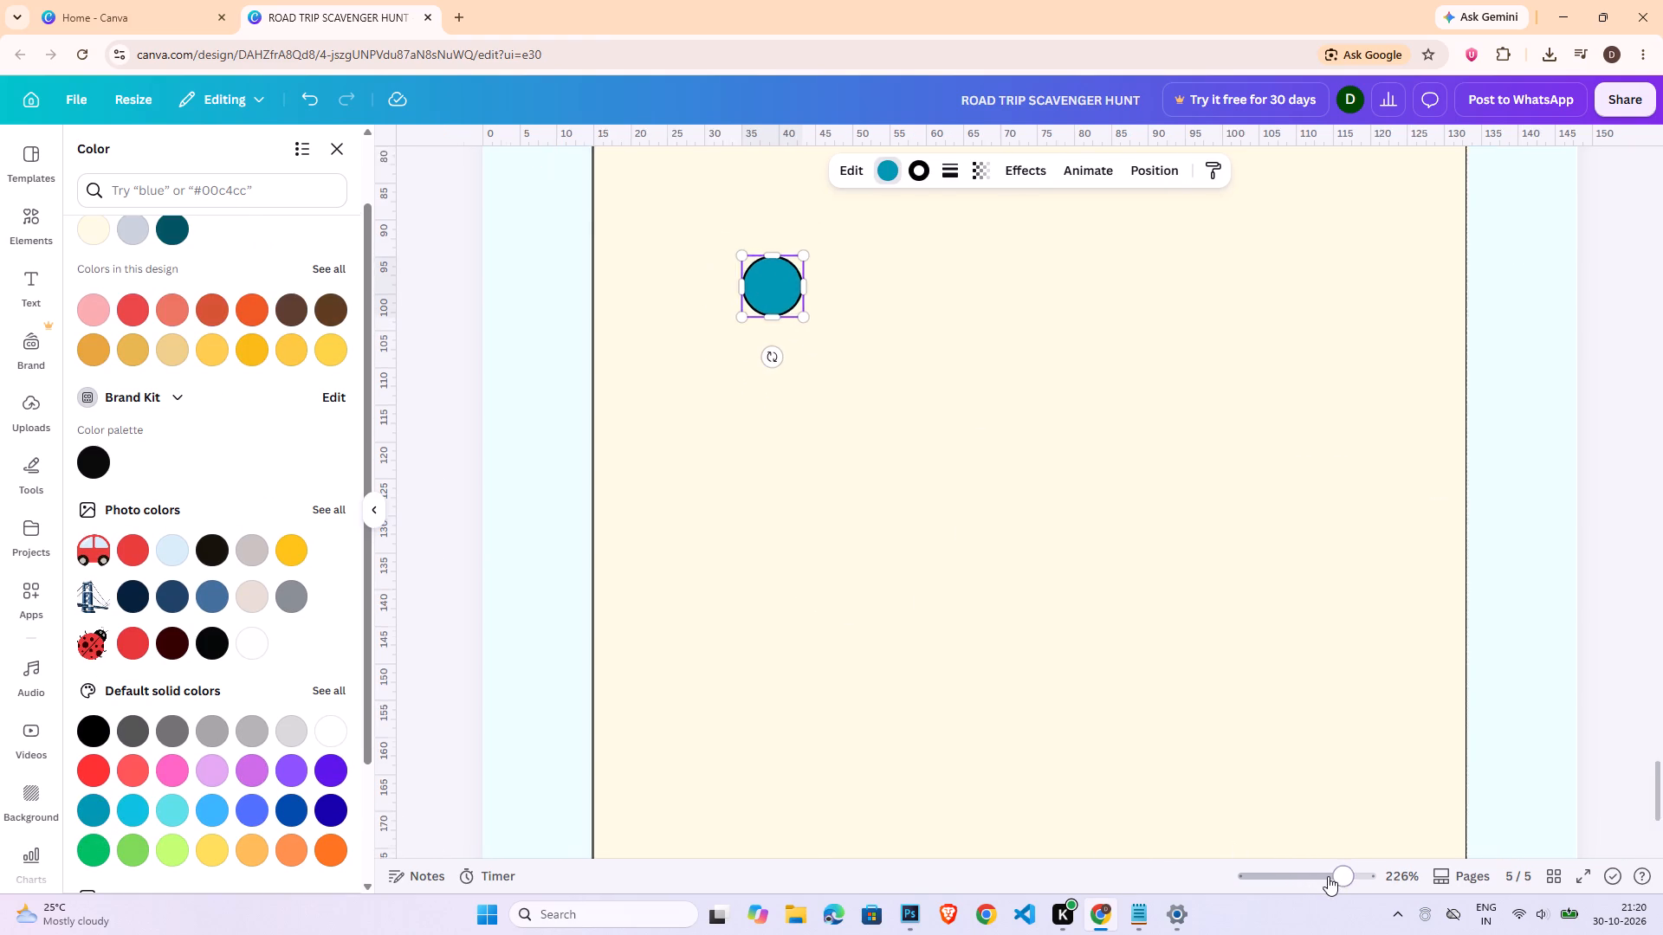
{"action": "left_click", "coordinate": [1328, 876]}
{"action": "scroll", "coordinate": [1498, 520], "scroll_direction": "up", "scroll_amount": 2}
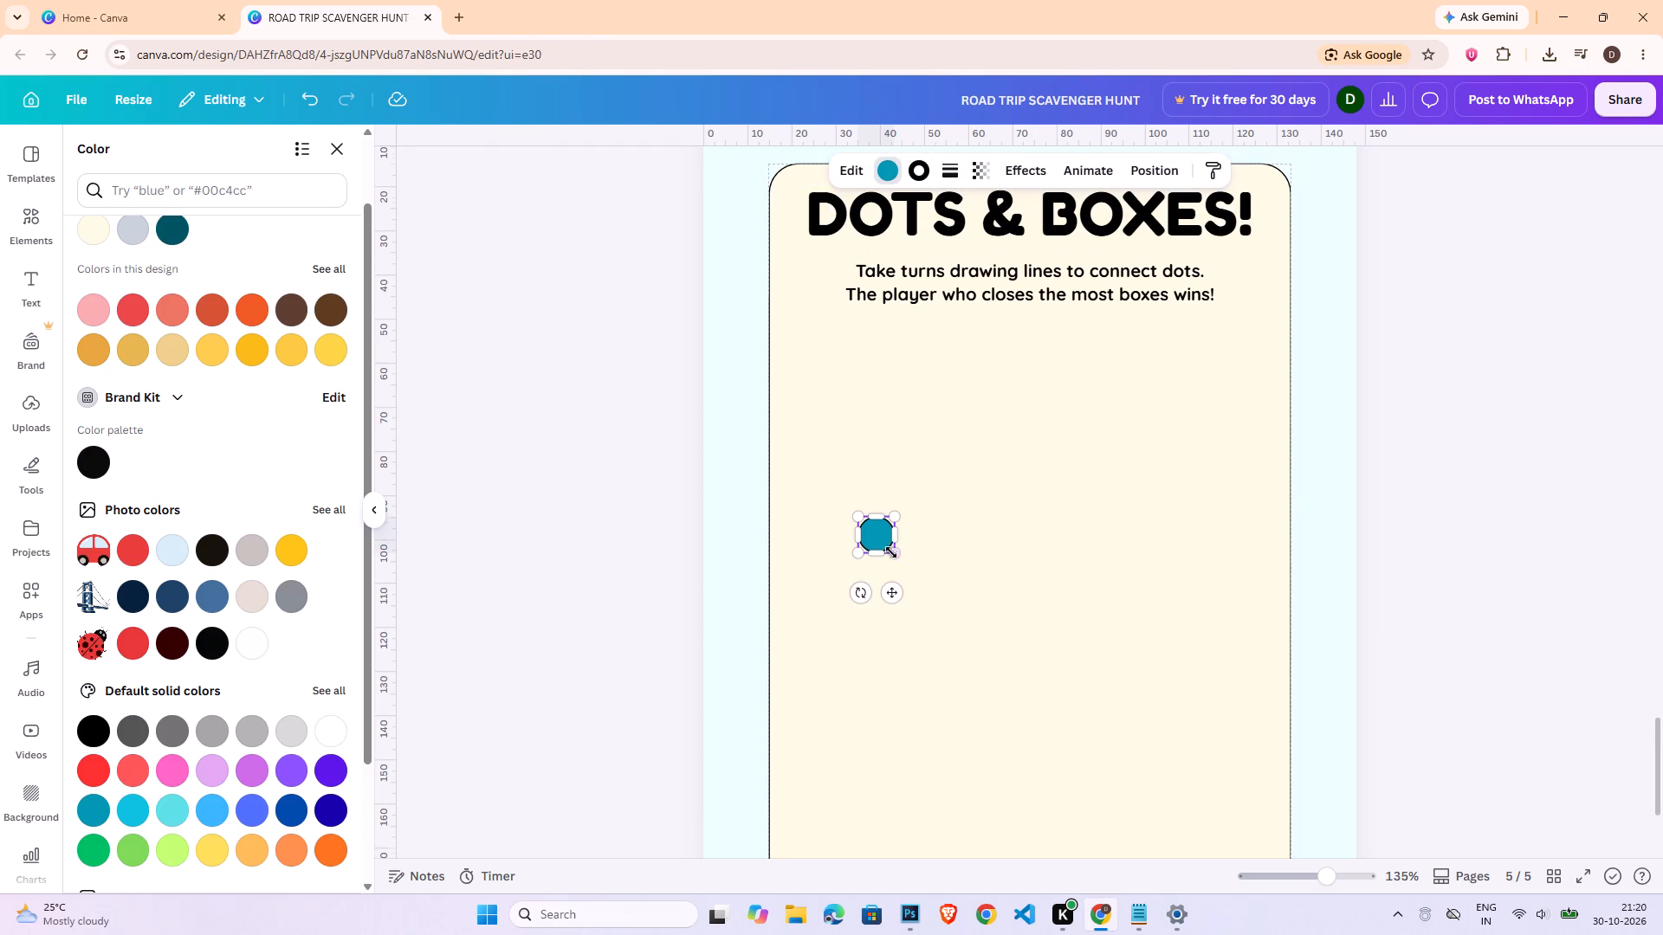
{"action": "left_click_drag", "start_coordinate": [877, 542], "coordinate": [819, 368]}
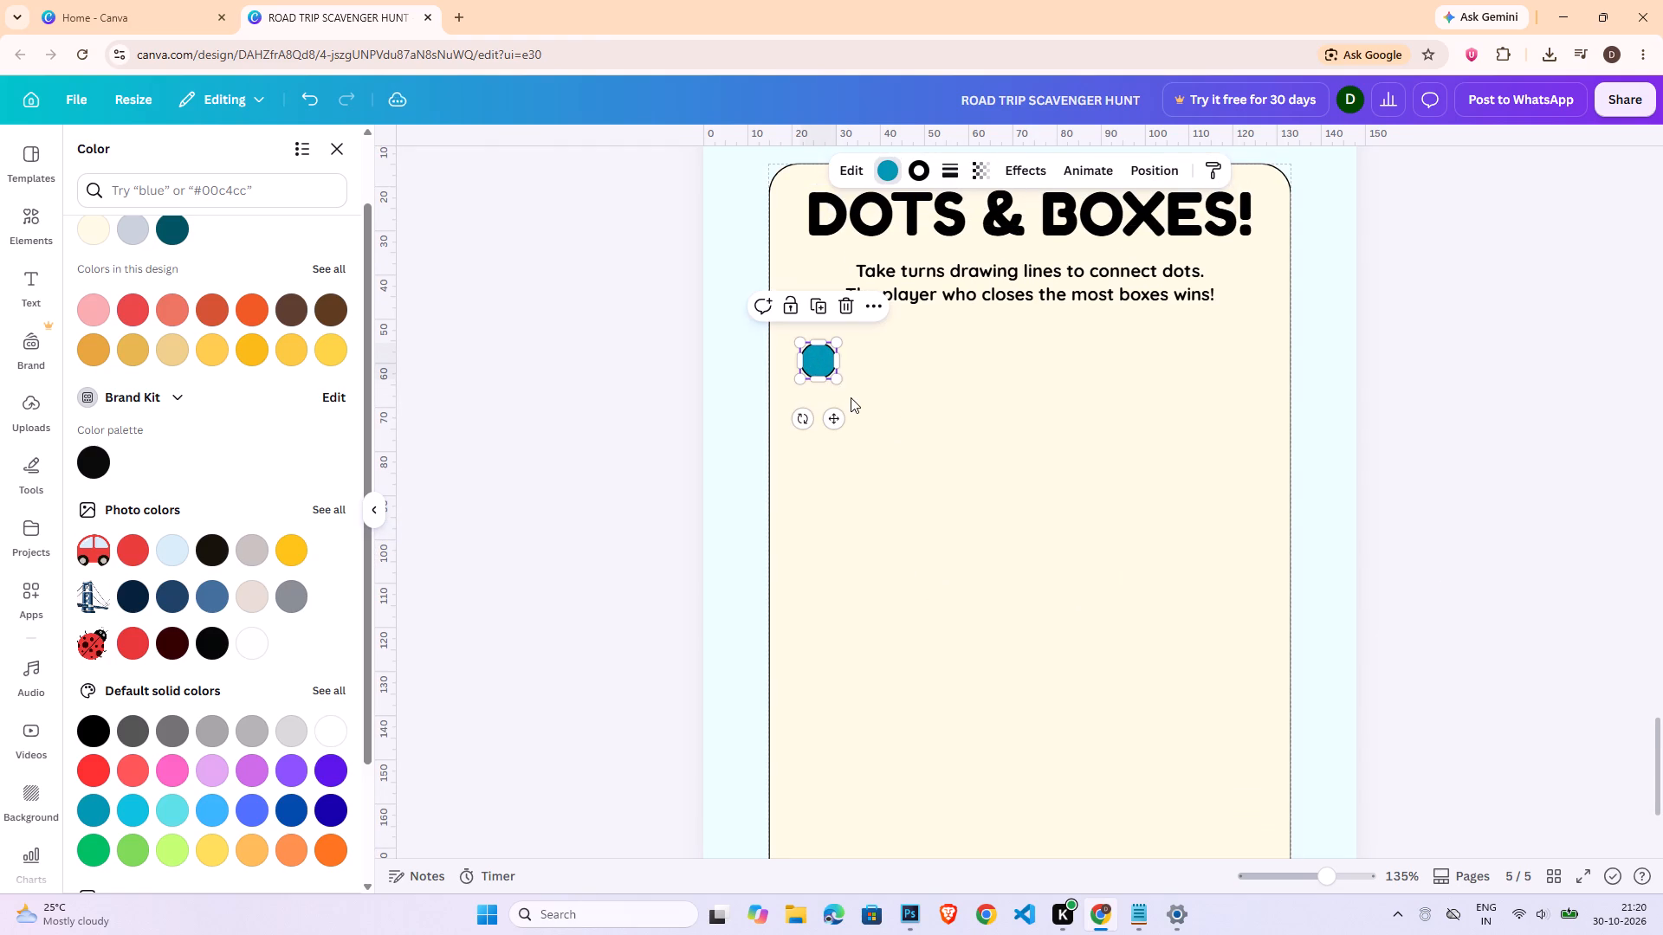
{"action": "left_click_drag", "start_coordinate": [842, 378], "coordinate": [832, 360]}
{"action": "left_click_drag", "start_coordinate": [831, 397], "coordinate": [842, 411]}
Duplicate the dot three times, placing the copies along one horizontal row below the subtitle.
{"action": "key", "text": "ctrl+c"}
{"action": "key", "text": "ctrl+v"}
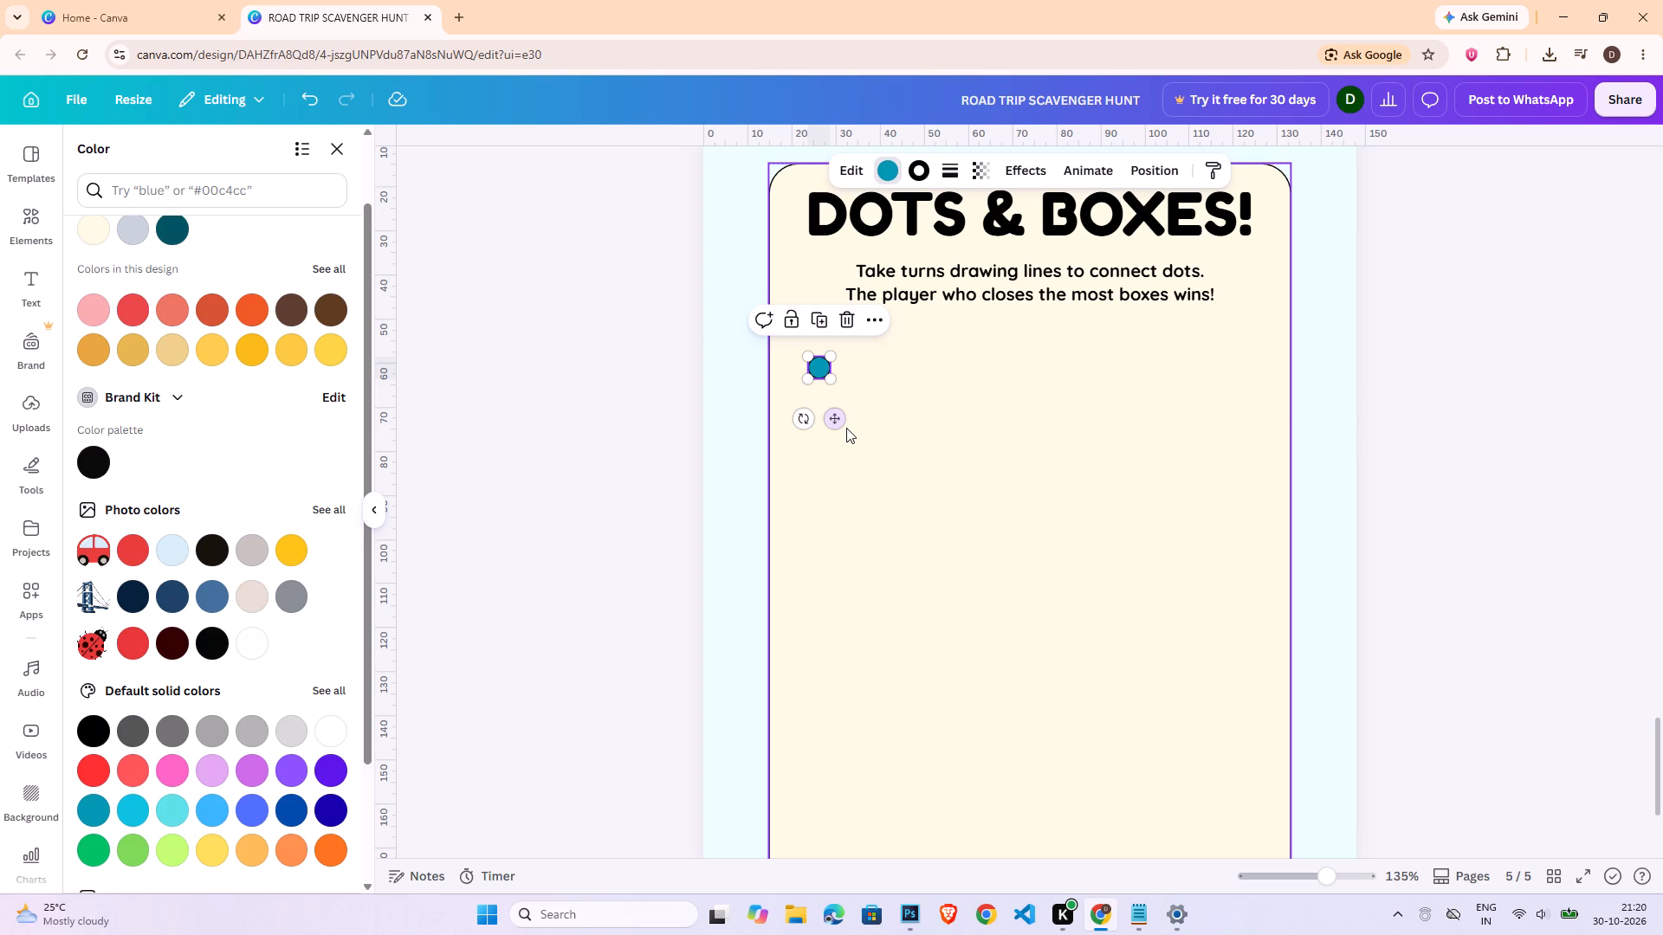
{"action": "left_click_drag", "start_coordinate": [848, 434], "coordinate": [913, 415]}
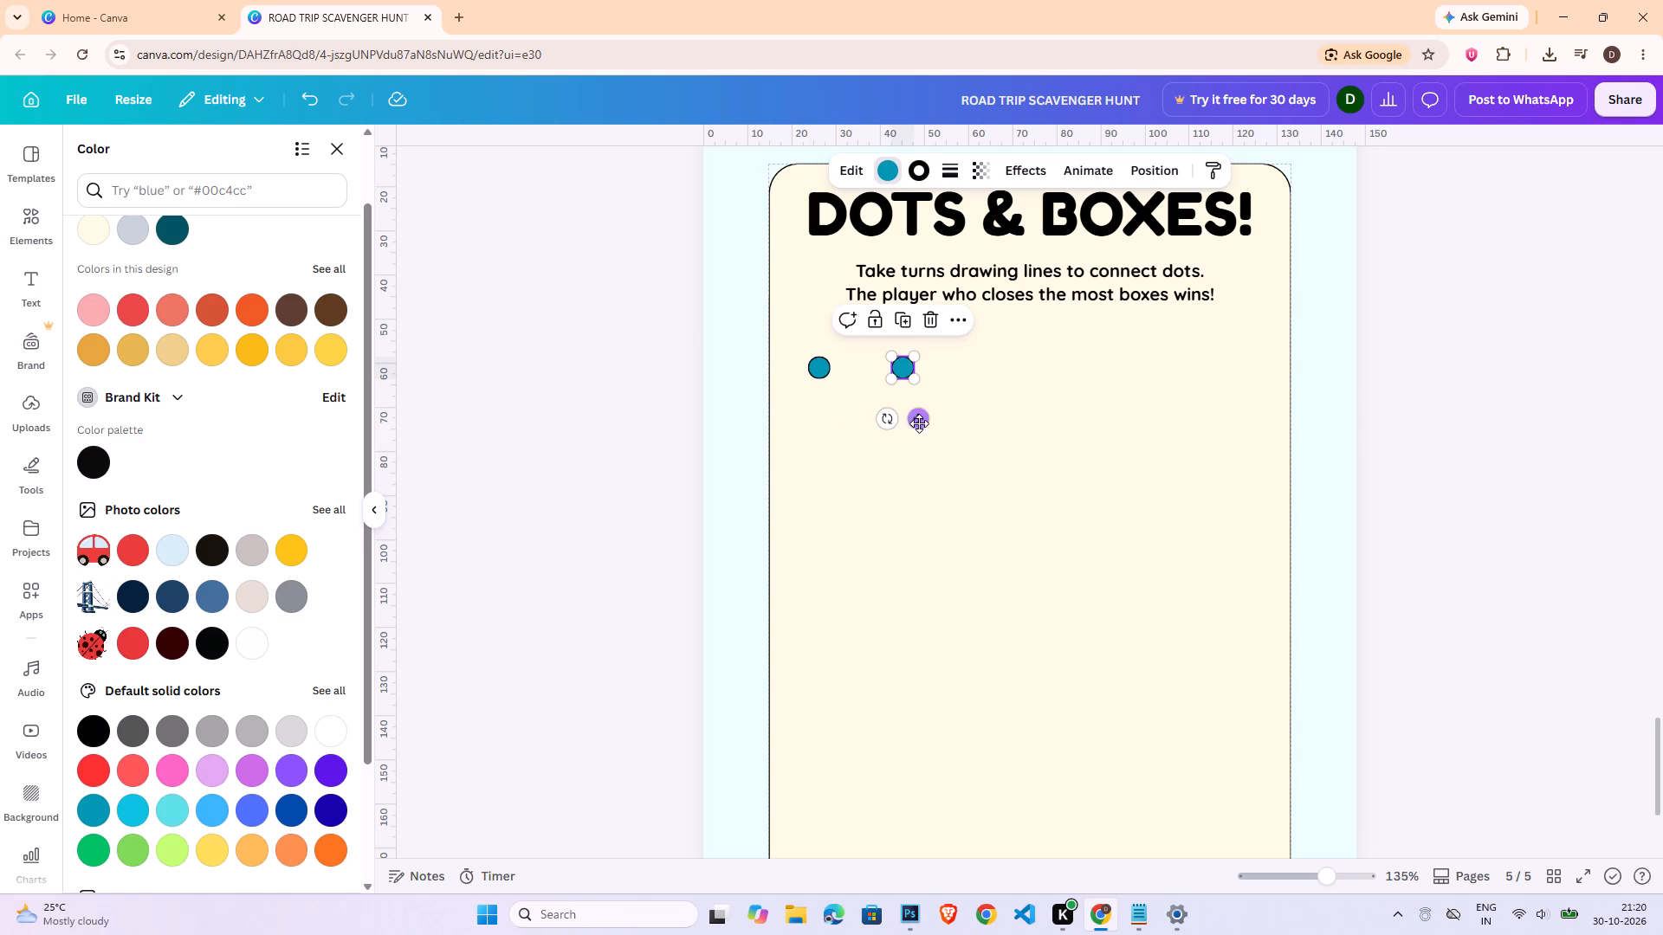
{"action": "key", "text": "ctrl+c"}
{"action": "key", "text": "ctrl+v"}
{"action": "left_click_drag", "start_coordinate": [932, 432], "coordinate": [1002, 413]}
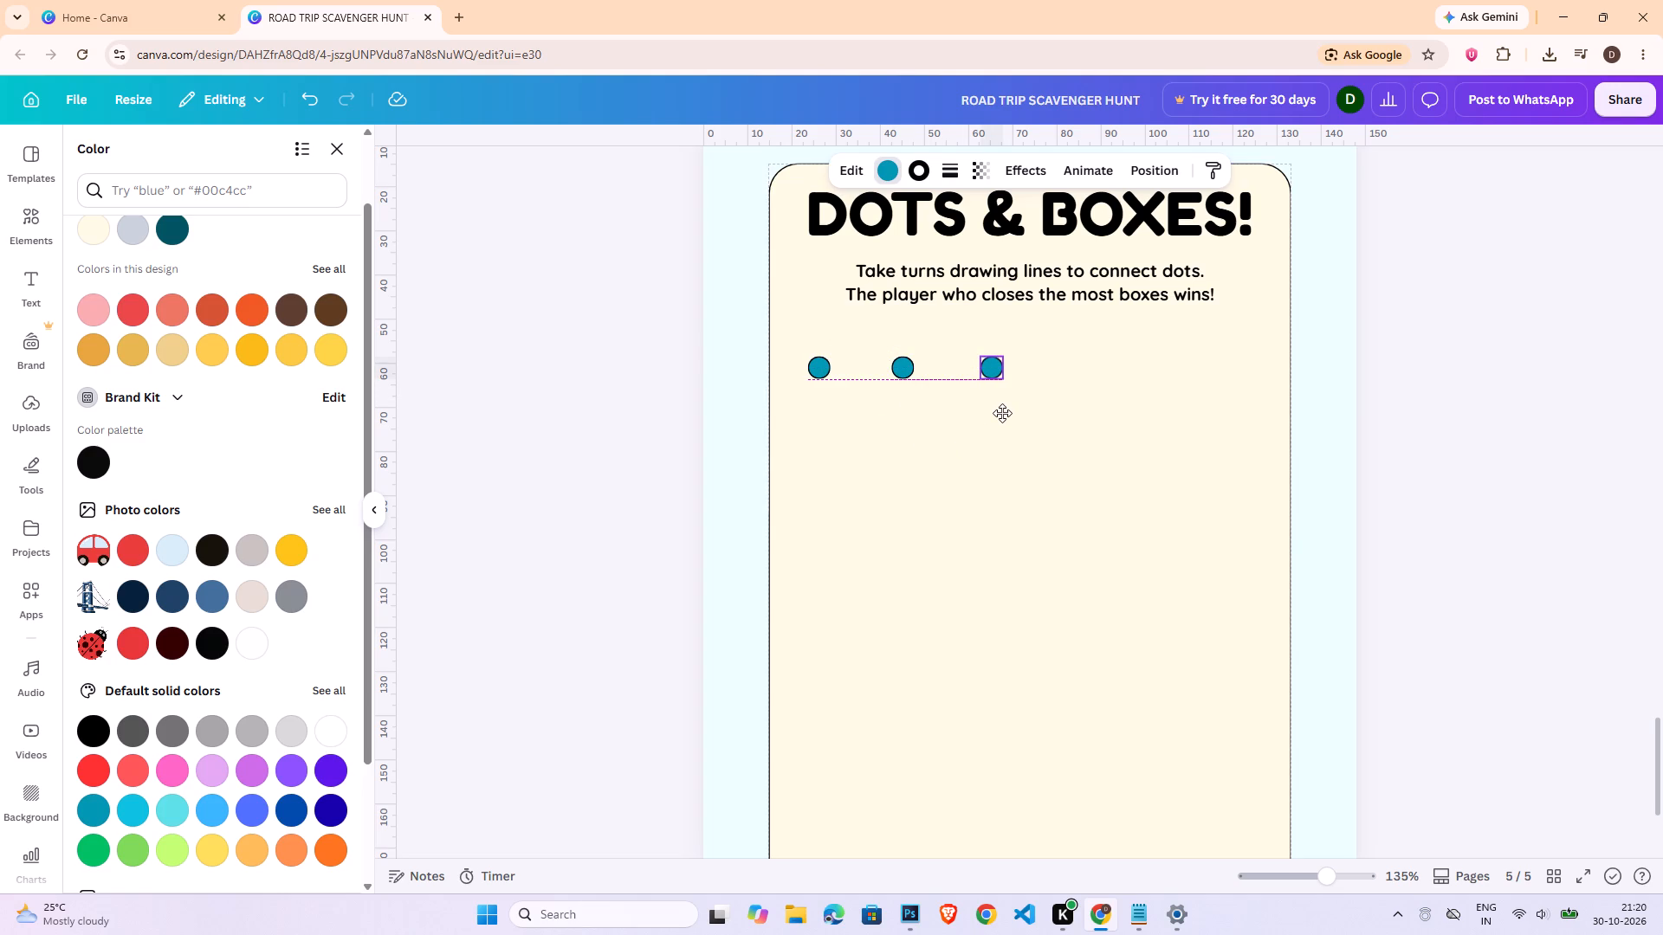
{"action": "left_click_drag", "start_coordinate": [1002, 413], "coordinate": [1002, 415]}
{"action": "key", "text": "ctrl+c"}
{"action": "key", "text": "ctrl+v"}
{"action": "left_click_drag", "start_coordinate": [1026, 447], "coordinate": [1039, 440]}
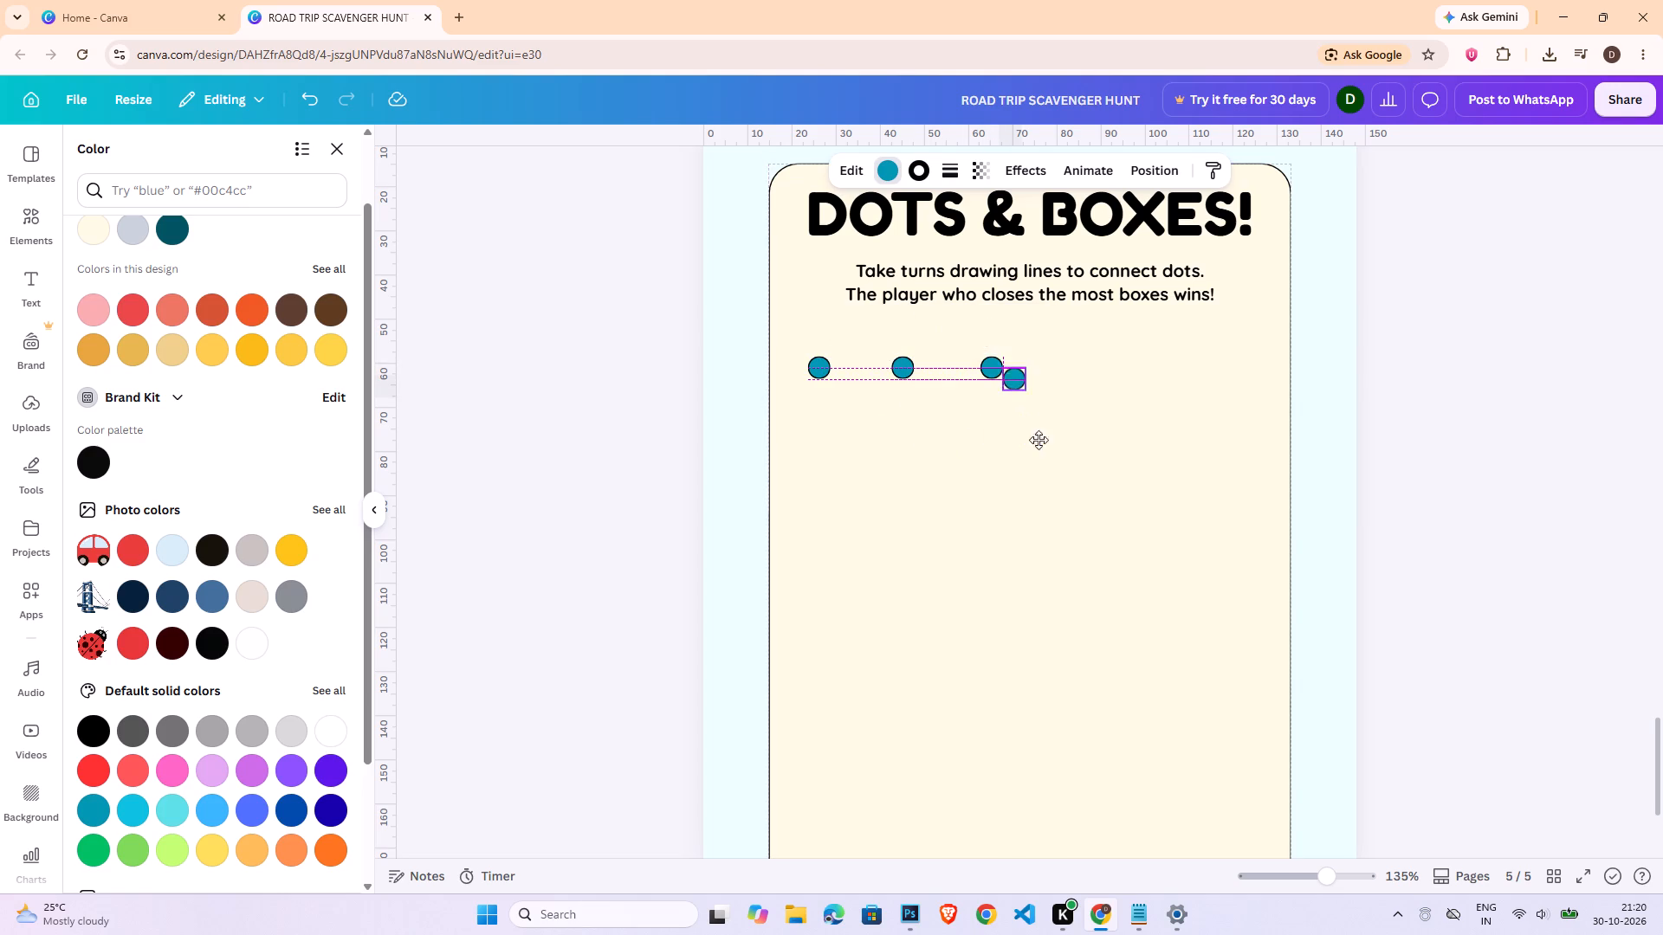
{"action": "left_click_drag", "start_coordinate": [1039, 440], "coordinate": [1089, 427]}
Add two more dot copies at the right end of the row to complete six dots.
{"action": "key", "text": "ctrl+c"}
{"action": "key", "text": "ctrl+v"}
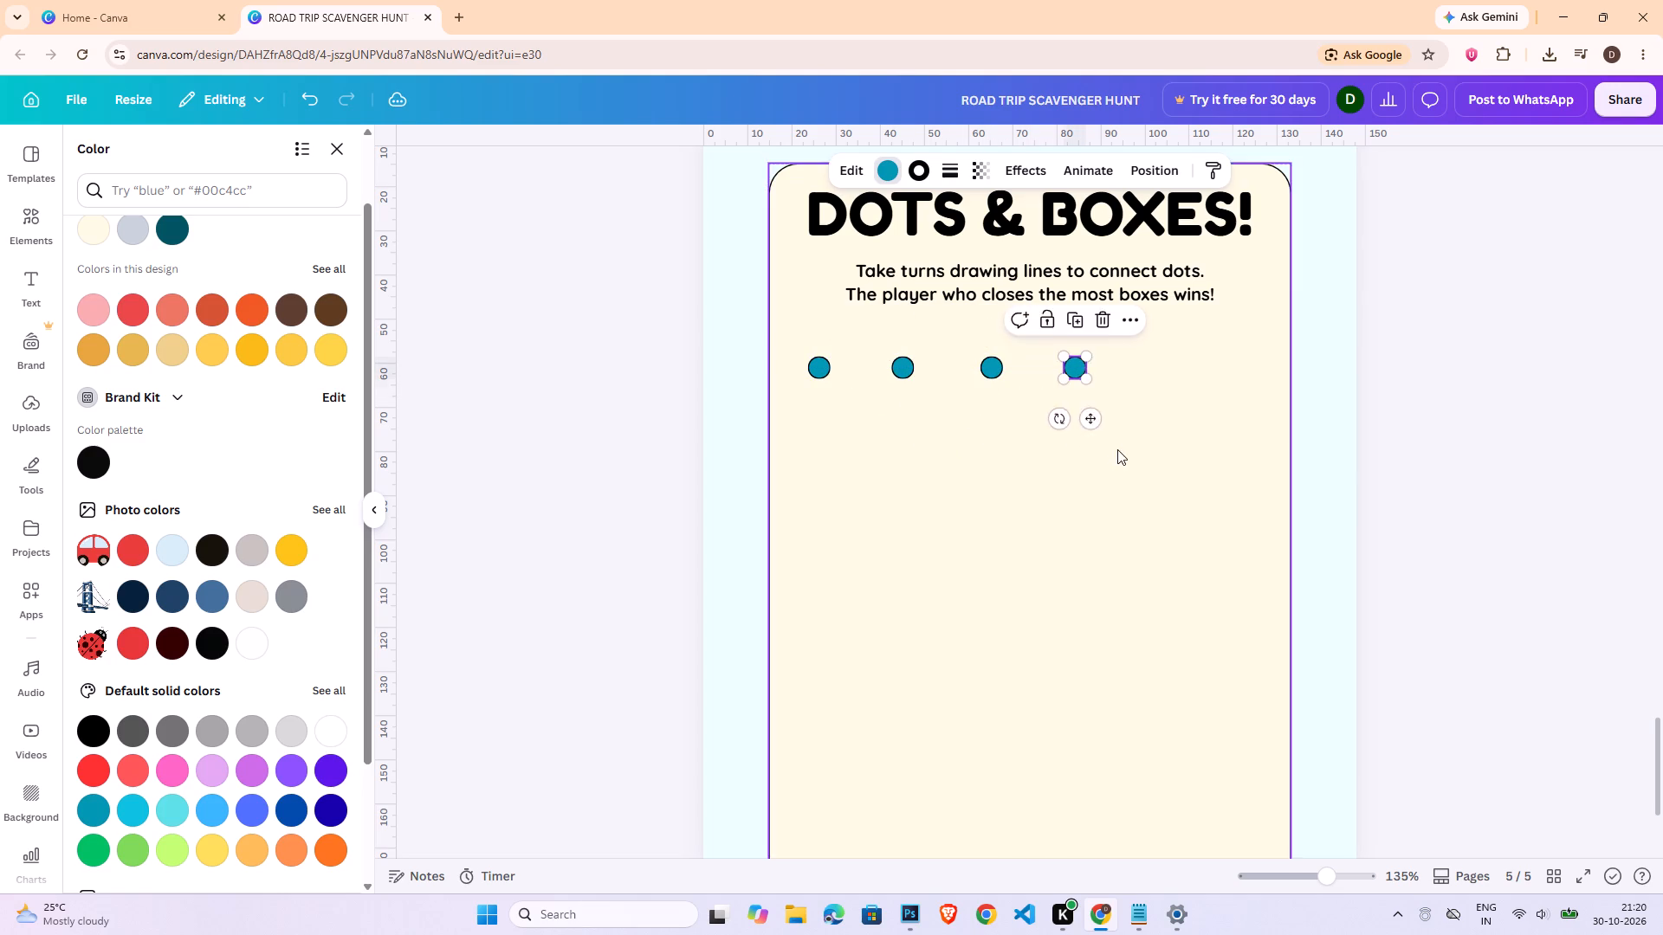
{"action": "left_click_drag", "start_coordinate": [1108, 435], "coordinate": [1162, 417]}
{"action": "key", "text": "ctrl+c"}
{"action": "key", "text": "ctrl+v"}
{"action": "left_click_drag", "start_coordinate": [1179, 439], "coordinate": [1243, 418]}
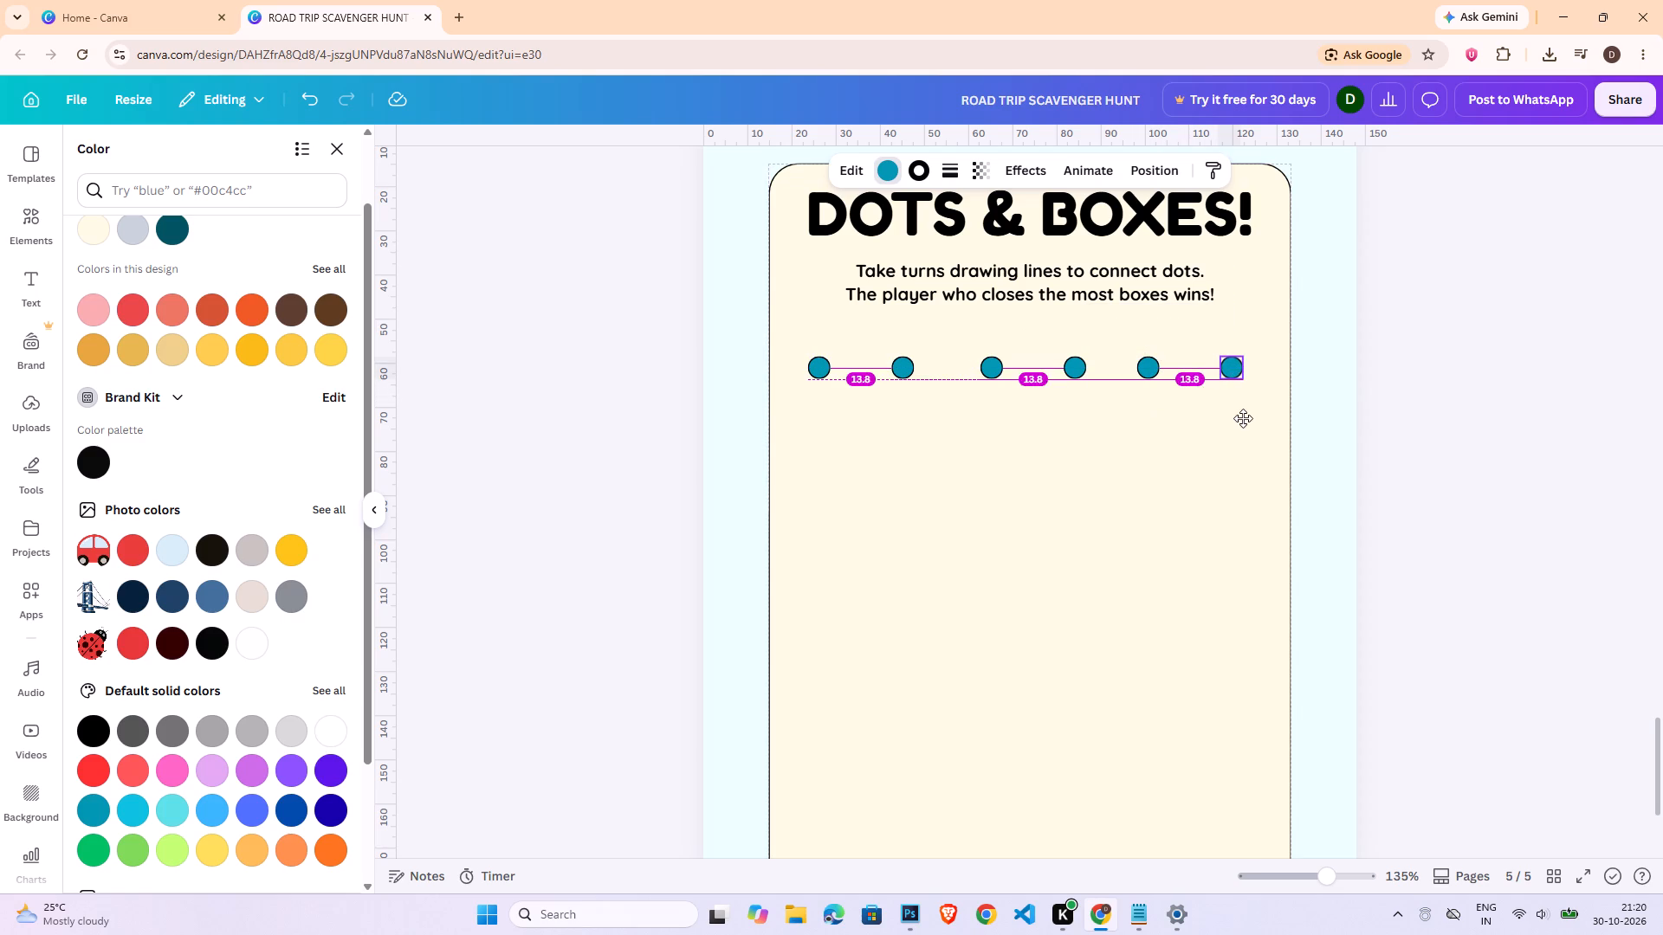
{"action": "left_click_drag", "start_coordinate": [1243, 418], "coordinate": [1233, 418]}
Select all six dots in the row and tidy up their spacing so they are evenly distributed.
{"action": "left_click", "coordinate": [910, 446]}
{"action": "left_click_drag", "start_coordinate": [830, 406], "coordinate": [830, 400]}
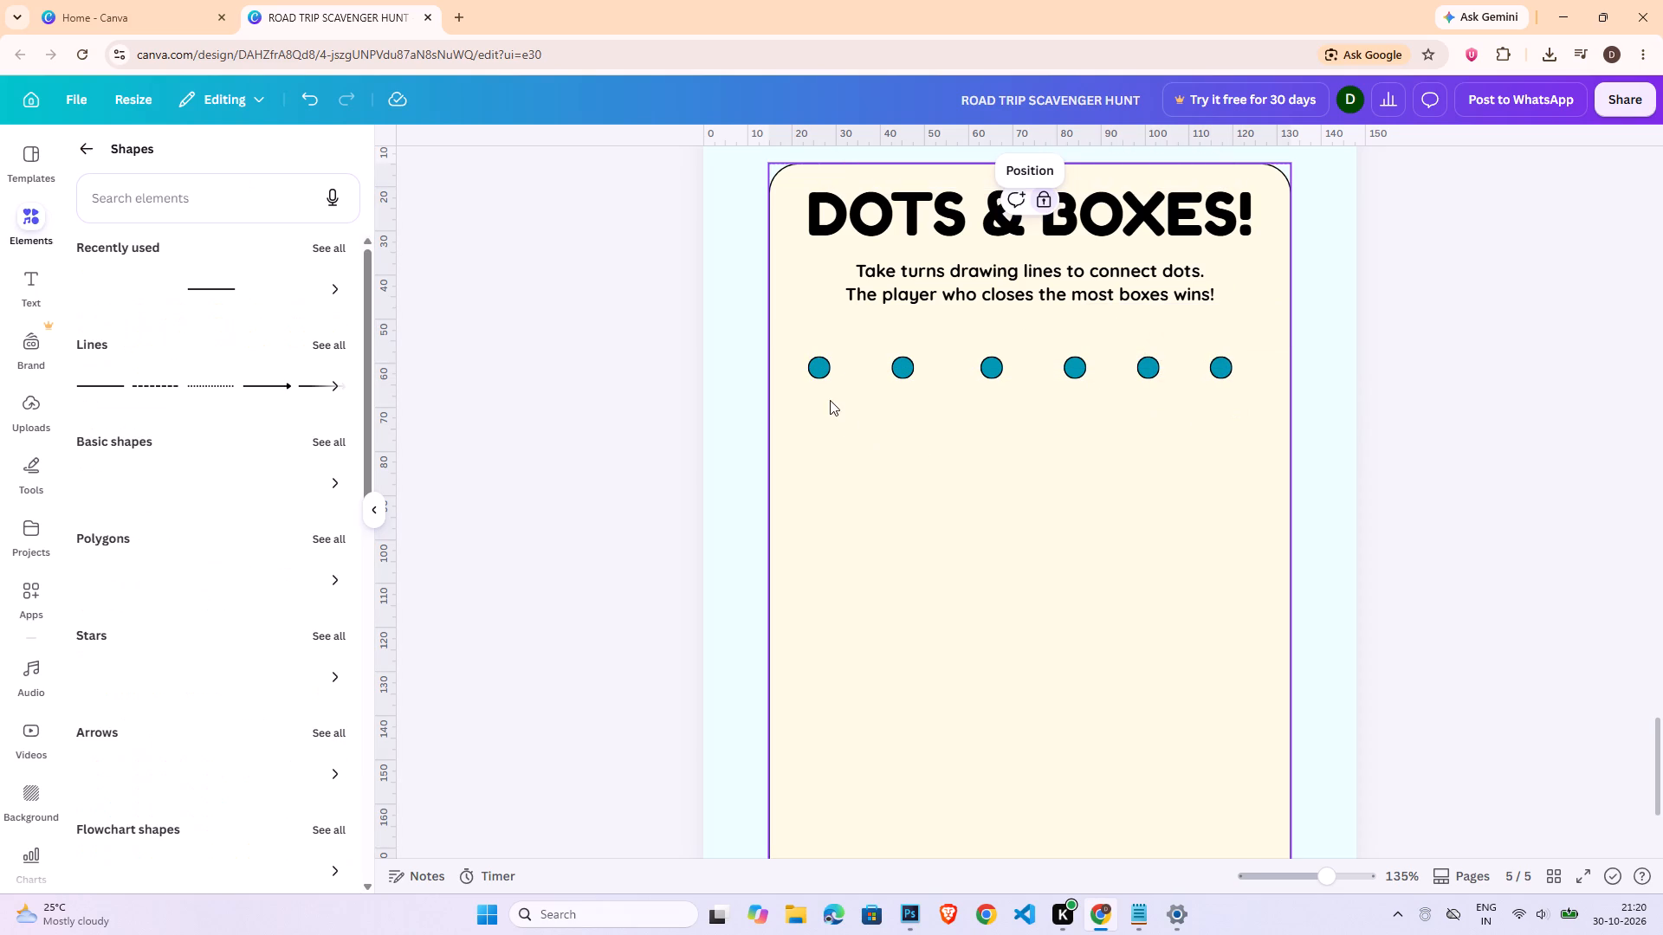
{"action": "left_click_drag", "start_coordinate": [830, 400], "coordinate": [1228, 351]}
{"action": "left_click_drag", "start_coordinate": [1226, 449], "coordinate": [804, 367]}
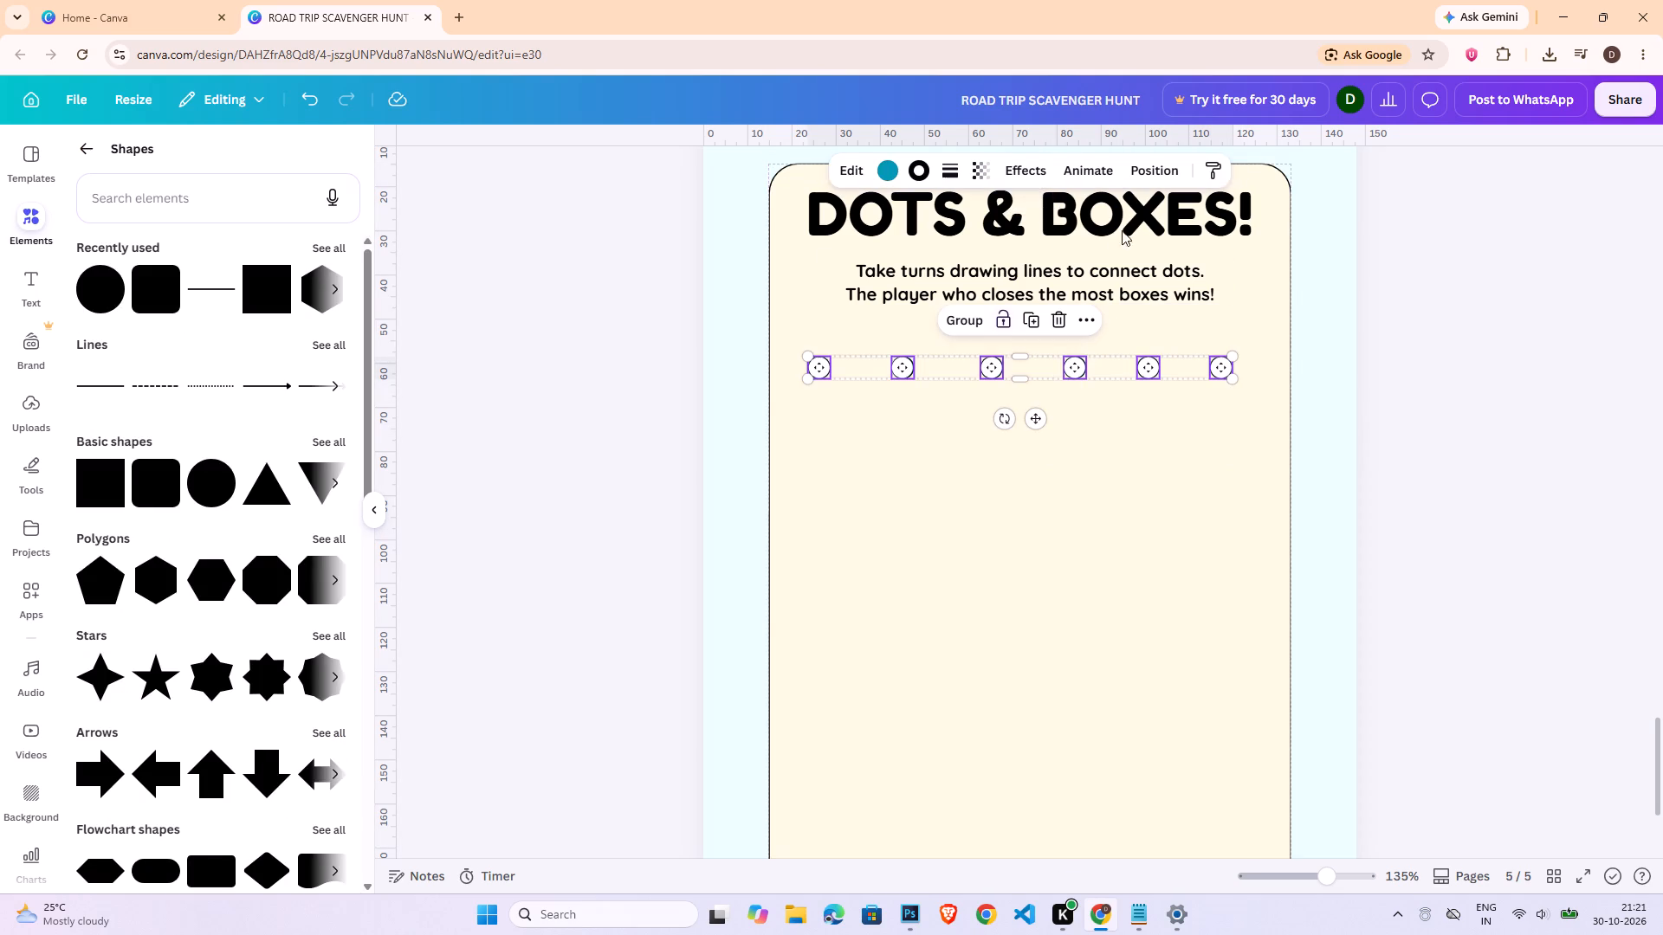
{"action": "left_click", "coordinate": [1143, 166]}
{"action": "left_click", "coordinate": [159, 567]}
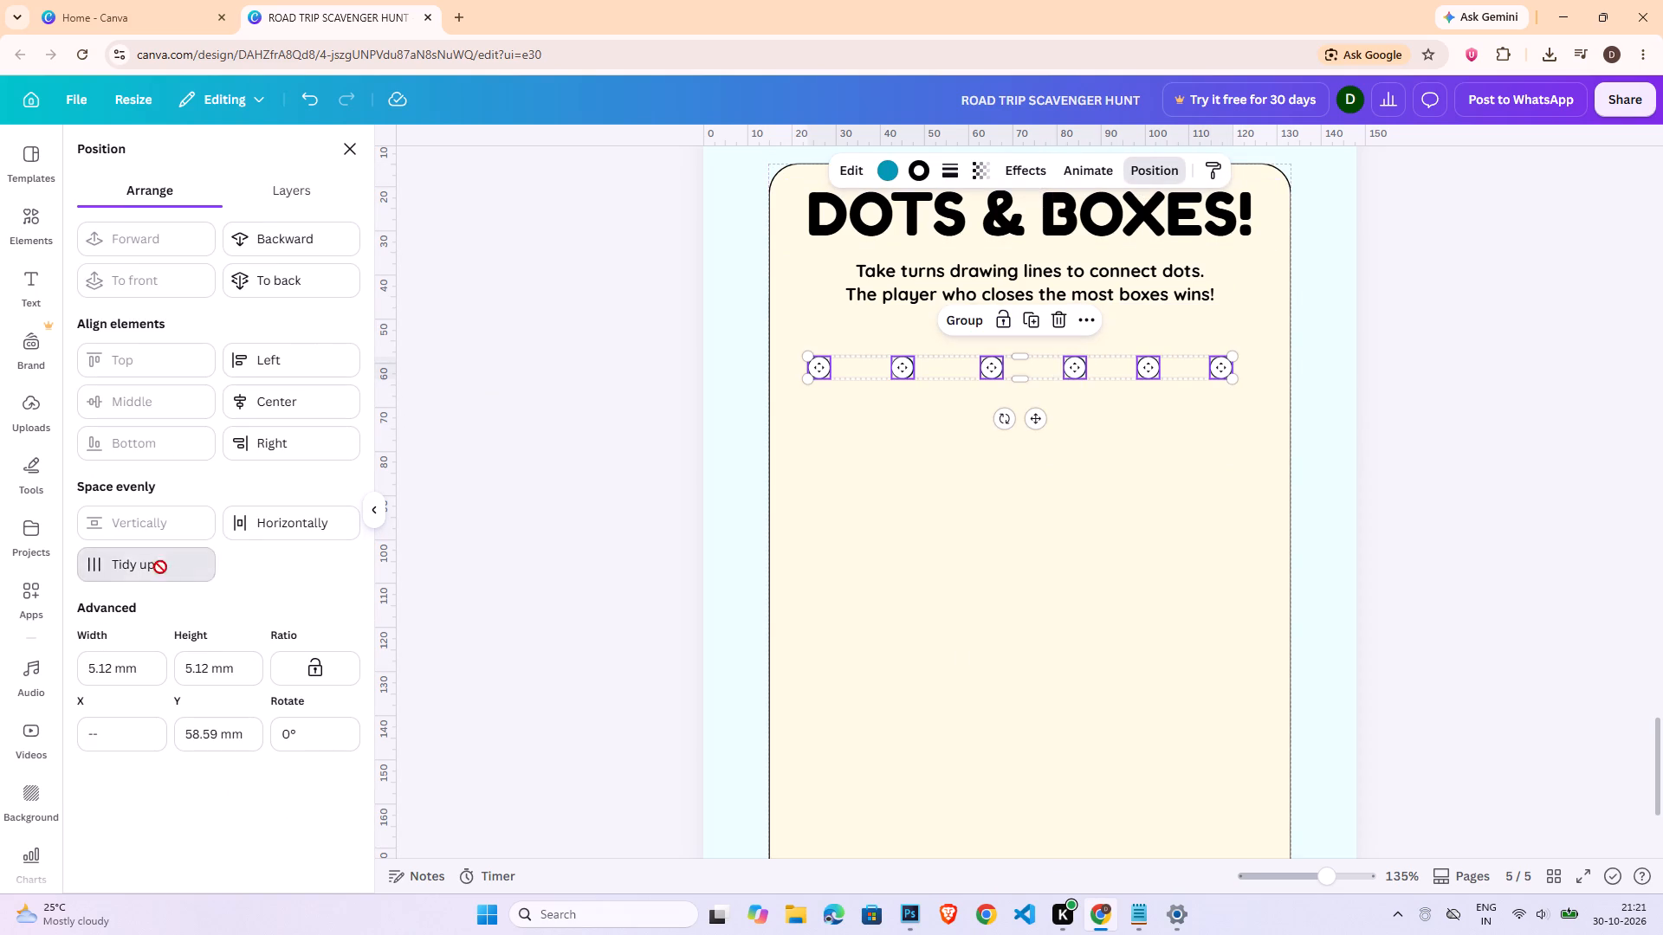
{"action": "double_click", "coordinate": [1494, 492]}
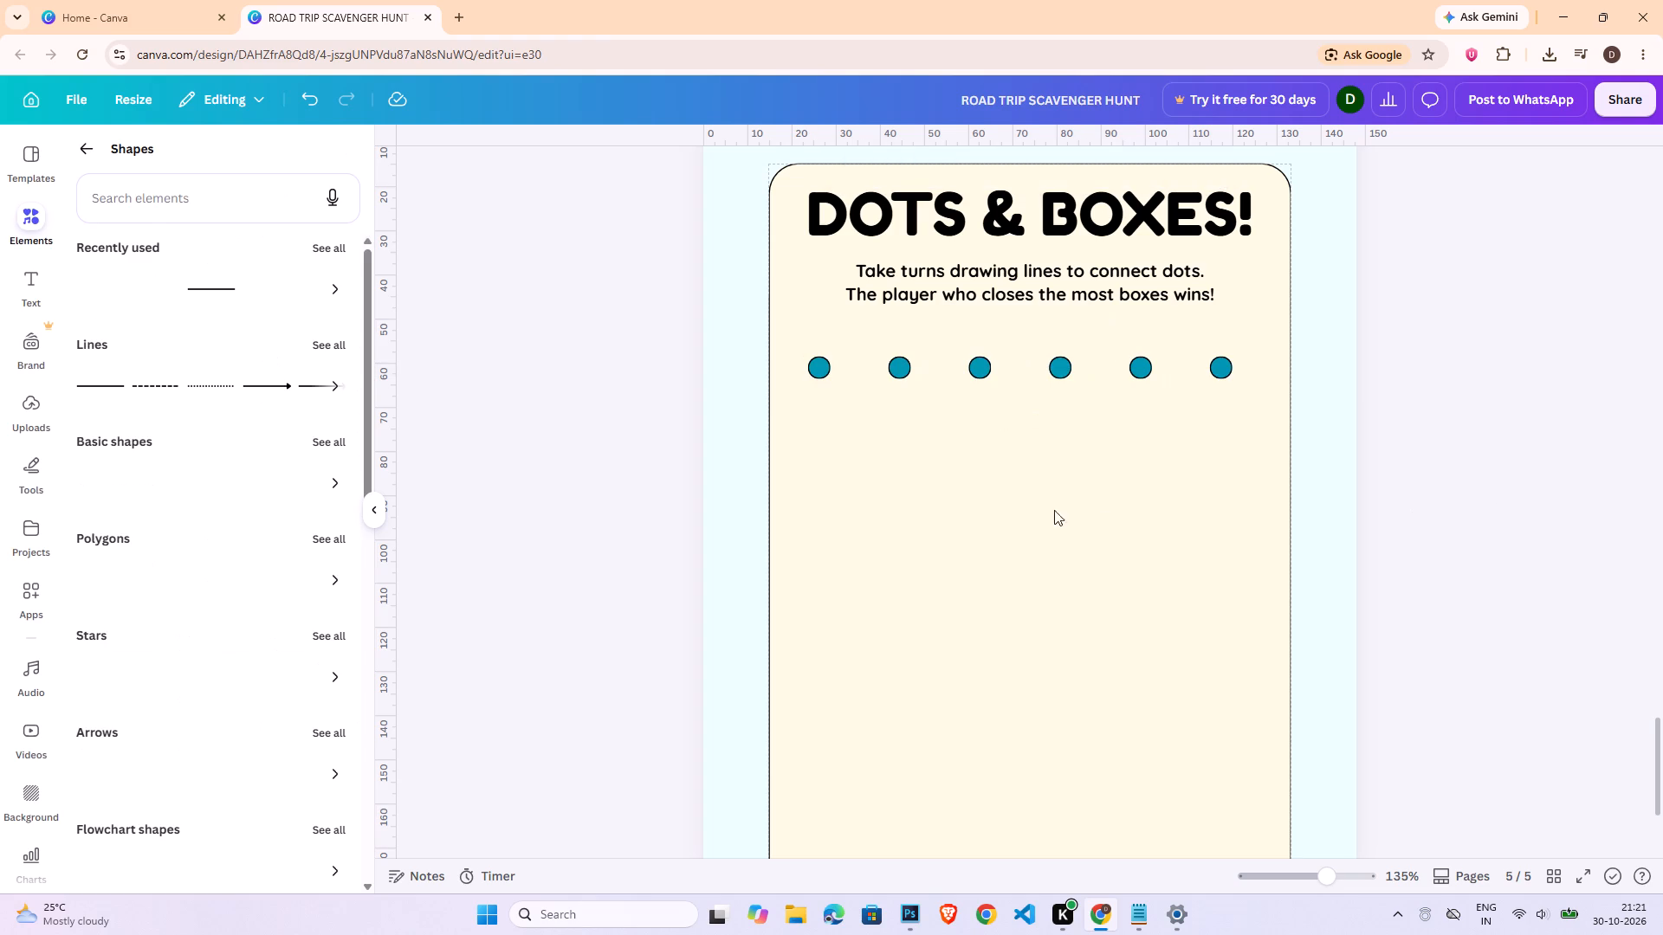
Recolour the third and fourth dots in the row with the green default solid colour.
{"action": "left_click", "coordinate": [979, 370]}
{"action": "left_click", "coordinate": [1068, 376], "text": "shift"}
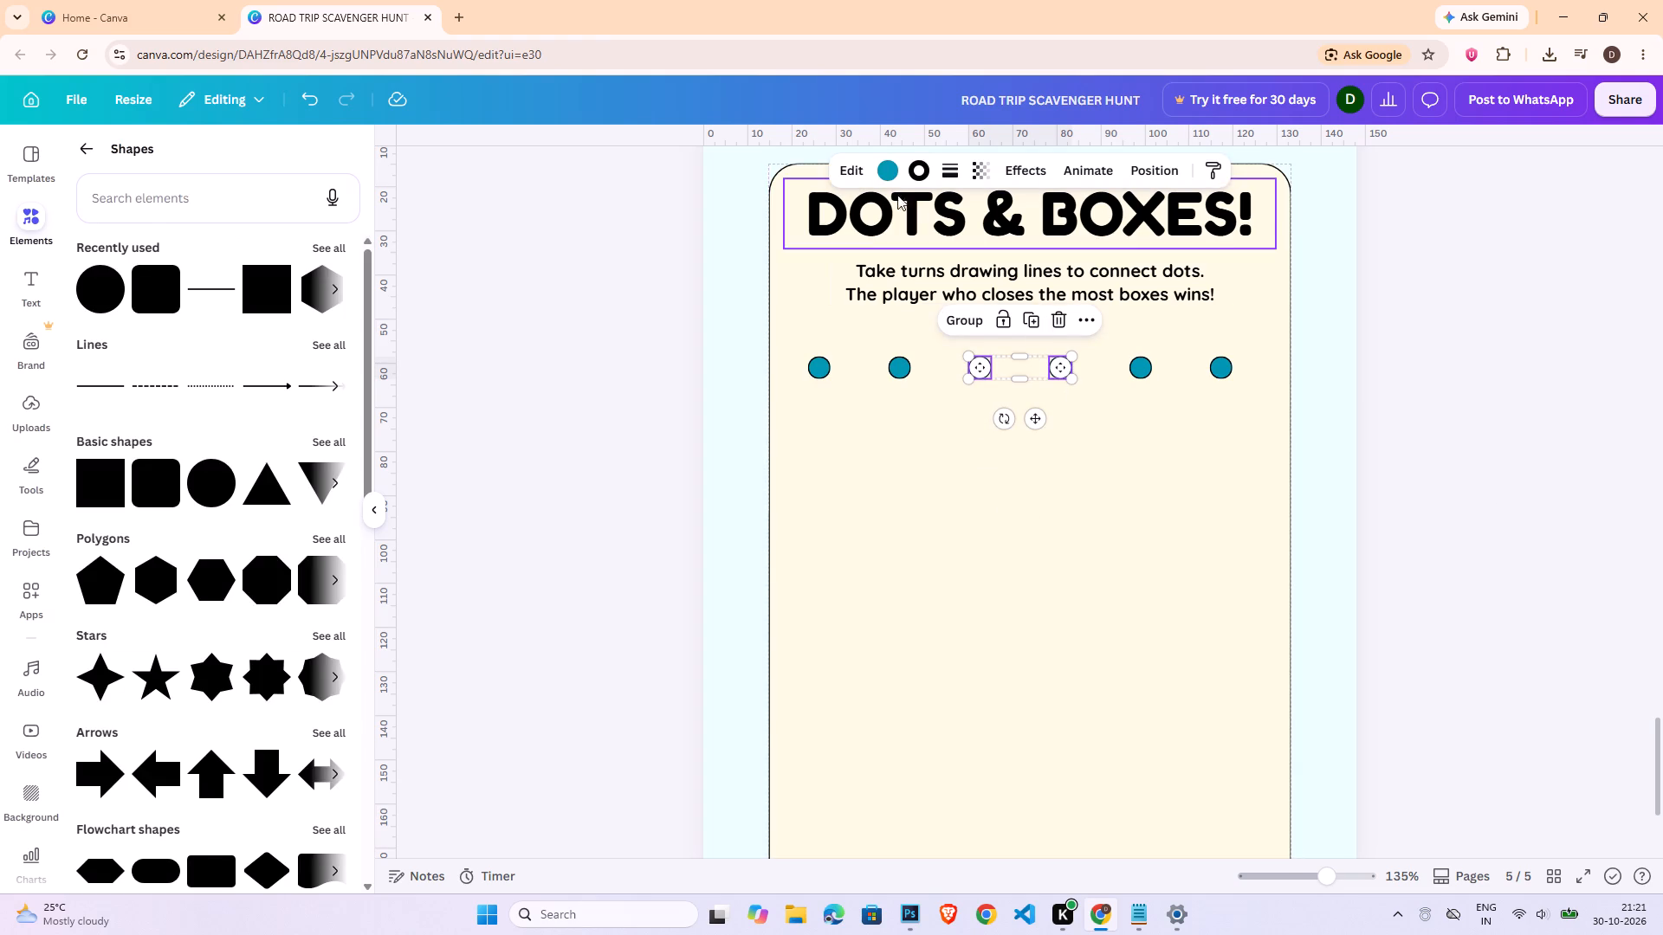
{"action": "left_click", "coordinate": [890, 176]}
{"action": "scroll", "coordinate": [156, 707], "scroll_direction": "down", "scroll_amount": 1}
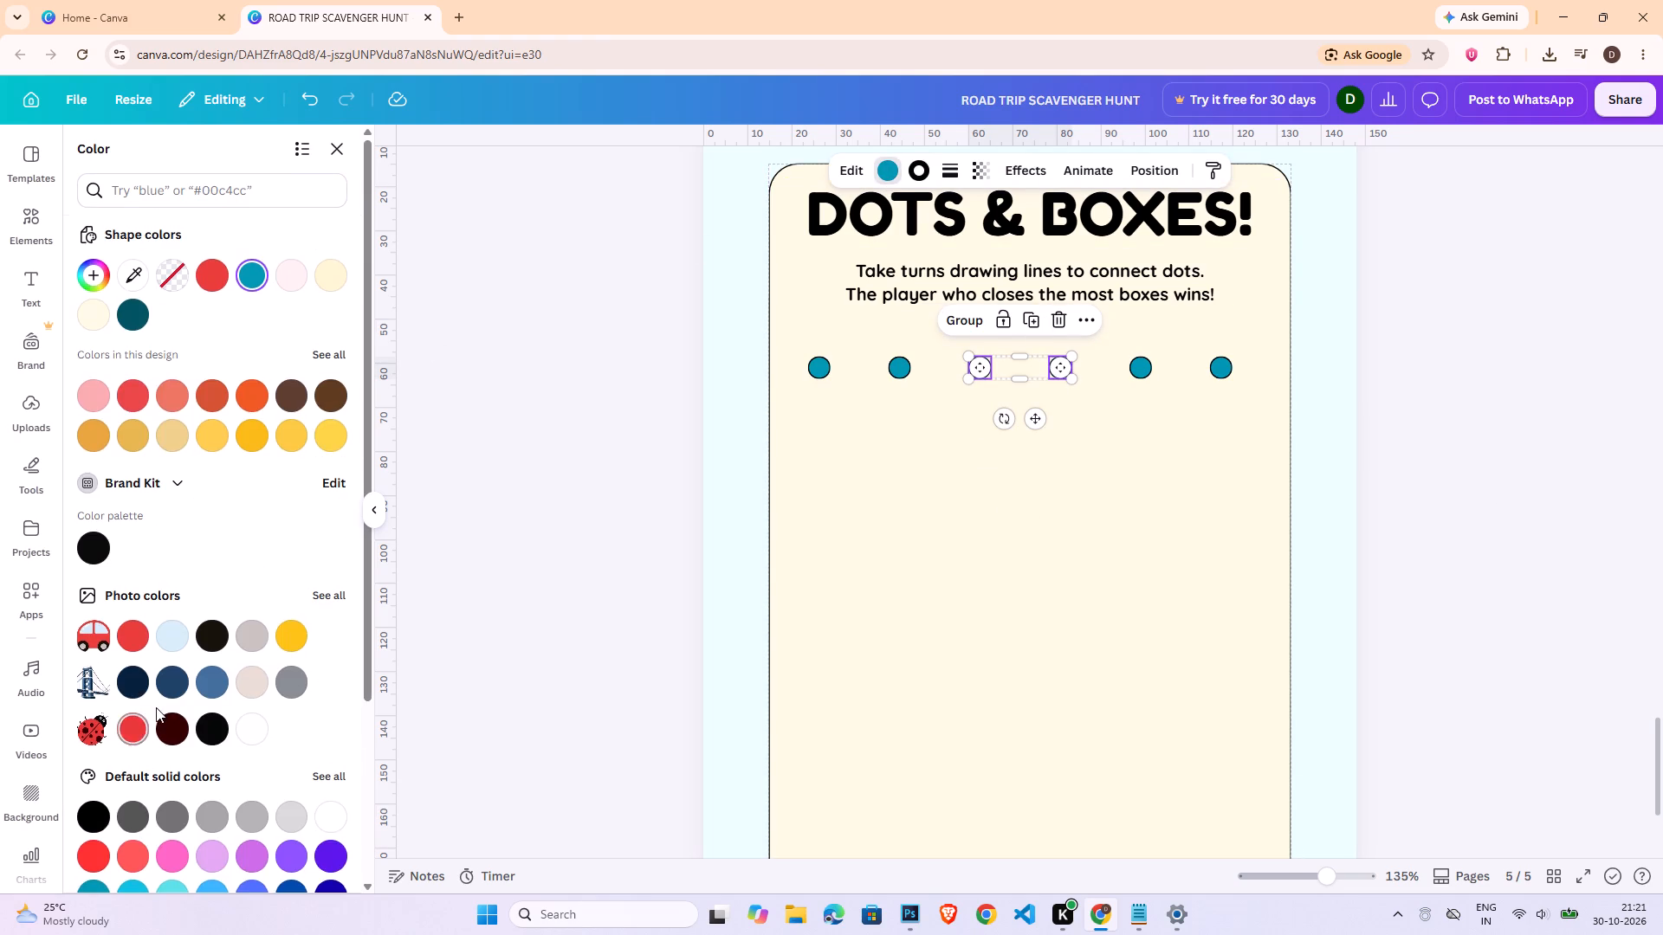
{"action": "left_click", "coordinate": [98, 850]}
{"action": "left_click", "coordinate": [1661, 444]}
{"action": "left_click", "coordinate": [1457, 470]}
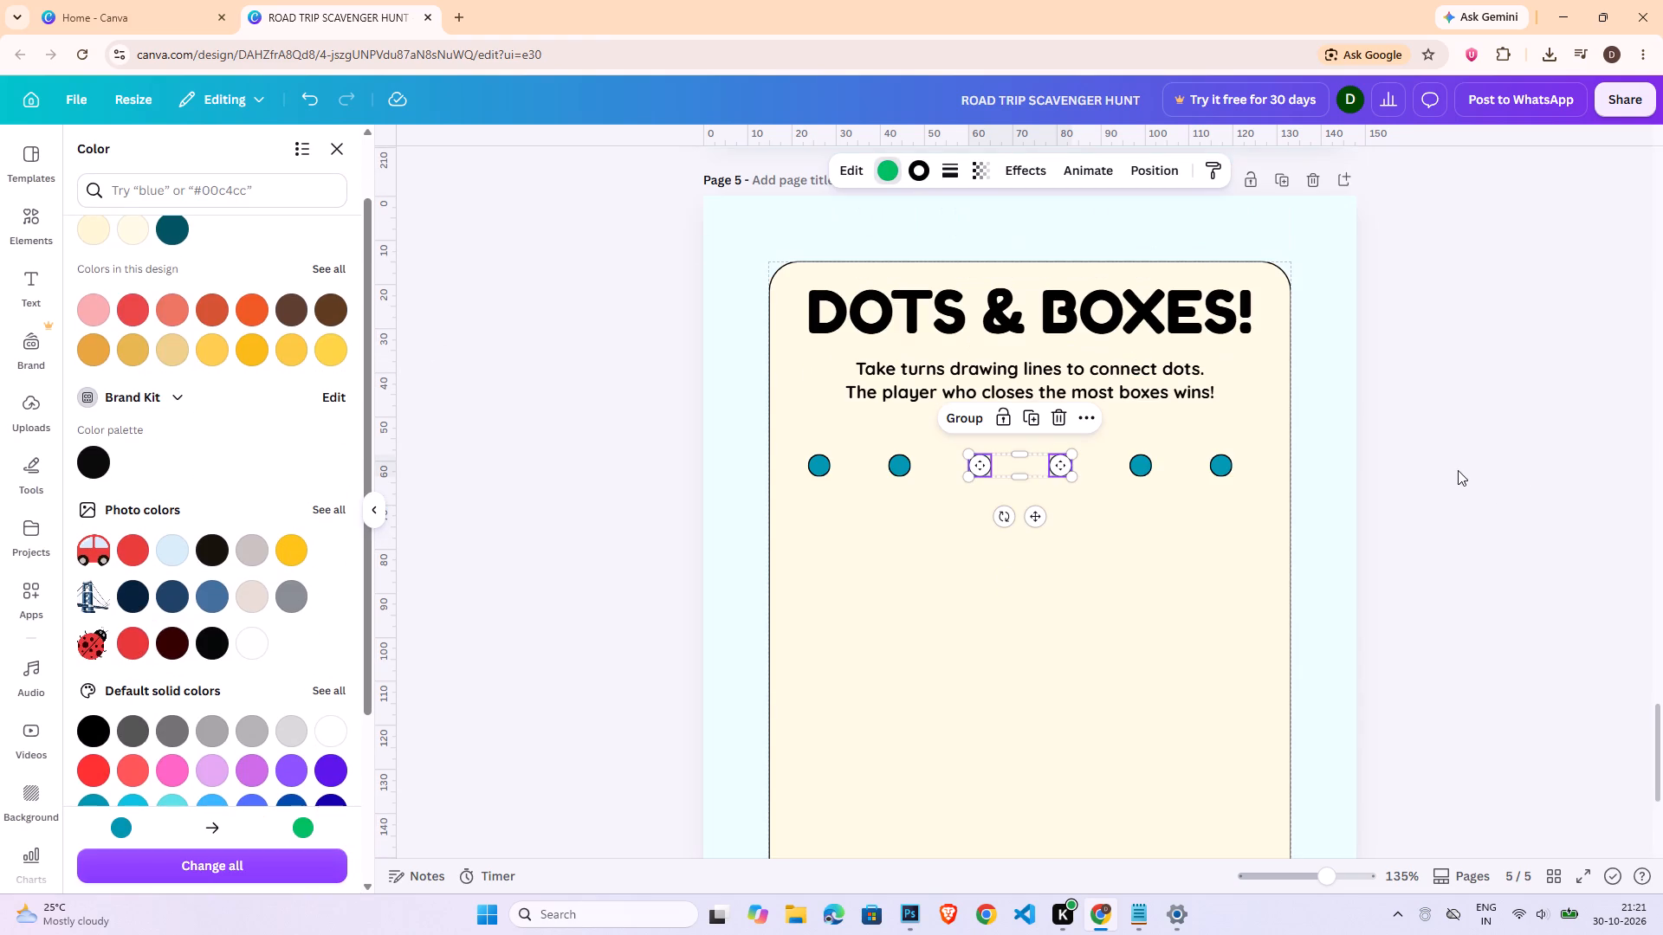
{"action": "left_click", "coordinate": [1395, 500]}
Recolour the fifth and sixth dots in the row with the orange default solid colour.
{"action": "left_click", "coordinate": [1149, 461]}
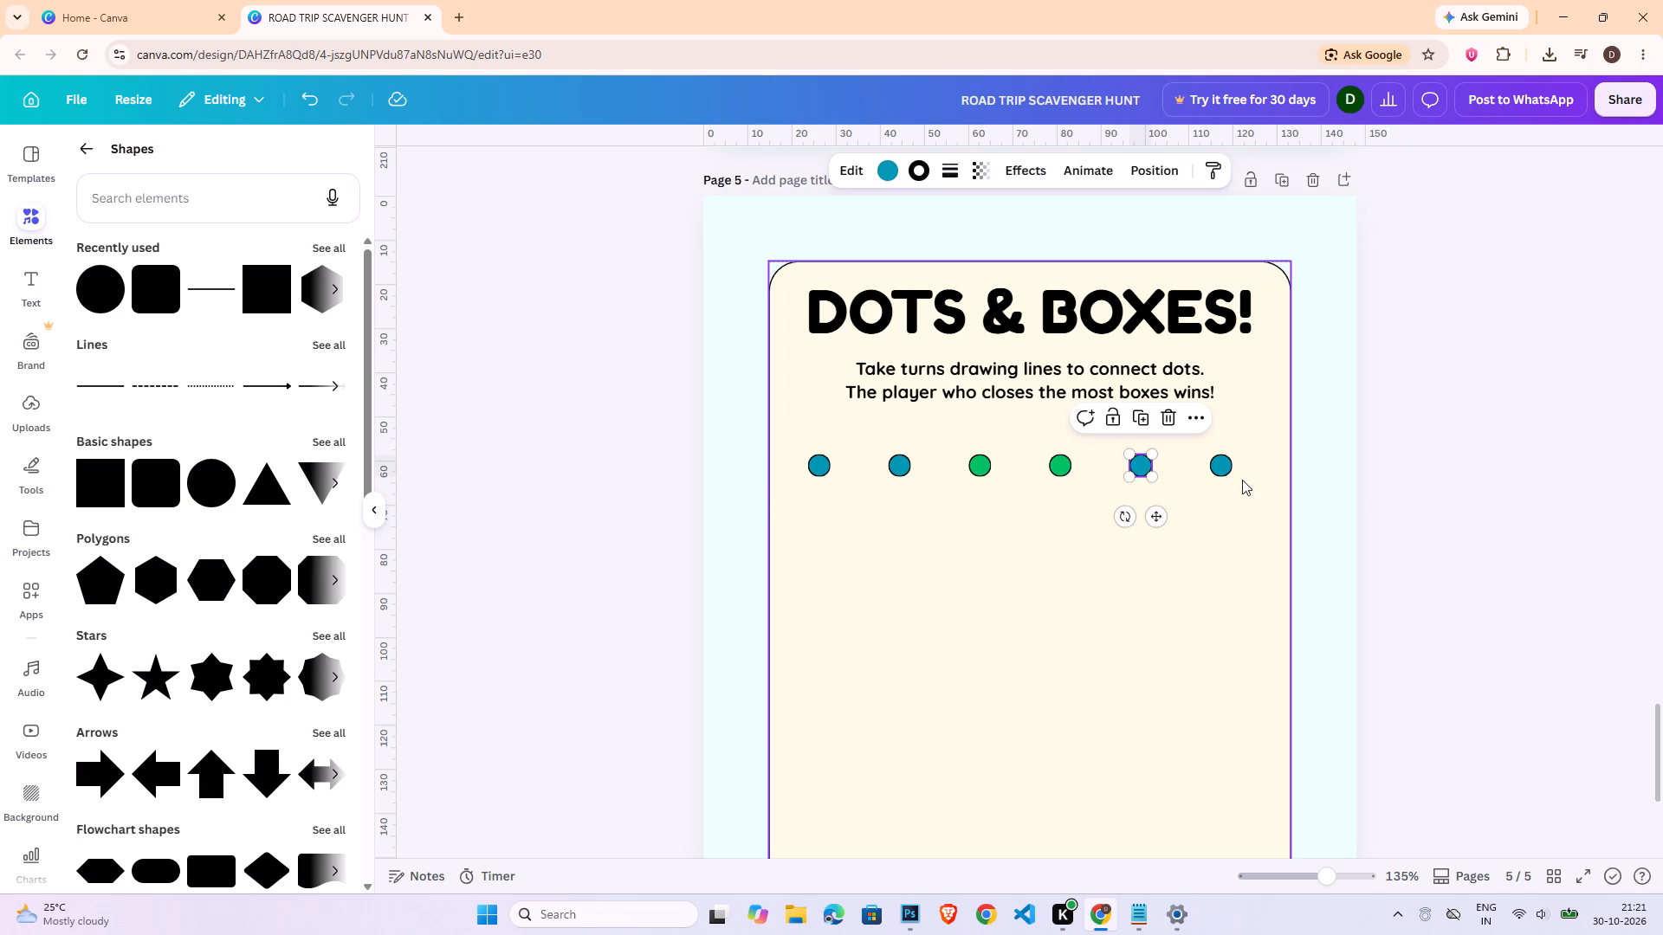
{"action": "left_click", "coordinate": [1227, 463], "text": "shift"}
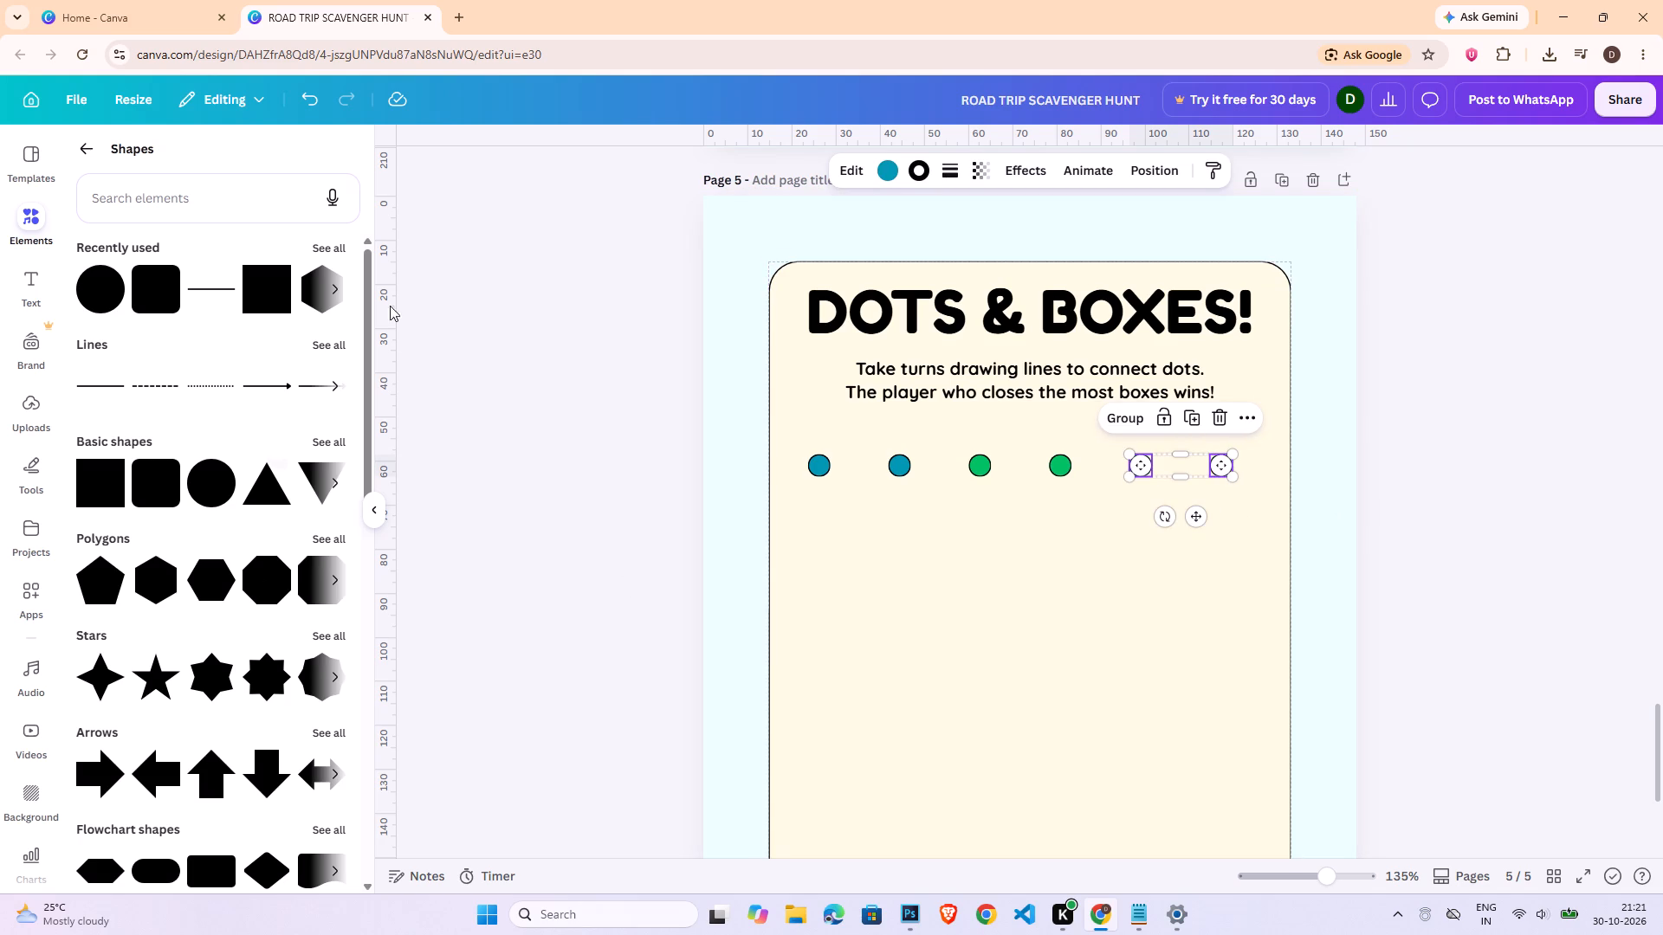
{"action": "left_click", "coordinate": [893, 166]}
{"action": "scroll", "coordinate": [359, 664], "scroll_direction": "down", "scroll_amount": 2}
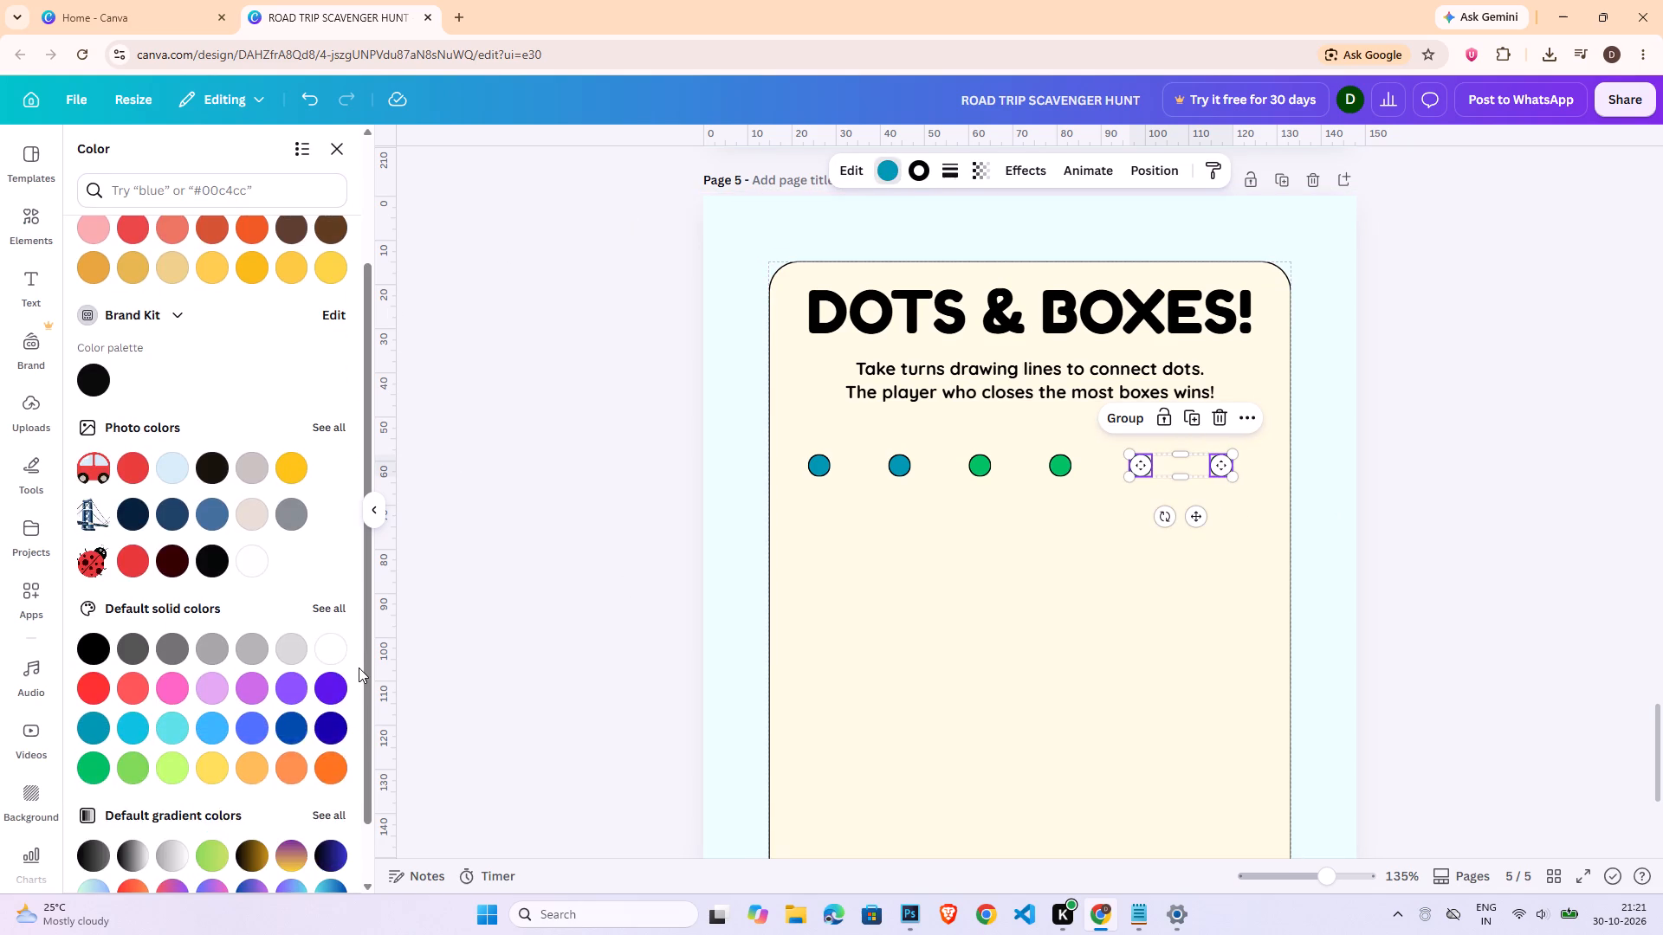
{"action": "left_click", "coordinate": [340, 751]}
{"action": "double_click", "coordinate": [1458, 613]}
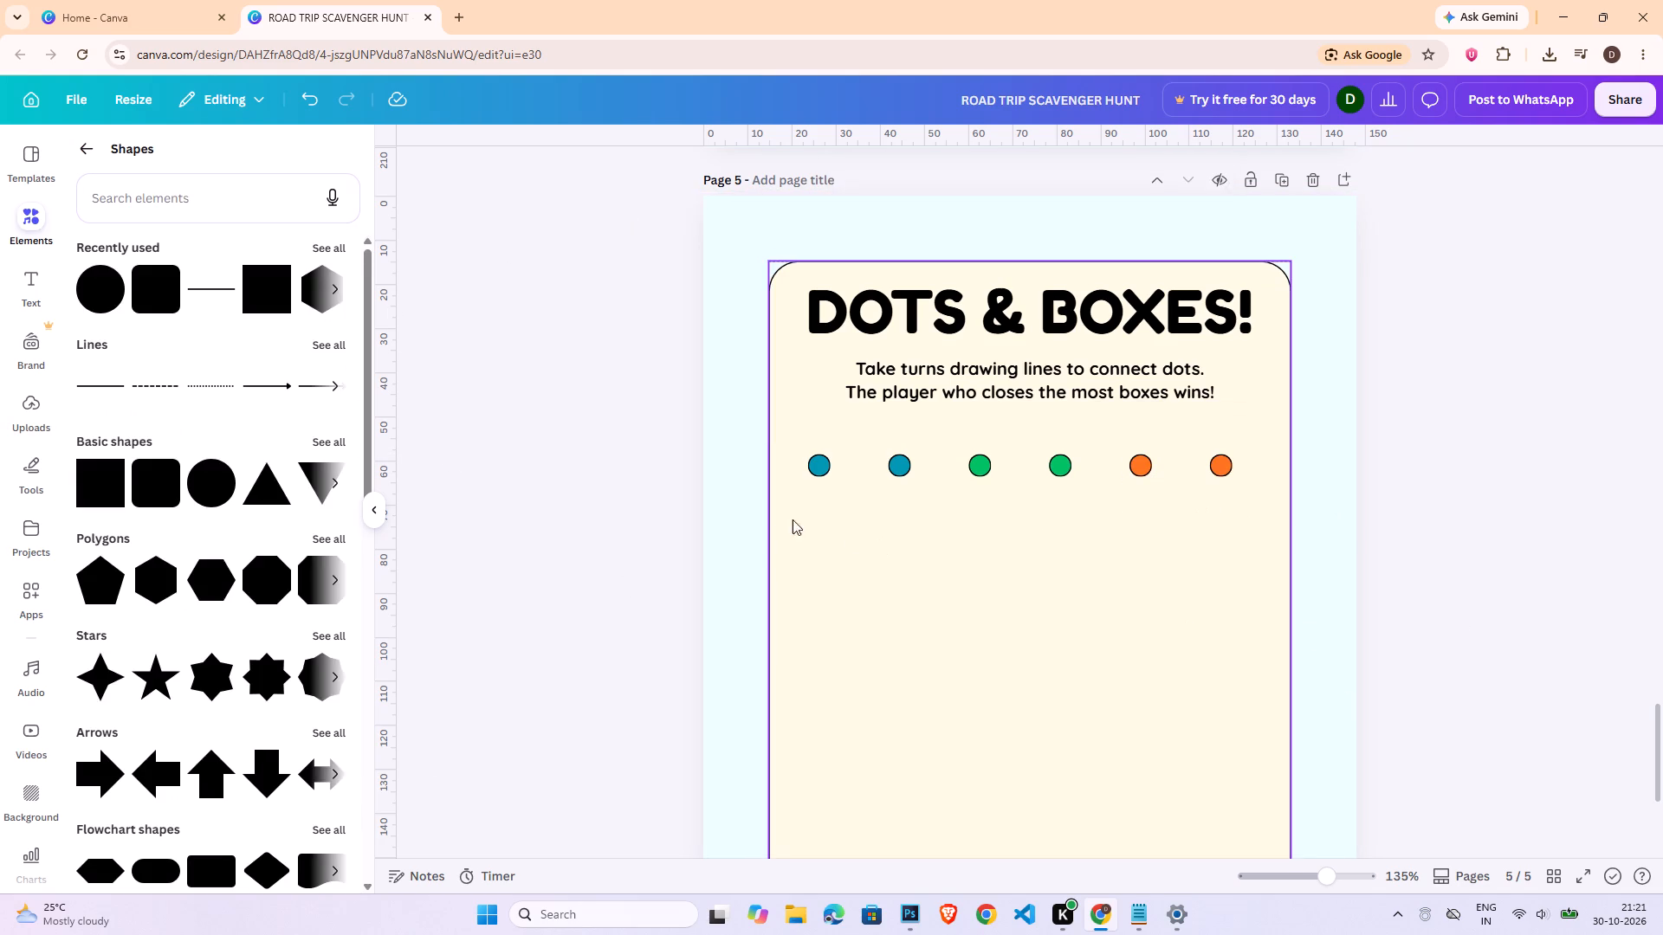
Duplicate the row of six dots twice, stacking the copies below it in line with the original's left edge.
{"action": "left_click_drag", "start_coordinate": [758, 422], "coordinate": [1231, 509]}
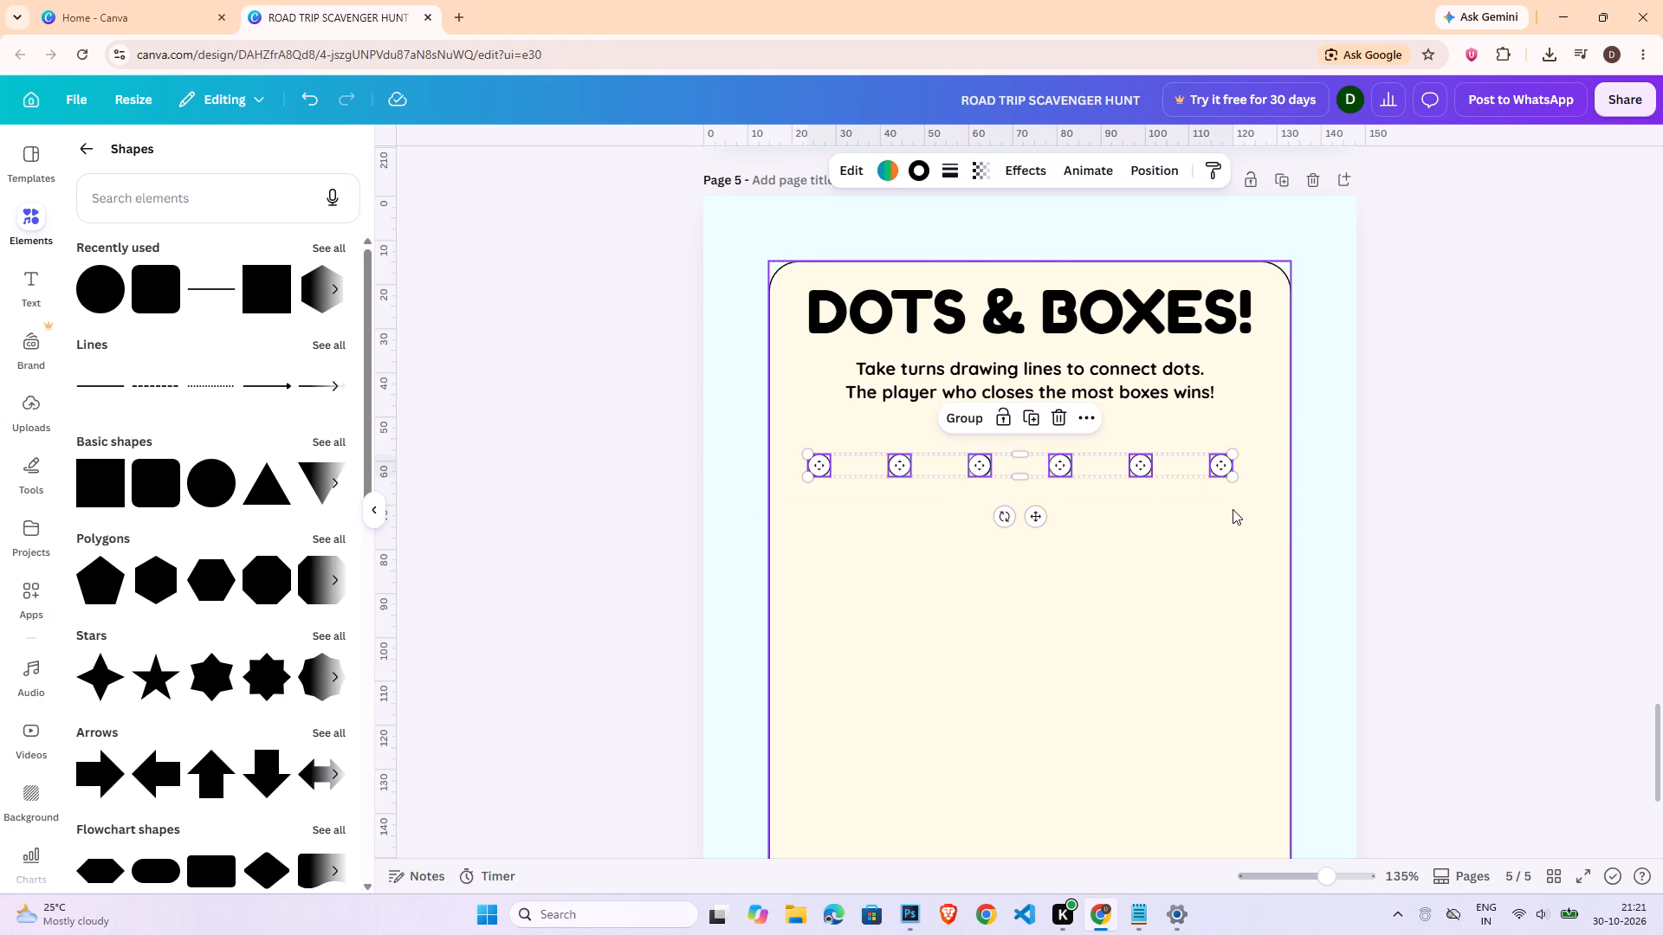
{"action": "key", "text": "ctrl+c"}
{"action": "key", "text": "ctrl+v"}
{"action": "left_click_drag", "start_coordinate": [1057, 537], "coordinate": [1045, 575]}
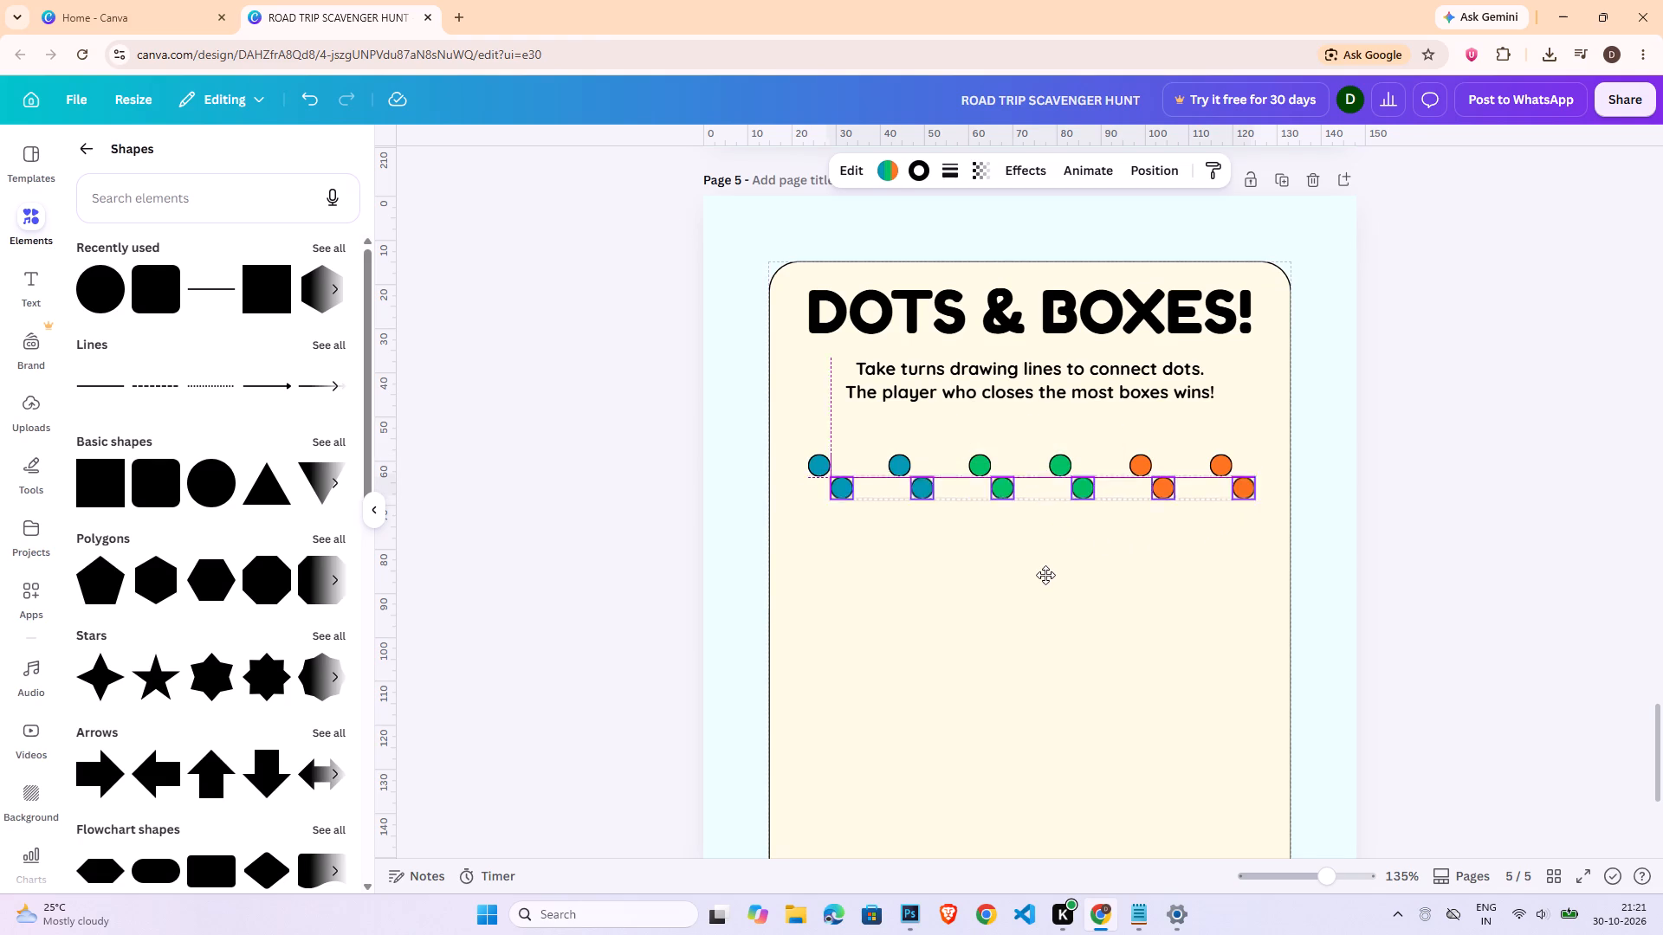
{"action": "left_click_drag", "start_coordinate": [1045, 575], "coordinate": [1039, 579]}
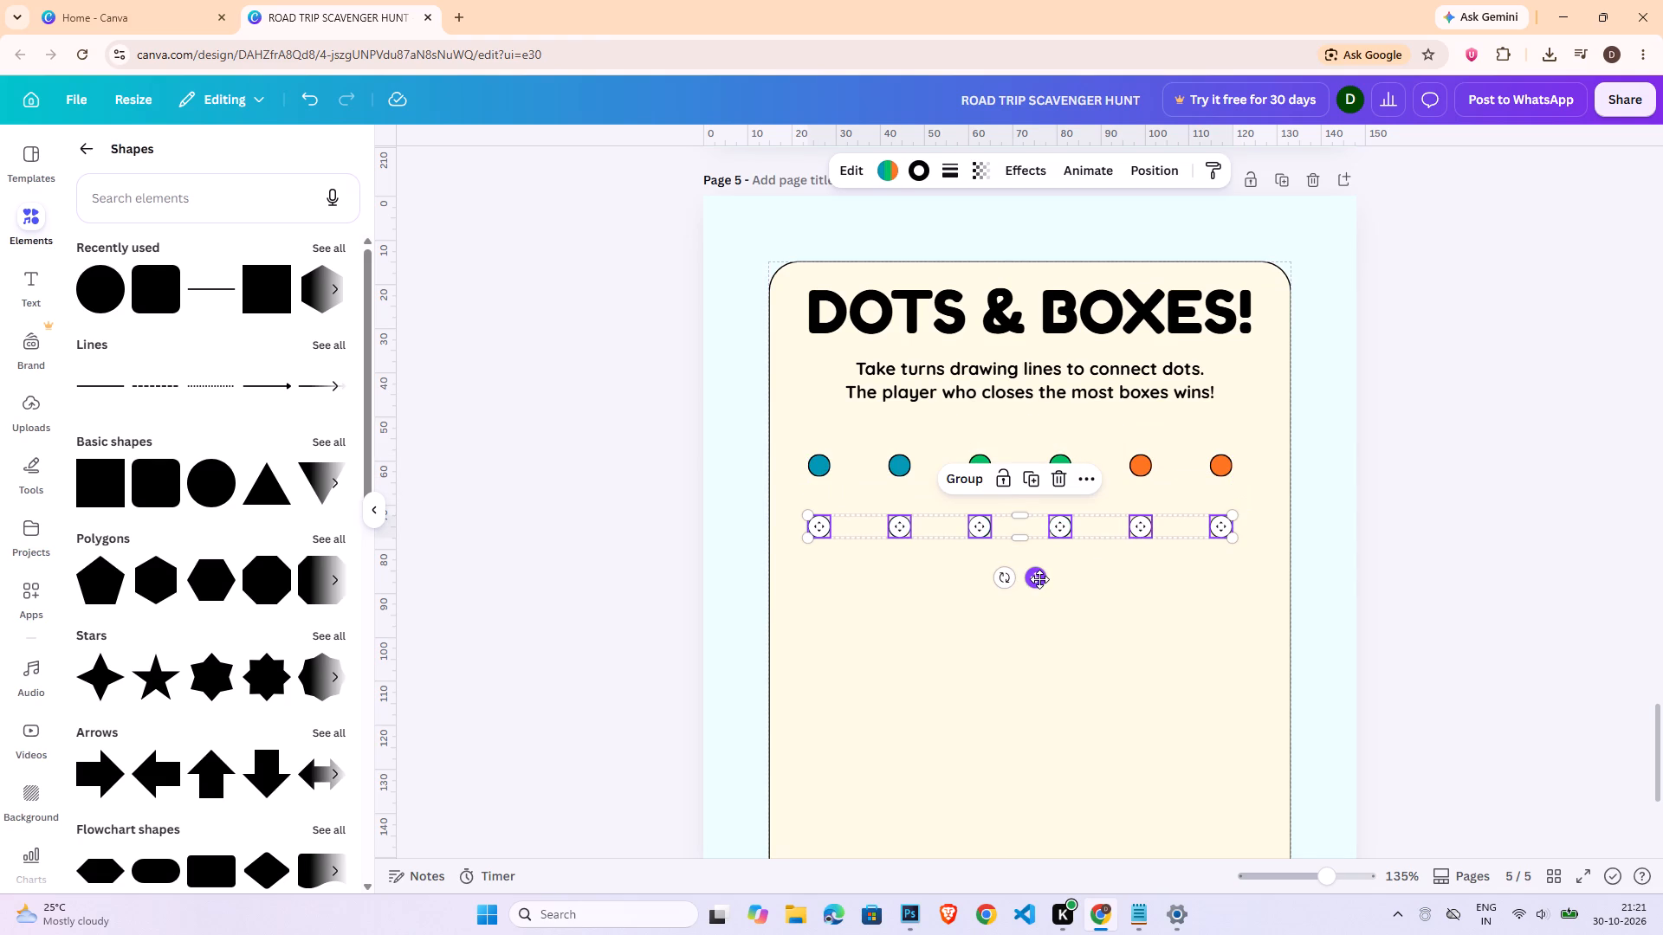
{"action": "key", "text": "ctrl+c"}
{"action": "key", "text": "ctrl+v"}
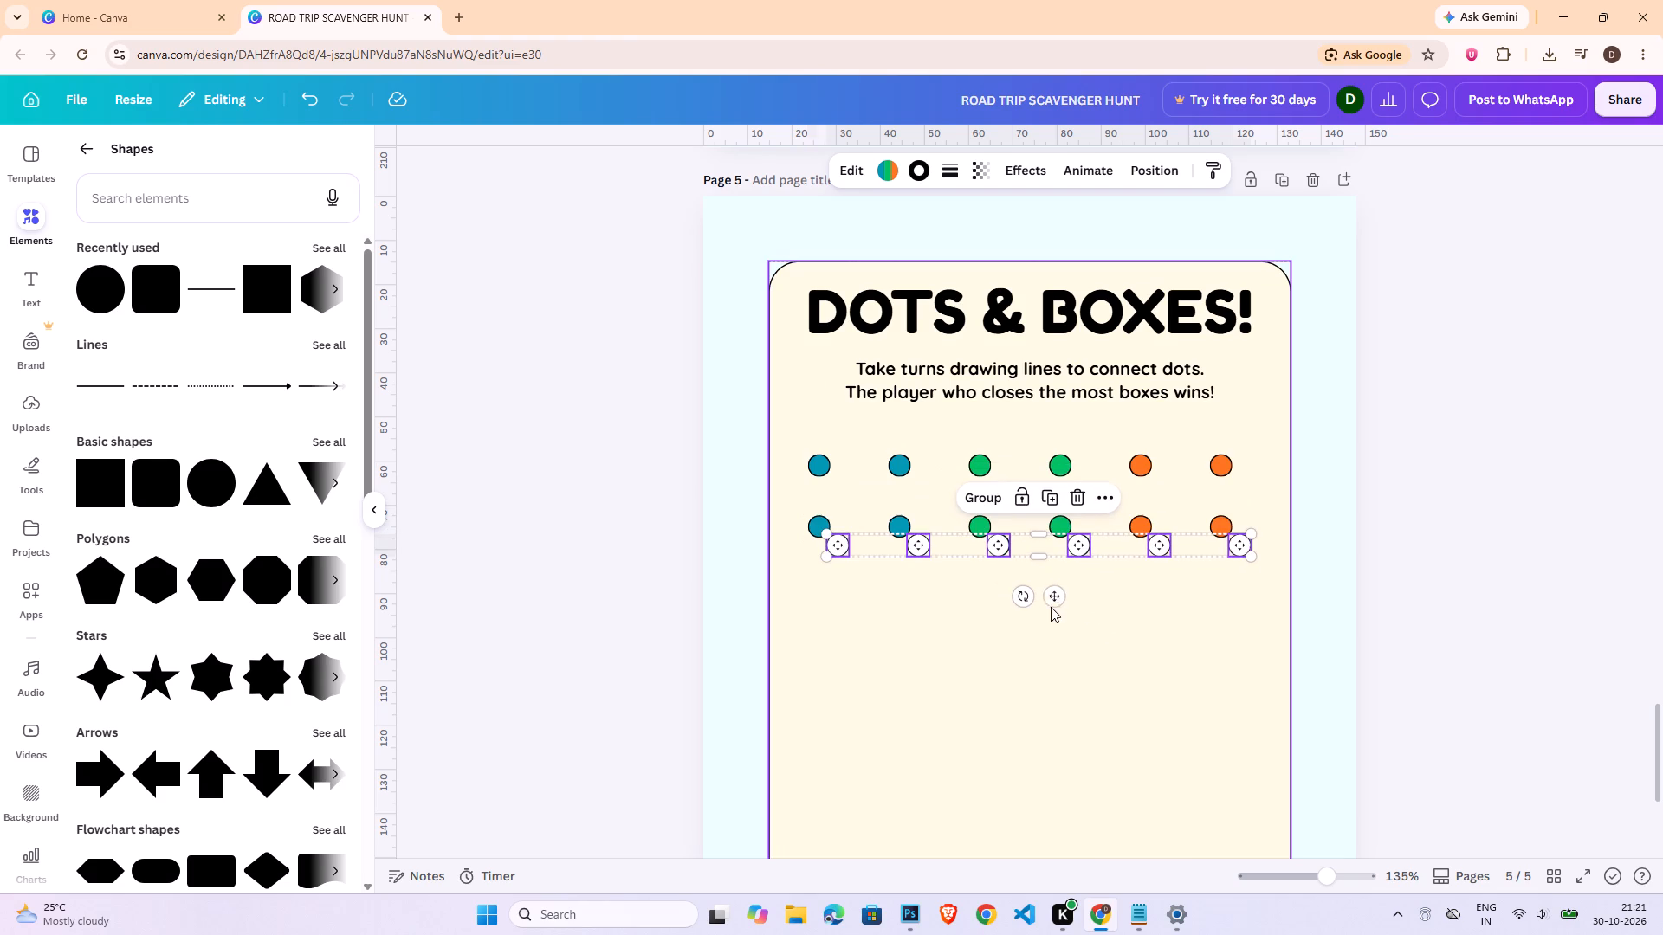
{"action": "left_click_drag", "start_coordinate": [1049, 595], "coordinate": [1032, 650]}
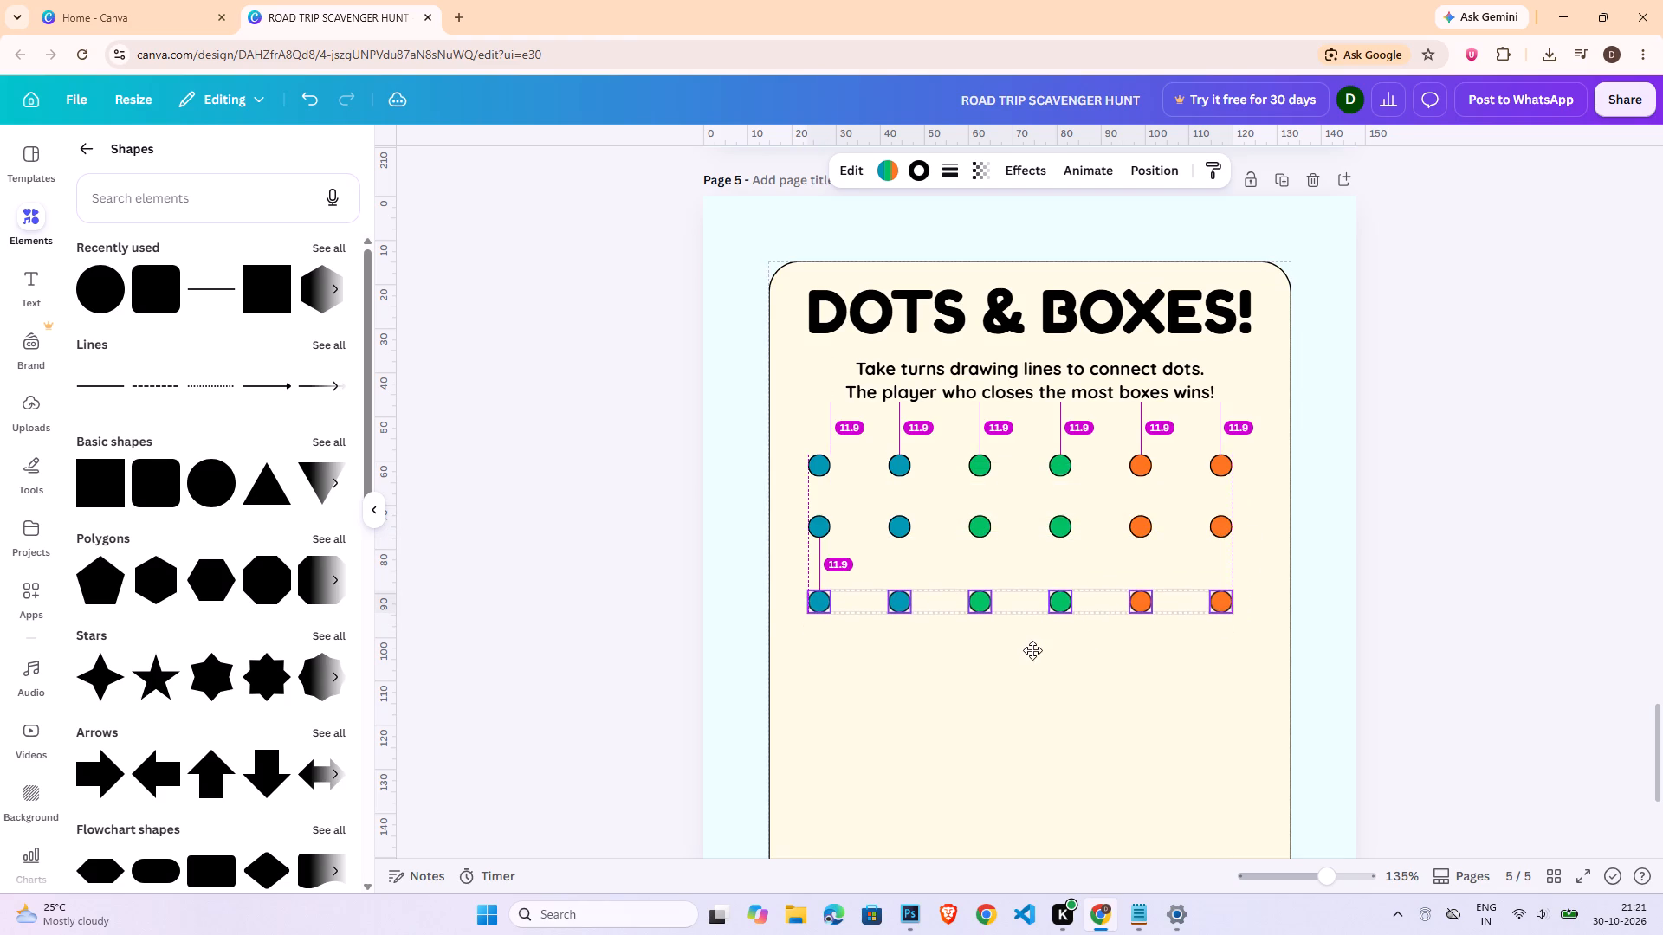
{"action": "left_click_drag", "start_coordinate": [1032, 650], "coordinate": [1033, 650]}
Group the six dots of each of the three rows into a separate group per row.
{"action": "left_click", "coordinate": [643, 453]}
{"action": "left_click_drag", "start_coordinate": [614, 436], "coordinate": [1363, 485]}
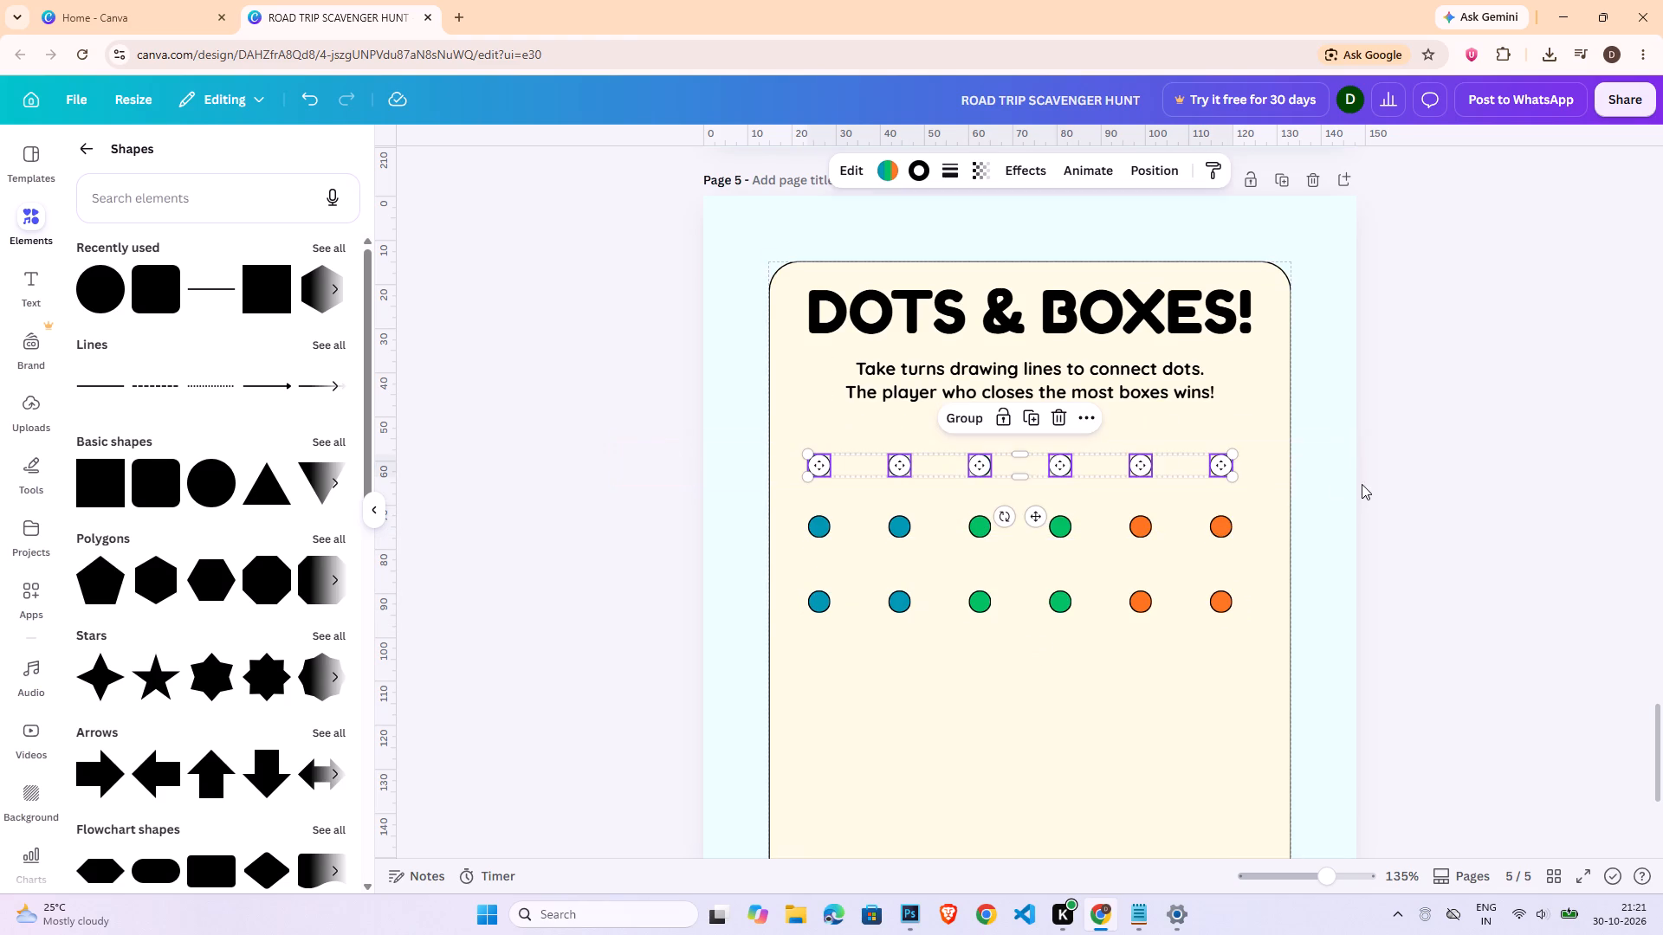
{"action": "left_click", "coordinate": [964, 411]}
{"action": "left_click", "coordinate": [644, 505]}
{"action": "left_click_drag", "start_coordinate": [641, 504], "coordinate": [1257, 558]}
{"action": "left_click", "coordinate": [974, 483]}
{"action": "left_click", "coordinate": [715, 587]}
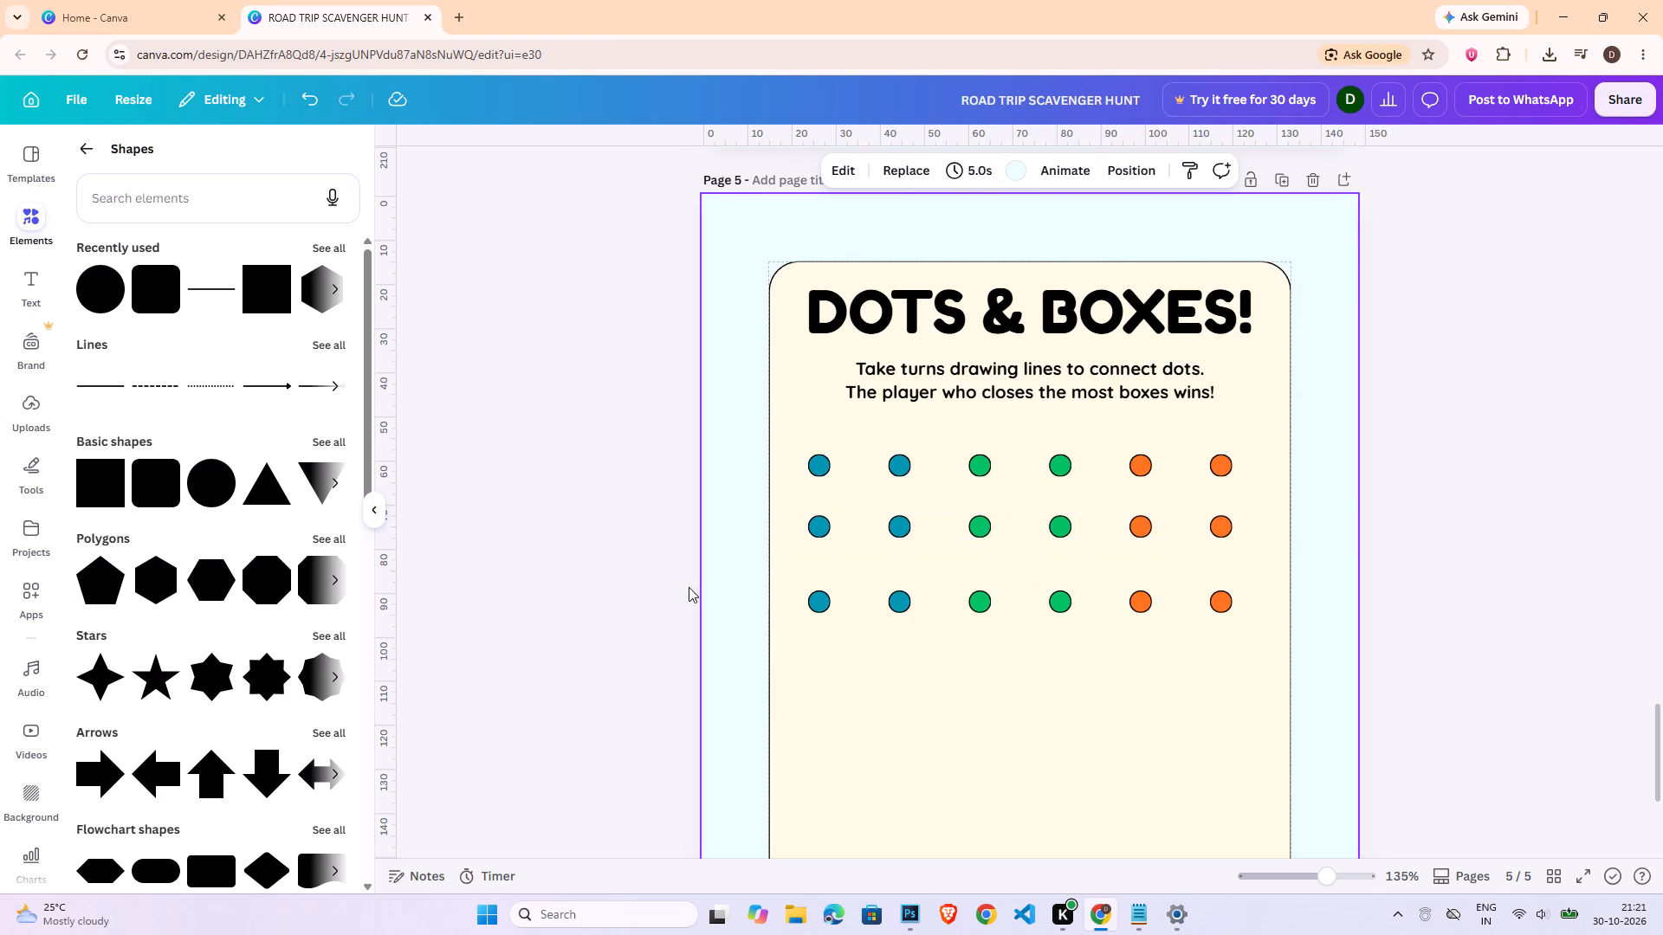
{"action": "left_click_drag", "start_coordinate": [689, 587], "coordinate": [1556, 657]}
{"action": "left_click", "coordinate": [957, 557]}
{"action": "left_click", "coordinate": [1367, 611]}
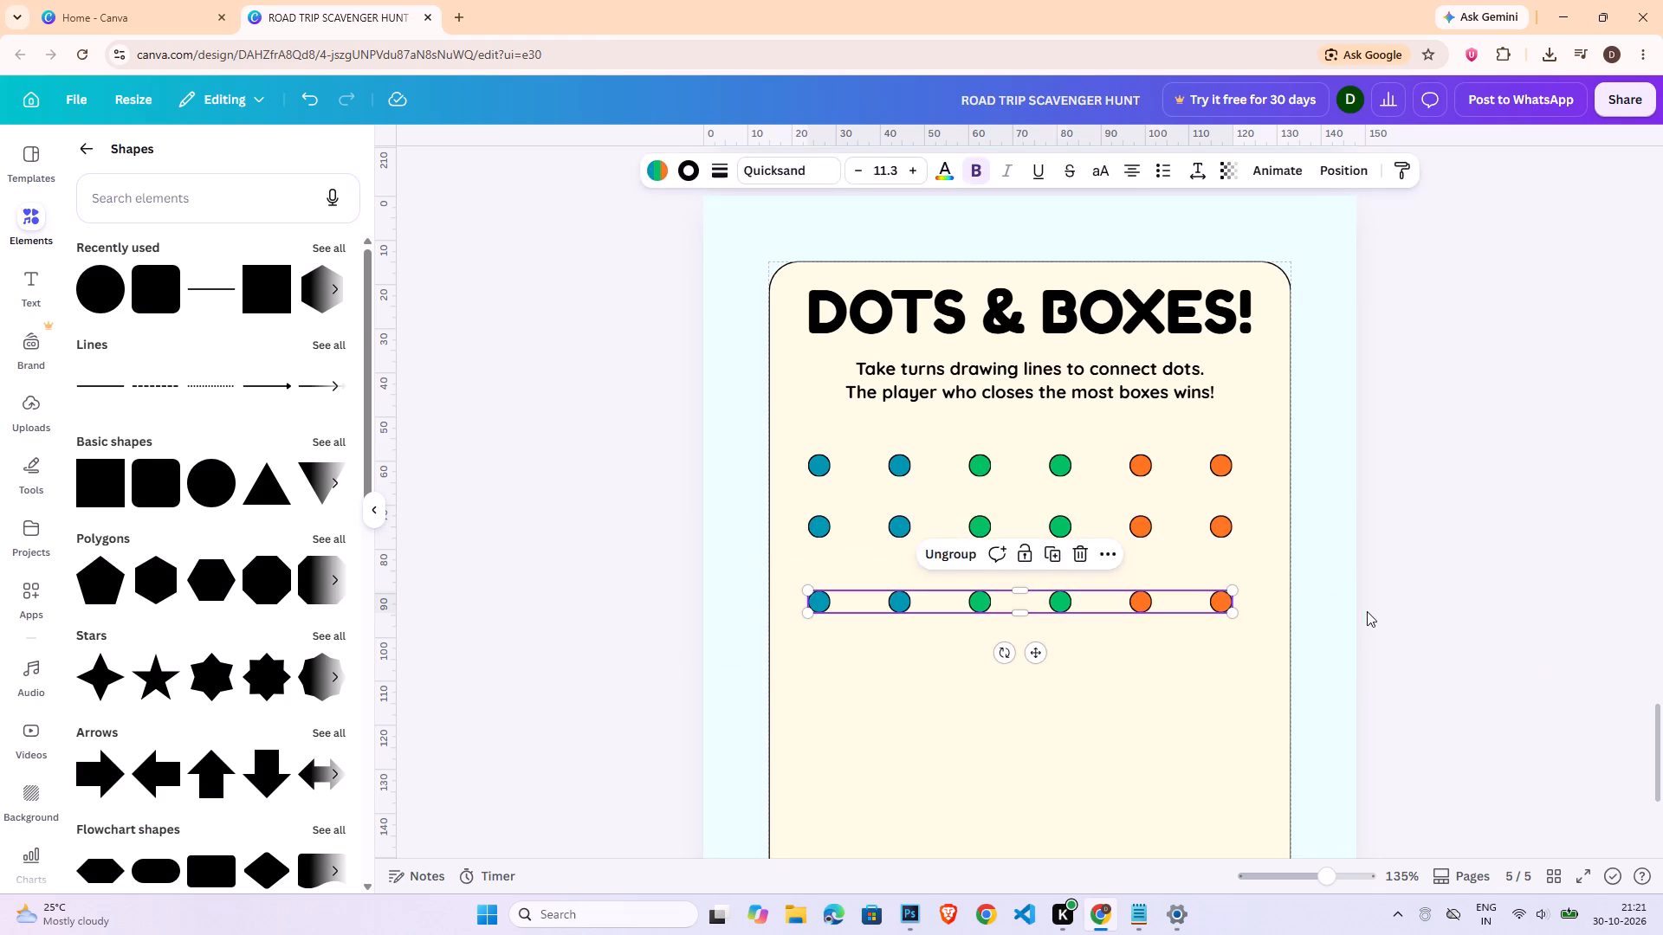
Select the three grouped dot rows and tidy up their vertical spacing.
{"action": "left_click_drag", "start_coordinate": [753, 416], "coordinate": [1284, 741]}
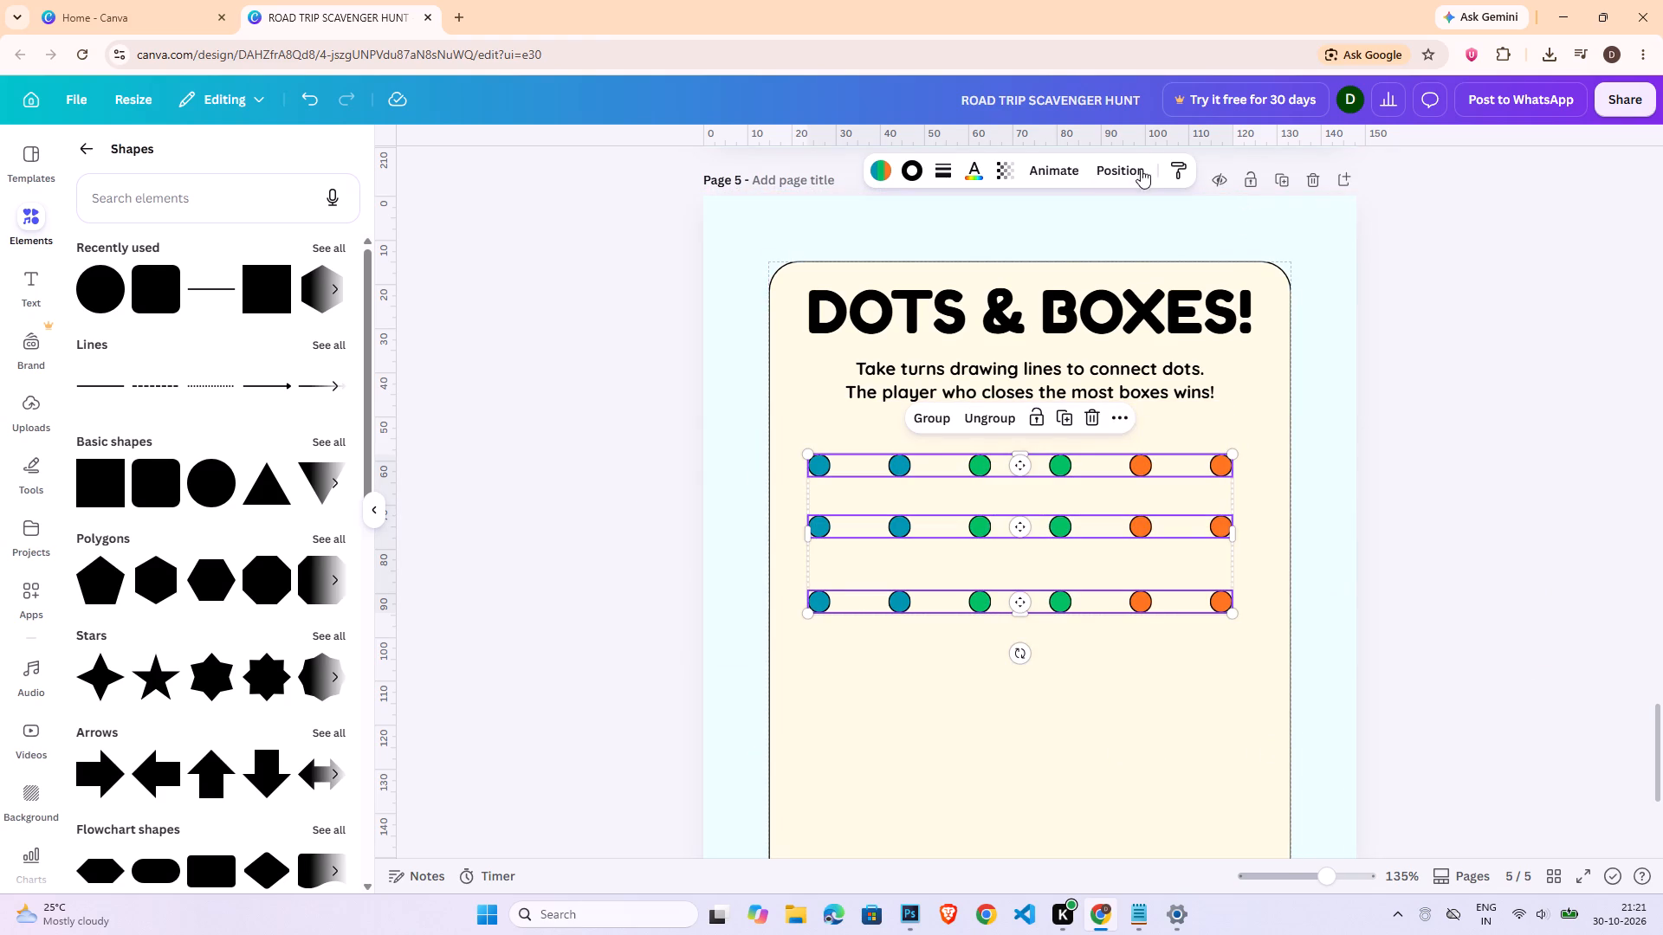
{"action": "left_click", "coordinate": [1138, 168]}
{"action": "left_click", "coordinate": [134, 560]}
{"action": "double_click", "coordinate": [1412, 586]}
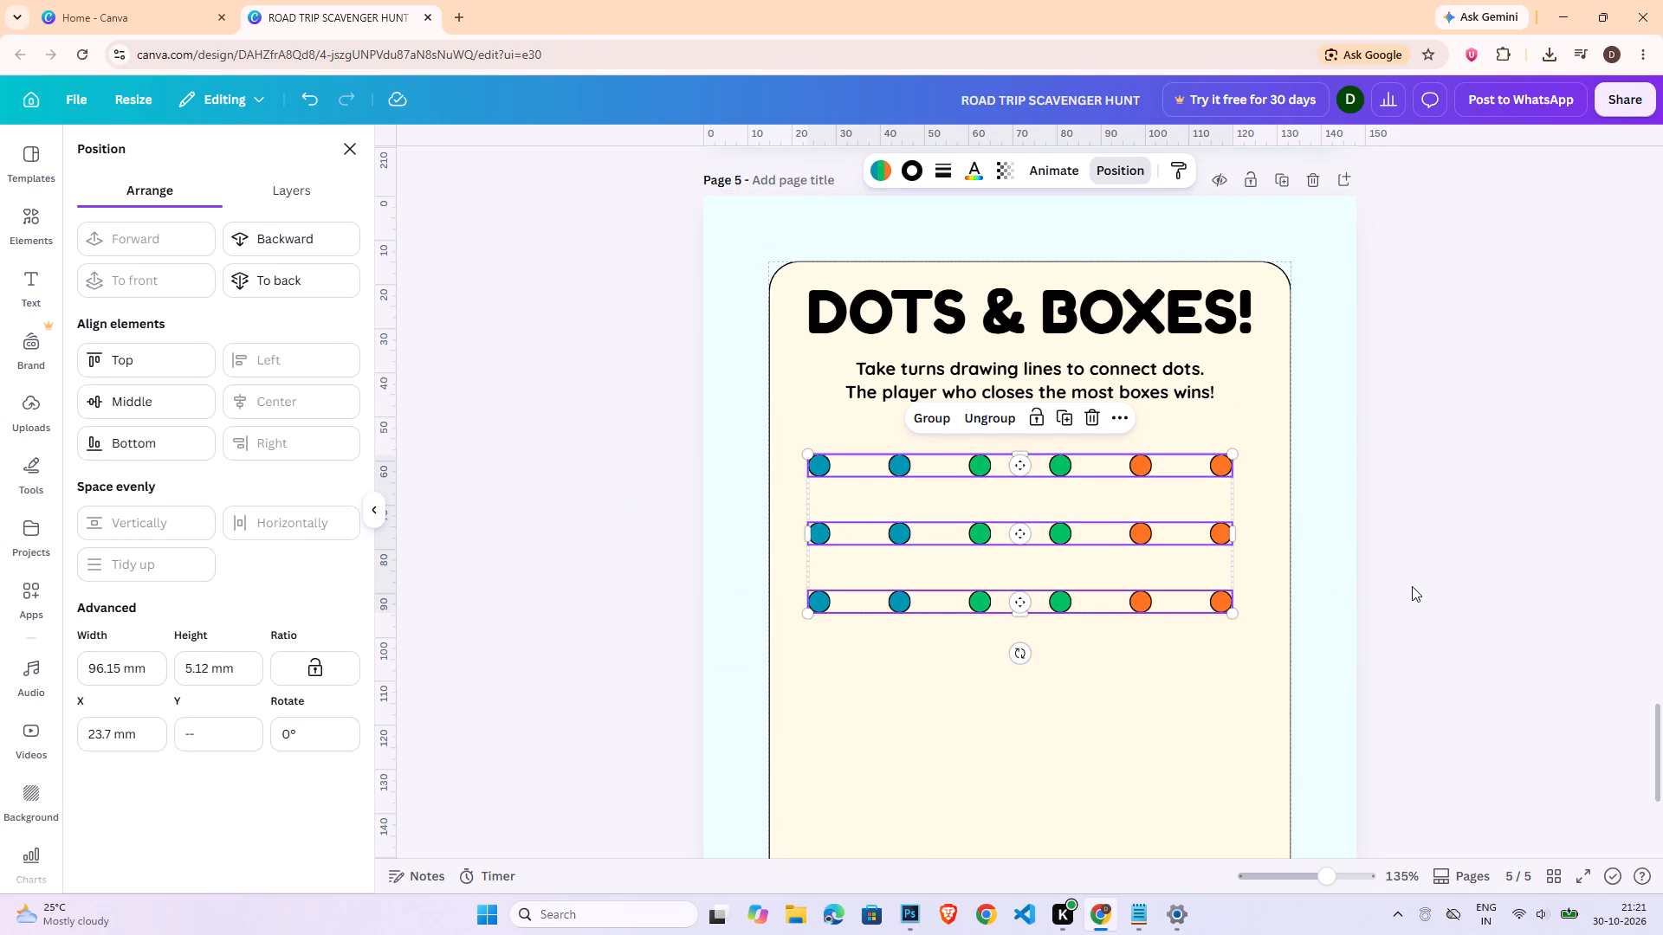
Duplicate the three dot rows together and place the copies directly below, aligned with the originals, for six rows.
{"action": "left_click_drag", "start_coordinate": [651, 444], "coordinate": [1391, 670]}
{"action": "scroll", "coordinate": [1414, 672], "scroll_direction": "down", "scroll_amount": 2}
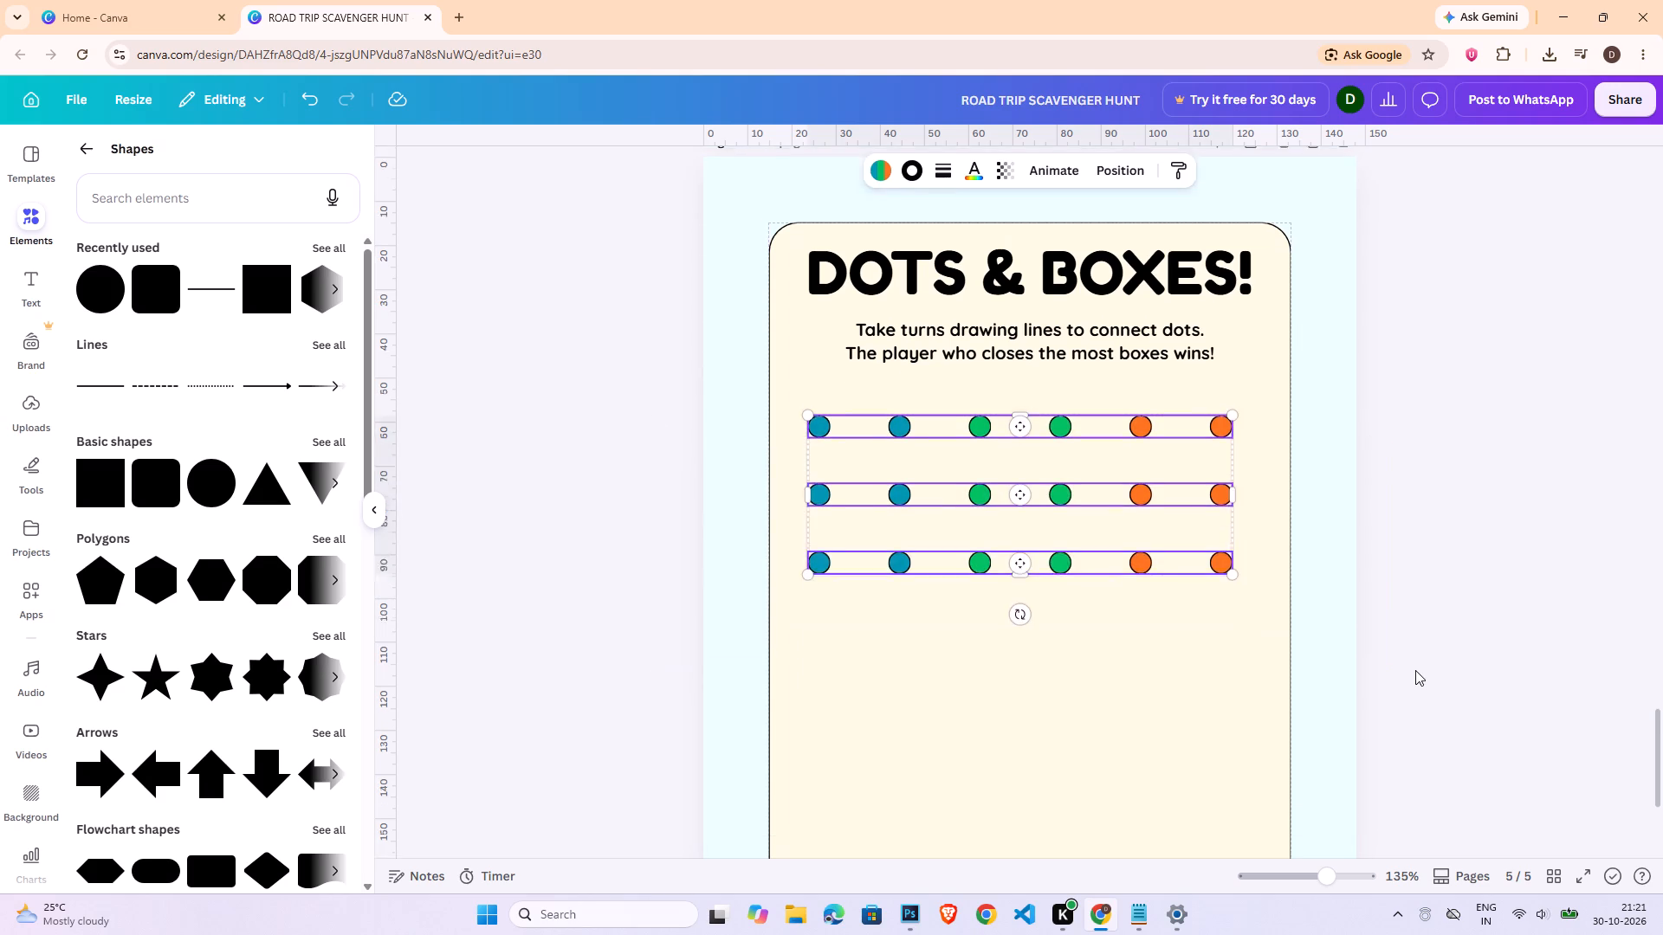
{"action": "key", "text": "ctrl+c"}
{"action": "key", "text": "ctrl+v"}
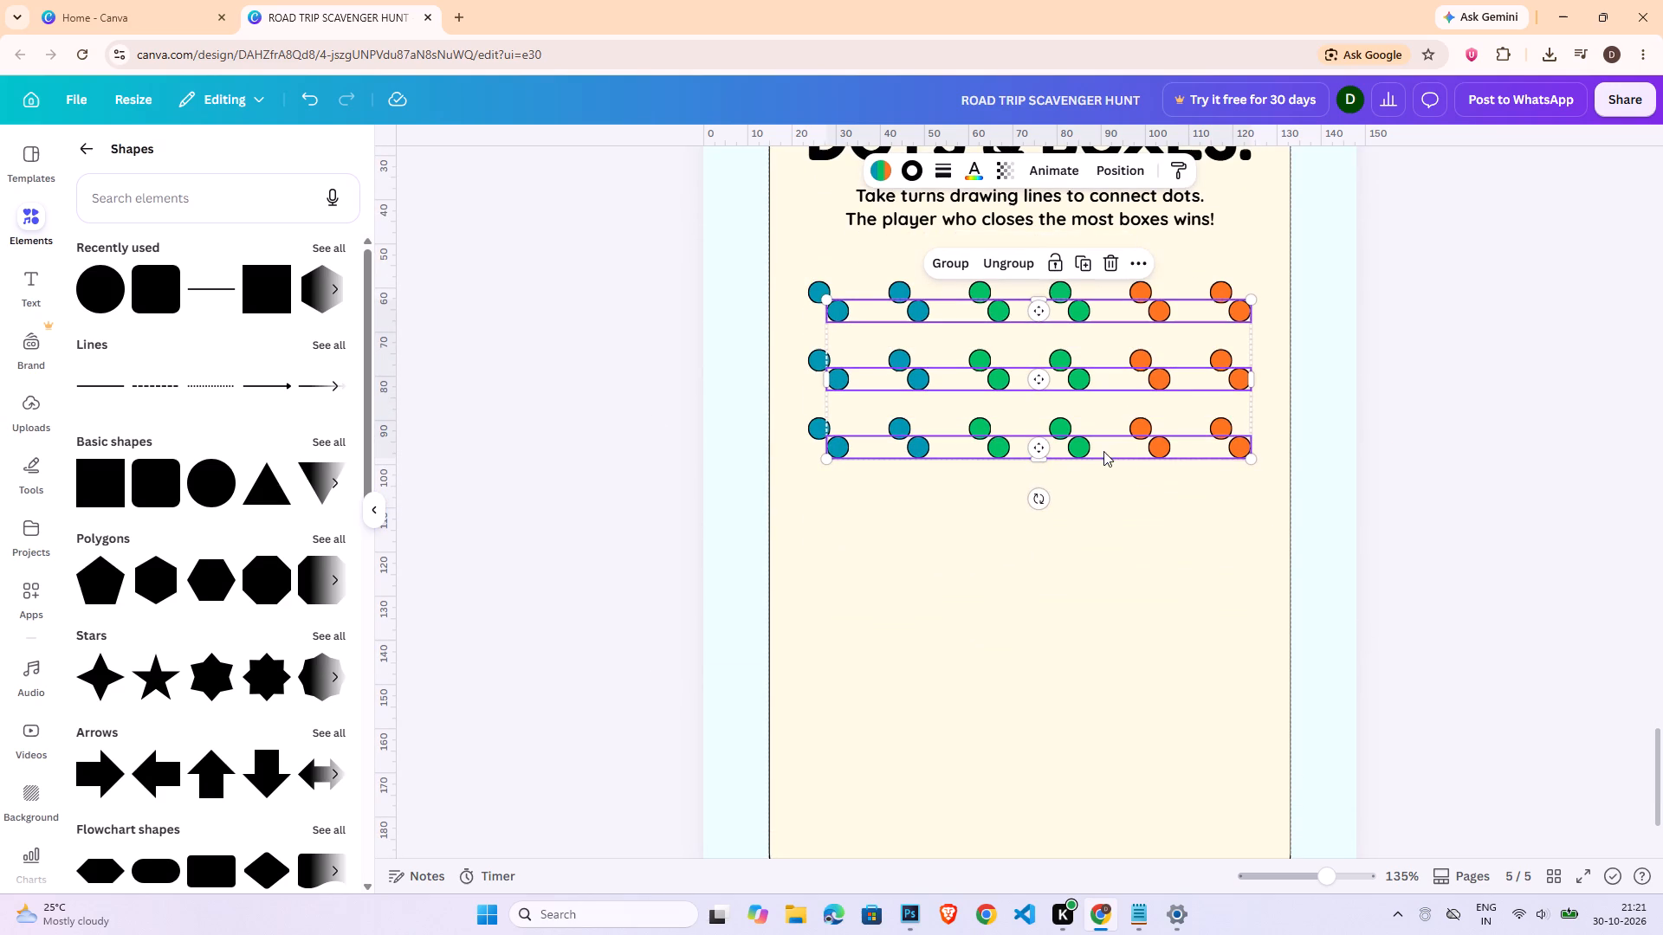
{"action": "left_click_drag", "start_coordinate": [1107, 450], "coordinate": [1096, 637]}
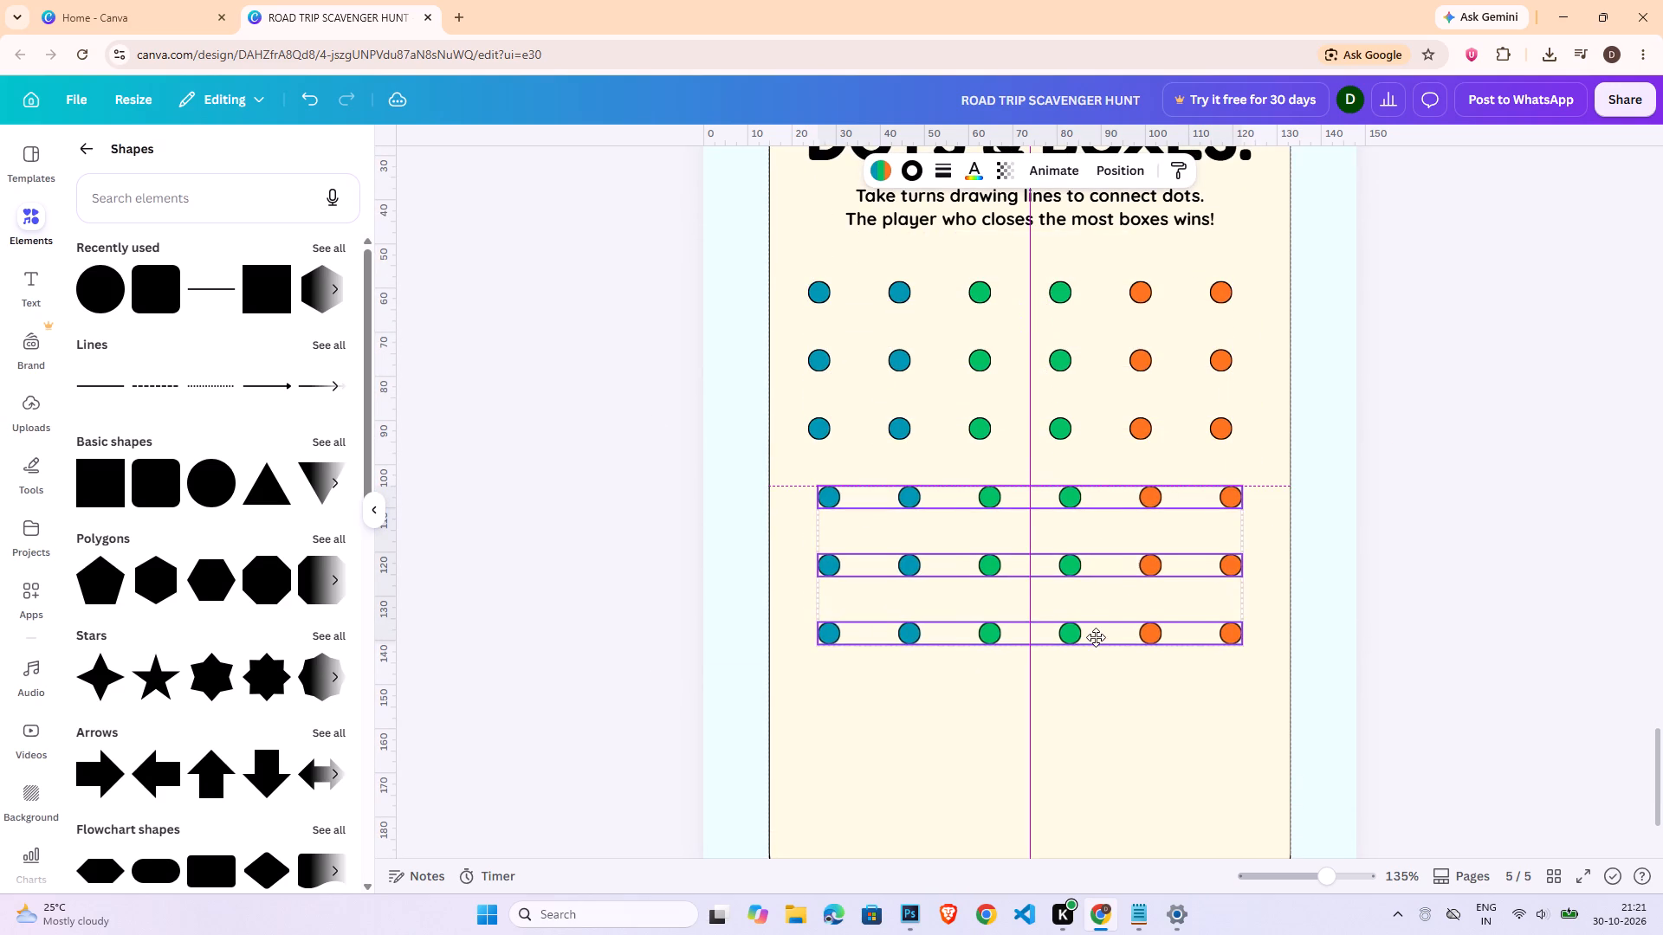
{"action": "left_click_drag", "start_coordinate": [1096, 637], "coordinate": [1090, 641]}
Select all six dot rows and tidy up their spacing so they are evenly distributed vertically.
{"action": "left_click", "coordinate": [698, 392]}
{"action": "left_click_drag", "start_coordinate": [624, 265], "coordinate": [1301, 709]}
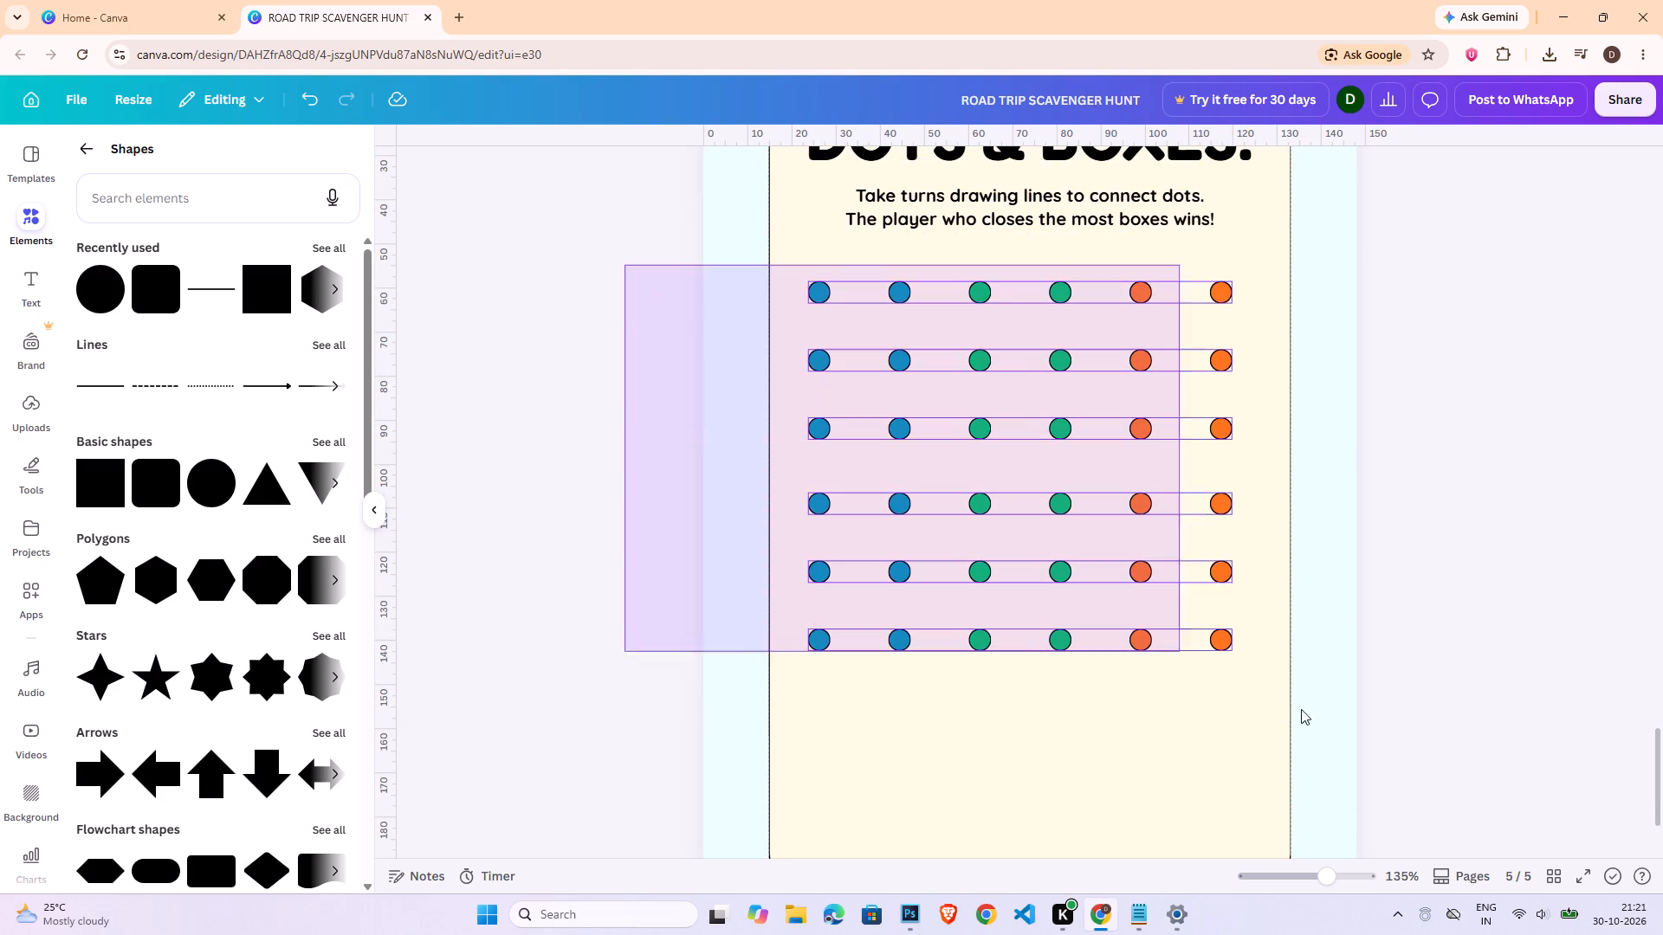
{"action": "left_click_drag", "start_coordinate": [1301, 709], "coordinate": [1356, 727]}
{"action": "left_click", "coordinate": [1117, 180]}
{"action": "left_click", "coordinate": [123, 564]}
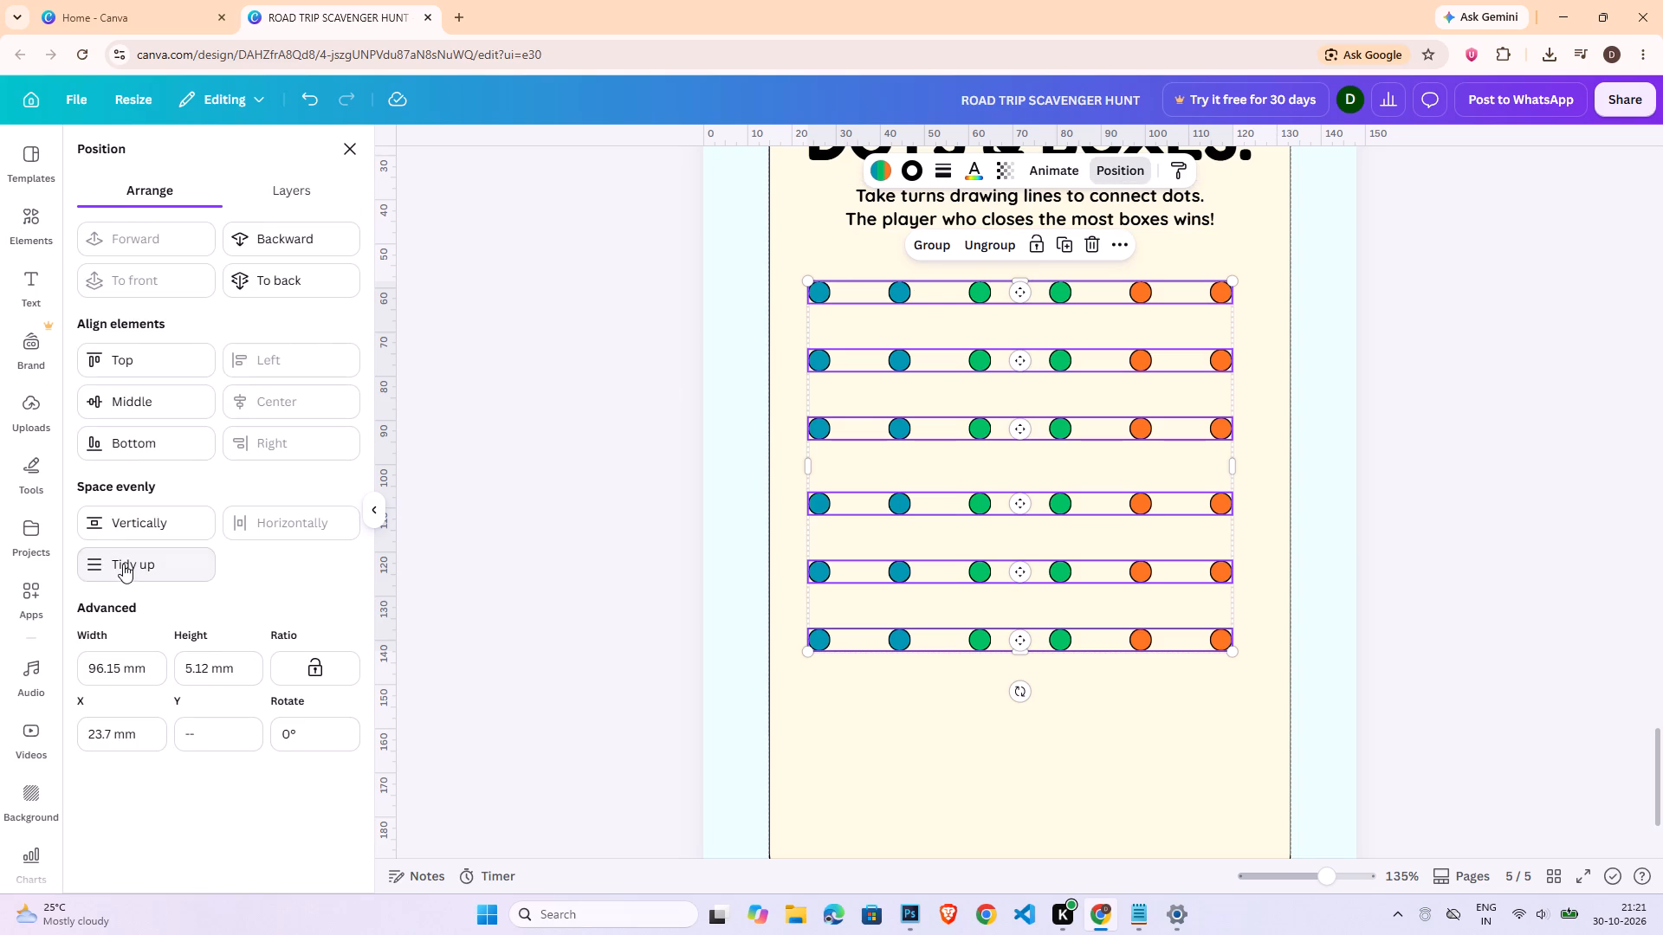
{"action": "double_click", "coordinate": [1451, 574]}
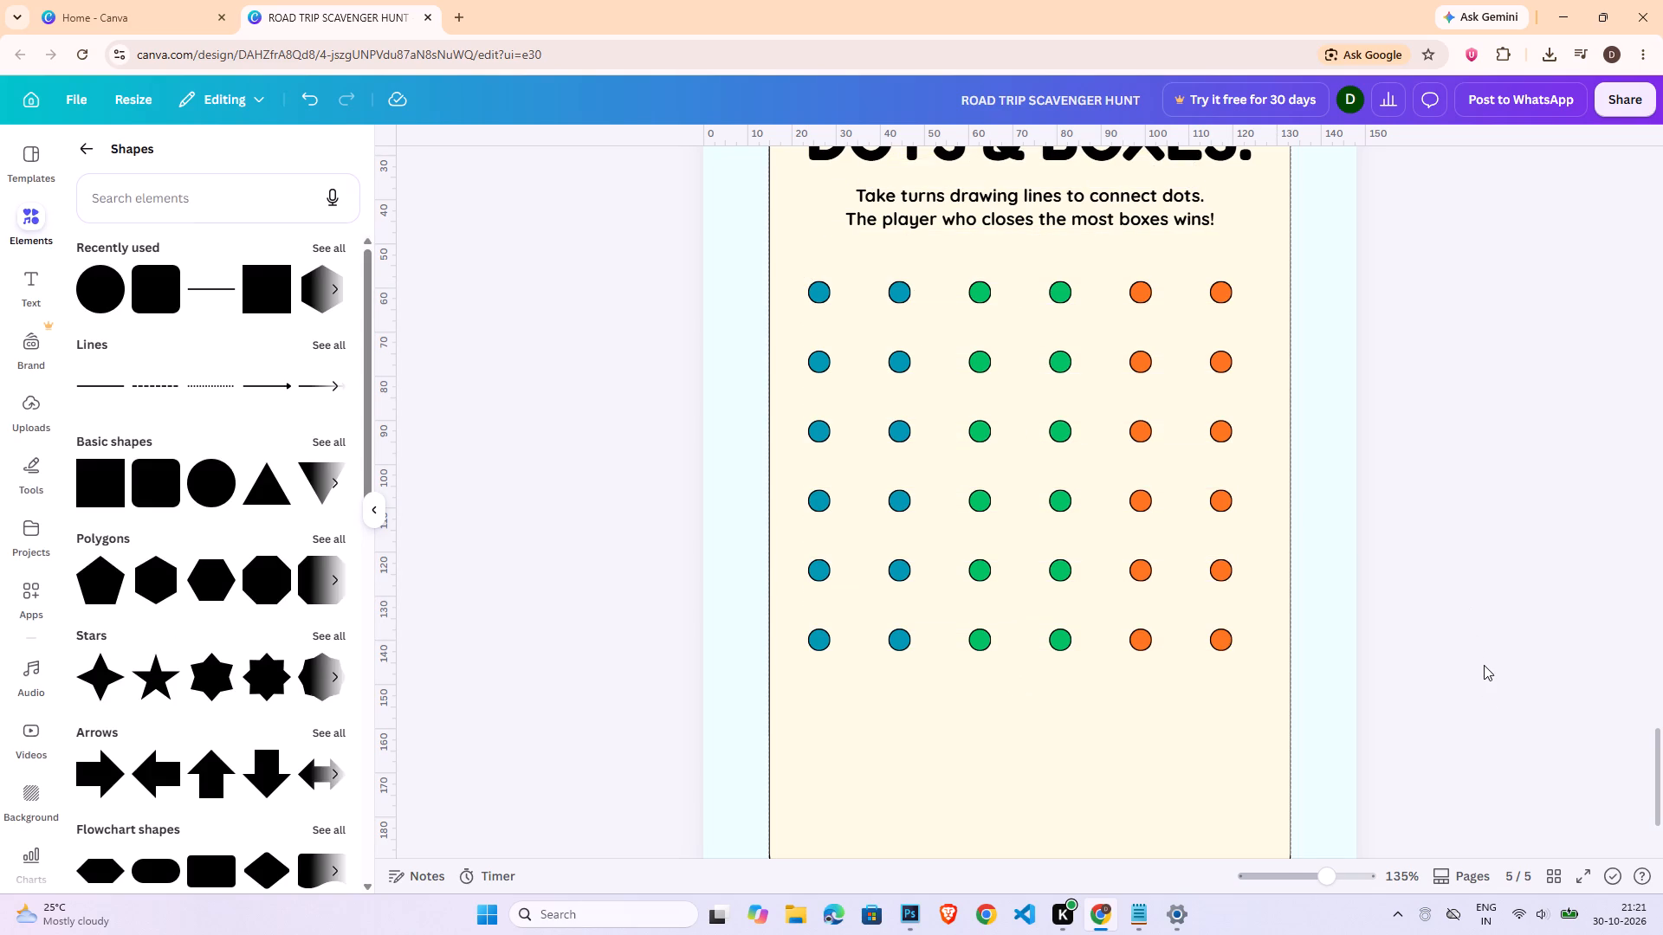
Scale the whole six-row dot grid down slightly and centre it on the cream panel just below the subtitle.
{"action": "scroll", "coordinate": [1484, 665], "scroll_direction": "down", "scroll_amount": 1}
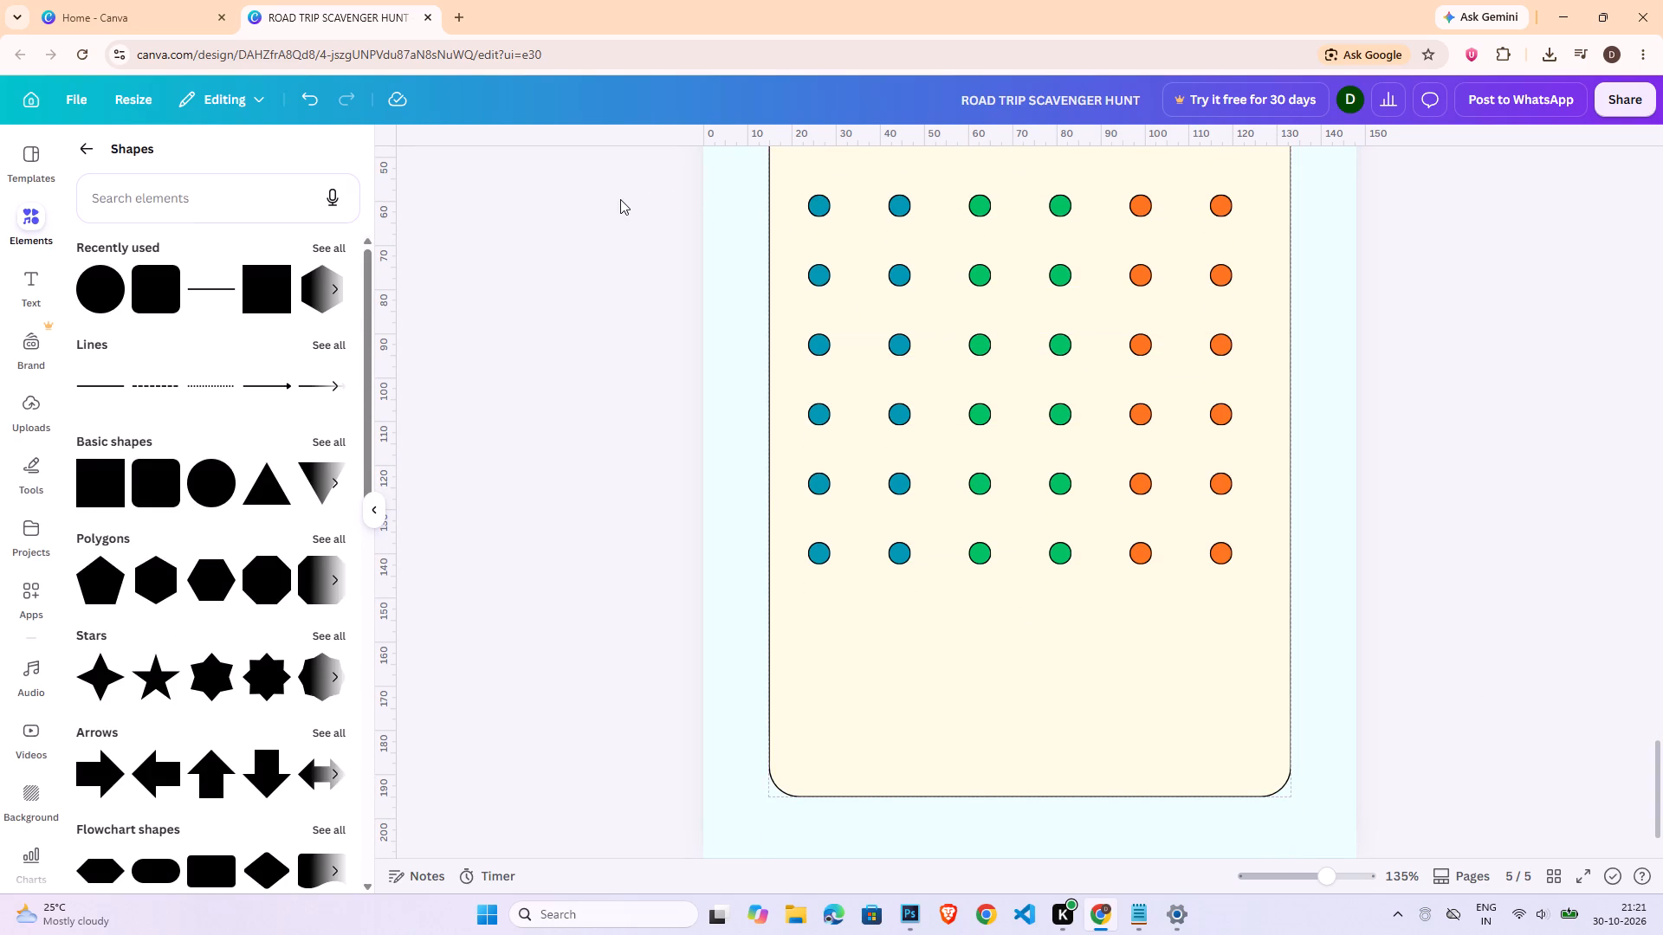
{"action": "left_click_drag", "start_coordinate": [617, 199], "coordinate": [1343, 609]}
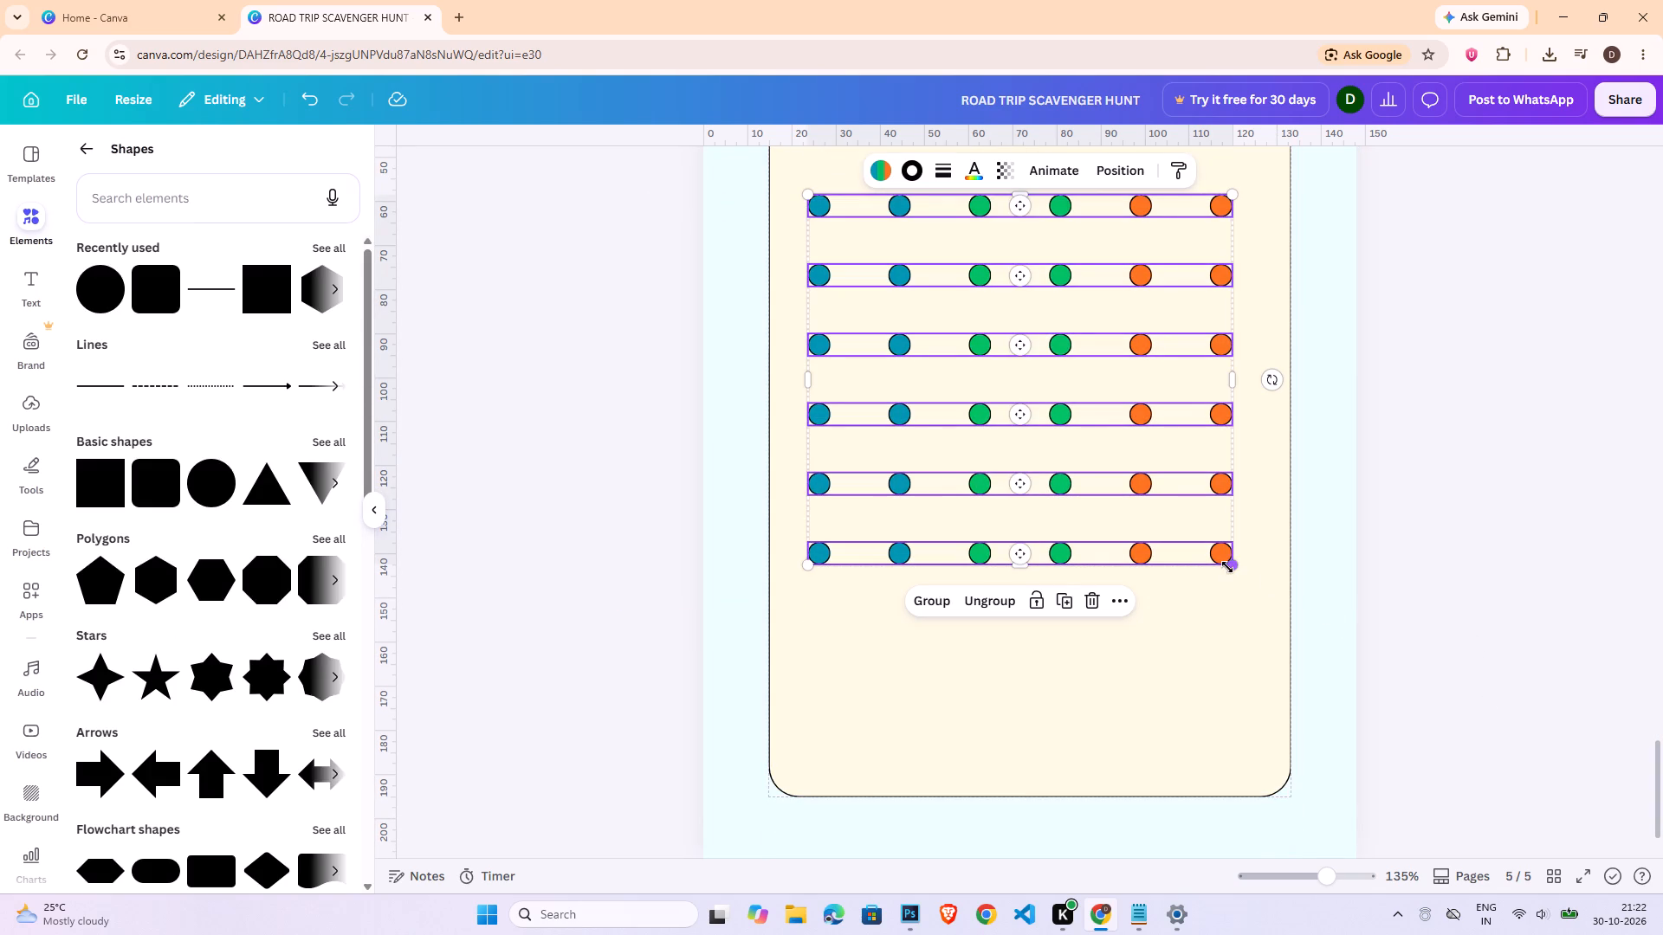
{"action": "left_click_drag", "start_coordinate": [1227, 567], "coordinate": [1150, 523]}
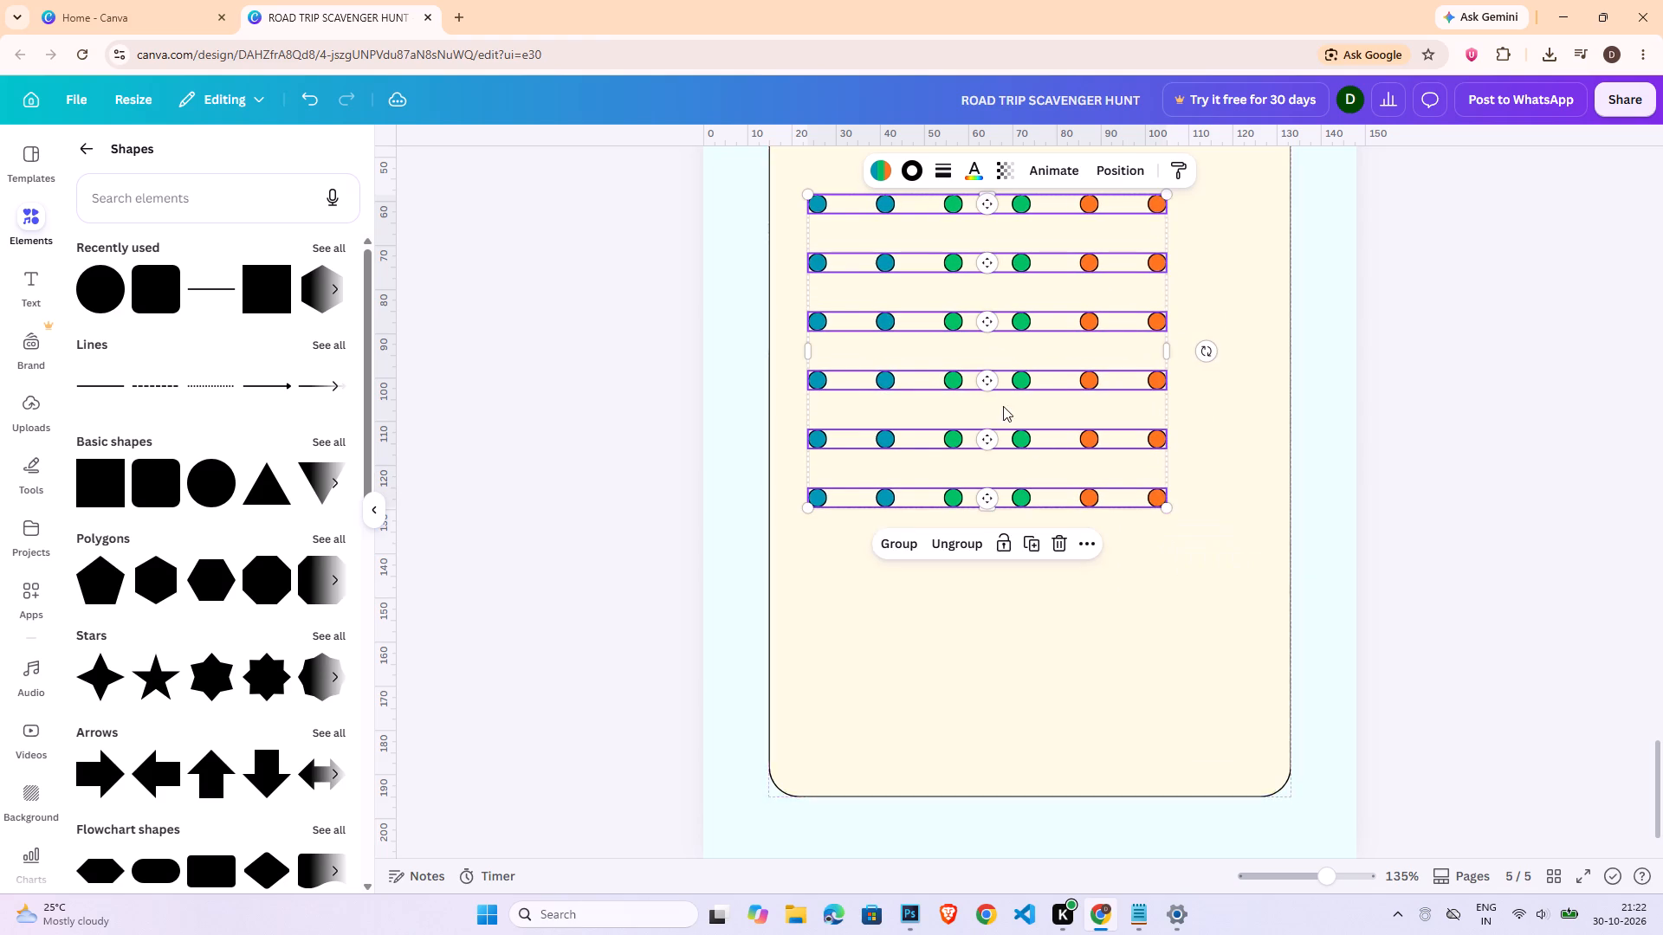
{"action": "left_click_drag", "start_coordinate": [1005, 405], "coordinate": [1054, 413]}
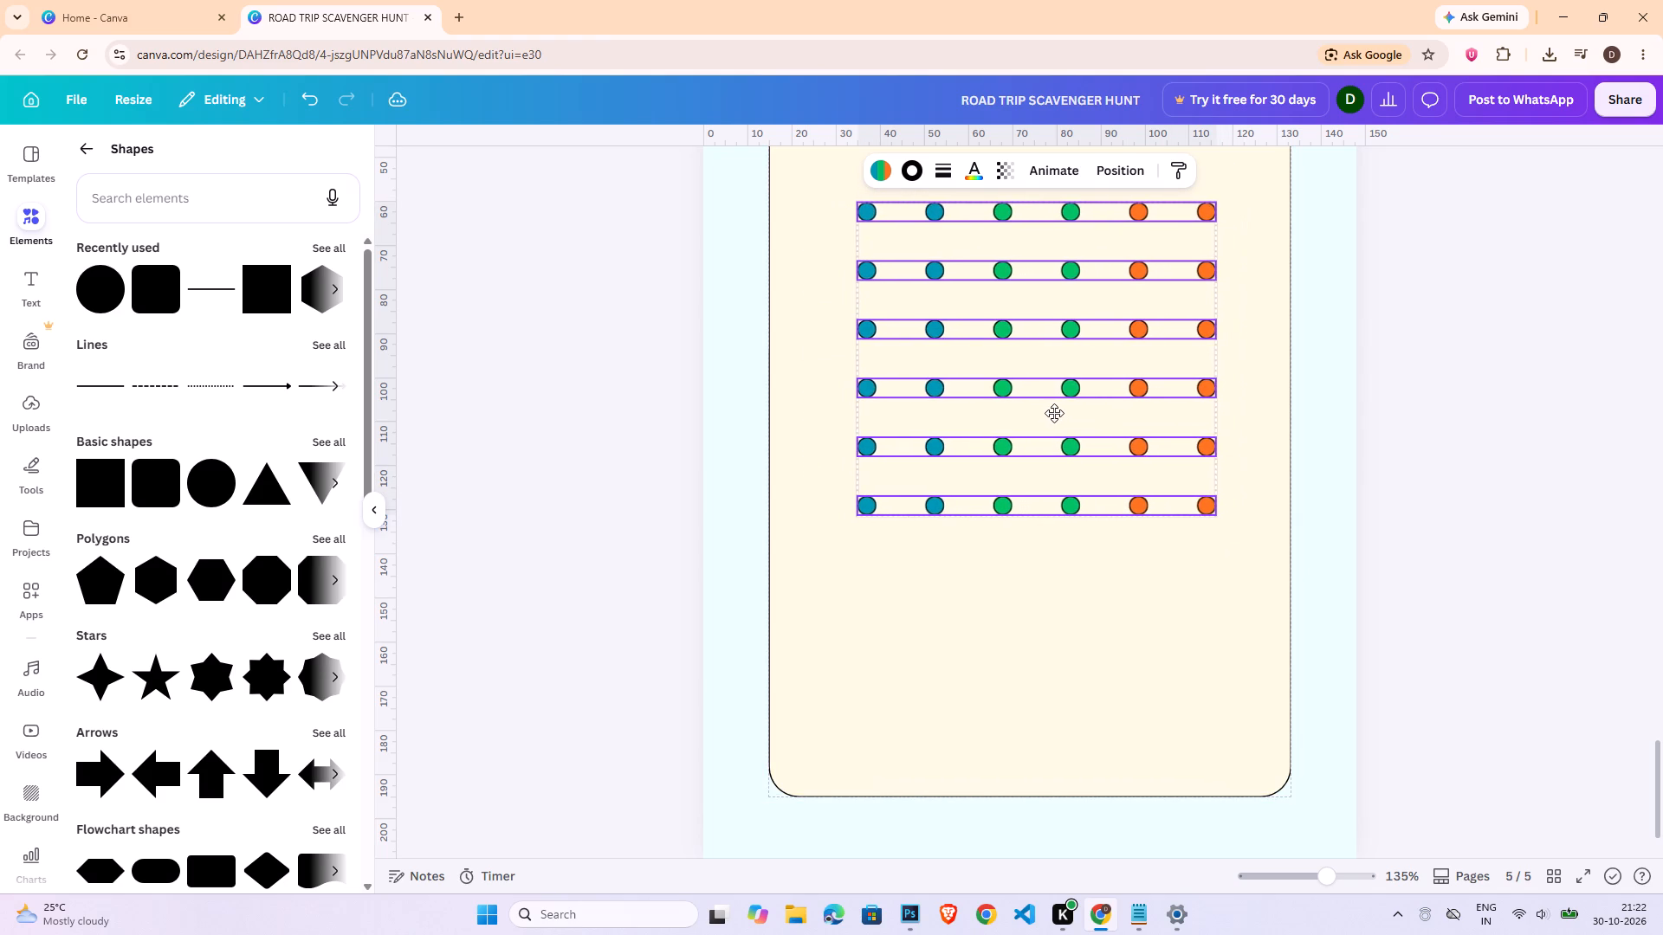
{"action": "left_click_drag", "start_coordinate": [1054, 413], "coordinate": [1056, 415]}
{"action": "scroll", "coordinate": [1228, 595], "scroll_direction": "up", "scroll_amount": 2}
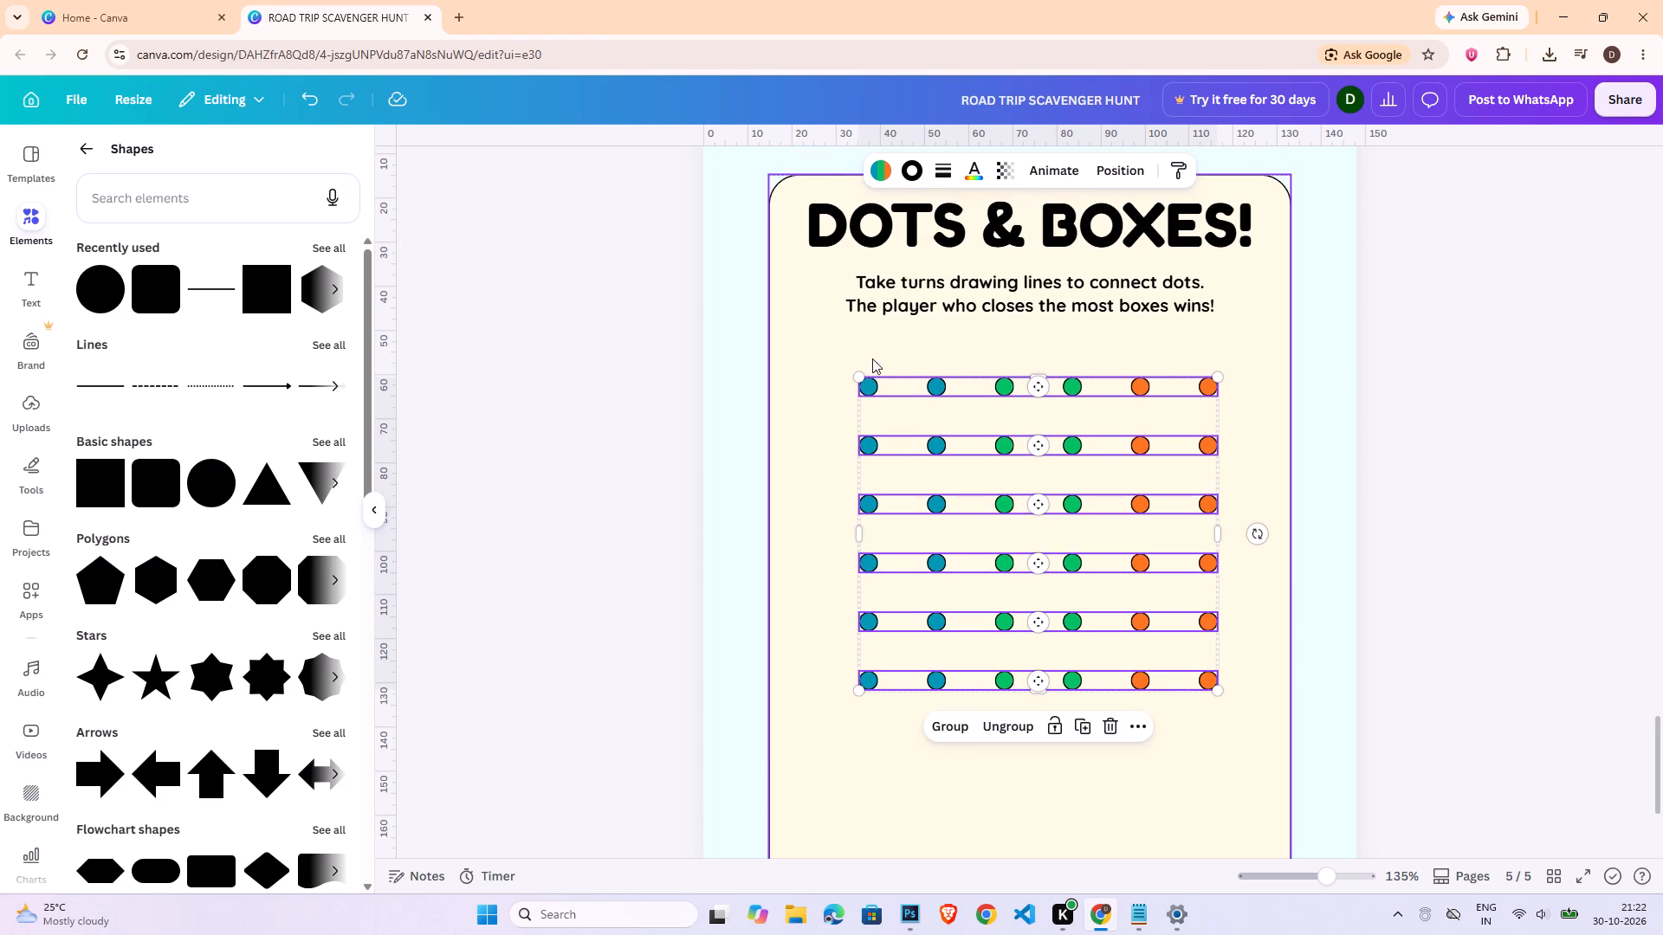
{"action": "left_click_drag", "start_coordinate": [864, 374], "coordinate": [831, 360]}
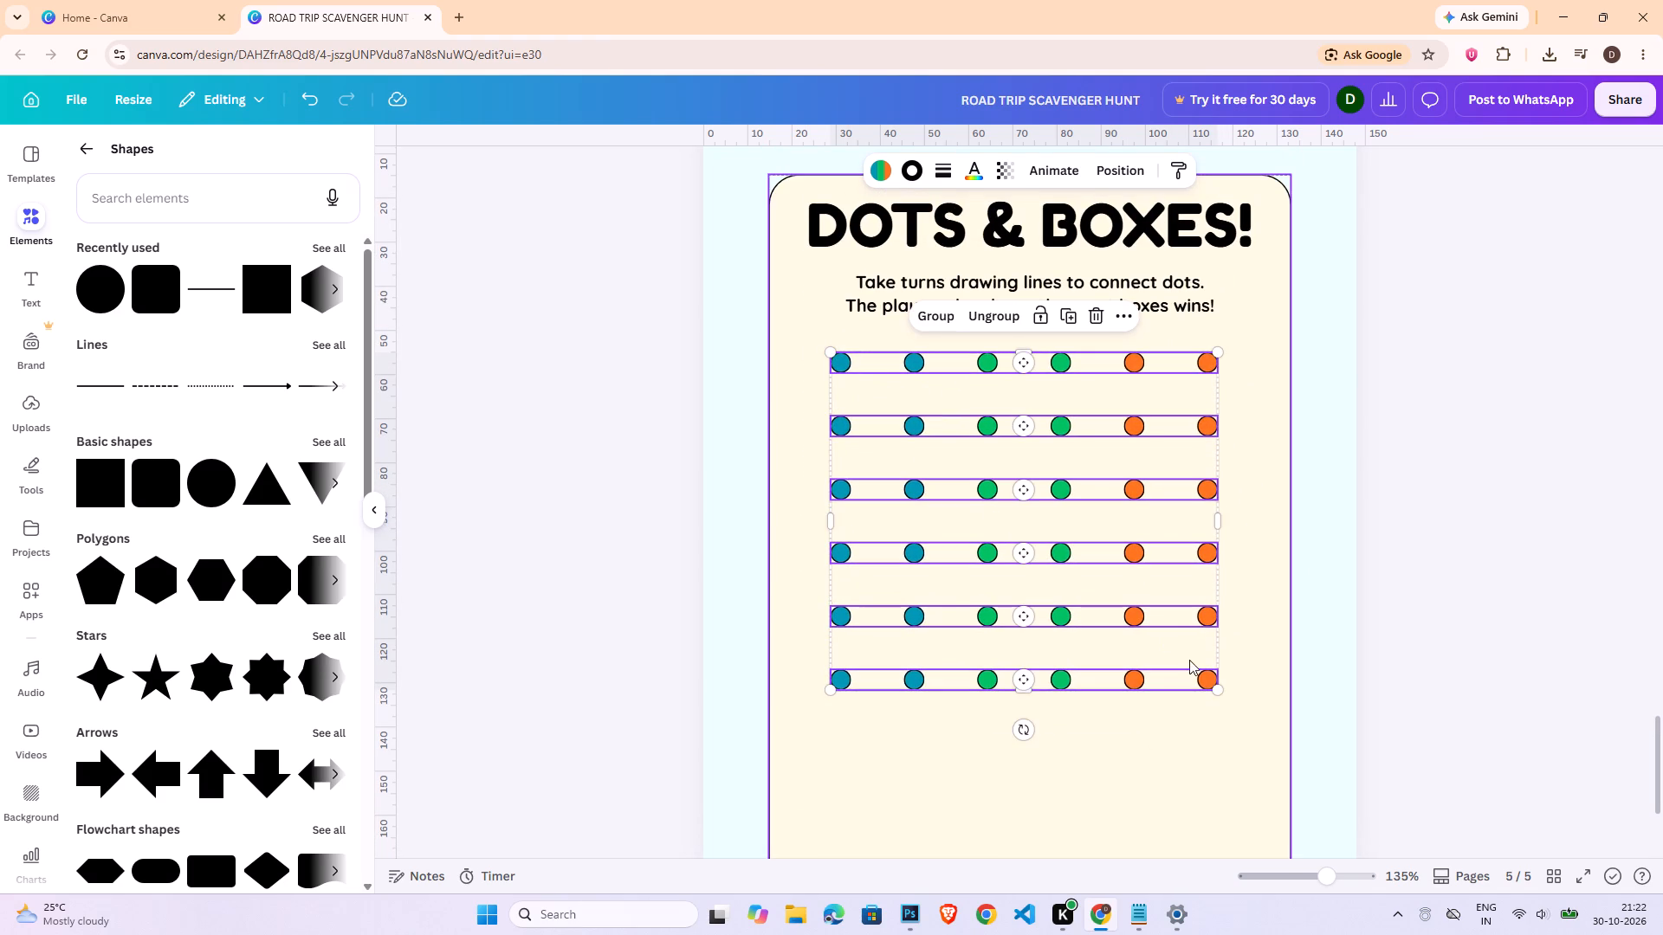
{"action": "left_click_drag", "start_coordinate": [1220, 684], "coordinate": [1238, 696]}
{"action": "left_click", "coordinate": [1155, 624]}
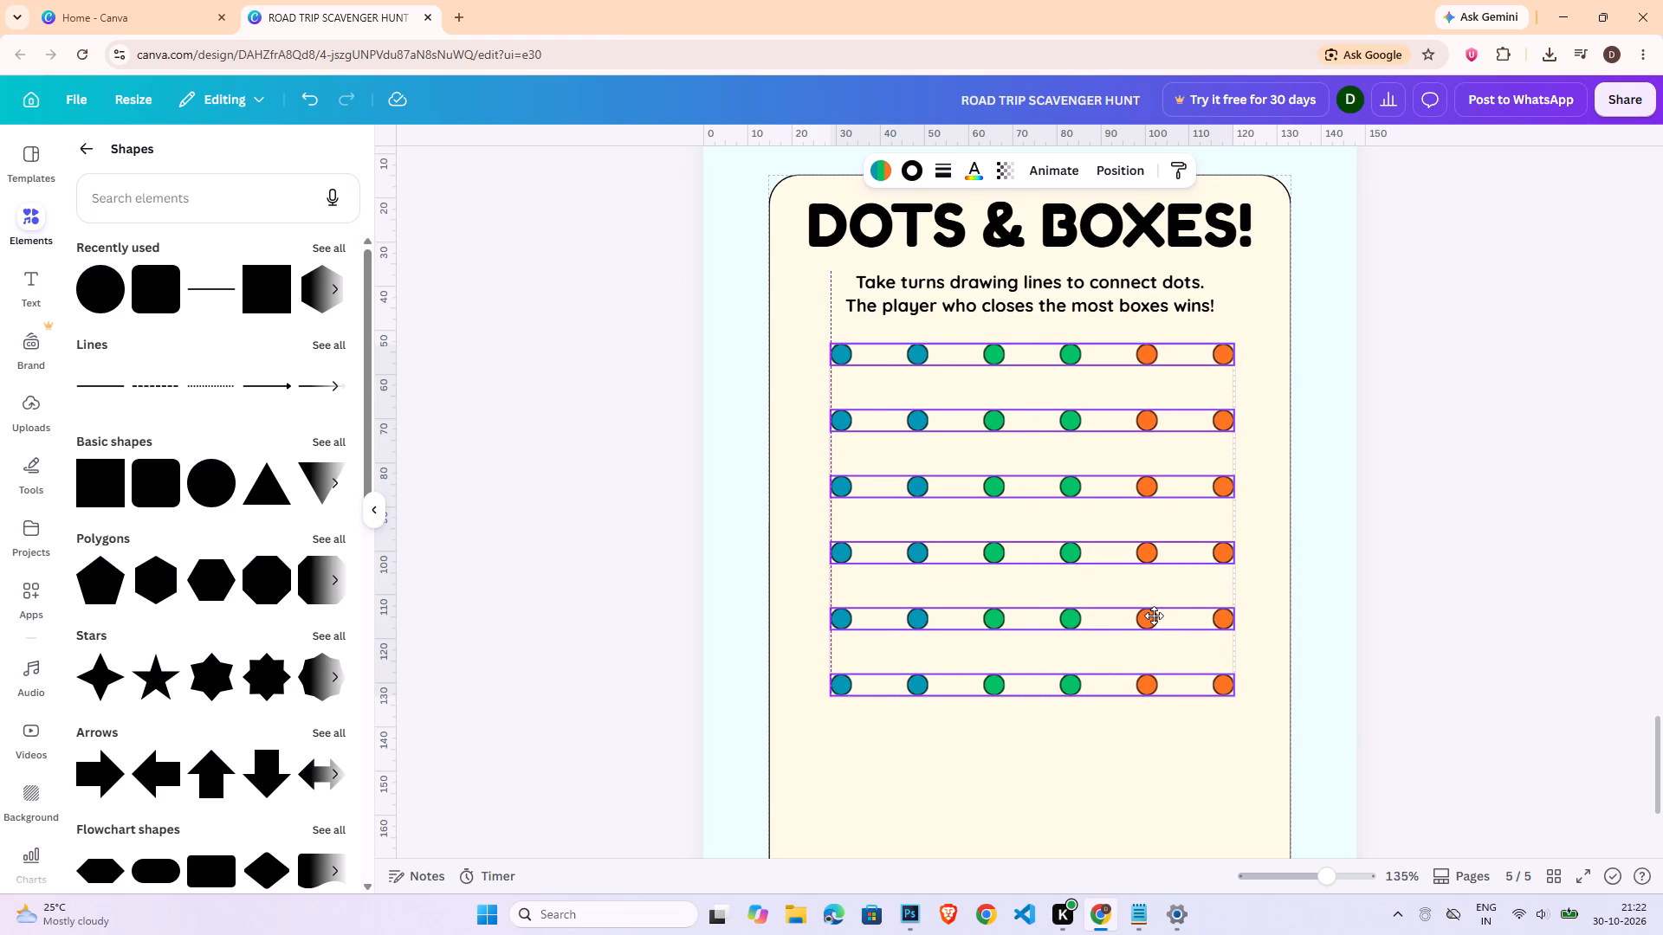
{"action": "left_click", "coordinate": [1509, 605]}
Reduce the top dot row's font size to 10.3.
{"action": "scroll", "coordinate": [1405, 678], "scroll_direction": "down", "scroll_amount": 2}
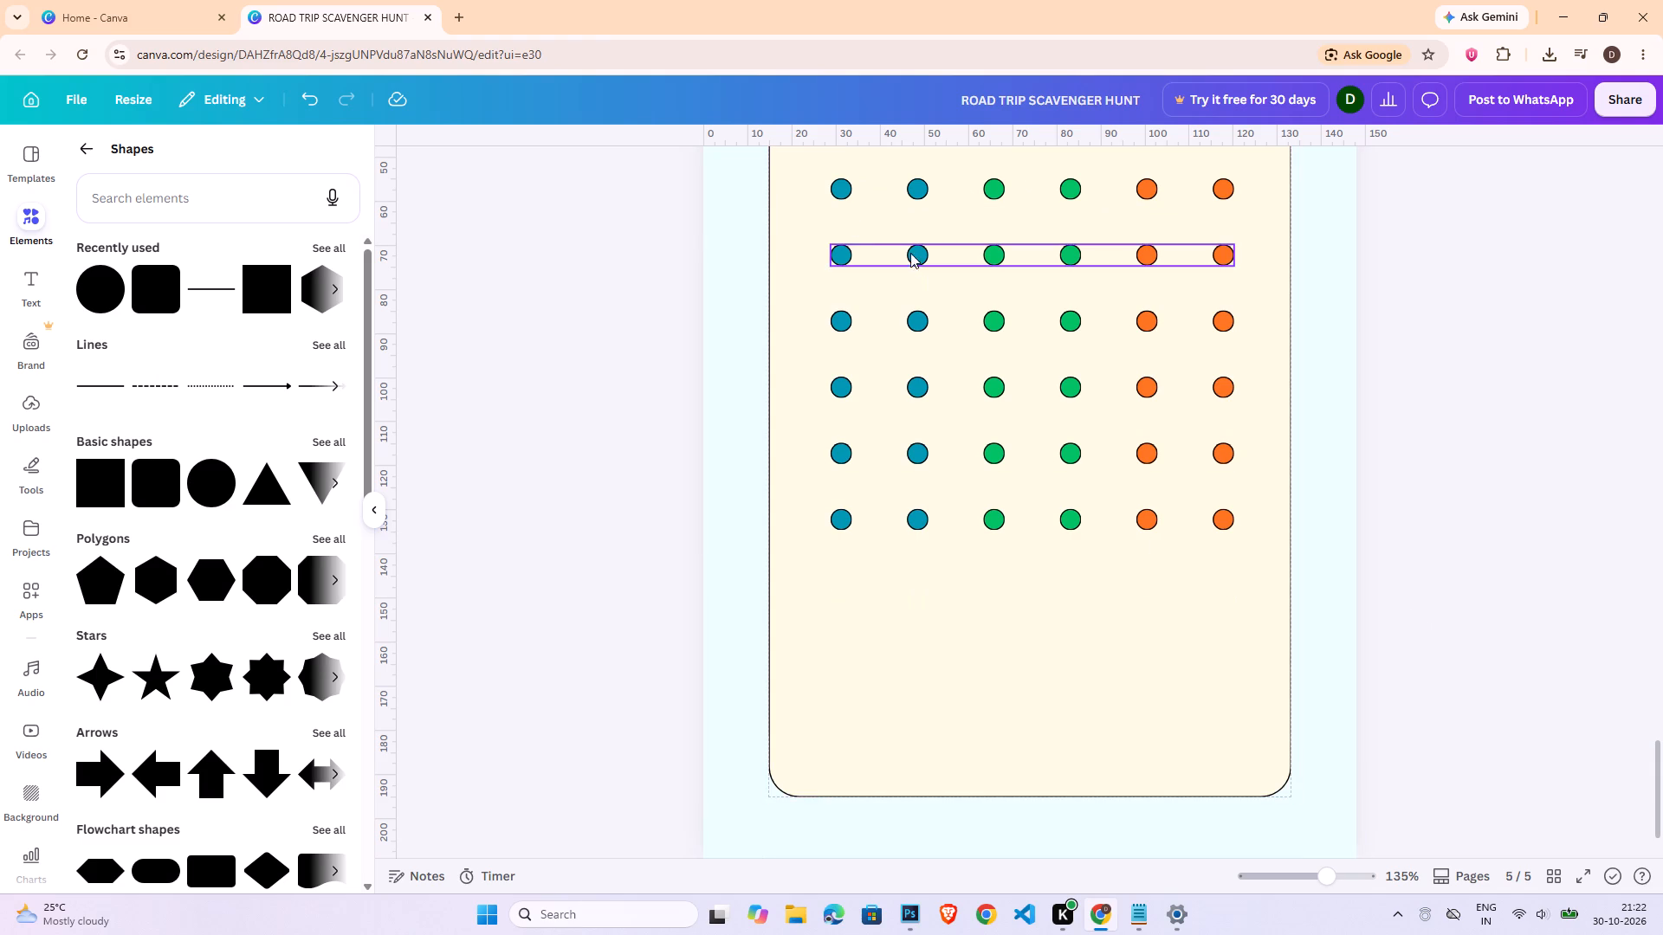
{"action": "left_click", "coordinate": [838, 190]}
{"action": "scroll", "coordinate": [1052, 541], "scroll_direction": "up", "scroll_amount": 1}
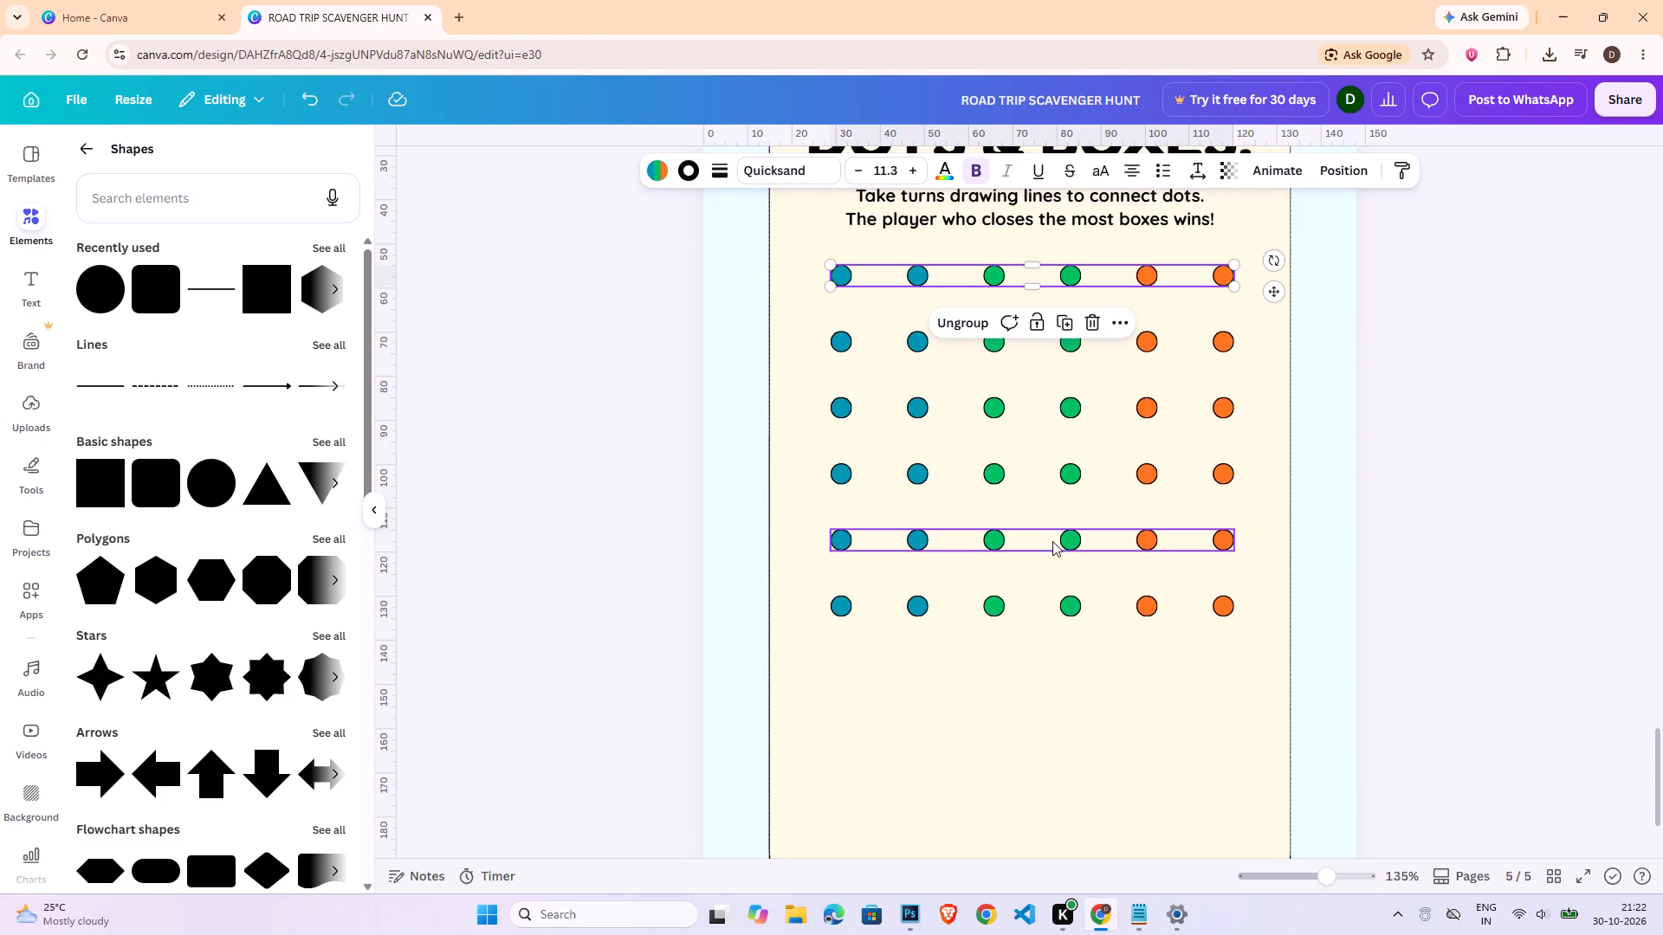
{"action": "left_click", "coordinate": [853, 170]}
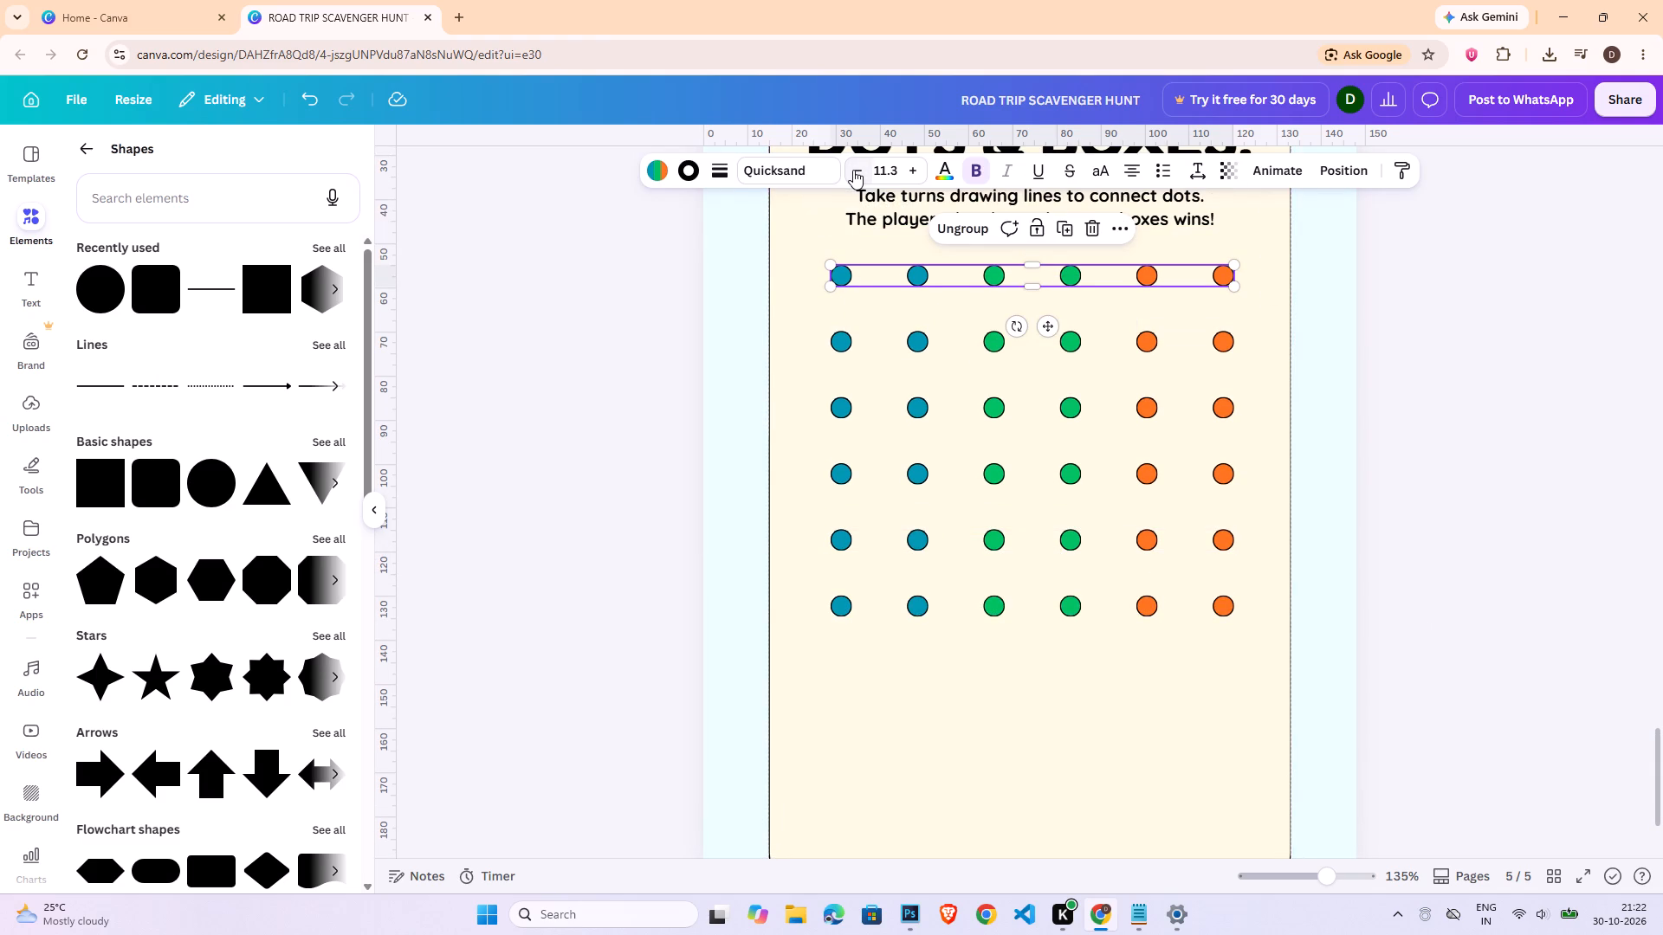
{"action": "left_click", "coordinate": [1491, 463]}
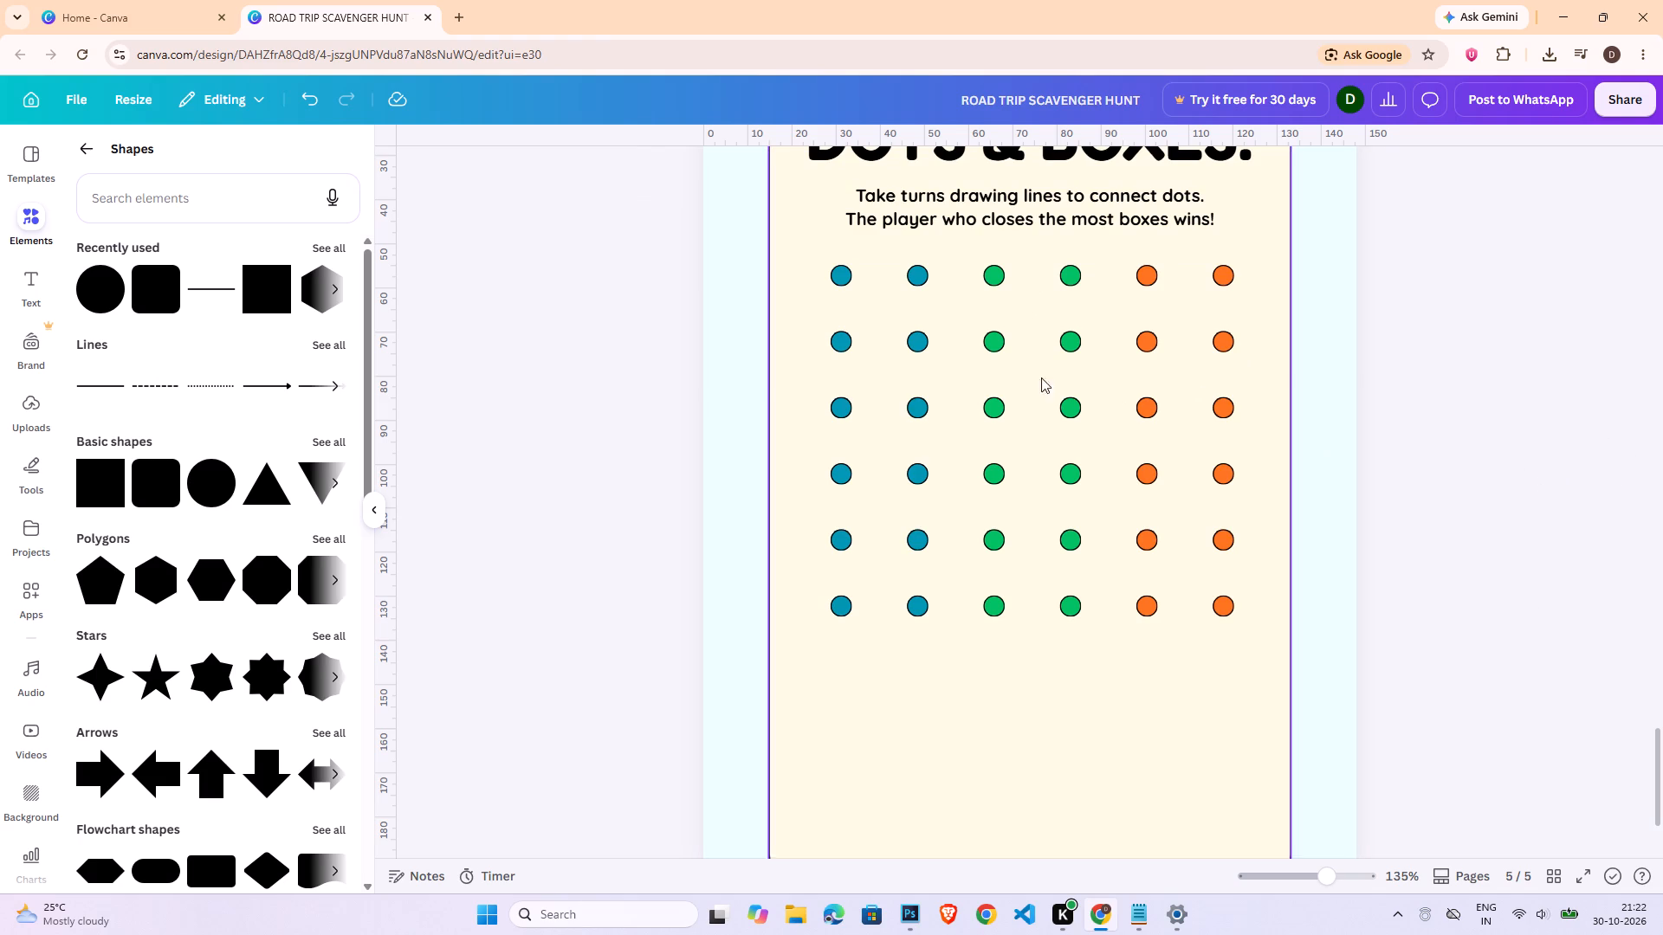
{"action": "left_click", "coordinate": [846, 272]}
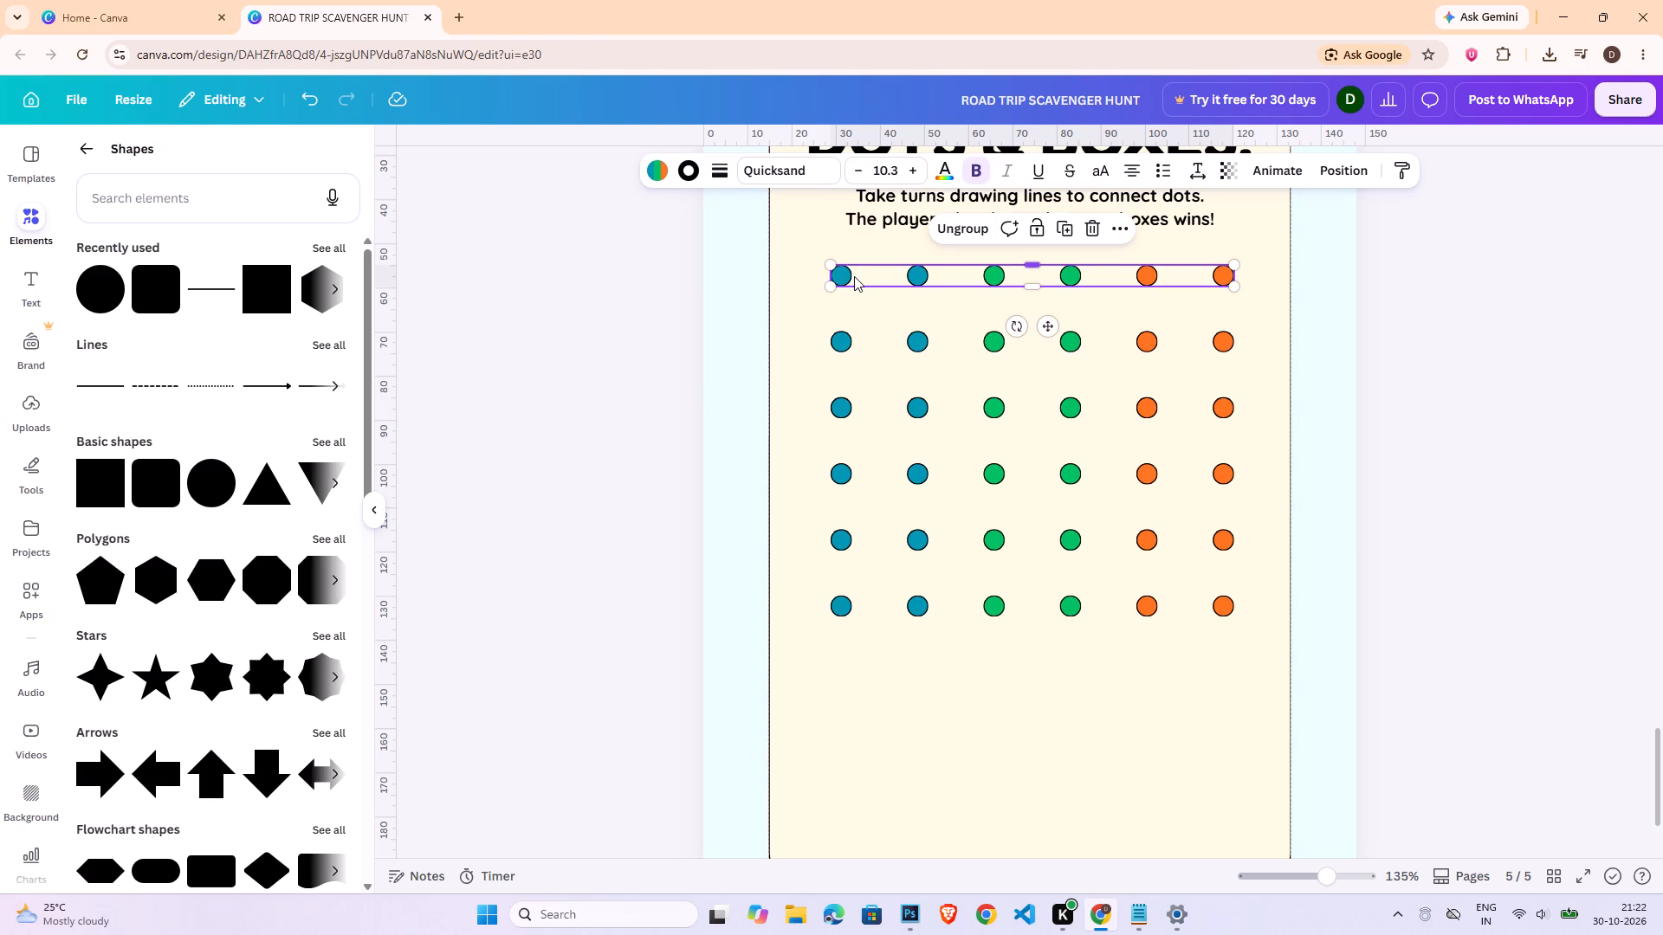
{"action": "left_click", "coordinate": [1456, 332]}
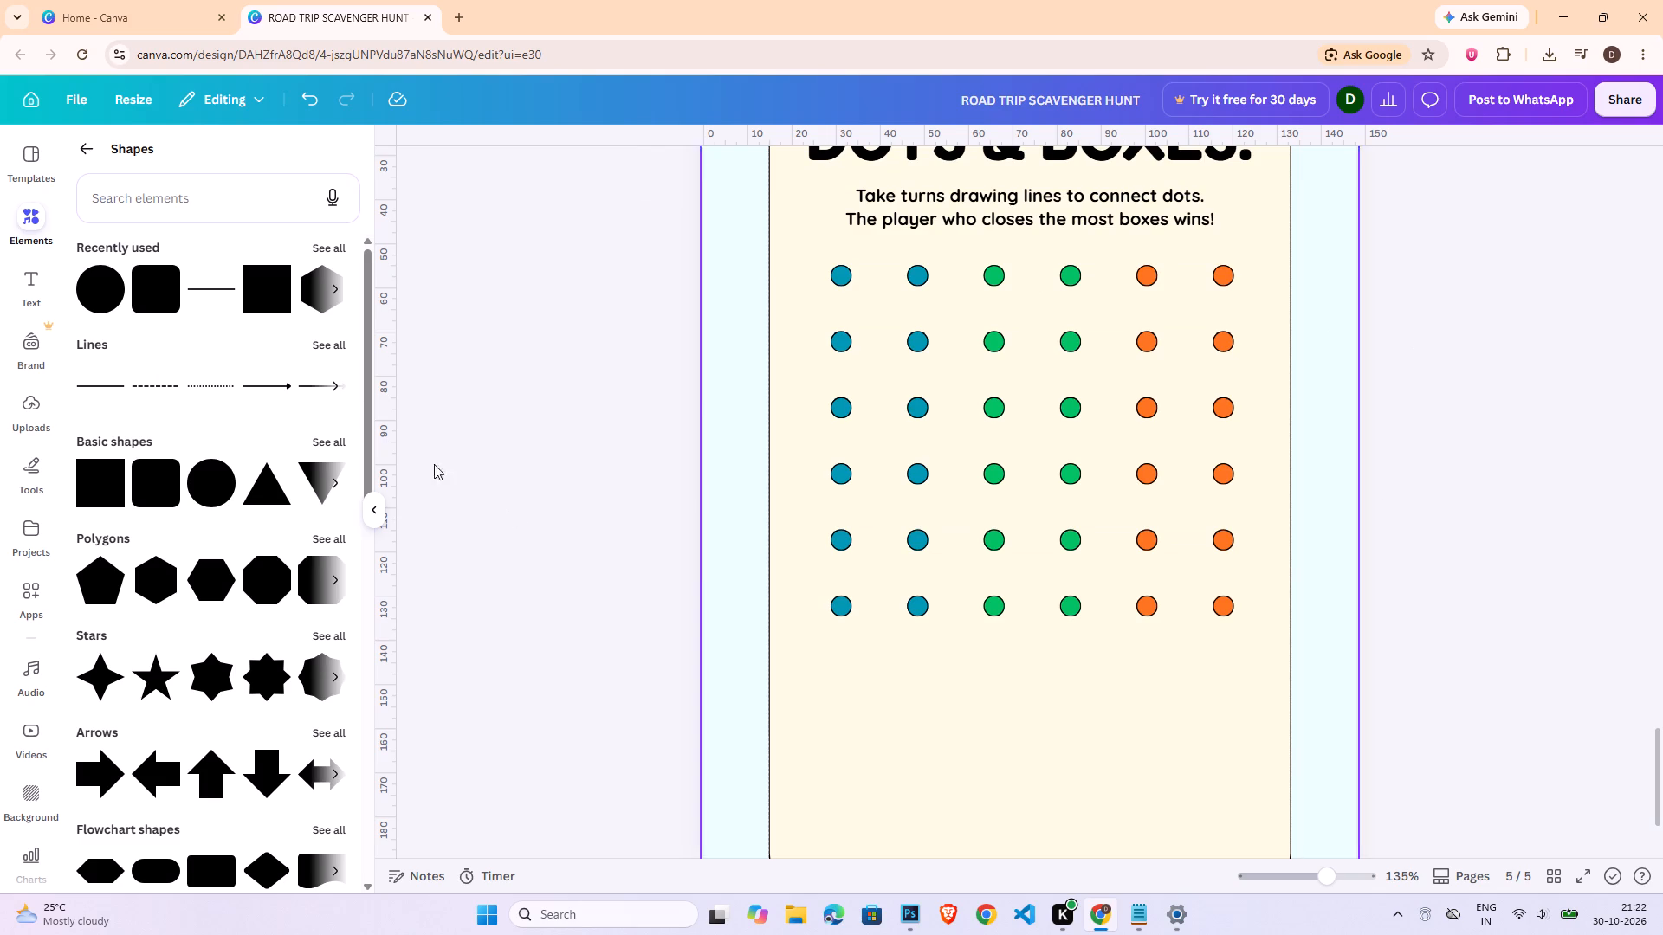
Add a rounded square below the dot grid in the cream panel's lower-left area and enlarge it to about 50 by 51.
{"action": "scroll", "coordinate": [785, 604], "scroll_direction": "down", "scroll_amount": 1}
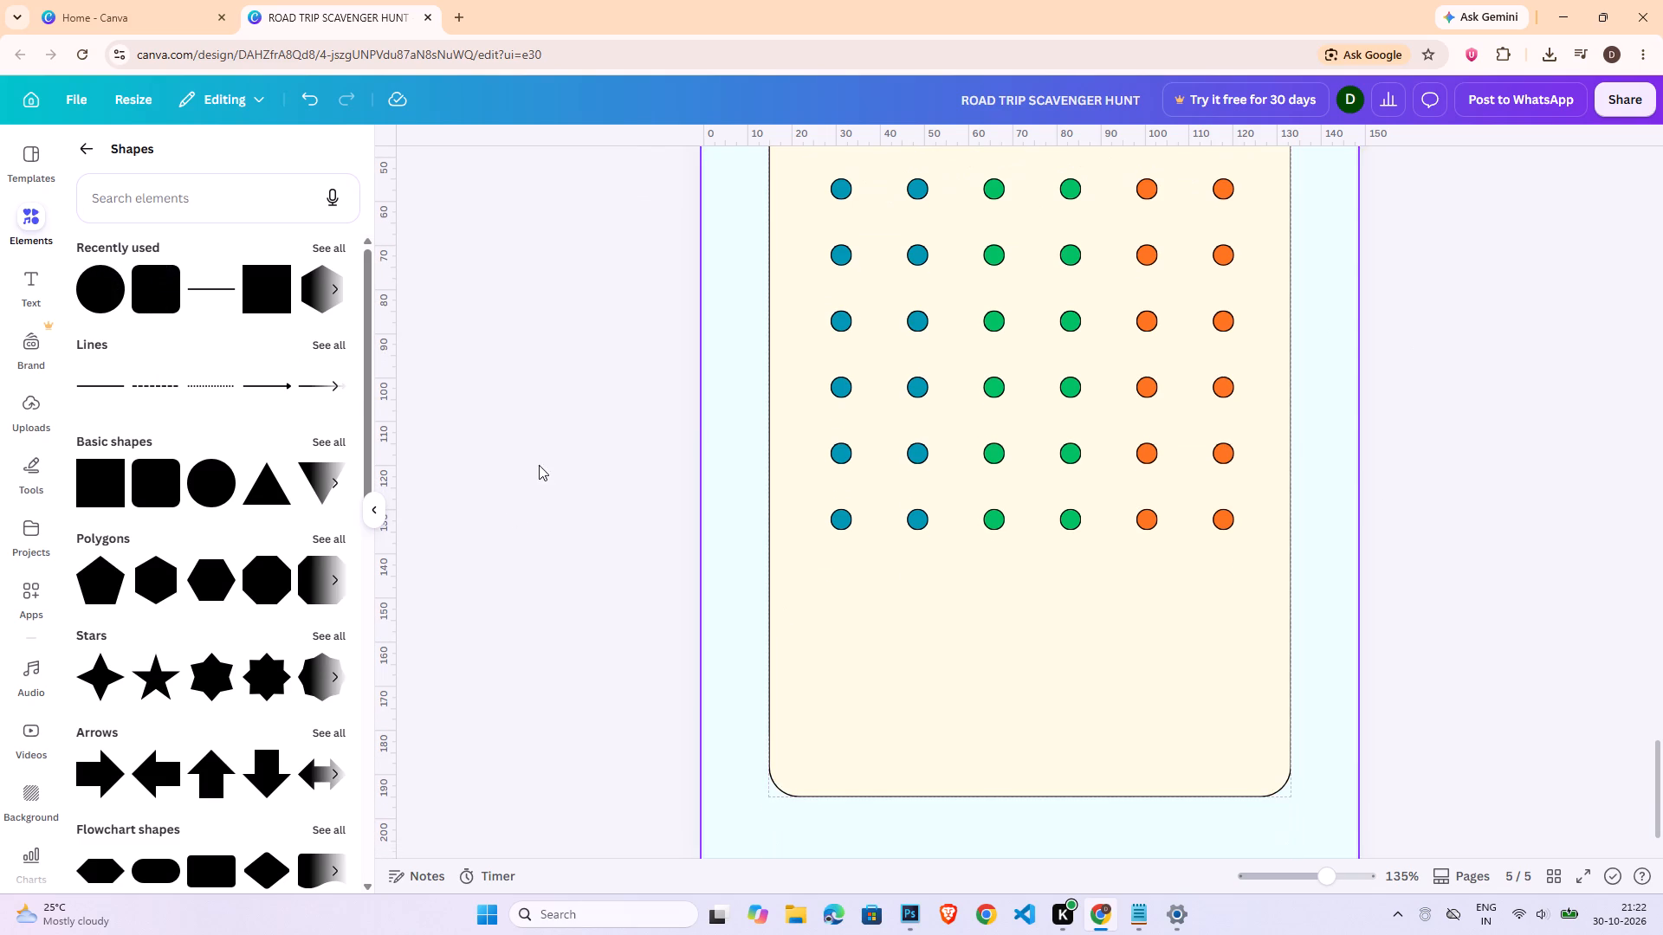
{"action": "left_click", "coordinate": [158, 297]}
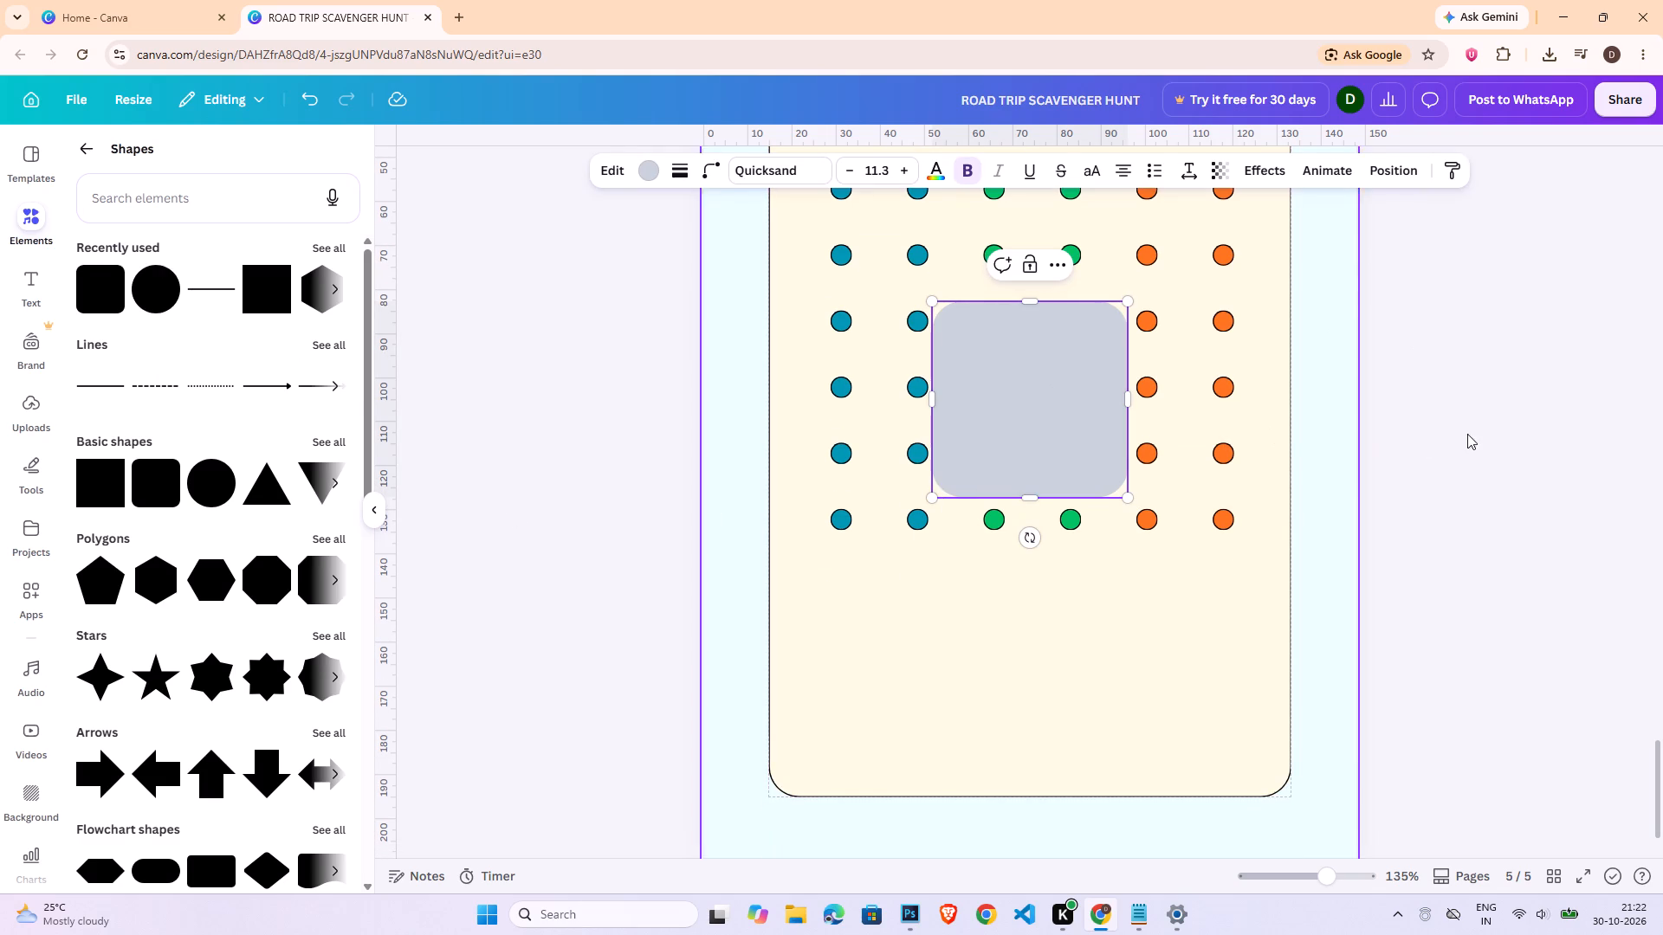
{"action": "left_click", "coordinate": [1467, 434]}
{"action": "left_click_drag", "start_coordinate": [1053, 439], "coordinate": [899, 718]}
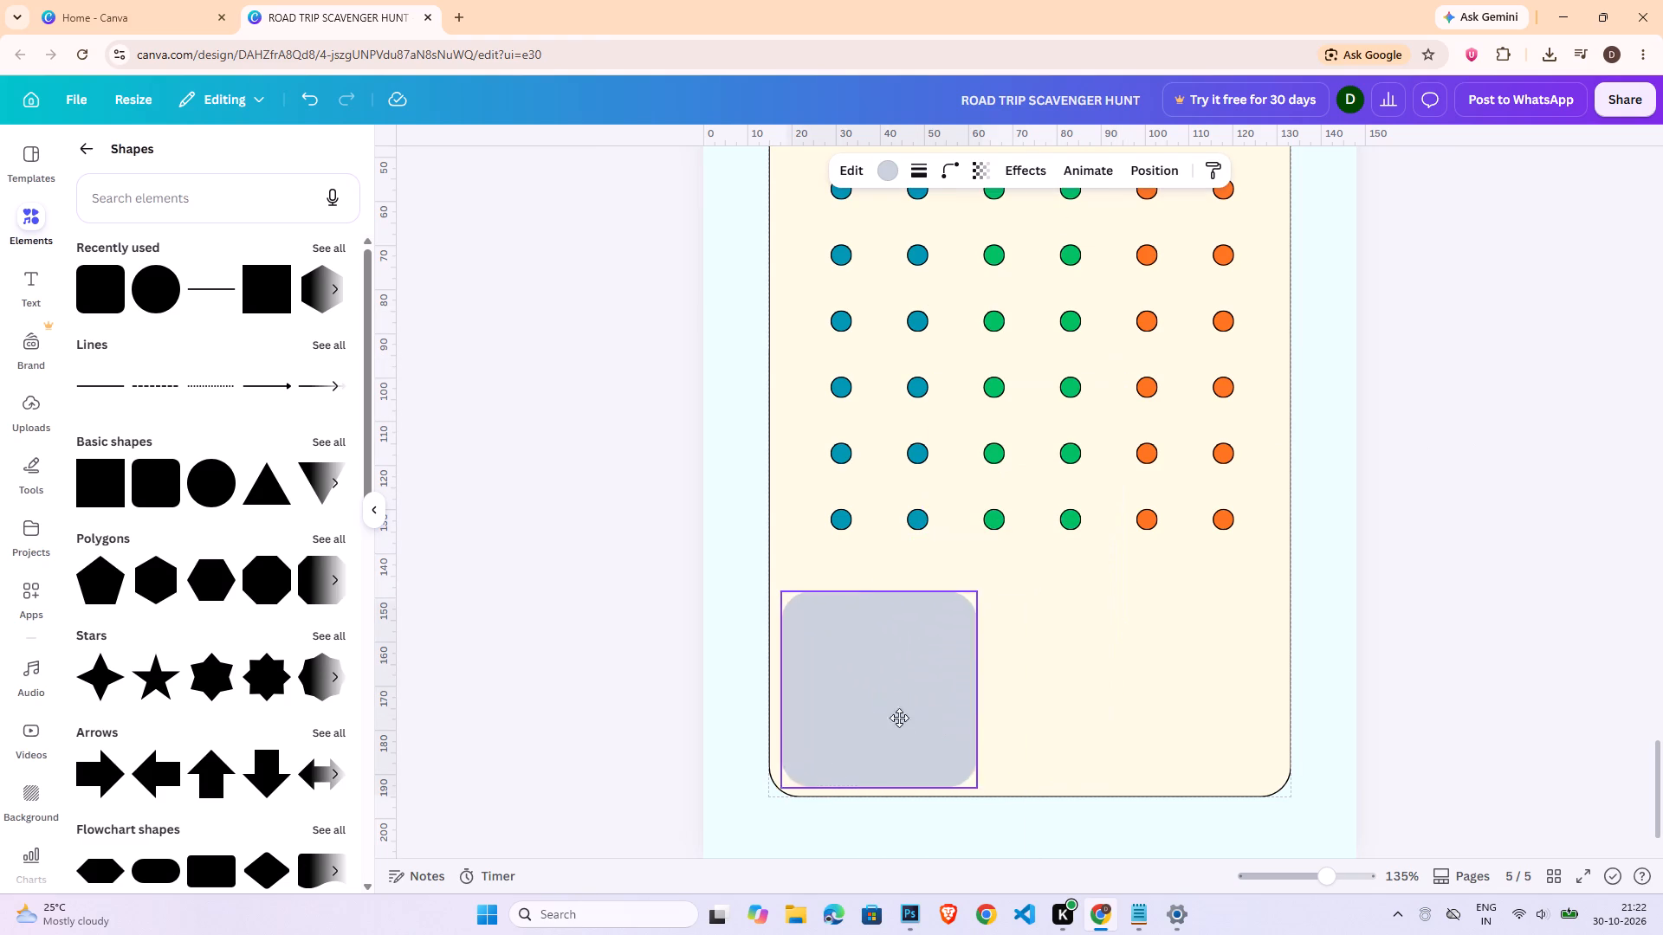
{"action": "left_click_drag", "start_coordinate": [899, 718], "coordinate": [899, 690]}
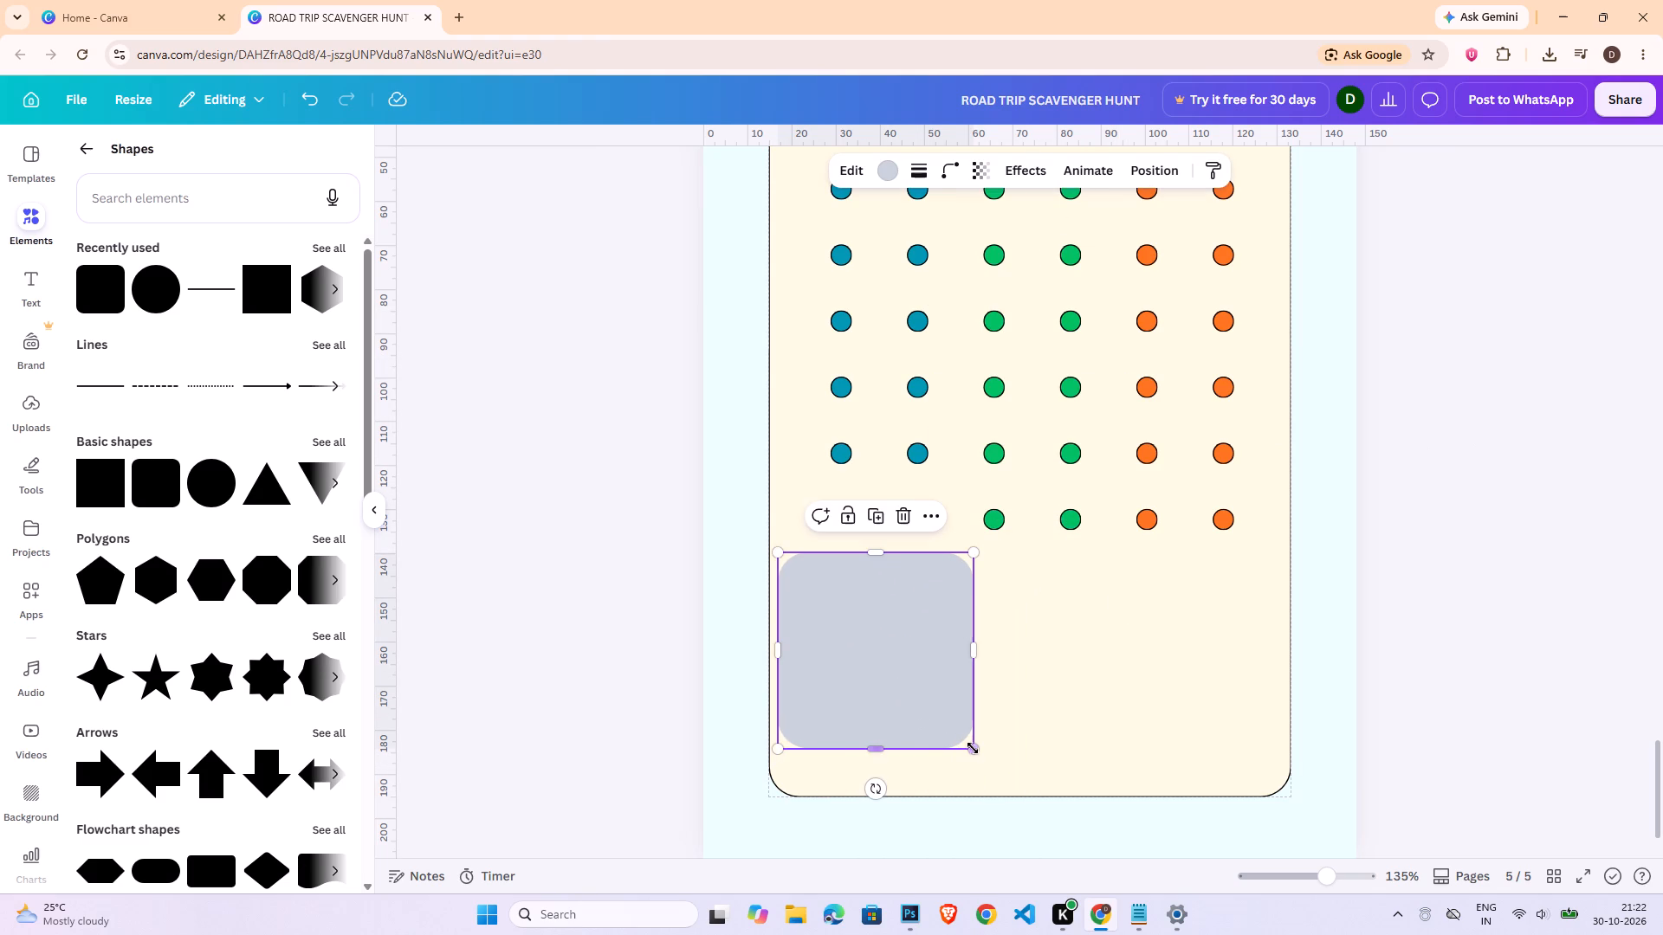
{"action": "left_click_drag", "start_coordinate": [973, 748], "coordinate": [987, 765]}
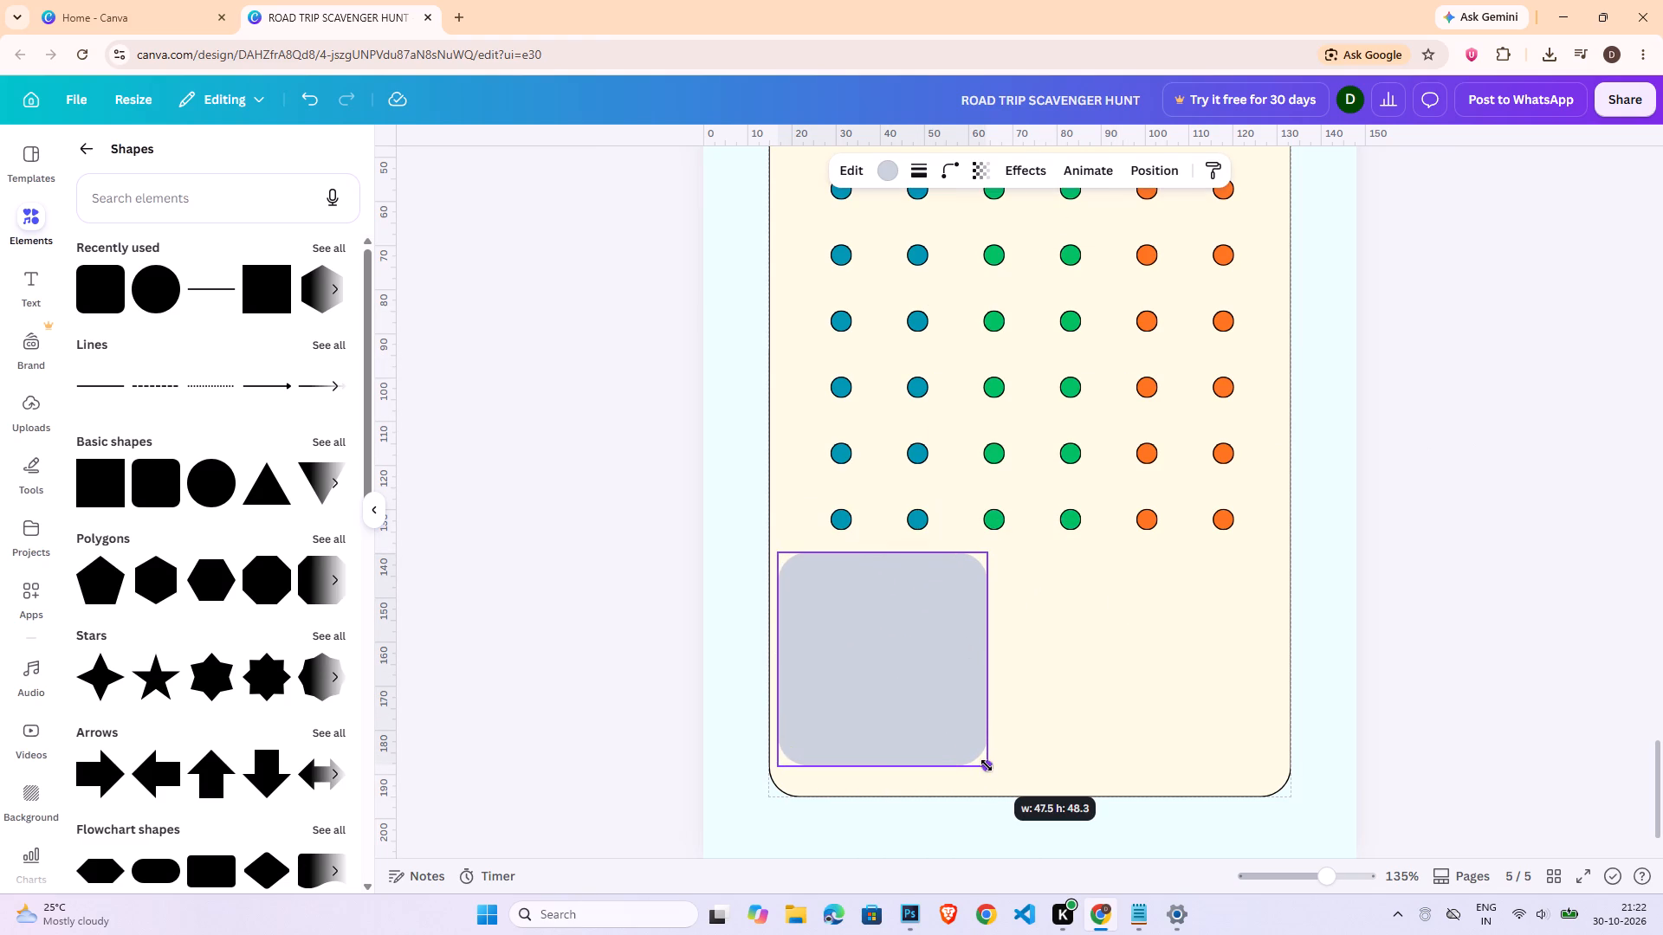
{"action": "left_click_drag", "start_coordinate": [987, 765], "coordinate": [990, 773]}
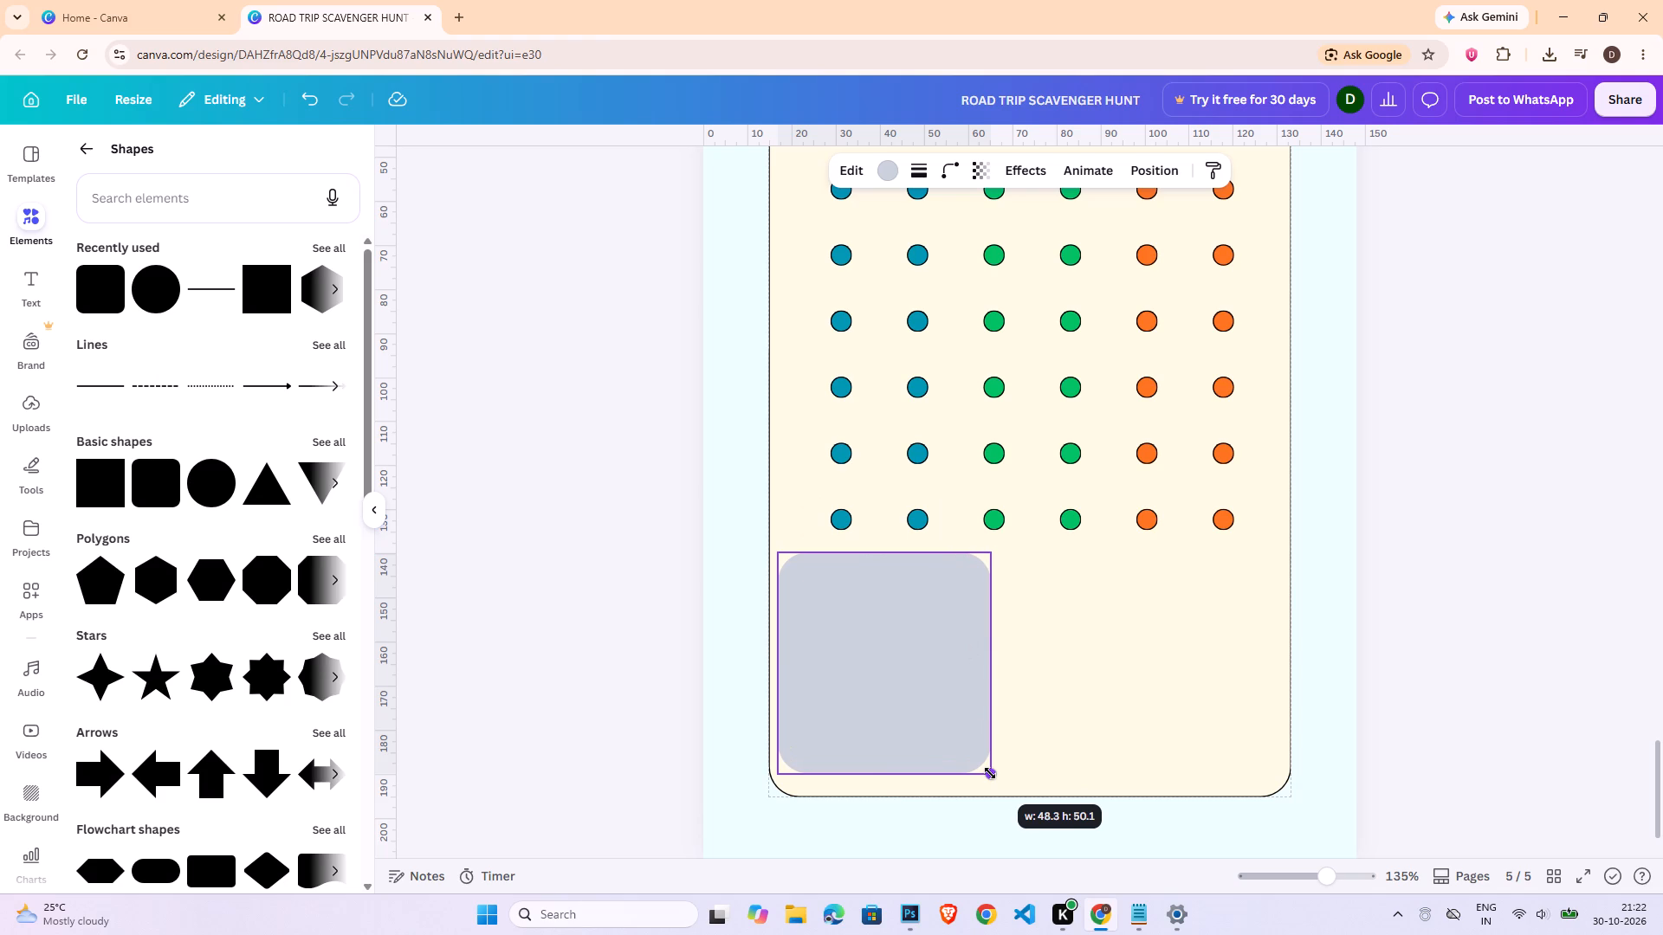
{"action": "left_click_drag", "start_coordinate": [990, 773], "coordinate": [996, 778]}
Set the rounded square's corner rounding to 12.
{"action": "left_click", "coordinate": [948, 172]}
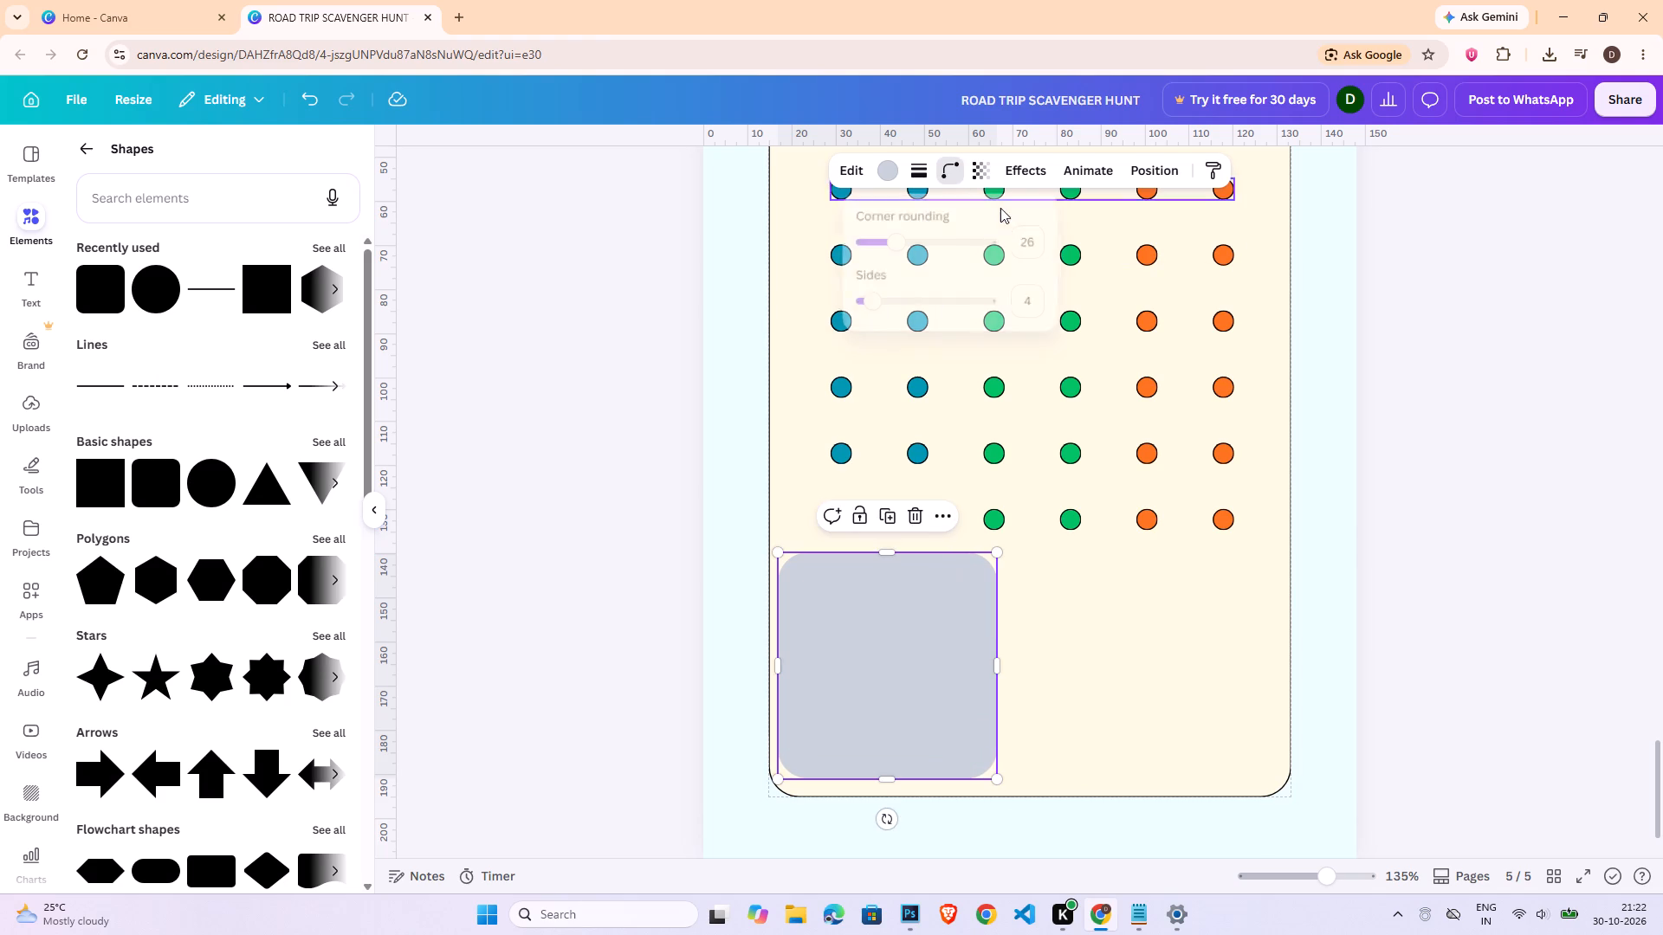
{"action": "left_click", "coordinate": [1026, 226]}
{"action": "type", "text": "12"}
{"action": "key", "text": "Return"}
{"action": "left_click", "coordinate": [1348, 606]}
Duplicate the box and place the copy beside it on the right half of the cream panel, level with the original.
{"action": "left_click", "coordinate": [937, 635]}
{"action": "key", "text": "ctrl+c"}
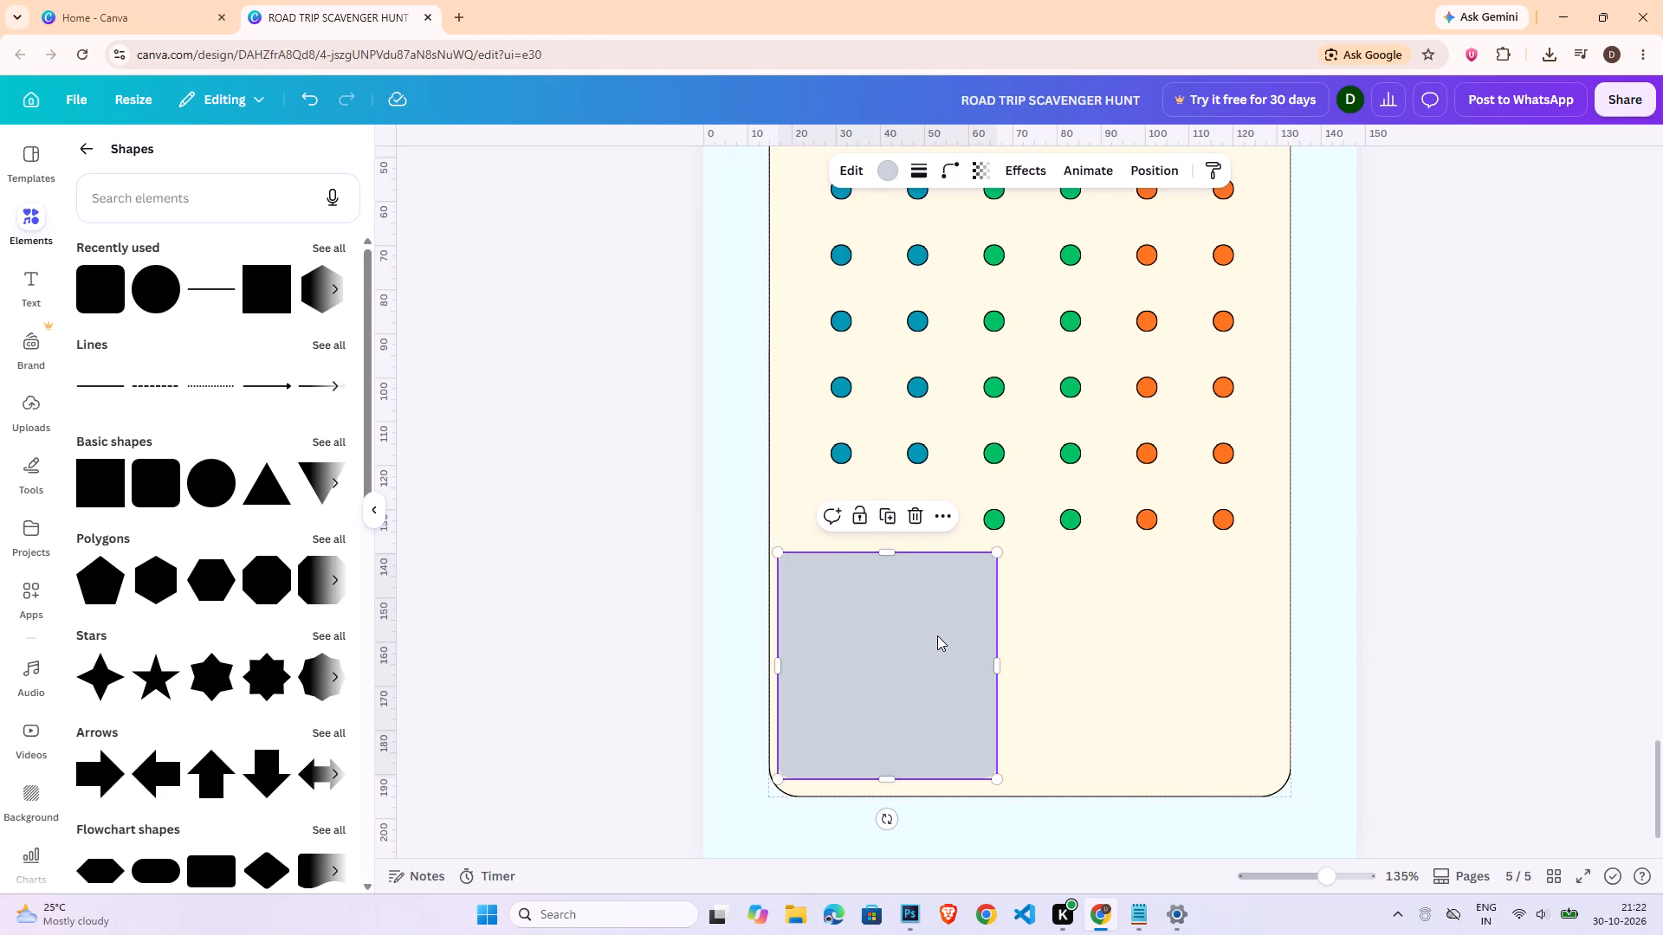
{"action": "key", "text": "ctrl+v"}
{"action": "left_click_drag", "start_coordinate": [939, 661], "coordinate": [1191, 639]}
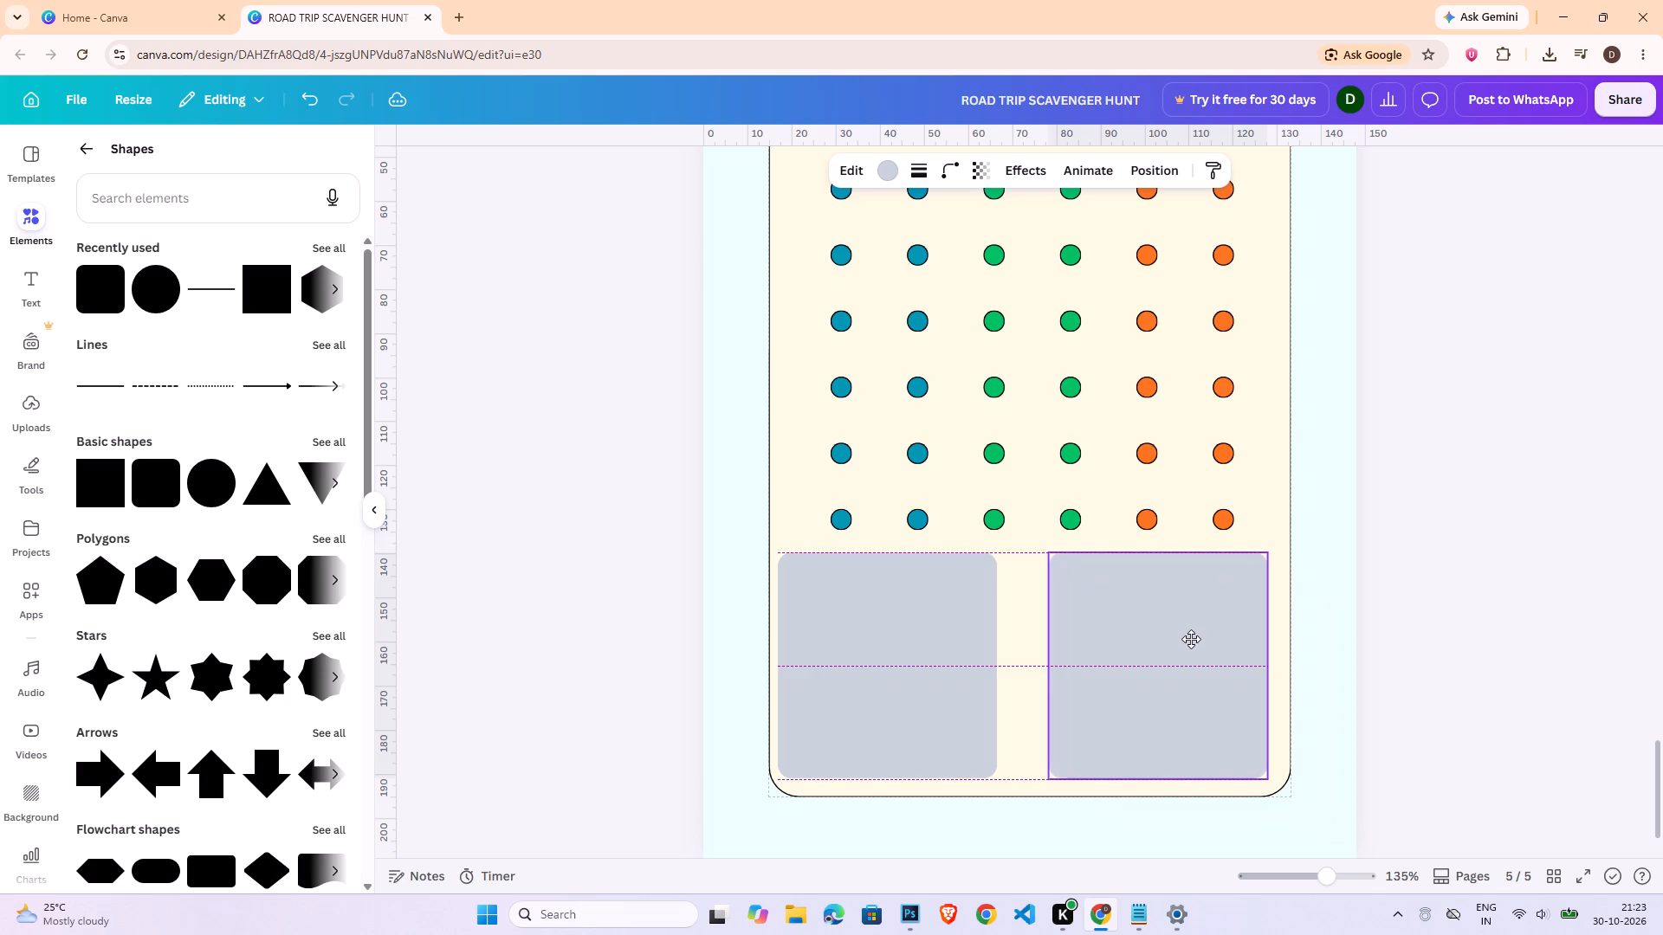
{"action": "left_click_drag", "start_coordinate": [1191, 639], "coordinate": [1192, 639]}
{"action": "left_click", "coordinate": [1627, 619]}
{"action": "left_click", "coordinate": [1530, 621]}
Give the left box a solid outline with a stroke weight of 1.
{"action": "left_click", "coordinate": [875, 637]}
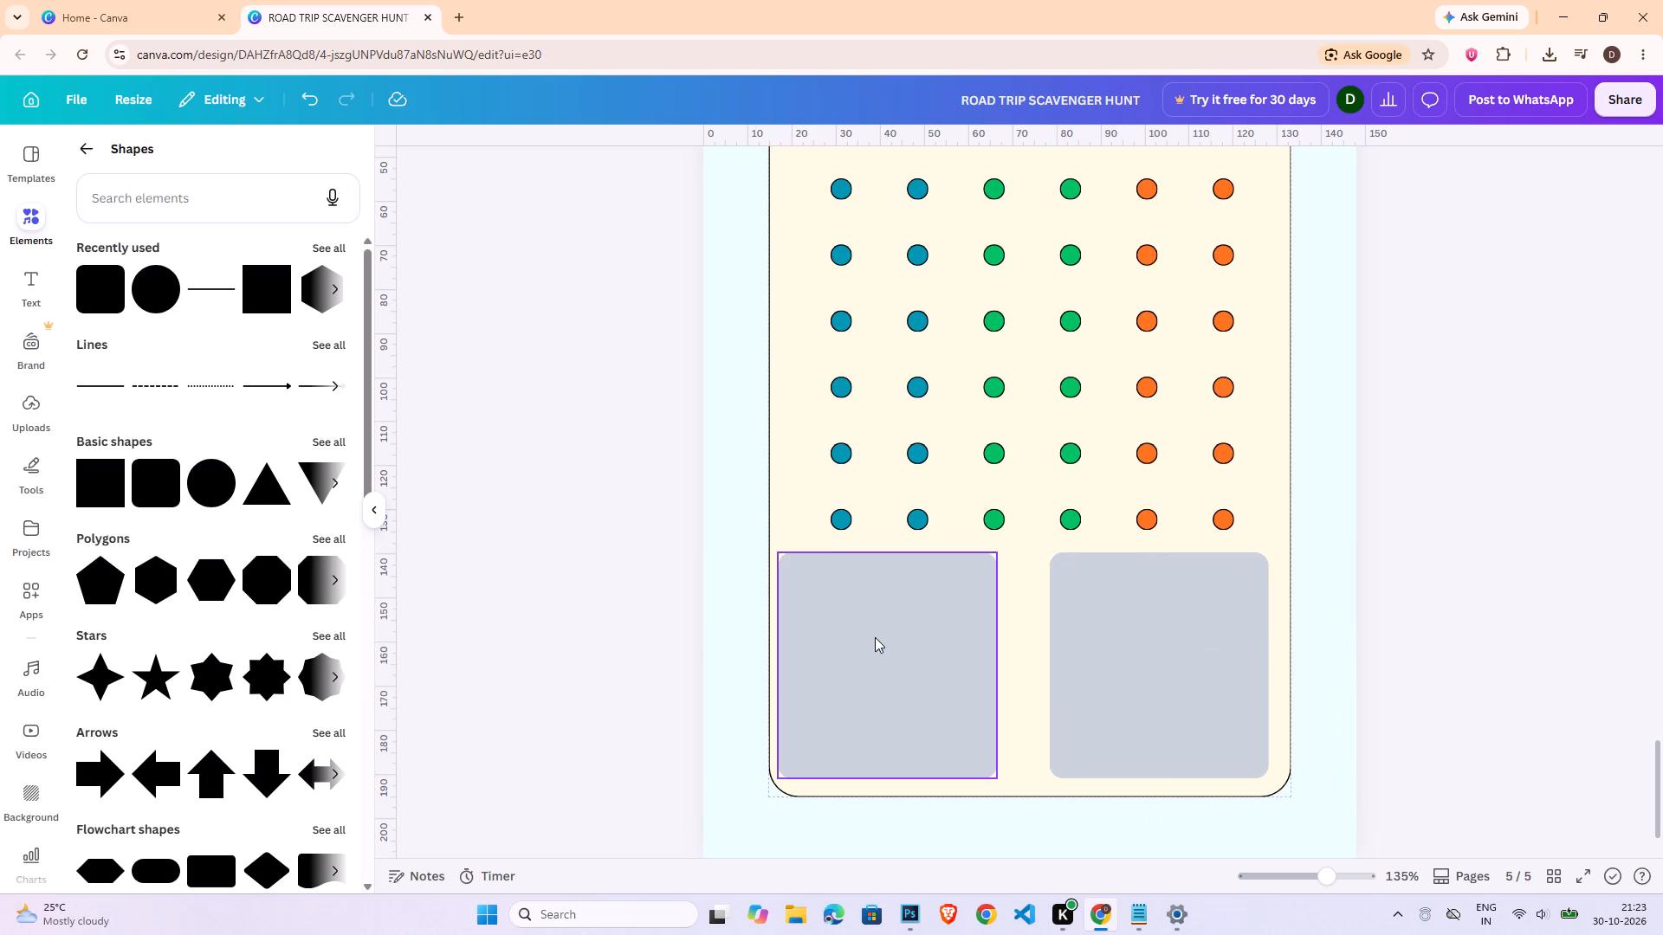
{"action": "left_click", "coordinate": [929, 162]}
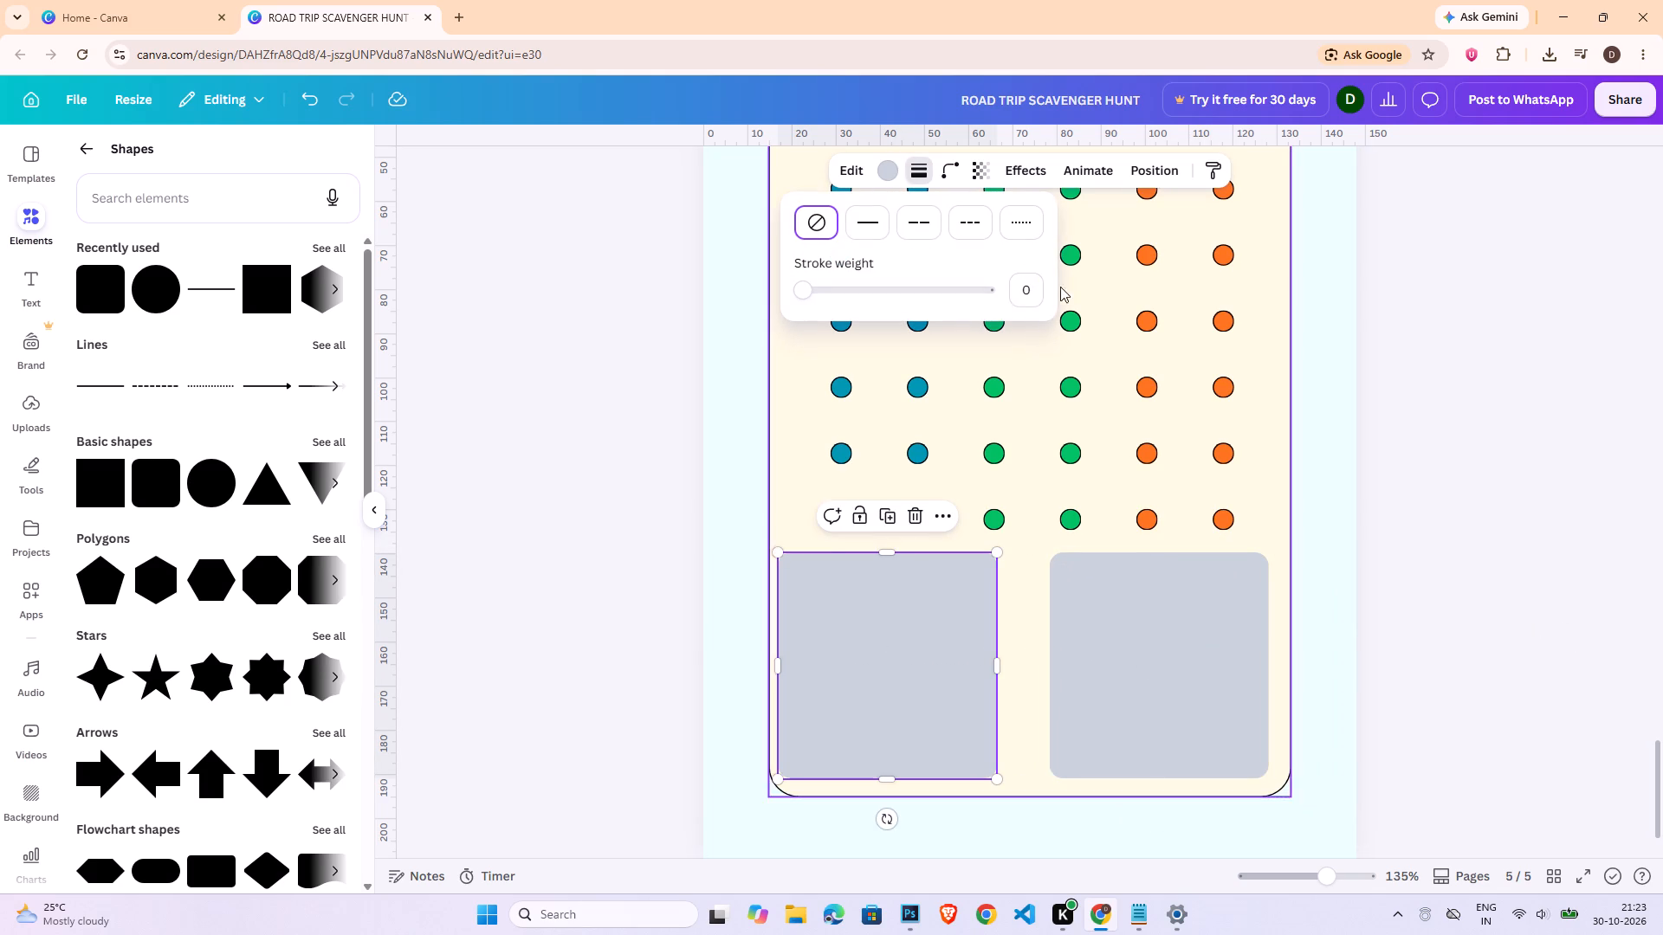
{"action": "left_click", "coordinate": [1002, 294]}
{"action": "left_click", "coordinate": [1025, 289]}
{"action": "key", "text": "1"}
{"action": "key", "text": "Return"}
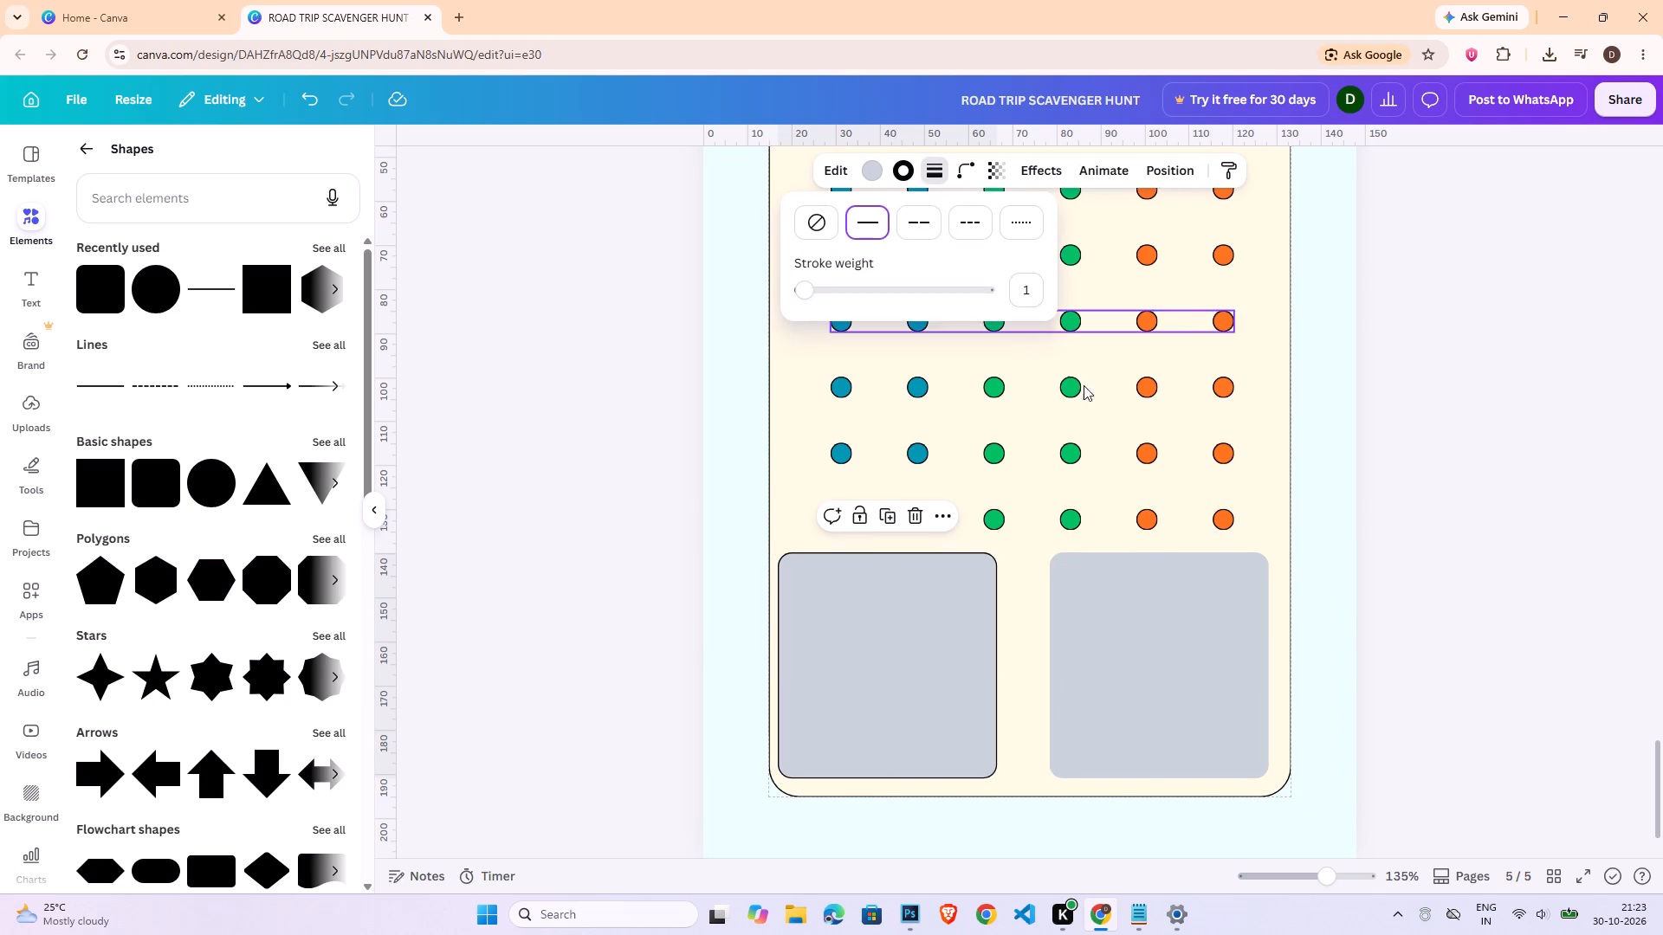
Give the right box a matching solid outline with a stroke weight of 1.
{"action": "left_click", "coordinate": [1159, 564]}
{"action": "left_click", "coordinate": [955, 165]}
{"action": "left_click", "coordinate": [901, 174]}
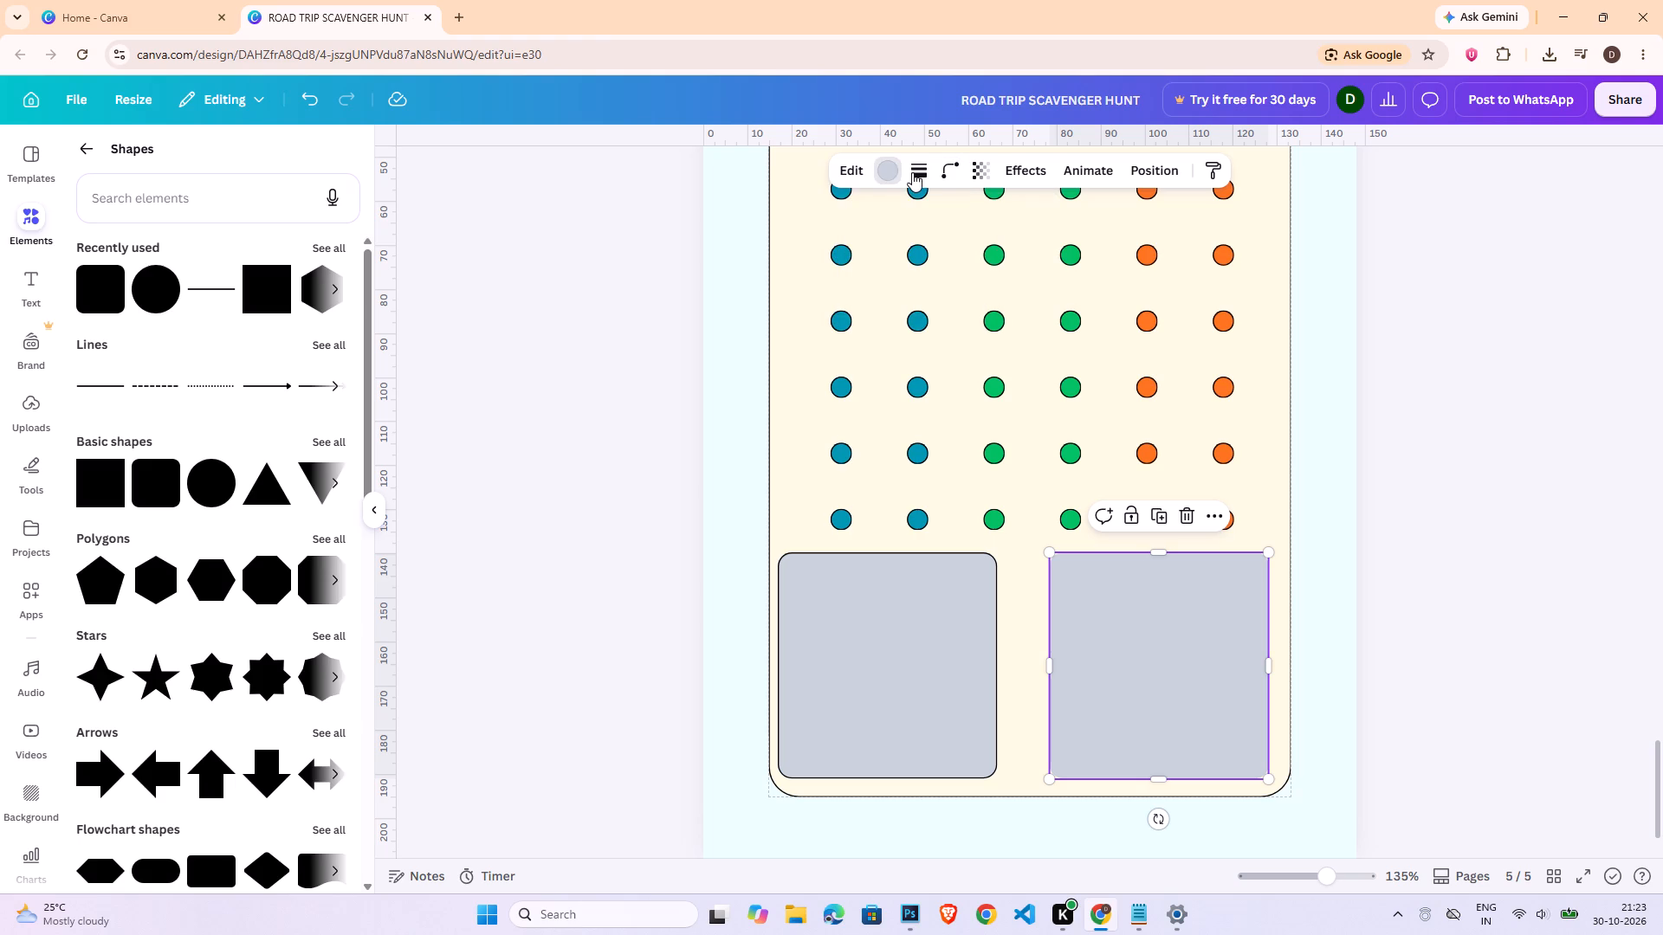
{"action": "left_click", "coordinate": [912, 172]}
{"action": "left_click", "coordinate": [1031, 276]}
{"action": "key", "text": "1"}
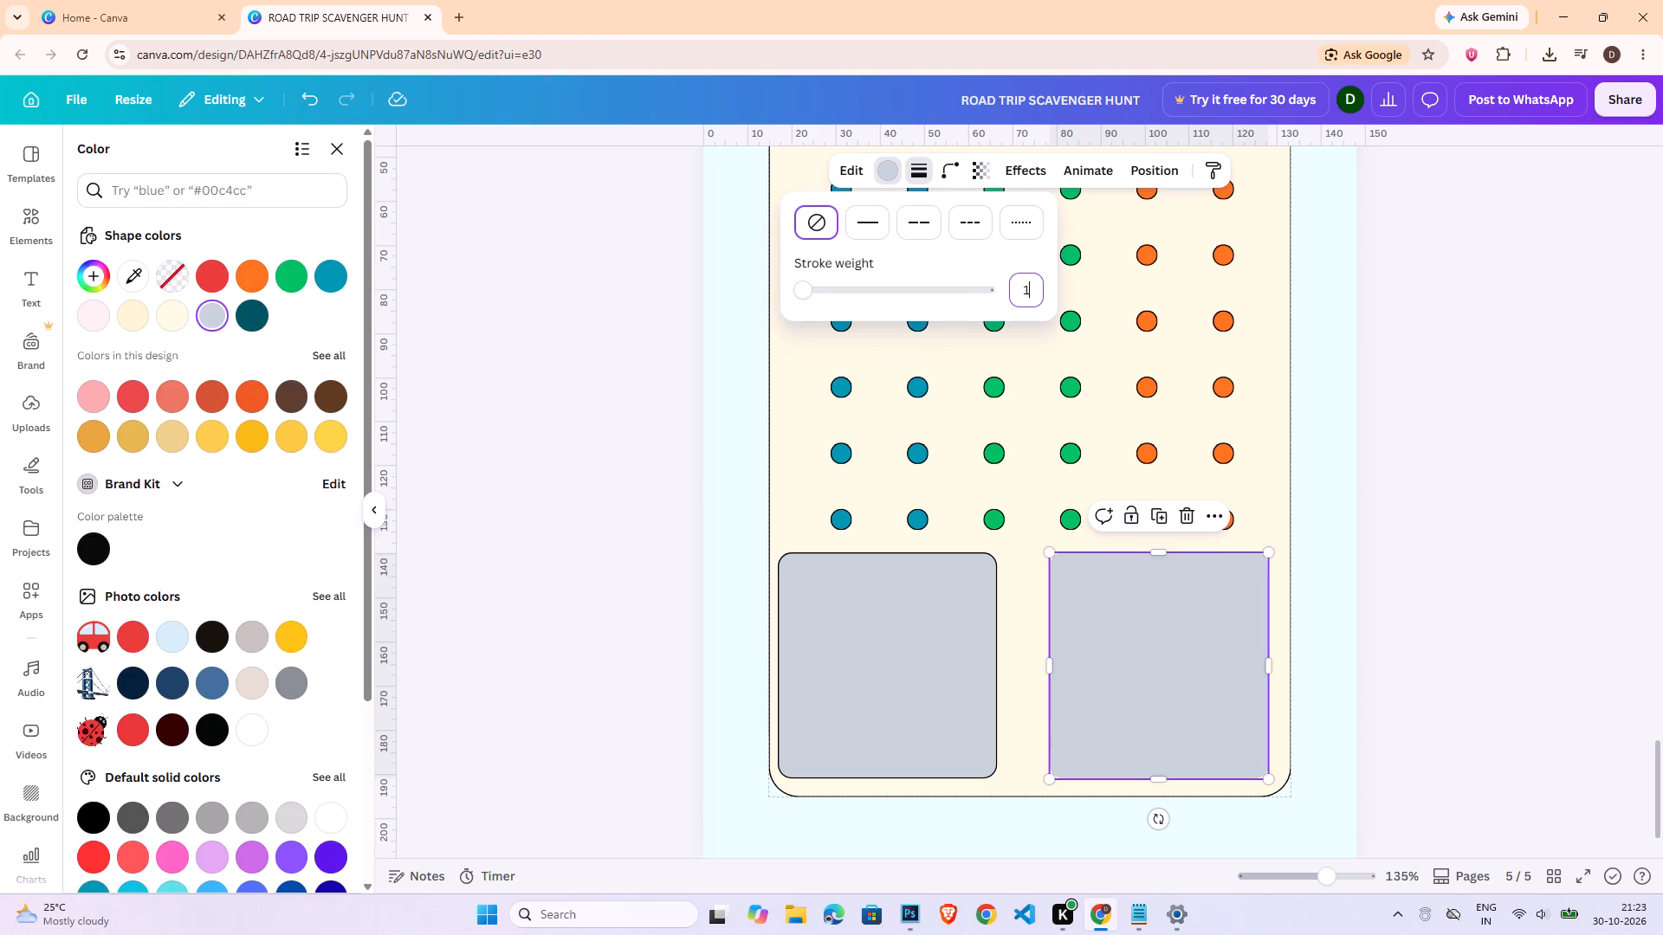
{"action": "key", "text": "Return"}
{"action": "left_click", "coordinate": [1485, 535]}
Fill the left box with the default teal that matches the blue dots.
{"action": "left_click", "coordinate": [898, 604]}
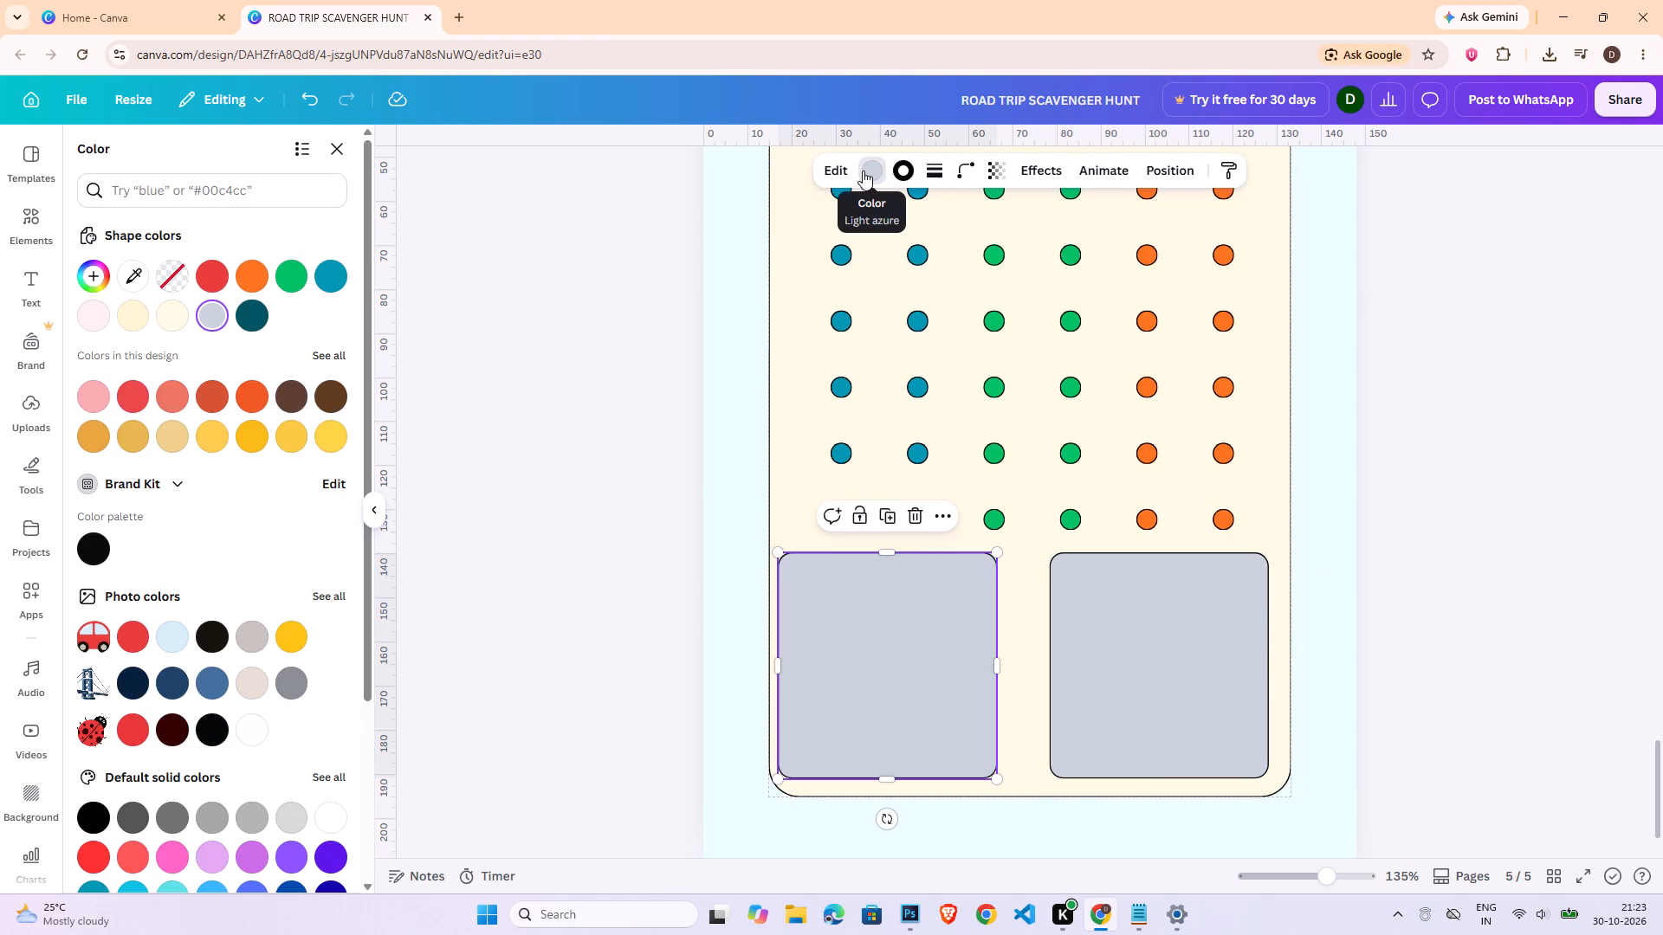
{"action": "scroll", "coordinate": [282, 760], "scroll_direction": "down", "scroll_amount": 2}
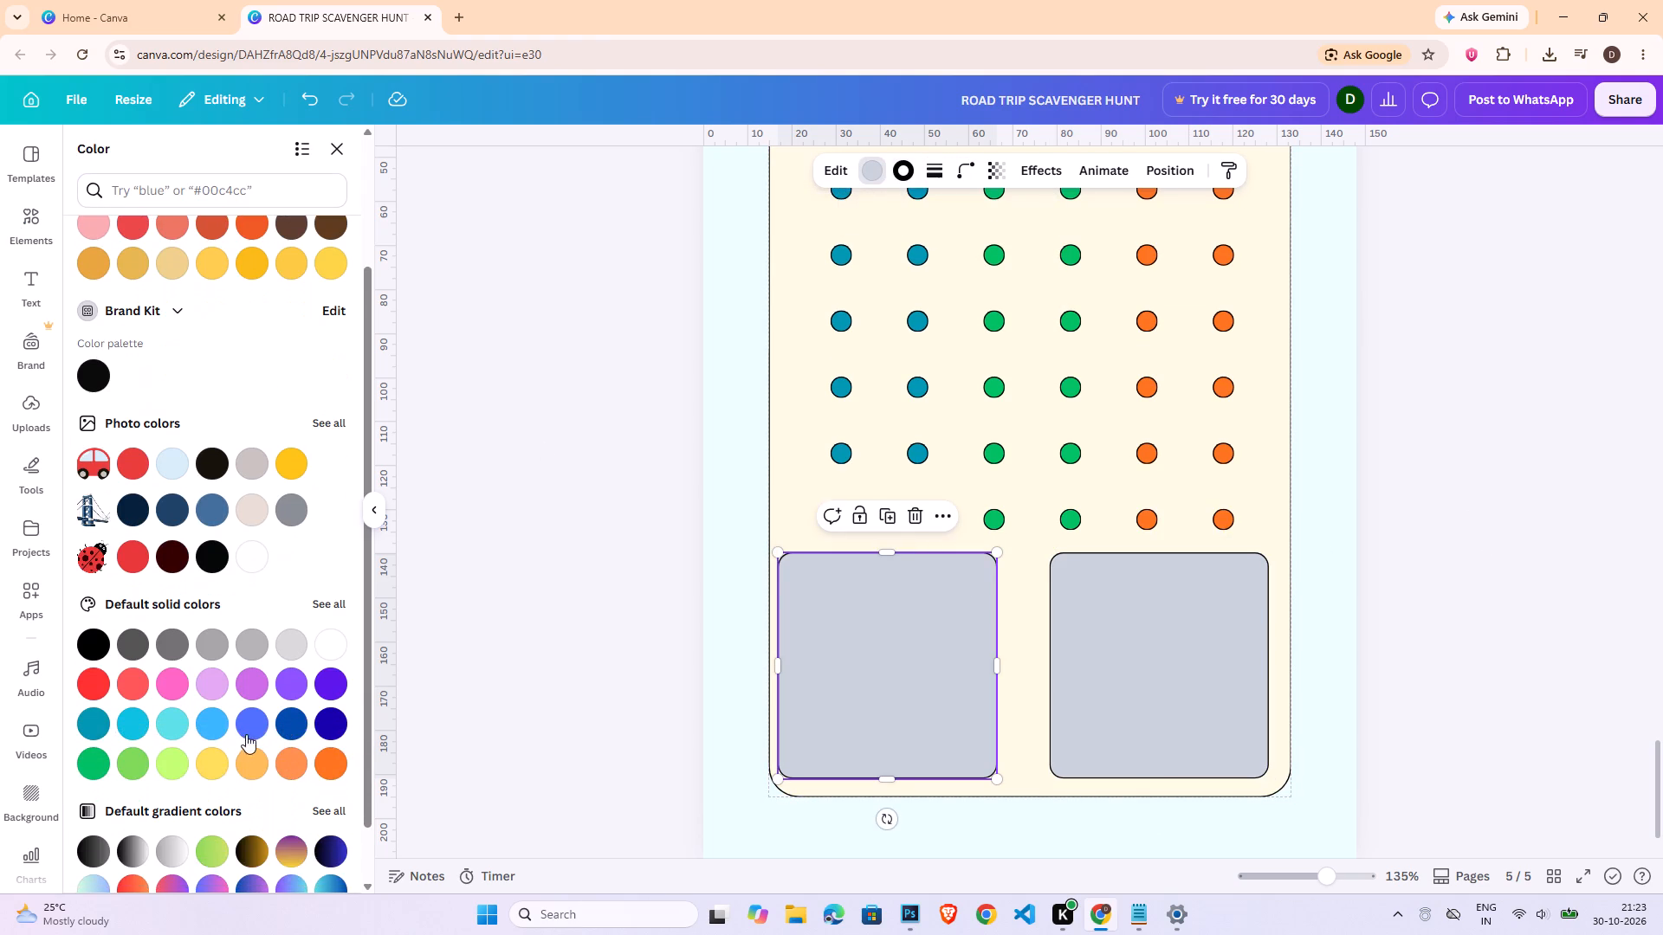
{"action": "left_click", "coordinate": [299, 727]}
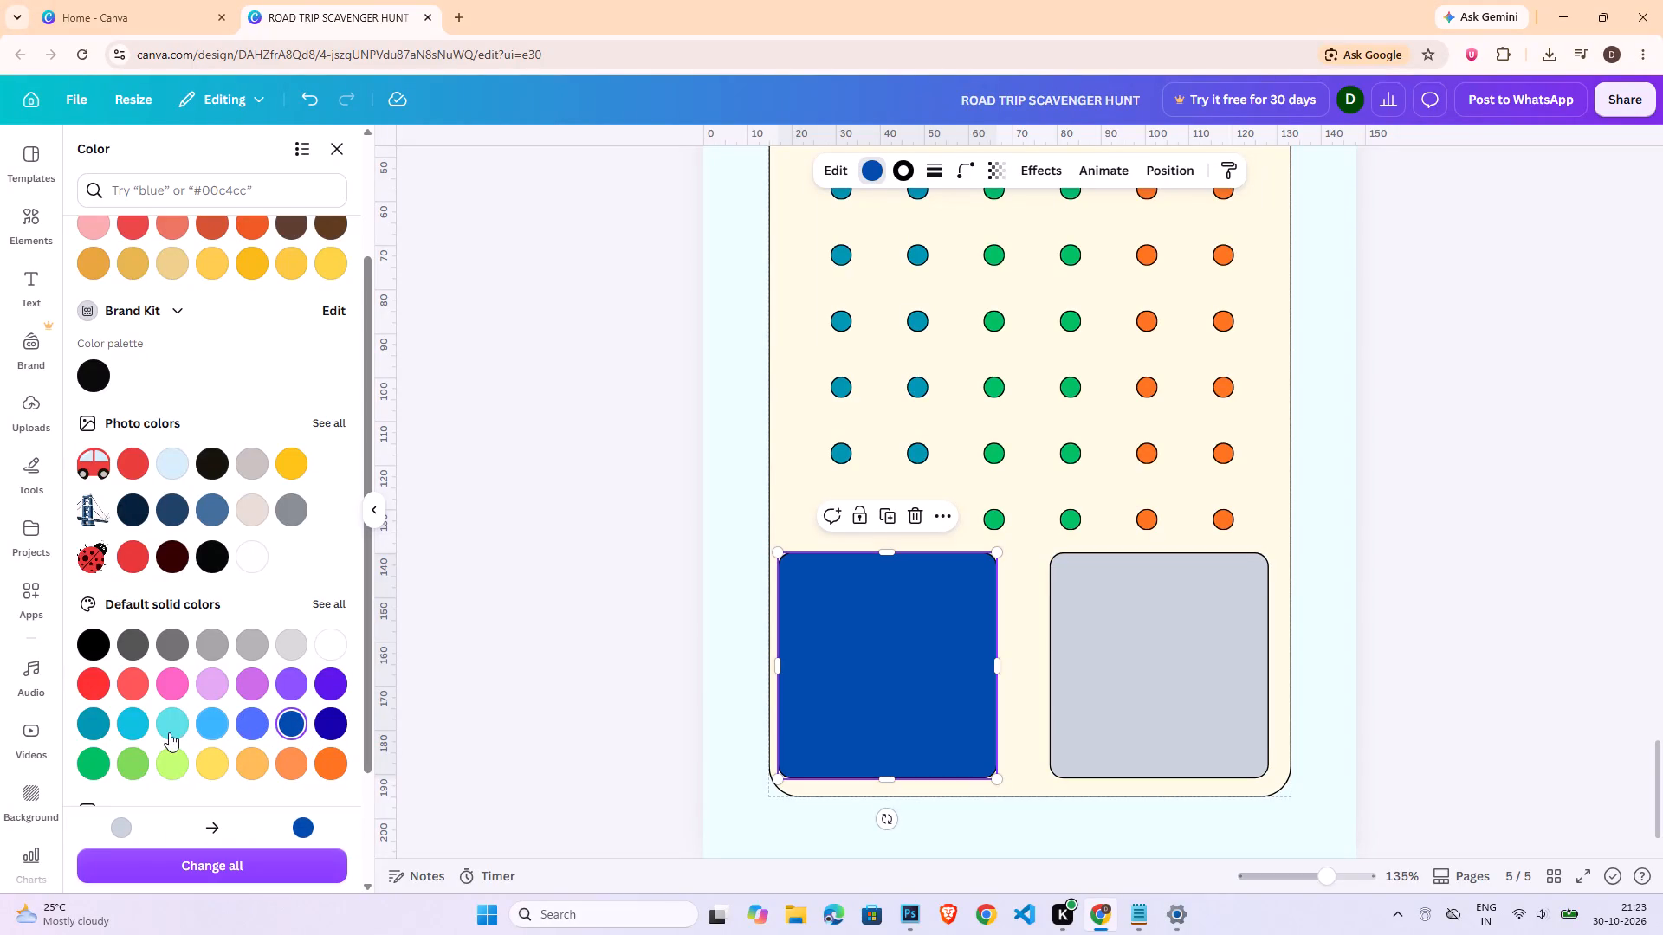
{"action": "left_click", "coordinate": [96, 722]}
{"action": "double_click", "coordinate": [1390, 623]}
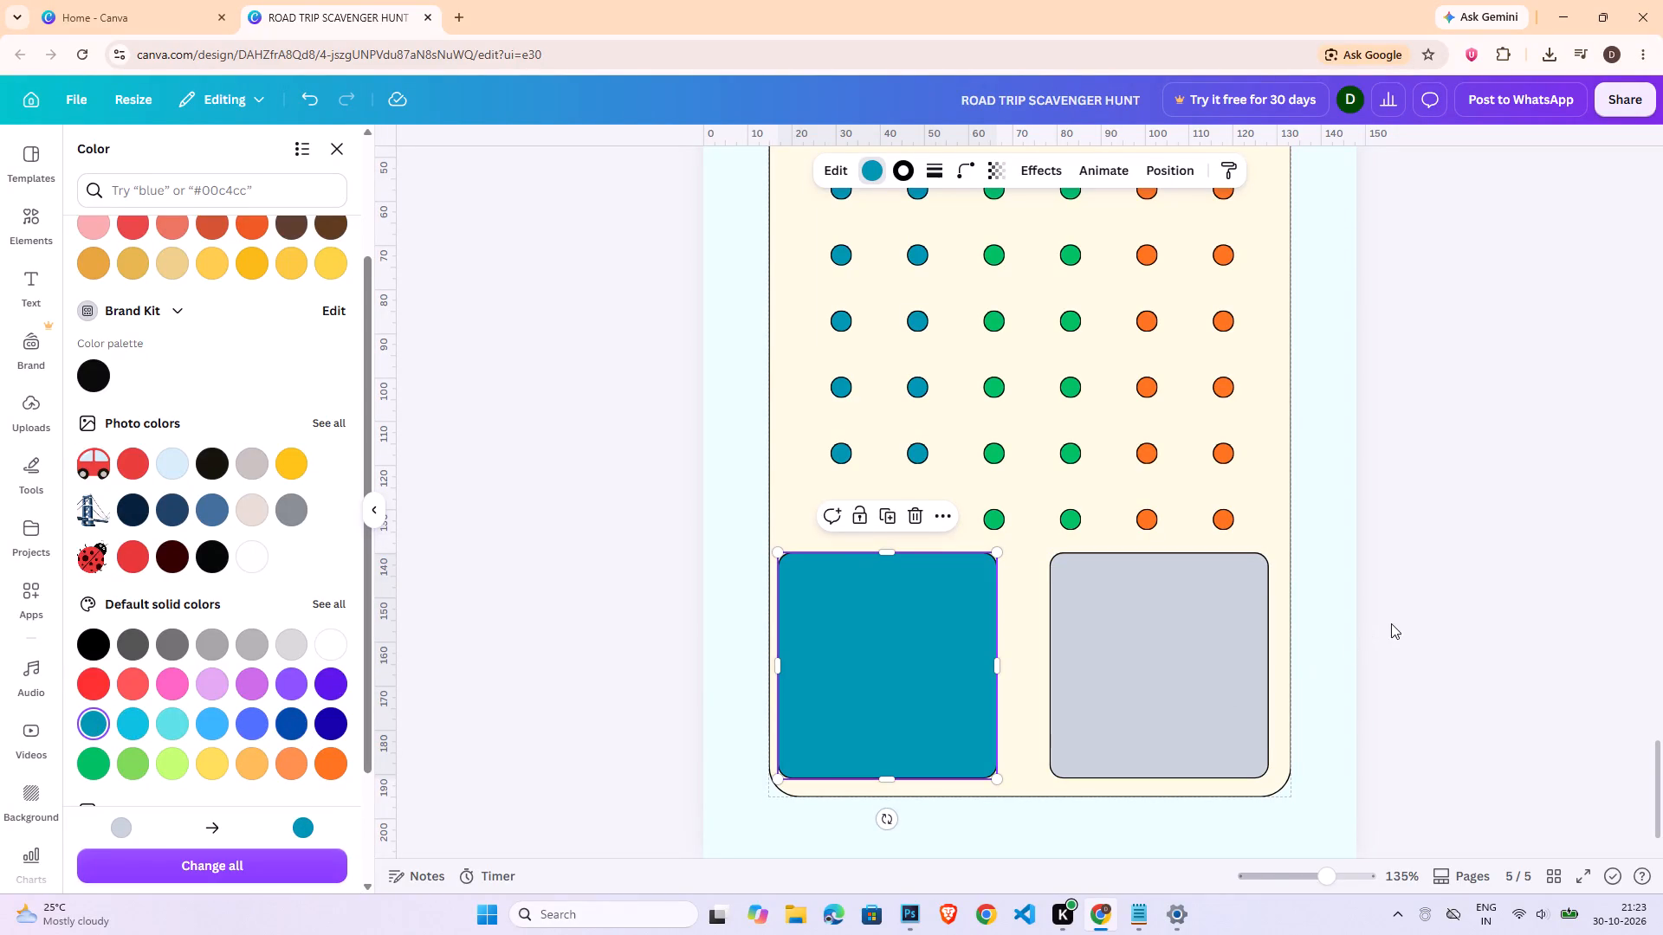
Fill the right box with the light orange from the default solid colours.
{"action": "left_click", "coordinate": [1134, 704]}
{"action": "left_click", "coordinate": [874, 167]}
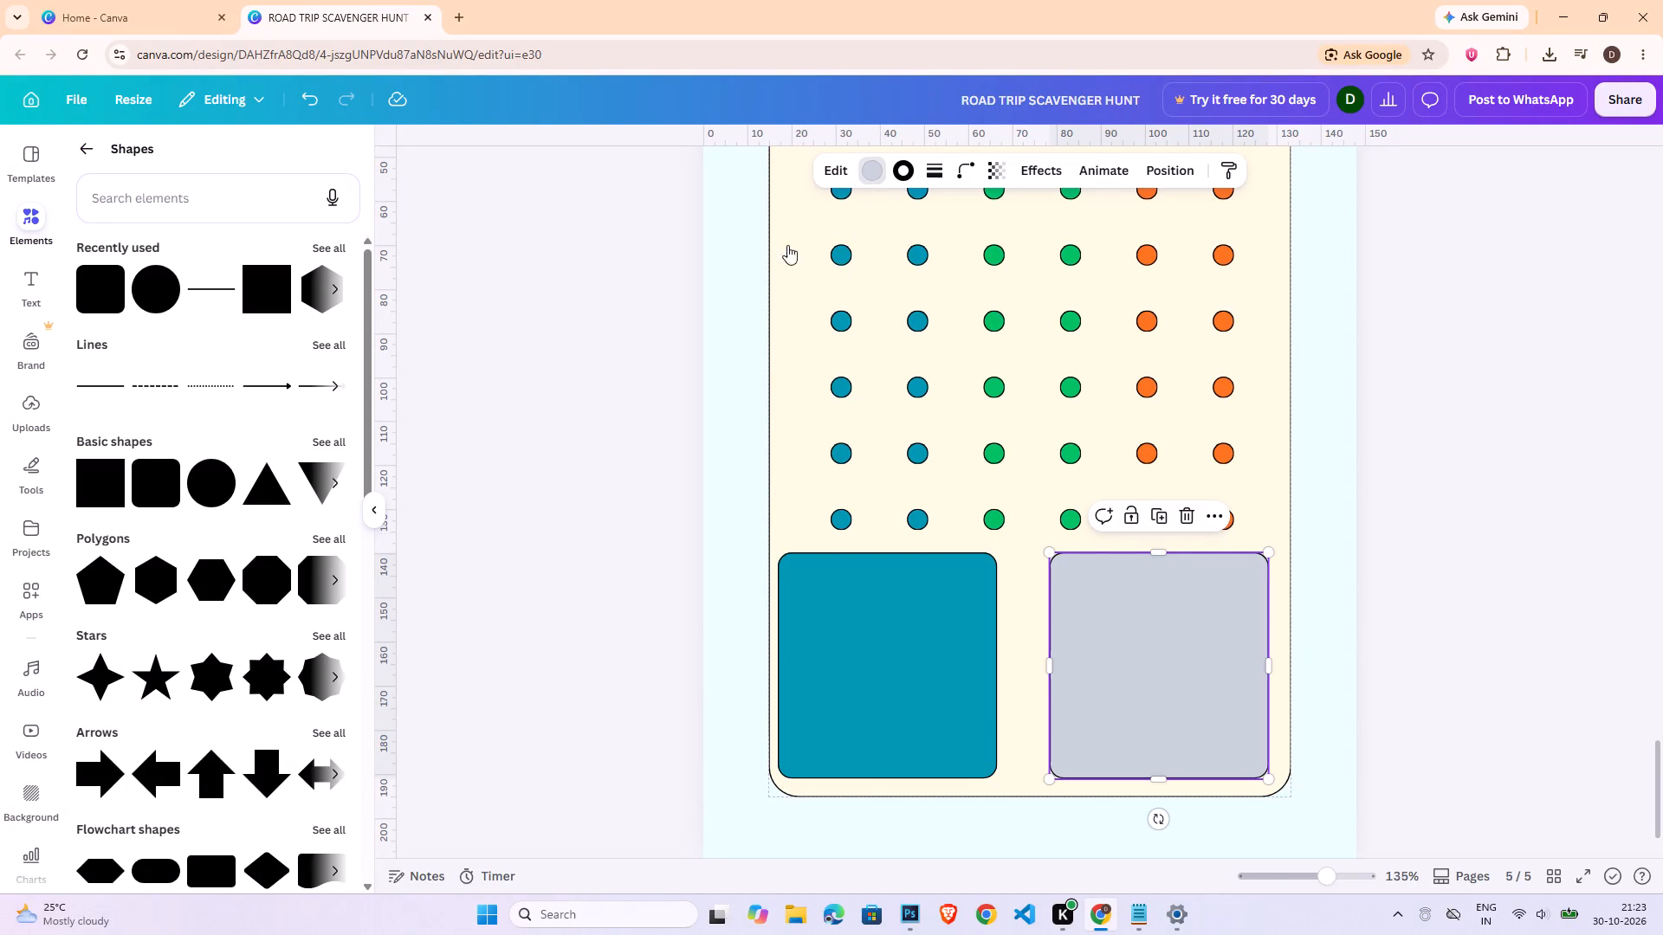
{"action": "scroll", "coordinate": [332, 686], "scroll_direction": "down", "scroll_amount": 3}
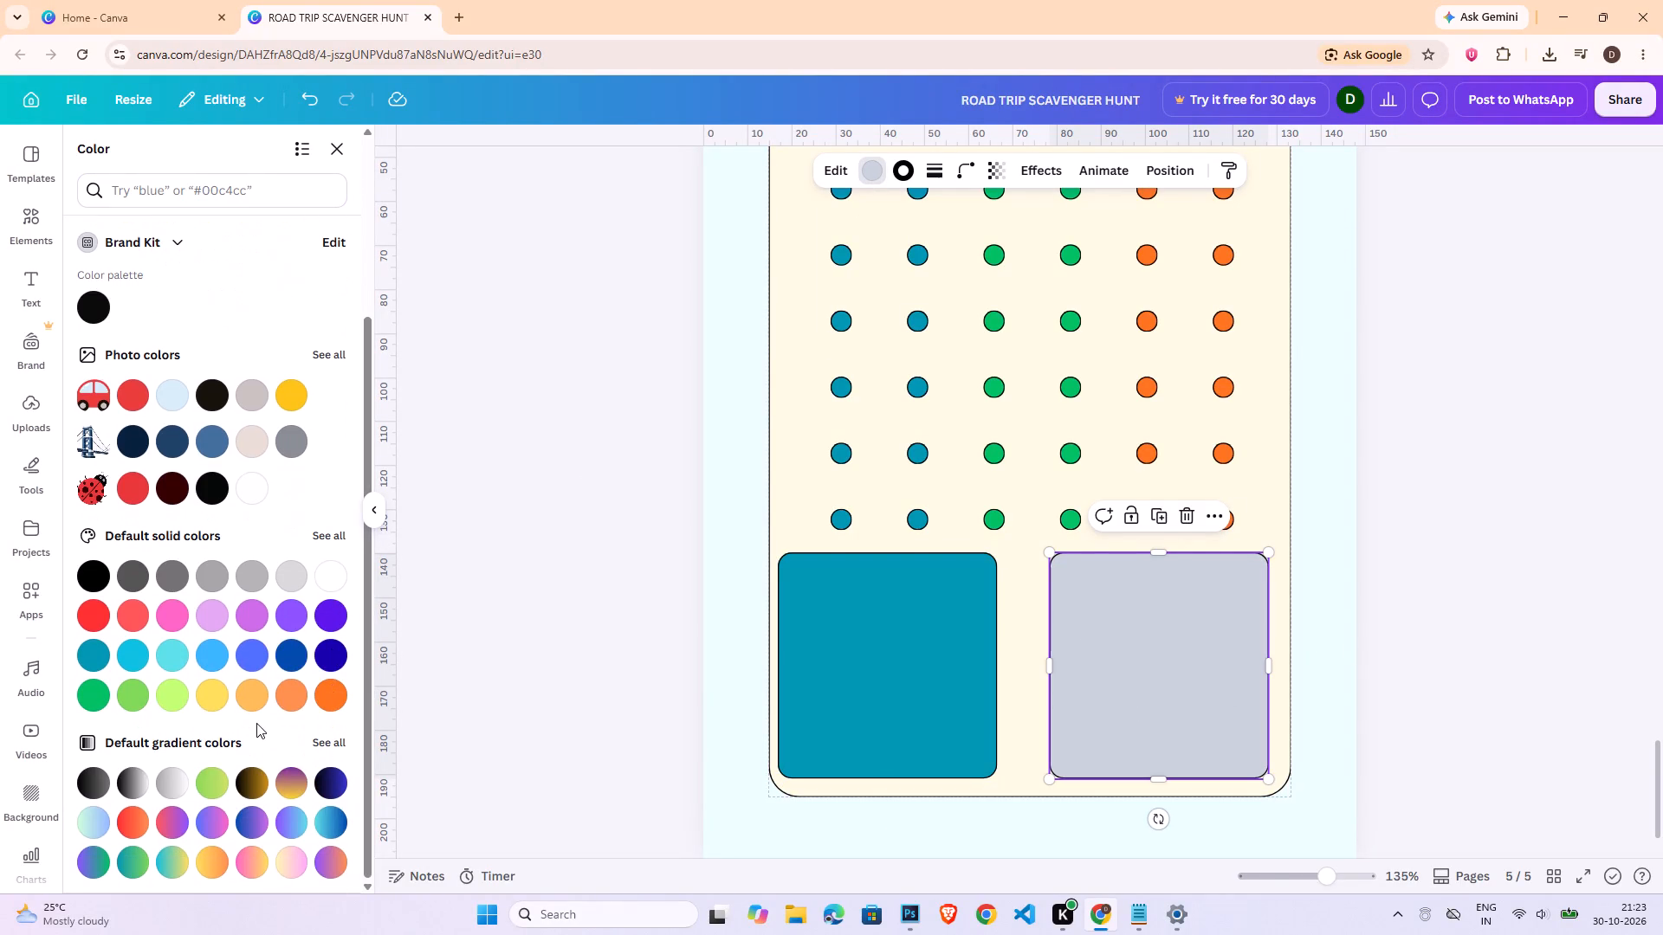
{"action": "left_click", "coordinate": [263, 706]}
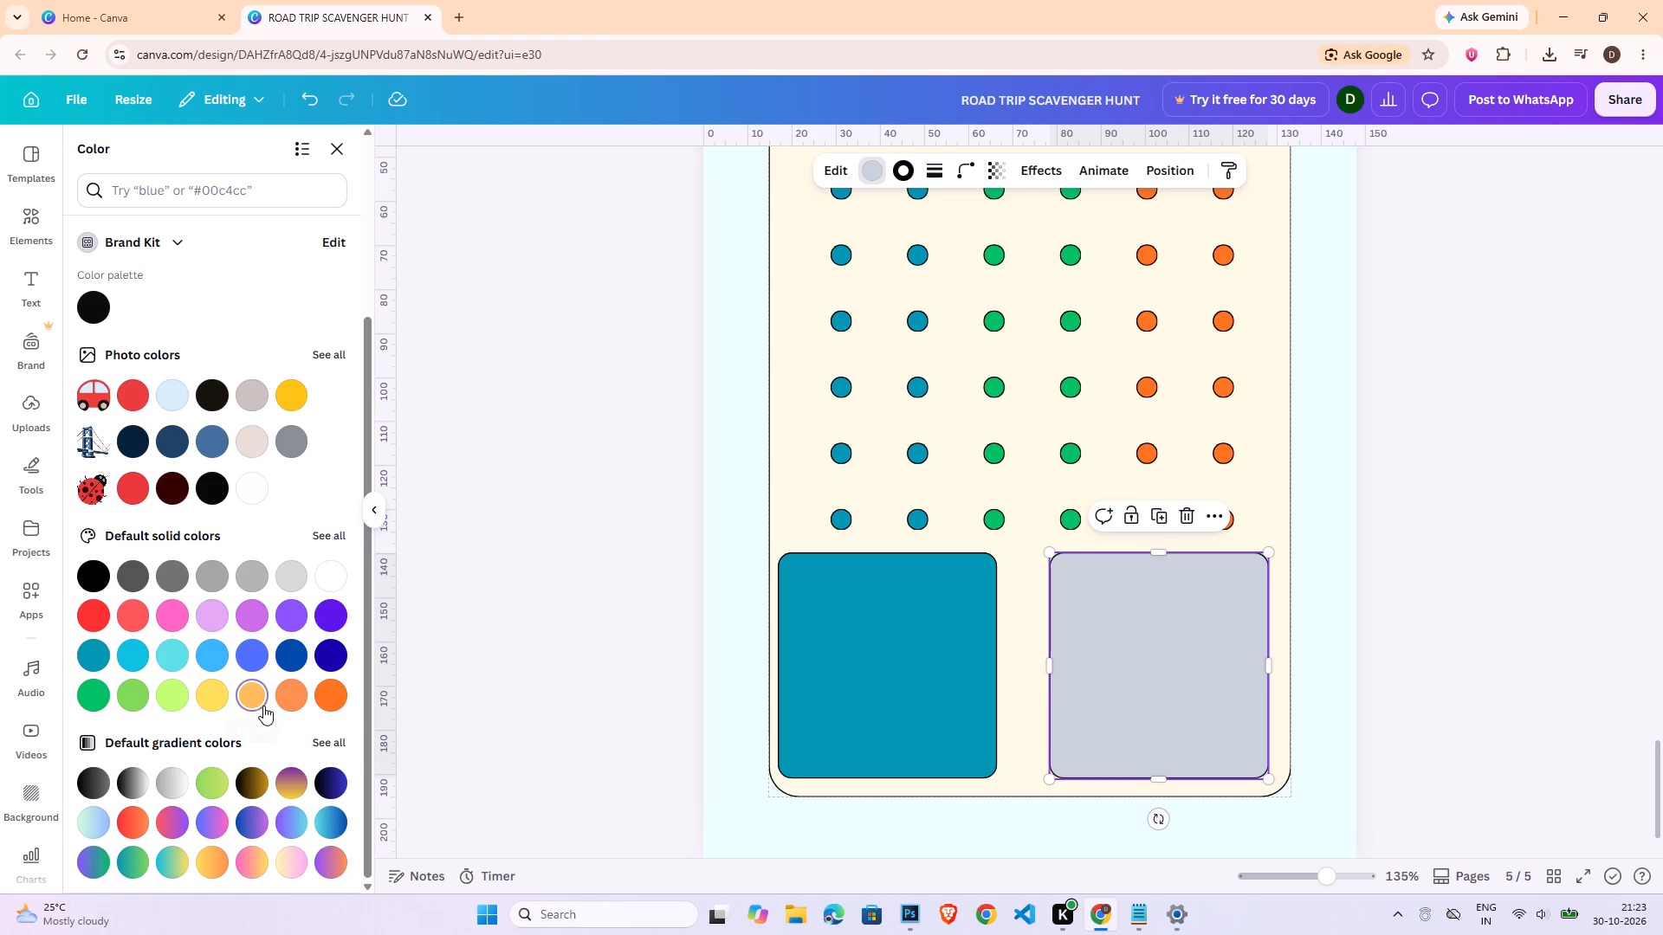
{"action": "double_click", "coordinate": [1409, 589]}
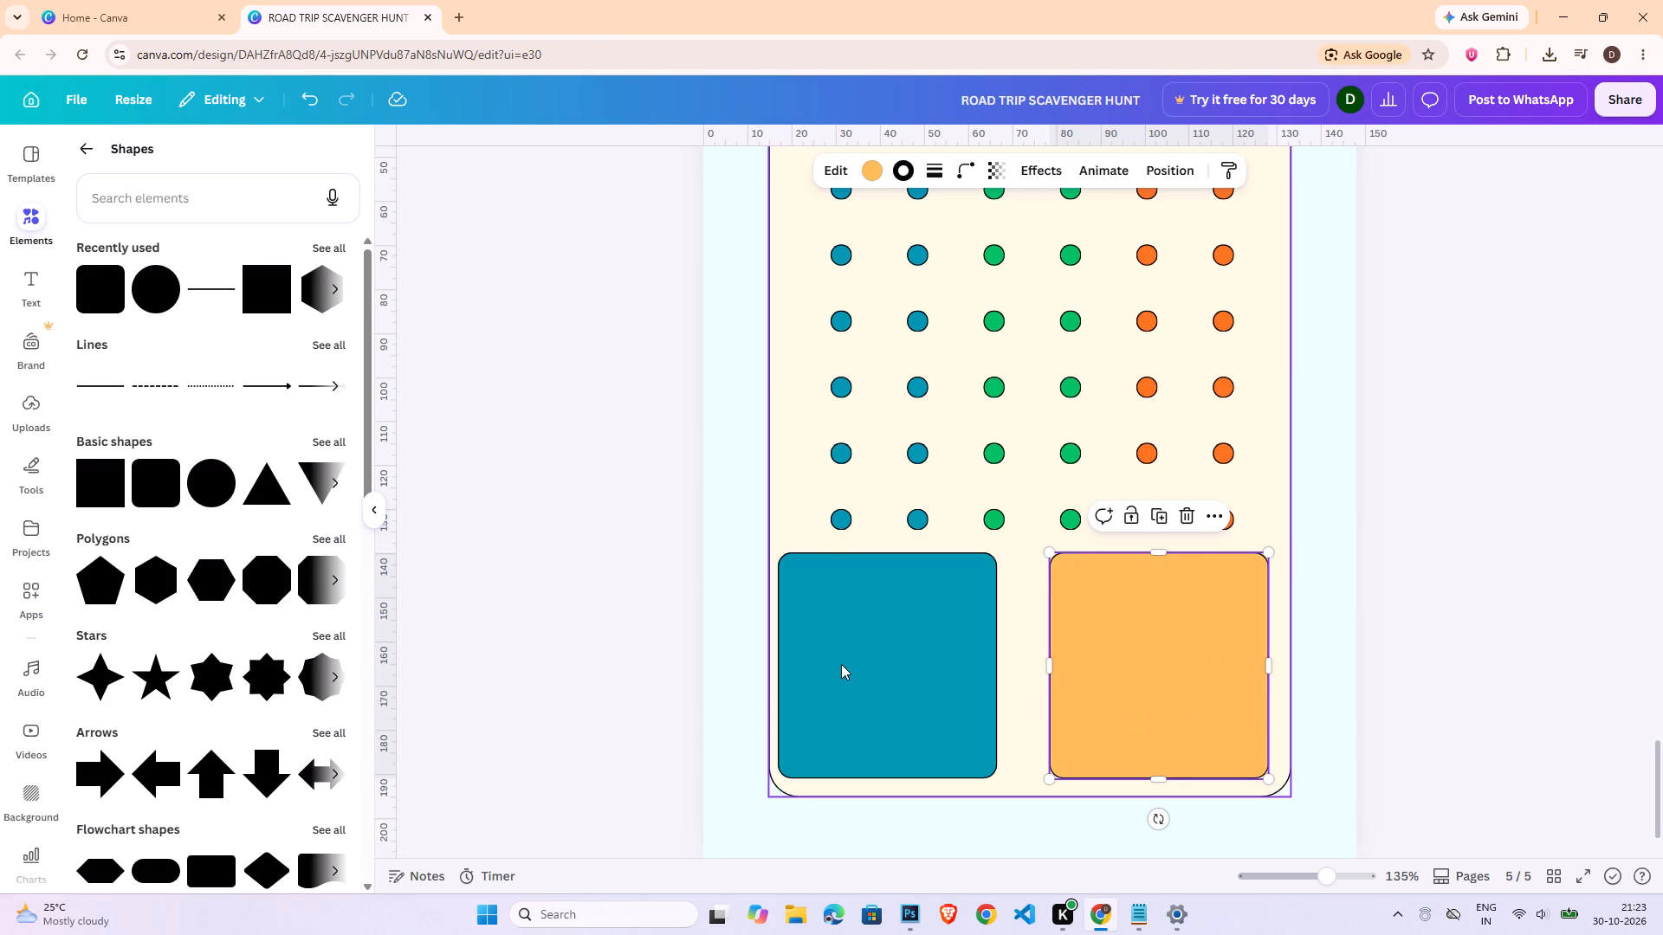
Try warmer fills on the left box and settle on the coral red from the colours already in the design.
{"action": "left_click", "coordinate": [841, 664]}
{"action": "left_click", "coordinate": [877, 172]}
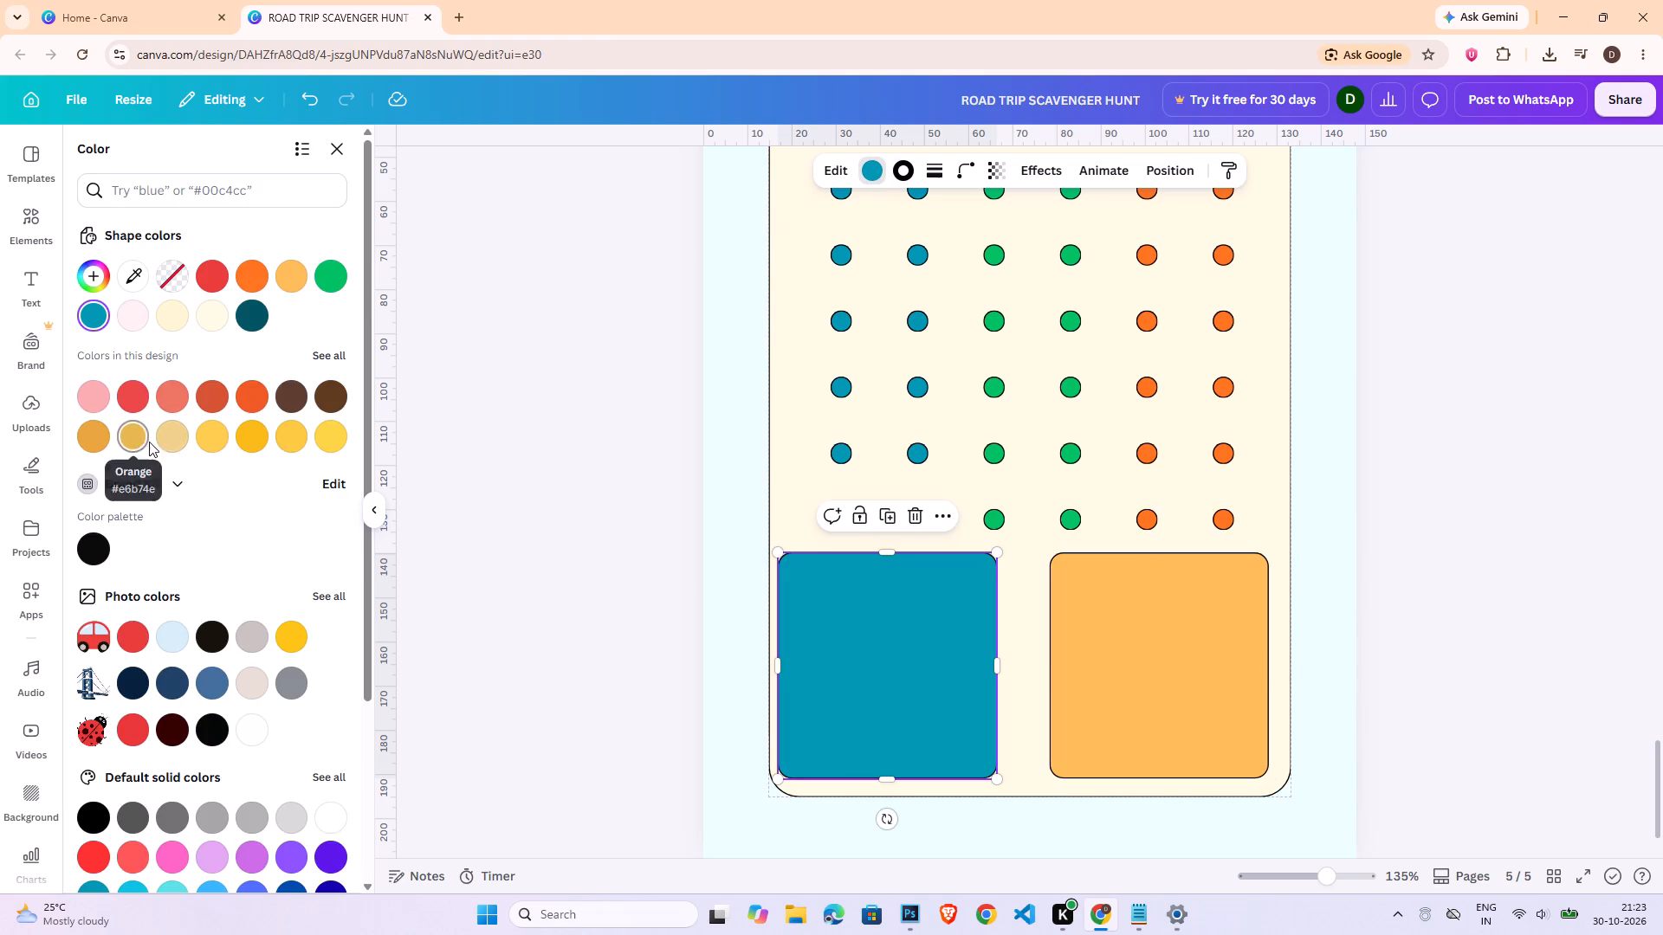
{"action": "left_click", "coordinate": [281, 274]}
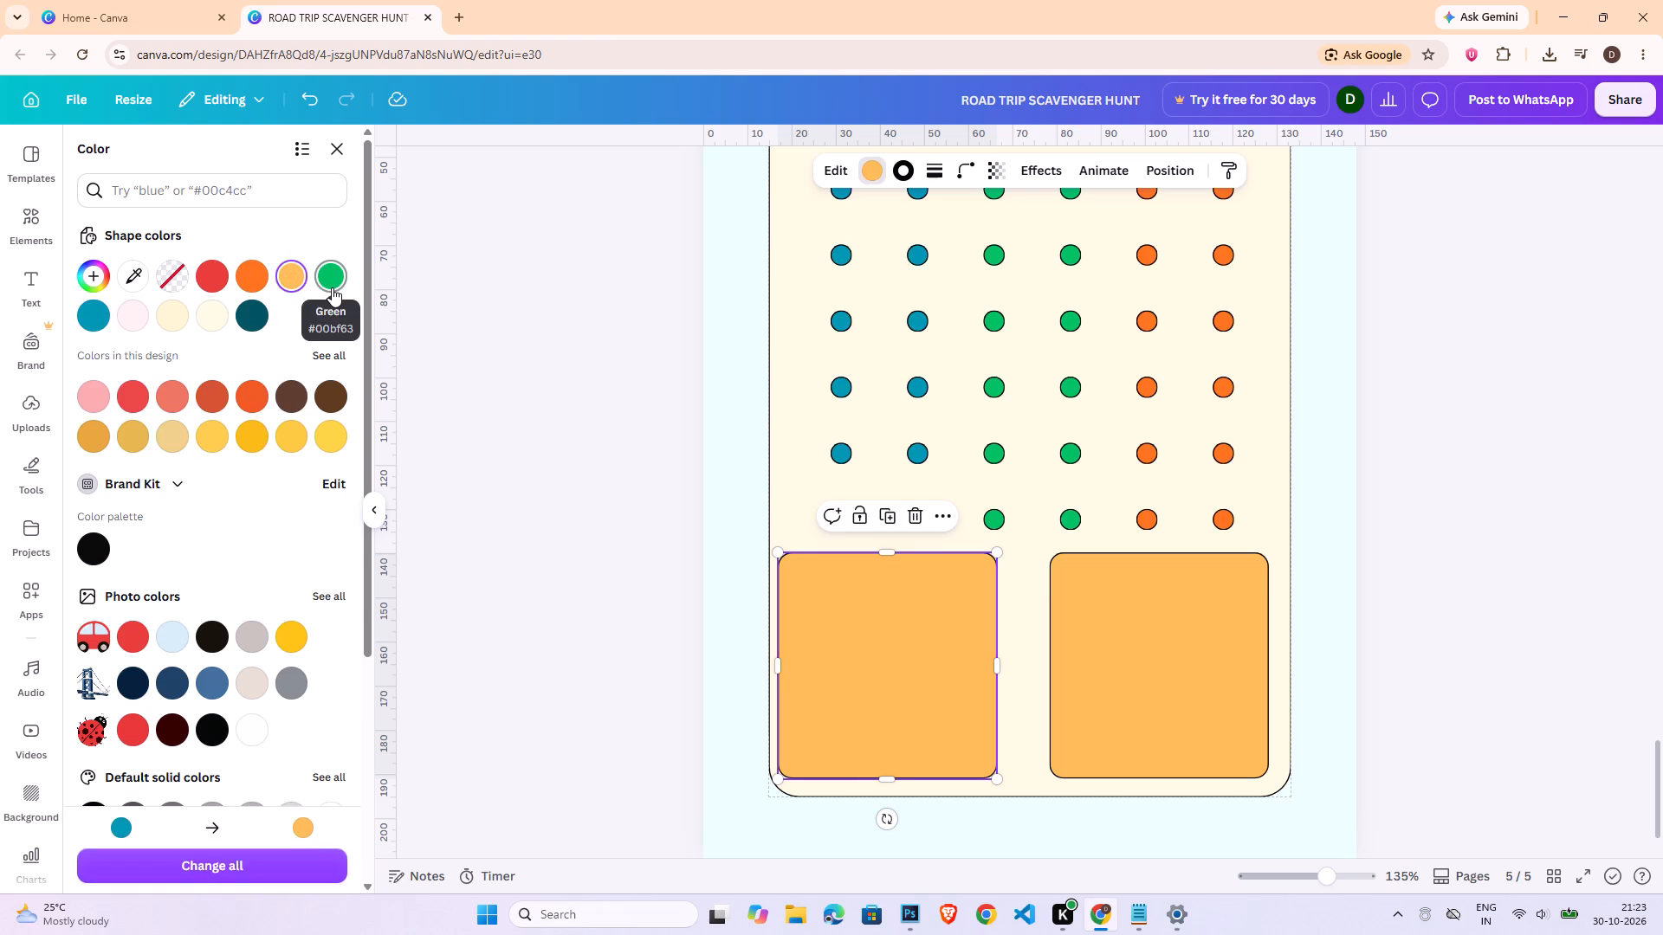
{"action": "left_click", "coordinate": [223, 393]}
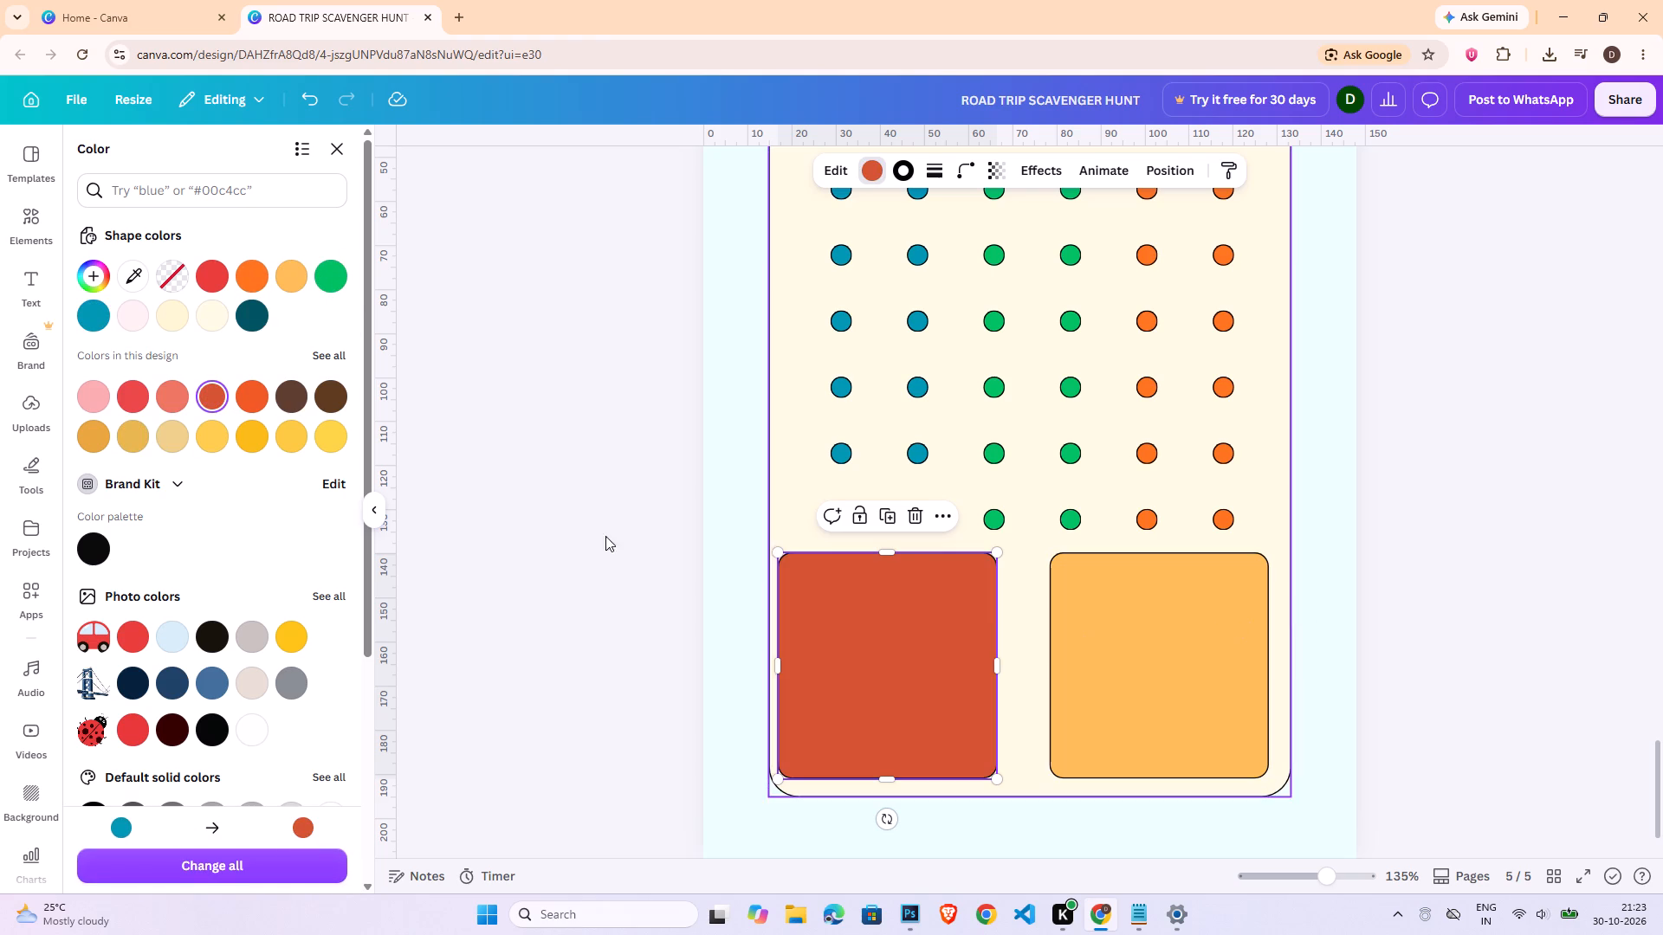
{"action": "left_click", "coordinate": [178, 390]}
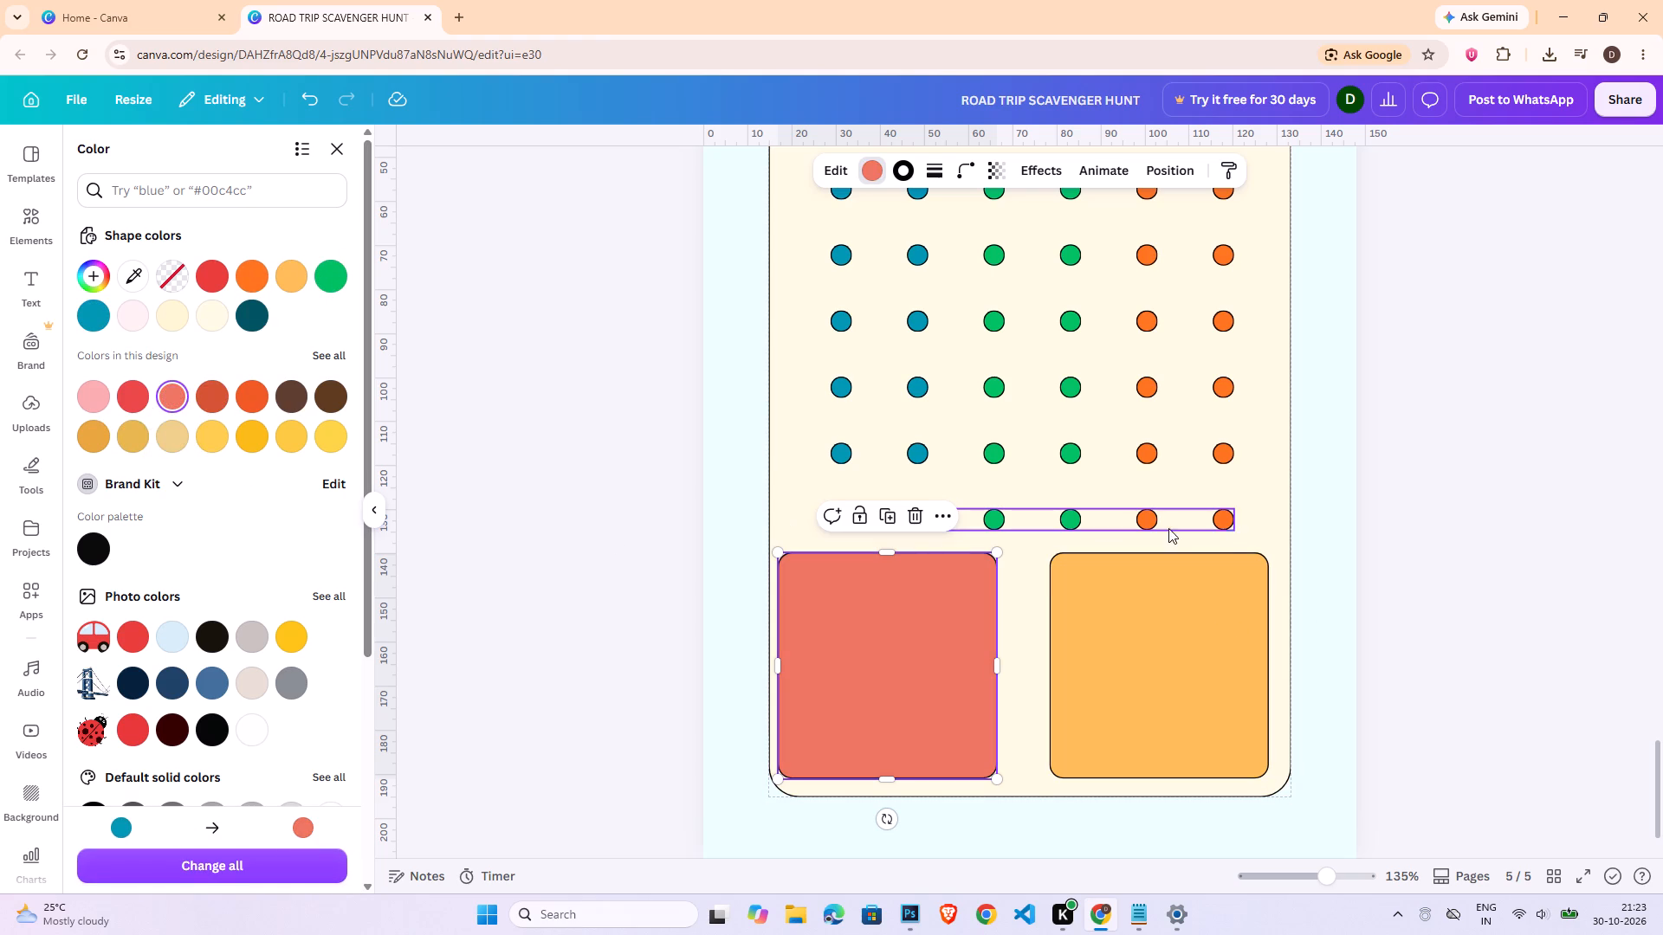
{"action": "double_click", "coordinate": [1362, 494]}
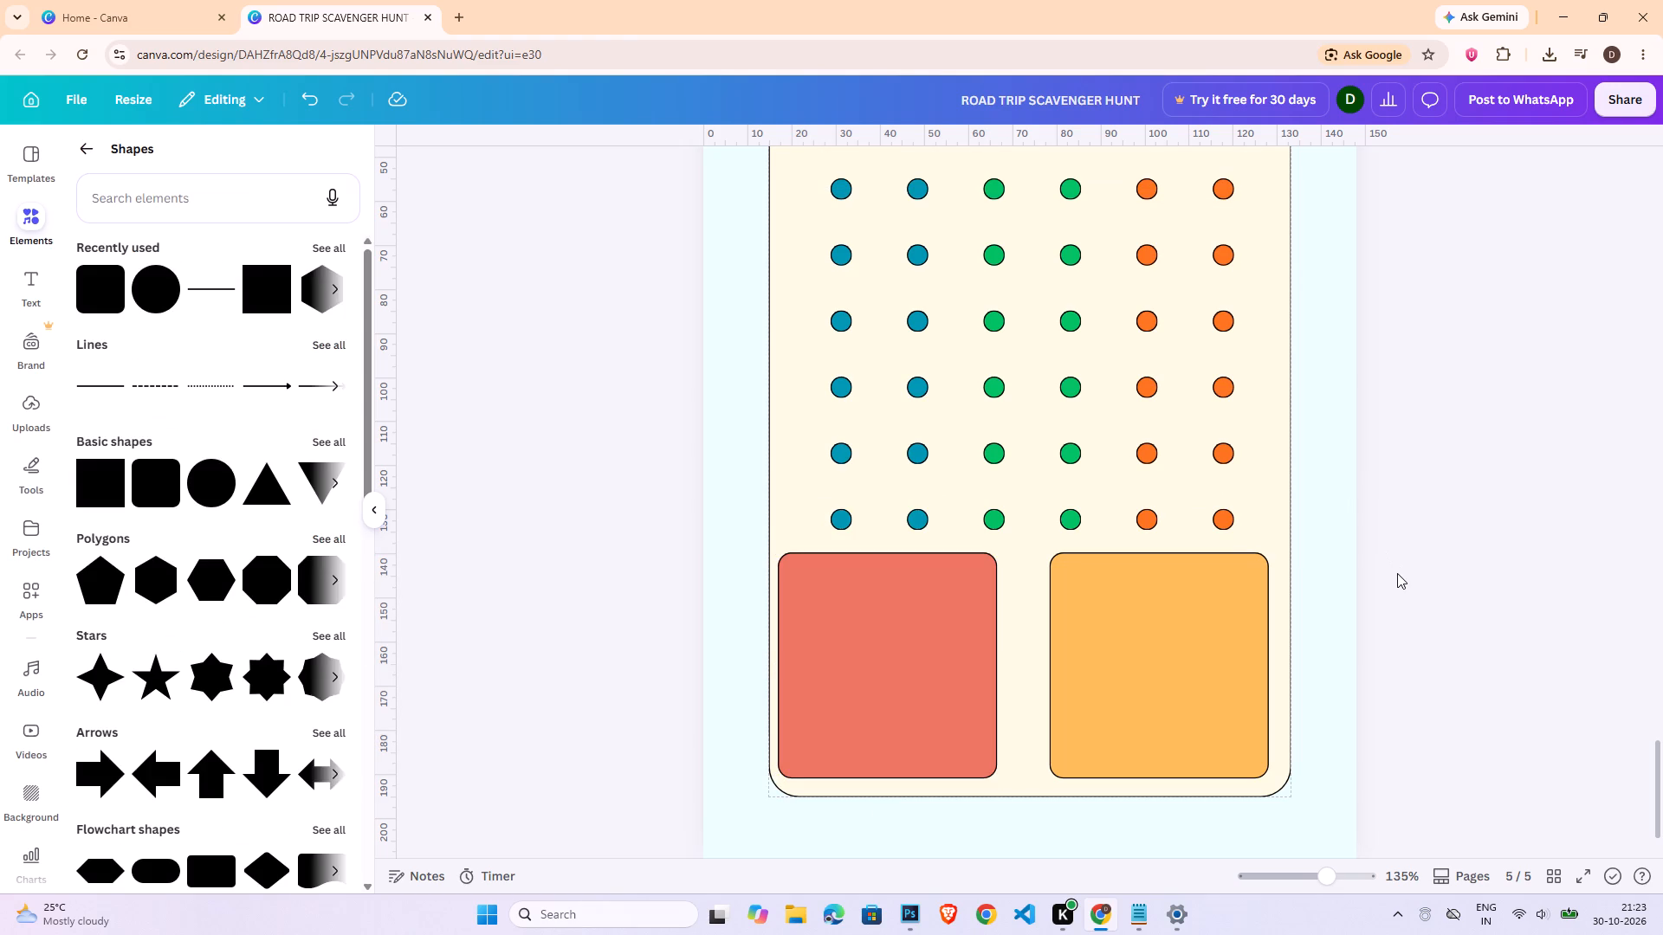
Select both boxes and nudge them slightly to the right so they sit centred on the cream panel.
{"action": "left_click", "coordinate": [1183, 732]}
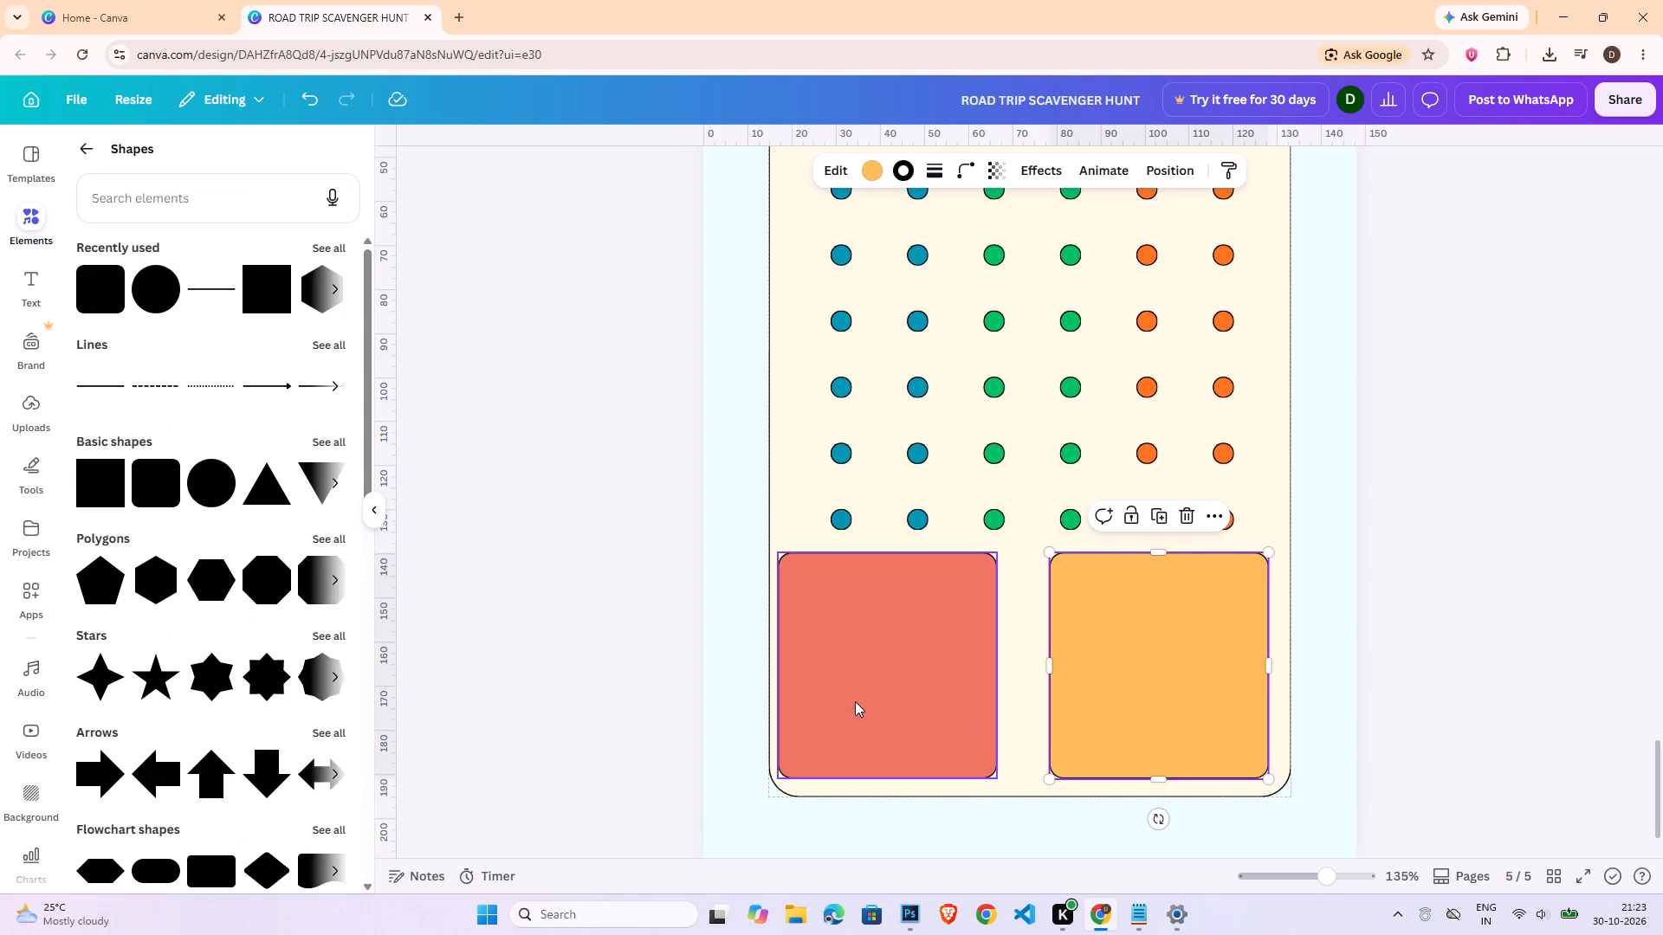
{"action": "left_click", "coordinate": [855, 701]}
{"action": "left_click", "coordinate": [1118, 680], "text": "shift"}
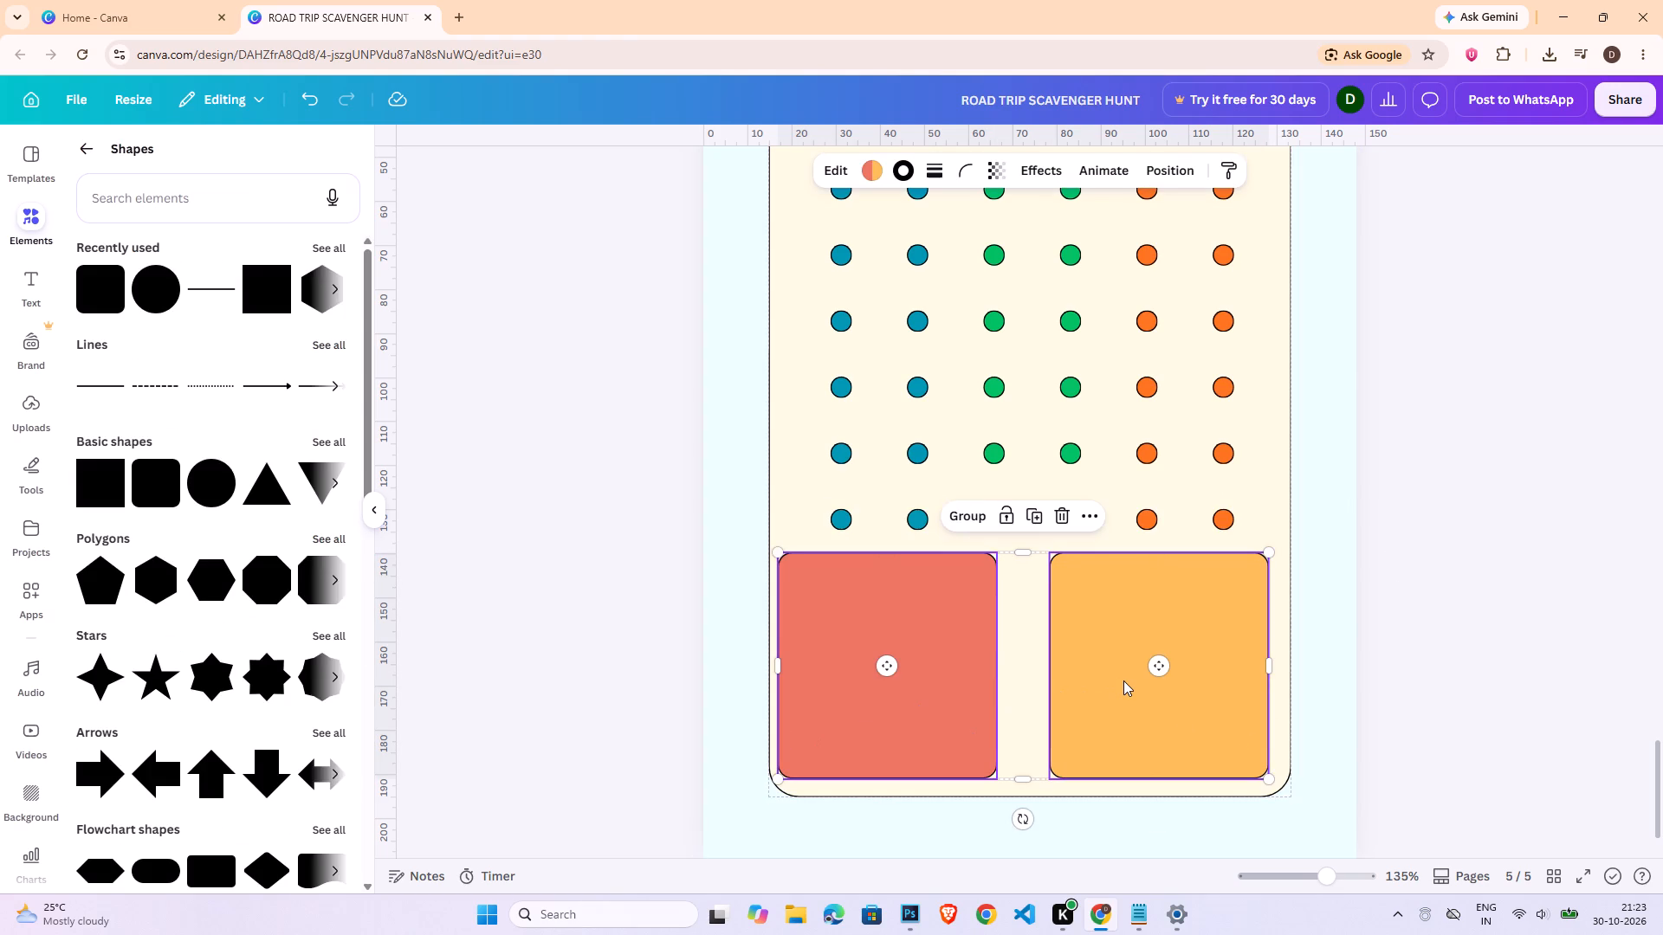
{"action": "key", "text": "Right"}
{"action": "key", "text": "Right"}
{"action": "key", "text": "Left"}
{"action": "left_click", "coordinate": [1414, 653]}
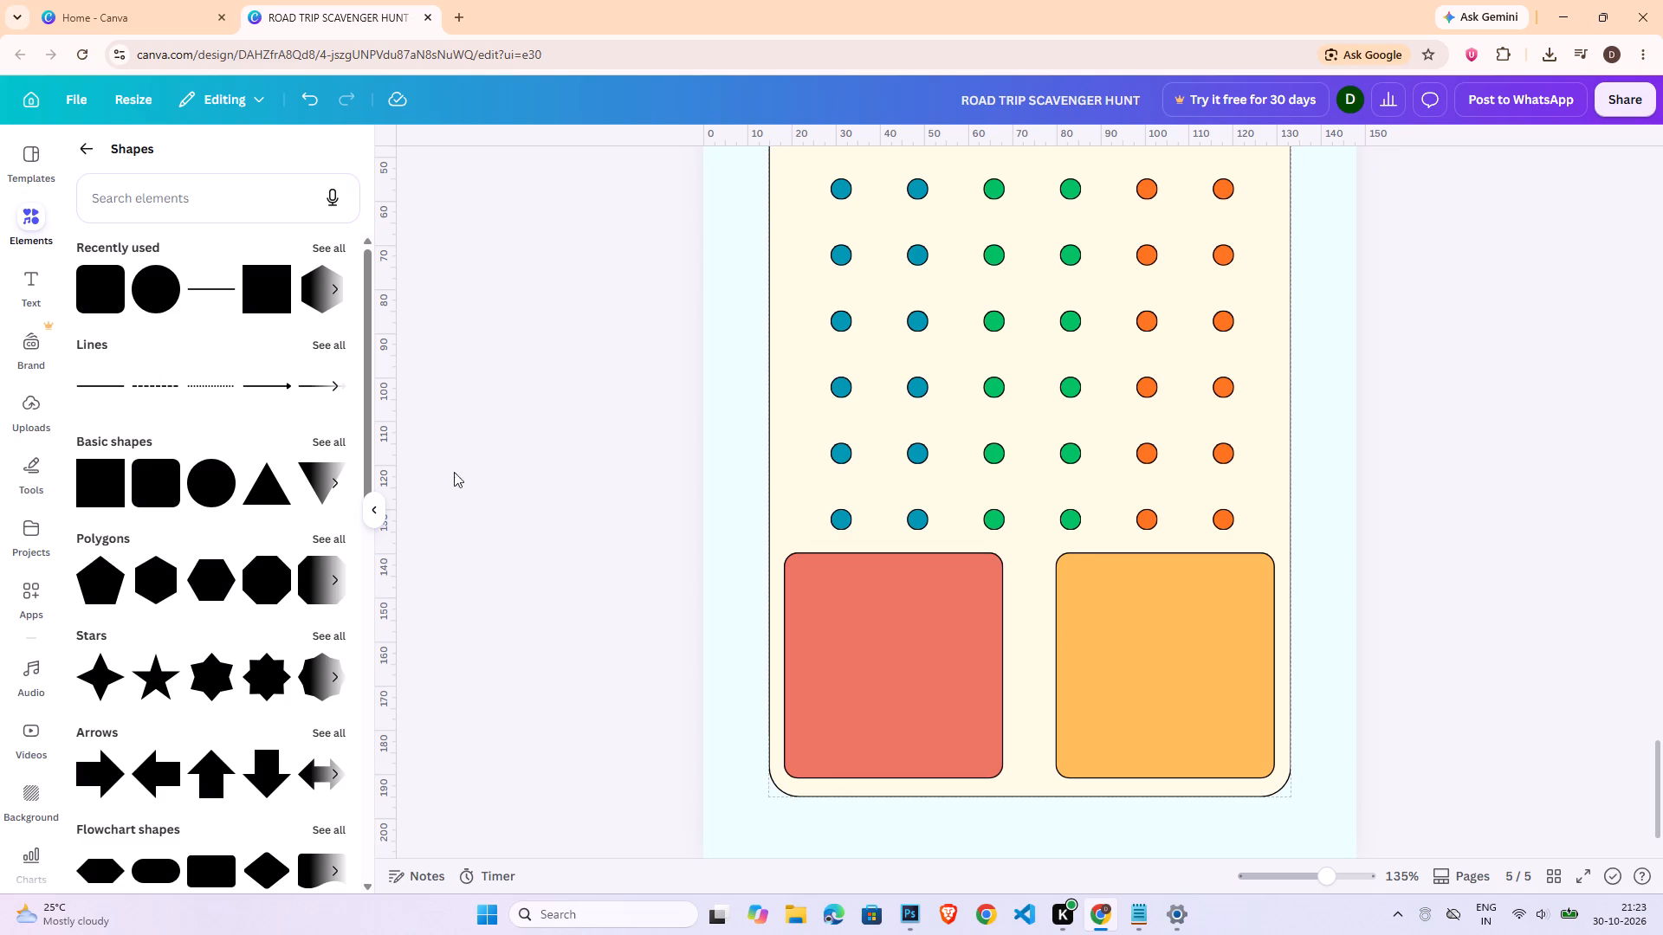
Look through the maze and word search pages to compare their layout and decoration with the dots and boxes page.
{"action": "scroll", "coordinate": [1133, 429], "scroll_direction": "up", "scroll_amount": 4}
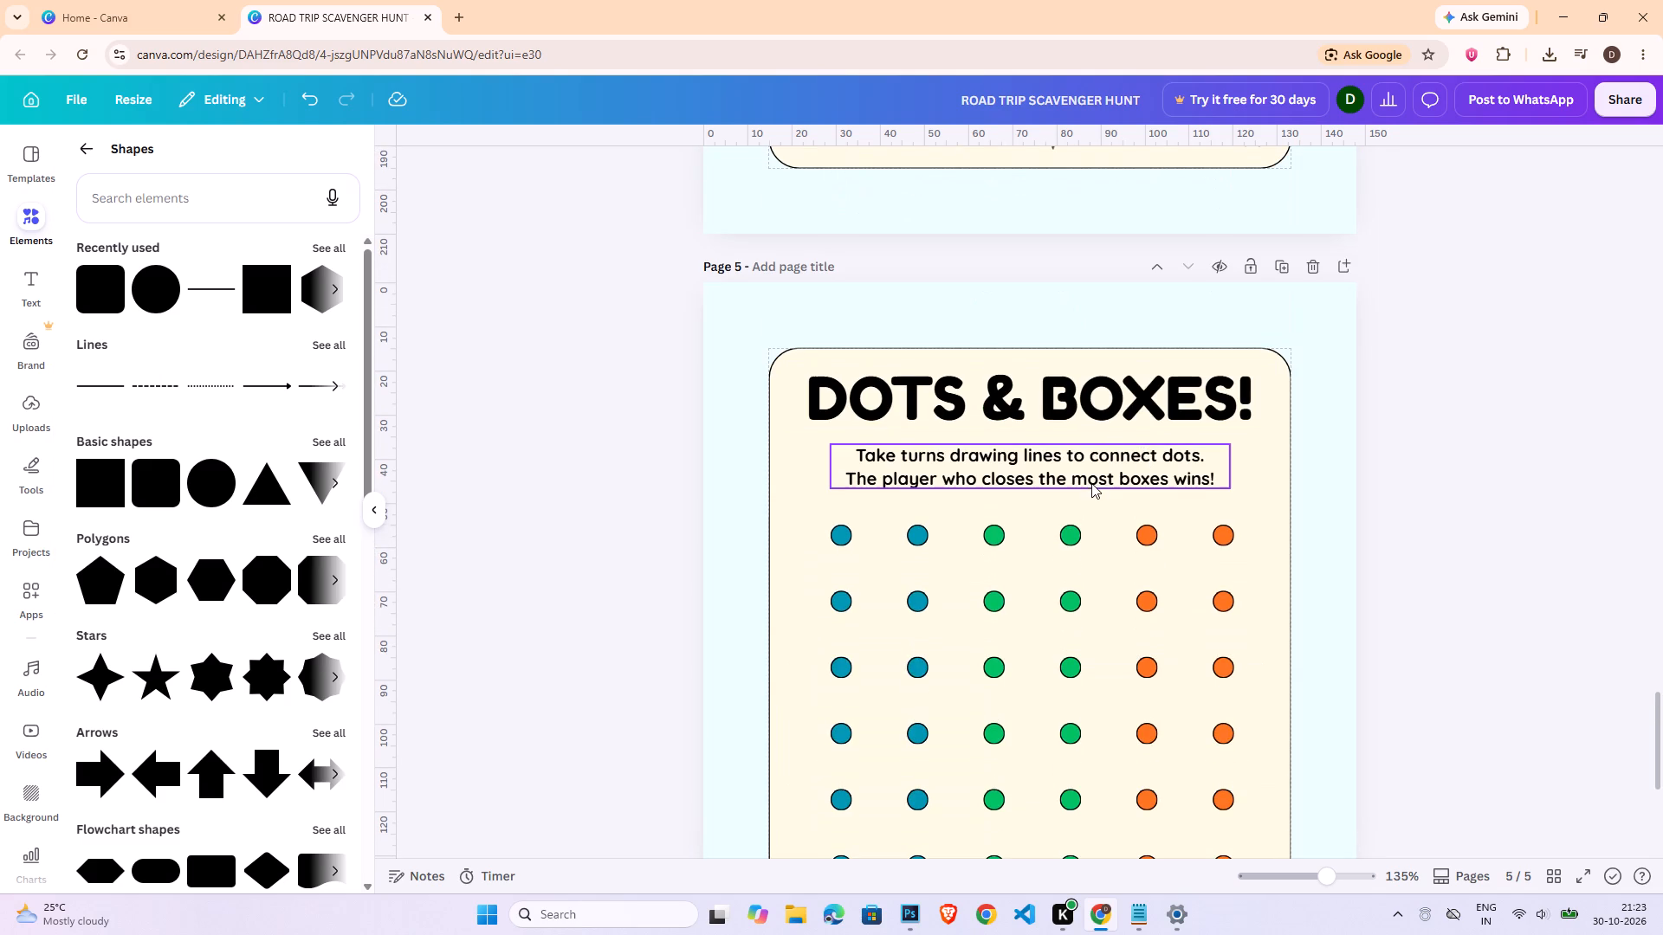
{"action": "left_click", "coordinate": [1090, 481]}
{"action": "scroll", "coordinate": [1103, 481], "scroll_direction": "up", "scroll_amount": 4}
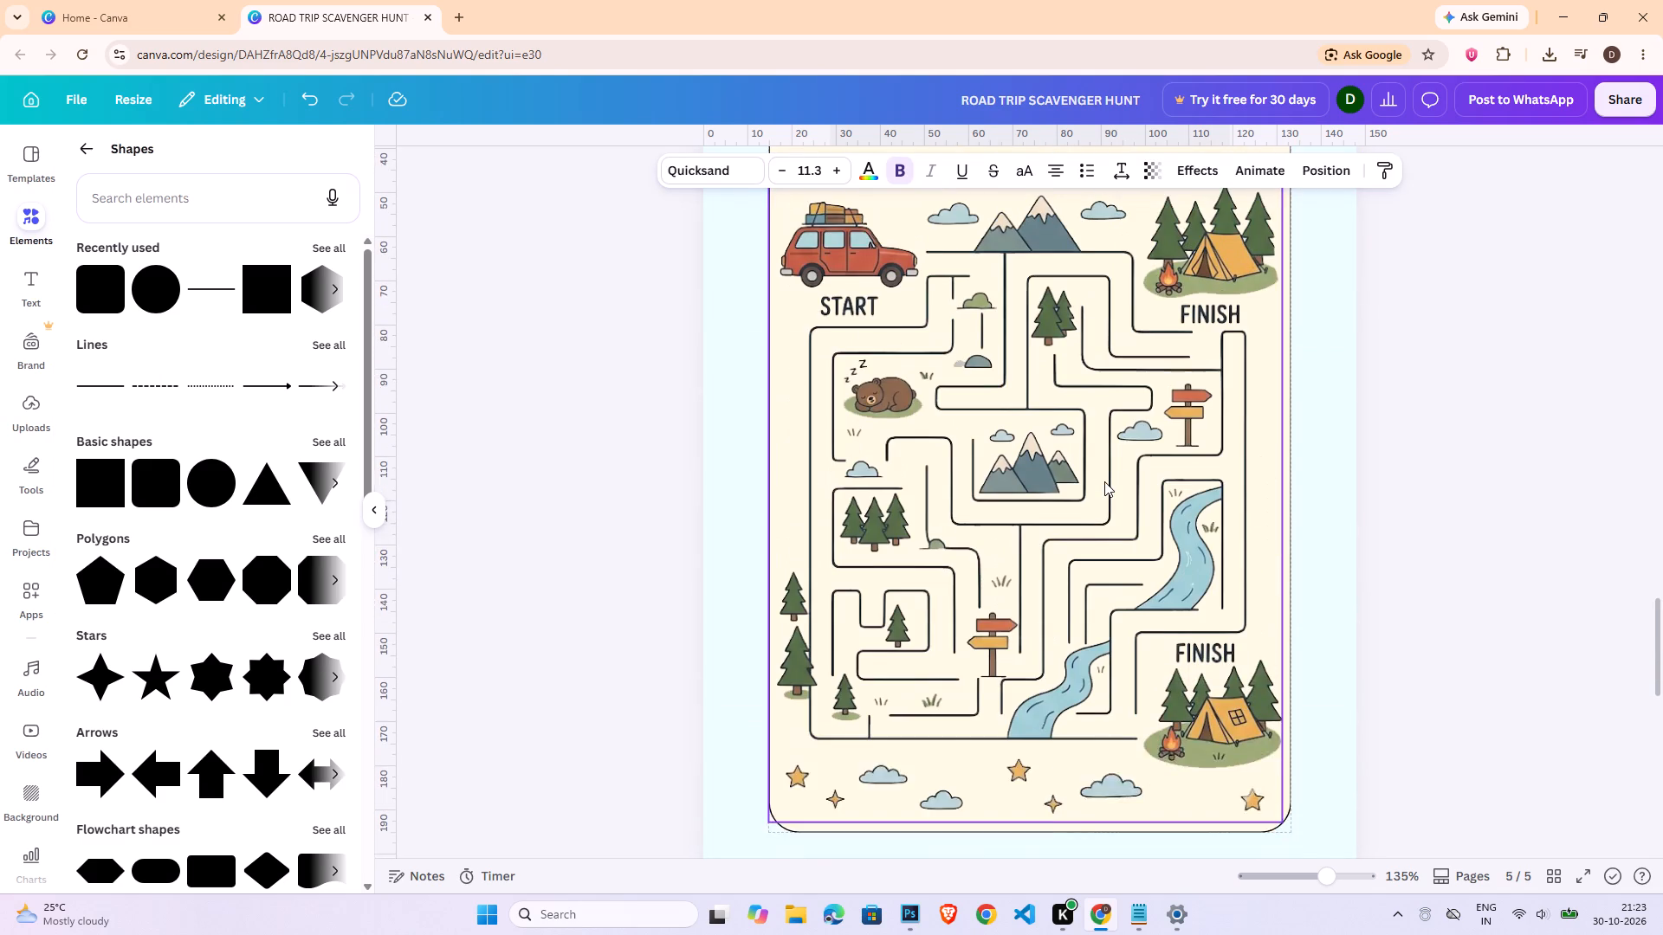
{"action": "scroll", "coordinate": [1104, 481], "scroll_direction": "up", "scroll_amount": 9}
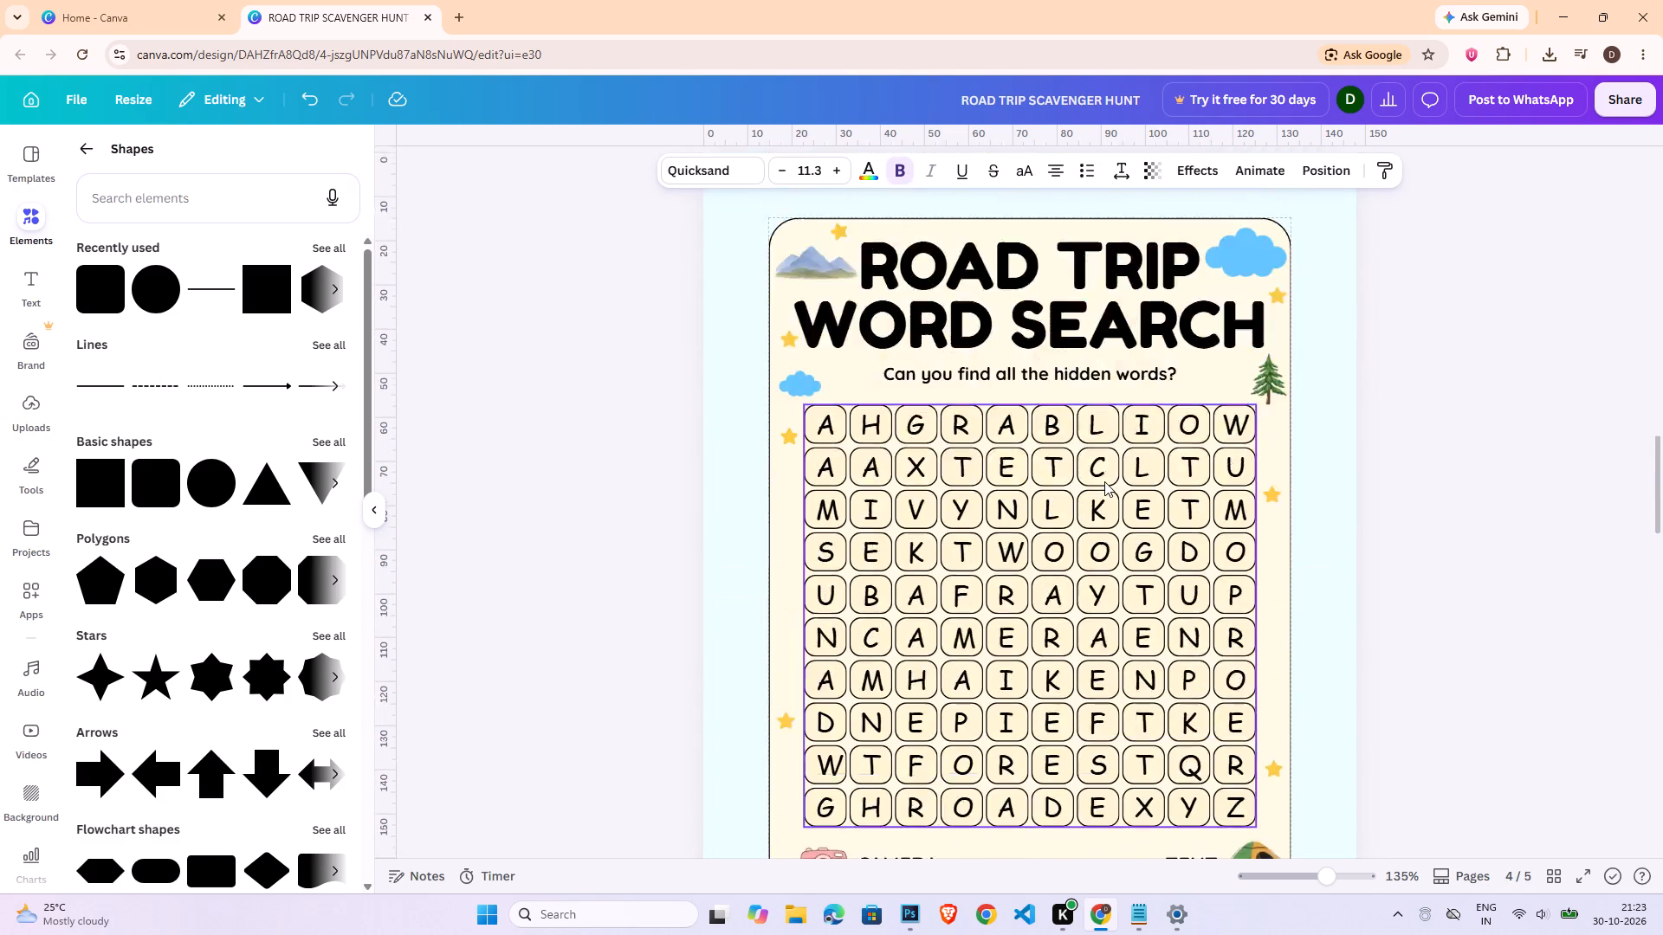
{"action": "scroll", "coordinate": [1104, 481], "scroll_direction": "down", "scroll_amount": 2}
{"action": "scroll", "coordinate": [919, 612], "scroll_direction": "up", "scroll_amount": 3}
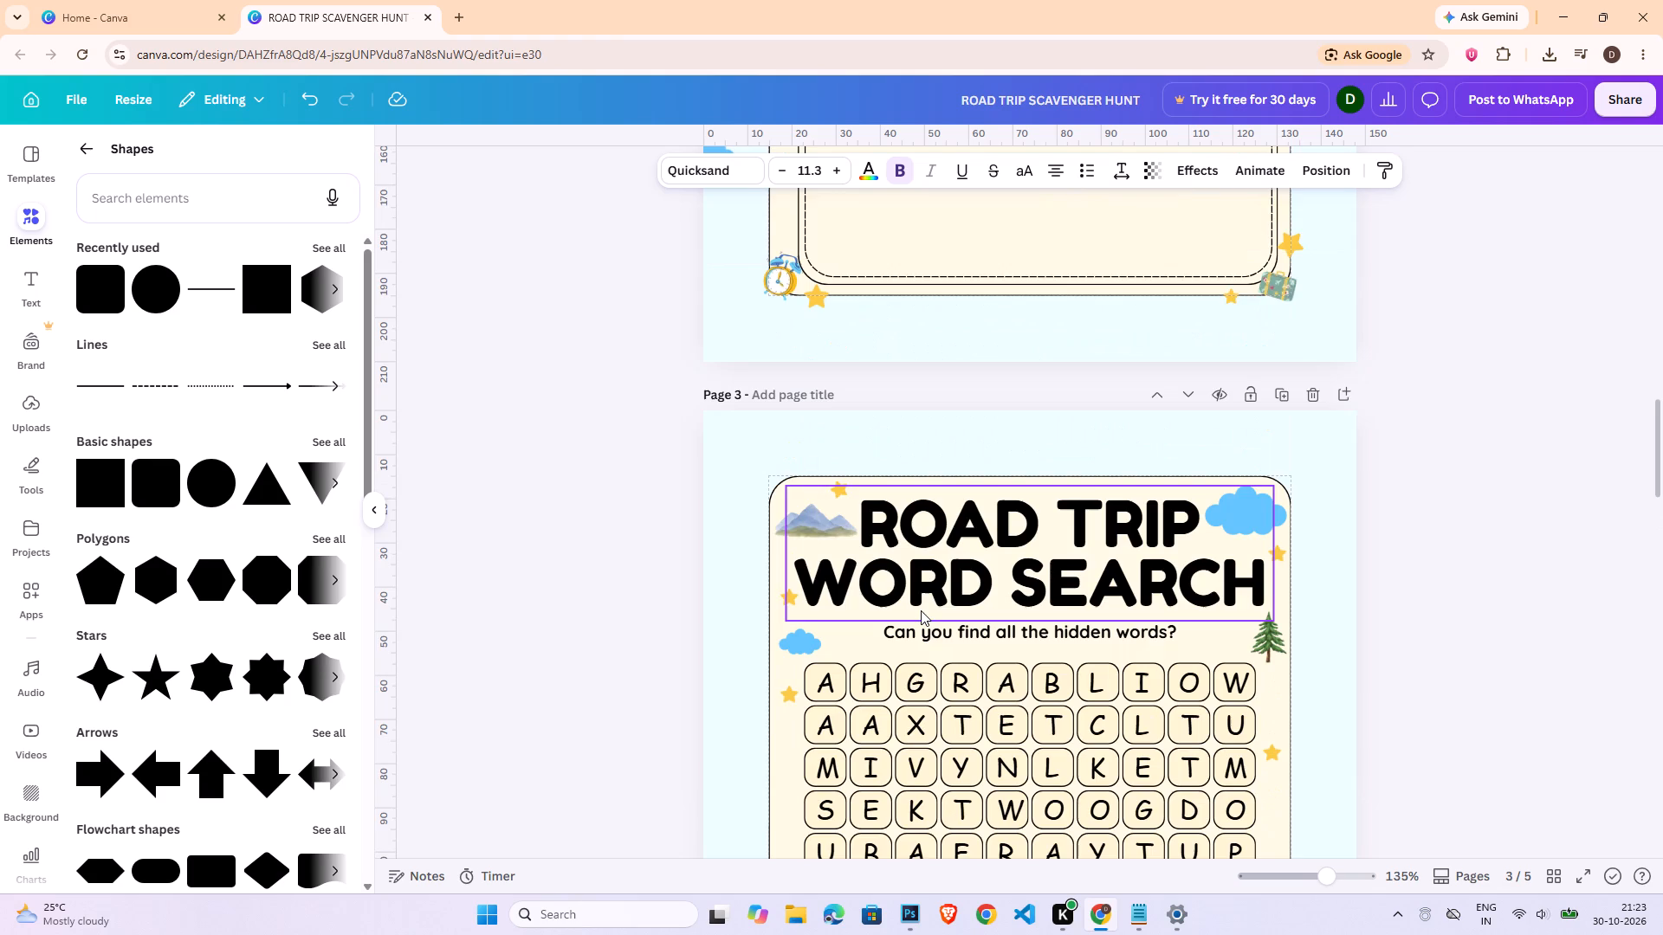
{"action": "scroll", "coordinate": [921, 610], "scroll_direction": "down", "scroll_amount": 5}
{"action": "scroll", "coordinate": [939, 623], "scroll_direction": "up", "scroll_amount": 1}
{"action": "scroll", "coordinate": [940, 623], "scroll_direction": "down", "scroll_amount": 17}
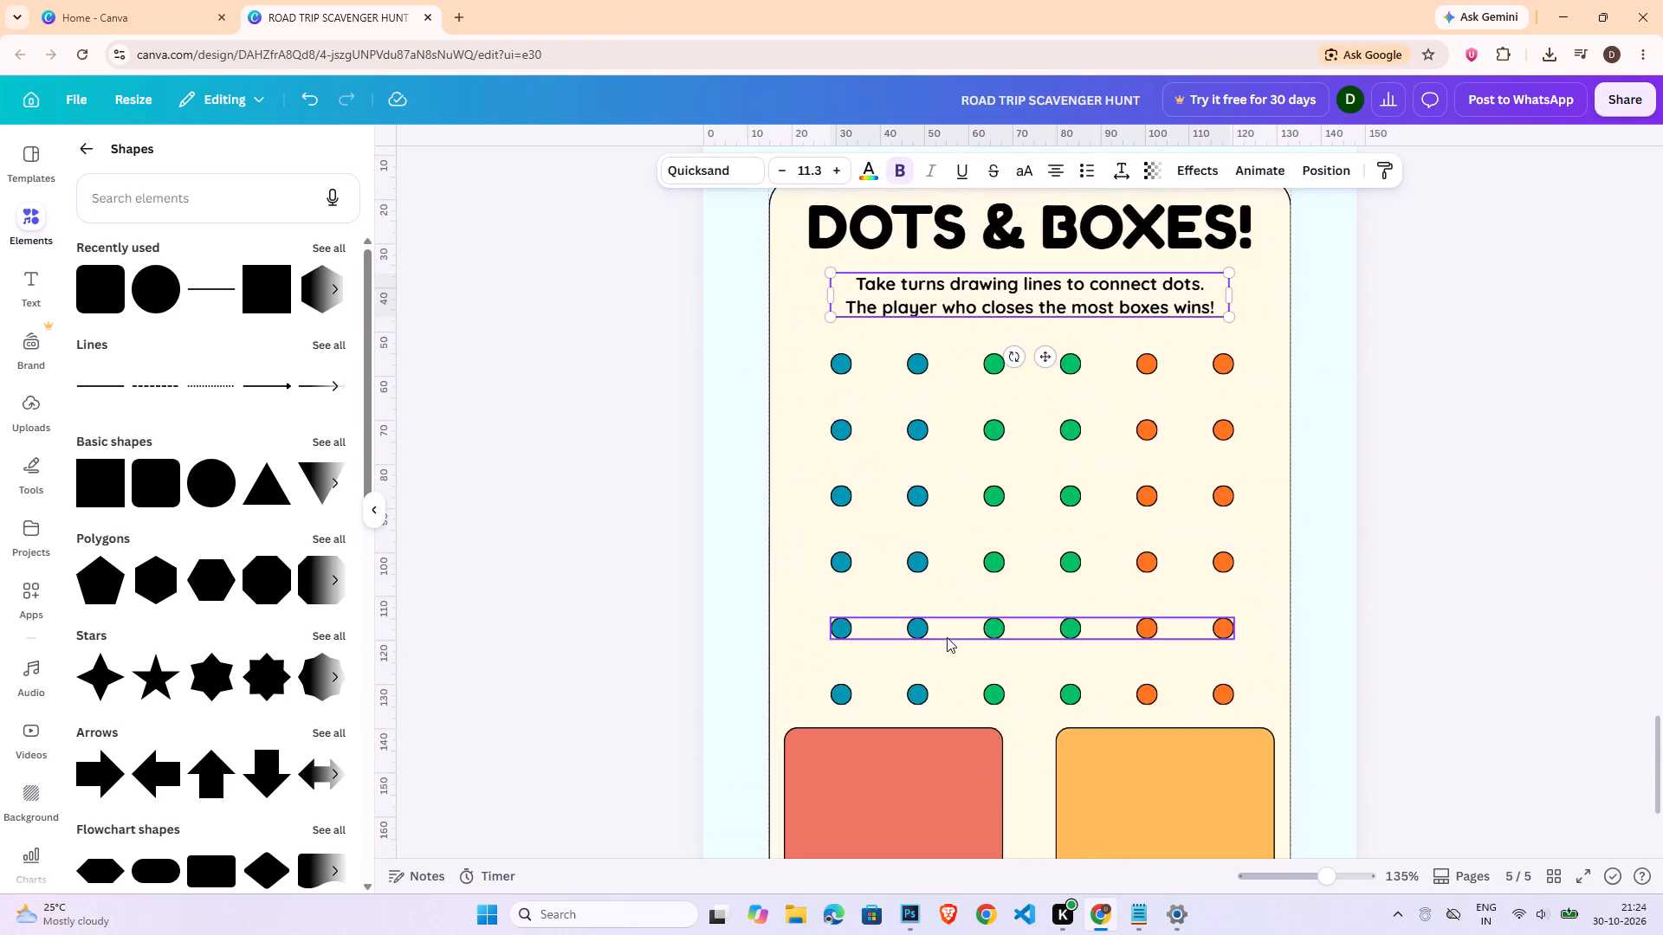
Add a heading text reading "PLAYER 1" to the dots and boxes page.
{"action": "scroll", "coordinate": [947, 637], "scroll_direction": "down", "scroll_amount": 4}
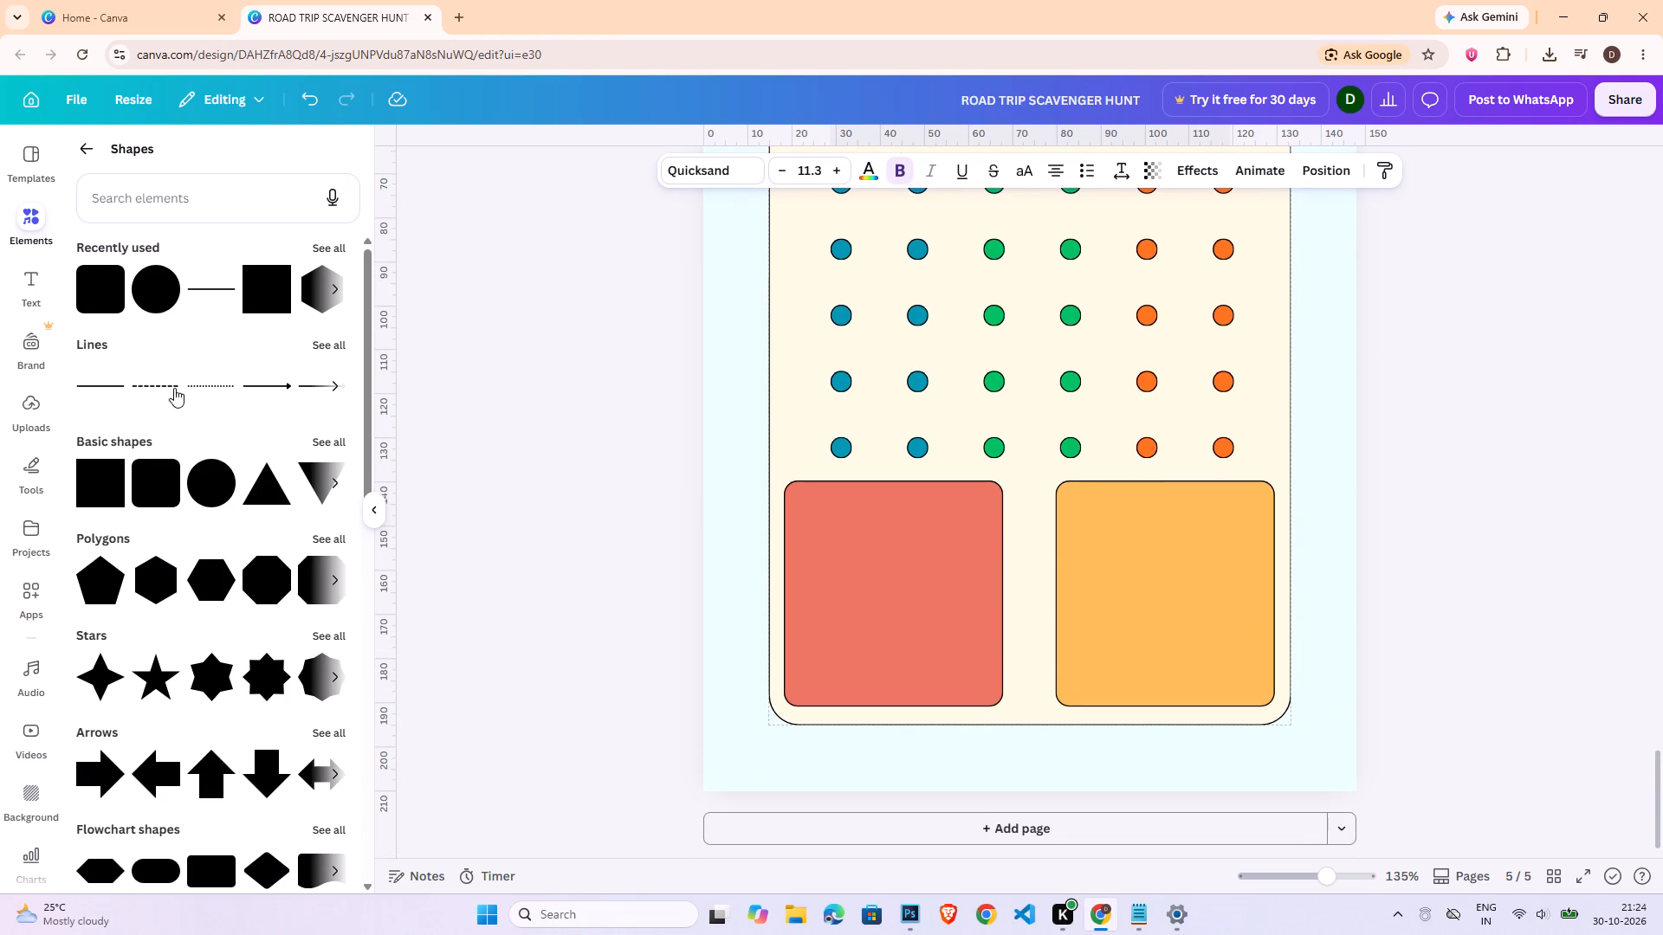
{"action": "left_click", "coordinate": [25, 287]}
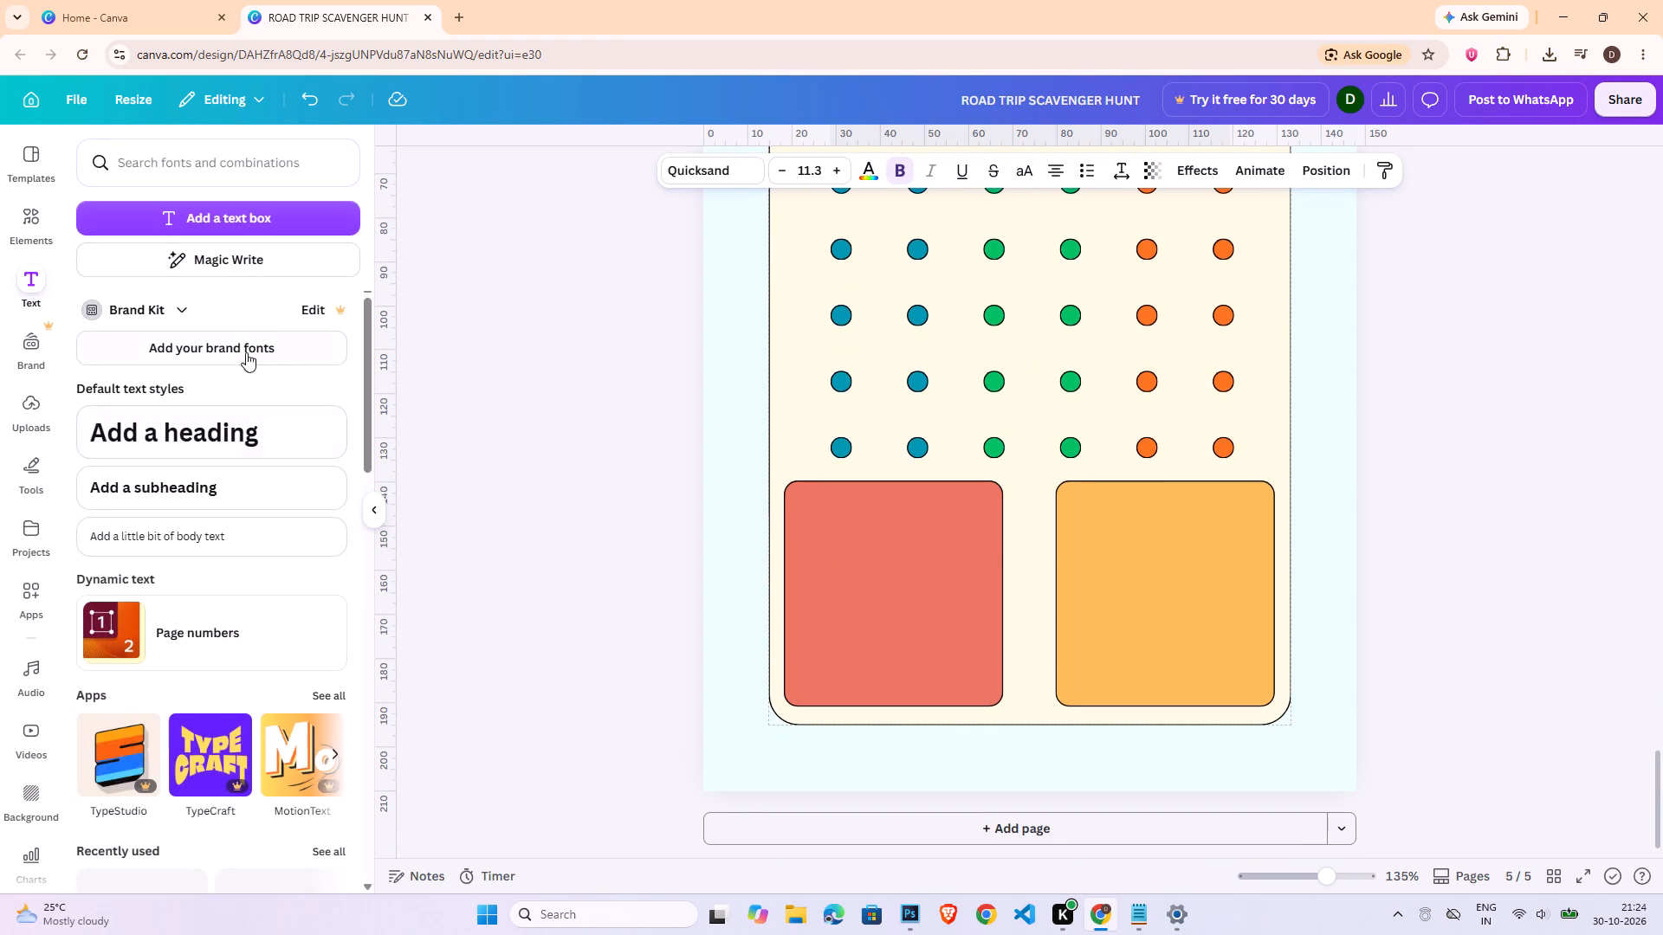
{"action": "left_click", "coordinate": [222, 426]}
{"action": "triple_click", "coordinate": [987, 464]}
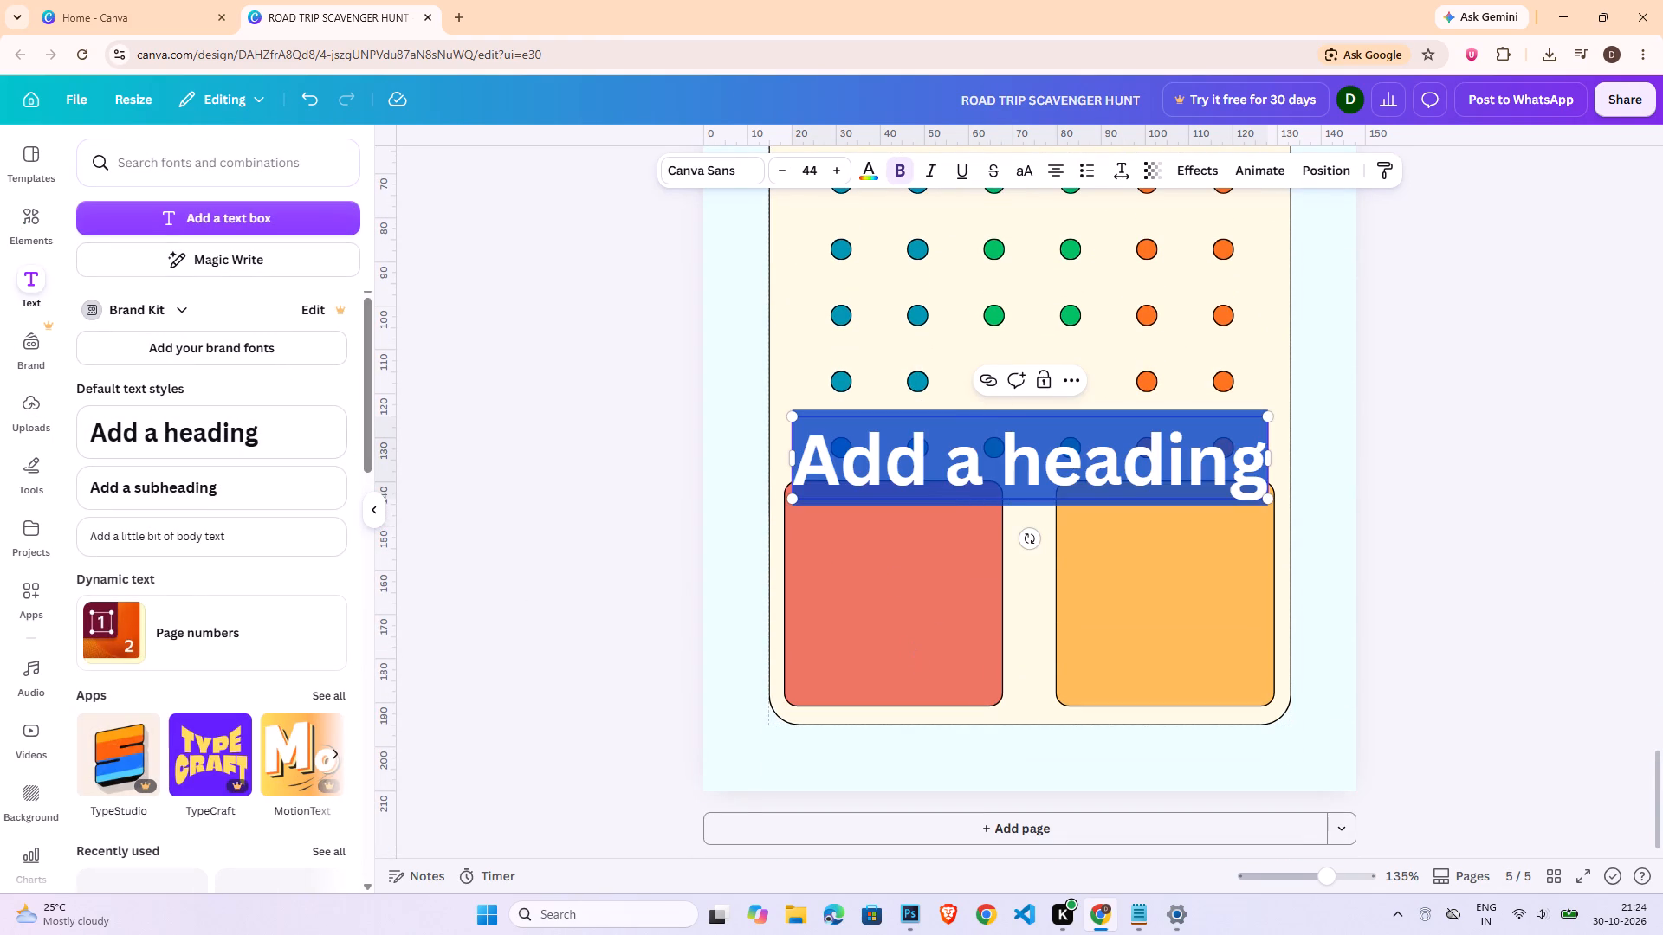
{"action": "type", "text": "PLAYER !"}
{"action": "key", "text": "BackSpace"}
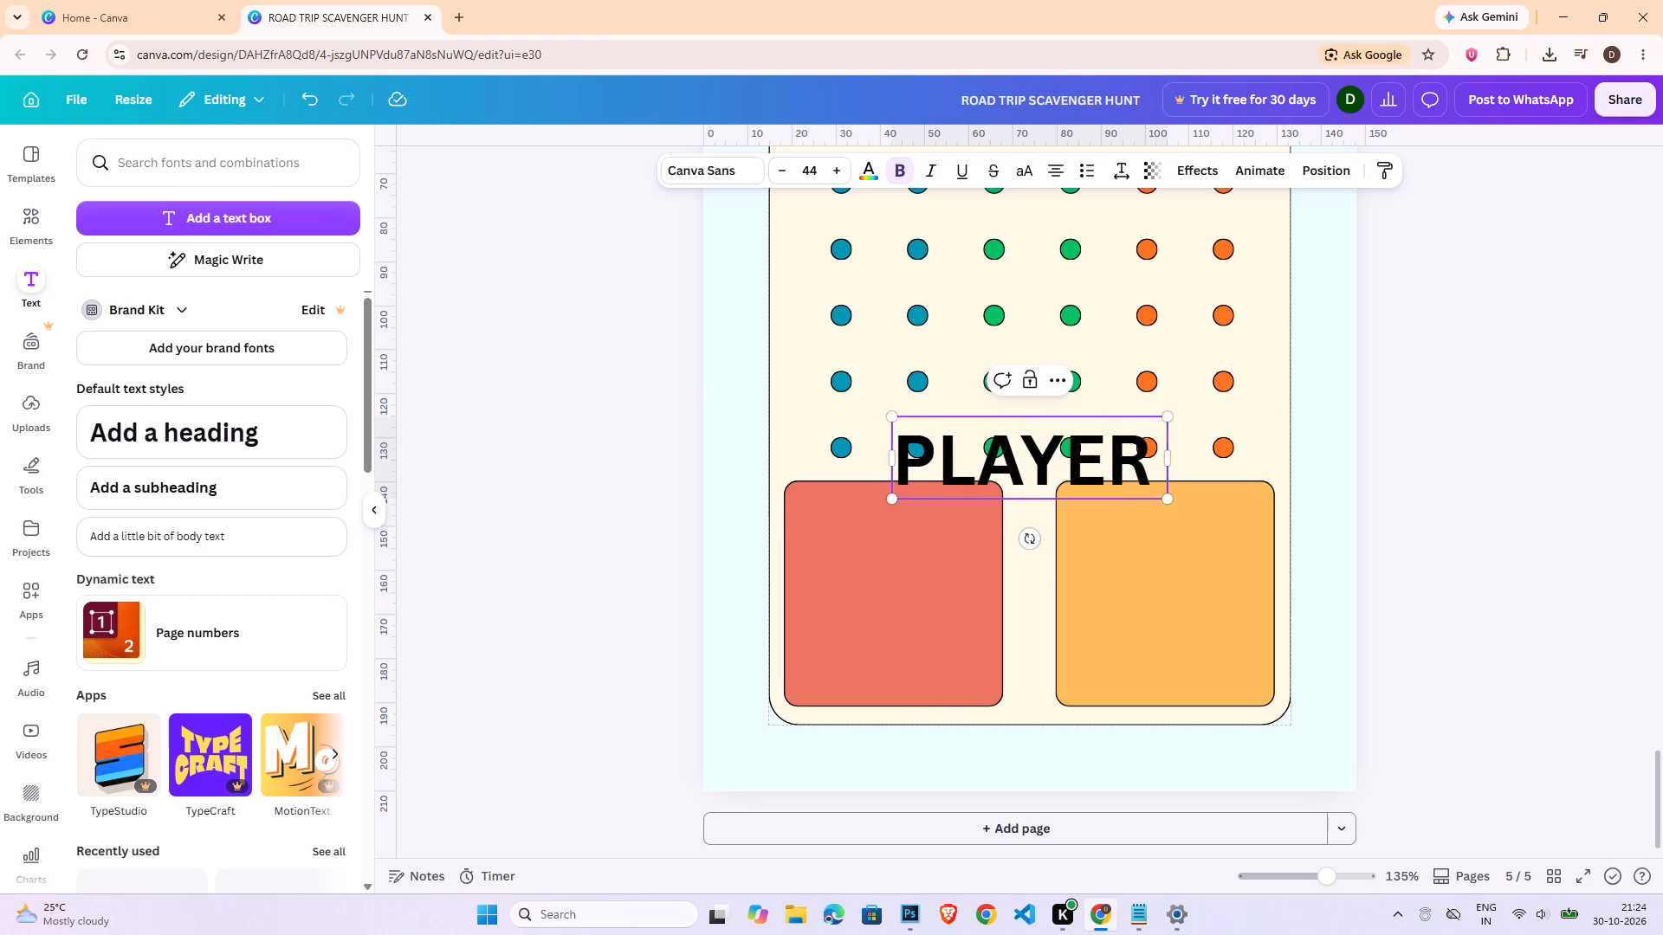
{"action": "key", "text": "1"}
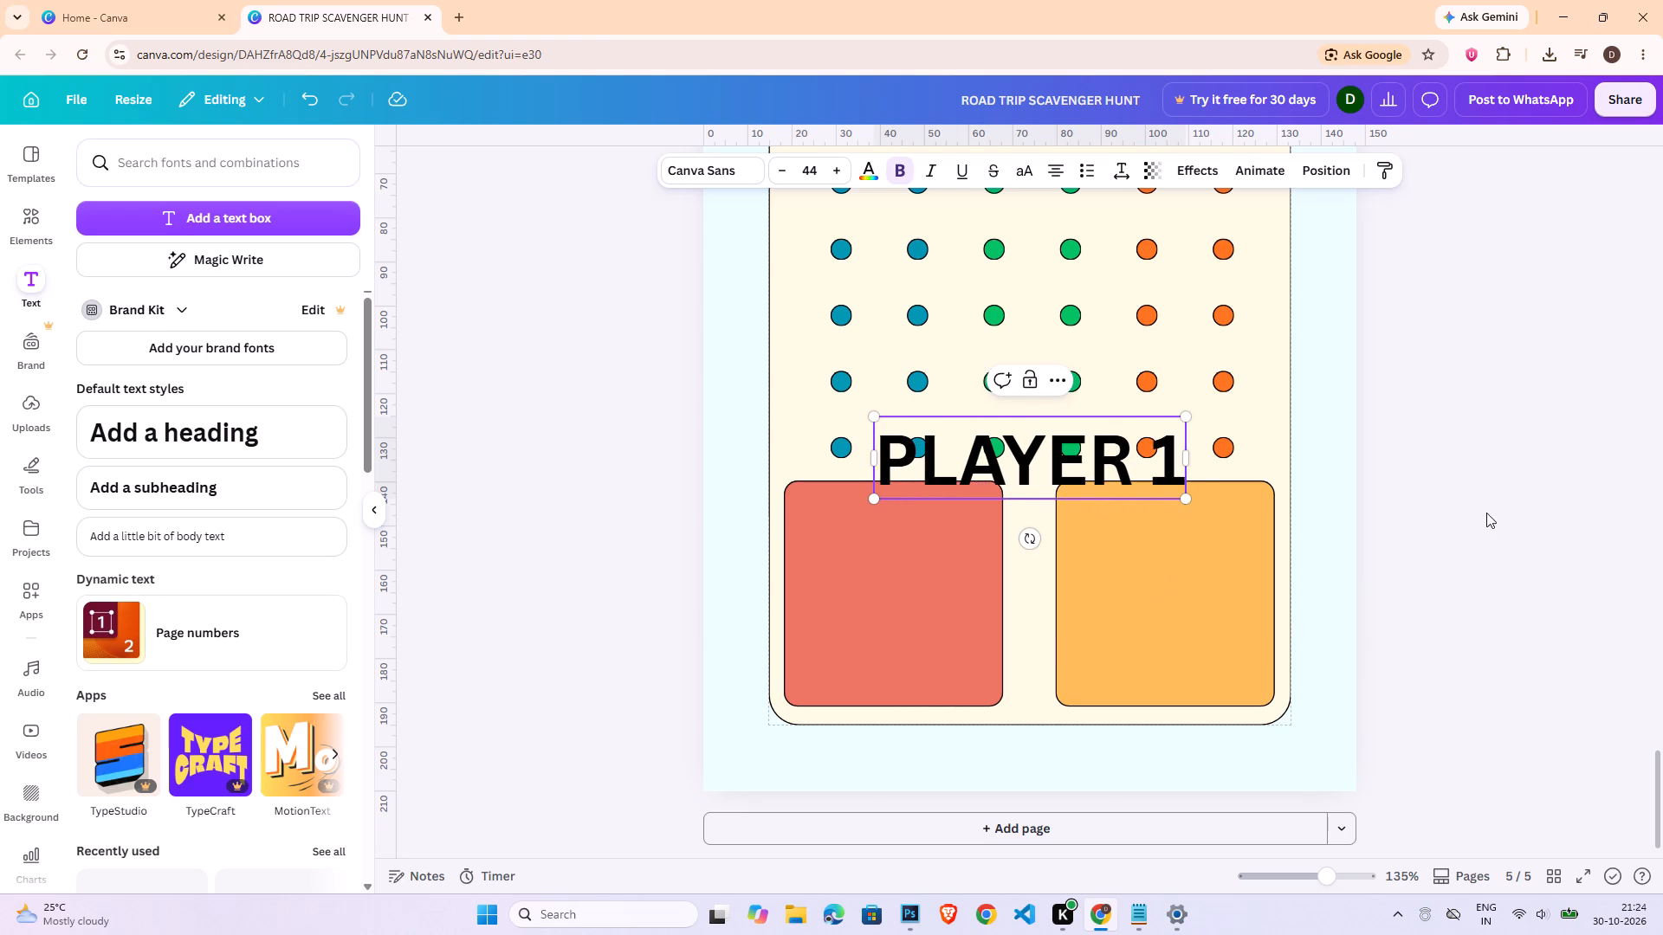
{"action": "left_click", "coordinate": [1486, 513]}
Move the "PLAYER 1" heading to the top of the coral box, shrink it to about size 27.8 and centre it across the box.
{"action": "left_click_drag", "start_coordinate": [1013, 471], "coordinate": [922, 537]}
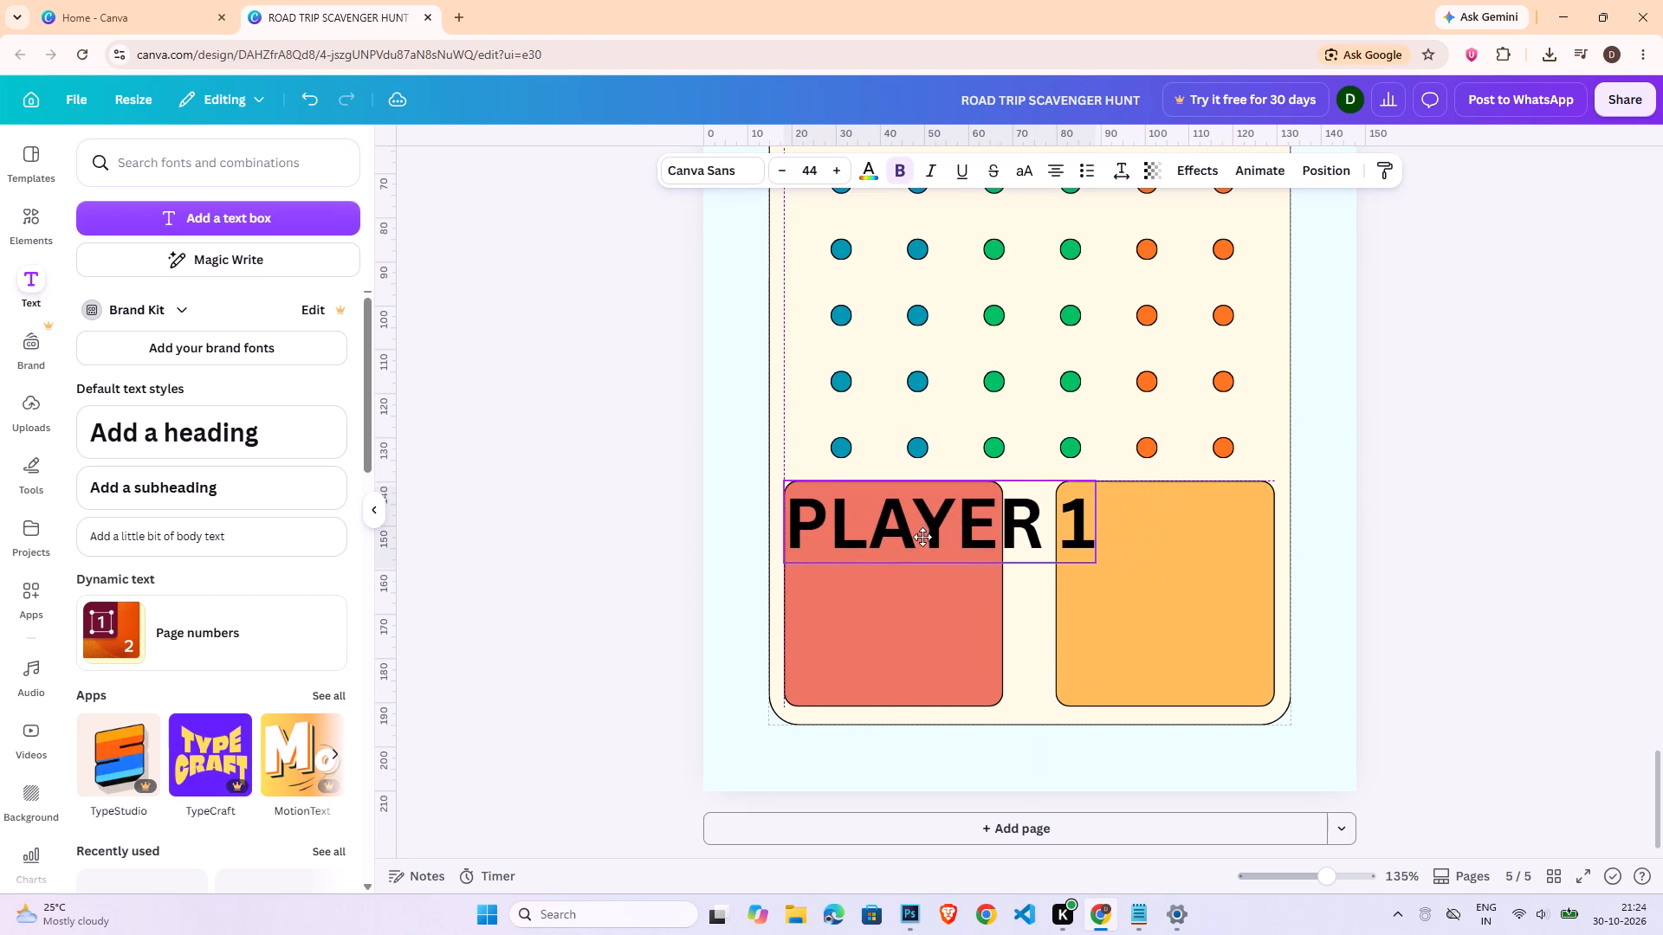
{"action": "left_click_drag", "start_coordinate": [922, 537], "coordinate": [922, 533]}
{"action": "left_click_drag", "start_coordinate": [1098, 562], "coordinate": [1014, 513]}
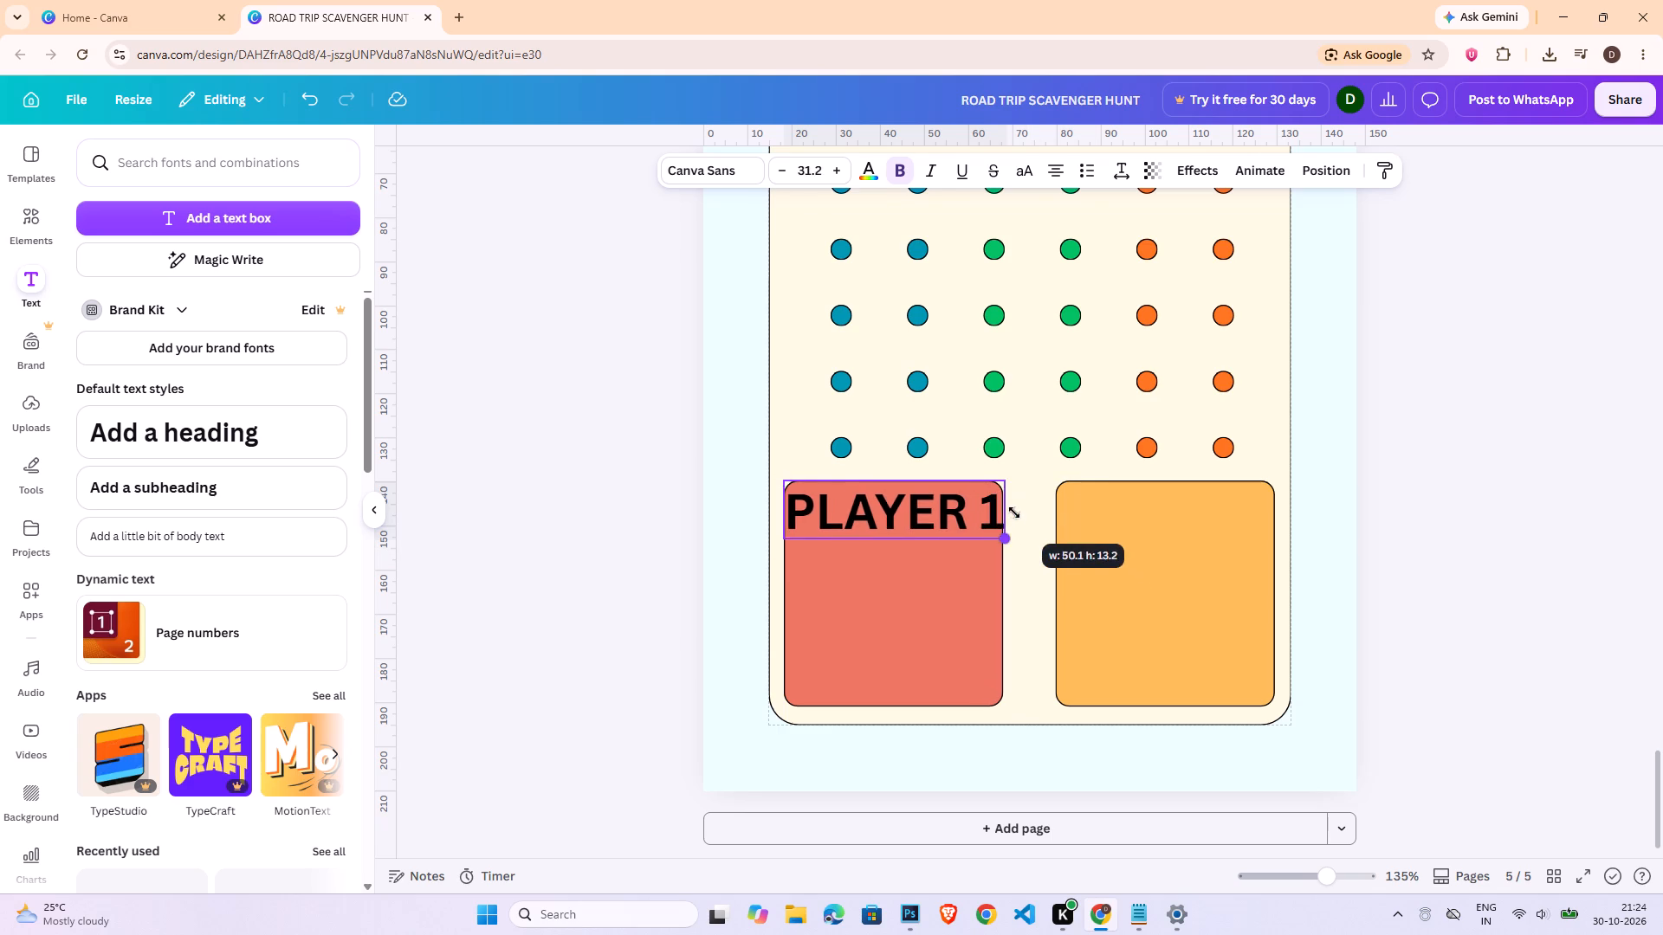
{"action": "left_click_drag", "start_coordinate": [1014, 513], "coordinate": [993, 493]}
{"action": "left_click", "coordinate": [886, 509]}
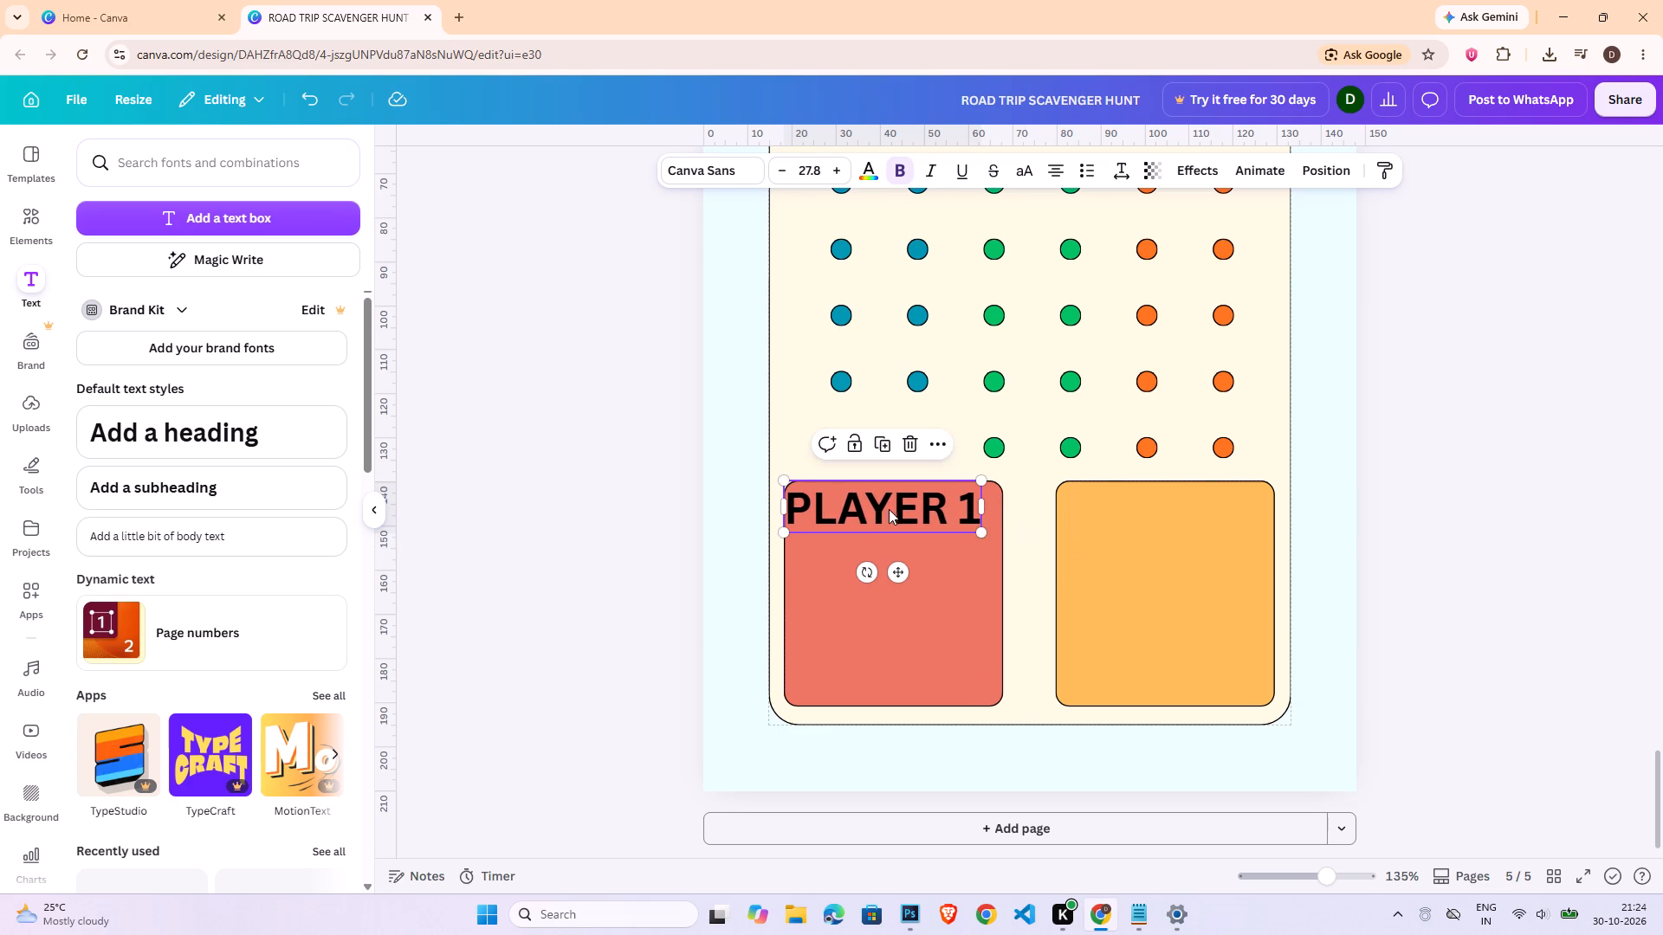
{"action": "left_click", "coordinate": [916, 600]}
{"action": "left_click", "coordinate": [929, 512], "text": "shift"}
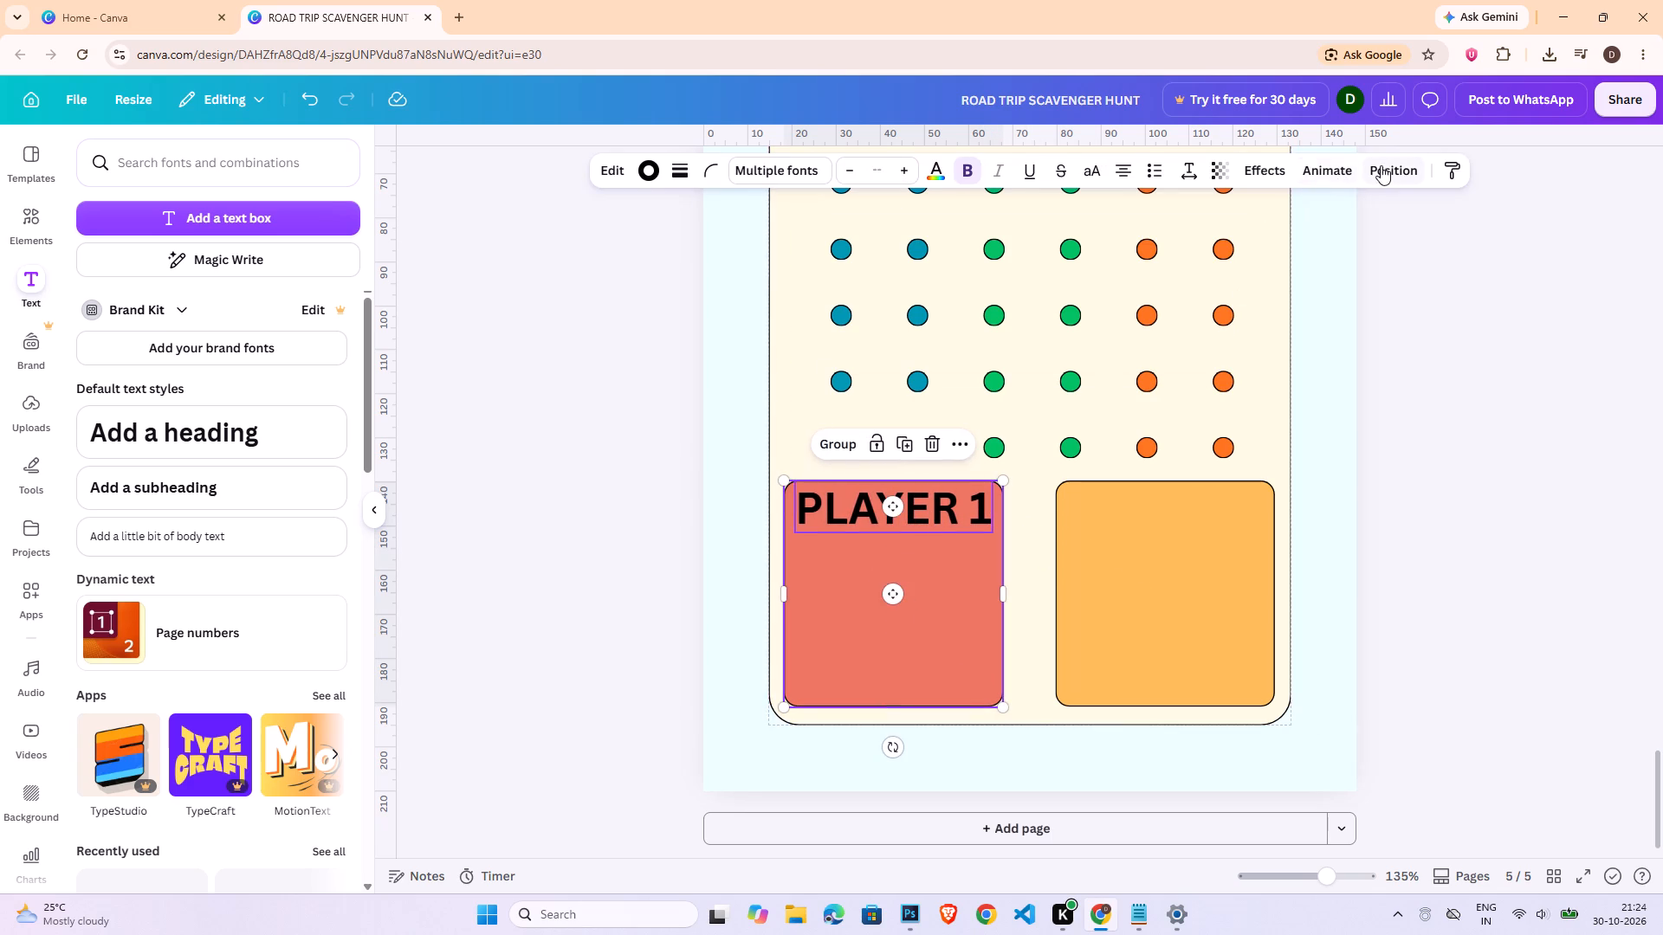
{"action": "left_click", "coordinate": [1381, 165]}
{"action": "double_click", "coordinate": [1438, 426]}
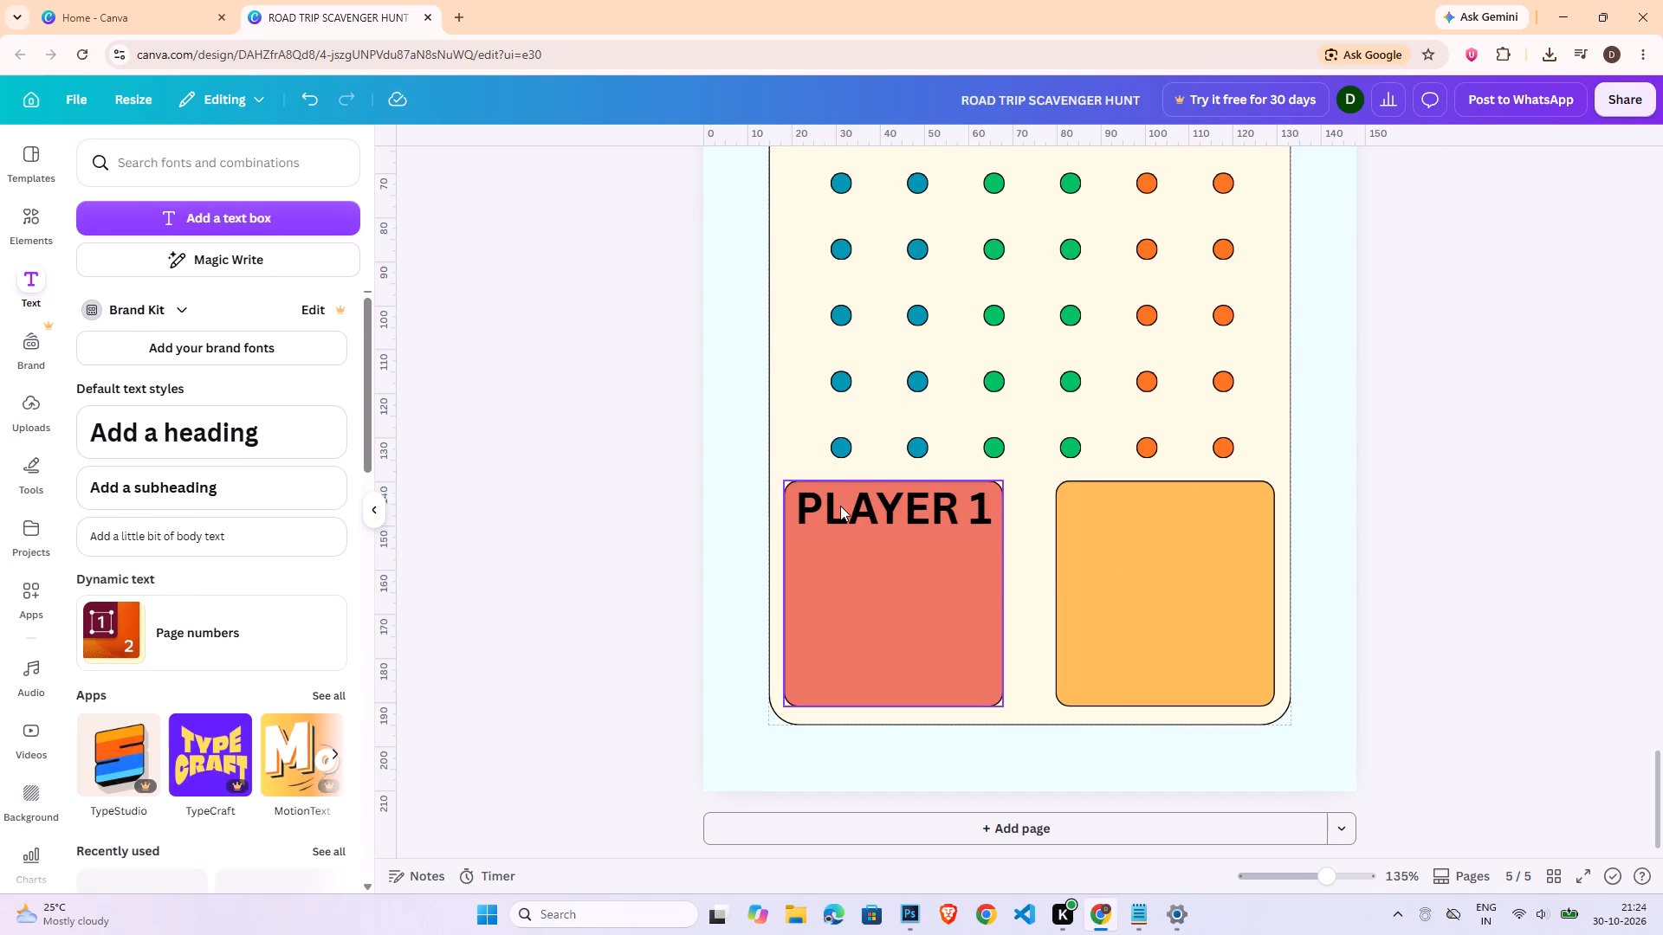
Change the "PLAYER 1" heading's font to Fredoka.
{"action": "triple_click", "coordinate": [840, 506]}
{"action": "left_click", "coordinate": [732, 170]}
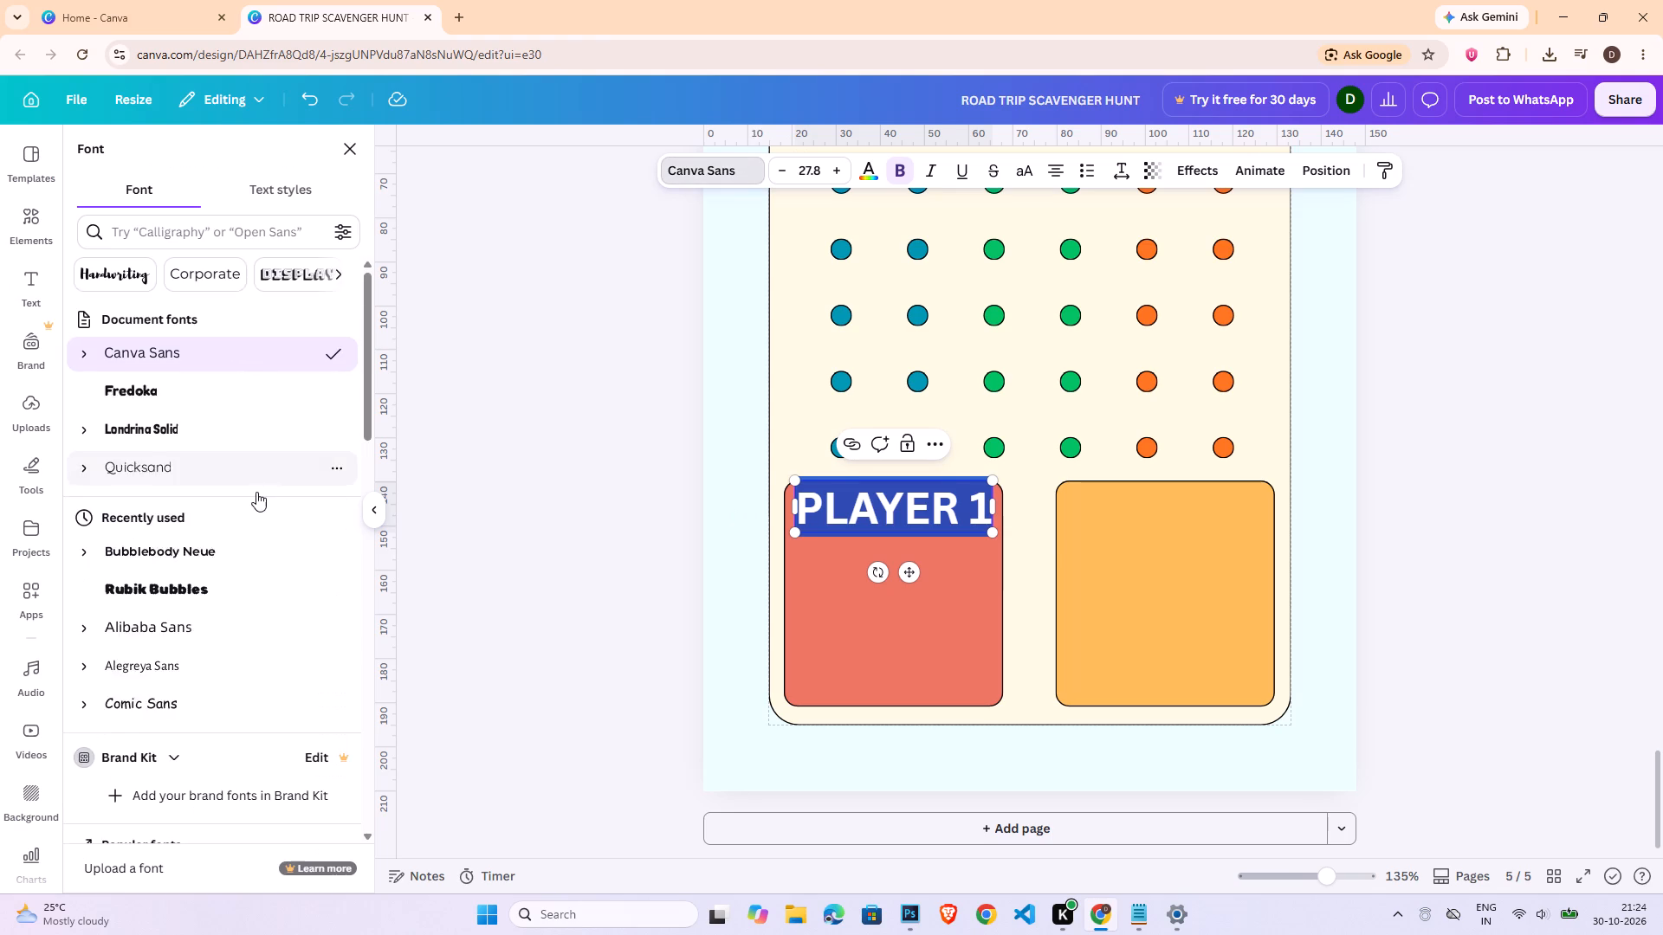
{"action": "left_click", "coordinate": [240, 416]}
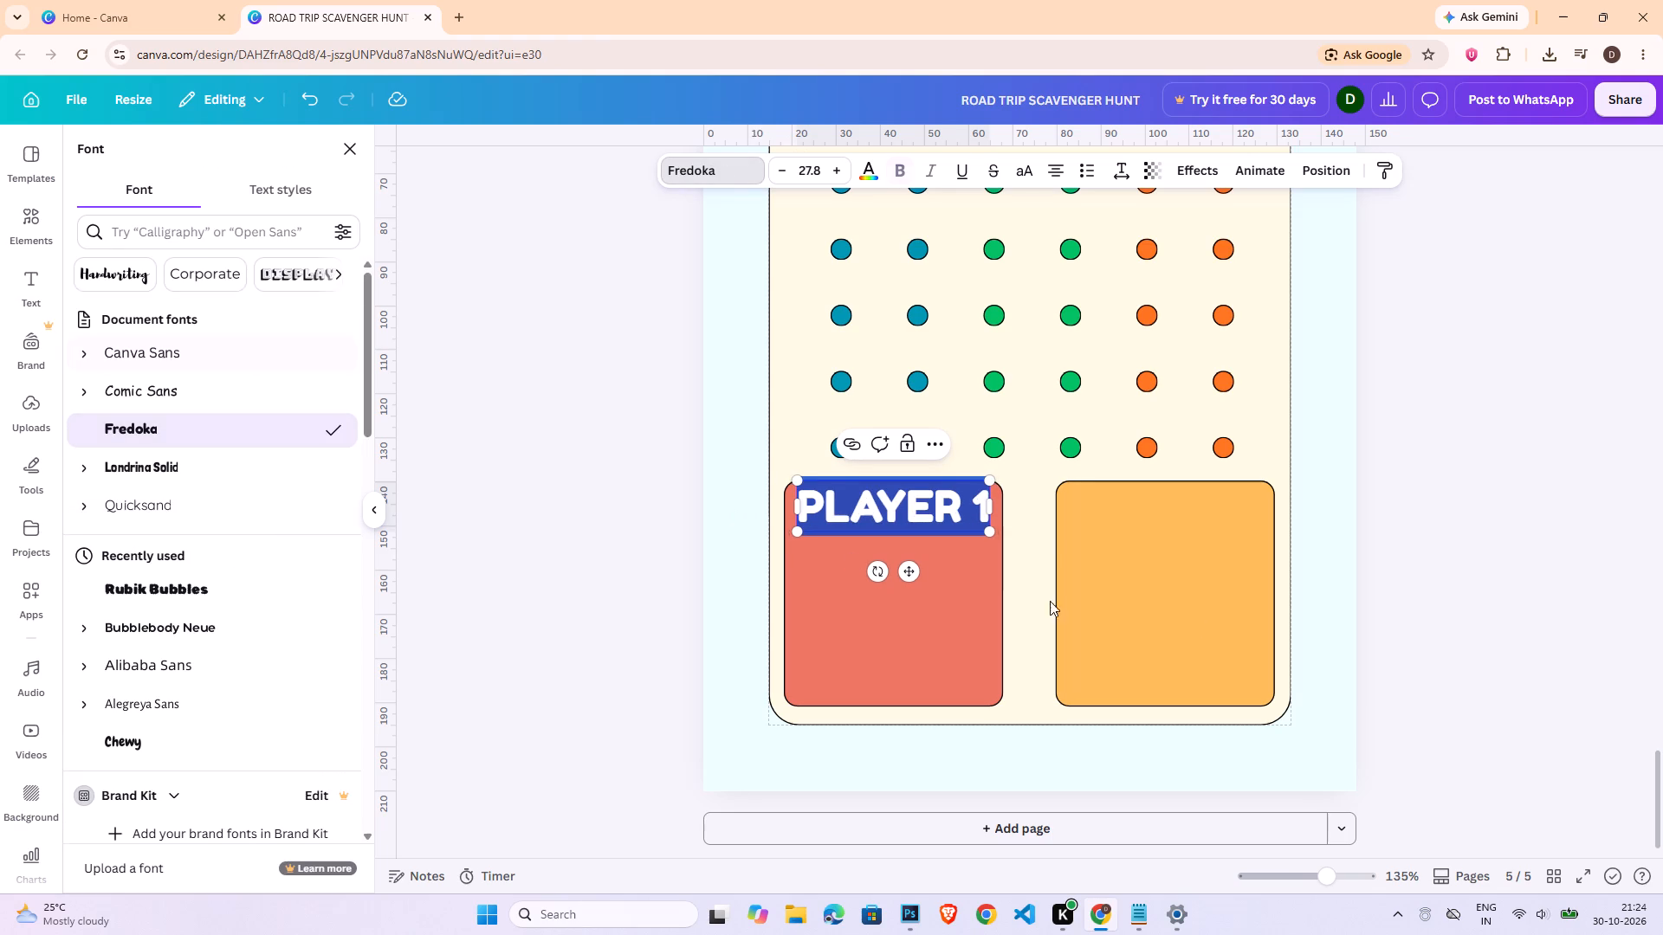
{"action": "double_click", "coordinate": [1435, 584]}
Shrink the "PLAYER 1" heading to about size 21.9 and reposition it at the top of the coral box.
{"action": "left_click", "coordinate": [857, 513]}
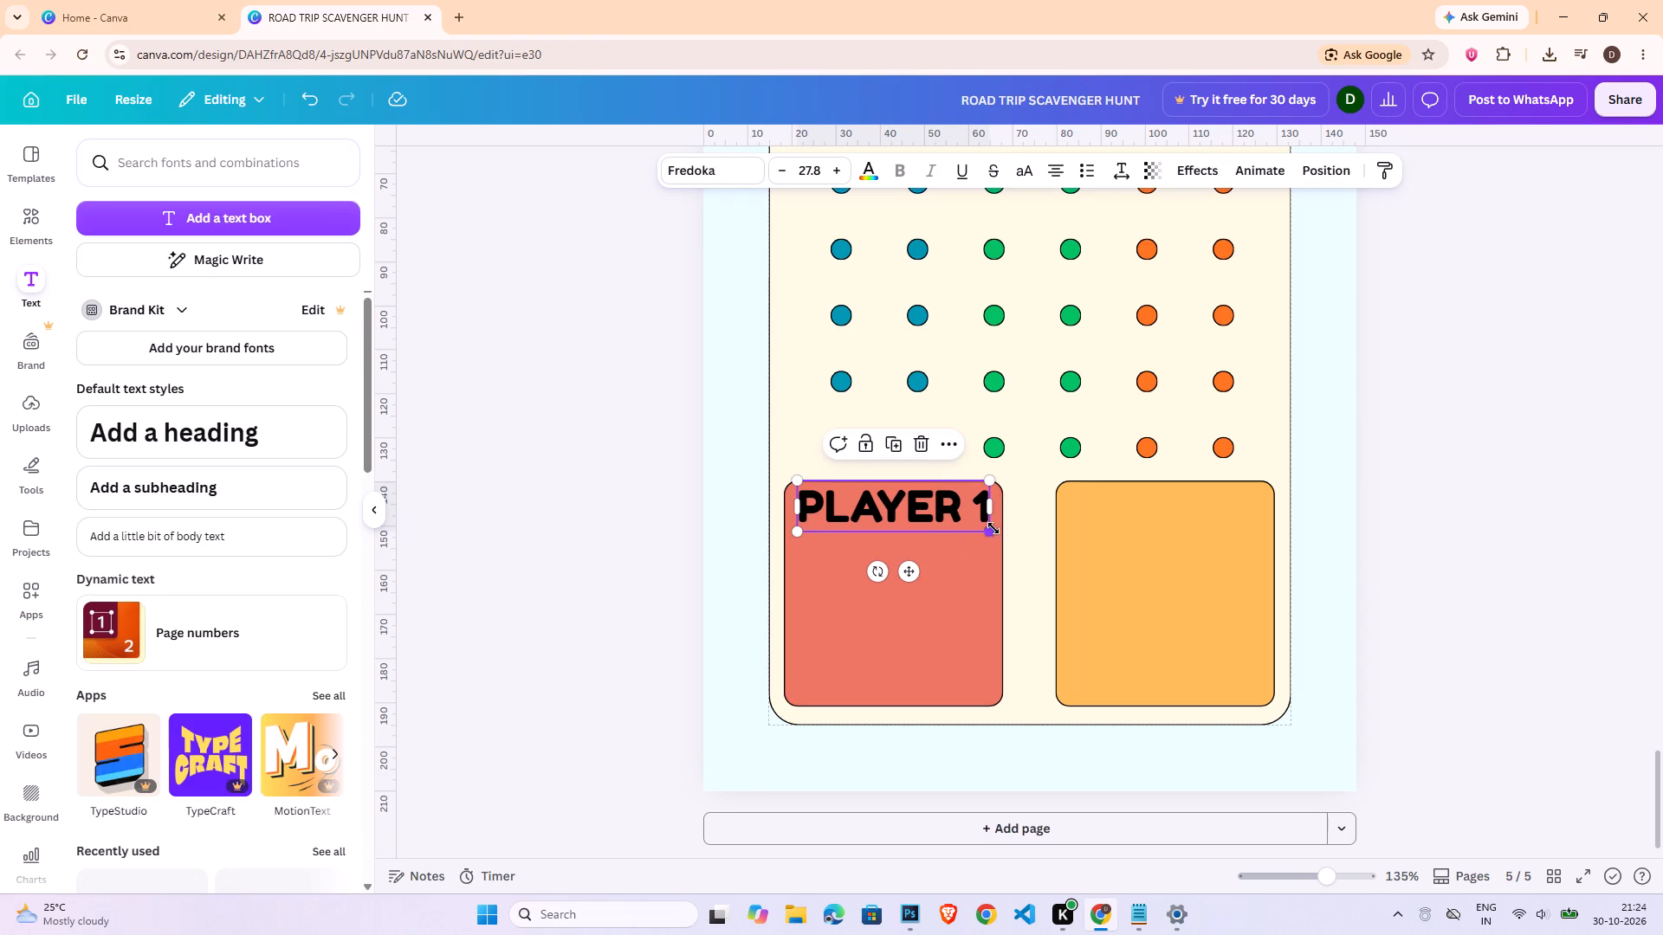
{"action": "left_click_drag", "start_coordinate": [993, 529], "coordinate": [956, 504]}
{"action": "left_click_drag", "start_coordinate": [894, 492], "coordinate": [905, 493]}
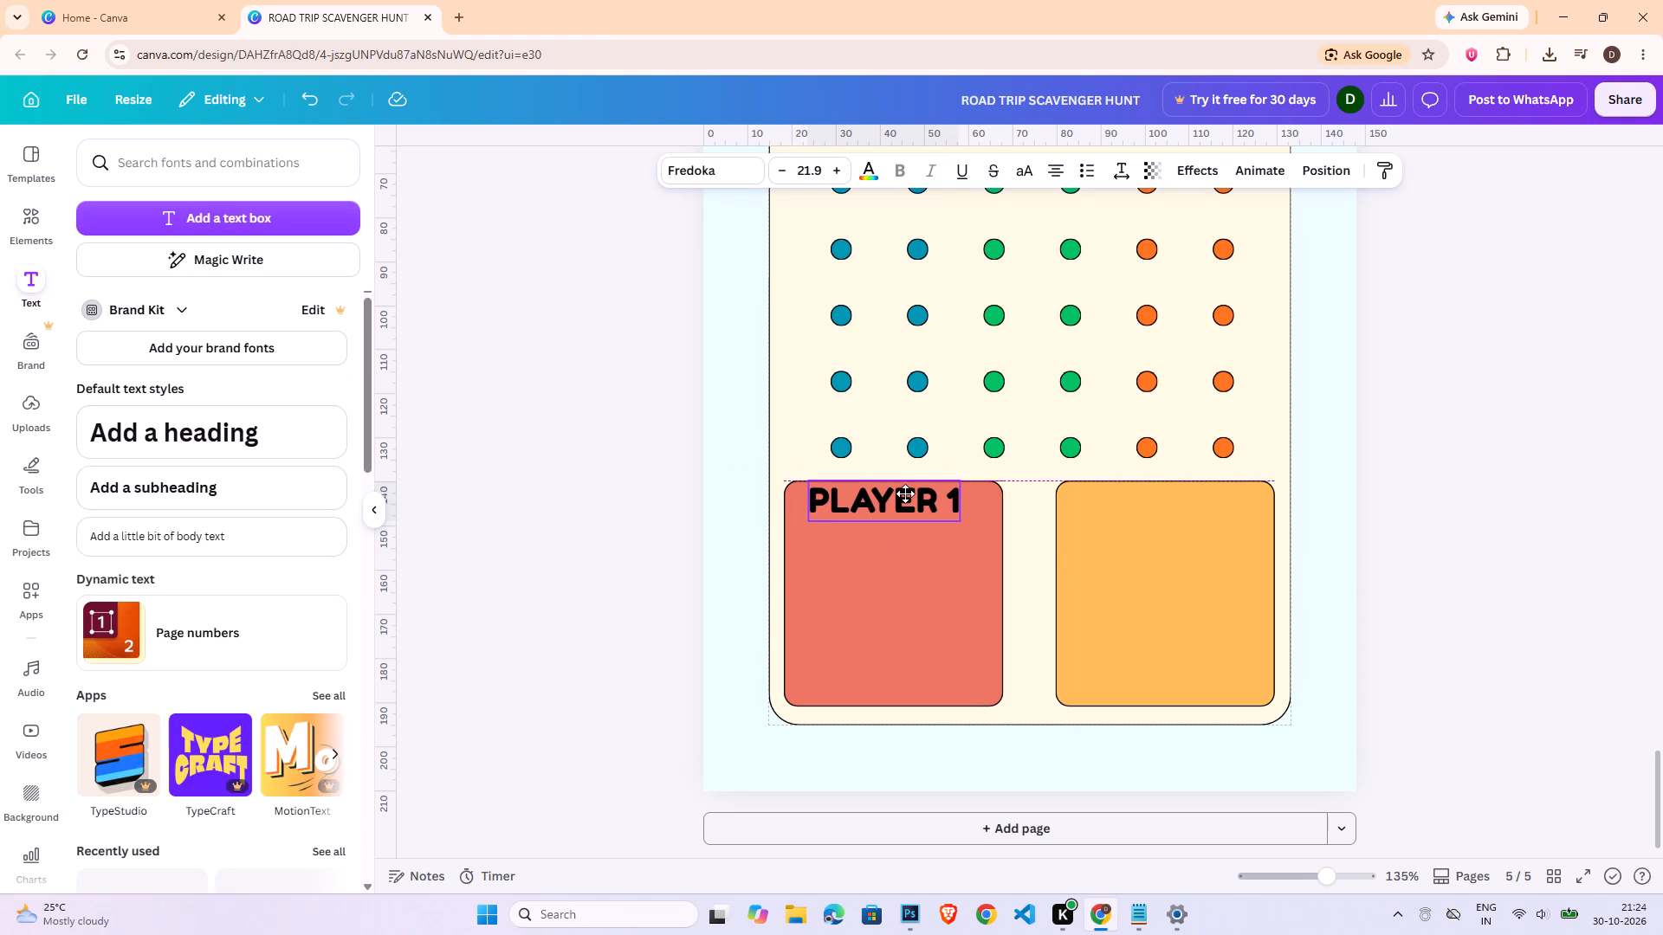
{"action": "left_click_drag", "start_coordinate": [905, 493], "coordinate": [905, 496]}
{"action": "left_click", "coordinate": [1508, 633]}
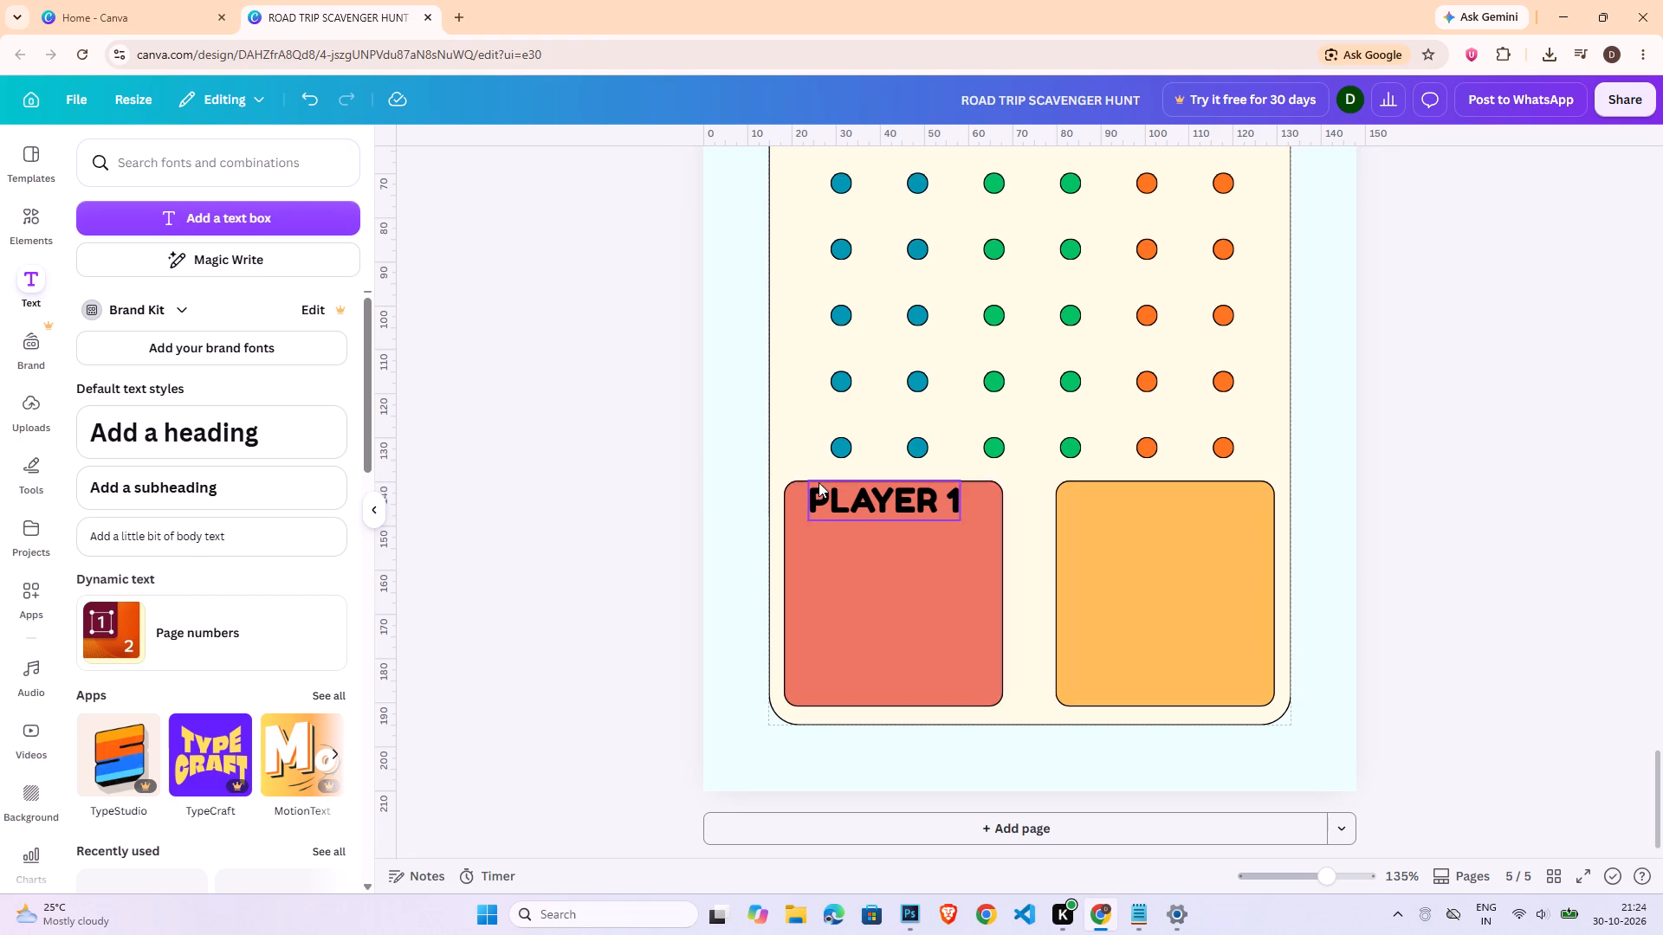
Duplicate the coral box and resize the copy into an inner panel about 46.6 wide, placed just below the "PLAYER 1" heading.
{"action": "left_click", "coordinate": [857, 598]}
{"action": "key", "text": "ctrl+c"}
{"action": "key", "text": "ctrl+v"}
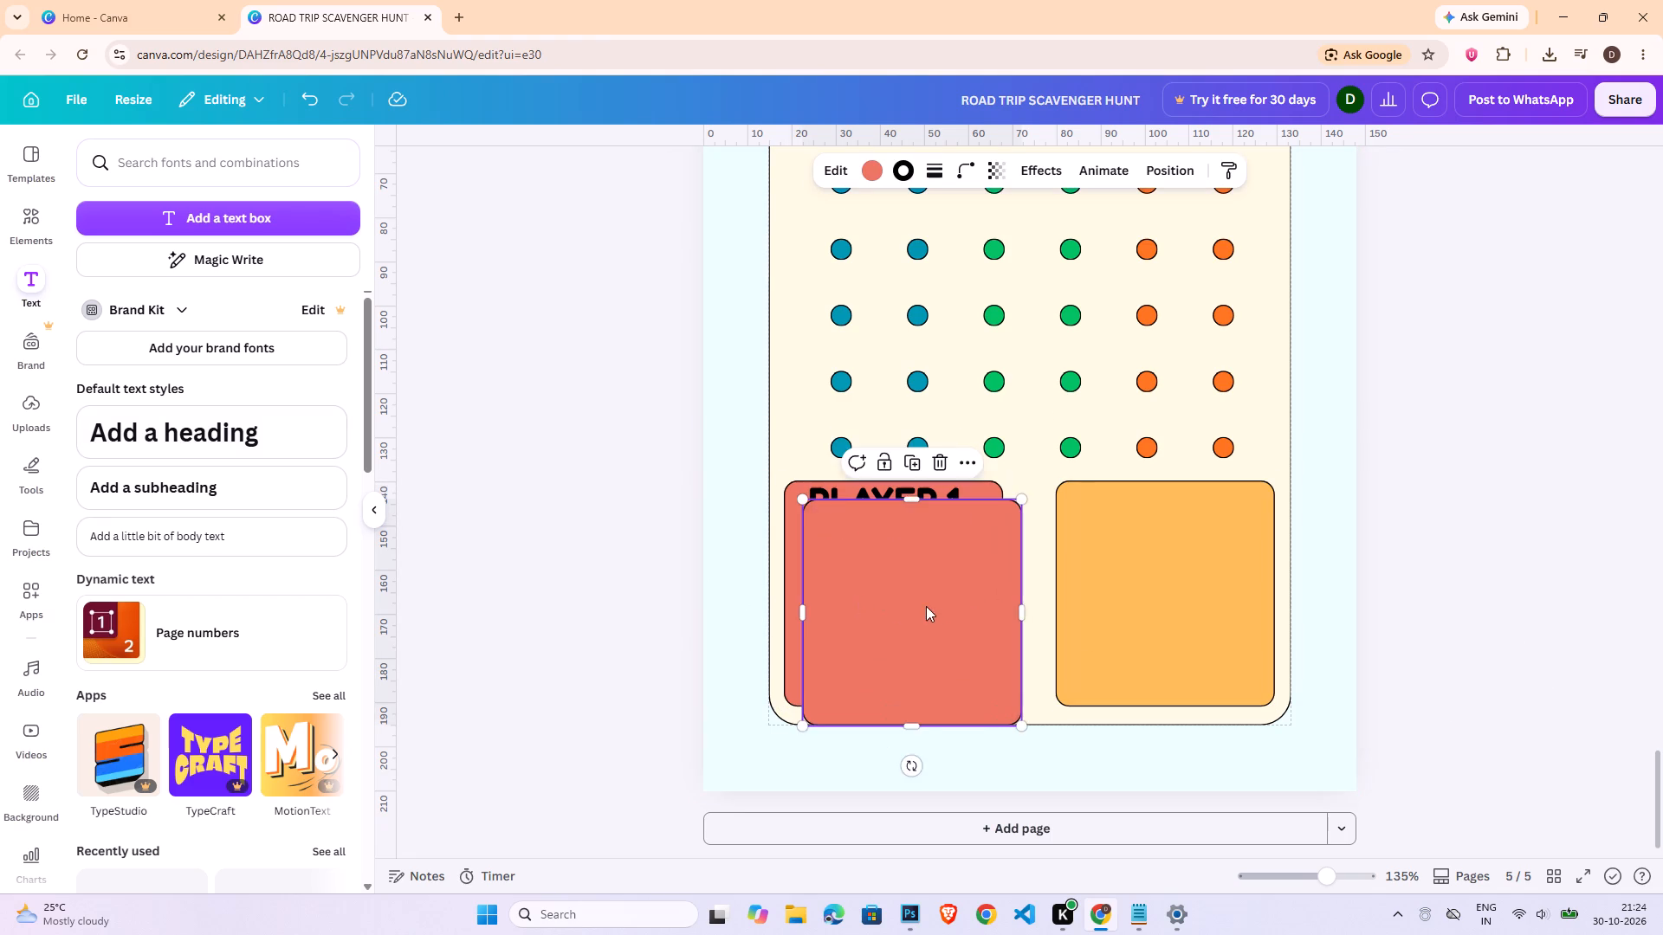
{"action": "left_click_drag", "start_coordinate": [943, 608], "coordinate": [929, 623]}
{"action": "left_click_drag", "start_coordinate": [1000, 744], "coordinate": [949, 666]}
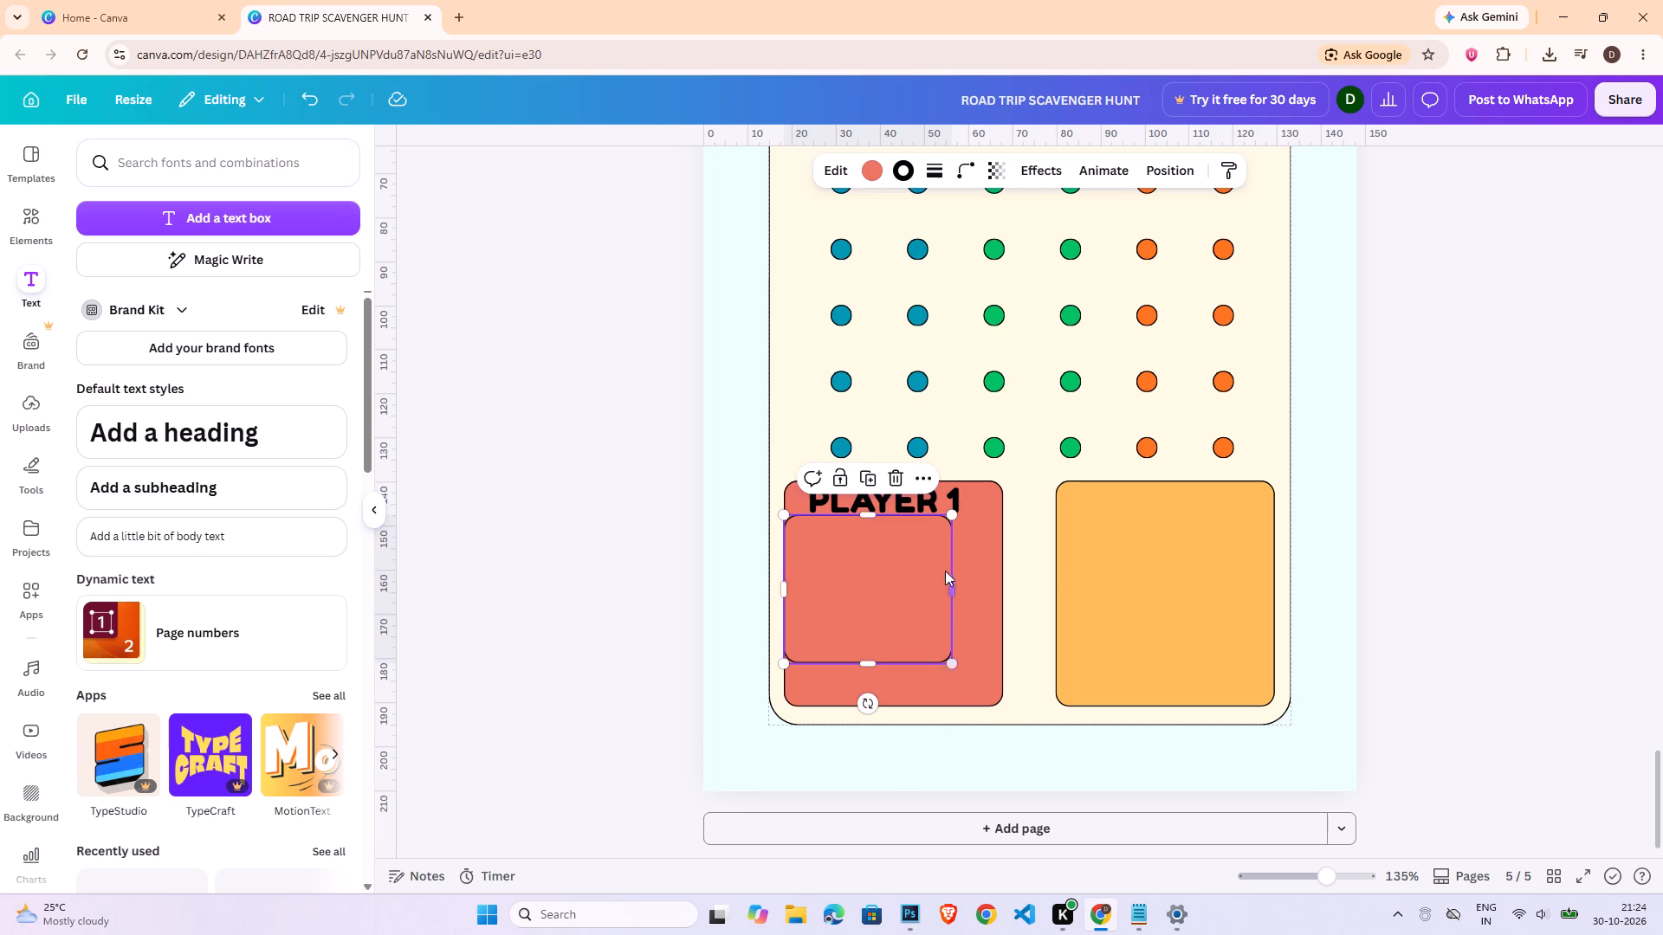
{"action": "left_click_drag", "start_coordinate": [954, 584], "coordinate": [999, 590]}
{"action": "left_click_drag", "start_coordinate": [891, 514], "coordinate": [891, 515]}
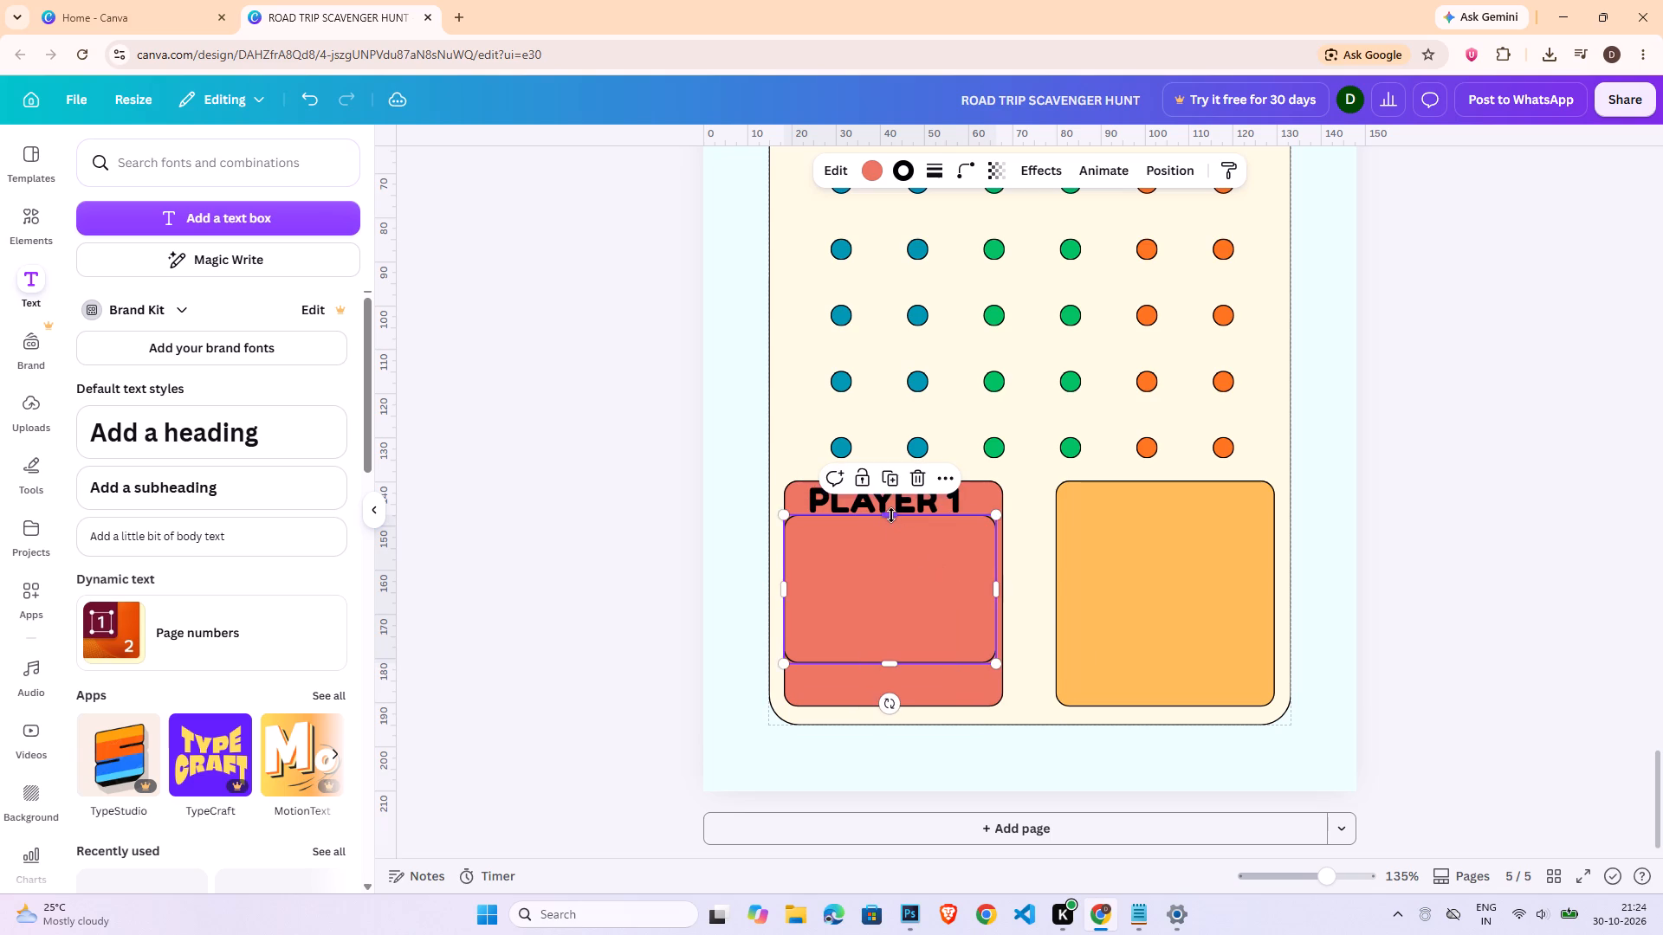
{"action": "left_click_drag", "start_coordinate": [891, 515], "coordinate": [897, 532]}
{"action": "left_click_drag", "start_coordinate": [780, 596], "coordinate": [792, 596]}
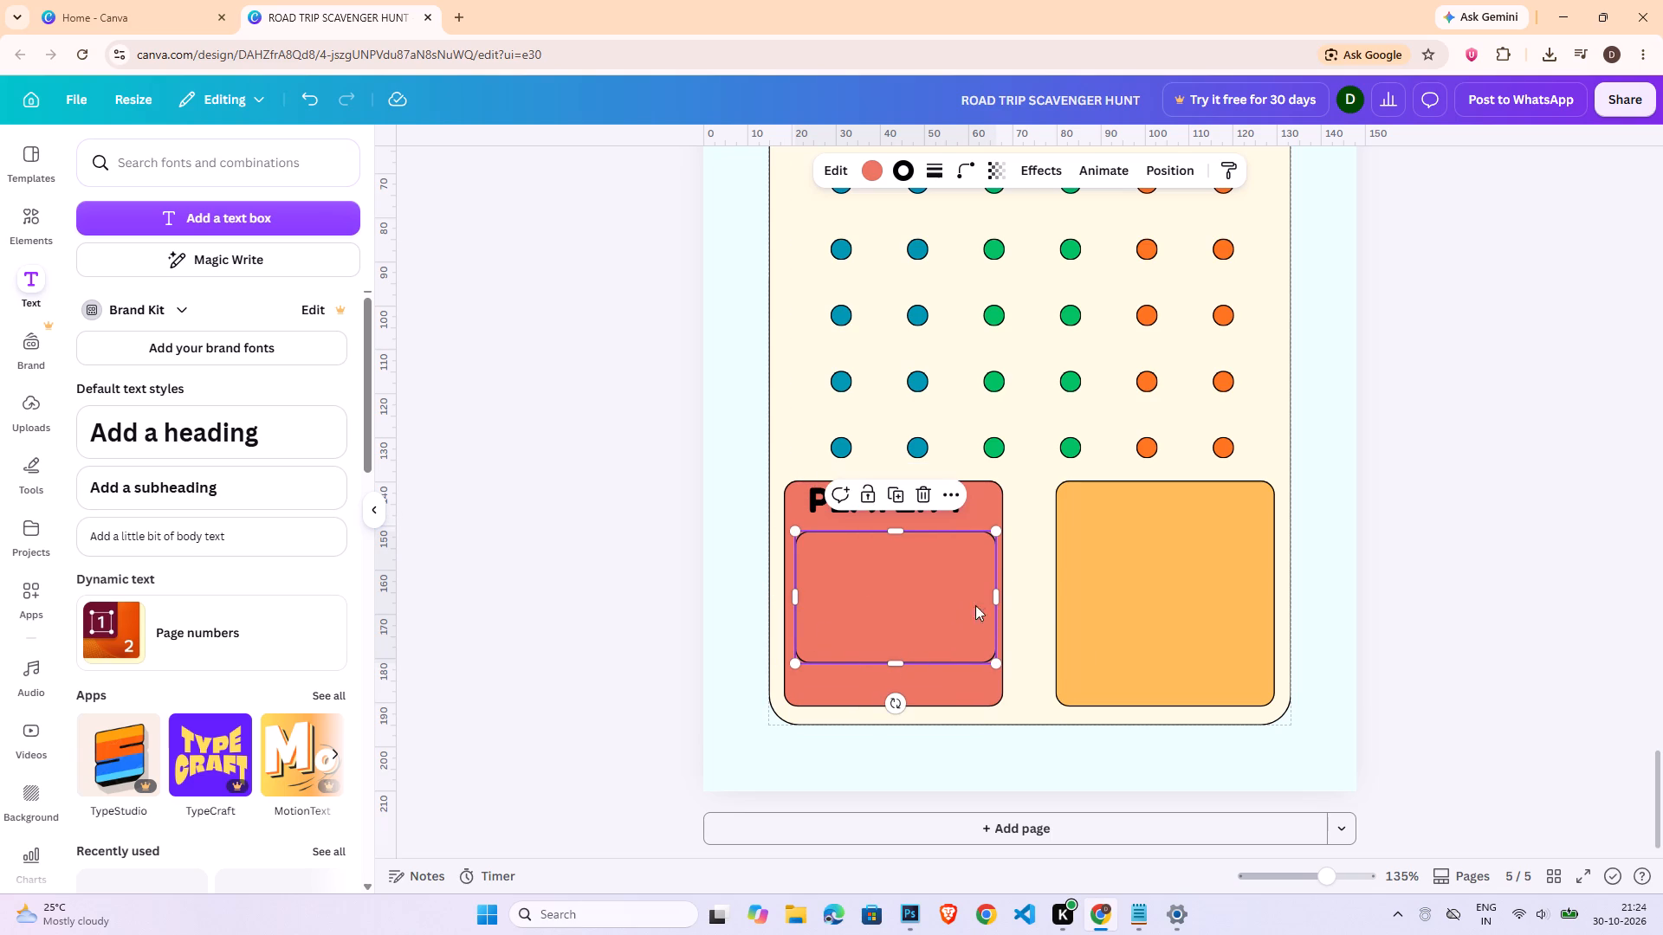
{"action": "left_click", "coordinate": [801, 594]}
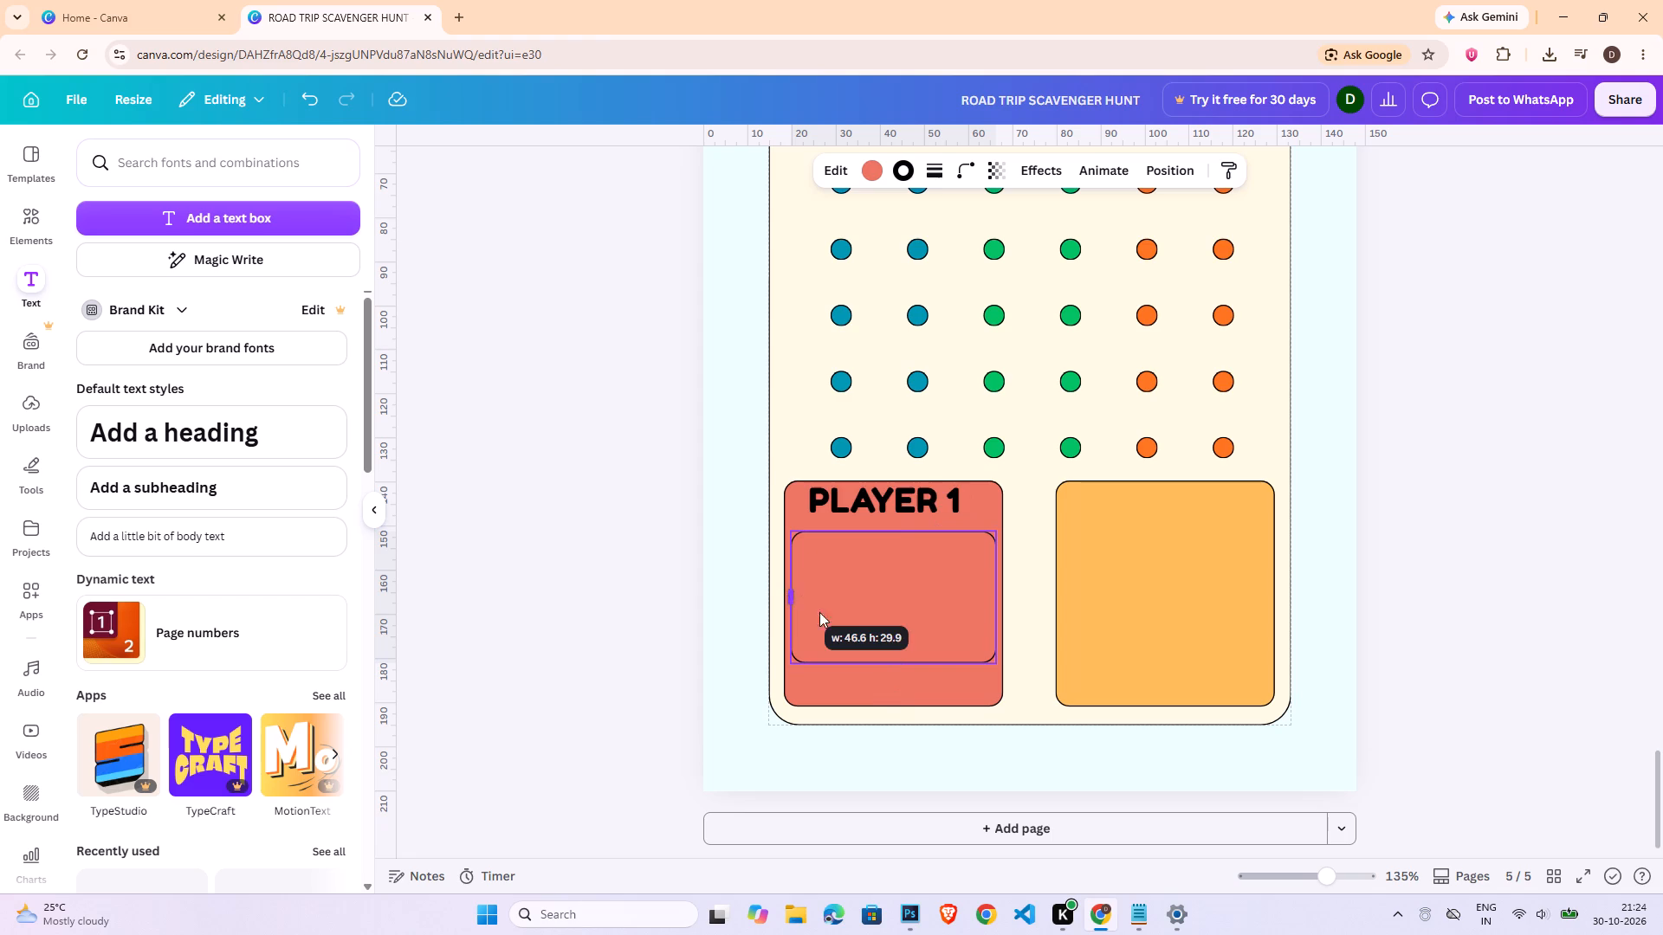
{"action": "left_click_drag", "start_coordinate": [897, 662], "coordinate": [896, 622]}
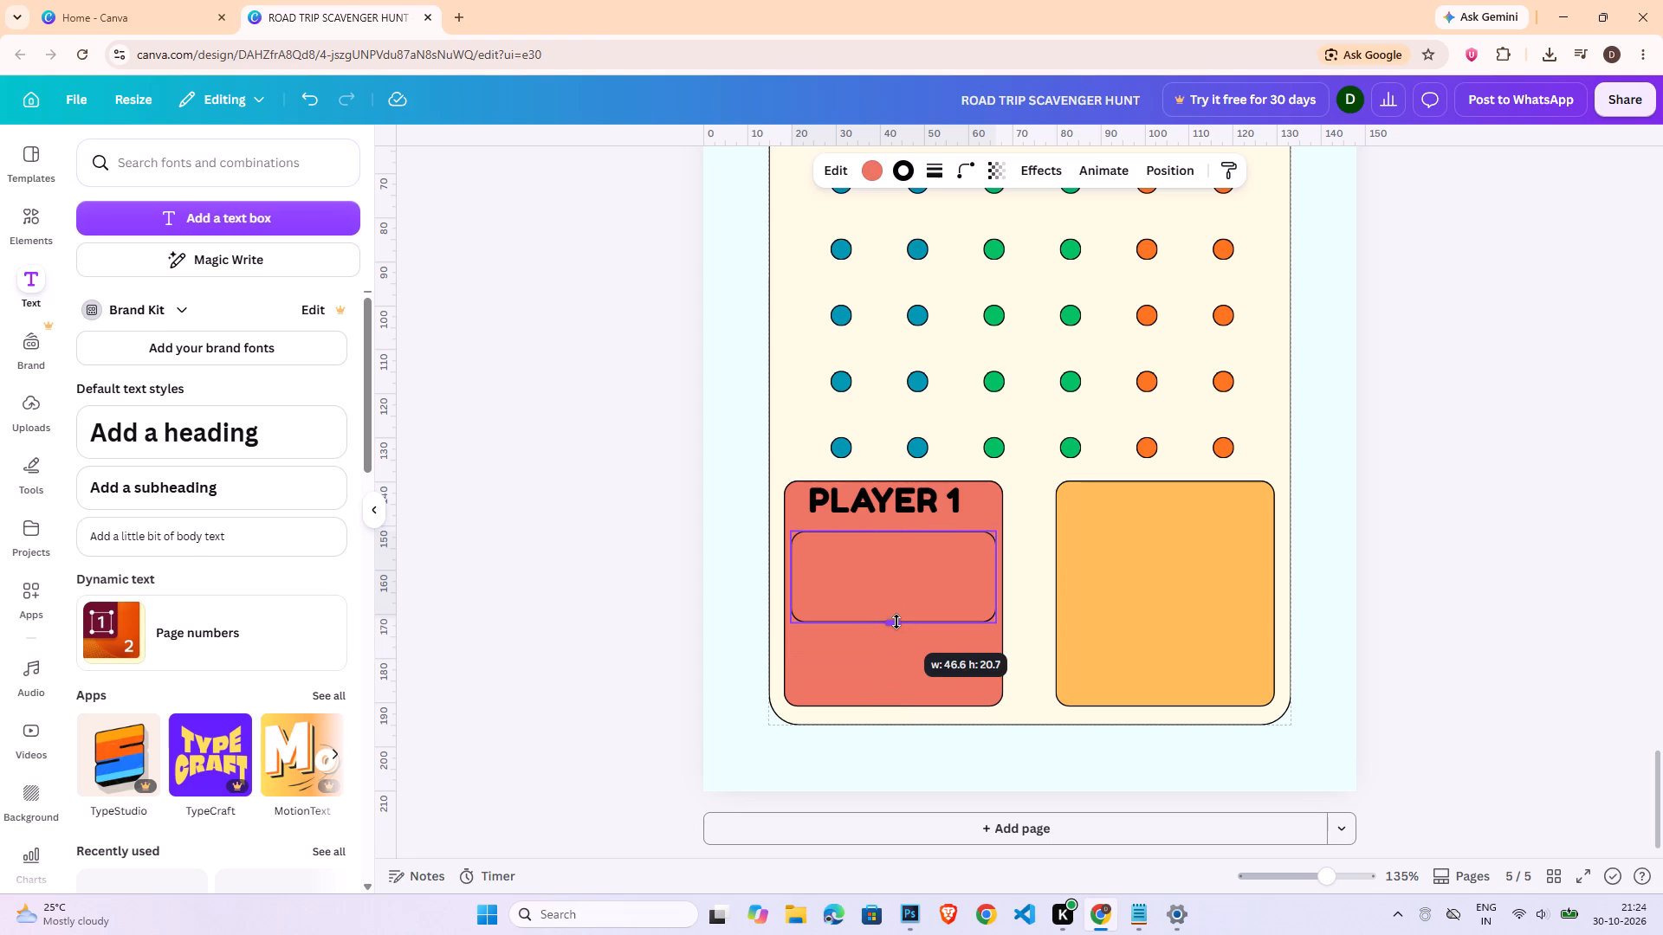
{"action": "left_click_drag", "start_coordinate": [896, 622], "coordinate": [897, 622]}
{"action": "left_click_drag", "start_coordinate": [913, 571], "coordinate": [913, 564]}
{"action": "left_click", "coordinate": [890, 607]}
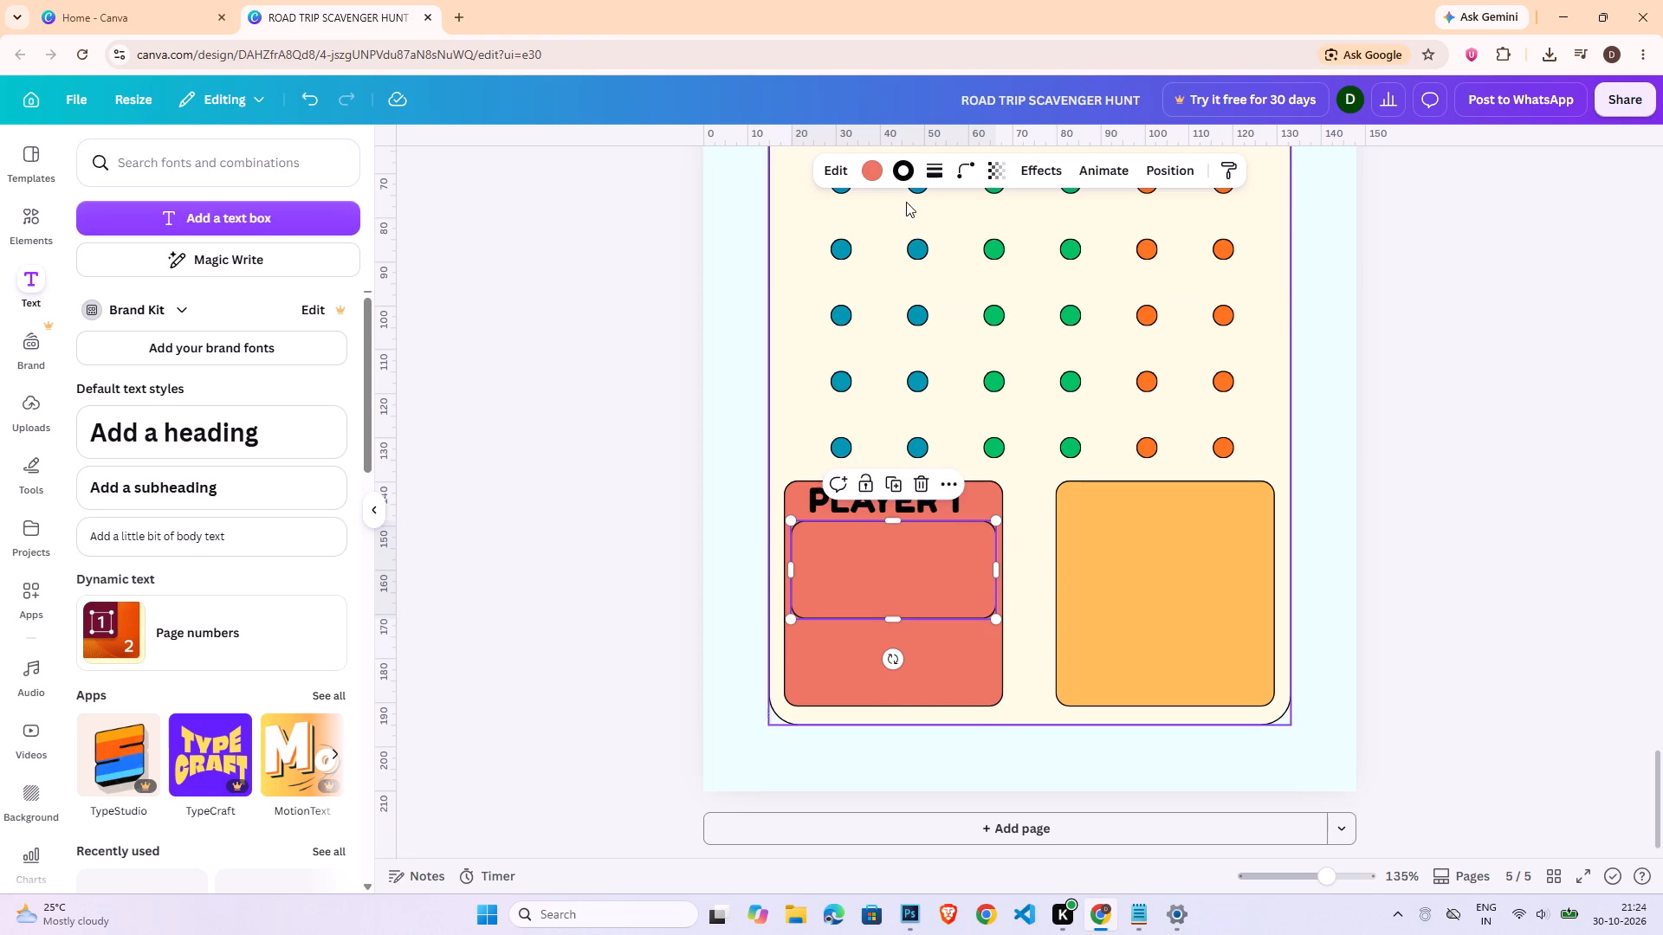
Fill the inner panel below "PLAYER 1" with light yellow #fffae3.
{"action": "left_click", "coordinate": [870, 171]}
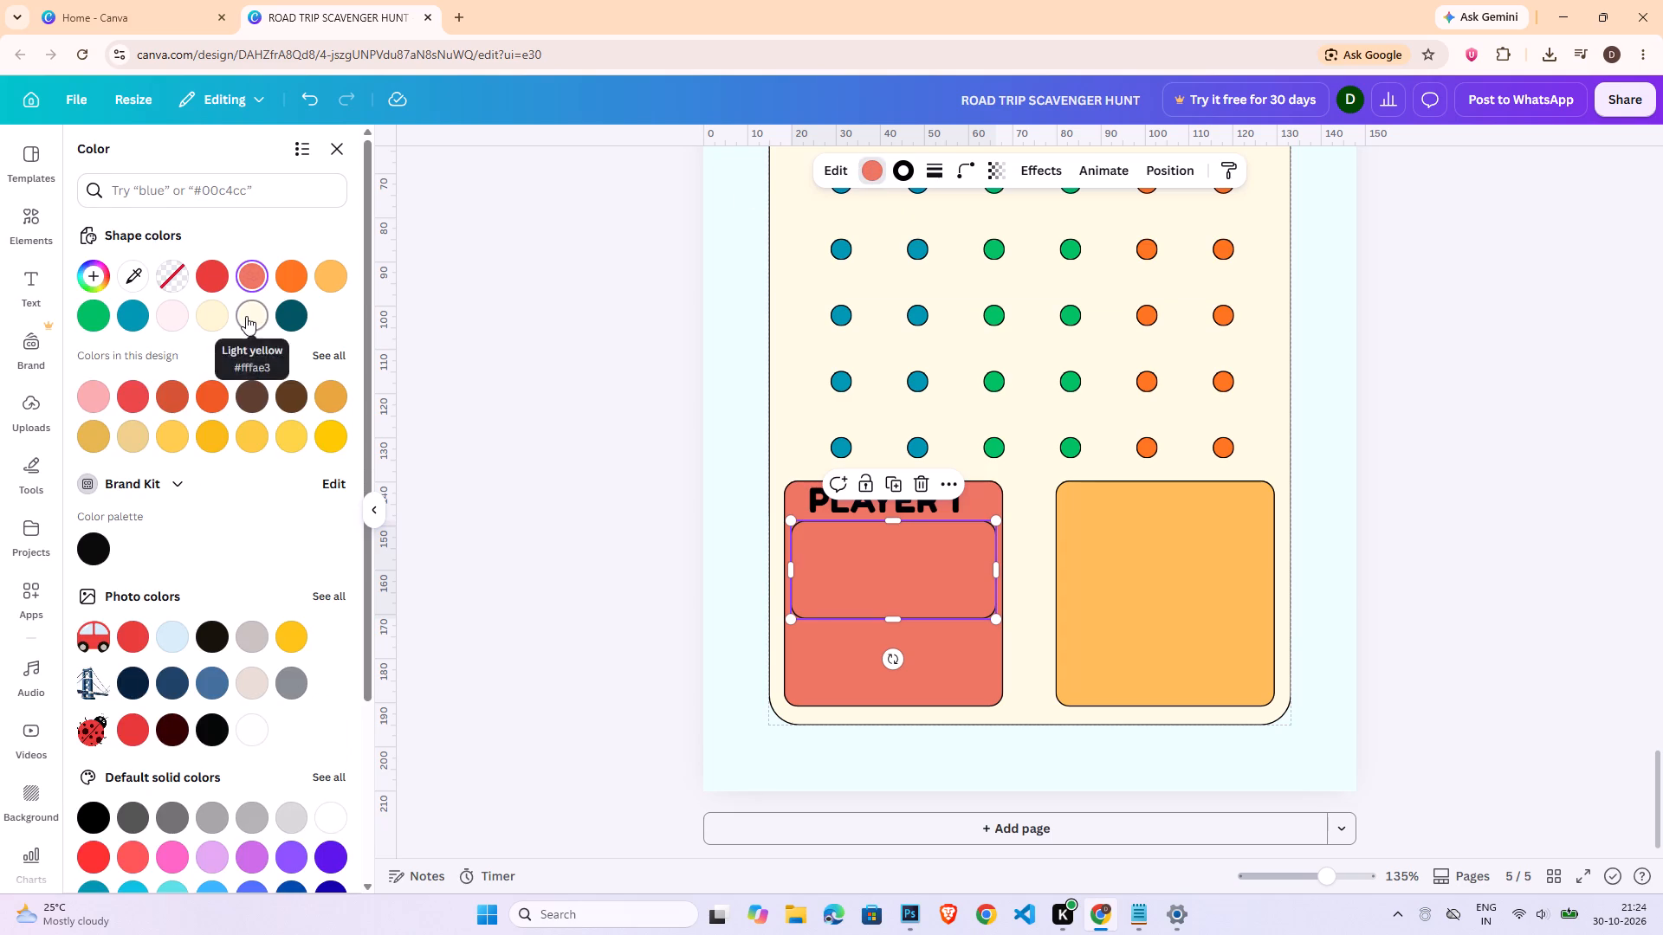
{"action": "left_click", "coordinate": [247, 316]}
{"action": "double_click", "coordinate": [1461, 517]}
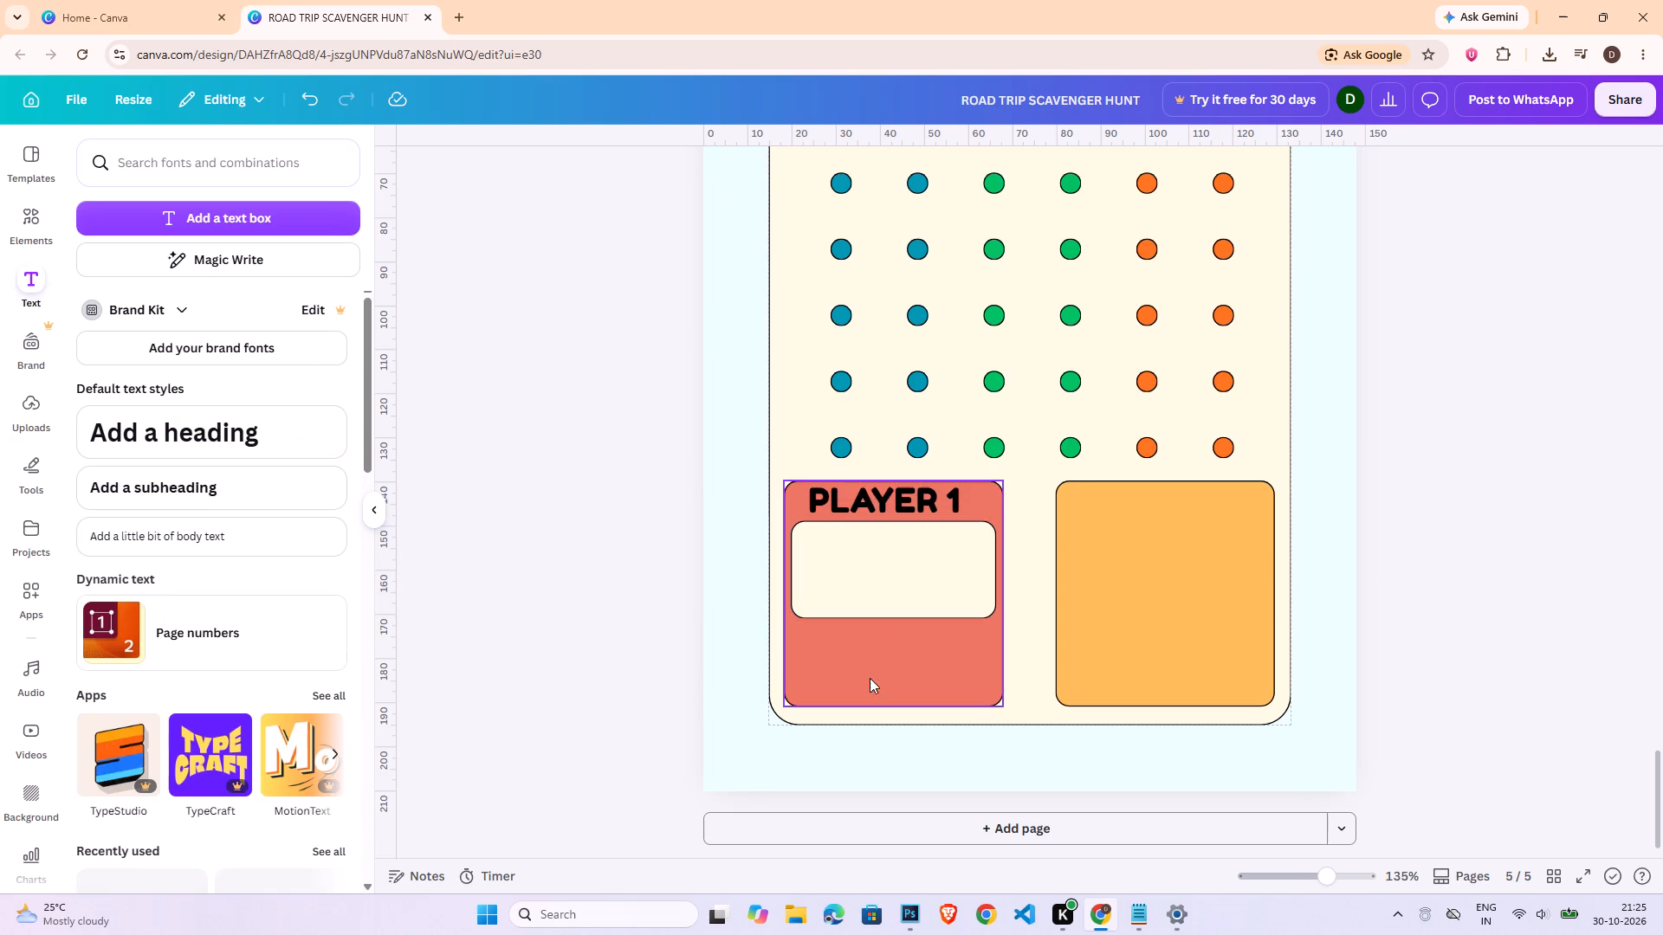
Duplicate the light yellow panel, align the copy beneath the original and shorten it to fit inside the bottom of the coral box.
{"action": "left_click", "coordinate": [859, 558]}
{"action": "key", "text": "ctrl+c"}
{"action": "key", "text": "ctrl+v"}
{"action": "left_click_drag", "start_coordinate": [954, 585], "coordinate": [938, 680]}
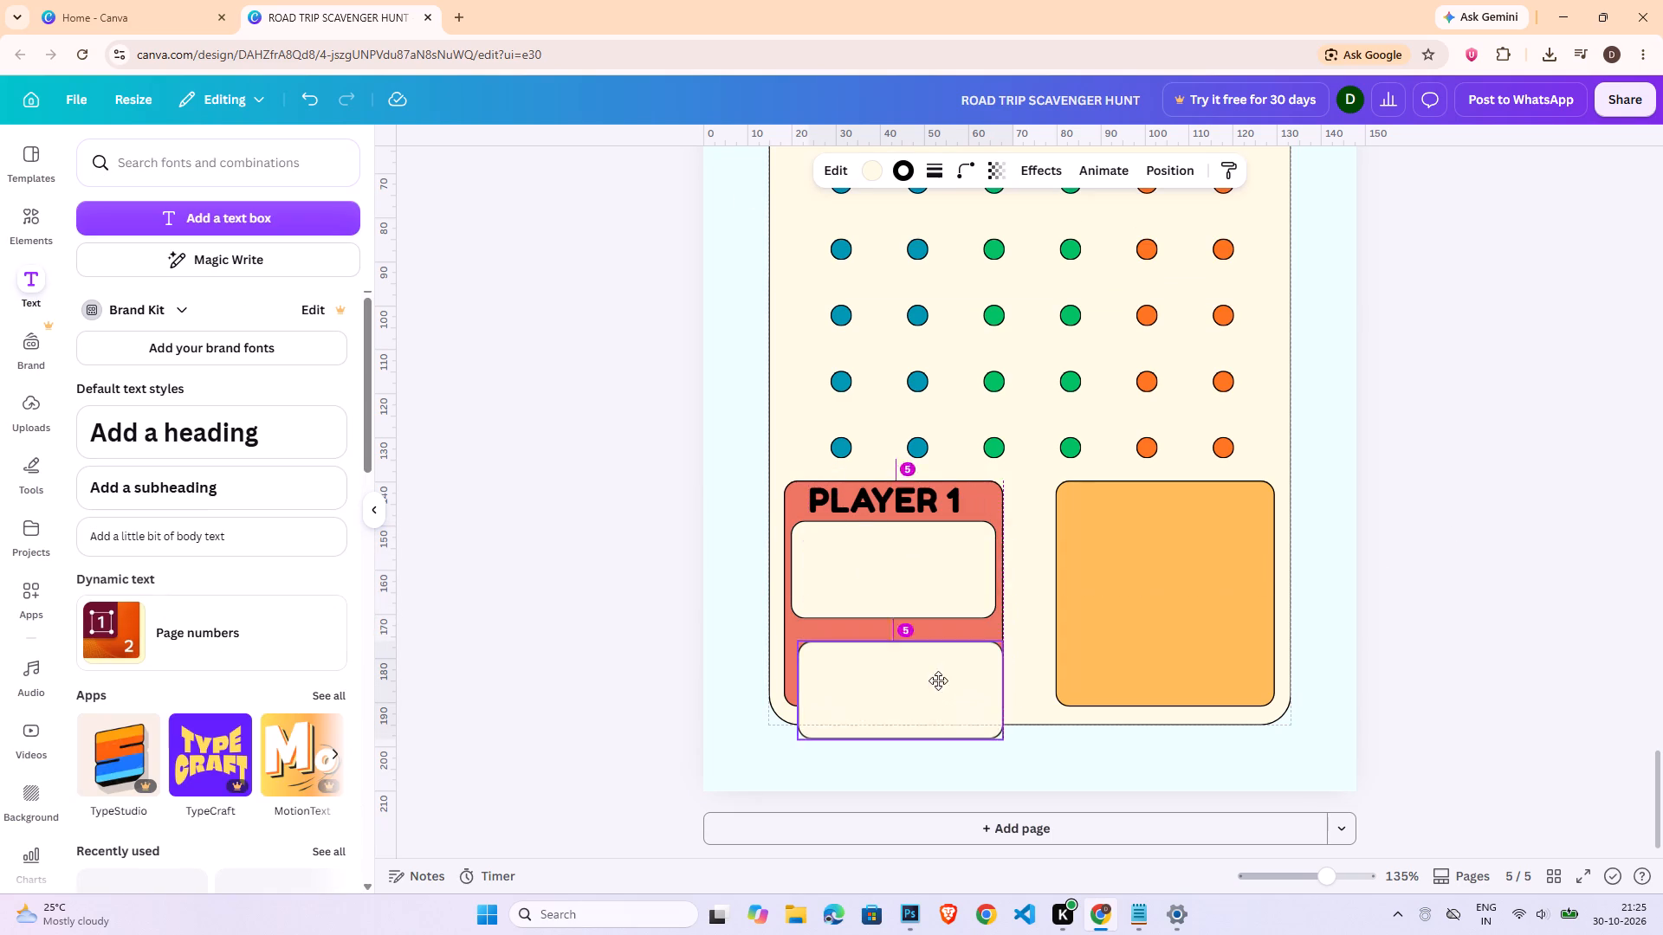
{"action": "left_click_drag", "start_coordinate": [938, 680], "coordinate": [934, 674]}
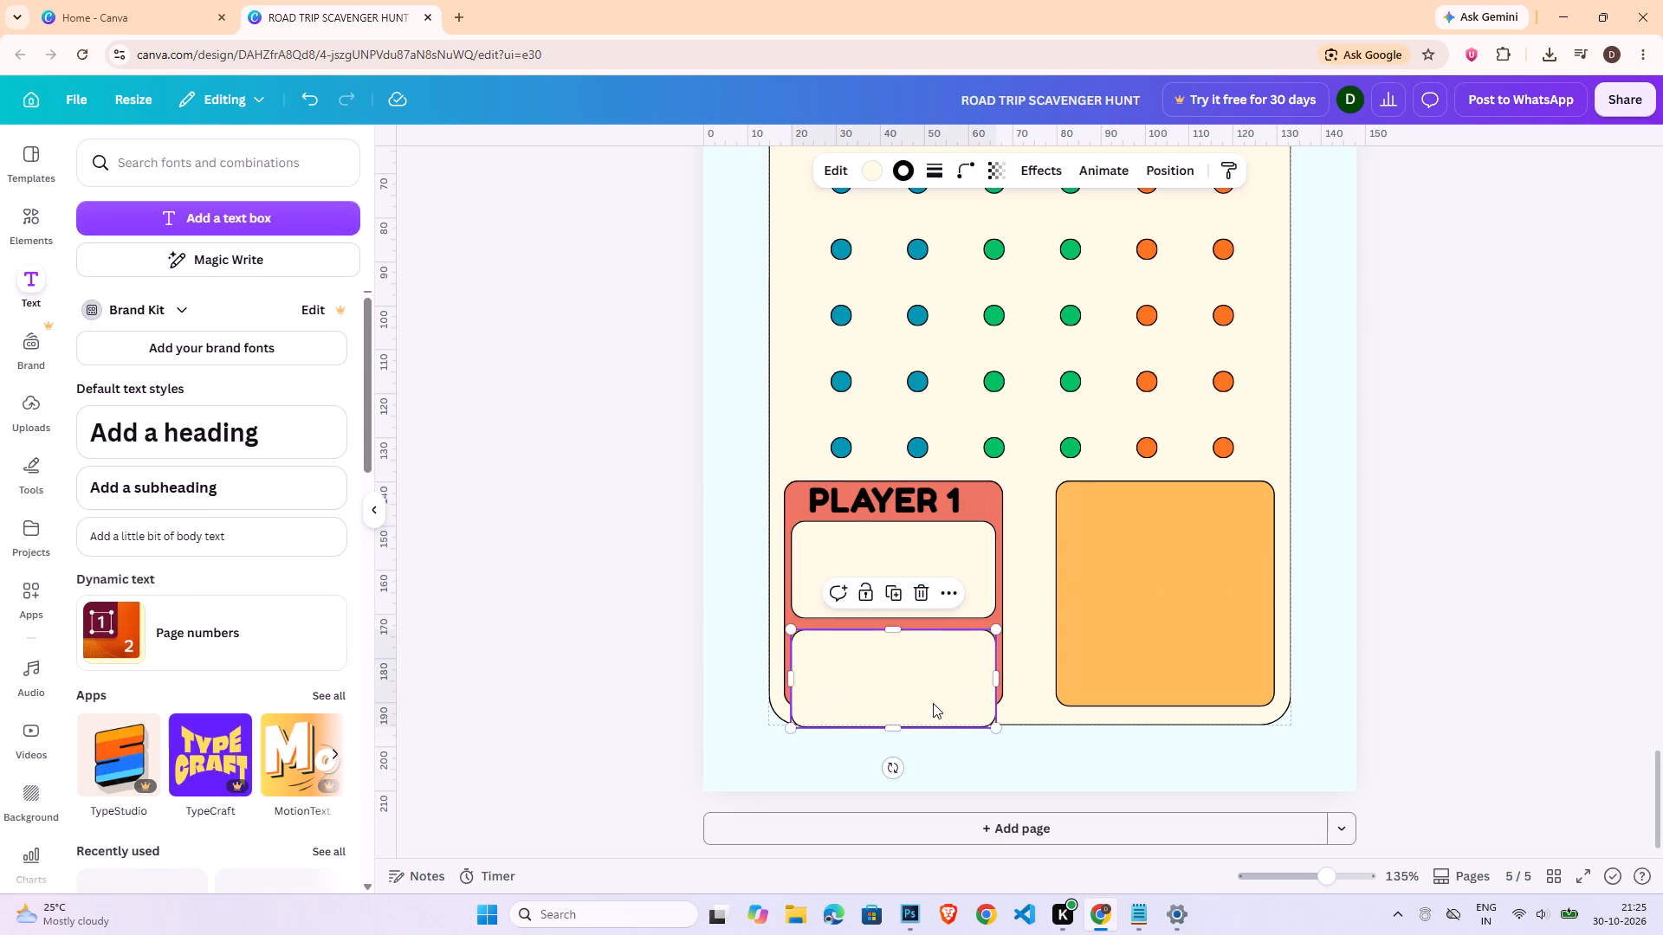
{"action": "left_click_drag", "start_coordinate": [903, 729], "coordinate": [896, 696]}
{"action": "left_click", "coordinate": [916, 667]}
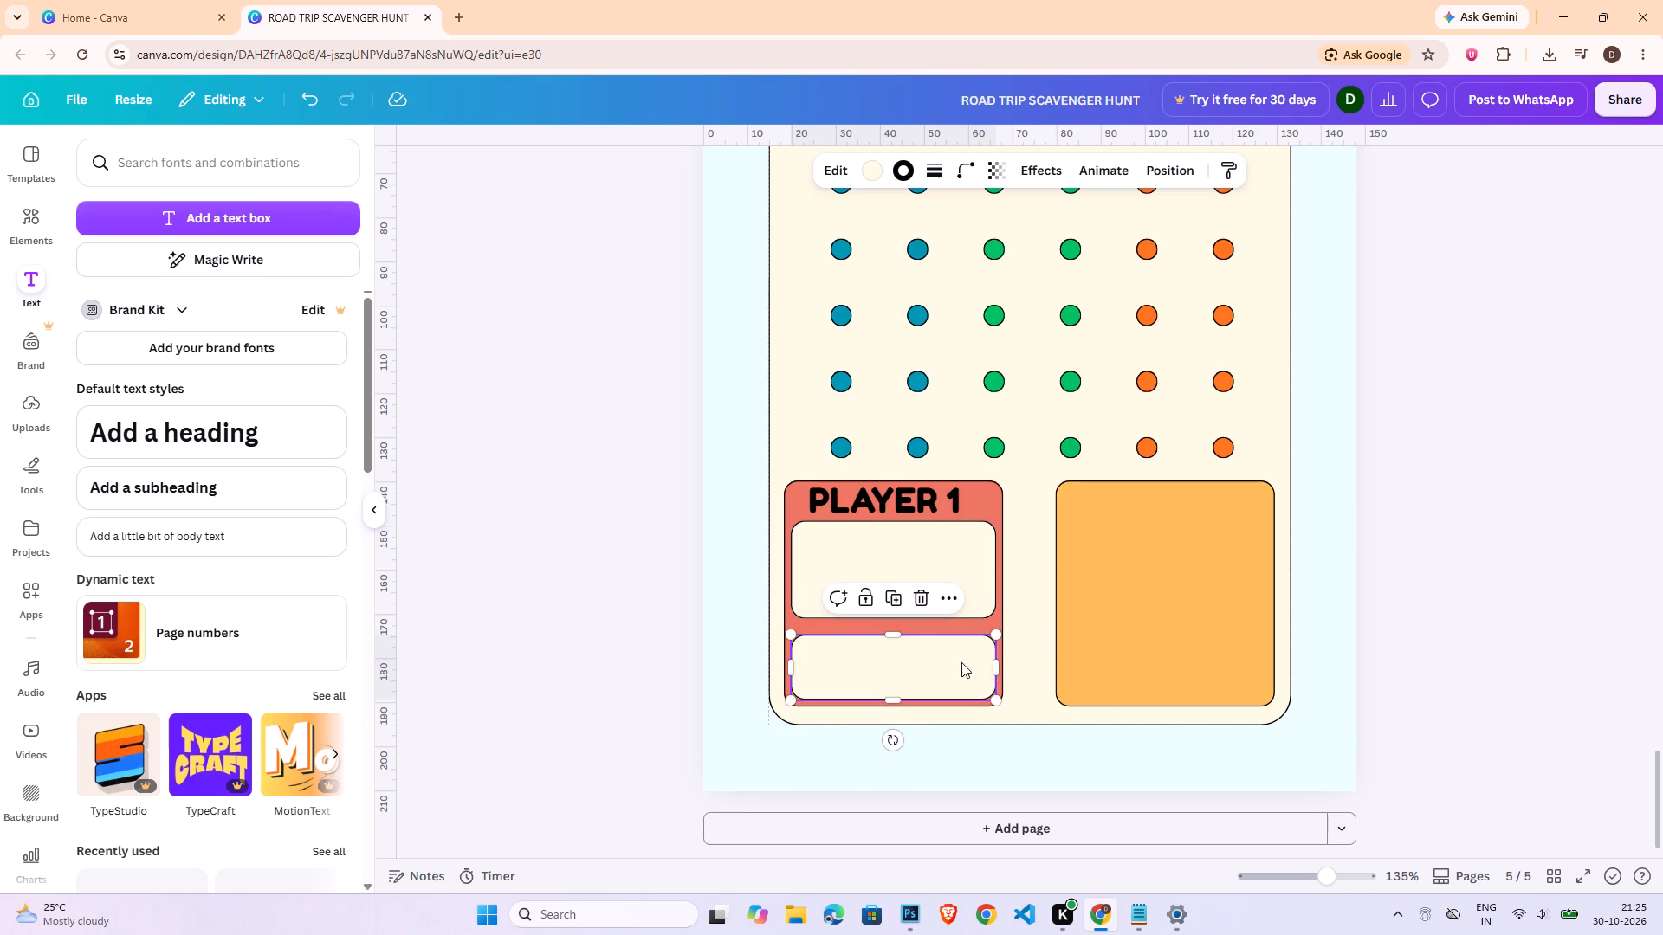
{"action": "left_click_drag", "start_coordinate": [899, 637], "coordinate": [900, 646]}
{"action": "left_click", "coordinate": [938, 605]}
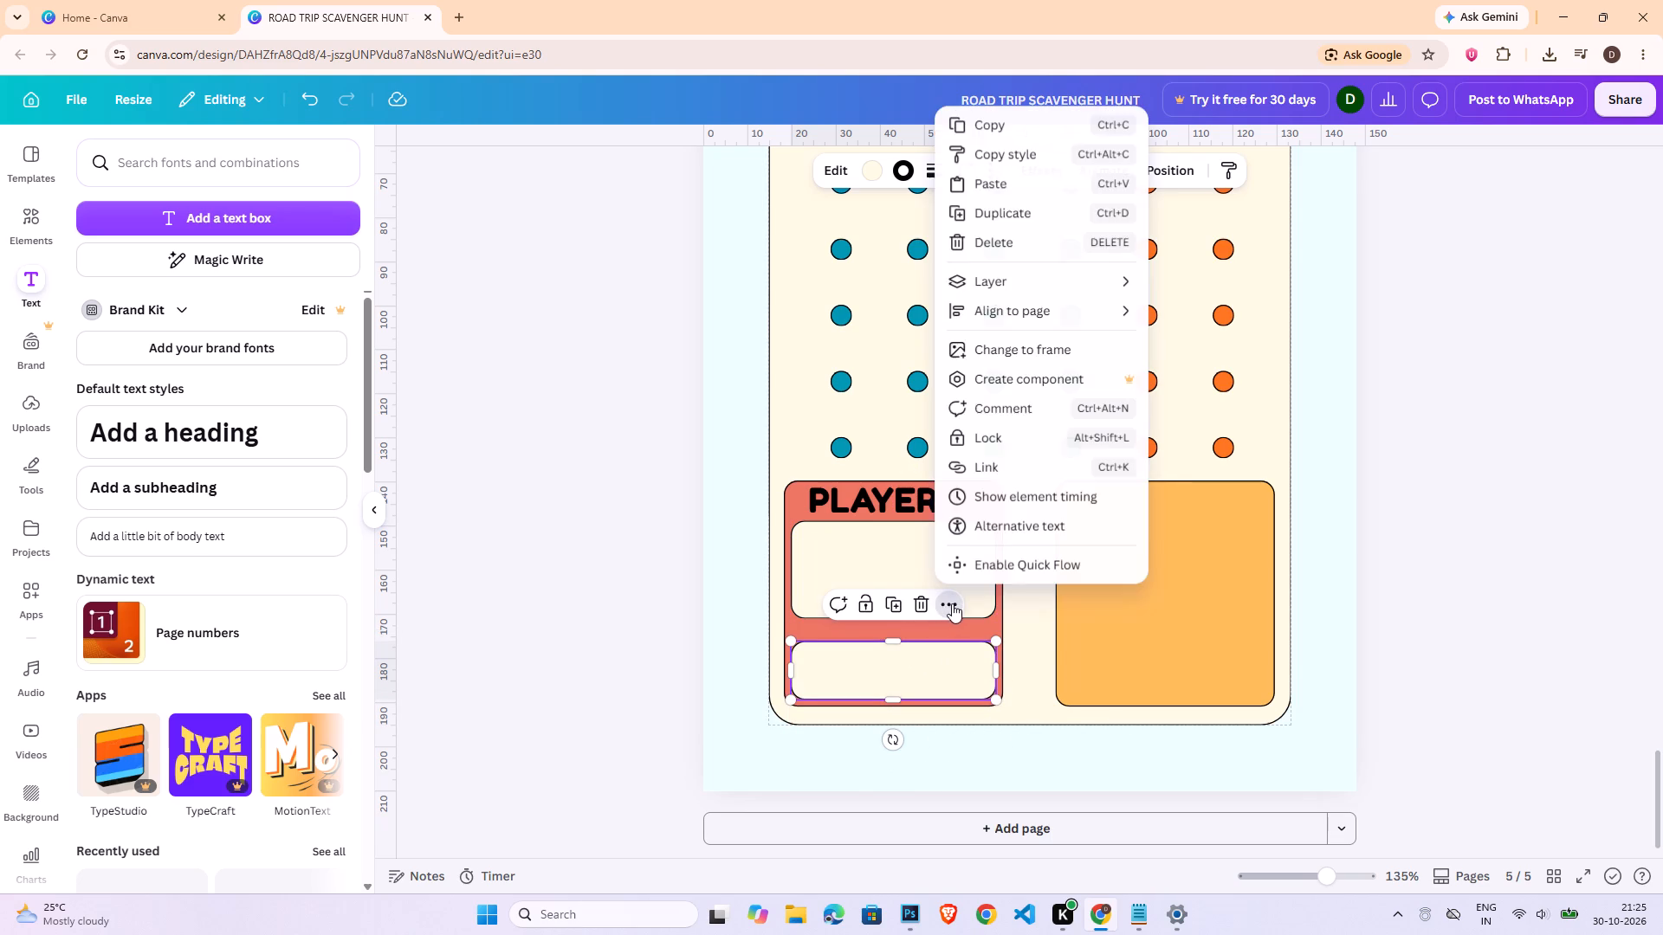
{"action": "left_click", "coordinate": [1545, 590]}
Extend the upper light yellow panel's bottom edge downward, leaving a narrow gap above the lower panel.
{"action": "left_click", "coordinate": [918, 545]}
{"action": "left_click_drag", "start_coordinate": [895, 620], "coordinate": [895, 628]}
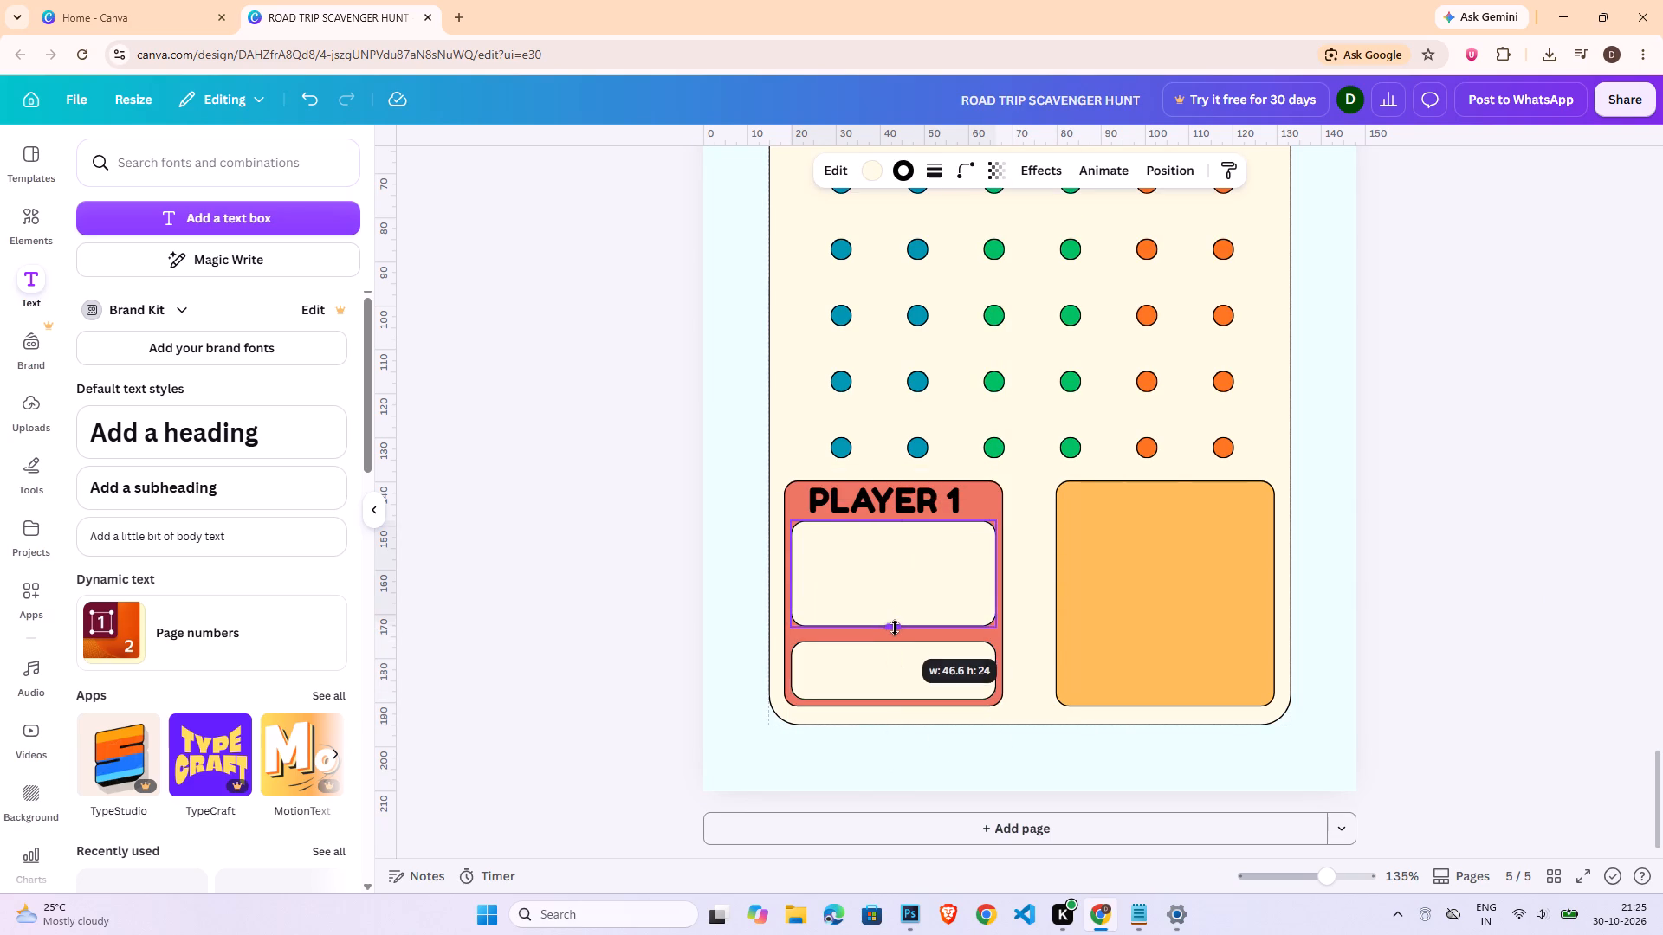
{"action": "left_click_drag", "start_coordinate": [895, 628], "coordinate": [895, 635]}
{"action": "left_click", "coordinate": [1418, 589]}
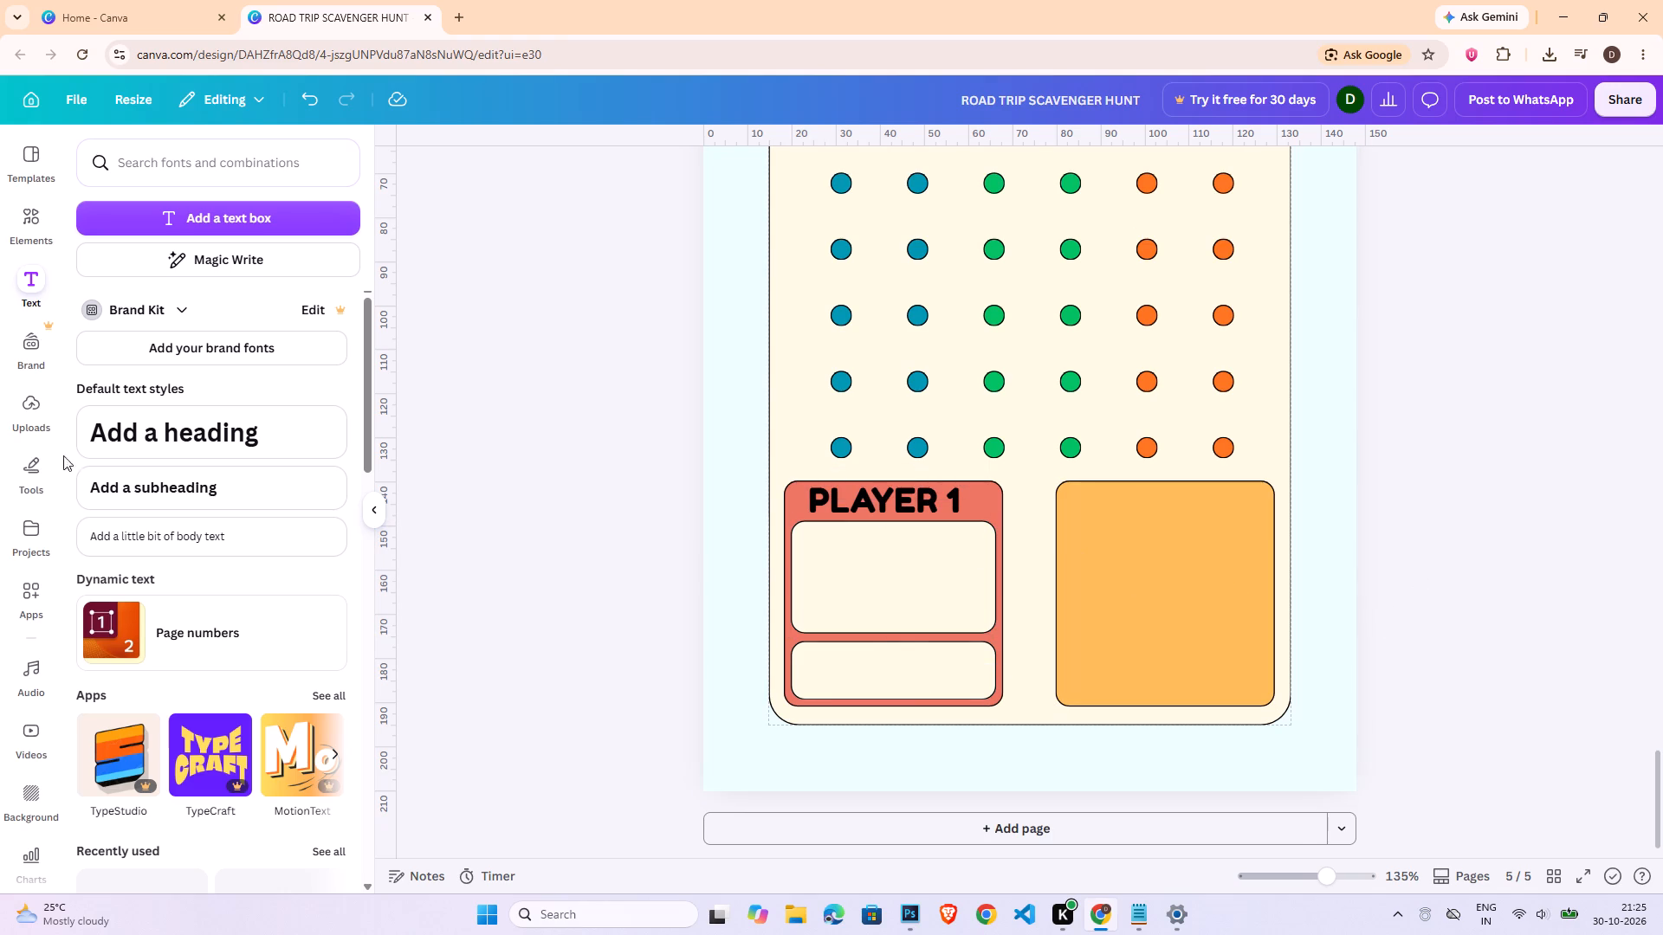
Add a dashed line across the lower part of the upper light yellow panel and set its stroke weight to 1.
{"action": "left_click", "coordinate": [36, 223]}
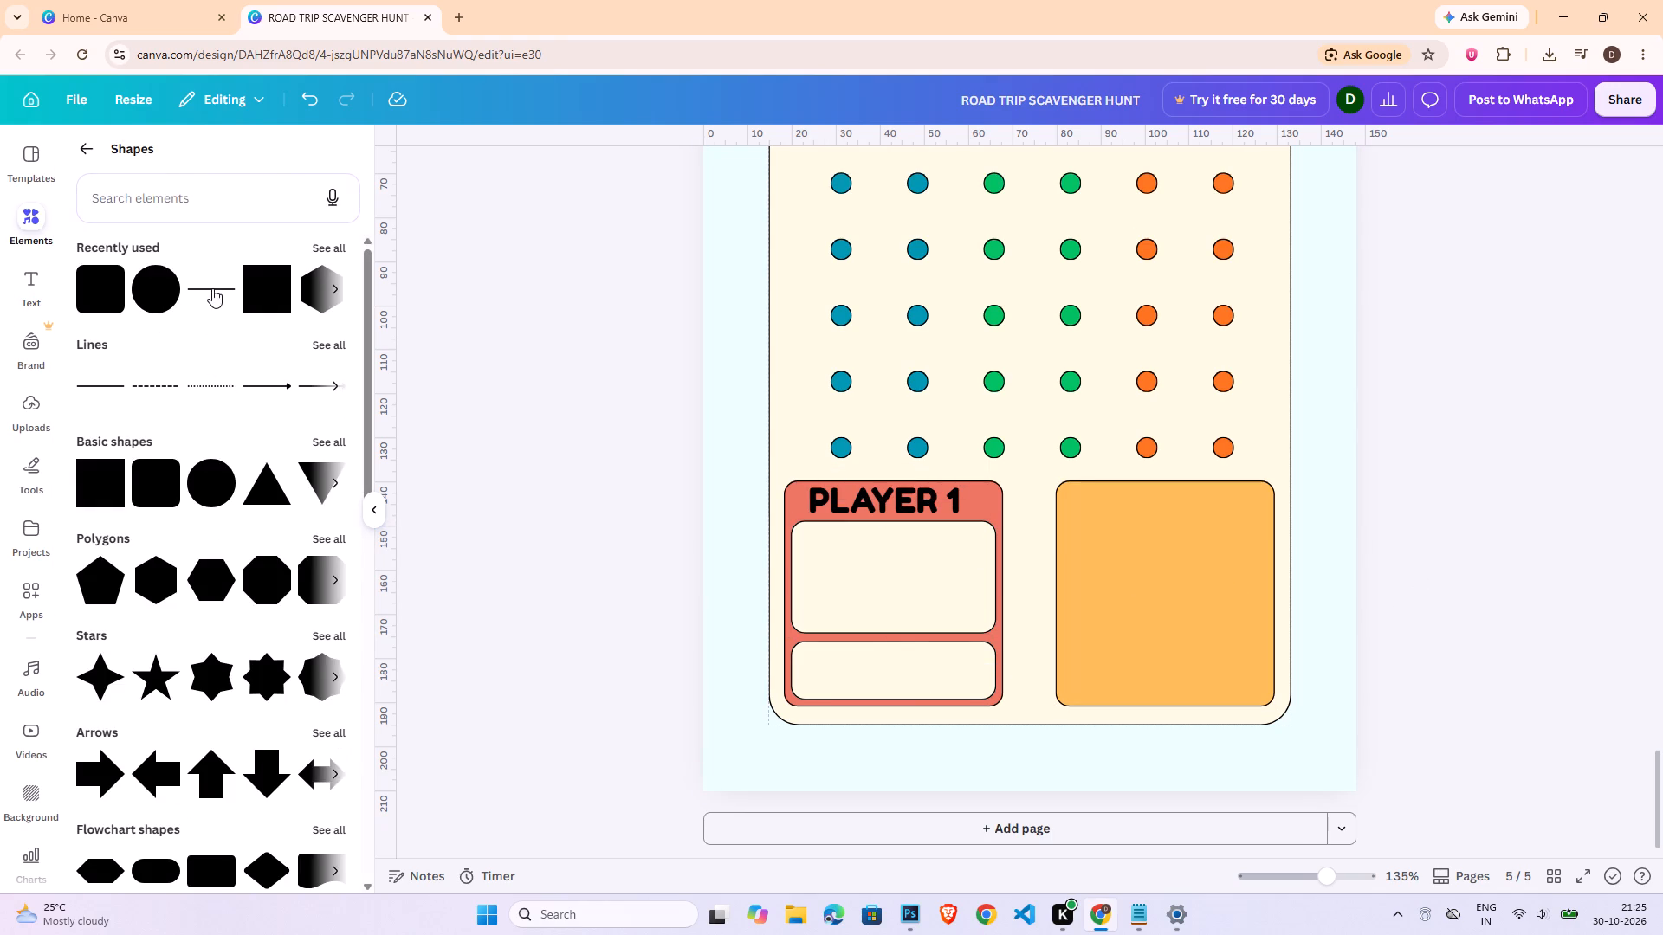
{"action": "left_click", "coordinate": [151, 387]}
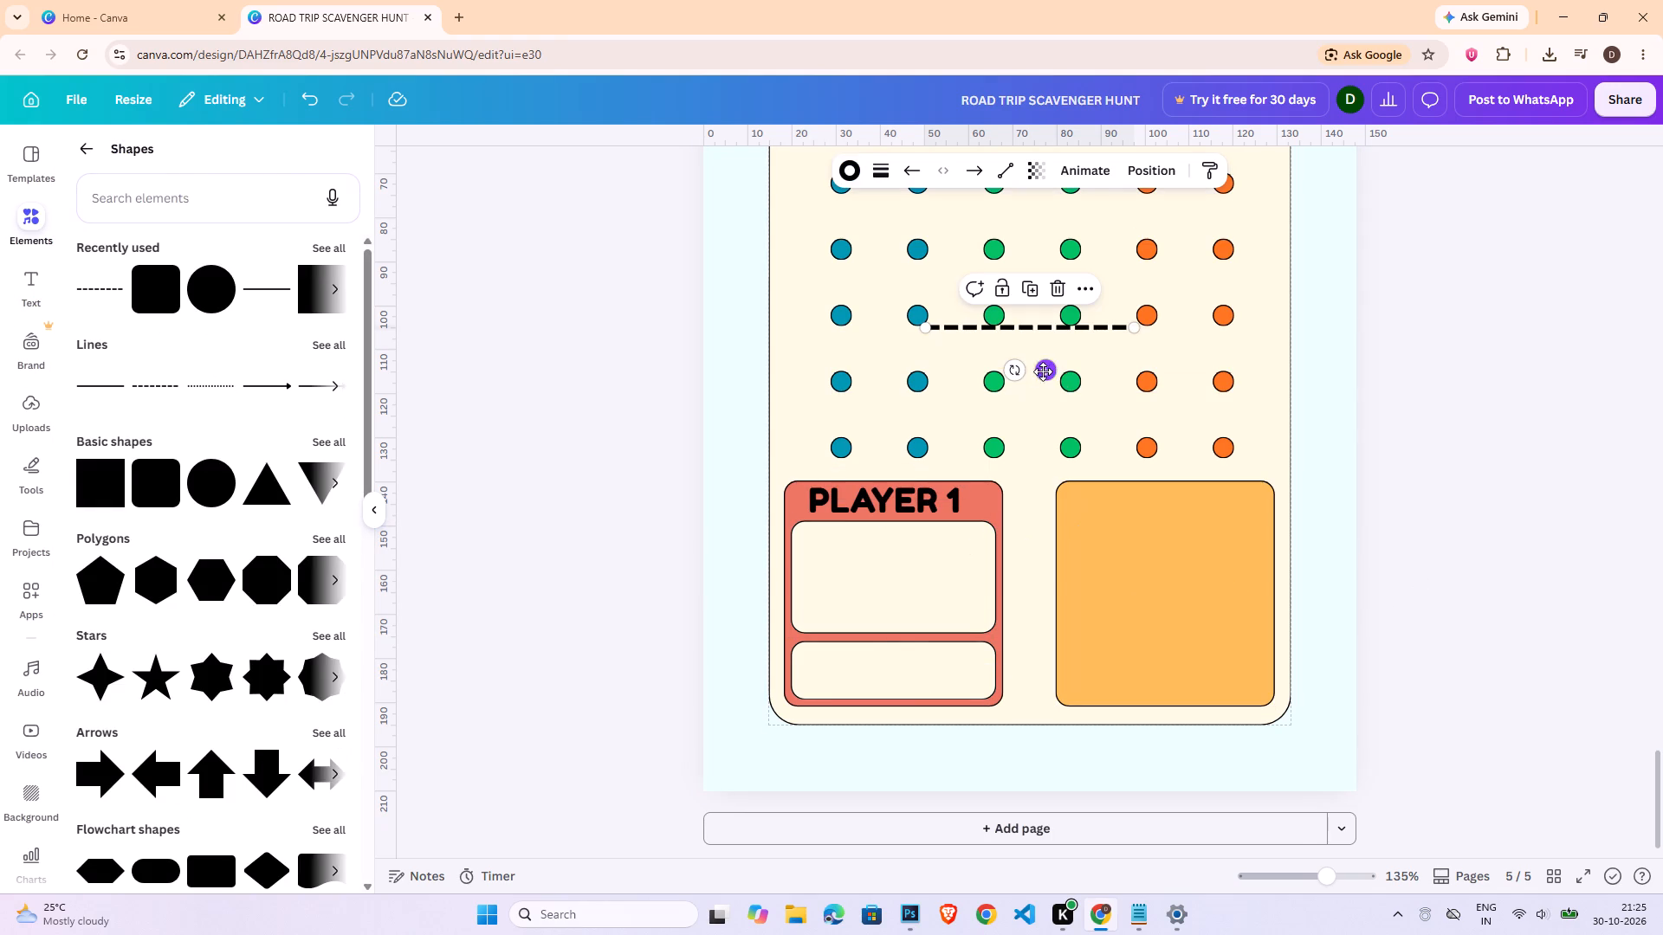
{"action": "left_click_drag", "start_coordinate": [1043, 371], "coordinate": [916, 664]}
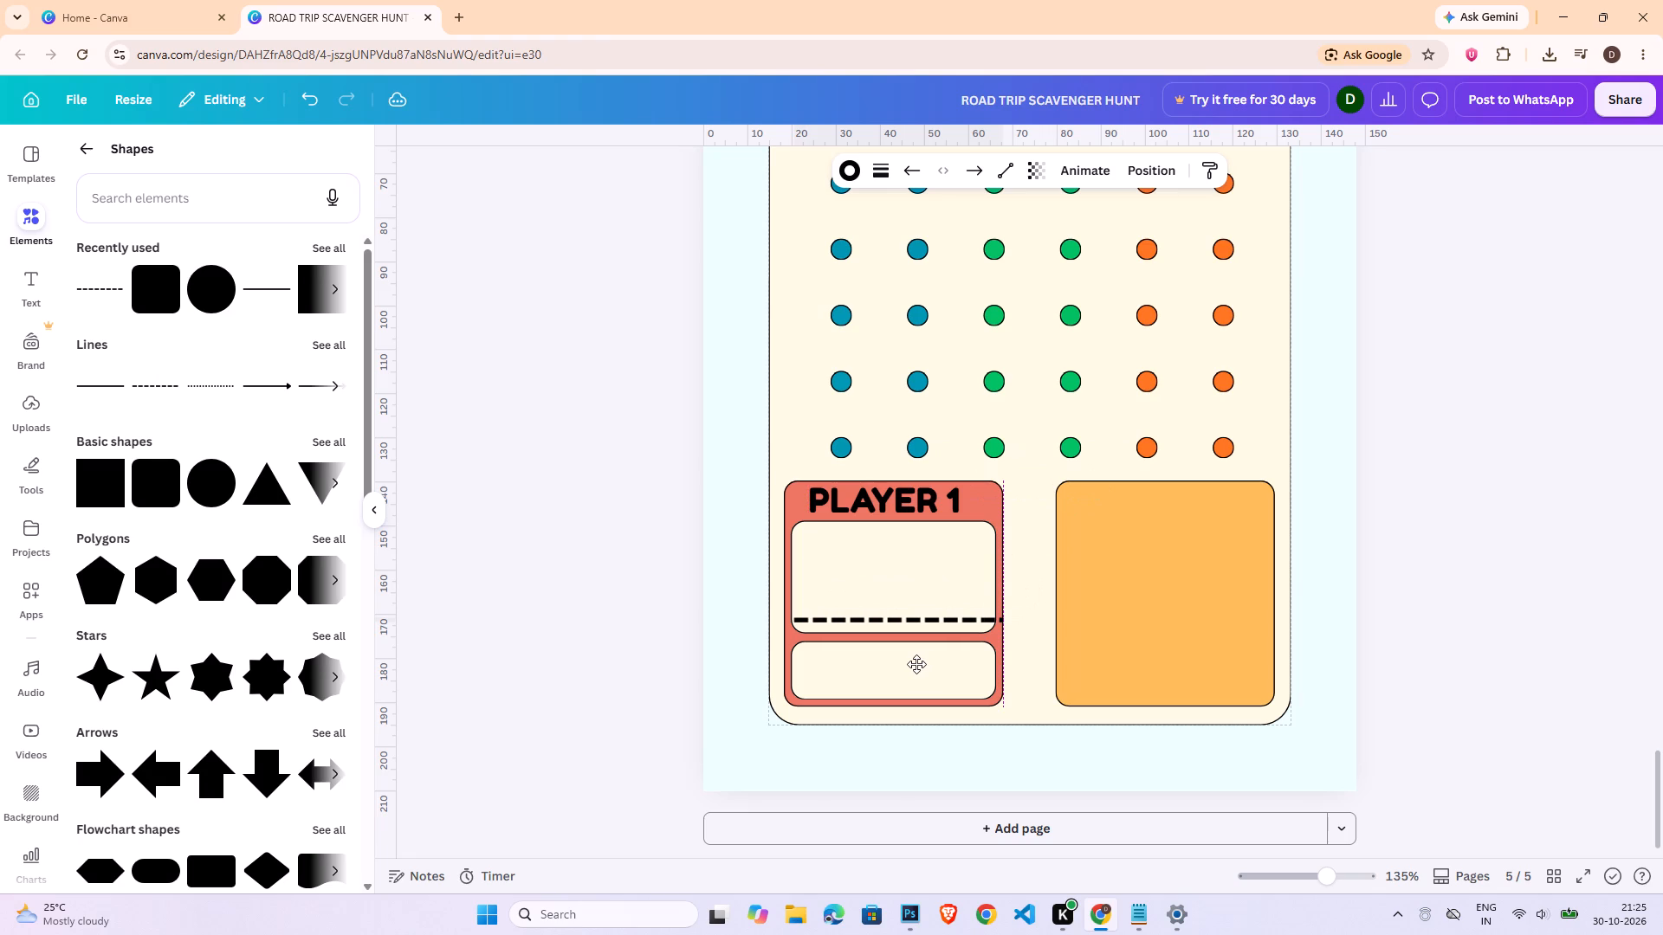
{"action": "left_click_drag", "start_coordinate": [916, 664], "coordinate": [917, 664]}
{"action": "left_click", "coordinate": [868, 180]}
{"action": "left_click", "coordinate": [990, 321]}
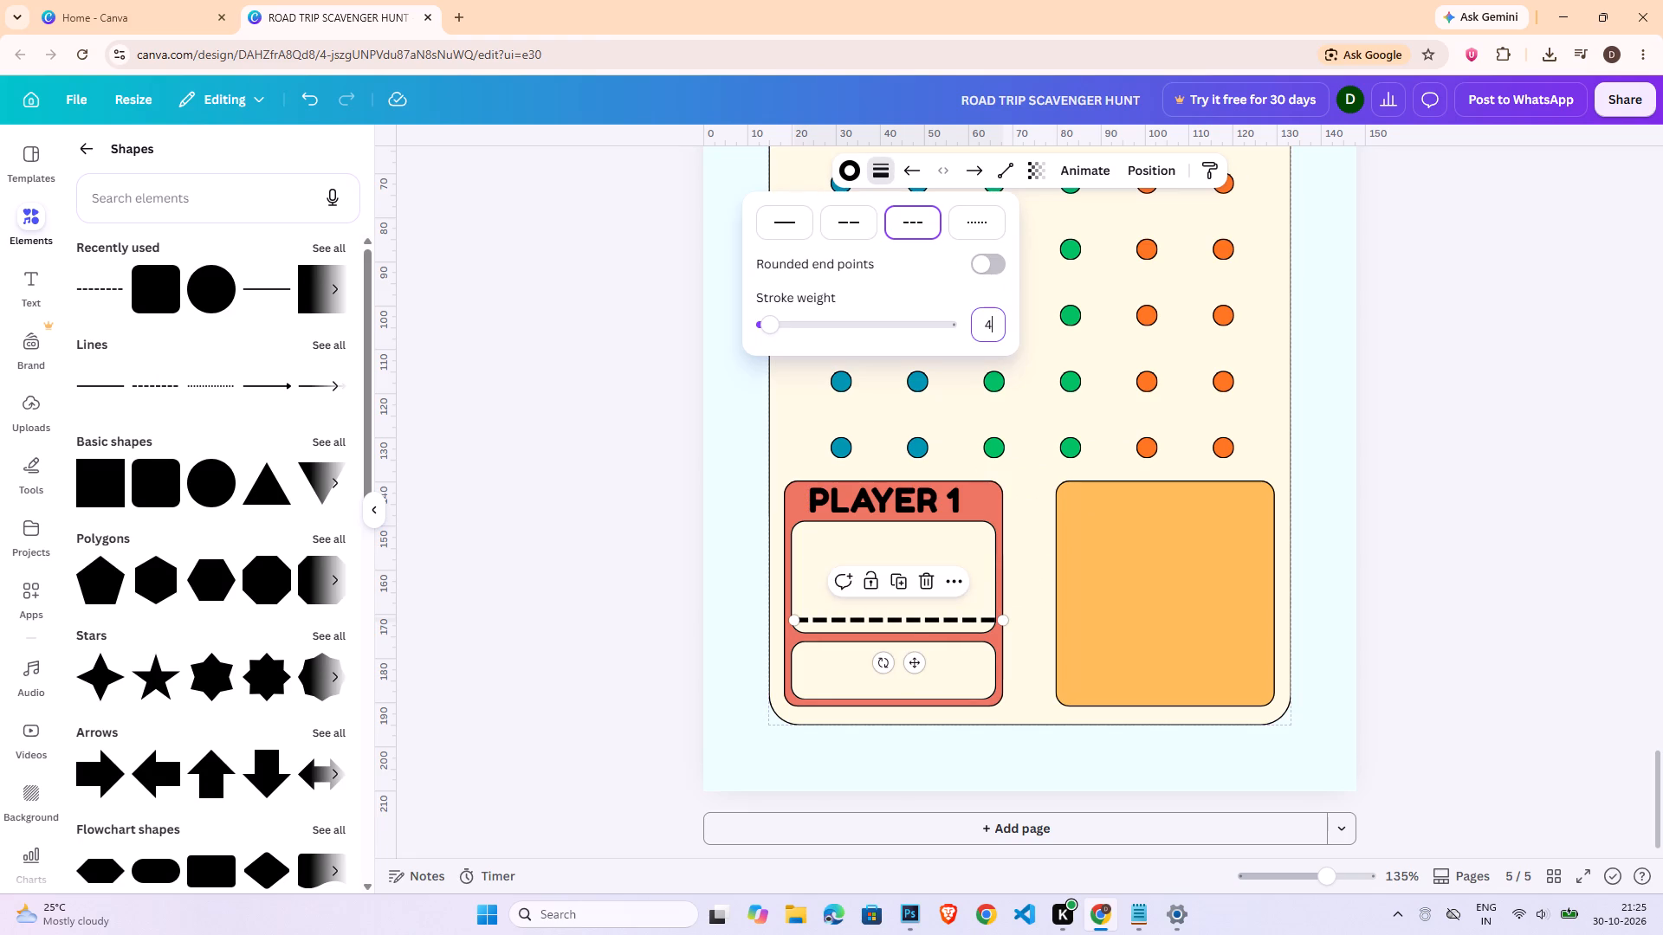
{"action": "key", "text": "1"}
{"action": "key", "text": "Return"}
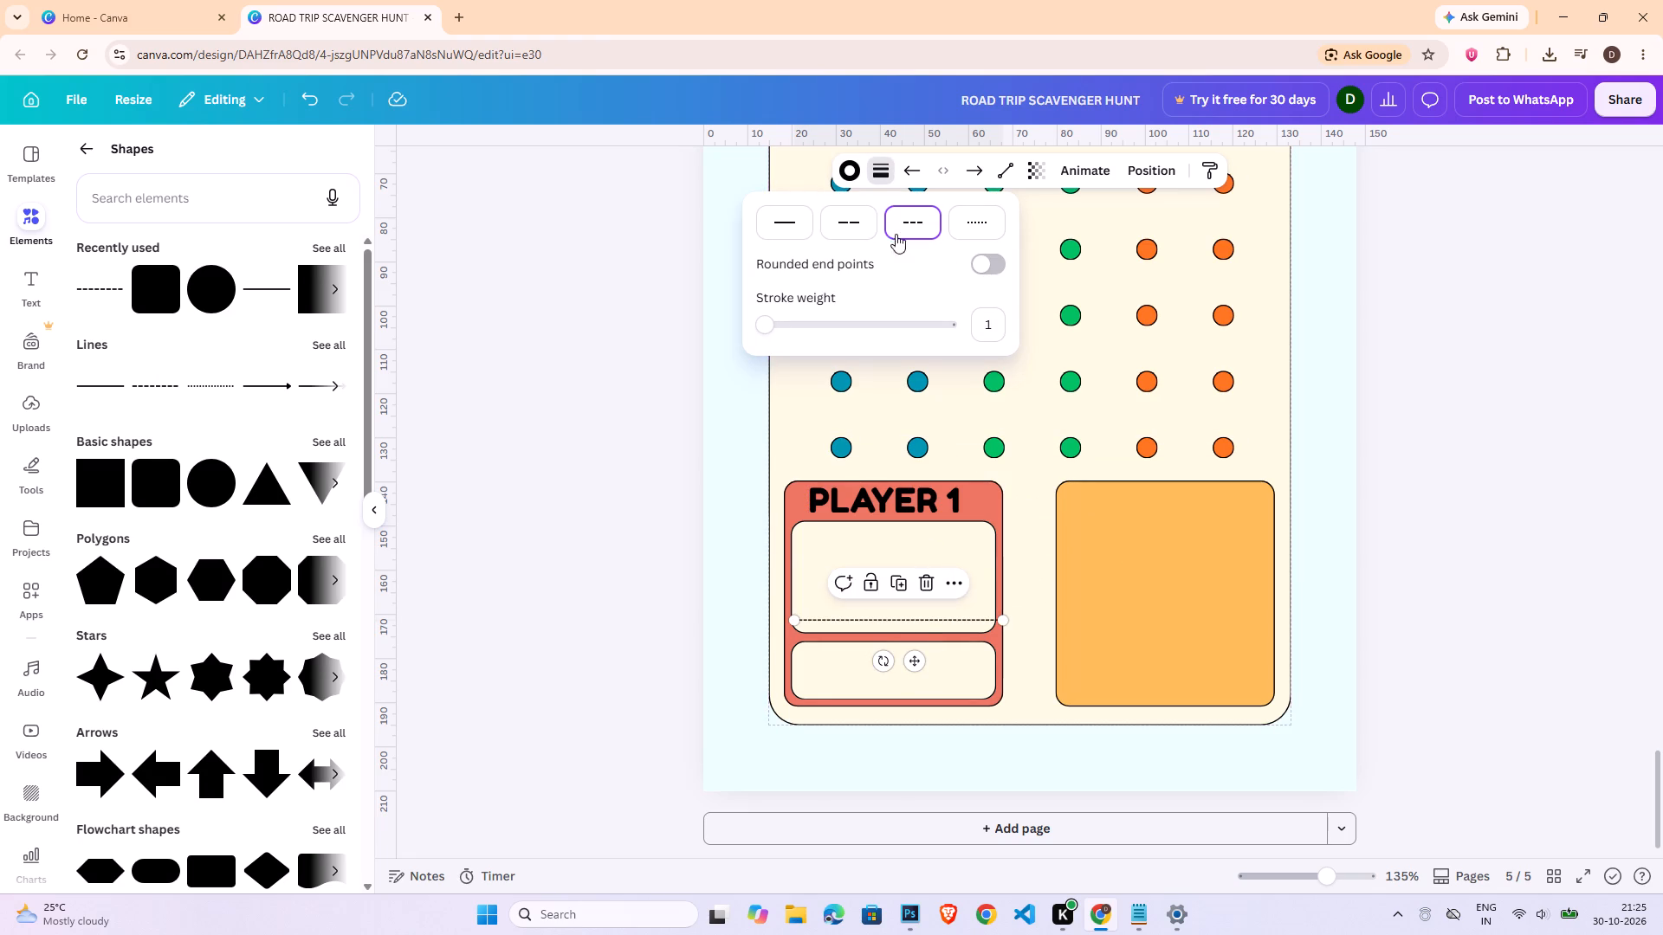
Give the upper panel's dashed line longer dashes, shorten both ends to about 42 mm inside the panel and lower it slightly.
{"action": "left_click", "coordinate": [848, 228]}
{"action": "left_click_drag", "start_coordinate": [1000, 619], "coordinate": [984, 616]}
{"action": "left_click", "coordinate": [794, 621]}
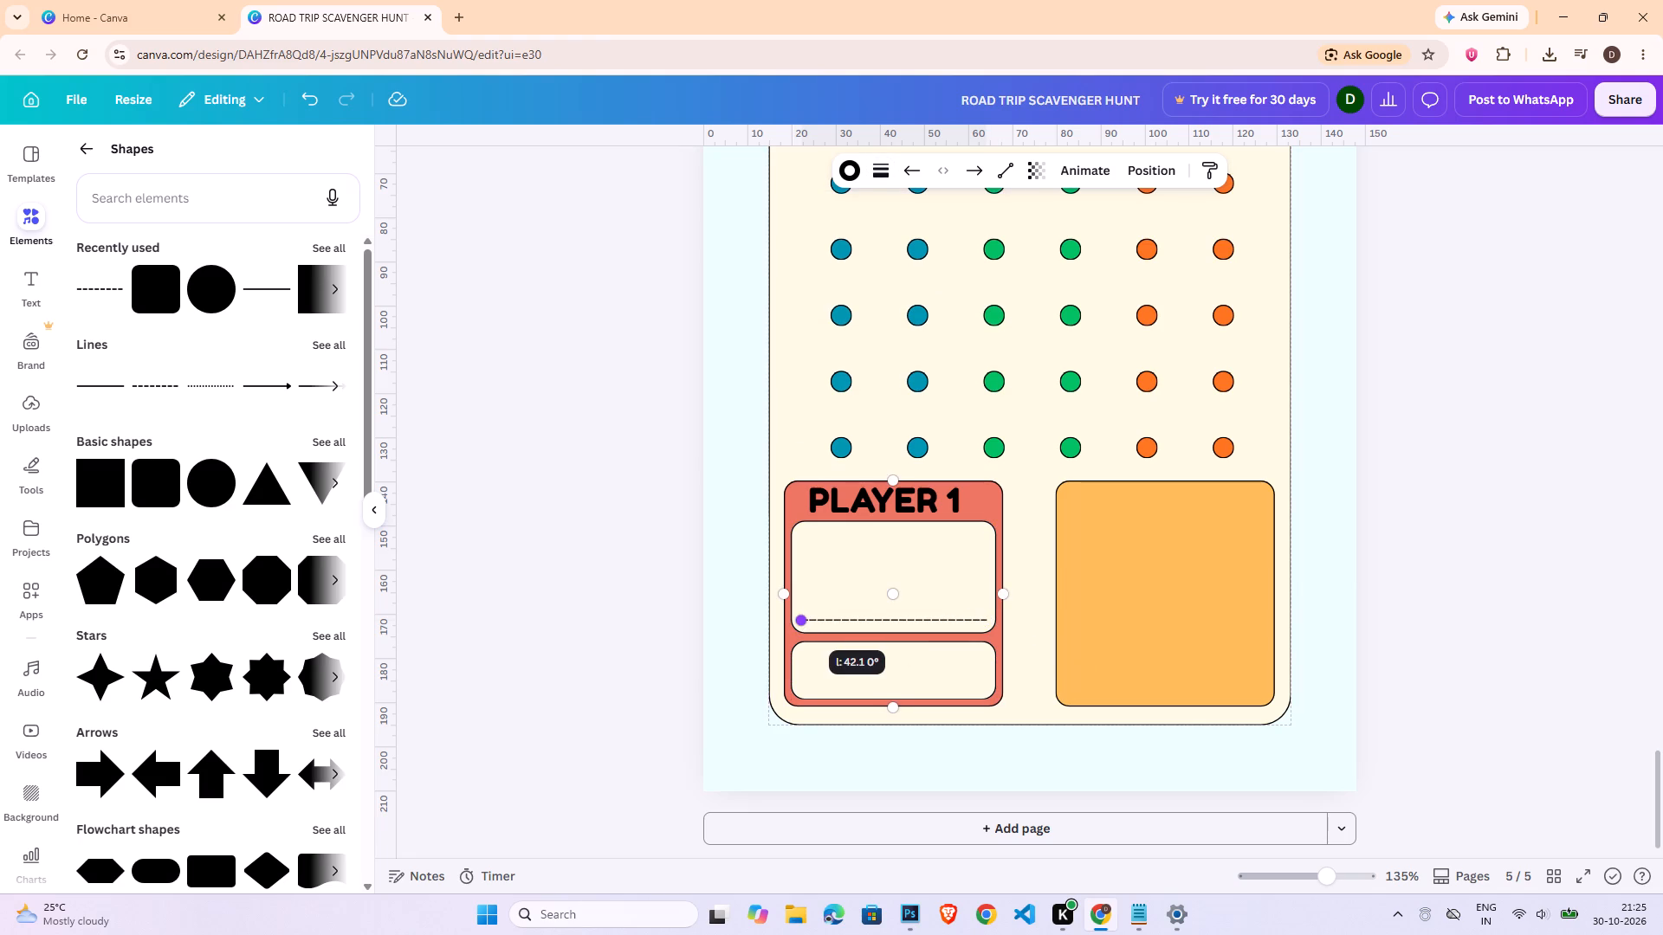
{"action": "left_click", "coordinate": [901, 663]}
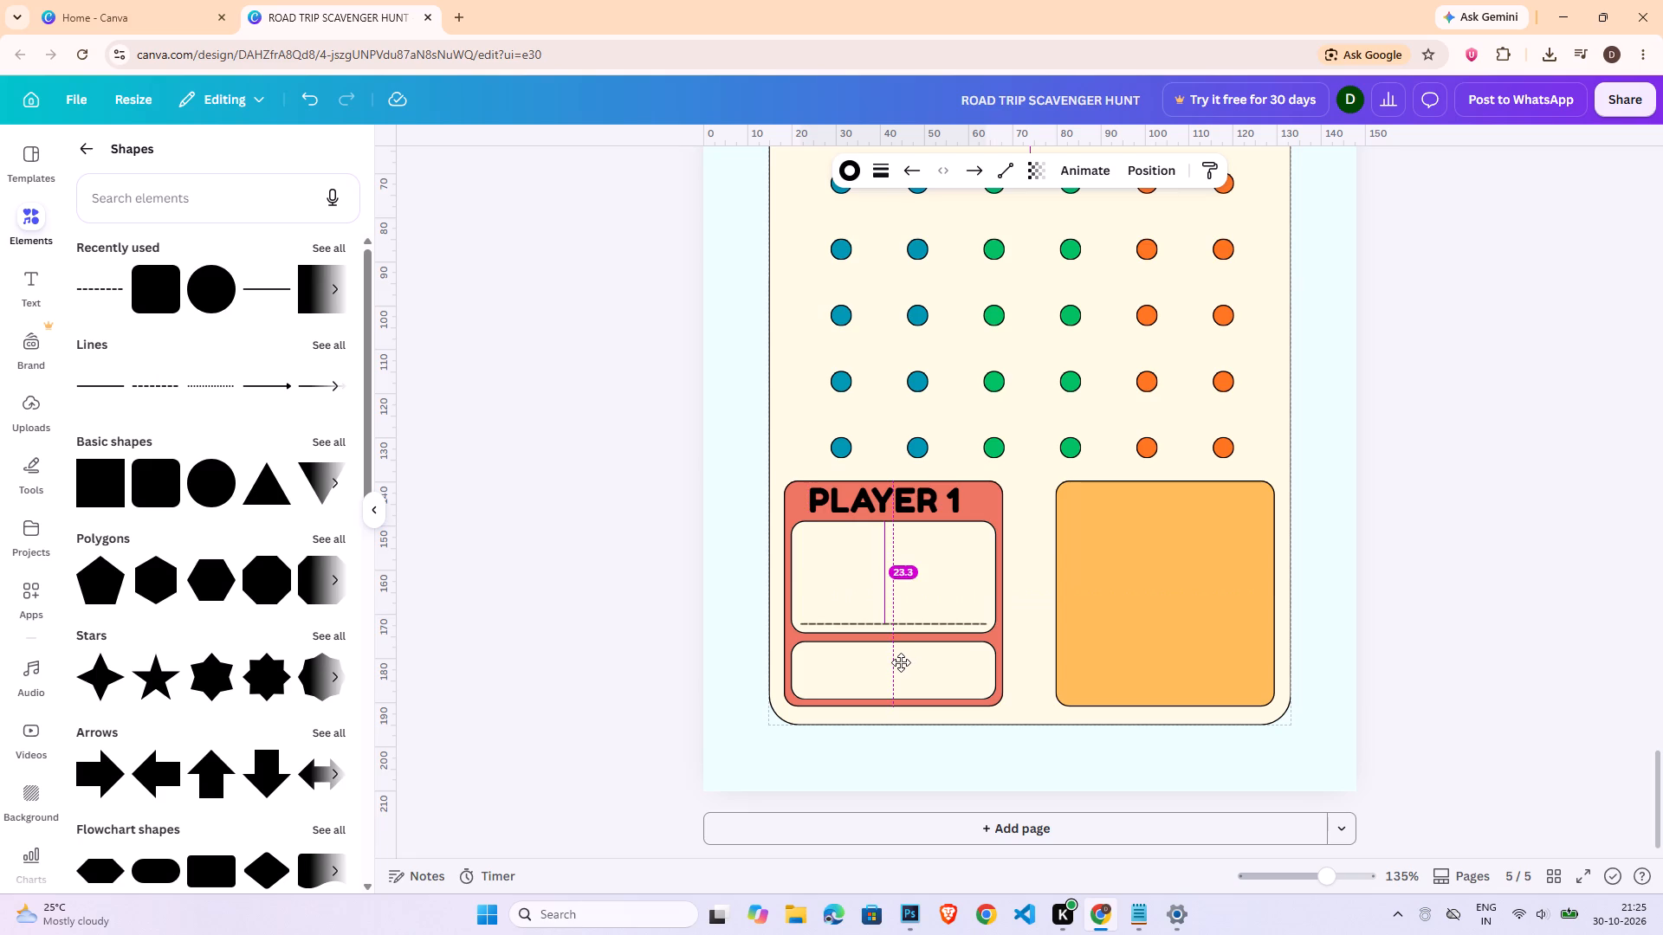
{"action": "left_click", "coordinate": [1477, 617]}
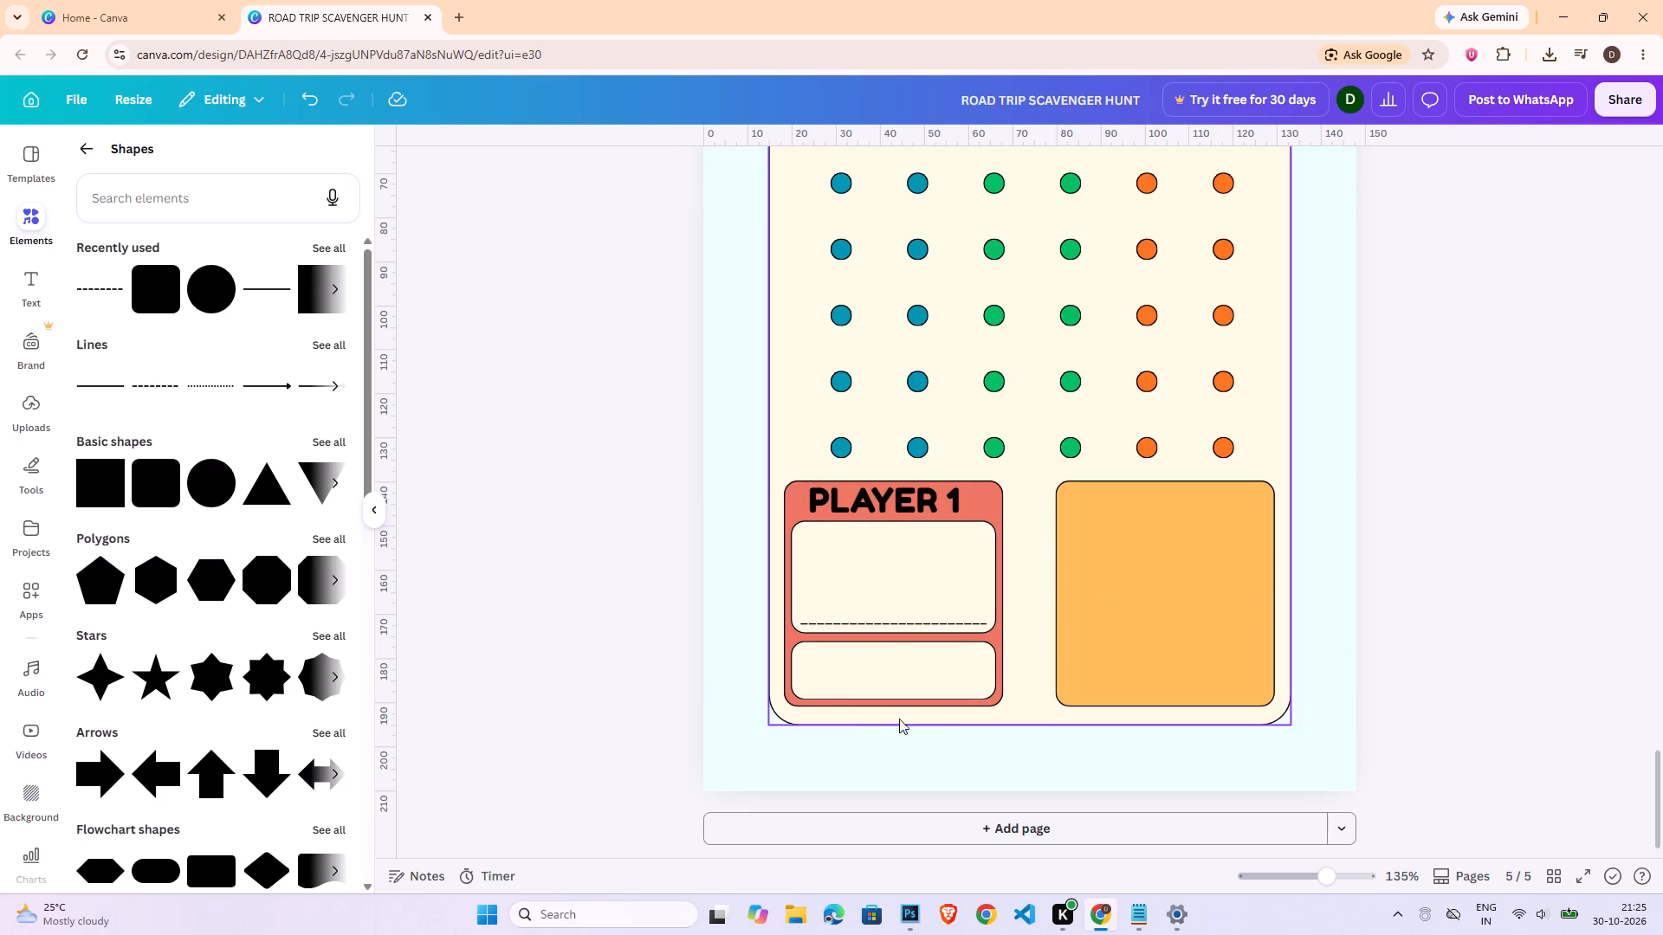
Duplicate the dashed line and place the copy in the lower light yellow panel, starting partway across and running past its edge.
{"action": "left_click", "coordinate": [857, 625]}
{"action": "key", "text": "ctrl+c"}
{"action": "key", "text": "ctrl+v"}
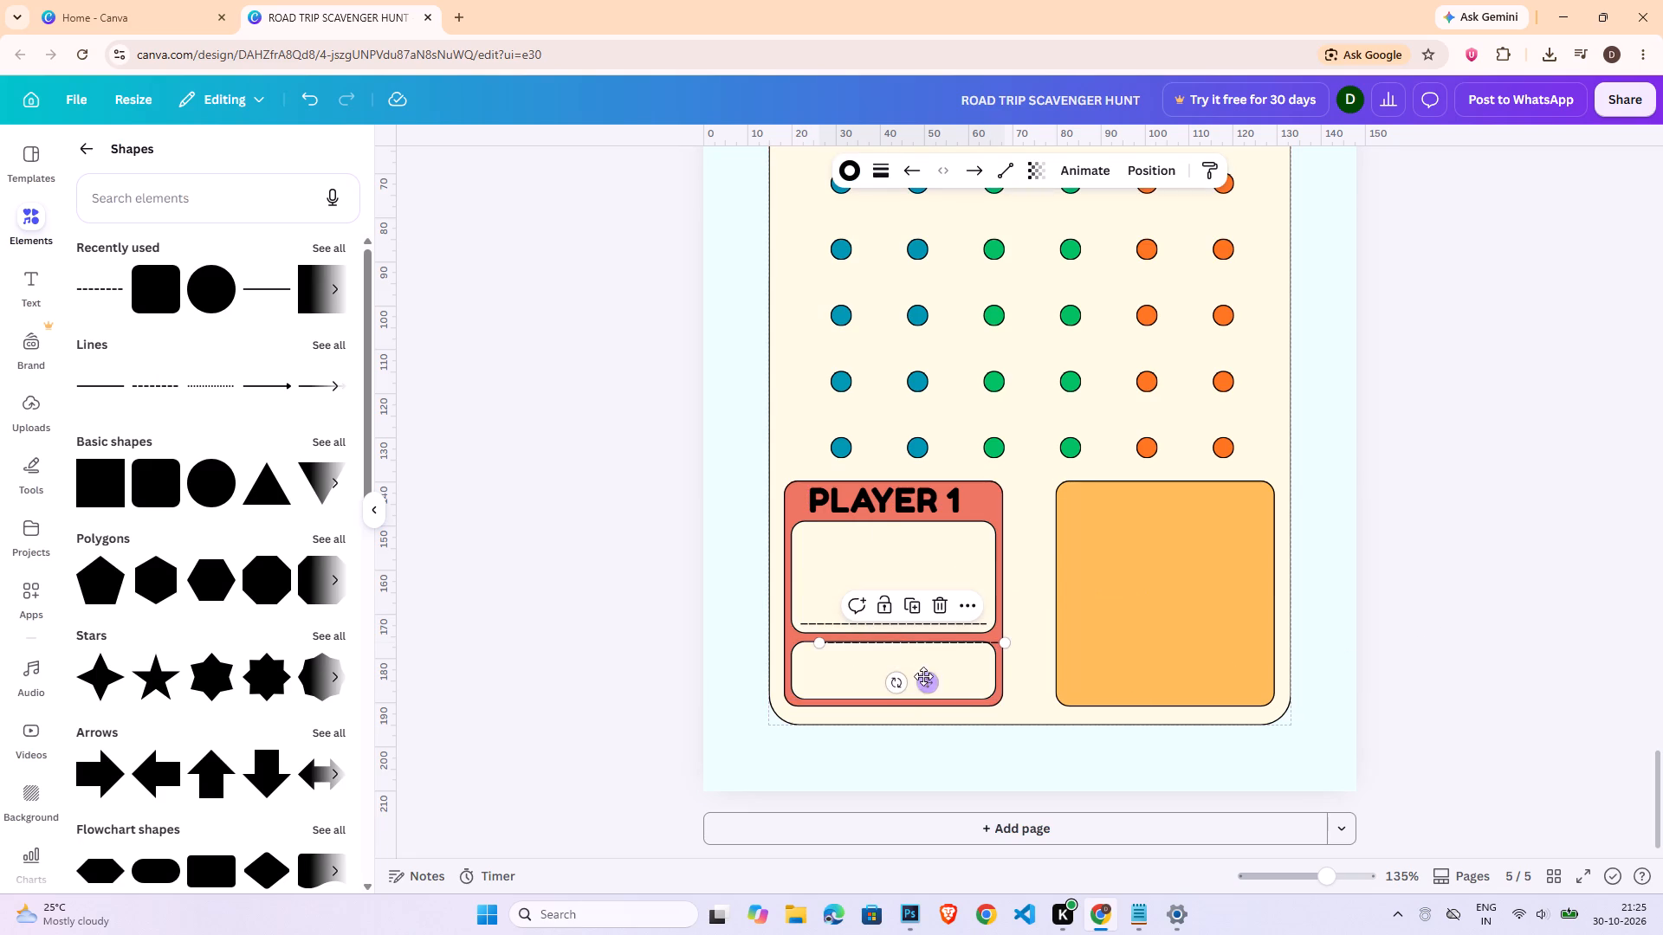
{"action": "left_click_drag", "start_coordinate": [925, 677], "coordinate": [970, 723]}
{"action": "left_click", "coordinate": [1494, 538]}
Center the "PLAYER 1" heading horizontally on the coral box.
{"action": "left_click", "coordinate": [992, 498]}
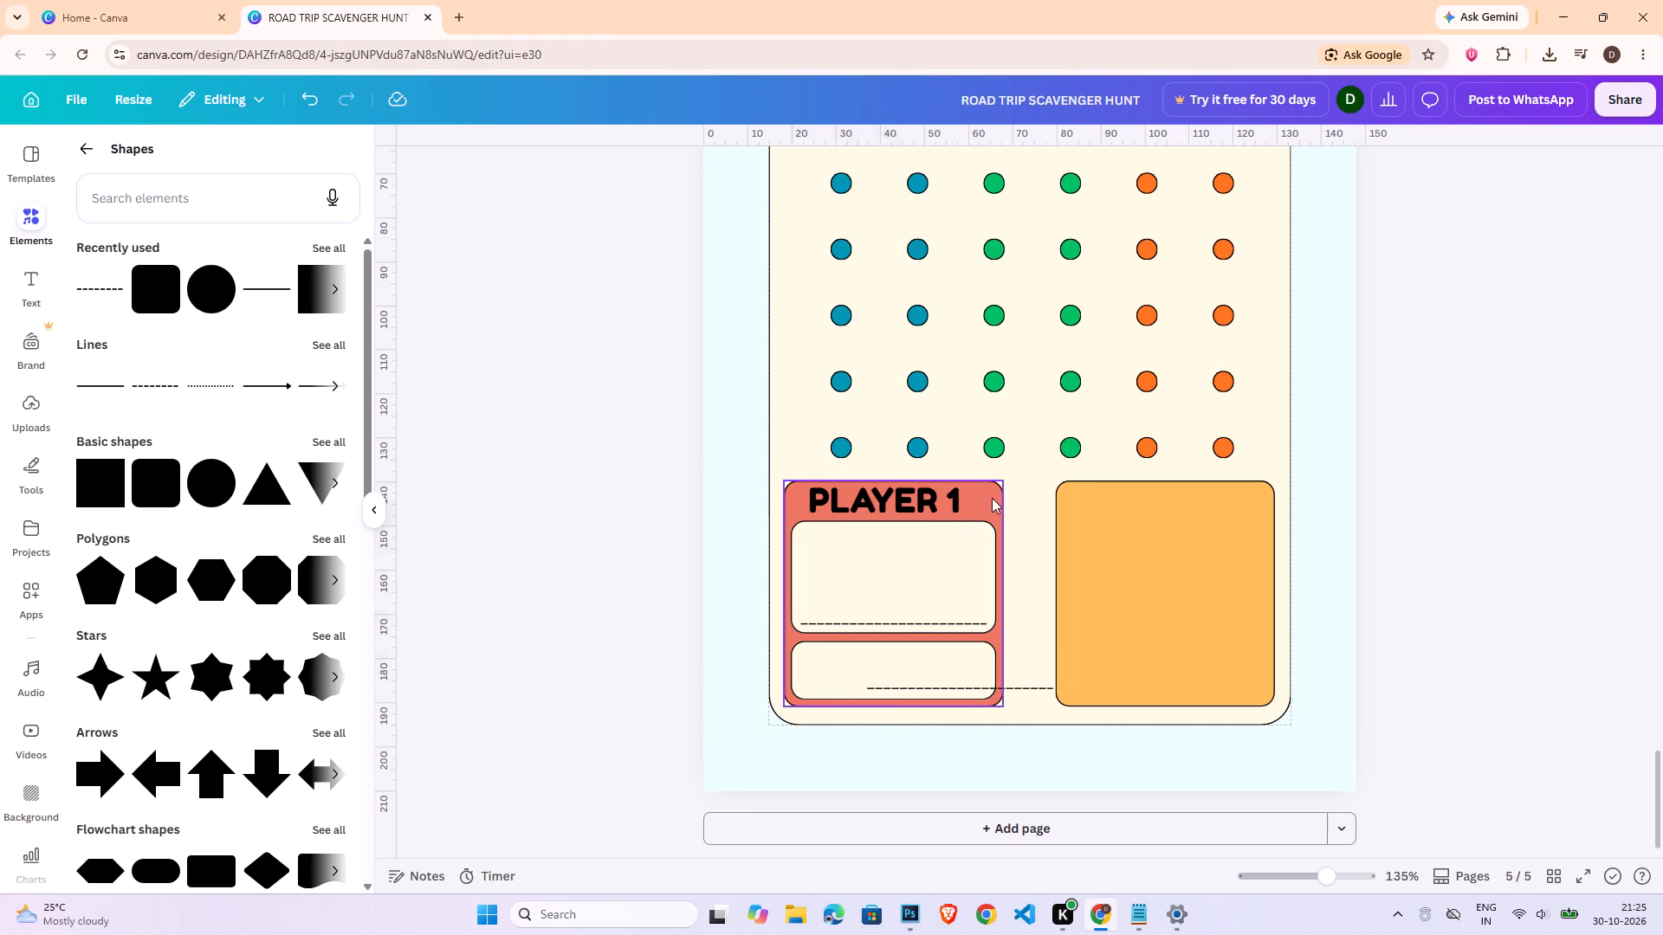
{"action": "left_click", "coordinate": [935, 502], "text": "shift"}
{"action": "left_click", "coordinate": [1408, 163]}
{"action": "left_click", "coordinate": [303, 402]}
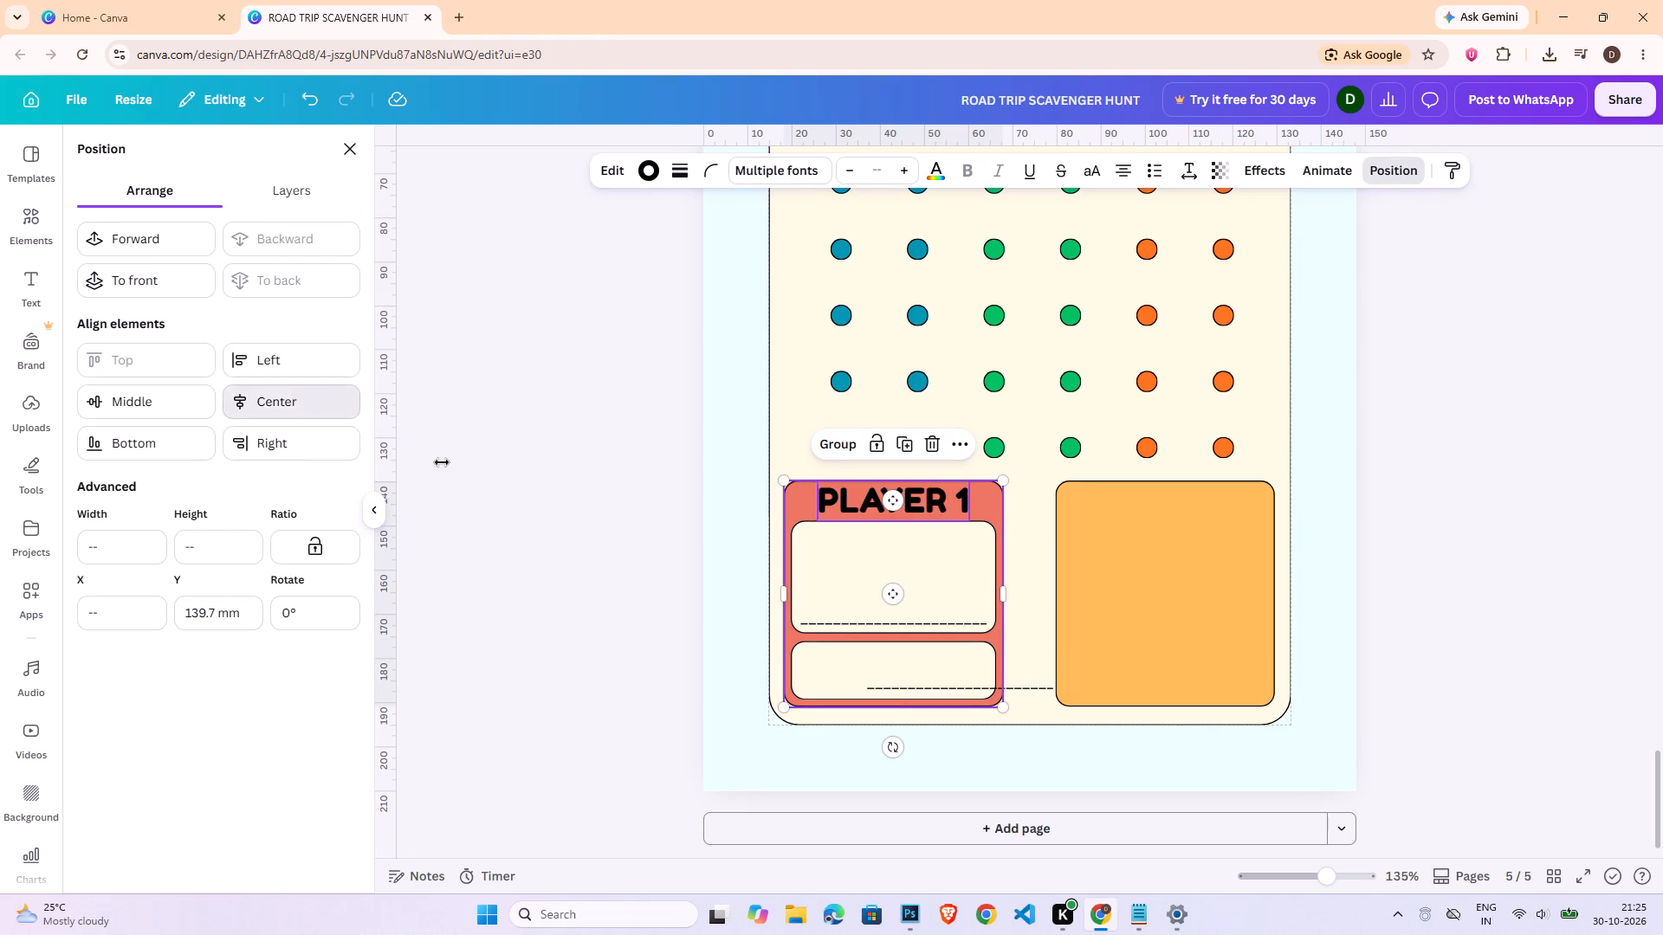
{"action": "double_click", "coordinate": [1429, 521]}
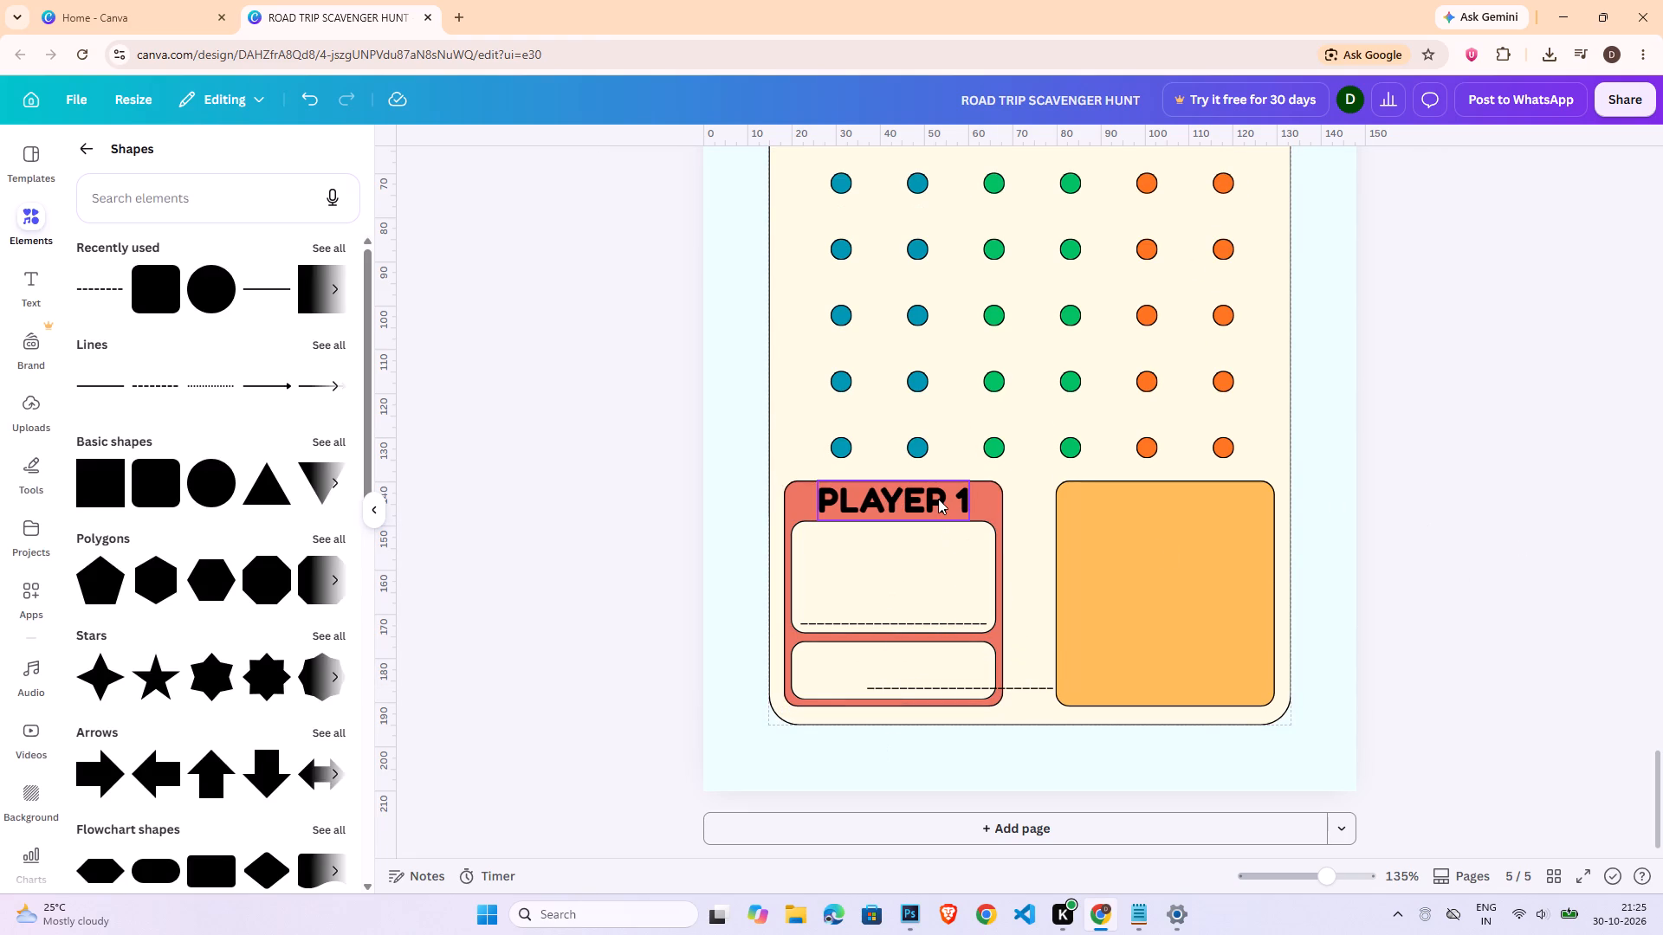
Duplicate the instruction text from under the page title and replace the copy's wording with "SCORE:".
{"action": "scroll", "coordinate": [1039, 584], "scroll_direction": "up", "scroll_amount": 3}
{"action": "left_click", "coordinate": [989, 317]}
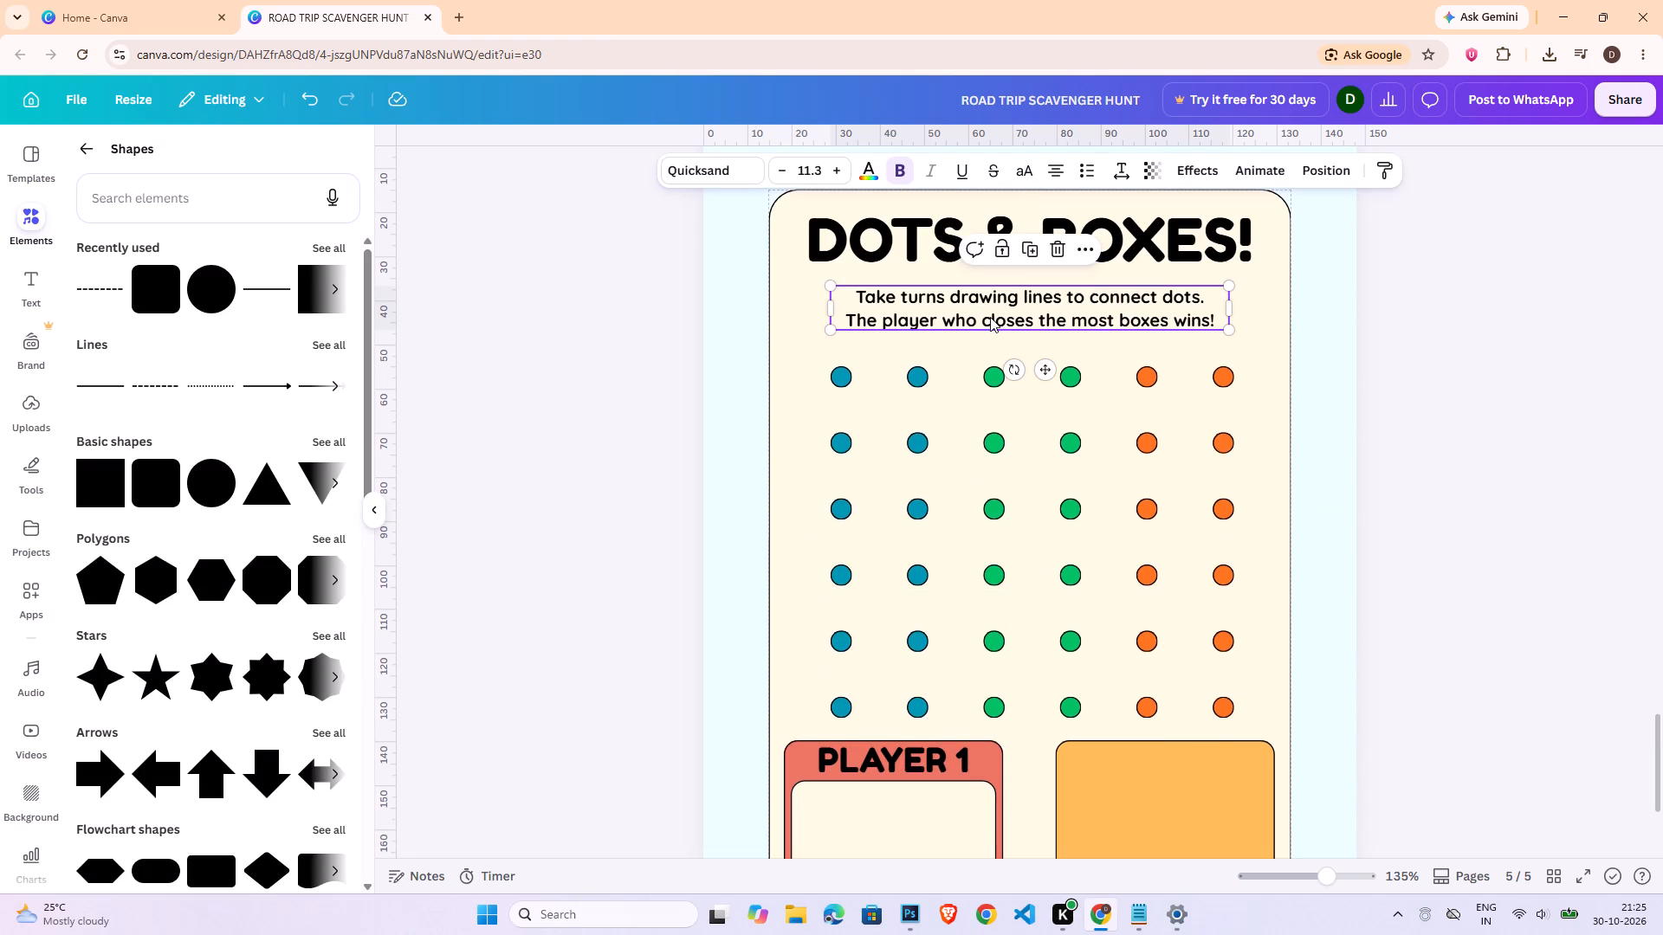
{"action": "key", "text": "ctrl+c"}
{"action": "scroll", "coordinate": [1036, 680], "scroll_direction": "down", "scroll_amount": 4}
{"action": "left_click", "coordinate": [852, 675]}
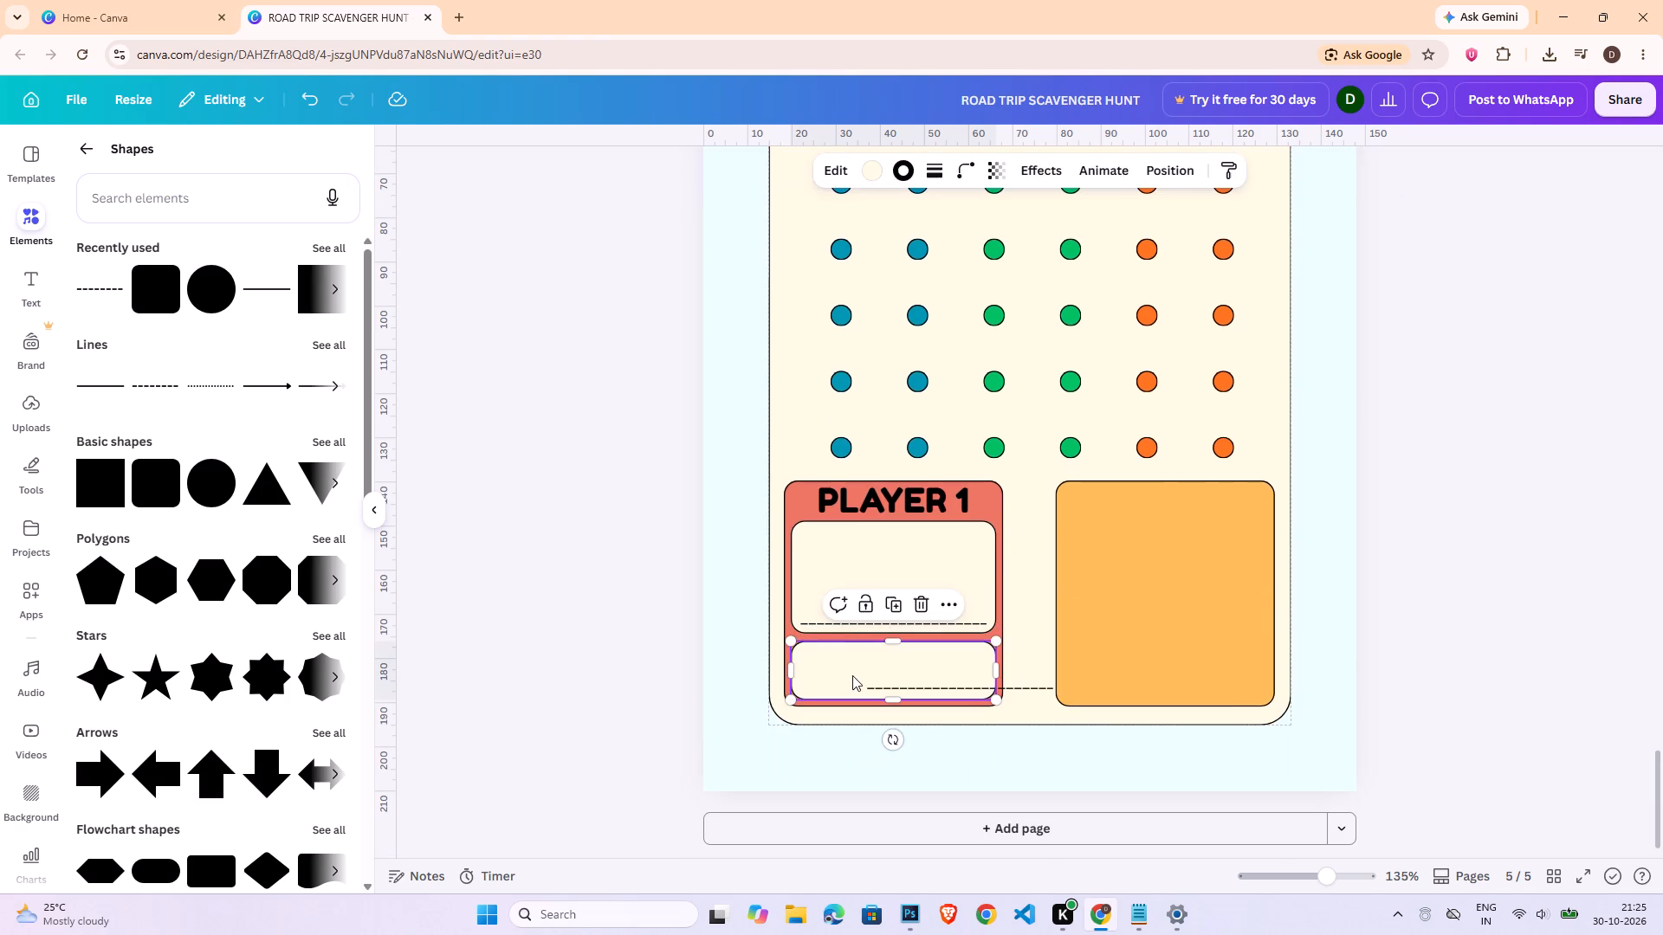
{"action": "key", "text": "ctrl+v"}
{"action": "triple_click", "coordinate": [1045, 465]}
{"action": "left_click", "coordinate": [1045, 465]}
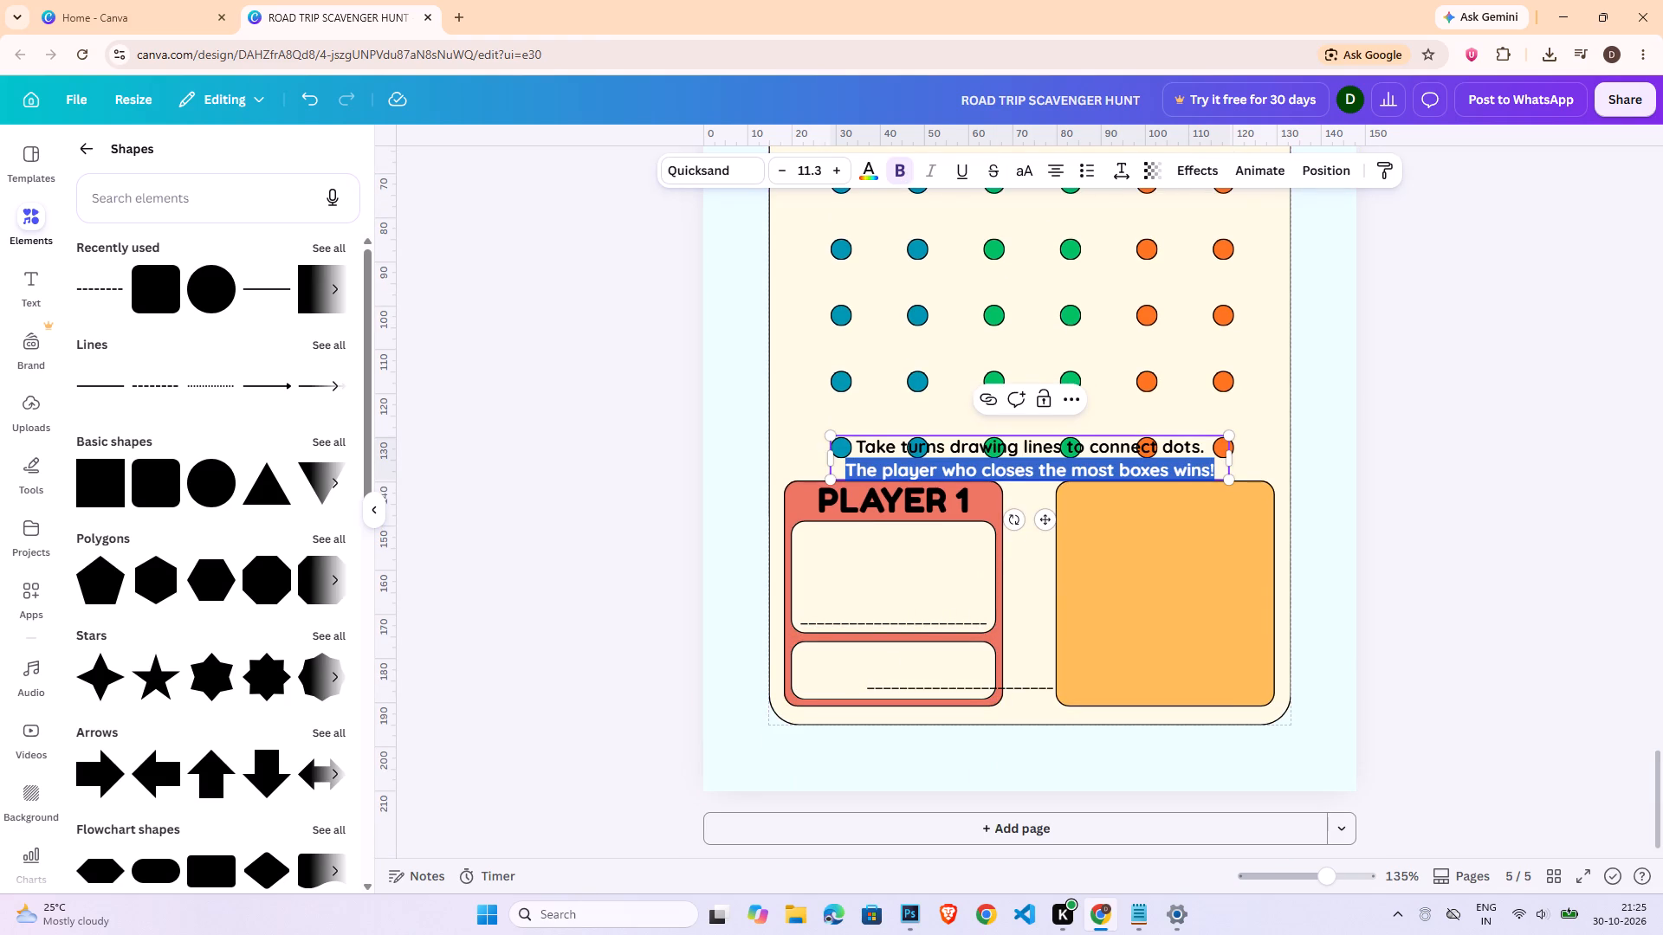
{"action": "key", "text": "ctrl+a"}
{"action": "type", "text": "SCORE"}
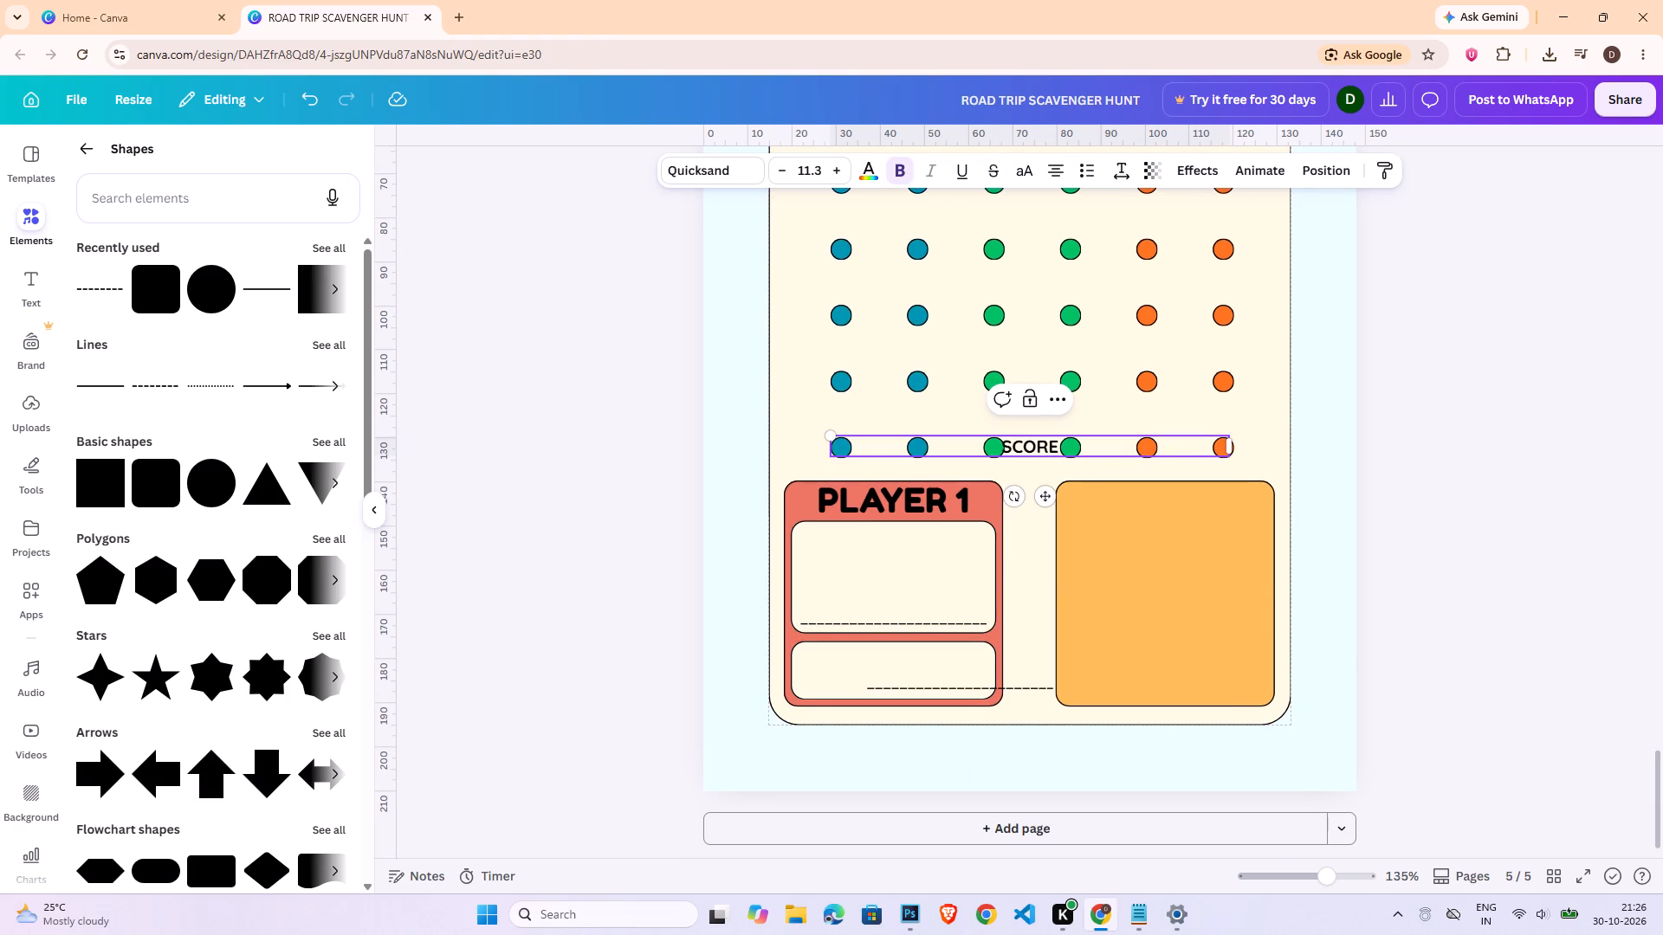
{"action": "key", "text": "shift+colon"}
Narrow the "SCORE:" text box to its wording and place it in the lower panel, just left of the dashed line.
{"action": "left_click_drag", "start_coordinate": [1242, 439], "coordinate": [916, 454]}
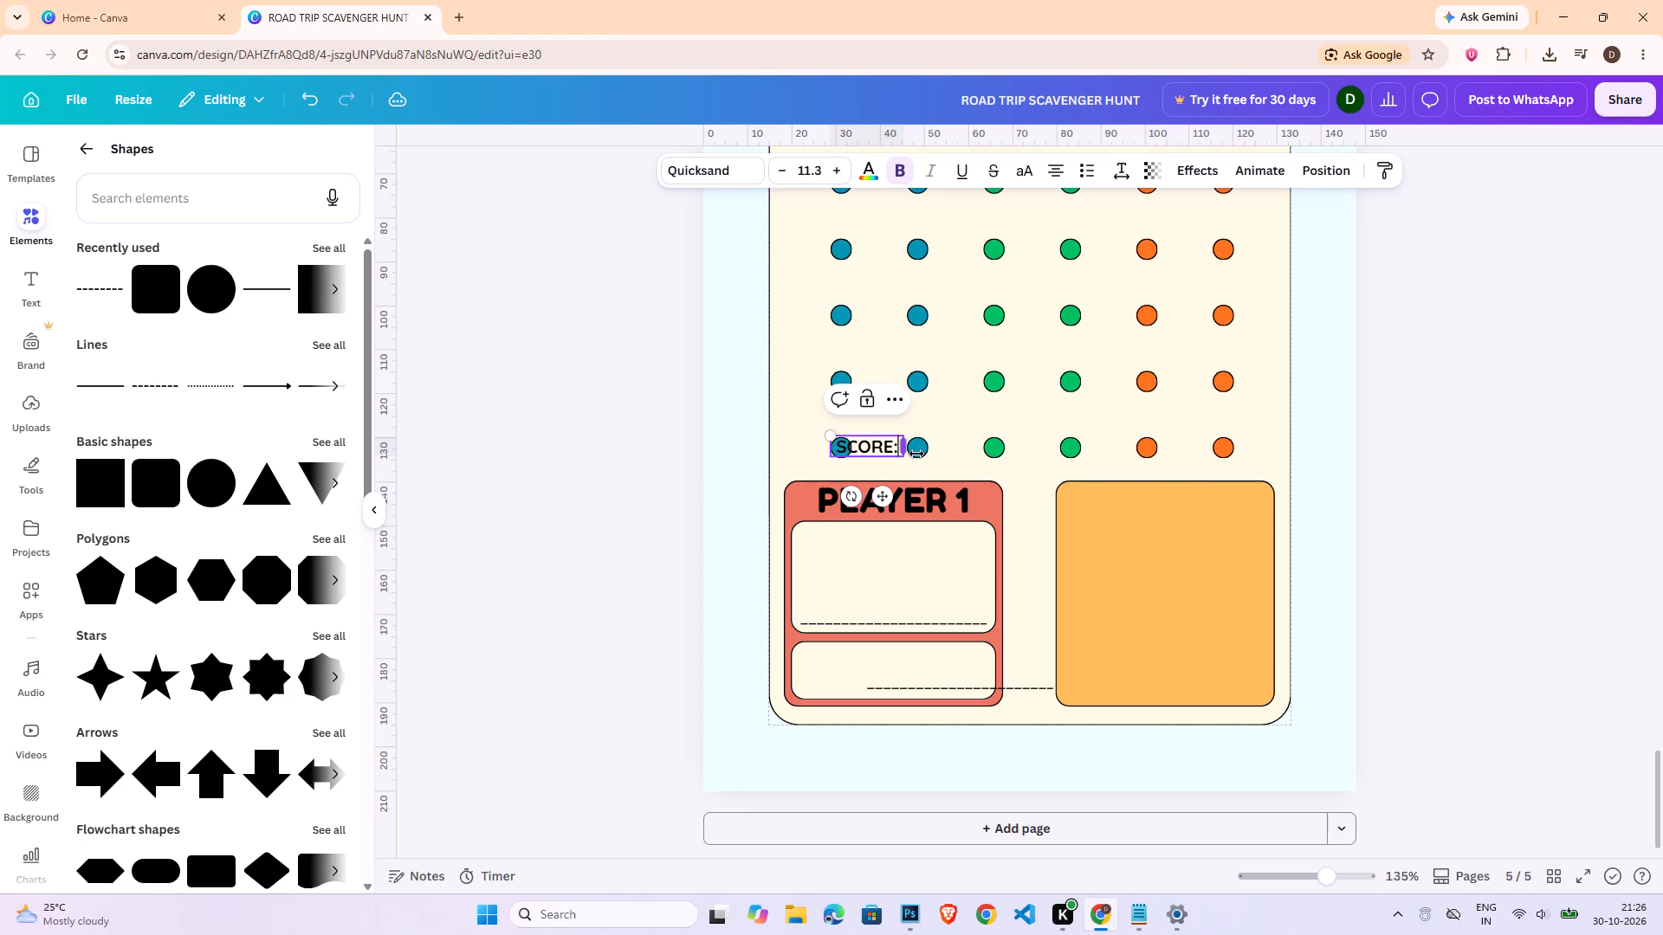
{"action": "left_click_drag", "start_coordinate": [879, 498], "coordinate": [845, 725]}
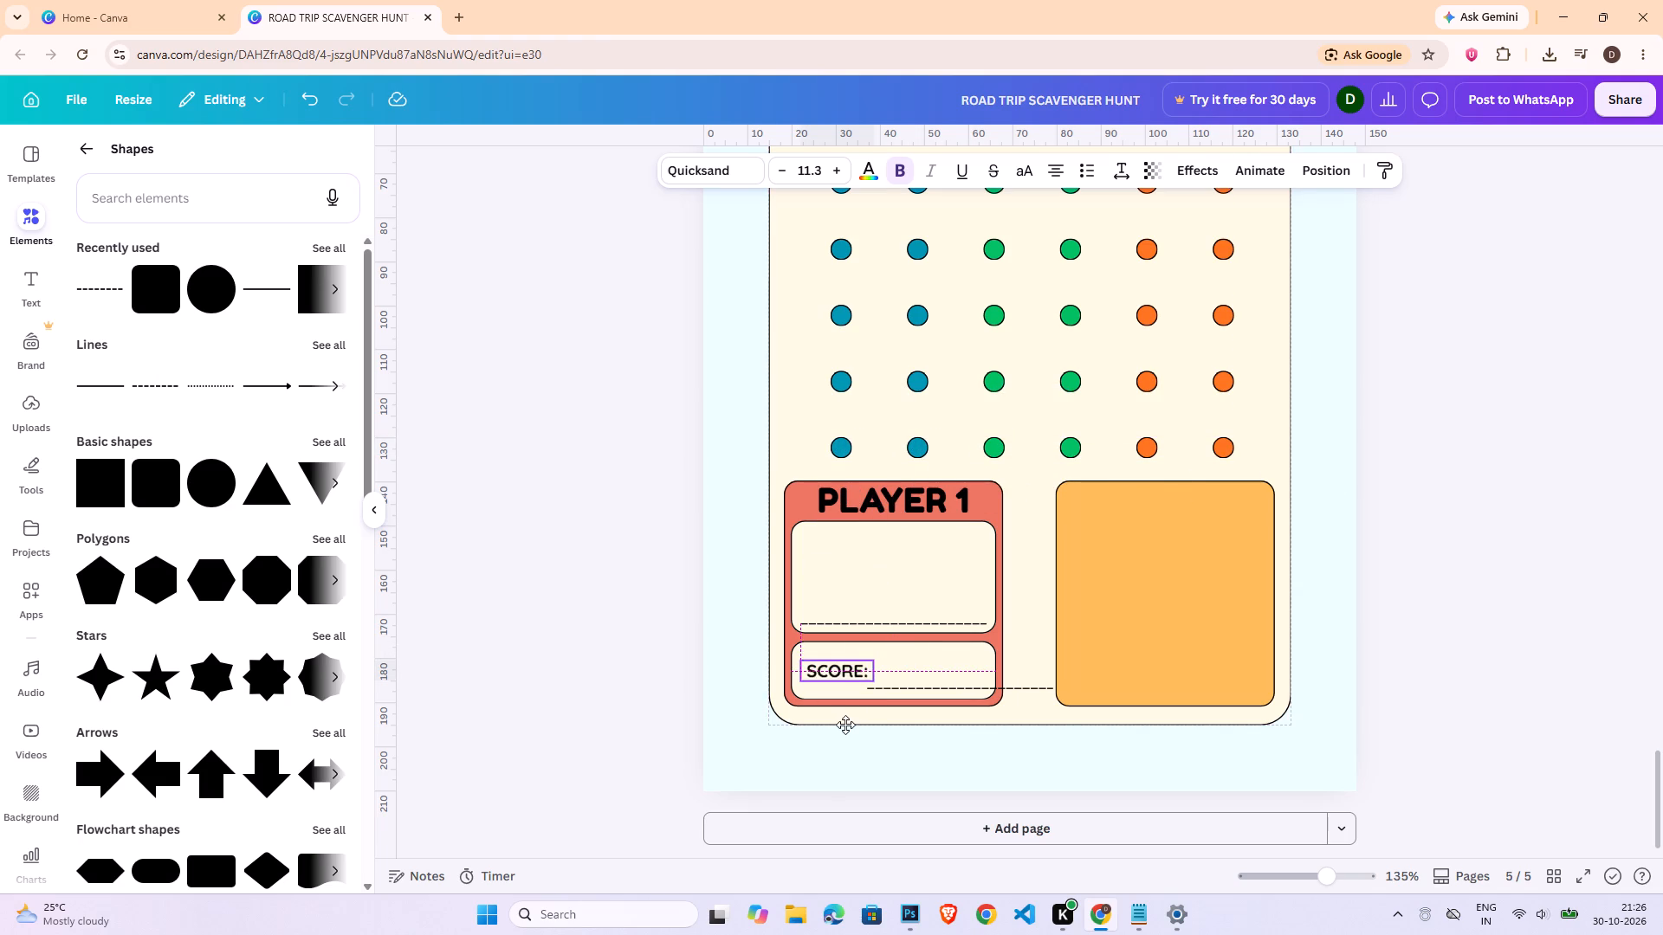
{"action": "left_click_drag", "start_coordinate": [845, 725], "coordinate": [849, 727]}
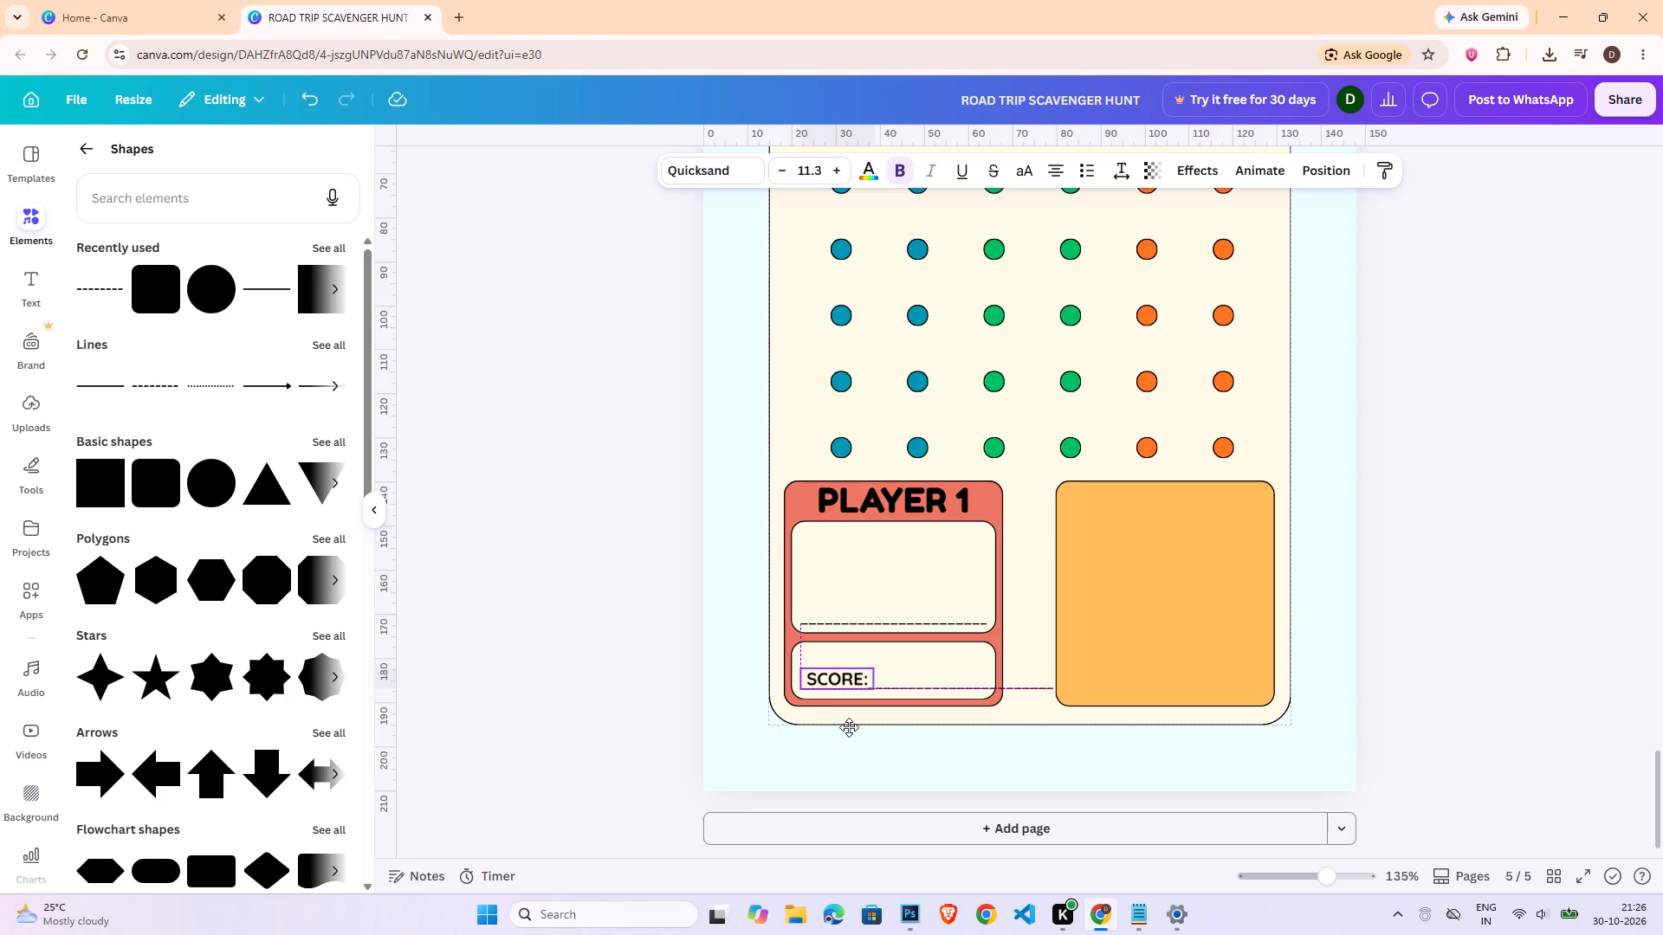
{"action": "left_click_drag", "start_coordinate": [849, 727], "coordinate": [844, 727]}
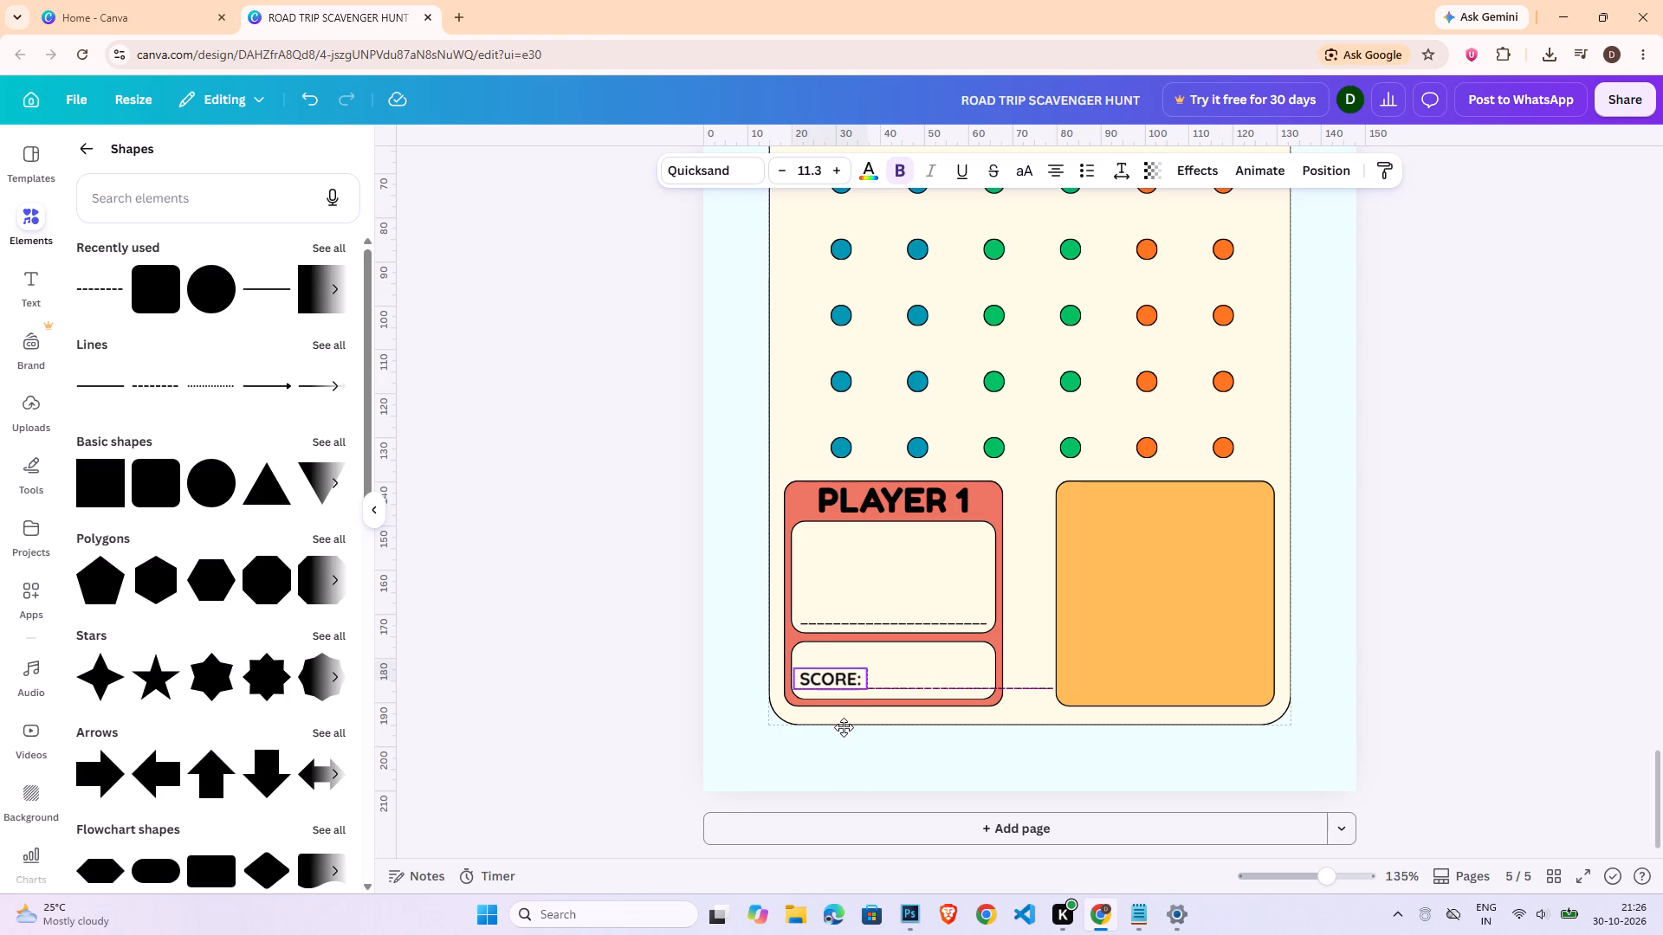
{"action": "left_click_drag", "start_coordinate": [844, 727], "coordinate": [844, 729]}
Shorten the dashed line beside "SCORE:" to about 27 mm, ending level with the dashed line above.
{"action": "left_click", "coordinate": [1041, 687]}
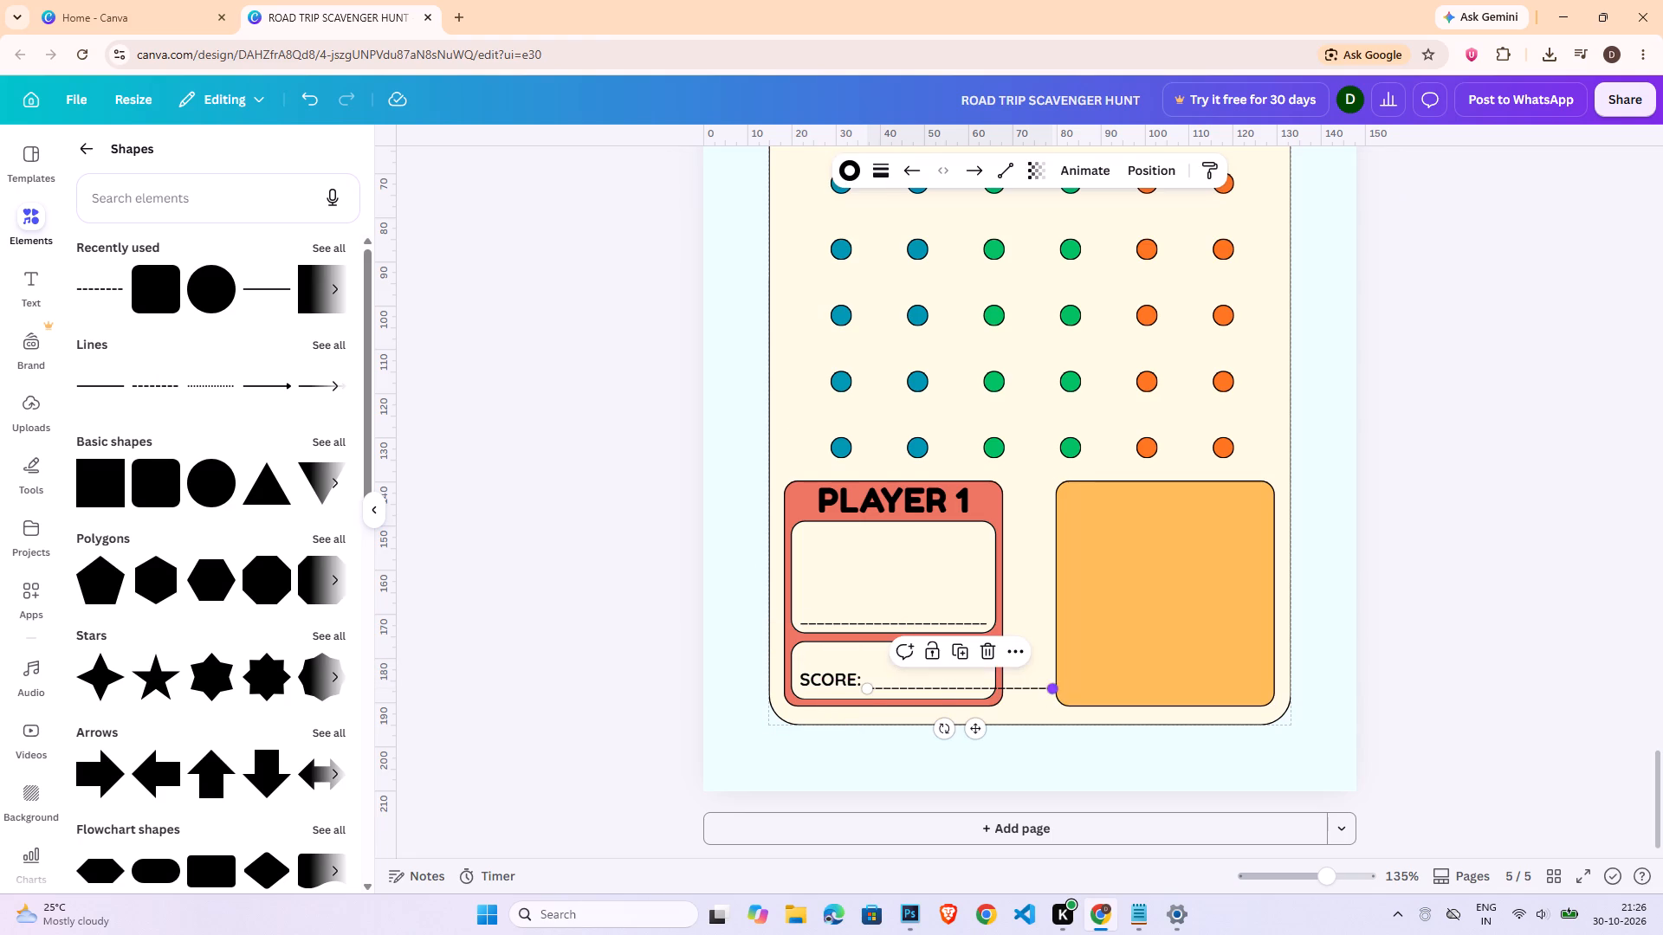
{"action": "left_click_drag", "start_coordinate": [1053, 690], "coordinate": [984, 690]}
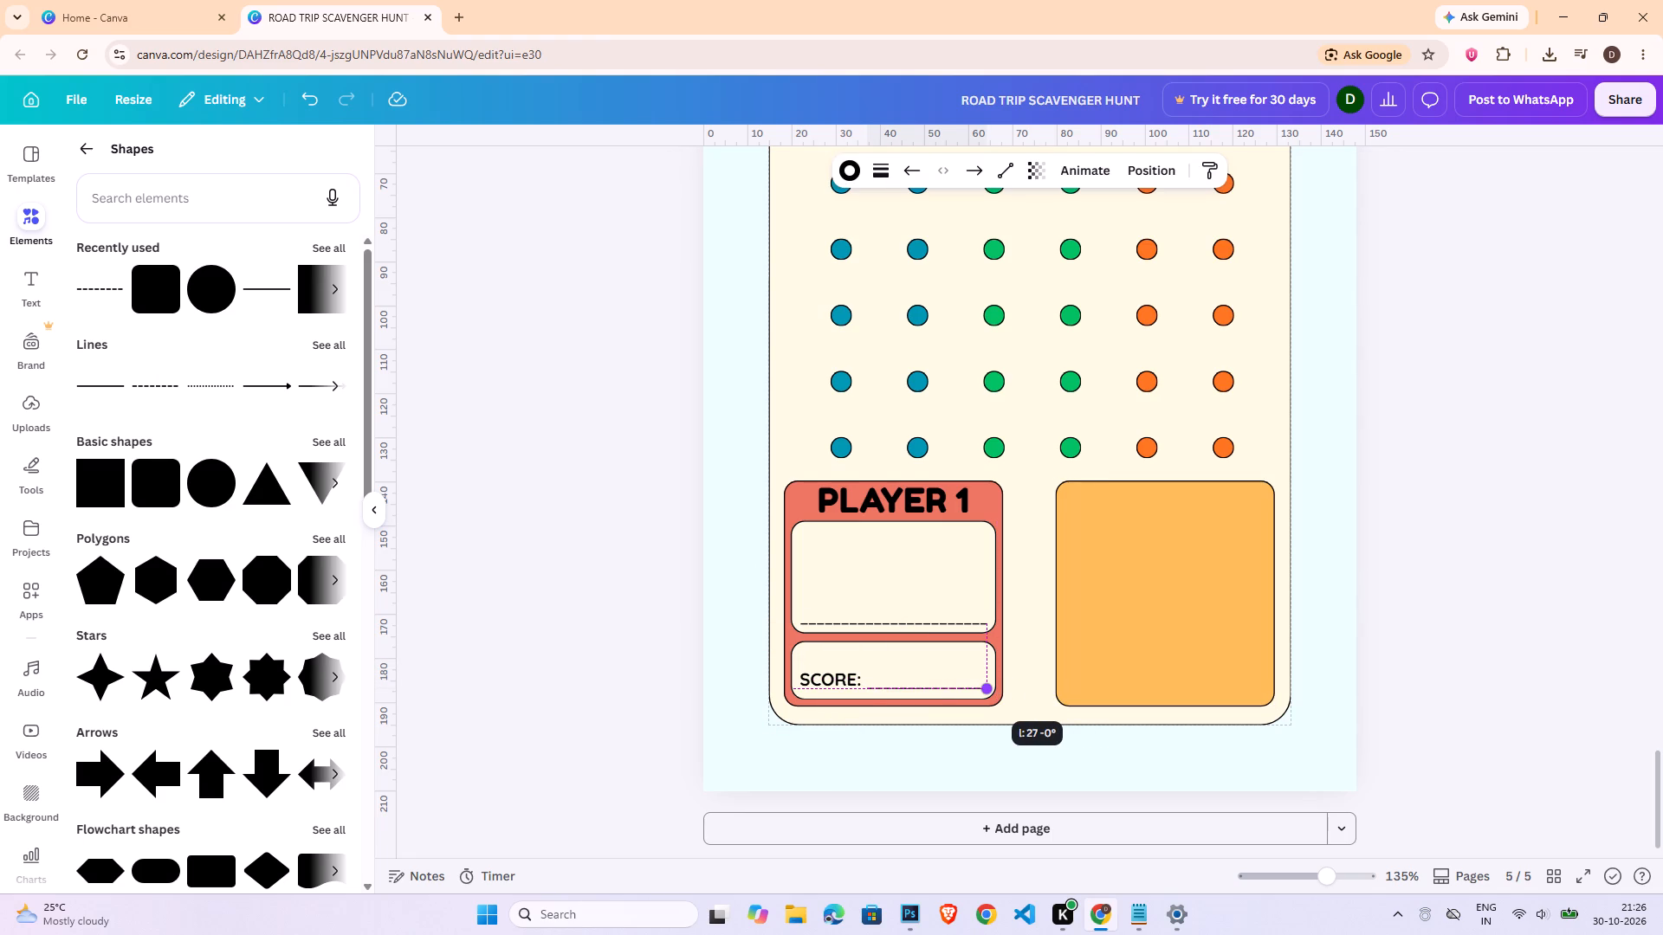
{"action": "left_click_drag", "start_coordinate": [984, 690], "coordinate": [982, 690]}
{"action": "left_click", "coordinate": [1467, 630]}
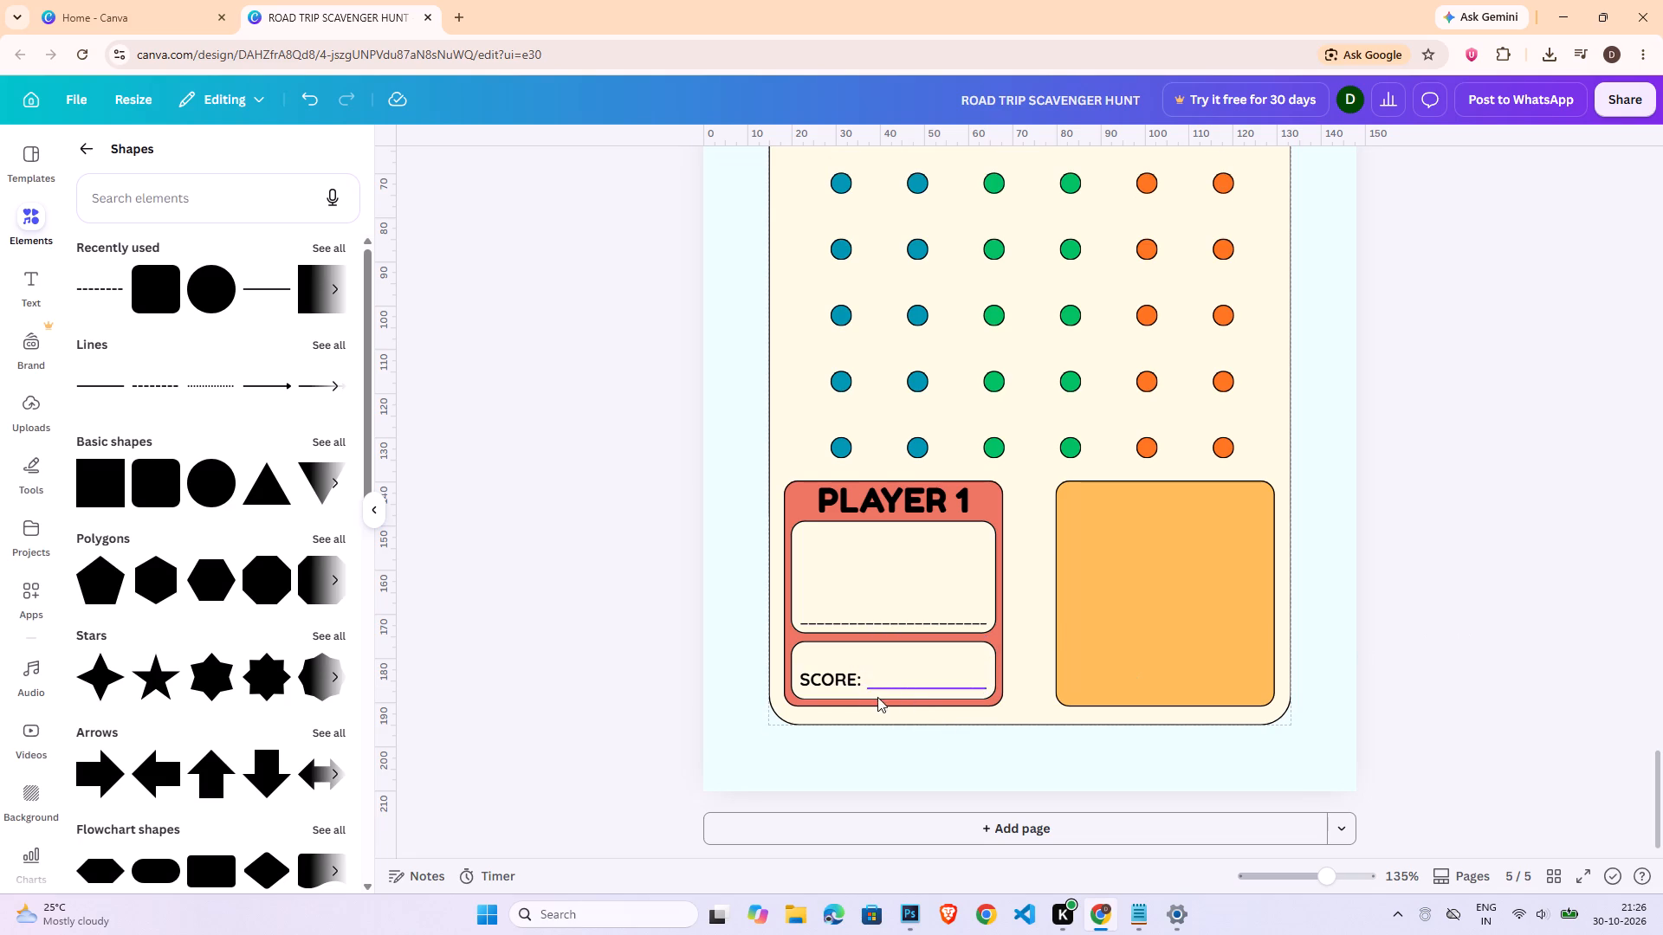
Nudge the "SCORE:" label down to sit level with its dashed line.
{"action": "left_click", "coordinate": [842, 678]}
{"action": "key", "text": "Down"}
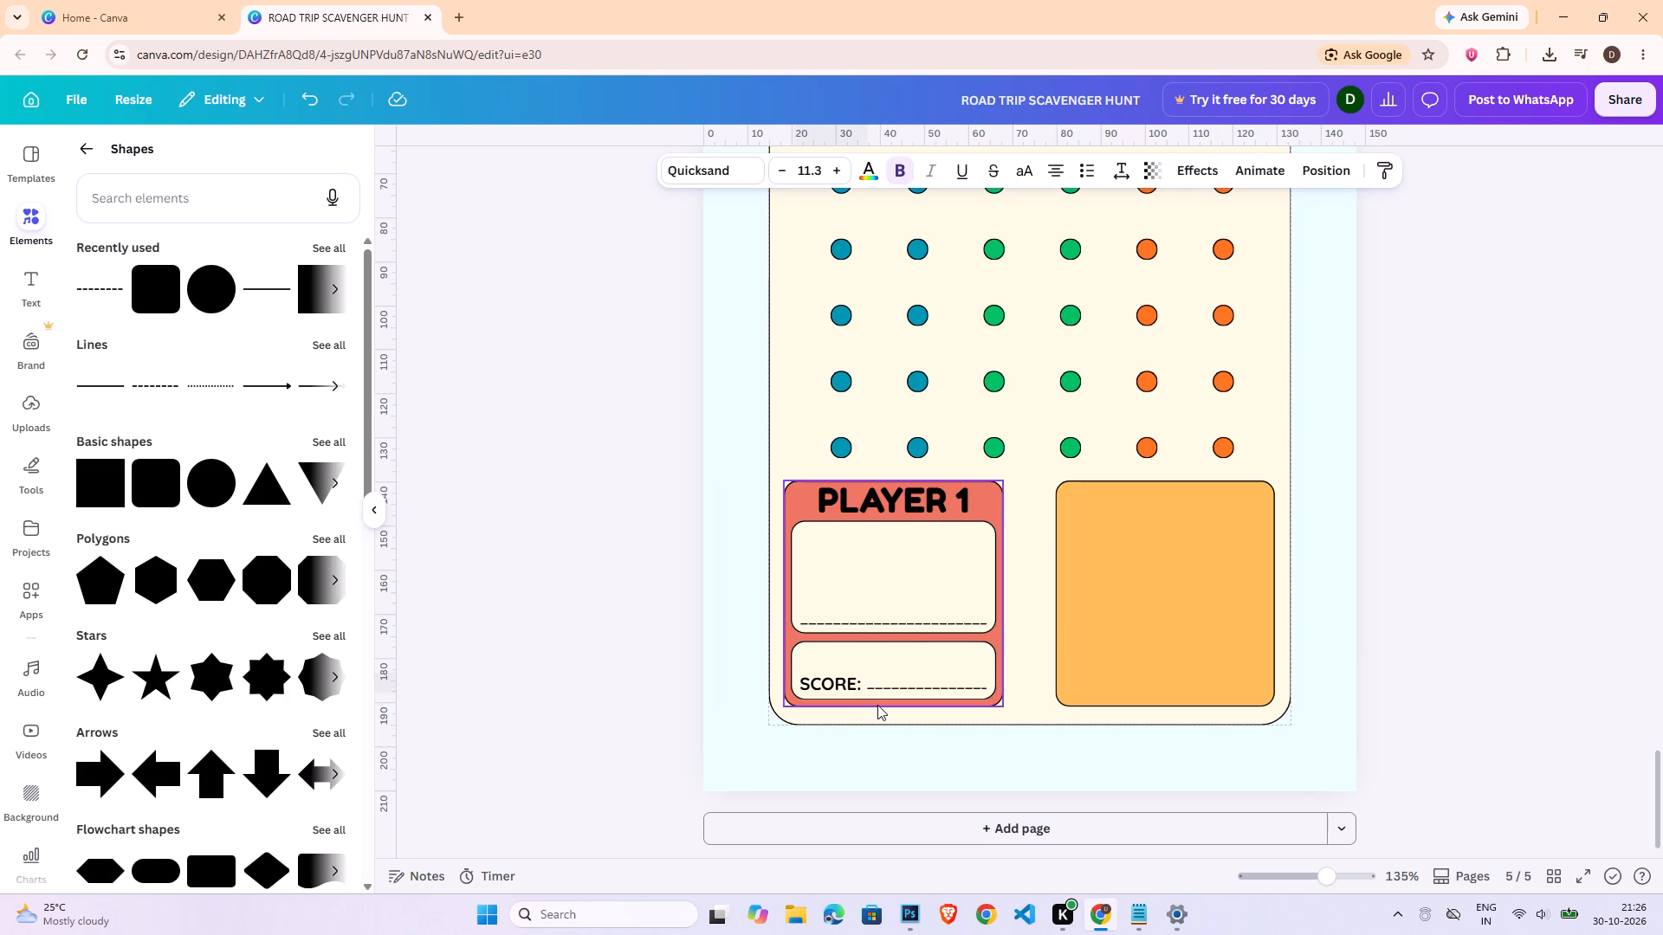
{"action": "key", "text": "Right"}
{"action": "key", "text": "Left"}
{"action": "left_click", "coordinate": [1421, 658]}
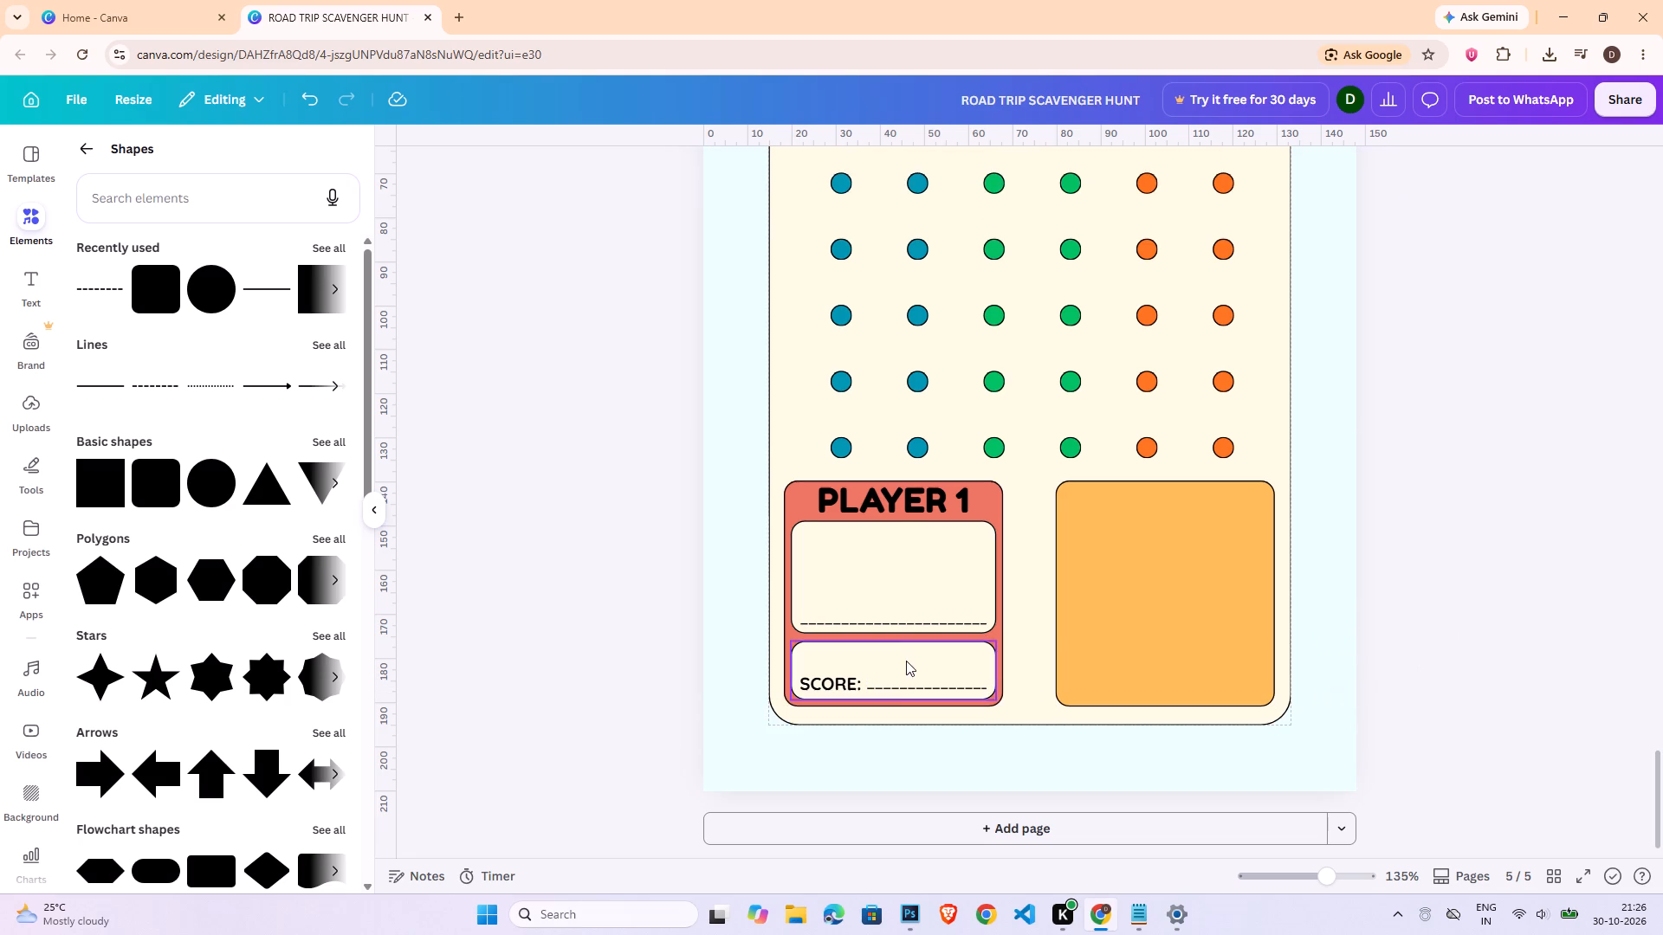
Lower the top edge of the score panel, and extend the upper panel's bottom edge down to leave a narrow gap.
{"action": "left_click", "coordinate": [906, 661]}
{"action": "left_click_drag", "start_coordinate": [897, 641], "coordinate": [897, 650]}
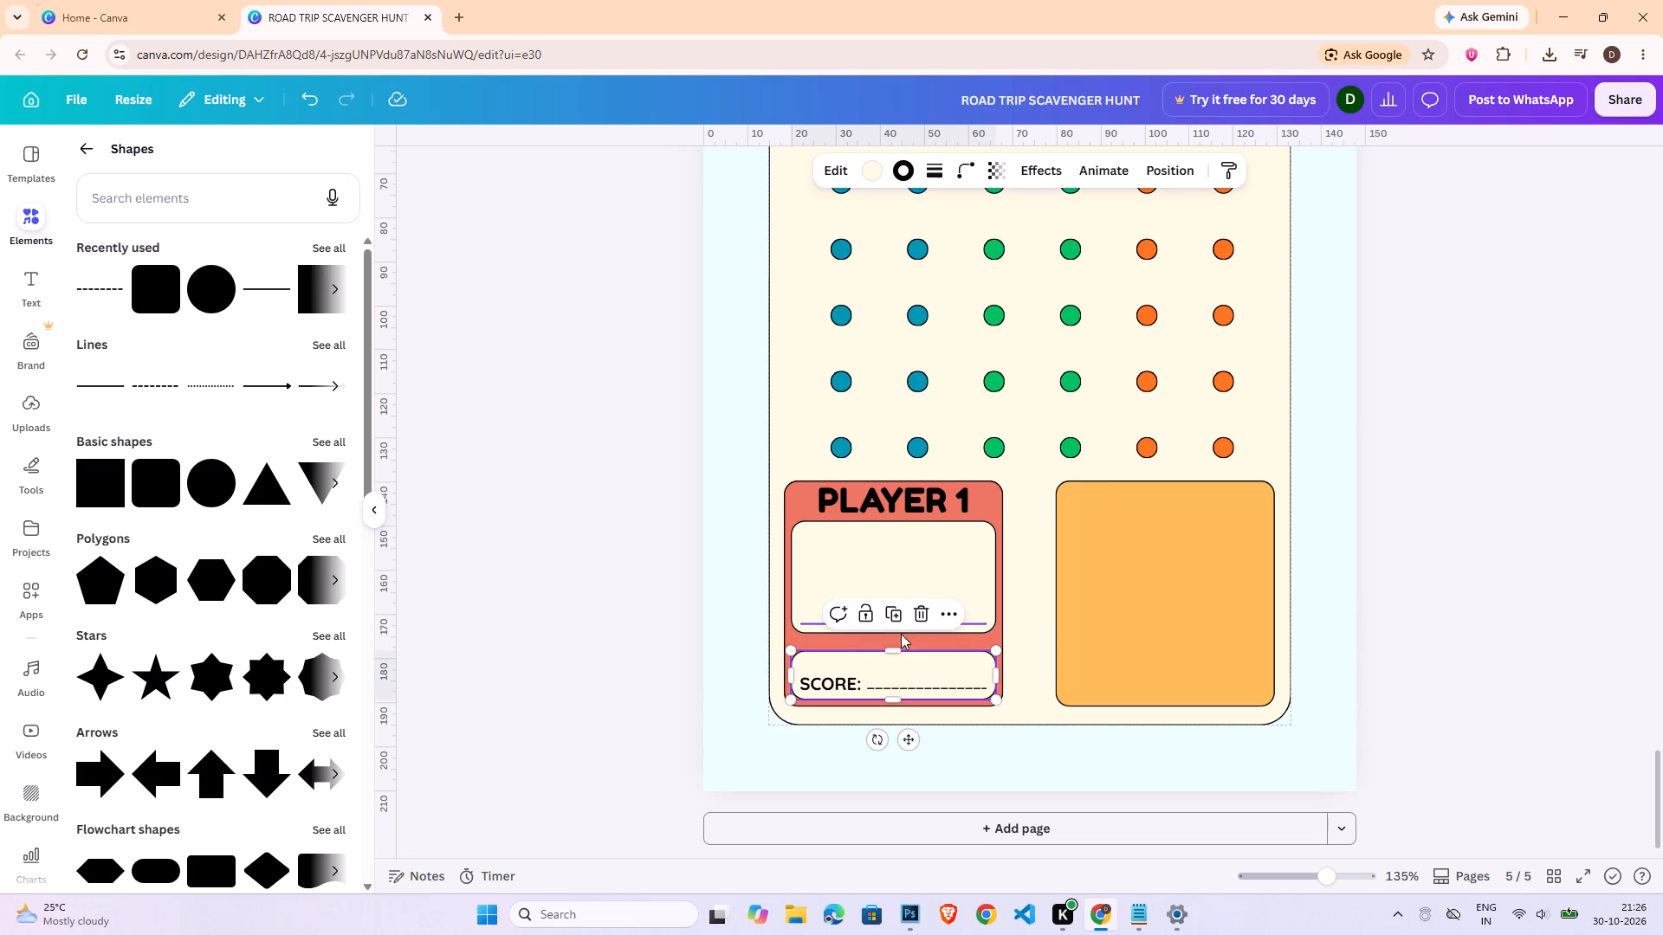
{"action": "left_click", "coordinate": [906, 630]}
{"action": "left_click", "coordinate": [926, 633]}
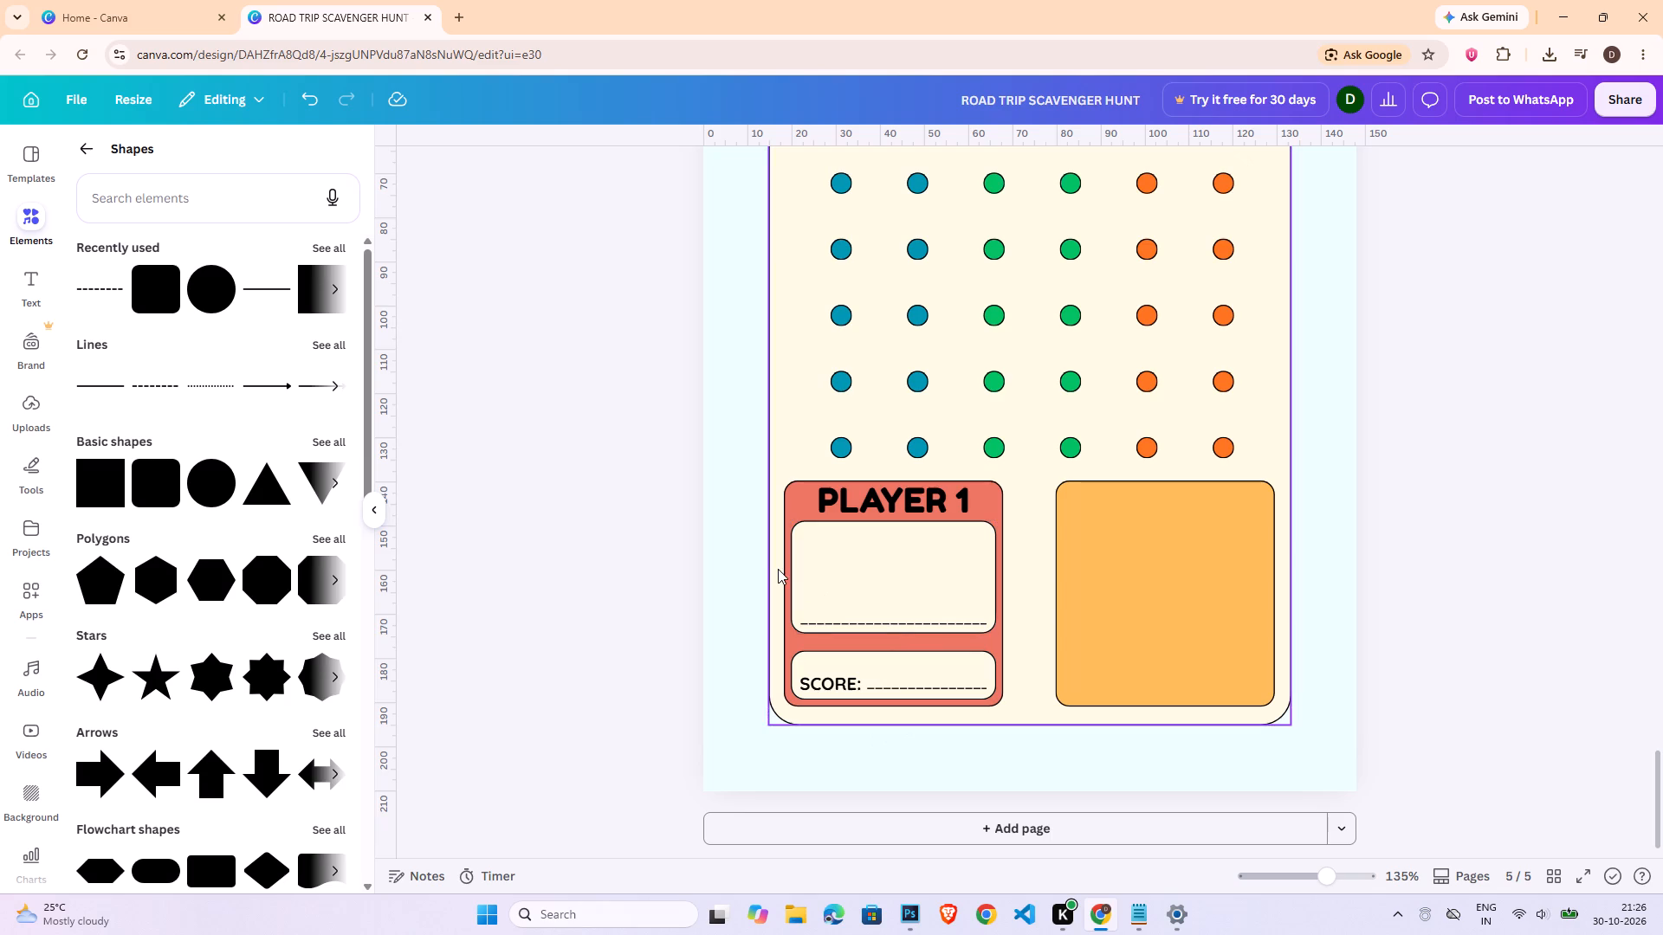
{"action": "left_click", "coordinate": [778, 569]}
{"action": "left_click", "coordinate": [819, 566]}
{"action": "left_click_drag", "start_coordinate": [884, 634], "coordinate": [886, 642]}
{"action": "left_click", "coordinate": [1466, 527]}
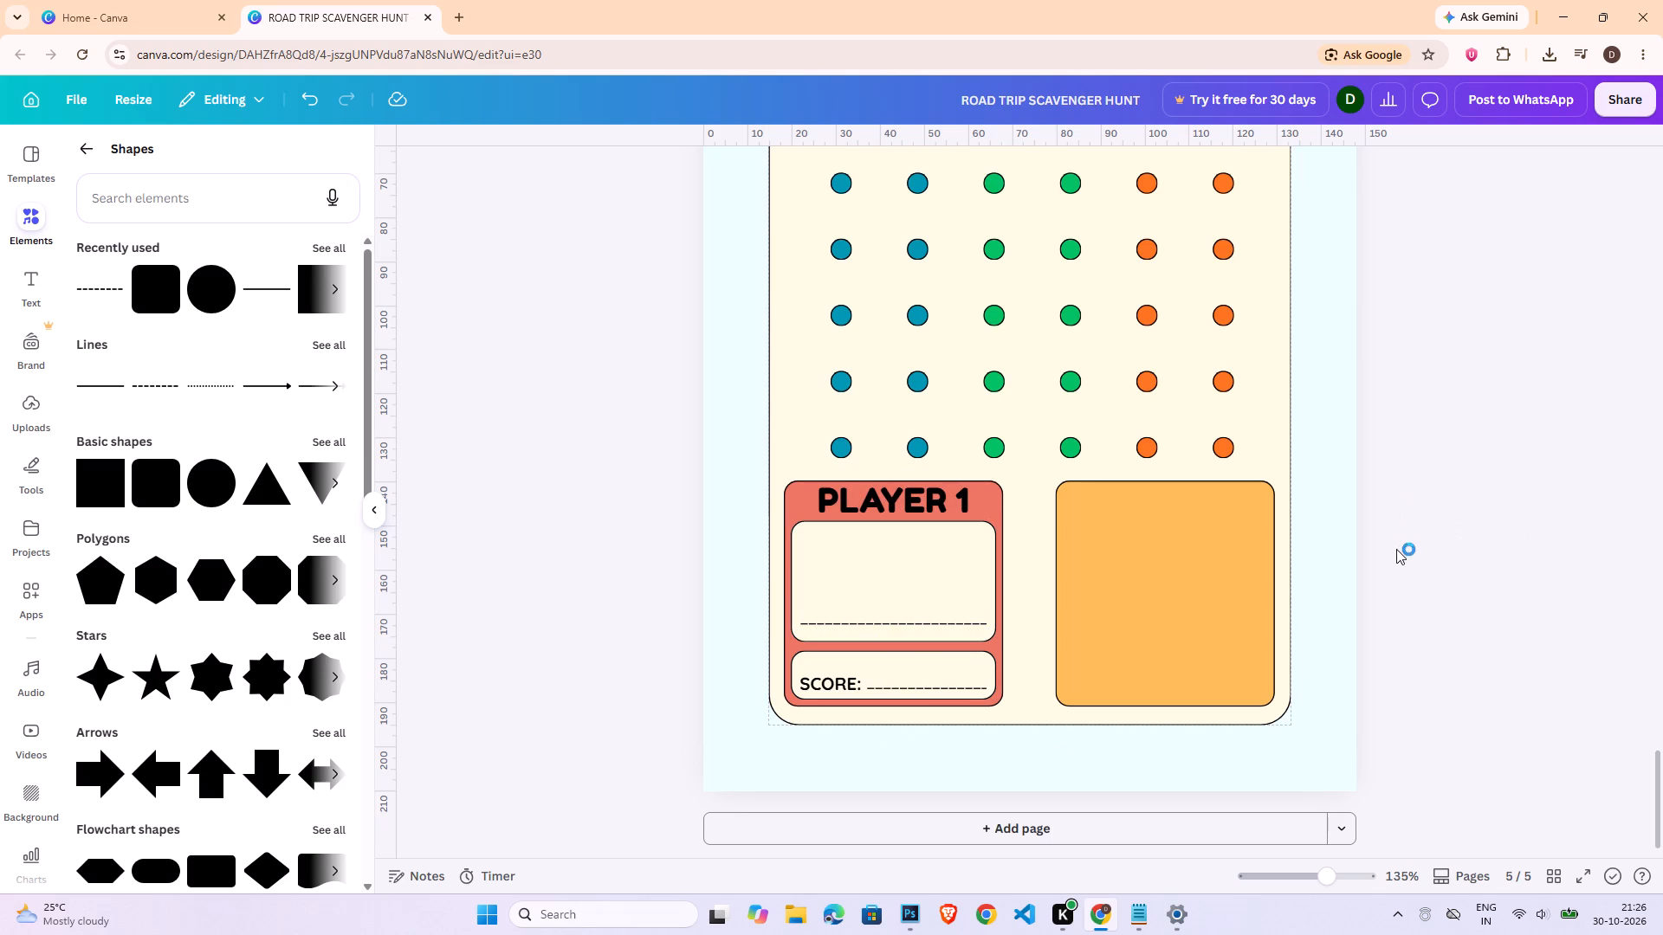
Duplicate the "PLAYER 1" heading, both panels, dashed lines and "SCORE:" label, and fit the copies inside the orange box.
{"action": "left_click", "coordinate": [833, 501]}
{"action": "left_click", "coordinate": [823, 564], "text": "shift"}
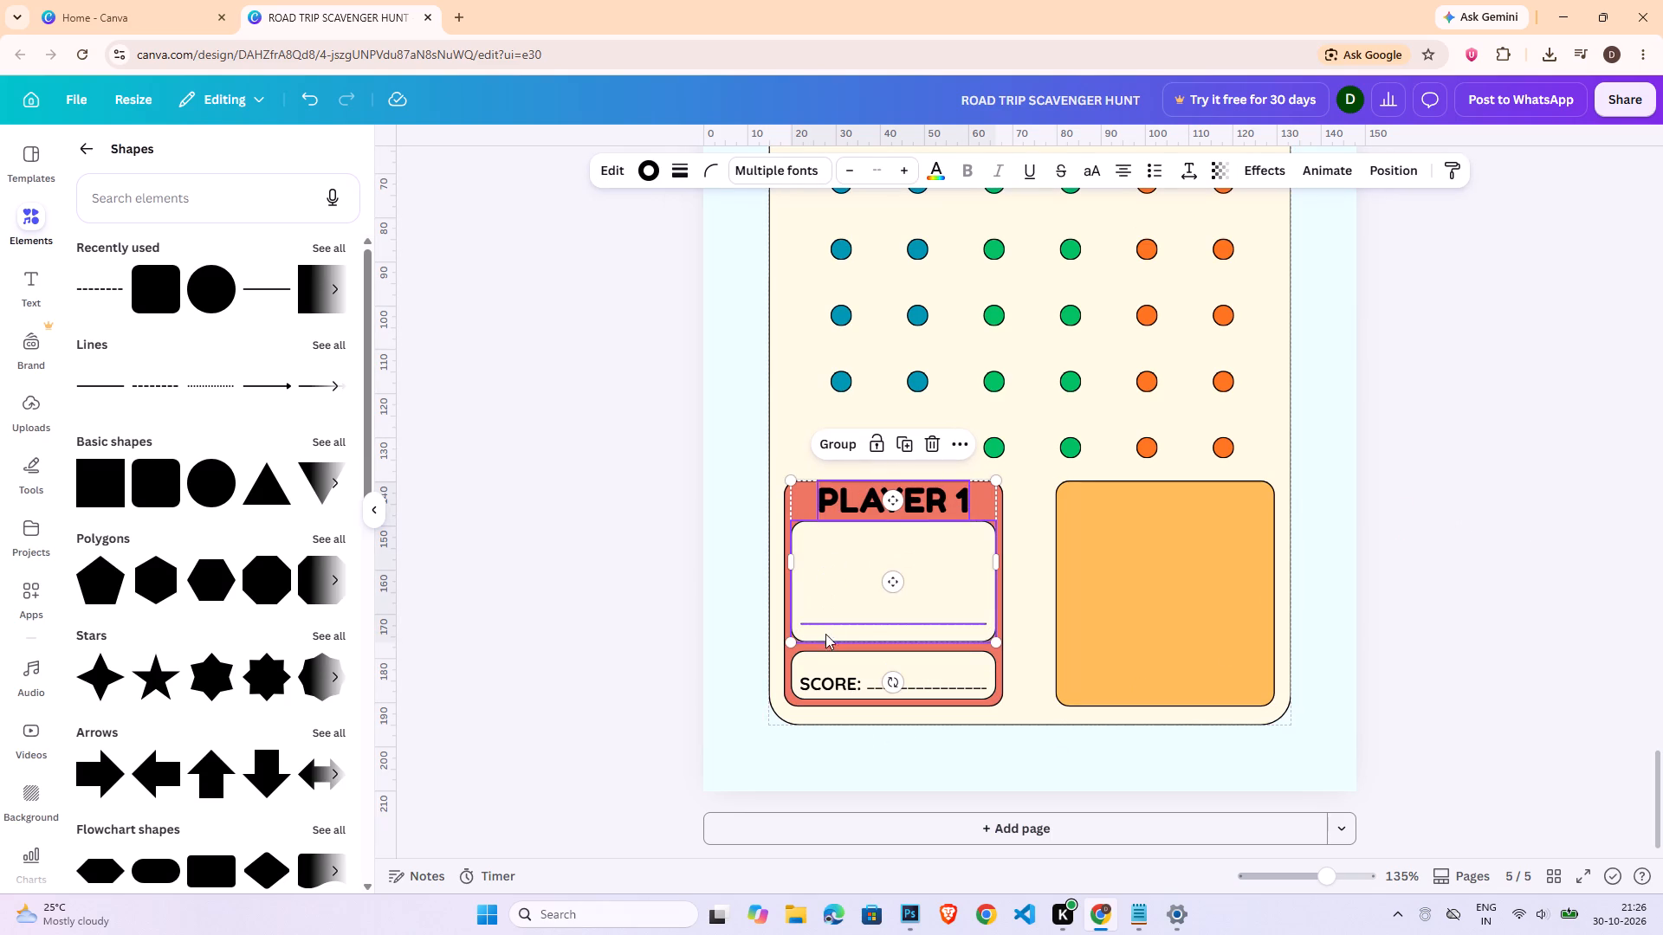
{"action": "left_click", "coordinate": [825, 621], "text": "shift"}
{"action": "left_click", "coordinate": [825, 657], "text": "shift"}
{"action": "left_click", "coordinate": [825, 681], "text": "shift"}
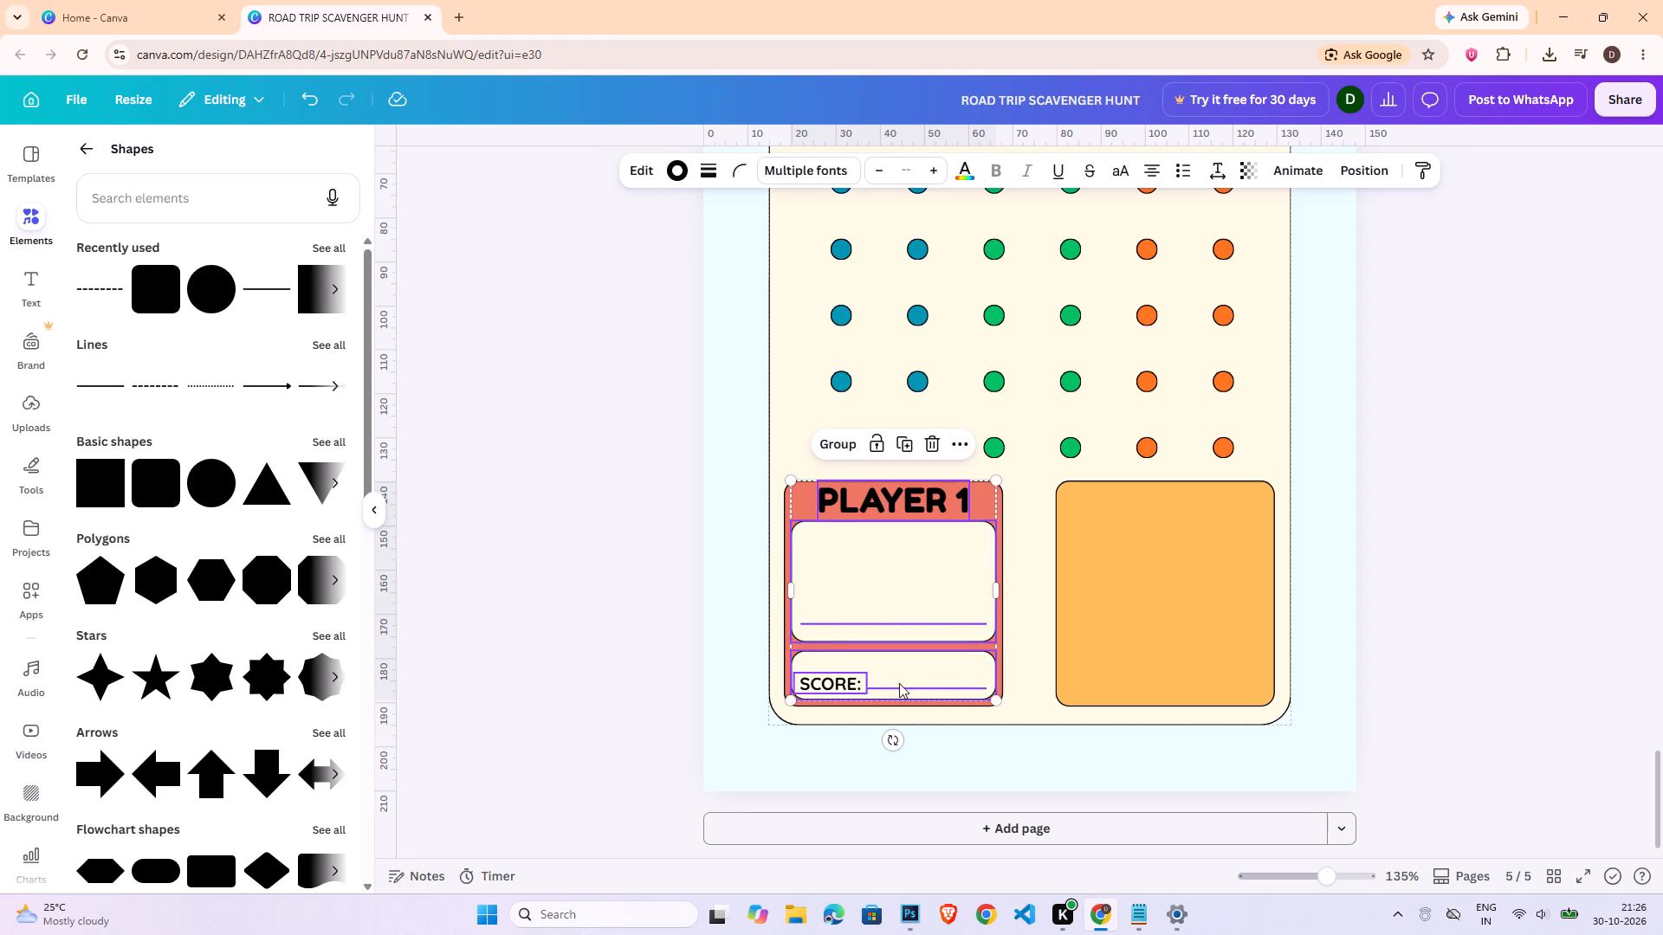
{"action": "left_click", "coordinate": [900, 689], "text": "shift"}
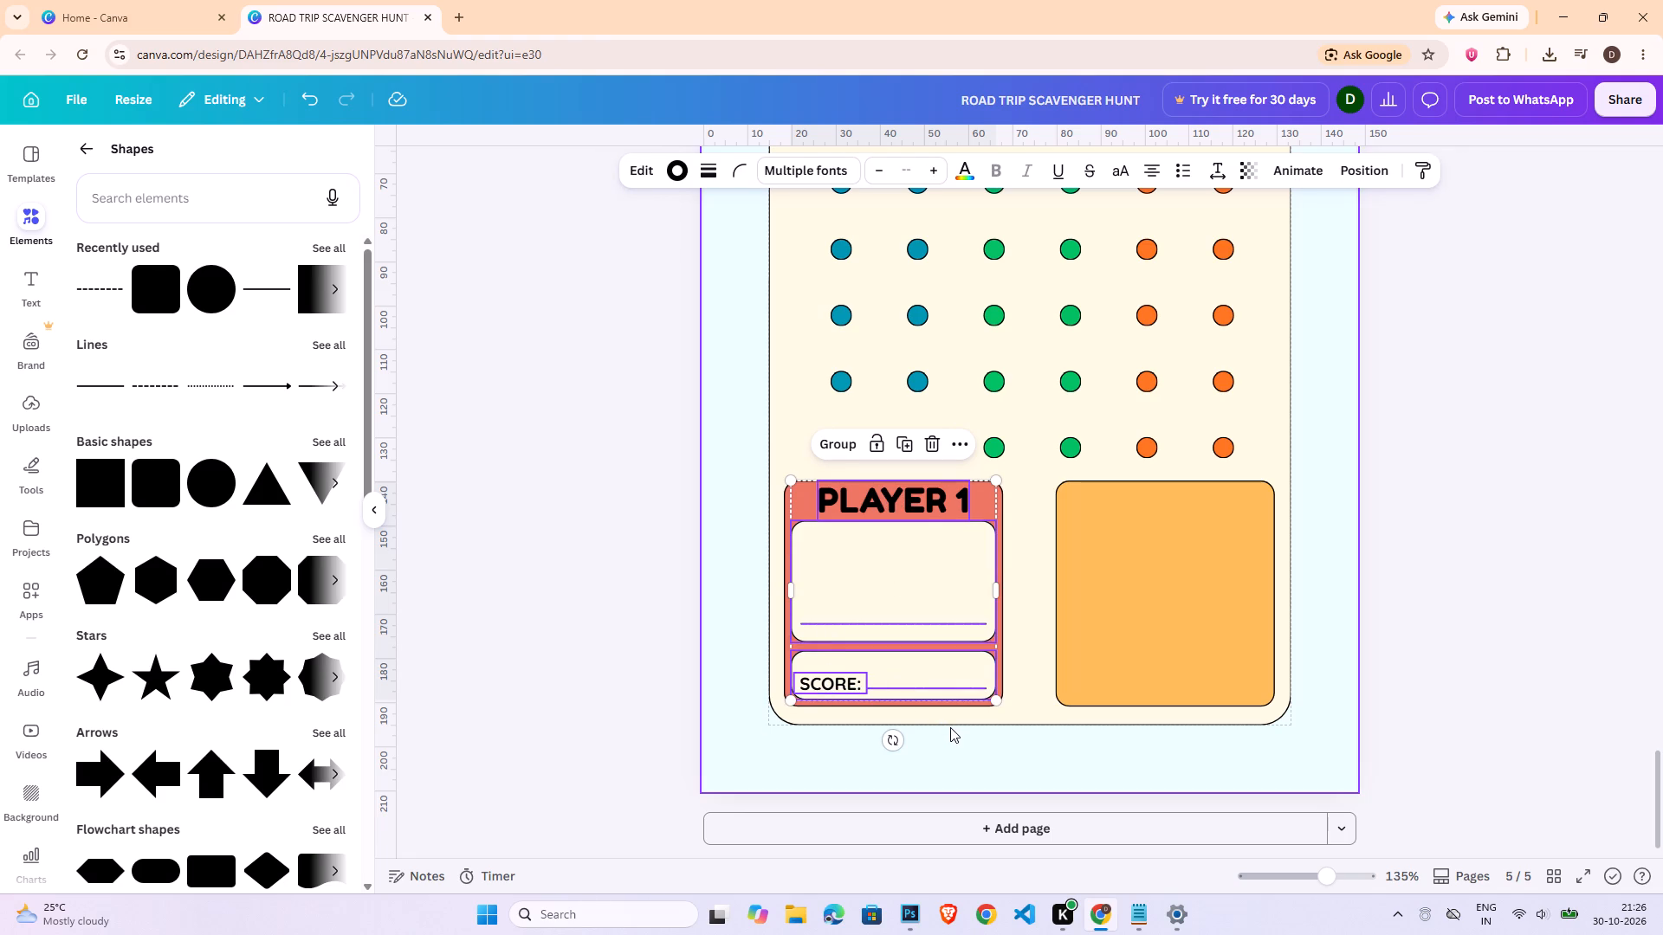
{"action": "key", "text": "ctrl+c"}
{"action": "key", "text": "ctrl+v"}
{"action": "left_click_drag", "start_coordinate": [894, 595], "coordinate": [1157, 582]}
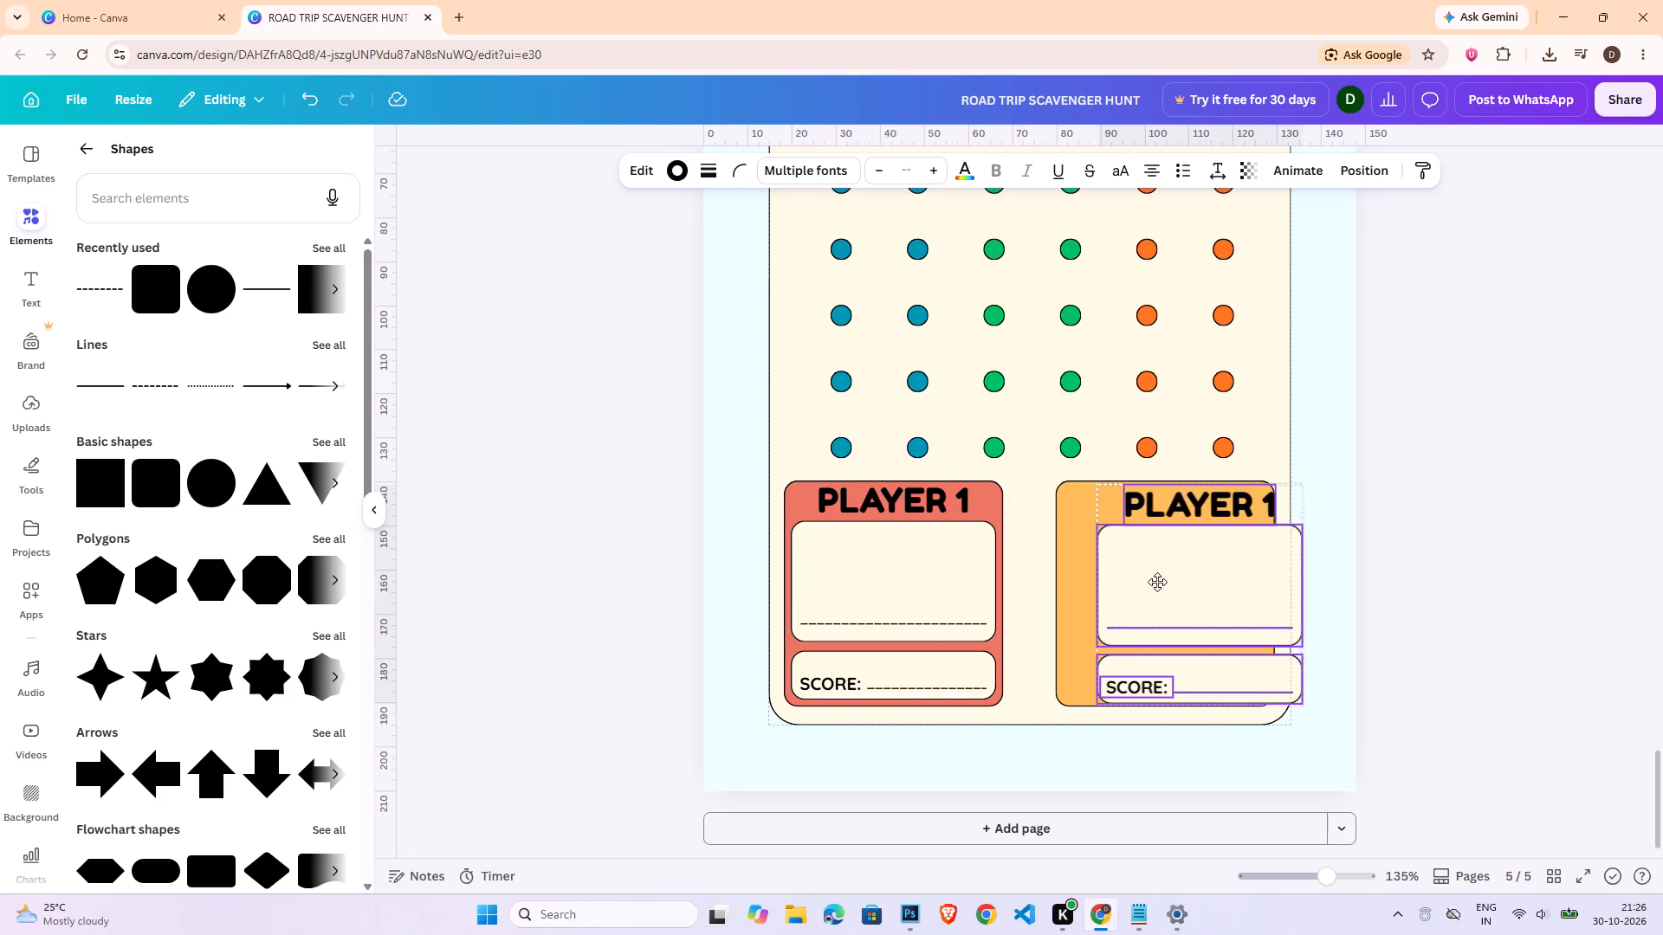
{"action": "left_click_drag", "start_coordinate": [1157, 582], "coordinate": [1149, 576]}
{"action": "left_click", "coordinate": [1333, 597]}
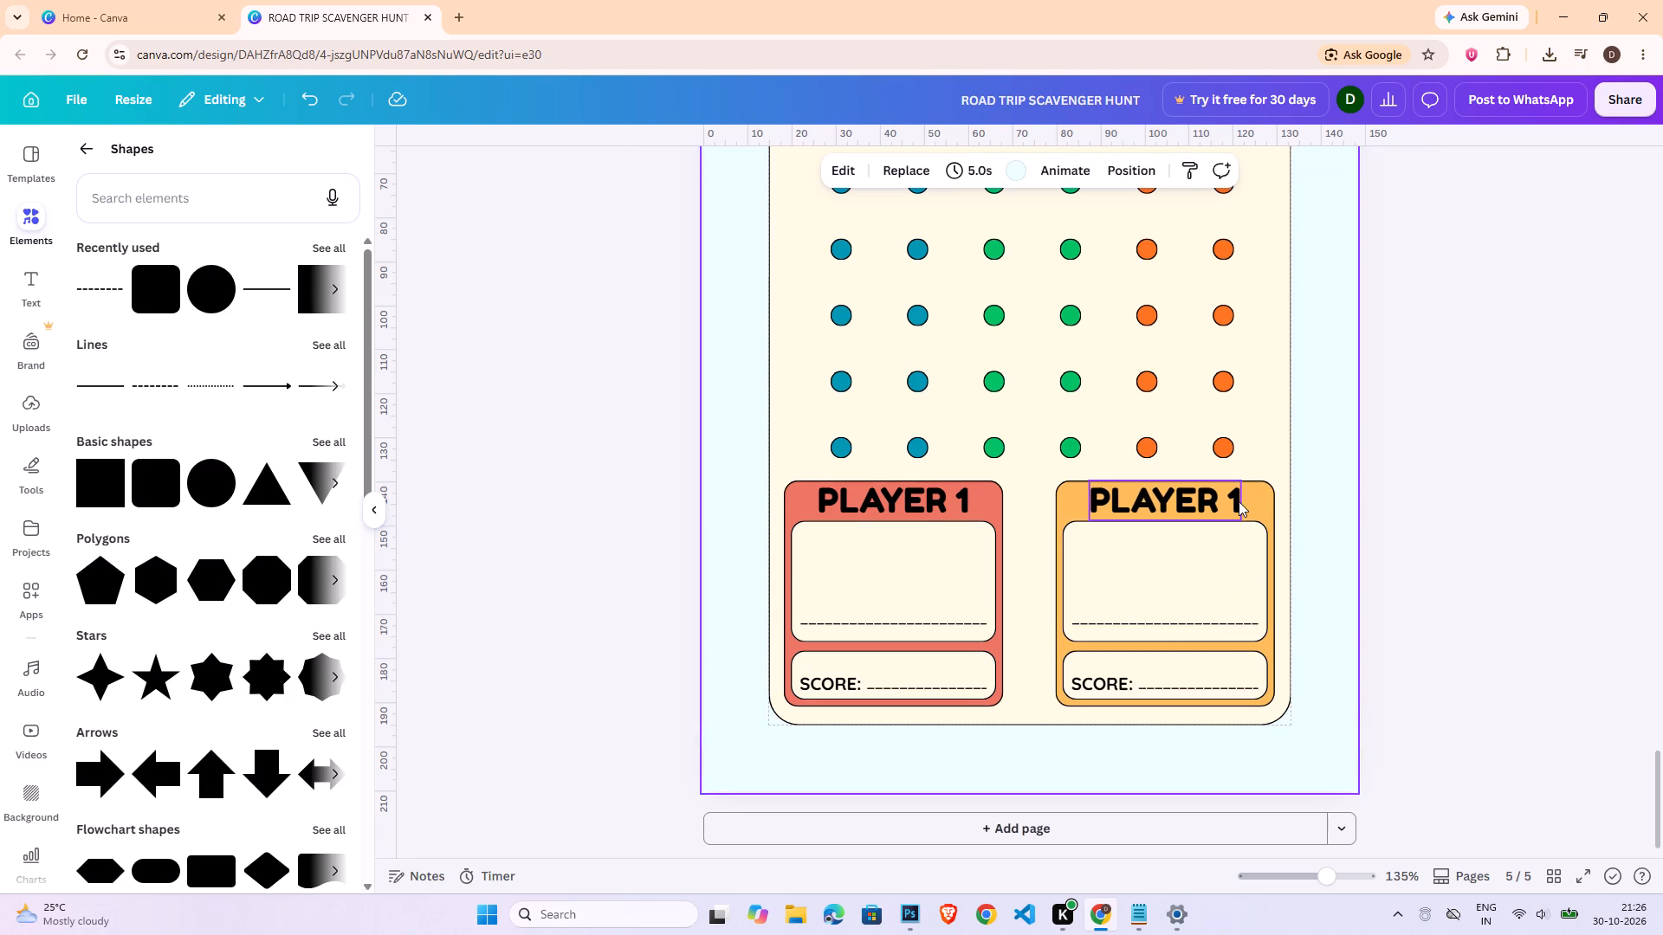
Change the heading on the orange box to "PLAYER 2".
{"action": "double_click", "coordinate": [1239, 501]}
{"action": "left_click", "coordinate": [1239, 501]}
{"action": "left_click", "coordinate": [1239, 501]}
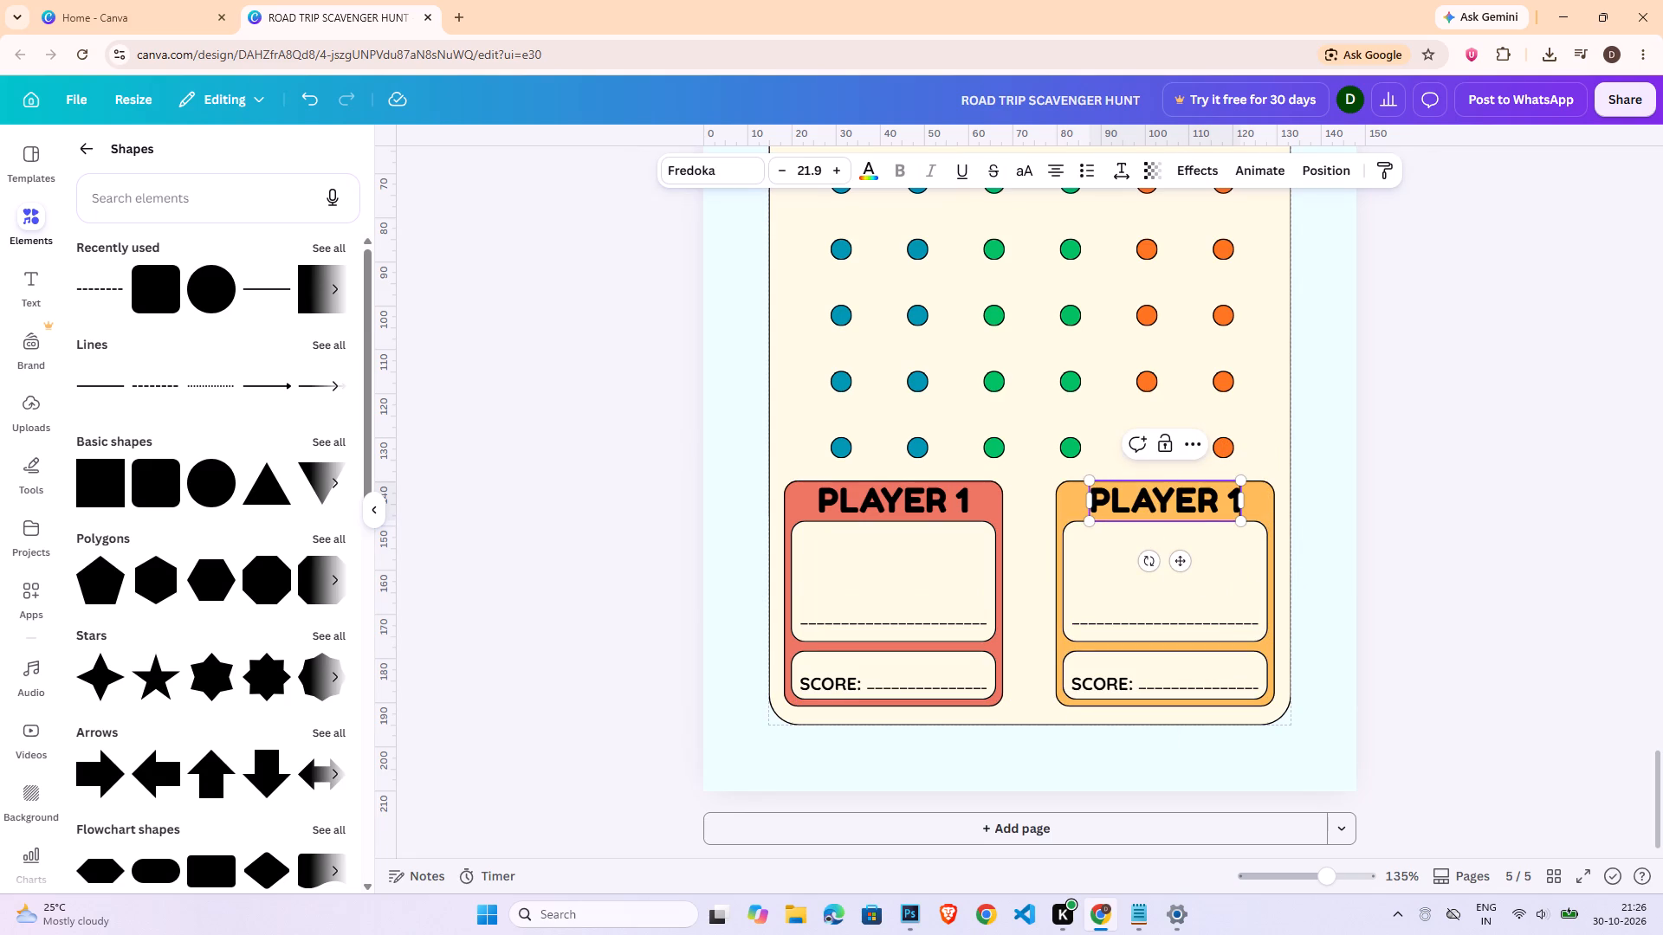
{"action": "key", "text": "2"}
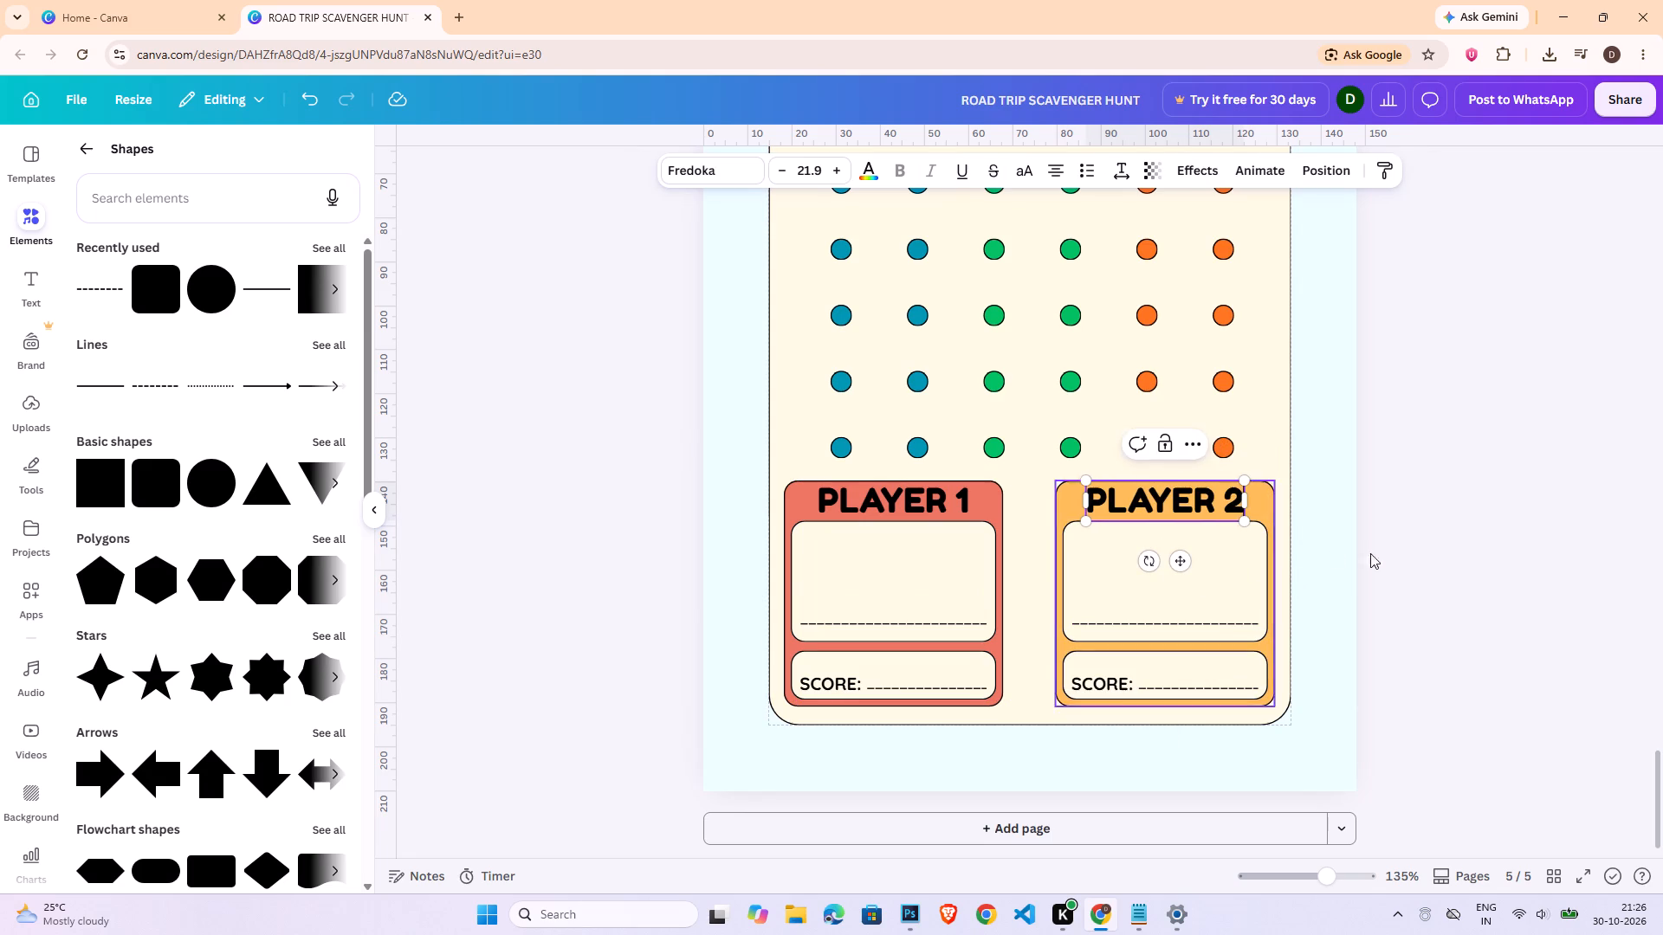
{"action": "left_click", "coordinate": [1448, 563]}
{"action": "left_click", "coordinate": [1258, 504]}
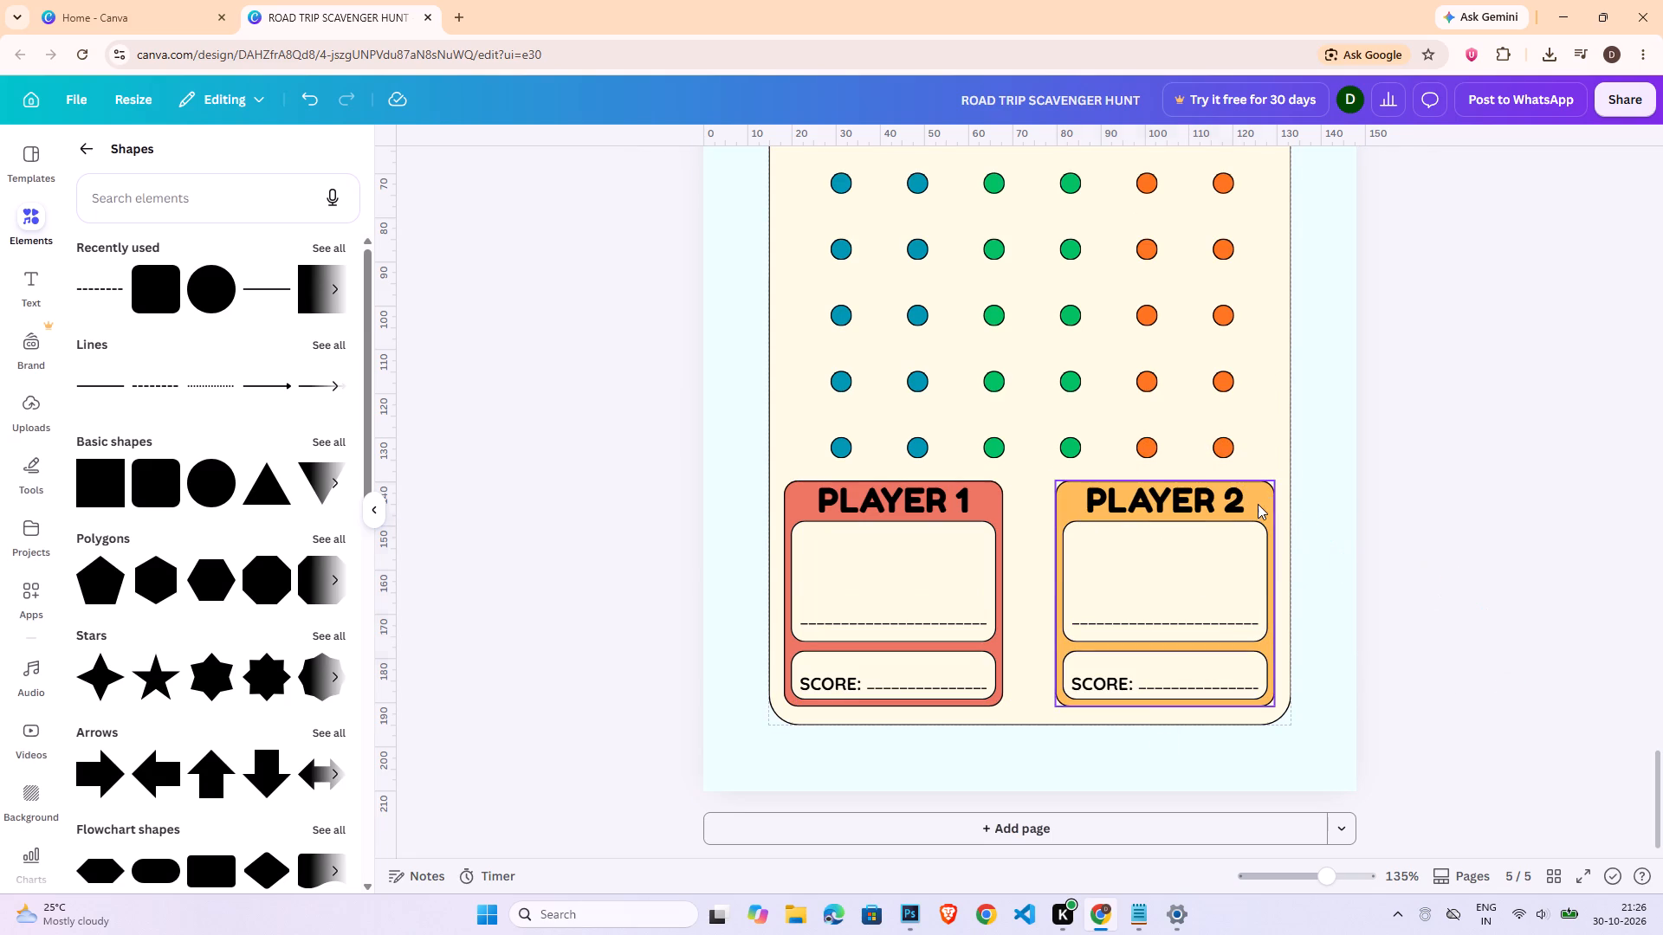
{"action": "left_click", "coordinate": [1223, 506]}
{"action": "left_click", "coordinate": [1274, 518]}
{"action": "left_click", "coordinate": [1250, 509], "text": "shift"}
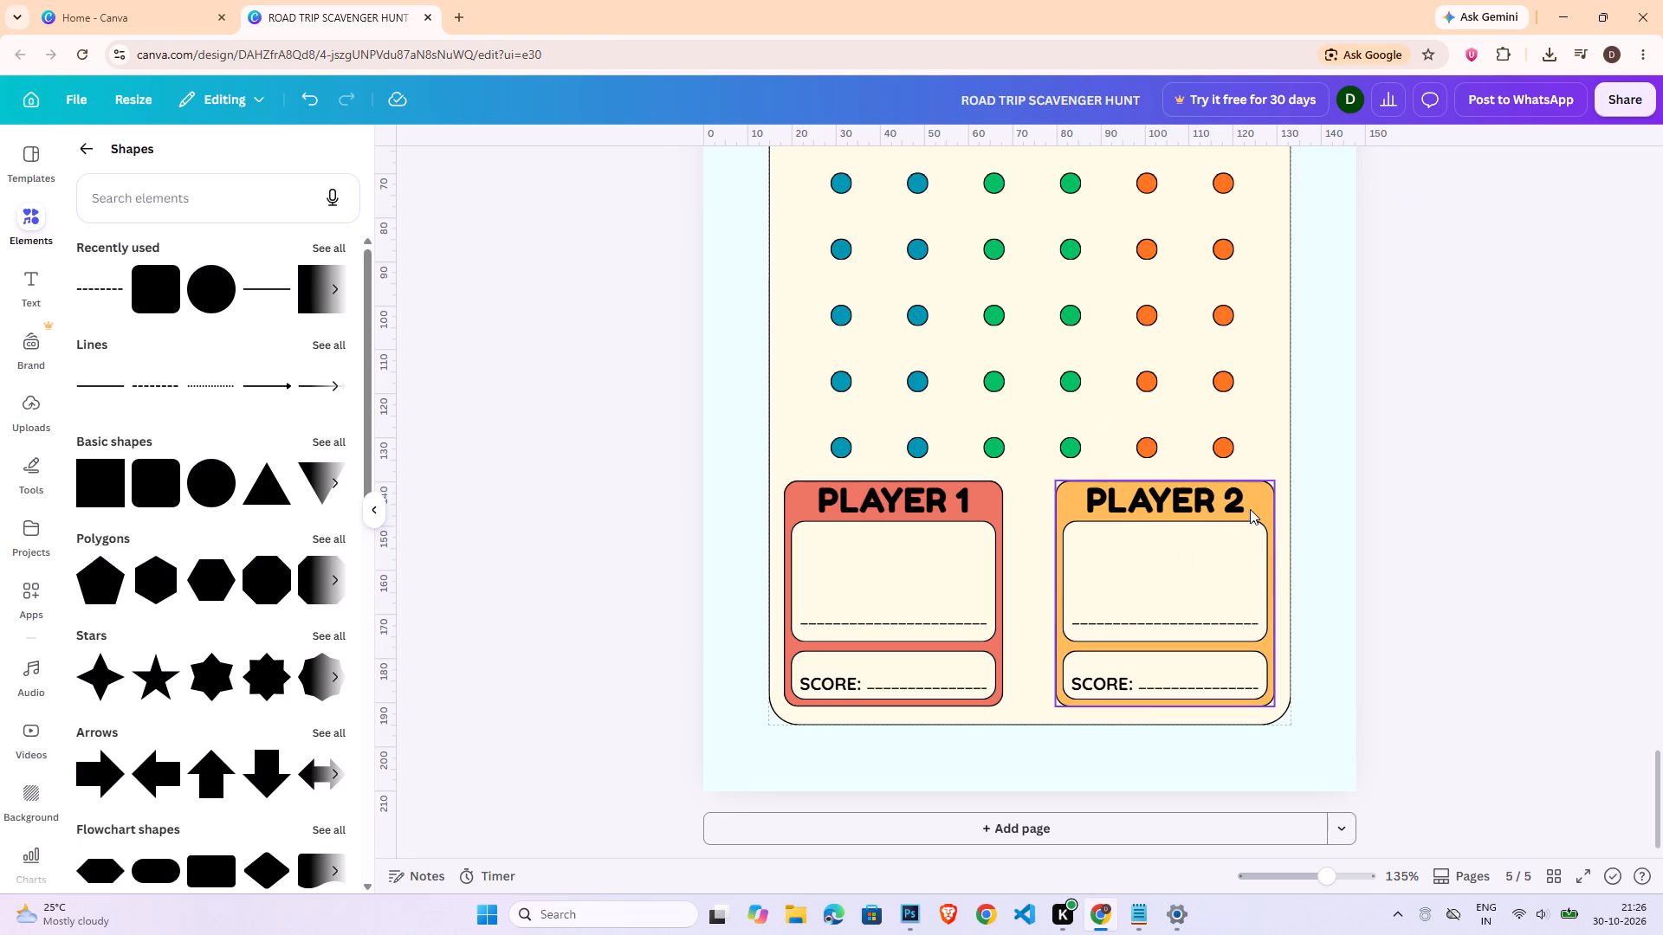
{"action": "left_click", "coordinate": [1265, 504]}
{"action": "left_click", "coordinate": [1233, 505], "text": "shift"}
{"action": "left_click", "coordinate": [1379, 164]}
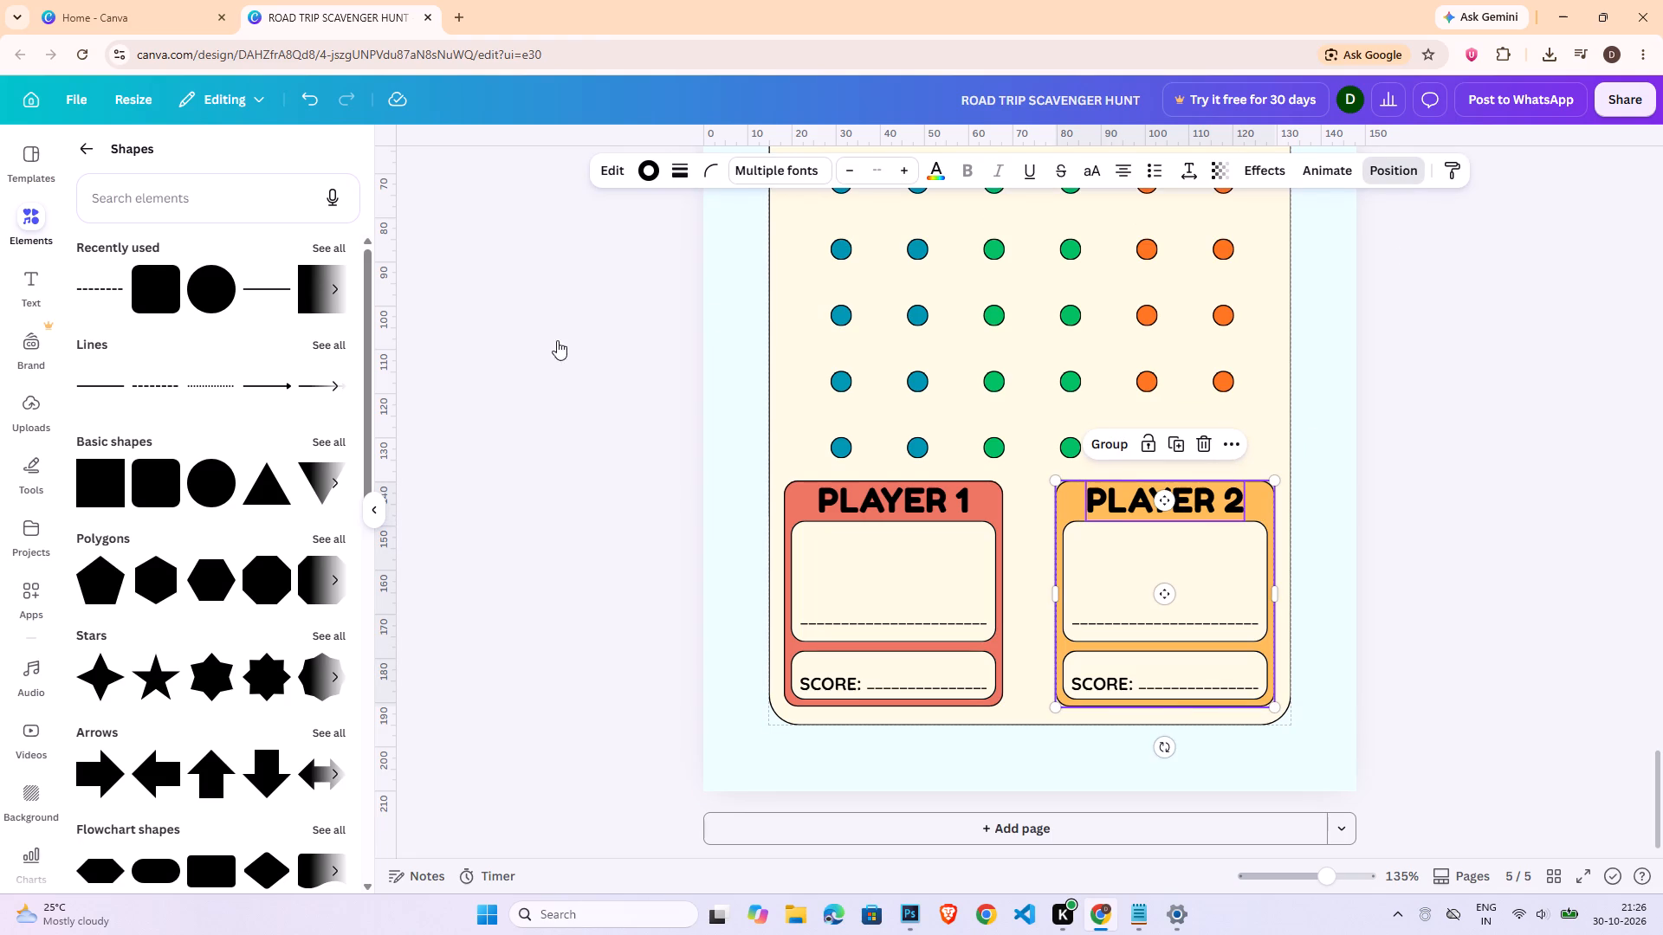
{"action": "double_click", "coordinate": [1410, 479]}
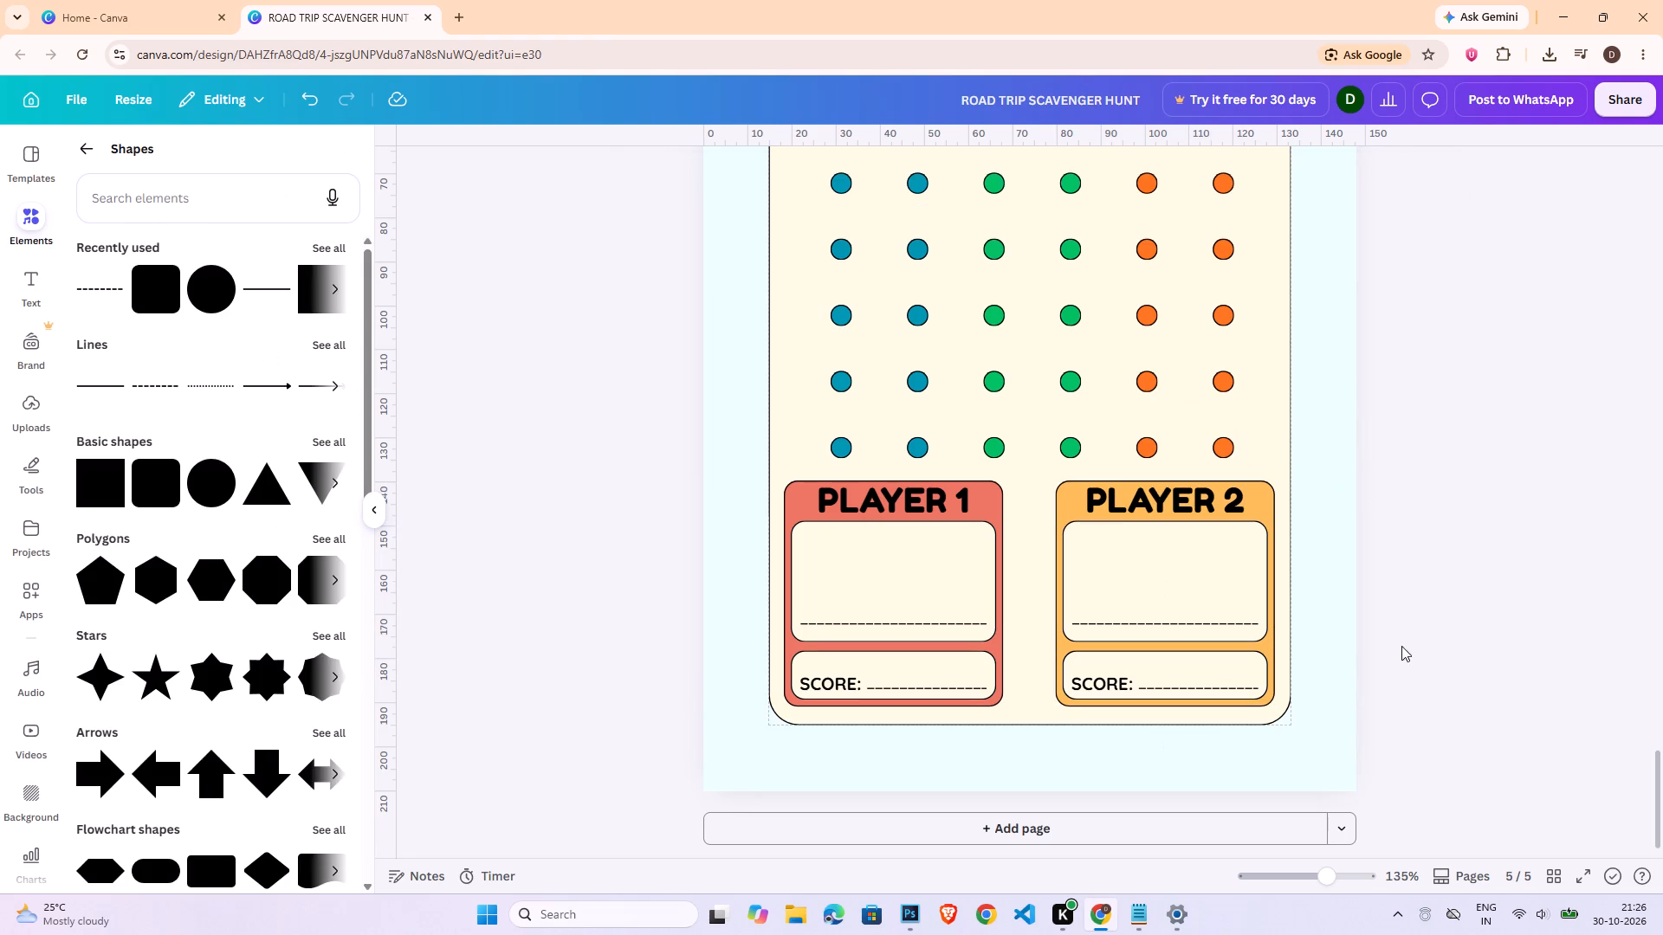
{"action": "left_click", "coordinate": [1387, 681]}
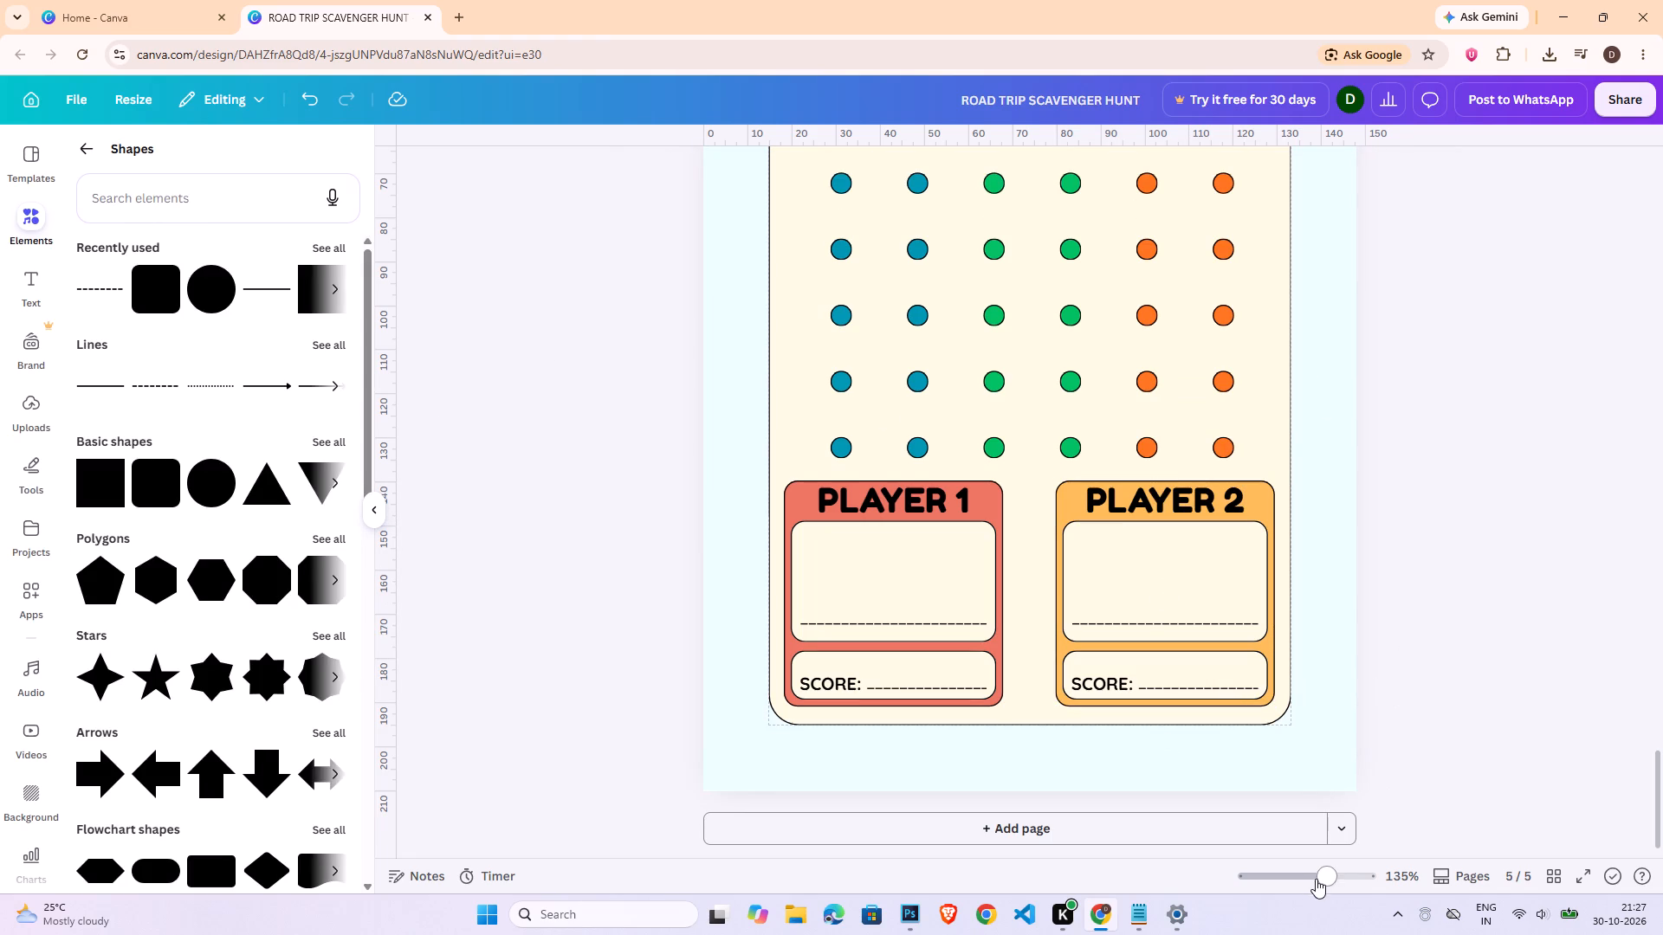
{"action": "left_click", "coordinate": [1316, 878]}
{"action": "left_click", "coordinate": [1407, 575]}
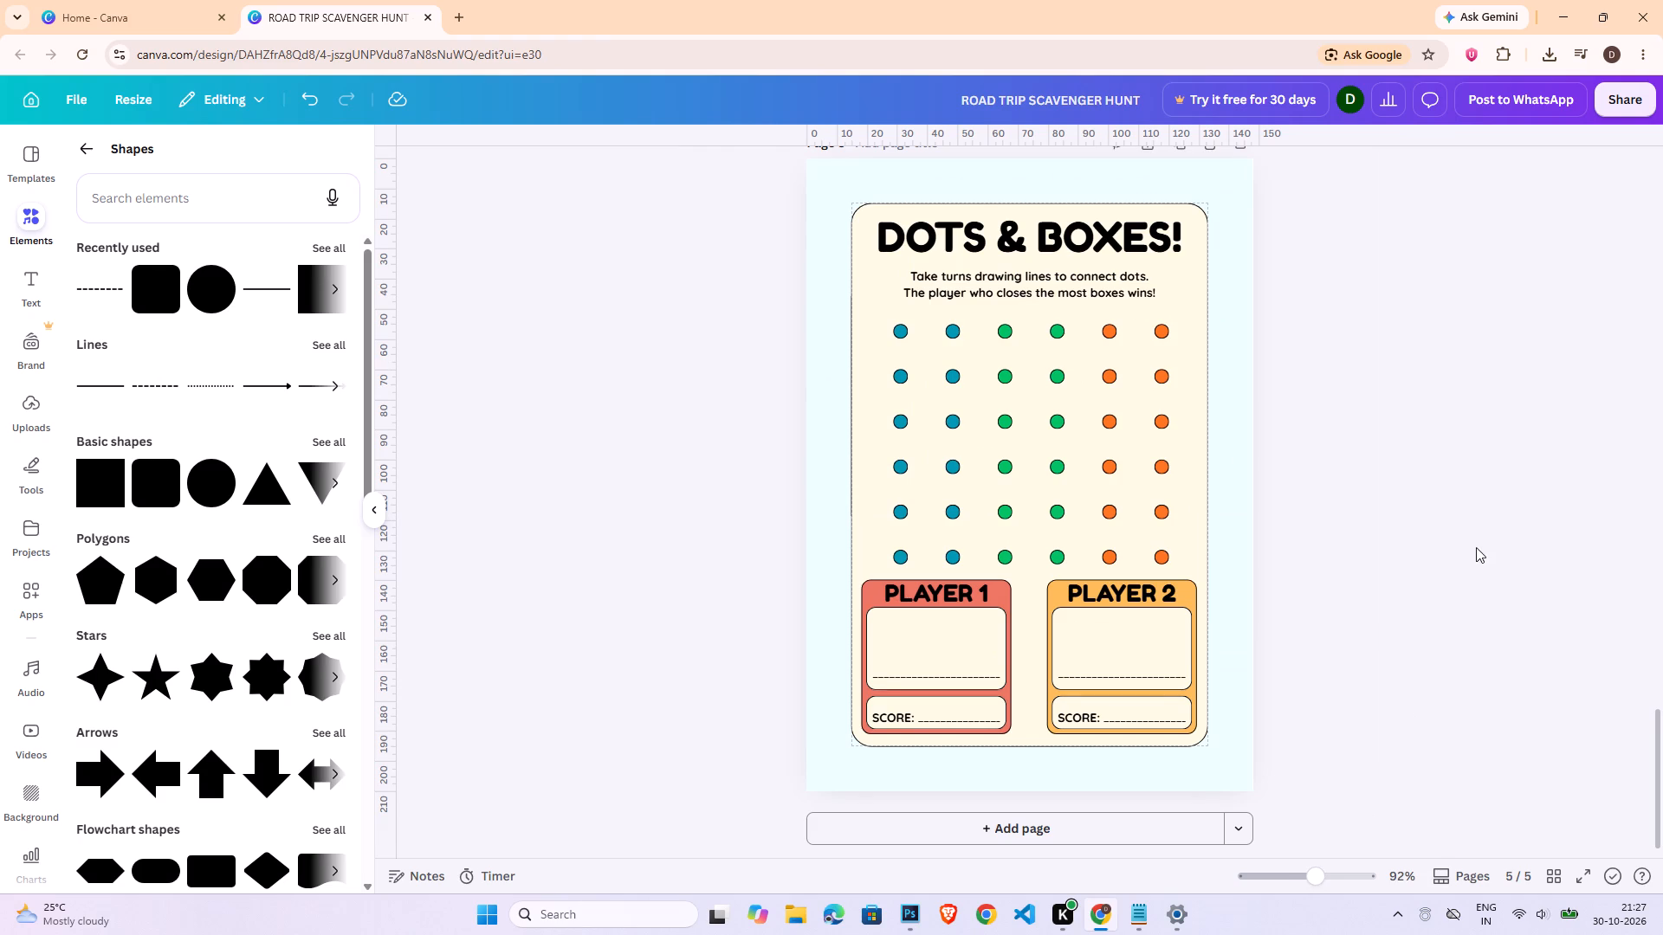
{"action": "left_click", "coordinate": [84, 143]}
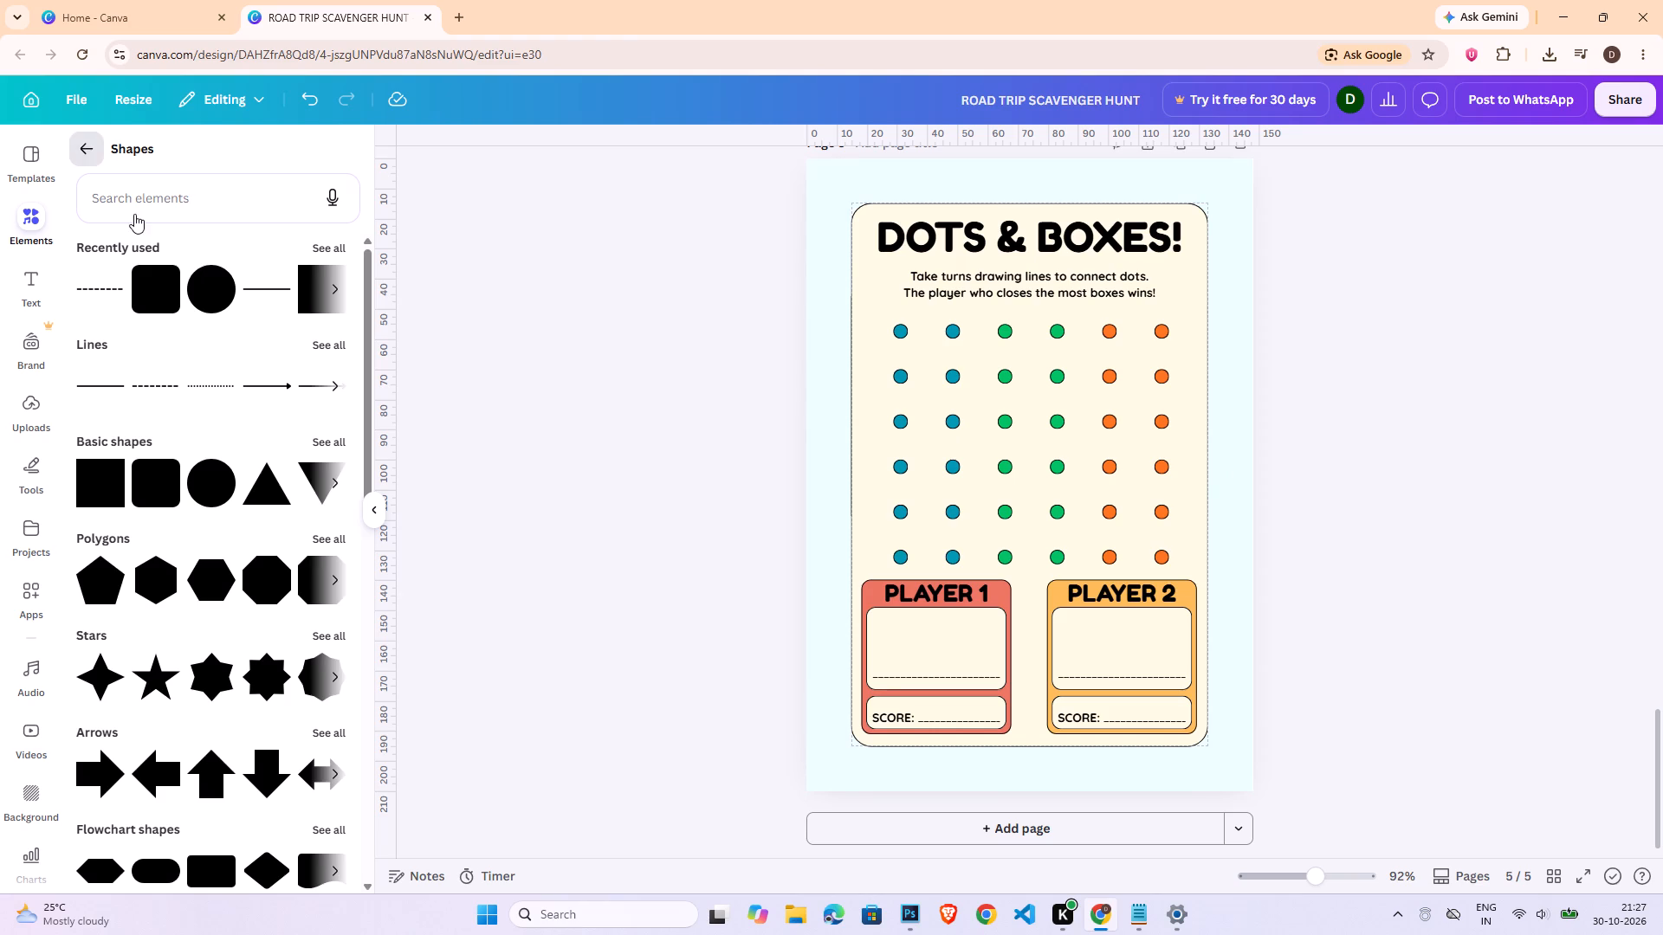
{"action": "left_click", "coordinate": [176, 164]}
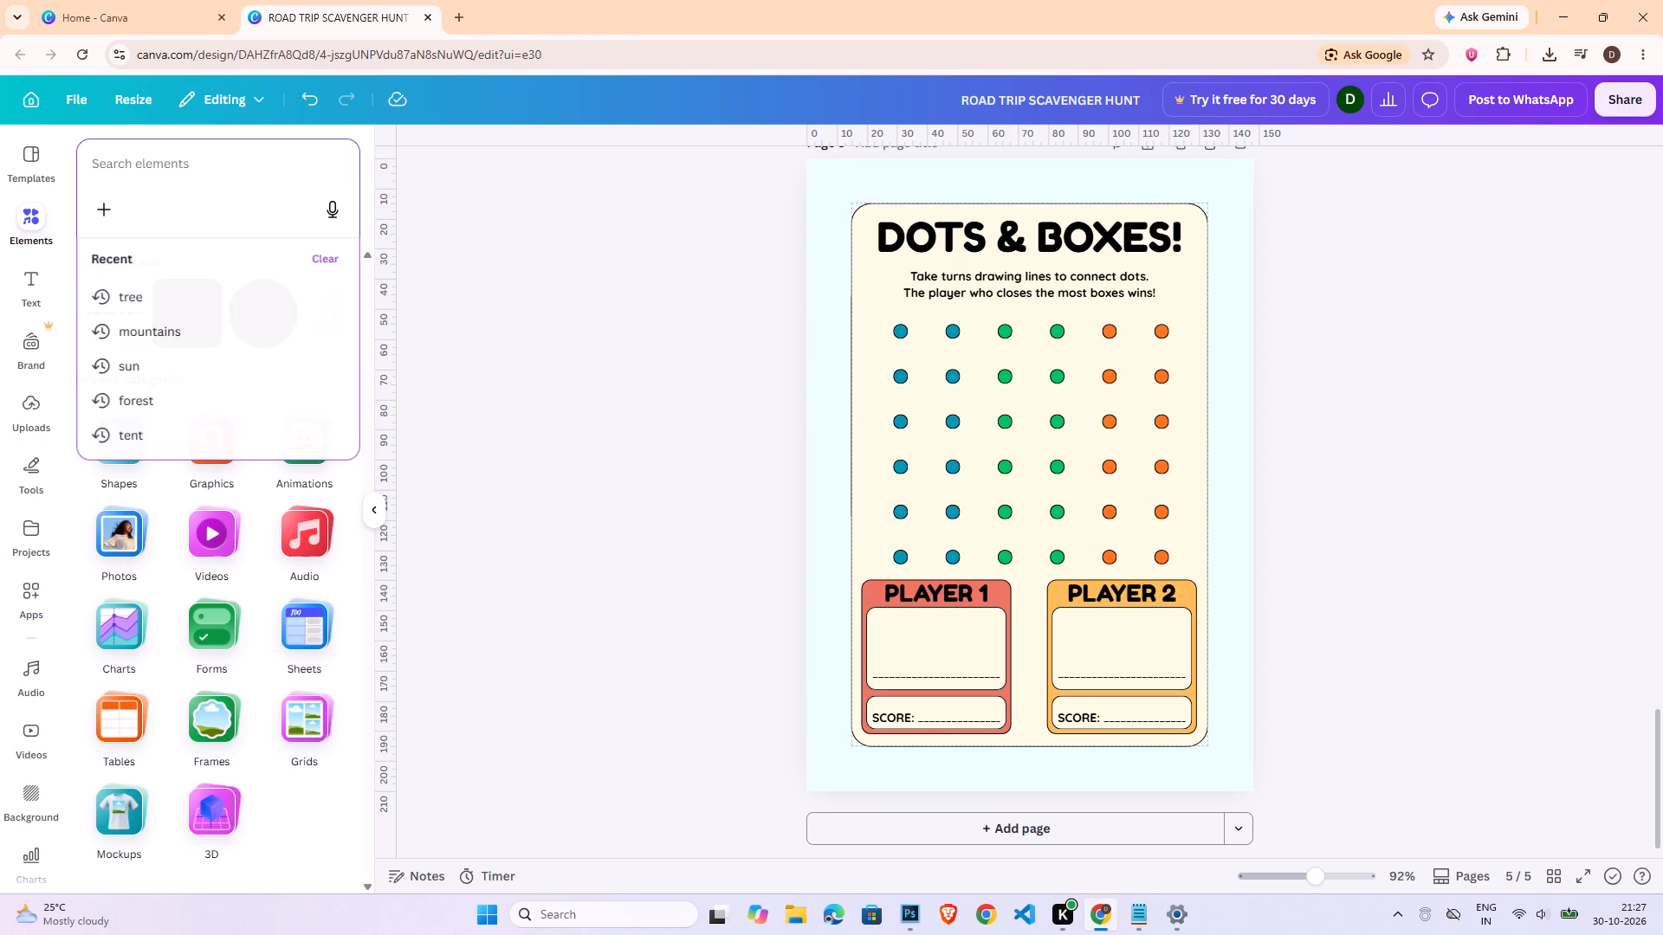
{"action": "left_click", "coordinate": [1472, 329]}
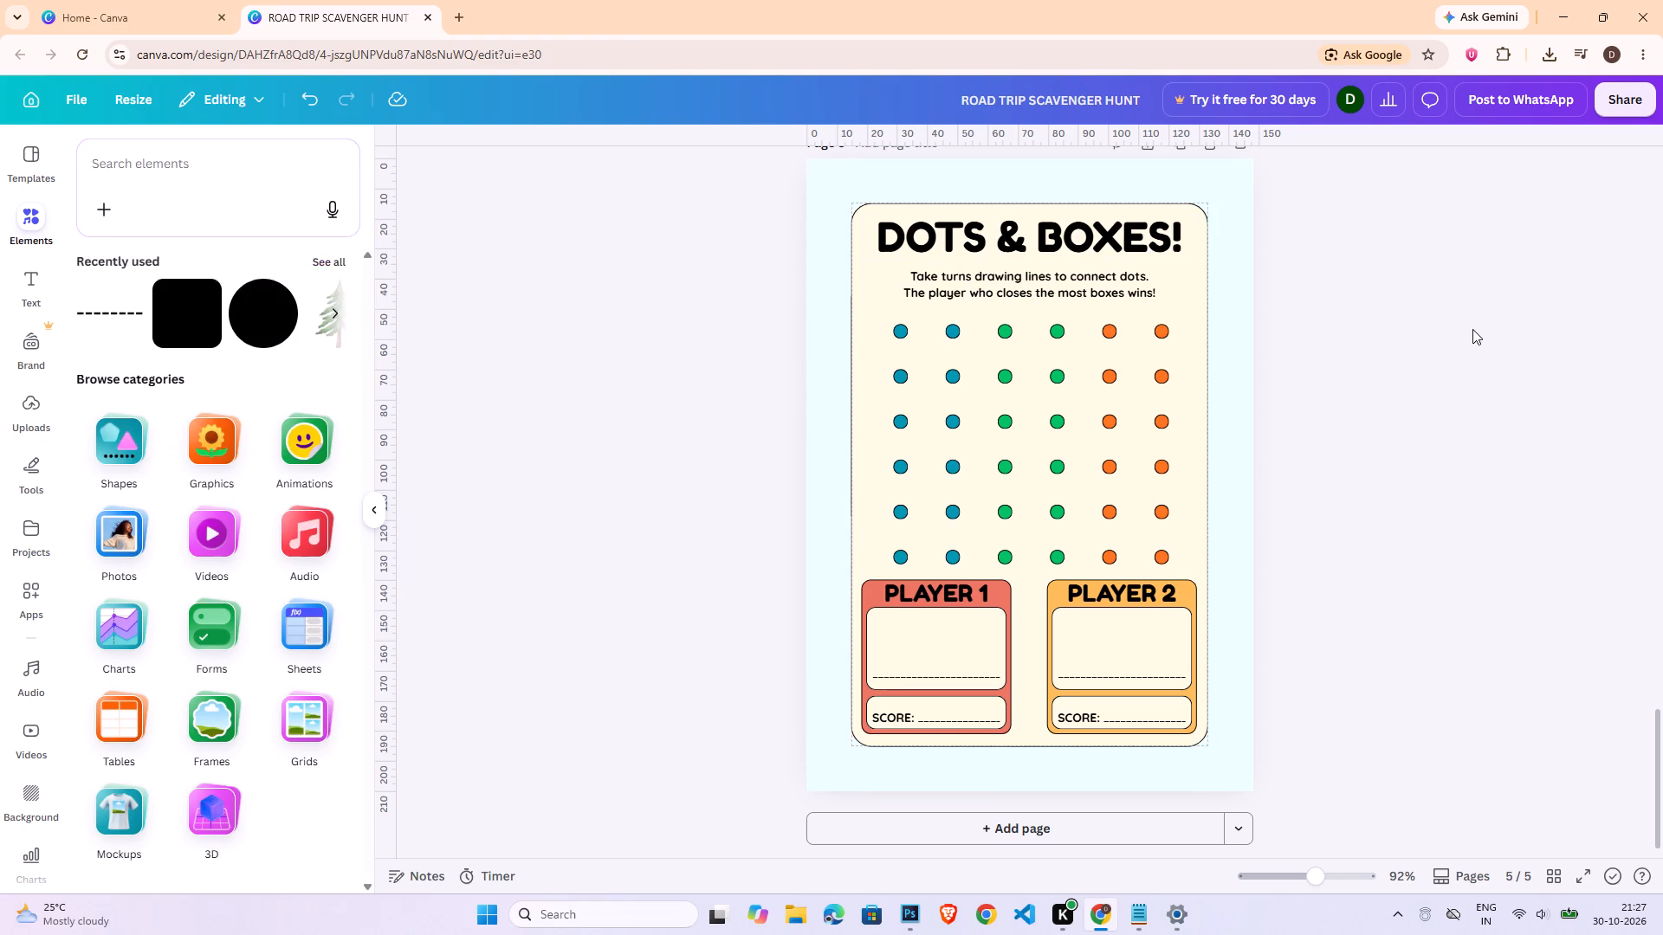
Copy the small blue cloud from the page 3 word search onto page 5, at the card's left edge beside the instruction text.
{"action": "scroll", "coordinate": [1472, 329], "scroll_direction": "up", "scroll_amount": 3}
{"action": "scroll", "coordinate": [1135, 356], "scroll_direction": "up", "scroll_amount": 9}
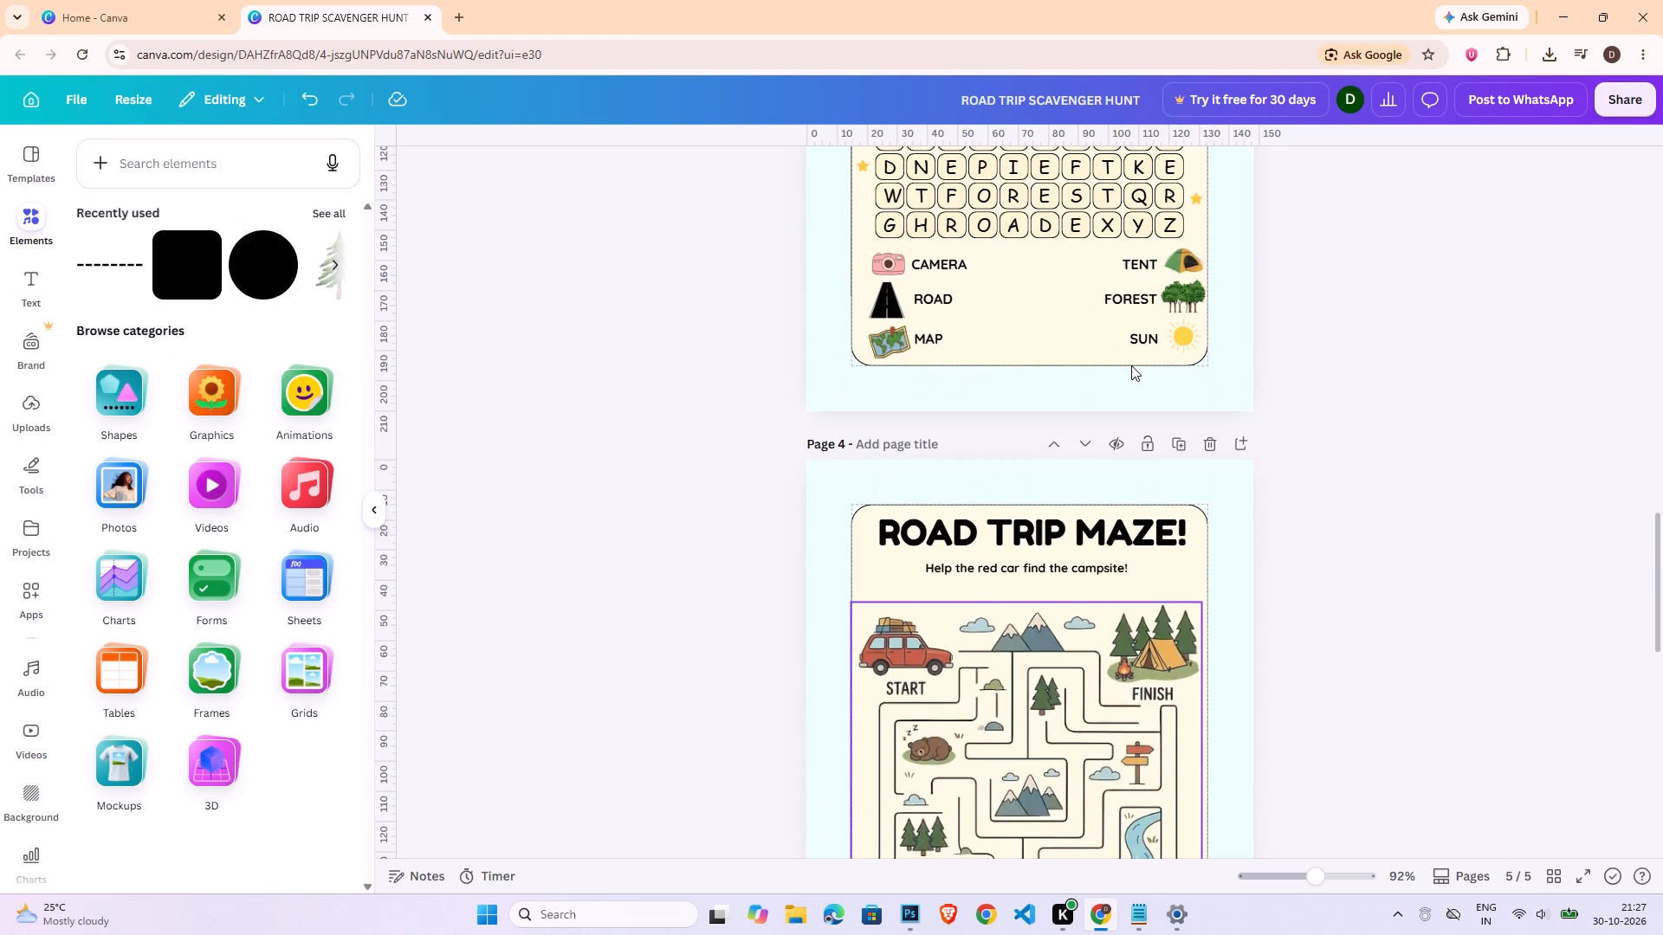
{"action": "scroll", "coordinate": [1128, 366], "scroll_direction": "up", "scroll_amount": 3}
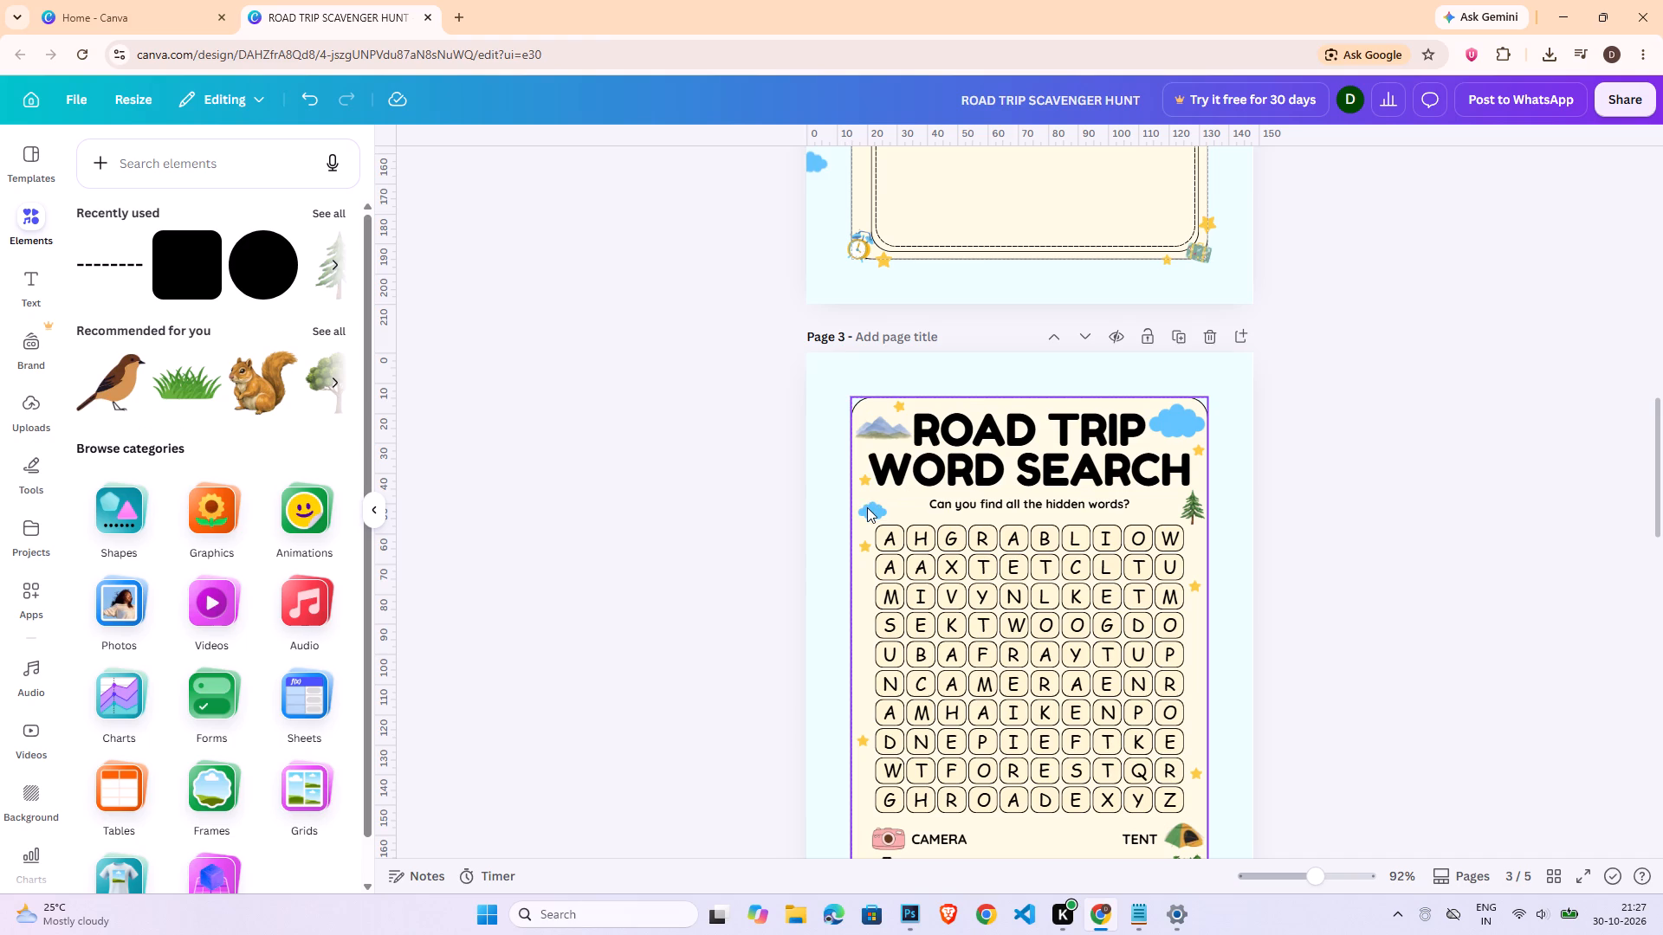
{"action": "left_click", "coordinate": [867, 507]}
{"action": "key", "text": "ctrl+c"}
{"action": "scroll", "coordinate": [1443, 583], "scroll_direction": "down", "scroll_amount": 13}
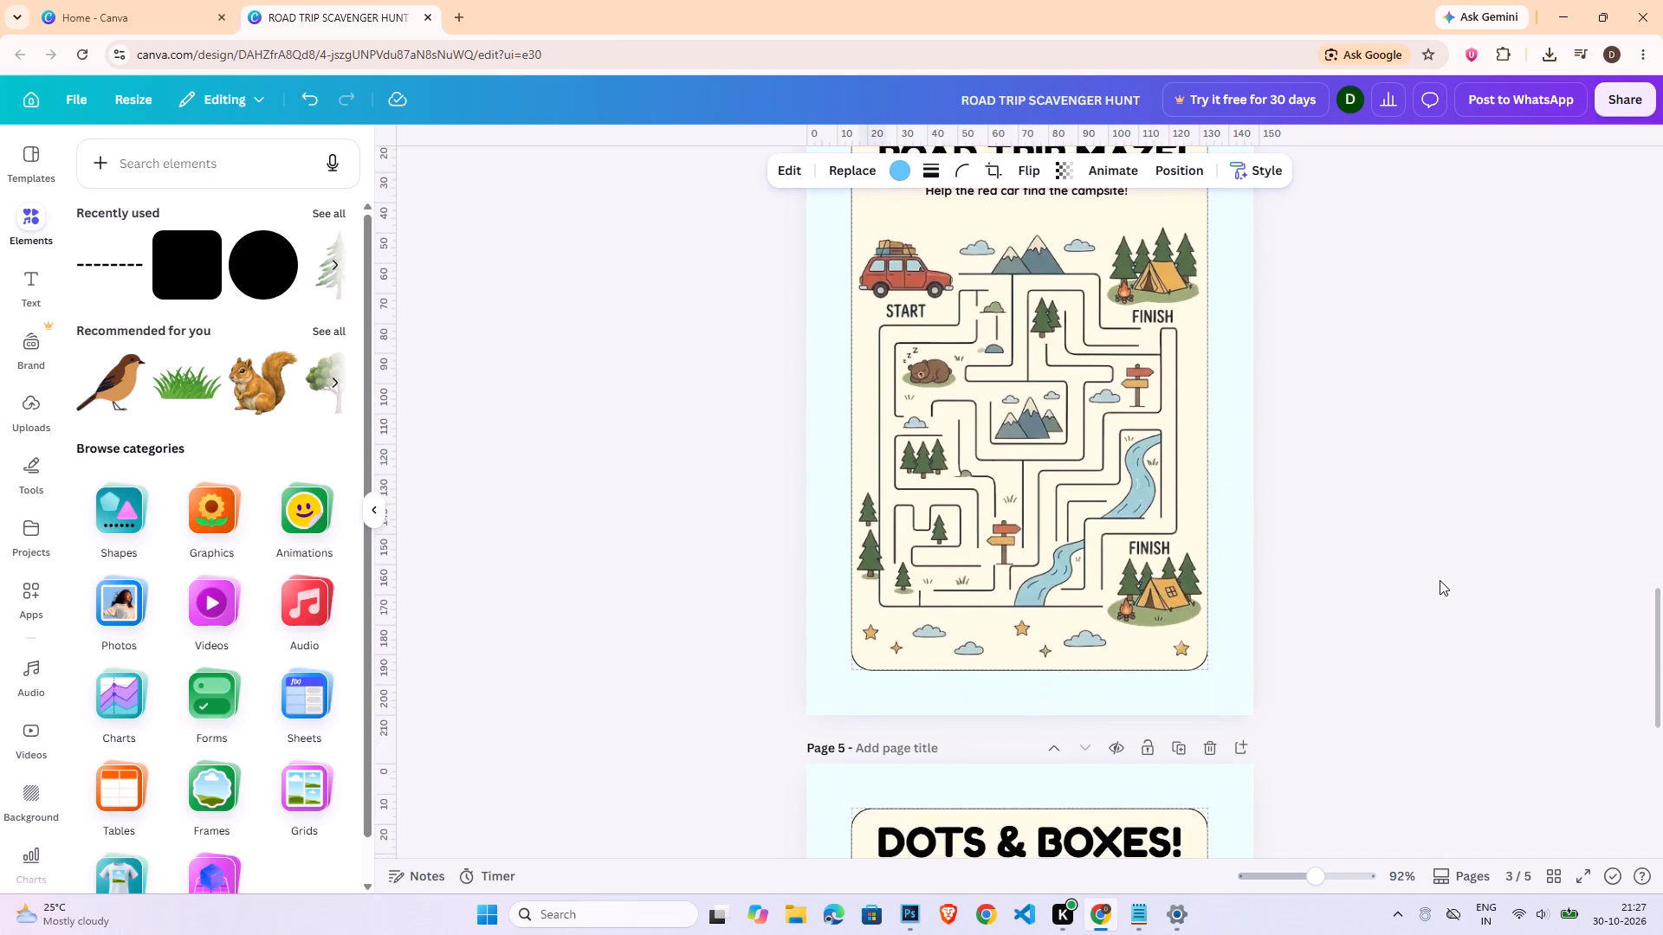
{"action": "scroll", "coordinate": [1440, 580], "scroll_direction": "down", "scroll_amount": 2}
{"action": "left_click", "coordinate": [851, 577]}
{"action": "key", "text": "ctrl+v"}
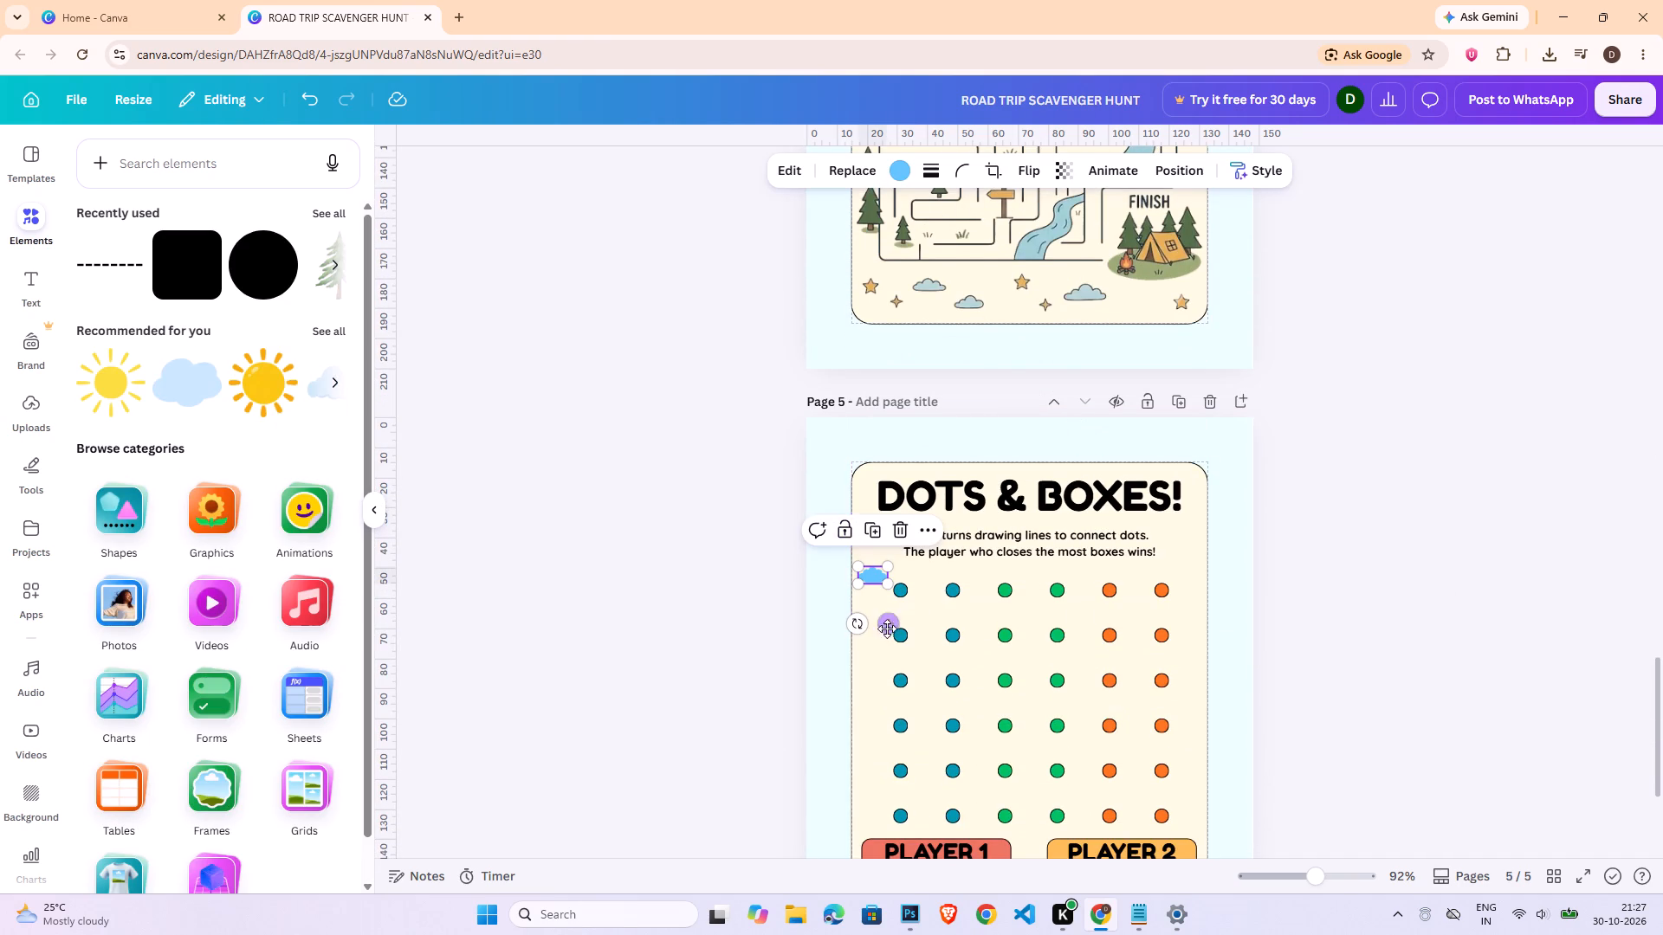
{"action": "left_click_drag", "start_coordinate": [893, 628], "coordinate": [879, 603]}
{"action": "left_click_drag", "start_coordinate": [879, 603], "coordinate": [886, 601]}
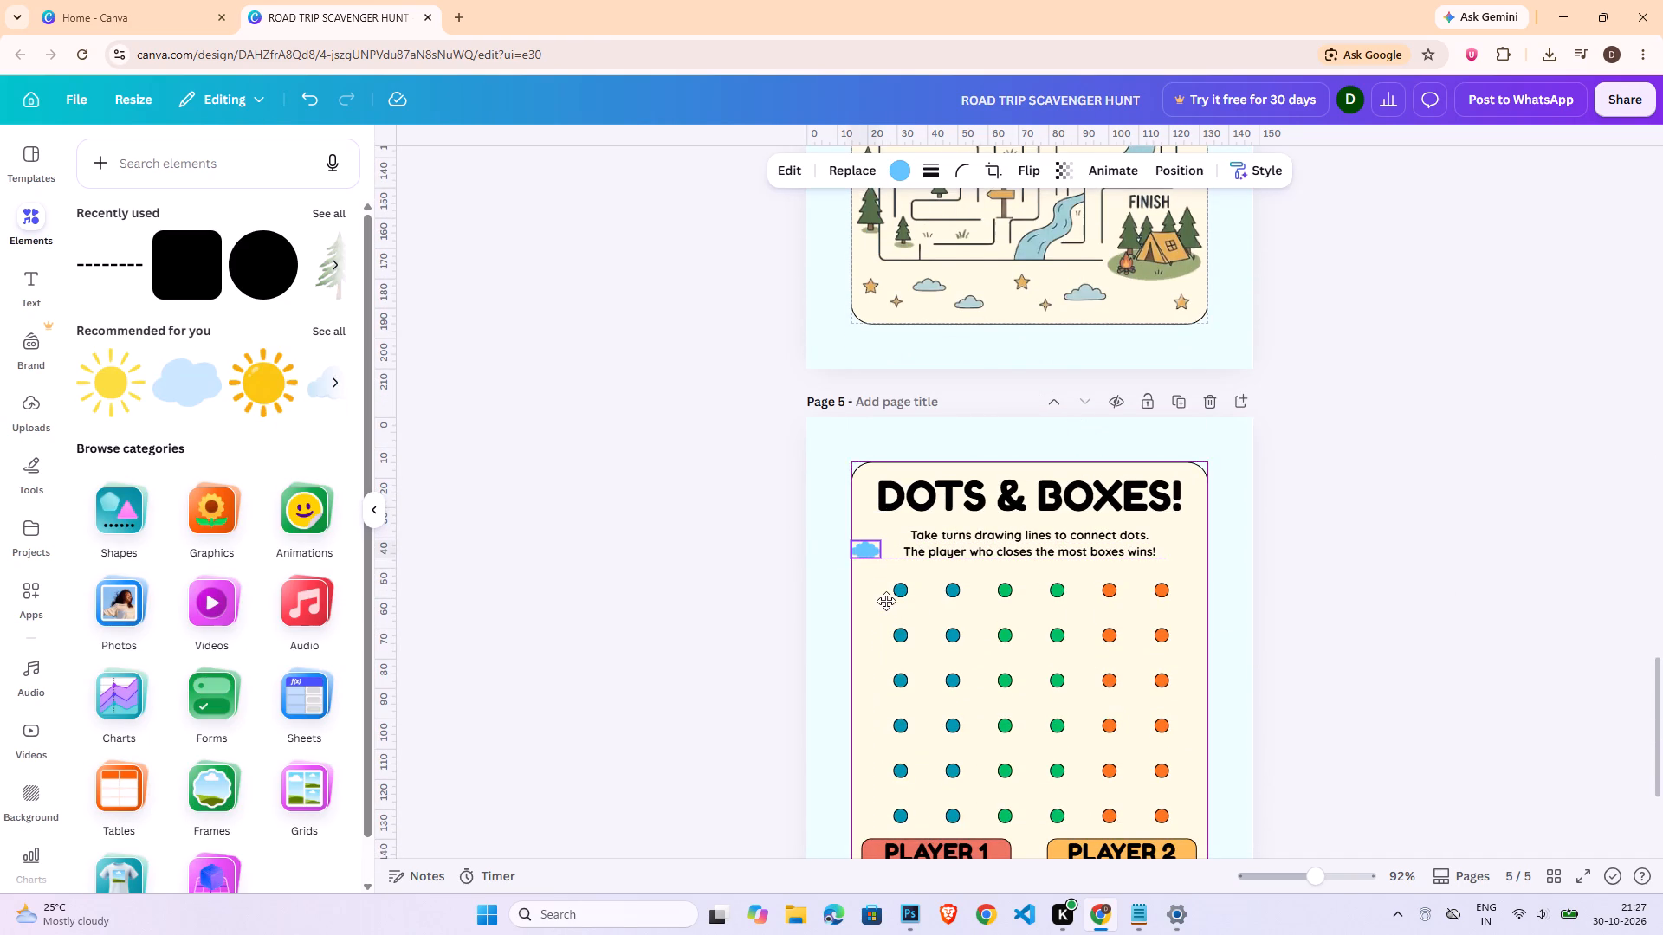
{"action": "left_click_drag", "start_coordinate": [886, 601], "coordinate": [890, 600]}
Duplicate the cloud and place the copy farther down the card's left edge, level with the third row of dots.
{"action": "key", "text": "ctrl+c"}
{"action": "key", "text": "ctrl+v"}
{"action": "left_click_drag", "start_coordinate": [897, 606], "coordinate": [900, 625]}
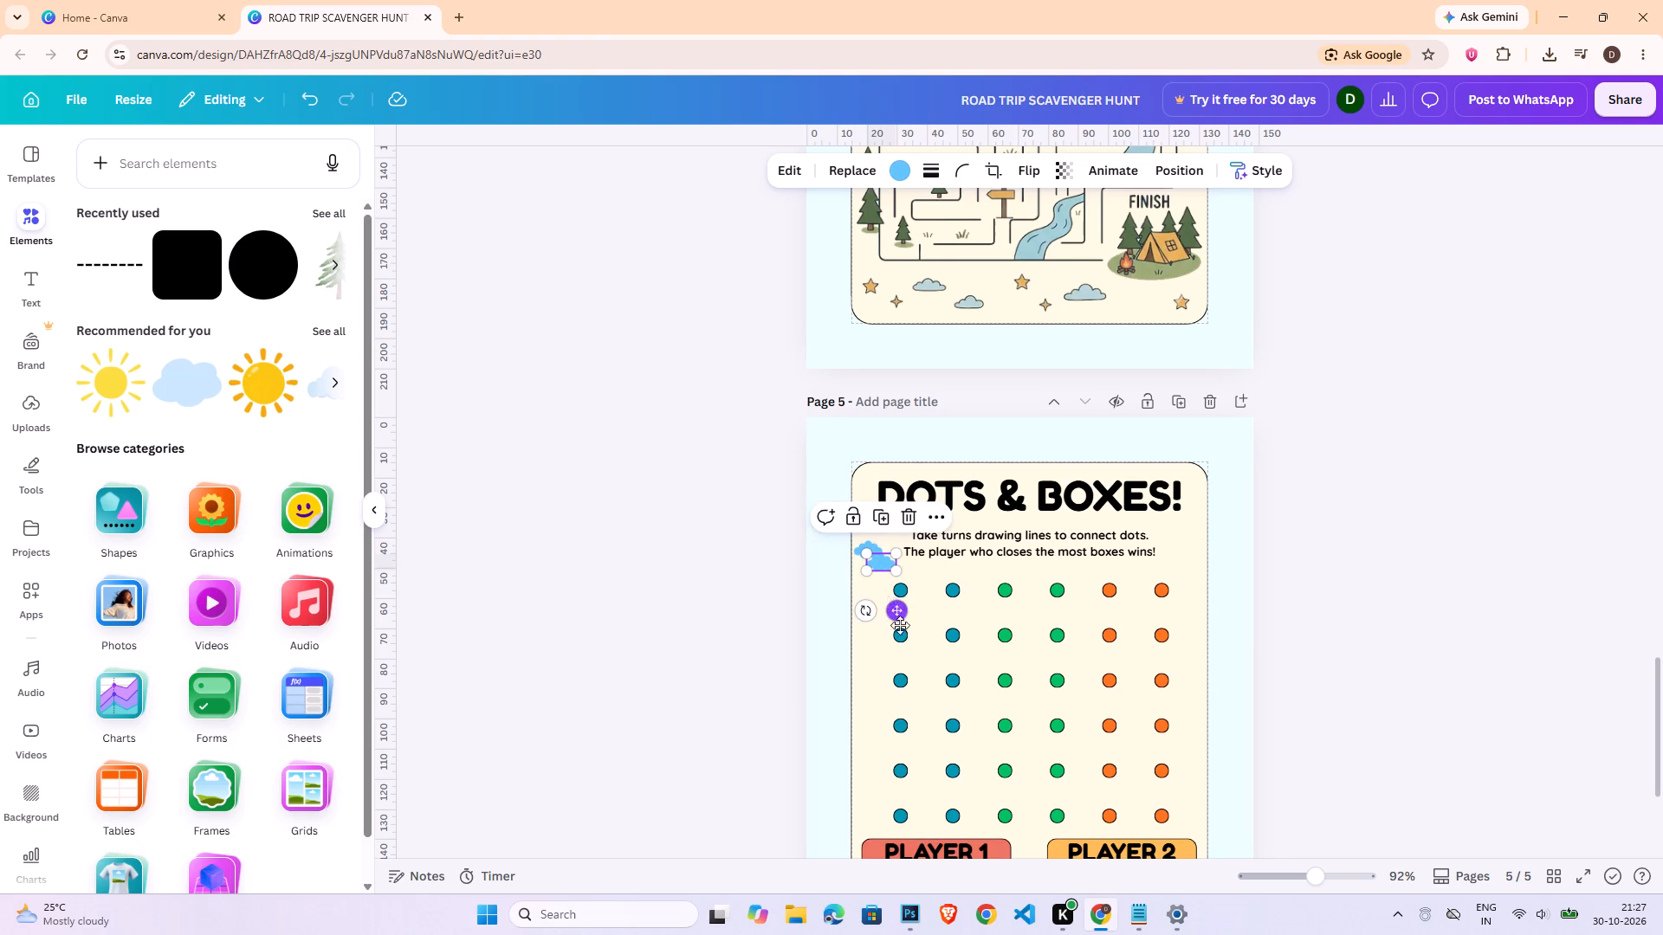
{"action": "left_click_drag", "start_coordinate": [900, 625], "coordinate": [882, 657]}
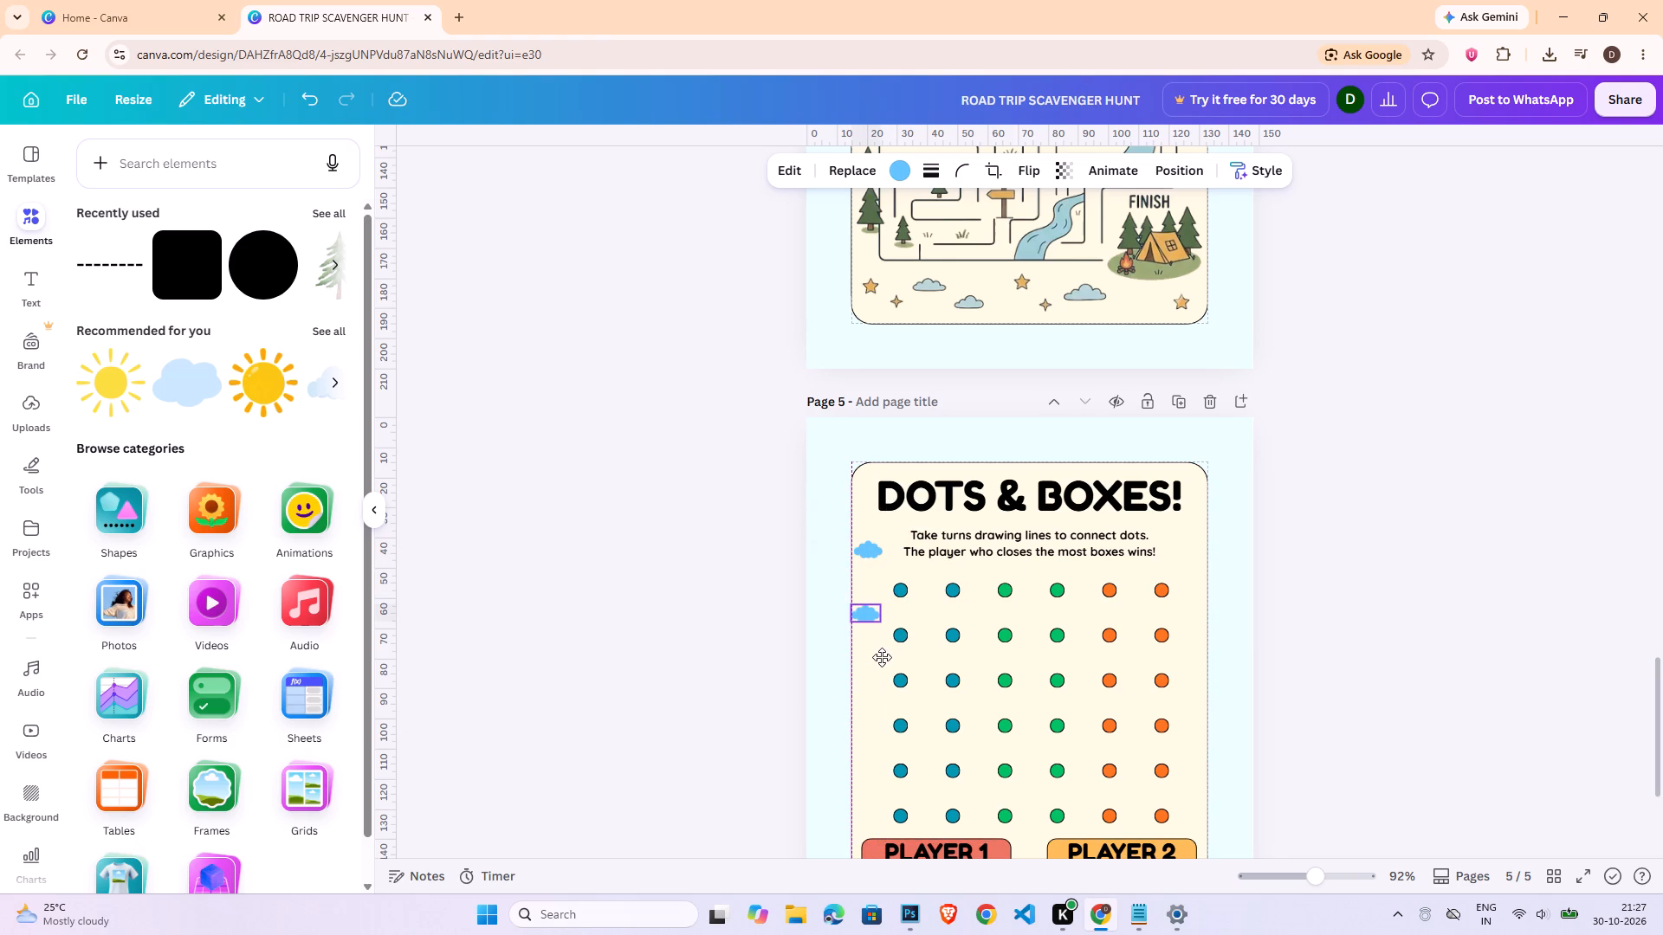
{"action": "left_click_drag", "start_coordinate": [882, 657], "coordinate": [886, 710]}
{"action": "left_click", "coordinate": [1359, 667]}
Group all six rows of dots into one dot grid.
{"action": "left_click", "coordinate": [907, 590]}
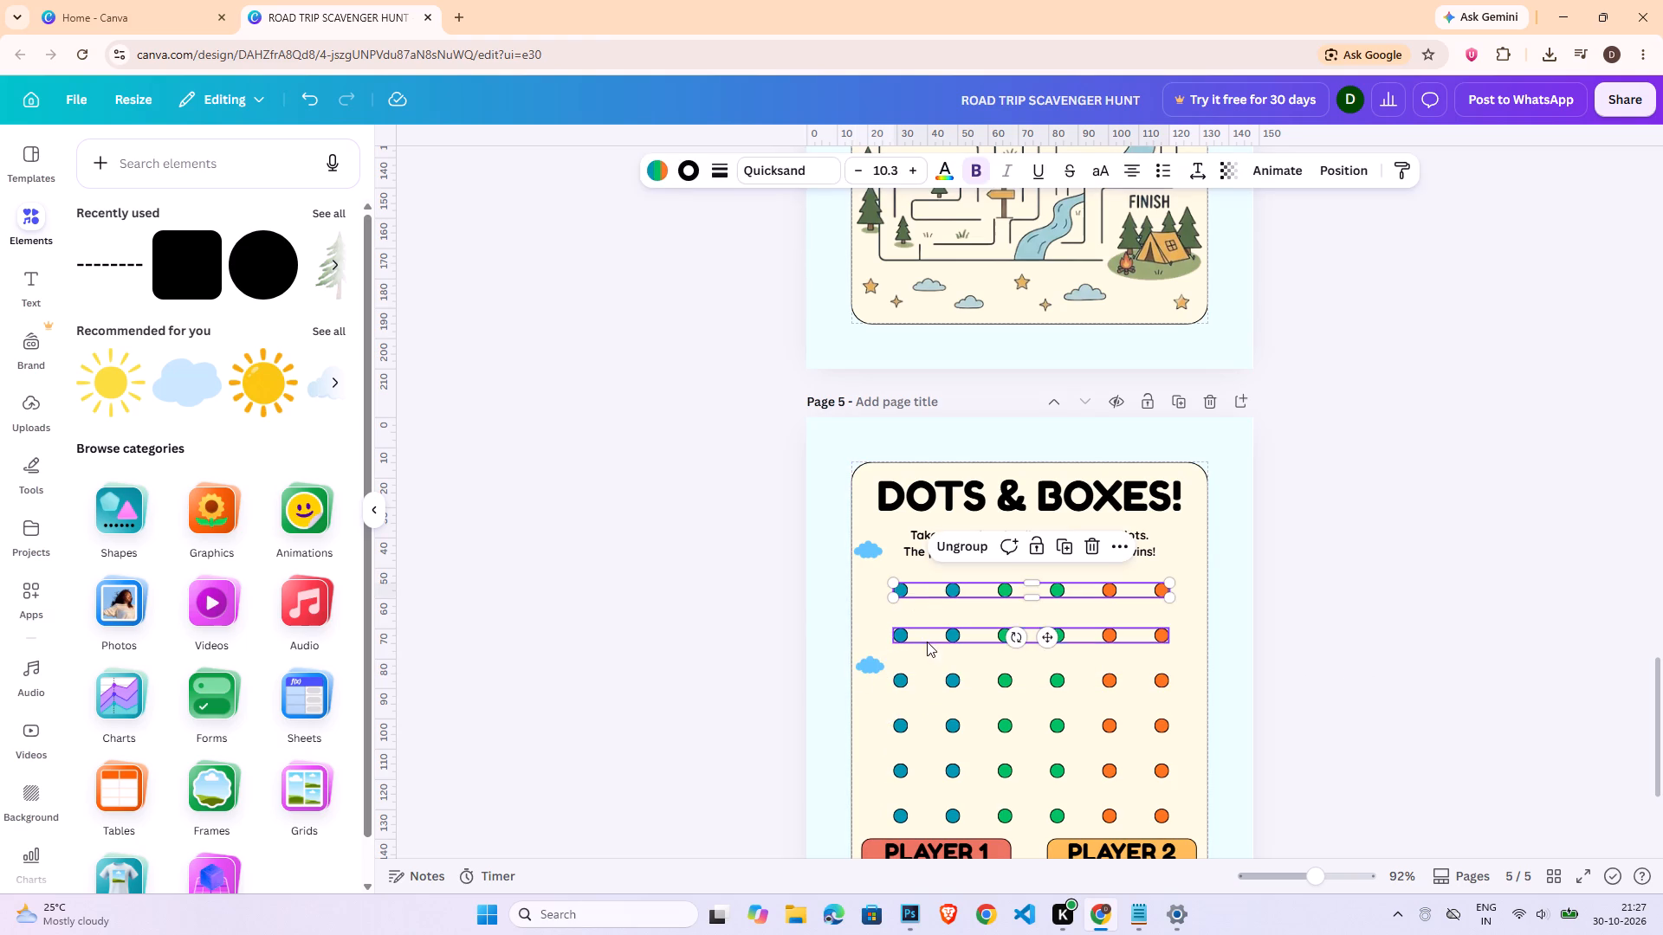
{"action": "left_click", "coordinate": [927, 642], "text": "shift"}
{"action": "left_click", "coordinate": [916, 681], "text": "shift"}
{"action": "left_click", "coordinate": [917, 725], "text": "shift"}
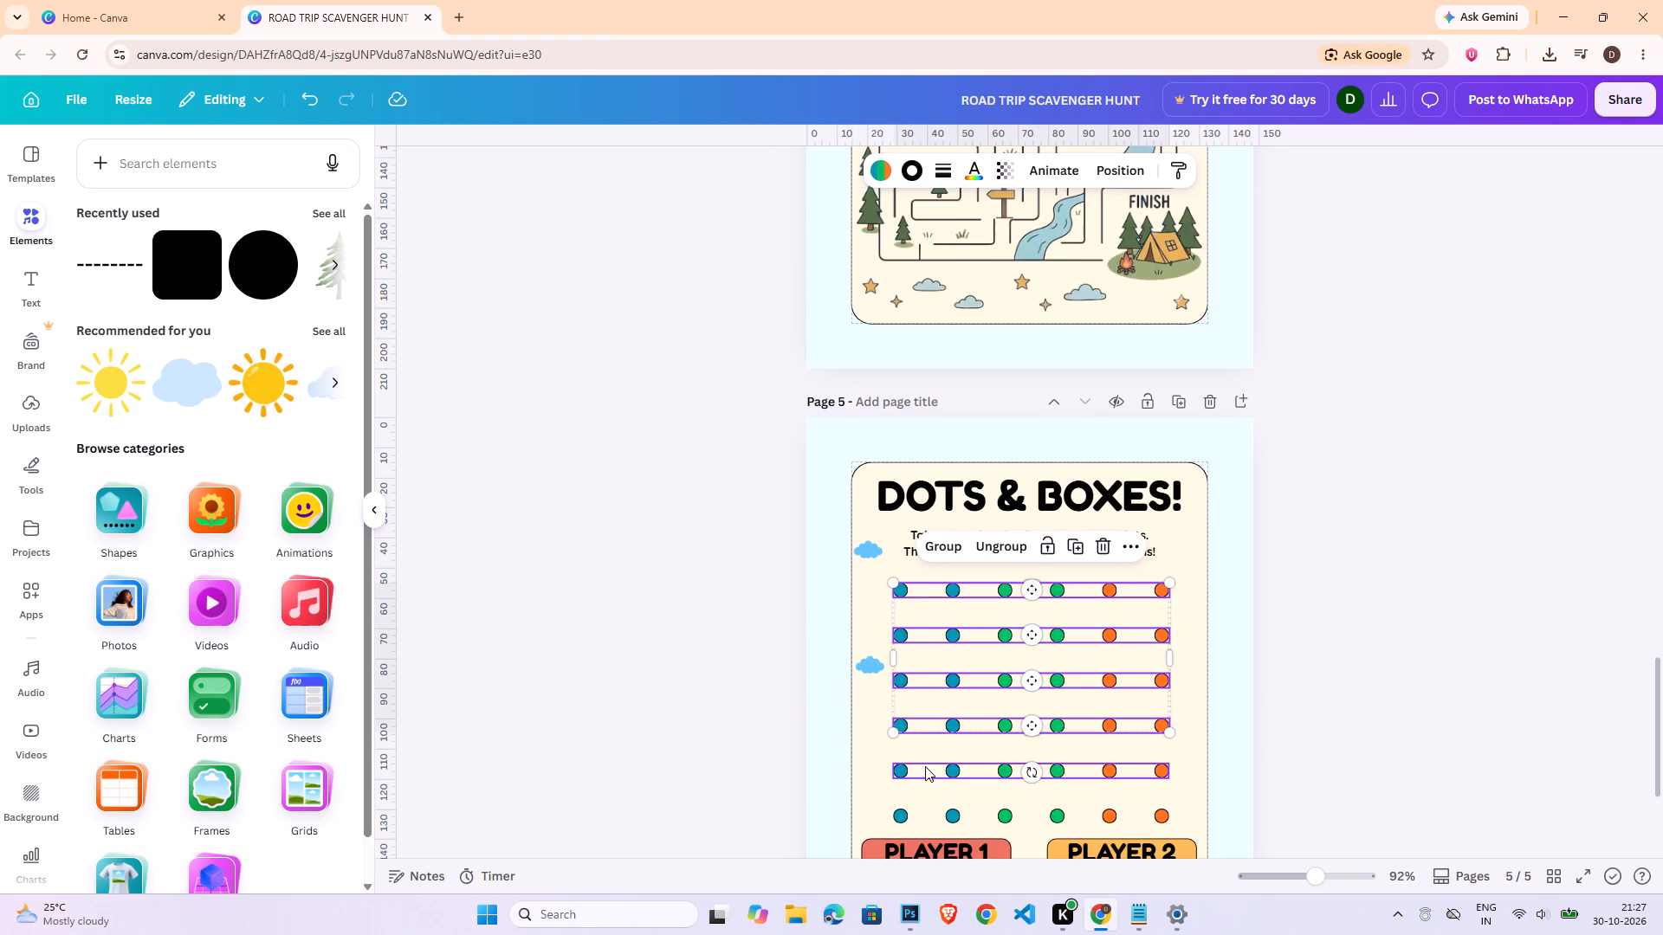
{"action": "left_click", "coordinate": [925, 766], "text": "shift"}
{"action": "left_click", "coordinate": [928, 822], "text": "shift"}
{"action": "left_click", "coordinate": [938, 555]}
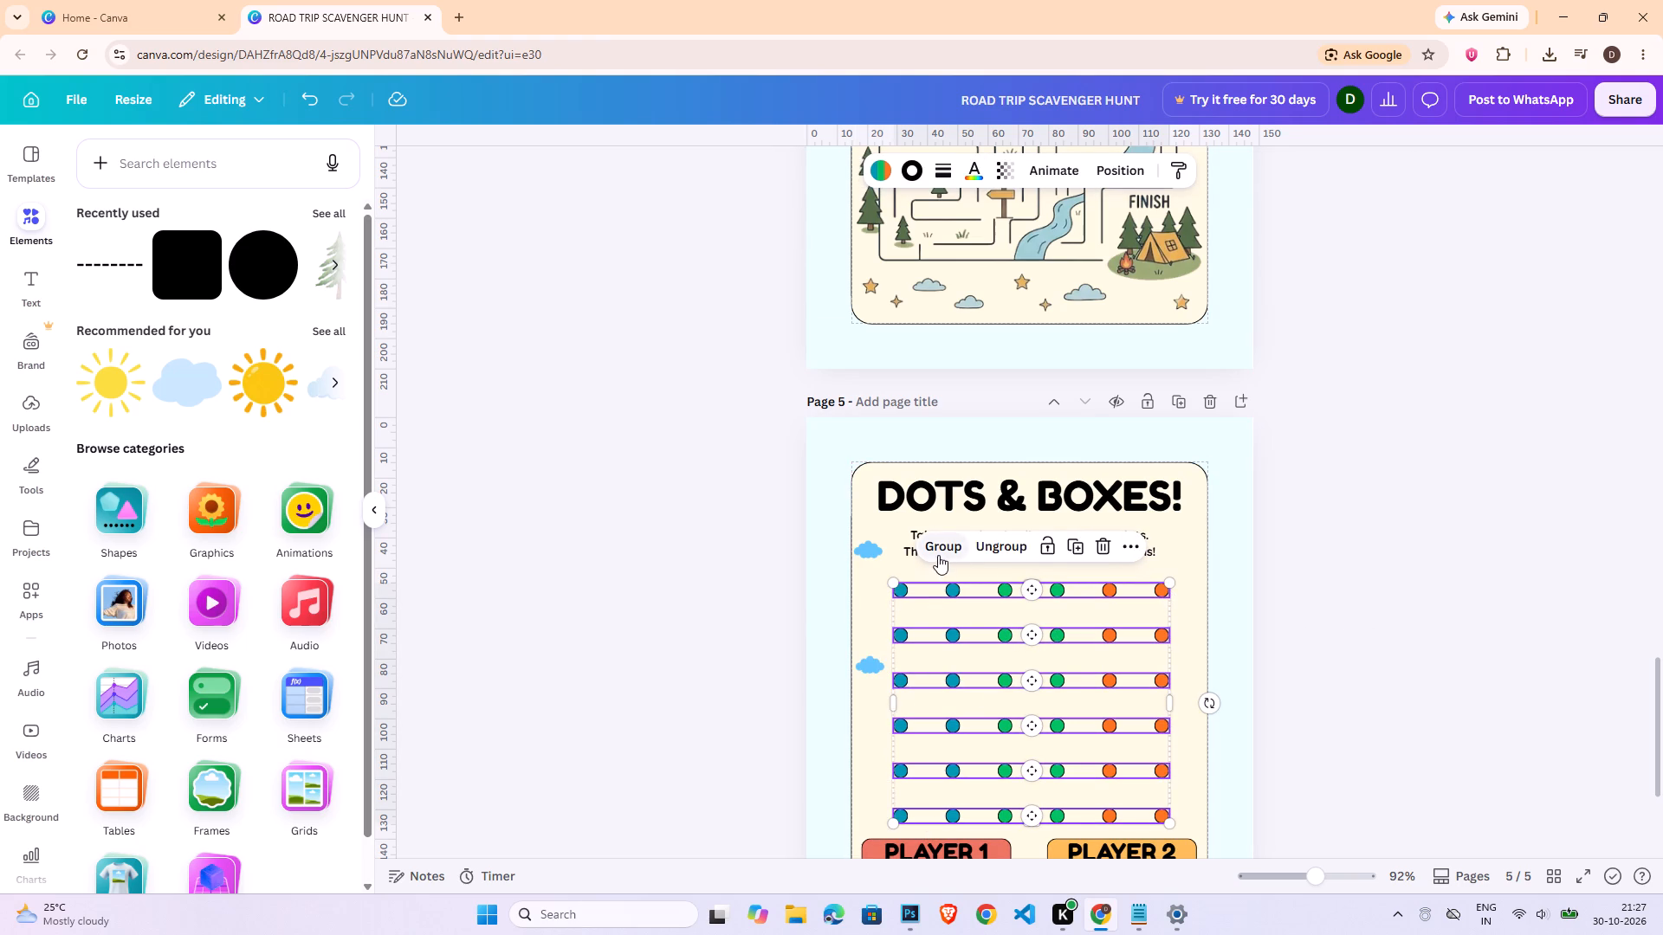
Scale the grouped dot grid down slightly and place it below the instructions, clear of the clouds and the player boxes.
{"action": "left_click_drag", "start_coordinate": [1168, 825], "coordinate": [1101, 763]}
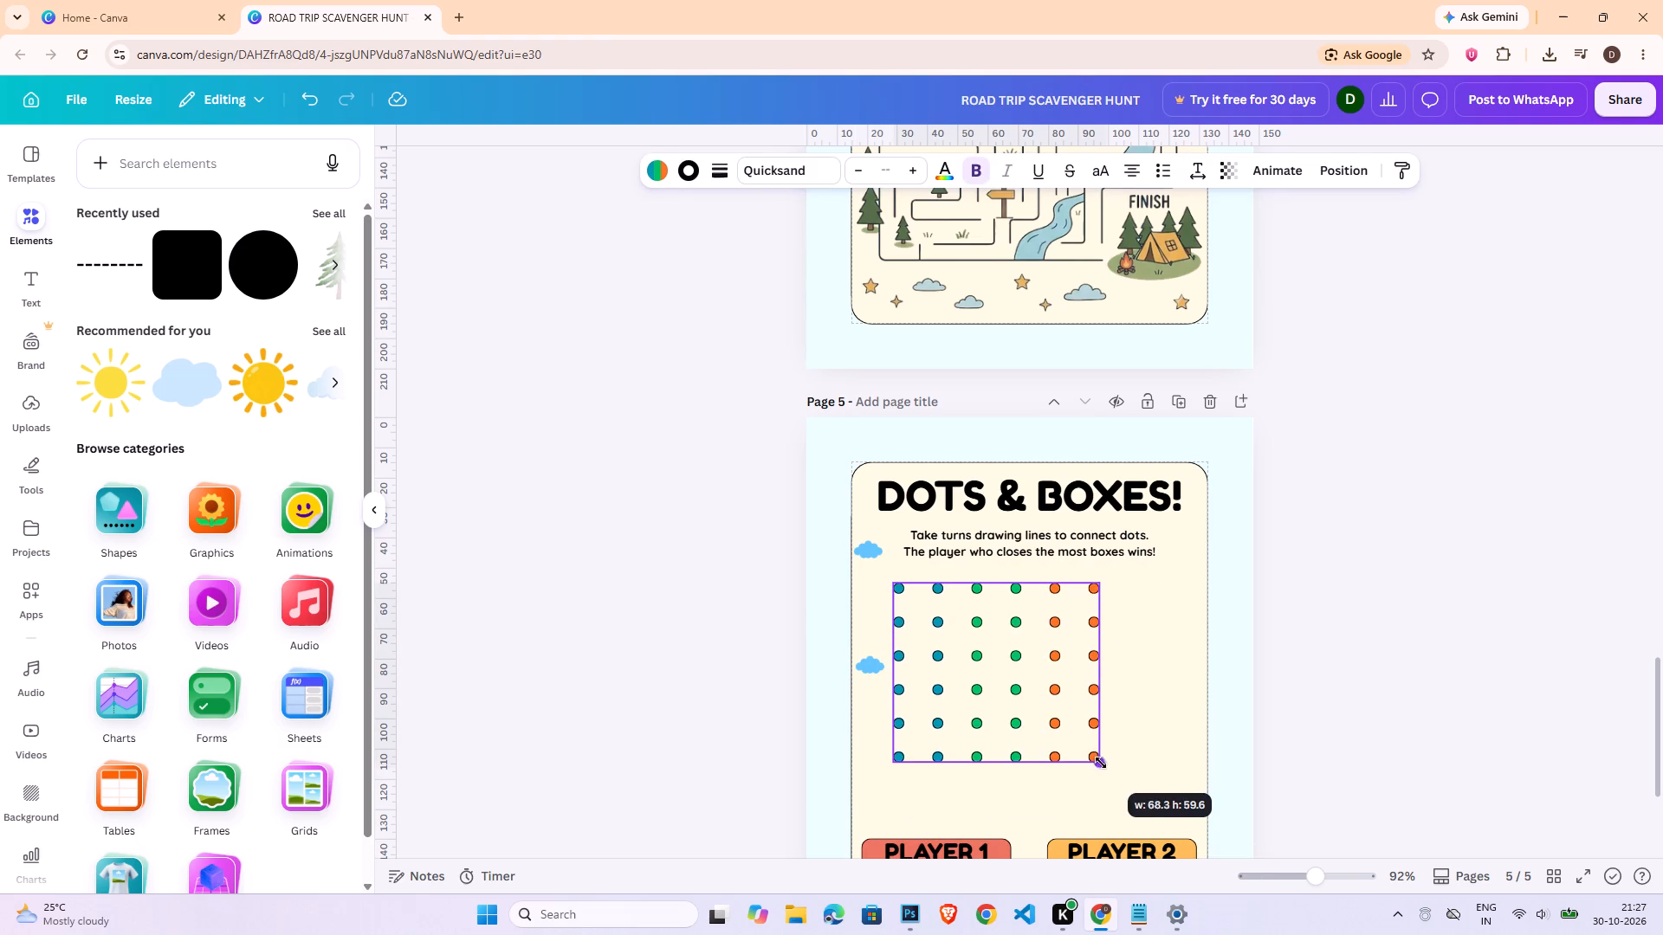
{"action": "left_click_drag", "start_coordinate": [1101, 763], "coordinate": [1108, 769]}
{"action": "left_click_drag", "start_coordinate": [1035, 681], "coordinate": [1100, 709]}
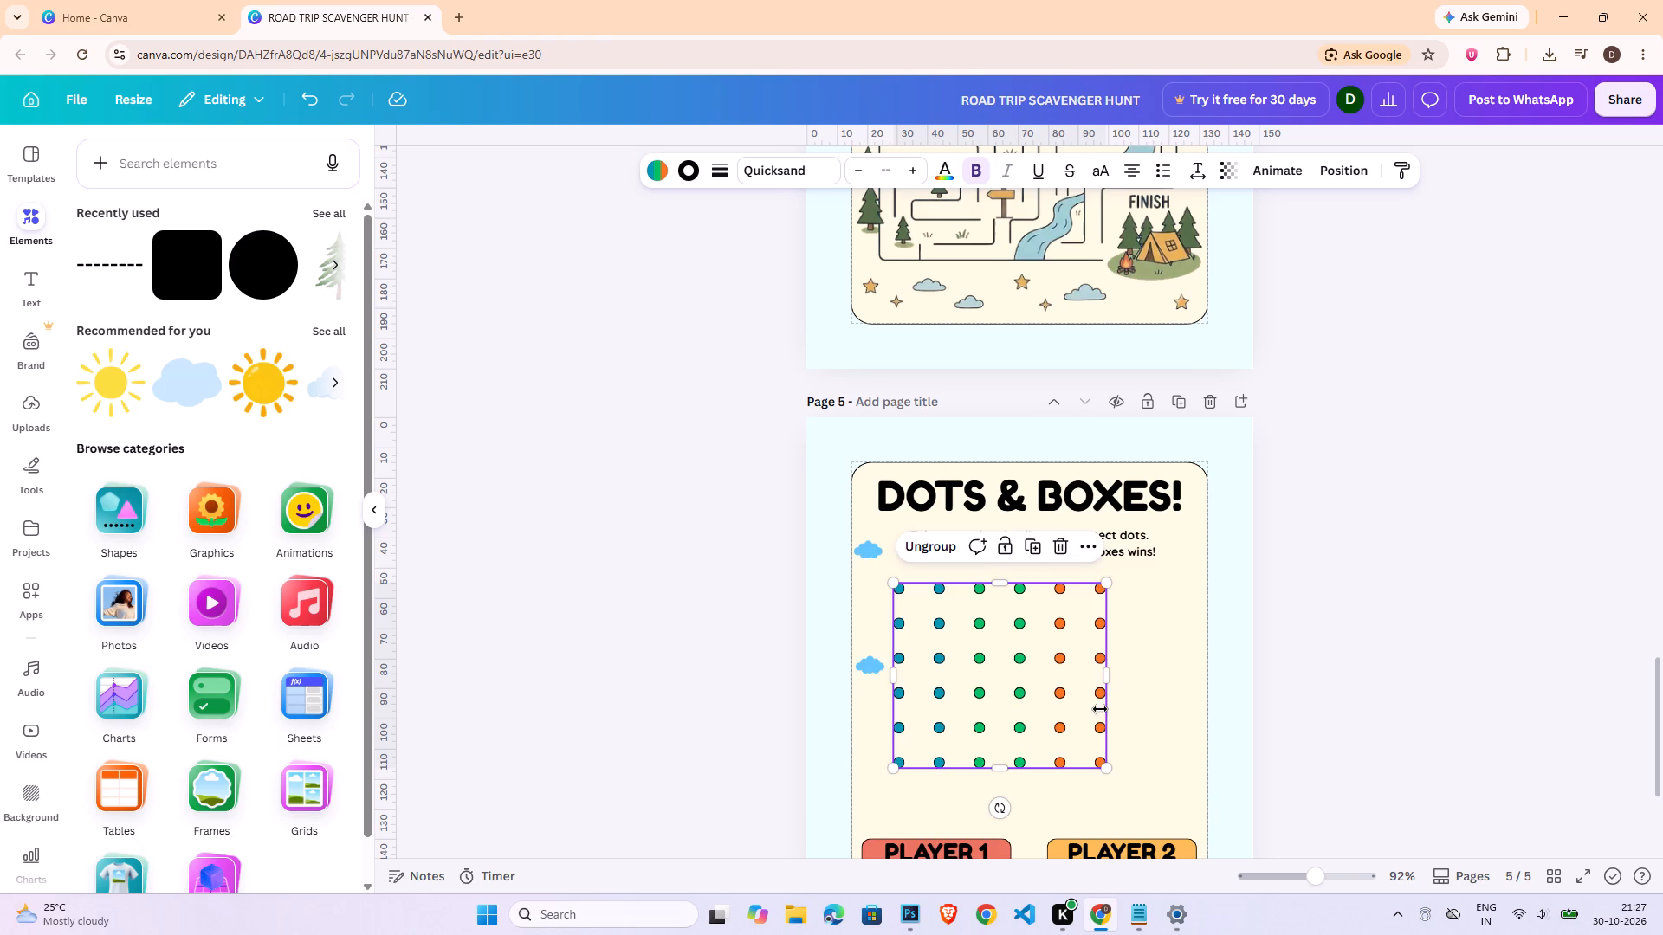
{"action": "left_click_drag", "start_coordinate": [1100, 709], "coordinate": [1112, 711]}
{"action": "left_click", "coordinate": [1447, 683]}
{"action": "left_click_drag", "start_coordinate": [1024, 682], "coordinate": [1077, 691]}
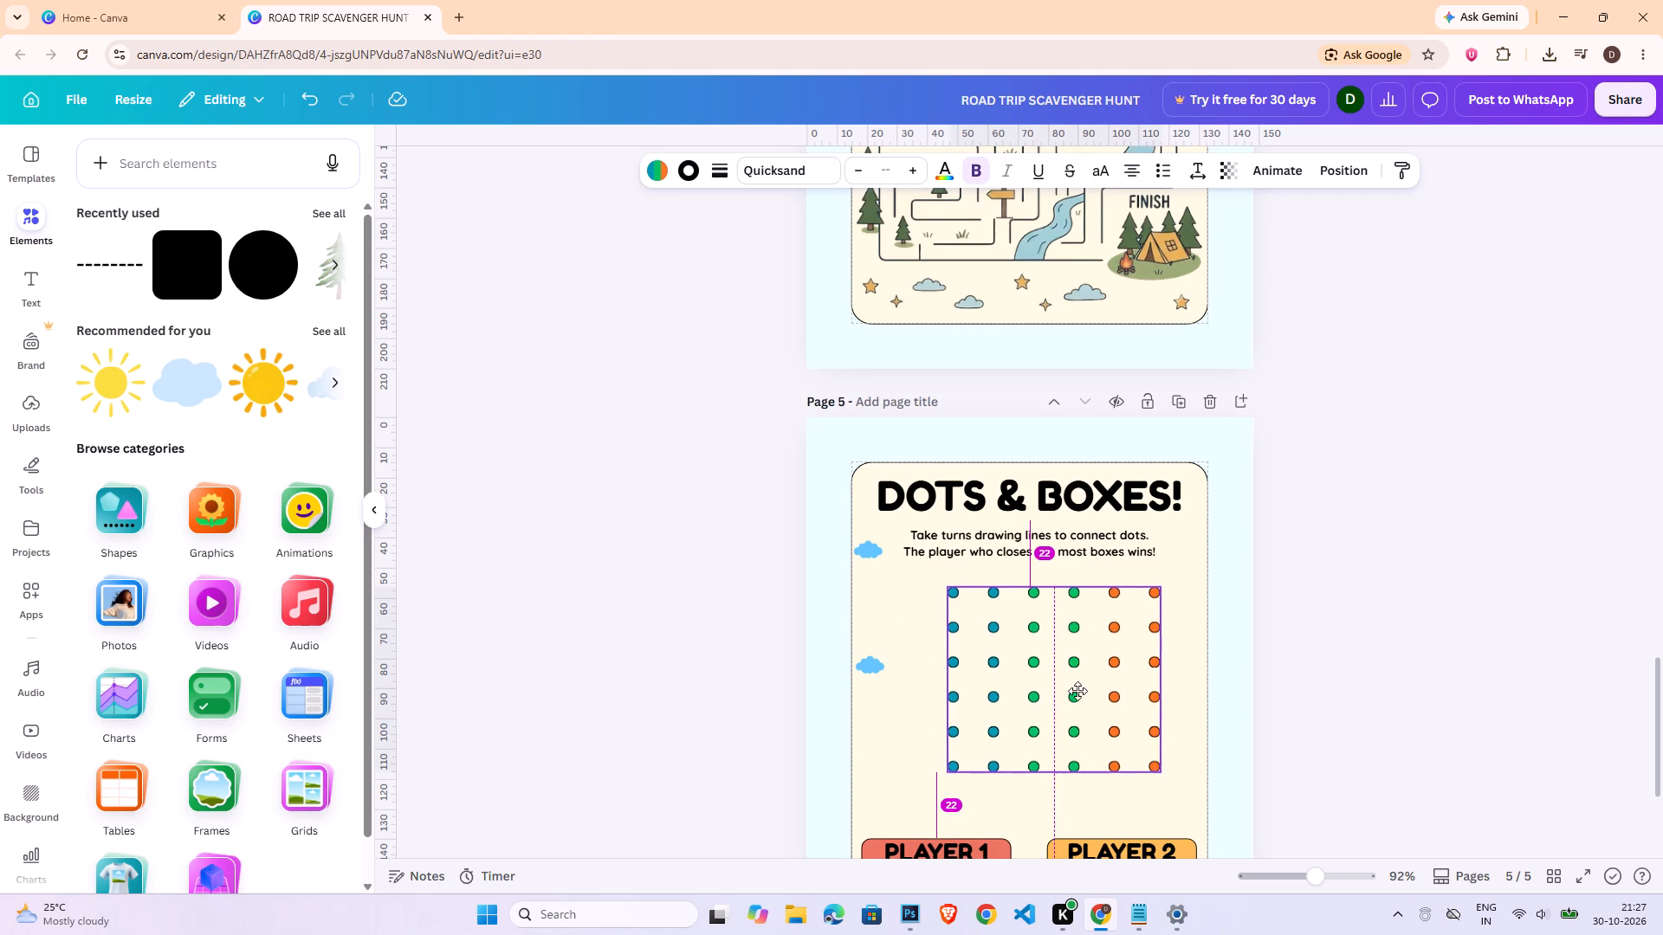
{"action": "left_click_drag", "start_coordinate": [1077, 691], "coordinate": [1054, 690]}
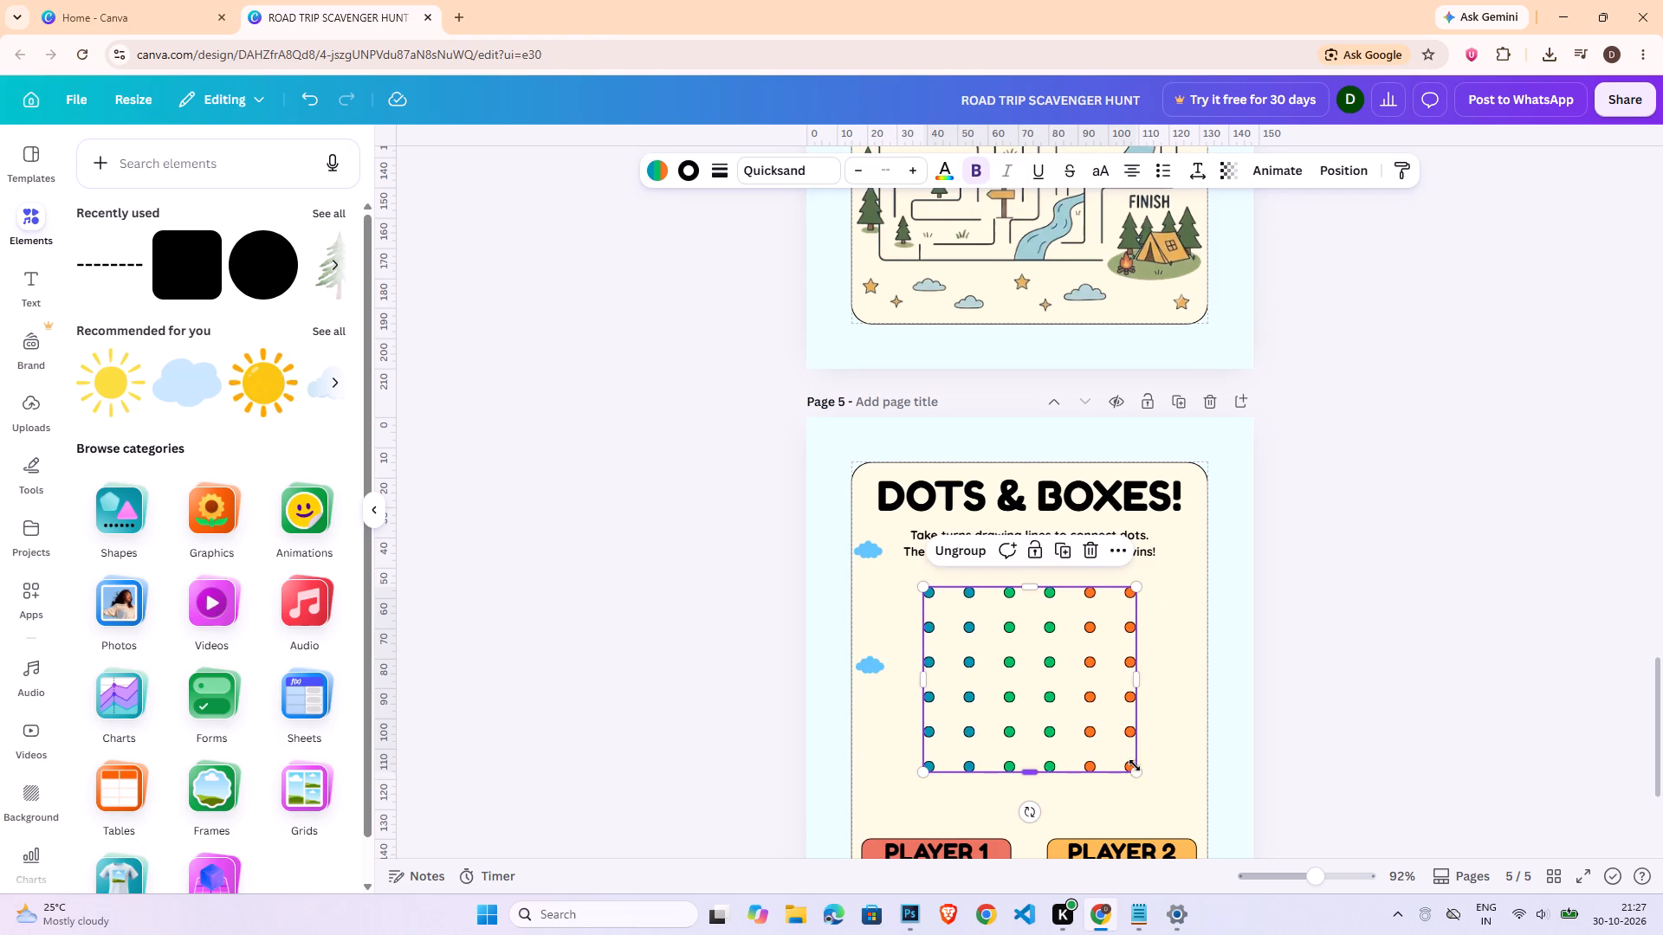
{"action": "left_click_drag", "start_coordinate": [1138, 768], "coordinate": [1166, 790]}
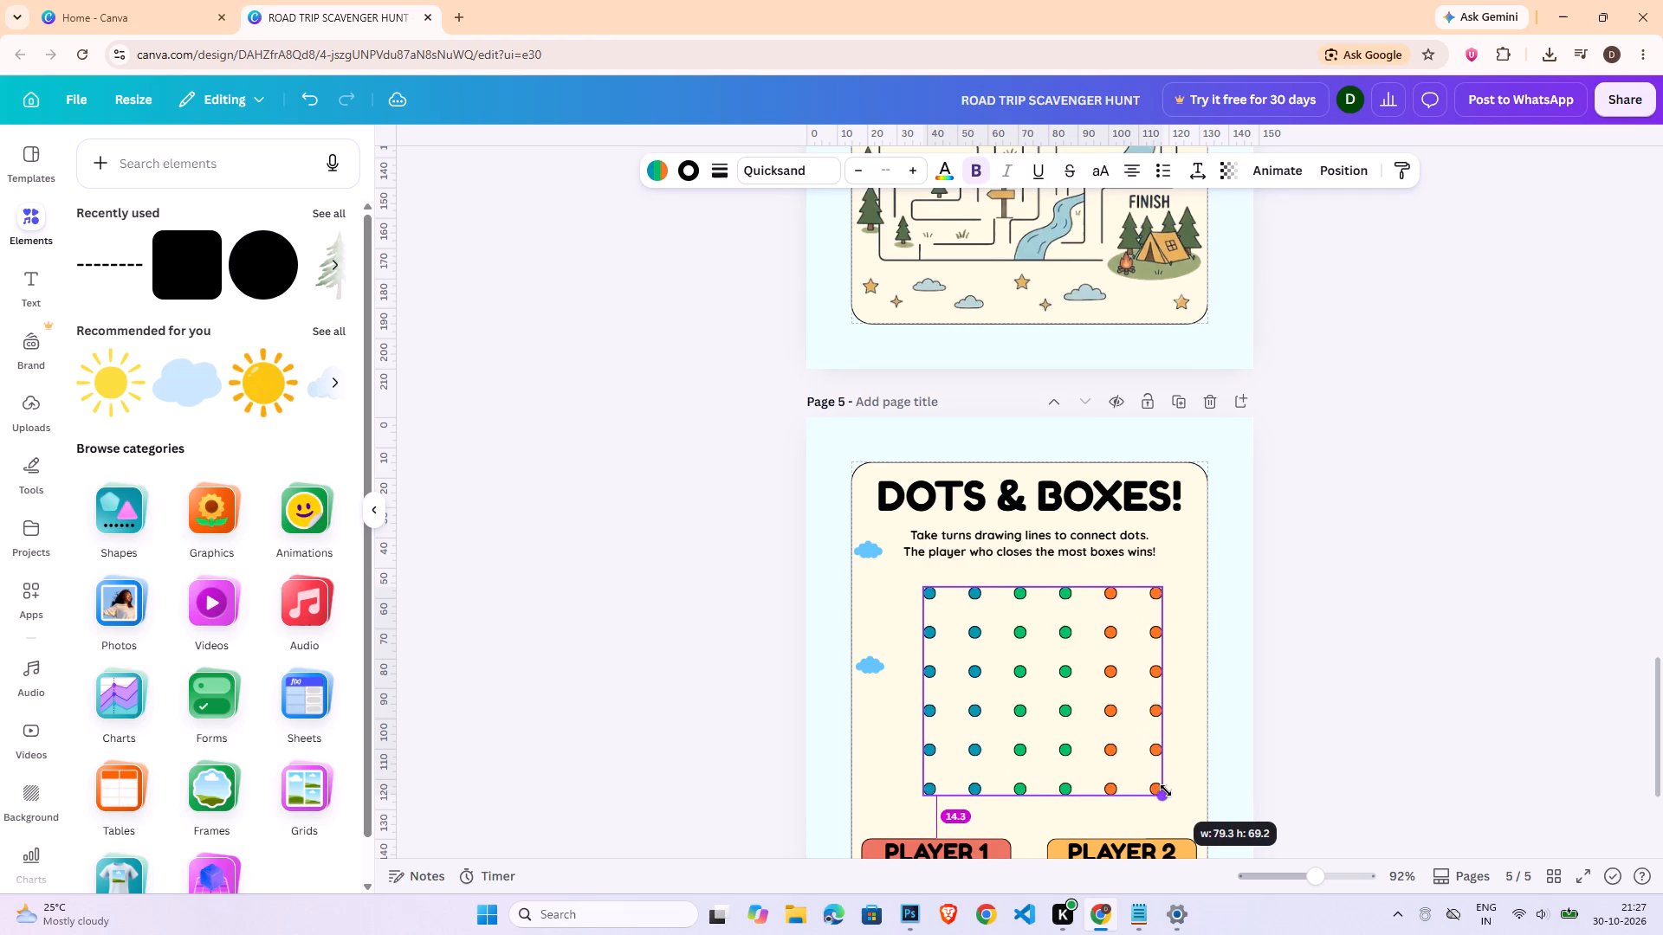
{"action": "left_click_drag", "start_coordinate": [1166, 790], "coordinate": [1161, 785]}
{"action": "left_click_drag", "start_coordinate": [1077, 675], "coordinate": [1061, 670]}
{"action": "left_click_drag", "start_coordinate": [1143, 777], "coordinate": [1154, 790], "text": "shift"}
{"action": "left_click_drag", "start_coordinate": [1060, 696], "coordinate": [1083, 713]}
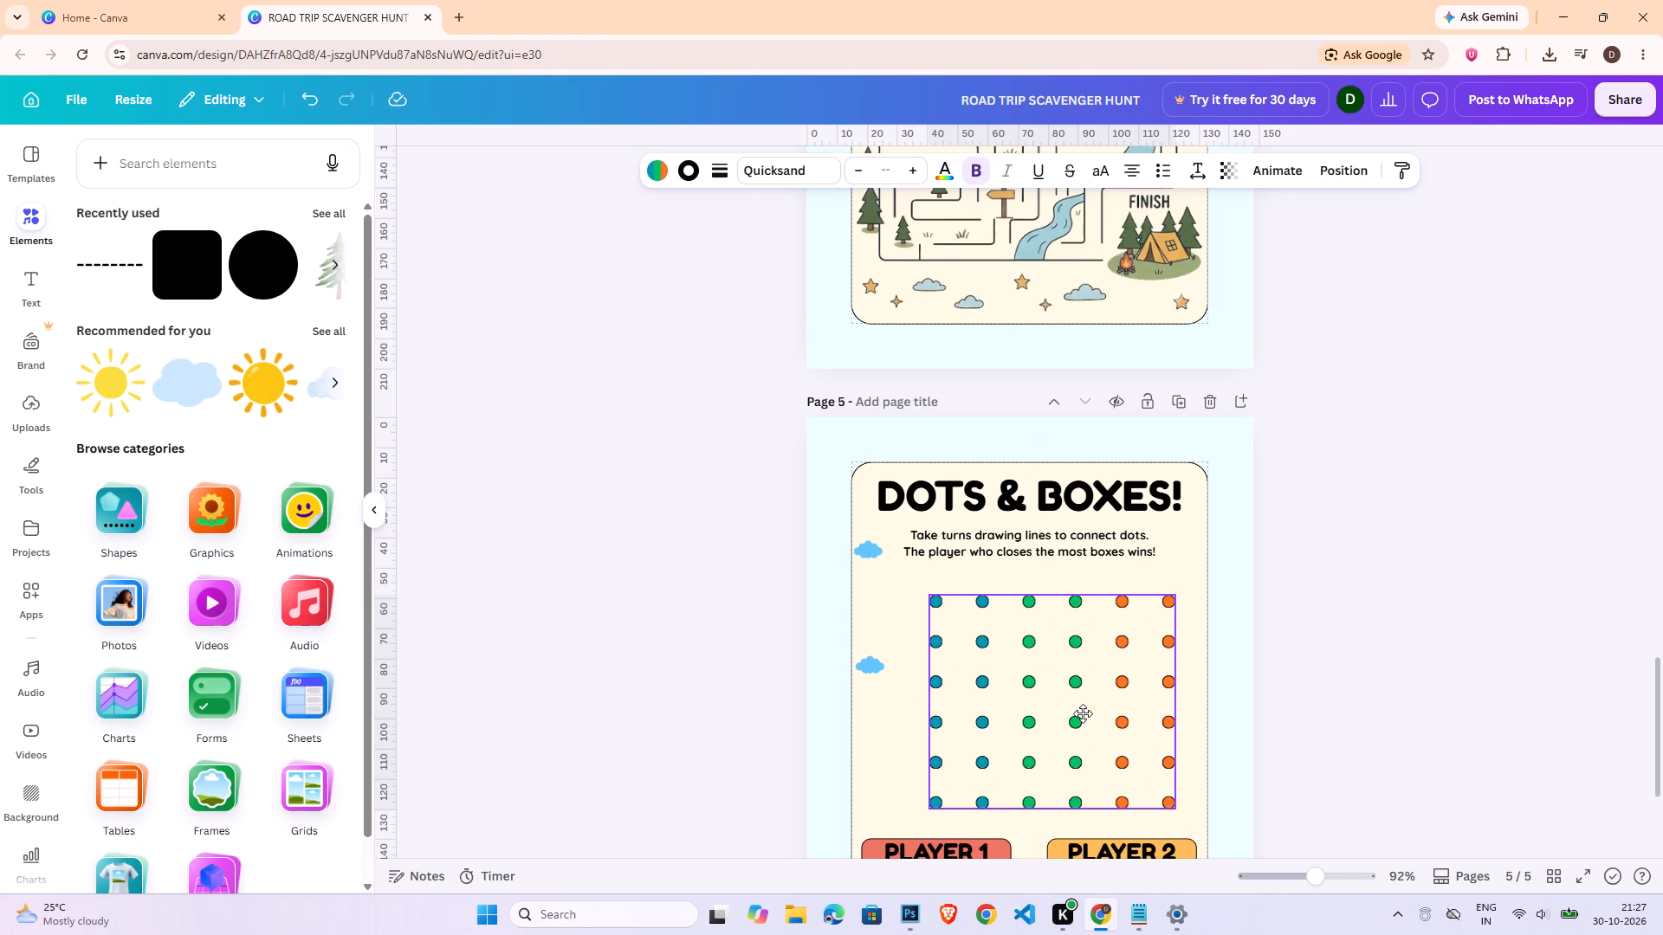
{"action": "left_click_drag", "start_coordinate": [1083, 713], "coordinate": [1073, 703]}
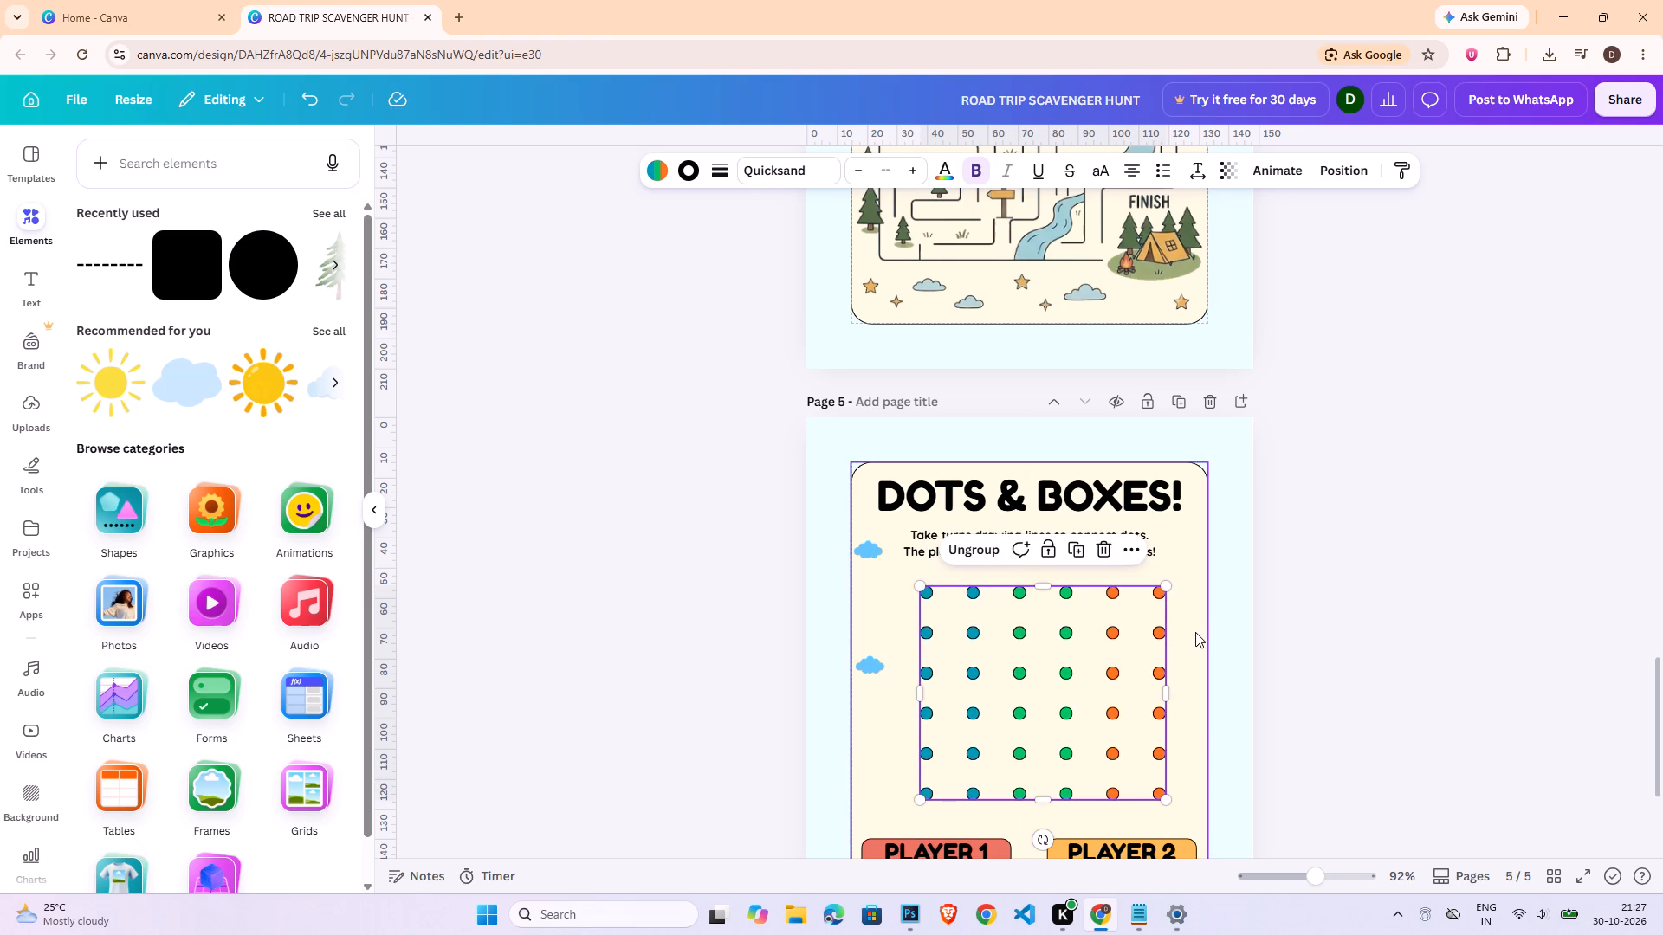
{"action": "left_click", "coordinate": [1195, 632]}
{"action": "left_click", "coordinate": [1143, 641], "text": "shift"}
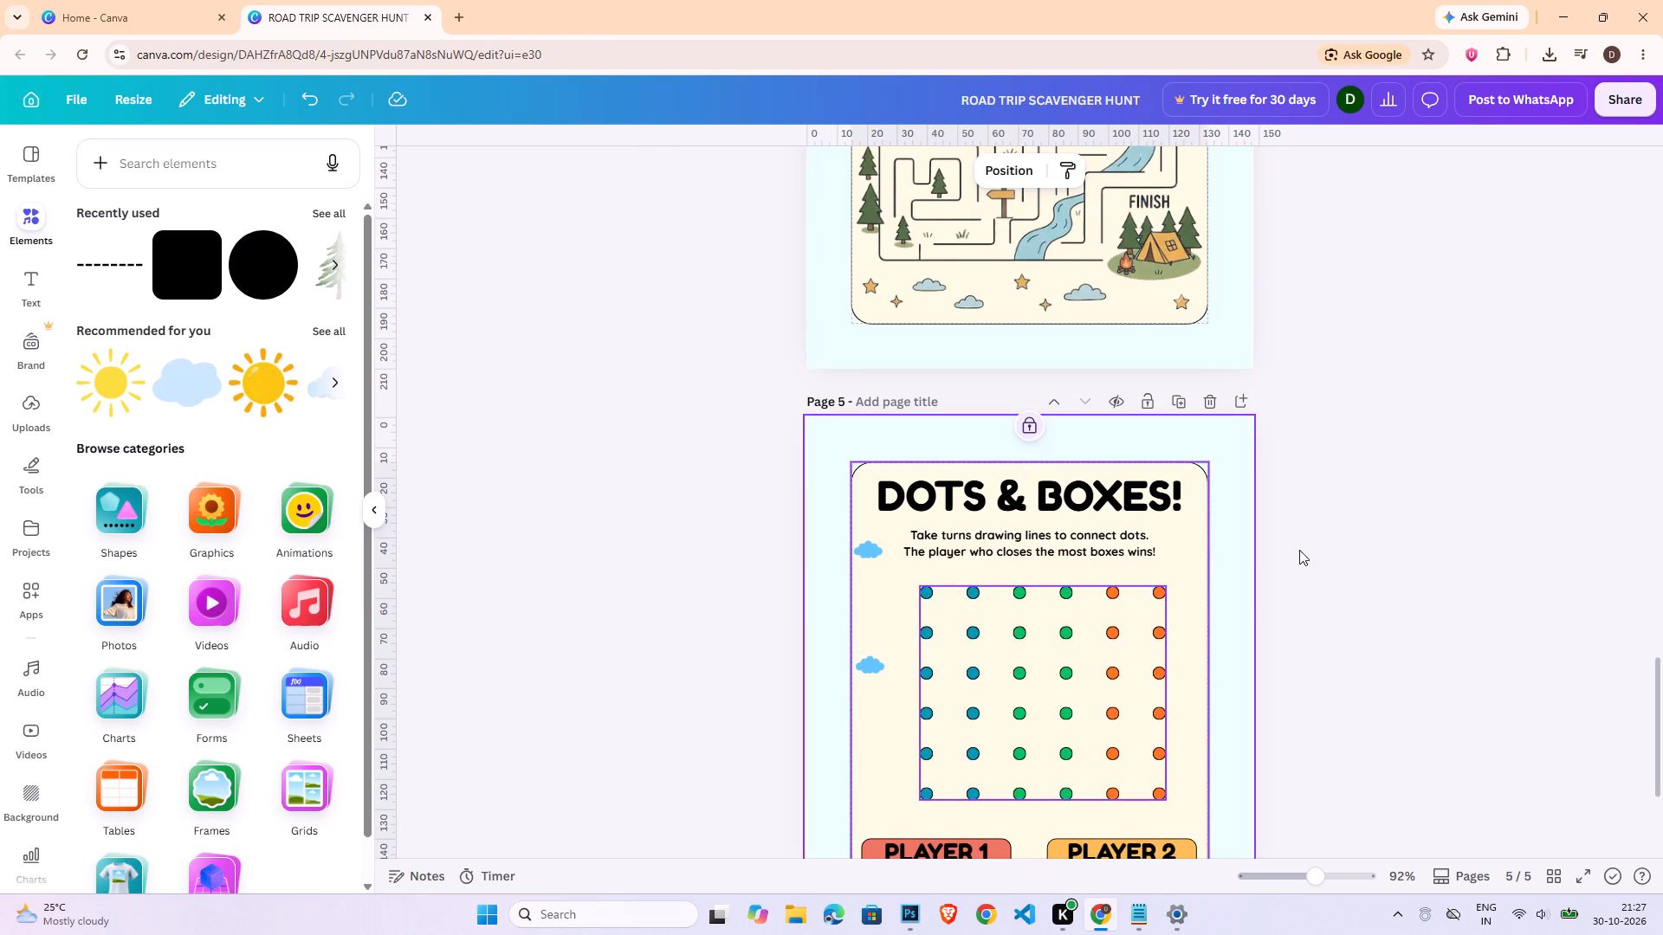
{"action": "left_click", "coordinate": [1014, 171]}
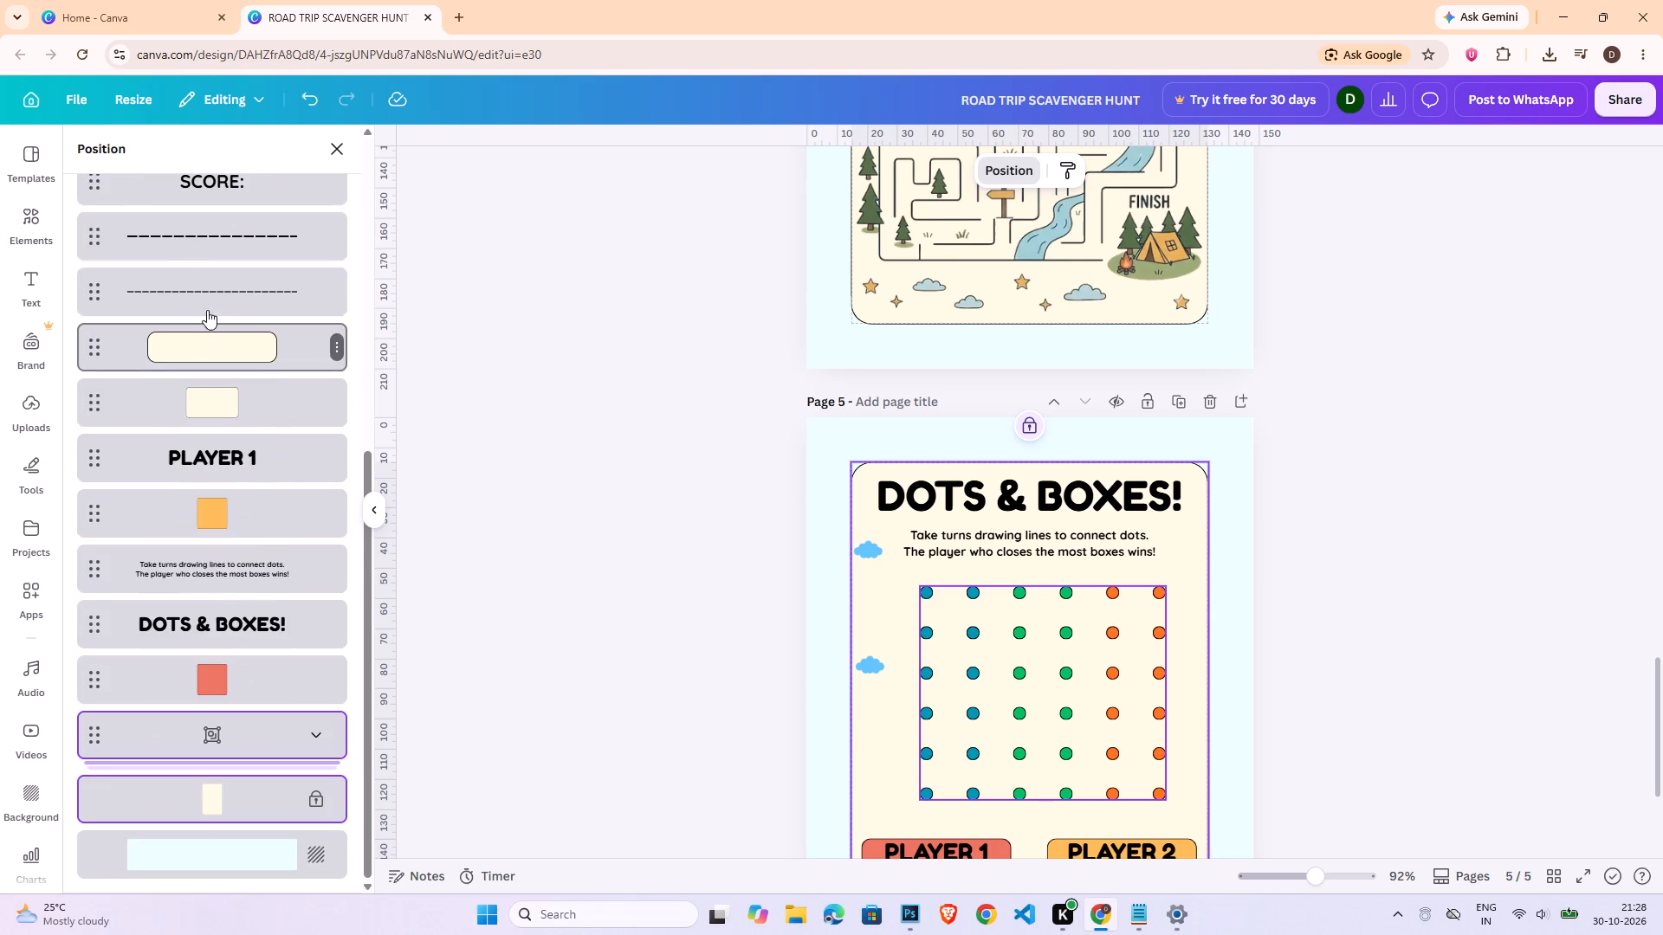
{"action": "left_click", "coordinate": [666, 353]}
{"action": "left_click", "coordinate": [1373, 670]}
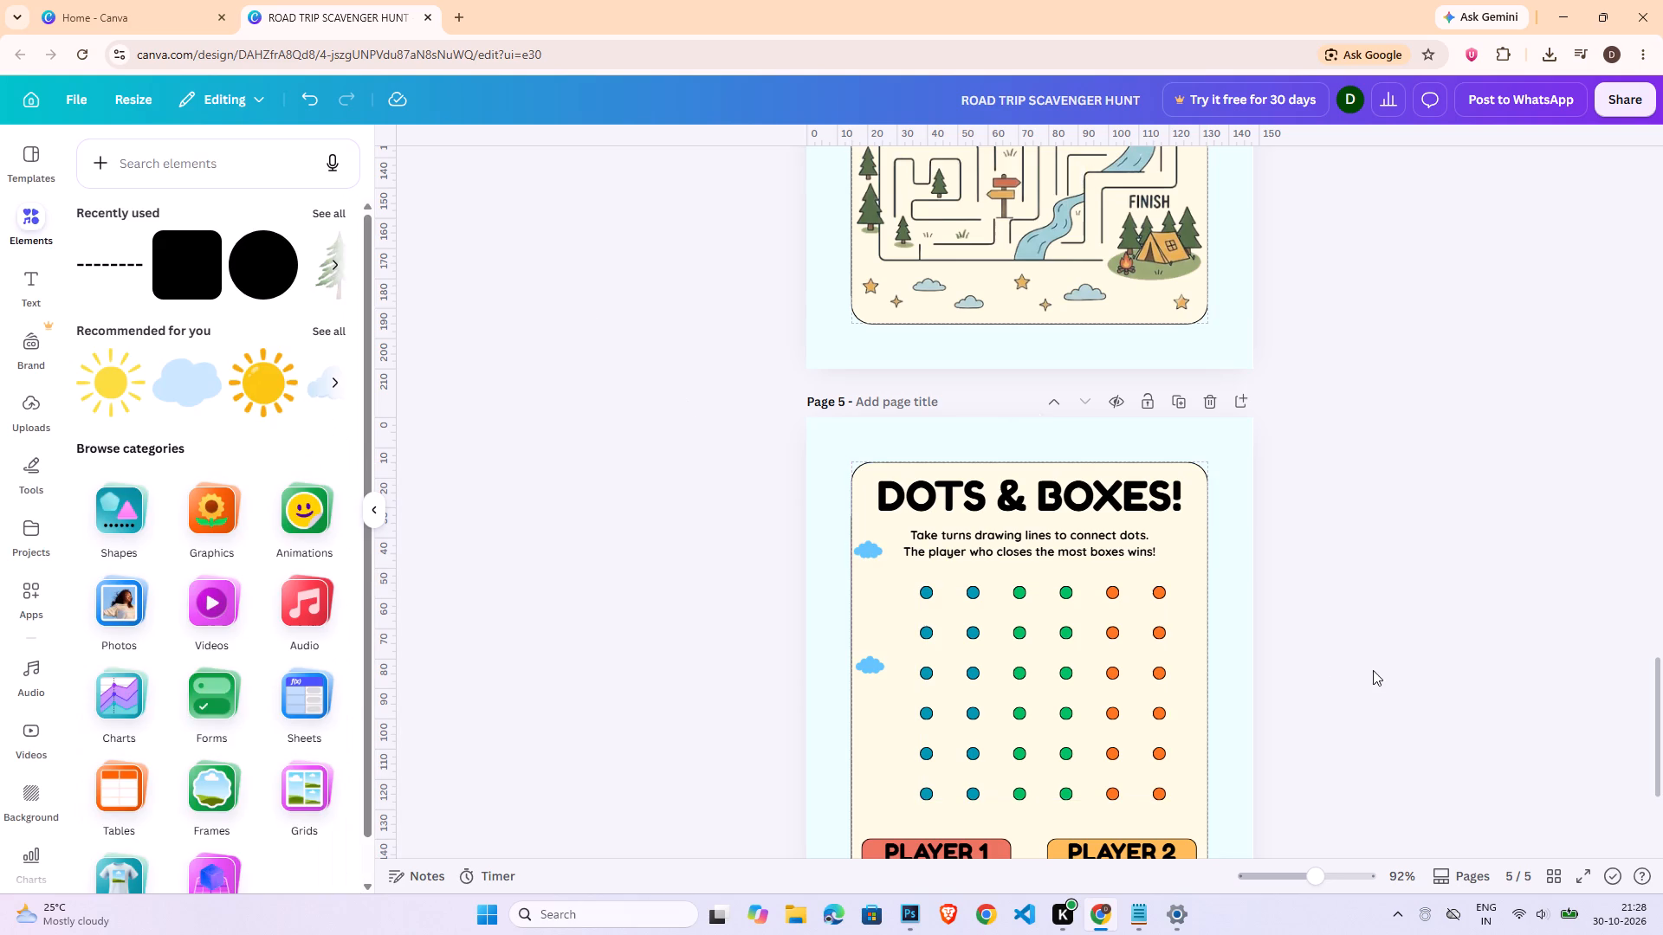
Nudge the grouped dot grid slightly to the left on the card.
{"action": "left_click", "coordinate": [1194, 571]}
{"action": "left_click", "coordinate": [1391, 598]}
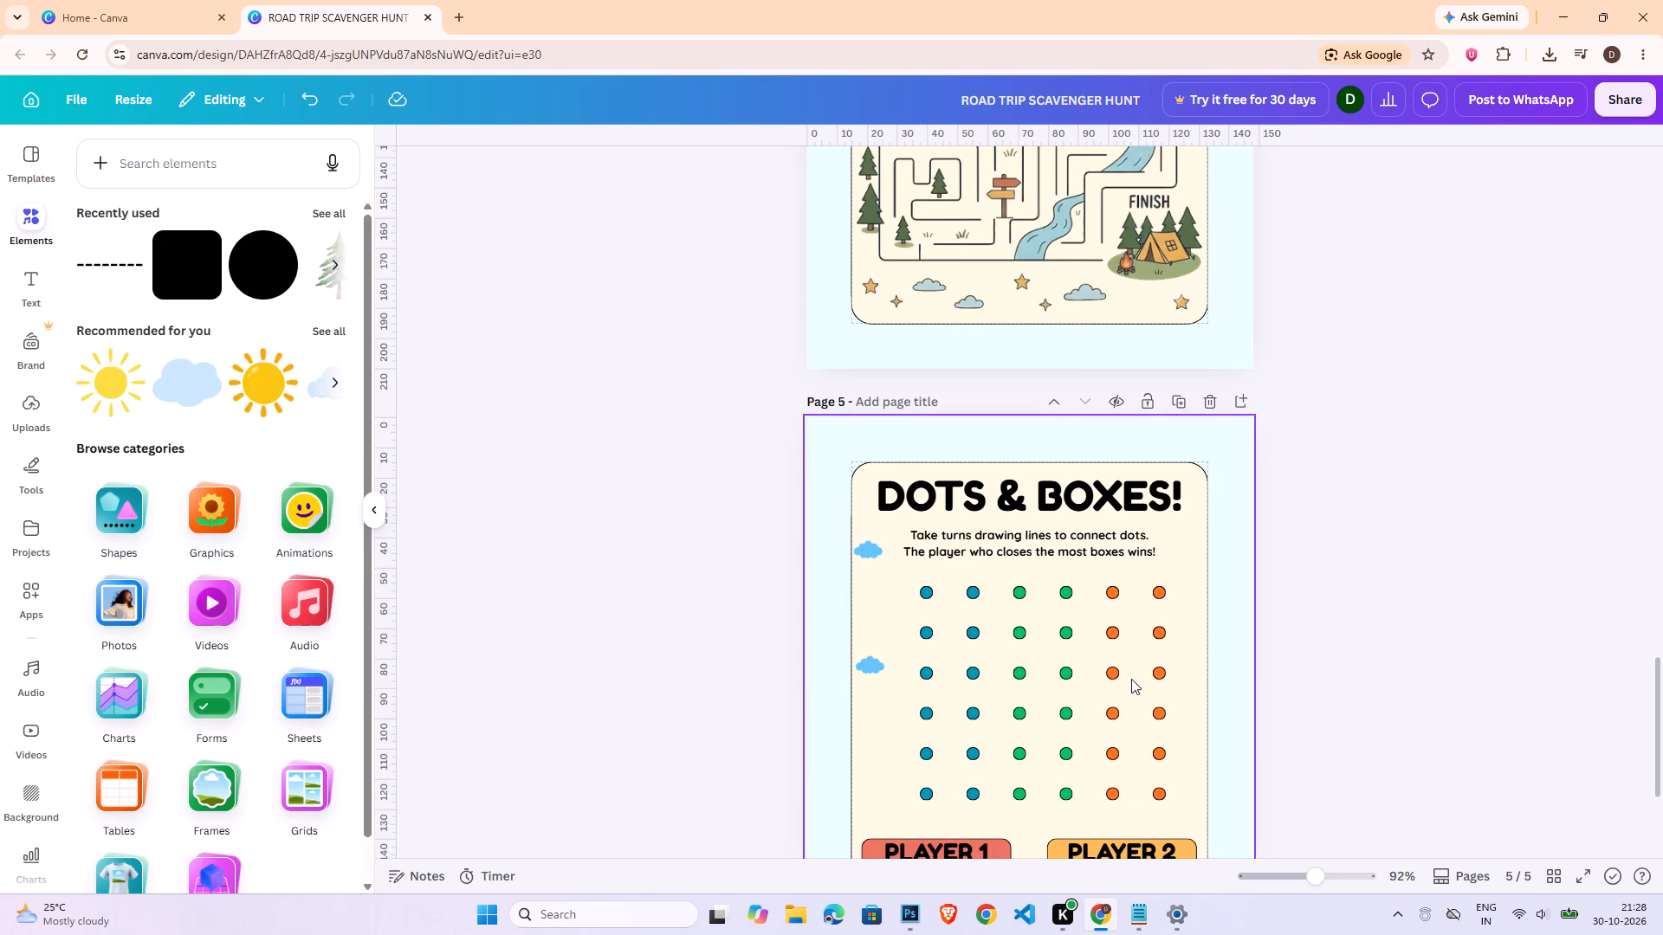
{"action": "left_click", "coordinate": [1110, 686]}
{"action": "left_click", "coordinate": [1310, 662]}
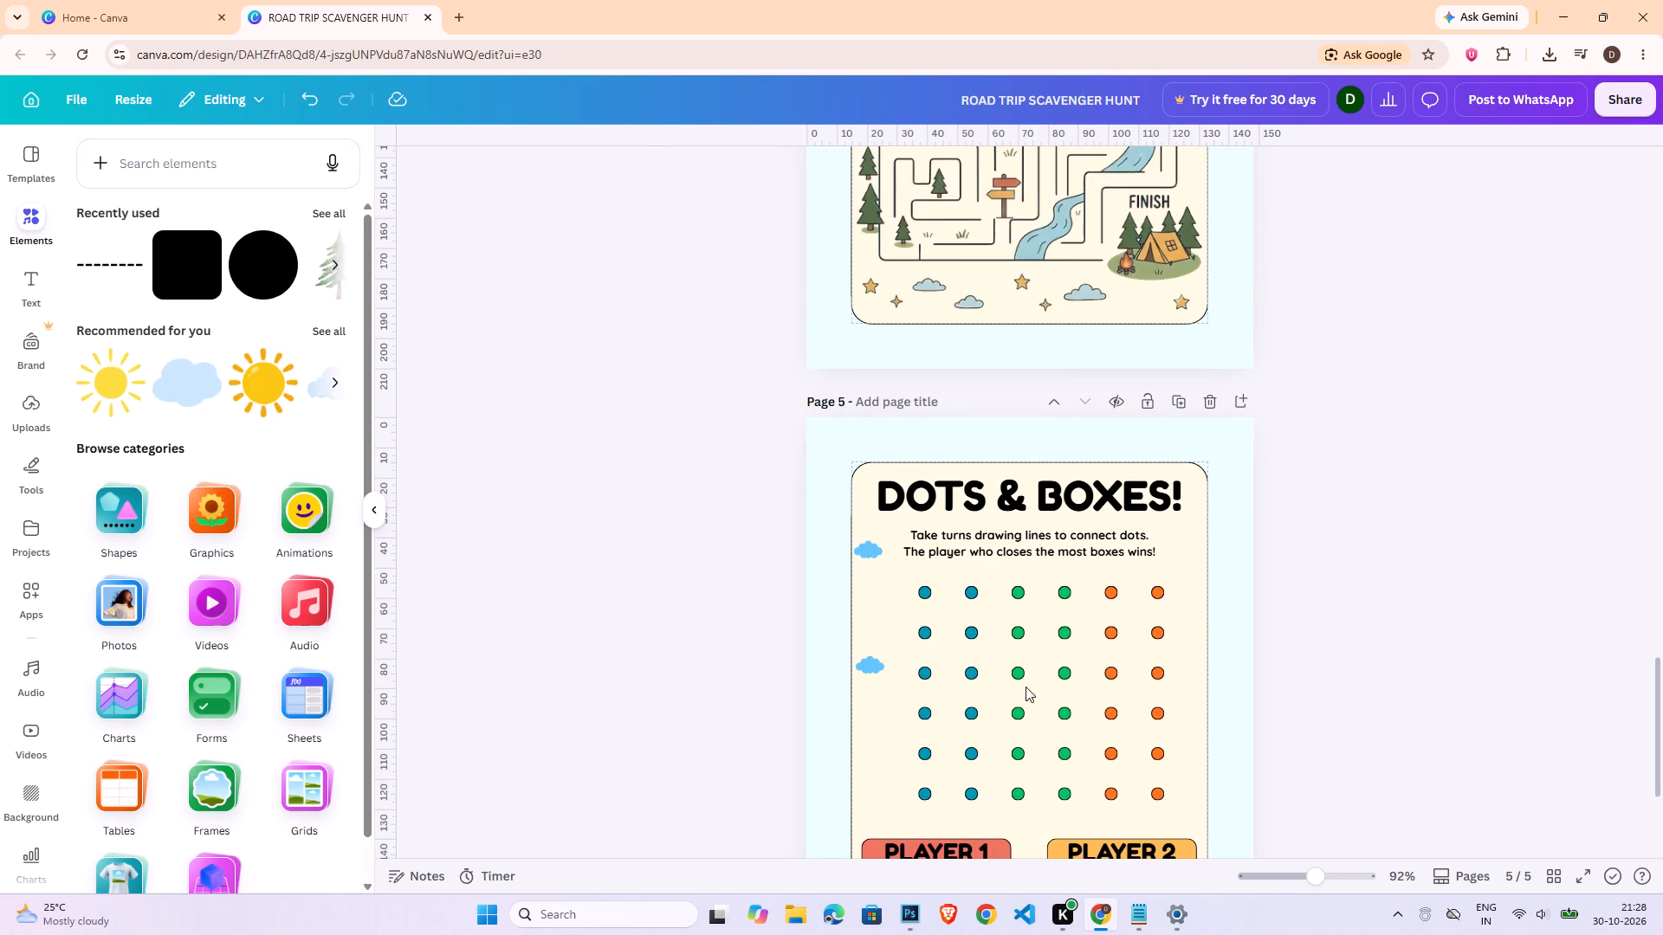
Enlarge the lower cloud slightly, keeping it between the card's left edge and the dot grid.
{"action": "left_click", "coordinate": [885, 674]}
{"action": "left_click", "coordinate": [875, 667]}
{"action": "left_click_drag", "start_coordinate": [890, 654], "coordinate": [903, 646]}
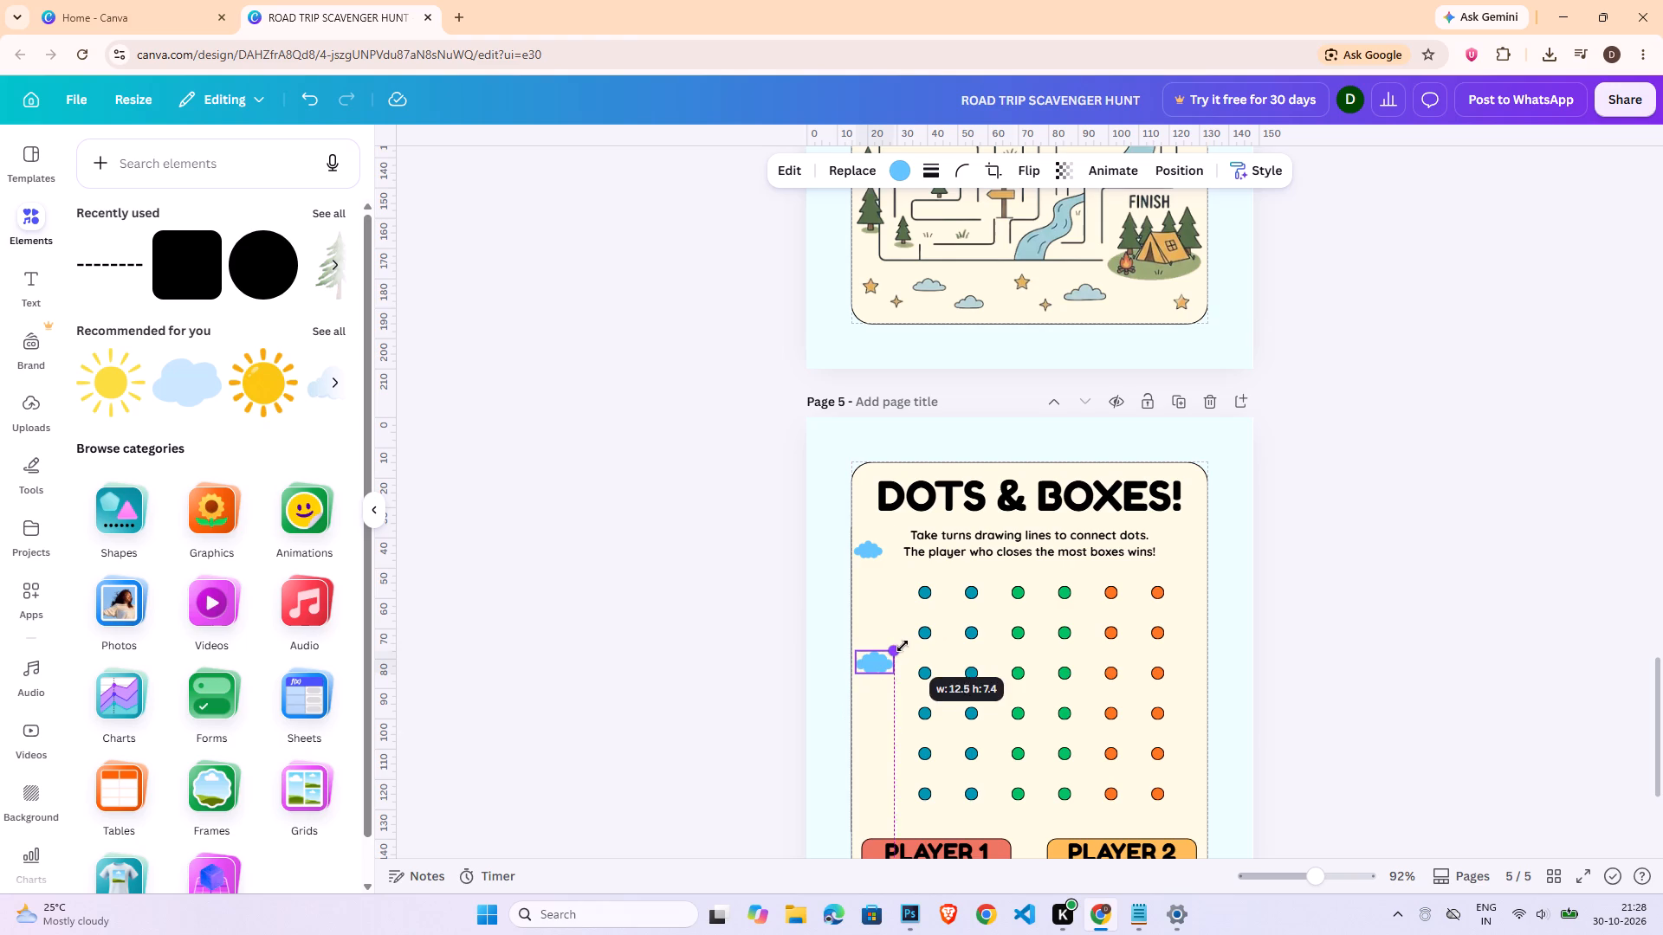
{"action": "left_click_drag", "start_coordinate": [903, 646], "coordinate": [903, 645]}
{"action": "left_click", "coordinate": [1393, 664]}
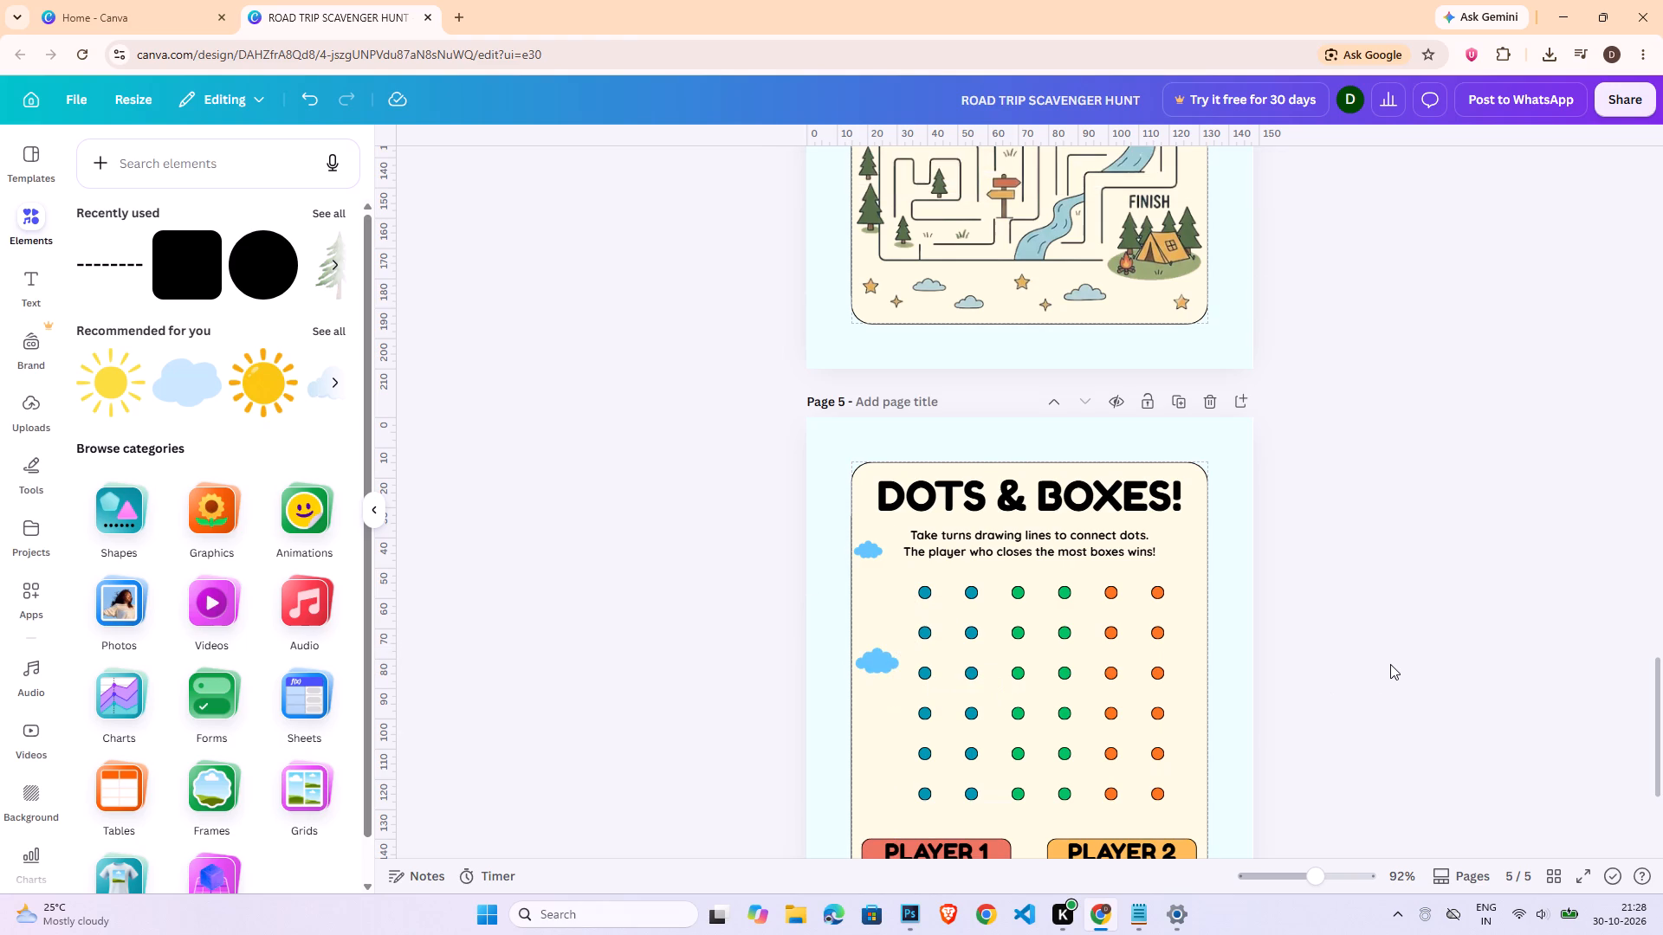
Search the elements for "camper" and show all the graphics results.
{"action": "left_click", "coordinate": [155, 167]}
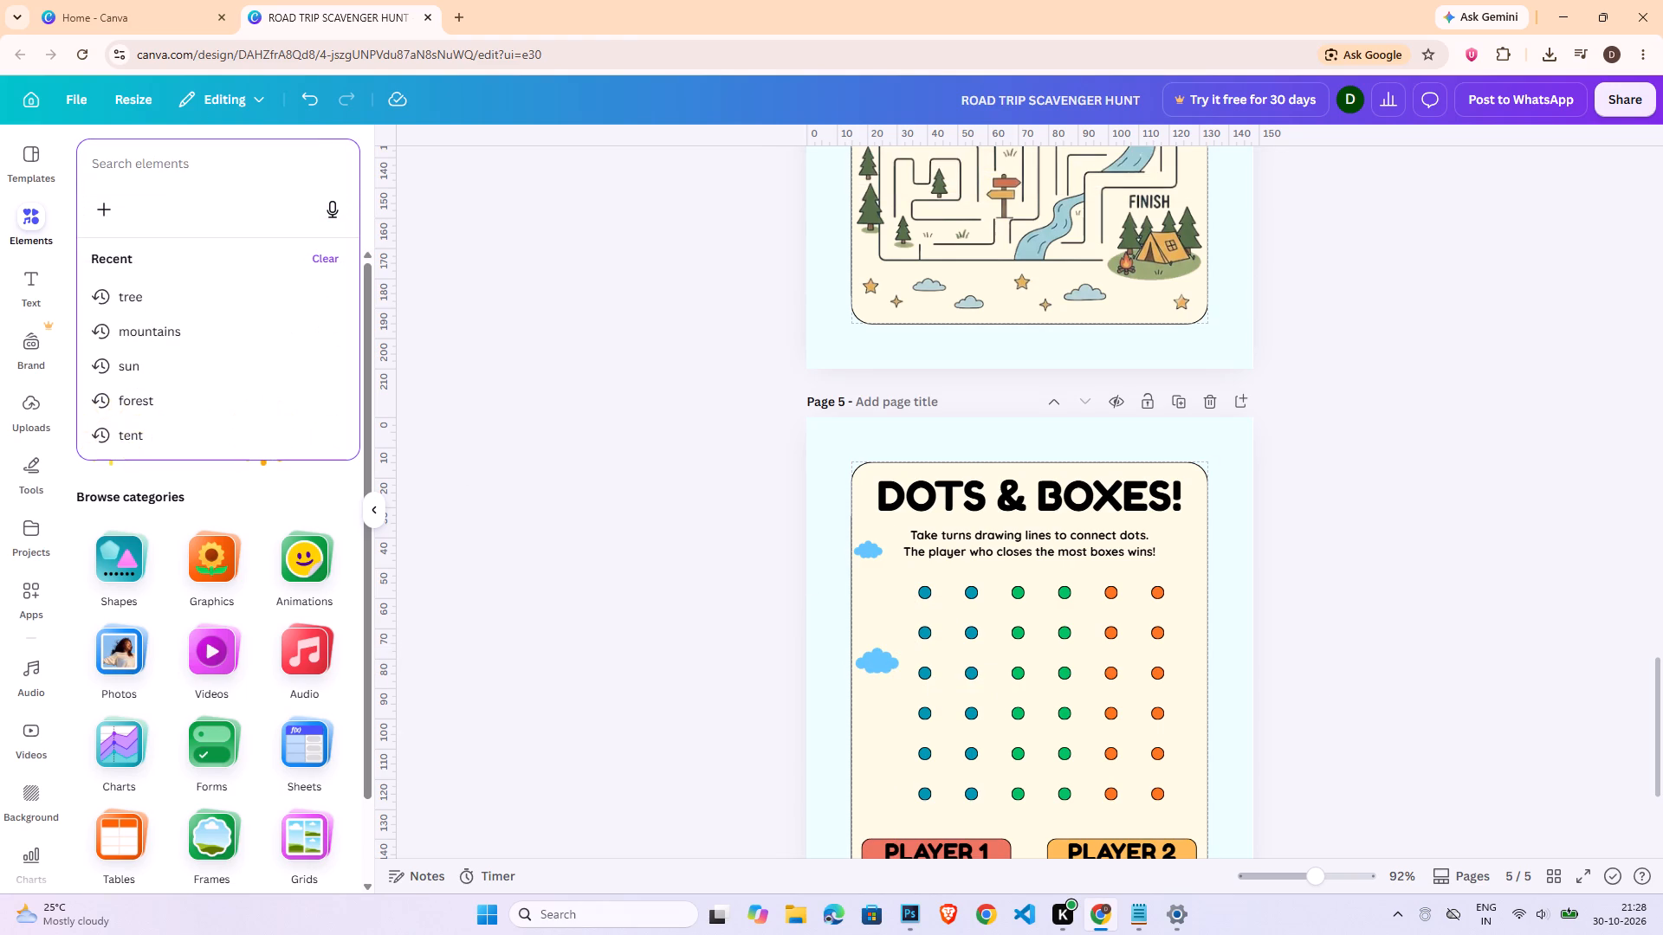
{"action": "type", "text": "camper"}
{"action": "key", "text": "Return"}
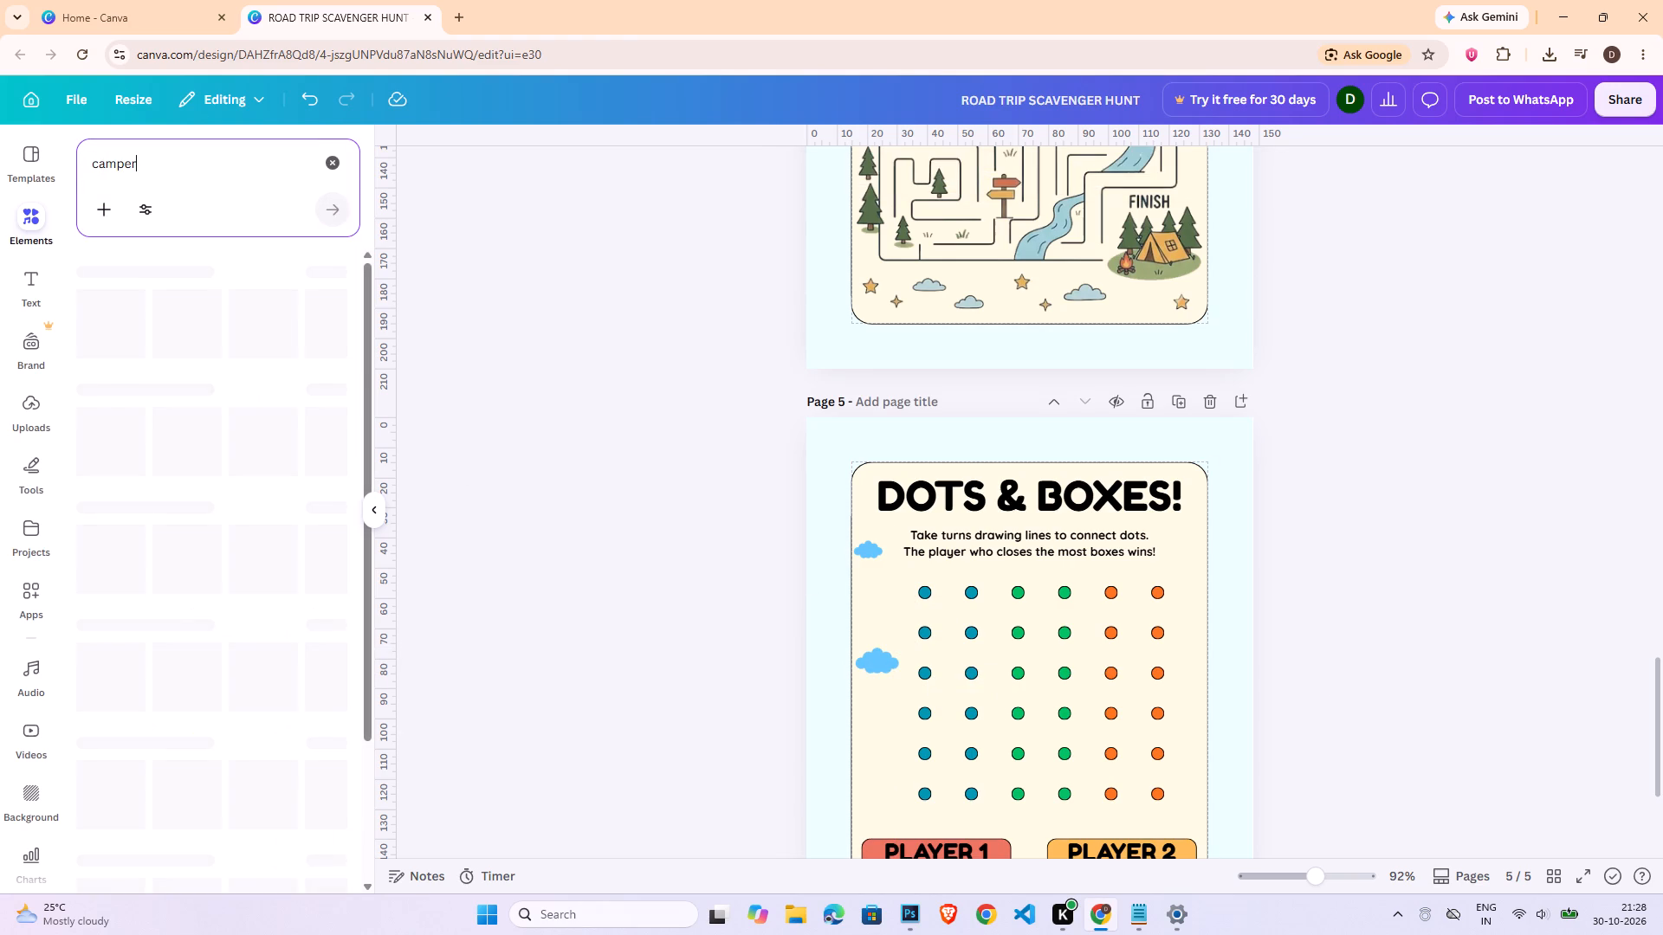
{"action": "left_click", "coordinate": [326, 308]}
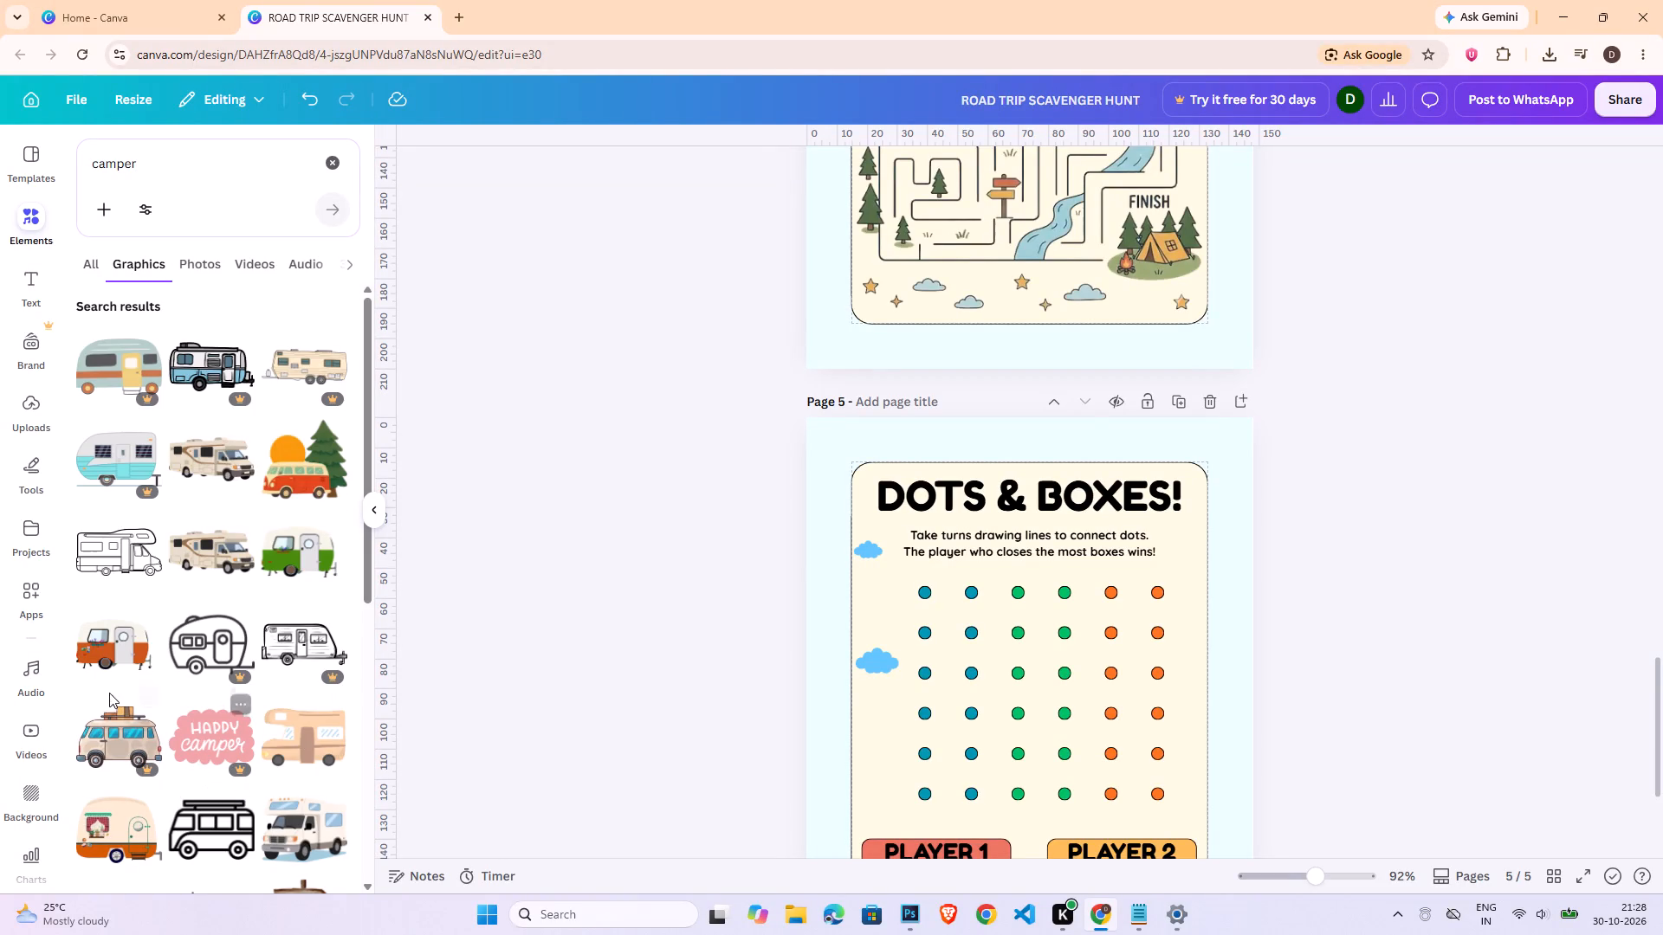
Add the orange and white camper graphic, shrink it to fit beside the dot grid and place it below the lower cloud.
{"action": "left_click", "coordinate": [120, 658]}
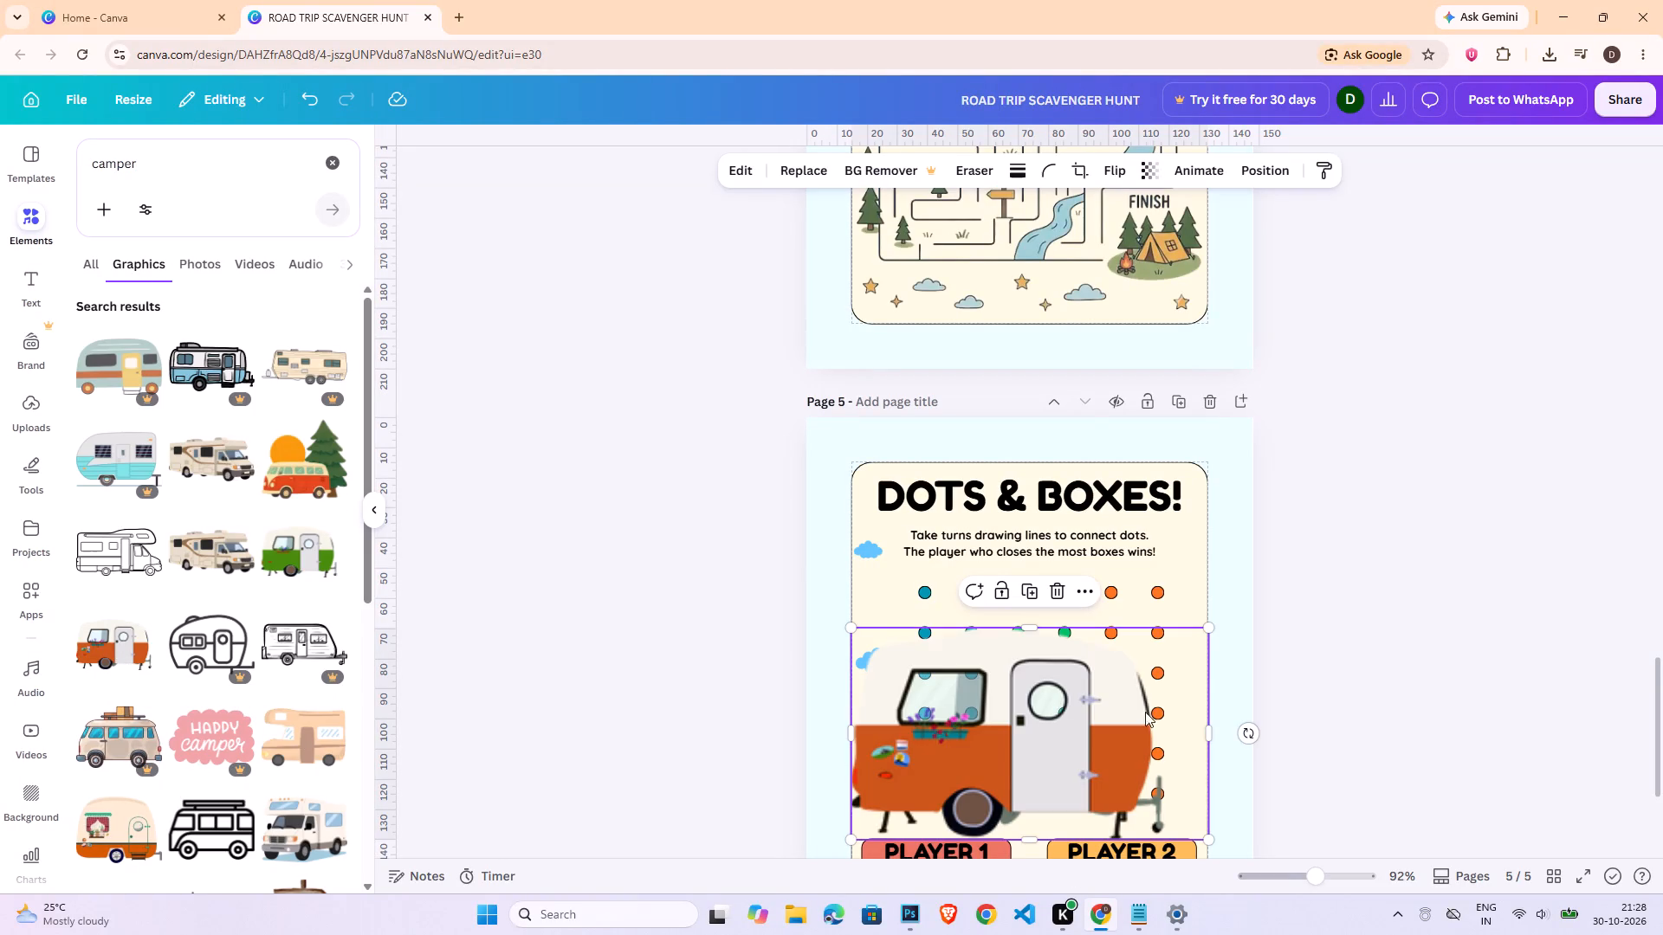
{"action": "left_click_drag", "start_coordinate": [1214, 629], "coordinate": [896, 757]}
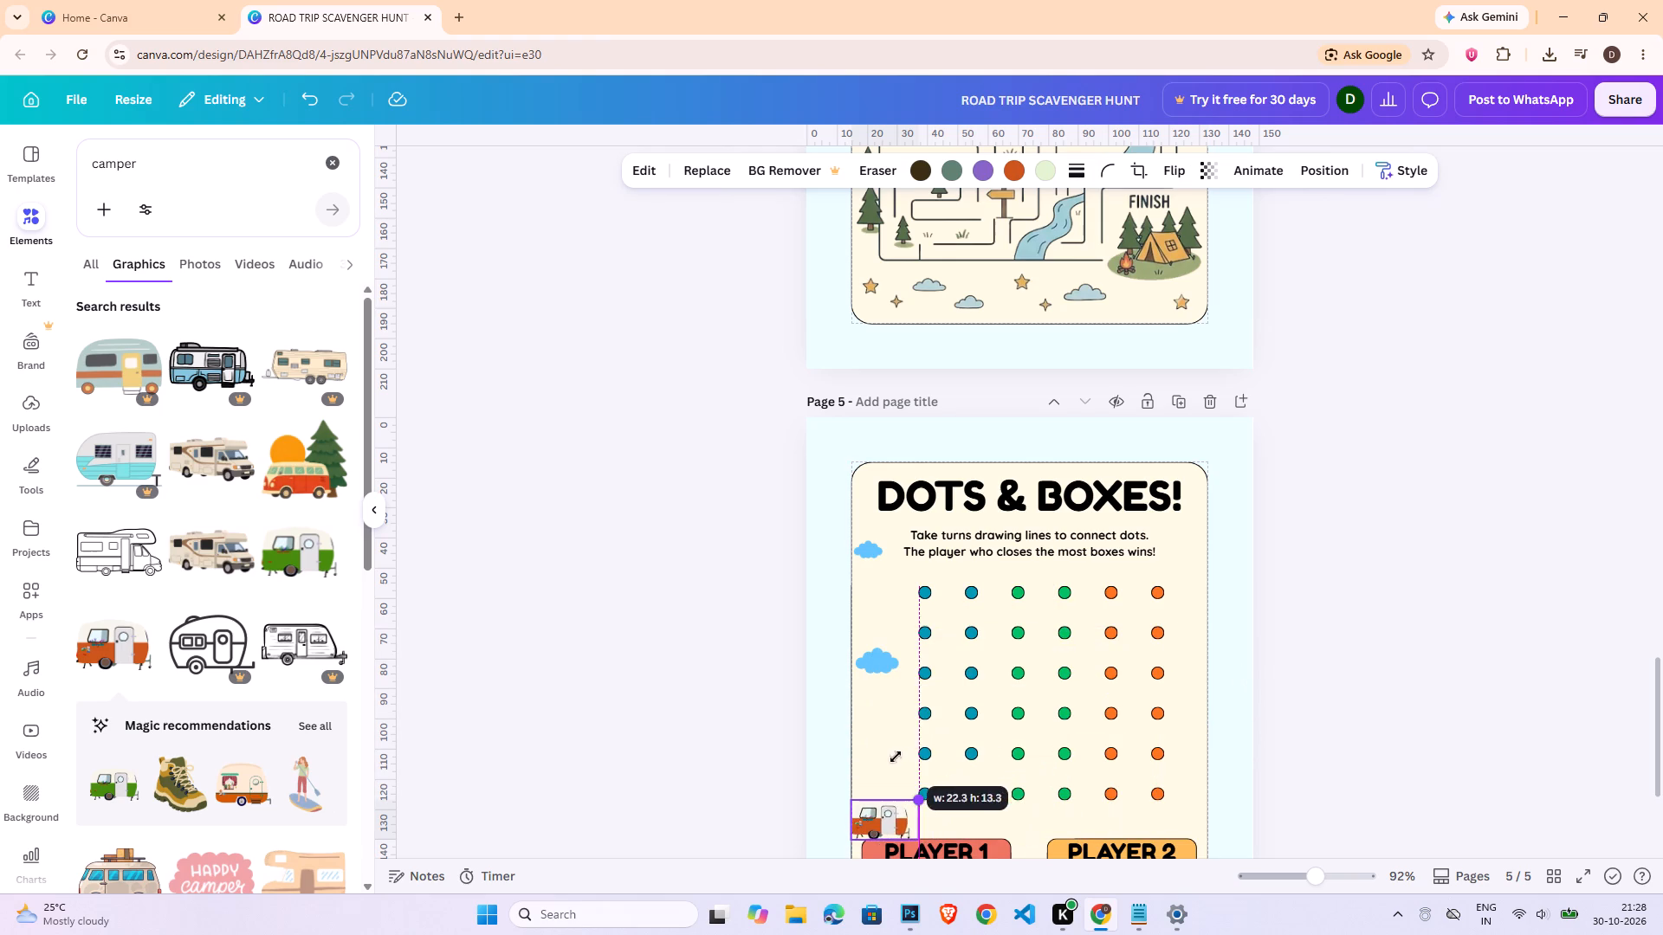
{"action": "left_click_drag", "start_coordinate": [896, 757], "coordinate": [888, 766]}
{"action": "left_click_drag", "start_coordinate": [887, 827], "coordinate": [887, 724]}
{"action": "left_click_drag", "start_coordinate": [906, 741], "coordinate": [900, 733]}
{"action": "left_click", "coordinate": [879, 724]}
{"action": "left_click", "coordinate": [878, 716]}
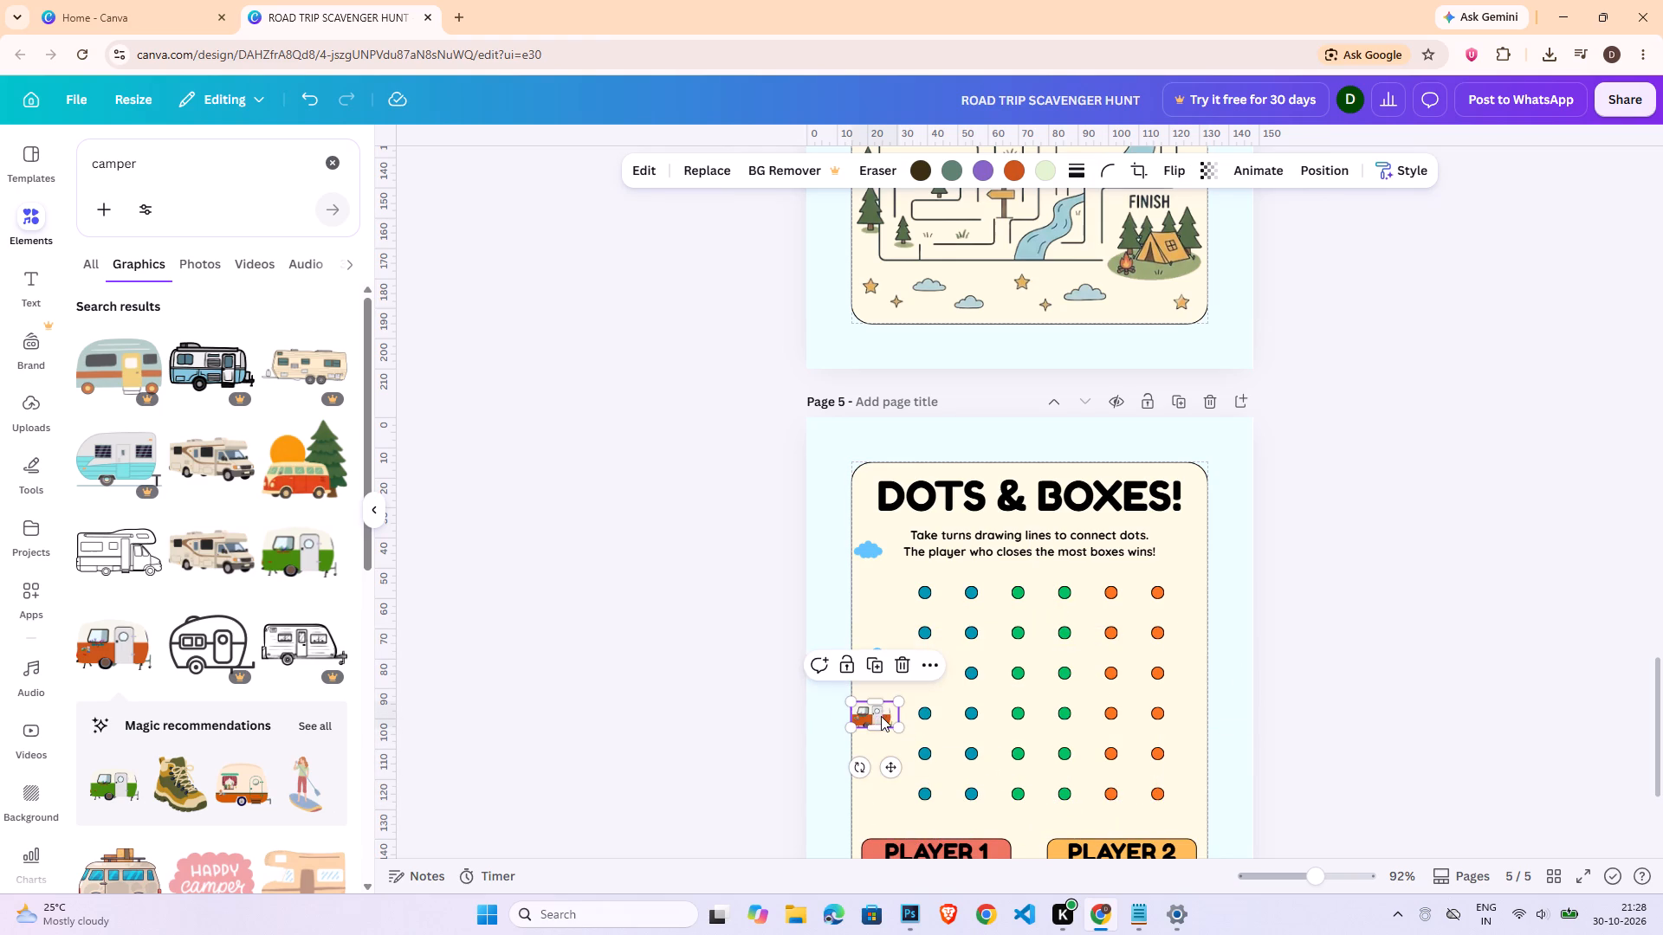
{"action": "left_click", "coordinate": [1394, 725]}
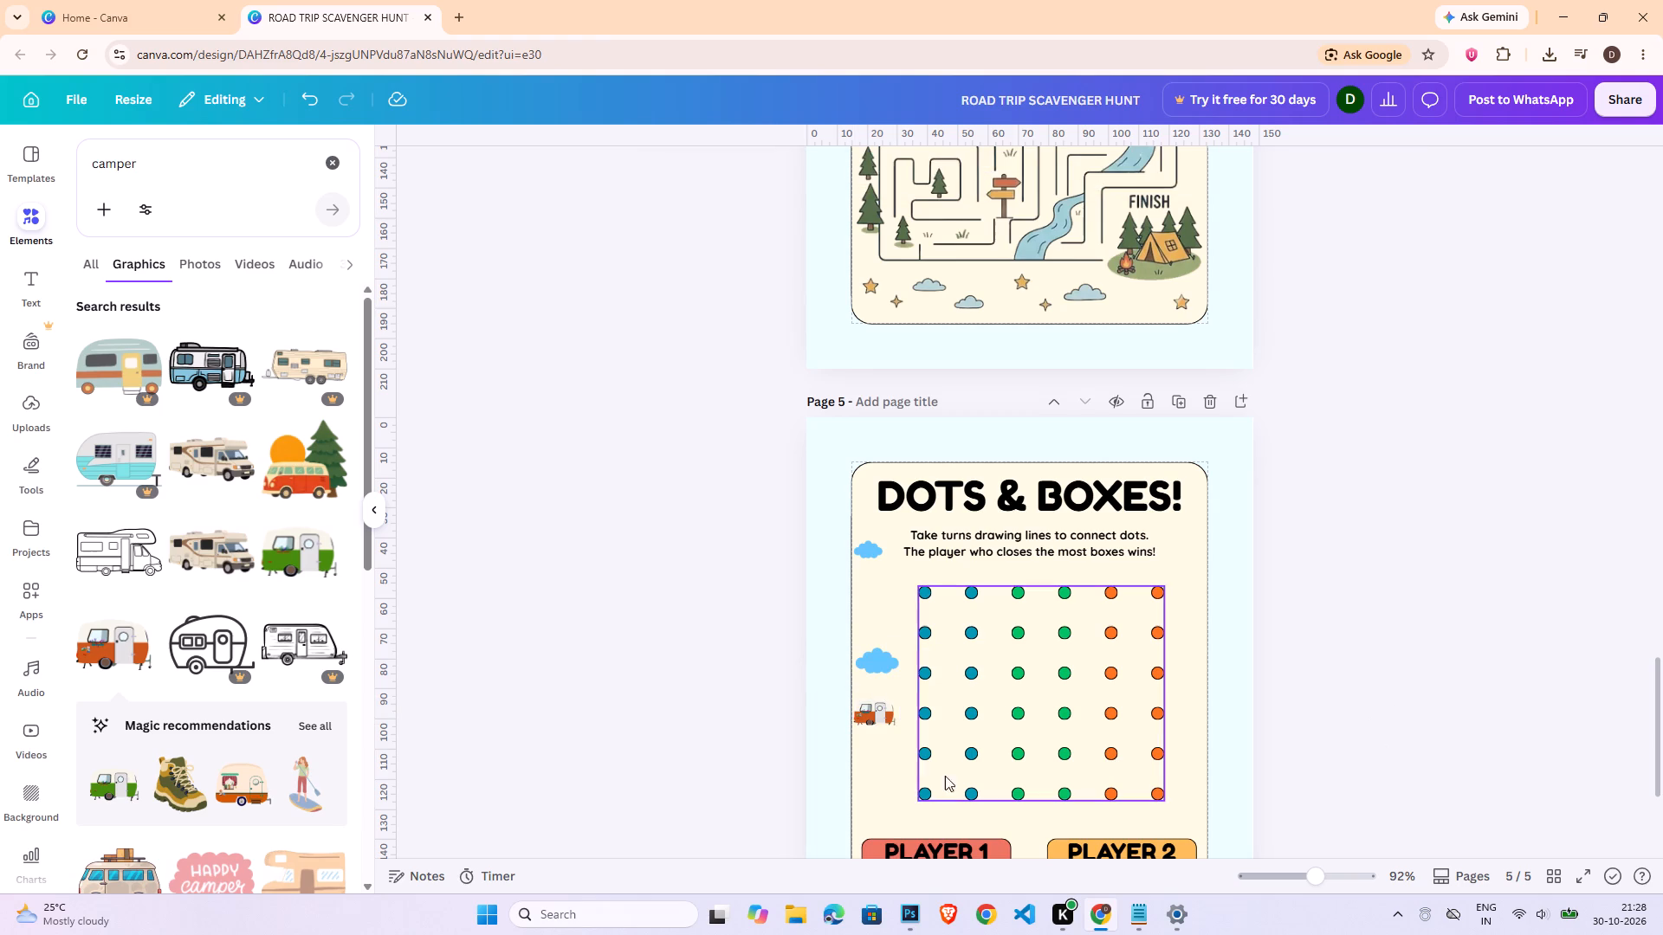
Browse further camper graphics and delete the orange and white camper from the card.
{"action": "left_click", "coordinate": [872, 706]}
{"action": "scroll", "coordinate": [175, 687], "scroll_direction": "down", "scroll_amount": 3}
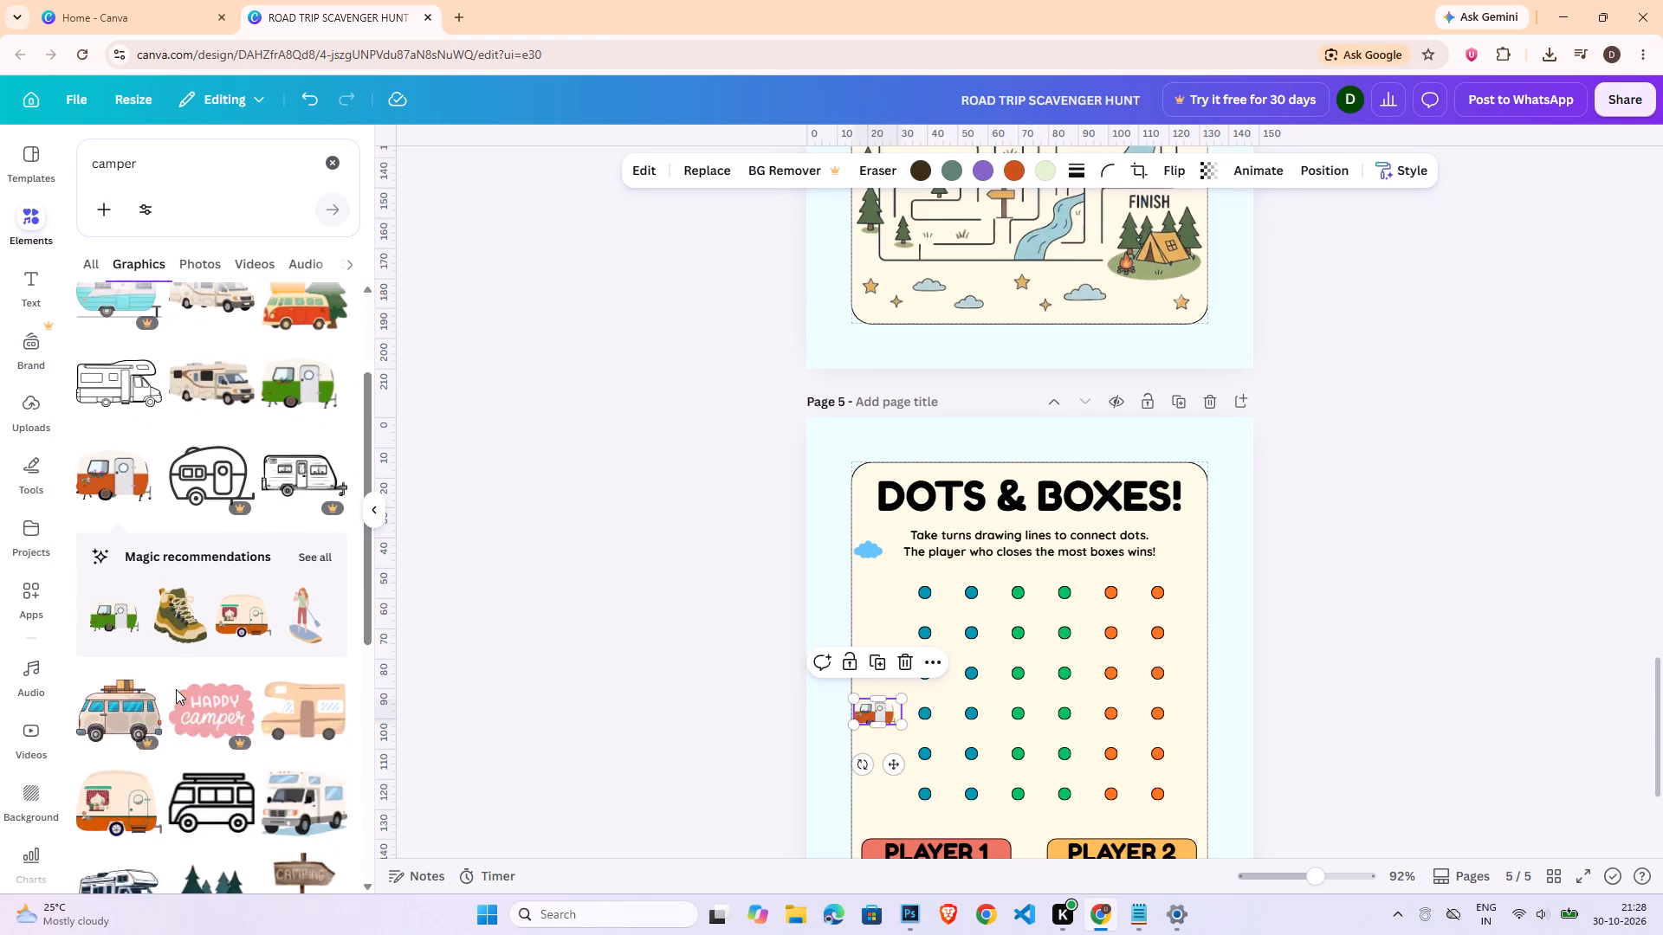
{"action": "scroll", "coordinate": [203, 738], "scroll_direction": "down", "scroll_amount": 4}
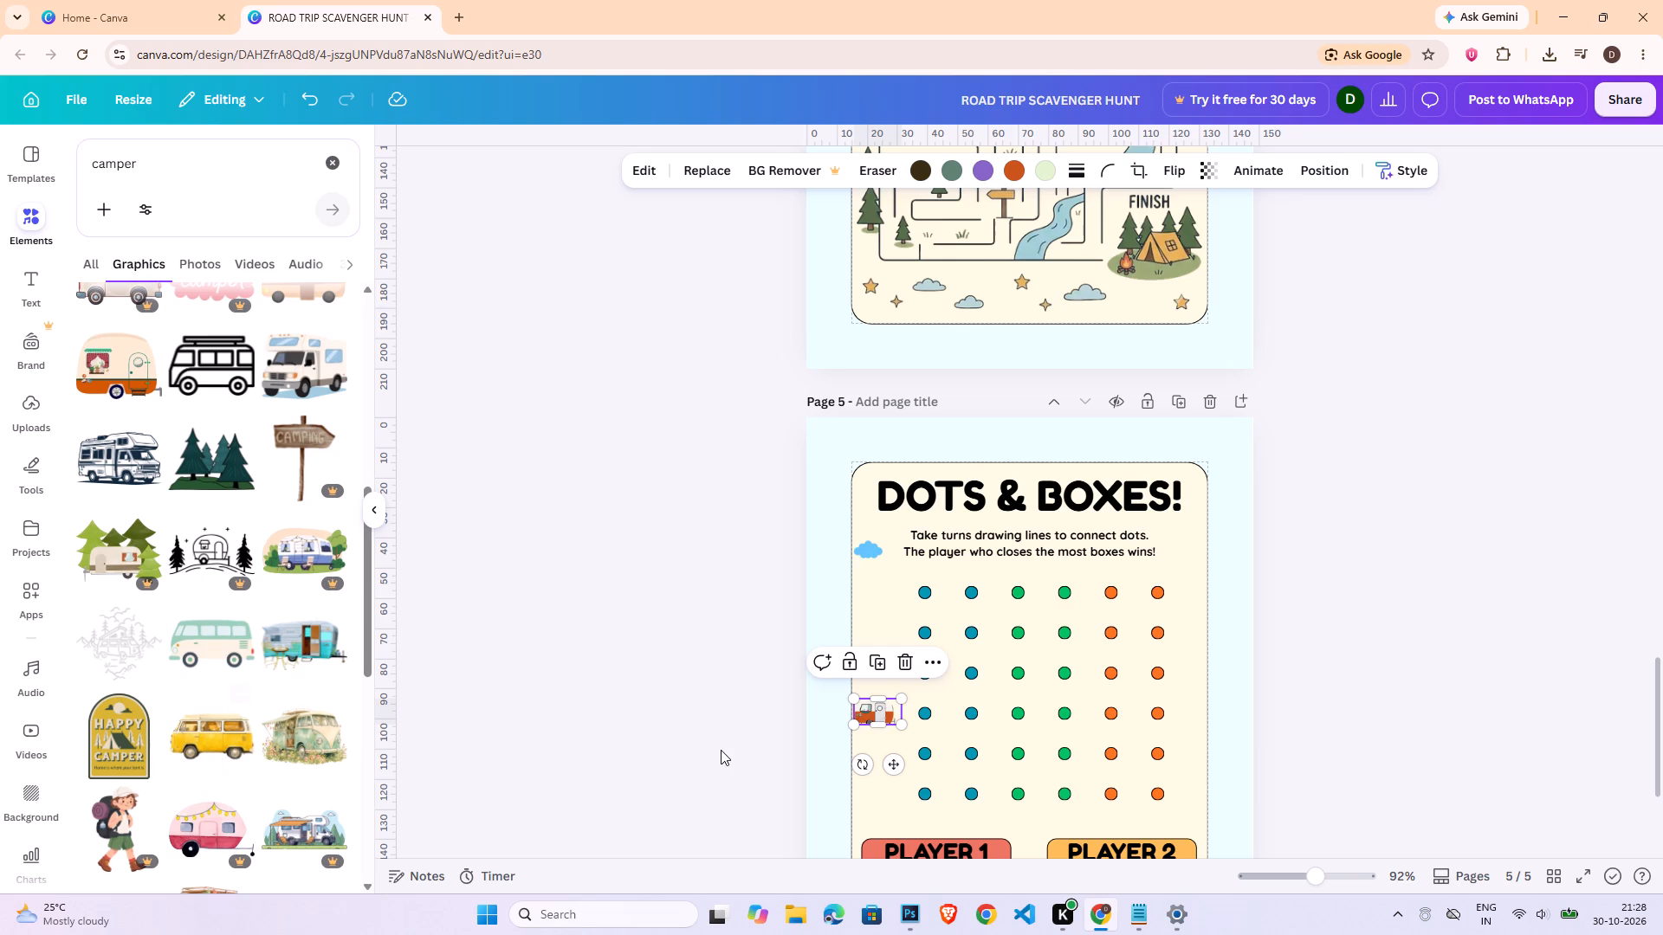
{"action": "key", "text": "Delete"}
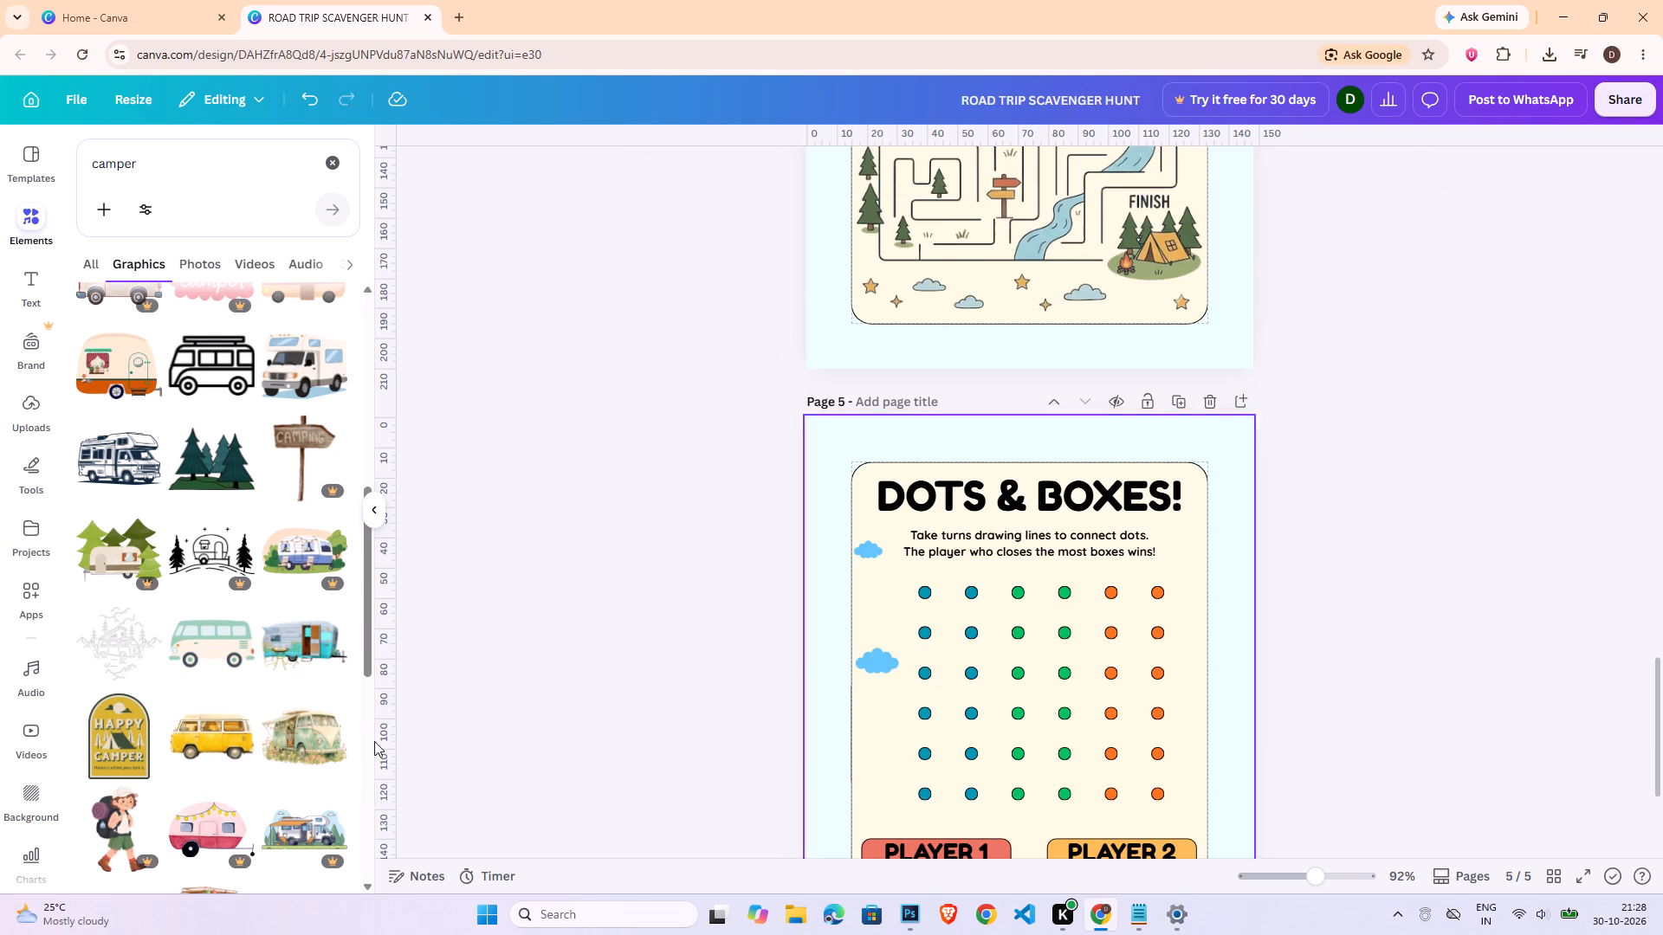
Add the yellow van with the blue stripe, shrink it and place it below the lower cloud, beside the dot grid.
{"action": "scroll", "coordinate": [203, 738], "scroll_direction": "down", "scroll_amount": 3}
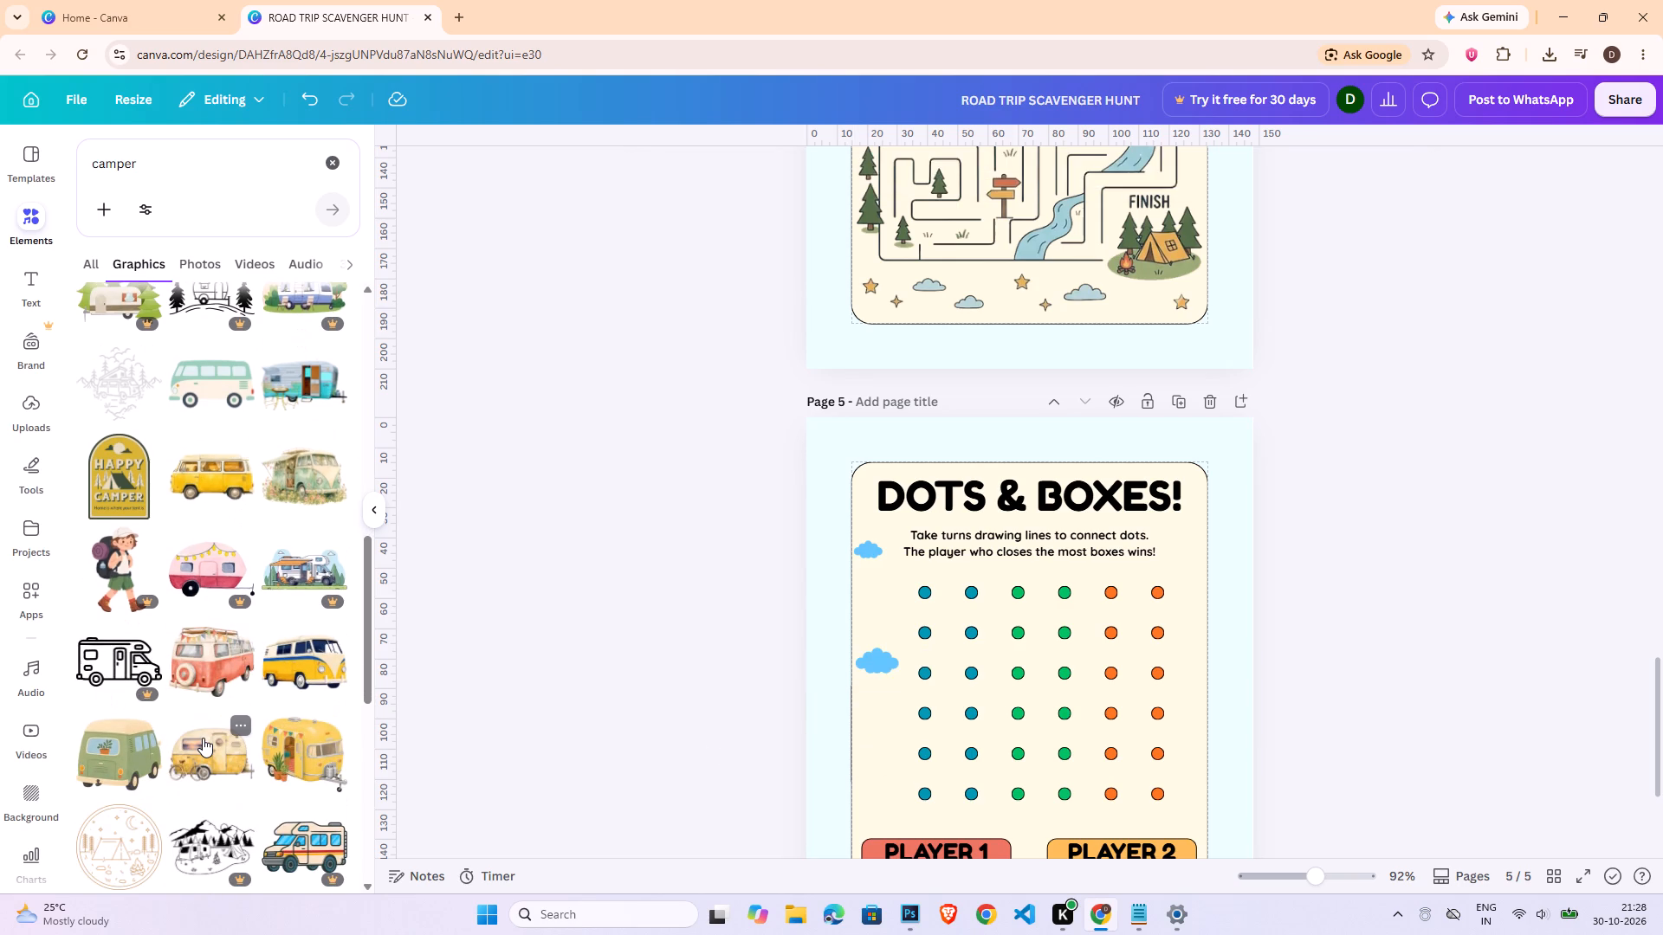
{"action": "left_click", "coordinate": [324, 661]}
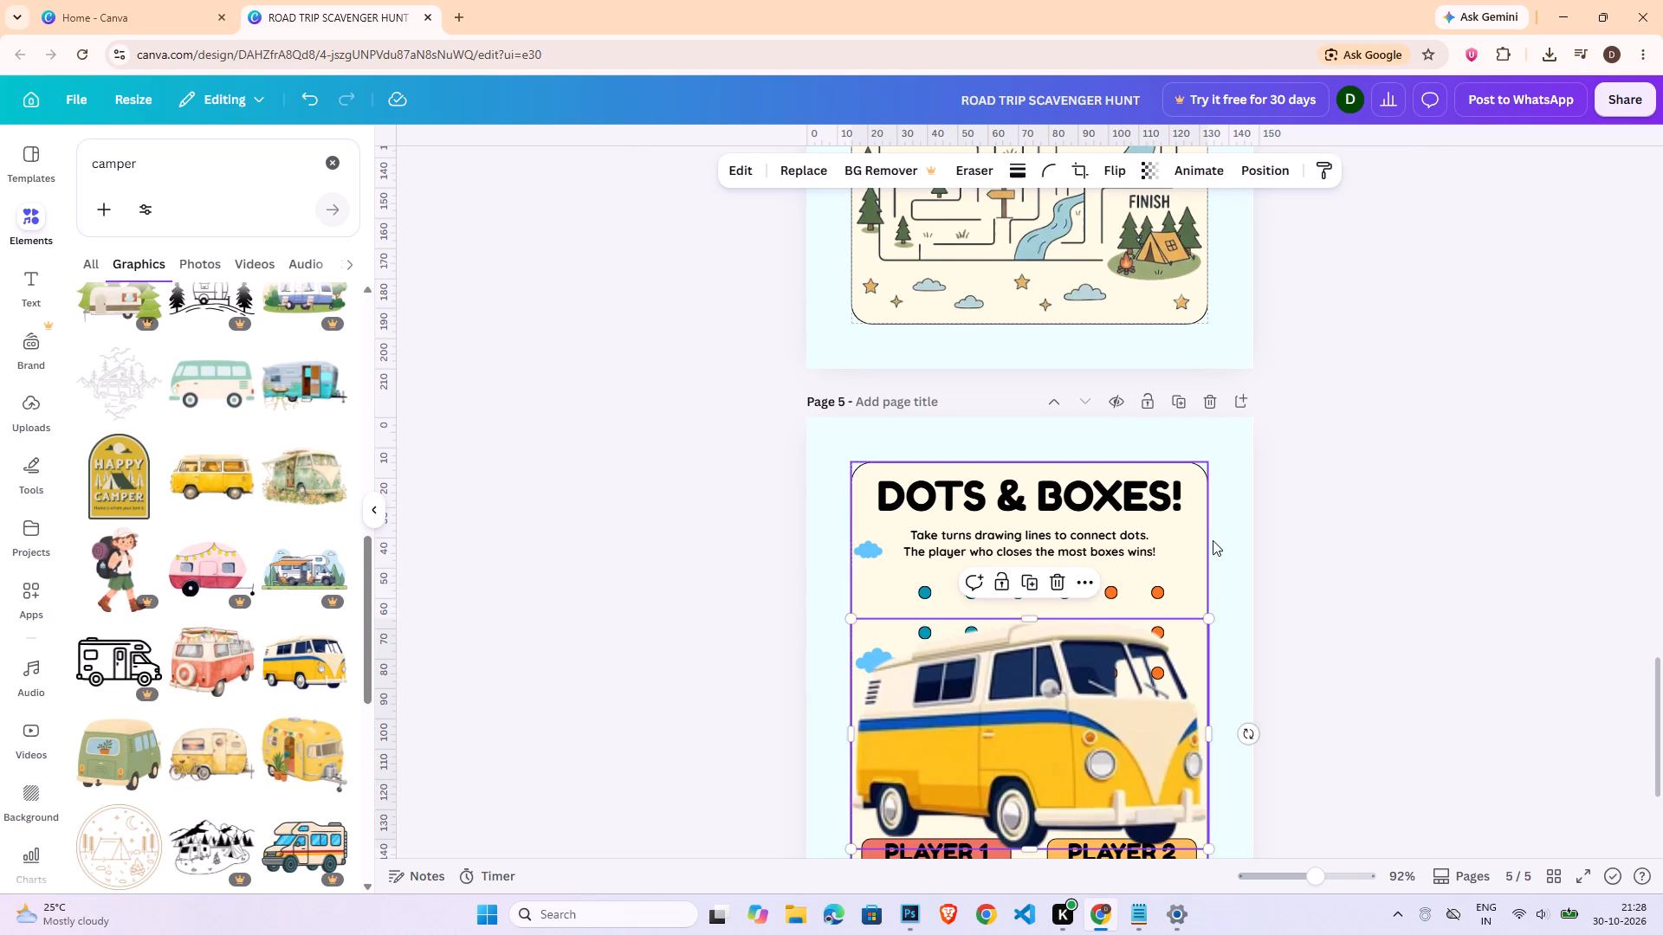
{"action": "left_click_drag", "start_coordinate": [1213, 615], "coordinate": [887, 742]}
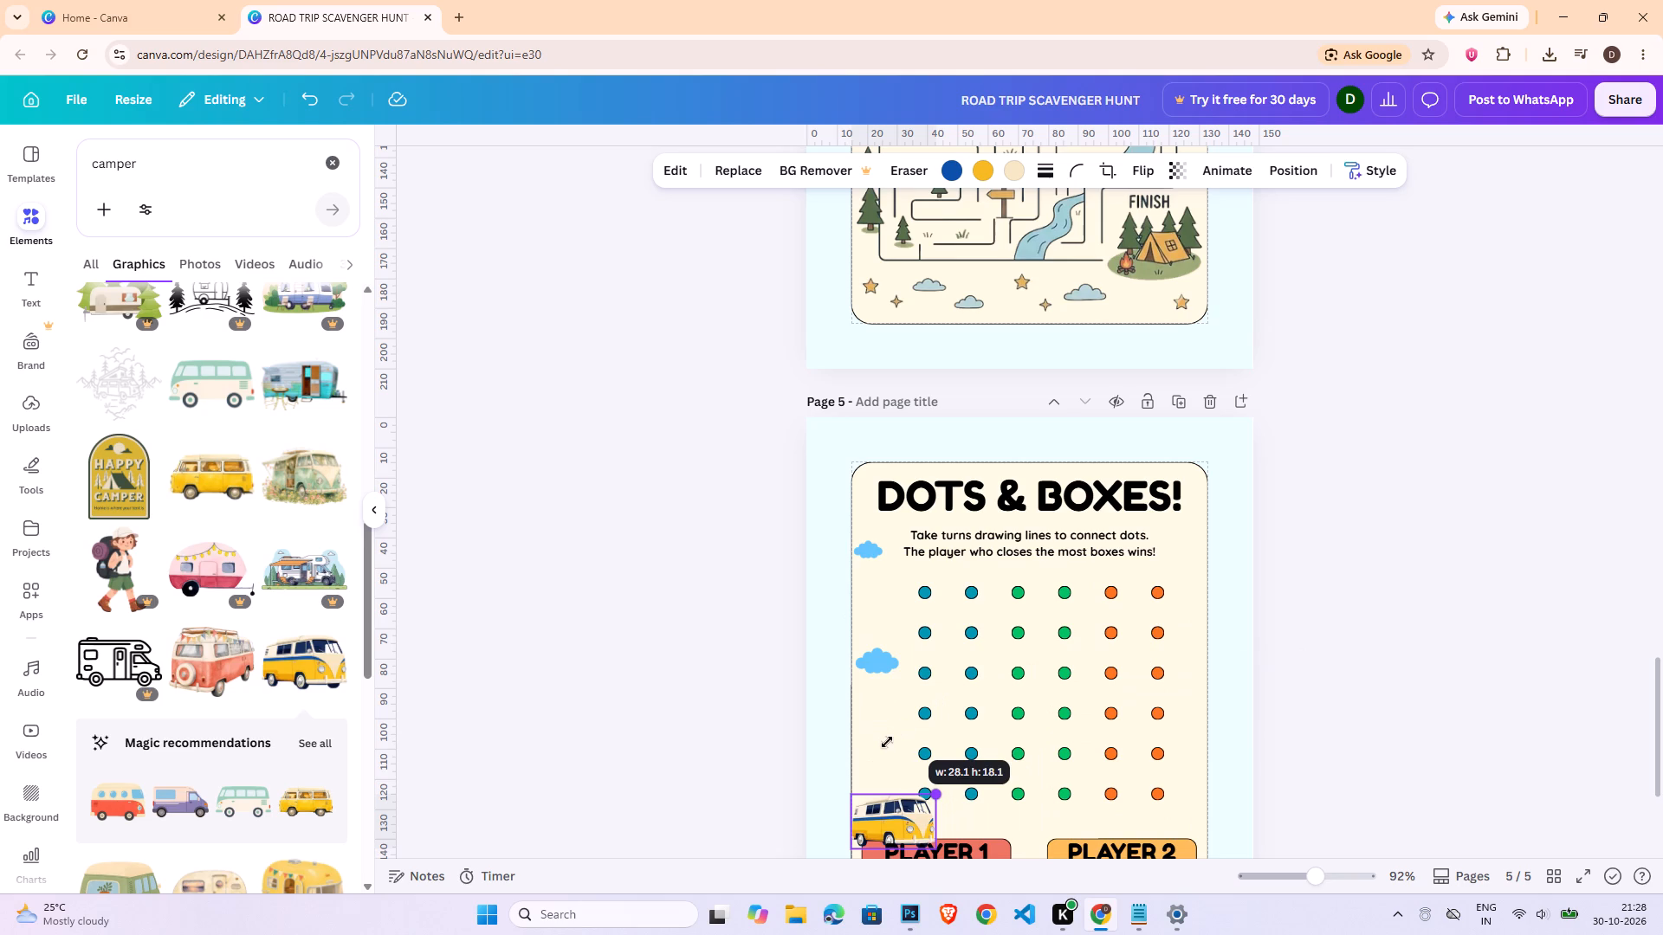
{"action": "left_click_drag", "start_coordinate": [887, 742], "coordinate": [864, 781]}
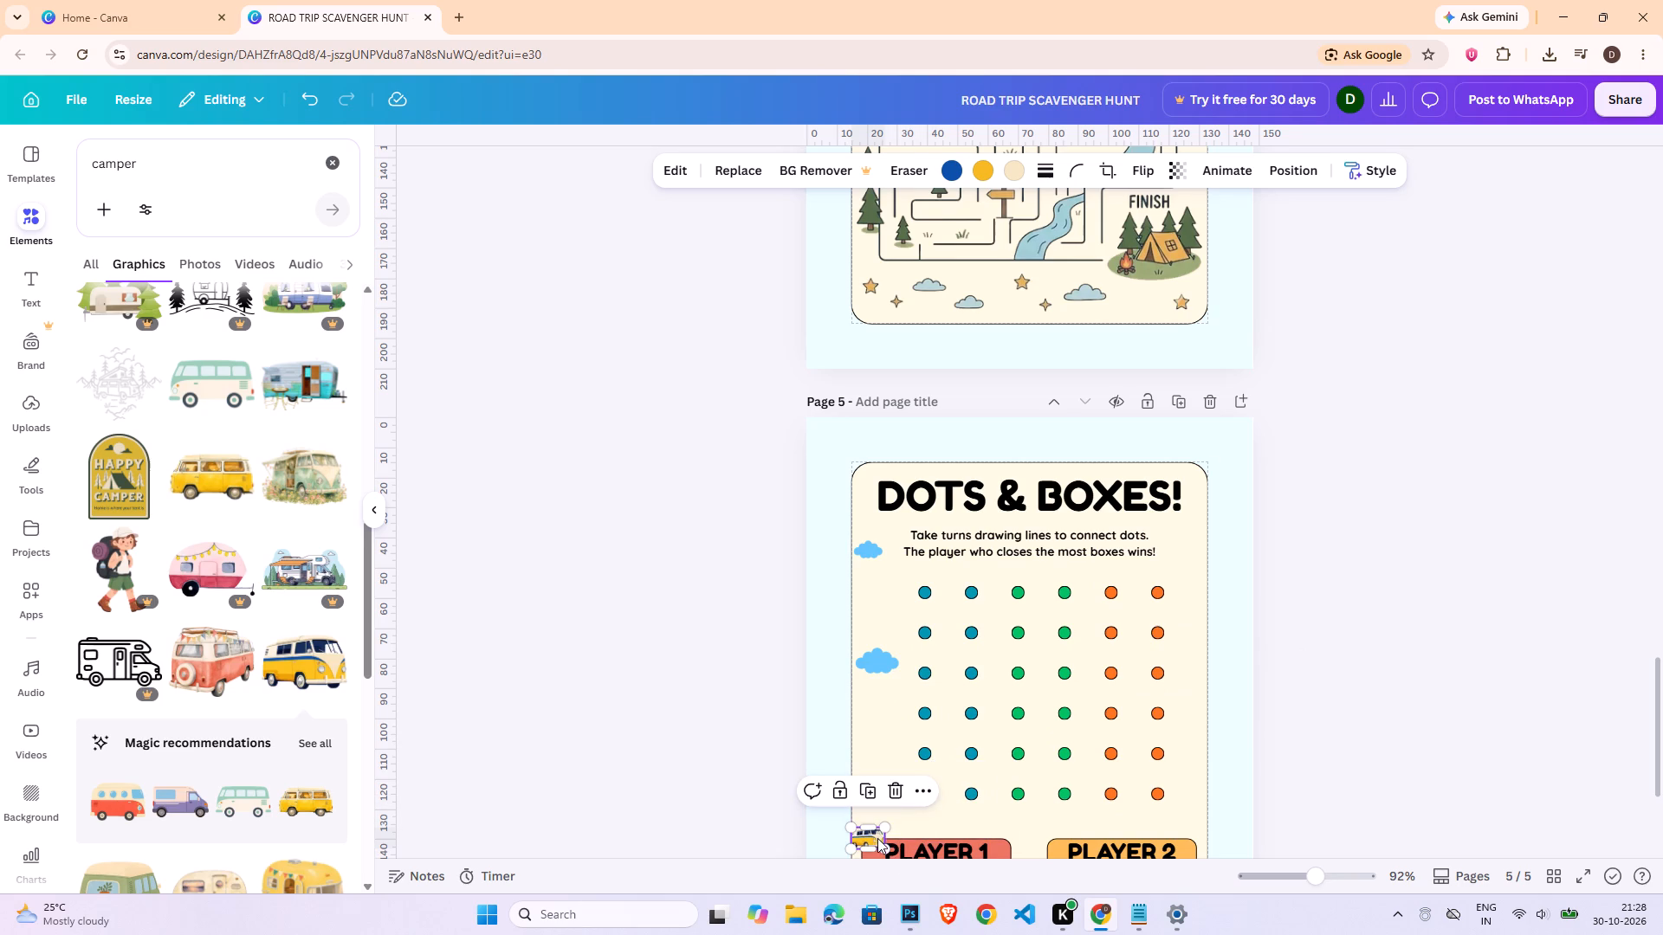
{"action": "left_click_drag", "start_coordinate": [877, 838], "coordinate": [883, 723]}
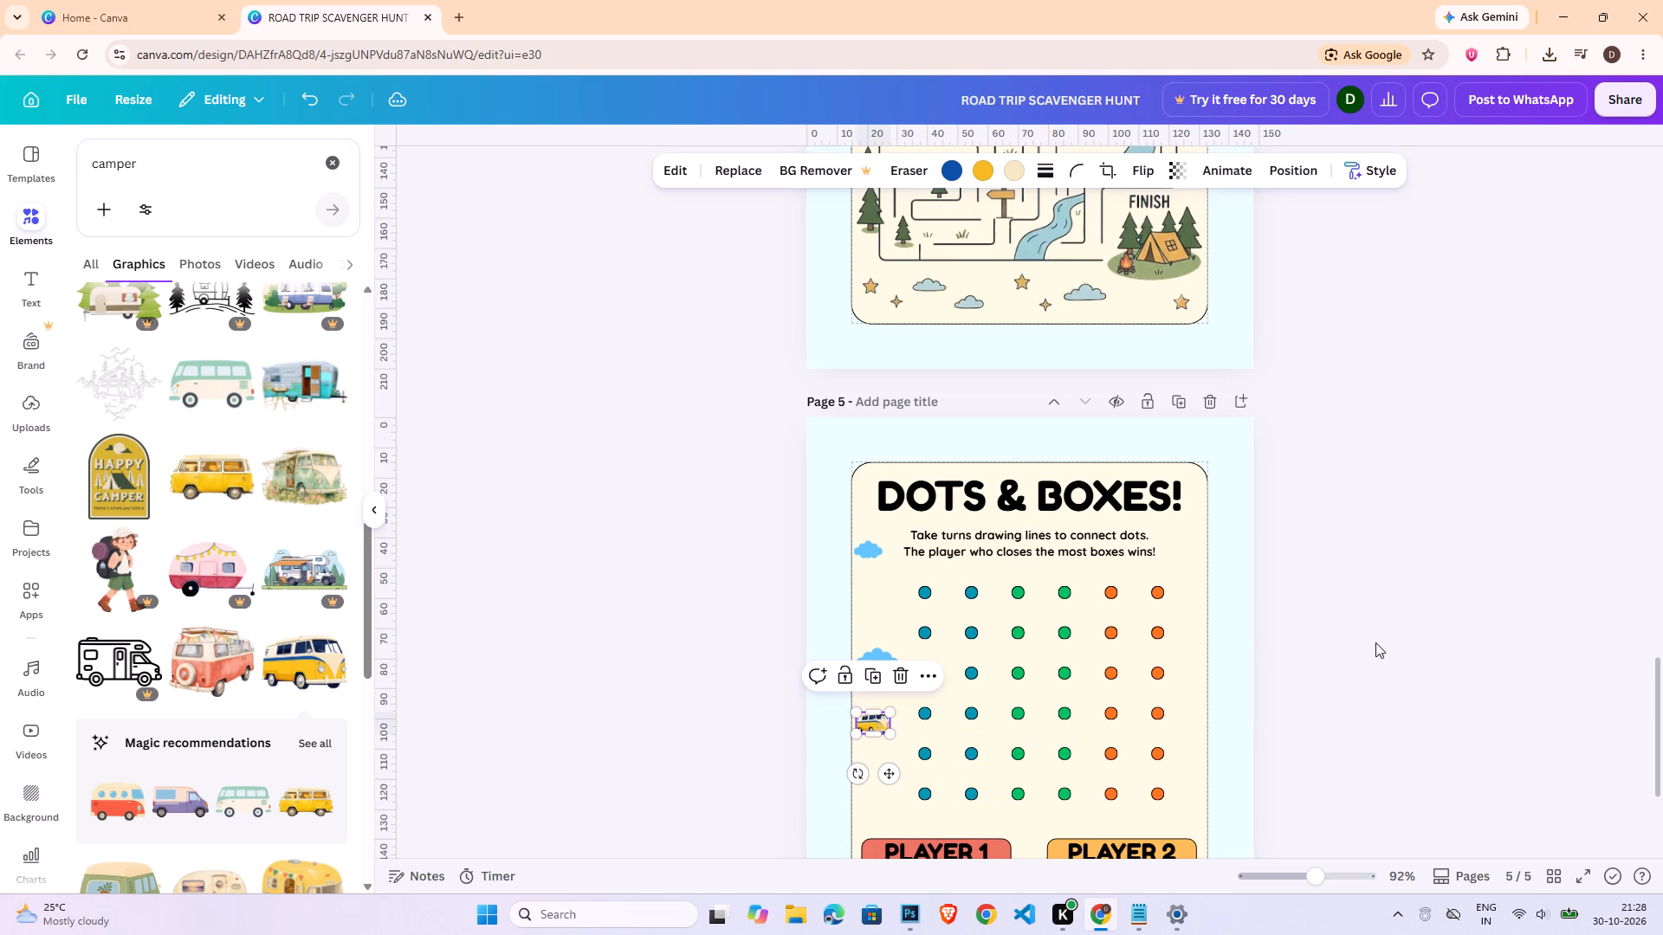
Search the graphics for "pine tree".
{"action": "double_click", "coordinate": [150, 158]}
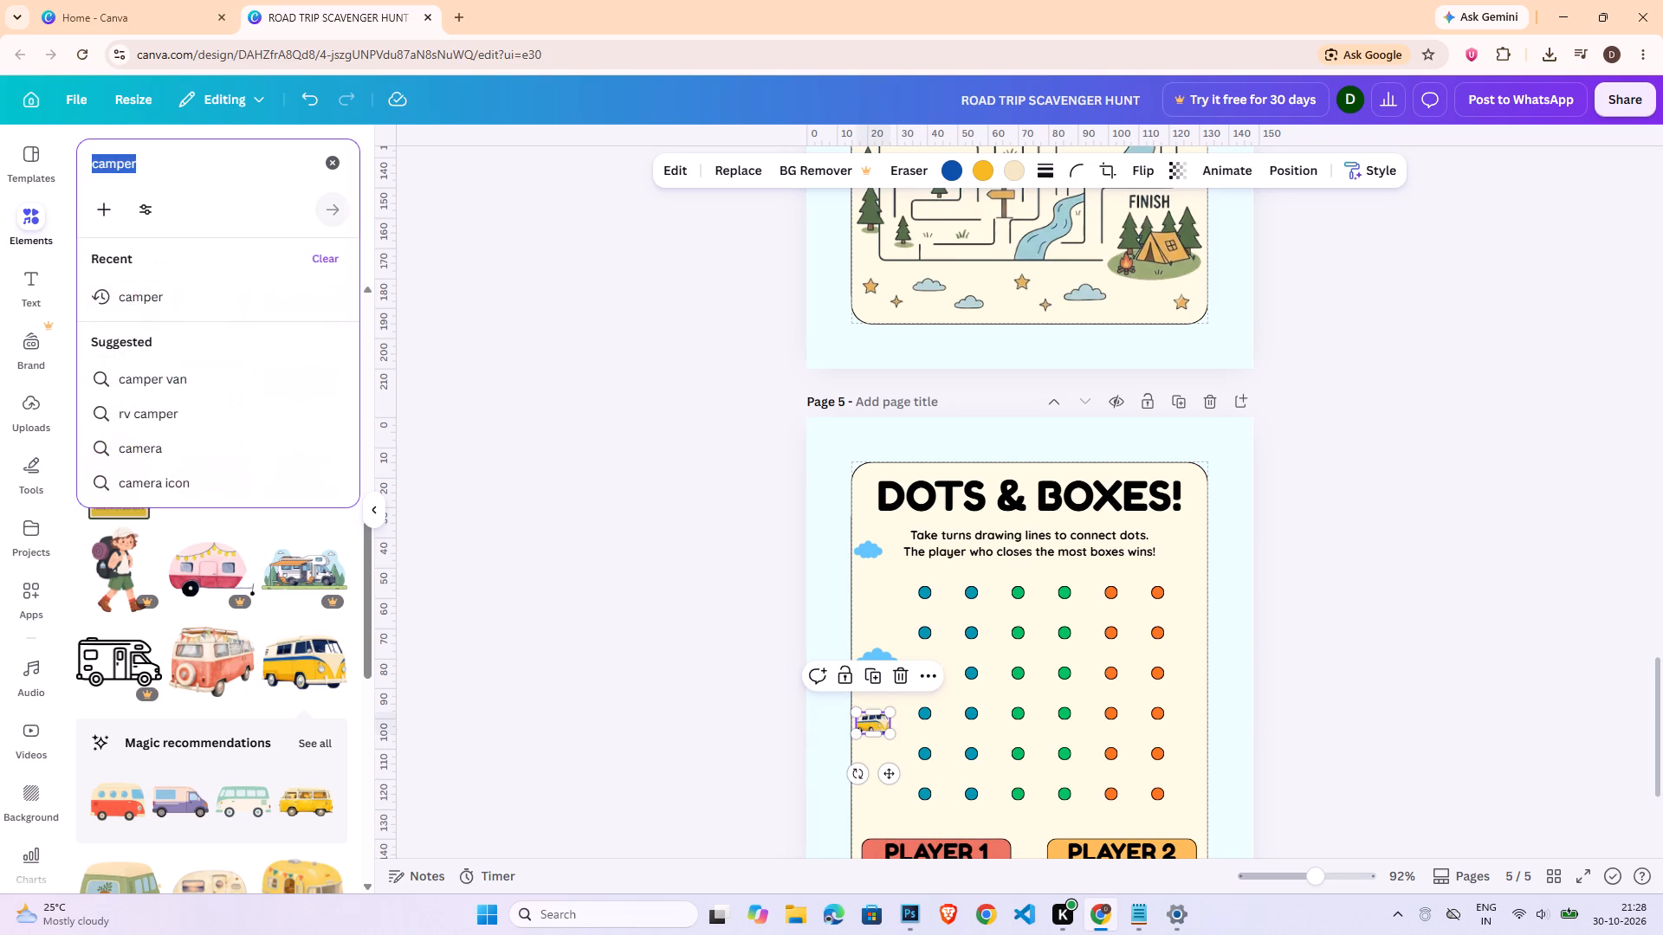
{"action": "type", "text": "tree"}
{"action": "key", "text": "BackSpace"}
{"action": "key", "text": "BackSpace"}
{"action": "key", "text": "BackSpace"}
{"action": "key", "text": "BackSpace"}
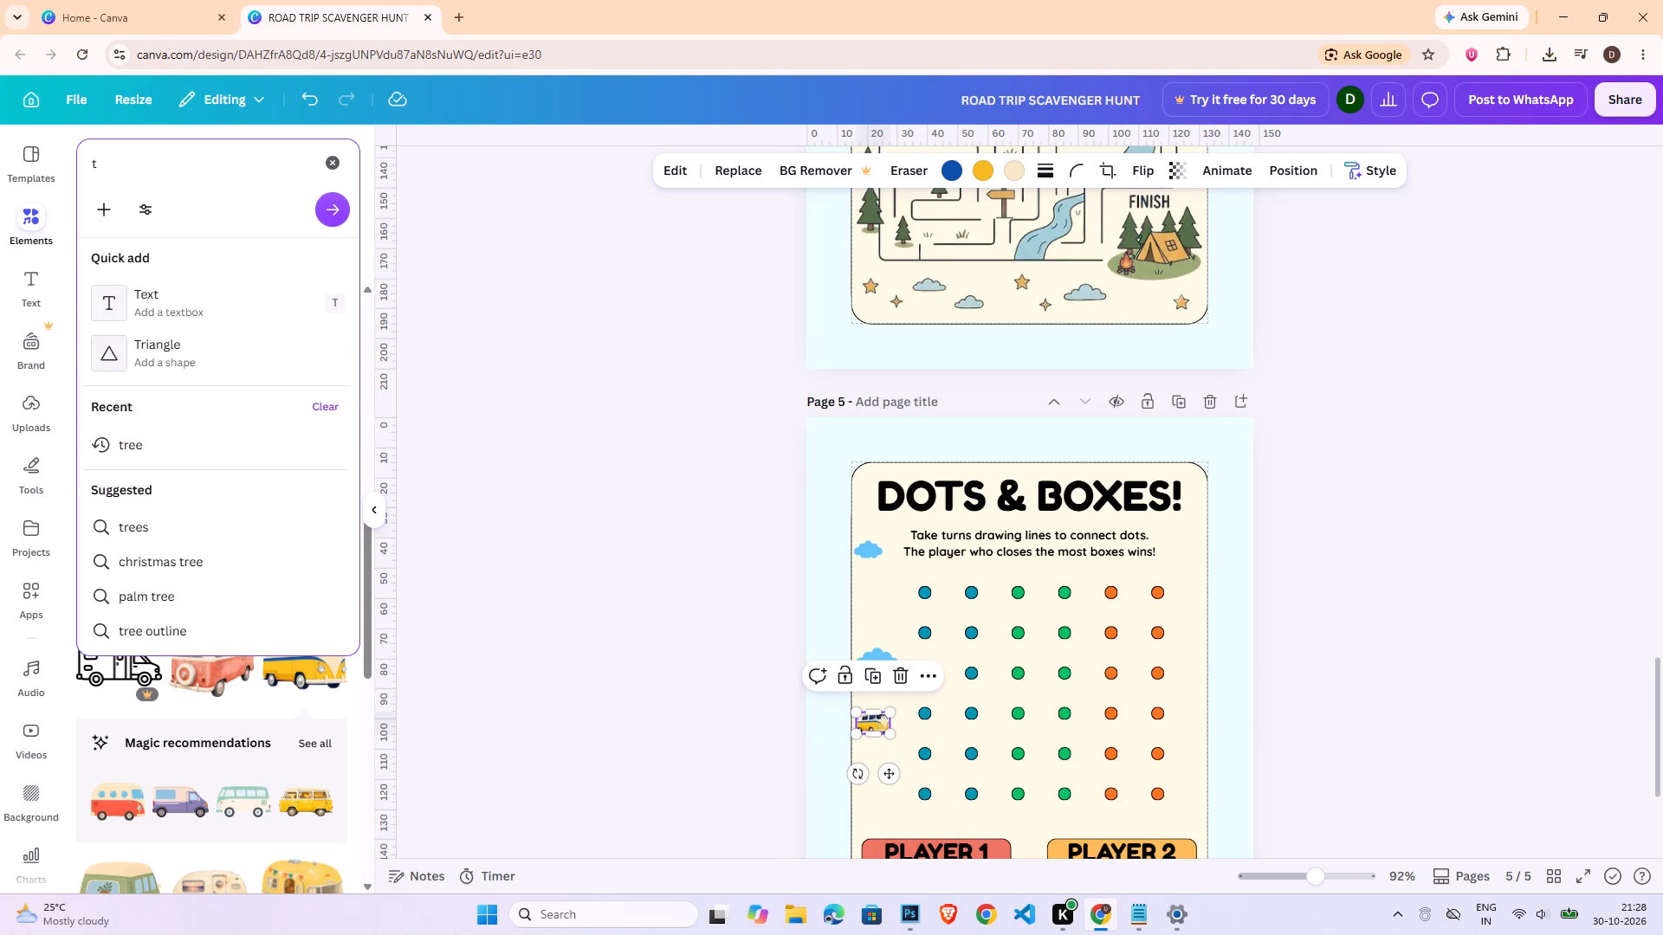
{"action": "type", "text": "pine tree"}
{"action": "key", "text": "Return"}
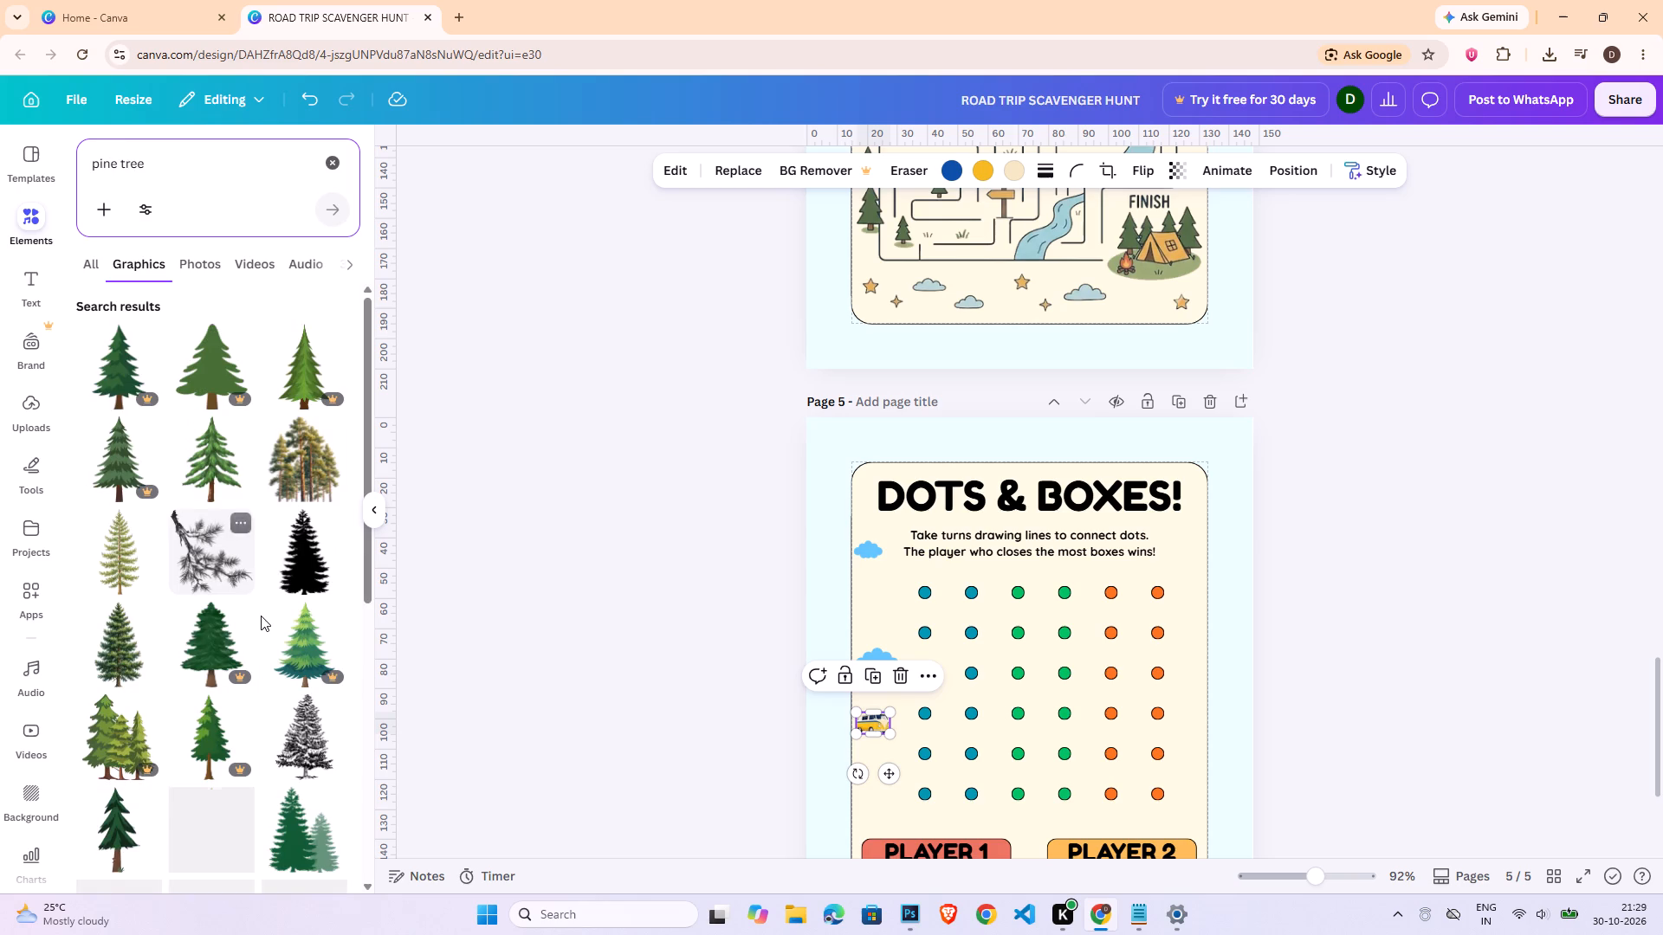
Add the graphic of two green pine trees, shrink it and place it below the van, left of the bottom dot rows.
{"action": "scroll", "coordinate": [261, 615], "scroll_direction": "down", "scroll_amount": 2}
{"action": "left_click", "coordinate": [292, 671]}
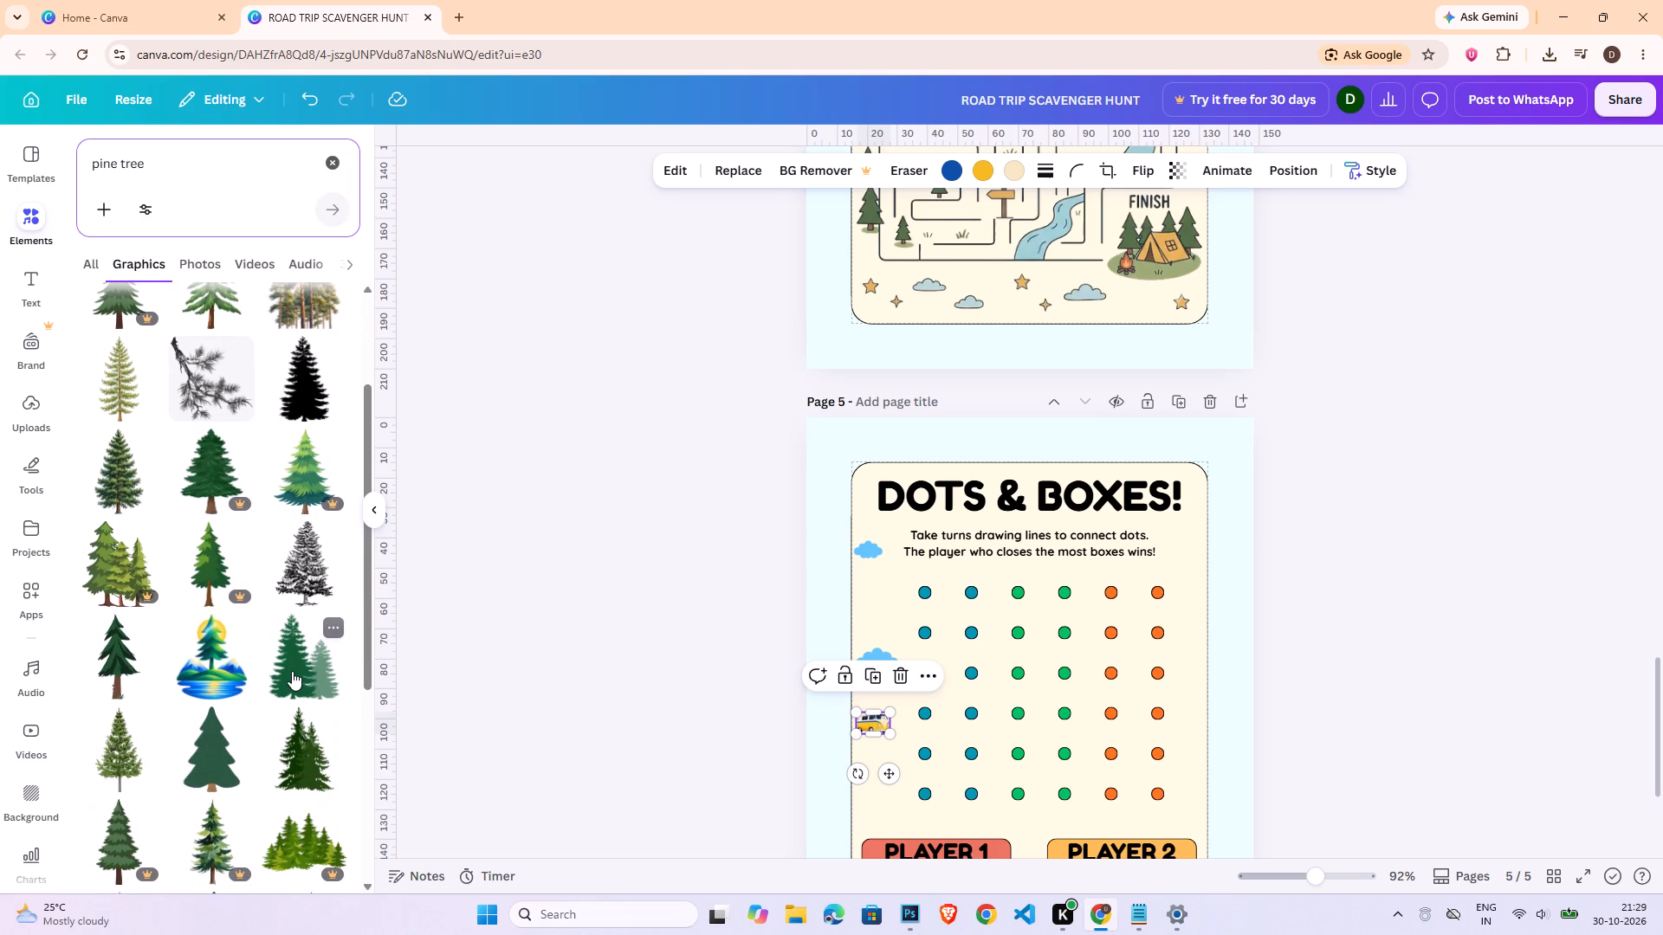
{"action": "scroll", "coordinate": [1356, 534], "scroll_direction": "down", "scroll_amount": 2}
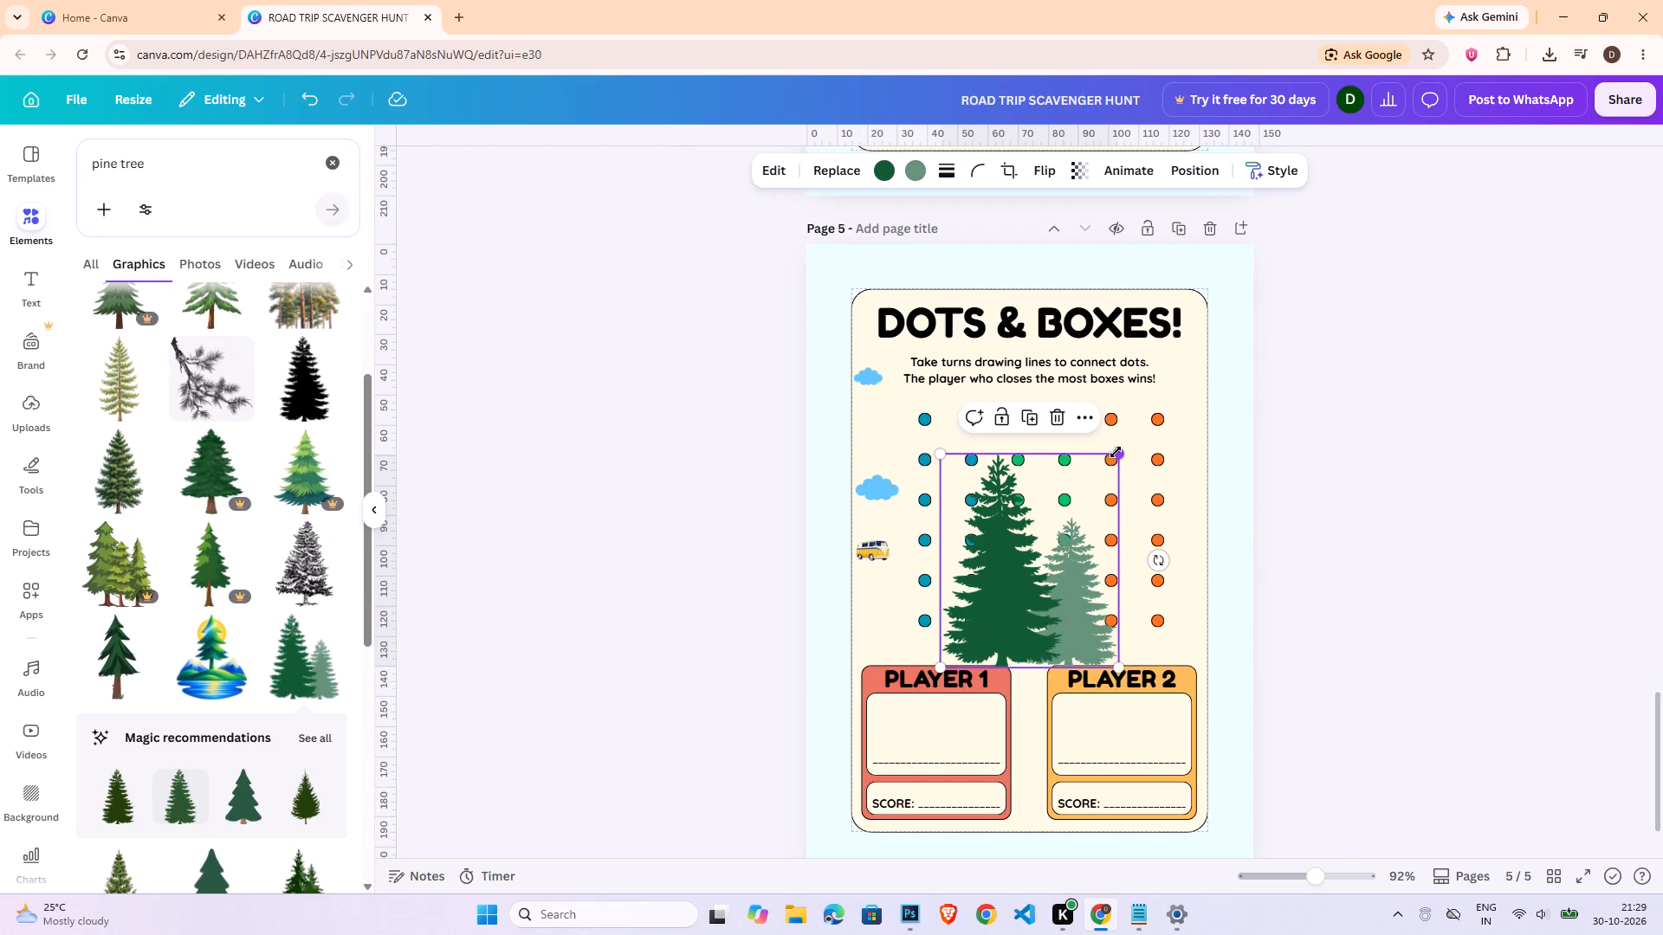
{"action": "left_click_drag", "start_coordinate": [1116, 452], "coordinate": [980, 639]}
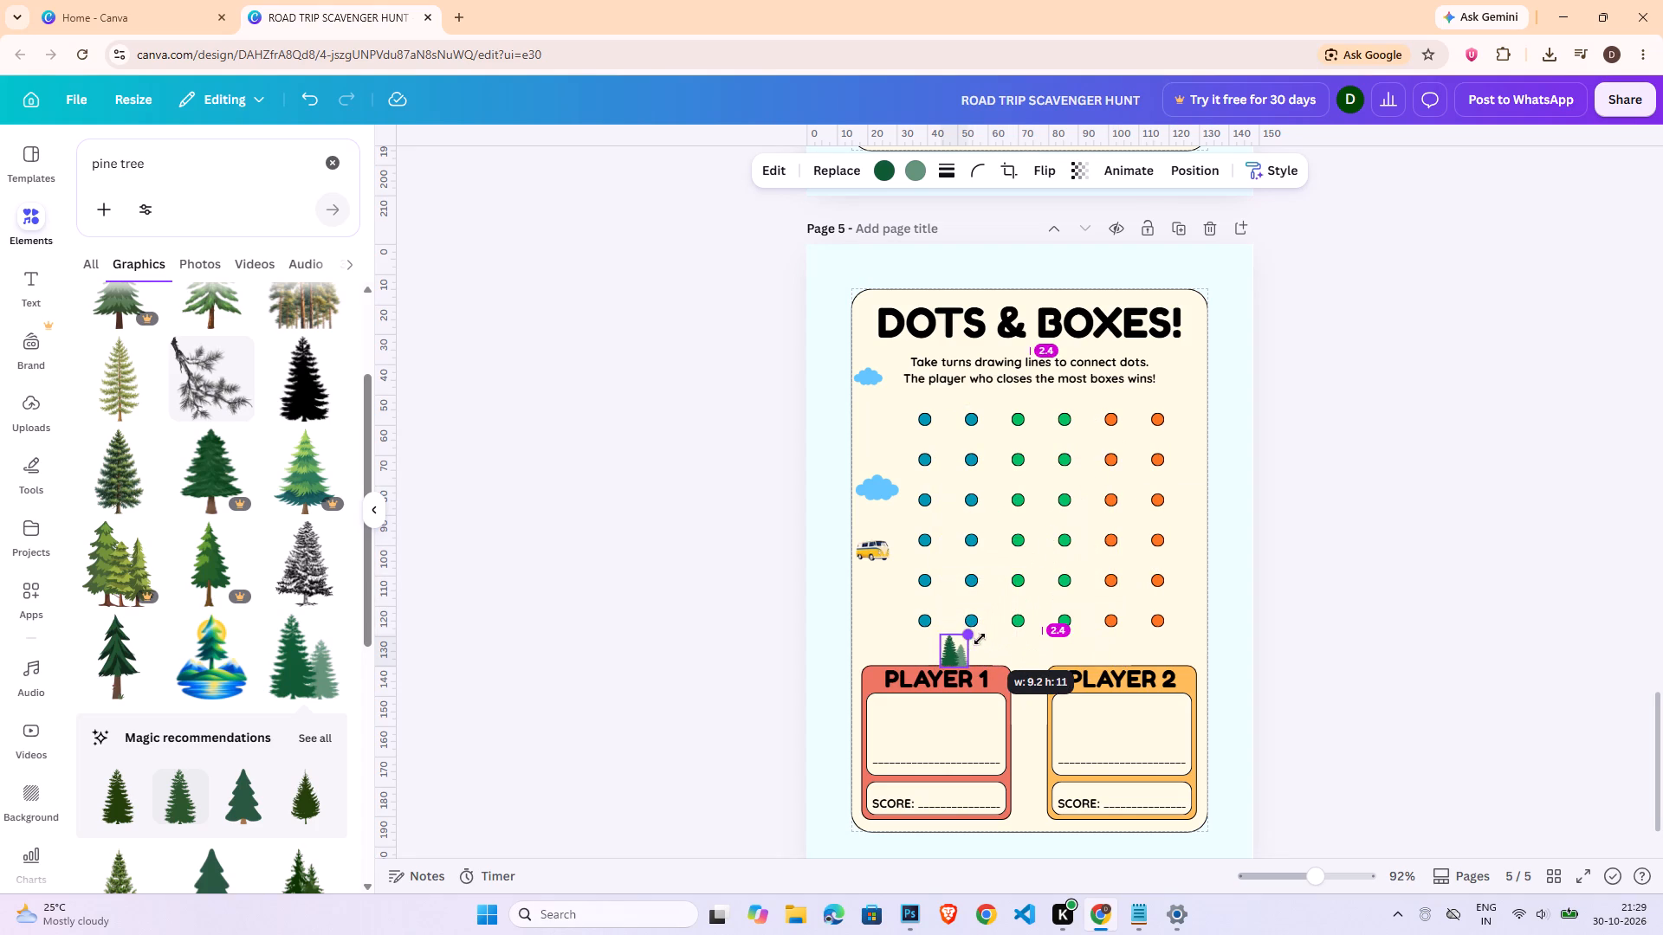
{"action": "left_click_drag", "start_coordinate": [980, 639], "coordinate": [981, 629]}
{"action": "left_click_drag", "start_coordinate": [954, 654], "coordinate": [869, 619]}
{"action": "left_click", "coordinate": [1462, 592]}
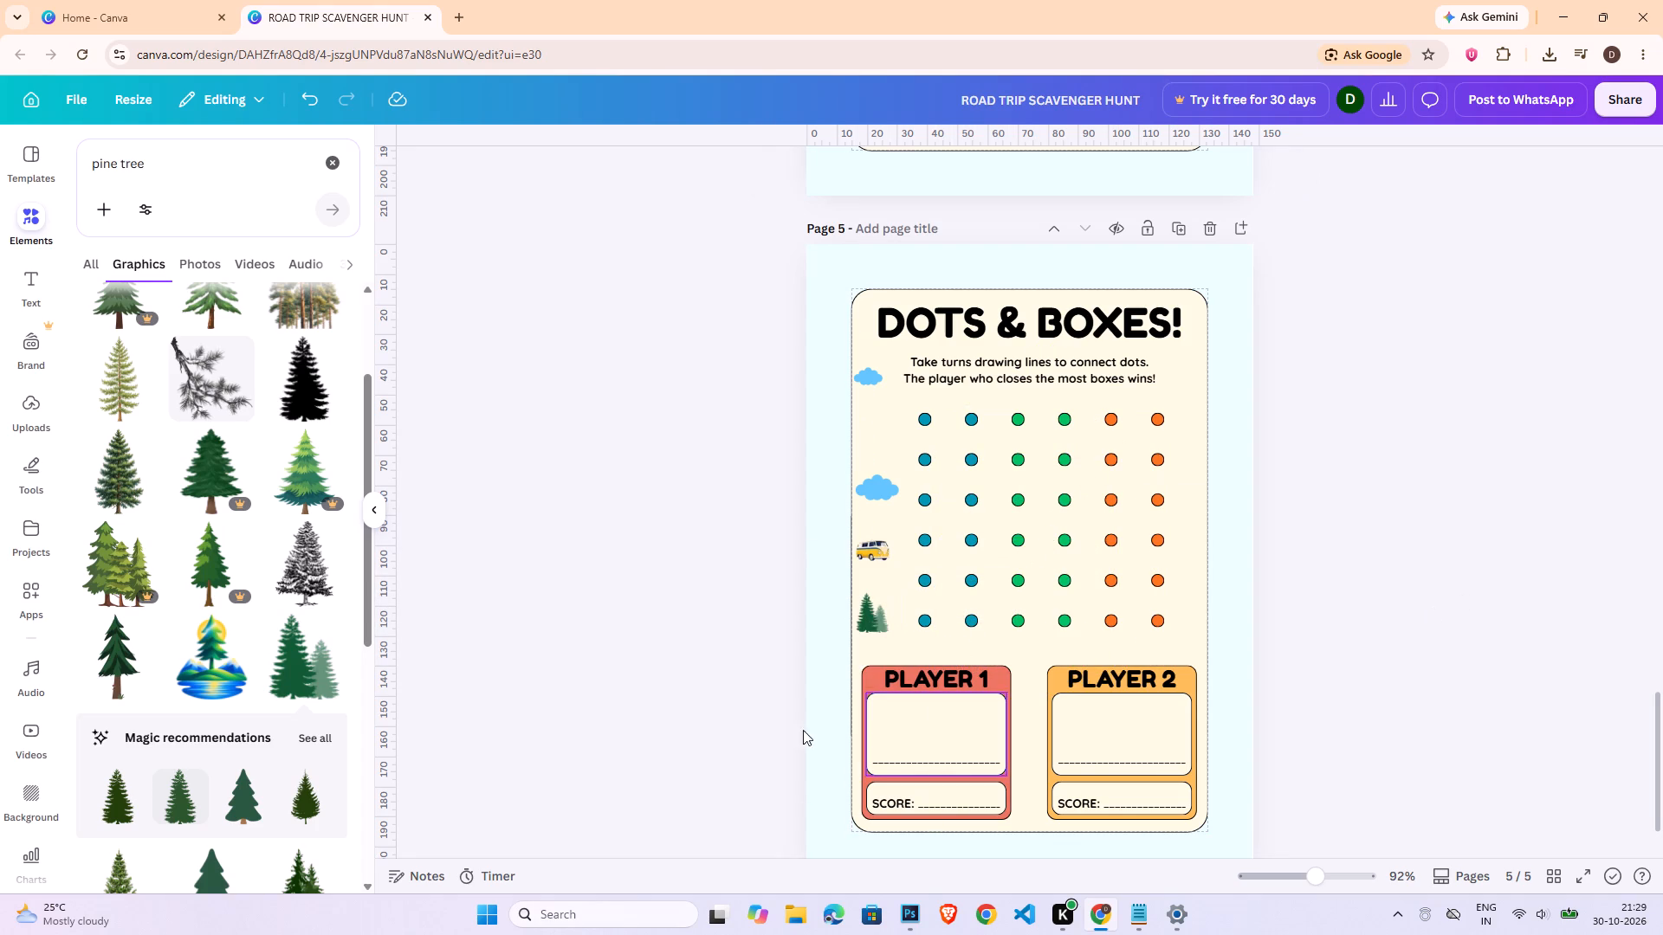
Duplicate the pine trees and place the copy at the card's right edge, beside the upper dot rows.
{"action": "left_click", "coordinate": [877, 623]}
{"action": "key", "text": "ctrl+c"}
{"action": "key", "text": "ctrl+v"}
{"action": "left_click_drag", "start_coordinate": [890, 631], "coordinate": [1298, 527]}
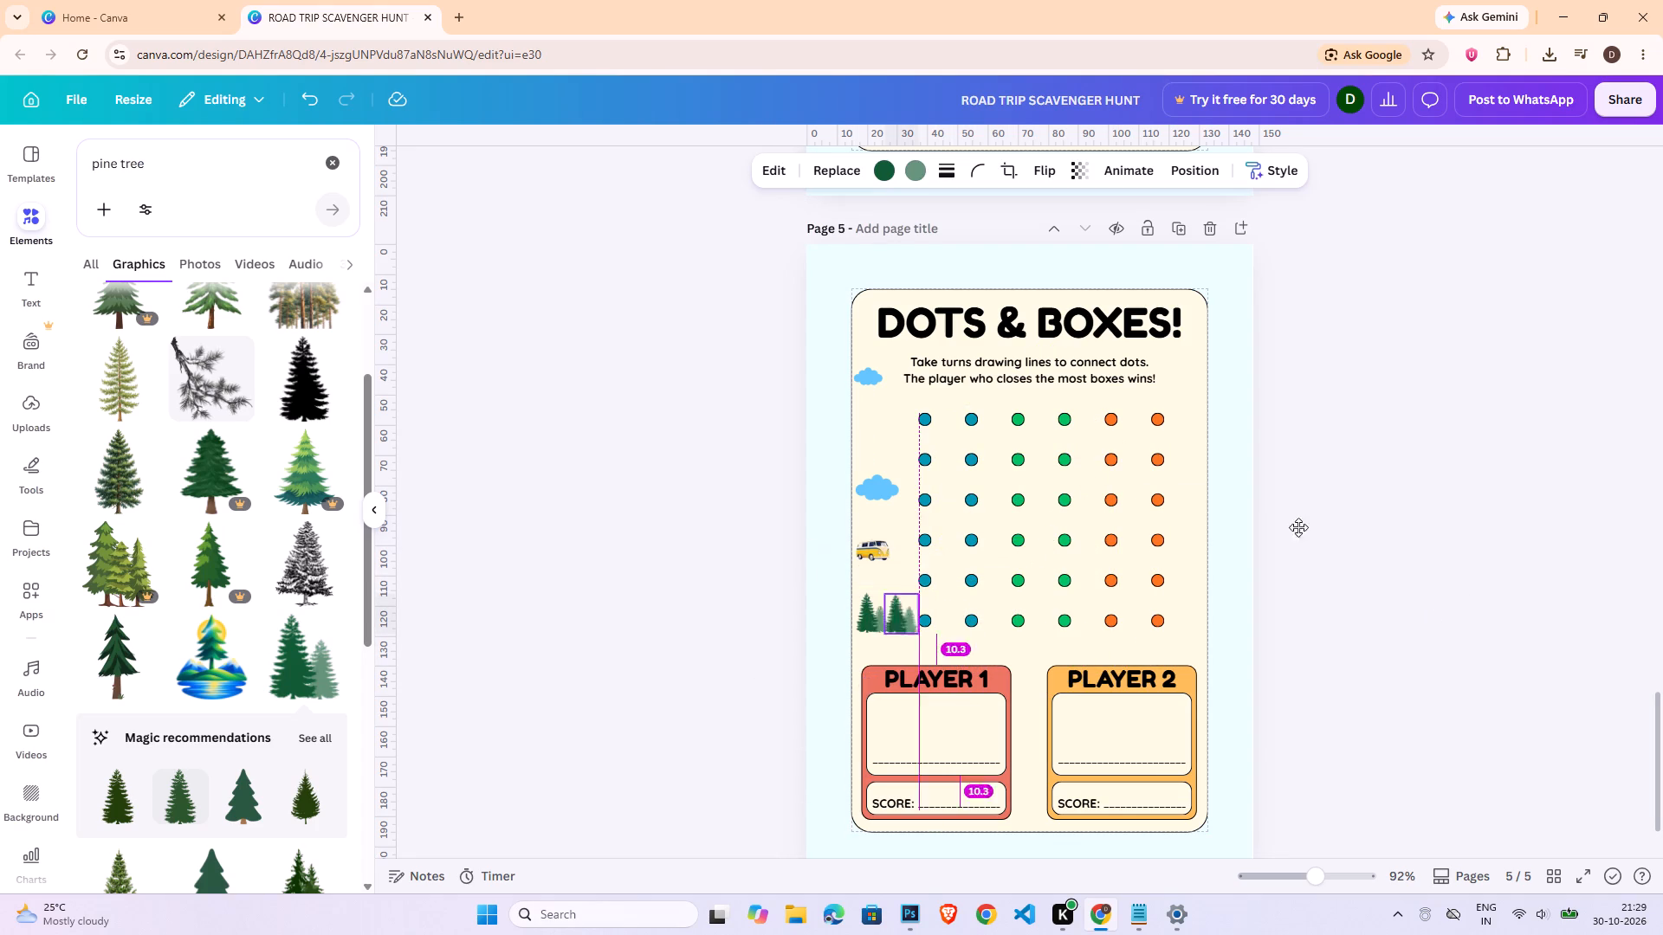
{"action": "left_click_drag", "start_coordinate": [1298, 527], "coordinate": [1197, 450]}
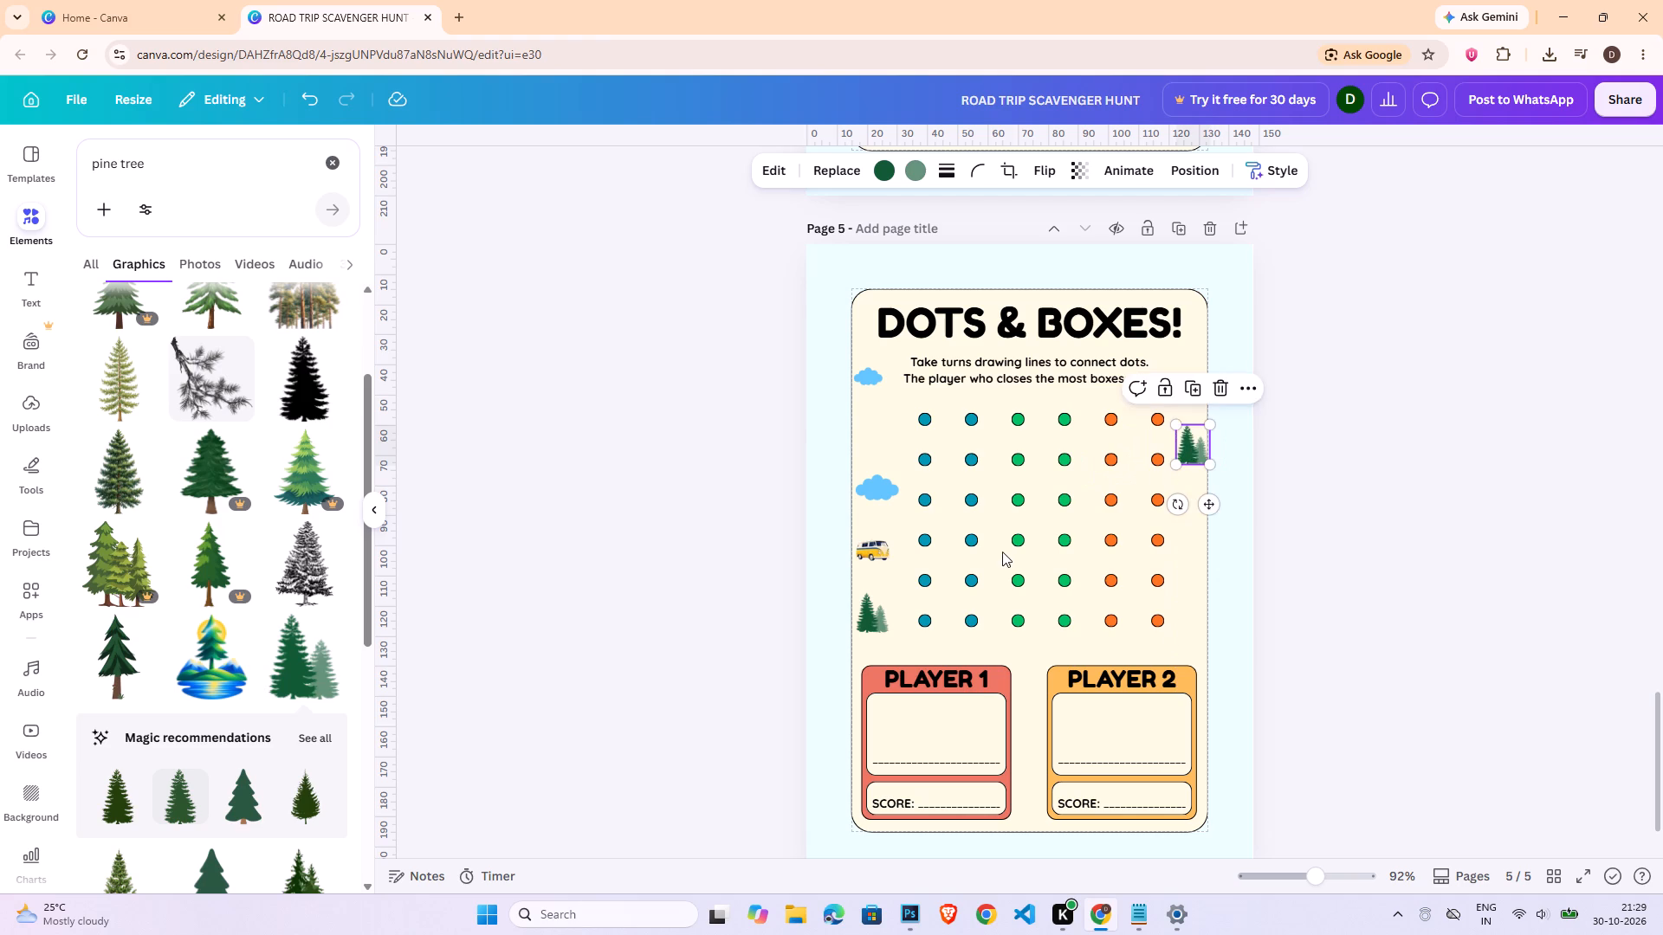
Nudge the dot grid slightly left, away from the pine trees at the card's right edge.
{"action": "left_click", "coordinate": [1001, 551]}
{"action": "key", "text": "Left"}
{"action": "left_click", "coordinate": [1345, 602]}
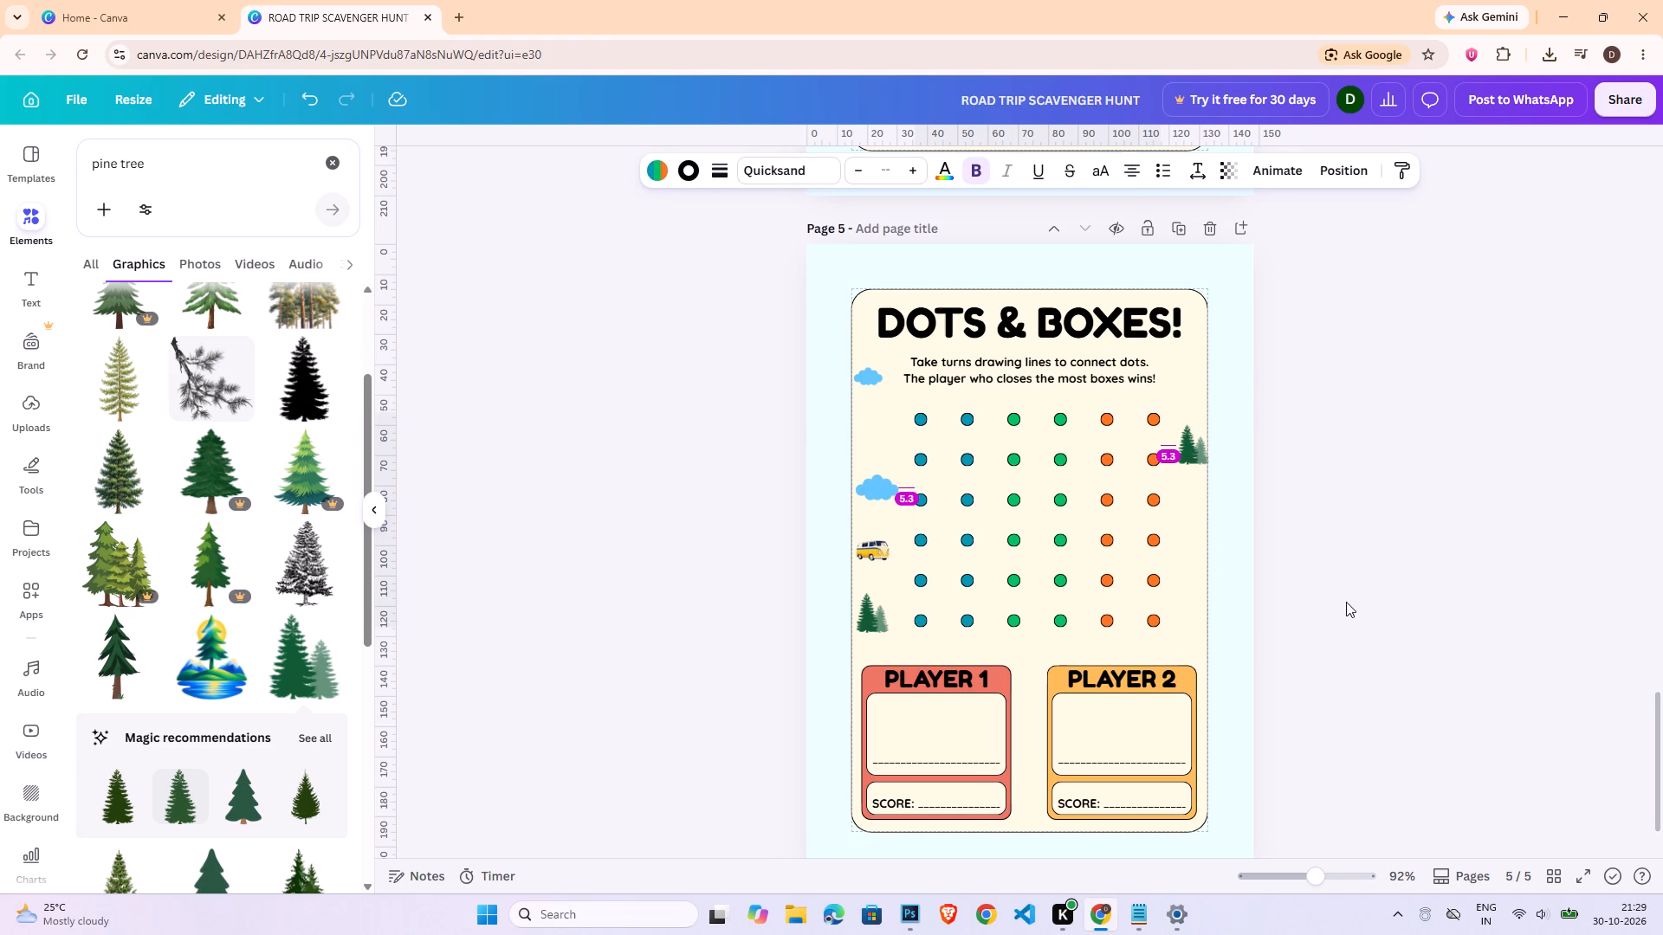
Shift the copied pine trees slightly inward from the card's right edge, toward the dot grid.
{"action": "left_click_drag", "start_coordinate": [1189, 450], "coordinate": [1187, 448]}
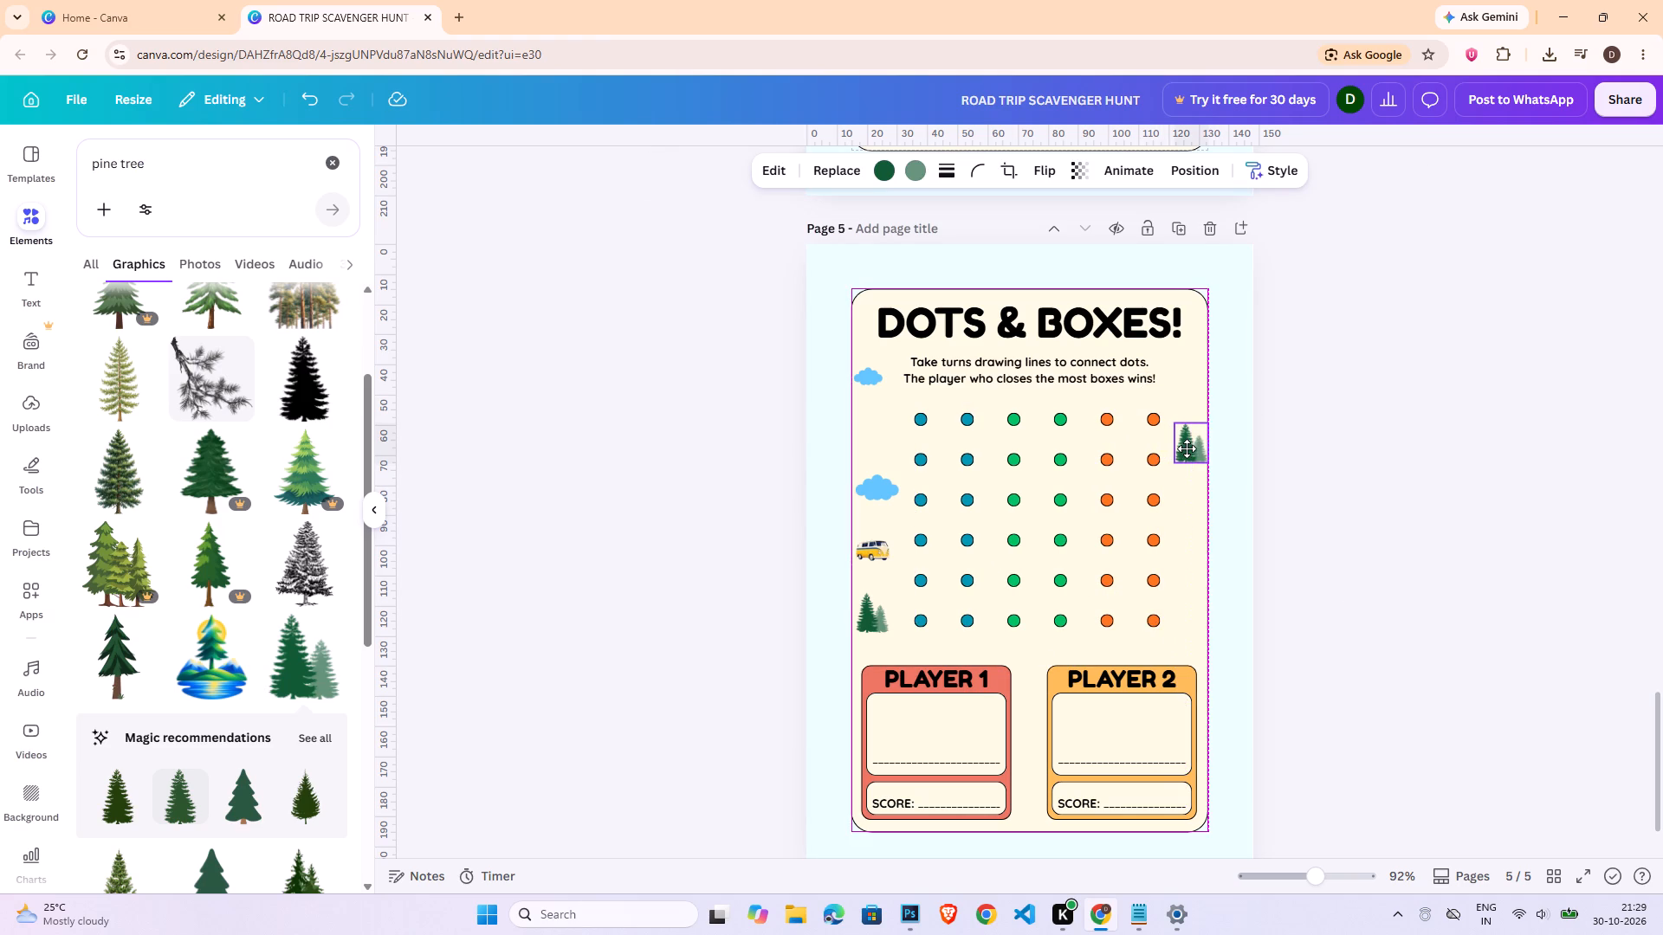
{"action": "left_click_drag", "start_coordinate": [1187, 448], "coordinate": [1181, 448]}
{"action": "left_click", "coordinate": [1282, 475]}
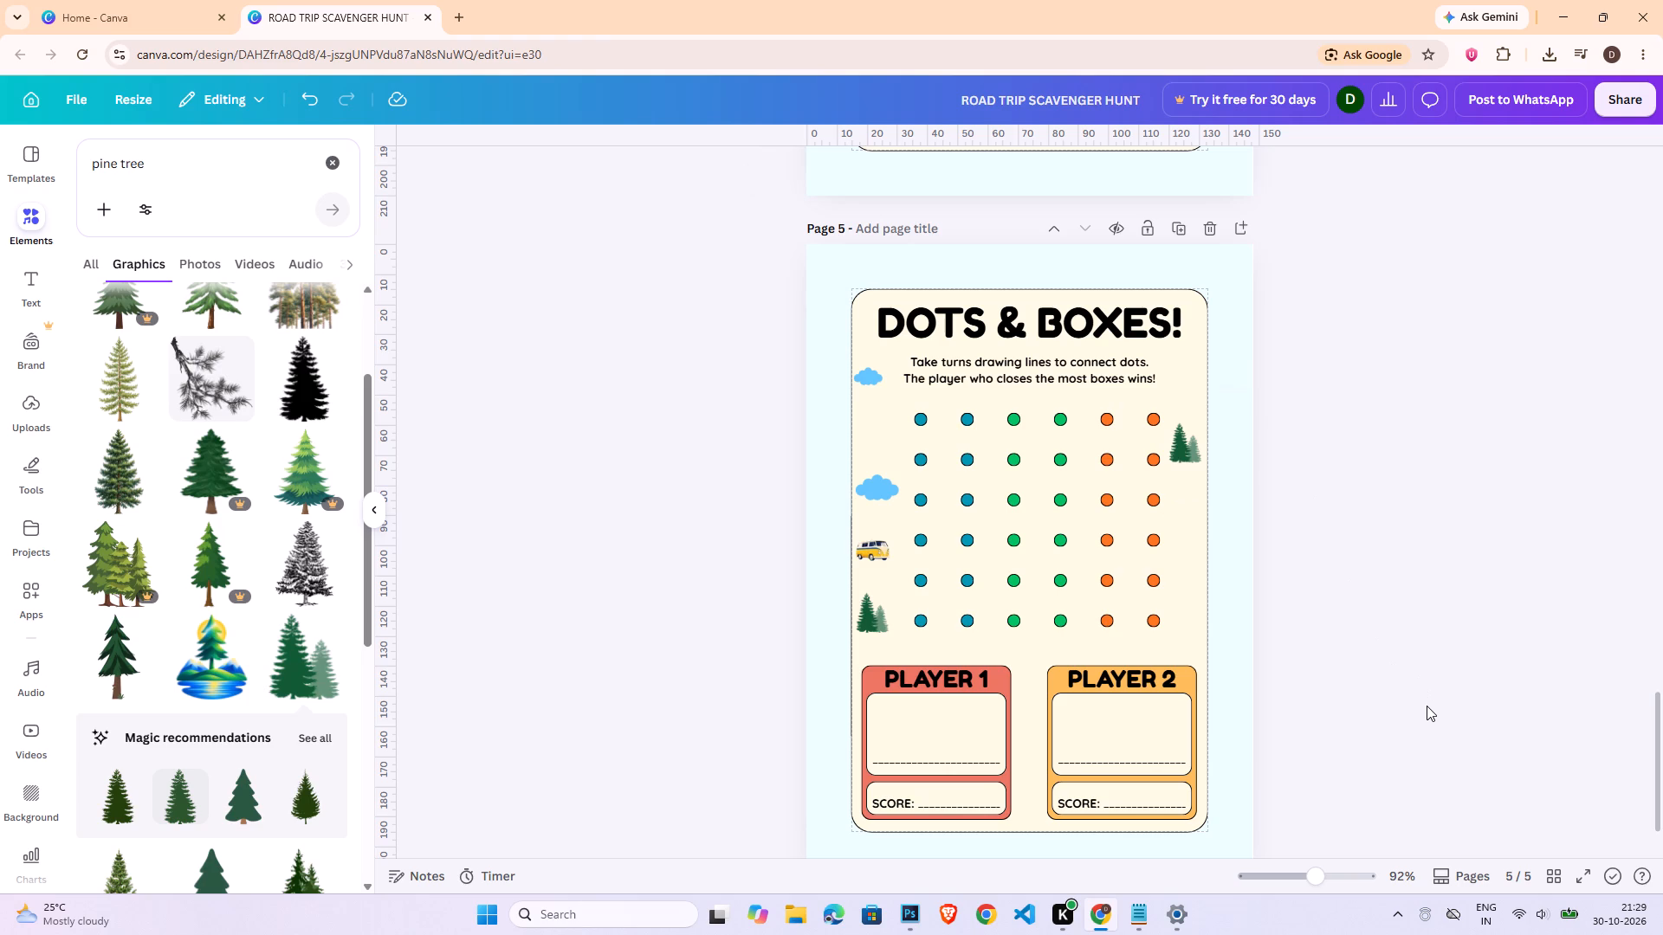
Search the graphics for "firecamp".
{"action": "triple_click", "coordinate": [230, 164]}
{"action": "key", "text": "f"}
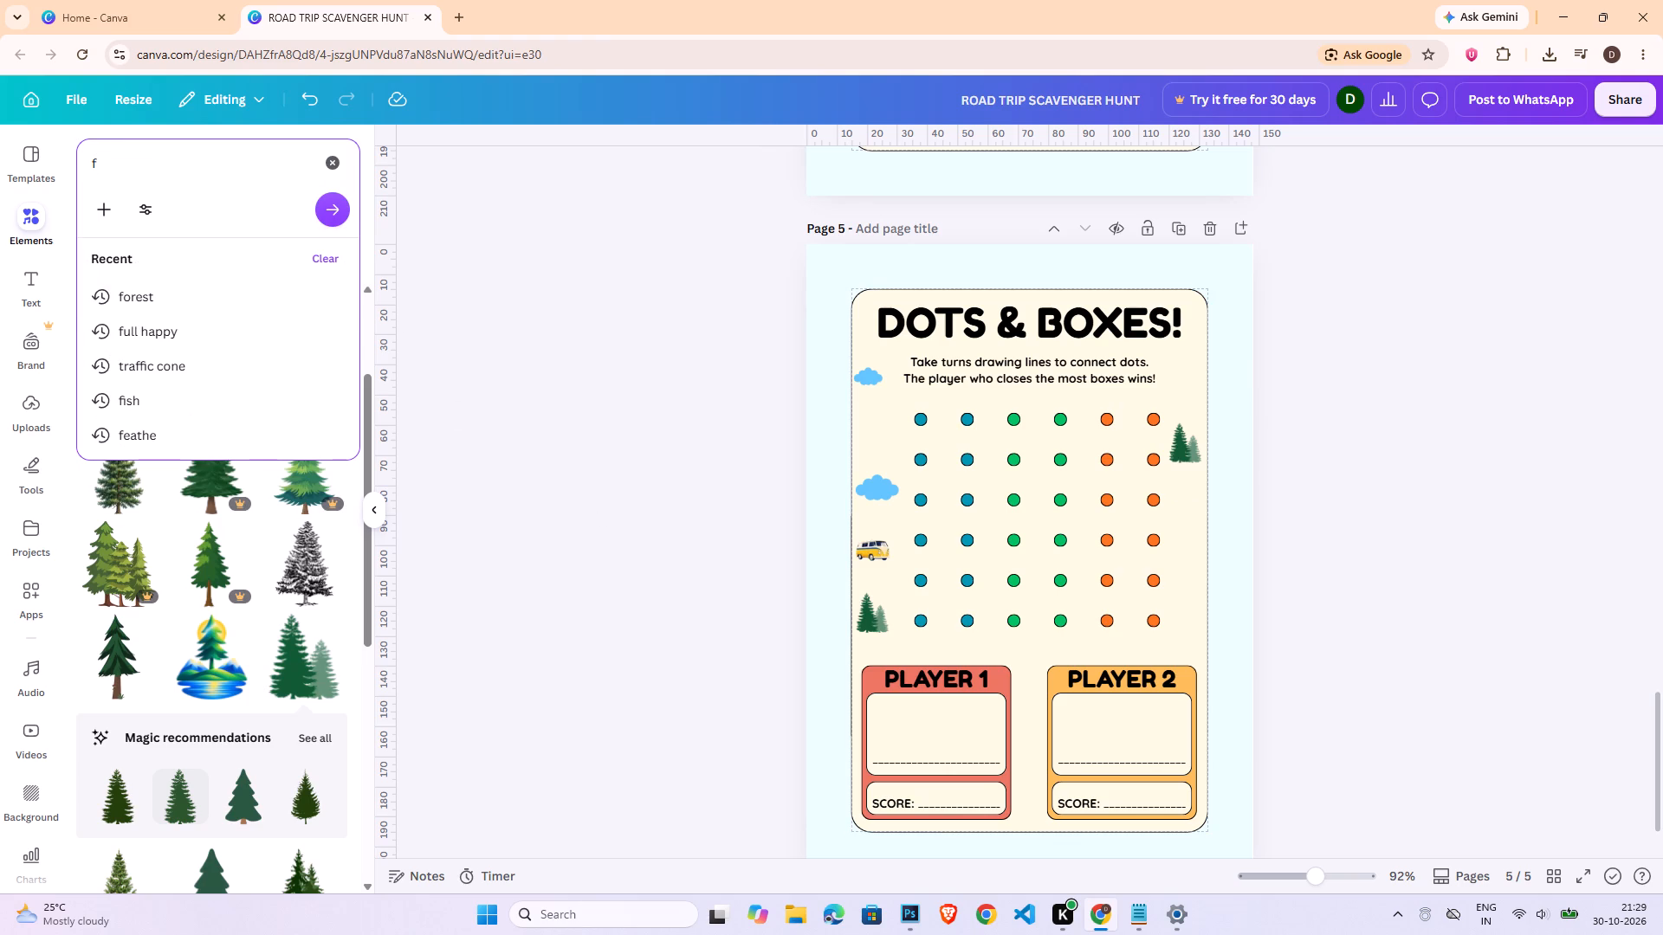
{"action": "type", "text": "ire"}
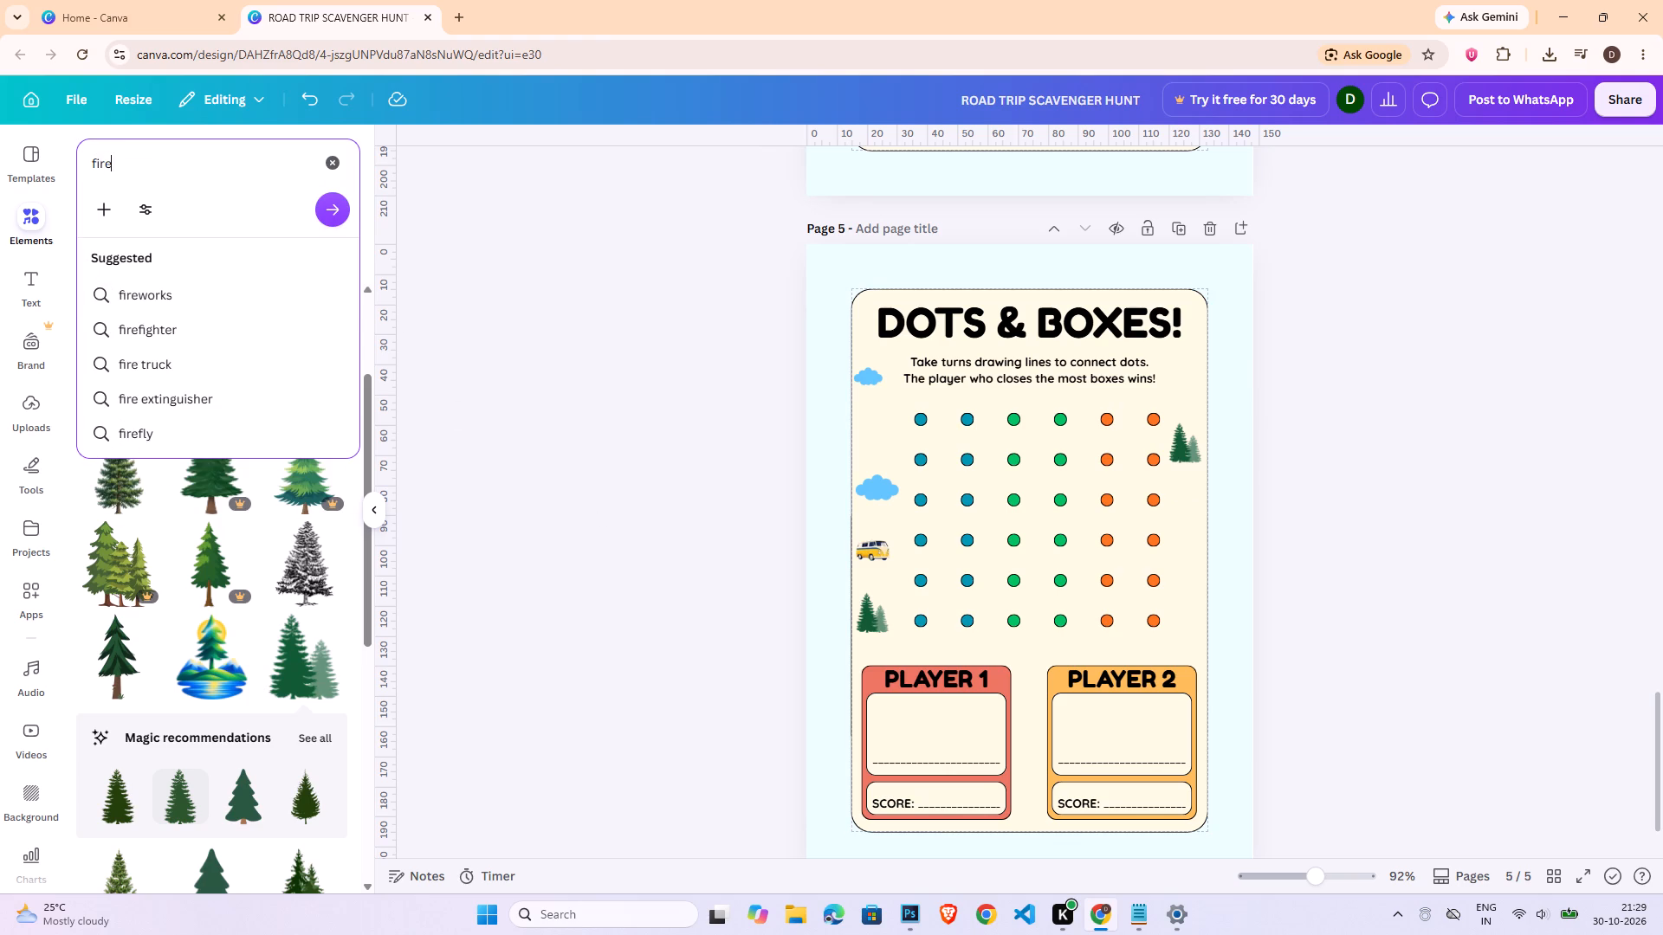
{"action": "type", "text": "ca,p"}
{"action": "key", "text": "BackSpace"}
{"action": "key", "text": "BackSpace"}
{"action": "type", "text": "mp"}
{"action": "key", "text": "Return"}
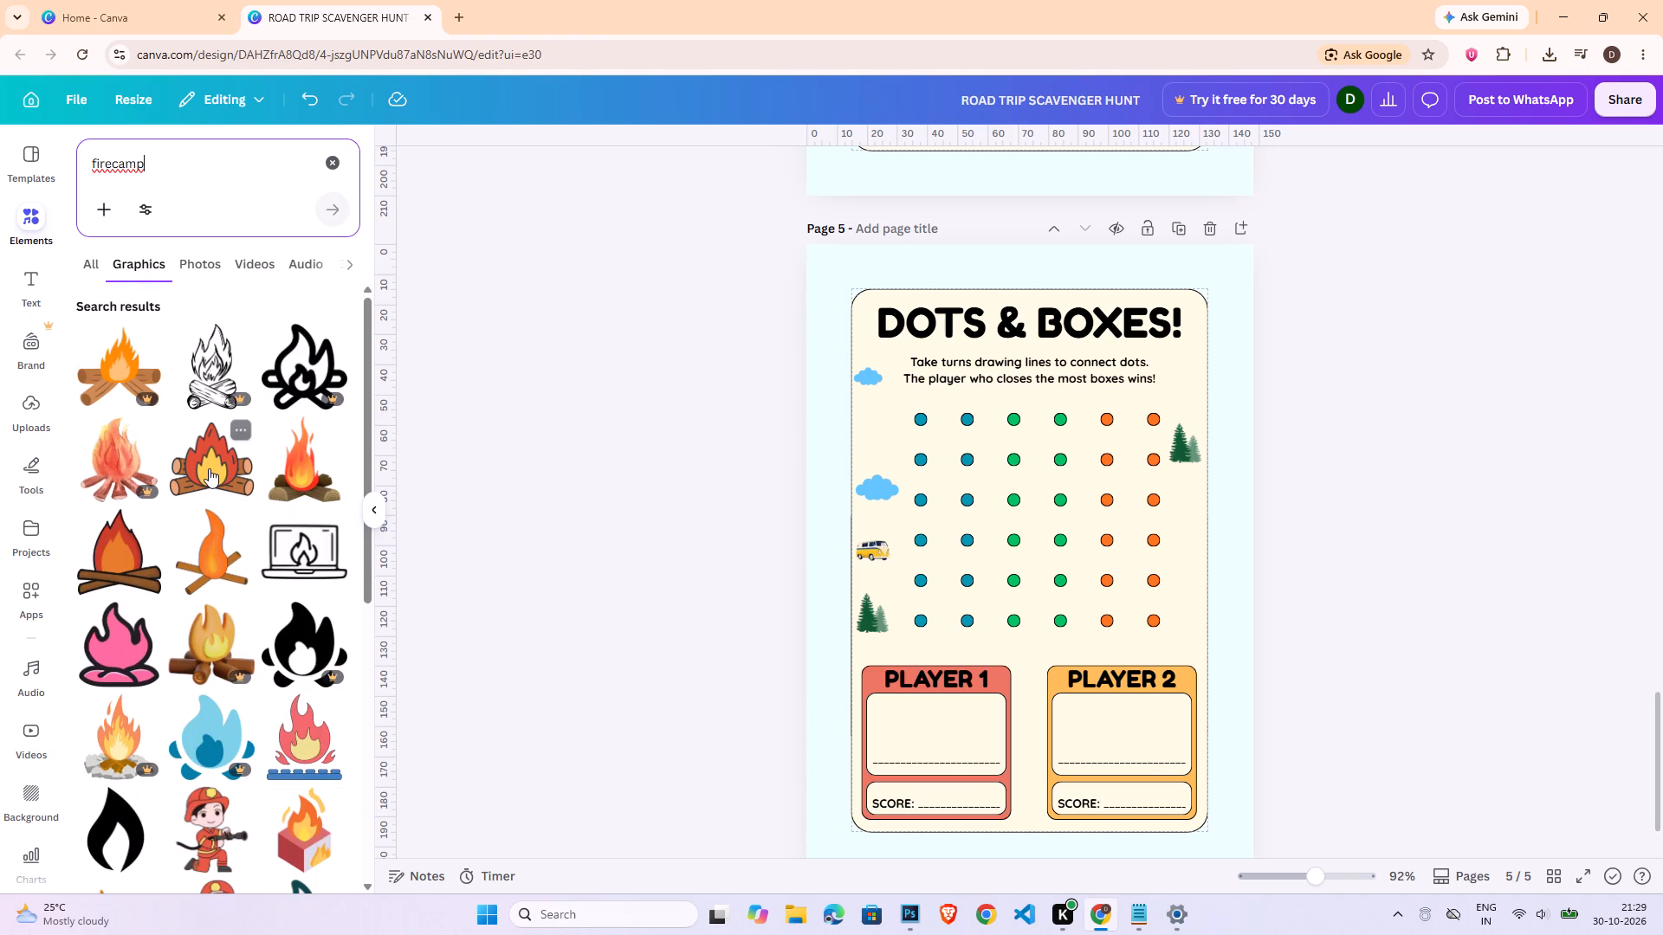
Add the red and yellow campfire on crossed logs, shrink it and place it below the pine trees at the card's right edge.
{"action": "left_click", "coordinate": [209, 468]}
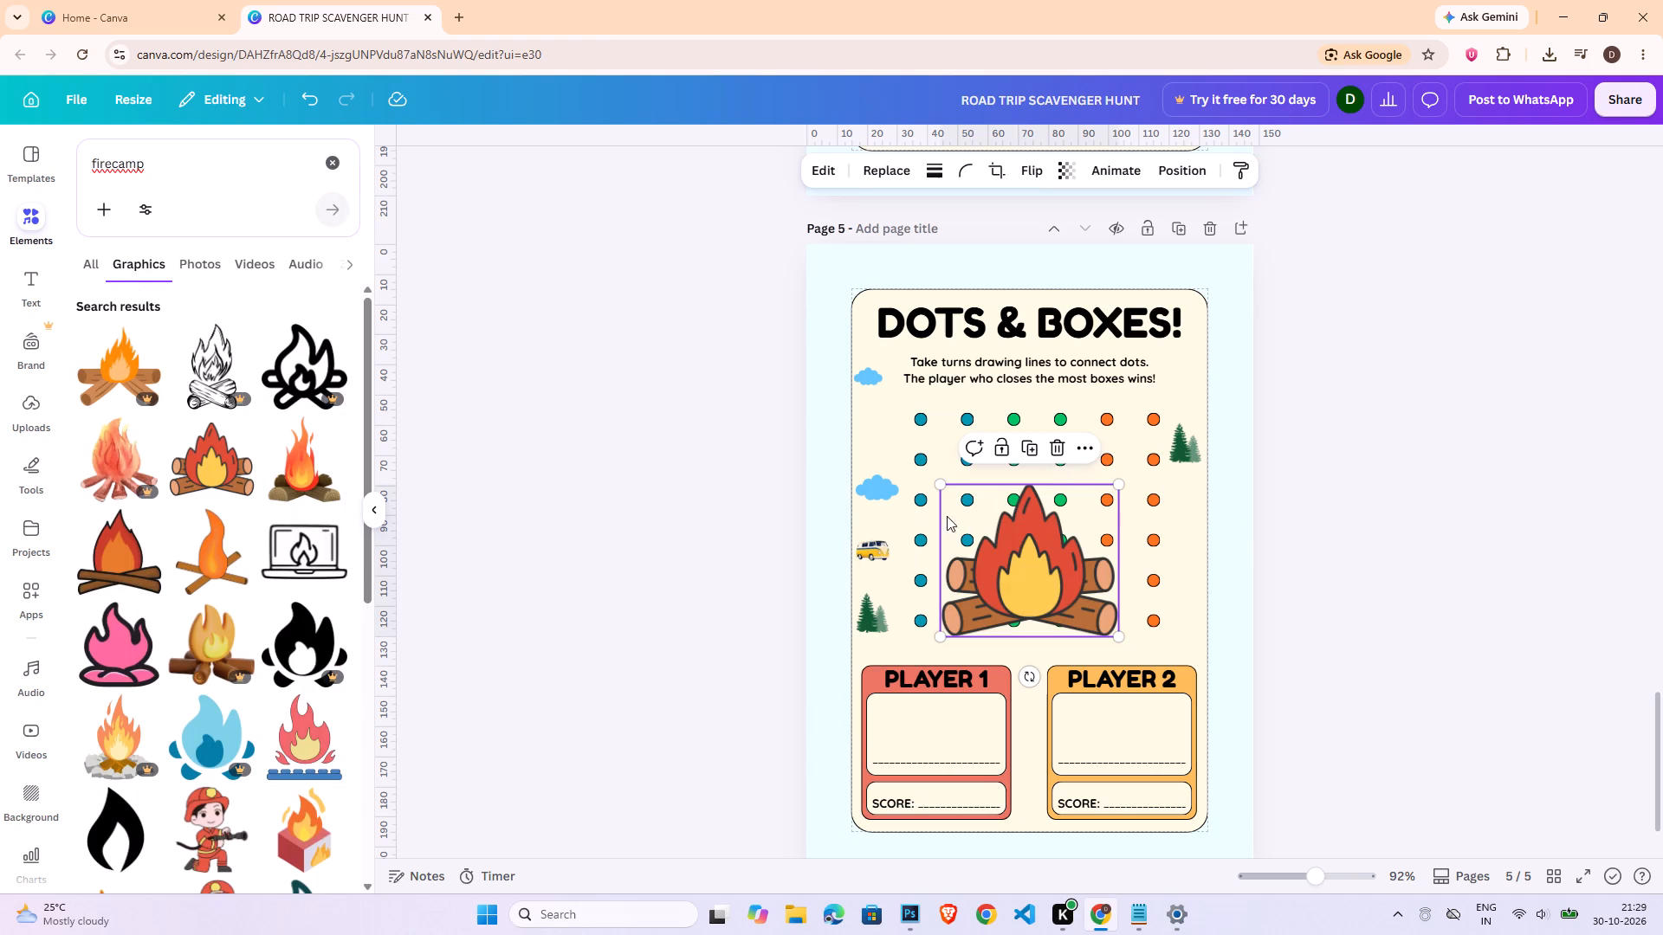
{"action": "left_click_drag", "start_coordinate": [942, 487], "coordinate": [1071, 613]}
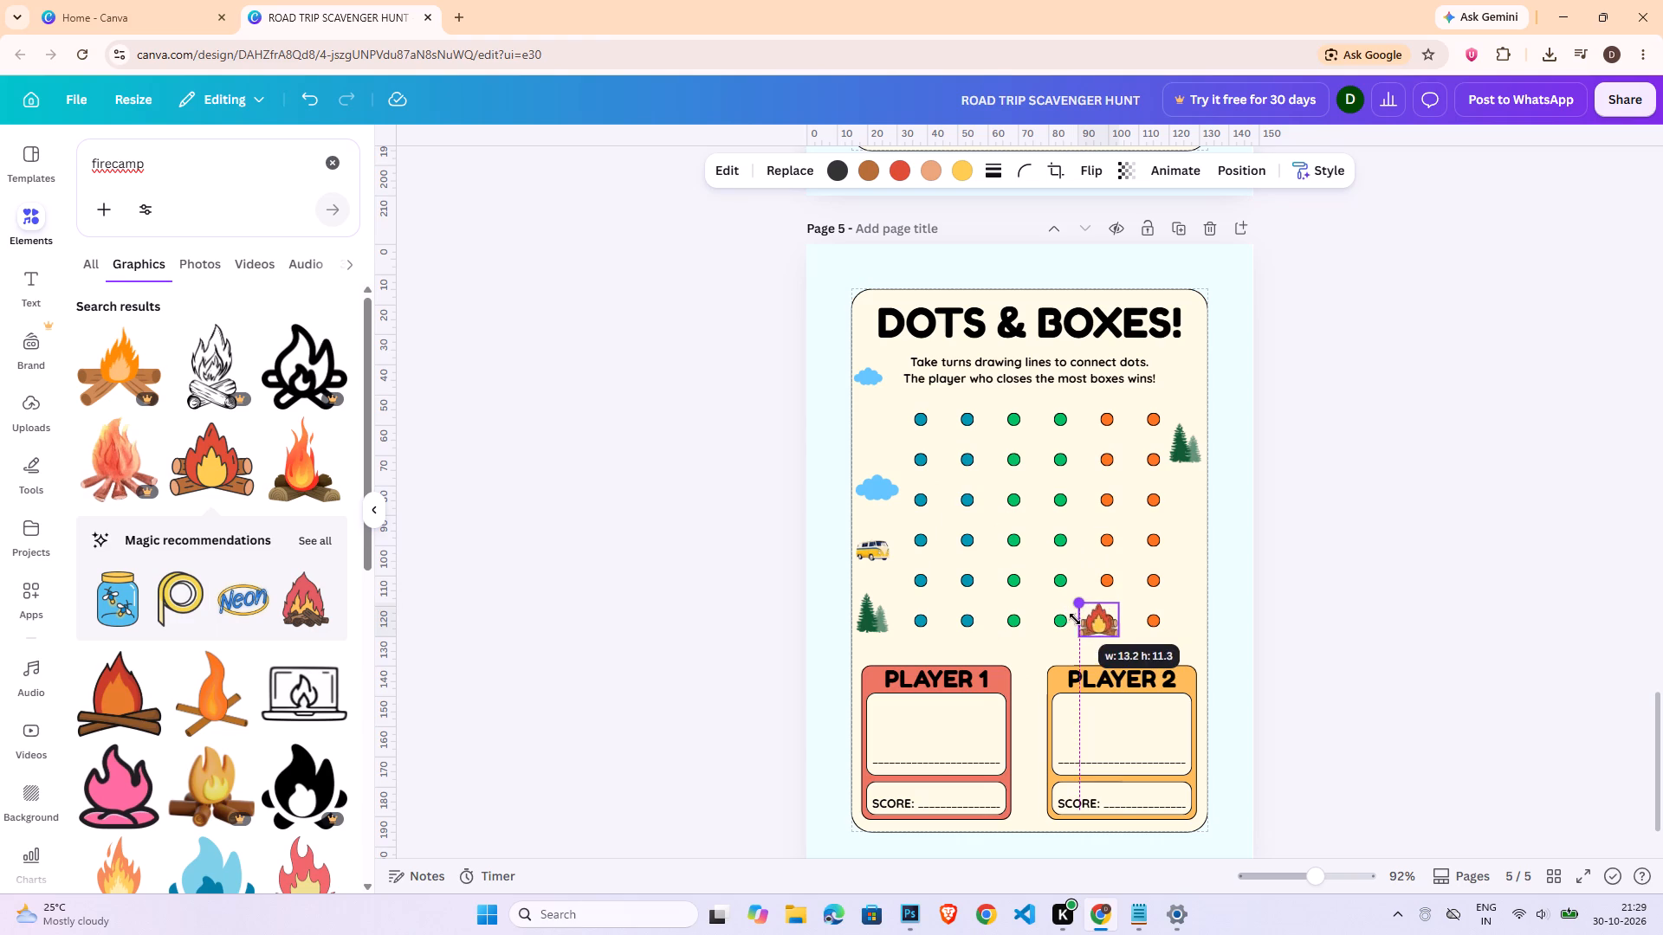
{"action": "left_click_drag", "start_coordinate": [1099, 619], "coordinate": [1185, 538]}
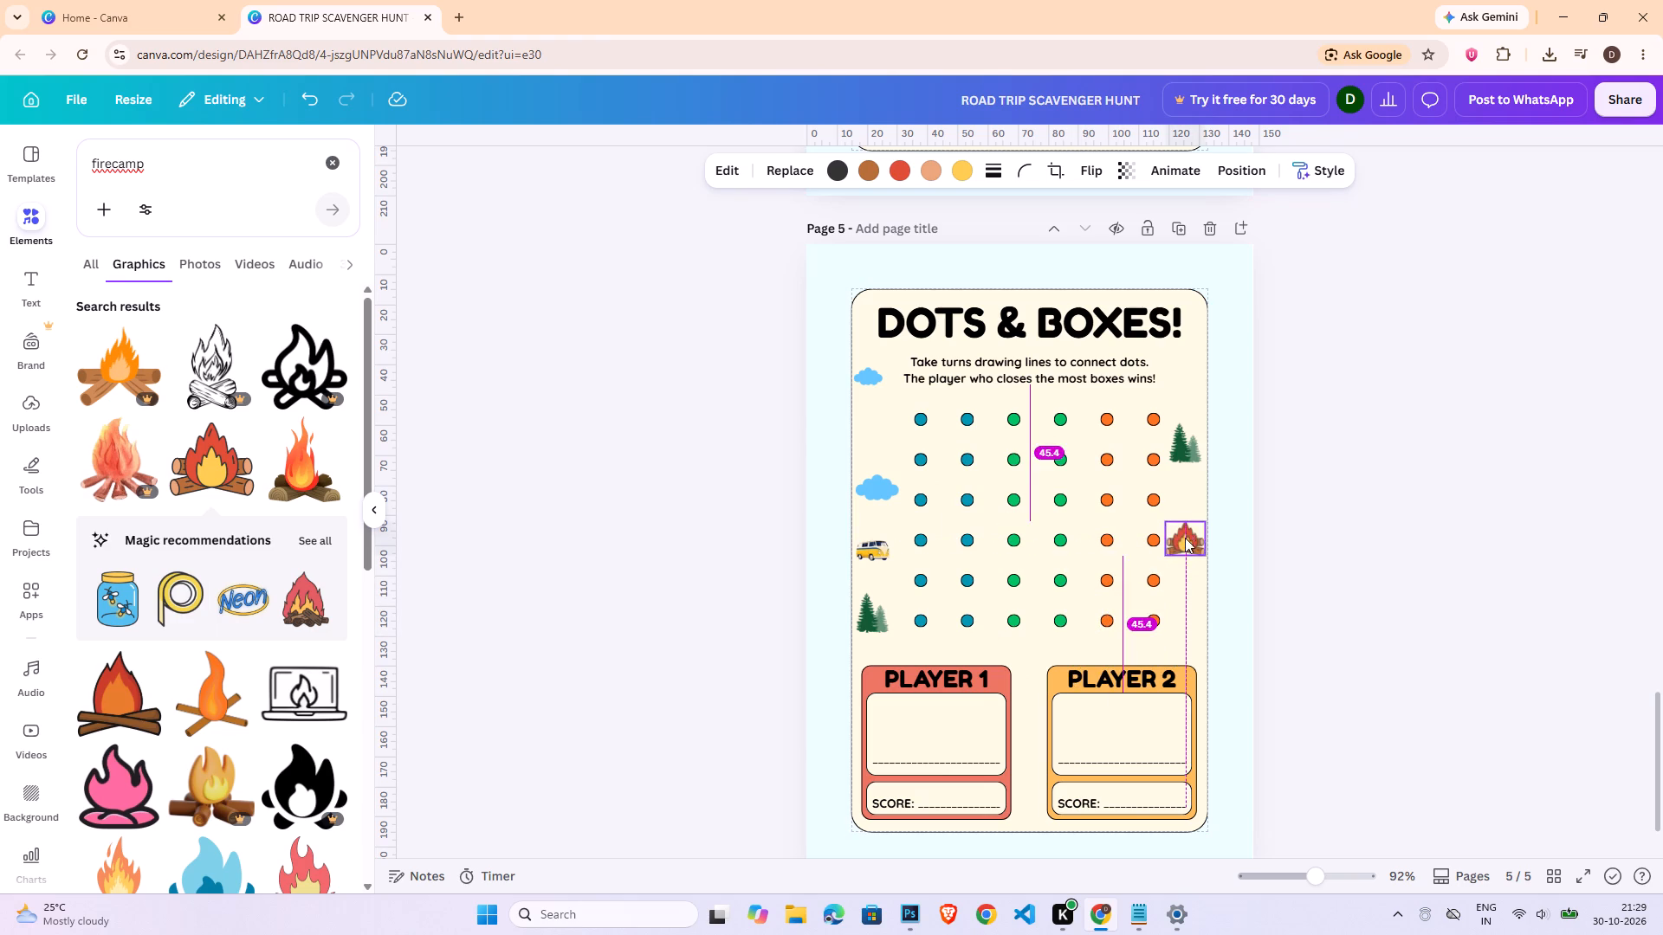
{"action": "left_click", "coordinate": [1207, 521]}
{"action": "left_click", "coordinate": [1185, 546]}
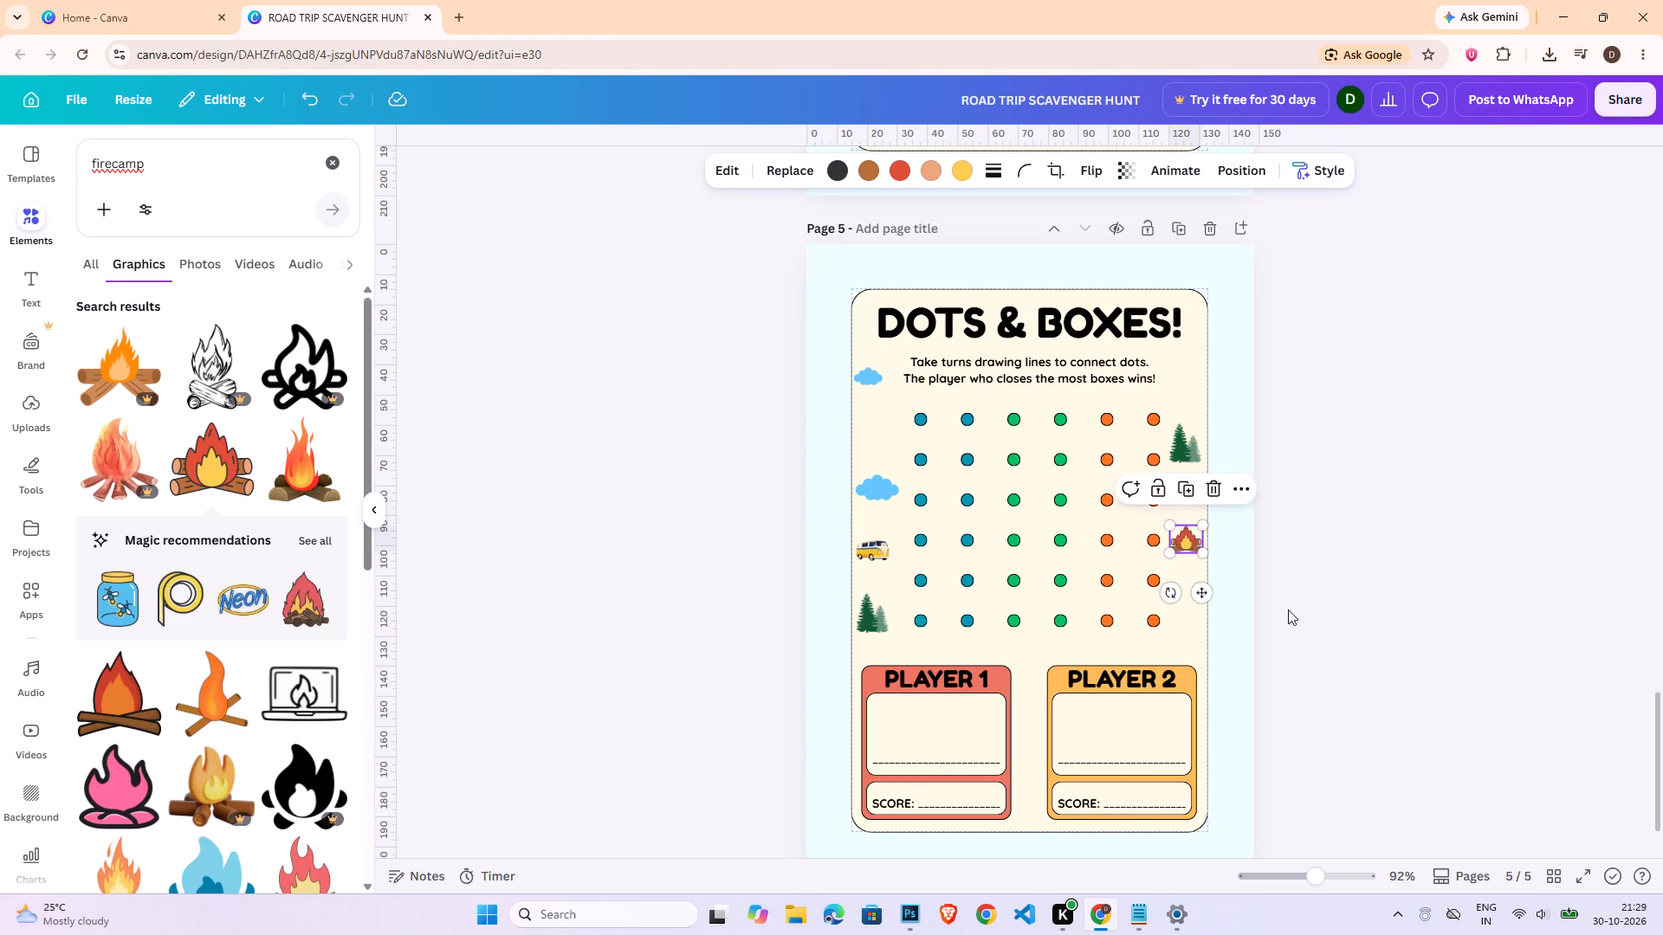
{"action": "left_click", "coordinate": [1304, 614]}
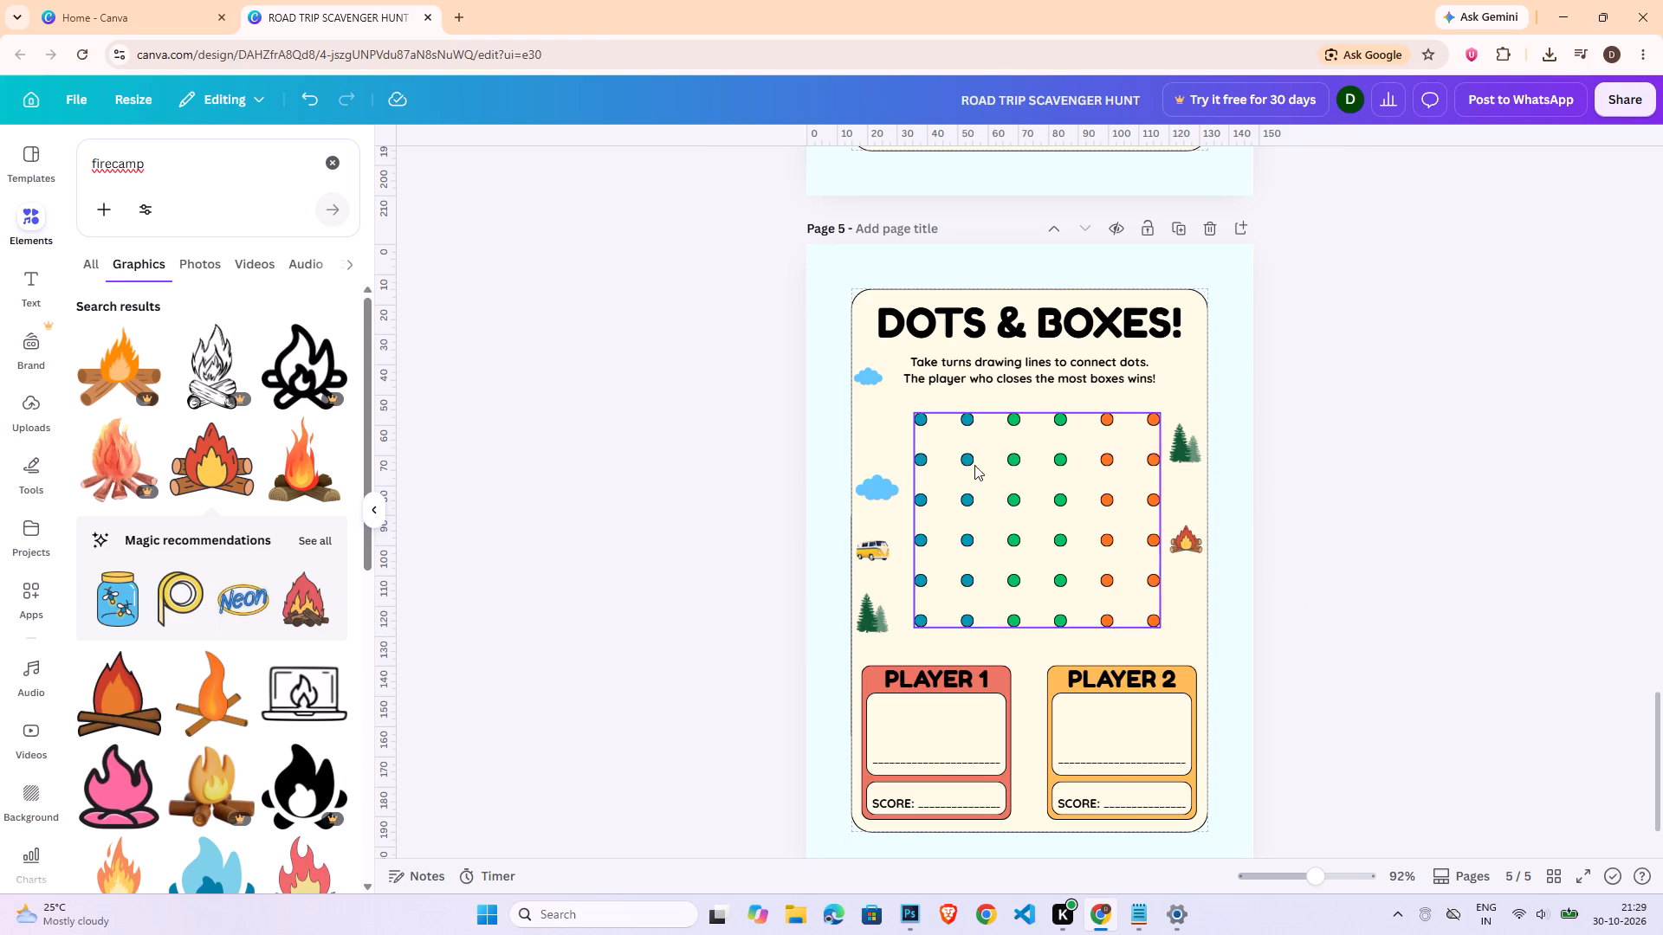
Duplicate the small blue cloud beside the instructions and place the copy below the campfire at the card's right edge.
{"action": "left_click", "coordinate": [877, 376]}
{"action": "key", "text": "ctrl+c"}
{"action": "key", "text": "ctrl+v"}
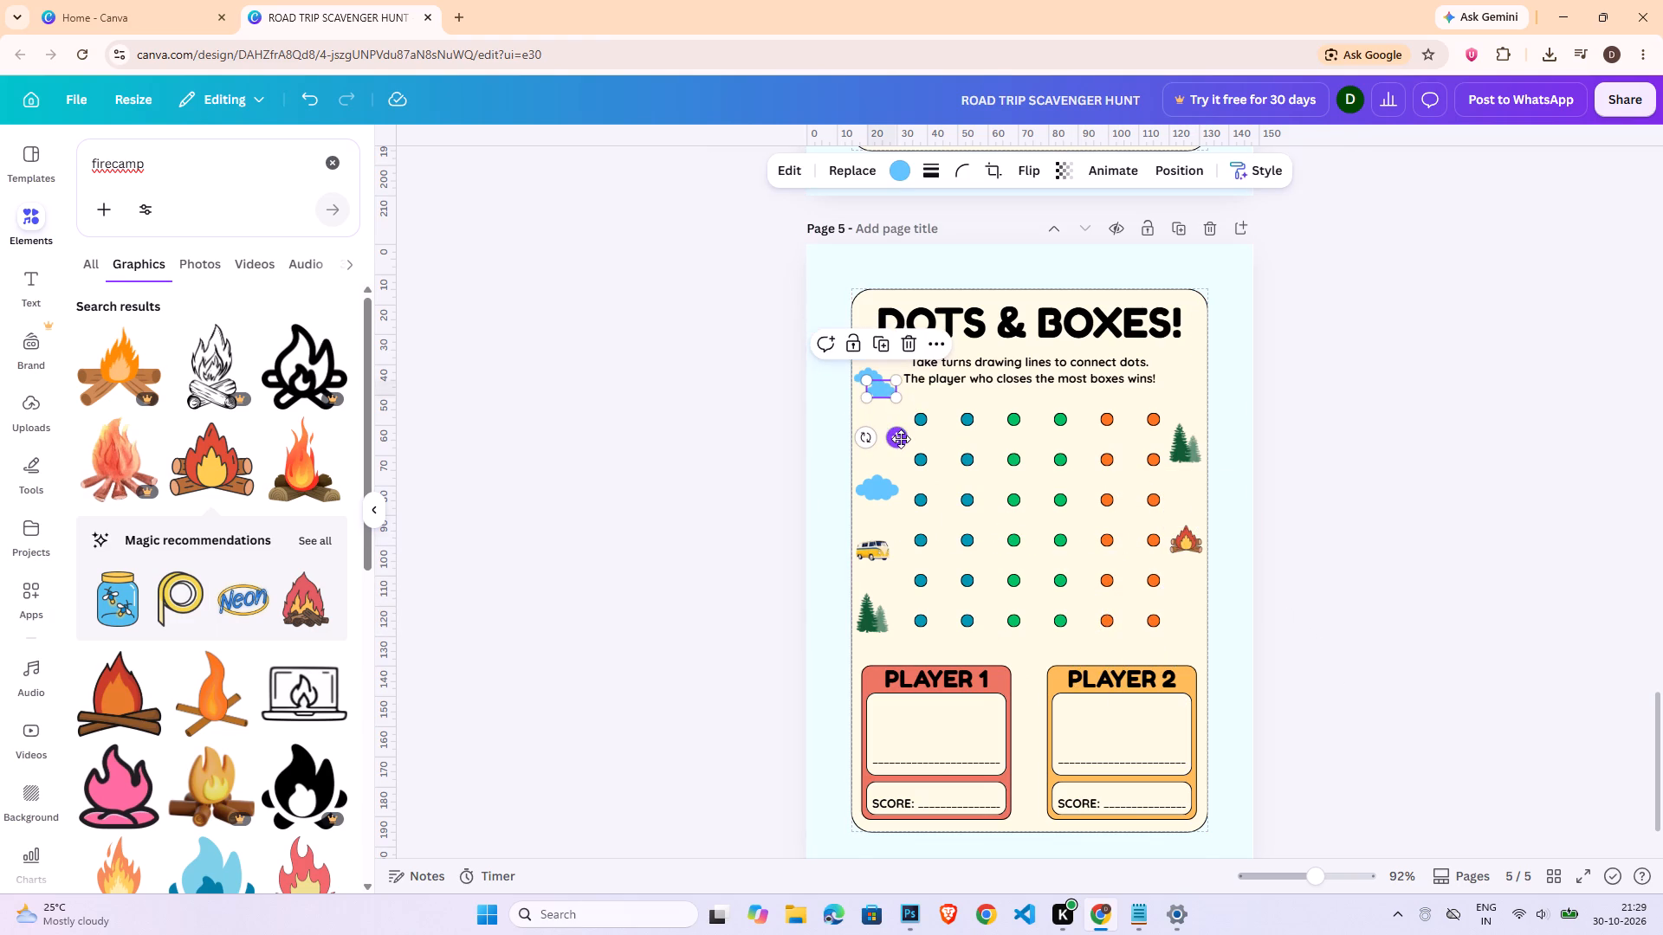
{"action": "left_click_drag", "start_coordinate": [901, 439], "coordinate": [1208, 666]}
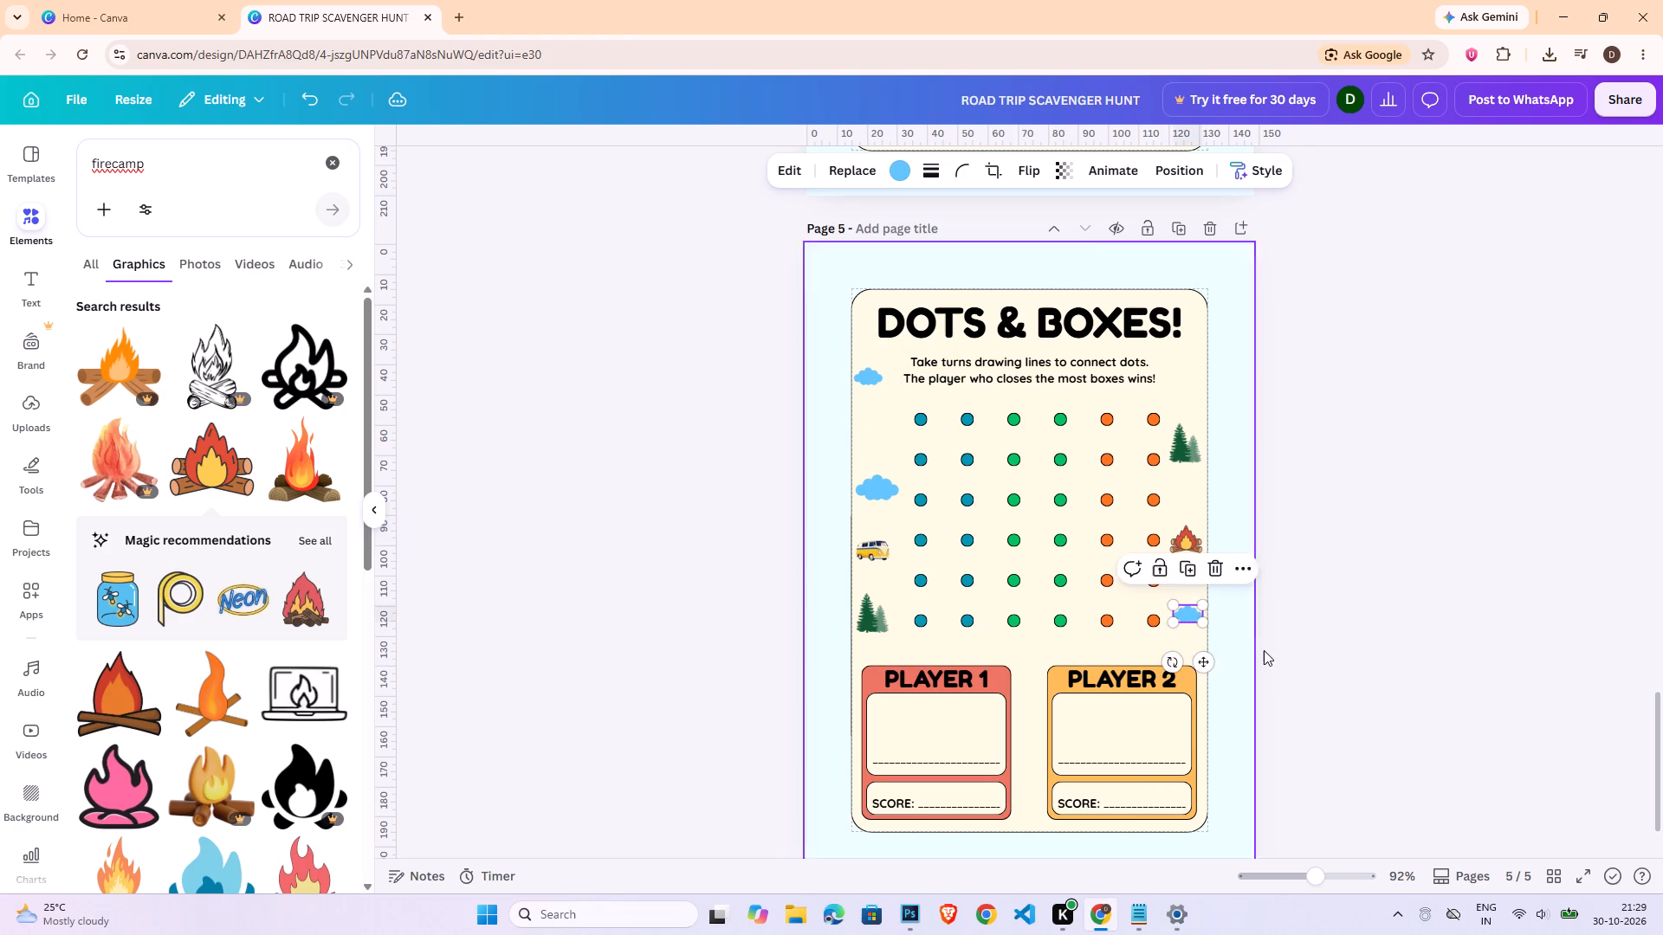
{"action": "left_click", "coordinate": [1265, 650]}
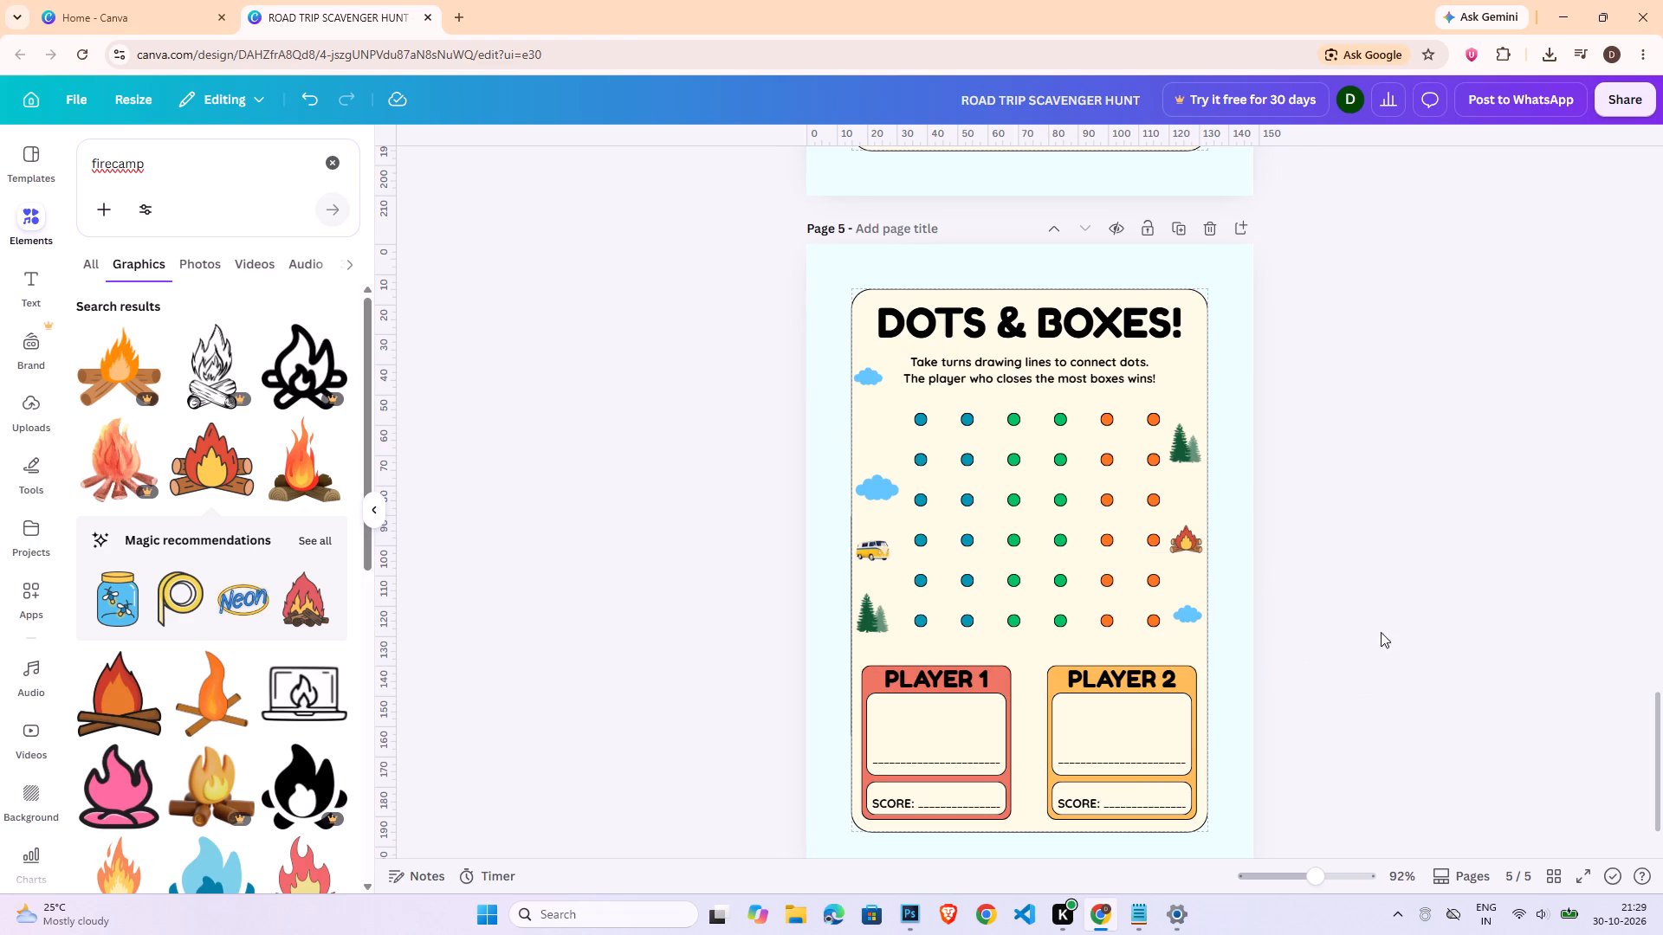
Duplicate the cloud below the campfire, place the copy above the right-hand pine trees beside the instructions, and enlarge it.
{"action": "left_click", "coordinate": [1188, 614]}
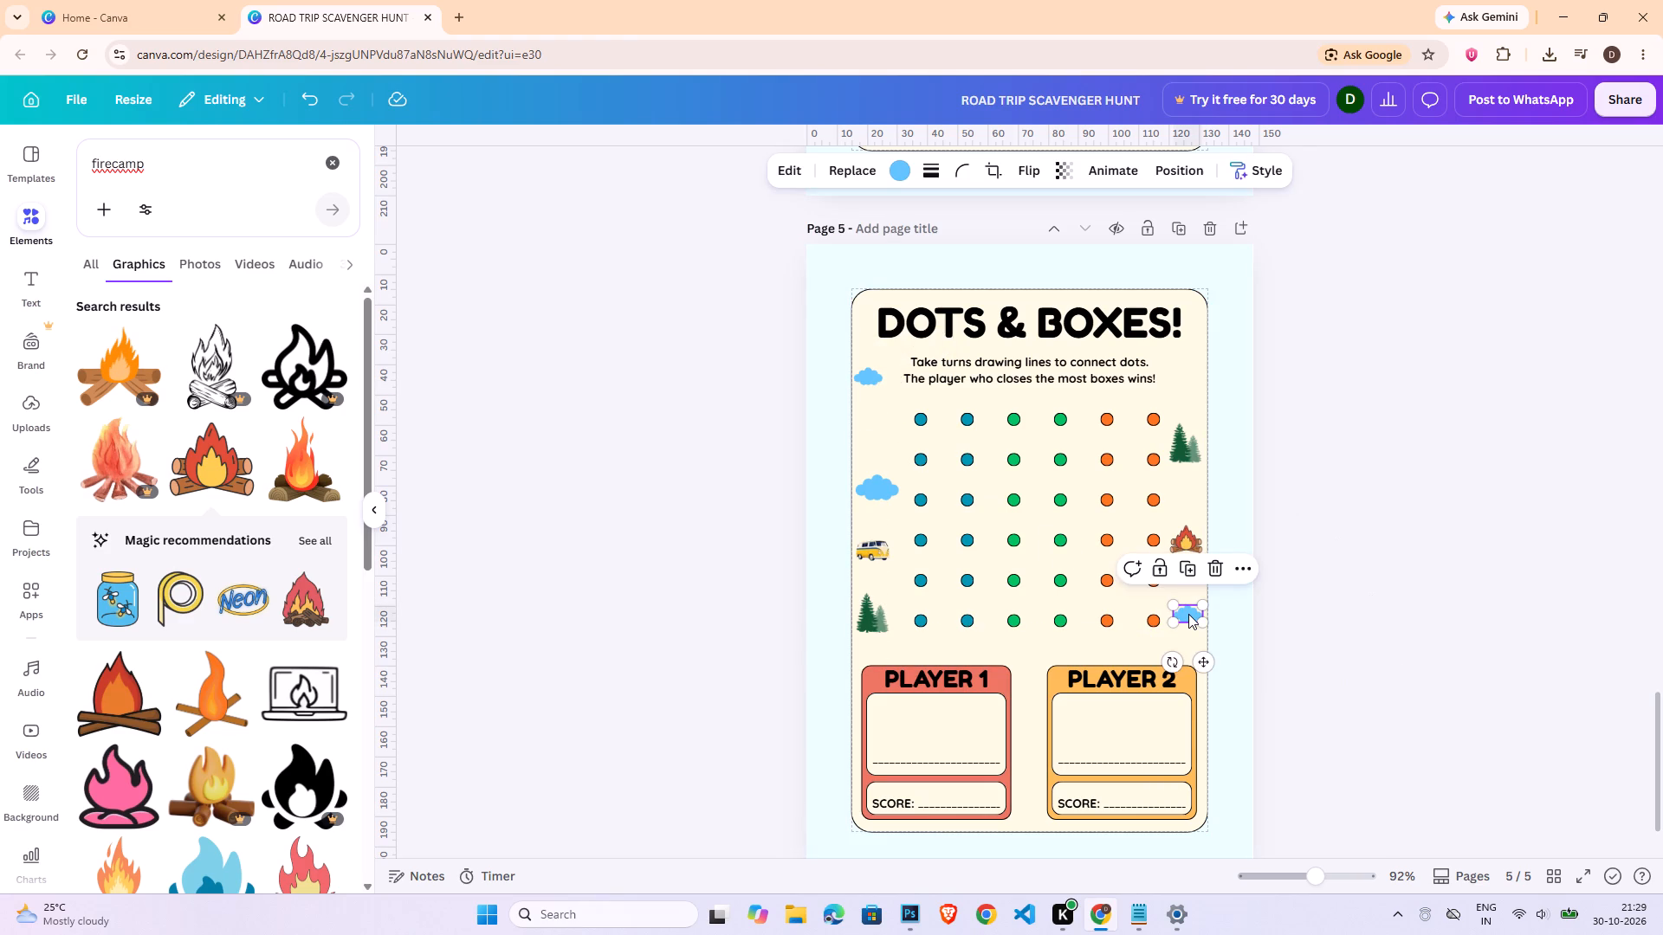
{"action": "key", "text": "ctrl+c"}
{"action": "key", "text": "ctrl+v"}
{"action": "left_click_drag", "start_coordinate": [1214, 669], "coordinate": [1191, 389]}
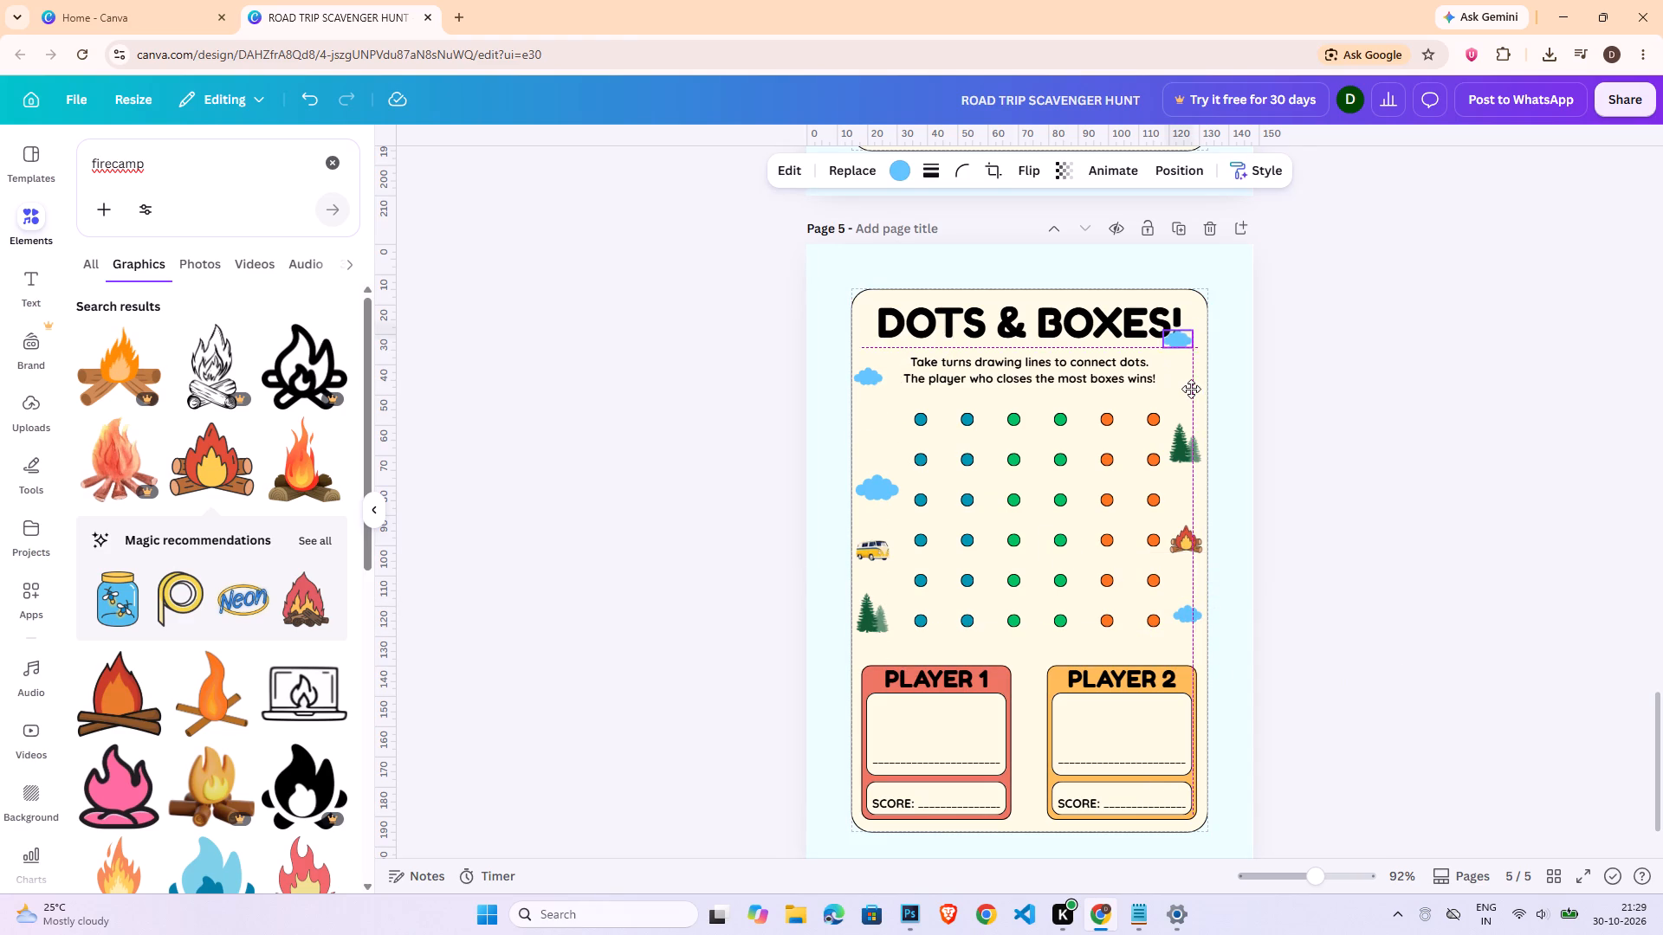
{"action": "left_click_drag", "start_coordinate": [1191, 389], "coordinate": [1186, 393]}
{"action": "left_click_drag", "start_coordinate": [1189, 361], "coordinate": [1204, 377]}
{"action": "left_click", "coordinate": [1303, 409]}
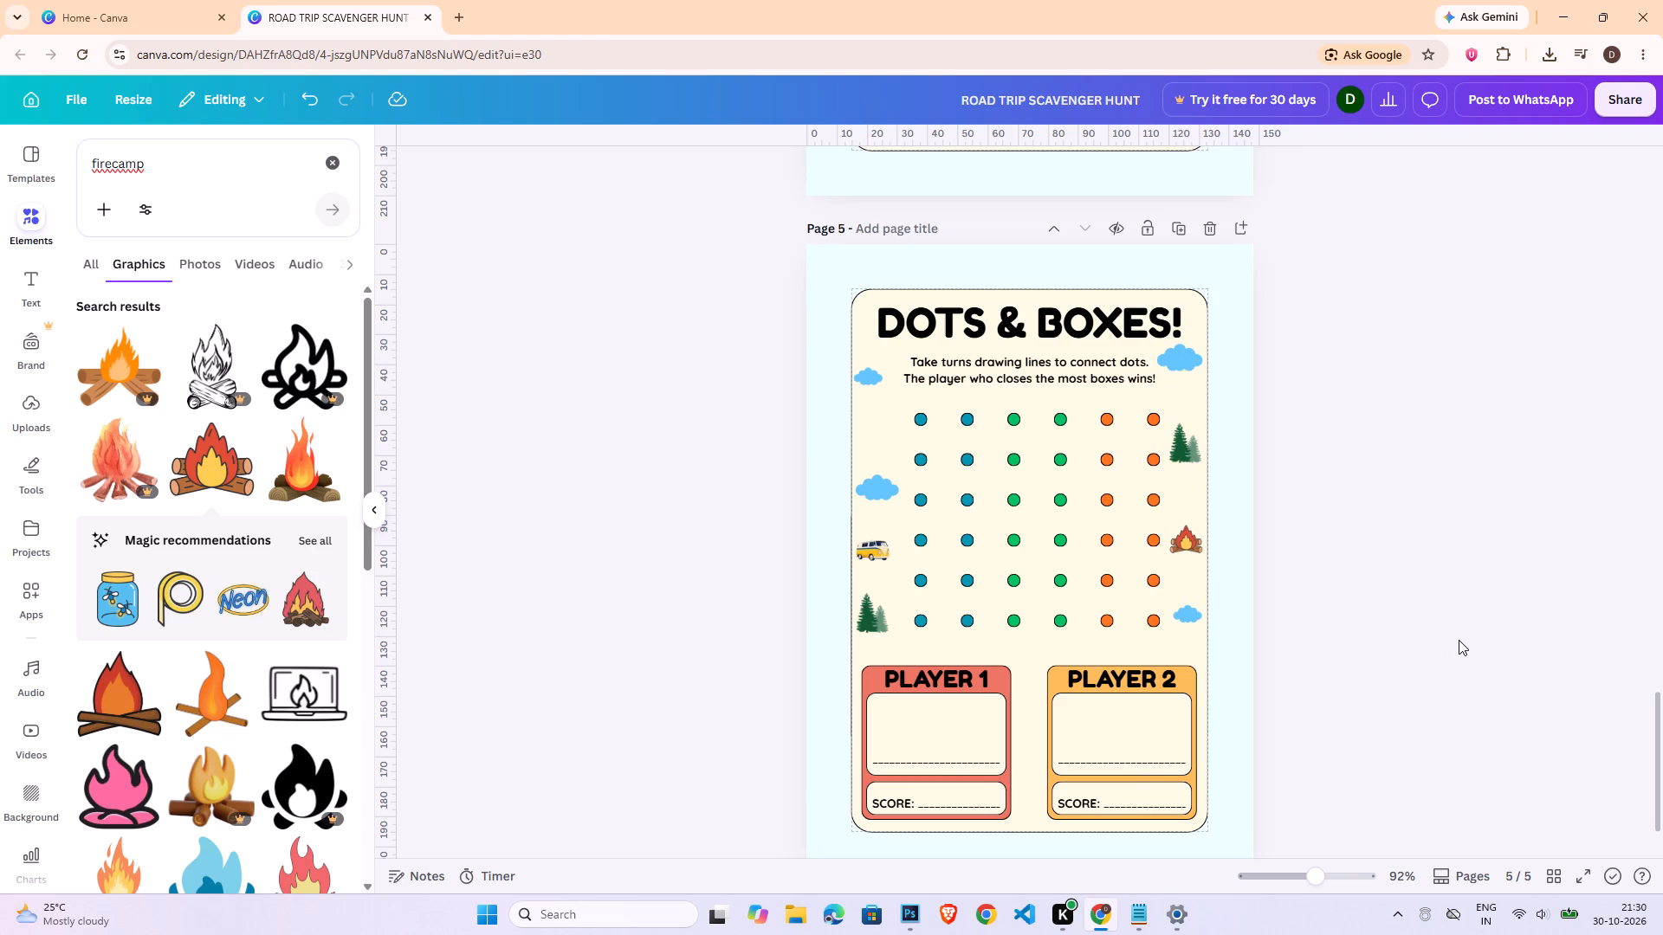
Copy a yellow star from the word search on page 3 and place it between the two clouds at page 5's left edge.
{"action": "scroll", "coordinate": [1338, 552], "scroll_direction": "up", "scroll_amount": 3}
{"action": "scroll", "coordinate": [1193, 418], "scroll_direction": "up", "scroll_amount": 8}
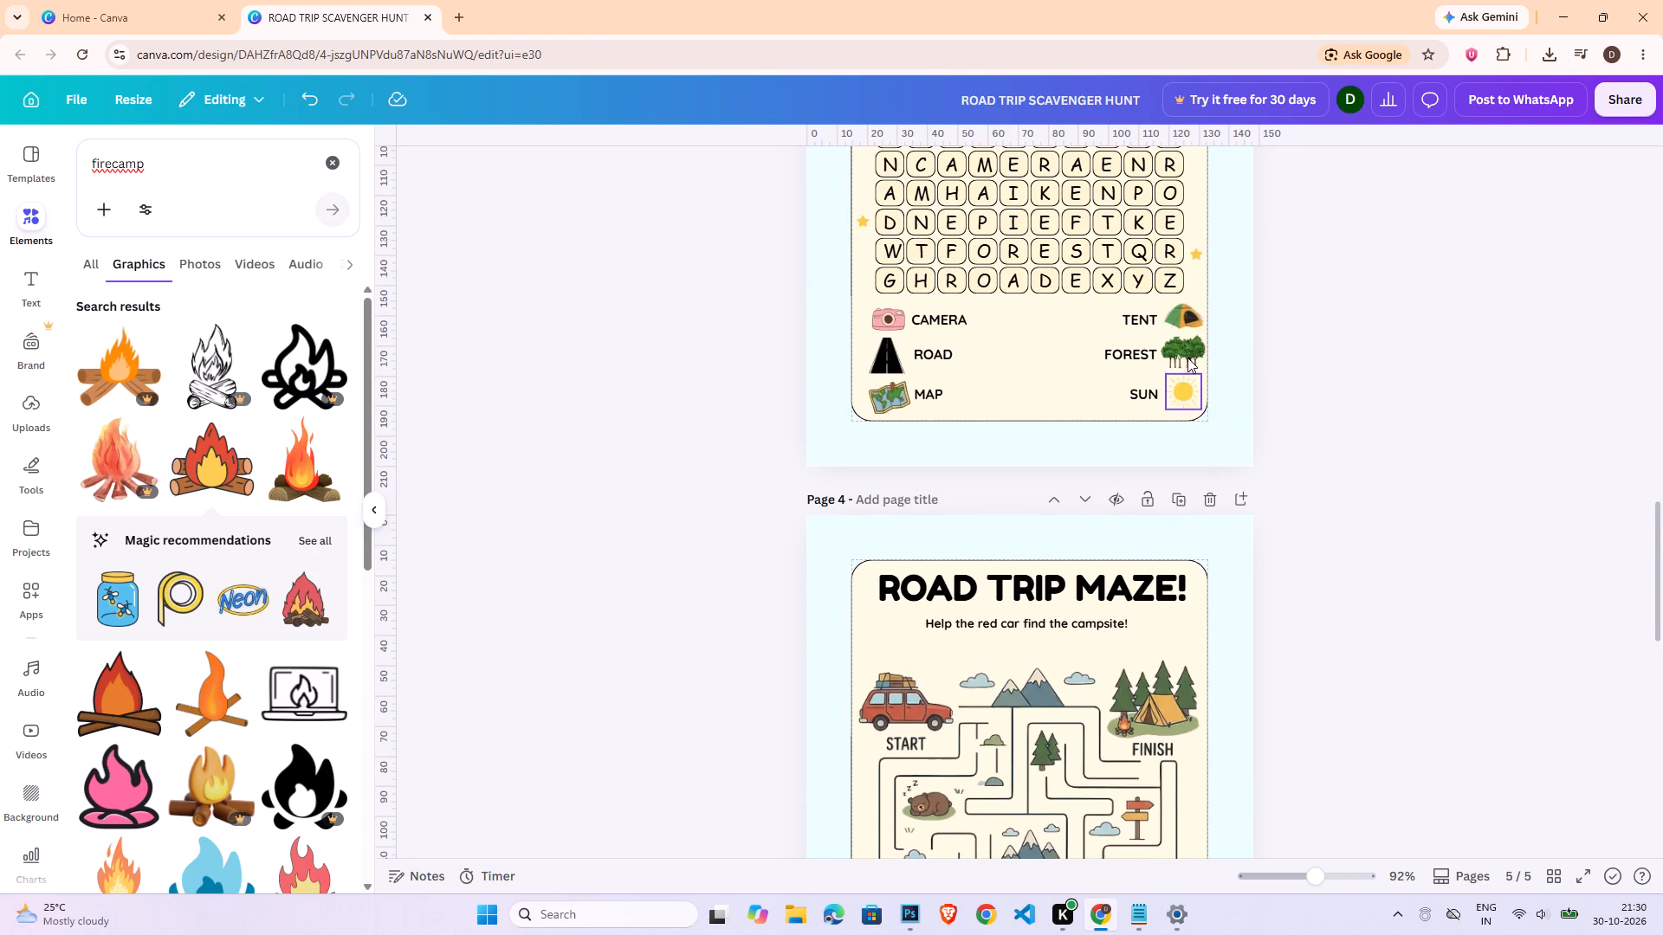
{"action": "left_click", "coordinate": [1199, 250]}
{"action": "key", "text": "ctrl+c"}
{"action": "scroll", "coordinate": [1380, 513], "scroll_direction": "down", "scroll_amount": 9}
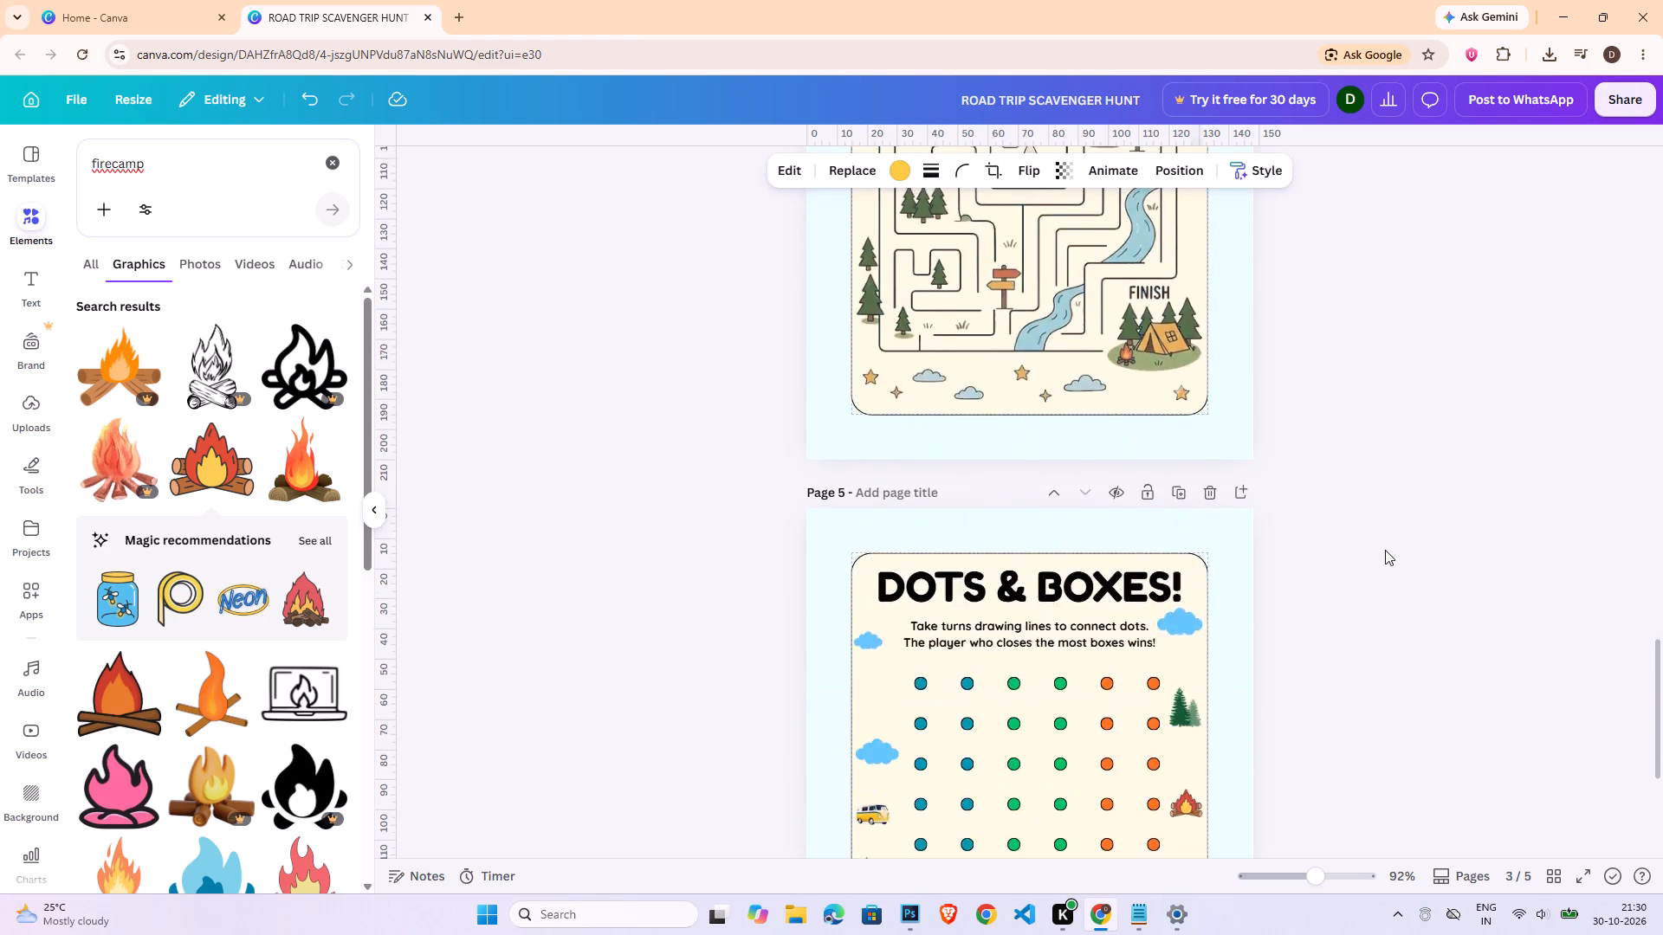
{"action": "scroll", "coordinate": [1385, 550], "scroll_direction": "down", "scroll_amount": 2}
{"action": "left_click", "coordinate": [1023, 658]}
{"action": "key", "text": "ctrl+v"}
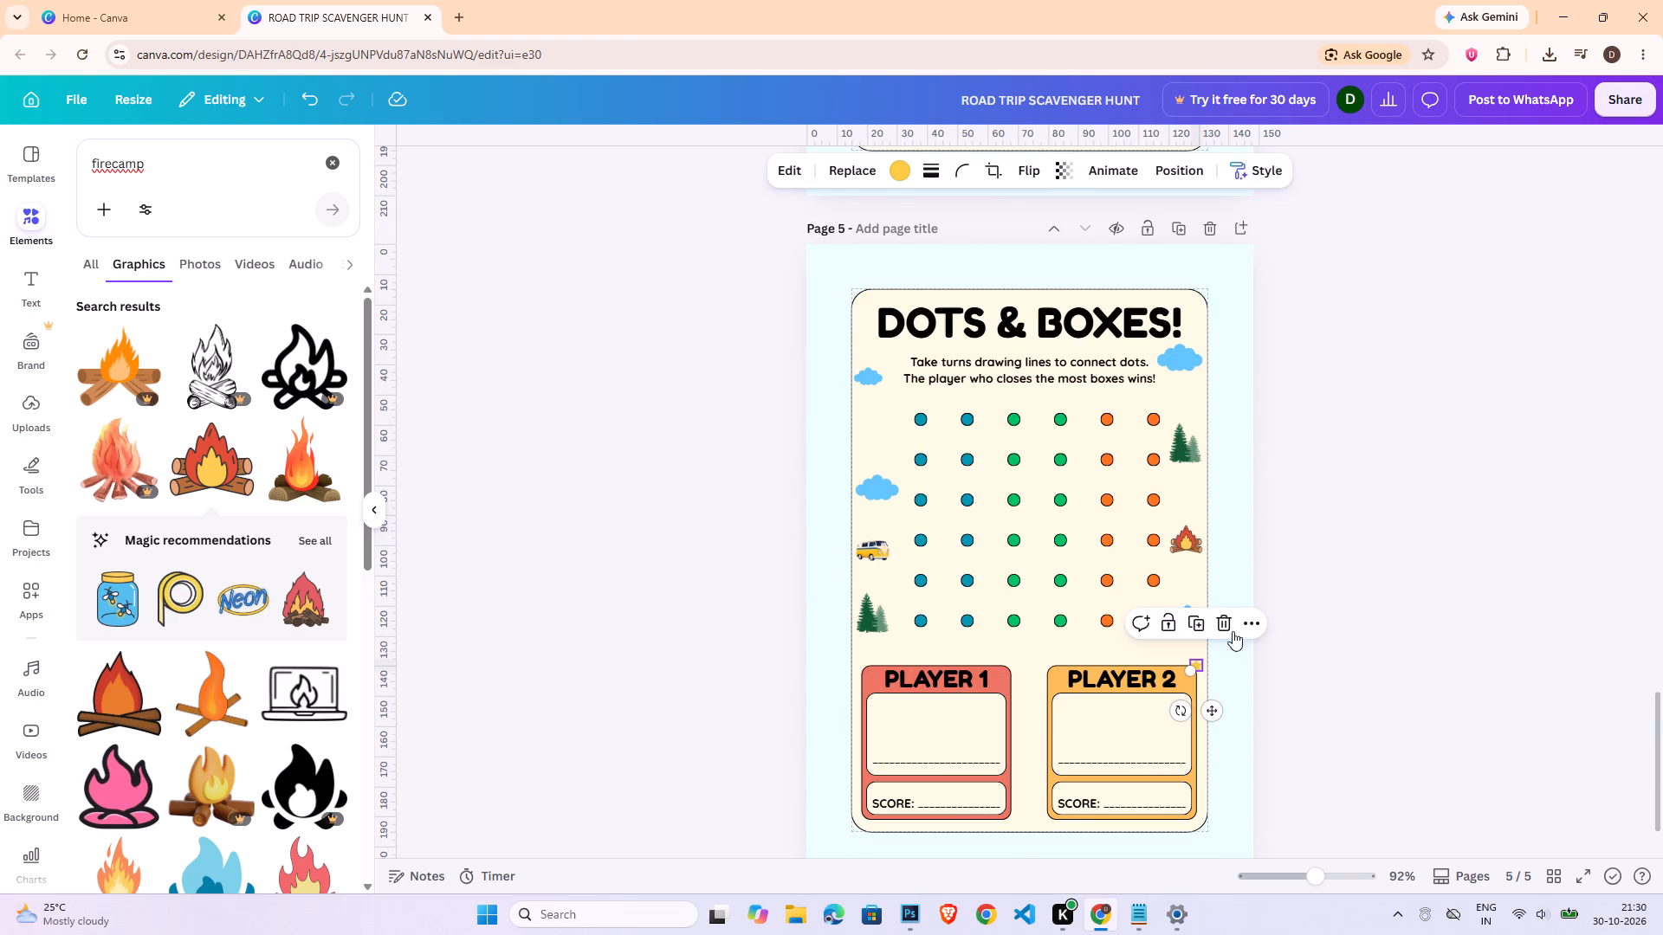
{"action": "left_click_drag", "start_coordinate": [1211, 710], "coordinate": [894, 467]}
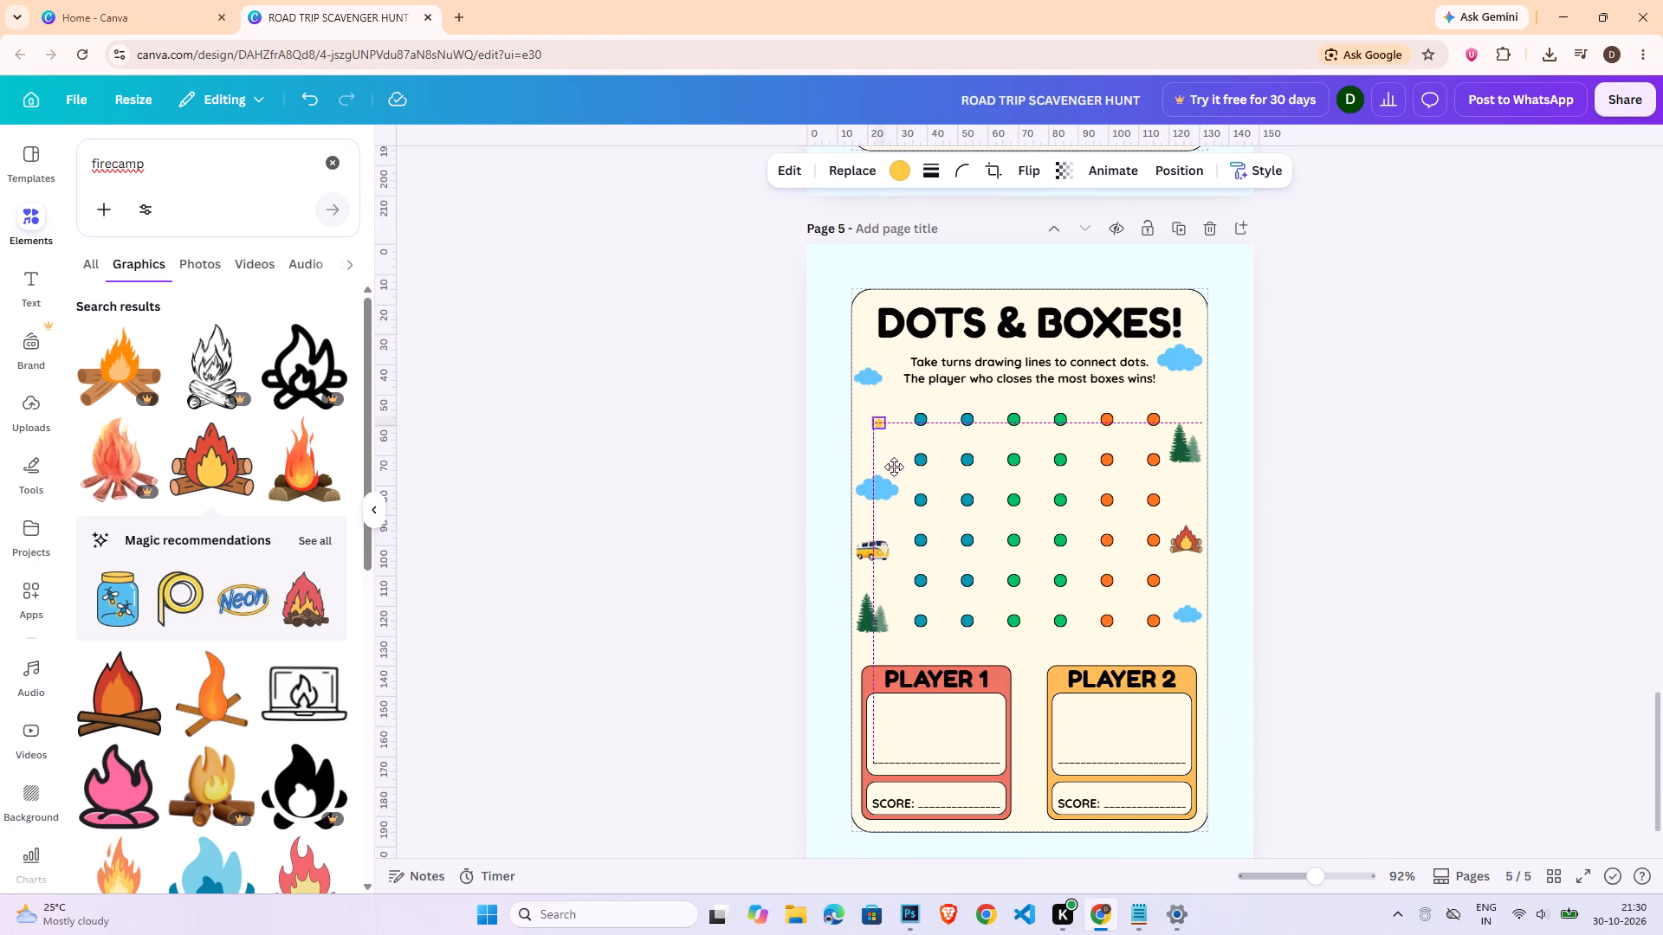
{"action": "left_click_drag", "start_coordinate": [894, 467], "coordinate": [880, 469]}
Duplicate the star and place the copy between the lower-left pine trees and the PLAYER 1 box.
{"action": "key", "text": "ctrl+c"}
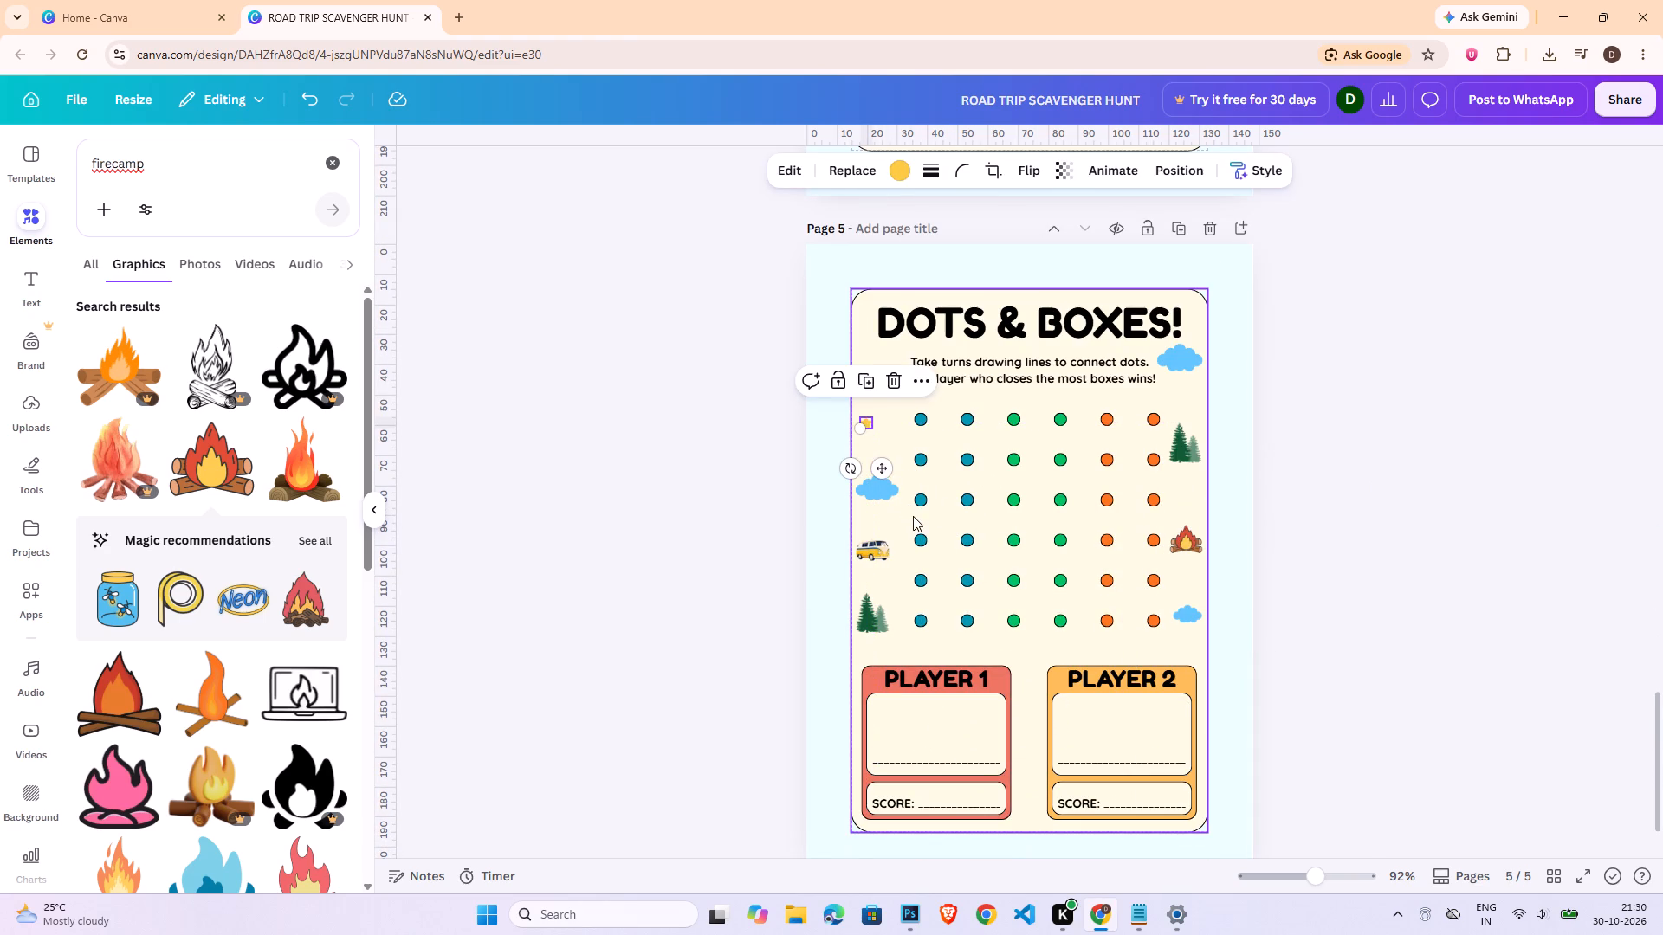
{"action": "key", "text": "ctrl+v"}
{"action": "left_click_drag", "start_coordinate": [895, 477], "coordinate": [877, 691]}
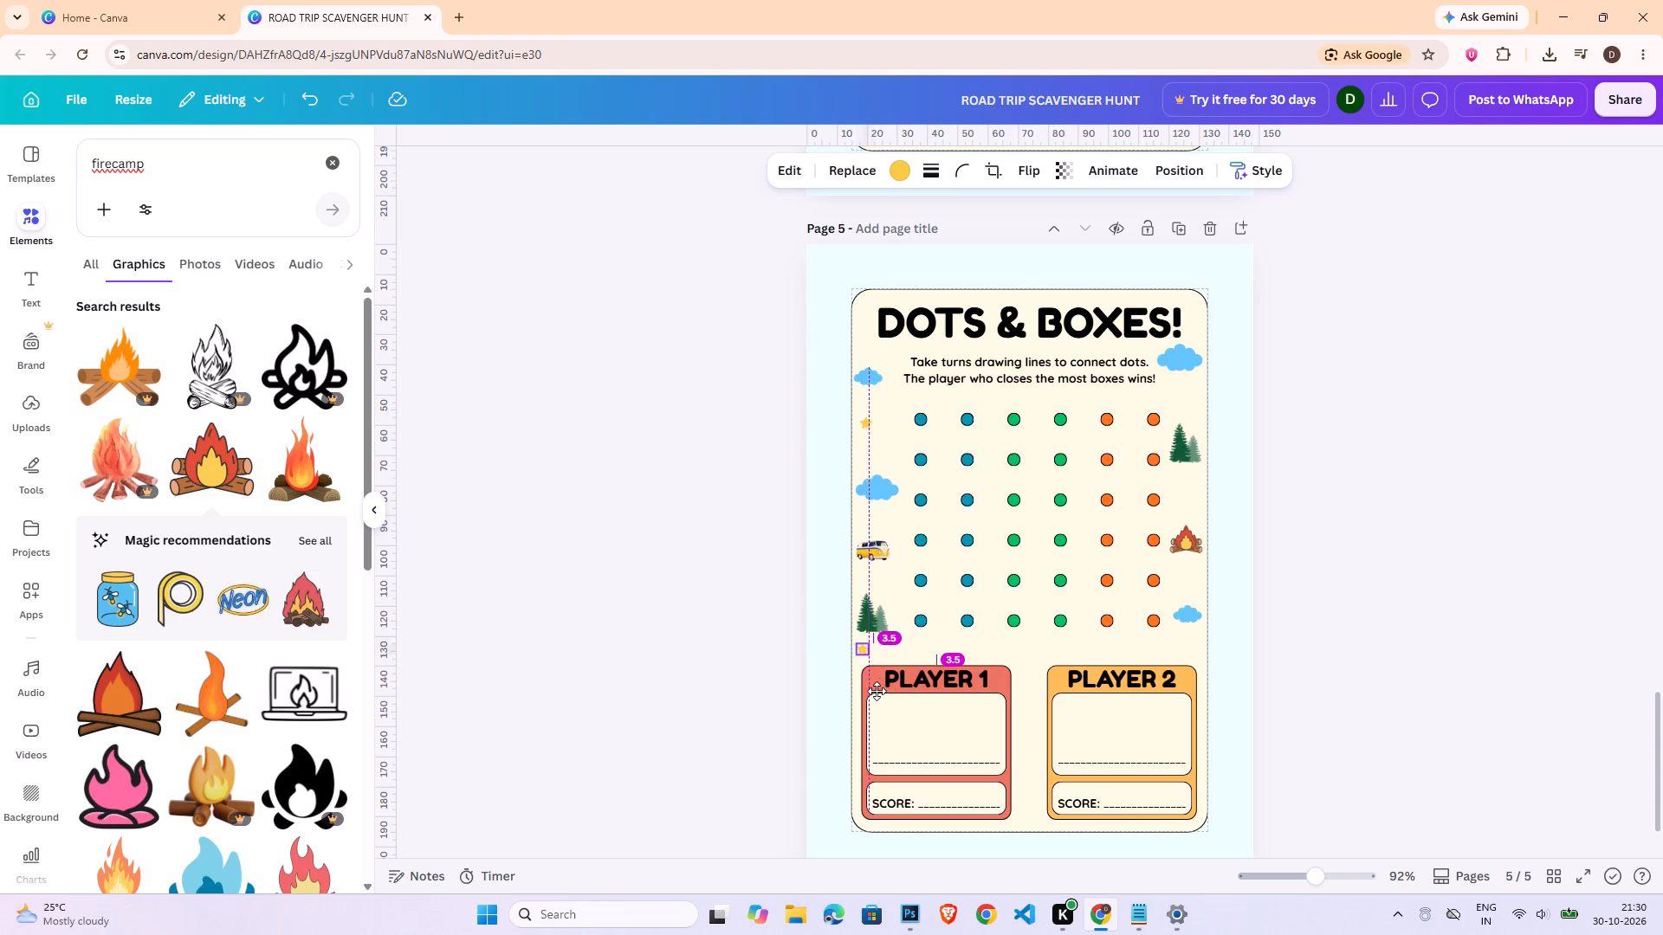
{"action": "left_click_drag", "start_coordinate": [877, 691], "coordinate": [892, 689]}
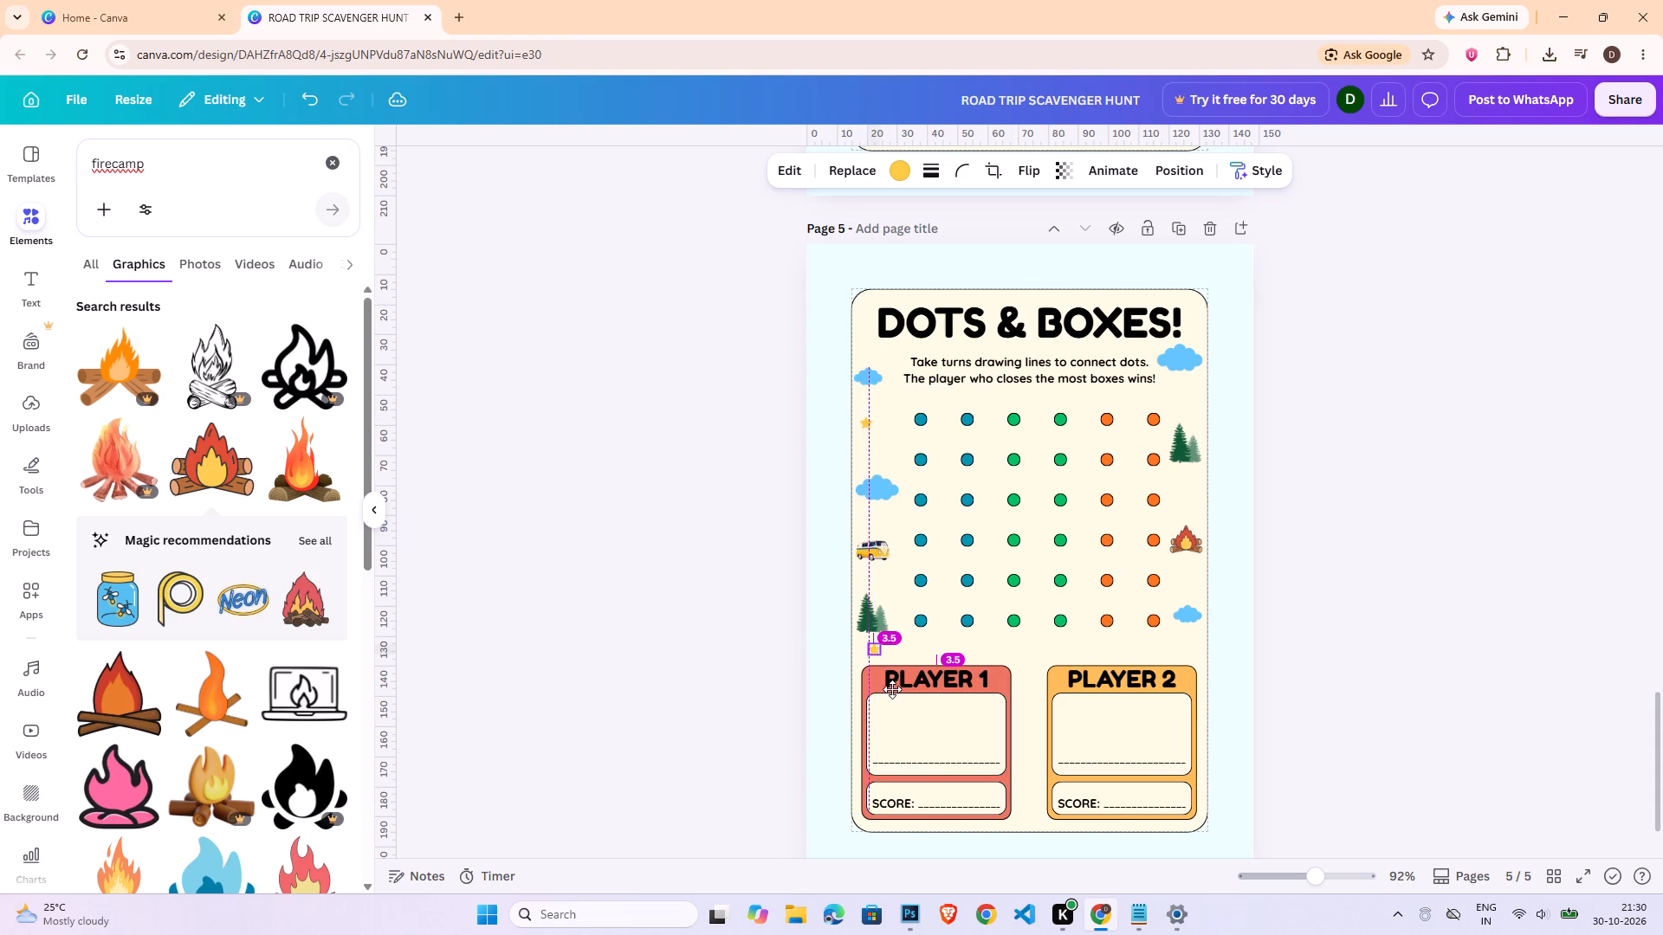
{"action": "left_click_drag", "start_coordinate": [892, 689], "coordinate": [897, 695]}
Duplicate the star, place the copy between the right-hand pine trees and the campfire, and enlarge it.
{"action": "key", "text": "ctrl+c"}
{"action": "key", "text": "ctrl+v"}
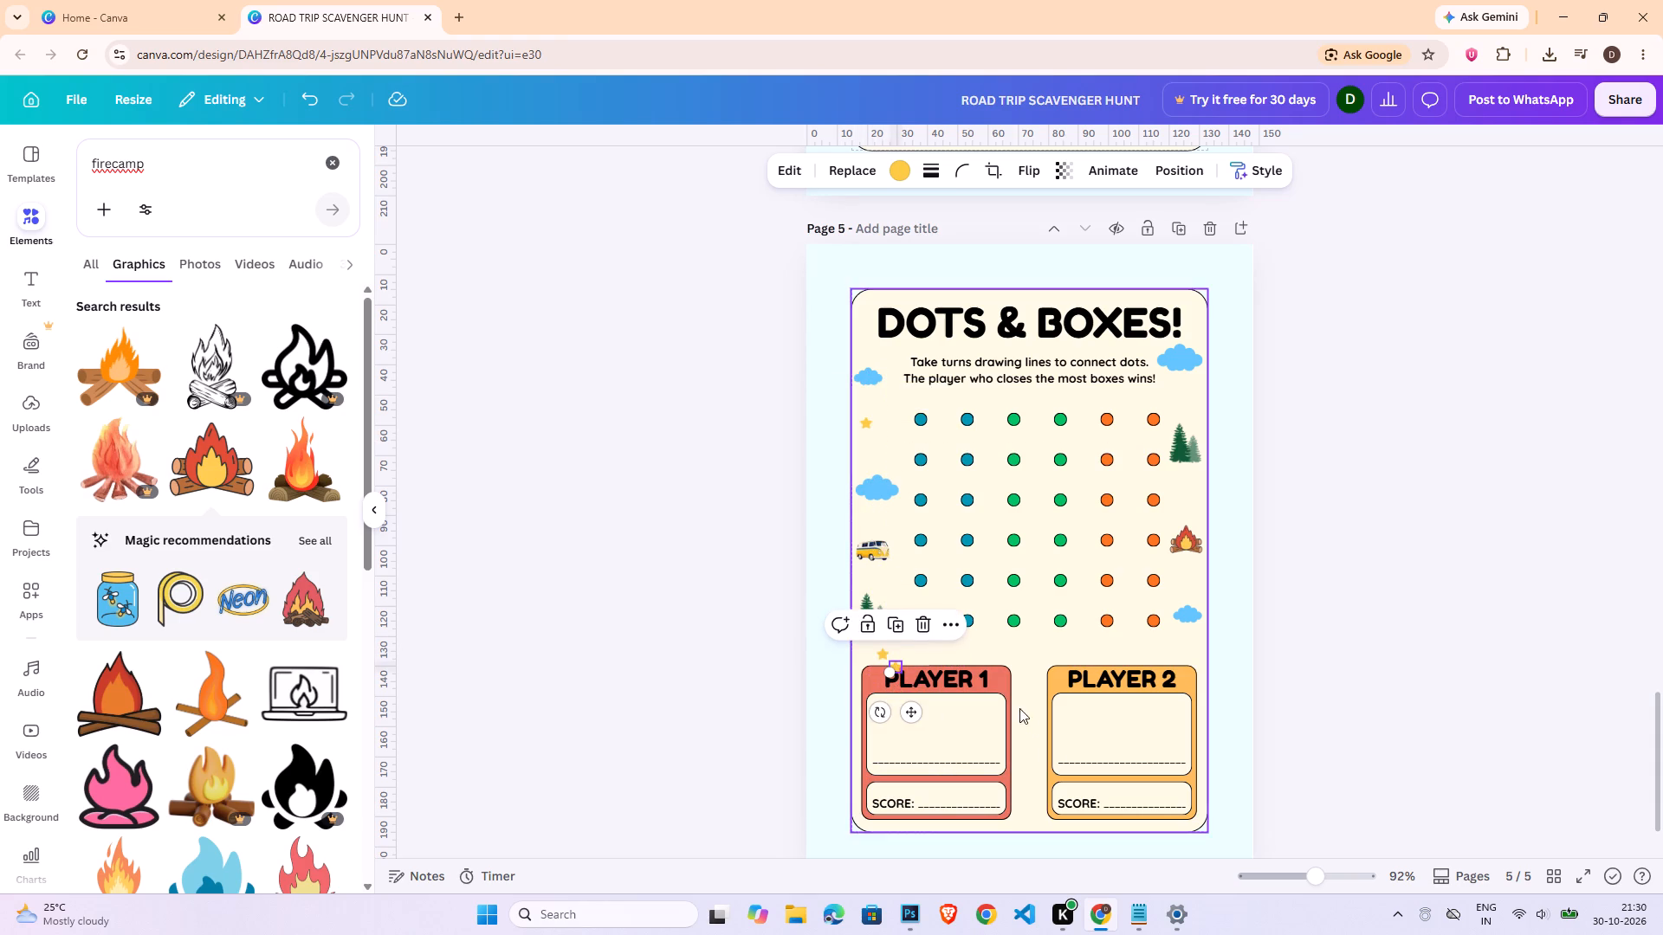
{"action": "left_click_drag", "start_coordinate": [910, 711], "coordinate": [1208, 538]}
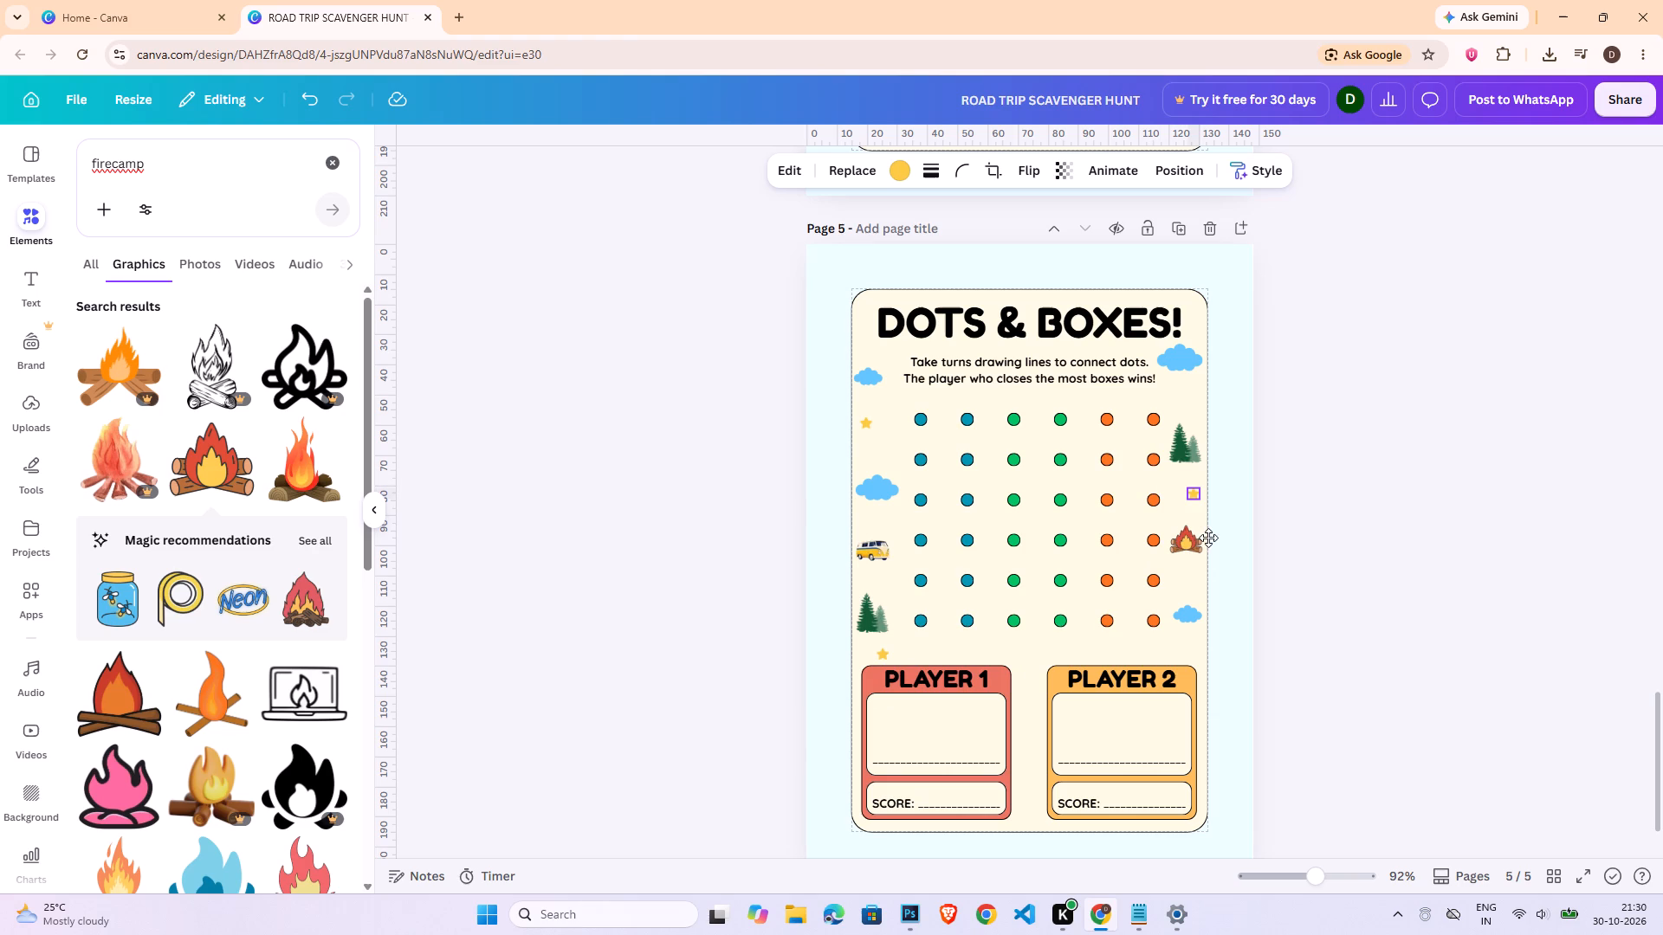
{"action": "left_click_drag", "start_coordinate": [1208, 538], "coordinate": [1209, 536]}
{"action": "left_click_drag", "start_coordinate": [1188, 502], "coordinate": [1174, 511]}
{"action": "left_click_drag", "start_coordinate": [1200, 546], "coordinate": [1202, 537]}
Duplicate the enlarged star, place the copy in the card's top-right corner beside the title, and shrink it.
{"action": "key", "text": "ctrl+c"}
{"action": "key", "text": "ctrl+v"}
{"action": "left_click_drag", "start_coordinate": [1225, 550], "coordinate": [1225, 547]}
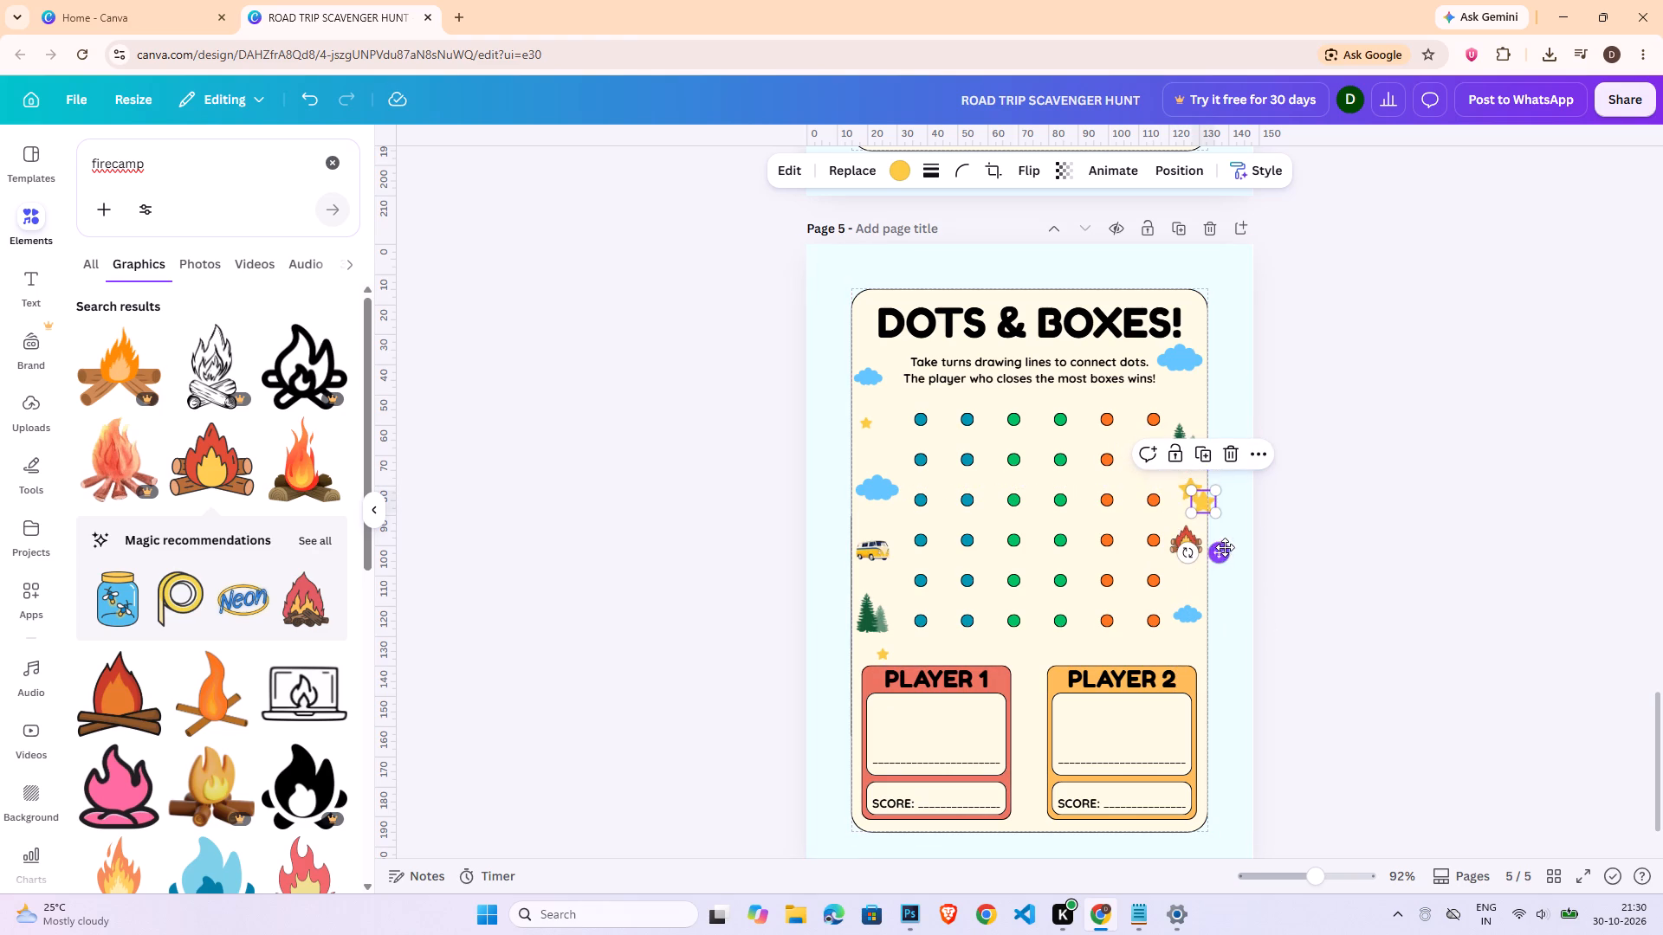
{"action": "left_click_drag", "start_coordinate": [1225, 547], "coordinate": [1212, 356]}
{"action": "left_click_drag", "start_coordinate": [1201, 294], "coordinate": [1195, 296]}
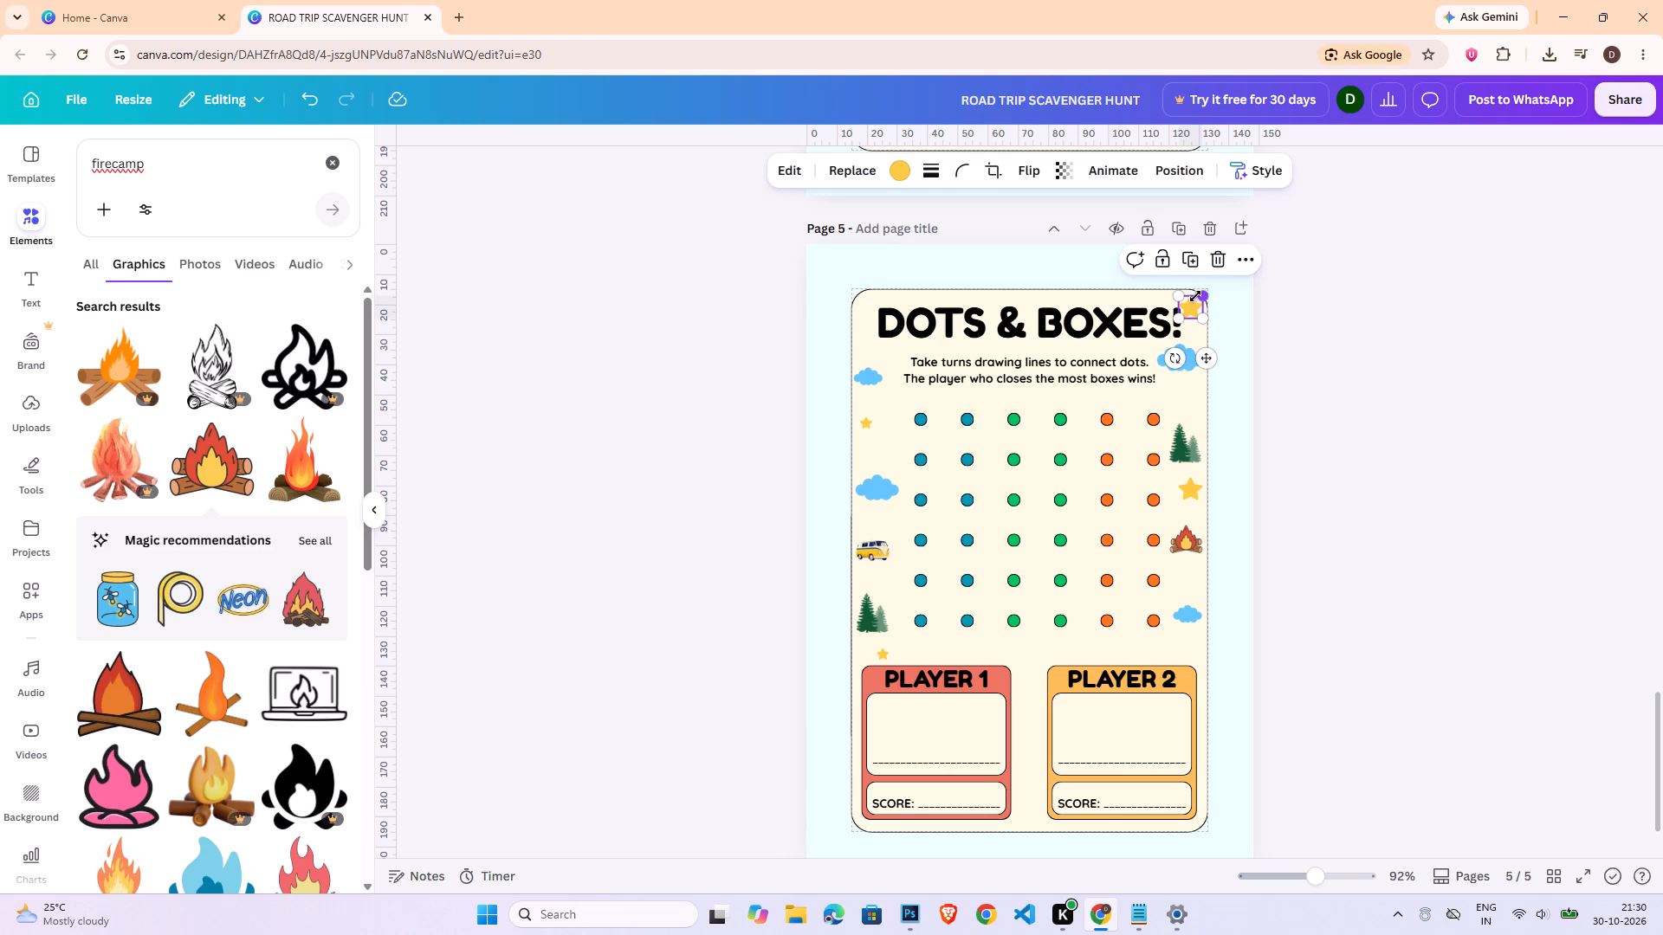
{"action": "left_click_drag", "start_coordinate": [1195, 296], "coordinate": [1195, 308]}
{"action": "left_click_drag", "start_coordinate": [1203, 353], "coordinate": [1210, 345]}
{"action": "left_click_drag", "start_coordinate": [1426, 386], "coordinate": [1437, 404]}
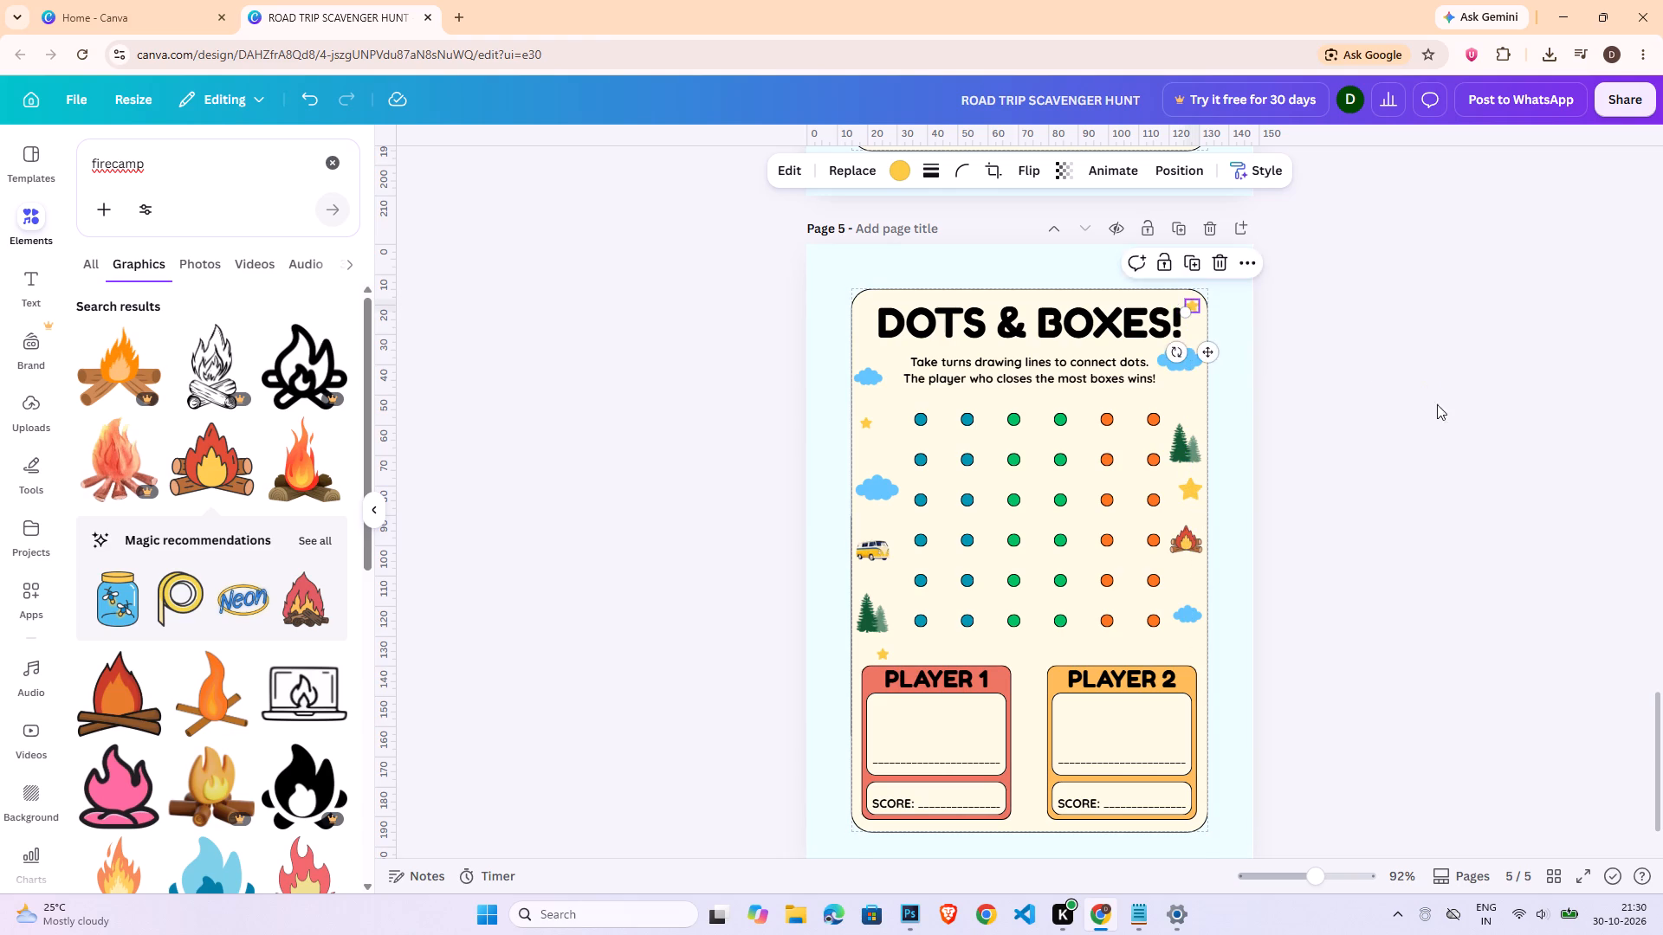
{"action": "left_click_drag", "start_coordinate": [1437, 404], "coordinate": [1433, 397]}
Add a blank page 6 after the DOTS & BOXES! page.
{"action": "scroll", "coordinate": [1439, 611], "scroll_direction": "down", "scroll_amount": 4}
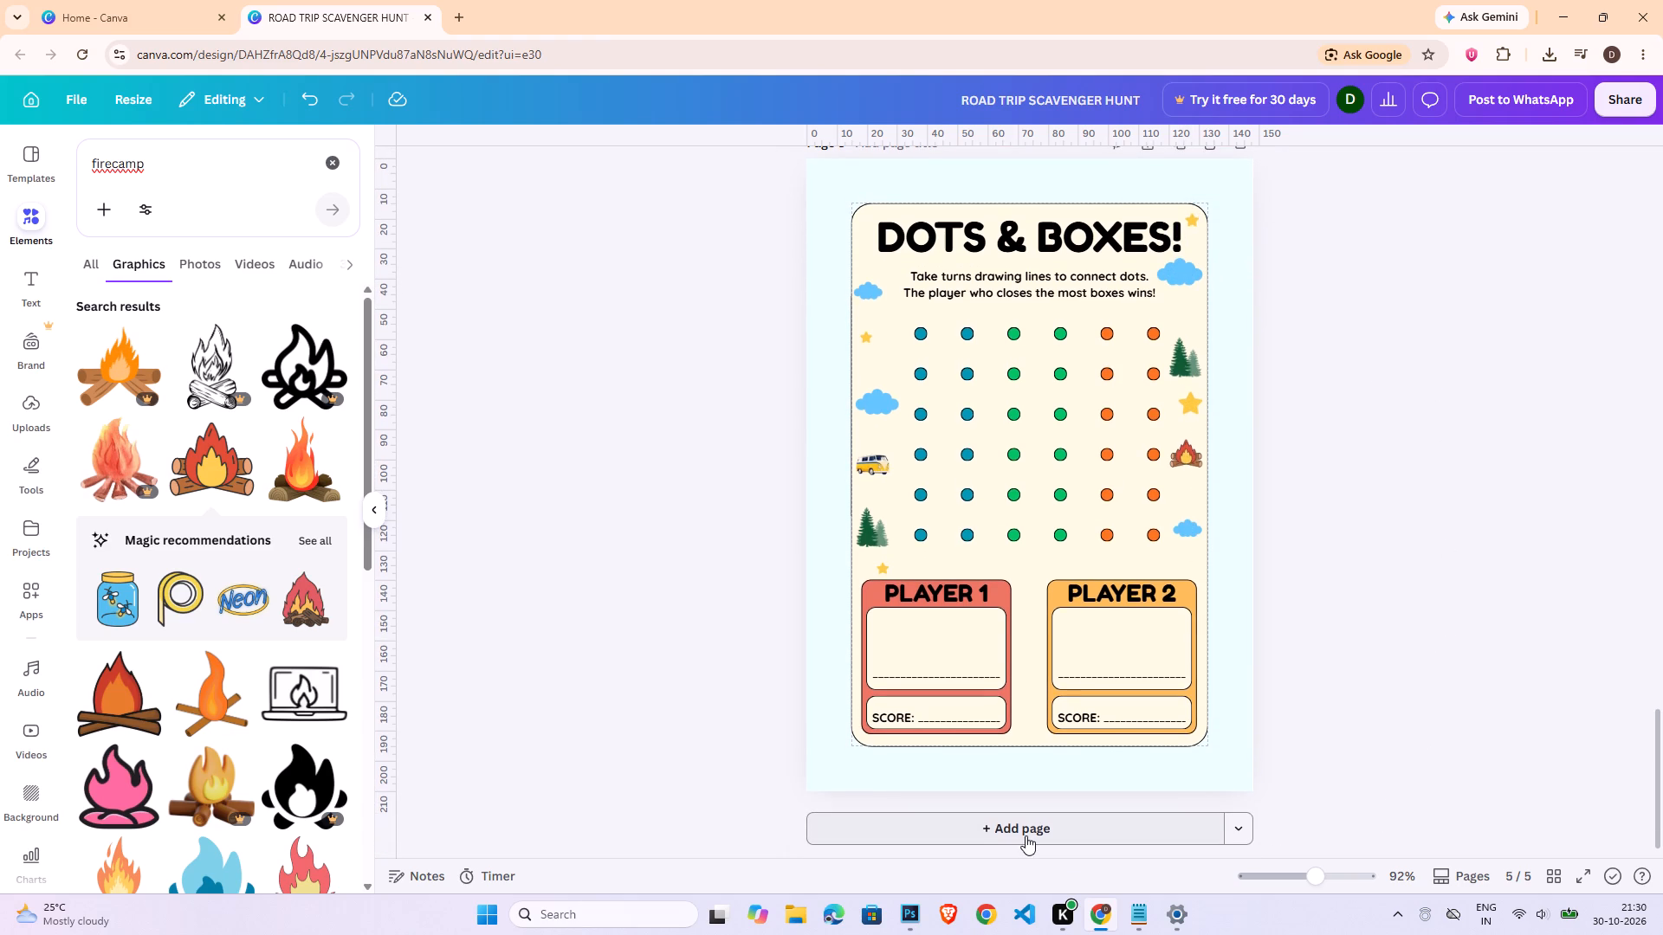
{"action": "left_click", "coordinate": [1026, 835]}
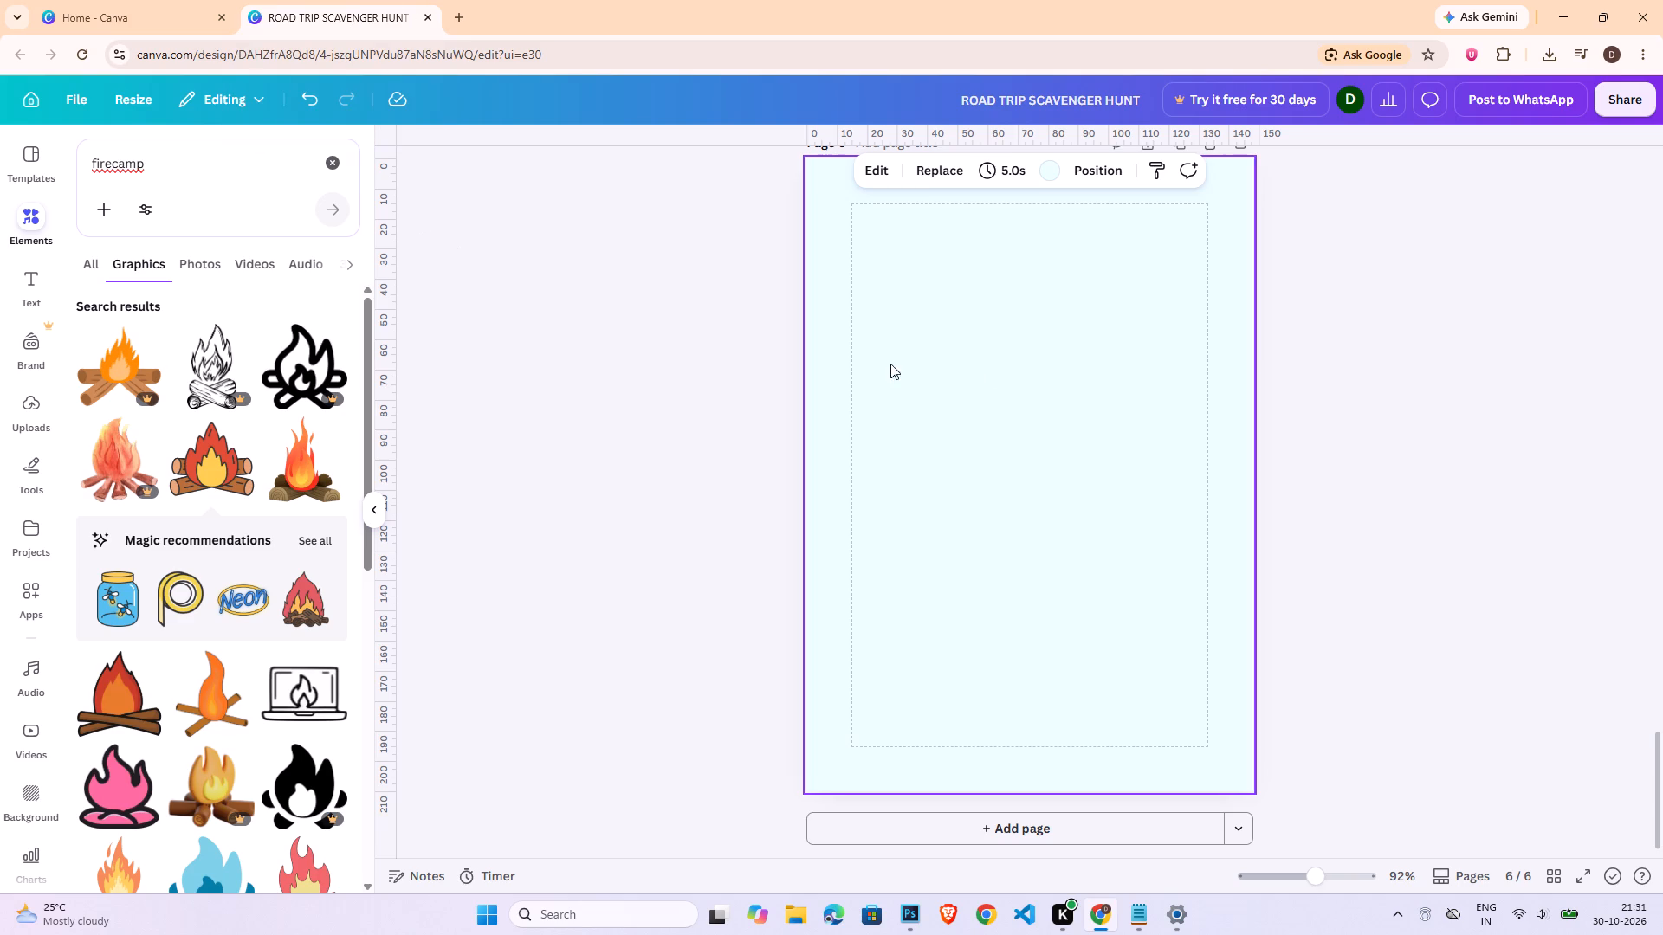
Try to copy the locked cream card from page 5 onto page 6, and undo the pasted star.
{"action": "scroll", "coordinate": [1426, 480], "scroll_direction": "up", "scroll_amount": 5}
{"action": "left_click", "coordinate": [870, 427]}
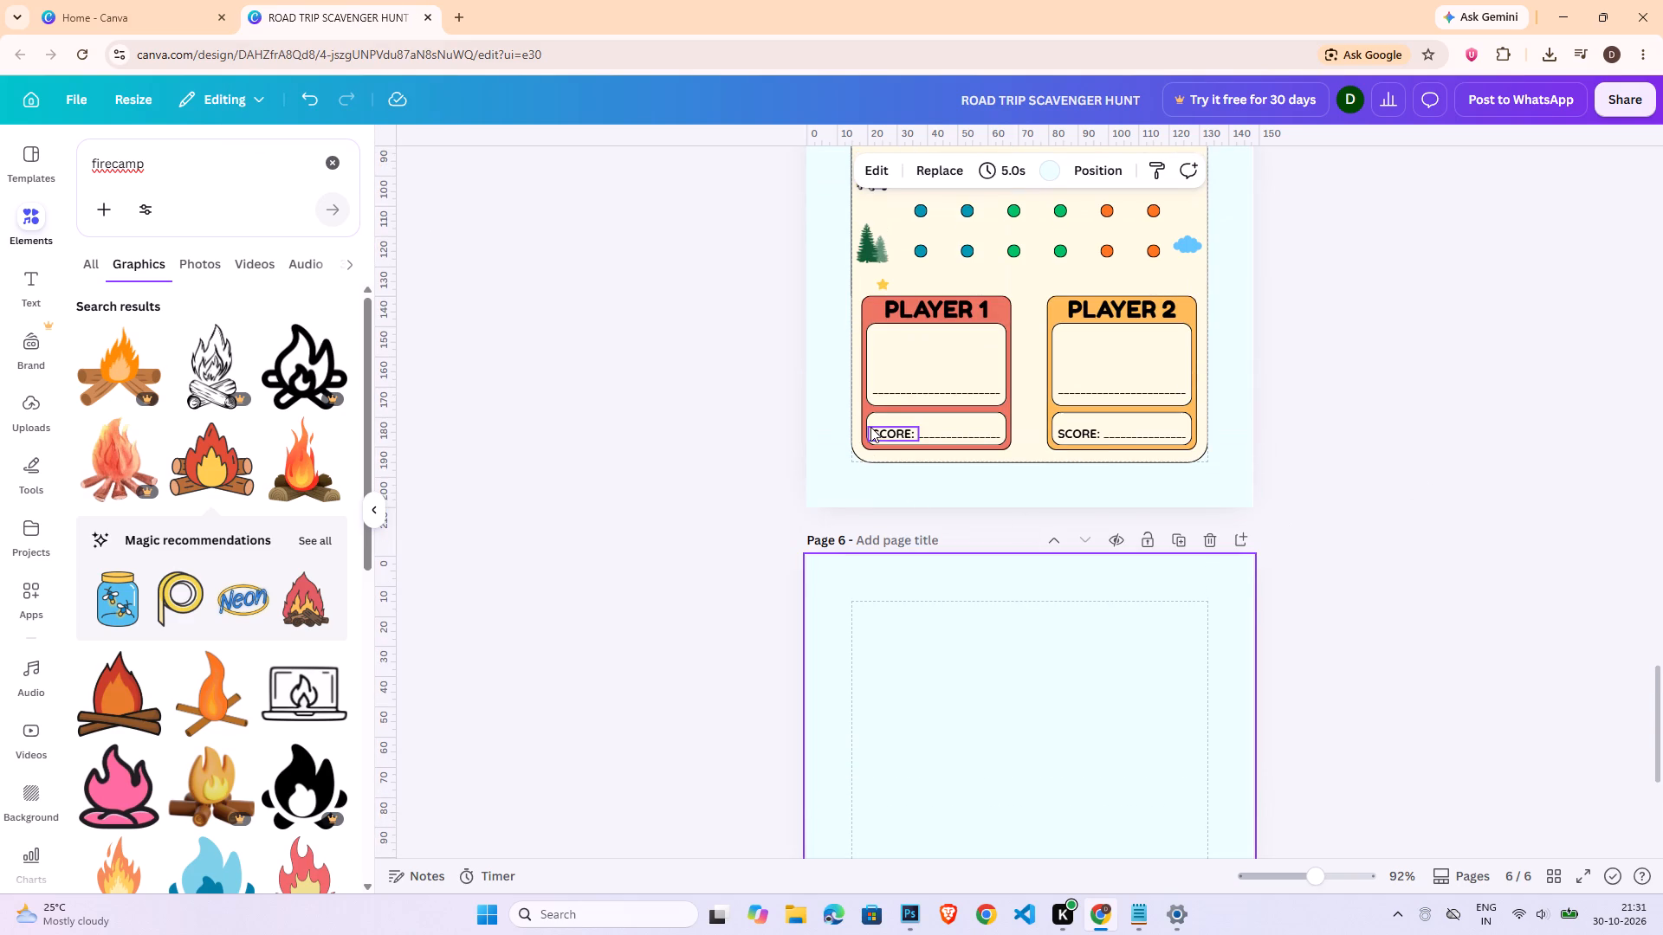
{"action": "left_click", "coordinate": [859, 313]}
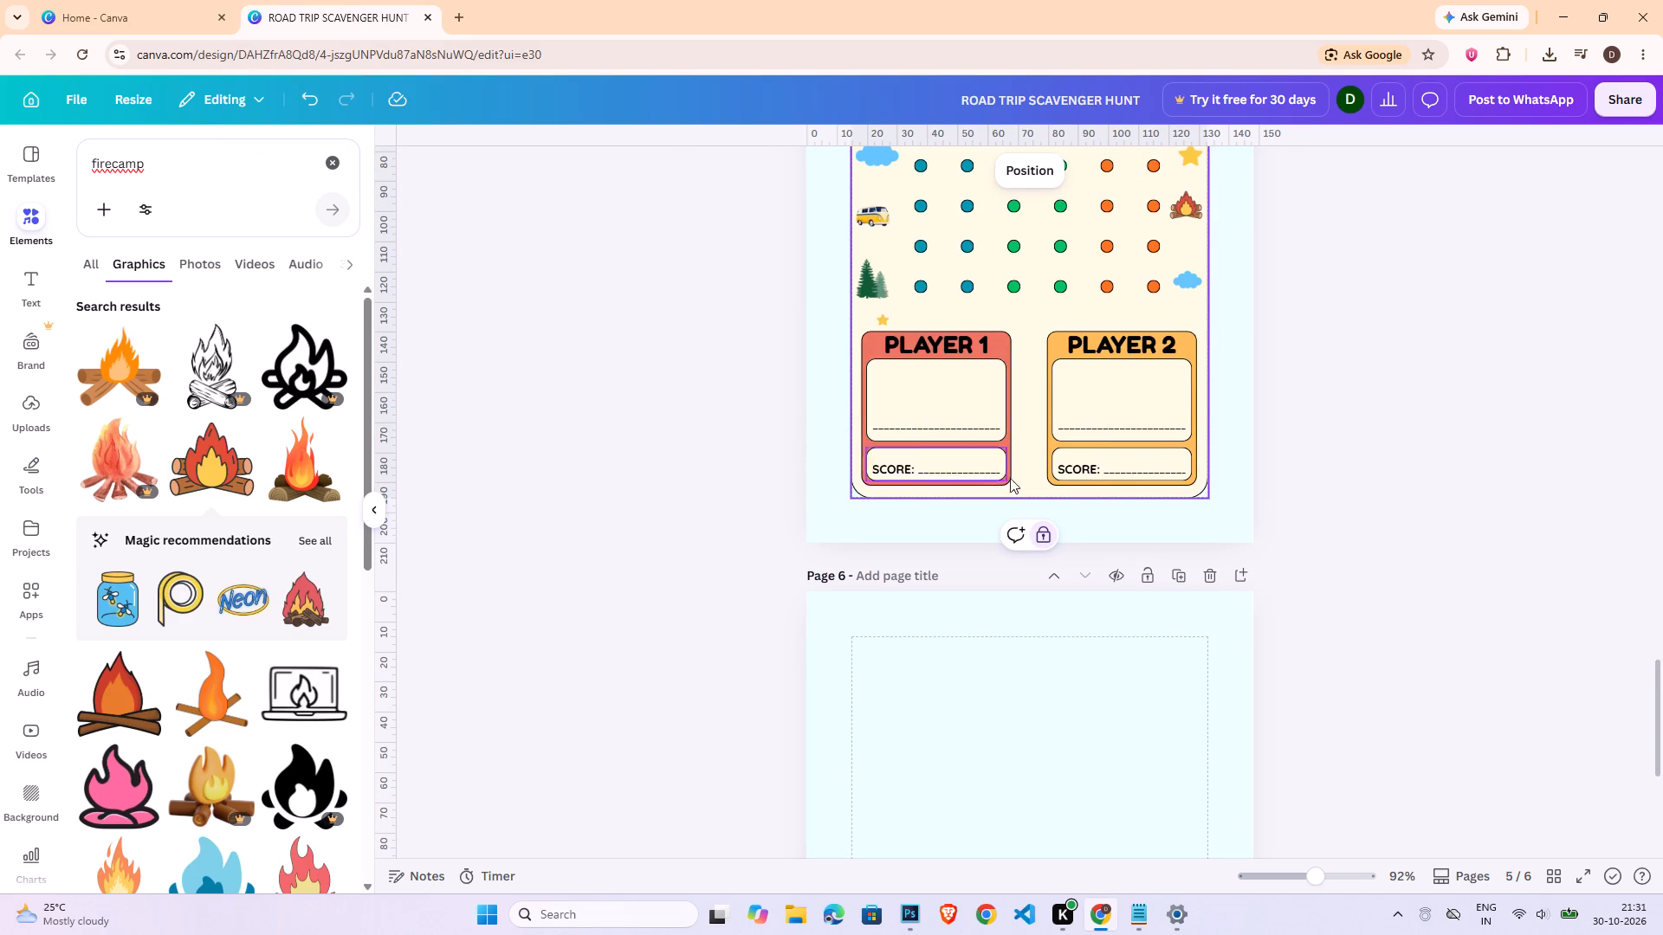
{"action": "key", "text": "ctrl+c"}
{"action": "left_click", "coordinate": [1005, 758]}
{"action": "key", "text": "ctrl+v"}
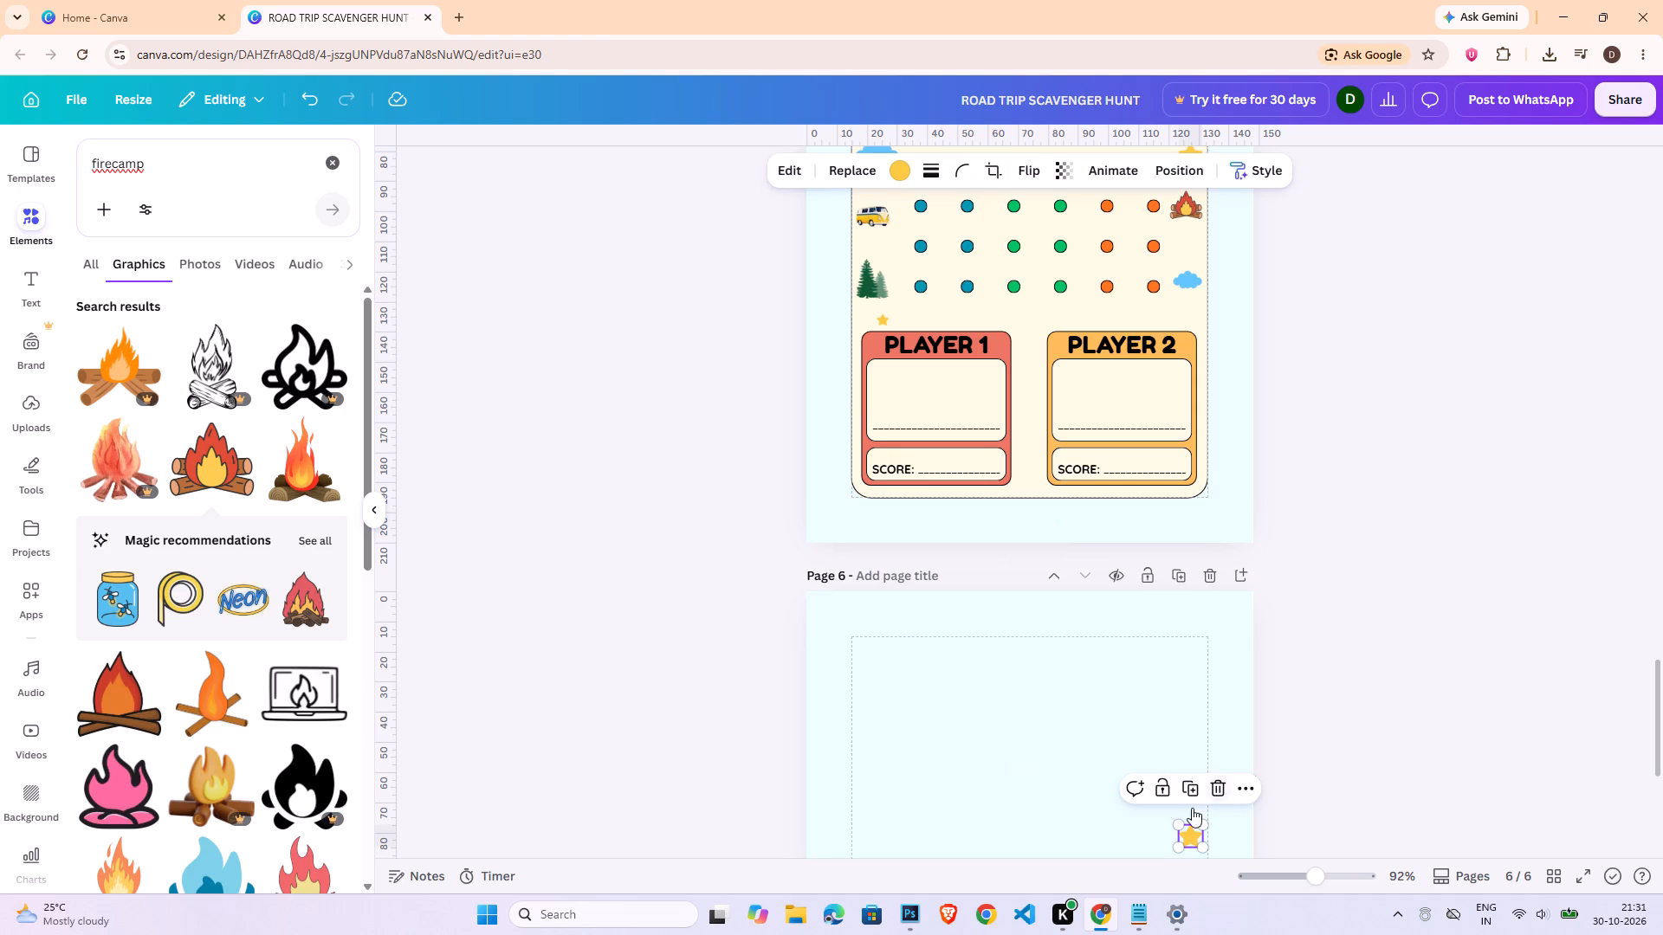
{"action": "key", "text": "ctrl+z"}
Unlock the cream background card on page 5 and copy it onto page 6.
{"action": "left_click", "coordinate": [857, 487]}
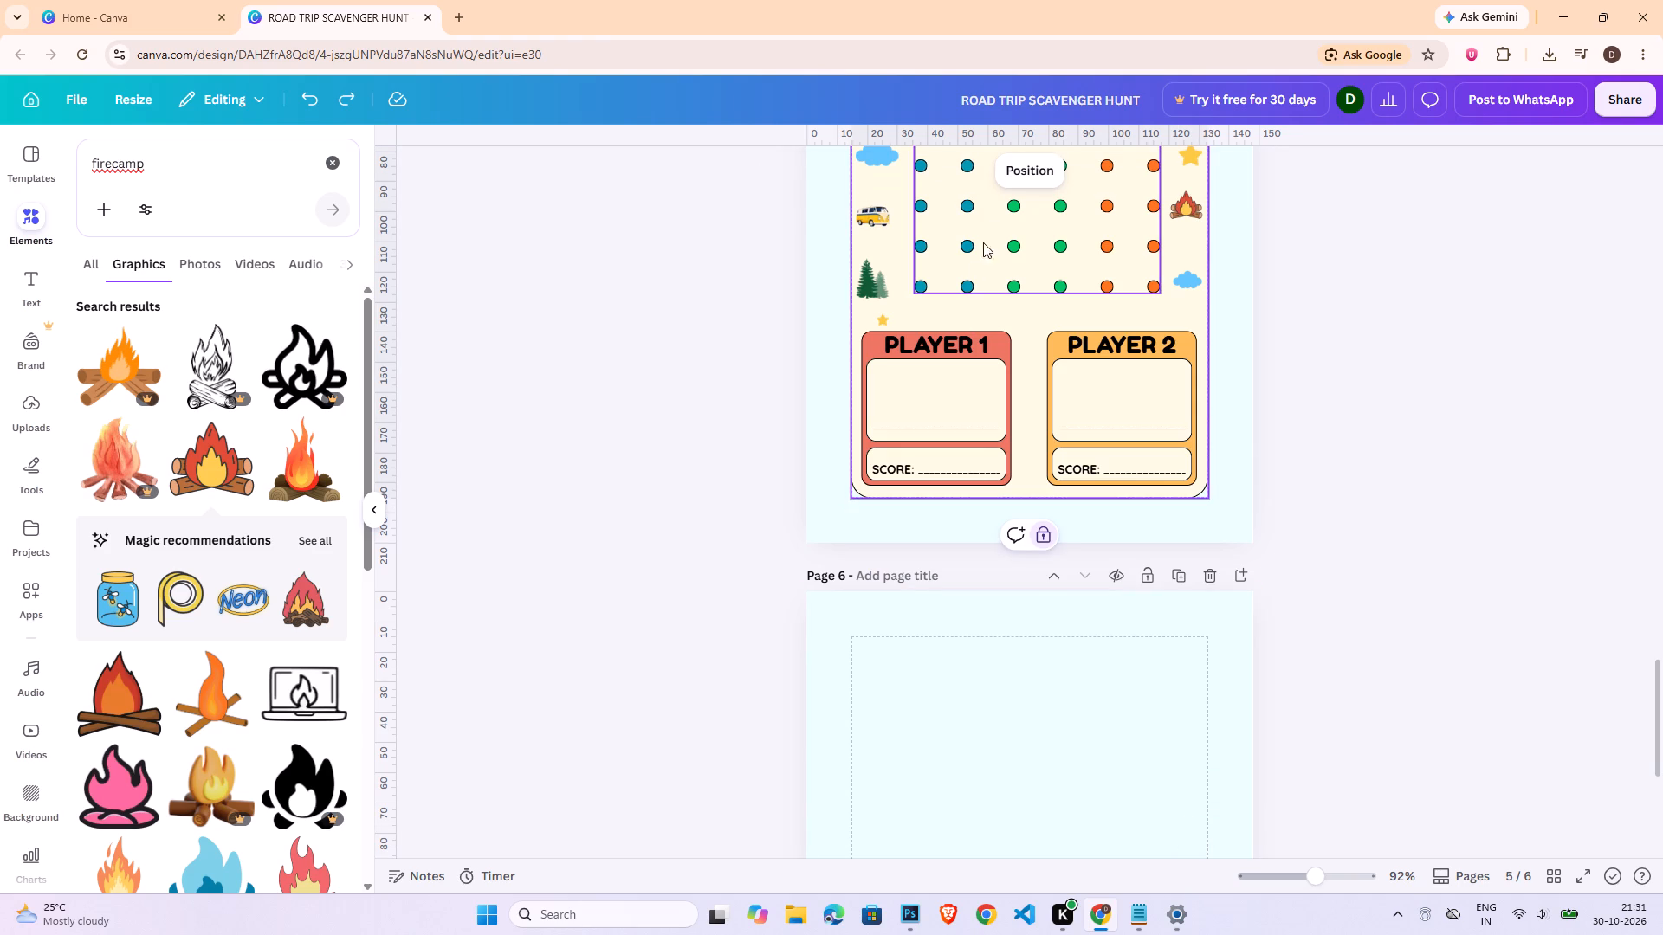
{"action": "left_click", "coordinate": [1045, 526]}
{"action": "key", "text": "ctrl+c"}
{"action": "left_click", "coordinate": [1058, 754]}
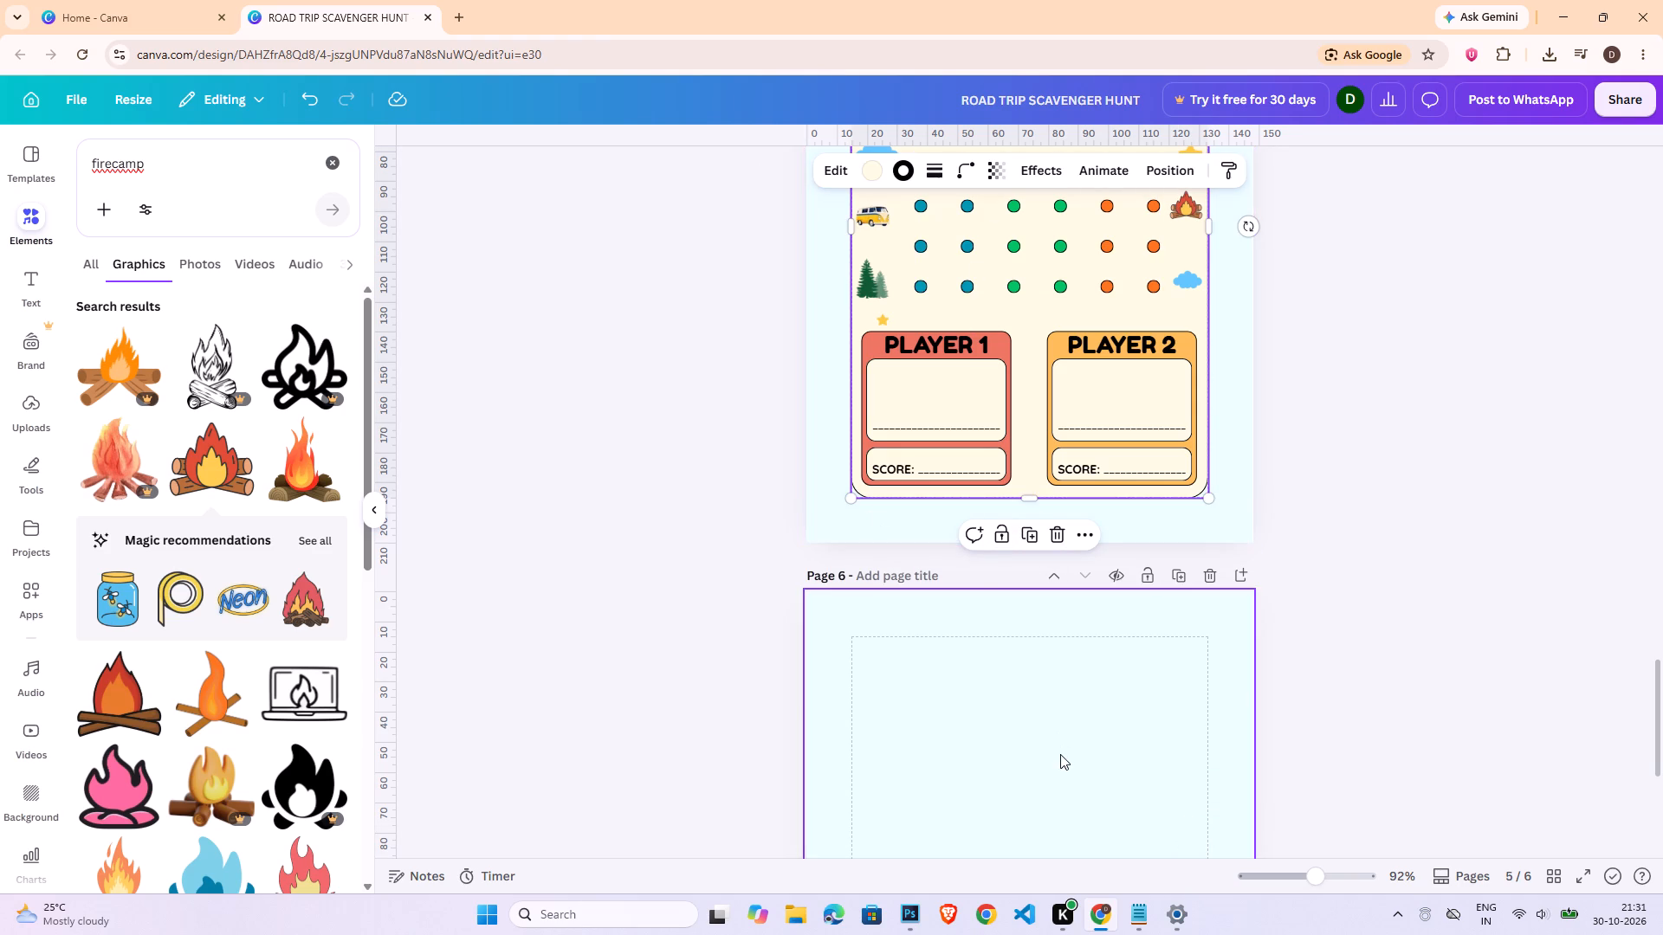
{"action": "key", "text": "ctrl+v"}
{"action": "scroll", "coordinate": [1257, 759], "scroll_direction": "down", "scroll_amount": 3}
{"action": "left_click", "coordinate": [1373, 698]}
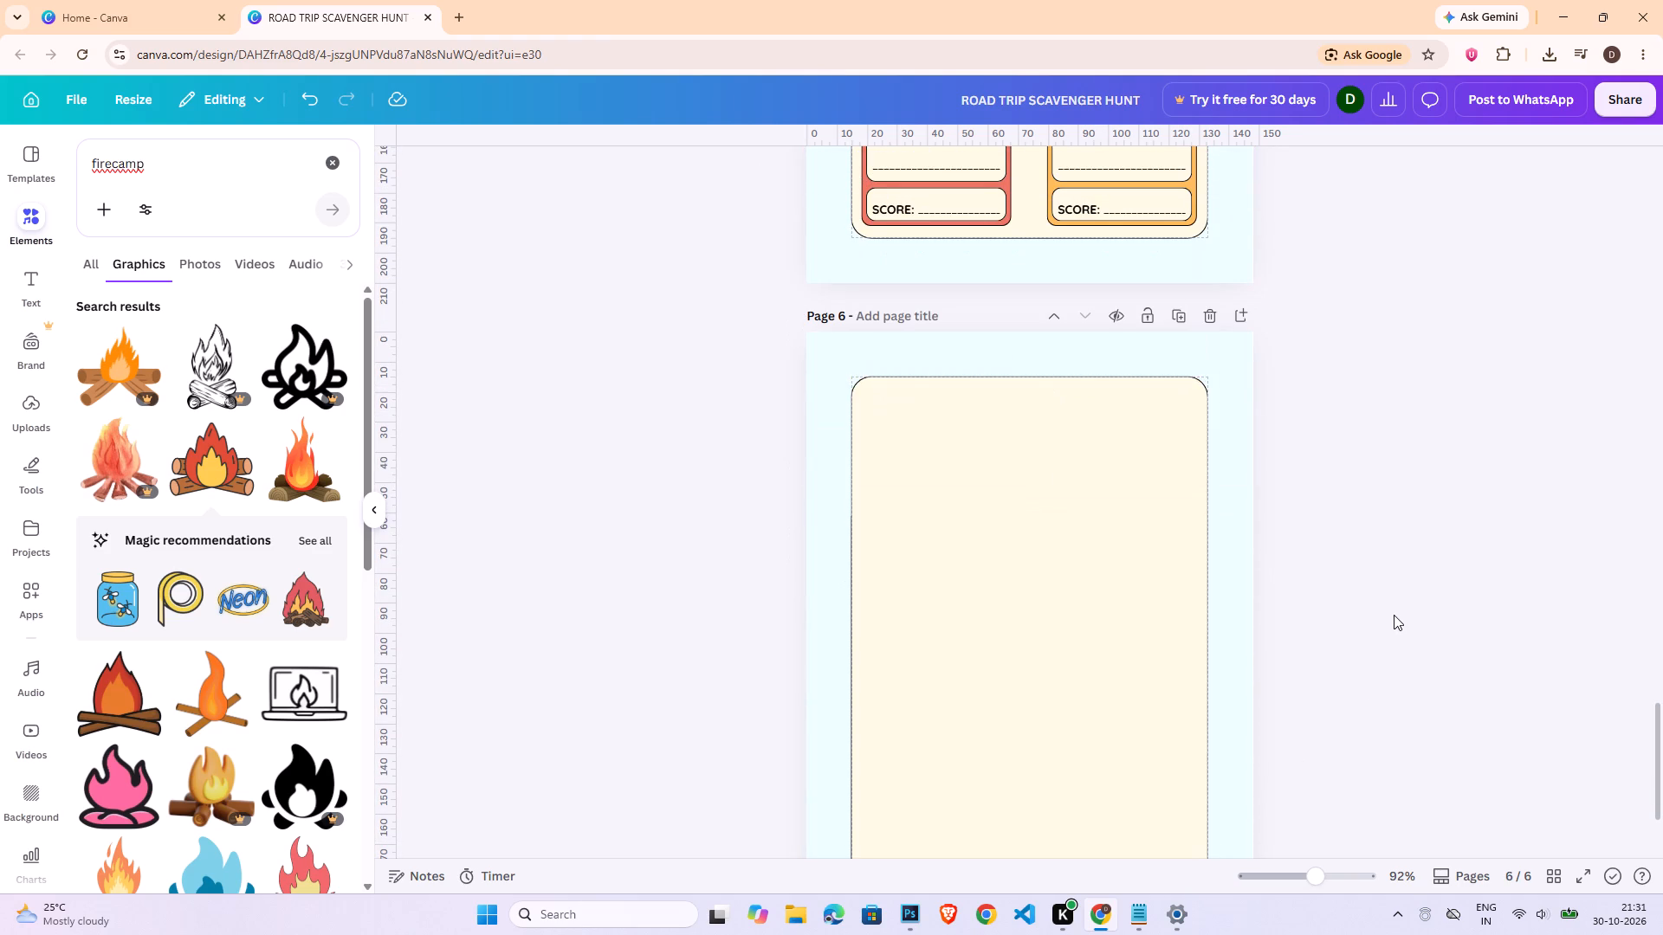
Copy the DOTS & BOXES! title from page 5 and place it at the top of page 6's card.
{"action": "scroll", "coordinate": [1394, 614], "scroll_direction": "up", "scroll_amount": 8}
{"action": "left_click", "coordinate": [1121, 416]}
{"action": "key", "text": "ctrl+c"}
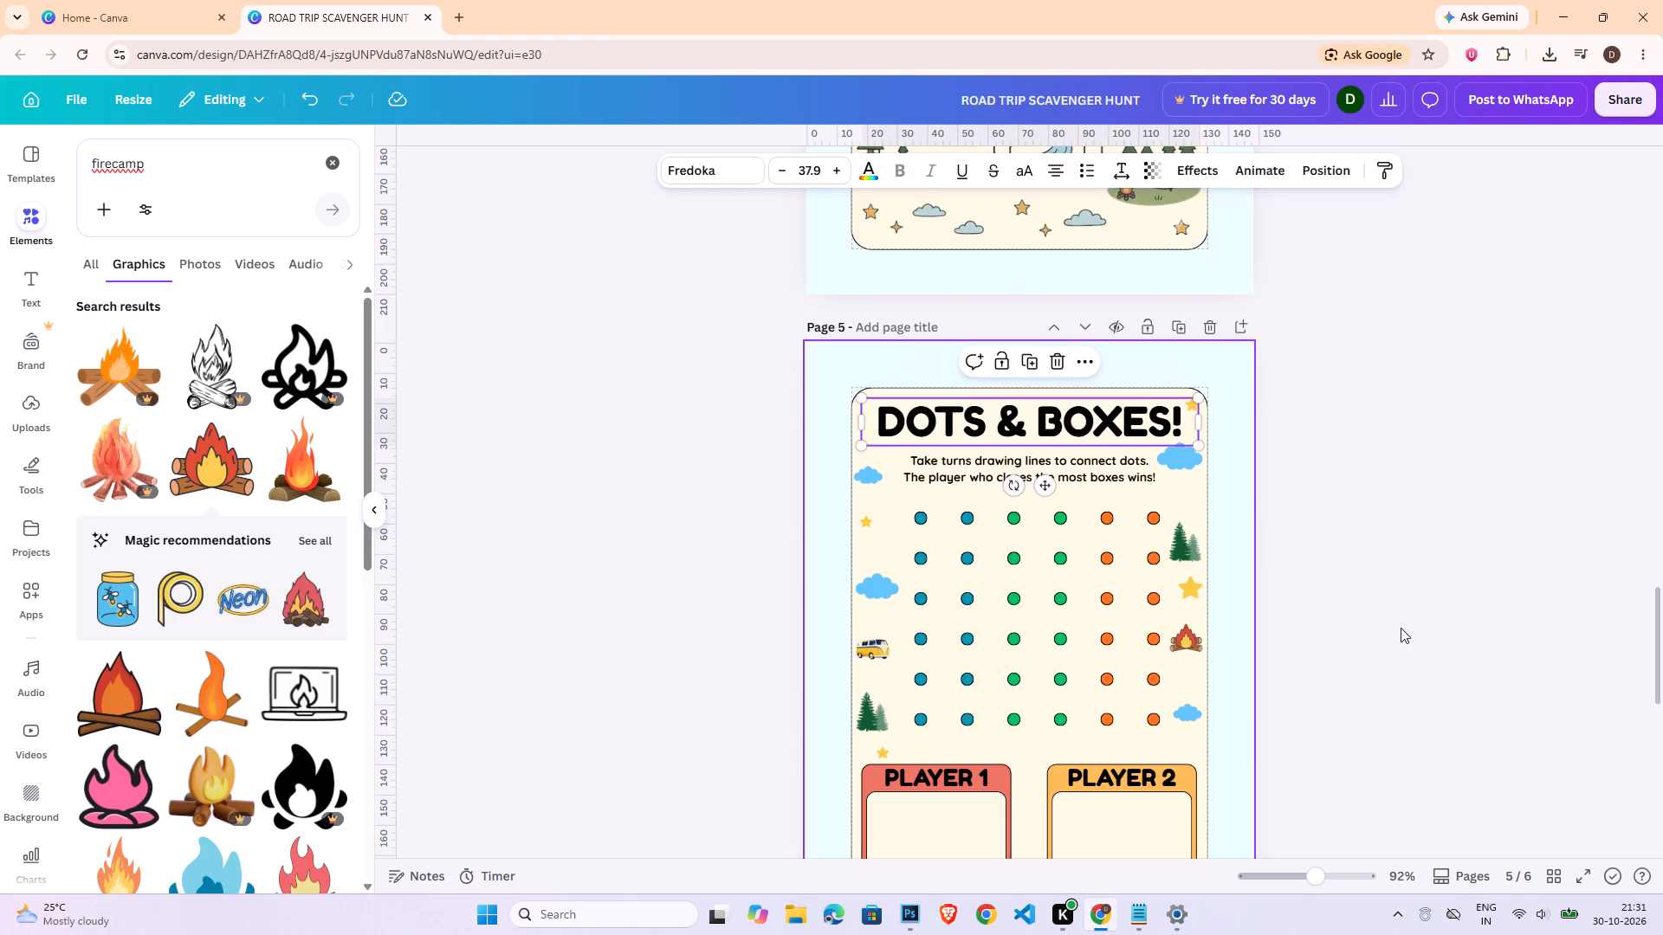
{"action": "scroll", "coordinate": [1403, 644], "scroll_direction": "down", "scroll_amount": 7}
{"action": "left_click", "coordinate": [1052, 766]}
{"action": "key", "text": "ctrl+v"}
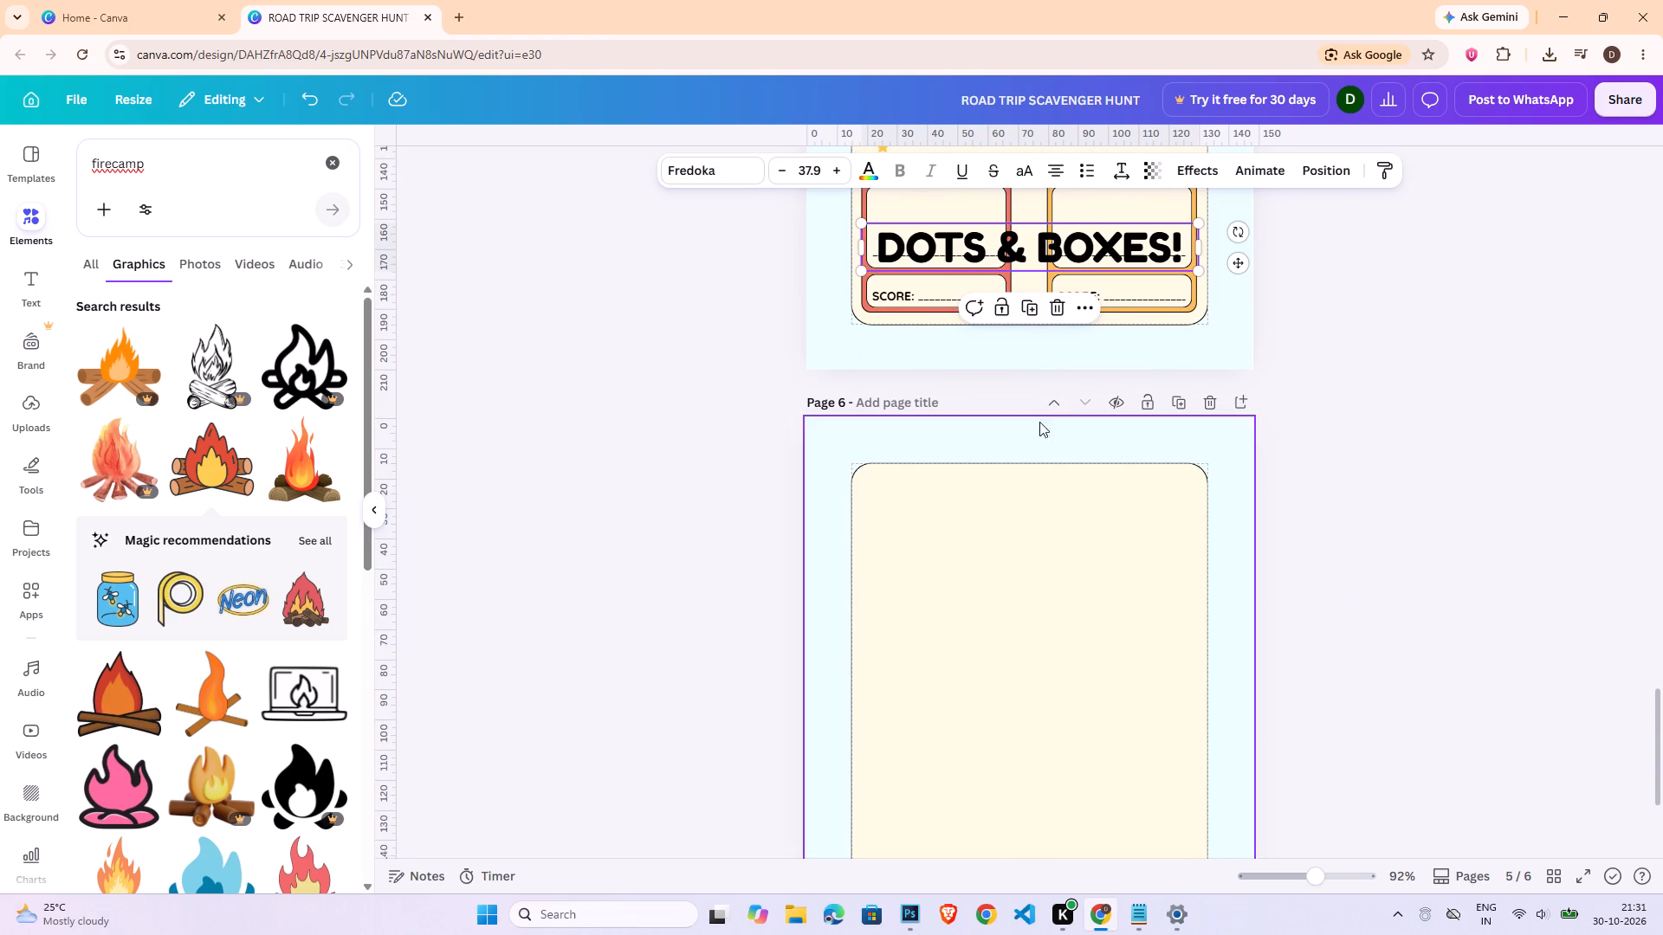
{"action": "left_click_drag", "start_coordinate": [1072, 253], "coordinate": [1064, 500]}
Replace the copied title's text with "SPOT THE DIFFERENCE!".
{"action": "double_click", "coordinate": [1112, 494]}
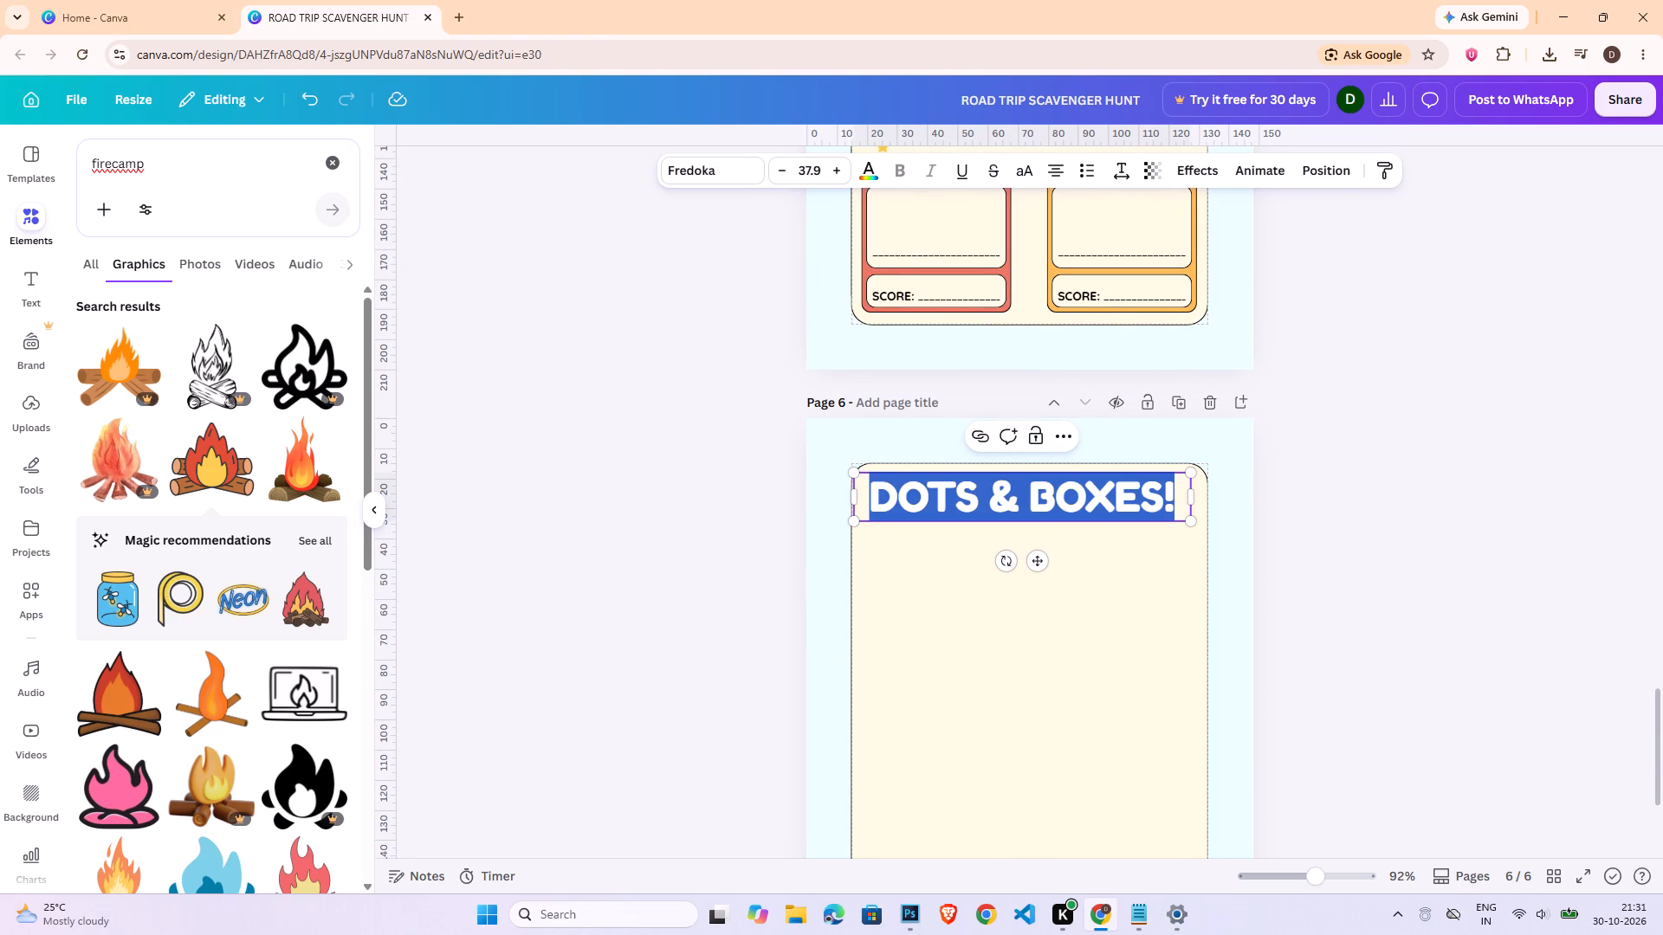
{"action": "key", "text": "shift+s"}
{"action": "type", "text": "POT THE DIFFERENCE"}
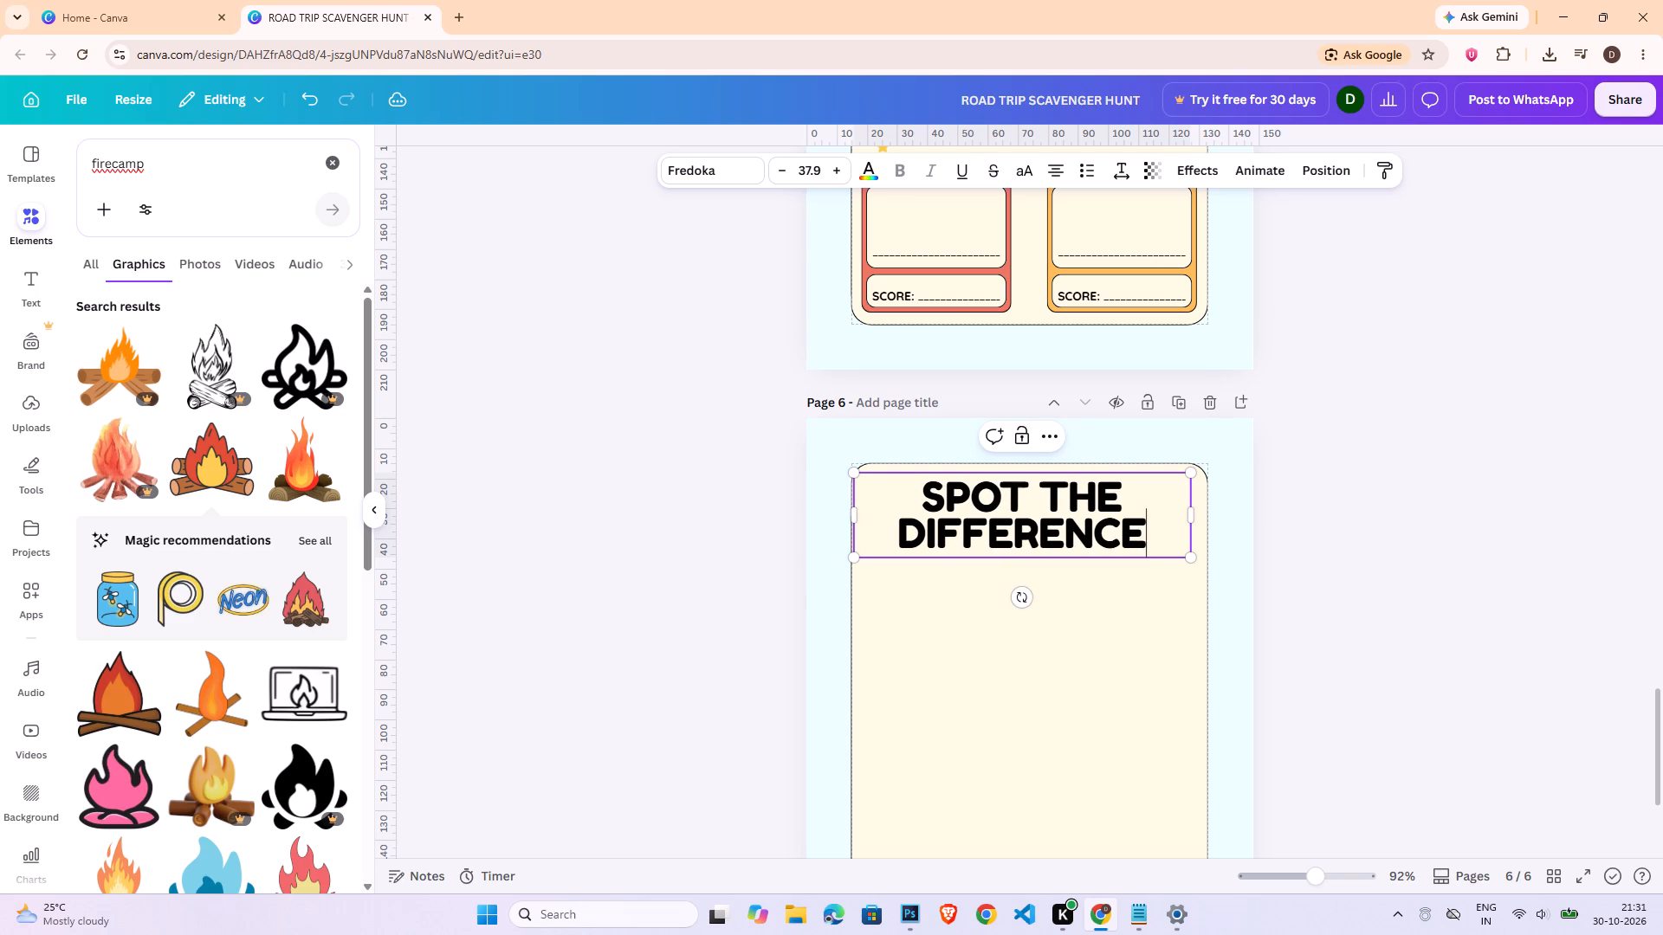
{"action": "key", "text": "shift+exclam"}
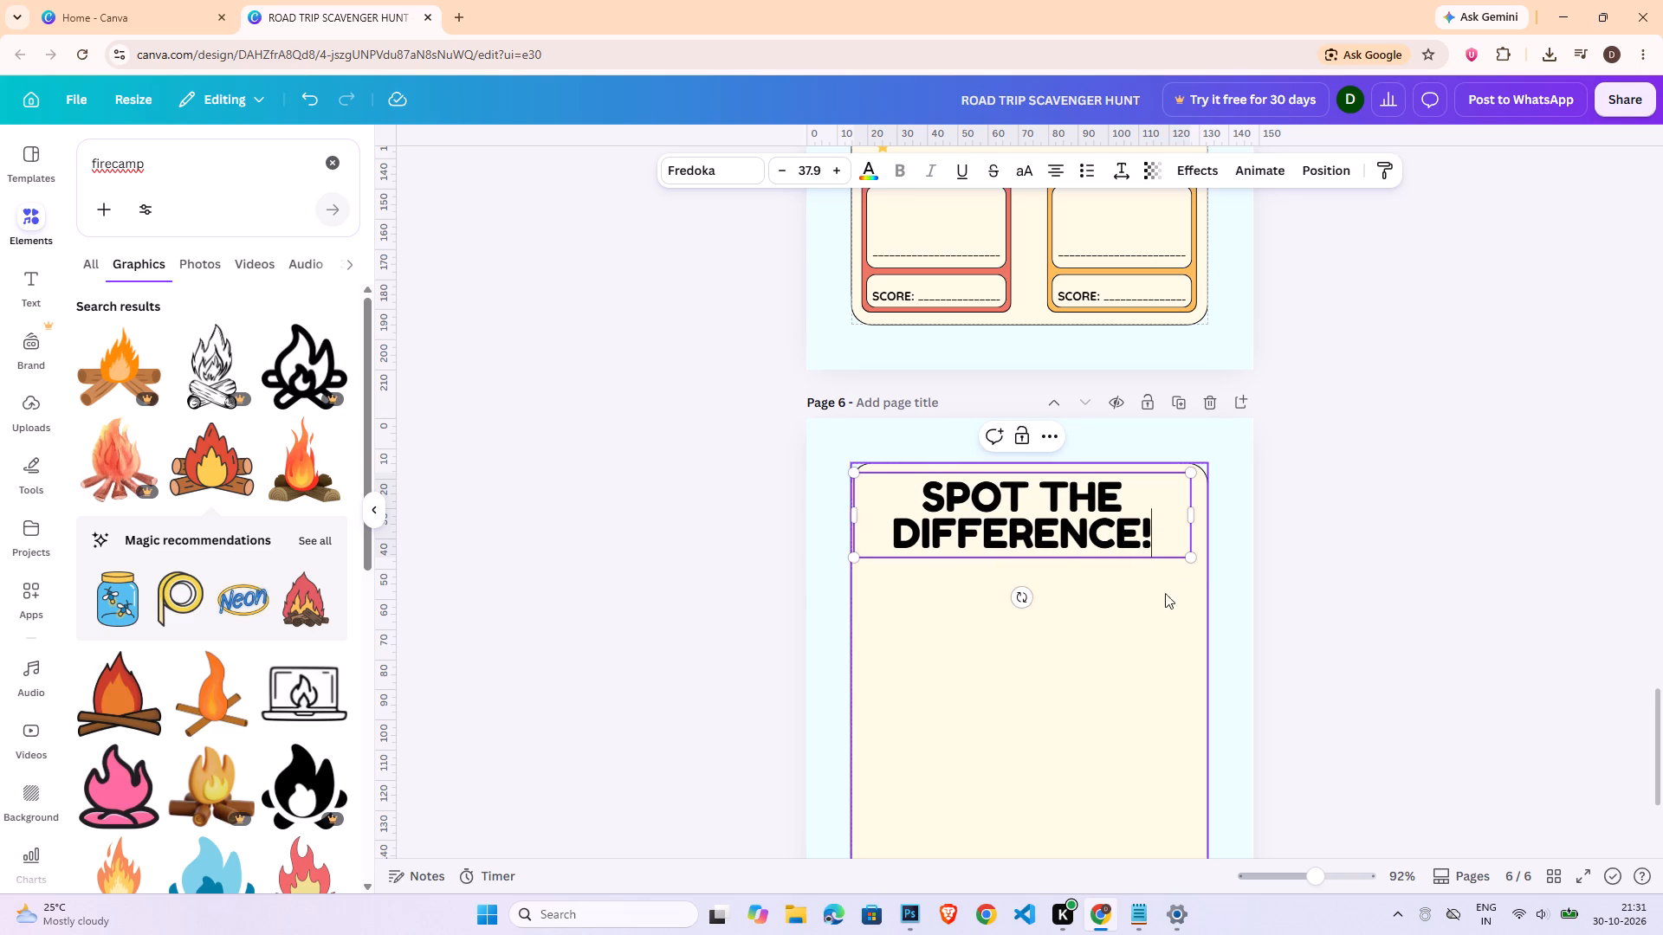
Shrink the SPOT THE DIFFERENCE! title to font size 29.4 and widen its text box so it fits on one line.
{"action": "left_click_drag", "start_coordinate": [1194, 560], "coordinate": [1146, 530]}
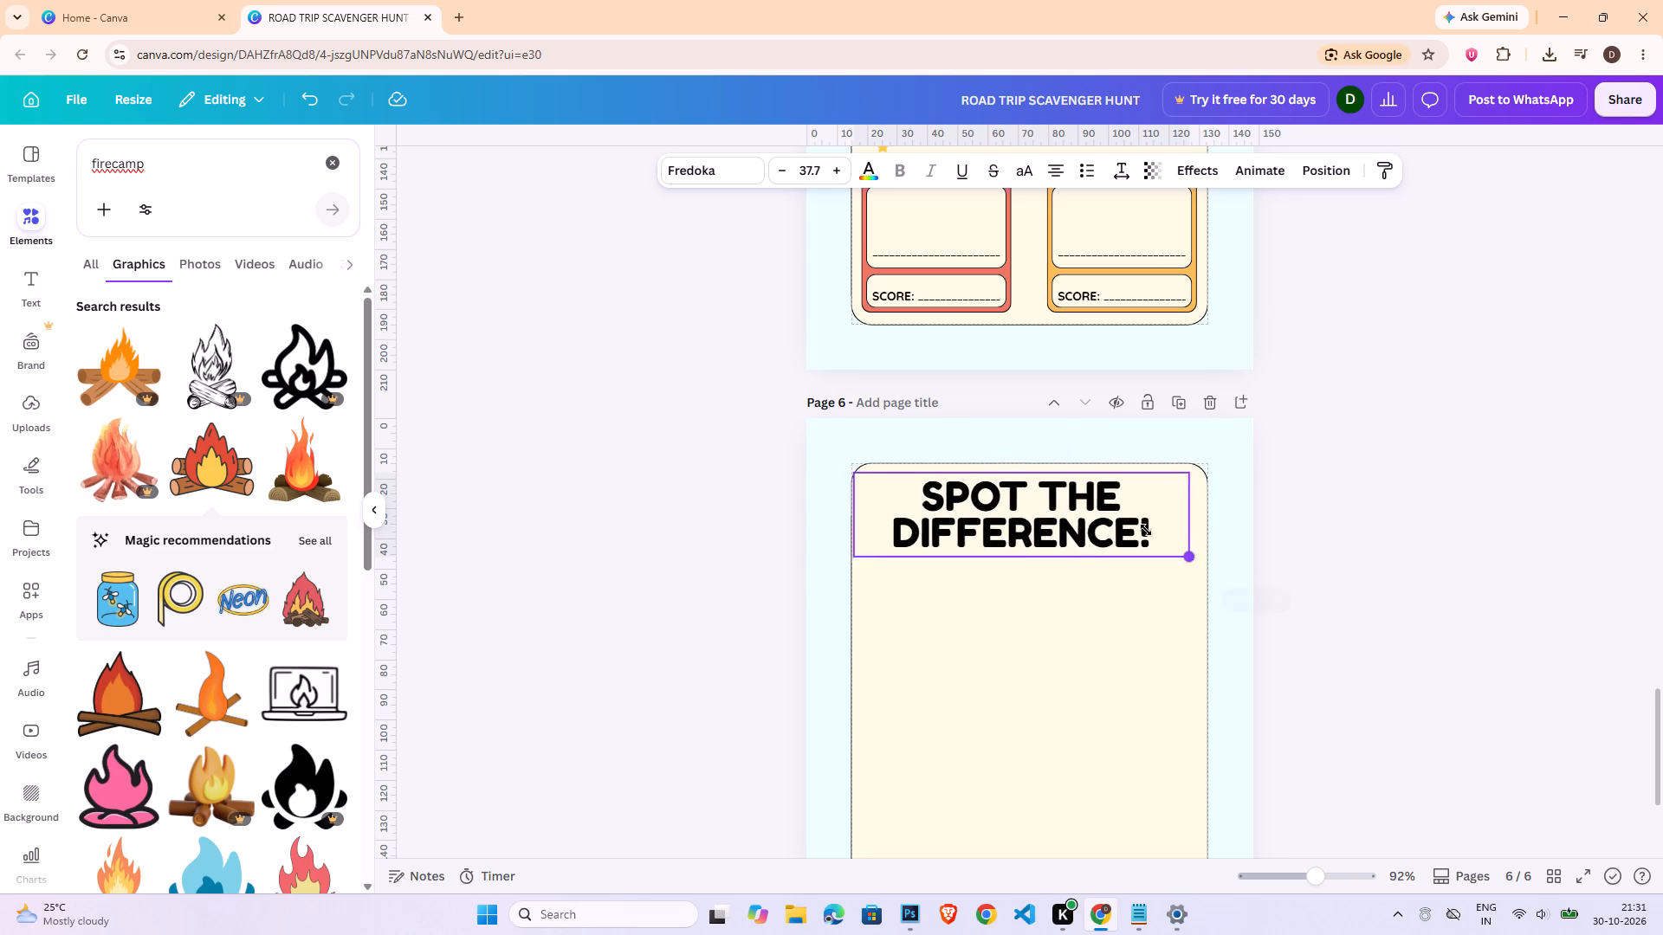
{"action": "left_click_drag", "start_coordinate": [1146, 530], "coordinate": [1123, 526]}
{"action": "left_click_drag", "start_coordinate": [1124, 508], "coordinate": [1213, 499]}
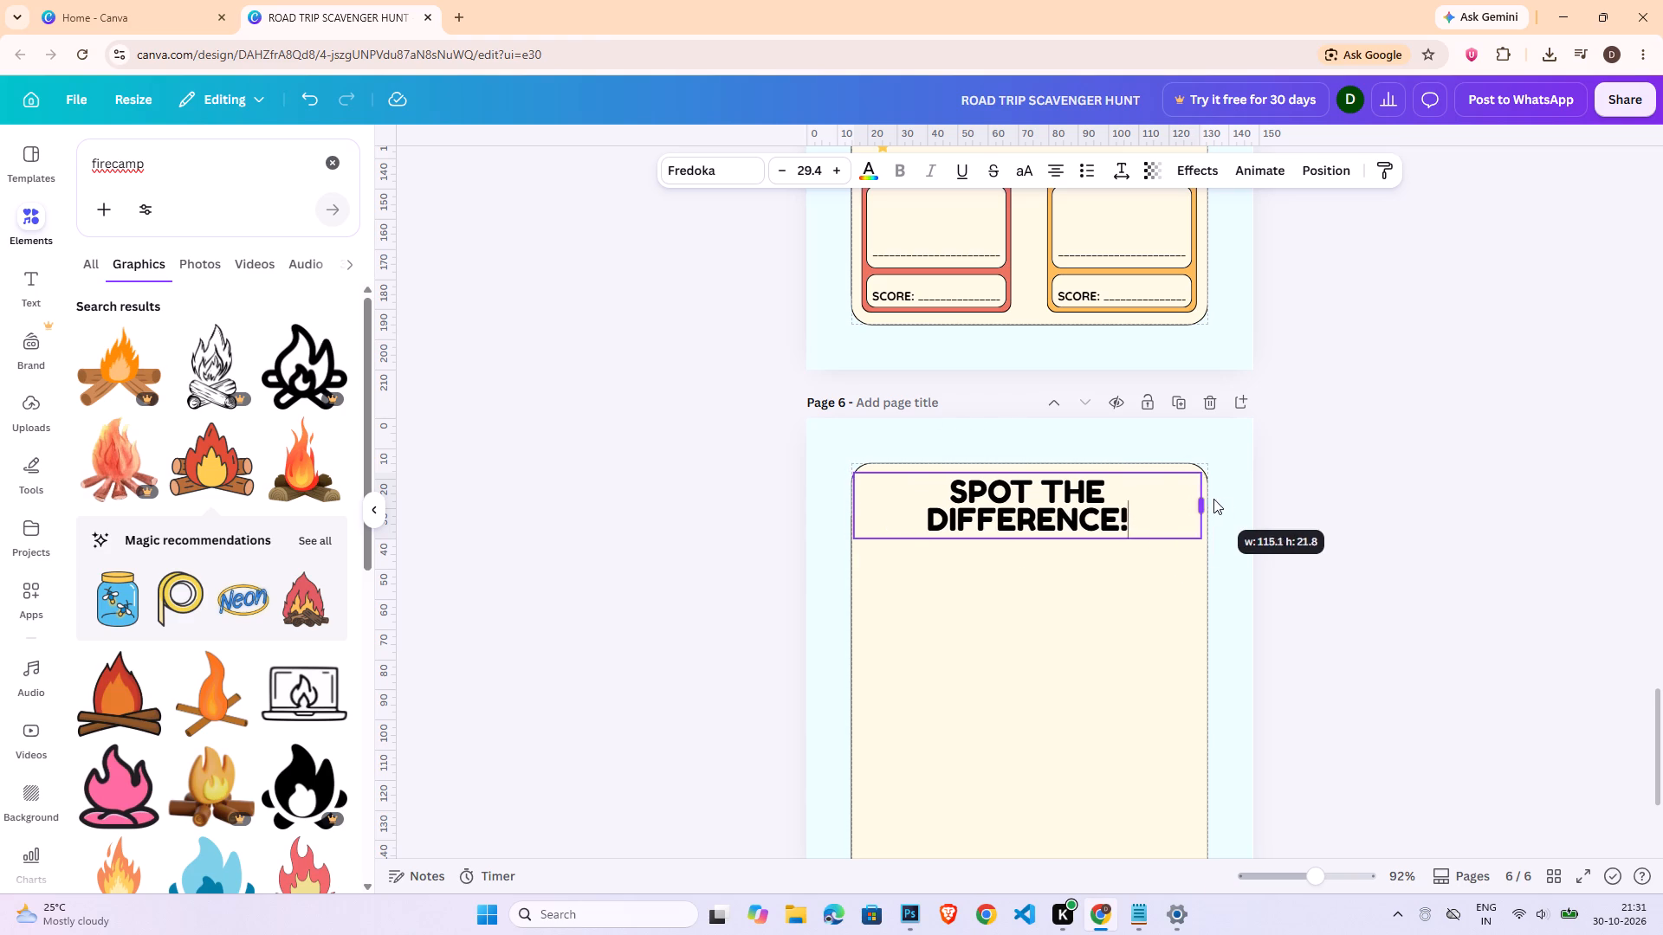
{"action": "left_click_drag", "start_coordinate": [1213, 499], "coordinate": [1233, 498]}
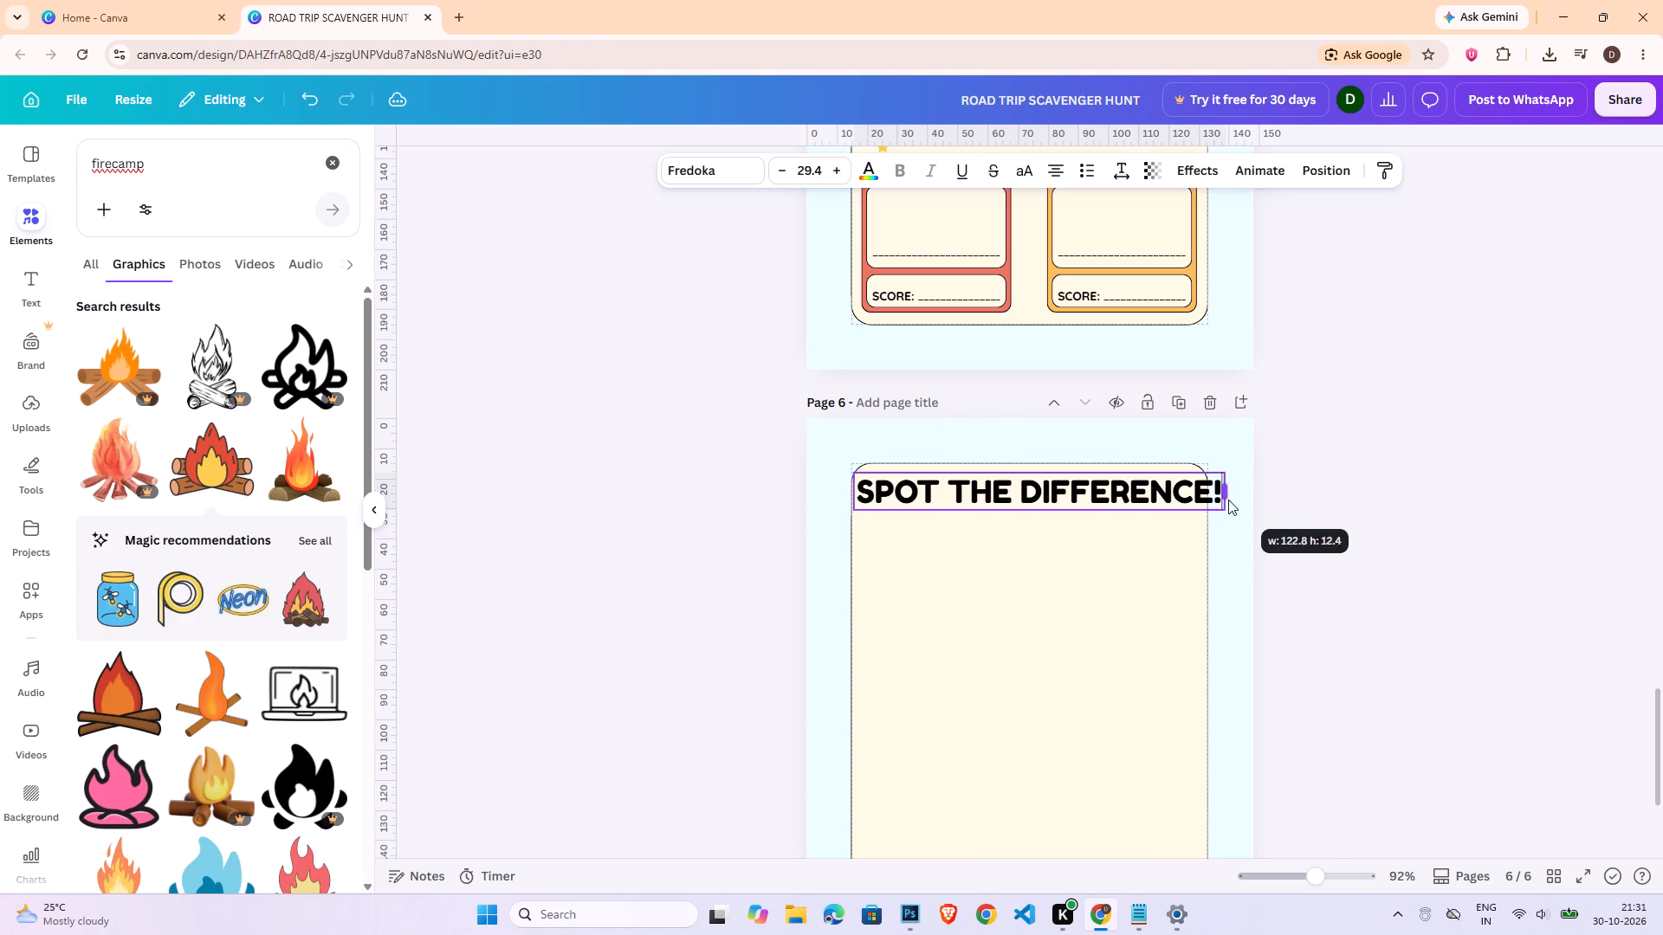
Break page 6's SPOT THE DIFFERENCE! title into two lines, with DIFFERENCE! on the second line.
{"action": "left_click", "coordinate": [1022, 495]}
{"action": "key", "text": "Return"}
{"action": "left_click", "coordinate": [1301, 551]}
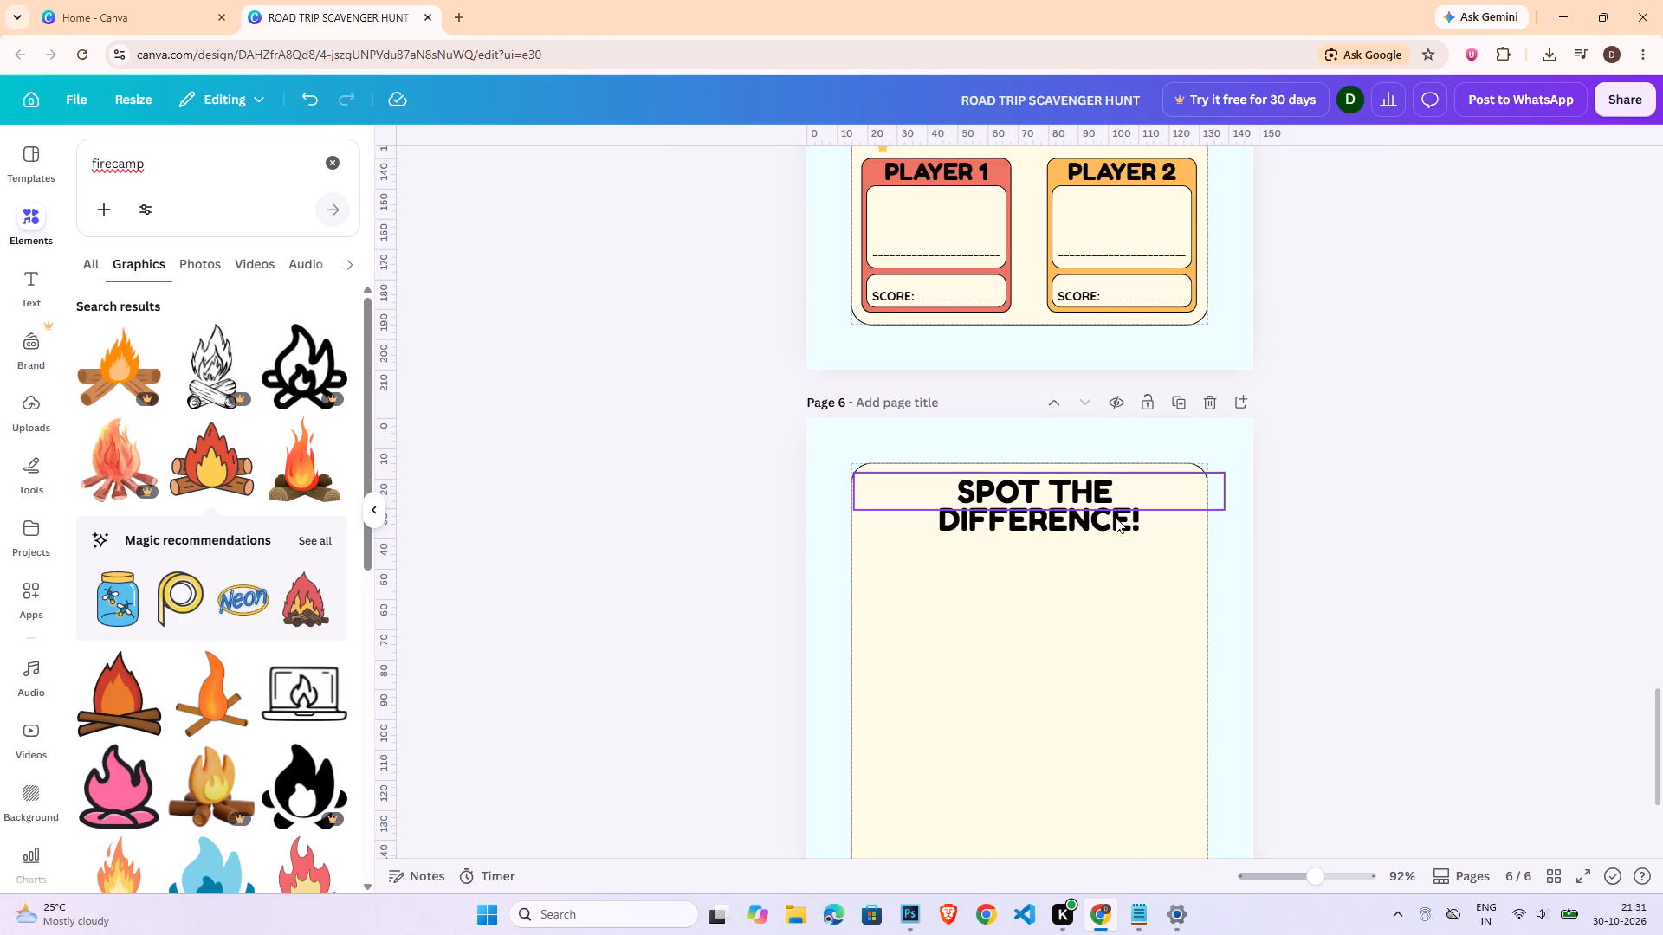
{"action": "left_click", "coordinate": [1317, 559]}
{"action": "left_click", "coordinate": [1094, 519]}
{"action": "left_click", "coordinate": [1066, 525]}
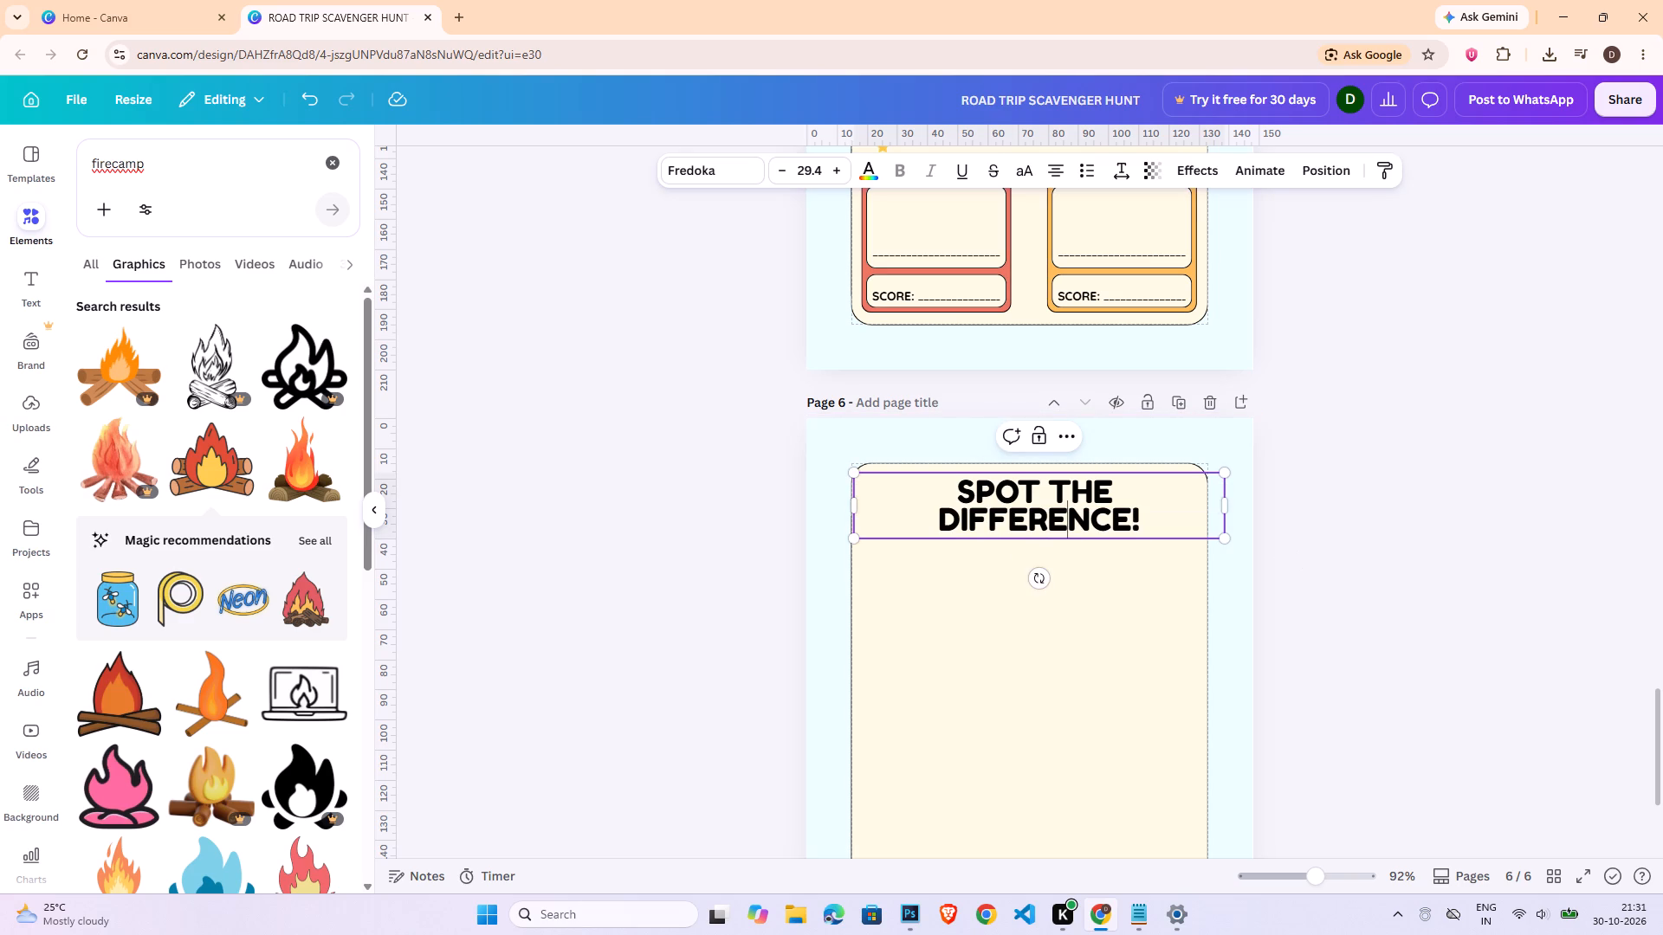
{"action": "left_click", "coordinate": [1323, 547]}
Narrow the title's text box to fit the two lines and scale the title up to font size 35.9.
{"action": "left_click", "coordinate": [1064, 510]}
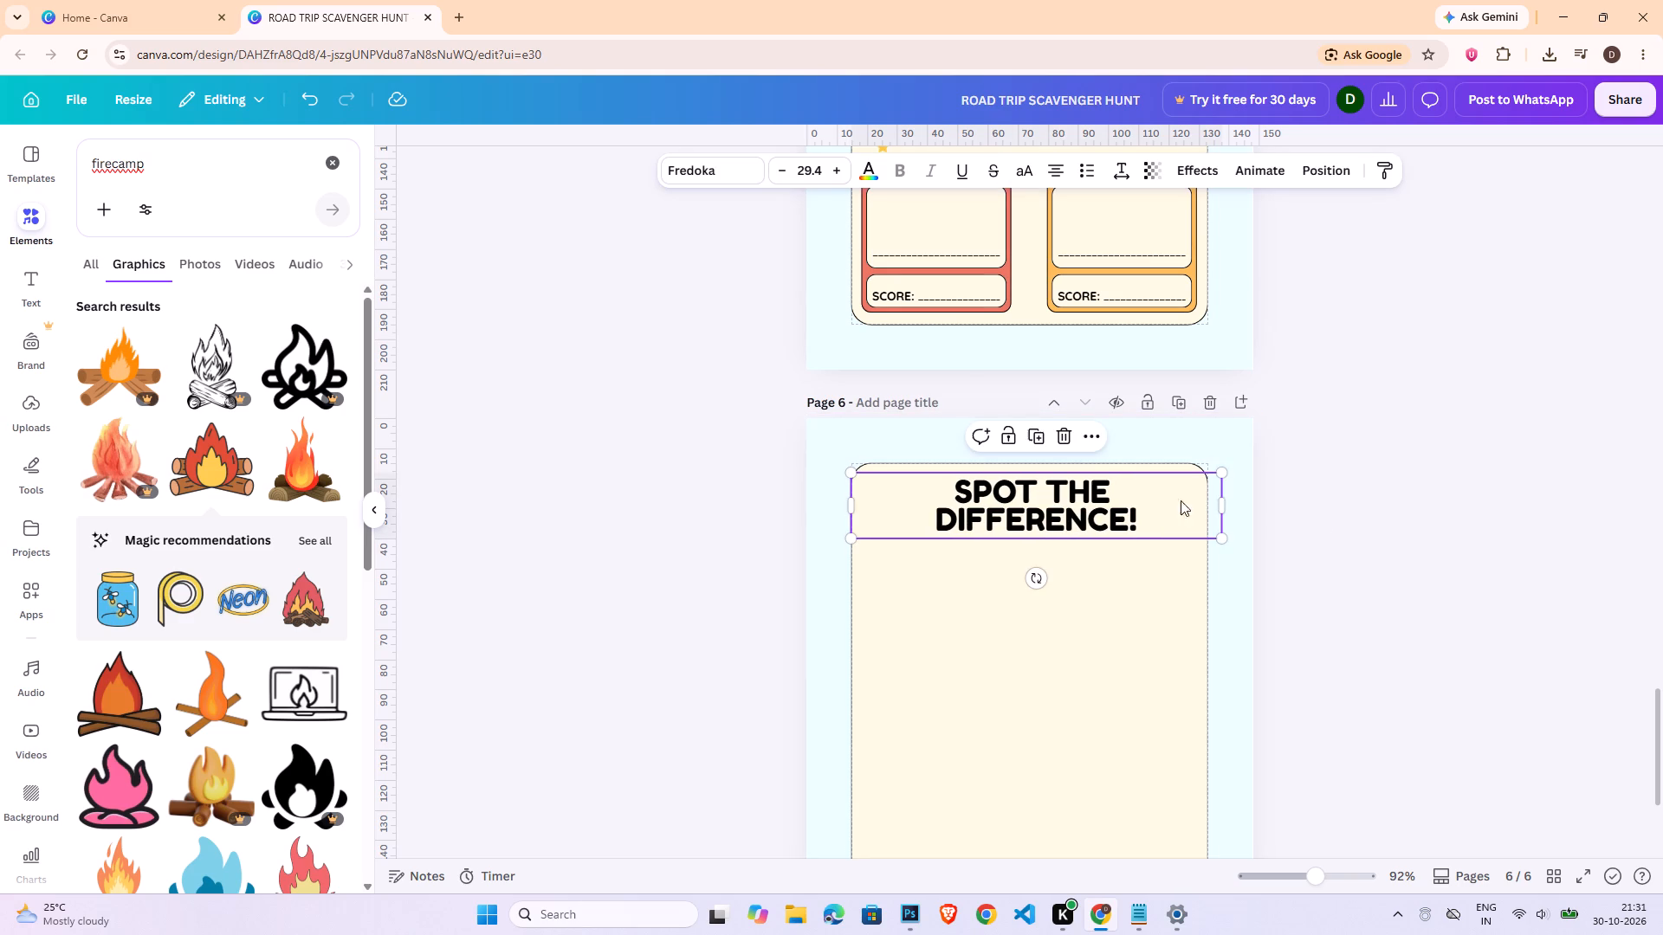
{"action": "left_click_drag", "start_coordinate": [1224, 500], "coordinate": [1062, 518]}
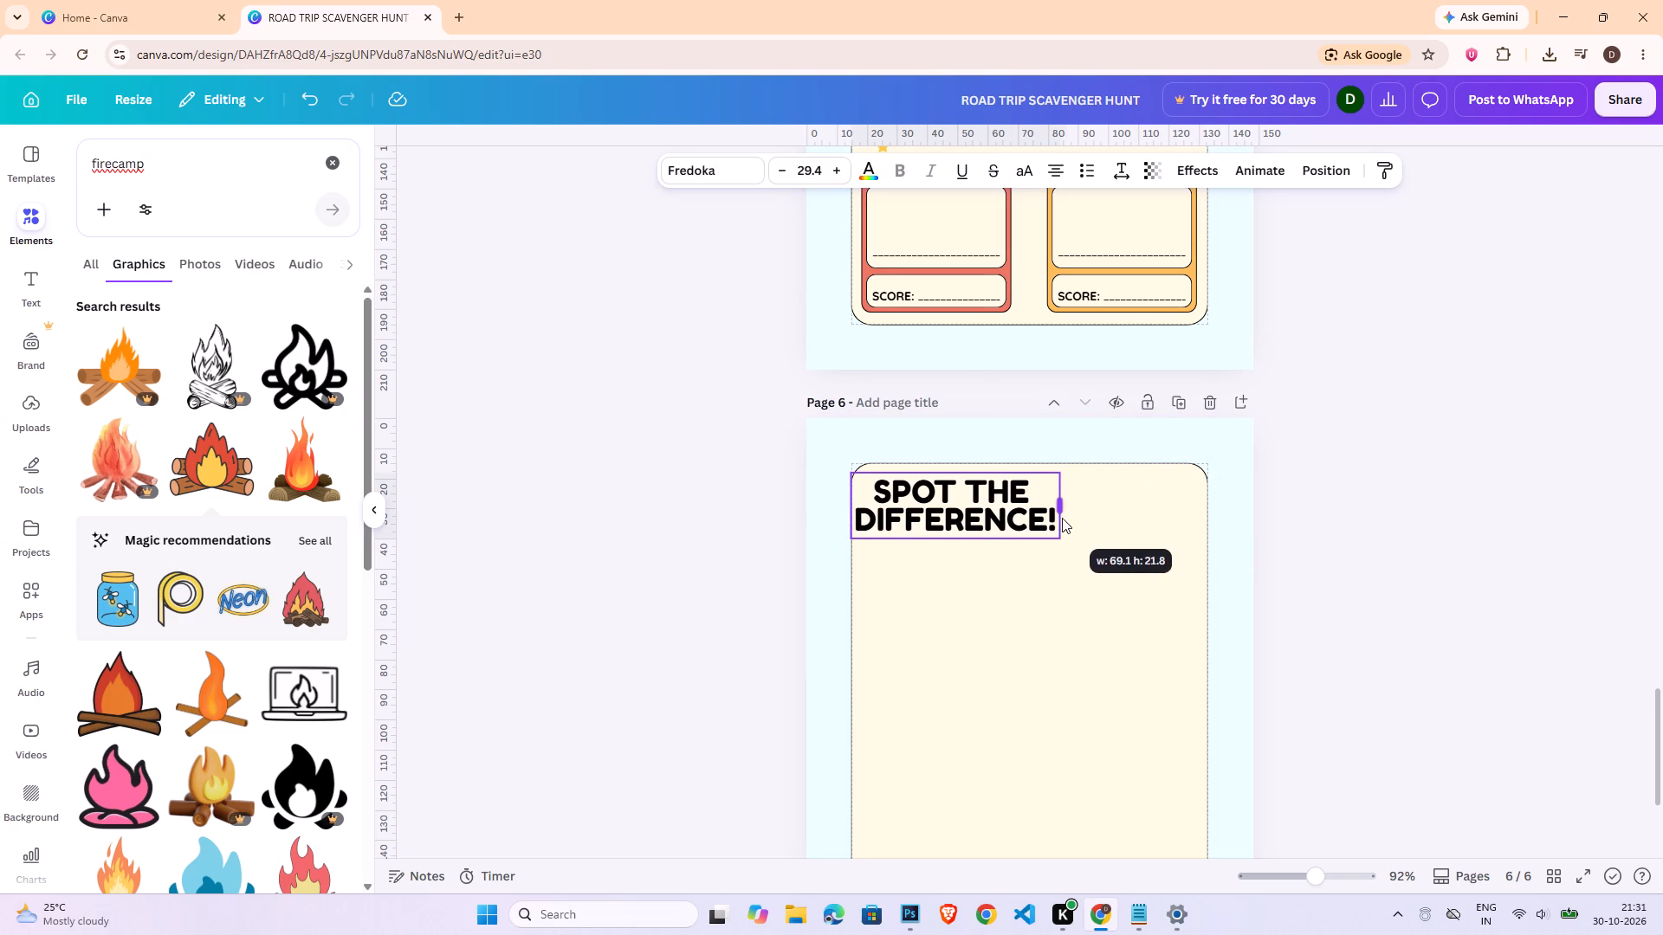
{"action": "left_click_drag", "start_coordinate": [1062, 518], "coordinate": [1064, 517]}
{"action": "left_click_drag", "start_coordinate": [1066, 542], "coordinate": [1116, 546]}
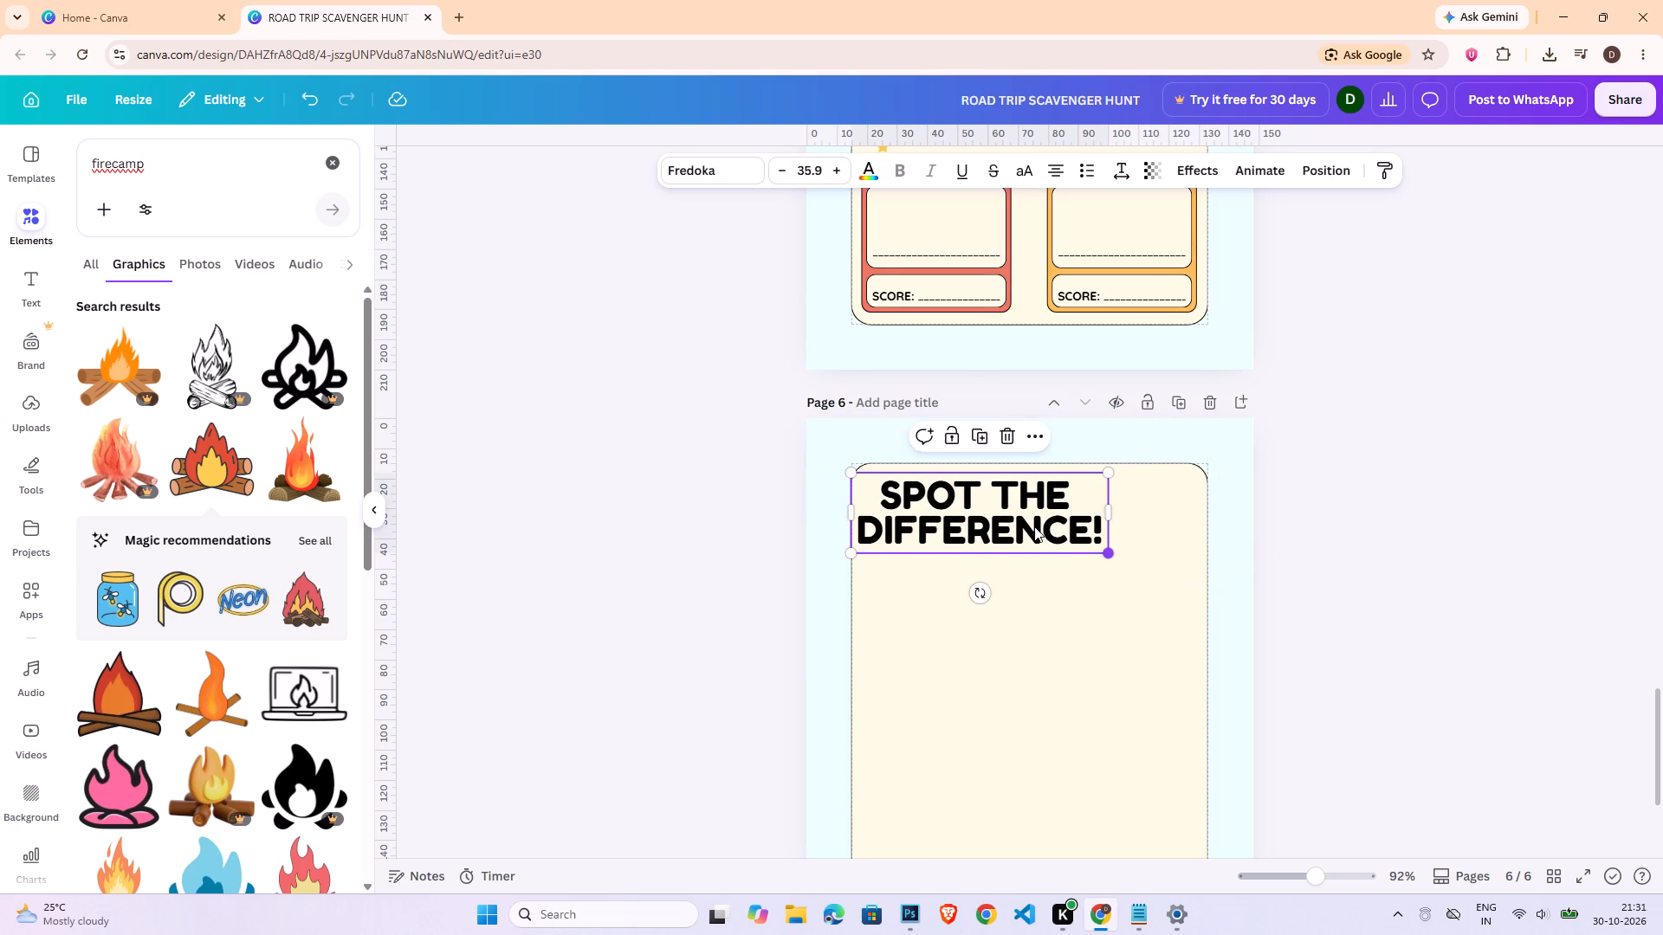
Move the SPOT THE DIFFERENCE! title to the top middle of the cream card and centre-align it with the card.
{"action": "left_click_drag", "start_coordinate": [1033, 523], "coordinate": [1104, 519]}
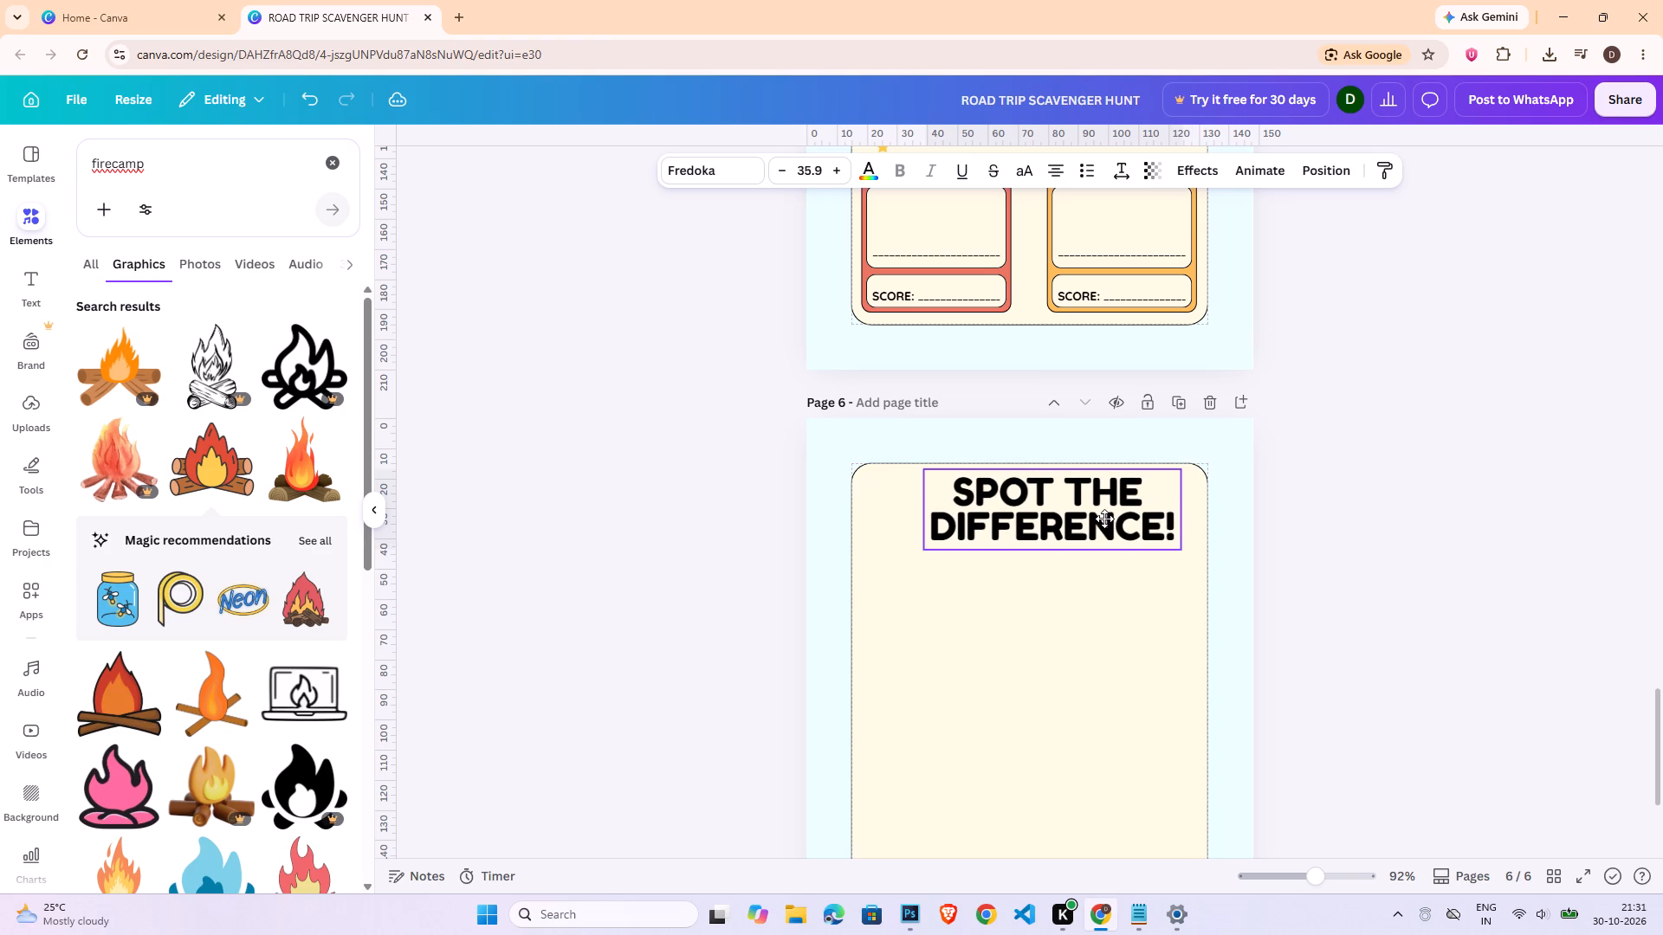
{"action": "left_click_drag", "start_coordinate": [1104, 519], "coordinate": [1095, 522]}
{"action": "left_click", "coordinate": [1166, 622]}
{"action": "left_click", "coordinate": [1108, 520], "text": "shift"}
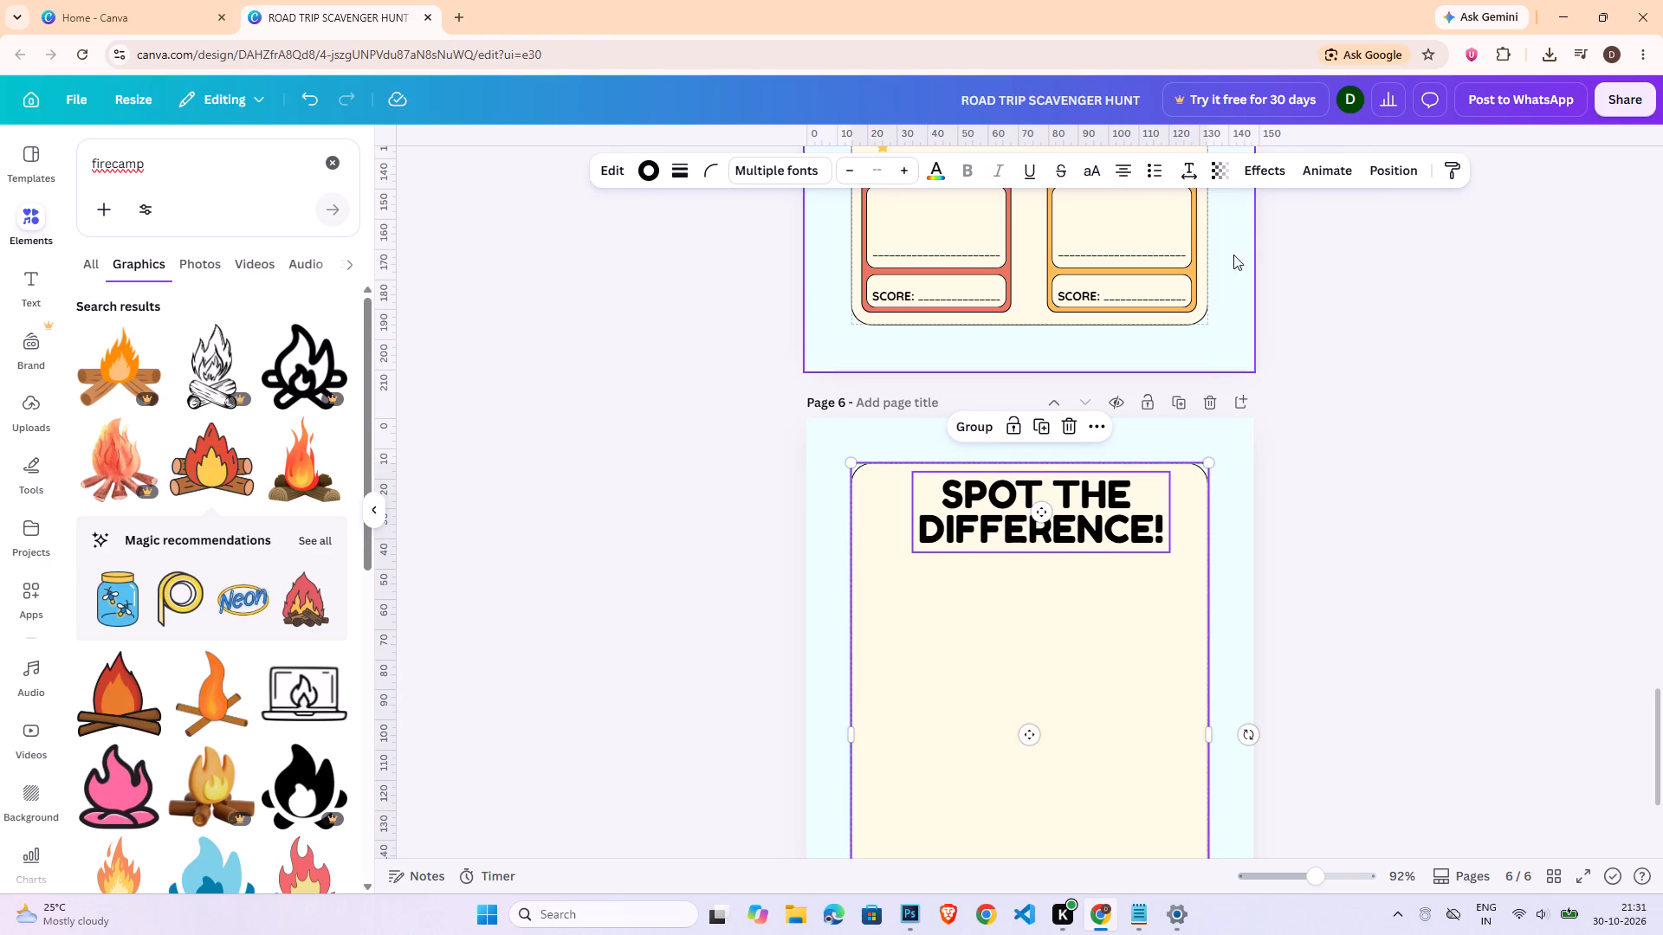
{"action": "left_click", "coordinate": [1387, 177]}
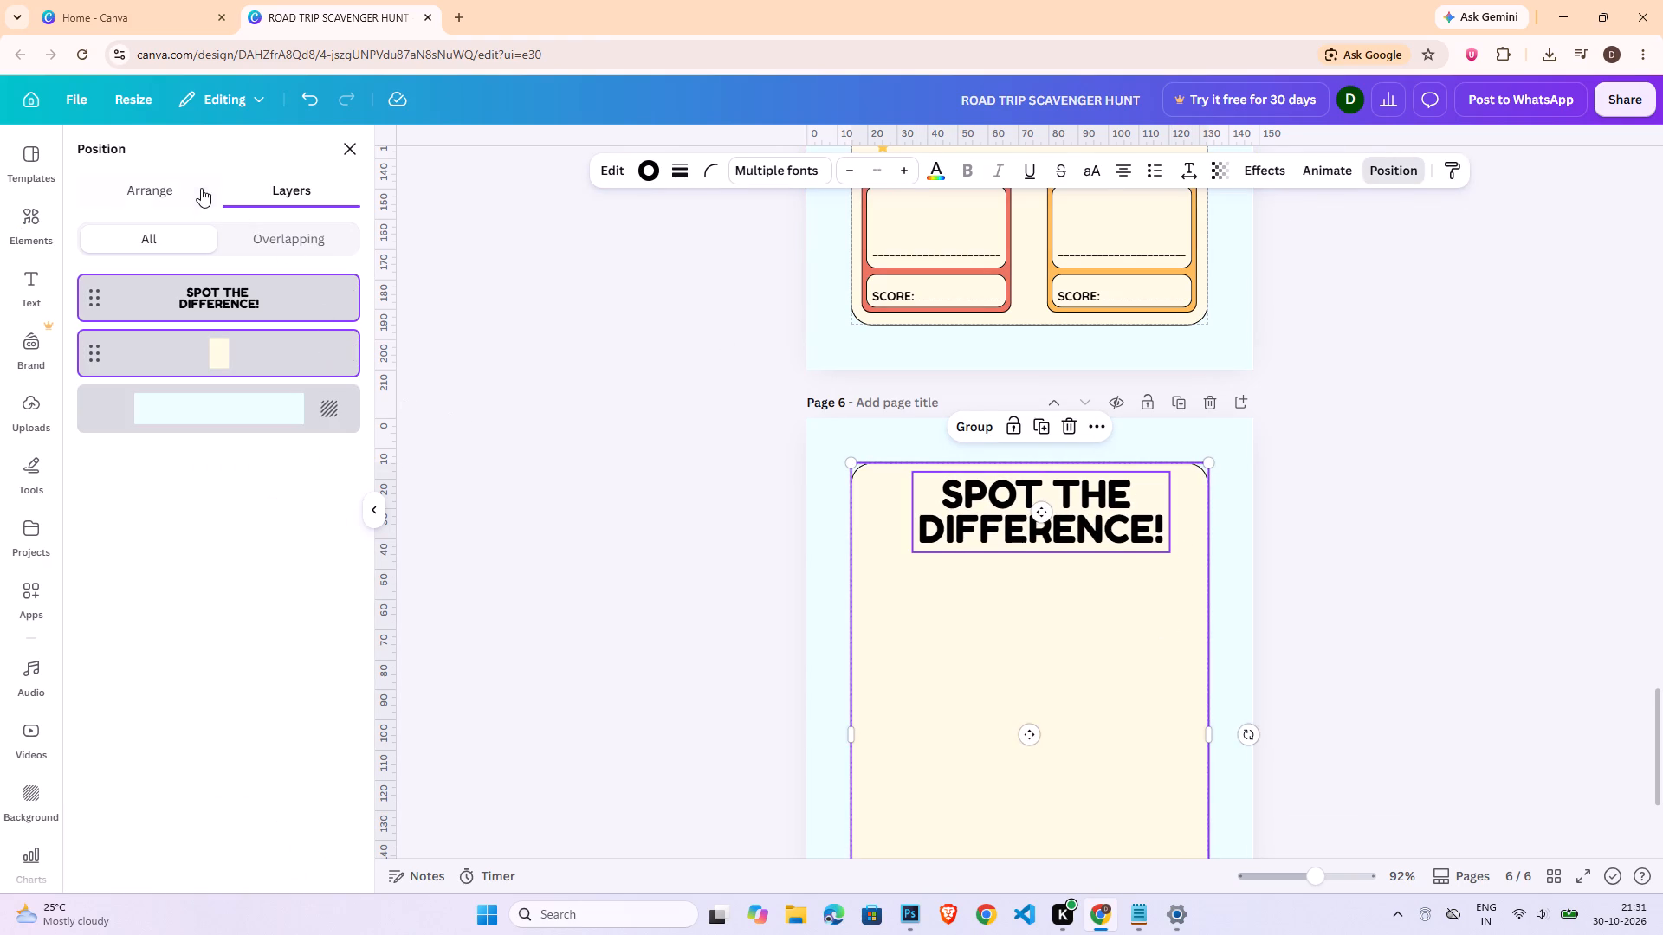
{"action": "left_click", "coordinate": [197, 185]}
{"action": "left_click", "coordinate": [273, 401]}
{"action": "double_click", "coordinate": [1261, 516]}
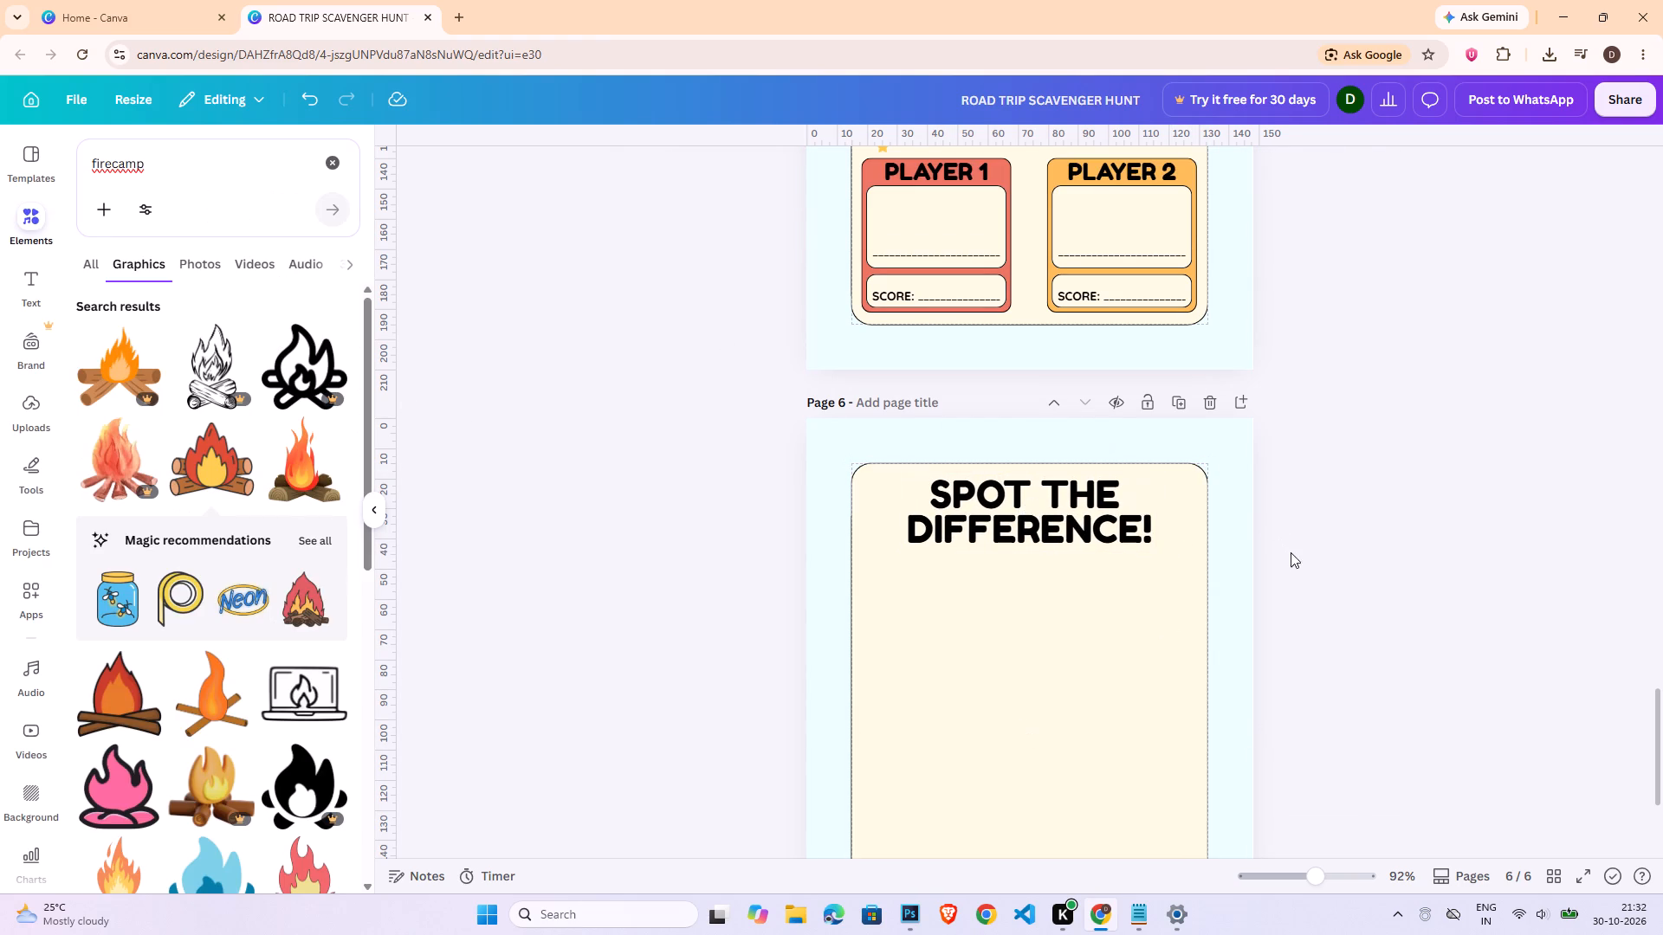
Copy the two-line instruction text from the DOTS & BOXES! page and place it below page 6's title.
{"action": "scroll", "coordinate": [1320, 602], "scroll_direction": "up", "scroll_amount": 4}
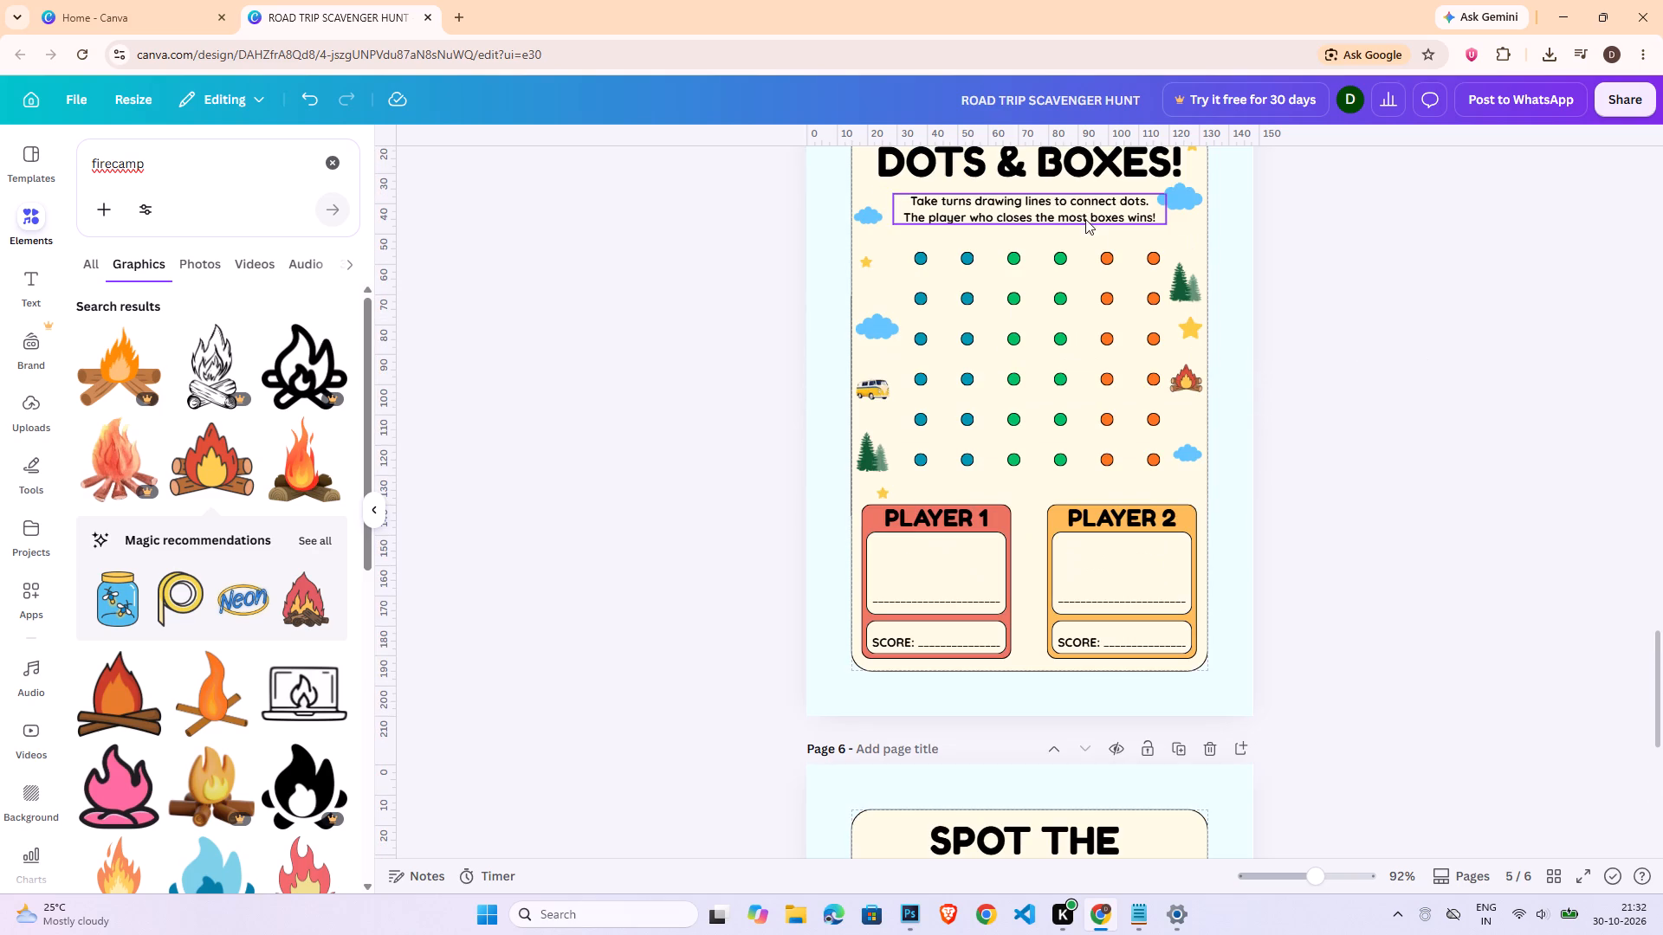
{"action": "left_click", "coordinate": [1079, 216]}
{"action": "key", "text": "ctrl+c"}
{"action": "scroll", "coordinate": [1347, 564], "scroll_direction": "down", "scroll_amount": 7}
{"action": "left_click", "coordinate": [1018, 555]}
{"action": "key", "text": "ctrl+v"}
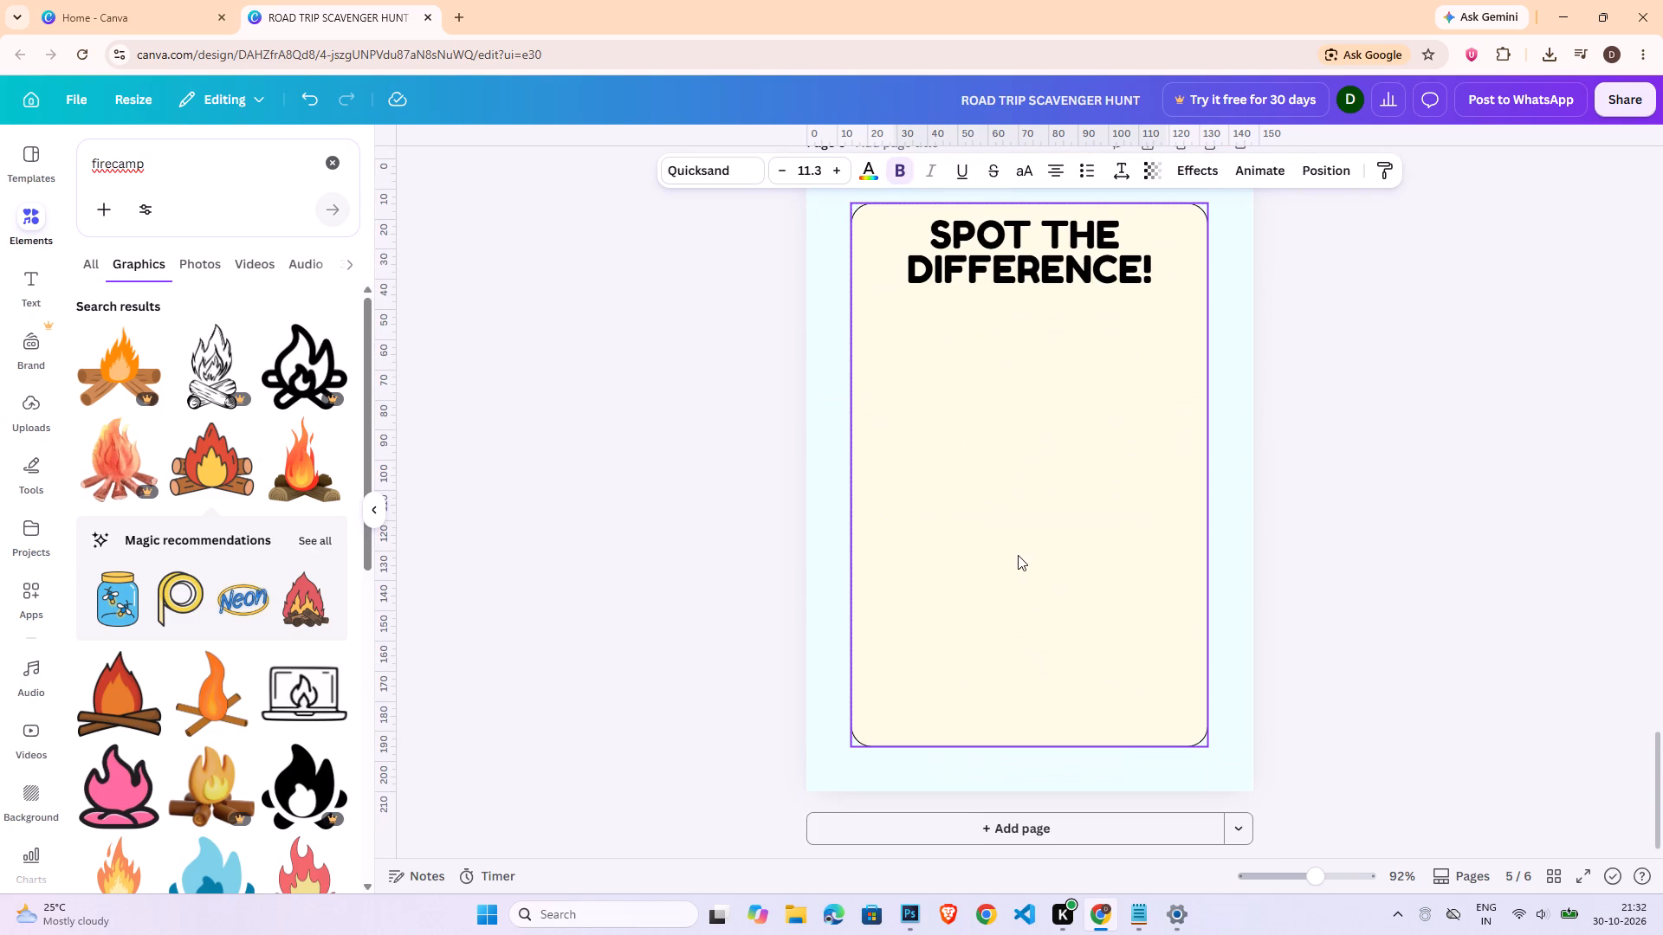
{"action": "left_click_drag", "start_coordinate": [1047, 339], "coordinate": [1018, 365]}
Replace the copied instructions with "Can you find 5 differences between these two camping scenes? Circle them!", starting the second line at "two".
{"action": "double_click", "coordinate": [1020, 313]}
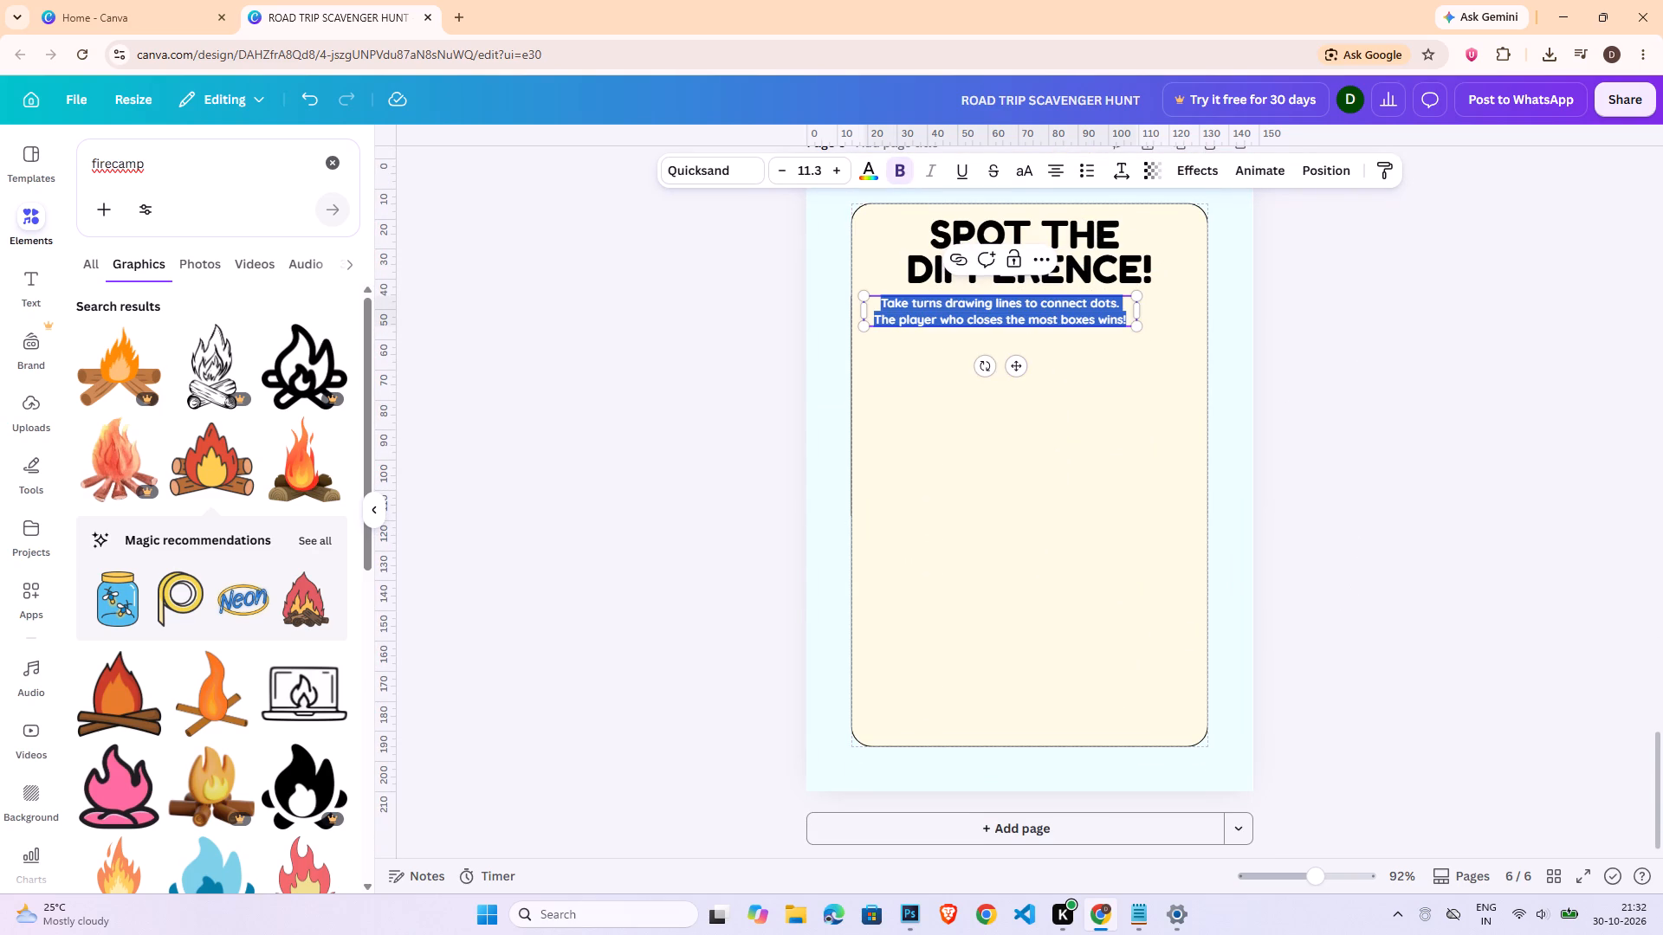
{"action": "type", "text": "Can you find"}
{"action": "key", "text": "space"}
{"action": "type", "text": "5 difference"}
{"action": "key", "text": "space"}
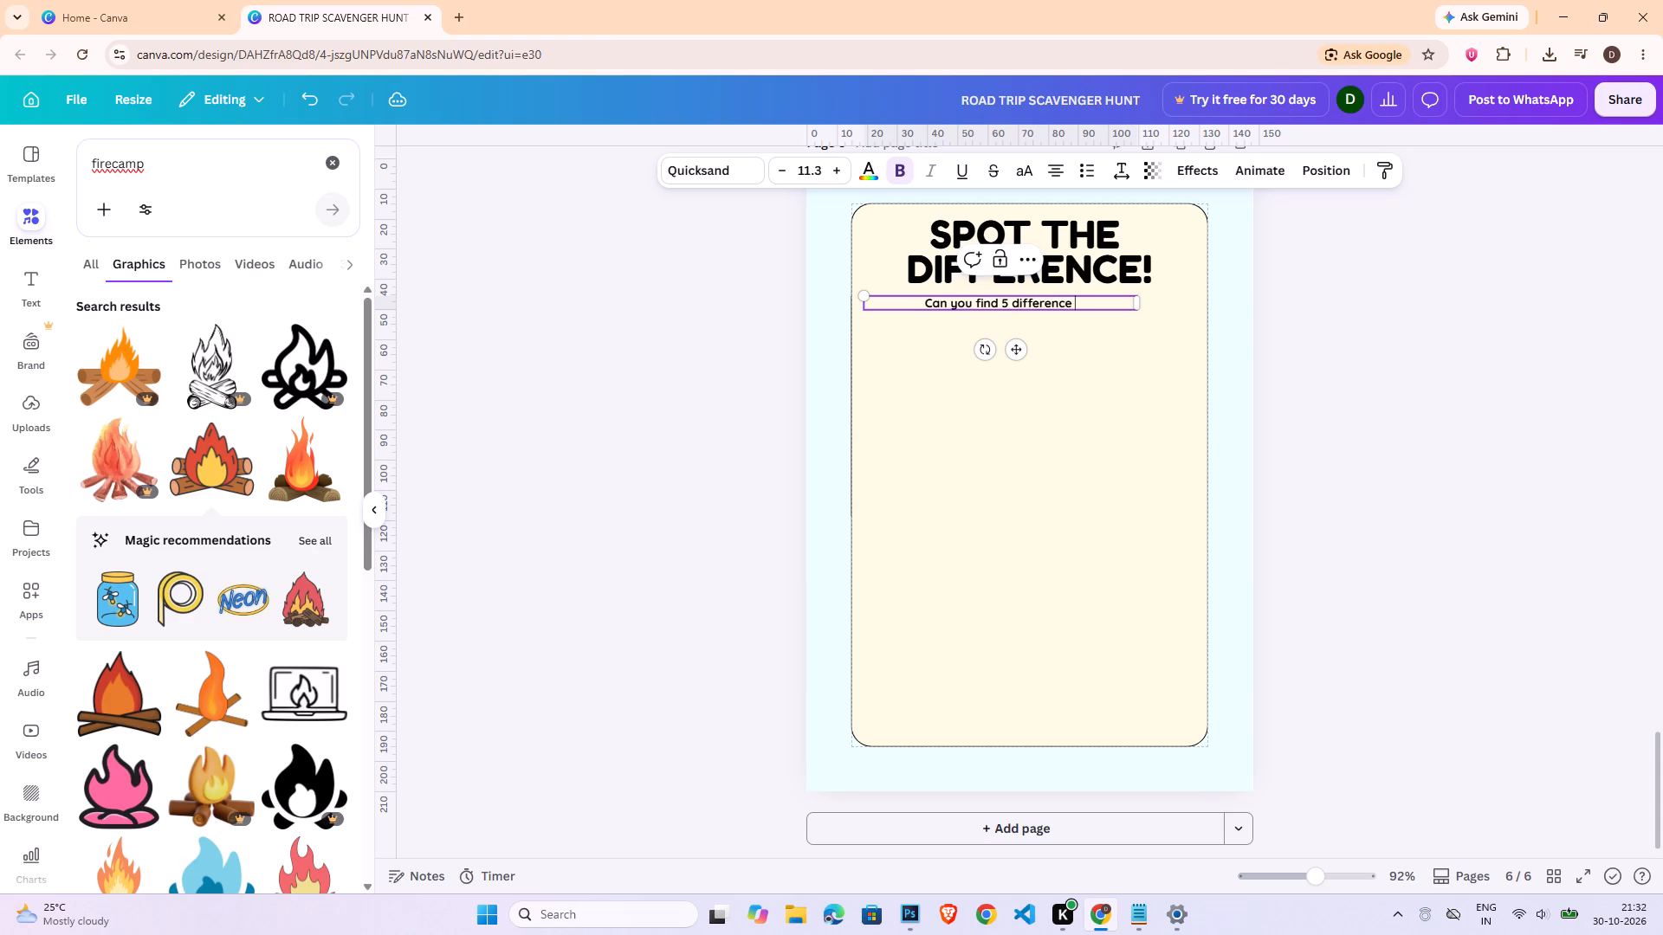
{"action": "key", "text": "BackSpace"}
{"action": "type", "text": "s between"}
{"action": "key", "text": "space"}
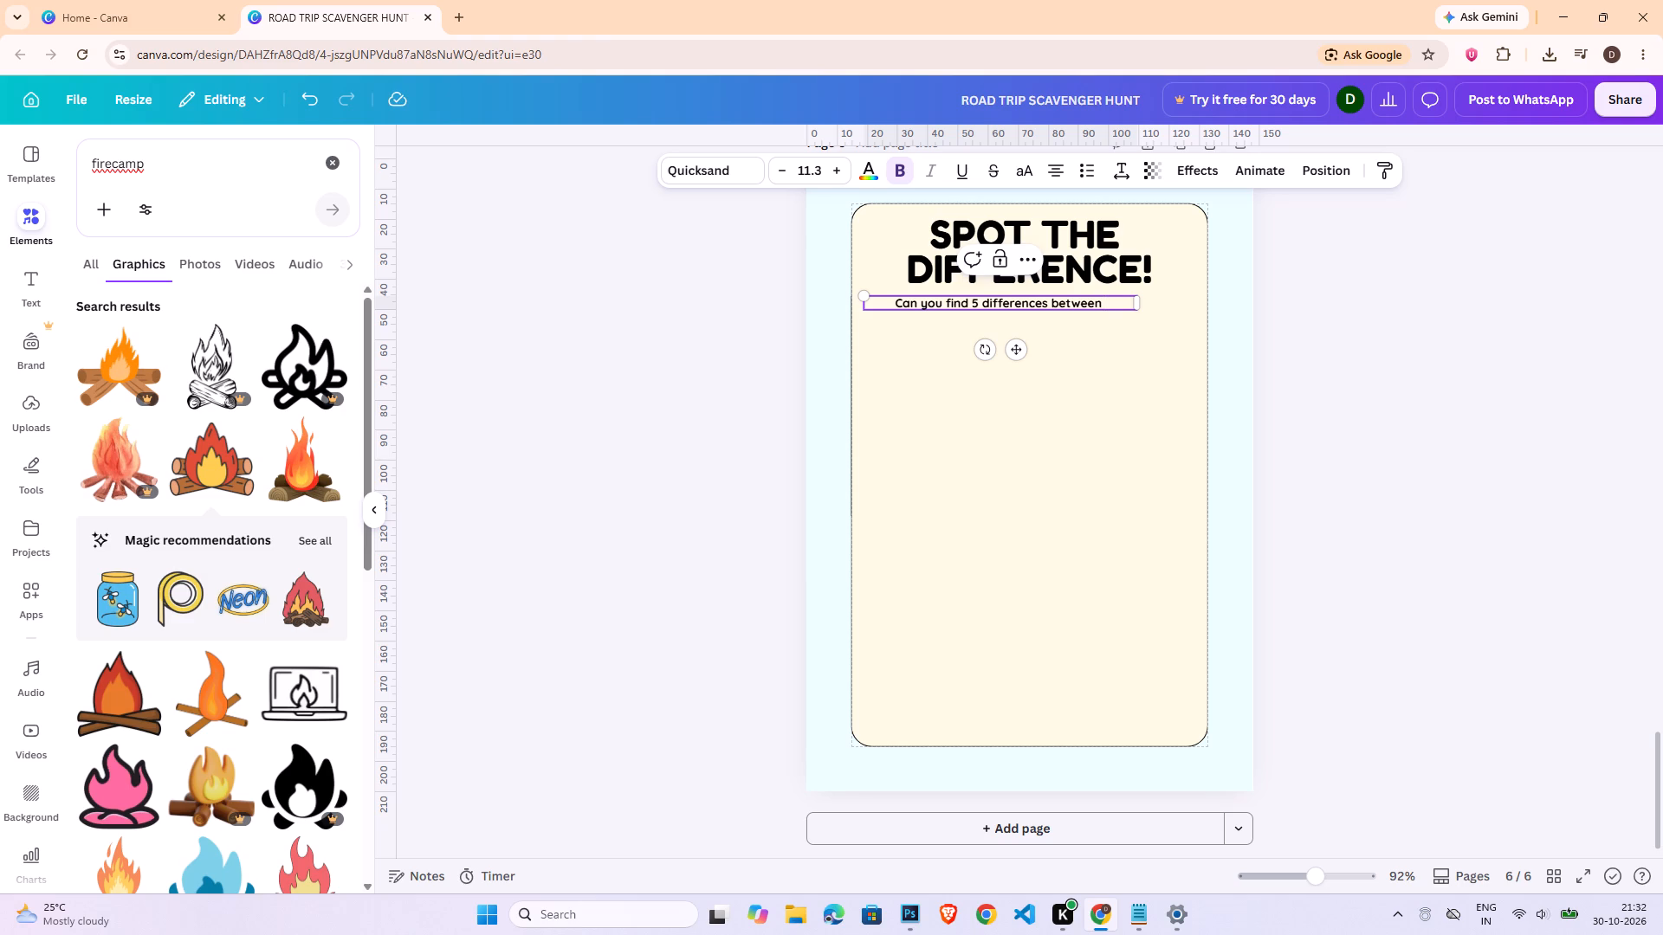
{"action": "type", "text": "these two ca"}
{"action": "type", "text": "mping scenes?"}
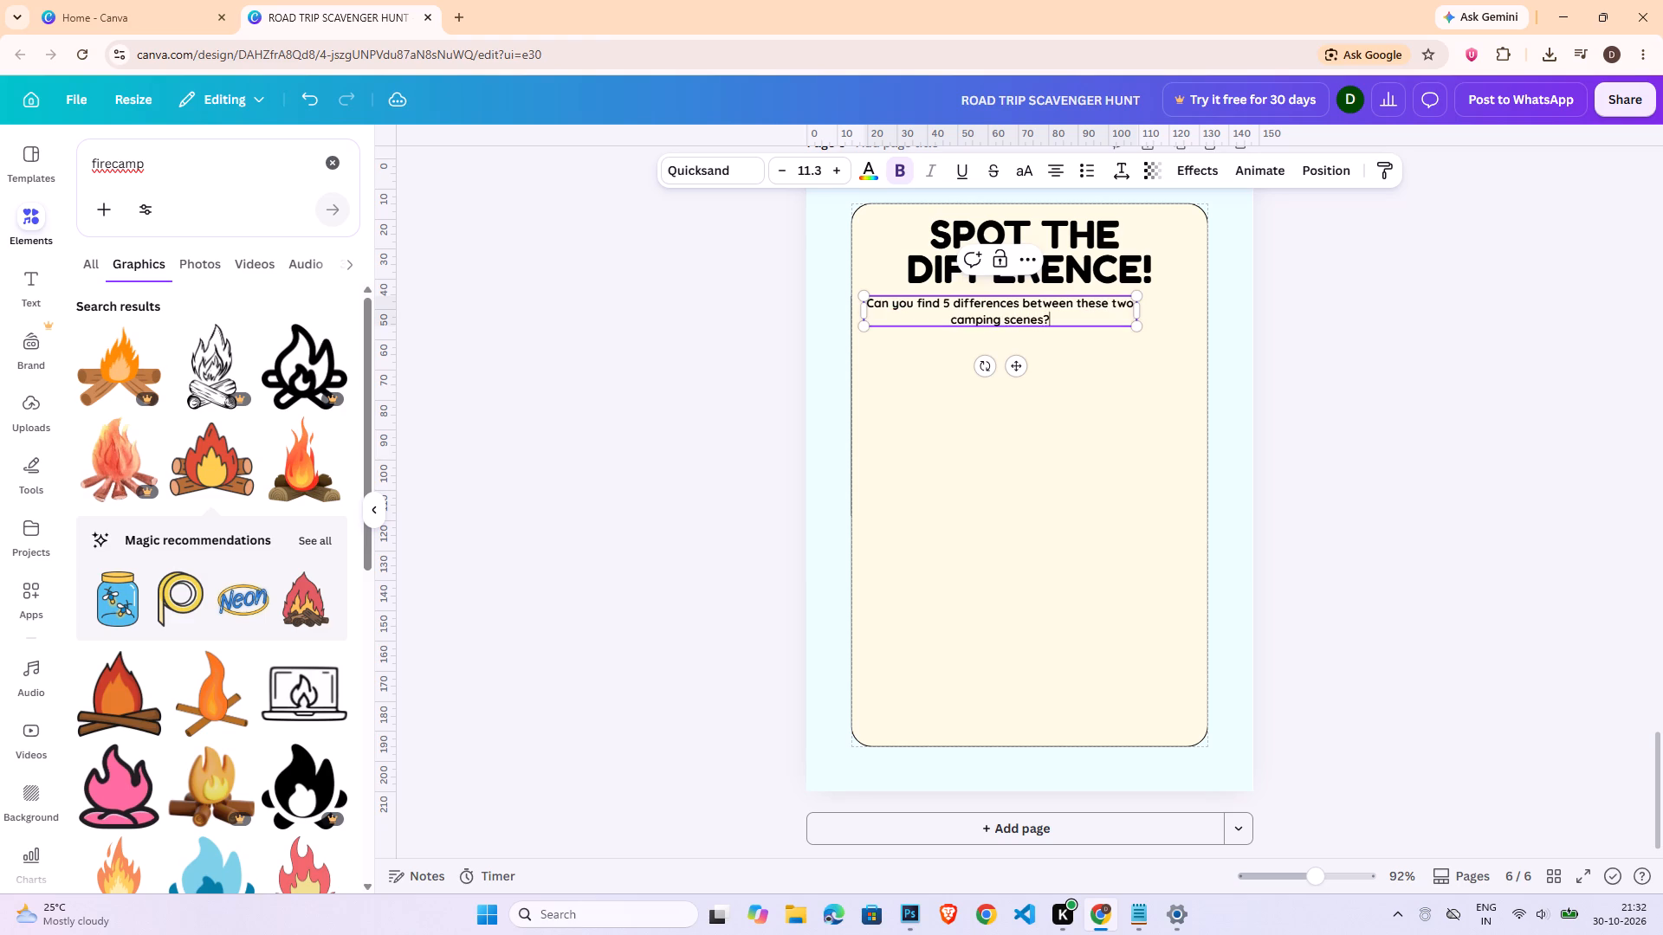
{"action": "key", "text": "space"}
{"action": "type", "text": "Circle them,"}
{"action": "key", "text": "BackSpace"}
{"action": "key", "text": "shift+exclam"}
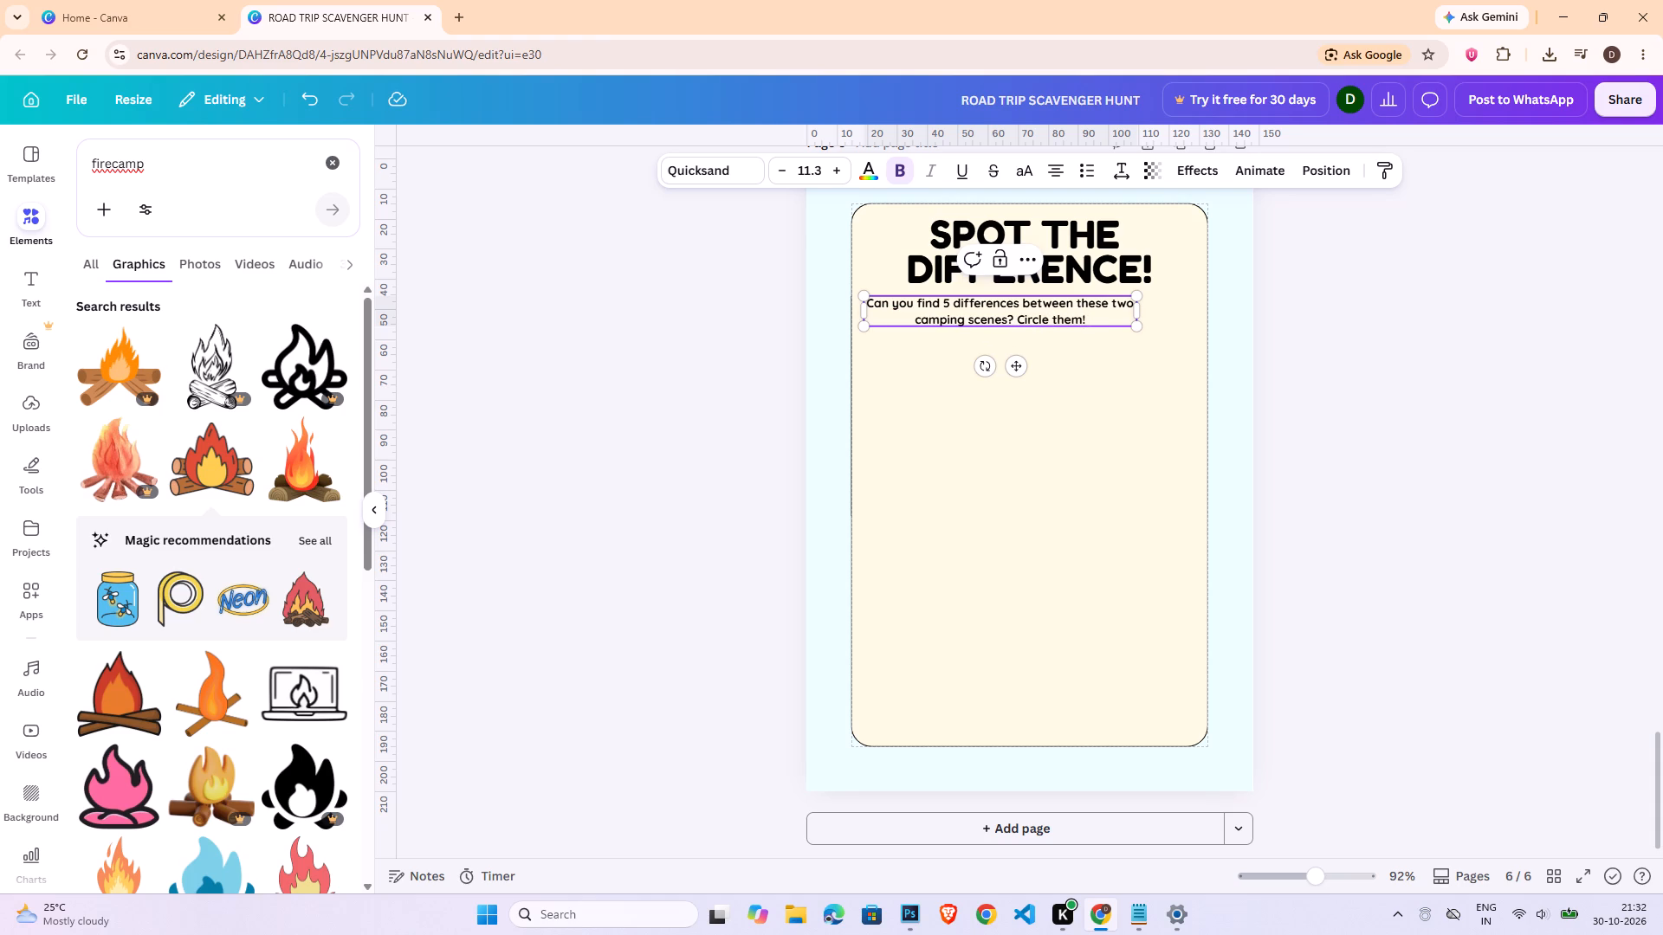
{"action": "left_click", "coordinate": [1112, 306]}
{"action": "key", "text": "Return"}
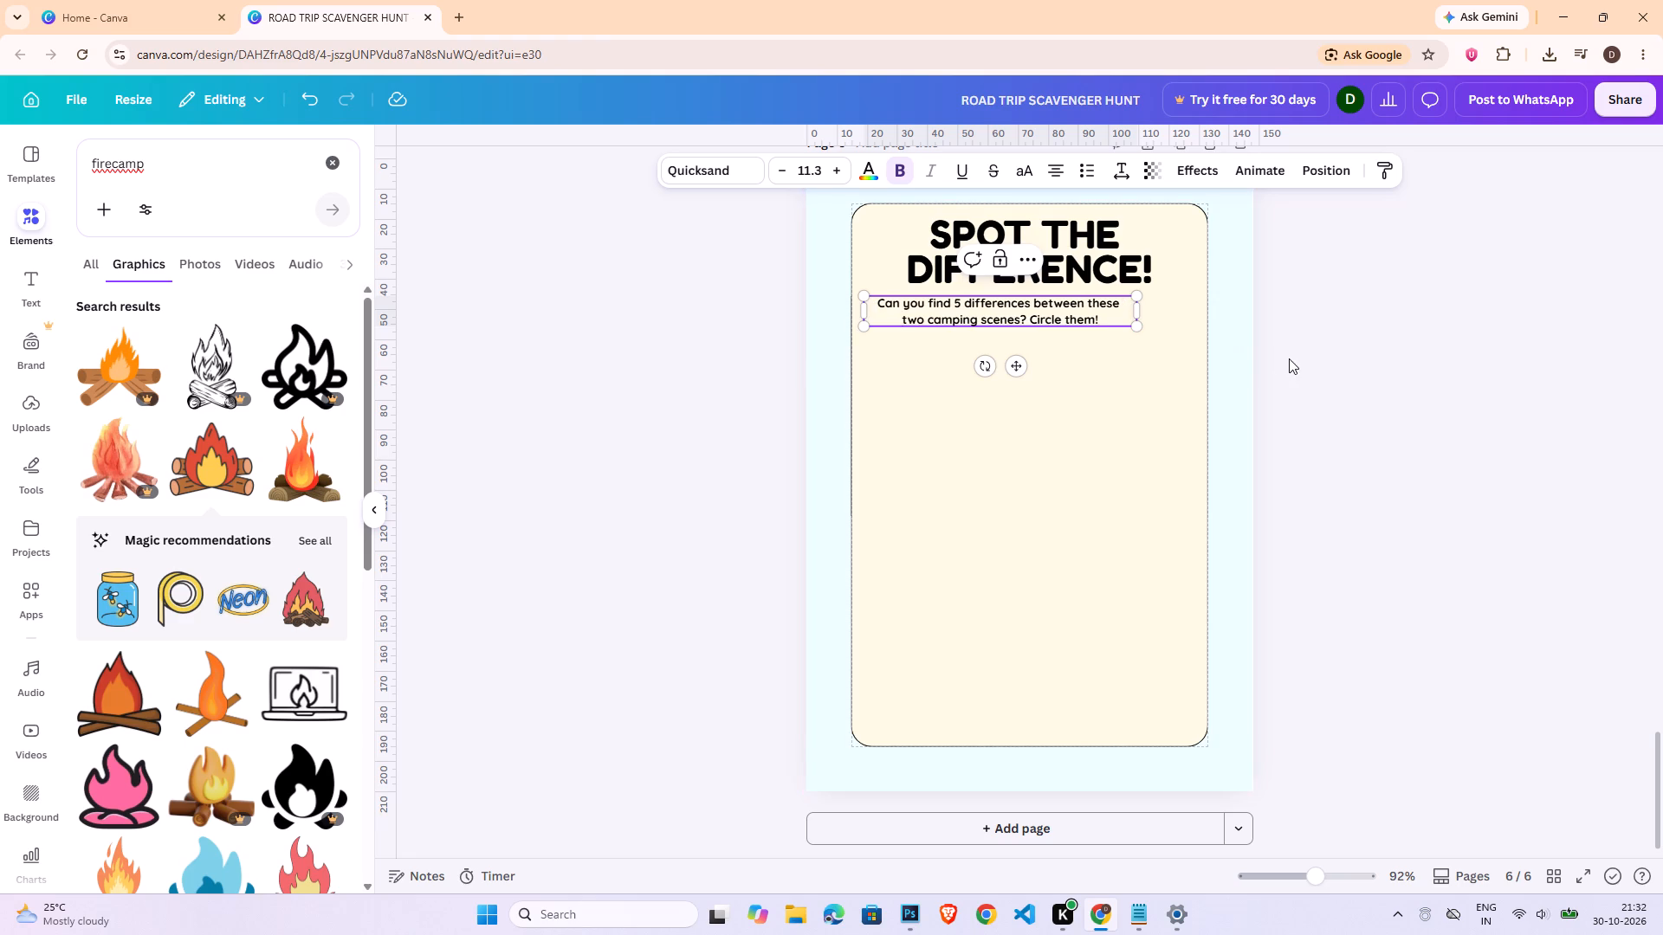
{"action": "left_click", "coordinate": [1288, 358]}
Narrow the instruction text box slightly and move it to sit directly under the SPOT THE DIFFERENCE! title.
{"action": "left_click", "coordinate": [1104, 320]}
{"action": "left_click_drag", "start_coordinate": [1138, 307], "coordinate": [1126, 309]}
{"action": "left_click_drag", "start_coordinate": [1063, 311], "coordinate": [1099, 315]}
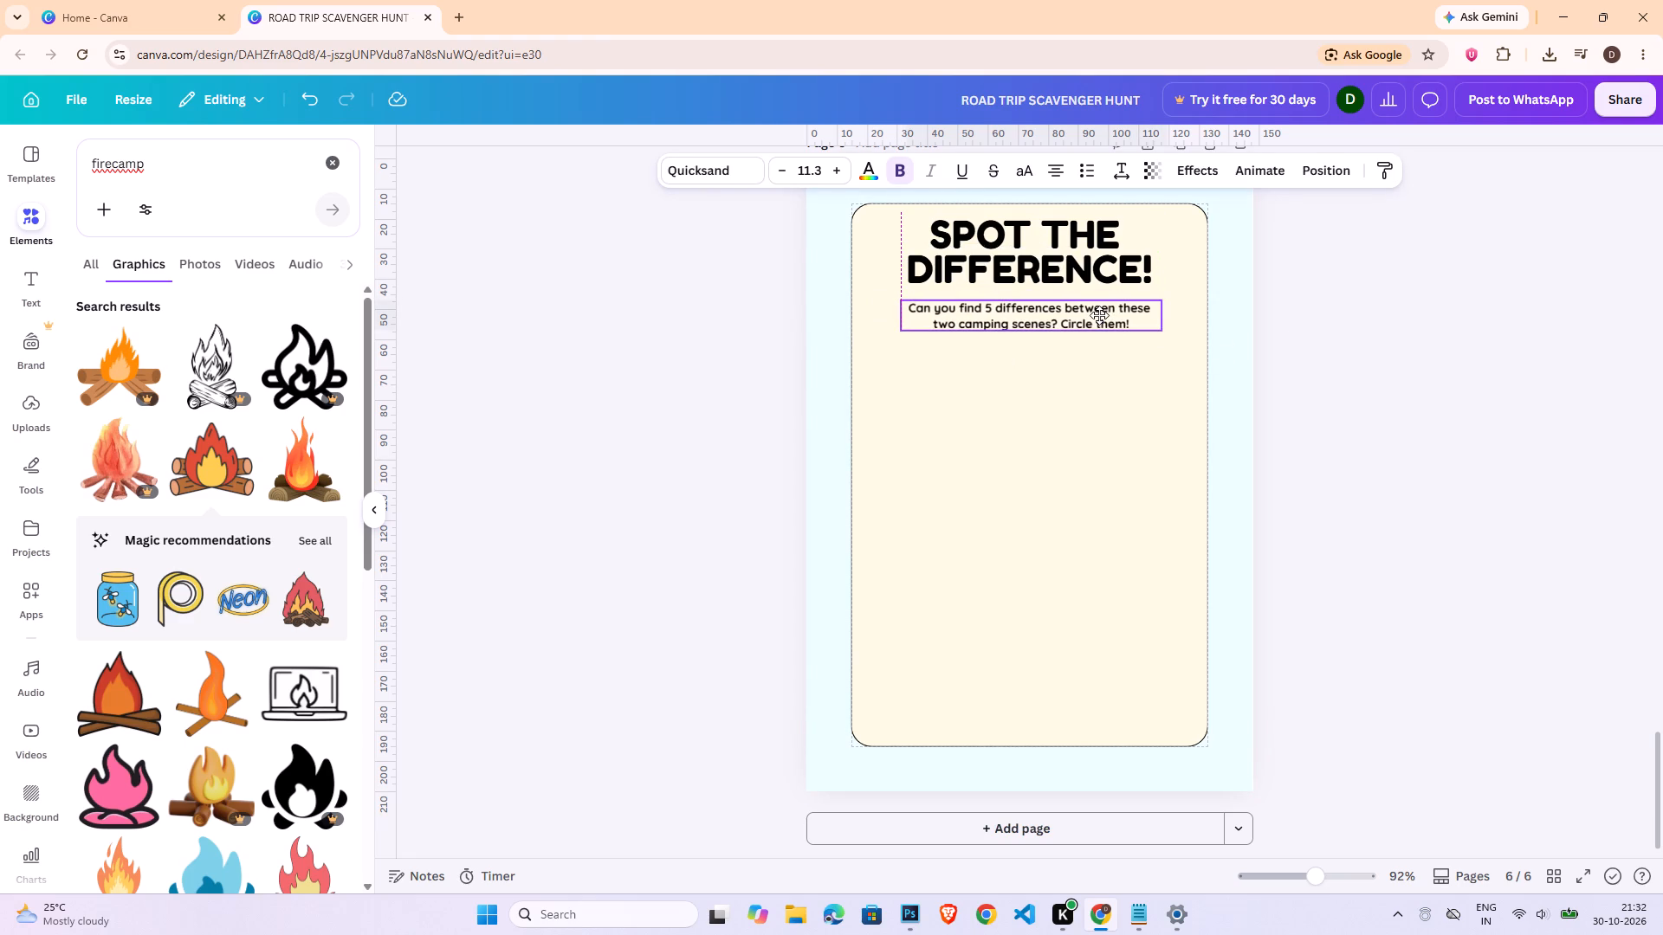
{"action": "left_click_drag", "start_coordinate": [1099, 315], "coordinate": [1099, 313]}
{"action": "left_click", "coordinate": [1416, 396]}
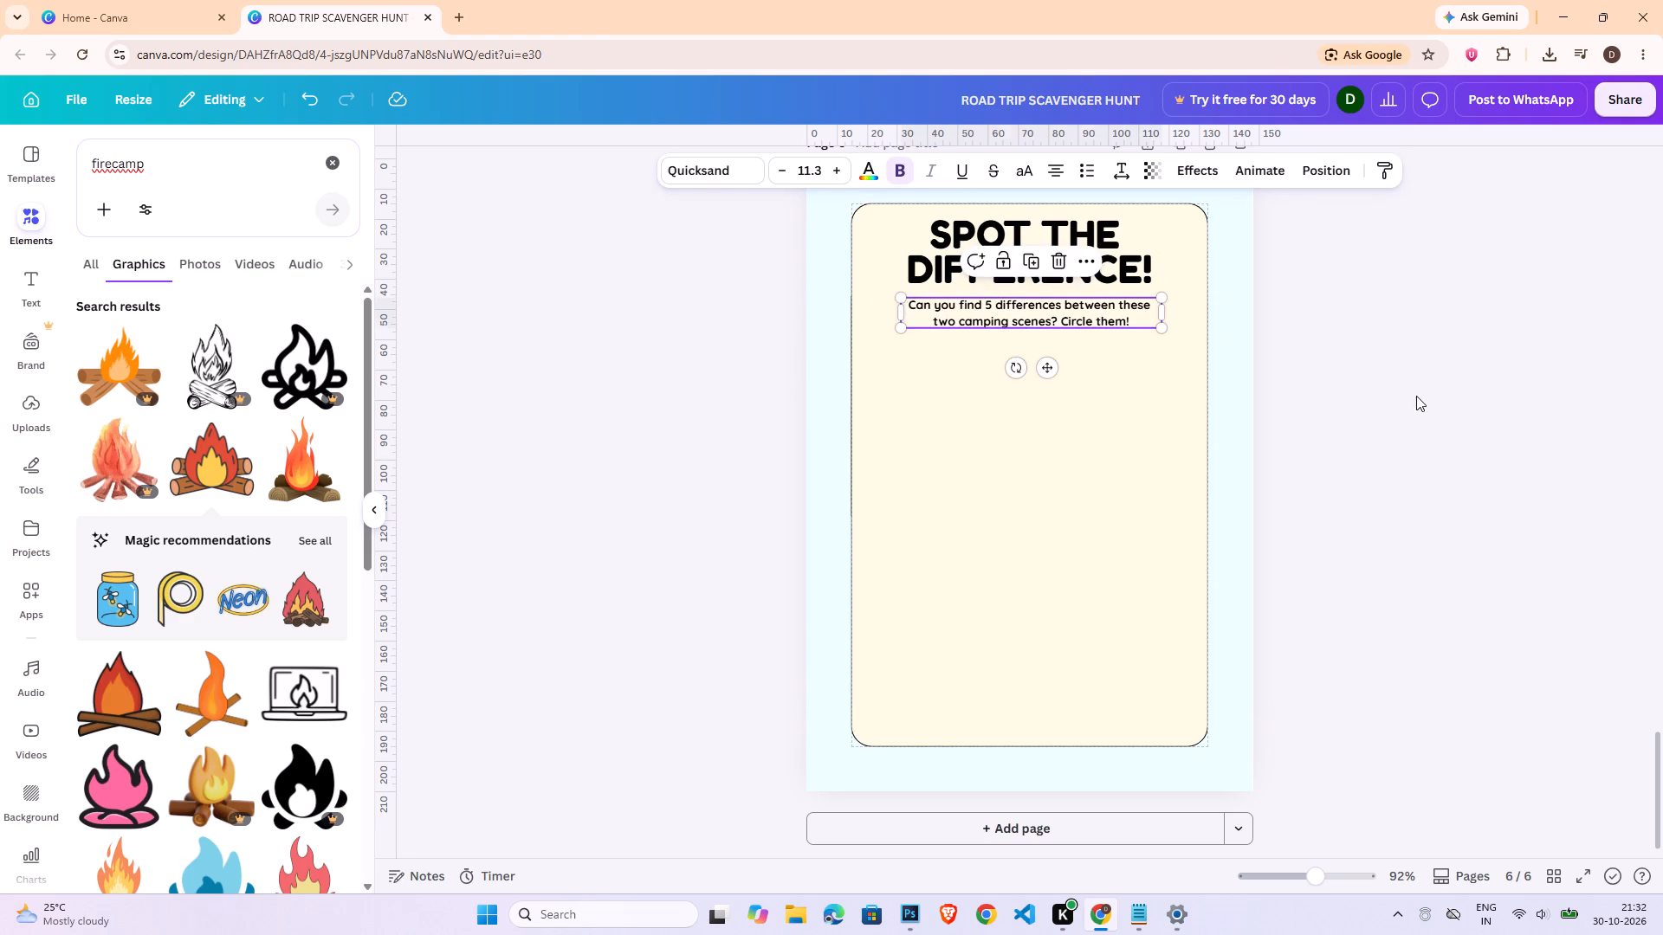
Centre-align the instruction text horizontally with the cream card.
{"action": "left_click", "coordinate": [1073, 315]}
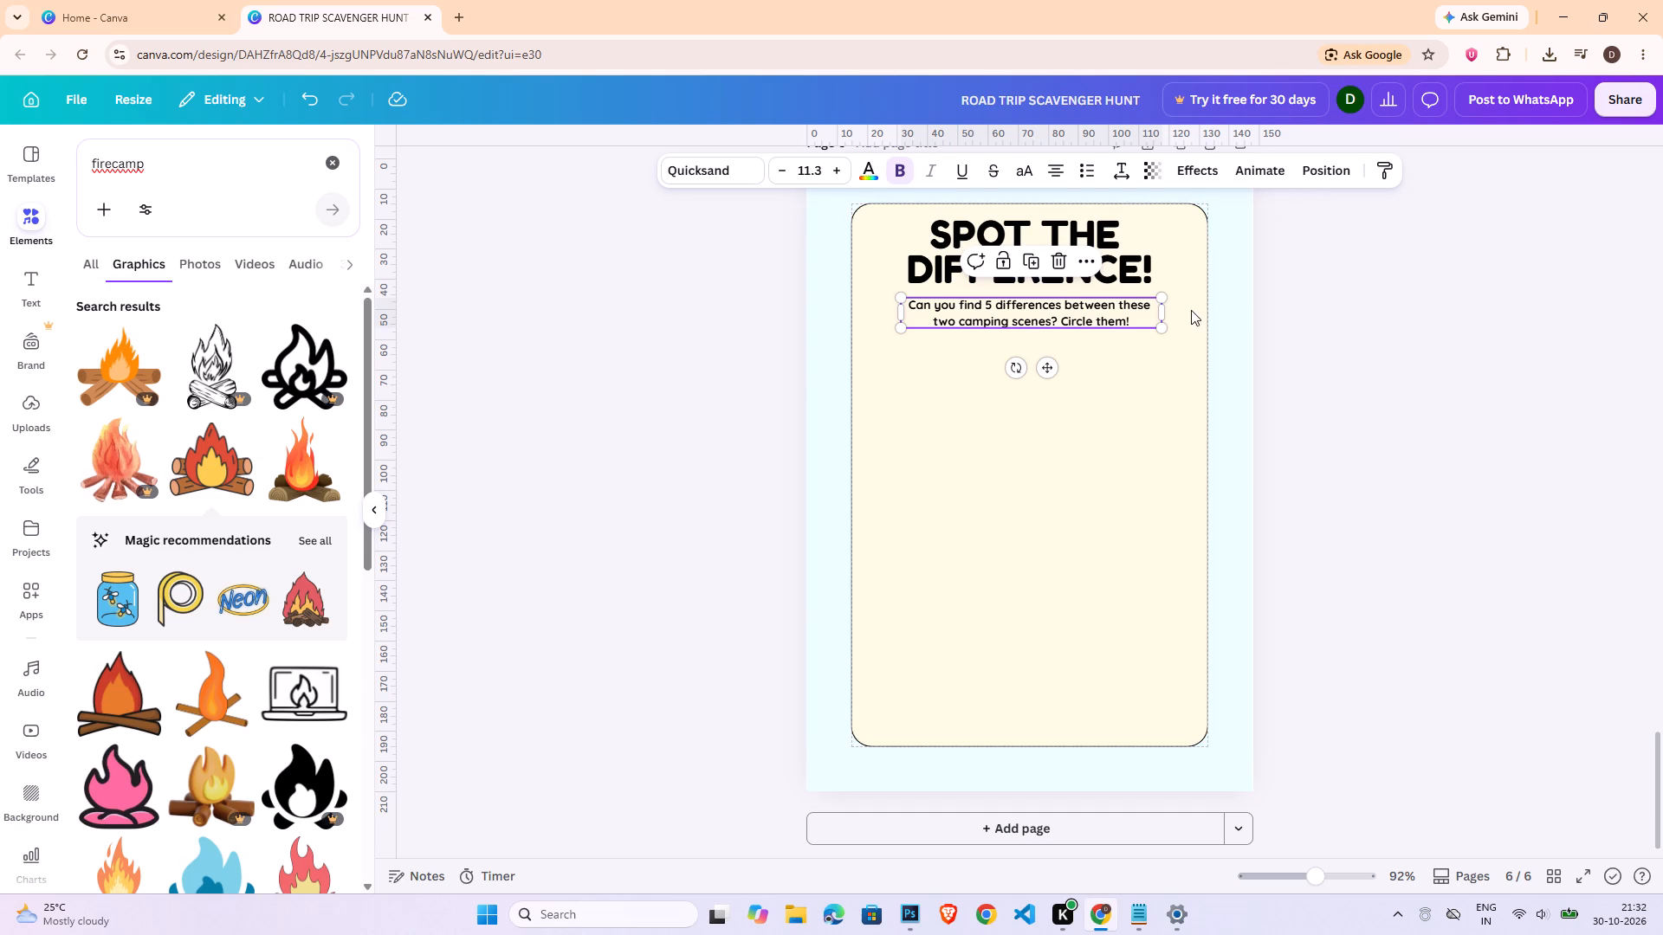
{"action": "left_click", "coordinate": [1181, 325]}
{"action": "left_click", "coordinate": [1129, 318], "text": "shift"}
{"action": "left_click", "coordinate": [1360, 172]}
{"action": "left_click", "coordinate": [1376, 169]}
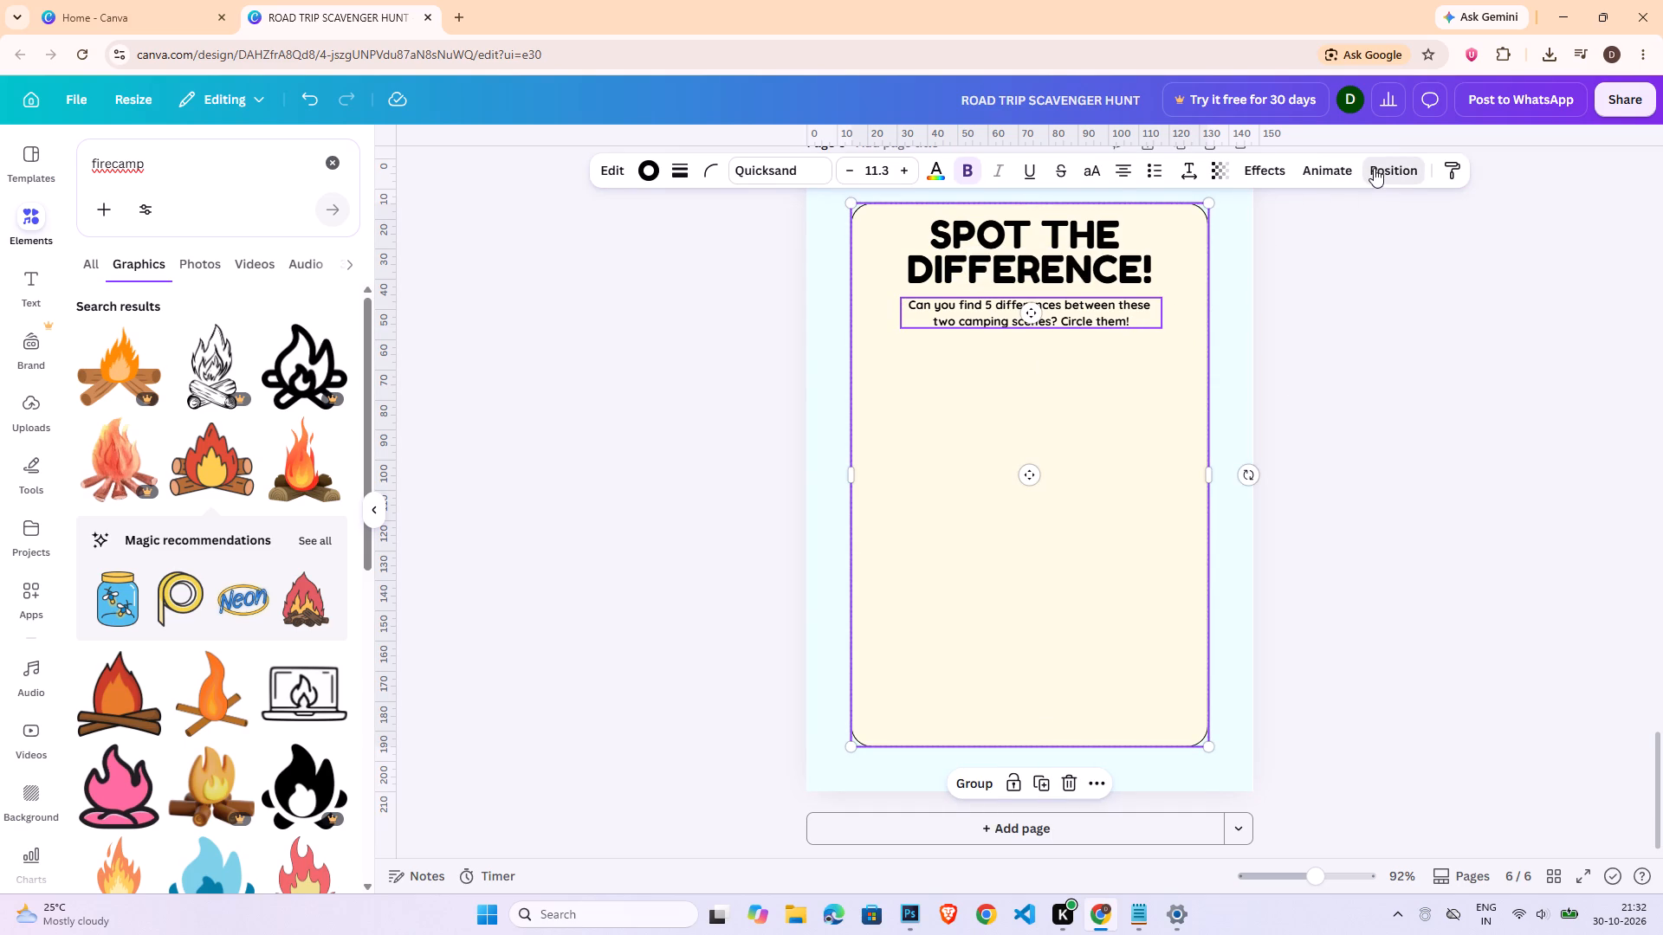
{"action": "left_click", "coordinate": [281, 404]}
{"action": "left_click", "coordinate": [1317, 366]}
Check the SPOT THE DIFFERENCE! title's centre alignment against the cream card.
{"action": "left_click", "coordinate": [1159, 266]}
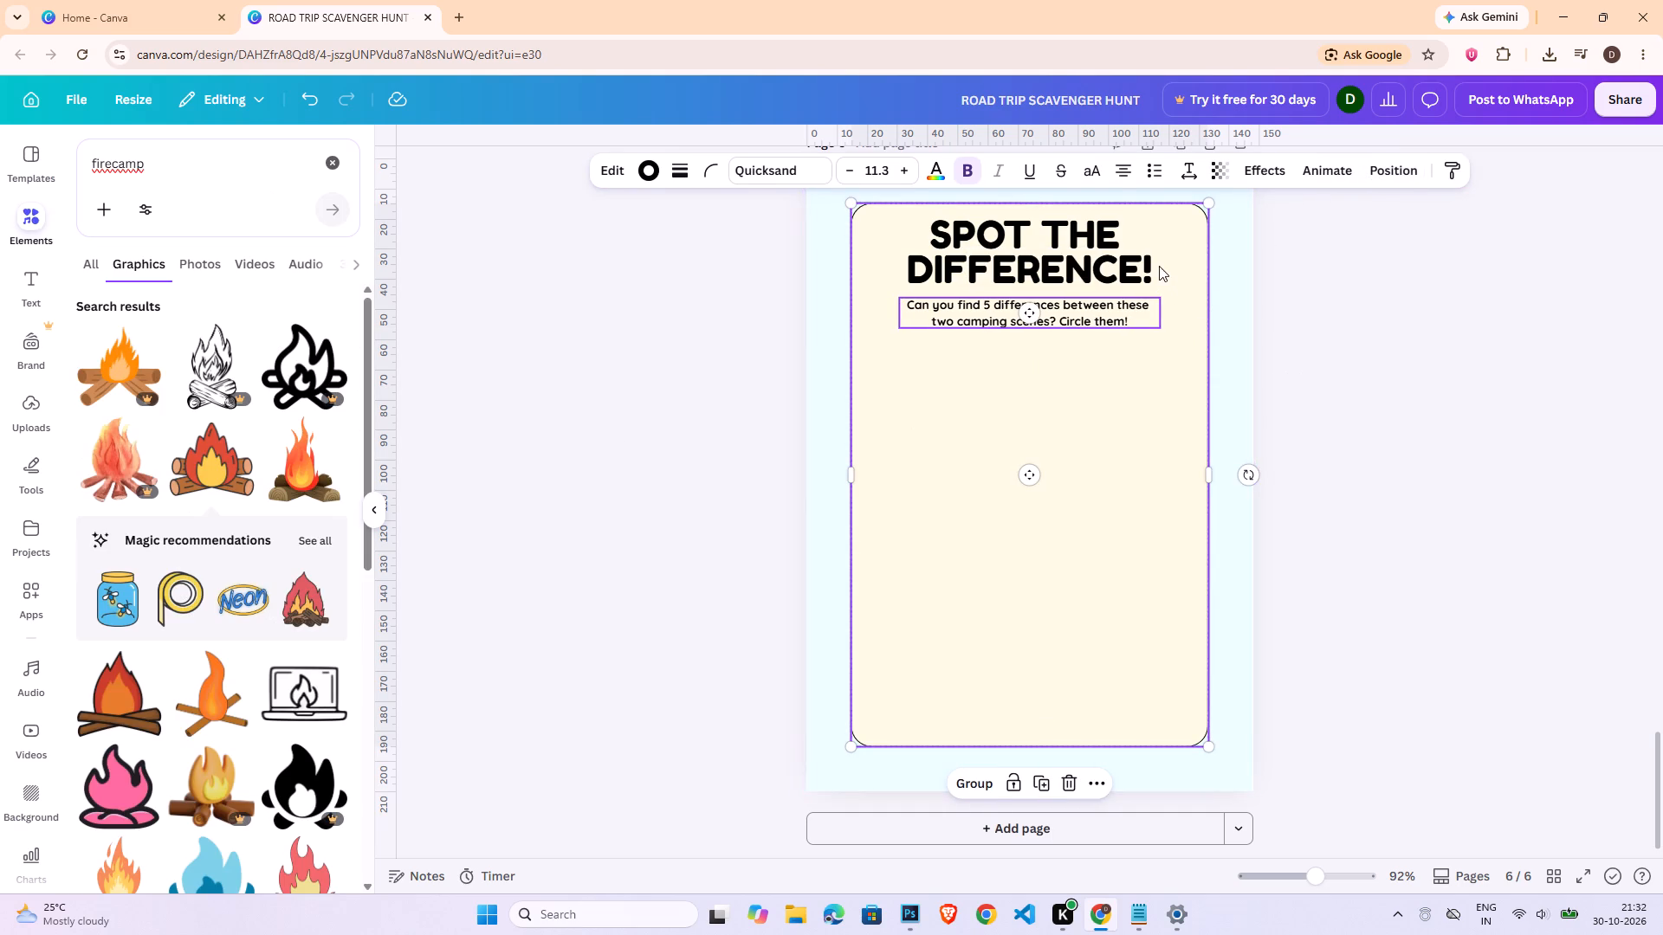
{"action": "left_click", "coordinate": [1323, 299]}
{"action": "left_click", "coordinate": [1217, 282]}
{"action": "left_click", "coordinate": [1146, 265], "text": "shift"}
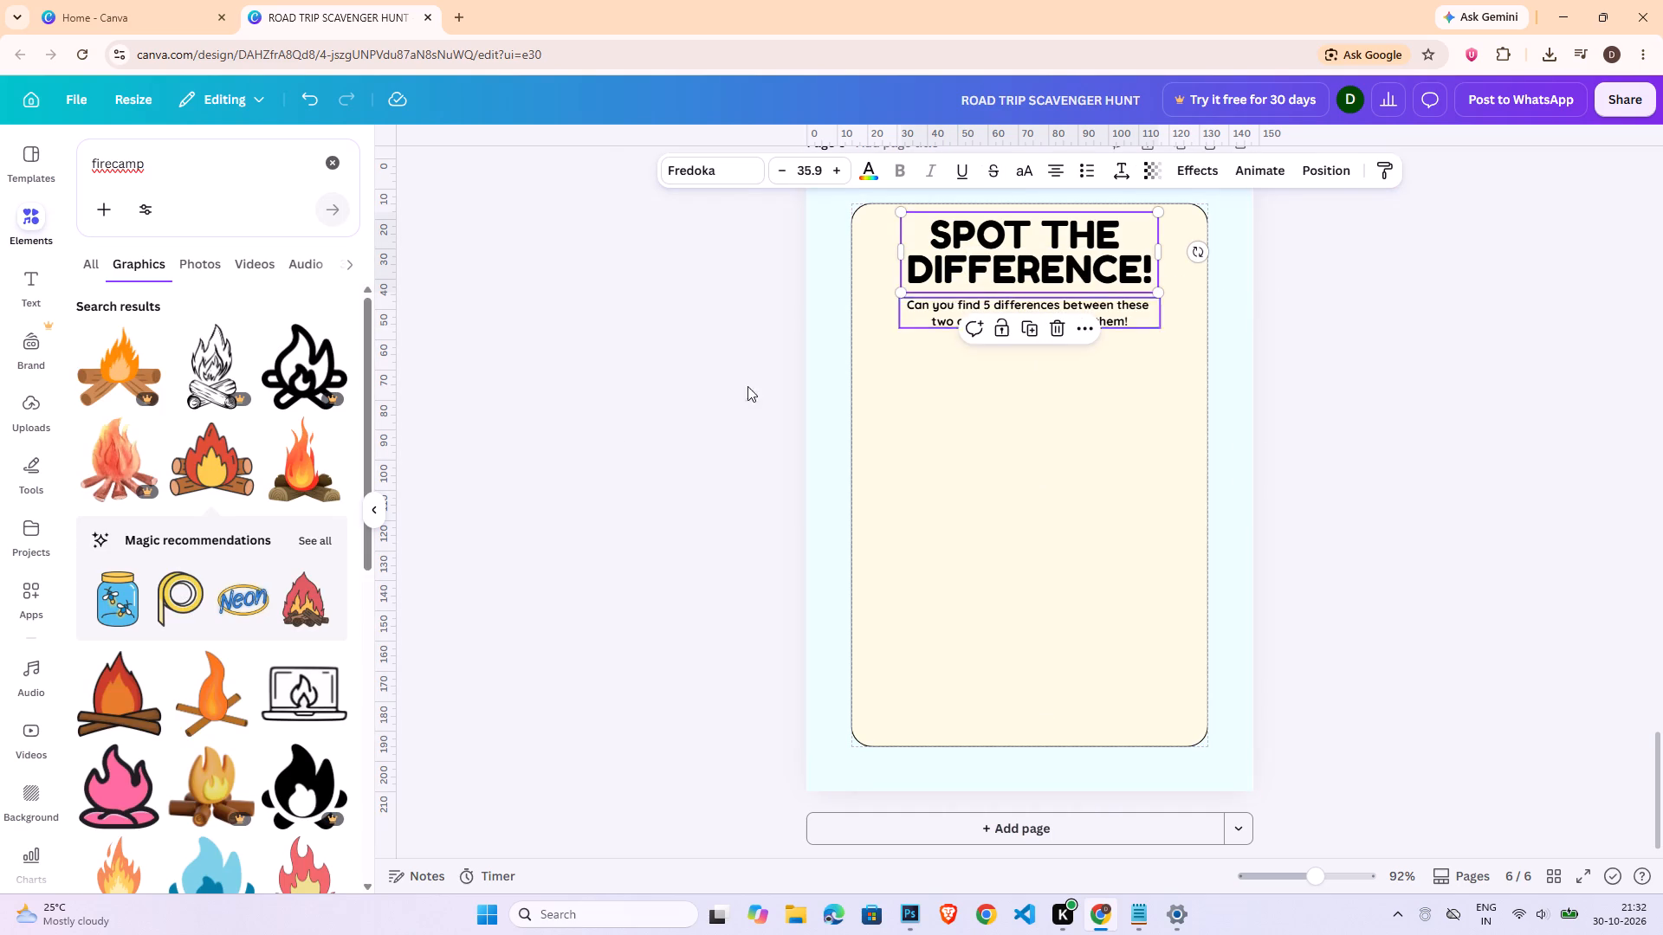
{"action": "left_click", "coordinate": [1341, 183]}
{"action": "left_click", "coordinate": [1166, 353]}
{"action": "left_click", "coordinate": [1126, 254], "text": "shift"}
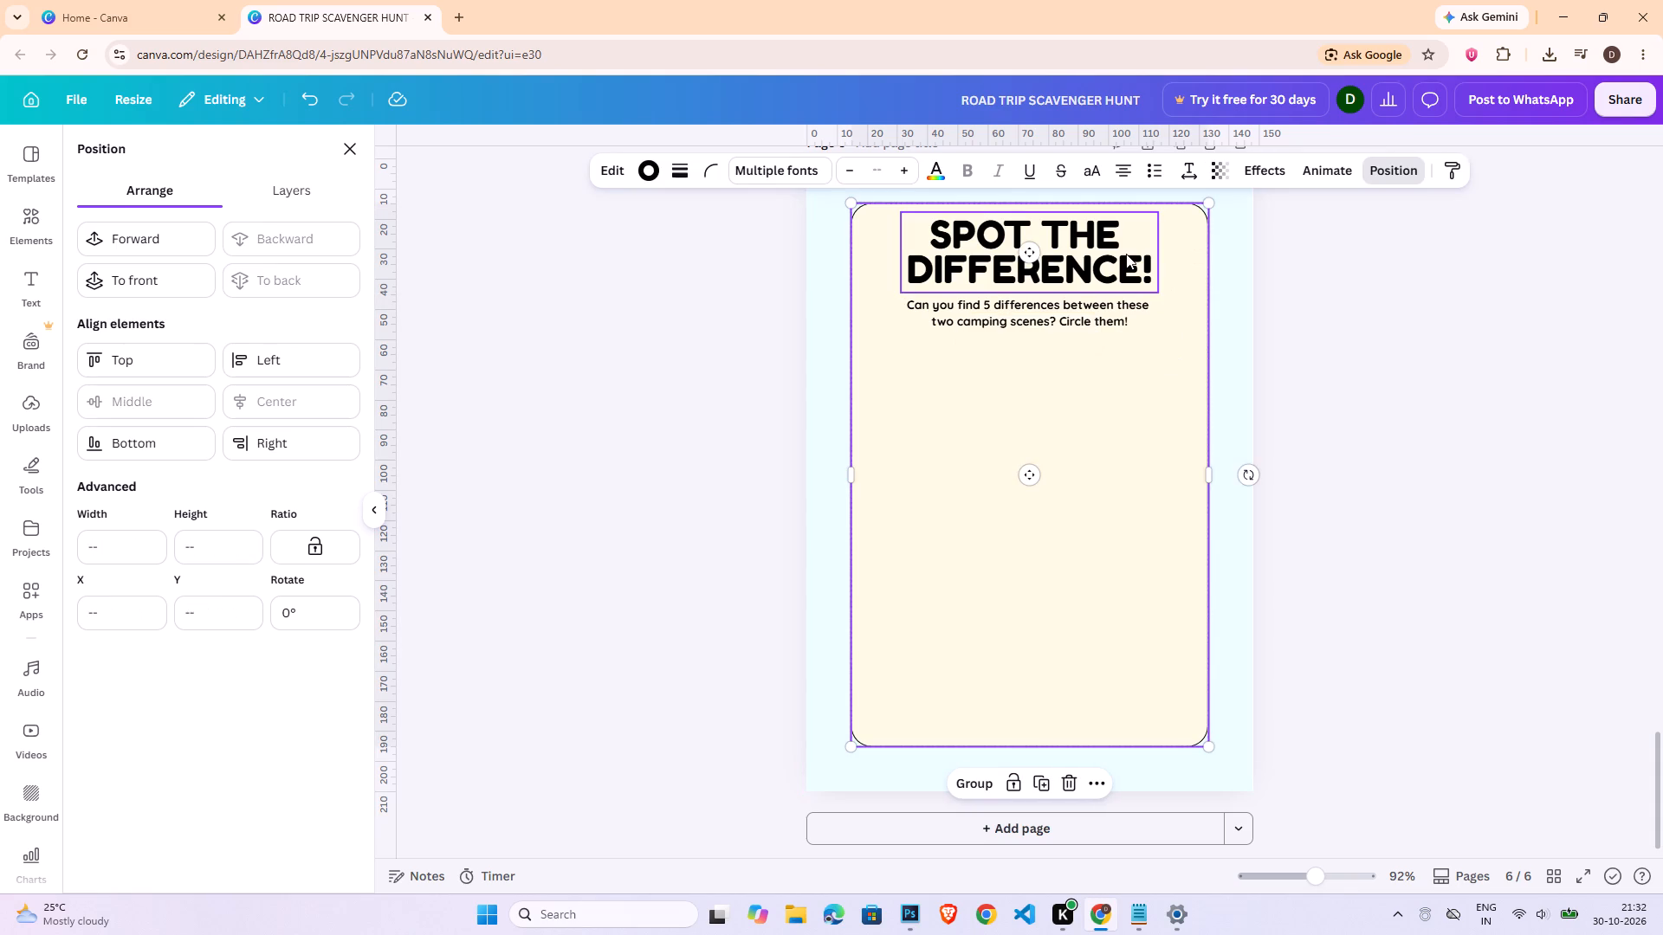
{"action": "double_click", "coordinate": [1379, 474]}
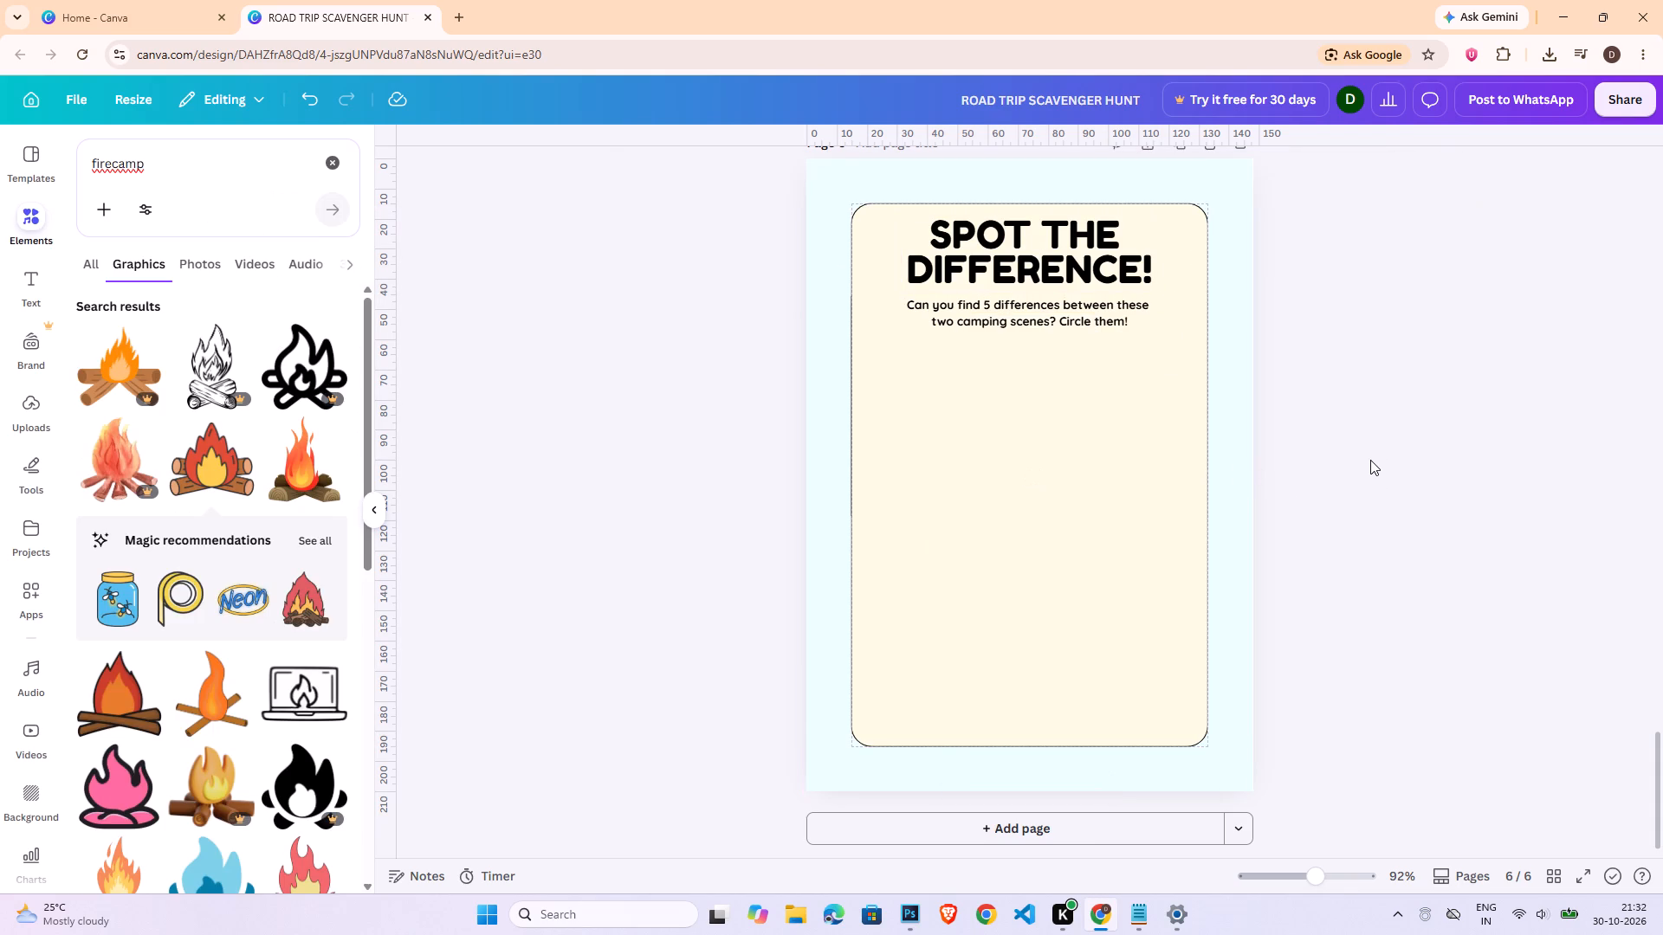
{"action": "left_click", "coordinate": [1407, 503]}
Add a rounded square shape to page 6 and place it below the instructions near the card's left edge.
{"action": "left_click", "coordinate": [333, 158]}
{"action": "left_click", "coordinate": [437, 337]}
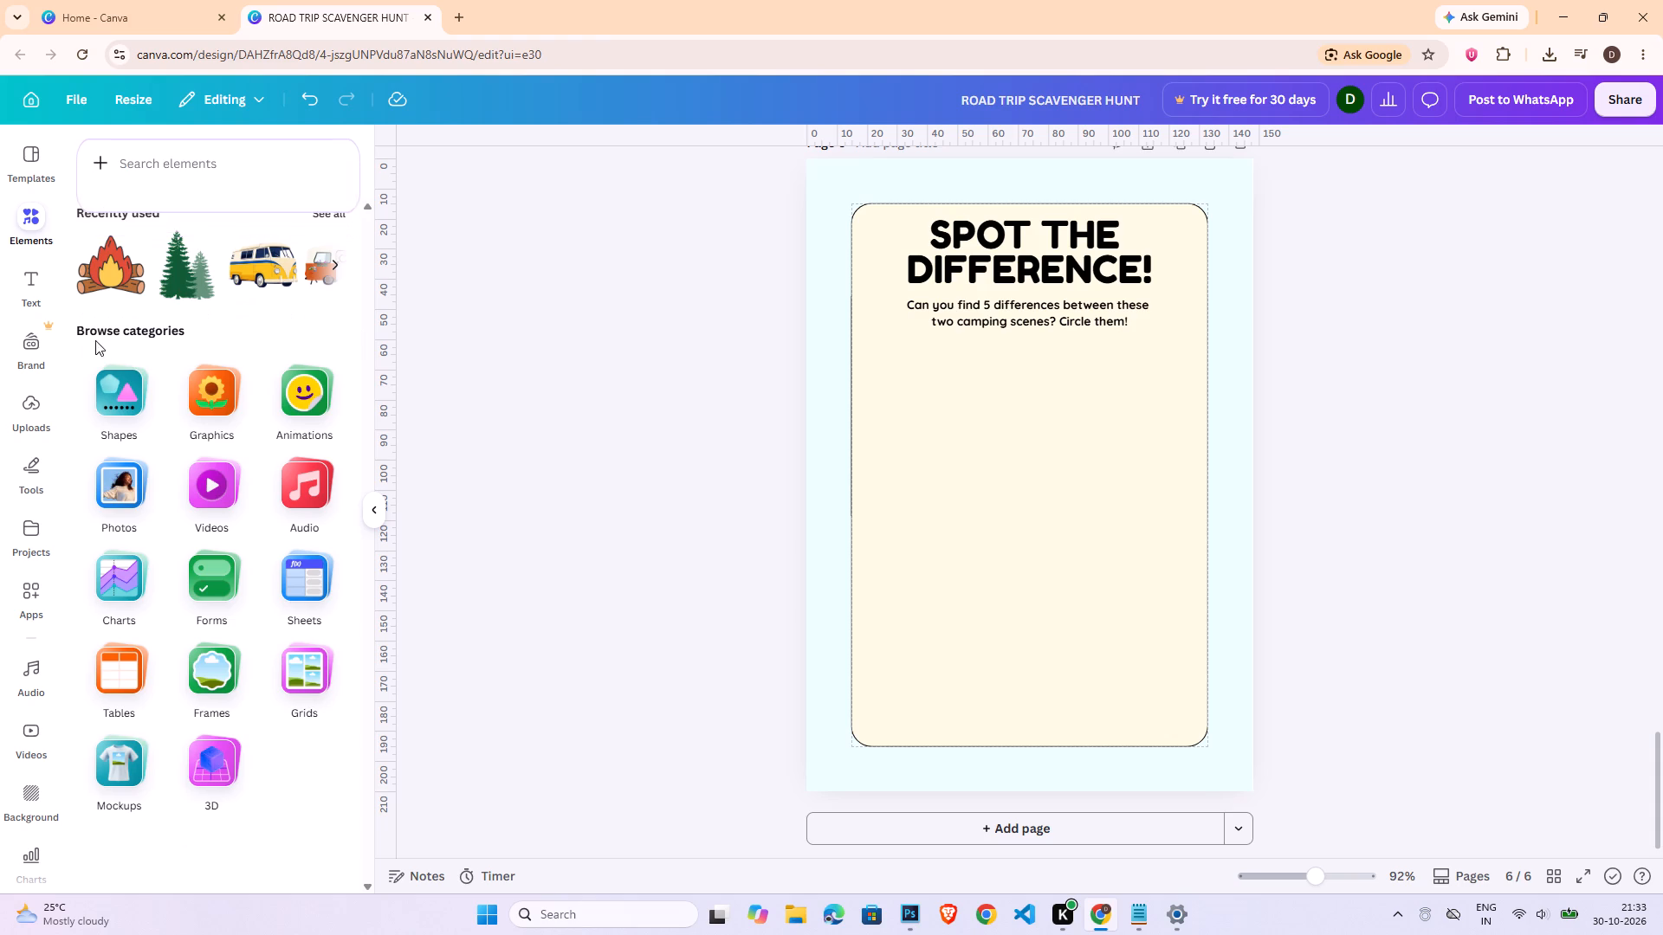
{"action": "left_click", "coordinate": [112, 383]}
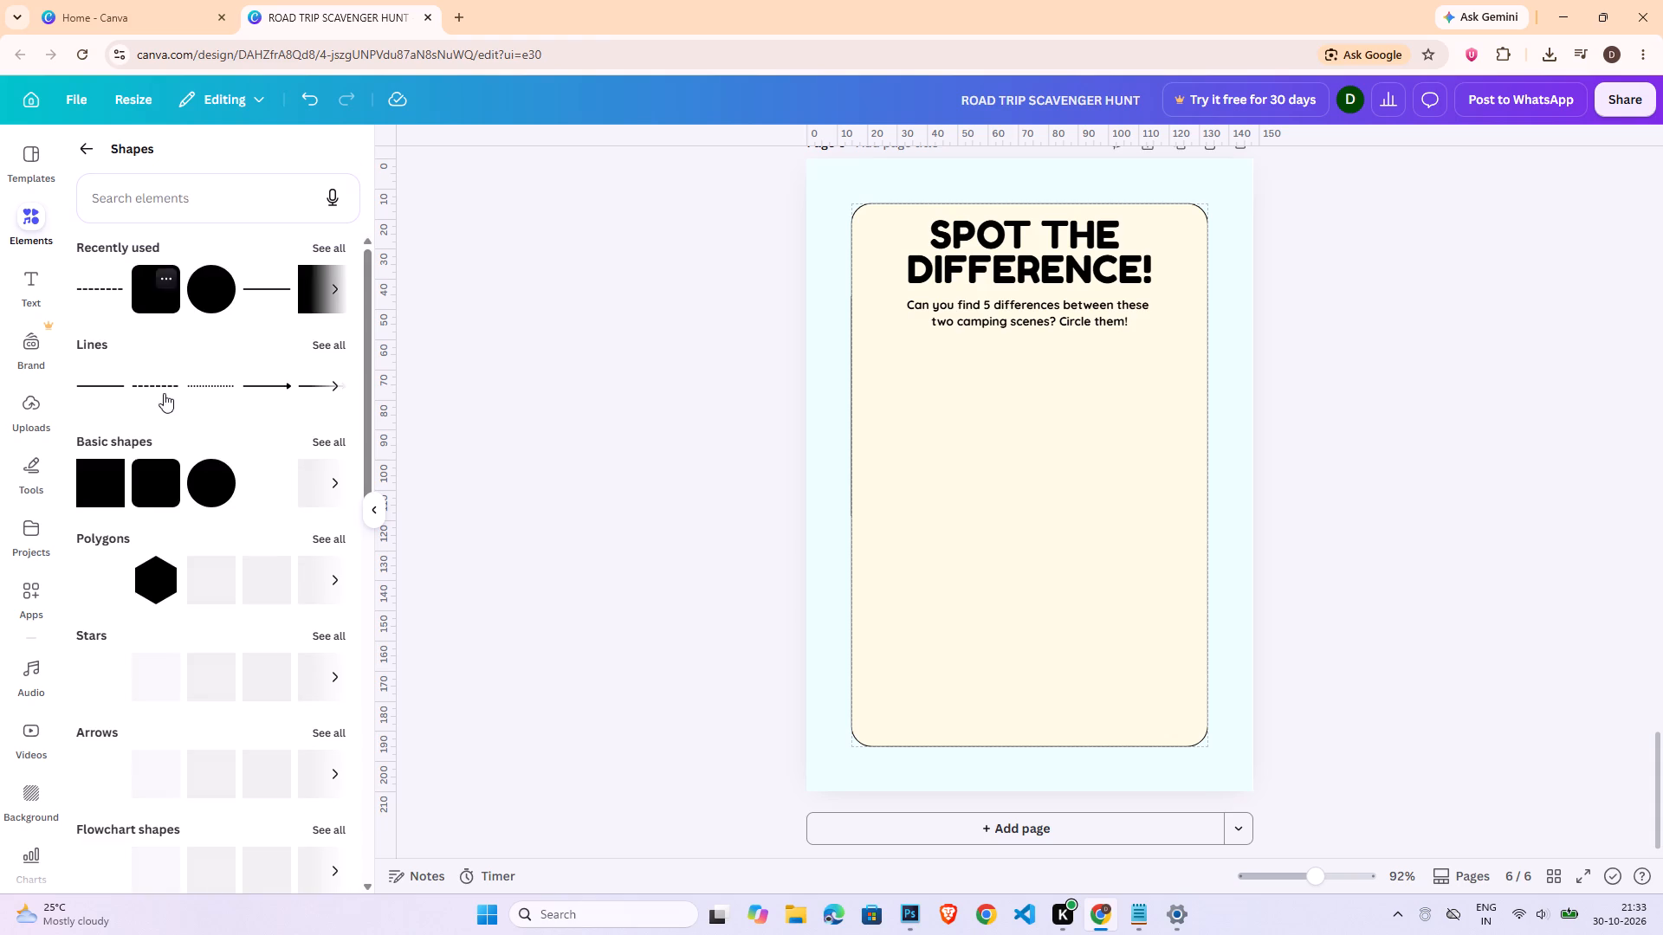
{"action": "left_click", "coordinate": [166, 297]}
{"action": "left_click", "coordinate": [1033, 497]}
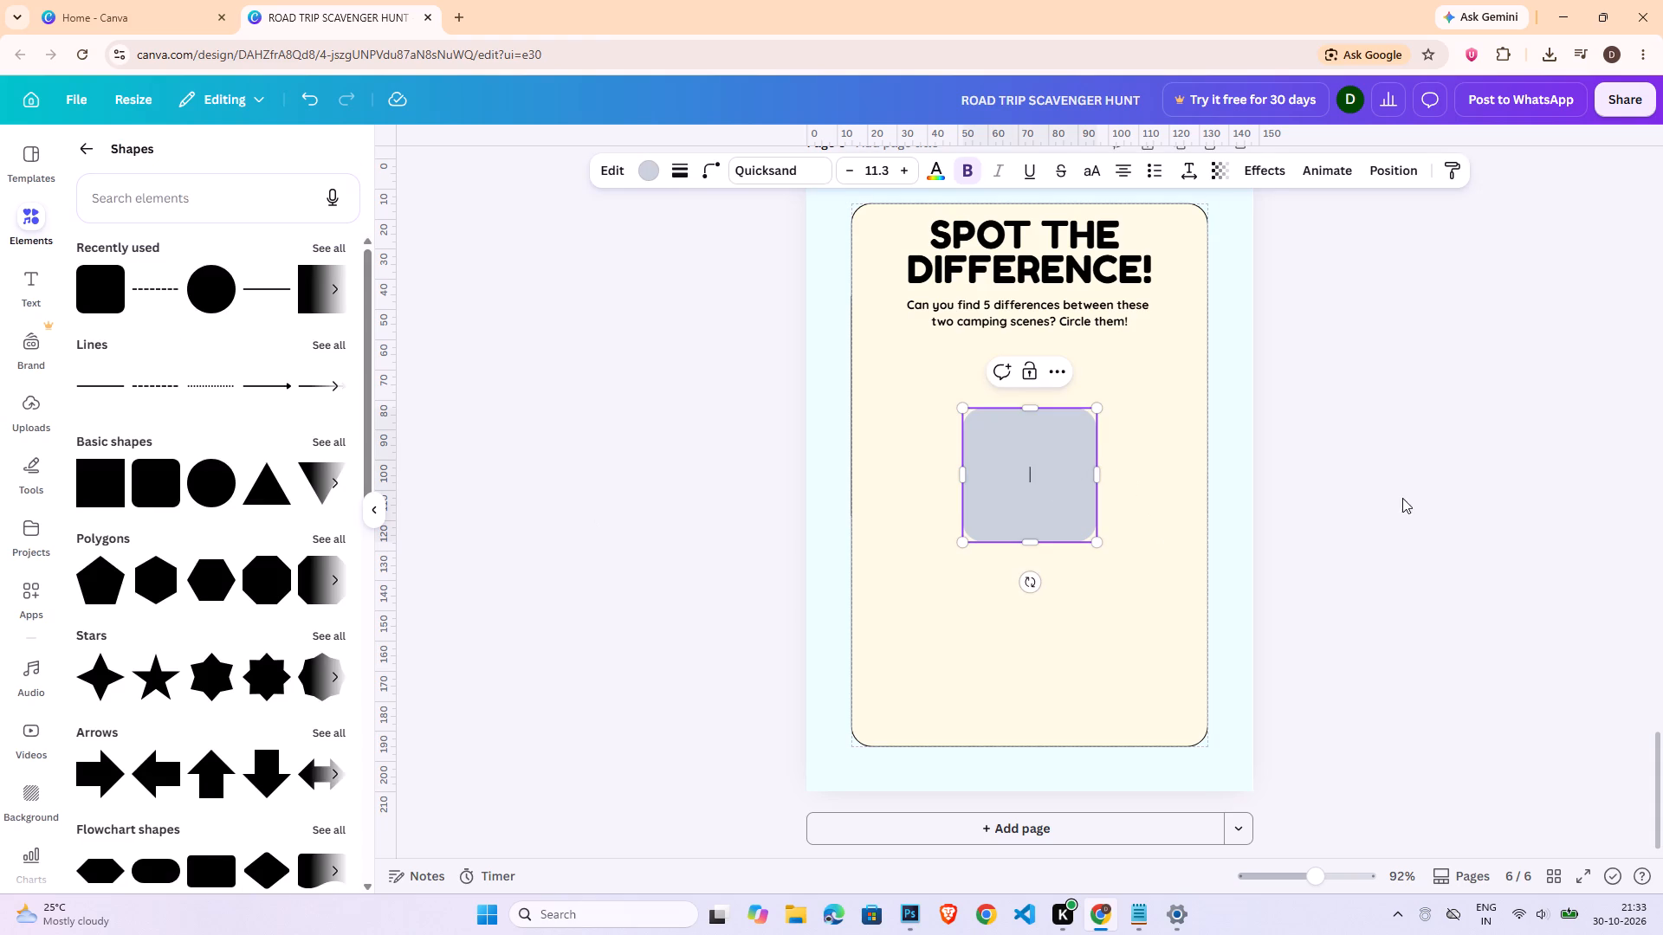
{"action": "left_click", "coordinate": [1402, 498]}
{"action": "left_click_drag", "start_coordinate": [1017, 487], "coordinate": [913, 409]}
{"action": "left_click_drag", "start_coordinate": [1007, 455], "coordinate": [945, 413]}
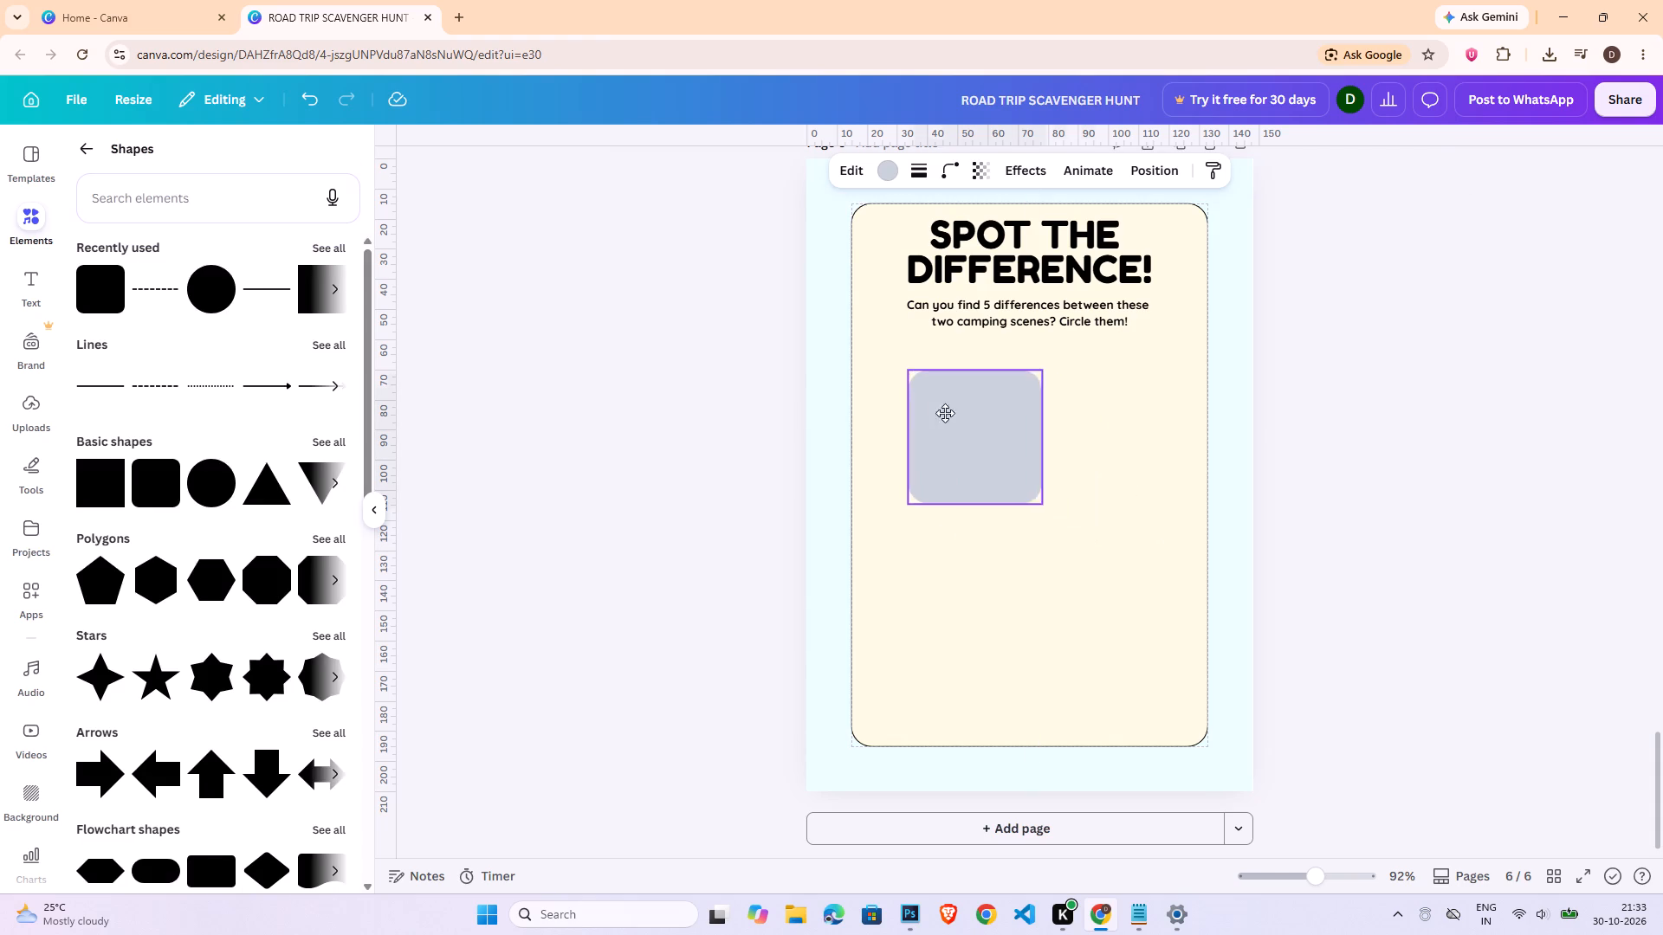
{"action": "left_click_drag", "start_coordinate": [945, 413], "coordinate": [909, 402]}
Stretch the rounded shape to about 110 mm wide, nearly the card's width, and about a third of its height.
{"action": "left_click_drag", "start_coordinate": [997, 407], "coordinate": [1226, 416]}
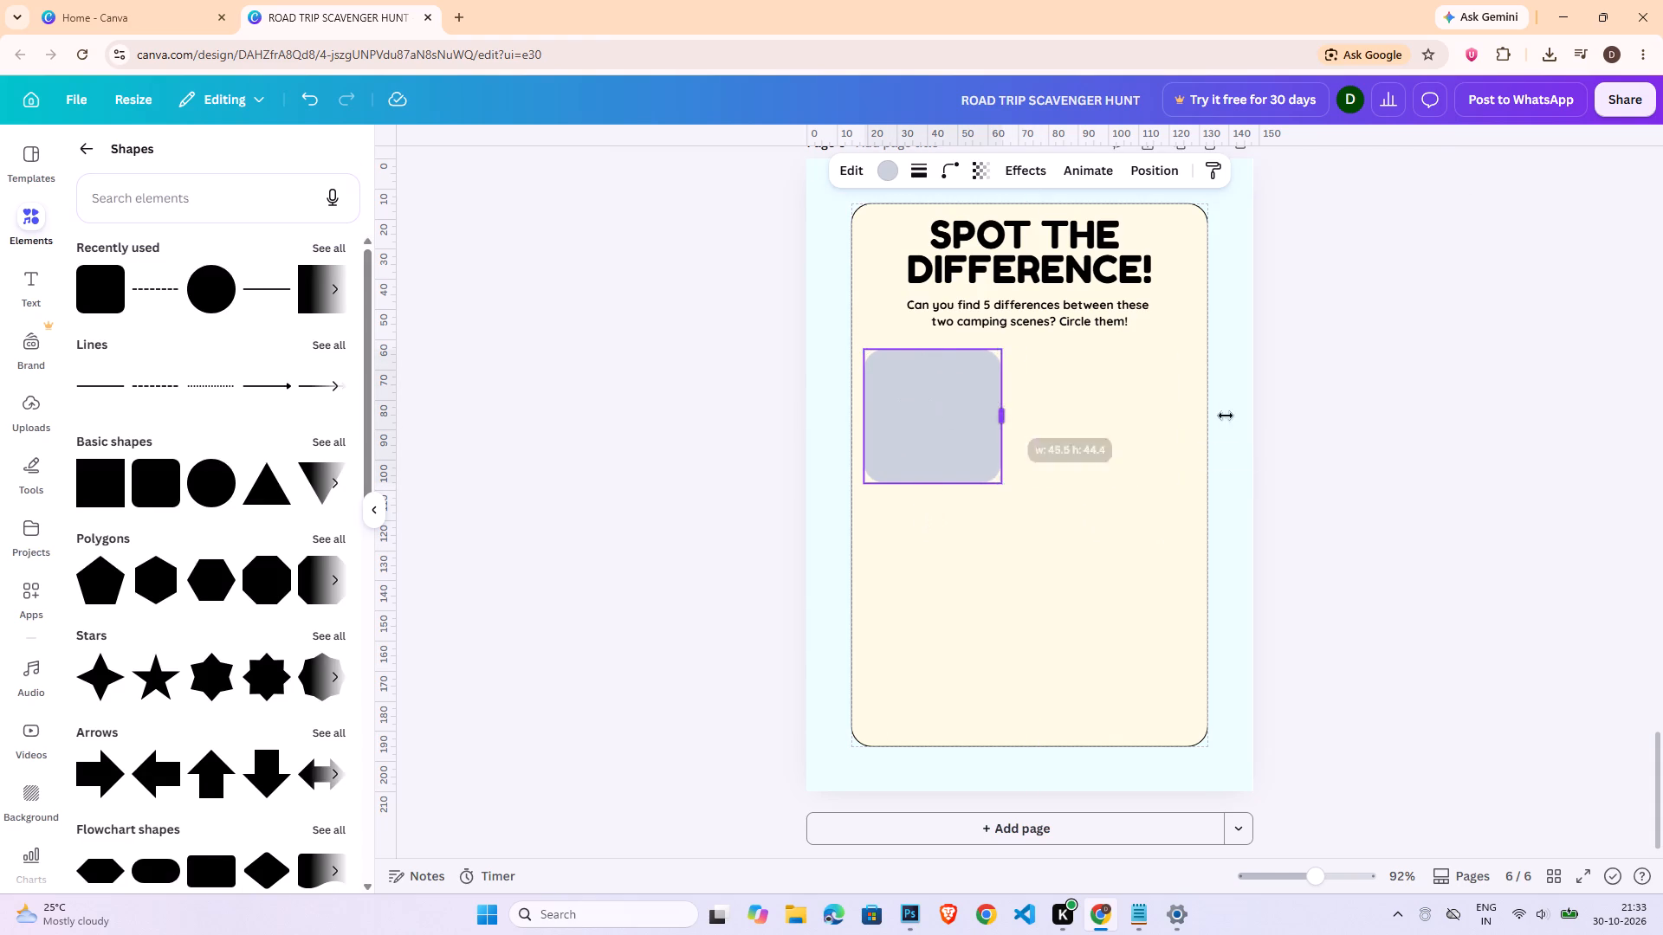
{"action": "left_click_drag", "start_coordinate": [1226, 416], "coordinate": [1194, 416]}
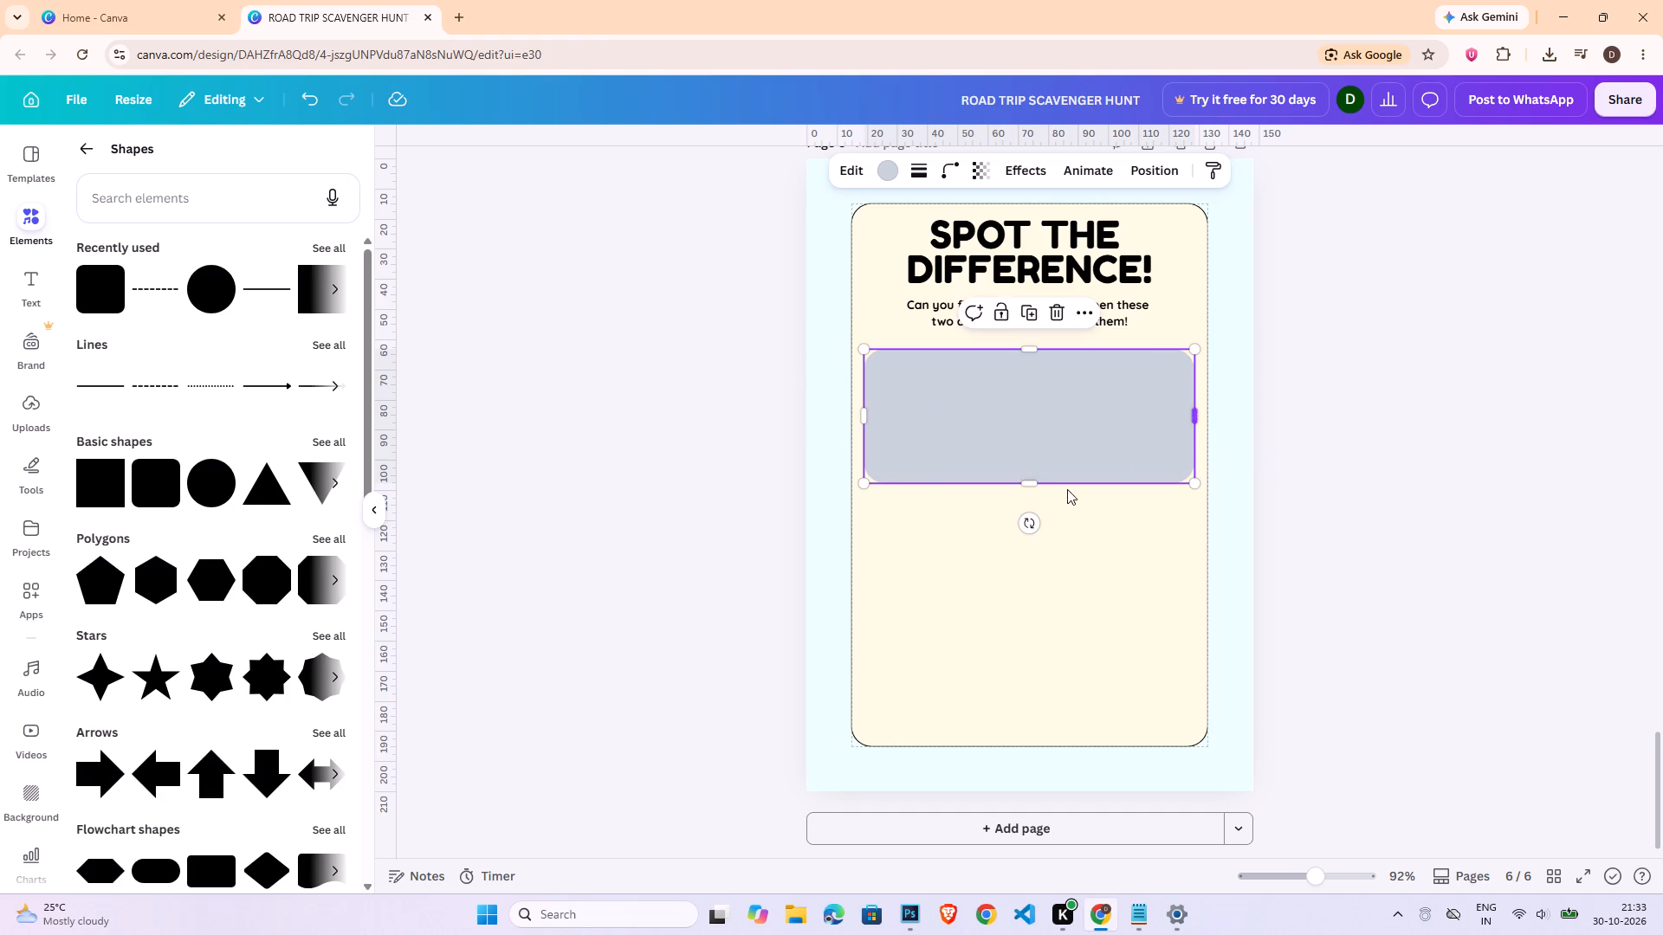
{"action": "left_click", "coordinate": [1059, 475]}
{"action": "left_click_drag", "start_coordinate": [1045, 480], "coordinate": [1046, 540]}
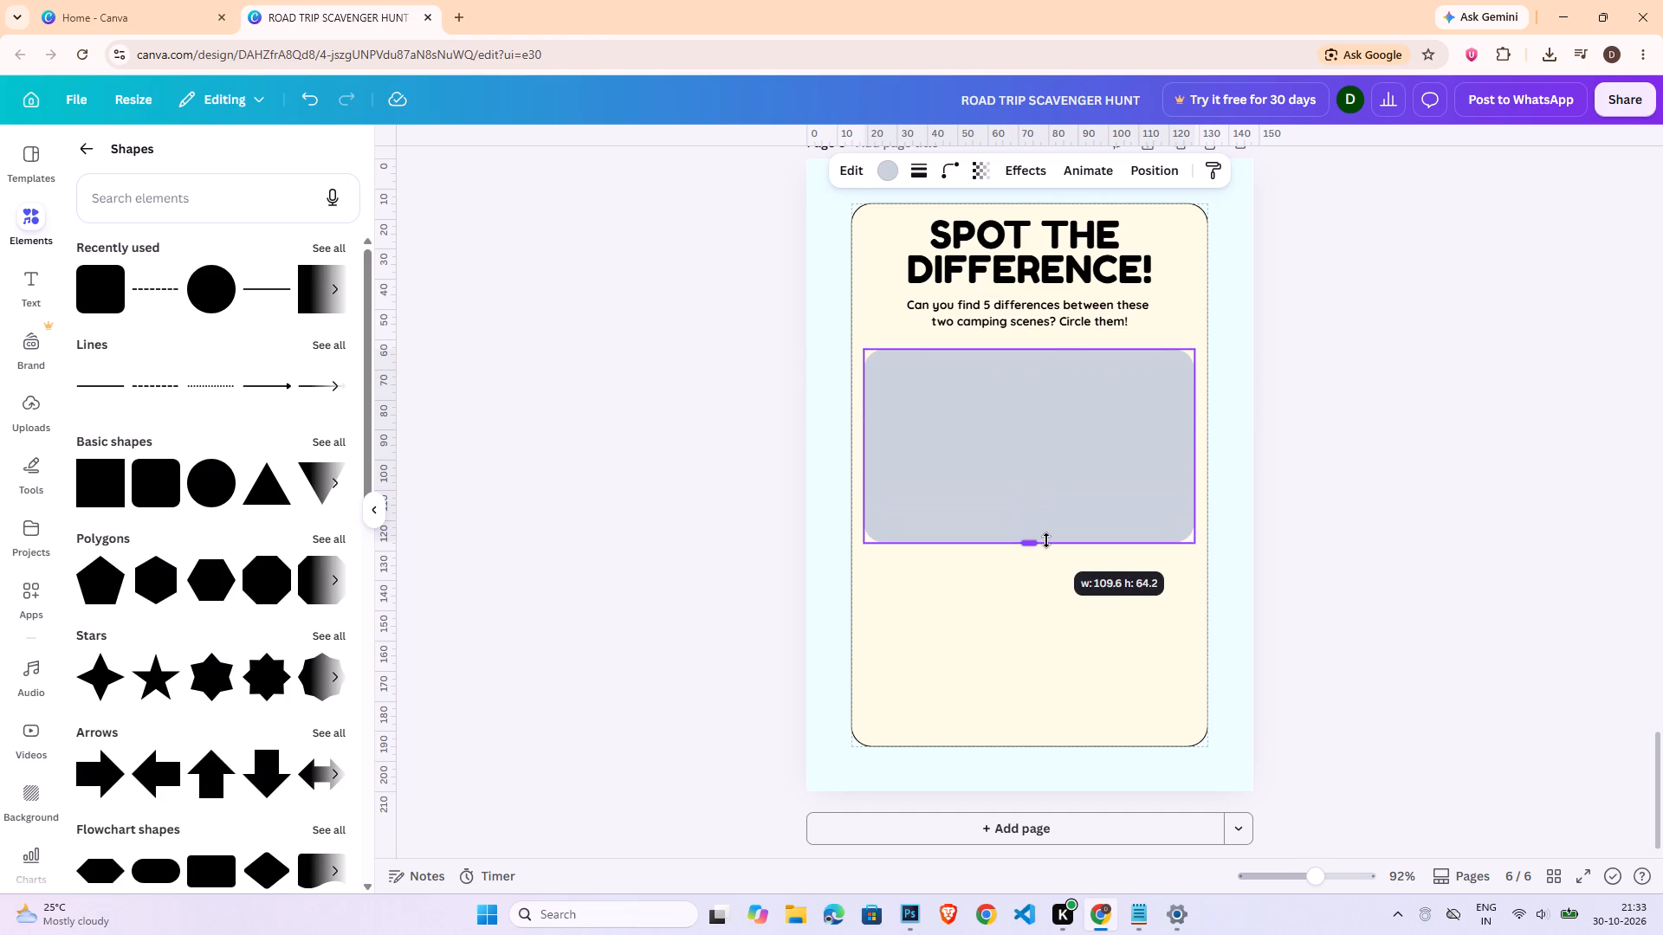
{"action": "left_click_drag", "start_coordinate": [1046, 540], "coordinate": [1048, 530]}
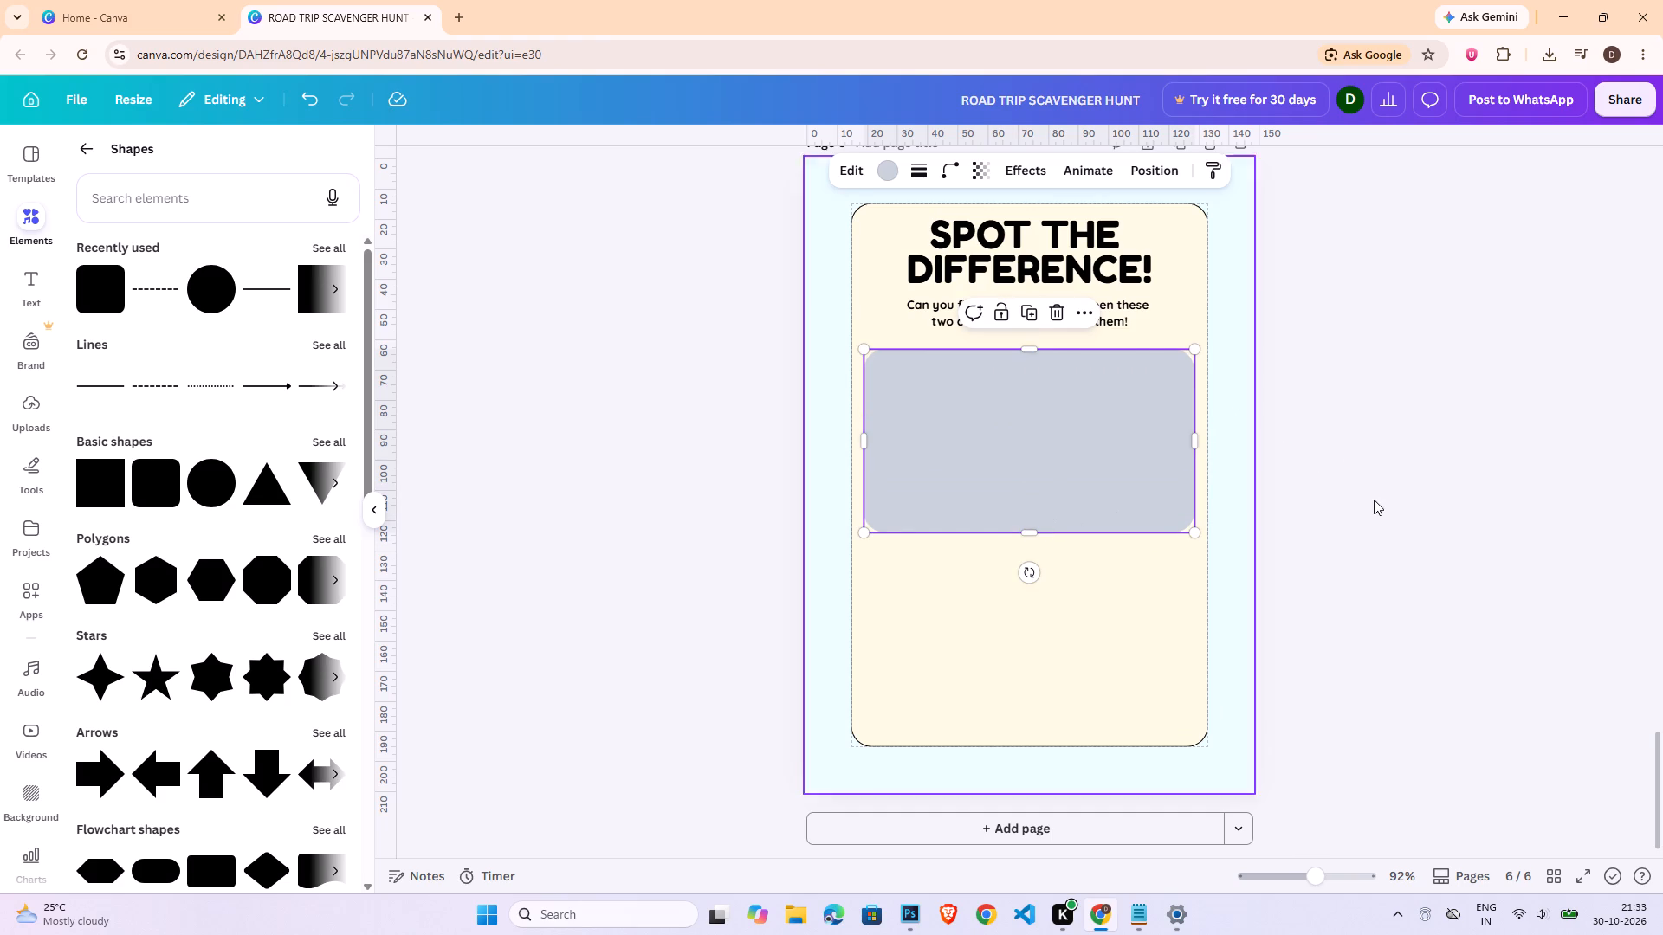
Duplicate the grey rounded panel and place the copy directly beneath the first one on the card.
{"action": "key", "text": "ctrl+c"}
{"action": "key", "text": "ctrl+v"}
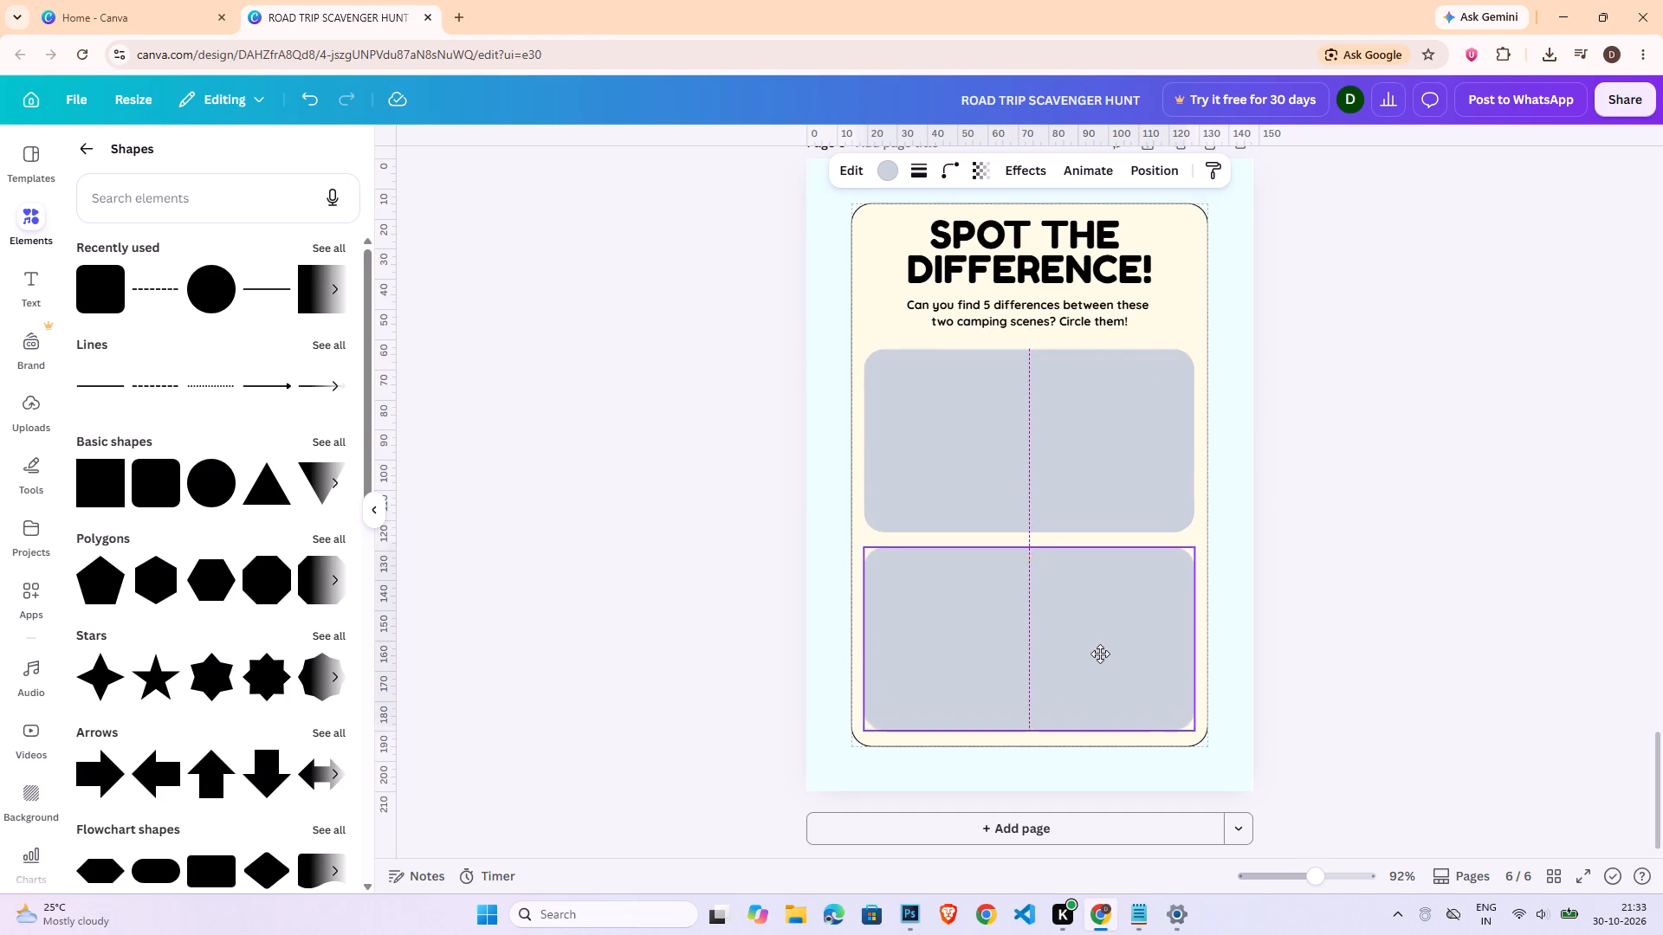
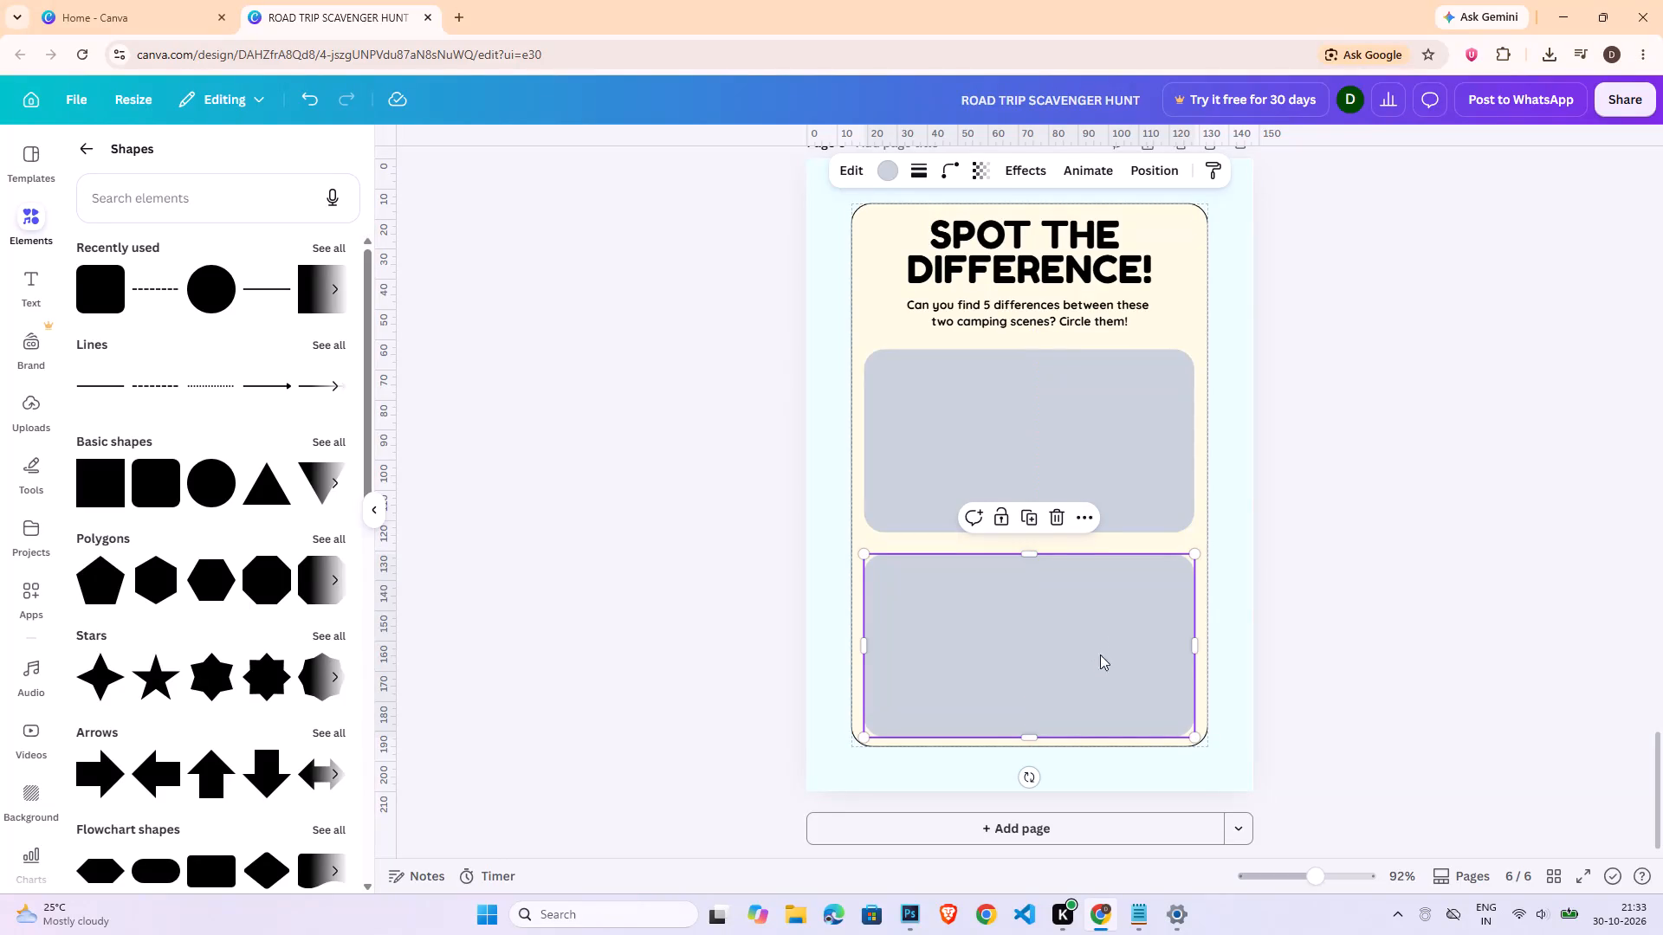
Extend the upper grey panel's bottom edge downward so only a narrow gap remains above the lower panel.
{"action": "left_click", "coordinate": [1108, 516]}
{"action": "left_click", "coordinate": [1062, 534]}
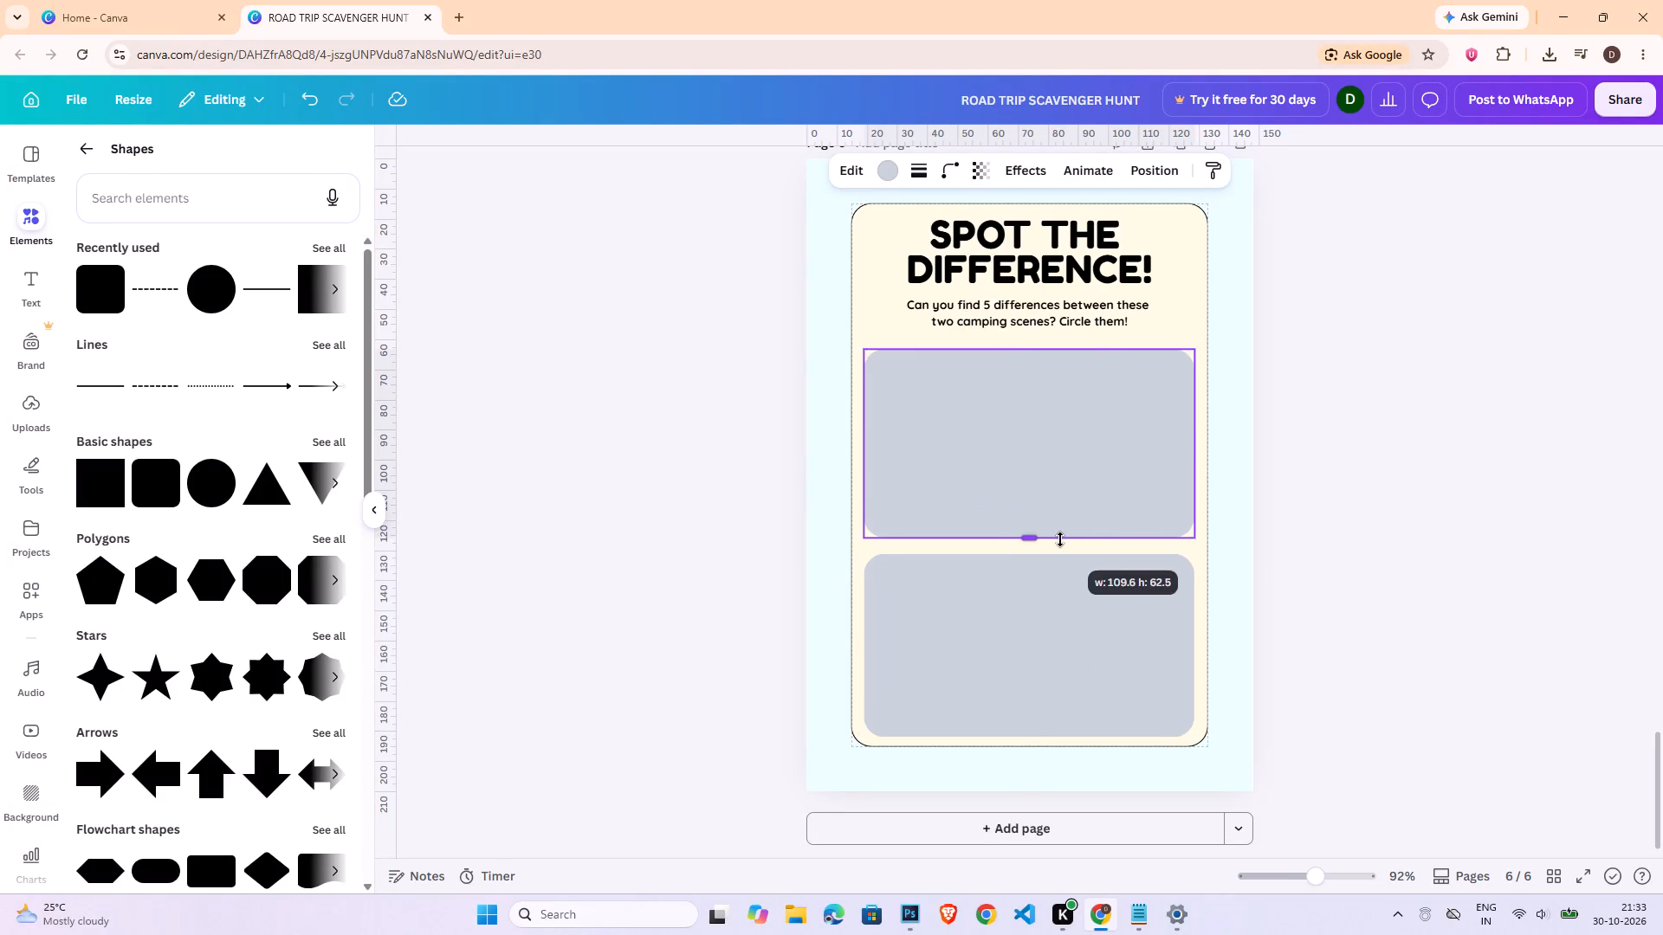
{"action": "left_click", "coordinate": [1058, 564]}
{"action": "left_click", "coordinate": [1155, 519]}
{"action": "left_click", "coordinate": [1105, 532]}
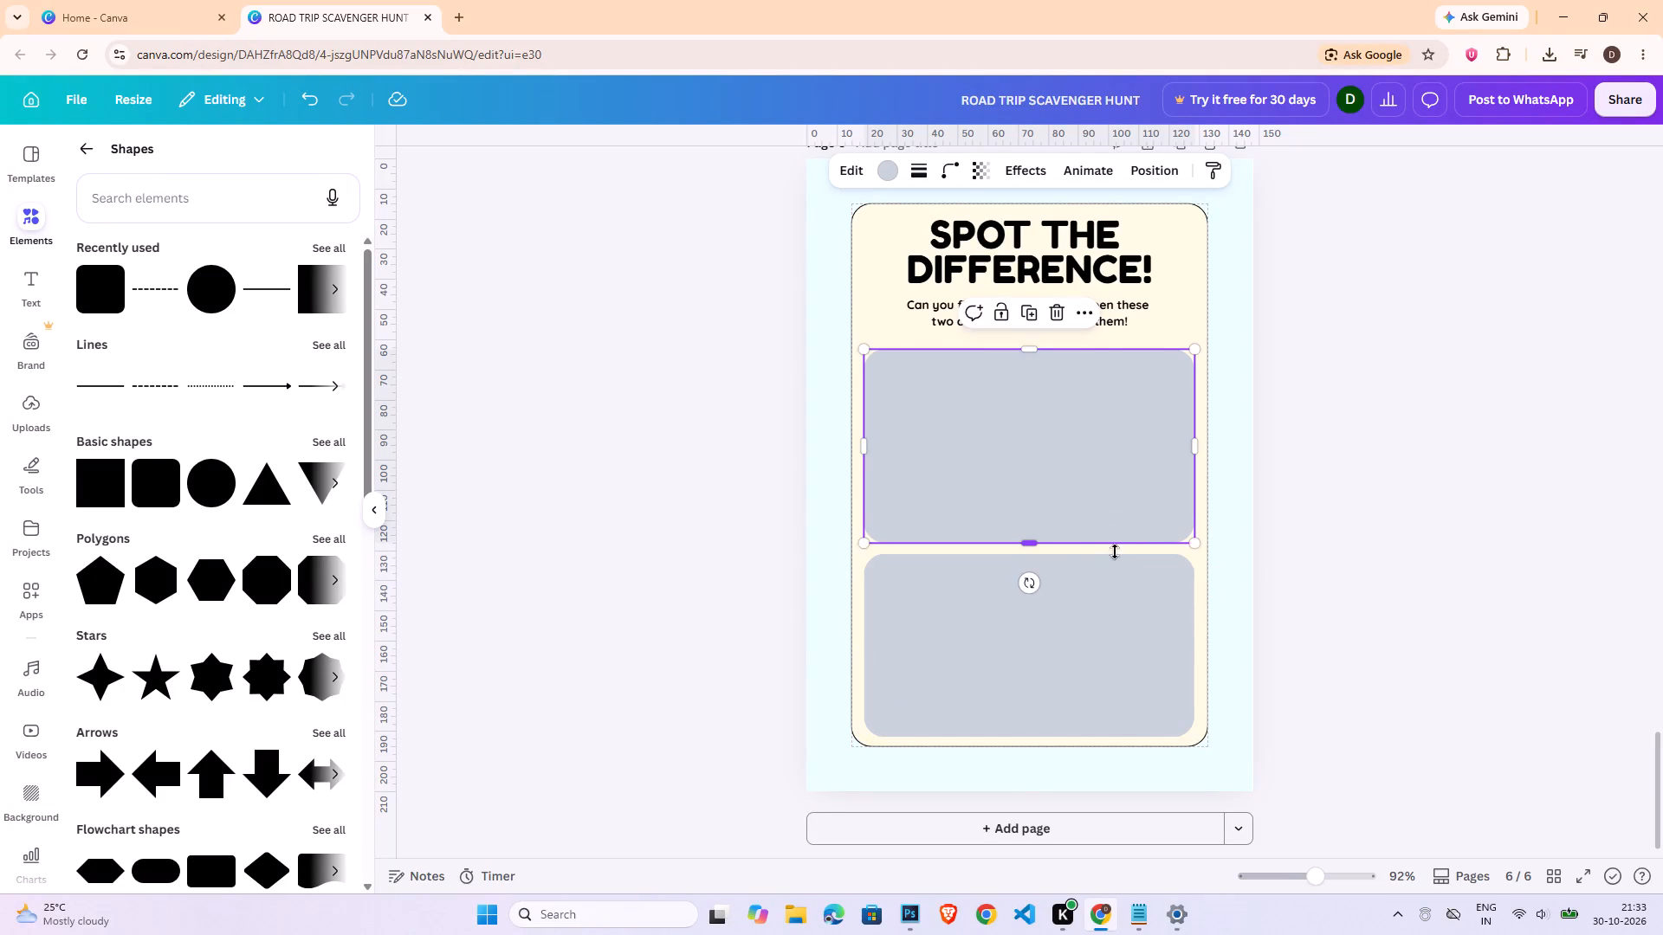
Replace the lower grey panel with a copy of the taller upper panel, placed just beneath it with a small gap.
{"action": "left_click", "coordinate": [1137, 621]}
{"action": "key", "text": "Delete"}
{"action": "left_click", "coordinate": [1111, 467]}
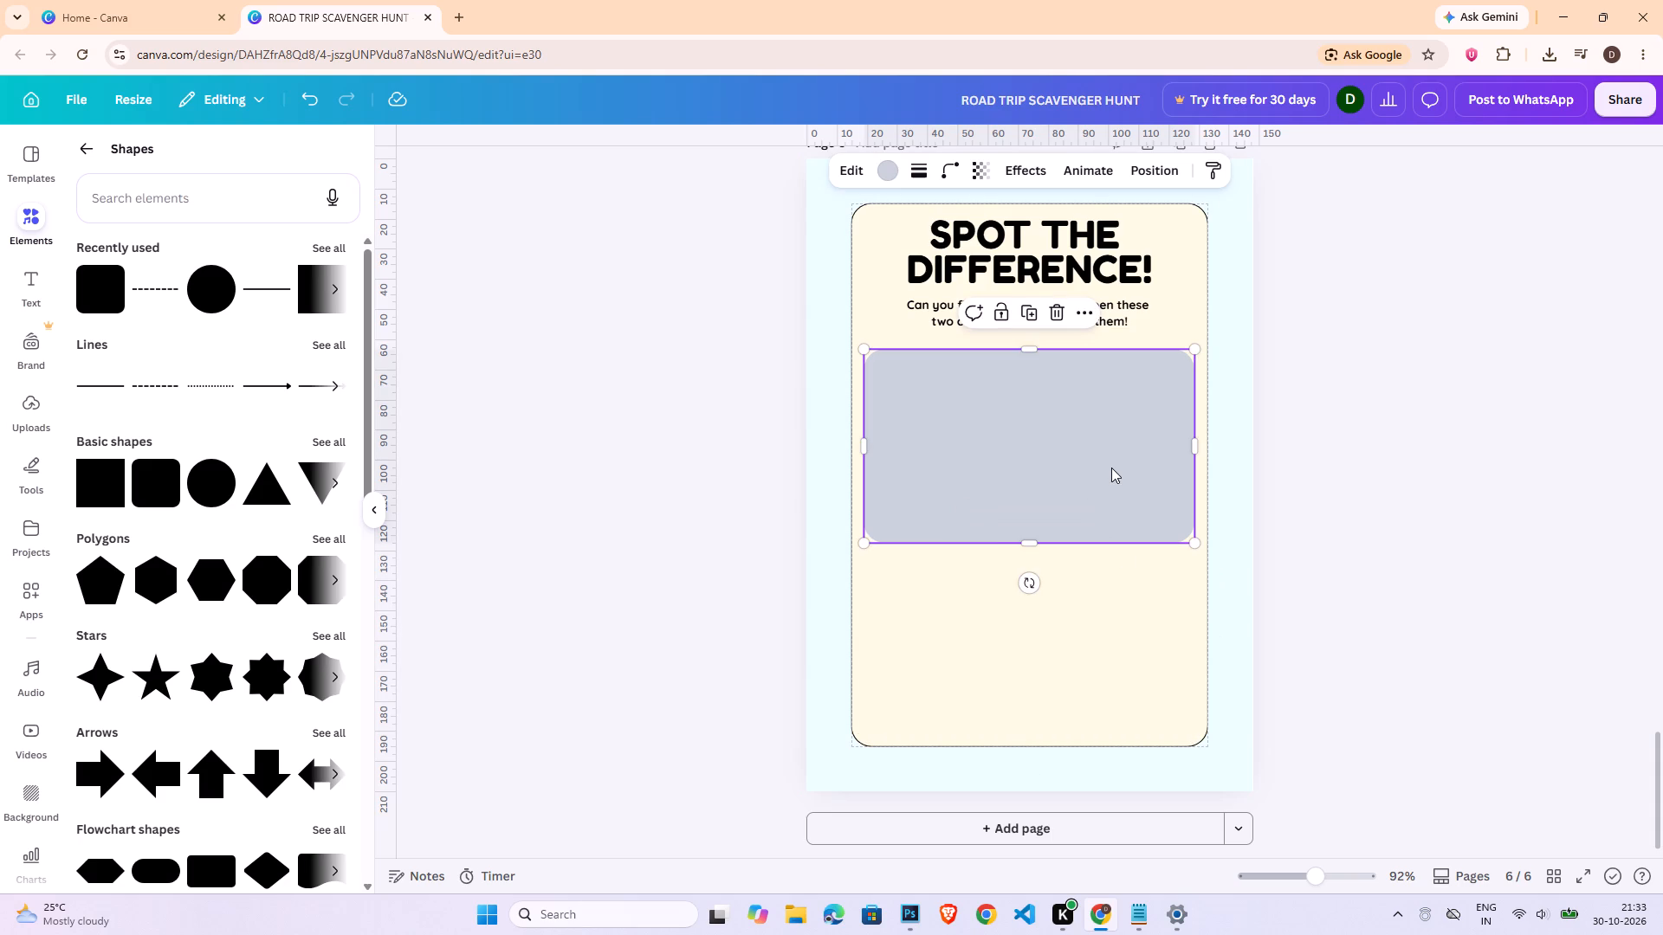
{"action": "key", "text": "ctrl+c"}
{"action": "key", "text": "ctrl+v"}
{"action": "left_click_drag", "start_coordinate": [1116, 460], "coordinate": [1099, 642]}
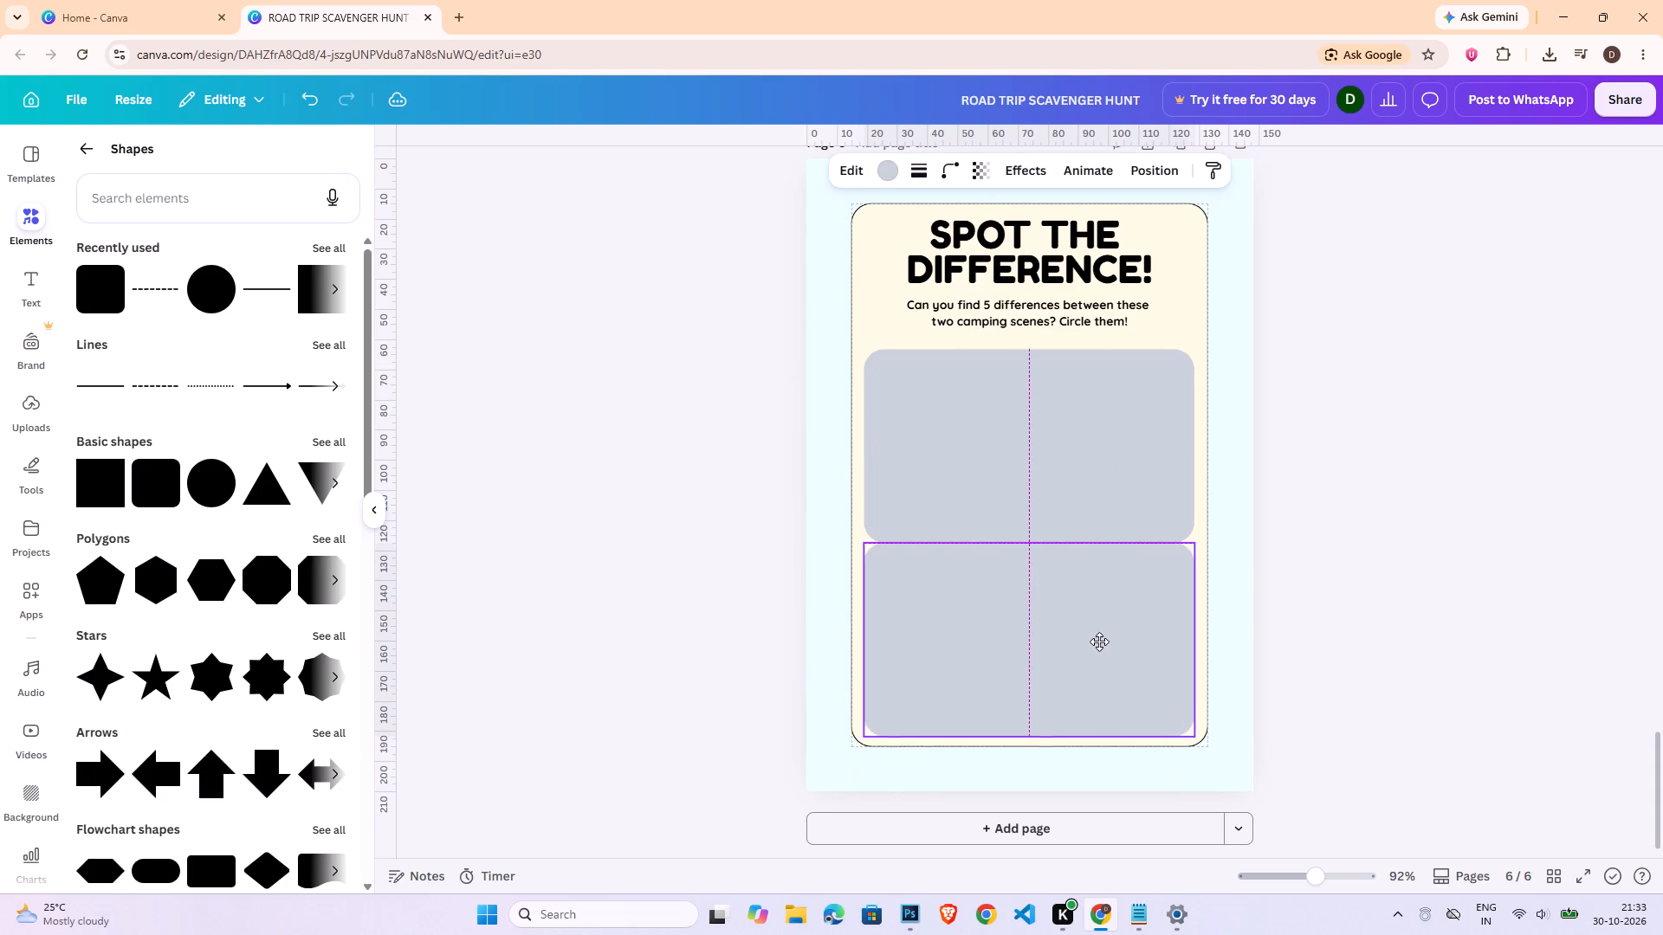
{"action": "left_click_drag", "start_coordinate": [1099, 642], "coordinate": [1099, 646]}
{"action": "left_click", "coordinate": [1503, 609]}
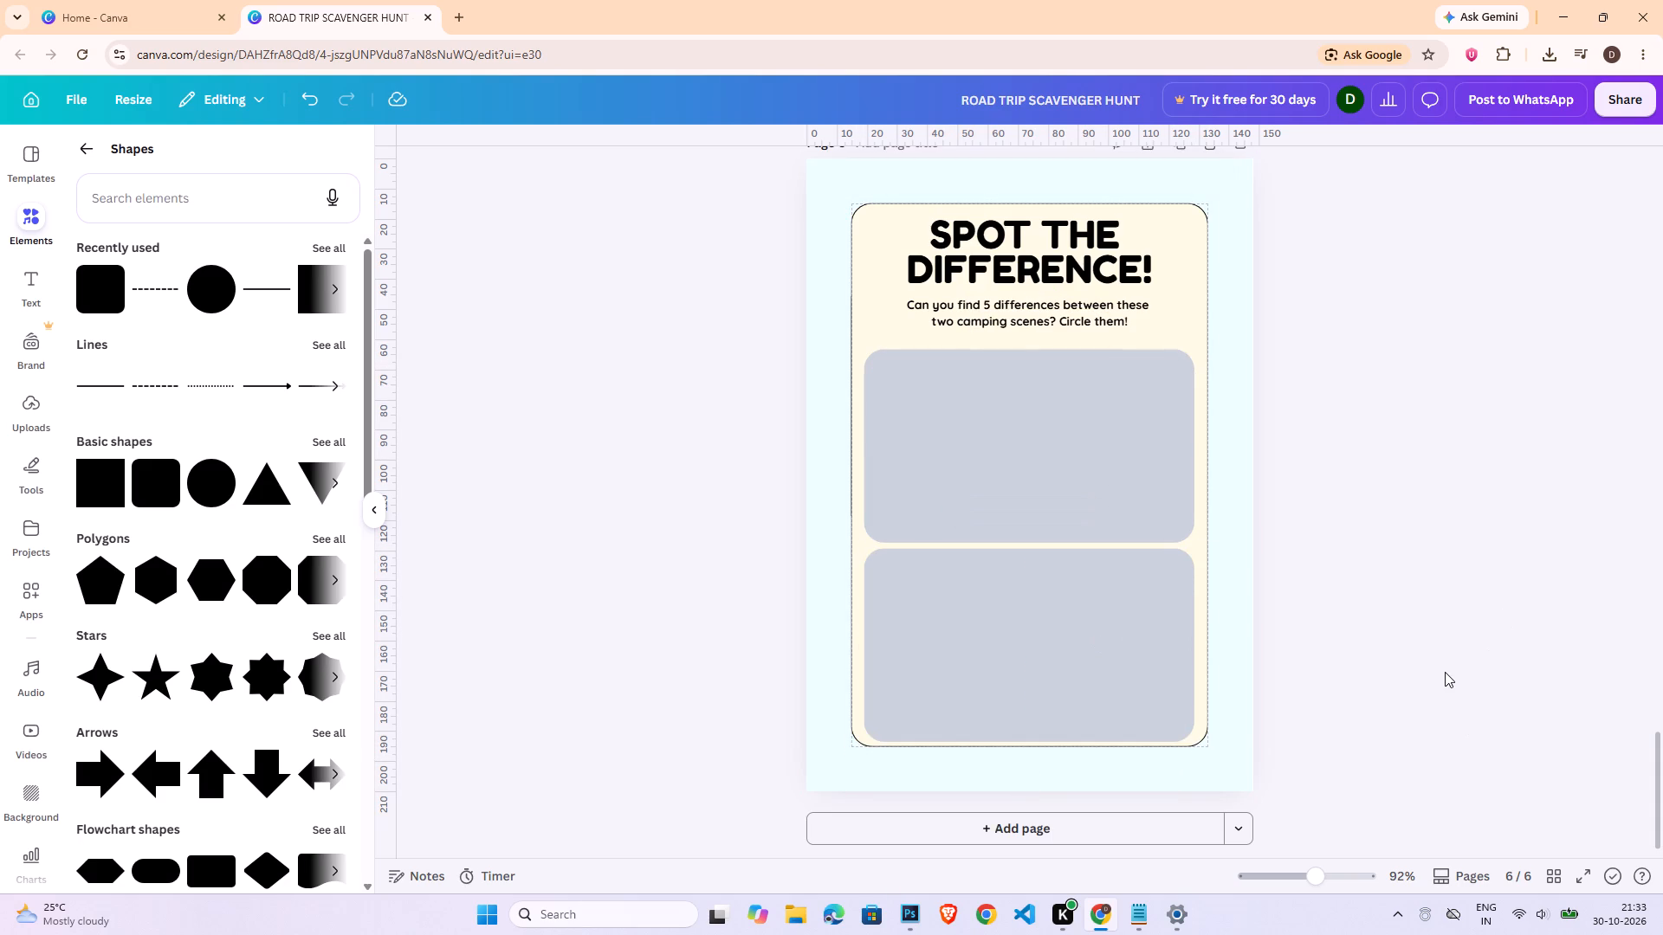
Nudge both grey panels slightly upward, keeping a narrow gap between them and a margin above the card's bottom edge.
{"action": "left_click", "coordinate": [1122, 513]}
{"action": "key", "text": "Up"}
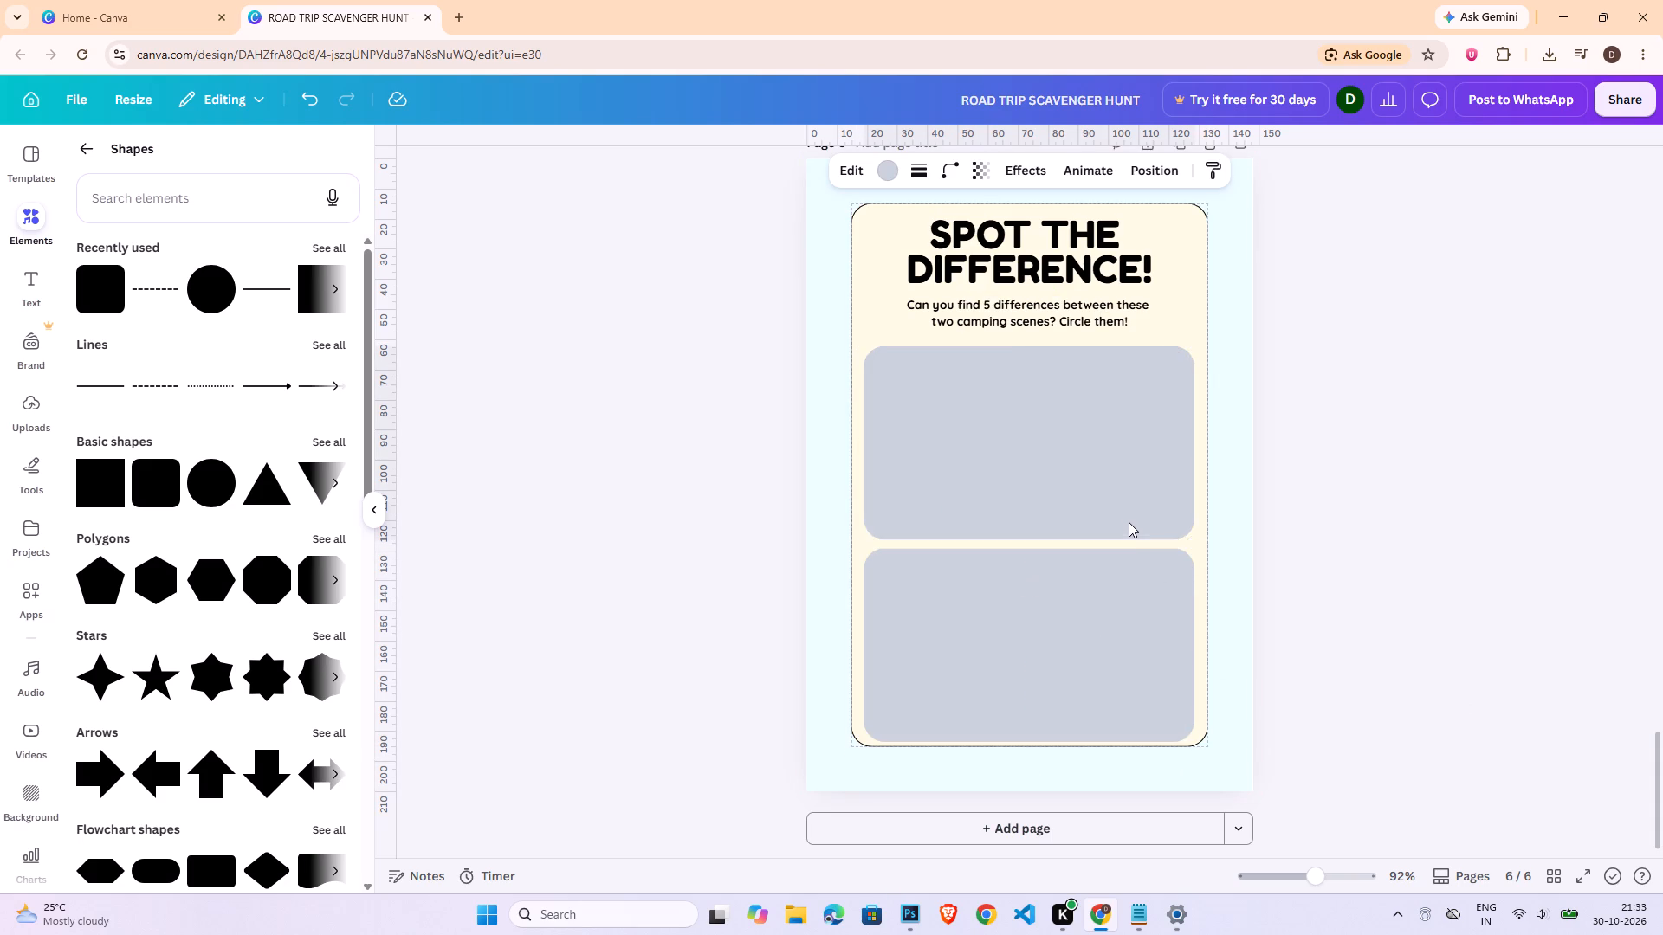
{"action": "key", "text": "Up"}
{"action": "left_click", "coordinate": [1109, 629]}
{"action": "key", "text": "Up"}
{"action": "key", "text": "Up"}
{"action": "left_click", "coordinate": [1291, 680]}
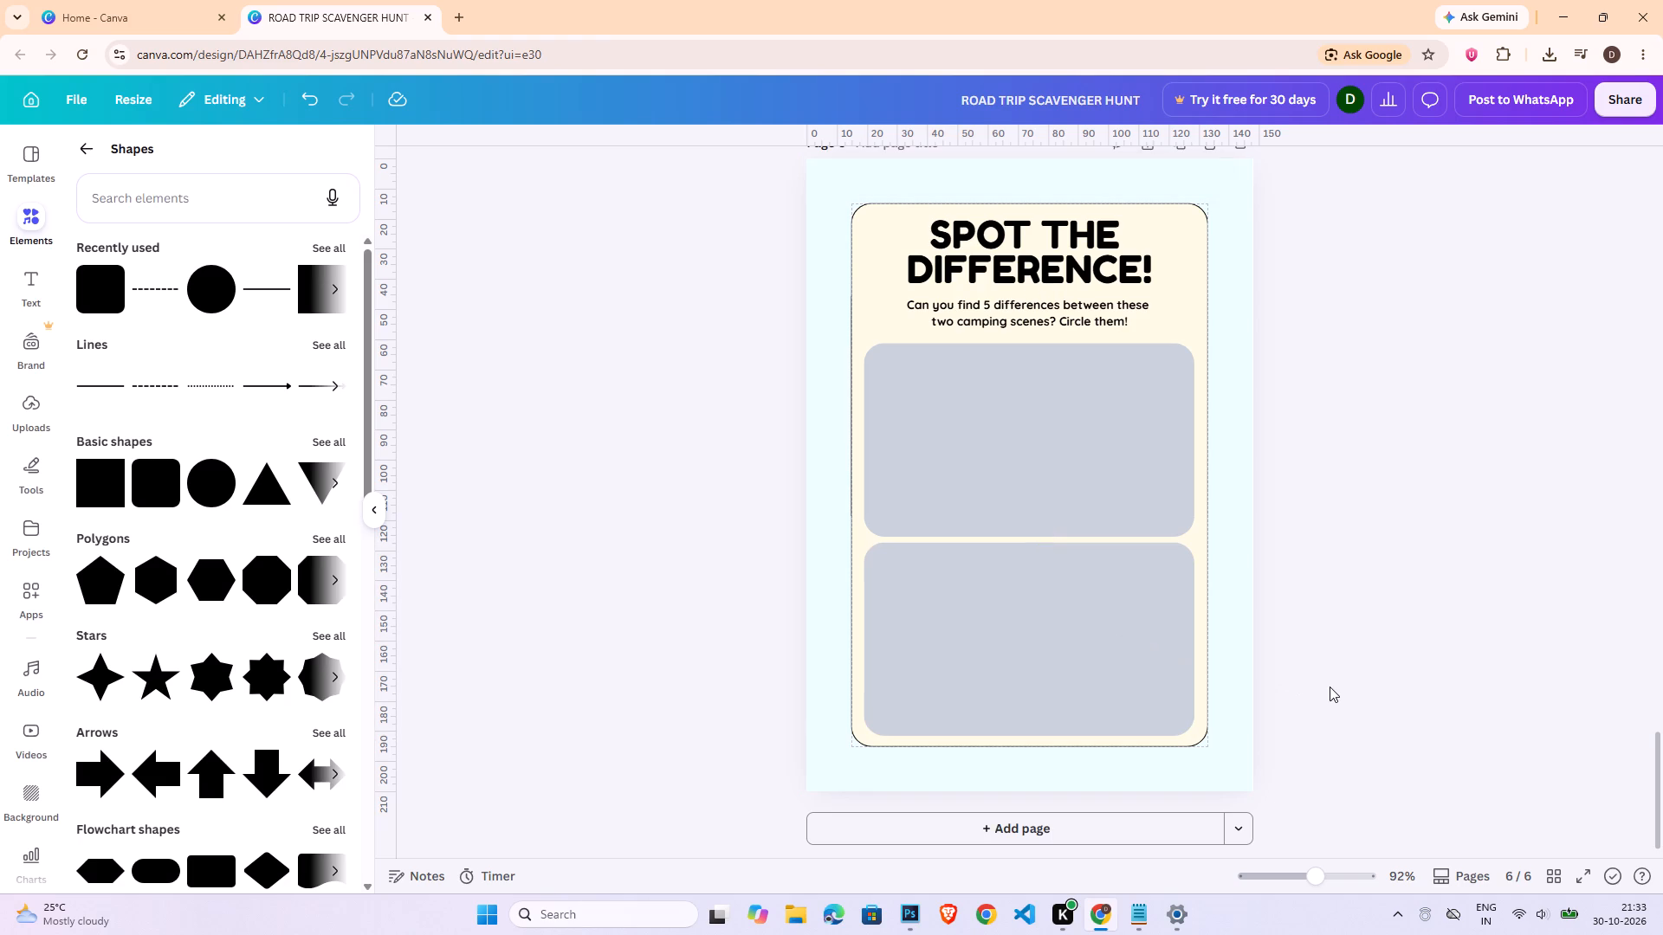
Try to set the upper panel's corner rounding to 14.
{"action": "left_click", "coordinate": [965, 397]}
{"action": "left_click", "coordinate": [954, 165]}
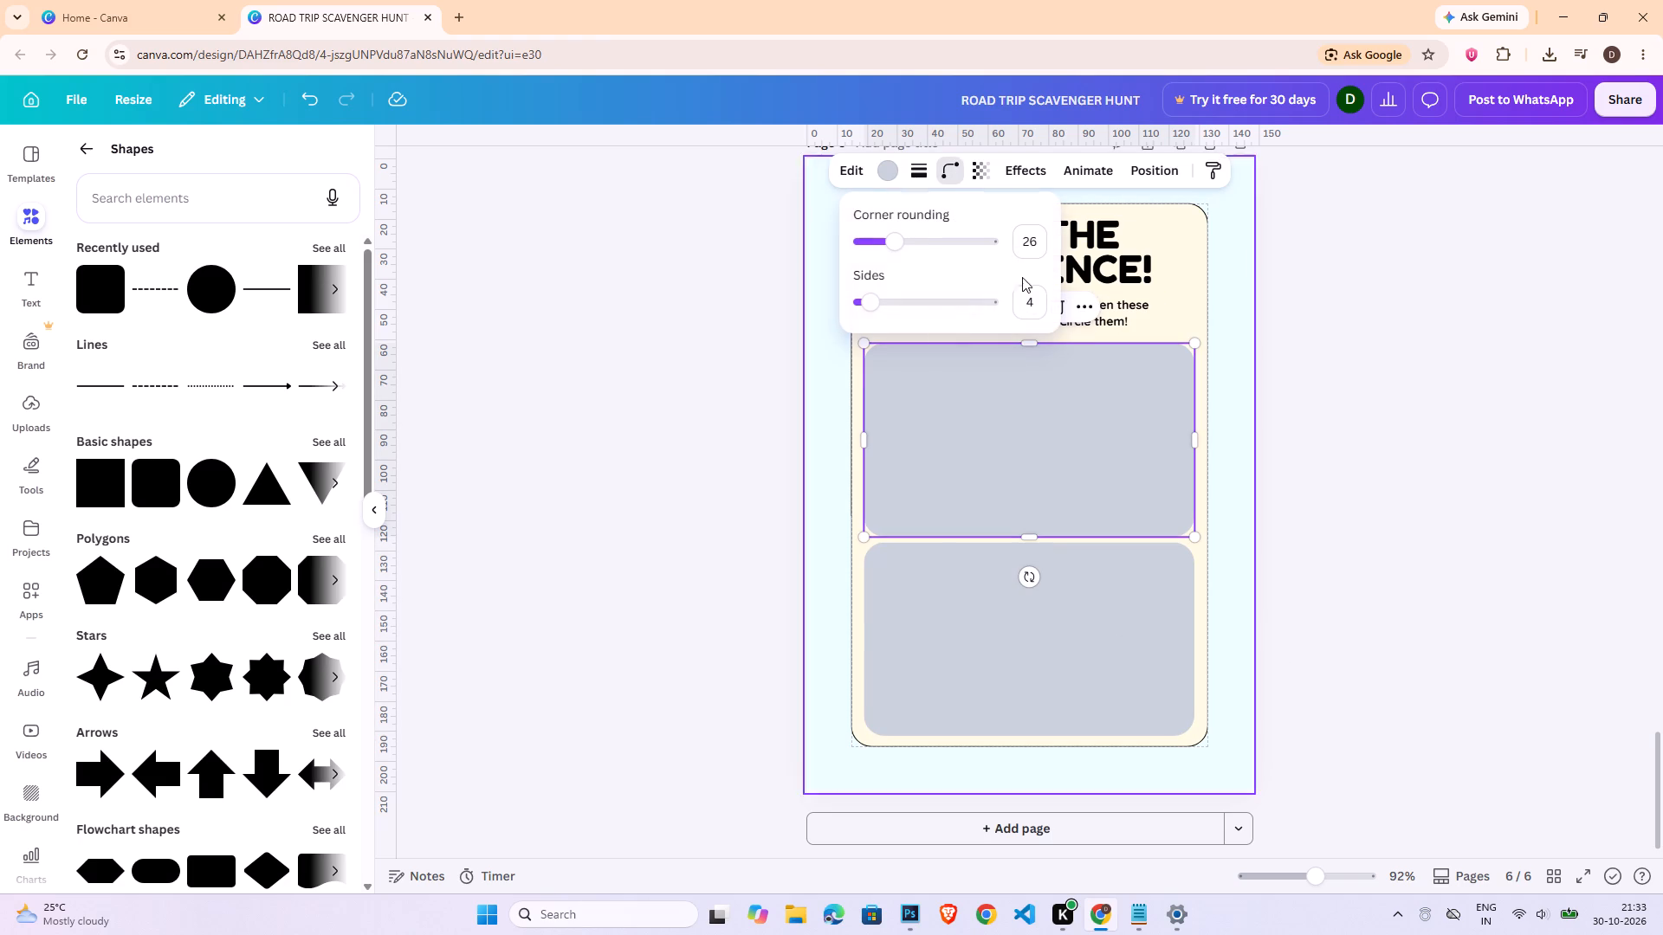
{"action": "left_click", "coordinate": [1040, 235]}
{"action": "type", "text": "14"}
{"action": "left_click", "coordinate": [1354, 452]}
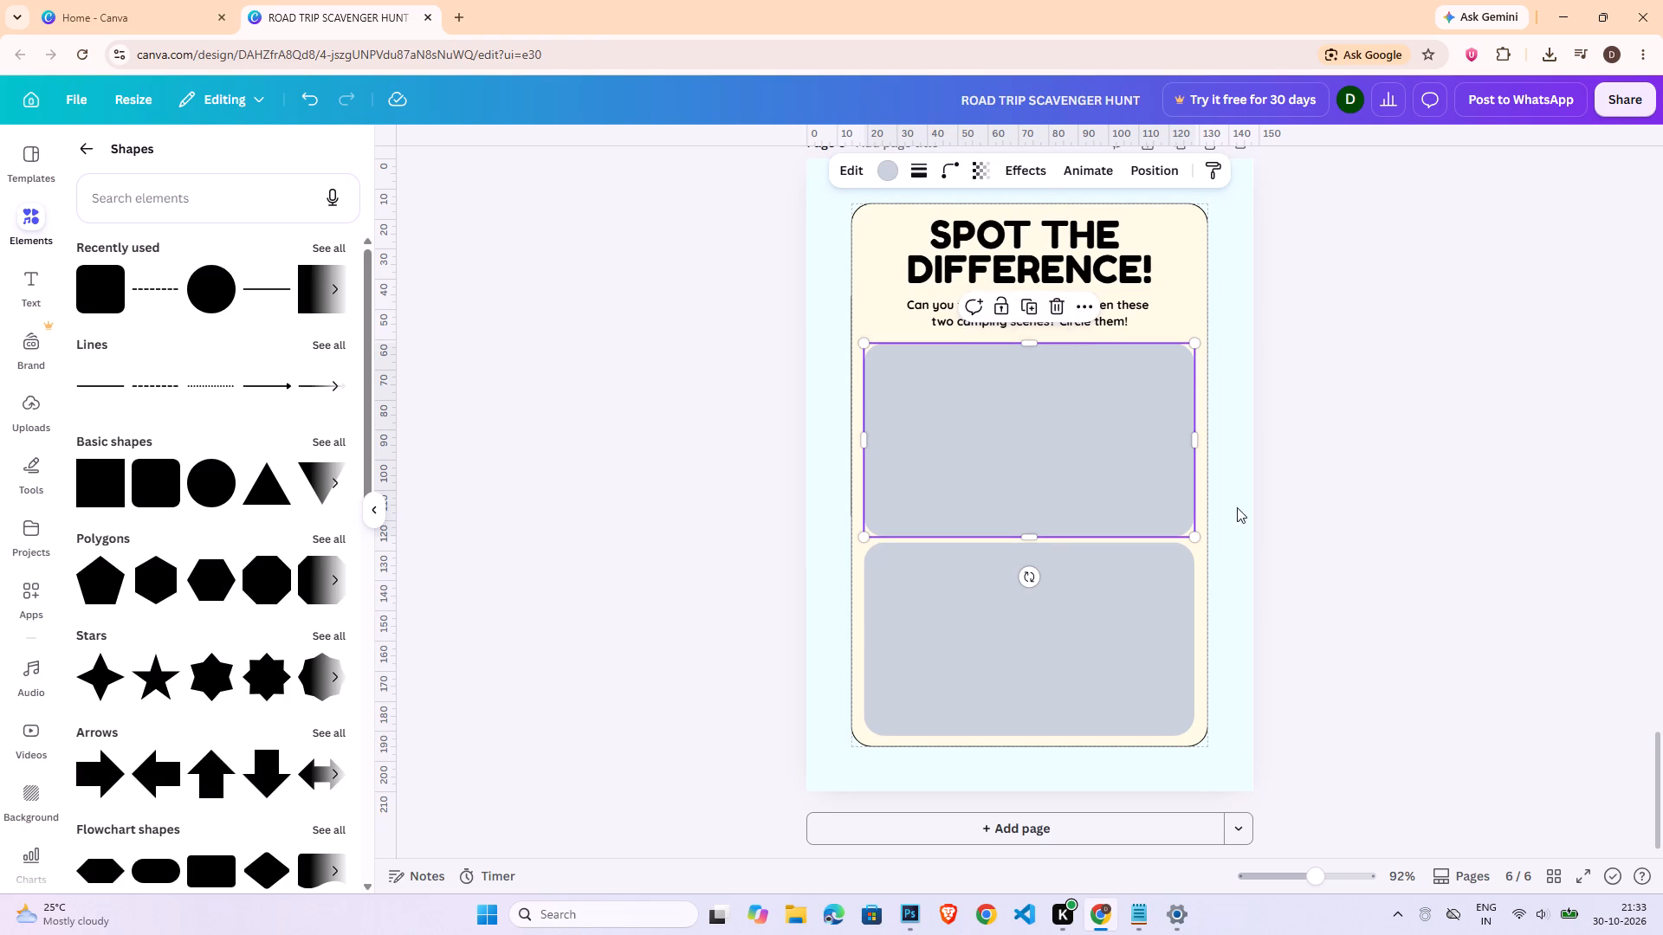
Set the corner rounding to 14 on the lower panel and on the upper panel.
{"action": "left_click", "coordinate": [1123, 573]}
{"action": "left_click", "coordinate": [948, 164]}
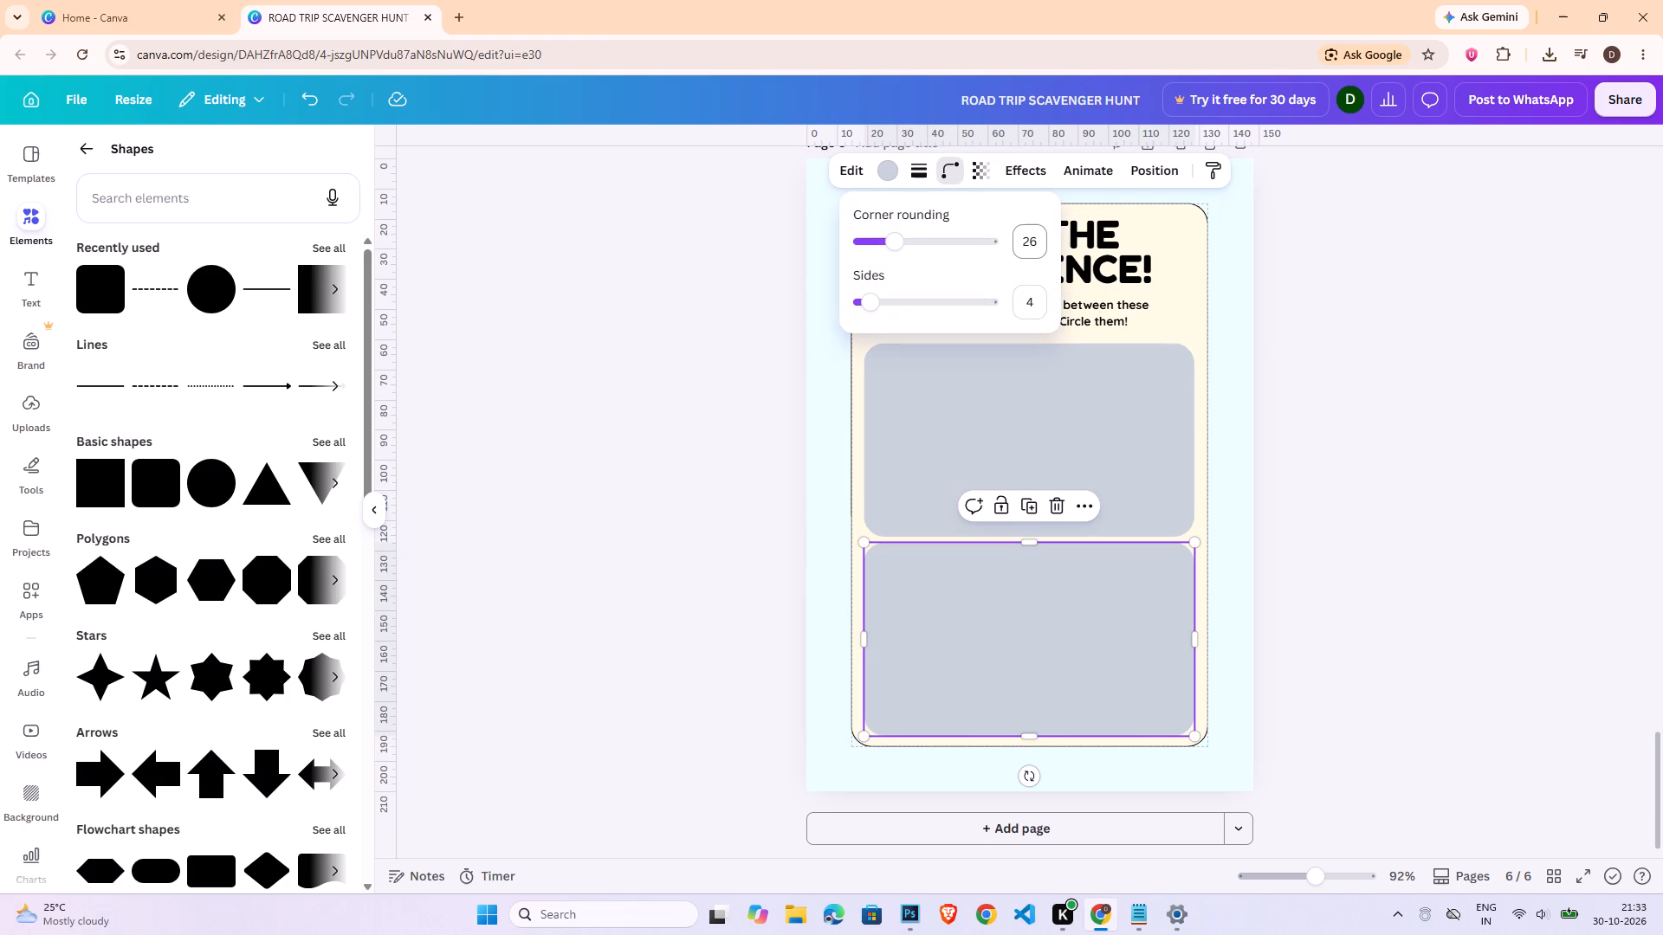
{"action": "double_click", "coordinate": [1030, 249]}
{"action": "type", "text": "14"}
{"action": "key", "text": "Return"}
{"action": "left_click", "coordinate": [1398, 426]}
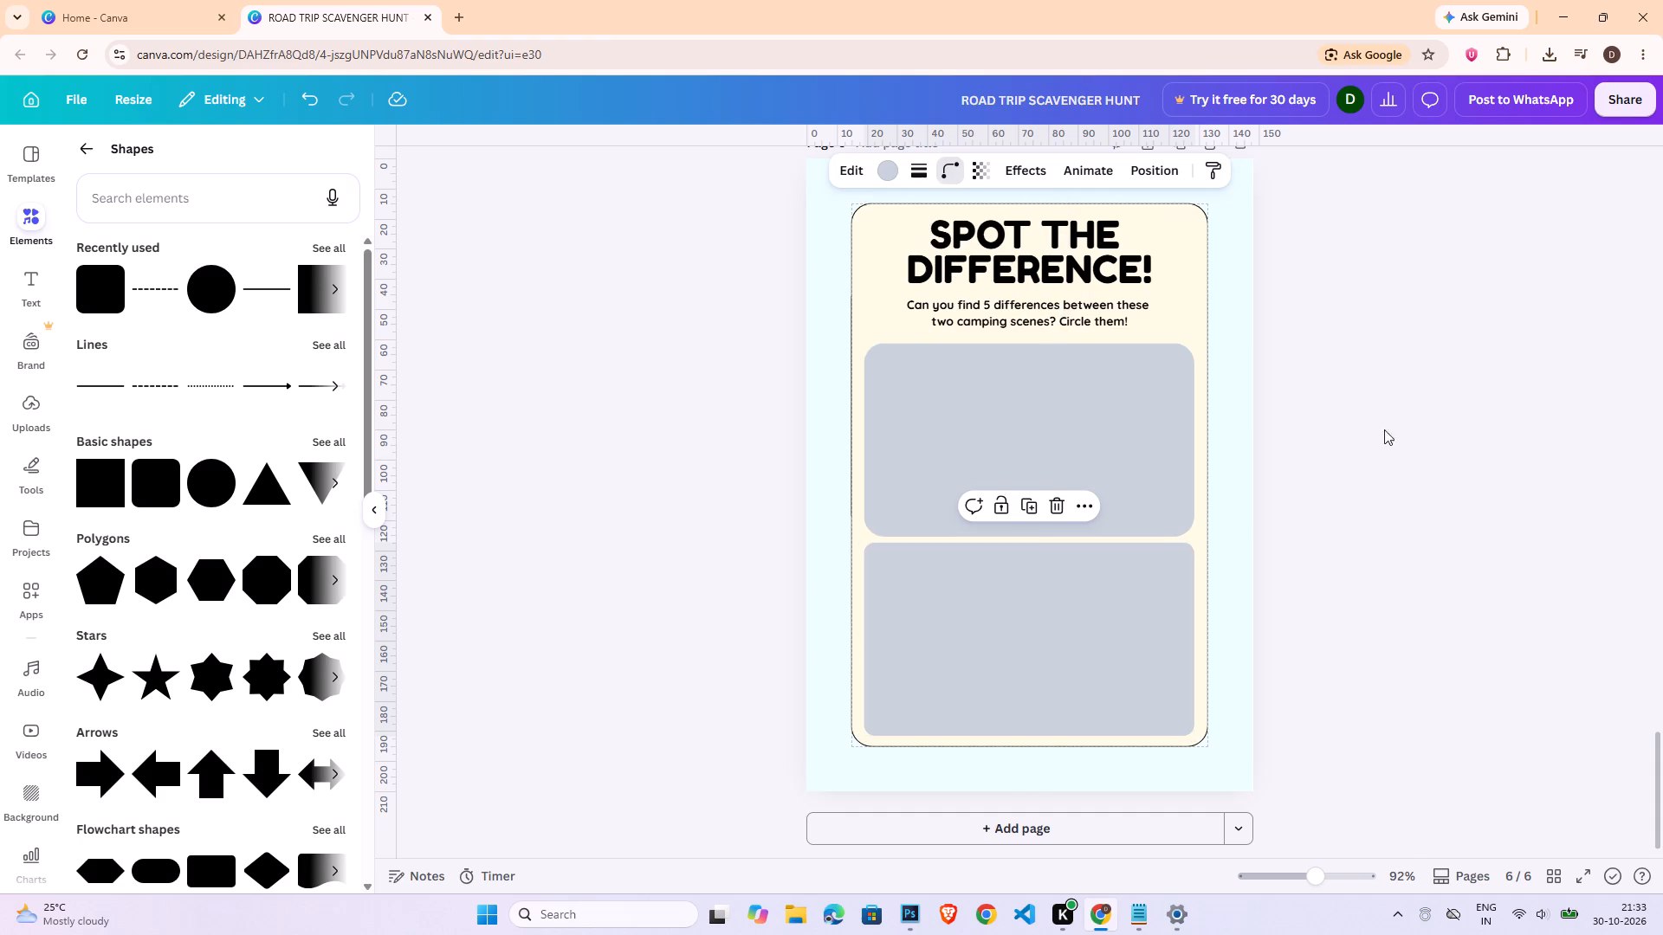
{"action": "left_click", "coordinate": [1112, 470]}
{"action": "left_click", "coordinate": [942, 170]}
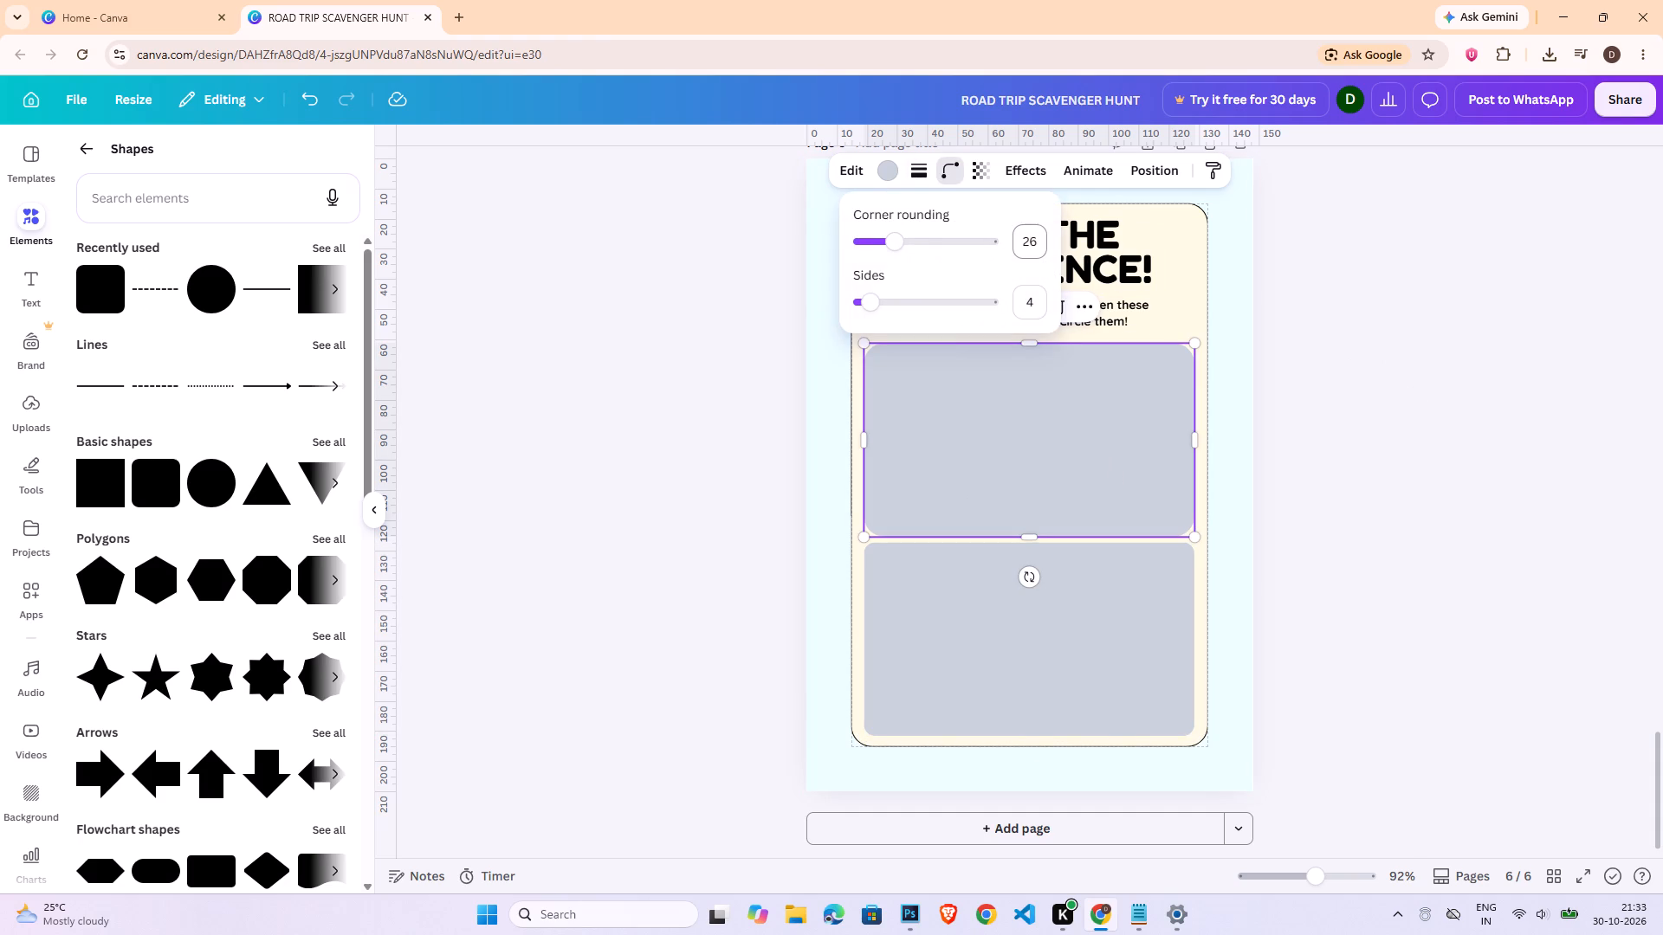
{"action": "double_click", "coordinate": [1036, 249]}
{"action": "type", "text": "14"}
{"action": "key", "text": "Return"}
{"action": "left_click", "coordinate": [1414, 475]}
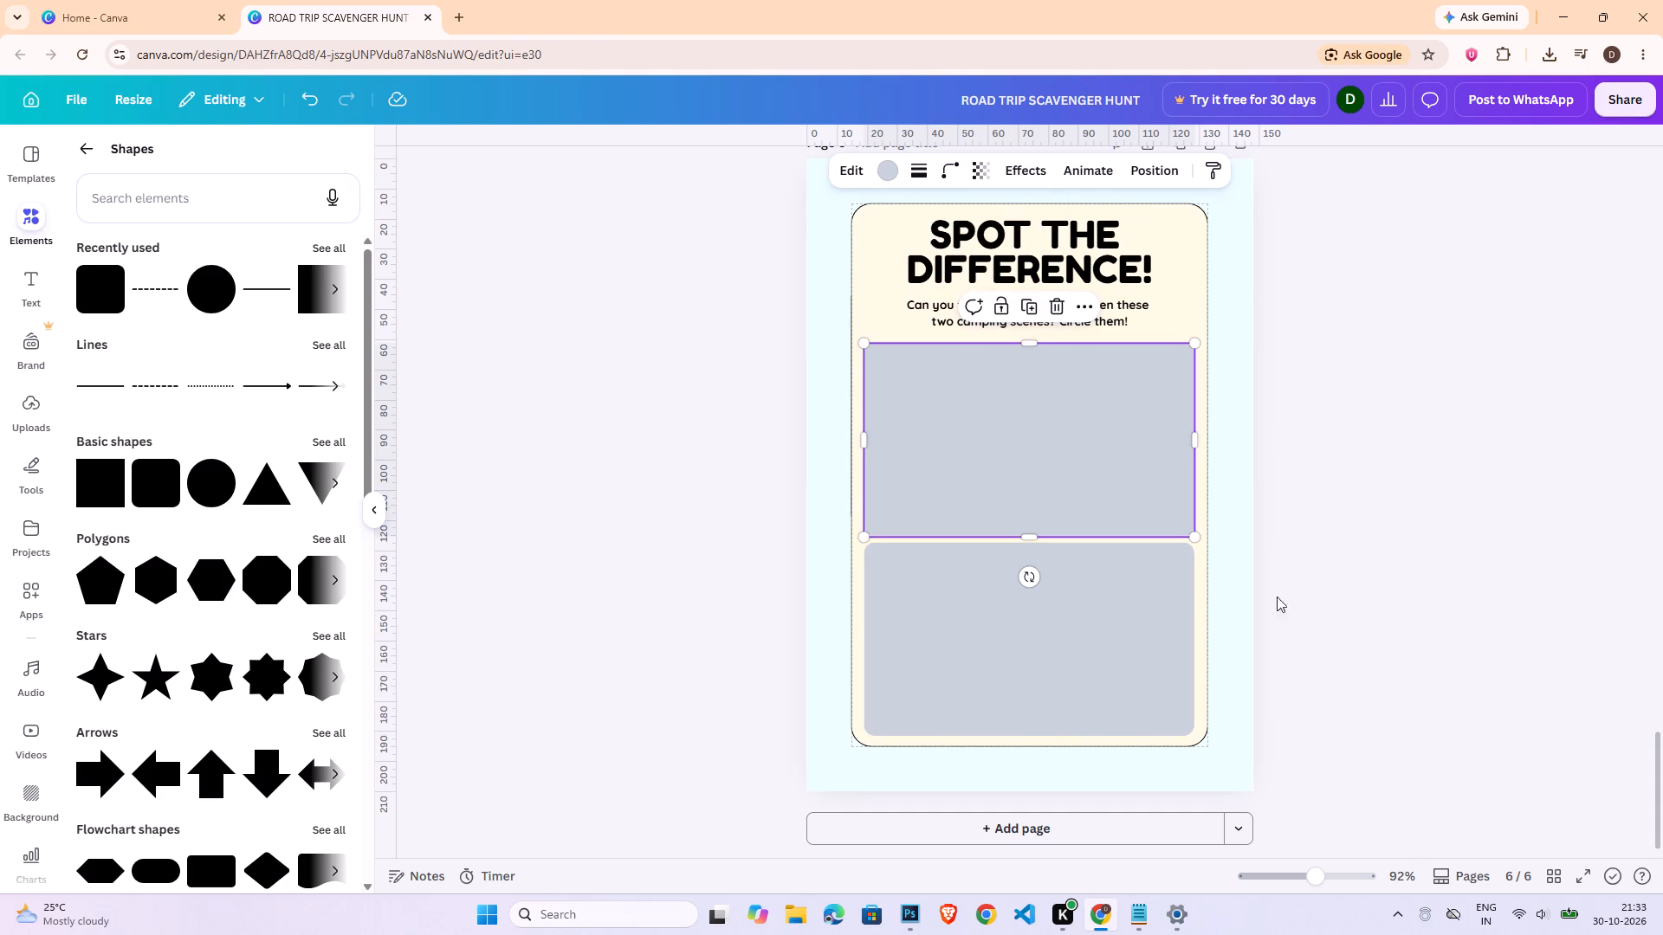
Give both panels a black outline with stroke weight 2.
{"action": "left_click", "coordinate": [925, 163]}
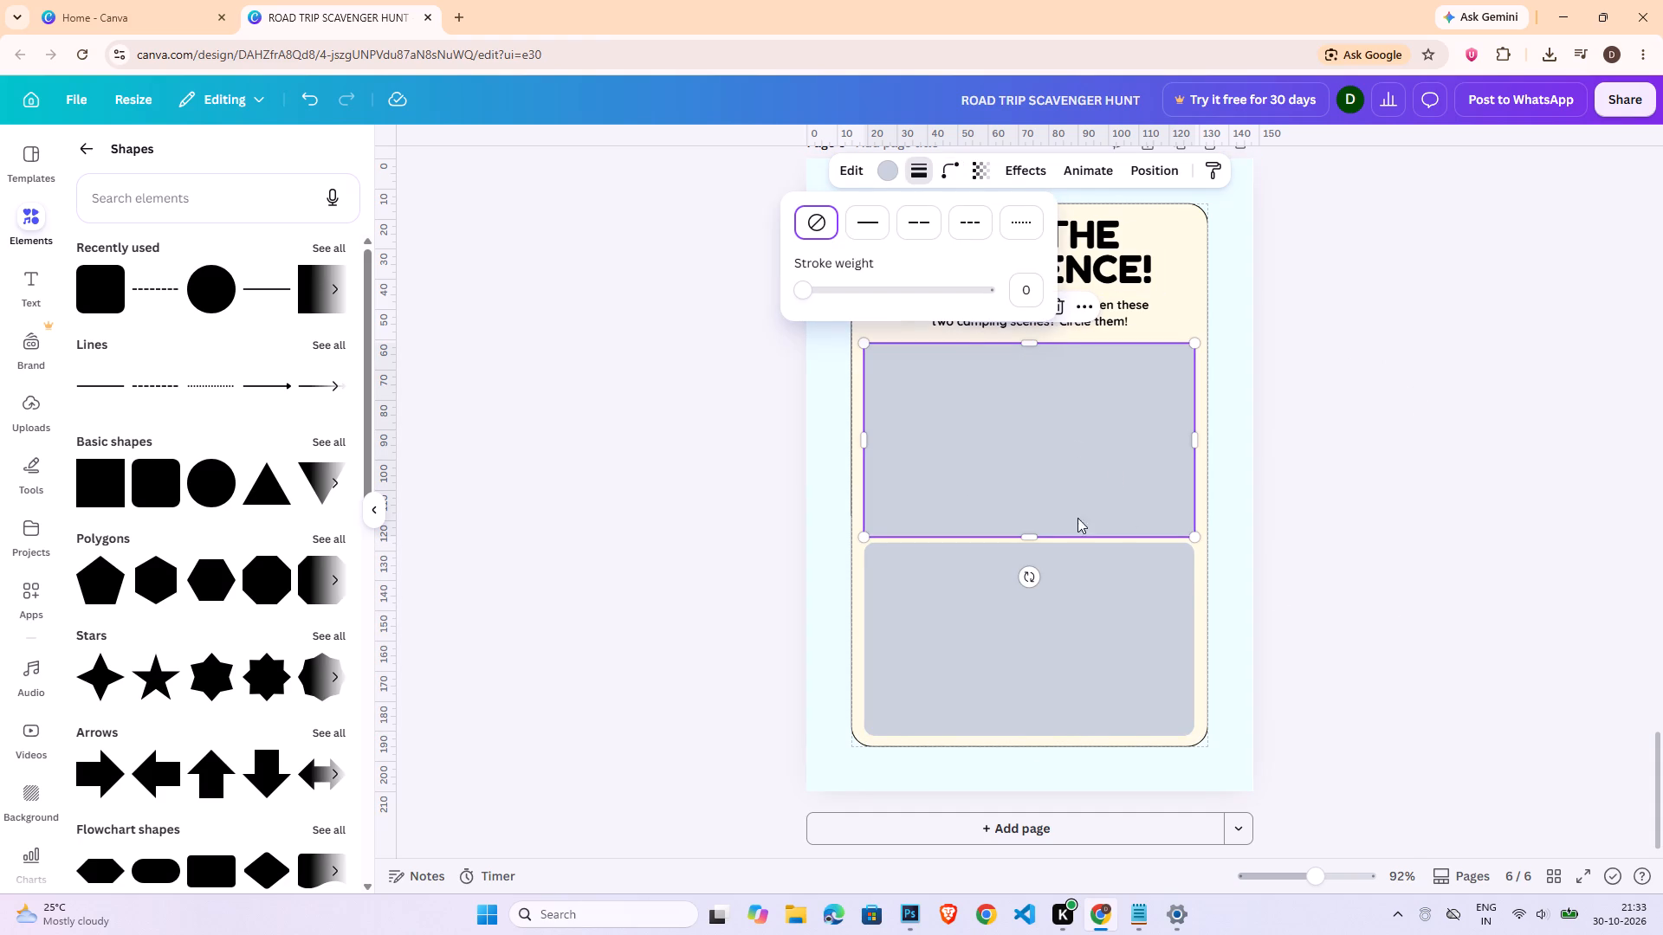
{"action": "left_click", "coordinate": [1032, 278]}
{"action": "key", "text": "2"}
{"action": "key", "text": "Return"}
{"action": "left_click", "coordinate": [1327, 513]}
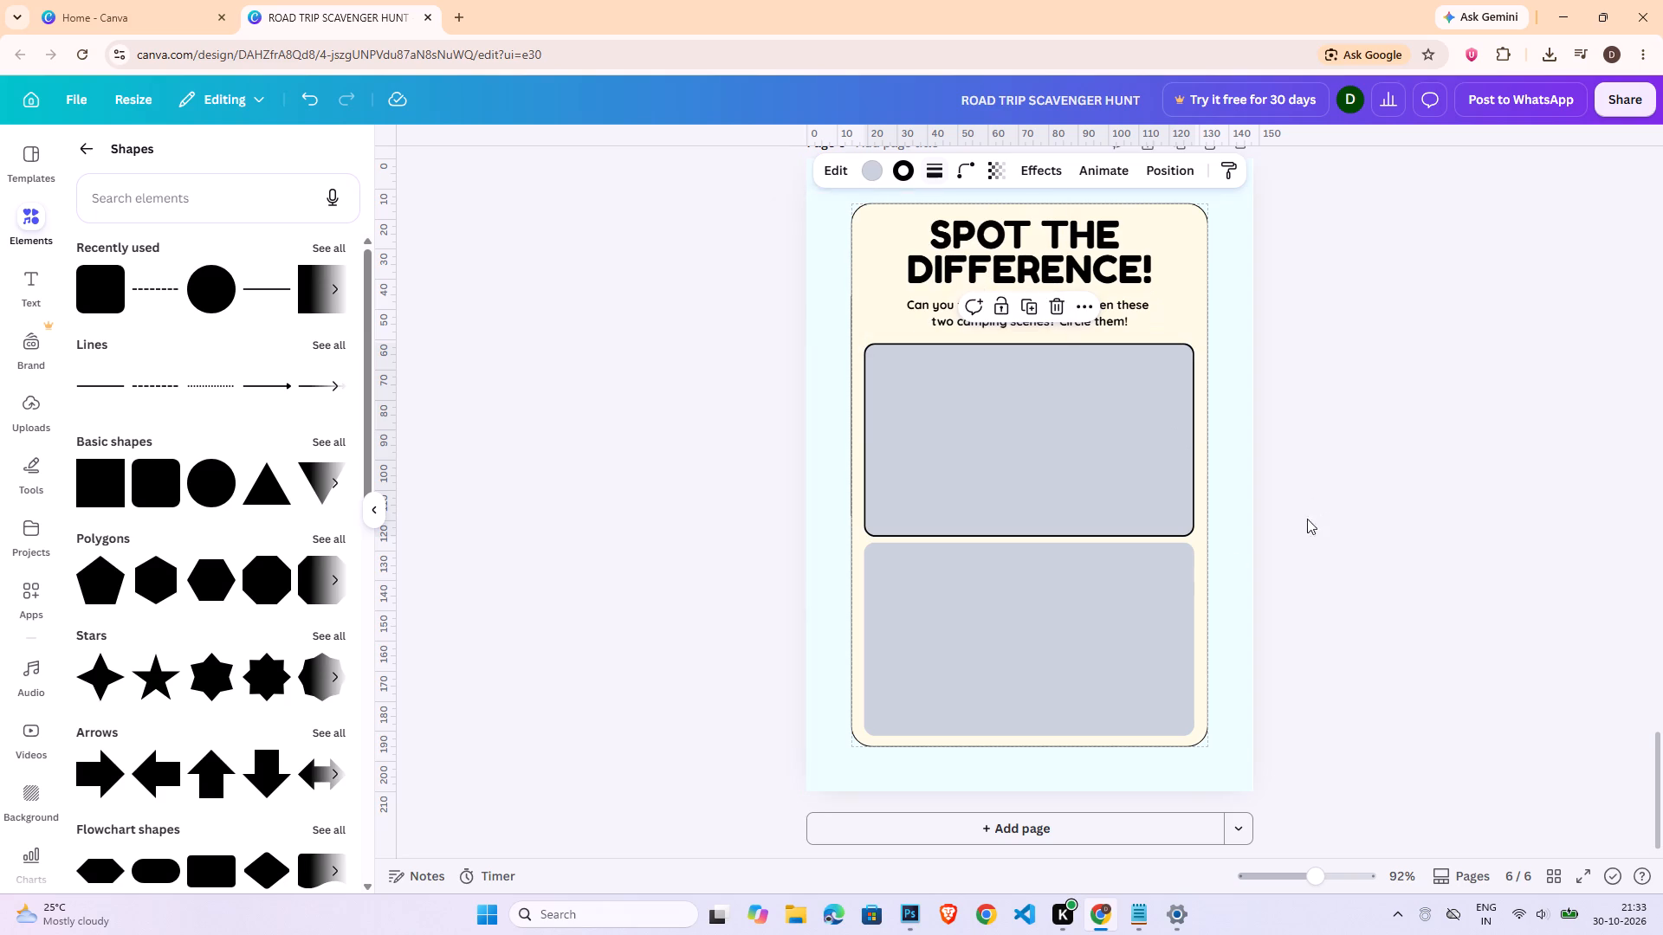
{"action": "left_click", "coordinate": [1121, 632]}
{"action": "left_click", "coordinate": [916, 162]}
{"action": "double_click", "coordinate": [1024, 297]}
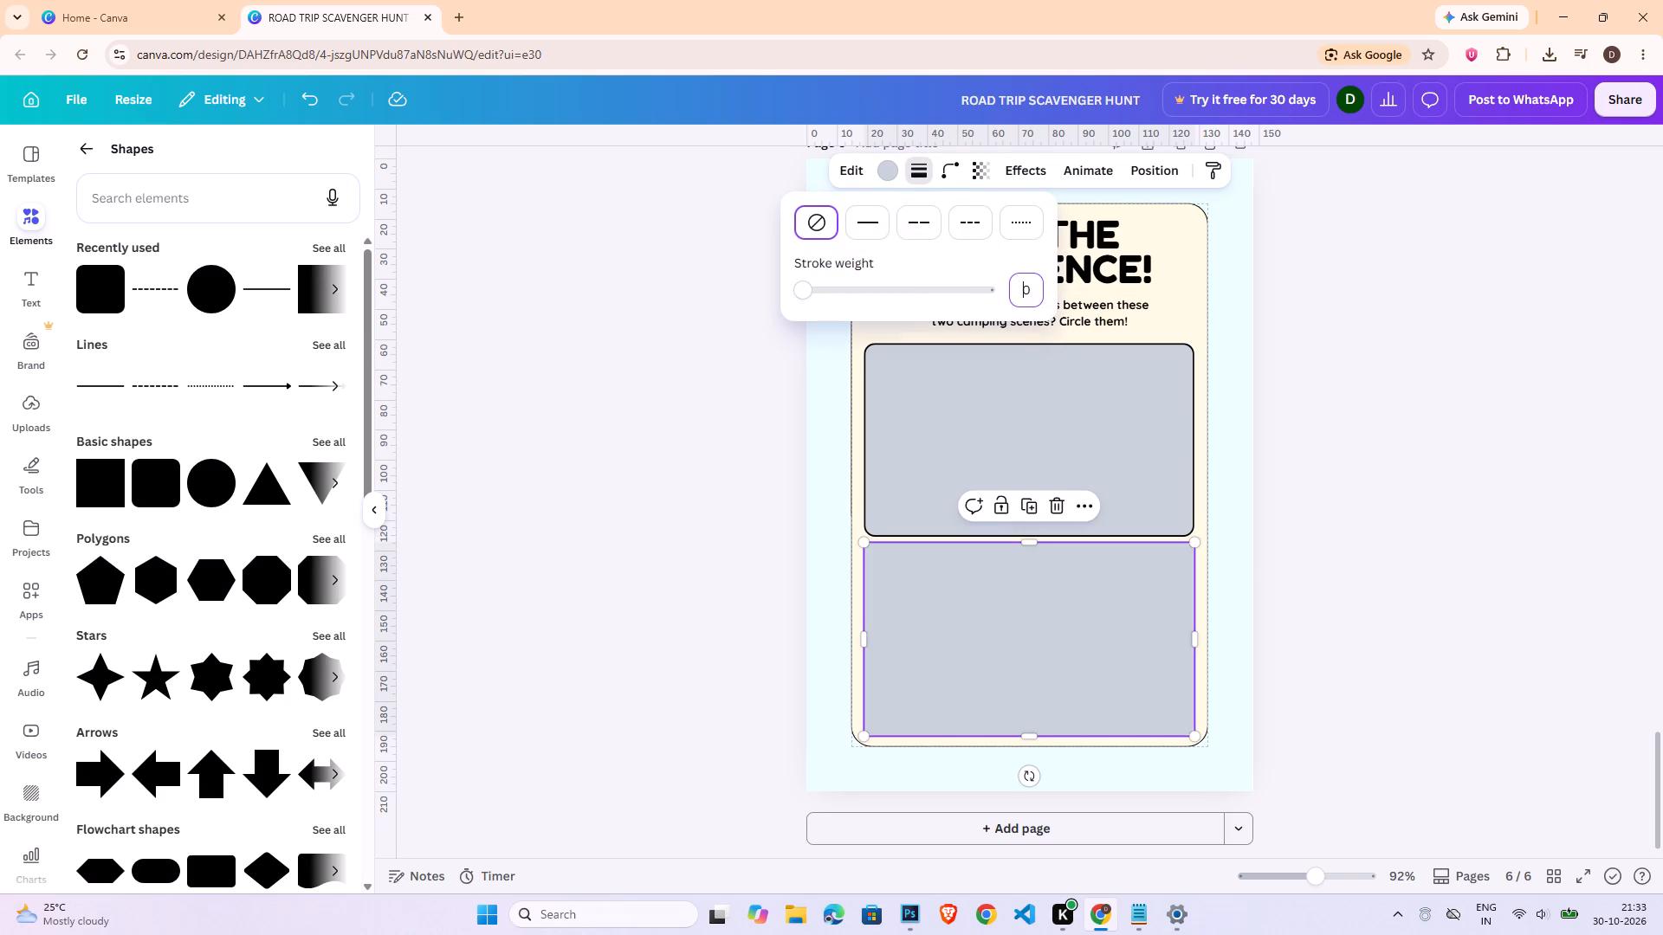
{"action": "key", "text": "2"}
{"action": "key", "text": "Return"}
{"action": "left_click", "coordinate": [1435, 508]}
{"action": "left_click", "coordinate": [1433, 509]}
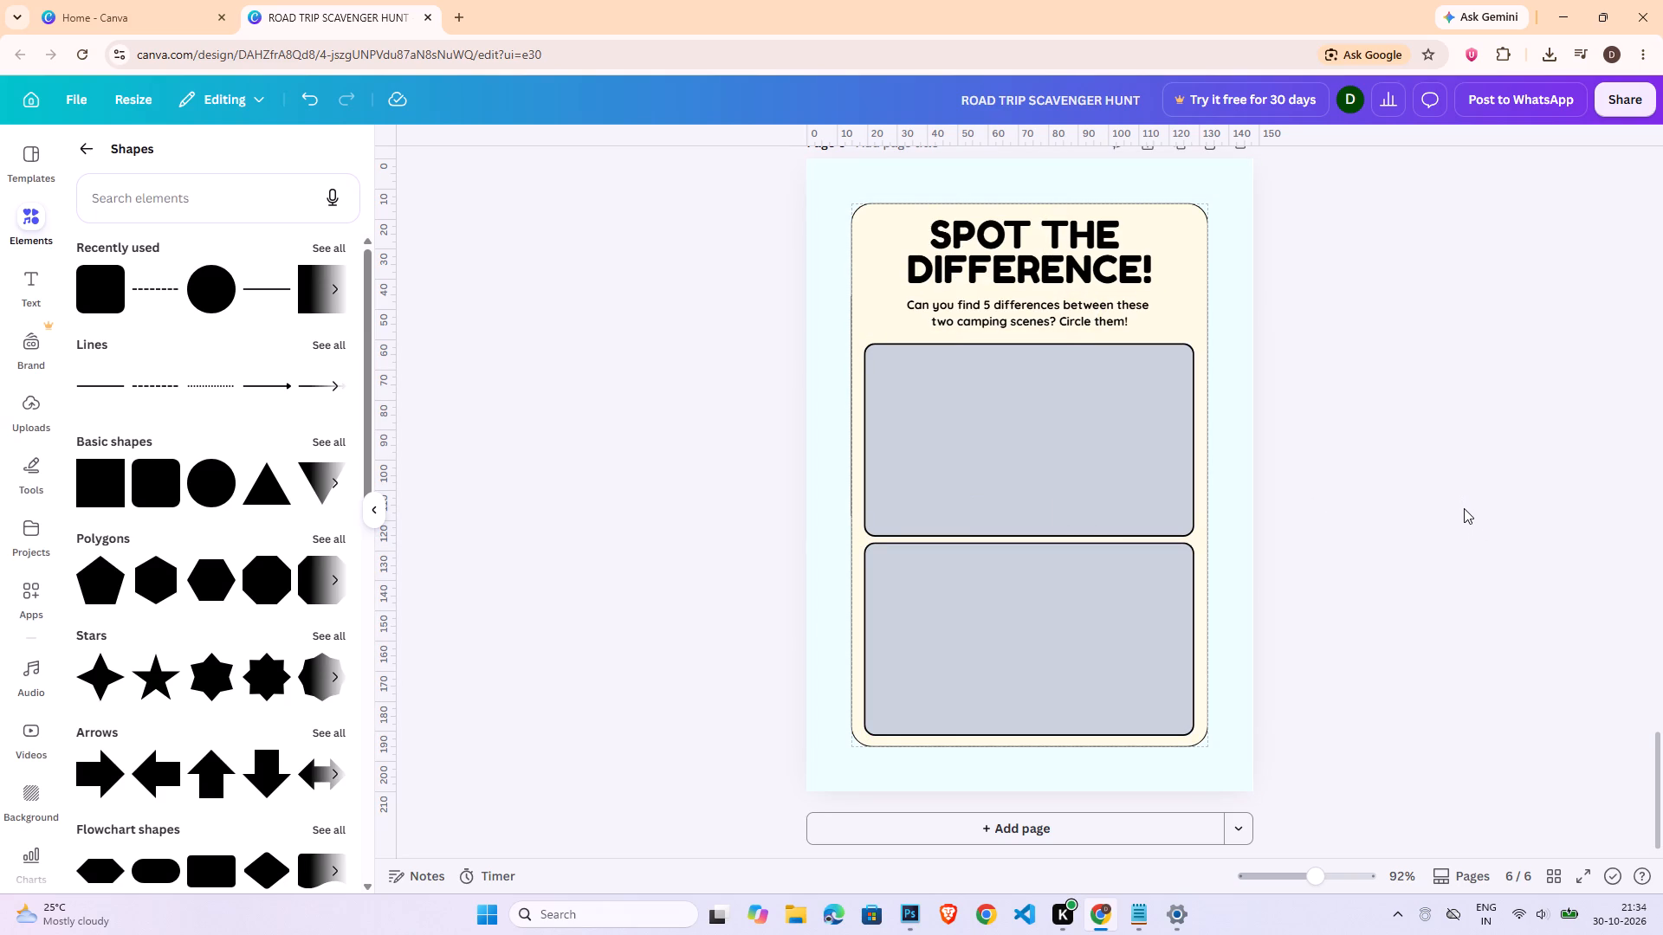
Fill both panels with the lightest cream from the shape colours, matching the card.
{"action": "left_click", "coordinate": [1079, 482]}
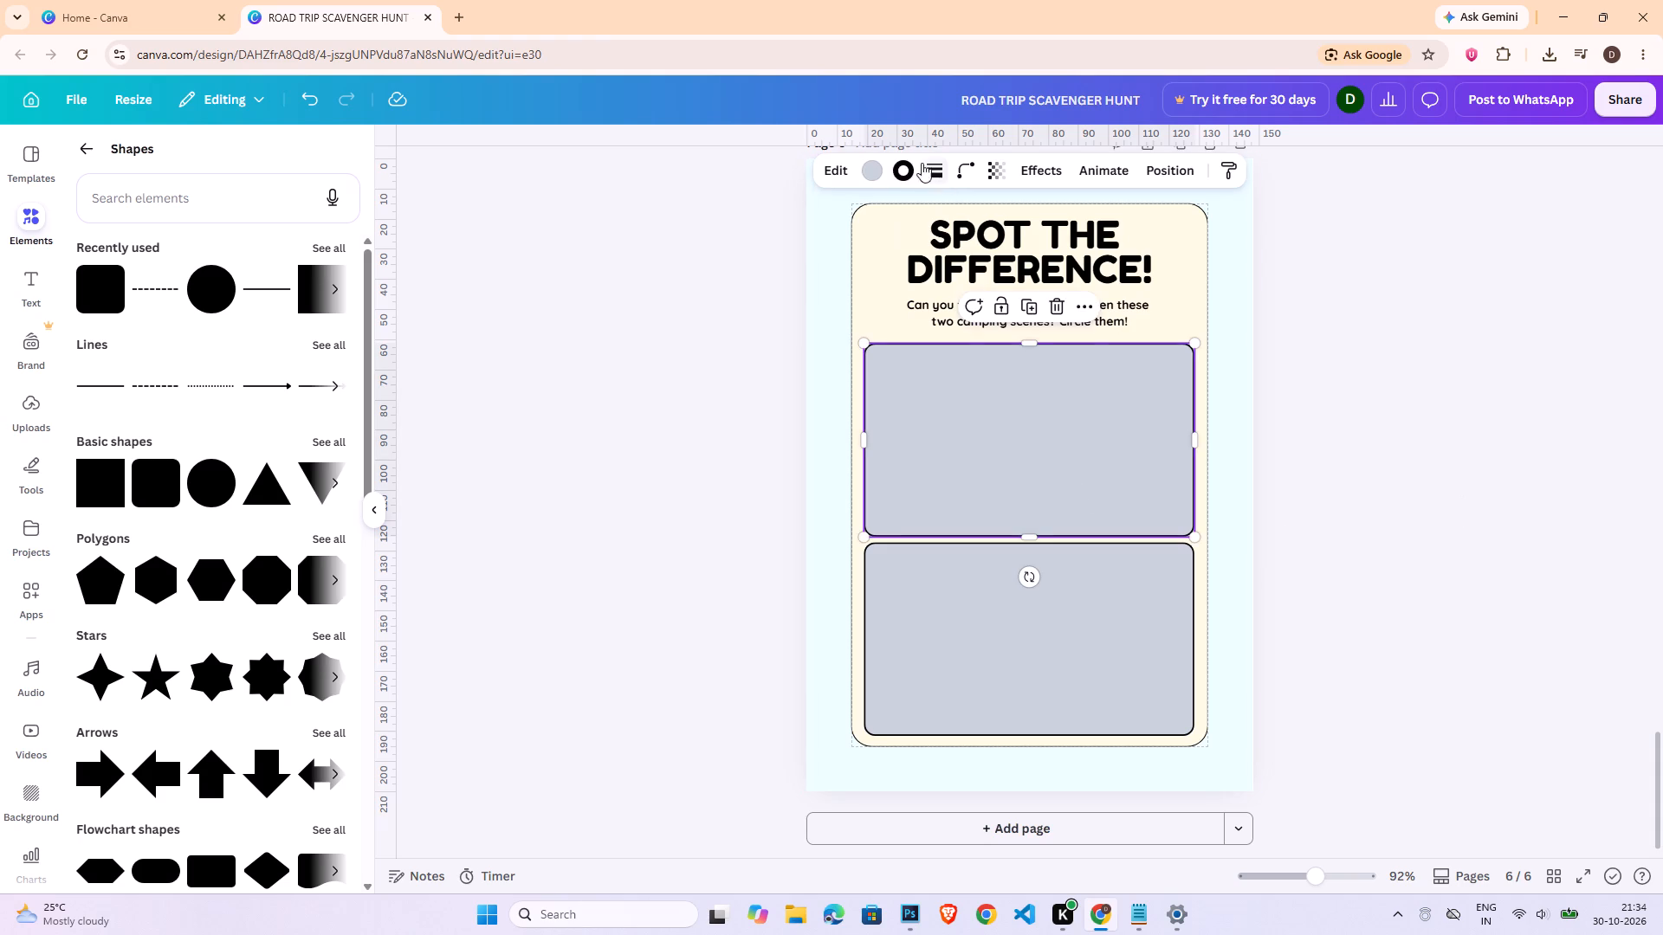
{"action": "left_click", "coordinate": [881, 164]}
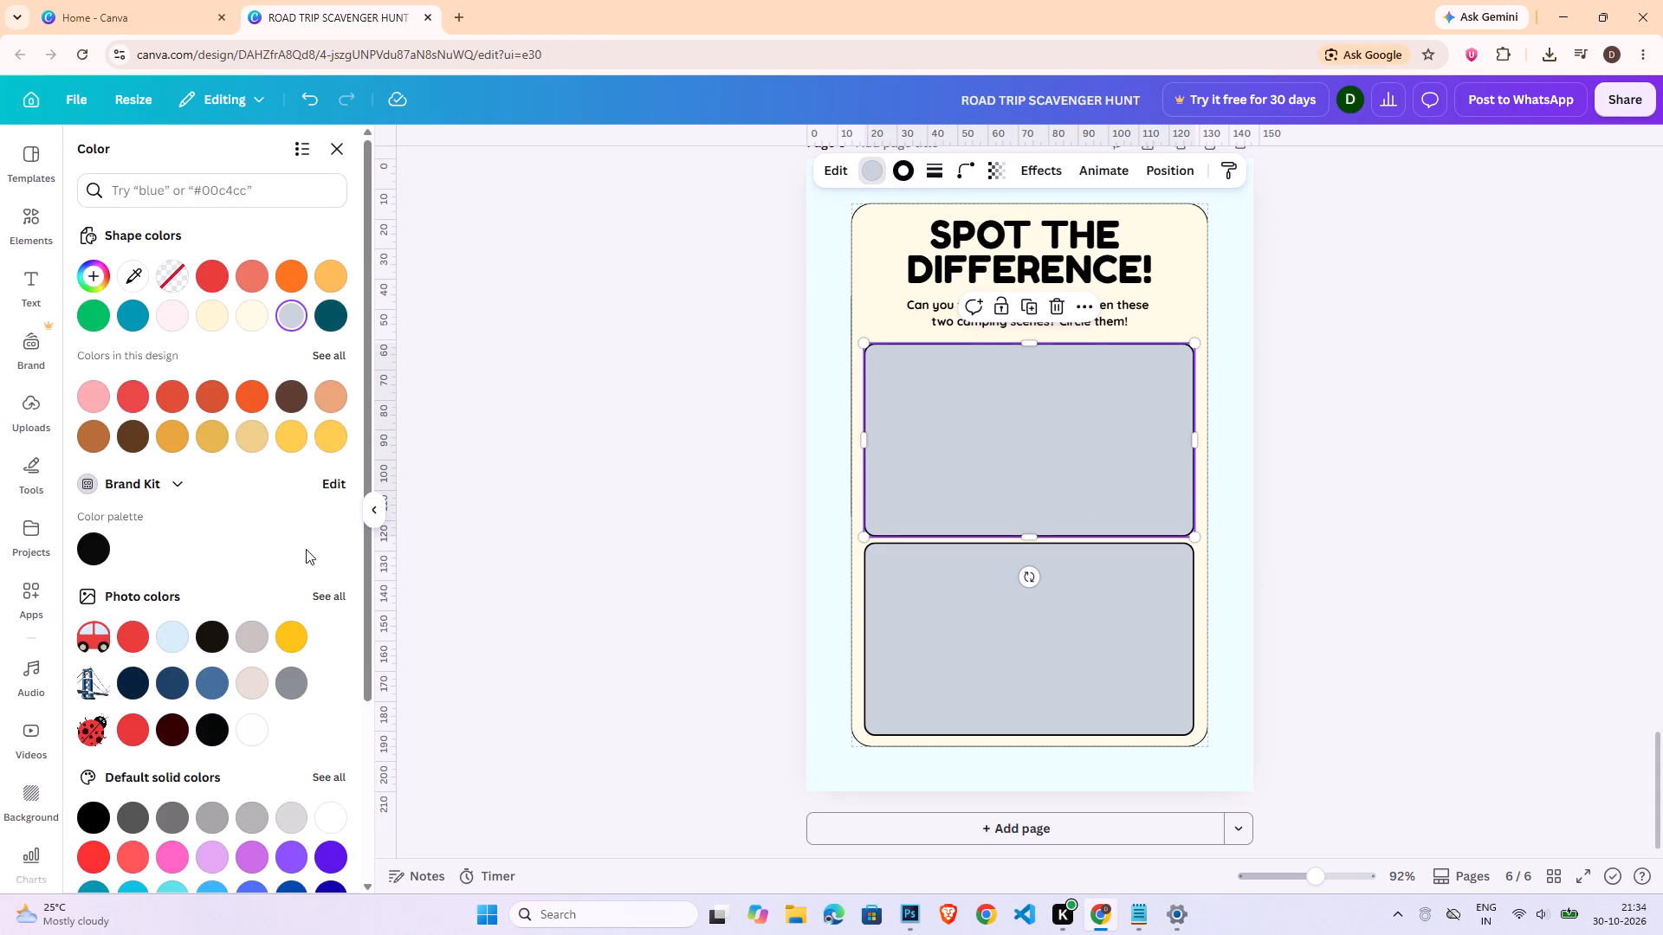
{"action": "left_click", "coordinate": [217, 314]}
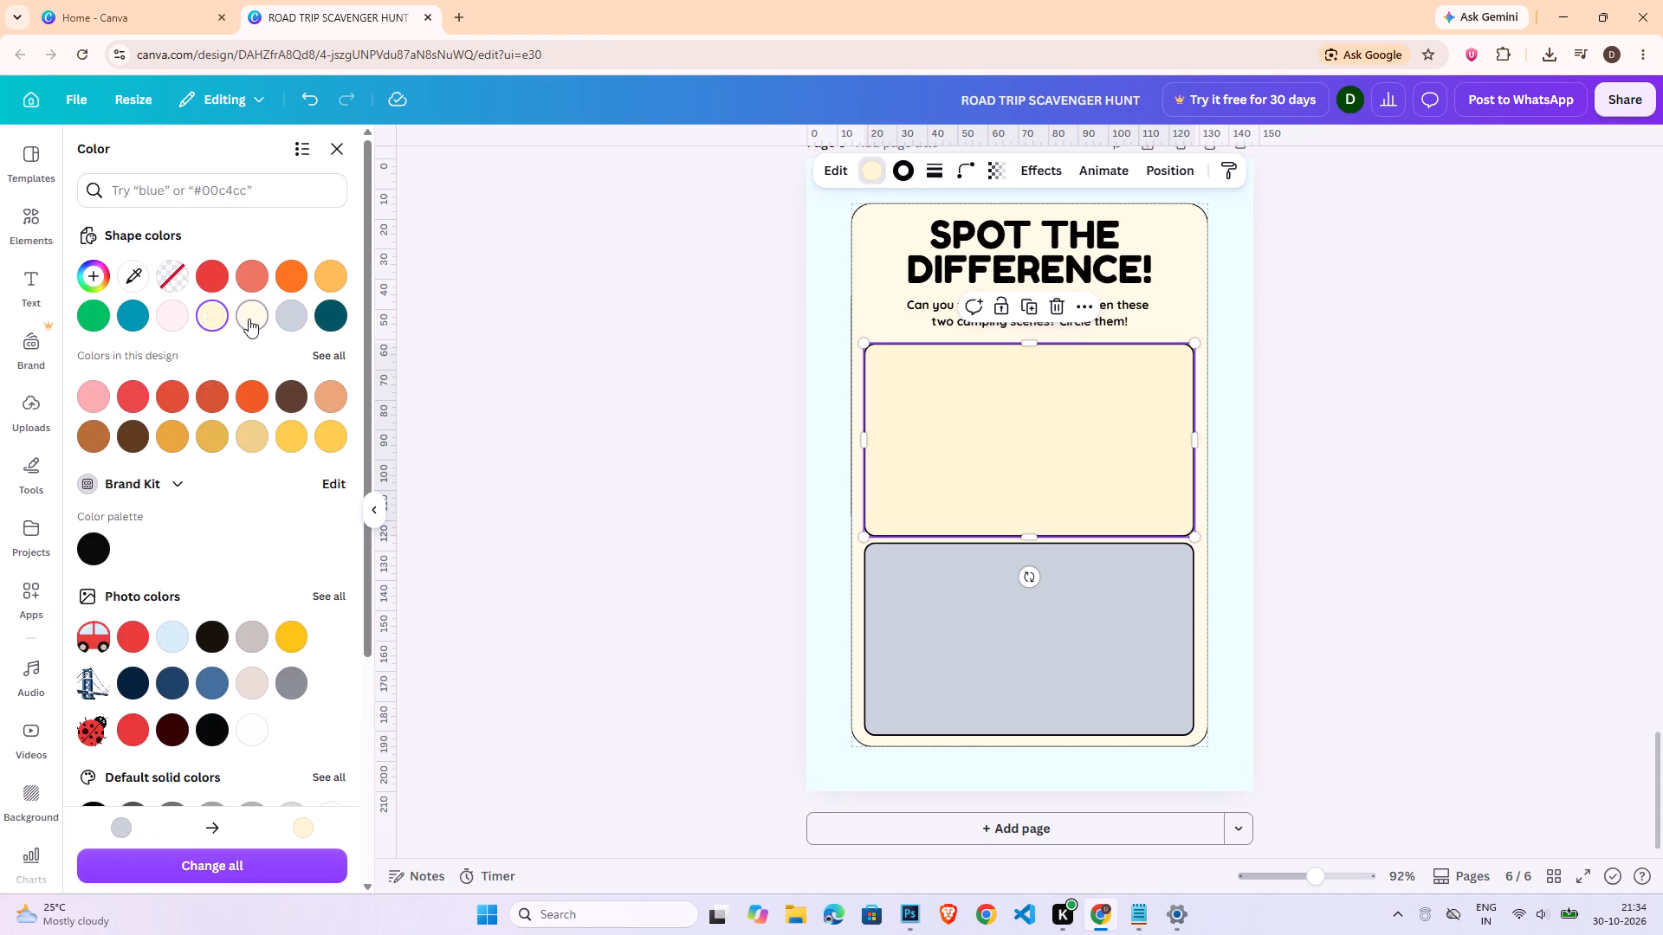
{"action": "left_click", "coordinate": [249, 319]}
{"action": "left_click", "coordinate": [965, 688]}
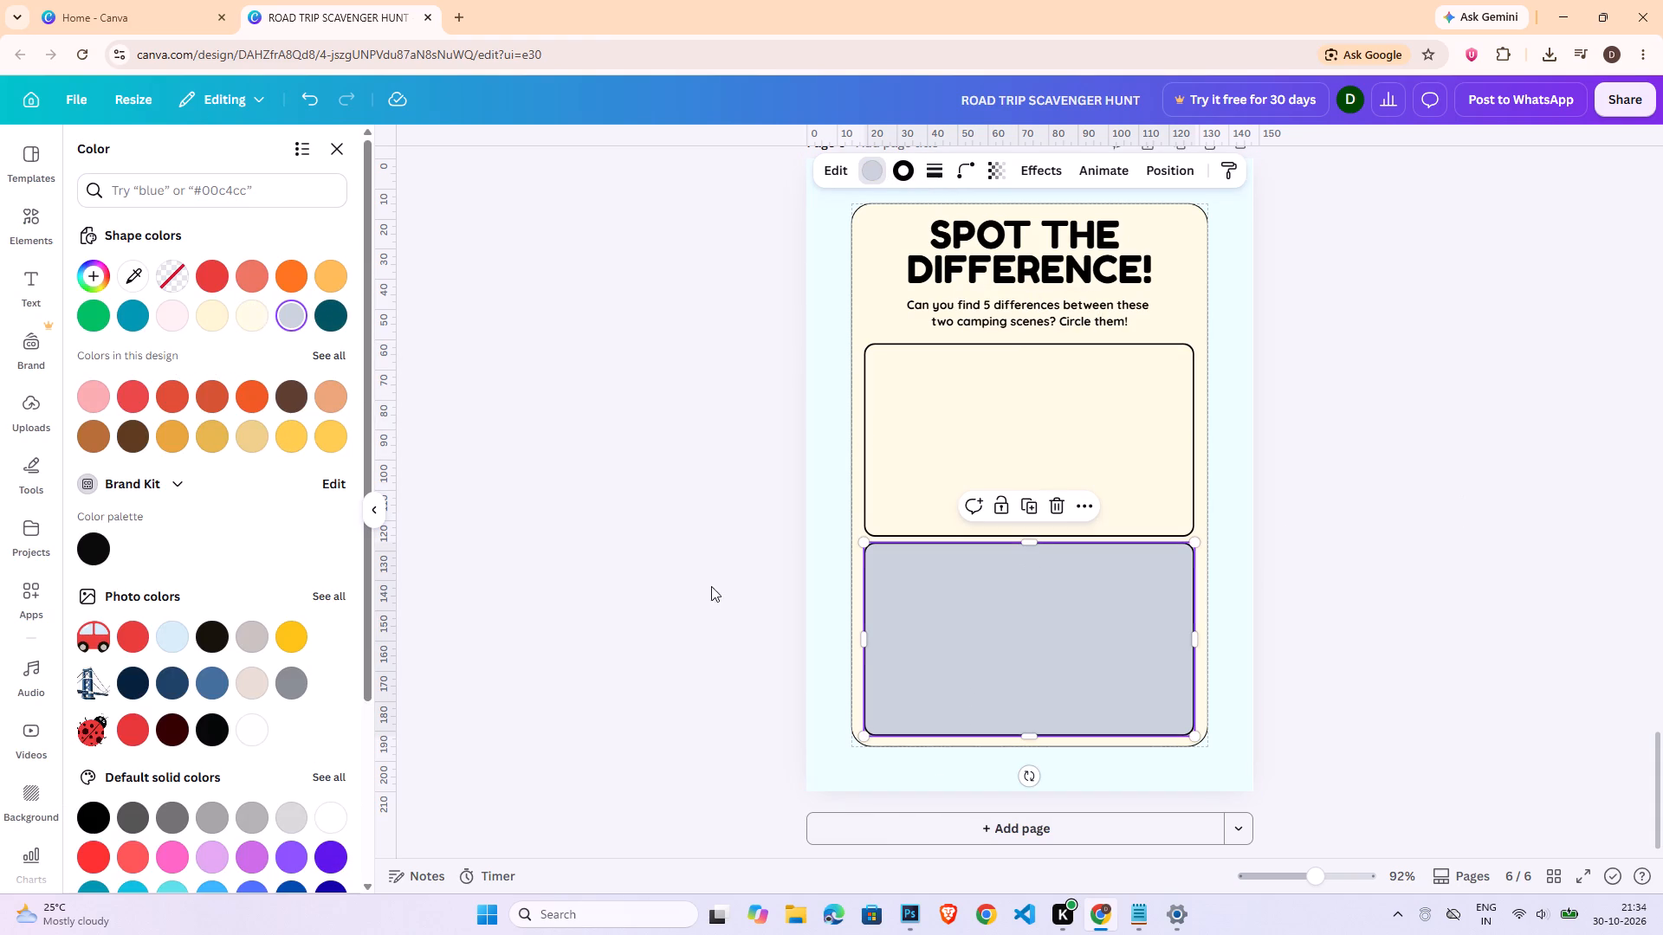
{"action": "left_click", "coordinate": [267, 316]}
{"action": "double_click", "coordinate": [1385, 423]}
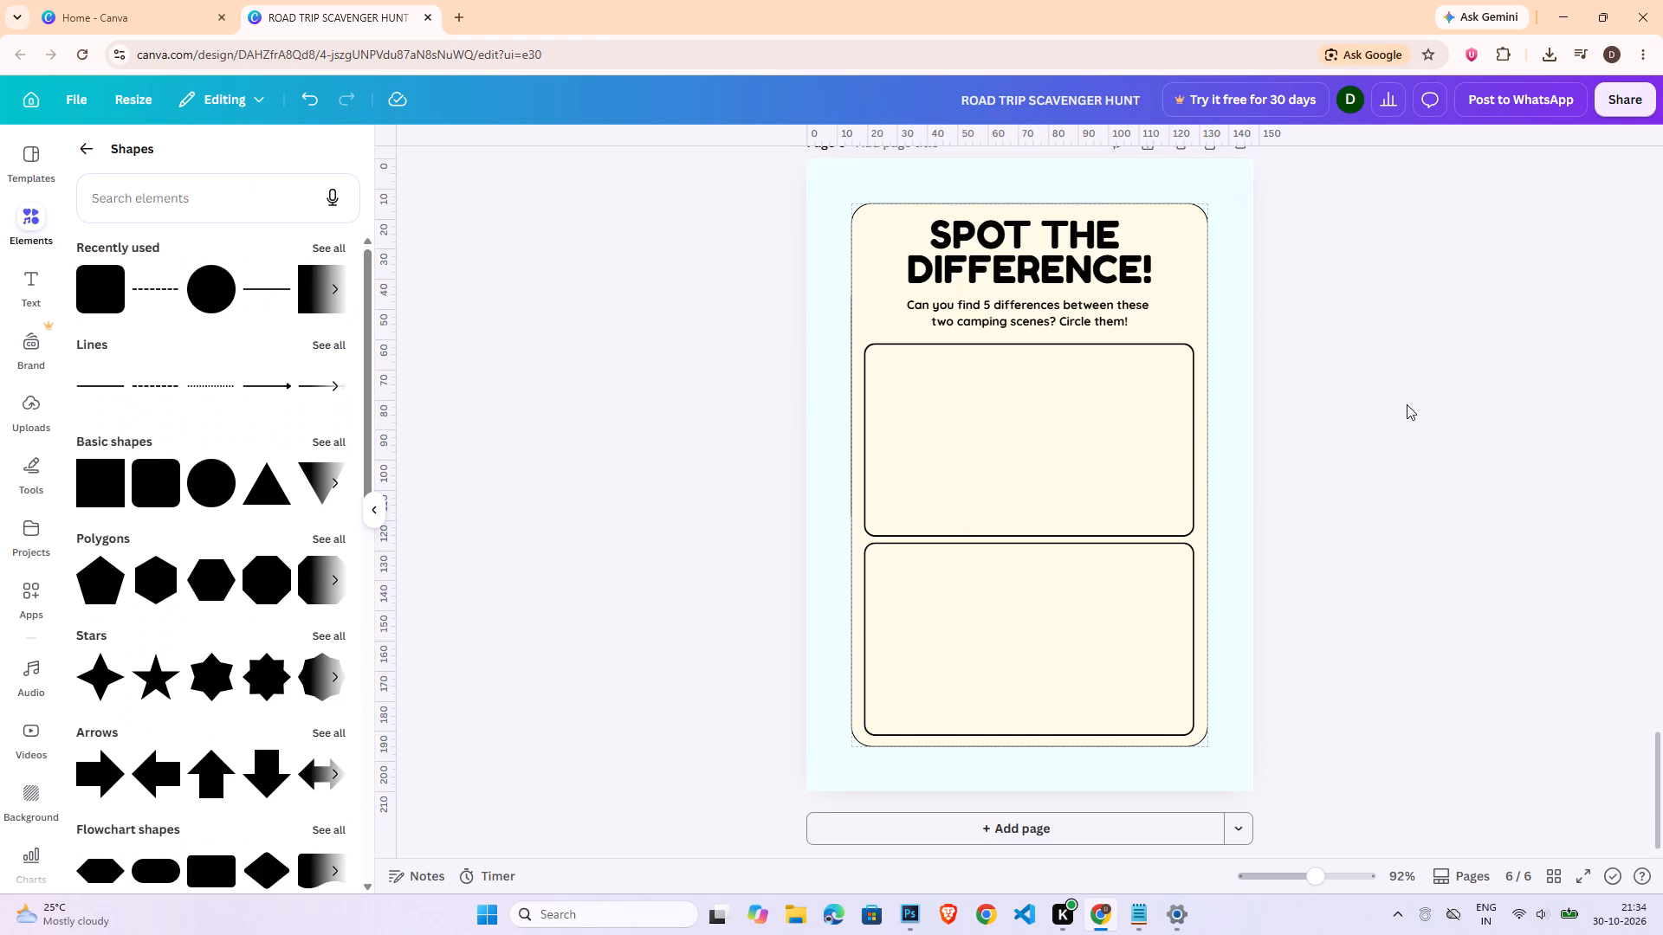
Search the elements library for mountains and show only graphics.
{"action": "left_click", "coordinate": [73, 152]}
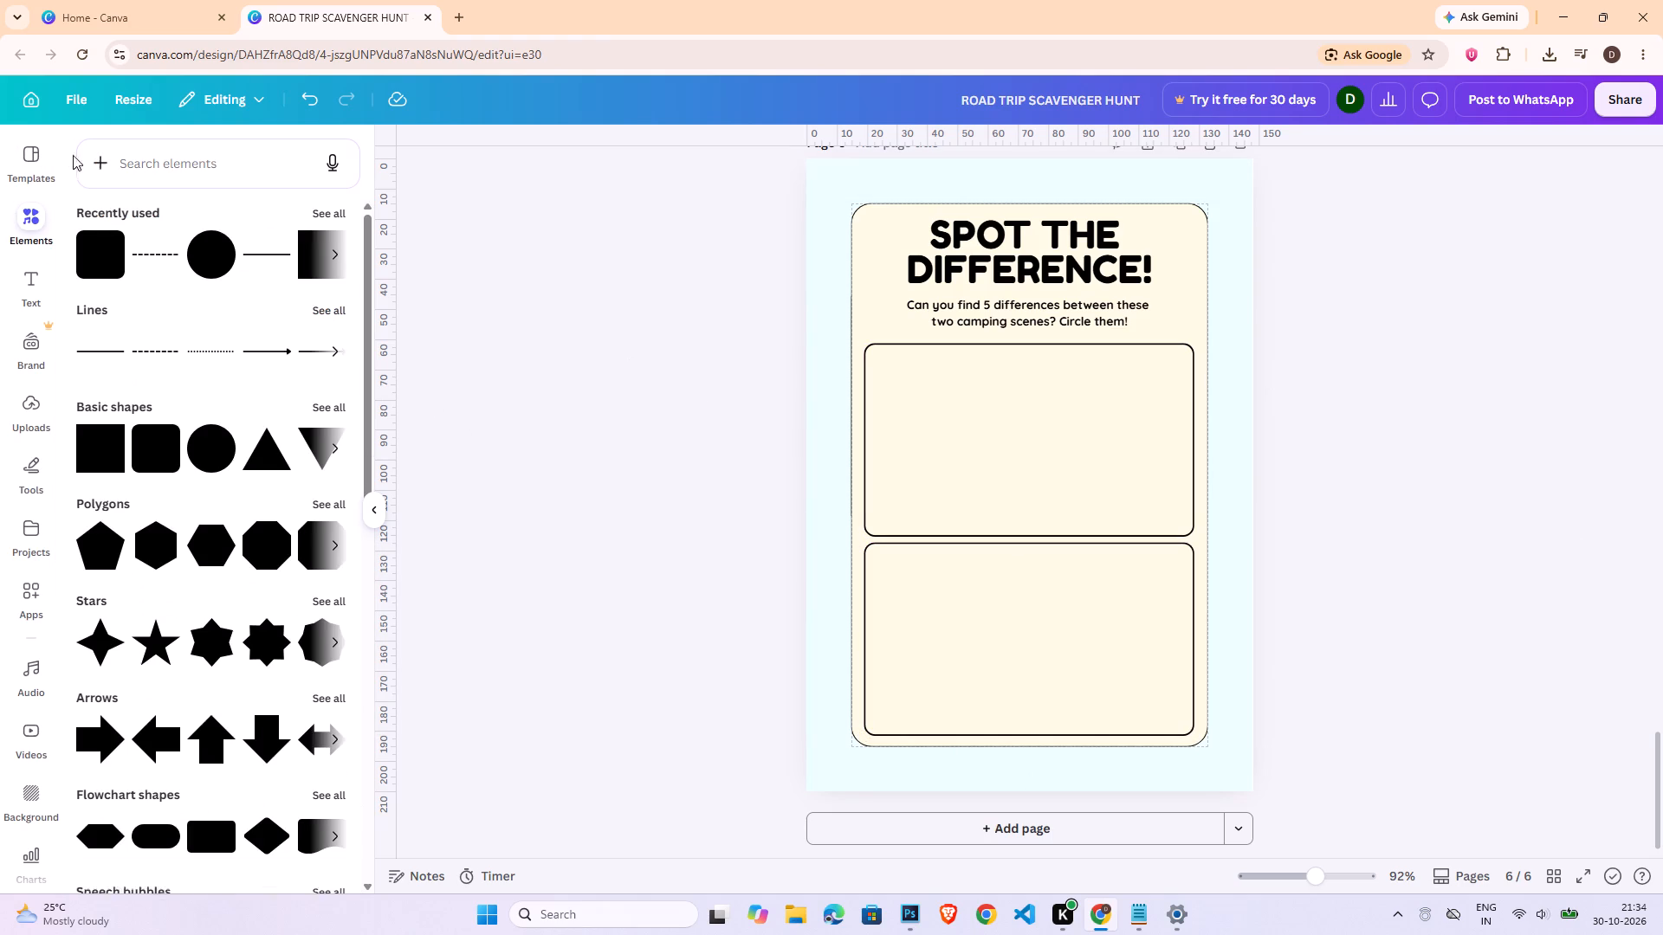
{"action": "left_click", "coordinate": [156, 155]}
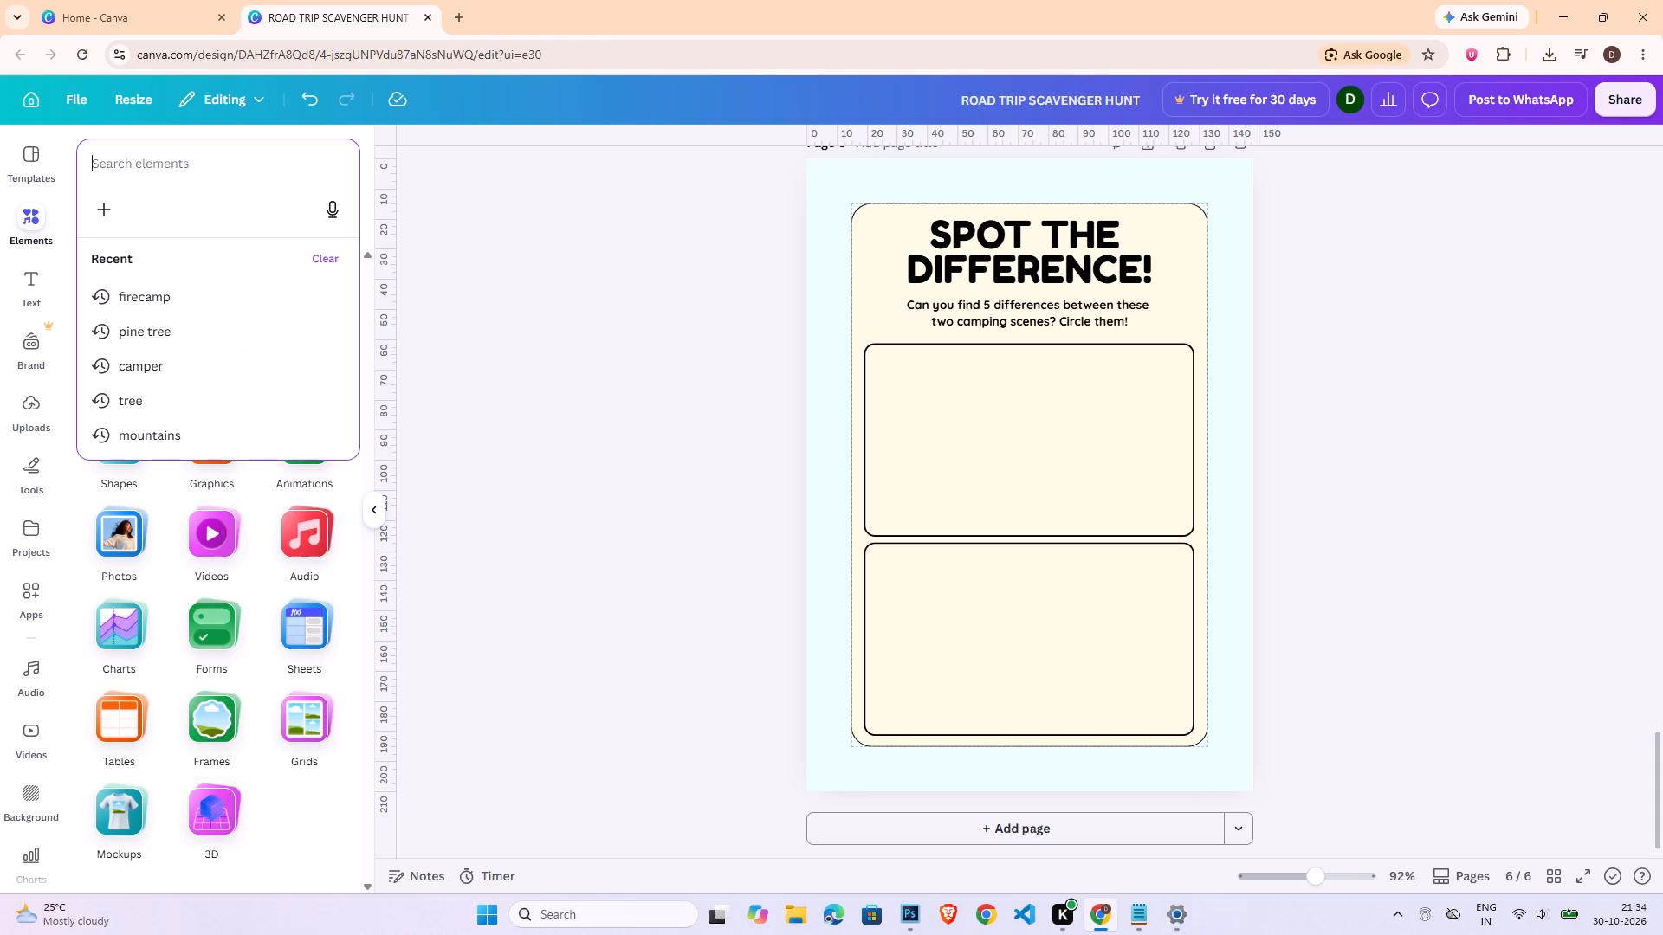
{"action": "type", "text": "mountains"}
{"action": "key", "text": "Return"}
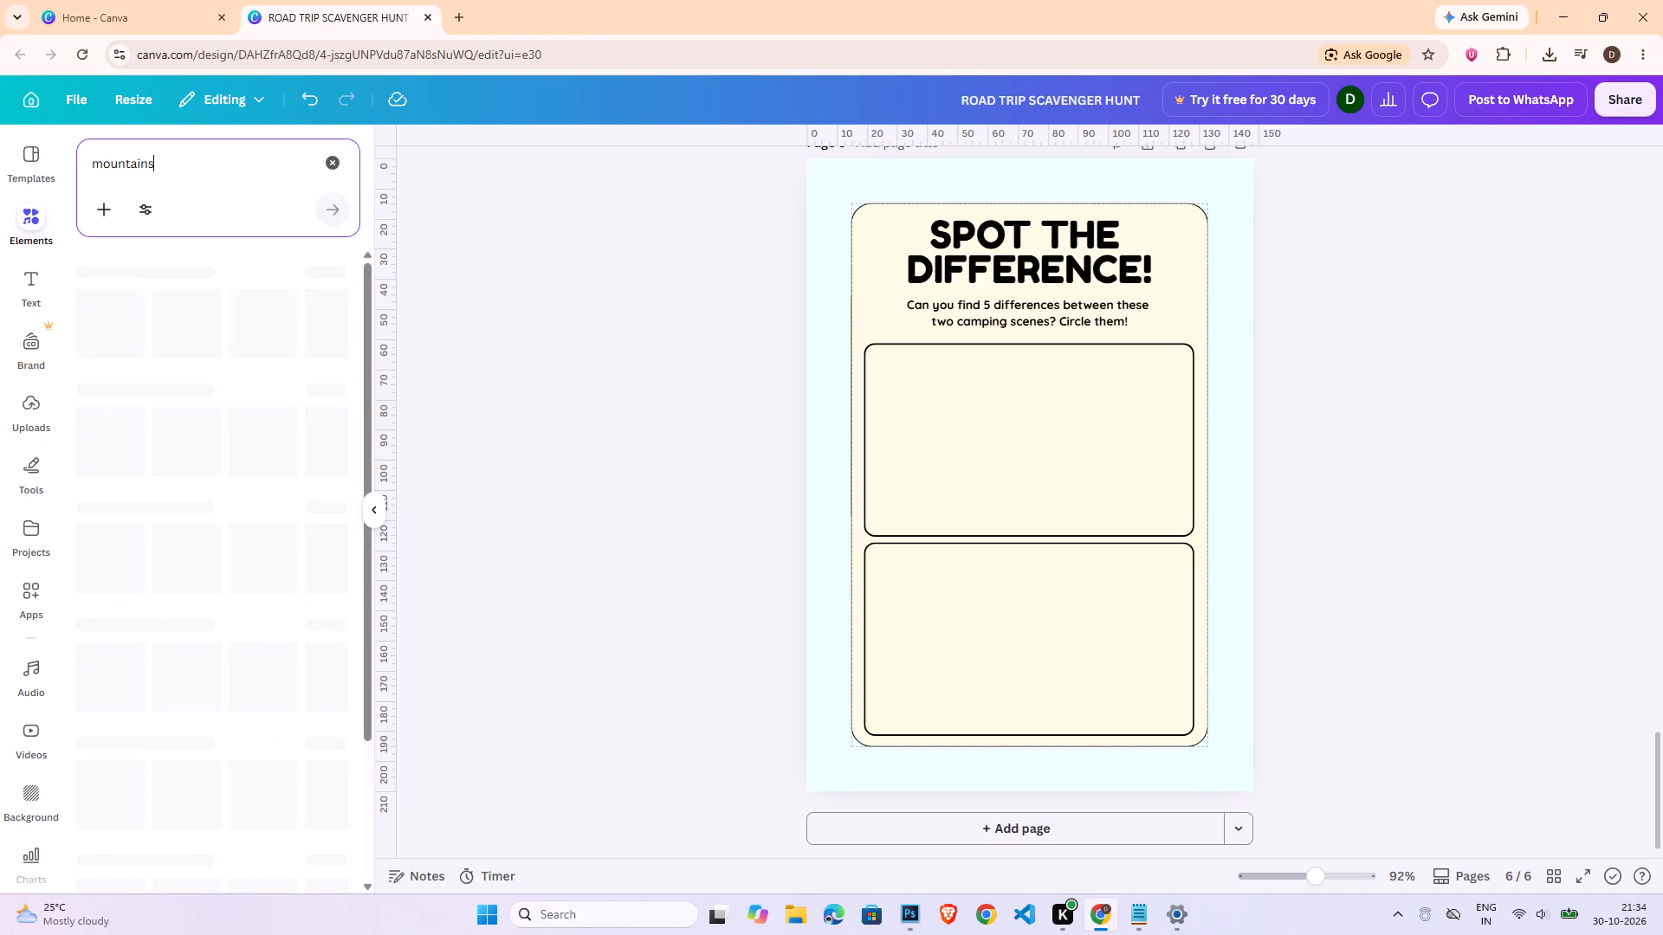
{"action": "left_click", "coordinate": [329, 298]}
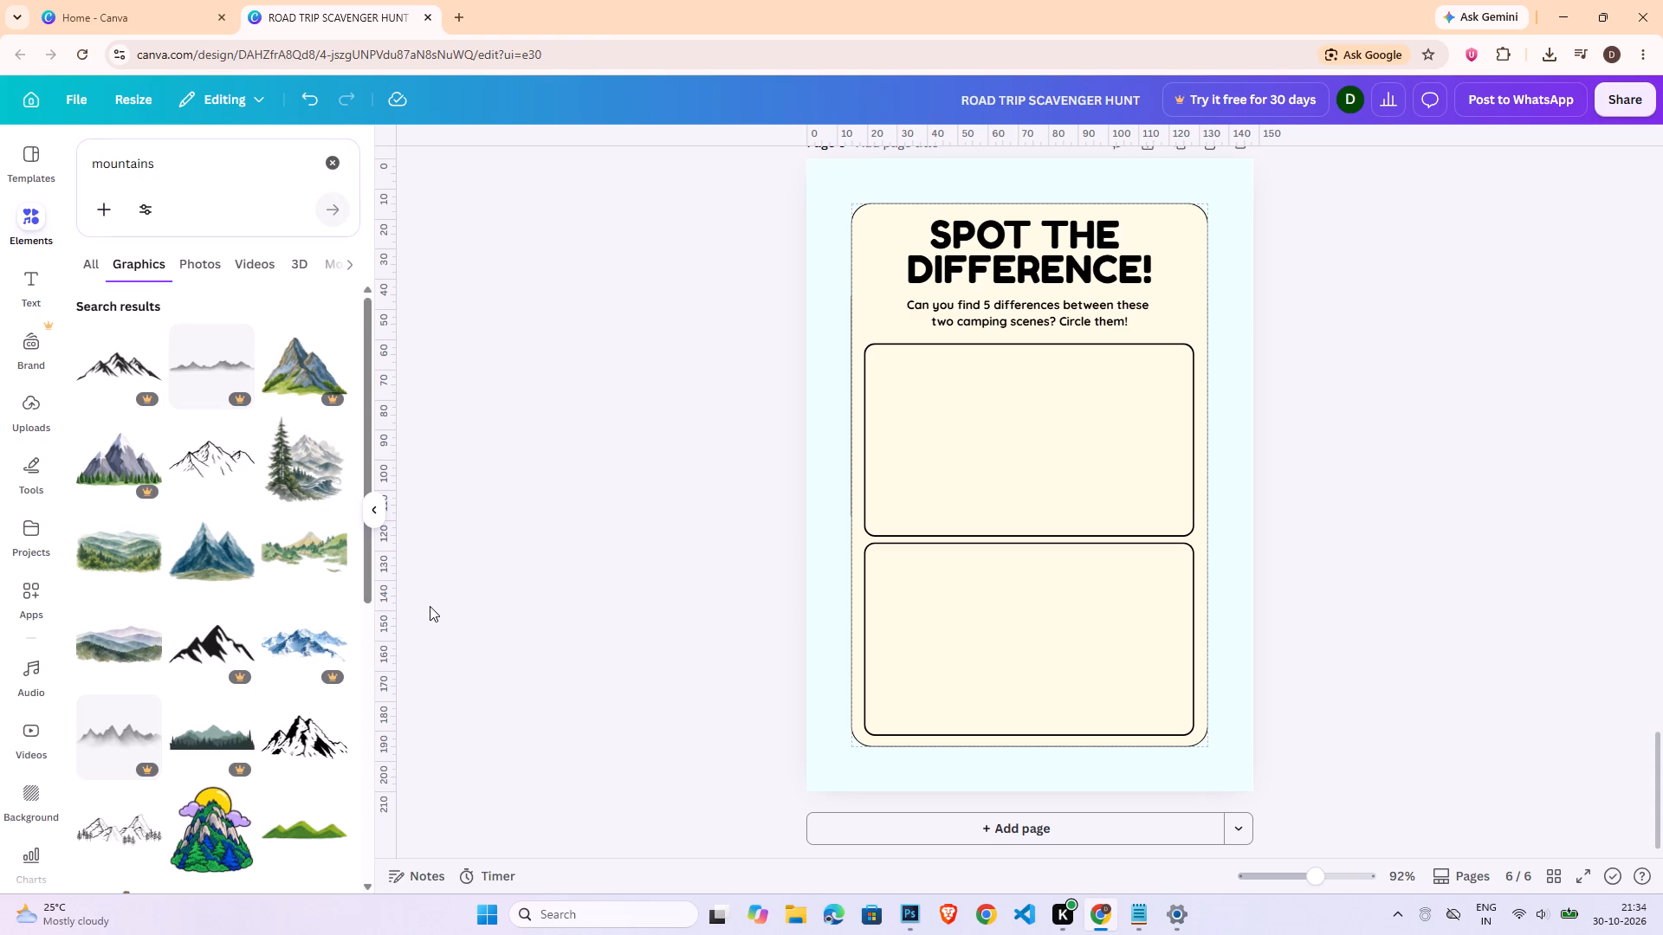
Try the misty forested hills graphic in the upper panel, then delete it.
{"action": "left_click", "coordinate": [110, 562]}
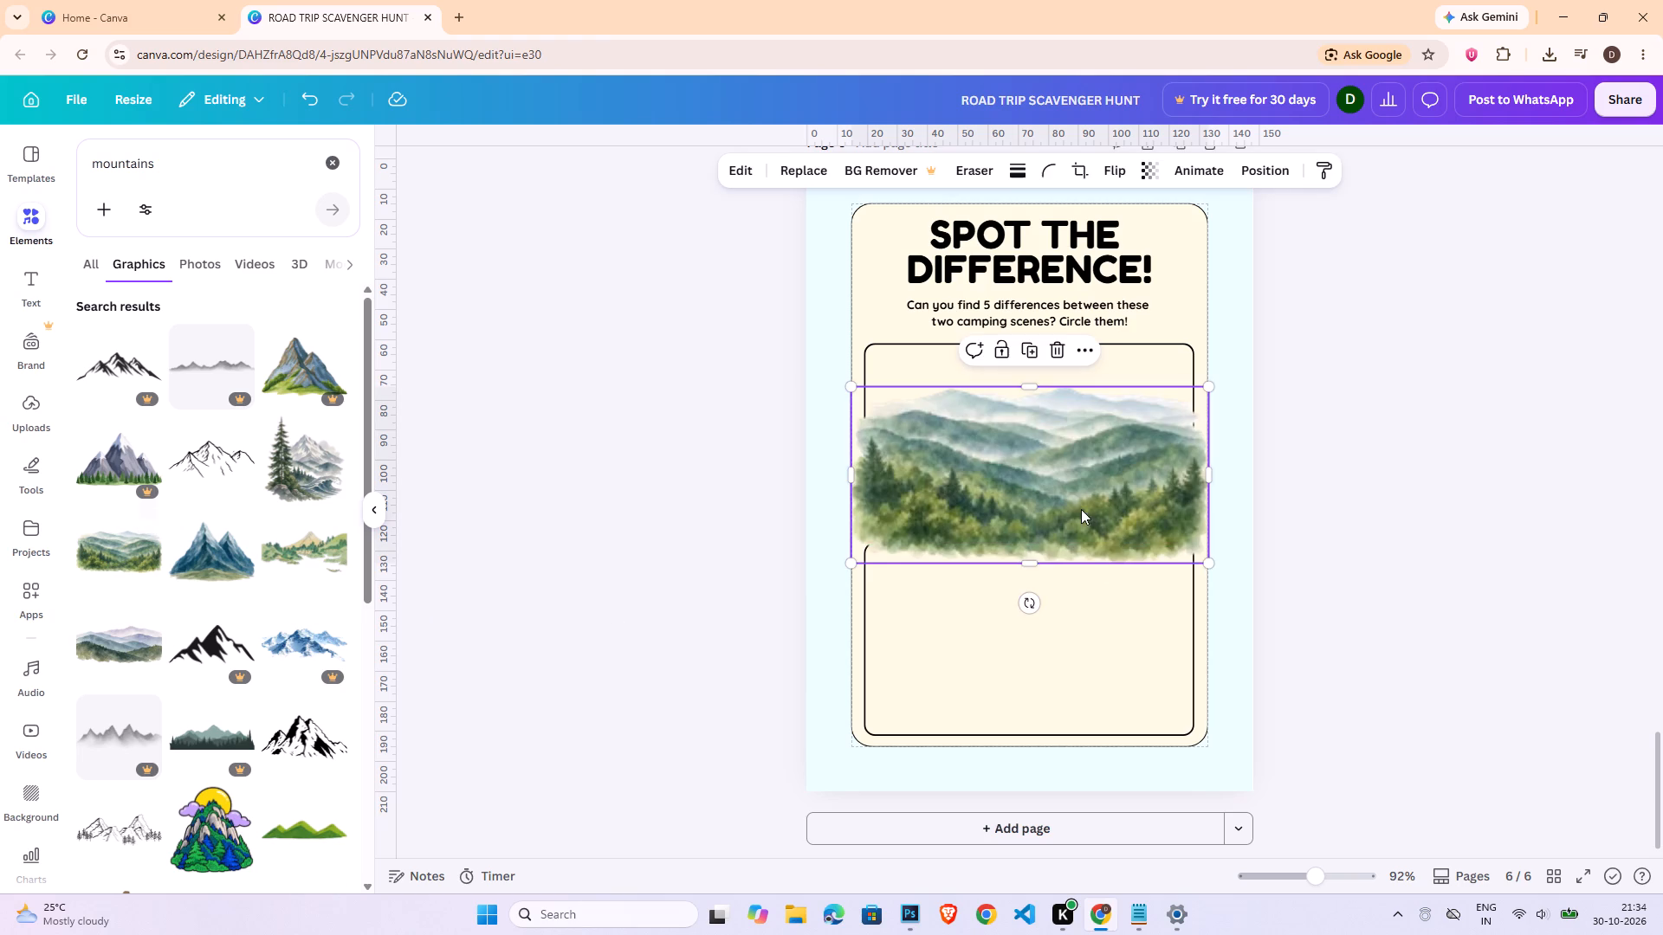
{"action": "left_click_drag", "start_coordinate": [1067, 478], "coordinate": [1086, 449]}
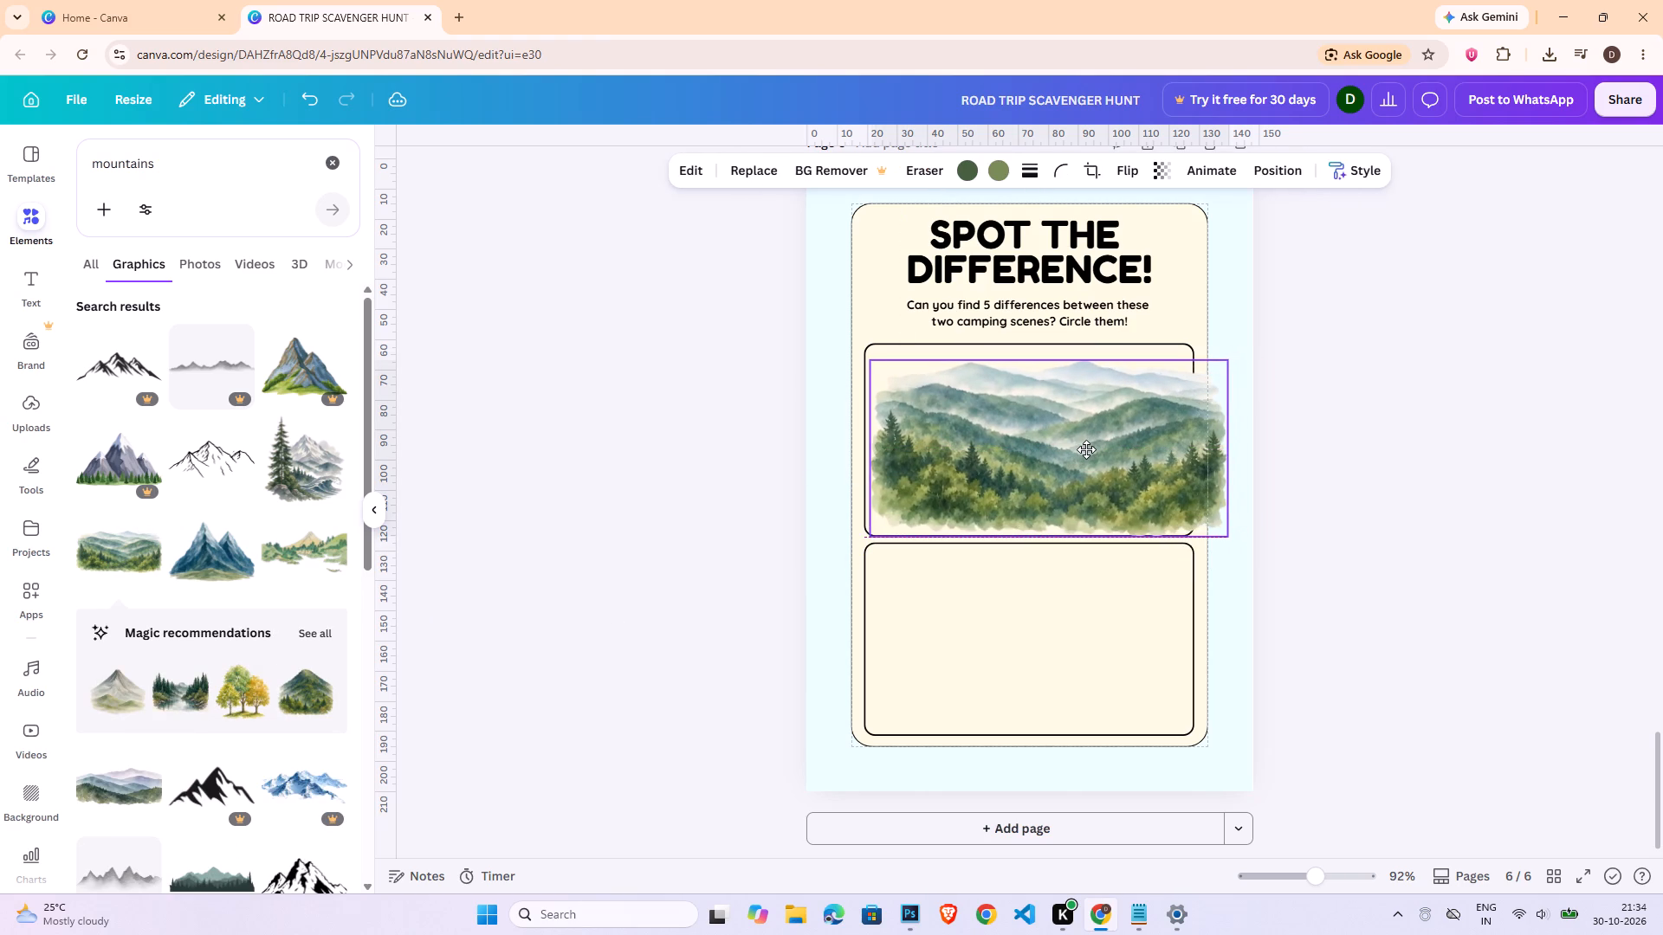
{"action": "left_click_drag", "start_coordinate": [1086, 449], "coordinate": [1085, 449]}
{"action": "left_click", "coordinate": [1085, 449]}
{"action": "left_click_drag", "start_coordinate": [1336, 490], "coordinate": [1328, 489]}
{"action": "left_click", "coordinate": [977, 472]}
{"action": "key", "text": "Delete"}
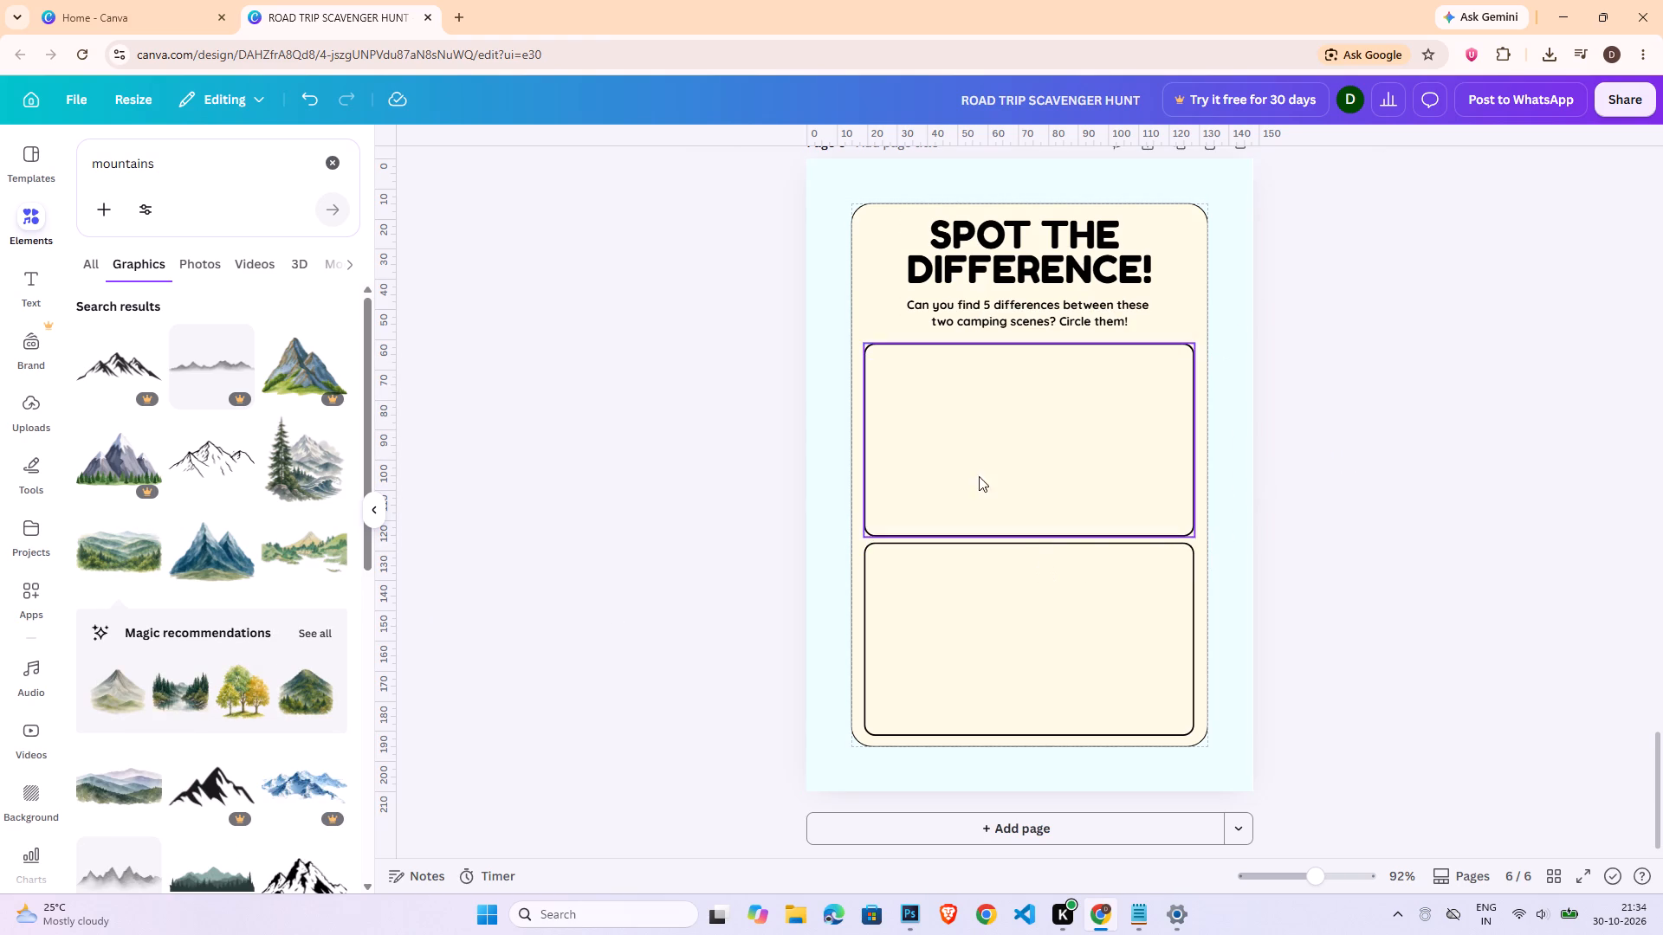
Add the green three-peak mountain range graphic, scale it to the upper panel's width and position it across the panel's upper half.
{"action": "scroll", "coordinate": [295, 642], "scroll_direction": "down", "scroll_amount": 3}
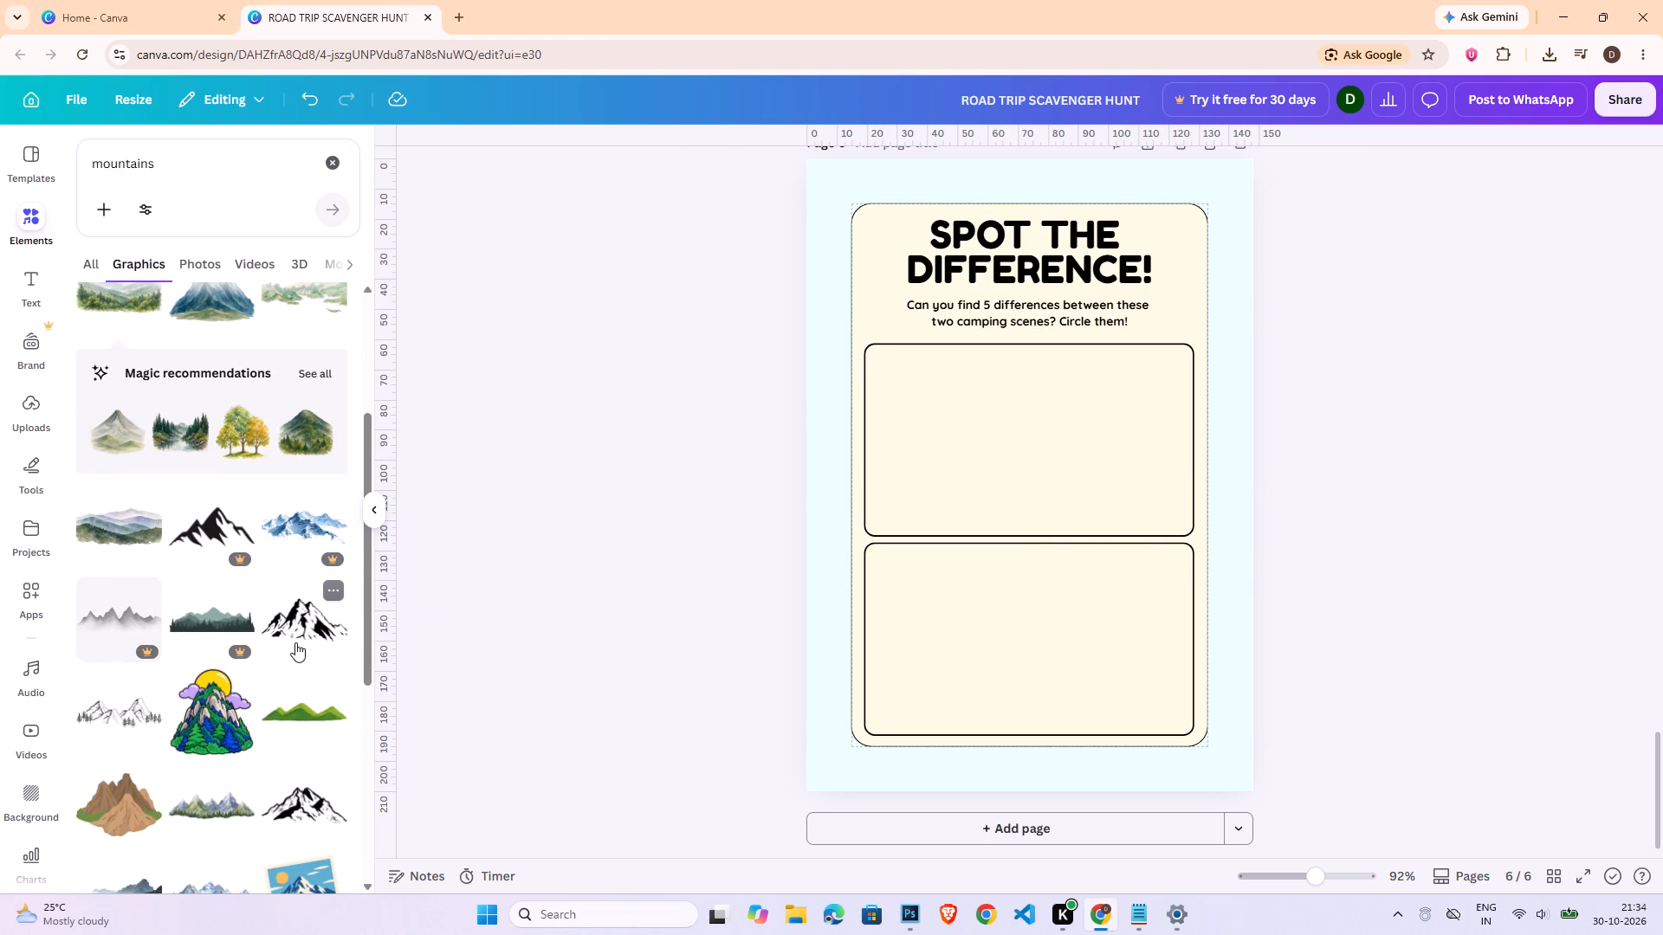
{"action": "left_click", "coordinate": [320, 703]}
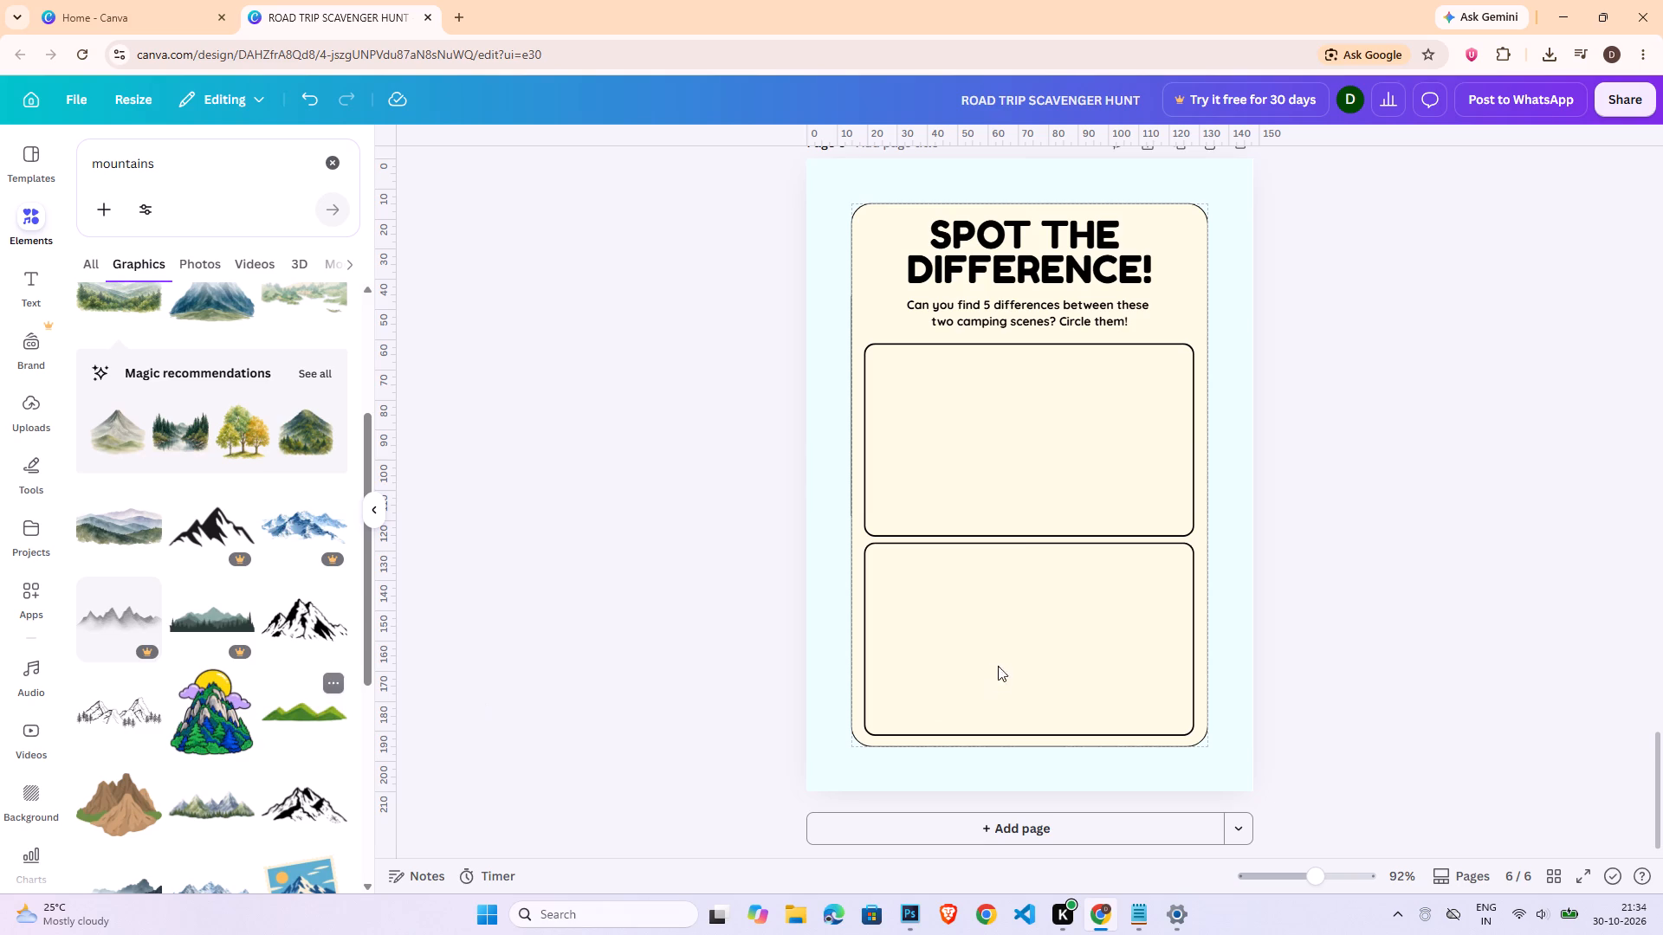
{"action": "left_click", "coordinate": [1475, 542]}
{"action": "left_click_drag", "start_coordinate": [1129, 484], "coordinate": [1138, 424]}
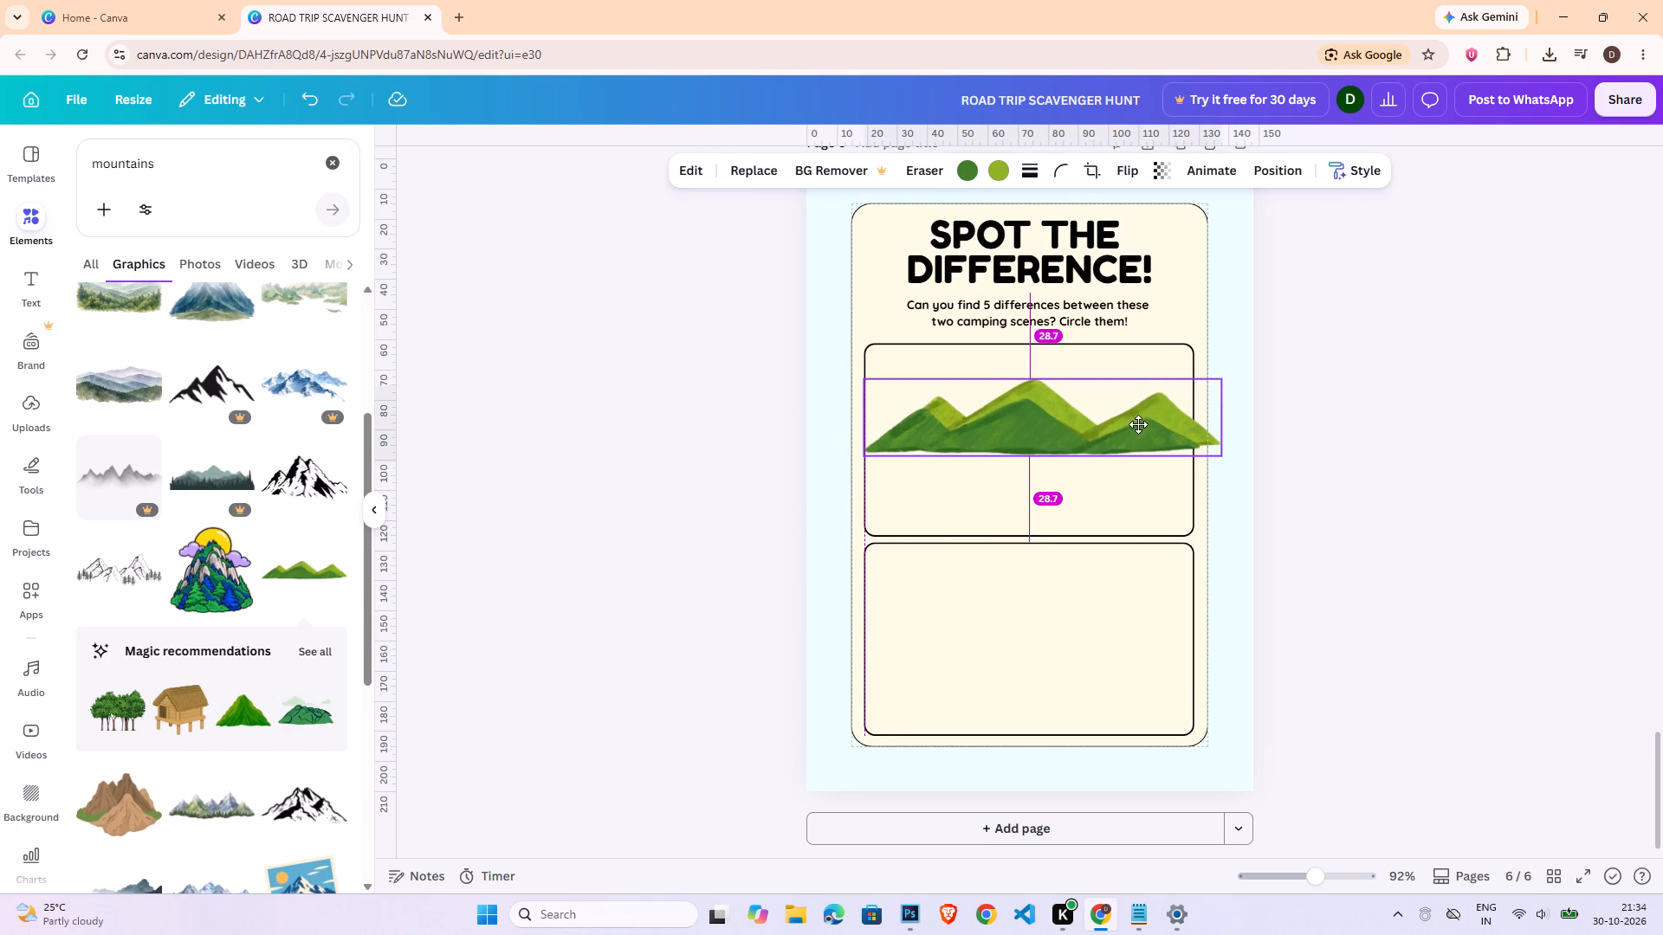
{"action": "left_click_drag", "start_coordinate": [1138, 424], "coordinate": [1138, 421]}
{"action": "left_click_drag", "start_coordinate": [1226, 451], "coordinate": [1211, 449]}
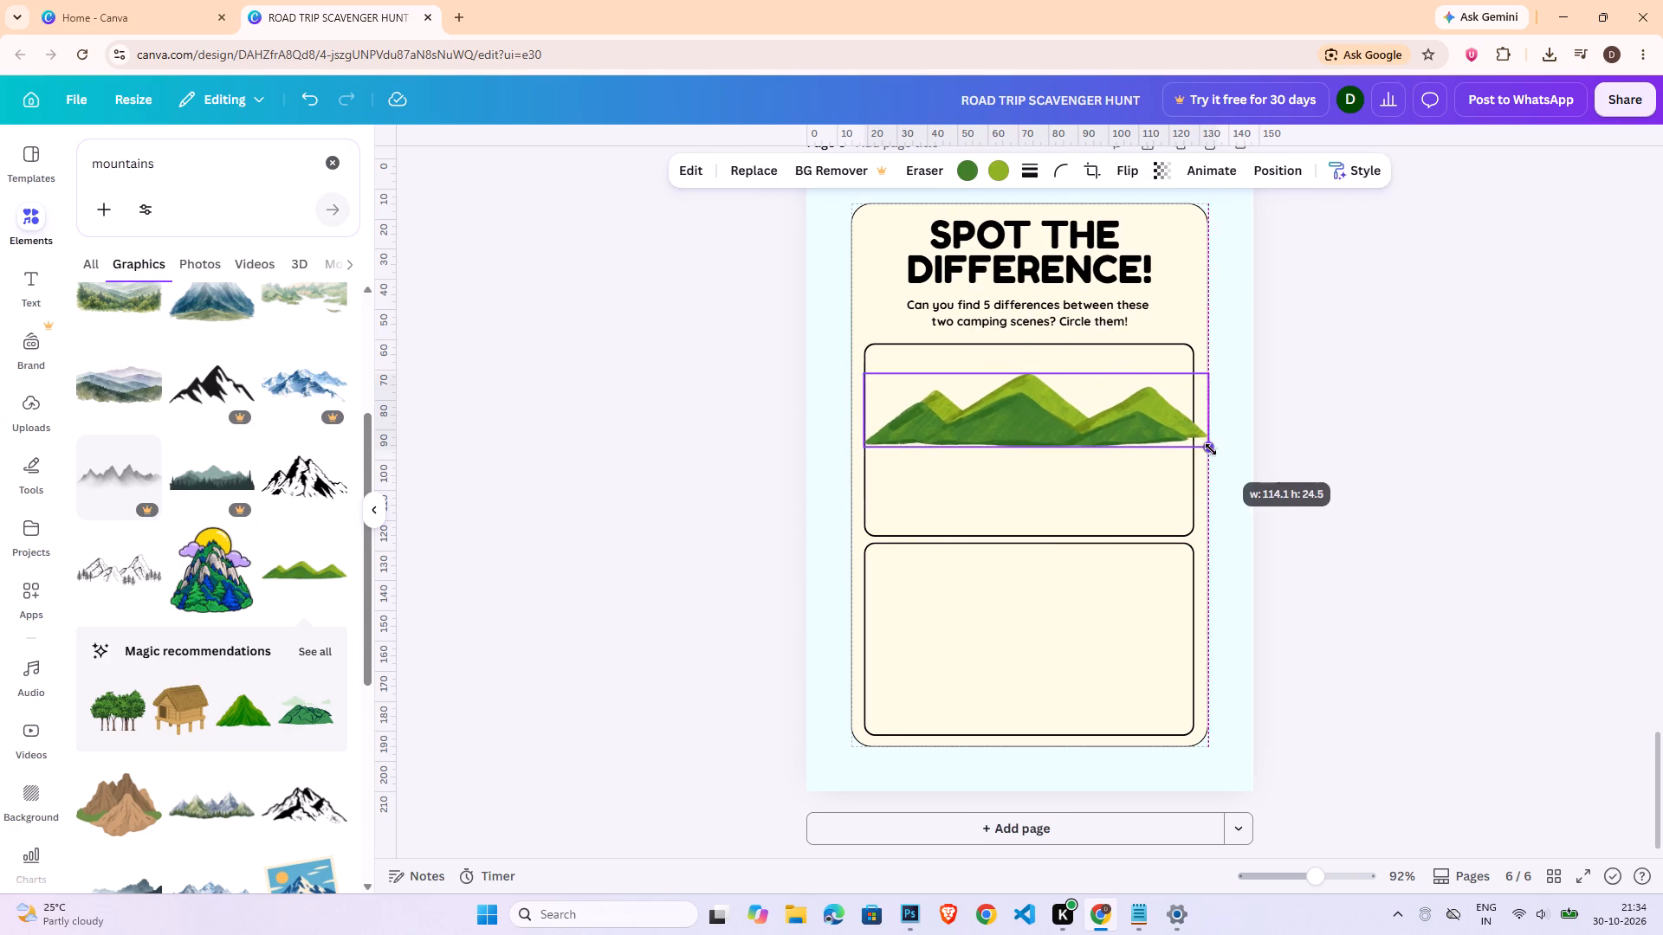
{"action": "left_click_drag", "start_coordinate": [1211, 449], "coordinate": [1199, 447]}
{"action": "left_click", "coordinate": [1275, 436]}
{"action": "left_click", "coordinate": [1177, 422]}
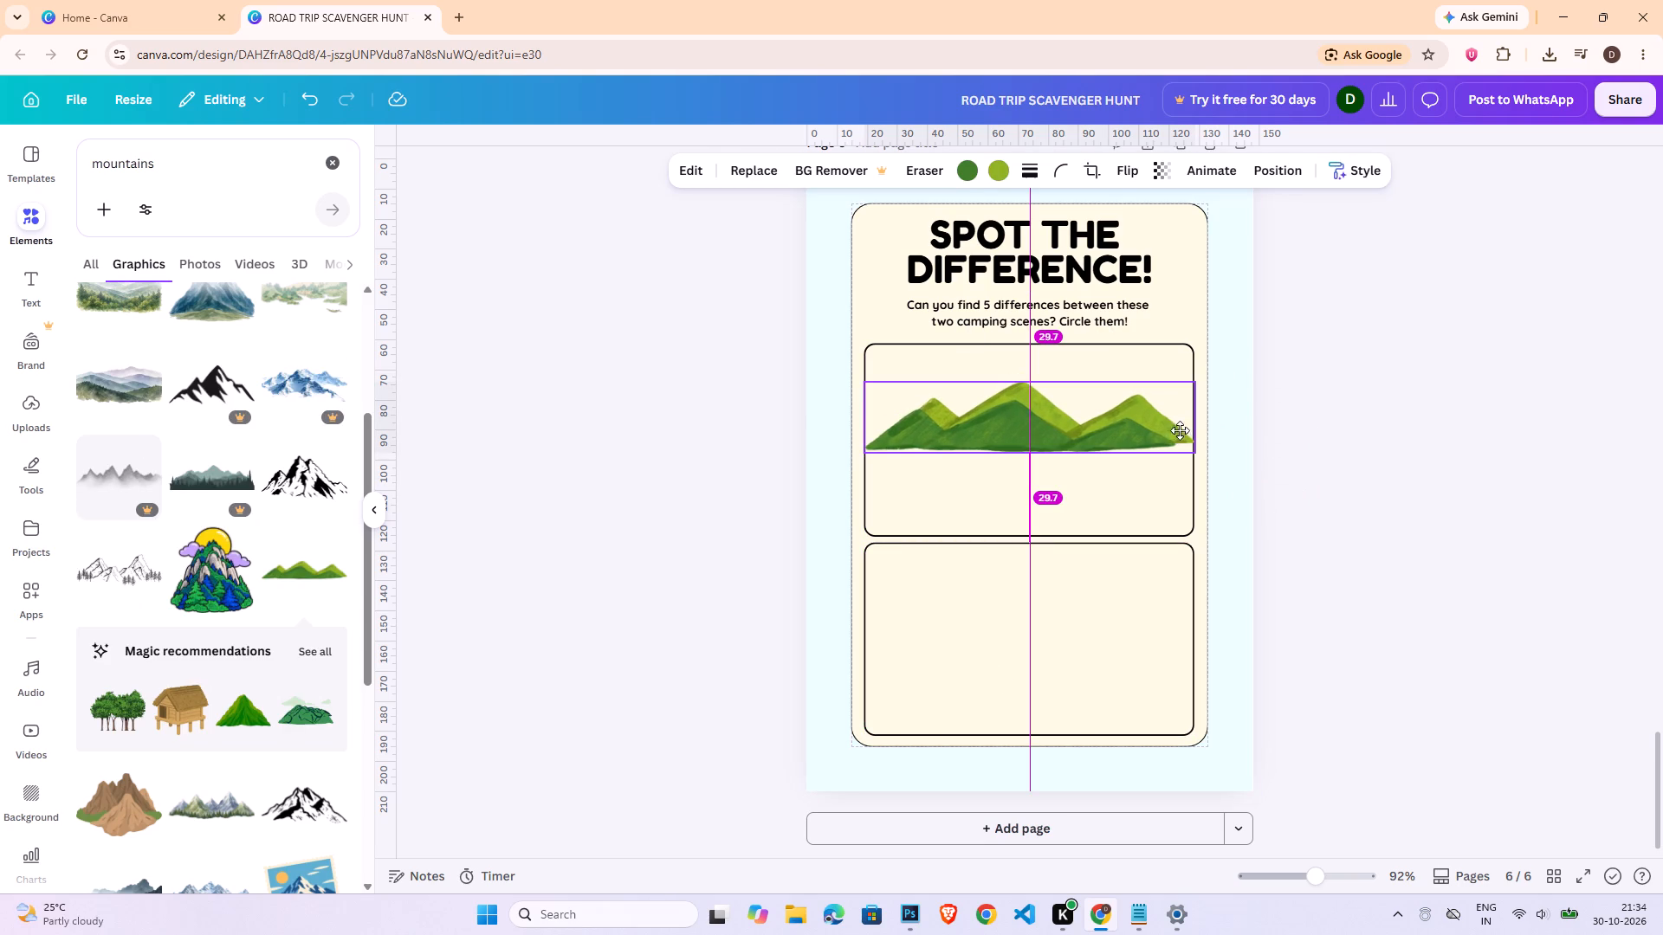
{"action": "left_click", "coordinate": [1312, 442]}
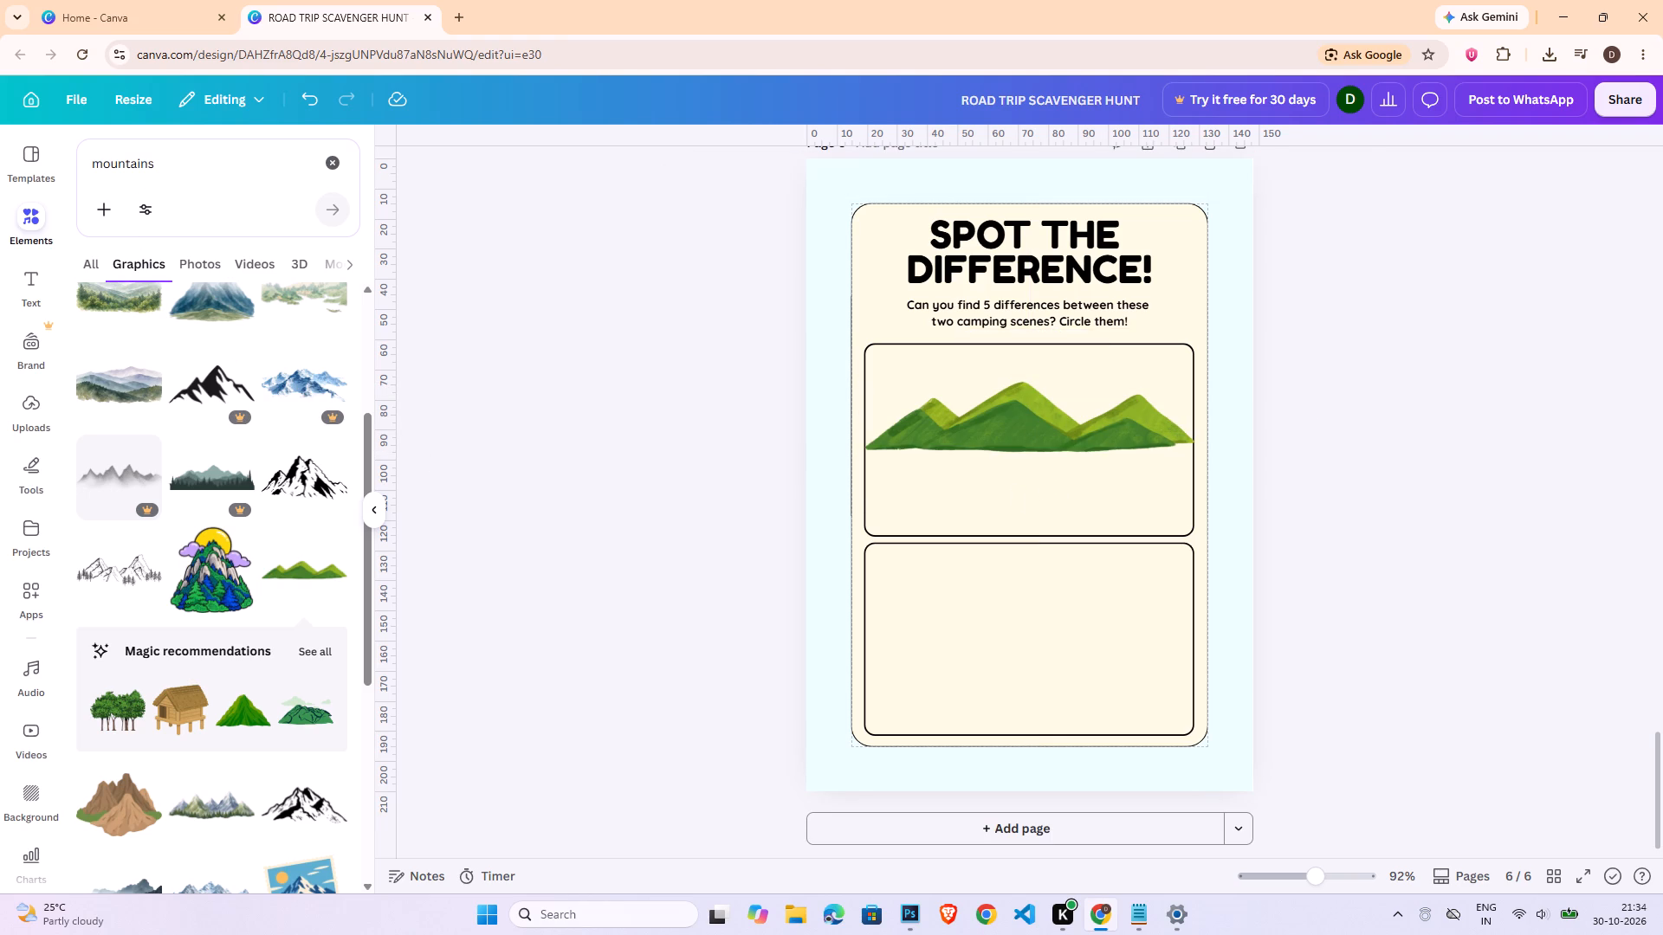
Search the elements library's graphics for grass.
{"action": "triple_click", "coordinate": [158, 166]}
{"action": "type", "text": "grass"}
{"action": "key", "text": "Return"}
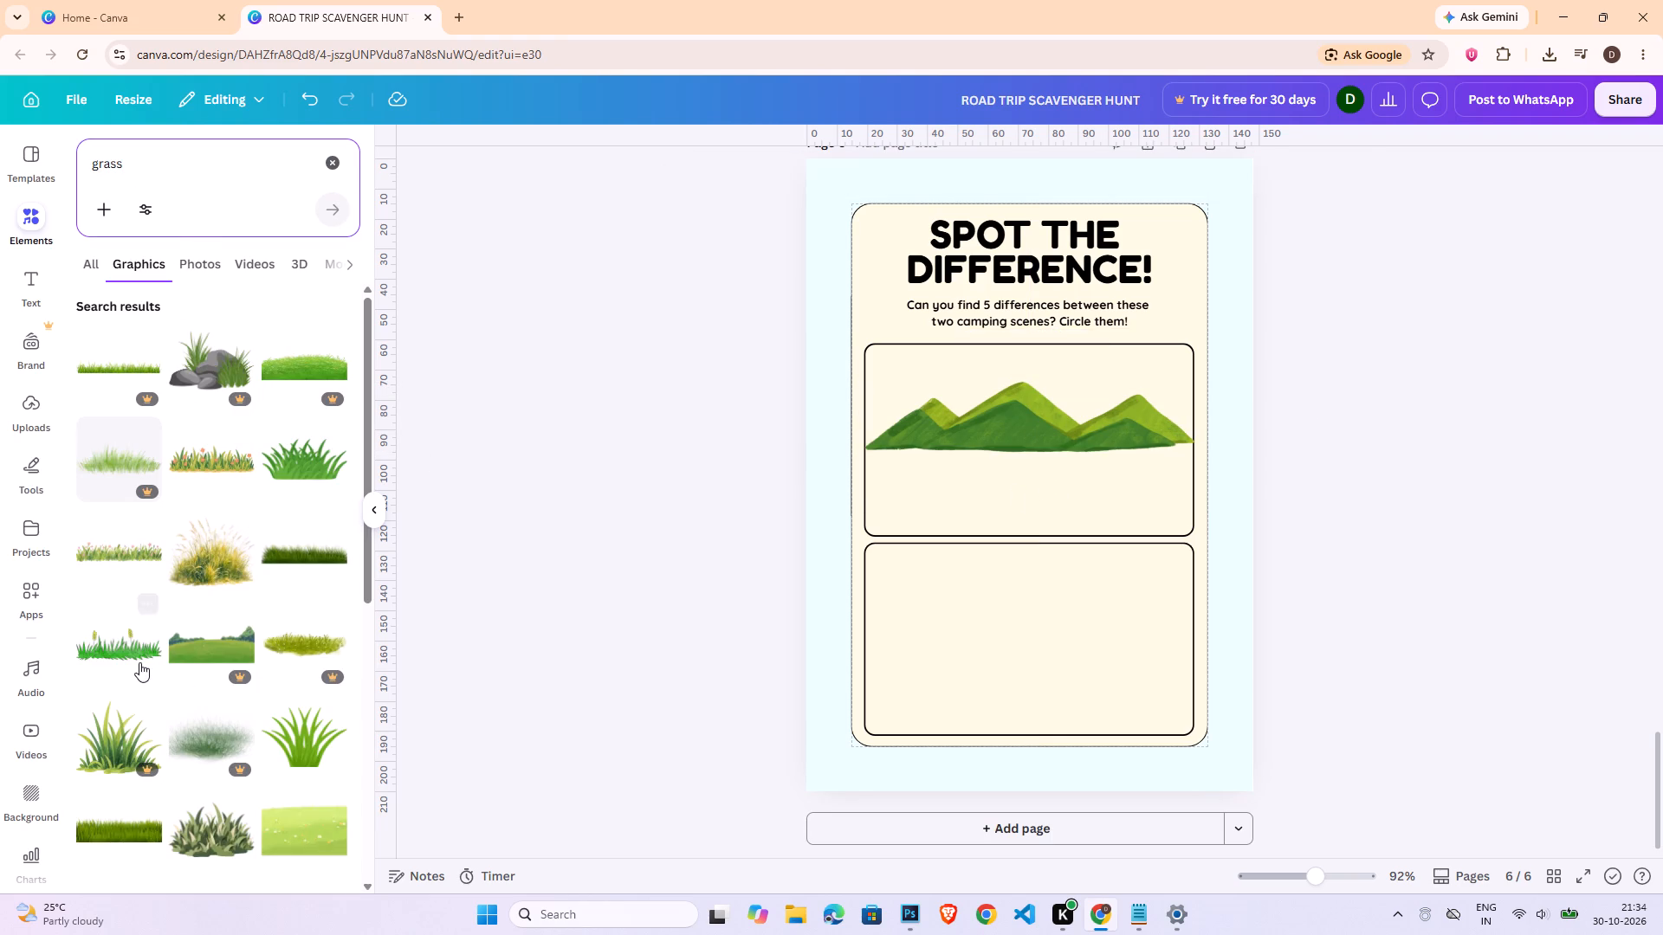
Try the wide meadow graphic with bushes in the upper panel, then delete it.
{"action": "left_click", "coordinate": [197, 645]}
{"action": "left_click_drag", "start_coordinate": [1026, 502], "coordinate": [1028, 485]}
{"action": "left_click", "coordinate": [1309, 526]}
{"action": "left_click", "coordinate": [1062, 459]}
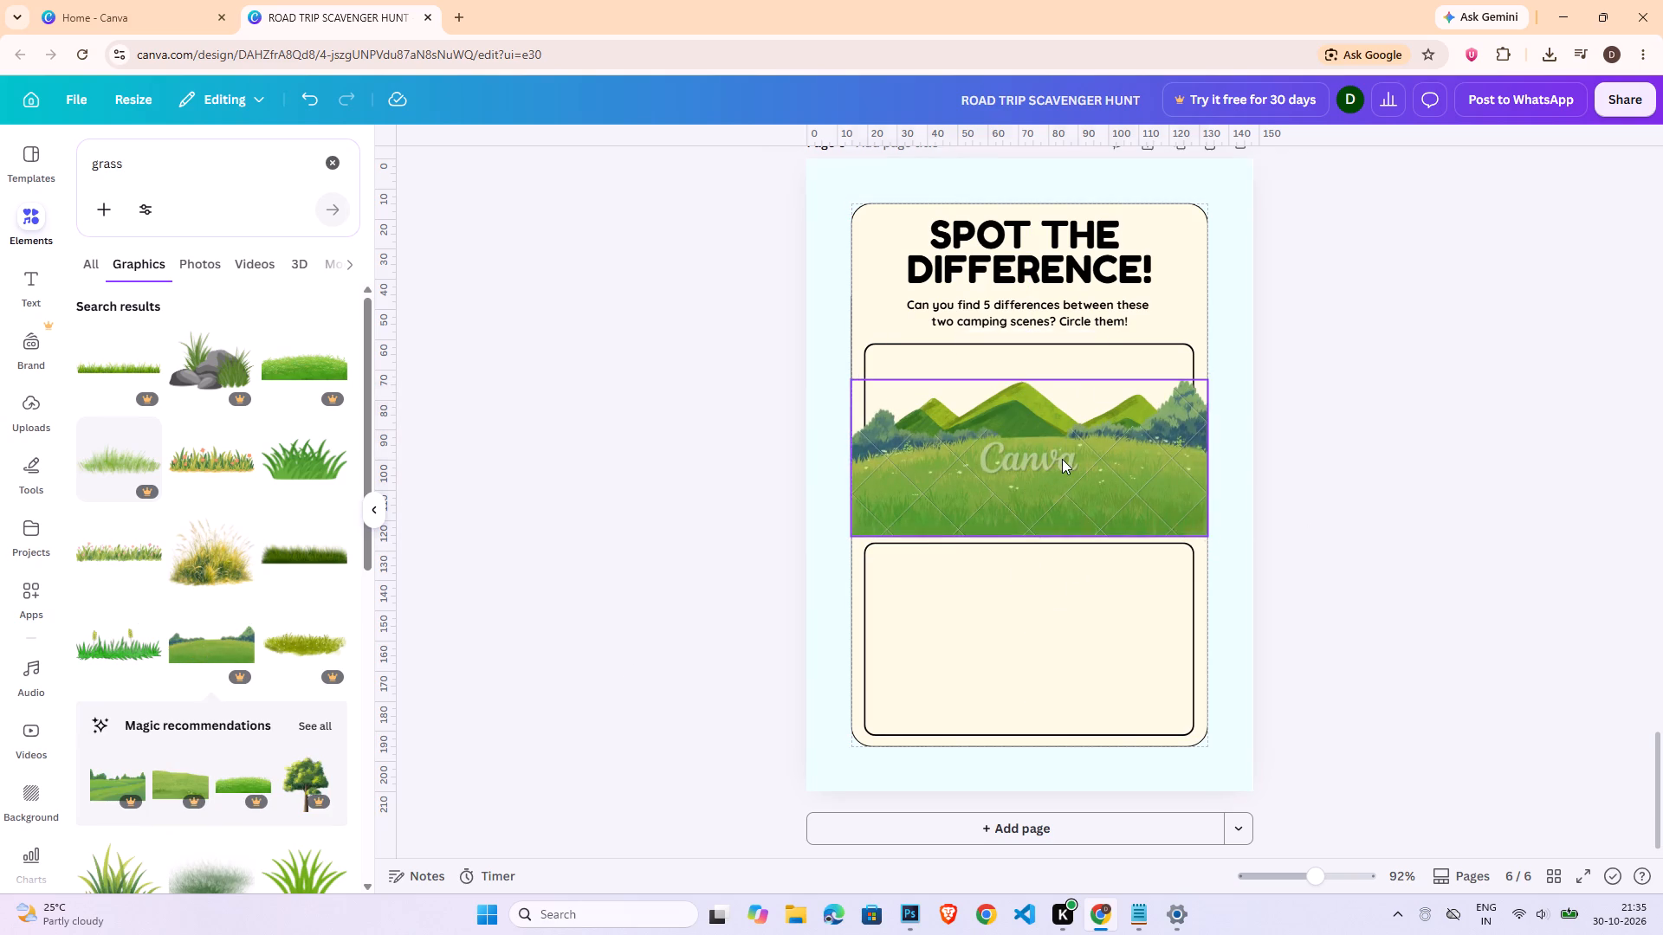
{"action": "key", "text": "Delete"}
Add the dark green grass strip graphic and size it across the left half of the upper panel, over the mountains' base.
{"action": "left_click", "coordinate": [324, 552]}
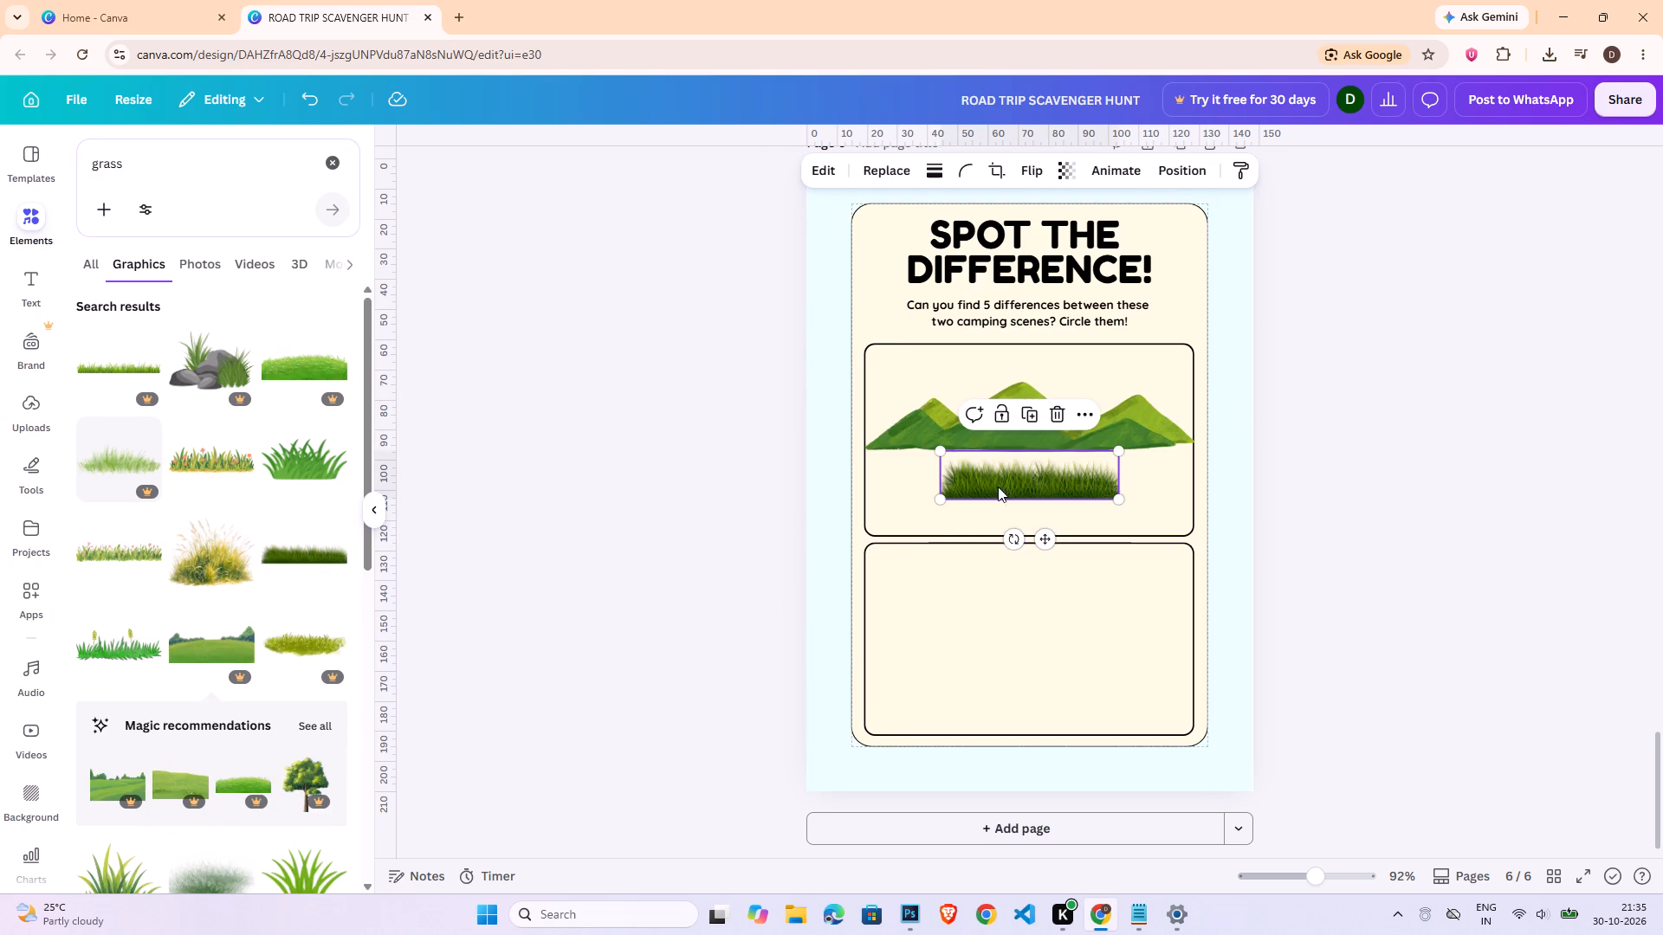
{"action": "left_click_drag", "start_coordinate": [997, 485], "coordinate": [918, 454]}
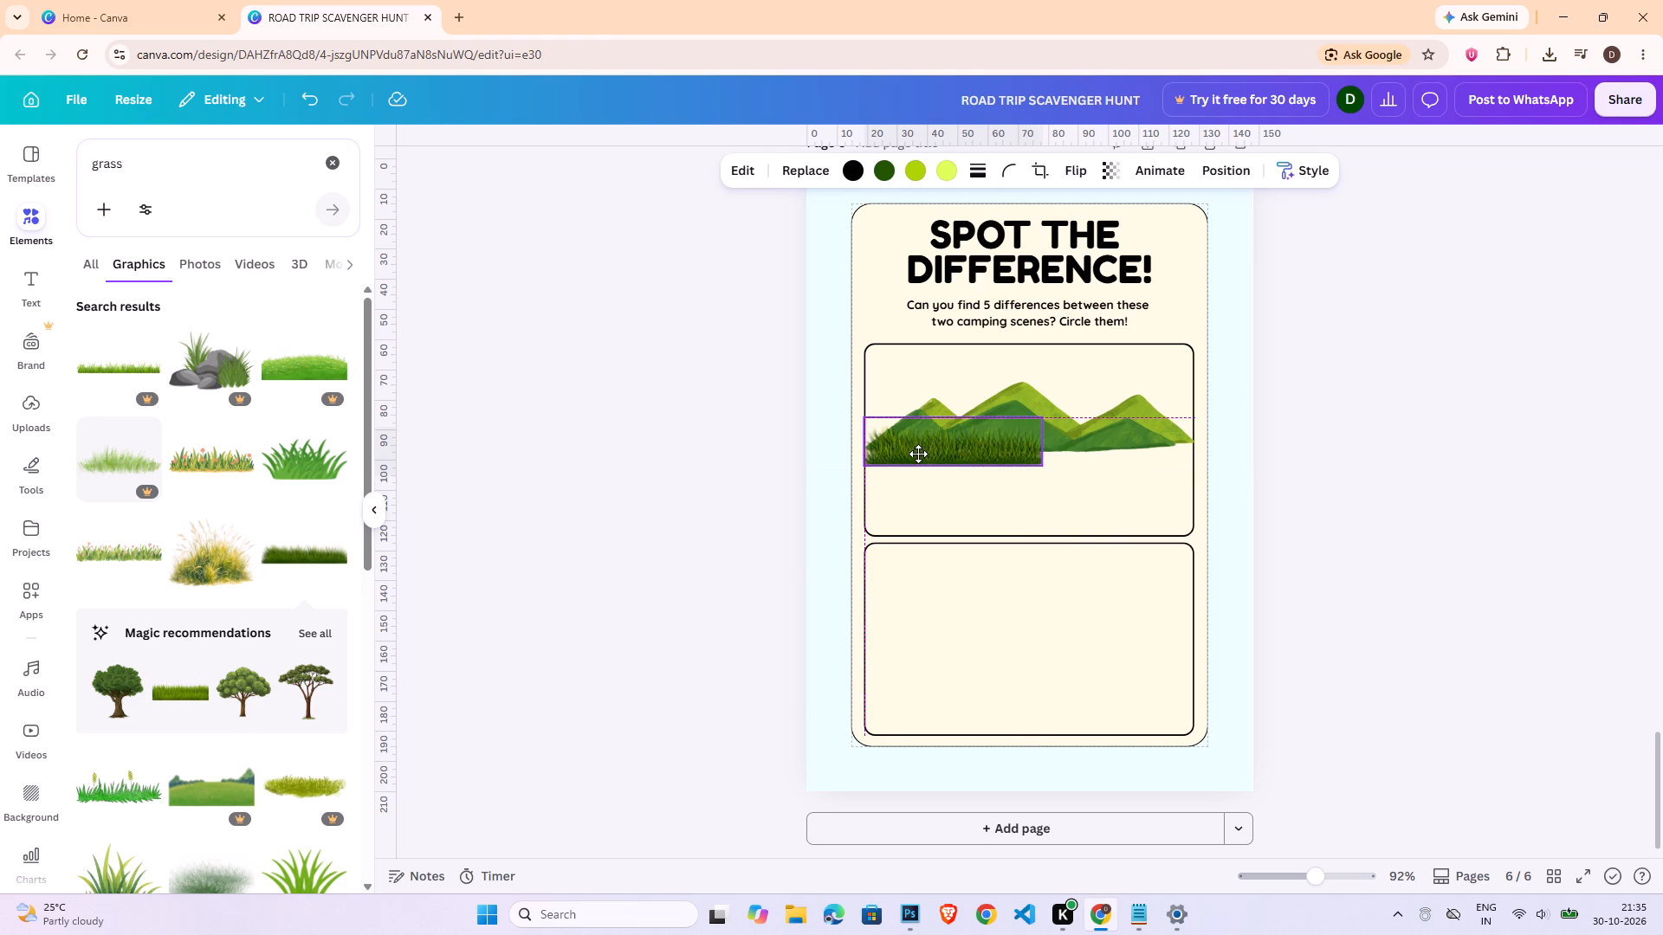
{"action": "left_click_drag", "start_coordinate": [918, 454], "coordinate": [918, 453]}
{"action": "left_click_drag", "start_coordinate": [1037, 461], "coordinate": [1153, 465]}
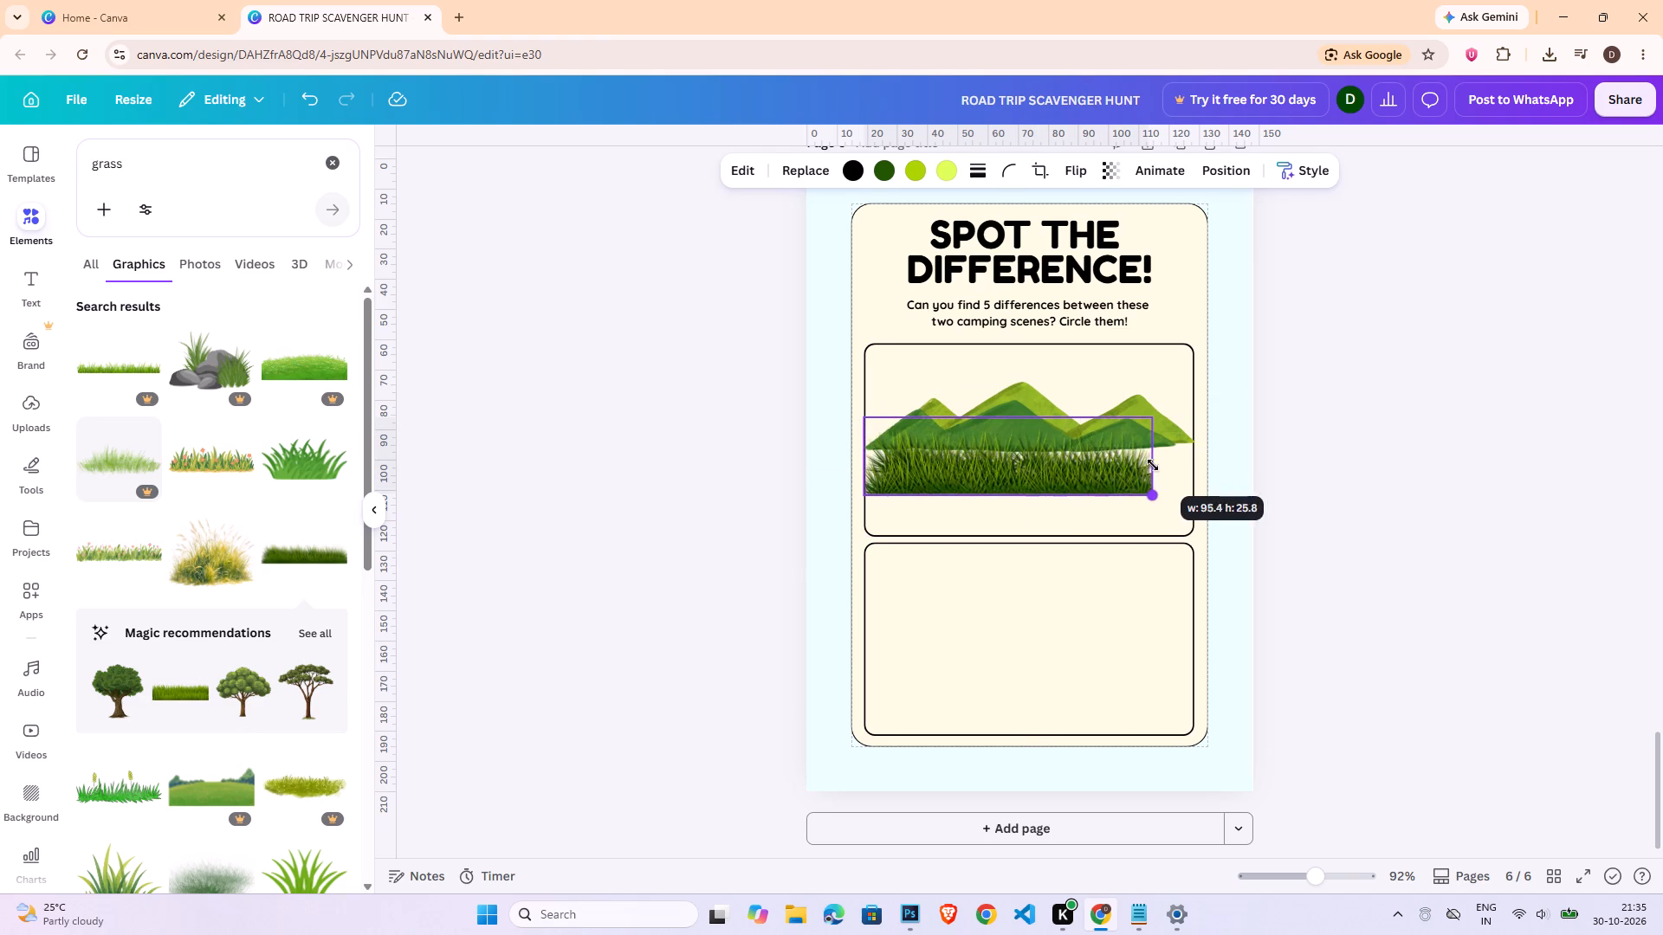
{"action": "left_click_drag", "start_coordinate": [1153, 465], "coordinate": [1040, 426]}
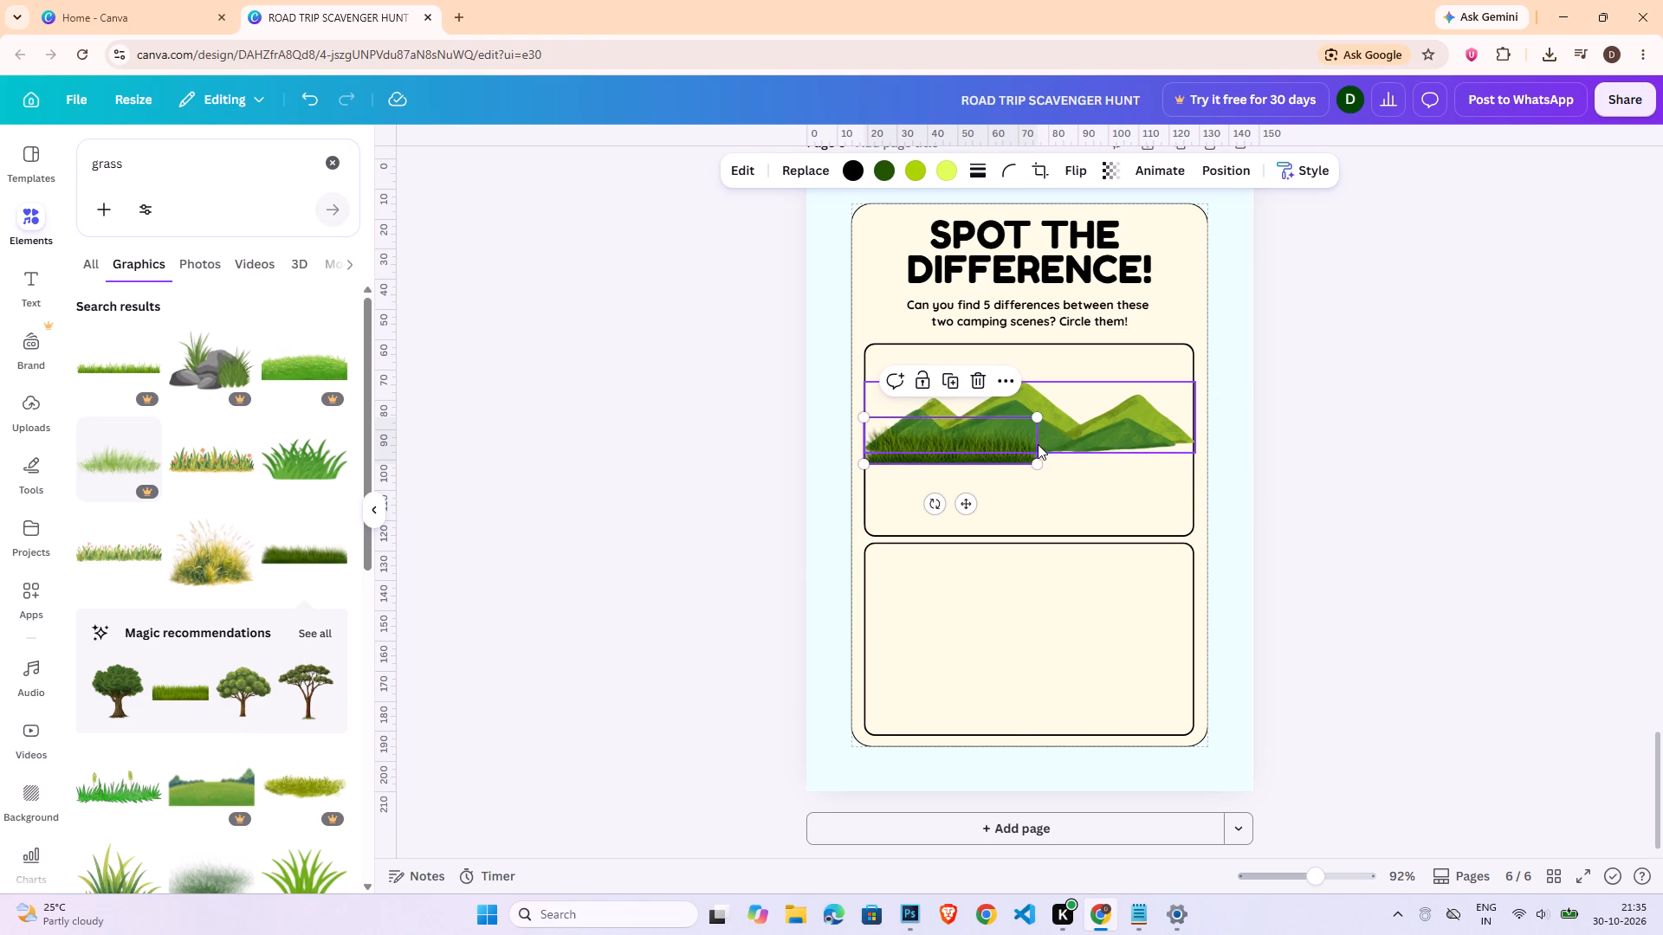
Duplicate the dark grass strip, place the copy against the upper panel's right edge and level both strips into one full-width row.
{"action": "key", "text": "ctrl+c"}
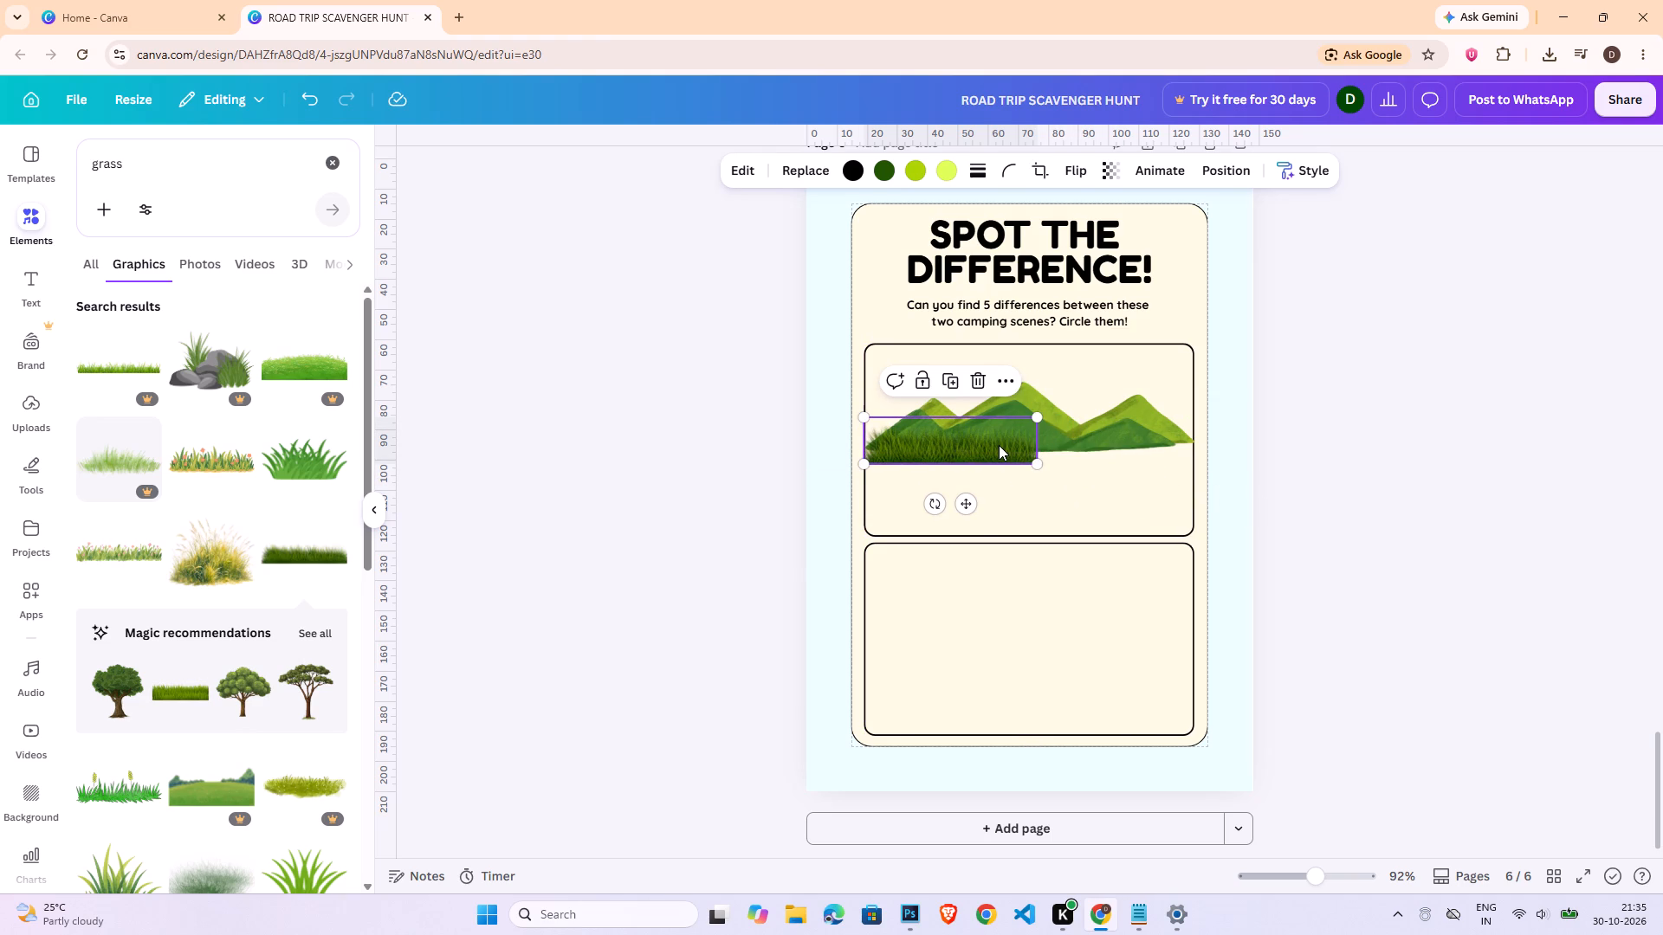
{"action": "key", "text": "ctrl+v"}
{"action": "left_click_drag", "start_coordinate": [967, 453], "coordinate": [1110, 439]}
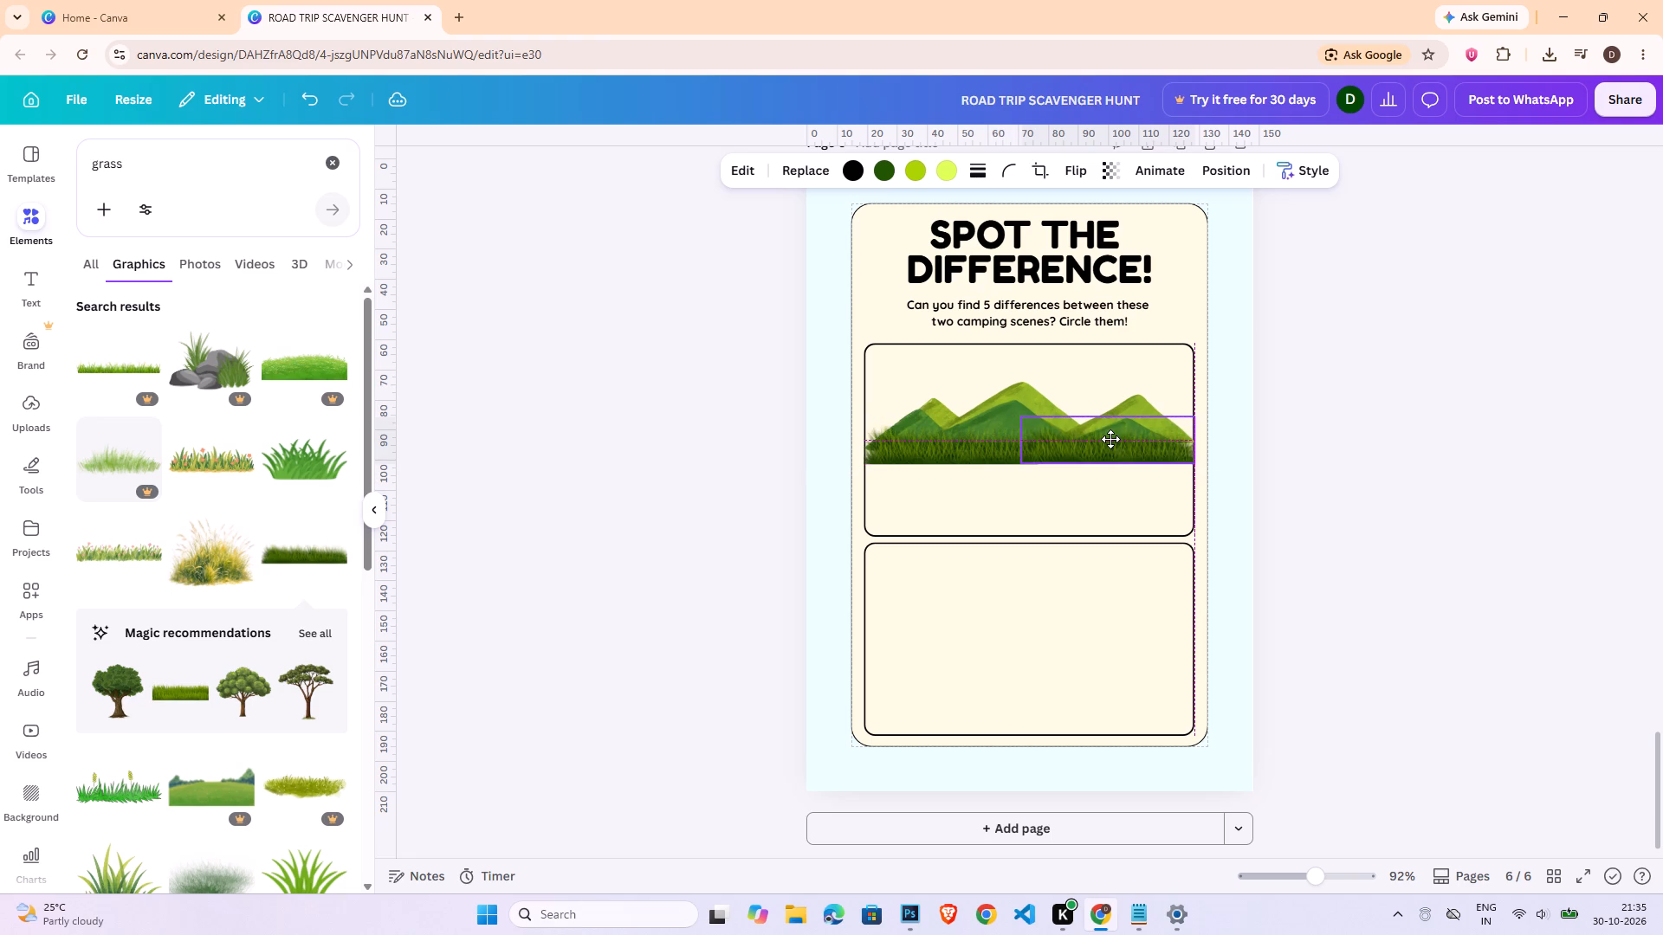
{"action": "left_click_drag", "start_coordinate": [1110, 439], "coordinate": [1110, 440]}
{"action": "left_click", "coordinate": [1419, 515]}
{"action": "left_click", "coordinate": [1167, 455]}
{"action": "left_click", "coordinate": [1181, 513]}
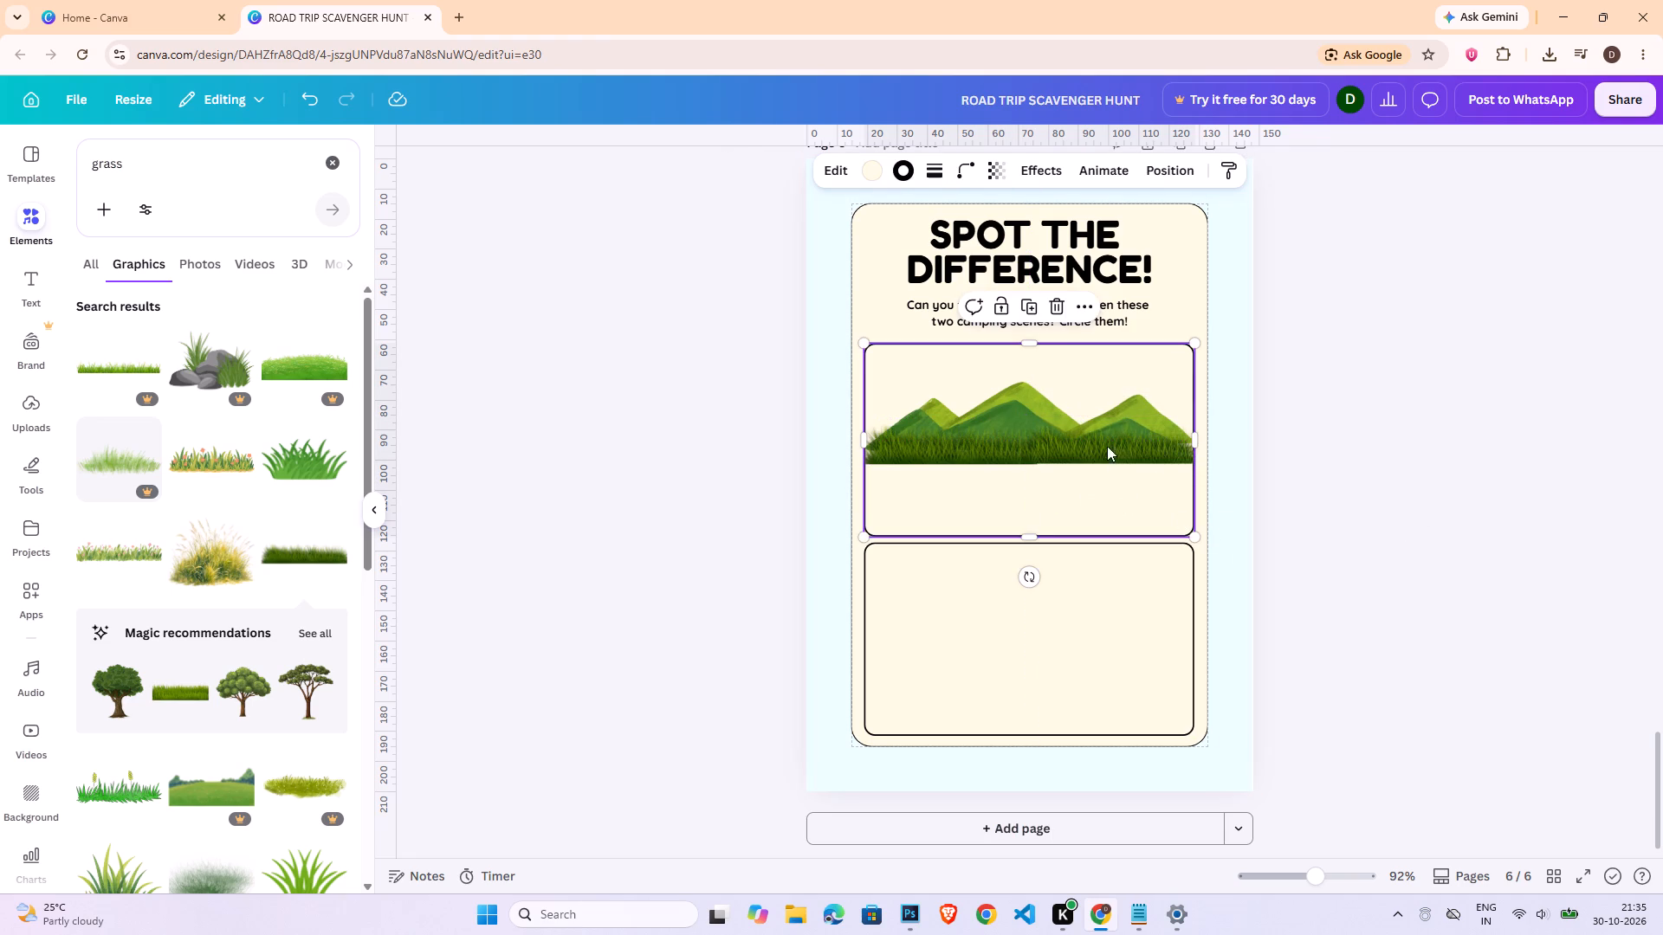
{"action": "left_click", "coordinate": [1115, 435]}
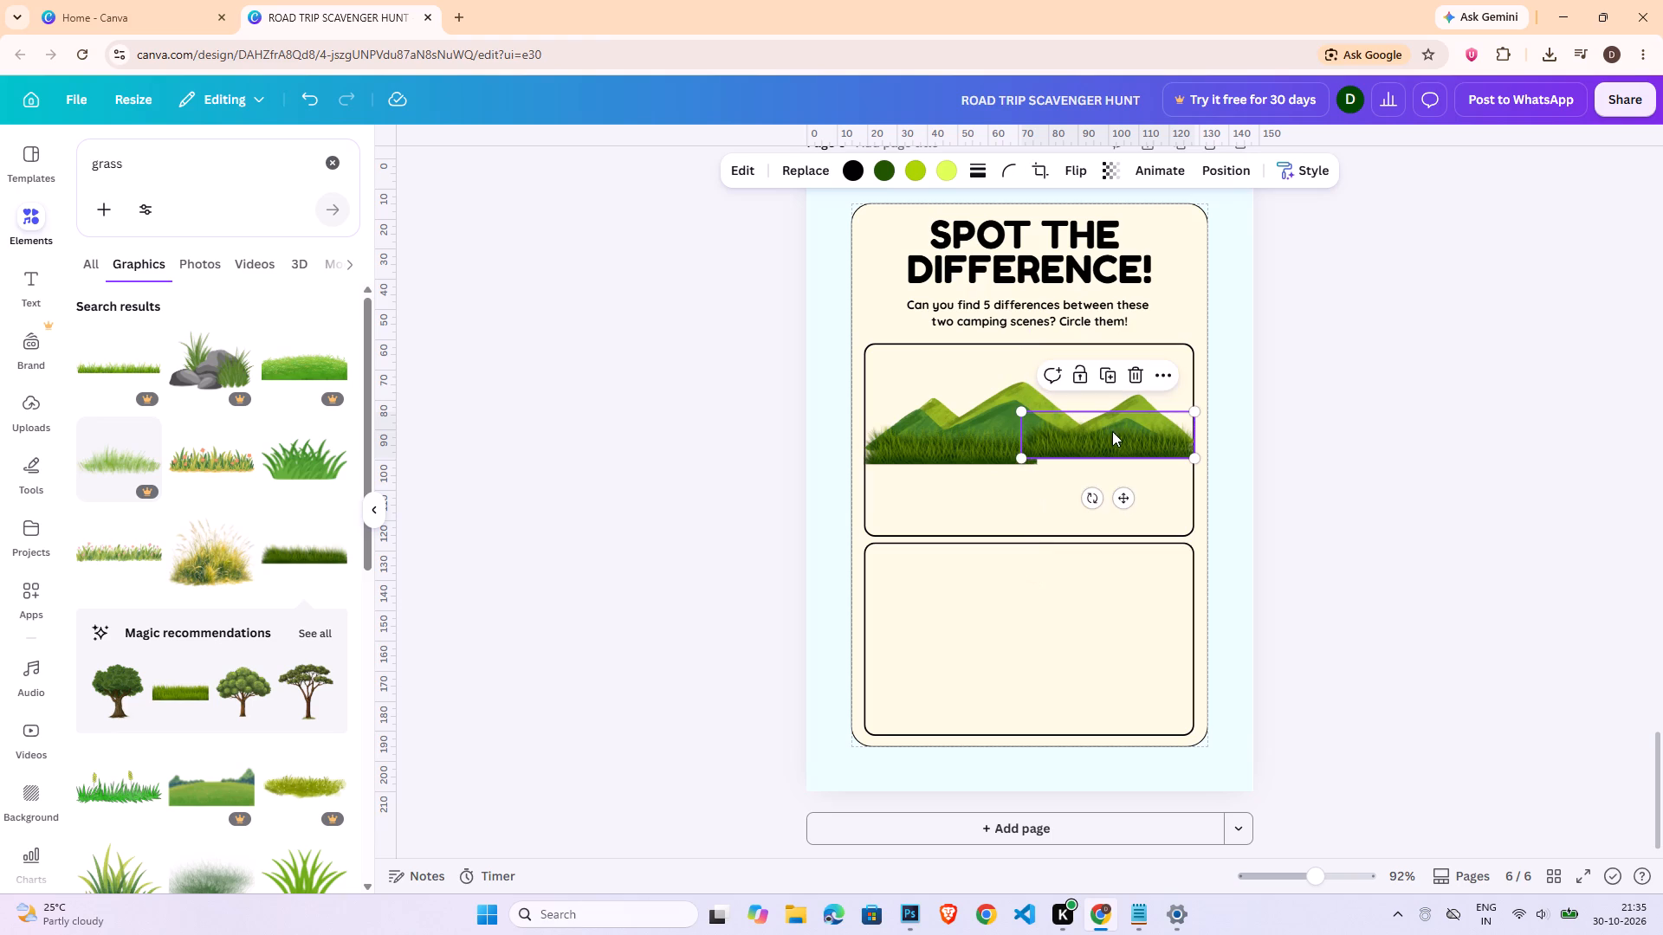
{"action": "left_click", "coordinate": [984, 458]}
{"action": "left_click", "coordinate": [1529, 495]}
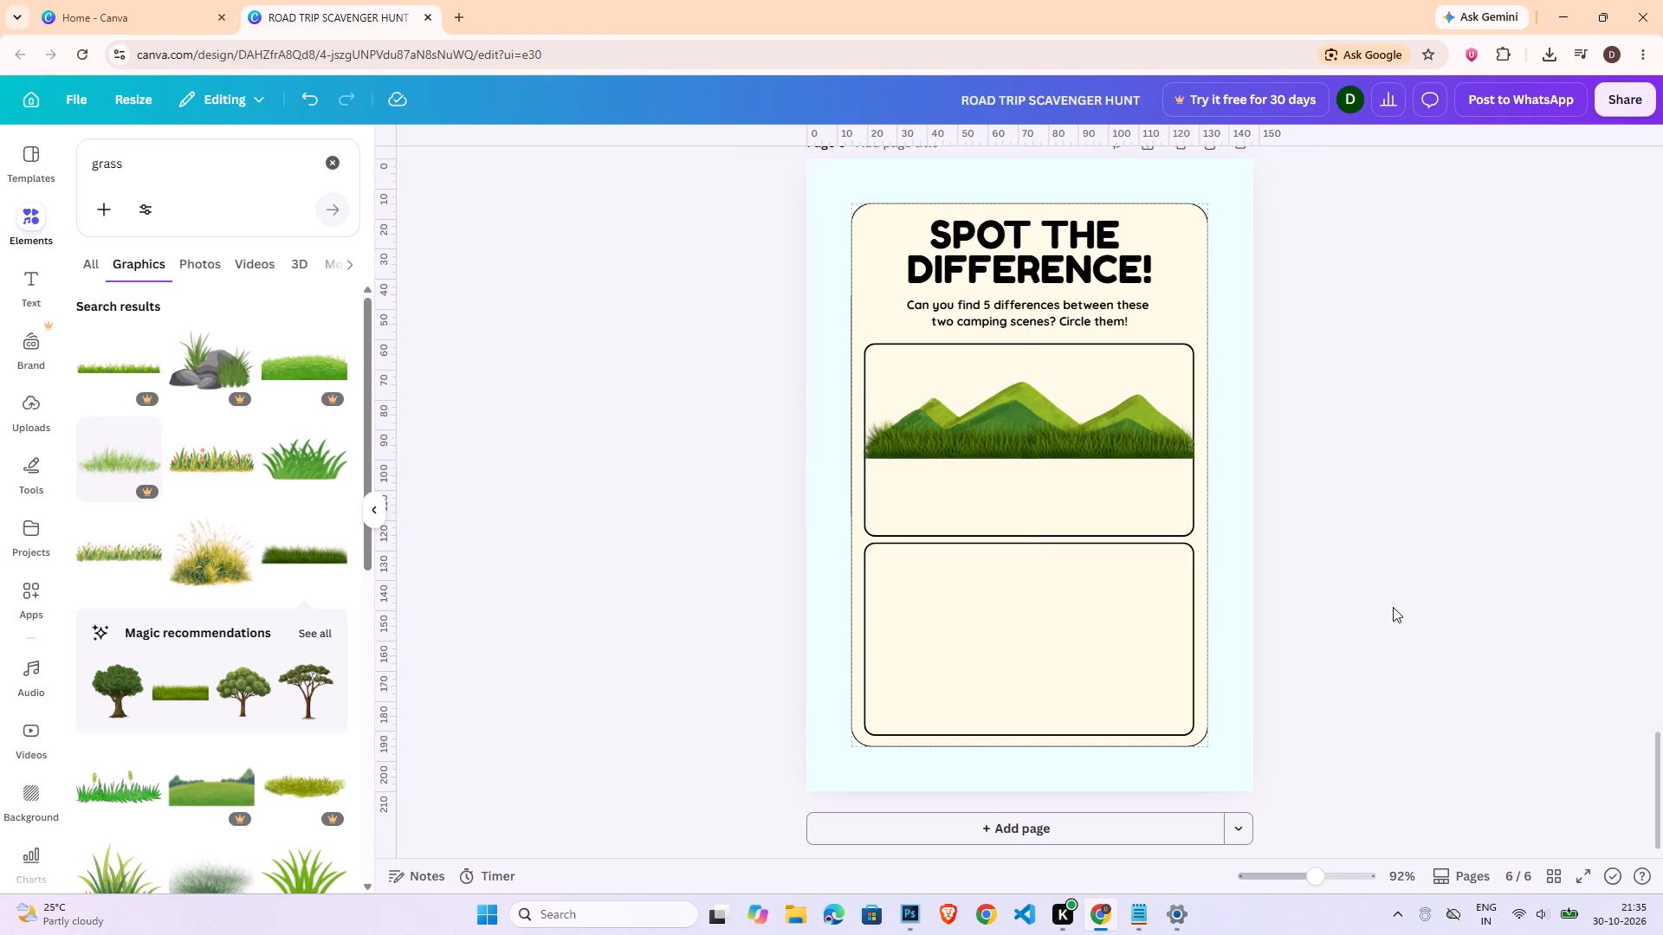
Add the light green flowered meadow graphic and fit it to the upper panel's lower half, covering the mountains' base.
{"action": "double_click", "coordinate": [187, 169]}
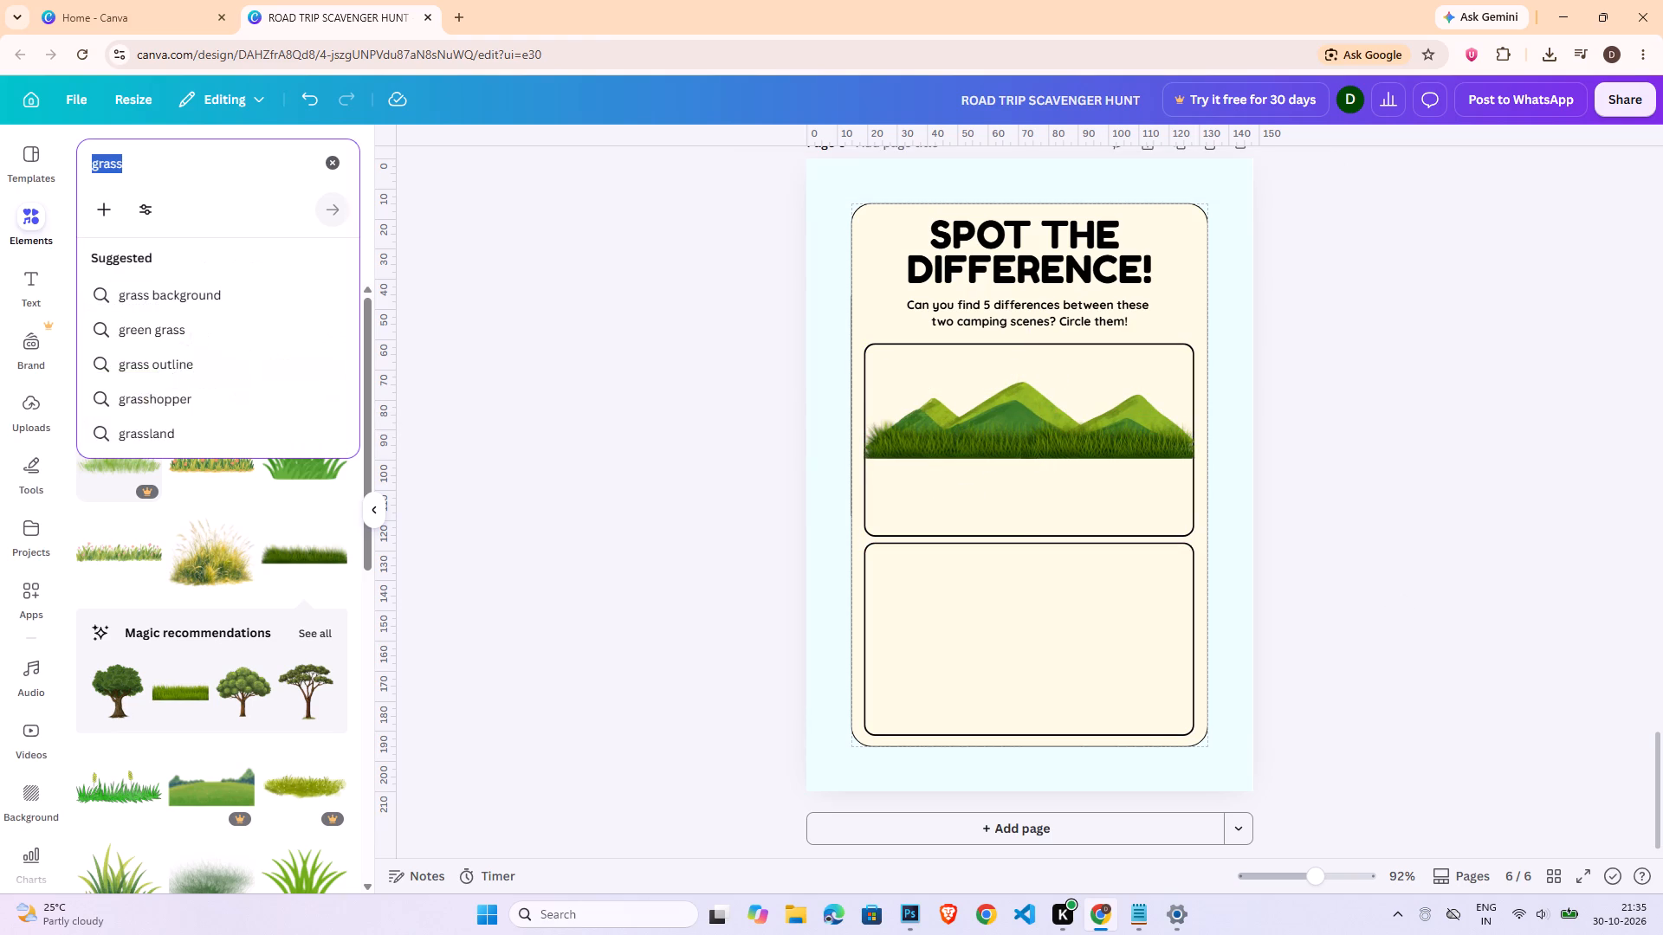
{"action": "left_click", "coordinate": [525, 679]}
{"action": "scroll", "coordinate": [305, 777], "scroll_direction": "down", "scroll_amount": 5}
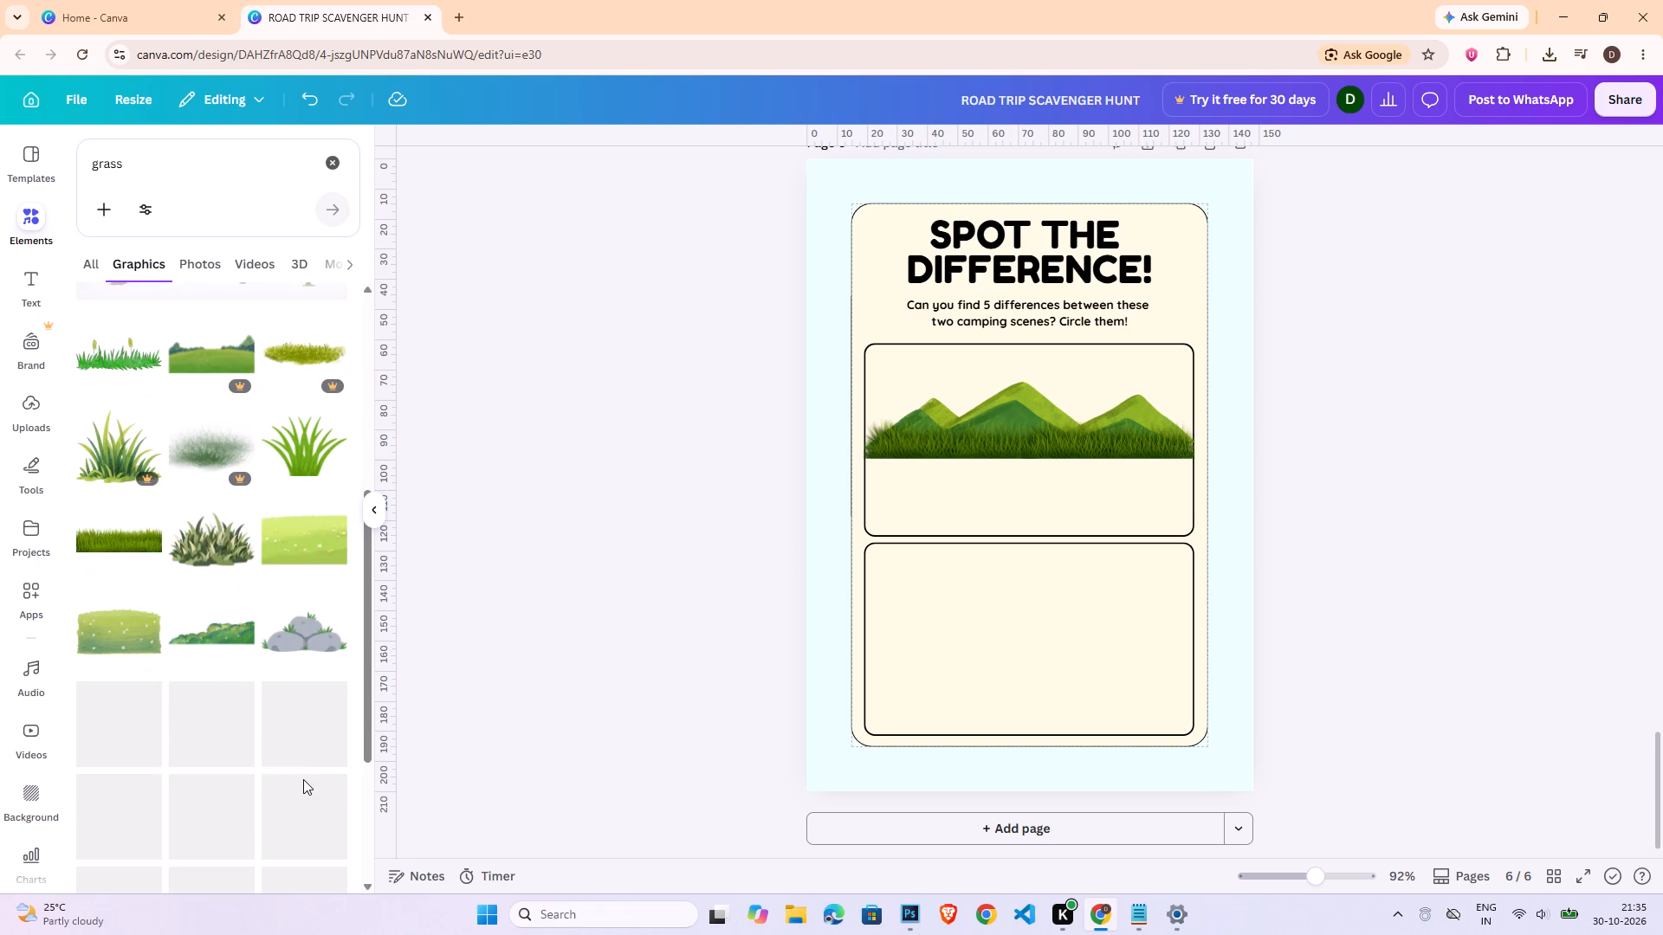
{"action": "left_click", "coordinate": [304, 543]}
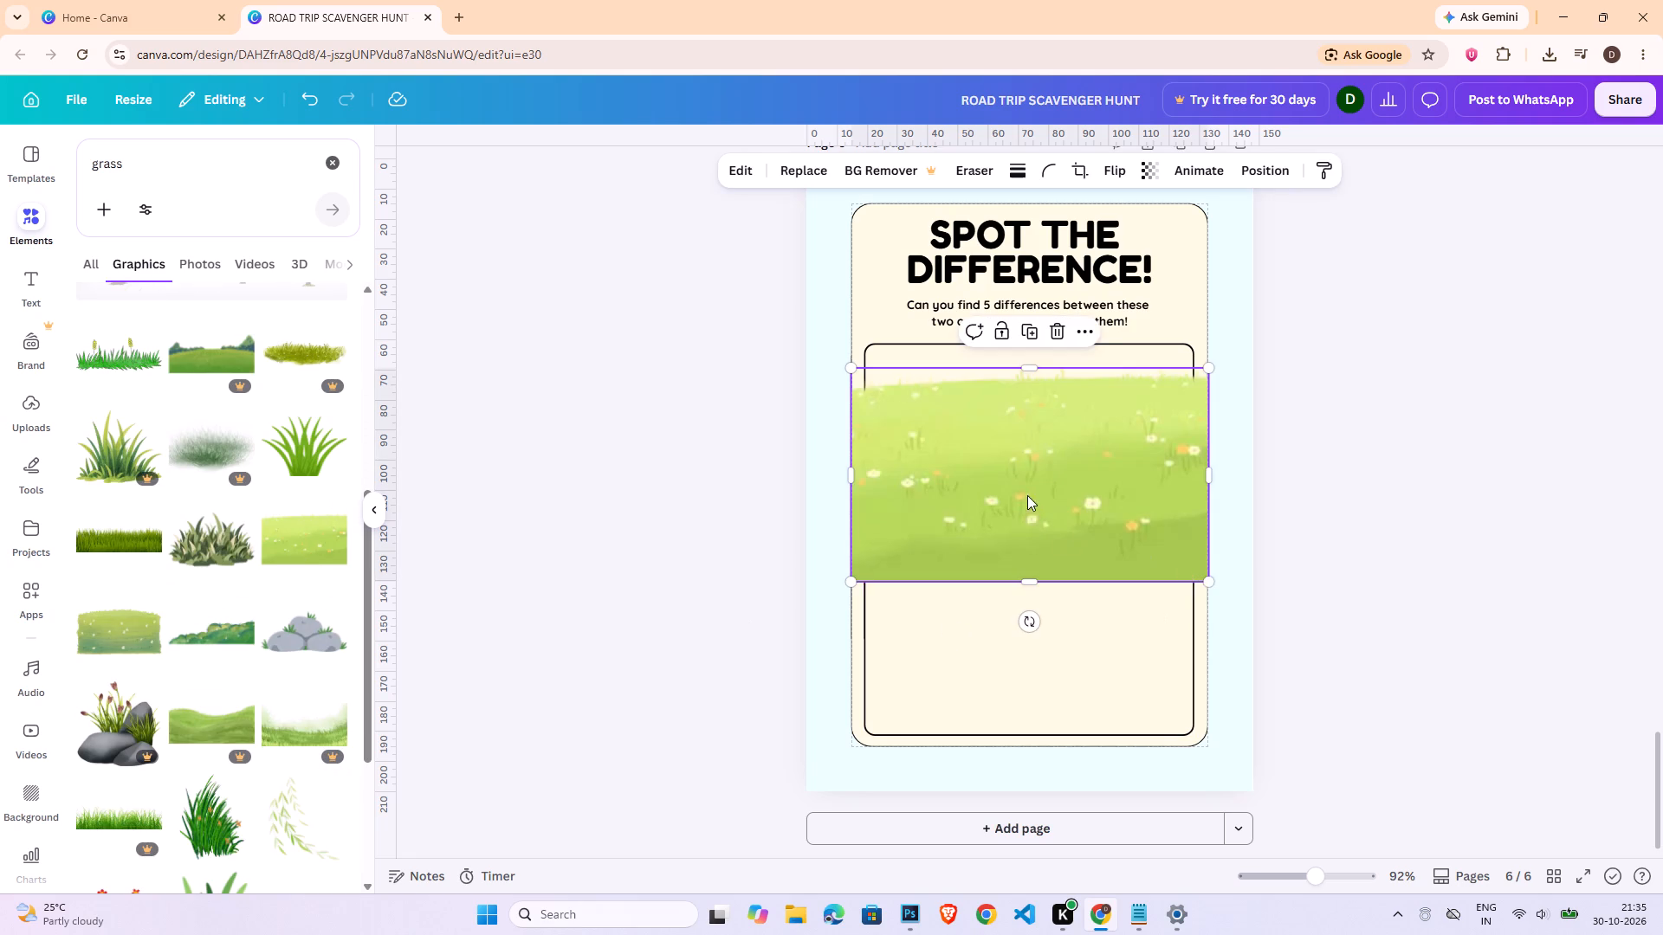
{"action": "left_click_drag", "start_coordinate": [1027, 495], "coordinate": [1039, 564]}
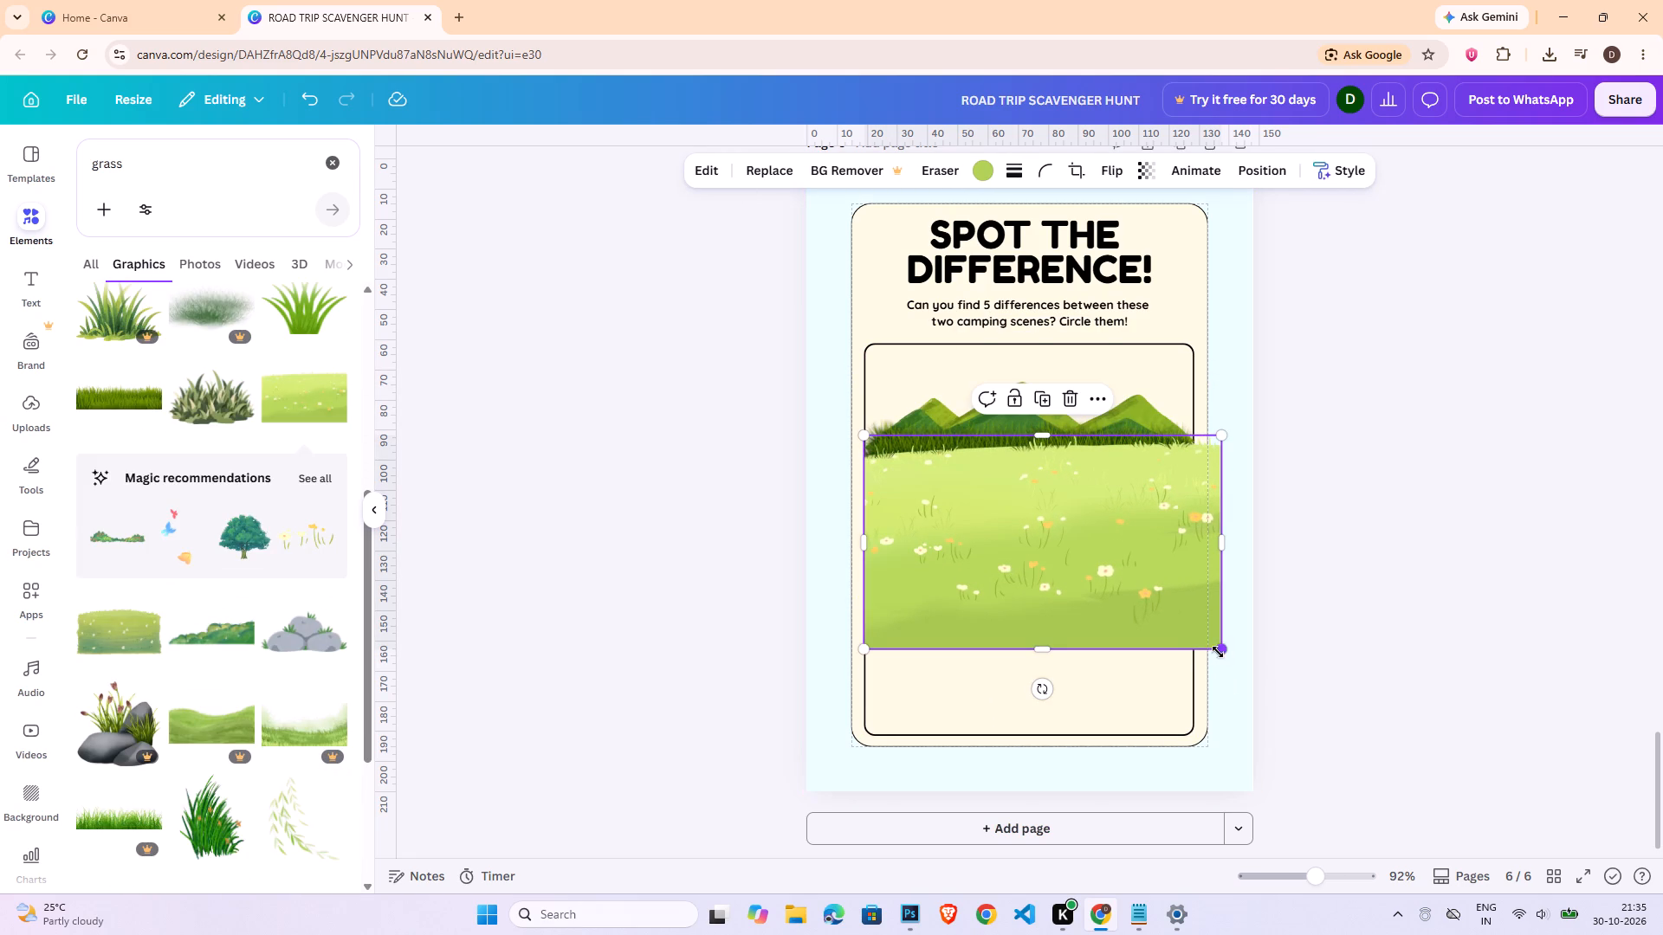
{"action": "left_click_drag", "start_coordinate": [1218, 652], "coordinate": [1178, 580]}
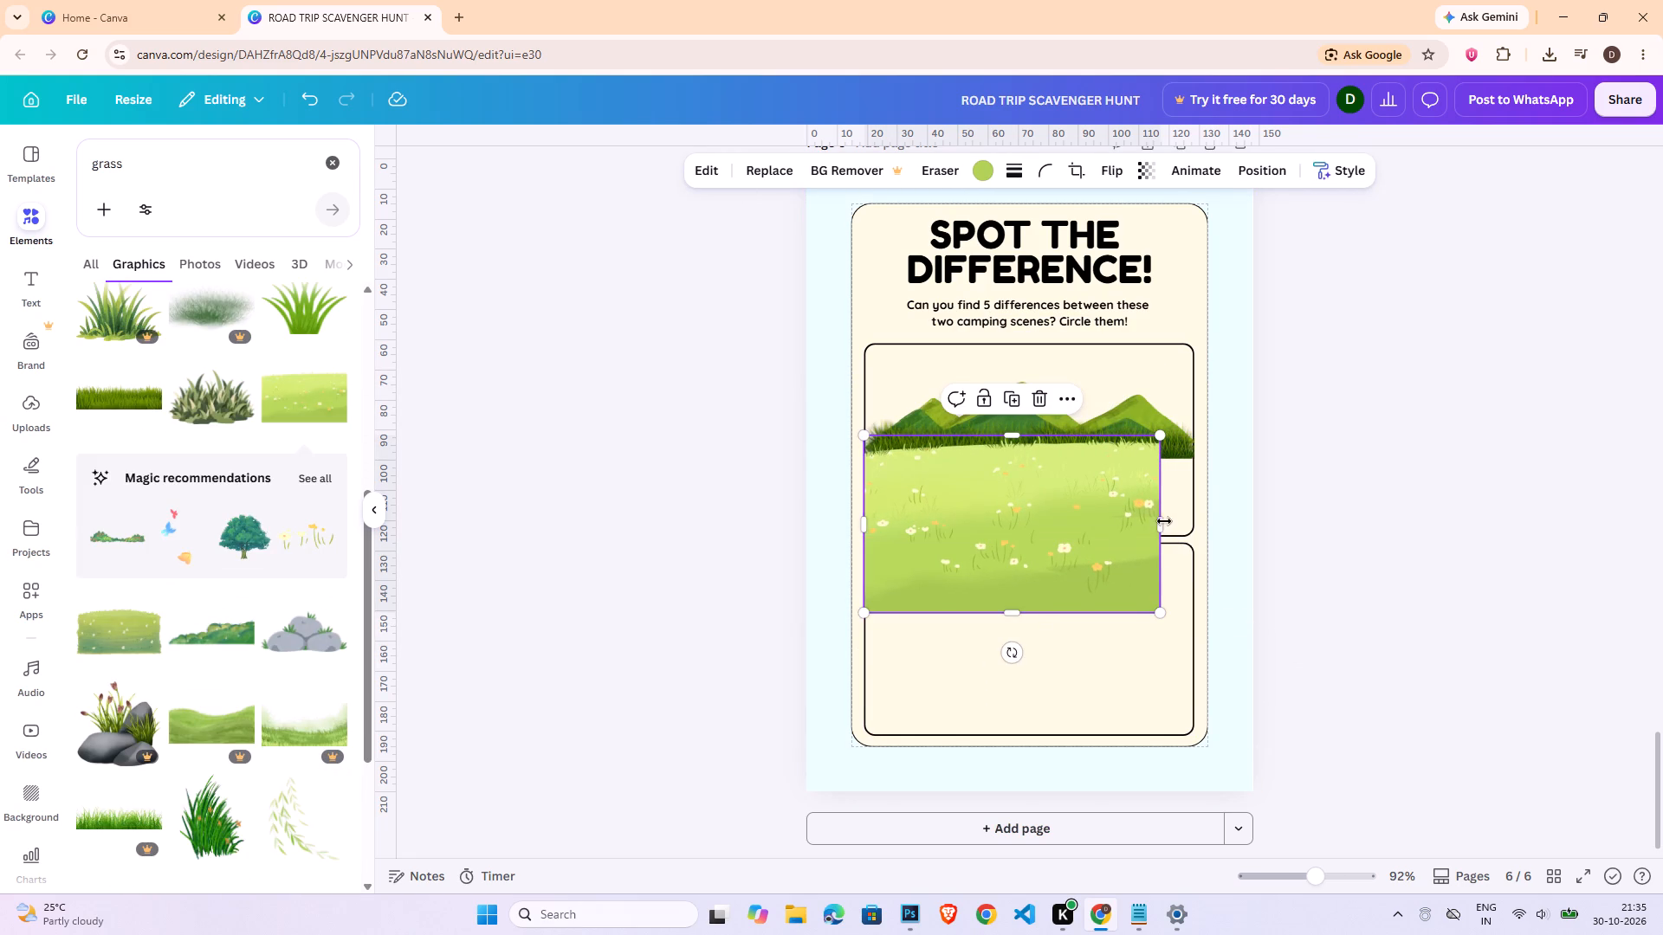
{"action": "left_click_drag", "start_coordinate": [1161, 522], "coordinate": [1194, 533]}
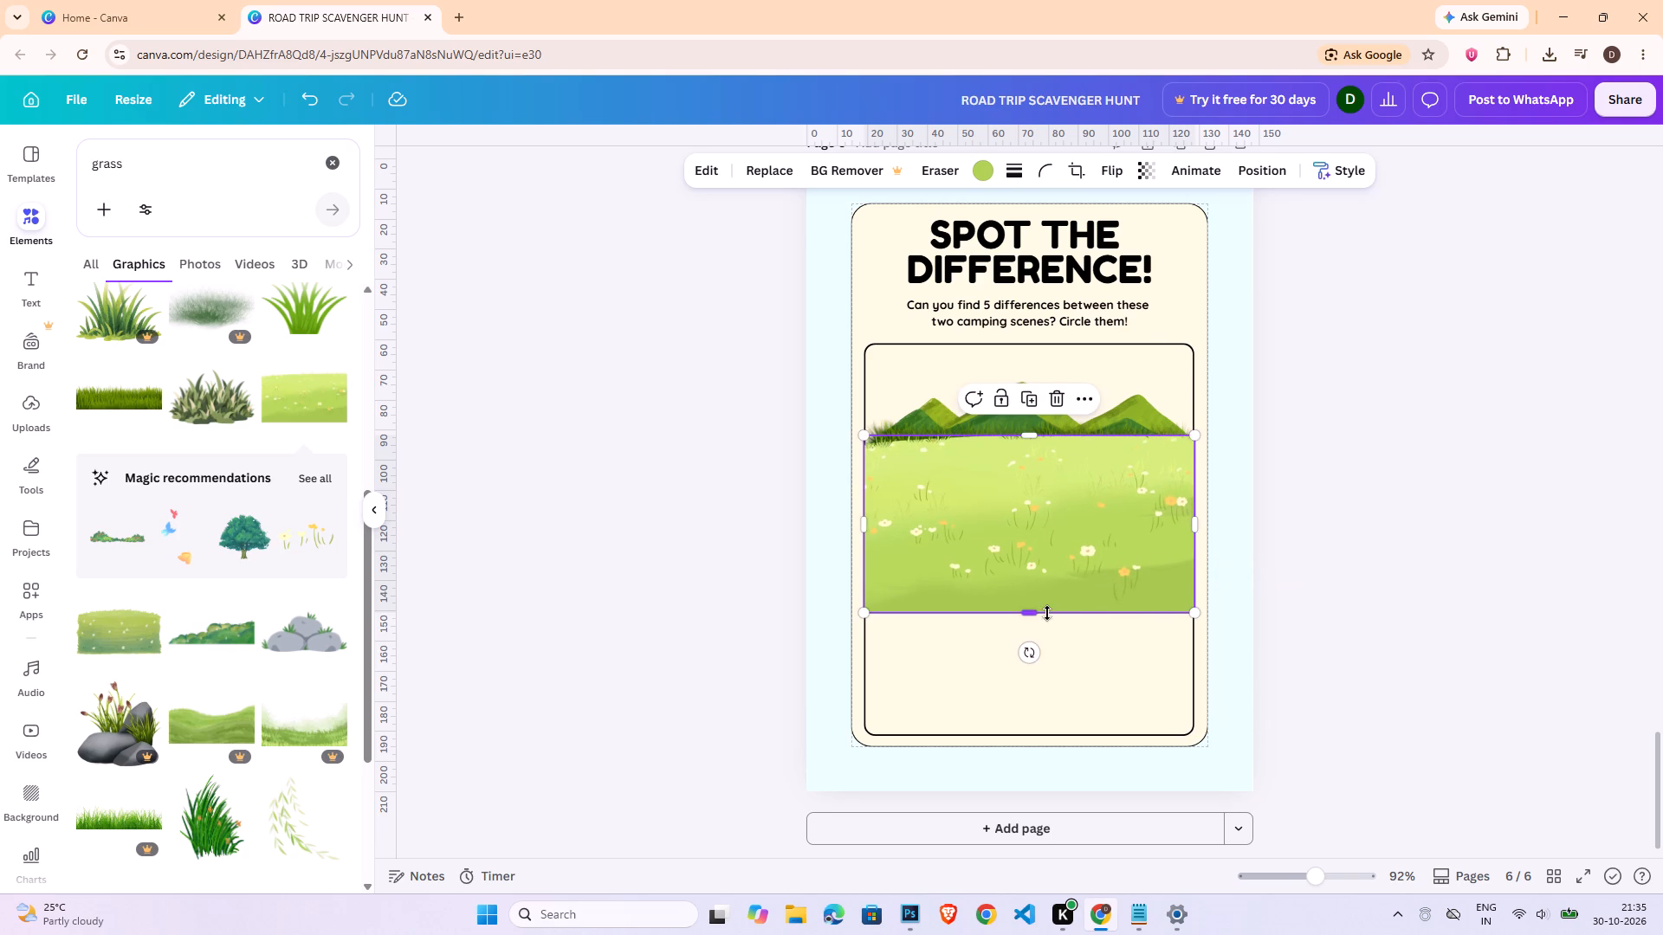
{"action": "left_click_drag", "start_coordinate": [1047, 613], "coordinate": [1057, 534]}
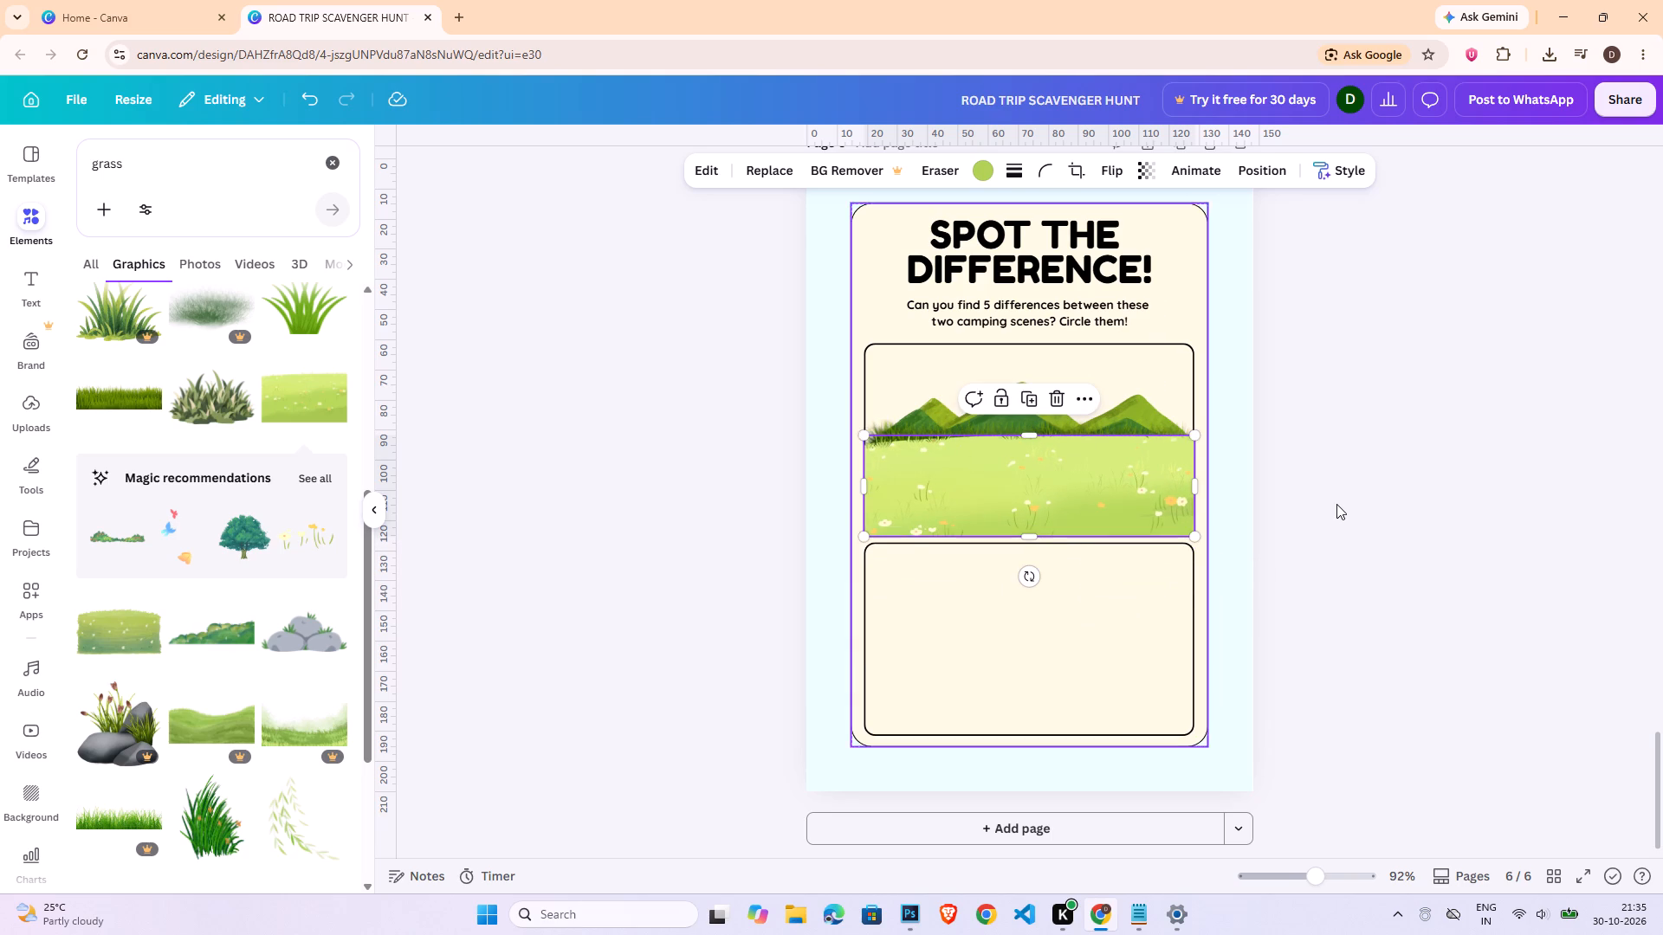
{"action": "left_click", "coordinate": [1336, 504]}
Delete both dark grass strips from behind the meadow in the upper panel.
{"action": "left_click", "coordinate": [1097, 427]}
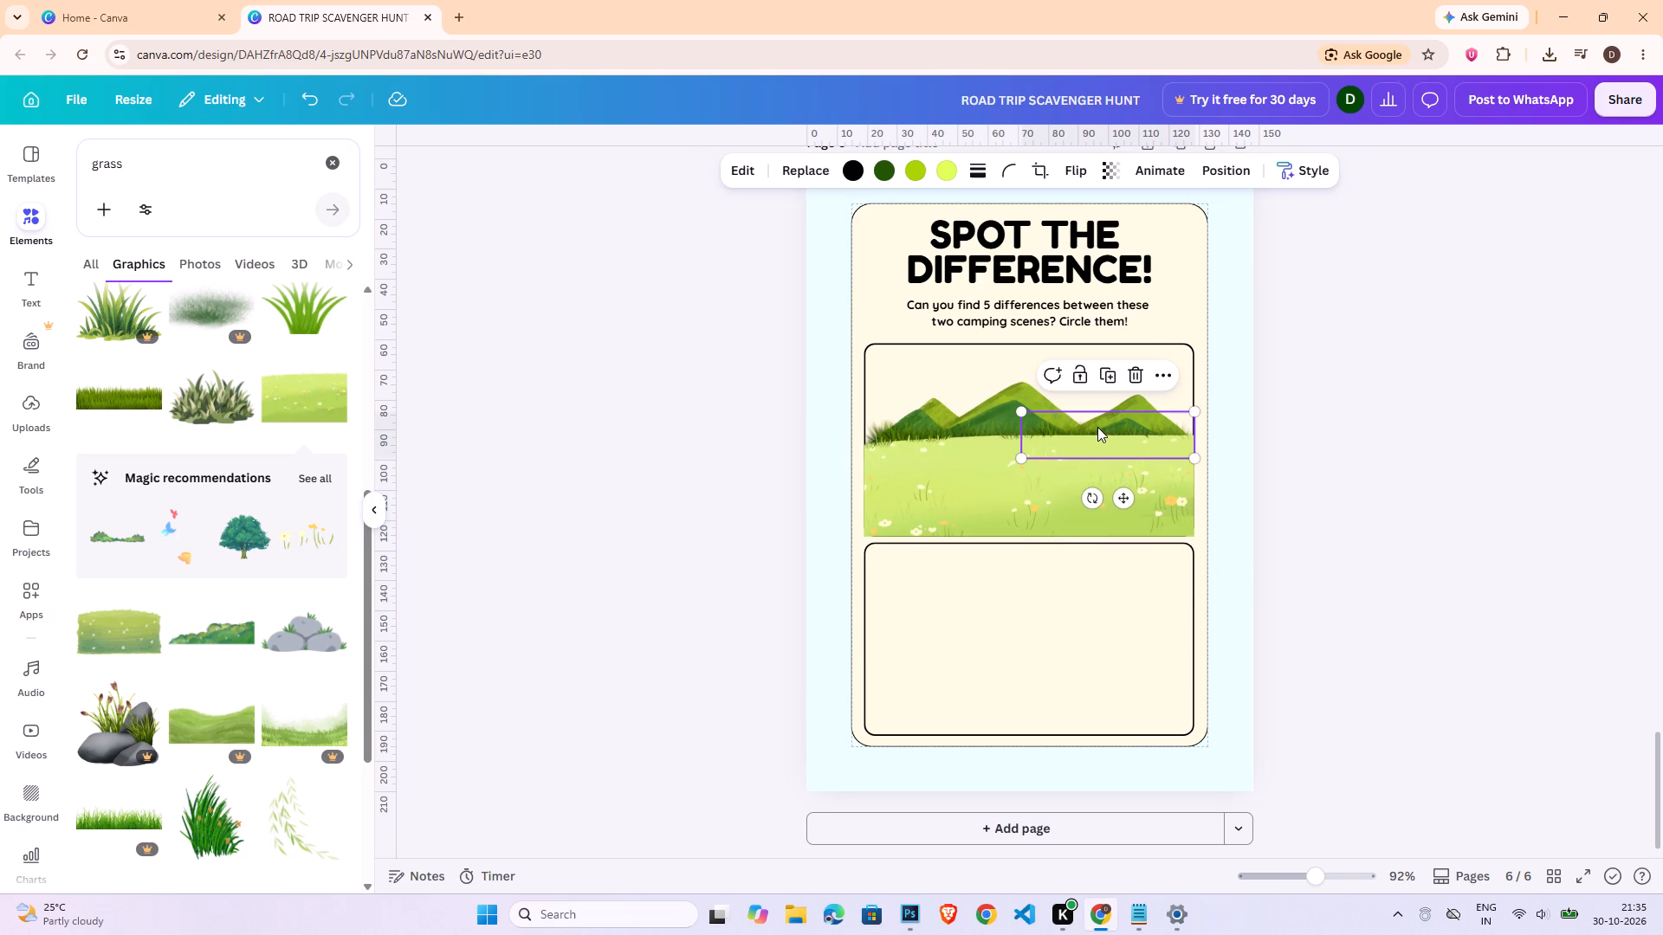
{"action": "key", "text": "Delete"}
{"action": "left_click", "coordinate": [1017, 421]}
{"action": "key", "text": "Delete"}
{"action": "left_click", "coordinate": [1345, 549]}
Fine-tune the meadow to the upper panel's bottom and right edges, making it about 33.7 mm high.
{"action": "left_click", "coordinate": [1041, 495]}
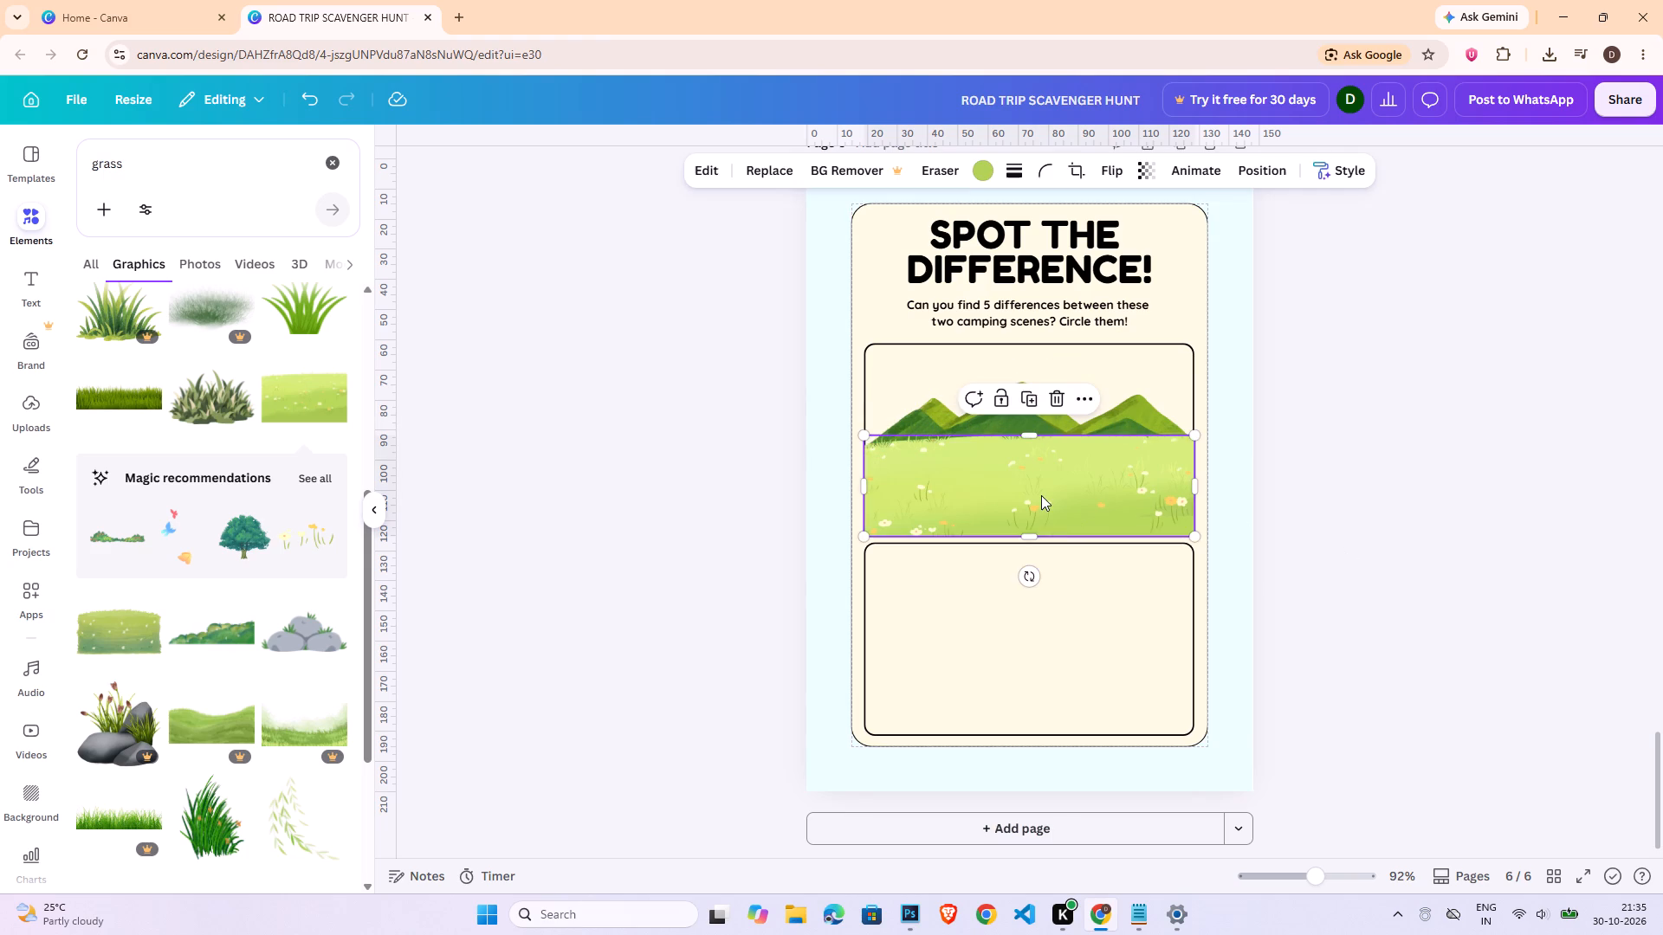
{"action": "left_click", "coordinate": [1052, 500]}
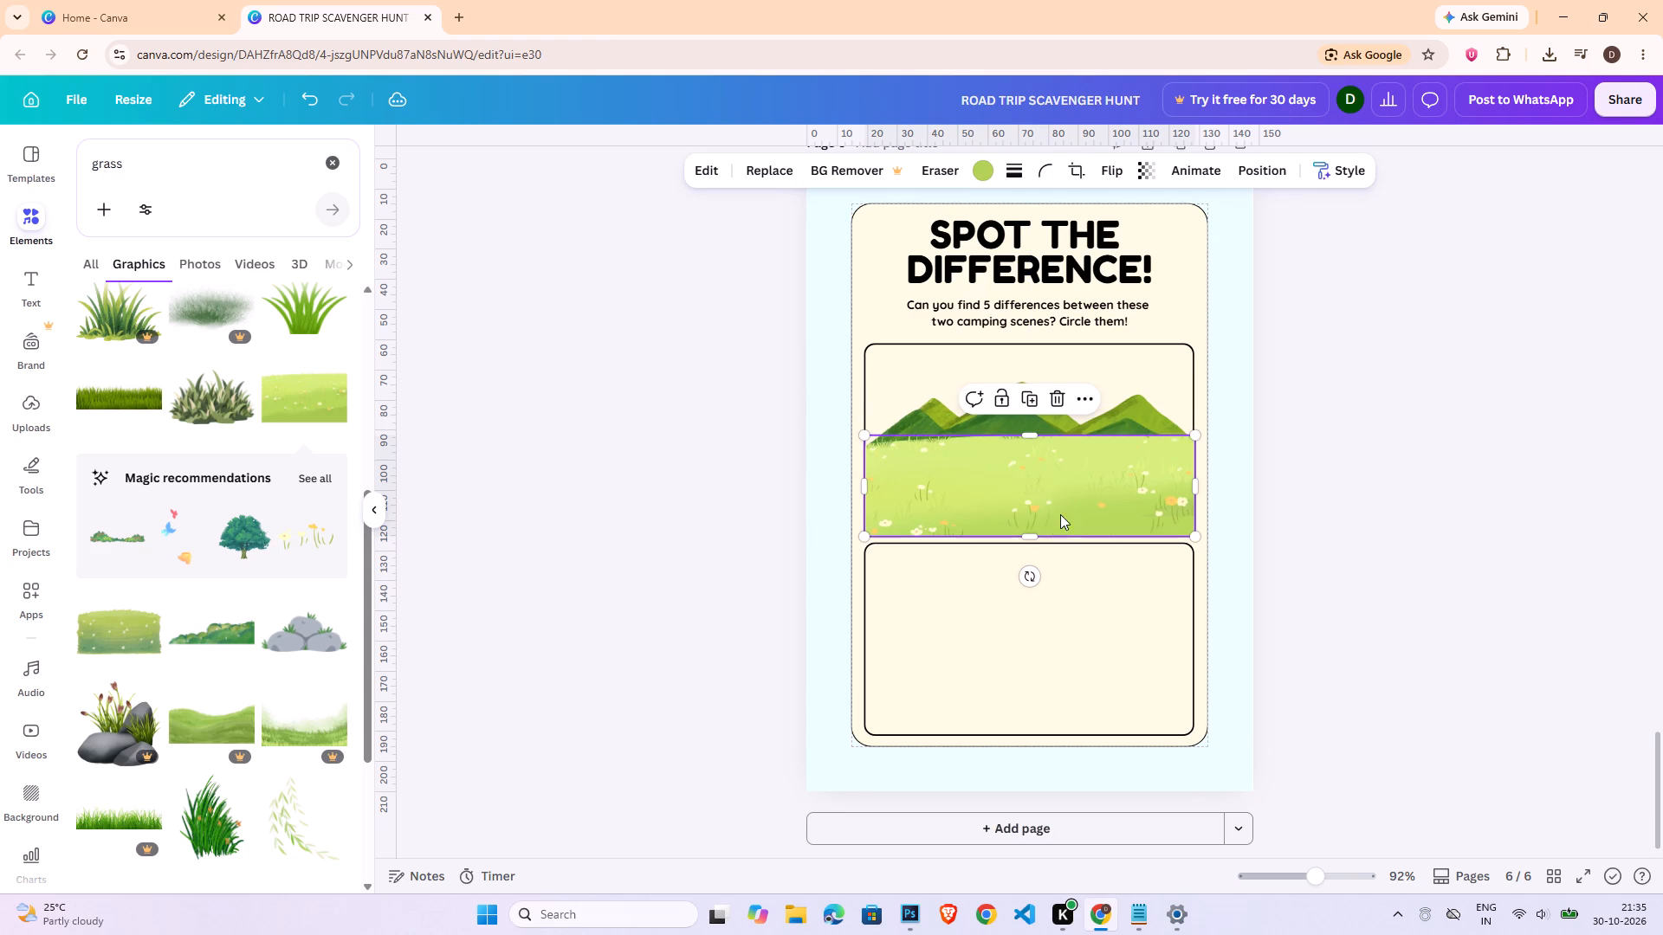
{"action": "left_click", "coordinate": [1045, 533]}
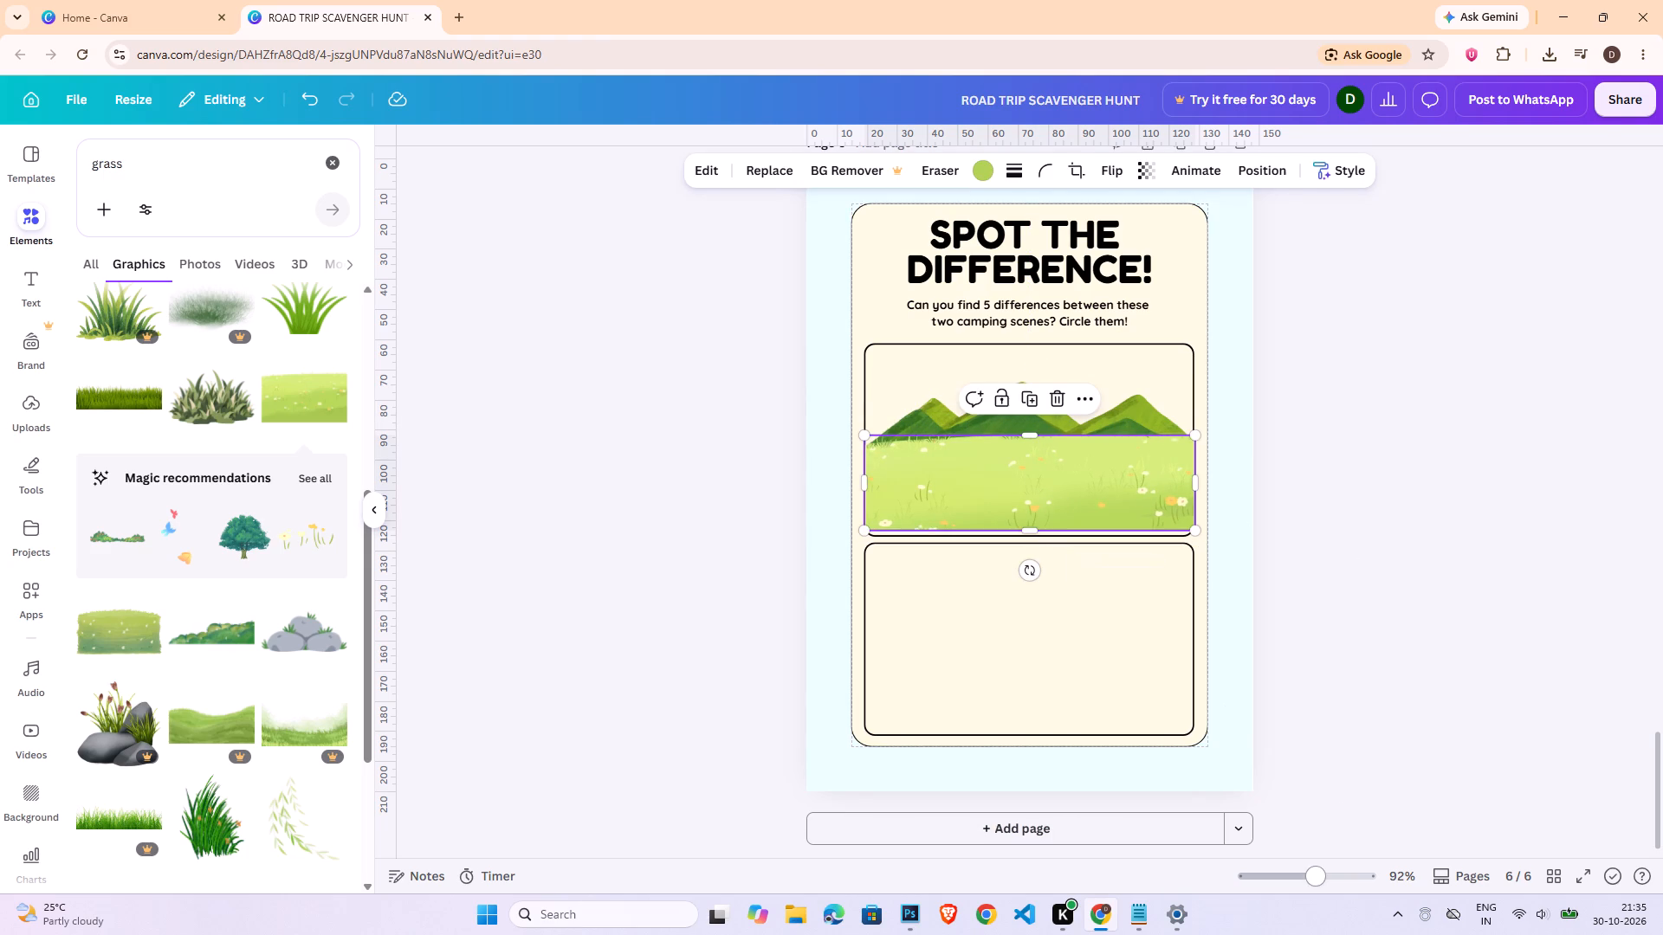
{"action": "left_click", "coordinate": [1358, 883]}
{"action": "left_click_drag", "start_coordinate": [1028, 680], "coordinate": [1031, 693], "text": "shift"}
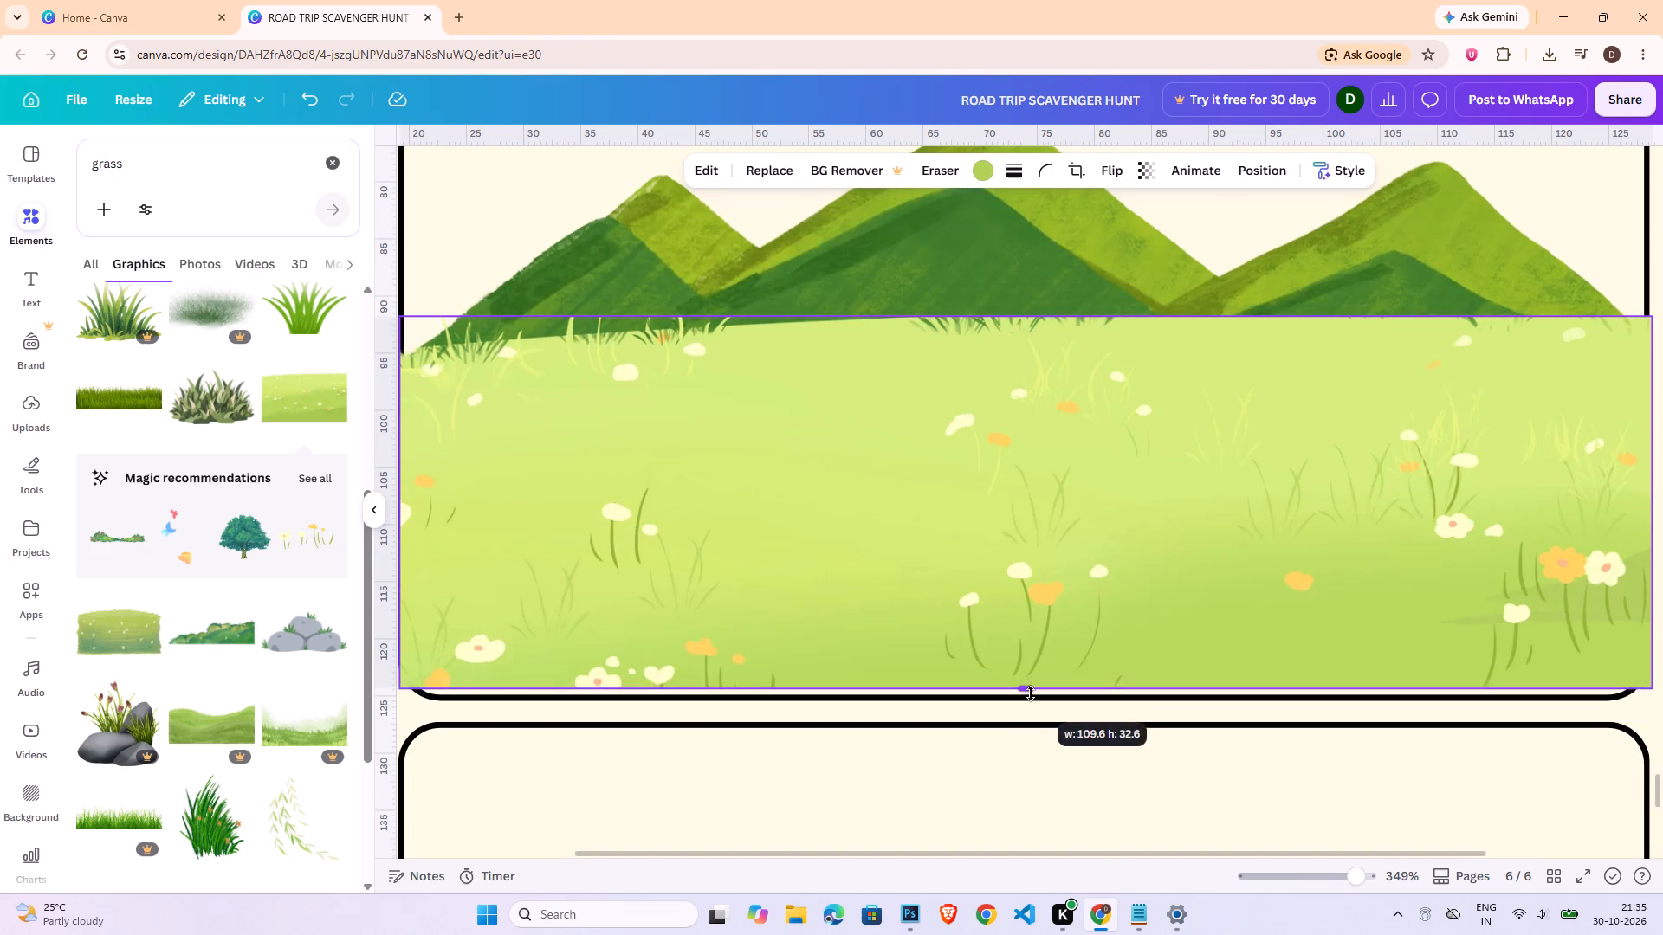
{"action": "left_click_drag", "start_coordinate": [1031, 693], "coordinate": [1034, 700], "text": "shift"}
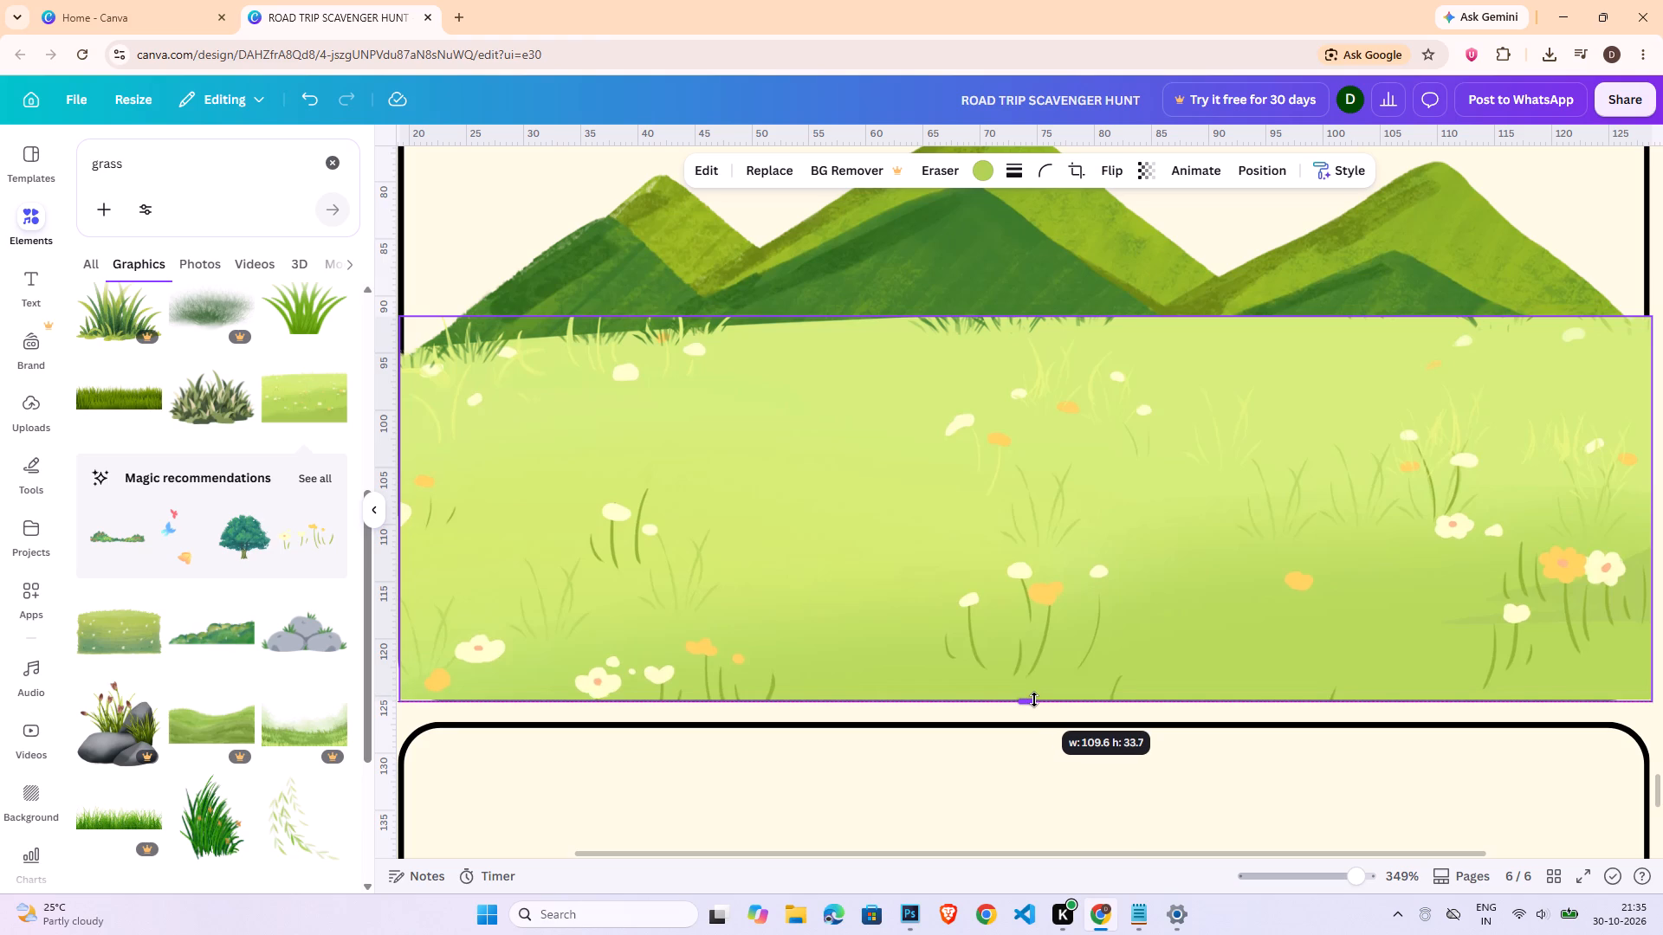
{"action": "left_click_drag", "start_coordinate": [1034, 700], "coordinate": [1038, 700], "text": "shift"}
{"action": "scroll", "coordinate": [1060, 720], "scroll_direction": "down", "scroll_amount": 2}
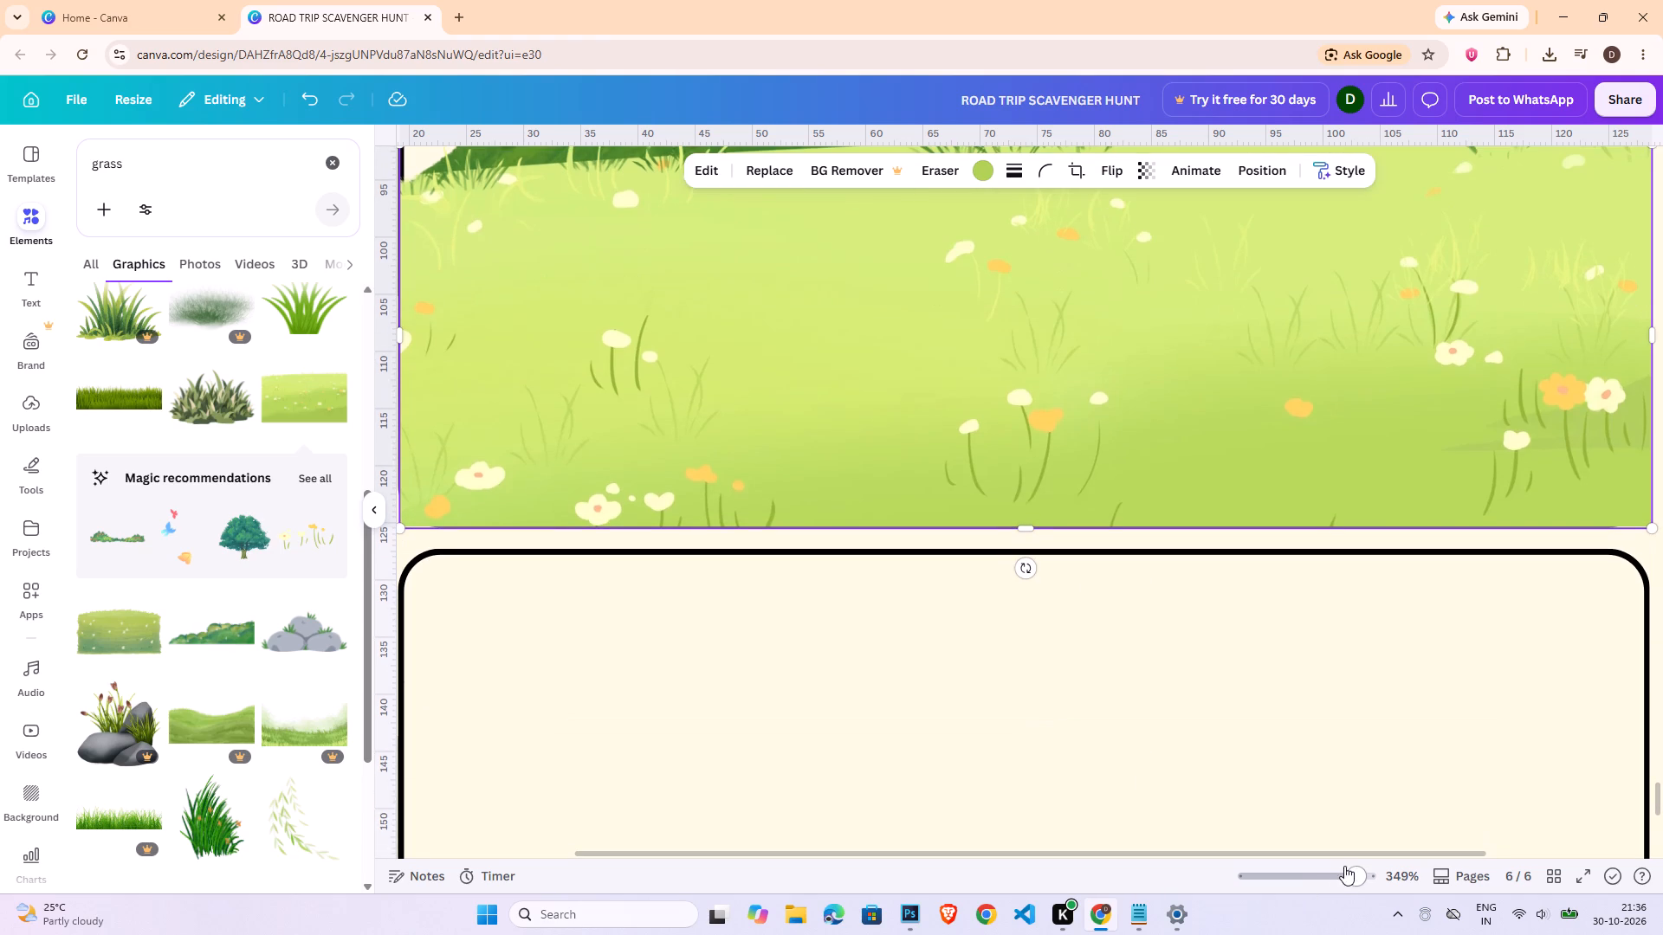
{"action": "left_click", "coordinate": [1336, 883]}
{"action": "left_click", "coordinate": [1460, 569]}
{"action": "left_click", "coordinate": [1170, 349]}
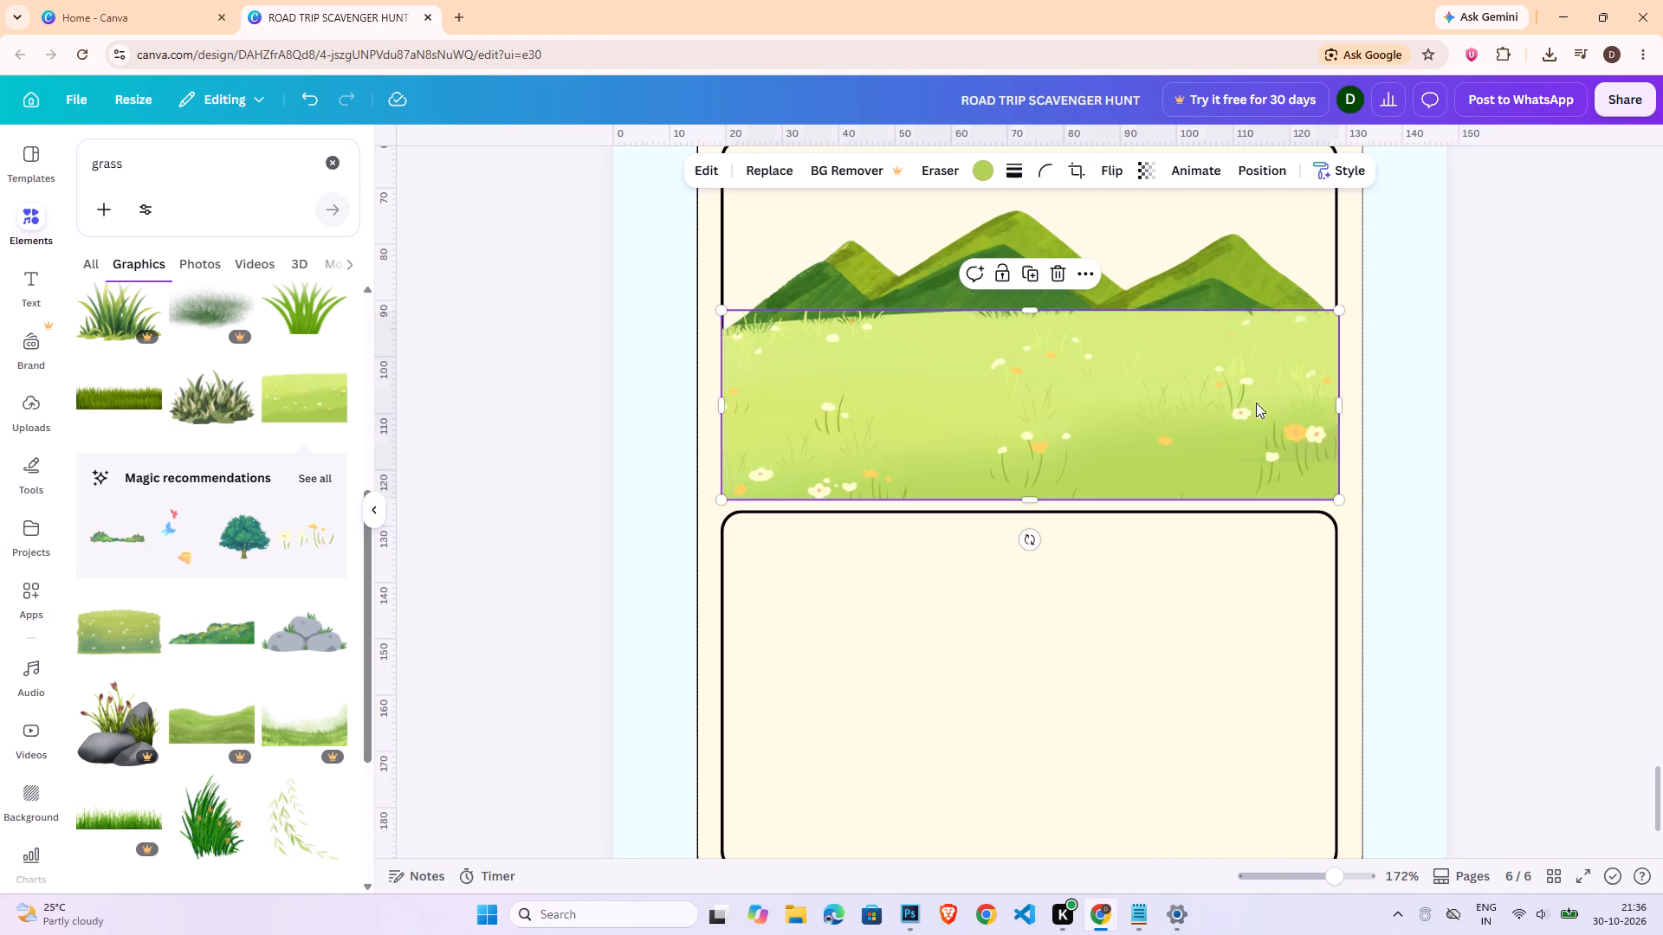
{"action": "left_click_drag", "start_coordinate": [1340, 397], "coordinate": [1335, 398]}
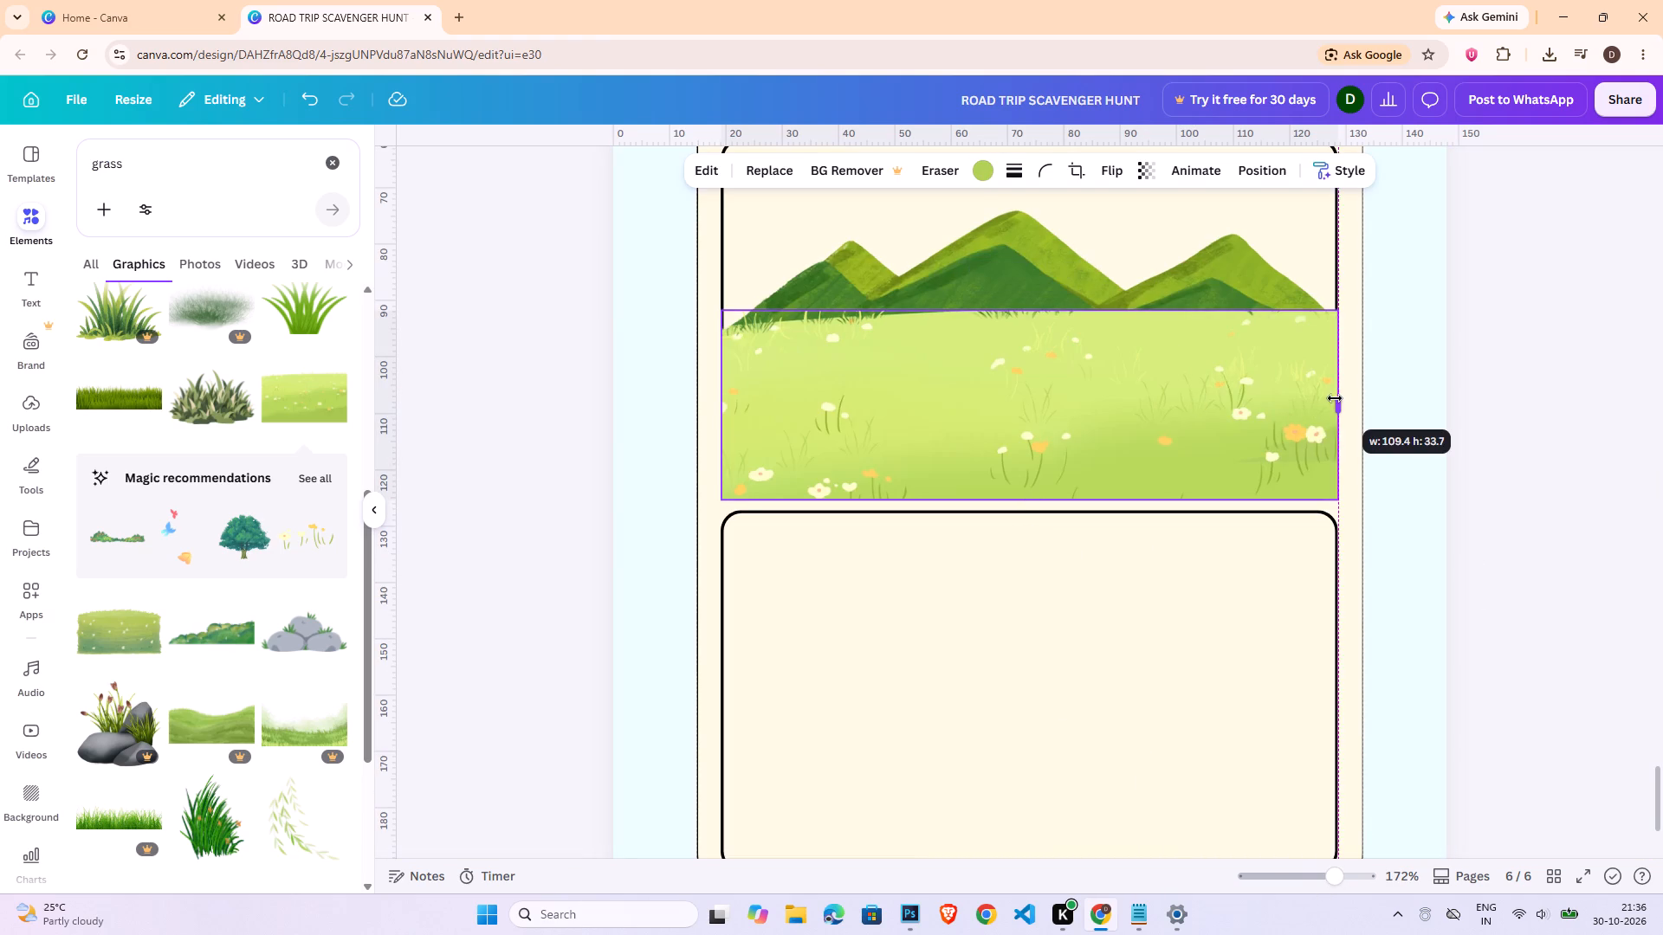
{"action": "left_click_drag", "start_coordinate": [1335, 398], "coordinate": [1337, 408]}
{"action": "left_click", "coordinate": [1662, 403]}
{"action": "left_click", "coordinate": [1533, 571]}
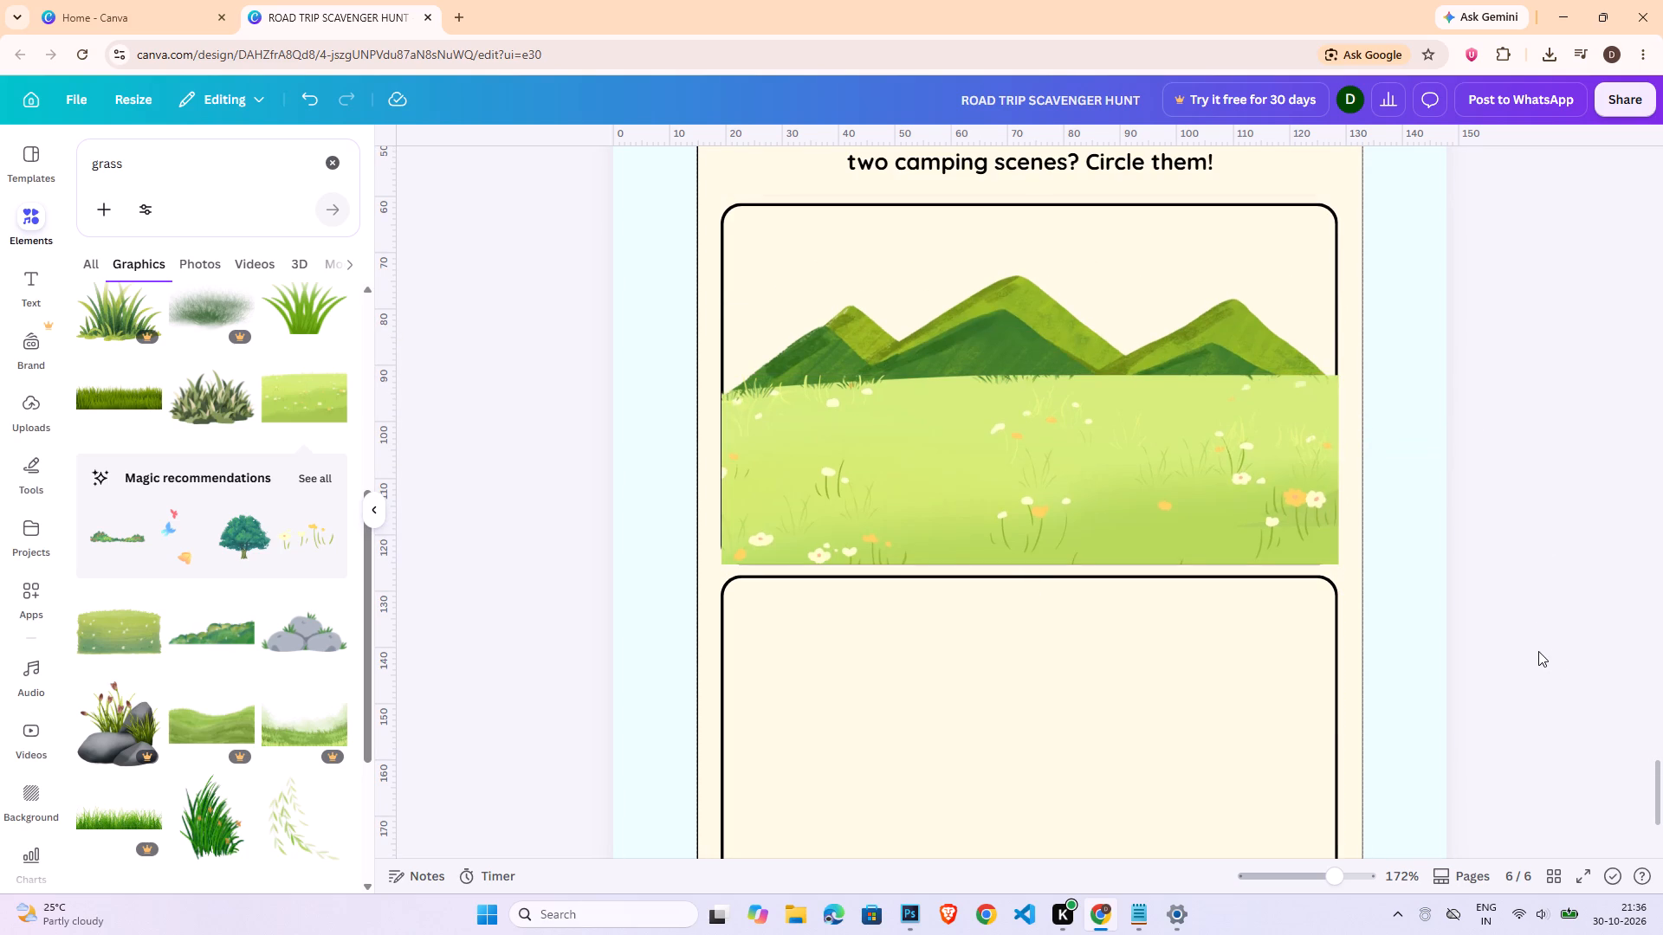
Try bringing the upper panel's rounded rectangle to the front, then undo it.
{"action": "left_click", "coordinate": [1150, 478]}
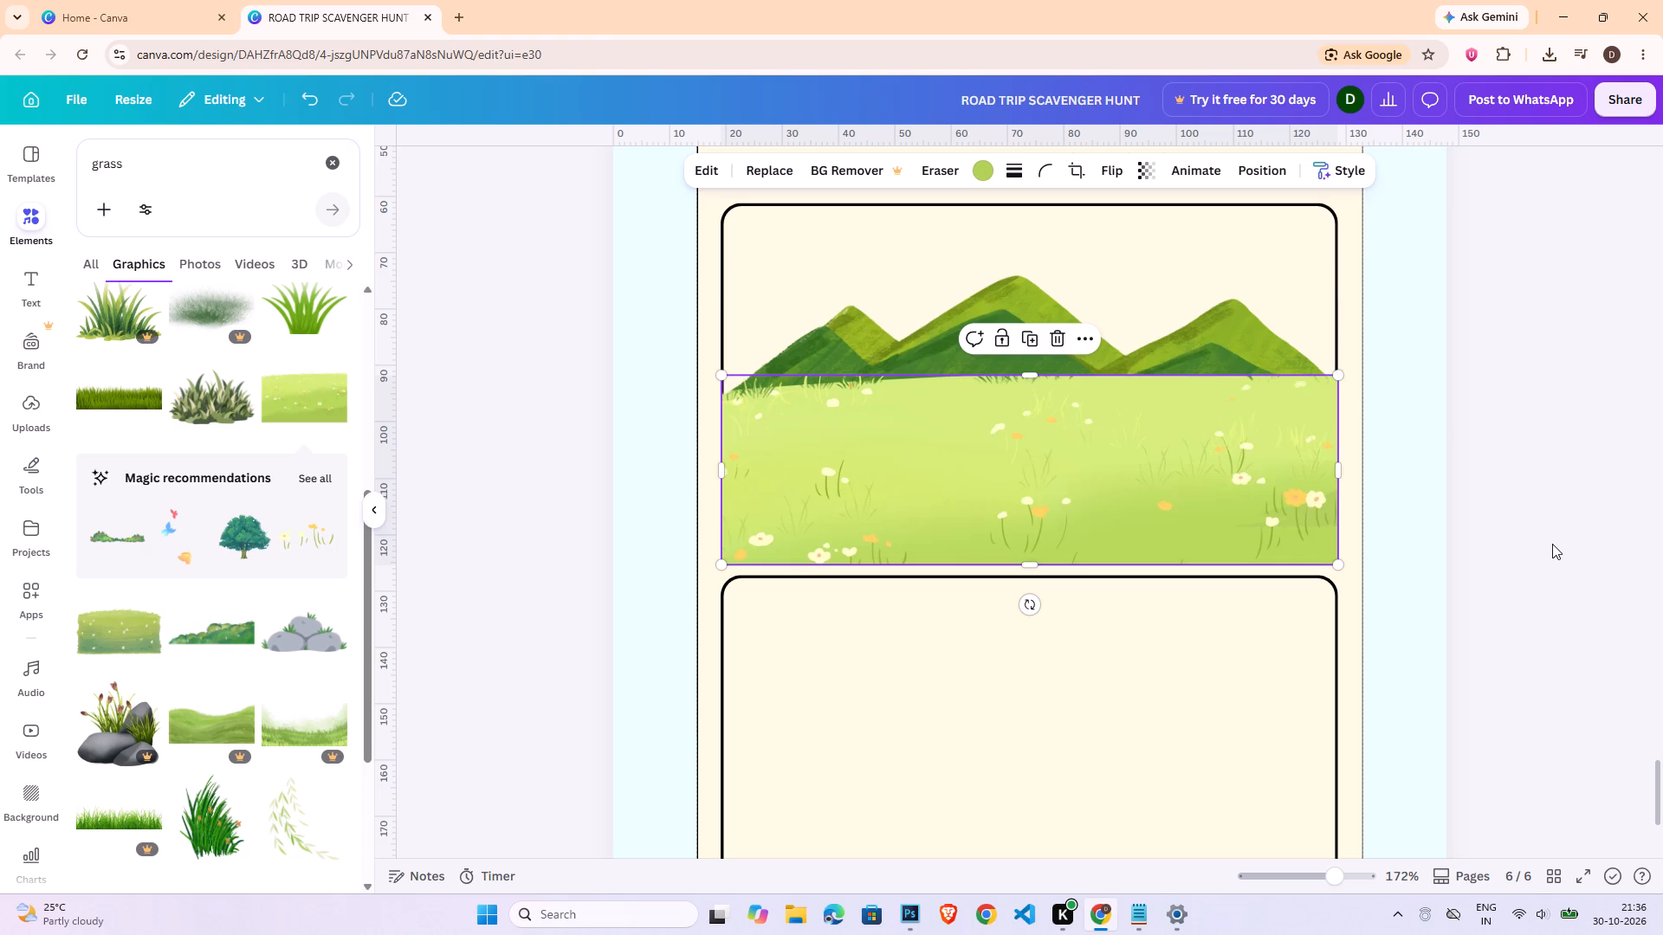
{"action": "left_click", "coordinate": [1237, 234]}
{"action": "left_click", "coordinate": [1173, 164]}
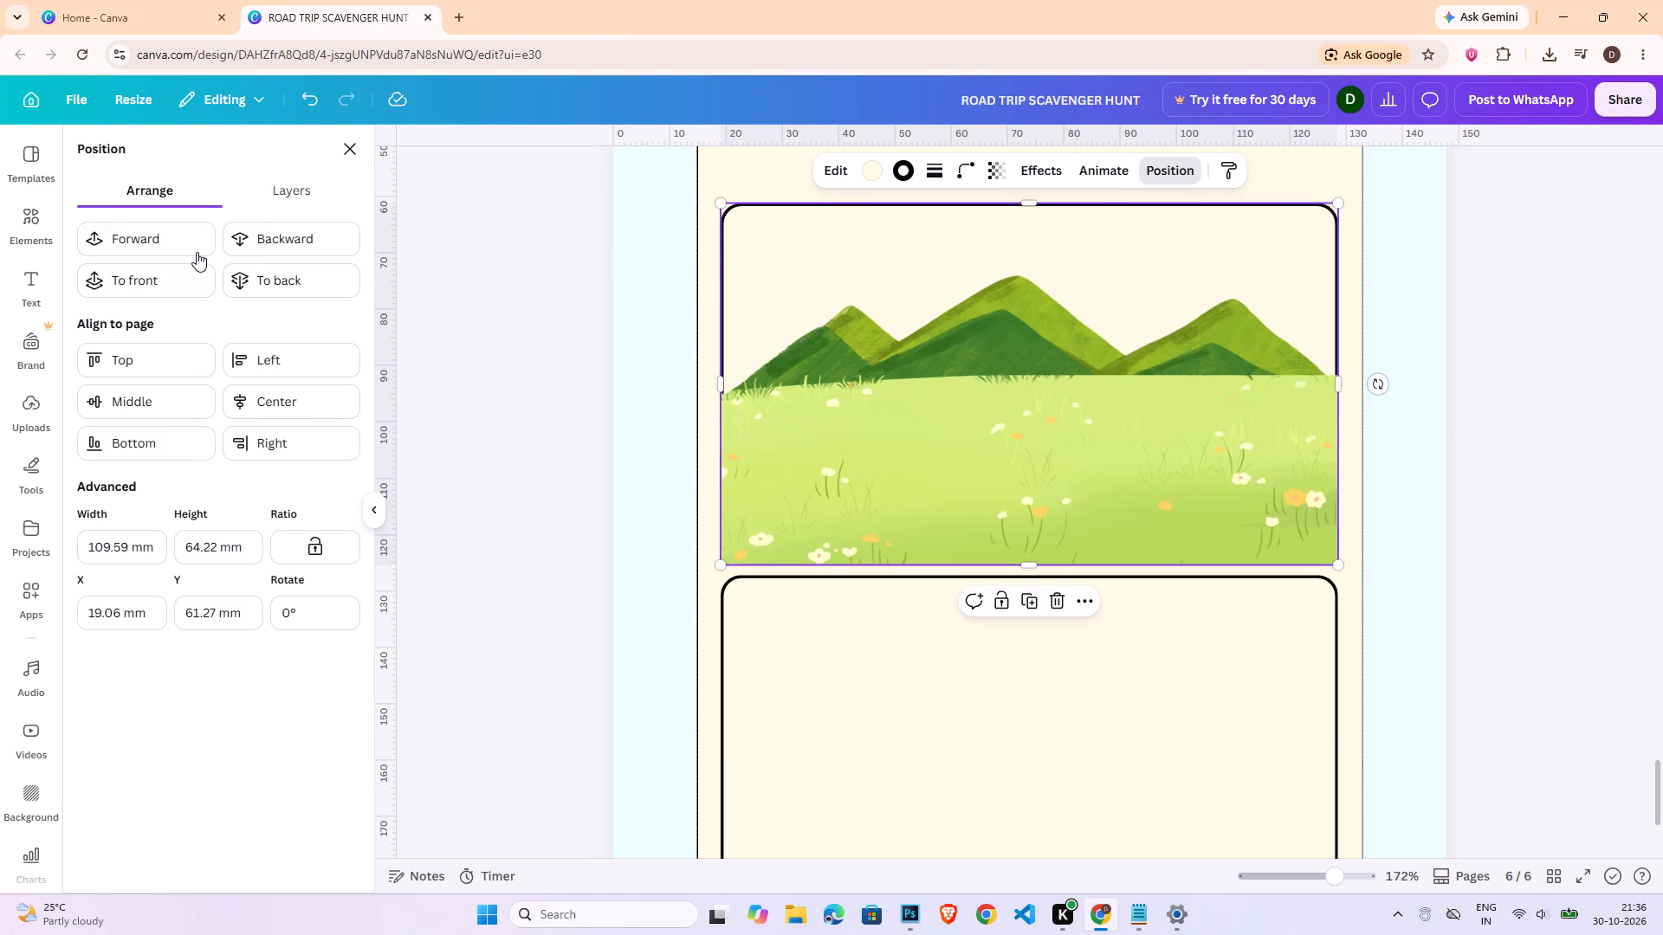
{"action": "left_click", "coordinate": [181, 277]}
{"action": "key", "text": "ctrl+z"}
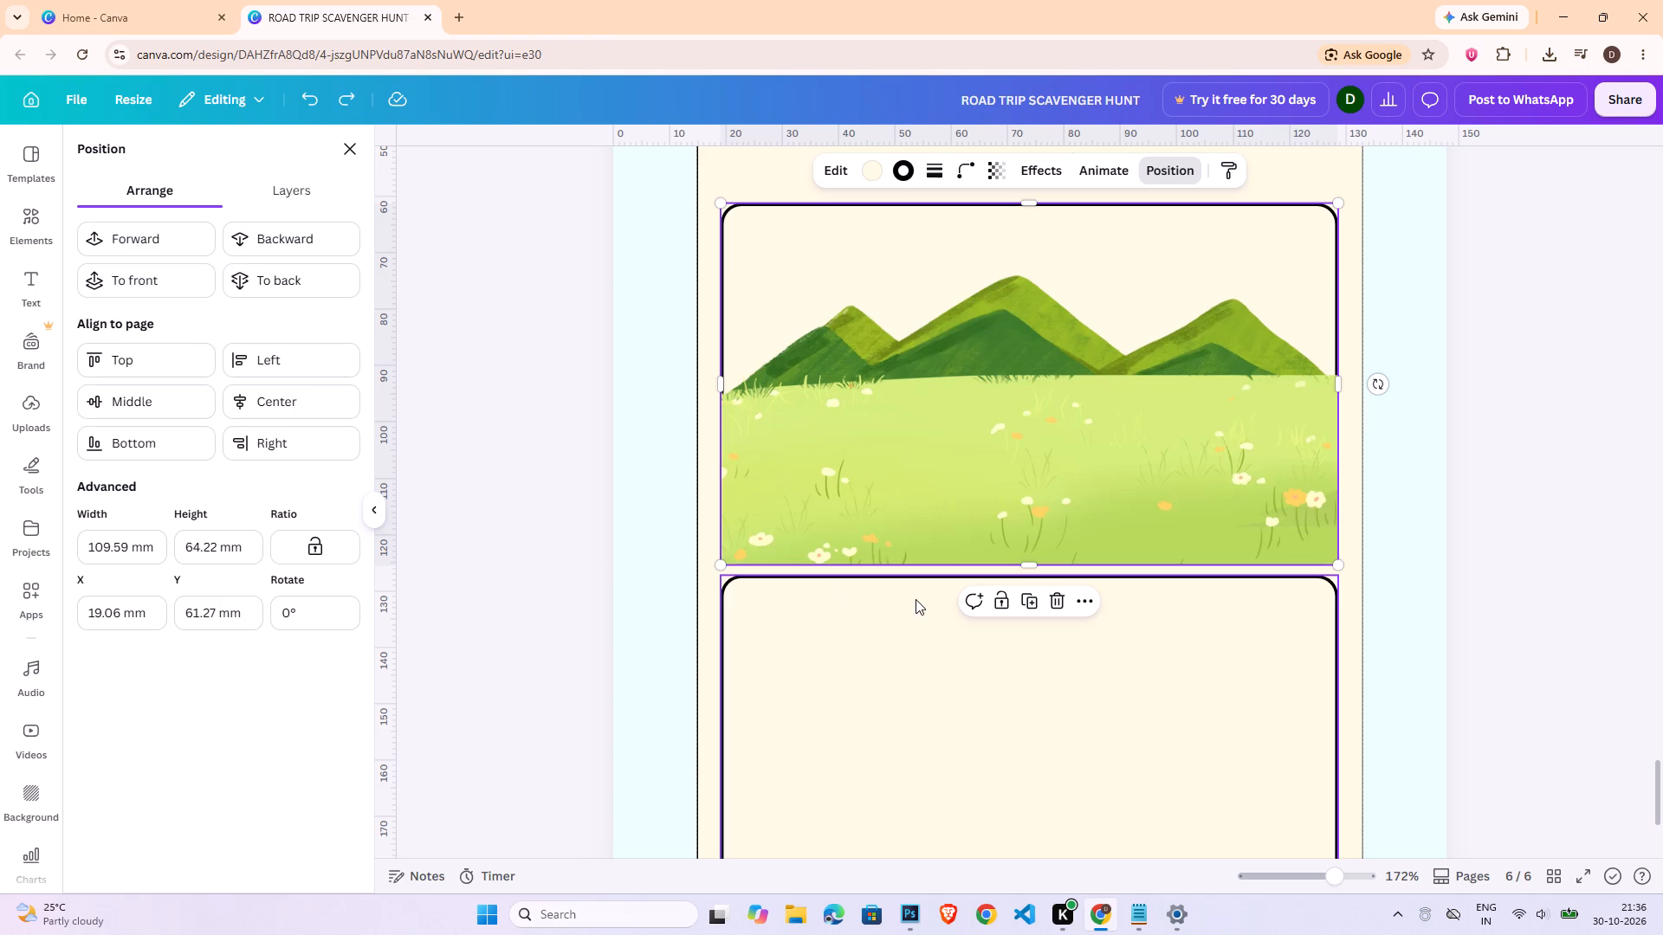
Set the upper panel's fill to no colour, keeping its black outline.
{"action": "left_click", "coordinate": [877, 233]}
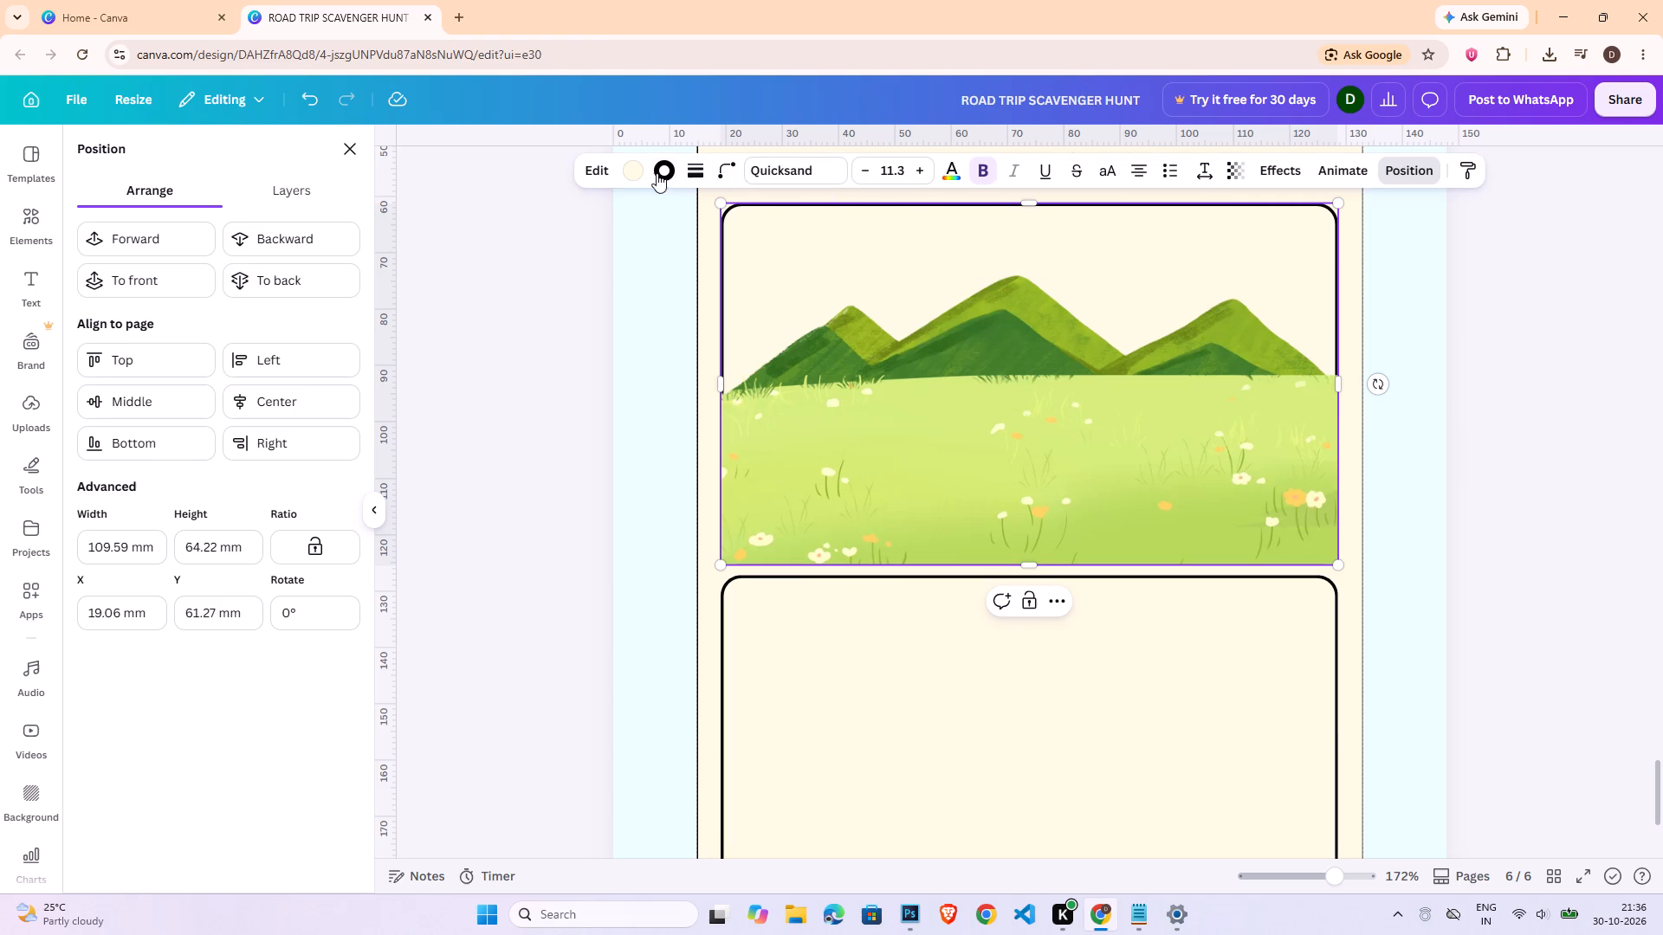
{"action": "left_click", "coordinate": [635, 170]}
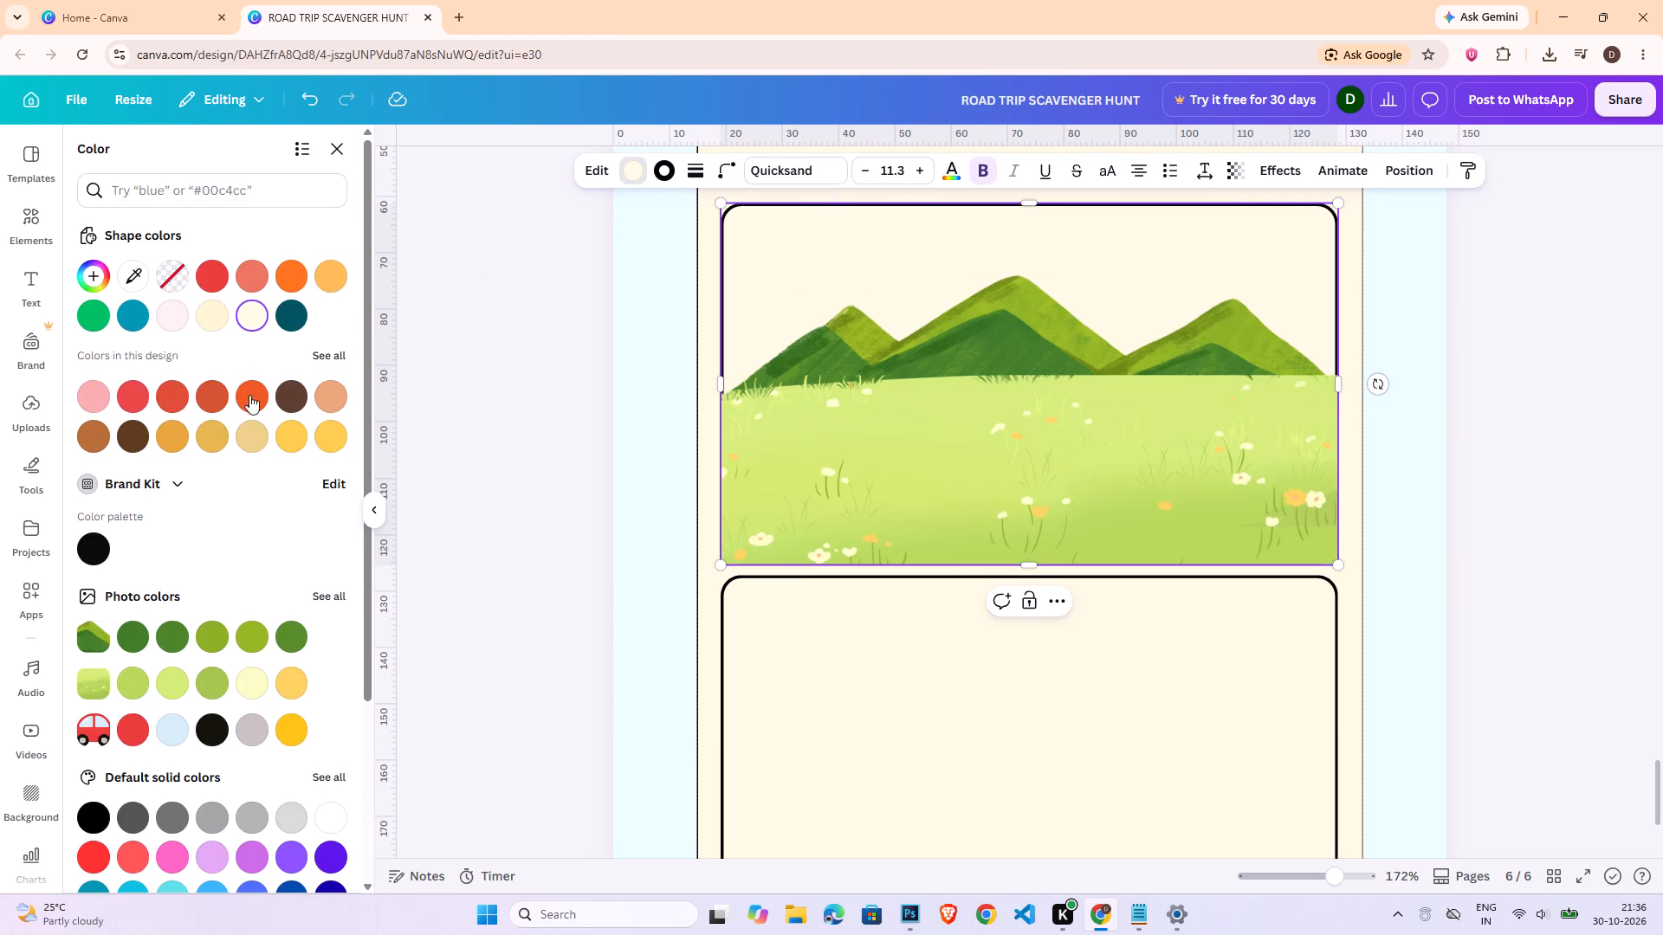
{"action": "left_click", "coordinate": [181, 280]}
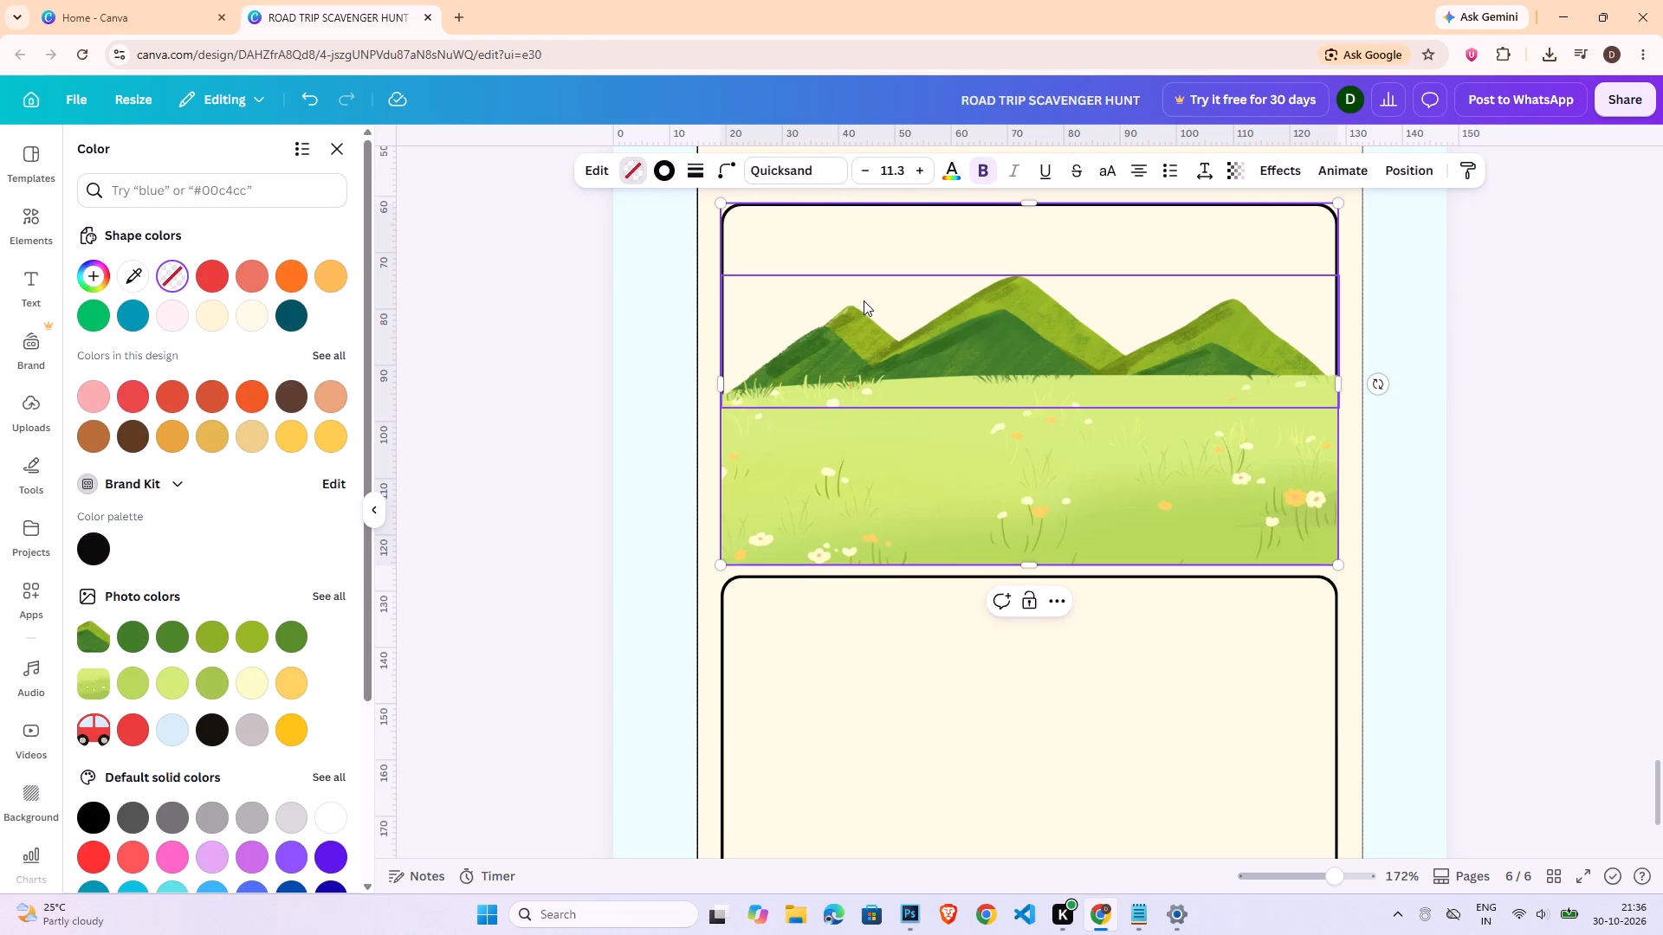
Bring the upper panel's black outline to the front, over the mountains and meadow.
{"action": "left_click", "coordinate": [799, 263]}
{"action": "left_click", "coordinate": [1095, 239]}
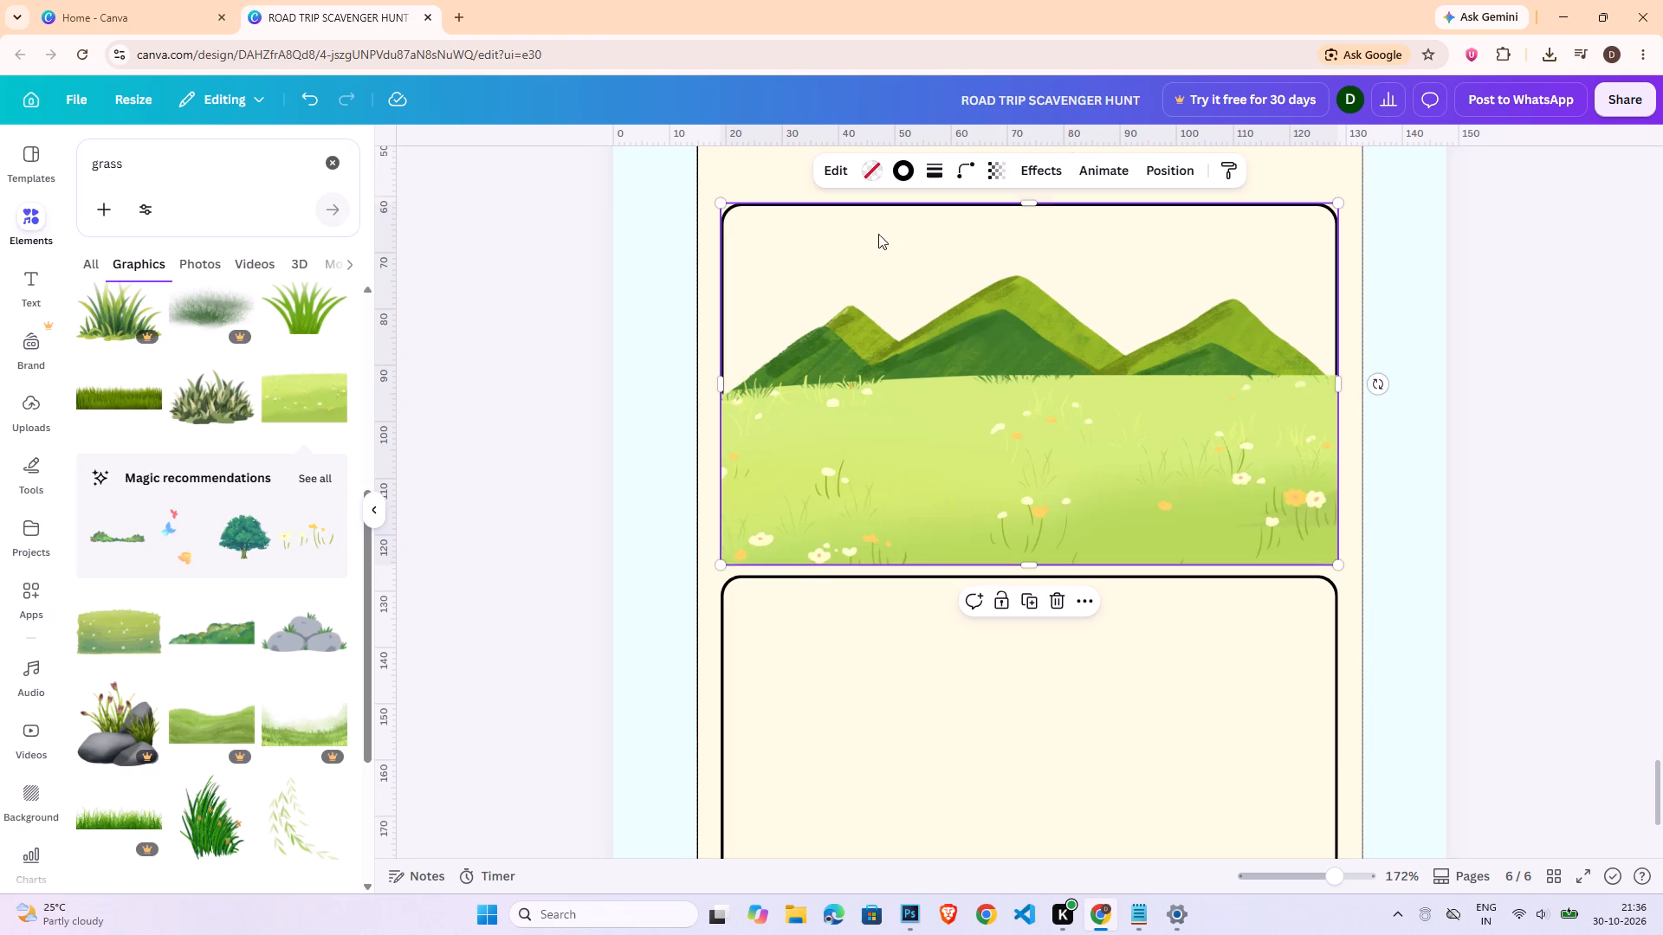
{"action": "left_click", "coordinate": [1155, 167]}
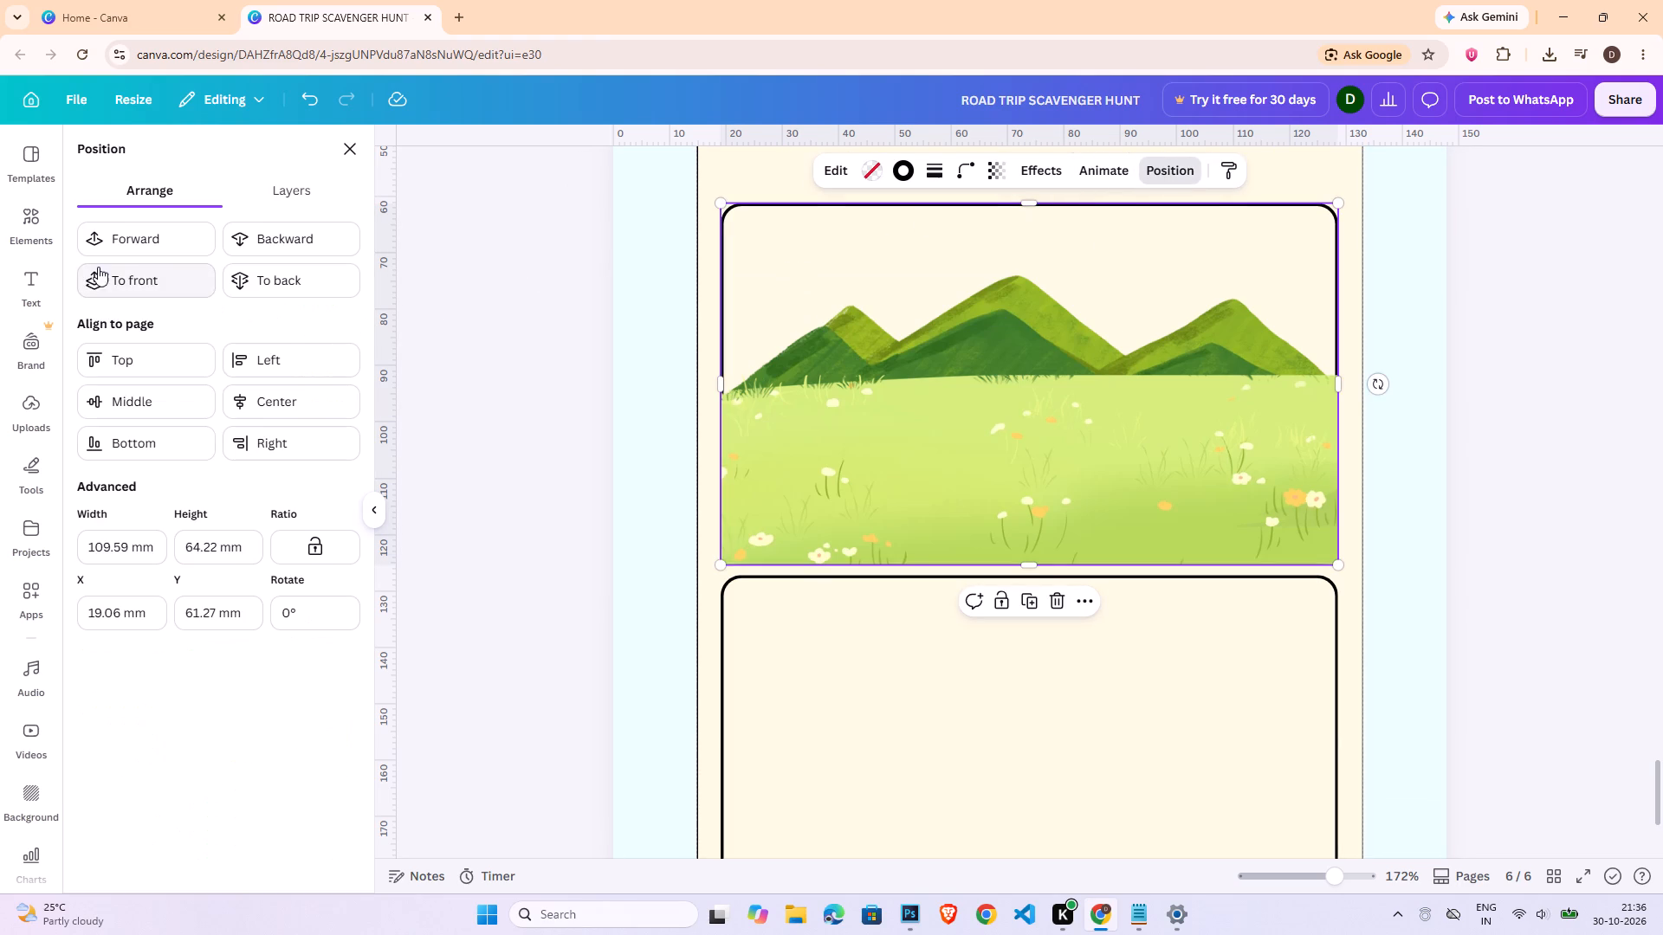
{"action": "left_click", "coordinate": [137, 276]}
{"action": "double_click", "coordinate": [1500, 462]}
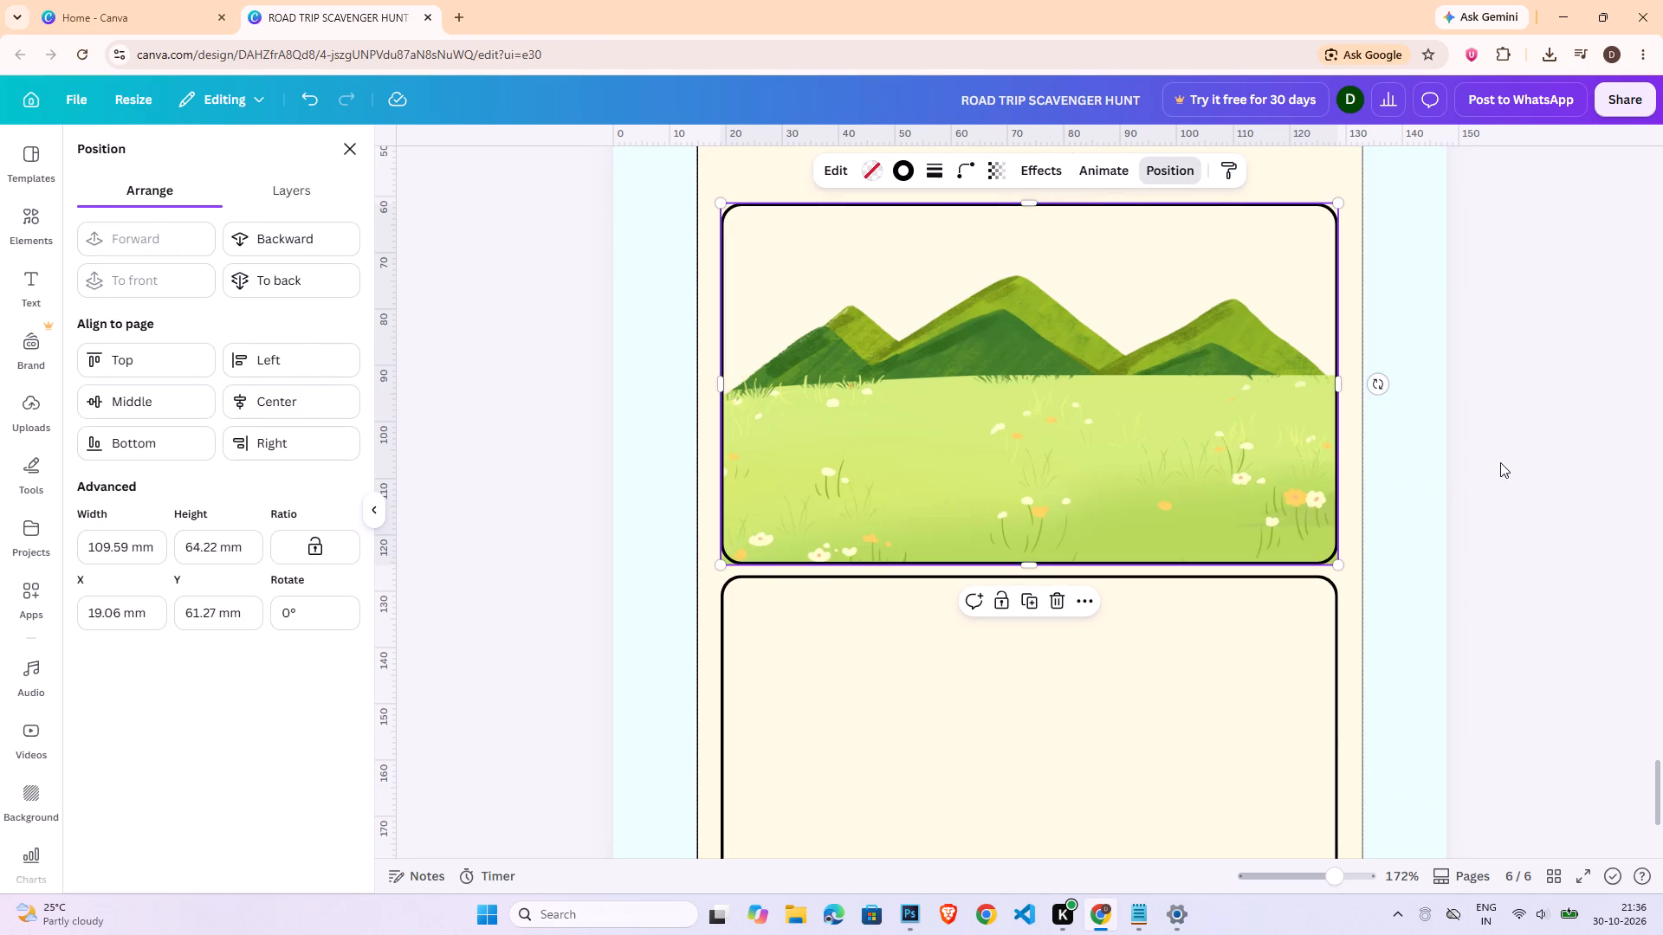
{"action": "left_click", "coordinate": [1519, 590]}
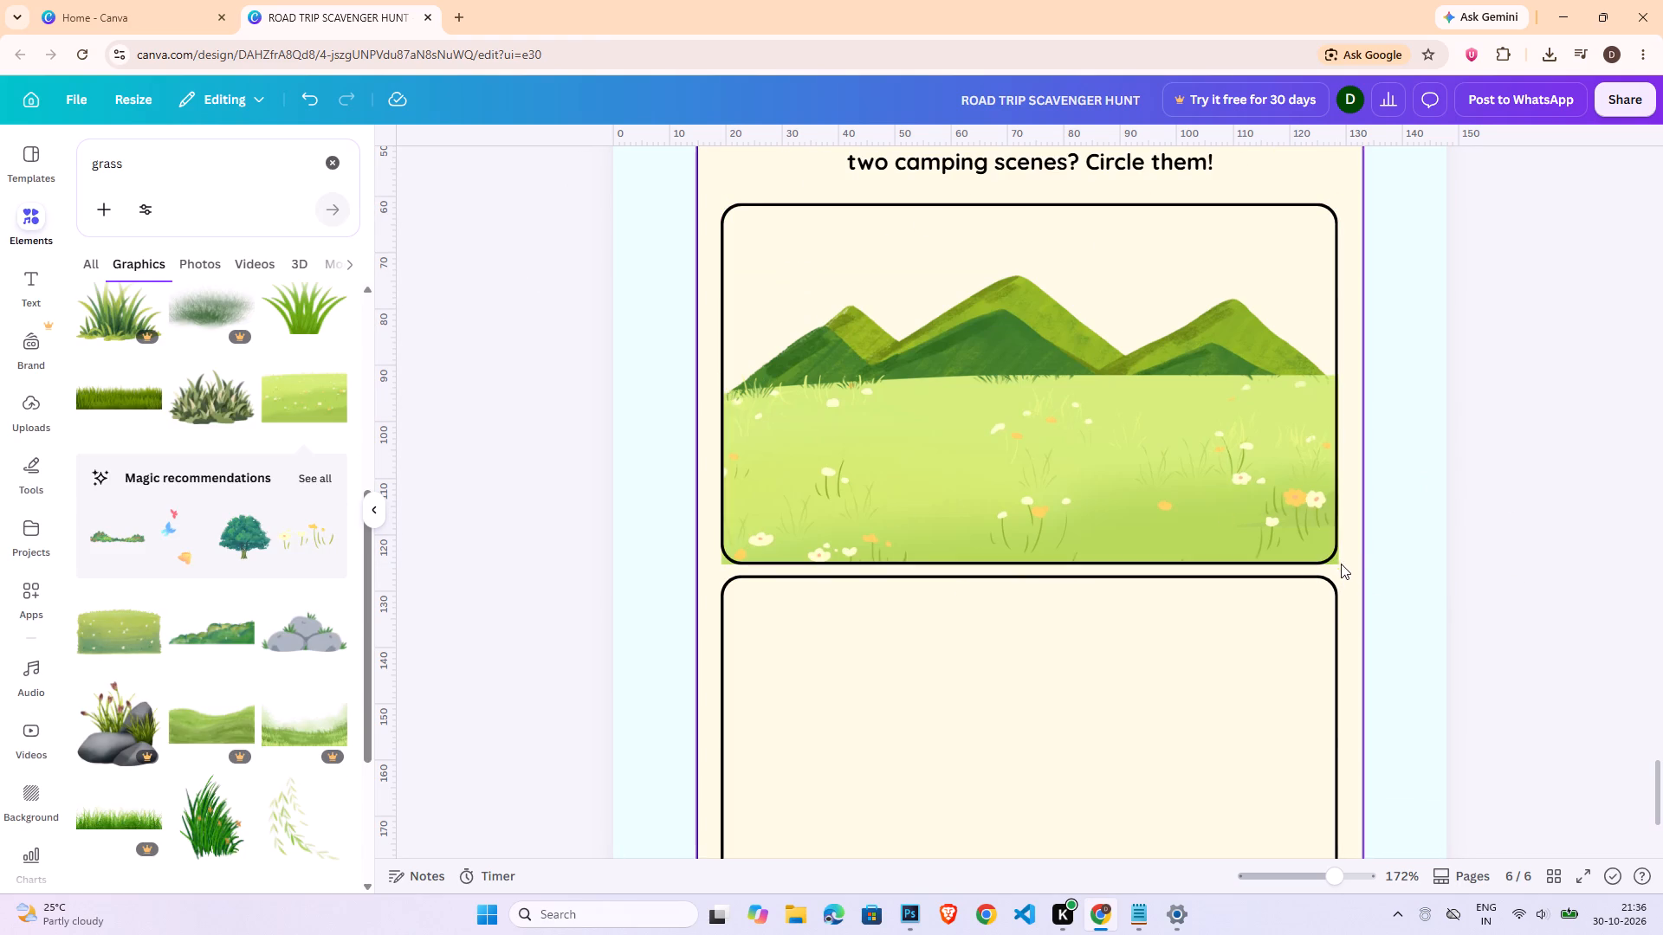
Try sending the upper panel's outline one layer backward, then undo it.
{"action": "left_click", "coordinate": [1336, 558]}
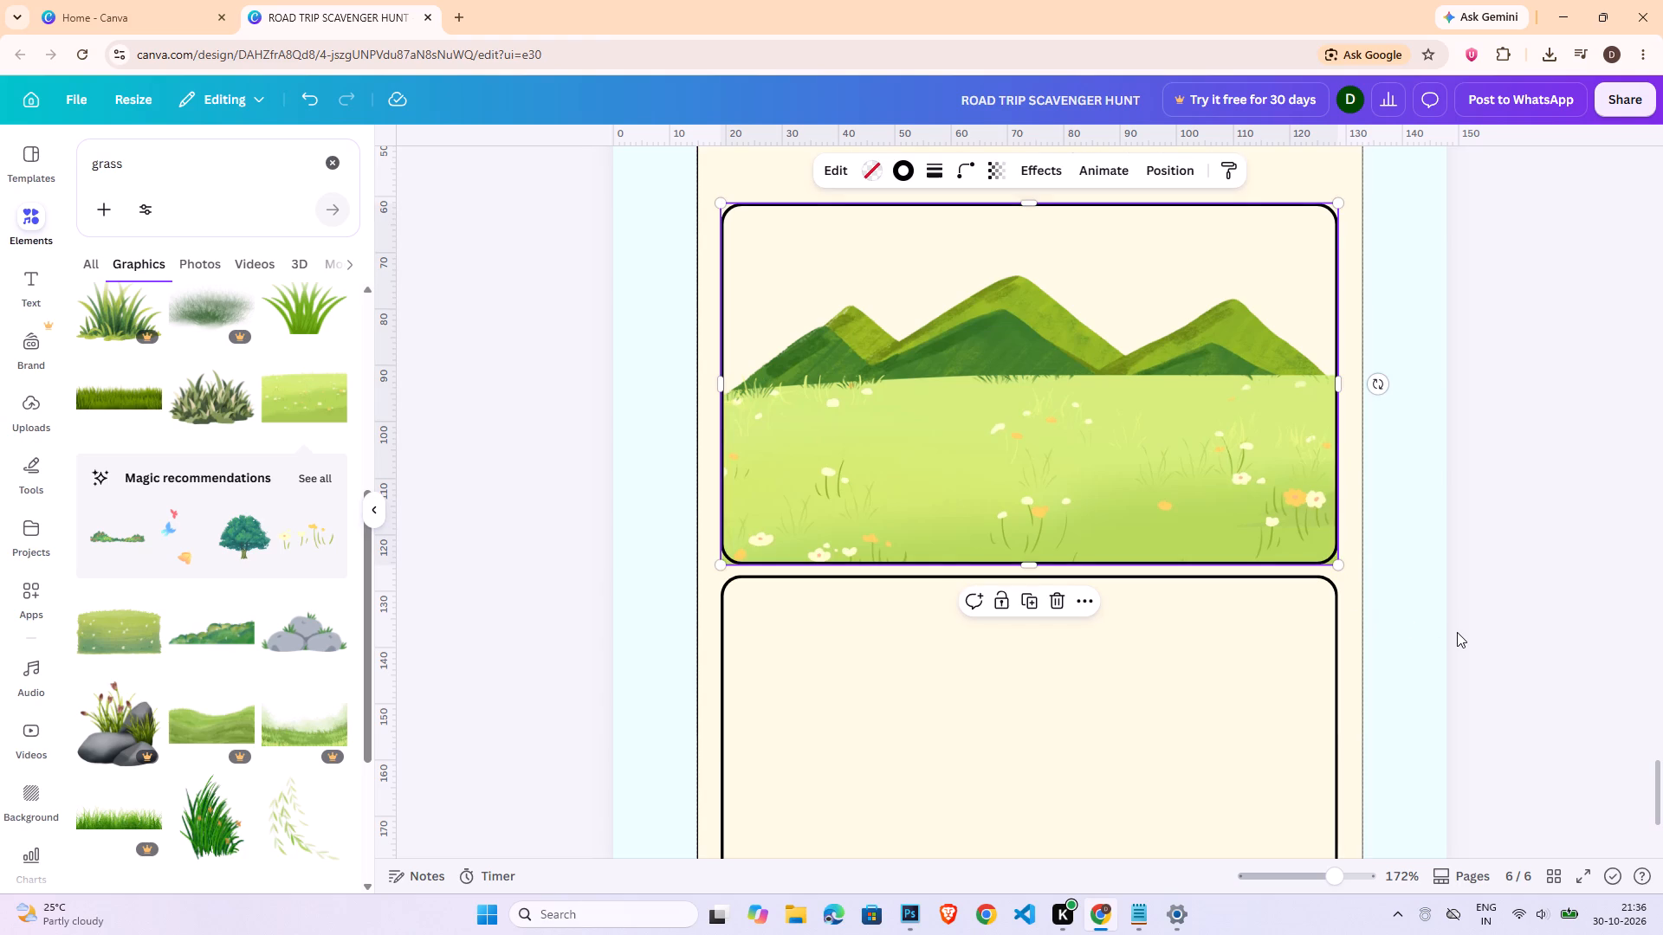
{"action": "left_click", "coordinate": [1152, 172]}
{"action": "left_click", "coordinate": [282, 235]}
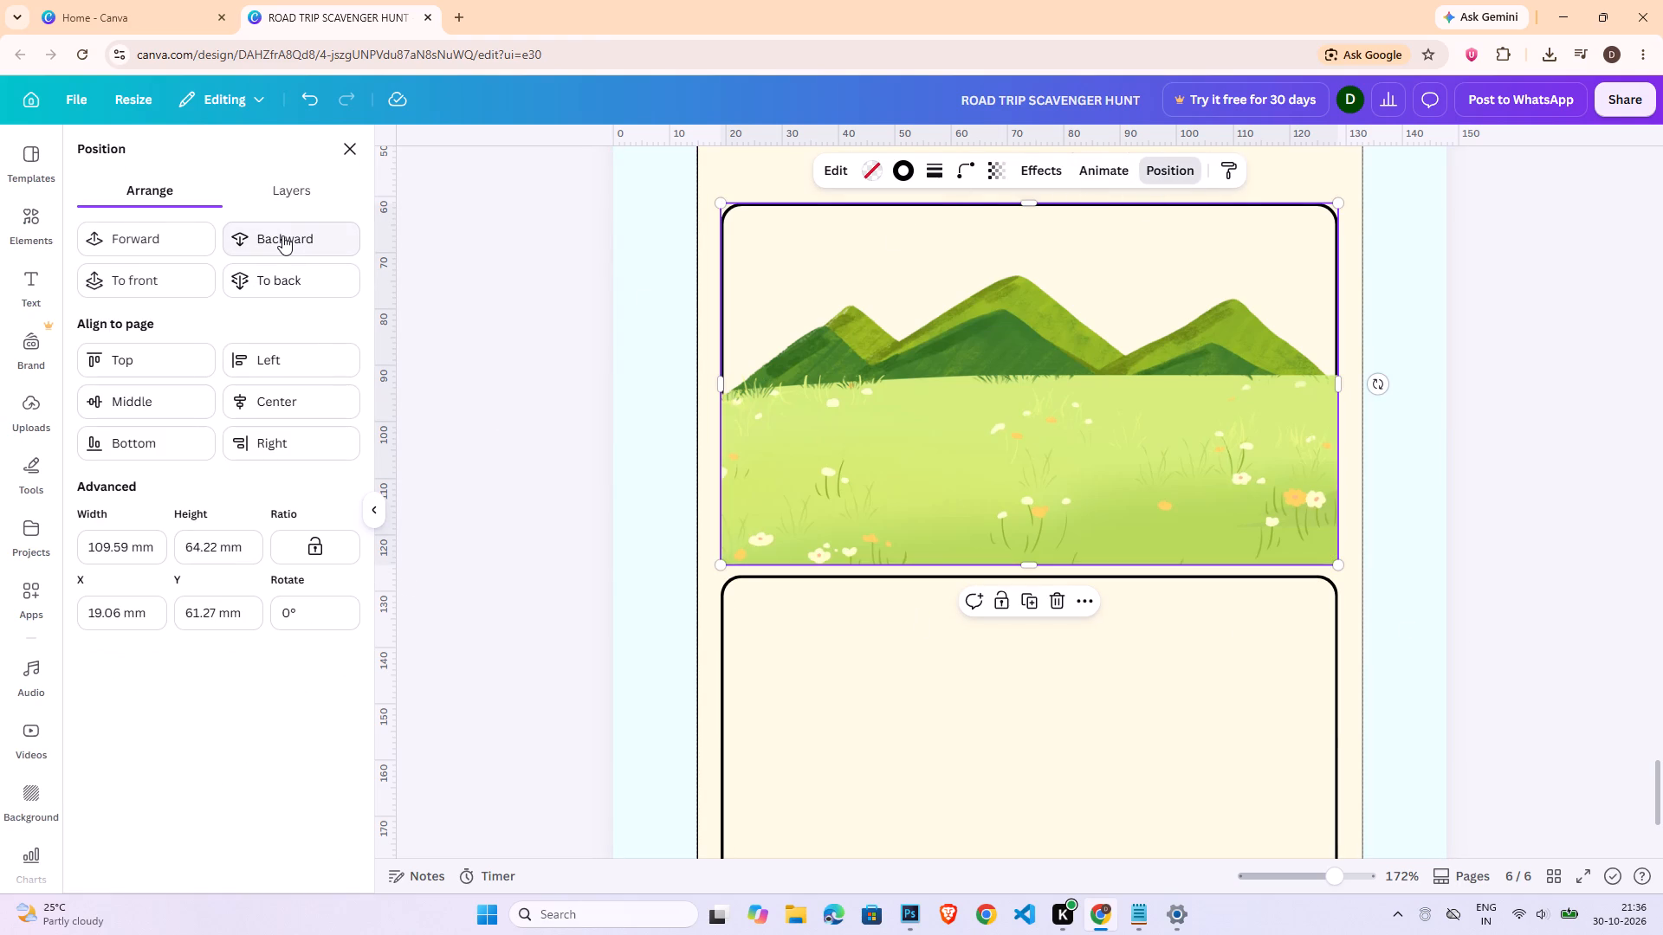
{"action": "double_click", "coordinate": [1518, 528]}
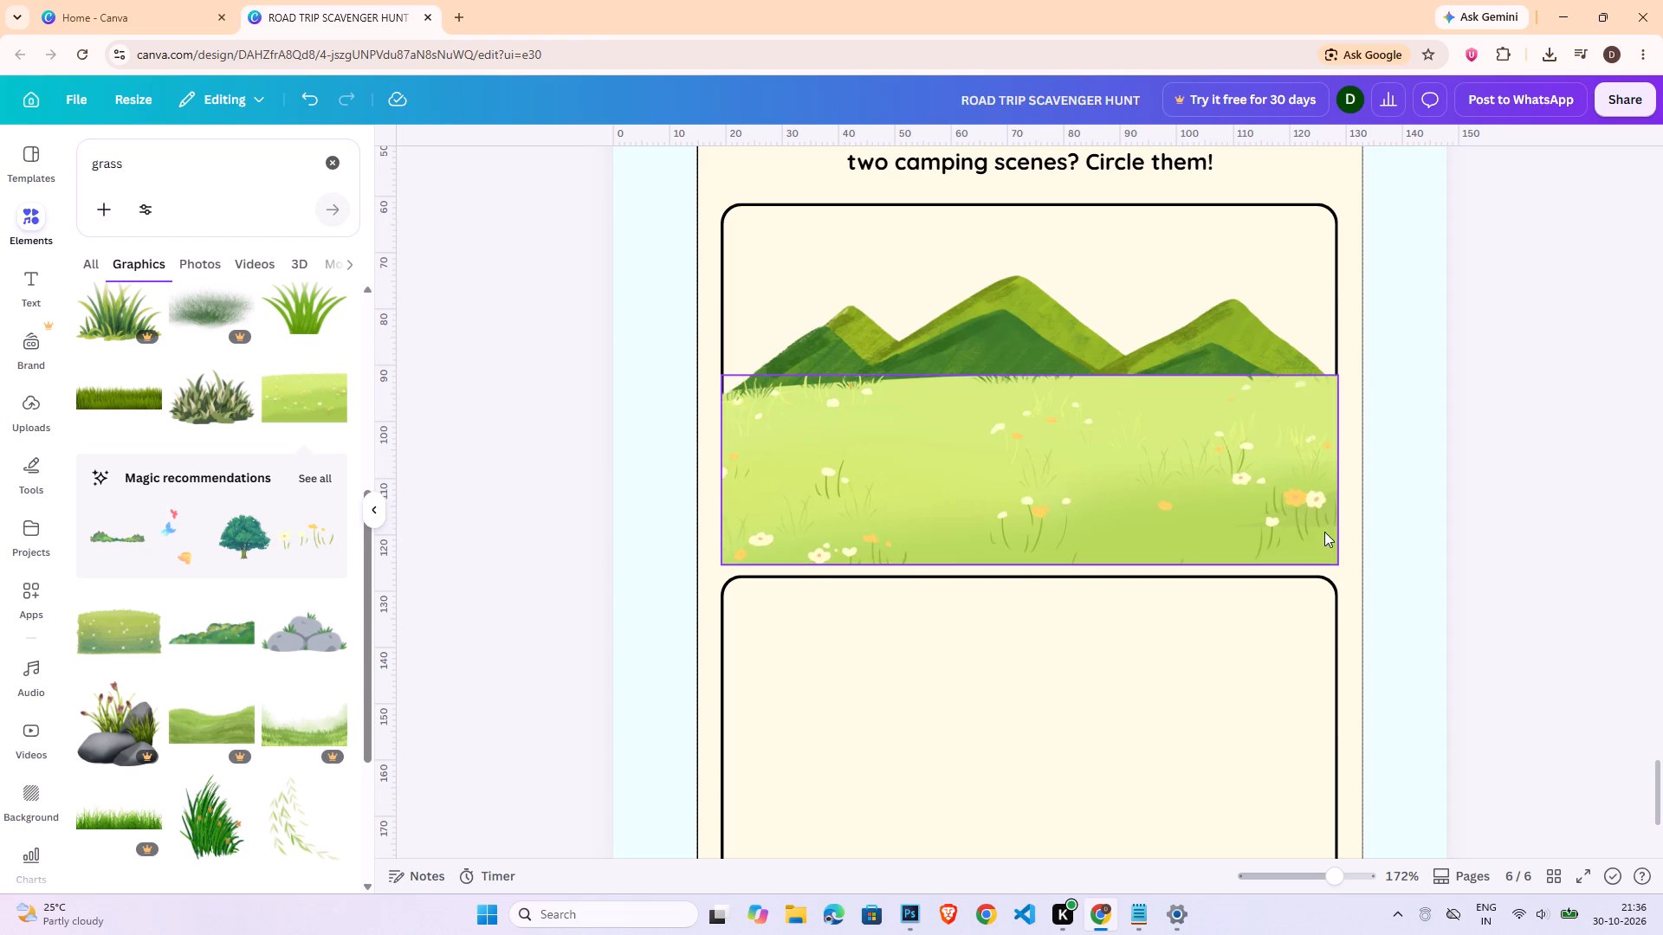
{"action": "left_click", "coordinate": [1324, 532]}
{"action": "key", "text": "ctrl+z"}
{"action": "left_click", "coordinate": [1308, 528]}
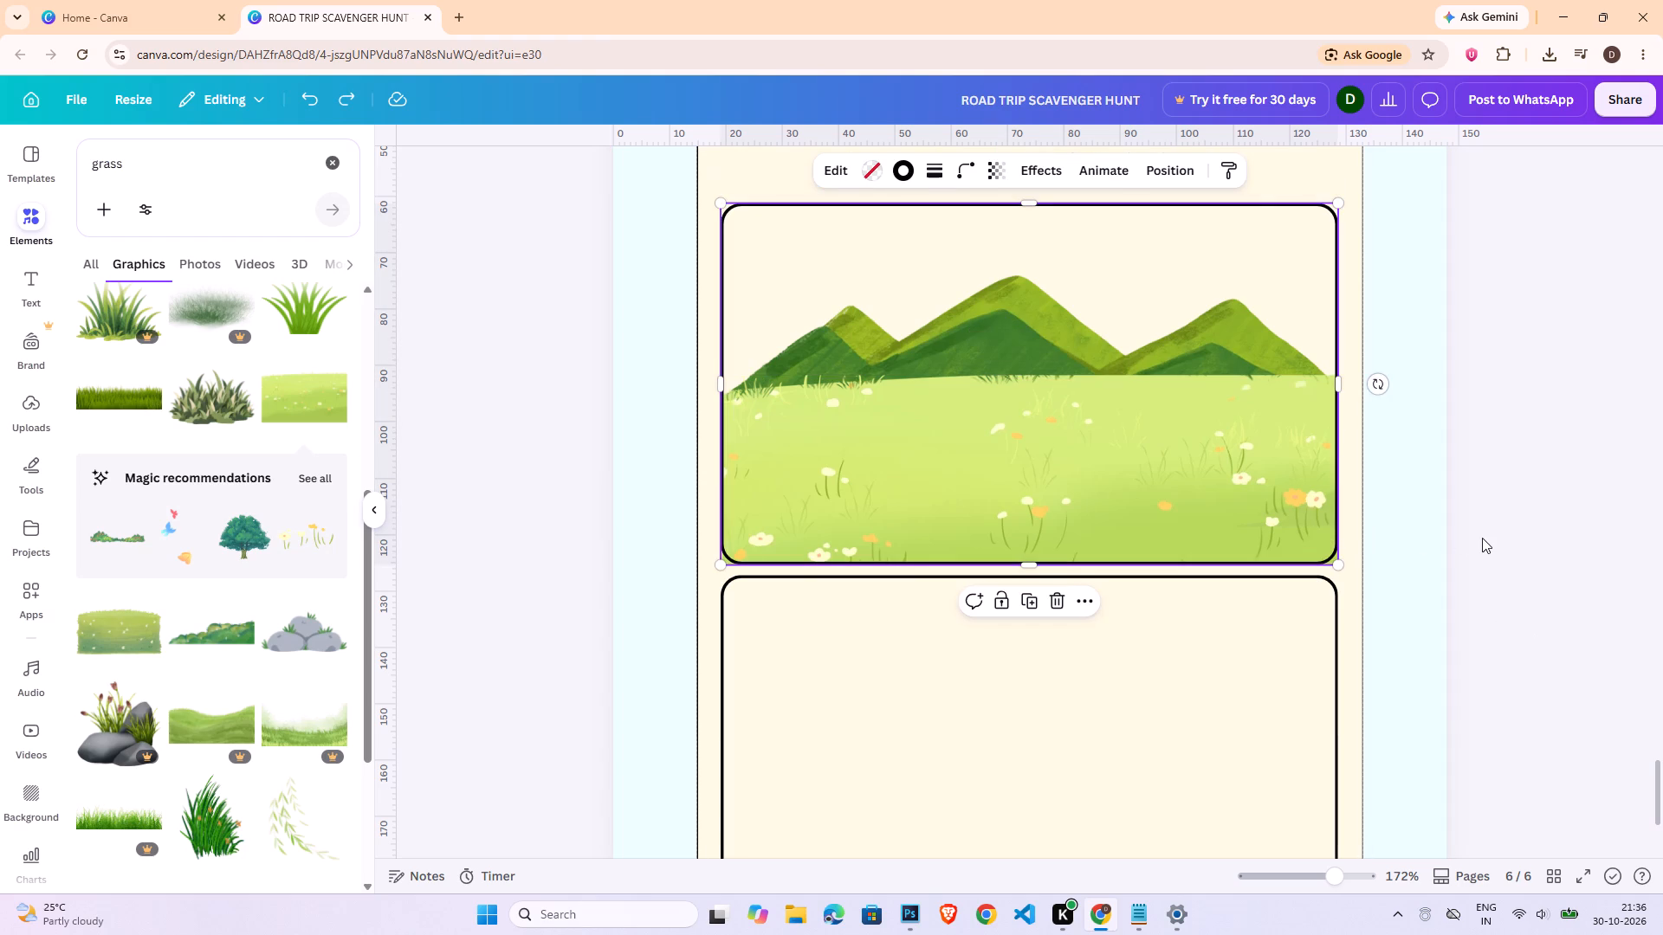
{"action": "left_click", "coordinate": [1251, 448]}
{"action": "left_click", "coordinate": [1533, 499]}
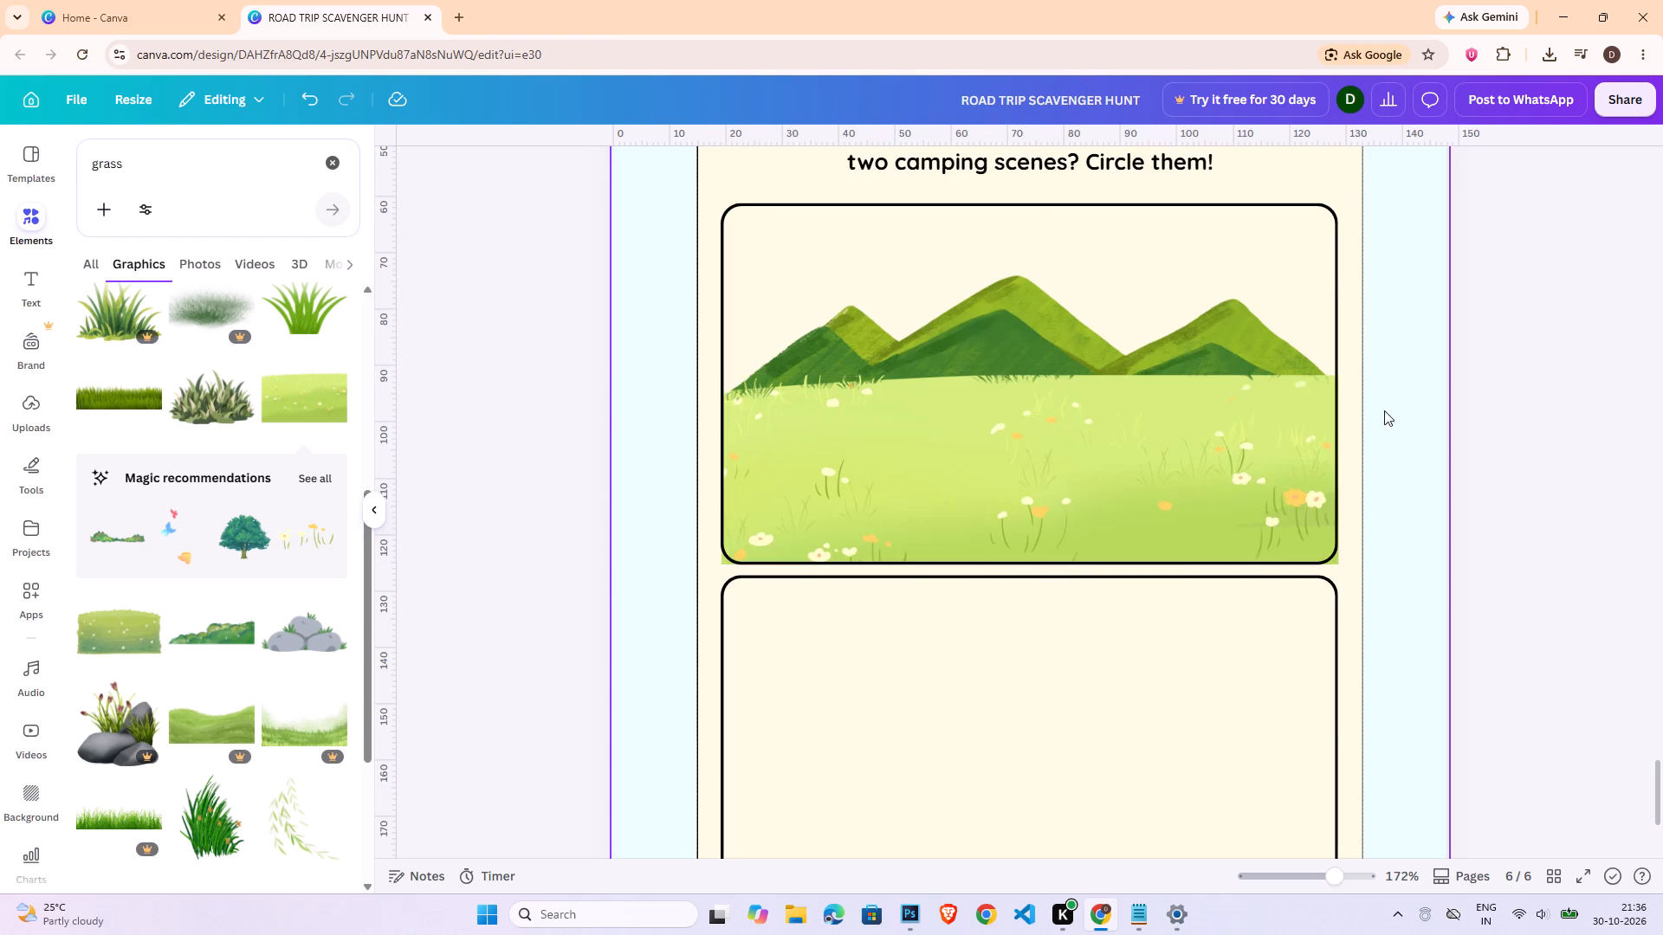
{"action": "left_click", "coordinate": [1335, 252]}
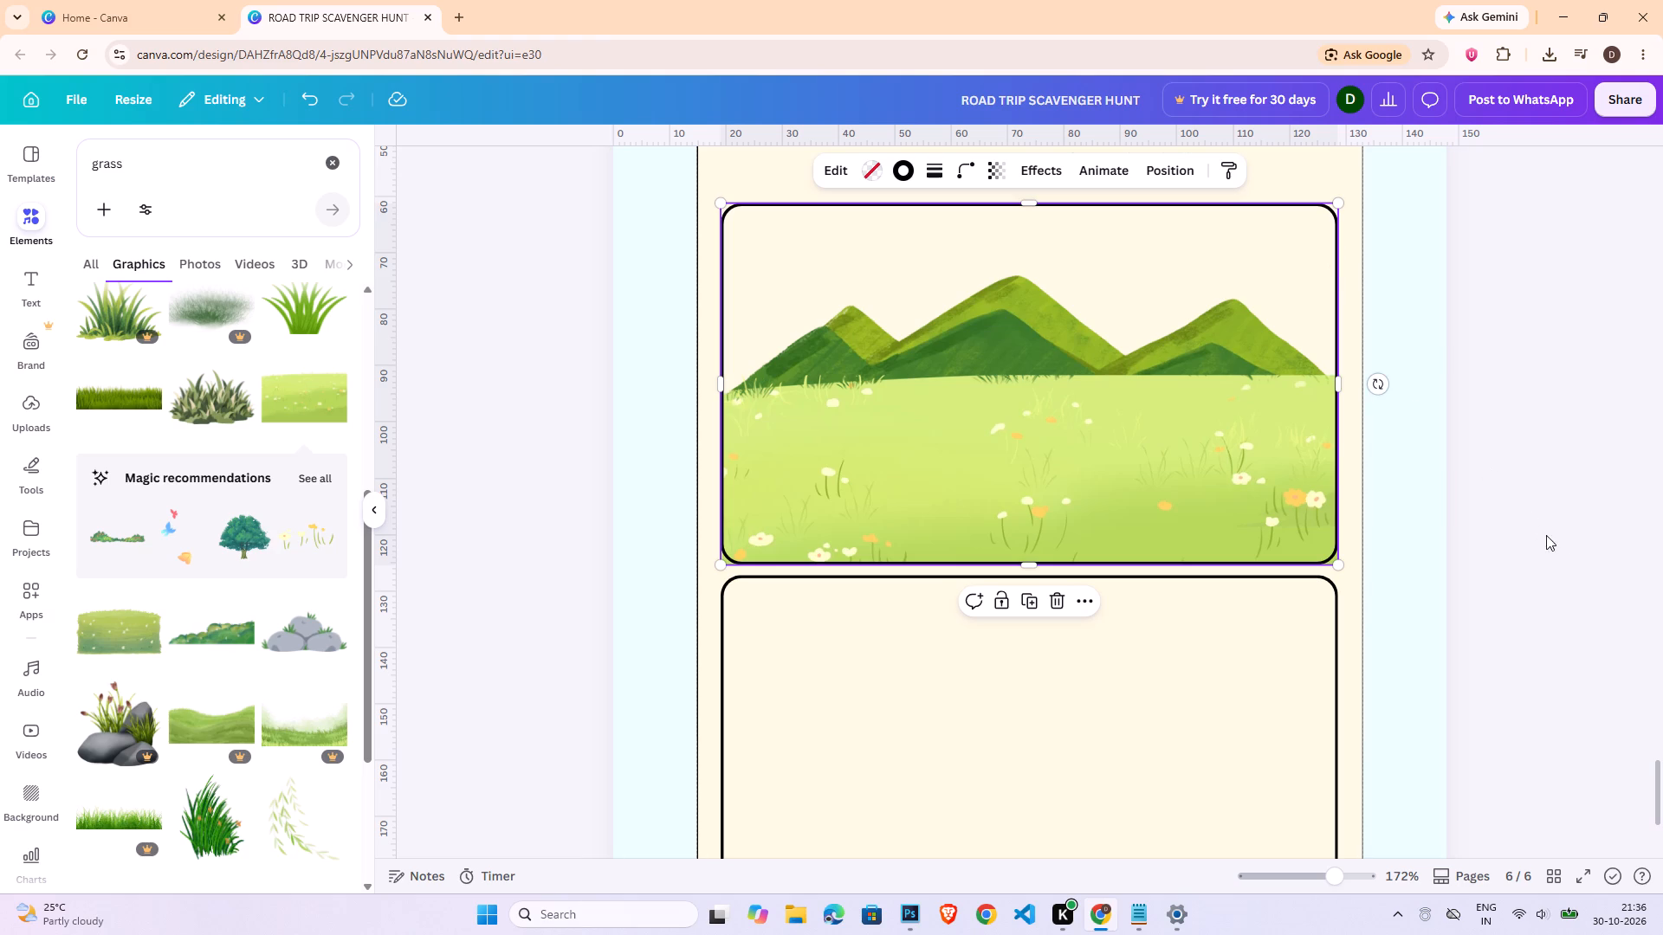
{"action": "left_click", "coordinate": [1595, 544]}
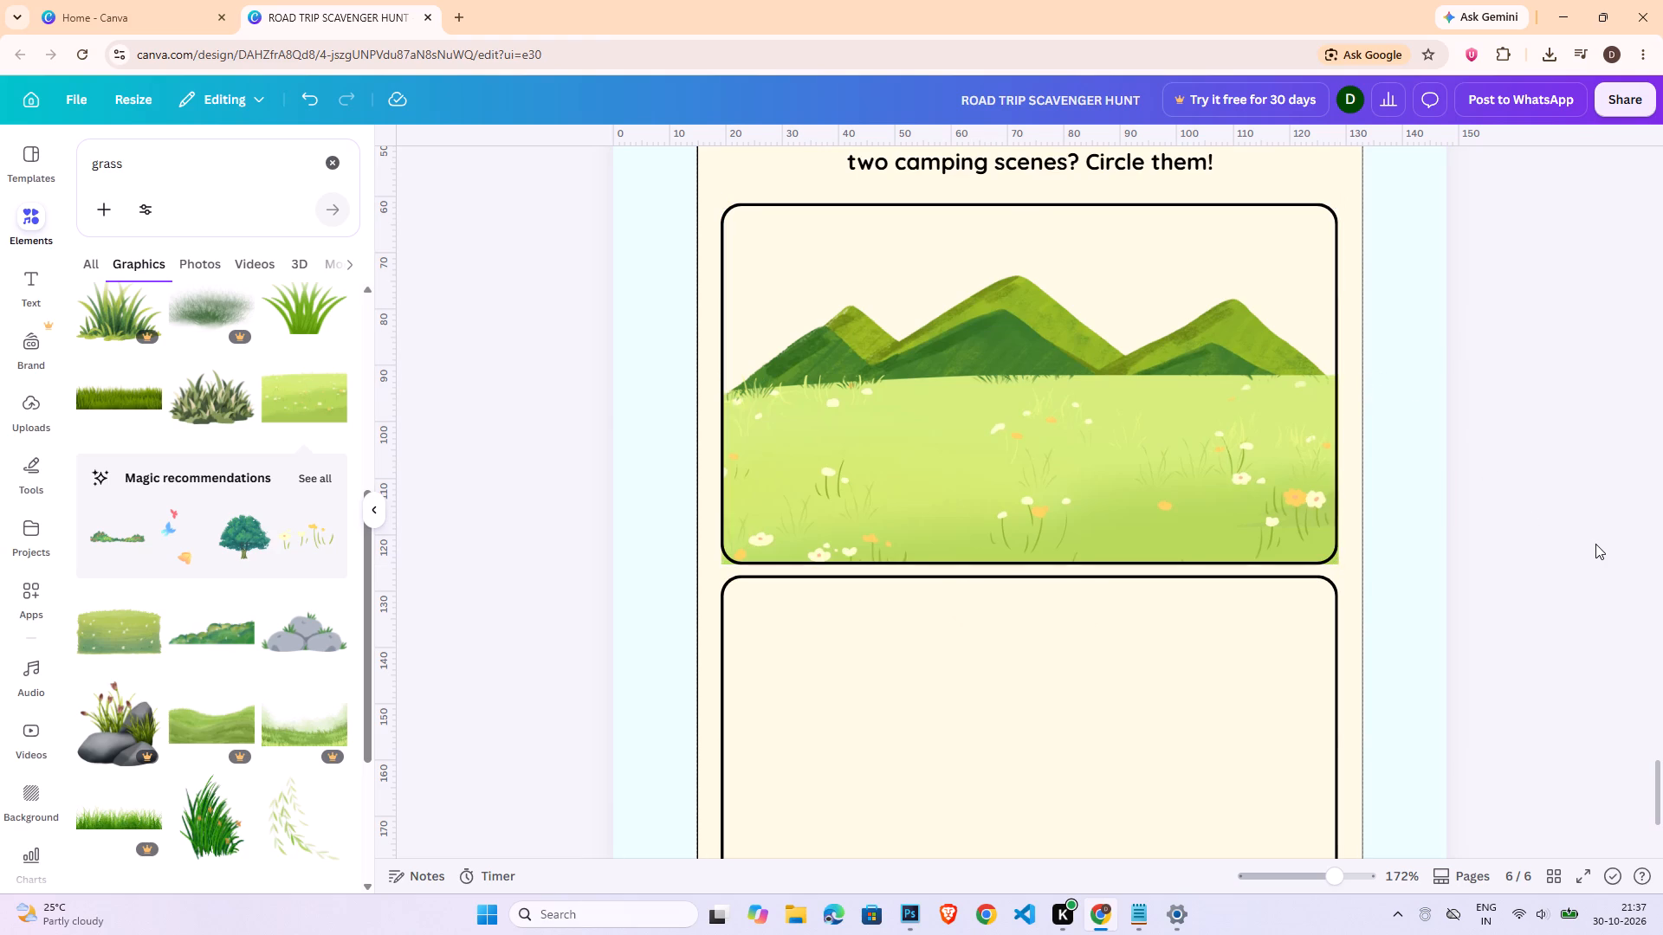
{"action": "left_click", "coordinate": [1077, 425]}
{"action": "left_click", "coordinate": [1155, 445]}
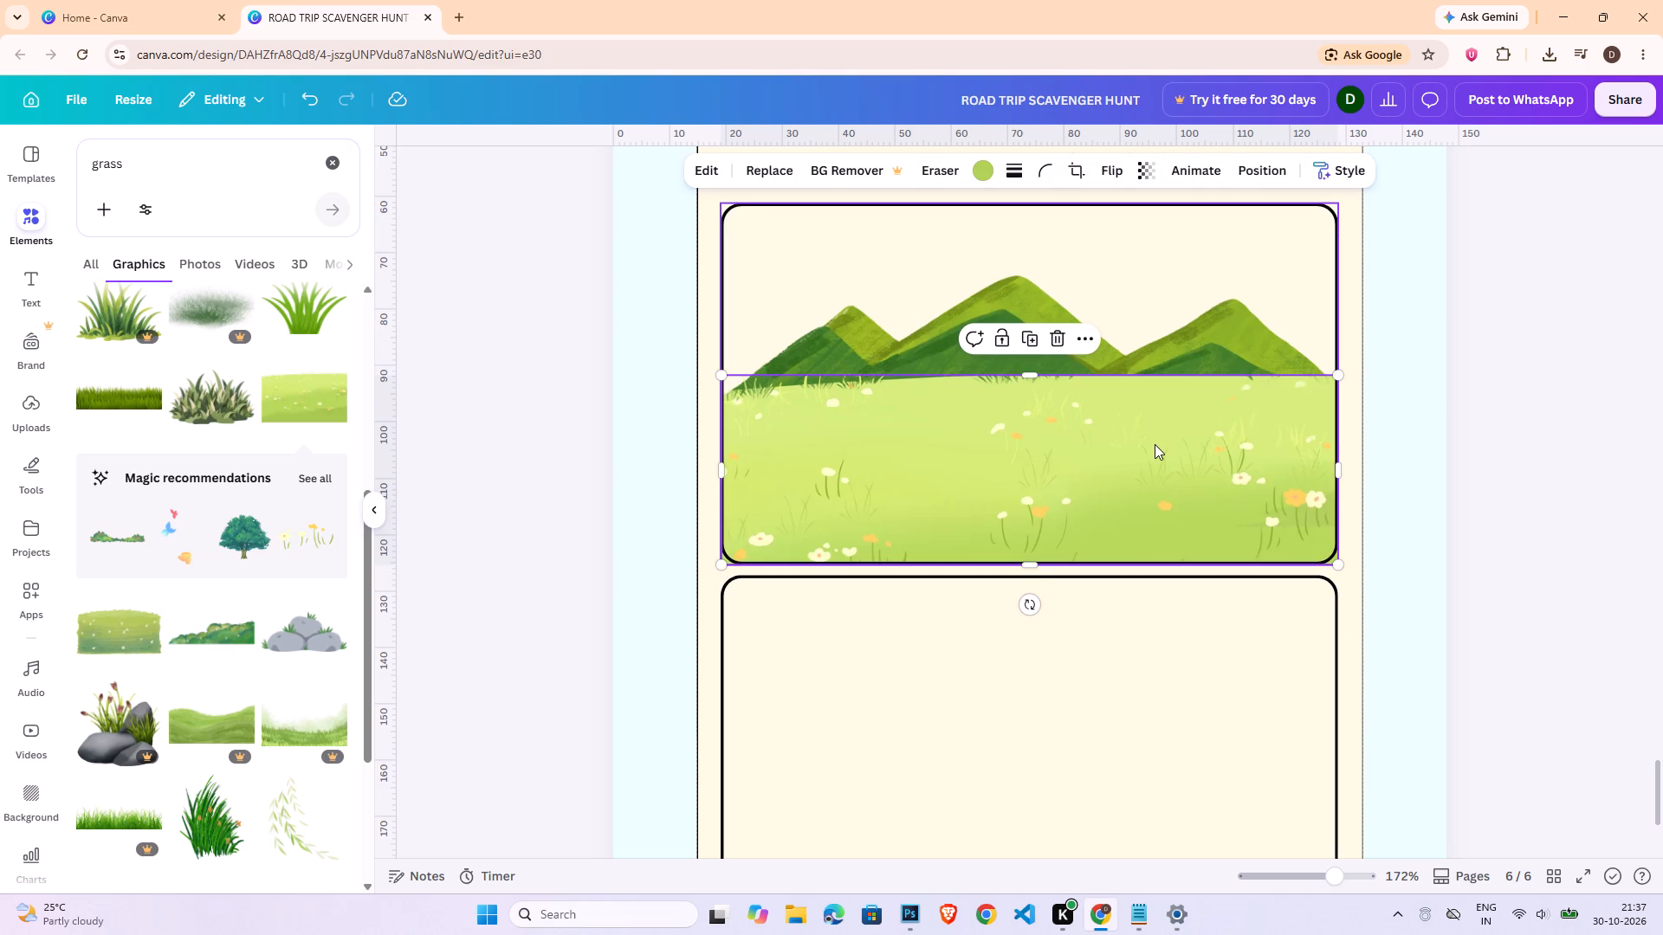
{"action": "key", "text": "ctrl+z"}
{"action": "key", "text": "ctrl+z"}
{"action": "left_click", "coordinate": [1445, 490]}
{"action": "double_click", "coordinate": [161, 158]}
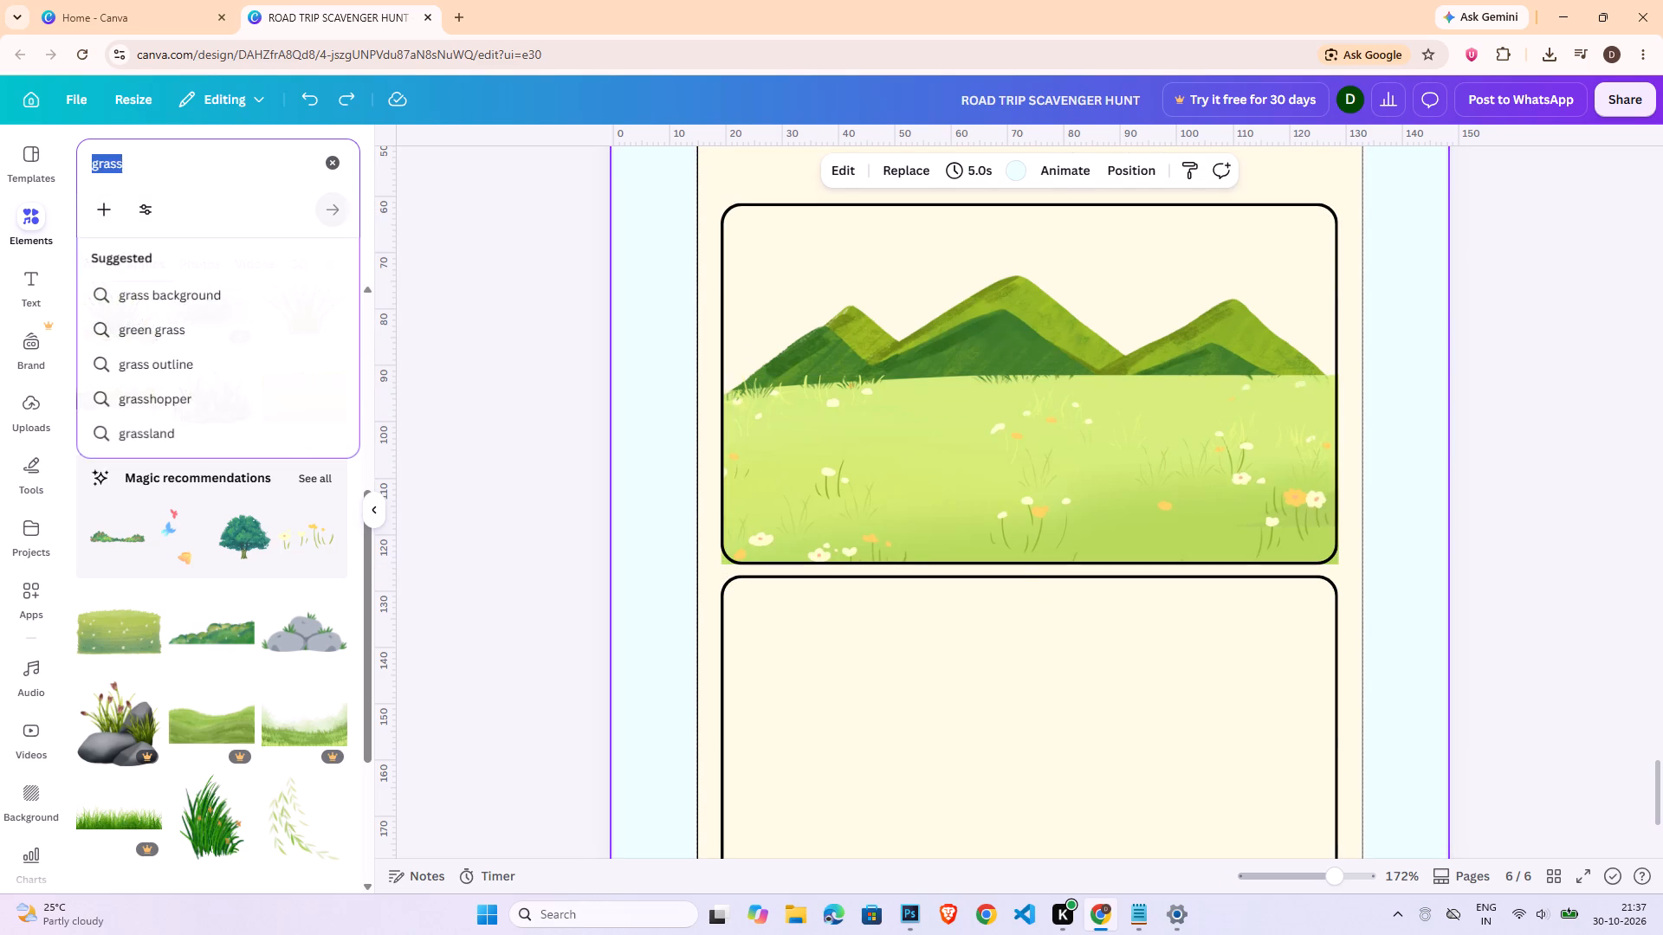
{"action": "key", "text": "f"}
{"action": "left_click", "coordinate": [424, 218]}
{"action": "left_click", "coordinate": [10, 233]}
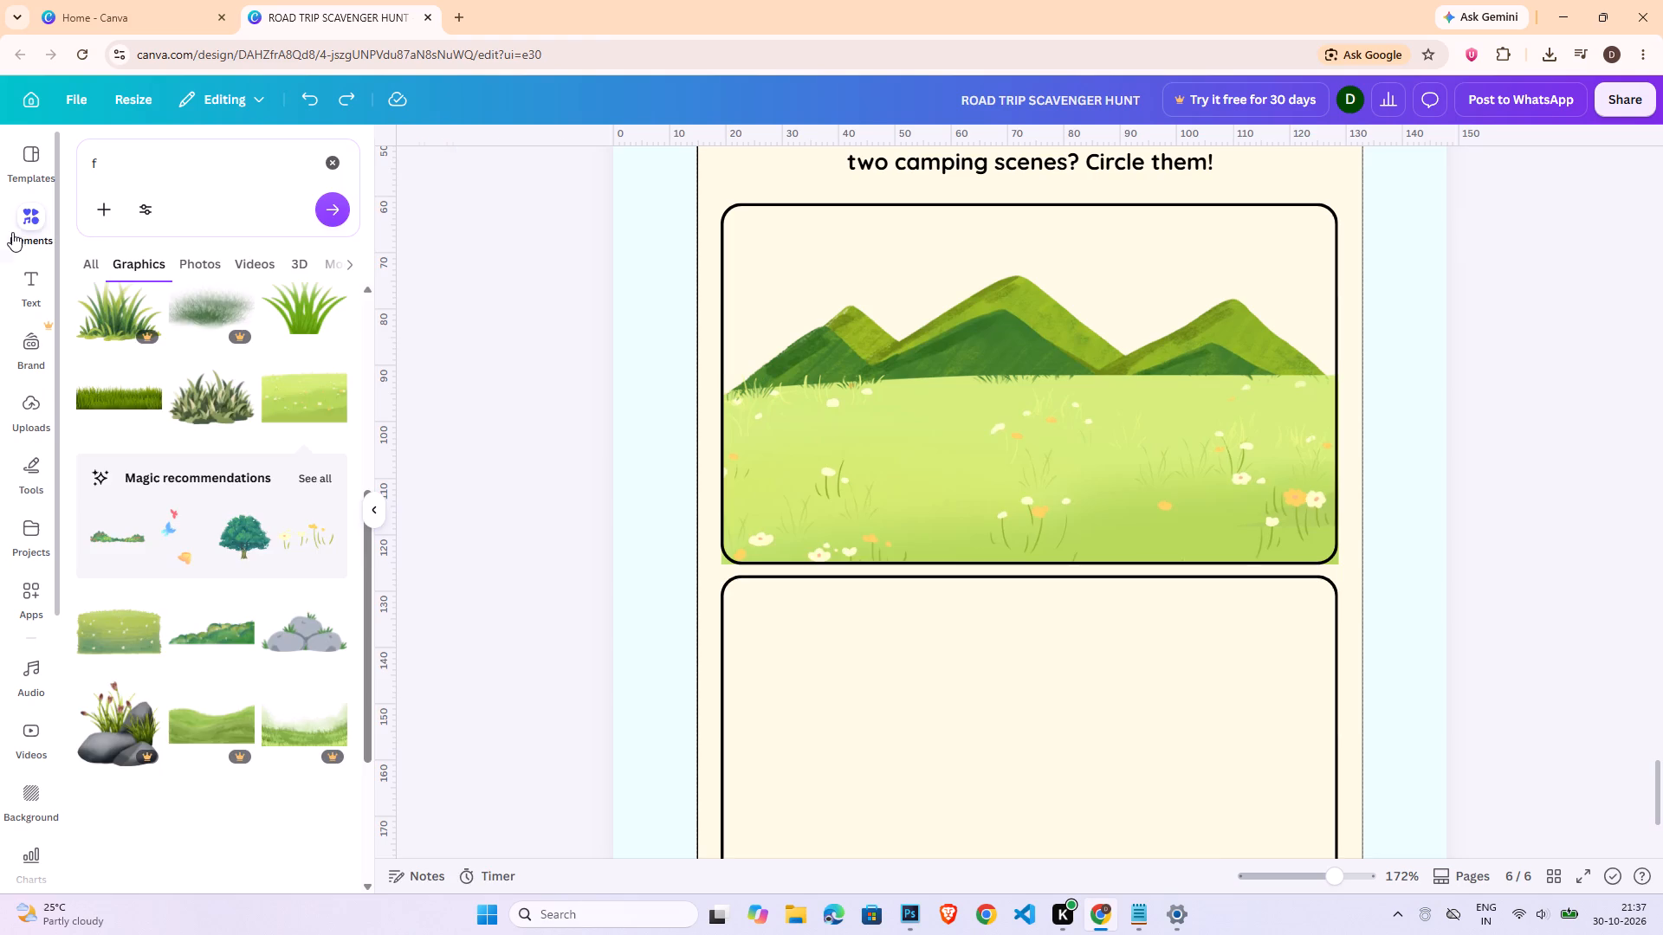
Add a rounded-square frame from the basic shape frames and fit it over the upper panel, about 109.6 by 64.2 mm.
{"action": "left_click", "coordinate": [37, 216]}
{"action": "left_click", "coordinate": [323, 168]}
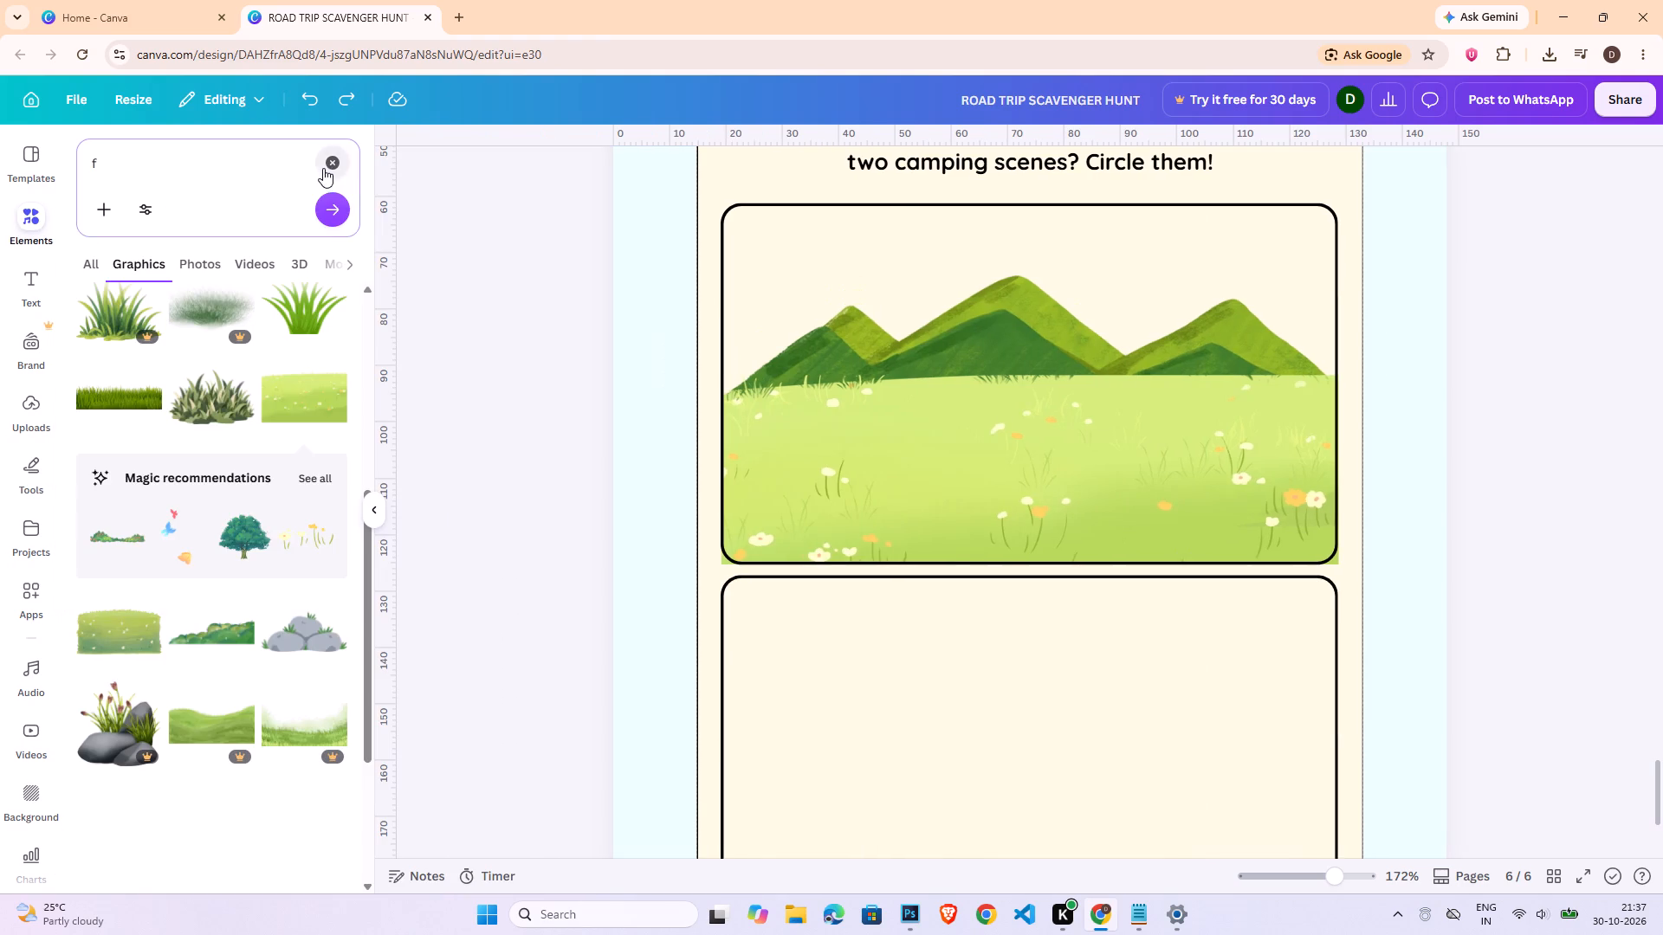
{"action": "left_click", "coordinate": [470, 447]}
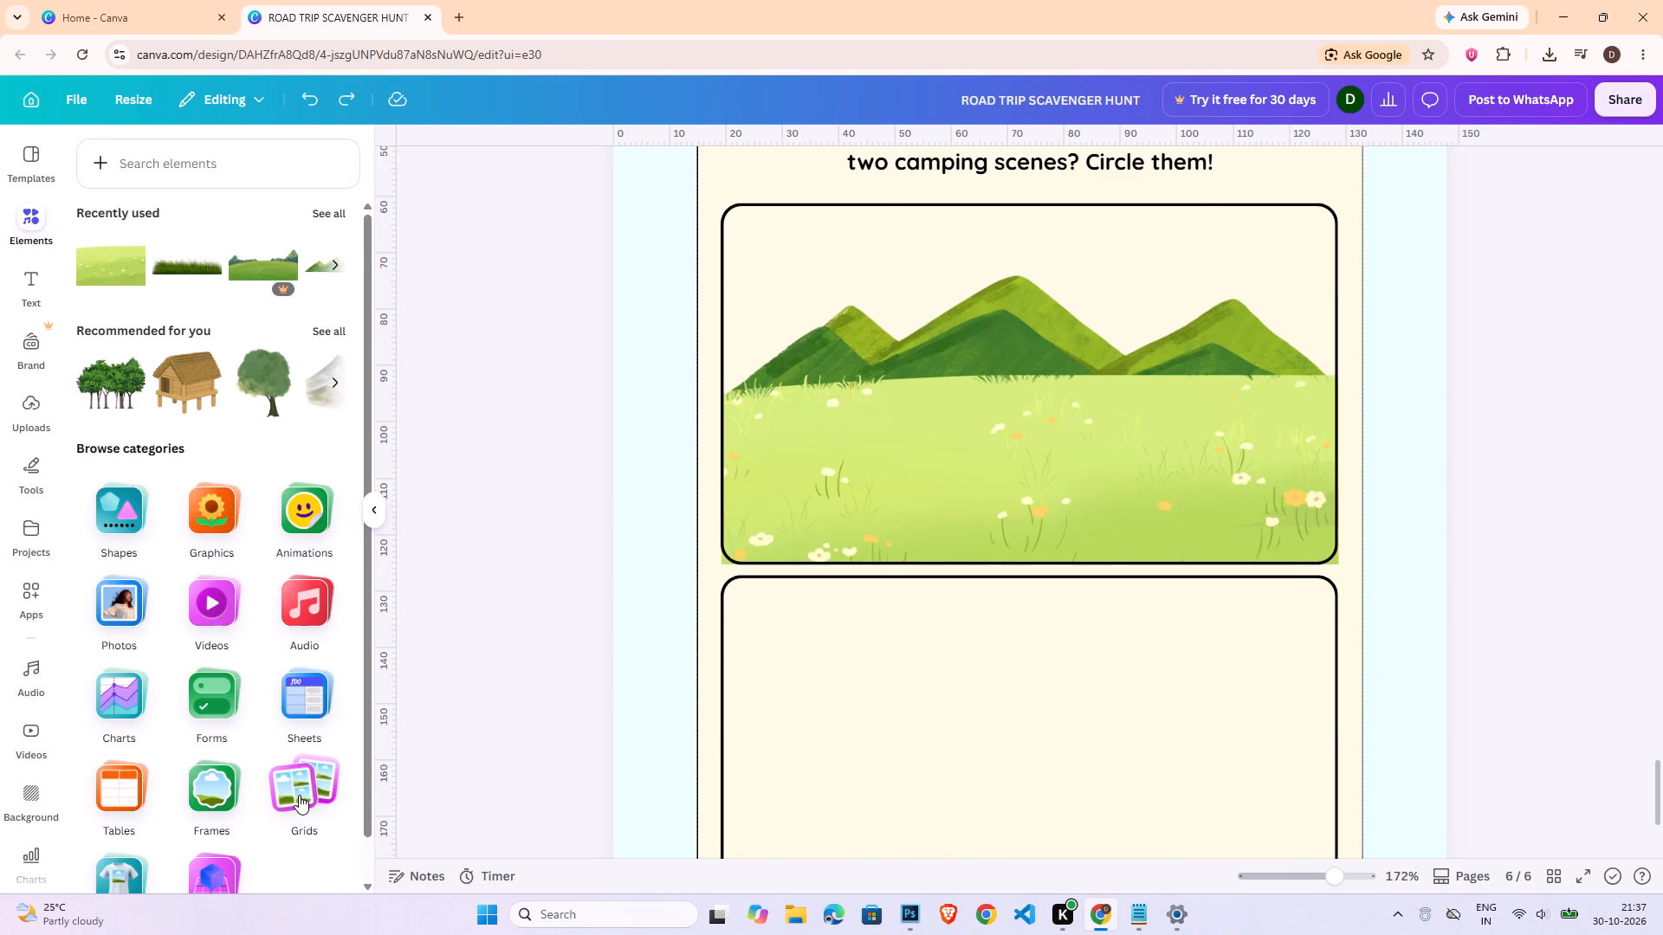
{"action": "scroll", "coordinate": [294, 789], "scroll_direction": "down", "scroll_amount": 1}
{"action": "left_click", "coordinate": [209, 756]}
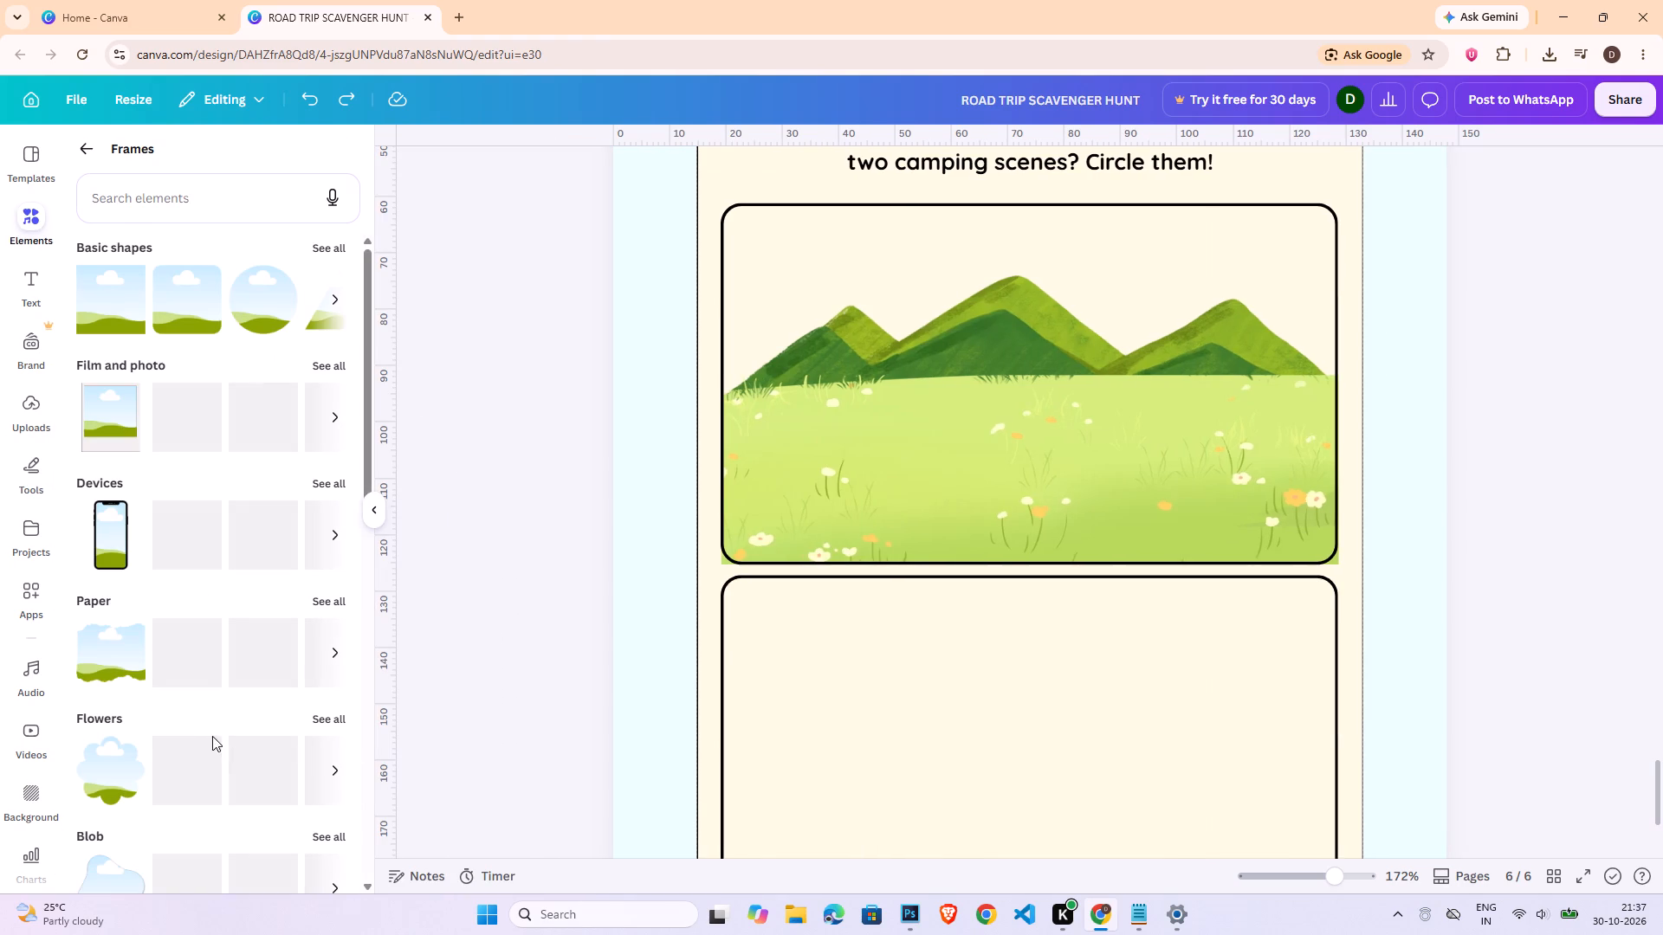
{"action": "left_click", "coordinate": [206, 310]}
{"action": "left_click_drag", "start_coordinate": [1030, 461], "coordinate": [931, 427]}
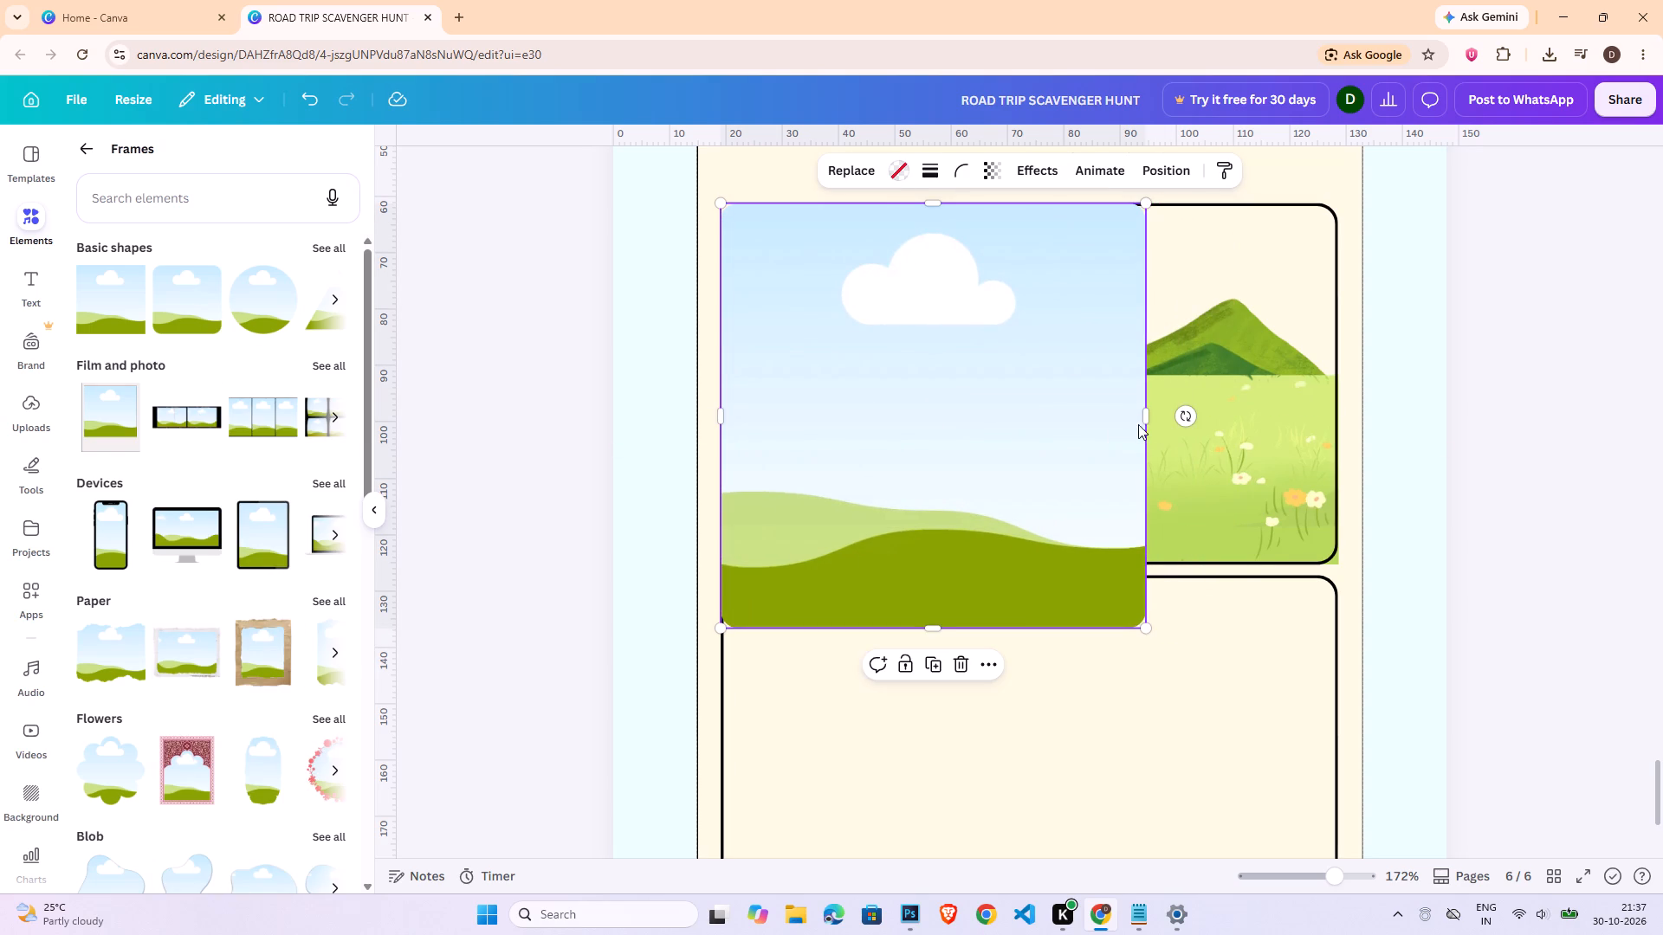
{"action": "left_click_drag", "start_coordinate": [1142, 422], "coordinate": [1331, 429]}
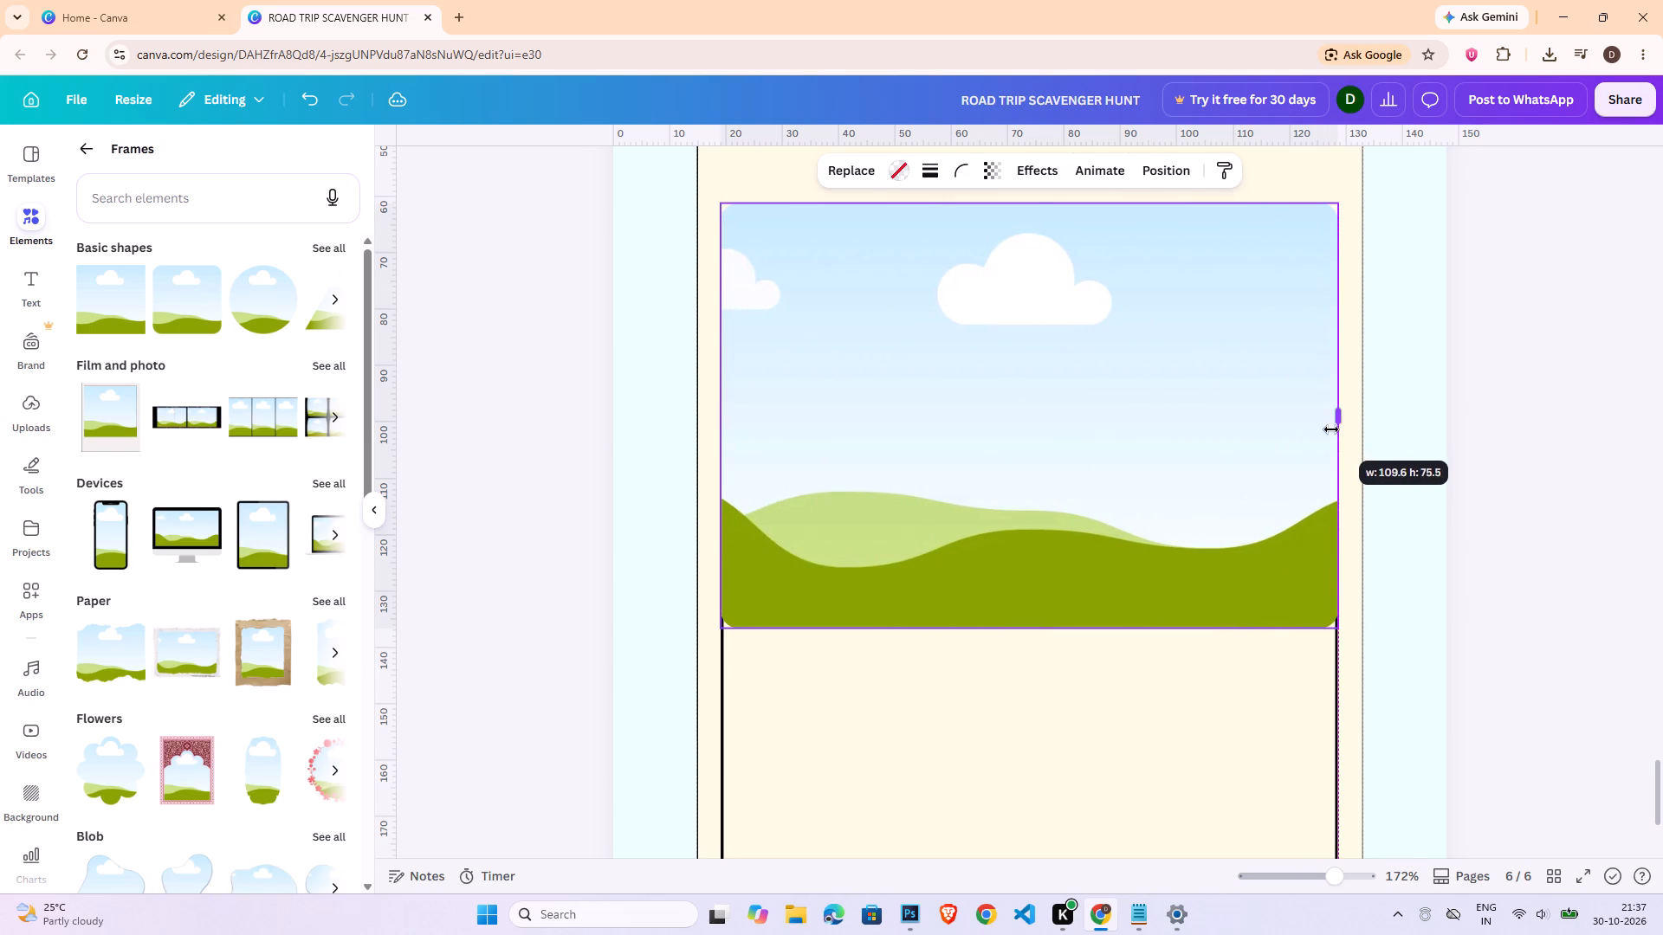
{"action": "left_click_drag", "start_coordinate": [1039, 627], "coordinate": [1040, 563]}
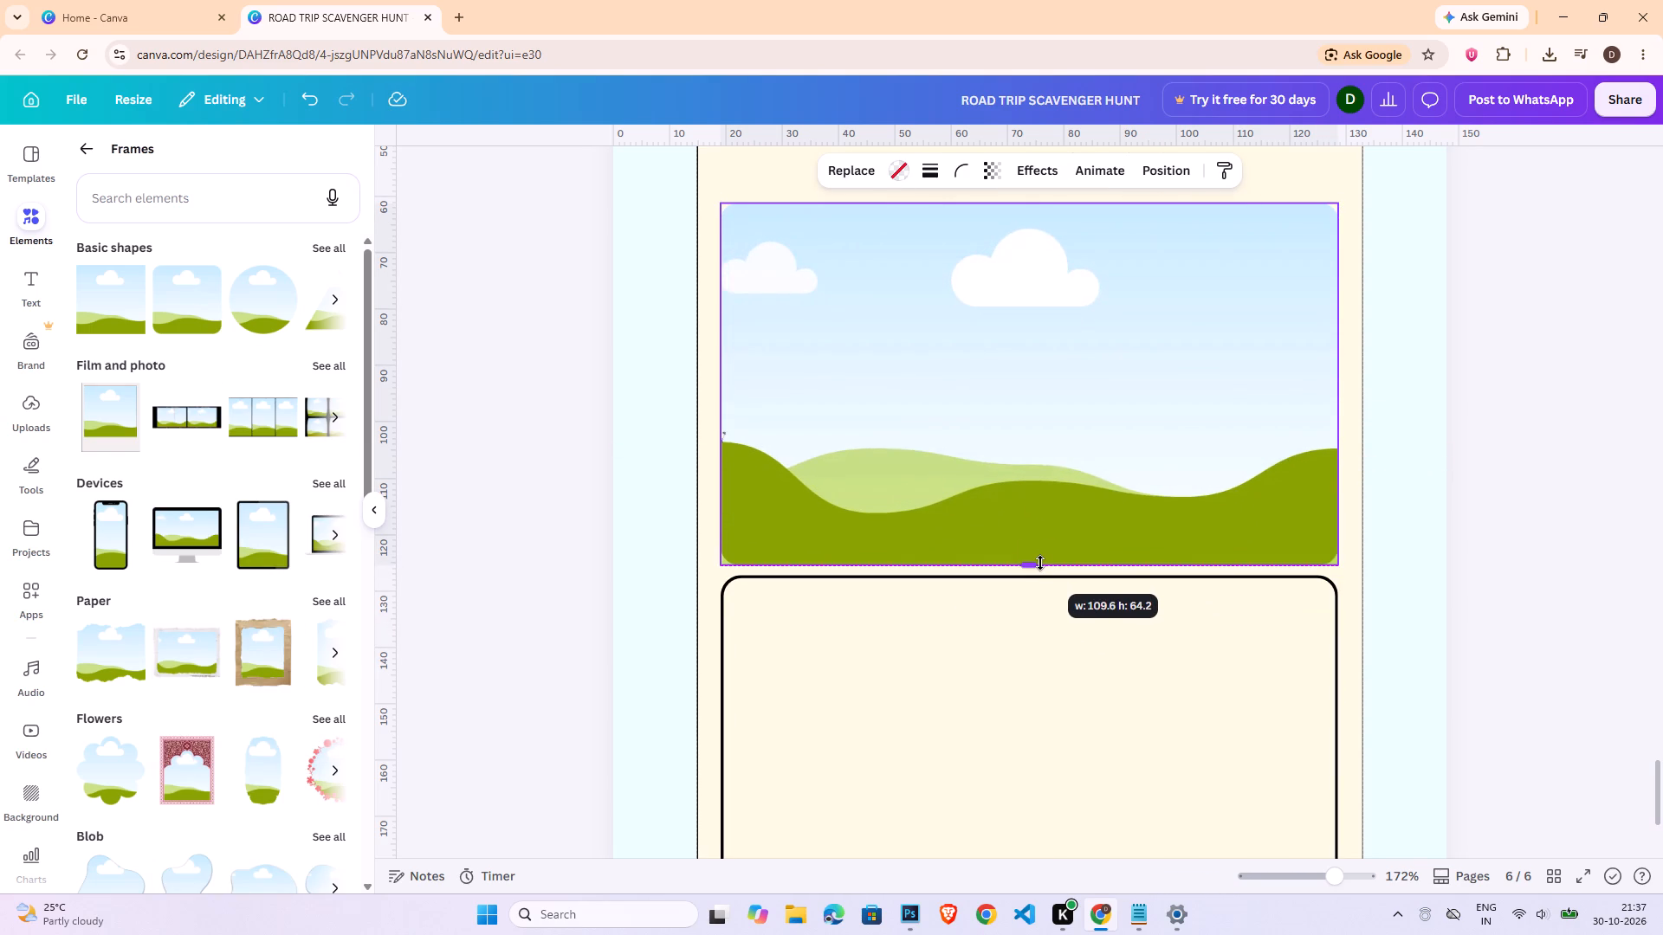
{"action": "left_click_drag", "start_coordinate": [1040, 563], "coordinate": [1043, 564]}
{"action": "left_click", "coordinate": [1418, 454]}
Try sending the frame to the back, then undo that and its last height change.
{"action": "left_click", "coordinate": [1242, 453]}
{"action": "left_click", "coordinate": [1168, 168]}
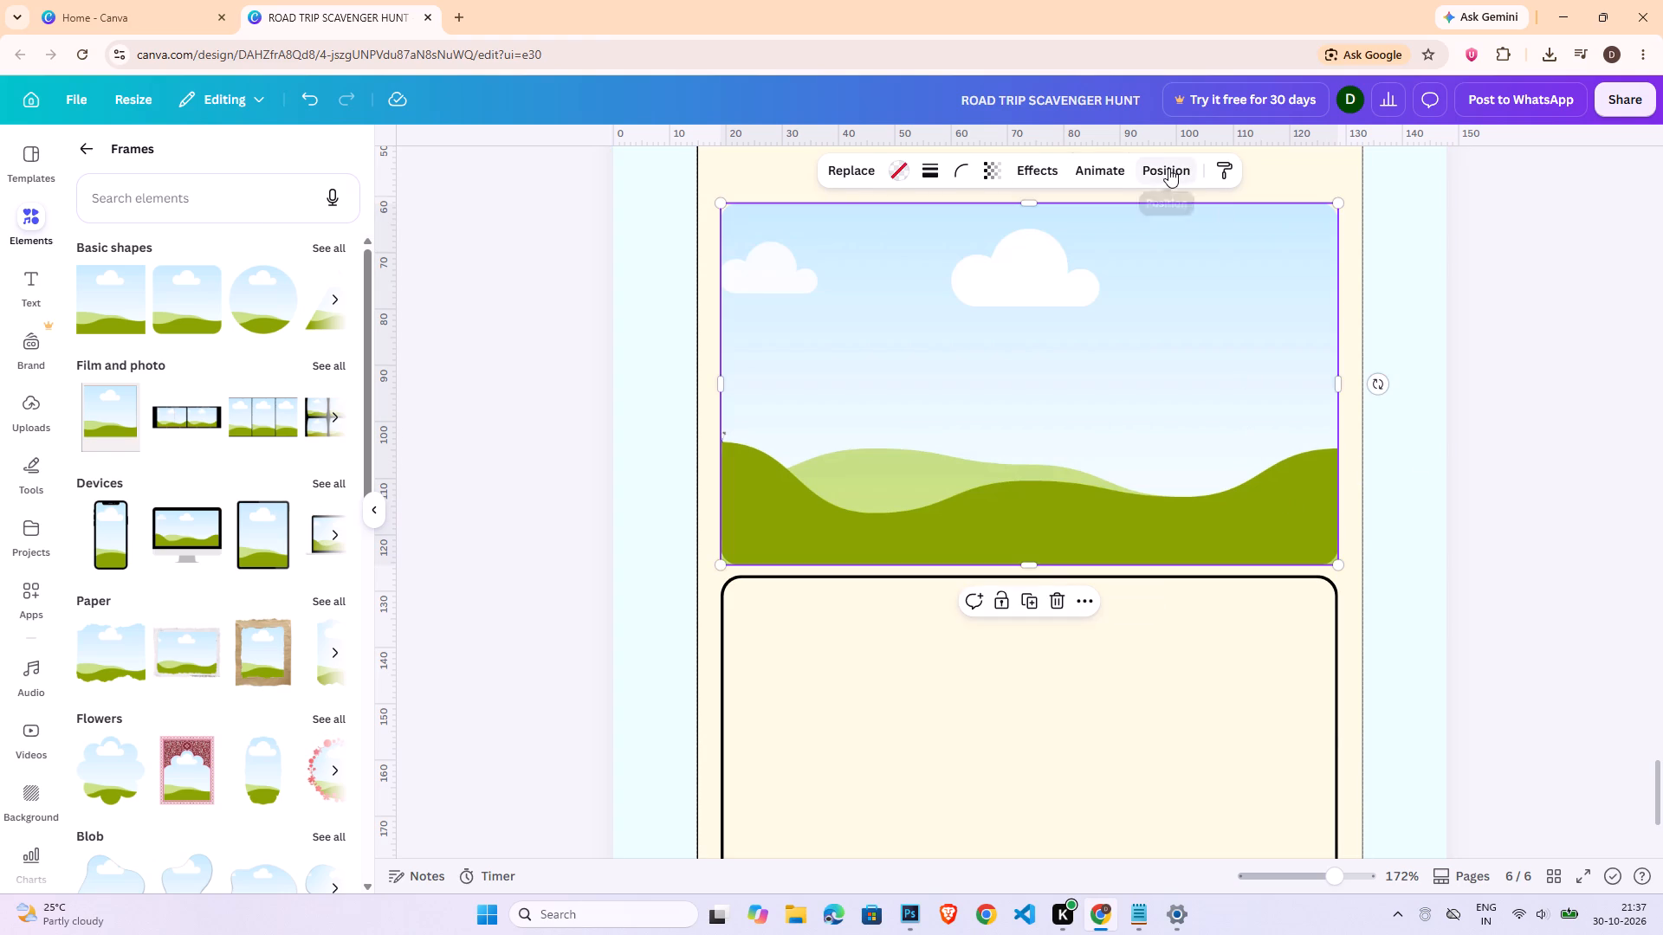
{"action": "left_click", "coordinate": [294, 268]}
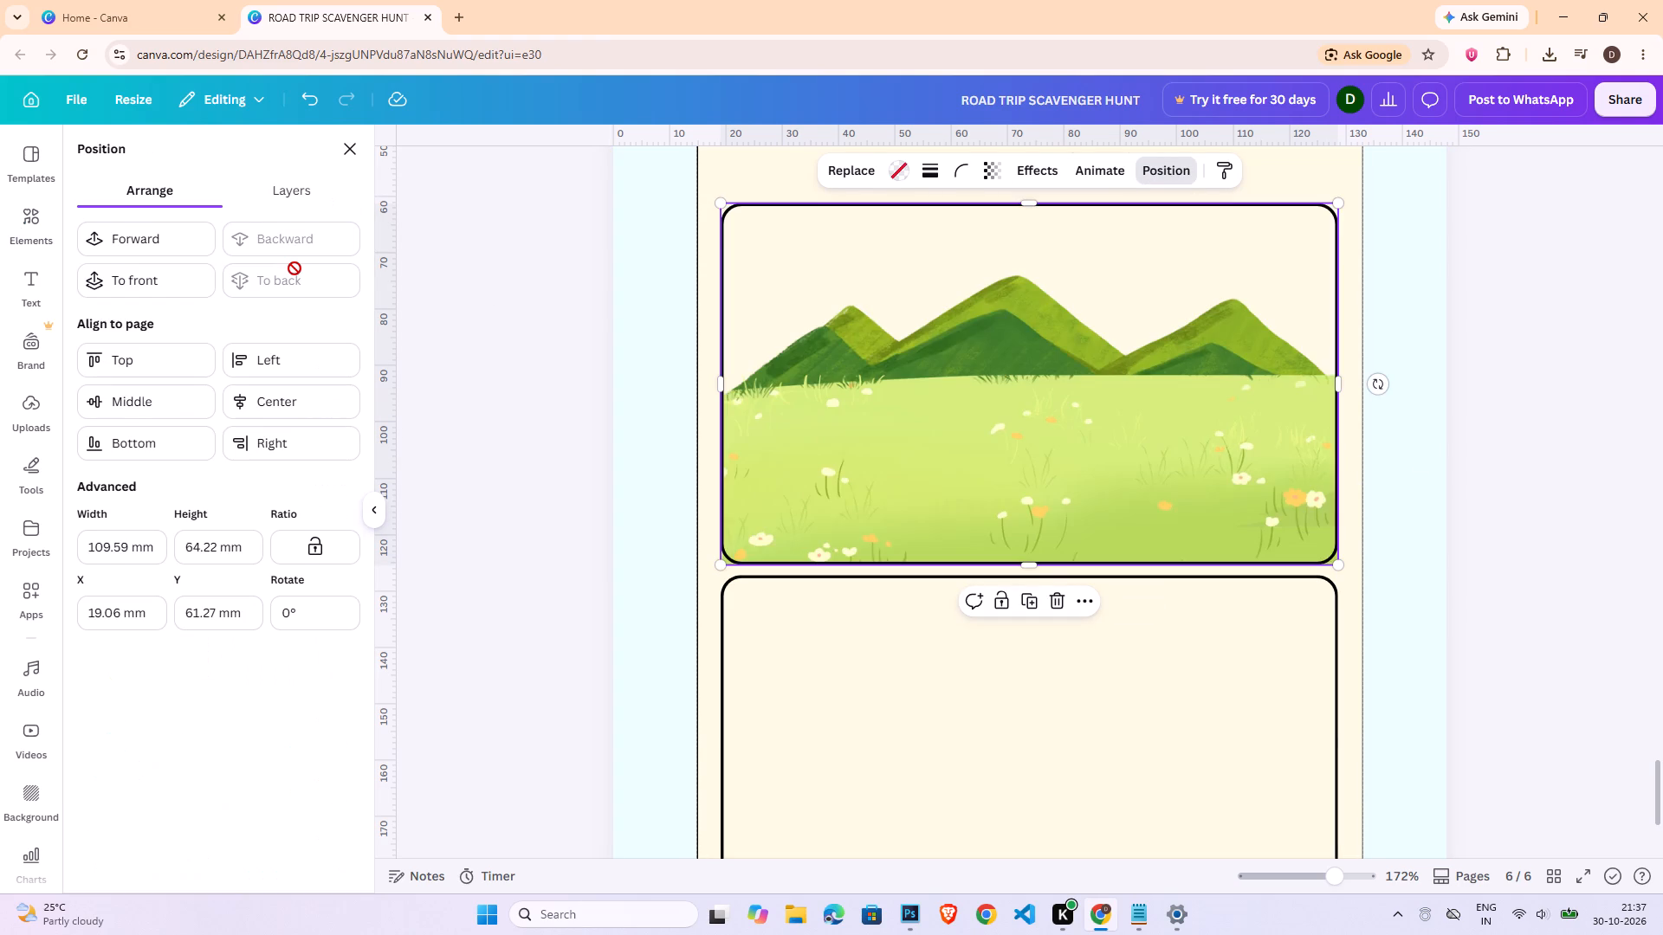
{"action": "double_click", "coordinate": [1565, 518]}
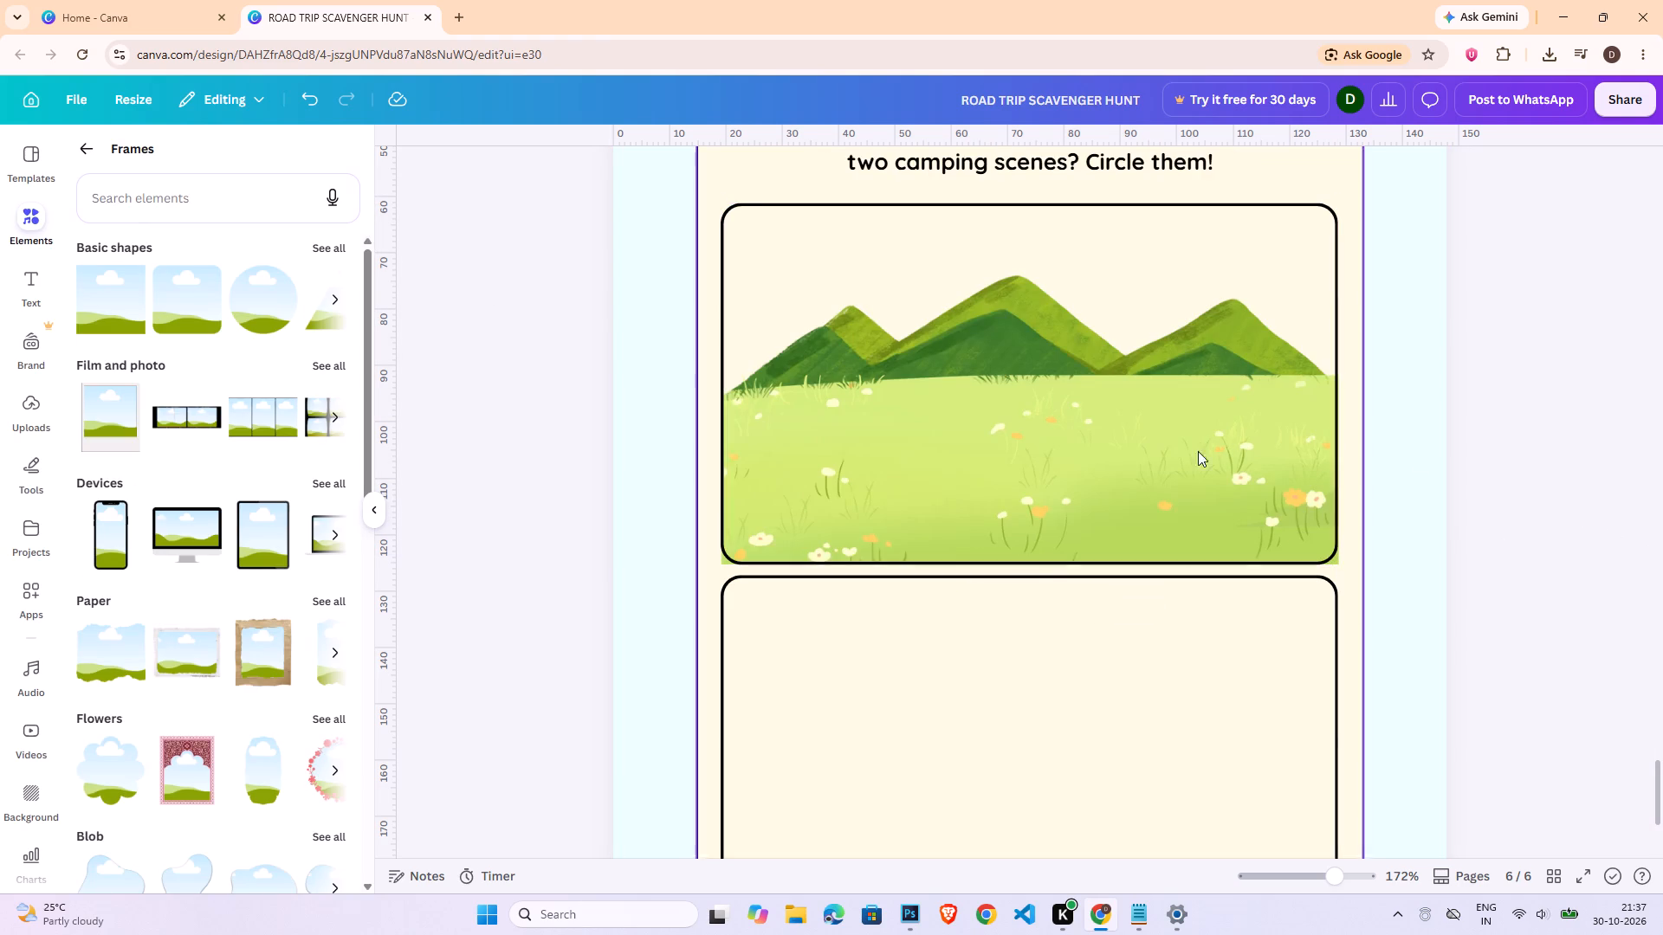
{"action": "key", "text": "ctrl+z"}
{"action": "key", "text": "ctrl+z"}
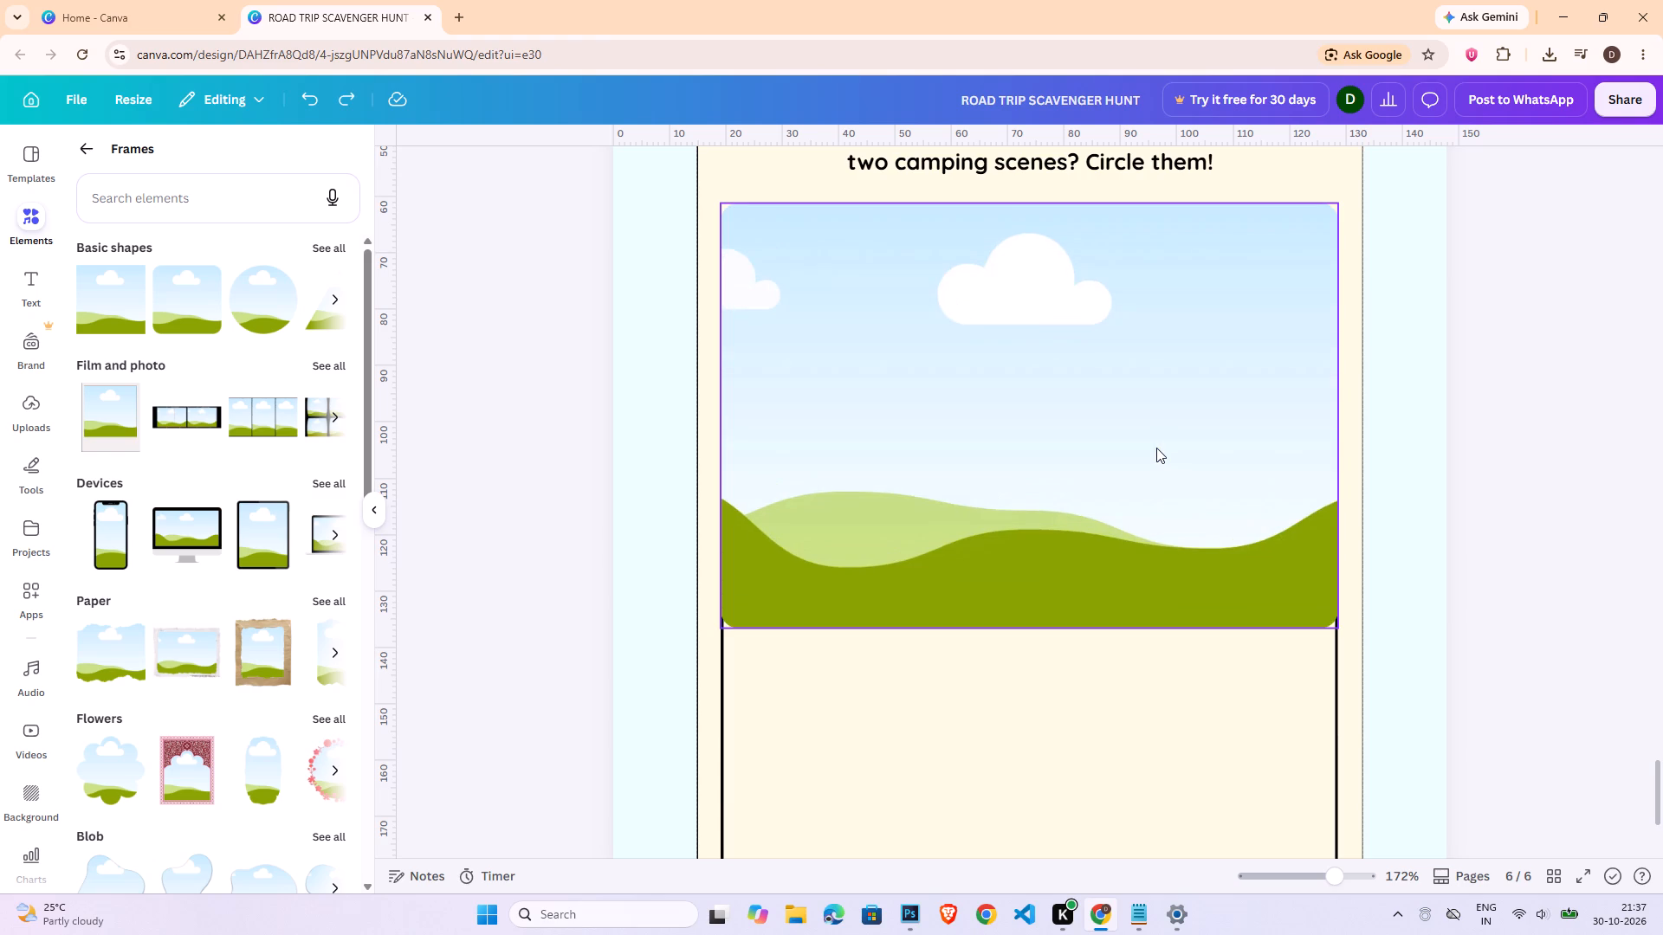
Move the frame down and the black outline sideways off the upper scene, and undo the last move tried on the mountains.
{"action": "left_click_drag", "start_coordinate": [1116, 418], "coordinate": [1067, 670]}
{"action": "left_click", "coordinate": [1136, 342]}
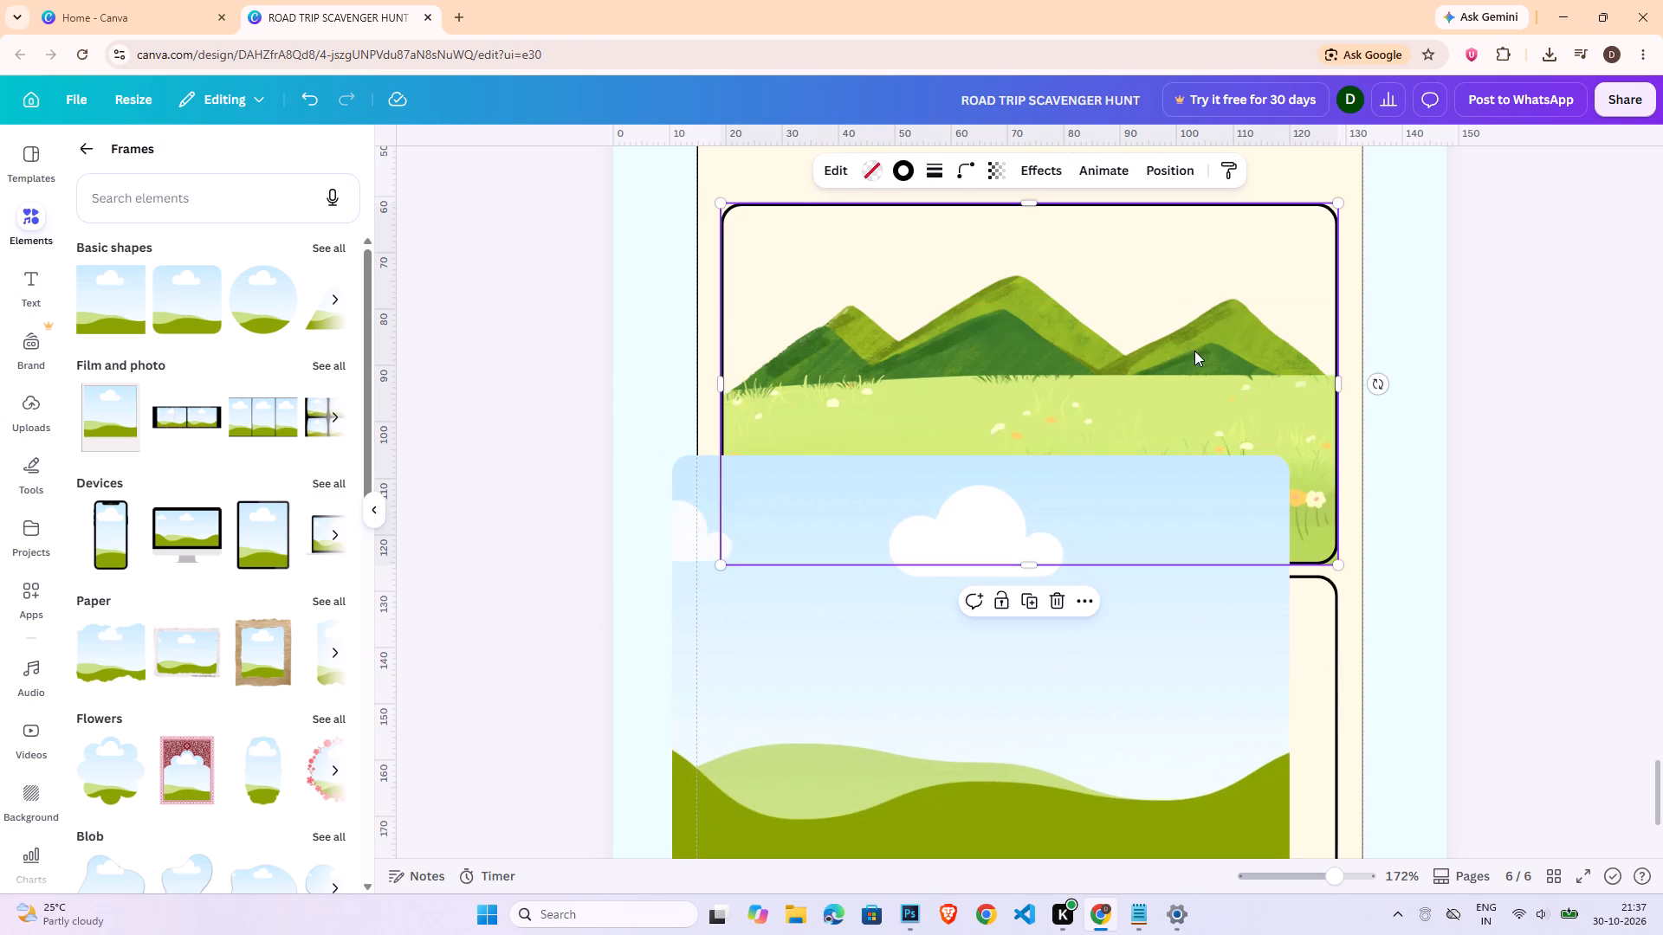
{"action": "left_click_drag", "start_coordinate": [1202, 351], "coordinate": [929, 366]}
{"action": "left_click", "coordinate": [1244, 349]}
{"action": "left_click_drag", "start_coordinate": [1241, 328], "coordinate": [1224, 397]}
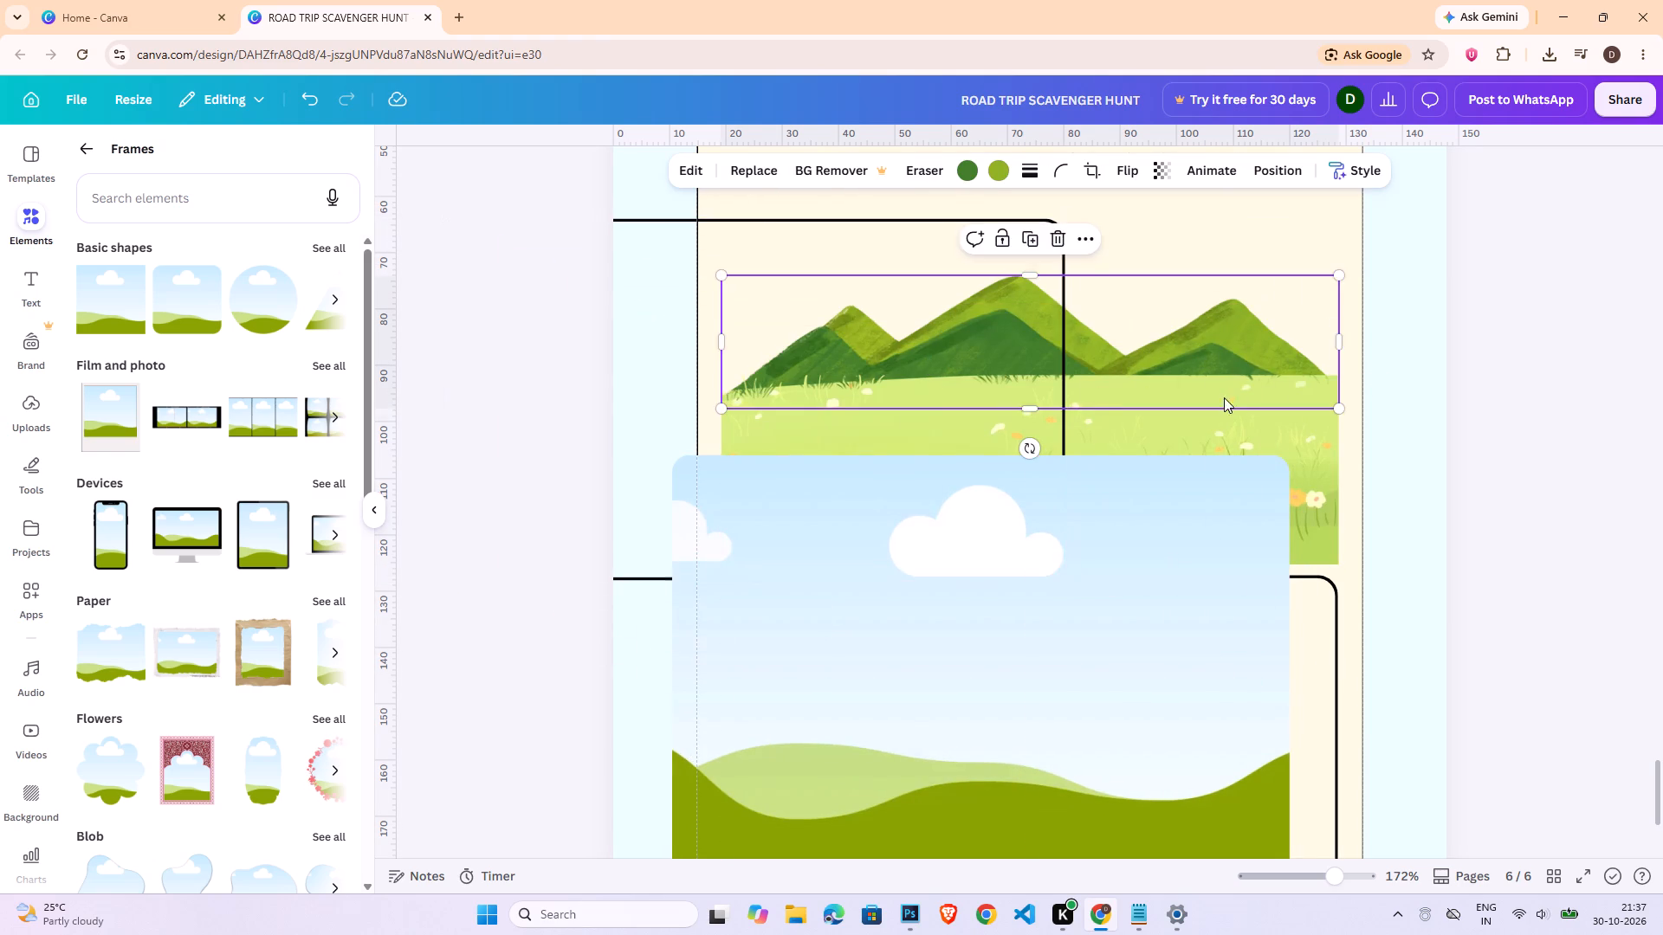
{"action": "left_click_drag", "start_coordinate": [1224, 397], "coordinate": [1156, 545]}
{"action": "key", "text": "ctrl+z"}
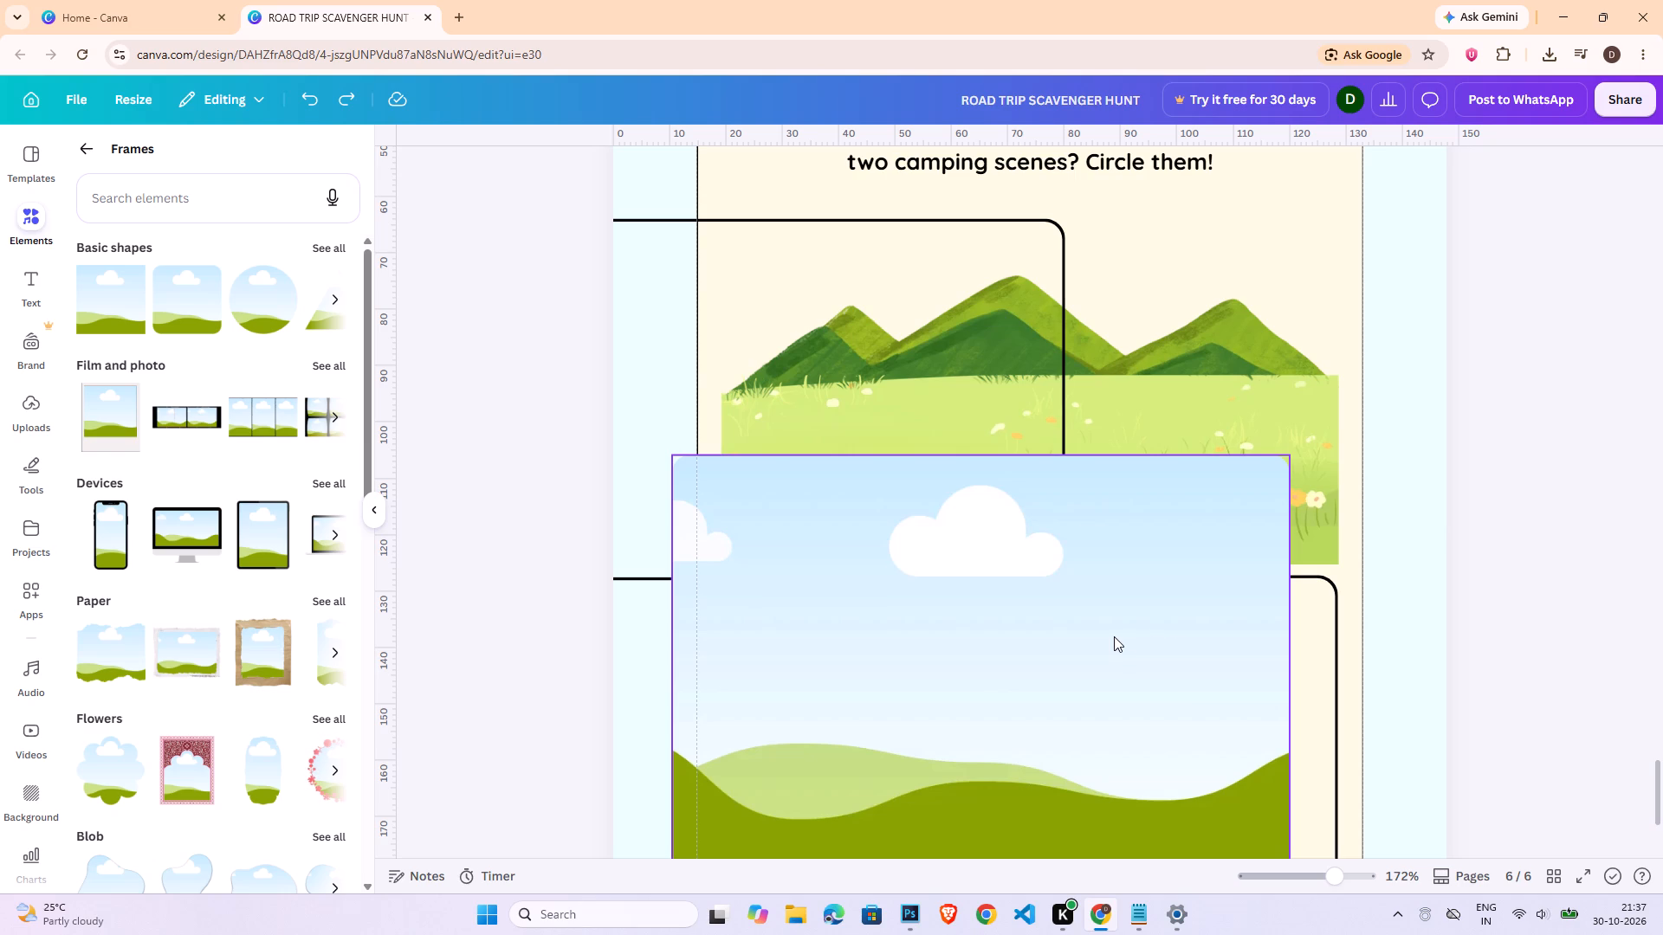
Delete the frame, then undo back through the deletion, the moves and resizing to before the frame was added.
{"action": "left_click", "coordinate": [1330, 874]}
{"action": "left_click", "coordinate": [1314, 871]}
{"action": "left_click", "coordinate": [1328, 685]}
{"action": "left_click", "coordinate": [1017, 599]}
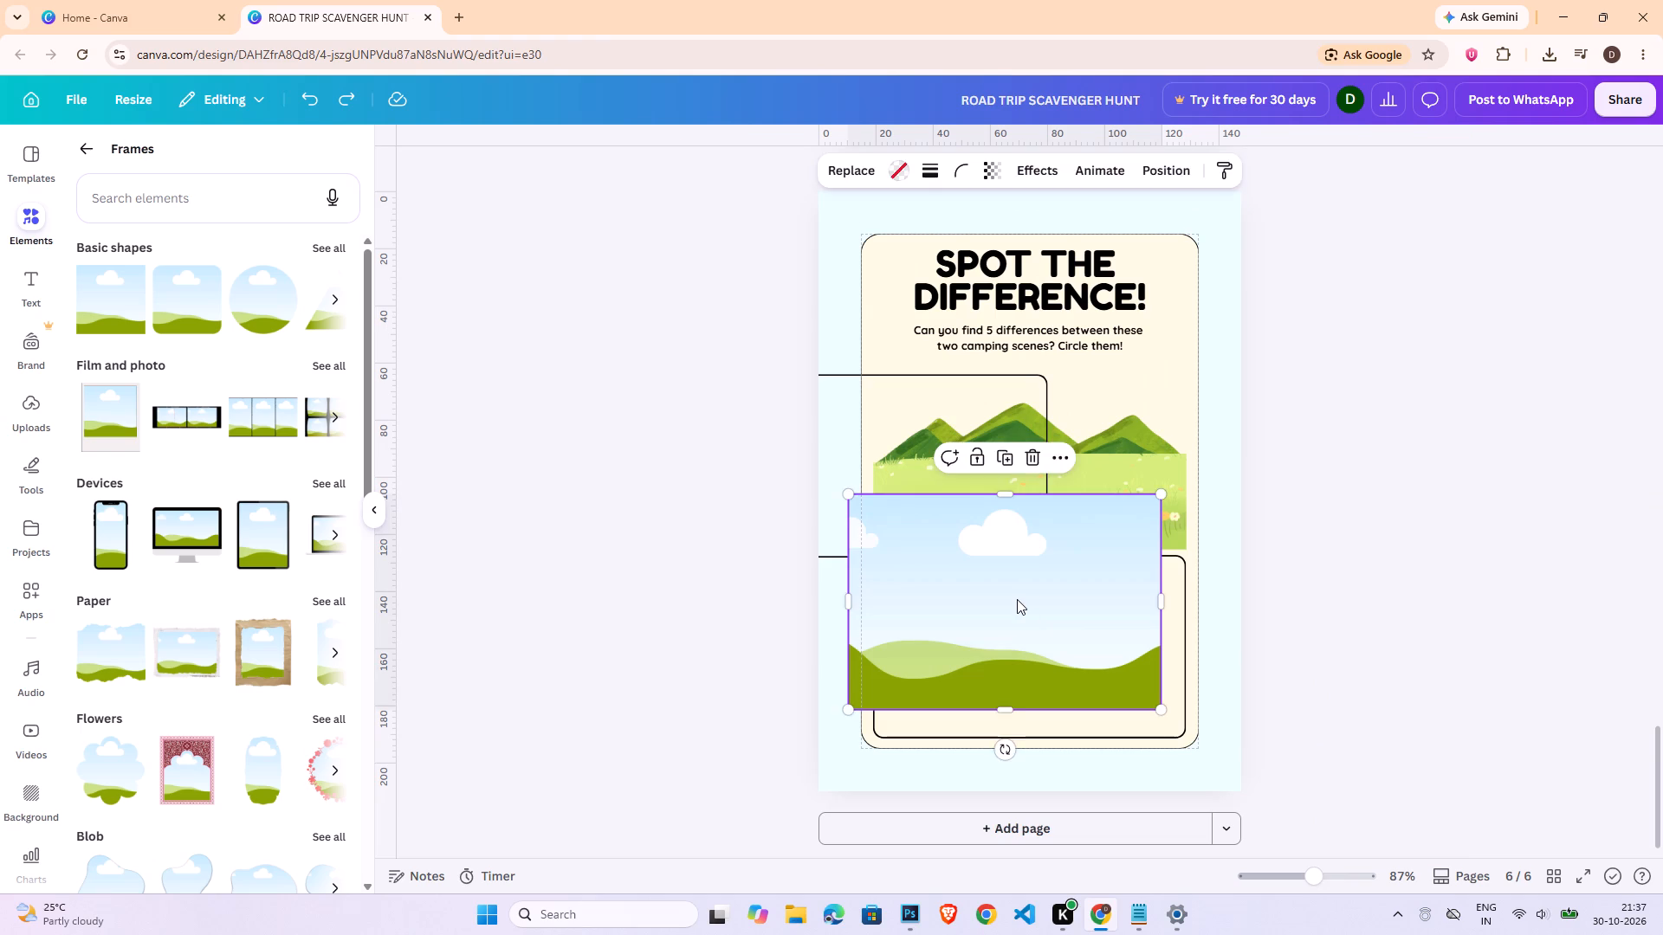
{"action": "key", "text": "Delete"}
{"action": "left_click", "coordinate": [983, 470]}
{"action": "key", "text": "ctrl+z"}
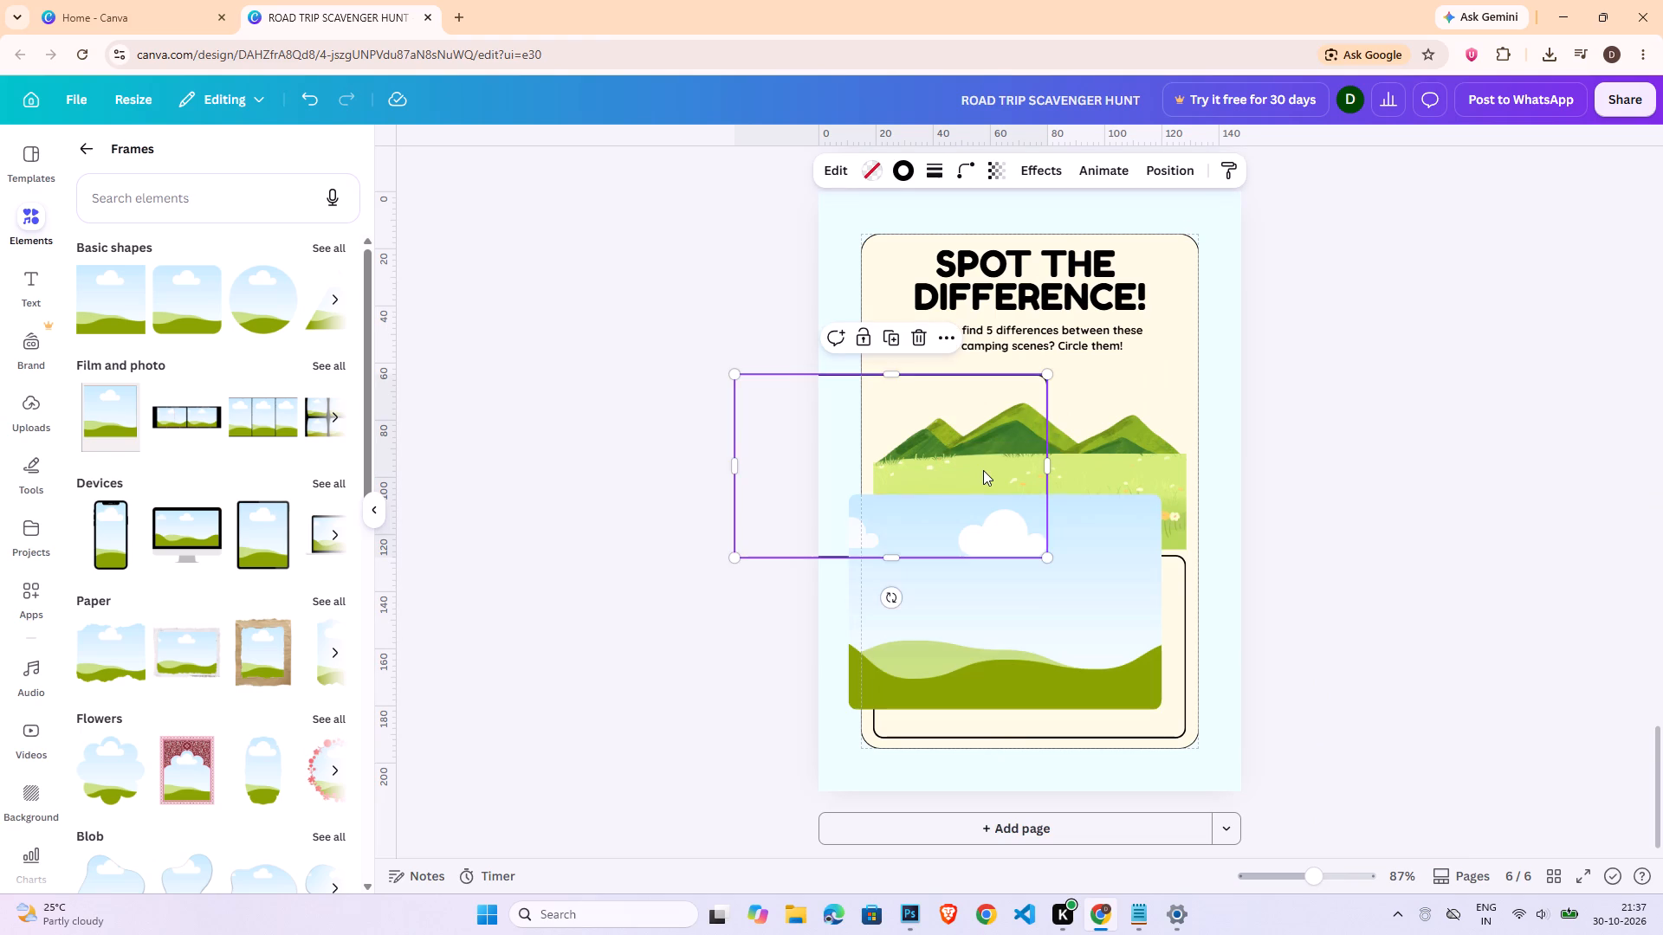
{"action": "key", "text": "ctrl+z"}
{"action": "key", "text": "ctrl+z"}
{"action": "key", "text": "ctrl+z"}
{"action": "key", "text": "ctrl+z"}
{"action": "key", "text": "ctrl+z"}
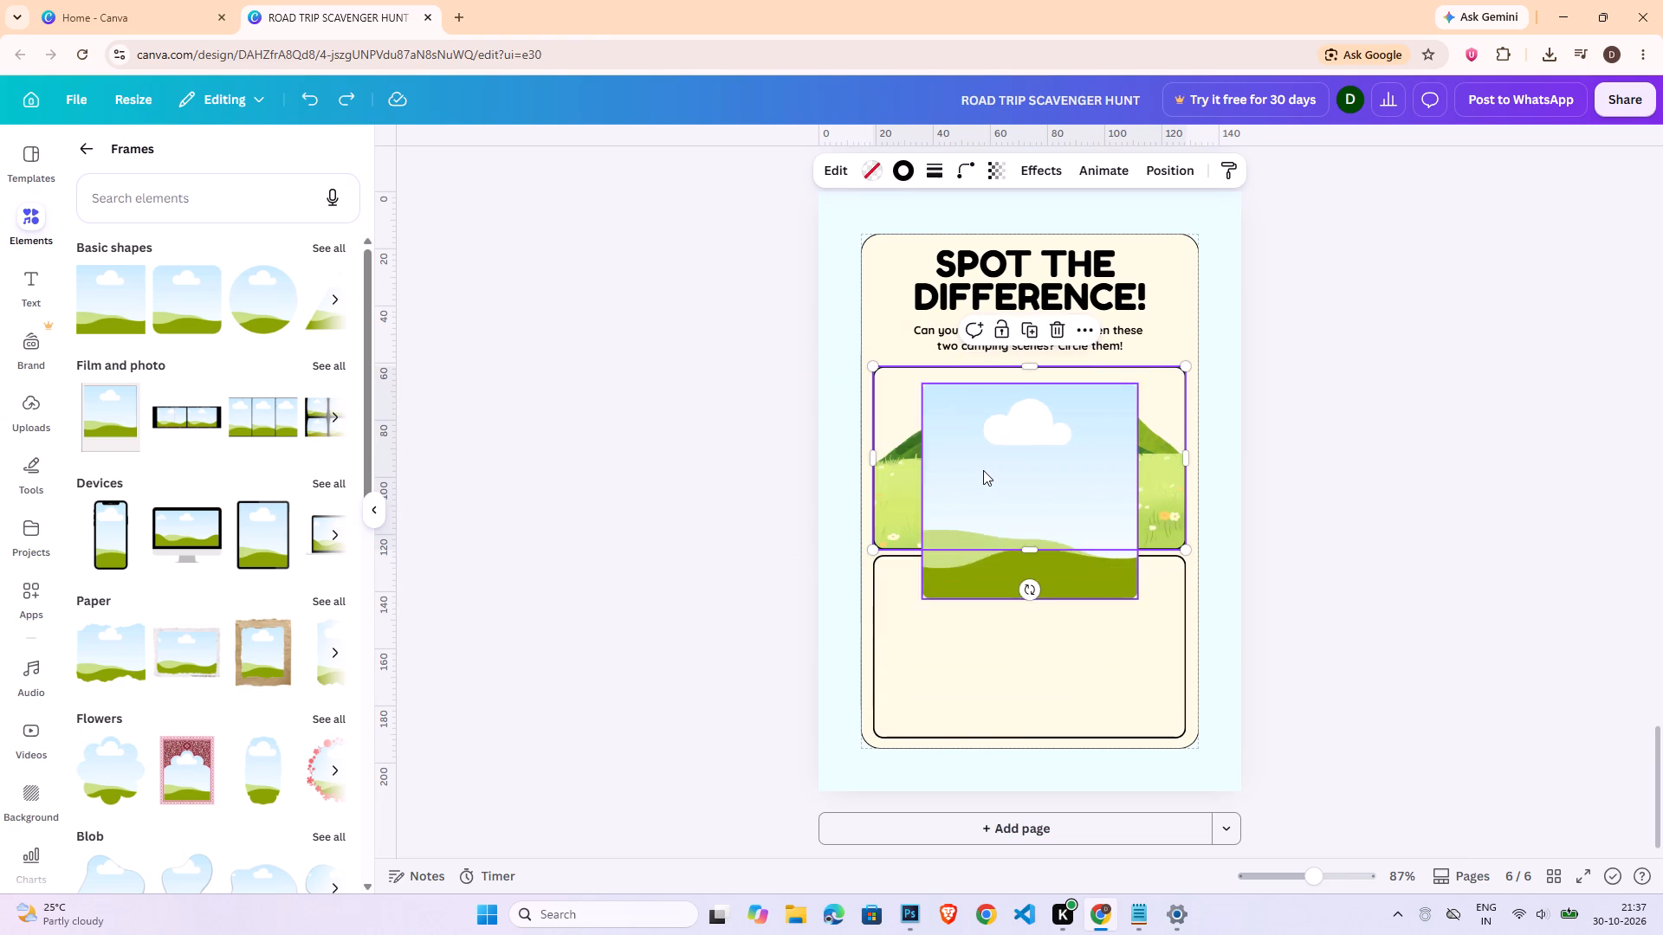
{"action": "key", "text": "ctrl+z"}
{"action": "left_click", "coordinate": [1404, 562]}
Add a new blank page 7 after the "SPOT THE DIFFERENCE!" page.
{"action": "scroll", "coordinate": [1294, 785], "scroll_direction": "down", "scroll_amount": 3}
{"action": "left_click", "coordinate": [1108, 823]}
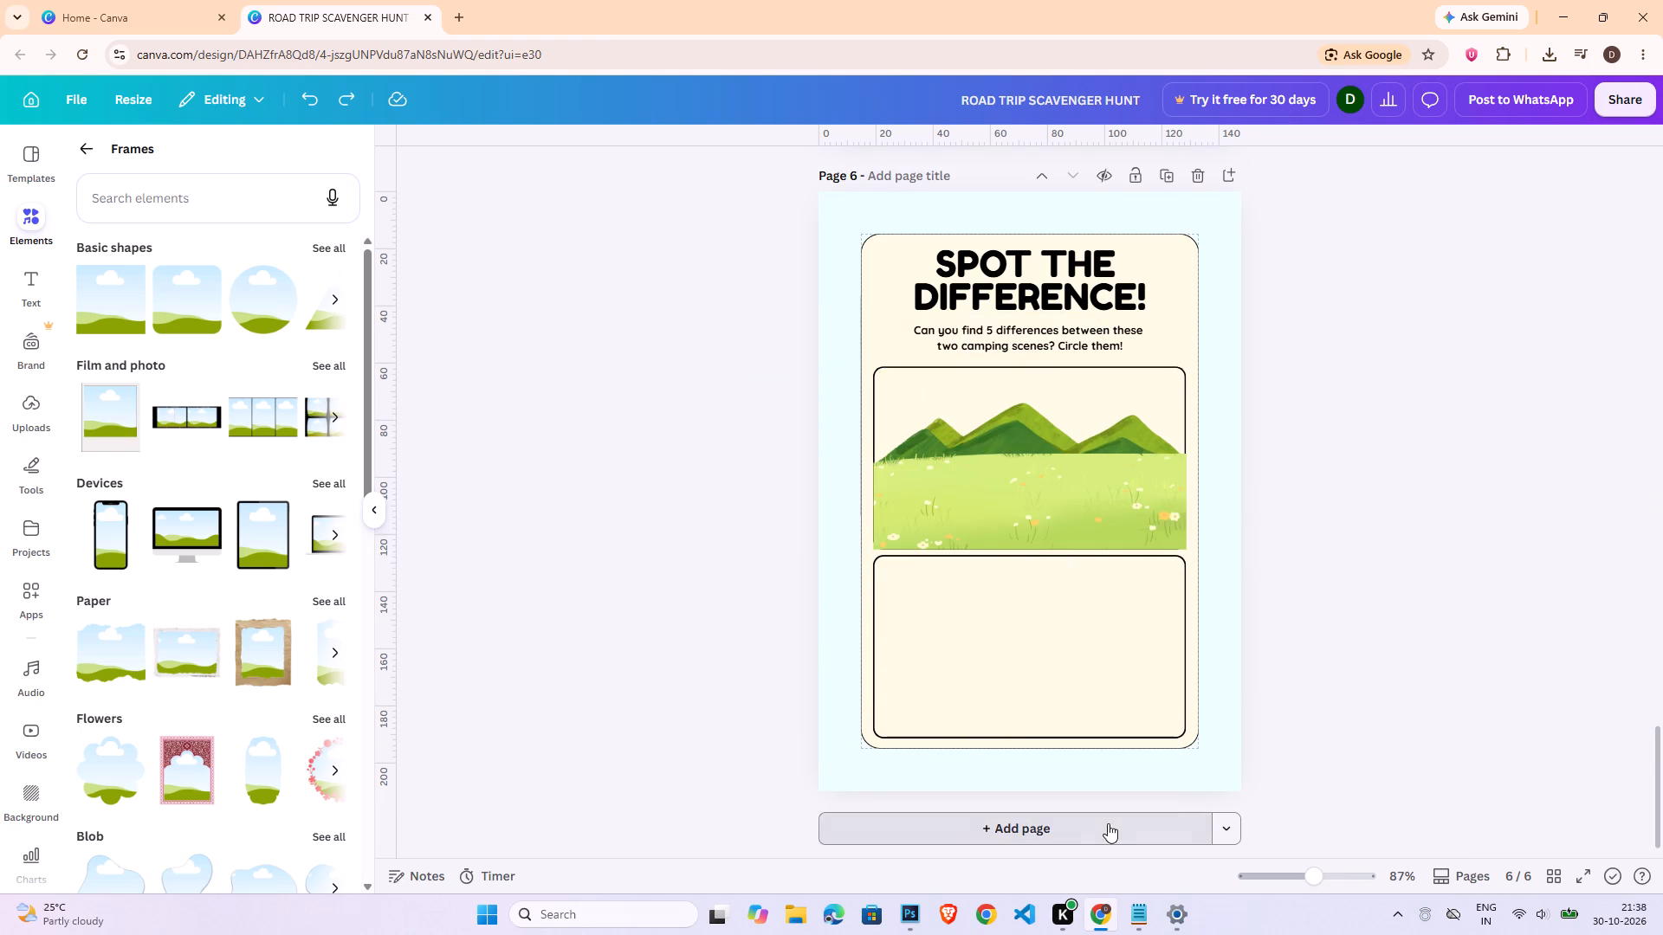
{"action": "scroll", "coordinate": [1397, 706], "scroll_direction": "down", "scroll_amount": 3}
{"action": "scroll", "coordinate": [1394, 697], "scroll_direction": "up", "scroll_amount": 4}
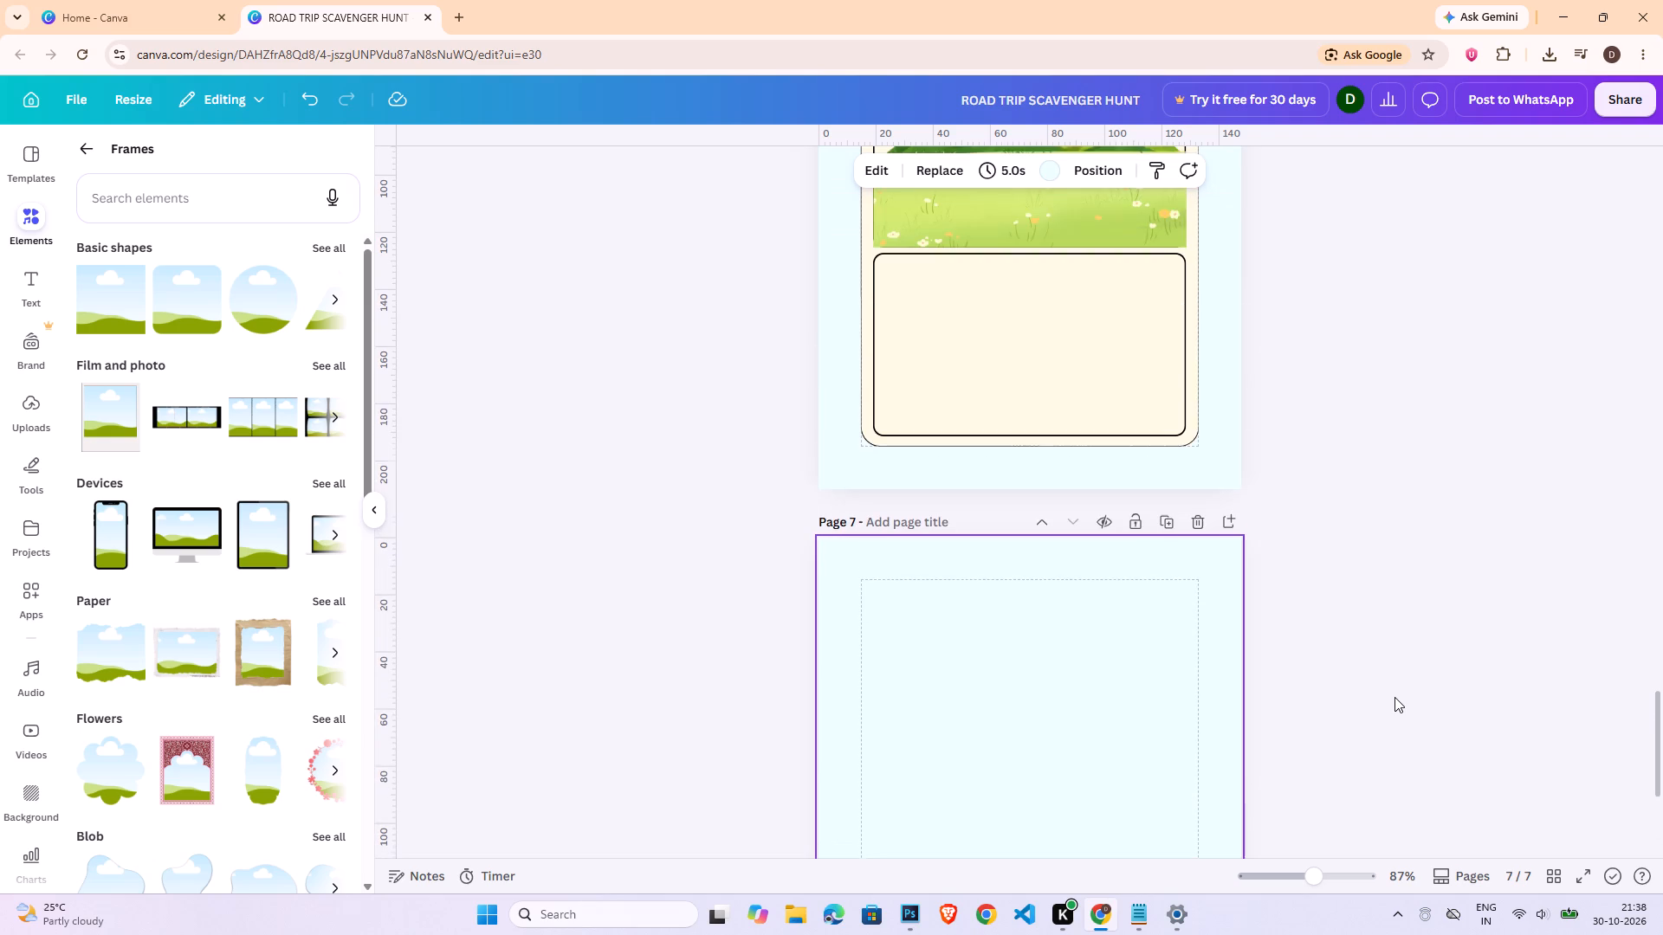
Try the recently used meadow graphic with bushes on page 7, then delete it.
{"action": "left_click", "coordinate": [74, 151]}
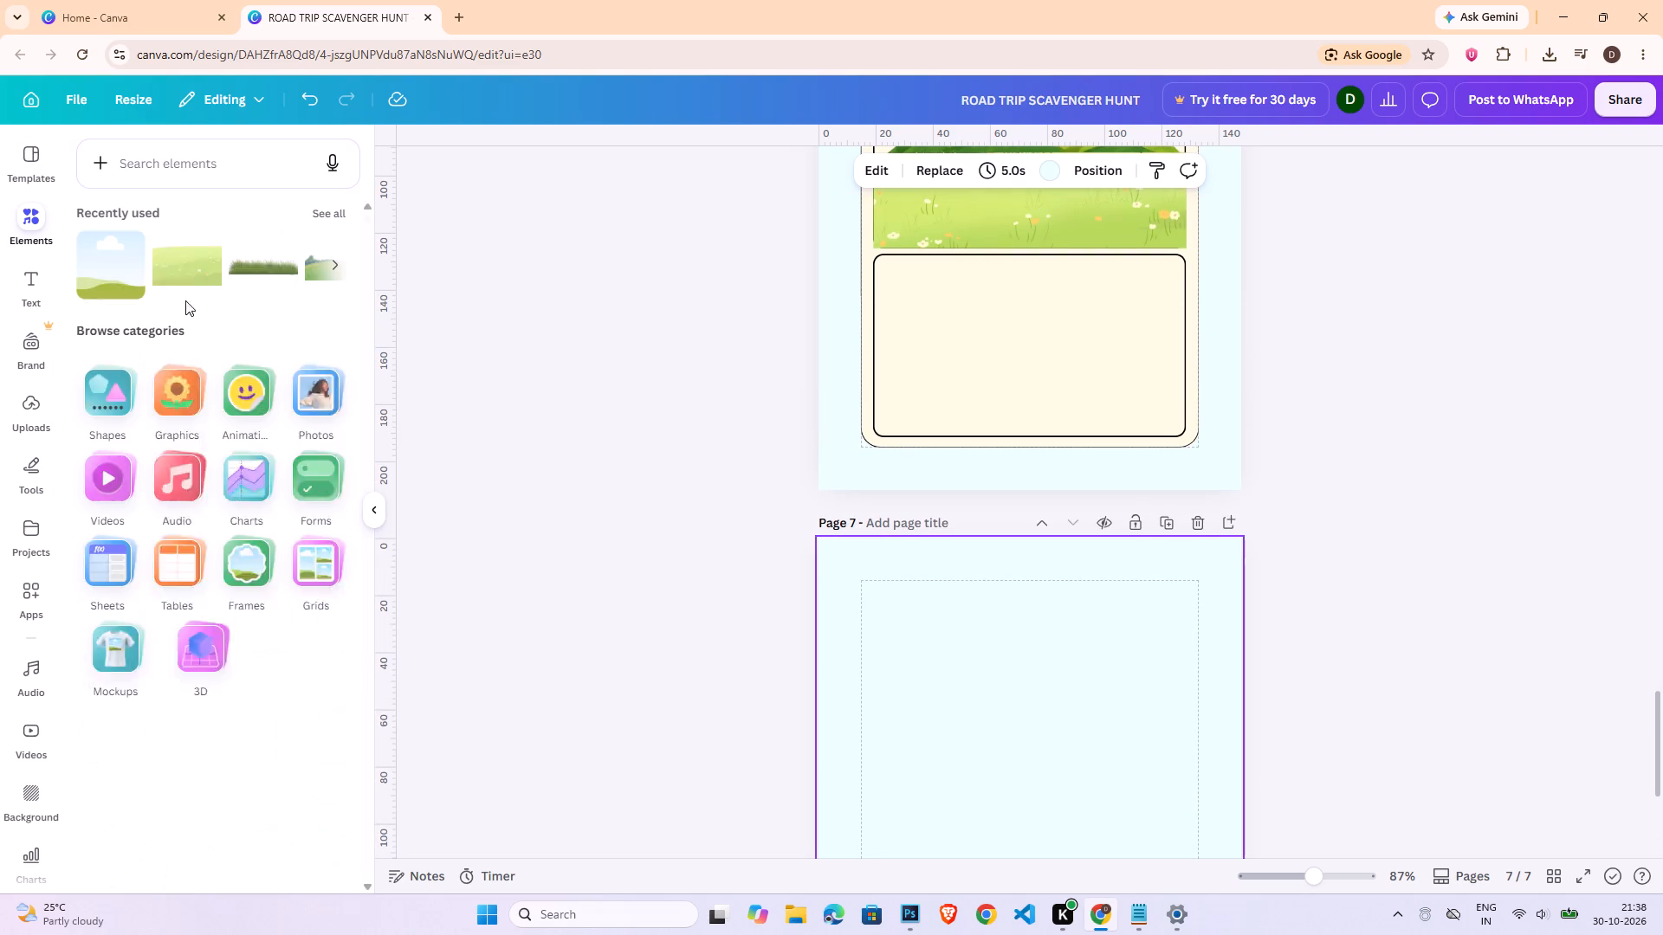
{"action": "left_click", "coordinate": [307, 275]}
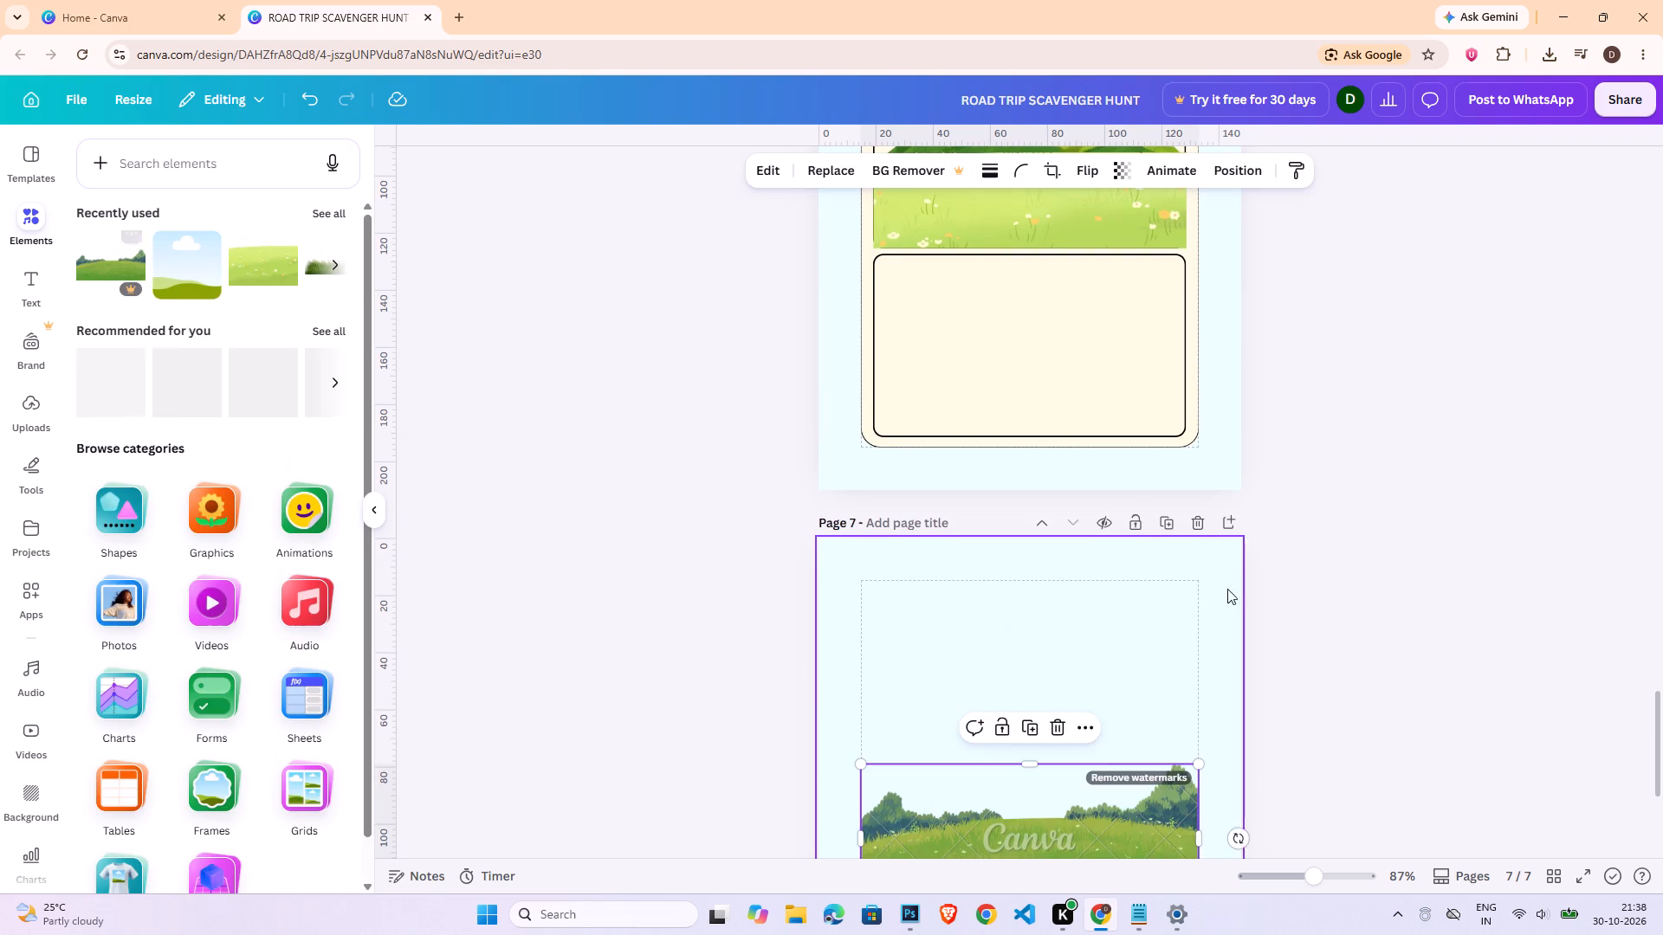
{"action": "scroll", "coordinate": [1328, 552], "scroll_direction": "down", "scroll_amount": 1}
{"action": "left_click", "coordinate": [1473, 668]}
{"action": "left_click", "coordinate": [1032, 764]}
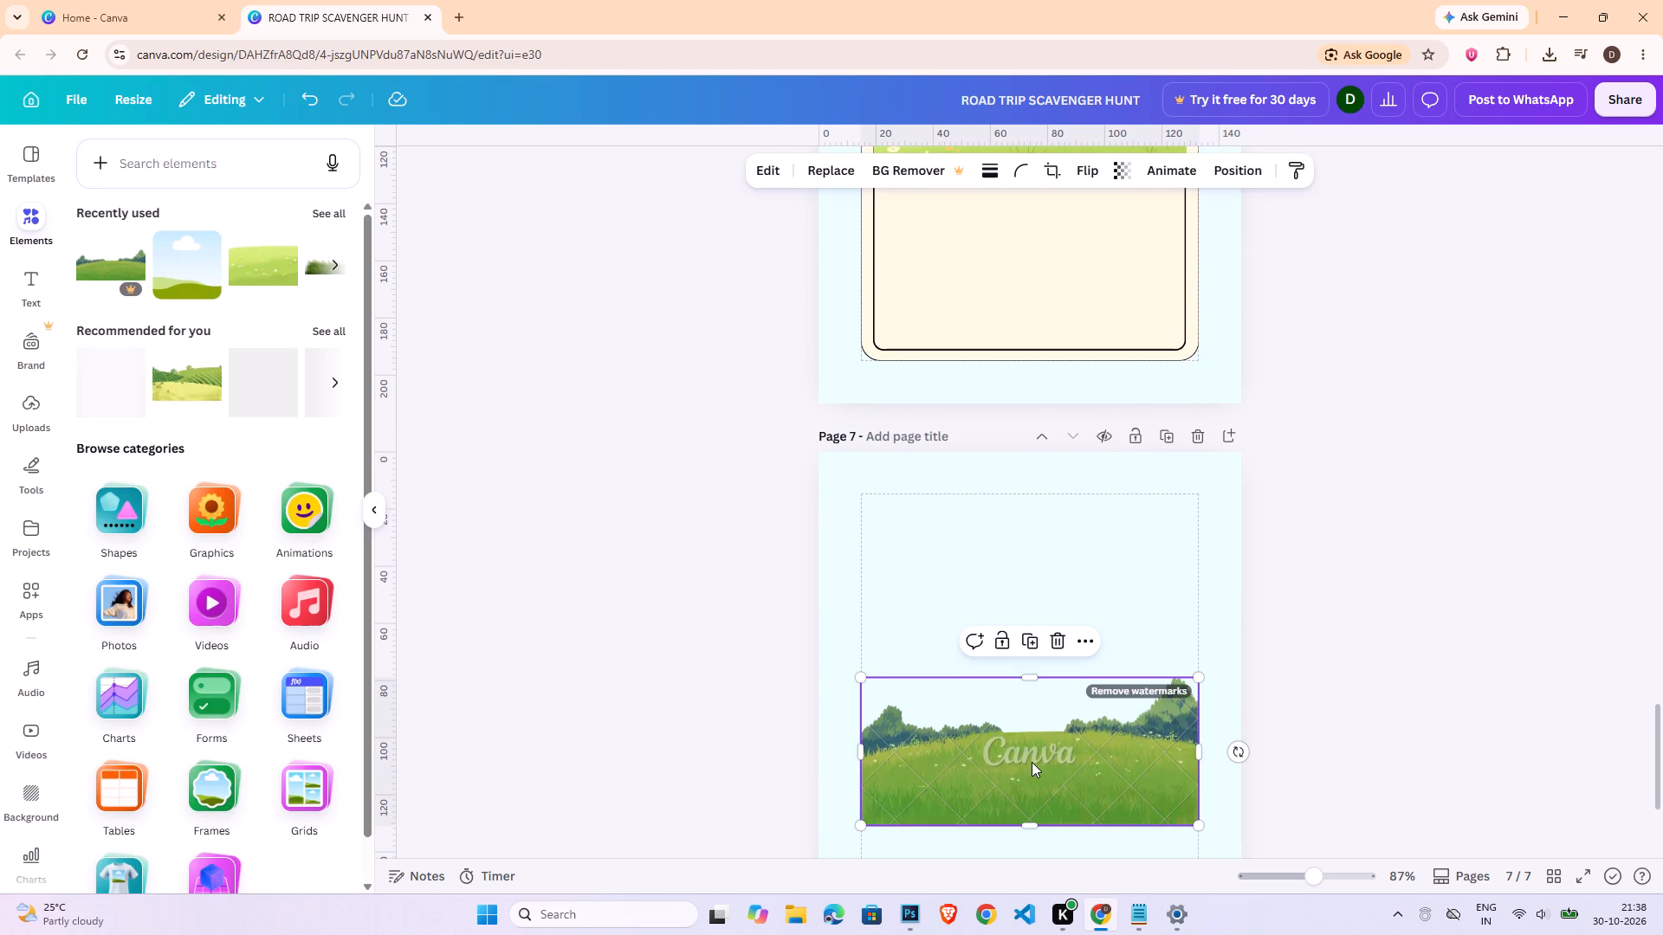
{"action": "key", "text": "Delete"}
Add the recently used green mountains graphic to page 7 and enlarge it to span the full page width, slightly above mid-page.
{"action": "left_click", "coordinate": [323, 212]}
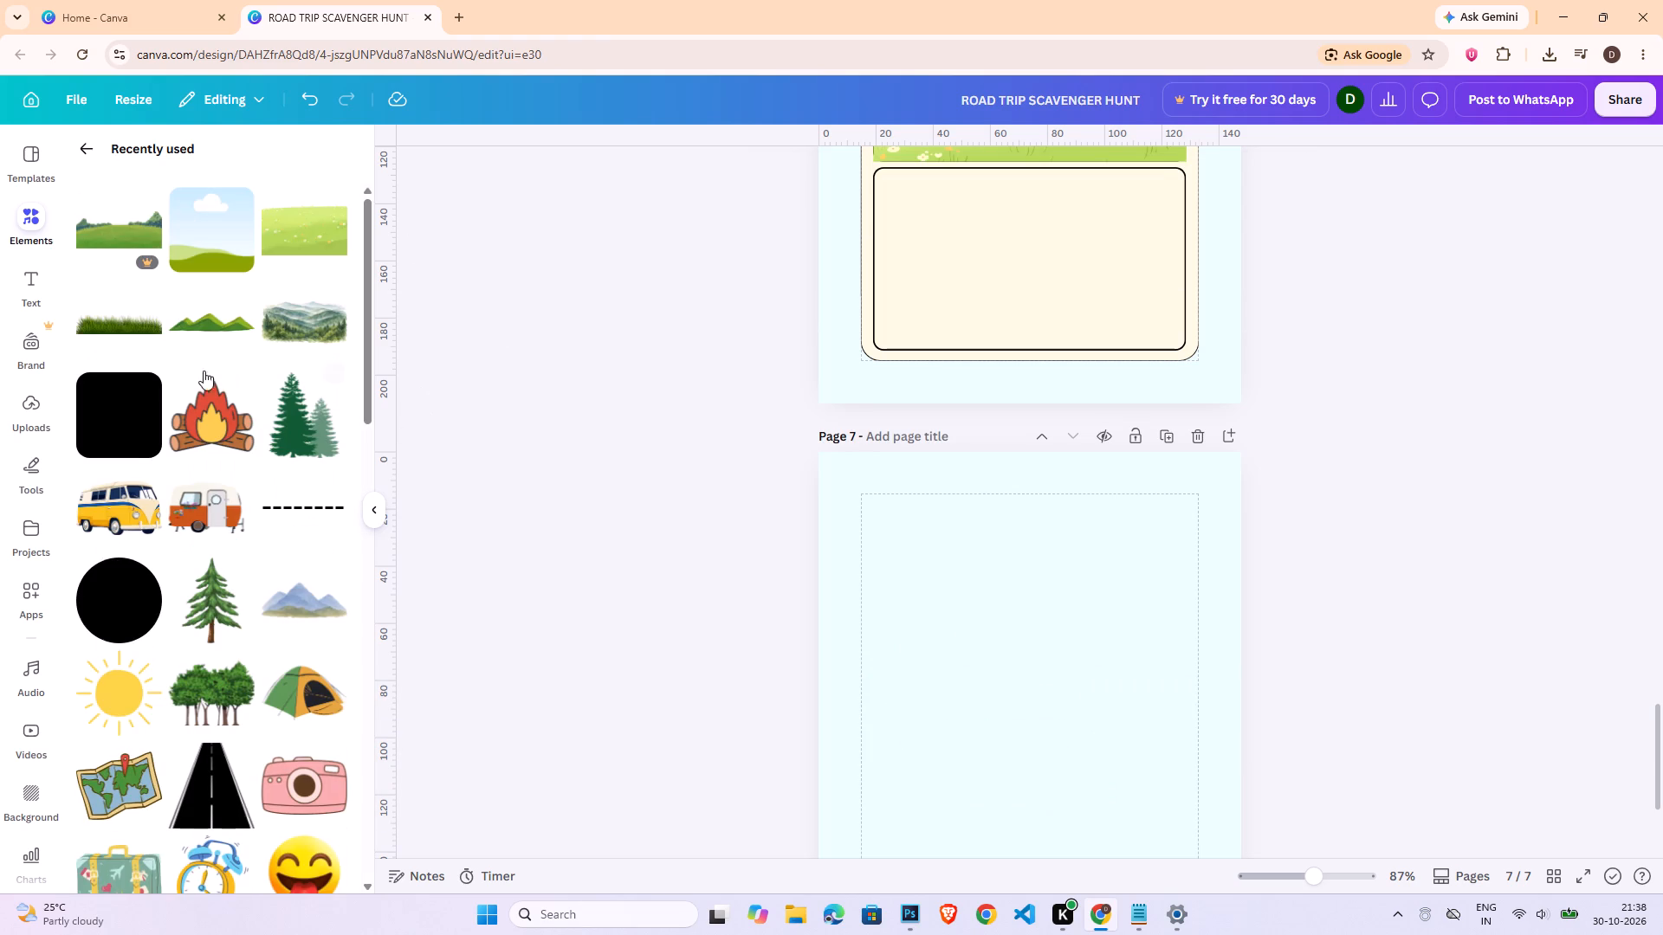
{"action": "left_click", "coordinate": [196, 328]}
{"action": "scroll", "coordinate": [1349, 576], "scroll_direction": "down", "scroll_amount": 2}
{"action": "left_click_drag", "start_coordinate": [1004, 578], "coordinate": [980, 562]}
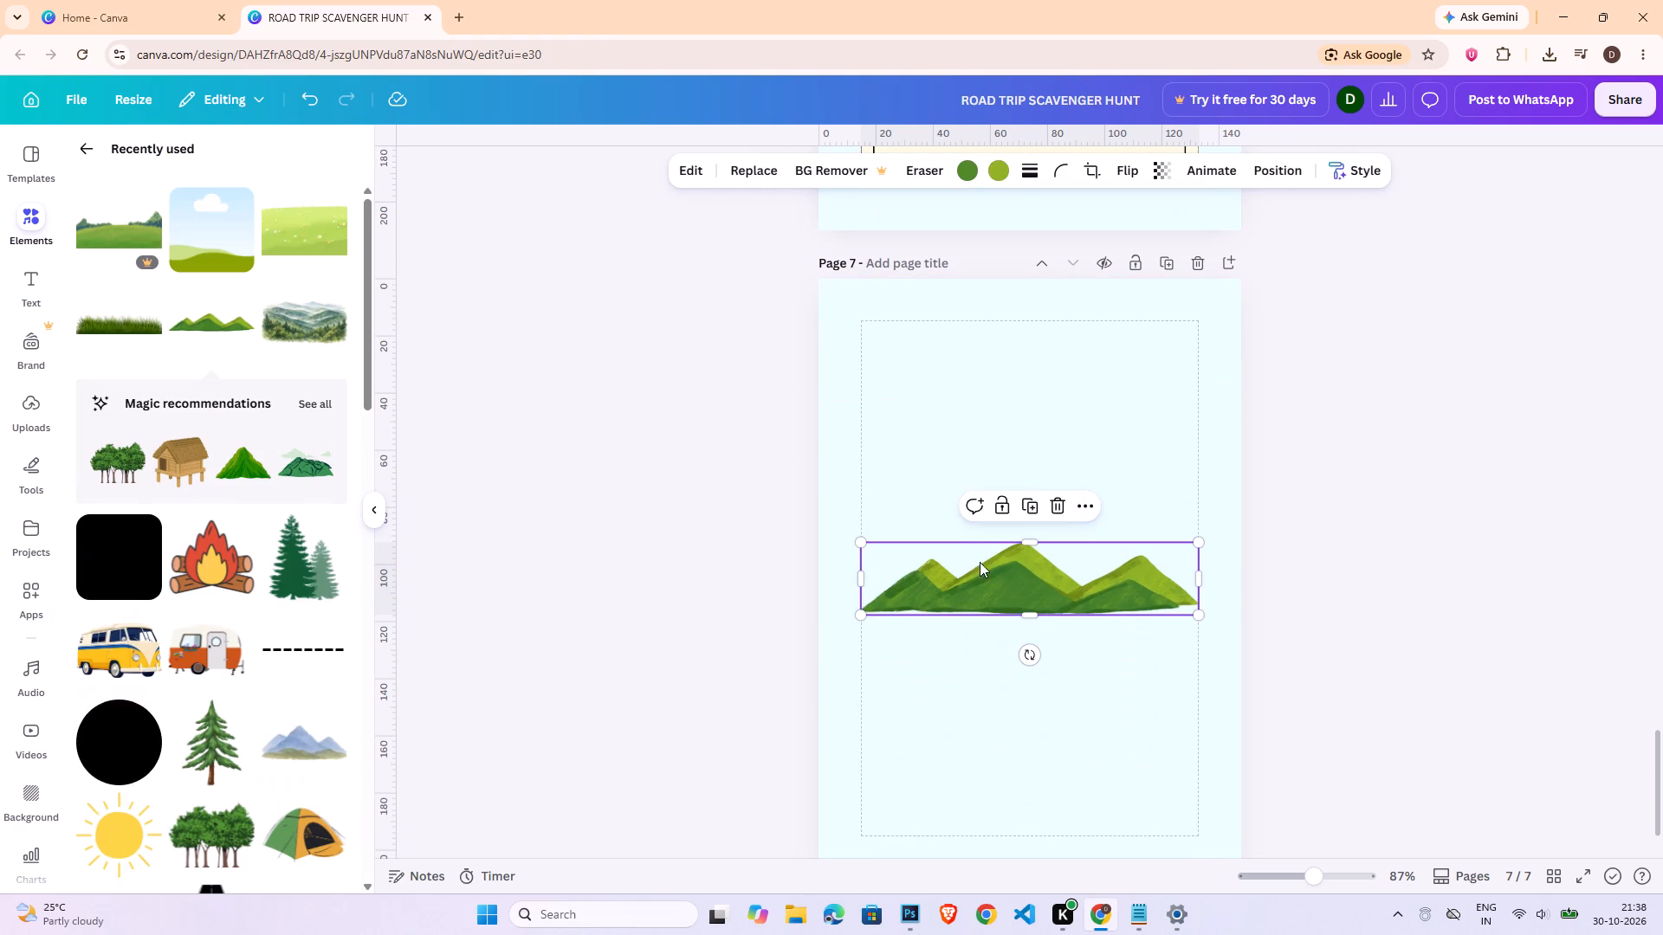
{"action": "left_click_drag", "start_coordinate": [980, 562], "coordinate": [932, 495]}
{"action": "left_click_drag", "start_coordinate": [1129, 532], "coordinate": [1246, 613]}
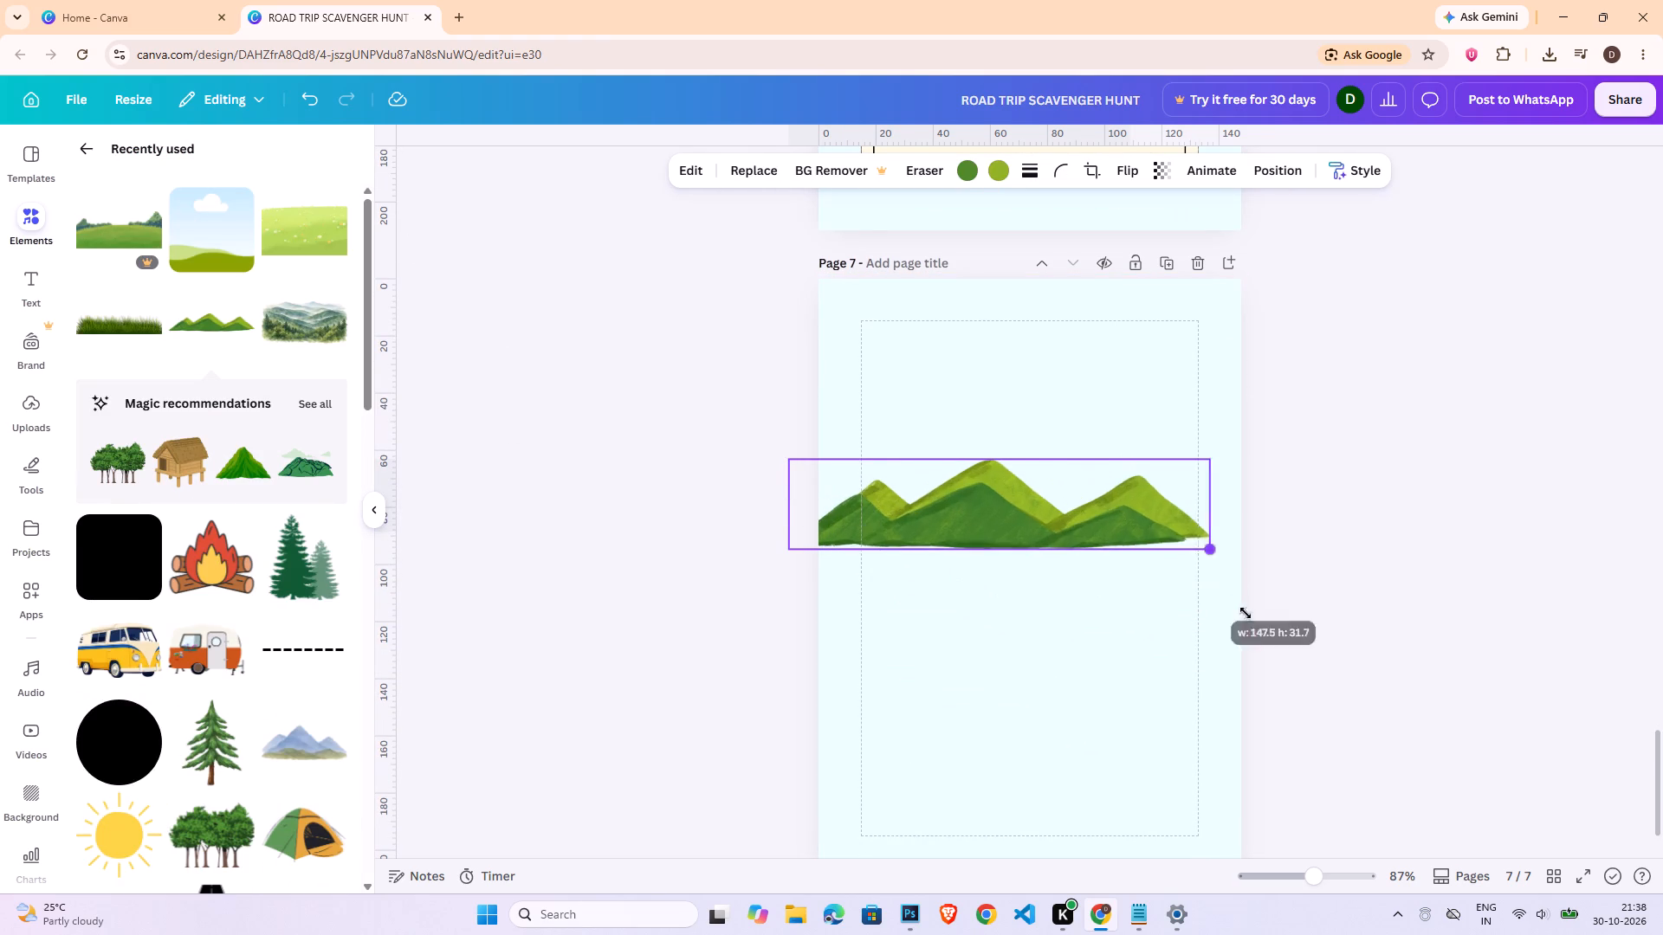
{"action": "left_click_drag", "start_coordinate": [1246, 613], "coordinate": [1272, 625]}
{"action": "left_click_drag", "start_coordinate": [1069, 491], "coordinate": [1073, 500]}
{"action": "left_click", "coordinate": [1474, 610]}
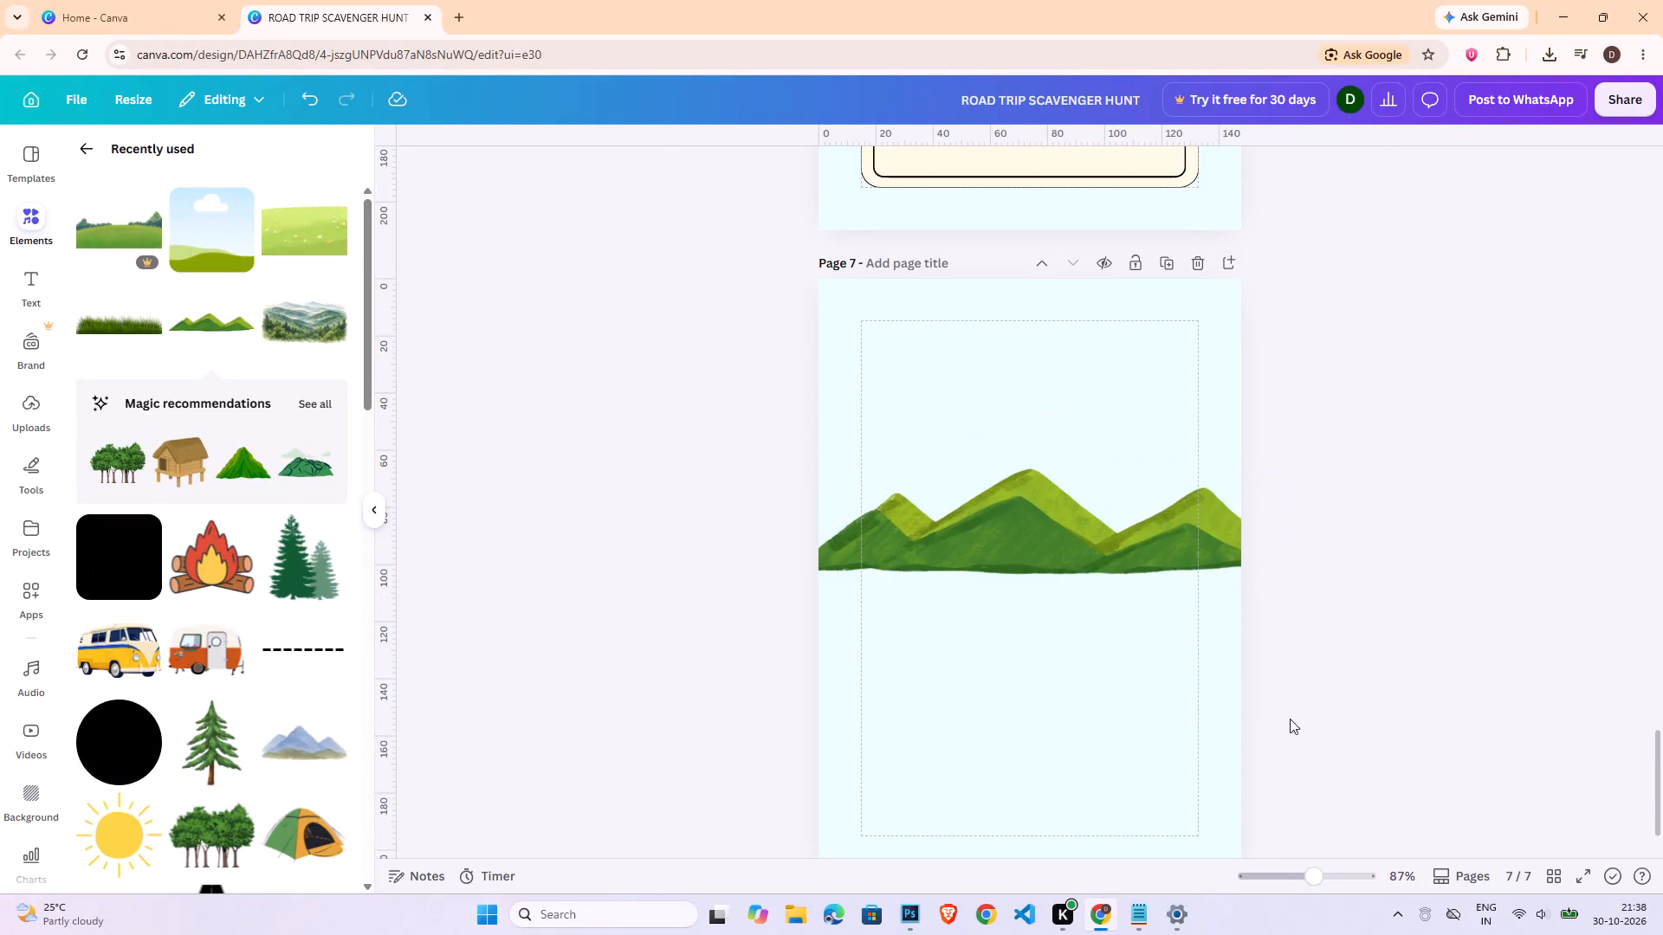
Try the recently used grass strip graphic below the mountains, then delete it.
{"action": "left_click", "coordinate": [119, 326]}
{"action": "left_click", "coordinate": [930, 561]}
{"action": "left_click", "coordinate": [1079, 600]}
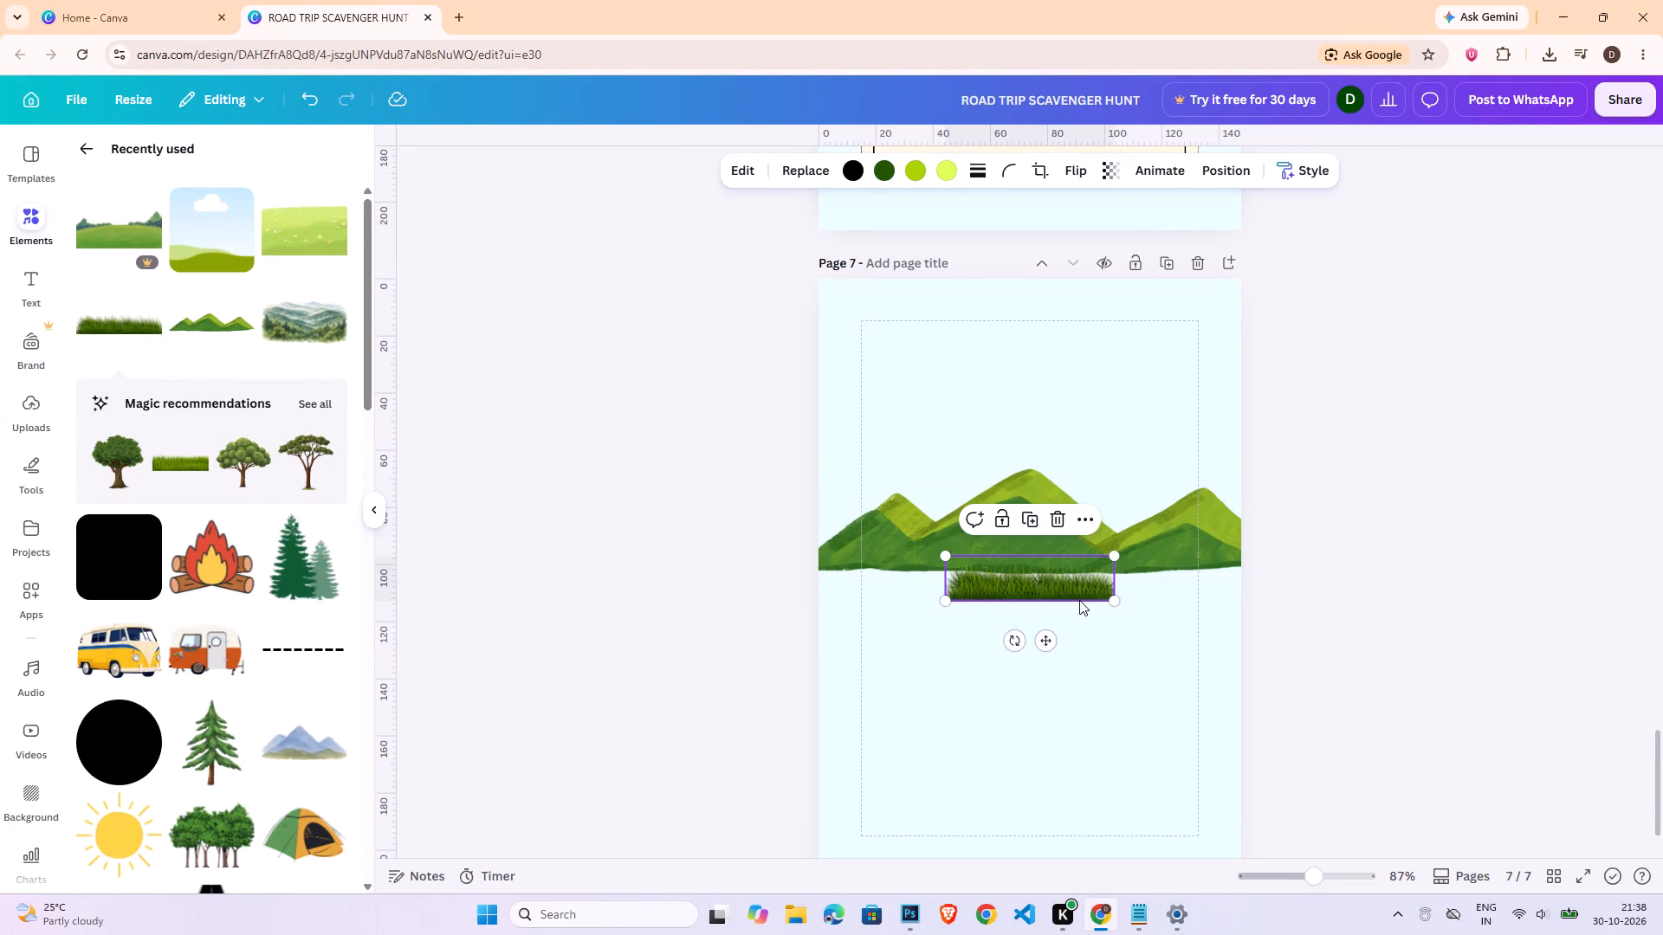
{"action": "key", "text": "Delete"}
Add the light green flower meadow graphic at the mountains' base, about 168 mm wide so that it covers the page width.
{"action": "left_click", "coordinate": [328, 260]}
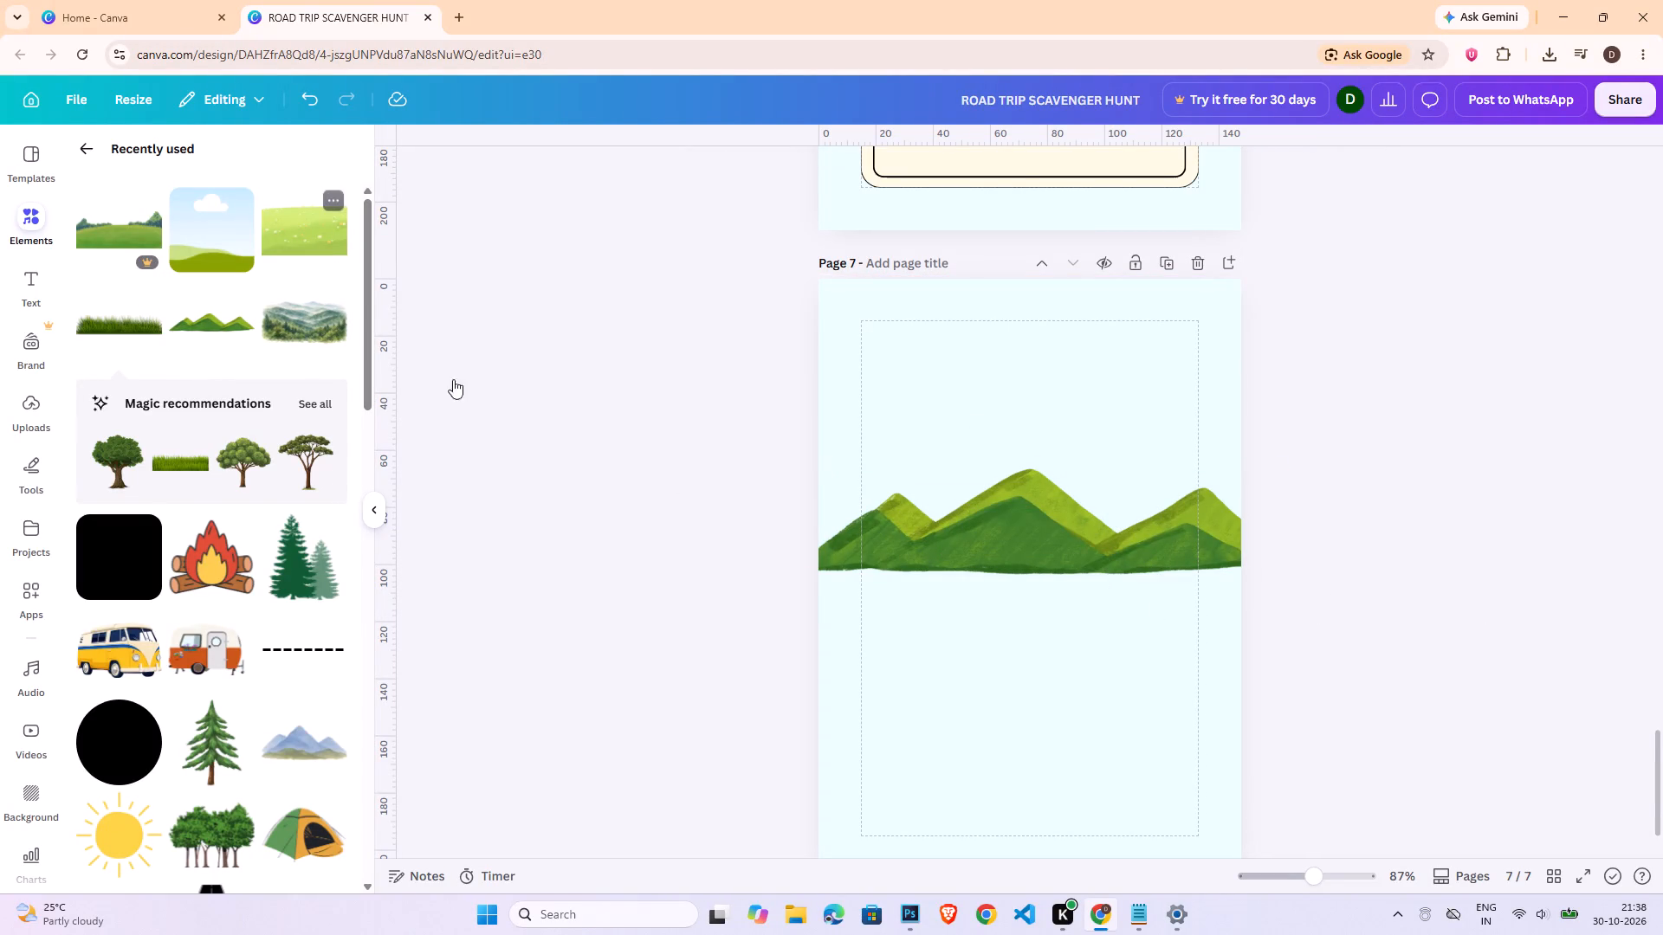
{"action": "left_click_drag", "start_coordinate": [1023, 551], "coordinate": [883, 577]}
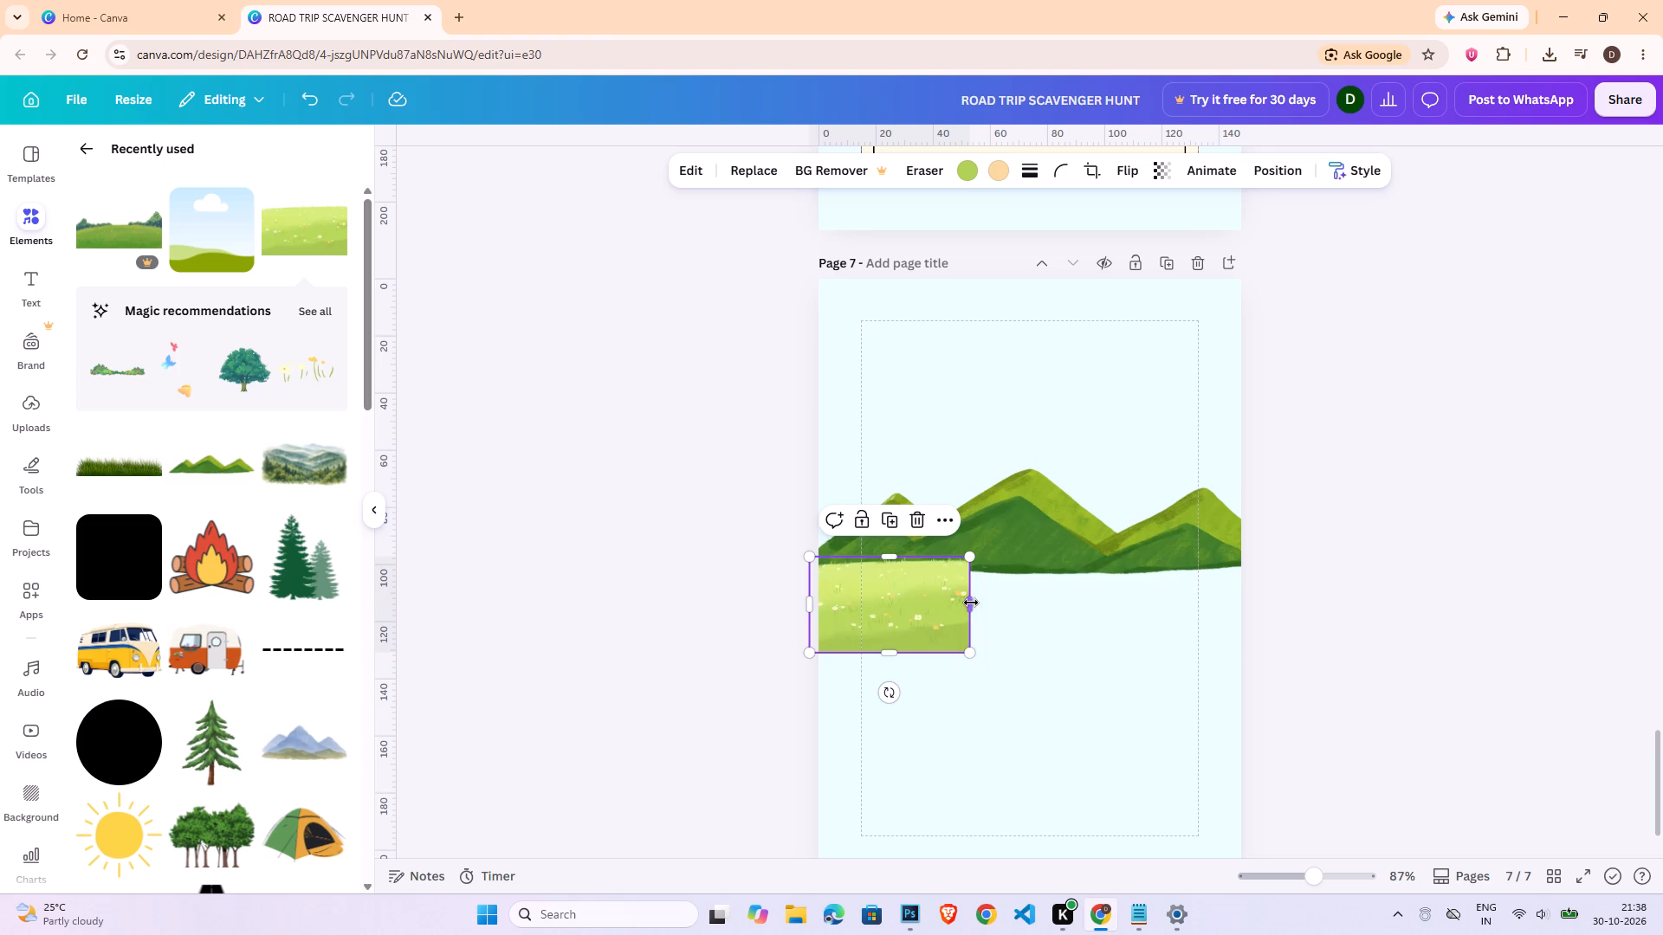
{"action": "left_click_drag", "start_coordinate": [971, 603], "coordinate": [1052, 621]}
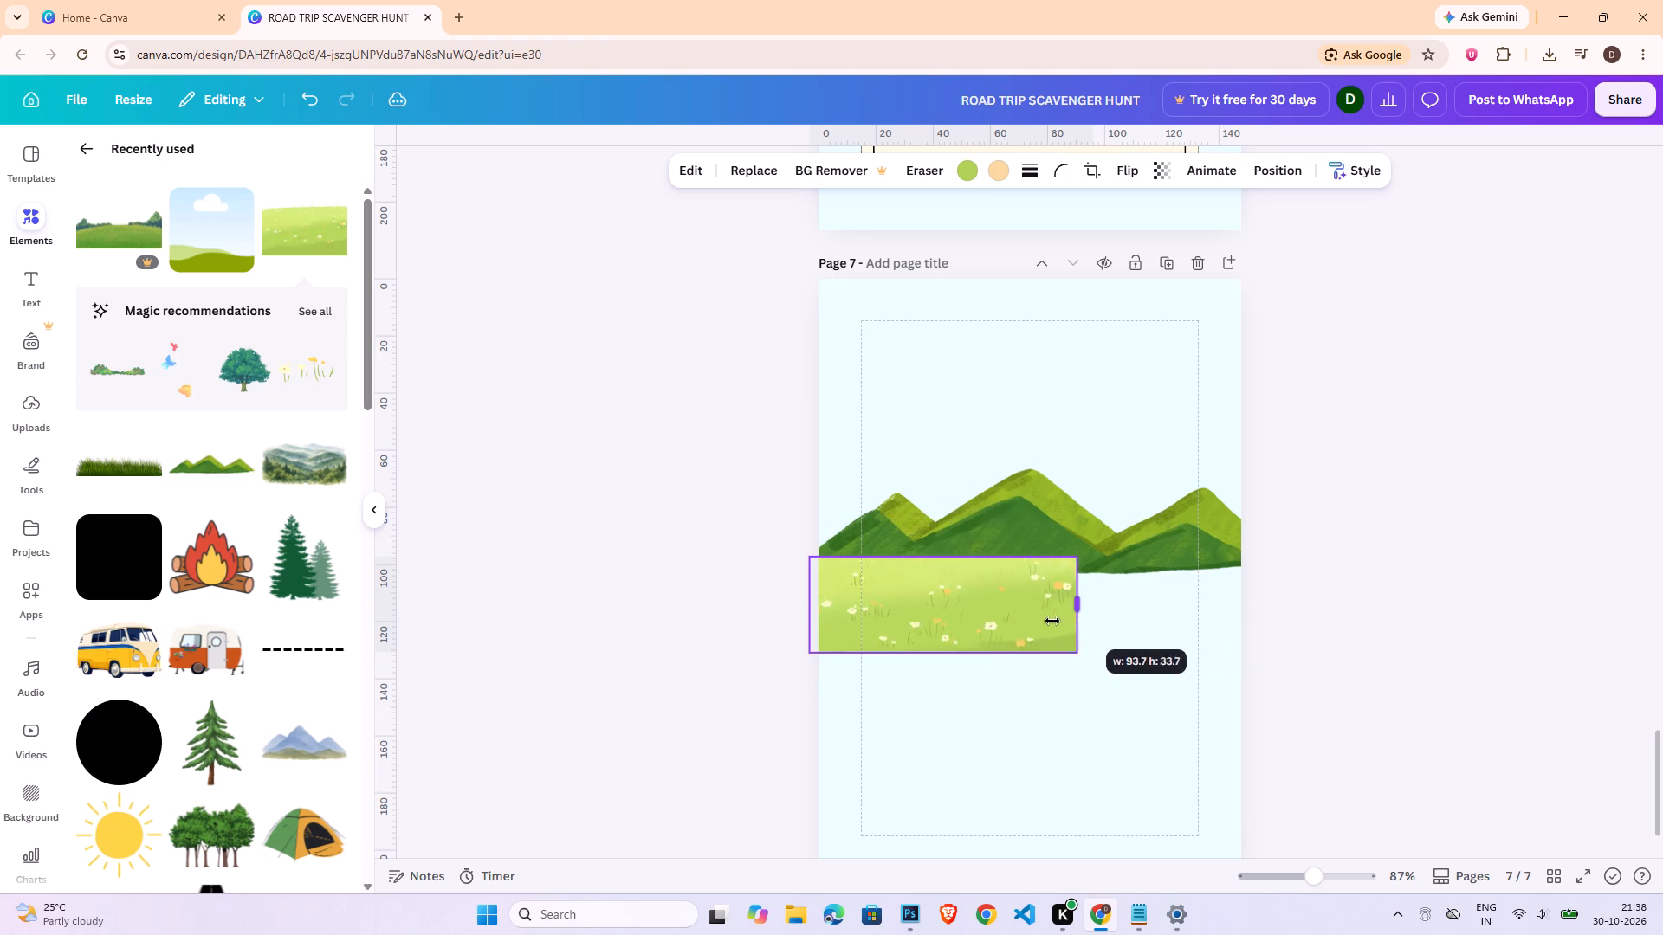
{"action": "left_click_drag", "start_coordinate": [1052, 621], "coordinate": [955, 607]}
{"action": "left_click_drag", "start_coordinate": [959, 609], "coordinate": [967, 609]}
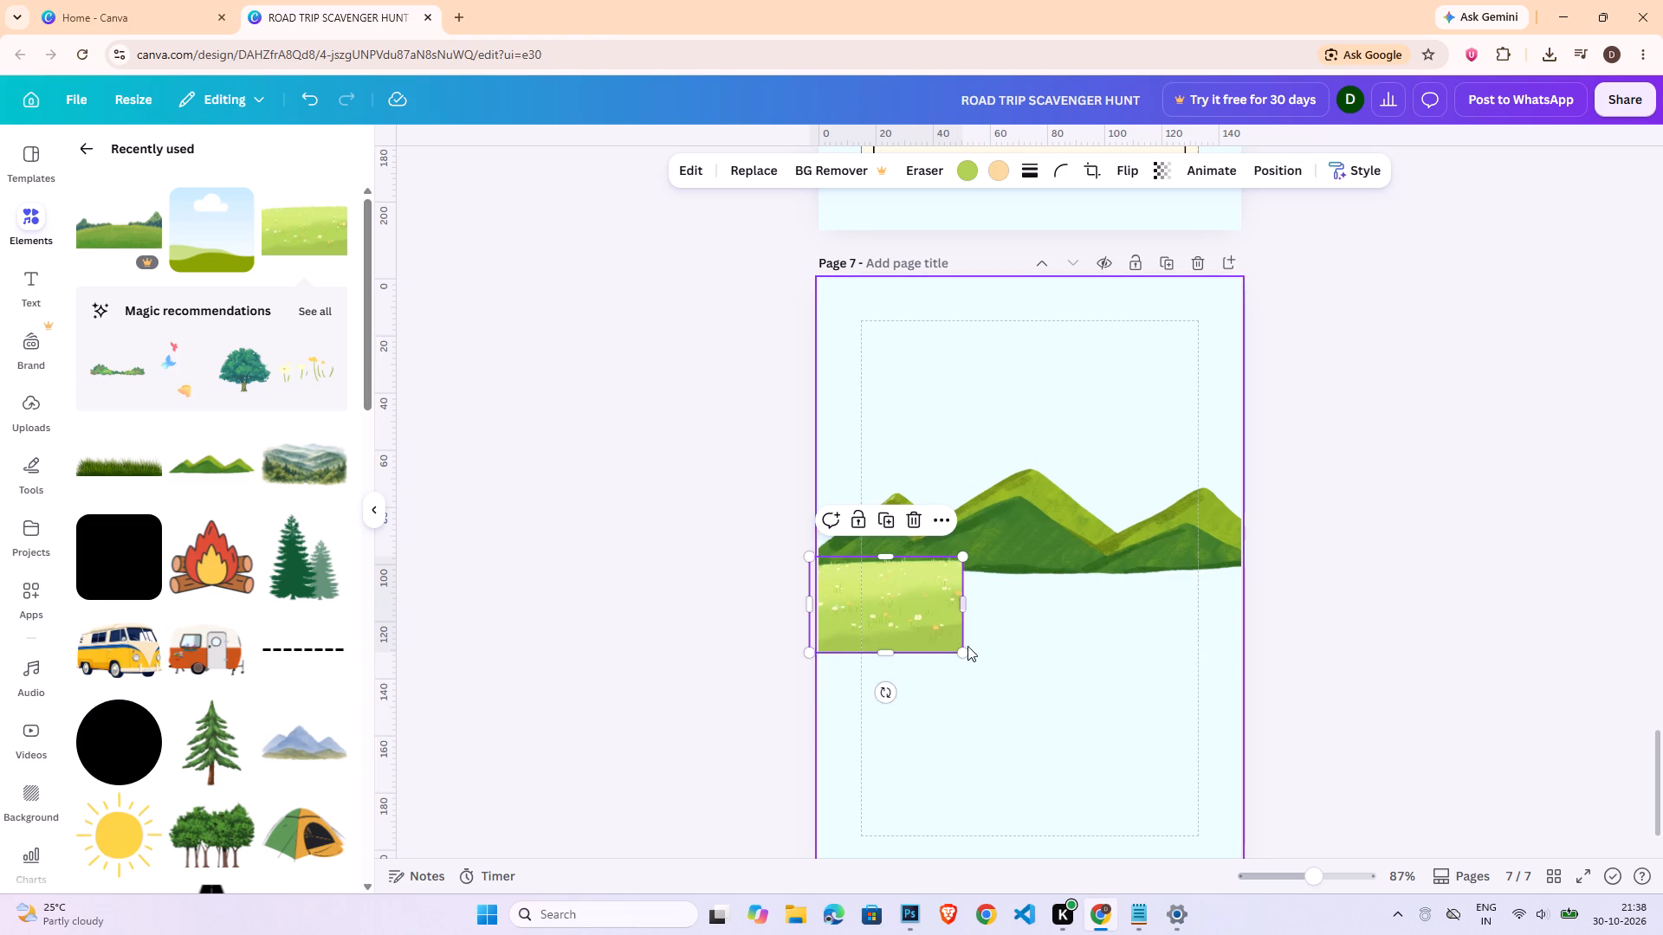
{"action": "left_click_drag", "start_coordinate": [959, 652], "coordinate": [1245, 654], "text": "shift"}
{"action": "left_click_drag", "start_coordinate": [1043, 627], "coordinate": [1032, 620]}
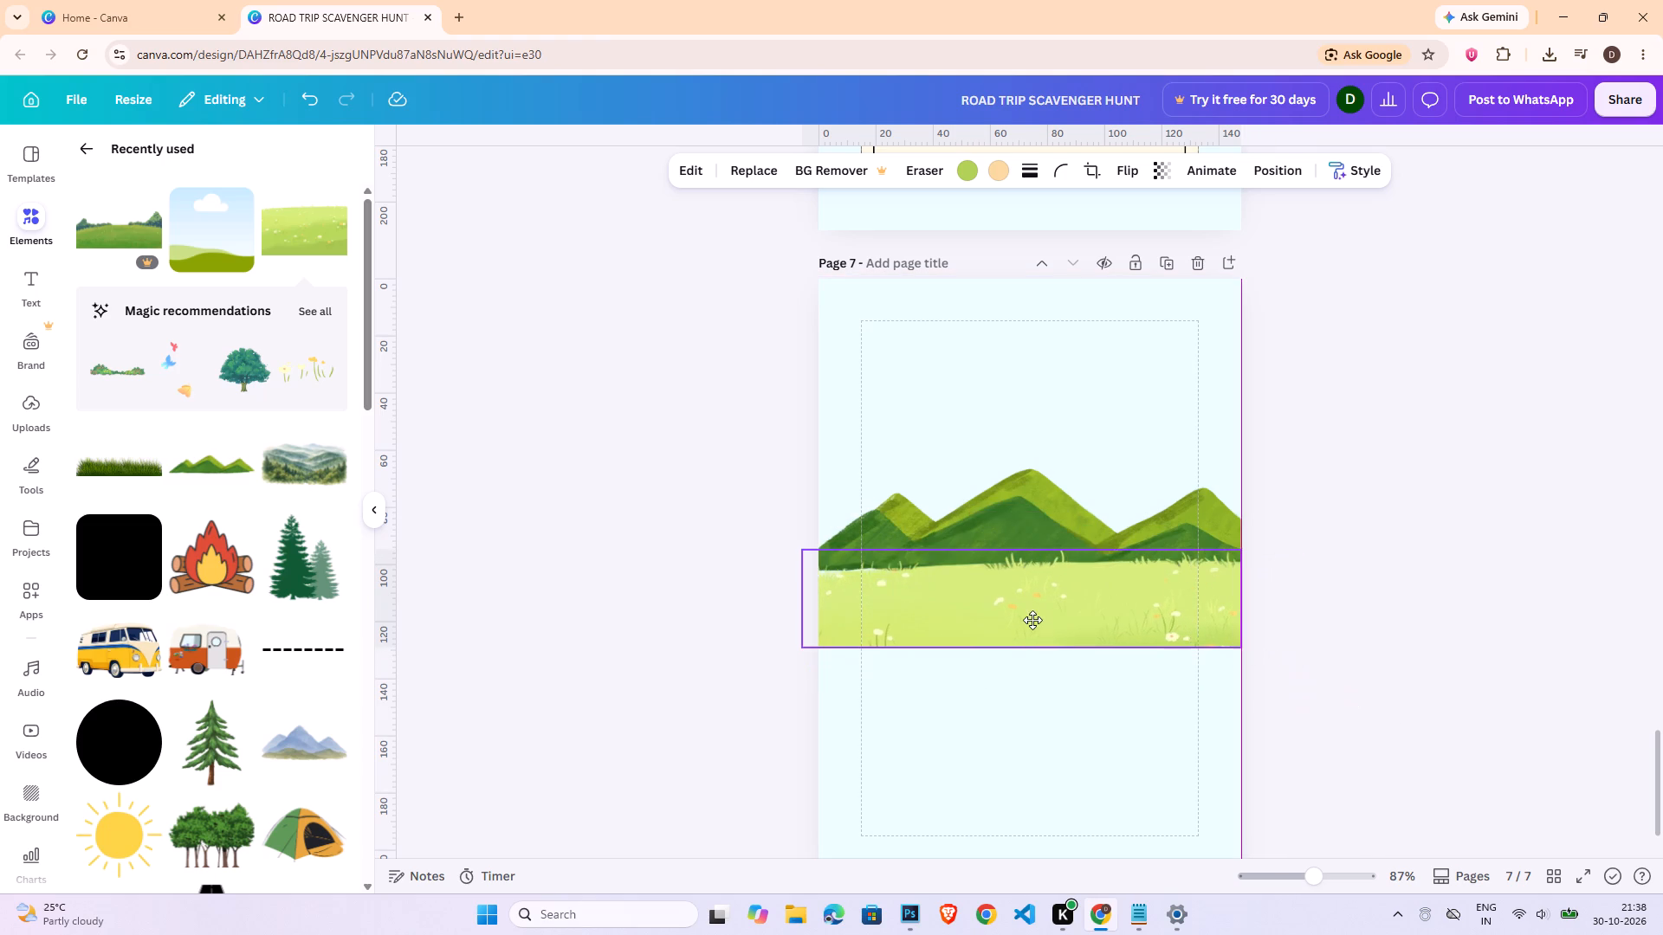
{"action": "left_click_drag", "start_coordinate": [1032, 620], "coordinate": [1029, 613]}
{"action": "left_click_drag", "start_coordinate": [1229, 642], "coordinate": [1269, 661], "text": "shift"}
{"action": "left_click", "coordinate": [1140, 617]}
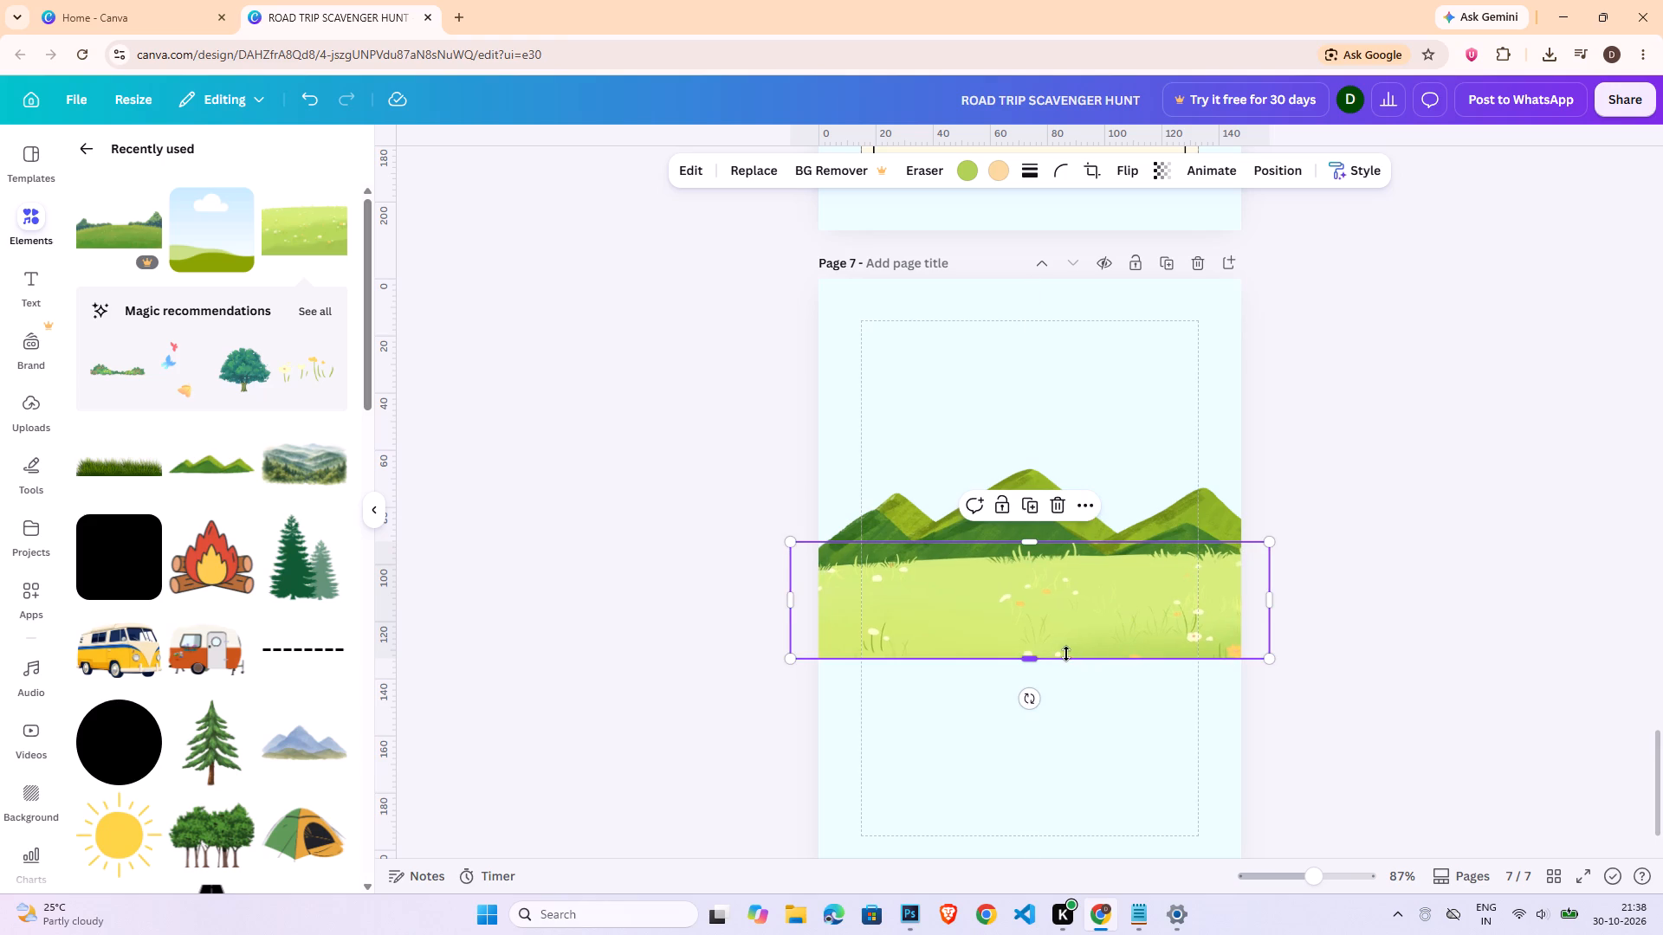
Extend the flower meadow's height downward to just above the page's bottom margin.
{"action": "left_click_drag", "start_coordinate": [1066, 654], "coordinate": [1077, 769], "text": "shift"}
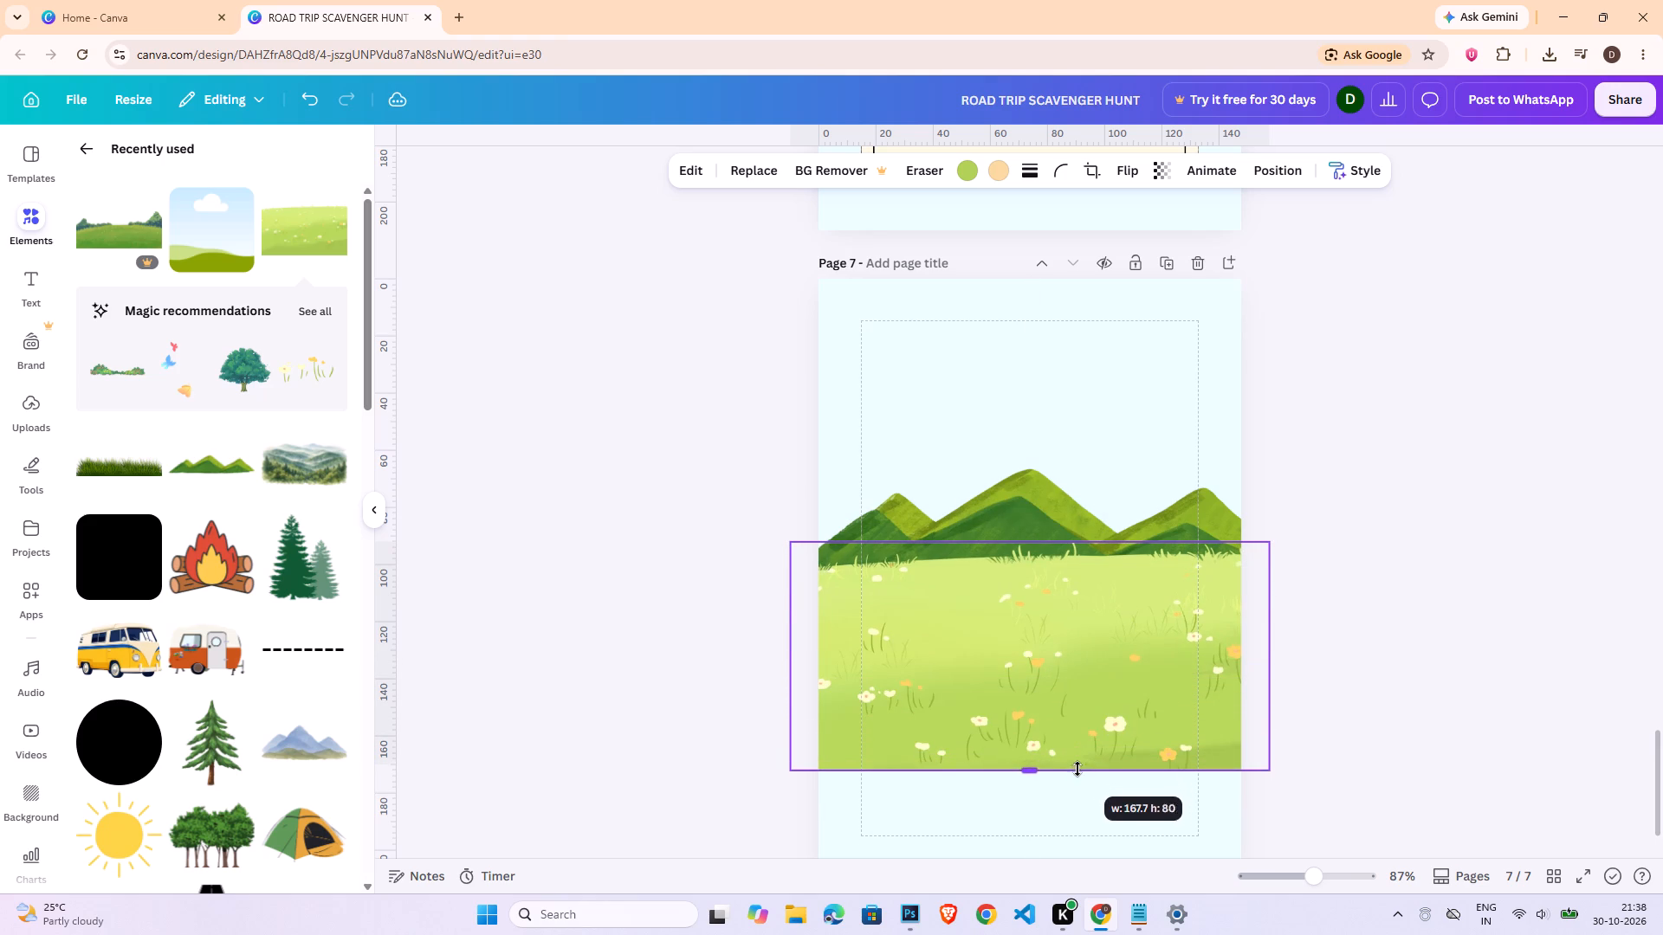
{"action": "left_click_drag", "start_coordinate": [1077, 769], "coordinate": [1088, 836], "text": "shift"}
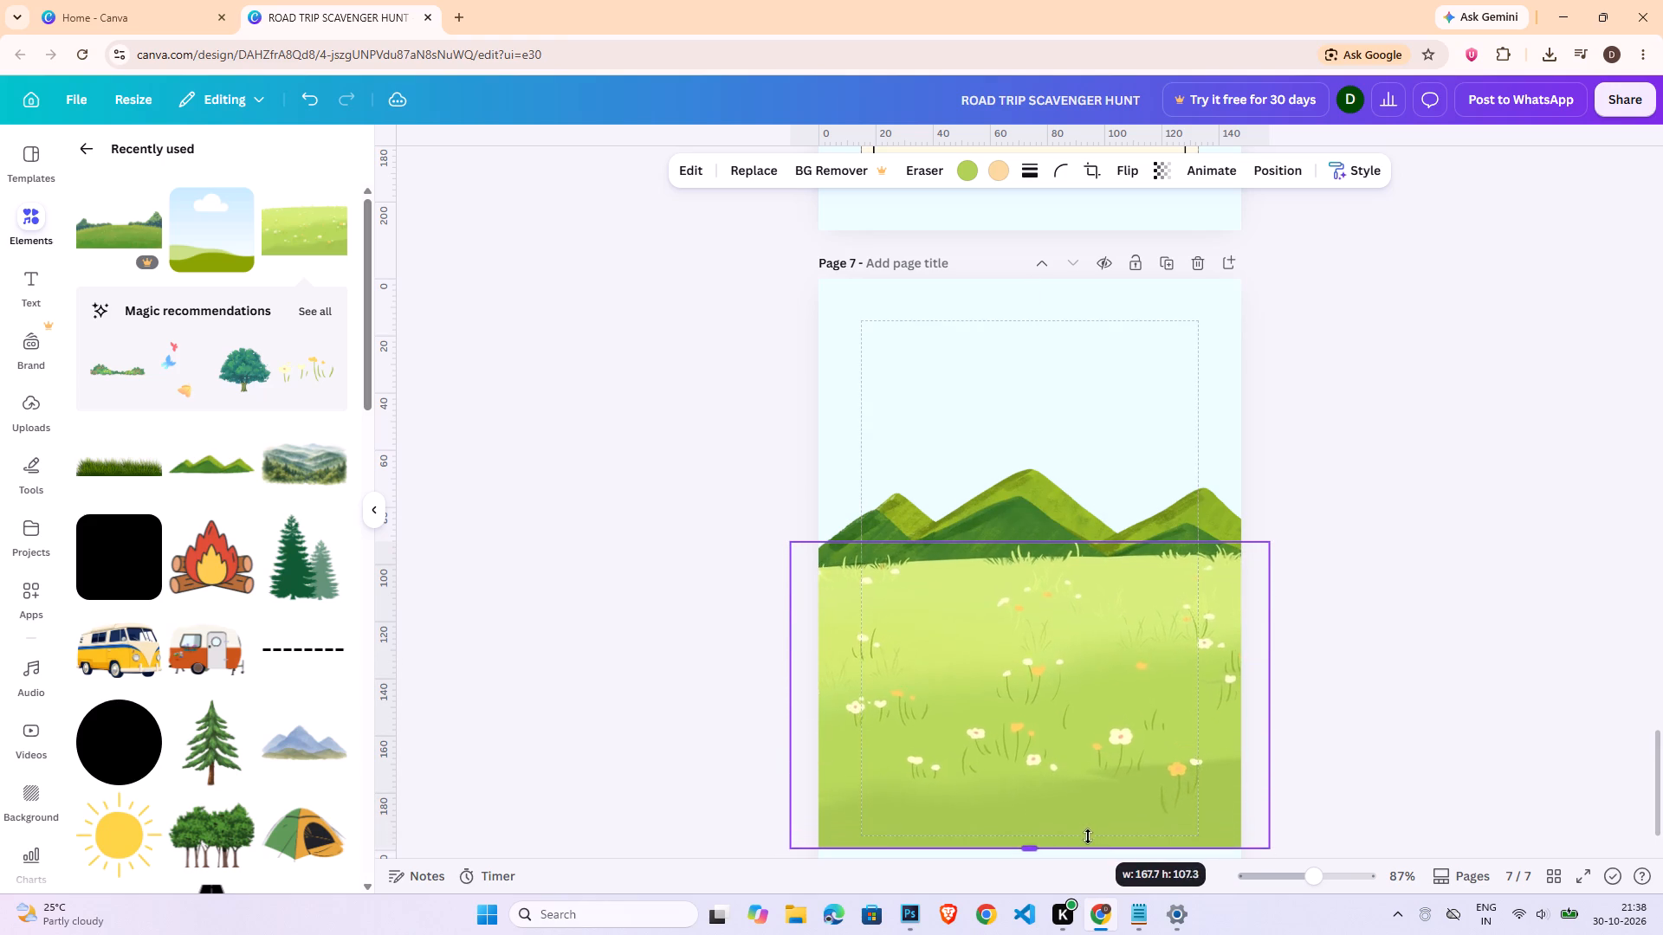
{"action": "left_click_drag", "start_coordinate": [1088, 836], "coordinate": [1085, 818], "text": "shift"}
{"action": "left_click", "coordinate": [1120, 671]}
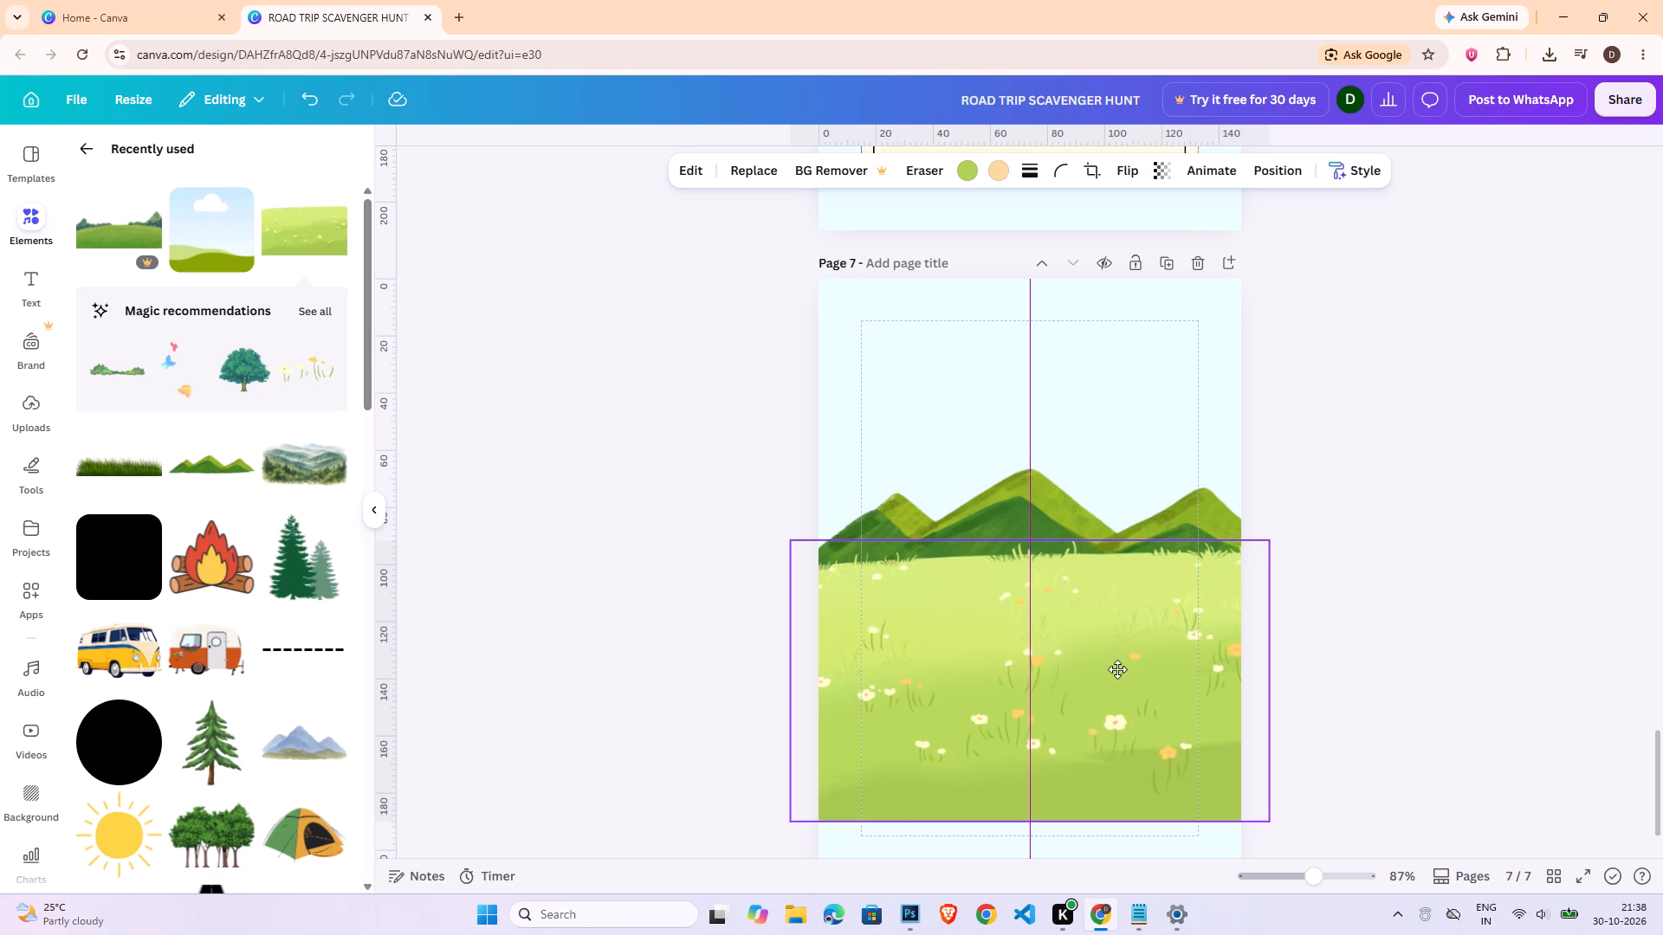
{"action": "left_click", "coordinate": [1431, 585]}
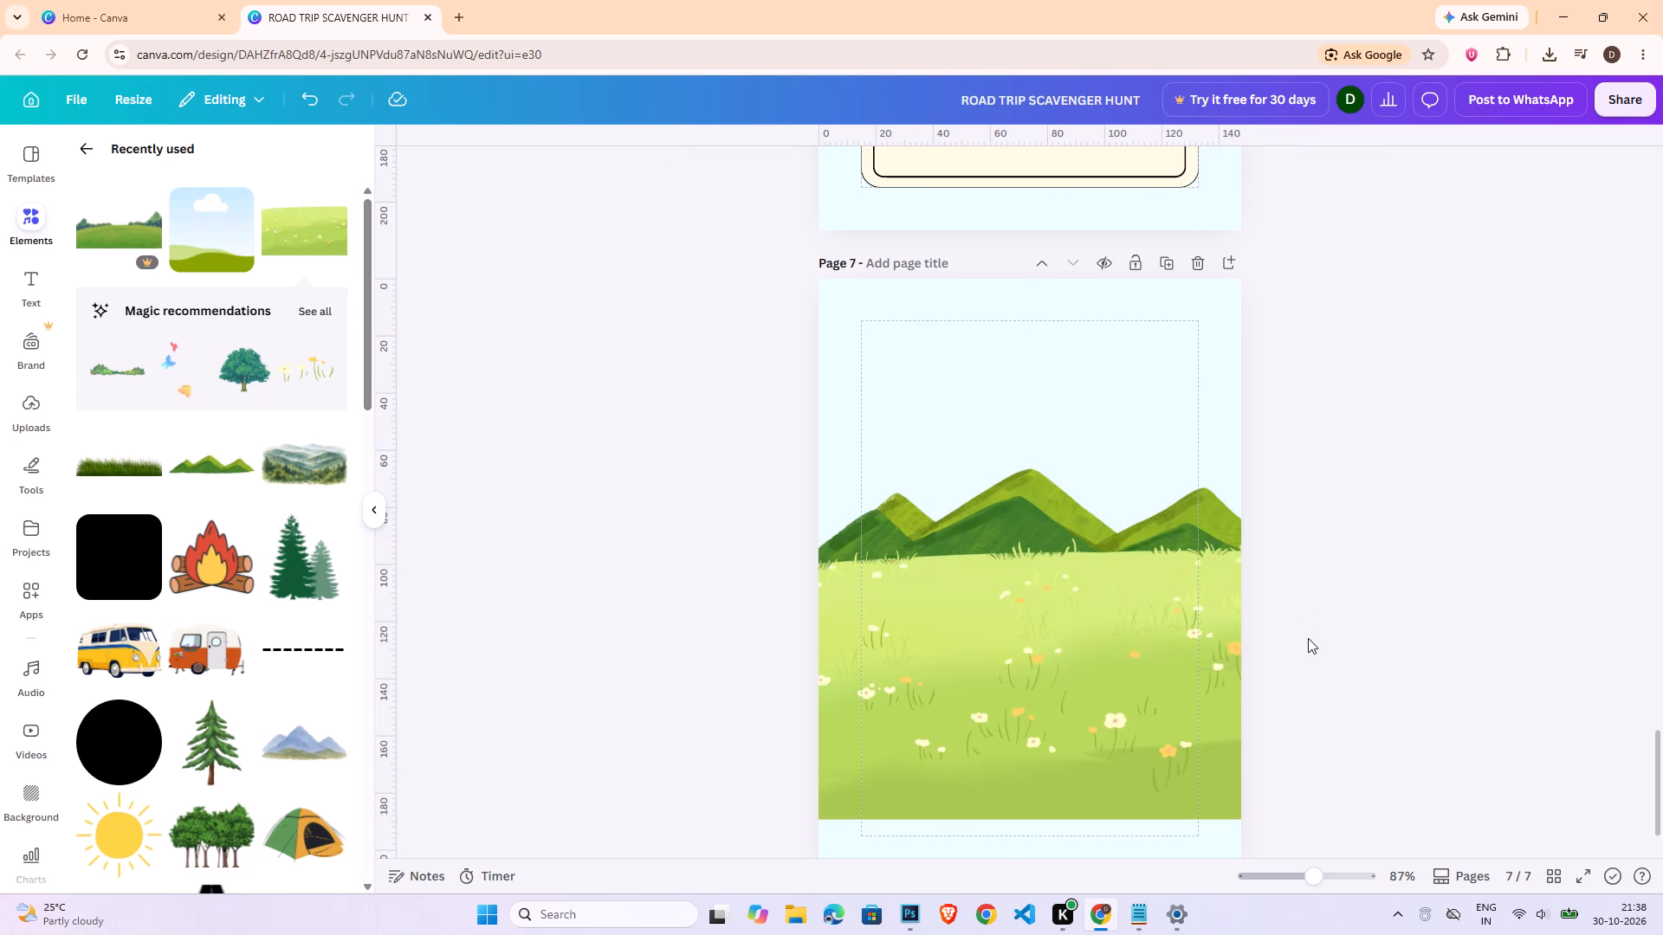
{"action": "left_click", "coordinate": [987, 589]}
{"action": "left_click", "coordinate": [1390, 495]}
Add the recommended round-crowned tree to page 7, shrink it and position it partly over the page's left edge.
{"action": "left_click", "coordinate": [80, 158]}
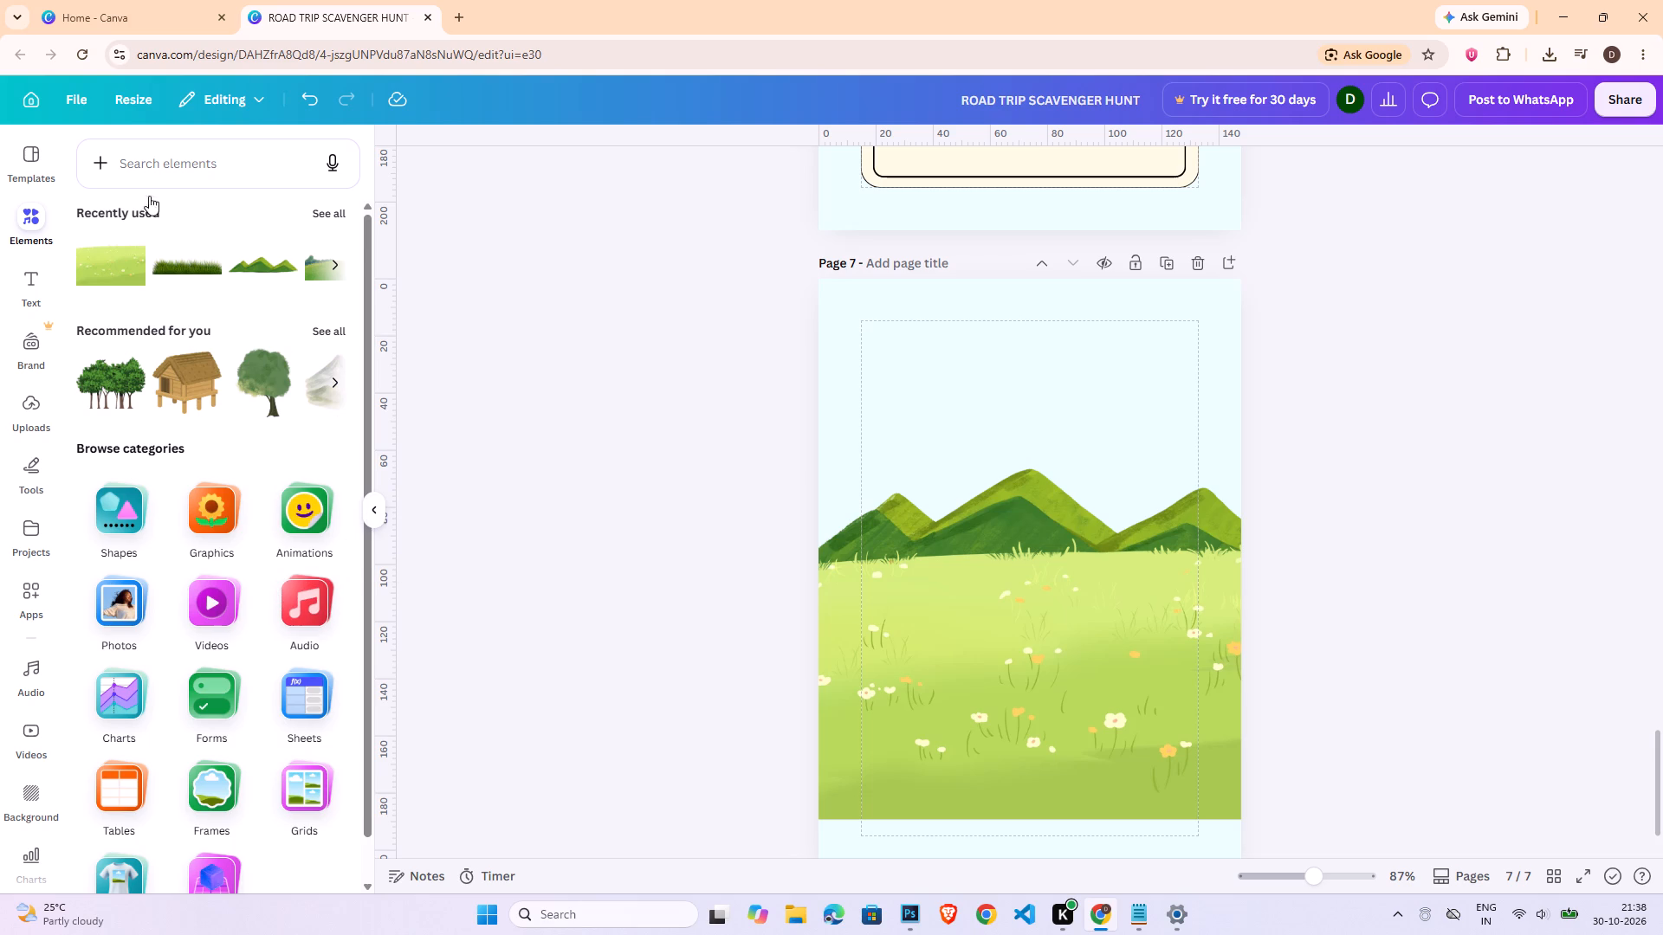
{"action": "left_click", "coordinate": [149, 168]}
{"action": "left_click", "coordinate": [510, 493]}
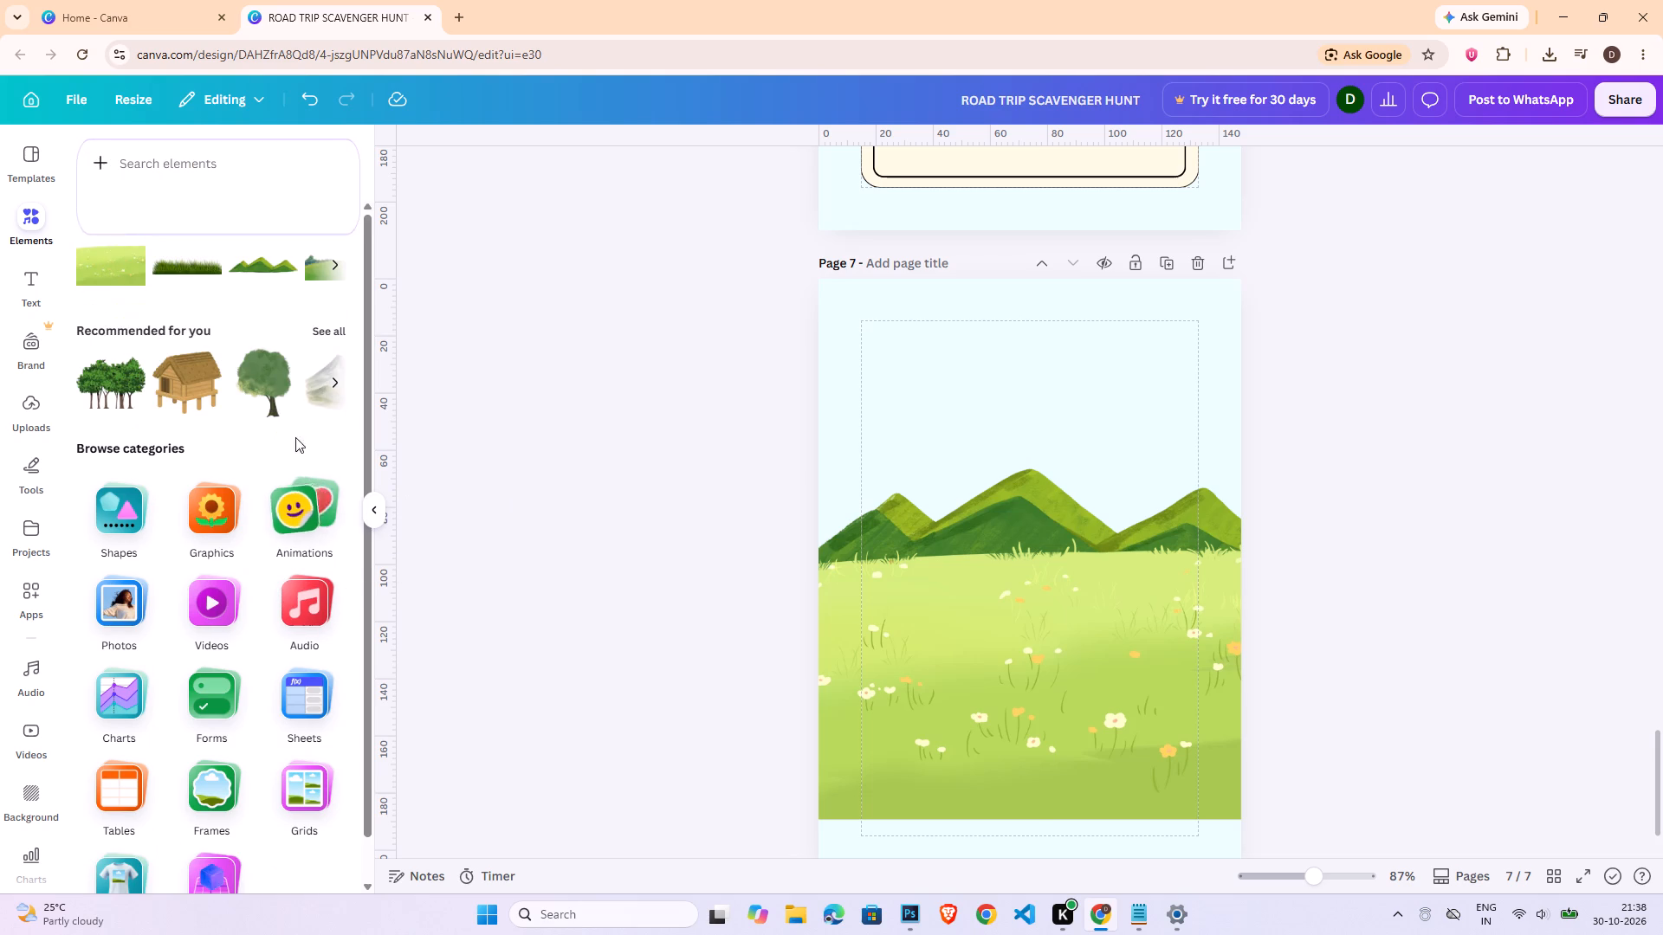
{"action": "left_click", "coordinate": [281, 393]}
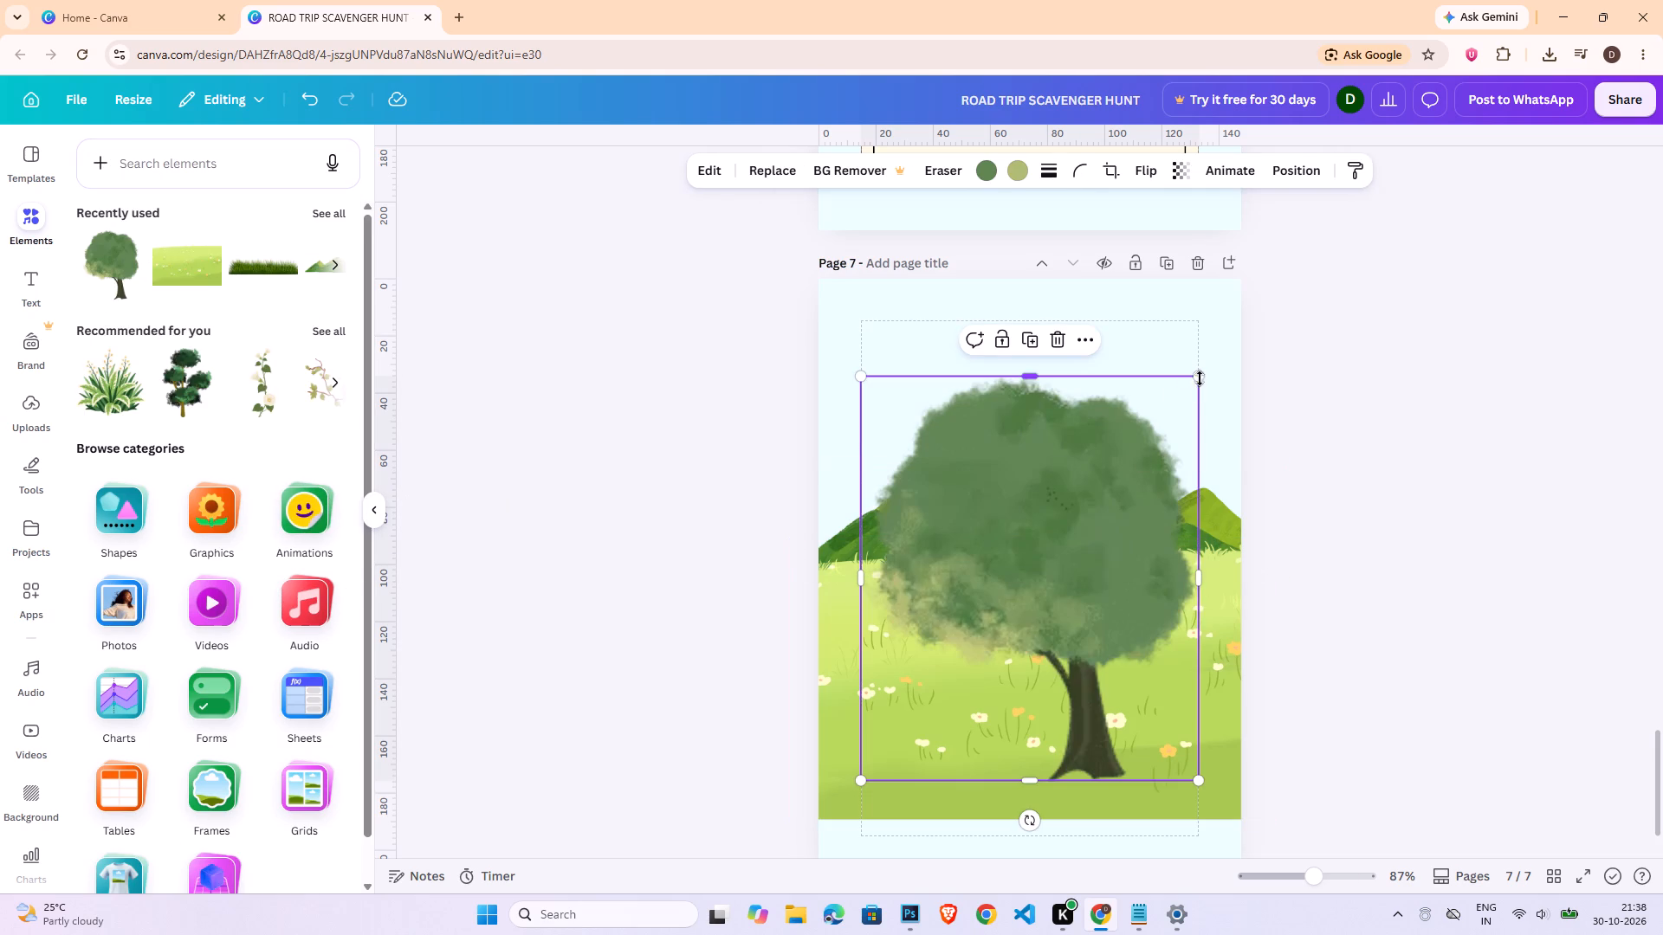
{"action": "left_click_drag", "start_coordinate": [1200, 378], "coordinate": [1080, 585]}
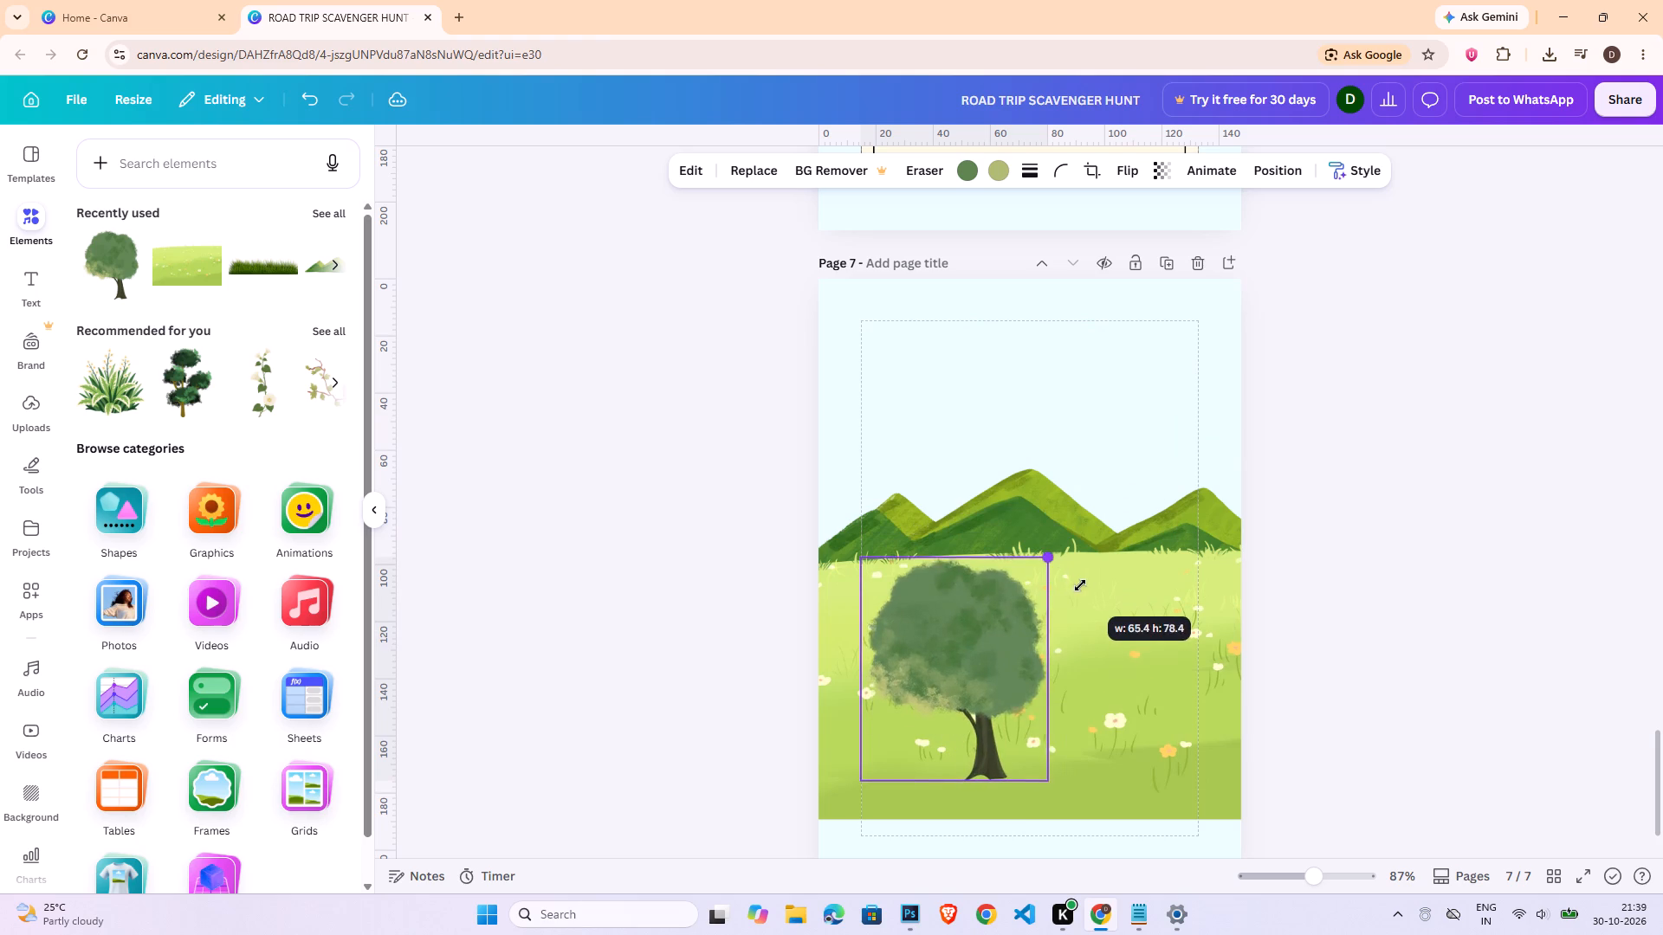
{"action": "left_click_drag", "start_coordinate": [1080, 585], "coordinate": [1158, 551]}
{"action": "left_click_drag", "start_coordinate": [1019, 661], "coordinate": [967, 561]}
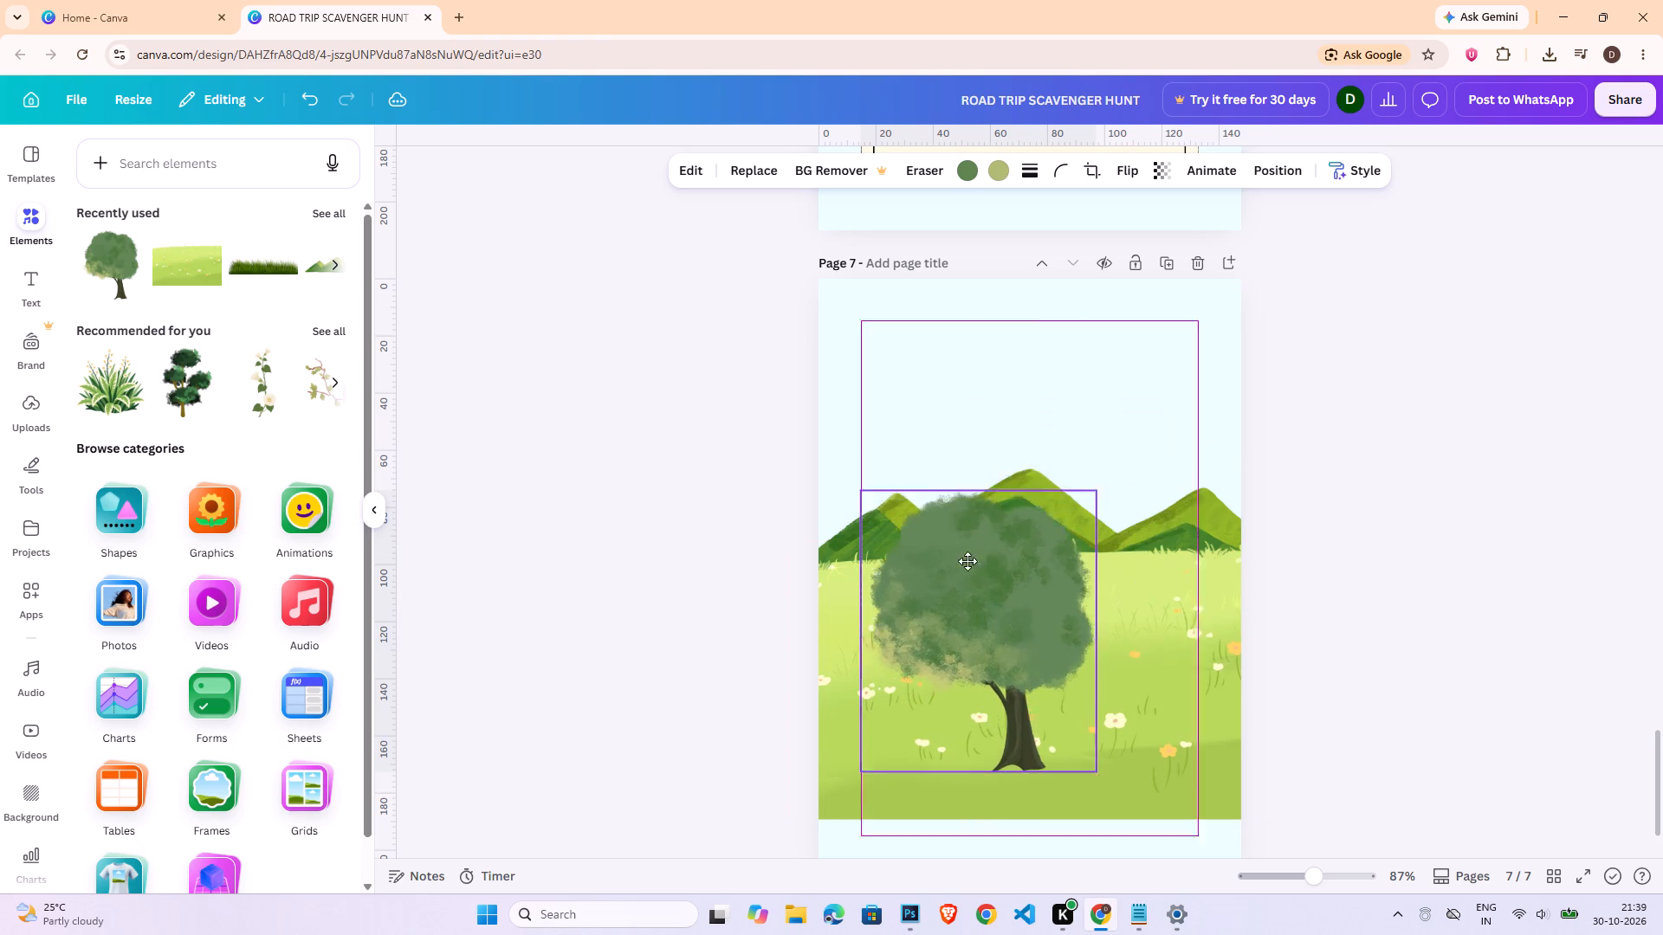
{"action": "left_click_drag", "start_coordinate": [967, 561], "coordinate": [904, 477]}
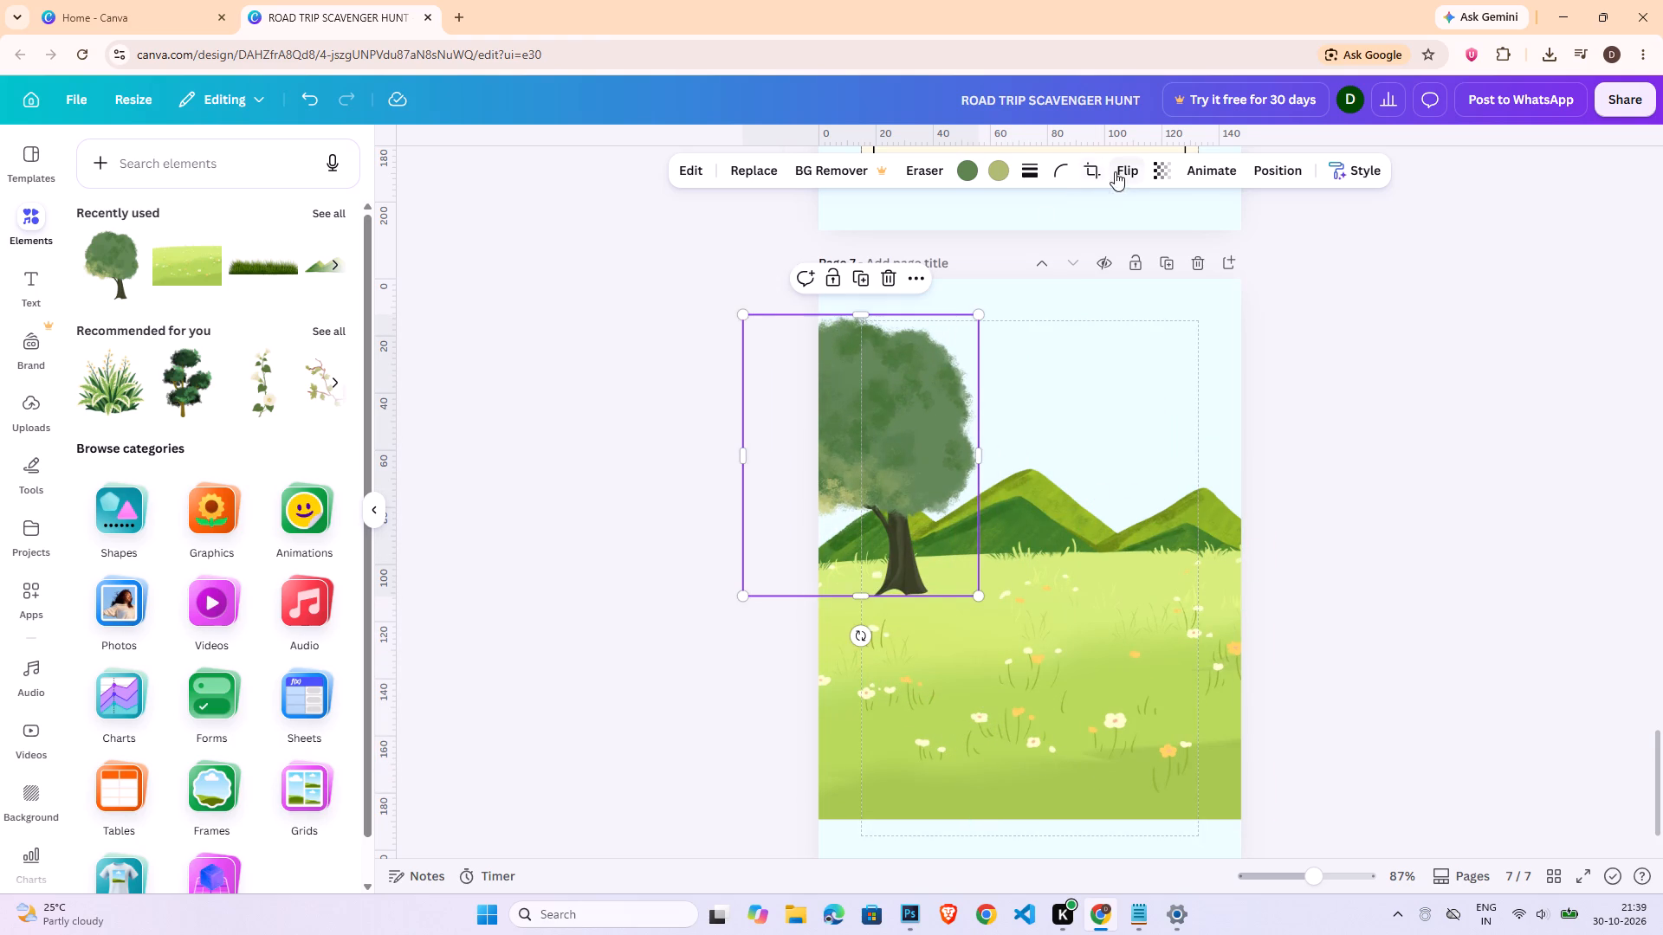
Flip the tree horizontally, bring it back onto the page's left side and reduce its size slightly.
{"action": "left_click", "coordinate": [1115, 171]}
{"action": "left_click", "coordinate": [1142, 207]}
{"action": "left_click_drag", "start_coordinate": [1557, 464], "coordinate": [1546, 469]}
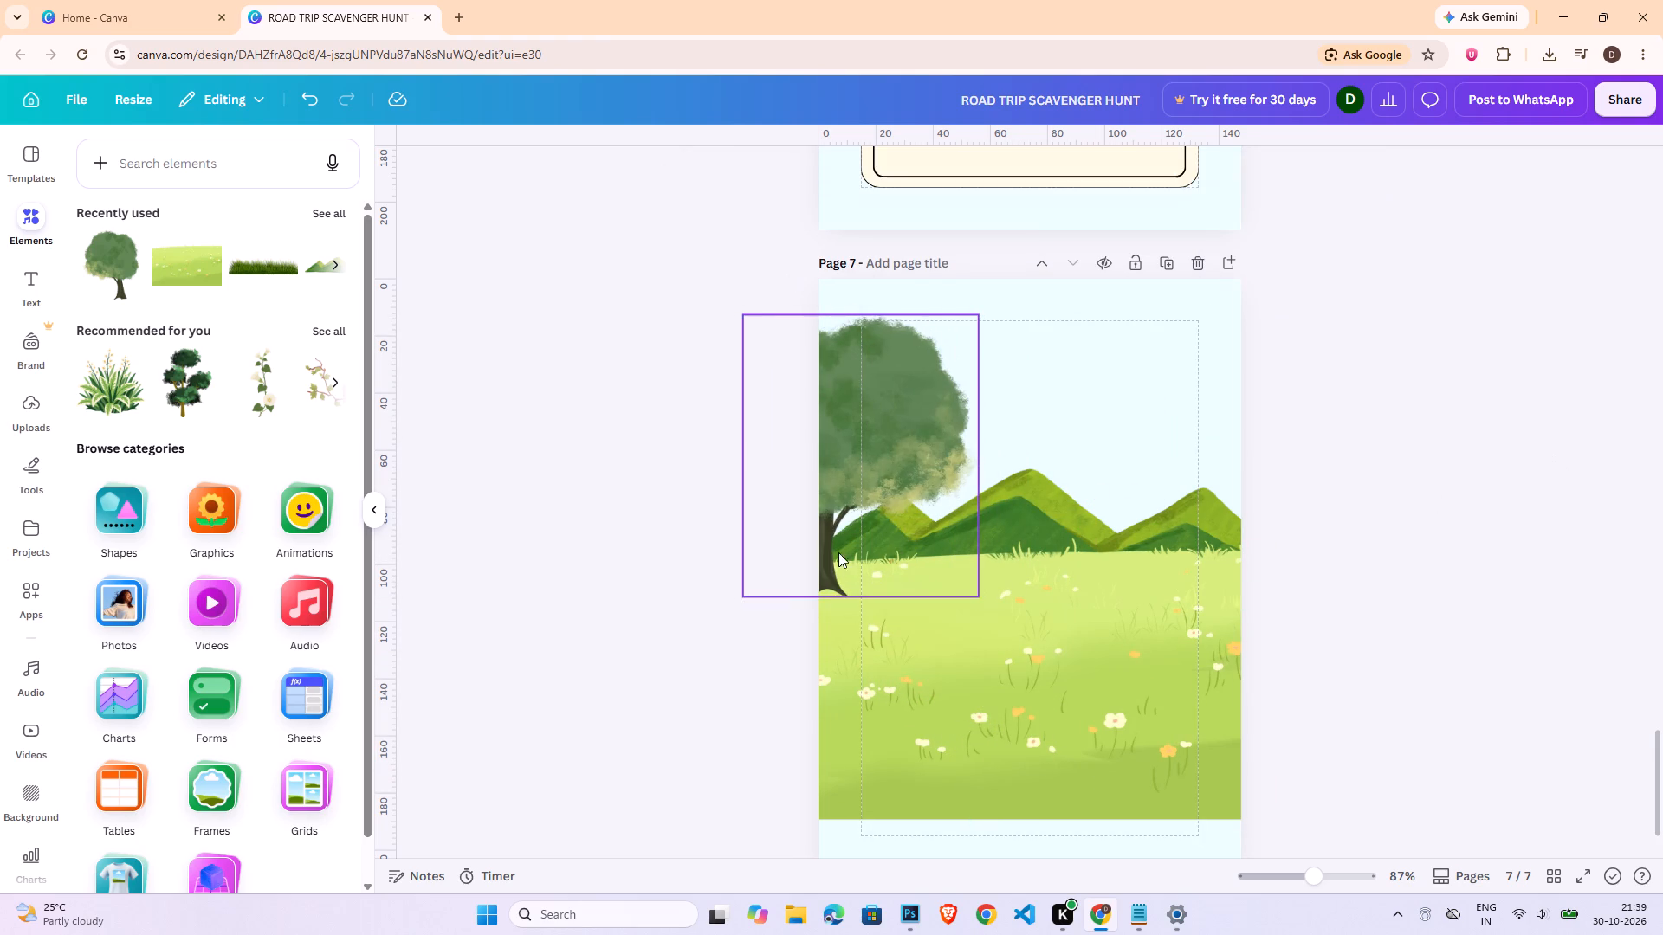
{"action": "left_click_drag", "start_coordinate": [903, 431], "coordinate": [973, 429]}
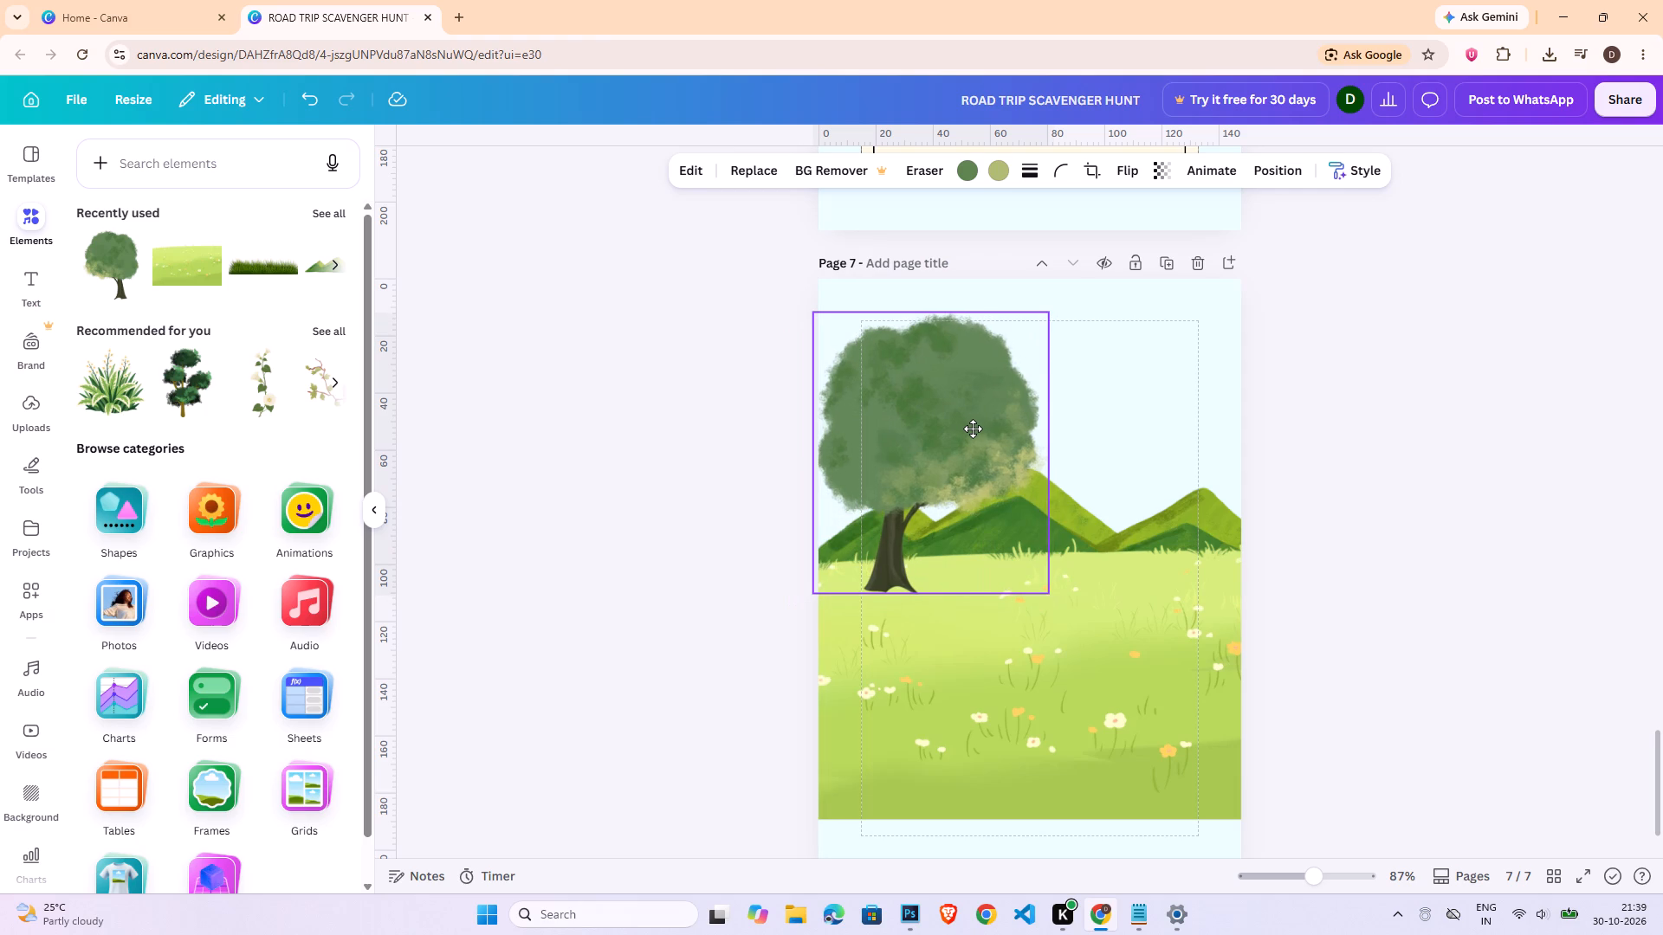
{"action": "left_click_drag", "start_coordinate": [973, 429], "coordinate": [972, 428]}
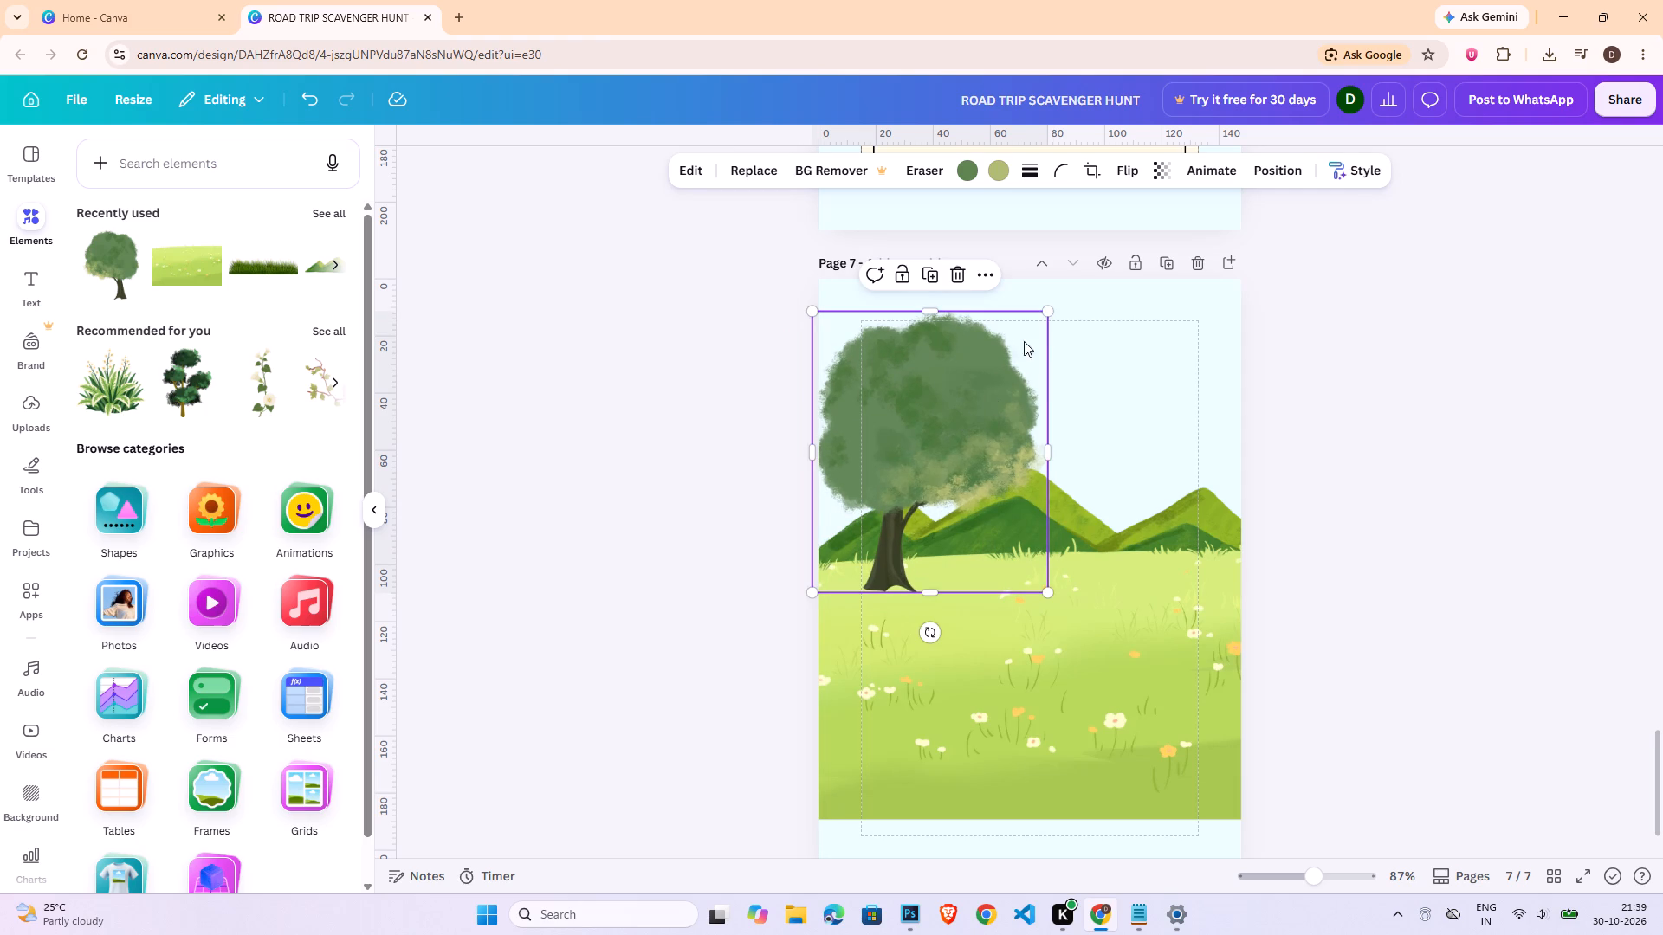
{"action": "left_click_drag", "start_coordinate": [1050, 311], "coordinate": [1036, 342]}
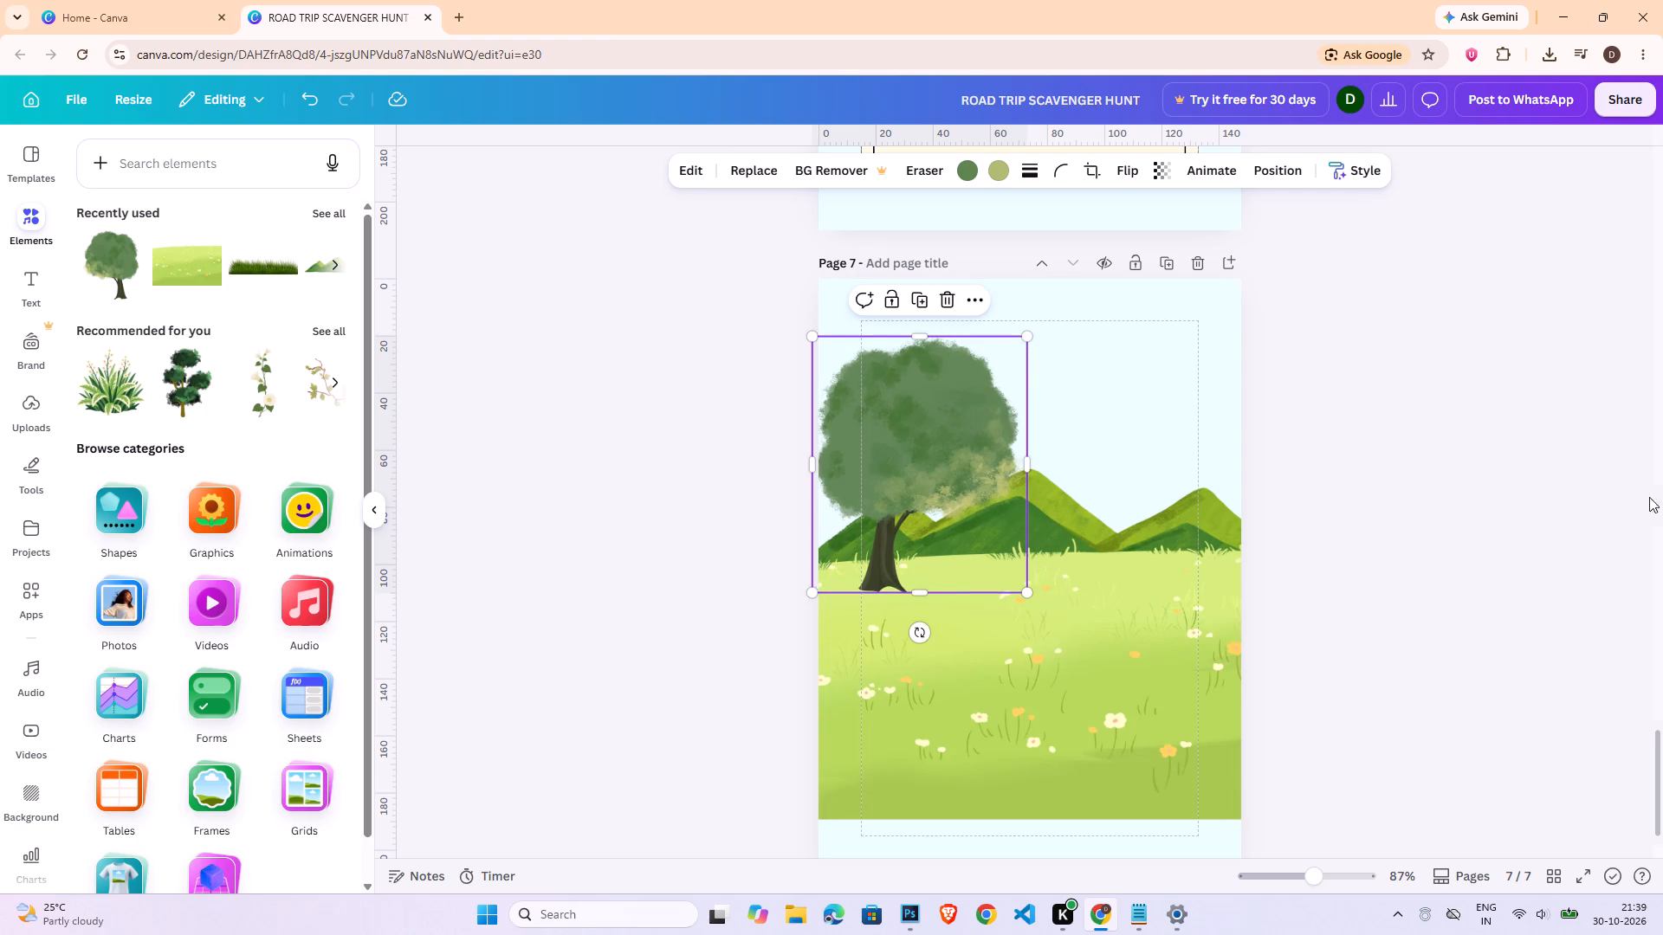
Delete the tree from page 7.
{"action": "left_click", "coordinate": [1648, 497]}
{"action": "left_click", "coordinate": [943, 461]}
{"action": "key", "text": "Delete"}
Search the graphics for "tree" and add the dark green pine tree with a brown trunk to page 7.
{"action": "left_click", "coordinate": [176, 160]}
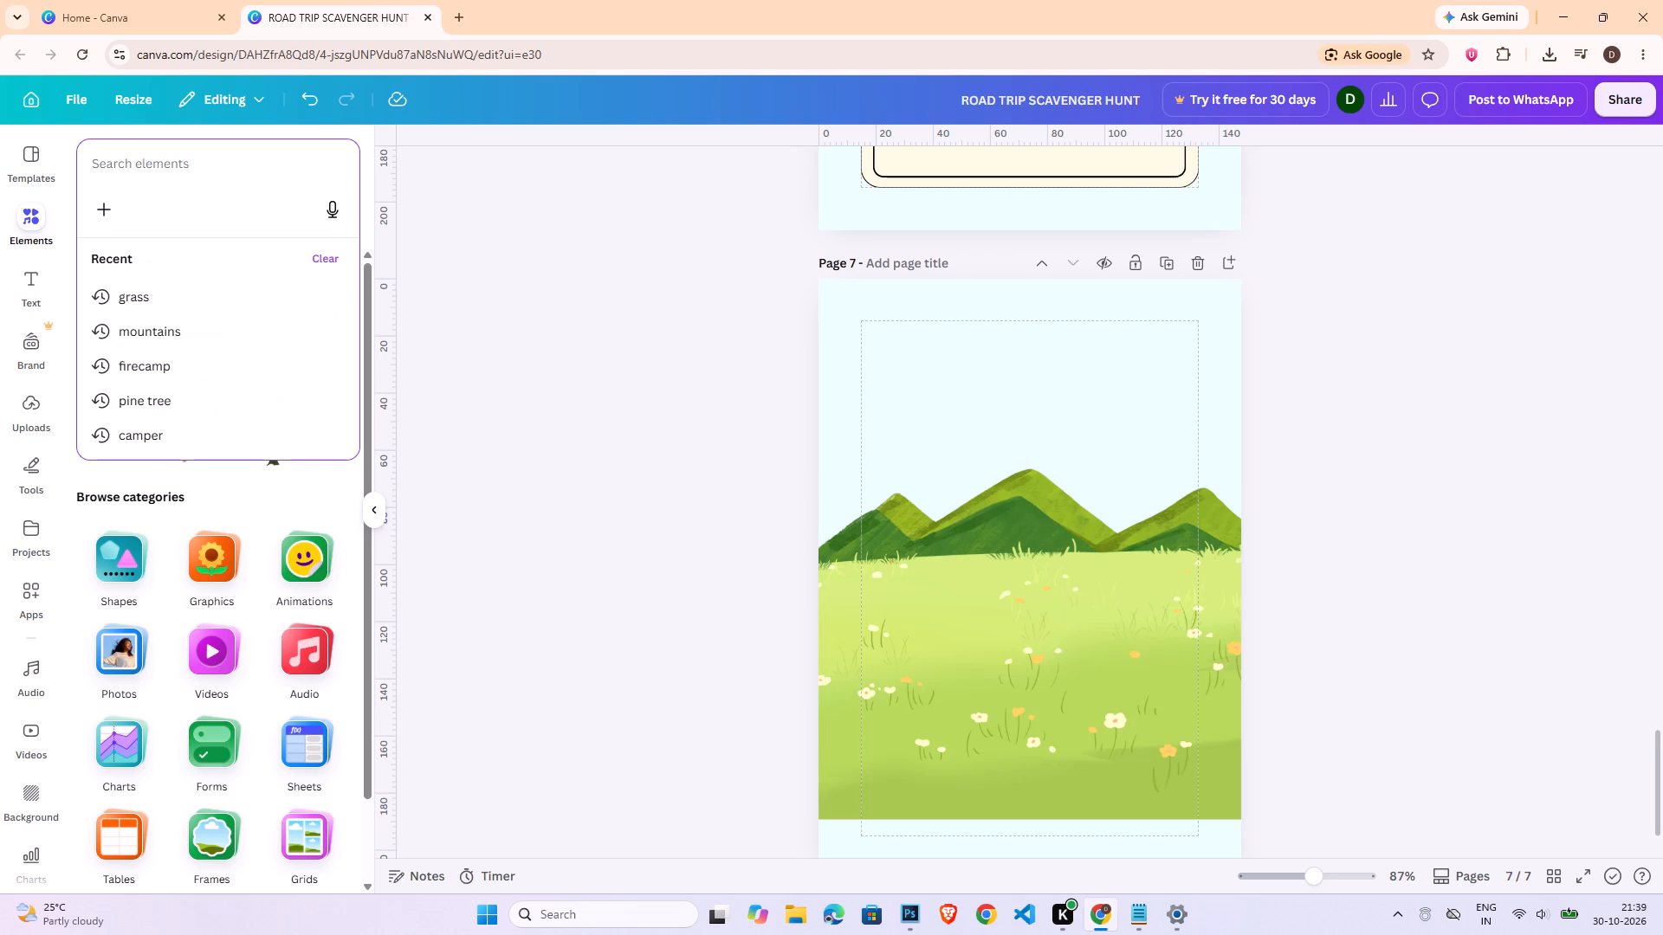
{"action": "type", "text": "tree"}
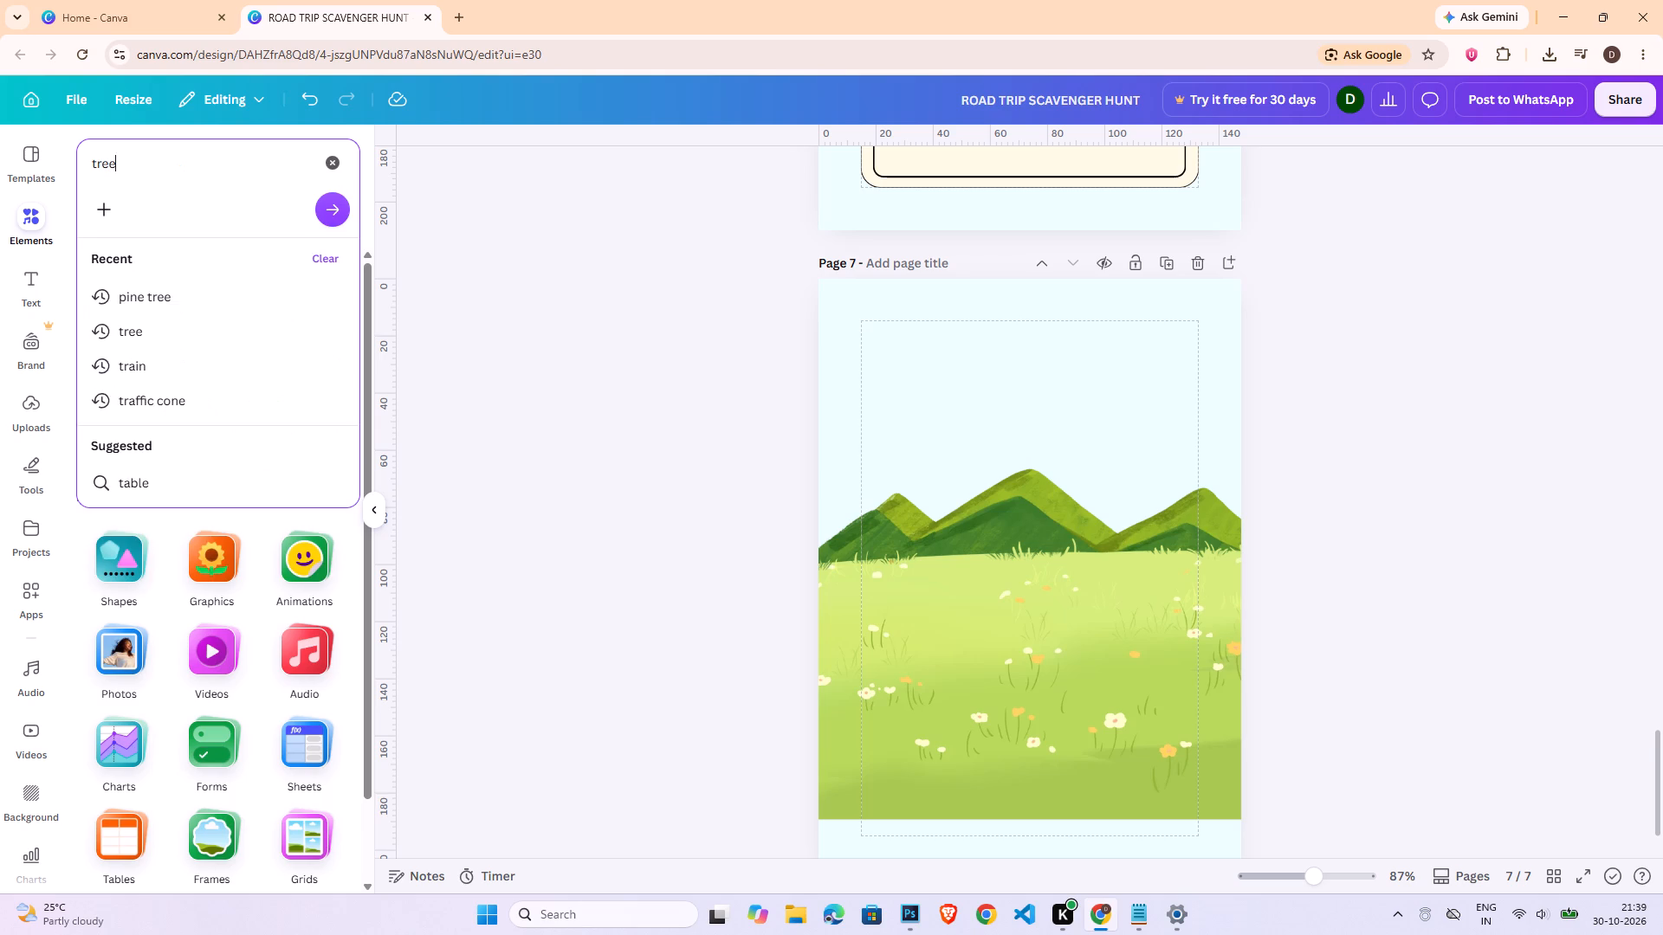
{"action": "key", "text": "Return"}
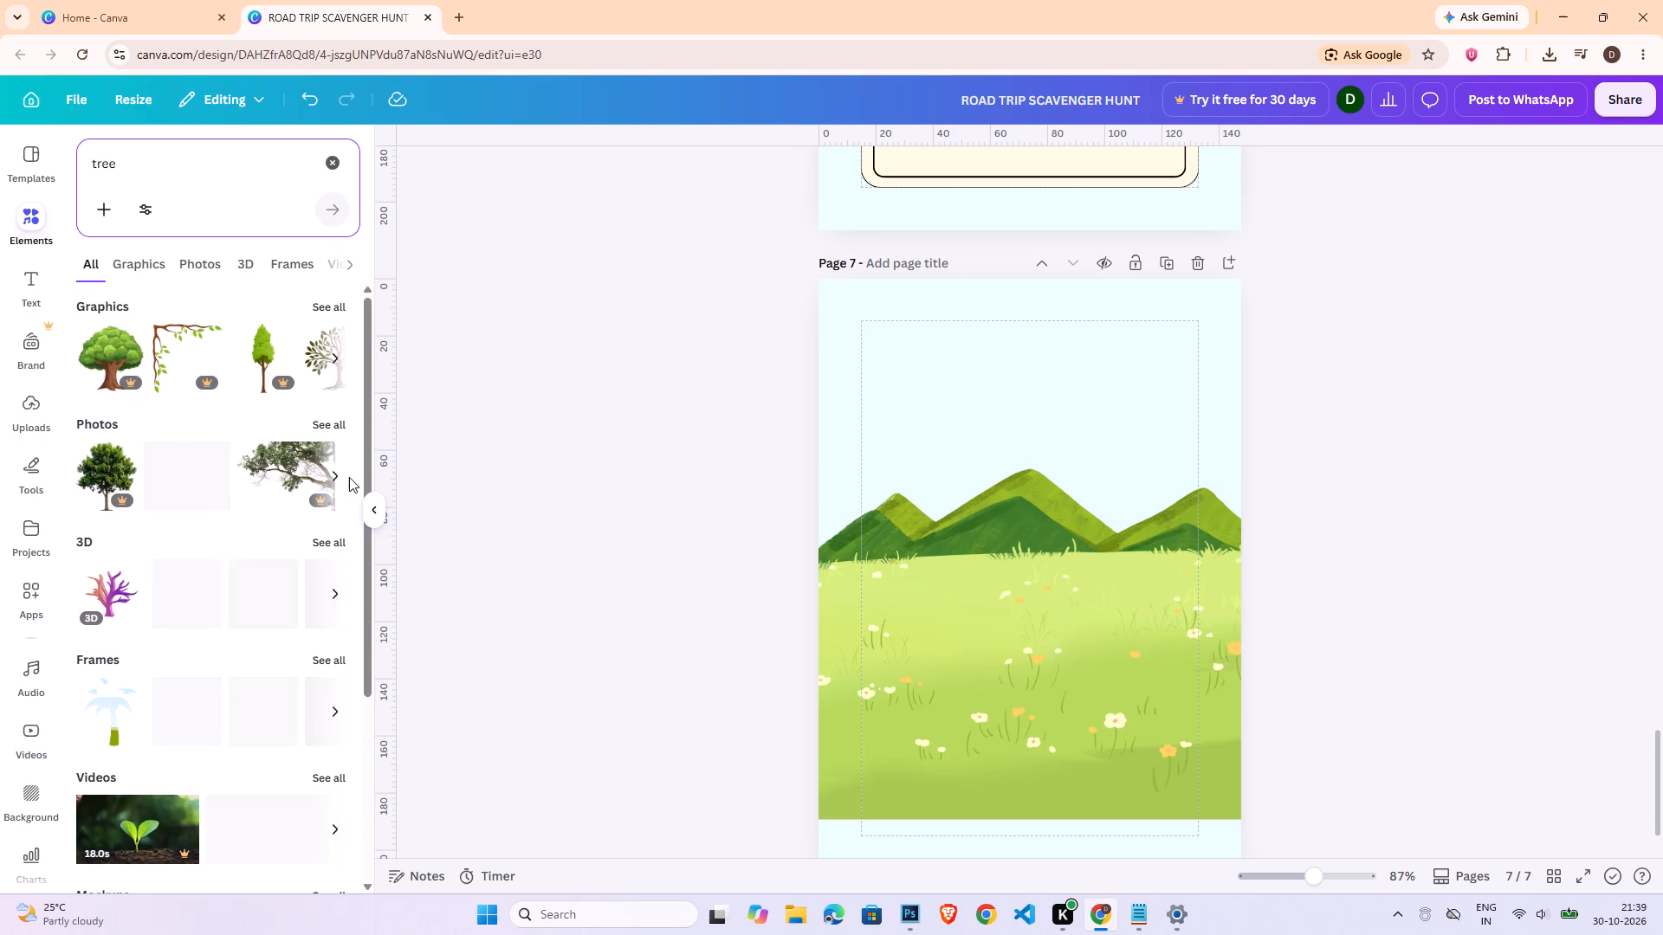
{"action": "left_click", "coordinate": [333, 298]}
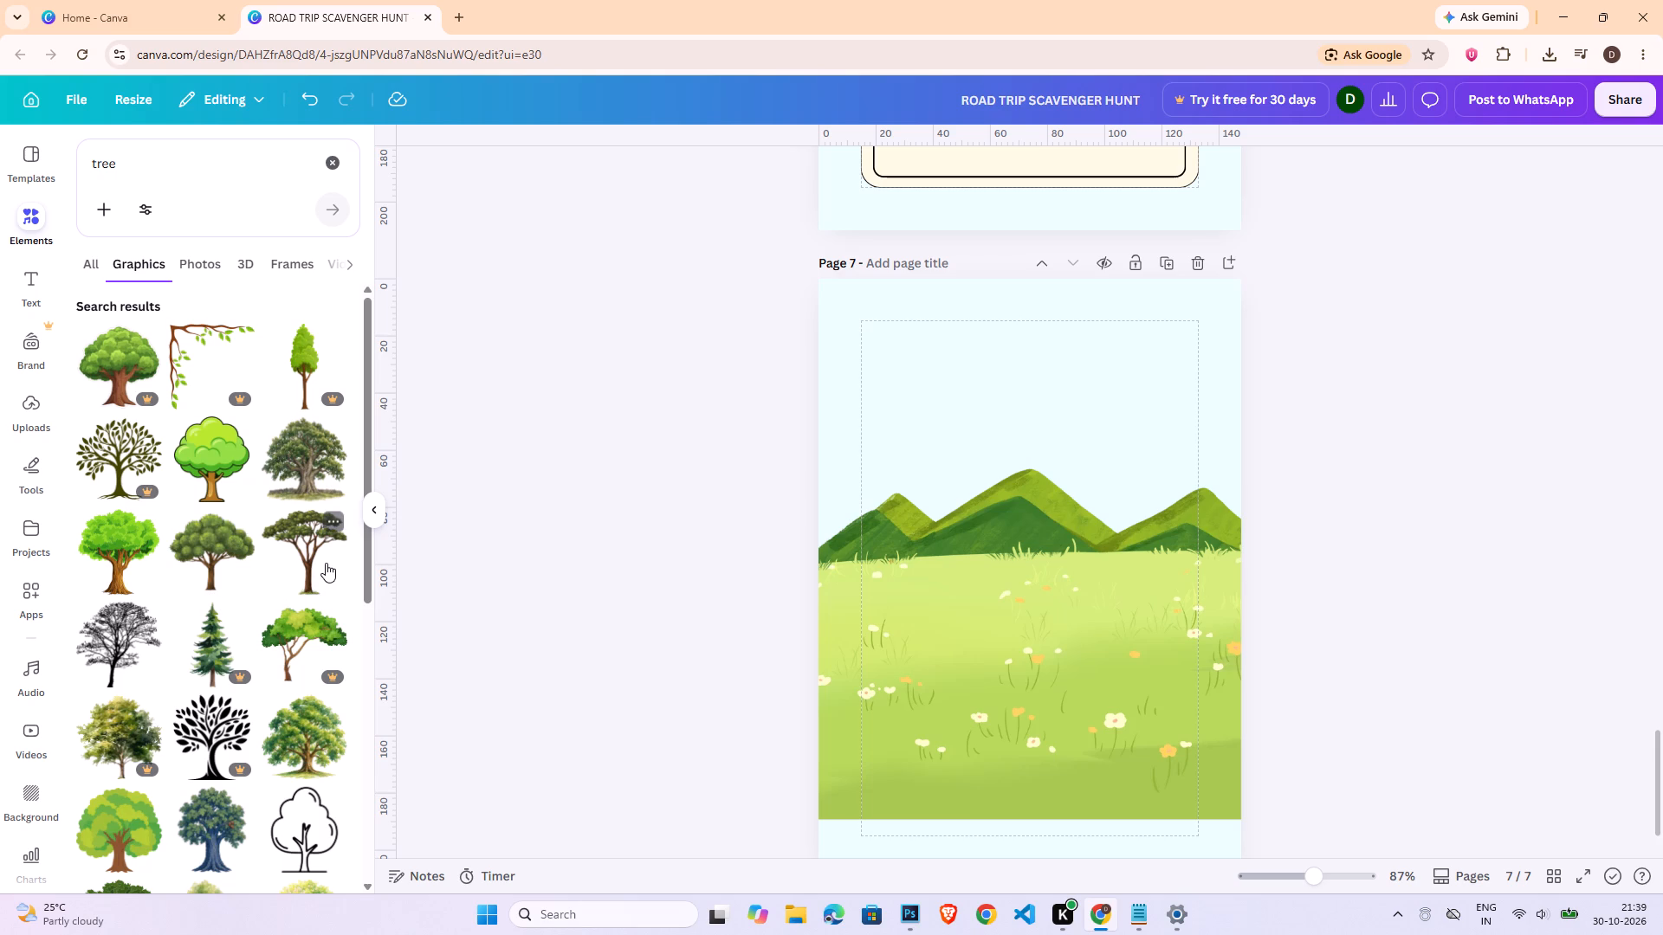
{"action": "scroll", "coordinate": [261, 859], "scroll_direction": "down", "scroll_amount": 4}
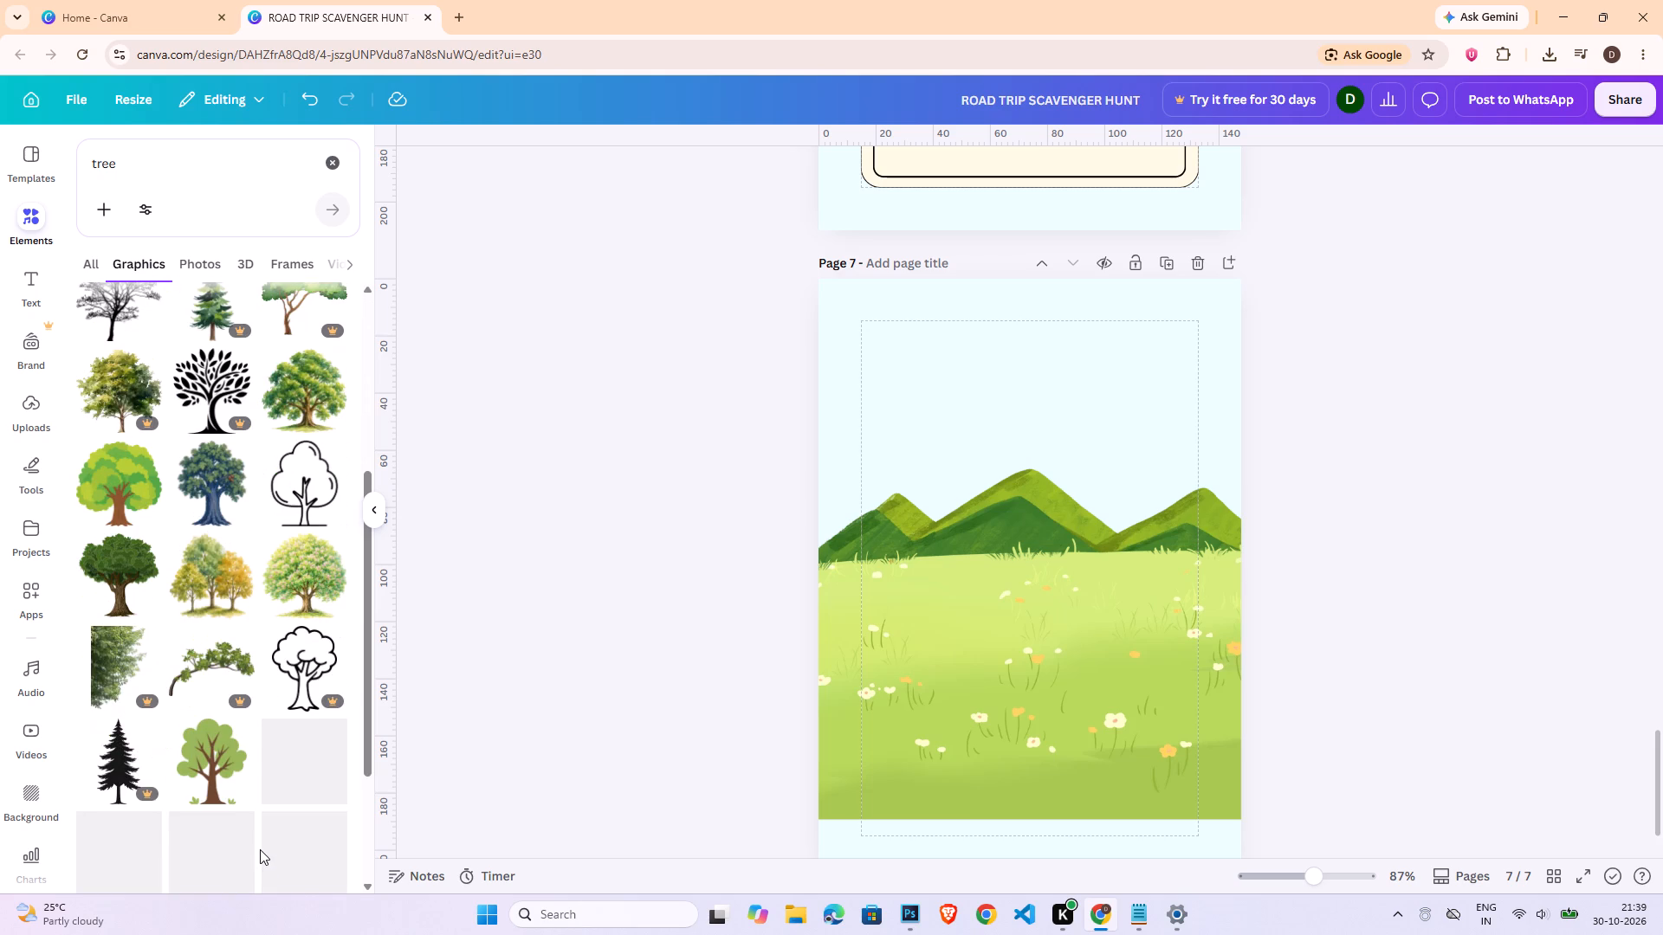
{"action": "scroll", "coordinate": [260, 848], "scroll_direction": "down", "scroll_amount": 6}
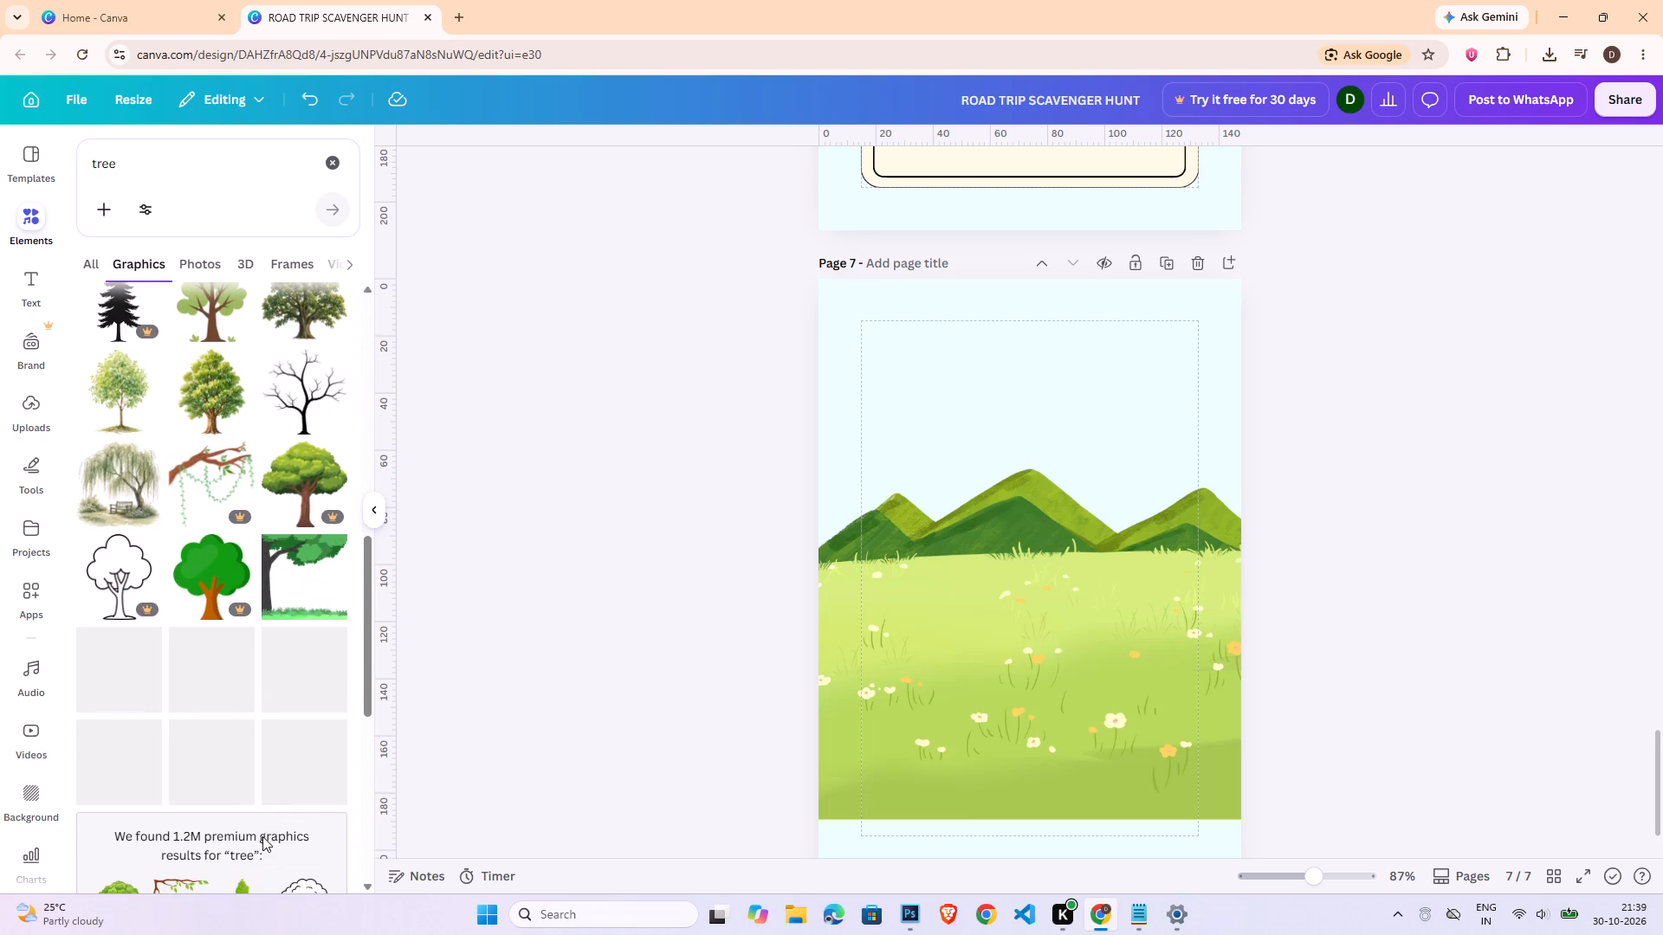
{"action": "scroll", "coordinate": [262, 829], "scroll_direction": "down", "scroll_amount": 6}
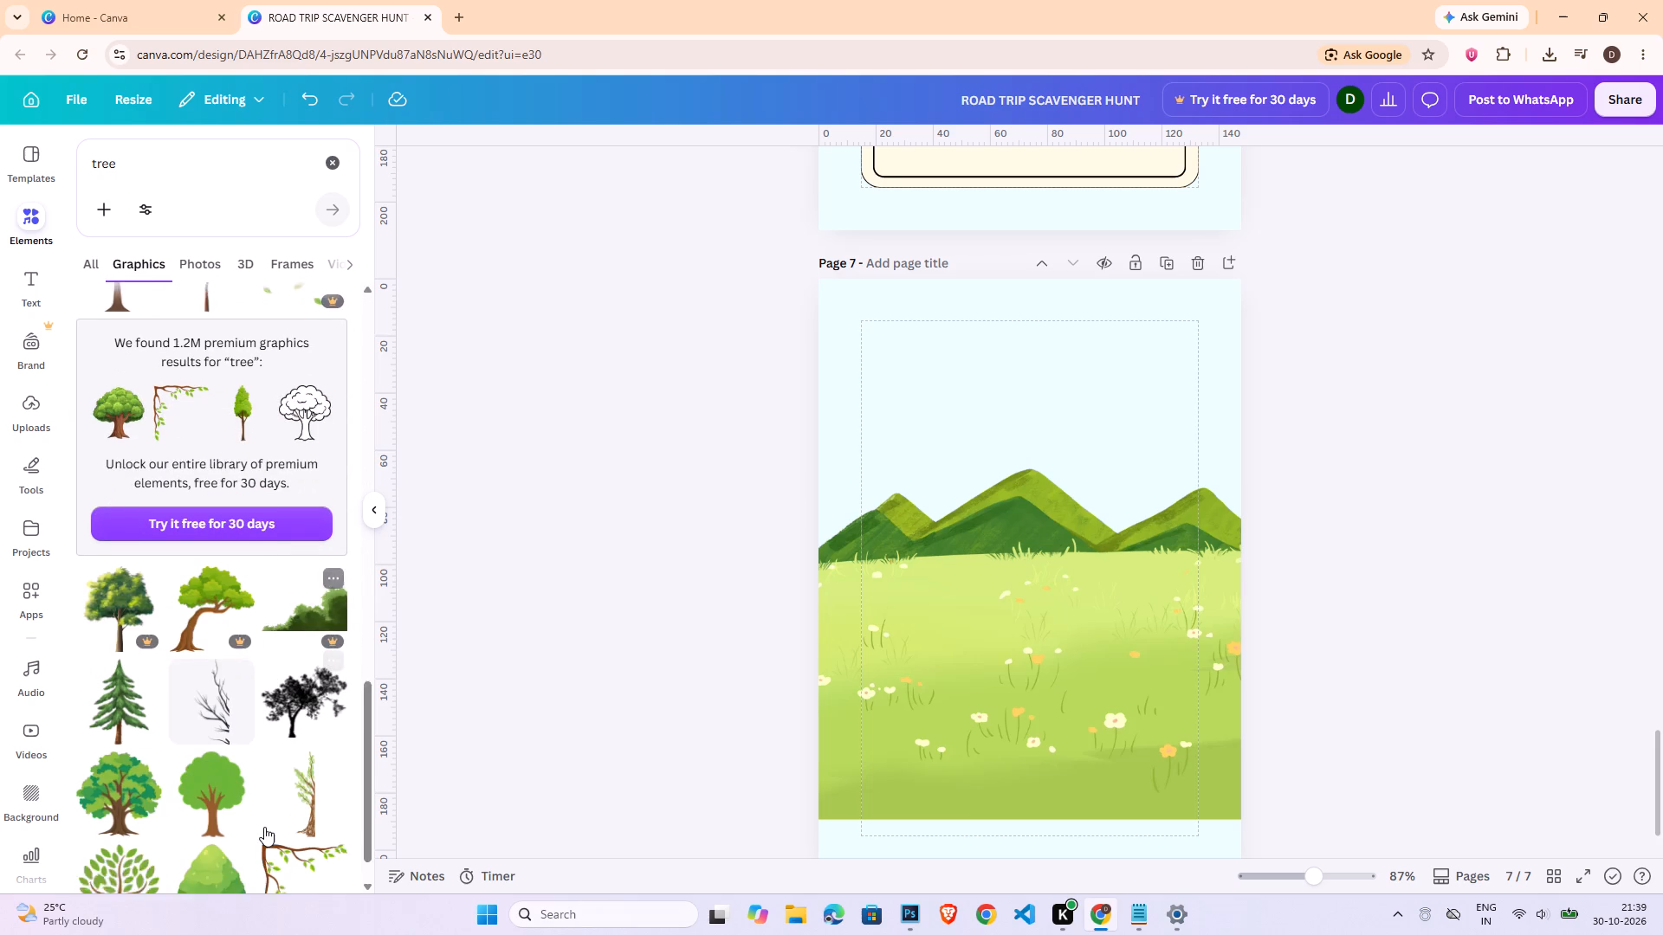
{"action": "left_click", "coordinate": [139, 700]}
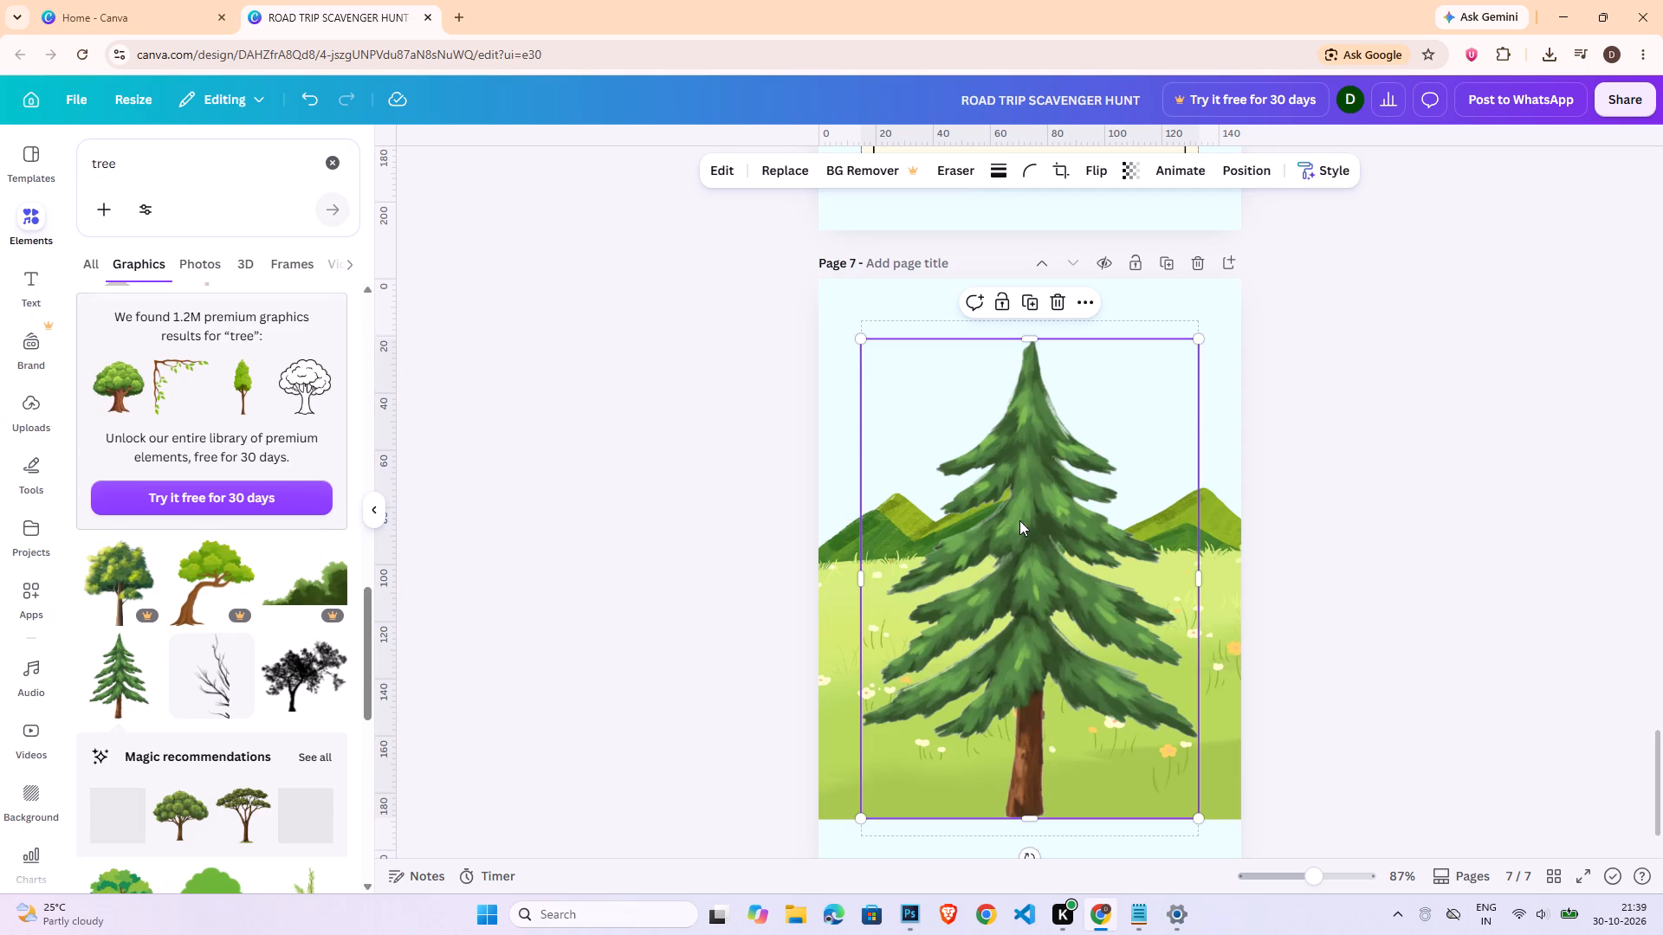
Shrink the pine tree and stand it at the meadow's upper-left edge, overlapping the mountains and just inside the page edge.
{"action": "left_click_drag", "start_coordinate": [1200, 339], "coordinate": [1034, 643]}
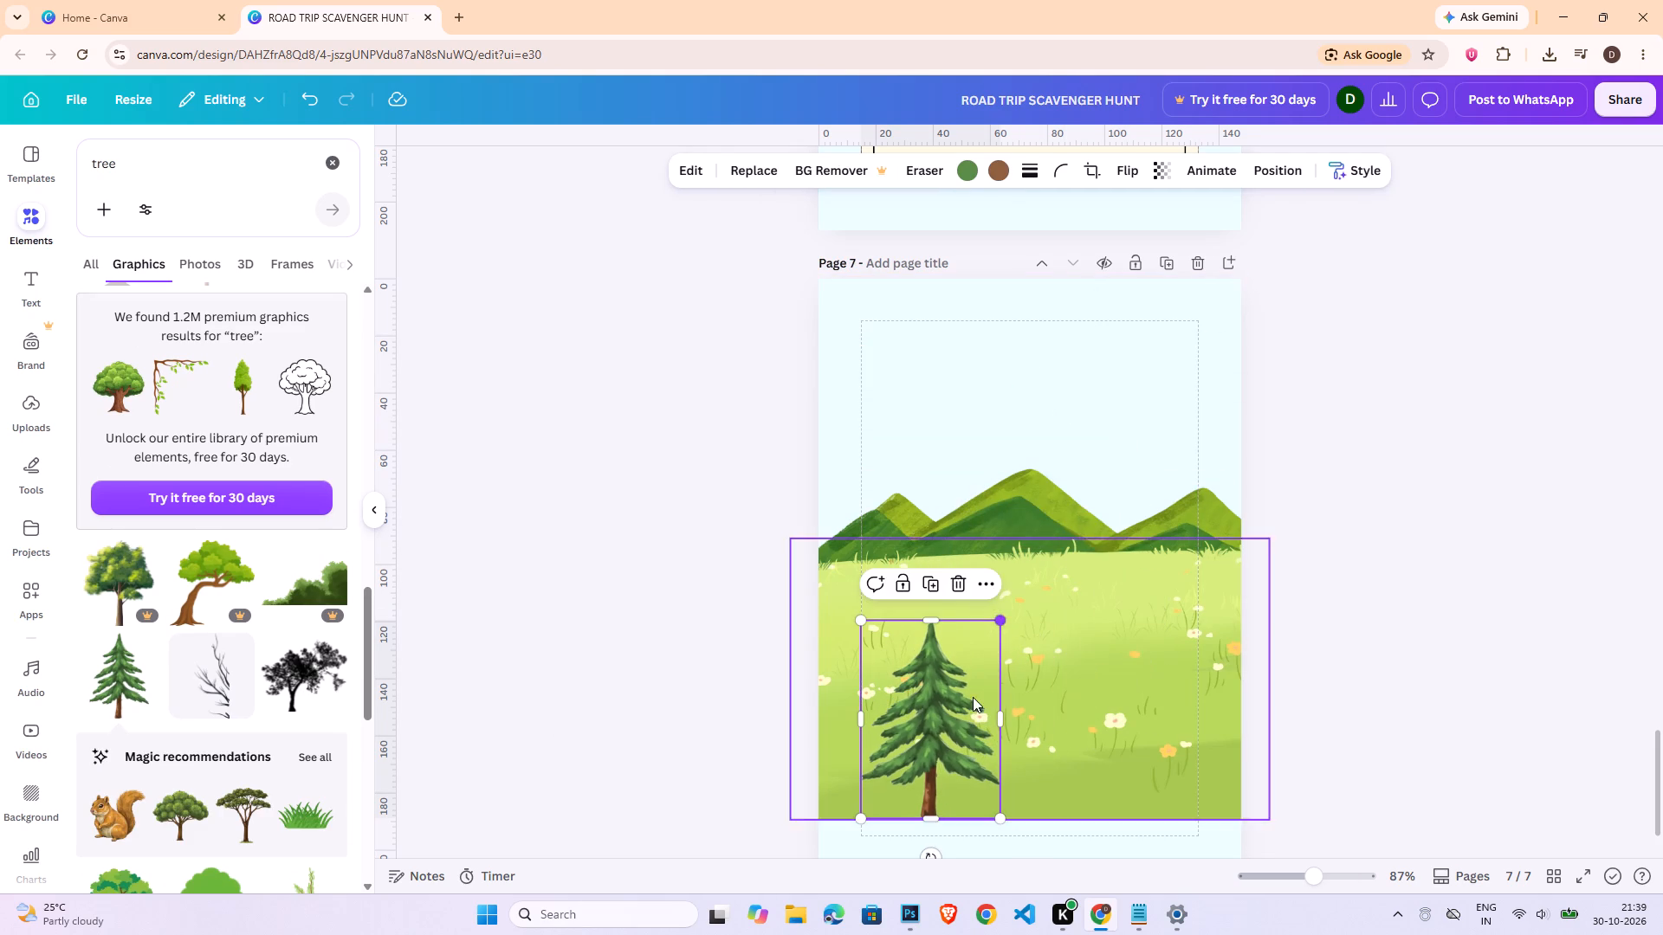
{"action": "left_click_drag", "start_coordinate": [948, 713], "coordinate": [935, 483]}
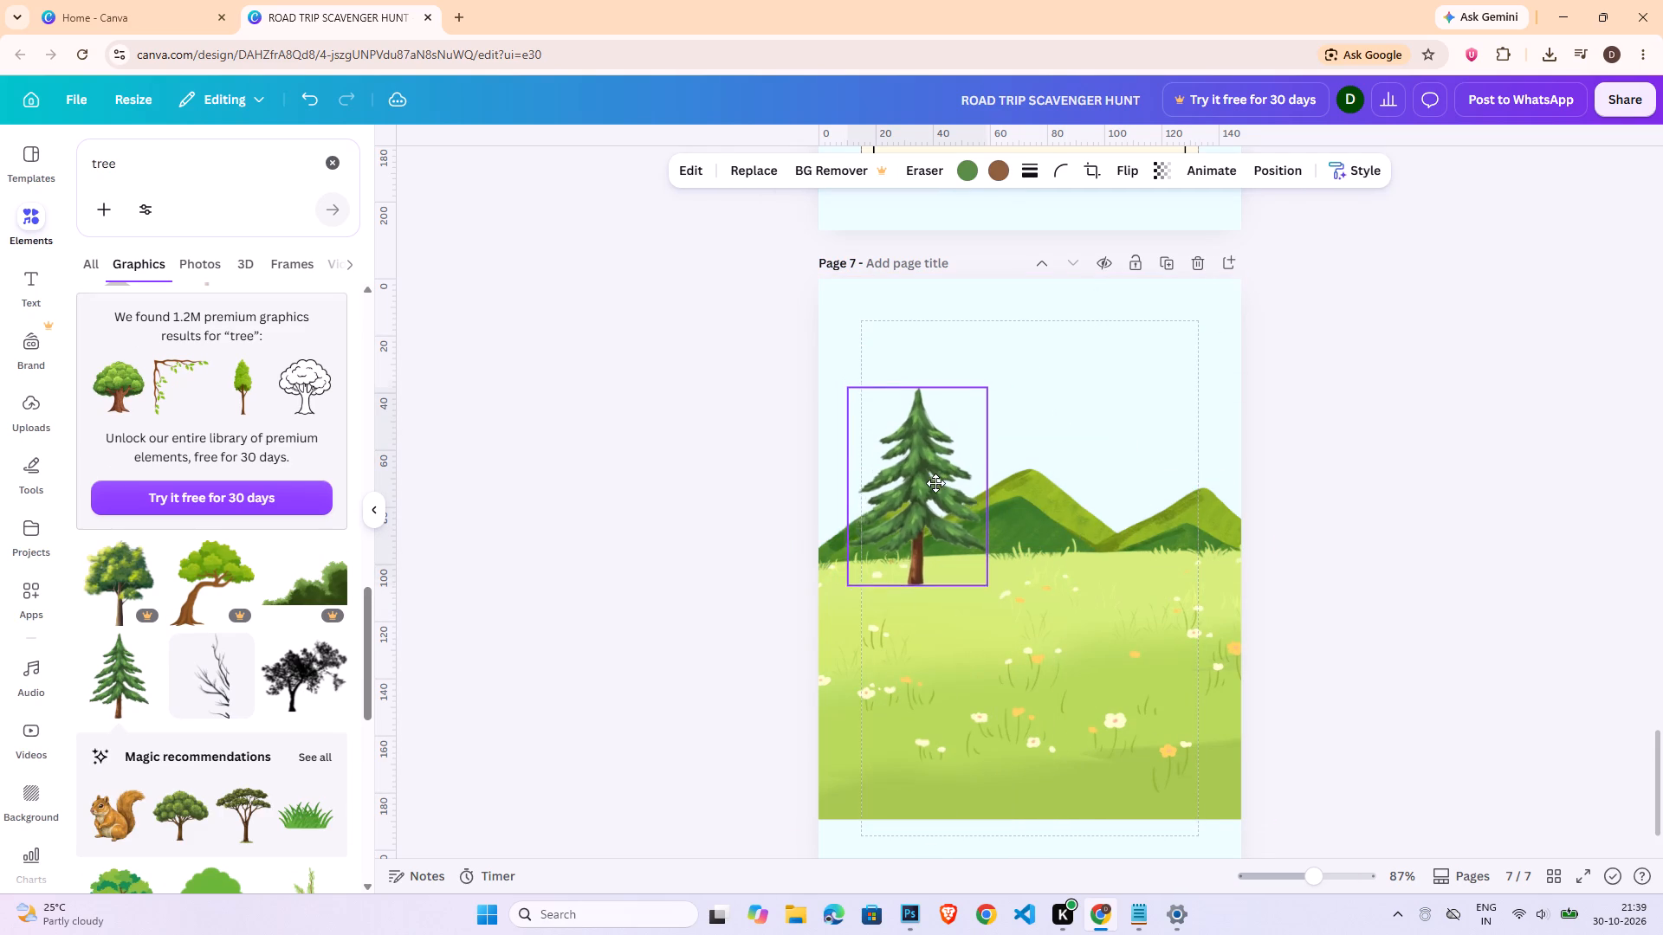
{"action": "left_click_drag", "start_coordinate": [935, 483], "coordinate": [921, 478]}
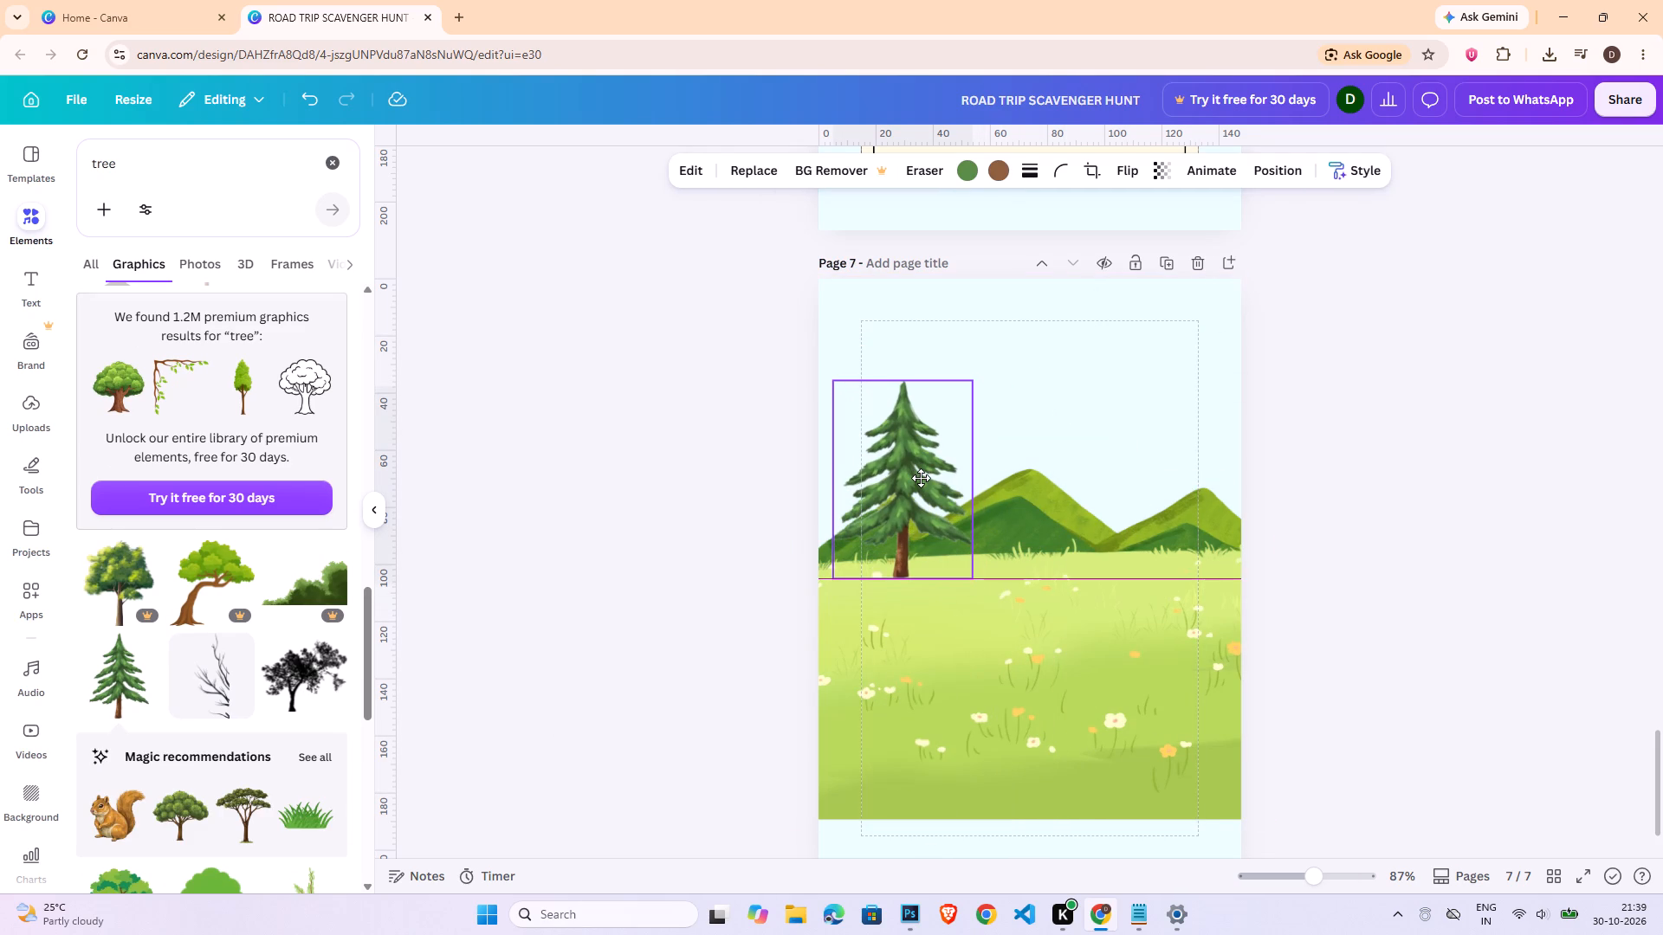
{"action": "left_click_drag", "start_coordinate": [921, 478], "coordinate": [903, 485]}
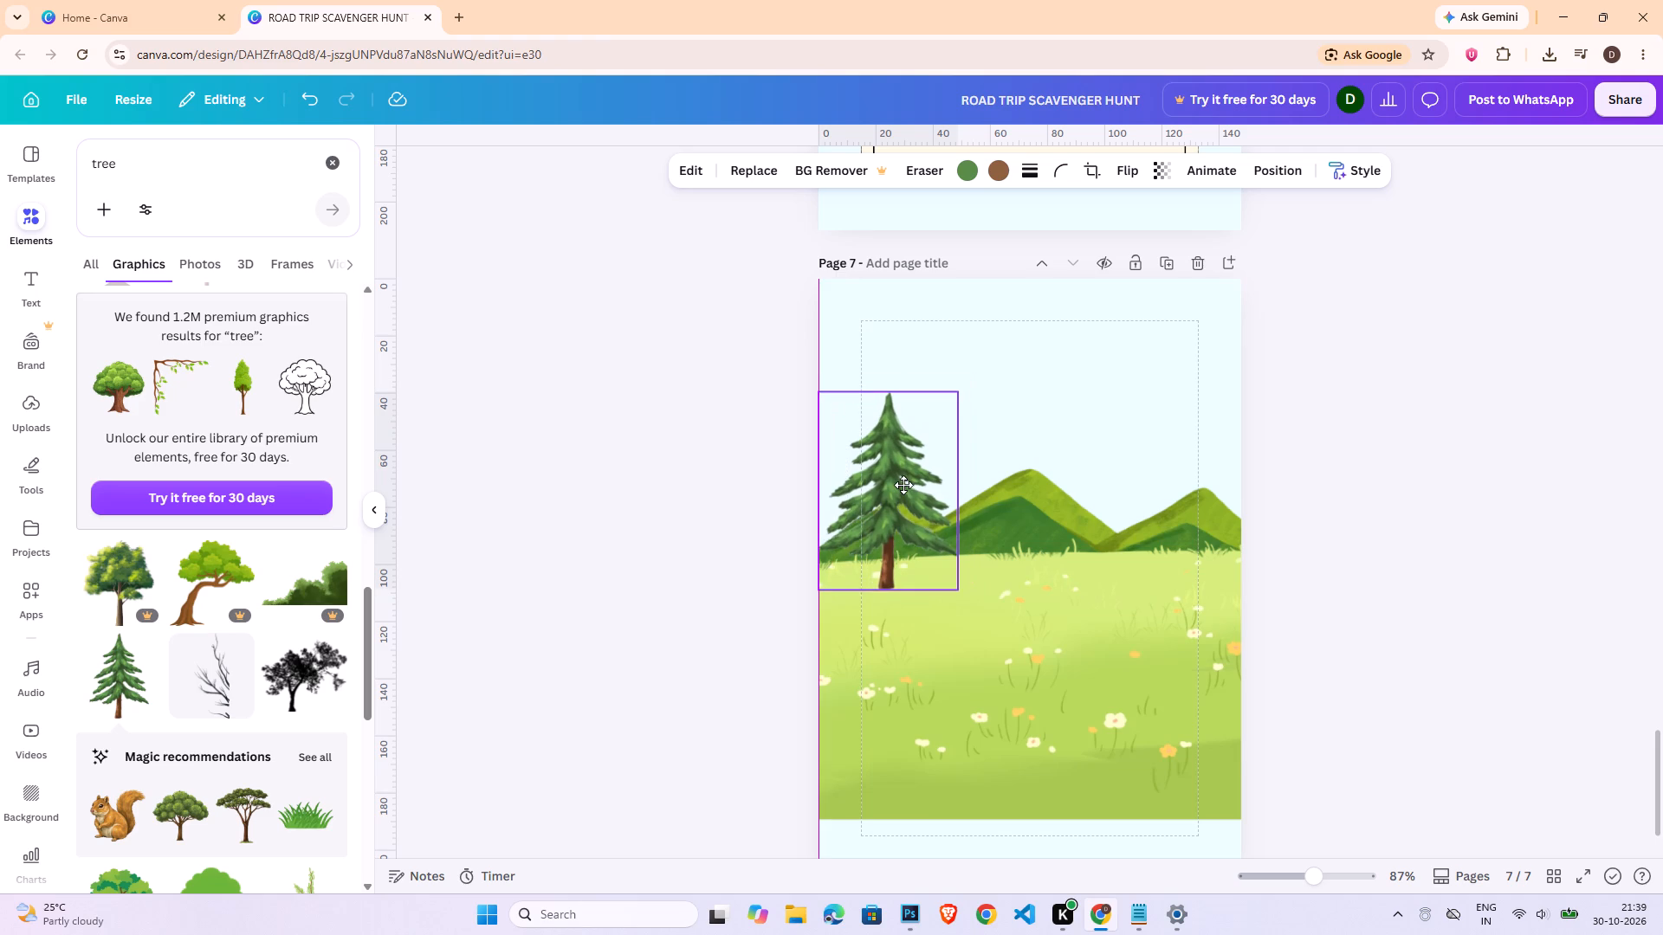
{"action": "left_click_drag", "start_coordinate": [903, 485], "coordinate": [915, 478]}
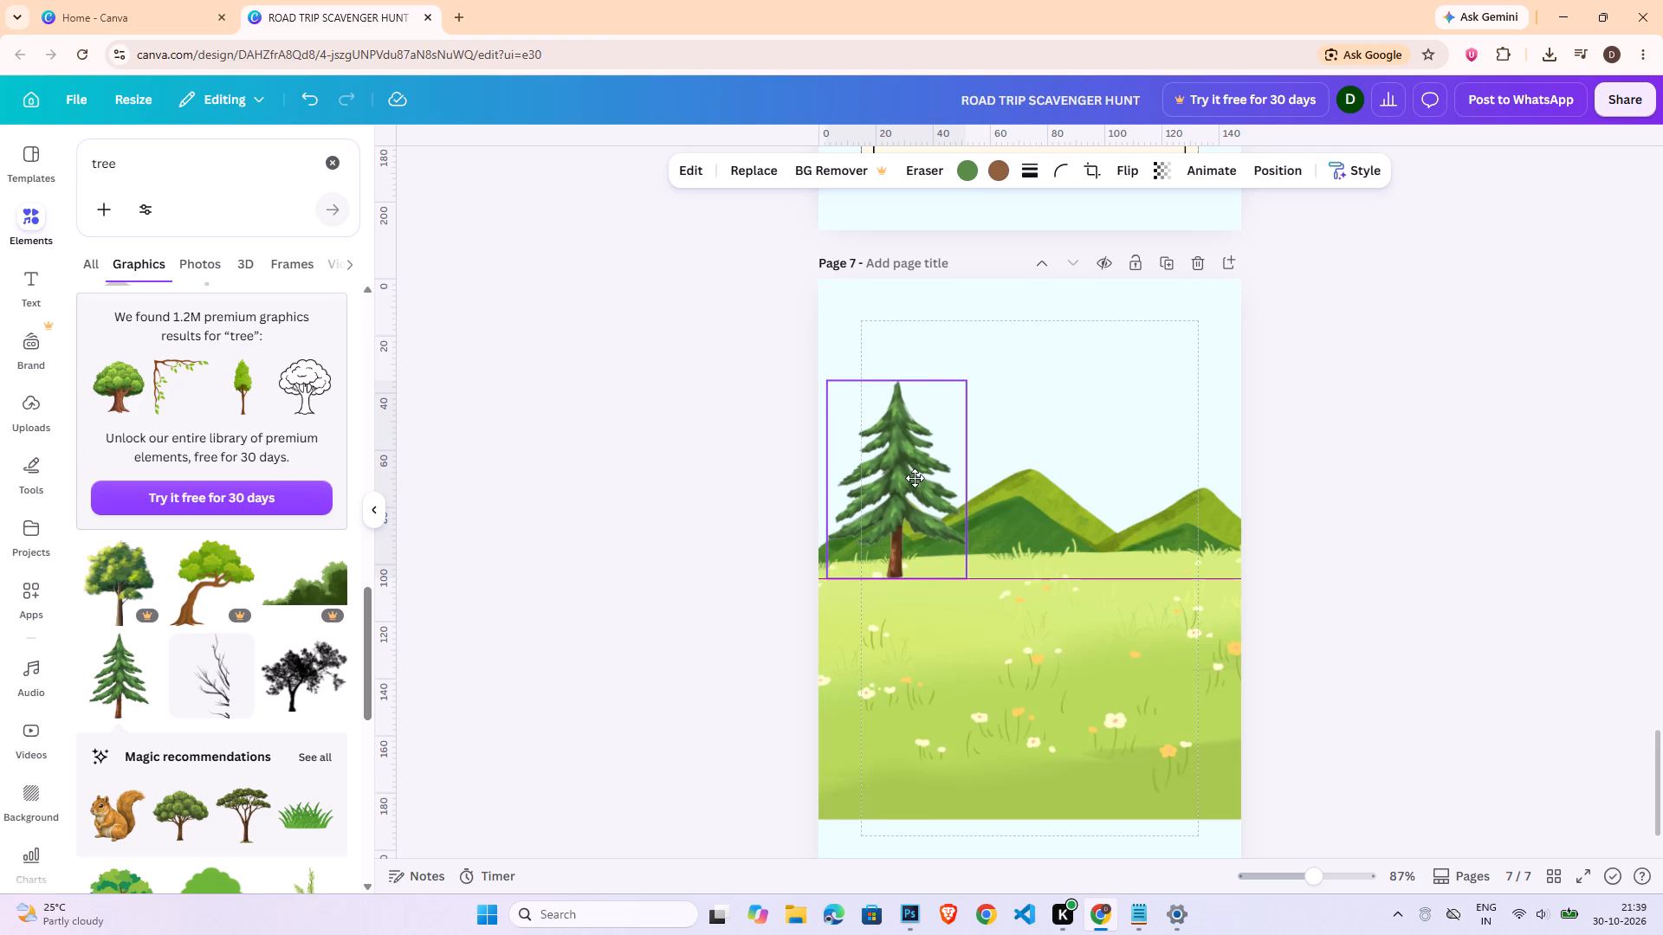
{"action": "left_click_drag", "start_coordinate": [915, 478], "coordinate": [914, 478]}
{"action": "left_click_drag", "start_coordinate": [961, 377], "coordinate": [980, 359]}
{"action": "left_click", "coordinate": [933, 412]}
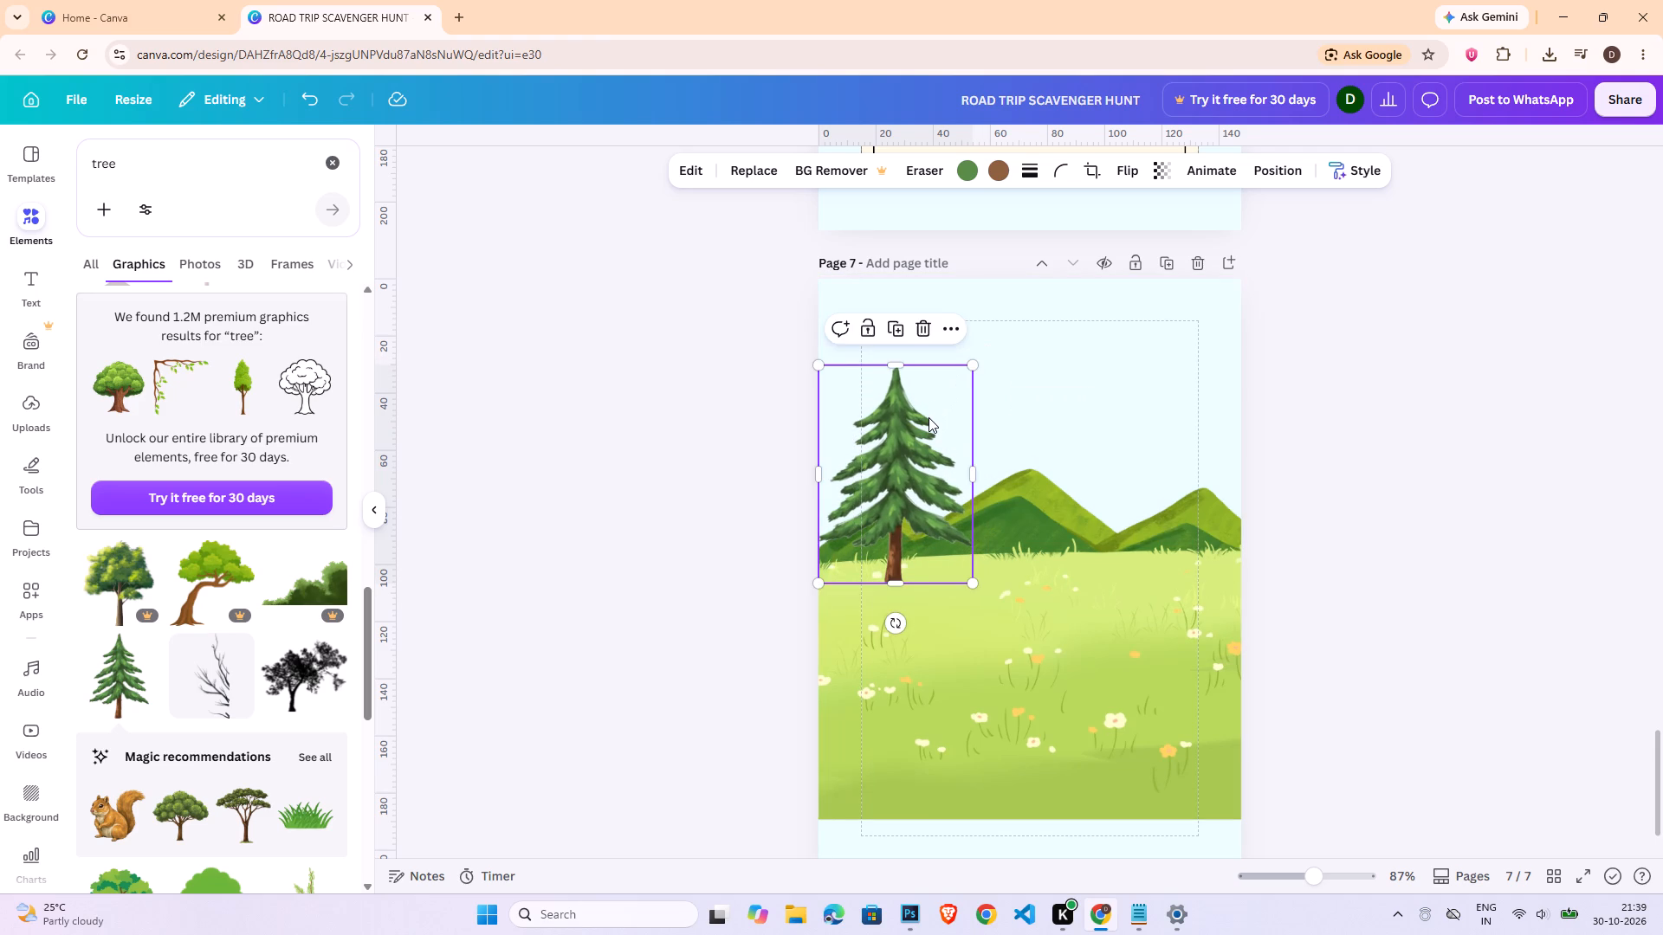
{"action": "key", "text": "Right"}
{"action": "left_click", "coordinate": [1546, 514]}
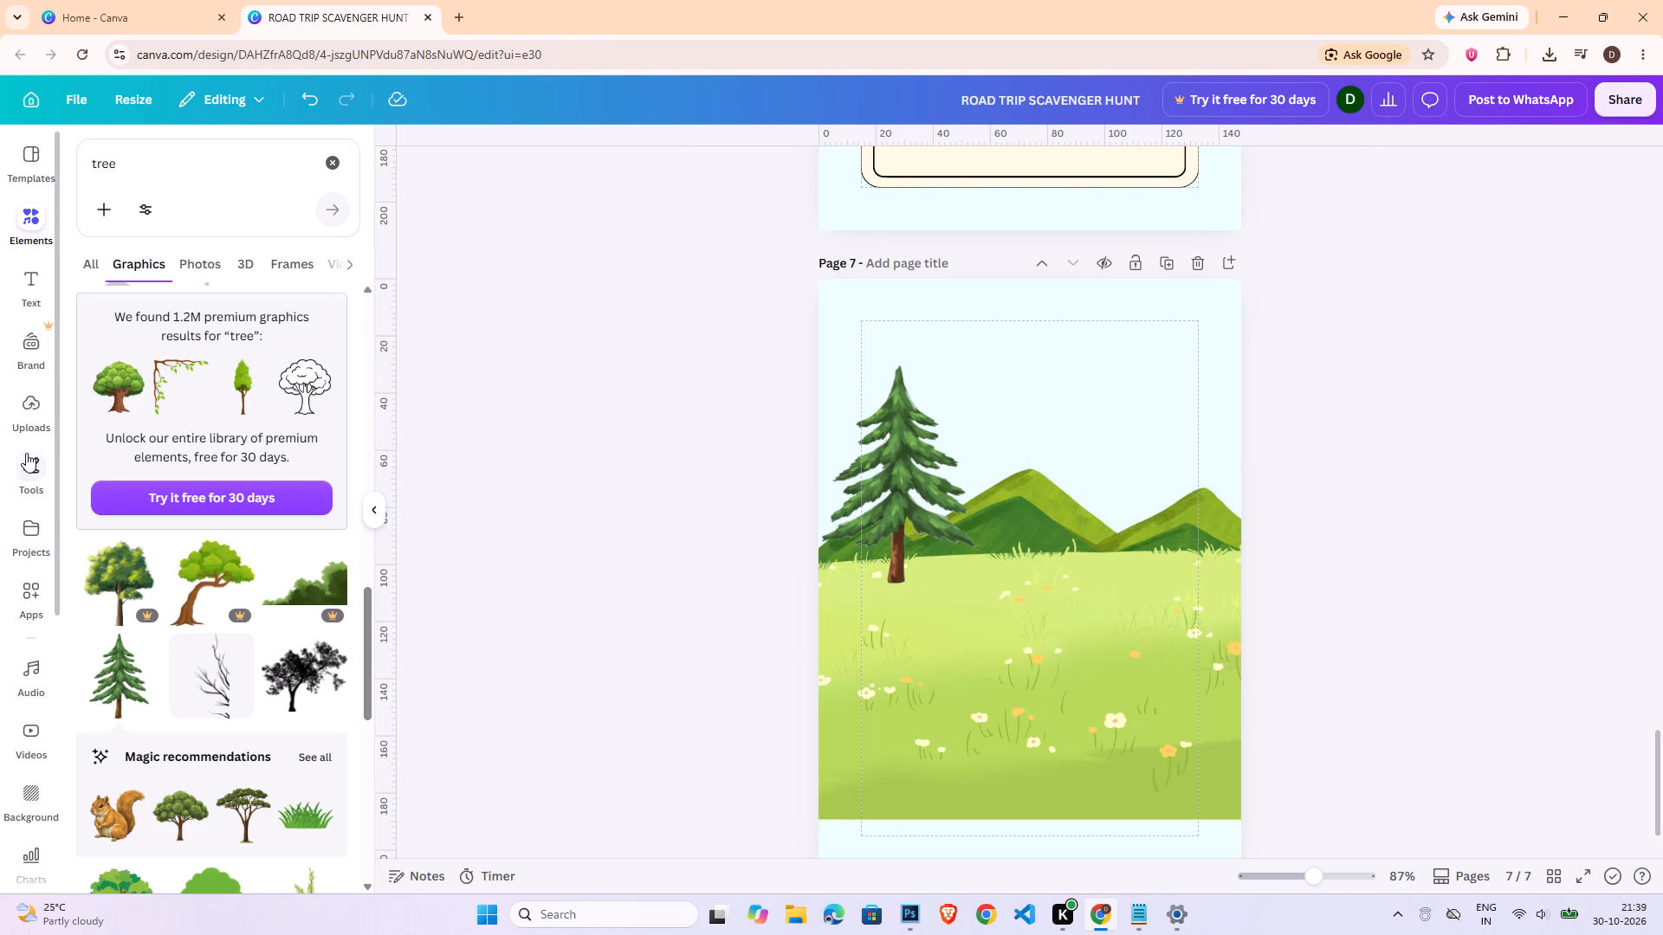
Search the graphics for "tent", add the yellow-orange ridge tent to page 7 and flip it horizontally.
{"action": "double_click", "coordinate": [158, 158]}
{"action": "type", "text": "tent"}
{"action": "key", "text": "Return"}
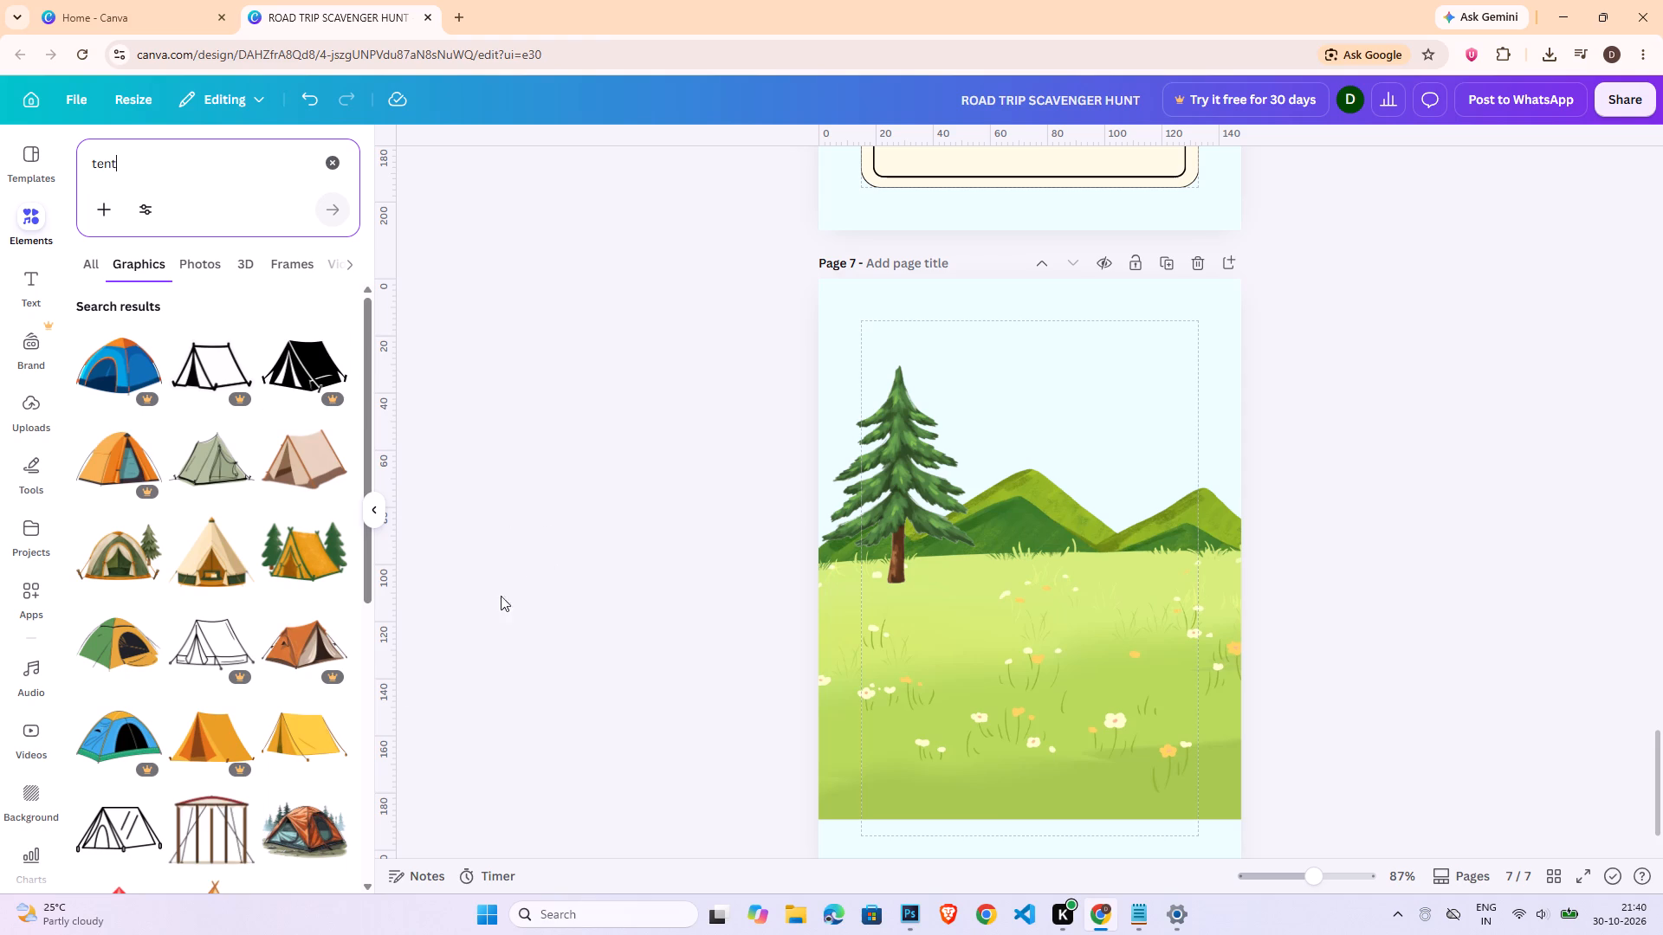
{"action": "scroll", "coordinate": [314, 696], "scroll_direction": "down", "scroll_amount": 3}
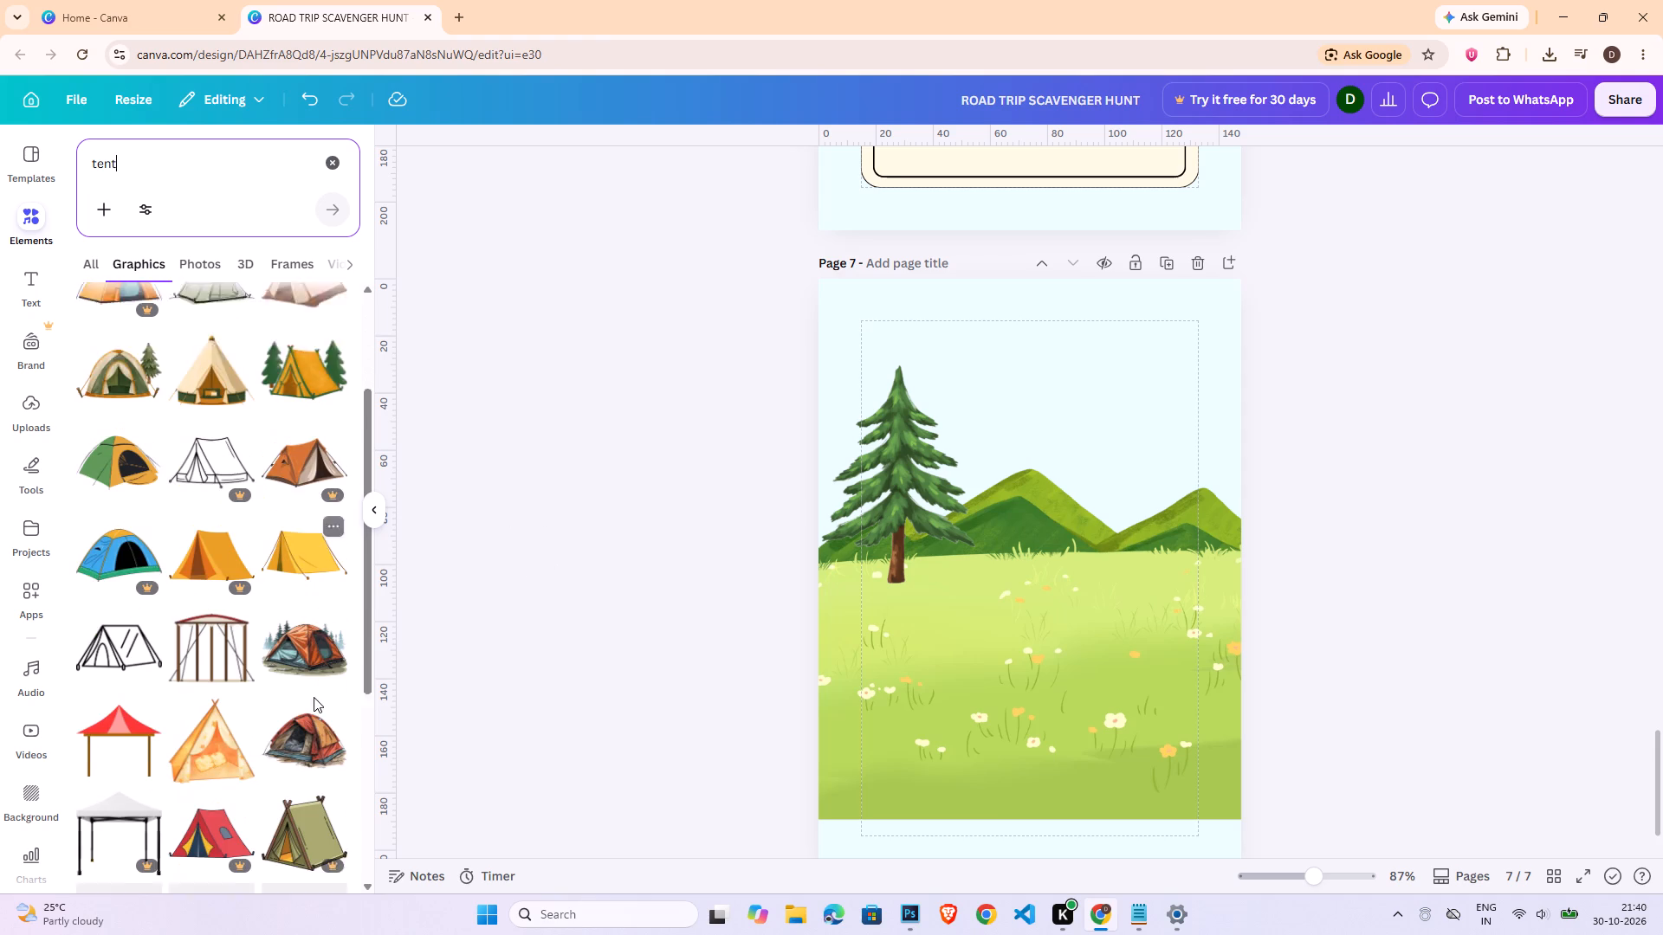
{"action": "scroll", "coordinate": [314, 697], "scroll_direction": "down", "scroll_amount": 4}
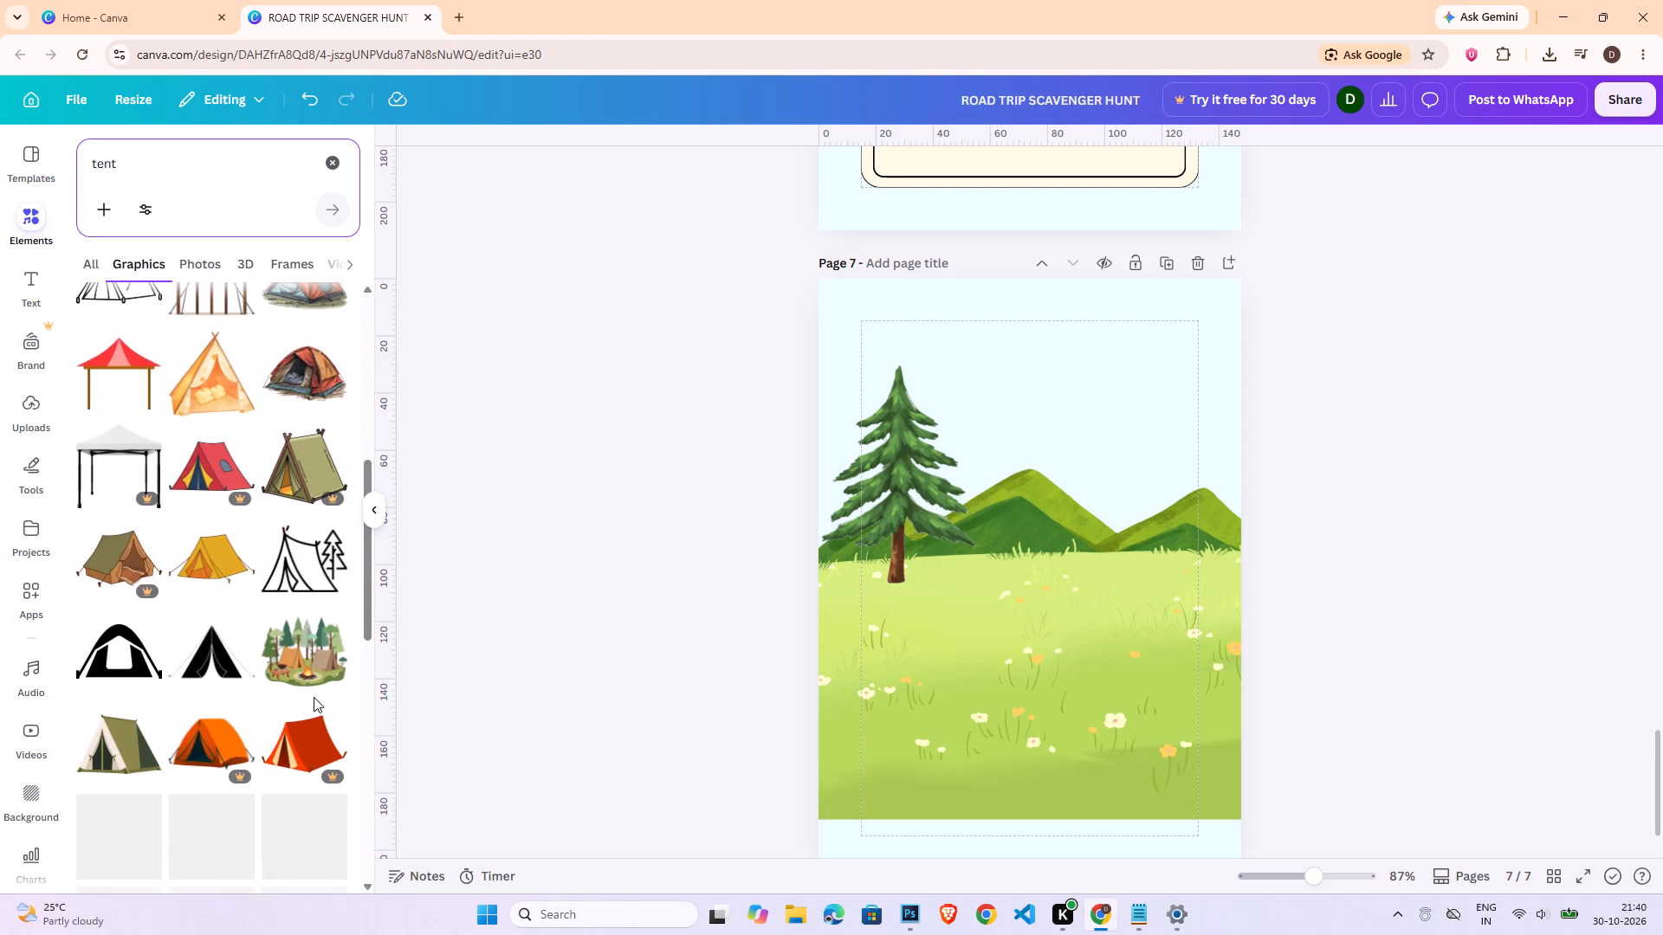
{"action": "left_click", "coordinate": [204, 547]}
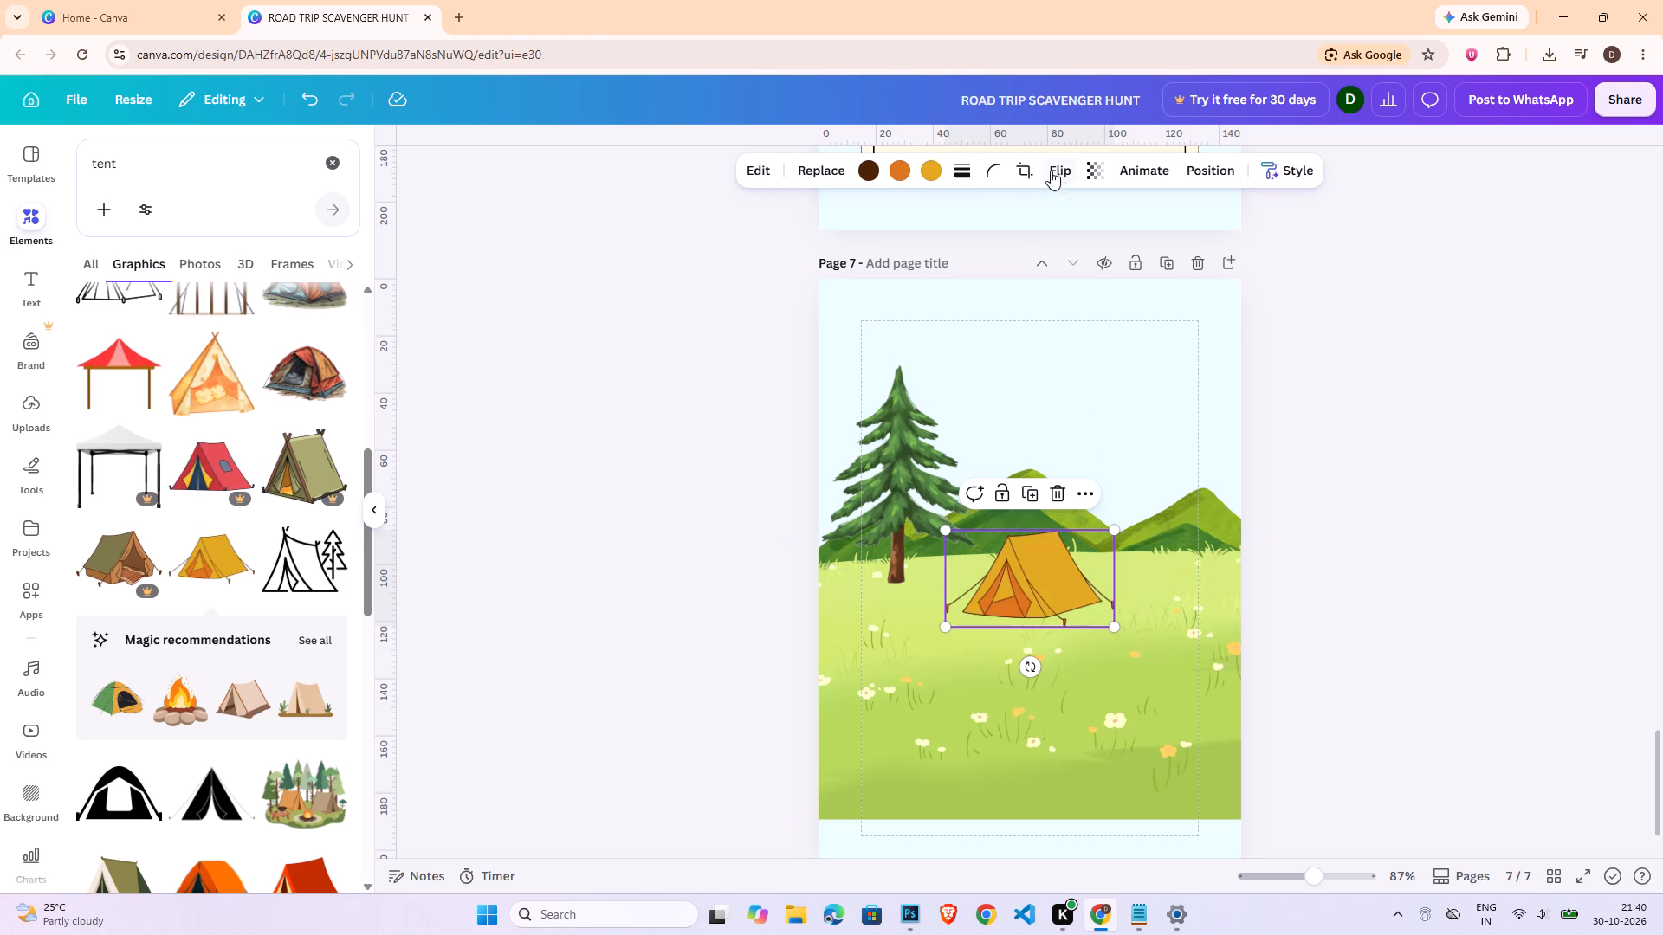
{"action": "left_click", "coordinate": [1058, 168]}
{"action": "left_click", "coordinate": [1077, 198]}
Enlarge the tent slightly and place it on the meadow in front of the pine tree's trunk.
{"action": "left_click_drag", "start_coordinate": [1032, 595], "coordinate": [1023, 590]}
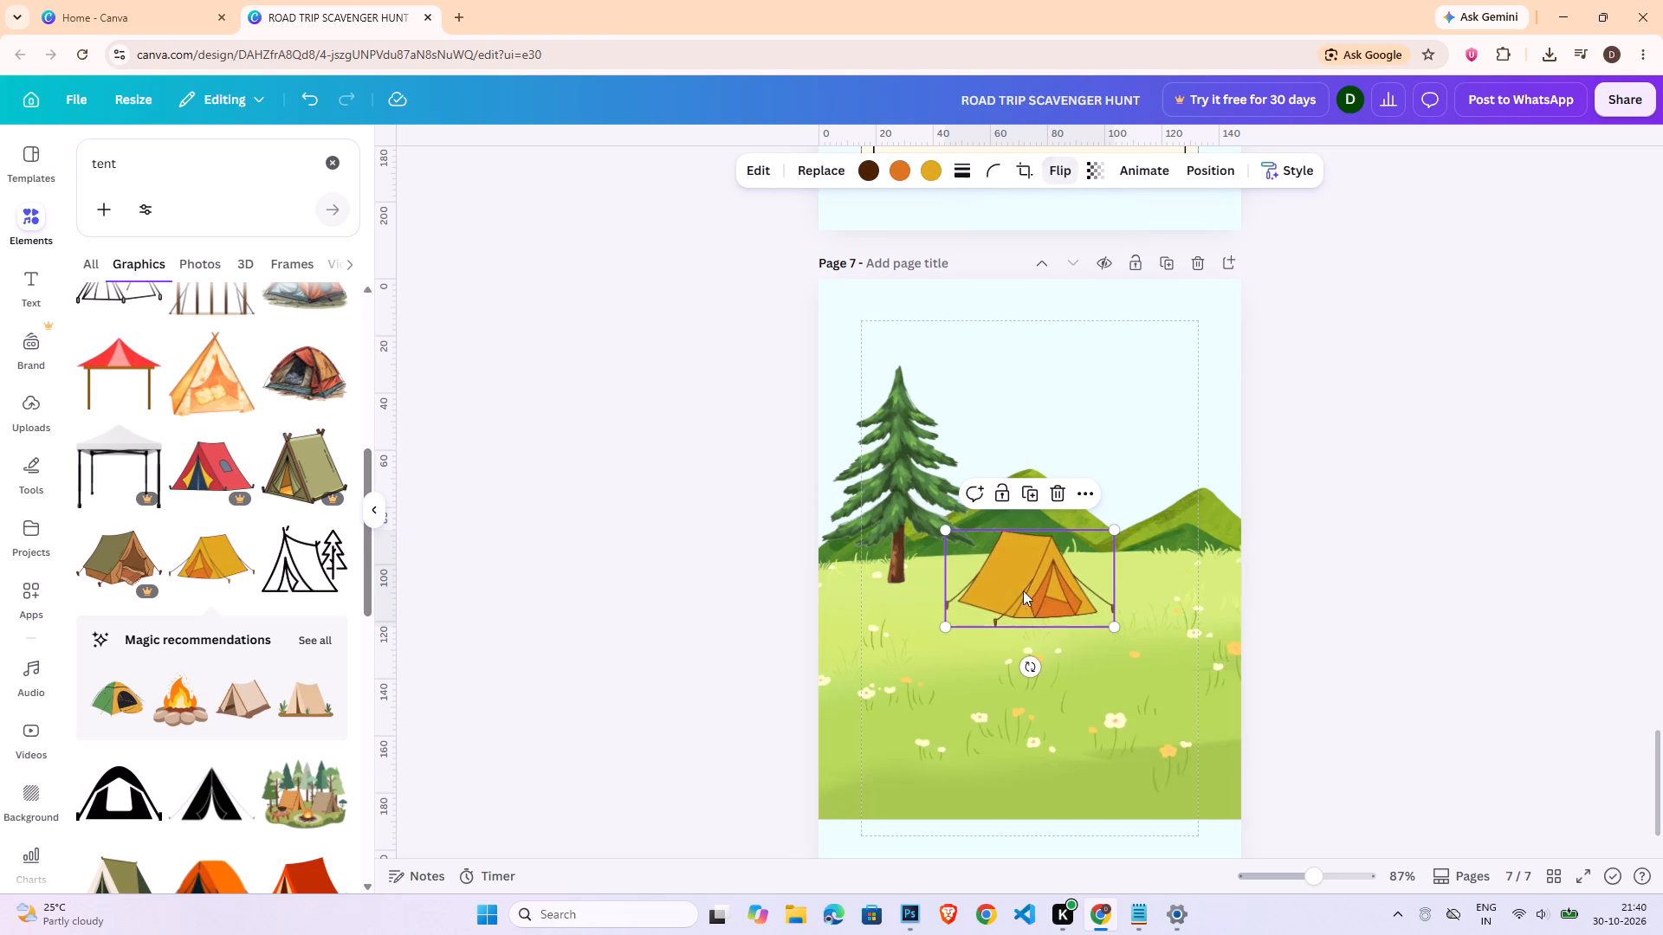
{"action": "left_click_drag", "start_coordinate": [1023, 590], "coordinate": [950, 580]}
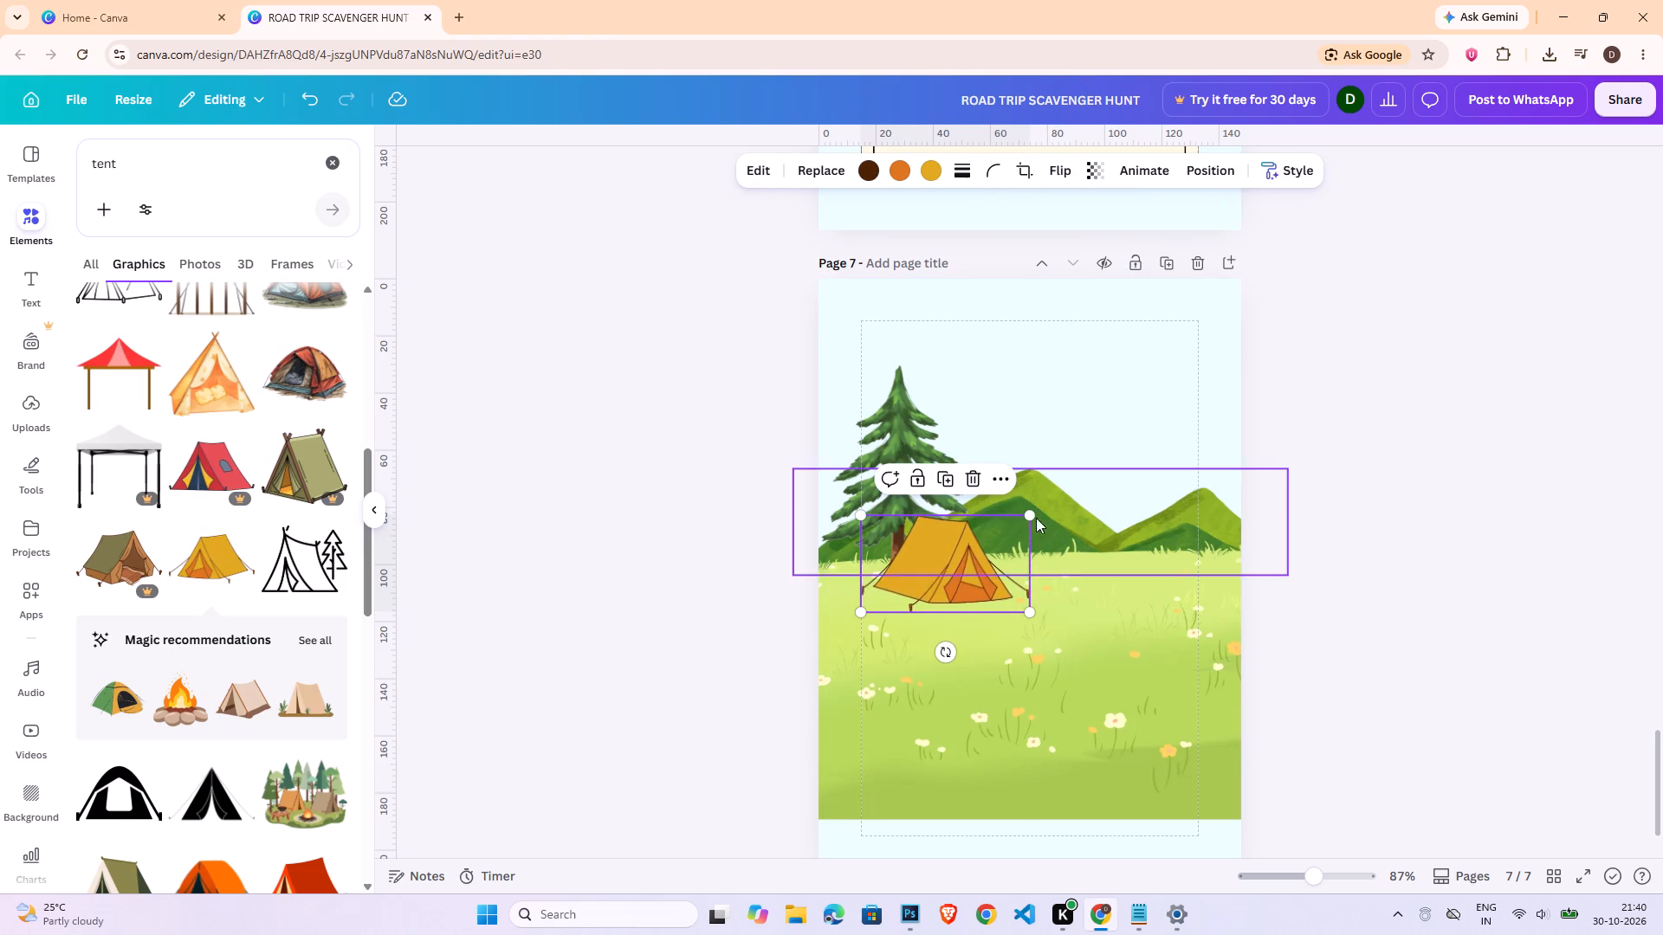
{"action": "left_click_drag", "start_coordinate": [1032, 513], "coordinate": [1070, 471]}
{"action": "left_click_drag", "start_coordinate": [1011, 538], "coordinate": [996, 549]}
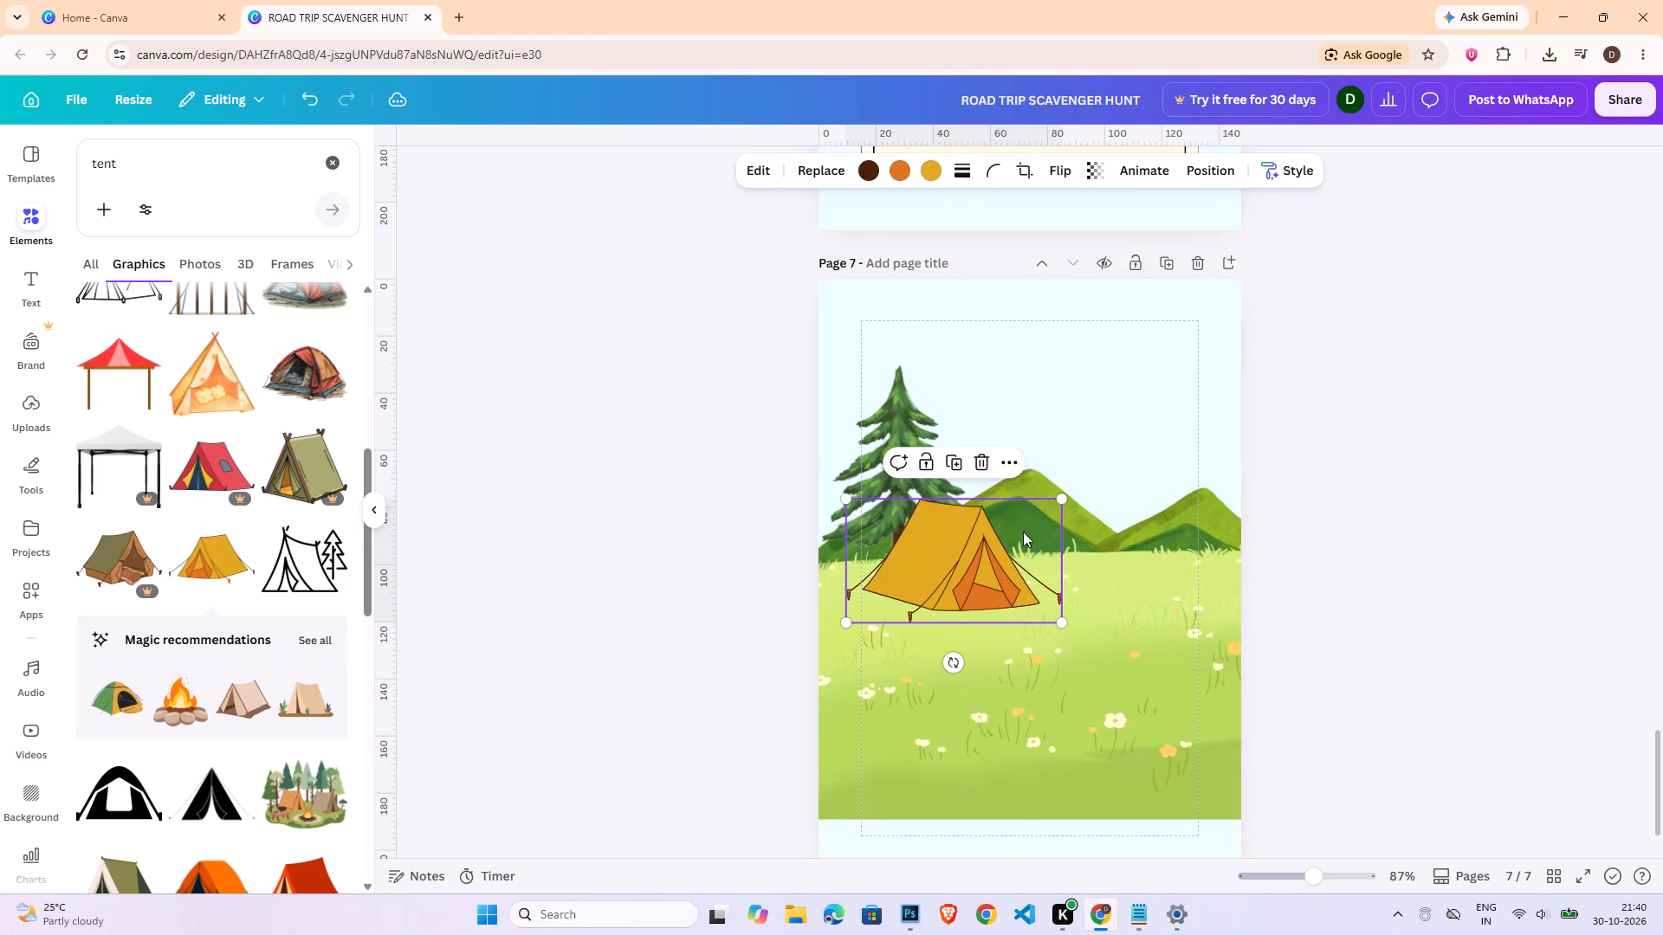
{"action": "left_click_drag", "start_coordinate": [1066, 495], "coordinate": [1090, 475]}
{"action": "left_click_drag", "start_coordinate": [1004, 552], "coordinate": [1016, 549]}
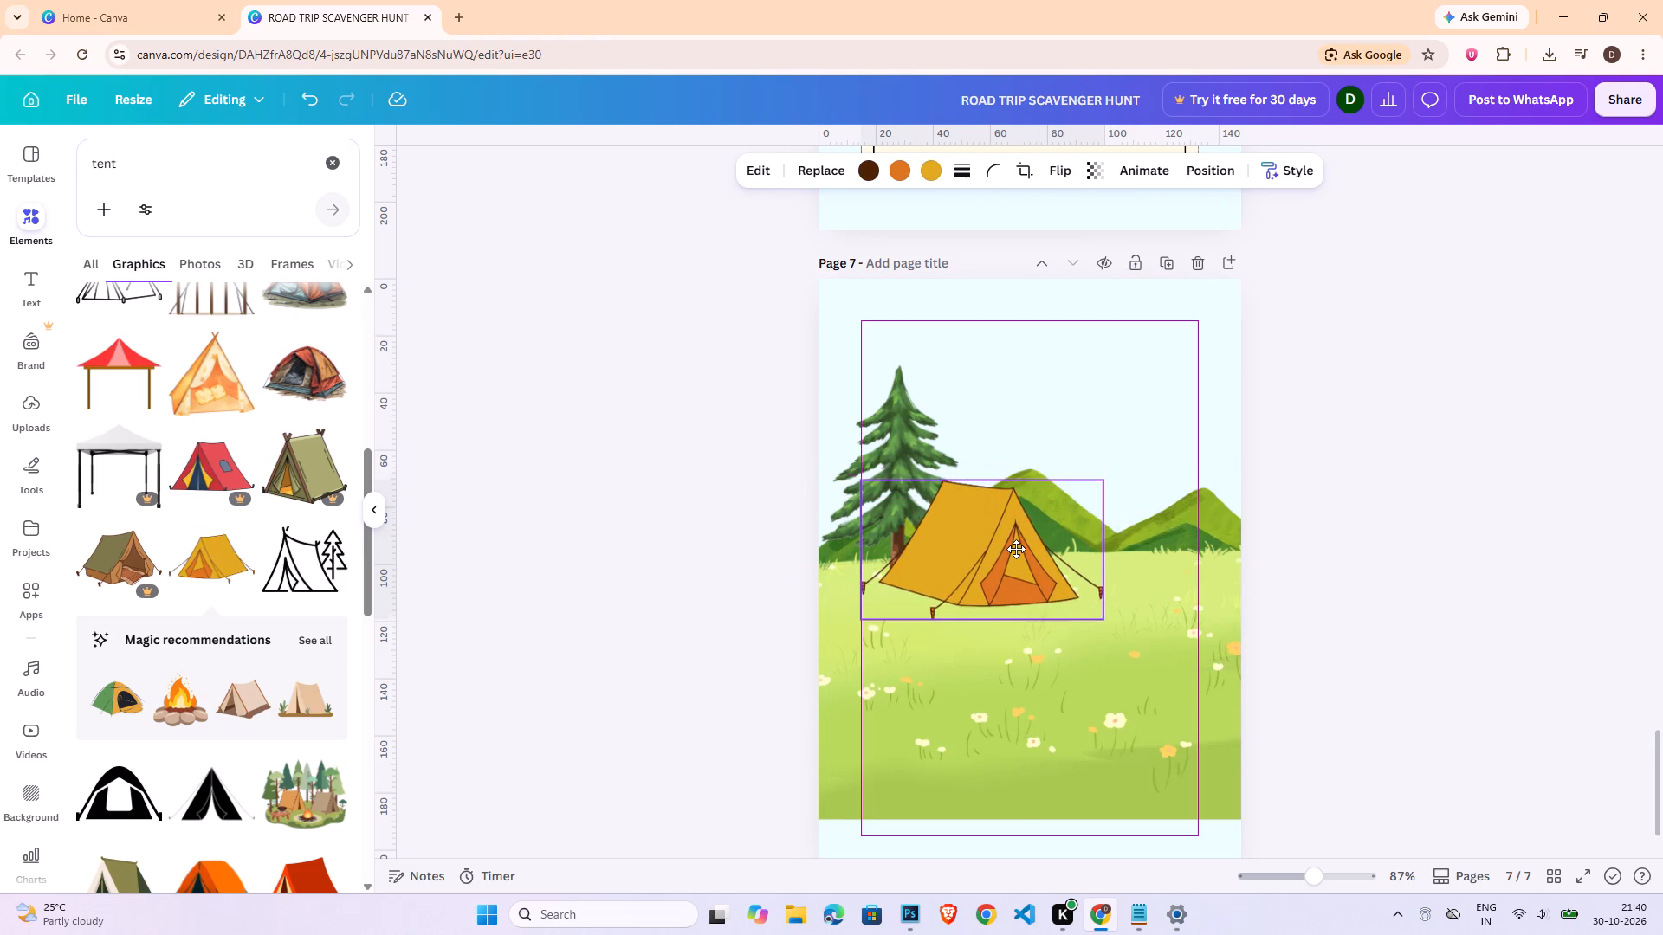
{"action": "left_click_drag", "start_coordinate": [1016, 549], "coordinate": [1016, 551]}
{"action": "left_click_drag", "start_coordinate": [1098, 483], "coordinate": [1078, 512]}
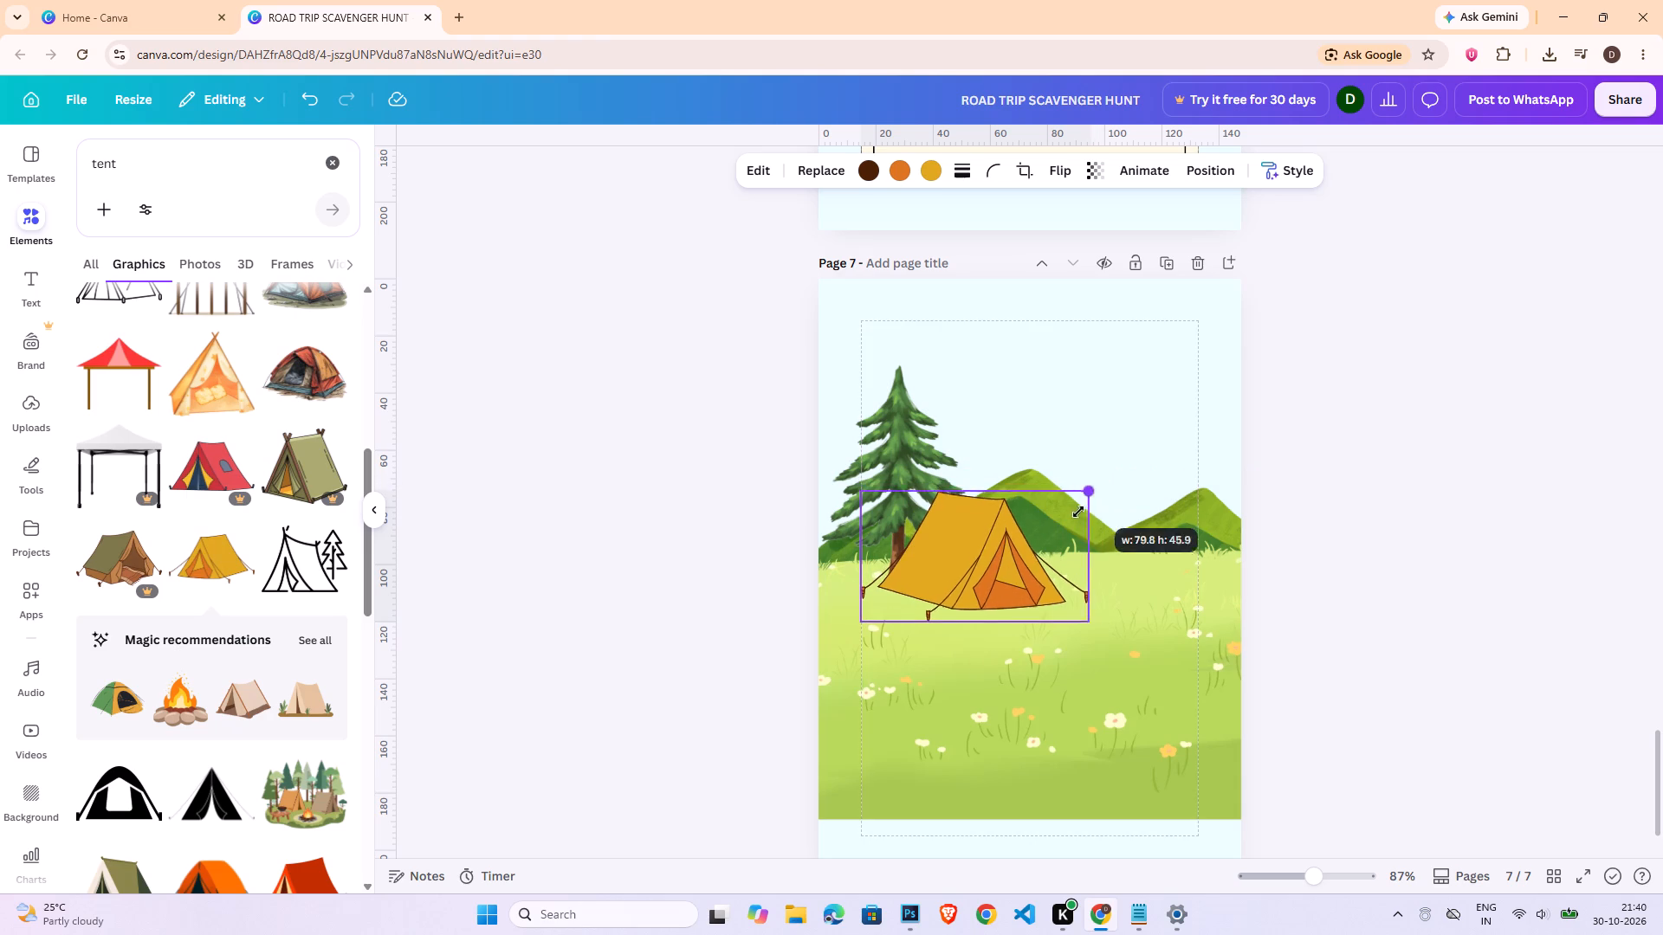
{"action": "left_click_drag", "start_coordinate": [1078, 512], "coordinate": [1063, 538]}
{"action": "left_click_drag", "start_coordinate": [998, 564], "coordinate": [1006, 563]}
{"action": "left_click", "coordinate": [1265, 594]}
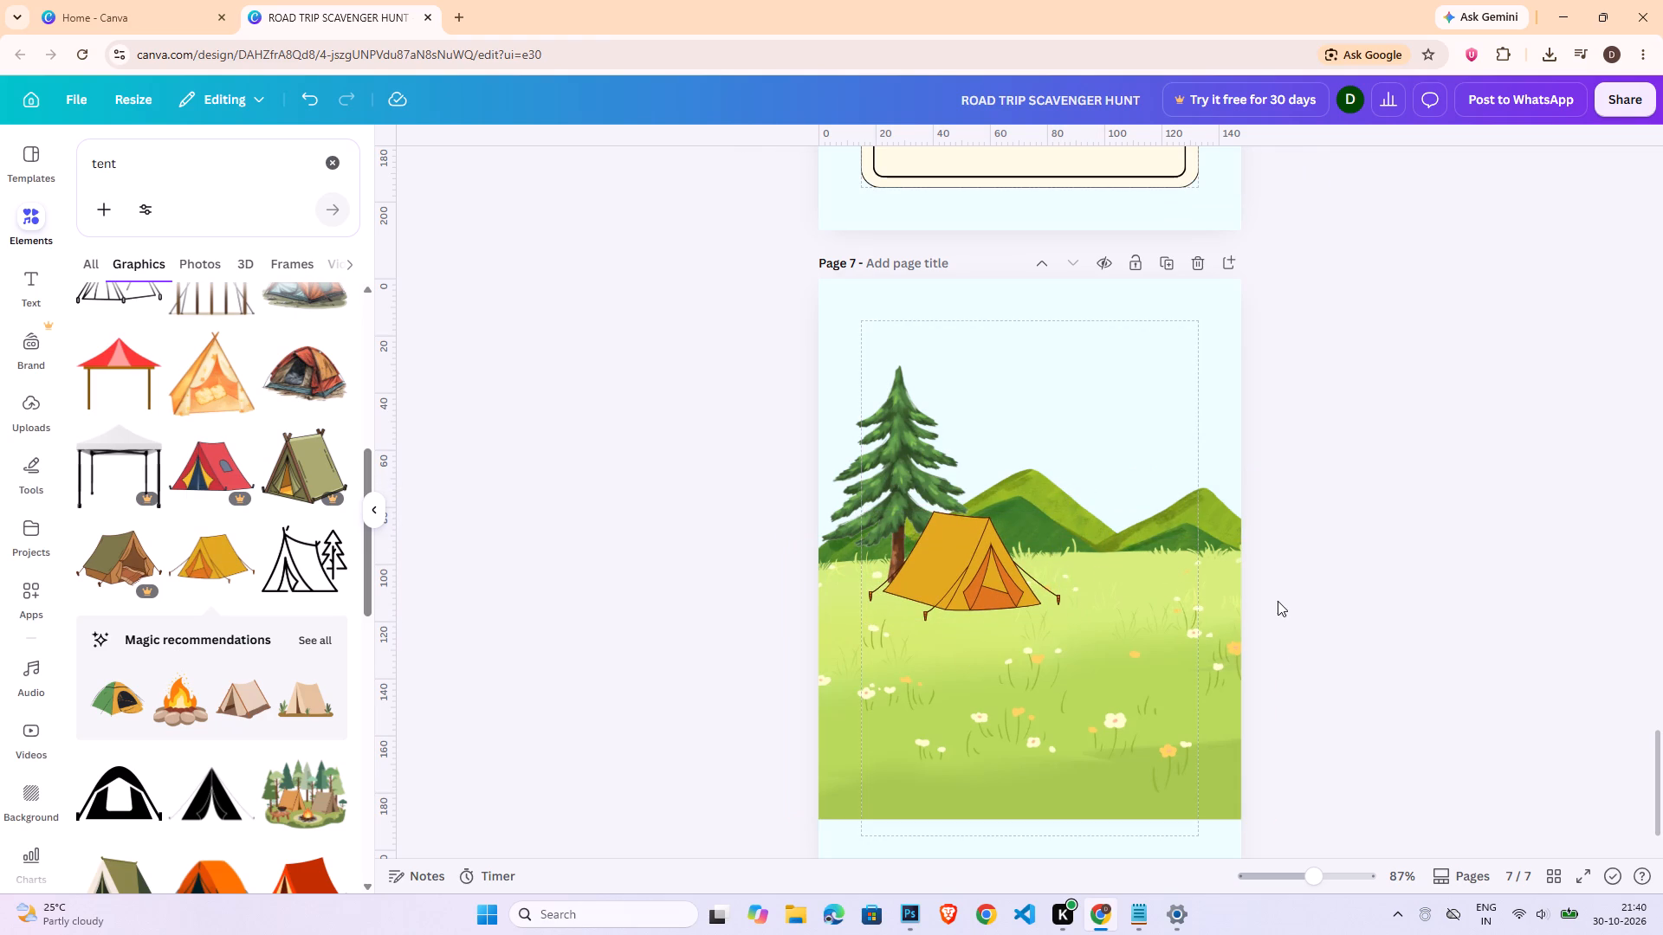
Search the graphics for "camper" and browse the results for a camper vehicle that suits the scene.
{"action": "double_click", "coordinate": [214, 158]}
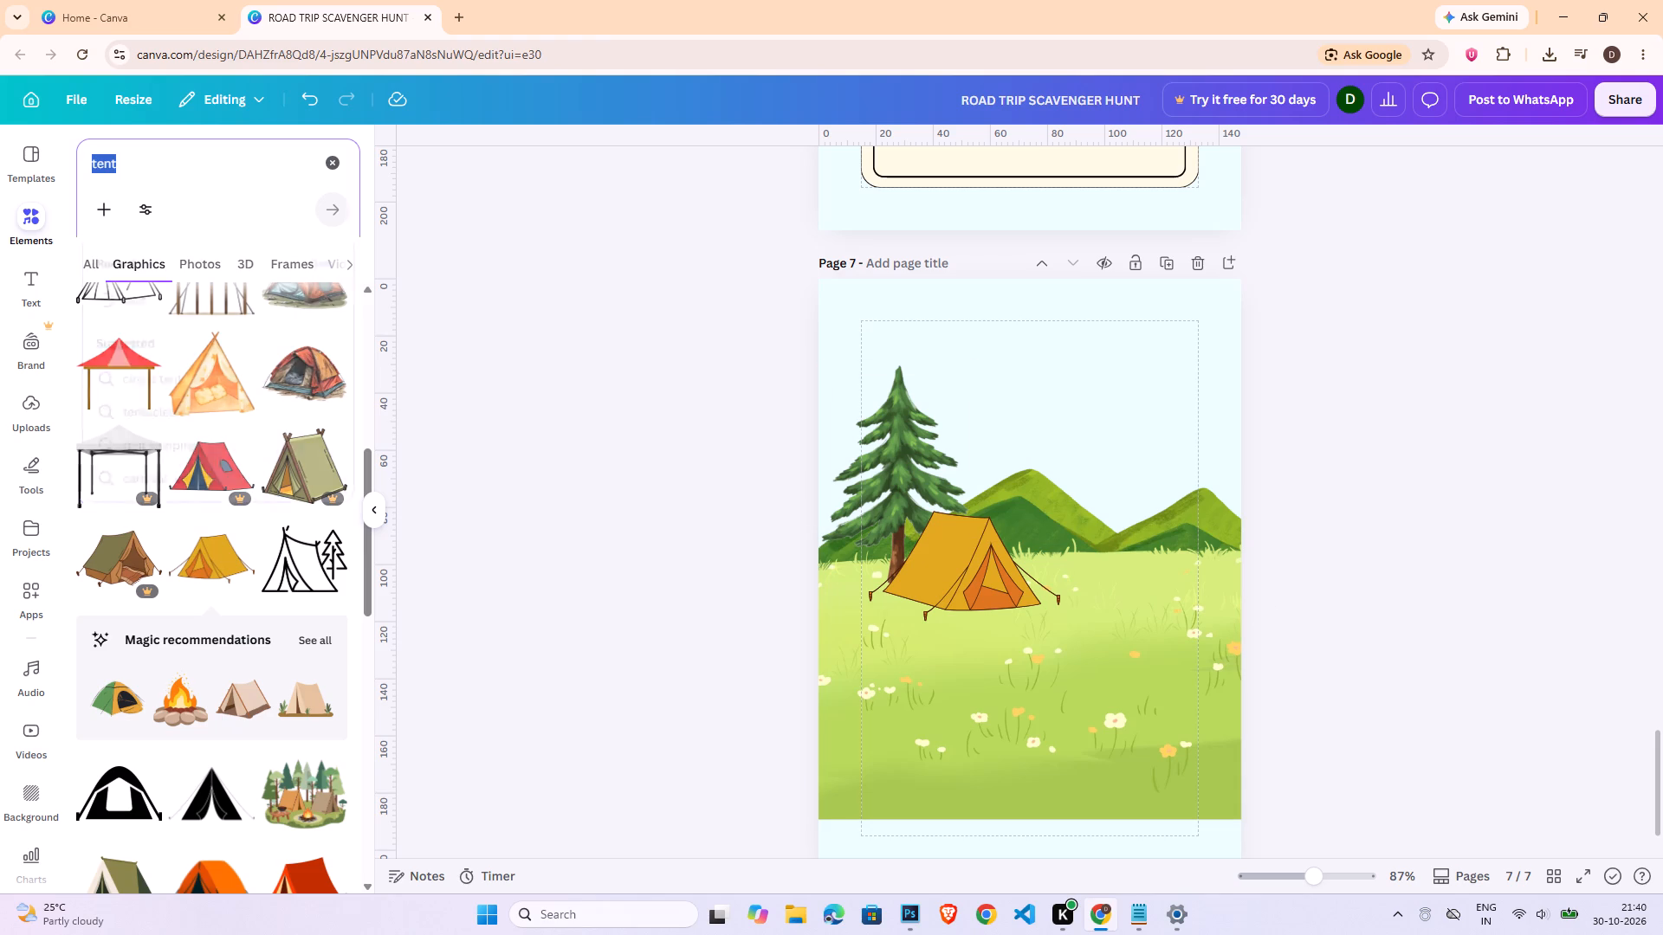
{"action": "type", "text": "camper"}
{"action": "key", "text": "Return"}
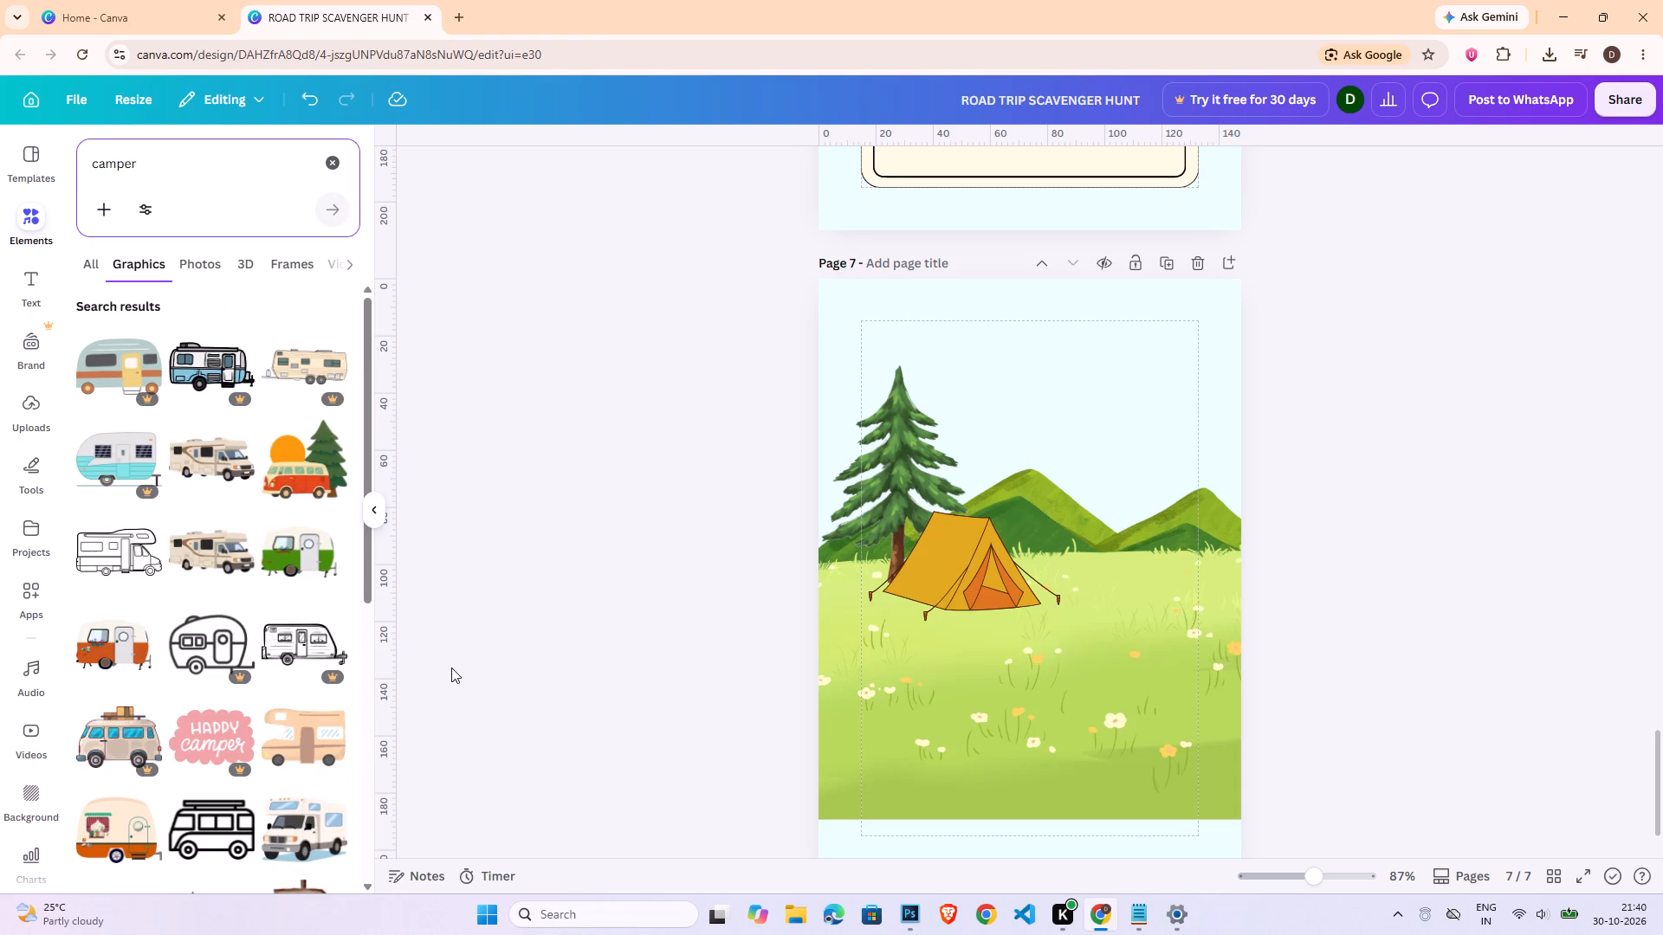
{"action": "scroll", "coordinate": [312, 768], "scroll_direction": "down", "scroll_amount": 4}
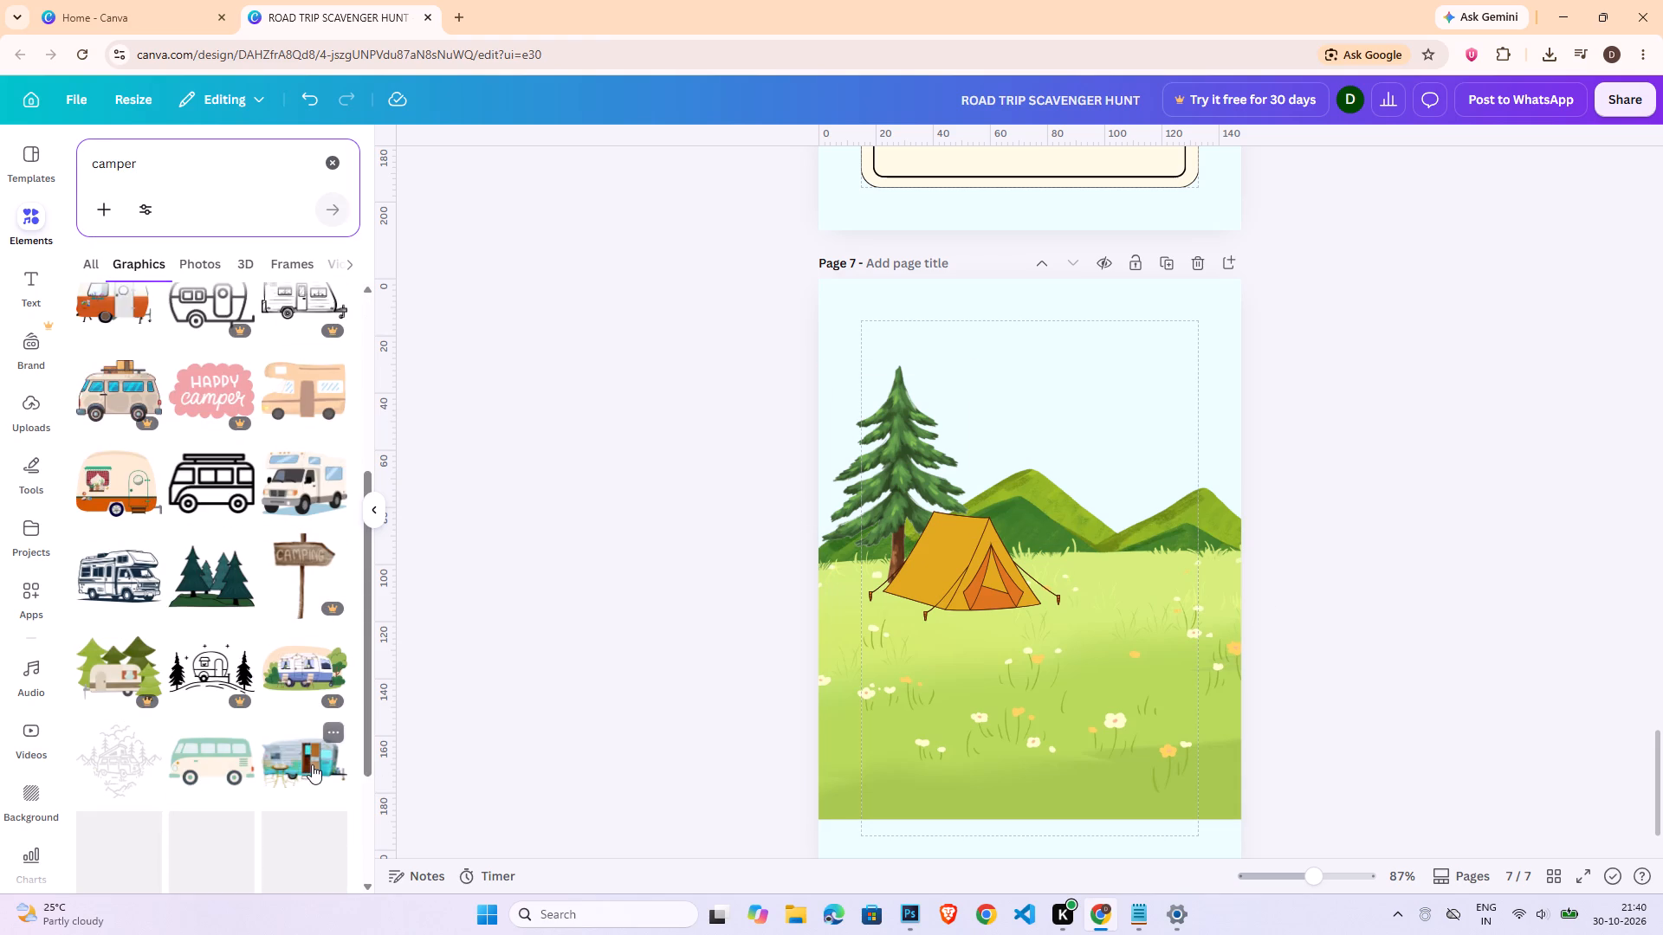
{"action": "scroll", "coordinate": [312, 764], "scroll_direction": "down", "scroll_amount": 8}
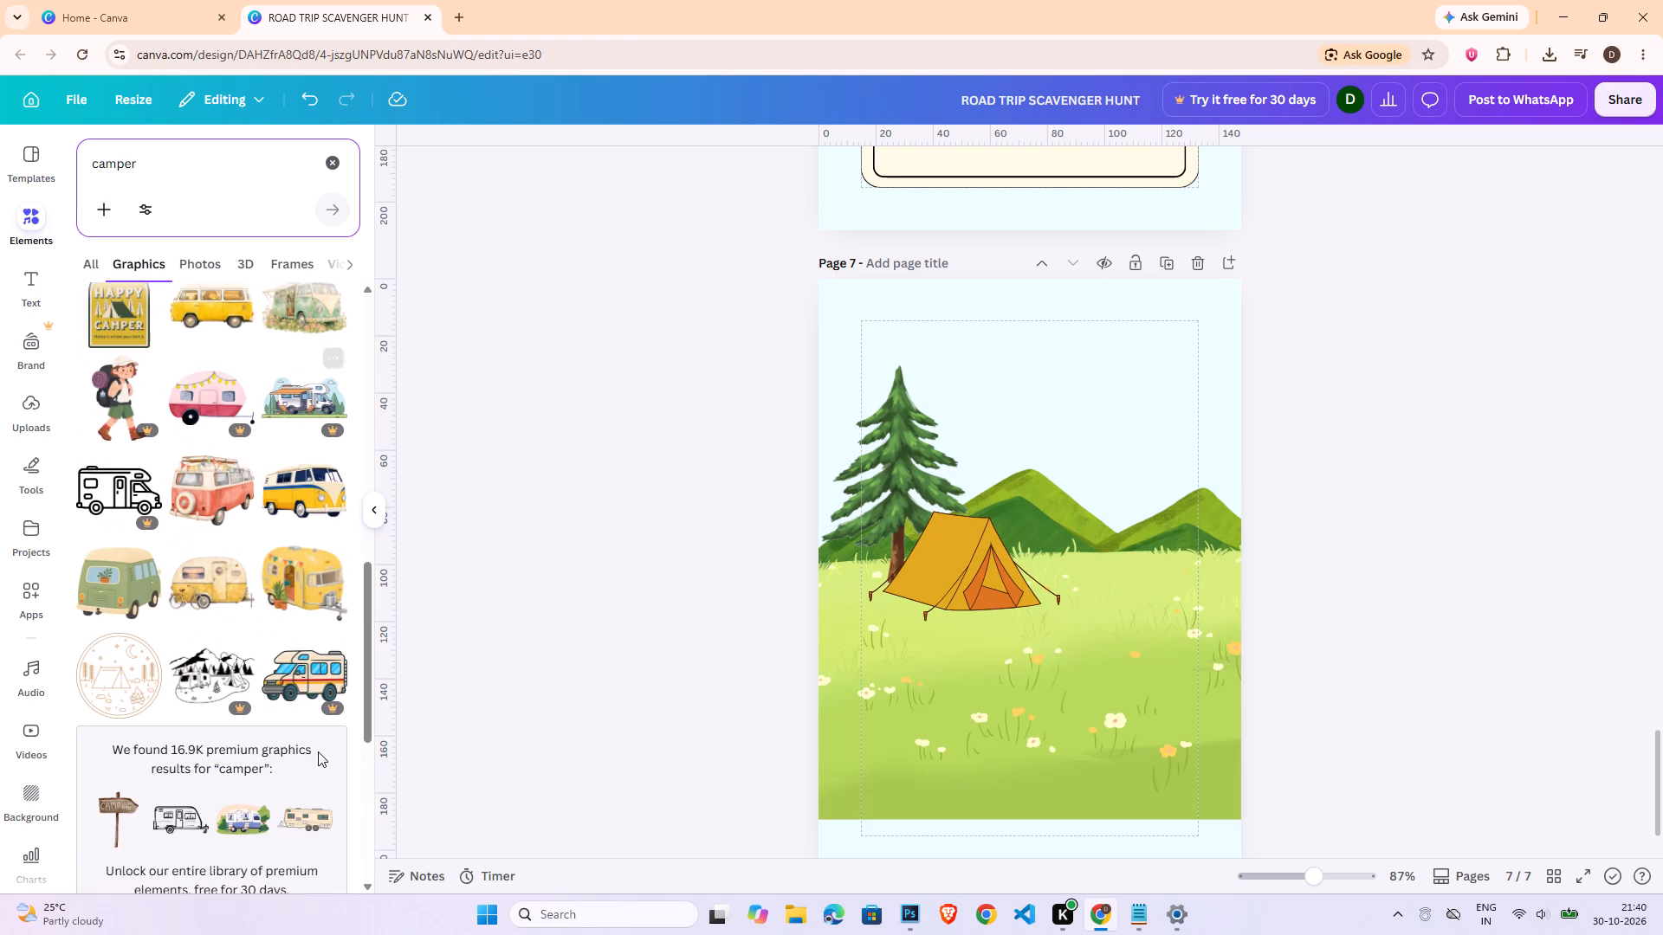
{"action": "scroll", "coordinate": [319, 751], "scroll_direction": "down", "scroll_amount": 8}
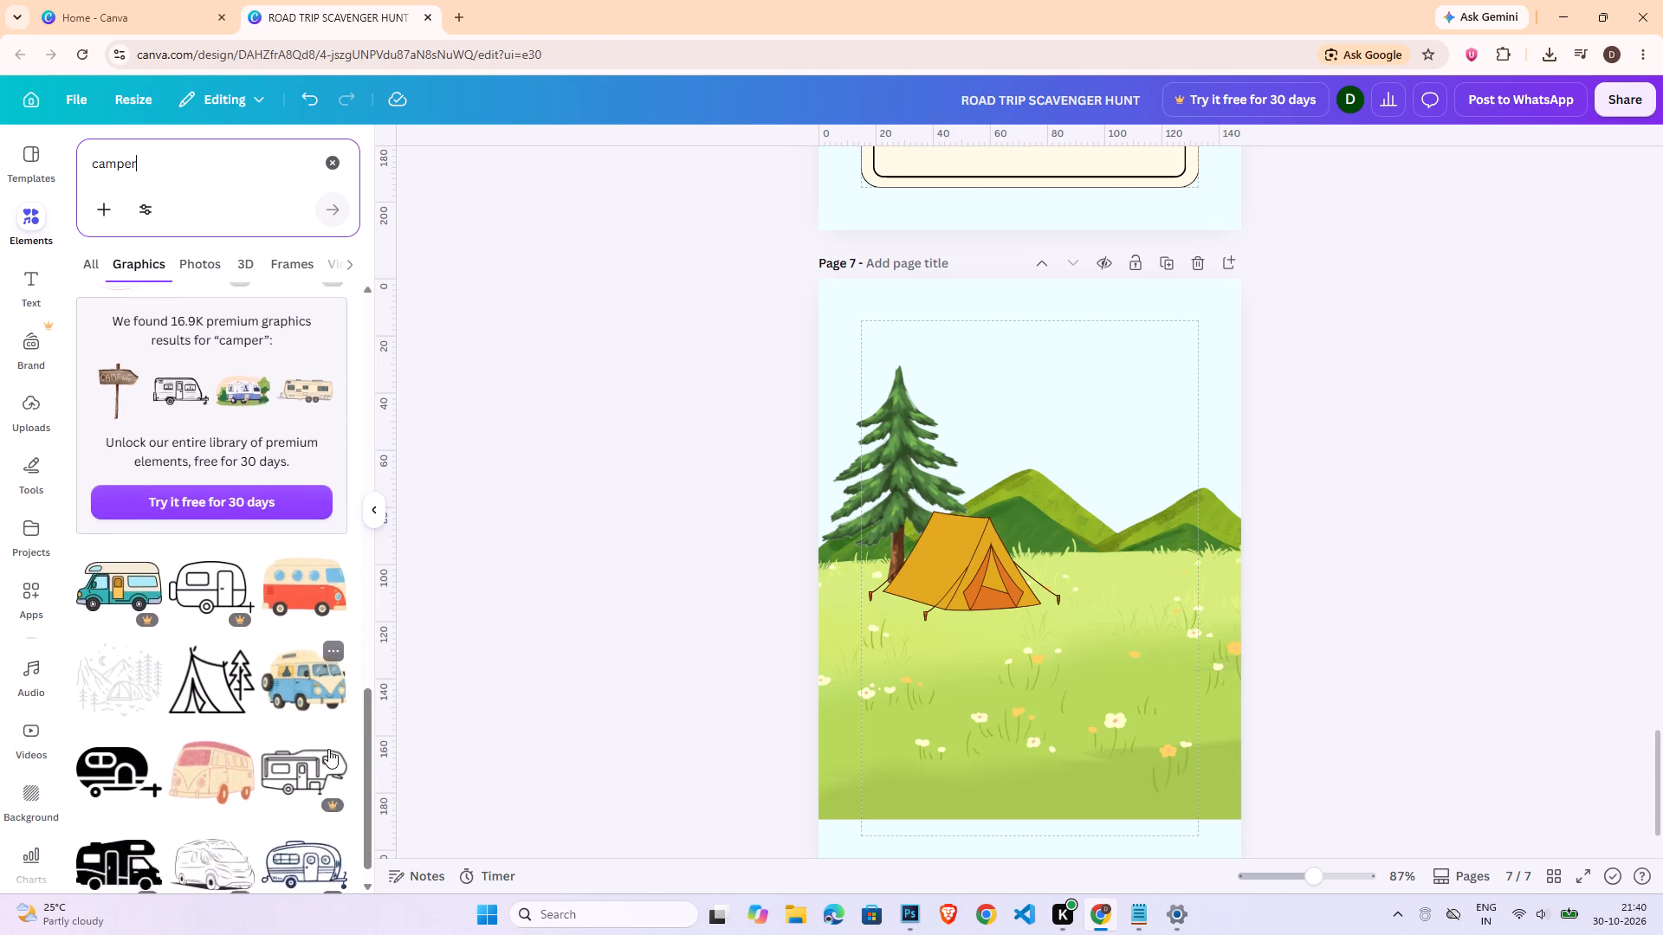
{"action": "scroll", "coordinate": [328, 754], "scroll_direction": "down", "scroll_amount": 7}
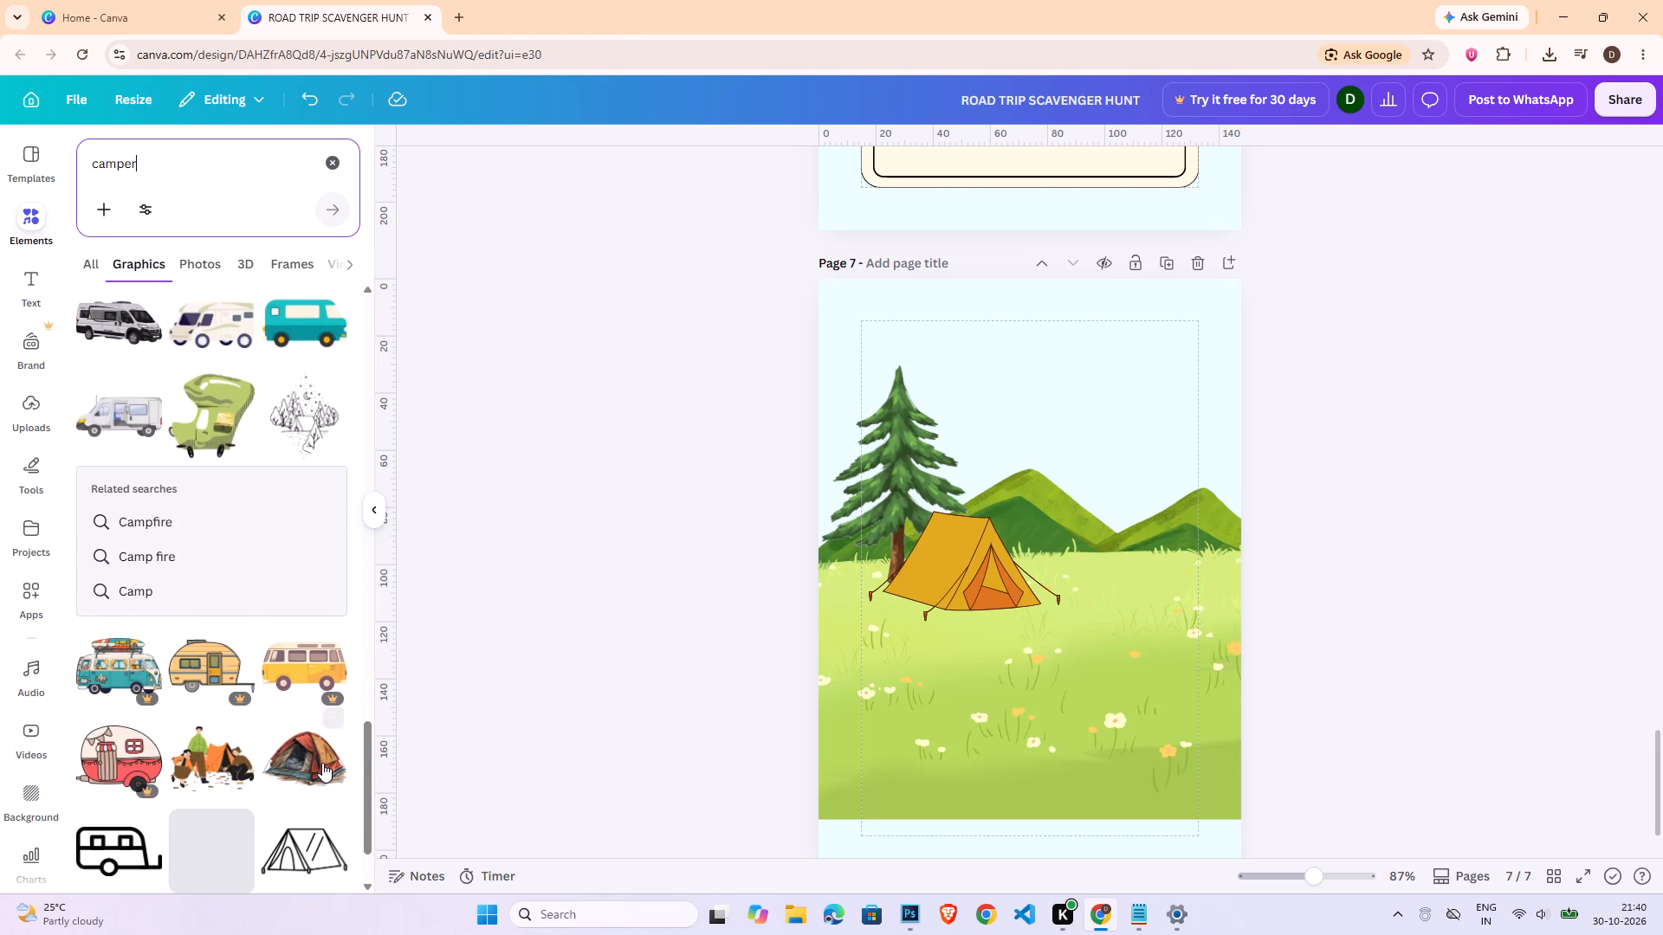
{"action": "scroll", "coordinate": [322, 763], "scroll_direction": "down", "scroll_amount": 7}
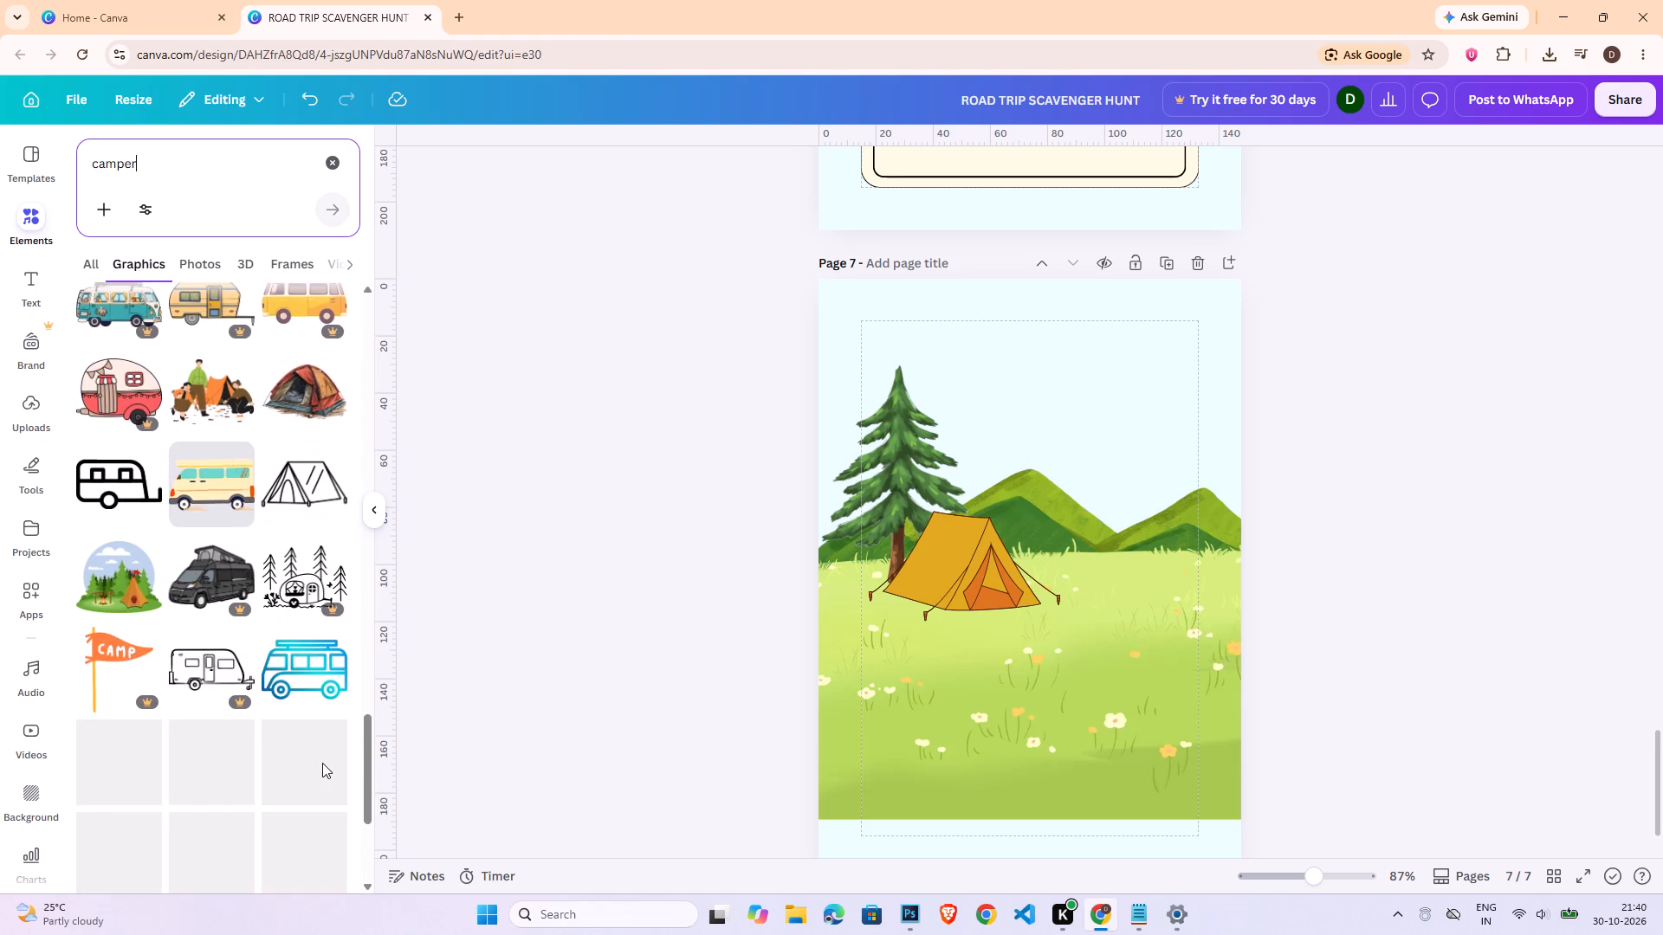
{"action": "scroll", "coordinate": [322, 763], "scroll_direction": "down", "scroll_amount": 8}
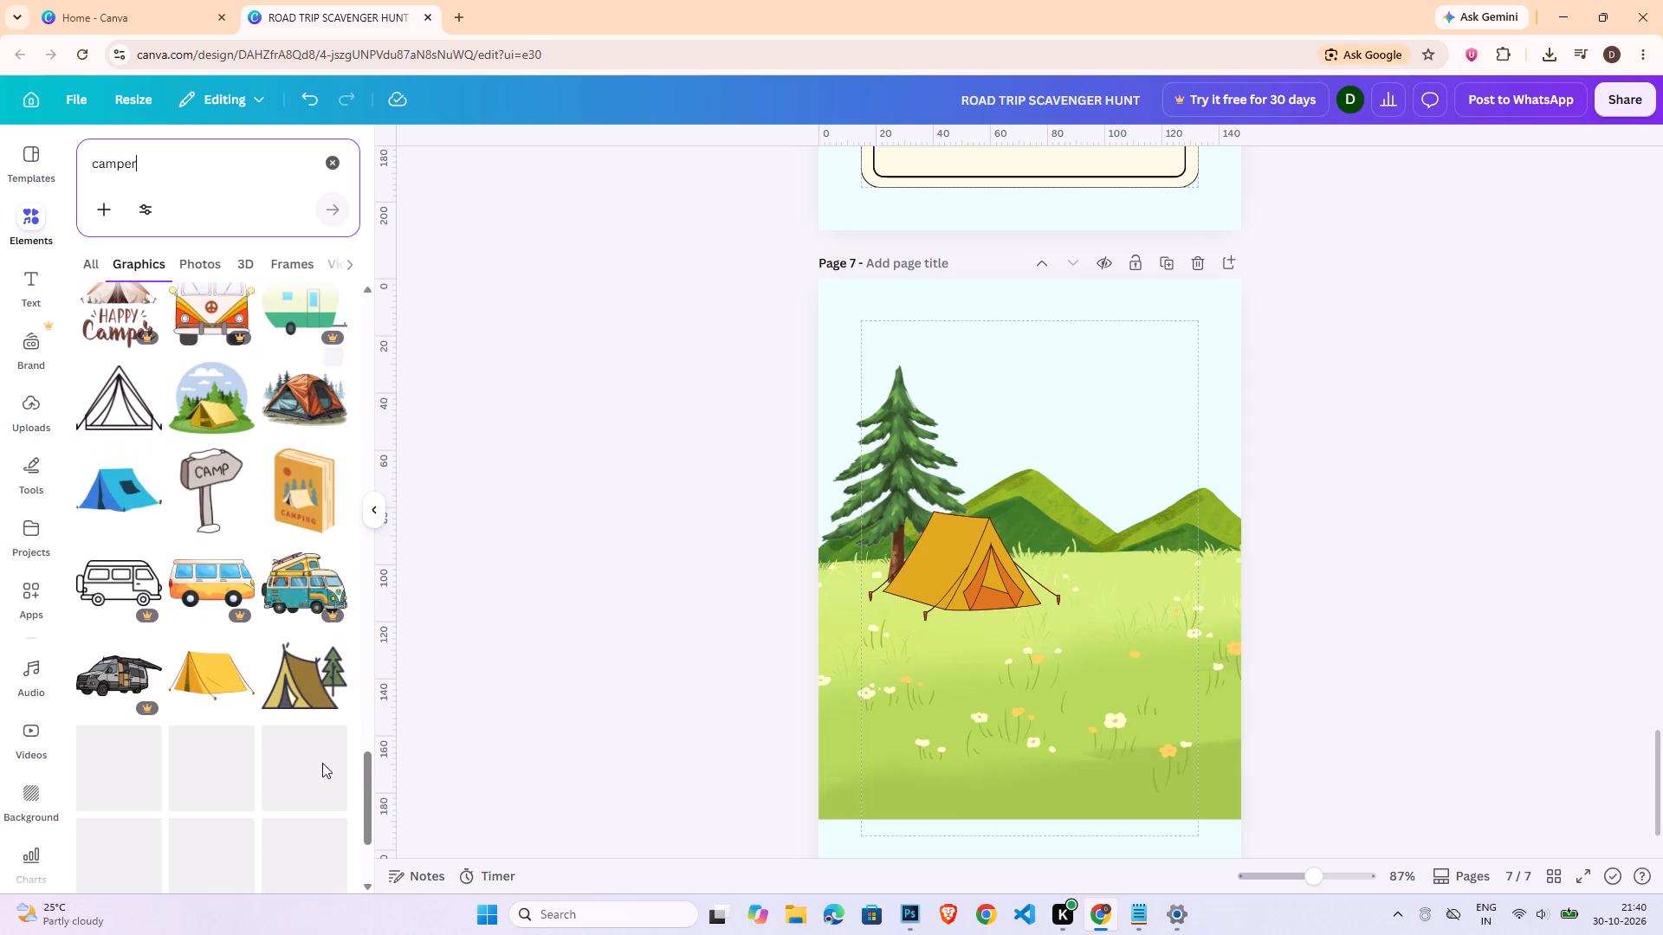
{"action": "scroll", "coordinate": [322, 763], "scroll_direction": "down", "scroll_amount": 8}
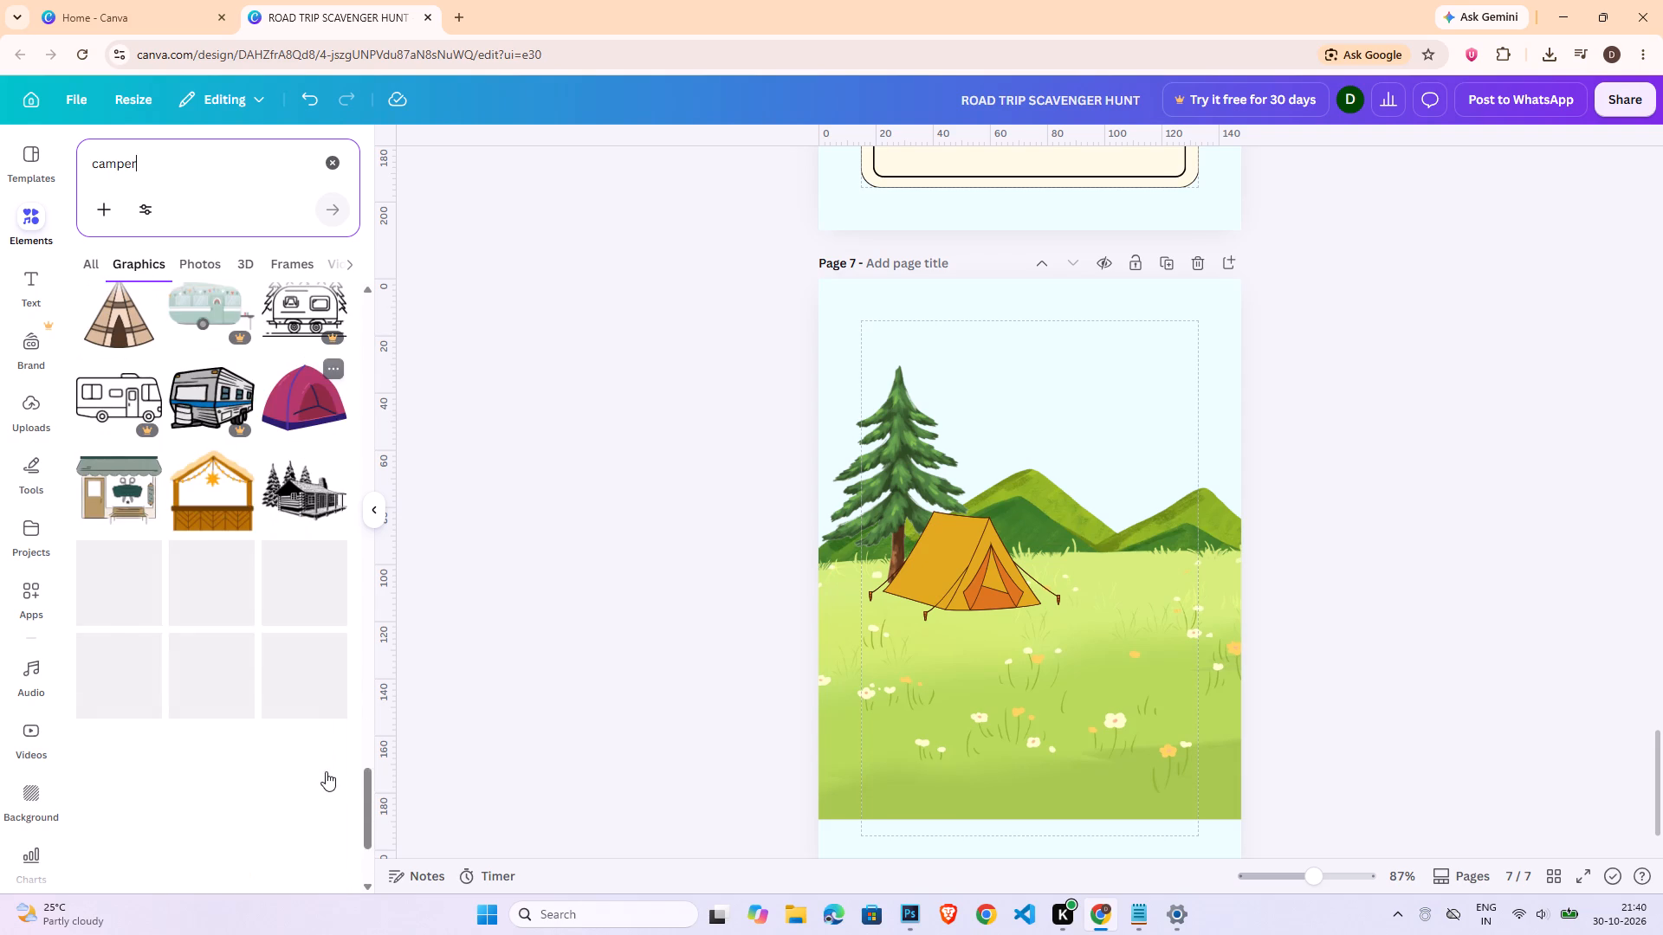
{"action": "scroll", "coordinate": [326, 771], "scroll_direction": "down", "scroll_amount": 7}
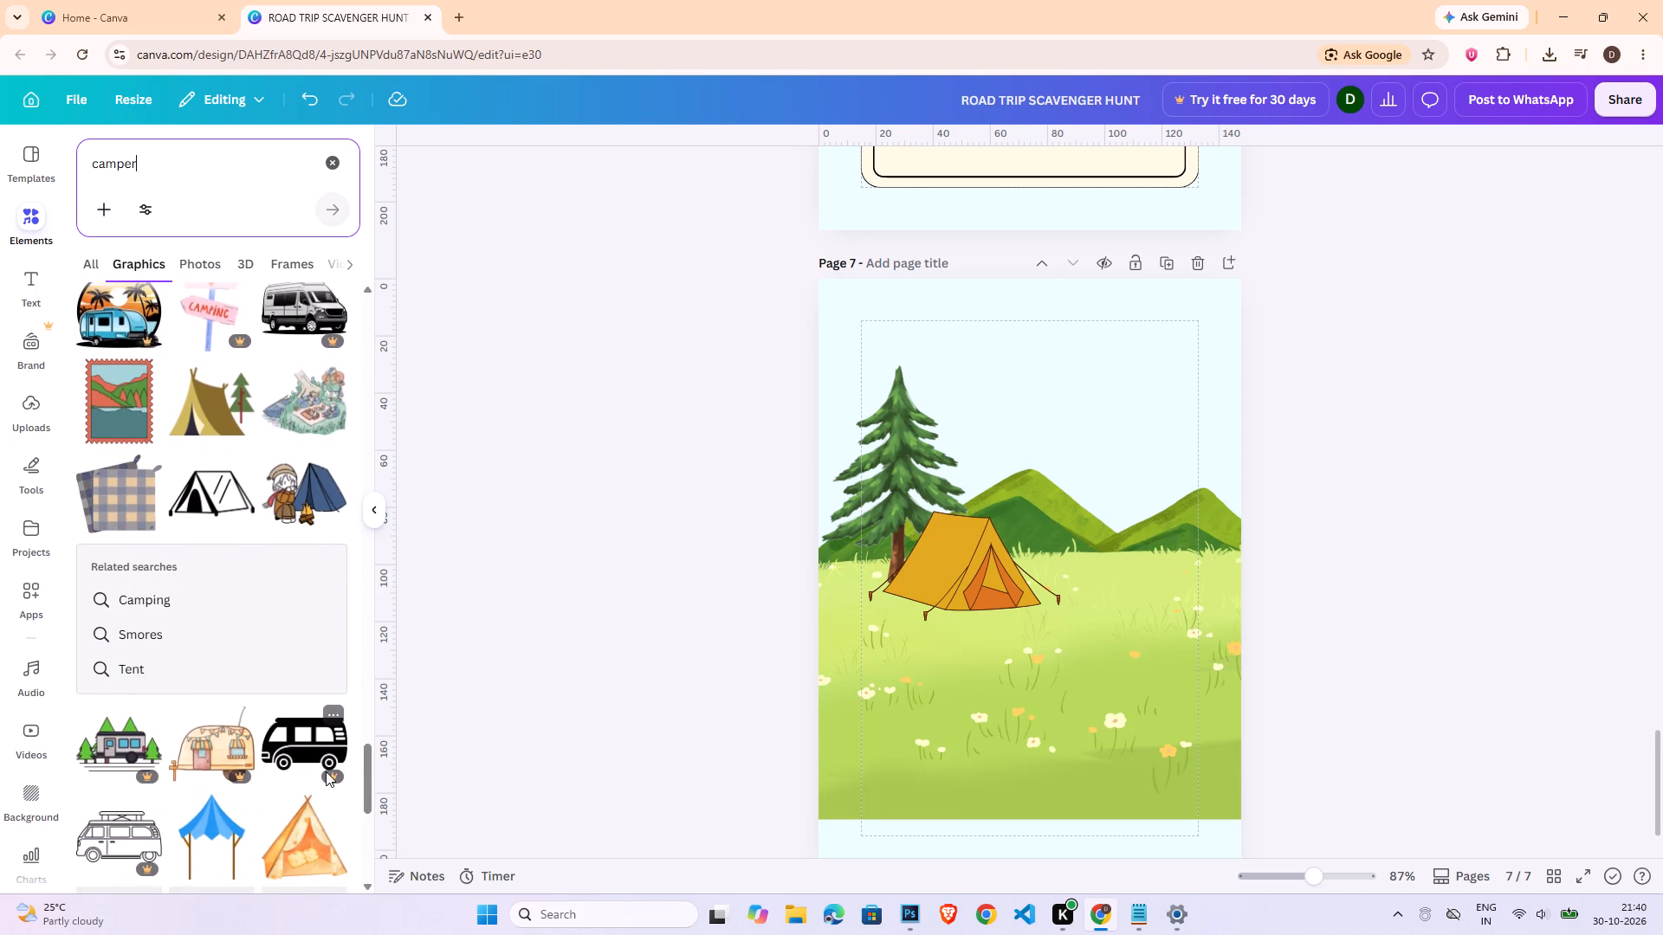
{"action": "scroll", "coordinate": [326, 771], "scroll_direction": "down", "scroll_amount": 7}
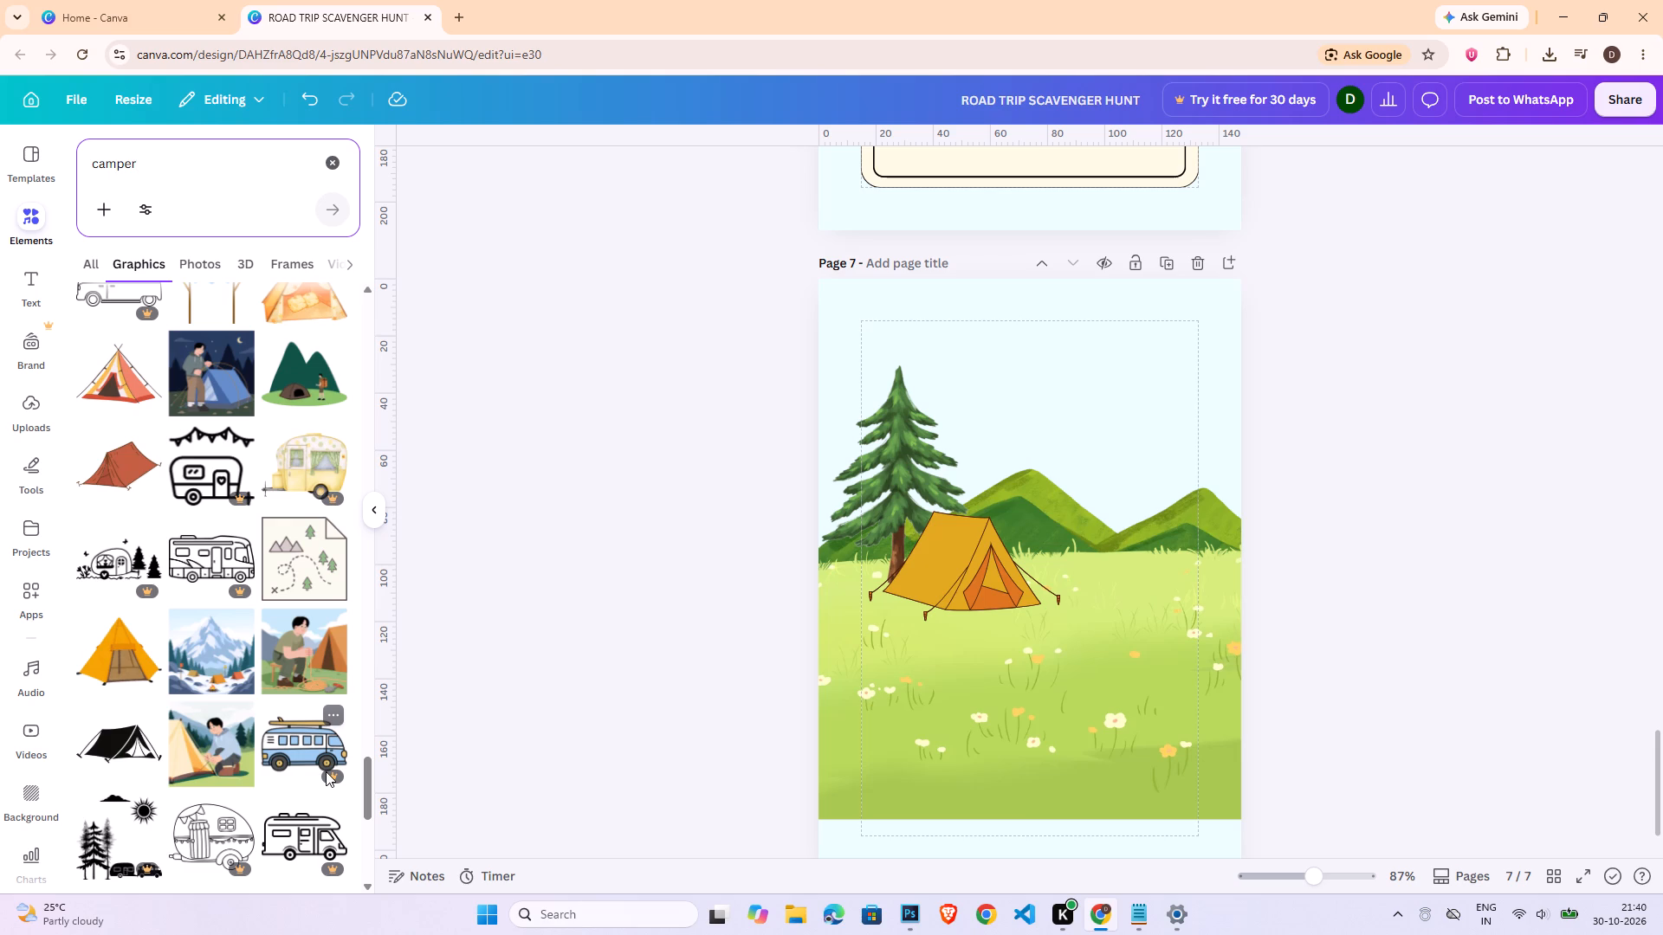
{"action": "scroll", "coordinate": [326, 771], "scroll_direction": "down", "scroll_amount": 3}
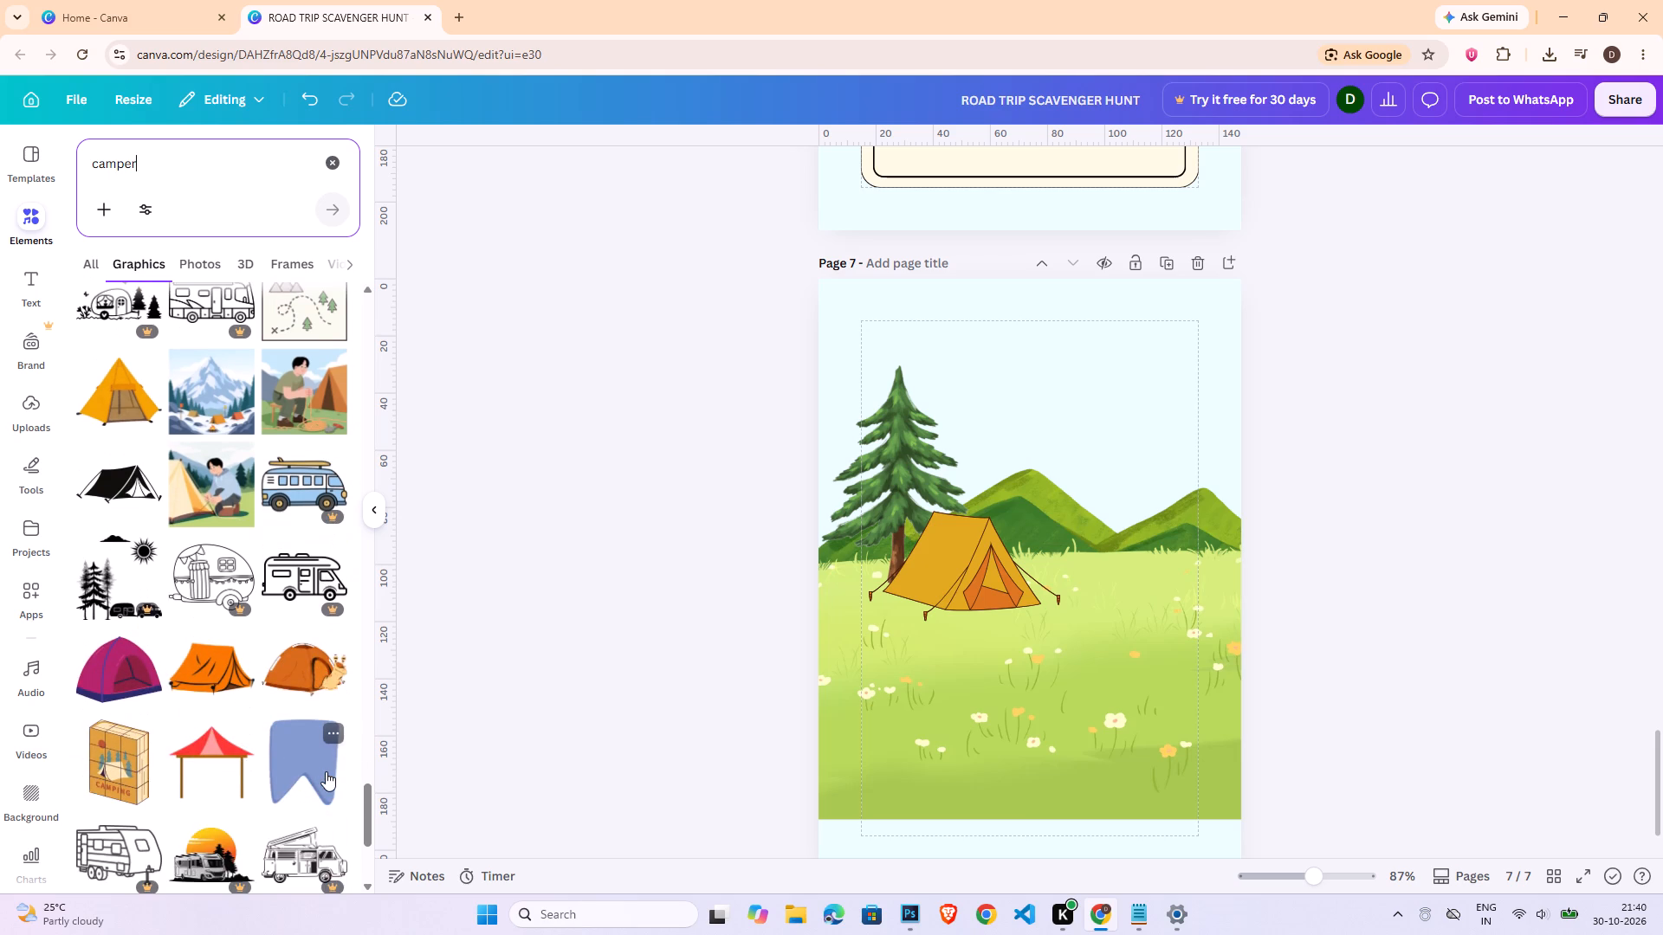
{"action": "scroll", "coordinate": [326, 771], "scroll_direction": "down", "scroll_amount": 7}
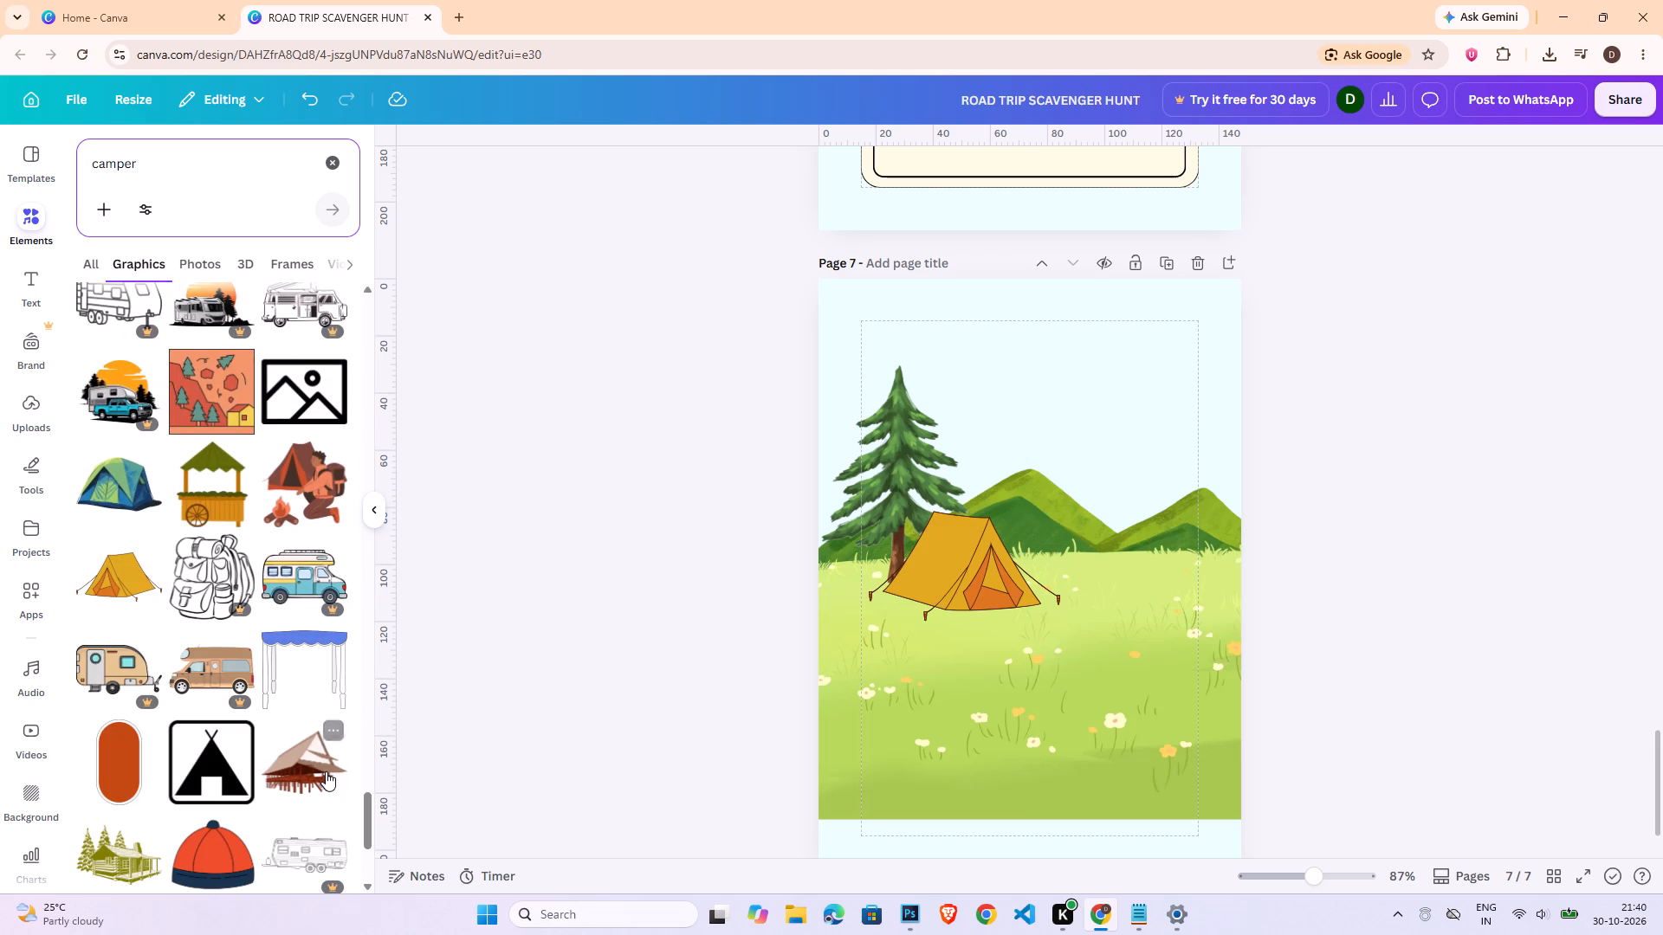
{"action": "scroll", "coordinate": [326, 771], "scroll_direction": "down", "scroll_amount": 8}
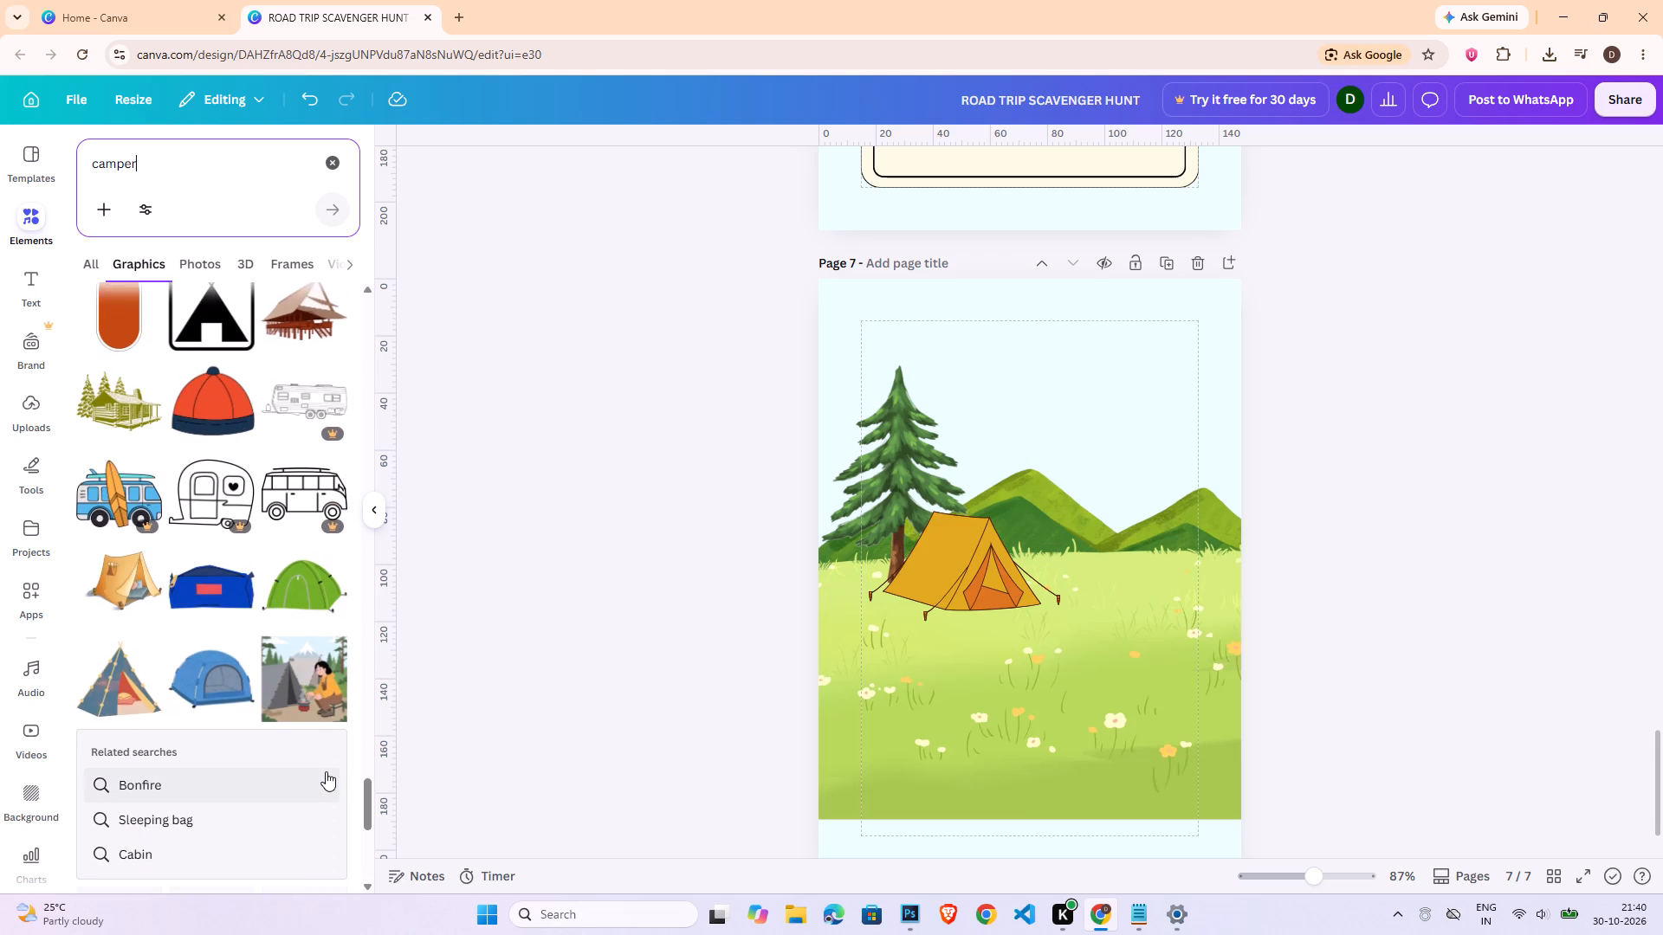
{"action": "scroll", "coordinate": [326, 771], "scroll_direction": "down", "scroll_amount": 2}
{"action": "left_click_drag", "start_coordinate": [365, 811], "coordinate": [362, 843]}
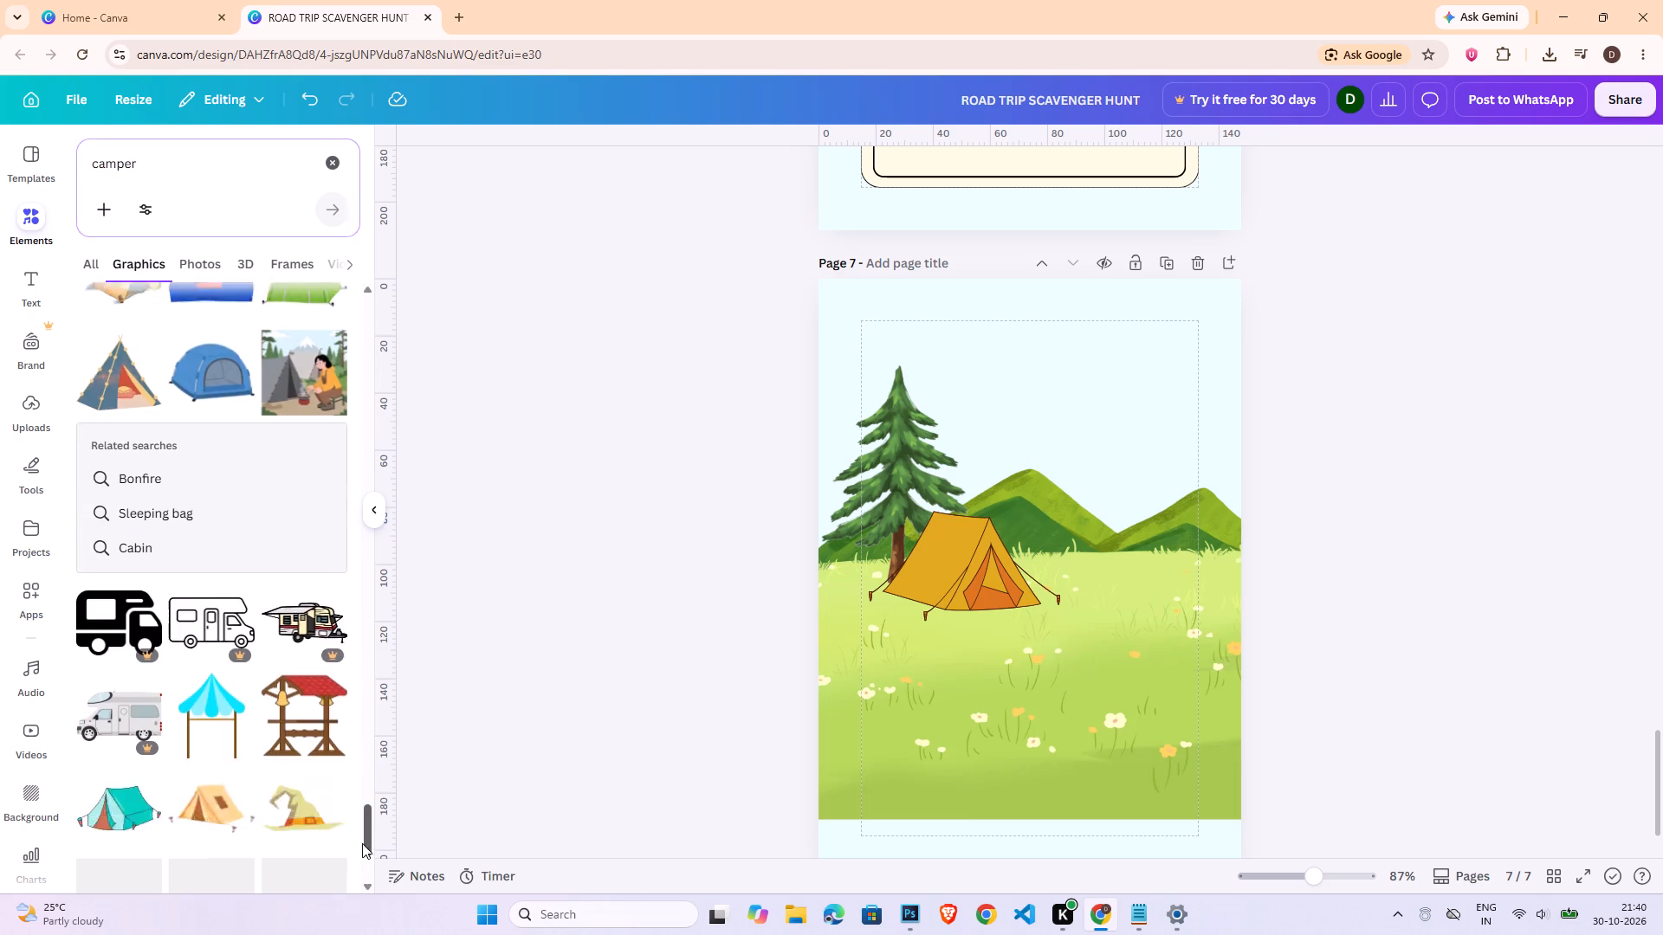
{"action": "left_click_drag", "start_coordinate": [362, 843], "coordinate": [340, 493]}
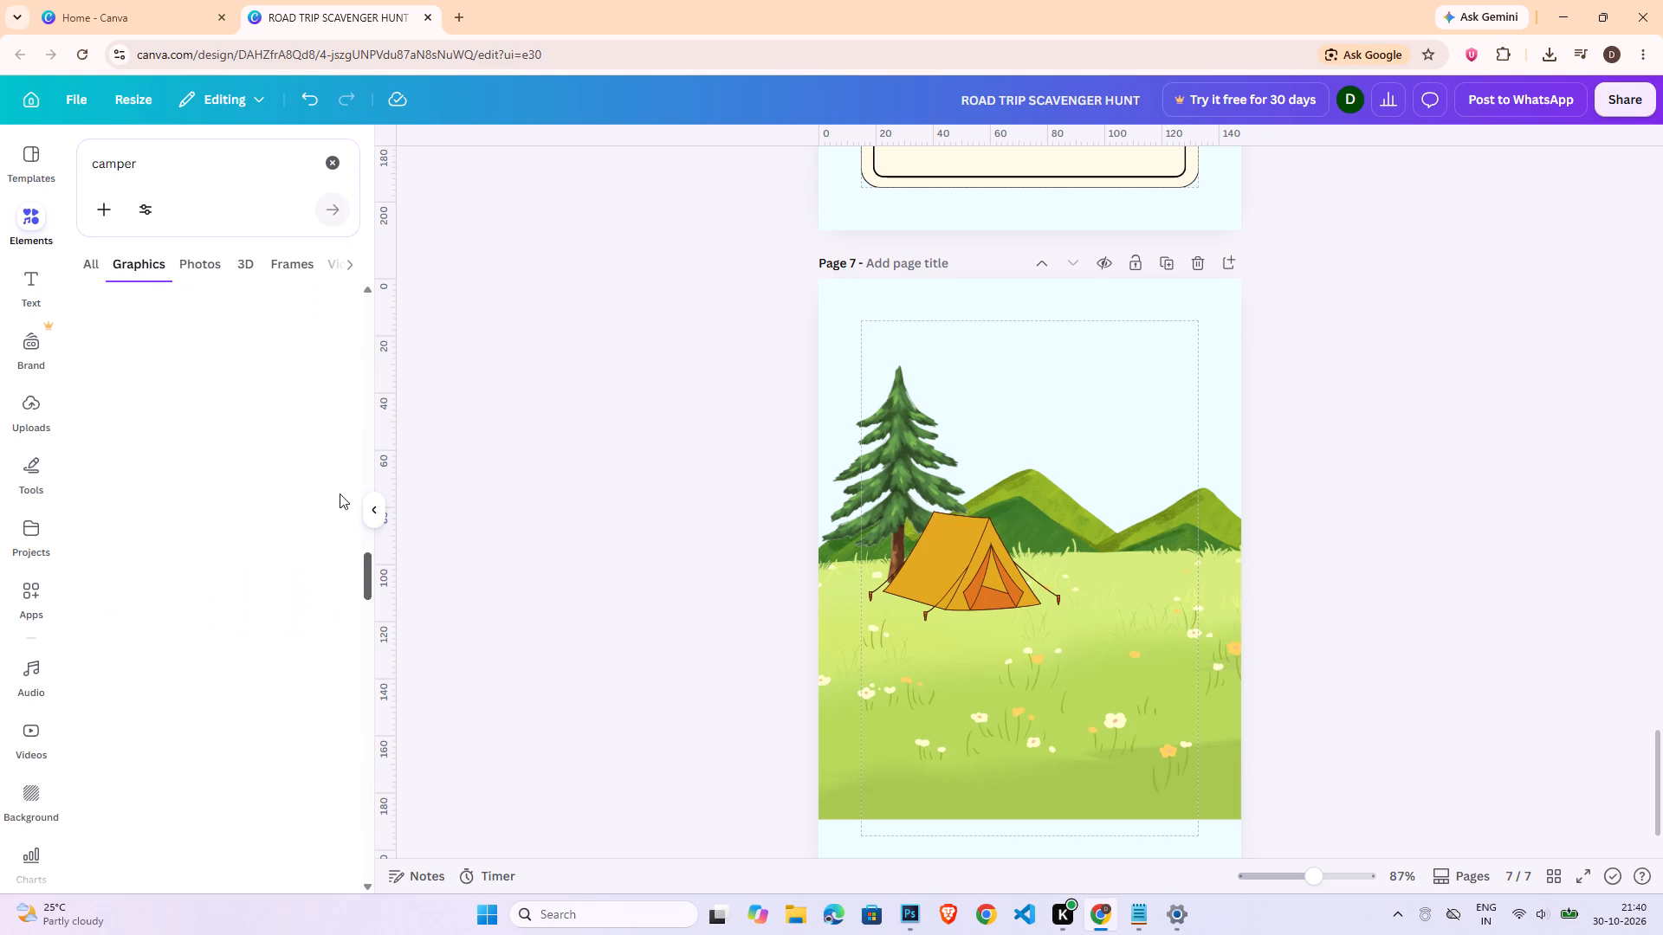
{"action": "left_click_drag", "start_coordinate": [340, 493], "coordinate": [336, 238]}
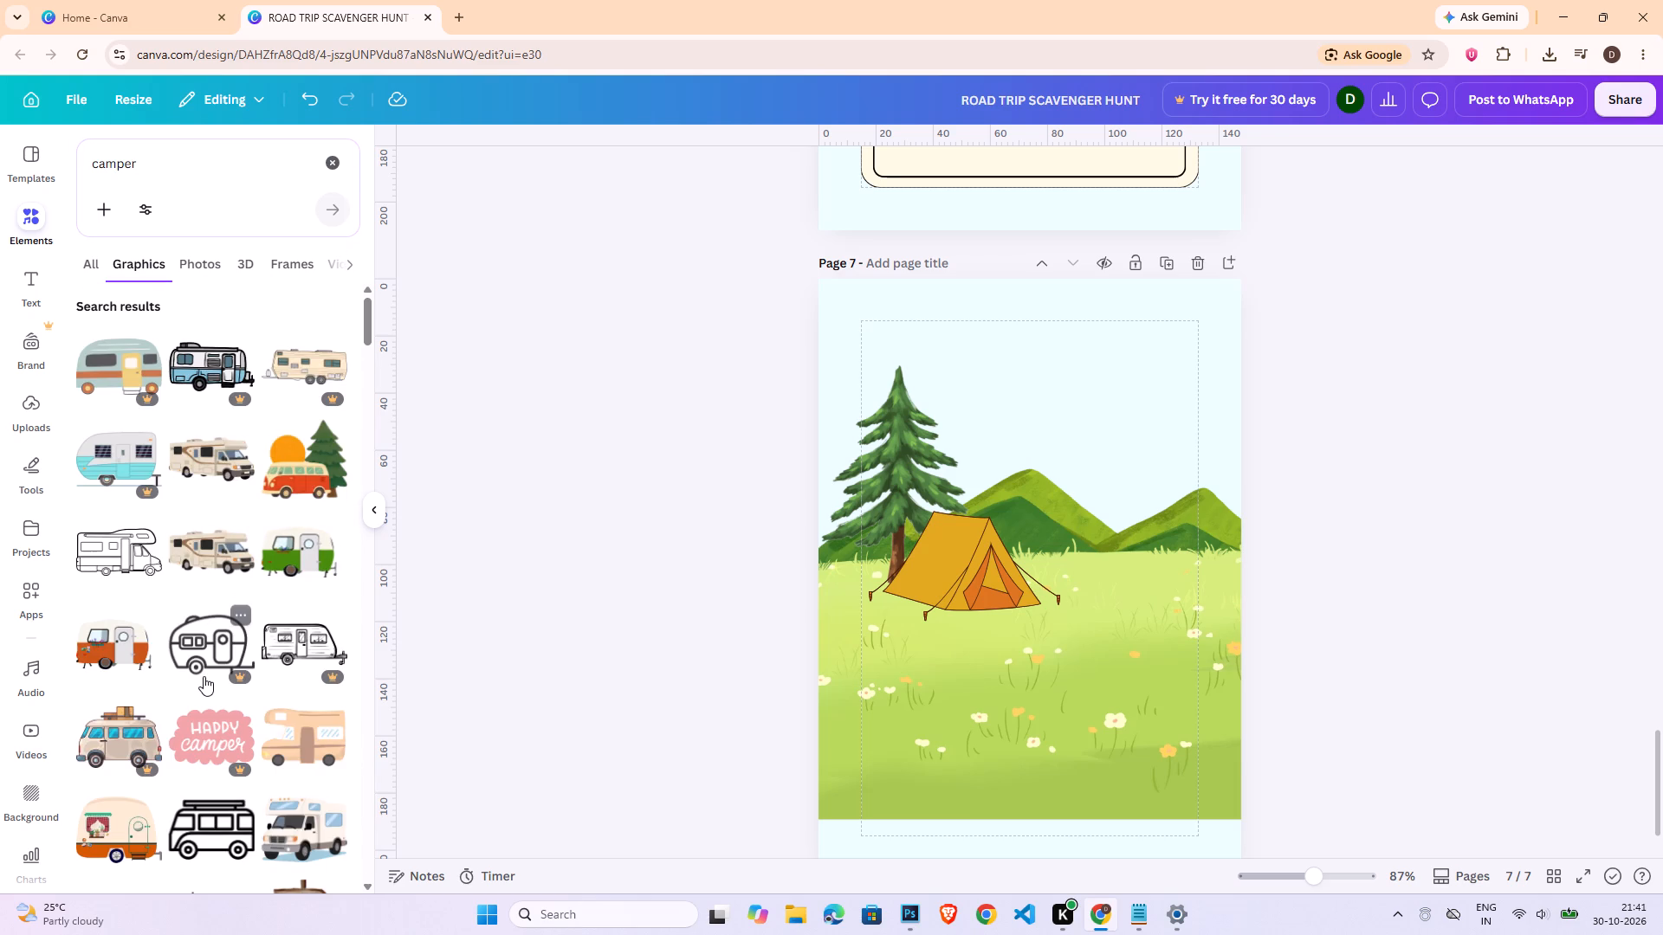
Add the red-and-cream camper van with round blue windows to page 7 and flip it horizontally.
{"action": "scroll", "coordinate": [204, 676], "scroll_direction": "down", "scroll_amount": 3}
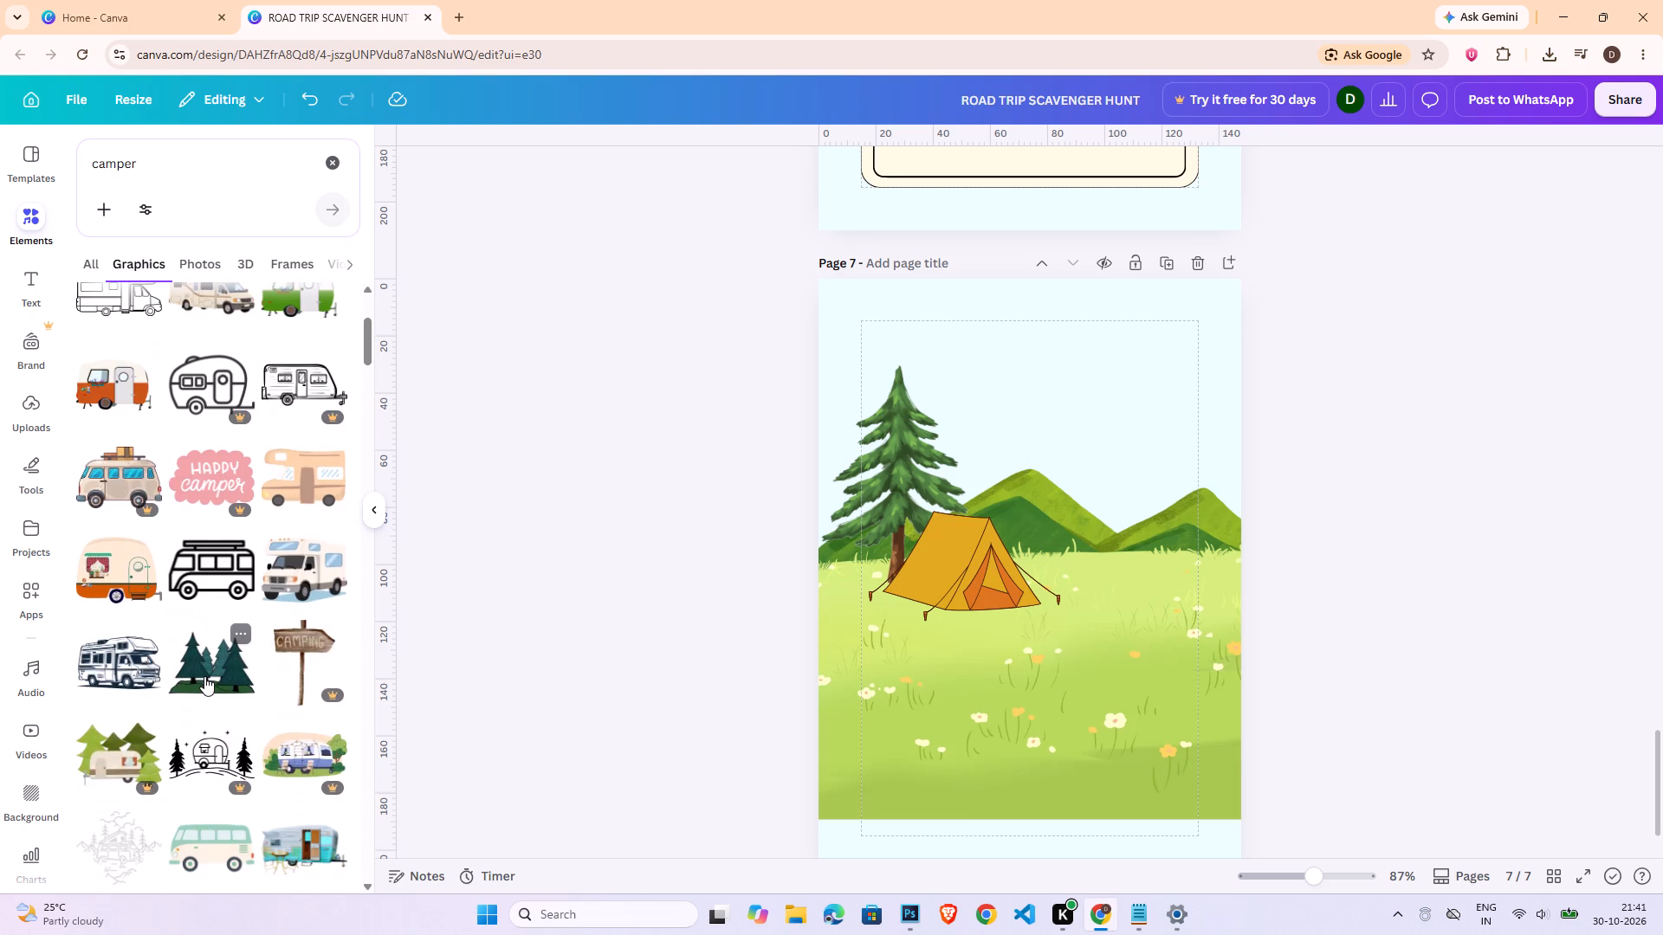
{"action": "scroll", "coordinate": [204, 676], "scroll_direction": "down", "scroll_amount": 4}
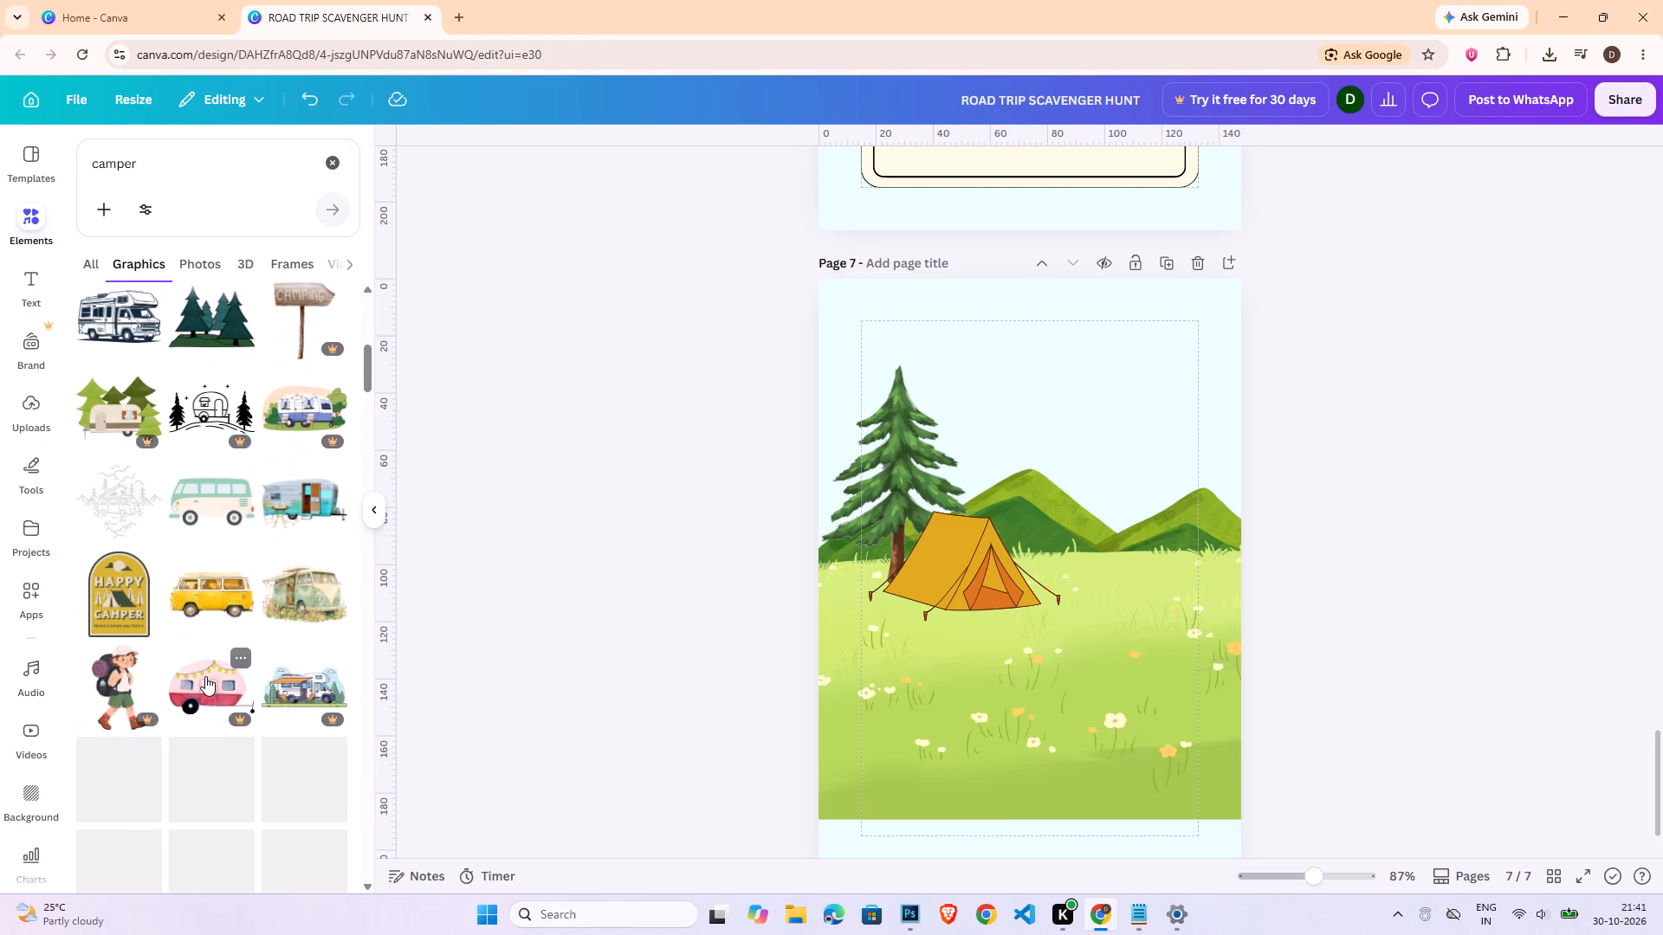
{"action": "scroll", "coordinate": [205, 676], "scroll_direction": "down", "scroll_amount": 3}
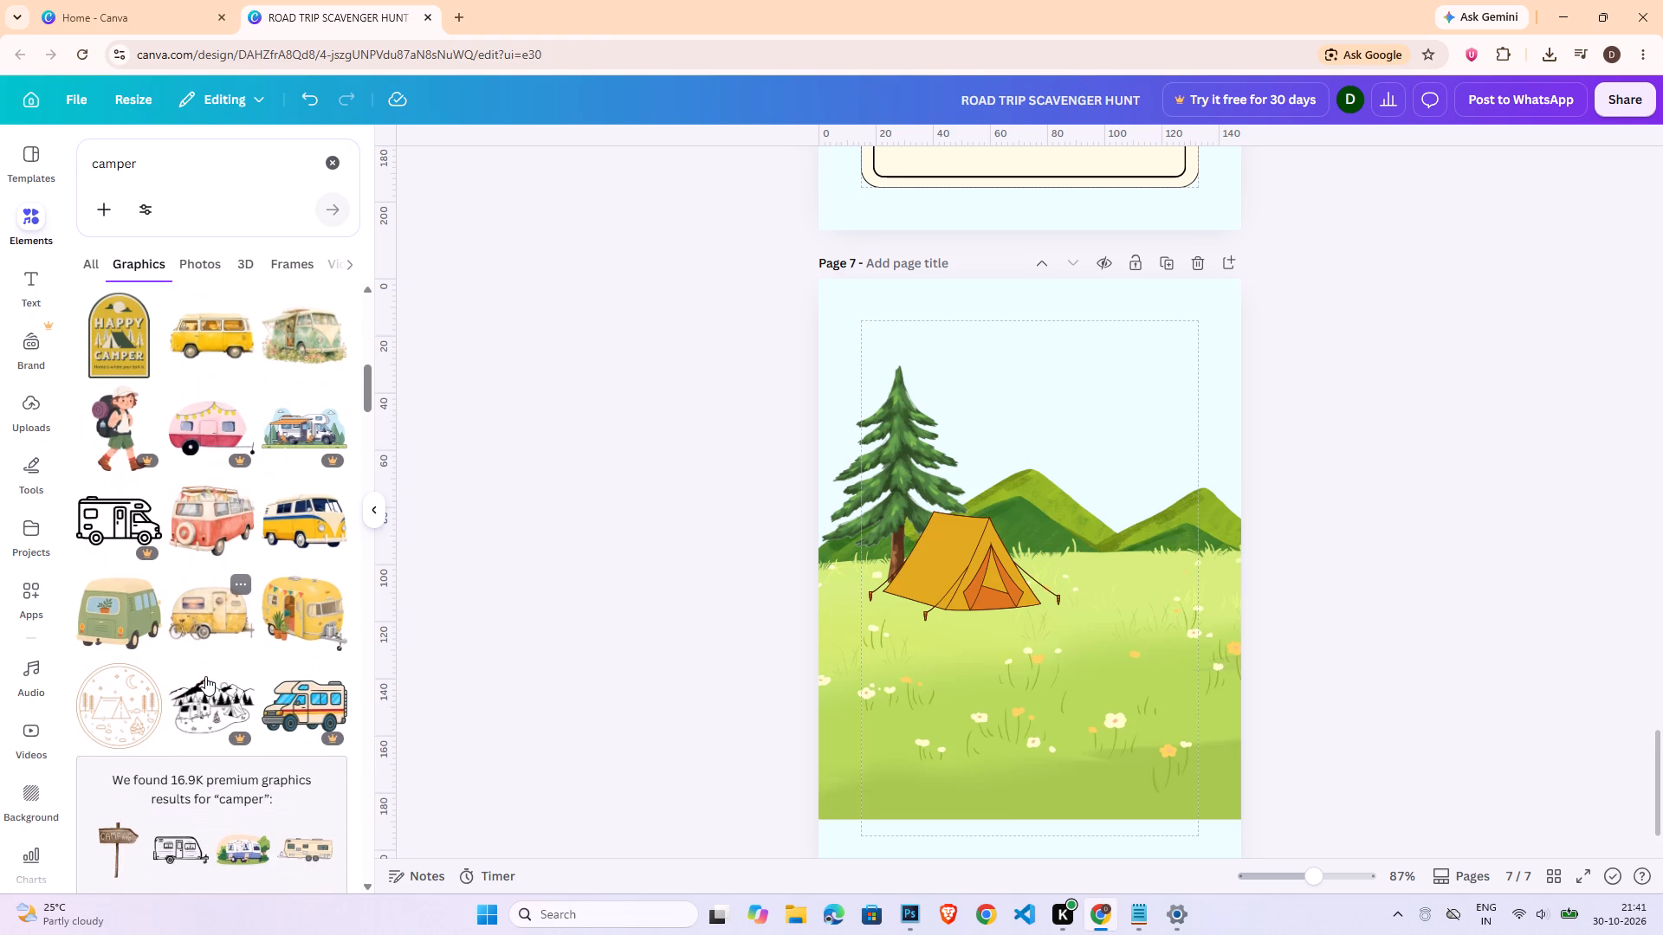
{"action": "scroll", "coordinate": [213, 679], "scroll_direction": "down", "scroll_amount": 5}
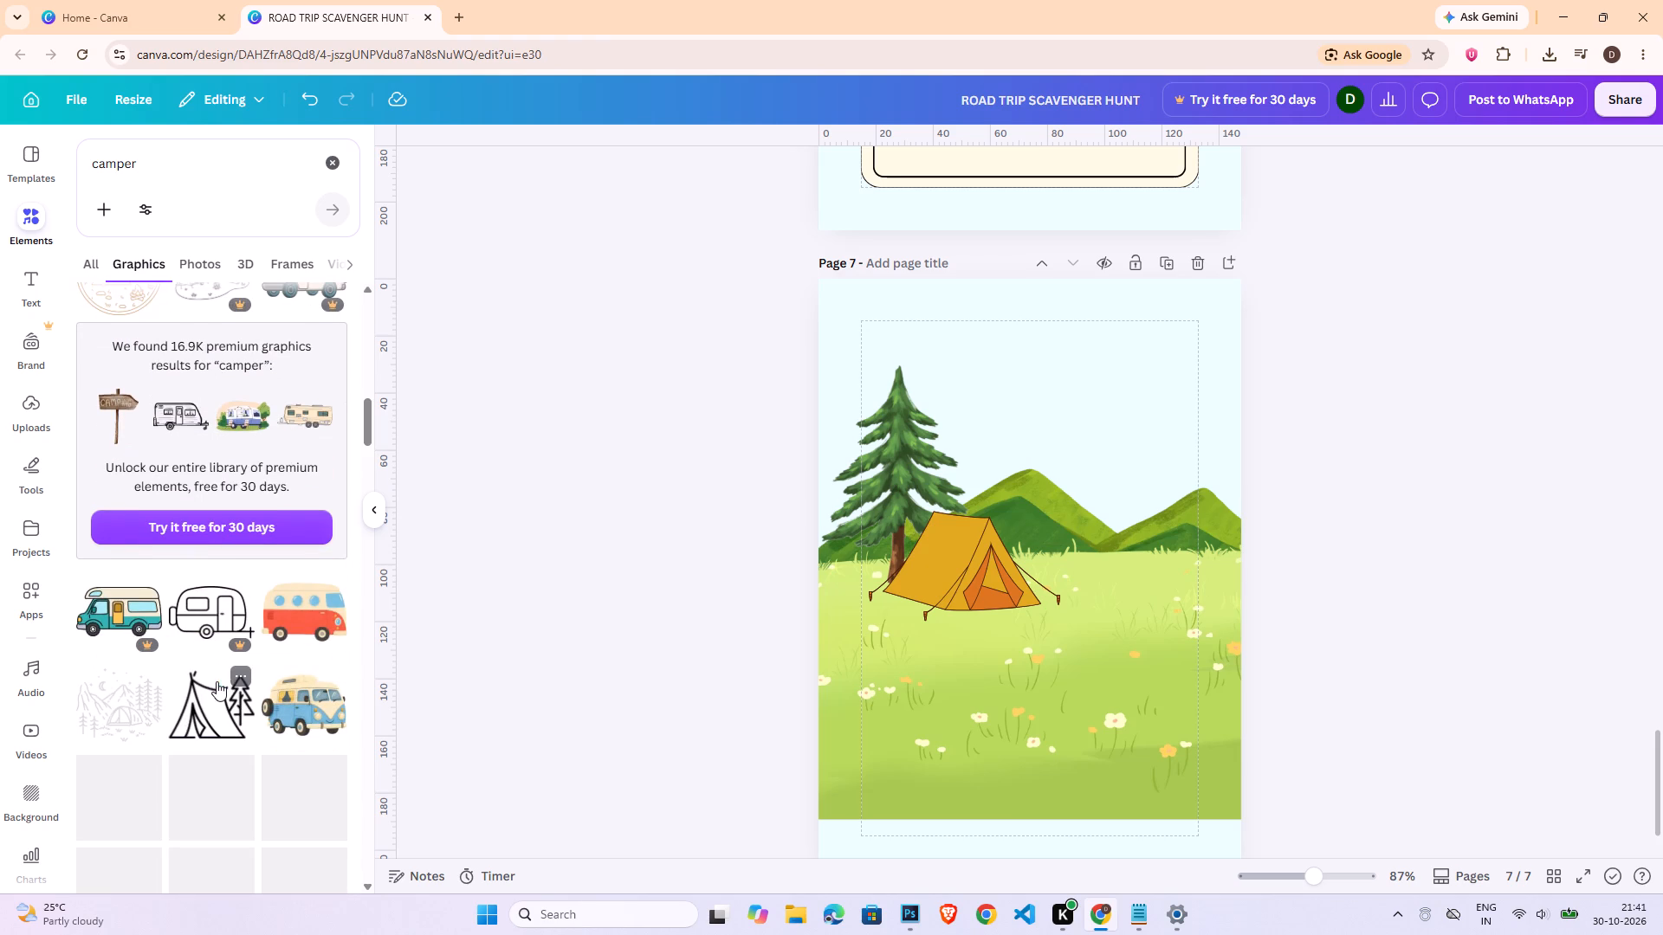
{"action": "left_click", "coordinate": [301, 626]}
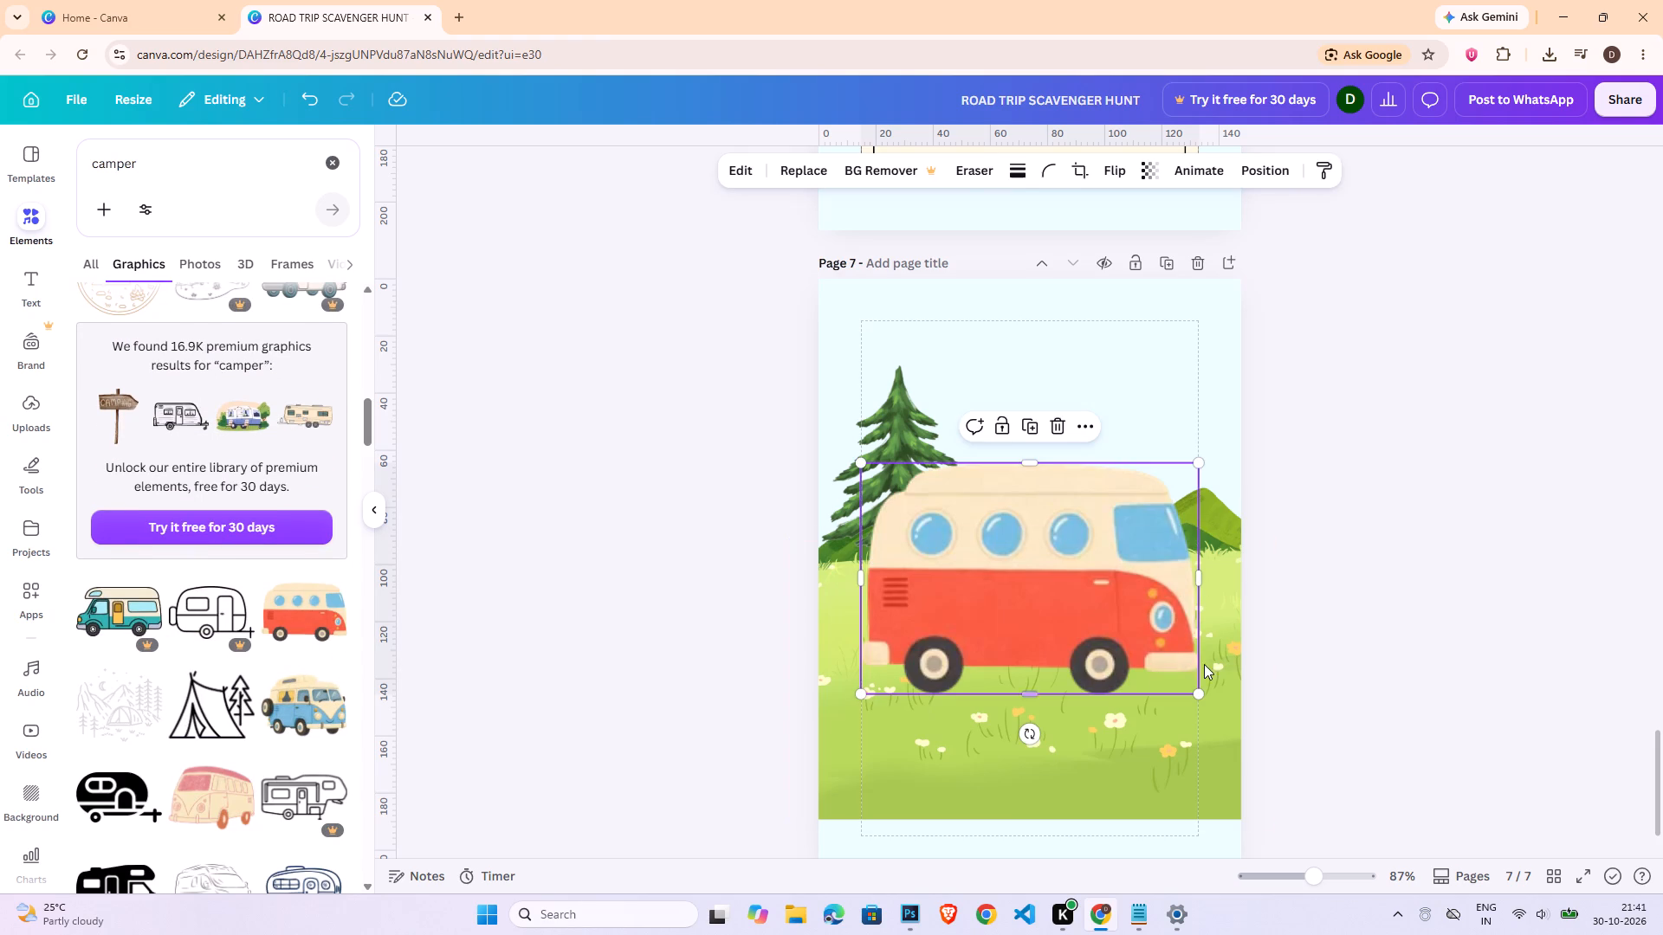
{"action": "left_click", "coordinate": [1151, 167]}
{"action": "left_click", "coordinate": [1182, 210]}
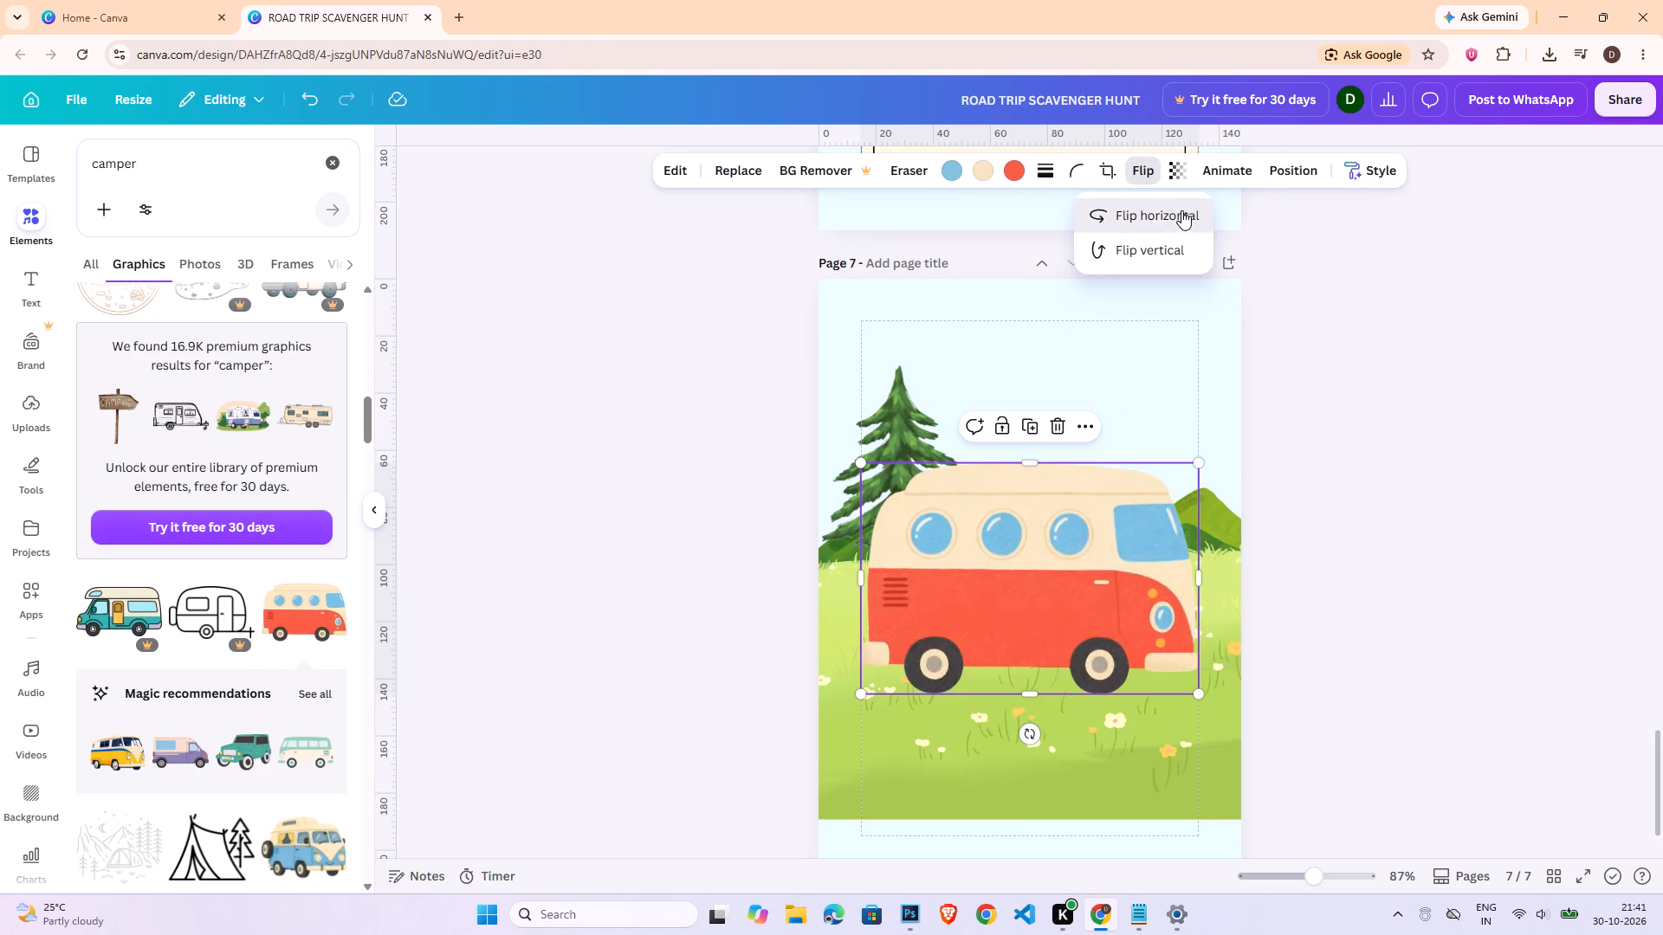
Shrink the camper van and place it at the meadow's upper-right edge, in front of the mountains and against the page edge.
{"action": "left_click_drag", "start_coordinate": [863, 463], "coordinate": [1028, 533]}
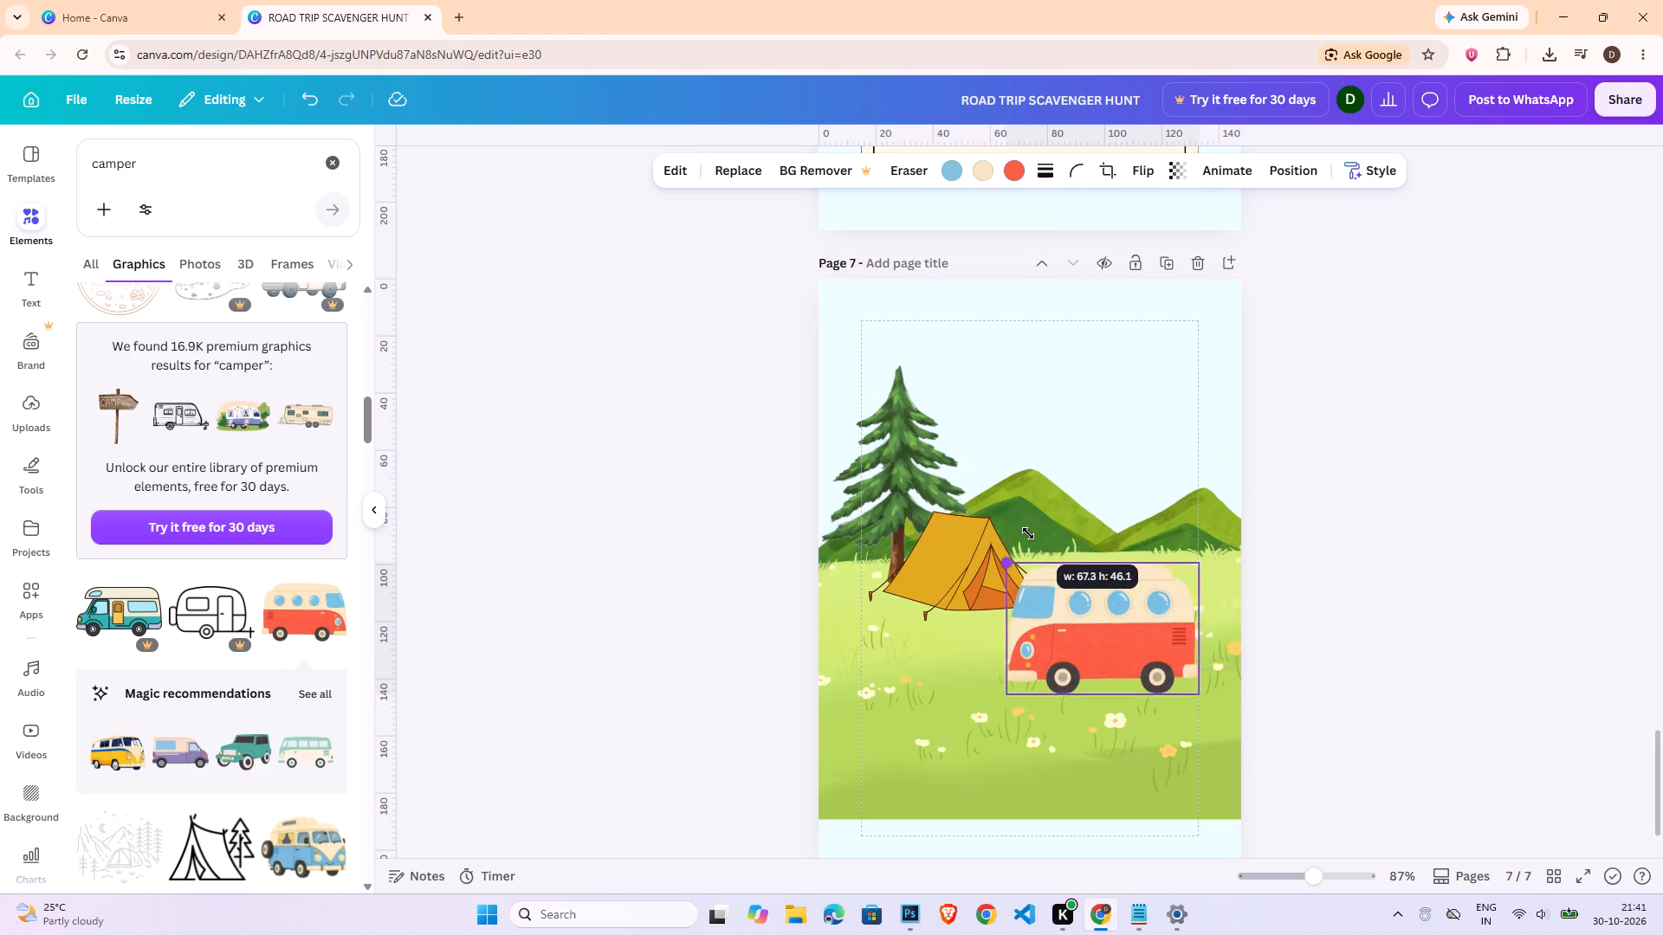
{"action": "left_click_drag", "start_coordinate": [1028, 533], "coordinate": [1034, 537]}
{"action": "left_click_drag", "start_coordinate": [1106, 606], "coordinate": [1144, 573]}
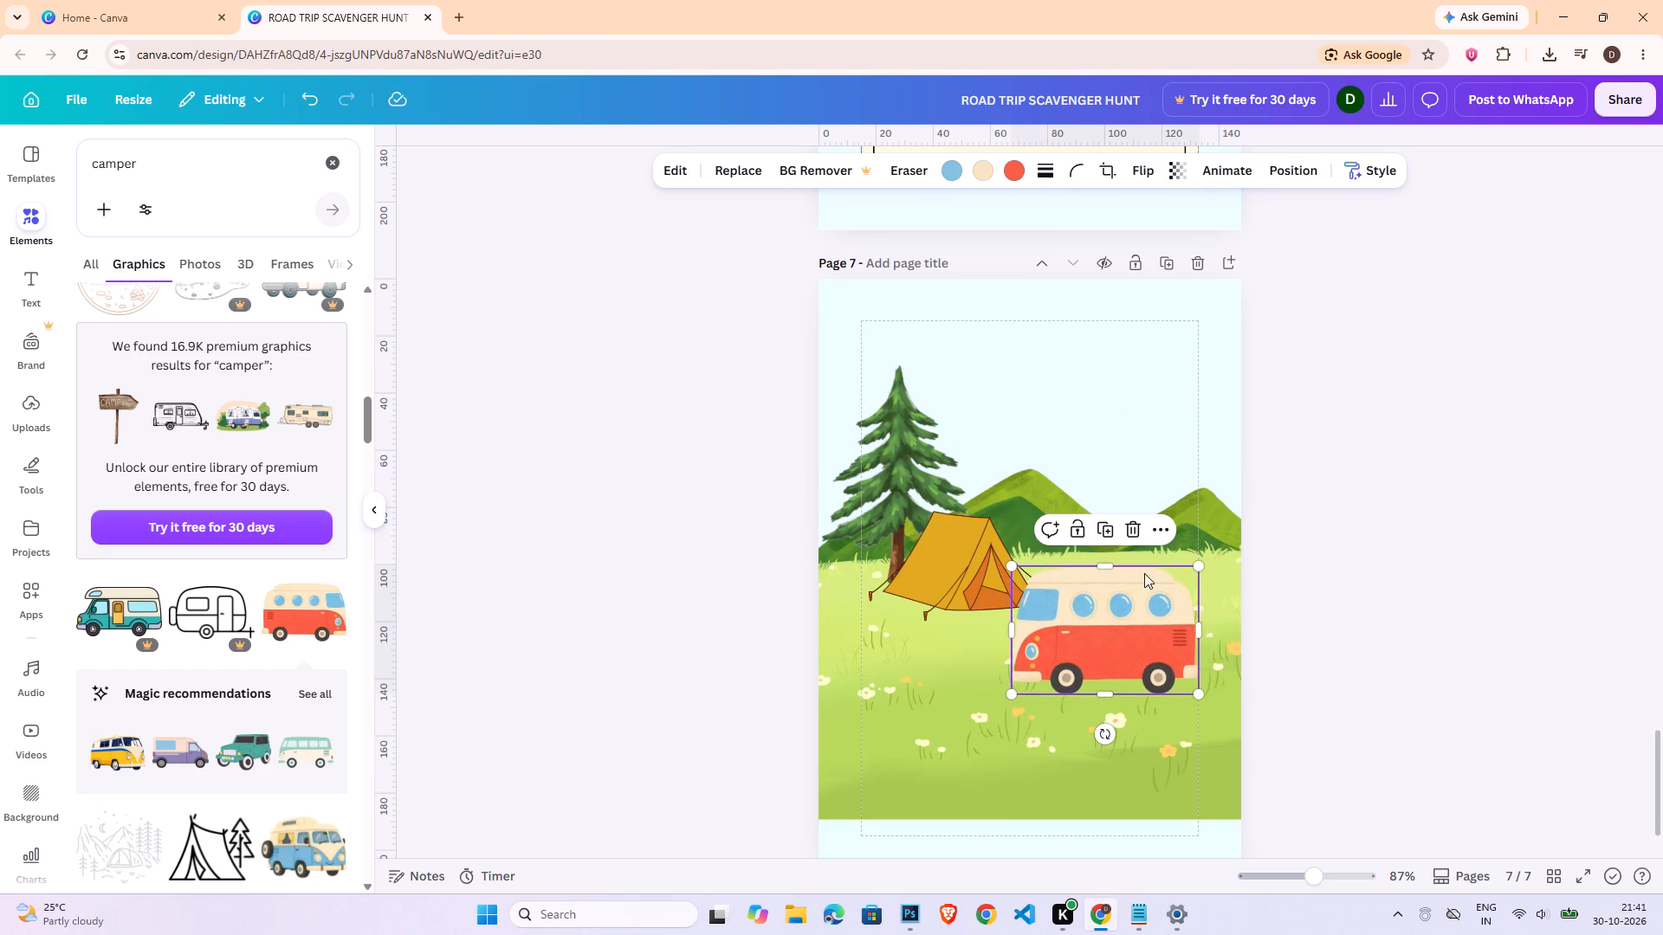
{"action": "left_click_drag", "start_coordinate": [1144, 573], "coordinate": [1143, 515]}
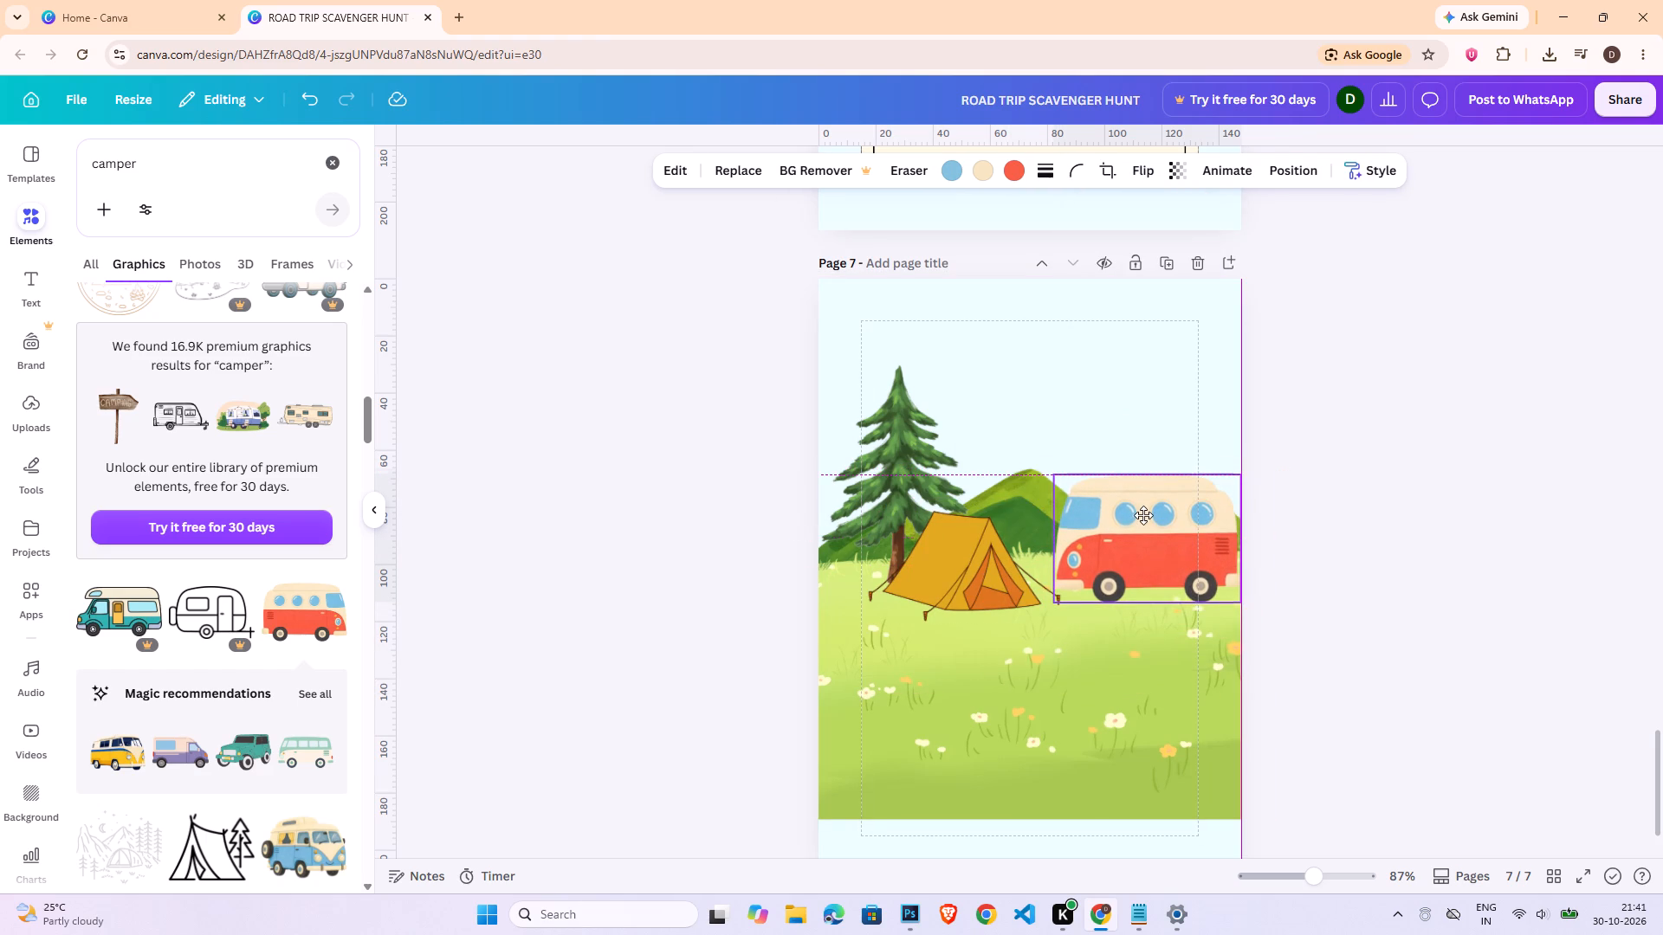
{"action": "left_click_drag", "start_coordinate": [1143, 515], "coordinate": [1142, 549]}
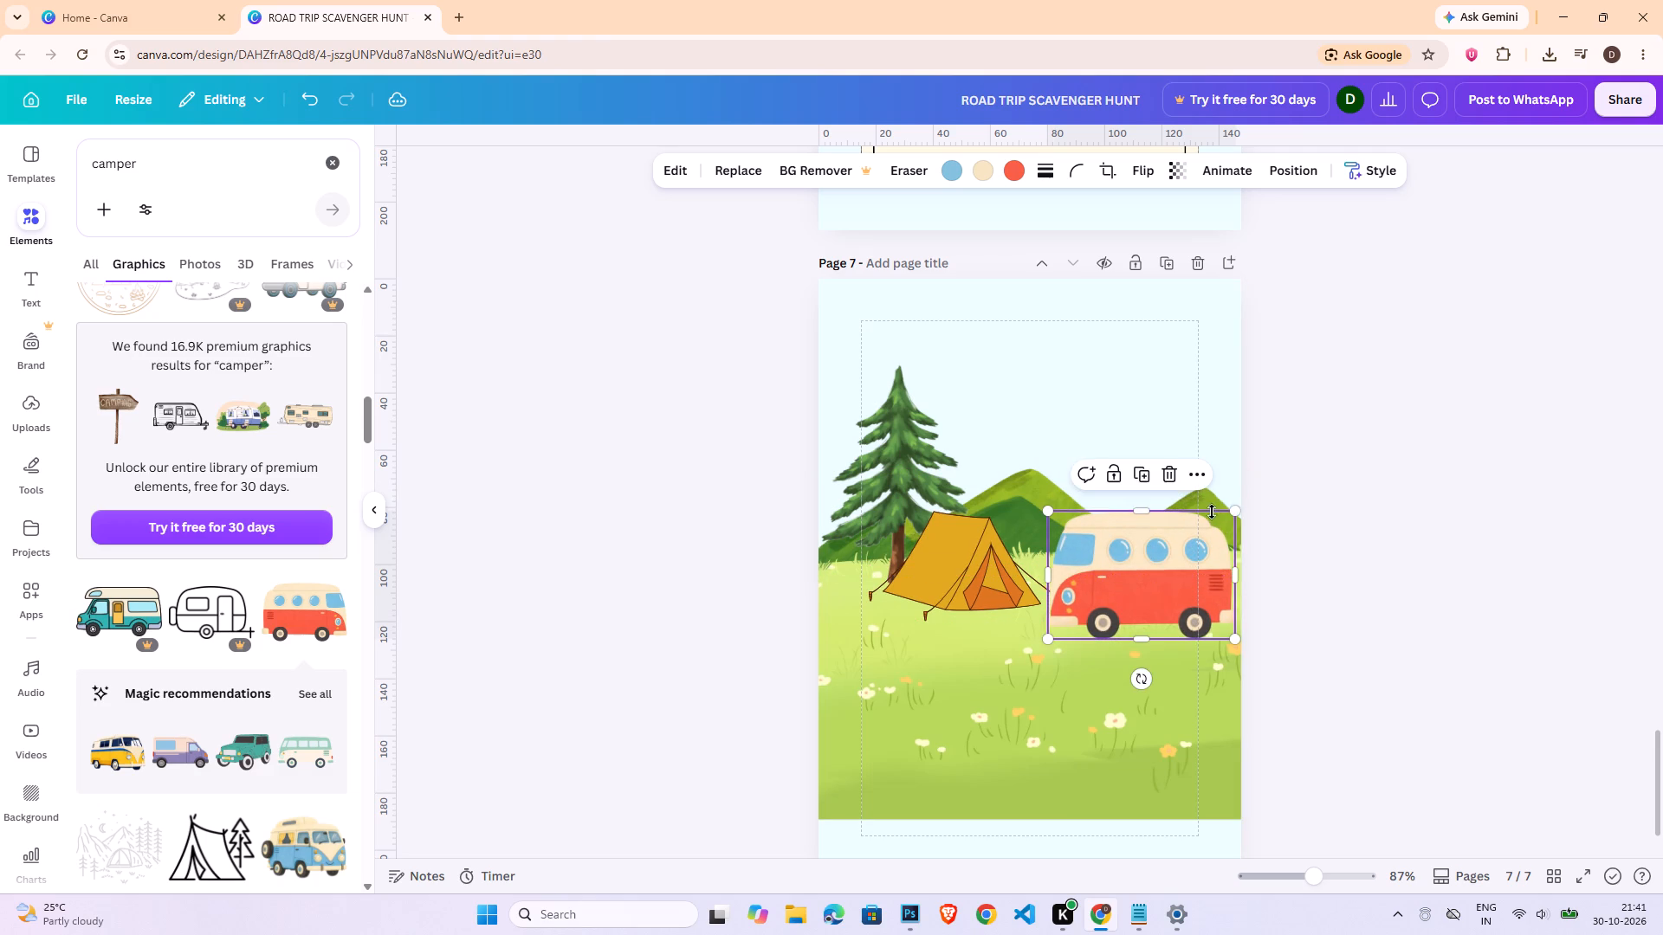
{"action": "left_click_drag", "start_coordinate": [1233, 511], "coordinate": [1192, 541]}
{"action": "left_click_drag", "start_coordinate": [1136, 584], "coordinate": [1178, 549]}
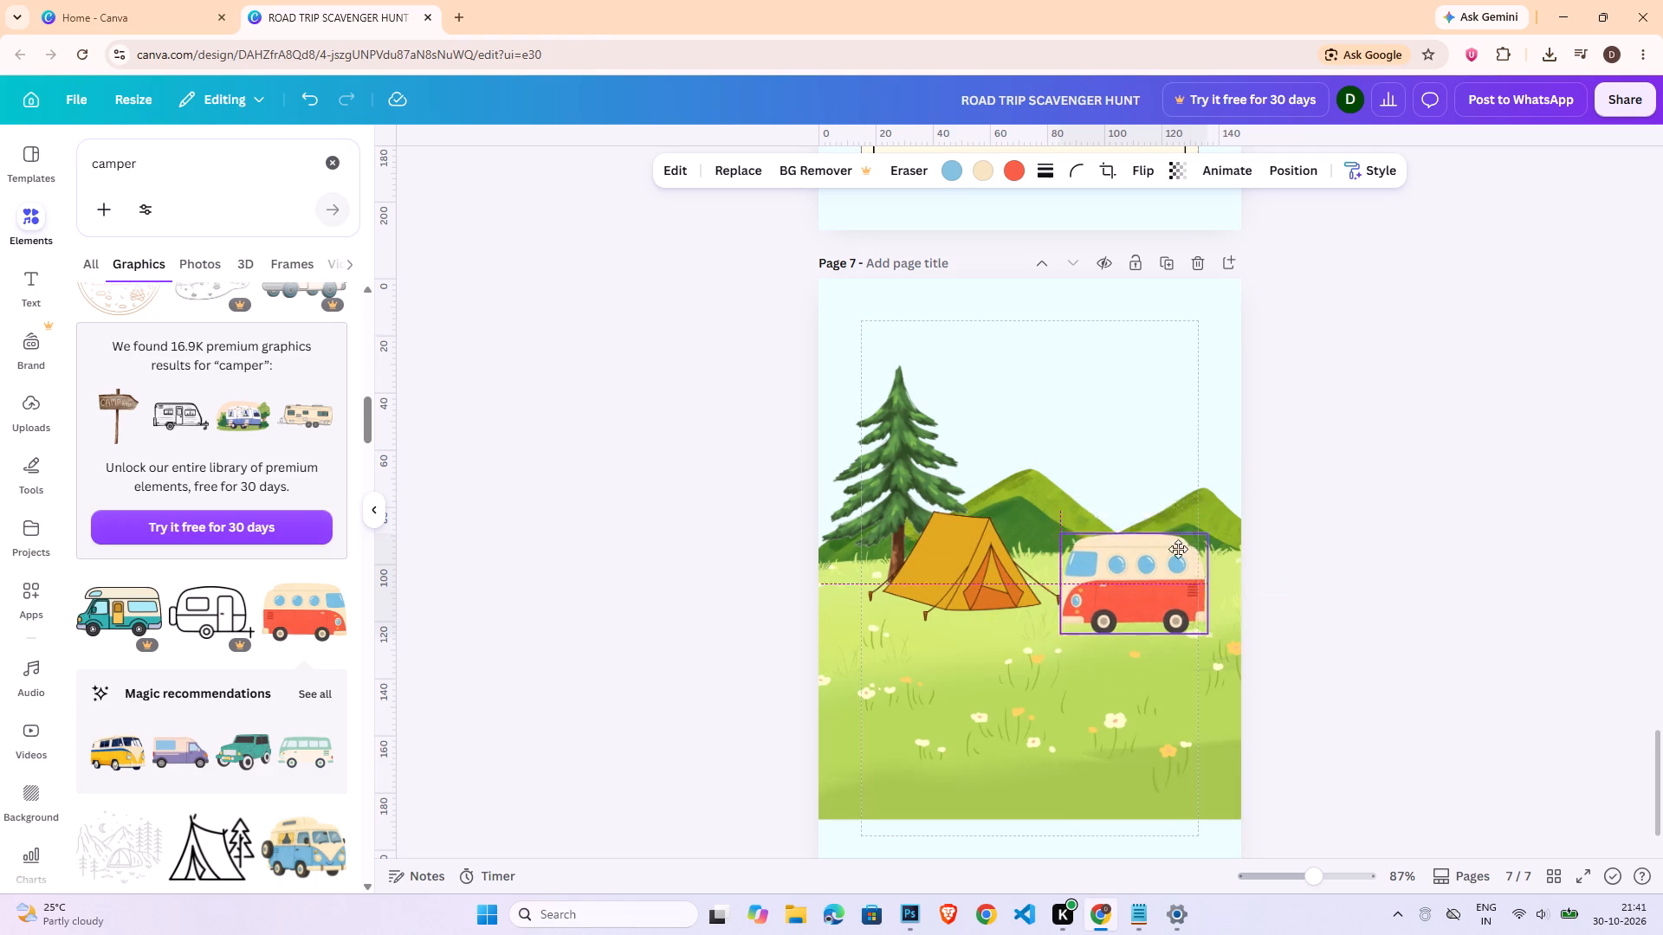
{"action": "left_click_drag", "start_coordinate": [1178, 549], "coordinate": [1181, 548]}
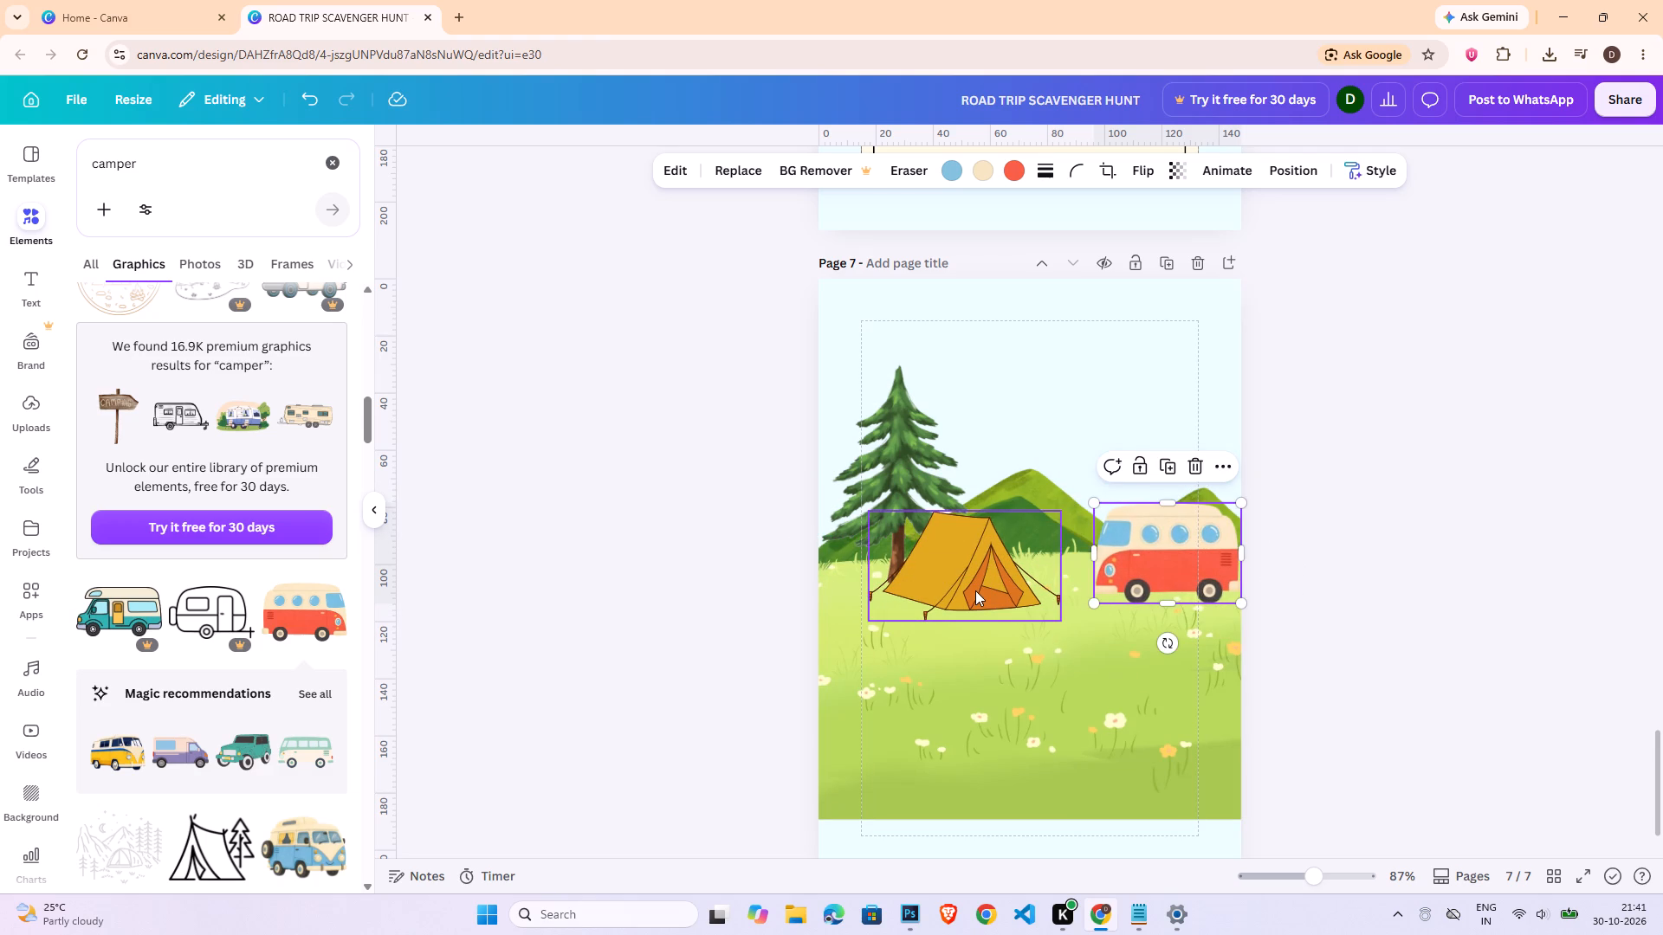
Shrink the tent to roughly half its size and set it on the grass at the foot of the pine tree.
{"action": "left_click", "coordinate": [975, 590]}
{"action": "left_click_drag", "start_coordinate": [993, 558], "coordinate": [971, 566]}
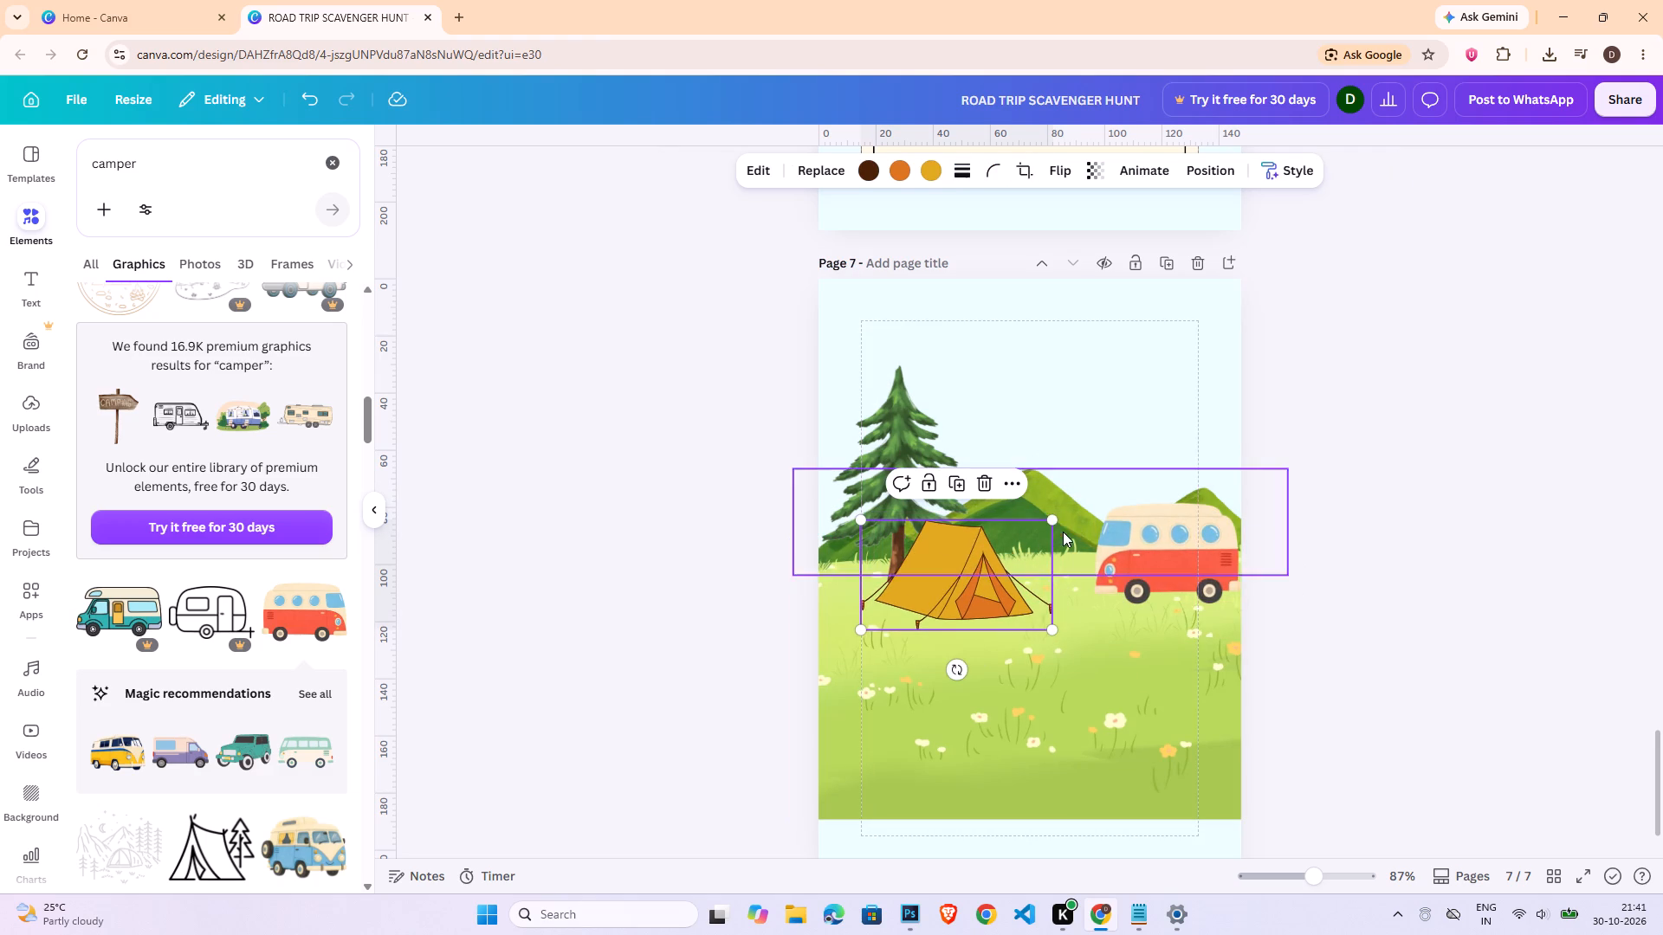
{"action": "left_click_drag", "start_coordinate": [1052, 517], "coordinate": [977, 578]}
{"action": "left_click_drag", "start_coordinate": [923, 612], "coordinate": [925, 609]}
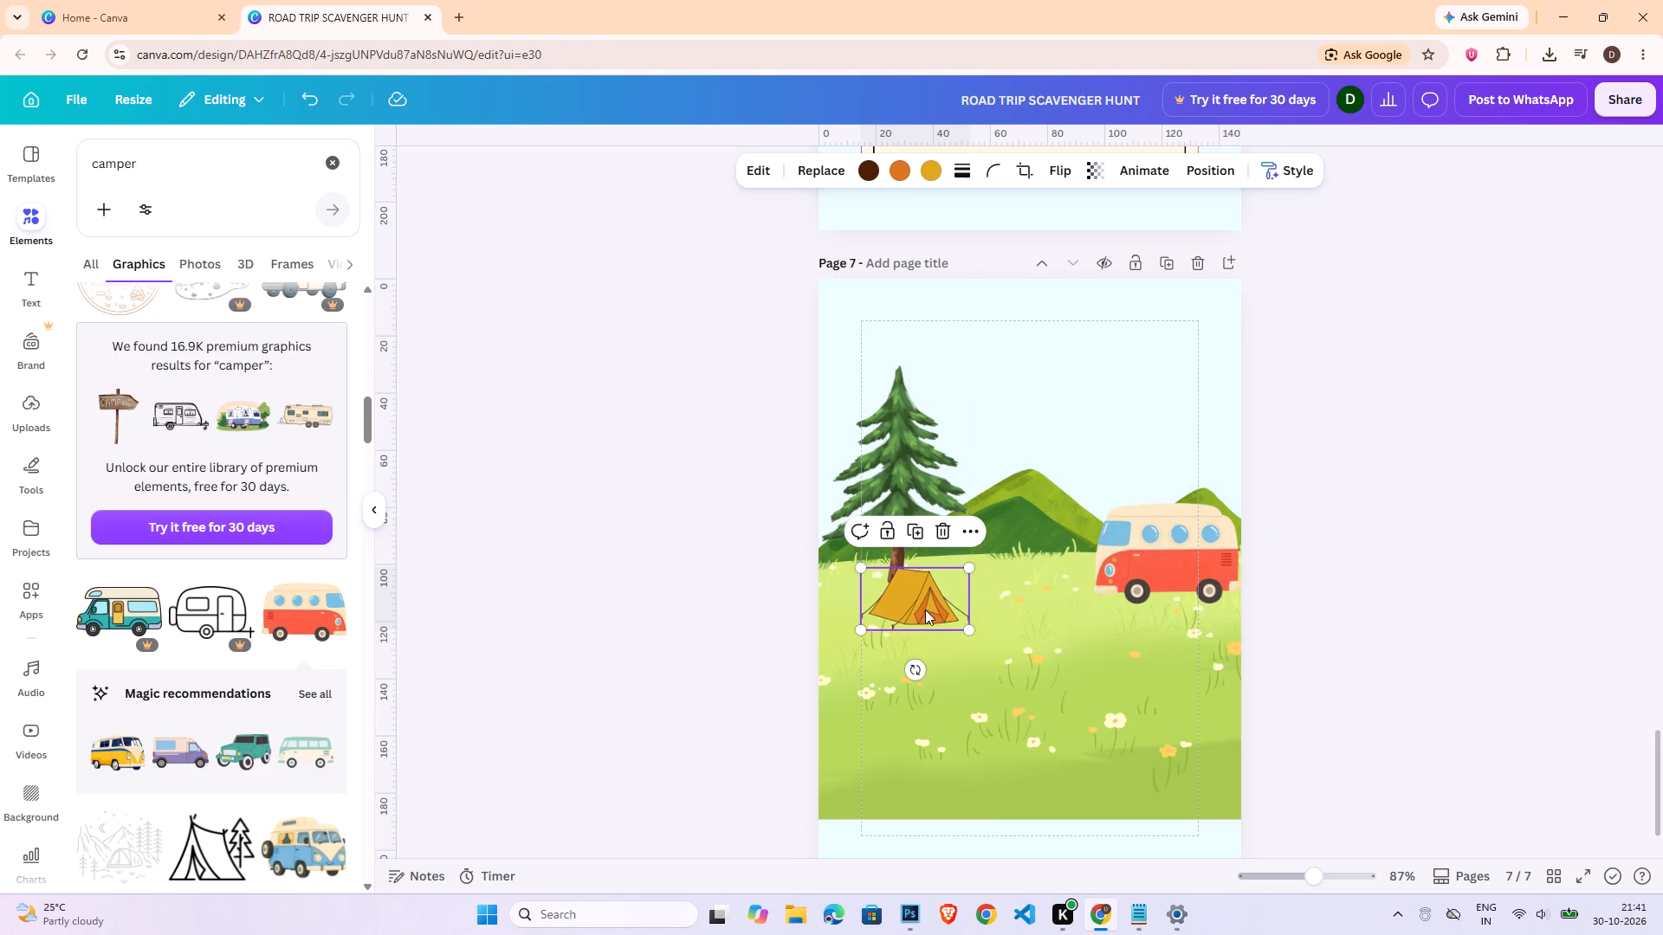
{"action": "left_click_drag", "start_coordinate": [925, 609], "coordinate": [929, 585]}
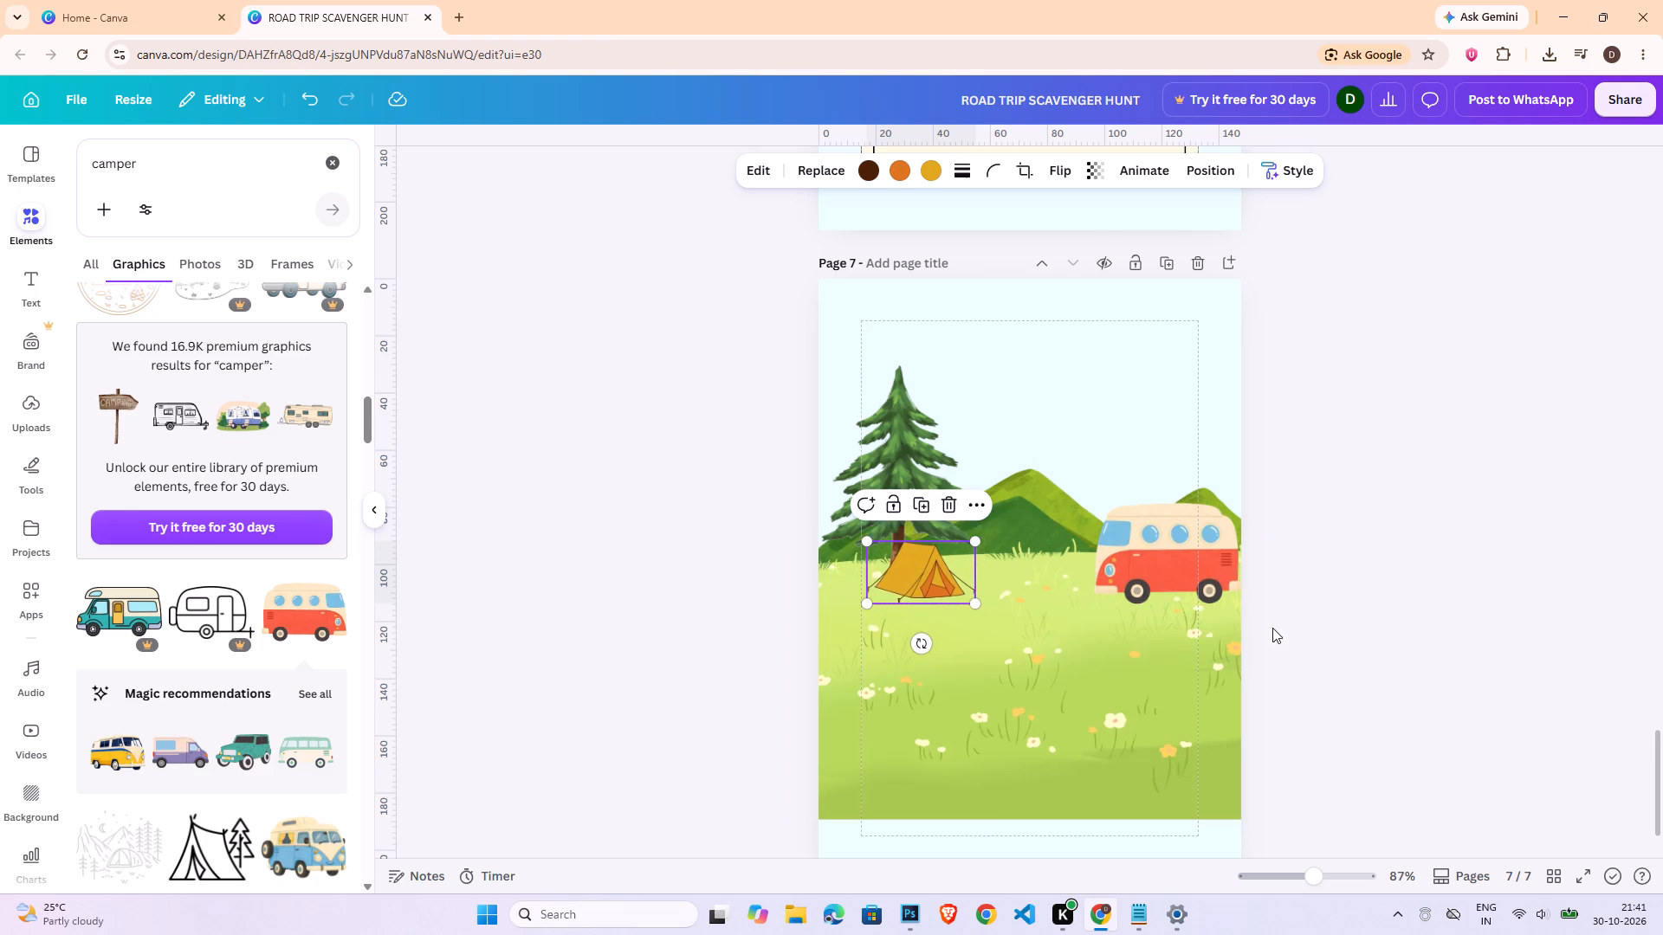
{"action": "left_click", "coordinate": [1272, 628]}
{"action": "left_click_drag", "start_coordinate": [1155, 557], "coordinate": [1136, 551]}
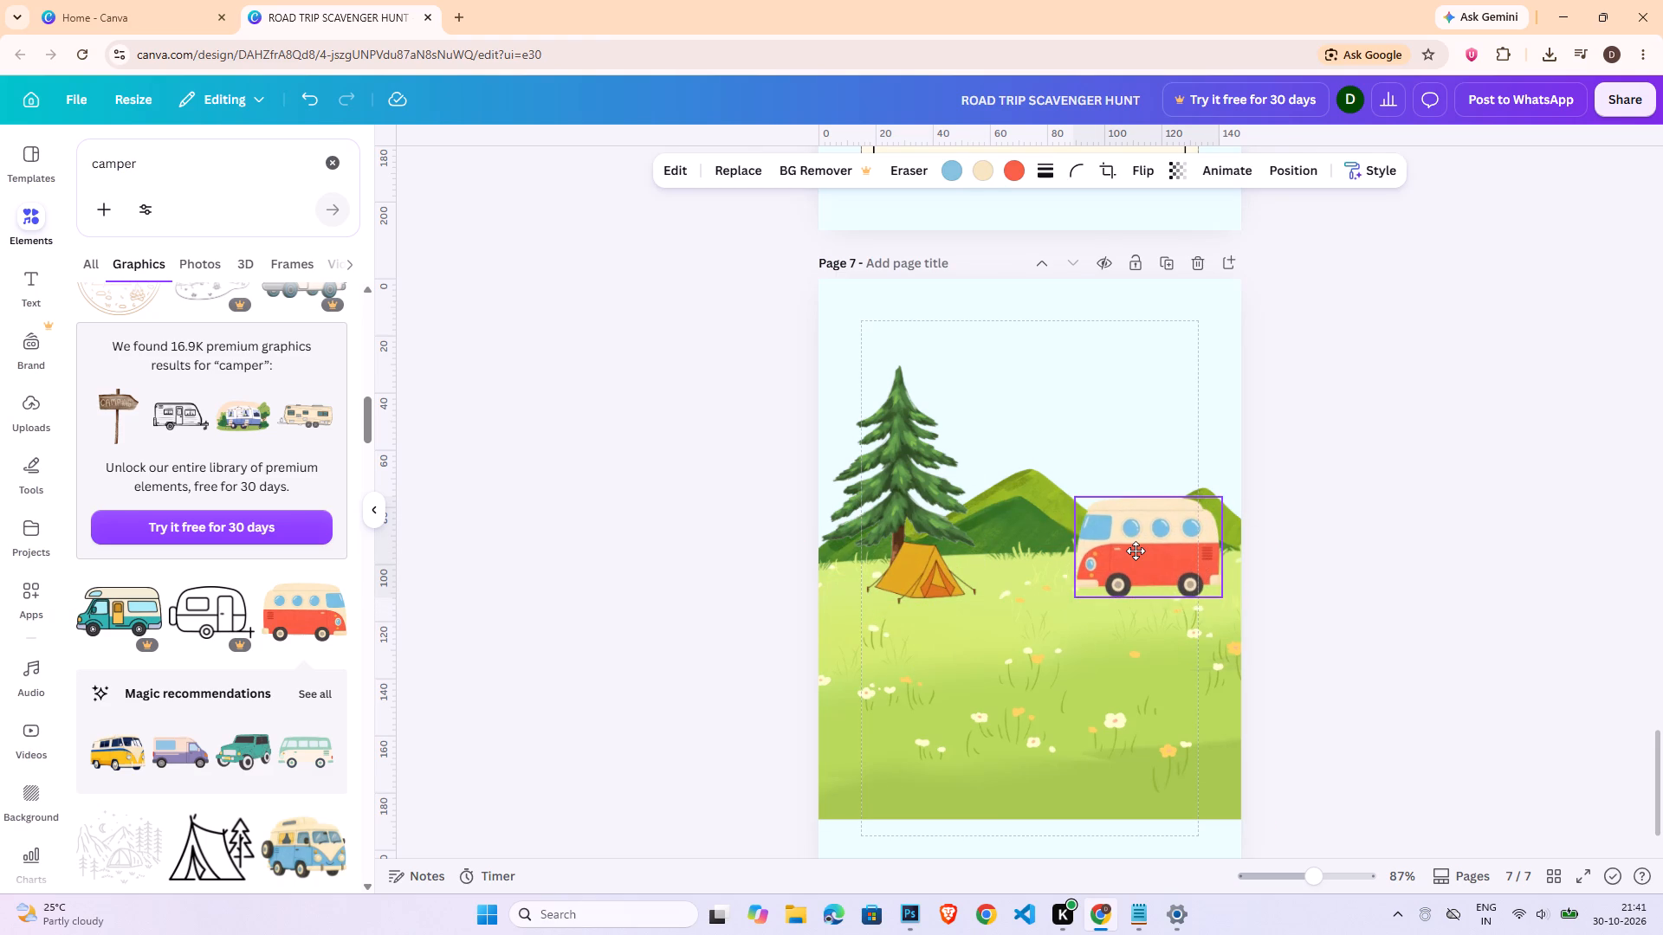
{"action": "left_click_drag", "start_coordinate": [1136, 551], "coordinate": [1140, 546]}
{"action": "left_click", "coordinate": [1333, 657]}
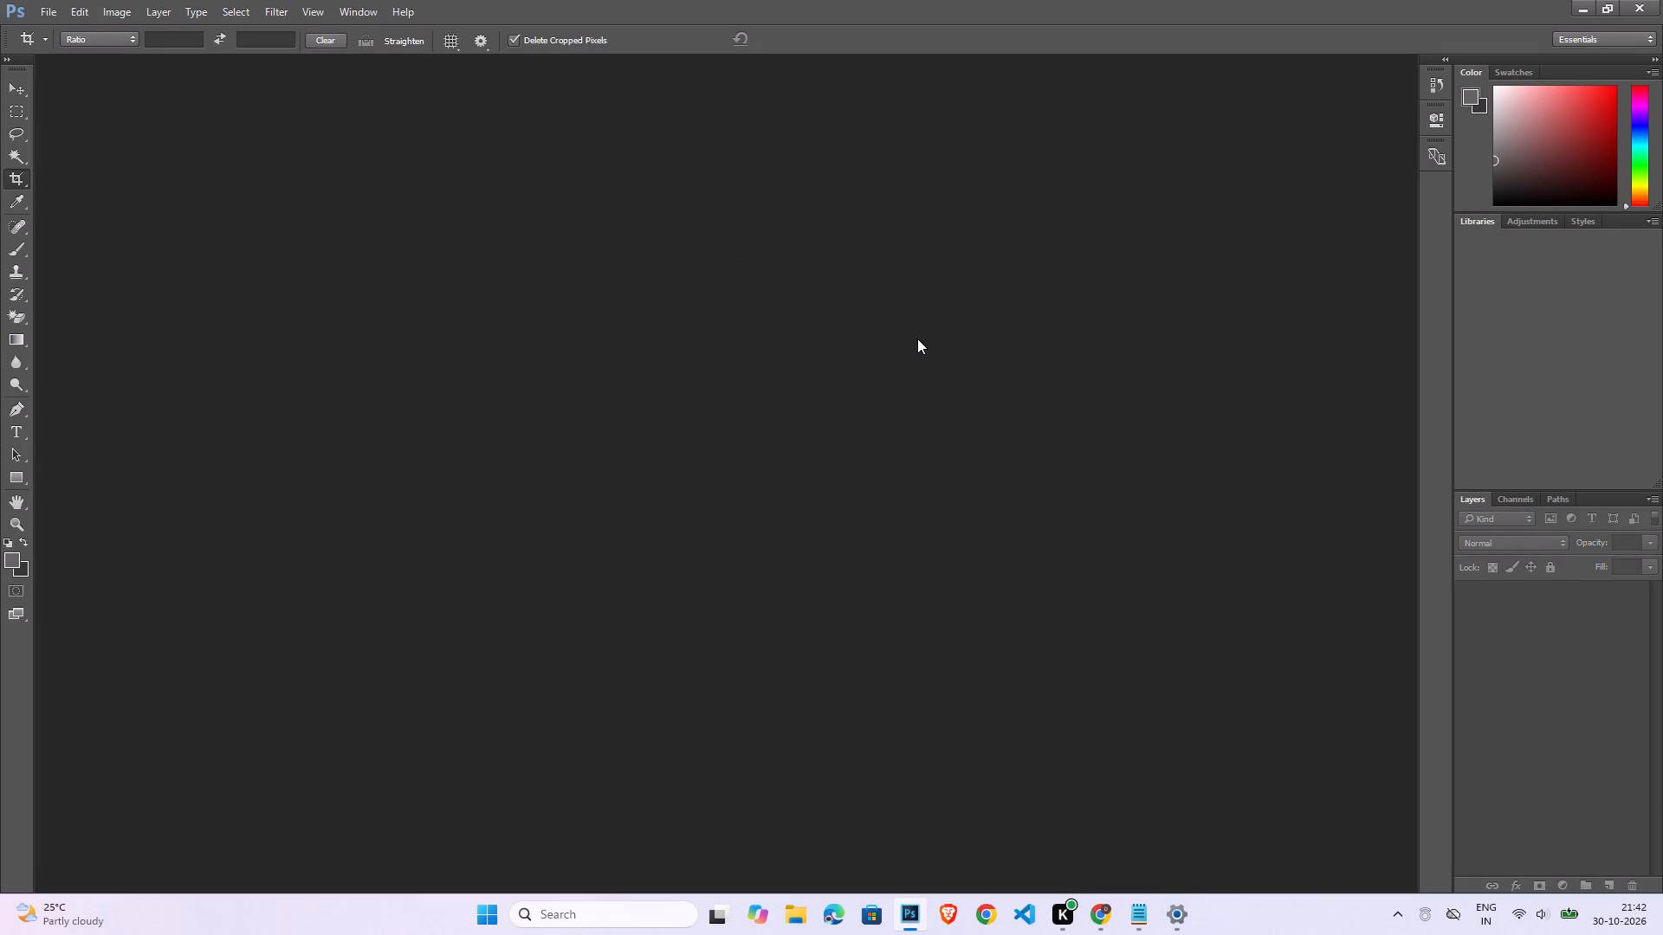
Open the downloaded Gemini camper van image in Photoshop.
{"action": "key", "text": "ctrl+o"}
{"action": "double_click", "coordinate": [222, 197]}
Remove the white background around the van and beneath its body between the wheels with the Magic Eraser Tool.
{"action": "left_click", "coordinate": [14, 310]}
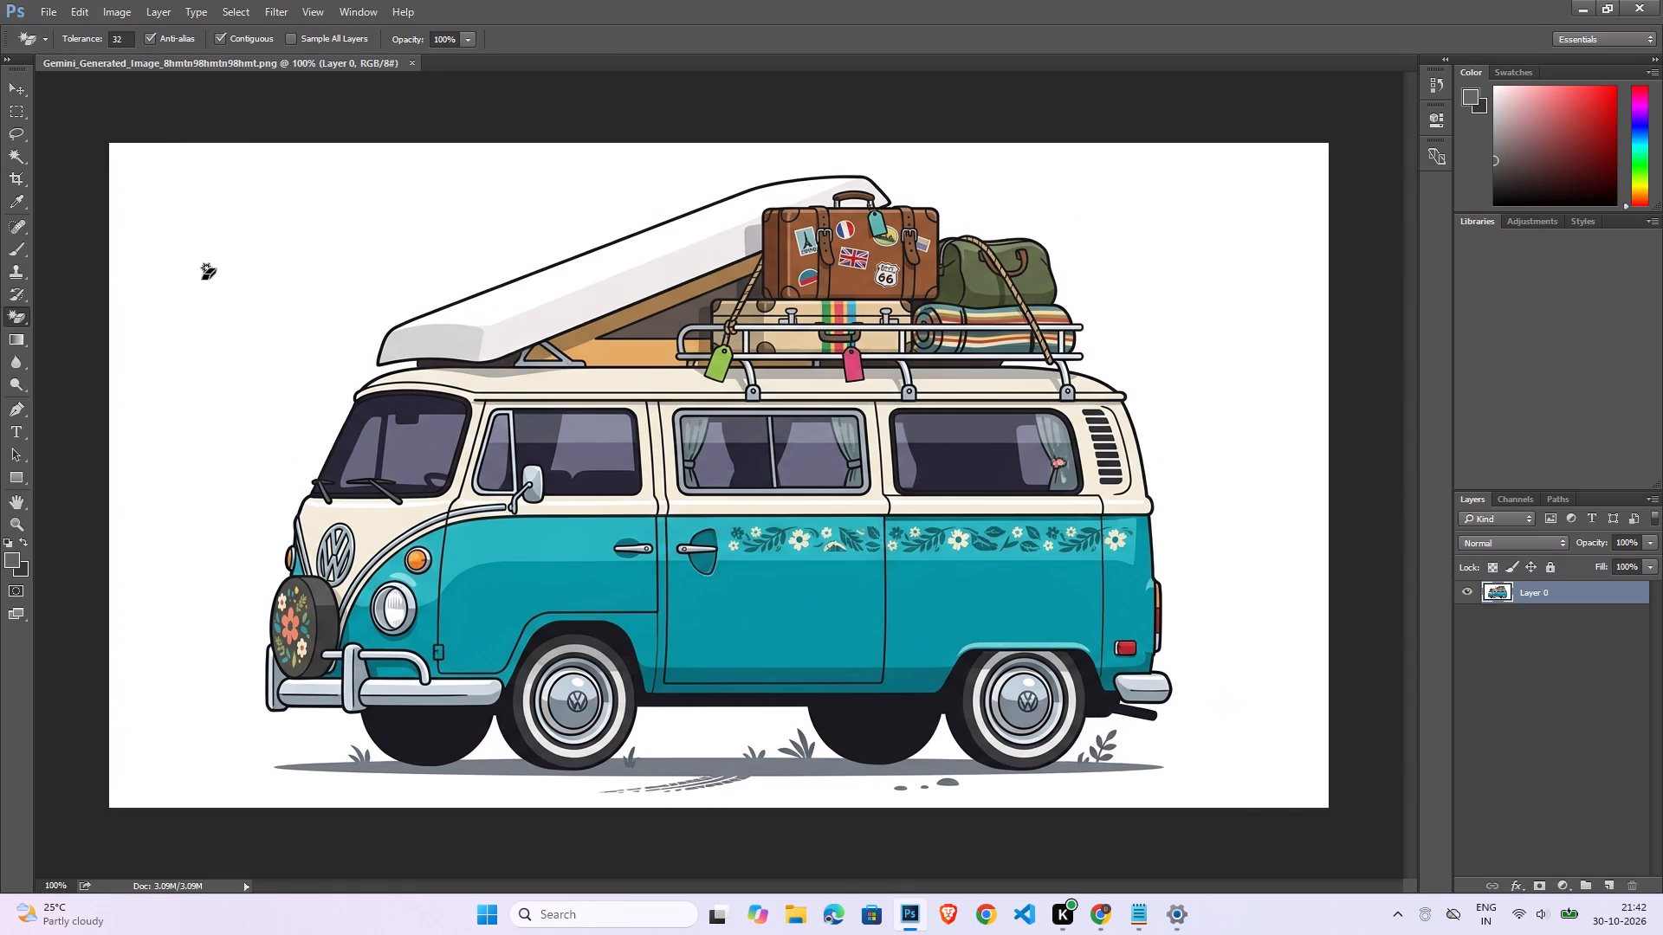
{"action": "left_click", "coordinate": [202, 279]}
{"action": "left_click", "coordinate": [675, 732]}
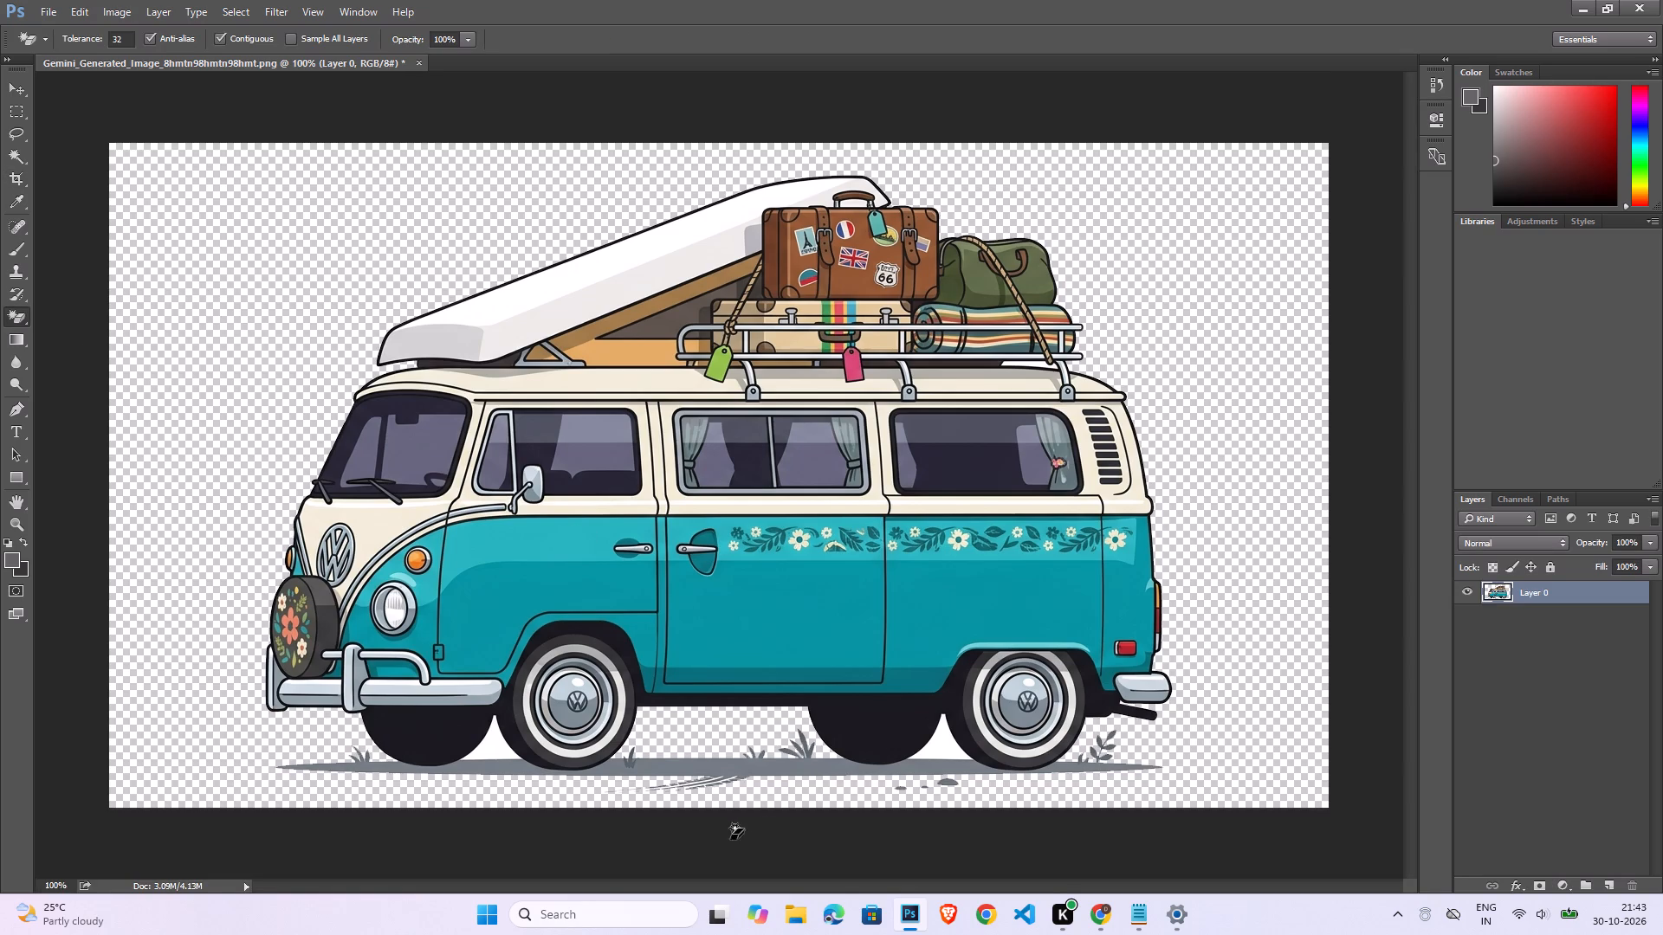
Erase the ground shadow and grass tuft ahead of the van's front tyres with the Eraser Tool.
{"action": "right_click", "coordinate": [13, 321]}
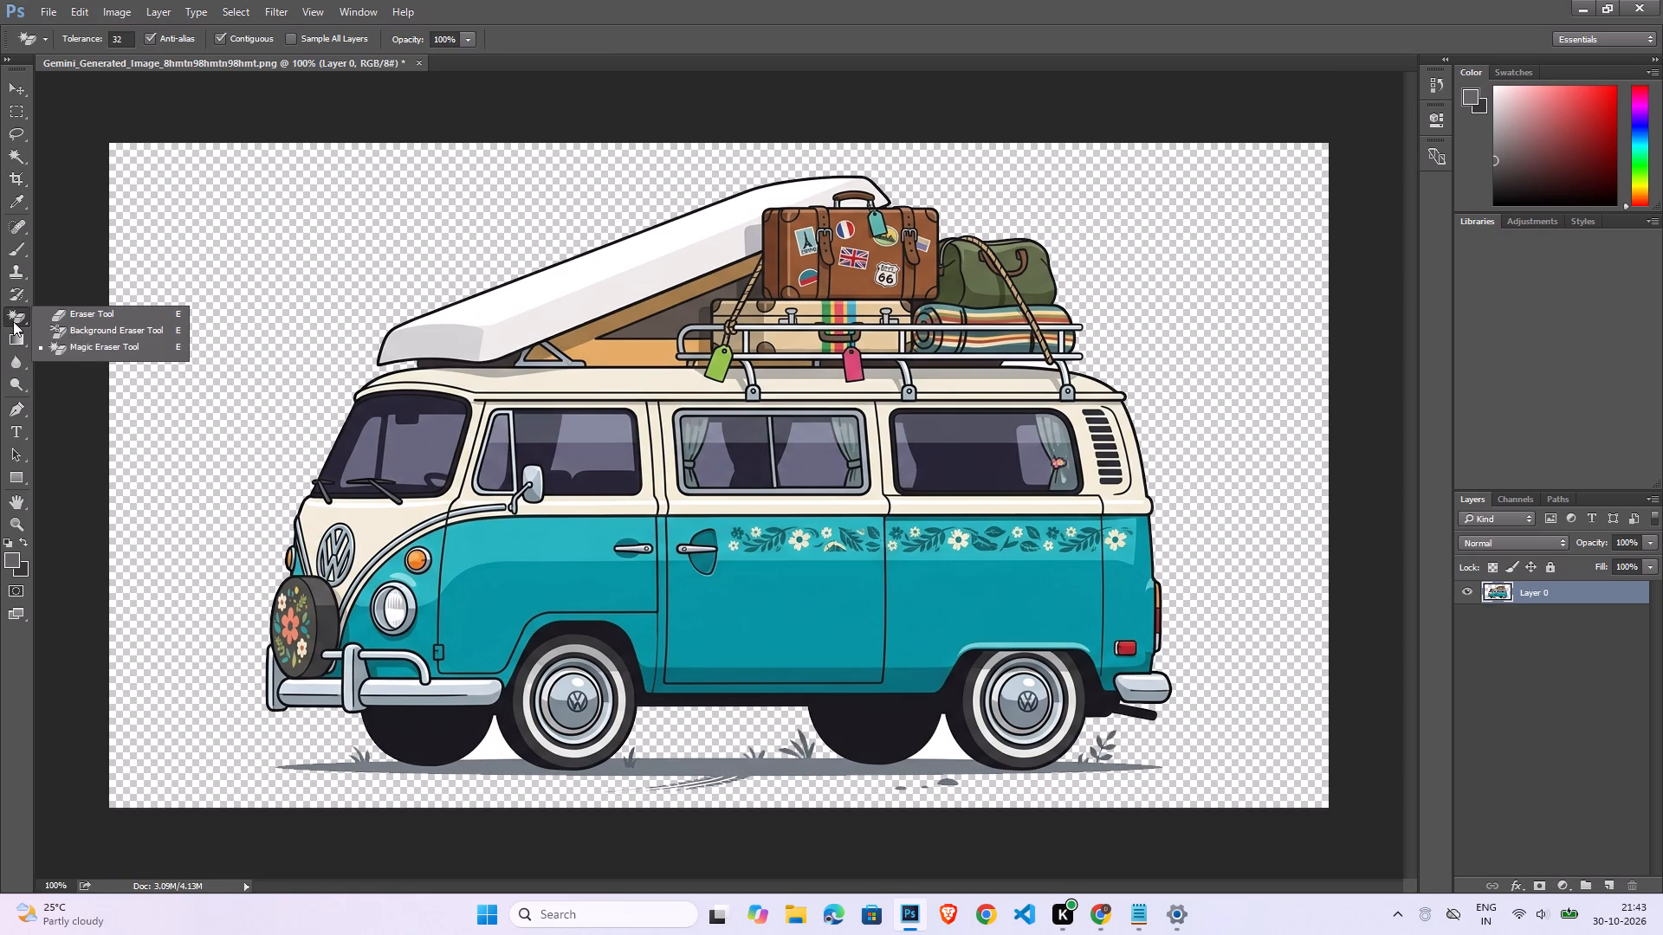
{"action": "left_click", "coordinate": [96, 323]}
{"action": "left_click_drag", "start_coordinate": [299, 758], "coordinate": [338, 764]}
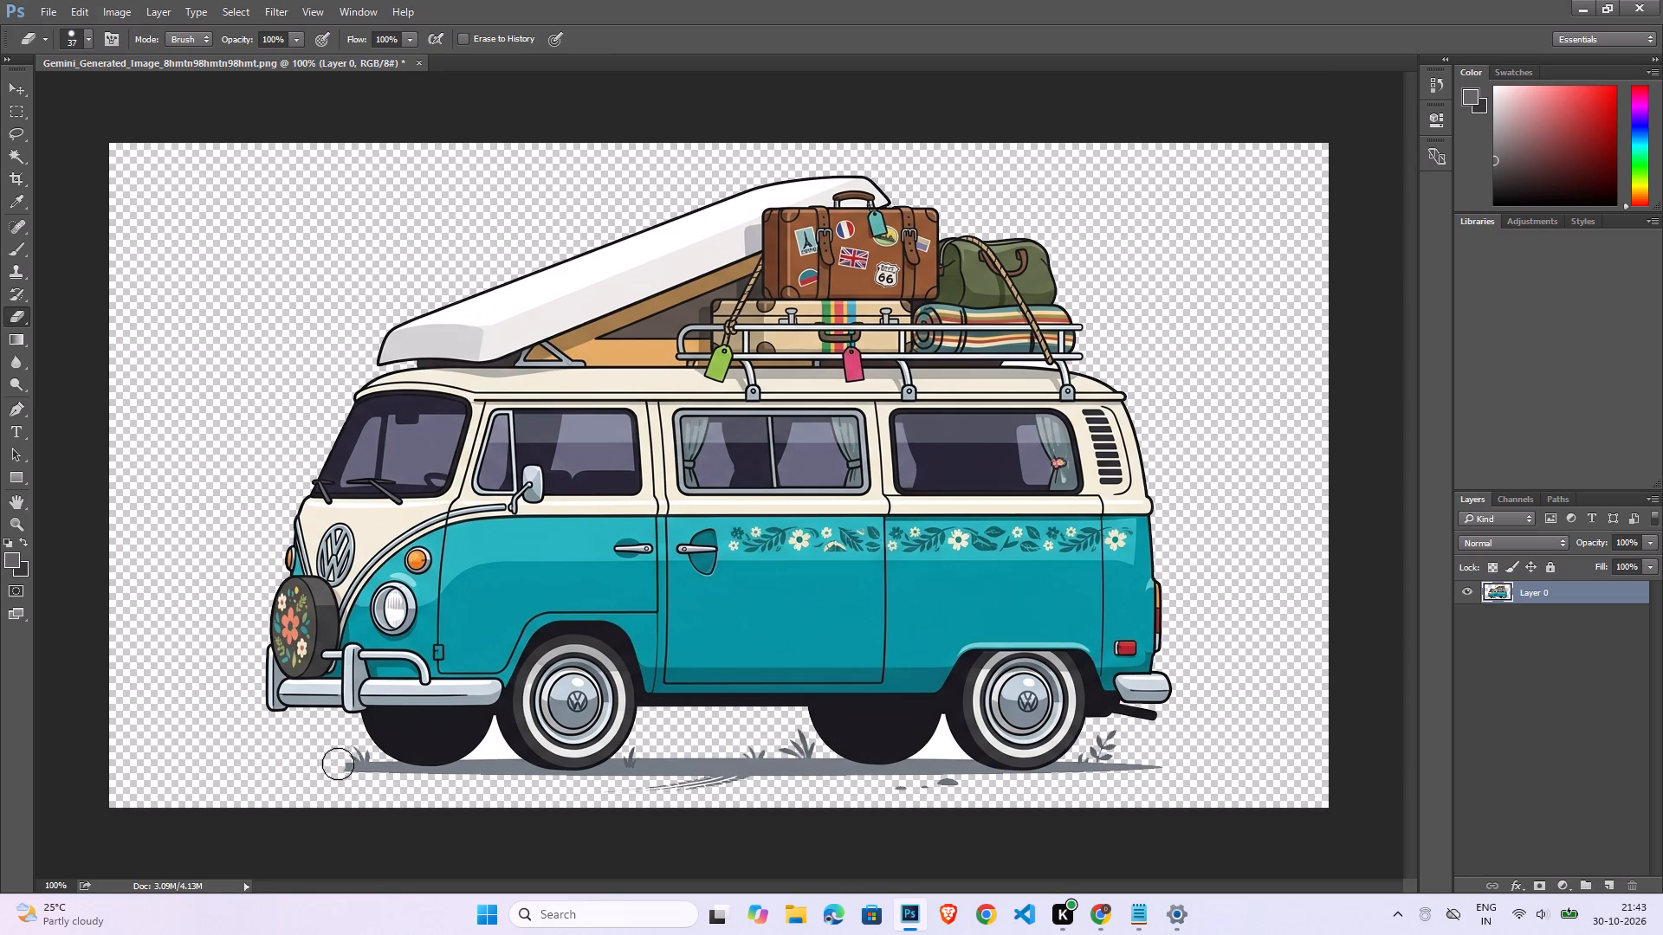
{"action": "left_click_drag", "start_coordinate": [338, 764], "coordinate": [358, 763]}
{"action": "left_click_drag", "start_coordinate": [360, 760], "coordinate": [392, 778]}
Remove the remaining grey ground shadow beneath the van with the Magic Eraser Tool, working at 200% zoom.
{"action": "key", "text": "ctrl+plus"}
{"action": "key", "text": "ctrl+plus"}
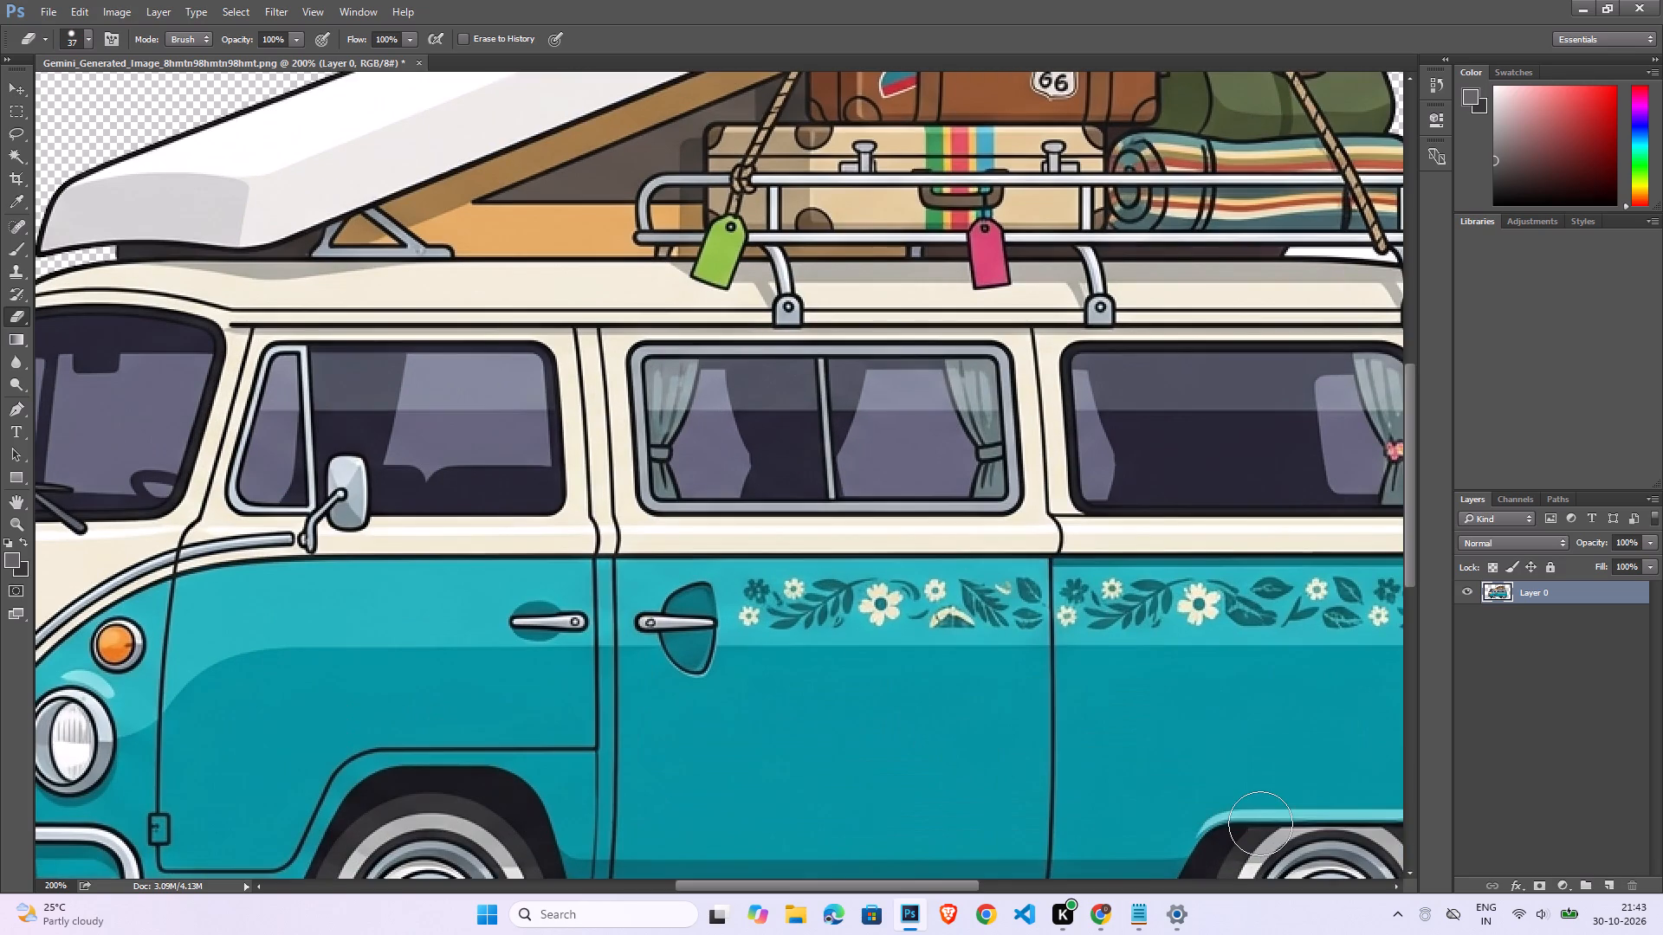
{"action": "scroll", "coordinate": [1239, 835], "scroll_direction": "down", "scroll_amount": 6}
{"action": "scroll", "coordinate": [729, 821], "scroll_direction": "down", "scroll_amount": 5}
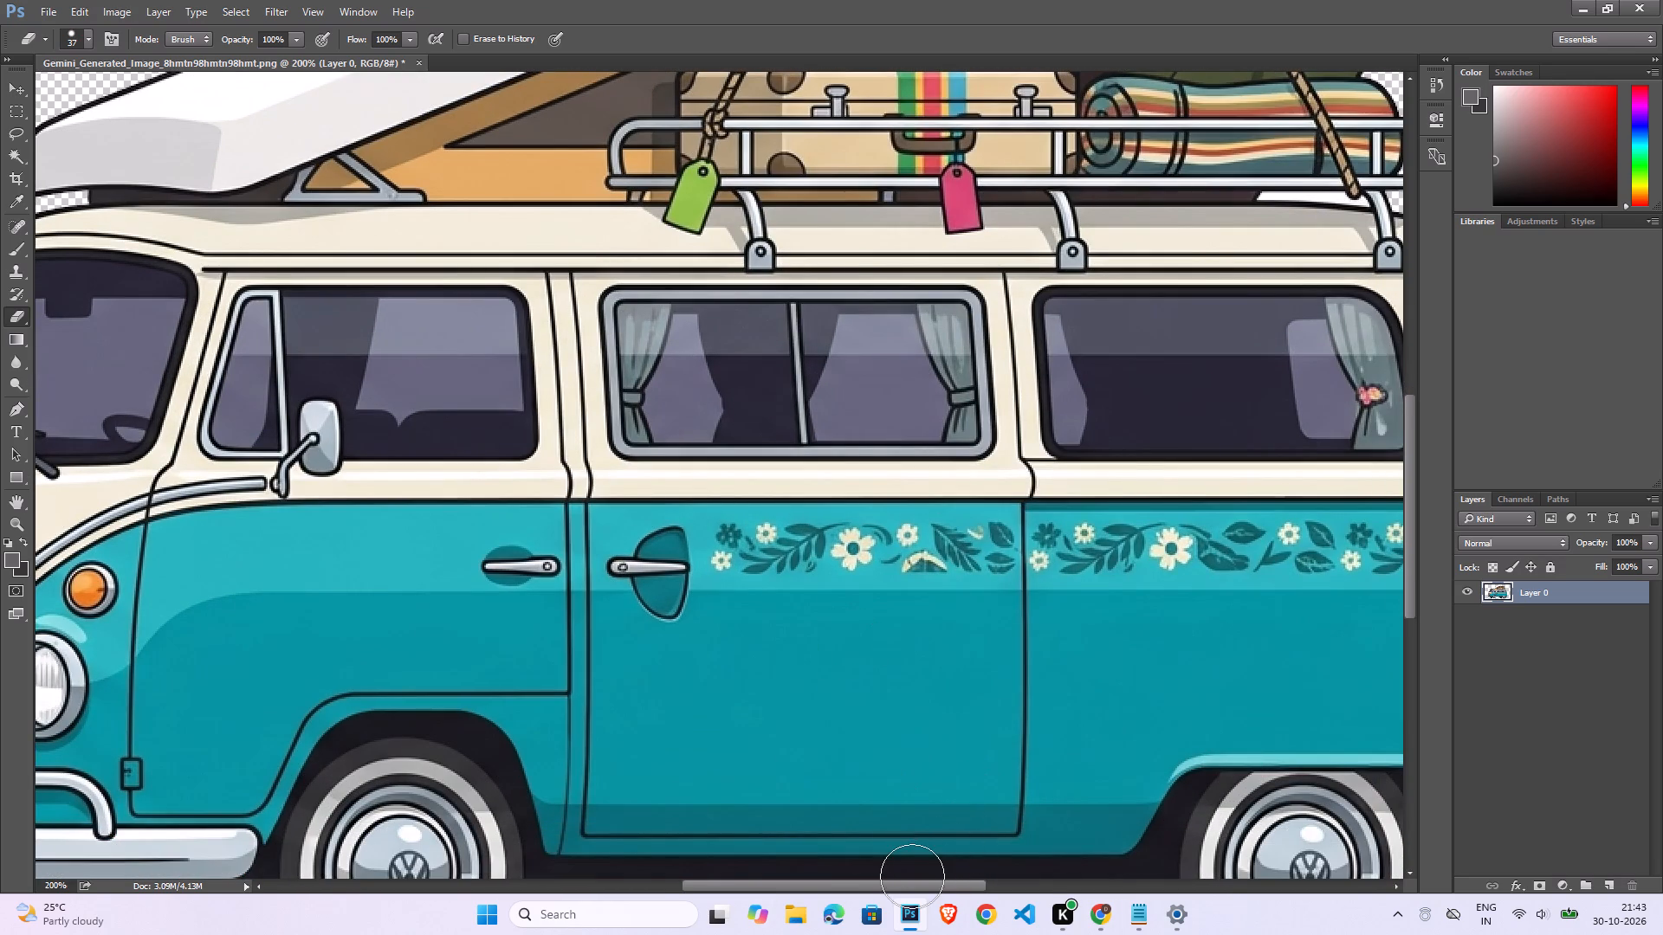
{"action": "left_click_drag", "start_coordinate": [906, 881], "coordinate": [767, 876]}
{"action": "scroll", "coordinate": [864, 769], "scroll_direction": "down", "scroll_amount": 15}
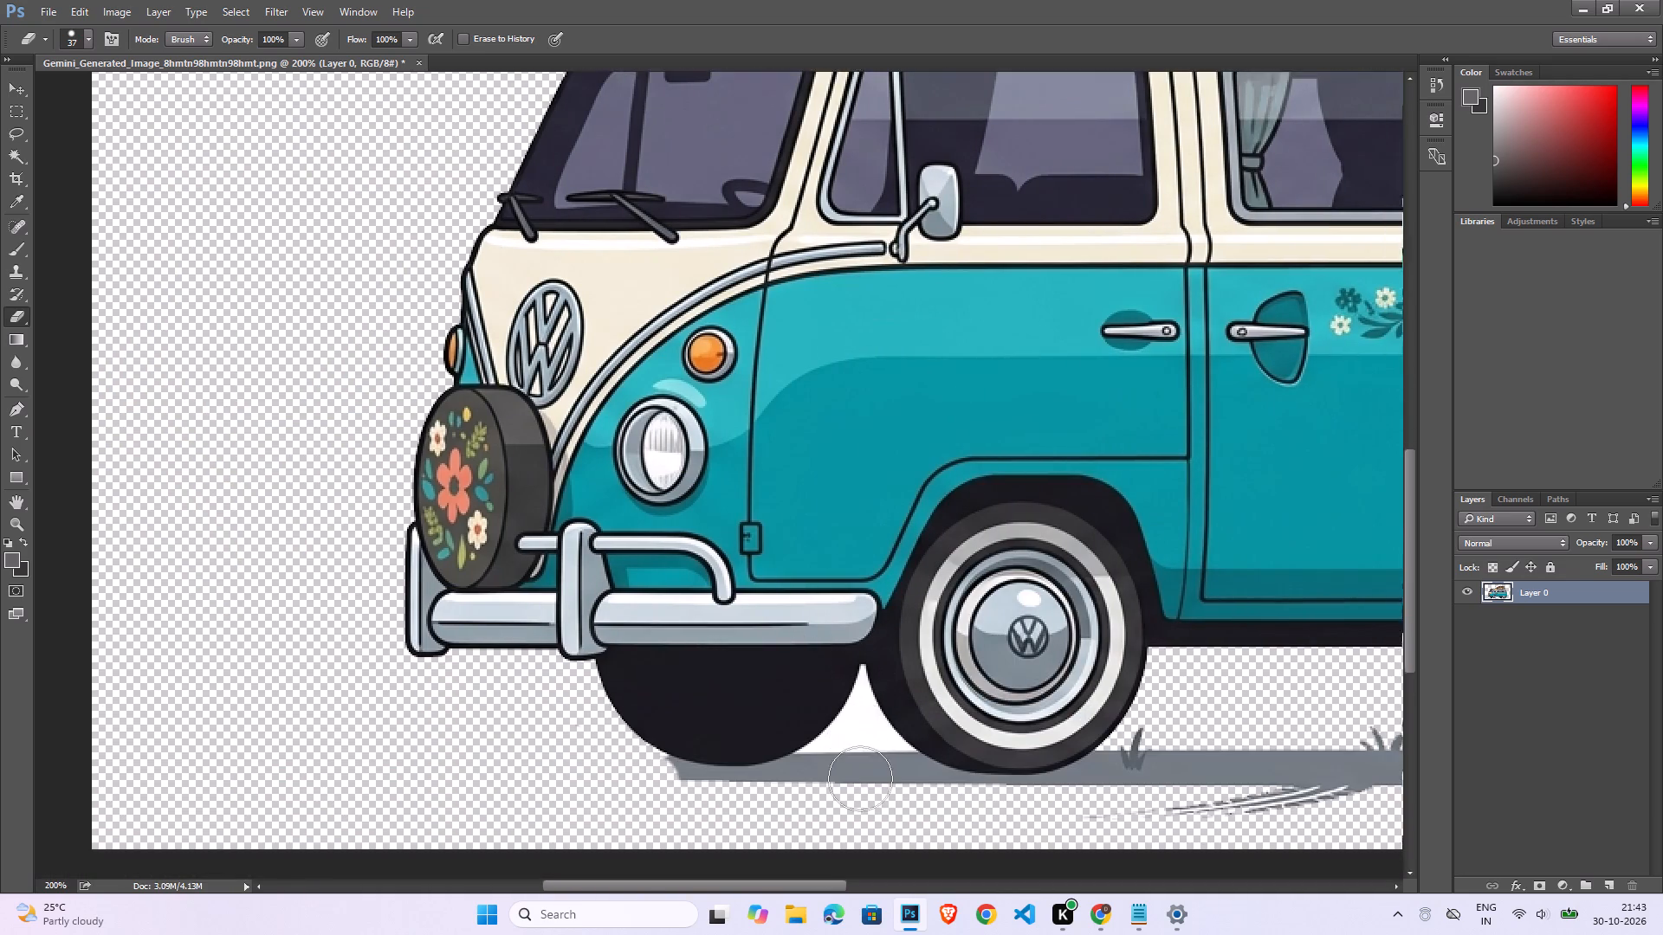
{"action": "scroll", "coordinate": [860, 778], "scroll_direction": "down", "scroll_amount": 2}
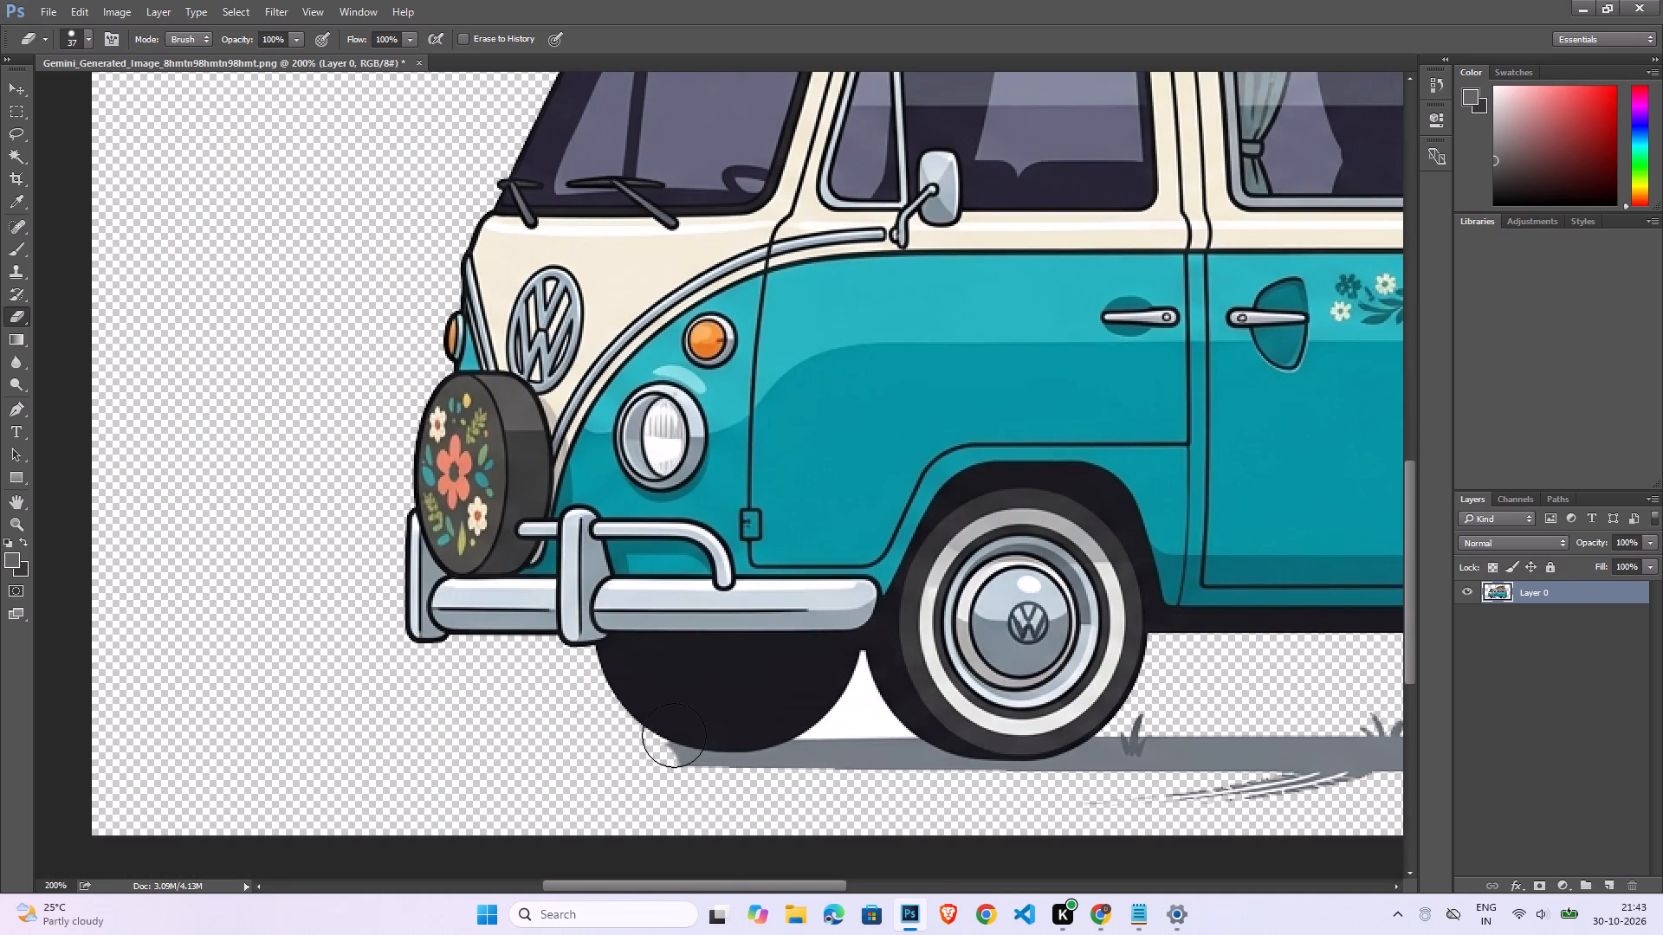
{"action": "right_click", "coordinate": [727, 734]}
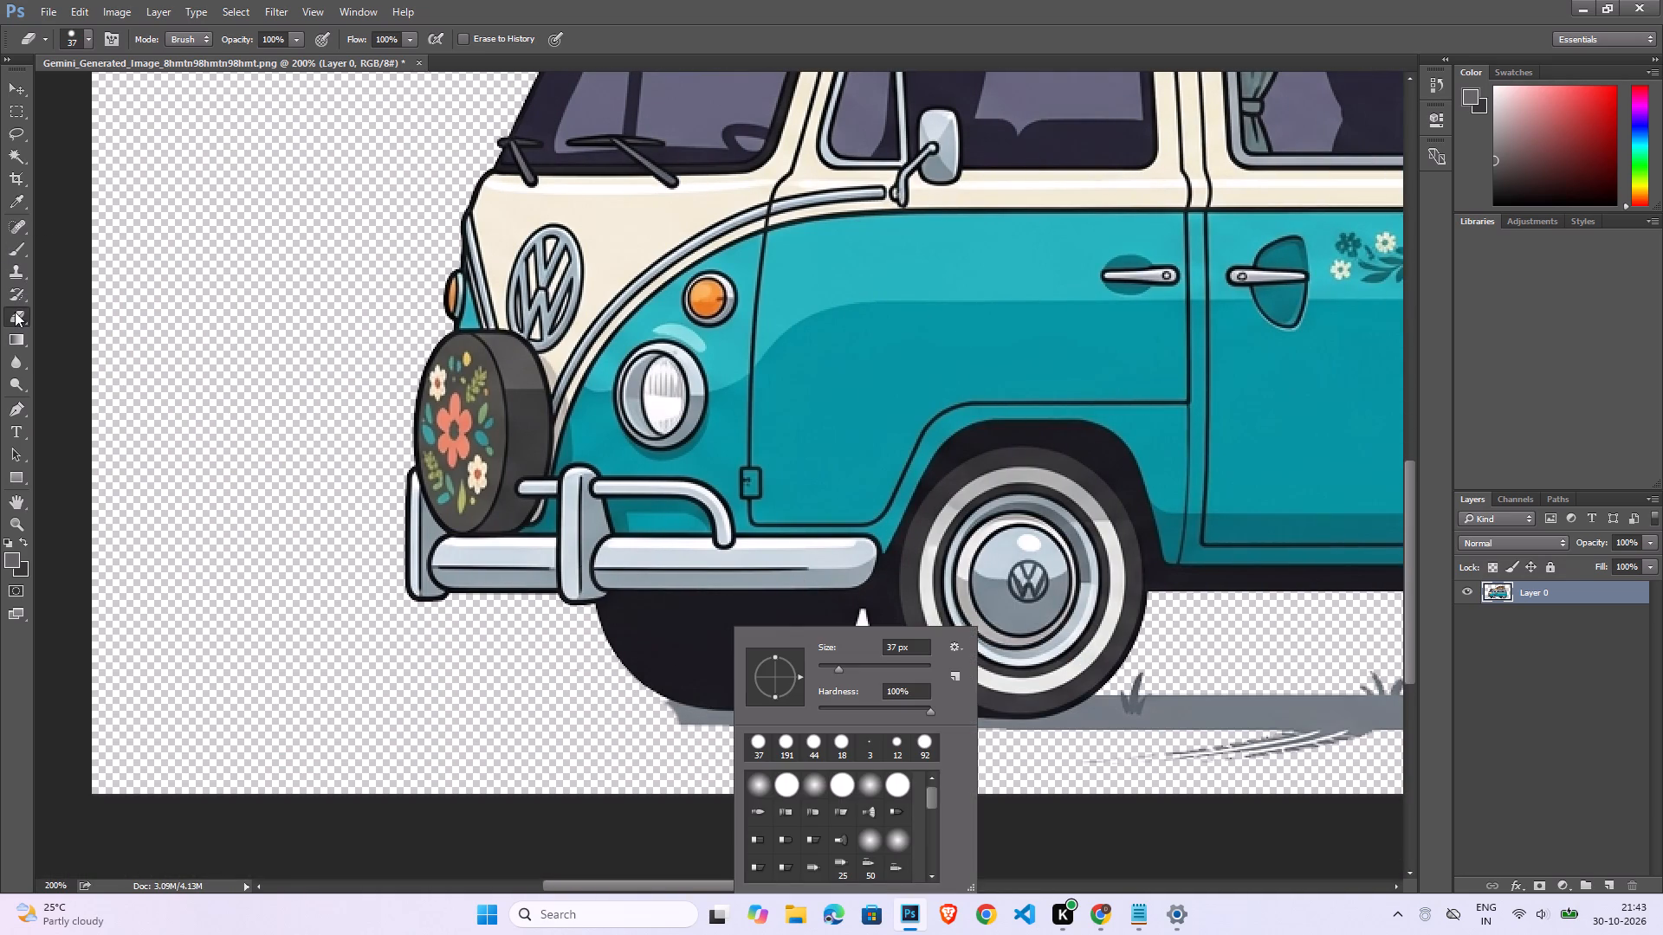
{"action": "right_click", "coordinate": [15, 312]}
{"action": "left_click", "coordinate": [123, 364]}
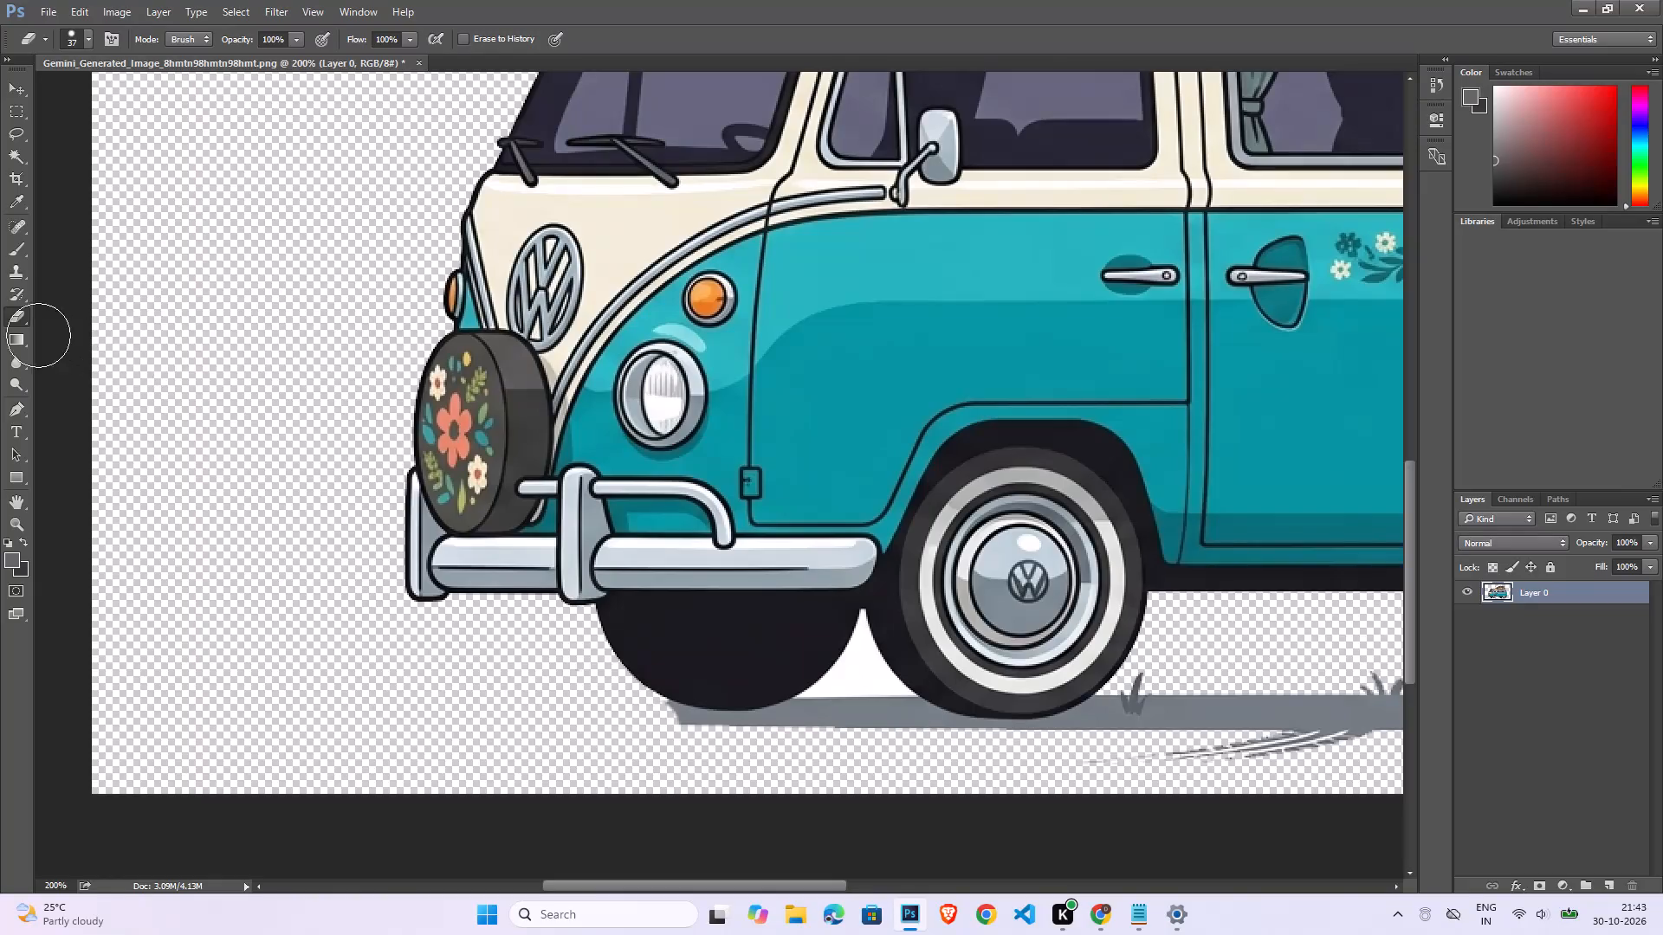
{"action": "right_click", "coordinate": [21, 316]}
{"action": "left_click", "coordinate": [88, 338]}
{"action": "right_click", "coordinate": [10, 310]}
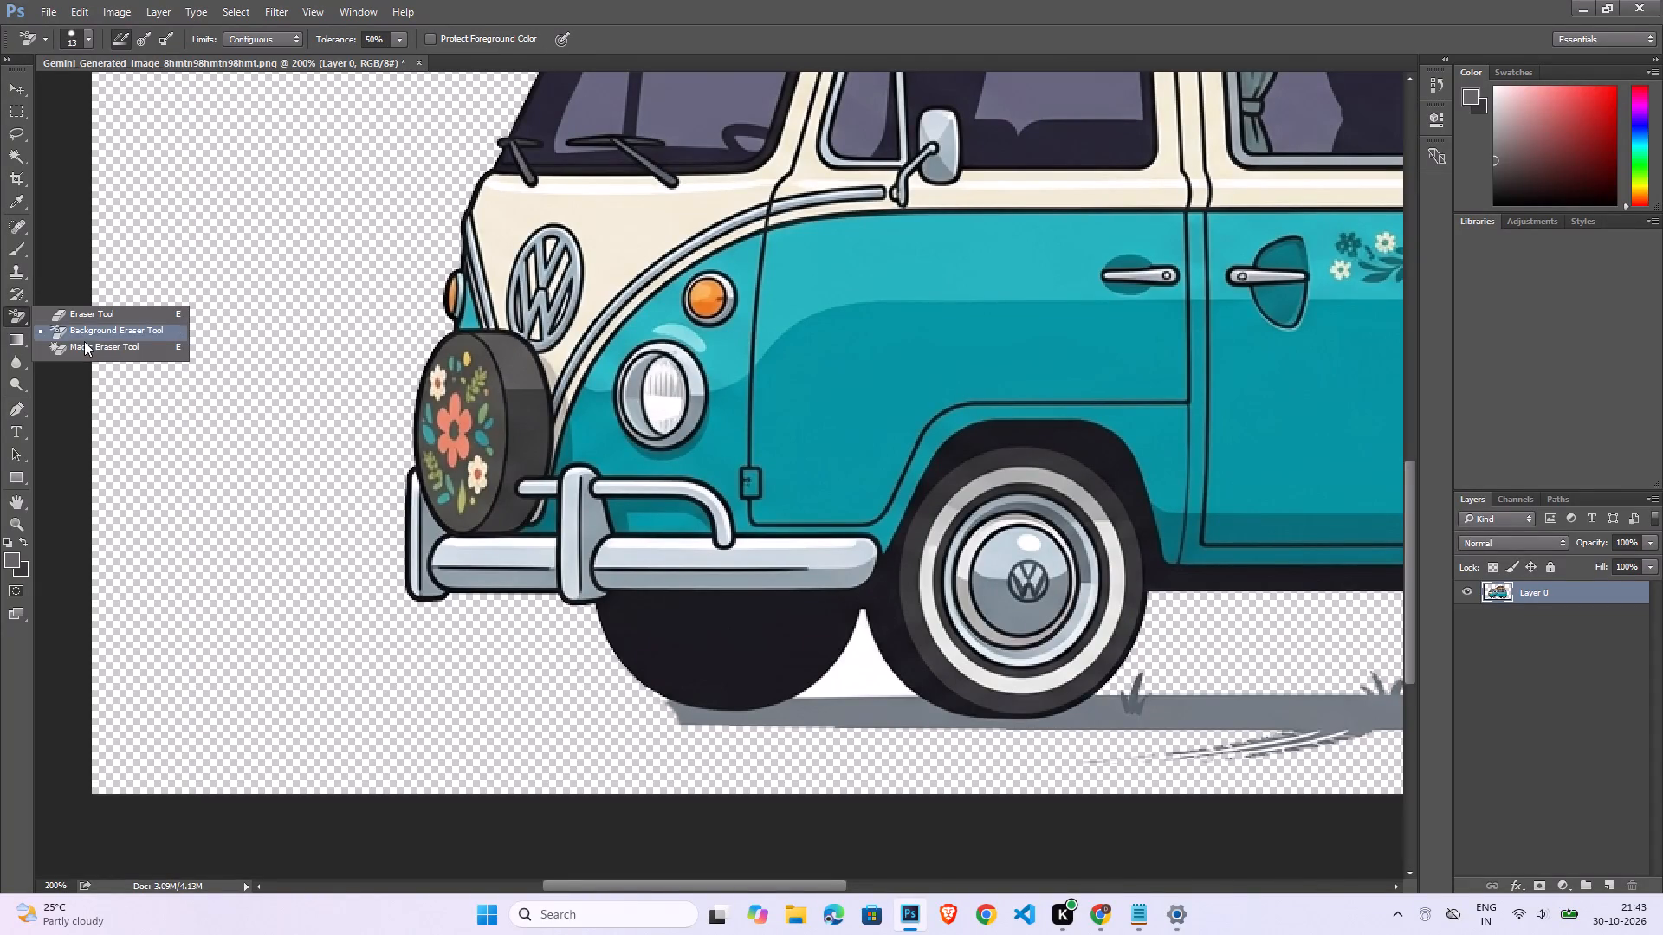
{"action": "left_click", "coordinate": [86, 345]}
{"action": "left_click", "coordinate": [809, 727]}
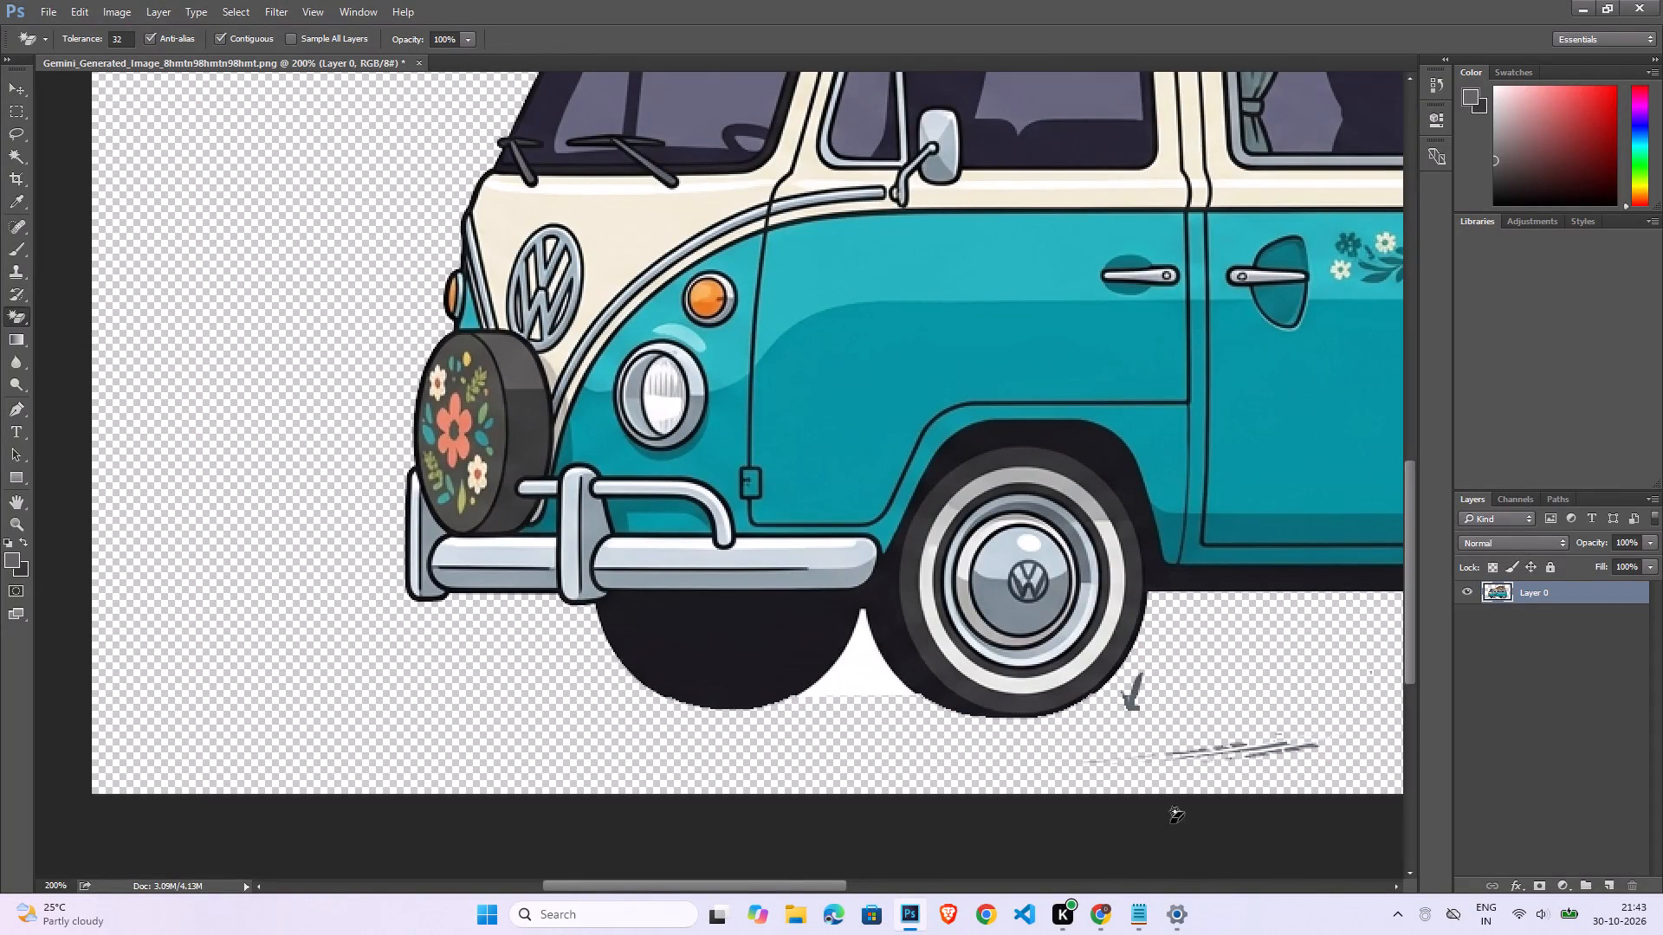
Remove the white patches between the paired tyres at the rear and front of the van with the Magic Eraser Tool.
{"action": "left_click_drag", "start_coordinate": [802, 891], "coordinate": [961, 893]}
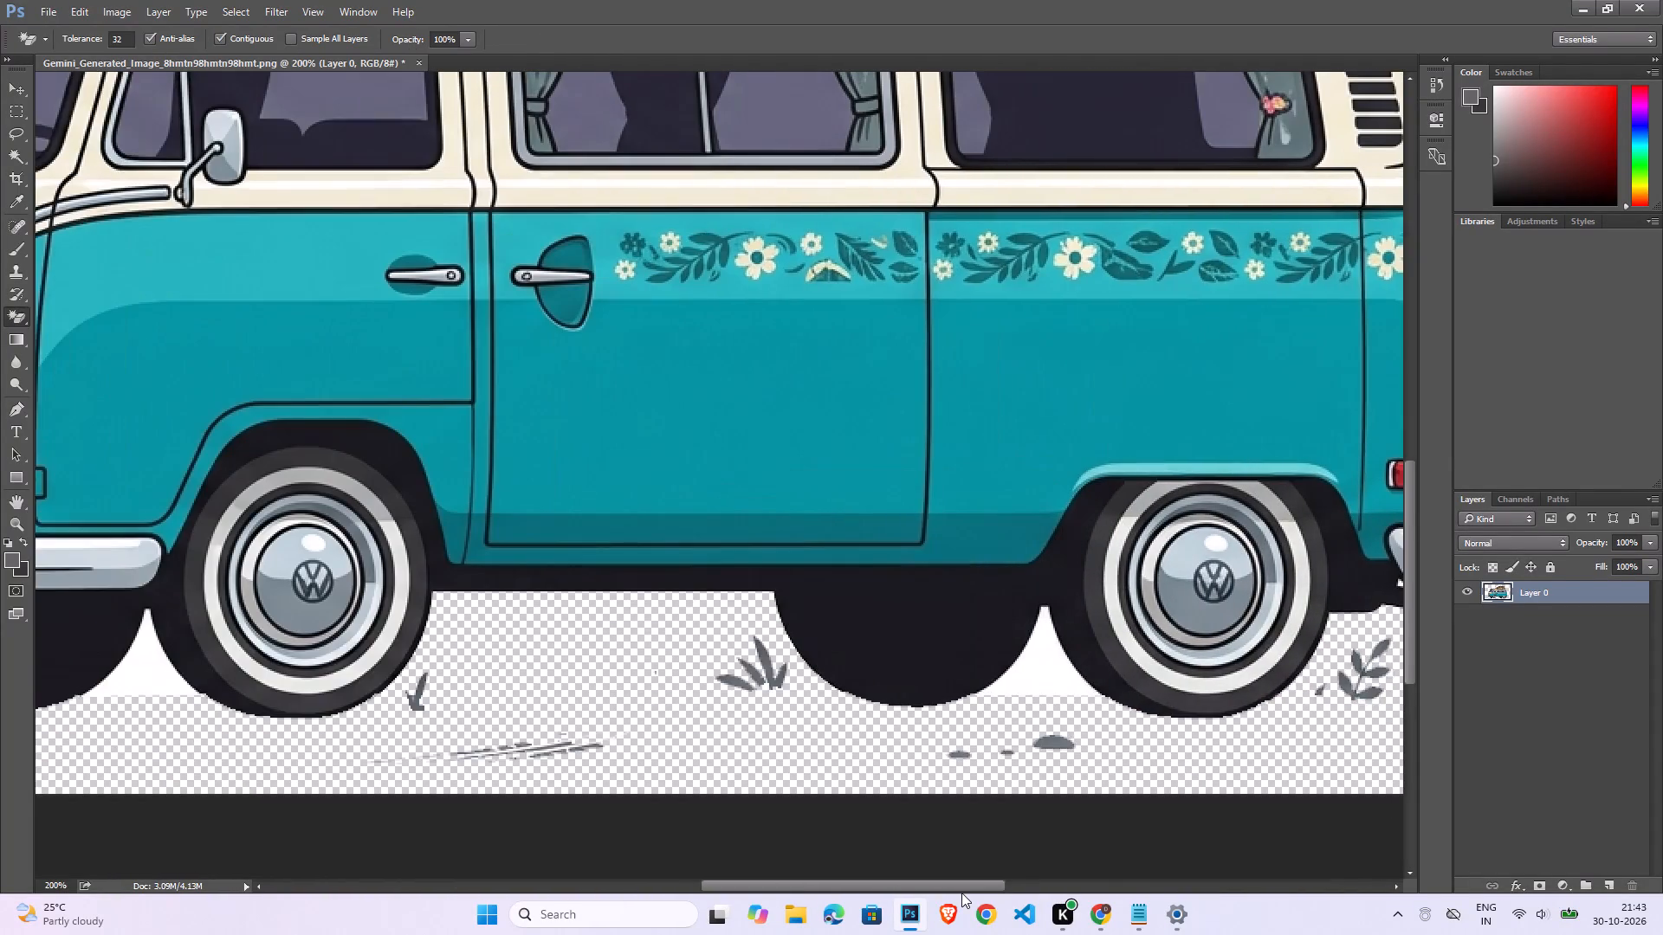
{"action": "left_click_drag", "start_coordinate": [961, 893], "coordinate": [939, 900]}
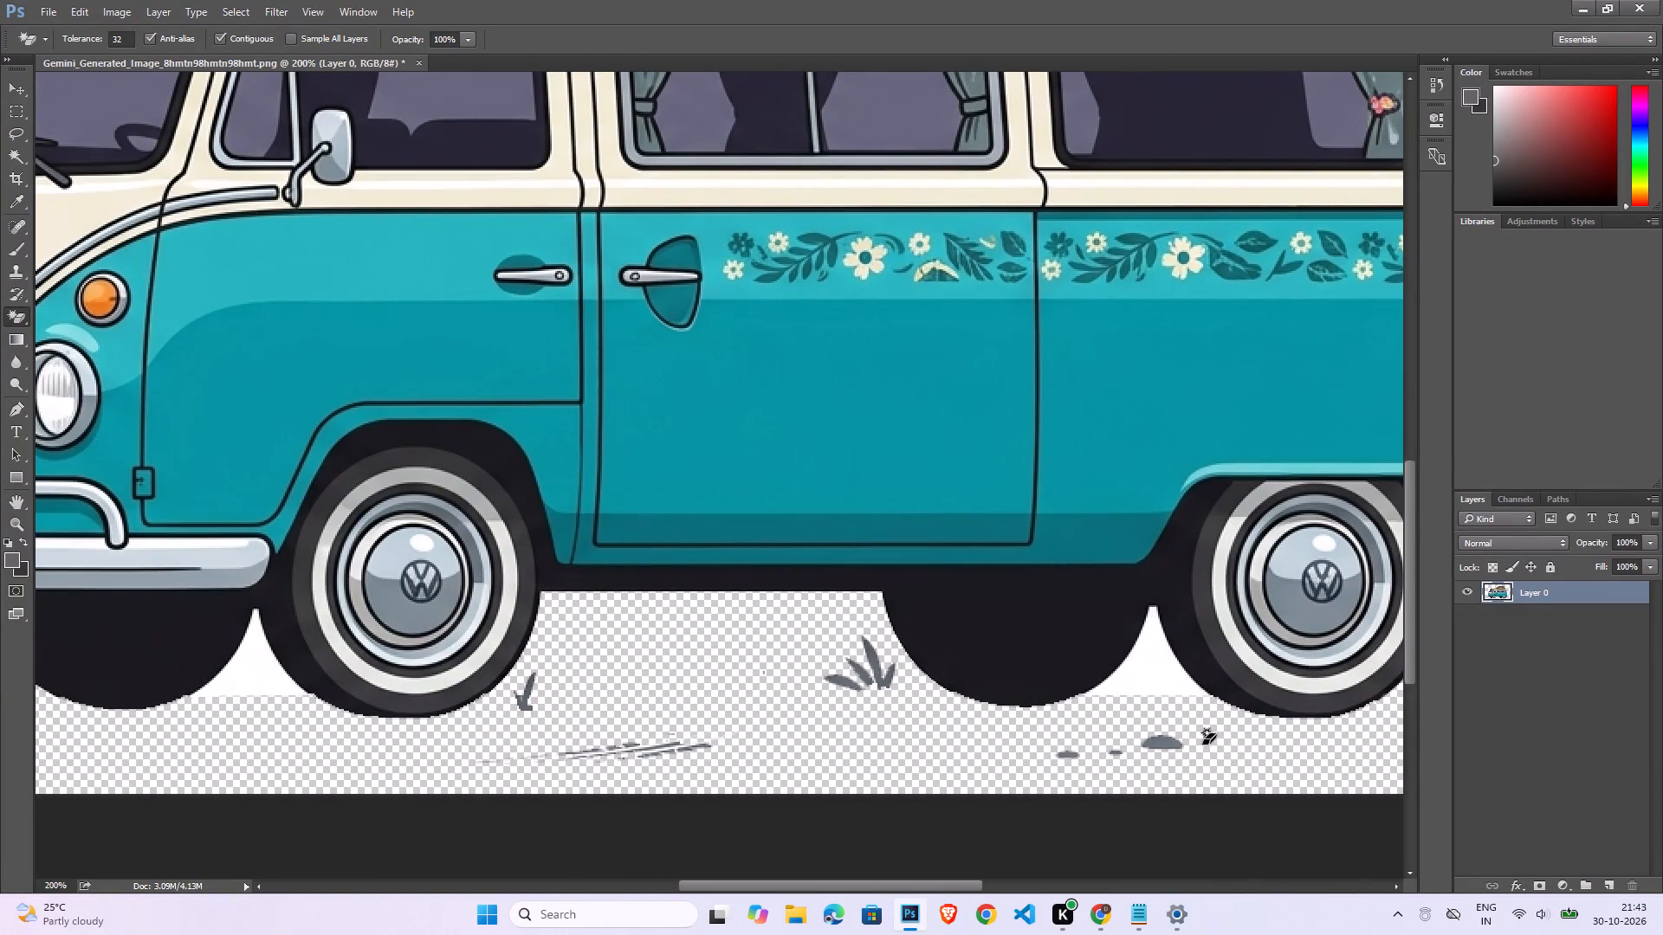
{"action": "left_click", "coordinate": [1155, 680]}
{"action": "left_click", "coordinate": [242, 676]}
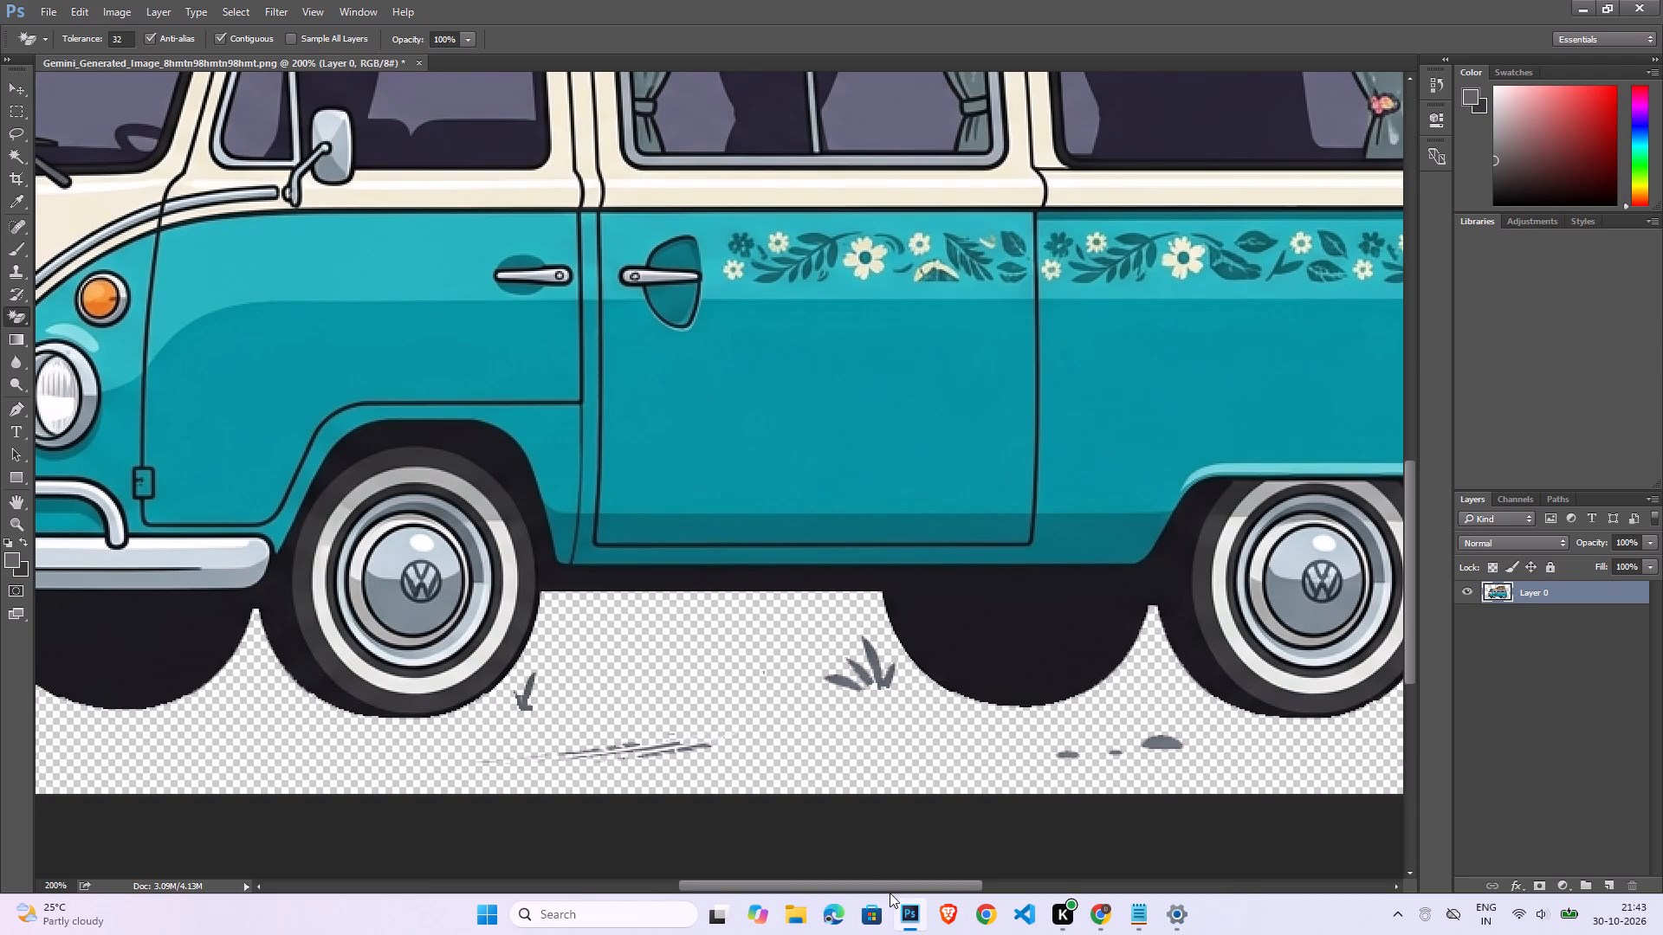
Erase the leftover grass tufts, ground streaks and pebbles beneath and behind the van with the Eraser Tool.
{"action": "left_click_drag", "start_coordinate": [888, 882], "coordinate": [836, 883]}
{"action": "scroll", "coordinate": [849, 744], "scroll_direction": "down", "scroll_amount": 2}
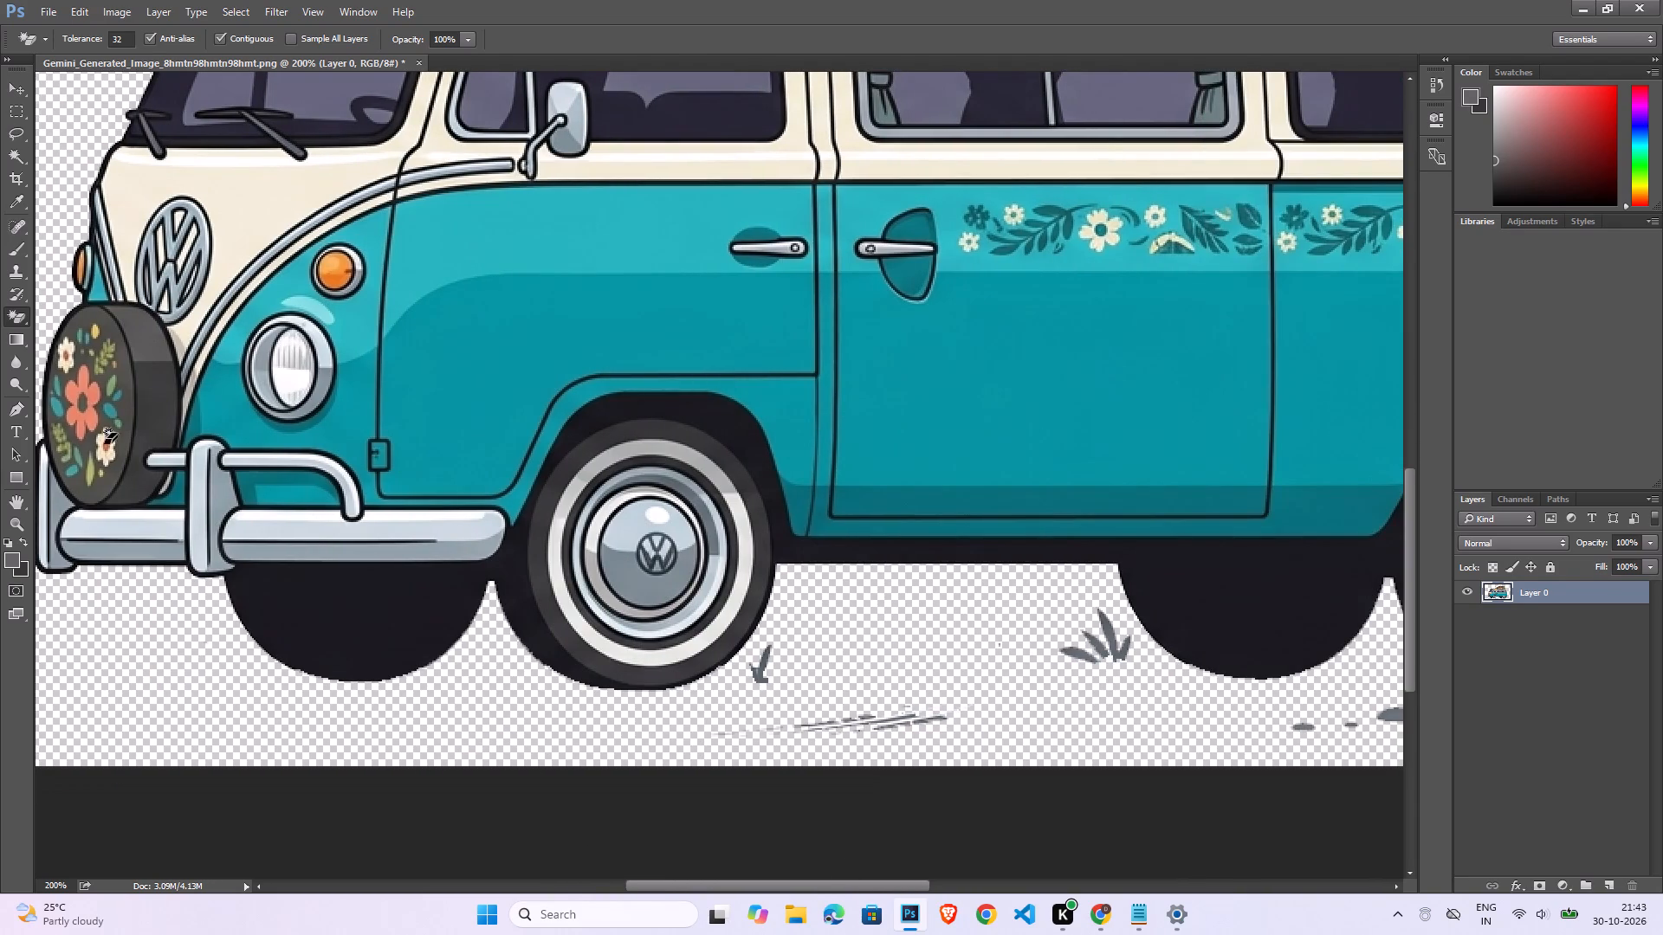
{"action": "right_click", "coordinate": [12, 317]}
{"action": "left_click", "coordinate": [55, 318]}
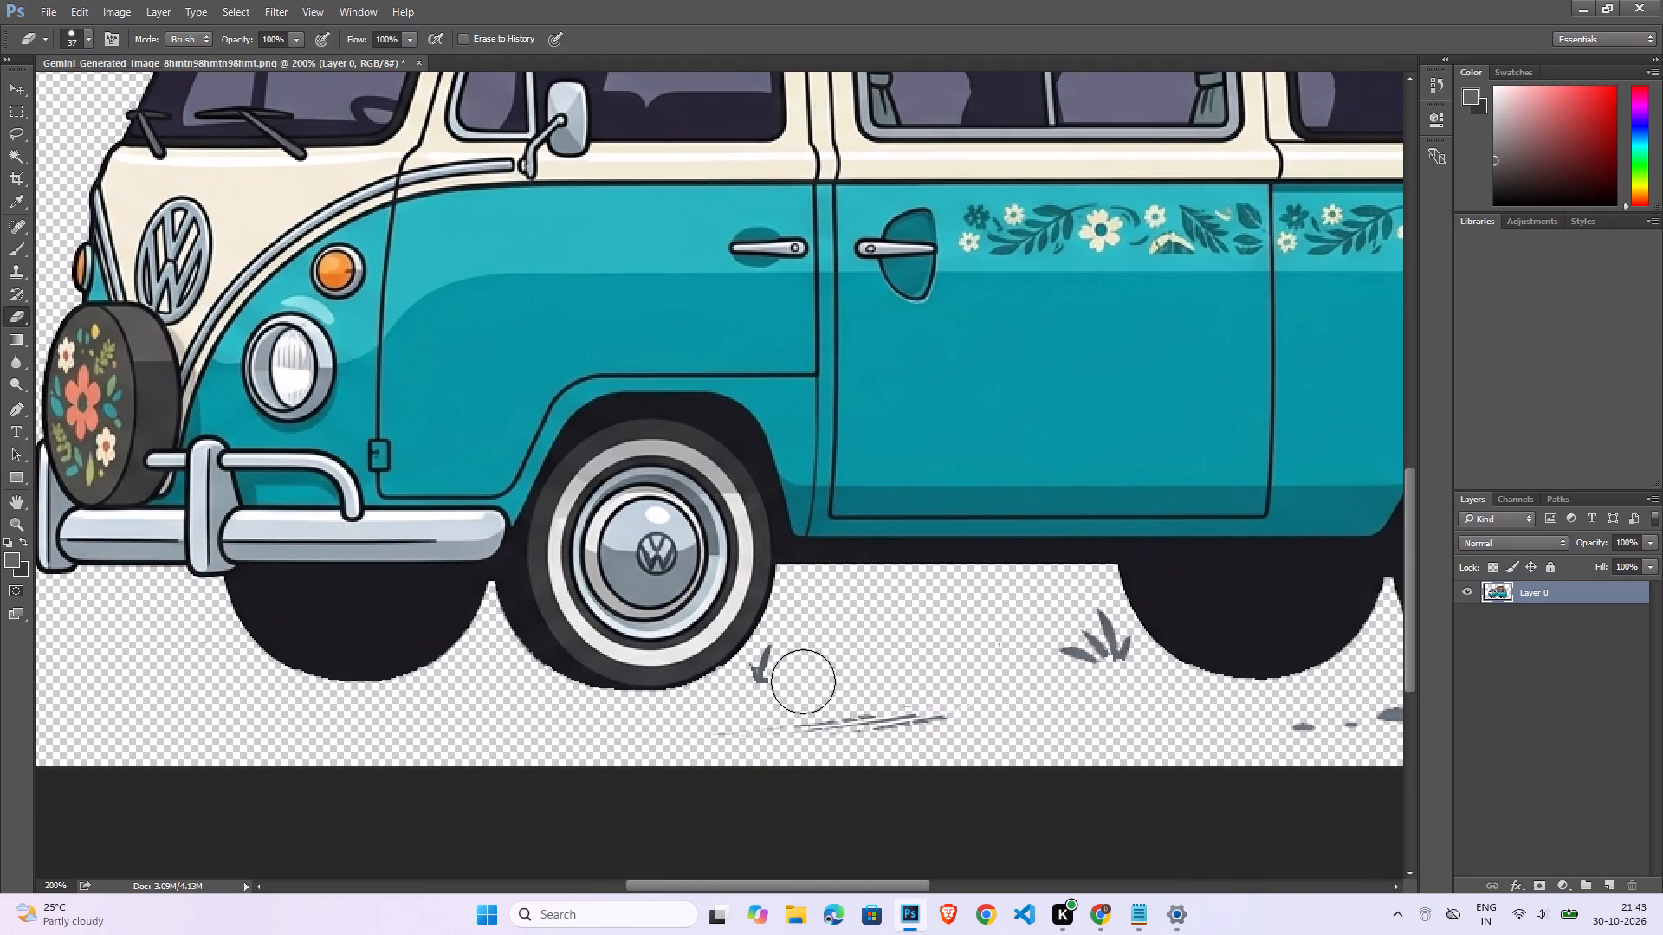
{"action": "left_click_drag", "start_coordinate": [791, 679], "coordinate": [768, 688]}
{"action": "left_click_drag", "start_coordinate": [754, 720], "coordinate": [1101, 708]}
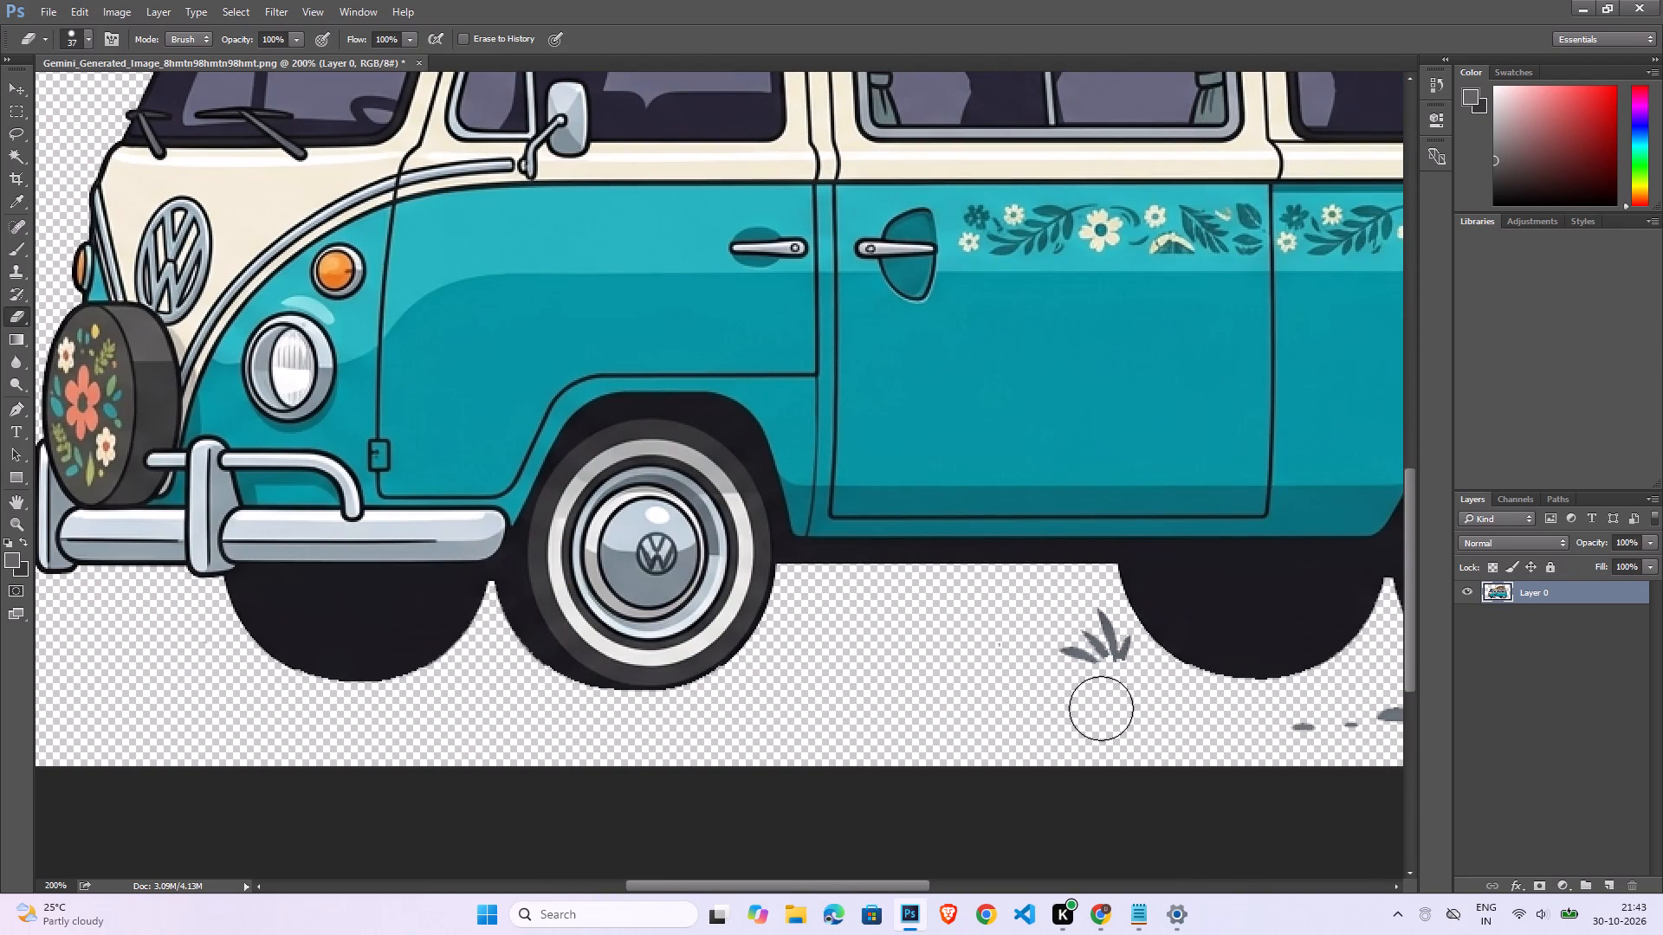
{"action": "left_click_drag", "start_coordinate": [1101, 708], "coordinate": [1087, 643]}
{"action": "left_click_drag", "start_coordinate": [889, 883], "coordinate": [1045, 886]}
{"action": "left_click_drag", "start_coordinate": [741, 722], "coordinate": [1032, 635]}
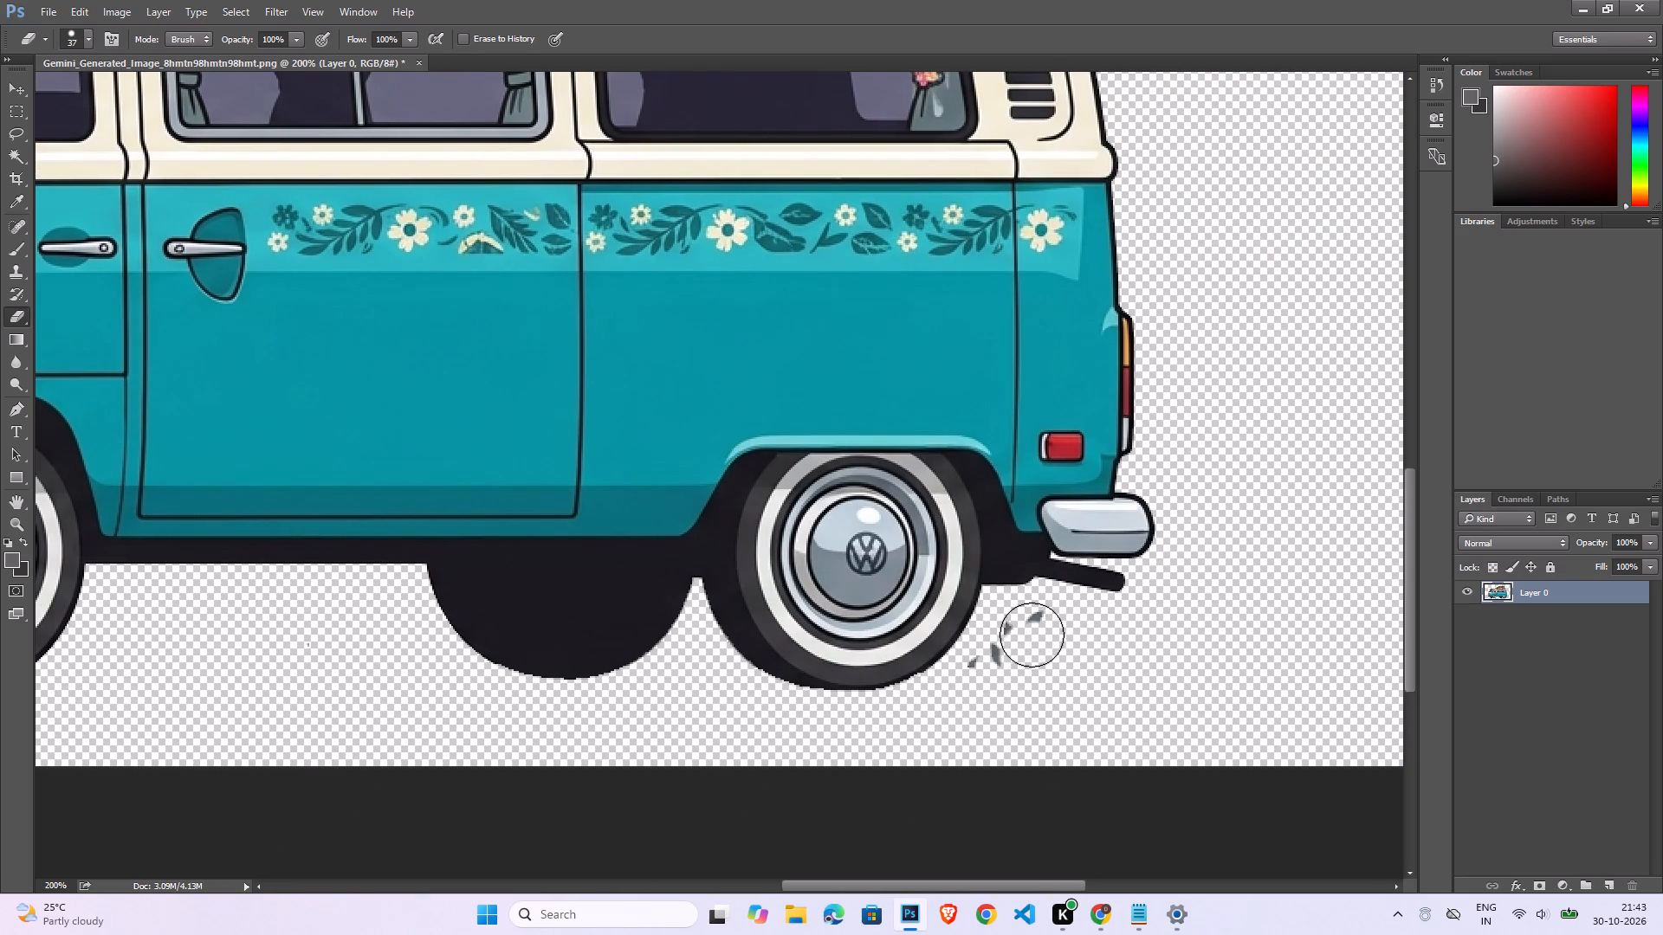
{"action": "left_click_drag", "start_coordinate": [1032, 635], "coordinate": [1019, 683]}
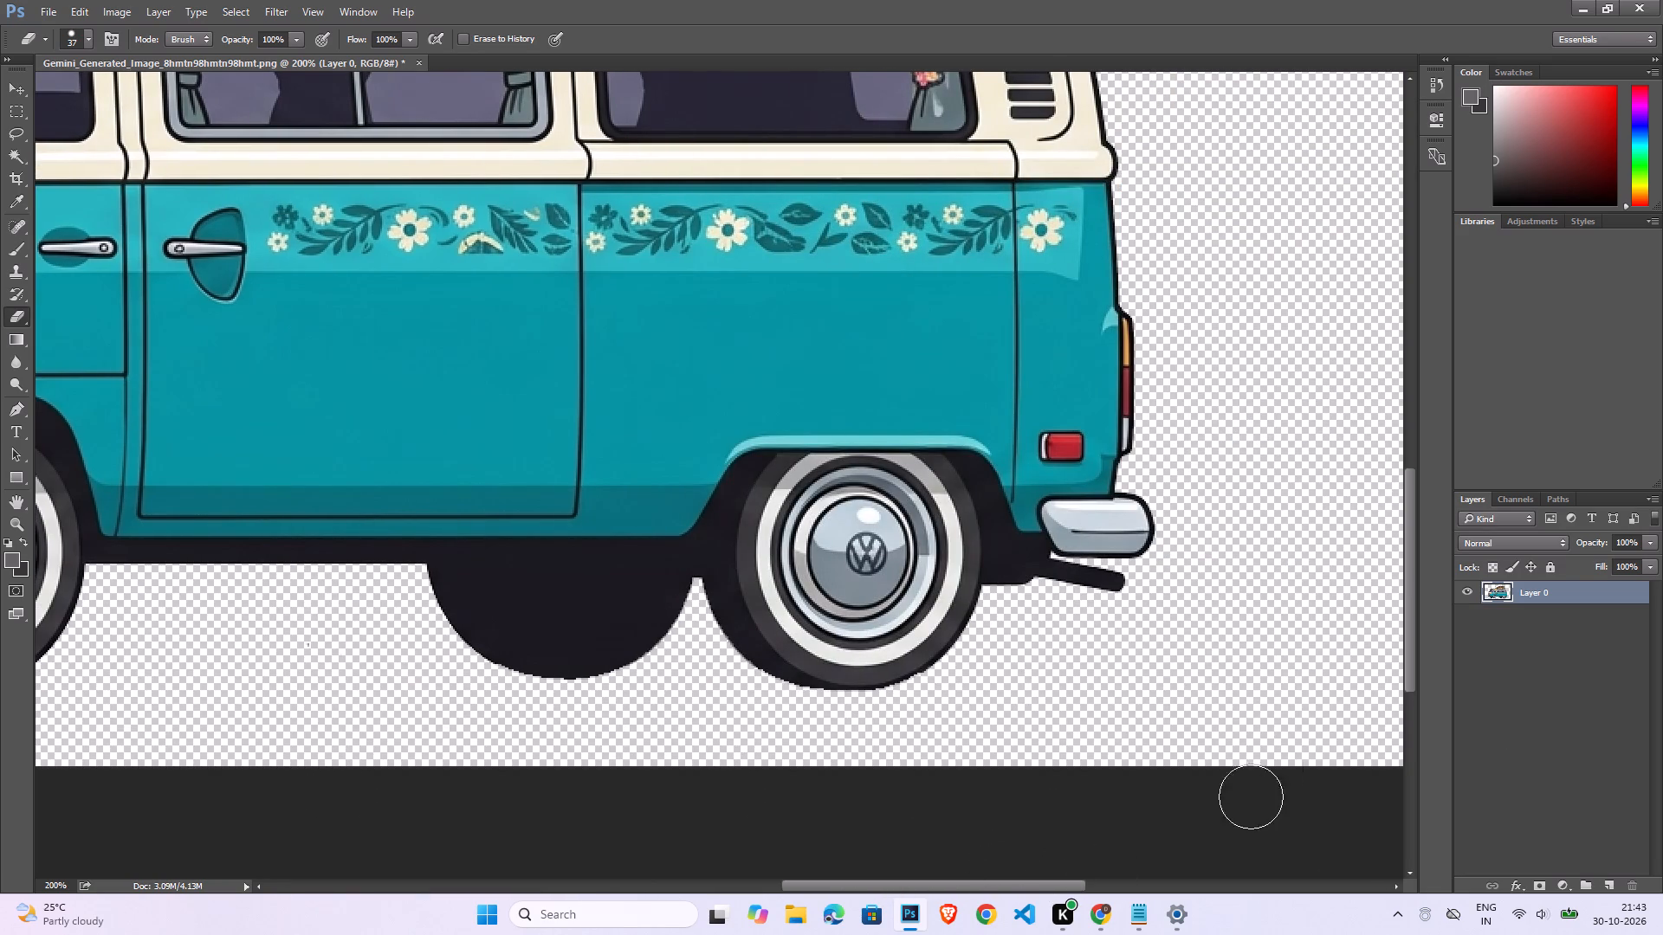
Crop the canvas close around the van on all four sides, to a height of about 25.1 cm.
{"action": "left_click_drag", "start_coordinate": [1055, 881], "coordinate": [845, 879]}
{"action": "scroll", "coordinate": [631, 536], "scroll_direction": "up", "scroll_amount": 6}
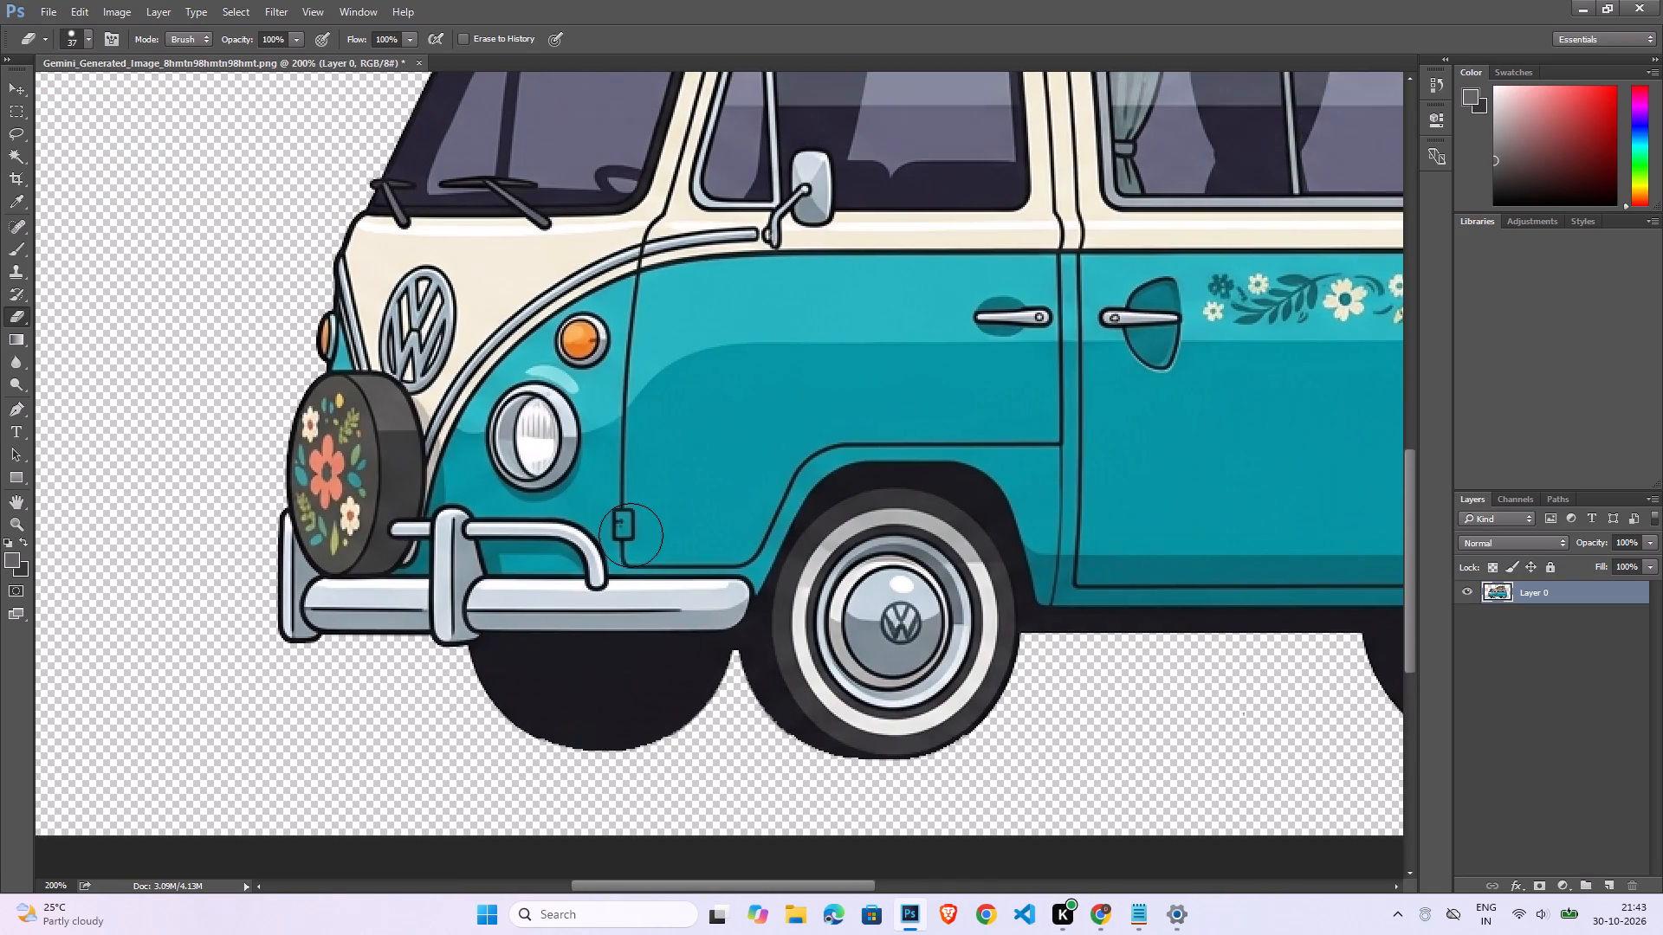
{"action": "scroll", "coordinate": [631, 535], "scroll_direction": "up", "scroll_amount": 3}
{"action": "scroll", "coordinate": [631, 535], "scroll_direction": "down", "scroll_amount": 1}
{"action": "scroll", "coordinate": [631, 535], "scroll_direction": "up", "scroll_amount": 20}
{"action": "scroll", "coordinate": [631, 535], "scroll_direction": "up", "scroll_amount": 4}
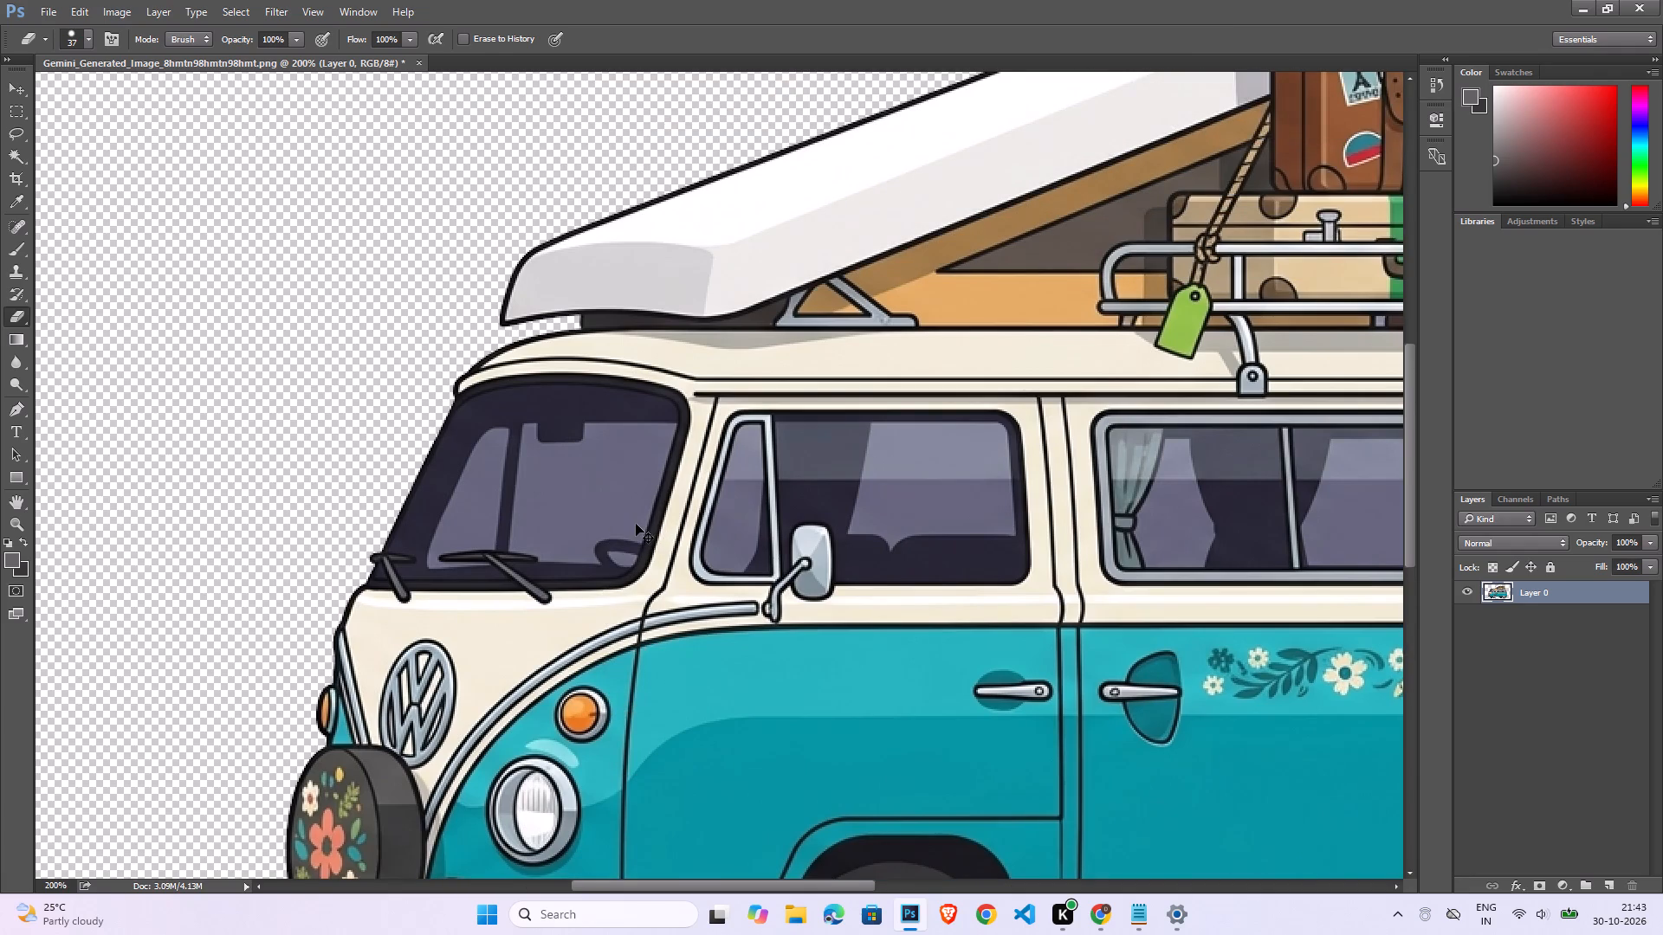
{"action": "key", "text": "ctrl+minus"}
{"action": "key", "text": "ctrl+minus"}
{"action": "key", "text": "ctrl+minus"}
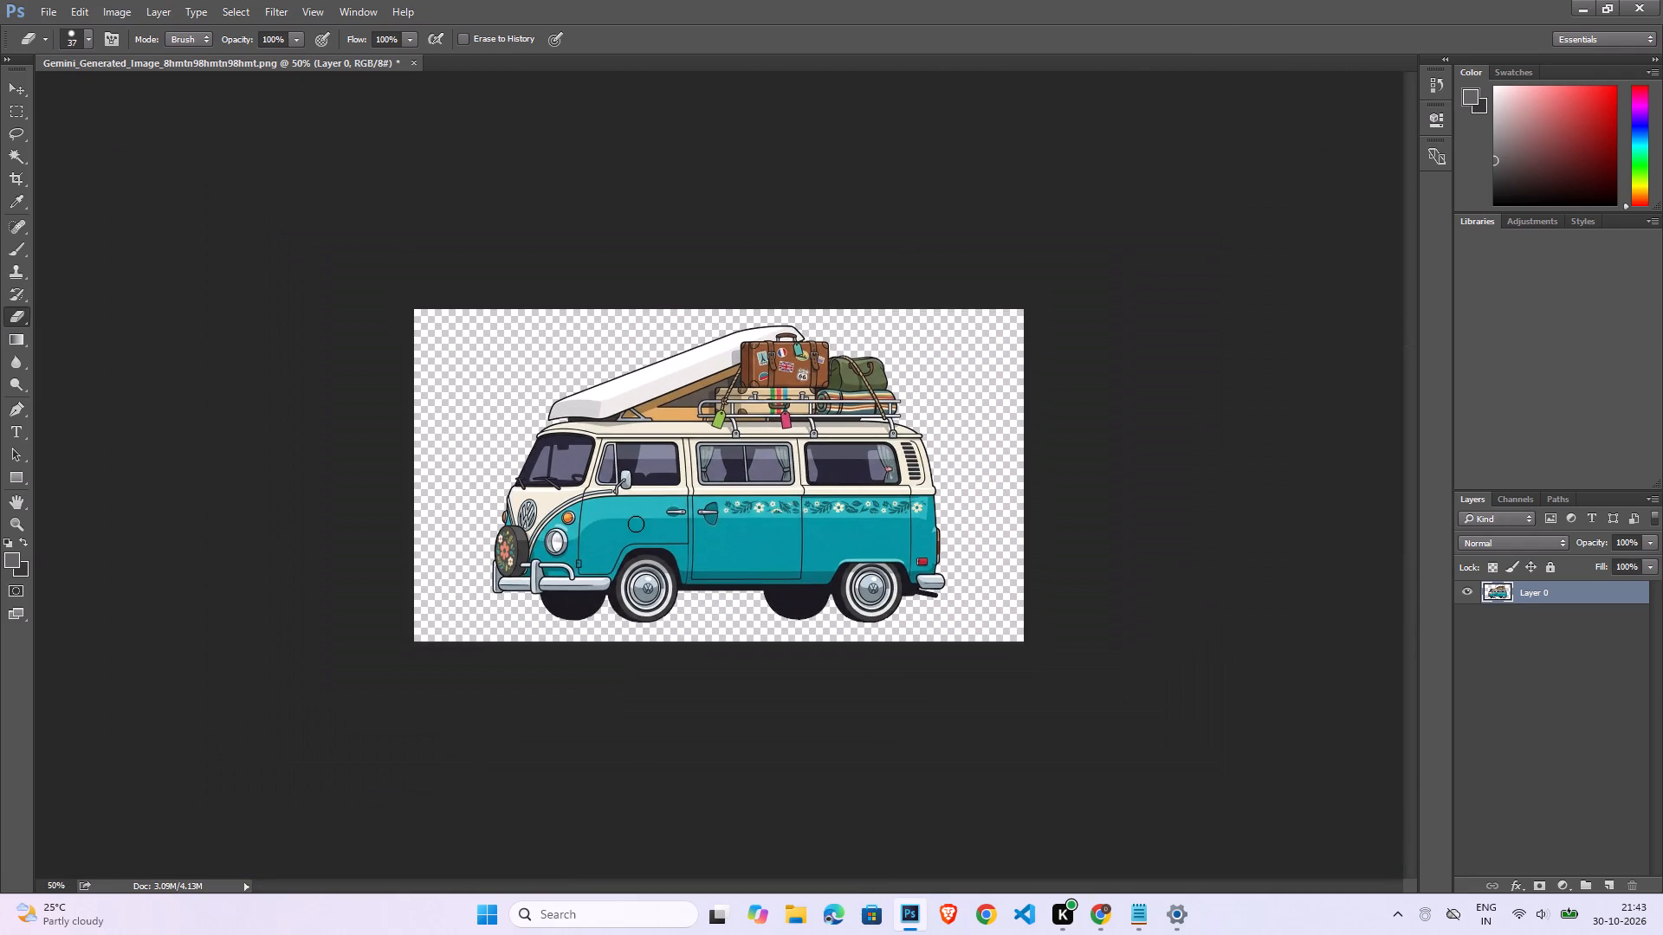
{"action": "key", "text": "c"}
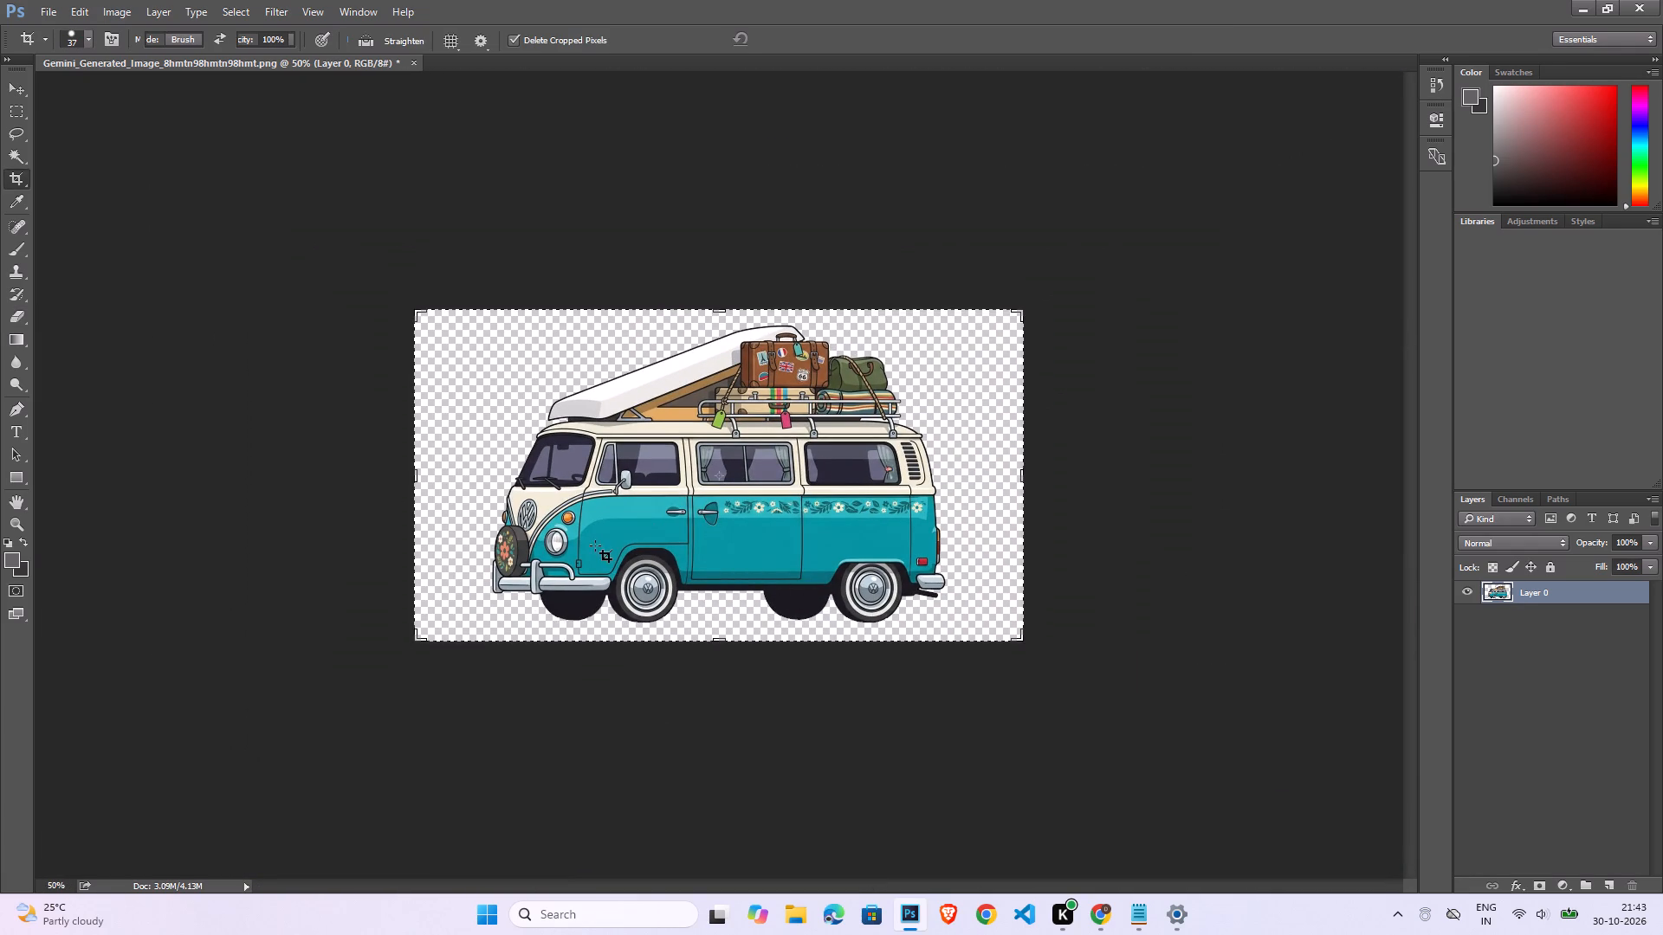
{"action": "left_click_drag", "start_coordinate": [415, 478], "coordinate": [449, 487]}
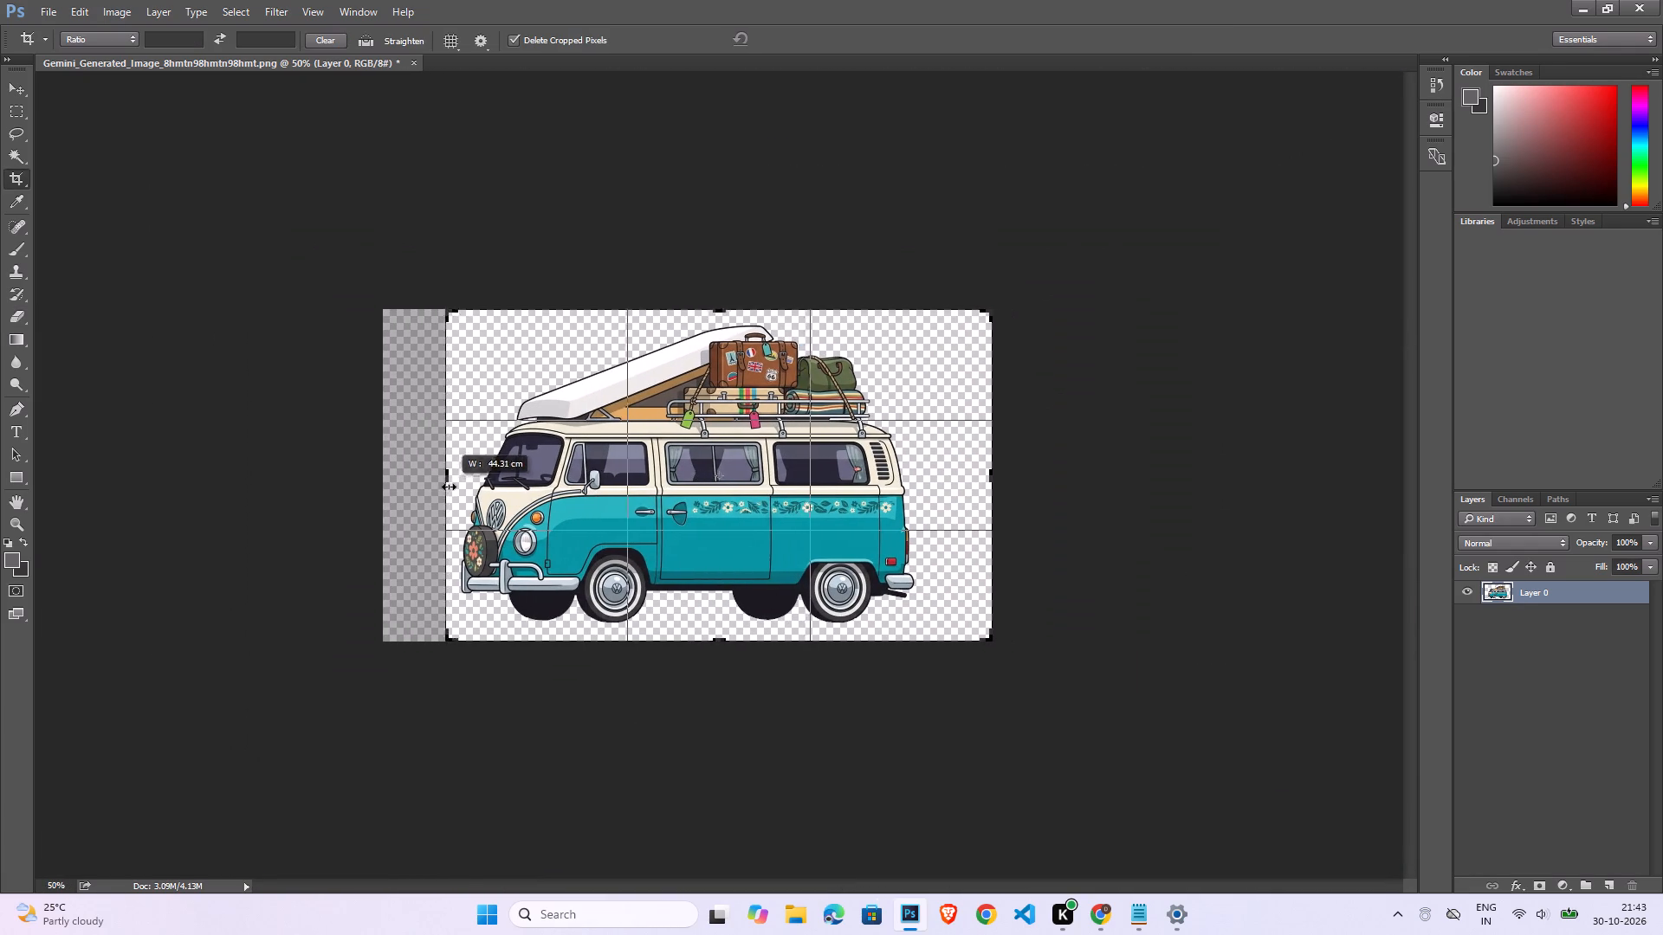
{"action": "left_click_drag", "start_coordinate": [449, 487], "coordinate": [450, 489]}
{"action": "left_click_drag", "start_coordinate": [990, 469], "coordinate": [962, 477]}
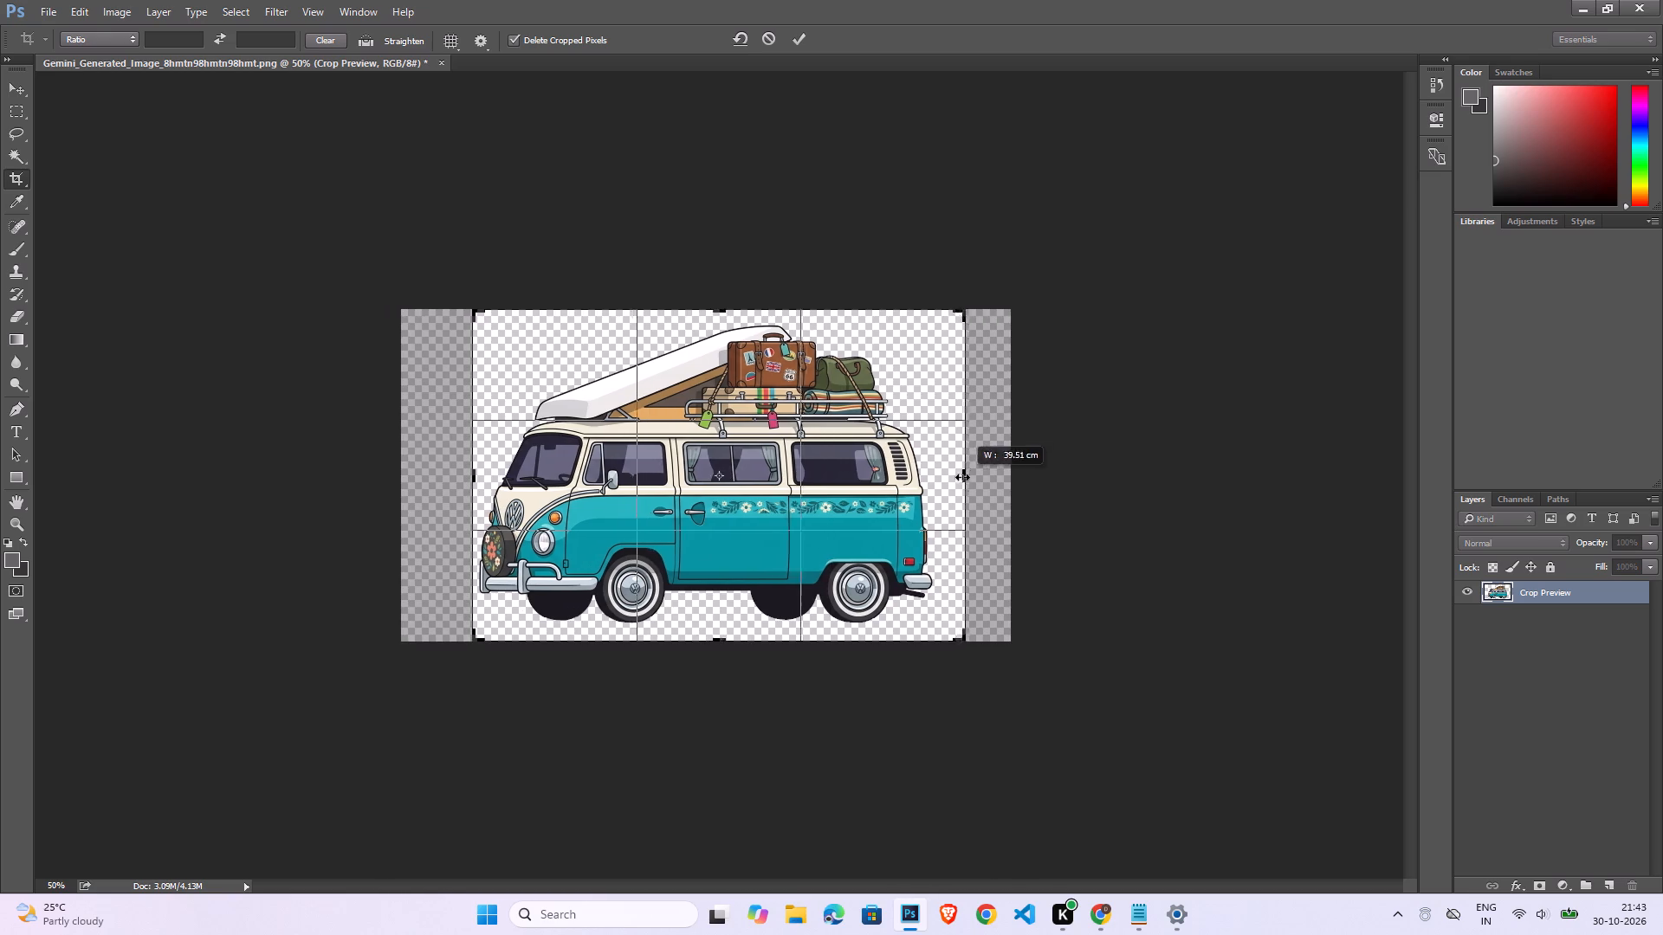
{"action": "left_click_drag", "start_coordinate": [962, 477], "coordinate": [955, 480]}
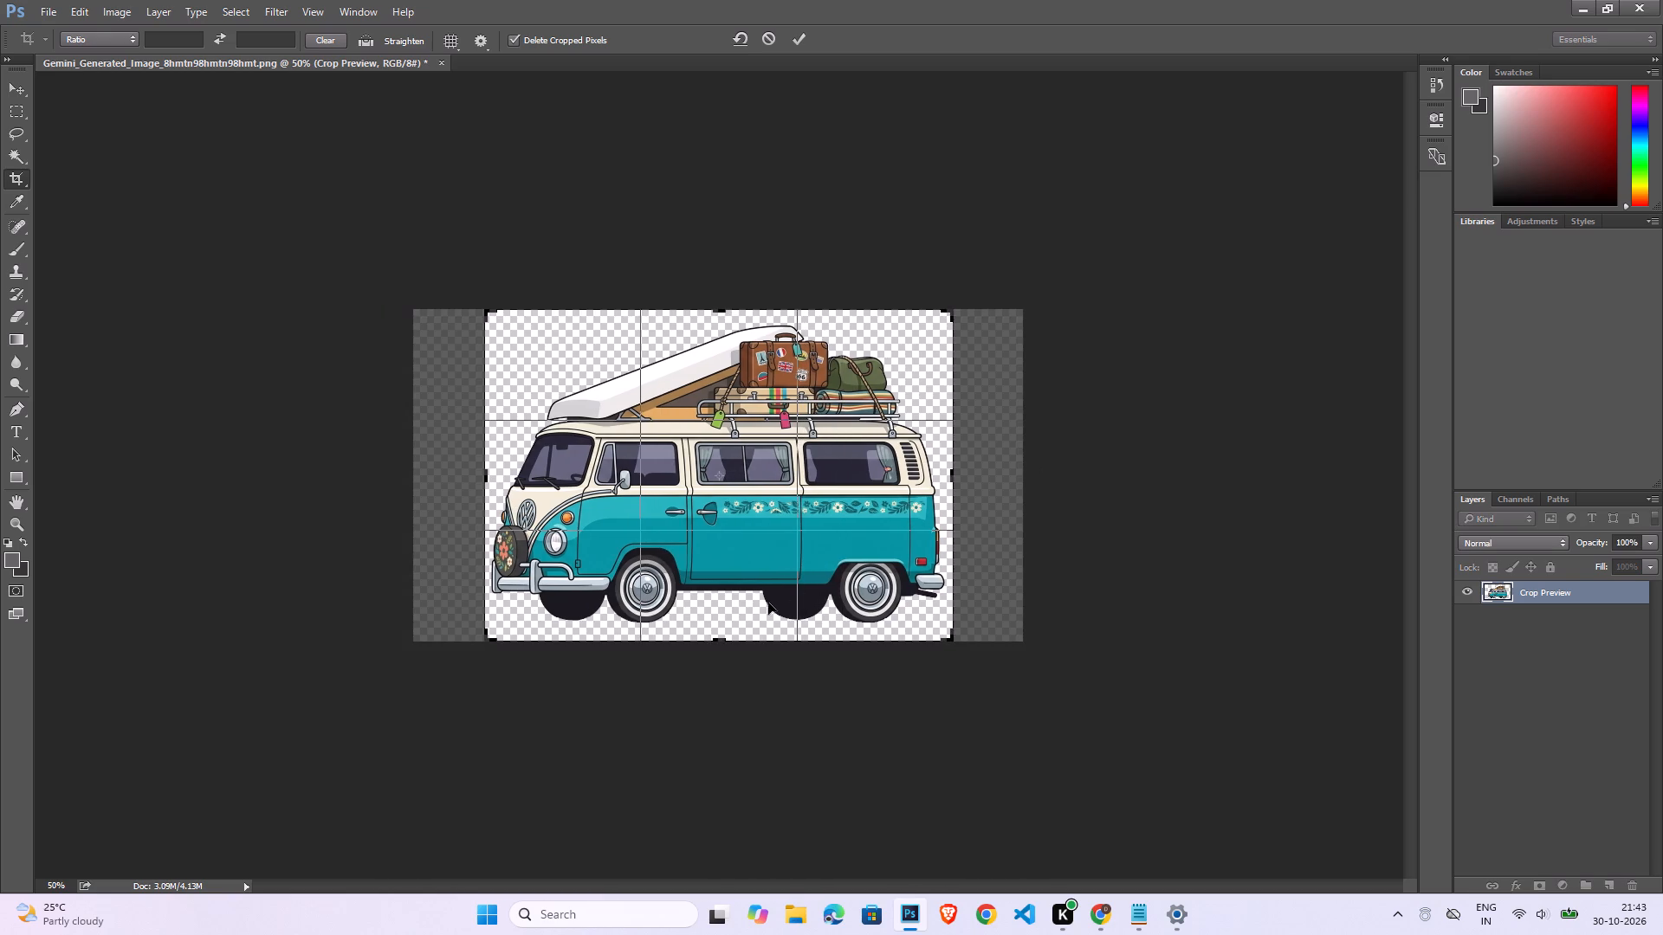
{"action": "left_click", "coordinate": [719, 644]}
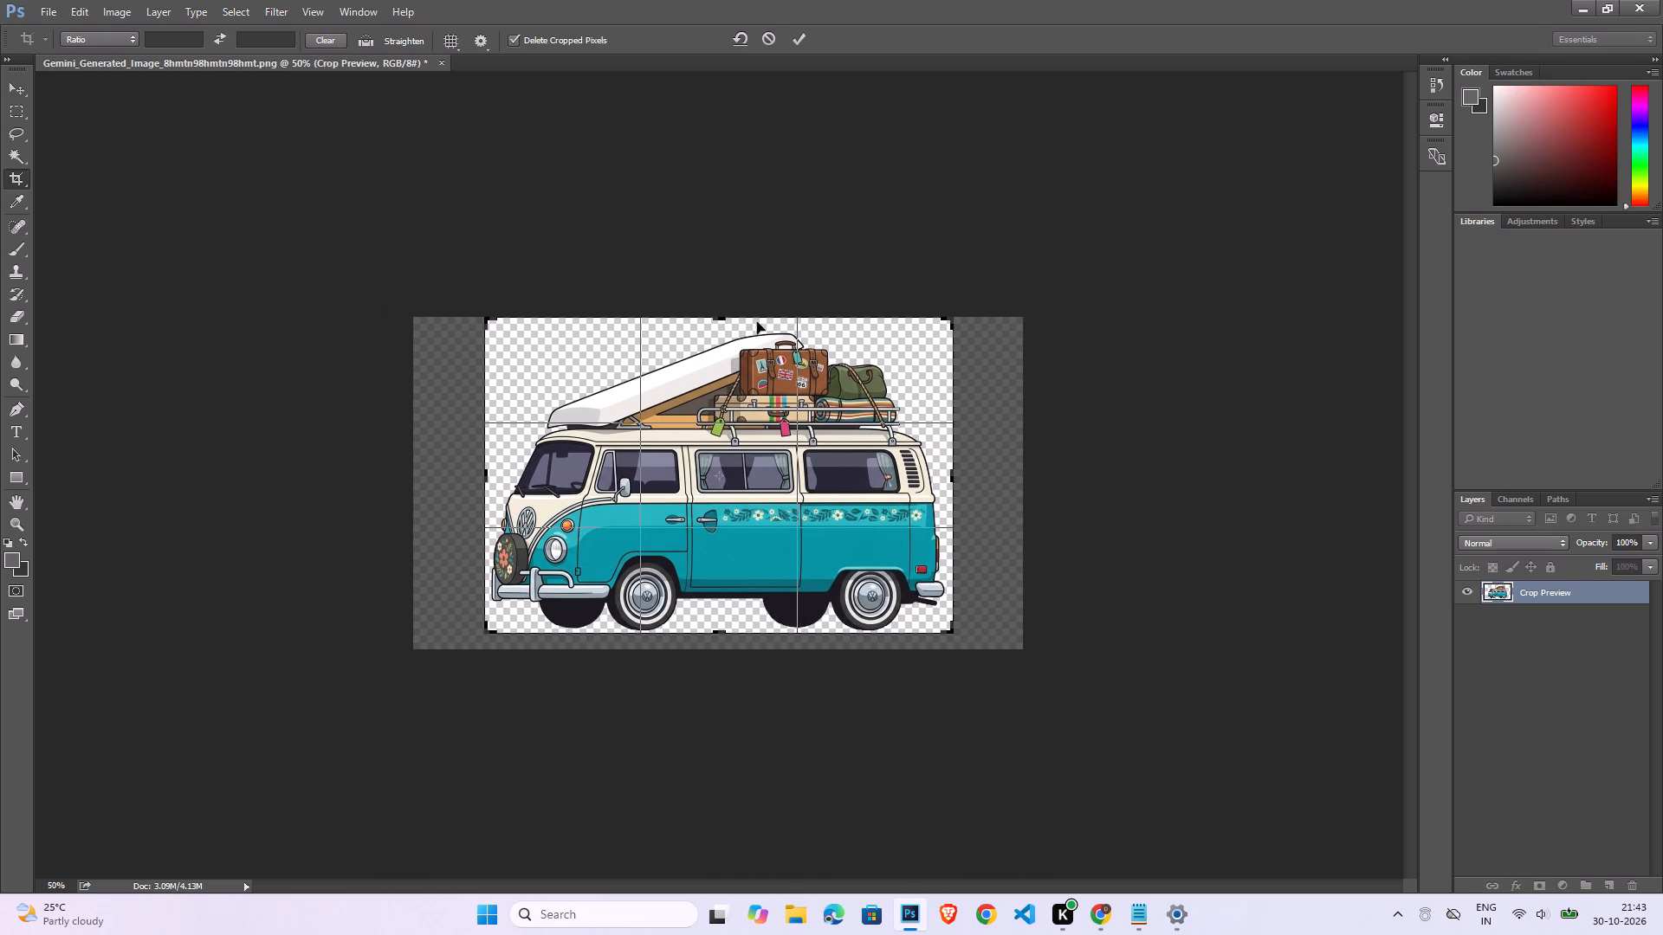
{"action": "left_click", "coordinate": [724, 319]}
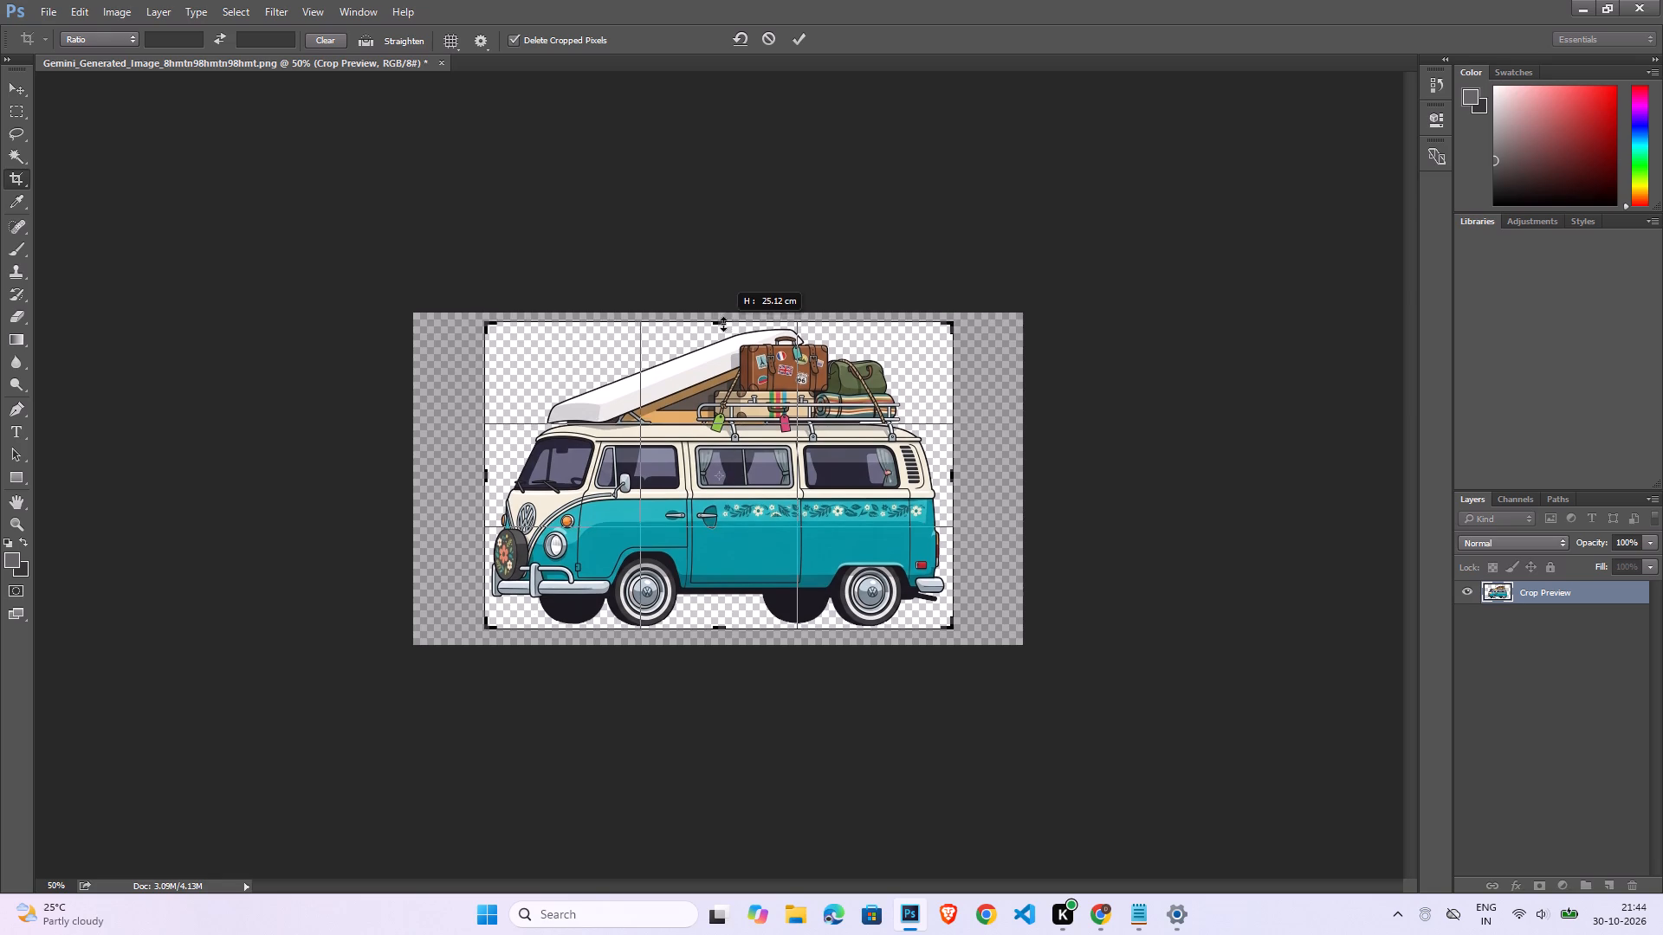
{"action": "key", "text": "s"}
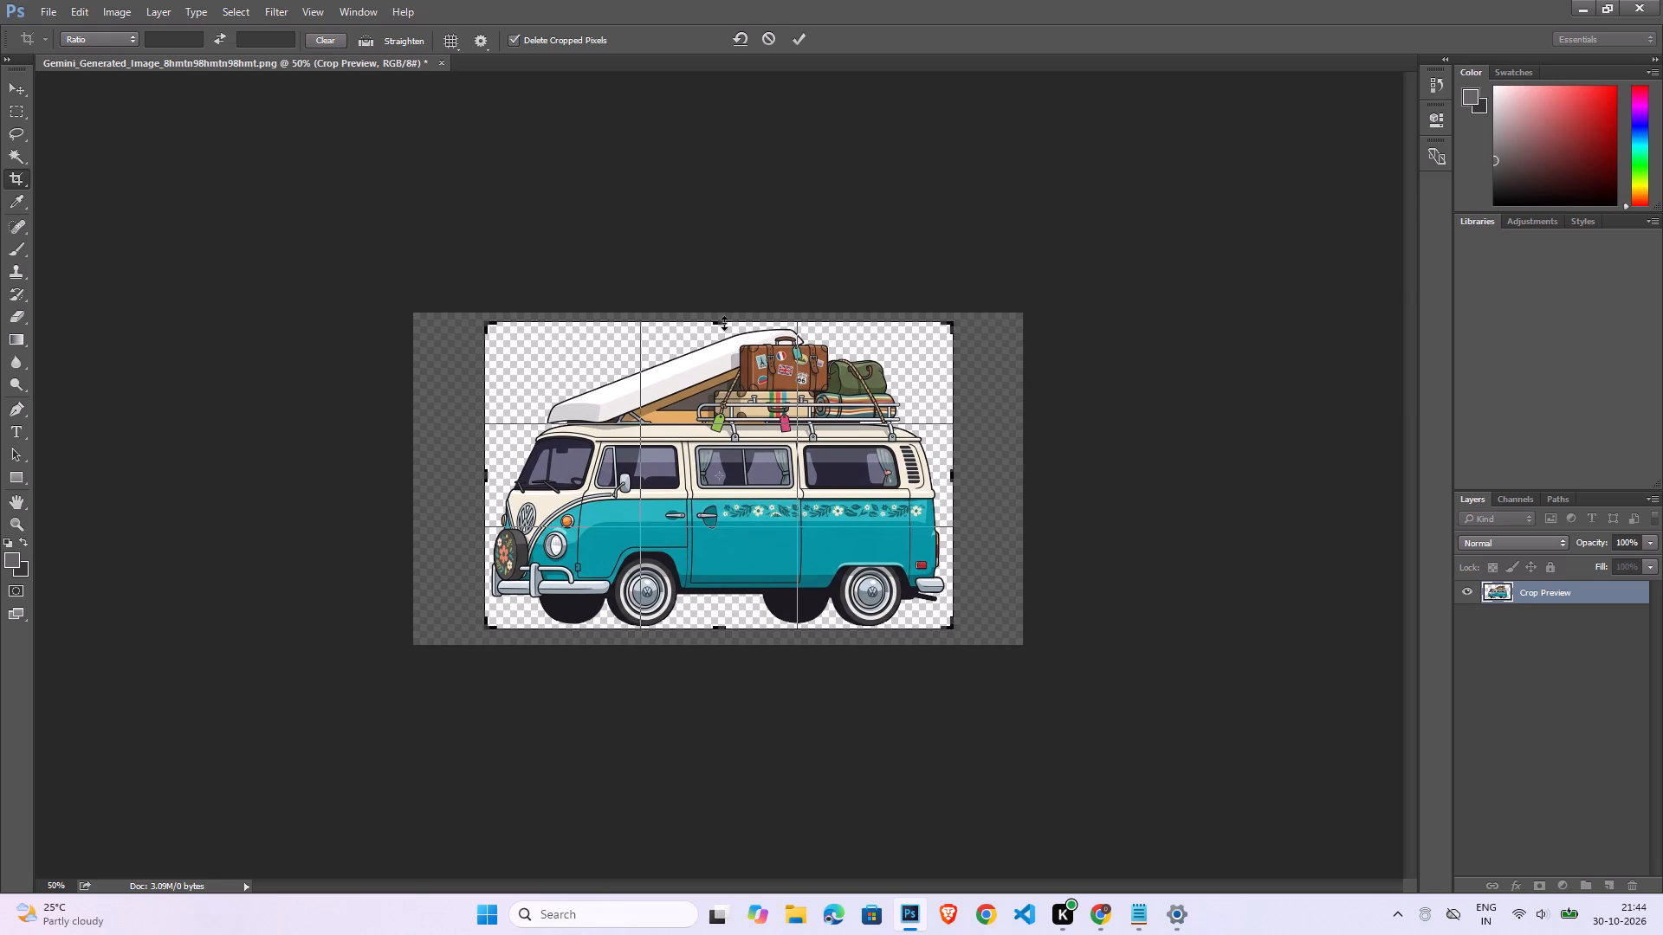
{"action": "key", "text": "ctrl+s"}
{"action": "double_click", "coordinate": [778, 356]}
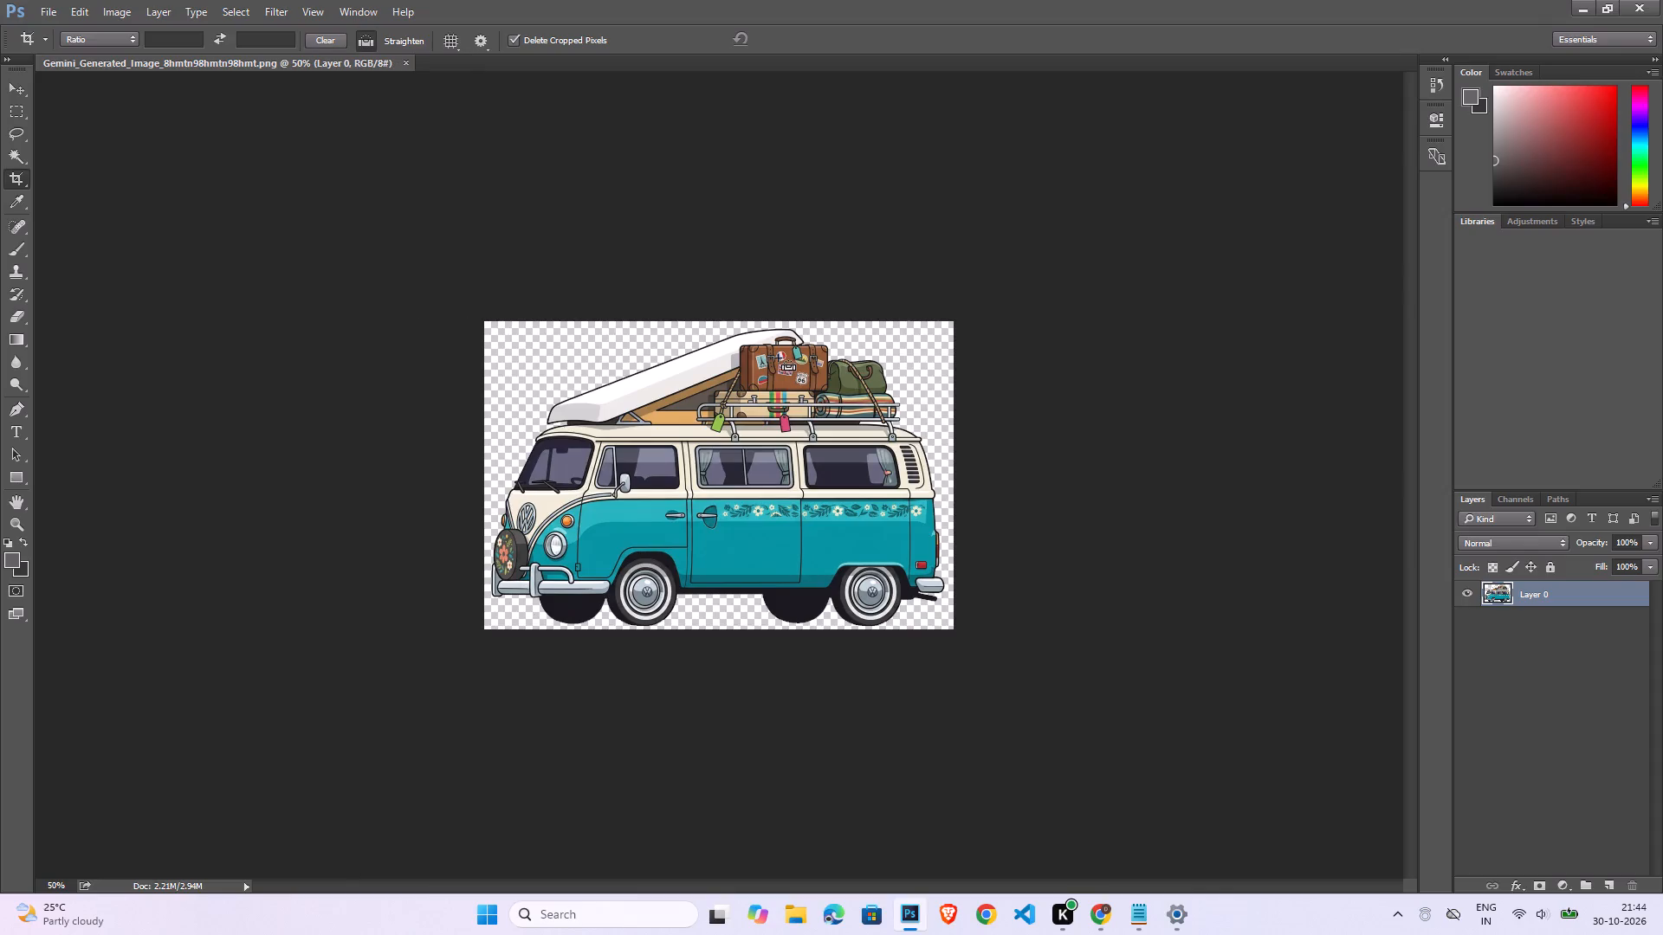
Save the cropped transparent van image under its existing PNG file name.
{"action": "key", "text": "ctrl+s"}
{"action": "key", "text": "ctrl+s"}
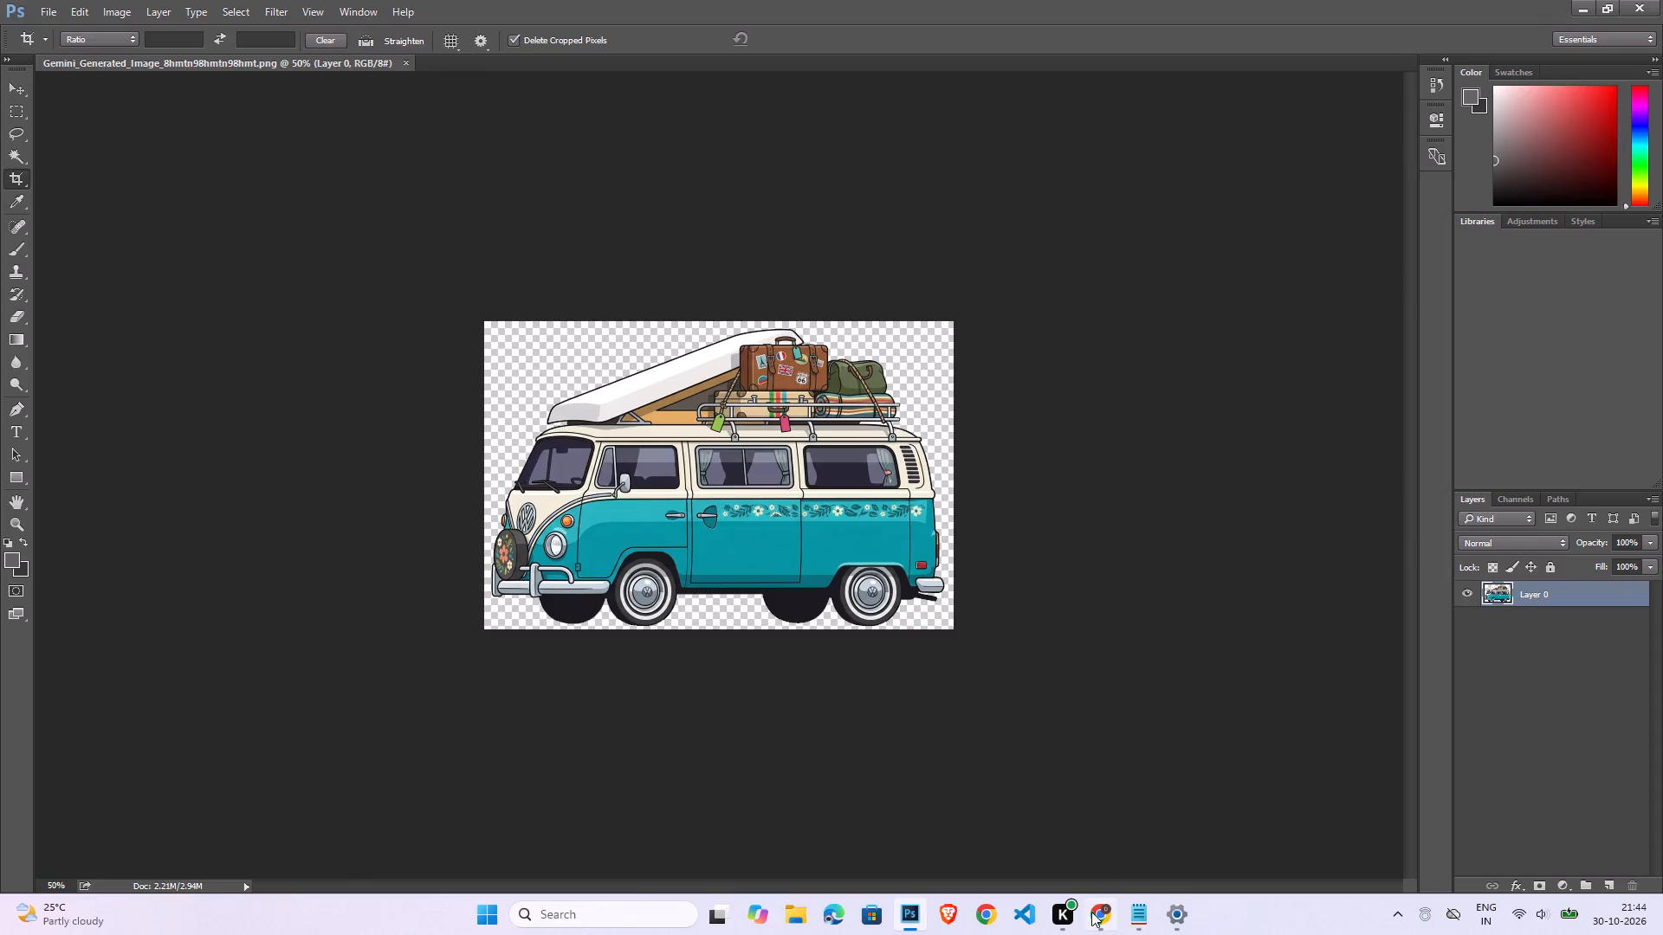
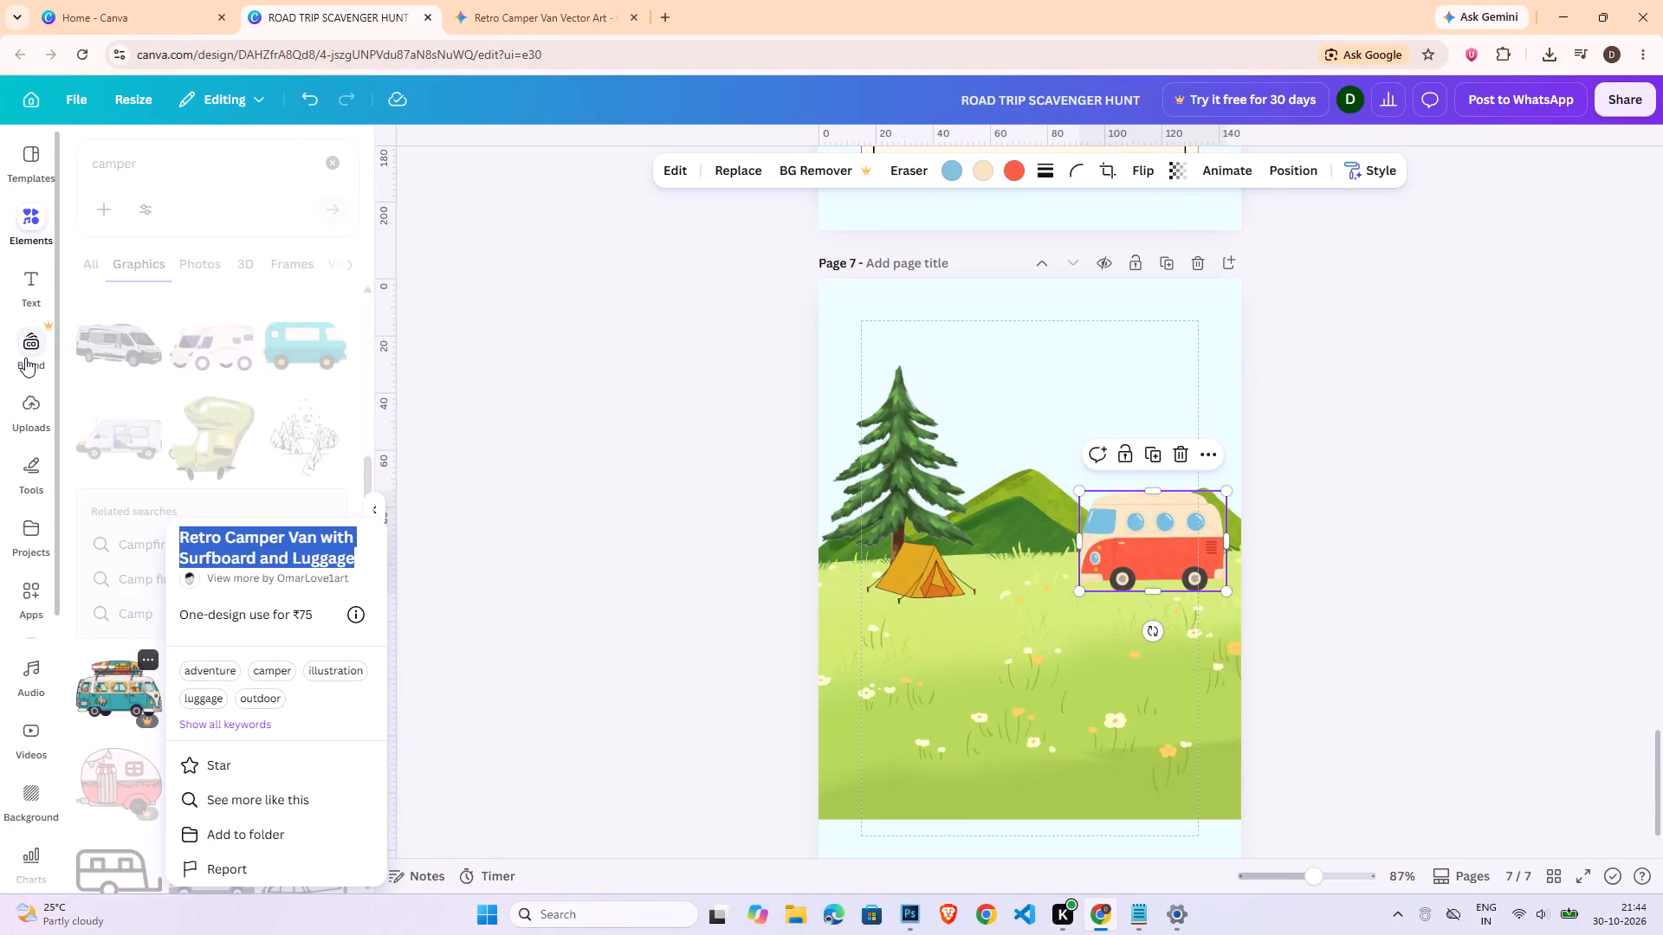
Upload the saved transparent teal camper van PNG to the Canva design's image uploads.
{"action": "left_click", "coordinate": [29, 401]}
{"action": "left_click", "coordinate": [188, 226]}
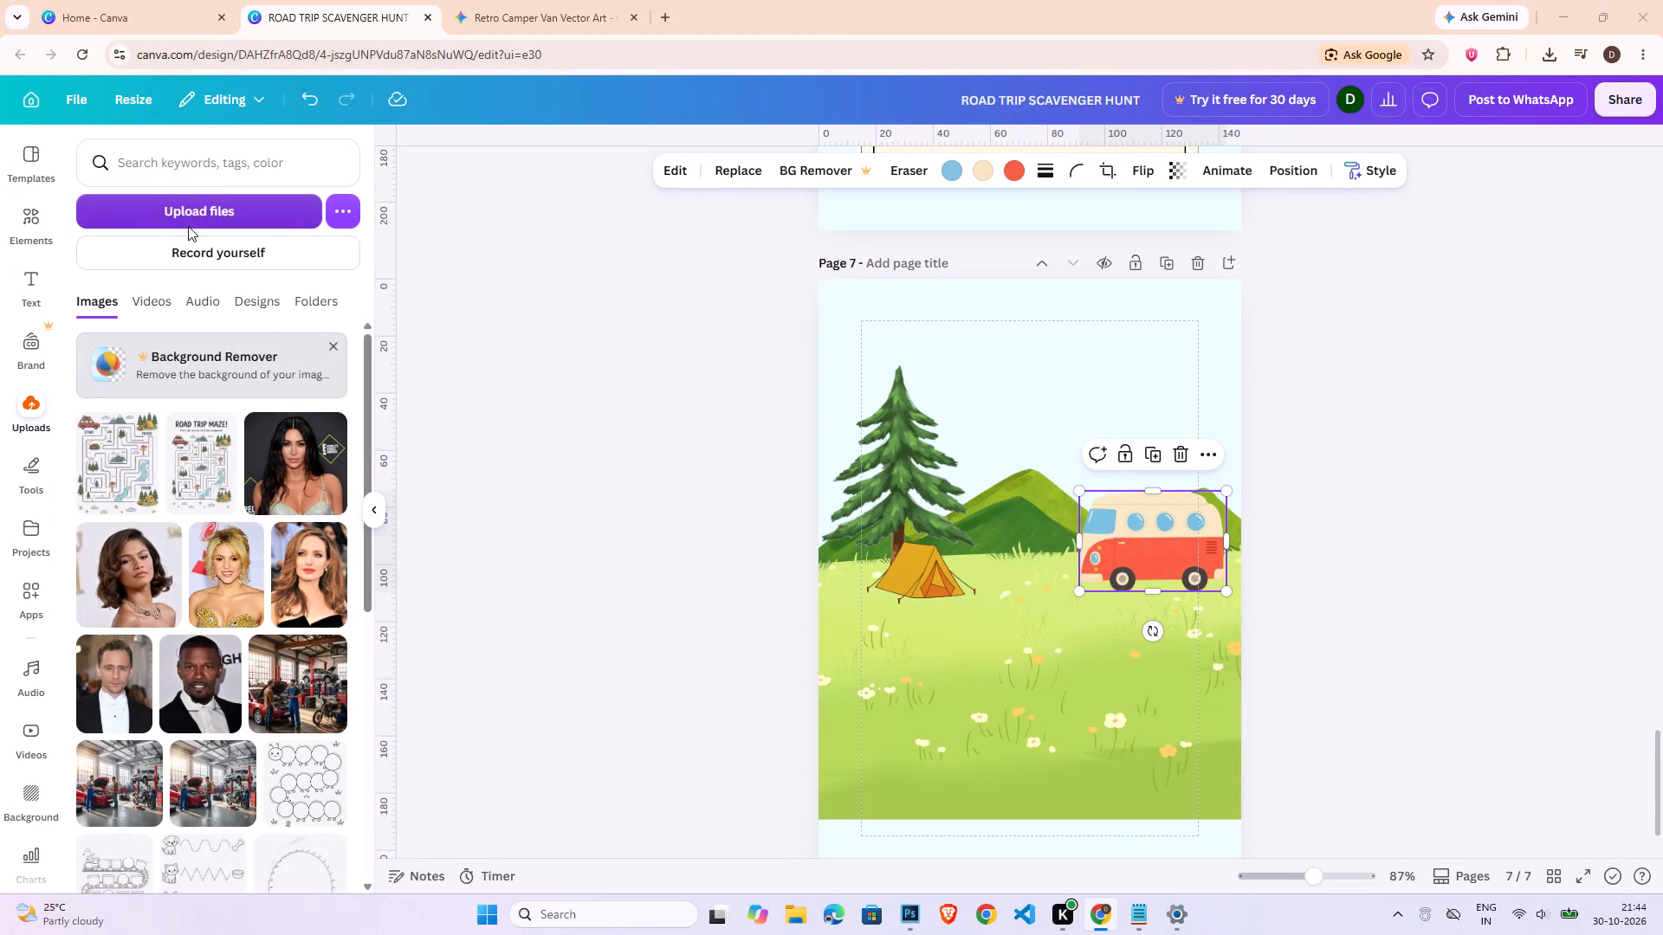
{"action": "double_click", "coordinate": [228, 200]}
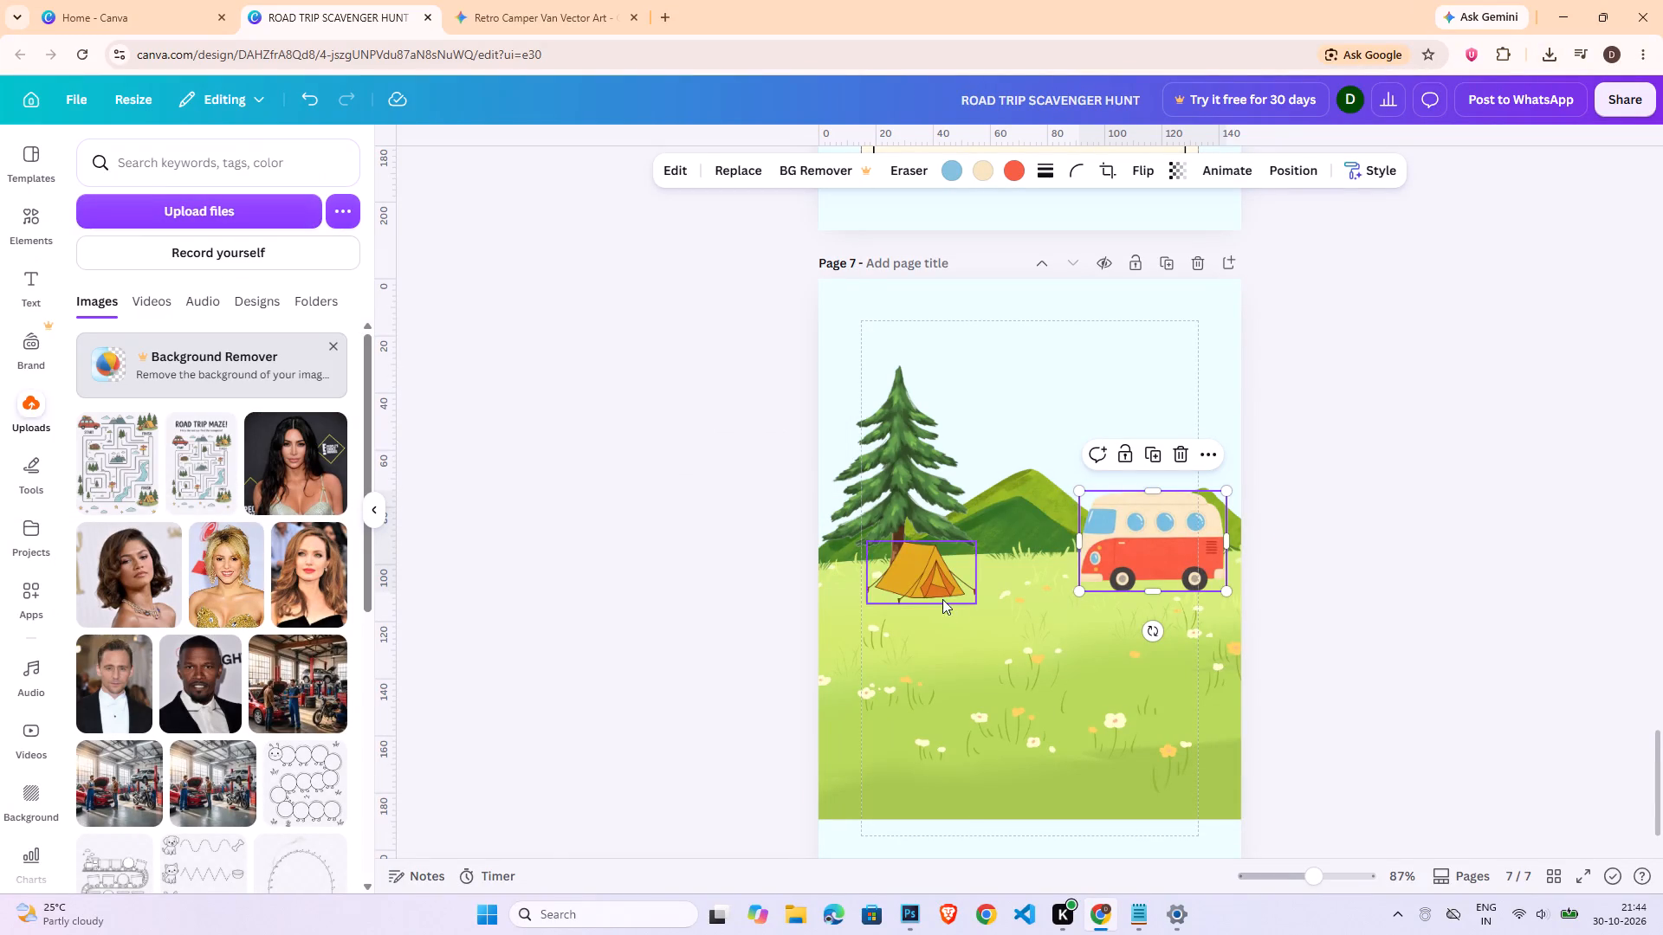
{"action": "left_click", "coordinate": [1351, 535]}
Delete the red and cream camper van from the page 7 camping scene.
{"action": "left_click", "coordinate": [1155, 538]}
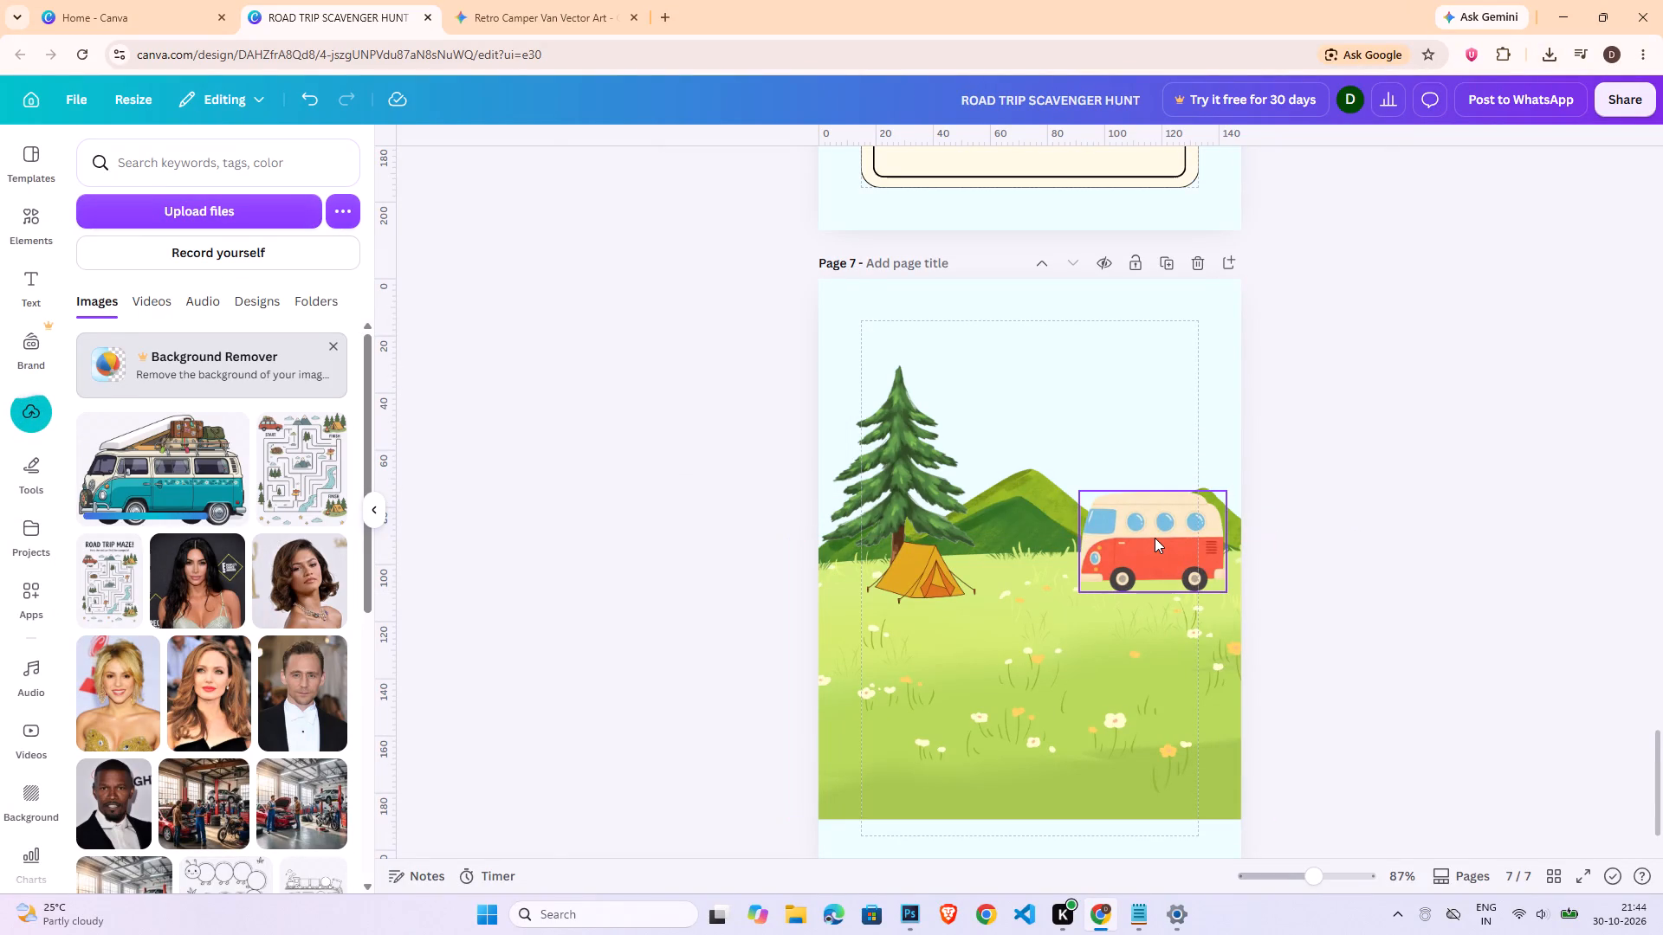
{"action": "key", "text": "Delete"}
Add the uploaded teal camper van to page 7, shrink it and place it on the grass opposite the tent, level with the tent's base.
{"action": "left_click", "coordinate": [181, 470]}
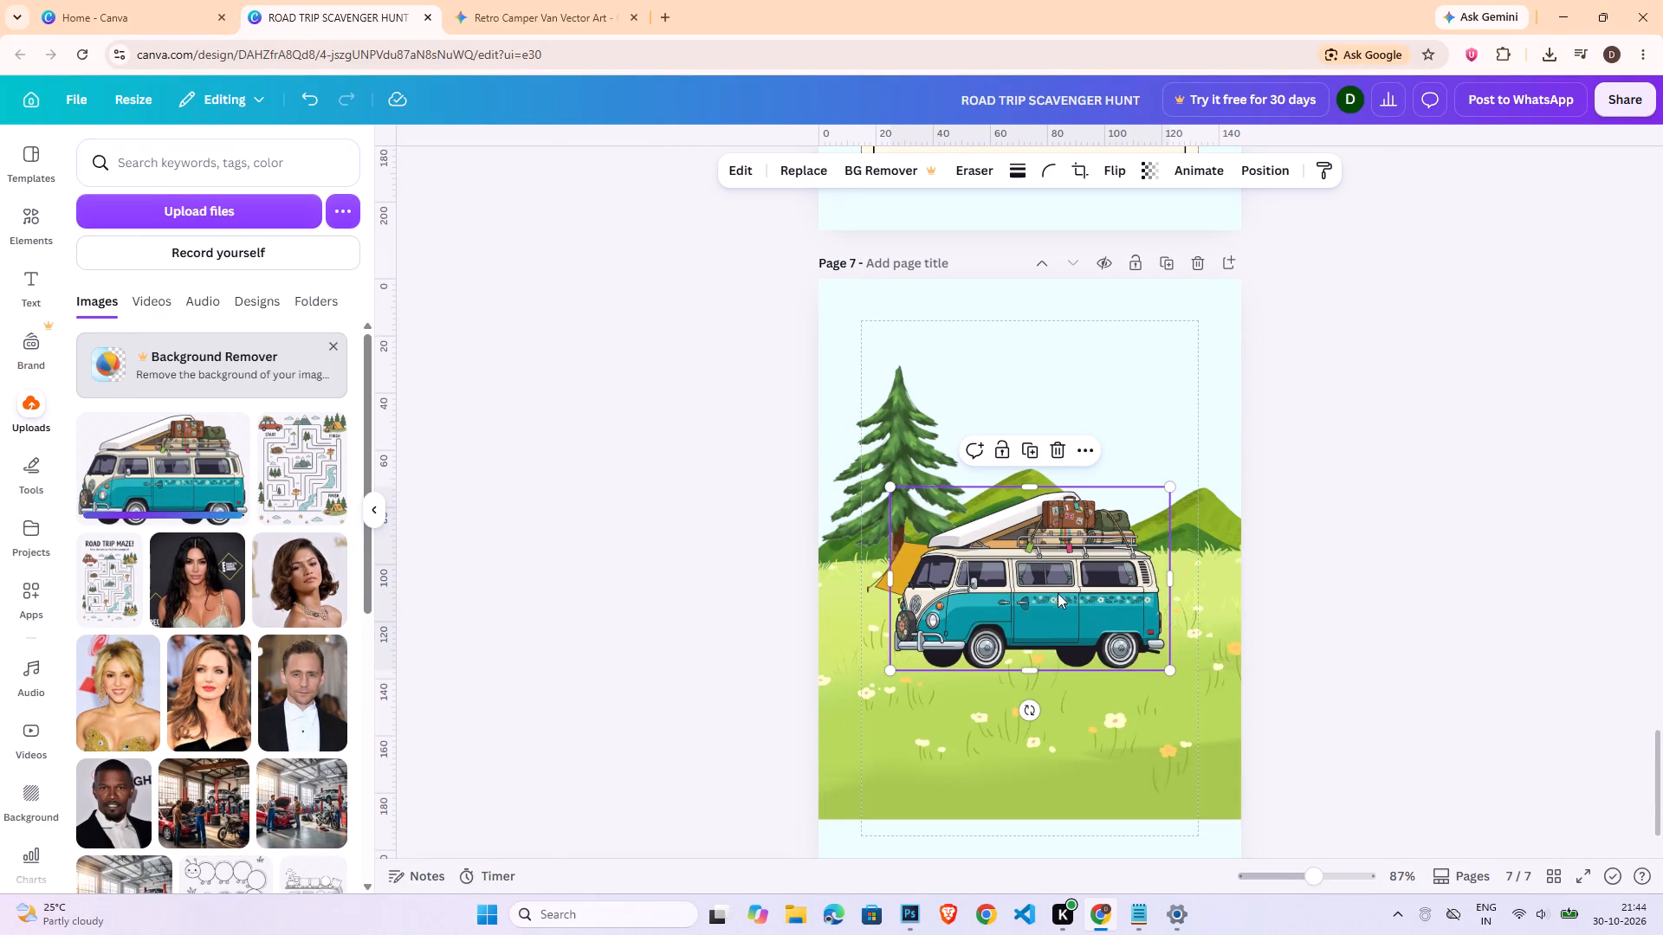
{"action": "left_click_drag", "start_coordinate": [1055, 590], "coordinate": [1133, 526]}
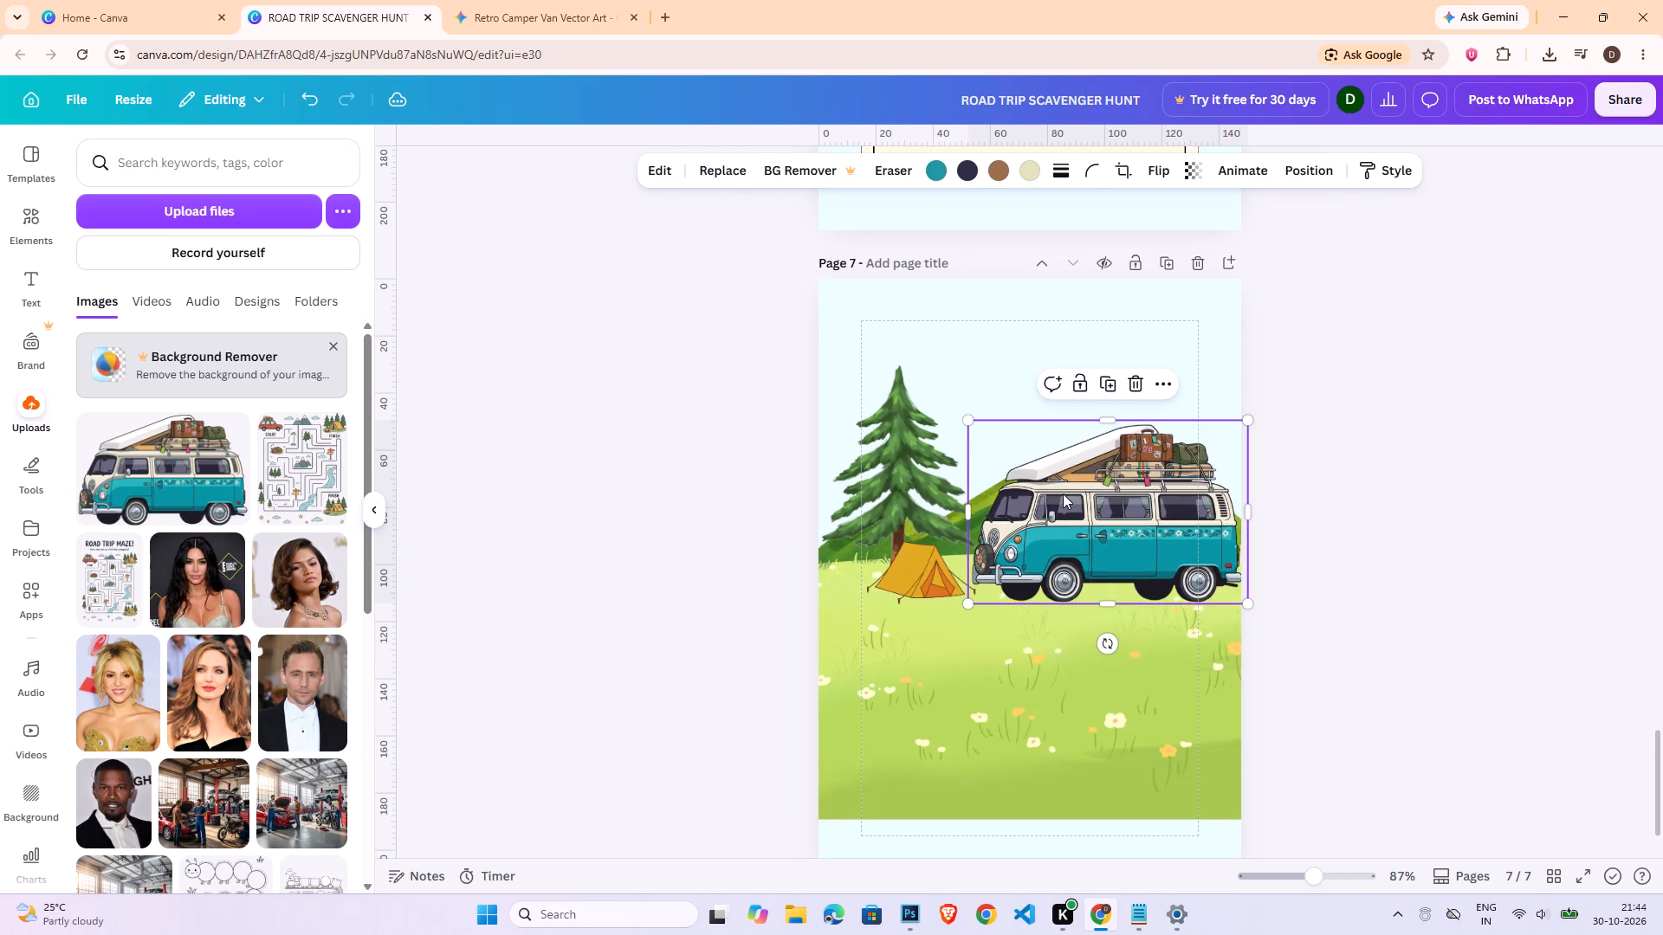
{"action": "left_click_drag", "start_coordinate": [963, 426], "coordinate": [1021, 467]}
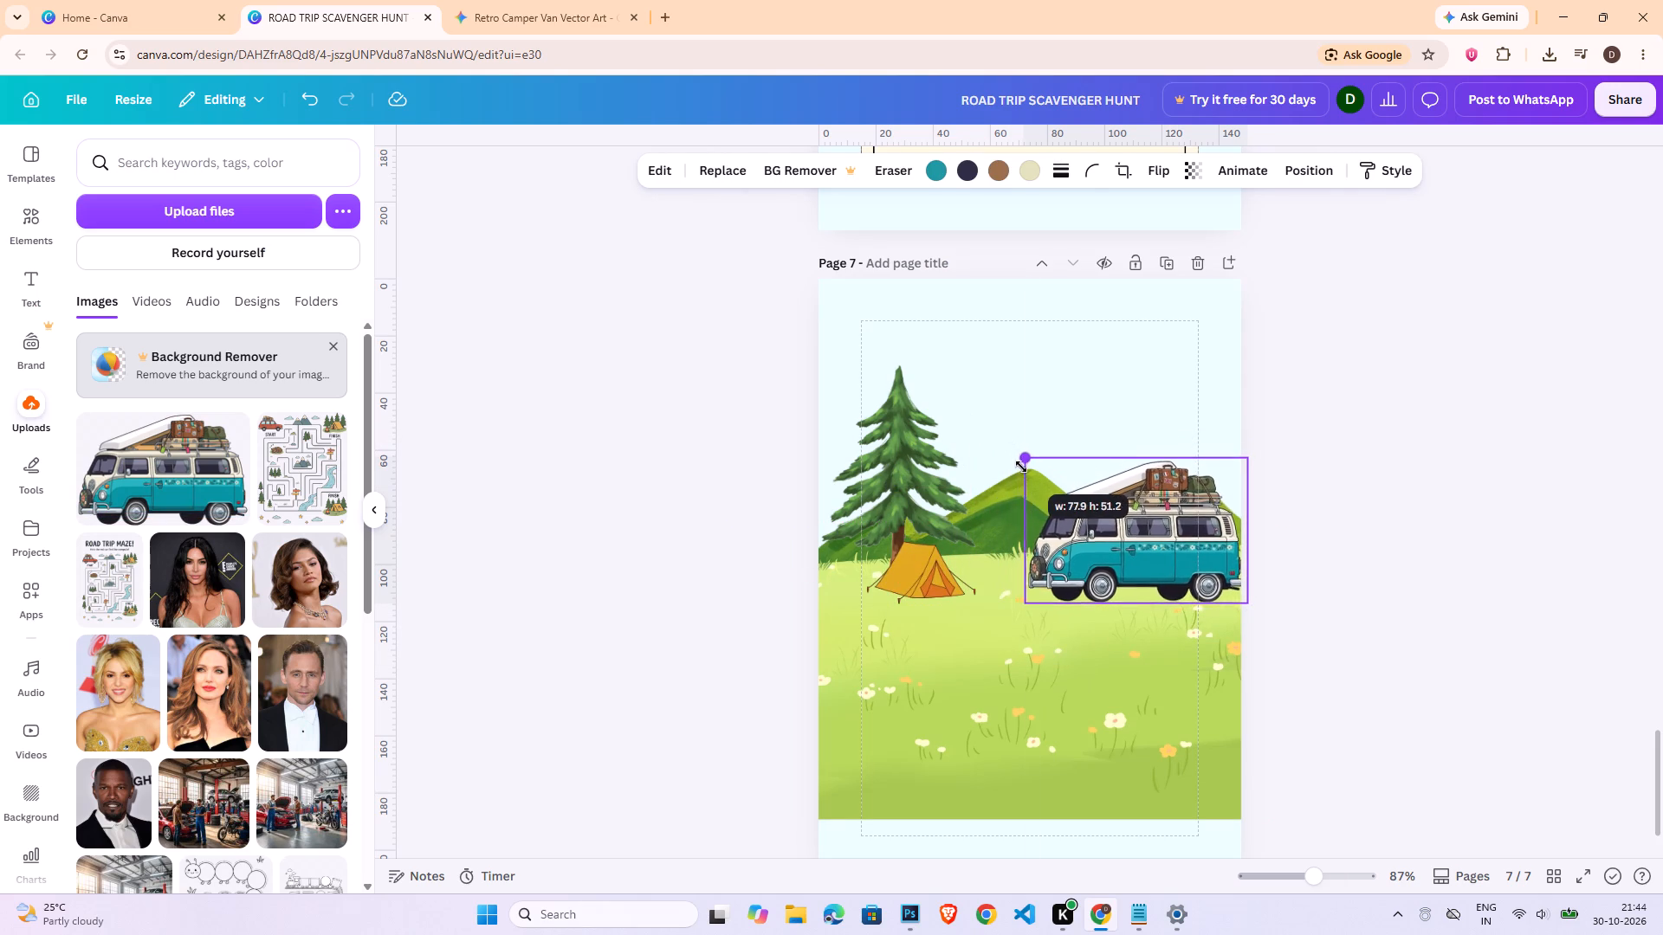
{"action": "left_click_drag", "start_coordinate": [1021, 467], "coordinate": [1027, 475]}
{"action": "left_click_drag", "start_coordinate": [1118, 540], "coordinate": [1100, 541]}
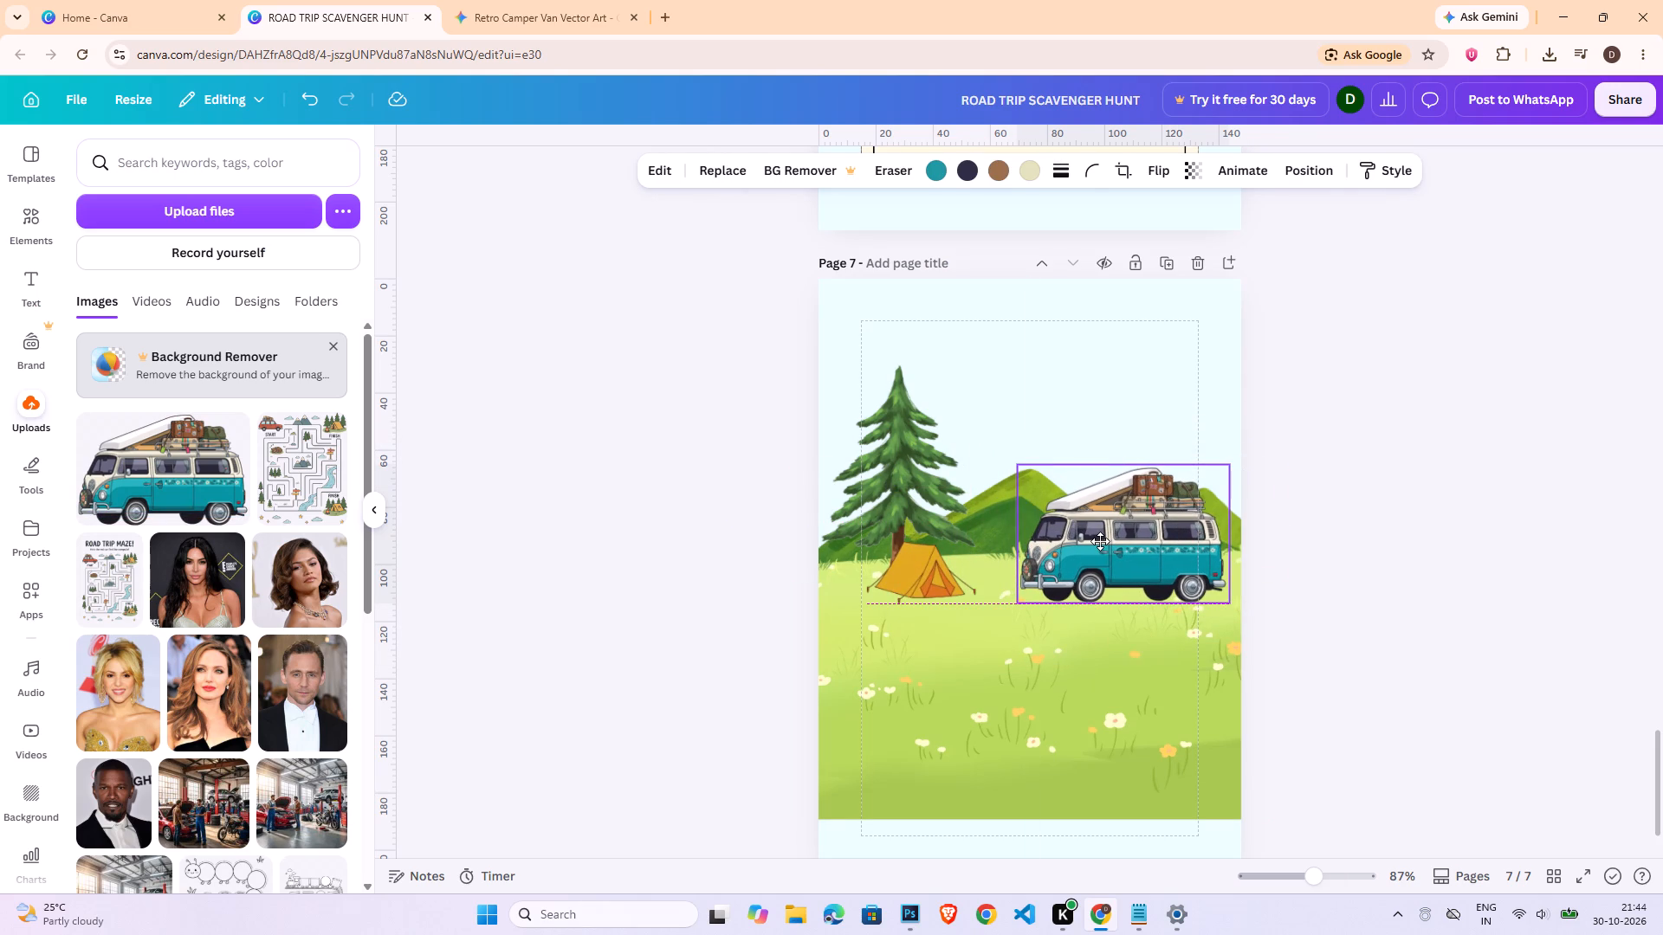
{"action": "left_click_drag", "start_coordinate": [1100, 541], "coordinate": [1102, 541]}
{"action": "left_click", "coordinate": [1337, 622]}
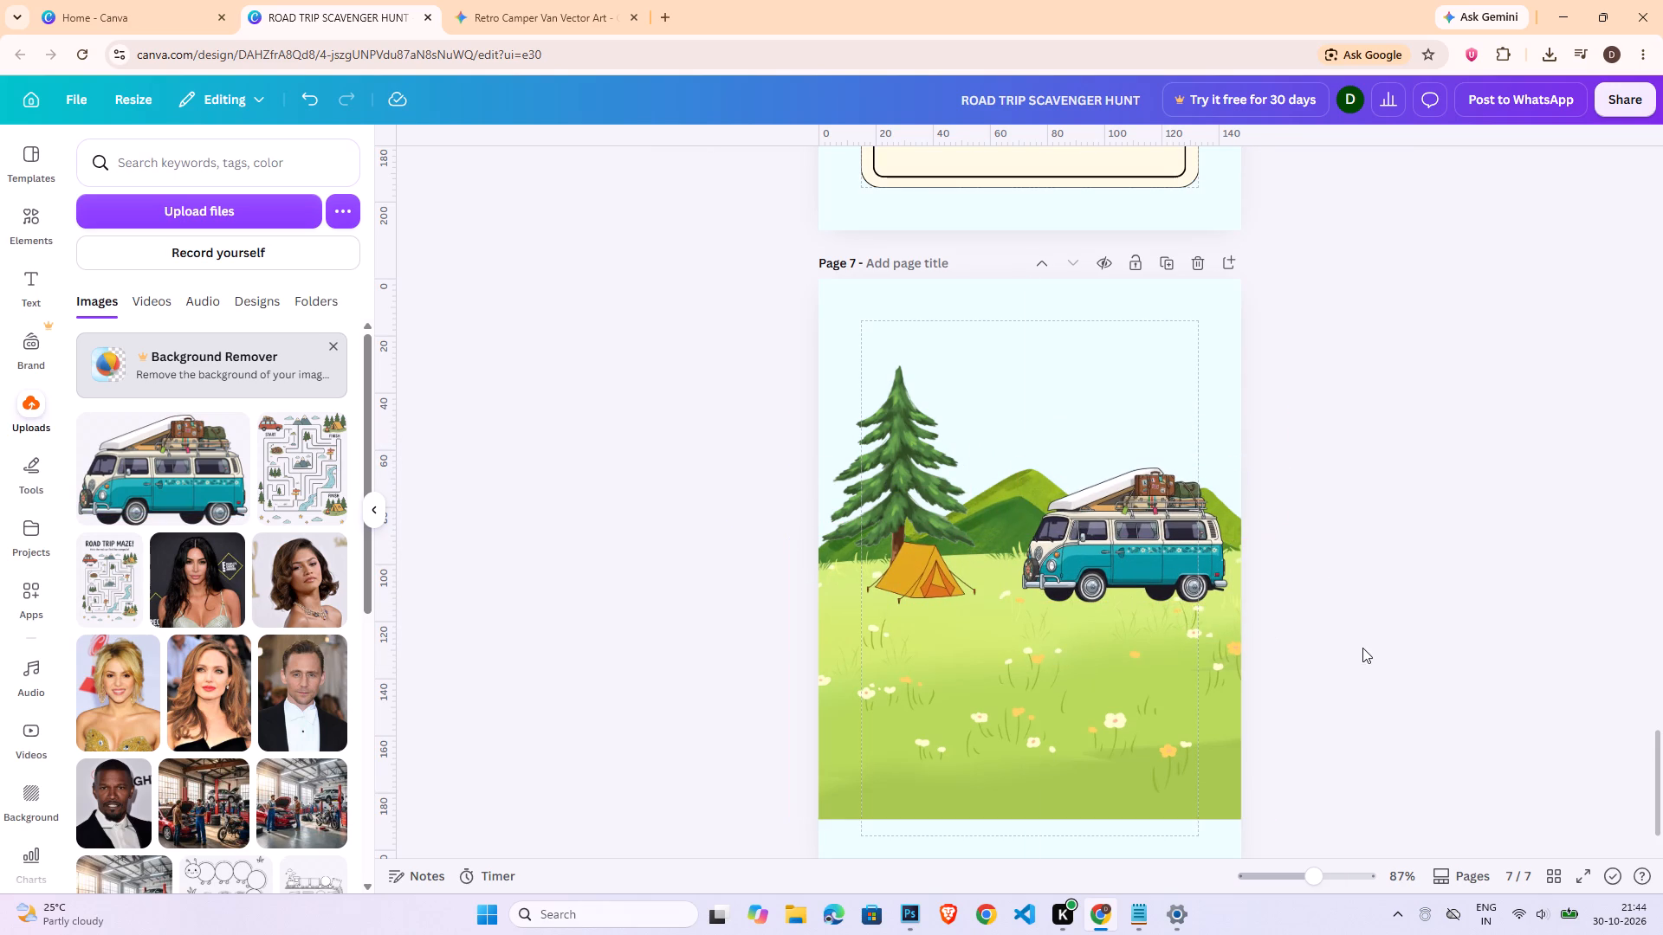
{"action": "left_click", "coordinate": [1362, 648]}
Search the graphics for "firecamp" and add the red and yellow outlined campfire with stacked logs to page 7.
{"action": "left_click", "coordinate": [36, 231]}
{"action": "double_click", "coordinate": [176, 169]}
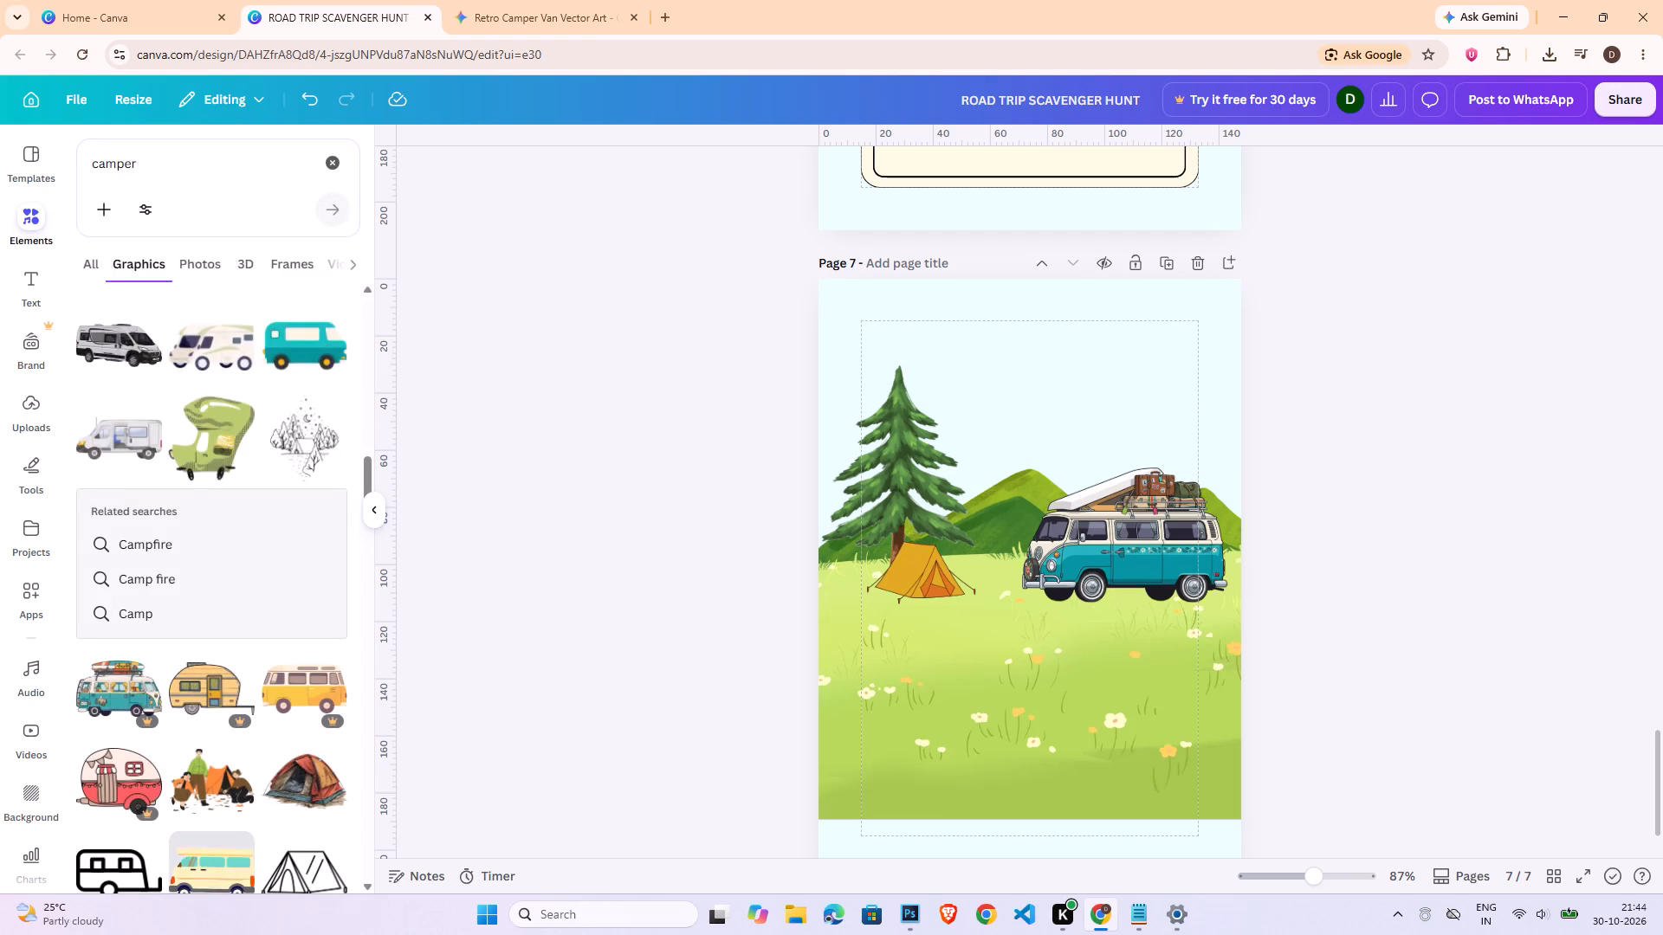
{"action": "type", "text": "firecamp"}
{"action": "key", "text": "Return"}
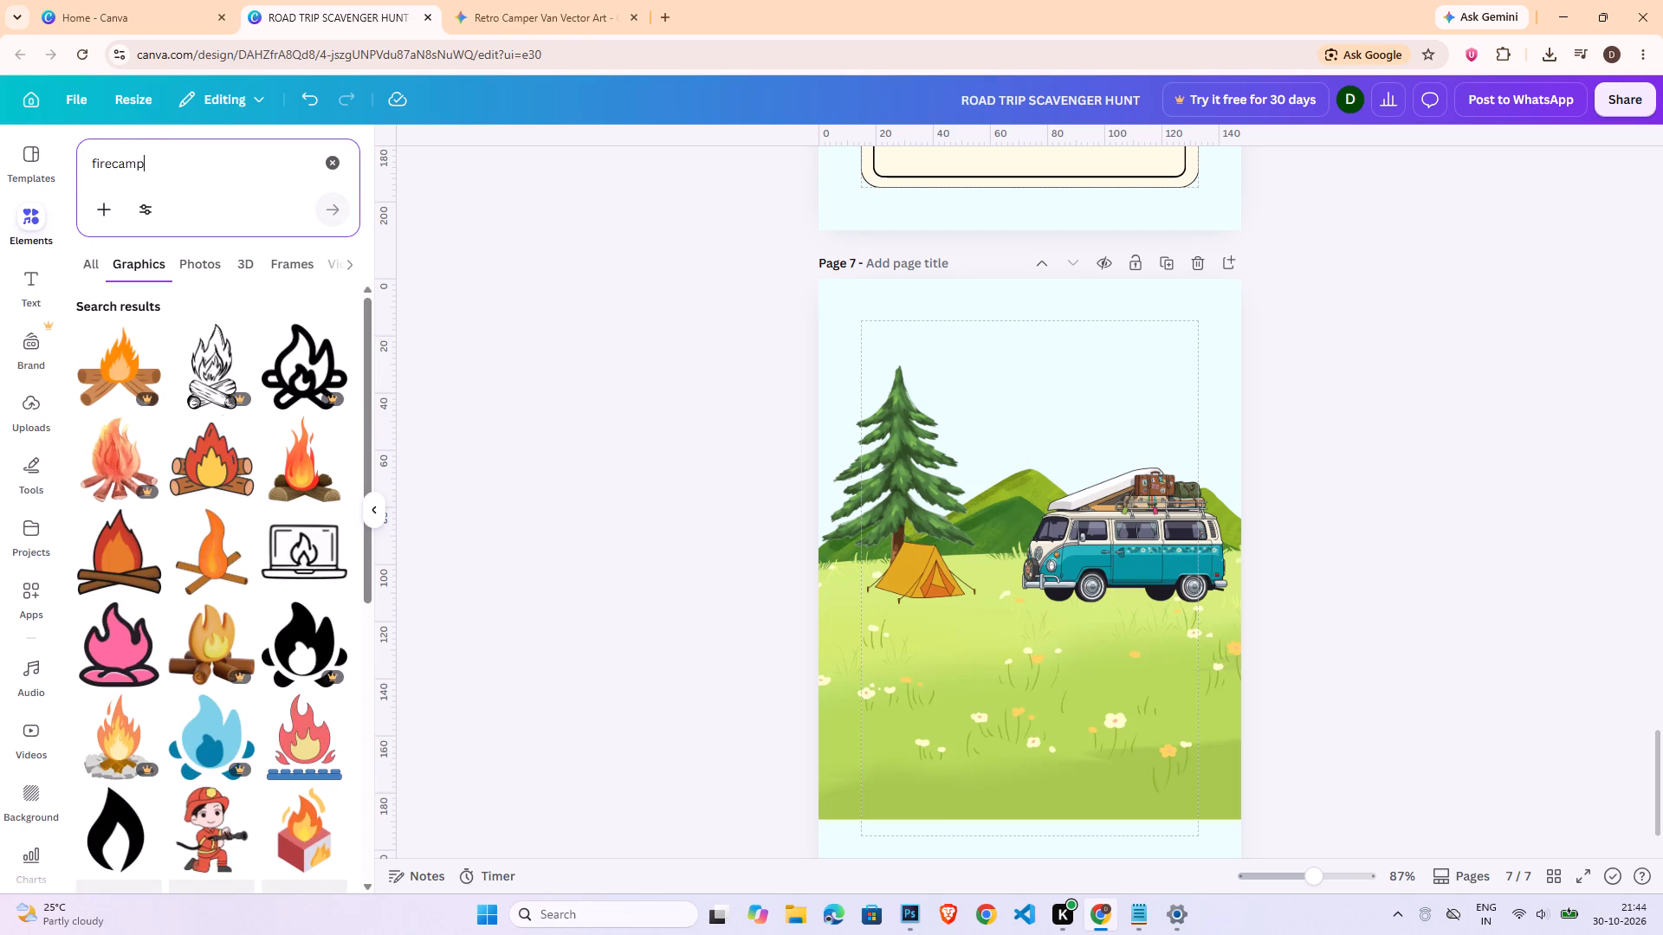
{"action": "left_click", "coordinate": [219, 482]}
Shrink the campfire to a small size and place it on the grass between the tent and the van, slightly in front of them.
{"action": "left_click_drag", "start_coordinate": [1029, 608], "coordinate": [1013, 661]}
{"action": "left_click_drag", "start_coordinate": [1104, 558], "coordinate": [1038, 616]}
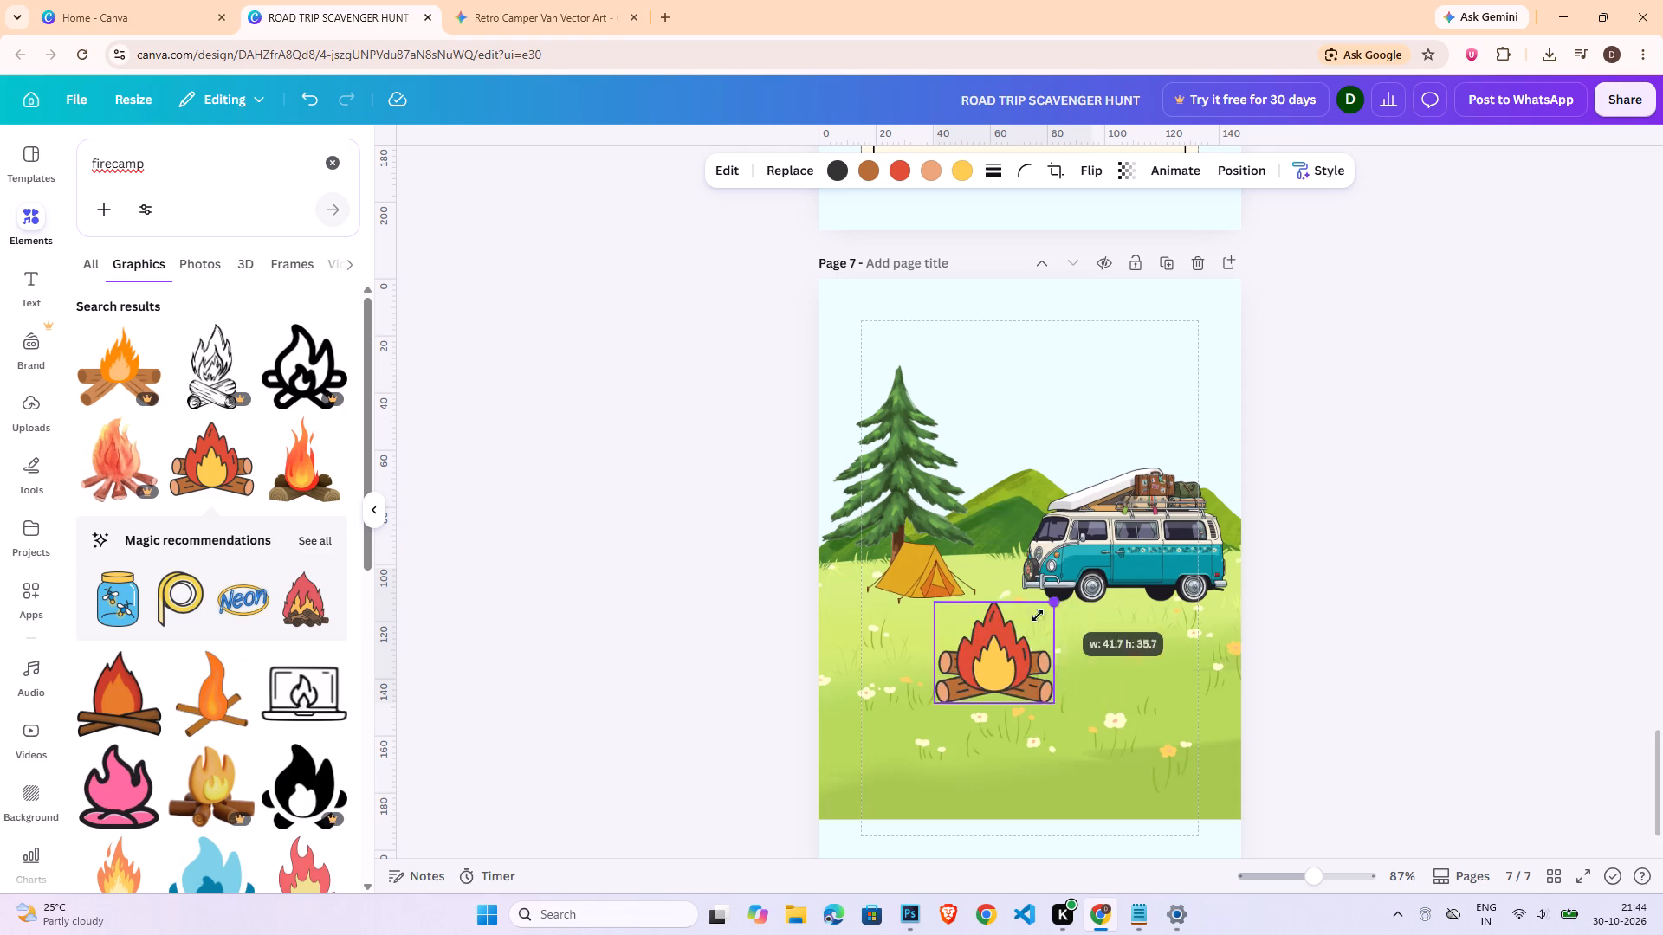
{"action": "left_click_drag", "start_coordinate": [1038, 616], "coordinate": [1013, 658]}
{"action": "left_click_drag", "start_coordinate": [950, 689], "coordinate": [1000, 637]}
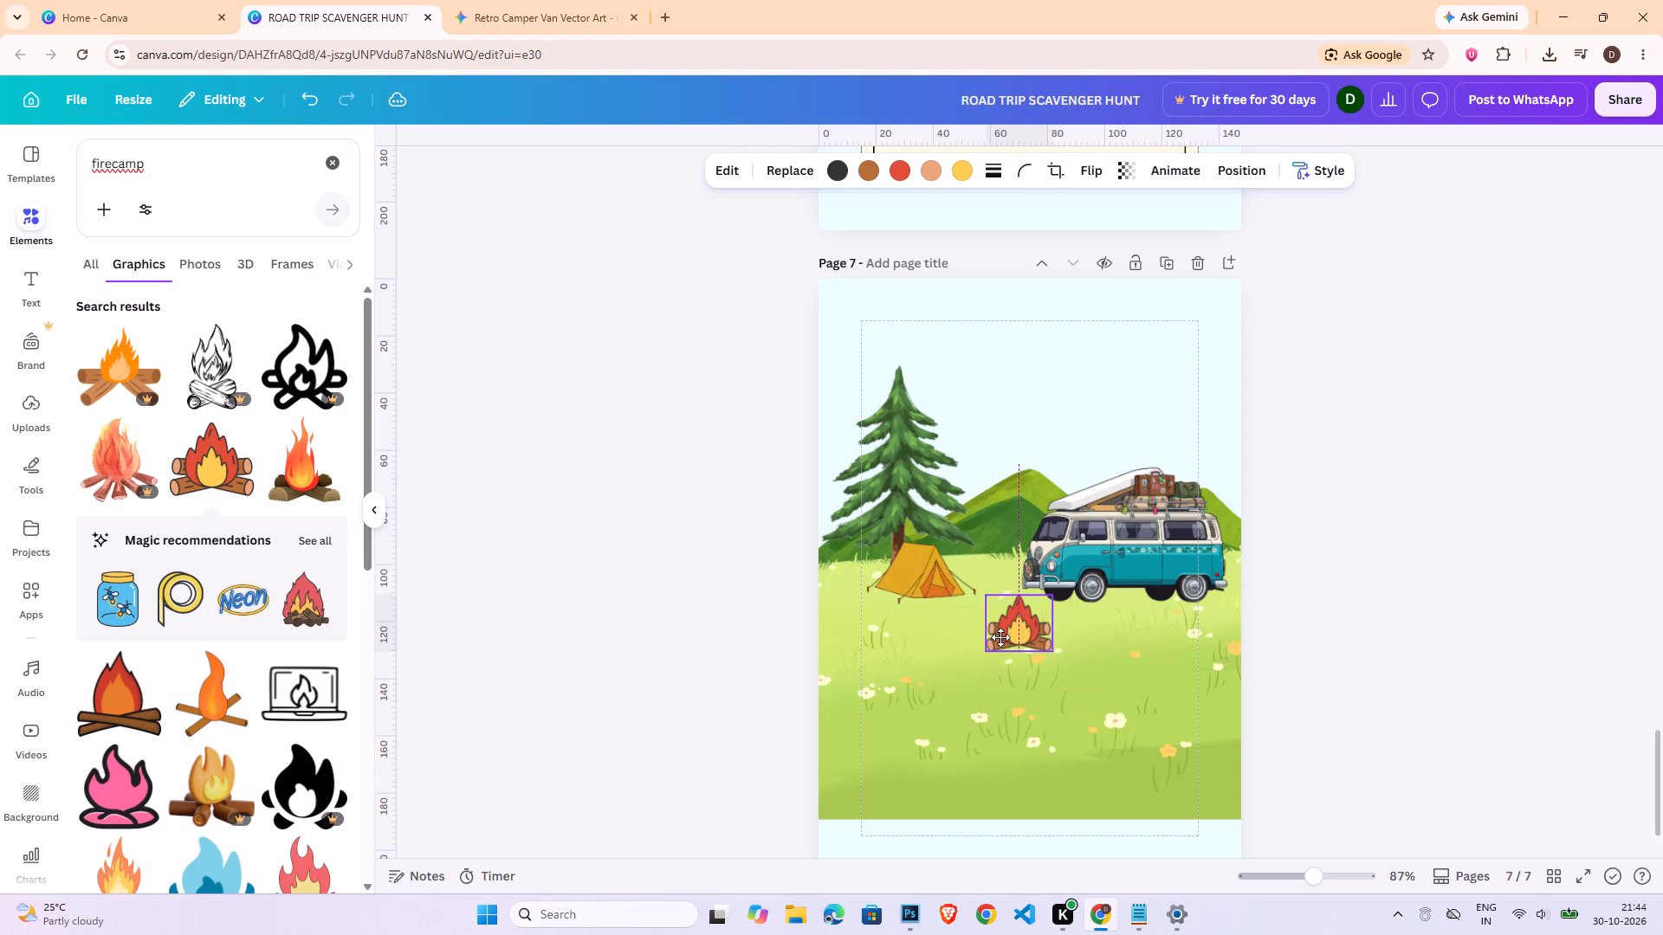
{"action": "left_click_drag", "start_coordinate": [1000, 637], "coordinate": [993, 640]}
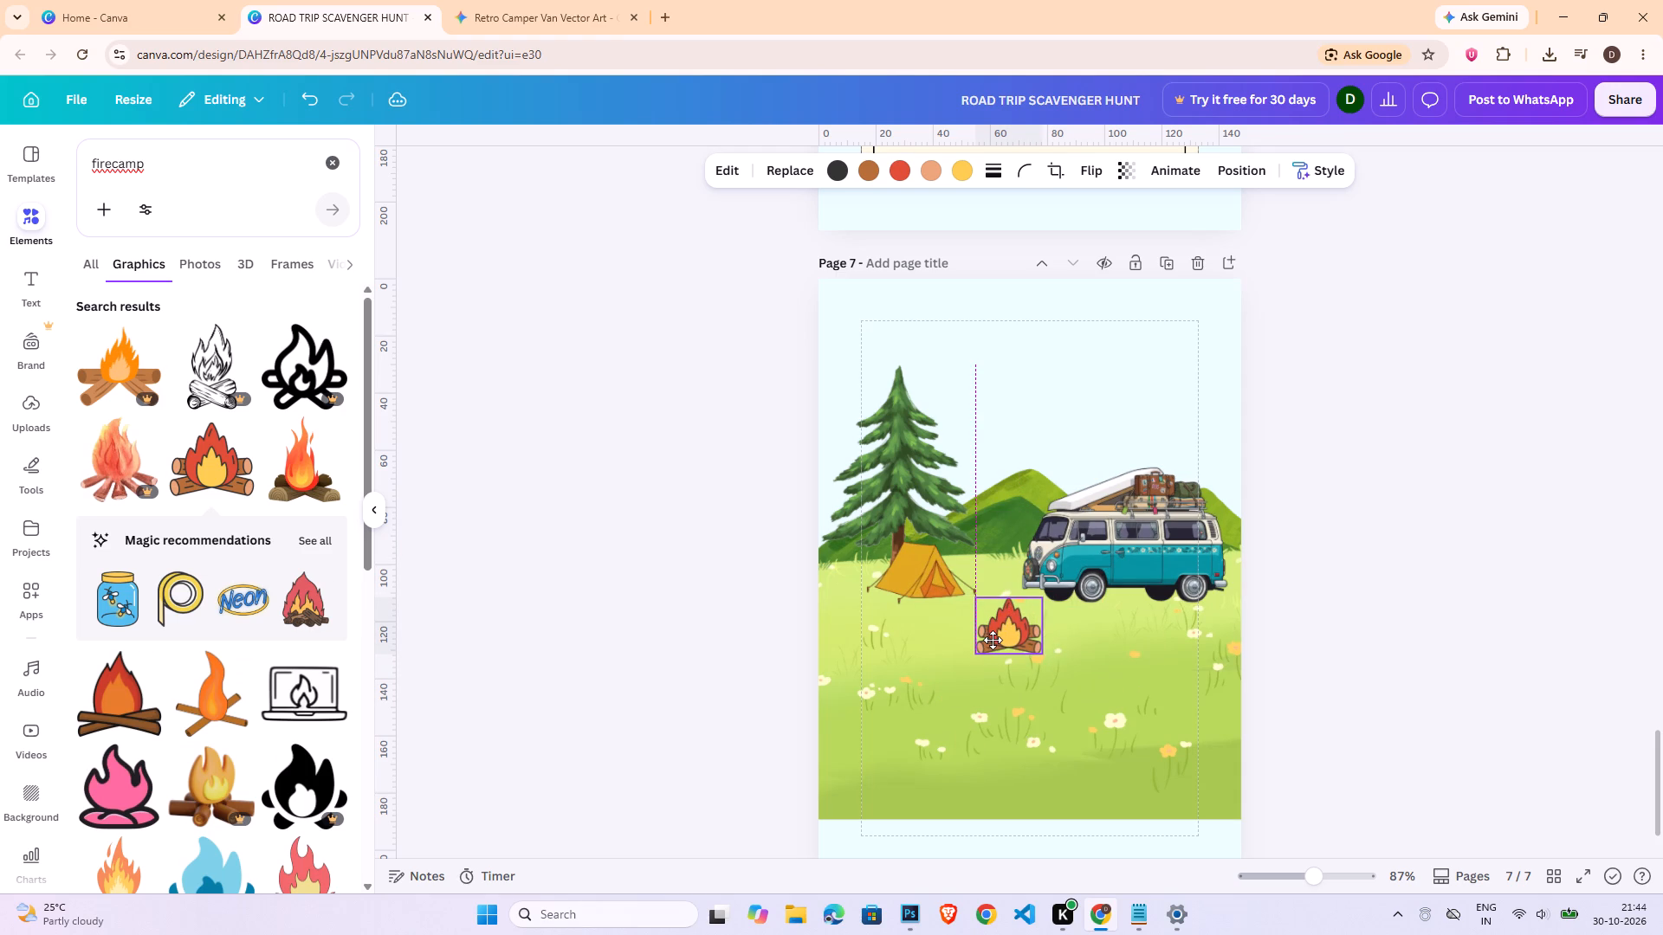
{"action": "left_click_drag", "start_coordinate": [993, 640], "coordinate": [987, 638]}
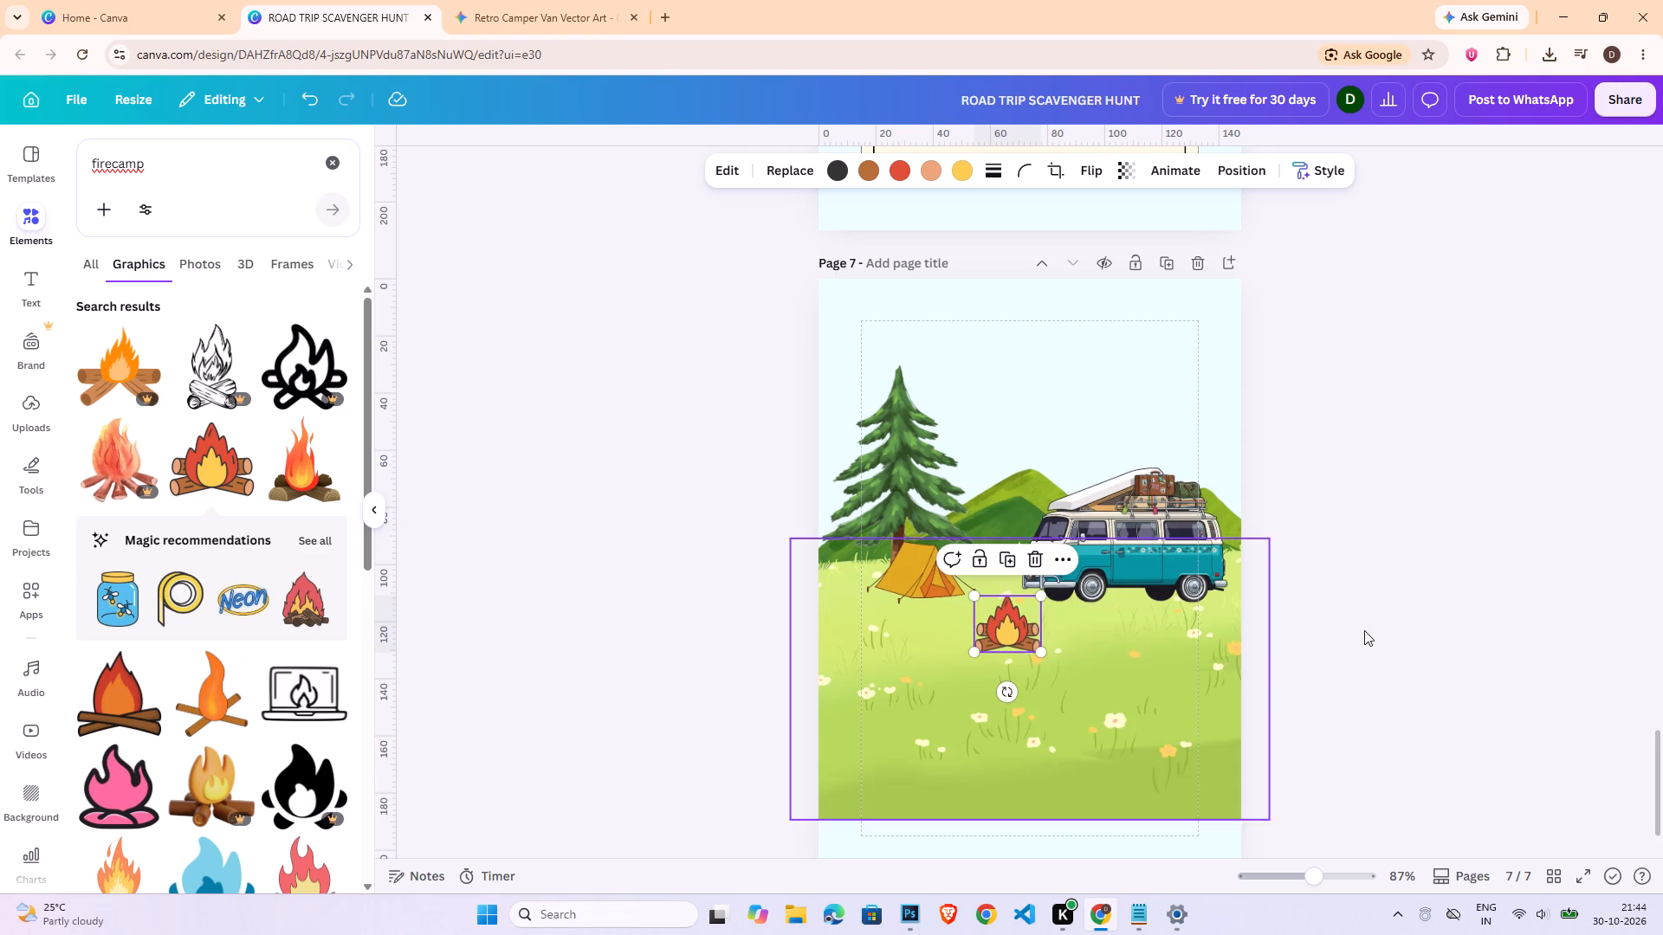
{"action": "left_click", "coordinate": [1364, 630]}
{"action": "left_click", "coordinate": [1021, 616]}
{"action": "left_click_drag", "start_coordinate": [1039, 598], "coordinate": [1028, 604]}
{"action": "left_click", "coordinate": [1007, 637]}
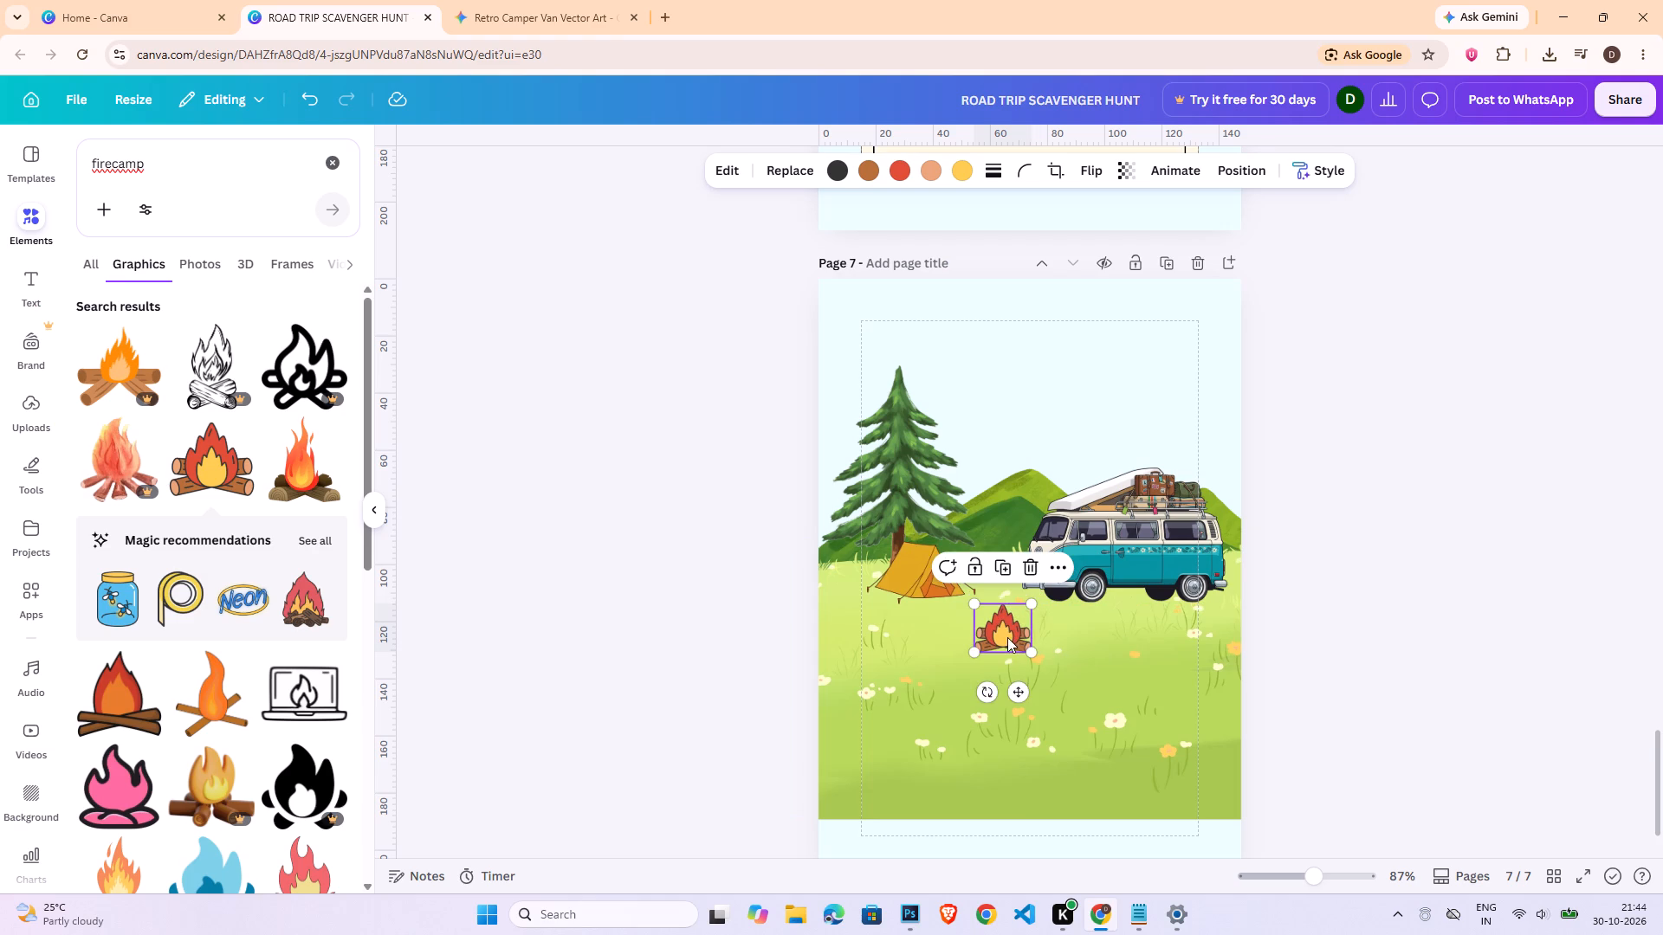
{"action": "left_click", "coordinate": [1312, 642]}
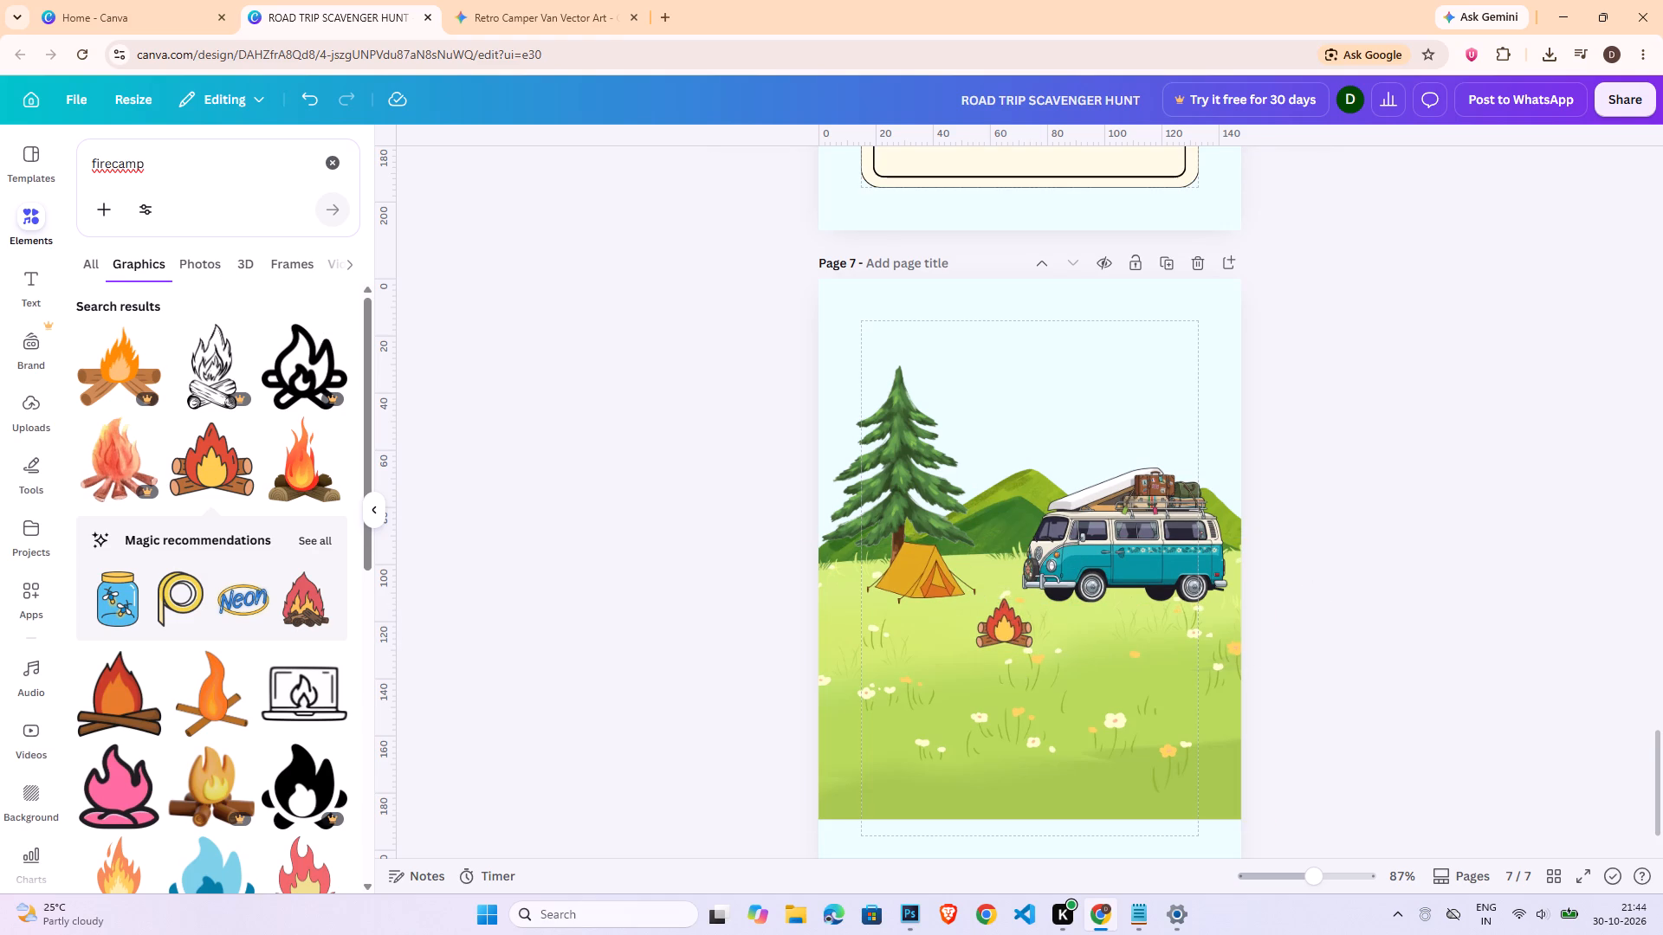
Search the graphics for "dog sitting" and look through the results for a dog that suits the camping scene.
{"action": "double_click", "coordinate": [170, 151]}
{"action": "double_click", "coordinate": [178, 171]}
{"action": "type", "text": "dog sitting"}
{"action": "key", "text": "Return"}
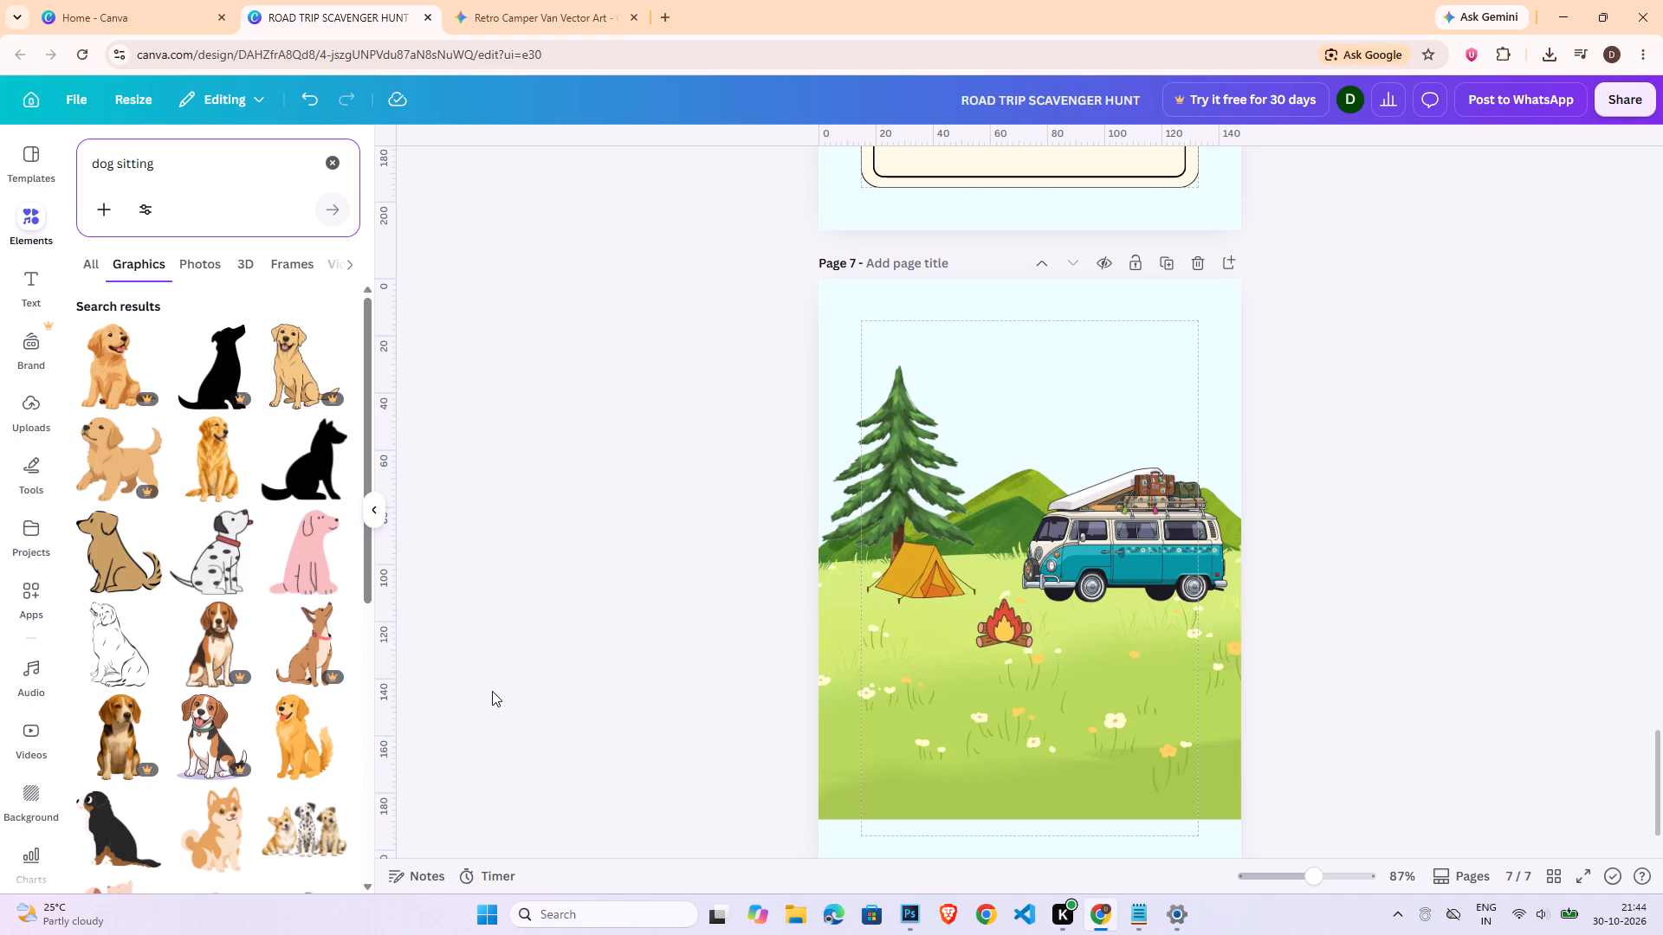
{"action": "scroll", "coordinate": [275, 703], "scroll_direction": "down", "scroll_amount": 2}
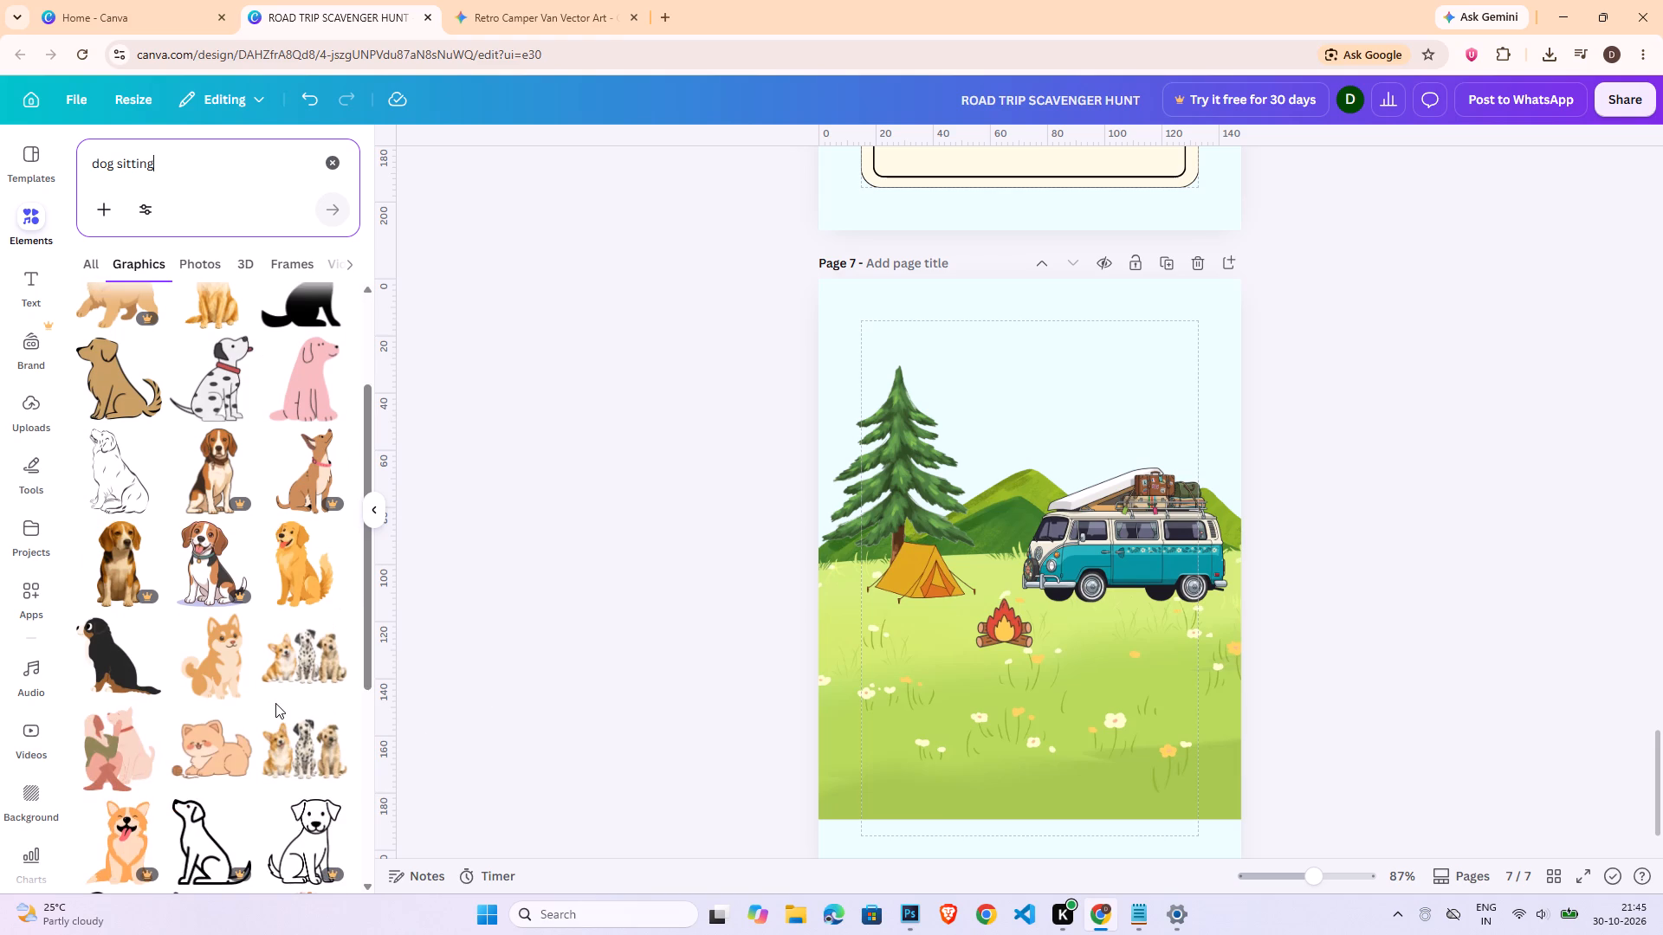
{"action": "scroll", "coordinate": [275, 703], "scroll_direction": "down", "scroll_amount": 11}
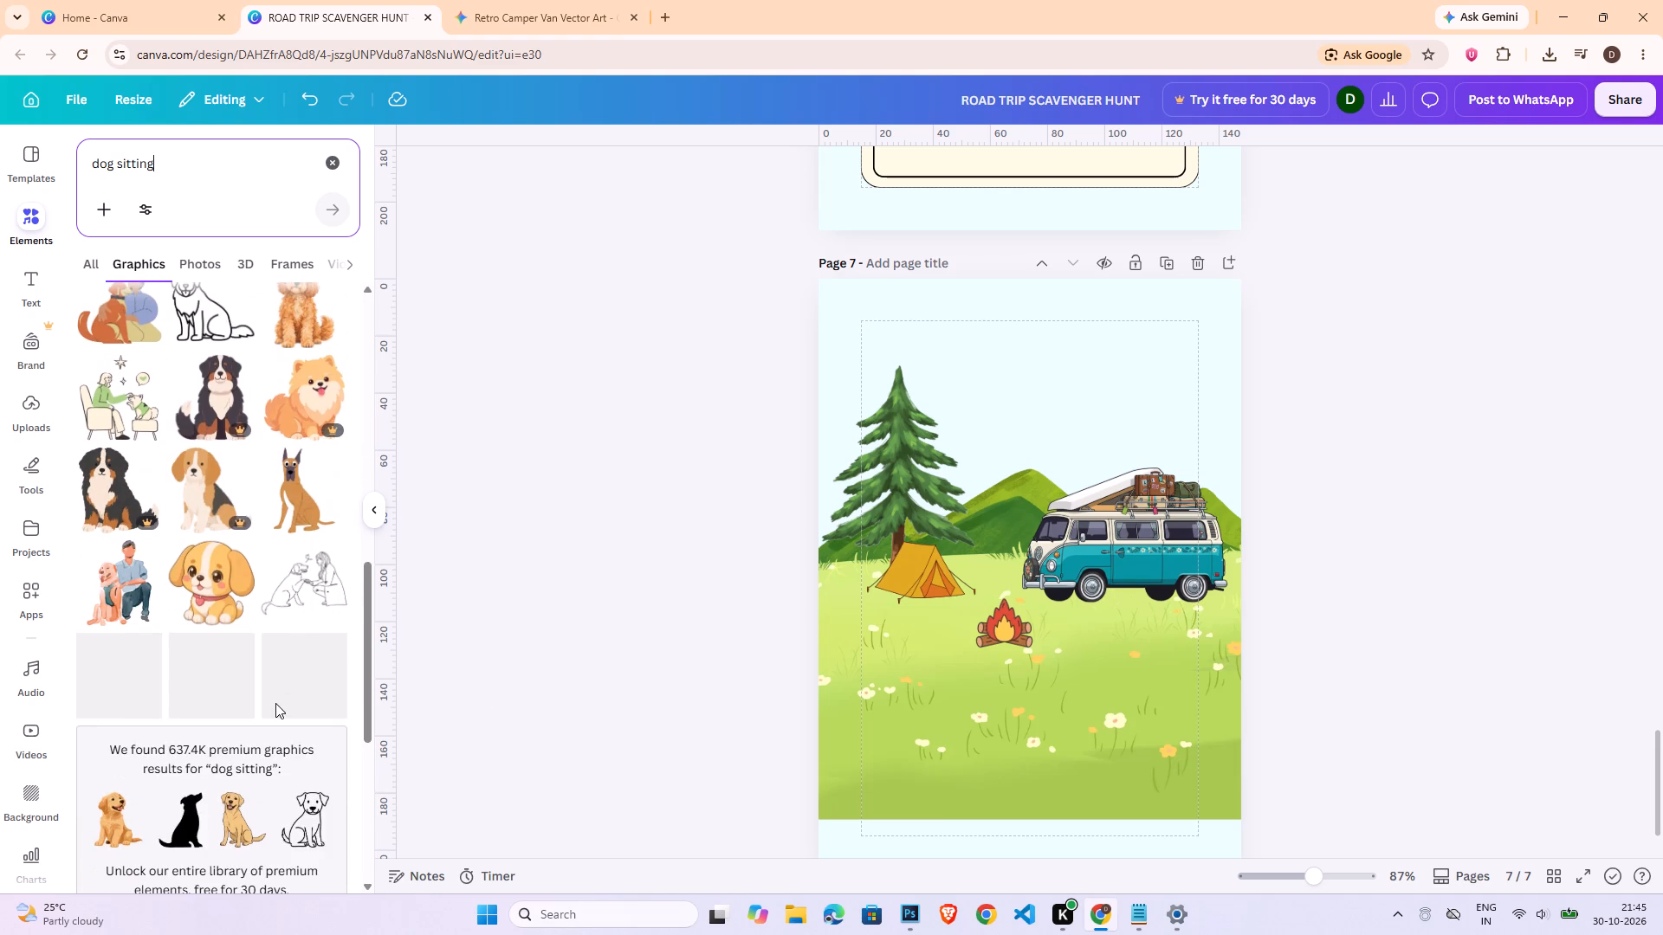
{"action": "scroll", "coordinate": [275, 703], "scroll_direction": "down", "scroll_amount": 4}
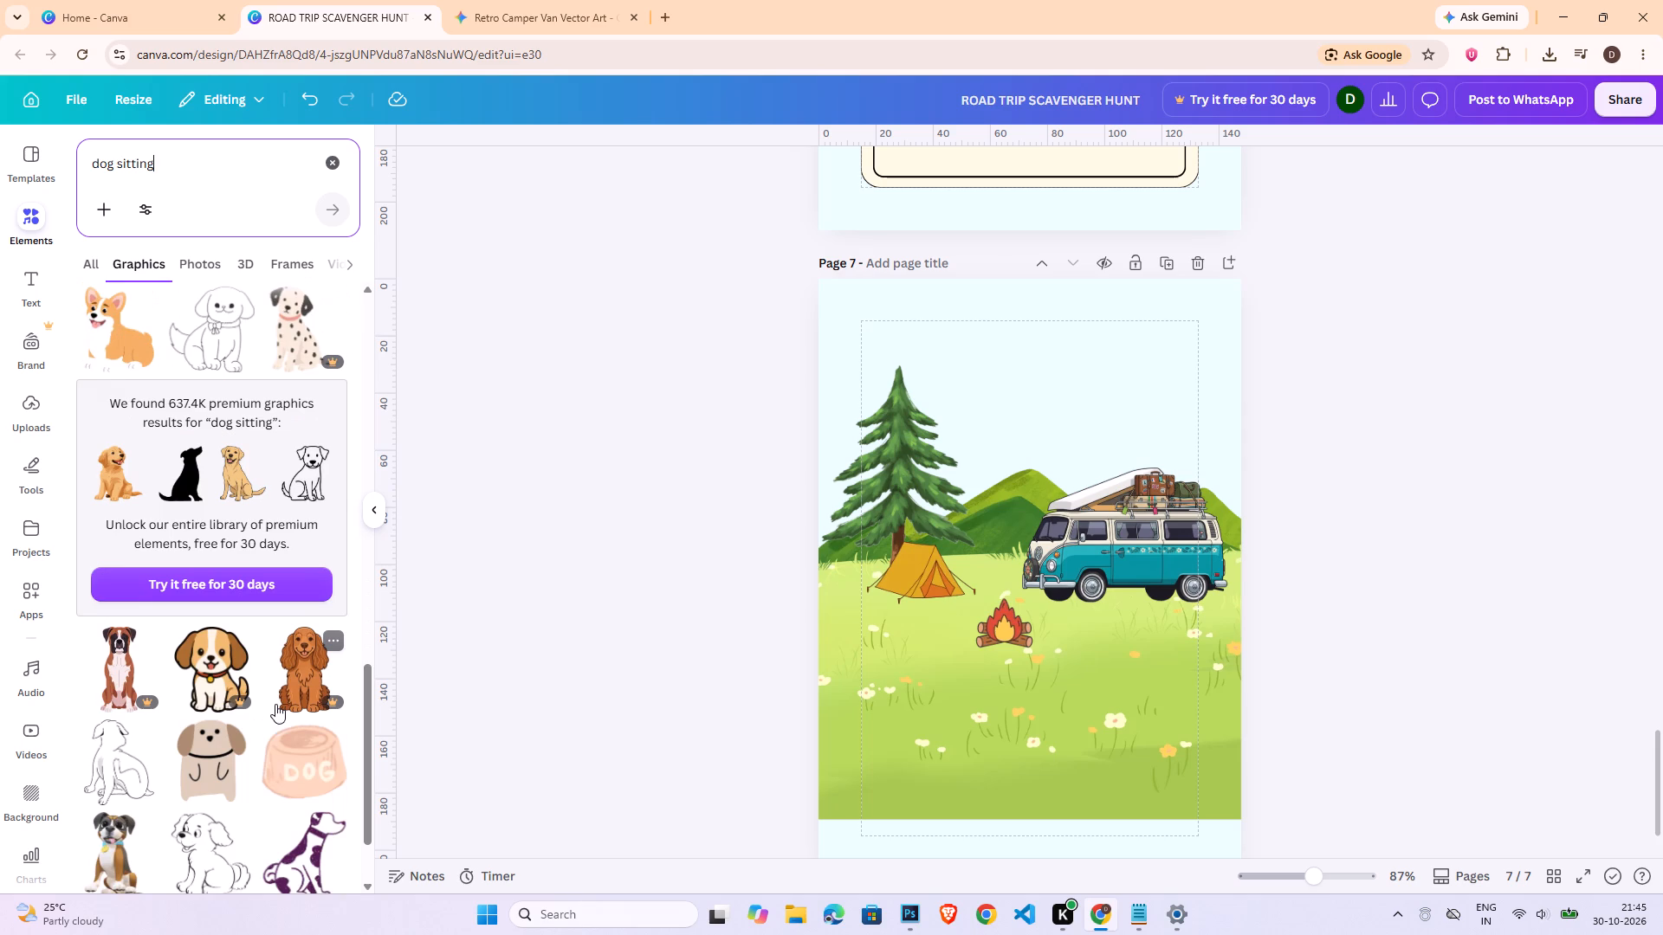
{"action": "scroll", "coordinate": [275, 704], "scroll_direction": "down", "scroll_amount": 11}
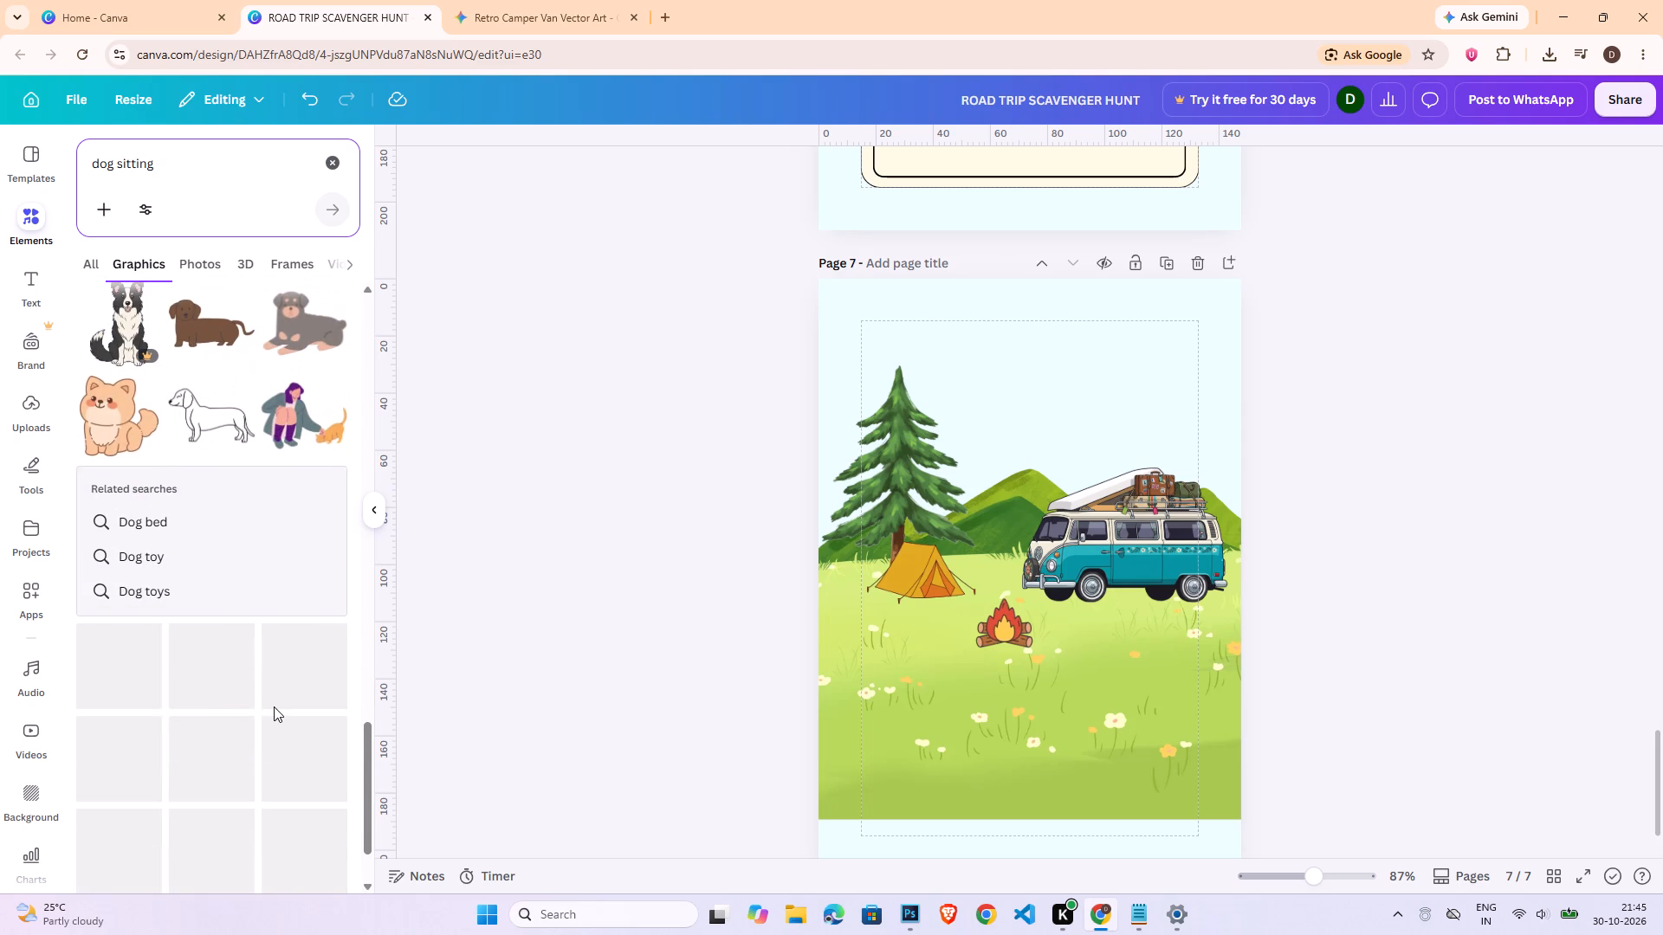
{"action": "scroll", "coordinate": [274, 706], "scroll_direction": "down", "scroll_amount": 4}
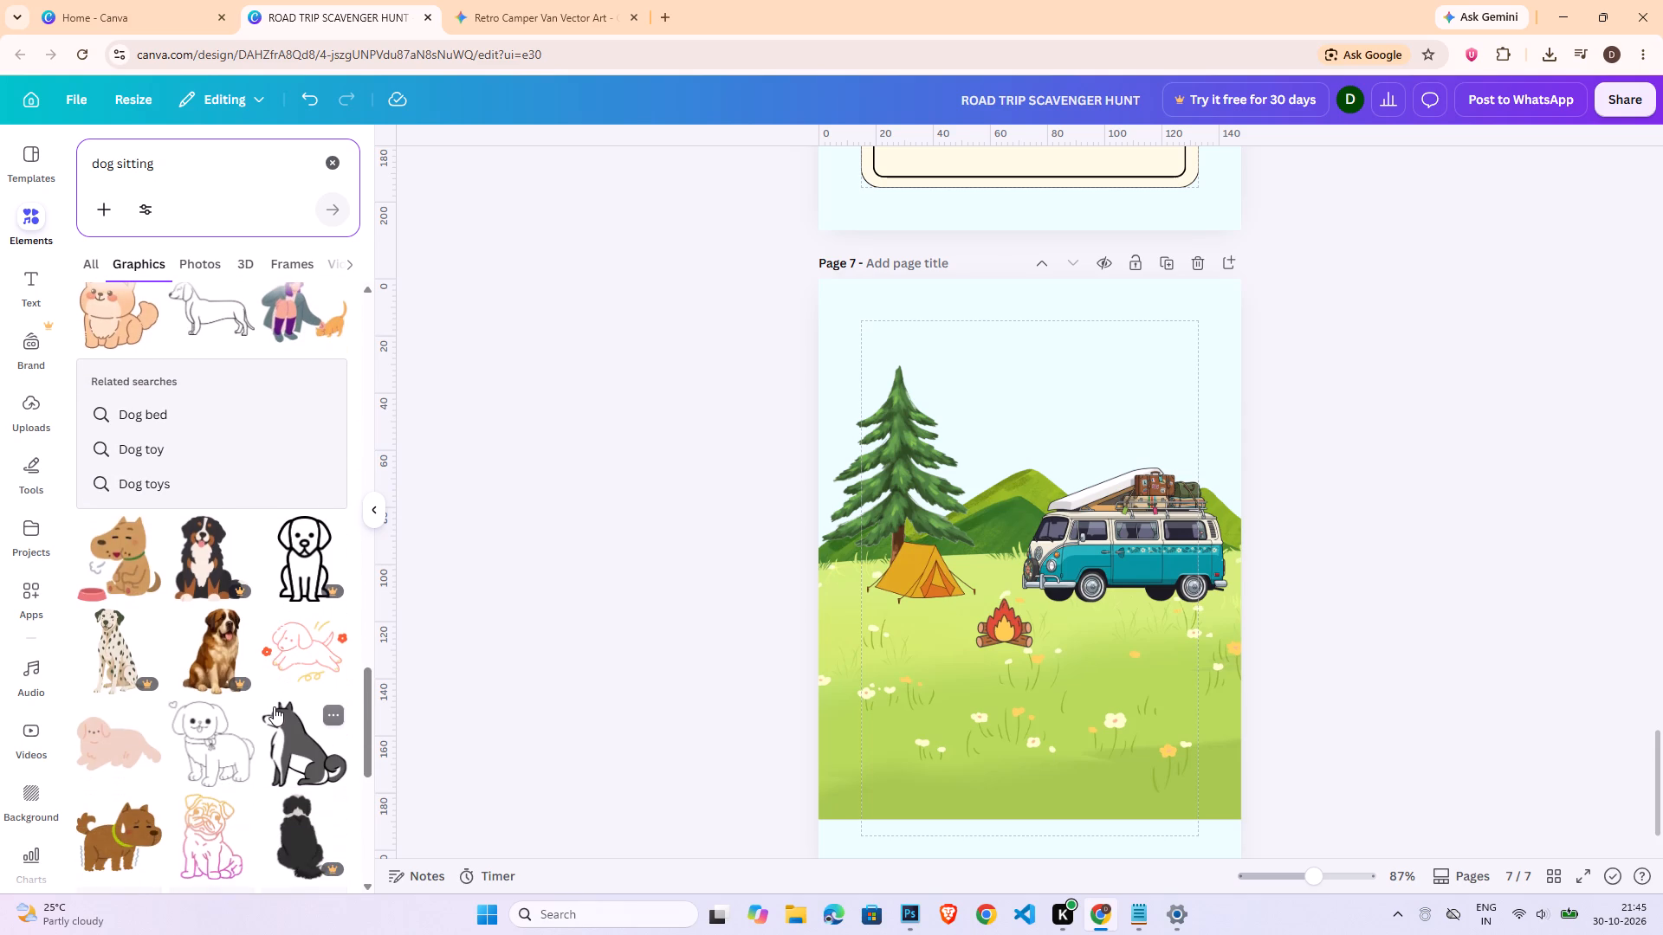
Search the graphics for "dog" and add the sitting brown and tan hound with its head raised to page 7.
{"action": "double_click", "coordinate": [152, 154]}
{"action": "key", "text": "BackSpace"}
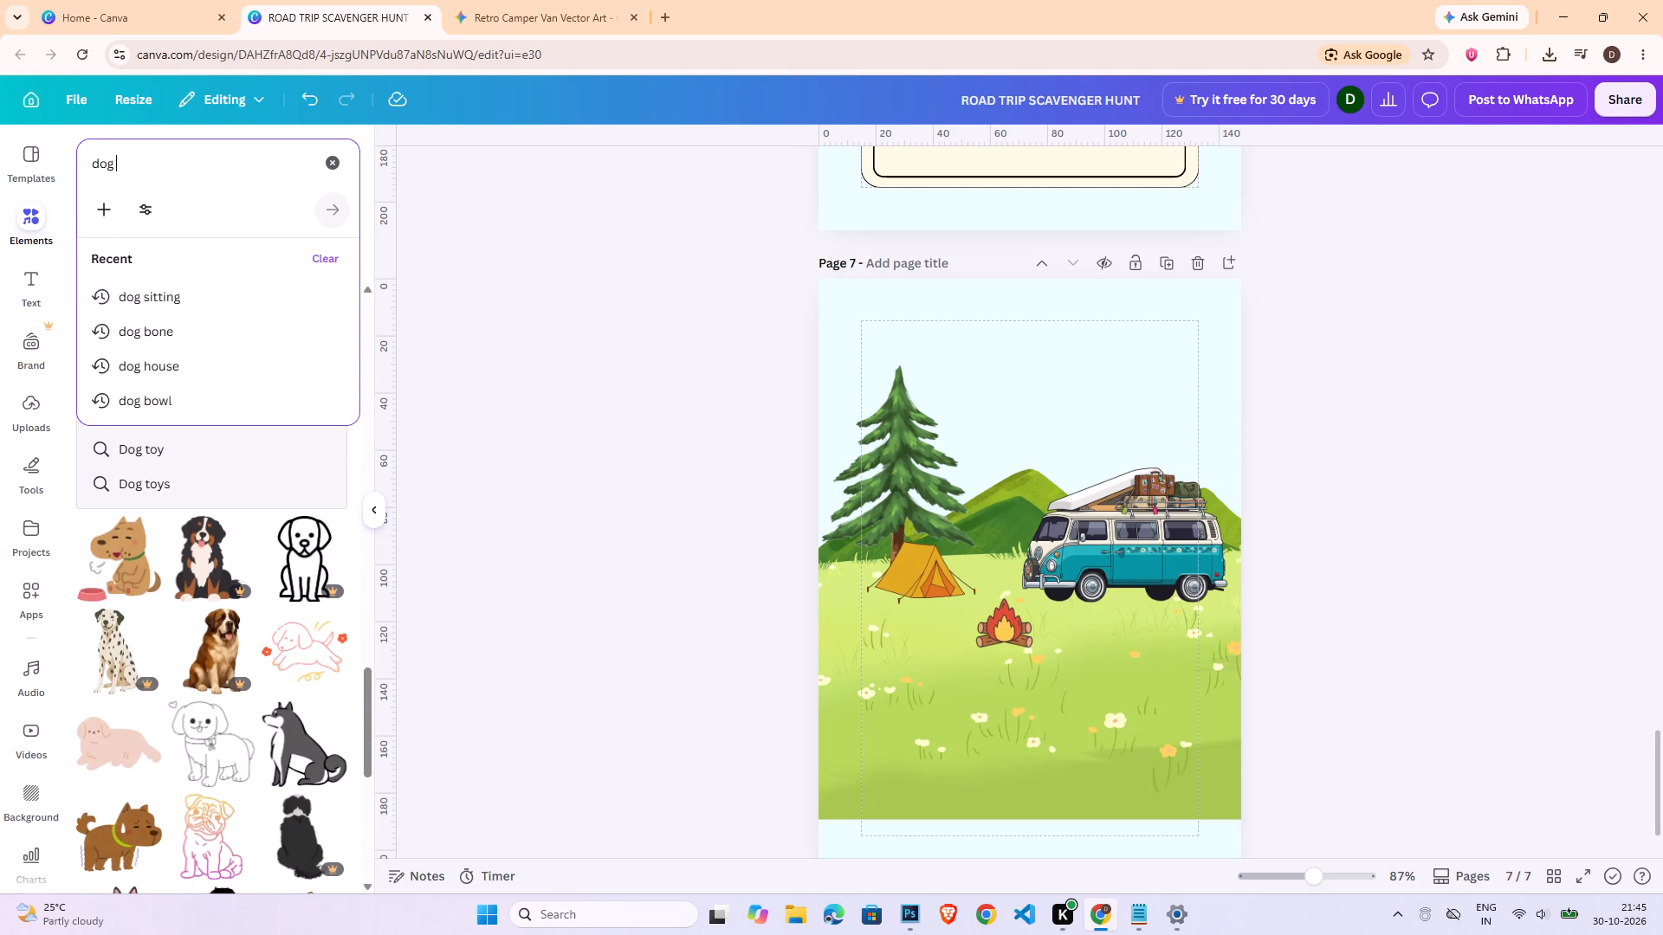
{"action": "key", "text": "Return"}
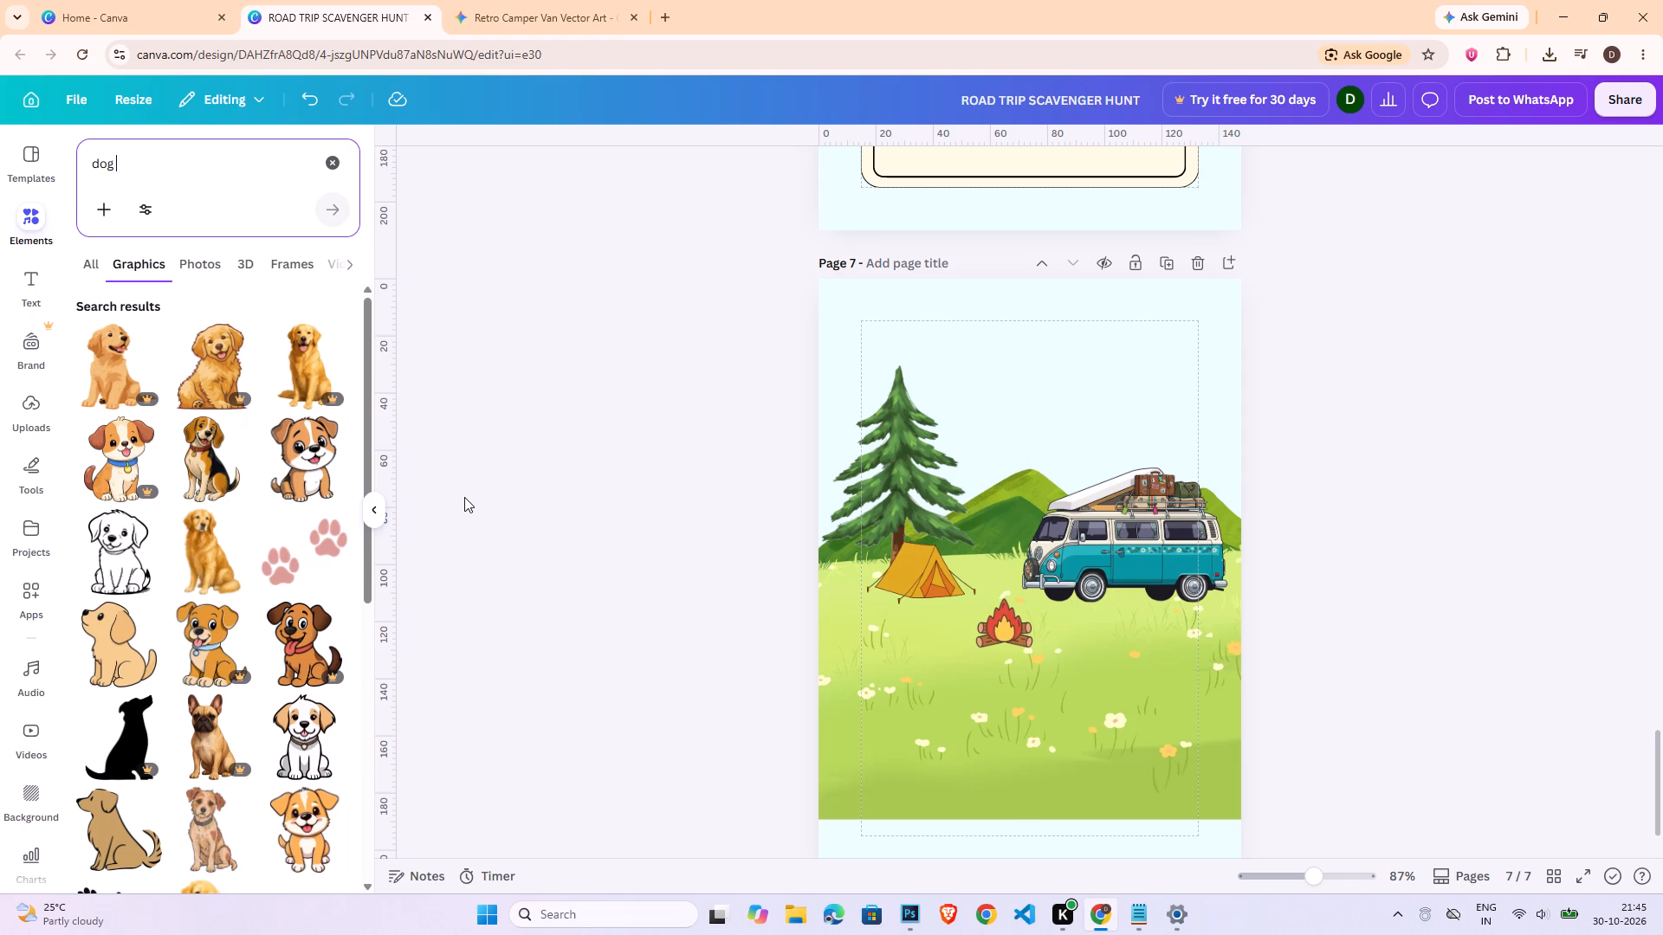
{"action": "scroll", "coordinate": [464, 497], "scroll_direction": "down", "scroll_amount": 2}
{"action": "scroll", "coordinate": [275, 586], "scroll_direction": "down", "scroll_amount": 6}
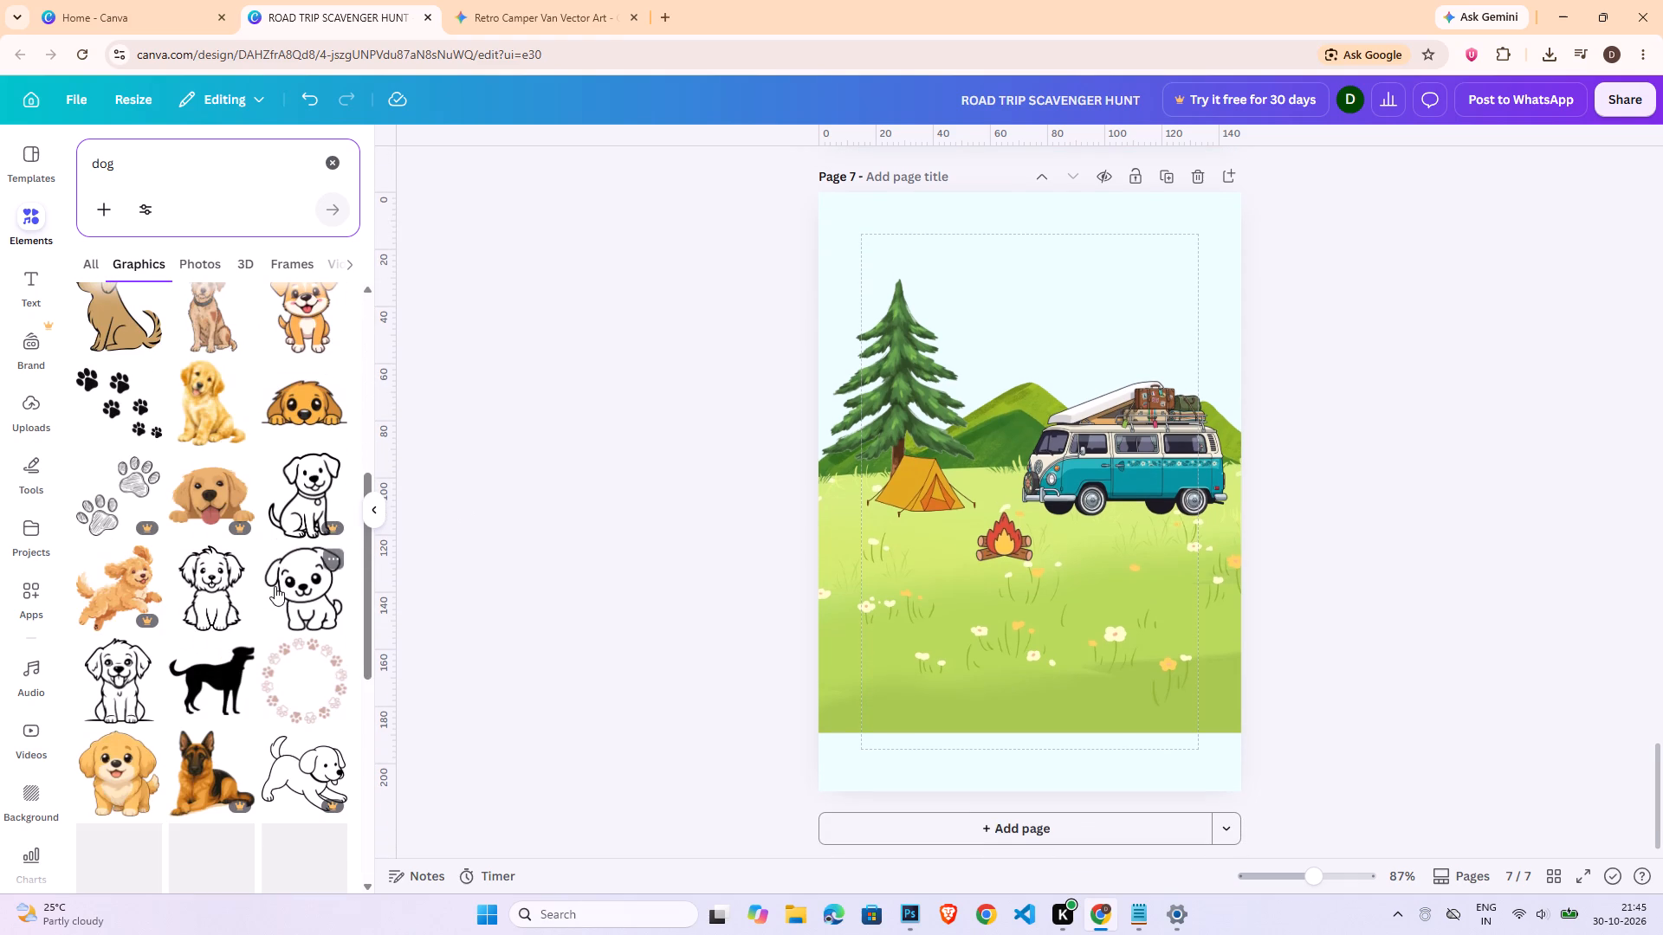
{"action": "scroll", "coordinate": [275, 586], "scroll_direction": "down", "scroll_amount": 4}
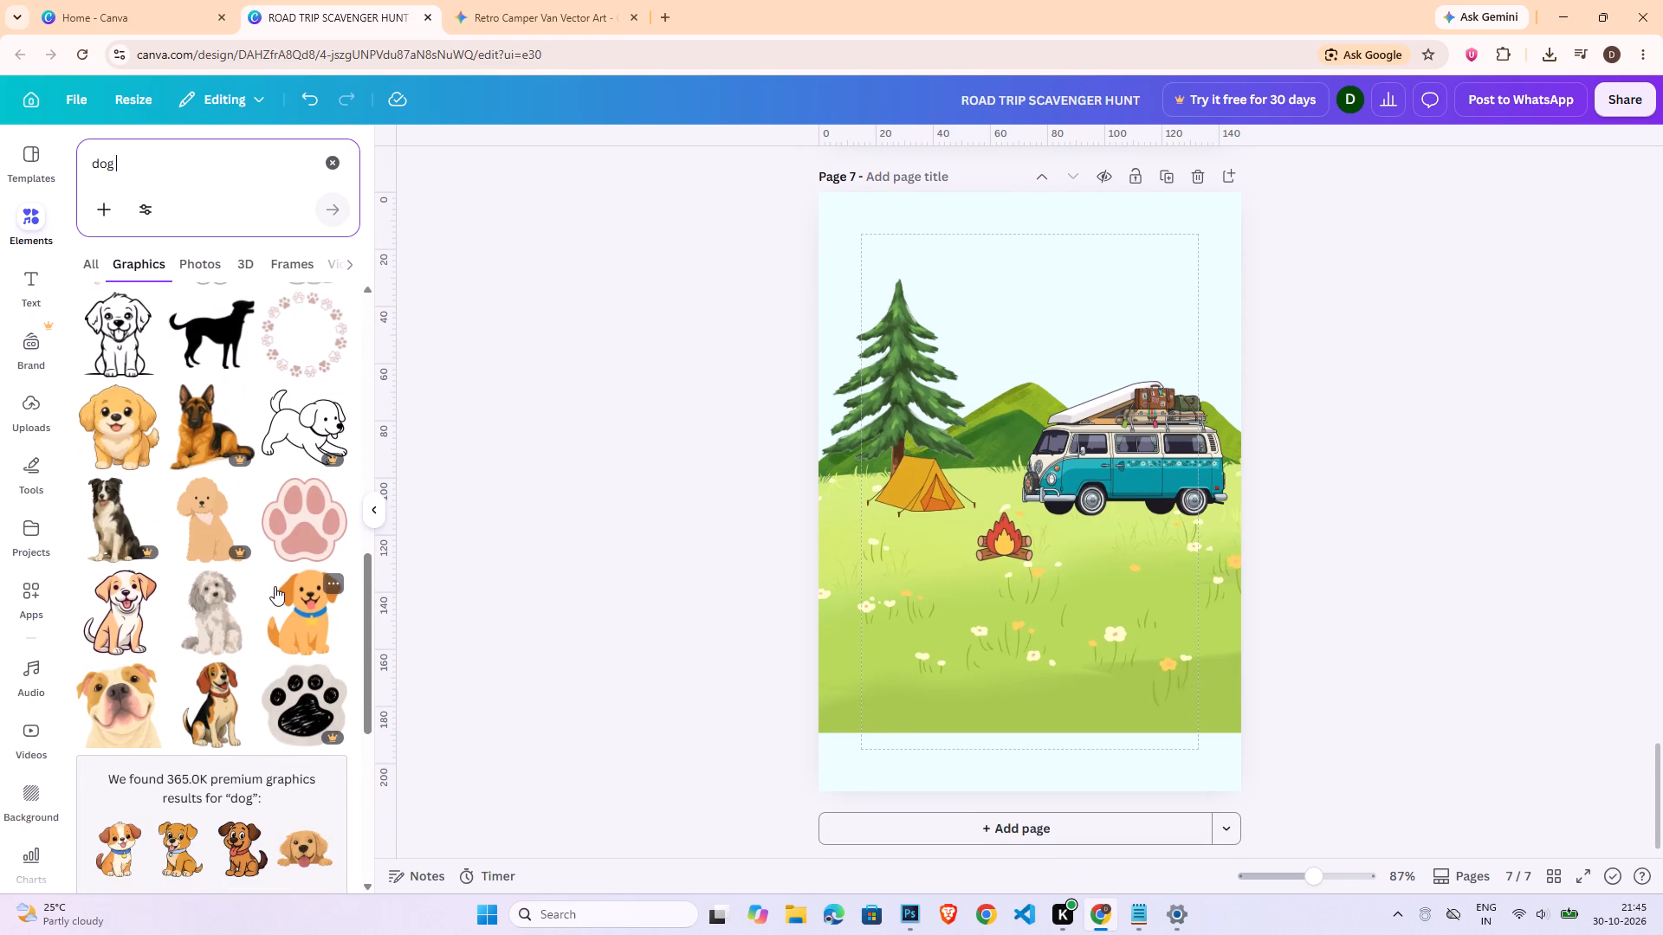
{"action": "scroll", "coordinate": [275, 586], "scroll_direction": "down", "scroll_amount": 5}
{"action": "scroll", "coordinate": [275, 586], "scroll_direction": "up", "scroll_amount": 1}
{"action": "scroll", "coordinate": [275, 586], "scroll_direction": "down", "scroll_amount": 4}
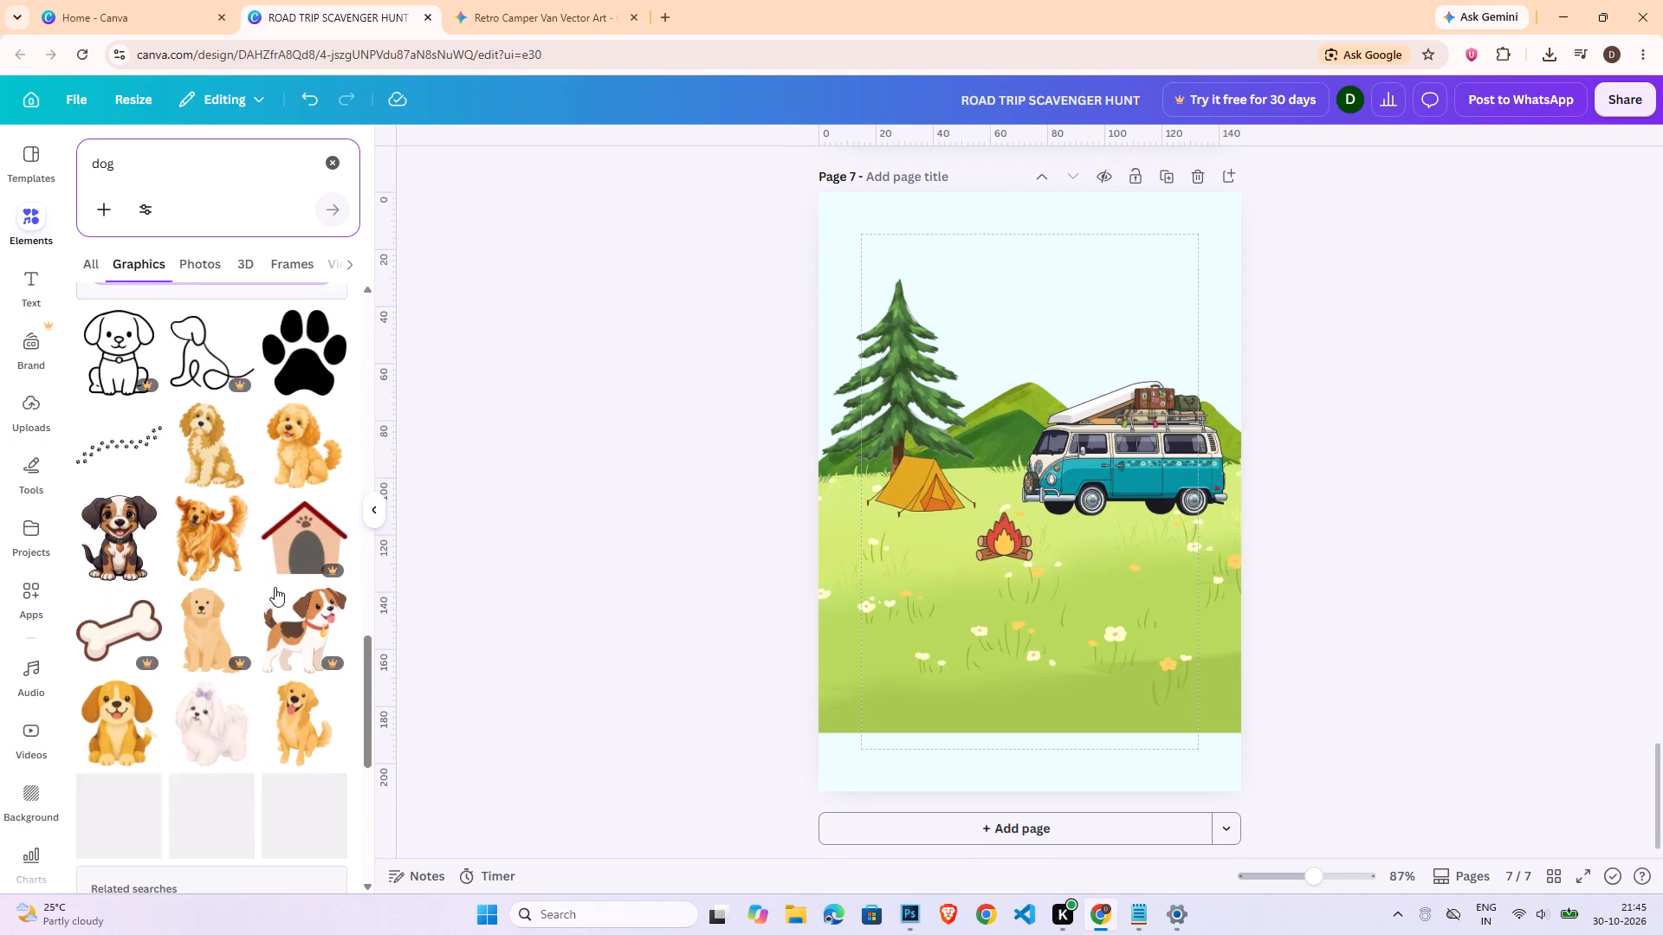
{"action": "scroll", "coordinate": [275, 587], "scroll_direction": "down", "scroll_amount": 3}
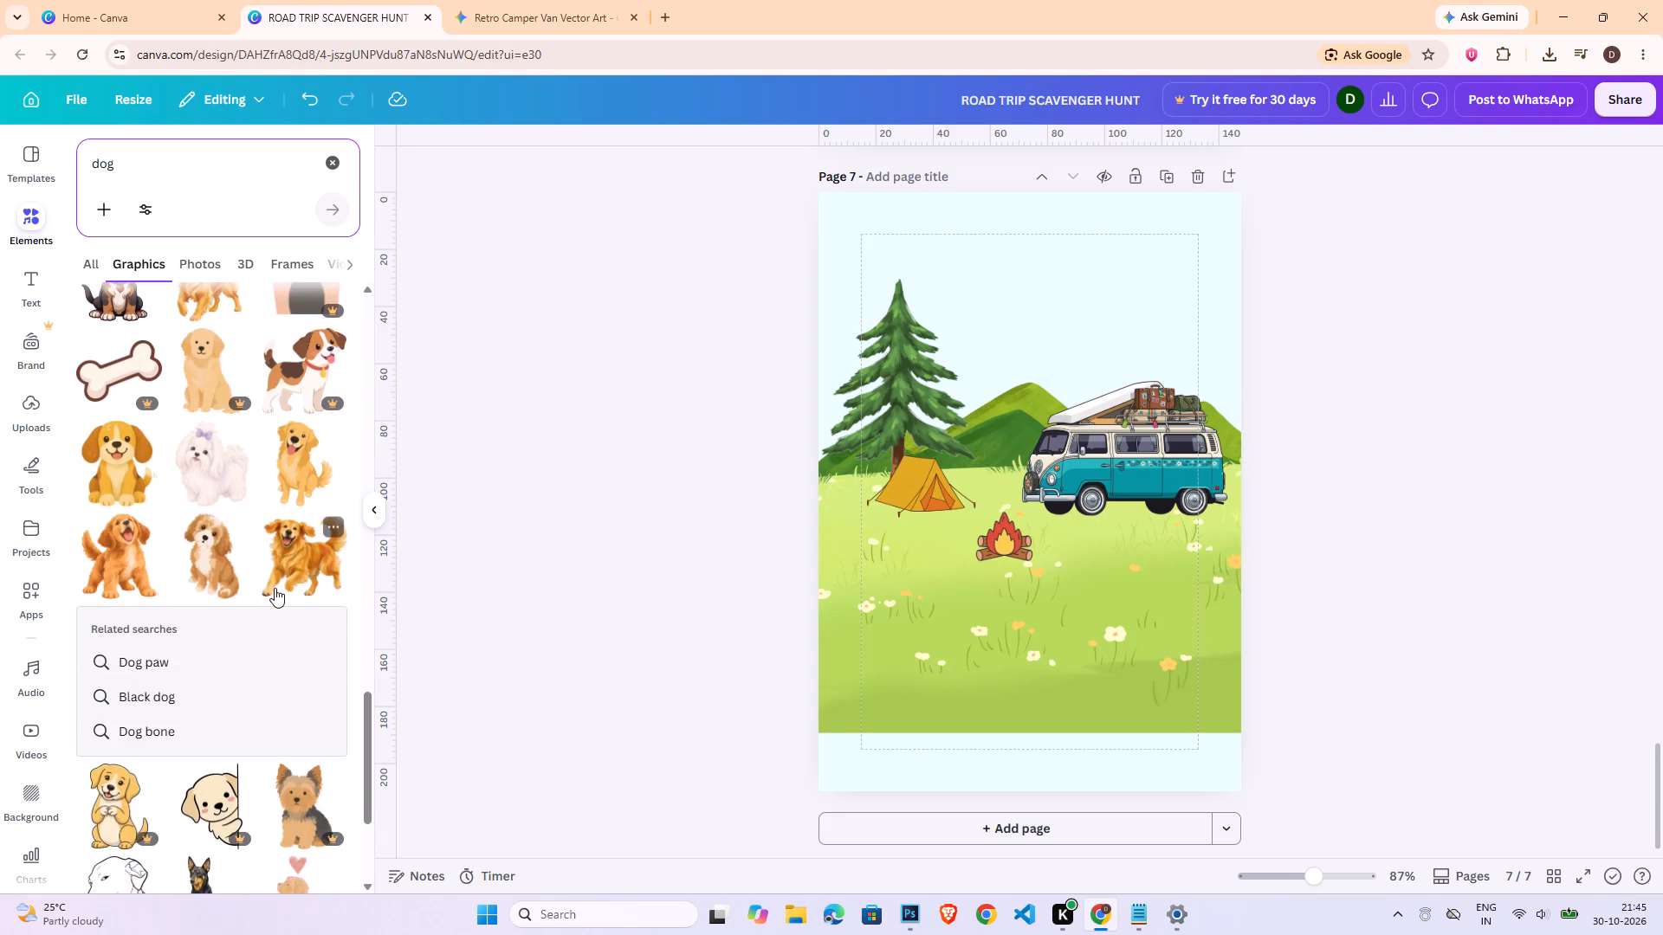
{"action": "scroll", "coordinate": [275, 588], "scroll_direction": "down", "scroll_amount": 8}
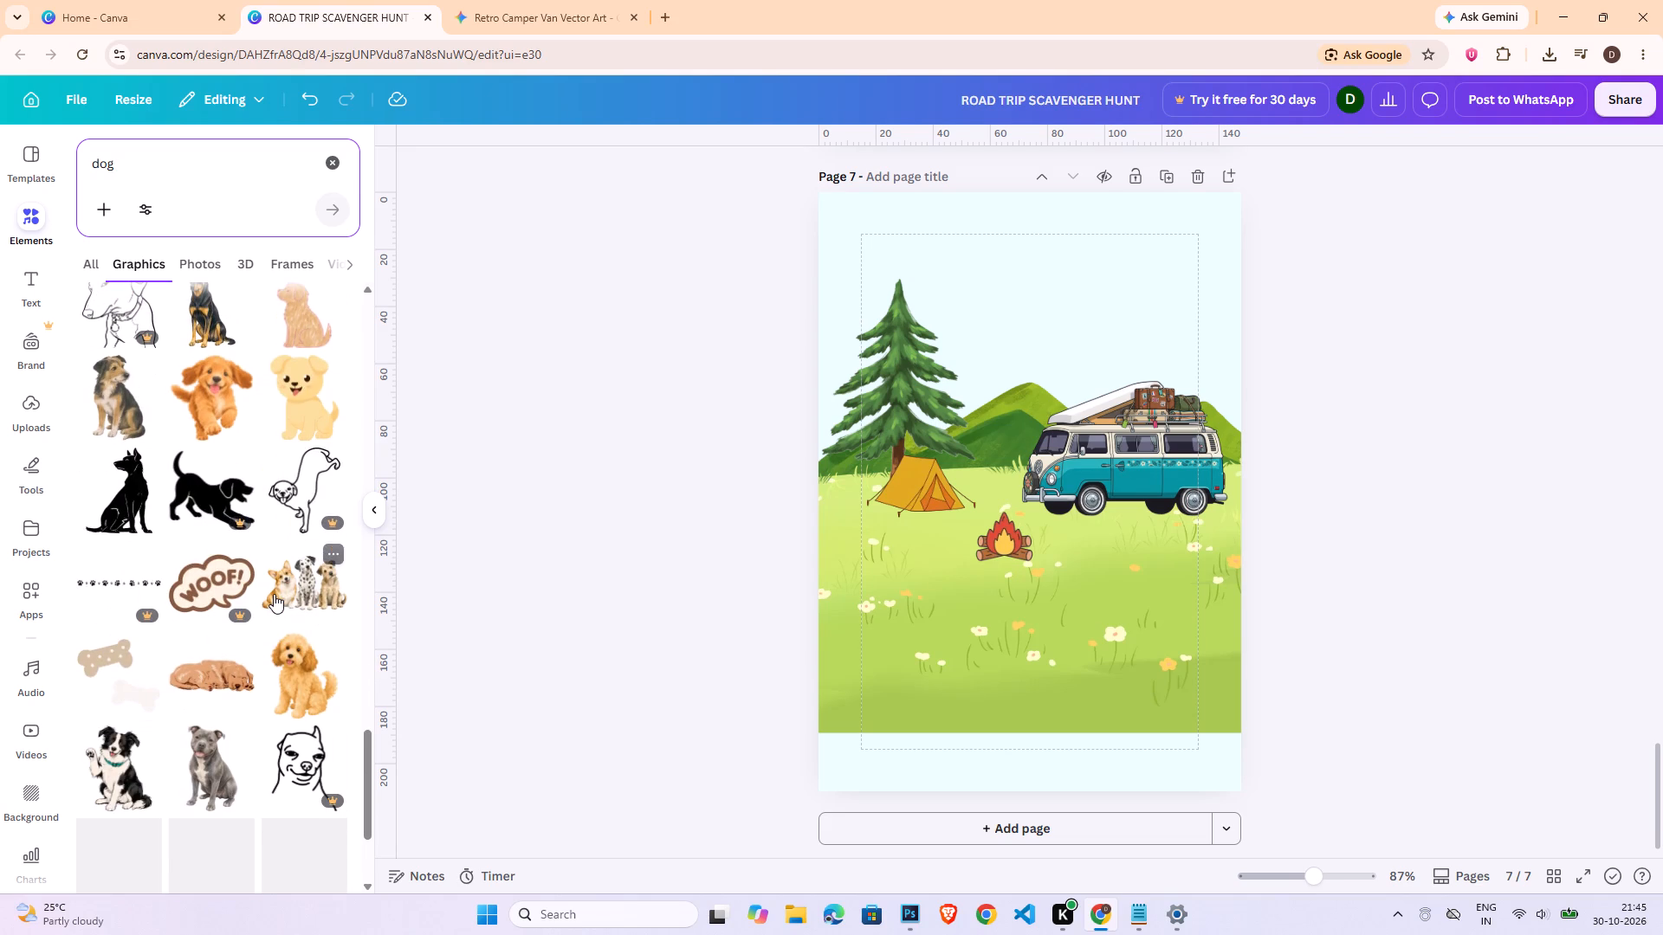
{"action": "scroll", "coordinate": [274, 594], "scroll_direction": "down", "scroll_amount": 4}
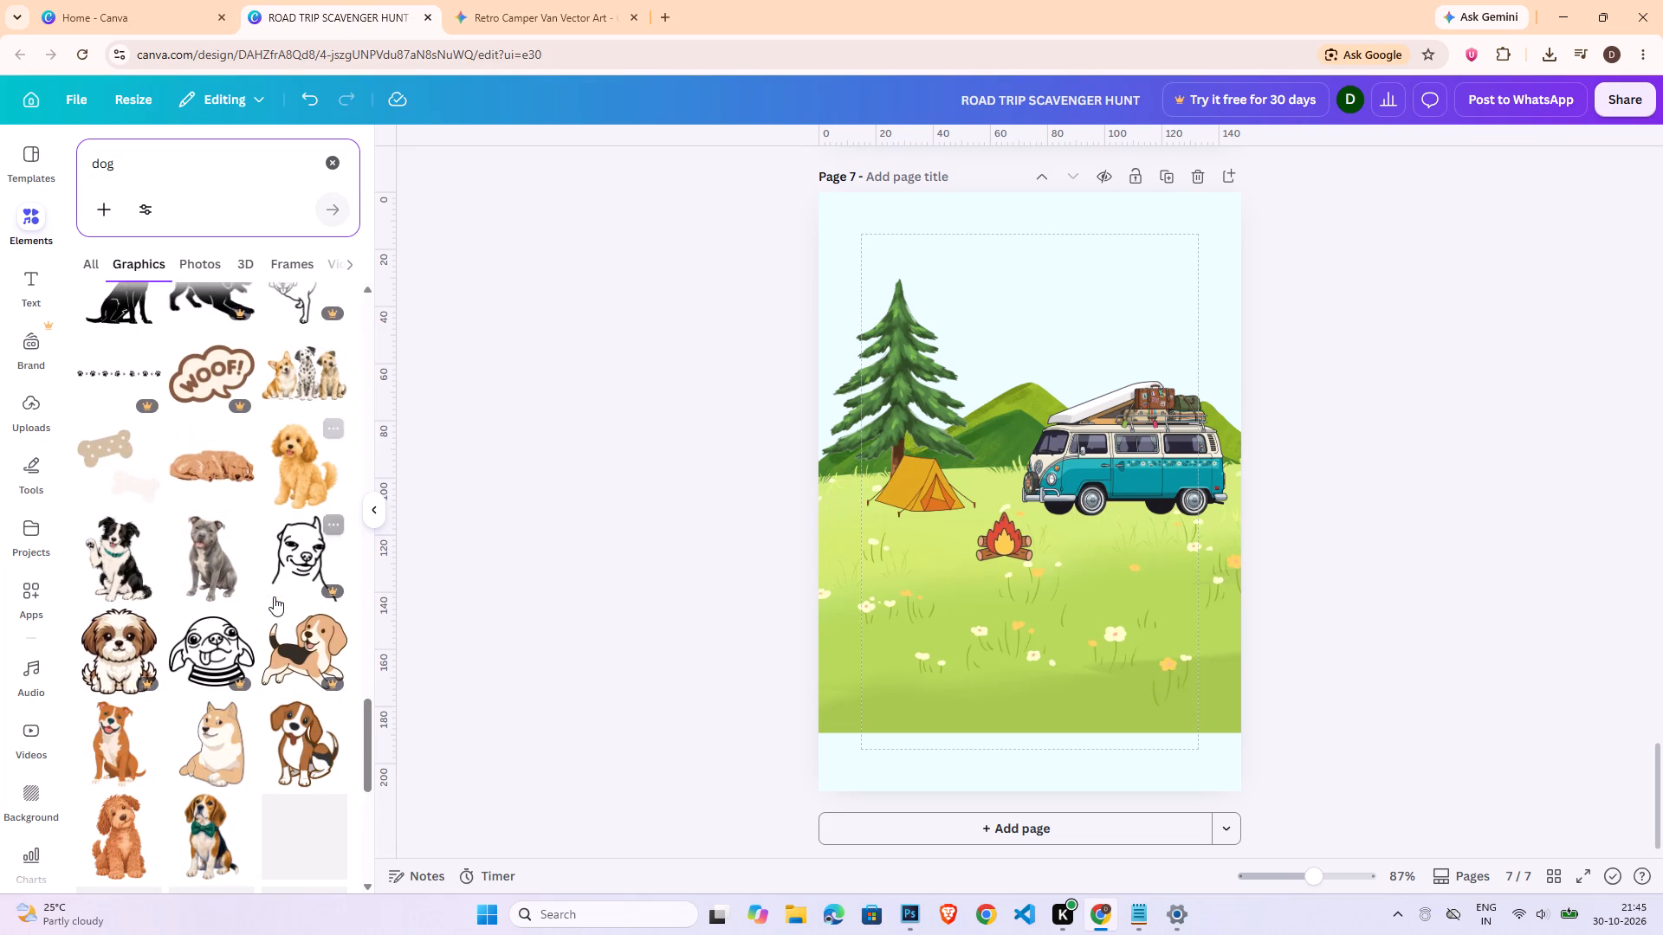
{"action": "scroll", "coordinate": [274, 596], "scroll_direction": "down", "scroll_amount": 3}
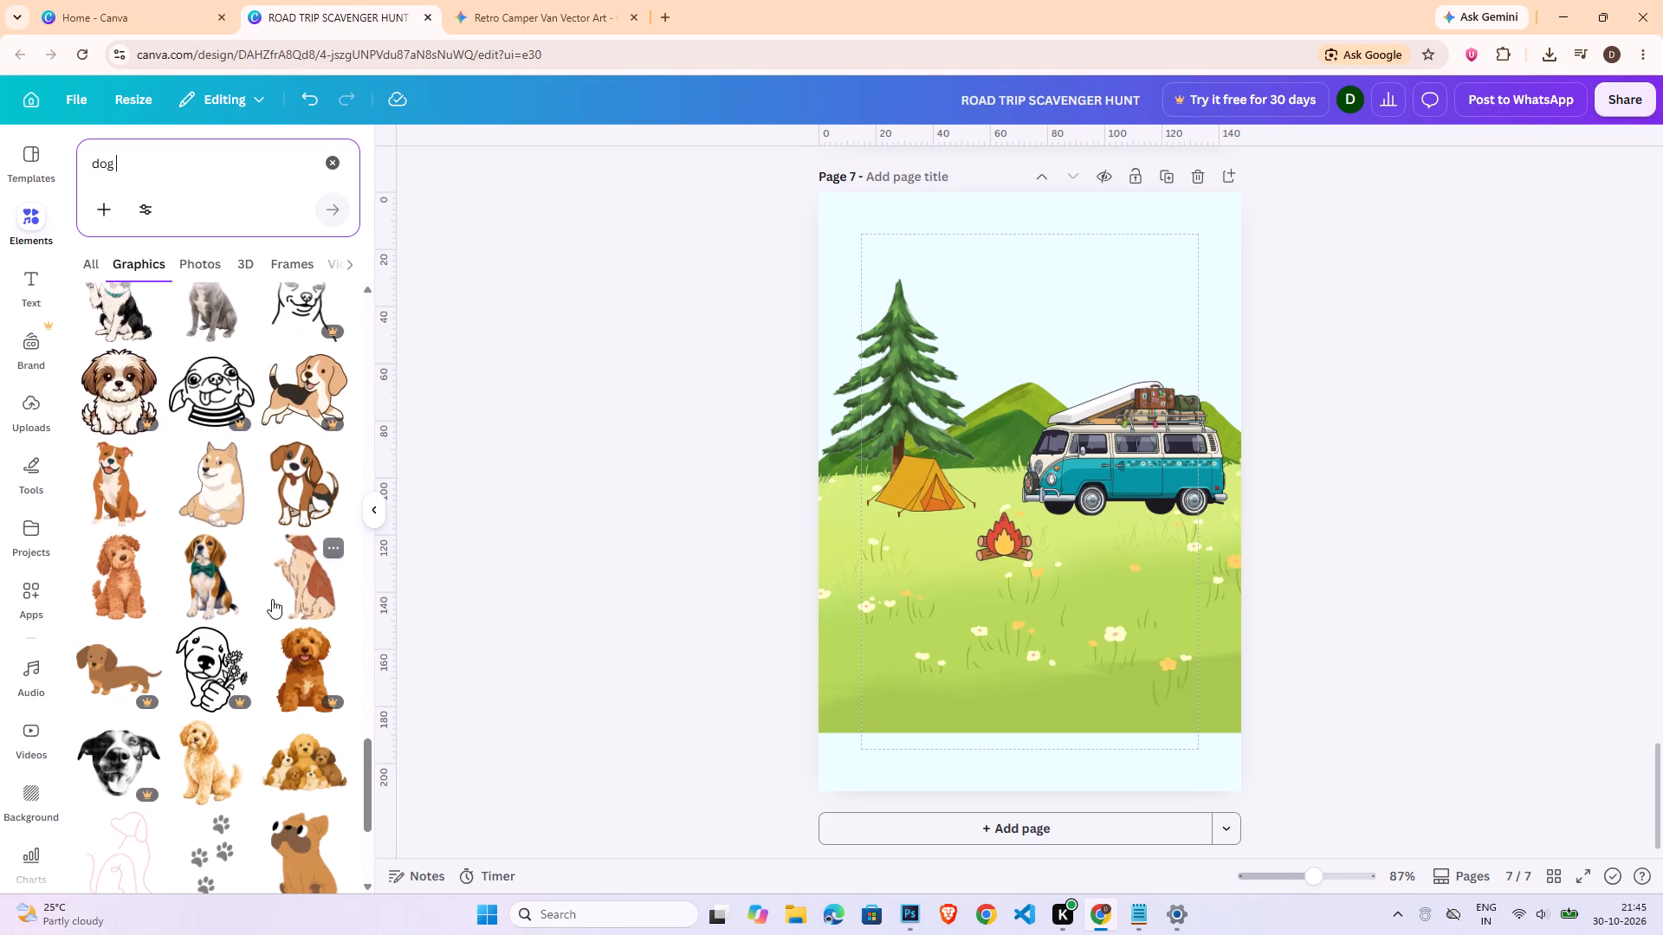
{"action": "scroll", "coordinate": [272, 599], "scroll_direction": "down", "scroll_amount": 6}
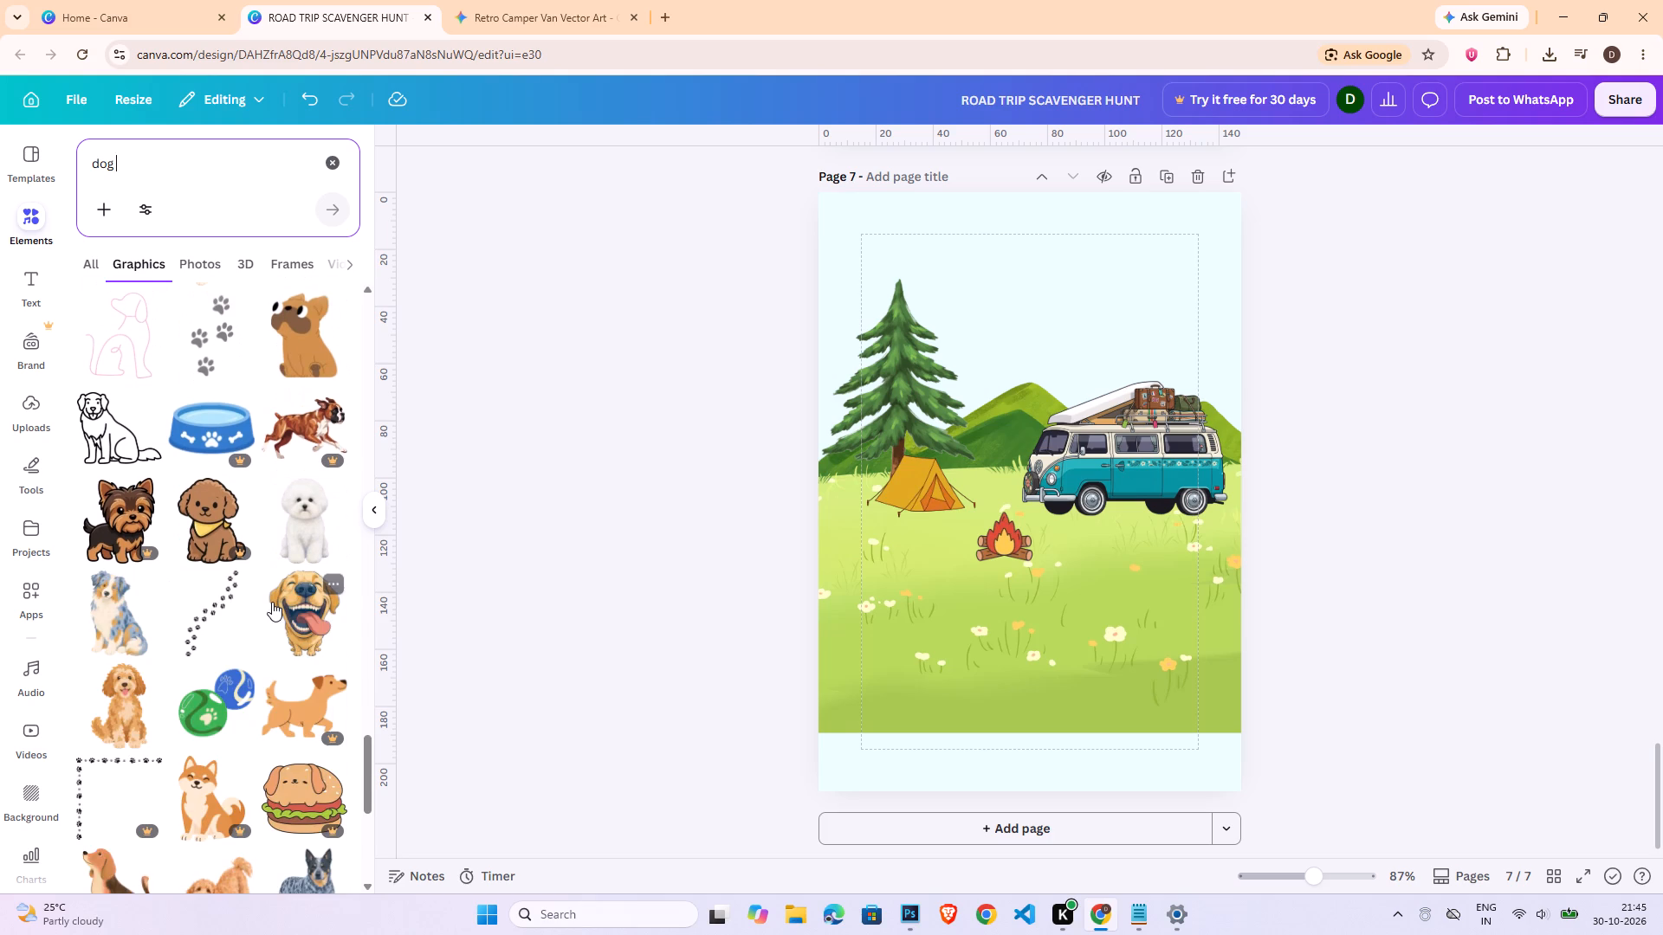
{"action": "scroll", "coordinate": [272, 603], "scroll_direction": "down", "scroll_amount": 4}
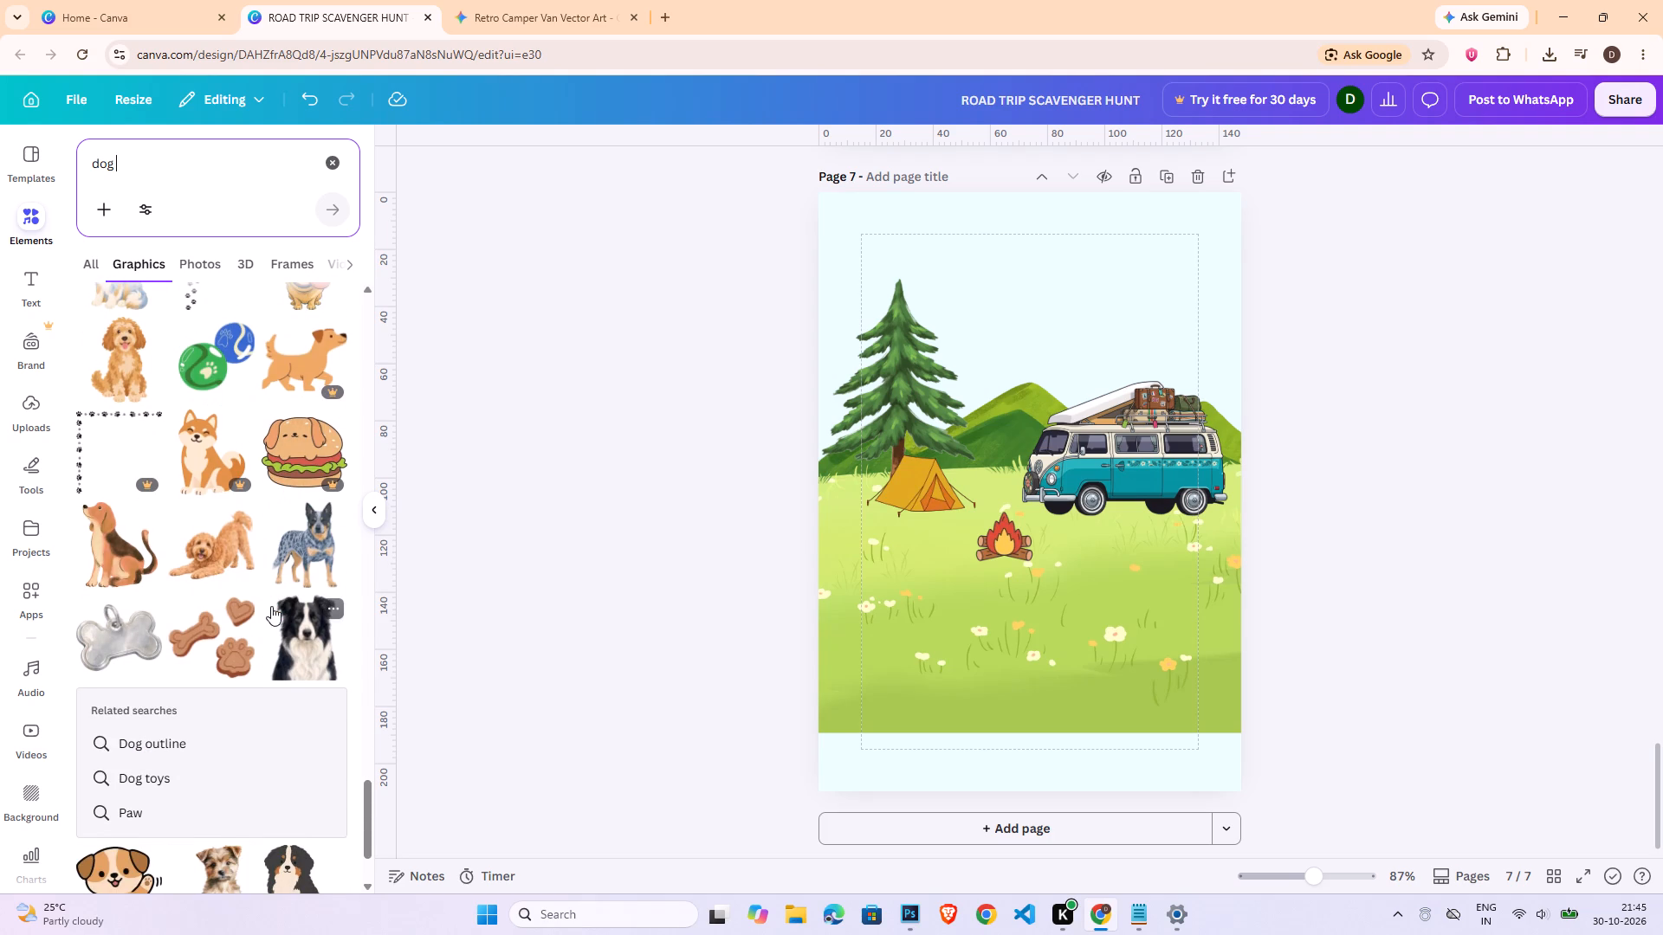
{"action": "scroll", "coordinate": [271, 606], "scroll_direction": "up", "scroll_amount": 2}
{"action": "scroll", "coordinate": [271, 606], "scroll_direction": "down", "scroll_amount": 2}
{"action": "left_click", "coordinate": [120, 566]}
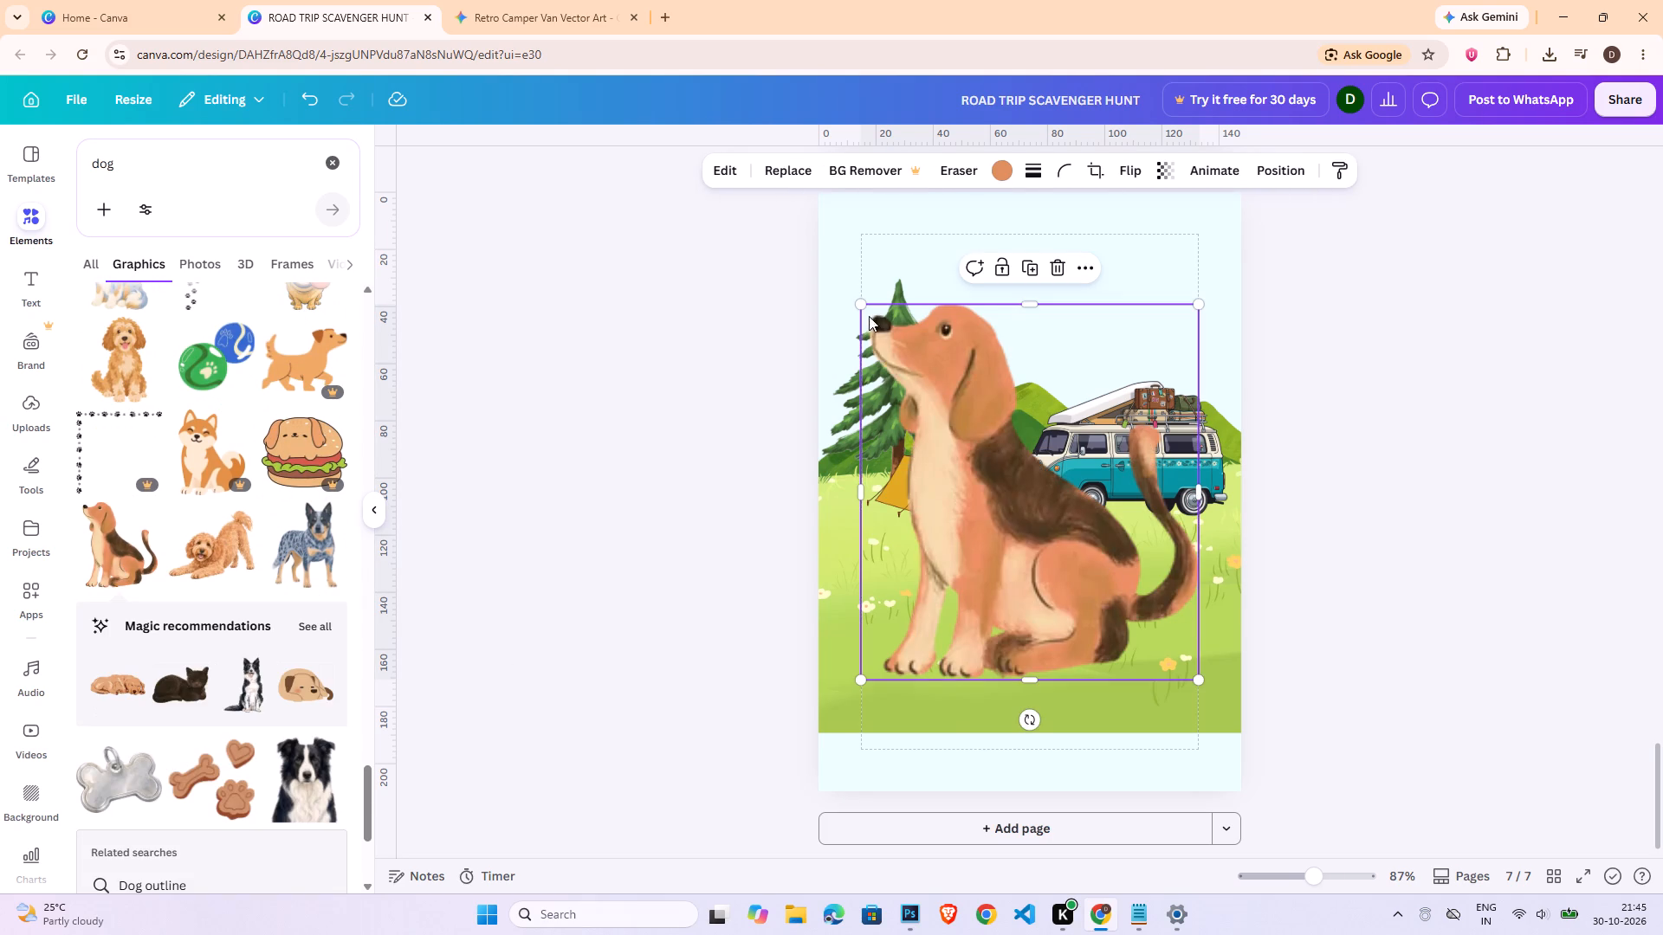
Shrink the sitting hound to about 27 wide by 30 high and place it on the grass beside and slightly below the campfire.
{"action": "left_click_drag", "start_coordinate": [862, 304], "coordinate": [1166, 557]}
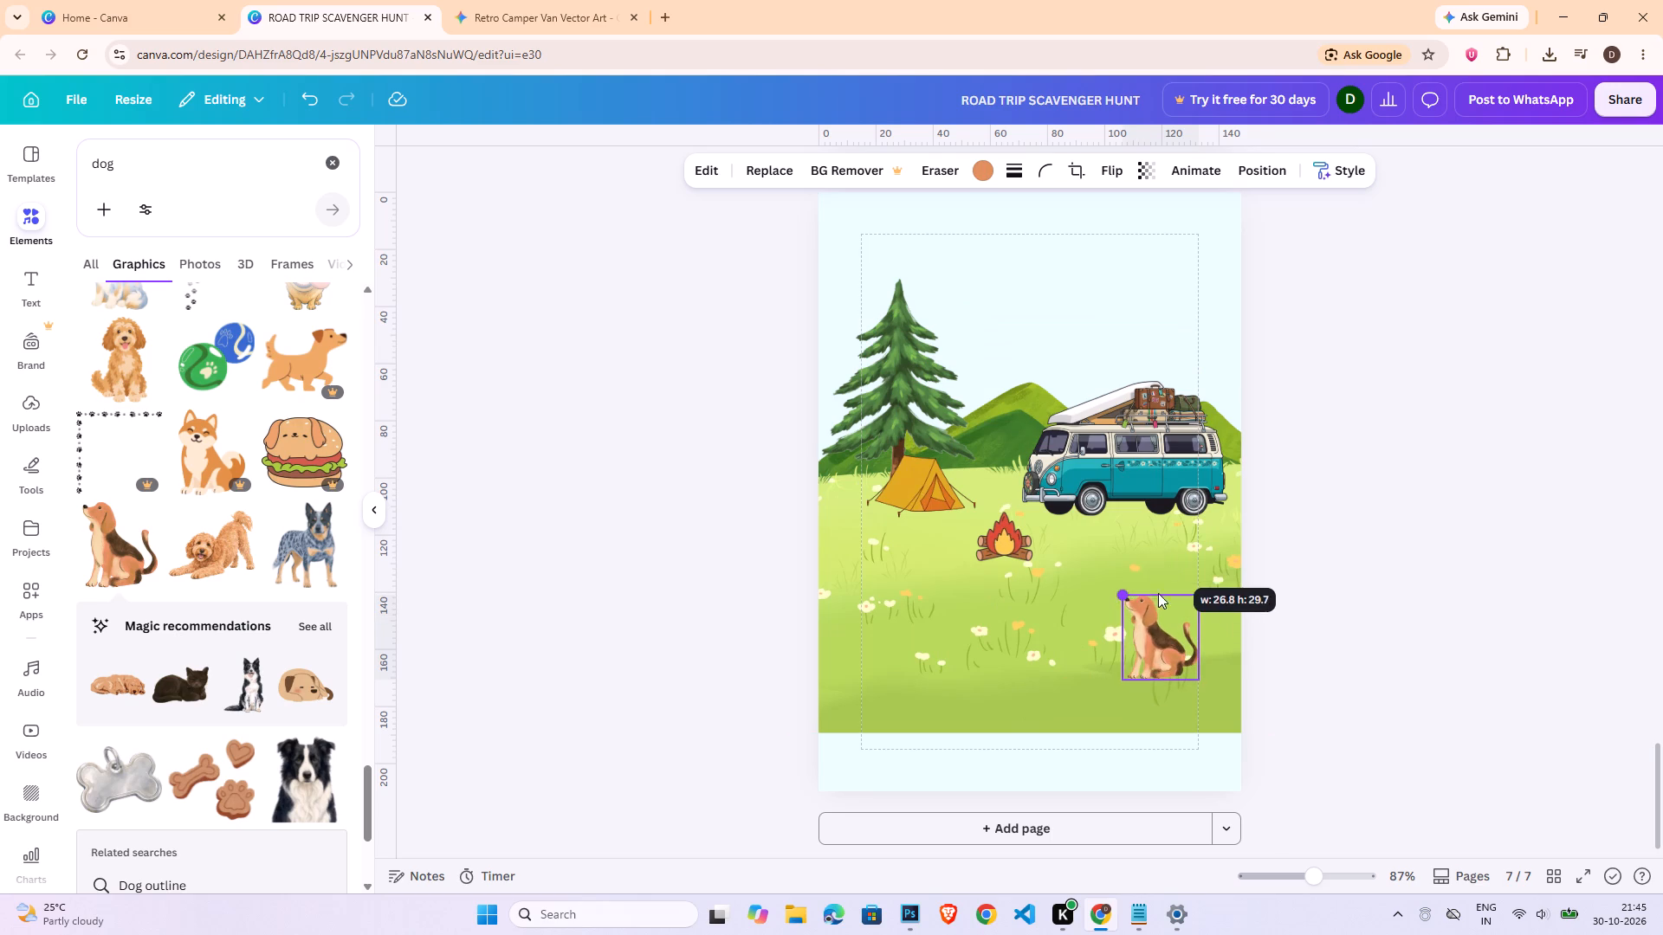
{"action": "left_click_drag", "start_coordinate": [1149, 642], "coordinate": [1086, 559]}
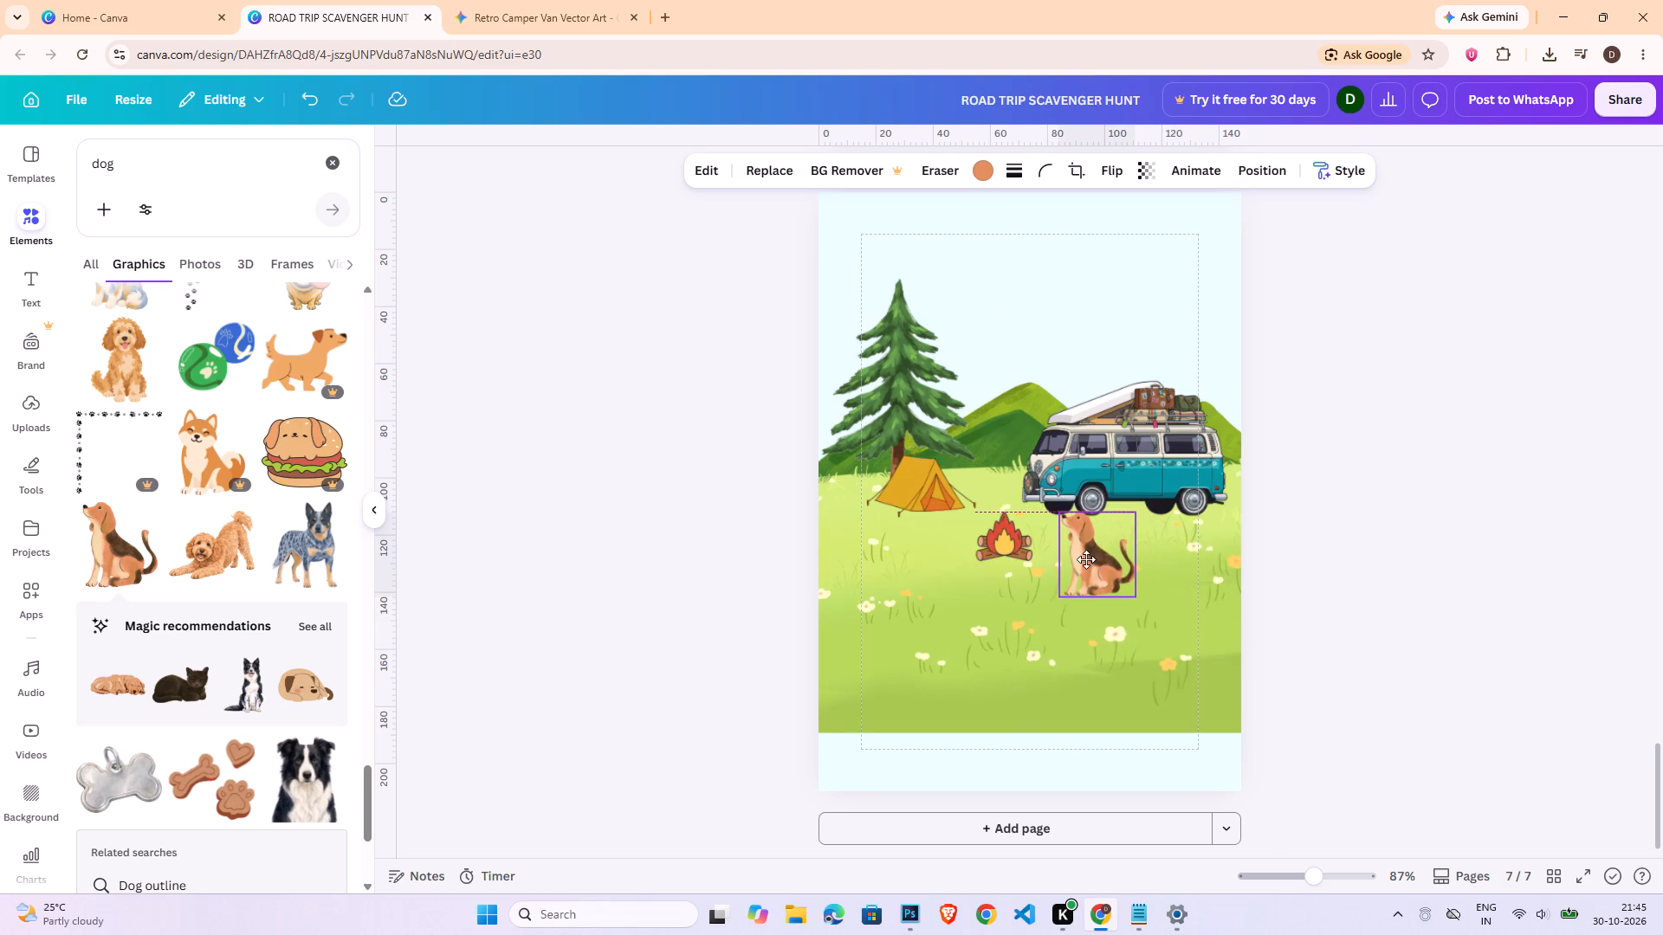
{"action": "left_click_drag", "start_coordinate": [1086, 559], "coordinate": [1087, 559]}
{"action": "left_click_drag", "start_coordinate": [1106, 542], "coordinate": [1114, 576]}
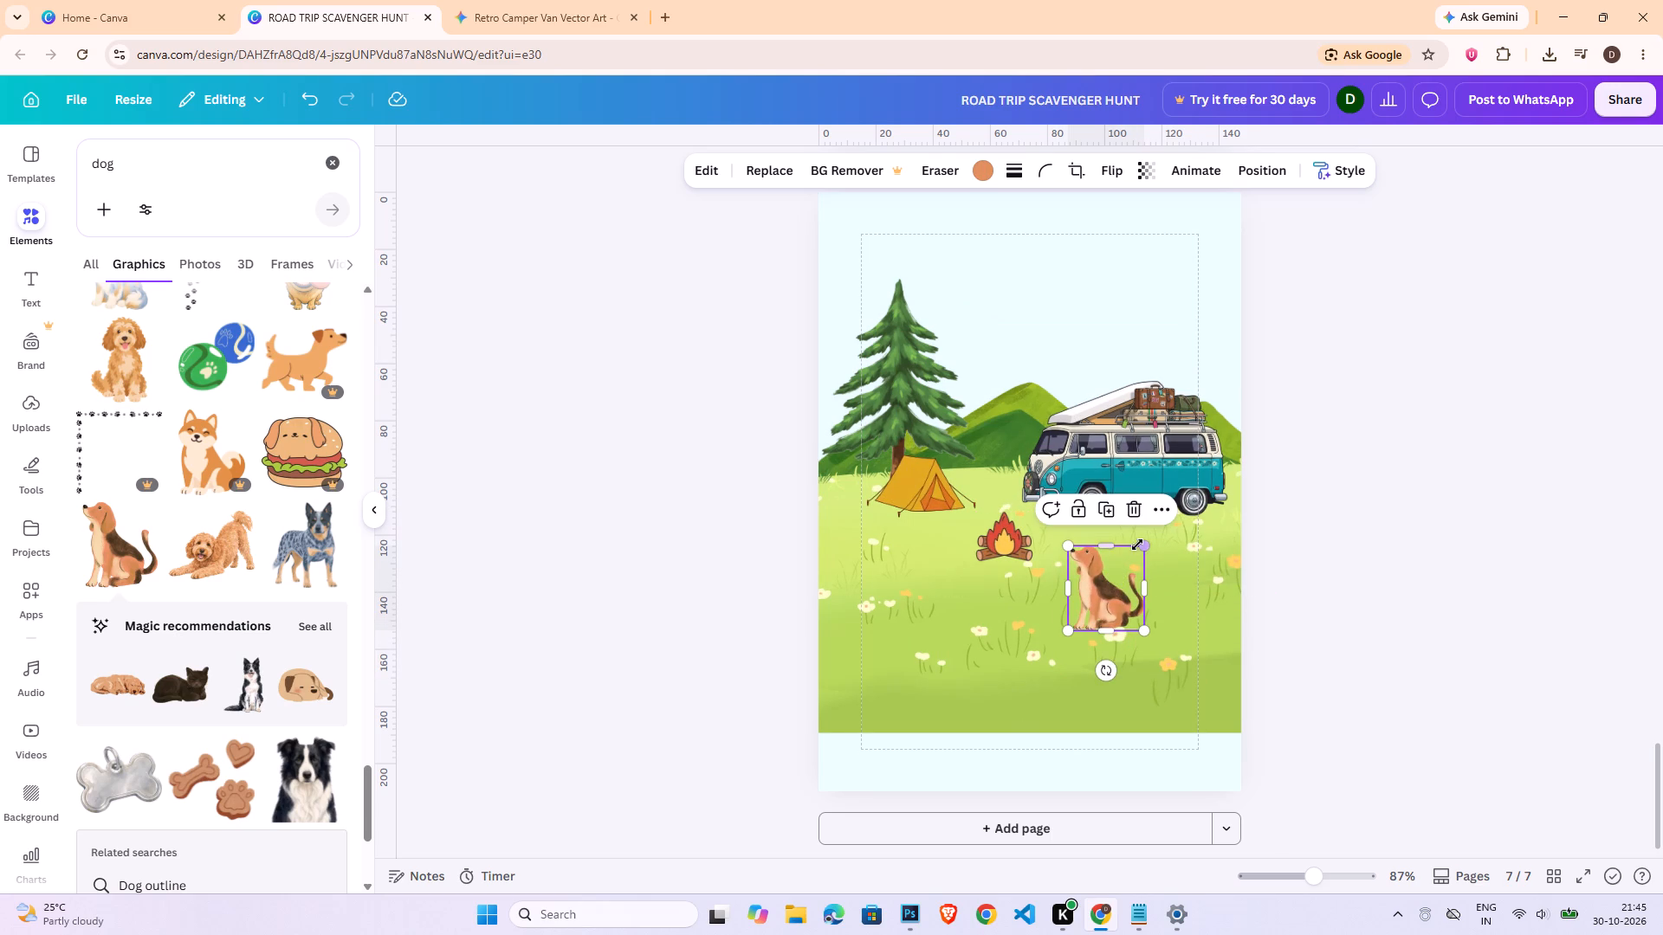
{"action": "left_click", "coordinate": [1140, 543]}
Look further through the dog graphics for an alternative and delete the sitting hound from page 7.
{"action": "scroll", "coordinate": [311, 655], "scroll_direction": "down", "scroll_amount": 3}
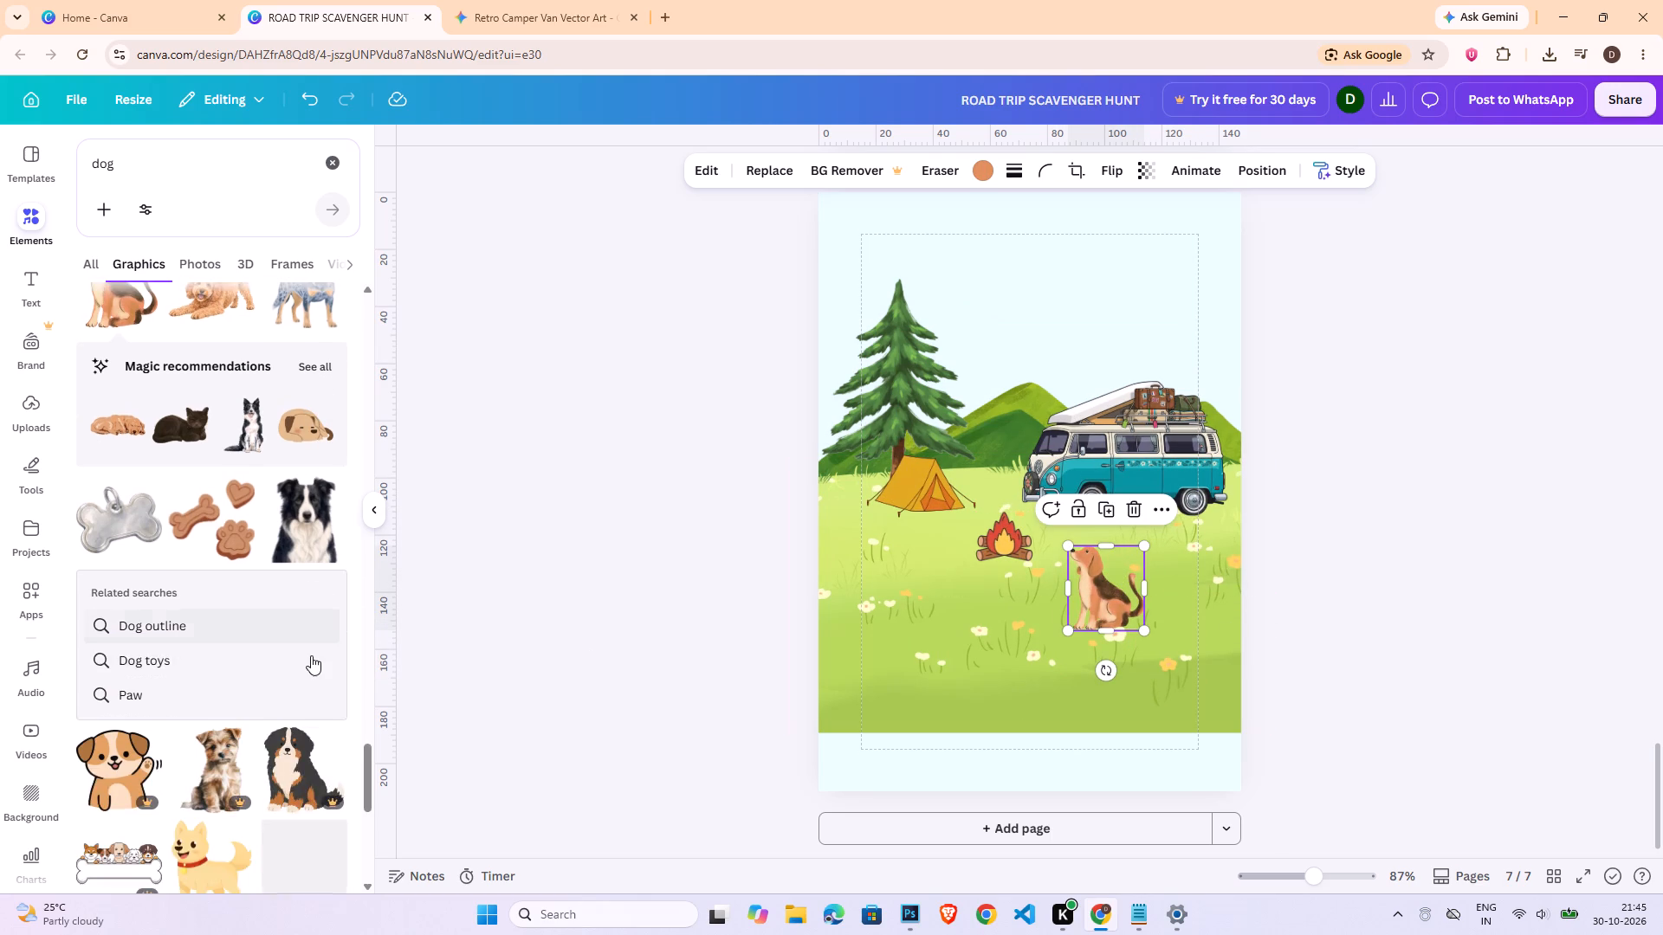
{"action": "scroll", "coordinate": [311, 655], "scroll_direction": "down", "scroll_amount": 3}
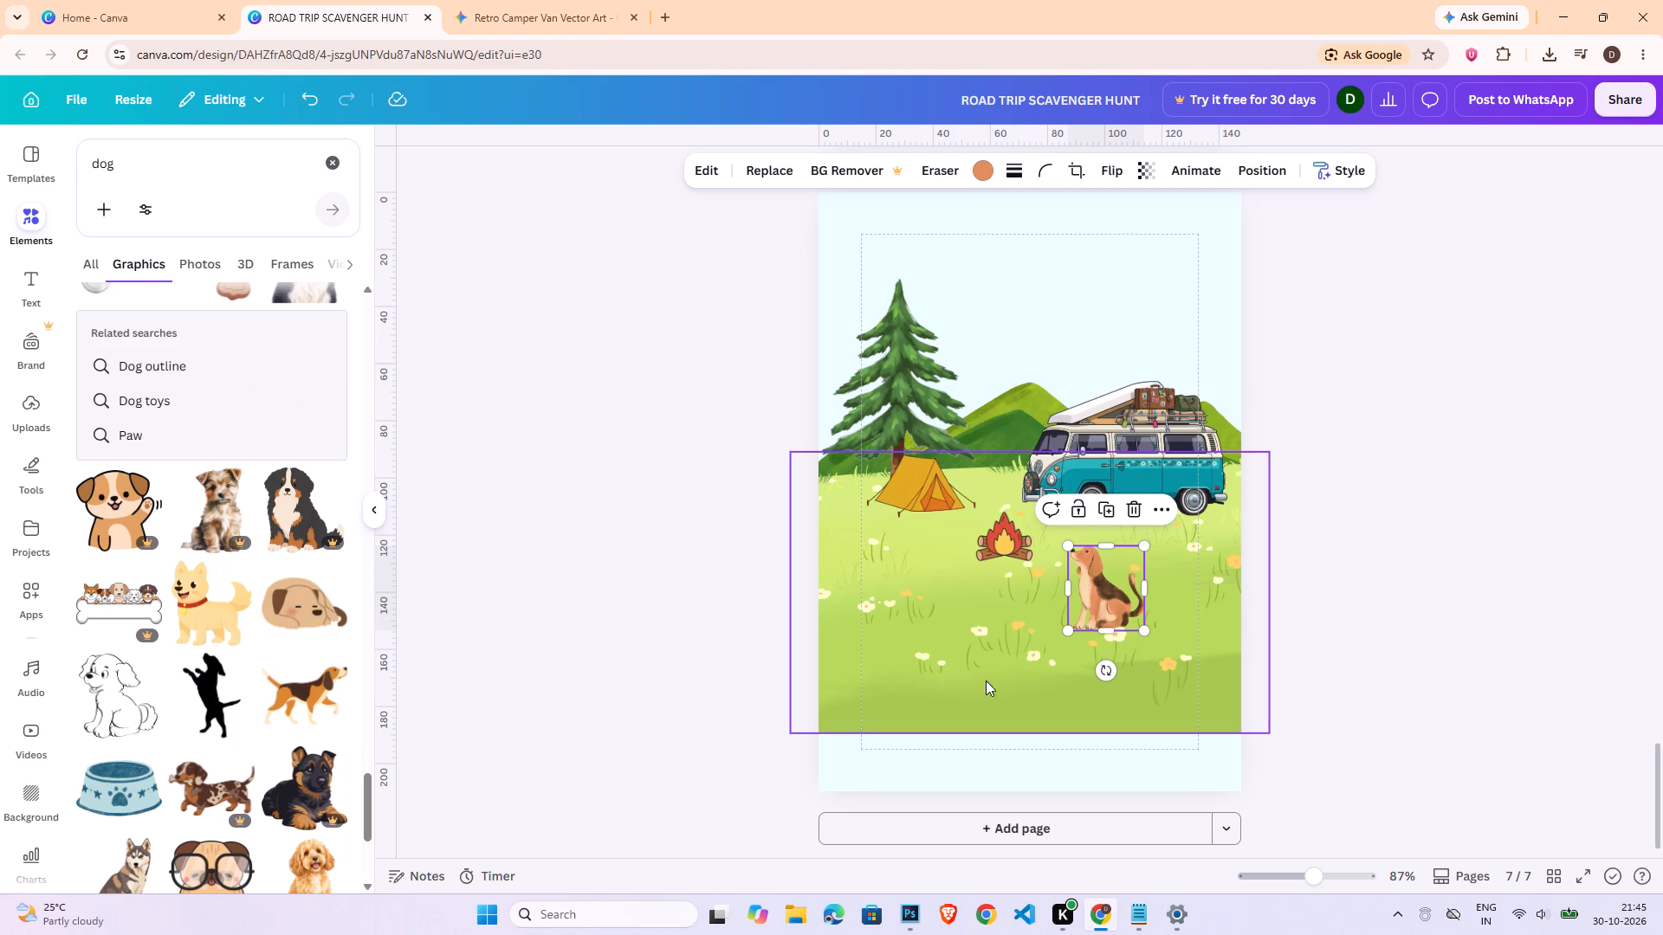
{"action": "key", "text": "Delete"}
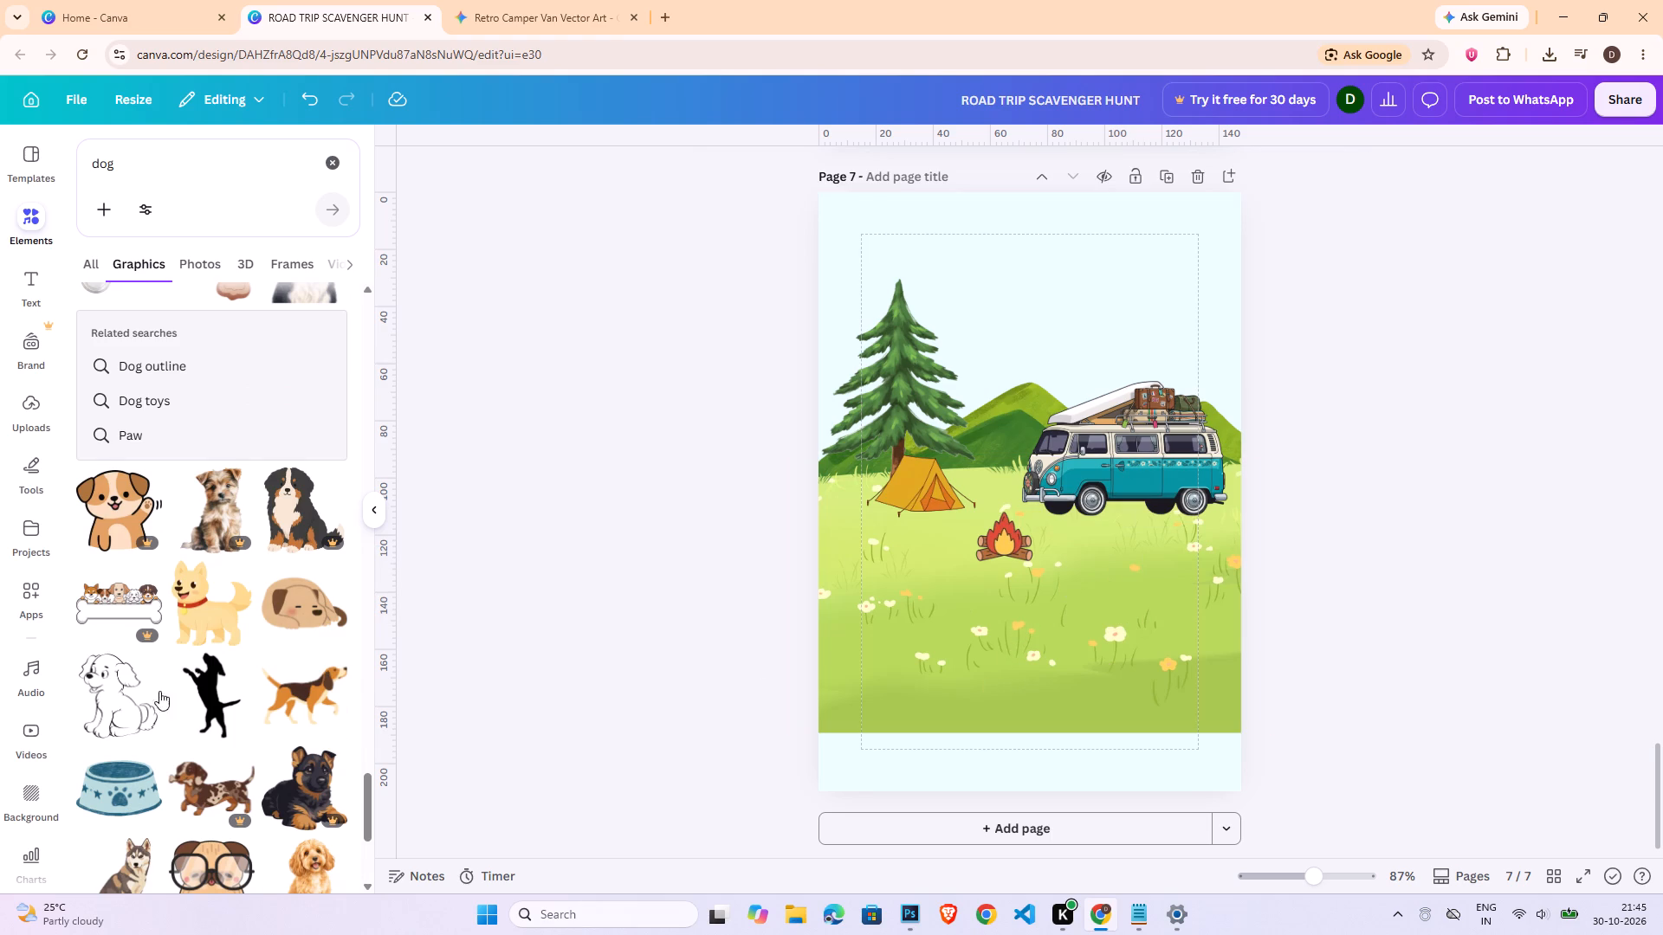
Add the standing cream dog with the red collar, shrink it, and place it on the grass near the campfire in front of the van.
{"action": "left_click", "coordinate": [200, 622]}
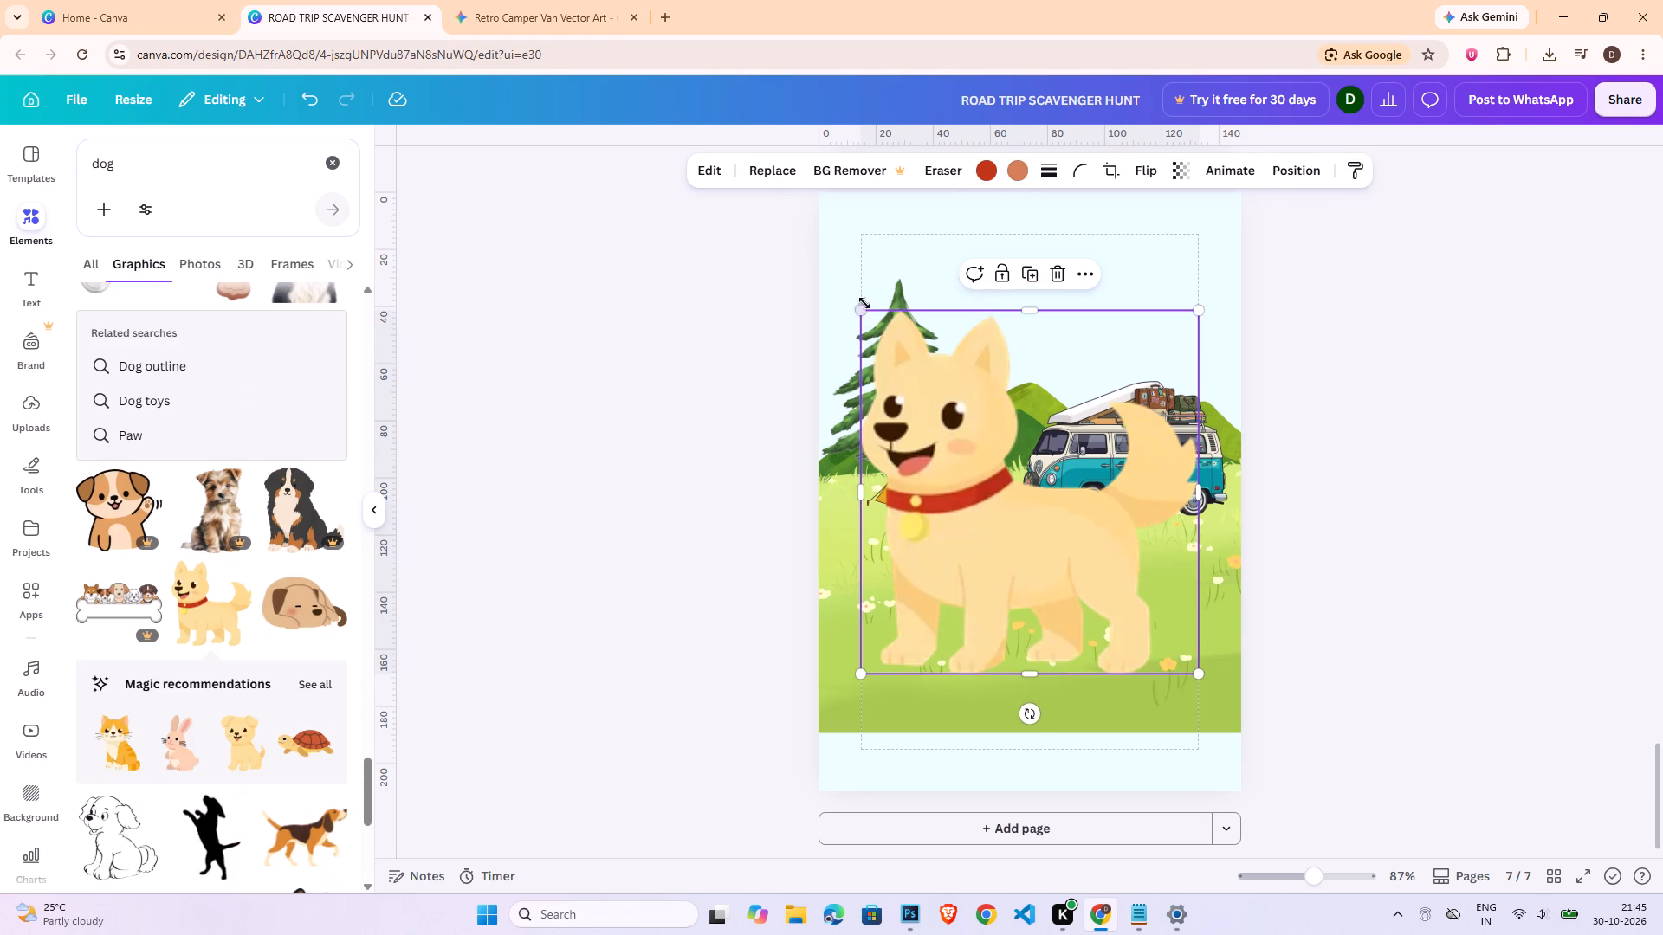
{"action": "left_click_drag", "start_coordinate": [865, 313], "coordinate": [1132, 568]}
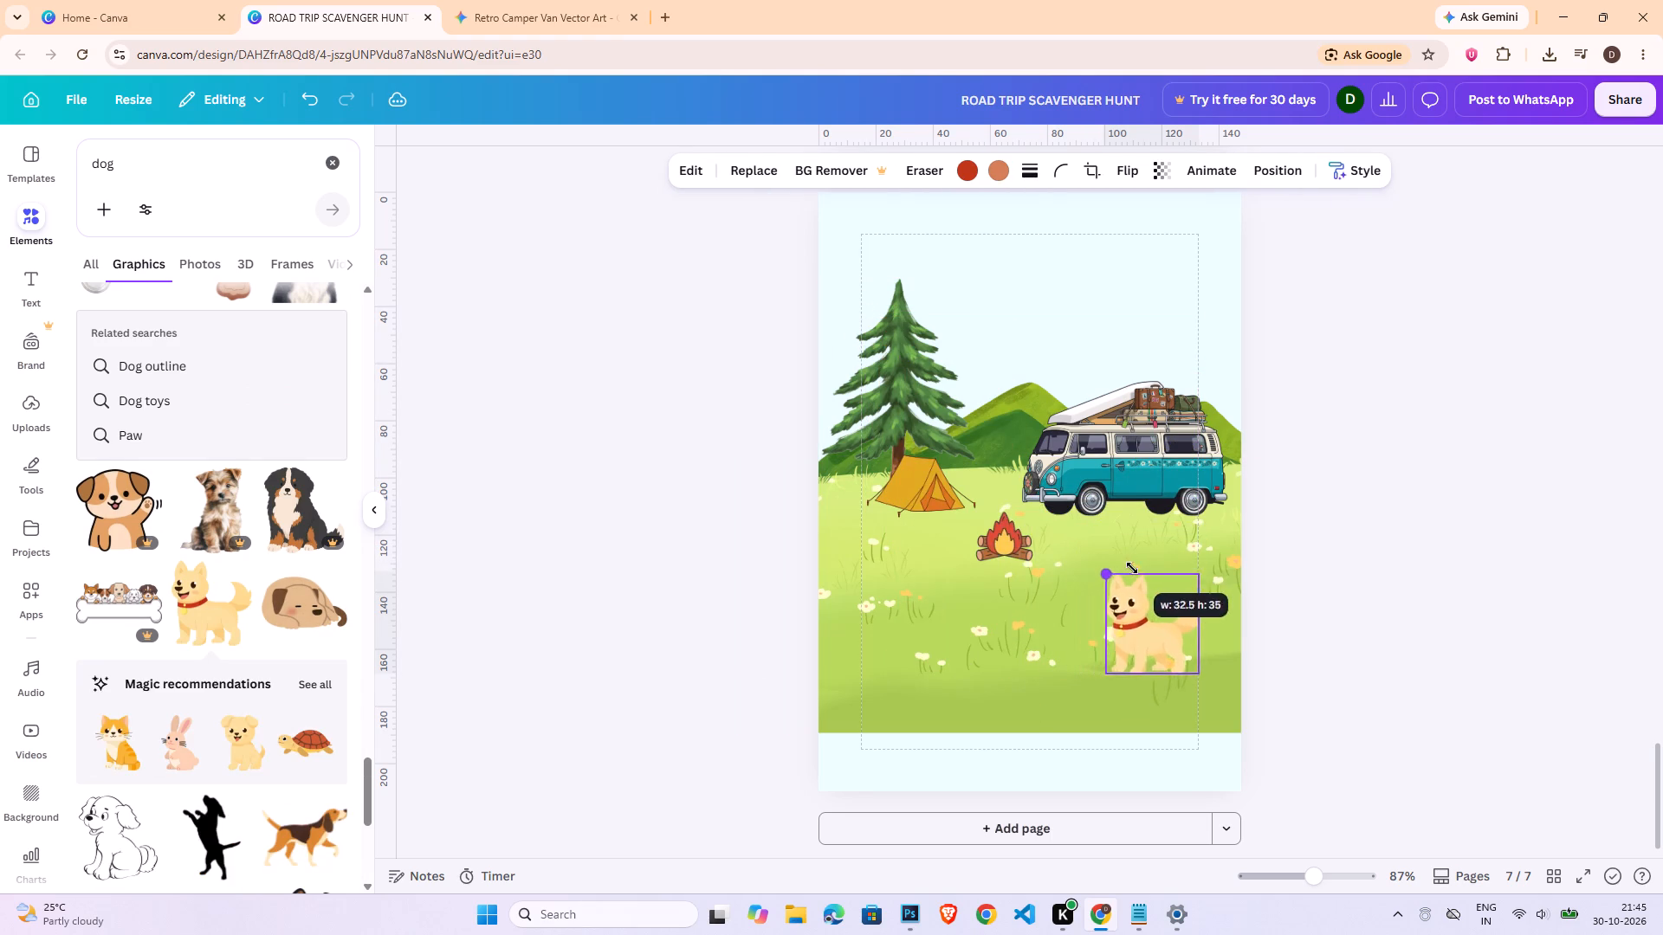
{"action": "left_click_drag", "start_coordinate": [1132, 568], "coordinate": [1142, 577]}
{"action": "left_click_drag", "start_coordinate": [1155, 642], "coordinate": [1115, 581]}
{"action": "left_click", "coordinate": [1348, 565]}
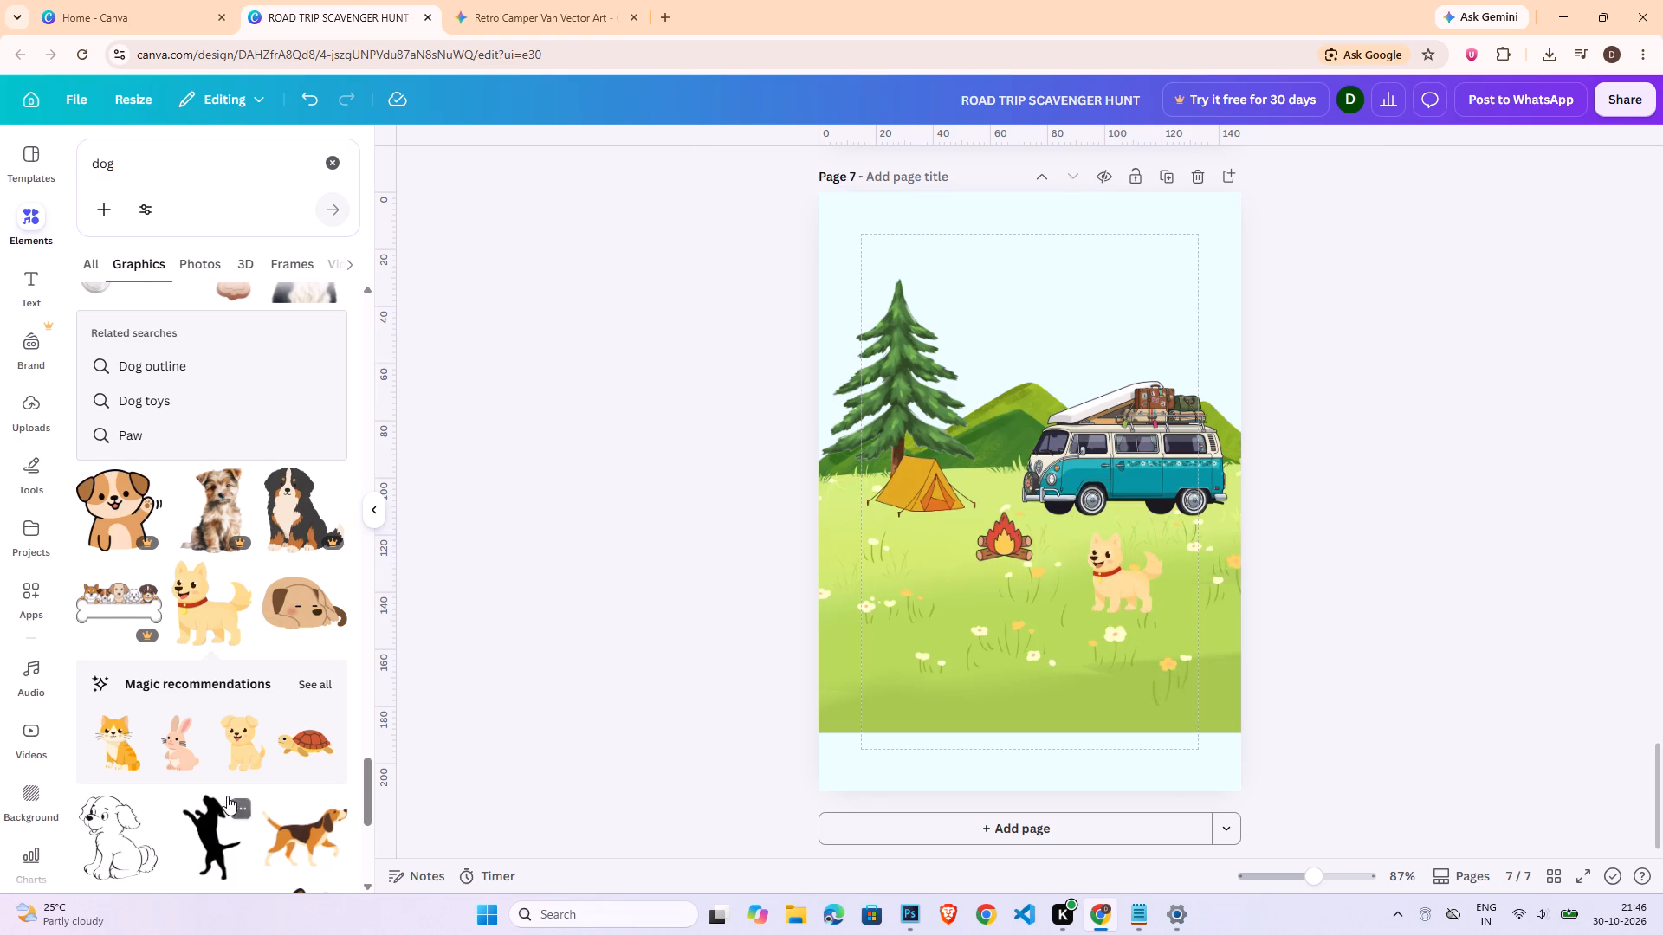
Look through more of the dog graphics for one that suits the camping scene better than the cream dog.
{"action": "scroll", "coordinate": [227, 796], "scroll_direction": "down", "scroll_amount": 6}
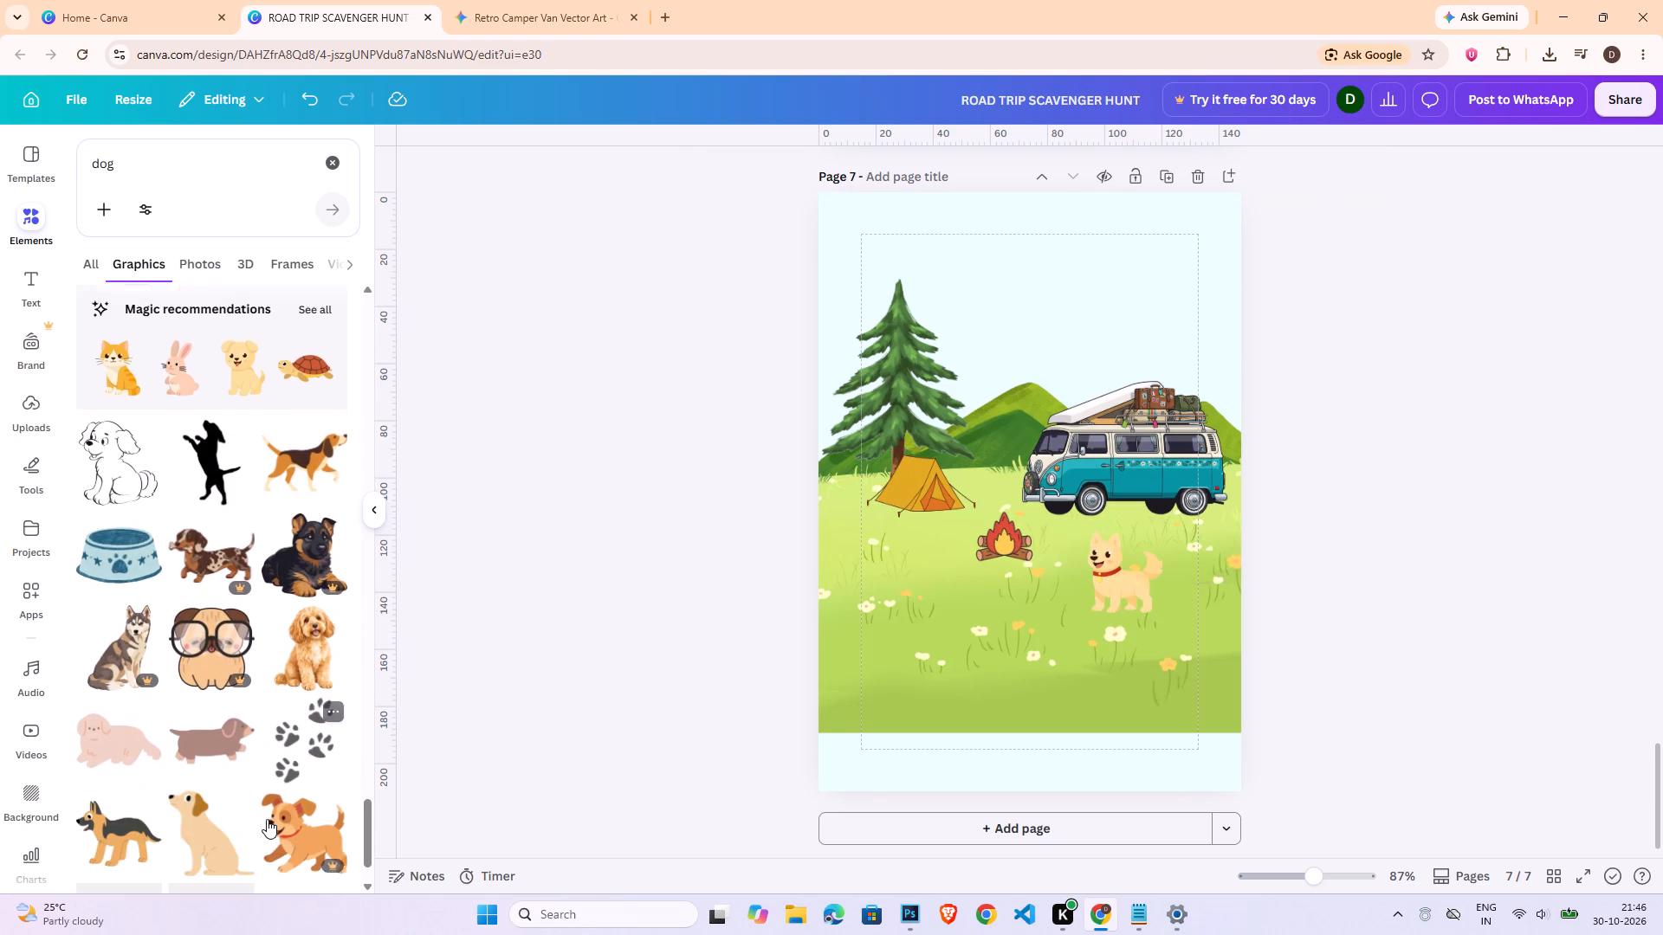
{"action": "scroll", "coordinate": [275, 812], "scroll_direction": "down", "scroll_amount": 5}
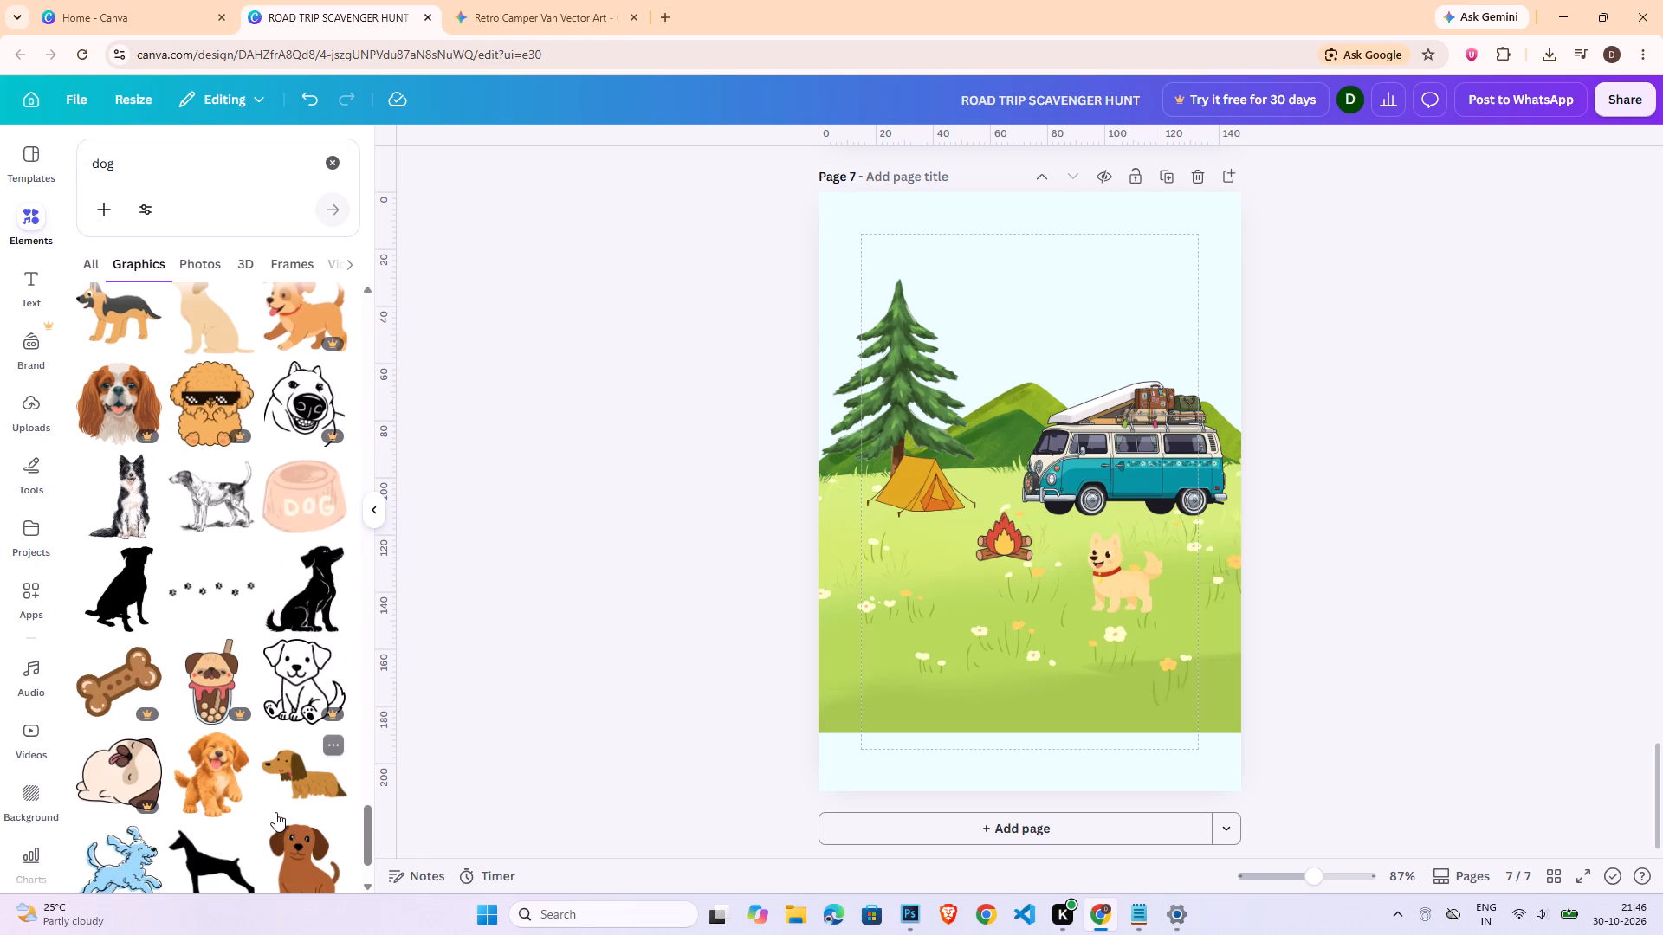
{"action": "scroll", "coordinate": [275, 812], "scroll_direction": "down", "scroll_amount": 3}
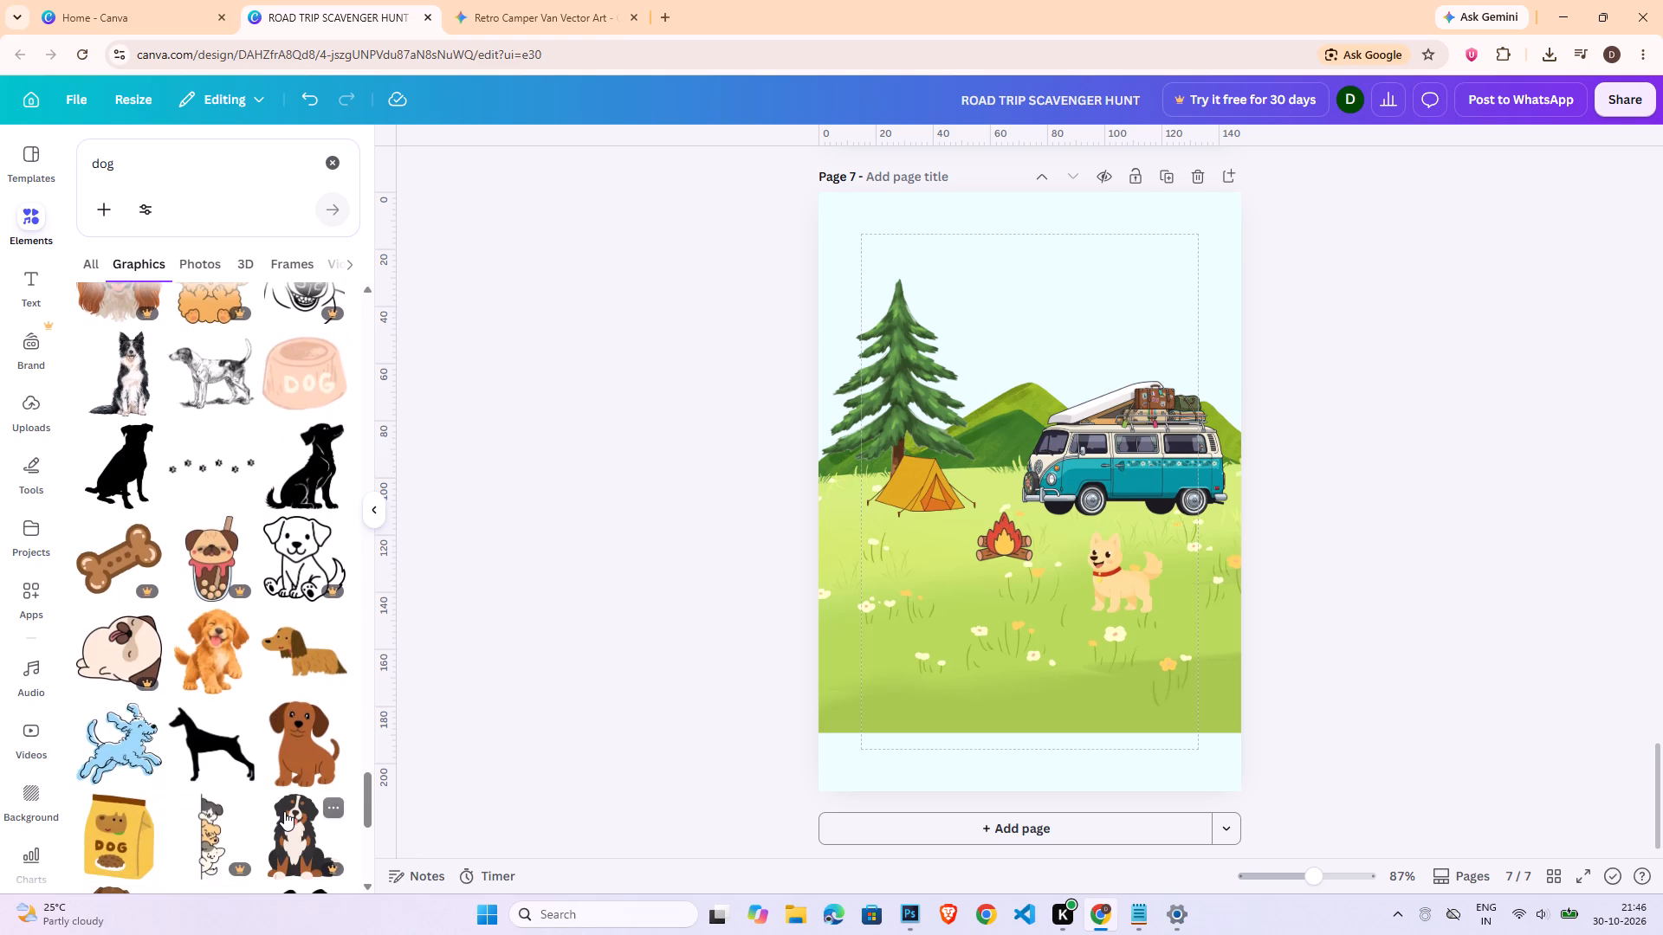
{"action": "scroll", "coordinate": [284, 811], "scroll_direction": "down", "scroll_amount": 3}
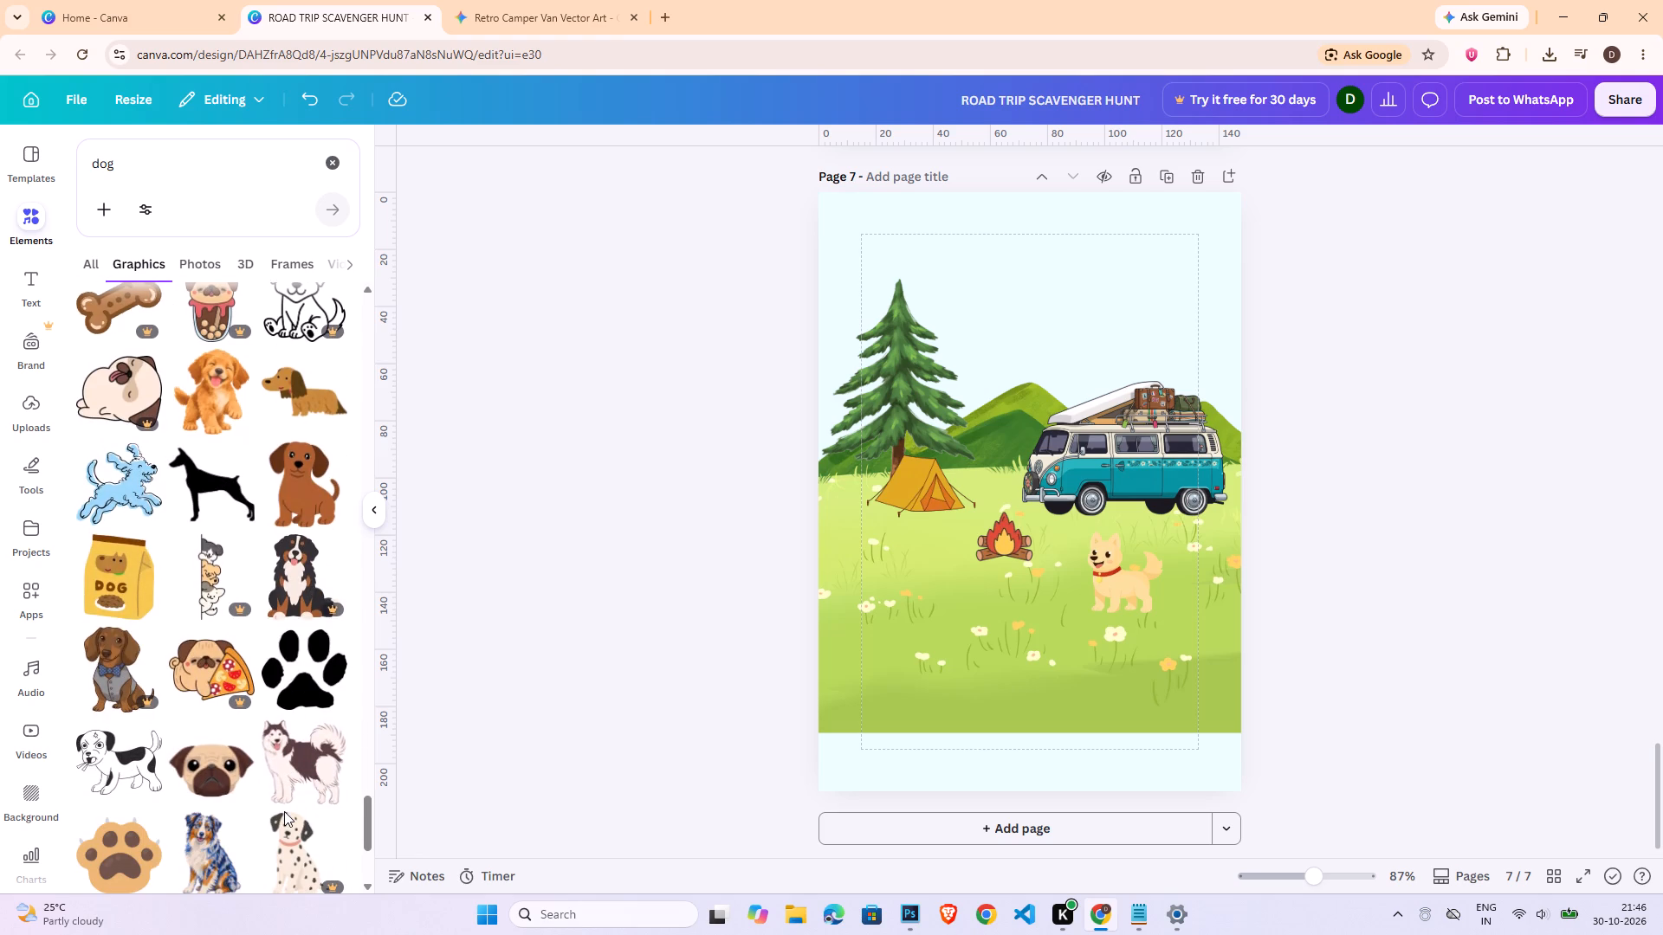
{"action": "scroll", "coordinate": [284, 811], "scroll_direction": "down", "scroll_amount": 6}
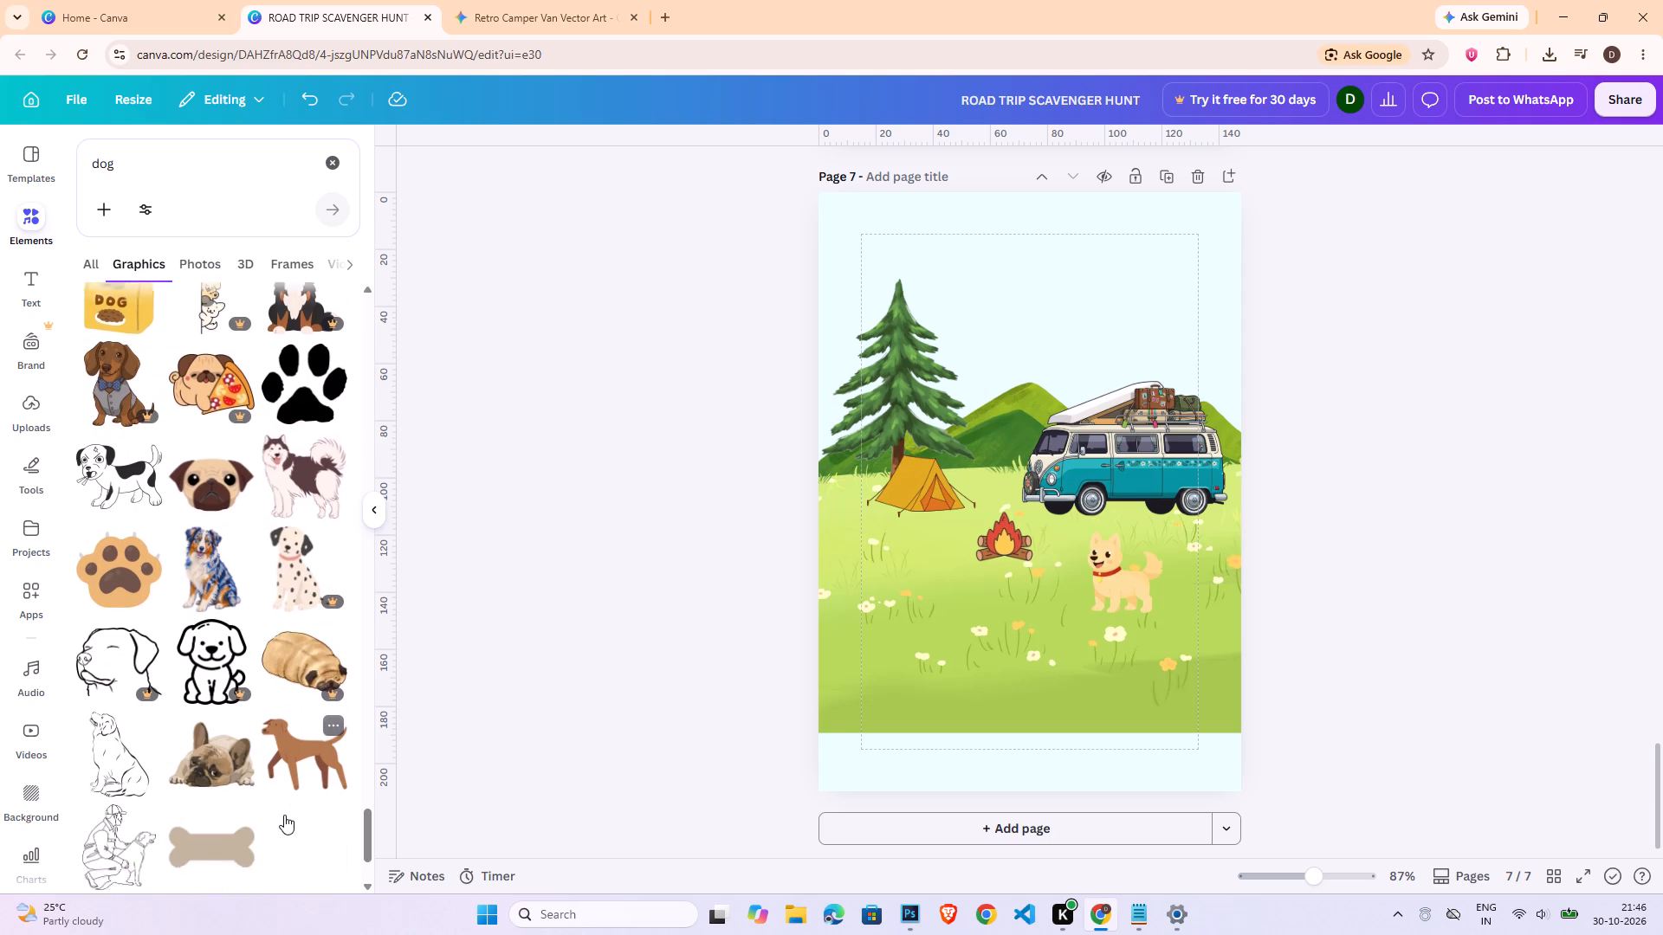
{"action": "scroll", "coordinate": [284, 815], "scroll_direction": "down", "scroll_amount": 4}
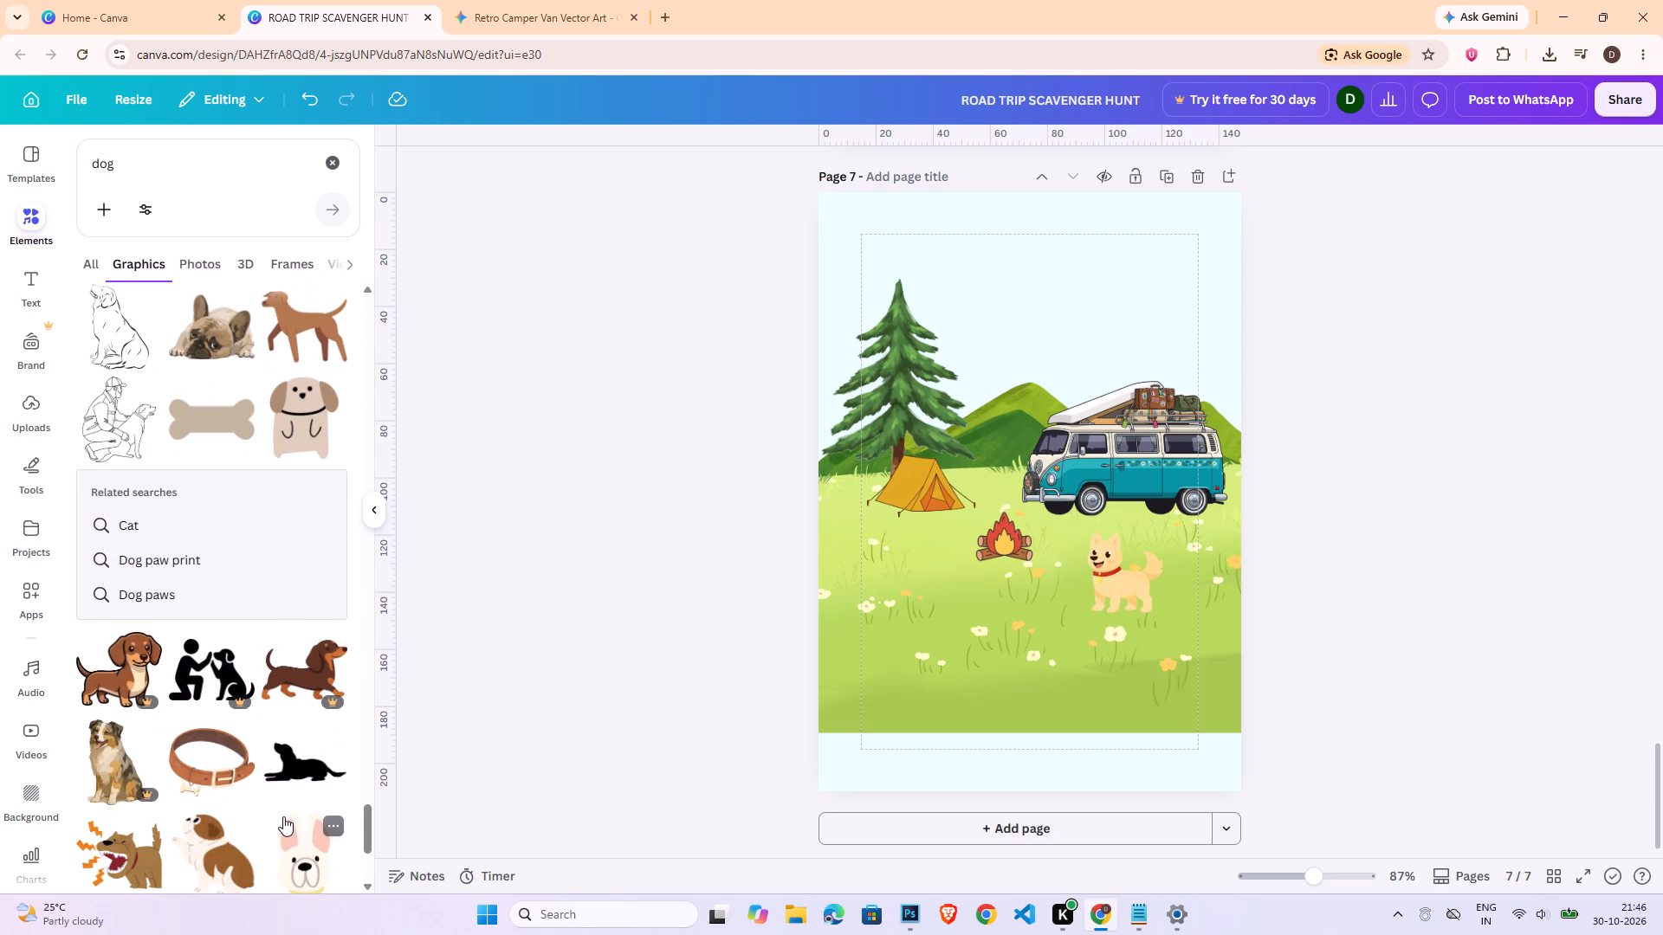
{"action": "scroll", "coordinate": [283, 816], "scroll_direction": "down", "scroll_amount": 4}
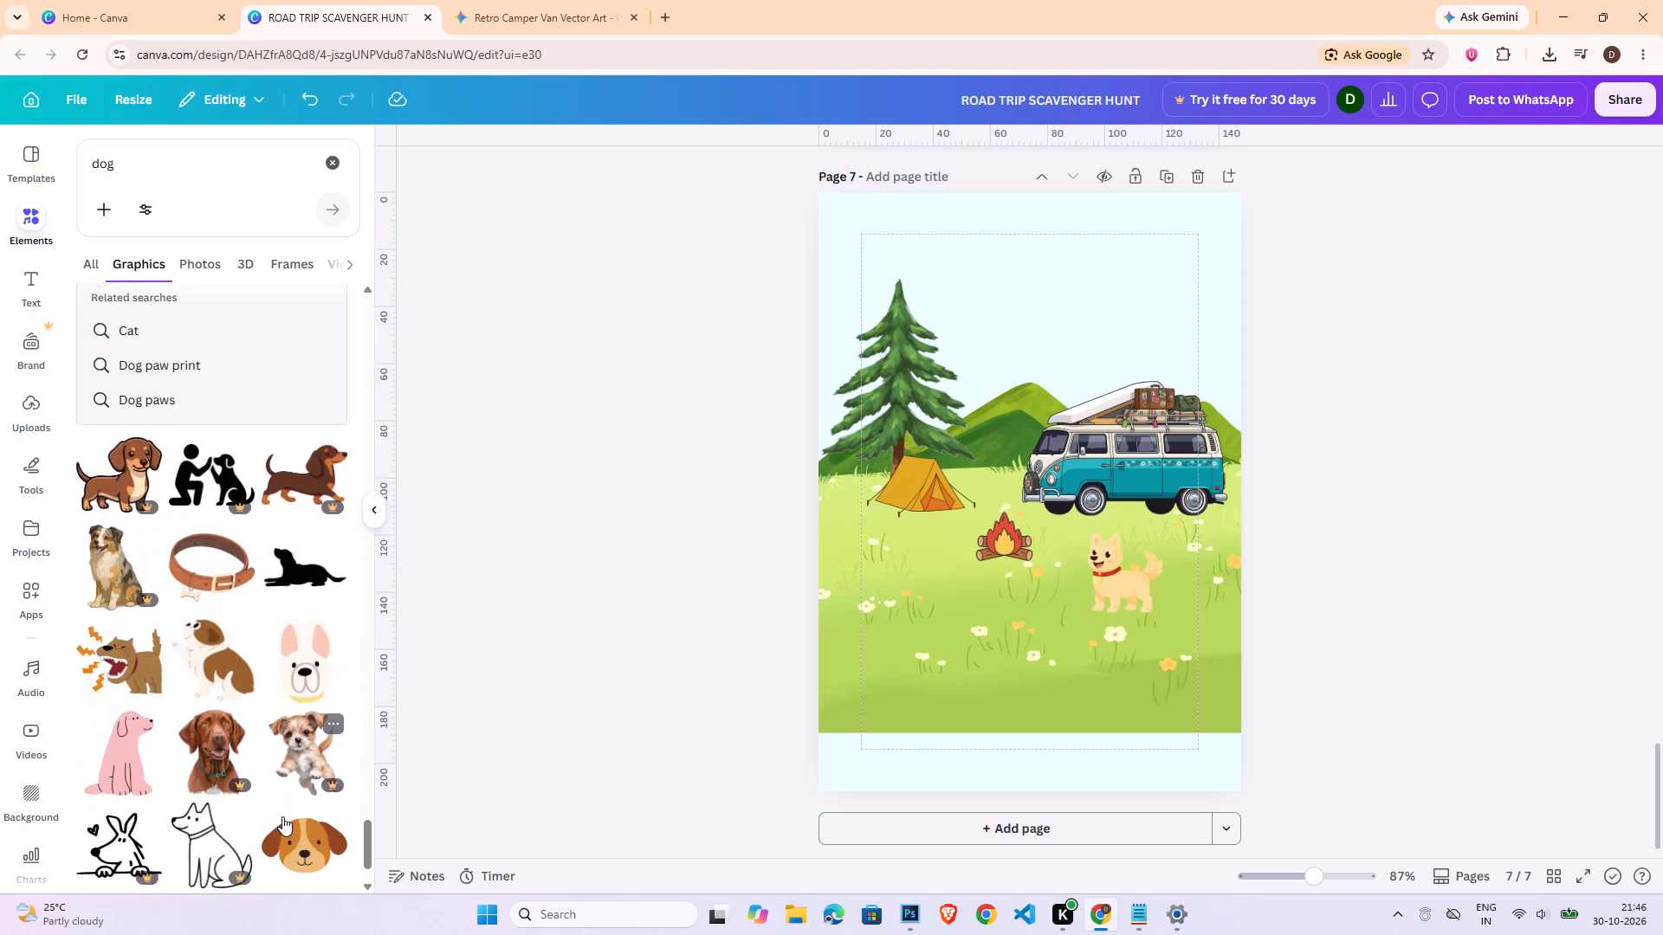
{"action": "scroll", "coordinate": [282, 816], "scroll_direction": "down", "scroll_amount": 2}
{"action": "scroll", "coordinate": [282, 816], "scroll_direction": "up", "scroll_amount": 4}
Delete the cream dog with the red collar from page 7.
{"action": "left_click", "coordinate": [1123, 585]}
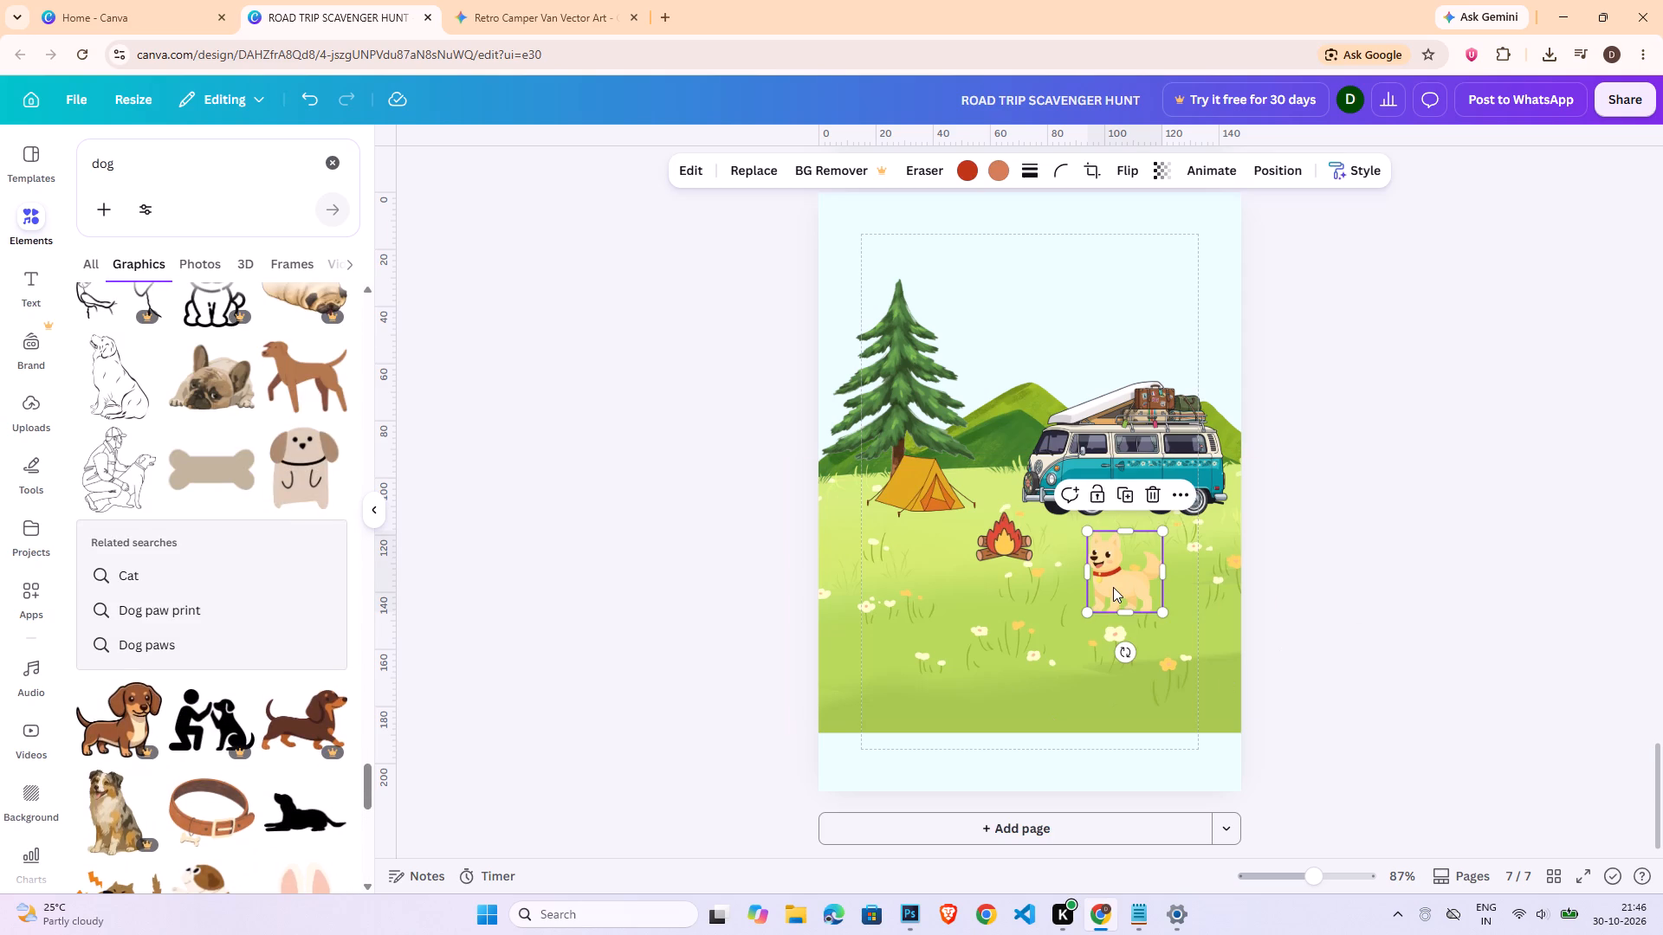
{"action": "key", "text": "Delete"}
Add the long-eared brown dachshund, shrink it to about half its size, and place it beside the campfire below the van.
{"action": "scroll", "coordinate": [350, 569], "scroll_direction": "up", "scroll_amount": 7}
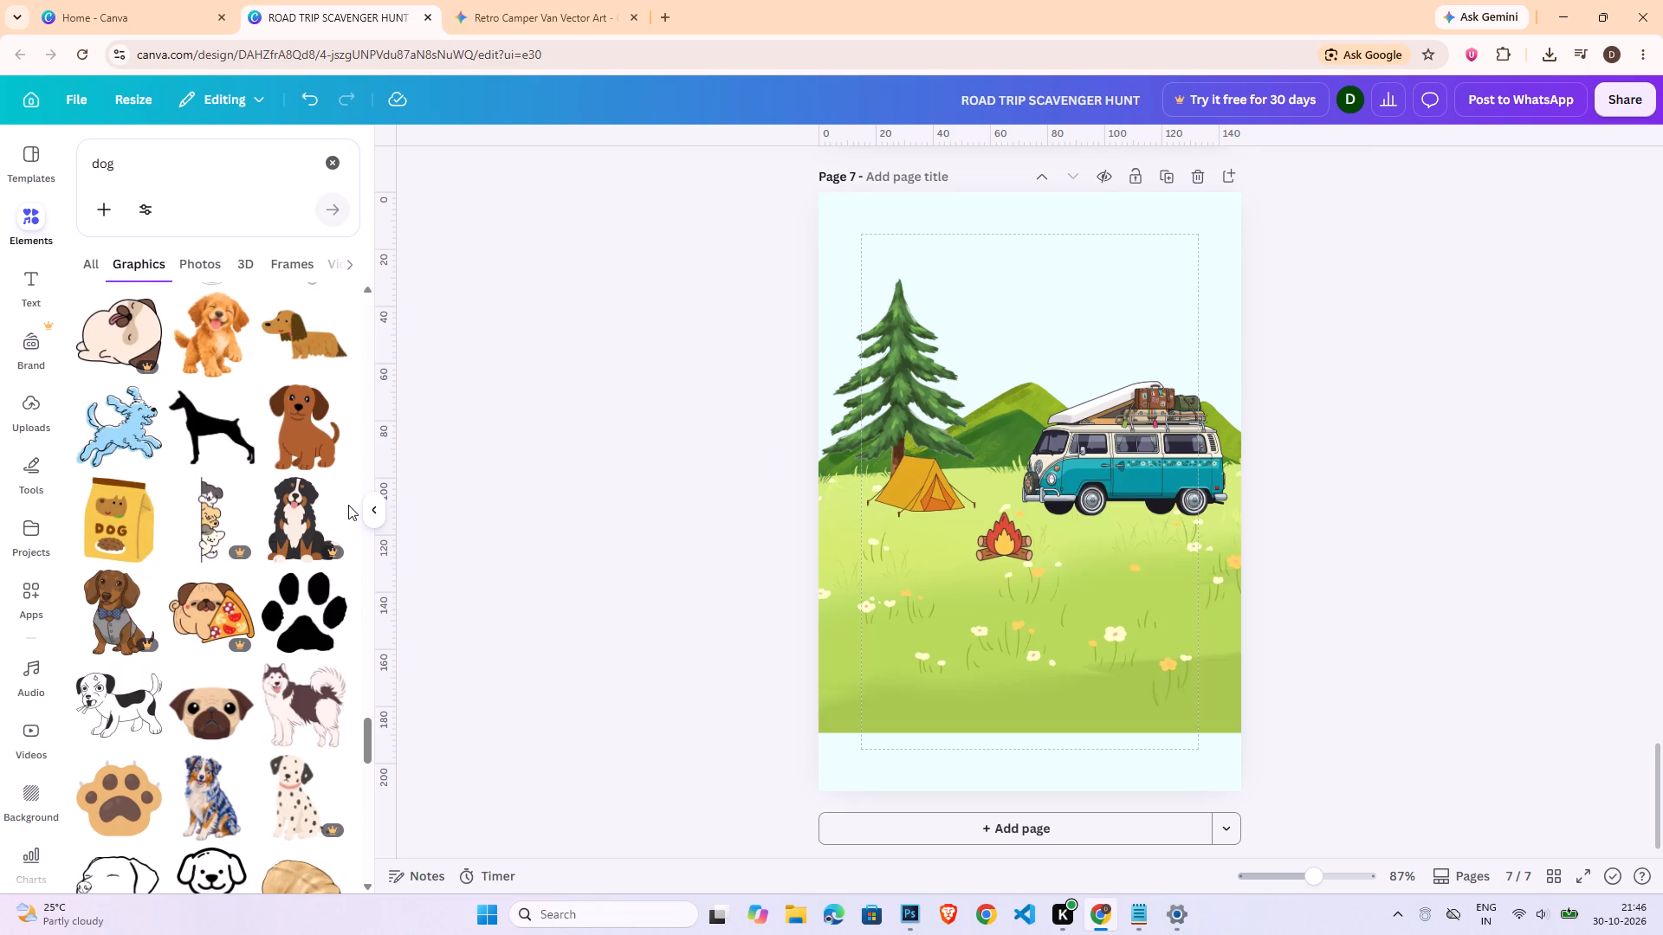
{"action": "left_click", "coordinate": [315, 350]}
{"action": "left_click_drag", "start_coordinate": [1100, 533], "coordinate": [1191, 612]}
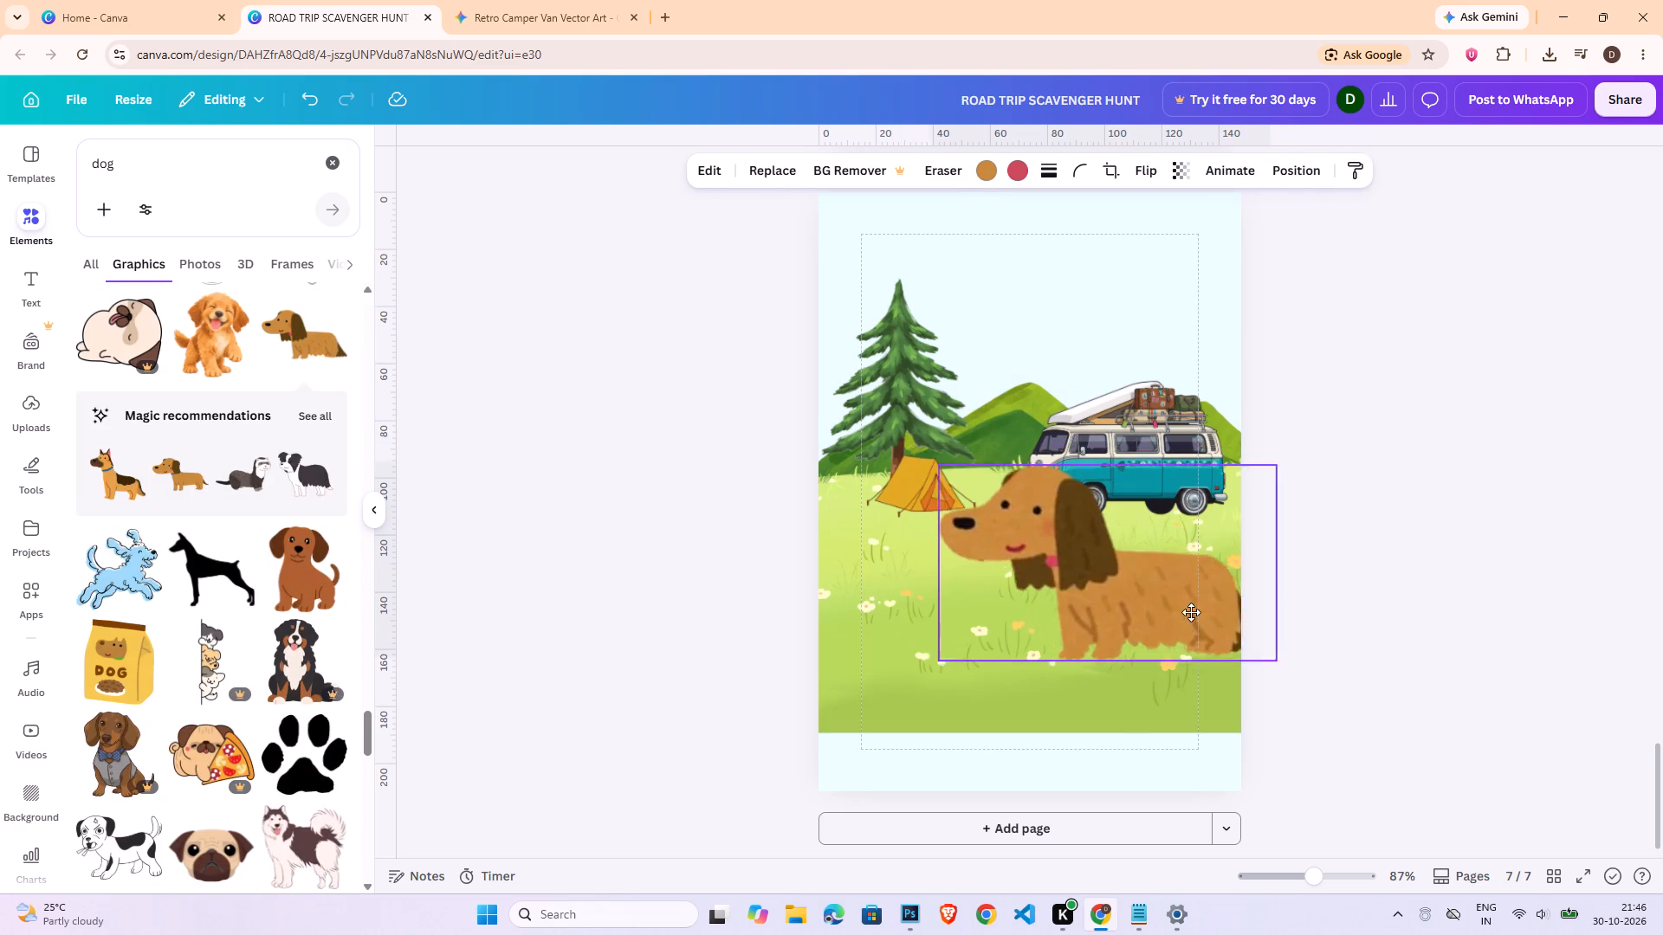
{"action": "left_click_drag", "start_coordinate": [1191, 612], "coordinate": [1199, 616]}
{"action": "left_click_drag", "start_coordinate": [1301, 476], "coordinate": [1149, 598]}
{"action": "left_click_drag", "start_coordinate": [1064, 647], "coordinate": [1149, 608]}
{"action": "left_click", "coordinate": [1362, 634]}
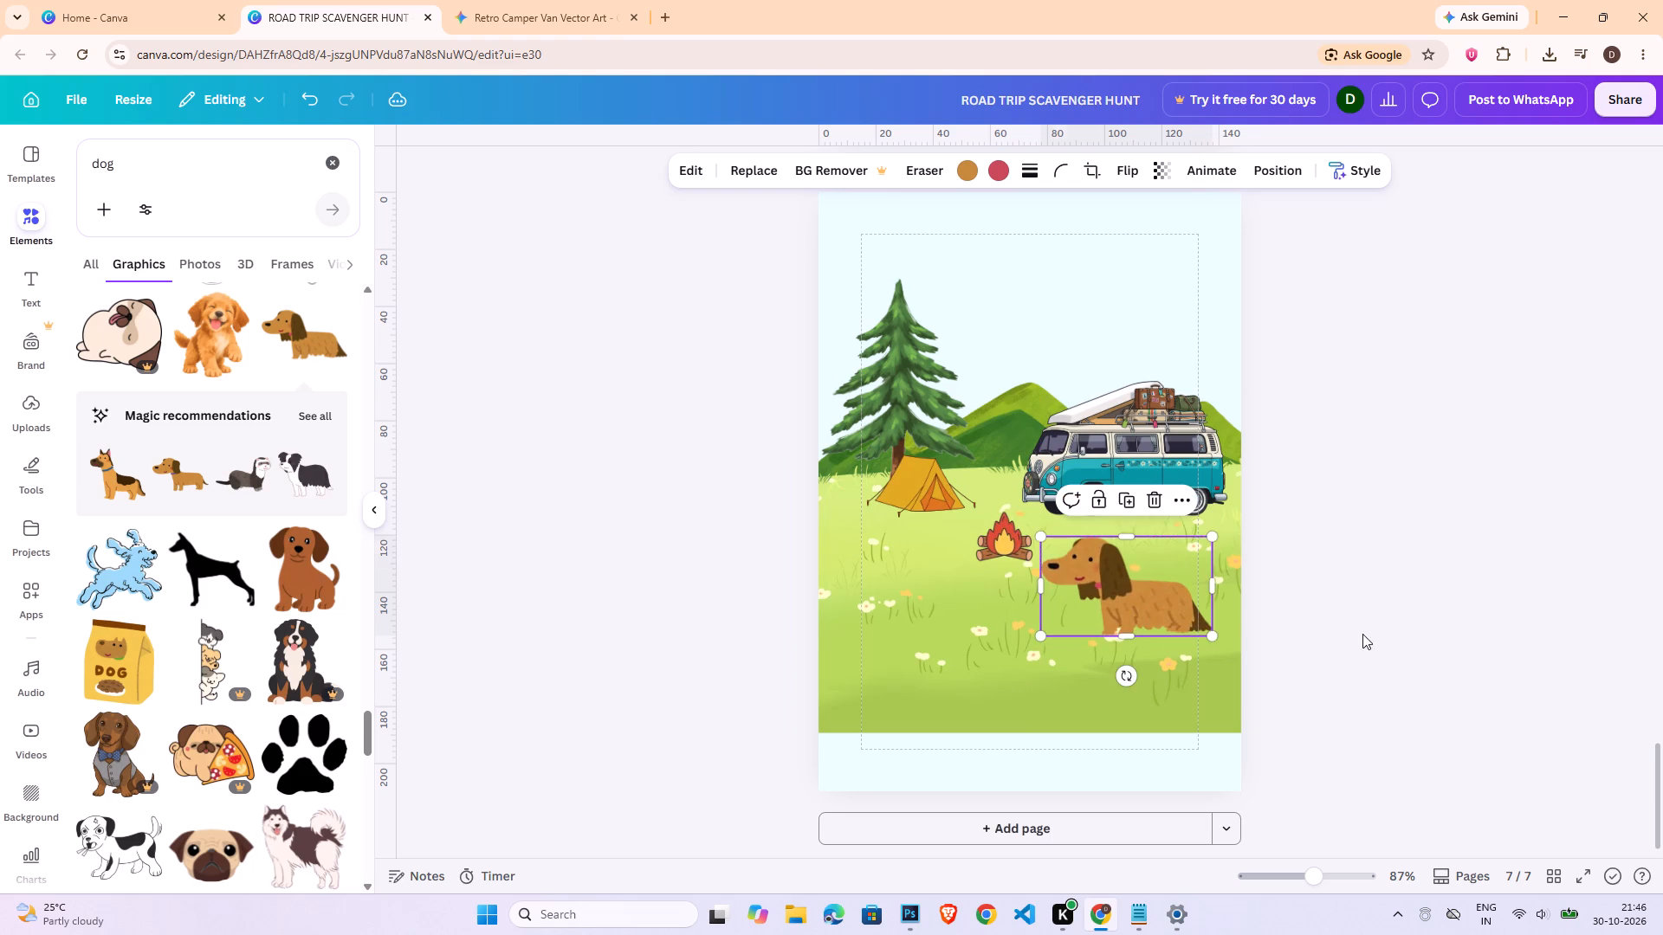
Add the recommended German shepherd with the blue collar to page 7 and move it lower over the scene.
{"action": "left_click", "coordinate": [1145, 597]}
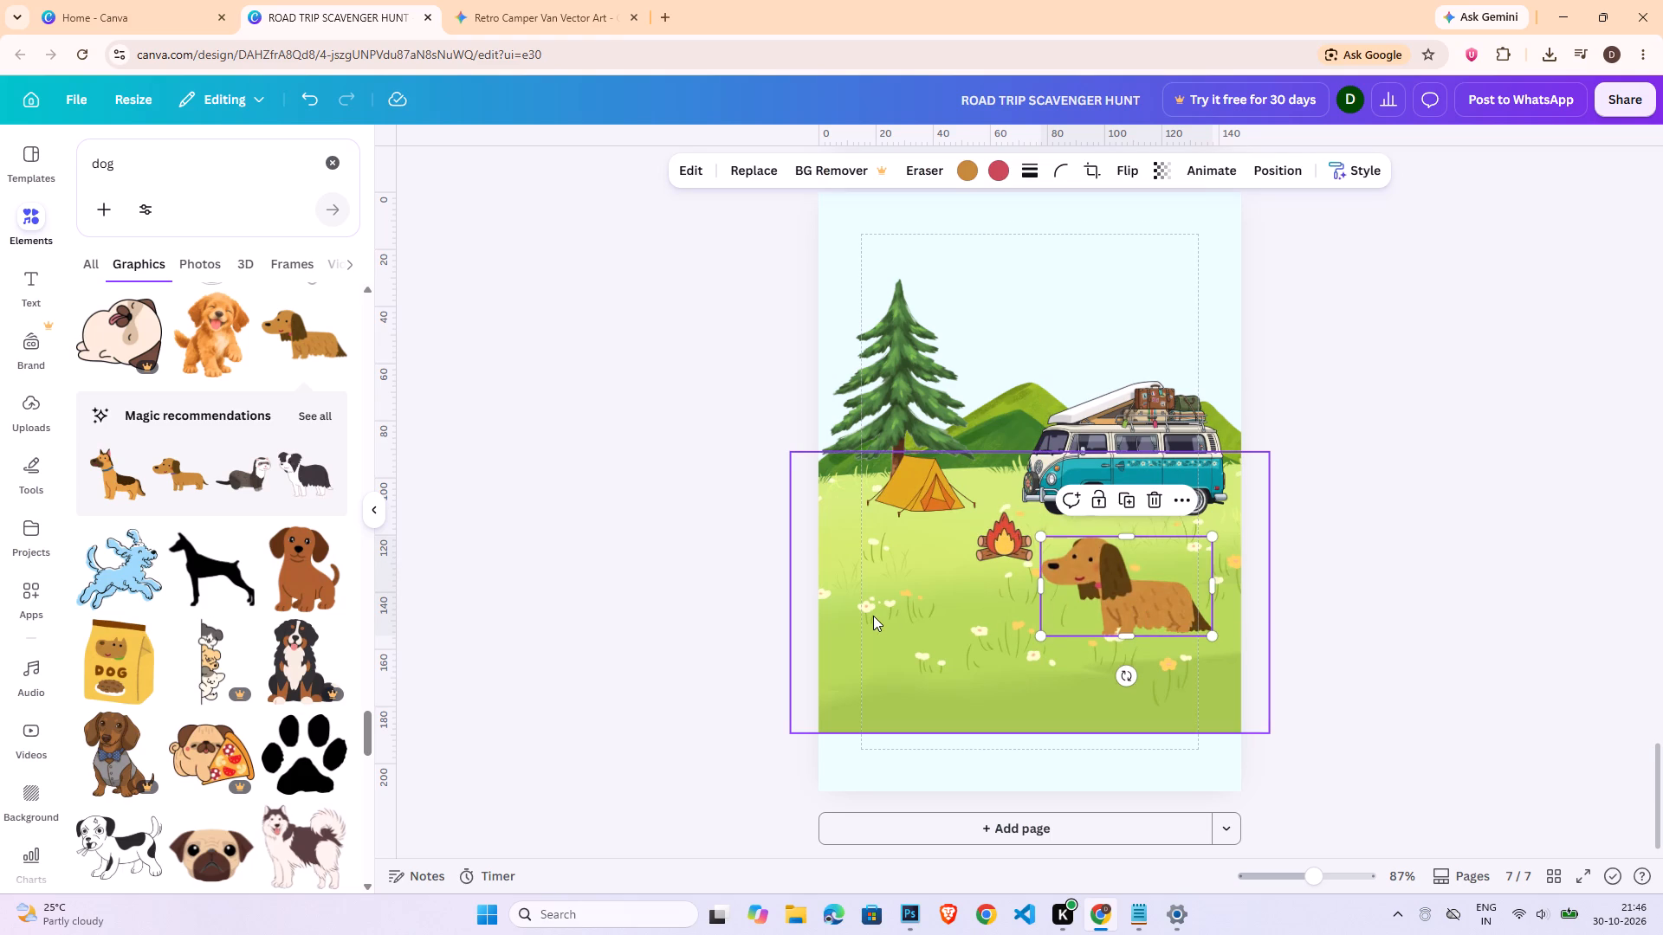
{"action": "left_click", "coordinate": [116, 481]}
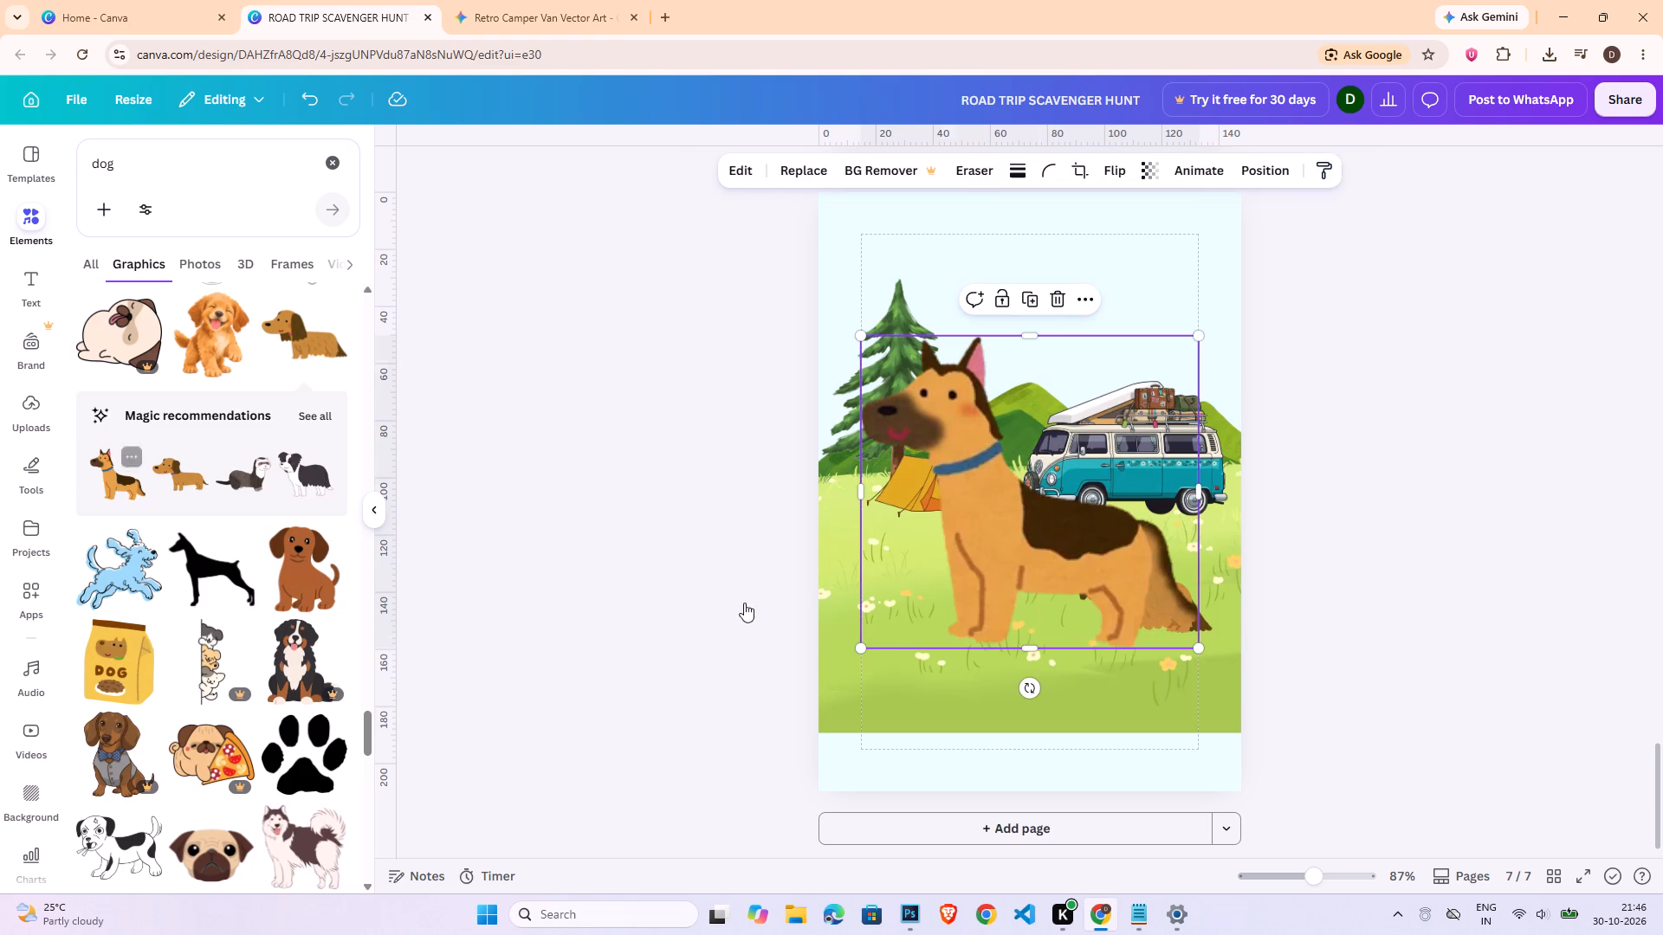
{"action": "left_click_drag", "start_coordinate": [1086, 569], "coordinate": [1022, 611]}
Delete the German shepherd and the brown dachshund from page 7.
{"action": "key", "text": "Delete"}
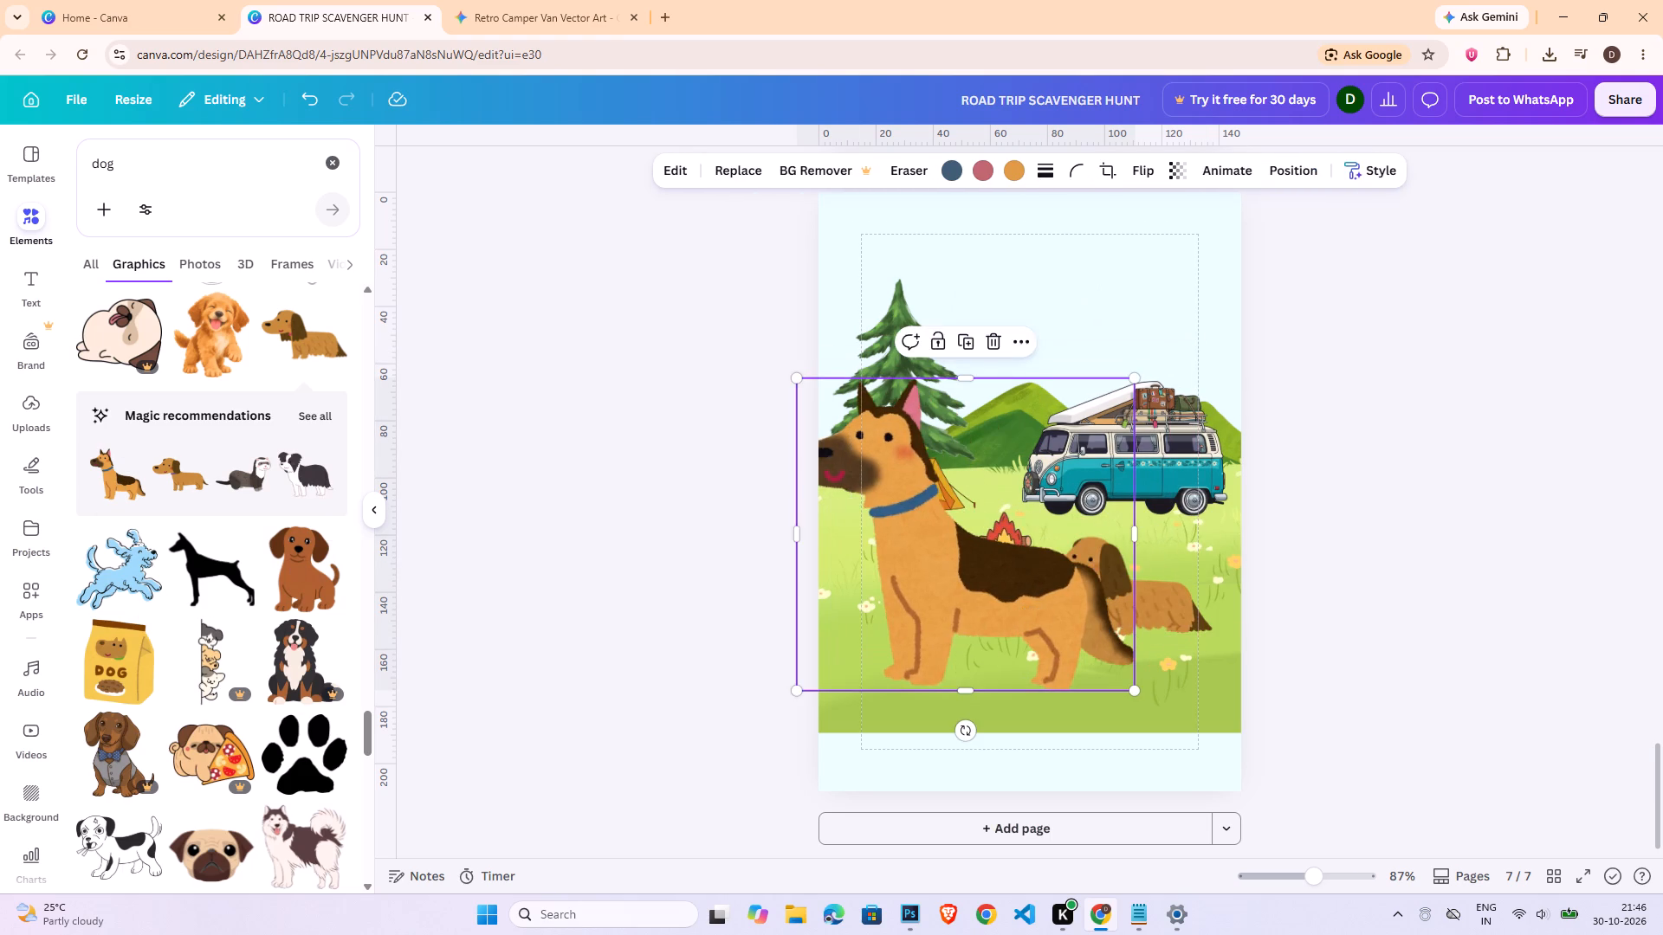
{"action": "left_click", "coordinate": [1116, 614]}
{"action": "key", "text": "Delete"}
Add the walking brown, black and white beagle from the dog graphics to page 7 and flip it horizontally.
{"action": "scroll", "coordinate": [151, 611], "scroll_direction": "up", "scroll_amount": 3}
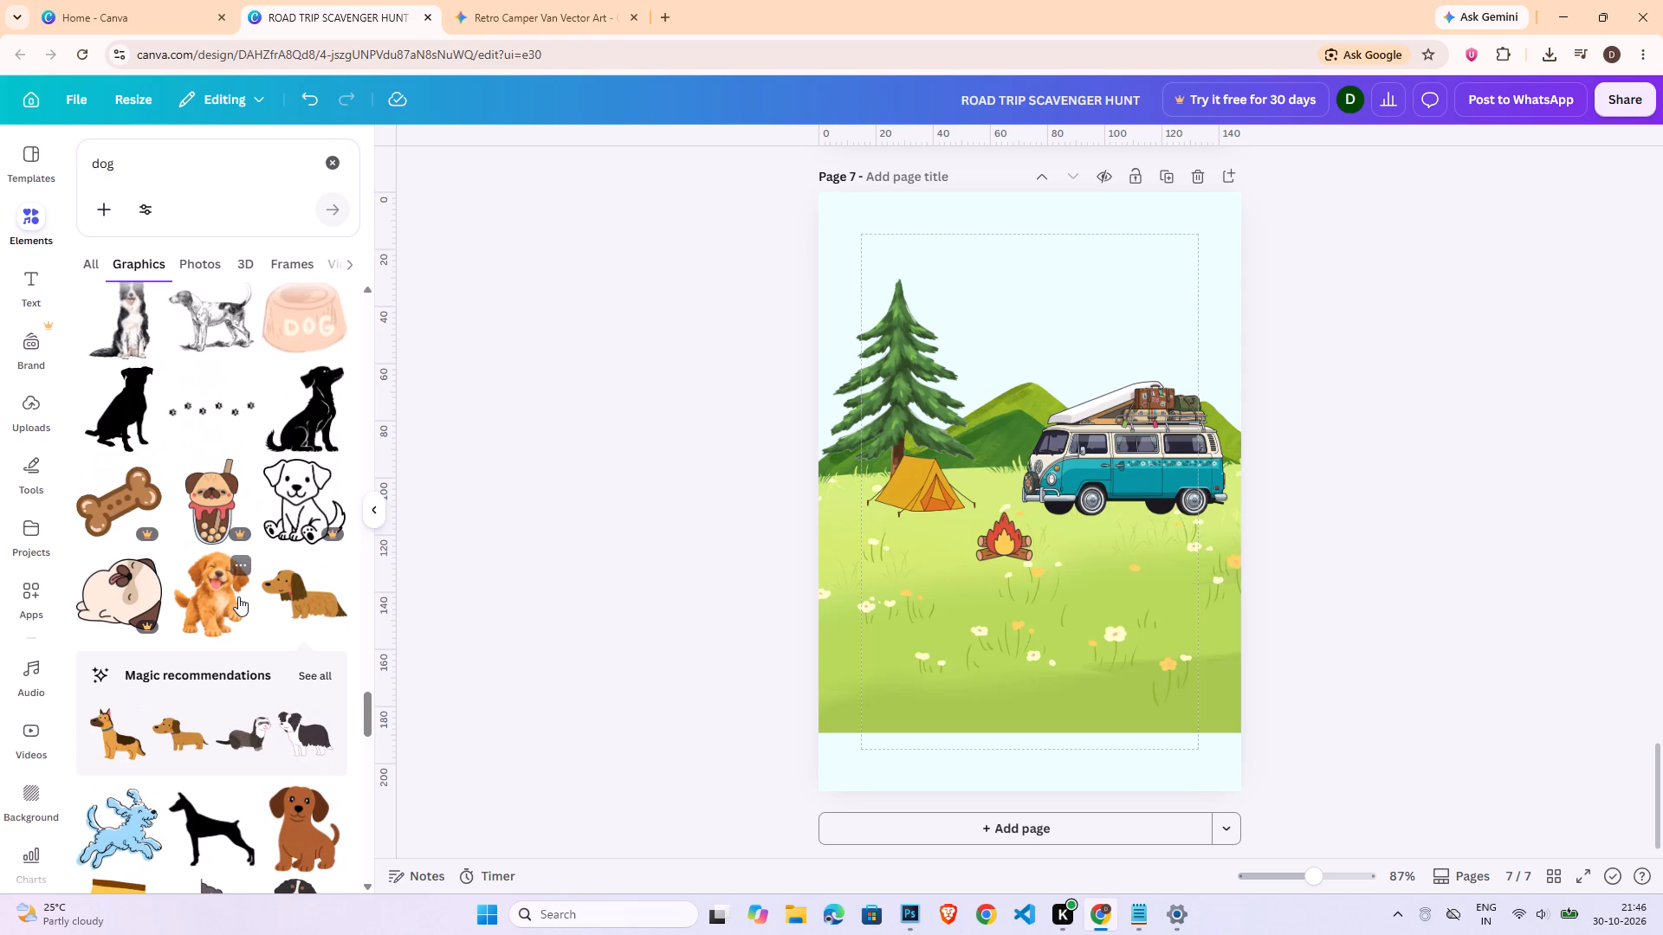
{"action": "scroll", "coordinate": [259, 640], "scroll_direction": "up", "scroll_amount": 6}
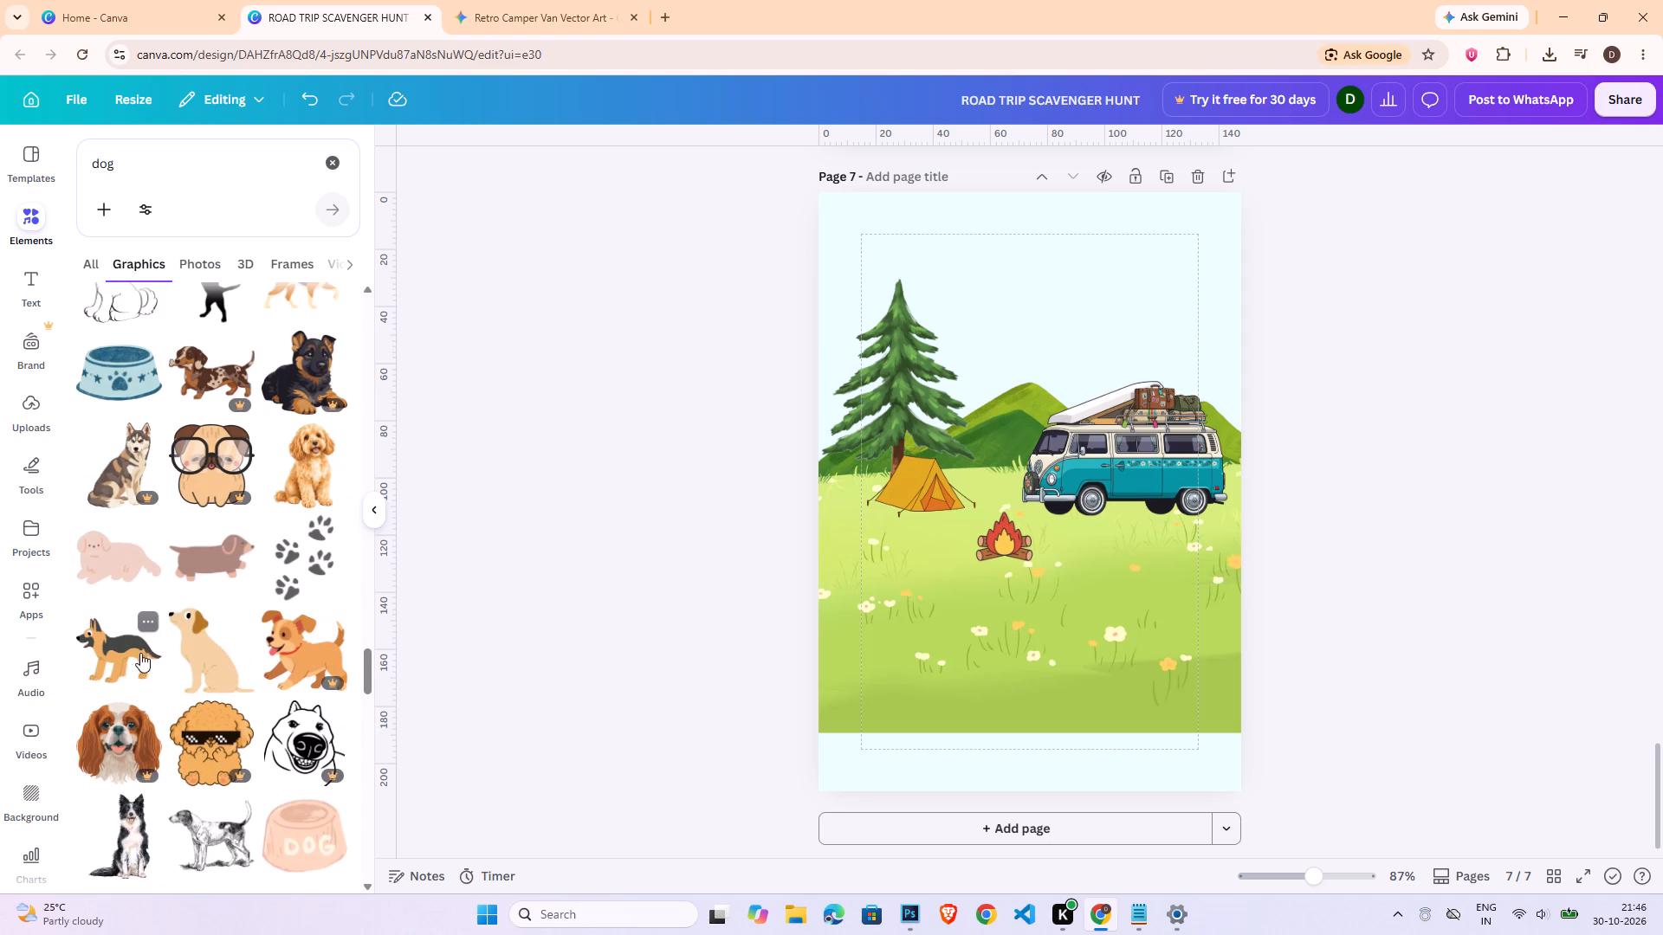
{"action": "scroll", "coordinate": [194, 638], "scroll_direction": "up", "scroll_amount": 4}
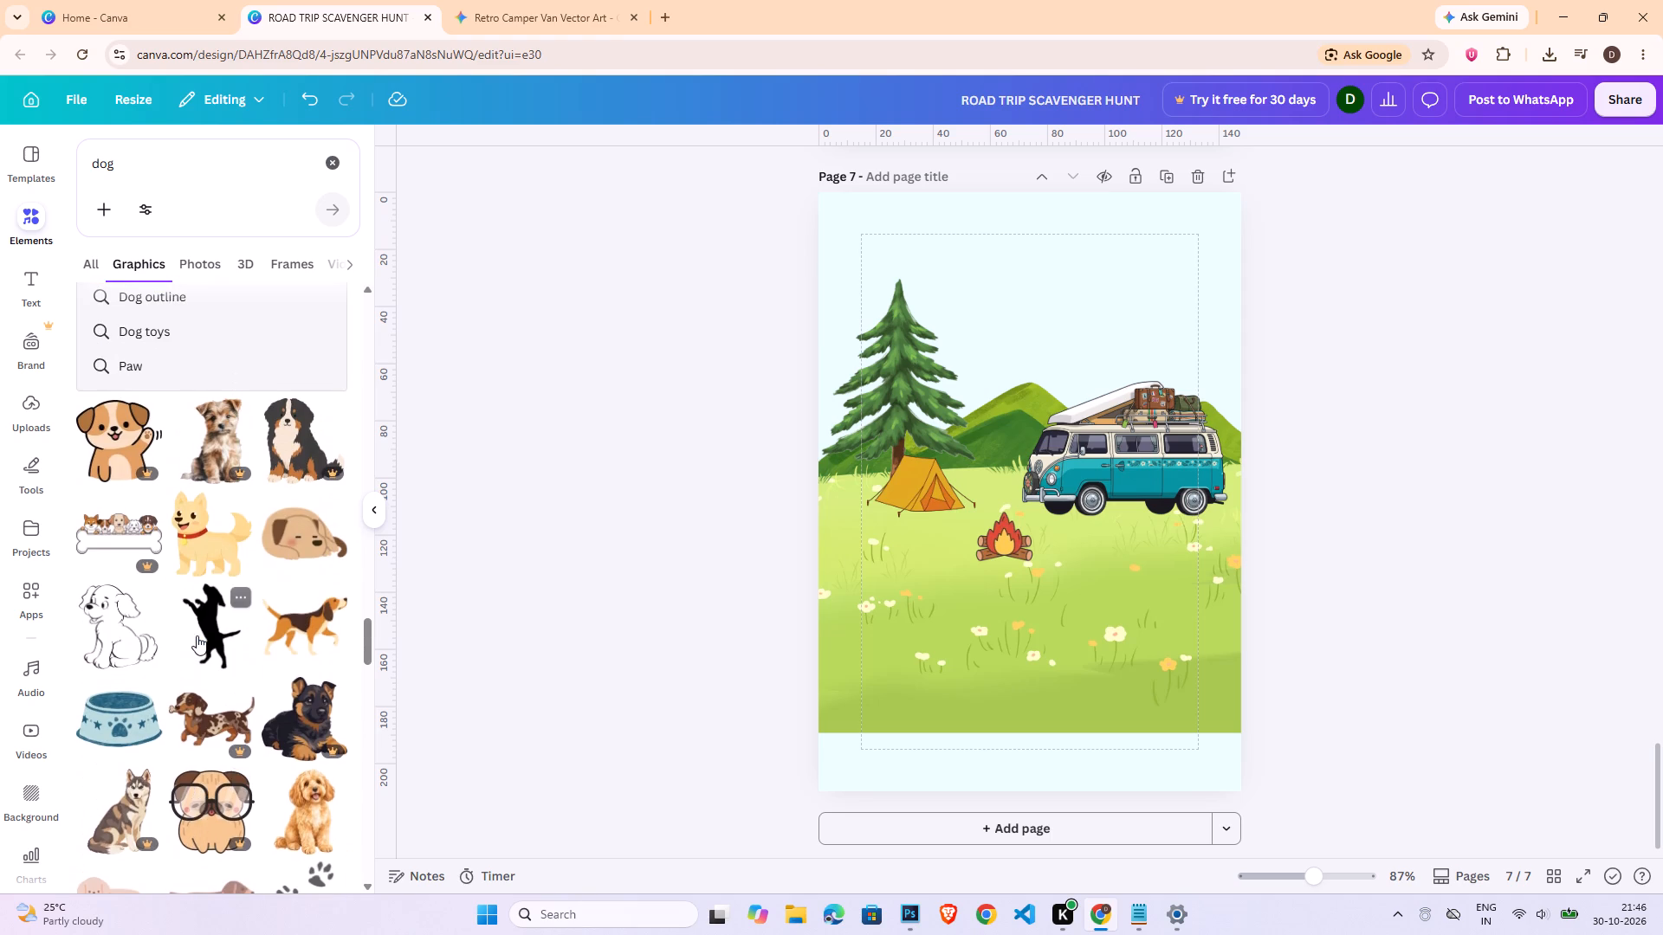
{"action": "left_click", "coordinate": [303, 619]}
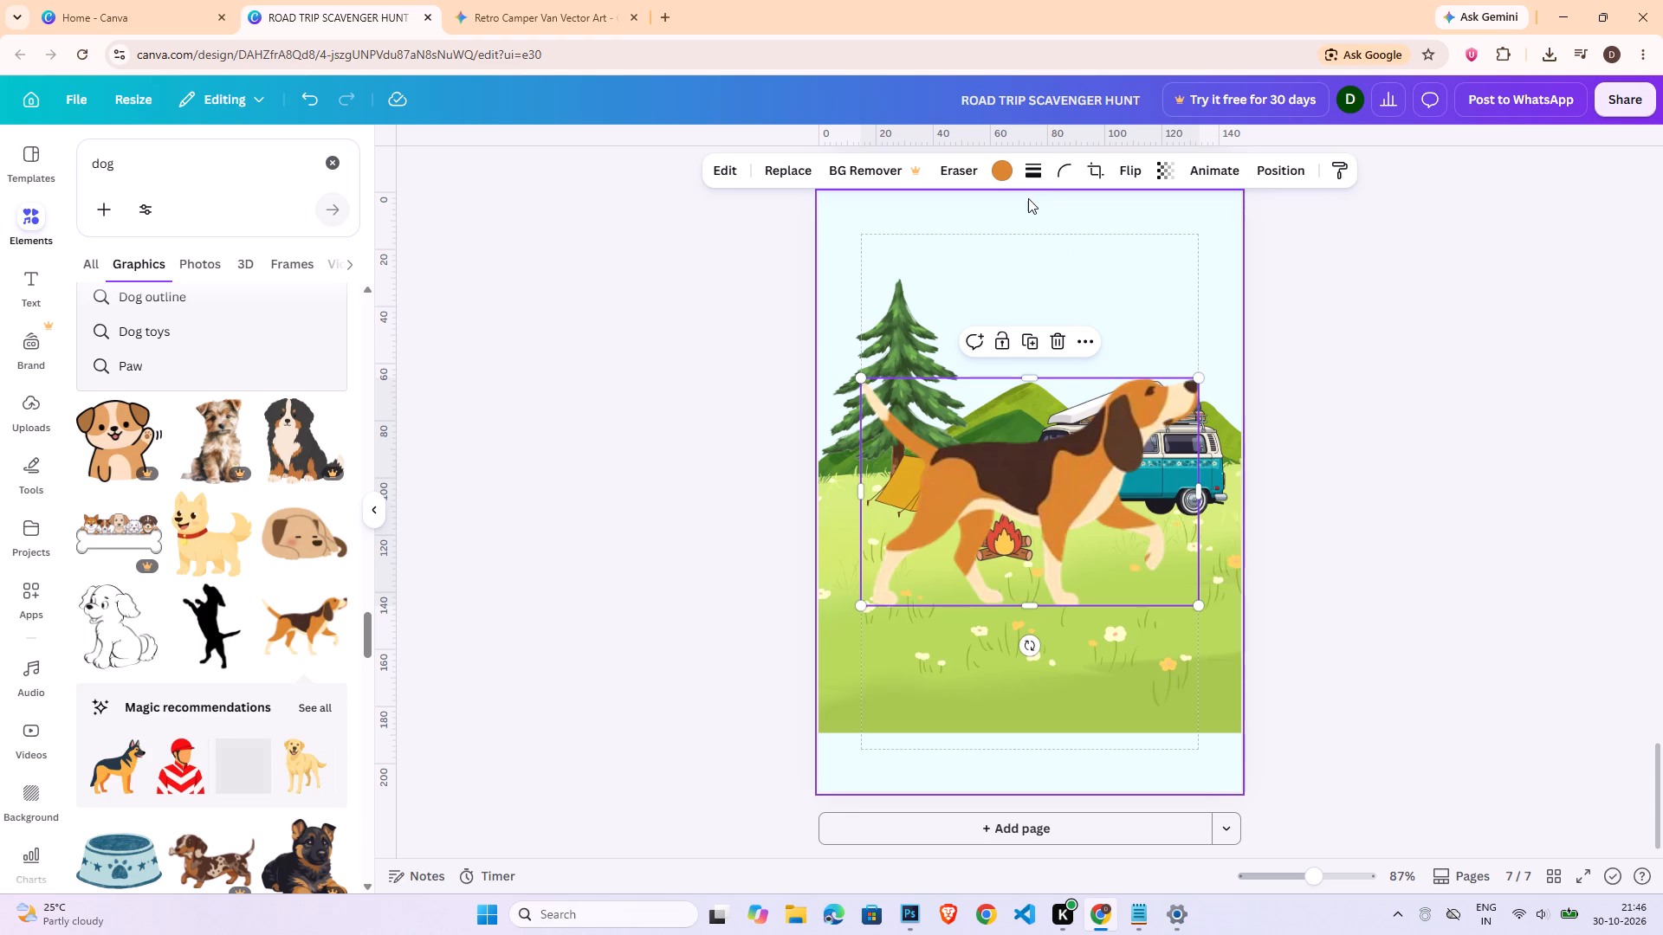
{"action": "left_click", "coordinate": [1114, 174]}
{"action": "left_click", "coordinate": [1126, 203]}
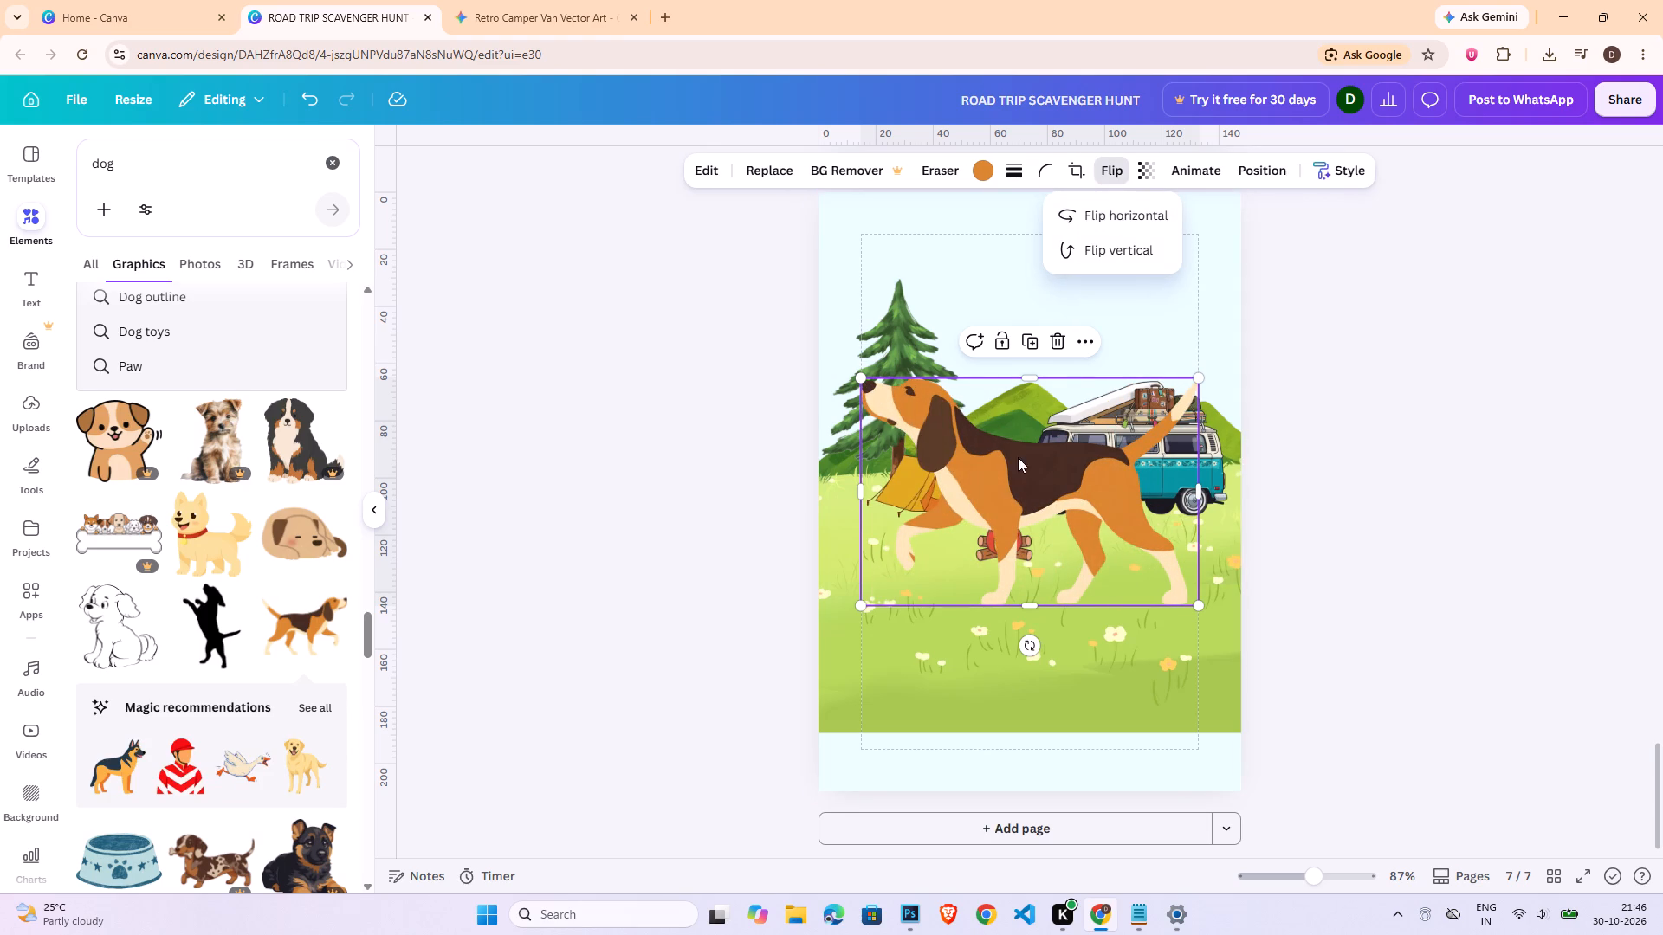
Shrink the walking beagle to a small size and place it on the grass below the van, facing the campfire.
{"action": "left_click_drag", "start_coordinate": [865, 383], "coordinate": [1071, 529]}
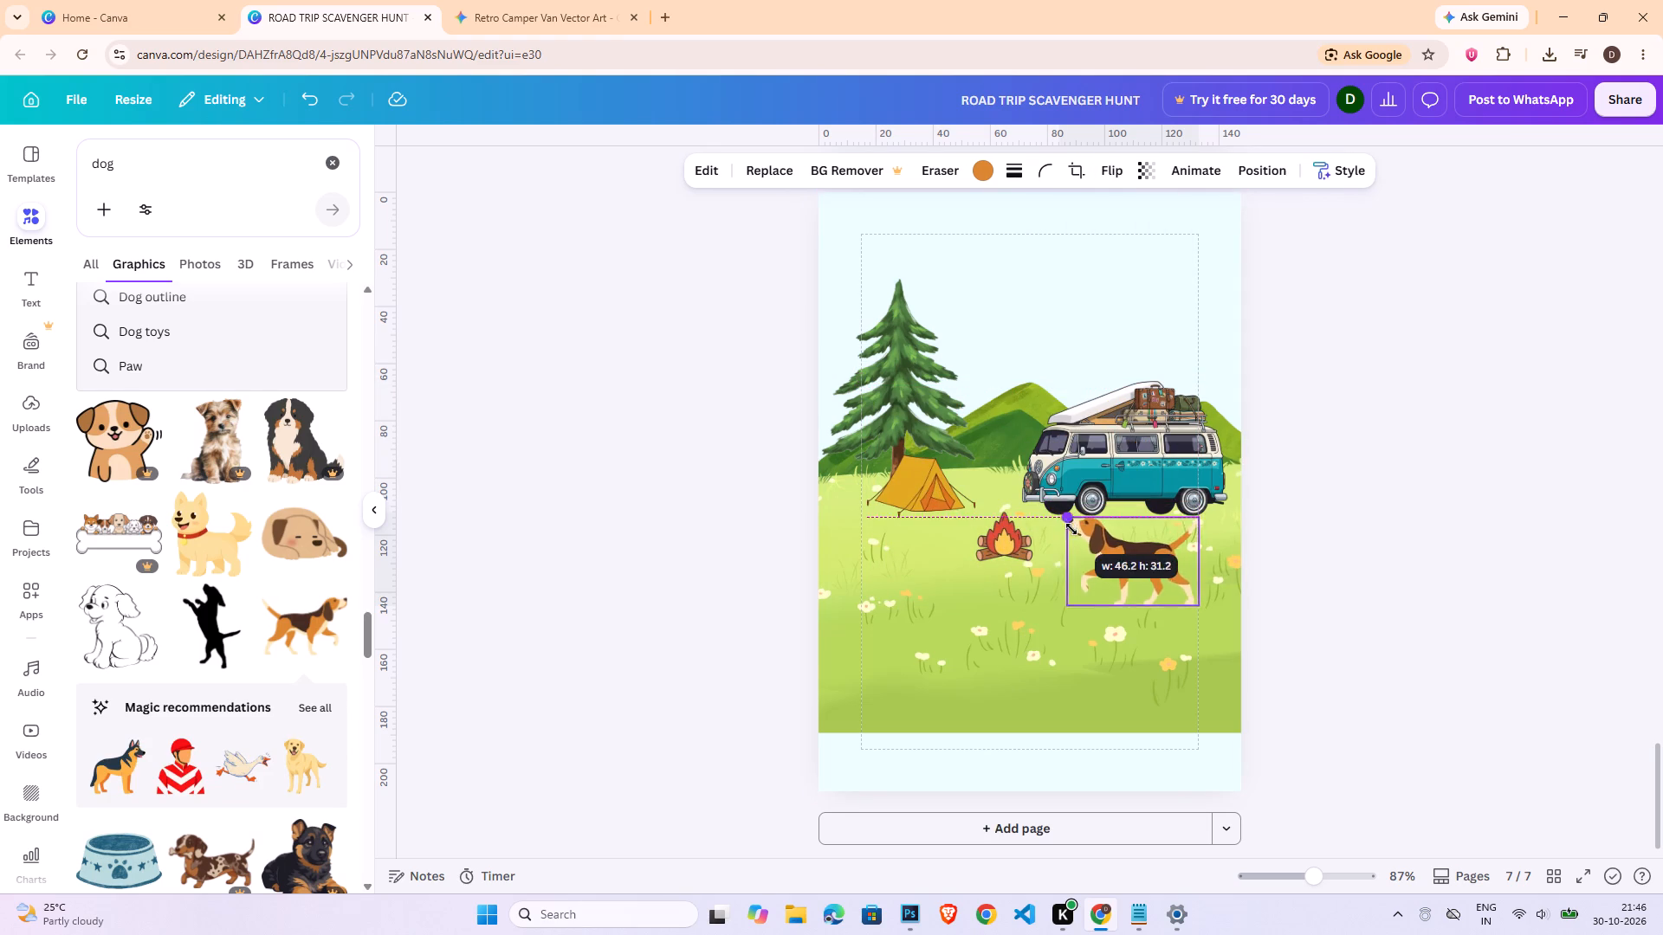
{"action": "left_click_drag", "start_coordinate": [1071, 529], "coordinate": [1090, 548]}
{"action": "left_click_drag", "start_coordinate": [1128, 580], "coordinate": [1107, 576]}
{"action": "left_click", "coordinate": [1440, 565]}
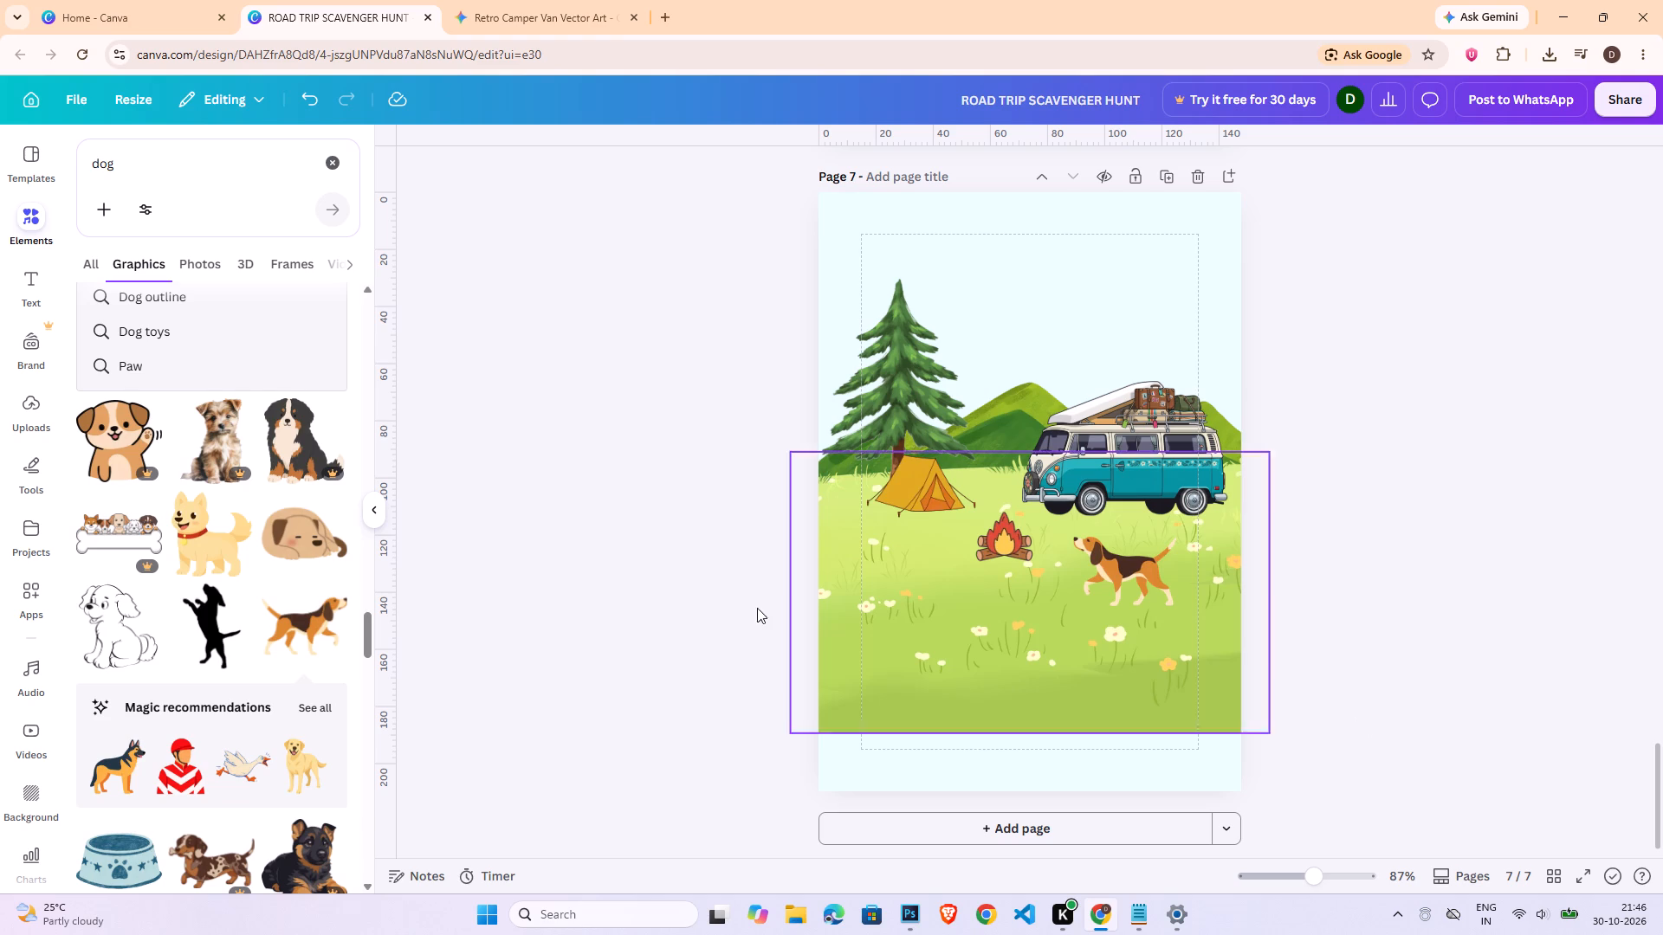
Search the graphics for "clouds" and add the pale blue, flat-style fluffy cloud to page 7.
{"action": "double_click", "coordinate": [144, 164]}
{"action": "key", "text": "ctrl+a"}
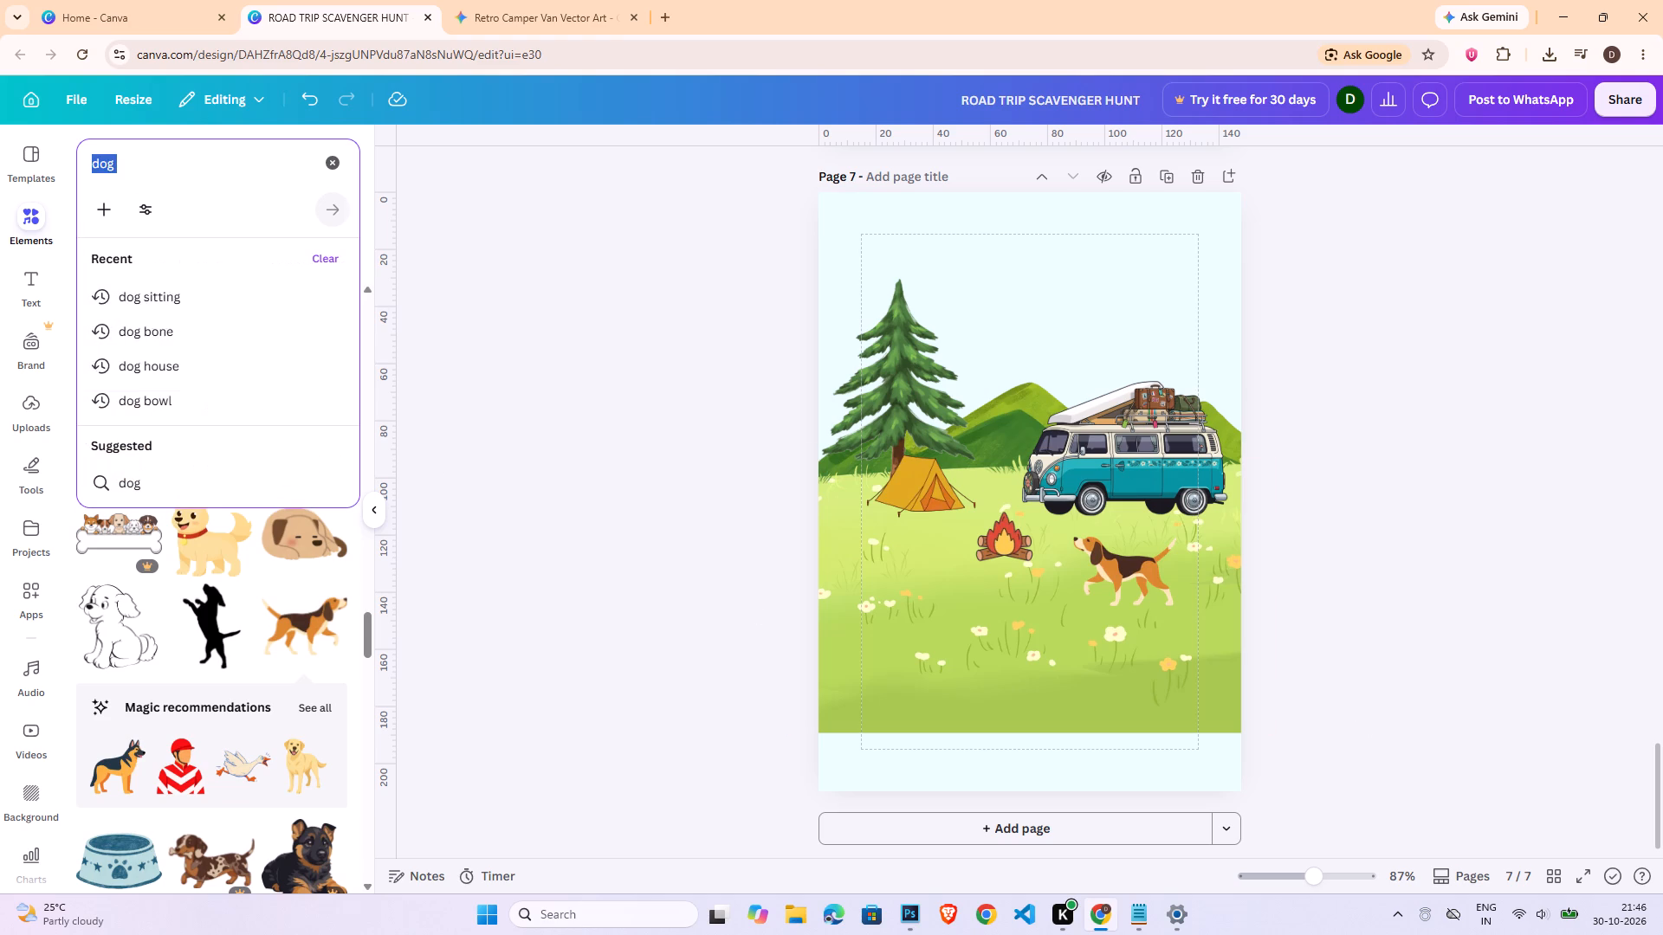
{"action": "type", "text": "clouds"}
{"action": "key", "text": "Return"}
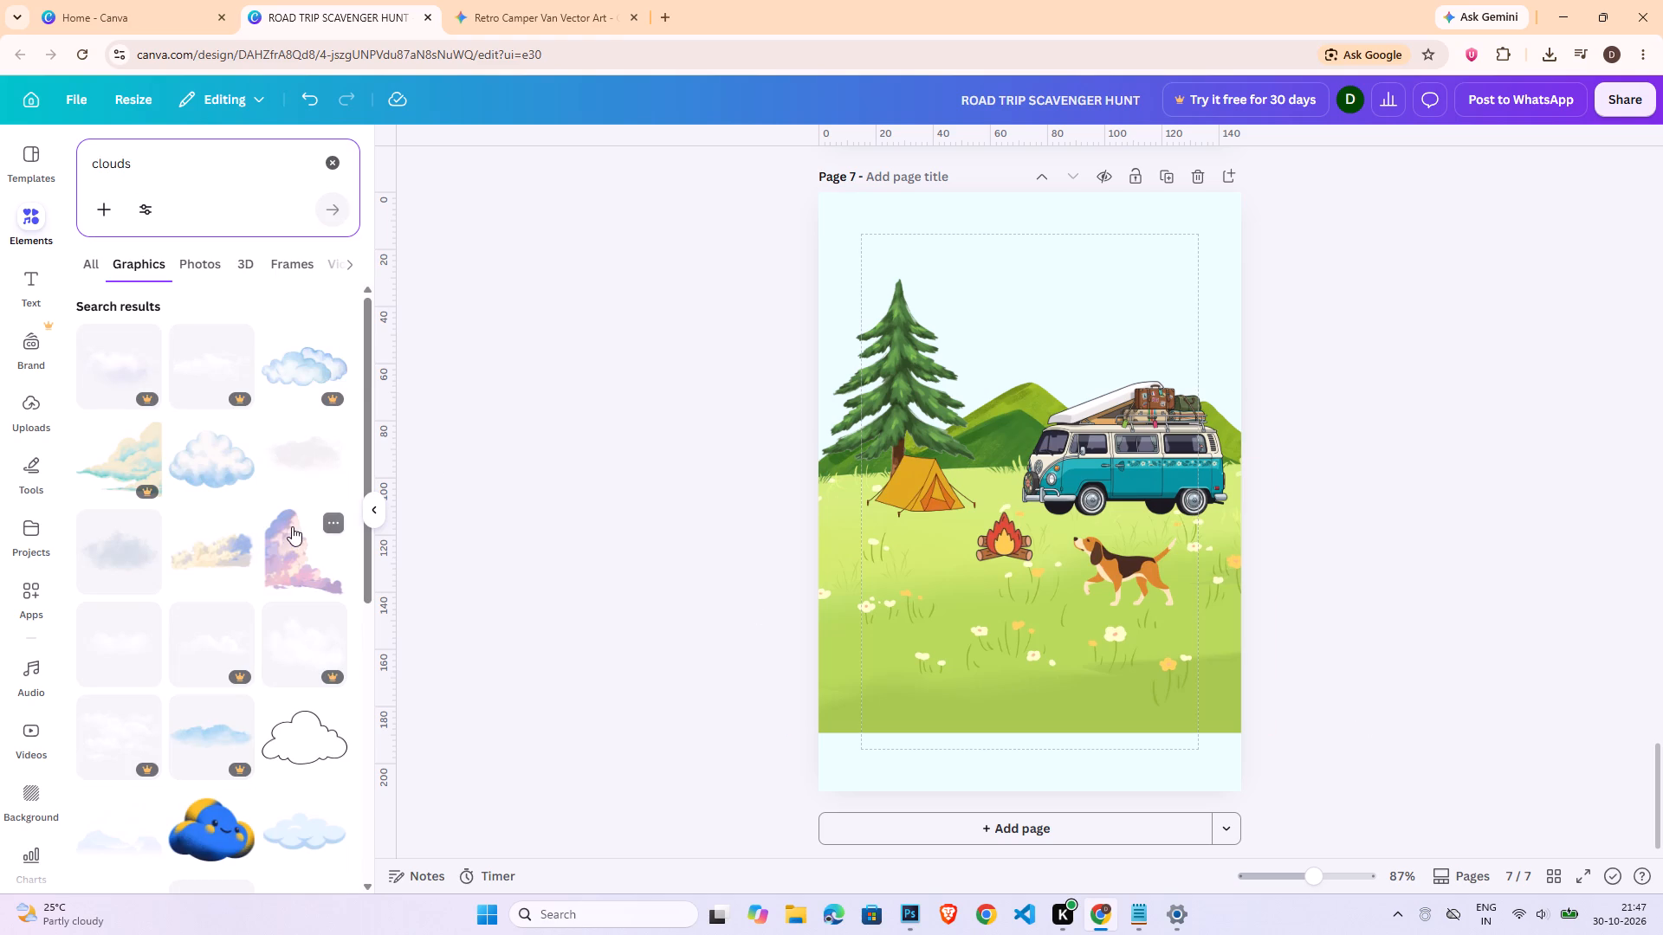
{"action": "scroll", "coordinate": [261, 601], "scroll_direction": "down", "scroll_amount": 2}
{"action": "left_click", "coordinate": [295, 653]}
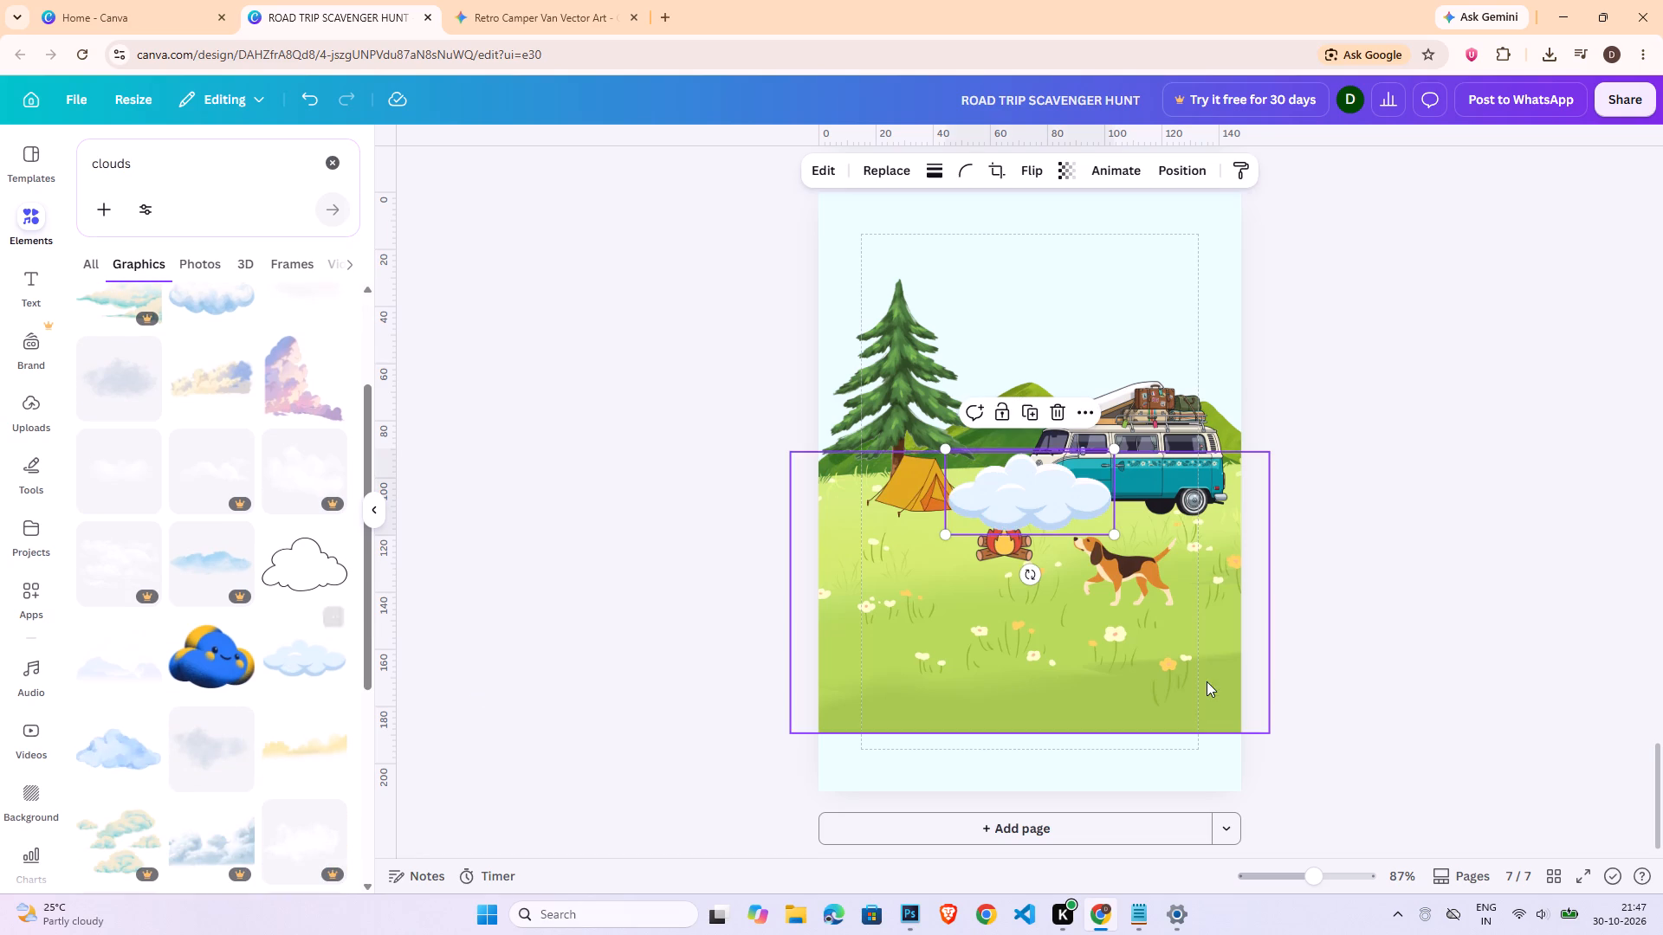
Move the pale blue cloud into the sky above the pine tree and shrink it to a small size.
{"action": "left_click_drag", "start_coordinate": [1048, 493], "coordinate": [934, 234]}
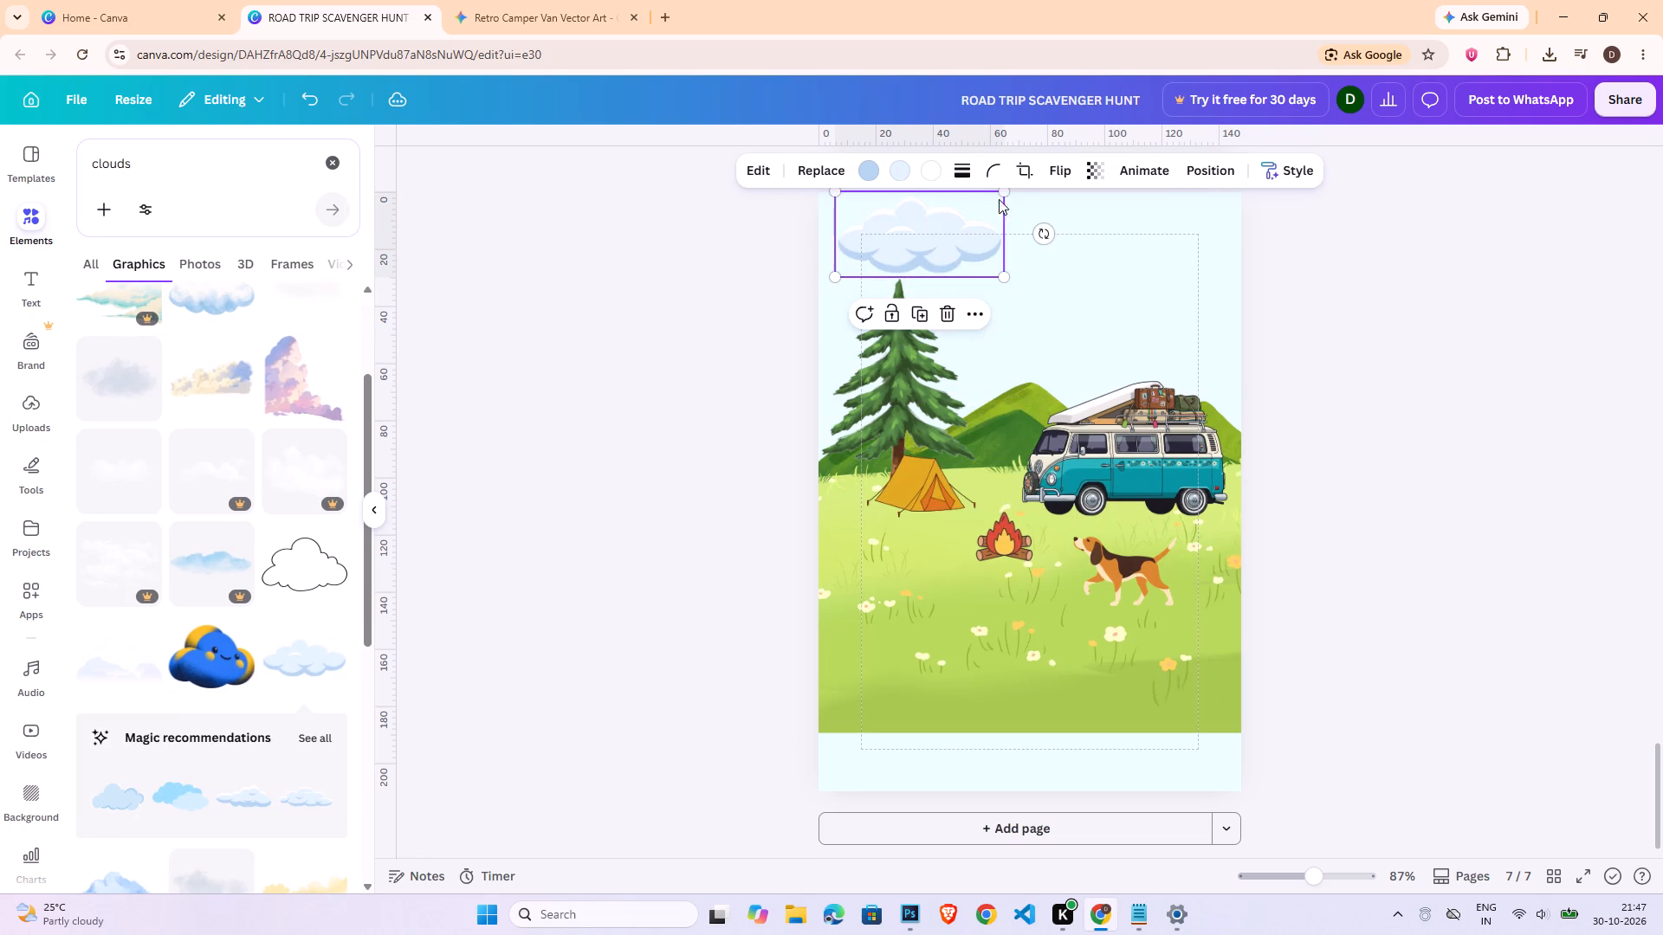
{"action": "left_click_drag", "start_coordinate": [1008, 193], "coordinate": [947, 234]}
{"action": "left_click_drag", "start_coordinate": [883, 259], "coordinate": [886, 252]}
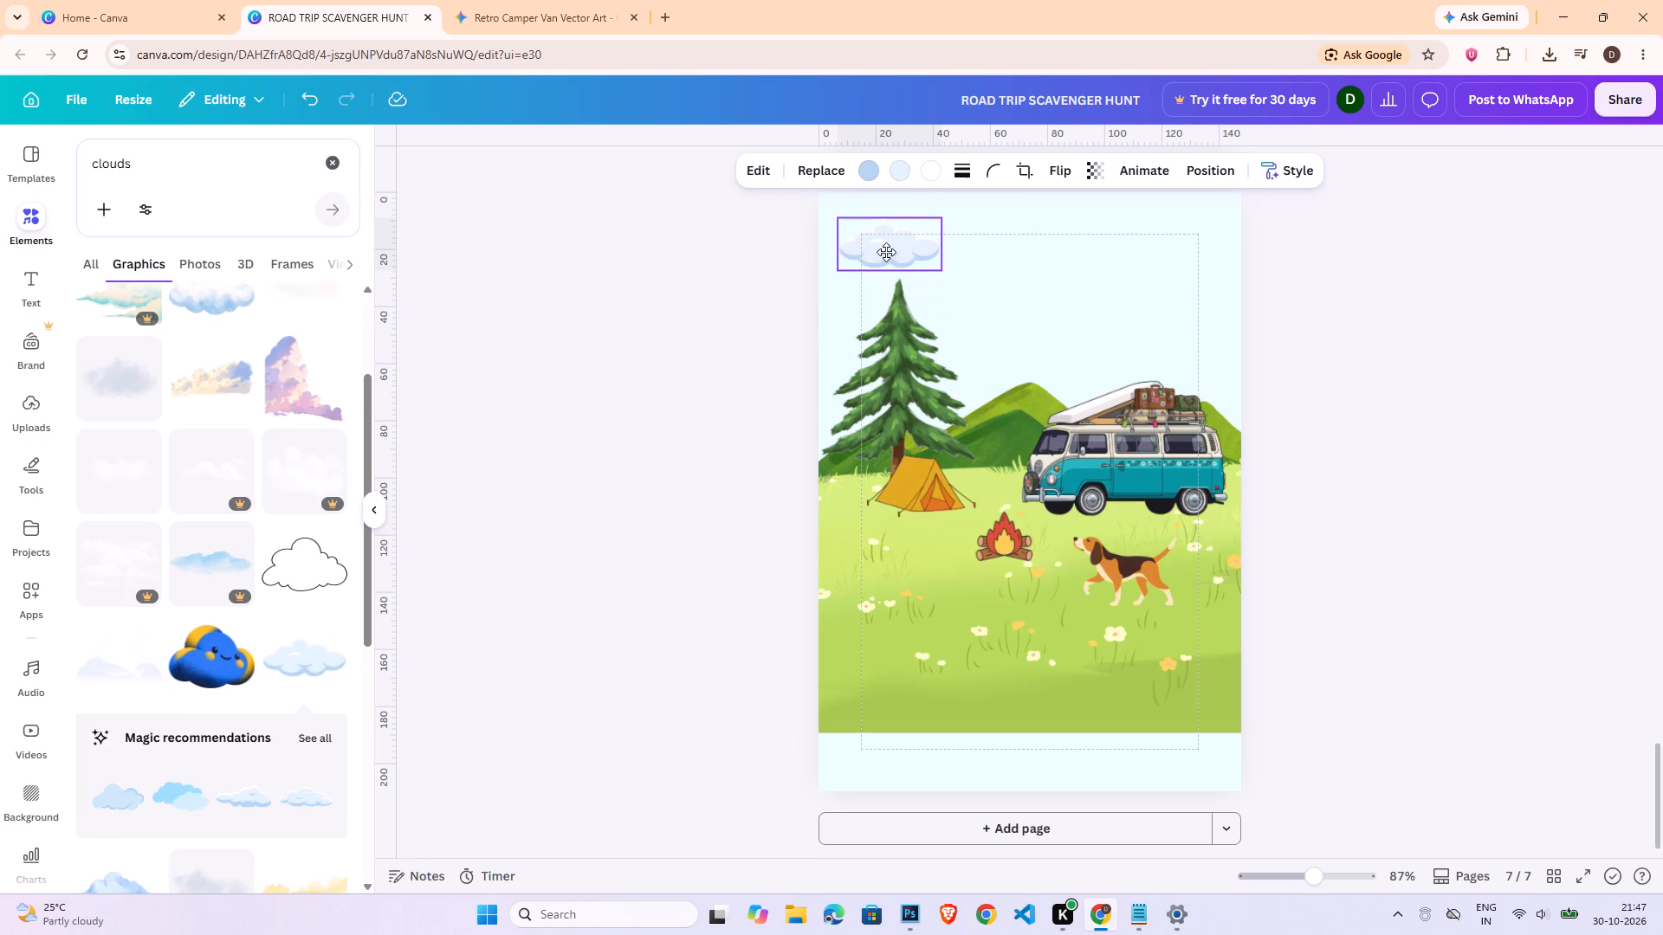
Move the pale blue cloud up into the upper-left corner of the page 7 sky.
{"action": "left_click_drag", "start_coordinate": [886, 252], "coordinate": [878, 235]}
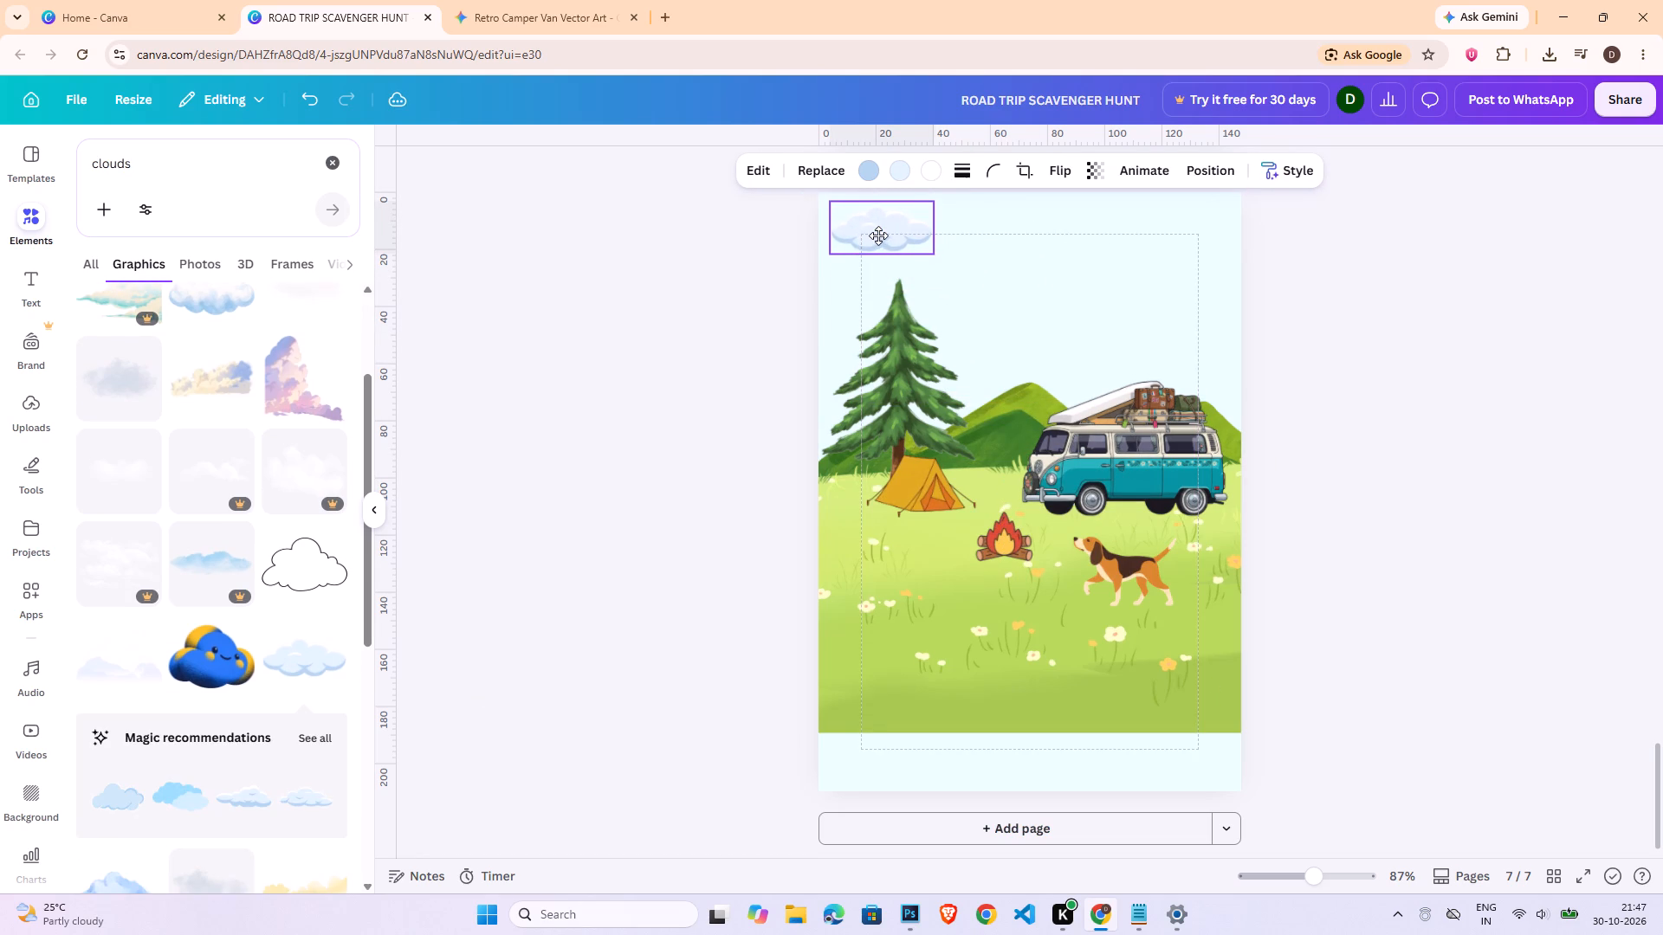
{"action": "left_click_drag", "start_coordinate": [878, 235], "coordinate": [877, 235]}
Duplicate the cloud, shrink the copy, and place it in the sky between the pine tree and the van.
{"action": "key", "text": "ctrl+c"}
{"action": "key", "text": "ctrl+v"}
{"action": "left_click_drag", "start_coordinate": [906, 242], "coordinate": [967, 263]}
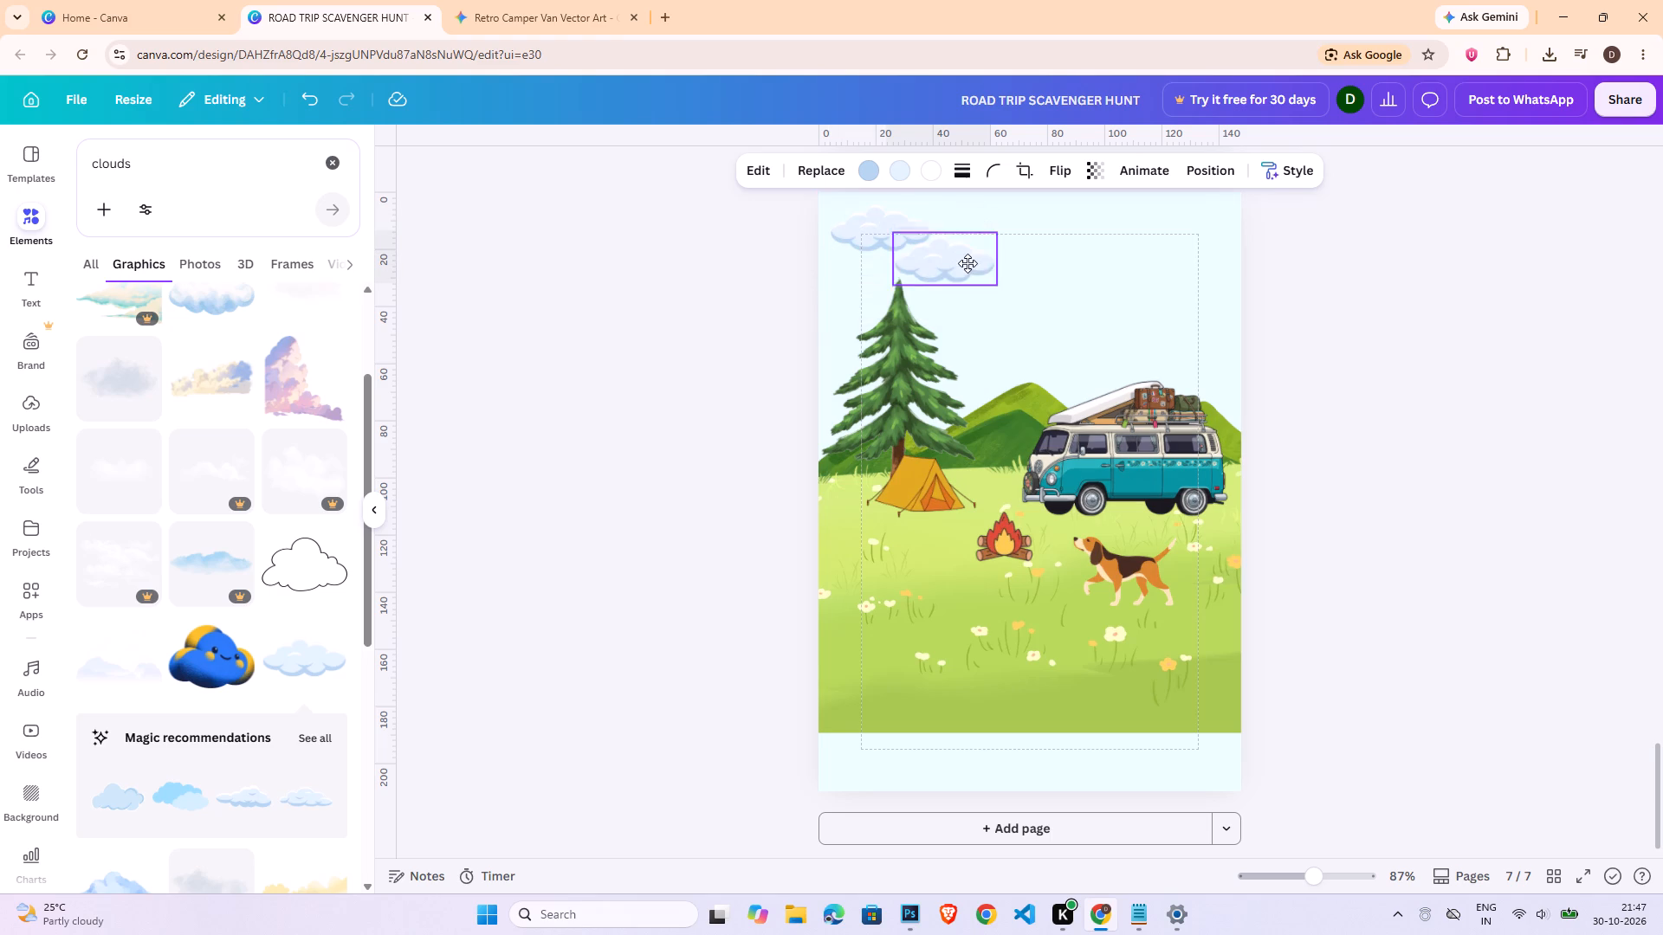
{"action": "left_click_drag", "start_coordinate": [967, 263], "coordinate": [1066, 281]}
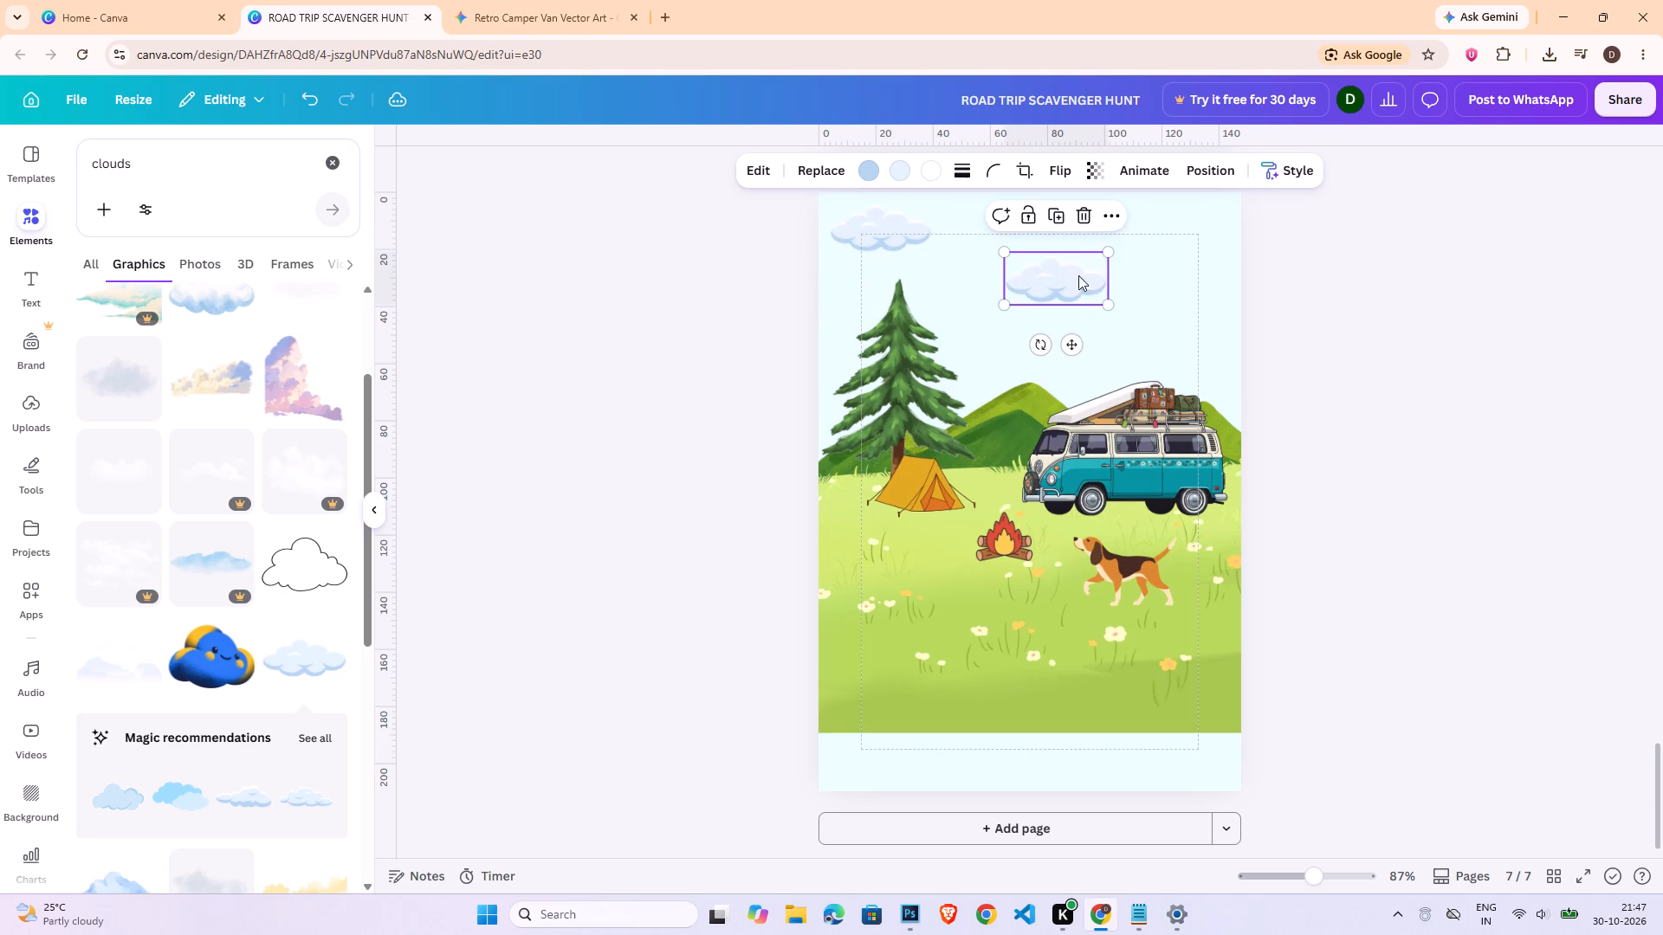
{"action": "left_click_drag", "start_coordinate": [1109, 249], "coordinate": [1072, 267]}
{"action": "left_click_drag", "start_coordinate": [1043, 281], "coordinate": [1024, 293]}
Duplicate the small cloud, move the copy near the sky's top edge above the van, and enlarge it.
{"action": "key", "text": "ctrl+c"}
{"action": "key", "text": "ctrl+v"}
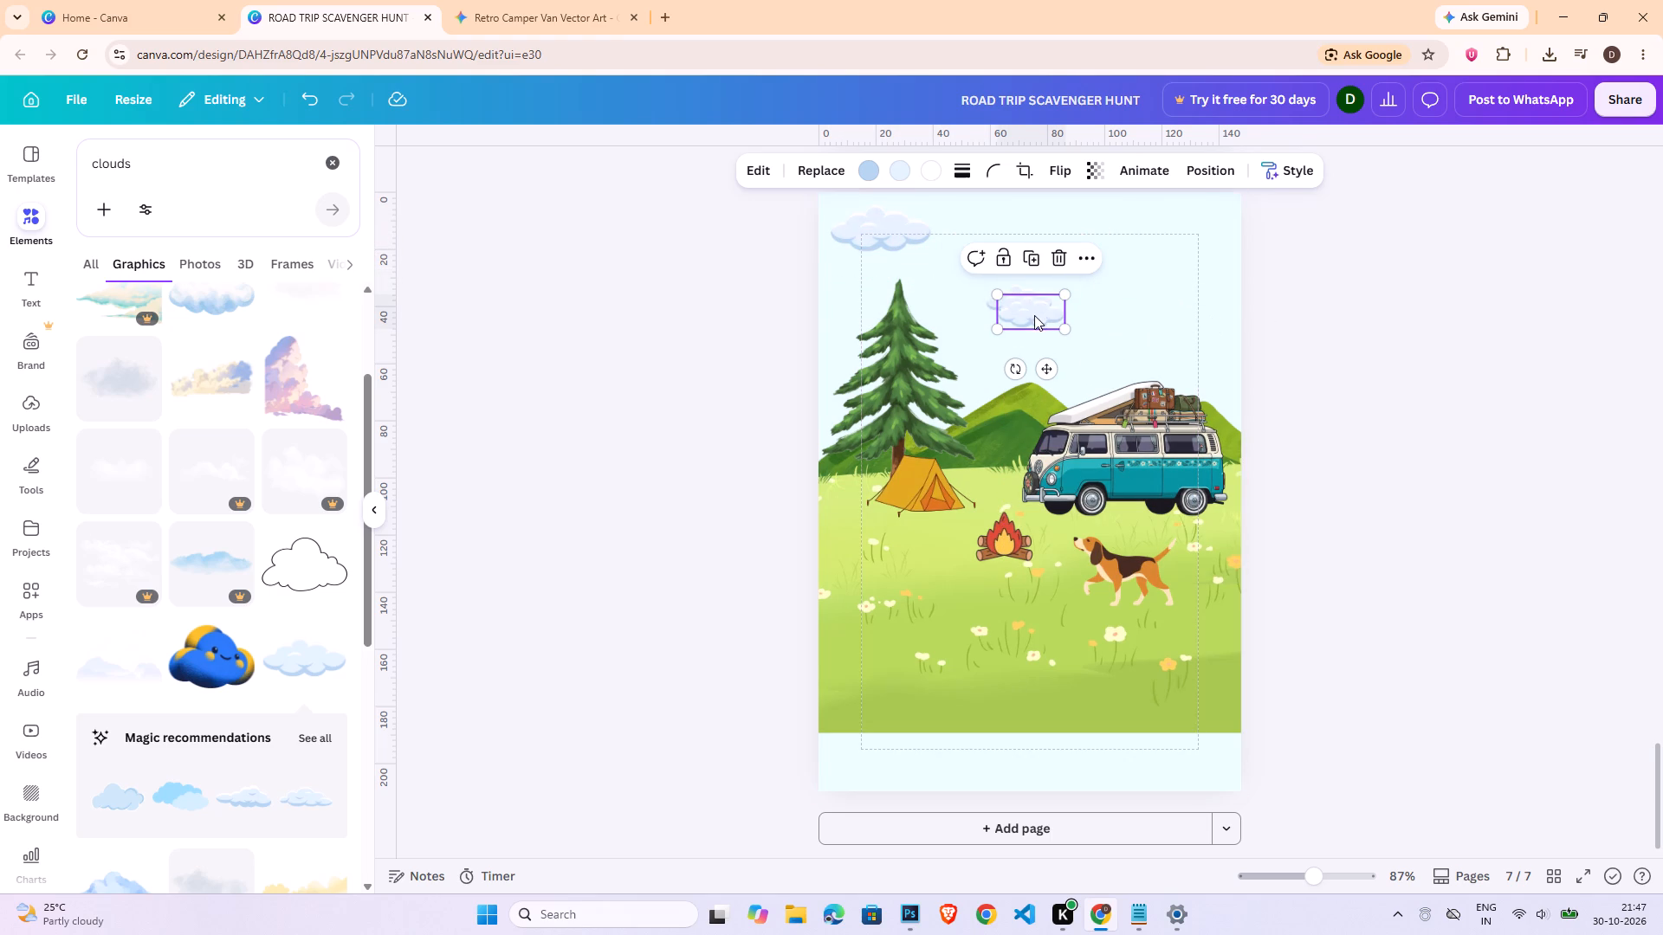
{"action": "left_click_drag", "start_coordinate": [1033, 315], "coordinate": [1073, 216]}
{"action": "left_click_drag", "start_coordinate": [1110, 229], "coordinate": [1116, 237]}
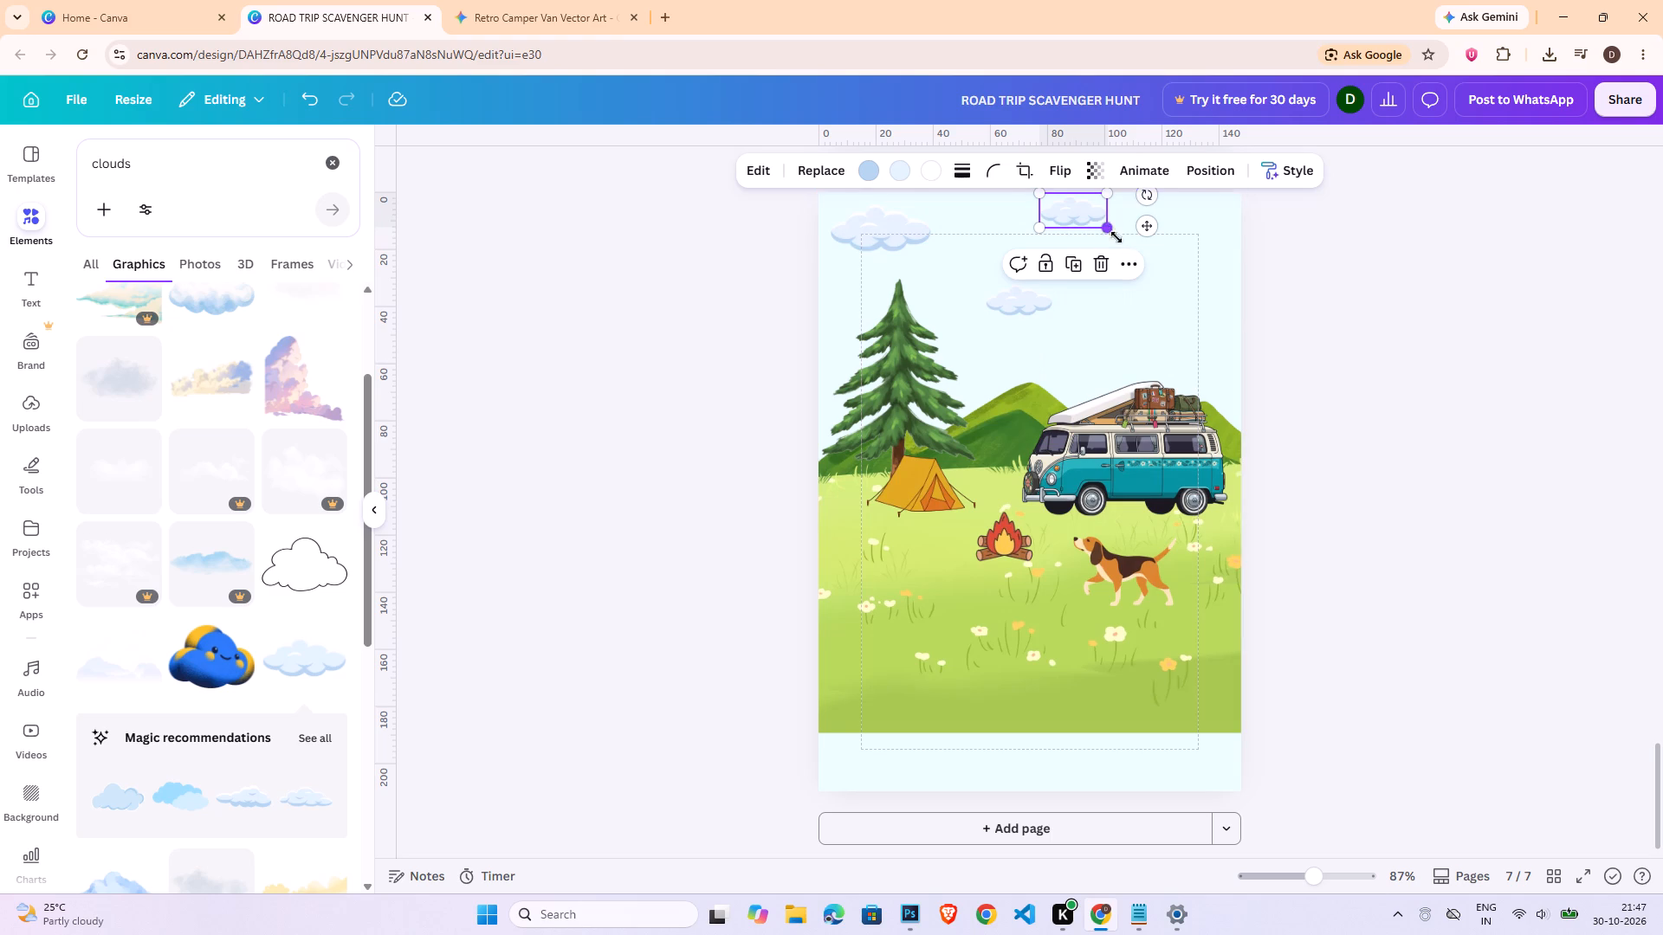
{"action": "left_click_drag", "start_coordinate": [1116, 237], "coordinate": [1155, 269]}
{"action": "left_click_drag", "start_coordinate": [1090, 220], "coordinate": [1087, 234]}
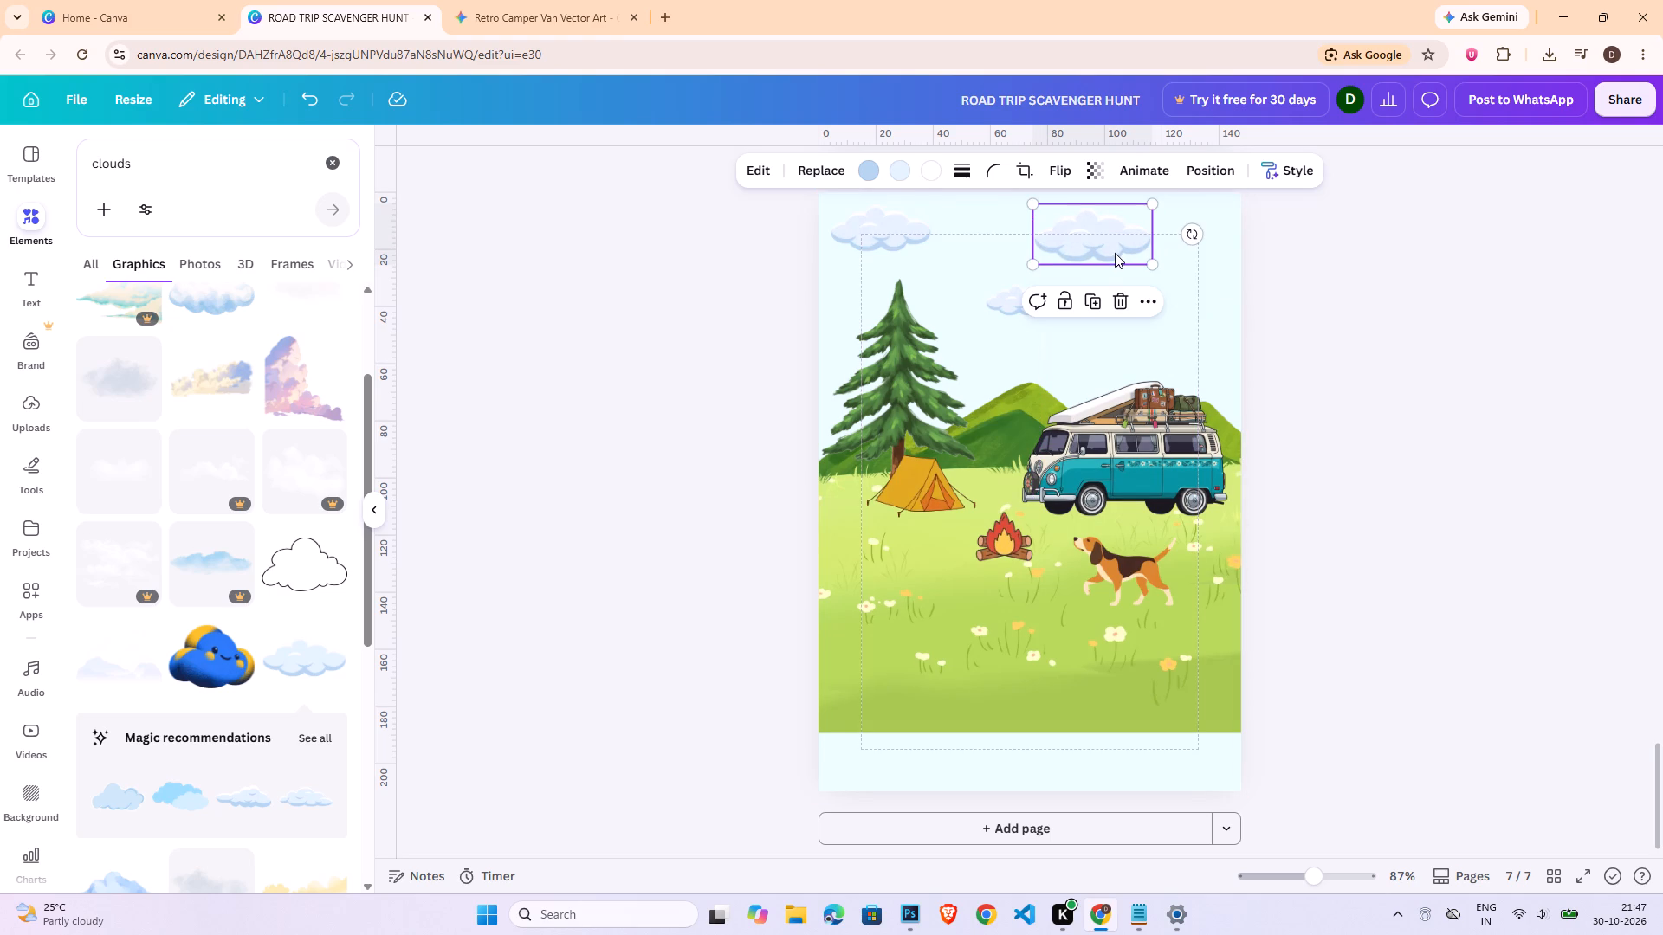
Duplicate the large cloud, place the copy over the page's right edge above the van, and shrink it slightly.
{"action": "key", "text": "ctrl+c"}
{"action": "key", "text": "ctrl+v"}
{"action": "left_click_drag", "start_coordinate": [1110, 242], "coordinate": [1229, 268]}
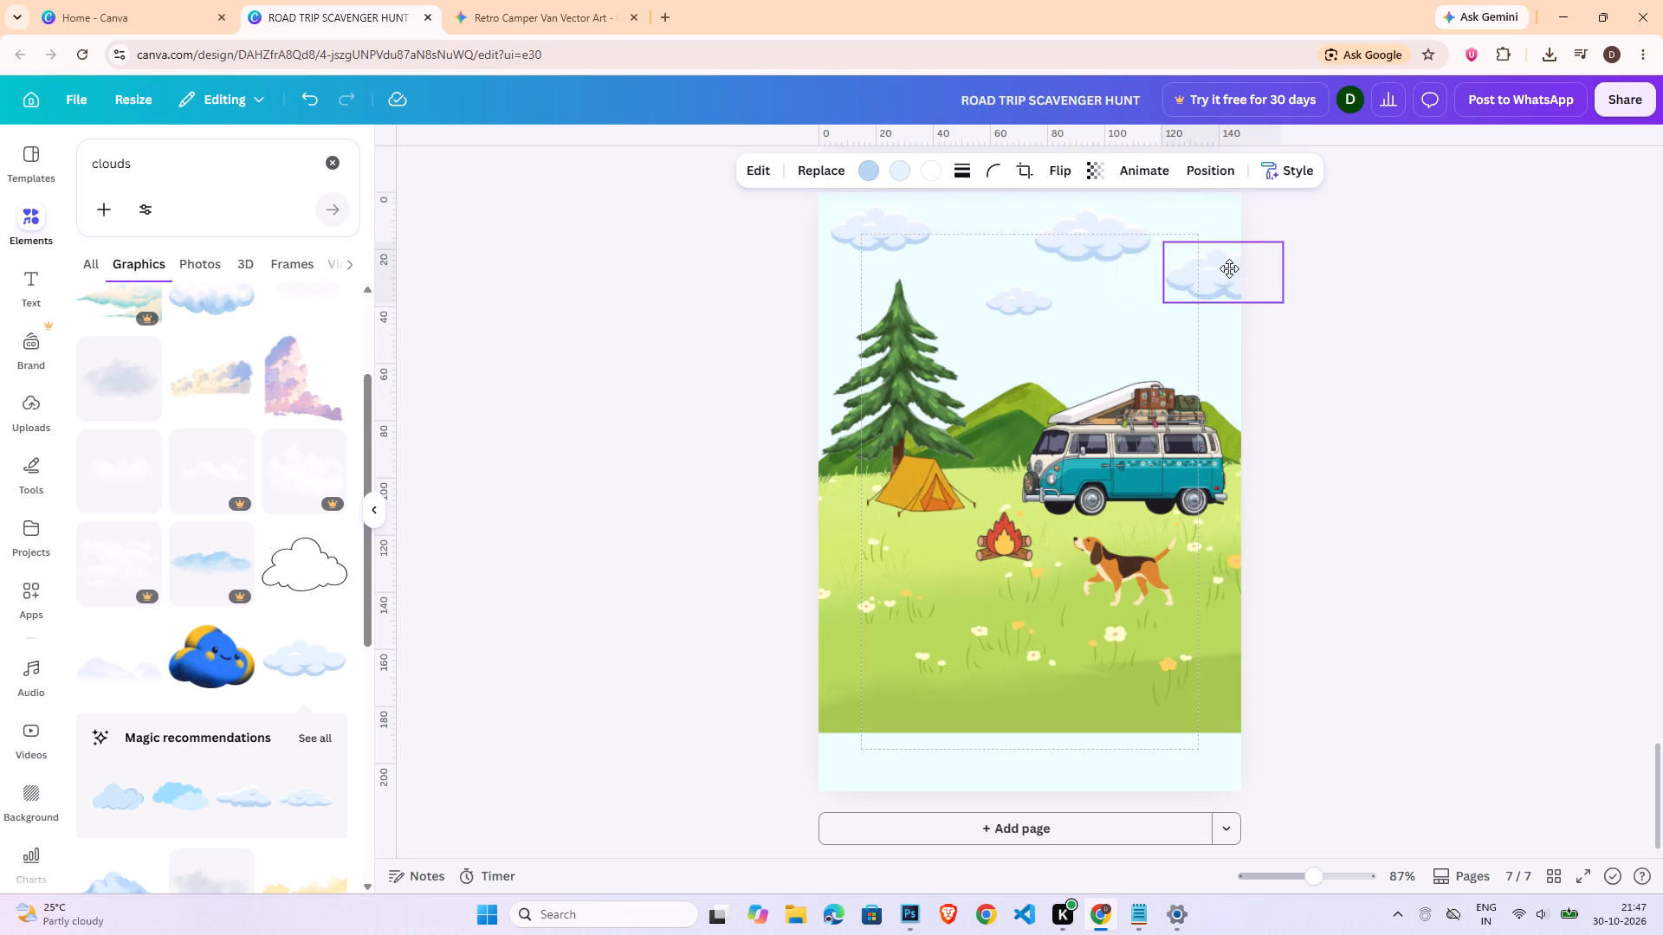
{"action": "left_click_drag", "start_coordinate": [1229, 268], "coordinate": [1215, 270]}
{"action": "left_click_drag", "start_coordinate": [1268, 248], "coordinate": [1252, 255]}
{"action": "left_click", "coordinate": [1226, 272]}
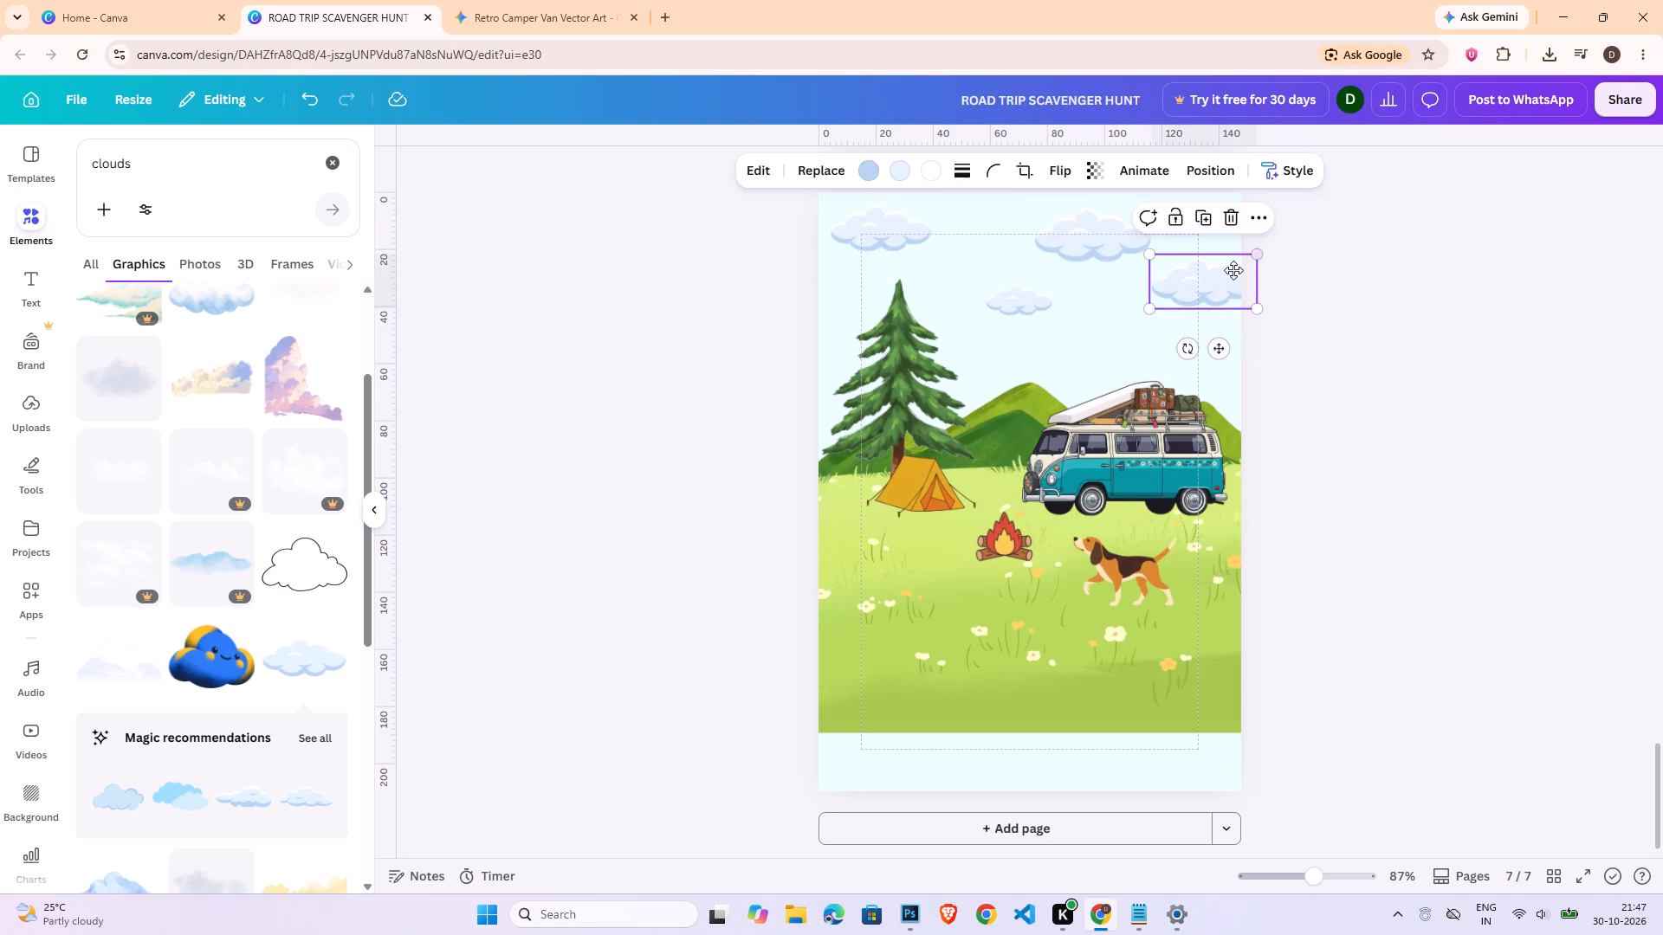
{"action": "left_click_drag", "start_coordinate": [1259, 251], "coordinate": [1246, 259]}
{"action": "left_click", "coordinate": [1216, 281]}
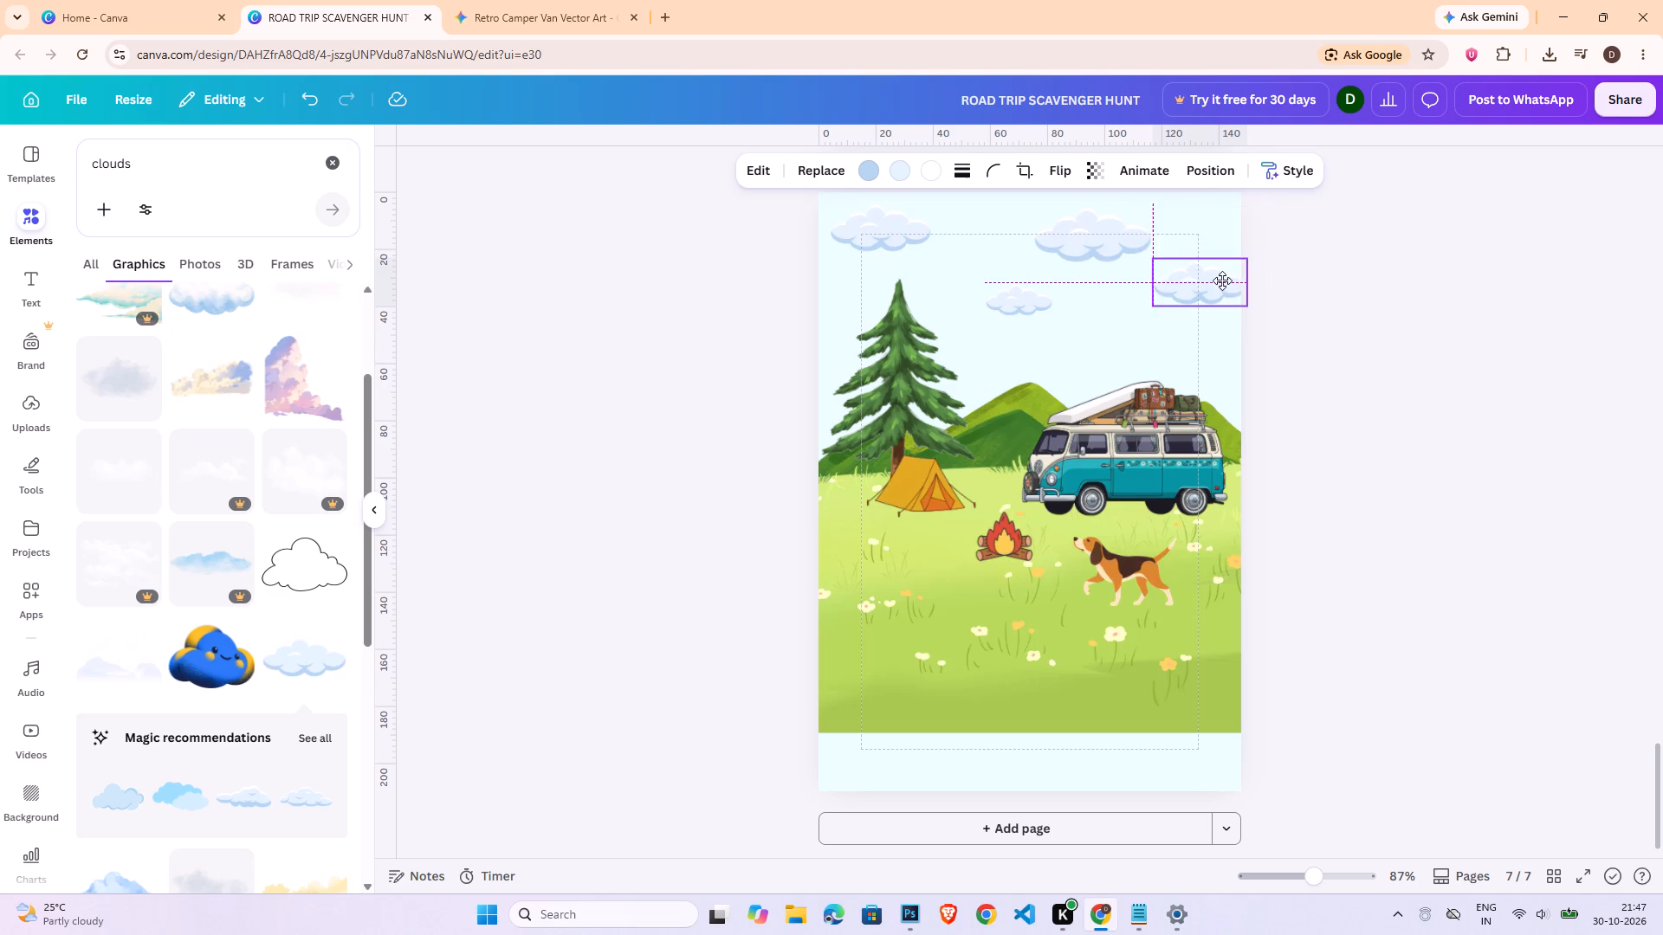
{"action": "left_click", "coordinate": [1299, 329]}
Search the graphics for "sun".
{"action": "double_click", "coordinate": [201, 171]}
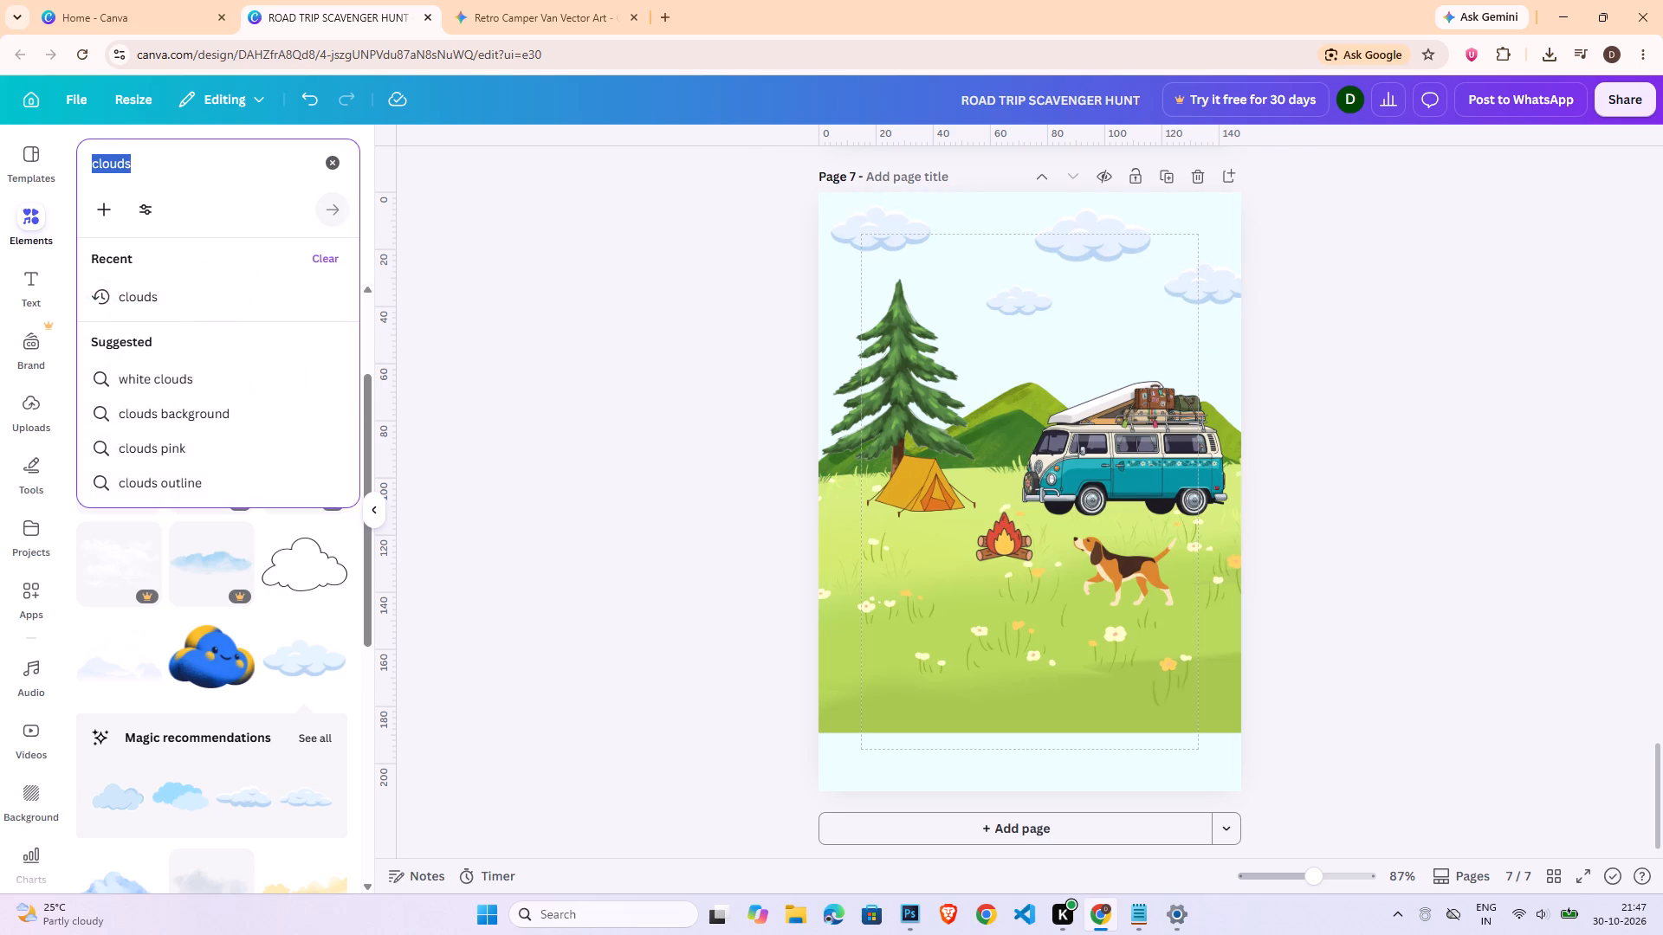
{"action": "type", "text": "sun"}
{"action": "key", "text": "Return"}
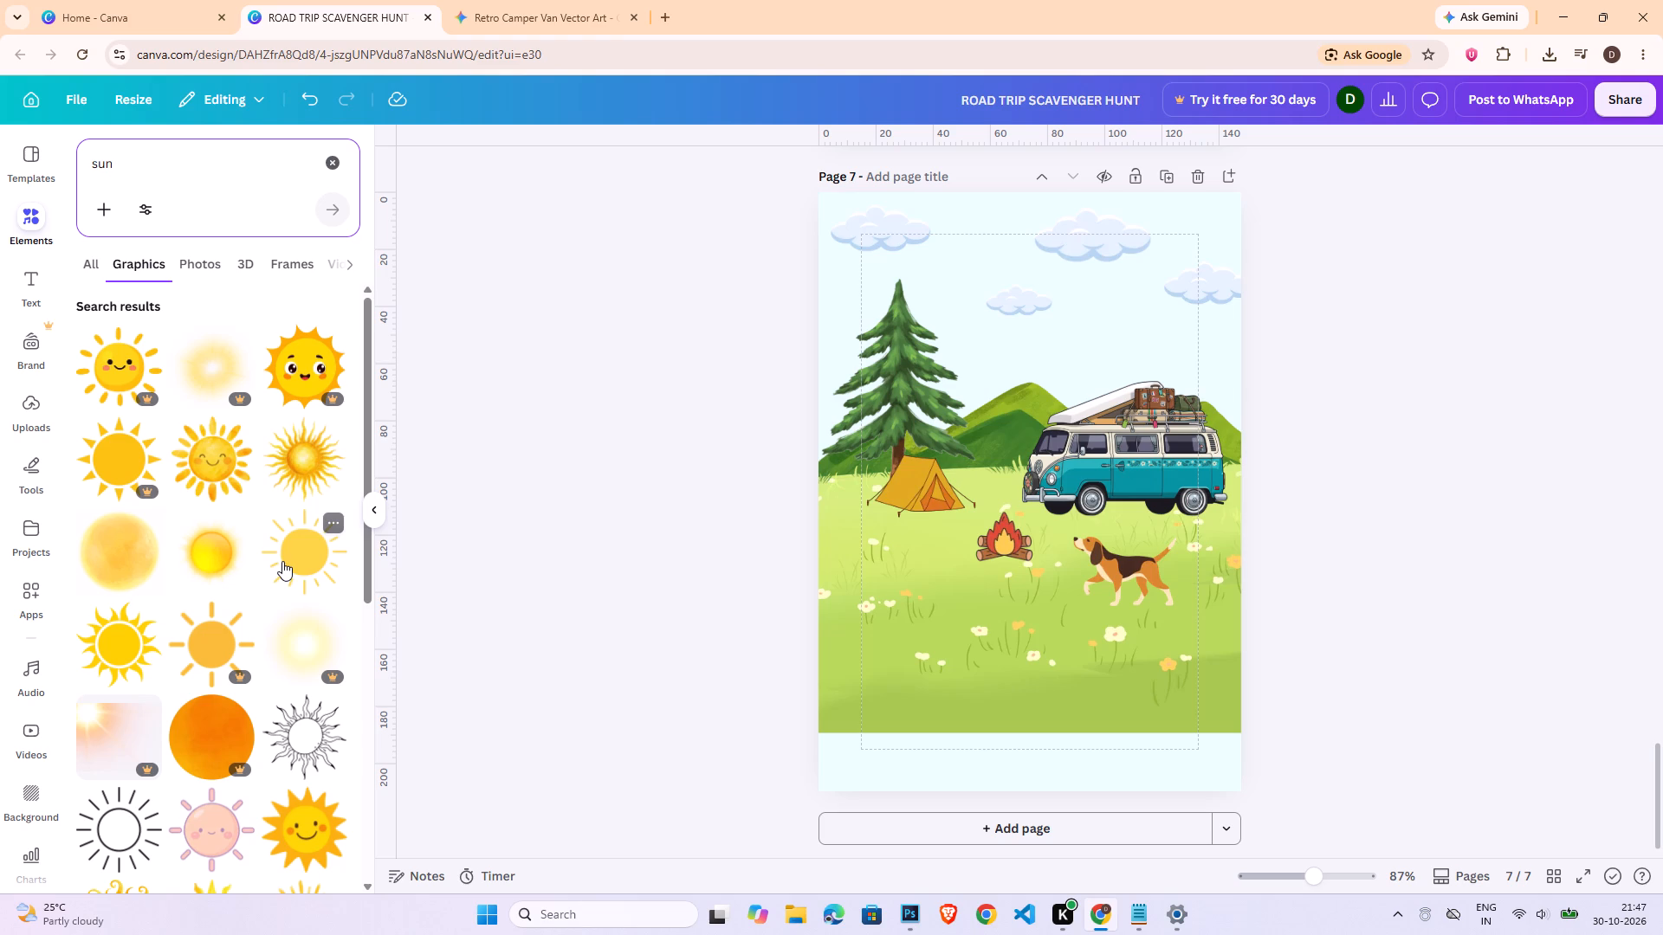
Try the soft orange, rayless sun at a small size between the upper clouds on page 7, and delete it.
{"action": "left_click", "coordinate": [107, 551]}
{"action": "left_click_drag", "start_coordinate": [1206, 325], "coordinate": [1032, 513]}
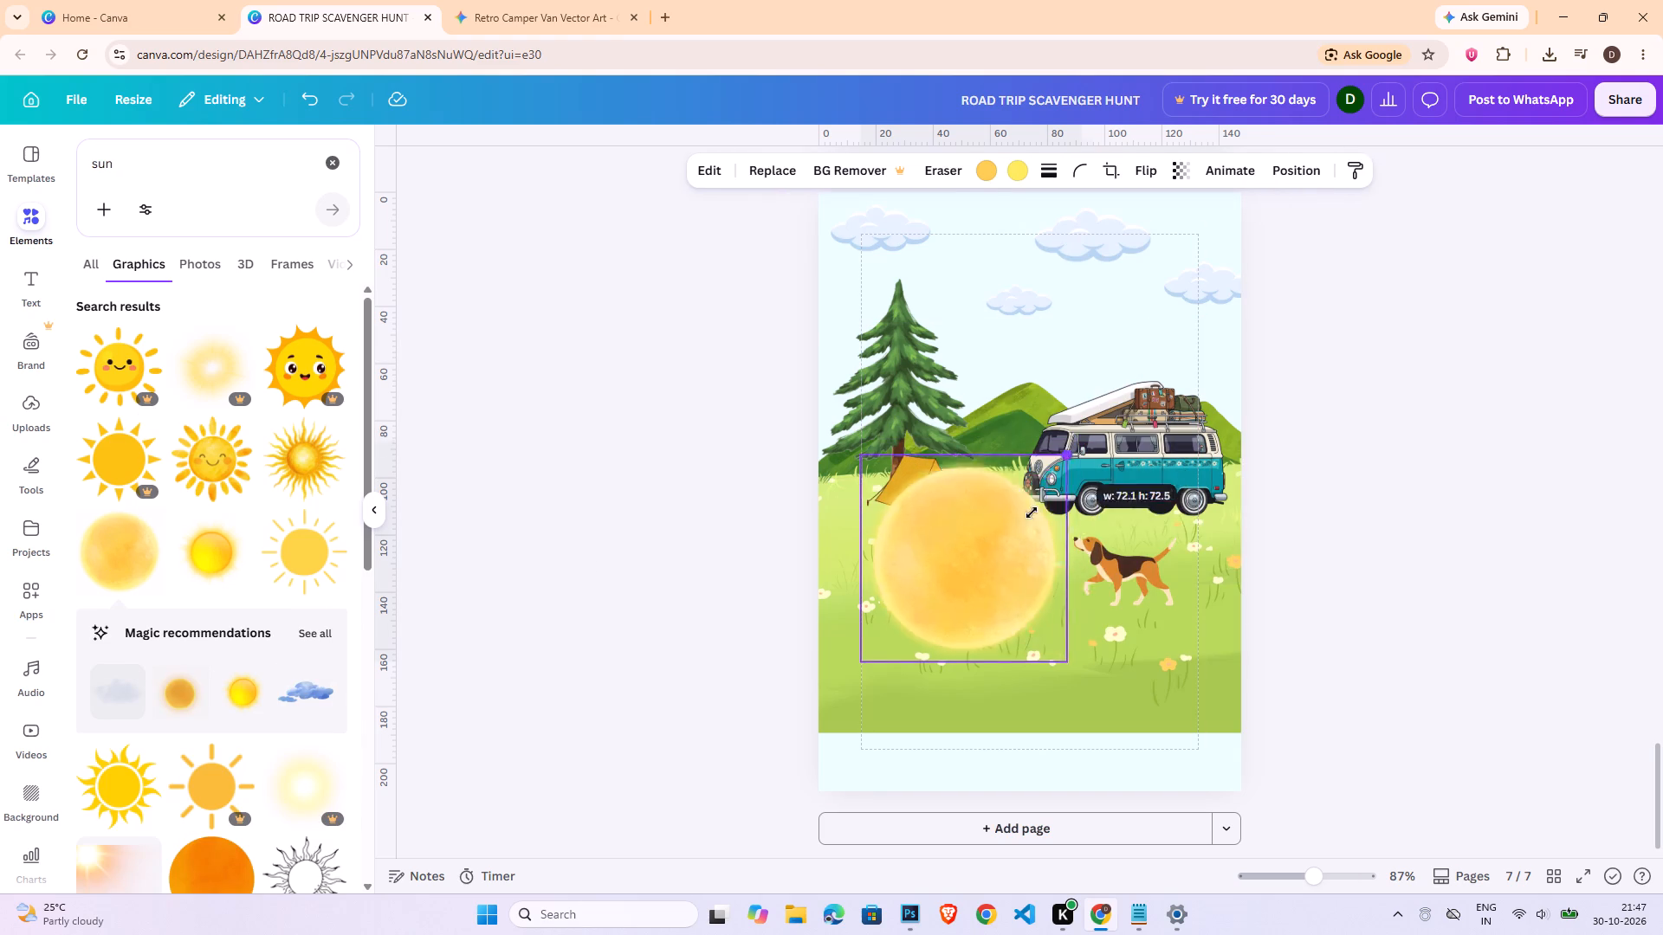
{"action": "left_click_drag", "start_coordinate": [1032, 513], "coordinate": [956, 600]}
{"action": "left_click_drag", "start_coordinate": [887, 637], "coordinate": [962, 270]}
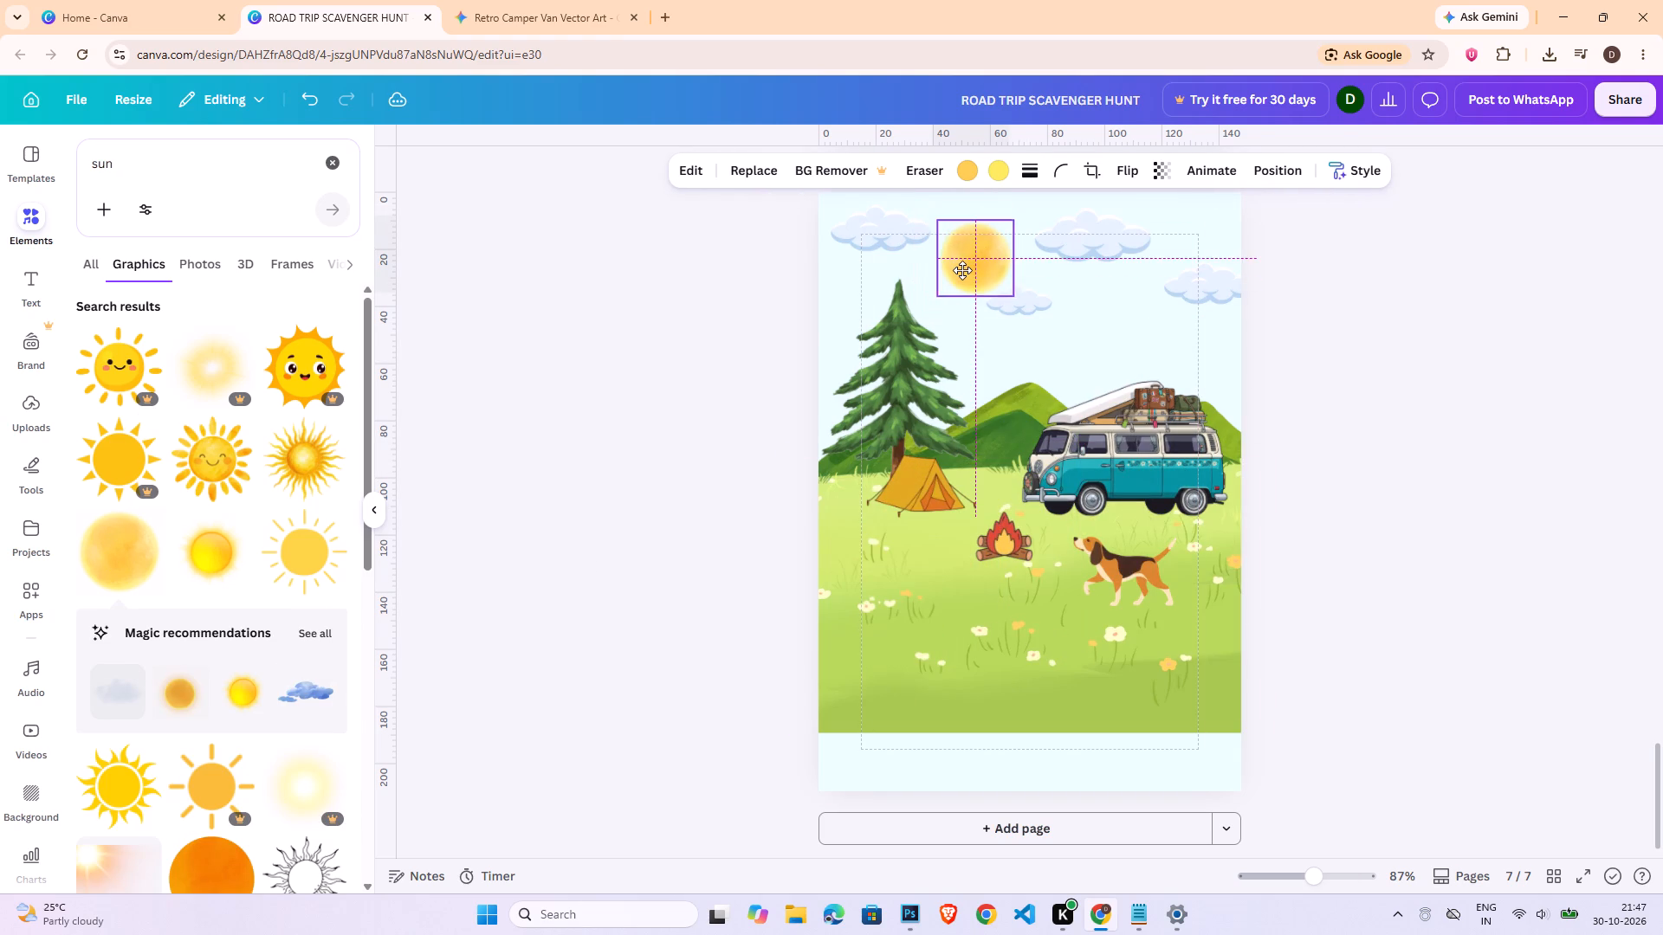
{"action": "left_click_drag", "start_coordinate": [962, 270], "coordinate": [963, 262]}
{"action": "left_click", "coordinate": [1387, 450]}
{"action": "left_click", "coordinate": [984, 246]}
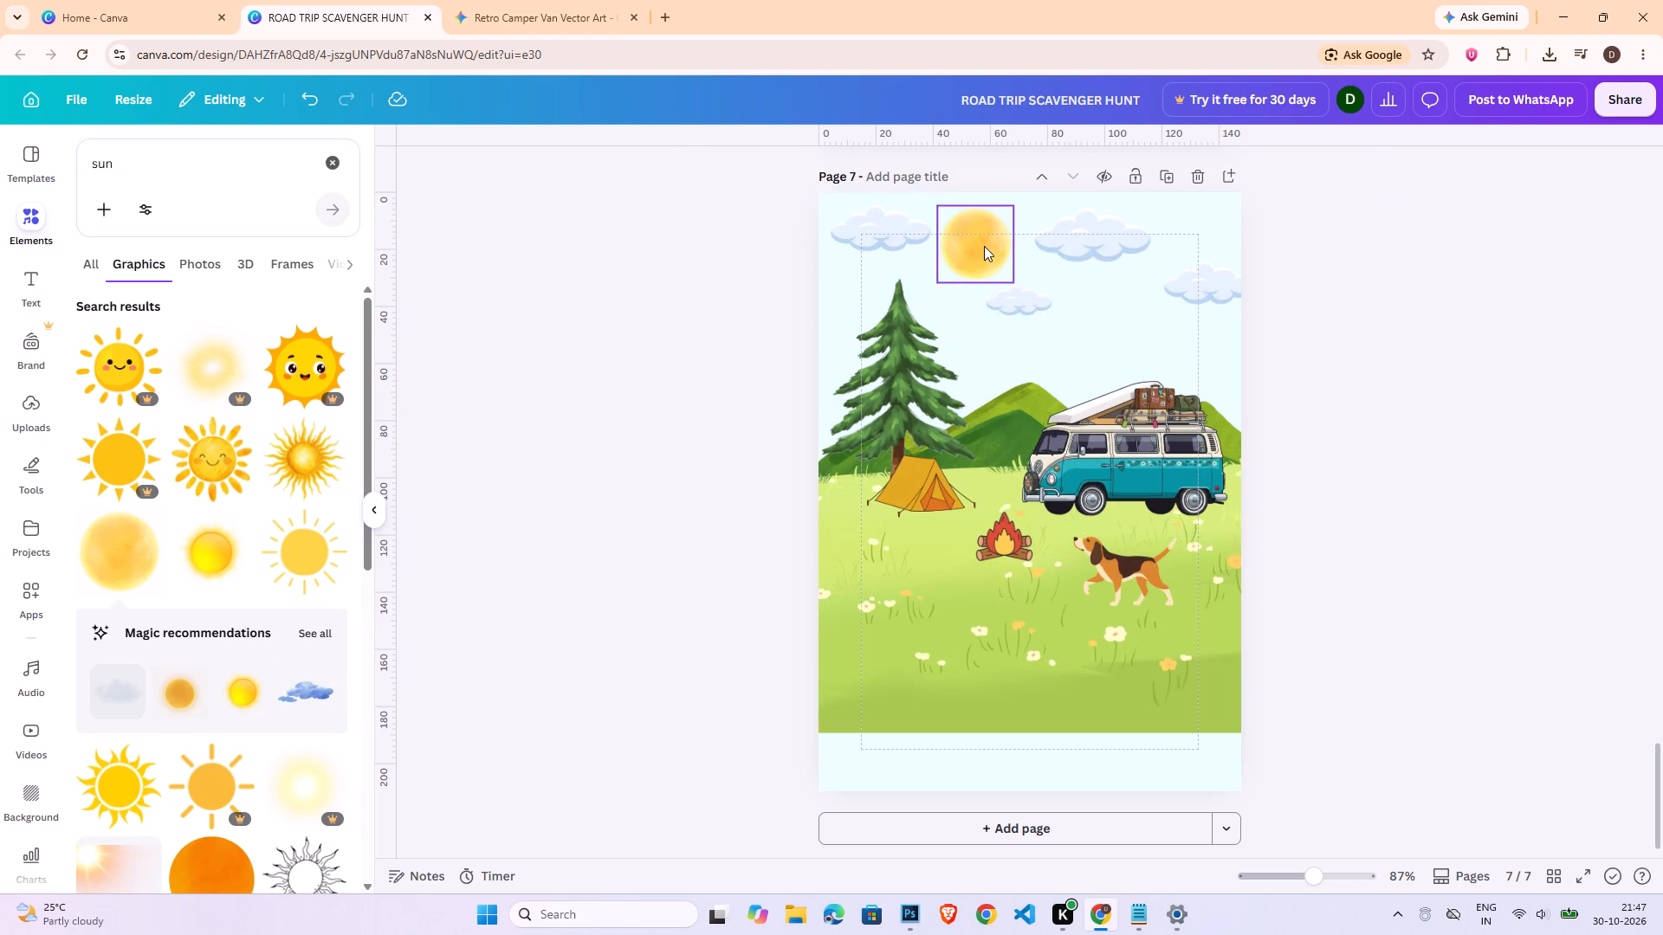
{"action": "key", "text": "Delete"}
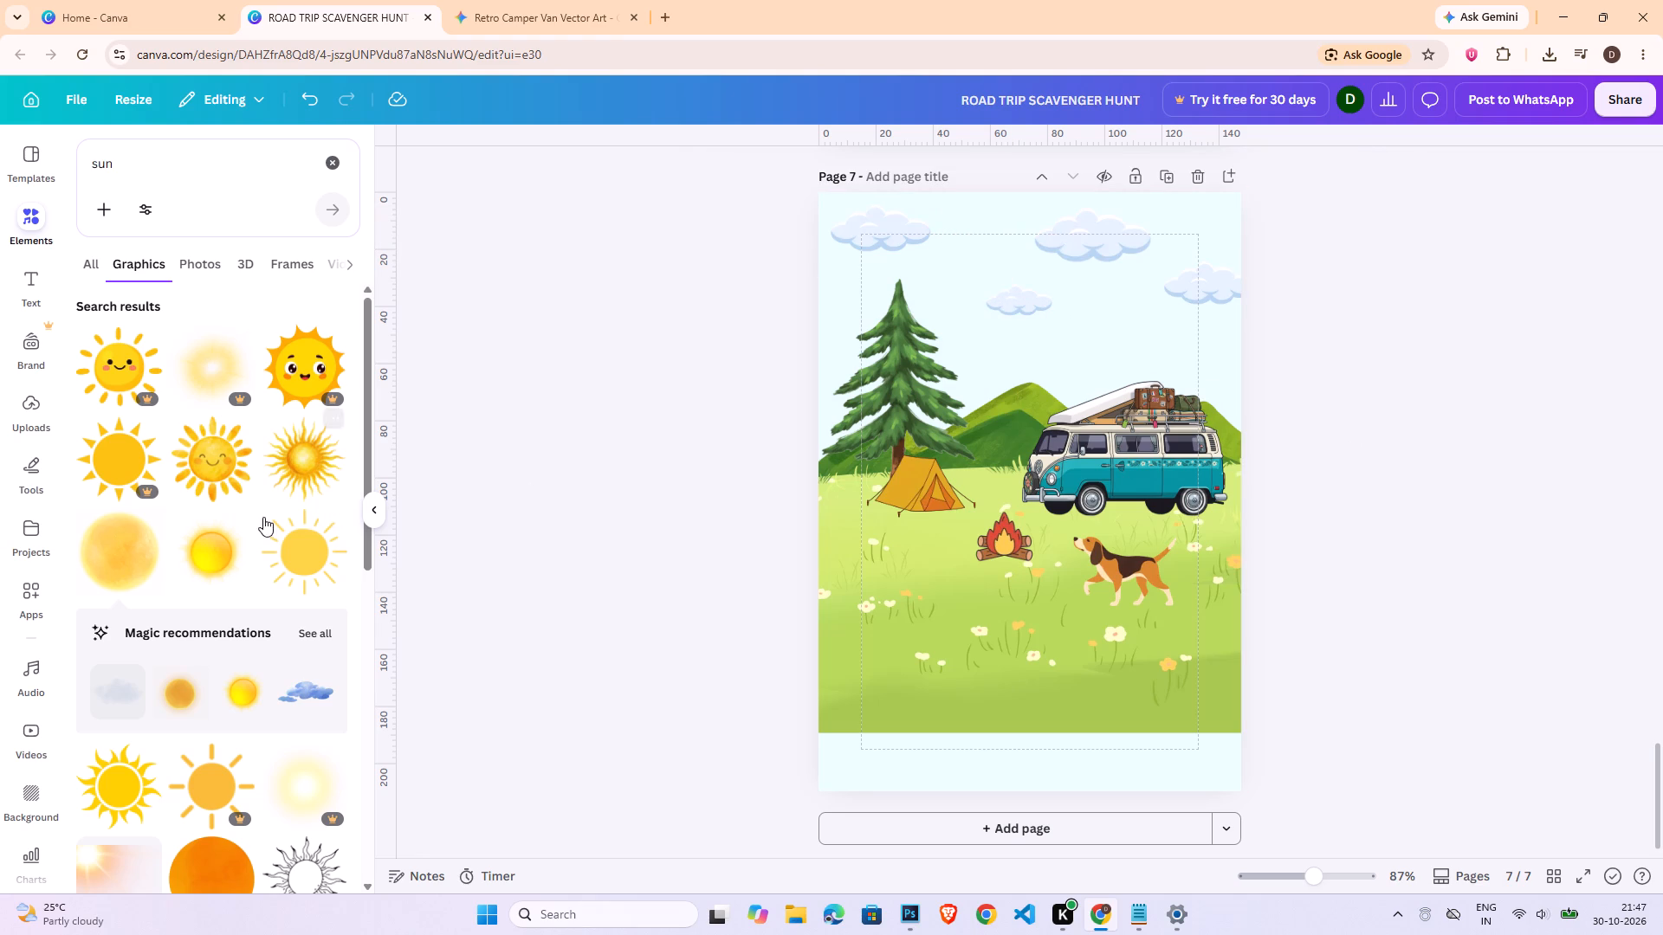
Add the flat yellow sun with thin rays, shrink it to about 25 by 25, and place it between the two top clouds.
{"action": "left_click", "coordinate": [285, 558]}
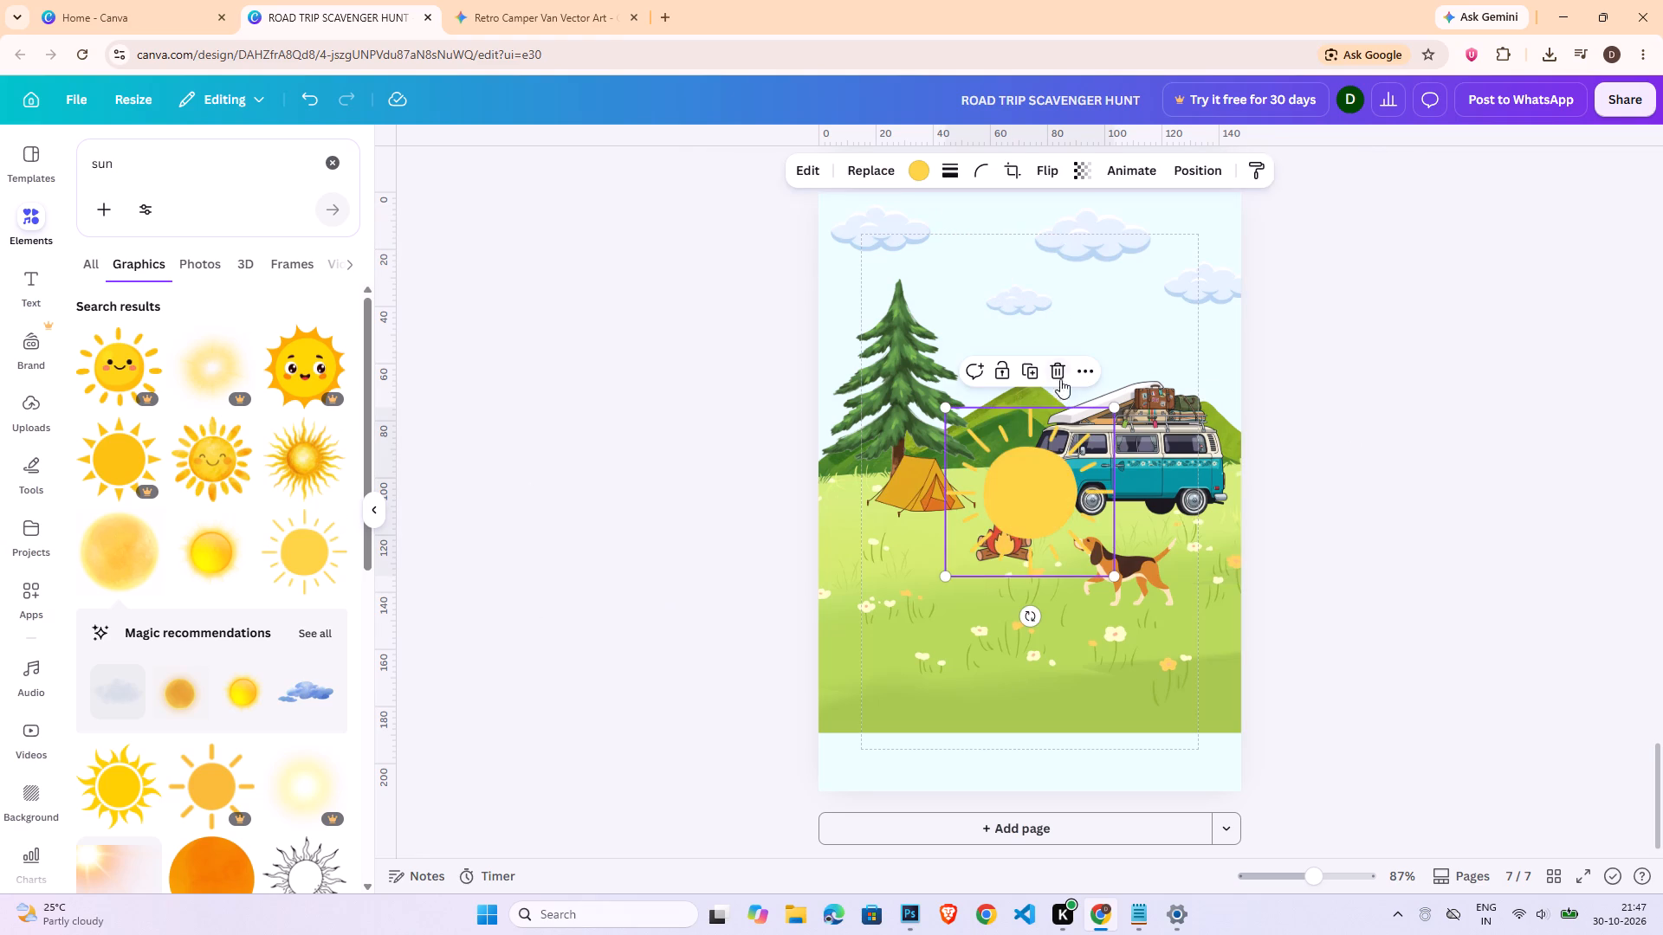
{"action": "left_click_drag", "start_coordinate": [1035, 493], "coordinate": [1012, 260]}
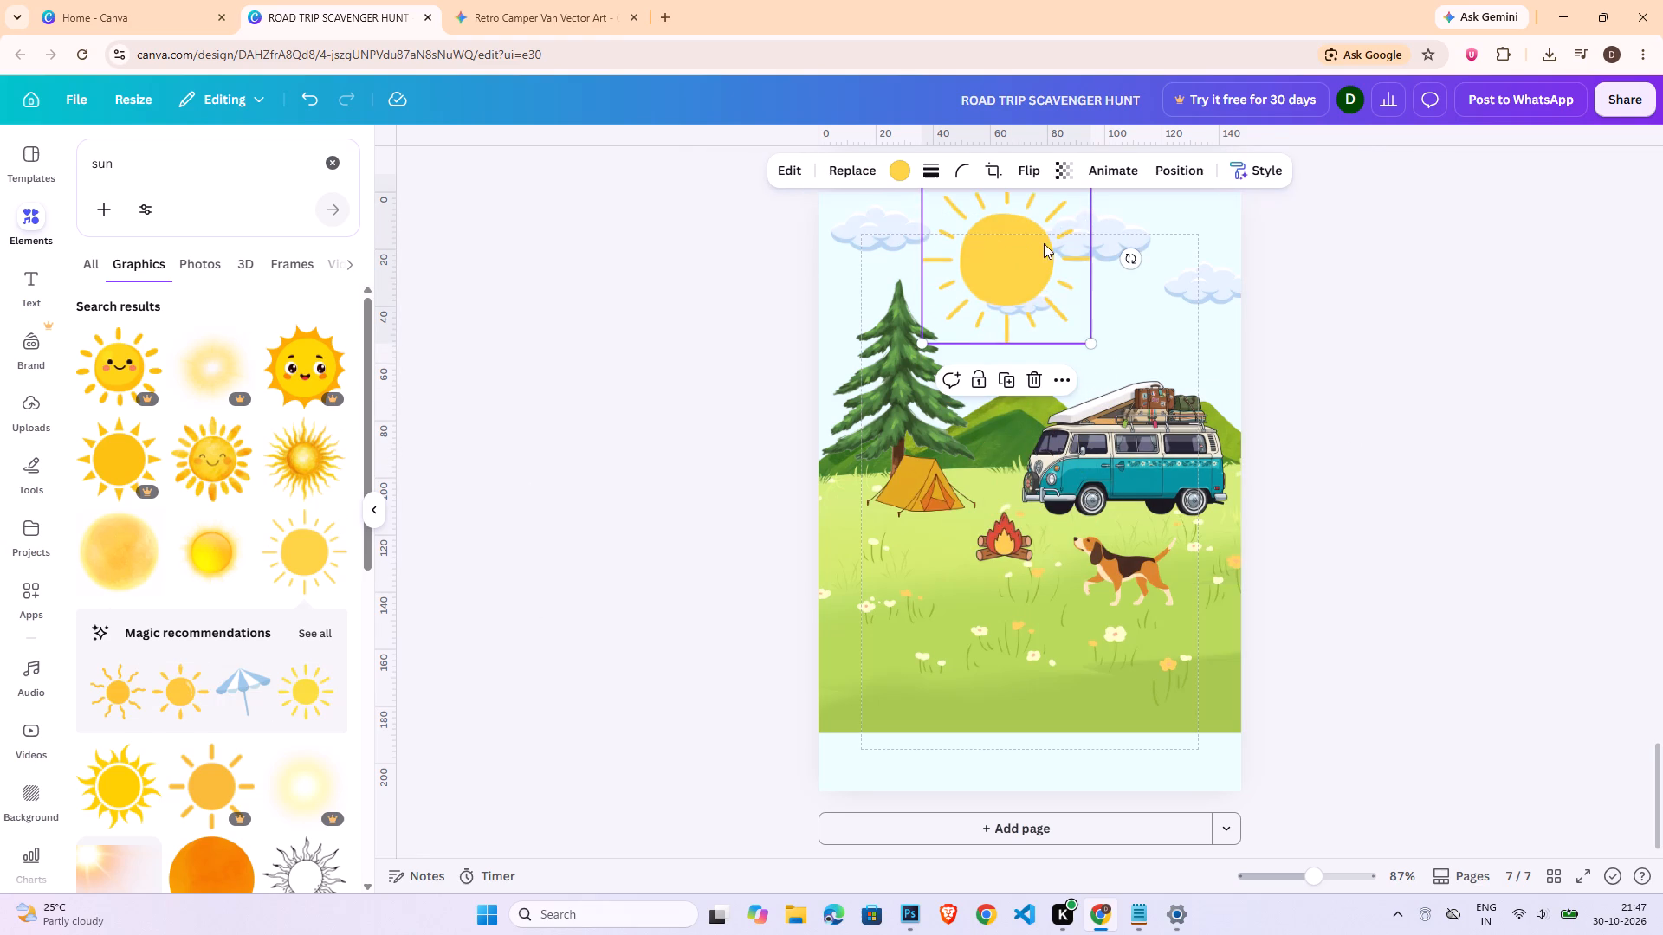
{"action": "left_click_drag", "start_coordinate": [1044, 243], "coordinate": [1018, 282]}
{"action": "left_click_drag", "start_coordinate": [1064, 216], "coordinate": [1010, 299]}
{"action": "left_click_drag", "start_coordinate": [960, 327], "coordinate": [959, 327]}
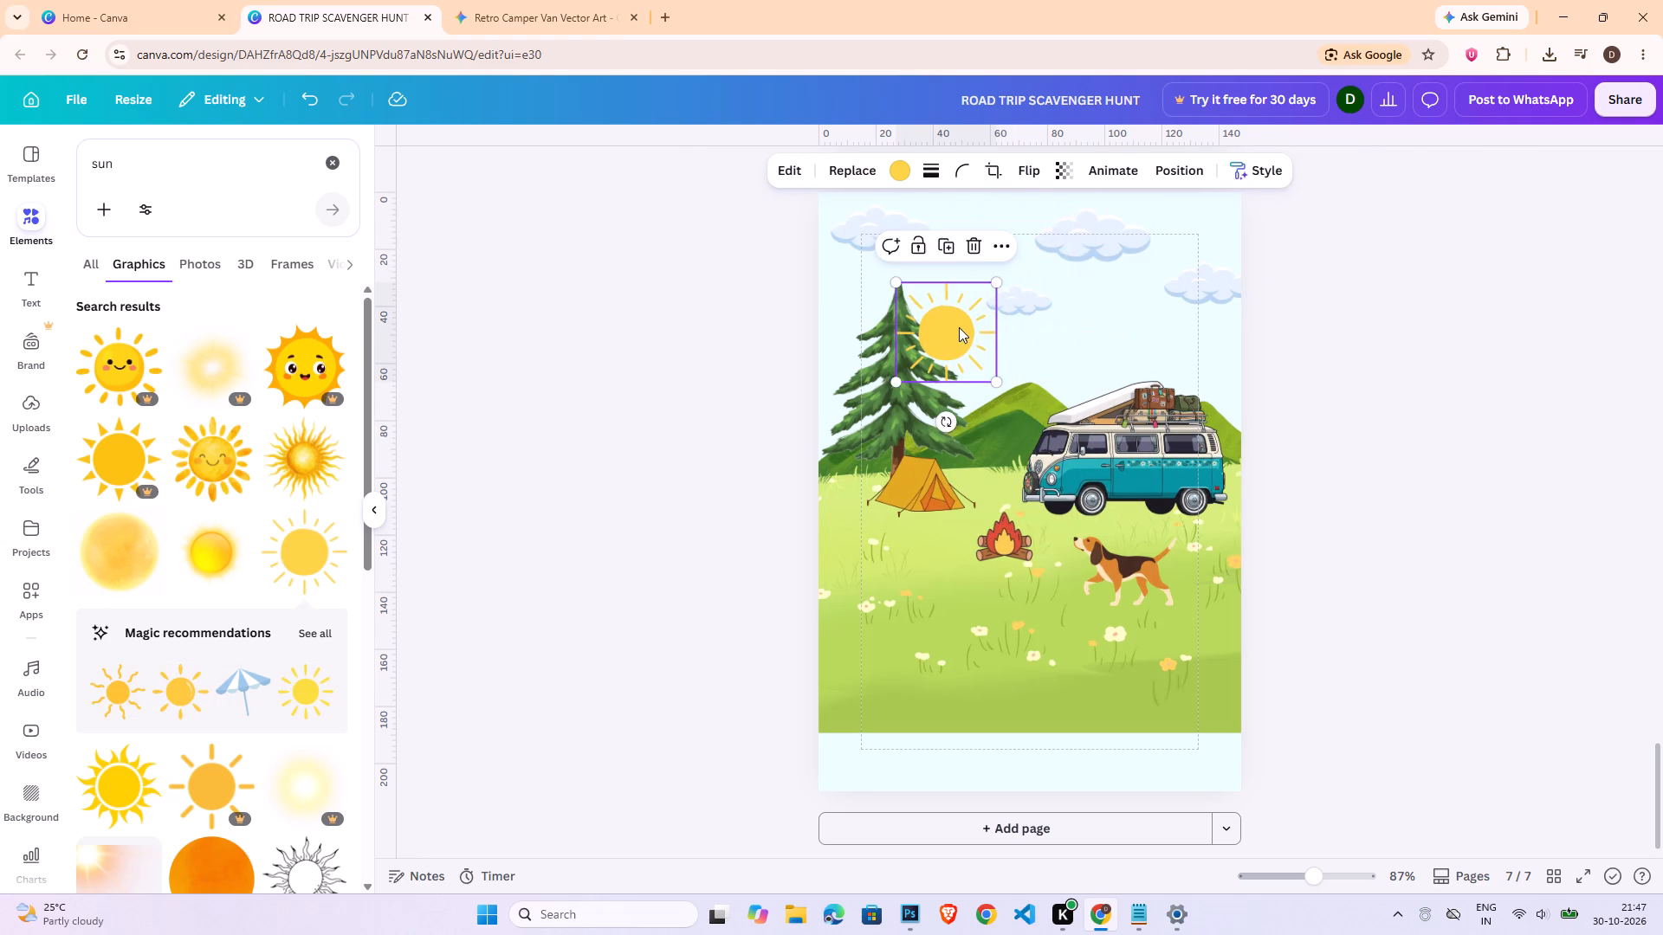
{"action": "left_click_drag", "start_coordinate": [959, 327], "coordinate": [989, 235]}
{"action": "left_click_drag", "start_coordinate": [1032, 190], "coordinate": [1012, 228]}
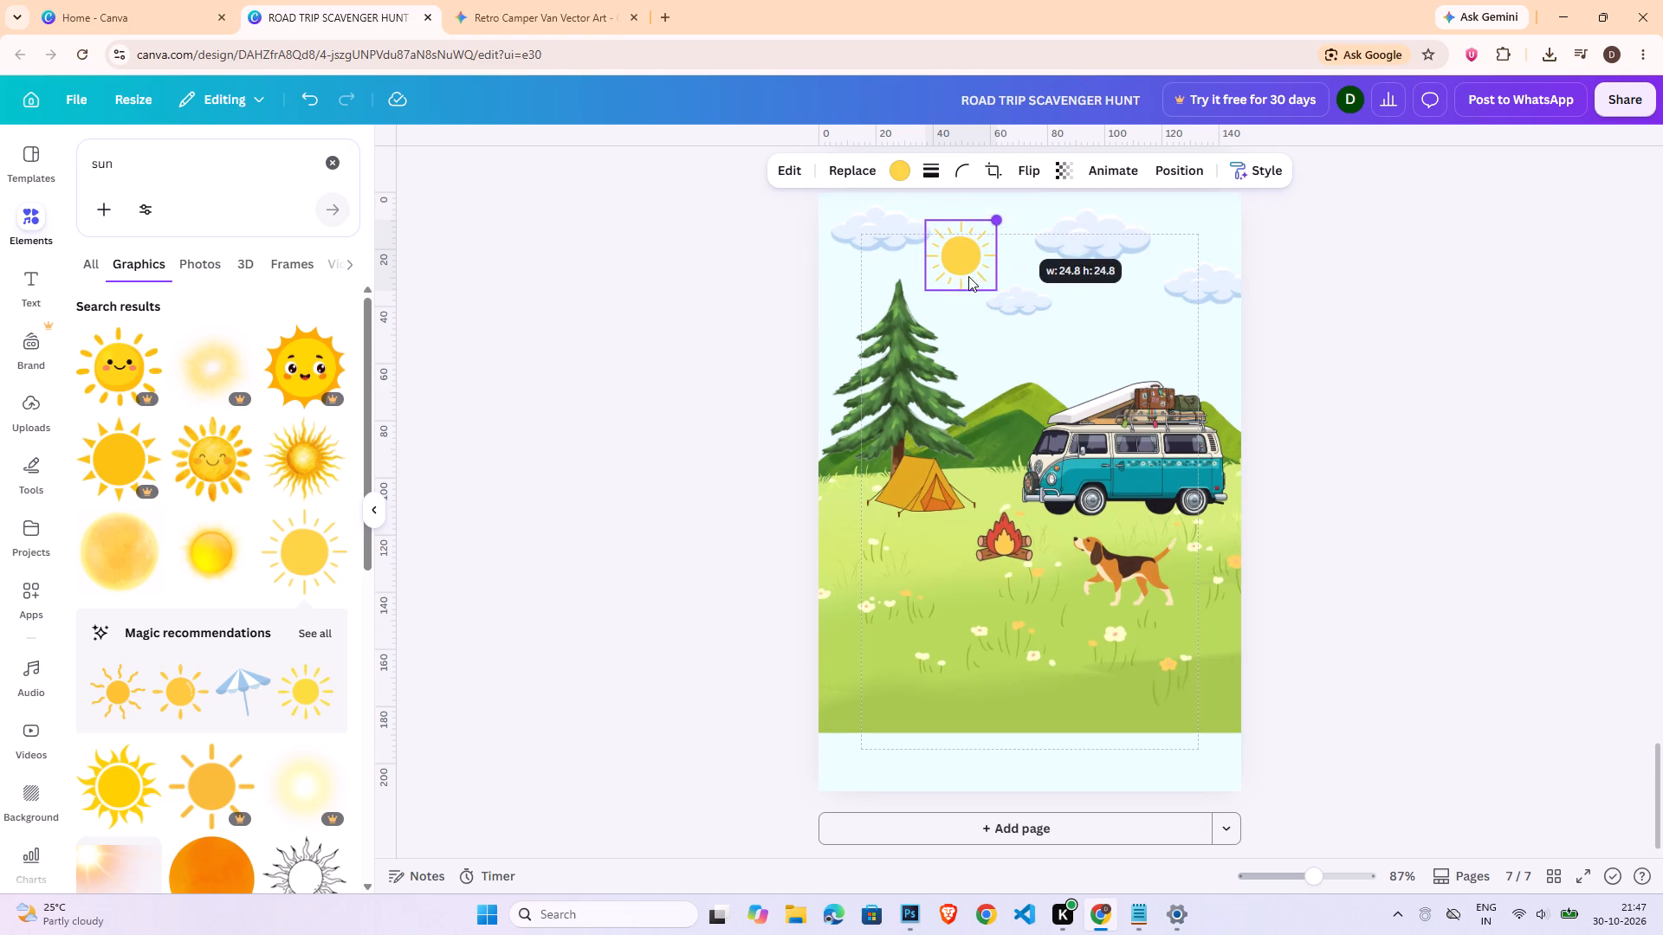
{"action": "left_click_drag", "start_coordinate": [968, 276], "coordinate": [986, 269]}
{"action": "left_click", "coordinate": [1335, 359]}
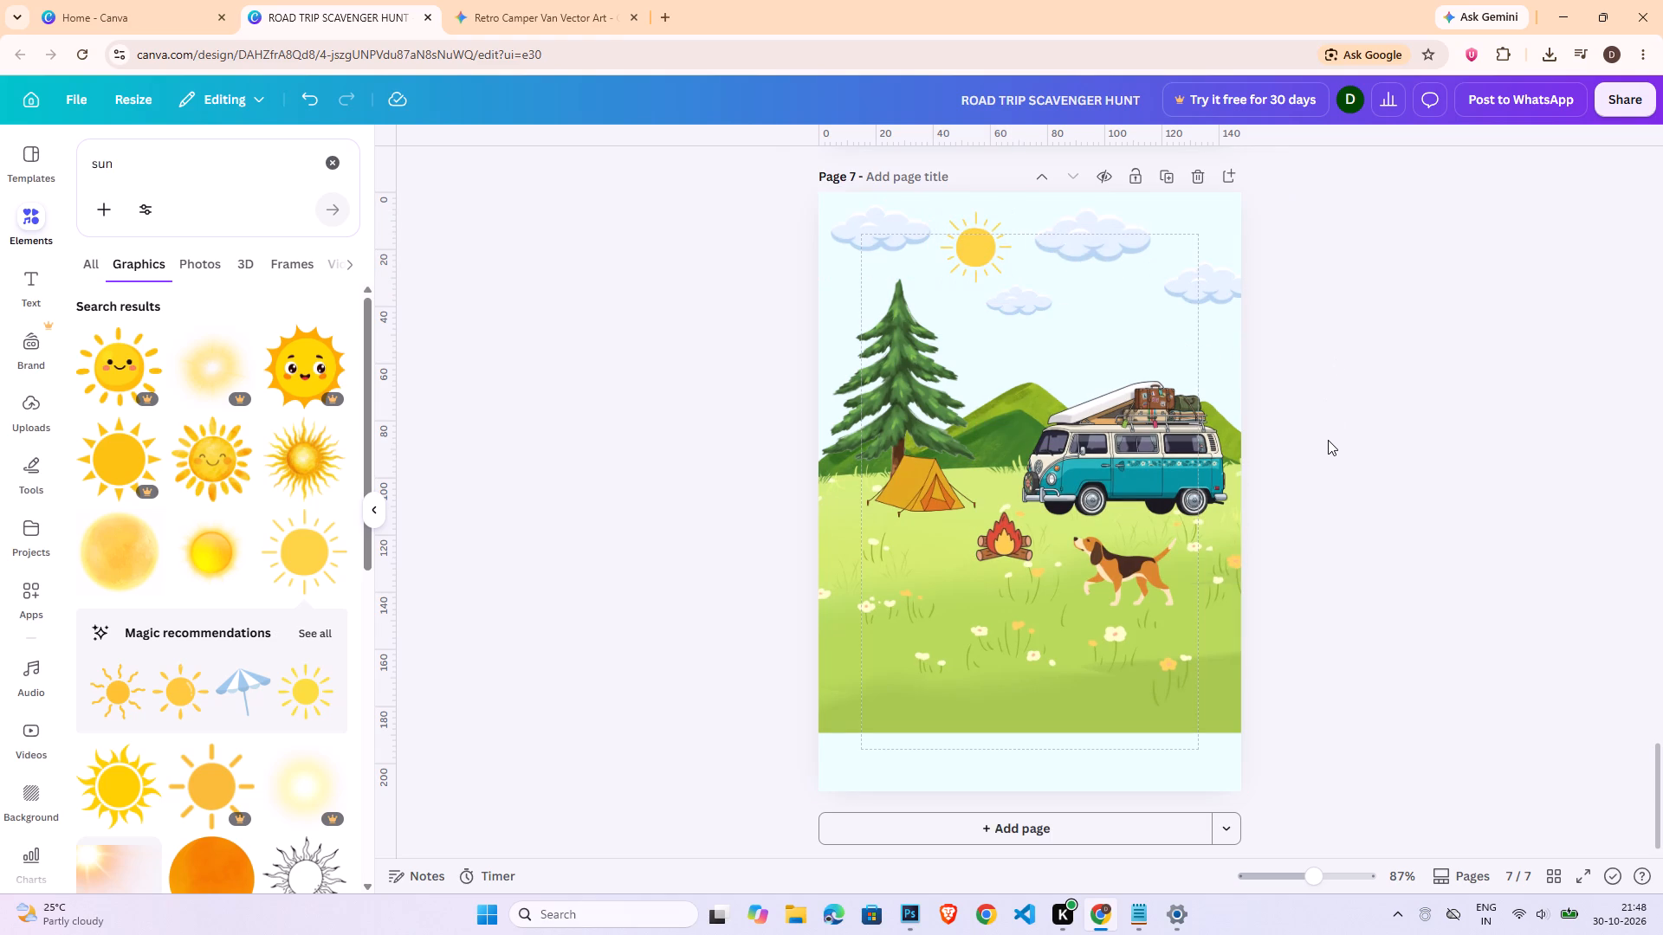
Delete the flower meadow and the green hills from the upper box of the Spot the Difference page.
{"action": "scroll", "coordinate": [1330, 444], "scroll_direction": "up", "scroll_amount": 7}
{"action": "left_click", "coordinate": [980, 439]}
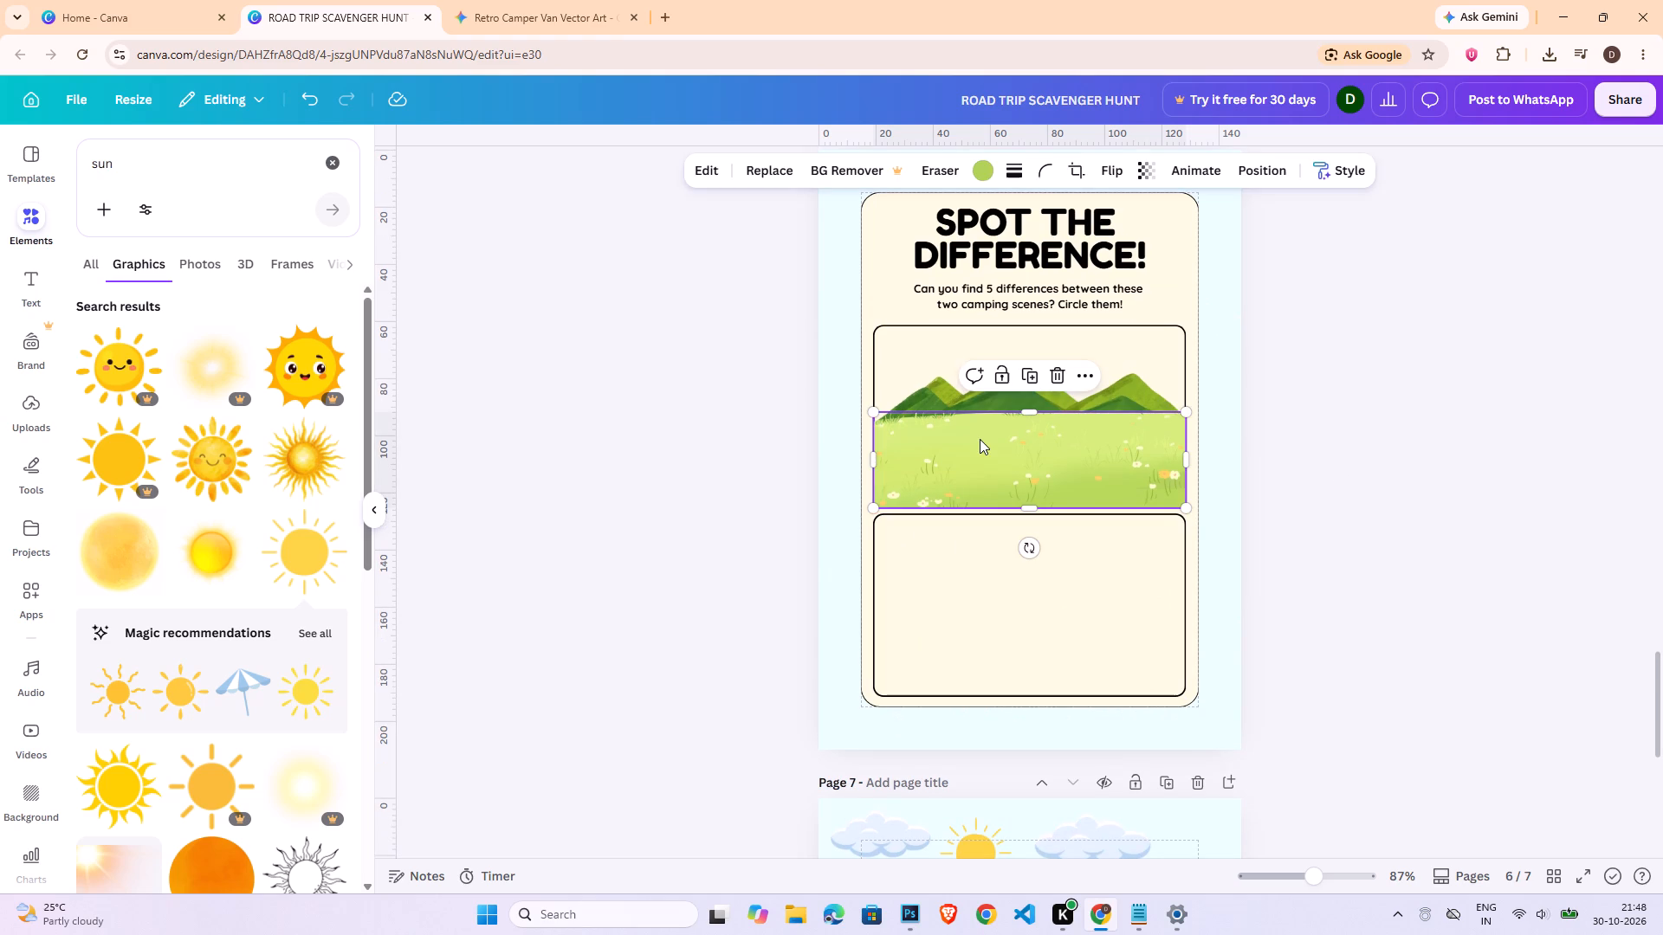
{"action": "key", "text": "Delete"}
{"action": "left_click", "coordinate": [992, 428]}
{"action": "key", "text": "Delete"}
Add a rounded square frame to page 6 and resize it to cover the upper box, about 110 wide.
{"action": "left_click", "coordinate": [1136, 448]}
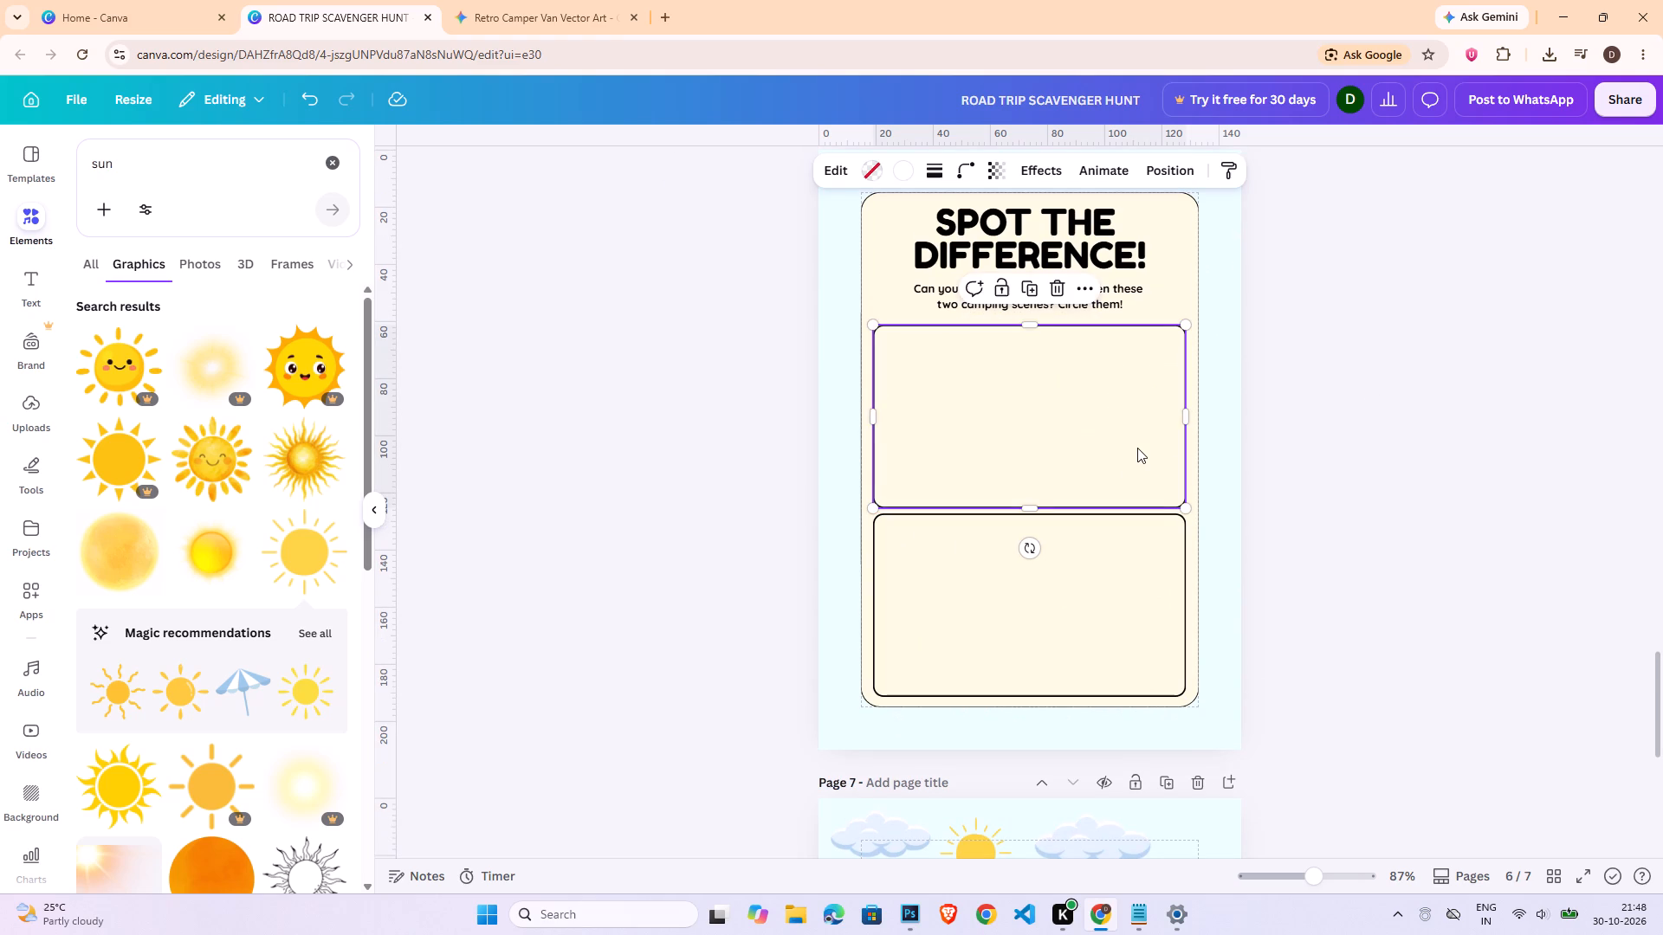
{"action": "double_click", "coordinate": [121, 171]}
{"action": "left_click", "coordinate": [331, 158]}
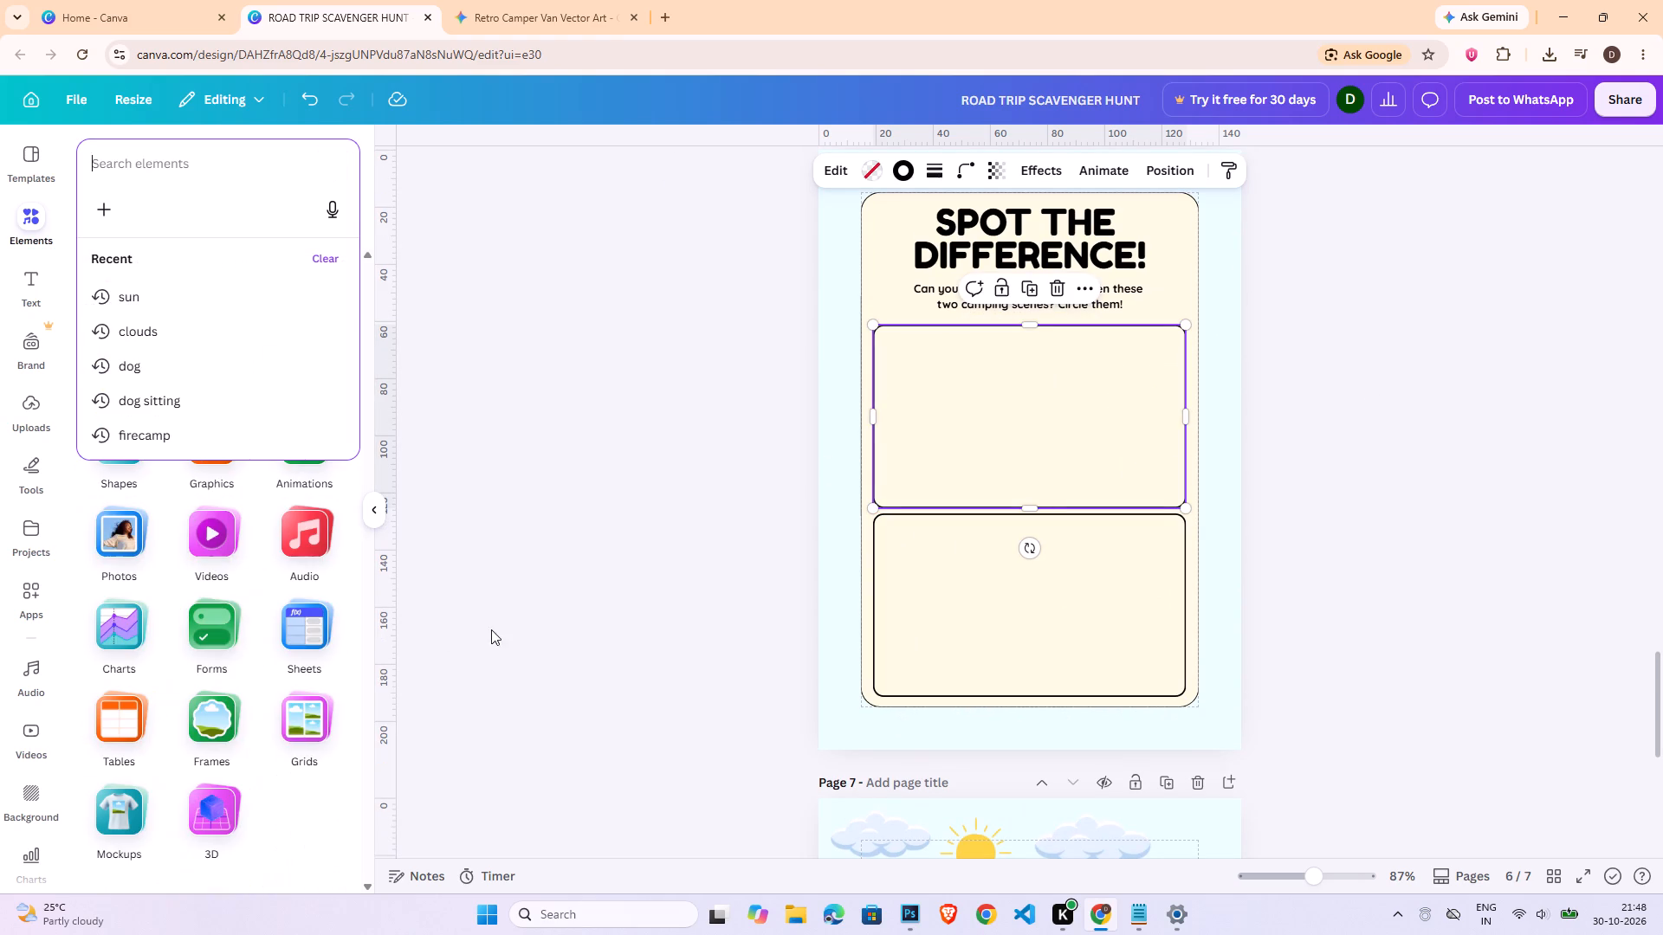
{"action": "left_click", "coordinate": [224, 724]}
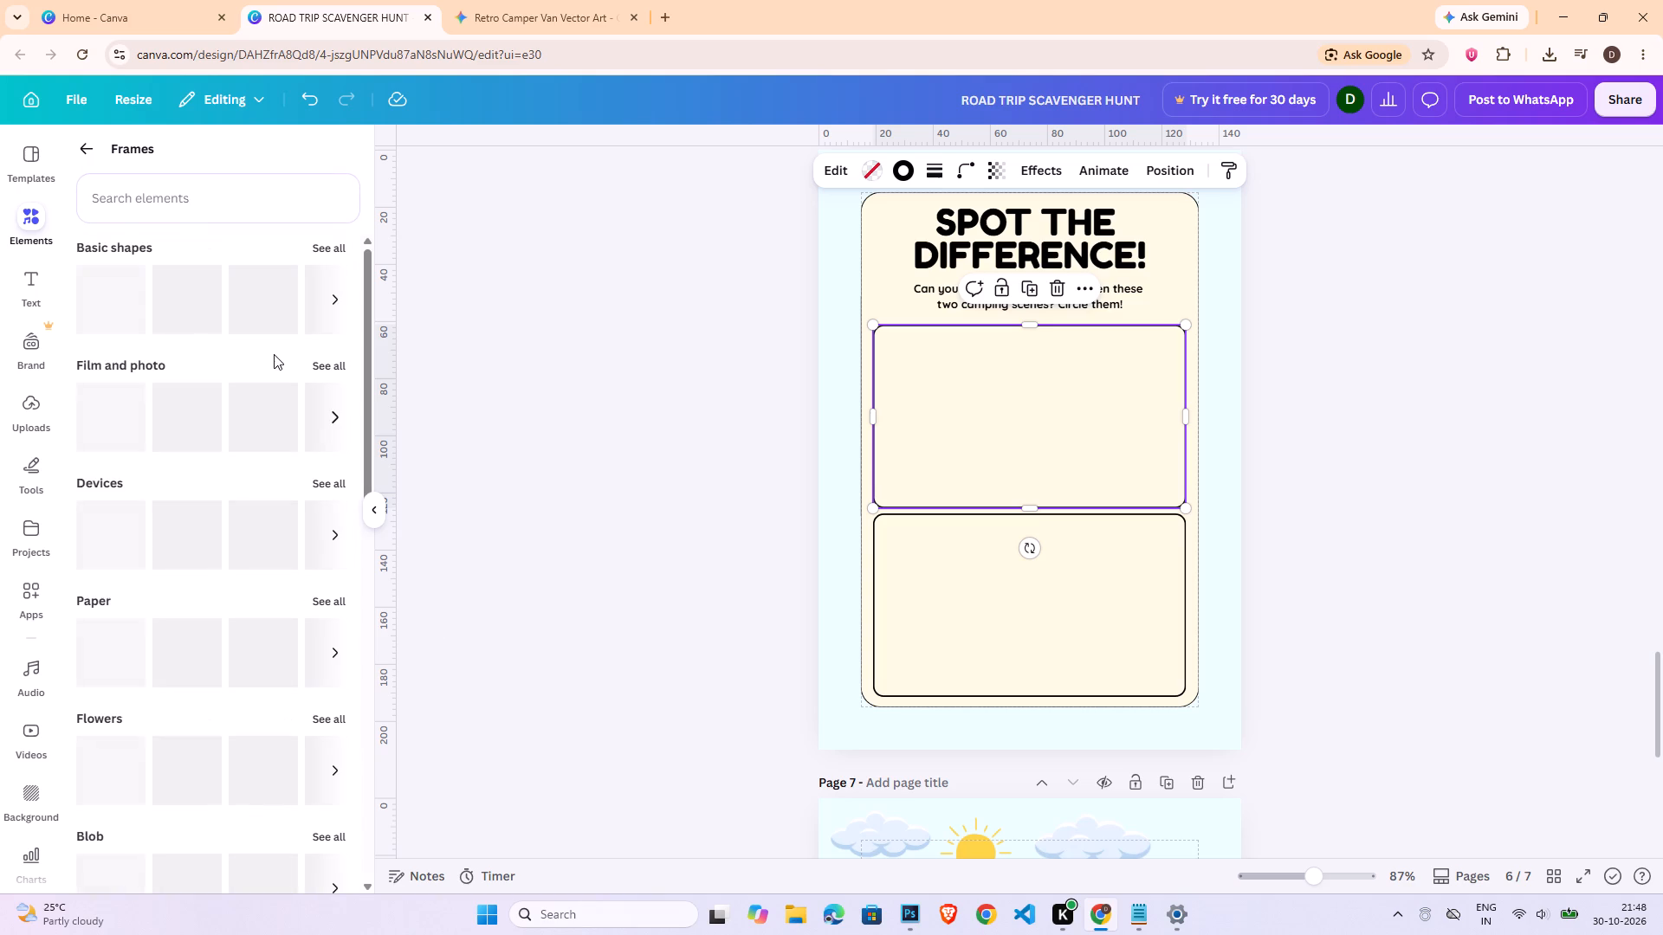
{"action": "left_click", "coordinate": [175, 294]}
{"action": "left_click_drag", "start_coordinate": [980, 391], "coordinate": [976, 391]}
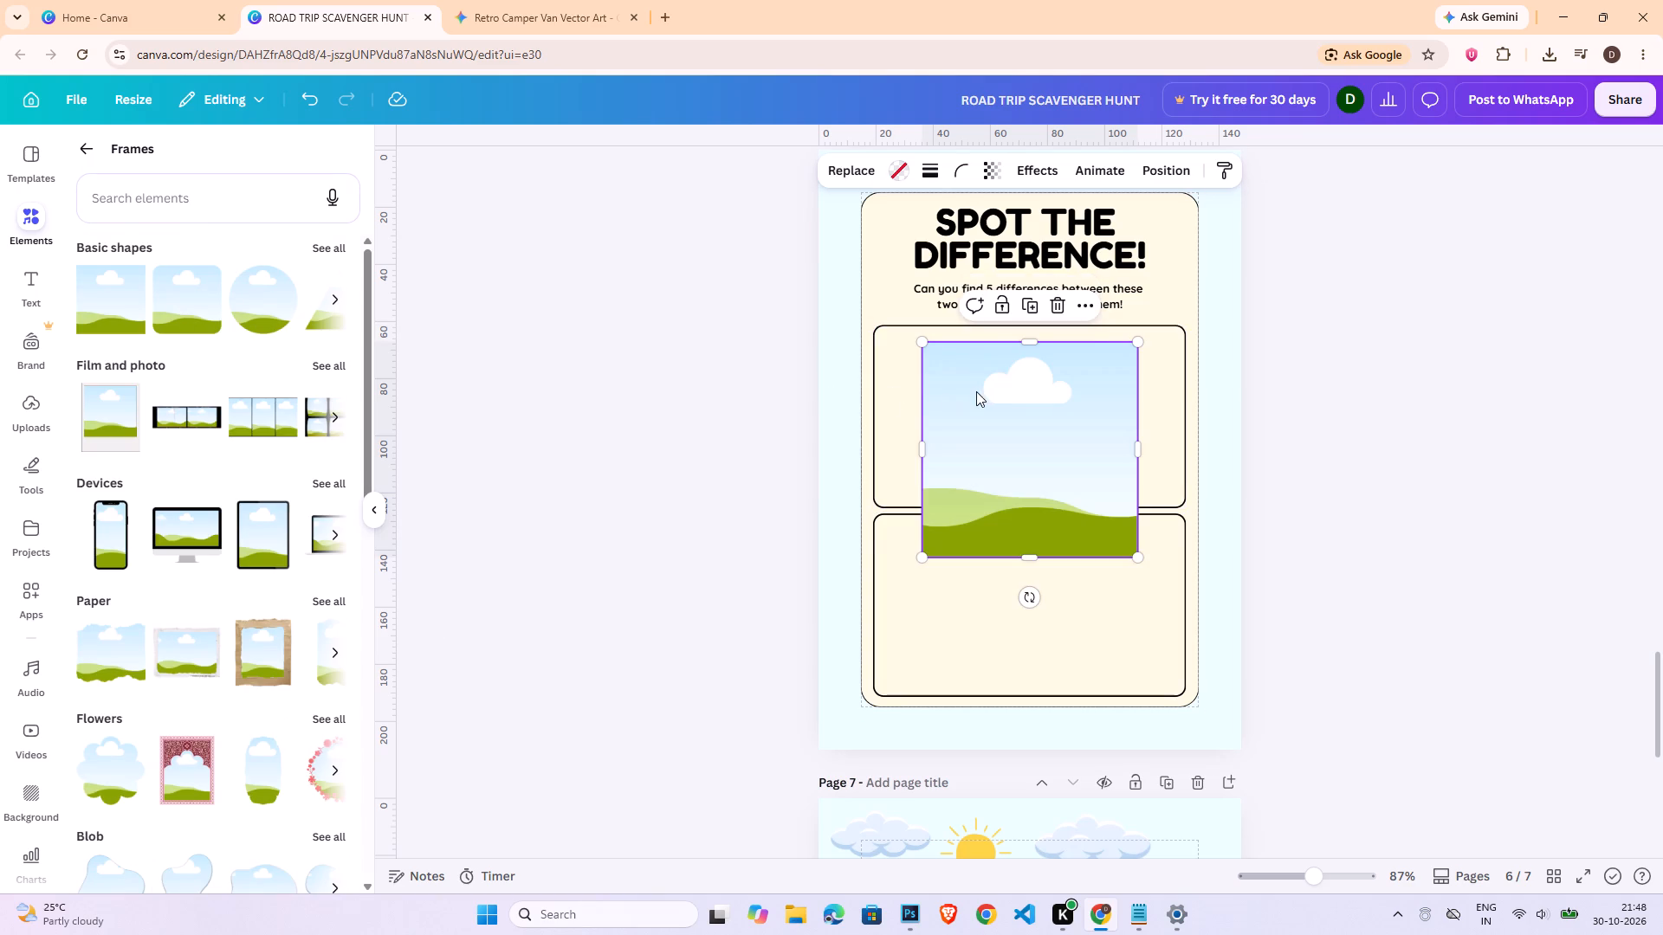
{"action": "left_click_drag", "start_coordinate": [976, 391], "coordinate": [932, 377]}
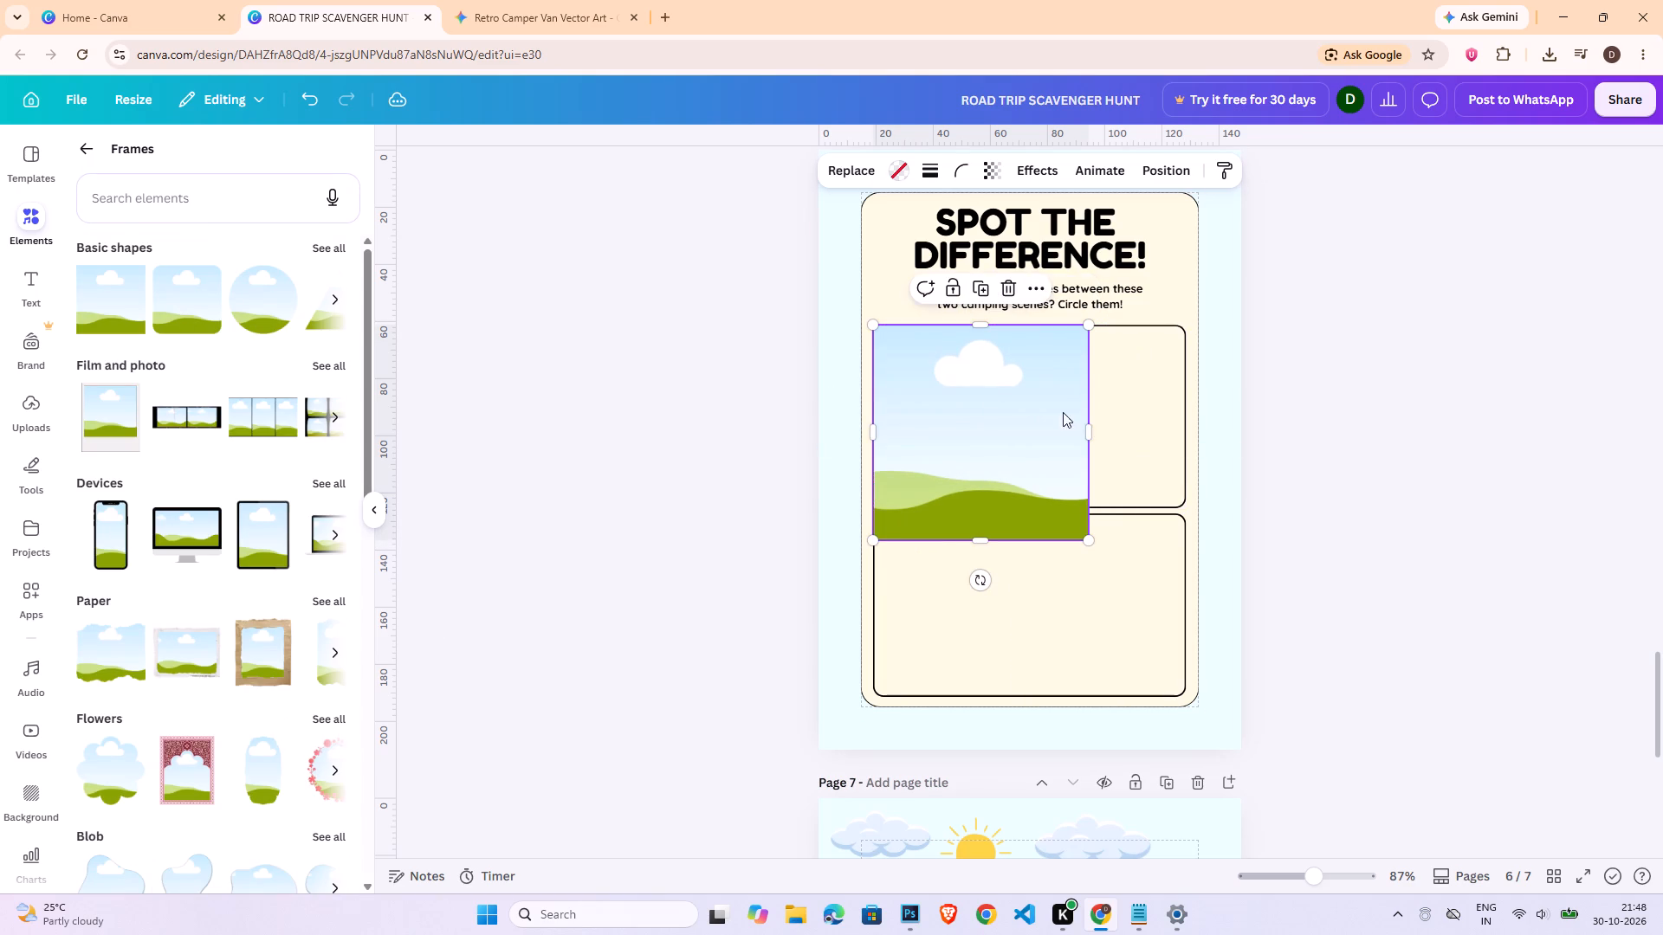
{"action": "left_click", "coordinate": [1107, 432]}
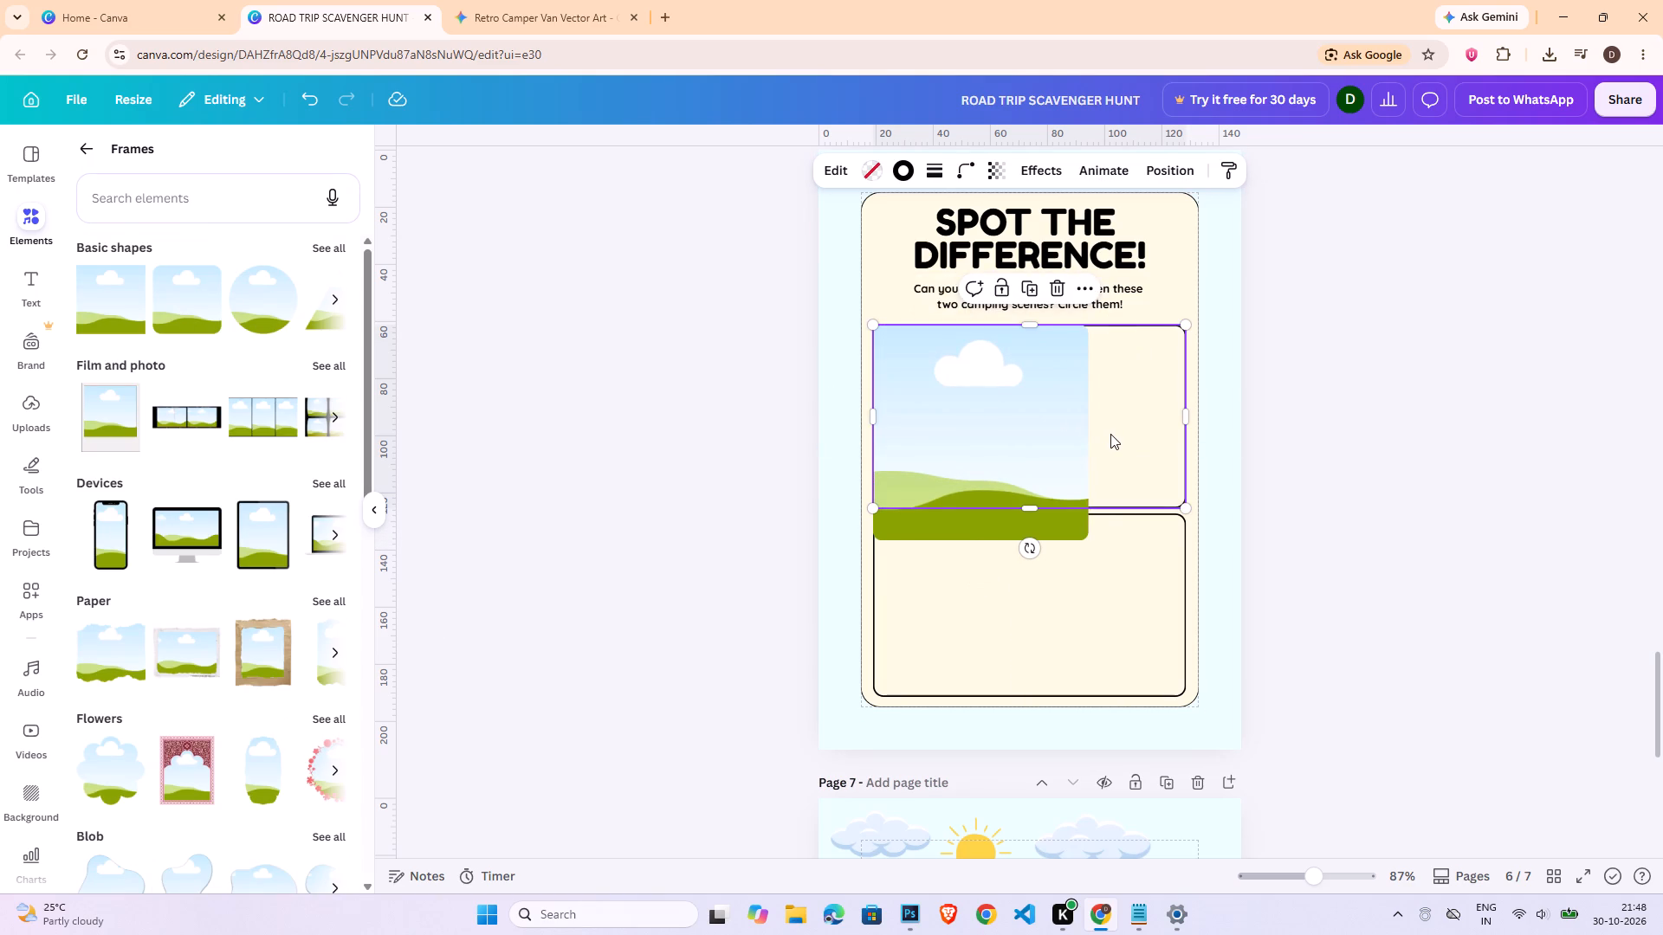
{"action": "left_click", "coordinate": [1081, 439]}
{"action": "left_click_drag", "start_coordinate": [1090, 435], "coordinate": [1180, 437]}
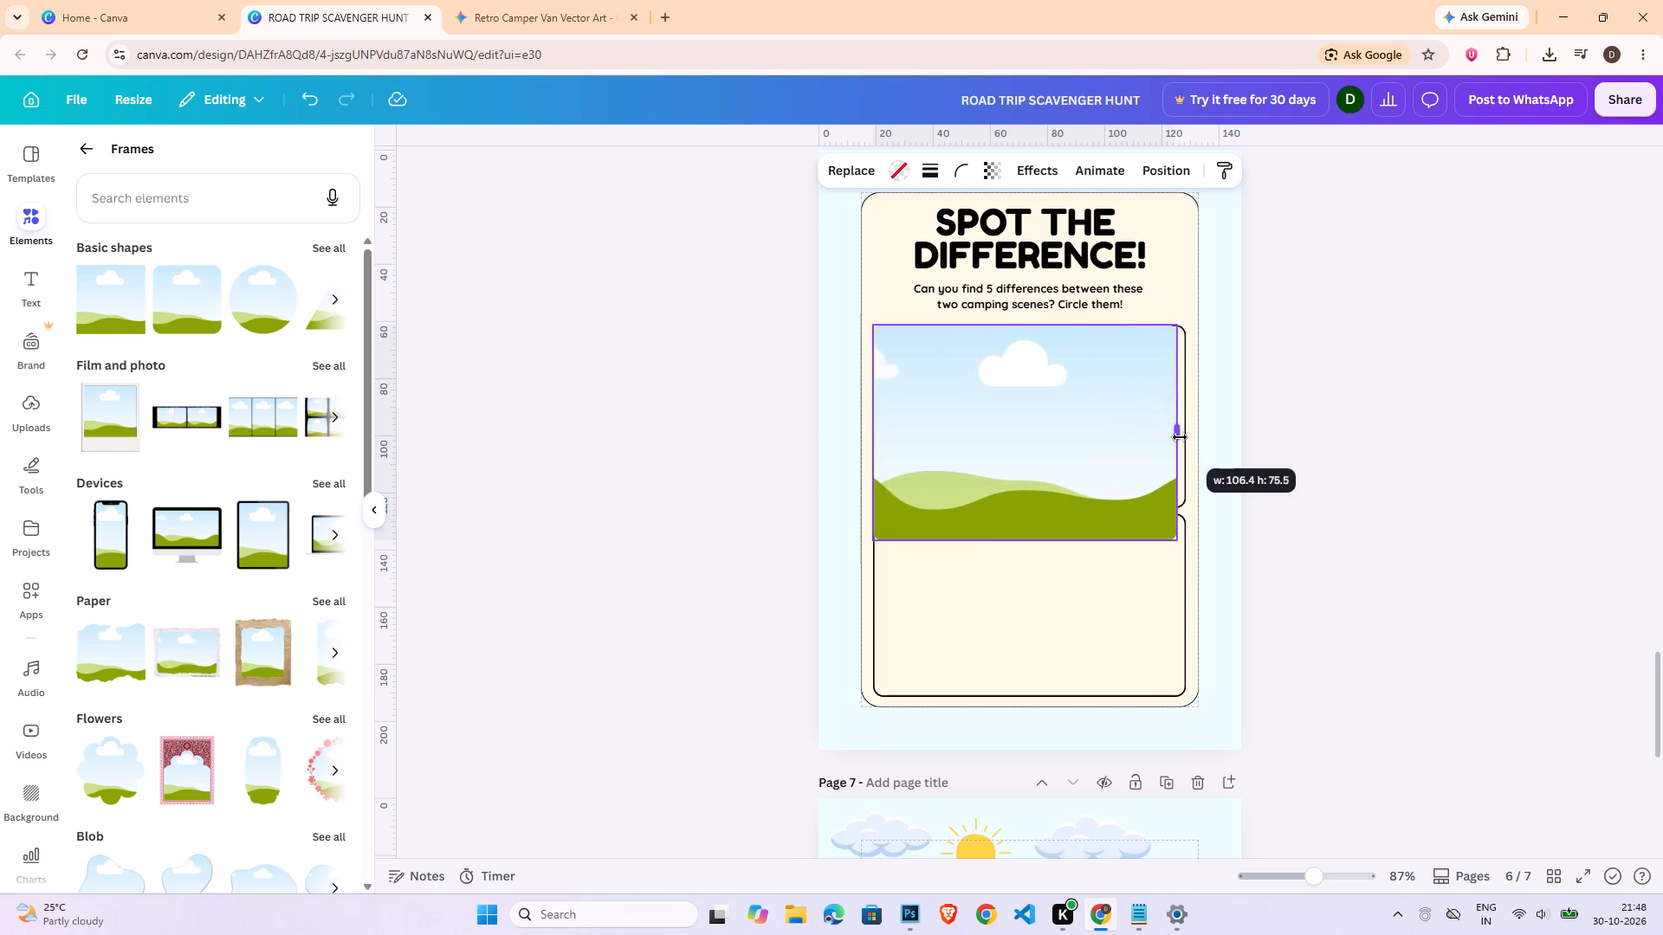
{"action": "left_click_drag", "start_coordinate": [1180, 437], "coordinate": [1187, 439]}
{"action": "left_click_drag", "start_coordinate": [1024, 543], "coordinate": [1028, 505]}
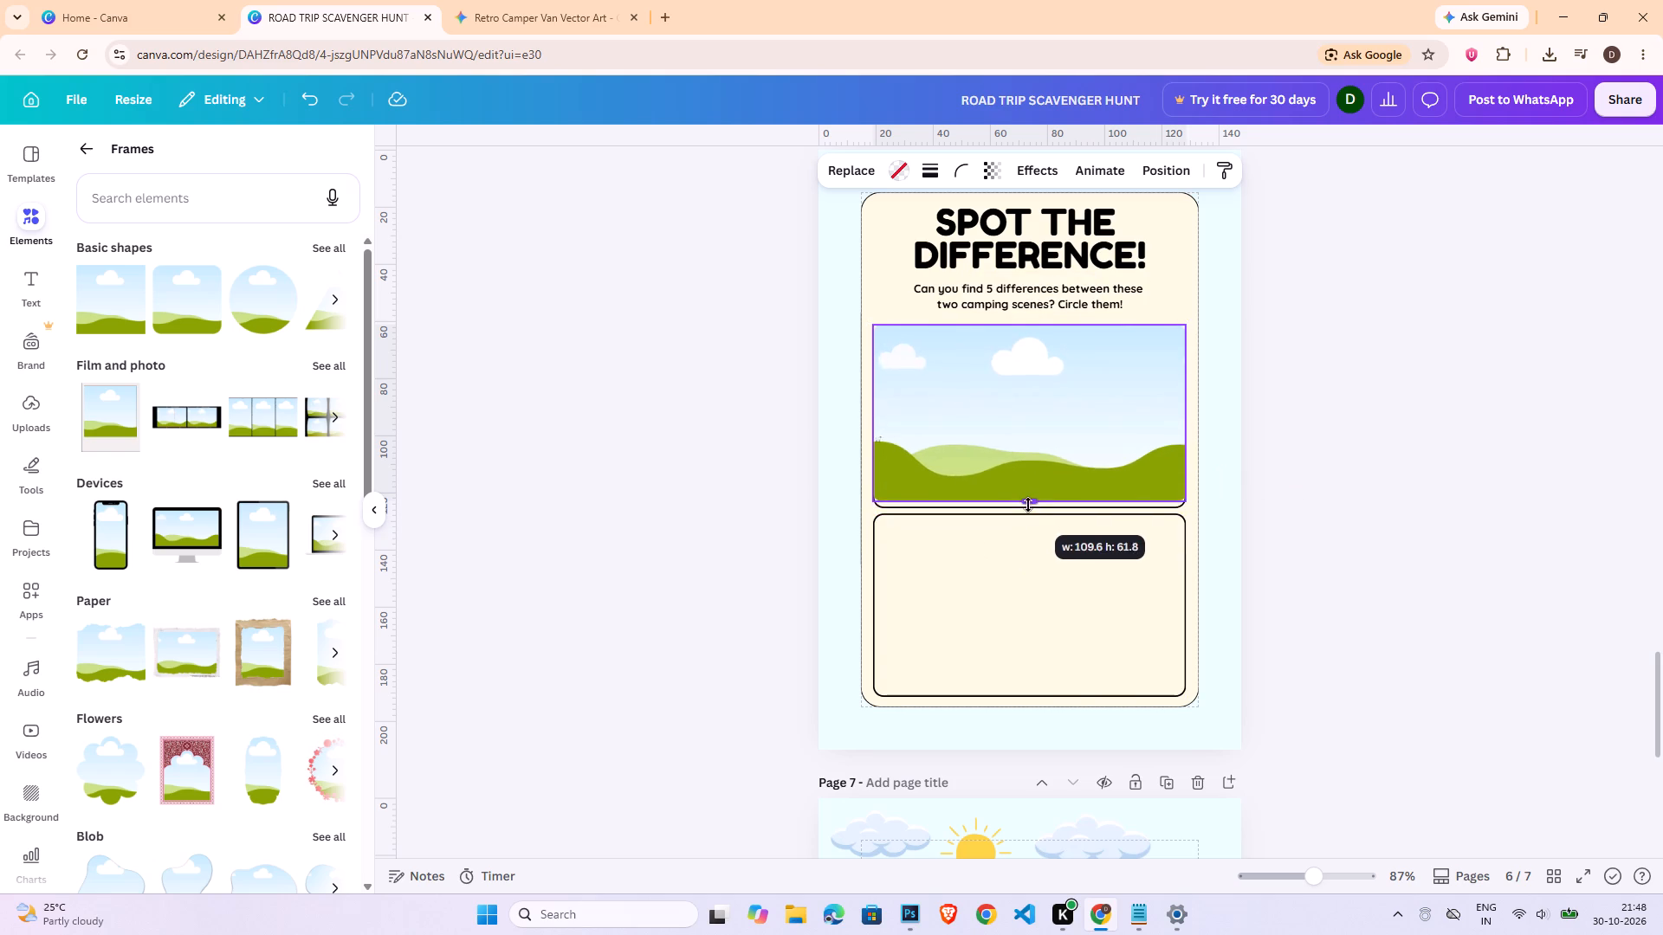
{"action": "left_click_drag", "start_coordinate": [1028, 505], "coordinate": [1031, 510]}
Give the new picture frame a solid black border with a stroke weight of 2.
{"action": "left_click", "coordinate": [940, 173]}
{"action": "left_click", "coordinate": [1012, 287]}
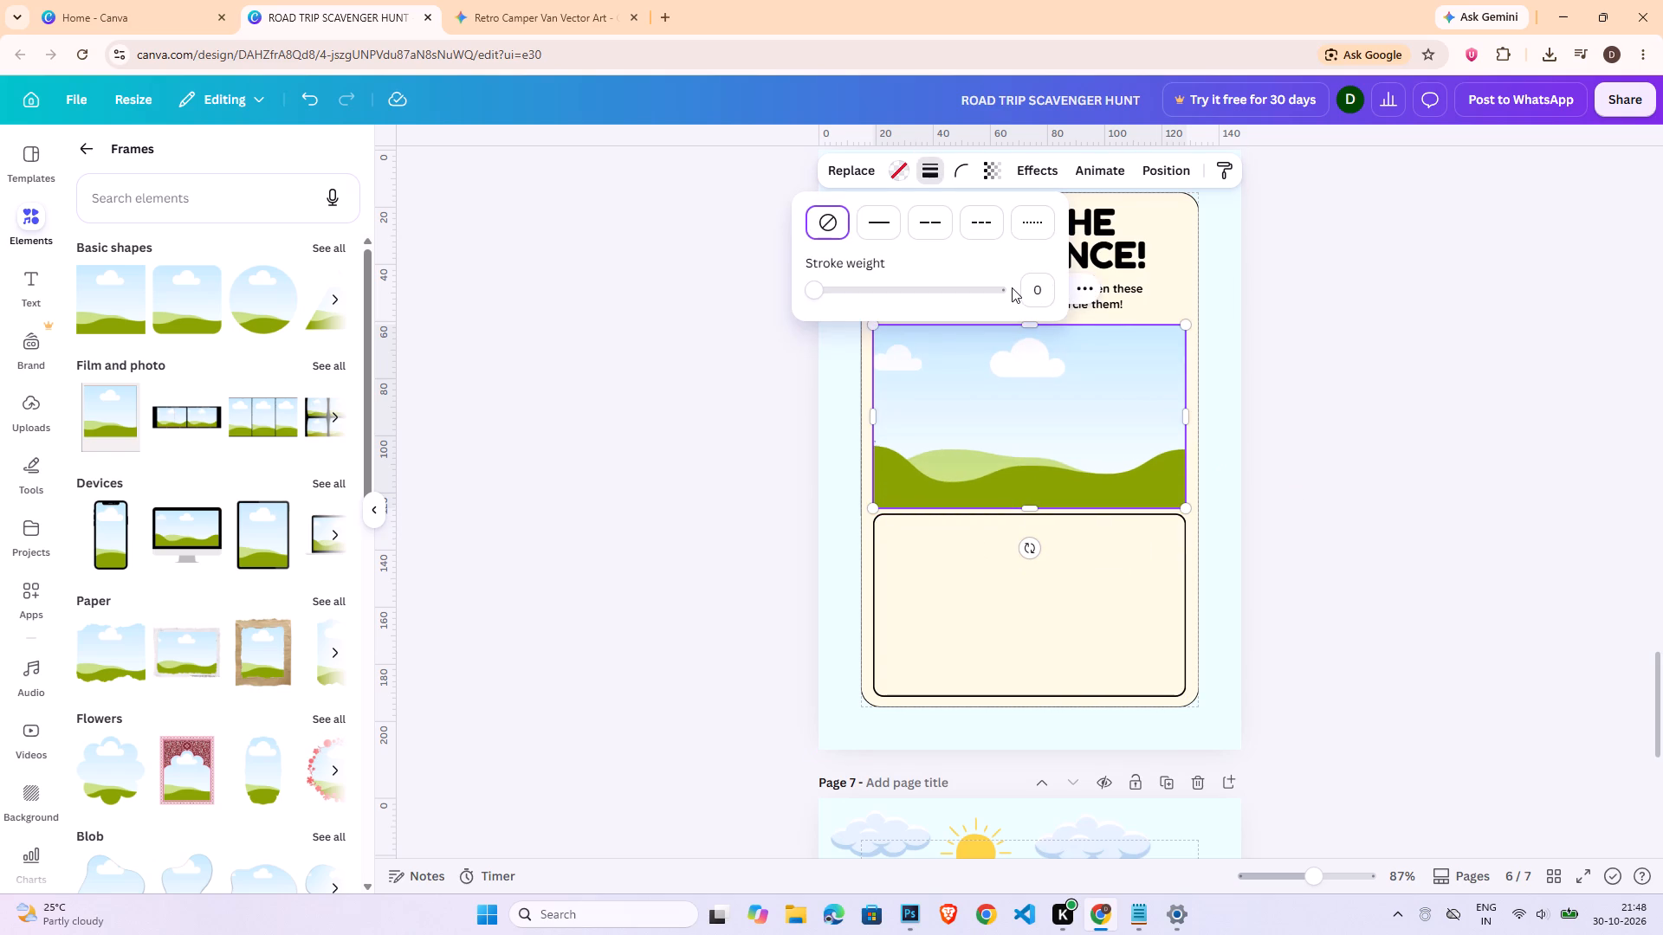
{"action": "left_click", "coordinate": [1034, 287]}
{"action": "key", "text": "2"}
{"action": "key", "text": "Return"}
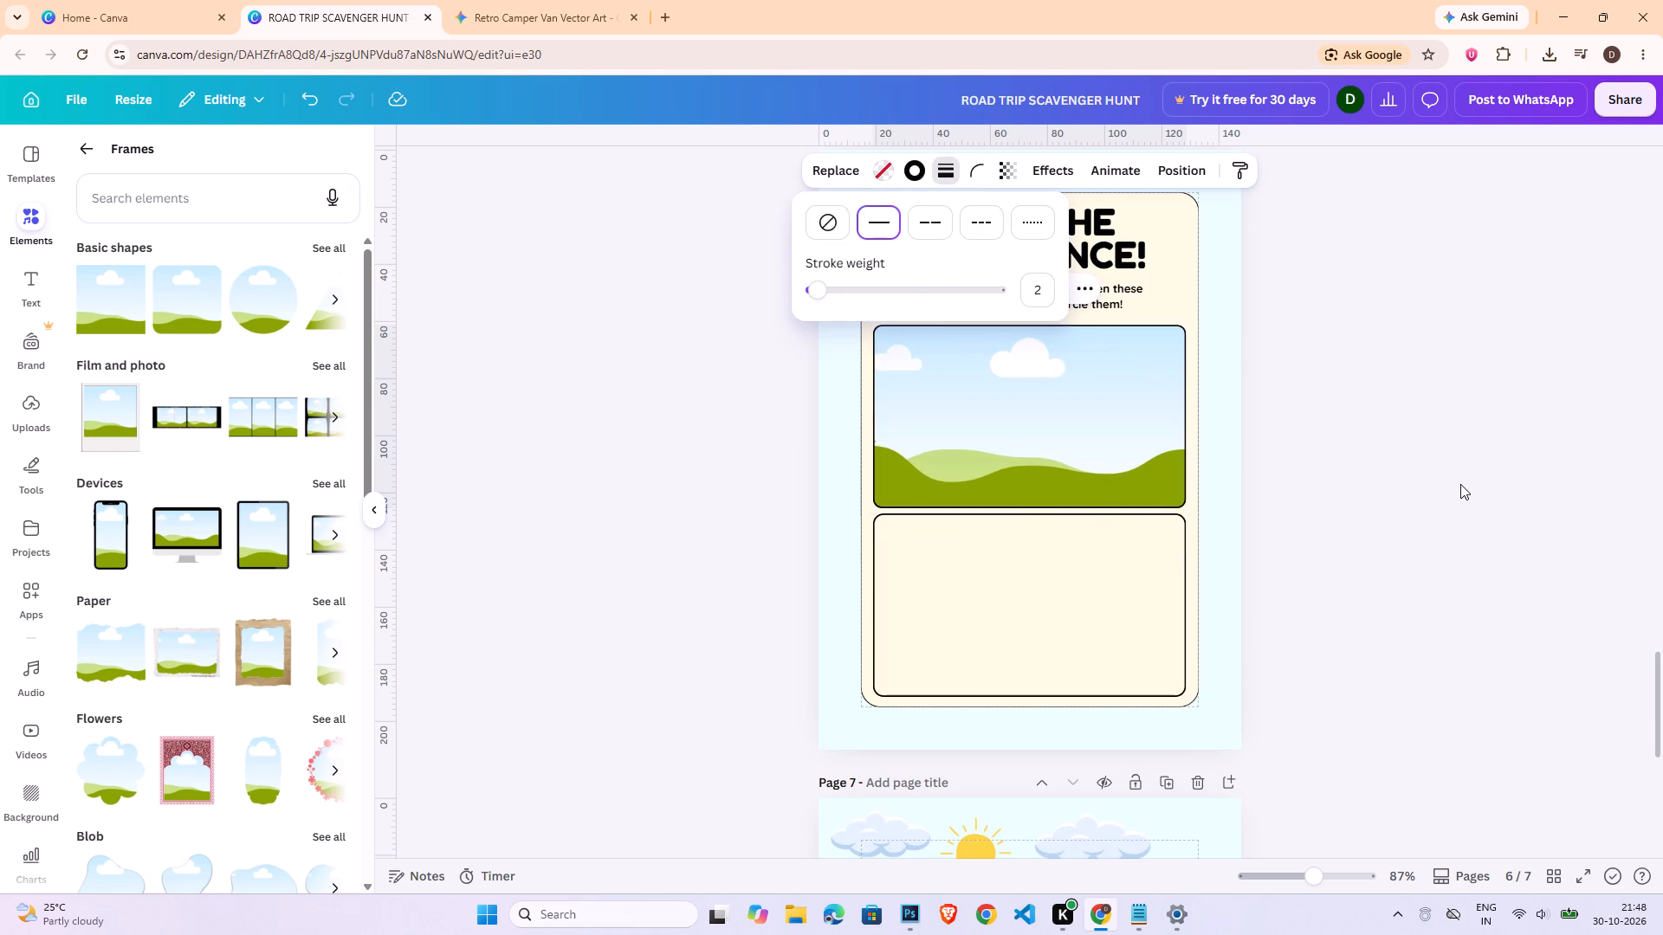
{"action": "left_click", "coordinate": [1460, 484]}
Delete the old upper box behind the picture frame and set the frame in its place above the lower box.
{"action": "left_click_drag", "start_coordinate": [1179, 427], "coordinate": [1177, 458]}
{"action": "left_click", "coordinate": [1135, 339]}
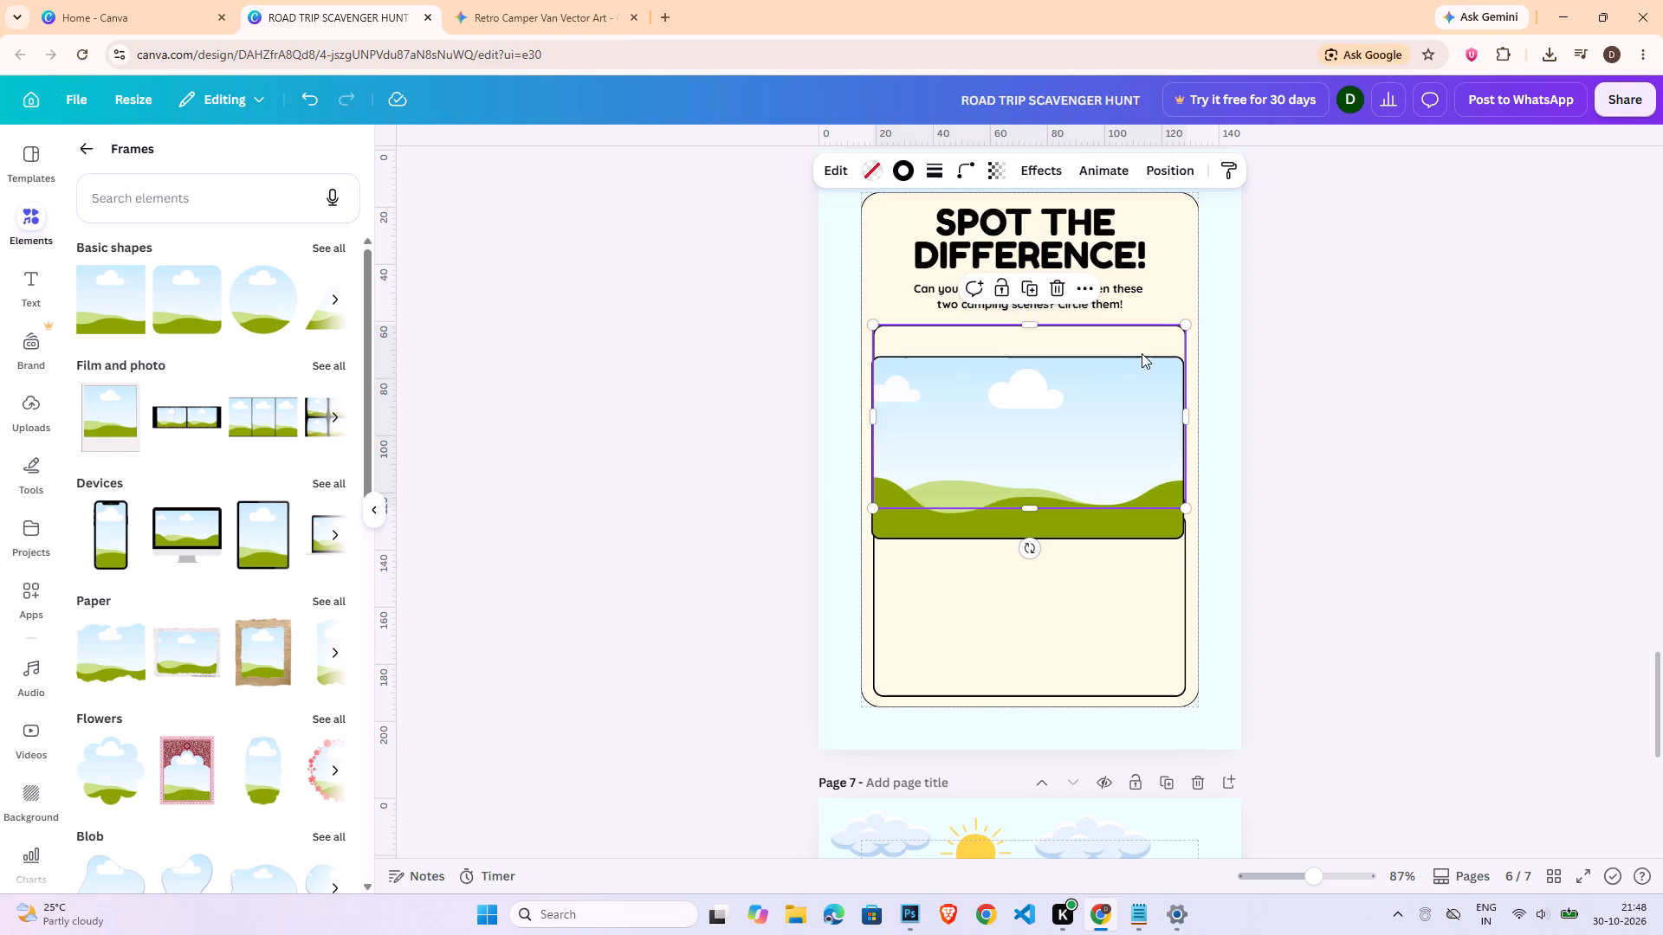
{"action": "key", "text": "Delete"}
{"action": "left_click_drag", "start_coordinate": [1136, 430], "coordinate": [1136, 396]}
{"action": "left_click", "coordinate": [1282, 410]}
Select all elements of the page 7 camping scene, group them, and copy the group.
{"action": "scroll", "coordinate": [1225, 622], "scroll_direction": "down", "scroll_amount": 4}
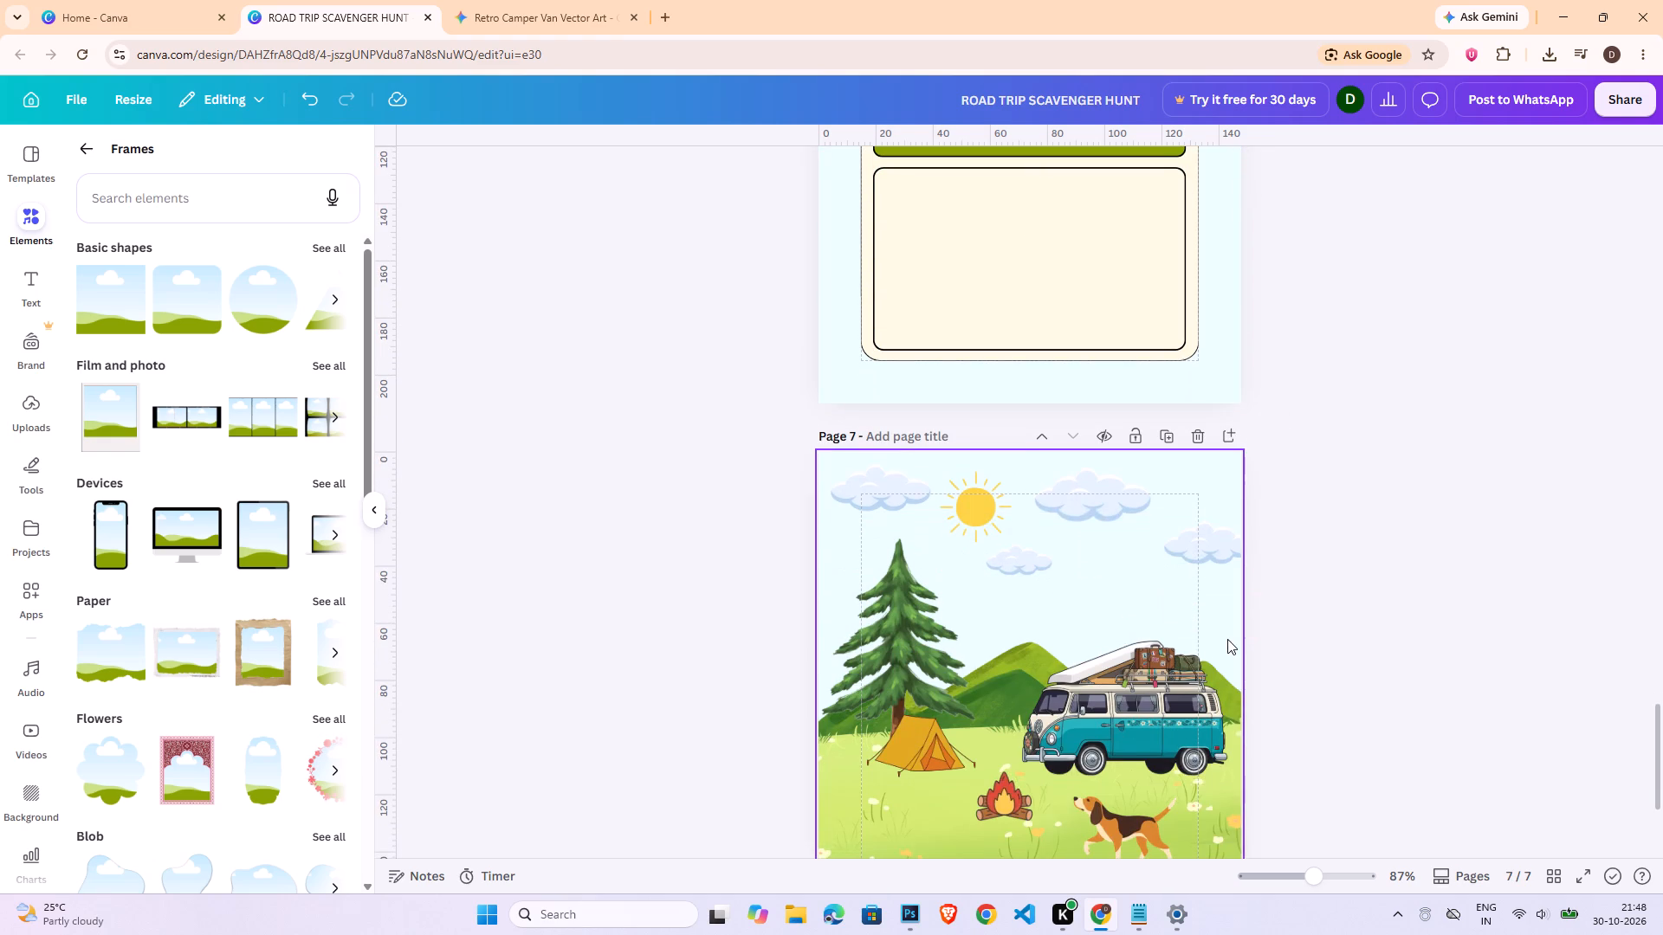
{"action": "left_click", "coordinate": [705, 542]}
{"action": "left_click_drag", "start_coordinate": [740, 496], "coordinate": [1431, 904]}
{"action": "scroll", "coordinate": [1424, 807], "scroll_direction": "down", "scroll_amount": 2}
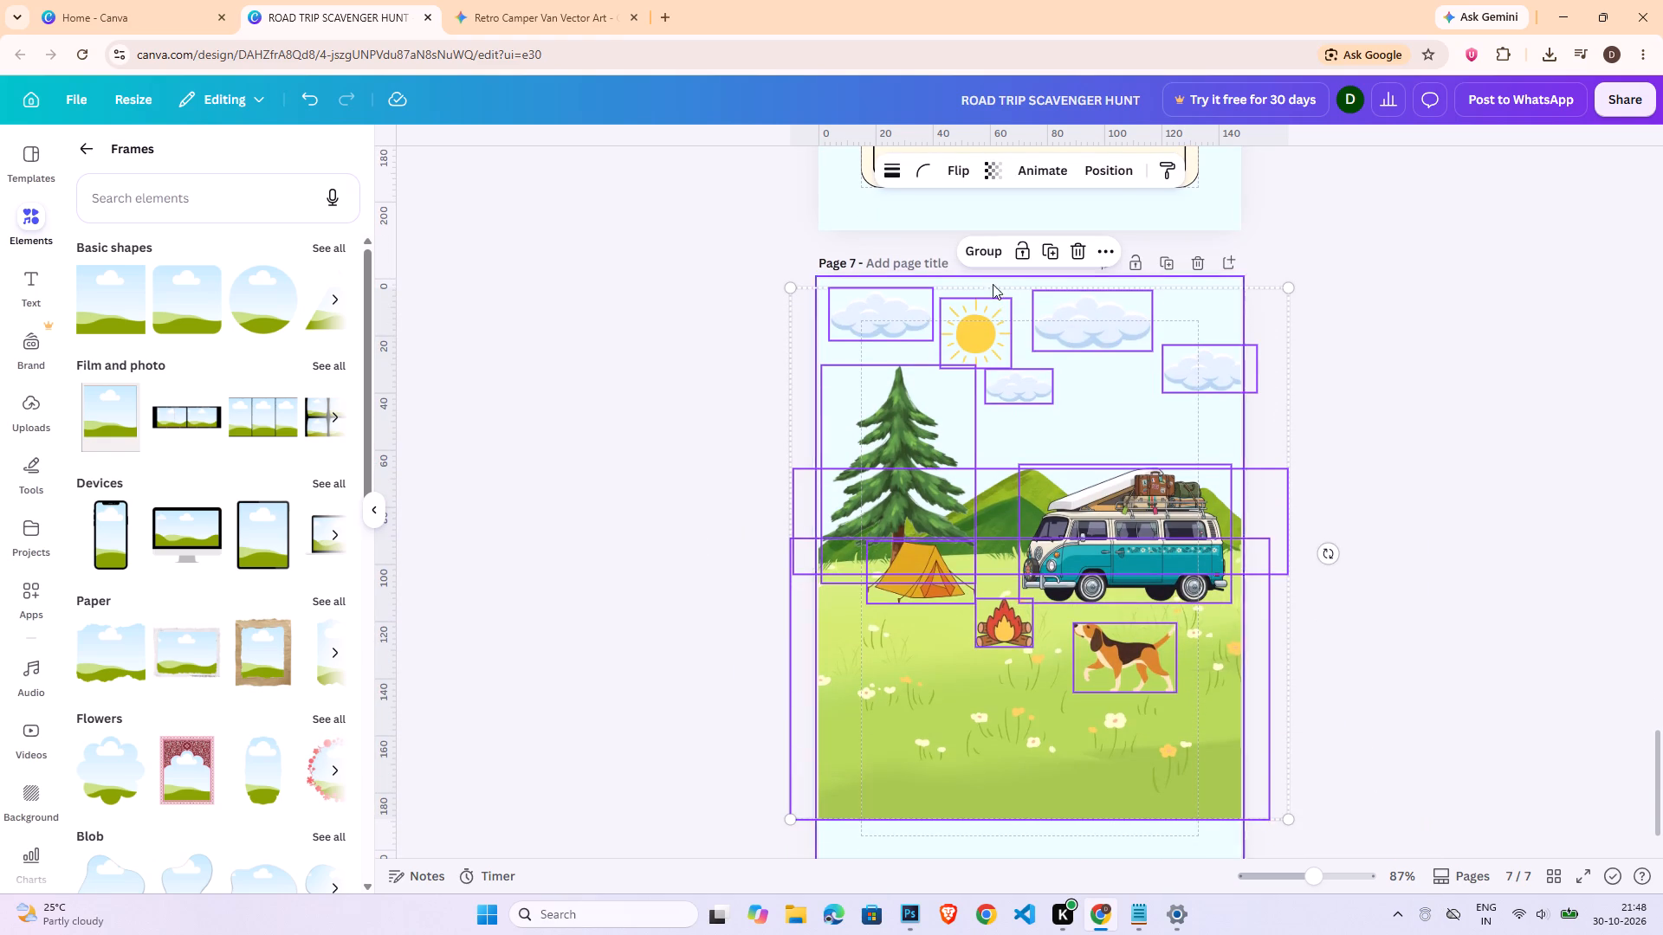
{"action": "left_click", "coordinate": [980, 258]}
{"action": "key", "text": "ctrl+c"}
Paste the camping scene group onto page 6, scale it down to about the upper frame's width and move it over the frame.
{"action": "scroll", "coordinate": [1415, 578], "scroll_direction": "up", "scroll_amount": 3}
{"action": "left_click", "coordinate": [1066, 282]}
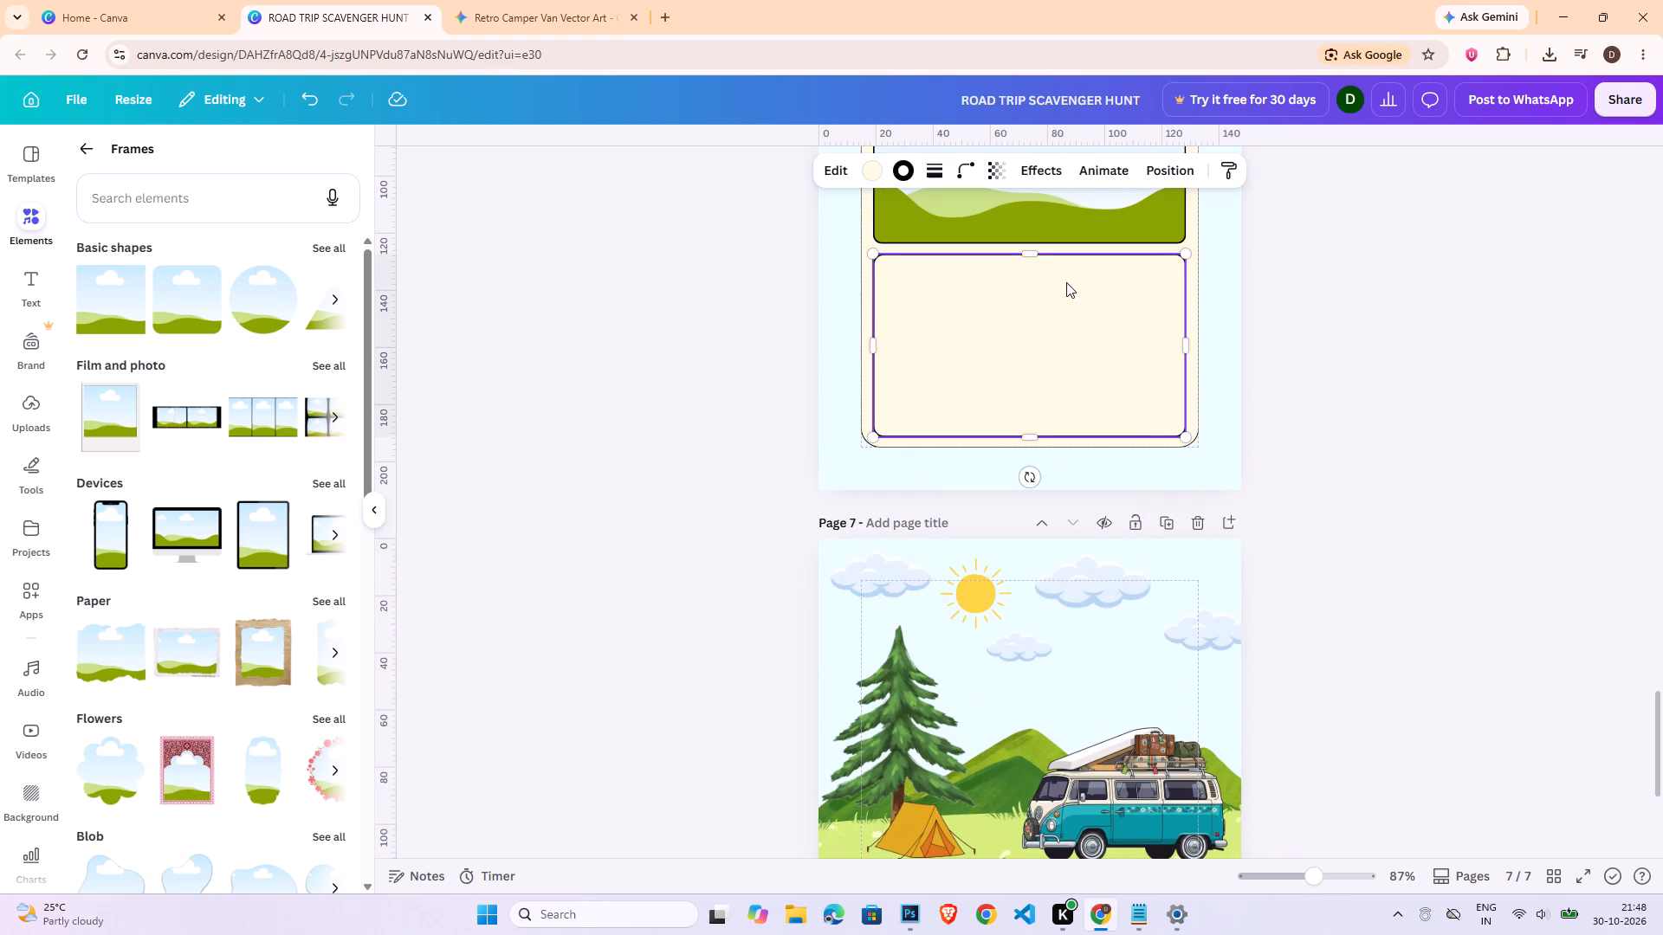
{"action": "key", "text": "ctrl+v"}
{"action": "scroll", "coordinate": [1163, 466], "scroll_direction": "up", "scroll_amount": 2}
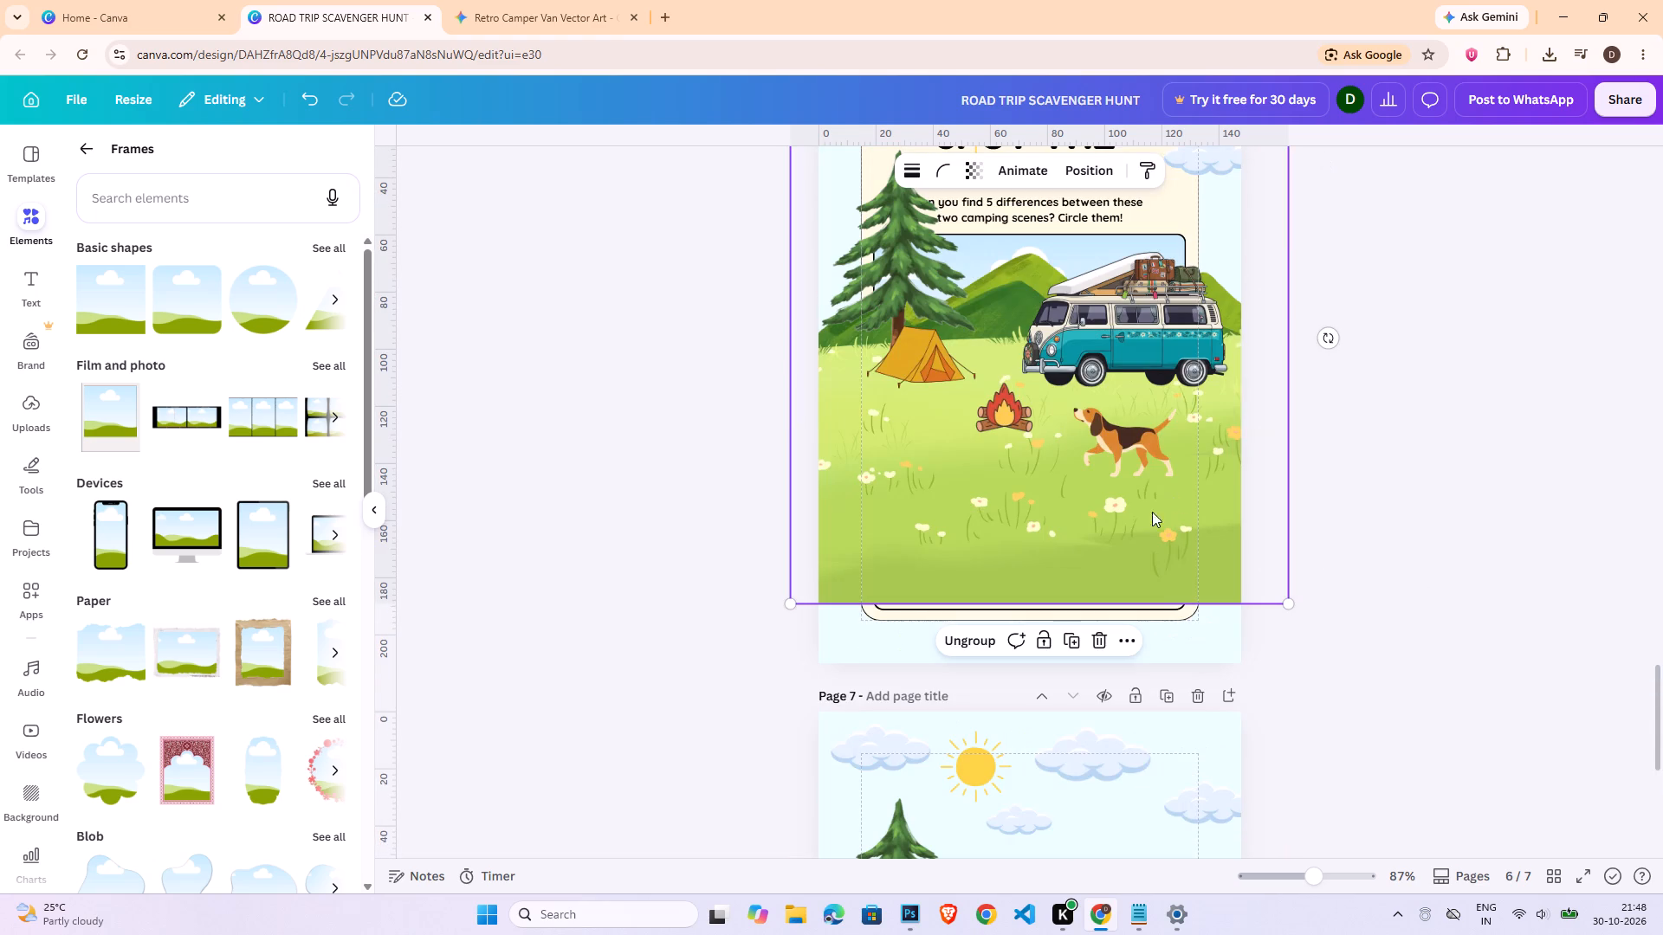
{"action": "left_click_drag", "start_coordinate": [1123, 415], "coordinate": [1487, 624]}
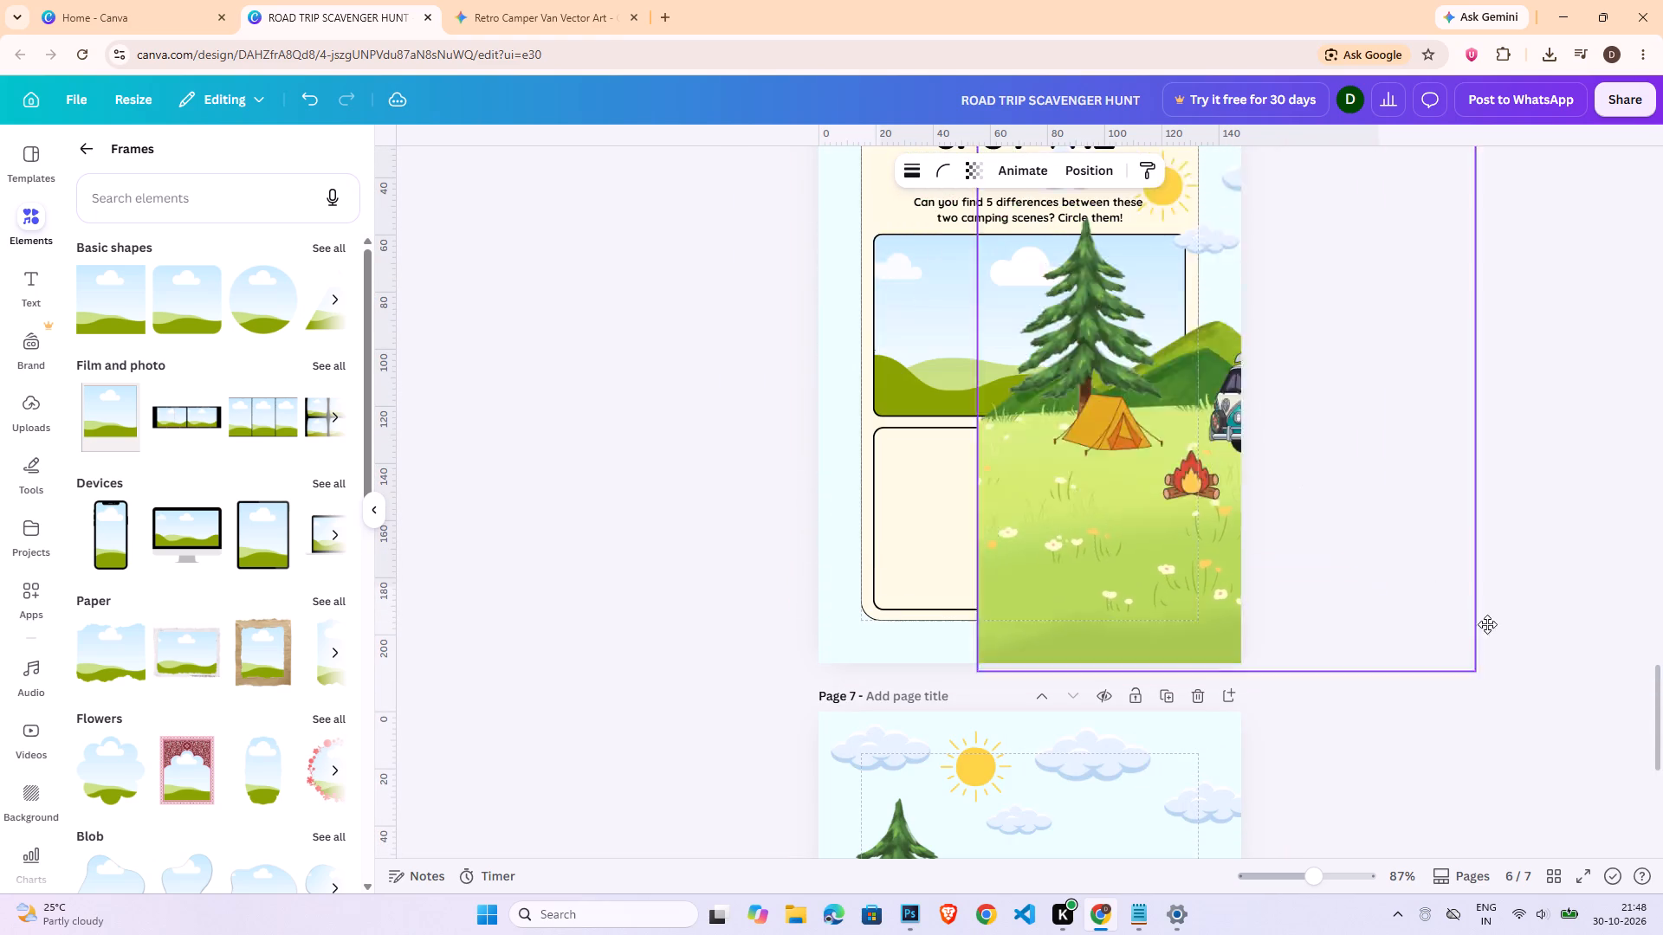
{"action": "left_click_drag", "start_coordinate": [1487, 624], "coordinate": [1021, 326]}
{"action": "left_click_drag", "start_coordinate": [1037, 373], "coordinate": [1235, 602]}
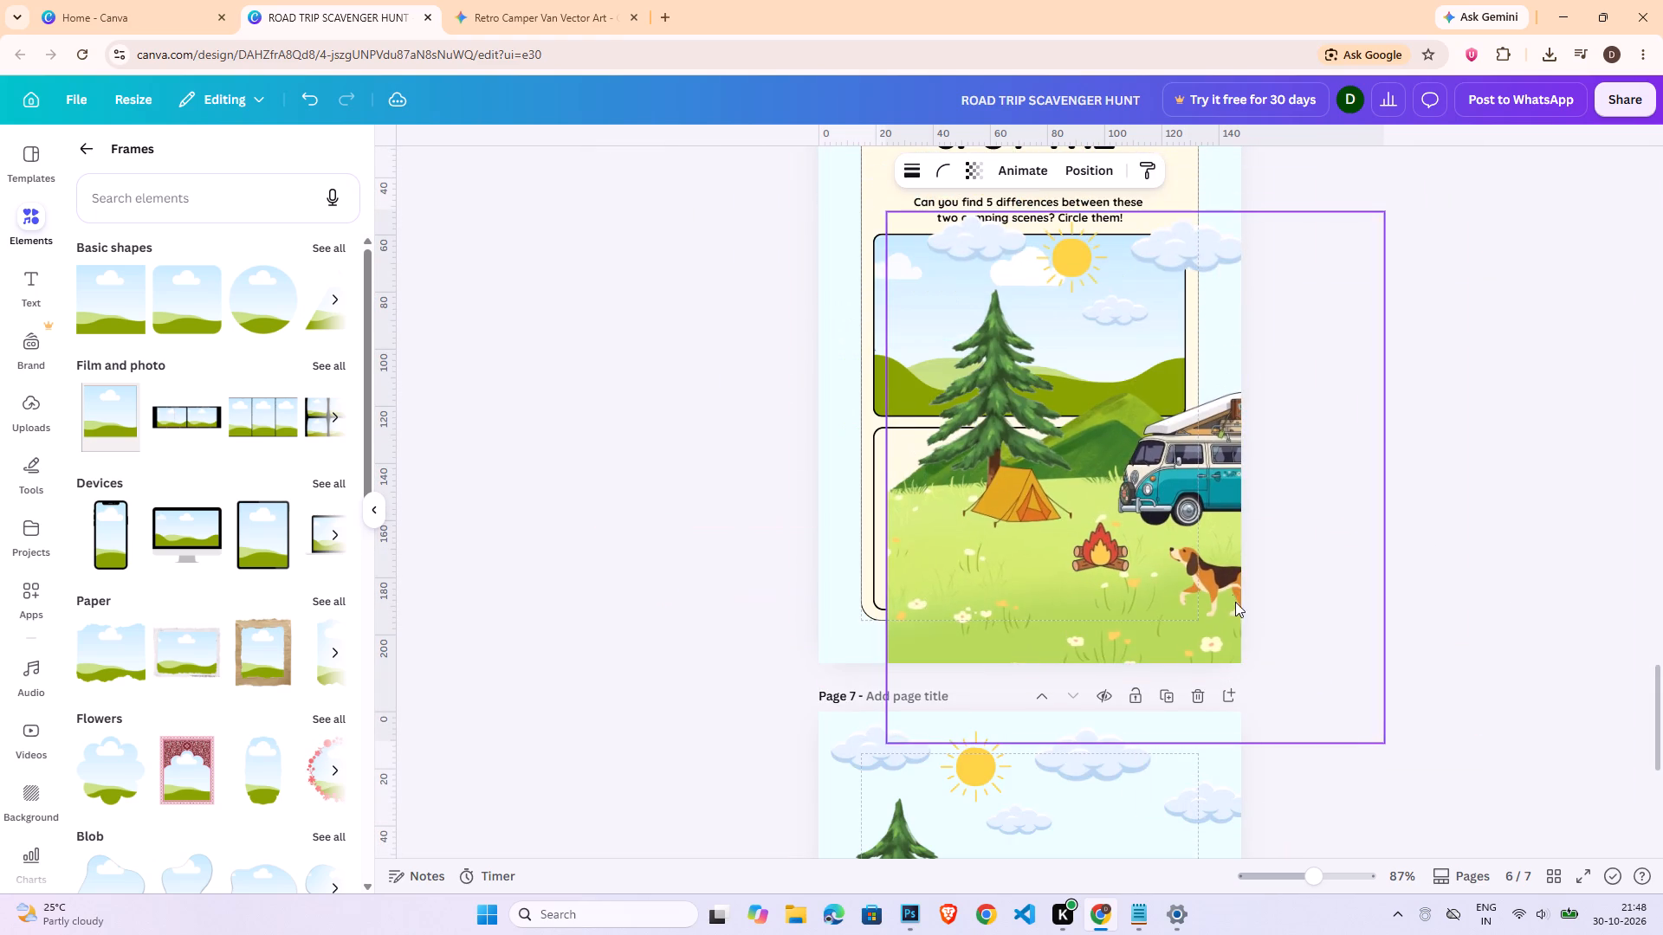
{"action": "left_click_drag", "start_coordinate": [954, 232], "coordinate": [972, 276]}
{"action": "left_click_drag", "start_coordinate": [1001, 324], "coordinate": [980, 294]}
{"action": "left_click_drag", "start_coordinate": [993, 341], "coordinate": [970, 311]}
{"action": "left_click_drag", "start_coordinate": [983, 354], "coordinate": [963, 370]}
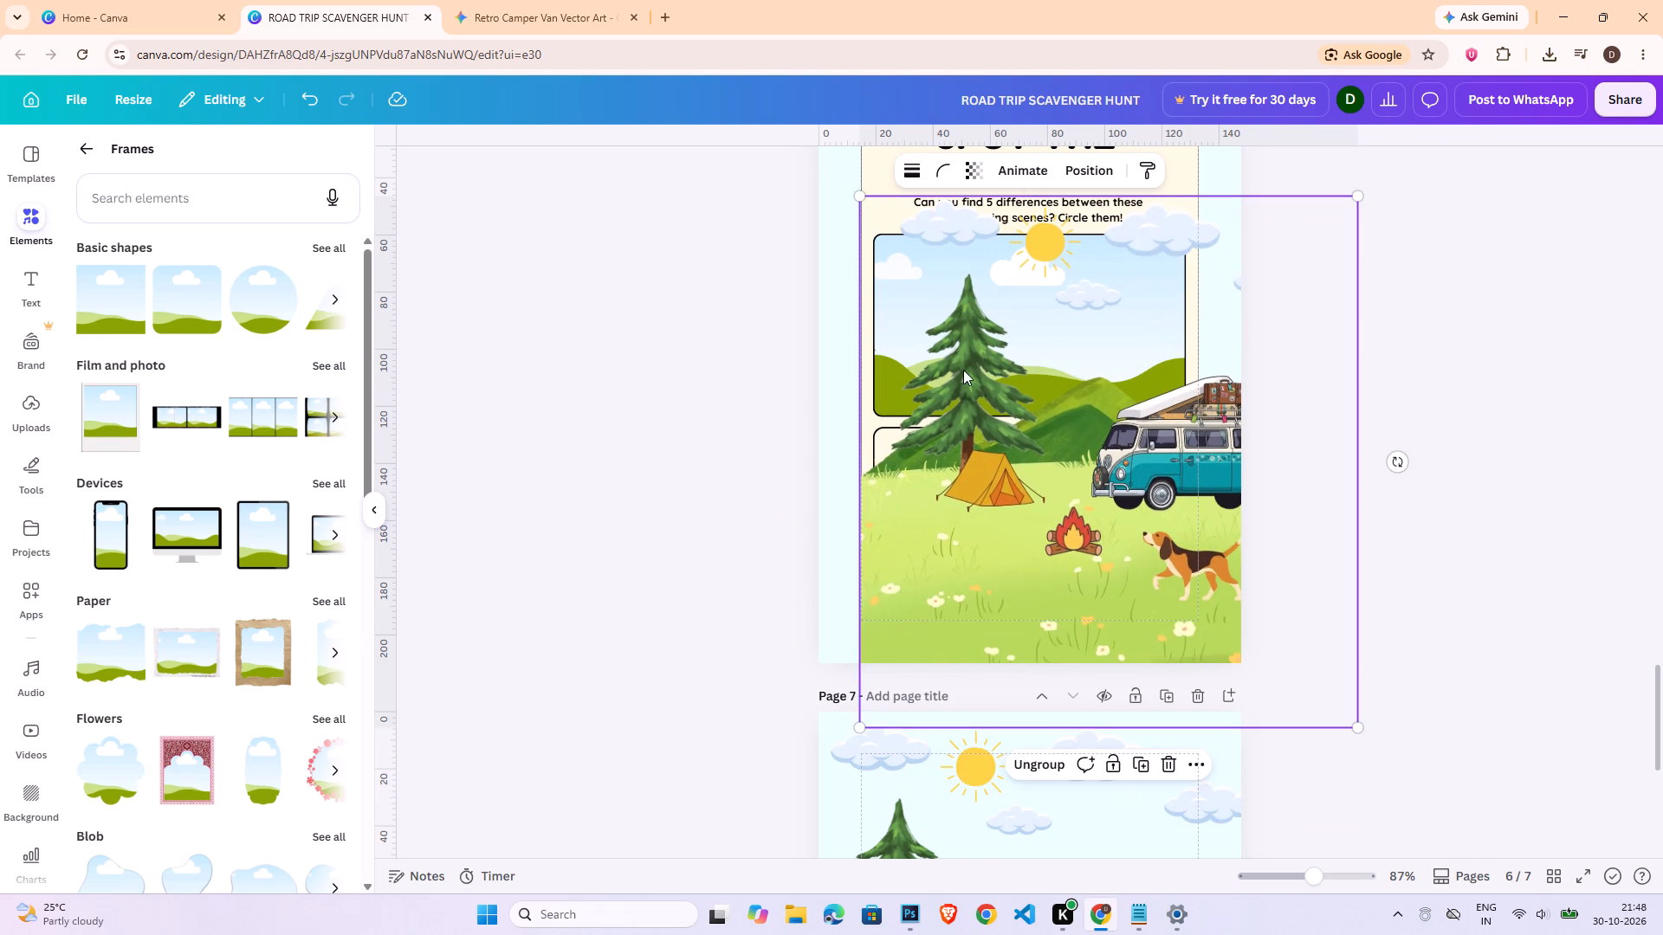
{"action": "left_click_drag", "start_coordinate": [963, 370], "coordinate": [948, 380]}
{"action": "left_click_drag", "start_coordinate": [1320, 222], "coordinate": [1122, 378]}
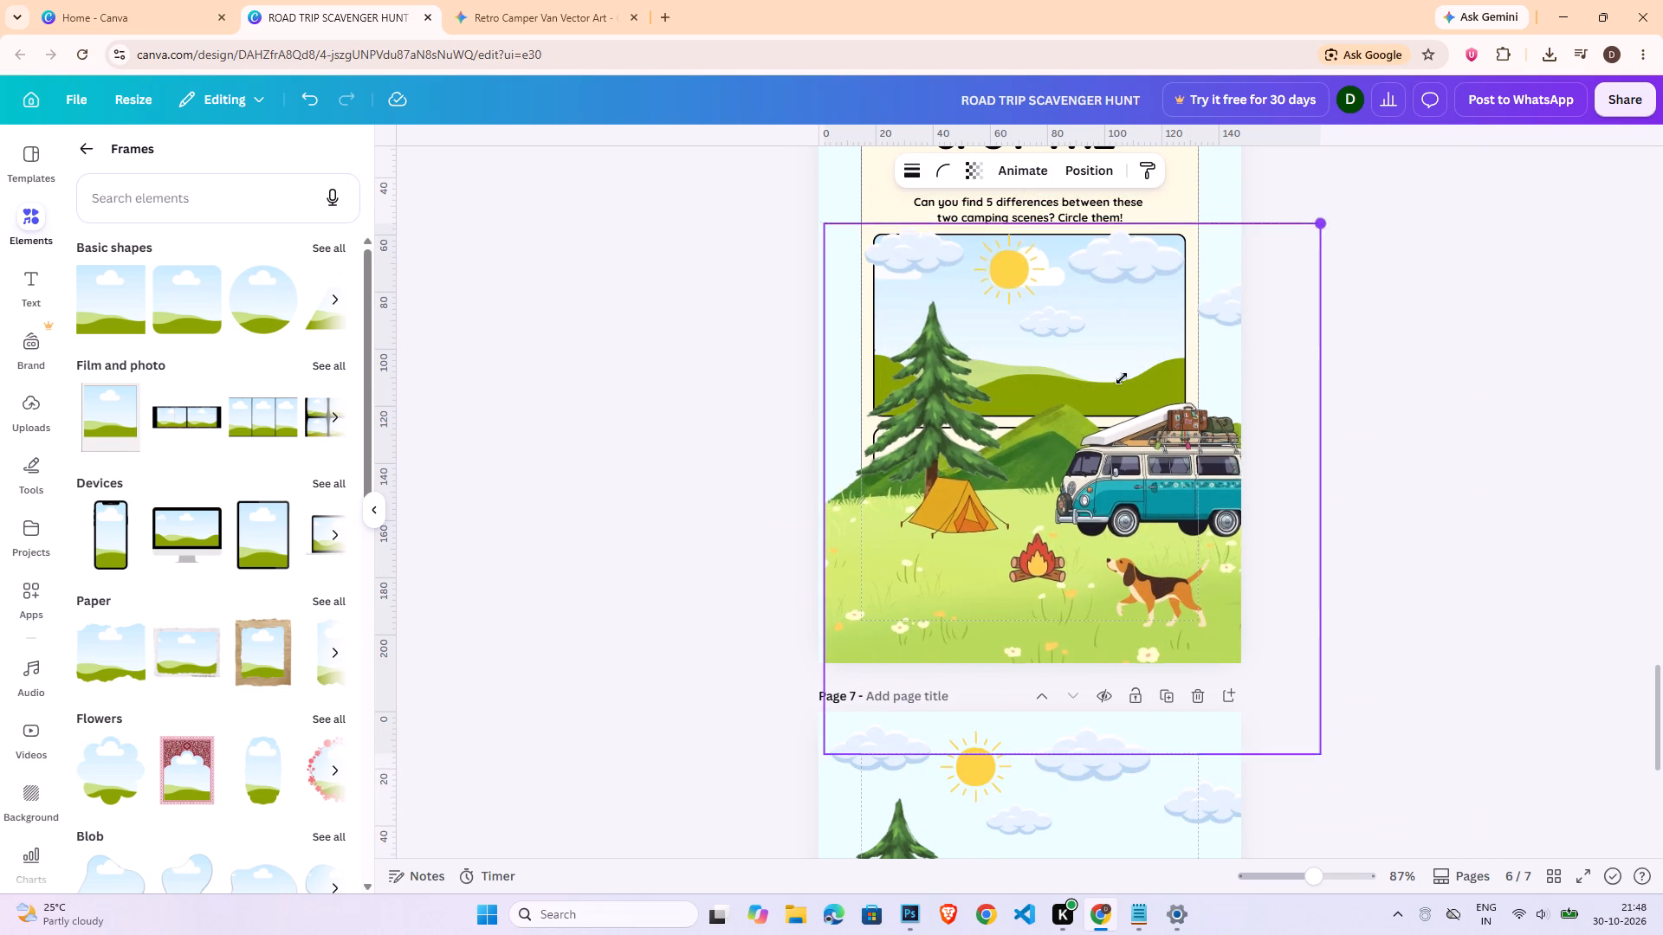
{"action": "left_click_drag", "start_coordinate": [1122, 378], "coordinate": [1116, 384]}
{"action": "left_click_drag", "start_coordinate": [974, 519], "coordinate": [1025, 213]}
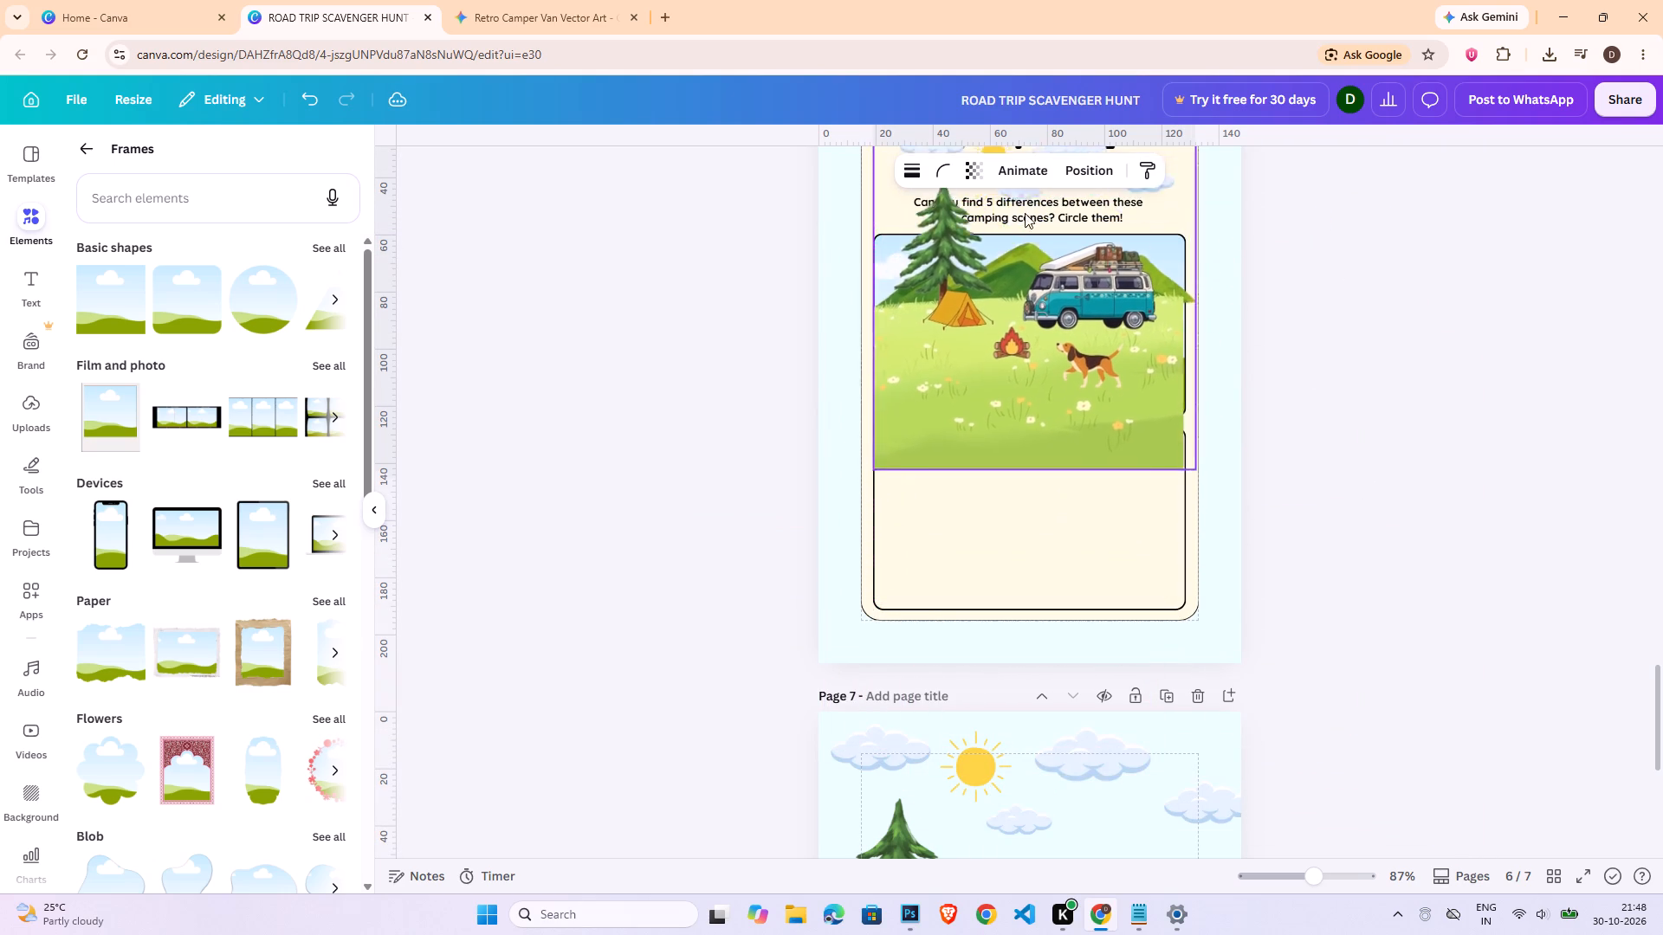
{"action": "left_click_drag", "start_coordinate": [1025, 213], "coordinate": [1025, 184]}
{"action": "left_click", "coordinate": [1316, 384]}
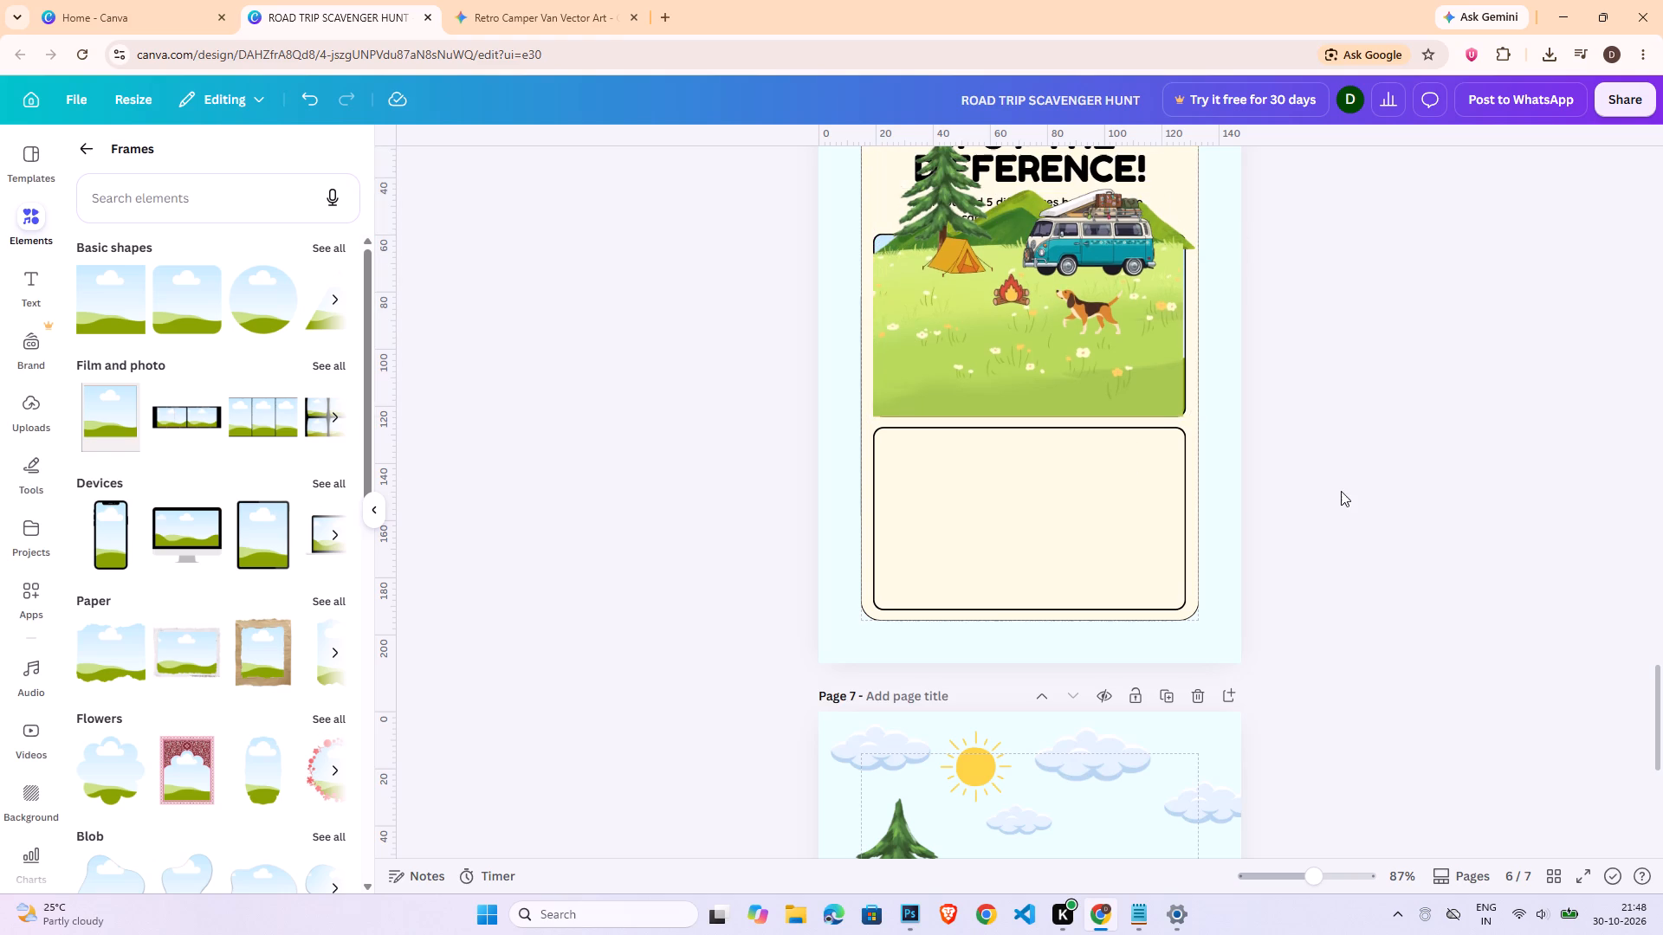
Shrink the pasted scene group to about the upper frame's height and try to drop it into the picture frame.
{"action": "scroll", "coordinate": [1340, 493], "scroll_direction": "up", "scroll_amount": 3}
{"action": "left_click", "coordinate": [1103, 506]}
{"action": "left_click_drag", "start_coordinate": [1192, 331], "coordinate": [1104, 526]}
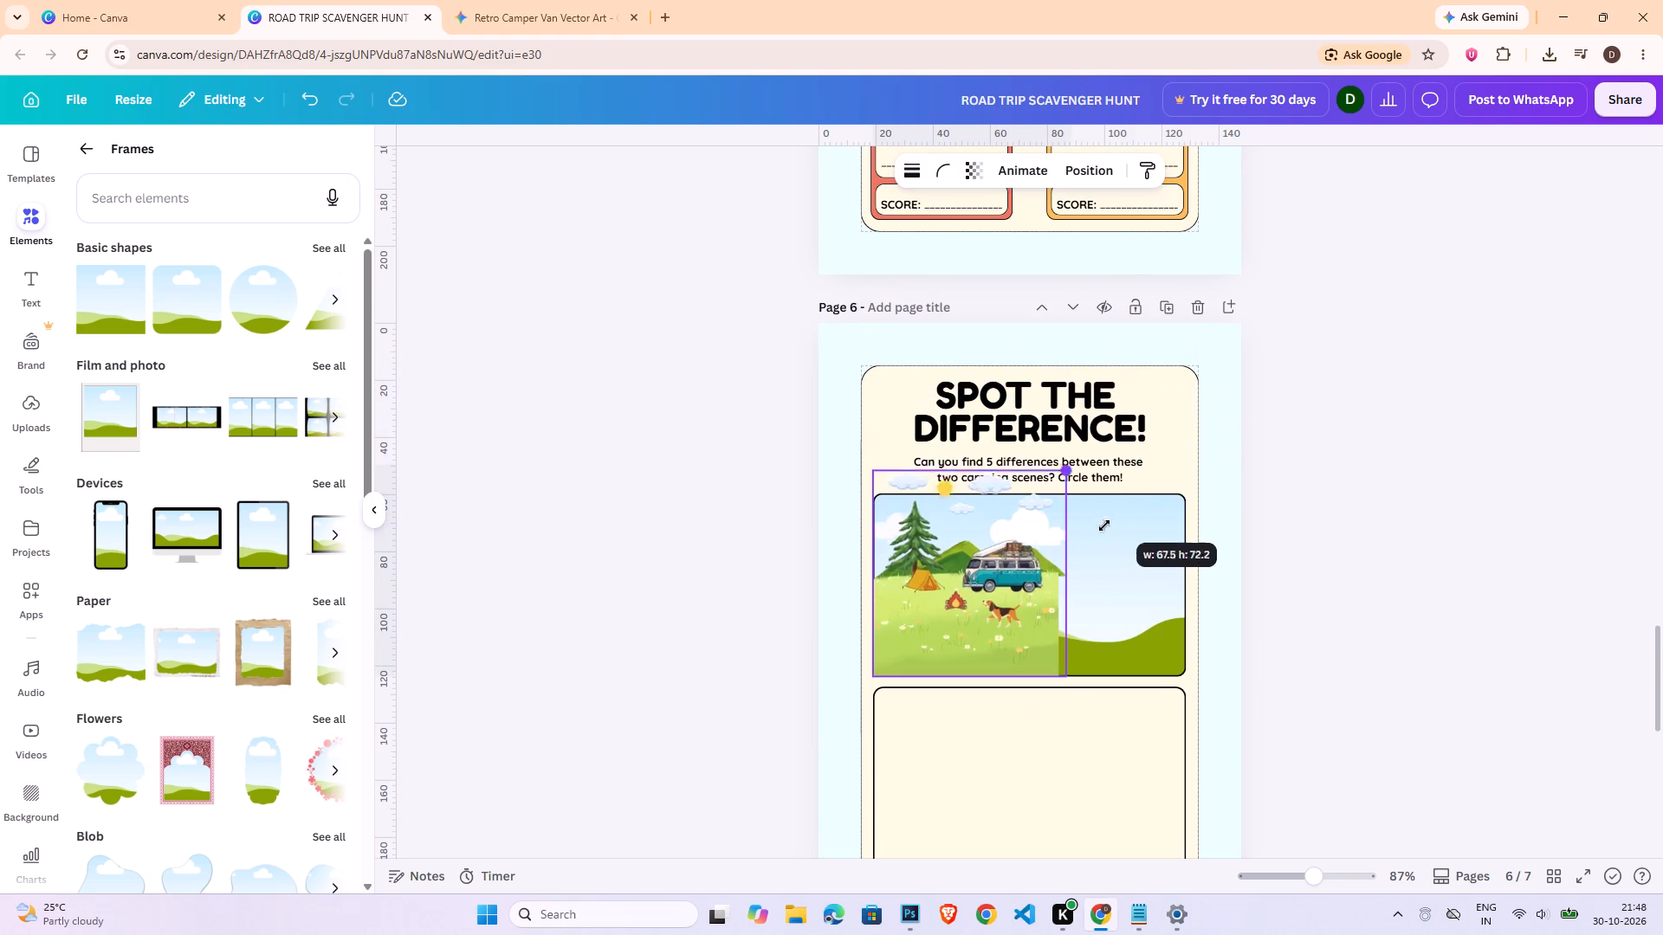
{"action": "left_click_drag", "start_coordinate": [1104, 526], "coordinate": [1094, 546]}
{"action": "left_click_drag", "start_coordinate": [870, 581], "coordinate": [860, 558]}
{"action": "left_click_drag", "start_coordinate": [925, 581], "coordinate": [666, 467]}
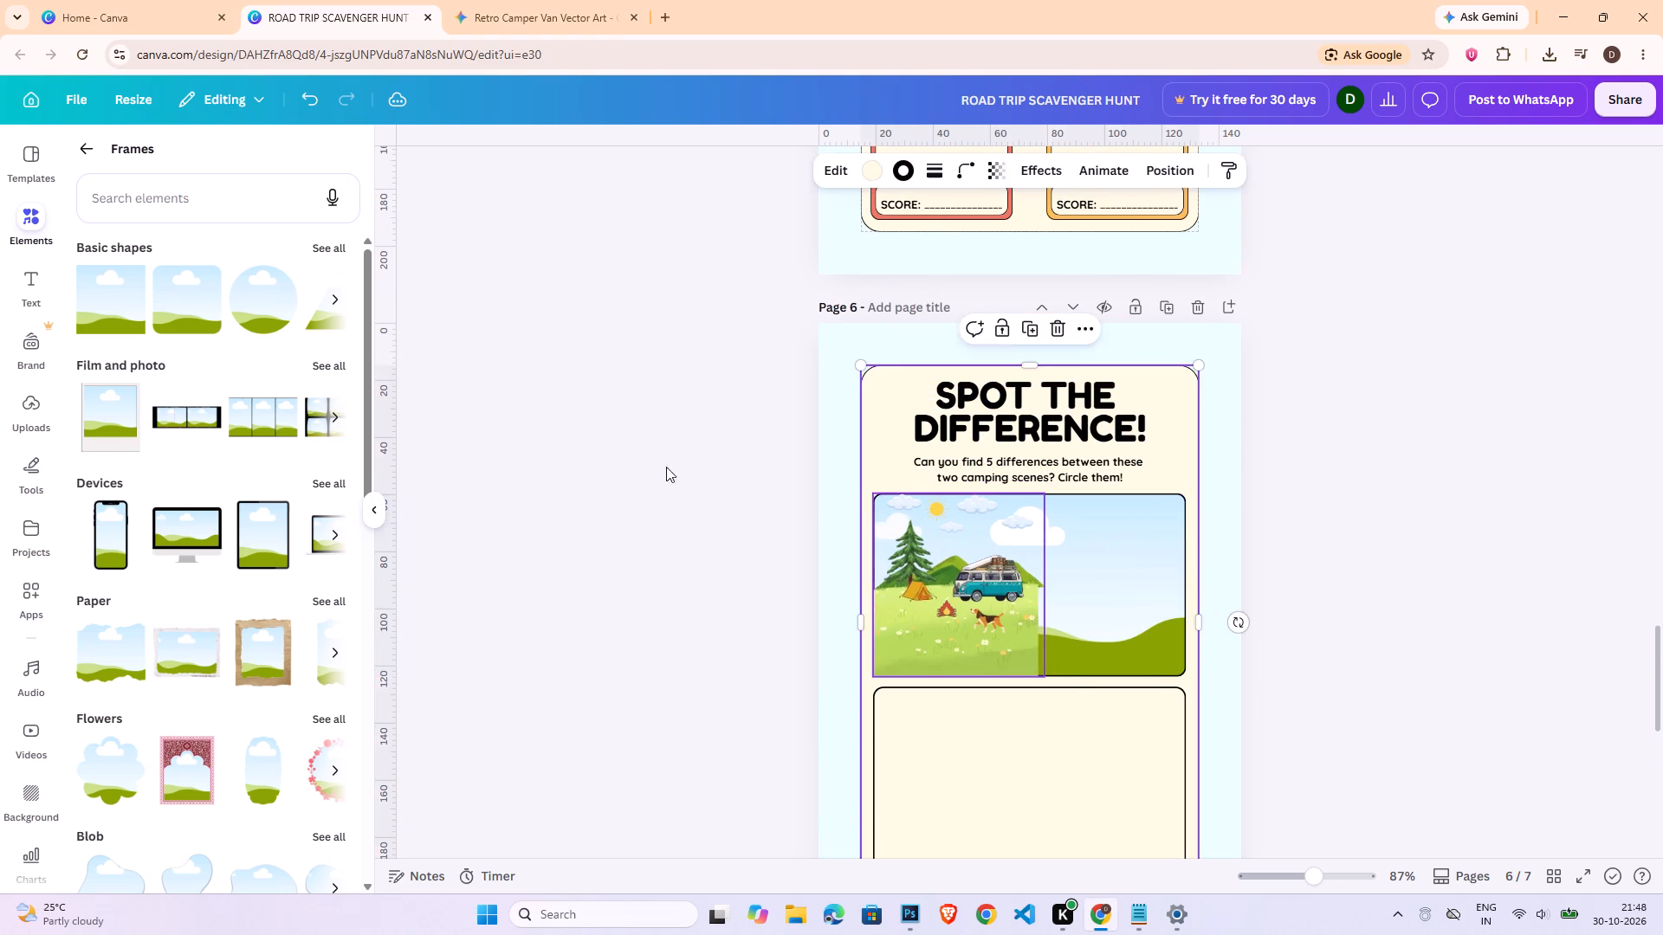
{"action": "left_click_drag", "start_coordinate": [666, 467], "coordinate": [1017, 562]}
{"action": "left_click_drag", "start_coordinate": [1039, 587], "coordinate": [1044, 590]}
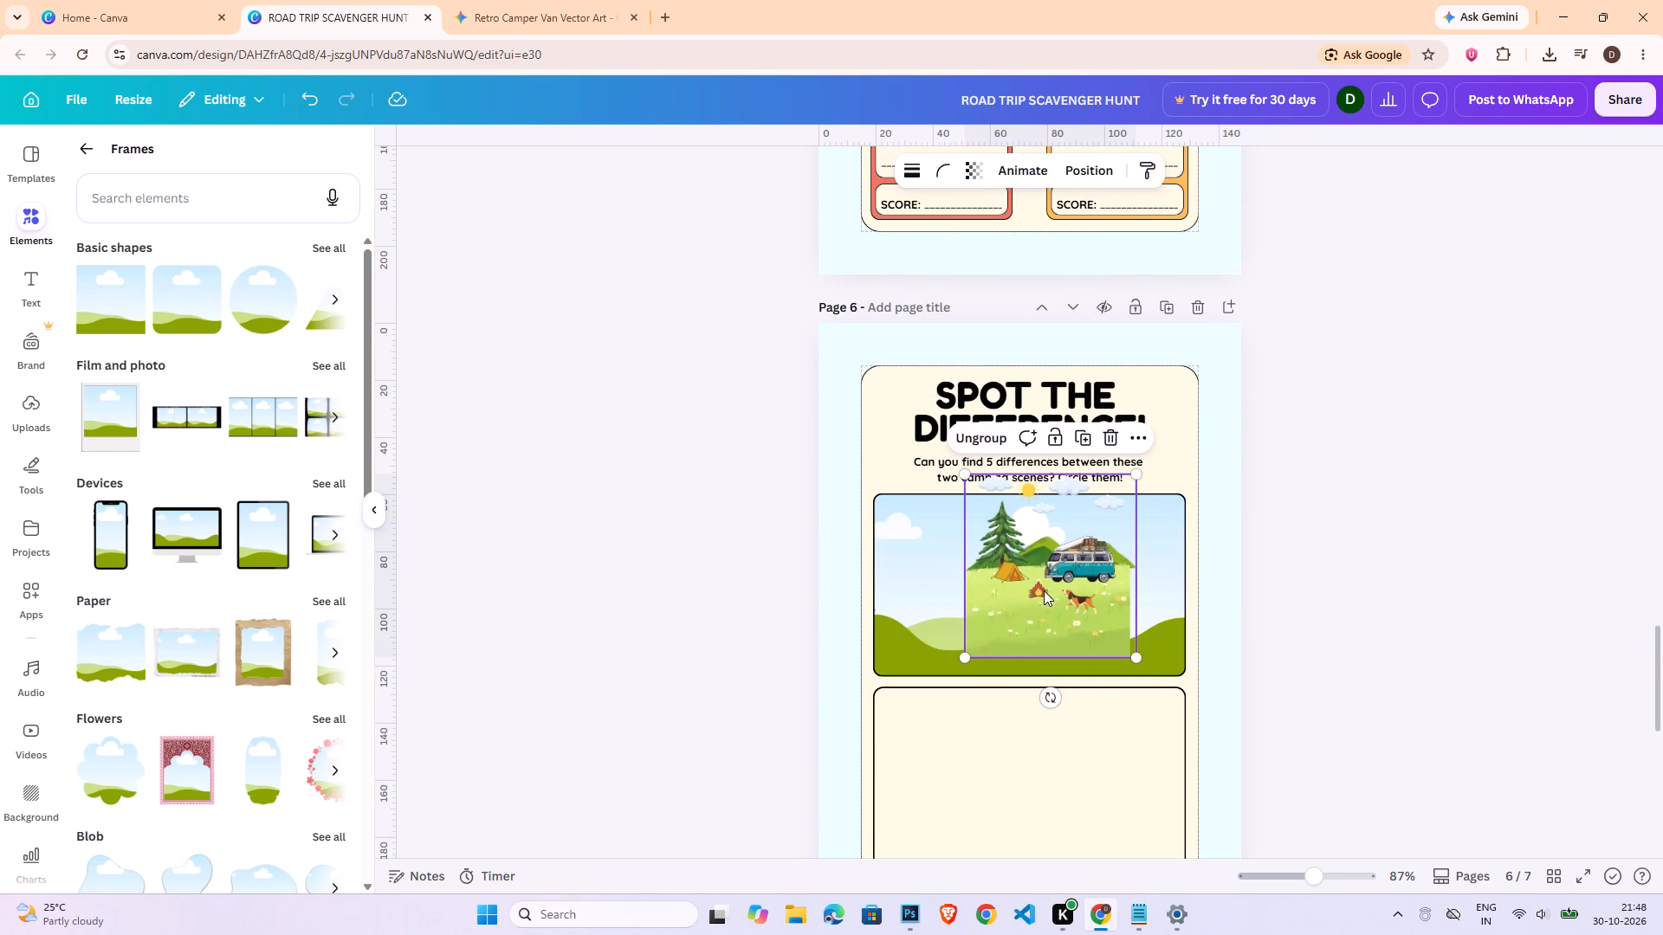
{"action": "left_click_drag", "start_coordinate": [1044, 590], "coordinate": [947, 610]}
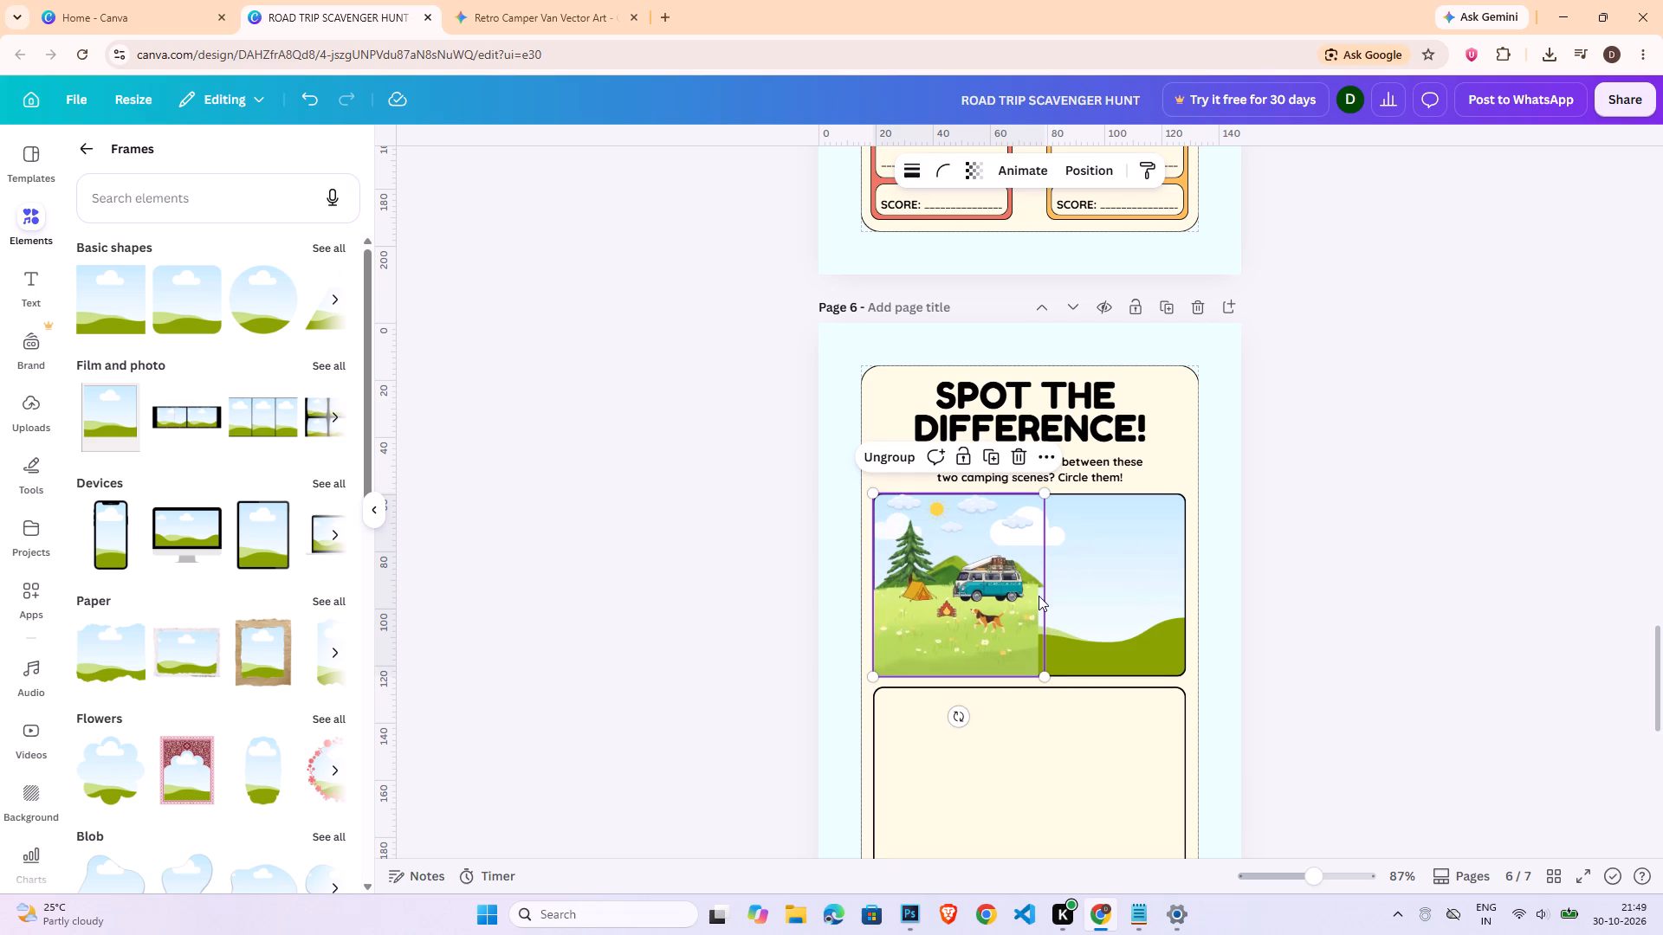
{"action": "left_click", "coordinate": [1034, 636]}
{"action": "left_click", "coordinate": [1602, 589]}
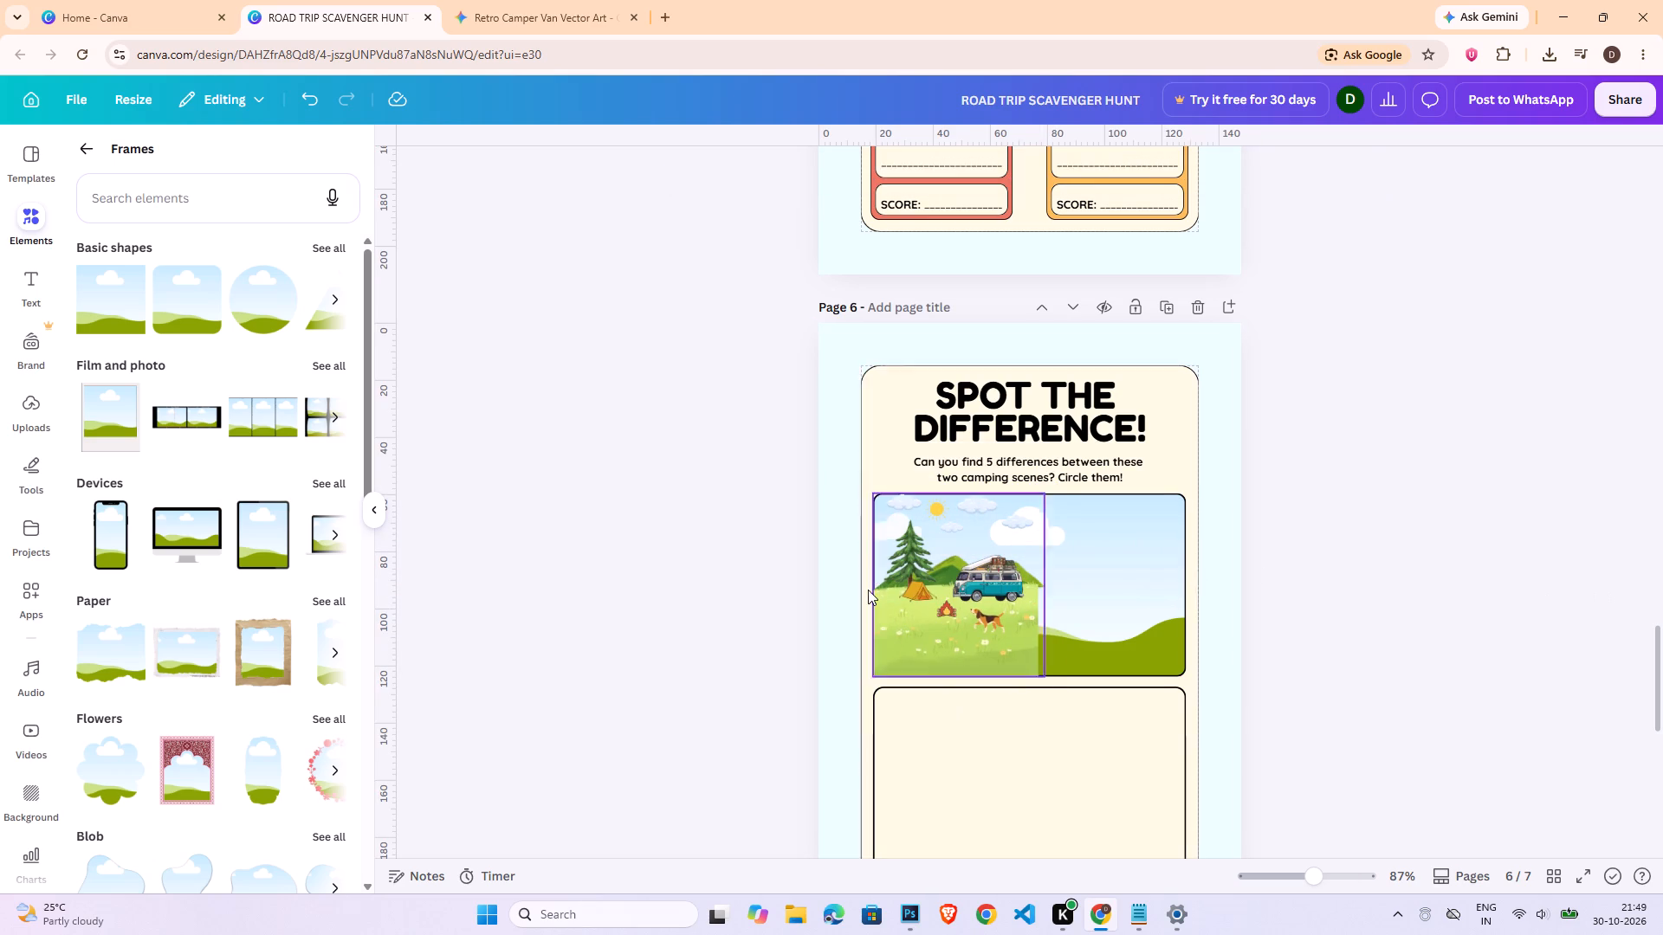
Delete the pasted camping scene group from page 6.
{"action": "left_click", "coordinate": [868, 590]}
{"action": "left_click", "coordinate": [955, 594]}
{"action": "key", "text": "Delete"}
Return to the page 7 camping scene, search the elements for "light bulb" and look through the graphics results for a suitable light.
{"action": "scroll", "coordinate": [1354, 571], "scroll_direction": "down", "scroll_amount": 9}
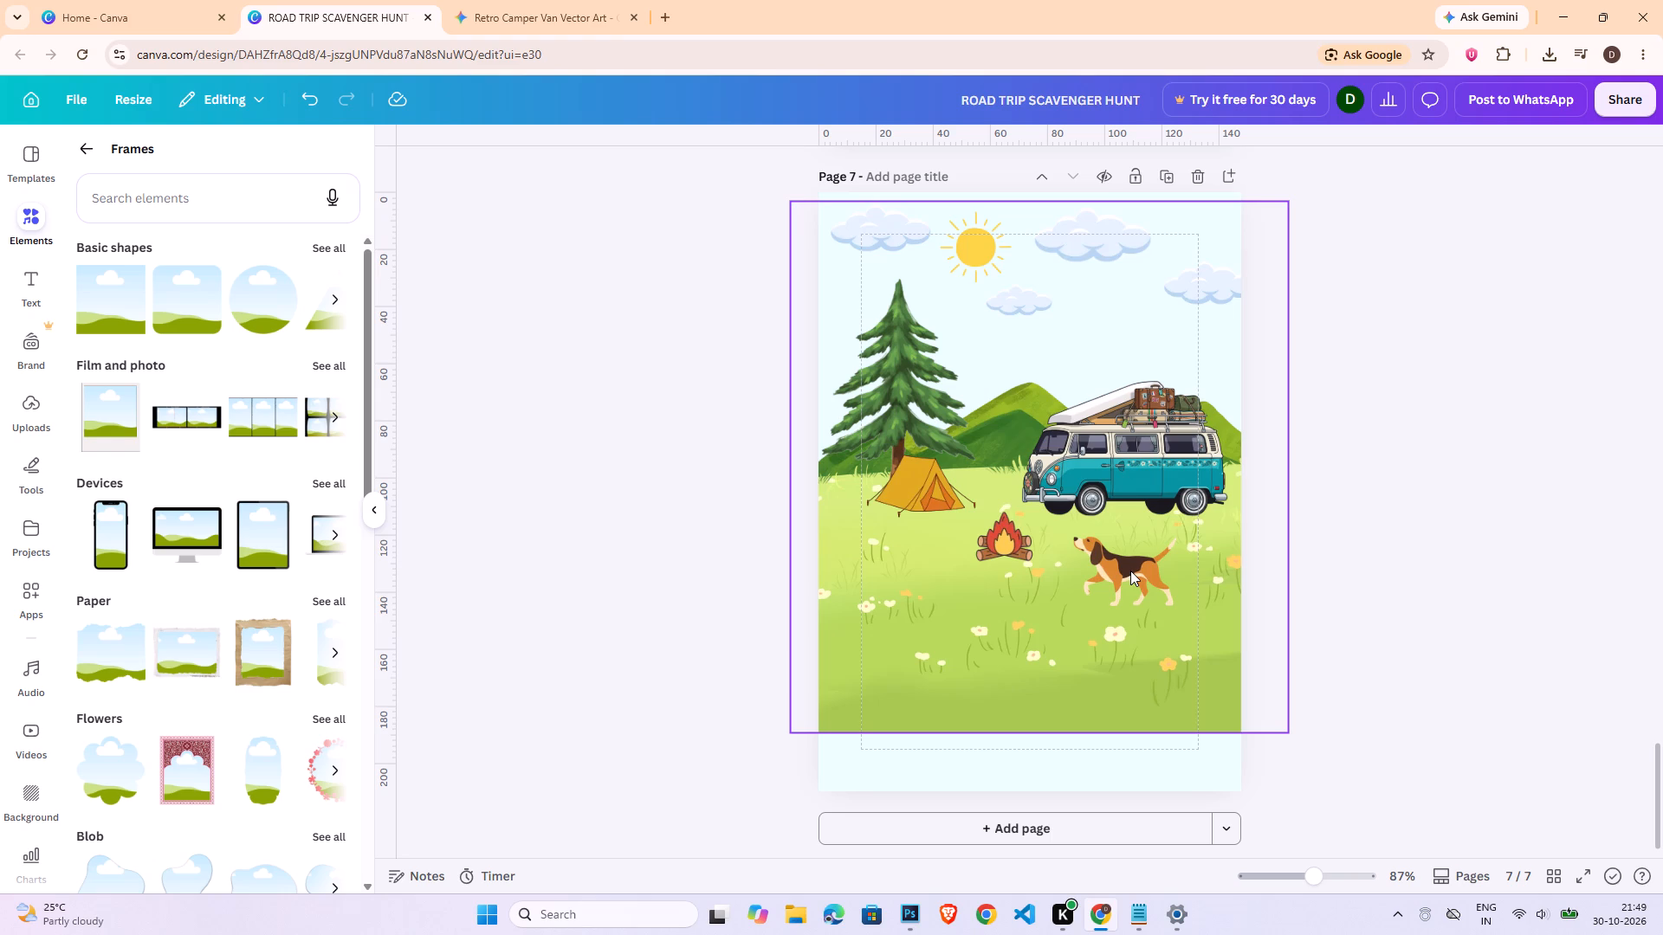
{"action": "left_click", "coordinate": [1130, 571]}
{"action": "left_click", "coordinate": [1375, 598]}
{"action": "left_click", "coordinate": [982, 721]}
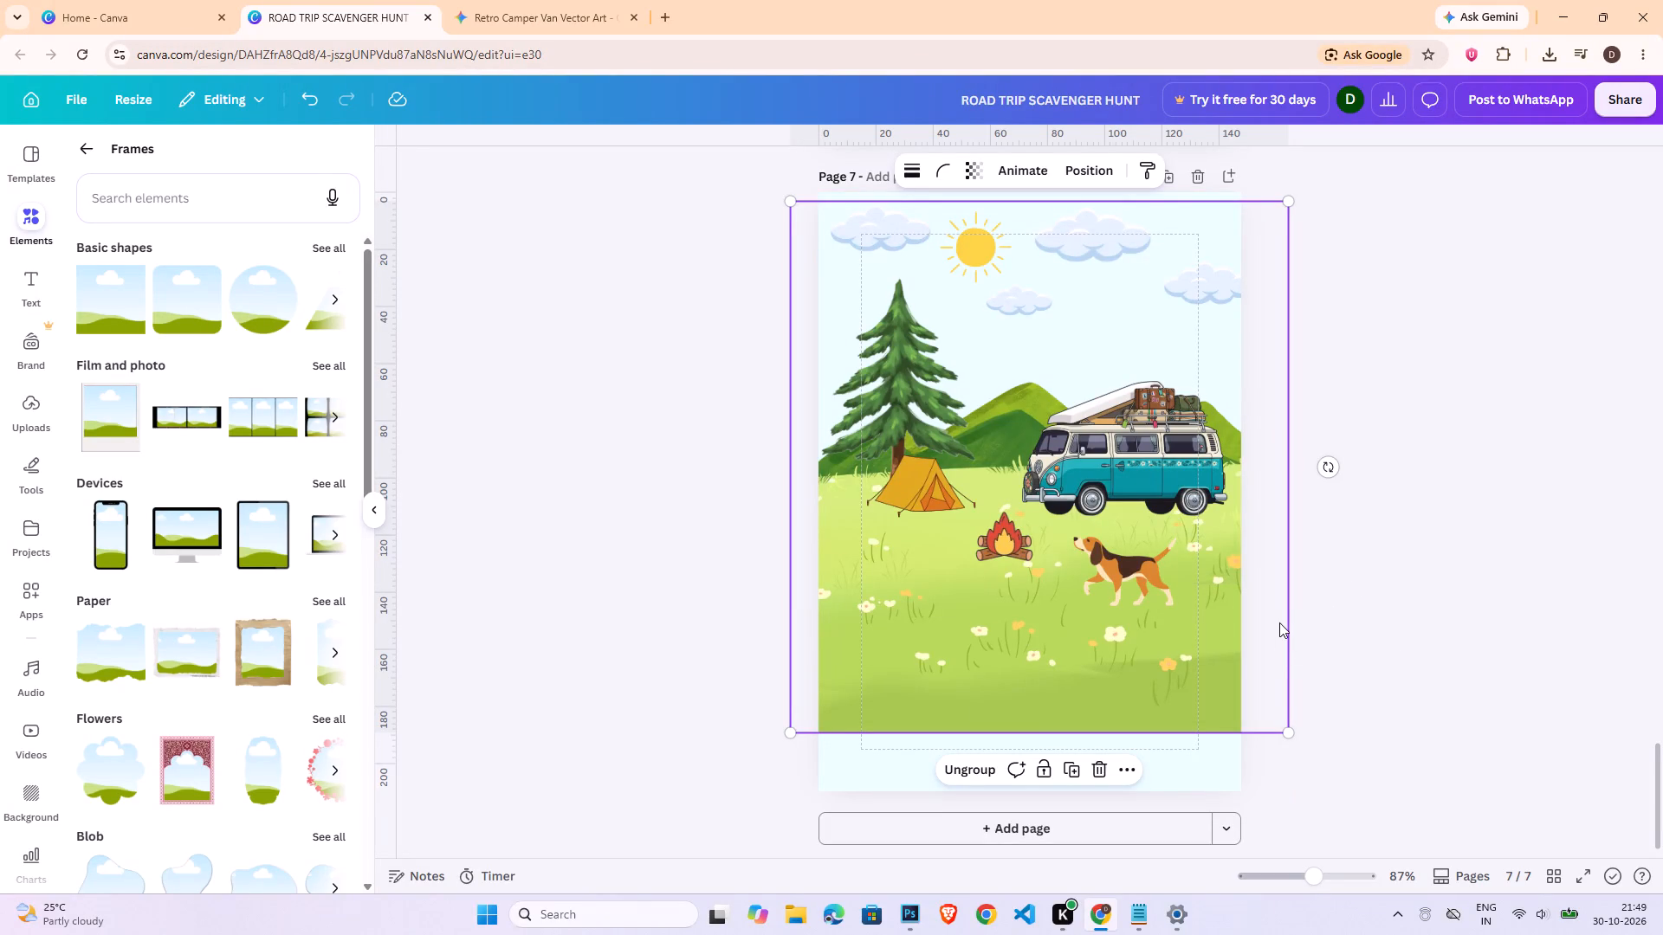
{"action": "left_click", "coordinate": [83, 139]}
{"action": "left_click", "coordinate": [159, 175]}
{"action": "left_click", "coordinate": [159, 175]}
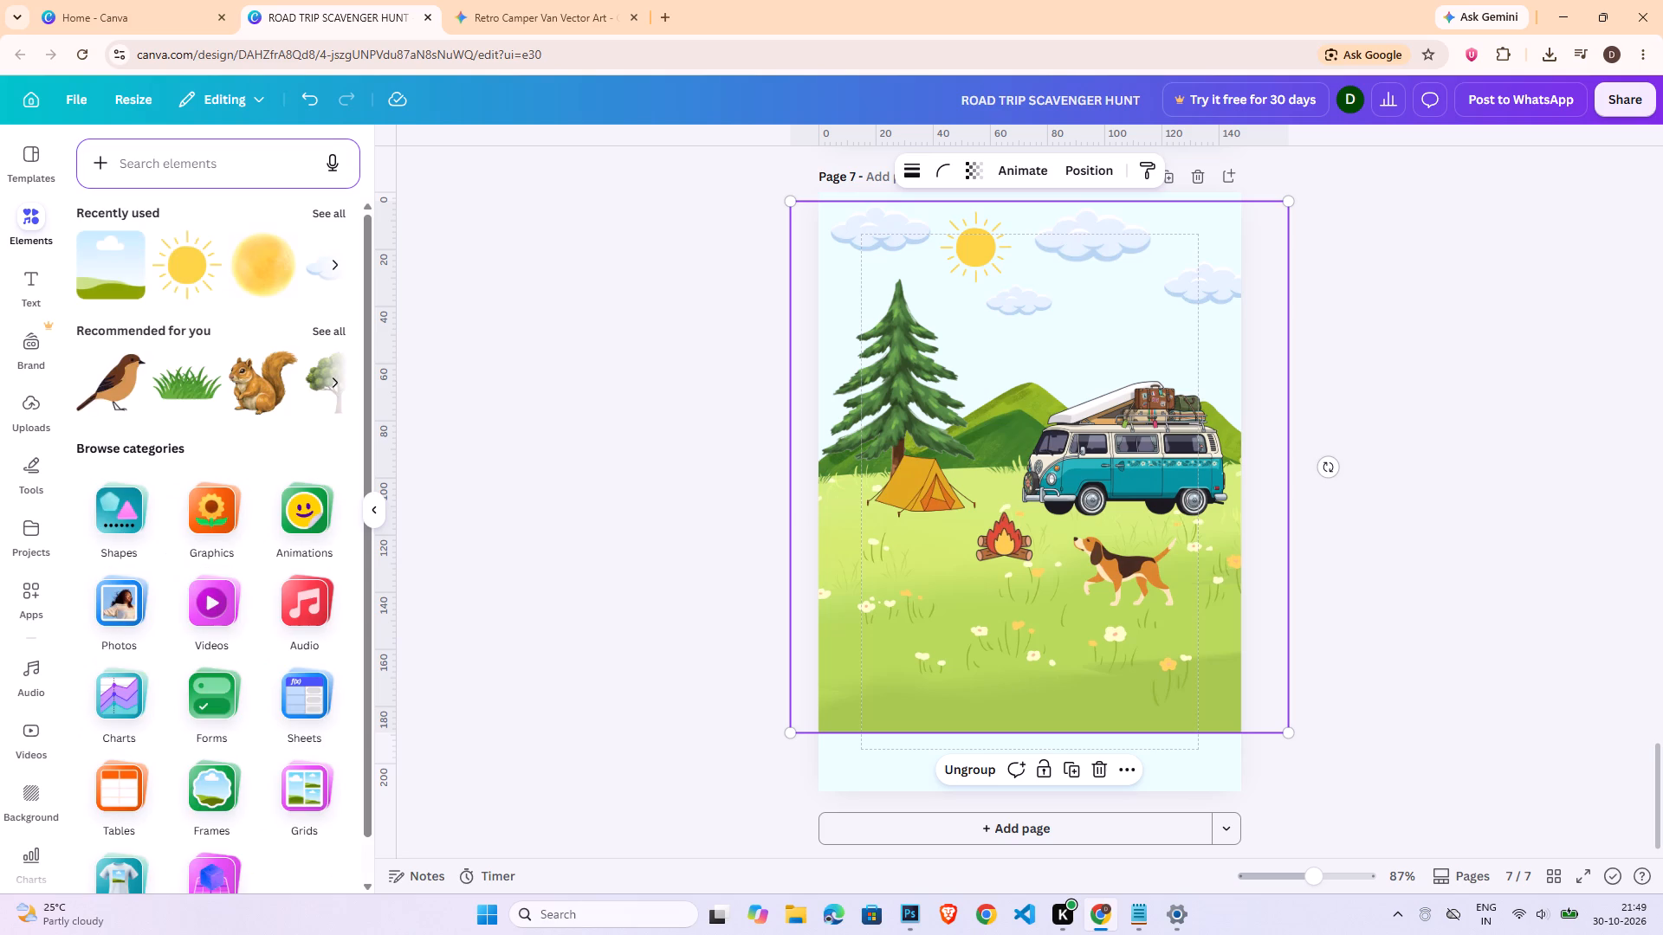
{"action": "left_click", "coordinate": [166, 169]}
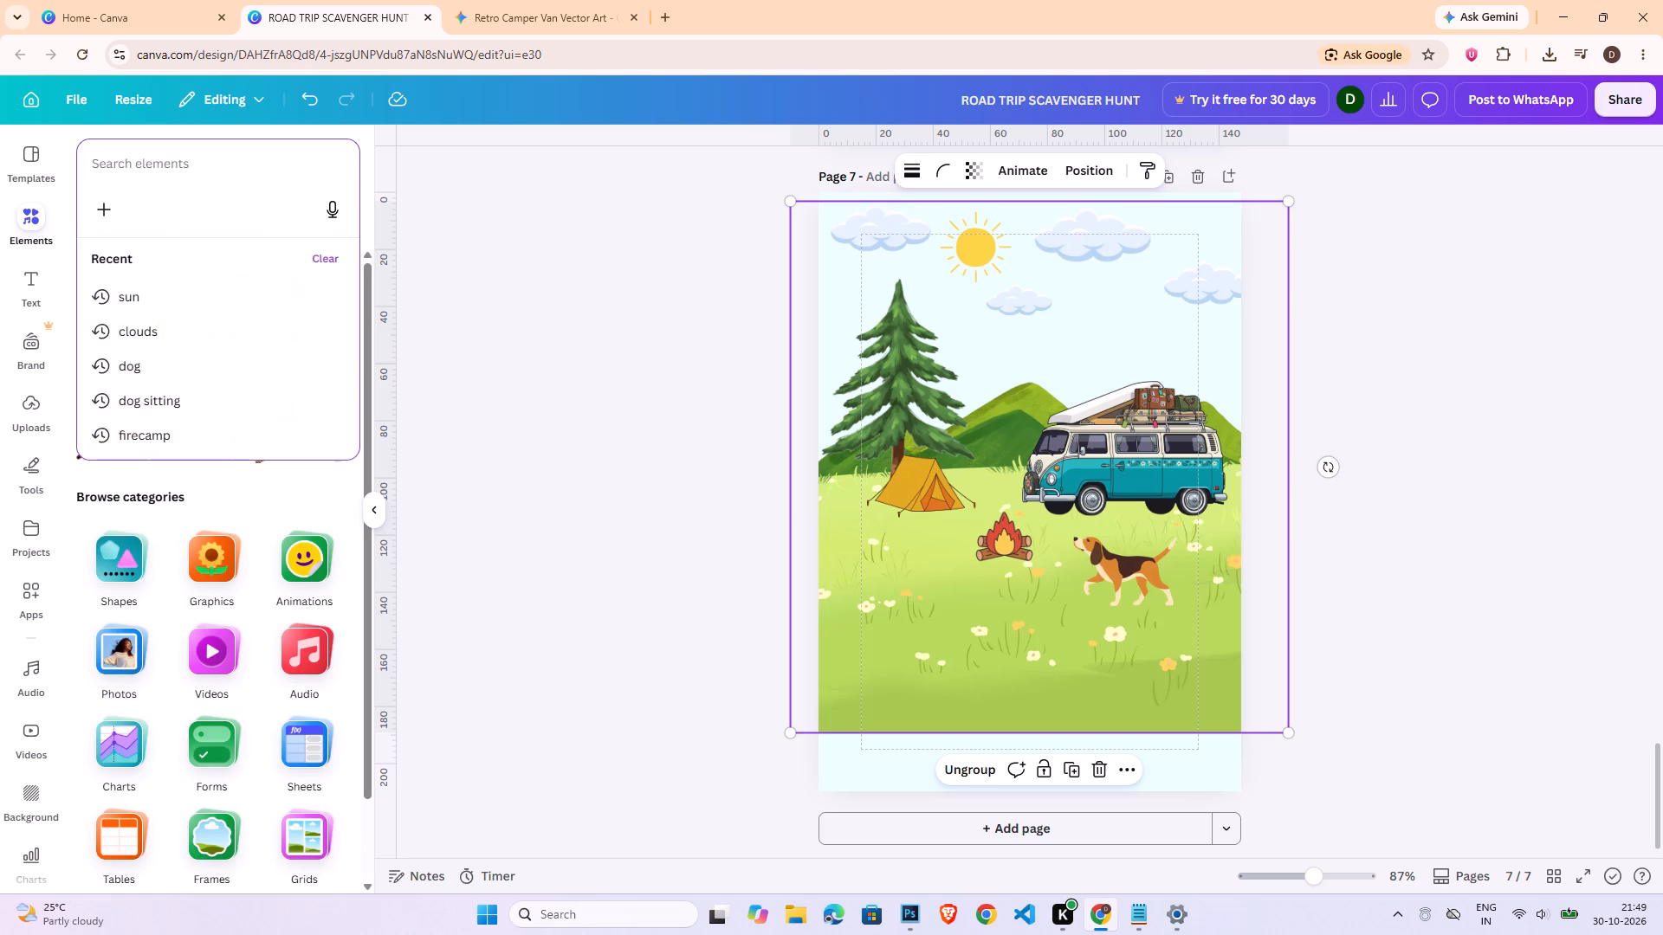
{"action": "type", "text": "light"}
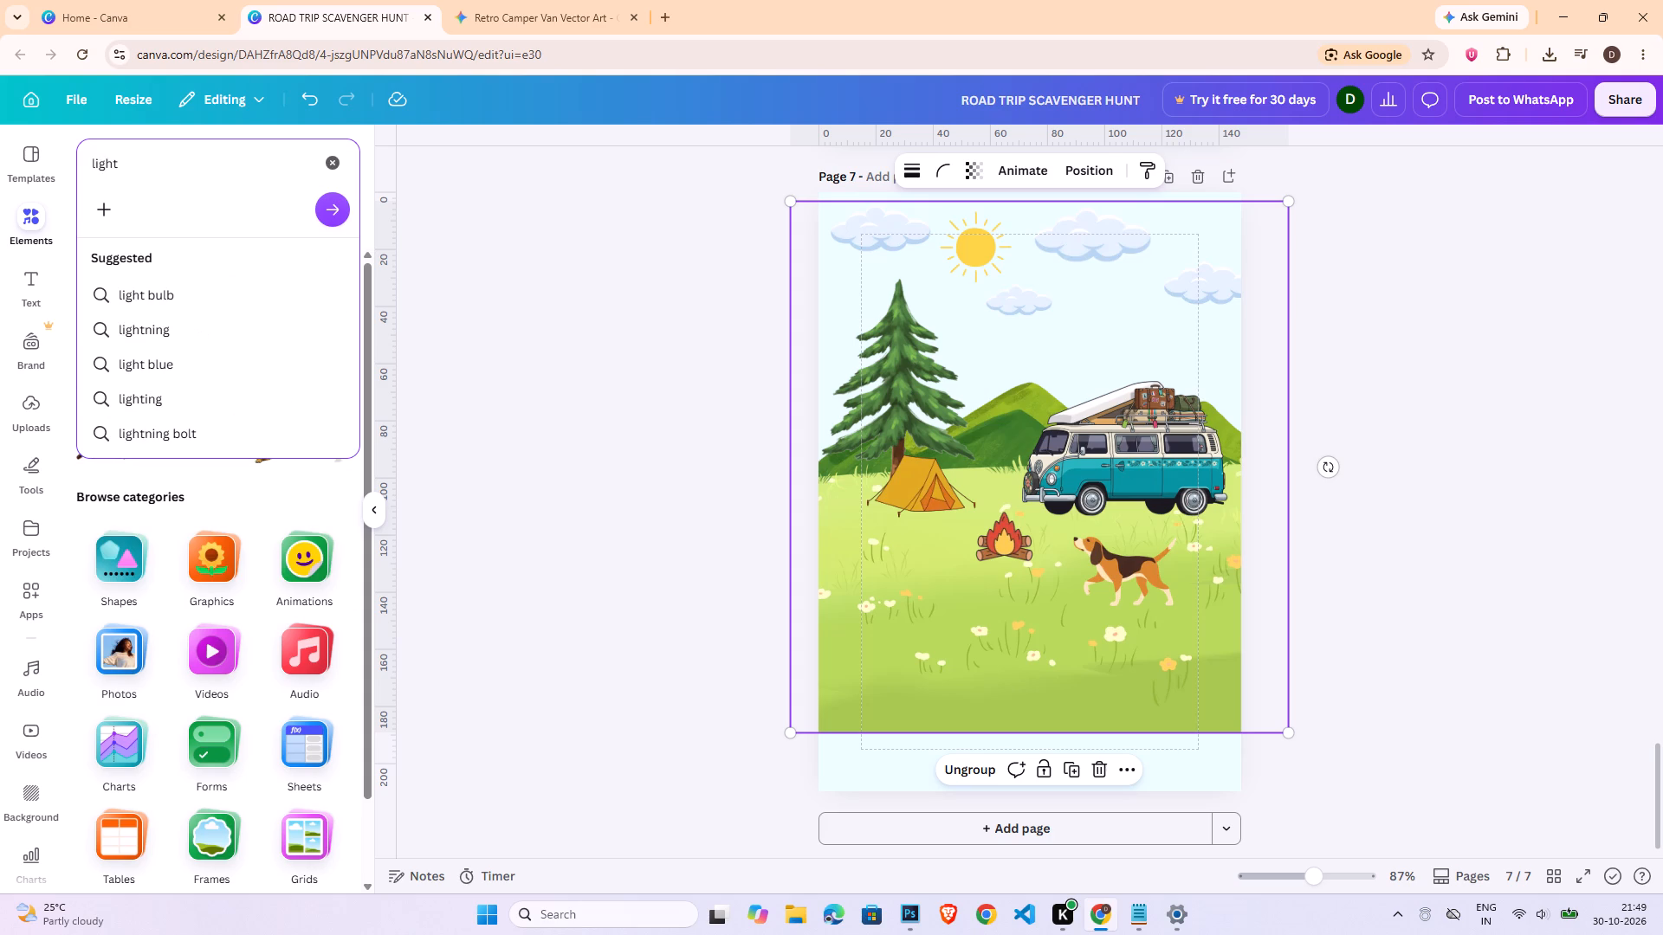
{"action": "key", "text": "Down"}
{"action": "key", "text": "Down"}
{"action": "key", "text": "Up"}
{"action": "key", "text": "Return"}
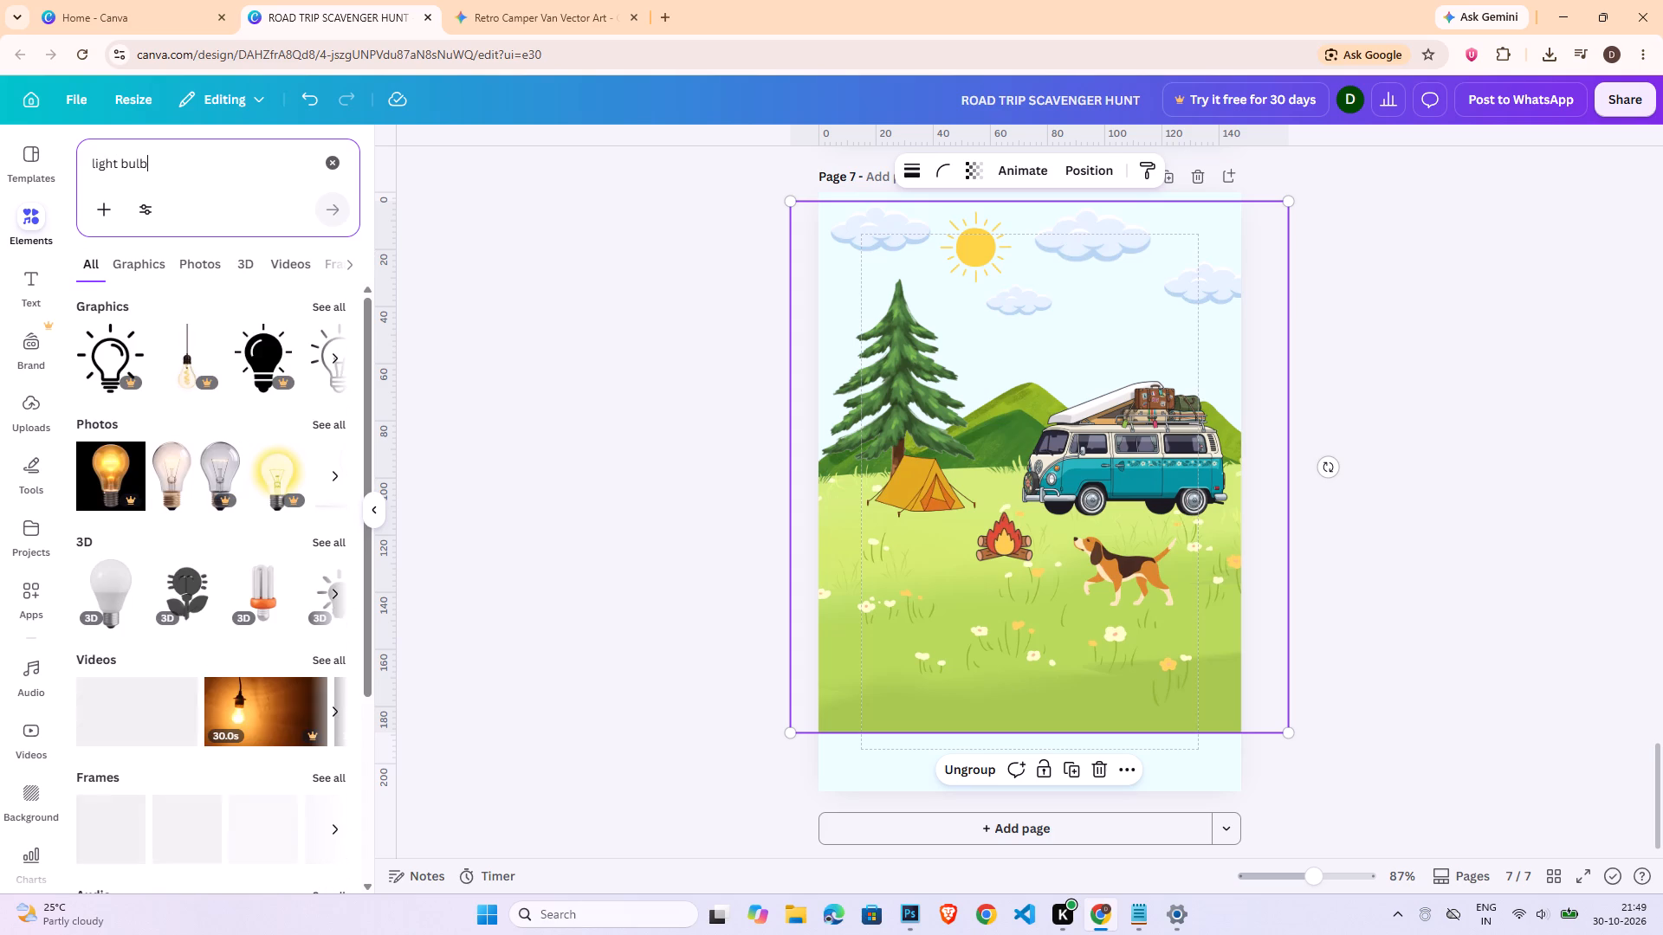
{"action": "left_click", "coordinate": [339, 306]}
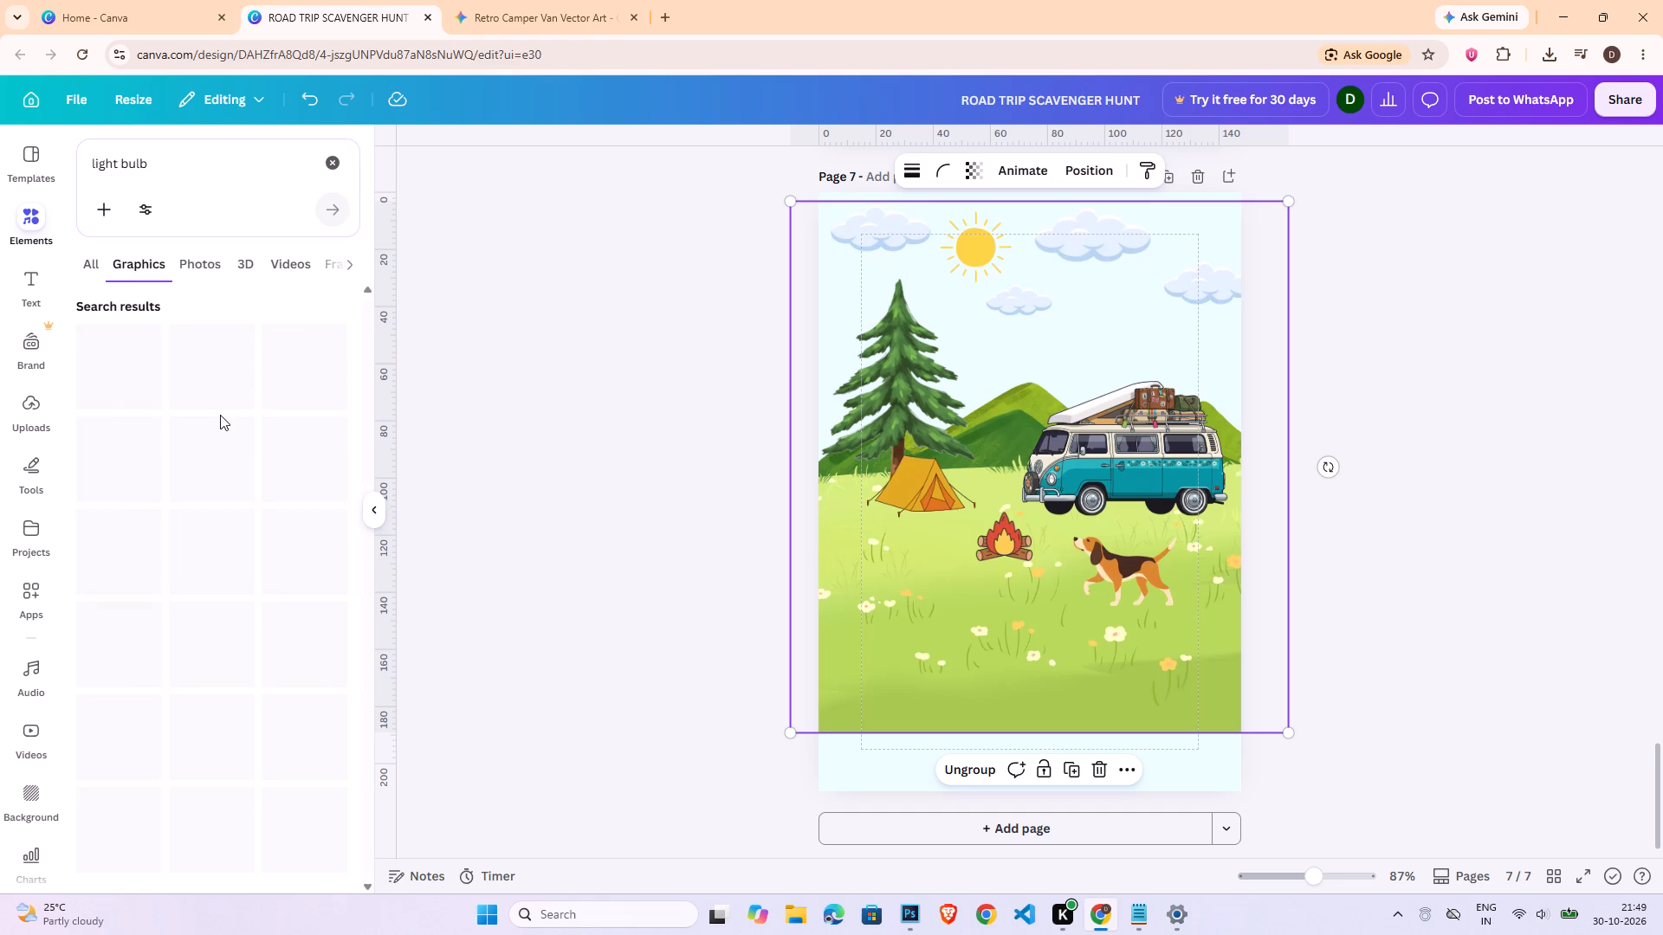
{"action": "scroll", "coordinate": [210, 448], "scroll_direction": "down", "scroll_amount": 9}
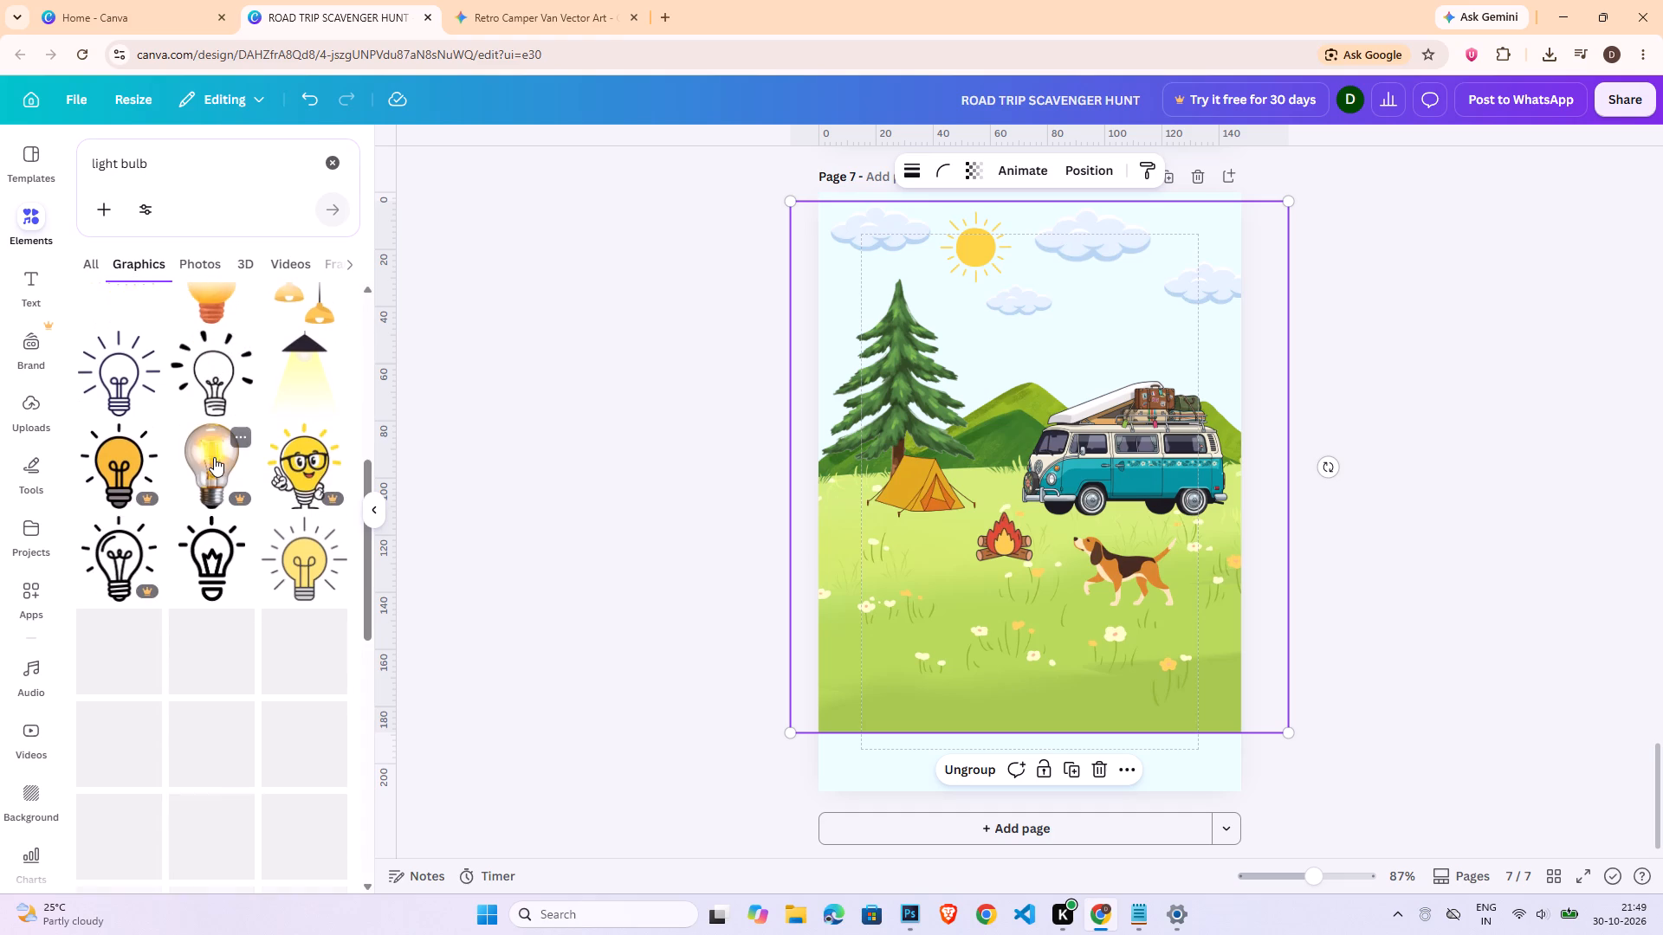
{"action": "scroll", "coordinate": [215, 457], "scroll_direction": "down", "scroll_amount": 9}
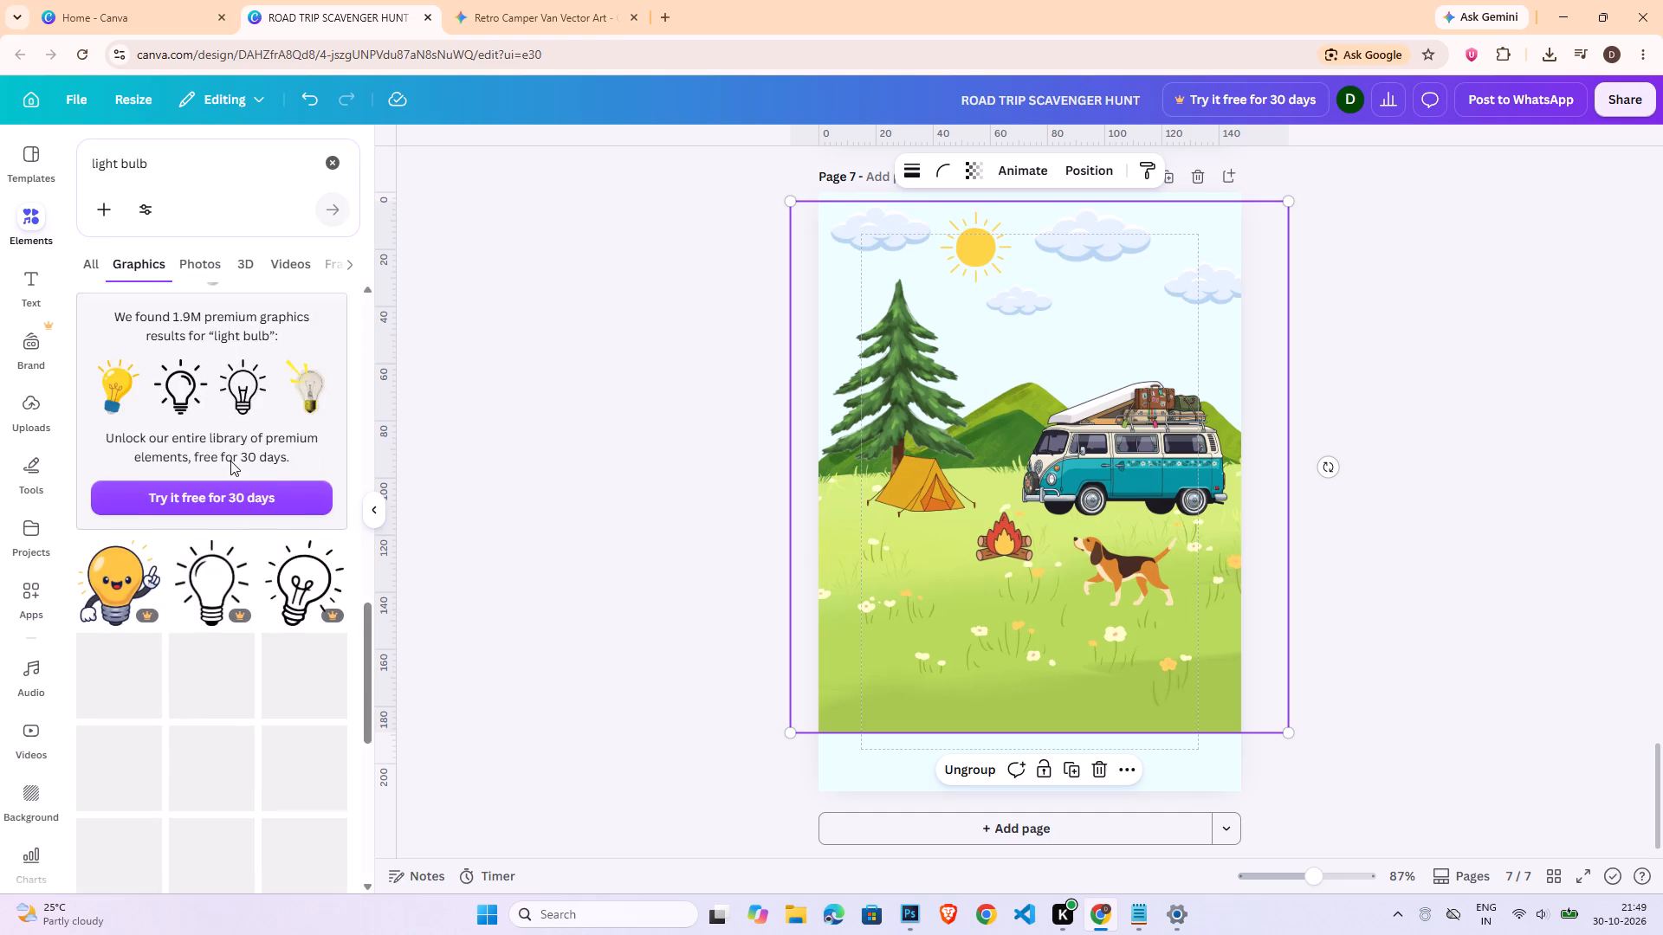
{"action": "scroll", "coordinate": [236, 462], "scroll_direction": "down", "scroll_amount": 5}
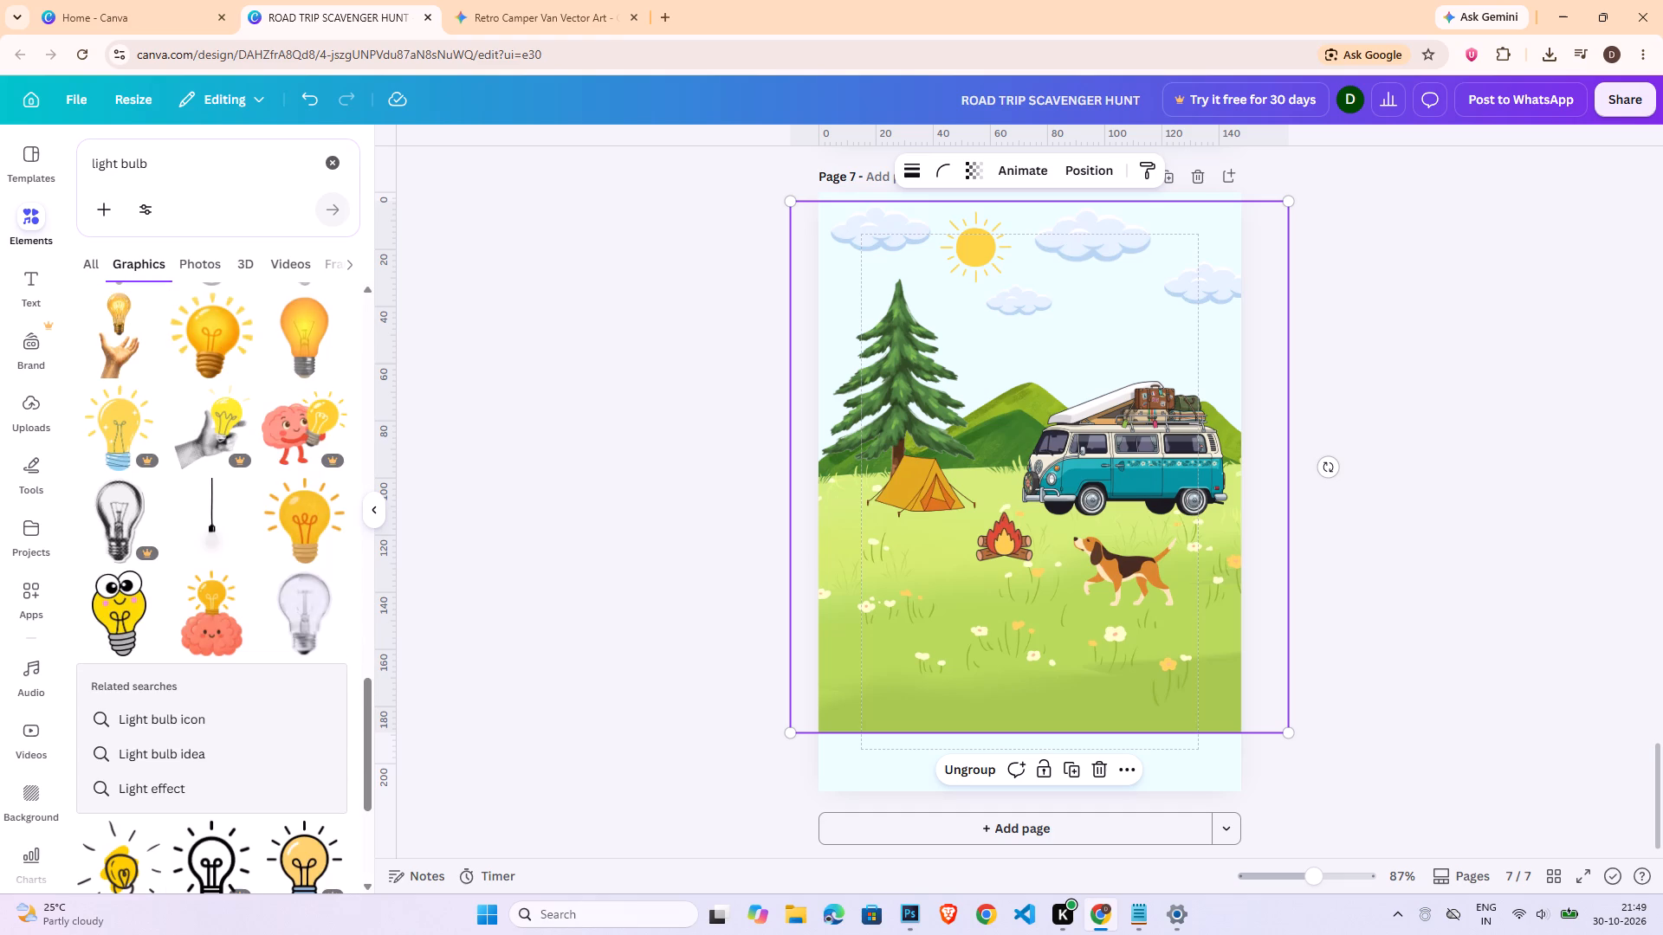
Refine the graphics search to "retro light bulb" and look through the results for a suitable light.
{"action": "left_click", "coordinate": [91, 165]}
{"action": "type", "text": "retro"}
{"action": "key", "text": "space"}
{"action": "key", "text": "Return"}
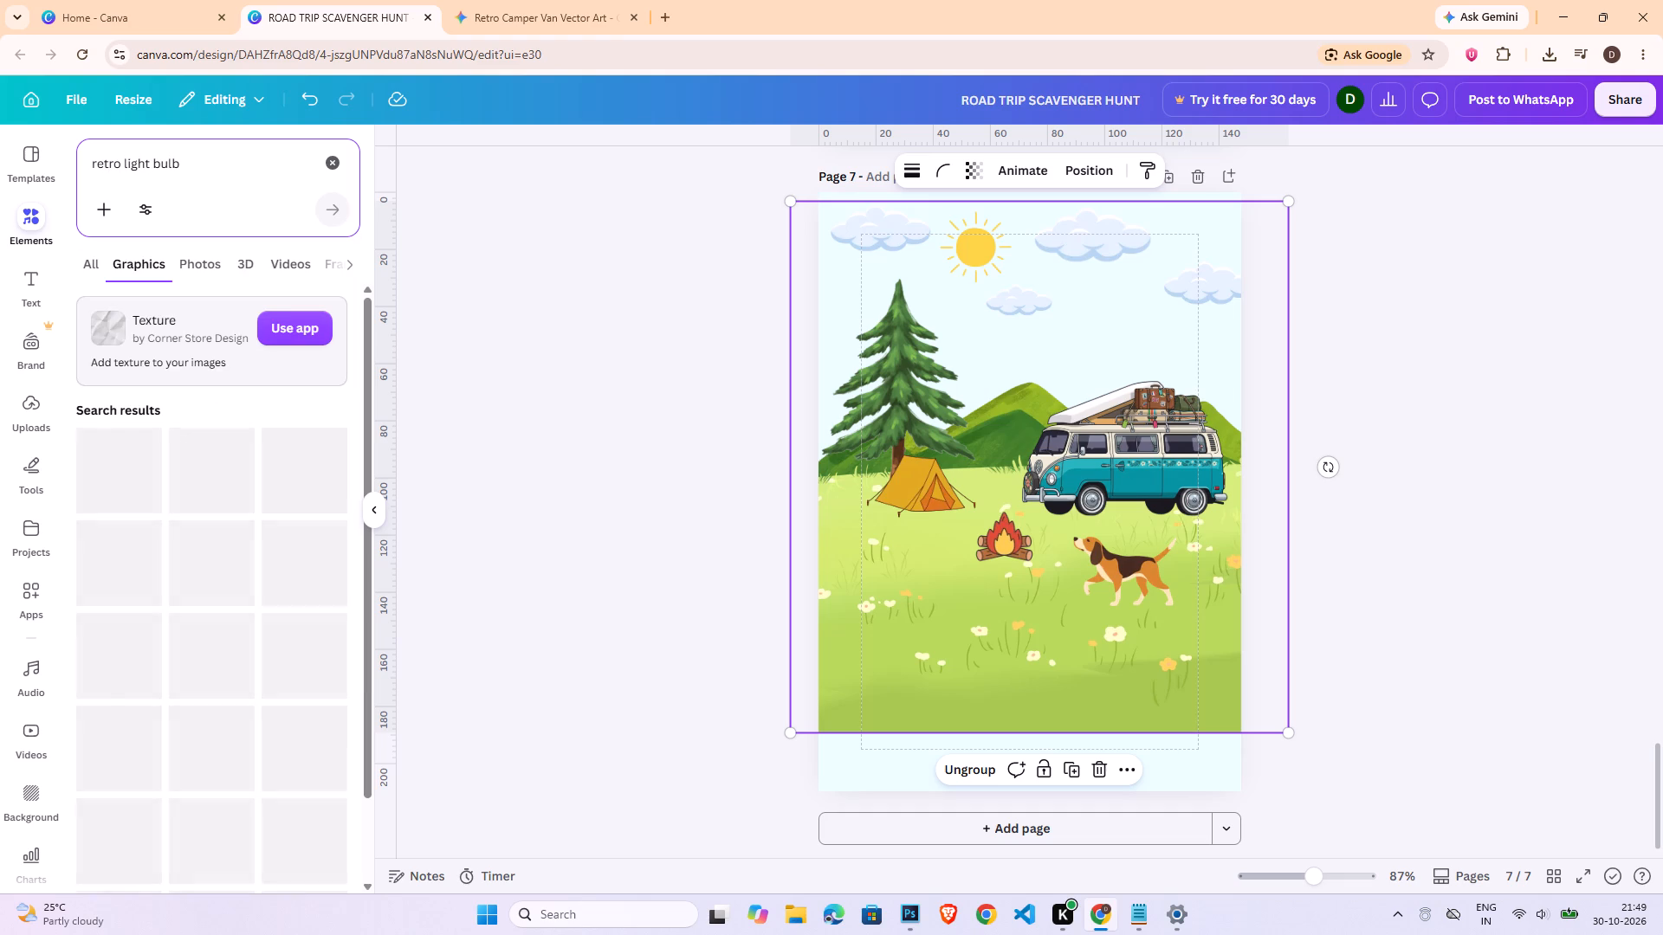
{"action": "scroll", "coordinate": [58, 467], "scroll_direction": "down", "scroll_amount": 9}
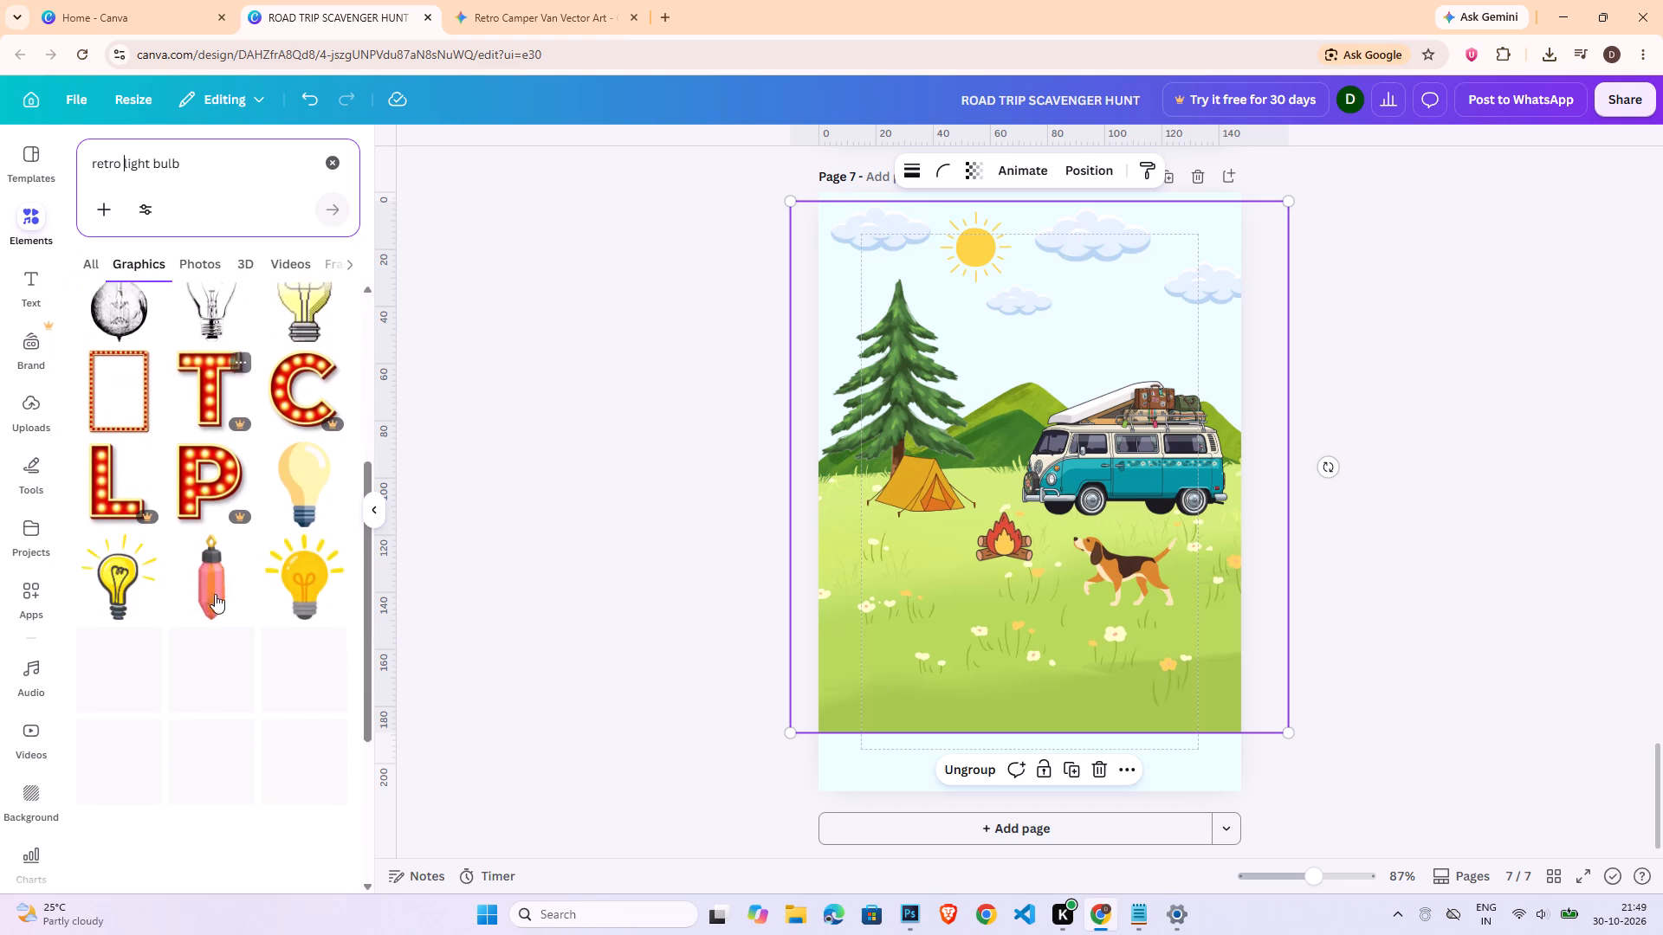
{"action": "scroll", "coordinate": [215, 594], "scroll_direction": "down", "scroll_amount": 2}
{"action": "scroll", "coordinate": [217, 591], "scroll_direction": "up", "scroll_amount": 2}
{"action": "scroll", "coordinate": [222, 593], "scroll_direction": "down", "scroll_amount": 5}
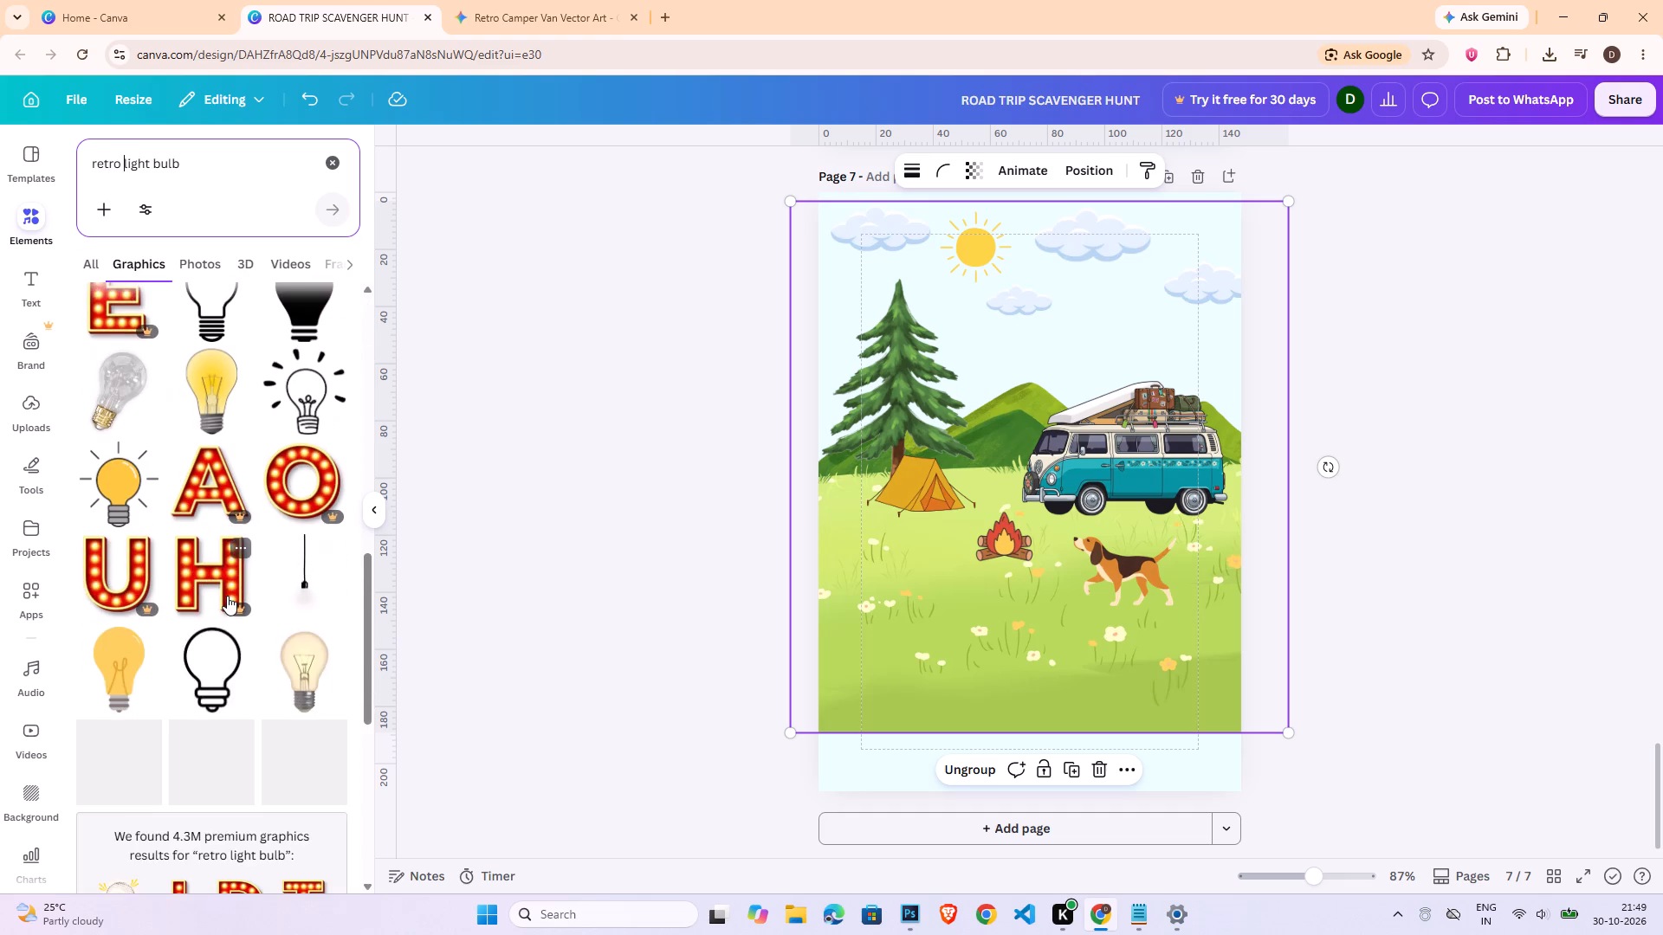
{"action": "scroll", "coordinate": [227, 596], "scroll_direction": "down", "scroll_amount": 9}
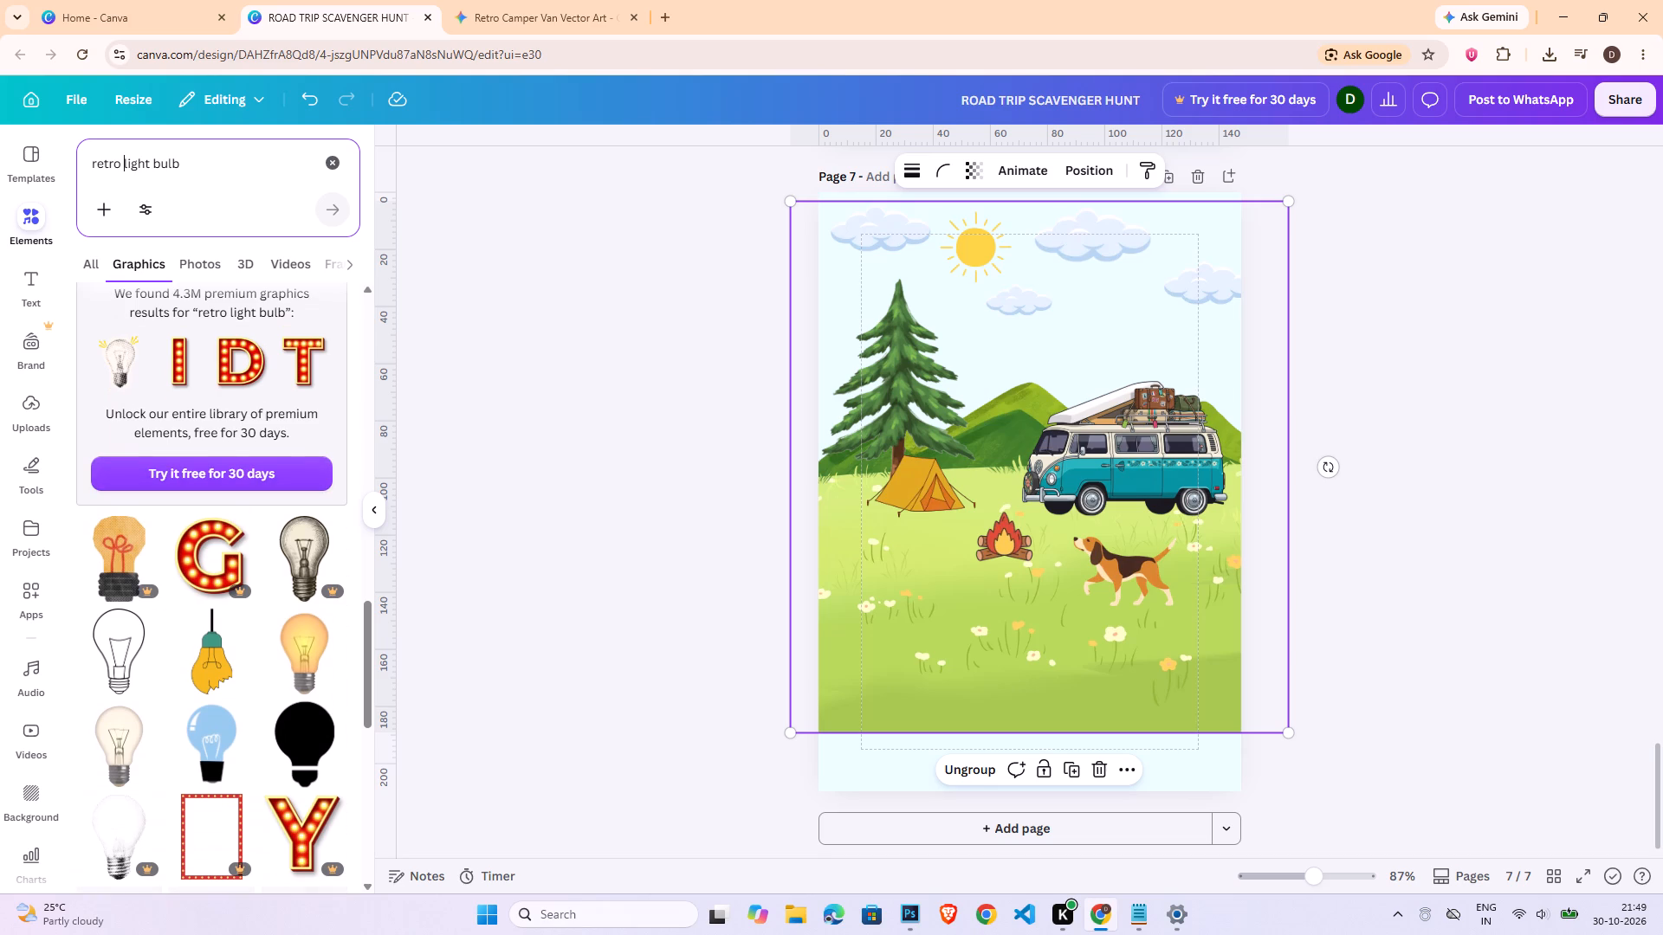
Search graphics for "camp light", add the black lantern with the amber glow to page 7, and place it small below the tent.
{"action": "triple_click", "coordinate": [211, 164]}
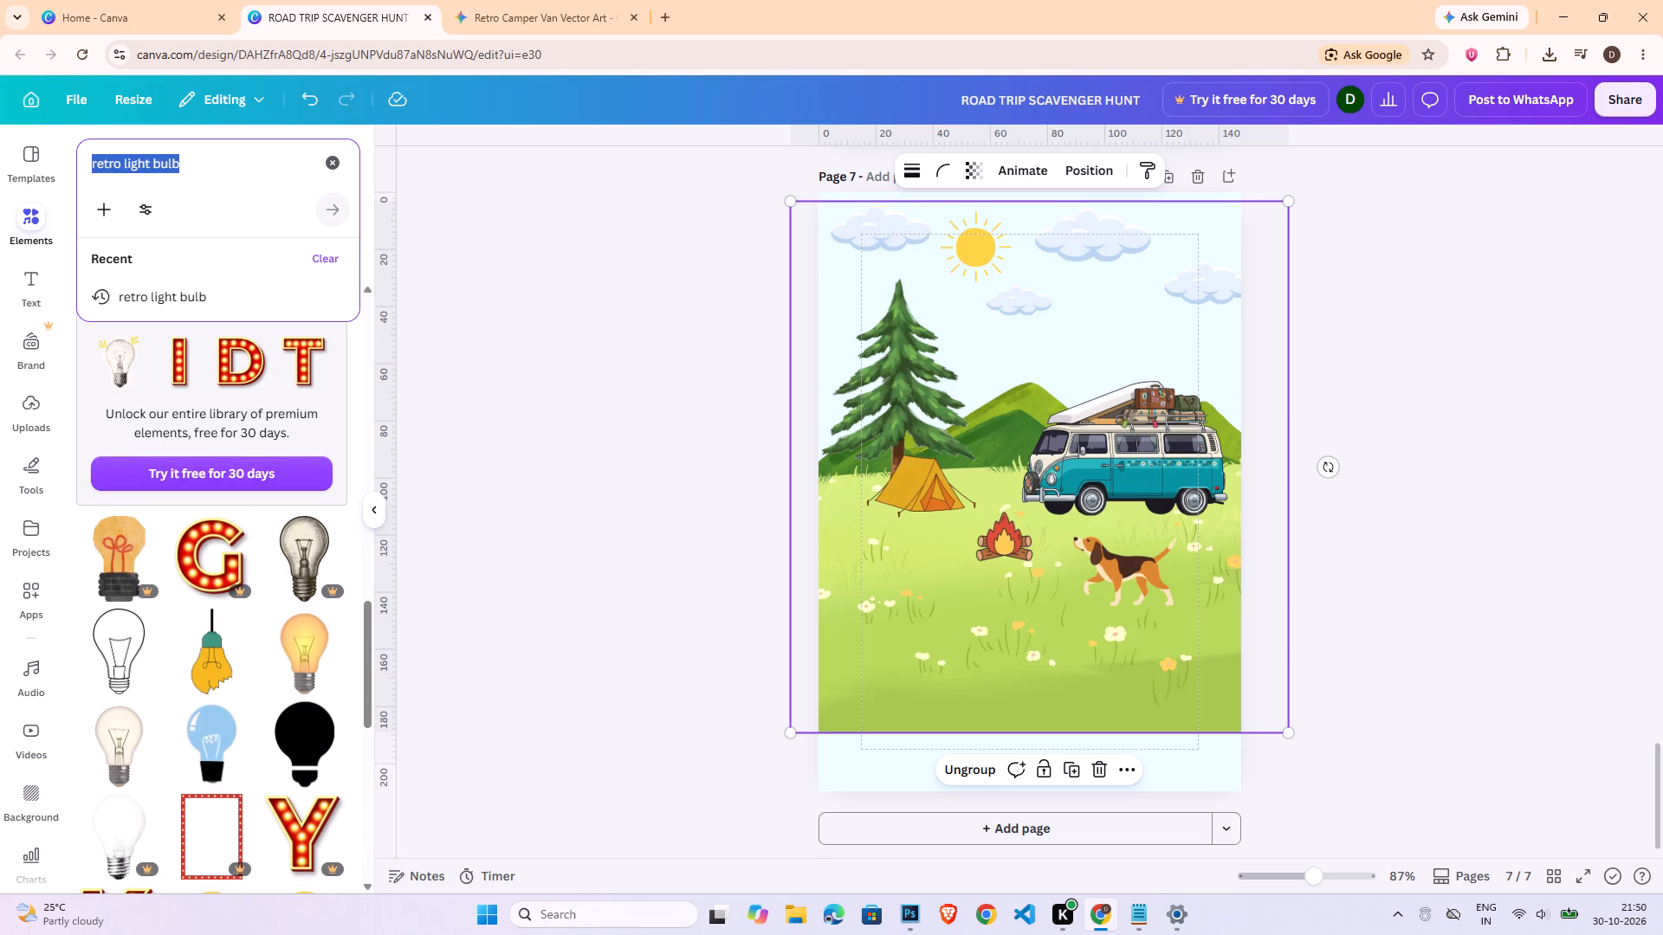
{"action": "type", "text": "camp light"}
{"action": "key", "text": "Return"}
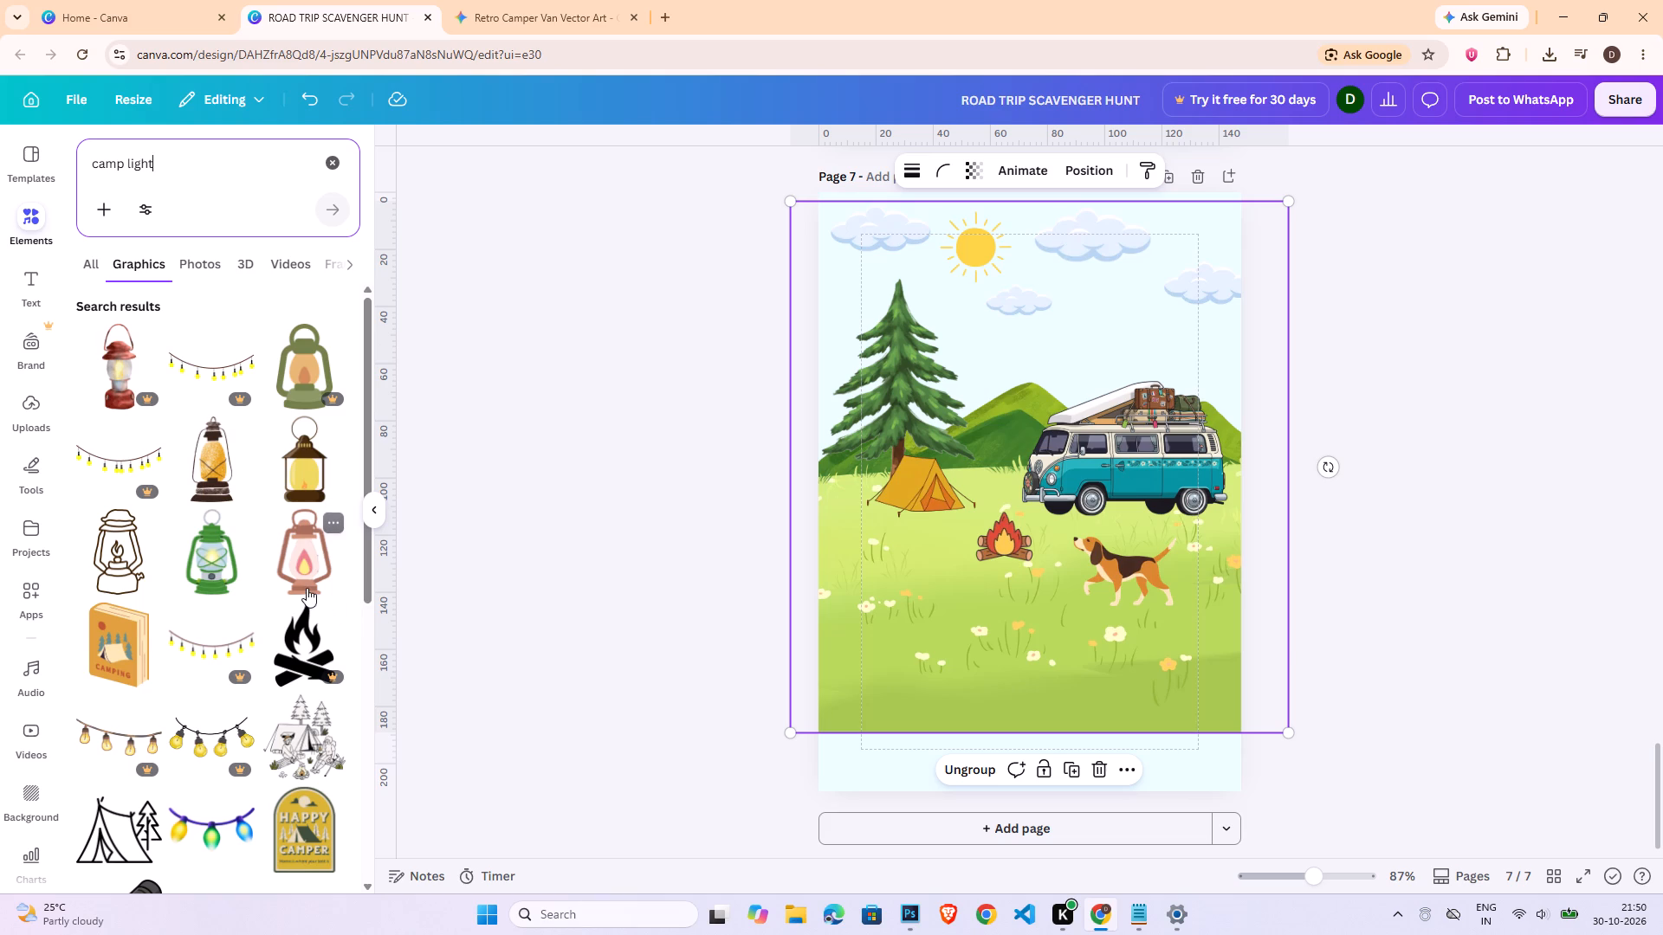
{"action": "left_click", "coordinate": [224, 482]}
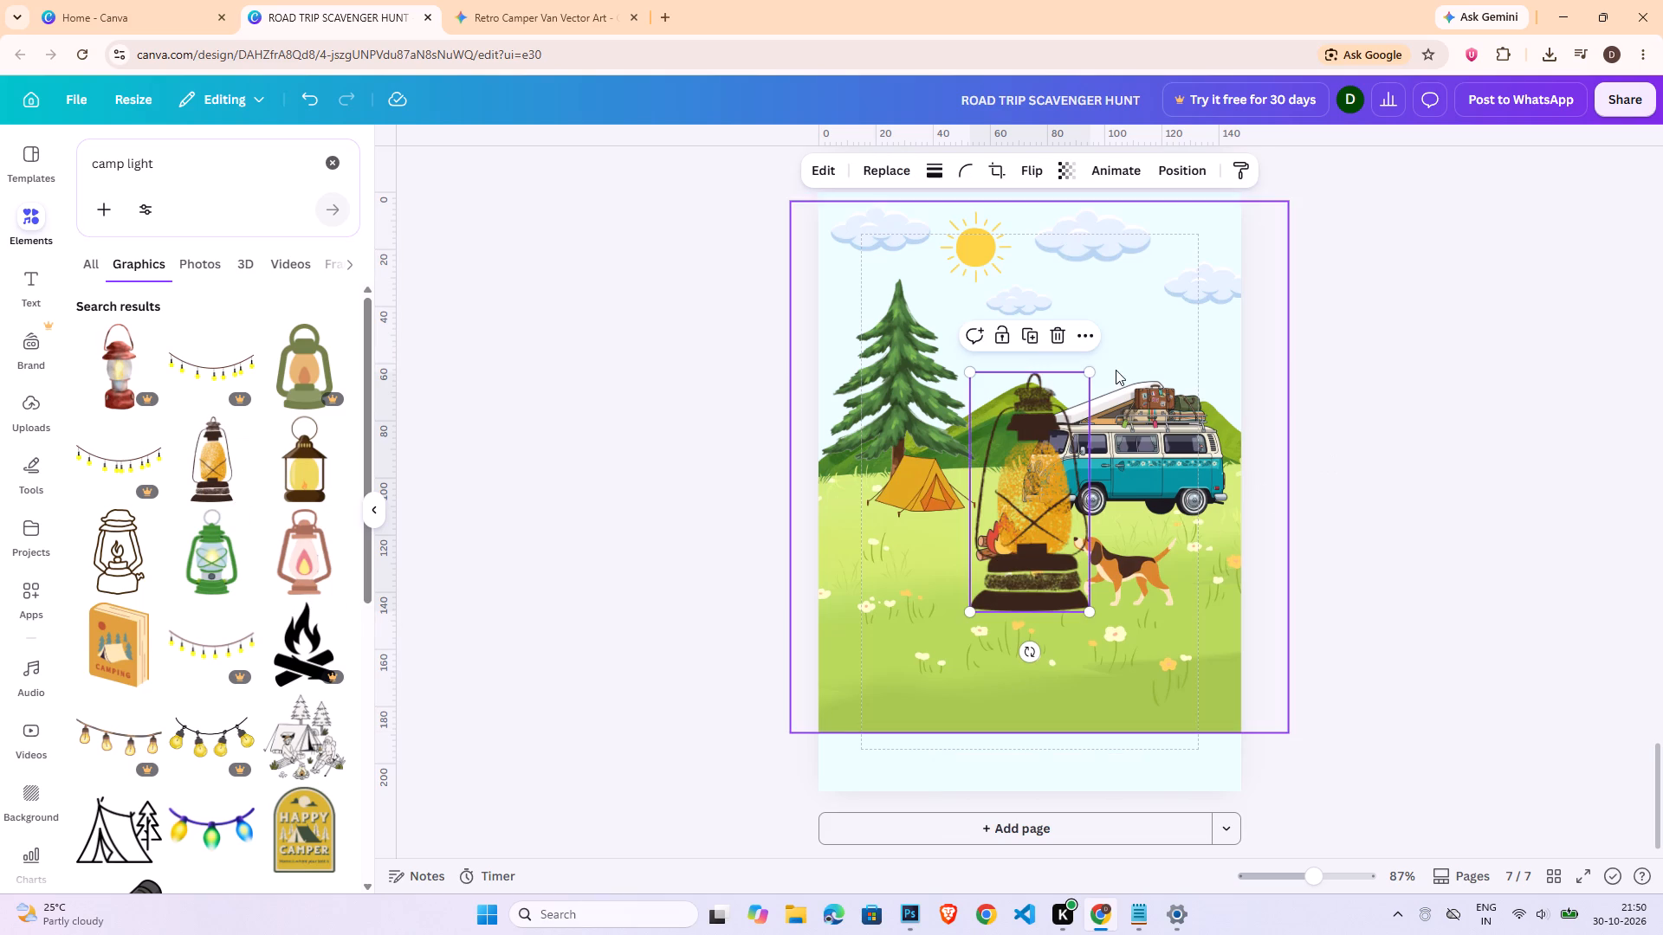
{"action": "left_click_drag", "start_coordinate": [1090, 373], "coordinate": [996, 567]}
{"action": "left_click_drag", "start_coordinate": [993, 652], "coordinate": [898, 603]}
{"action": "left_click", "coordinate": [1522, 546]}
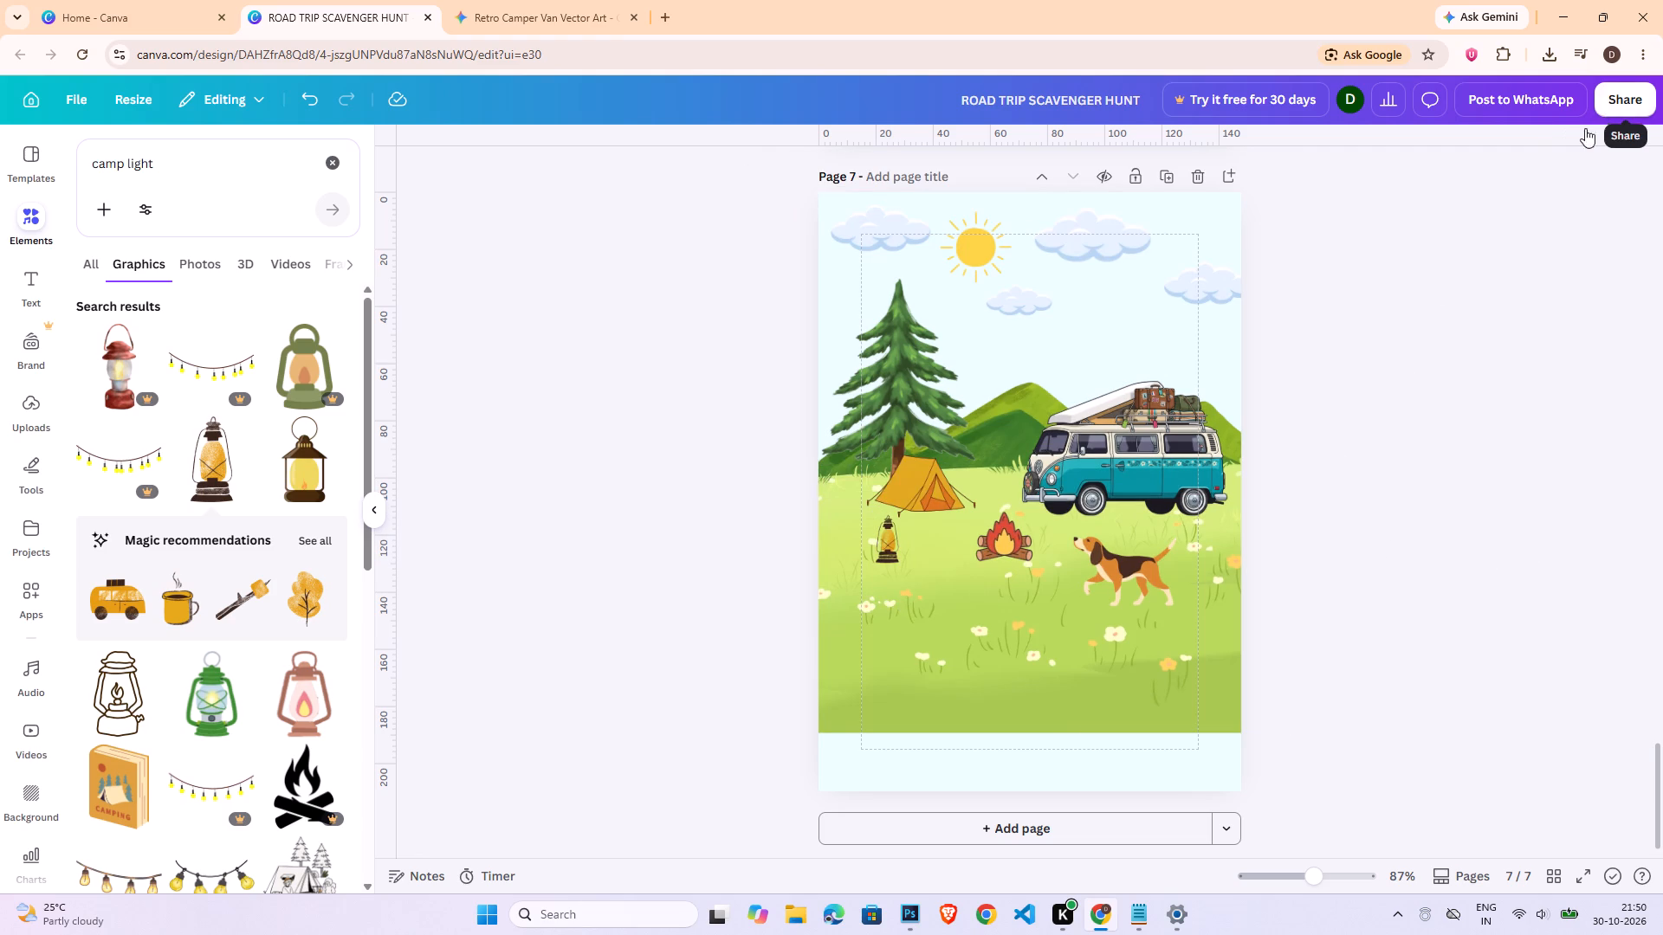
Open the background colour options for page 7.
{"action": "left_click", "coordinate": [1040, 773]}
{"action": "left_click", "coordinate": [1023, 180]}
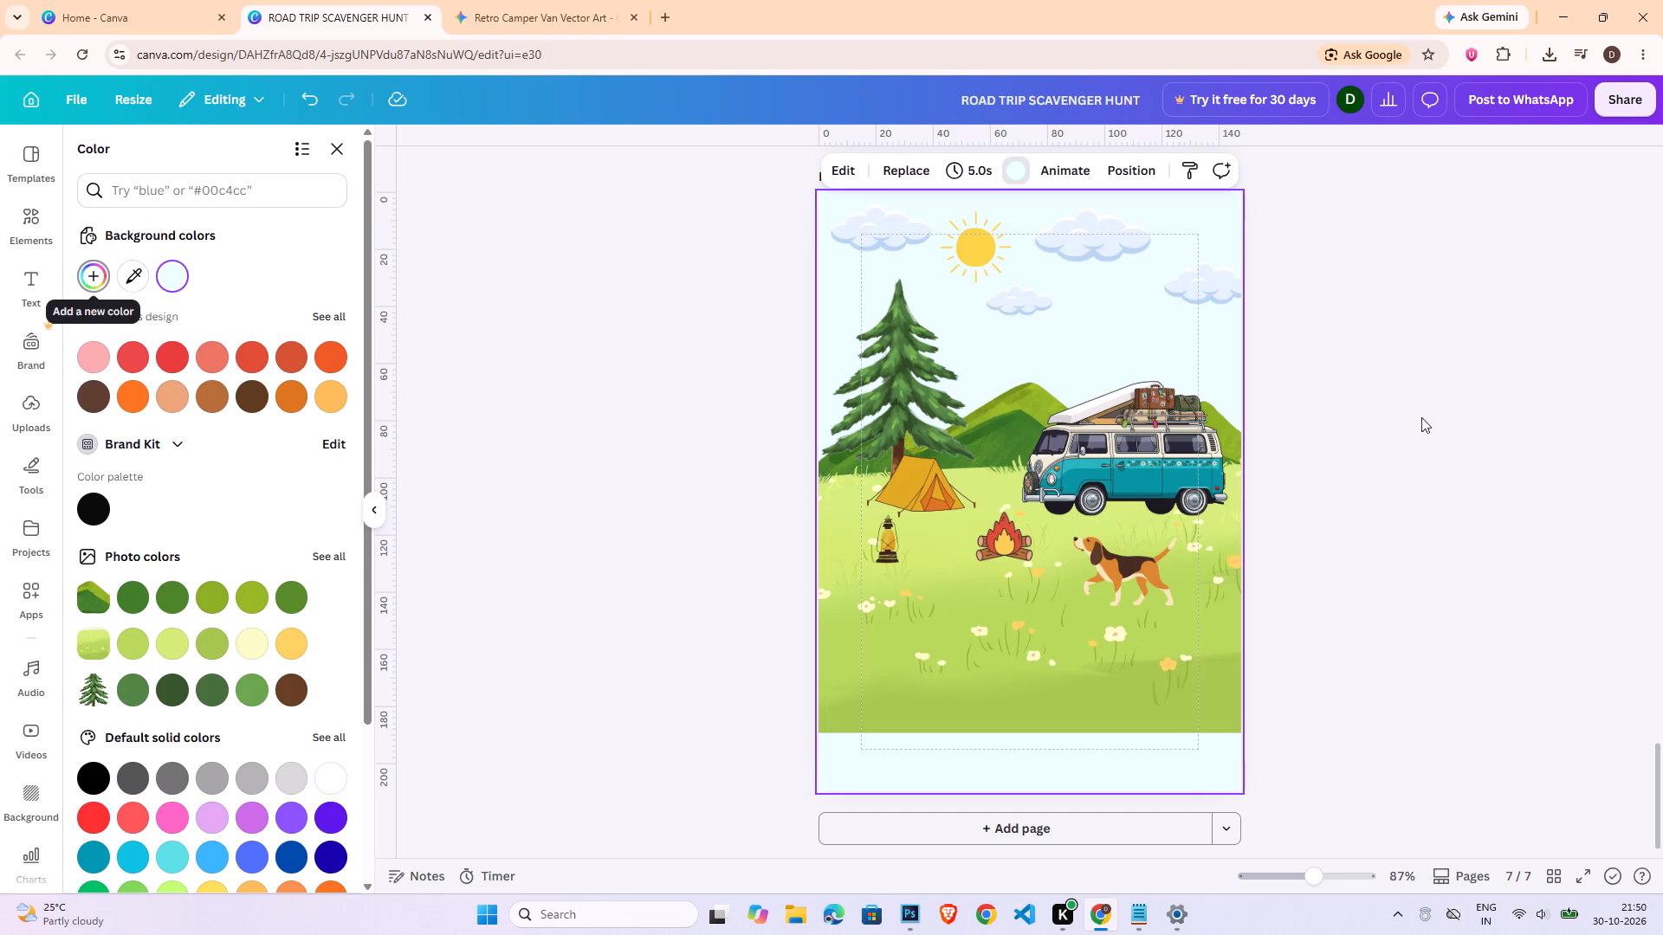
Download only page 7, the camping scene, as a PNG.
{"action": "left_click", "coordinate": [1614, 121]}
{"action": "left_click", "coordinate": [1613, 116]}
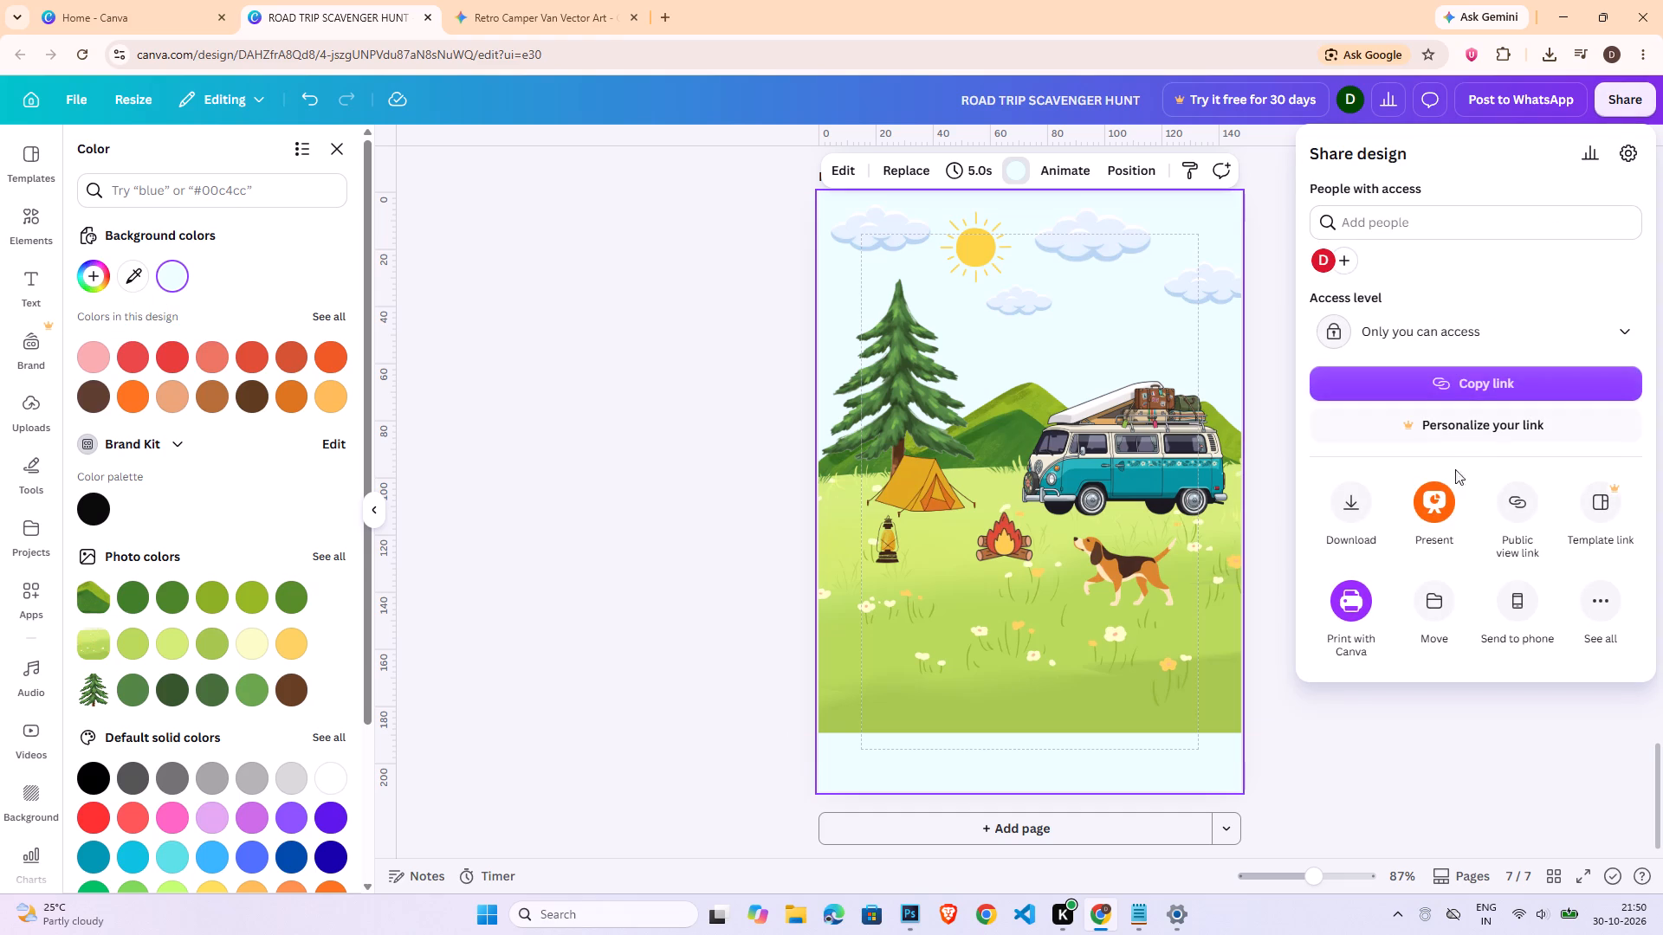
{"action": "left_click", "coordinate": [1354, 528]}
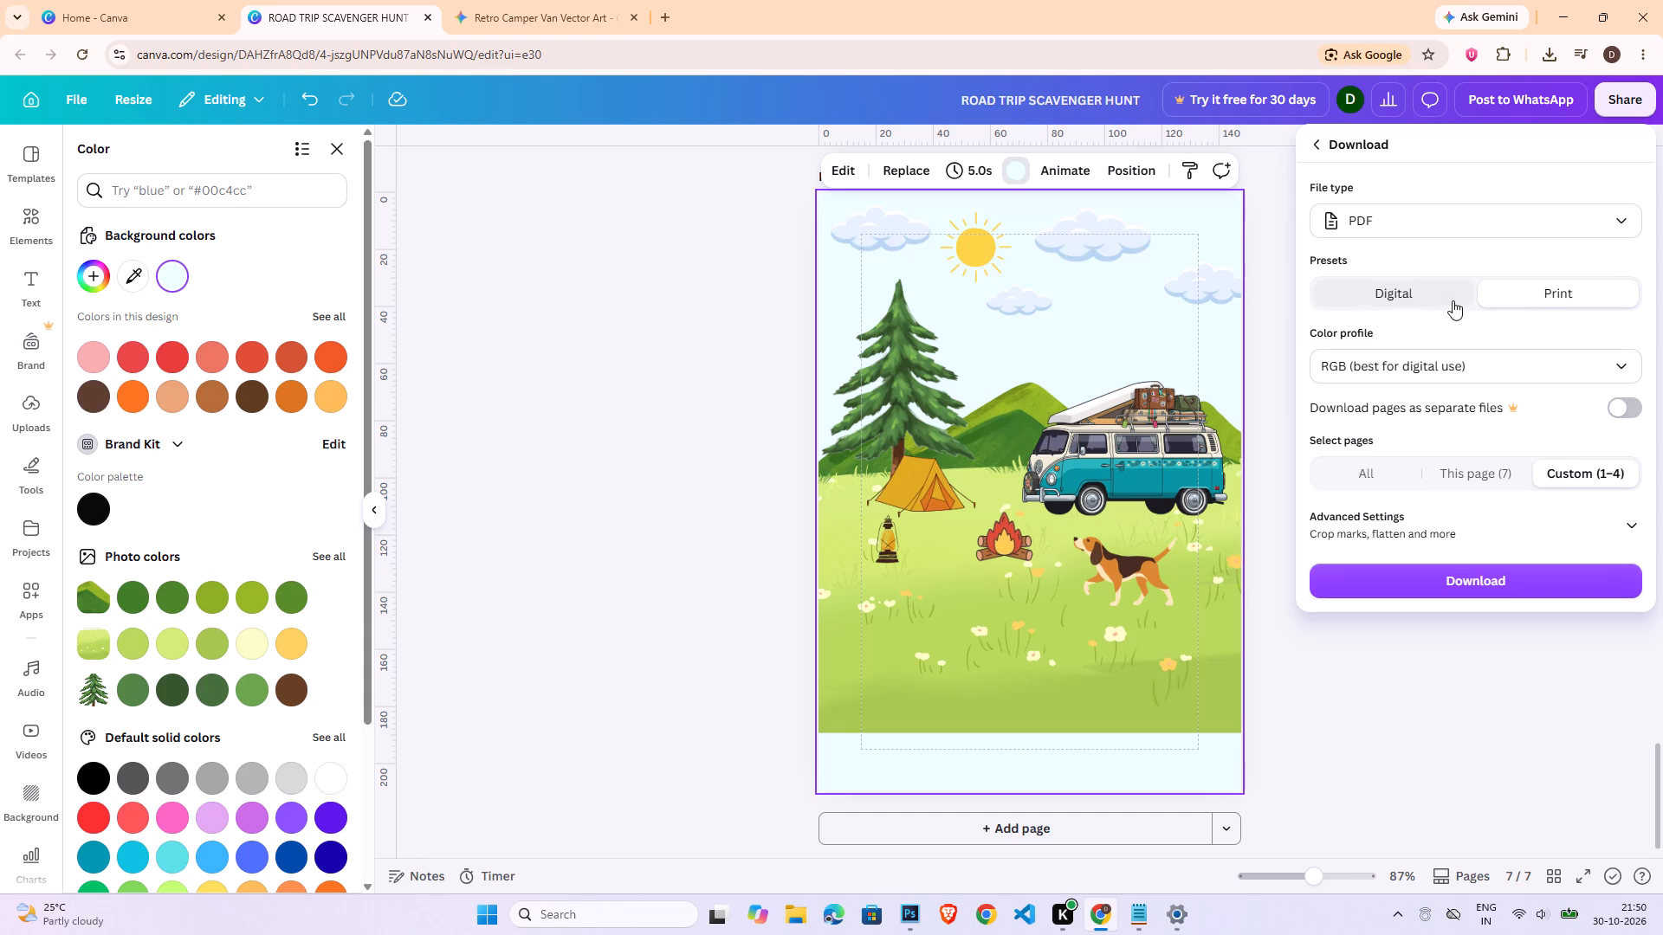
{"action": "left_click", "coordinate": [1420, 222]}
{"action": "left_click", "coordinate": [1399, 332]}
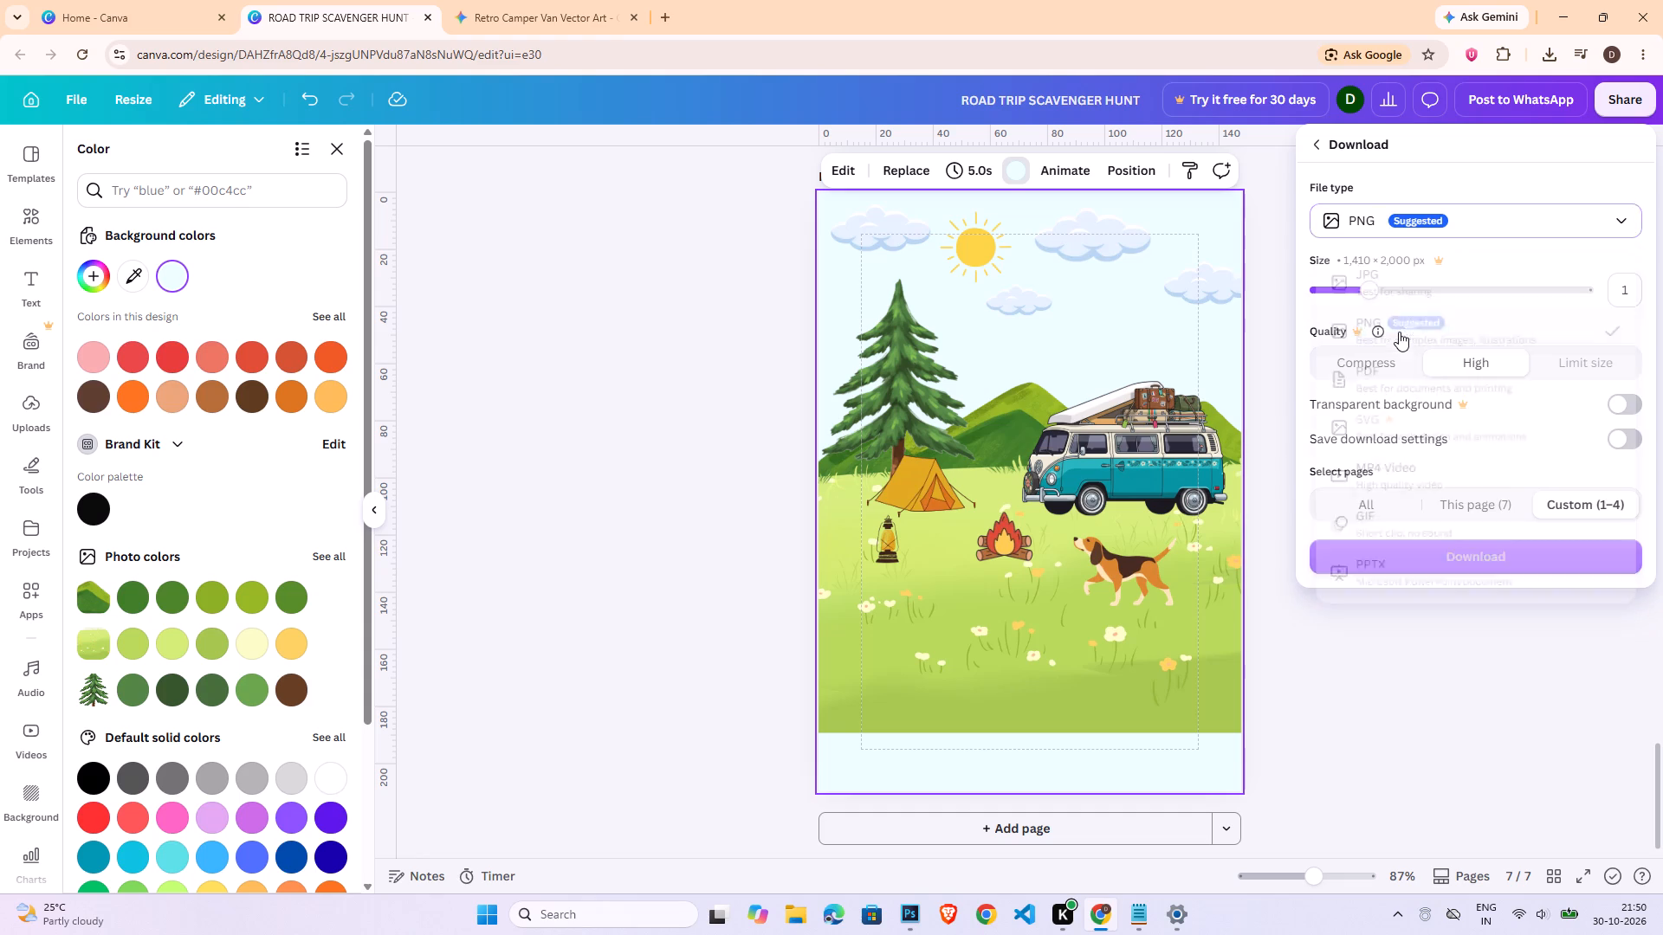
{"action": "scroll", "coordinate": [1338, 727], "scroll_direction": "up", "scroll_amount": 2}
{"action": "left_click", "coordinate": [1404, 798]}
{"action": "scroll", "coordinate": [1407, 796], "scroll_direction": "up", "scroll_amount": 1}
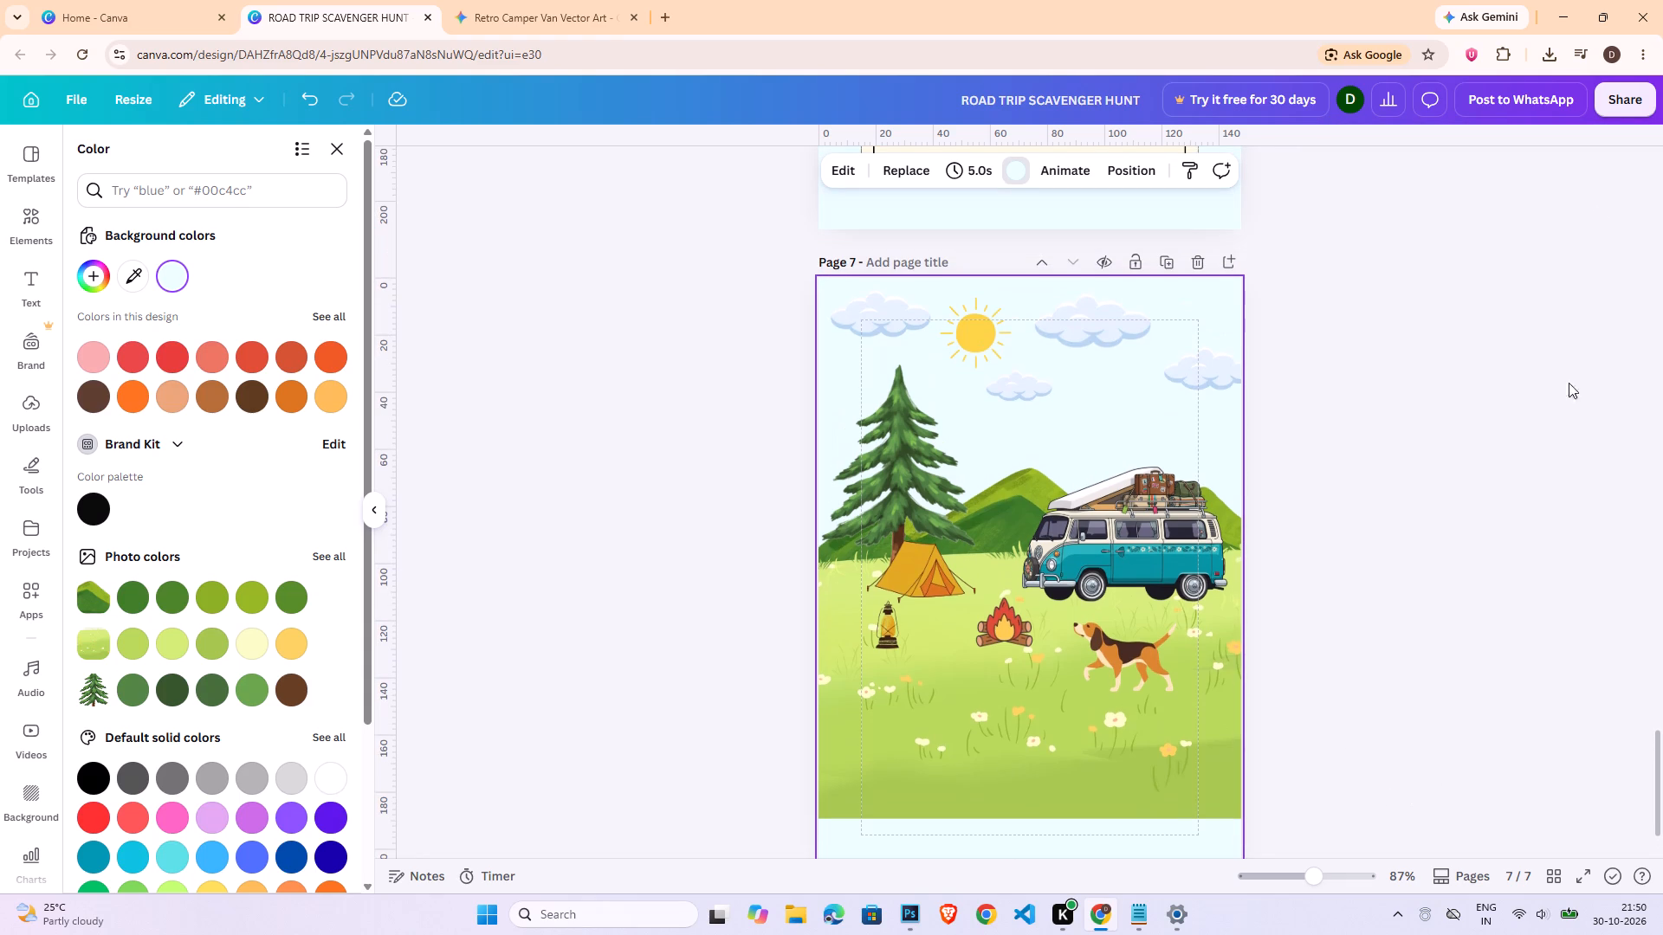
{"action": "left_click", "coordinate": [1608, 100]}
{"action": "left_click", "coordinate": [1367, 514]}
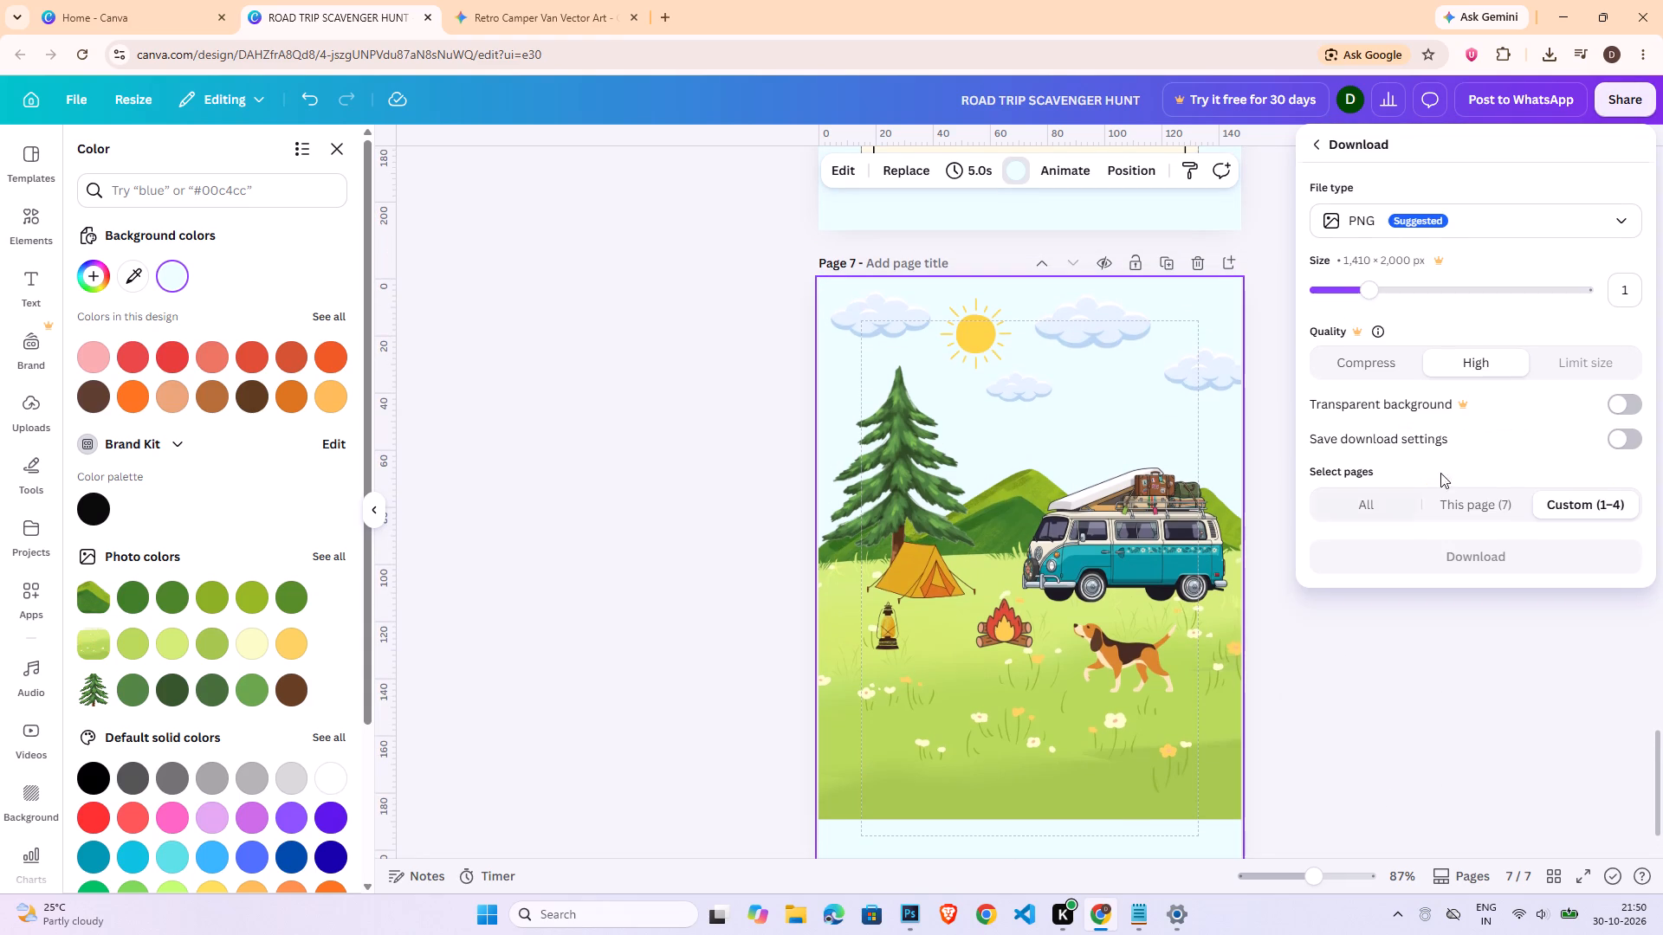
{"action": "left_click", "coordinate": [1497, 506]}
{"action": "left_click", "coordinate": [1500, 551]}
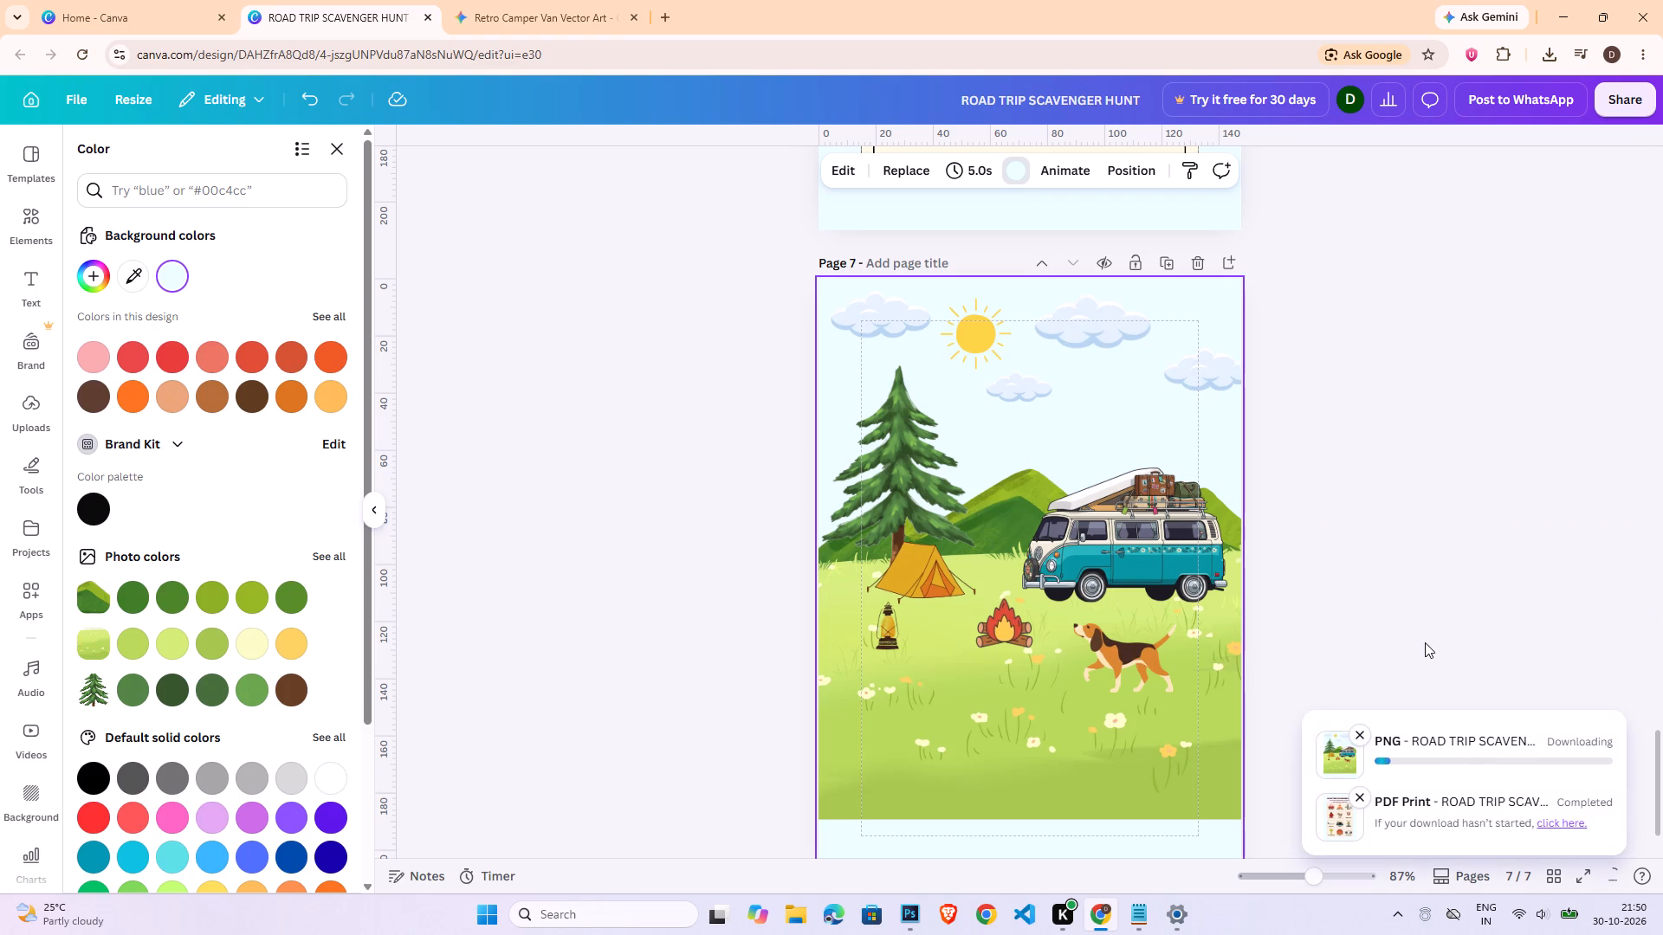
{"action": "left_click", "coordinate": [1408, 595]}
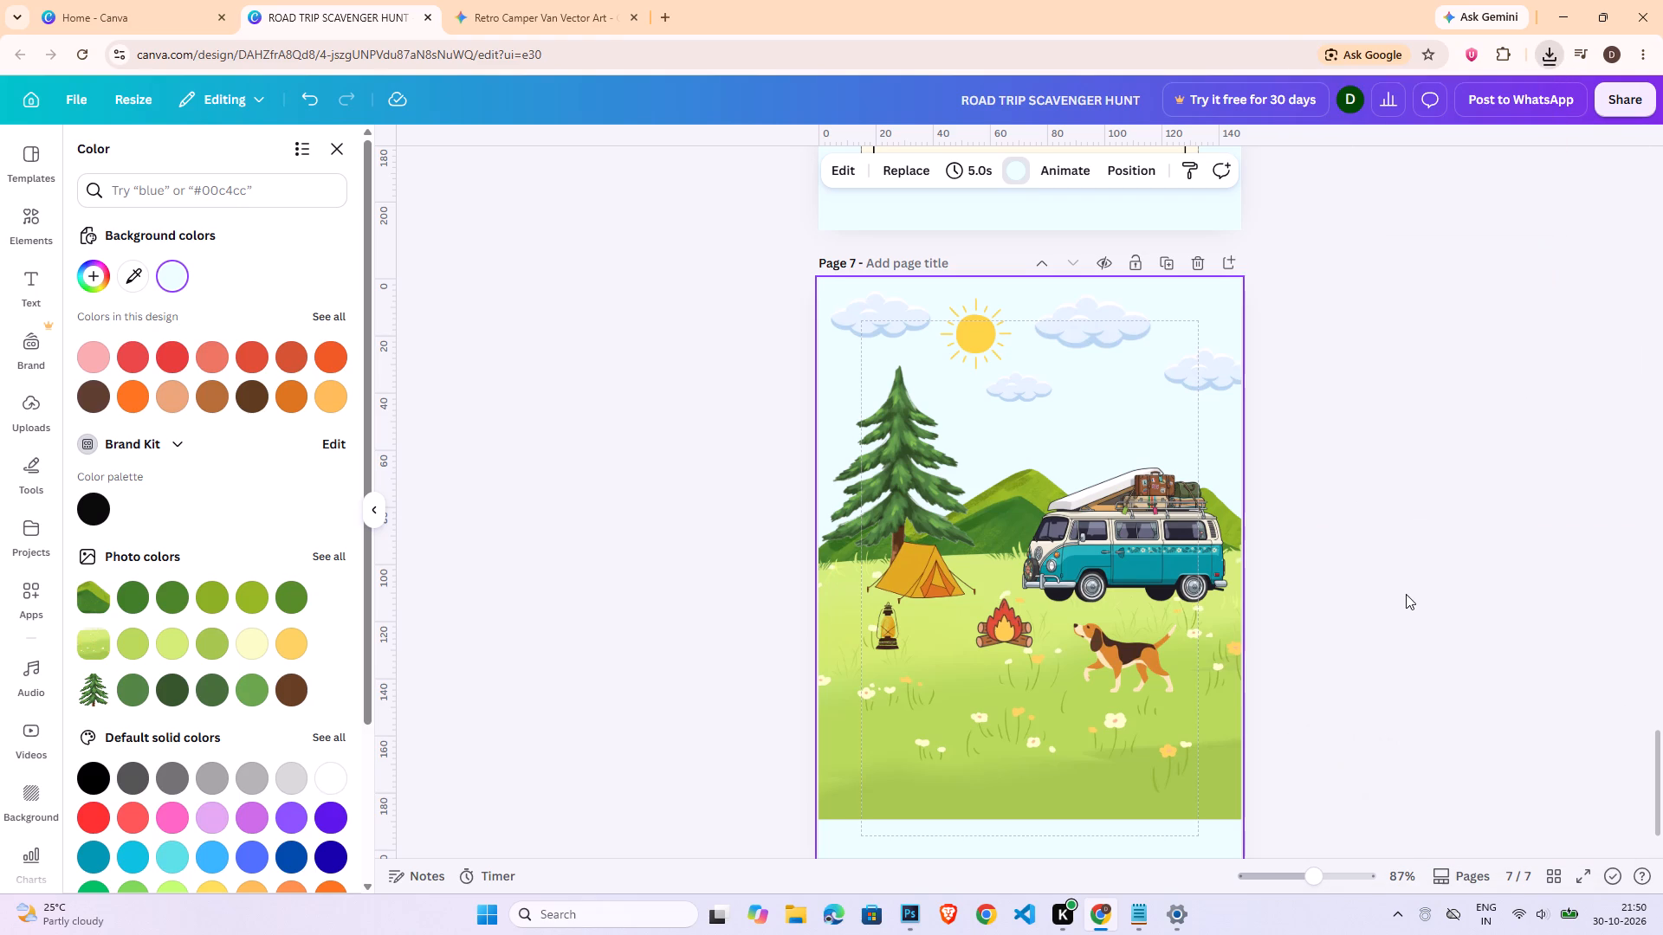
Upload the exported camping scene image from Downloads and place it in the upper frame of page 6's Spot the Difference.
{"action": "left_click", "coordinate": [38, 390]}
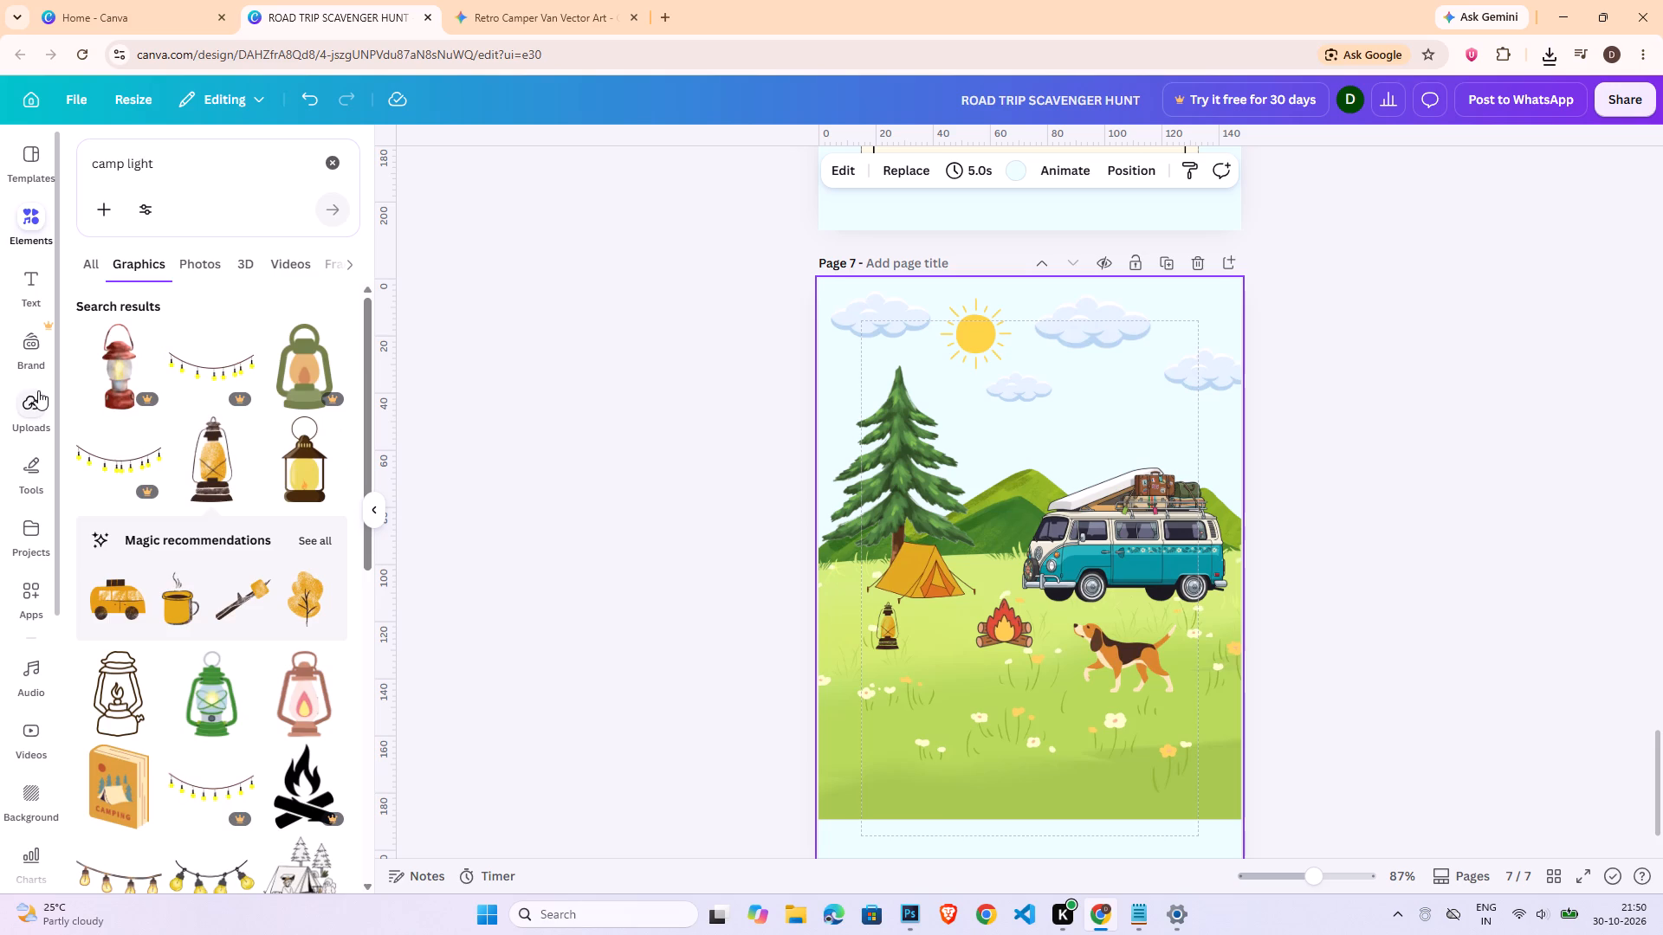
{"action": "left_click", "coordinate": [159, 224]}
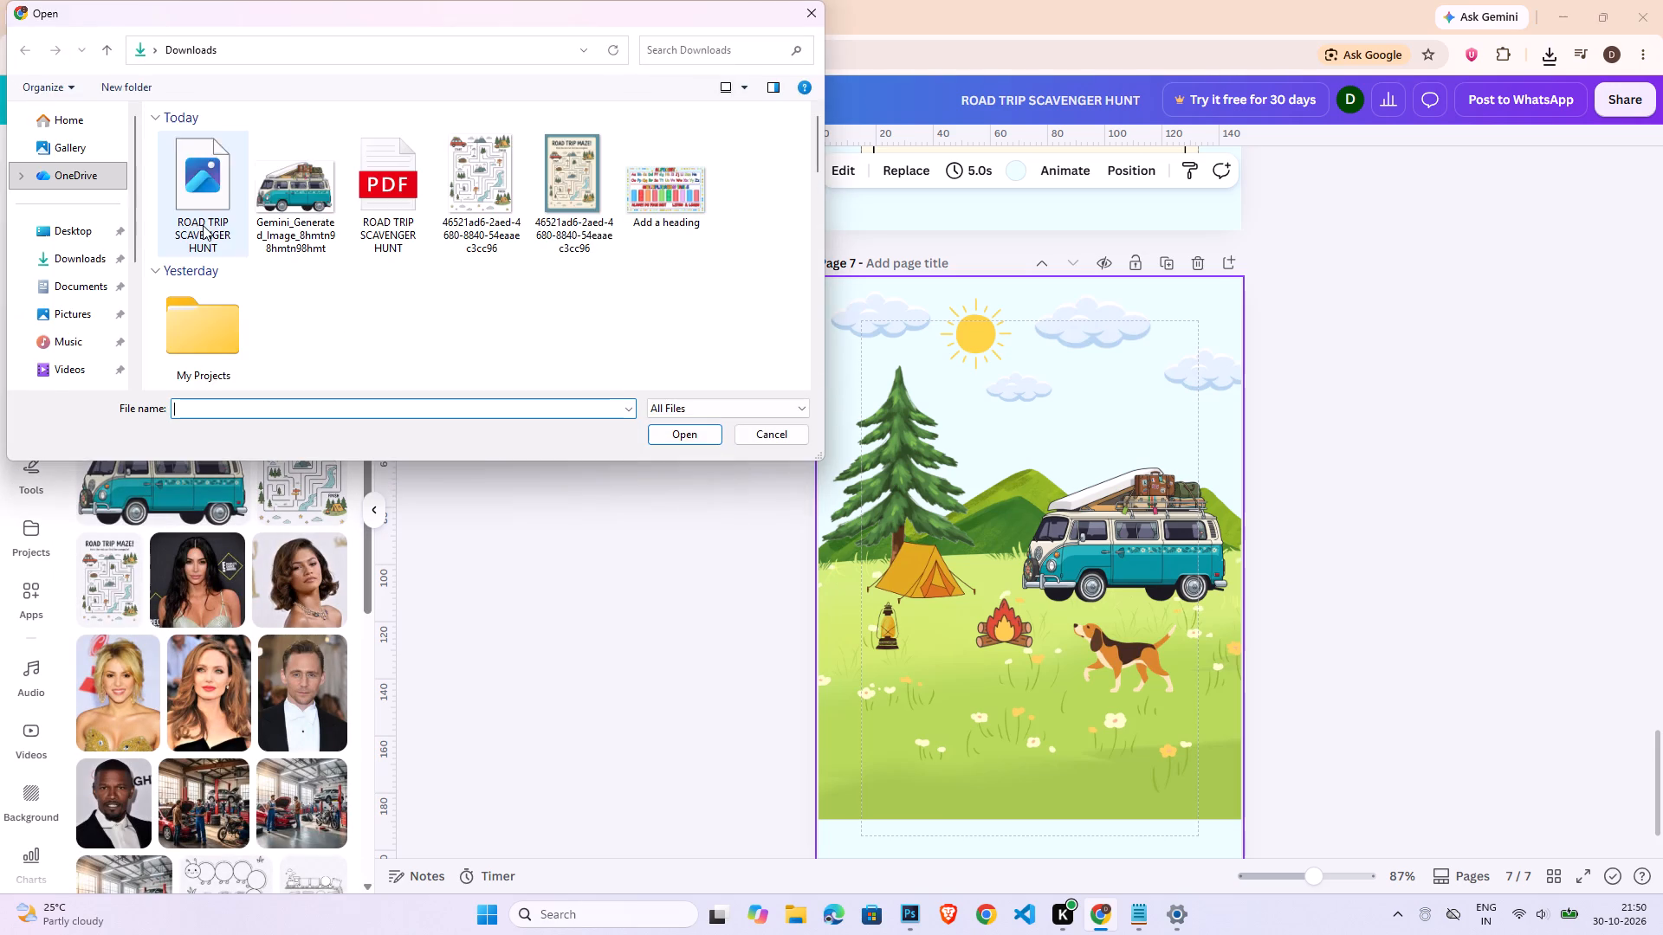
{"action": "double_click", "coordinate": [217, 201]}
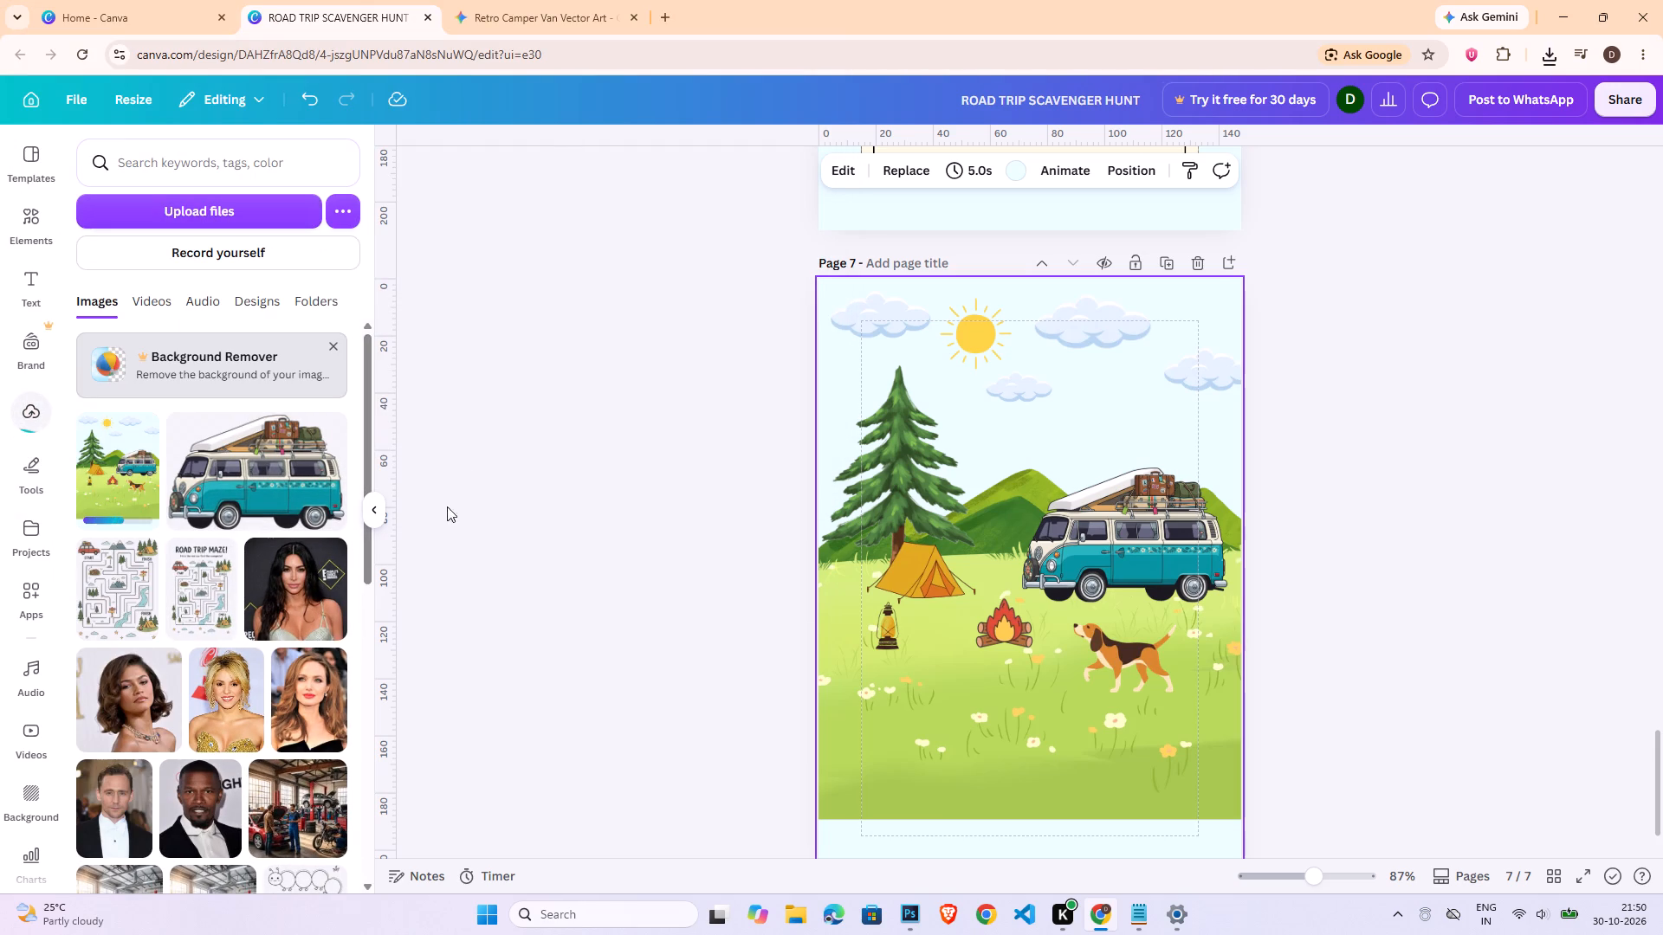
{"action": "scroll", "coordinate": [372, 537], "scroll_direction": "up", "scroll_amount": 3}
{"action": "scroll", "coordinate": [863, 497], "scroll_direction": "up", "scroll_amount": 3}
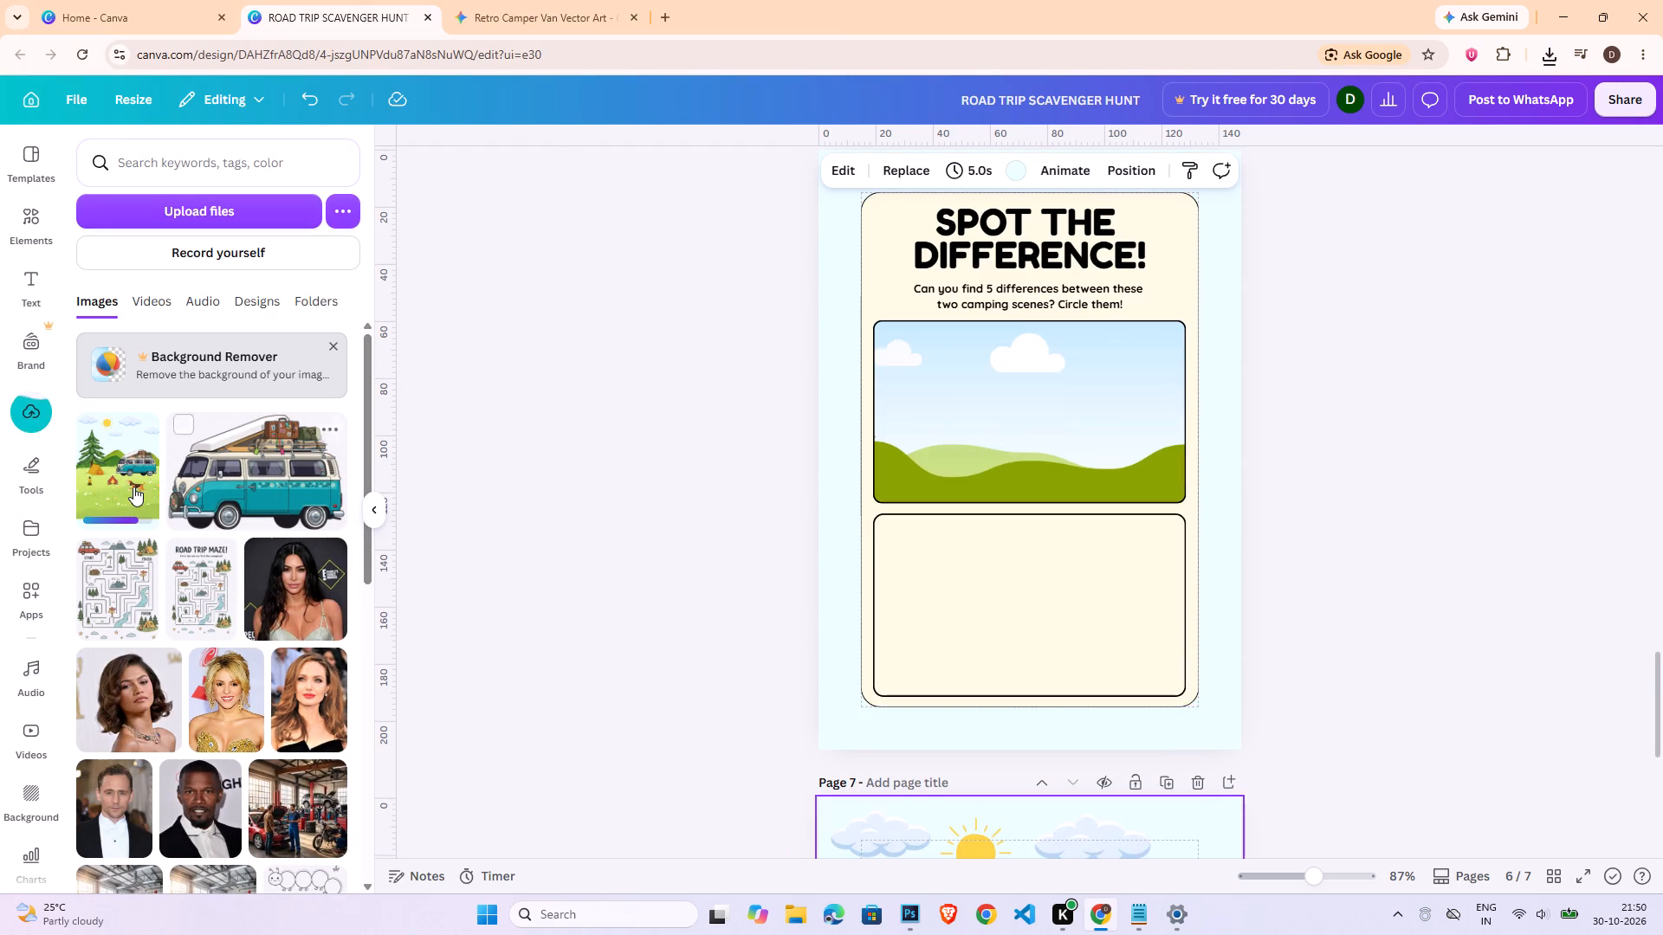
{"action": "left_click_drag", "start_coordinate": [130, 487], "coordinate": [974, 387]}
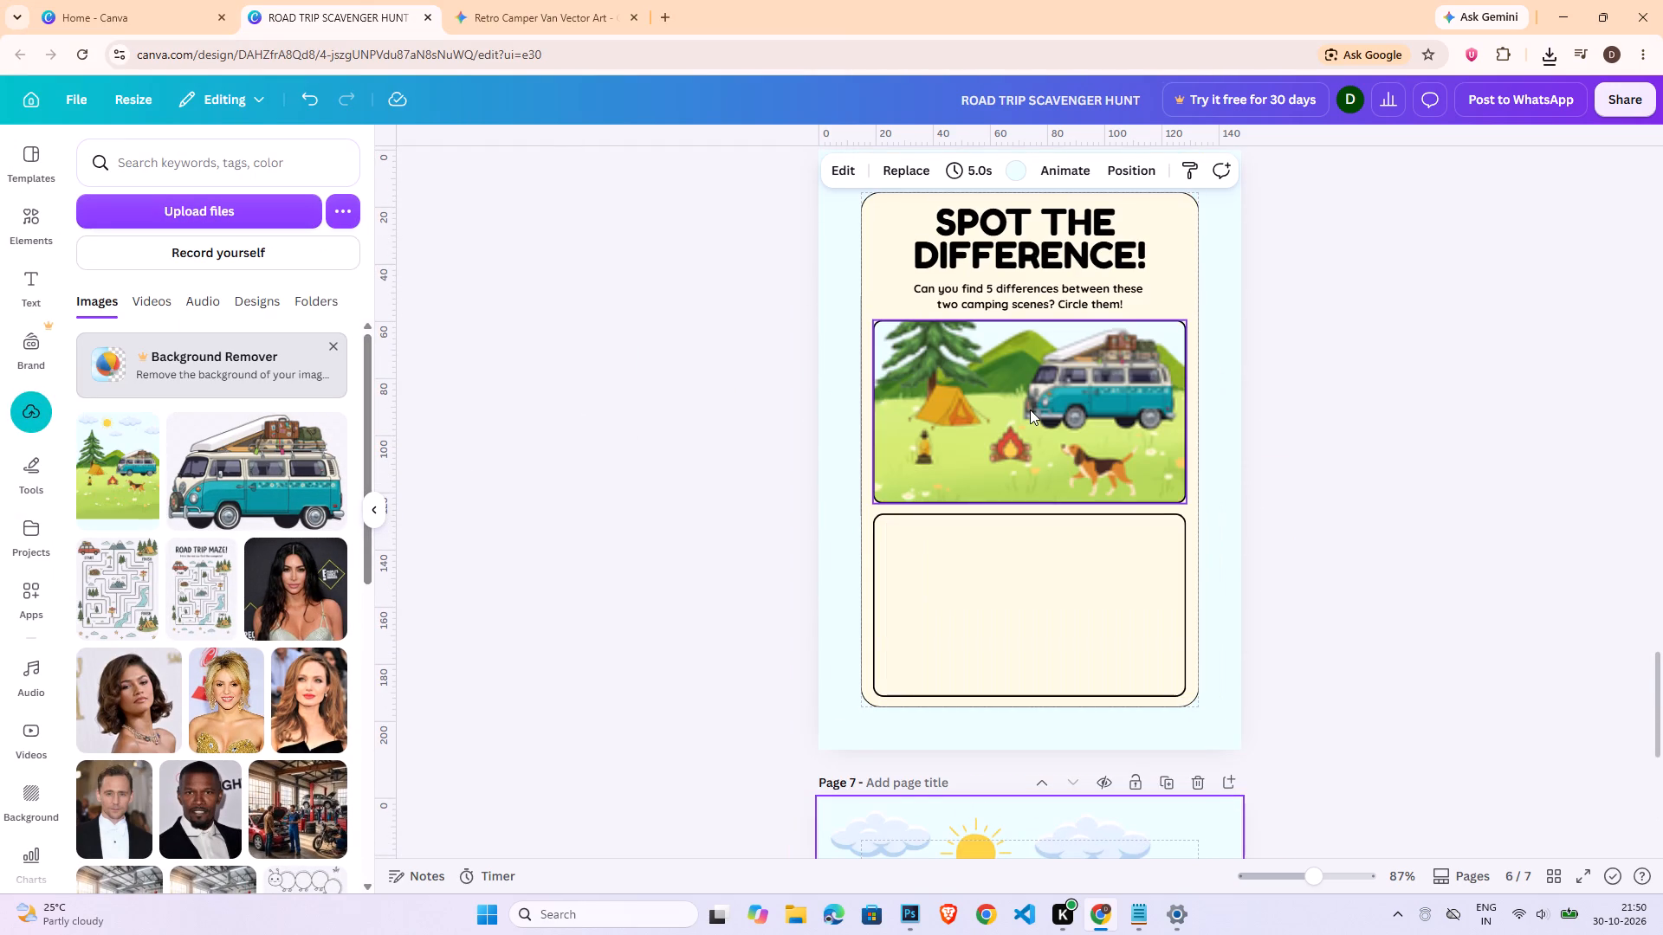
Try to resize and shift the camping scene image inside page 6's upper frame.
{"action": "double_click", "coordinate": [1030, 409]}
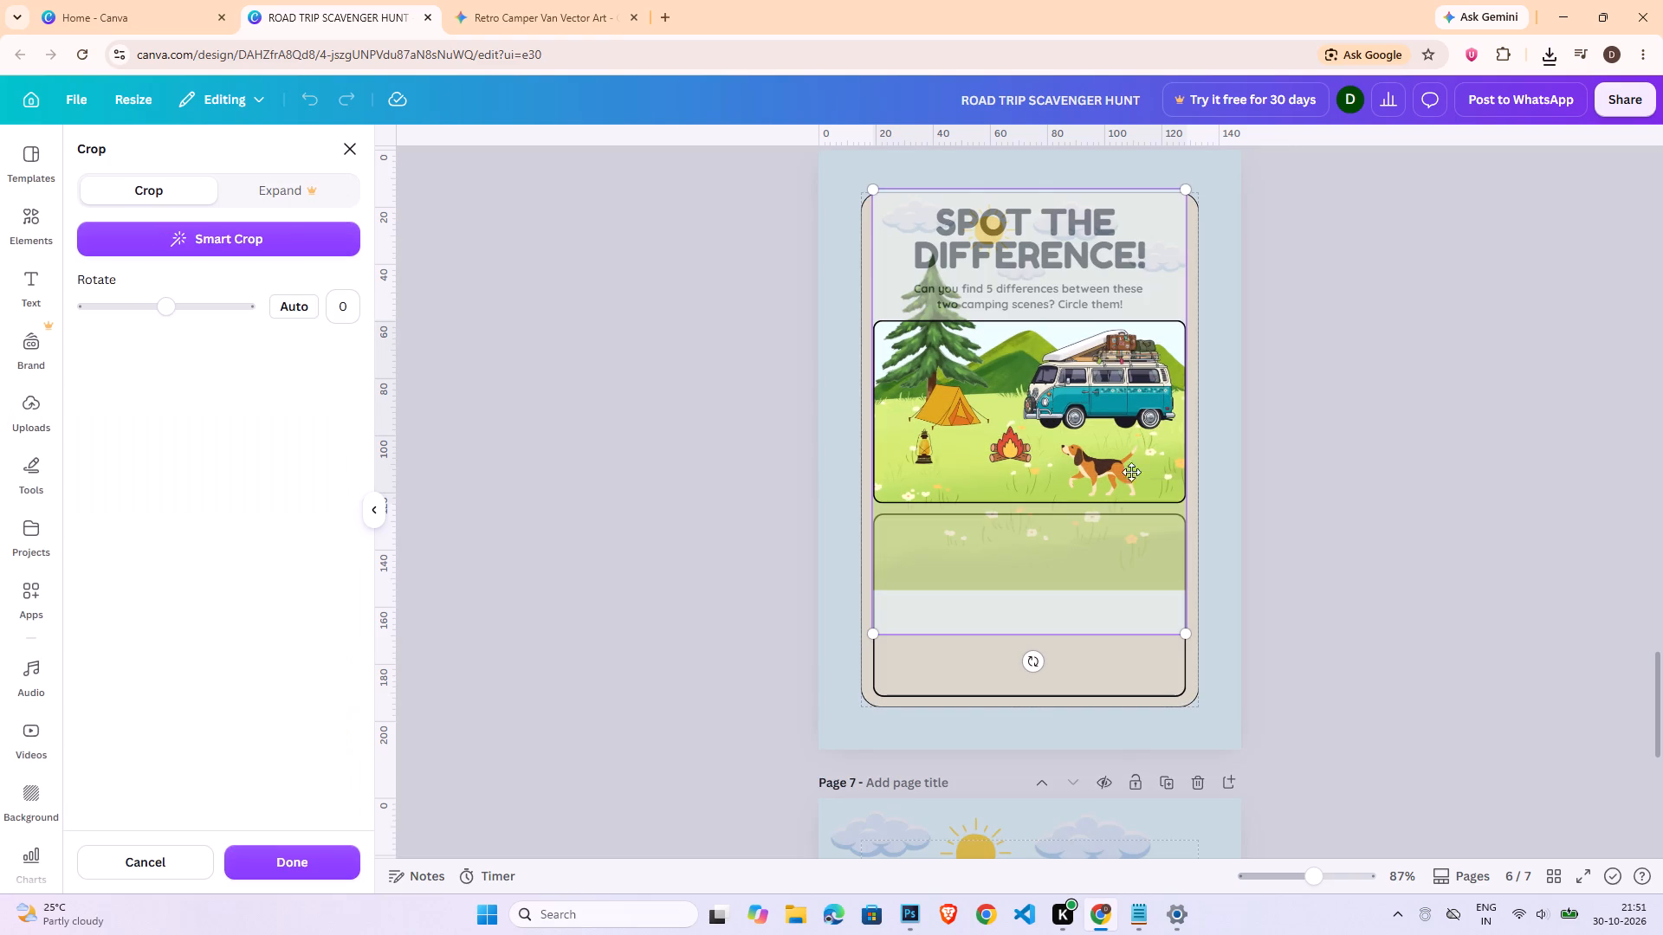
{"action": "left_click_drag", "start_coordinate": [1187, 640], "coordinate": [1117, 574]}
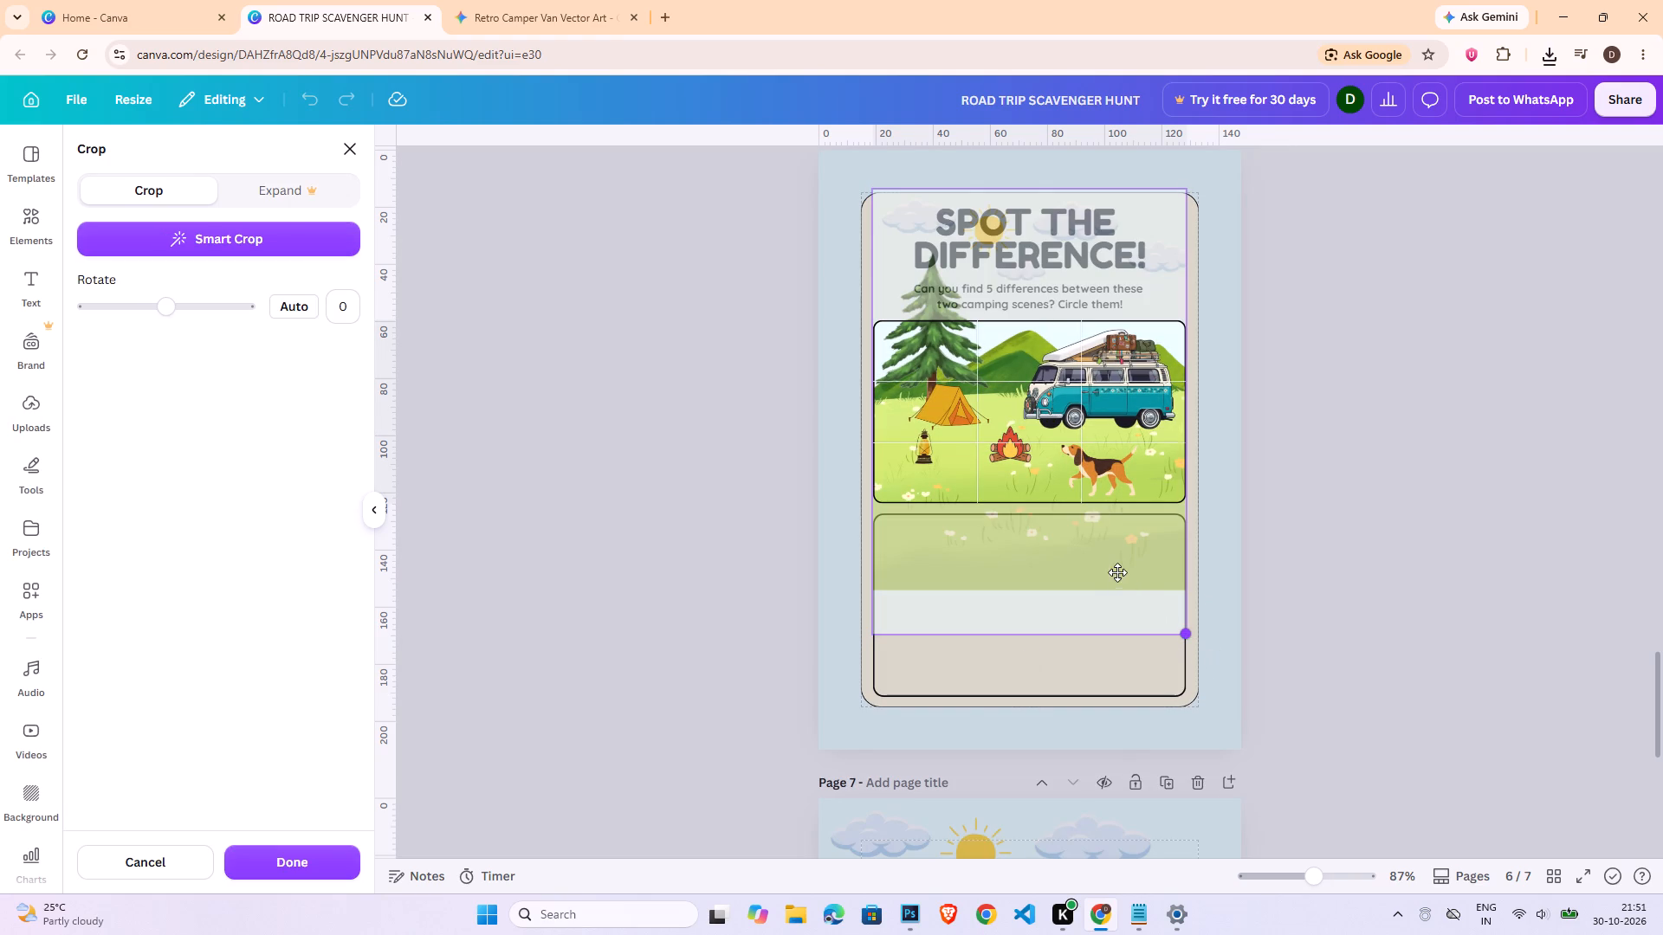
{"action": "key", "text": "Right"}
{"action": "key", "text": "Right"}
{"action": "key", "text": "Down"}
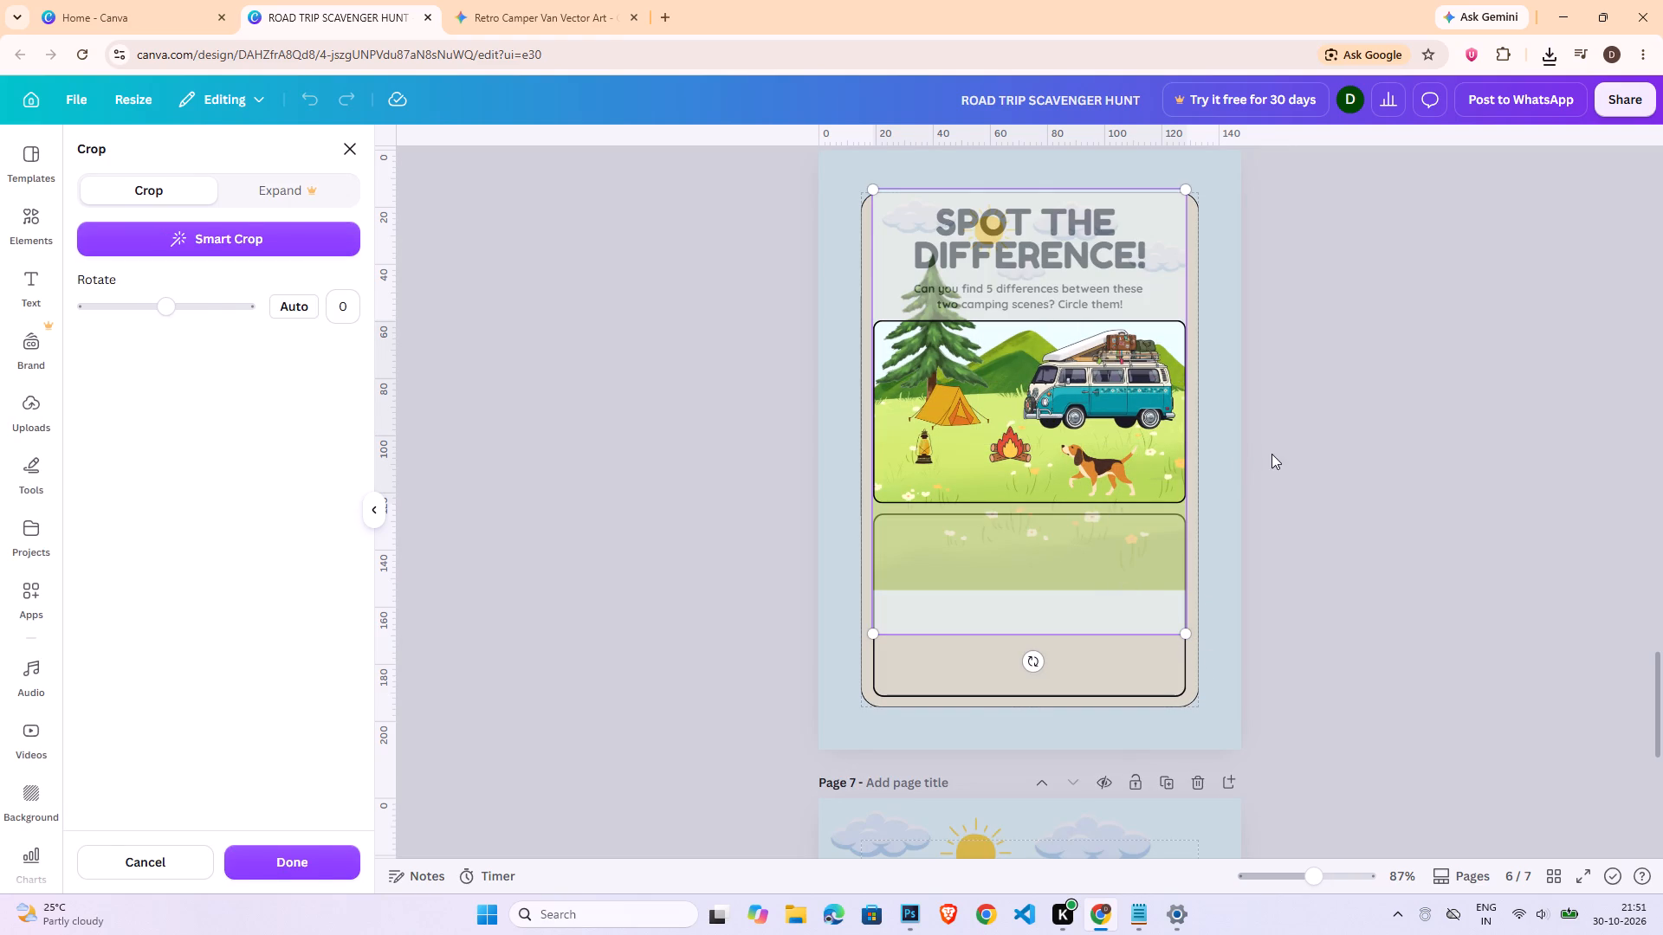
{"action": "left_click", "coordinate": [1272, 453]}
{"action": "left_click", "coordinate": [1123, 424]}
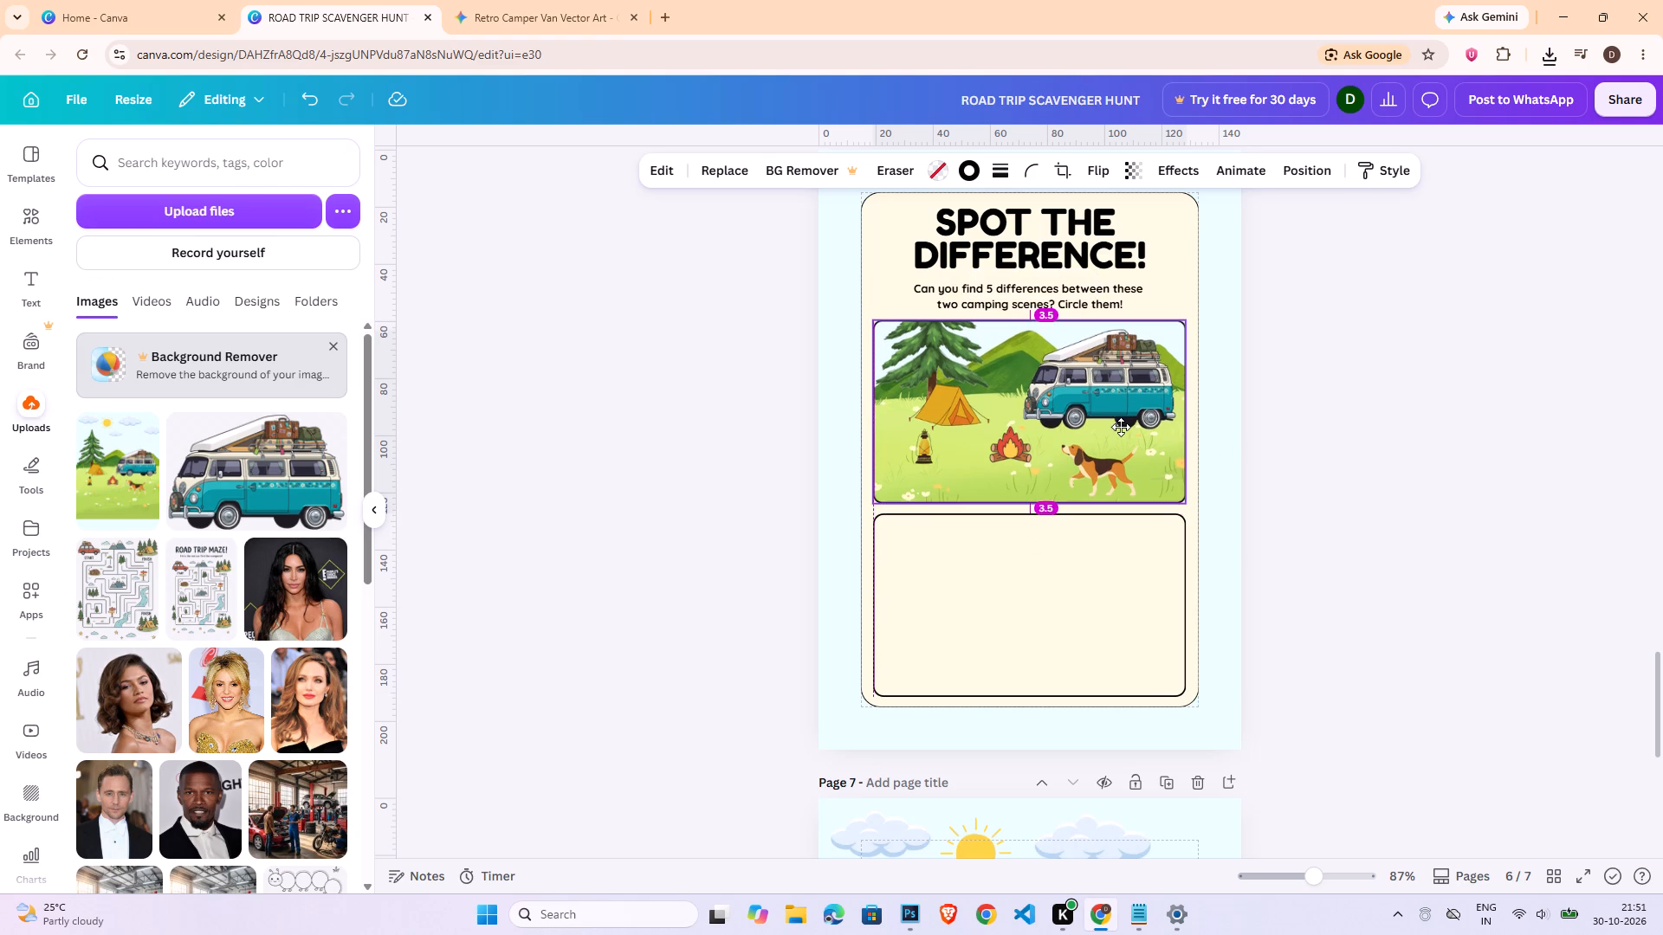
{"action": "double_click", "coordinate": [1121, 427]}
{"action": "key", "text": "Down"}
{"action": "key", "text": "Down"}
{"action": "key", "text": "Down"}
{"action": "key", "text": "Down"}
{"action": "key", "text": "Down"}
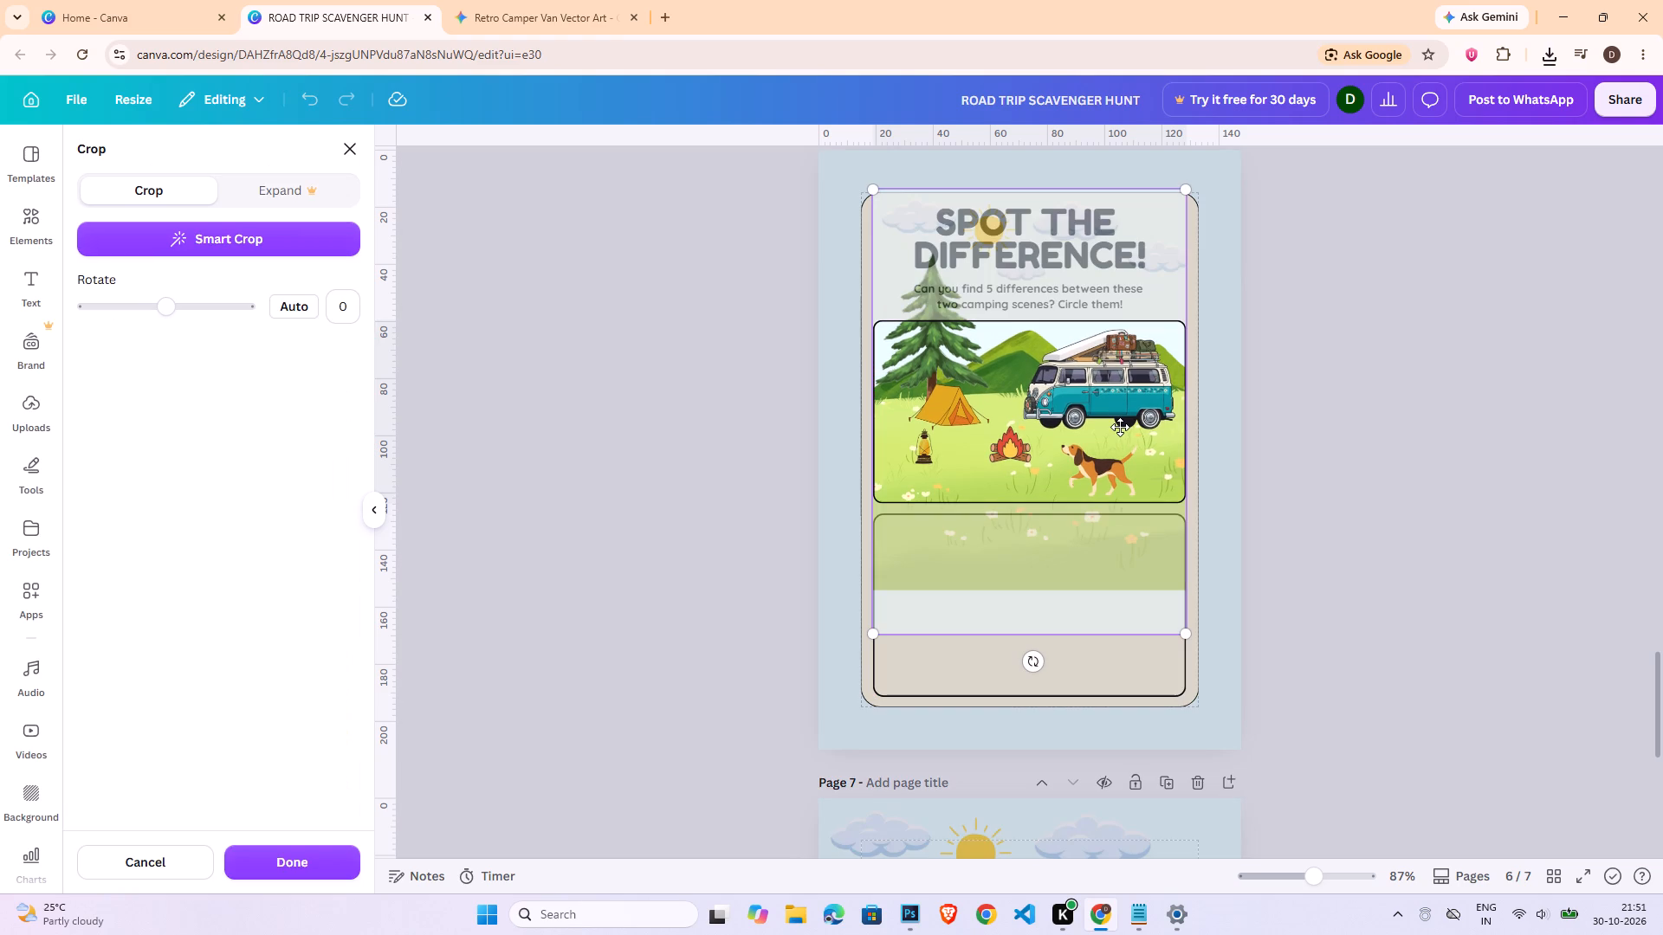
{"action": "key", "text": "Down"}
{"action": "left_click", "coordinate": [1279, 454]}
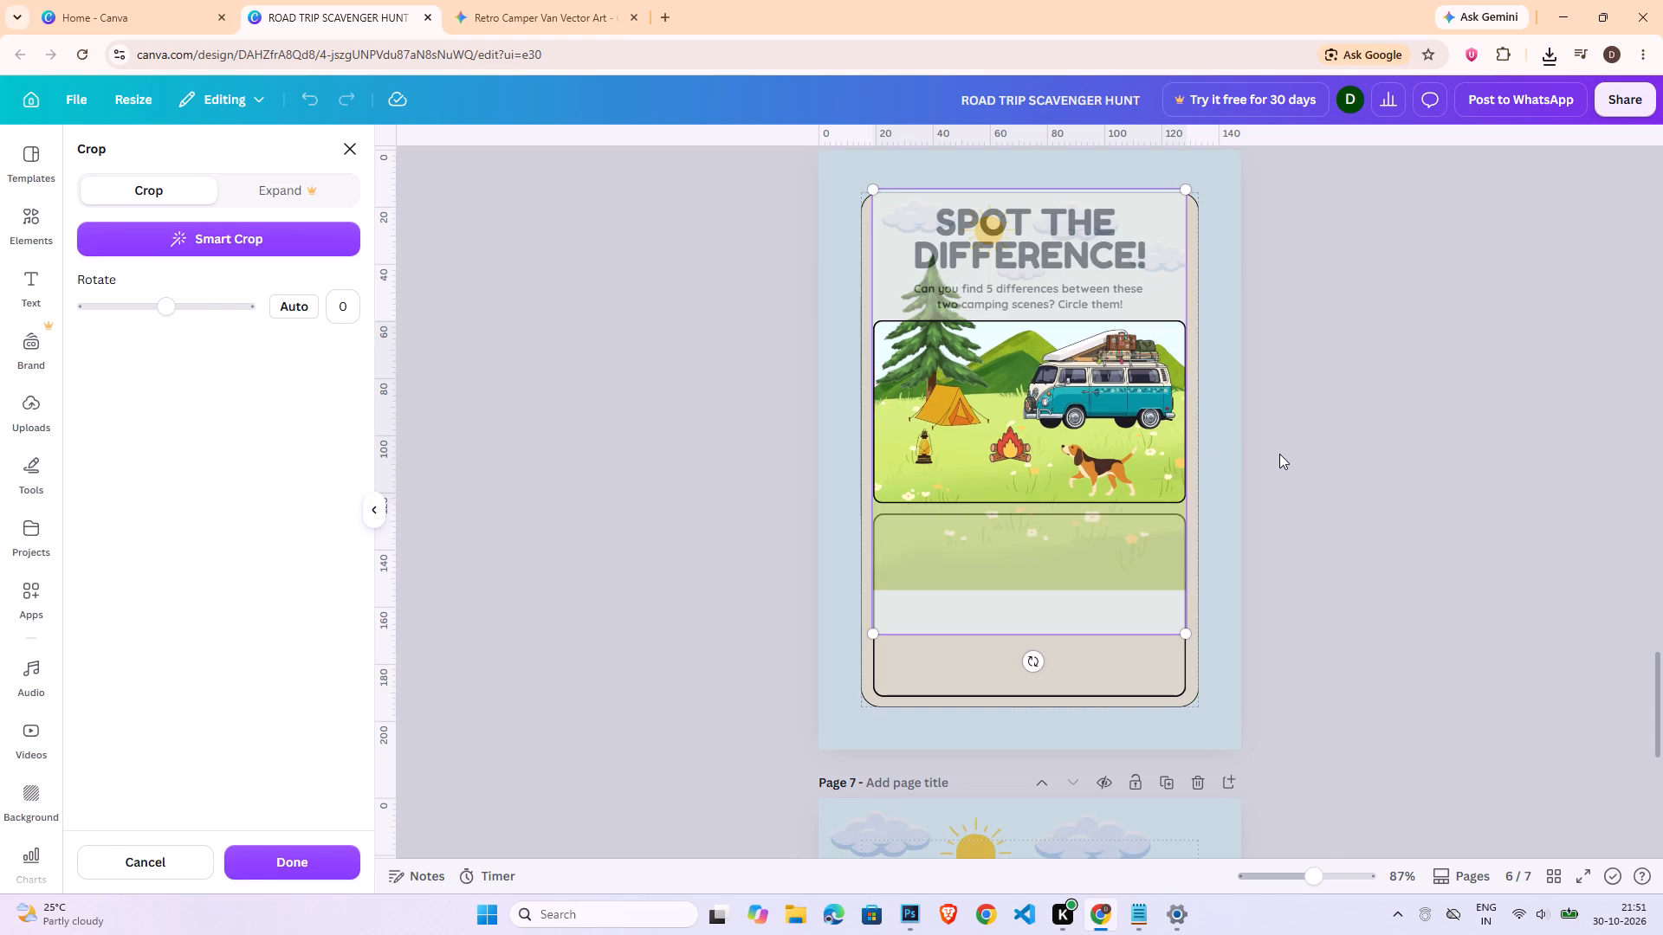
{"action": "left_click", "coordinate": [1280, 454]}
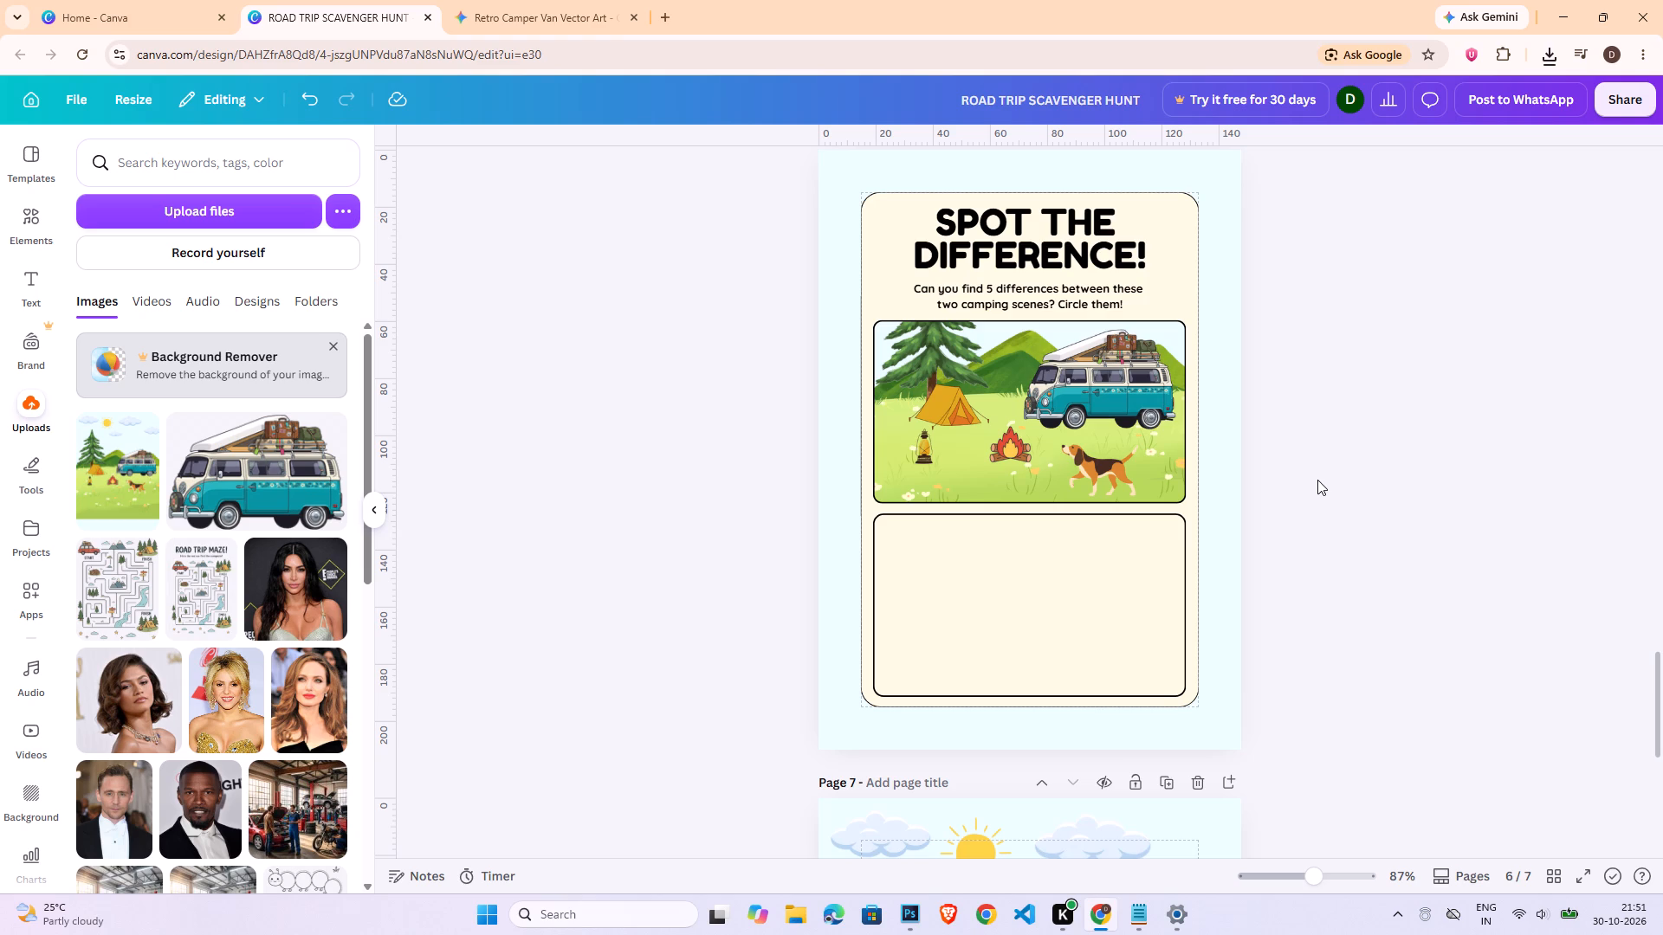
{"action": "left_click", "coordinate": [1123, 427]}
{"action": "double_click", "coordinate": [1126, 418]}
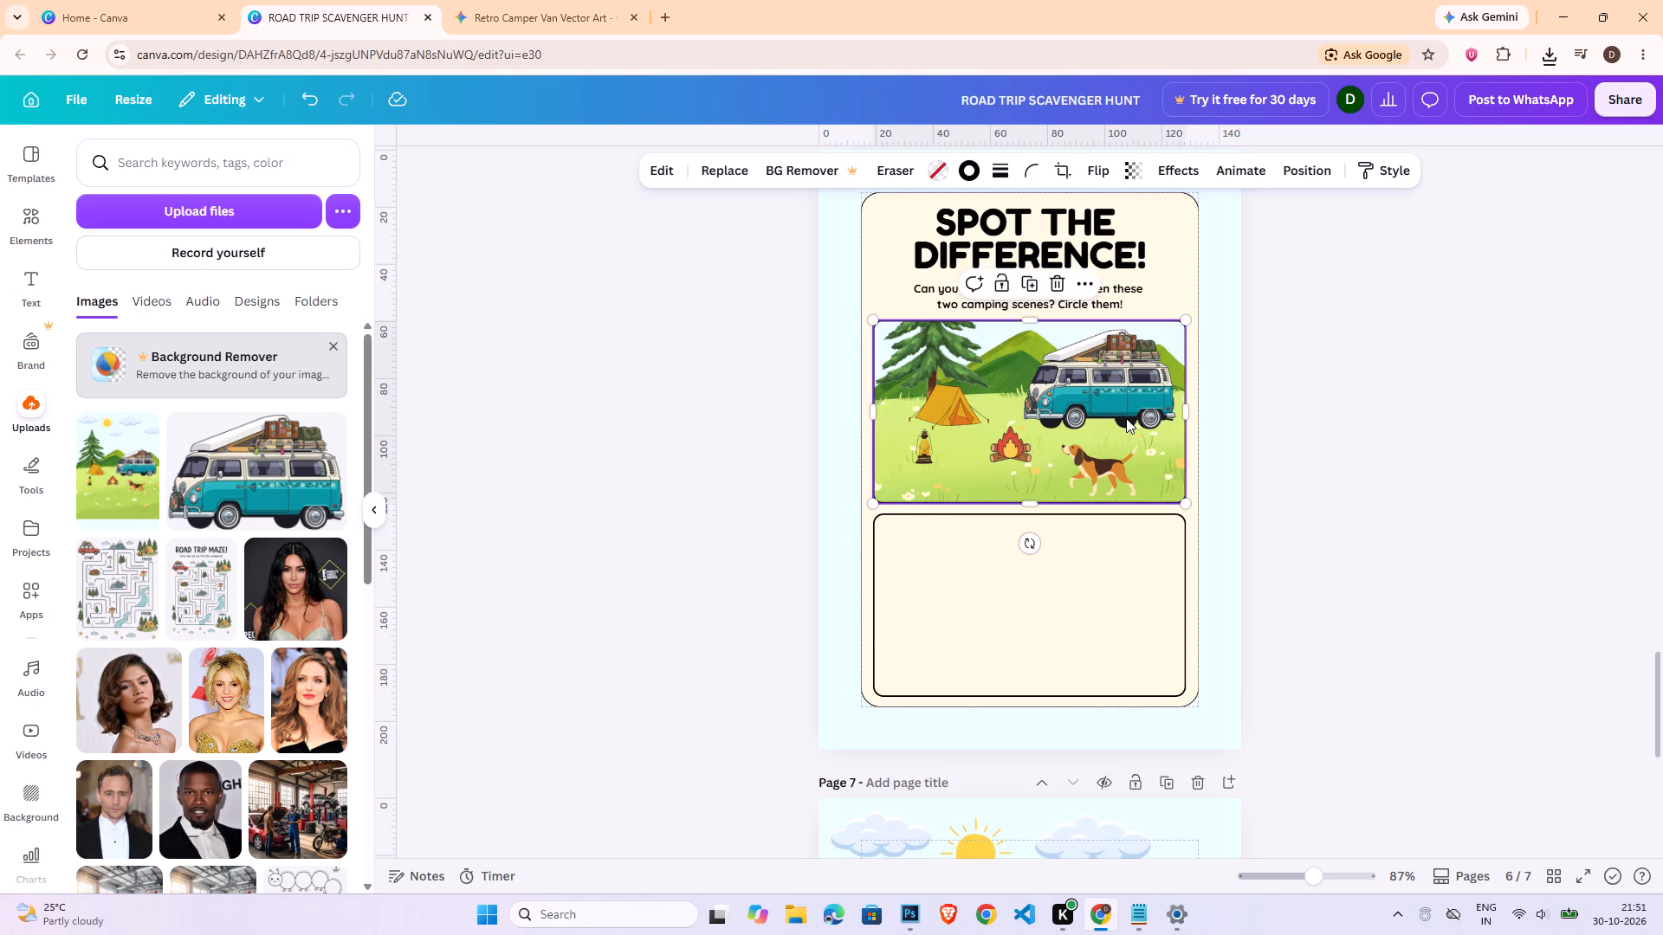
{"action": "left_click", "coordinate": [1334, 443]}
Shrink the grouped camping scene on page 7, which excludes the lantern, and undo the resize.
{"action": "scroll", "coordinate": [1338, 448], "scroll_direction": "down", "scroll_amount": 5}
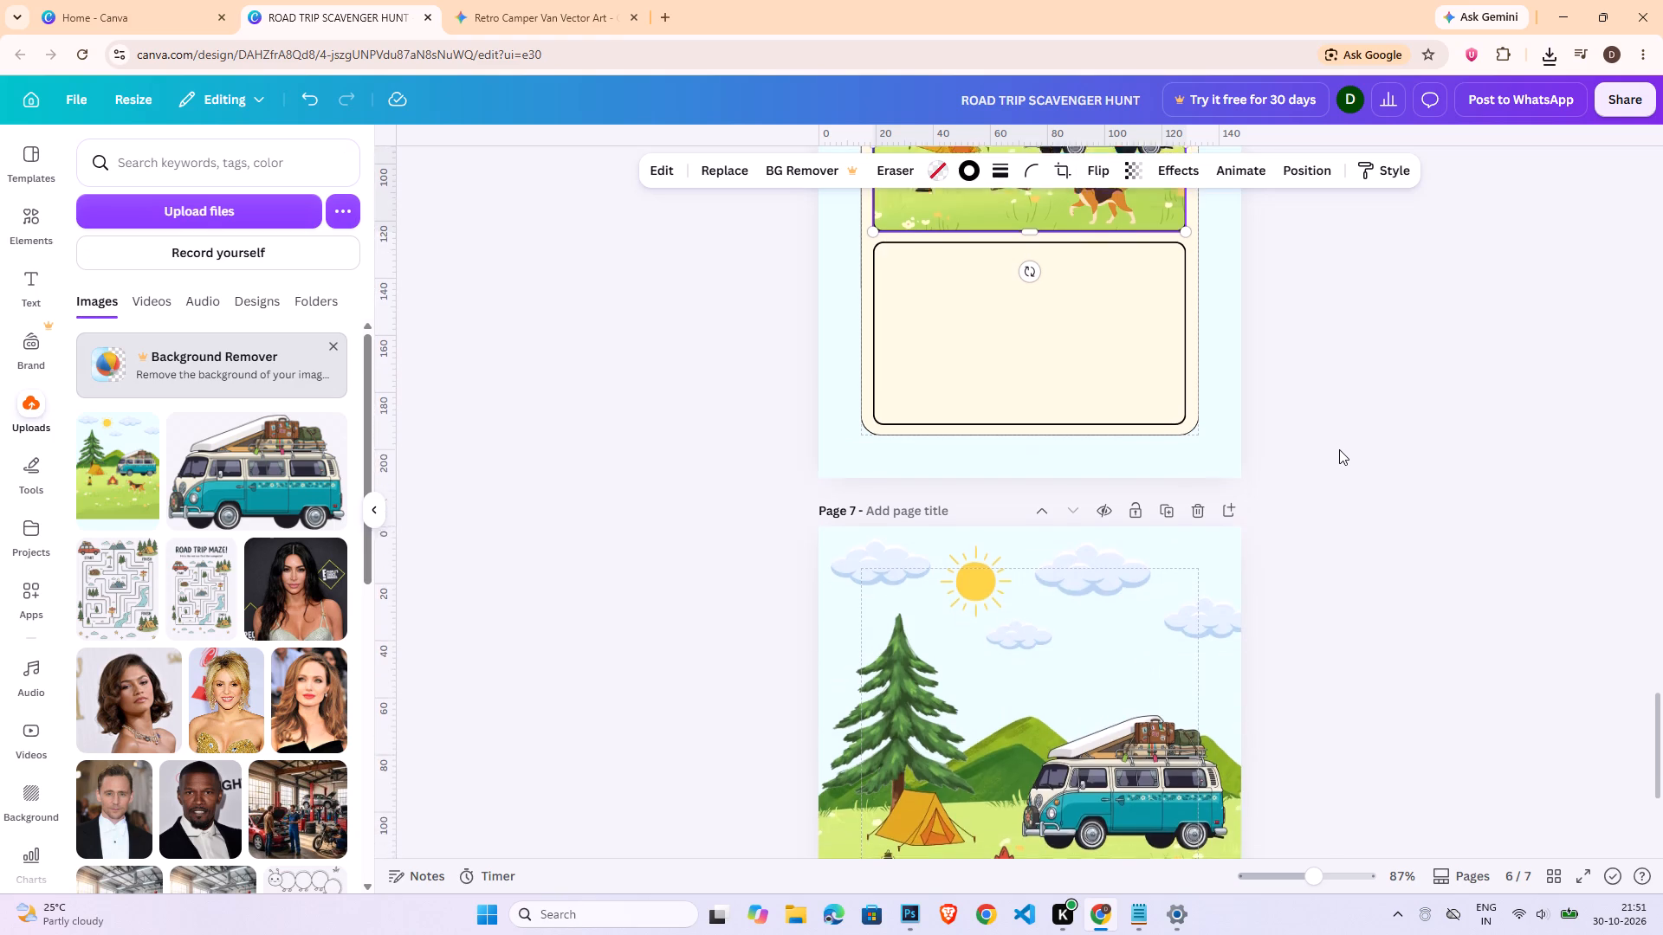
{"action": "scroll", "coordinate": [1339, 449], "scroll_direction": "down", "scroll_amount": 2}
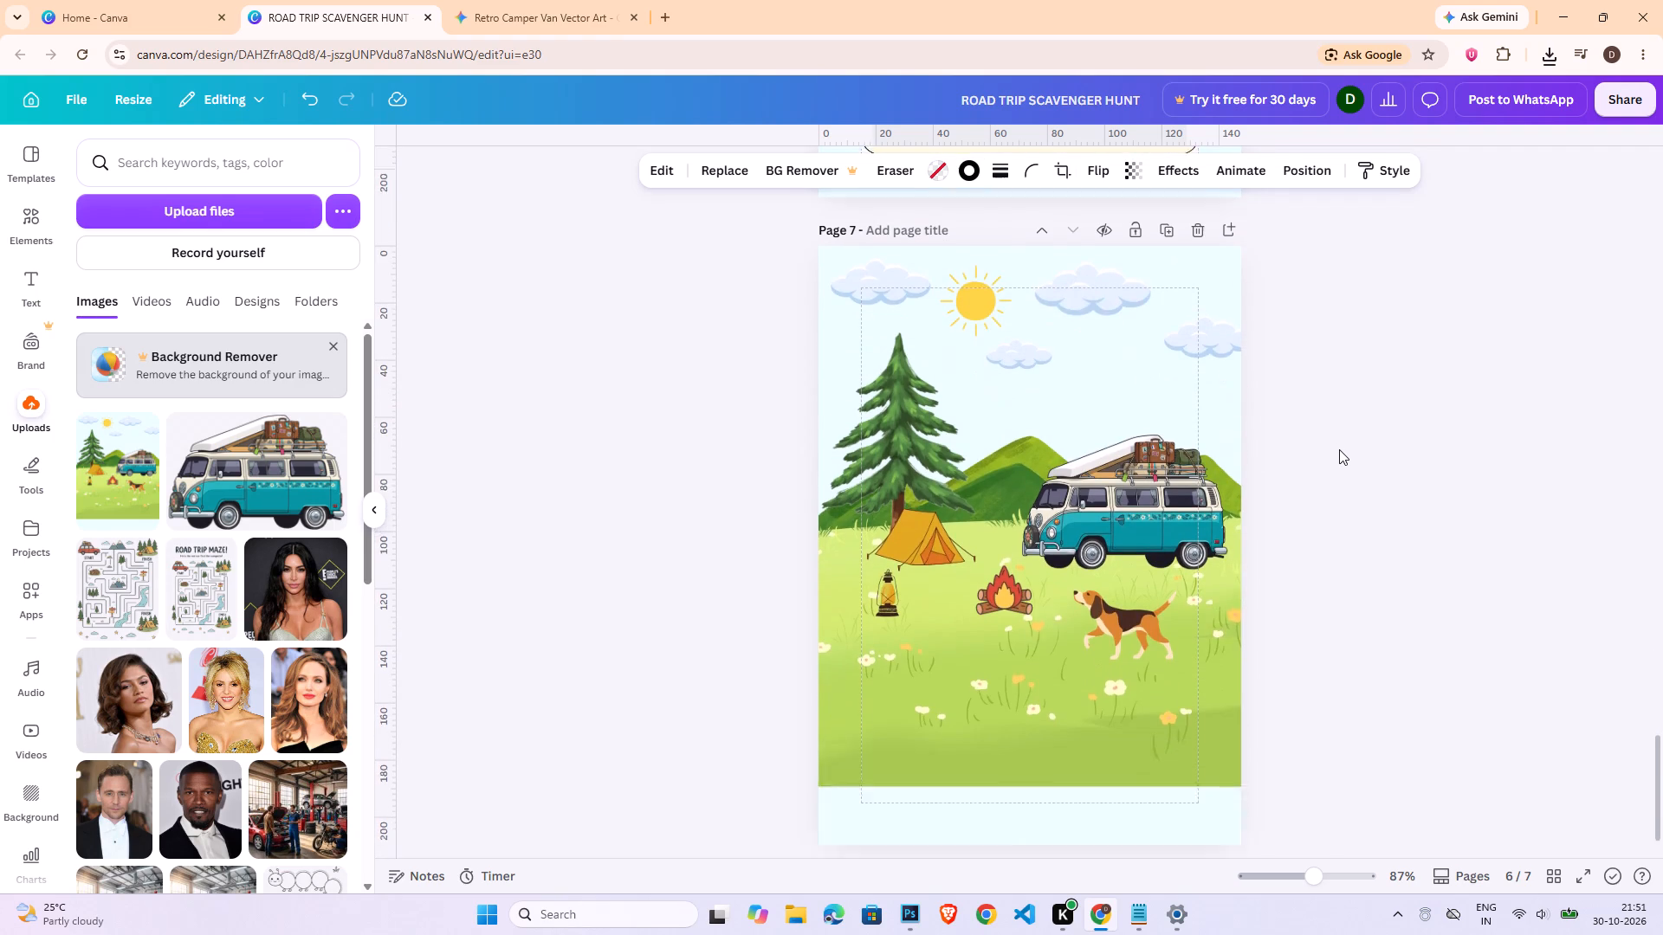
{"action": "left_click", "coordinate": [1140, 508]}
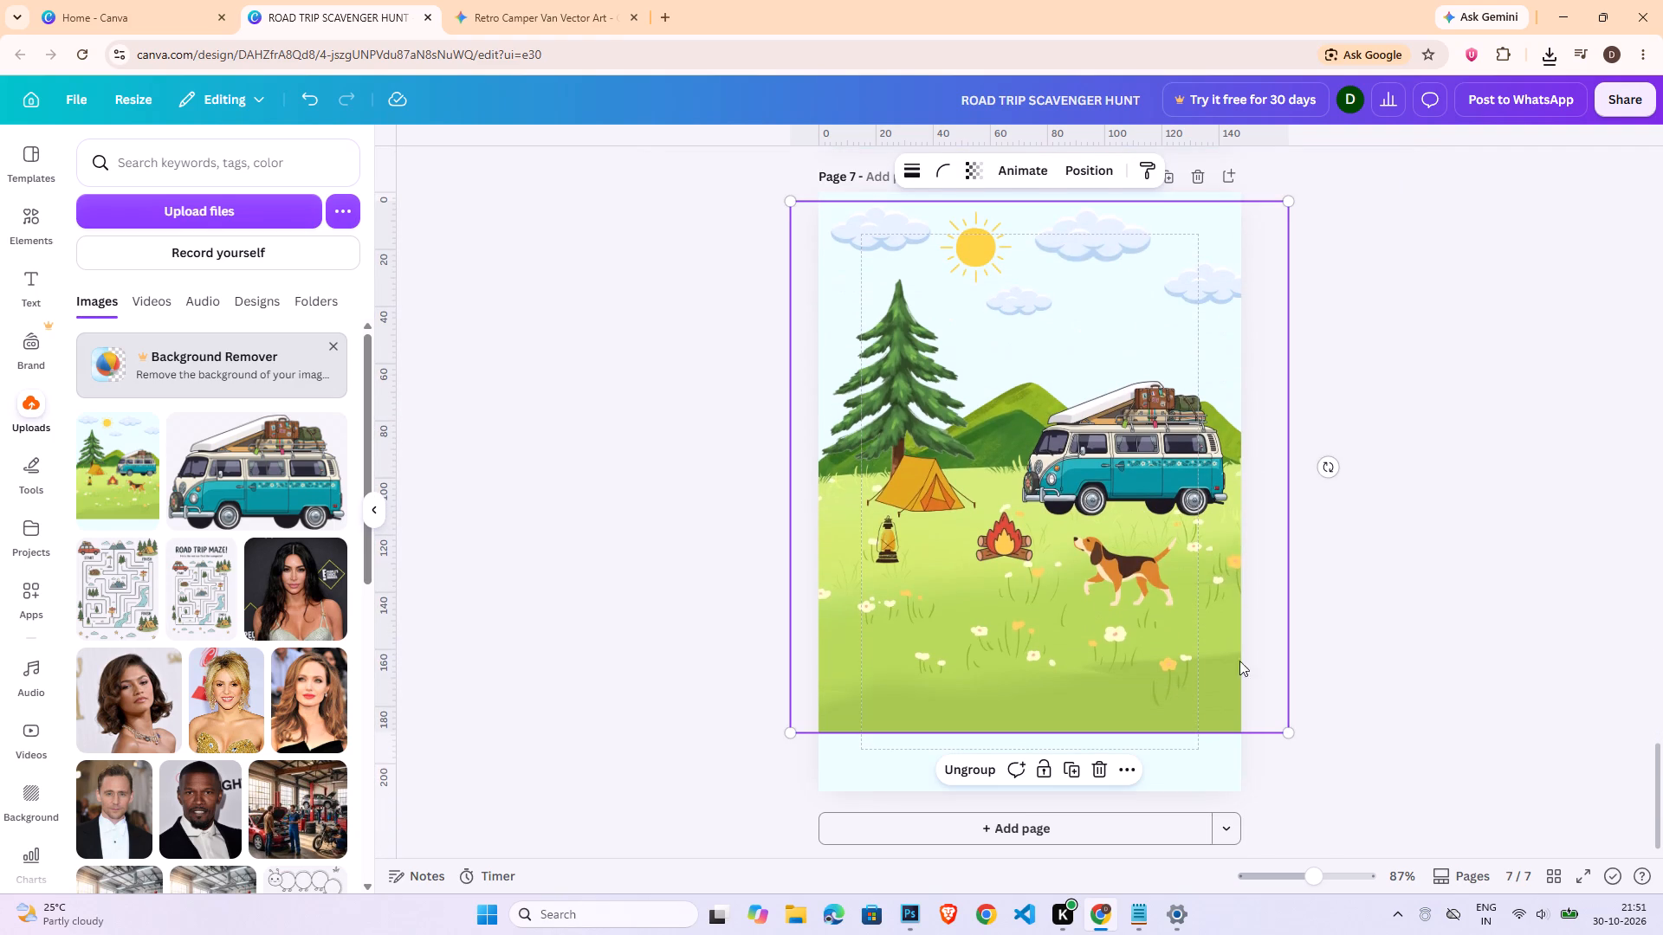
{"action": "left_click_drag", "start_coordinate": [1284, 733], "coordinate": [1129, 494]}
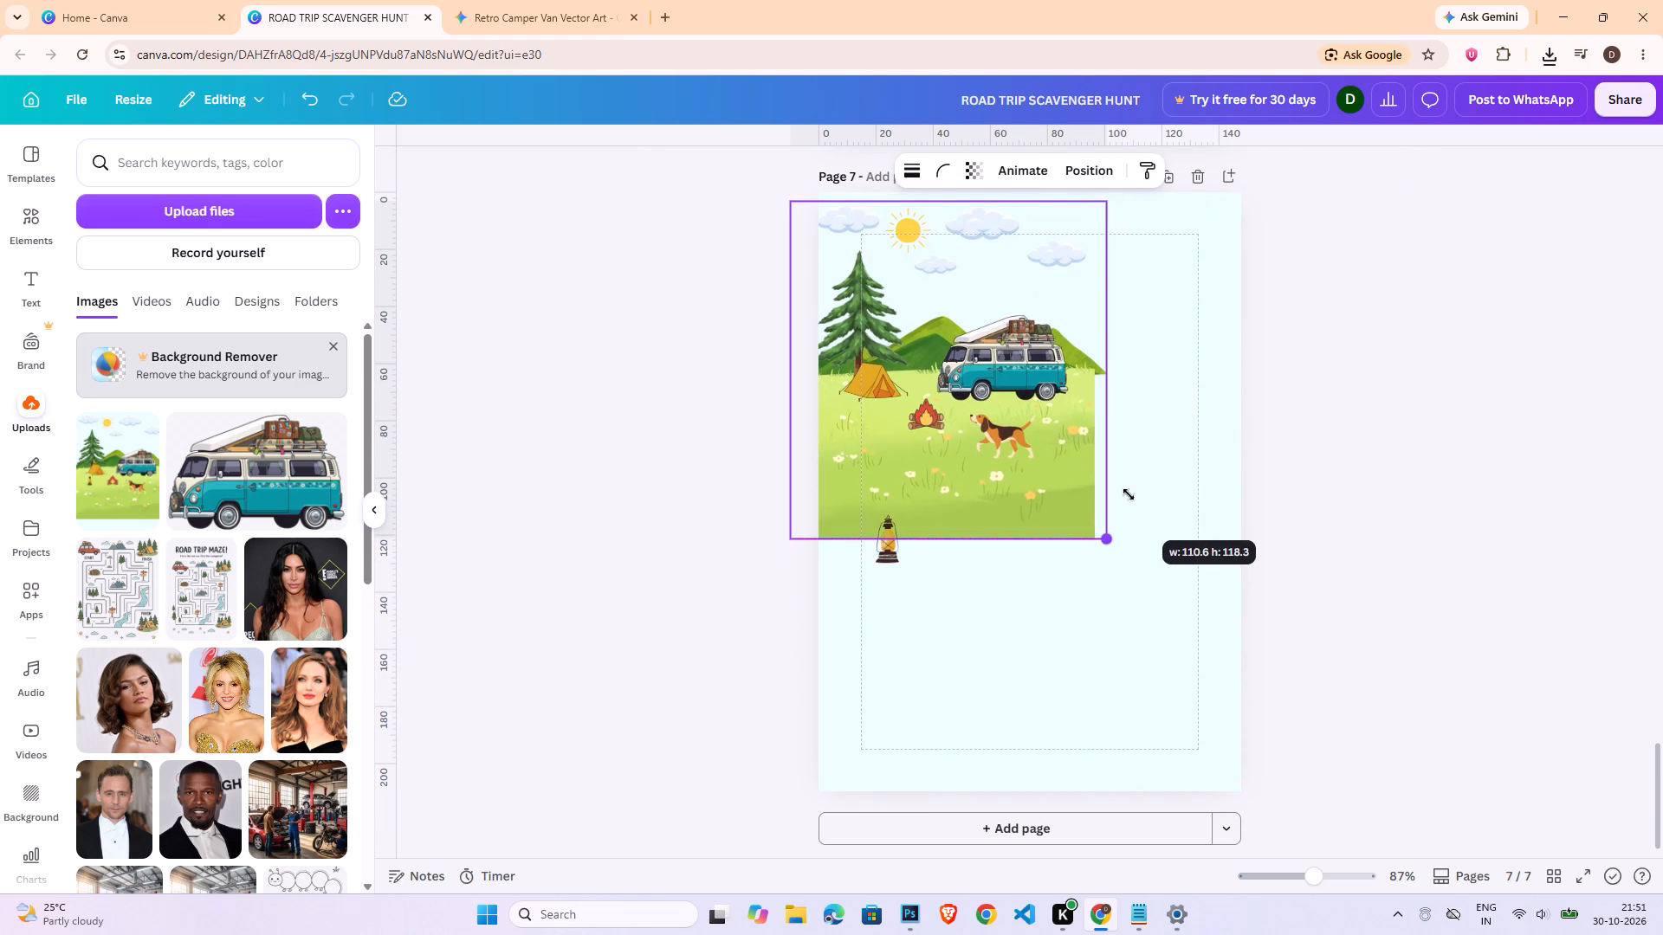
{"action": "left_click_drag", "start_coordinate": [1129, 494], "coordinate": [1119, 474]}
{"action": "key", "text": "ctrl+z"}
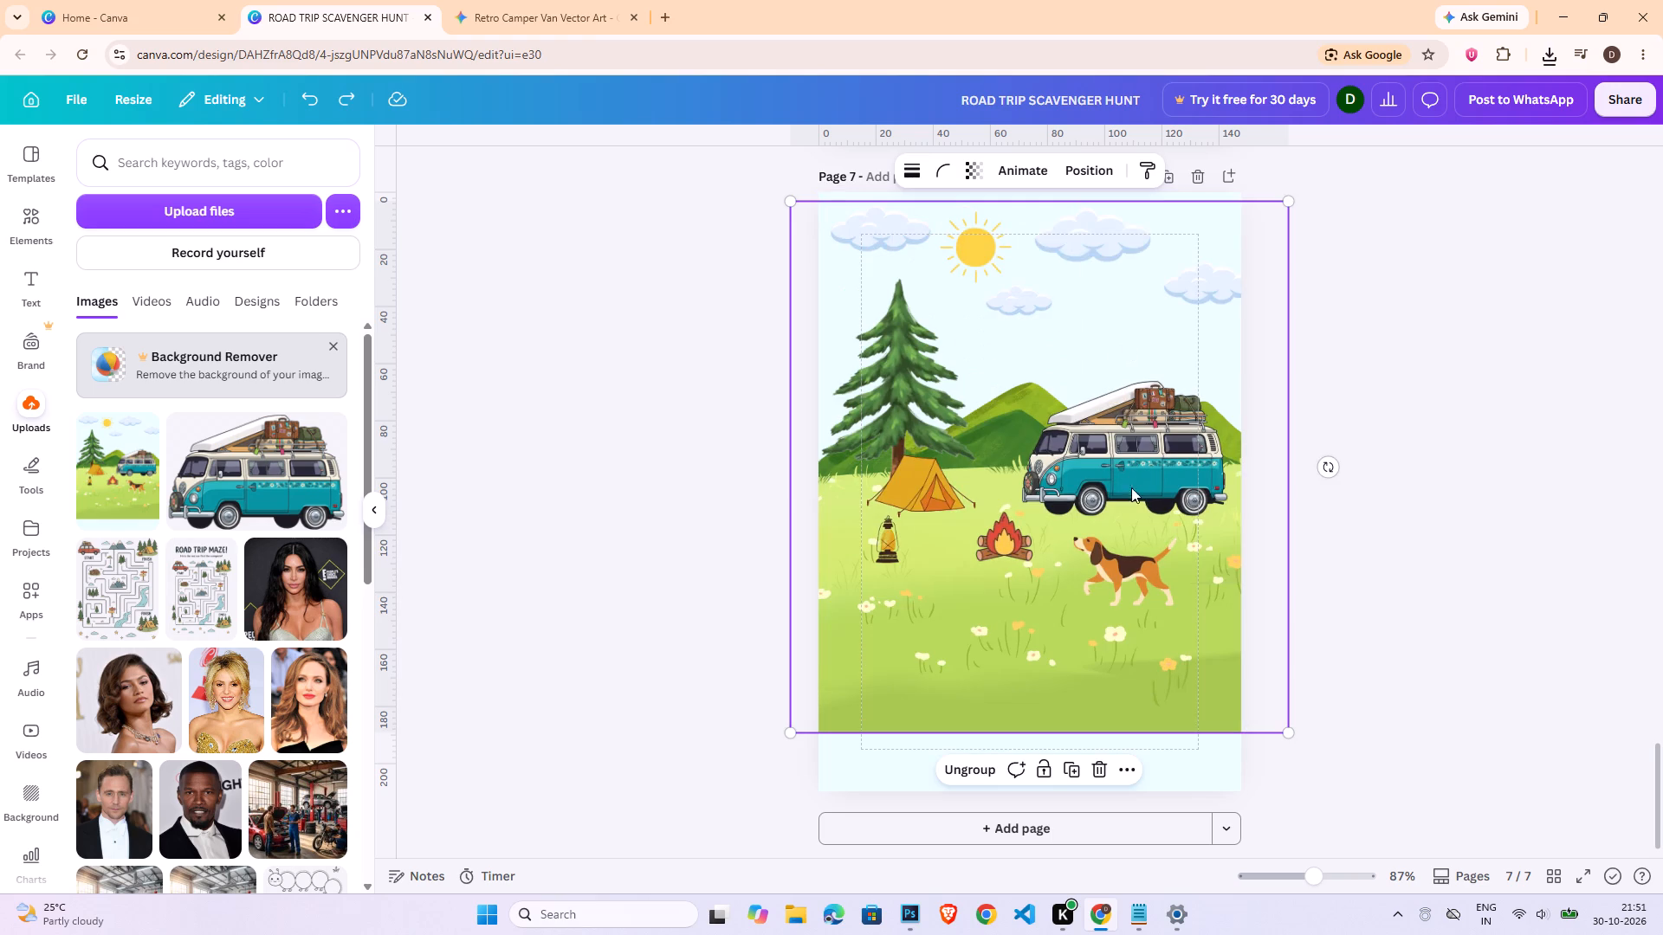
Group the lantern together with the rest of the camping scene on page 7.
{"action": "left_click", "coordinate": [1300, 580]}
{"action": "left_click", "coordinate": [757, 370]}
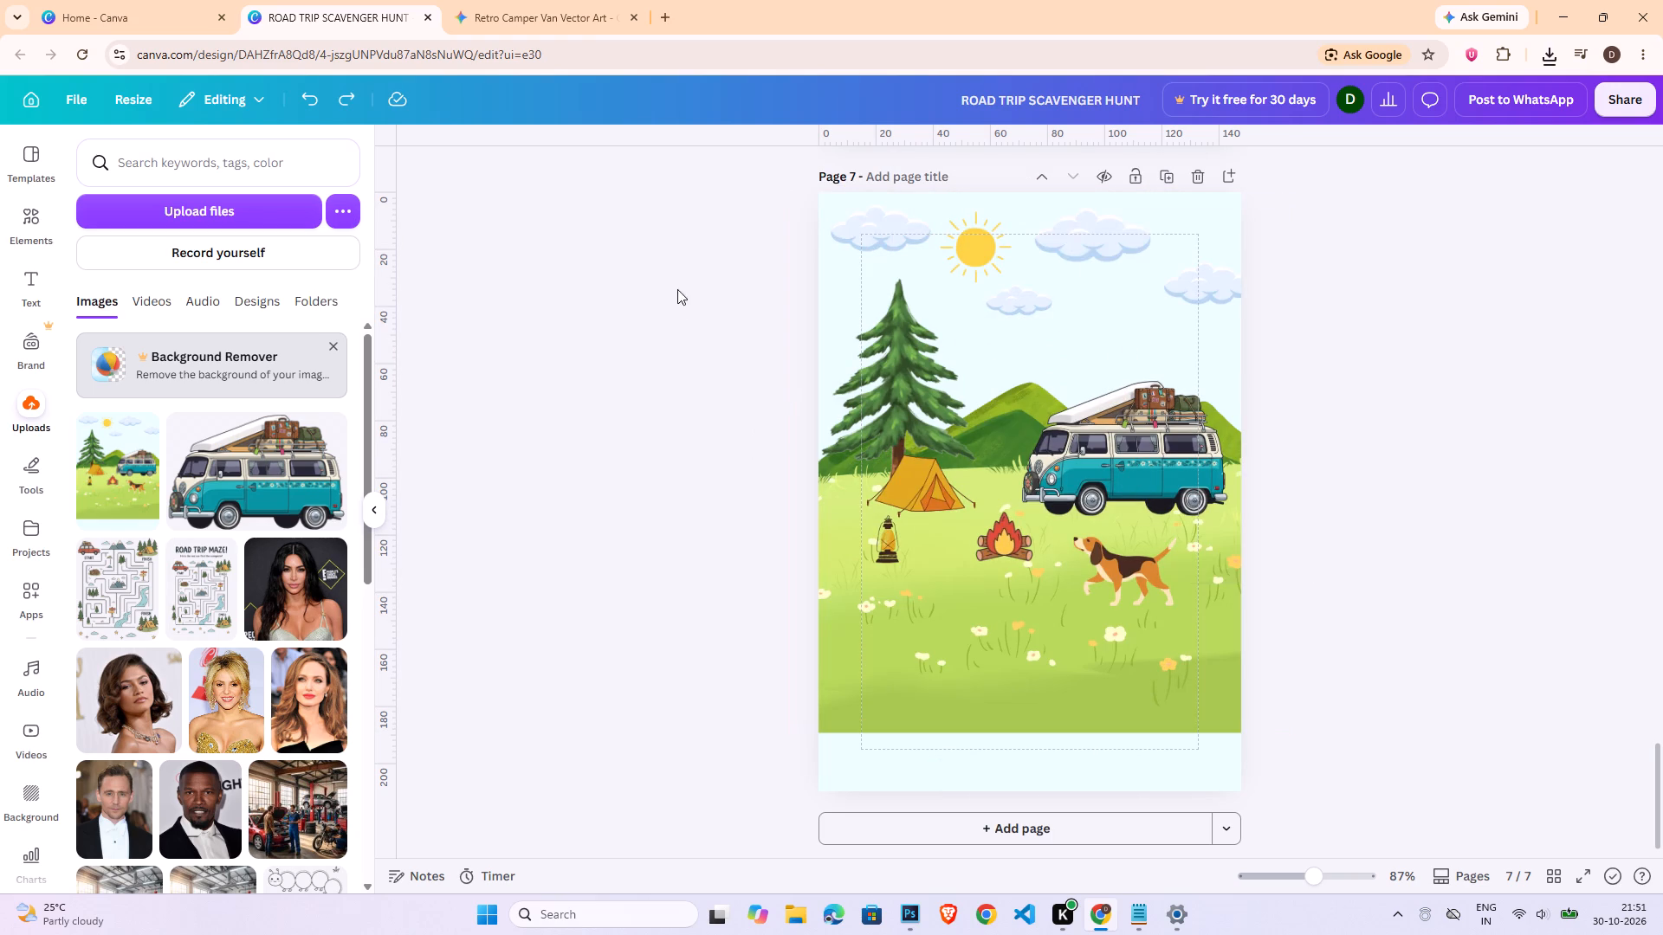
{"action": "left_click_drag", "start_coordinate": [676, 287], "coordinate": [1544, 746]}
{"action": "left_click", "coordinate": [809, 467]}
{"action": "left_click_drag", "start_coordinate": [612, 237], "coordinate": [1547, 738]}
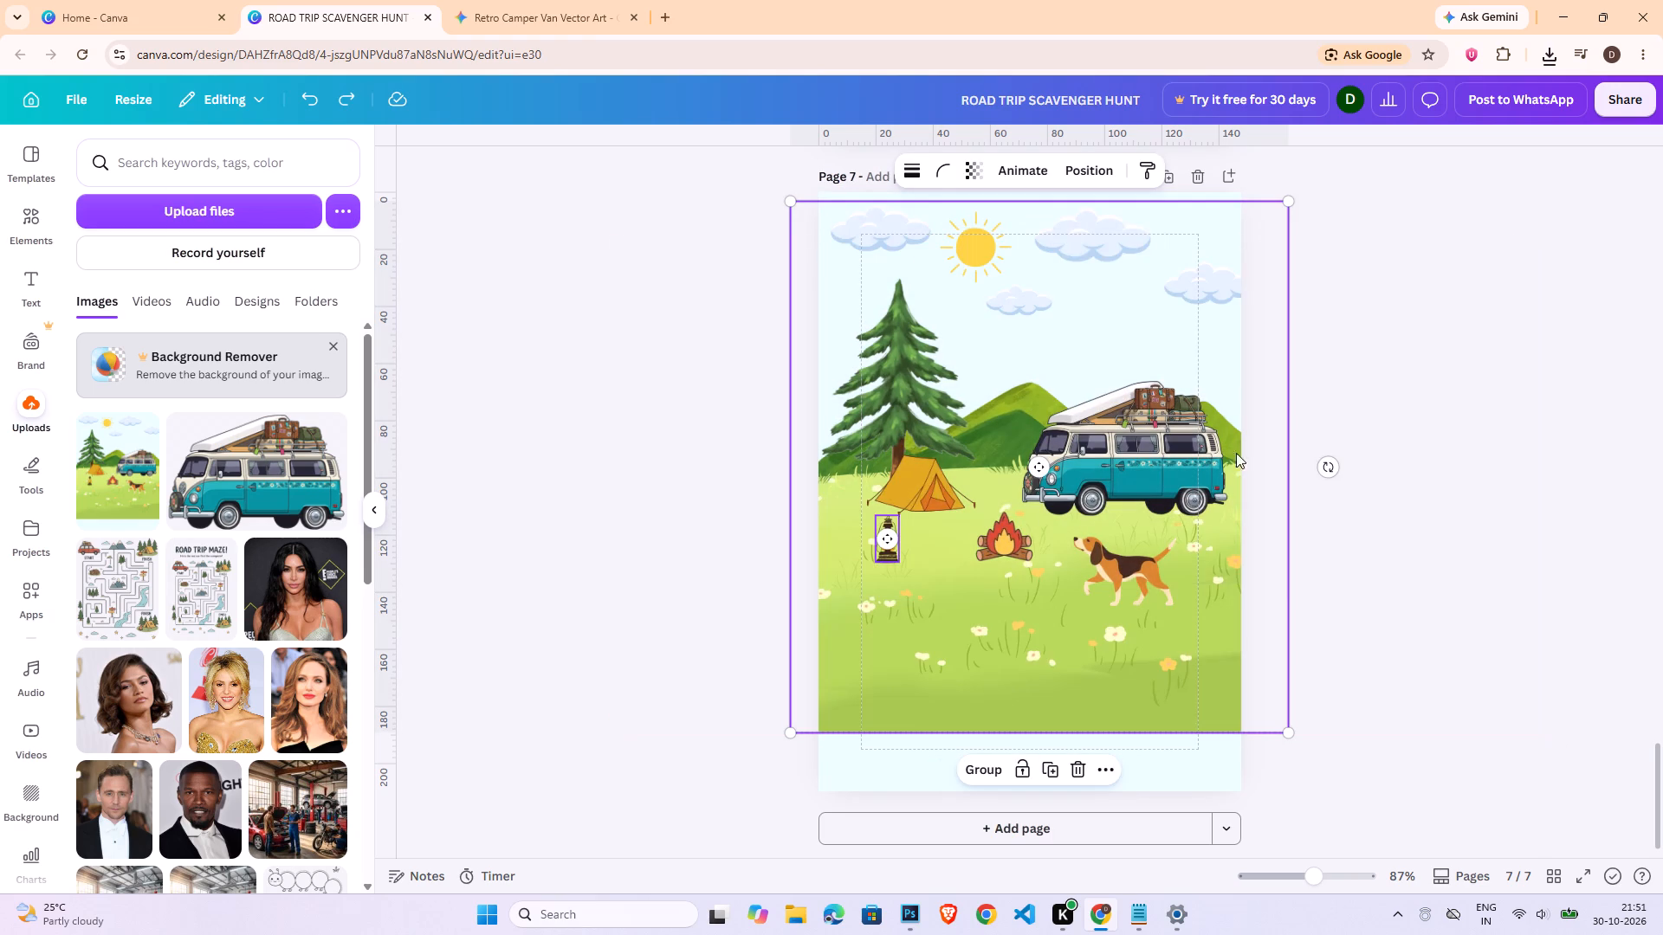
{"action": "left_click", "coordinate": [1413, 669]}
{"action": "left_click", "coordinate": [1143, 609]}
{"action": "left_click", "coordinate": [979, 761]}
{"action": "left_click", "coordinate": [714, 458]}
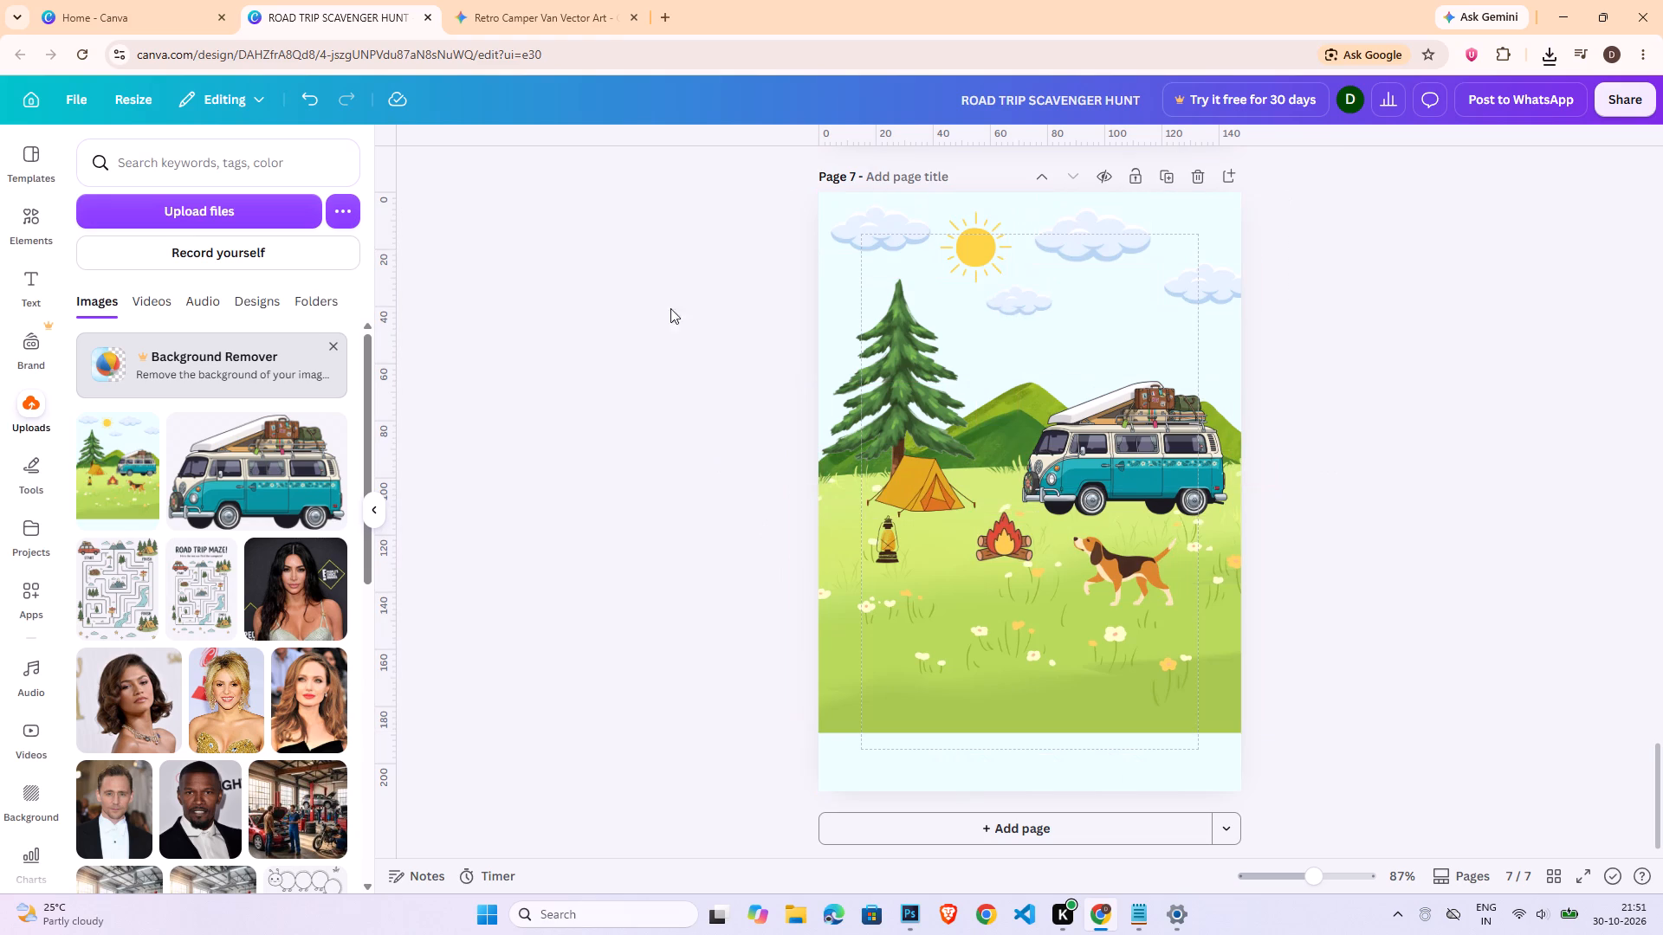
{"action": "left_click_drag", "start_coordinate": [627, 206], "coordinate": [1504, 755]}
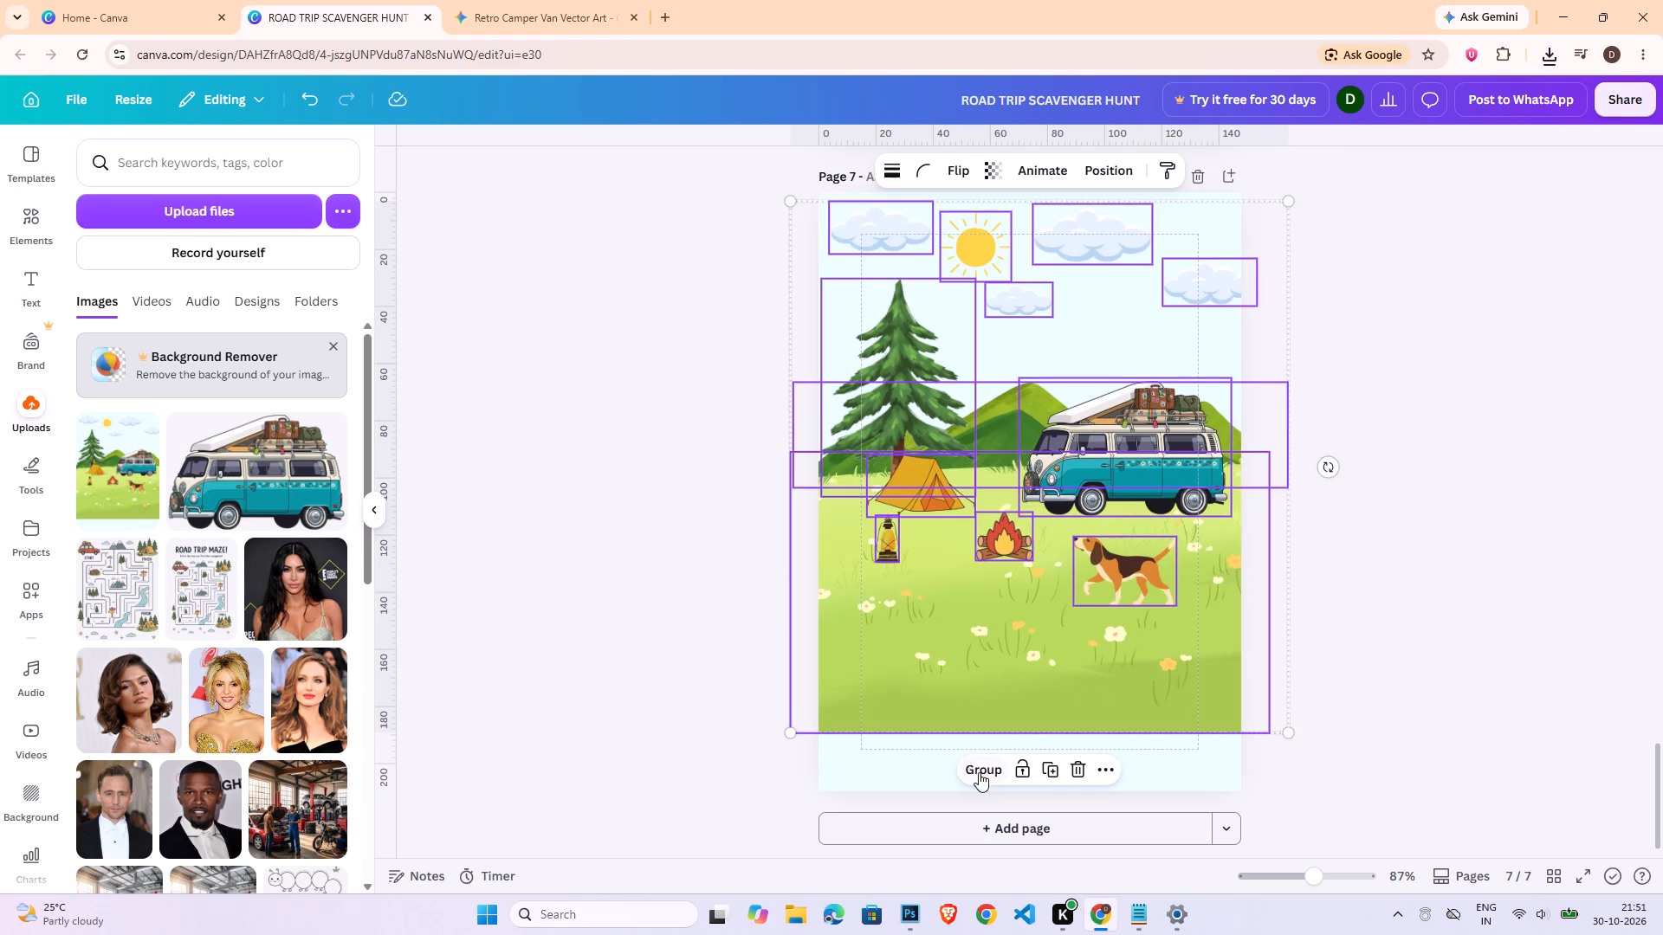
{"action": "left_click", "coordinate": [979, 772]}
{"action": "left_click", "coordinate": [1402, 644]}
Scale down the whole scene group on page 7 and centre it horizontally at the top of the page.
{"action": "scroll", "coordinate": [1257, 660], "scroll_direction": "up", "scroll_amount": 7}
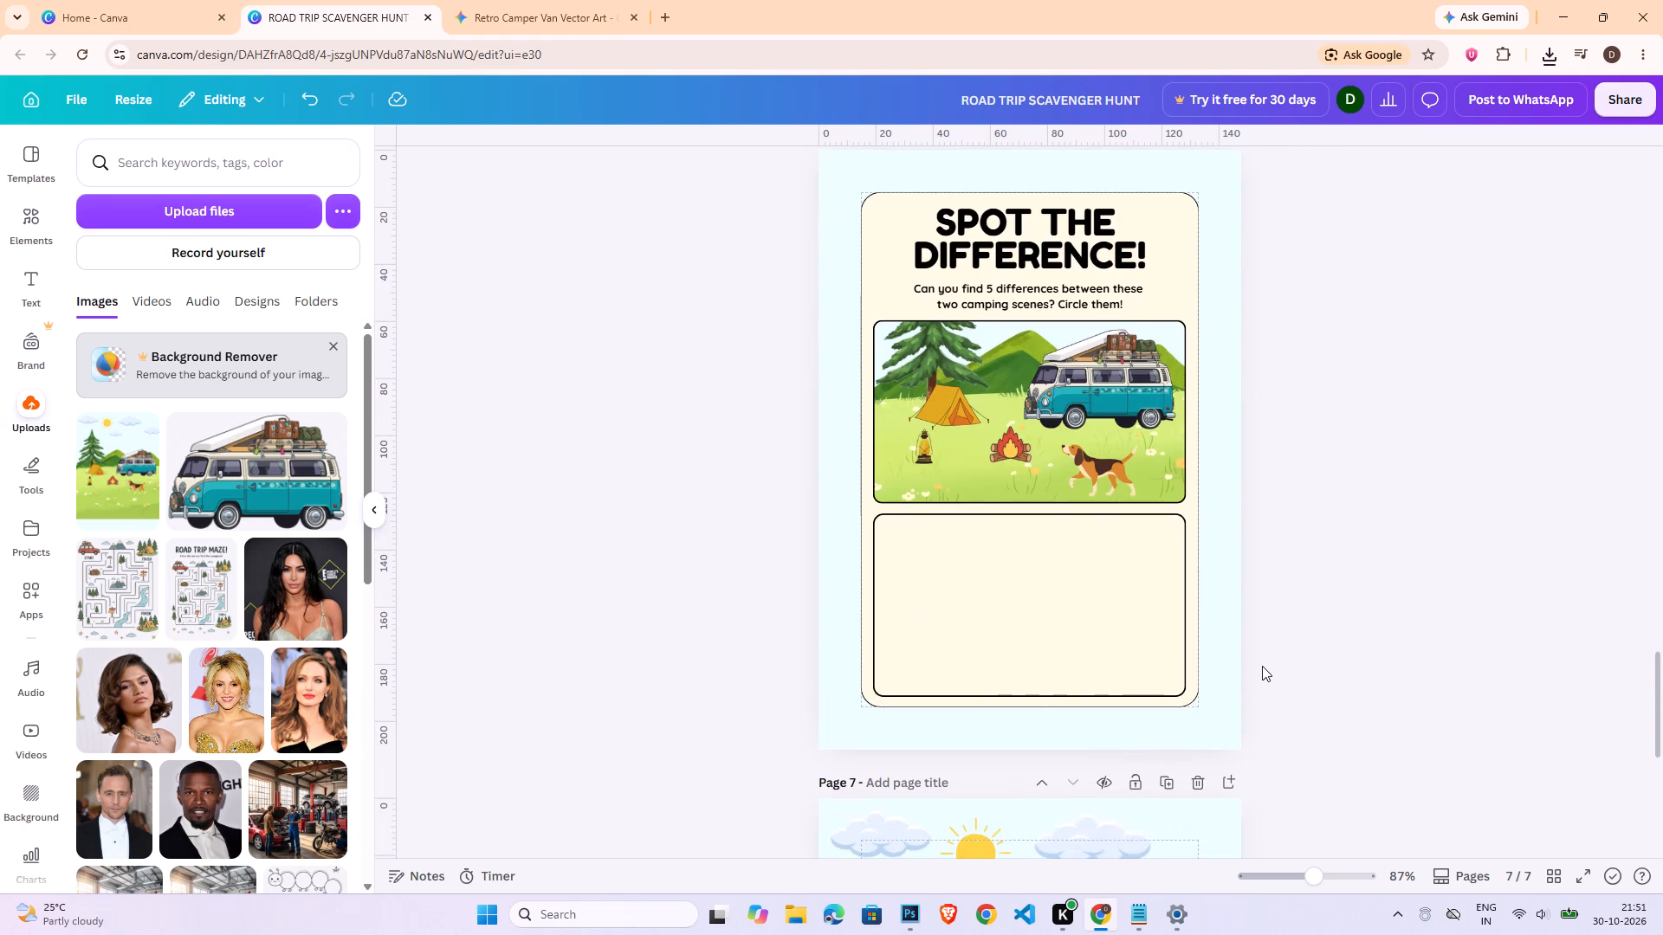
{"action": "scroll", "coordinate": [1263, 669], "scroll_direction": "down", "scroll_amount": 7}
{"action": "left_click", "coordinate": [1146, 661]}
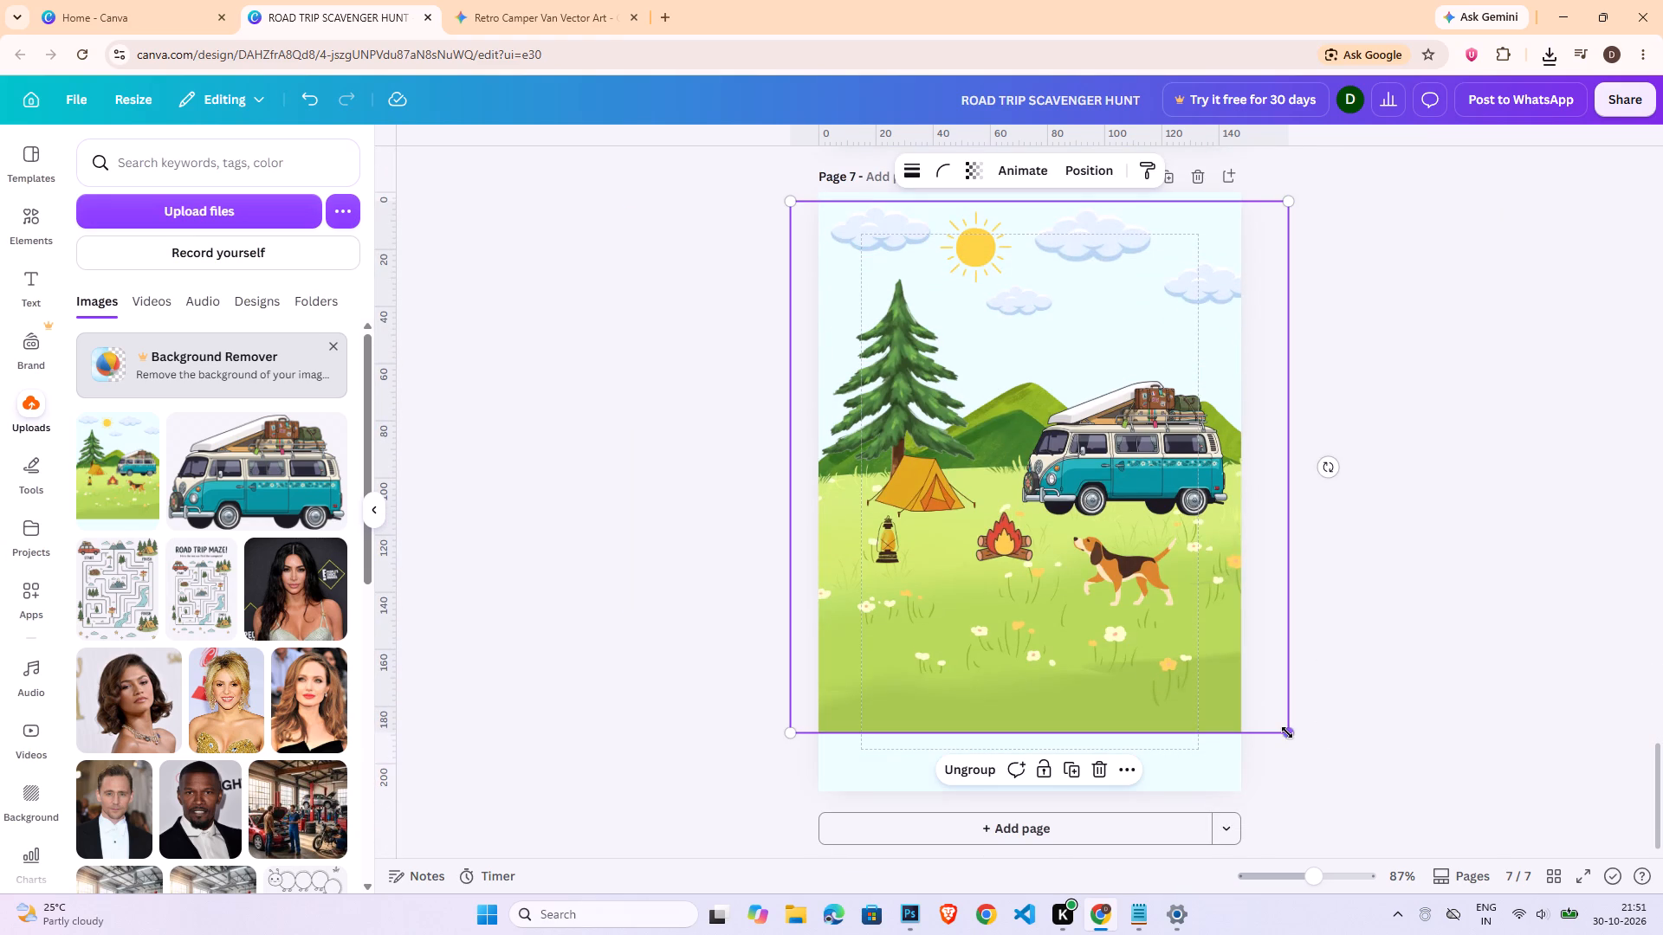
{"action": "left_click_drag", "start_coordinate": [1287, 732], "coordinate": [1097, 515]}
{"action": "left_click_drag", "start_coordinate": [1039, 448], "coordinate": [1128, 436]}
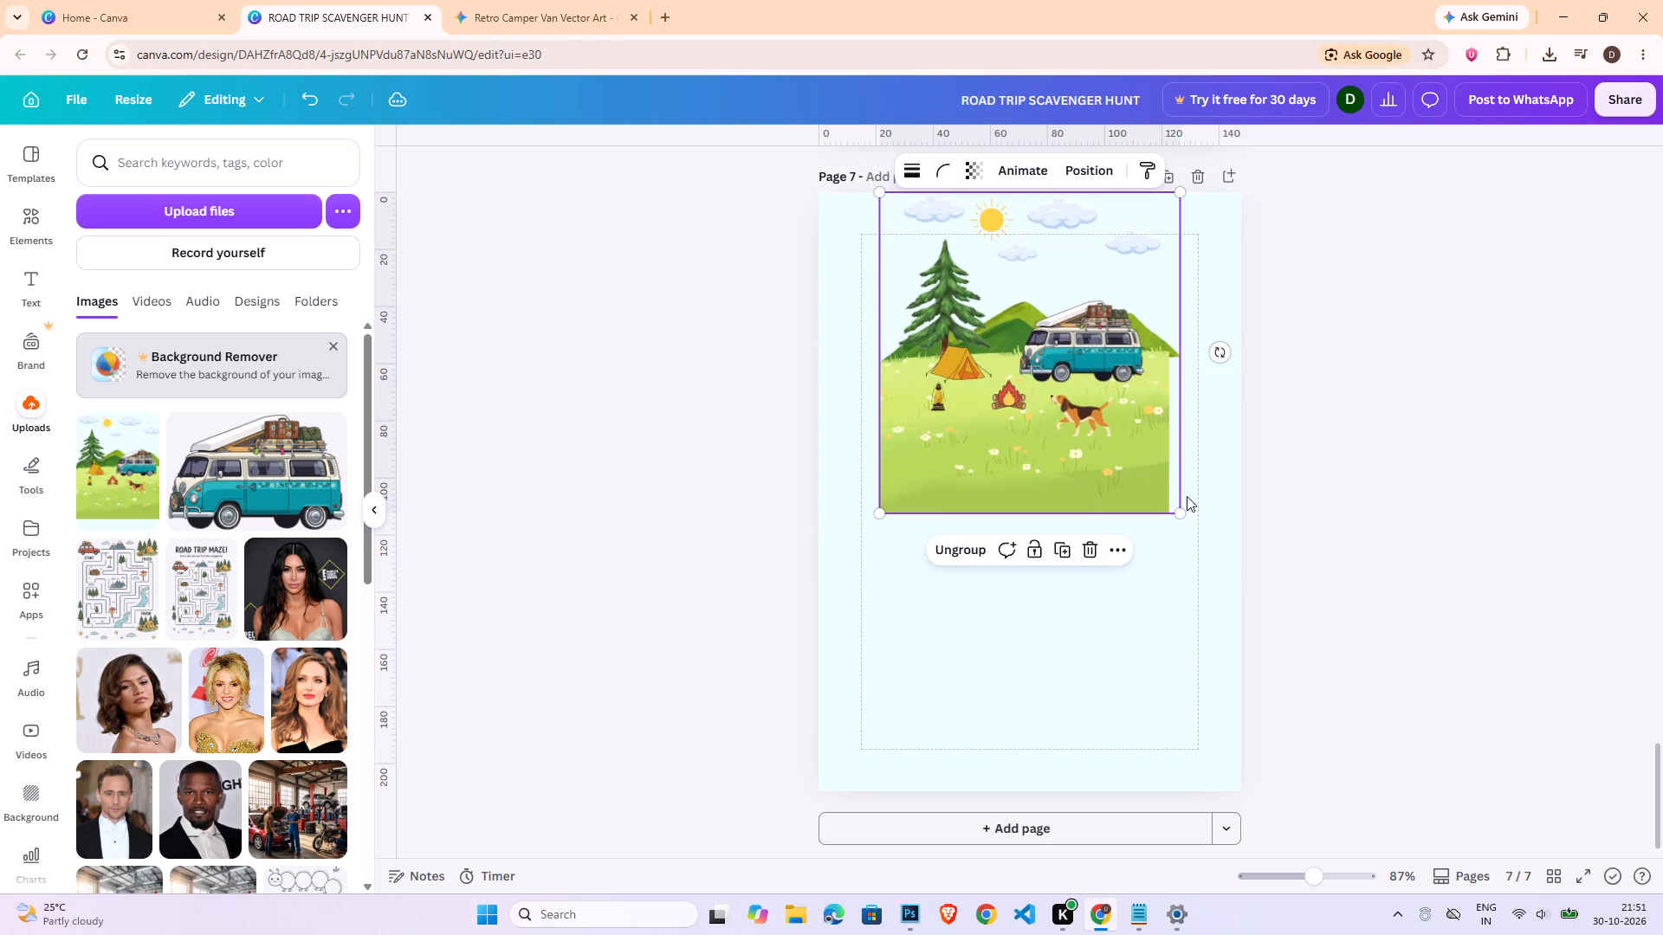
Check the crop of the scene image in page 6's upper frame.
{"action": "scroll", "coordinate": [1375, 576], "scroll_direction": "up", "scroll_amount": 7}
{"action": "left_click", "coordinate": [1006, 380]}
{"action": "double_click", "coordinate": [1006, 380]}
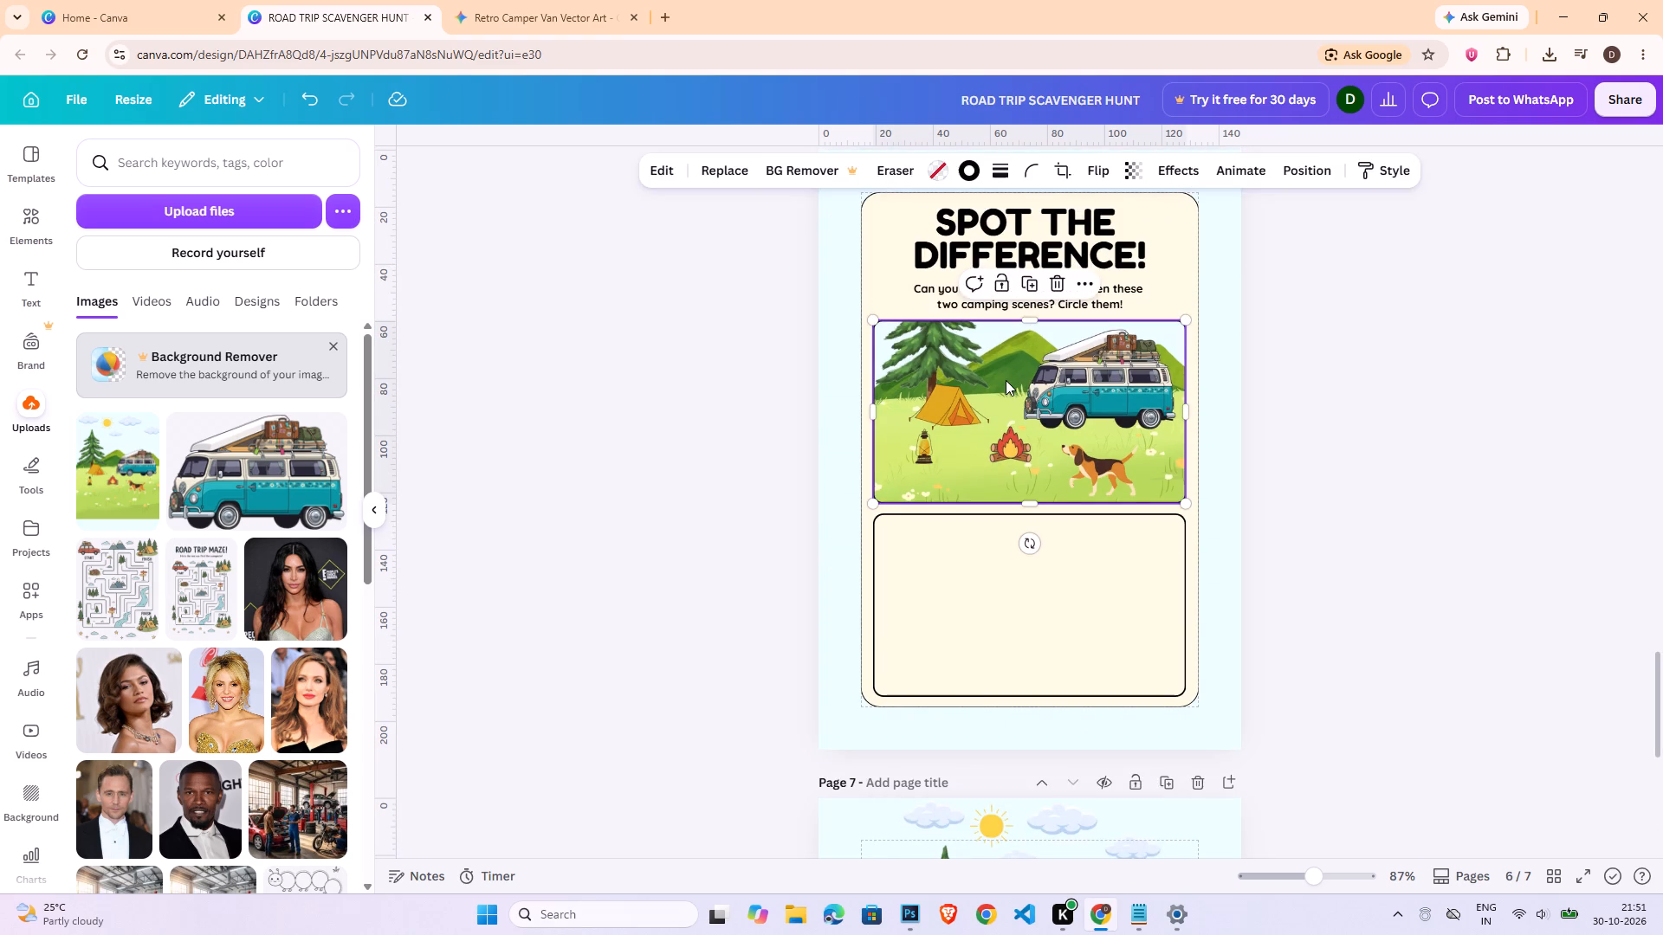
{"action": "double_click", "coordinate": [1014, 390]}
{"action": "left_click", "coordinate": [1585, 579]}
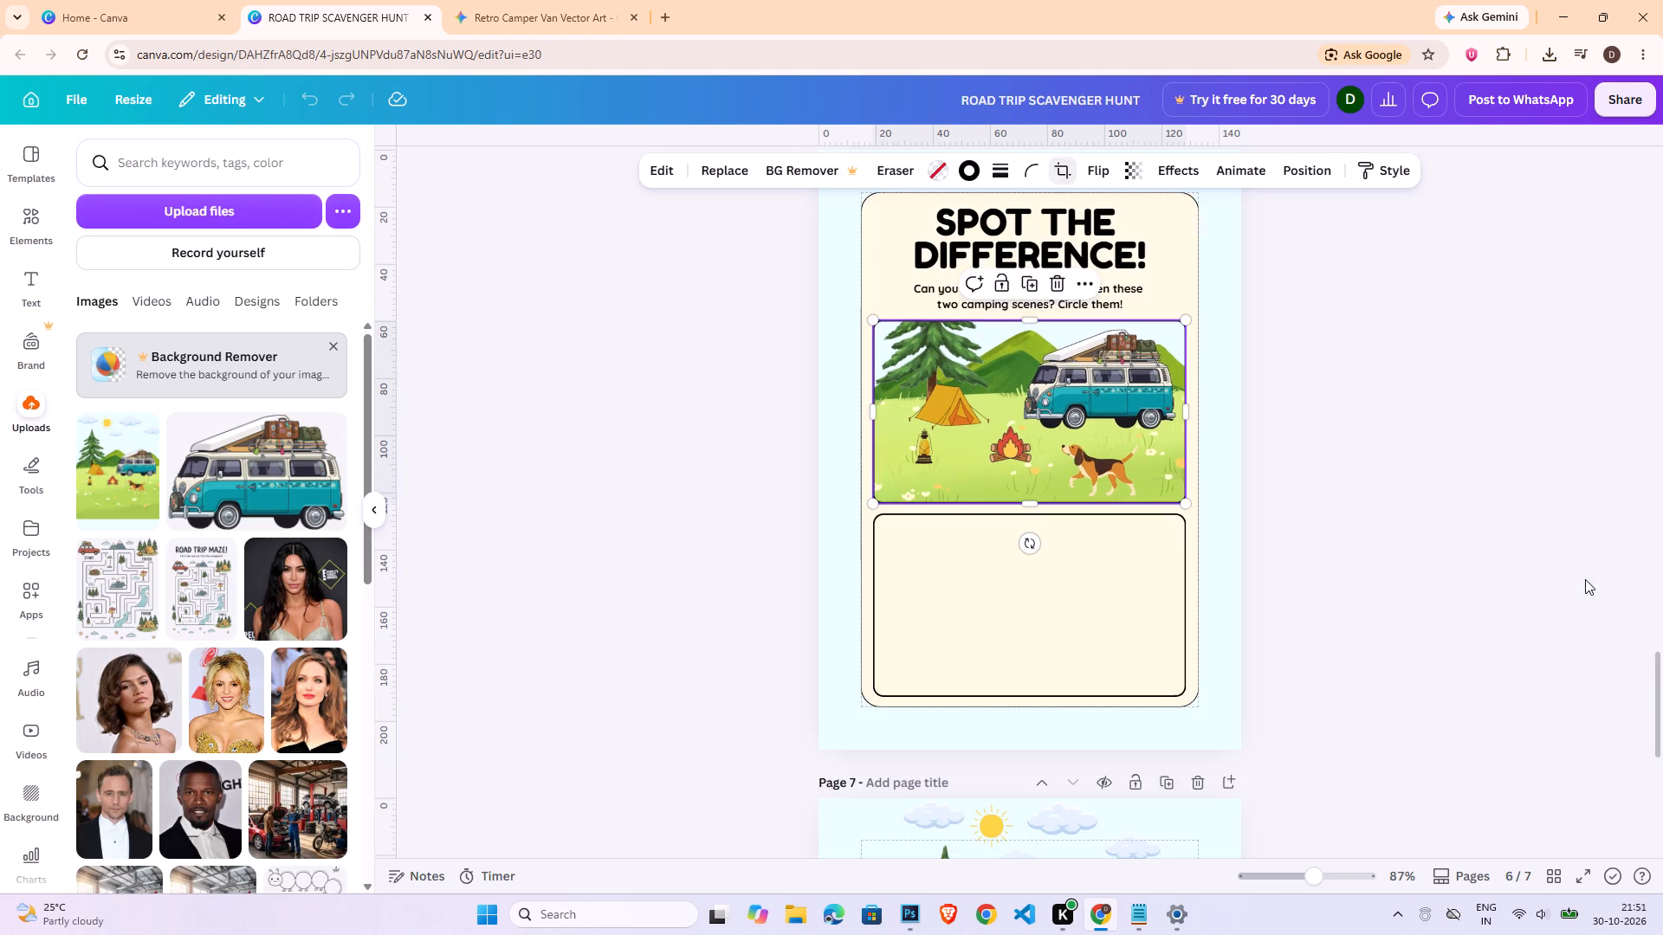
Move the camping scene group on page 7 towards the page's left edge and enlarge it until it reaches the right edge.
{"action": "scroll", "coordinate": [1355, 595], "scroll_direction": "down", "scroll_amount": 6}
{"action": "left_click_drag", "start_coordinate": [1088, 569], "coordinate": [1035, 567]}
{"action": "left_click_drag", "start_coordinate": [1131, 595], "coordinate": [1239, 609], "text": "shift"}
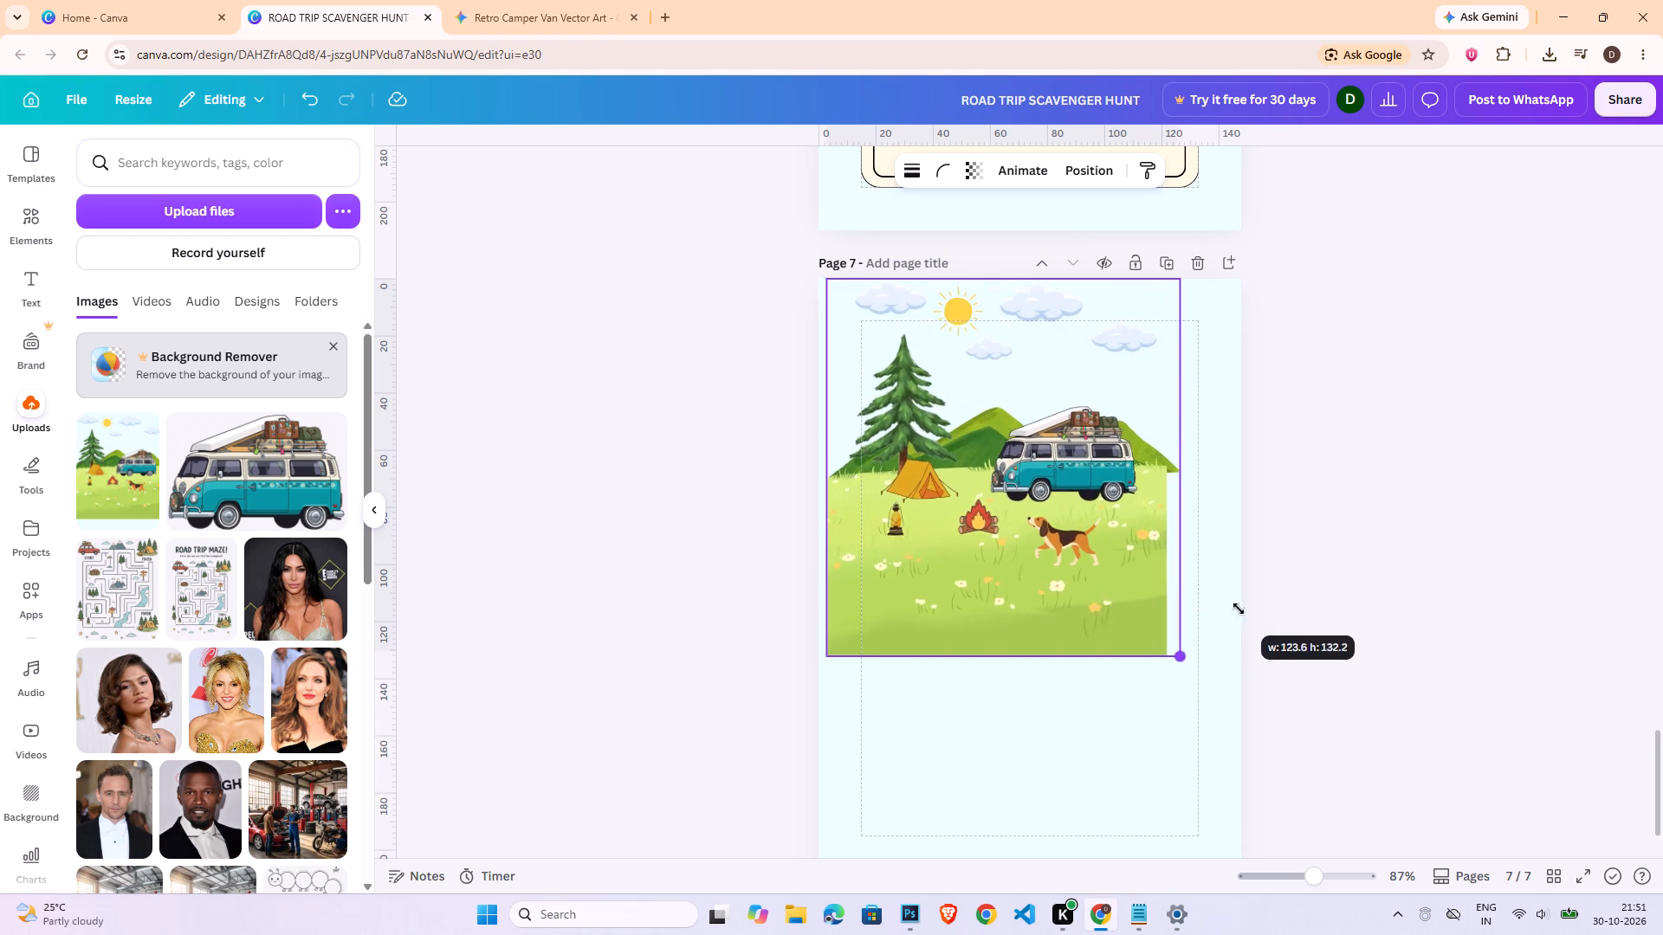
{"action": "left_click_drag", "start_coordinate": [1239, 609], "coordinate": [1297, 665], "text": "shift"}
{"action": "left_click", "coordinate": [1155, 603]}
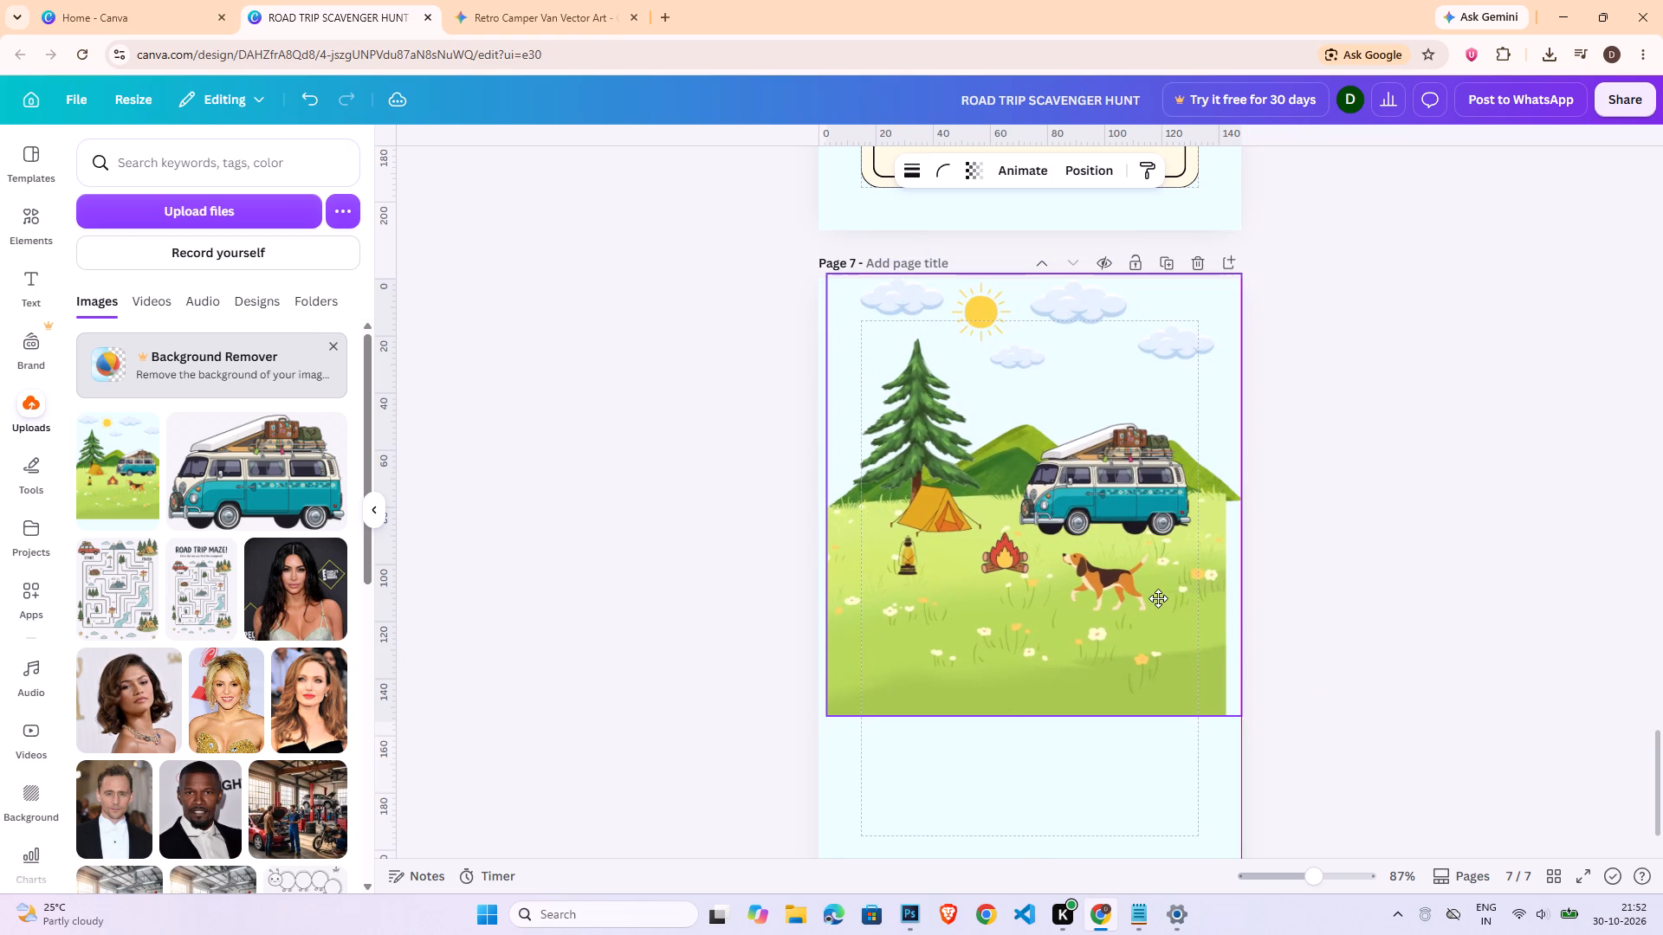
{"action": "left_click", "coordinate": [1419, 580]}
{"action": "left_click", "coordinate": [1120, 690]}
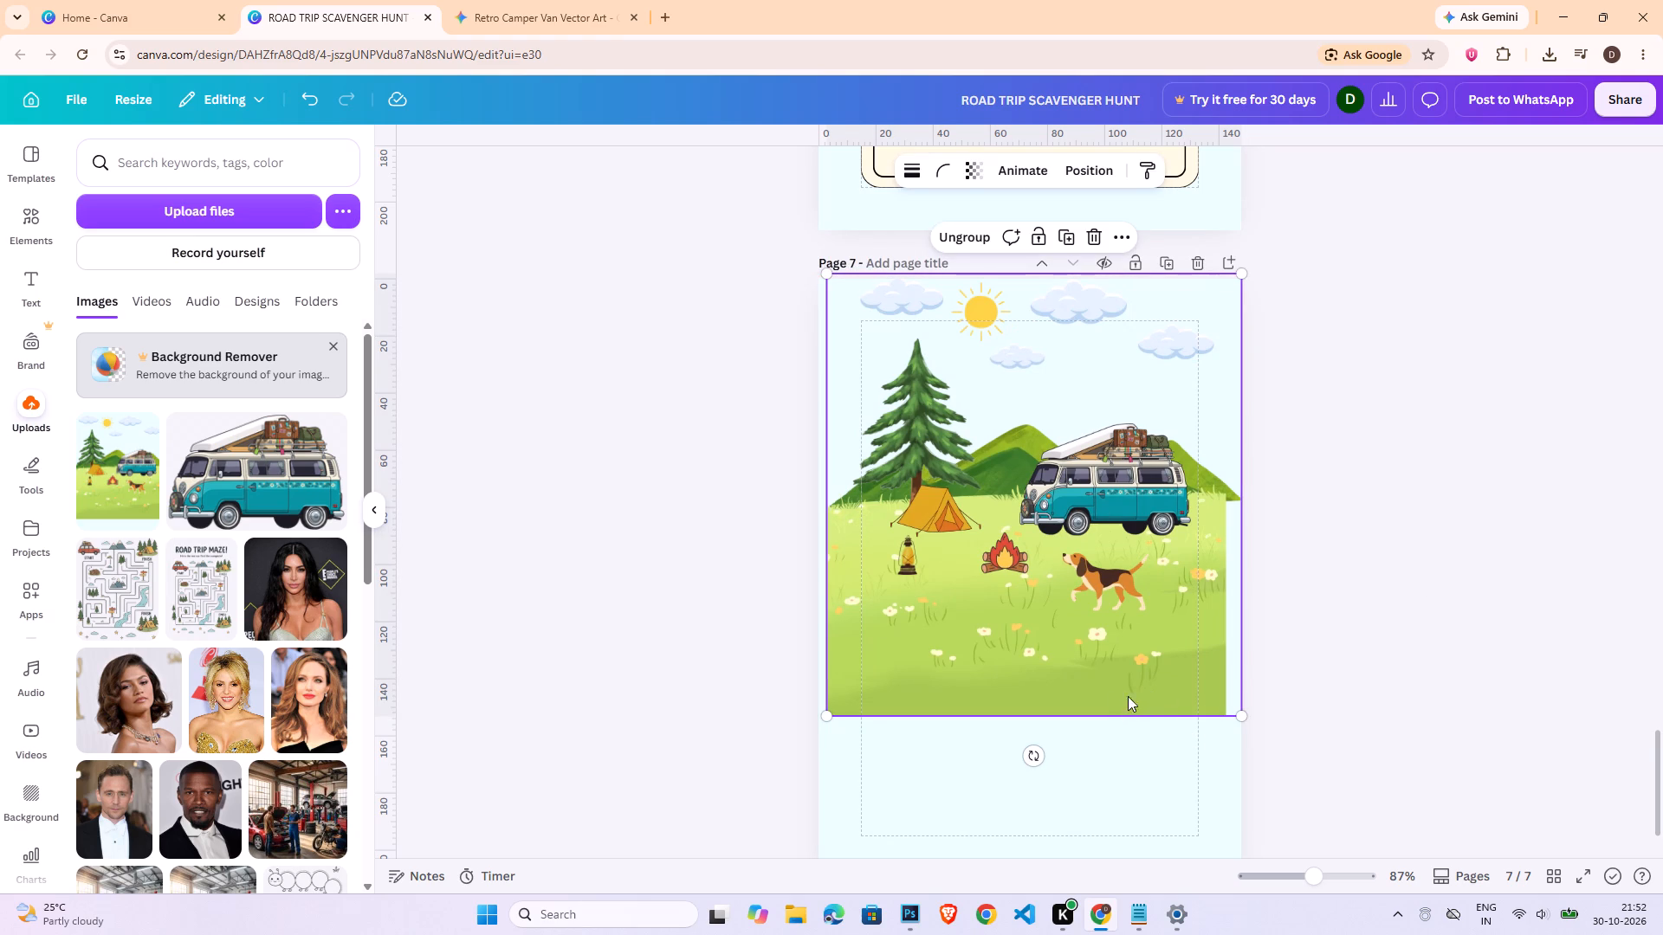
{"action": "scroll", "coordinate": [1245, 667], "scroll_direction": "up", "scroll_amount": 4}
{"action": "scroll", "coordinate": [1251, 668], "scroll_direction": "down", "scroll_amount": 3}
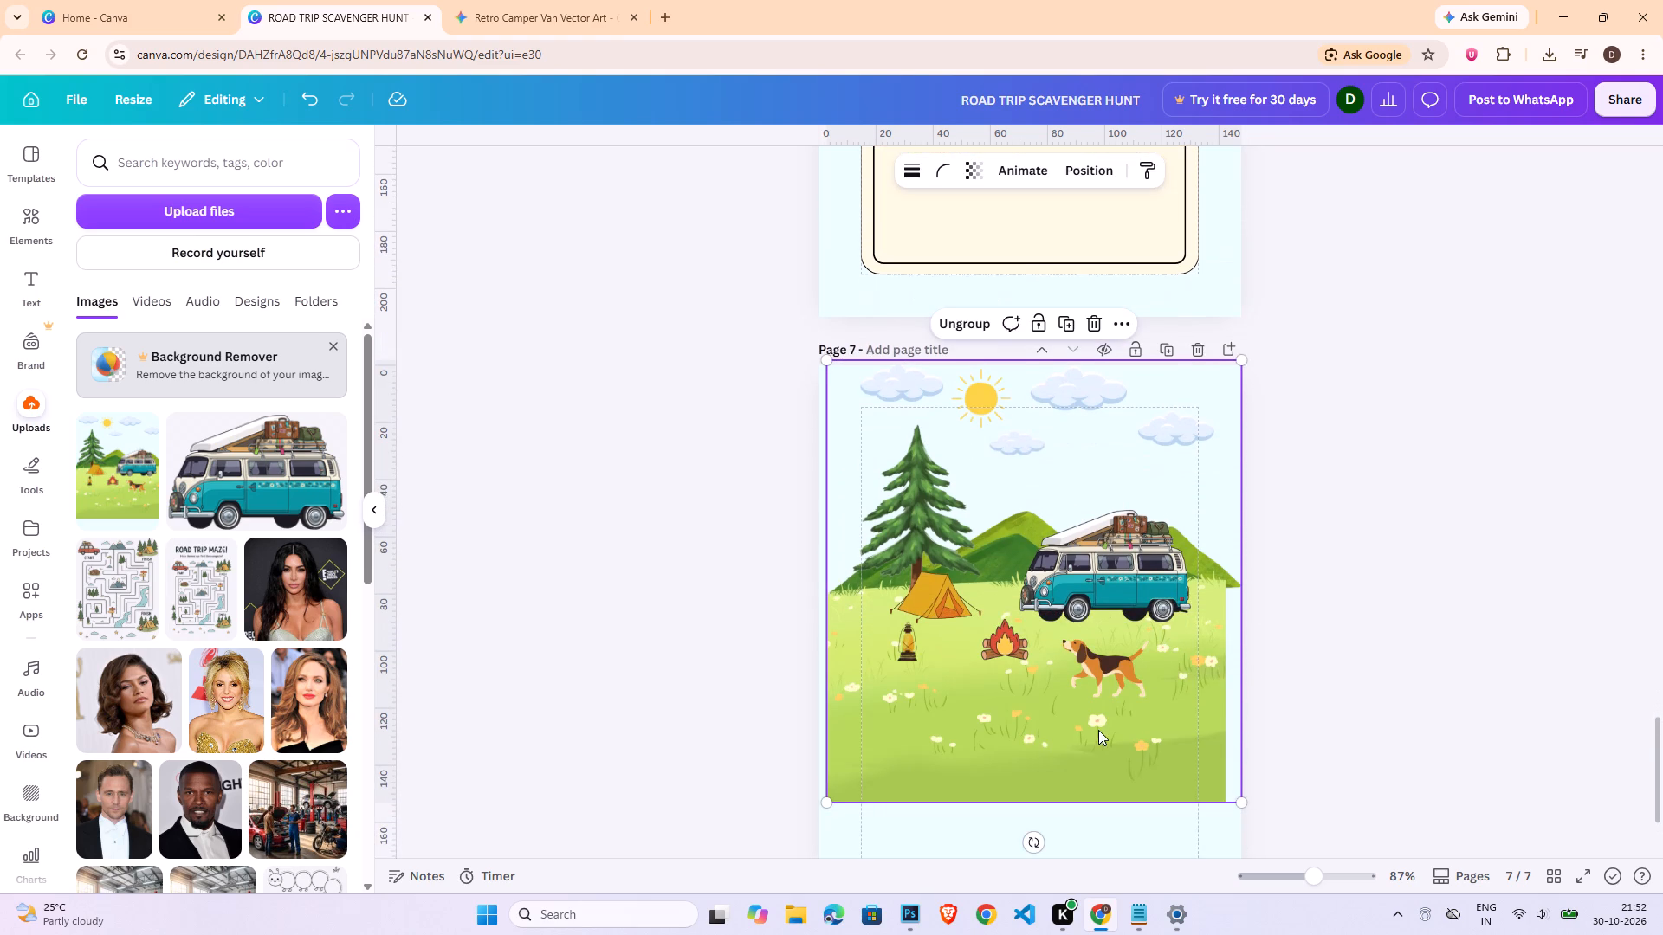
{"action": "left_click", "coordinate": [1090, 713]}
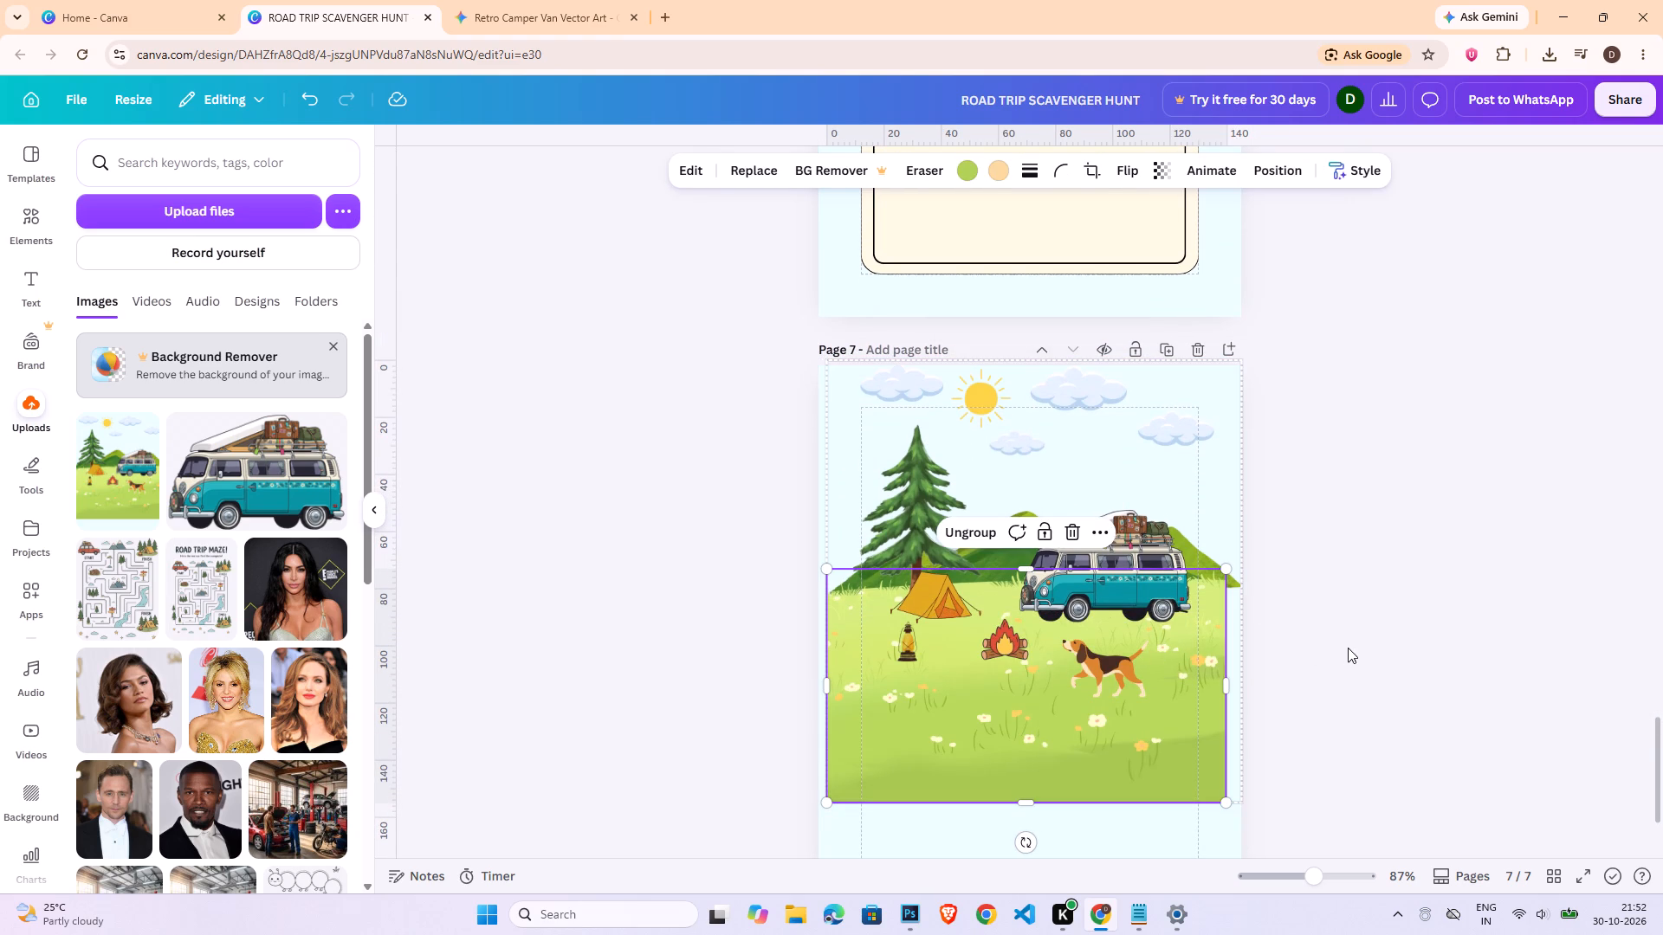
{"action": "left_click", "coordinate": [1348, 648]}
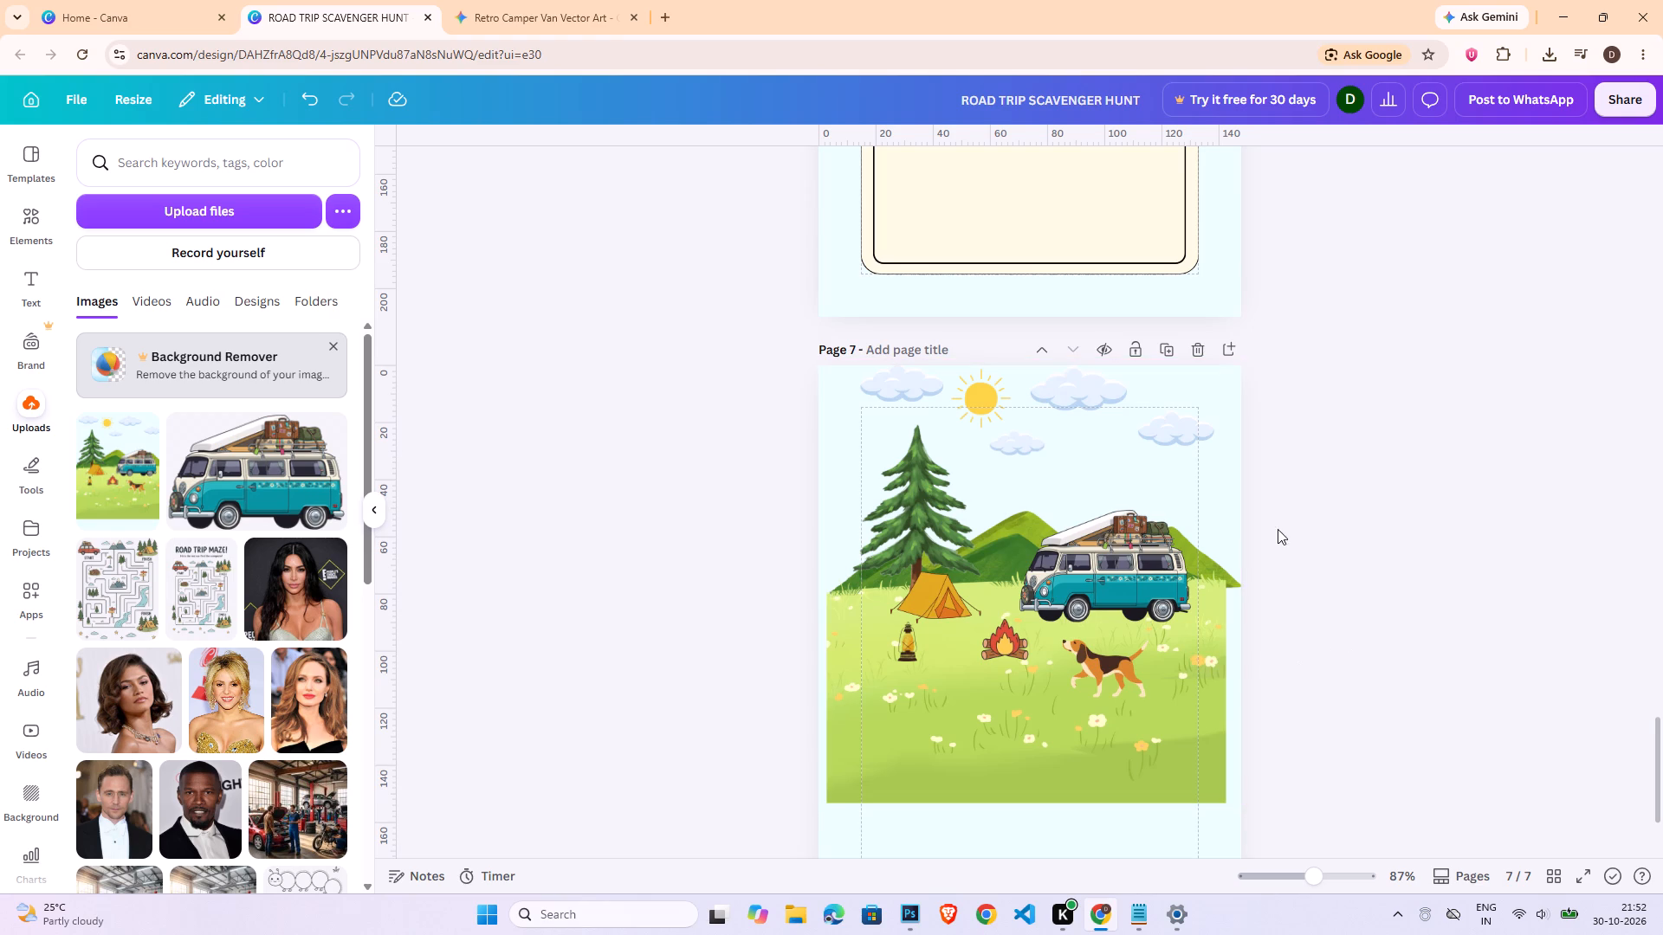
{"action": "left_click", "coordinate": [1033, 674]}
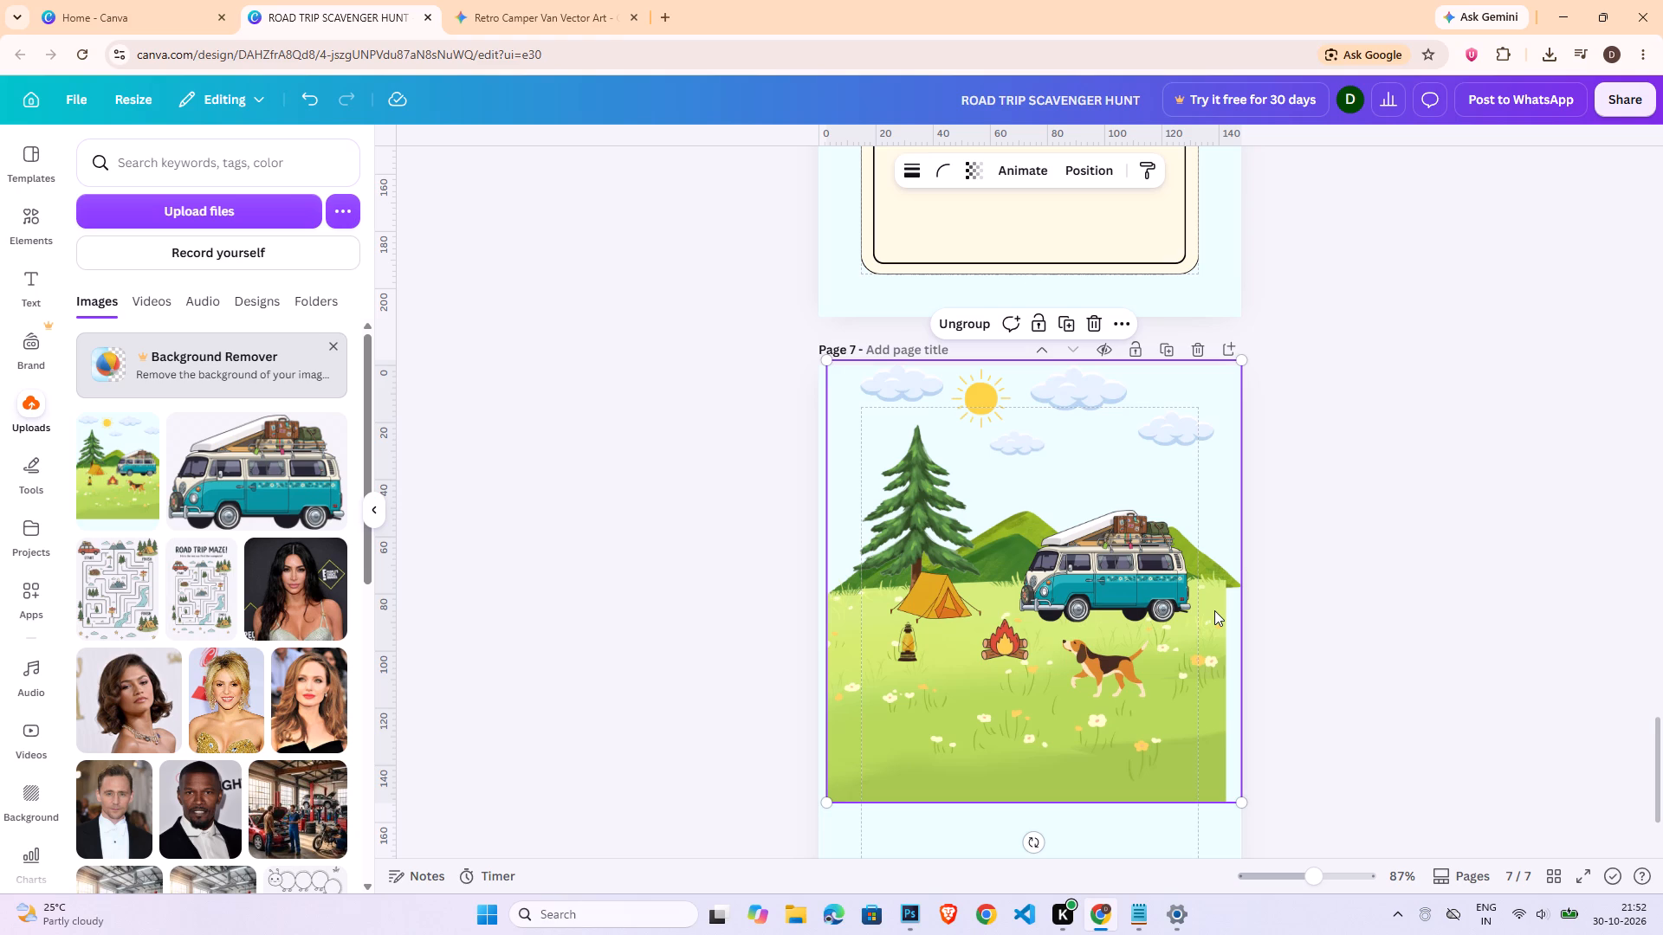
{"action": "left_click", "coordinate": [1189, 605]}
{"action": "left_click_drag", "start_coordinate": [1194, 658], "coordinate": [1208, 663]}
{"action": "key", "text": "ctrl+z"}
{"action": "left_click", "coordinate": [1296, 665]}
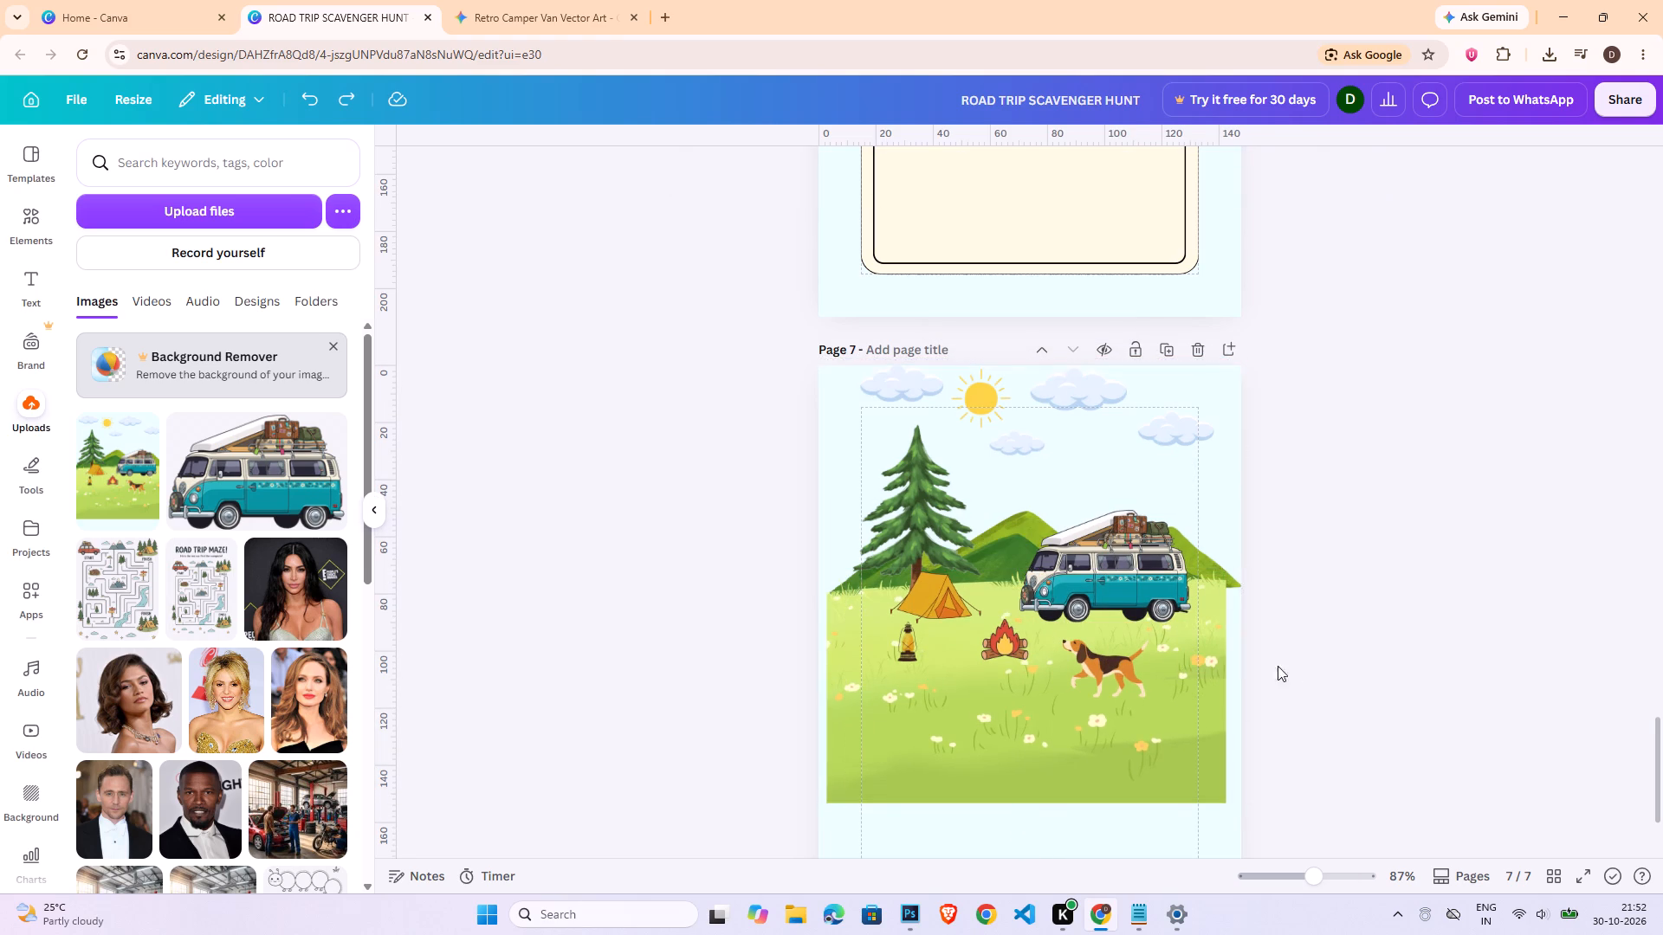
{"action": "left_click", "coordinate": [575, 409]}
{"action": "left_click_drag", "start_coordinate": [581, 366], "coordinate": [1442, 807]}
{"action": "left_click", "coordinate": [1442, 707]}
Search the graphics for "bird", add the standing brown bird and perch it, scaled down, on the tip of page 7's pine tree.
{"action": "left_click", "coordinate": [39, 211]}
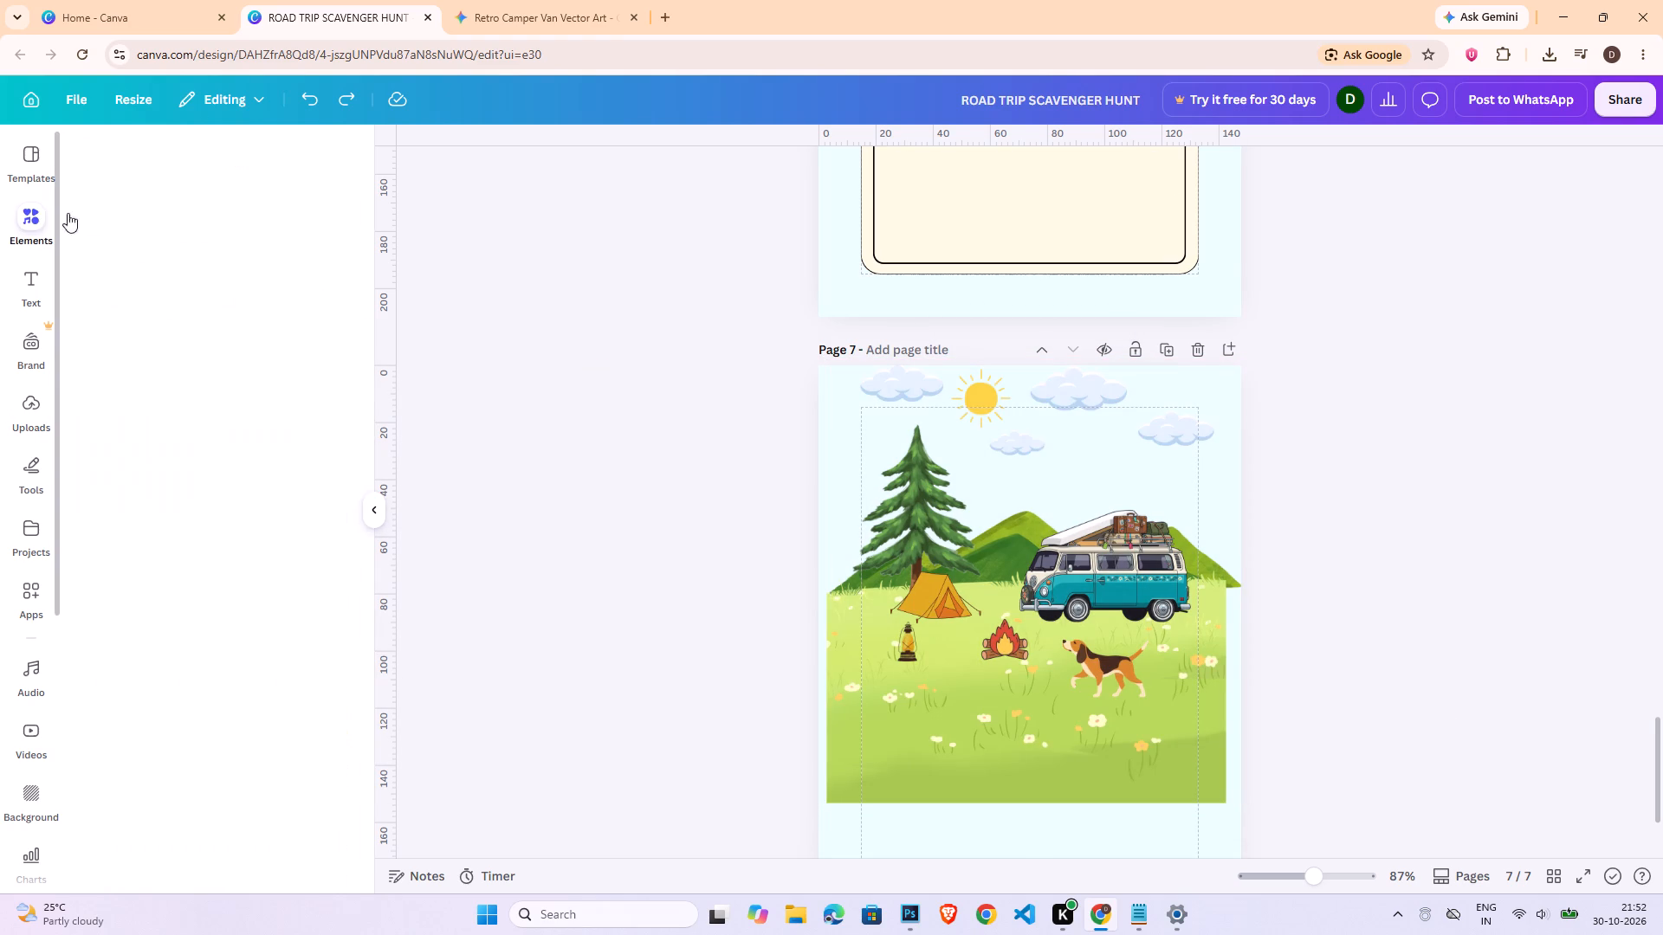
{"action": "triple_click", "coordinate": [164, 166]}
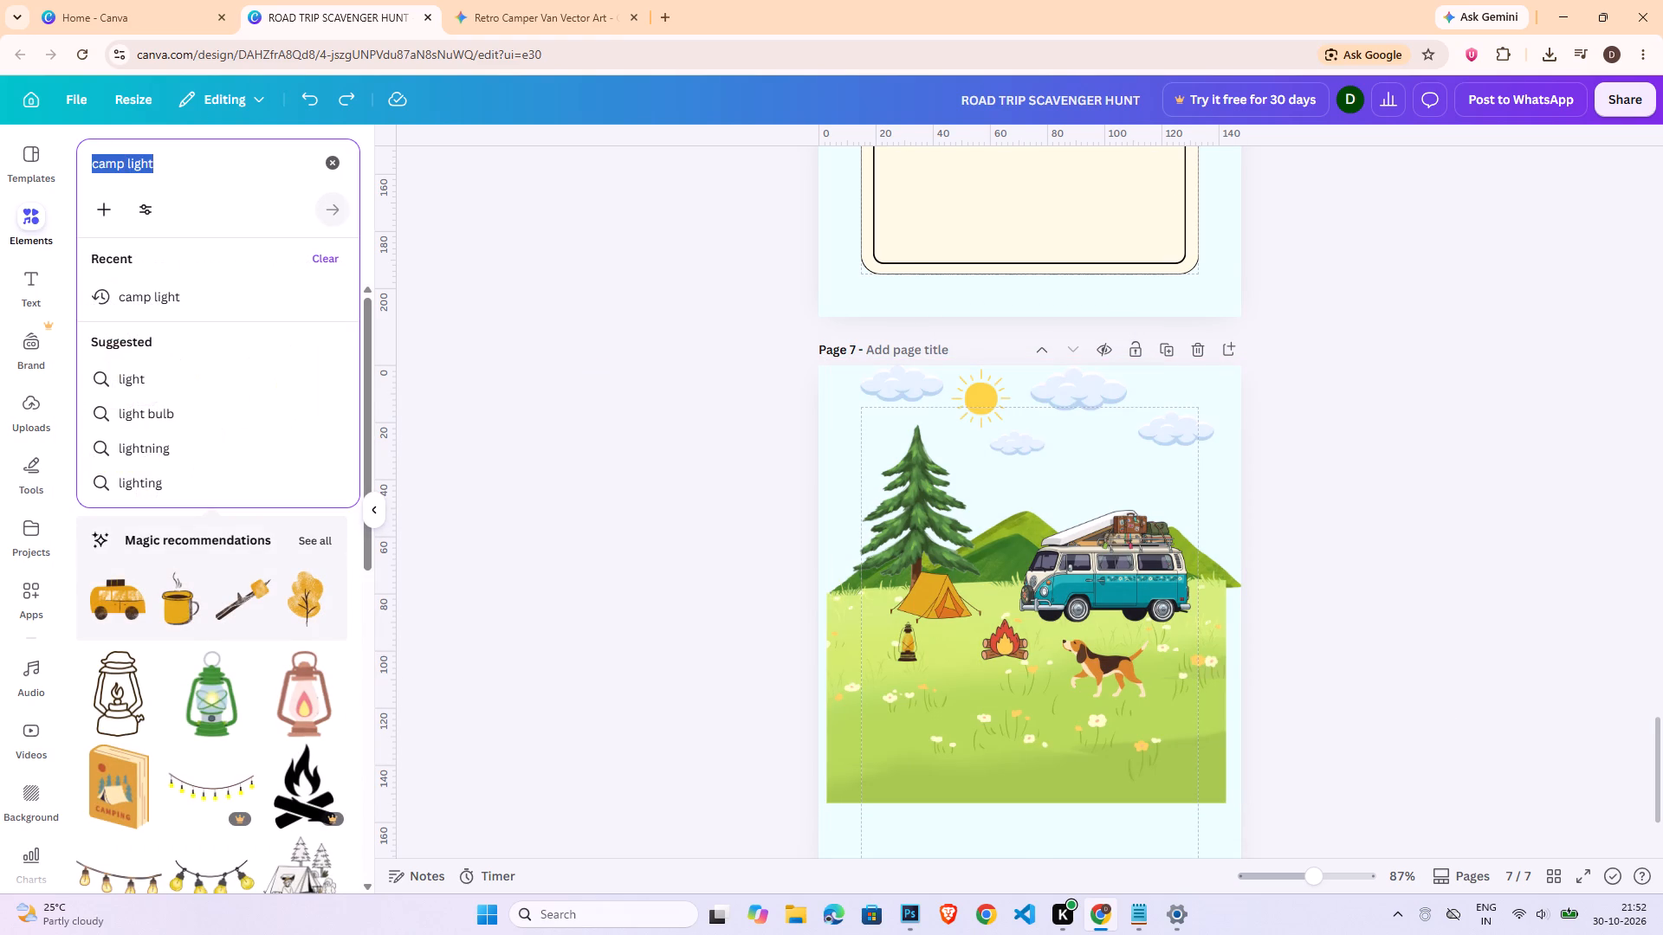
{"action": "type", "text": "bird"}
{"action": "key", "text": "Return"}
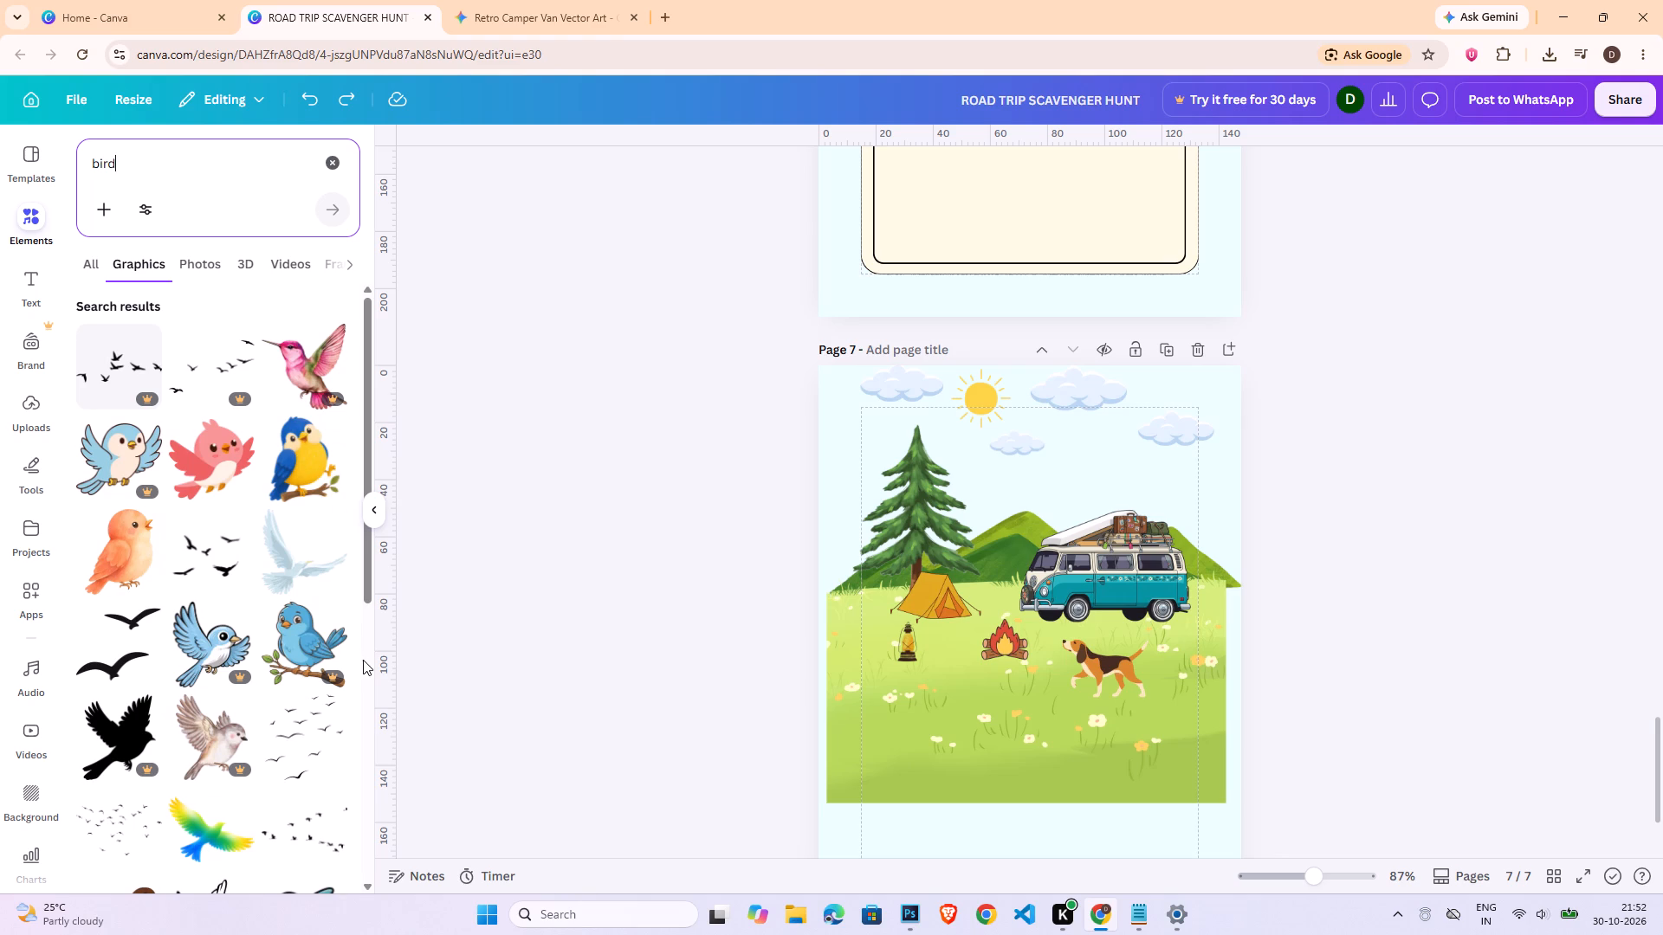
{"action": "scroll", "coordinate": [295, 588], "scroll_direction": "down", "scroll_amount": 4}
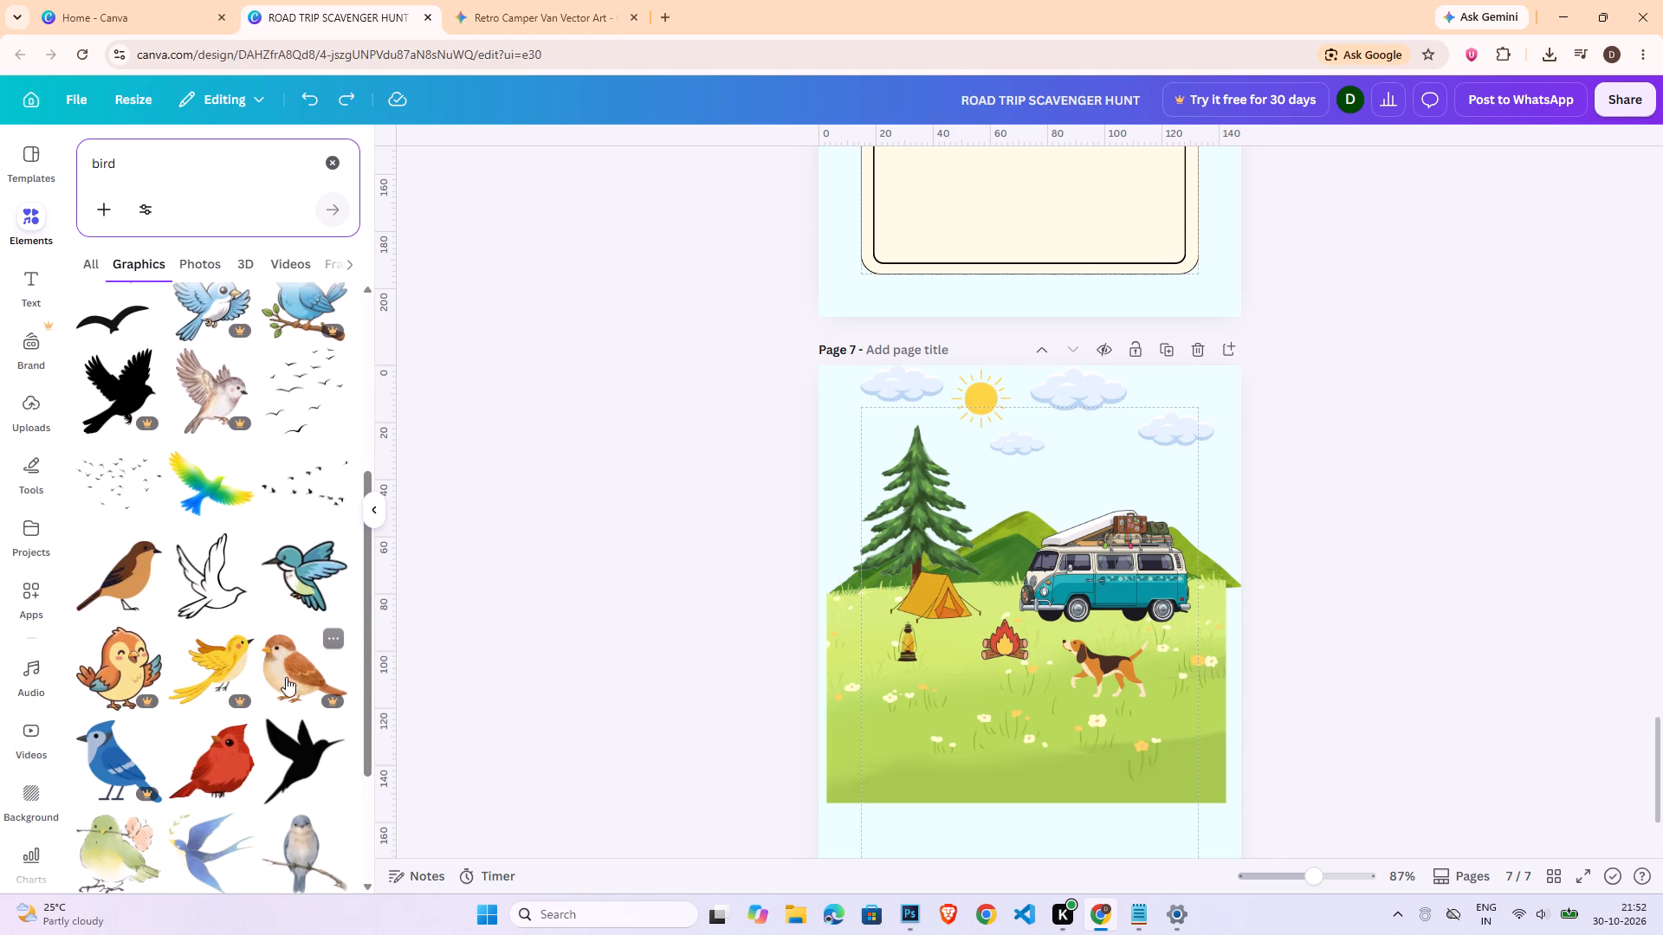
{"action": "left_click", "coordinate": [125, 601]}
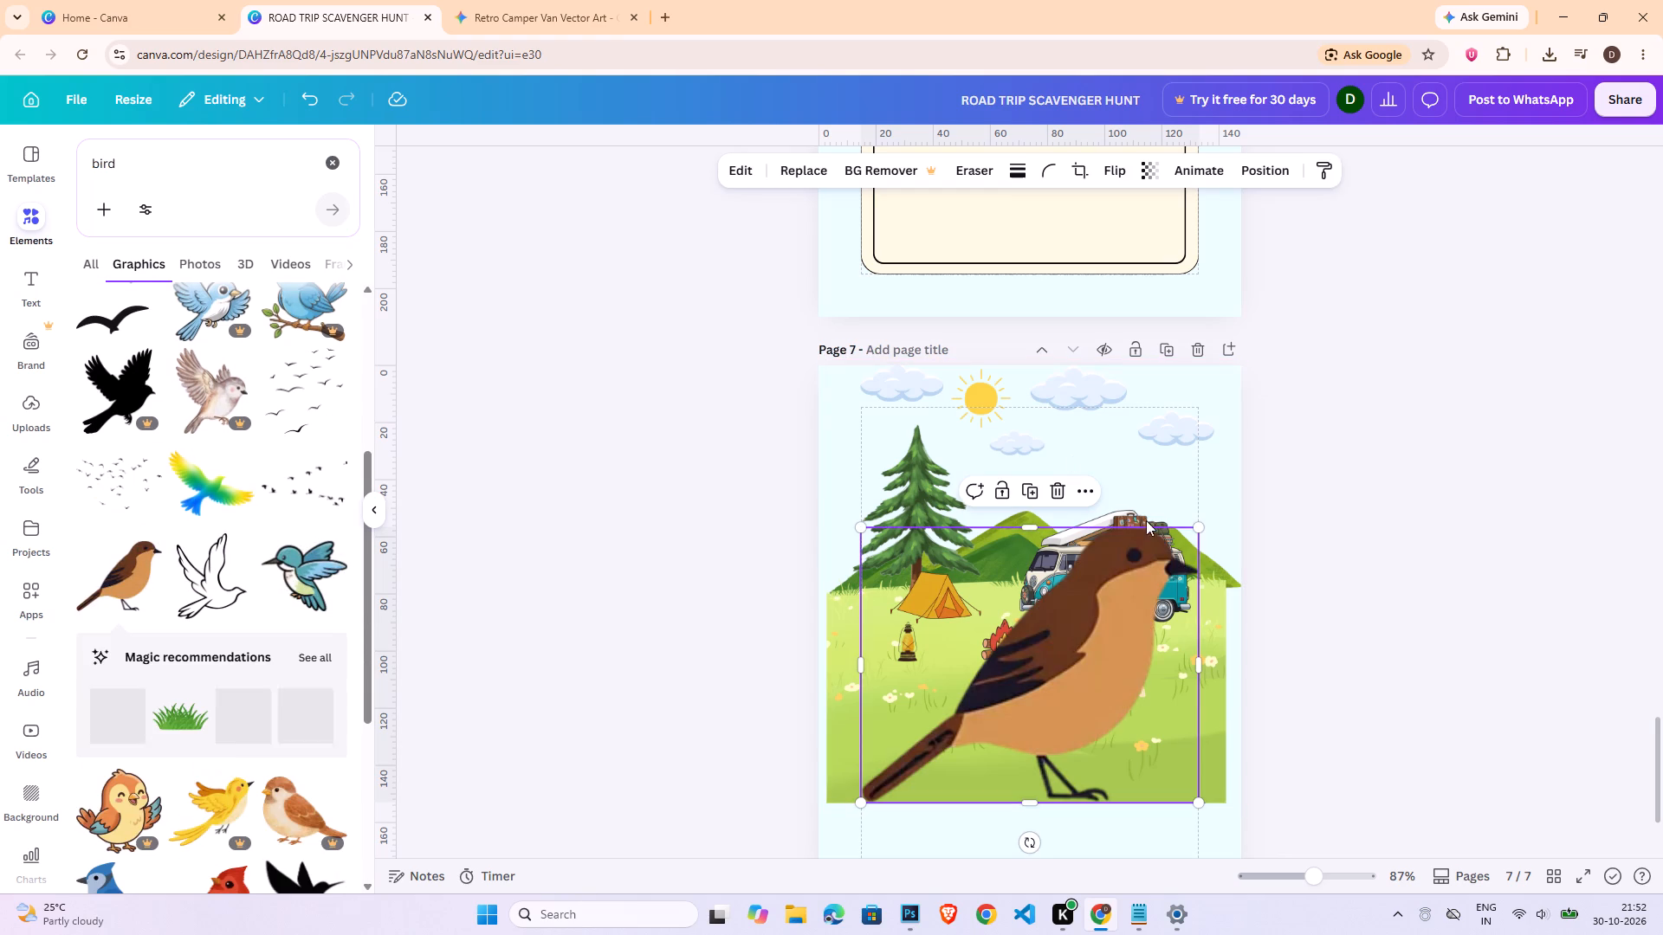
{"action": "left_click_drag", "start_coordinate": [1195, 528], "coordinate": [899, 769]}
{"action": "left_click_drag", "start_coordinate": [897, 845], "coordinate": [927, 478]}
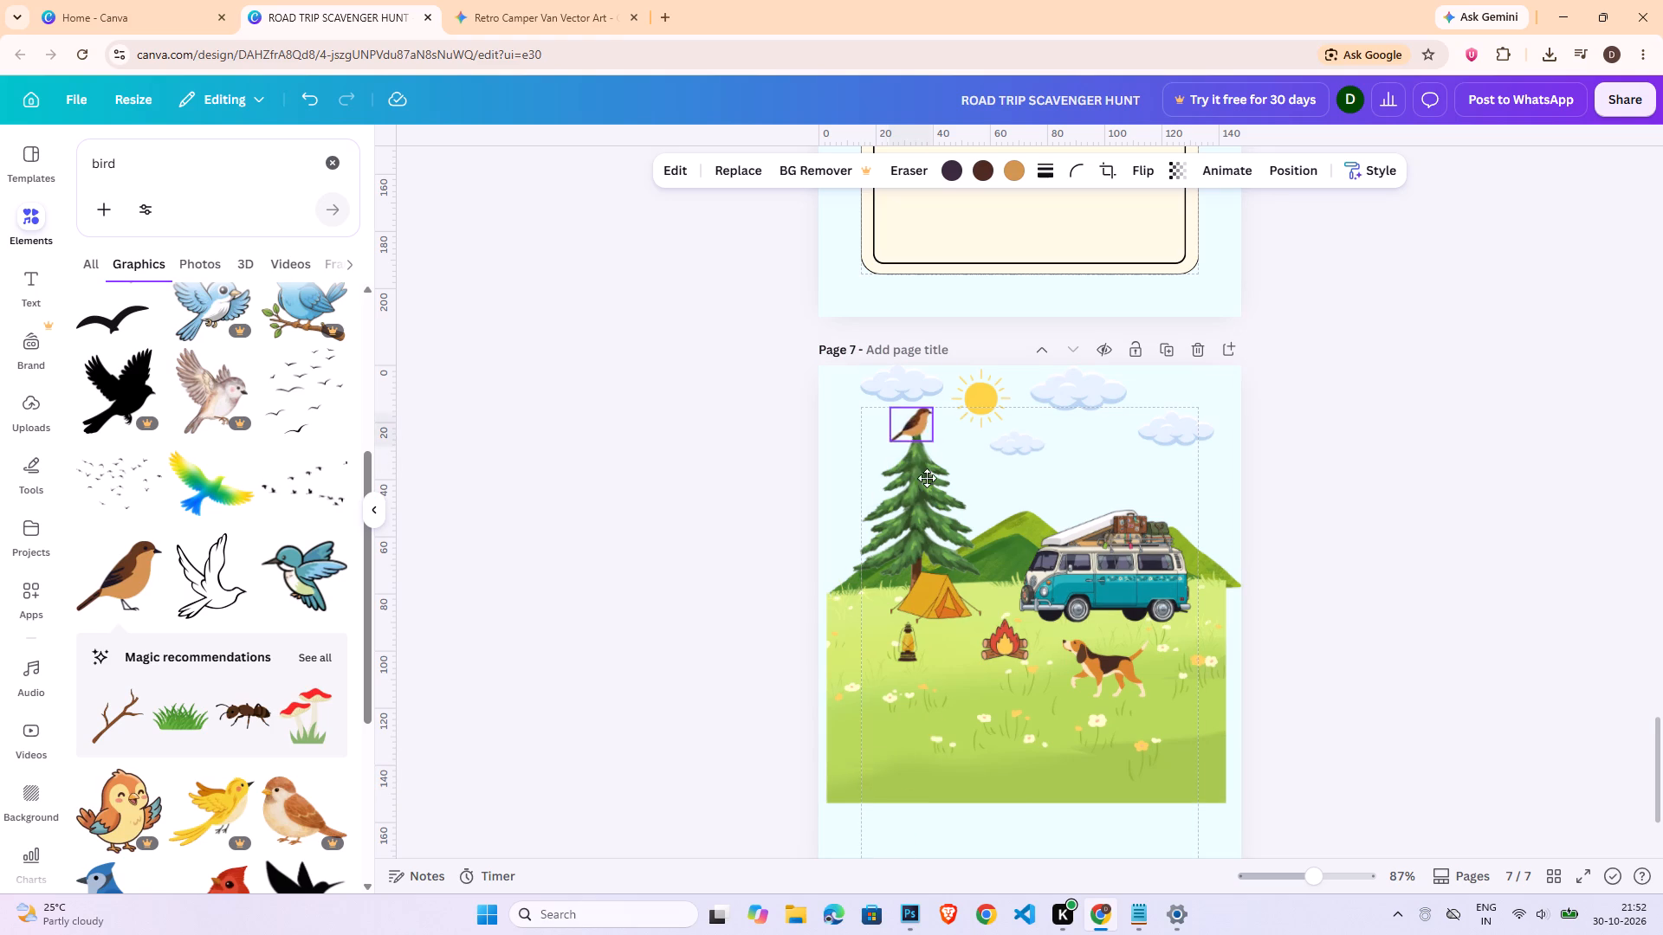
{"action": "left_click_drag", "start_coordinate": [927, 478], "coordinate": [932, 475]}
{"action": "left_click_drag", "start_coordinate": [940, 397], "coordinate": [929, 411]}
{"action": "left_click", "coordinate": [925, 463]}
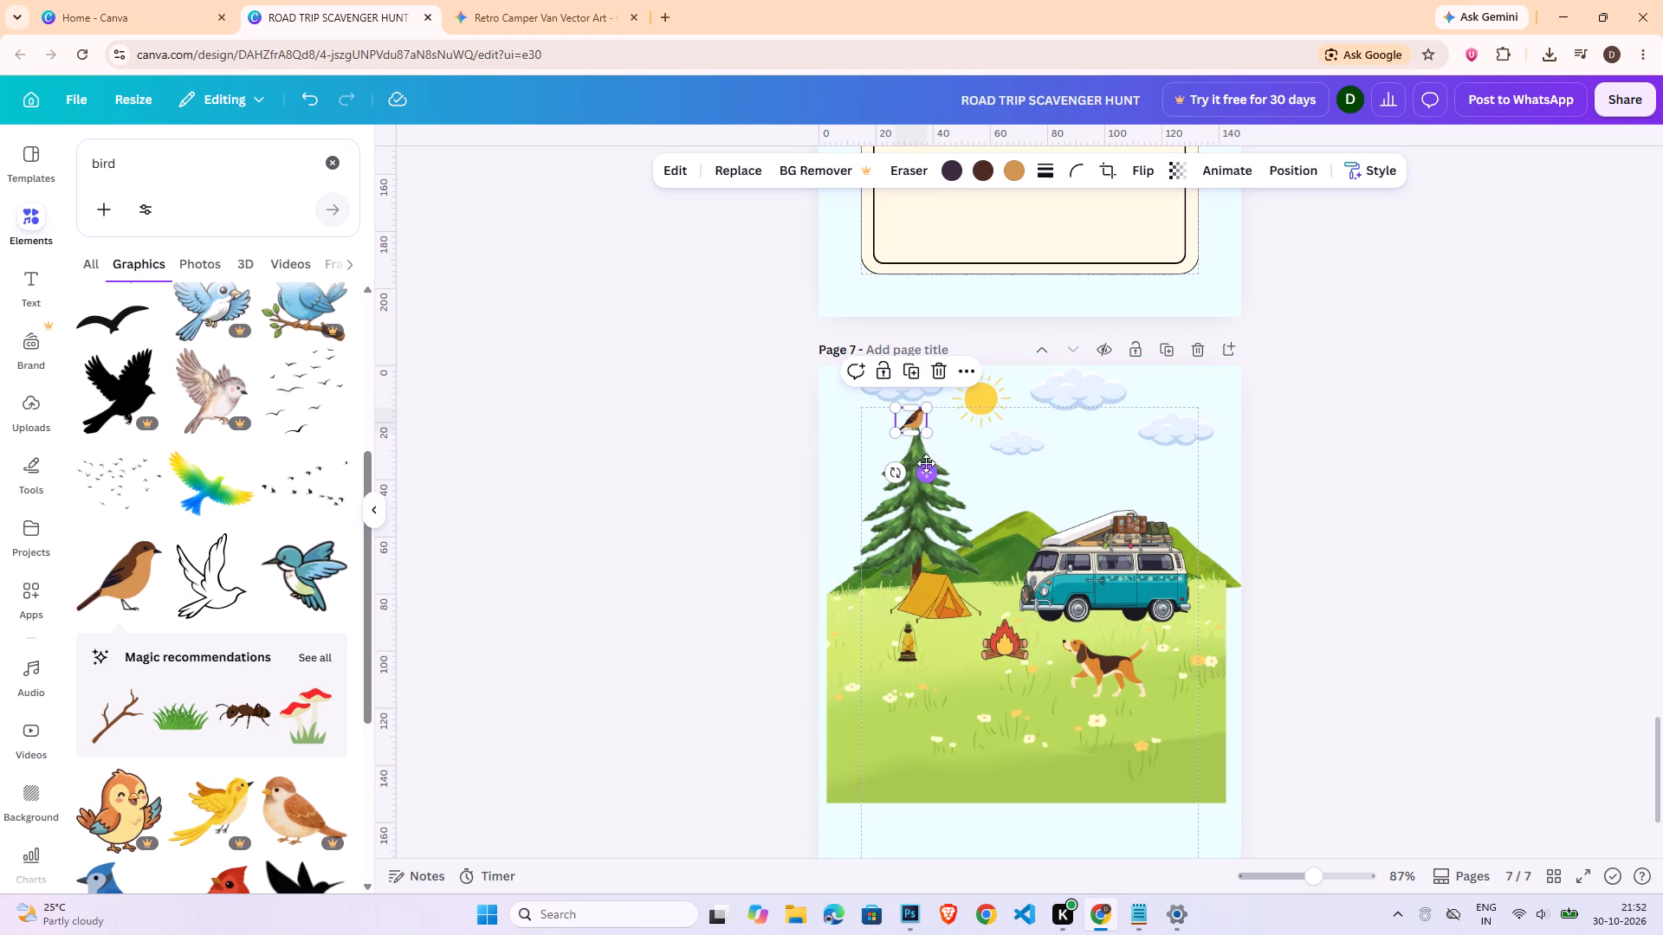
{"action": "left_click", "coordinate": [1446, 565]}
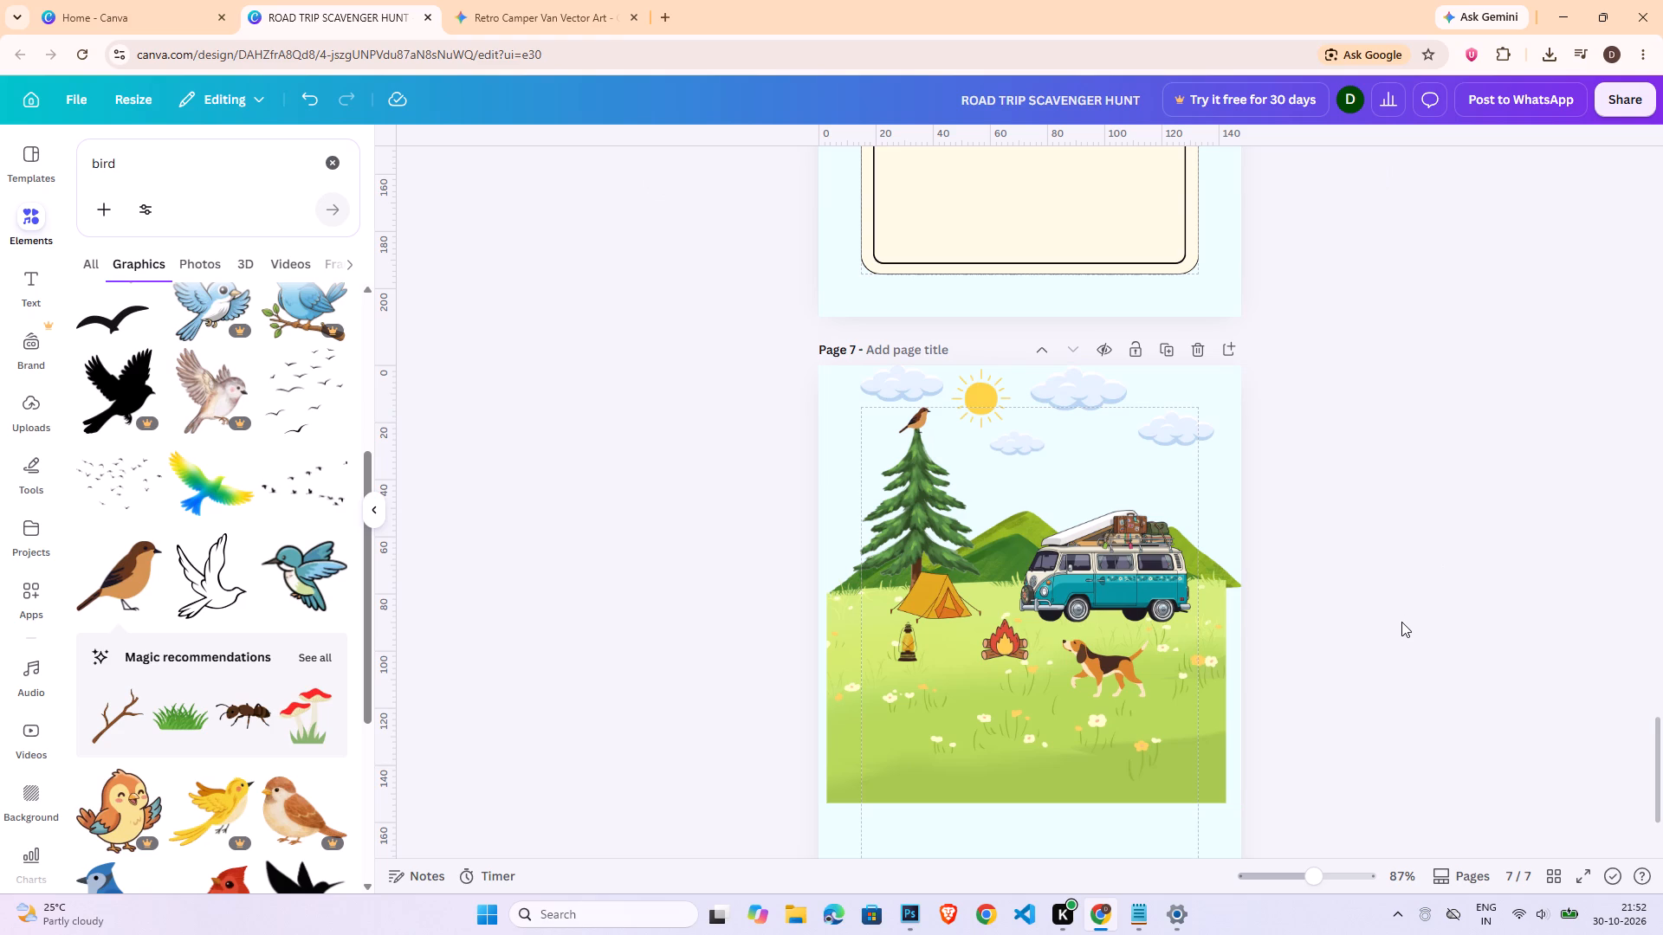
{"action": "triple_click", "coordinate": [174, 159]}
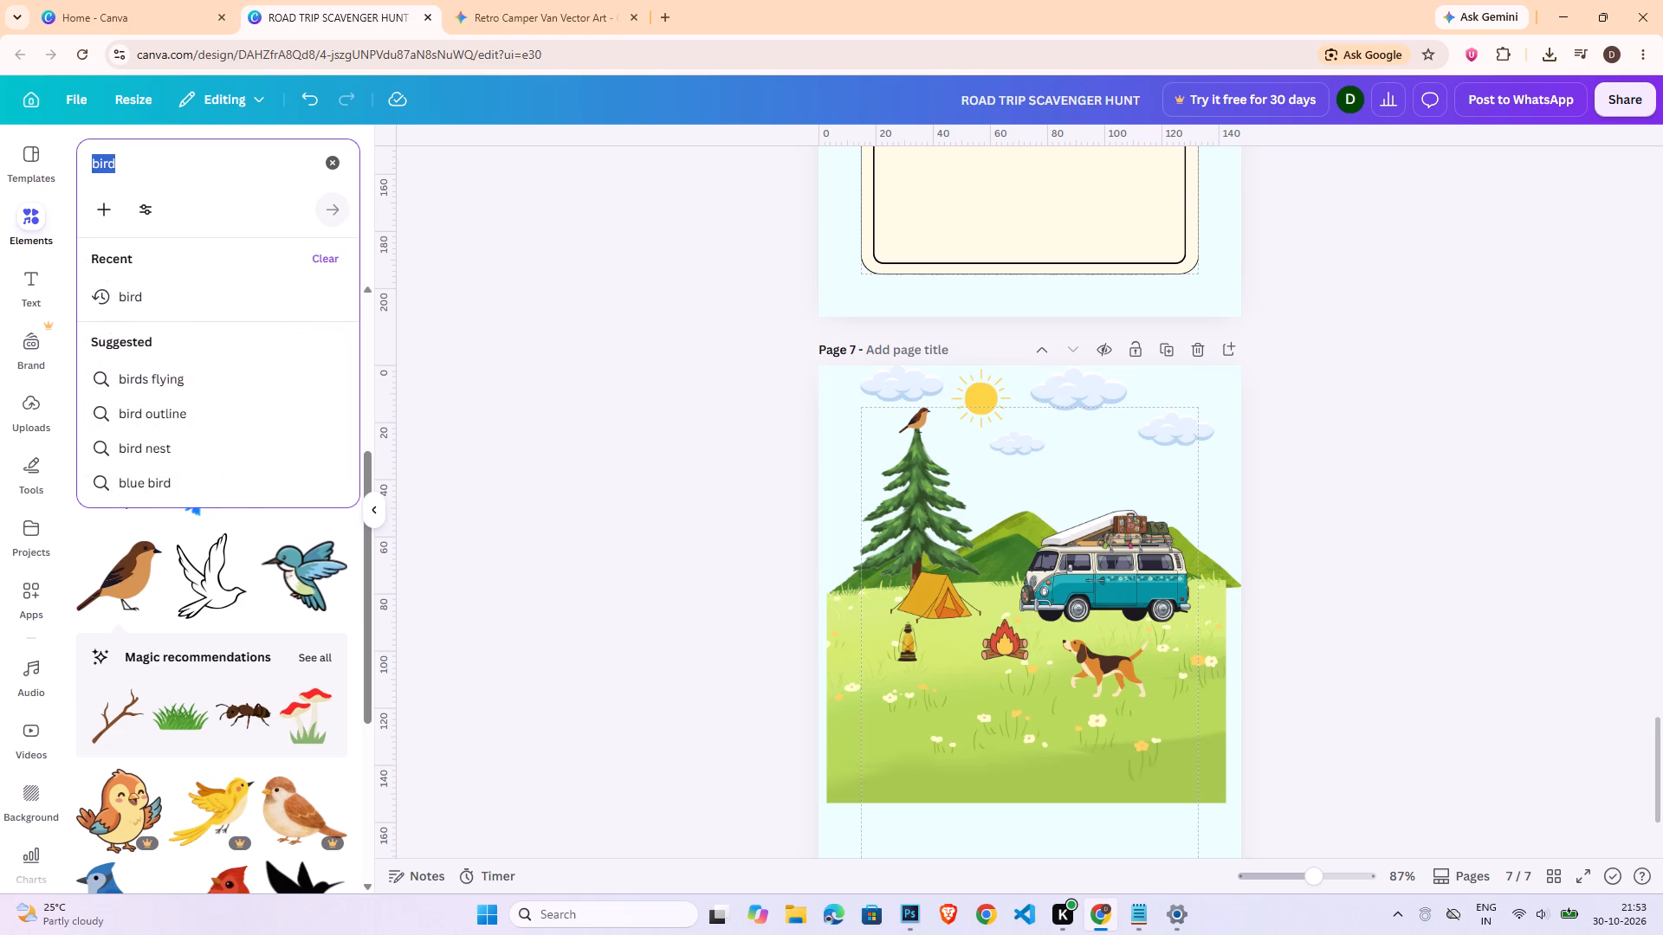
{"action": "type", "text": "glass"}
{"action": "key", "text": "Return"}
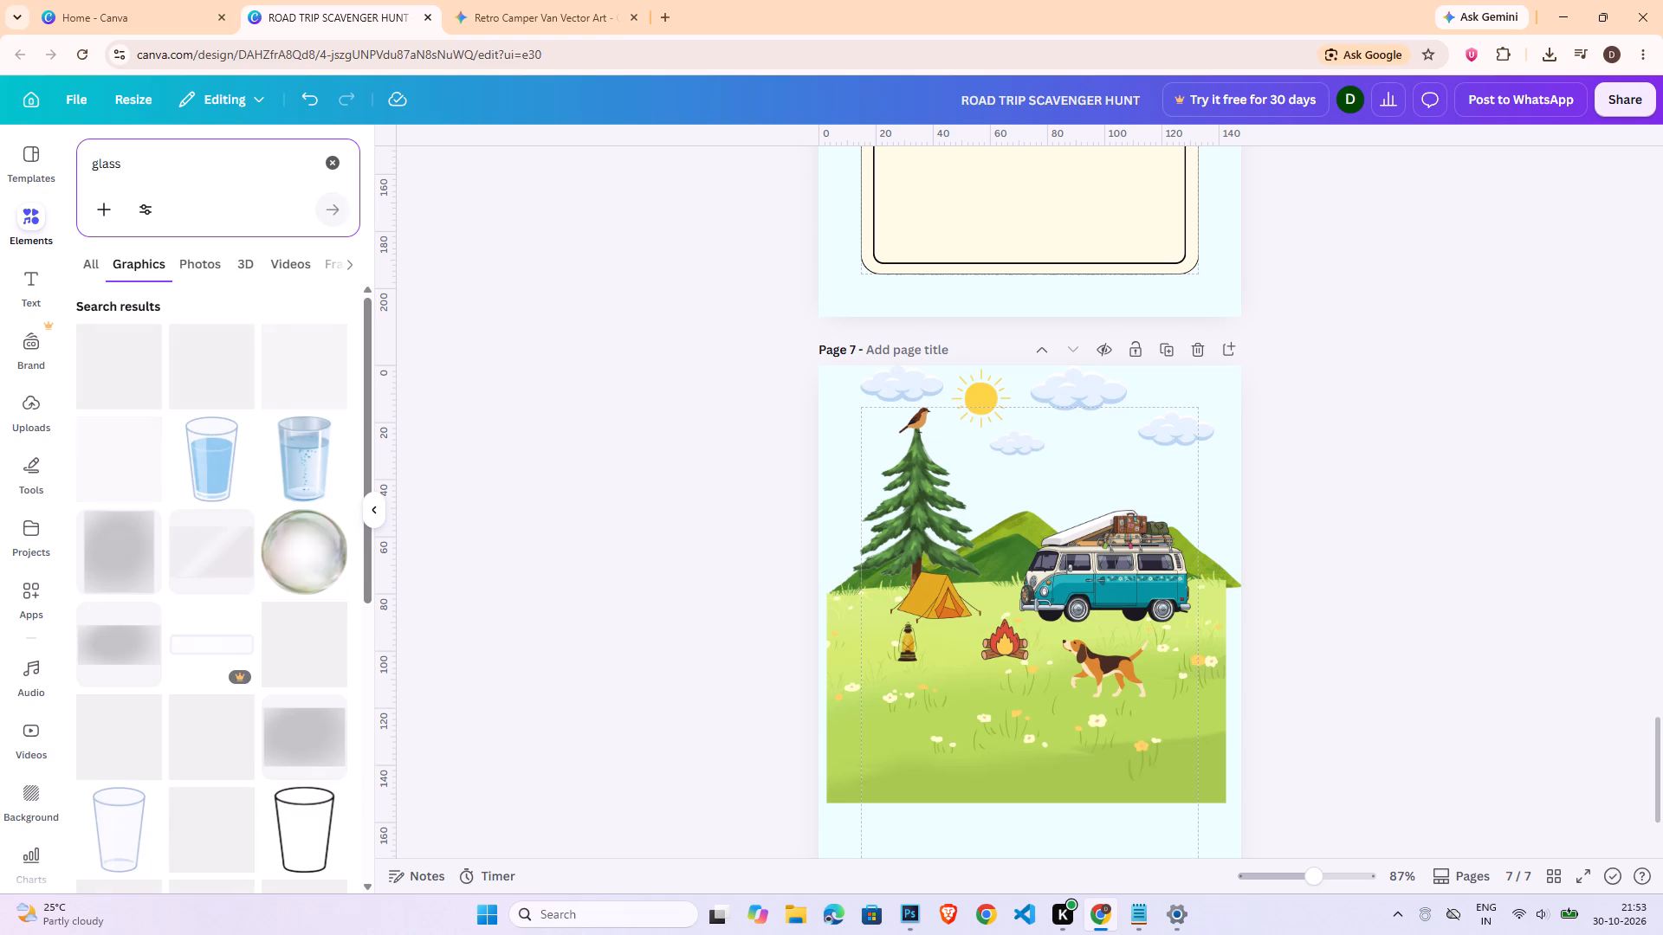
Search the graphics for "sunglass" and place small, tilted black sunglasses on the grass beside the van's rear wheel on page 7.
{"action": "triple_click", "coordinate": [171, 171]}
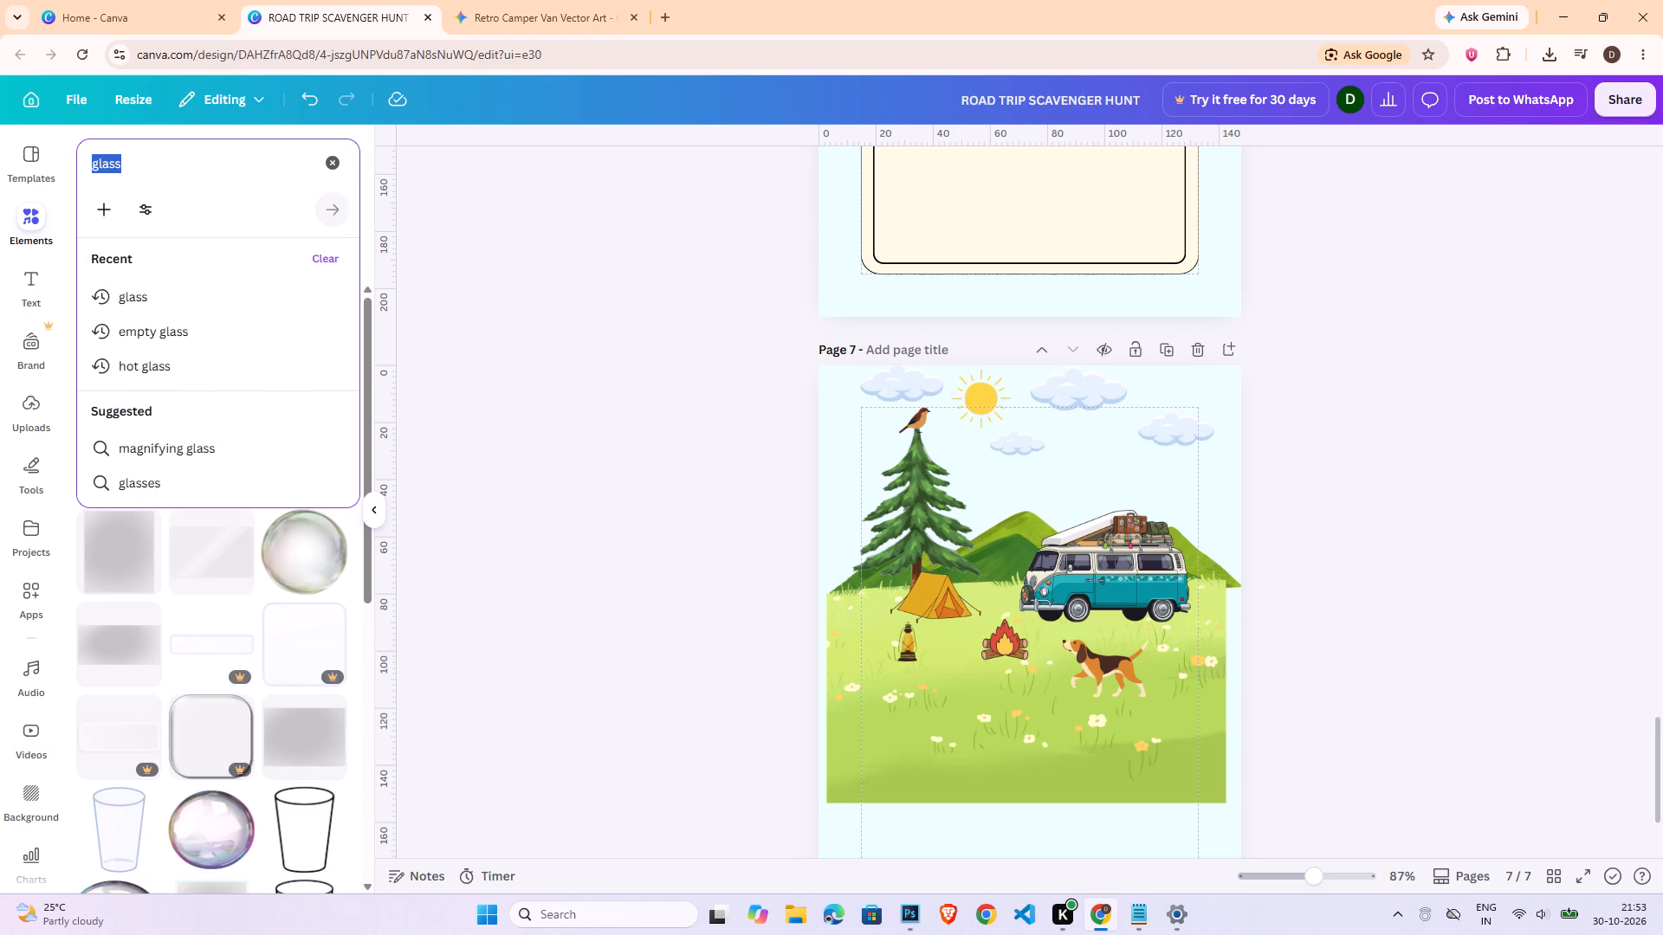
{"action": "type", "text": "sunglass"}
{"action": "key", "text": "Return"}
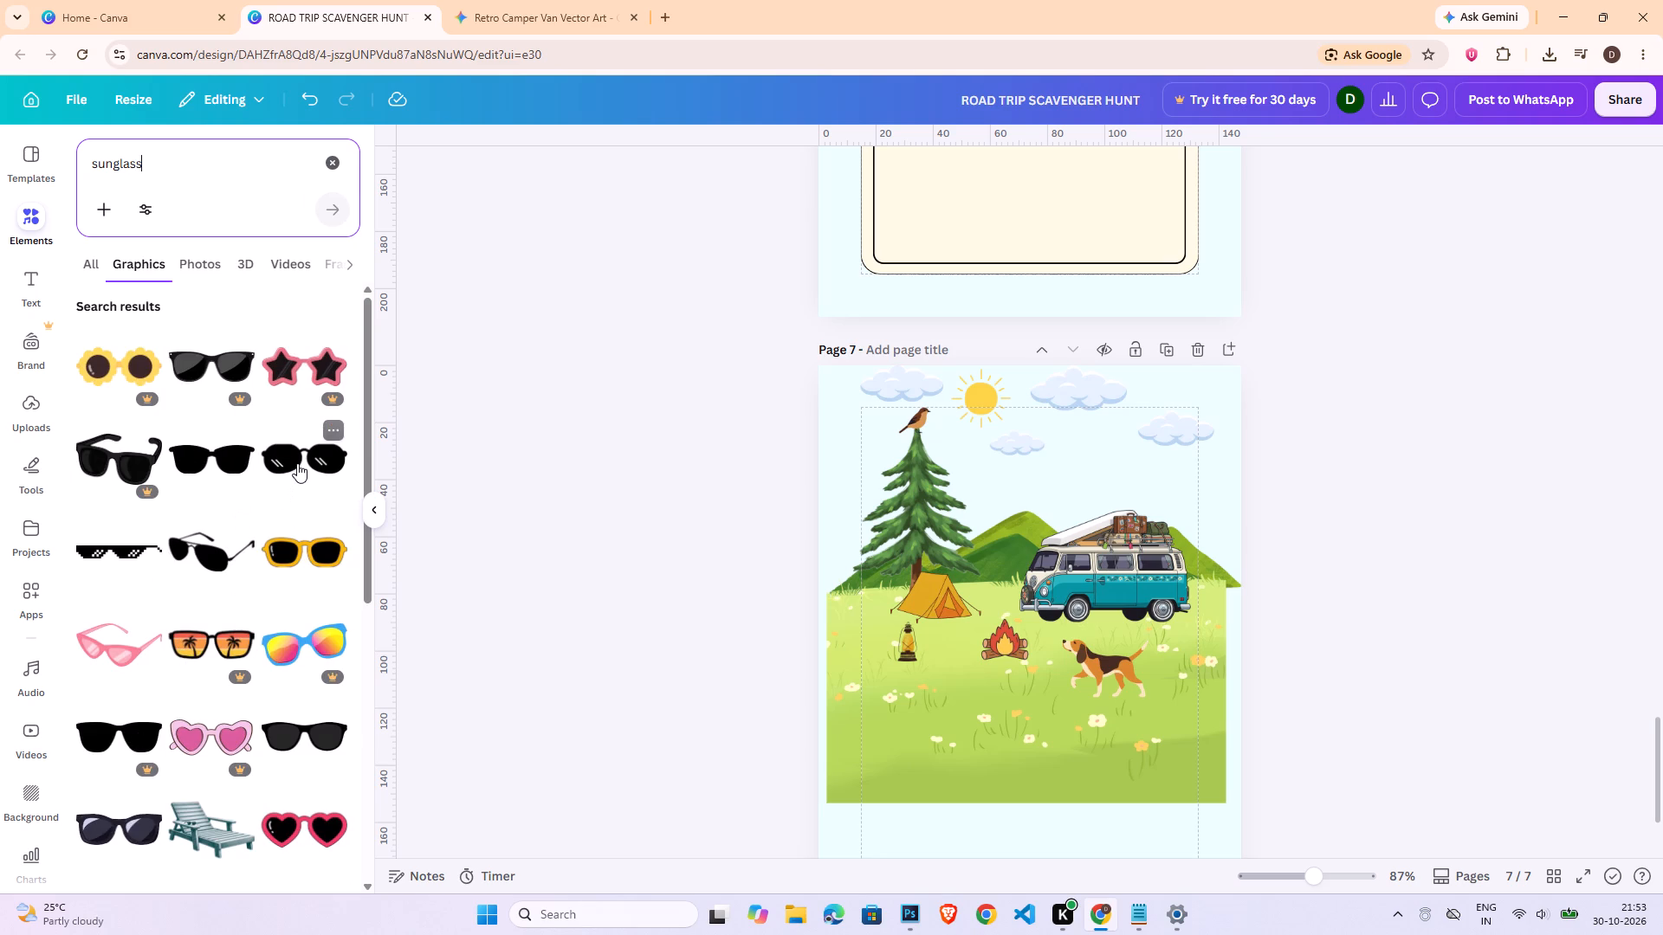
{"action": "left_click", "coordinate": [218, 454]}
{"action": "left_click_drag", "start_coordinate": [1115, 636], "coordinate": [1079, 647]}
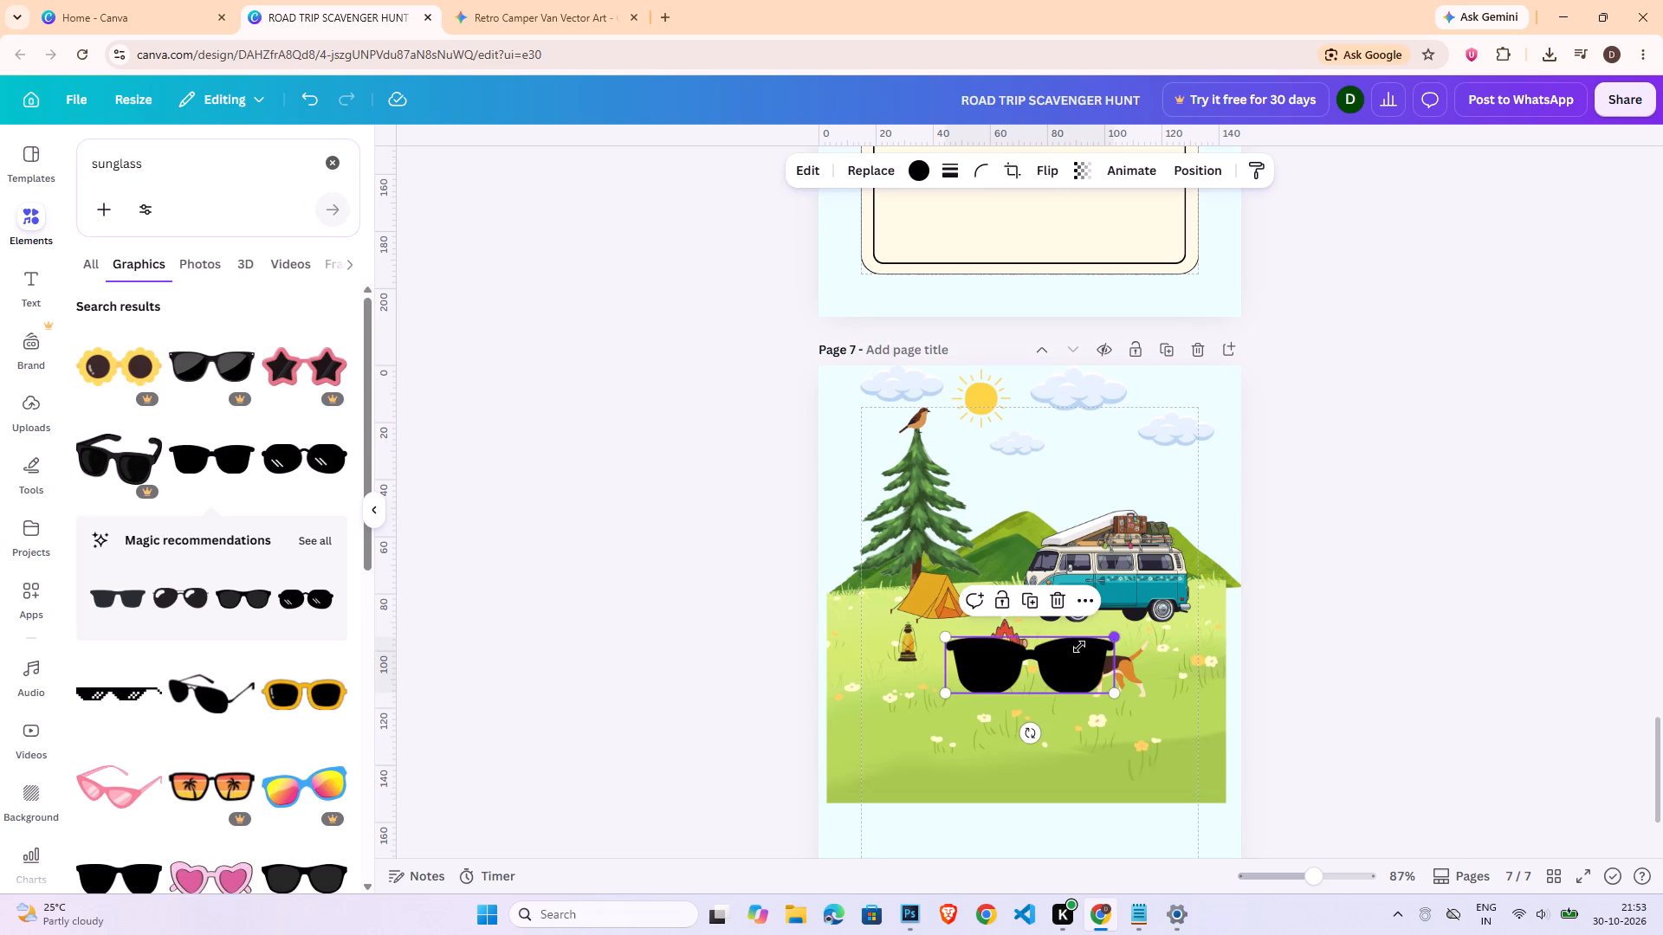
{"action": "left_click_drag", "start_coordinate": [1079, 647], "coordinate": [973, 704]}
{"action": "left_click_drag", "start_coordinate": [971, 731], "coordinate": [1143, 698]}
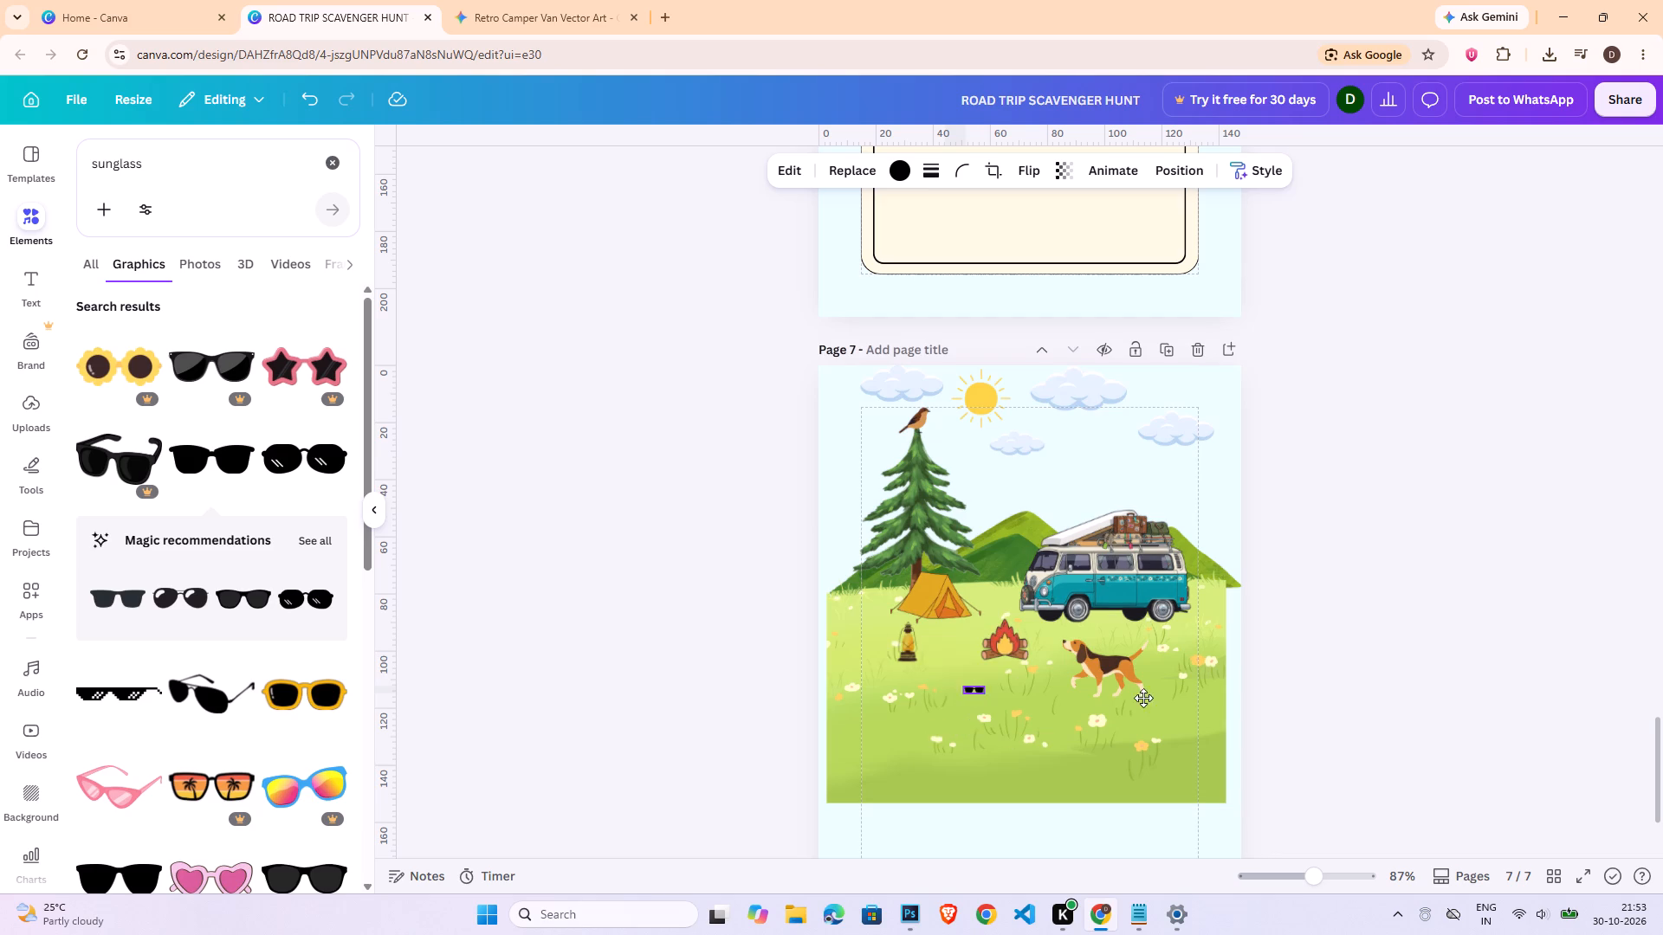
{"action": "left_click_drag", "start_coordinate": [1143, 698], "coordinate": [1196, 666]}
{"action": "left_click_drag", "start_coordinate": [1162, 667], "coordinate": [1181, 675]}
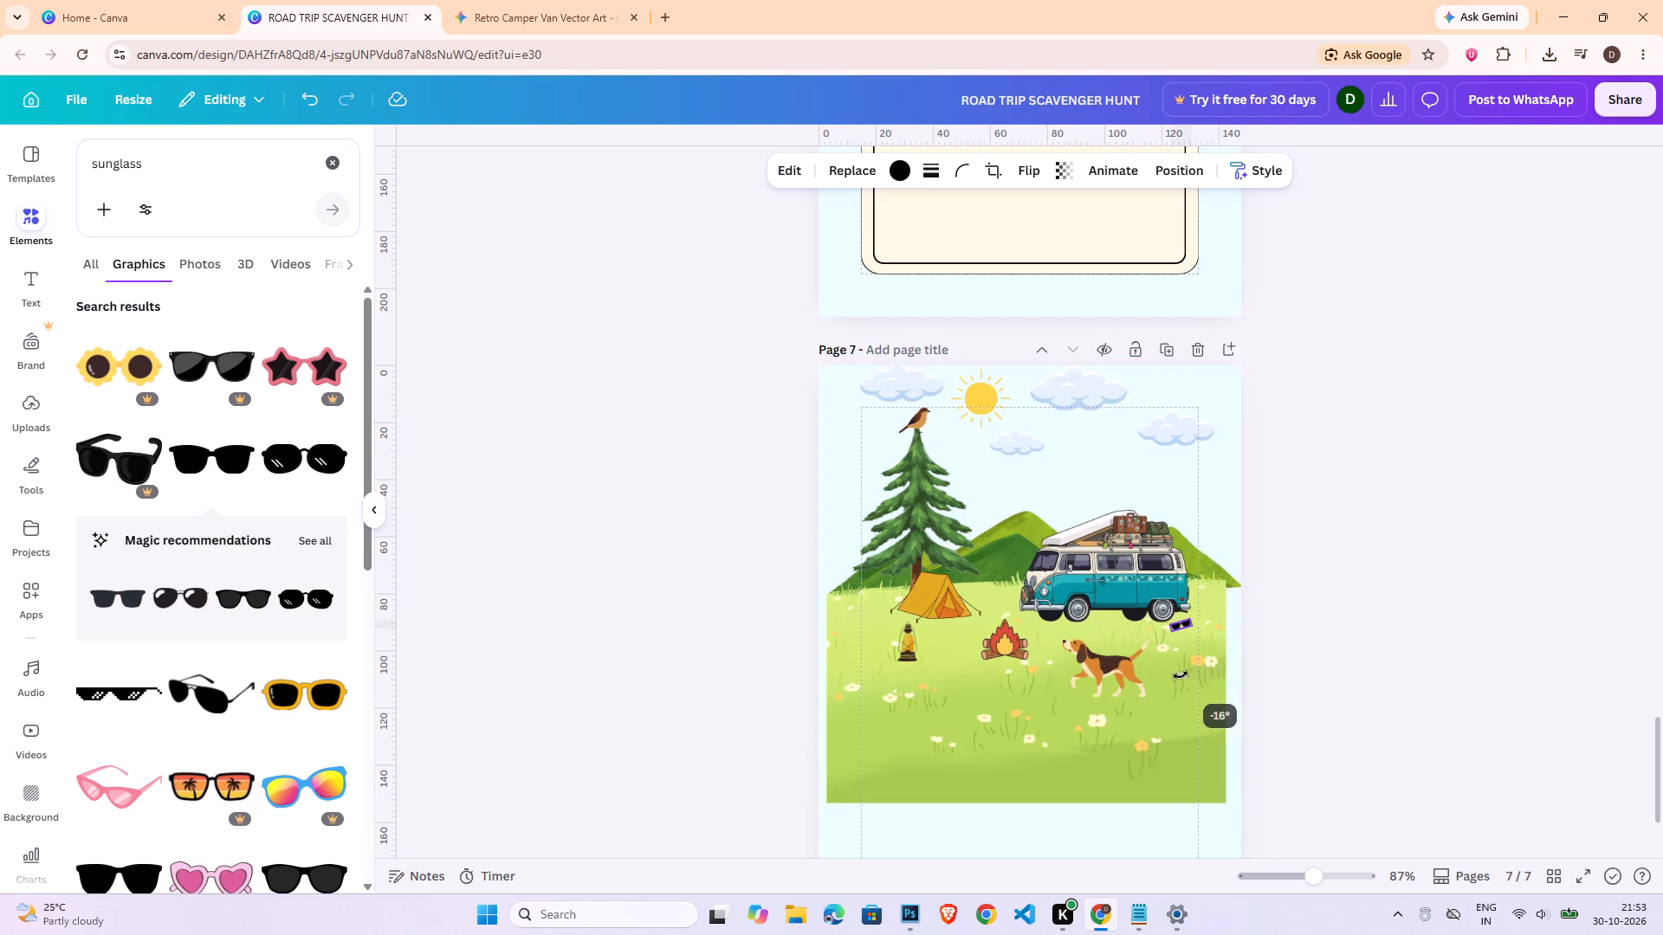
{"action": "left_click_drag", "start_coordinate": [1181, 675], "coordinate": [1193, 675]}
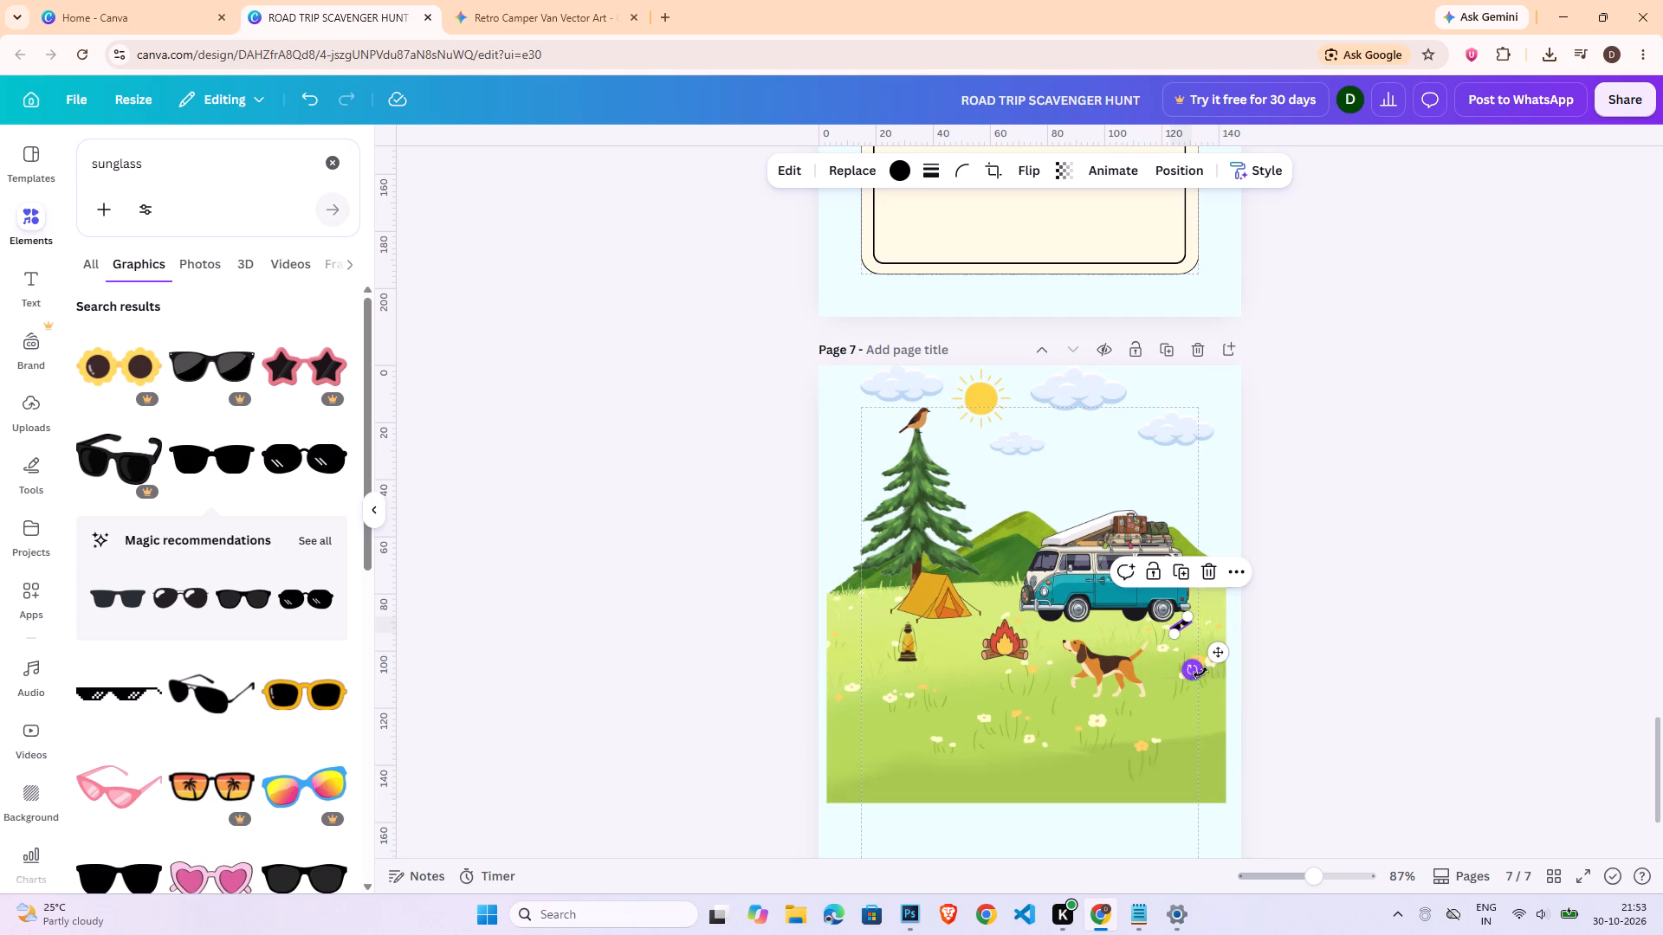
{"action": "left_click", "coordinate": [1340, 651]}
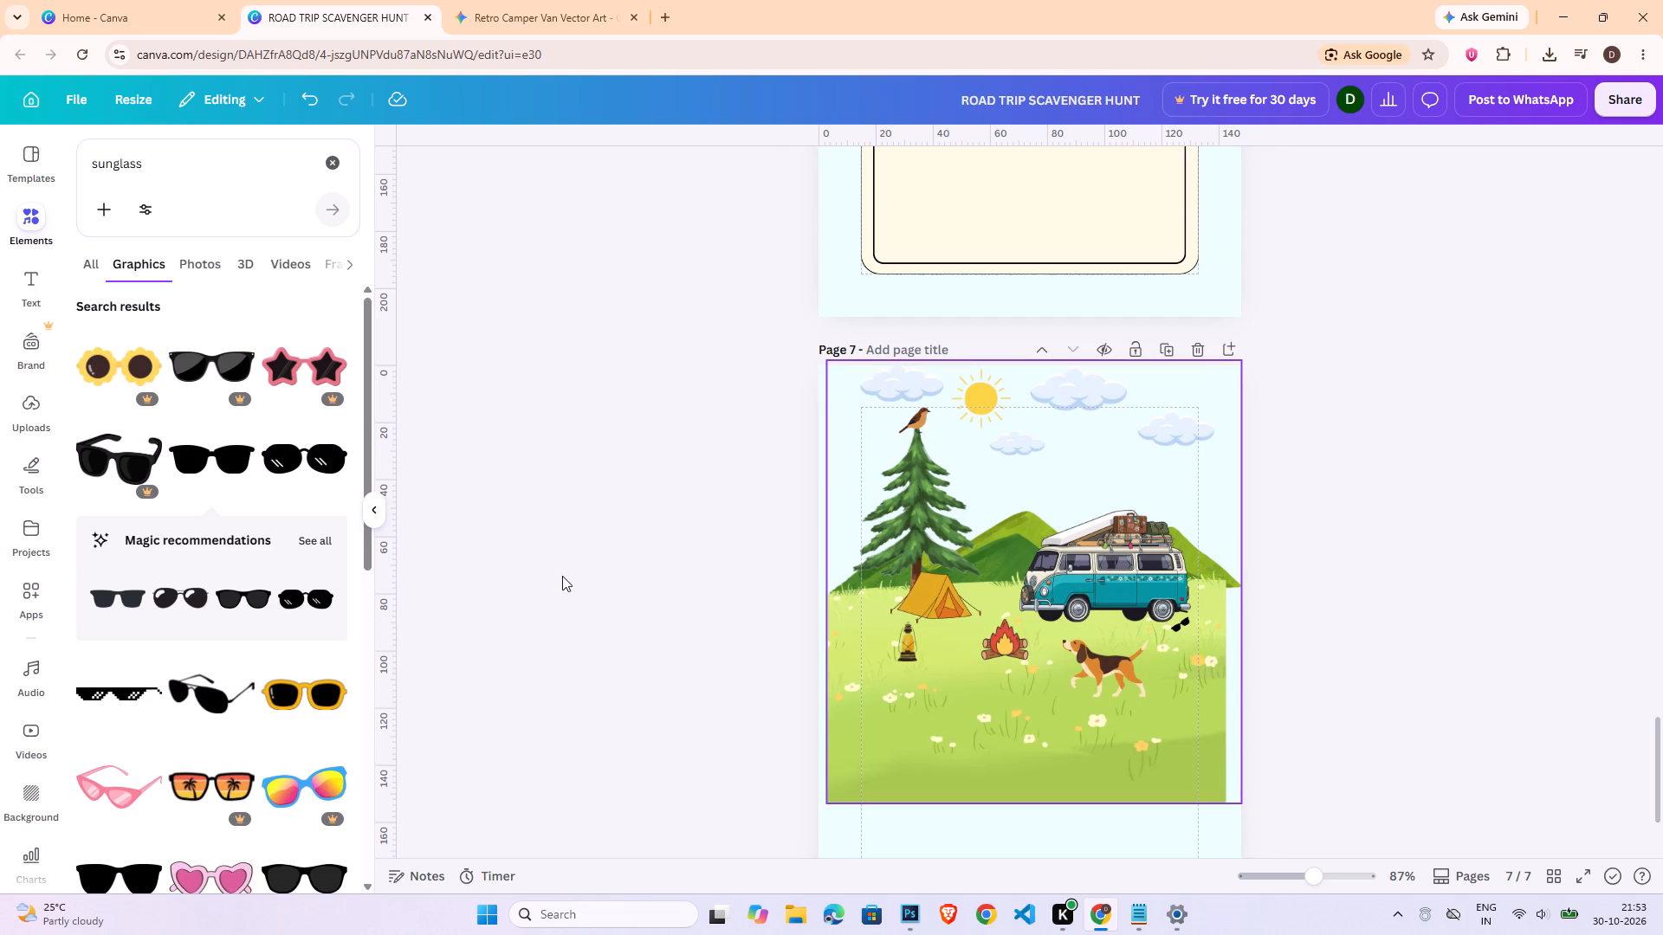
Search the graphics for "frog jumping", add the sitting green frog and place it, scaled down small, on the grass left of page 7's tent.
{"action": "double_click", "coordinate": [240, 156]}
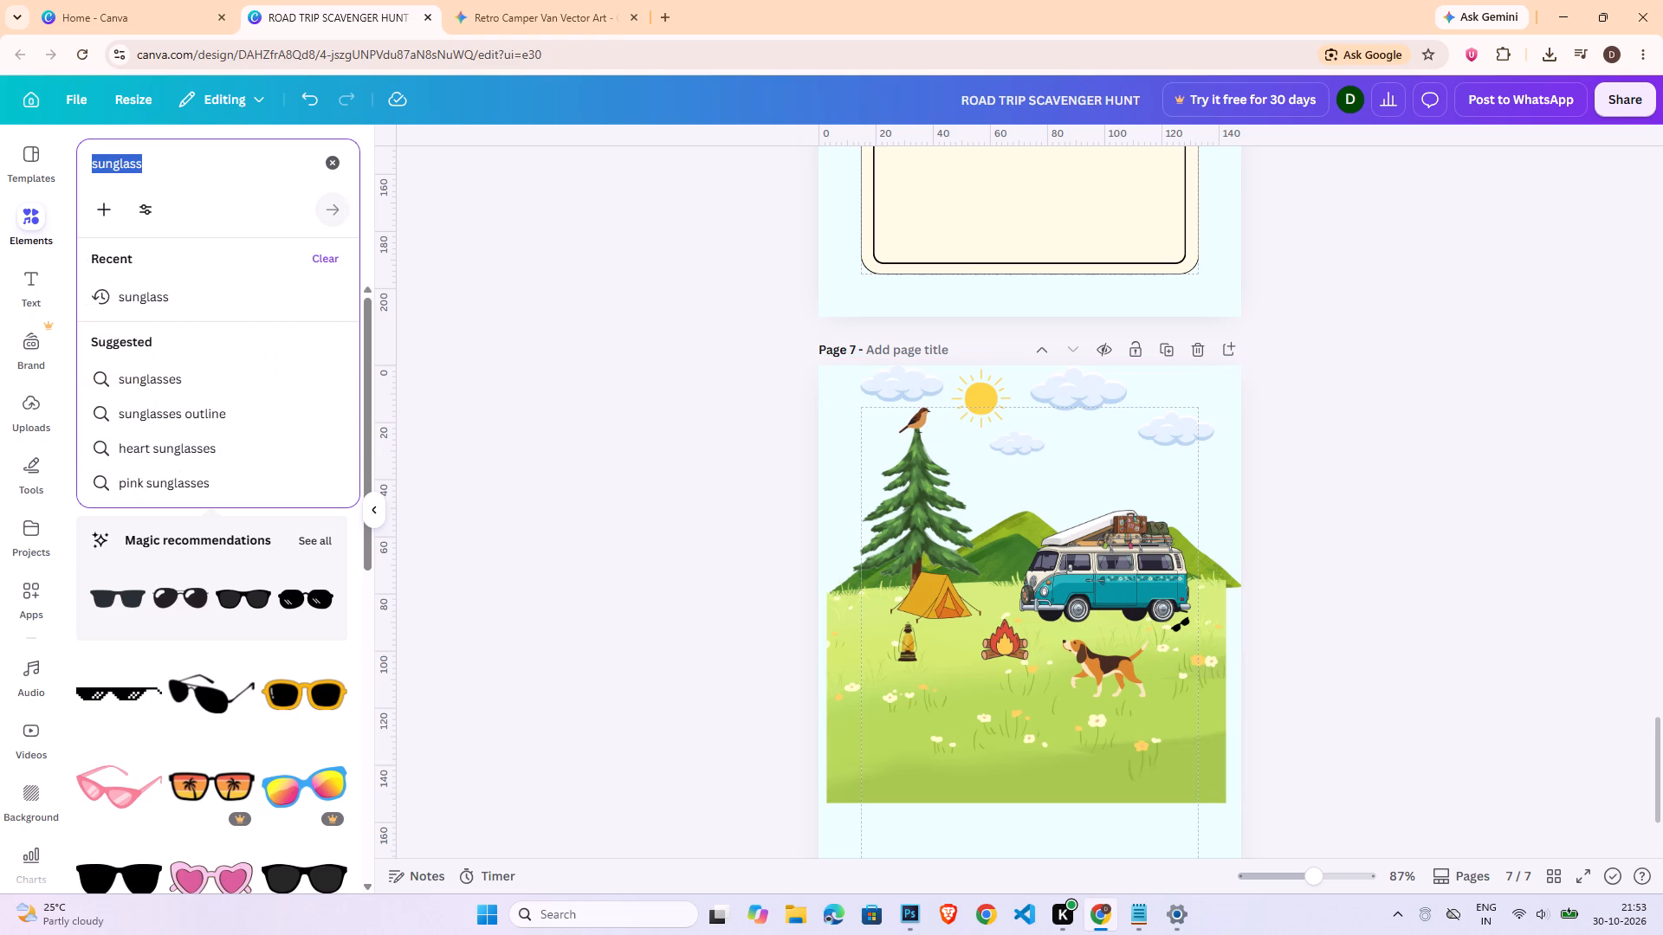
{"action": "type", "text": "frog jumping"}
{"action": "key", "text": "Return"}
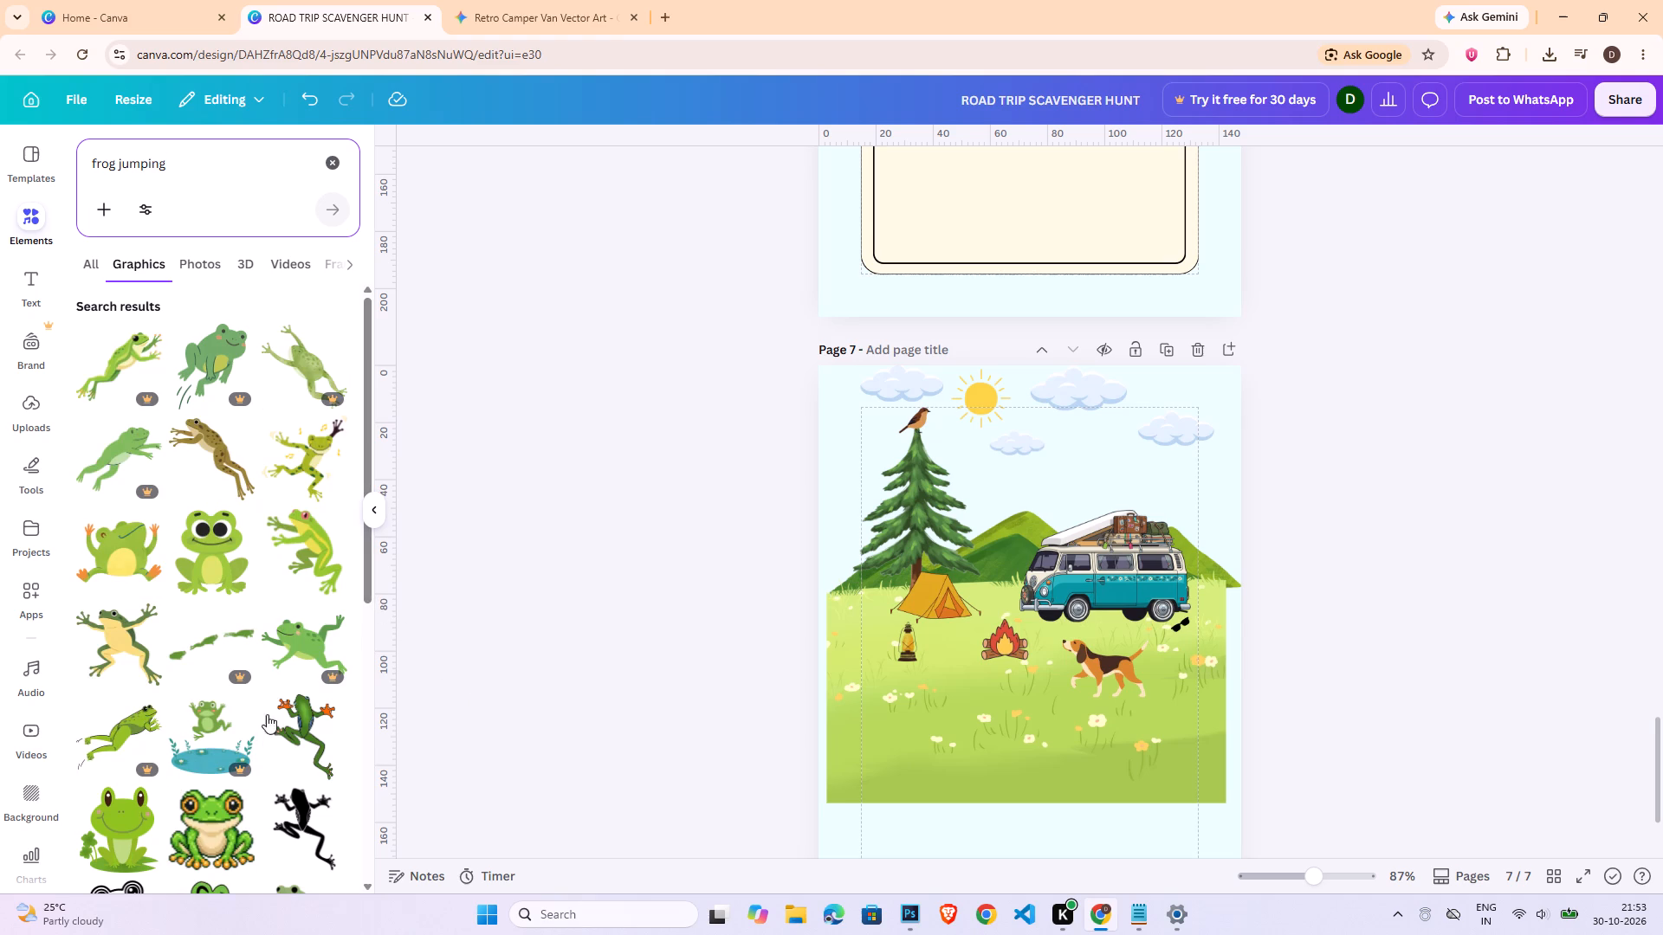
{"action": "scroll", "coordinate": [251, 714], "scroll_direction": "down", "scroll_amount": 2}
{"action": "scroll", "coordinate": [250, 788], "scroll_direction": "down", "scroll_amount": 2}
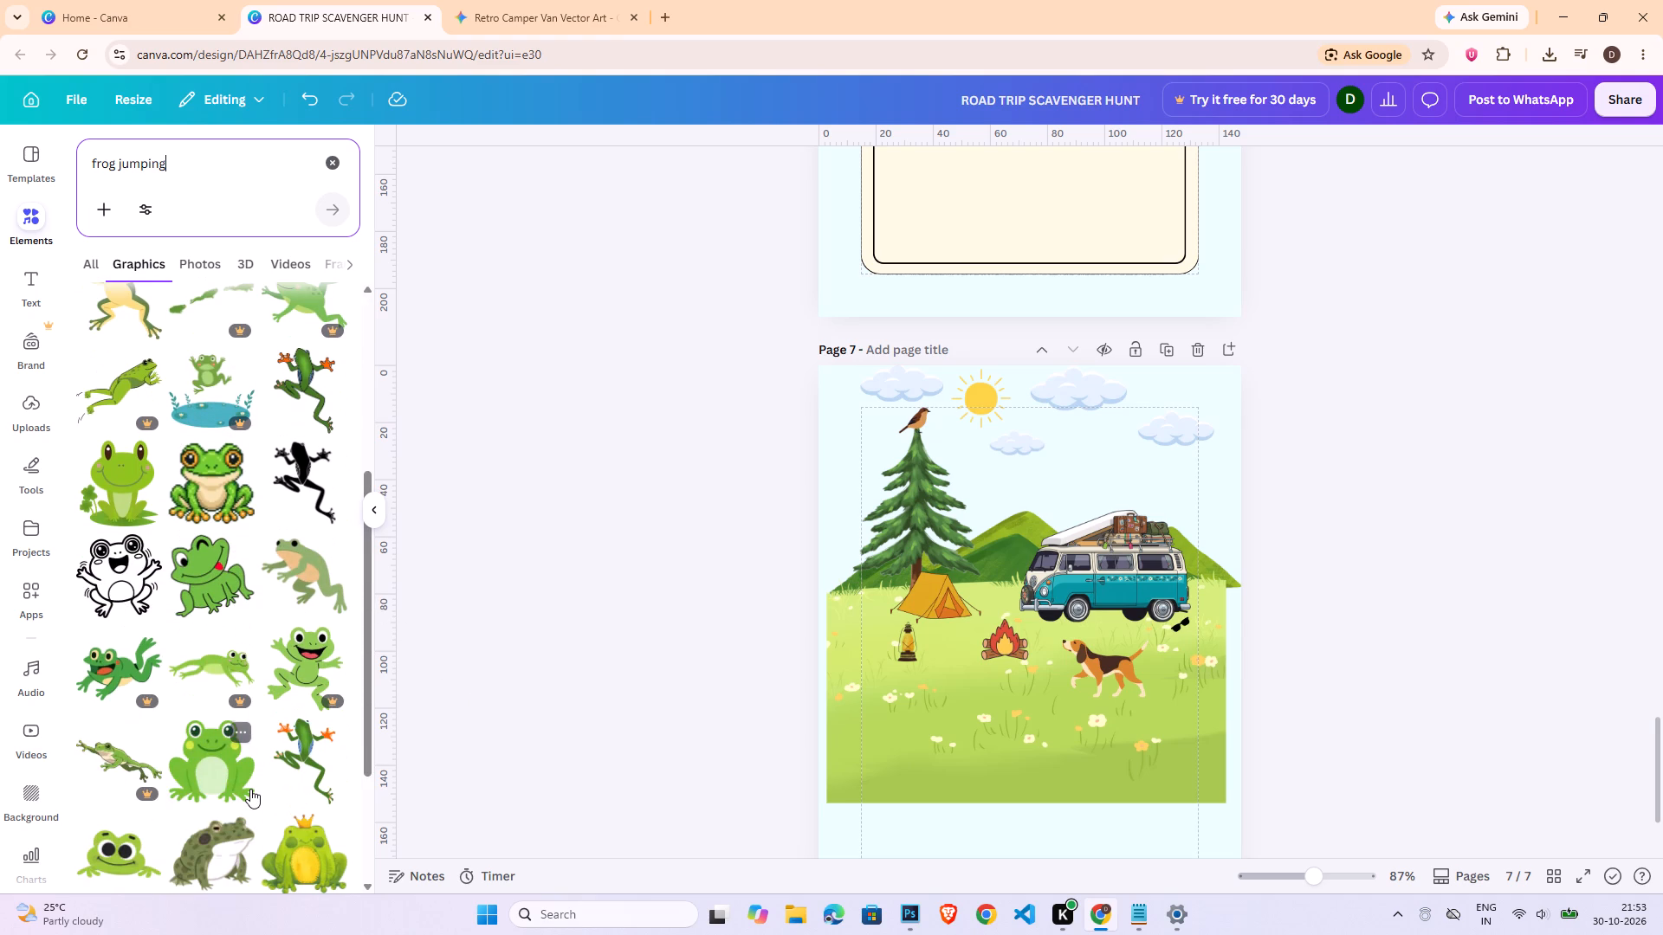
{"action": "scroll", "coordinate": [254, 793], "scroll_direction": "down", "scroll_amount": 1}
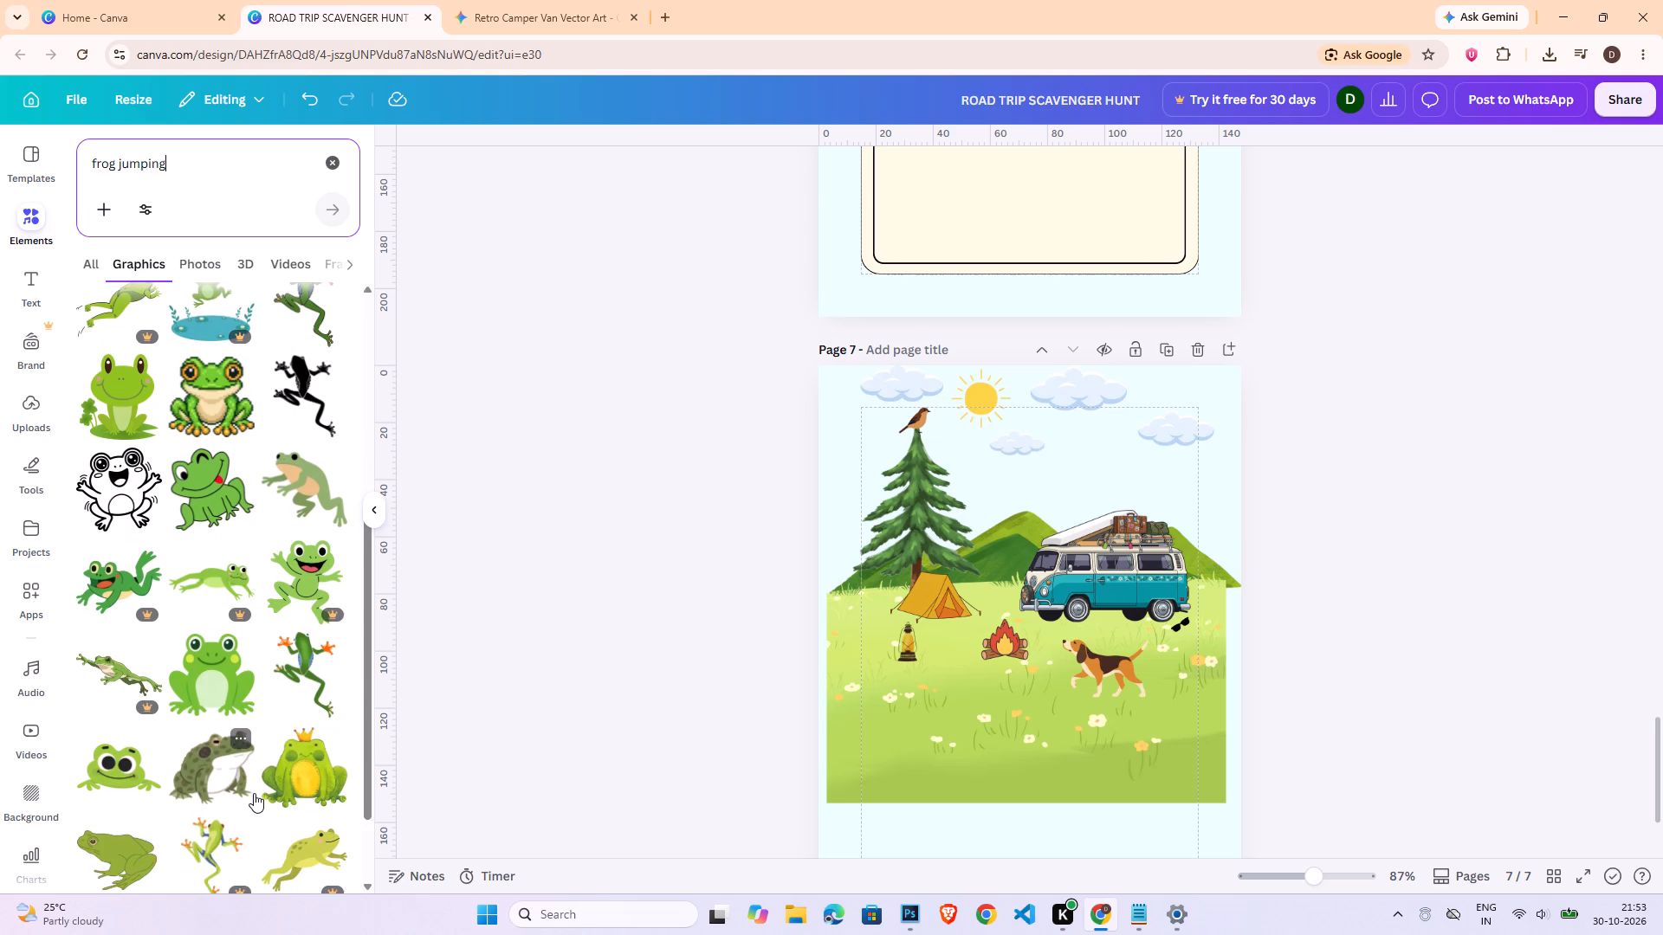
{"action": "scroll", "coordinate": [379, 803], "scroll_direction": "down", "scroll_amount": 2}
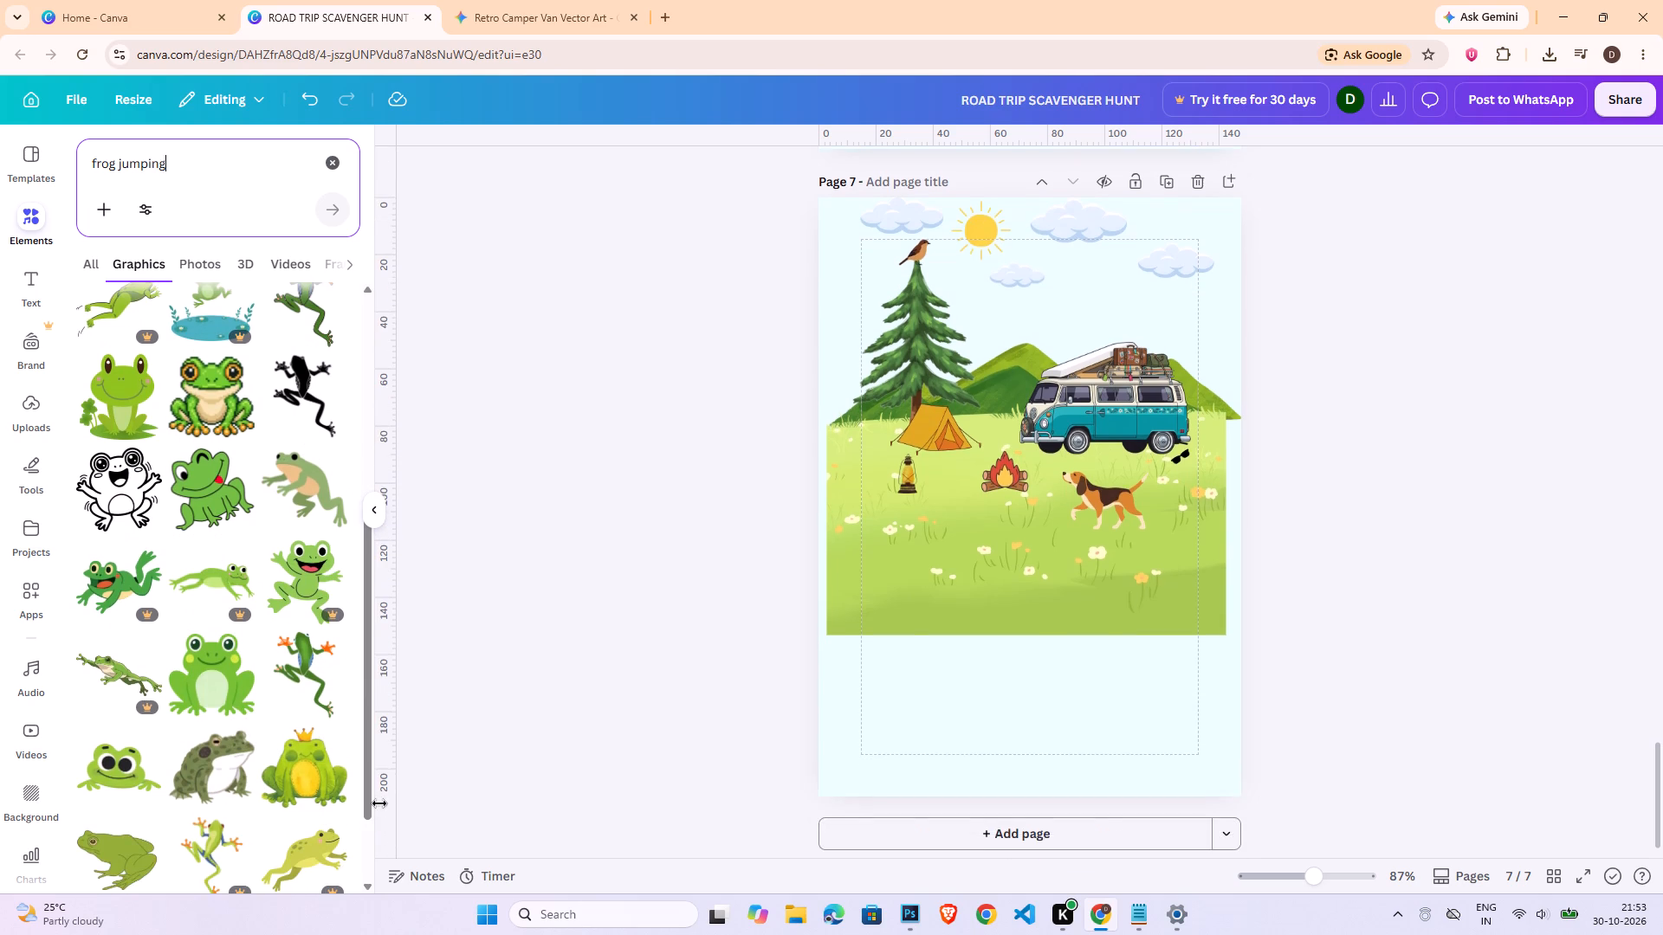
{"action": "scroll", "coordinate": [311, 791], "scroll_direction": "down", "scroll_amount": 4}
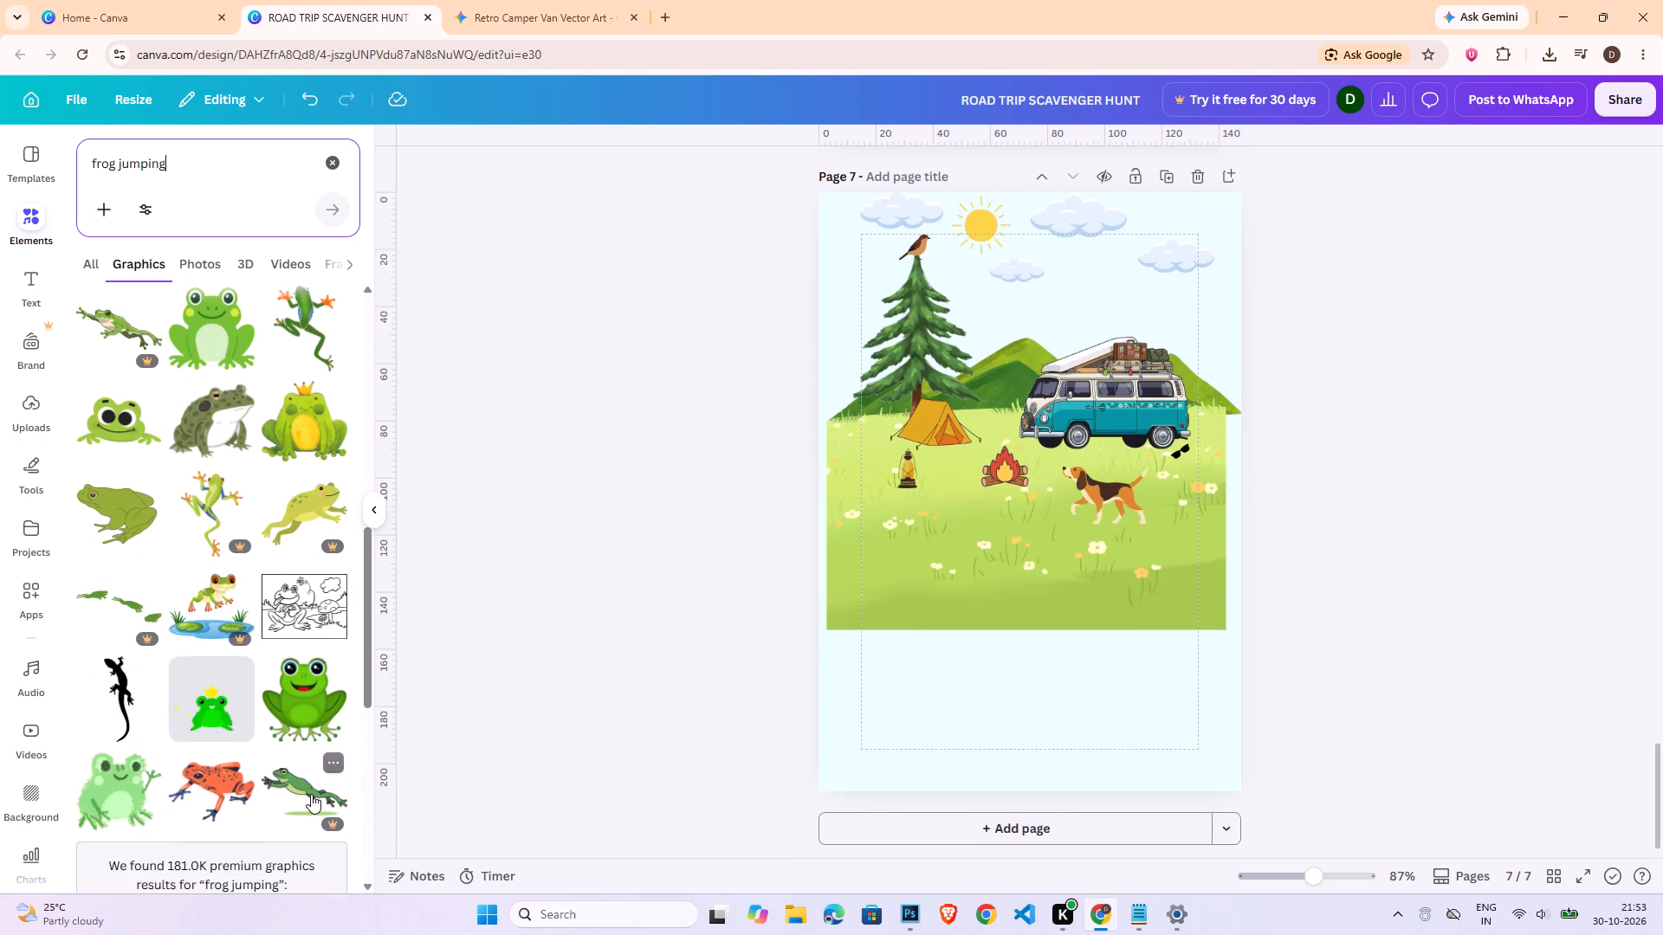
{"action": "scroll", "coordinate": [539, 764], "scroll_direction": "down", "scroll_amount": 2}
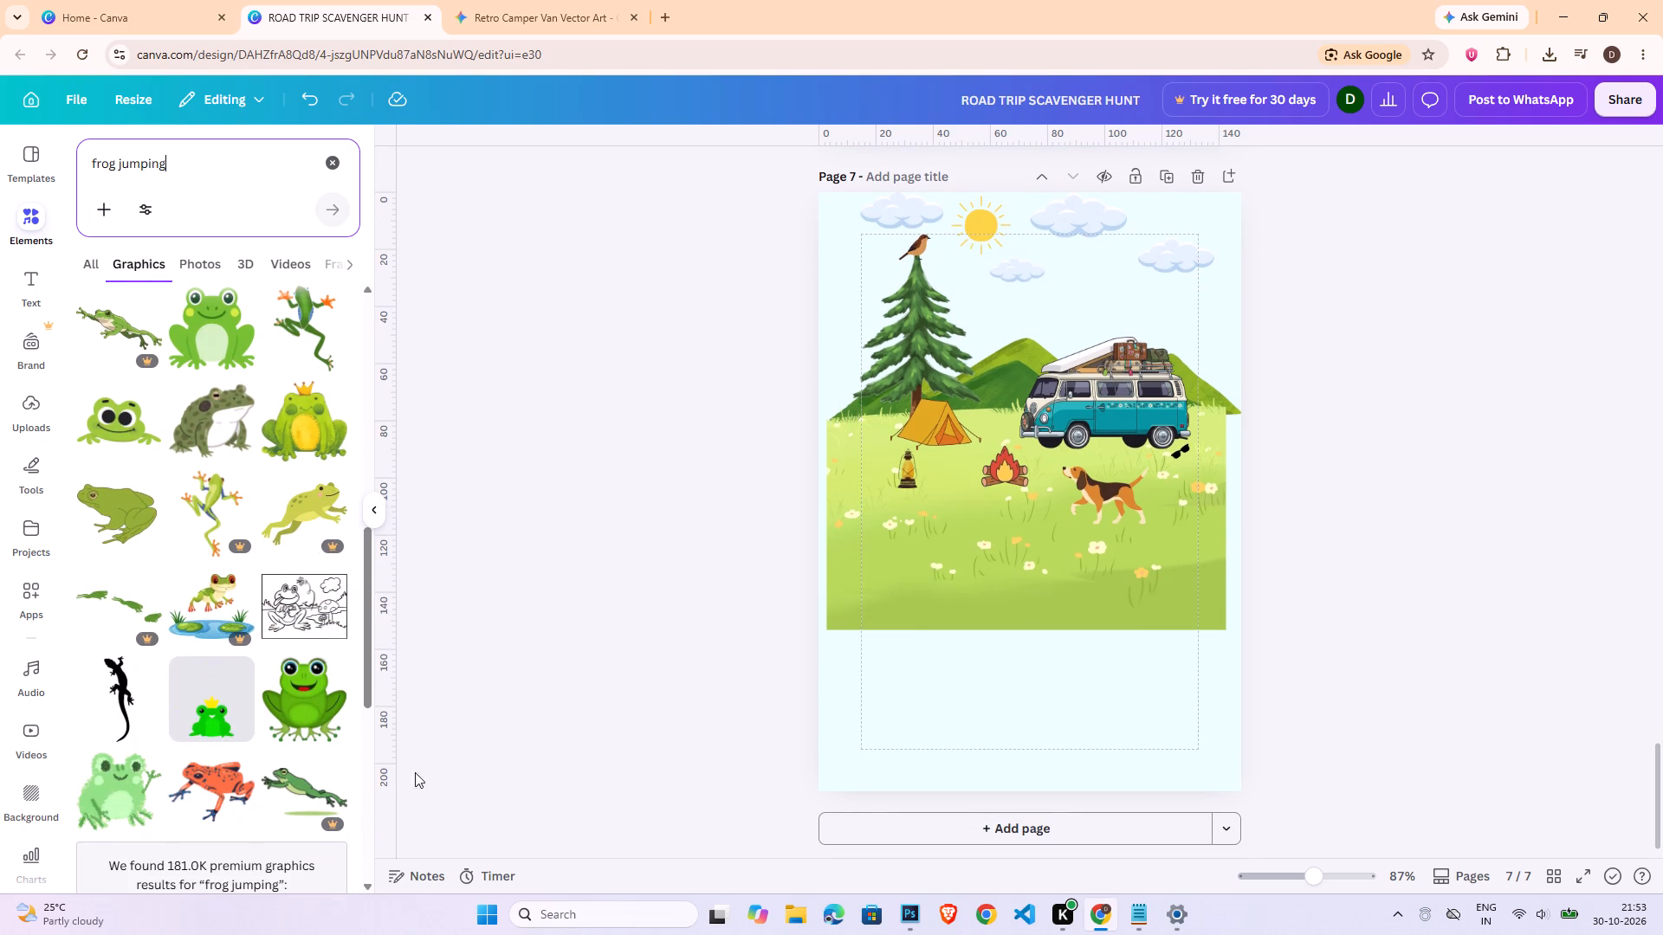
{"action": "scroll", "coordinate": [244, 769], "scroll_direction": "down", "scroll_amount": 7}
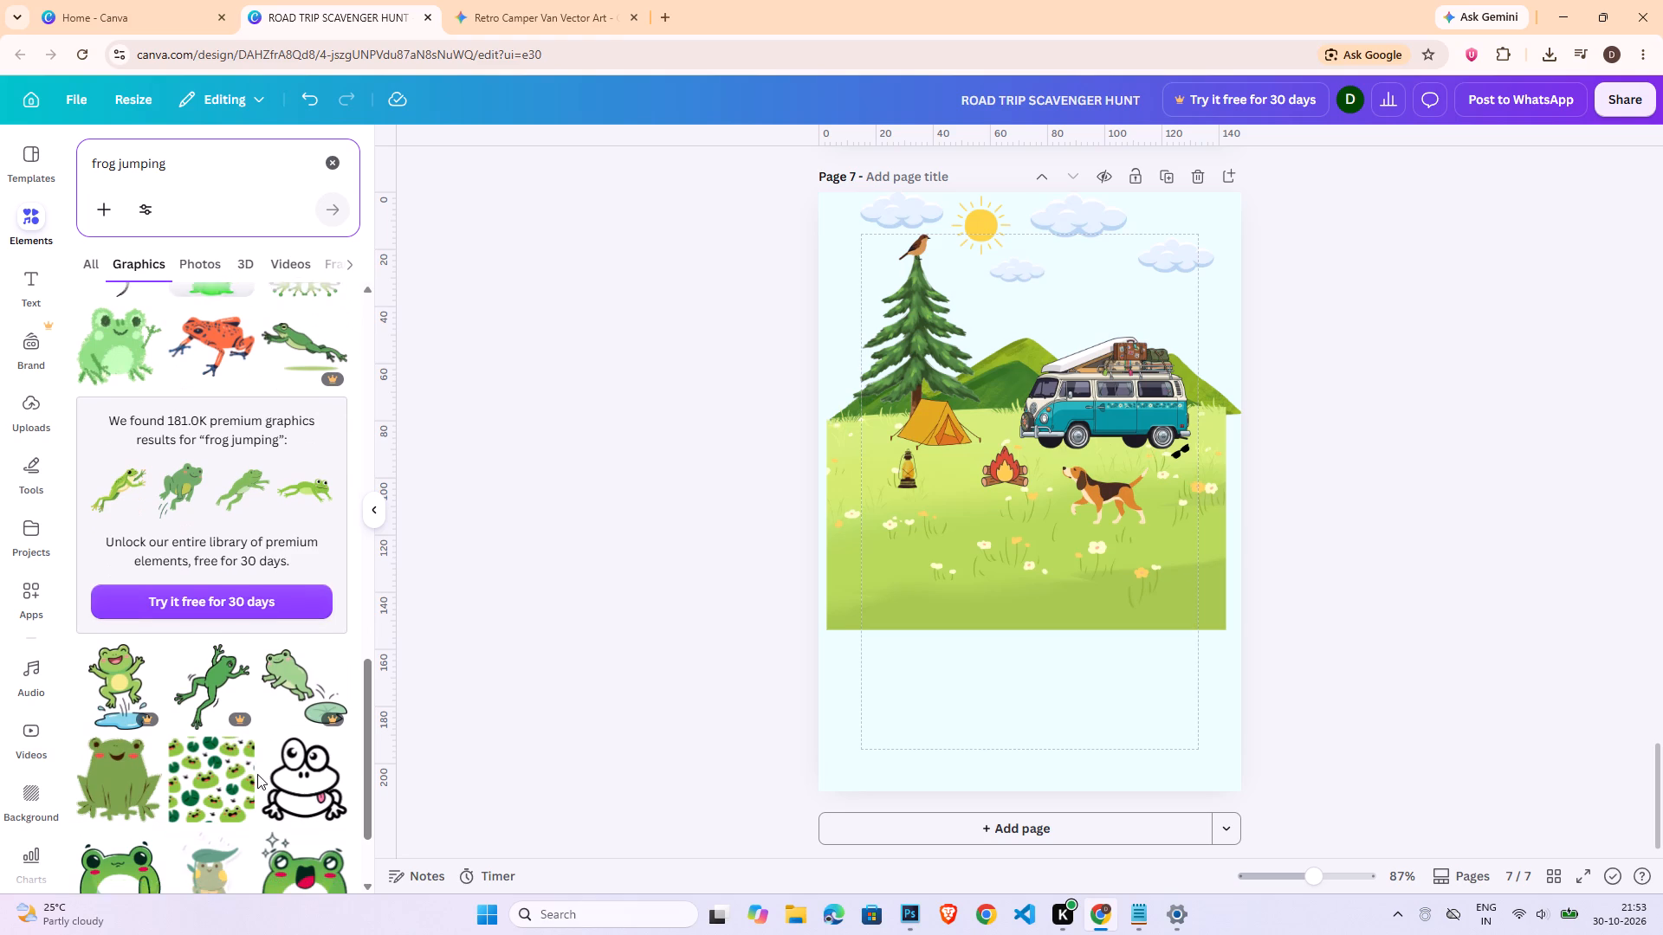
{"action": "scroll", "coordinate": [257, 774], "scroll_direction": "down", "scroll_amount": 7}
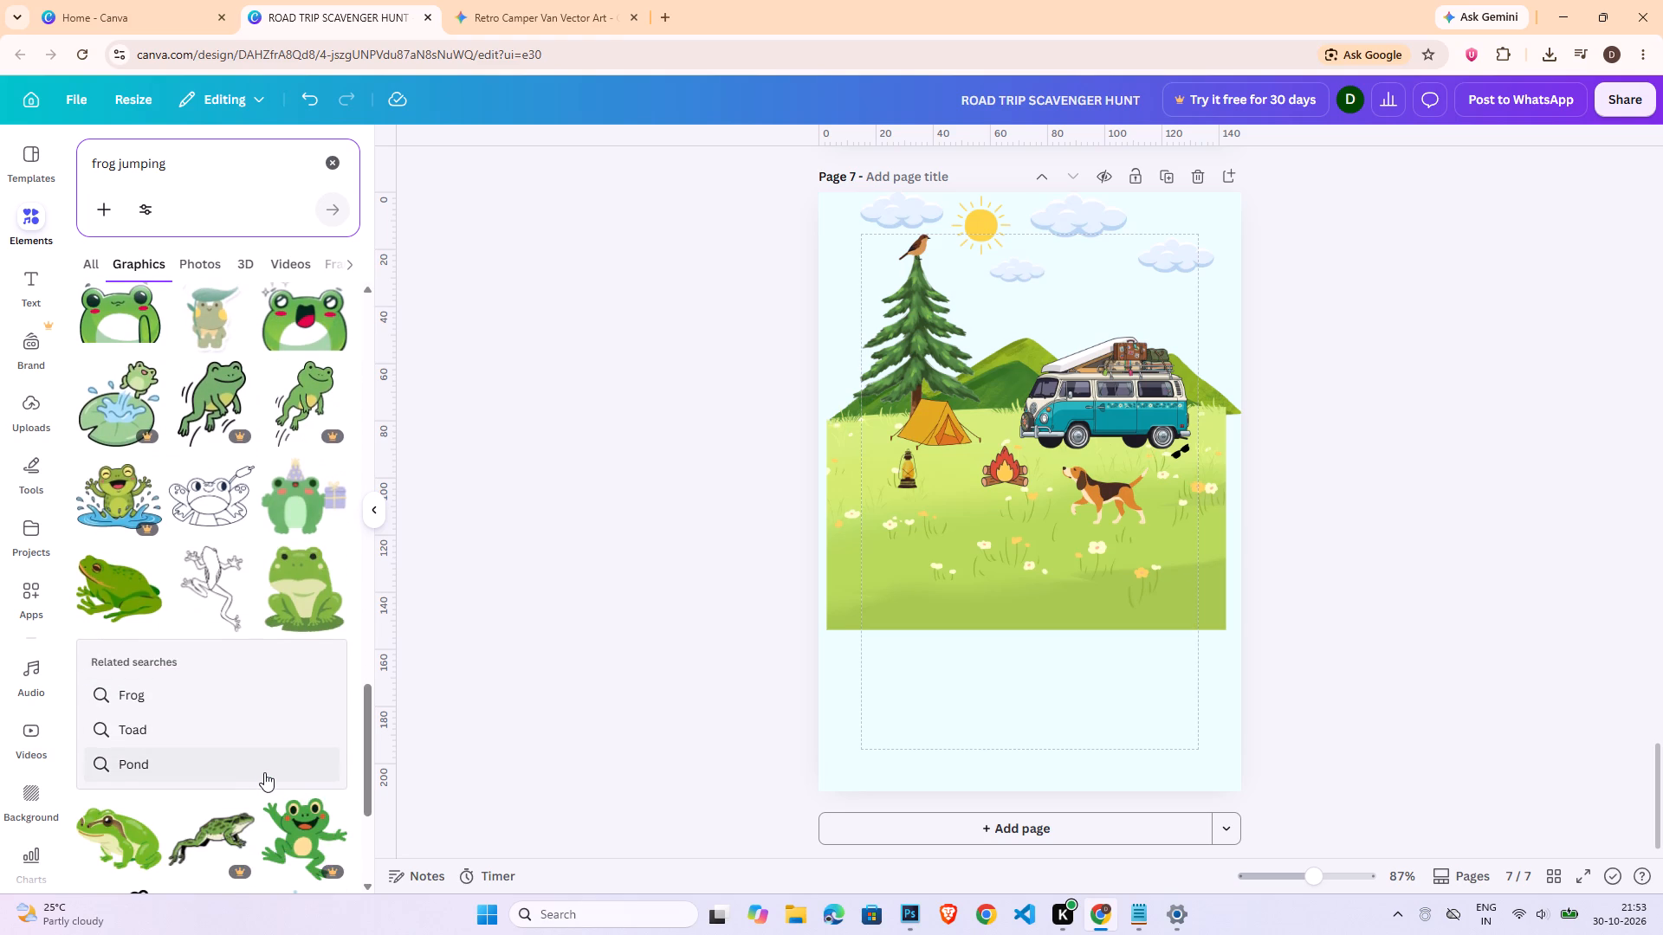
{"action": "scroll", "coordinate": [278, 770], "scroll_direction": "down", "scroll_amount": 3}
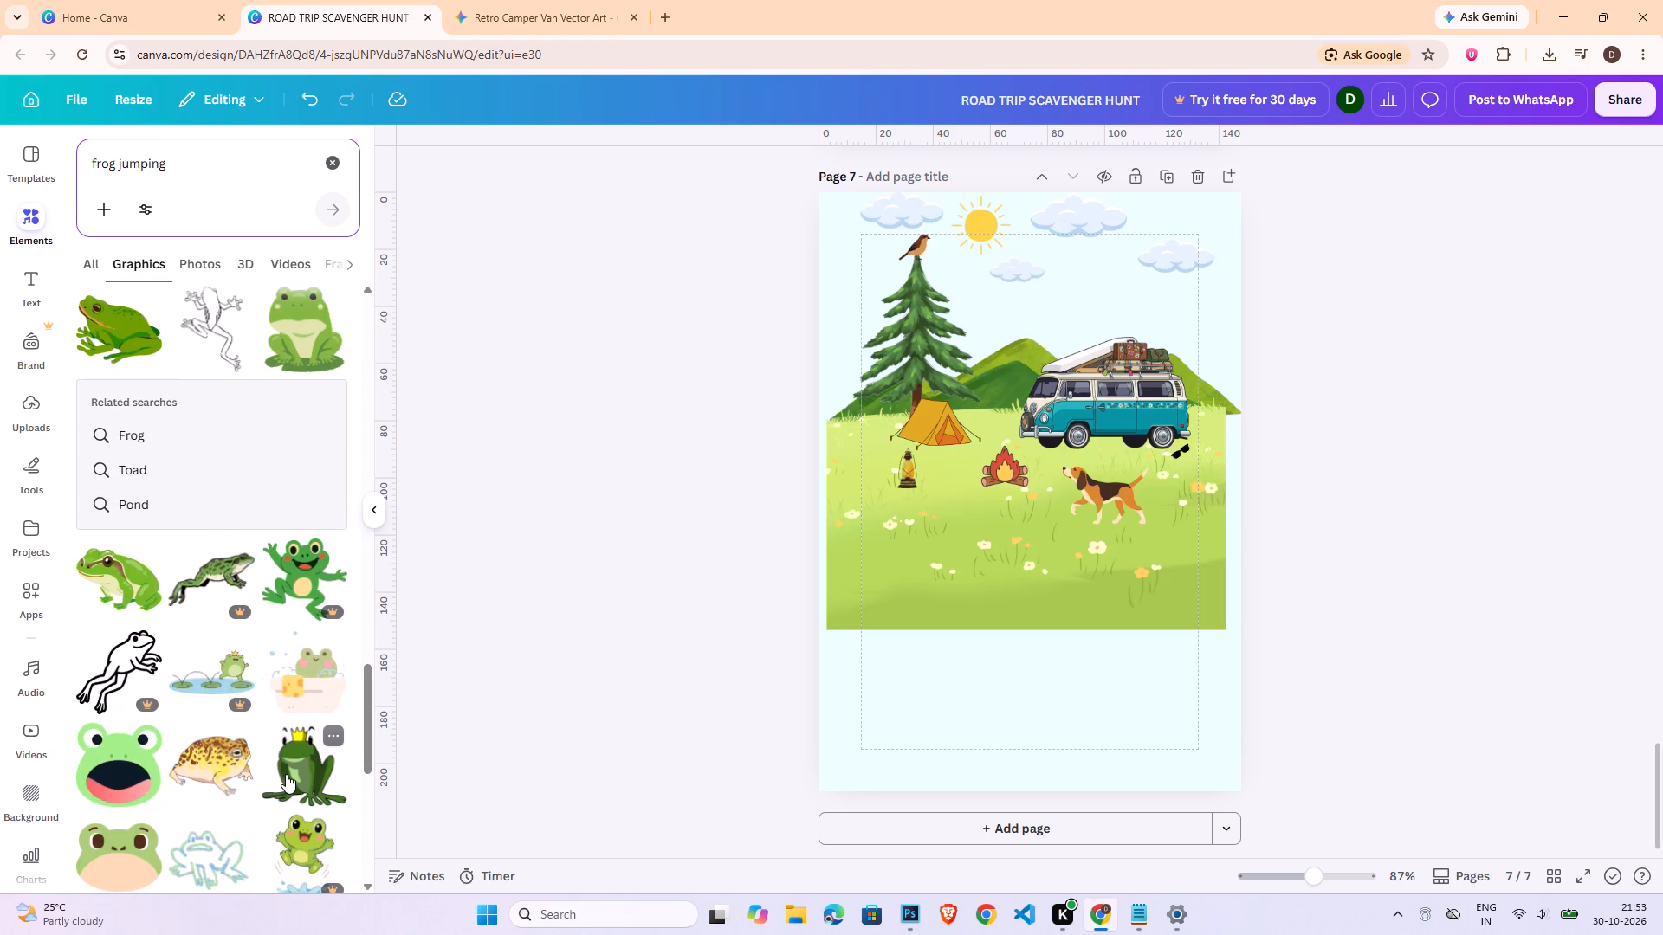
{"action": "left_click", "coordinate": [138, 596]}
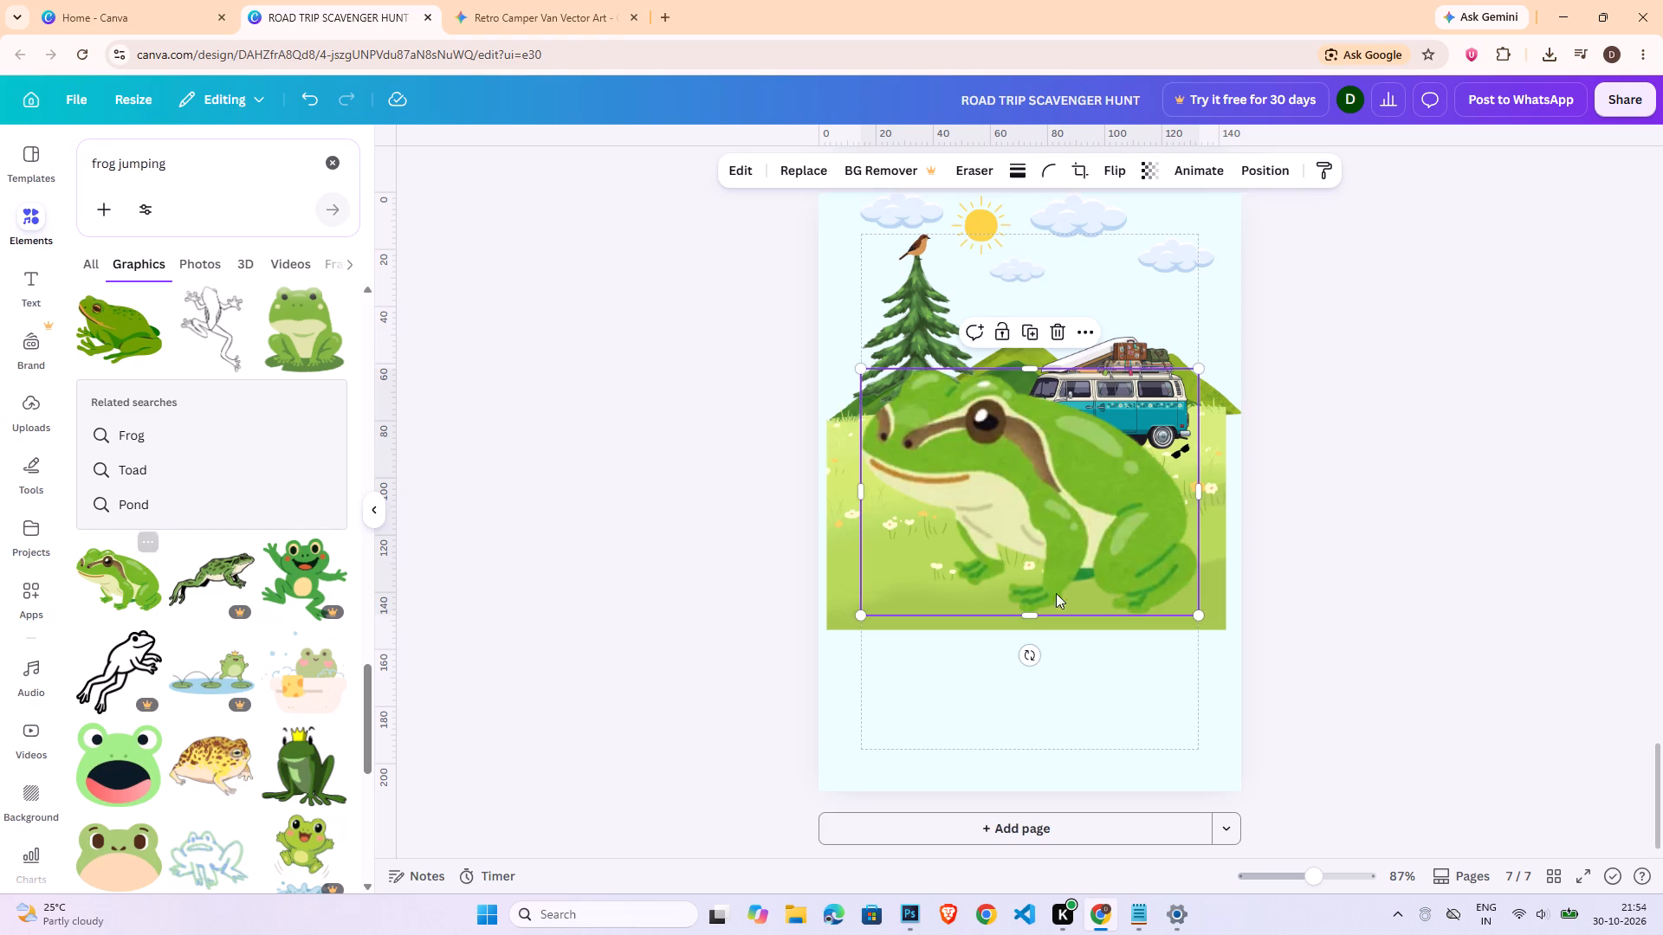
{"action": "left_click_drag", "start_coordinate": [1200, 367], "coordinate": [928, 555]}
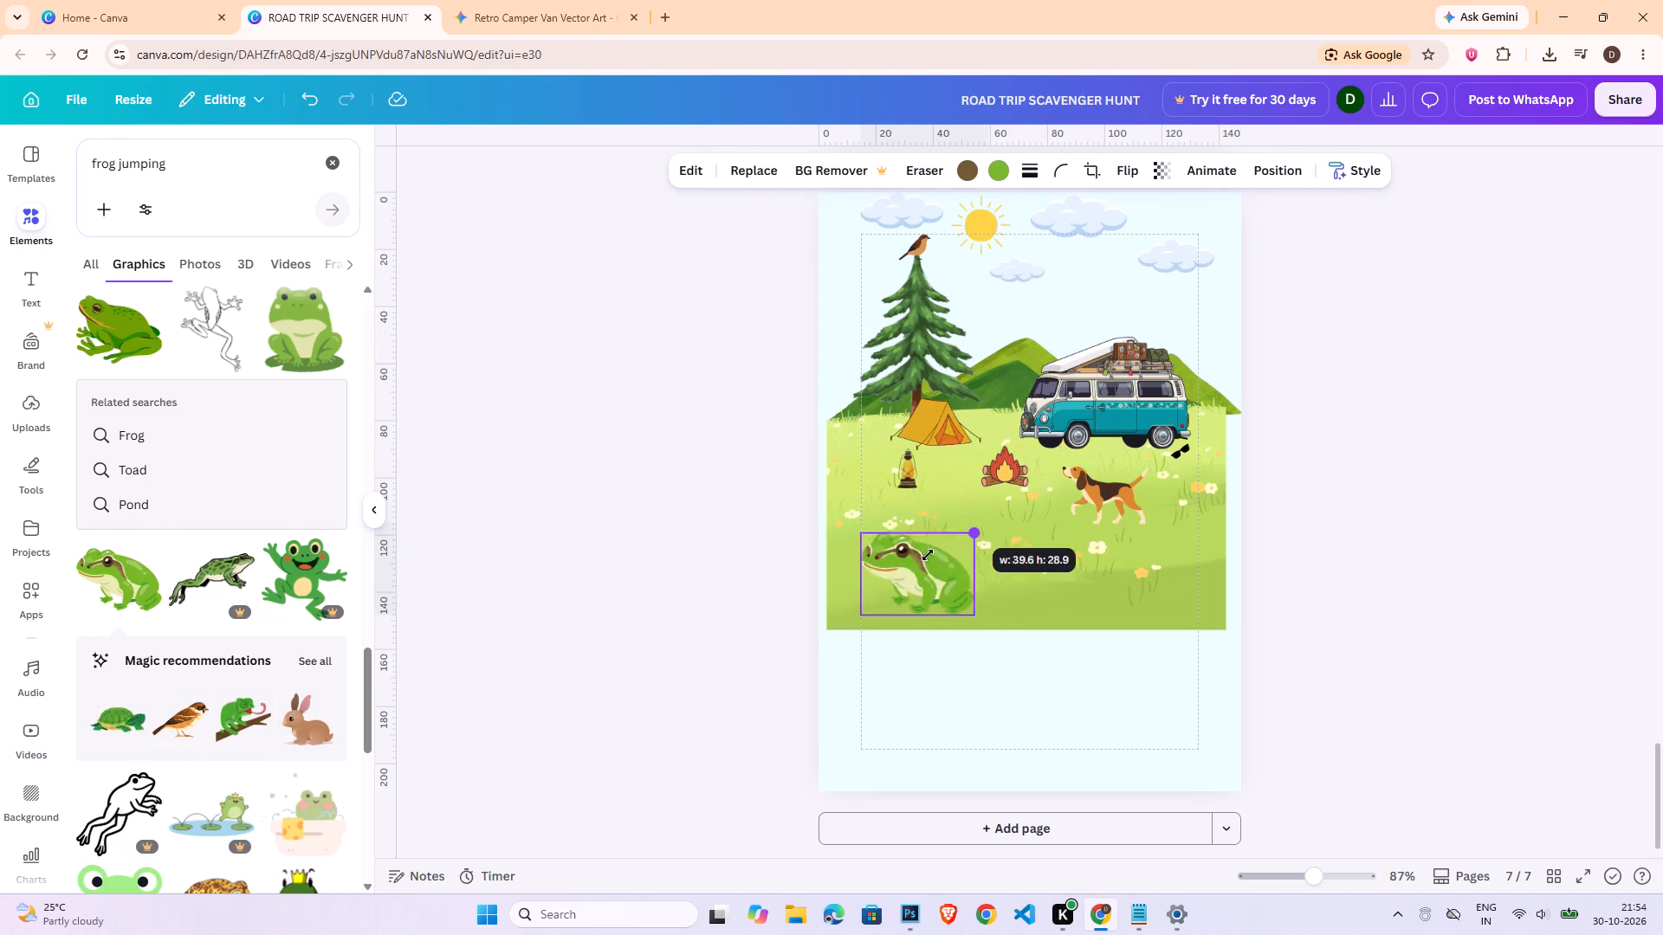
{"action": "left_click_drag", "start_coordinate": [928, 555], "coordinate": [891, 603]}
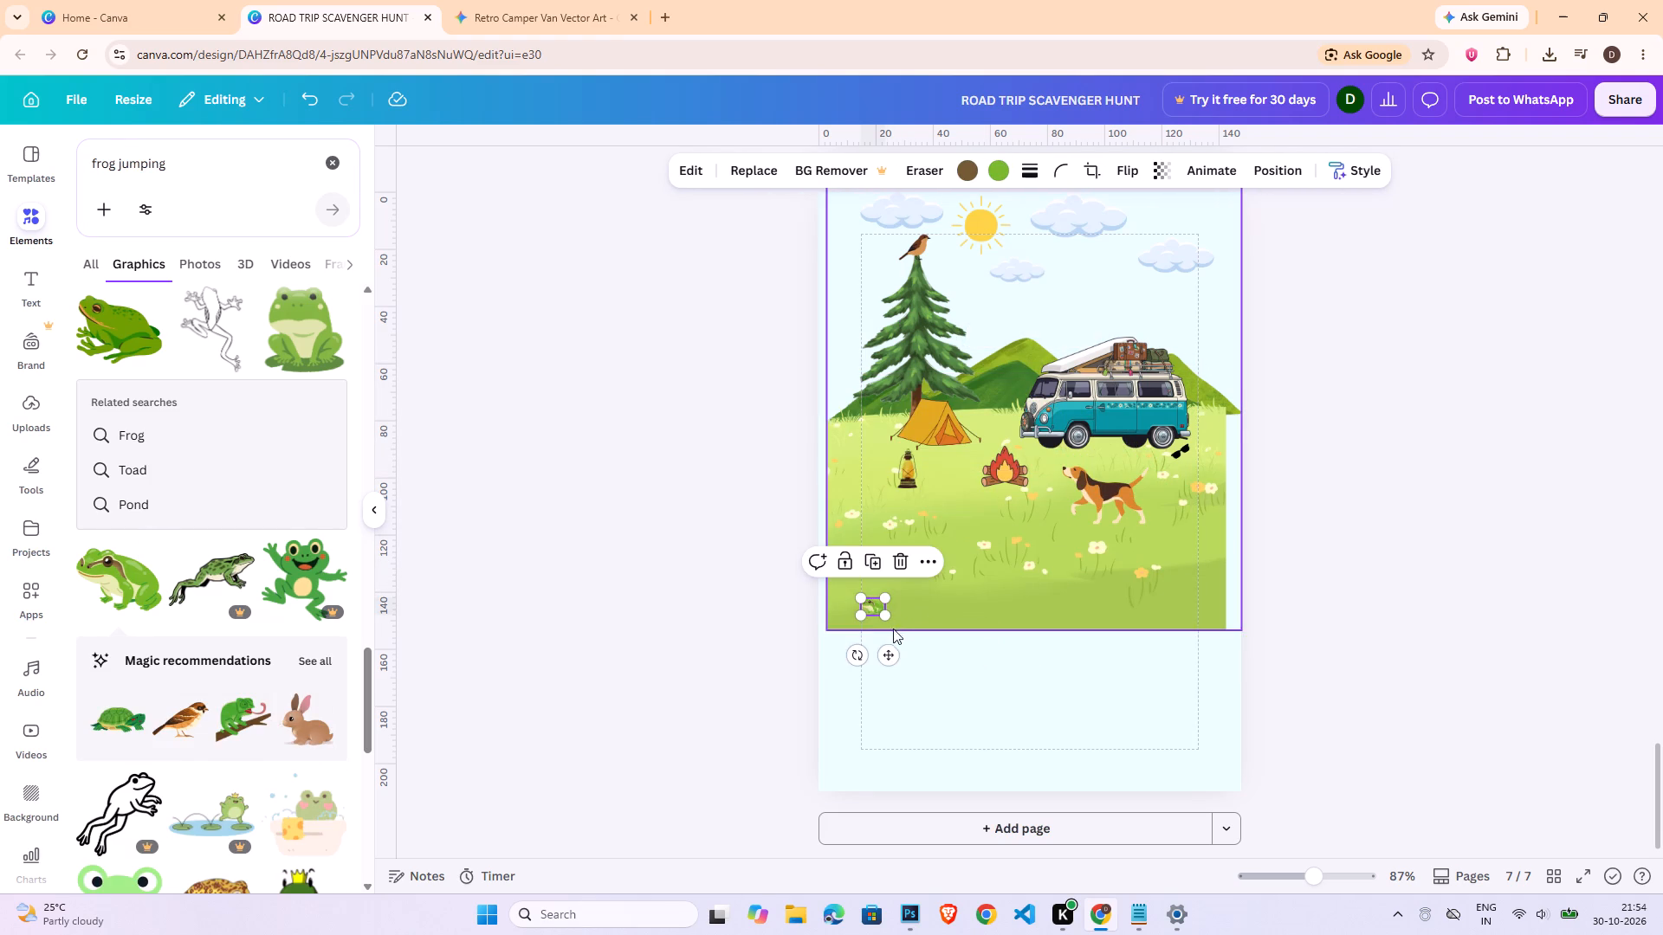
{"action": "left_click_drag", "start_coordinate": [890, 653], "coordinate": [887, 474]}
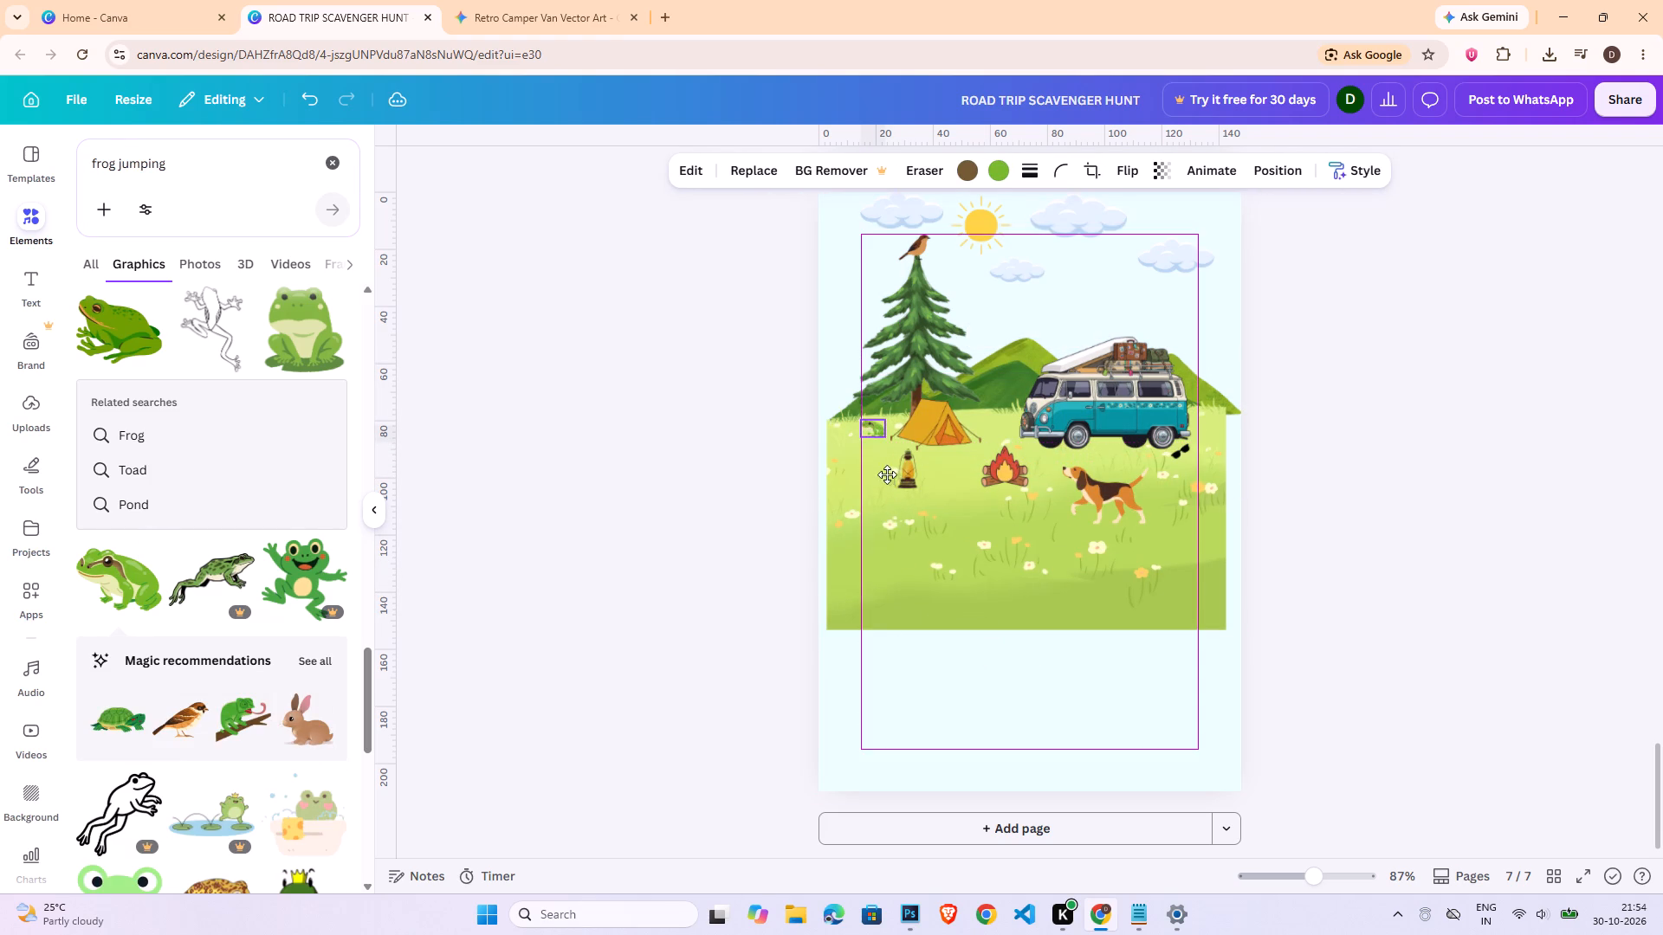
{"action": "left_click_drag", "start_coordinate": [887, 474], "coordinate": [869, 489]}
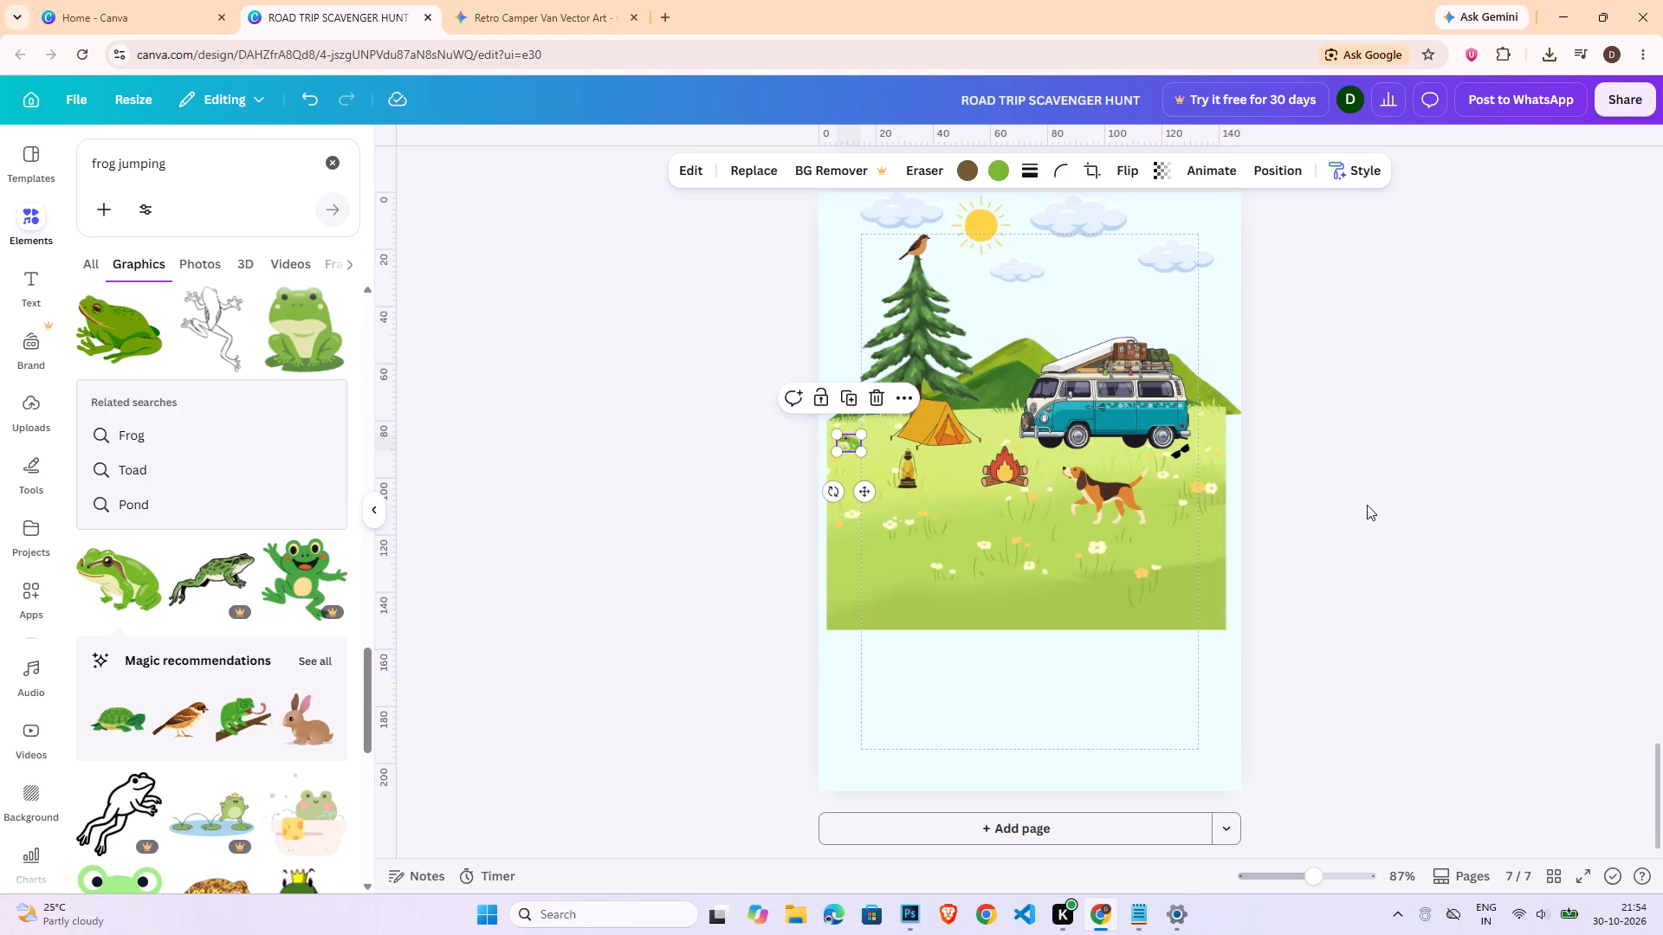
{"action": "left_click", "coordinate": [1390, 500]}
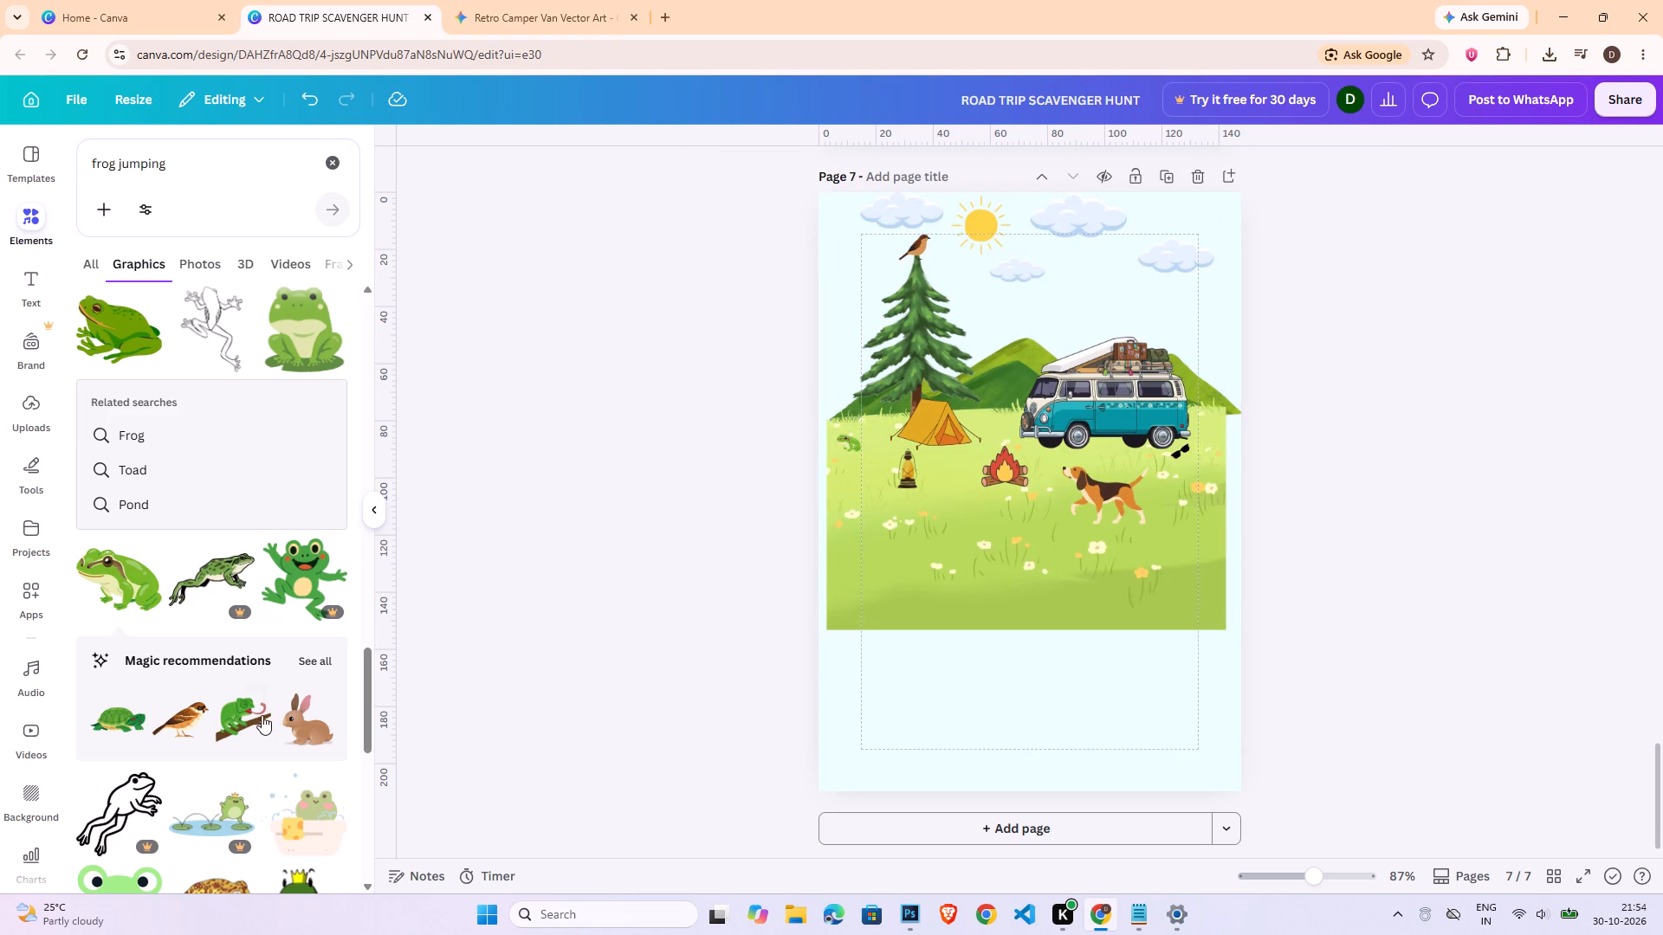
Search the graphics for "basket", add the rounded woven basket with a handle and place it, scaled down, over the luggage on the van's roof.
{"action": "triple_click", "coordinate": [192, 161]}
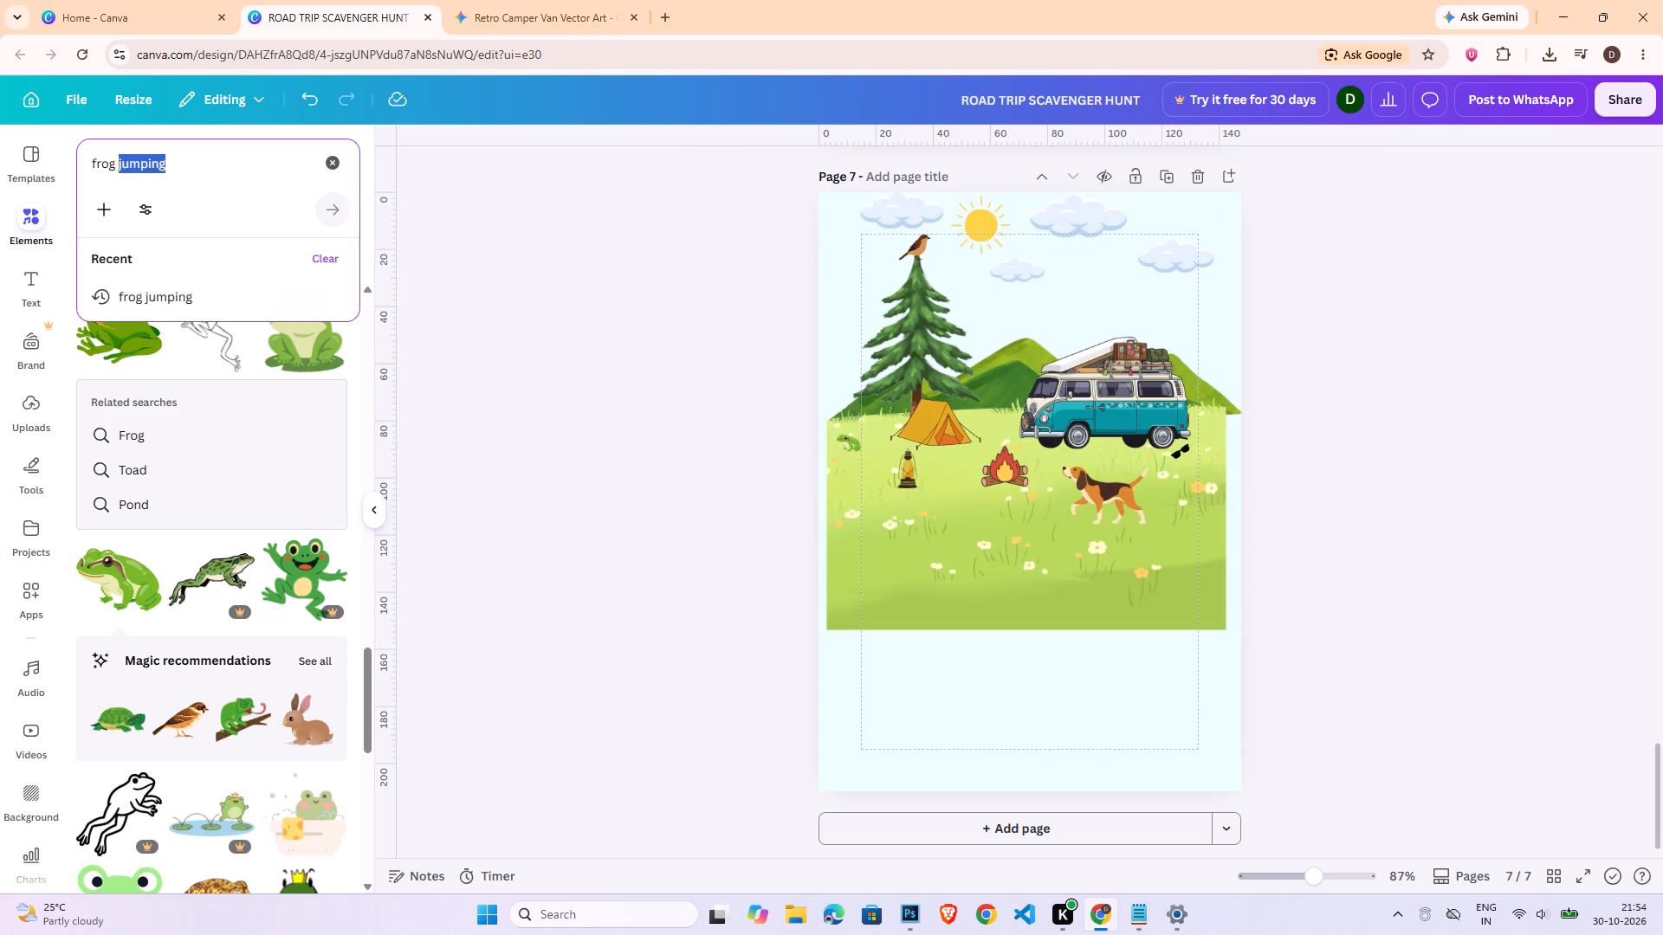
{"action": "key", "text": "BackSpace"}
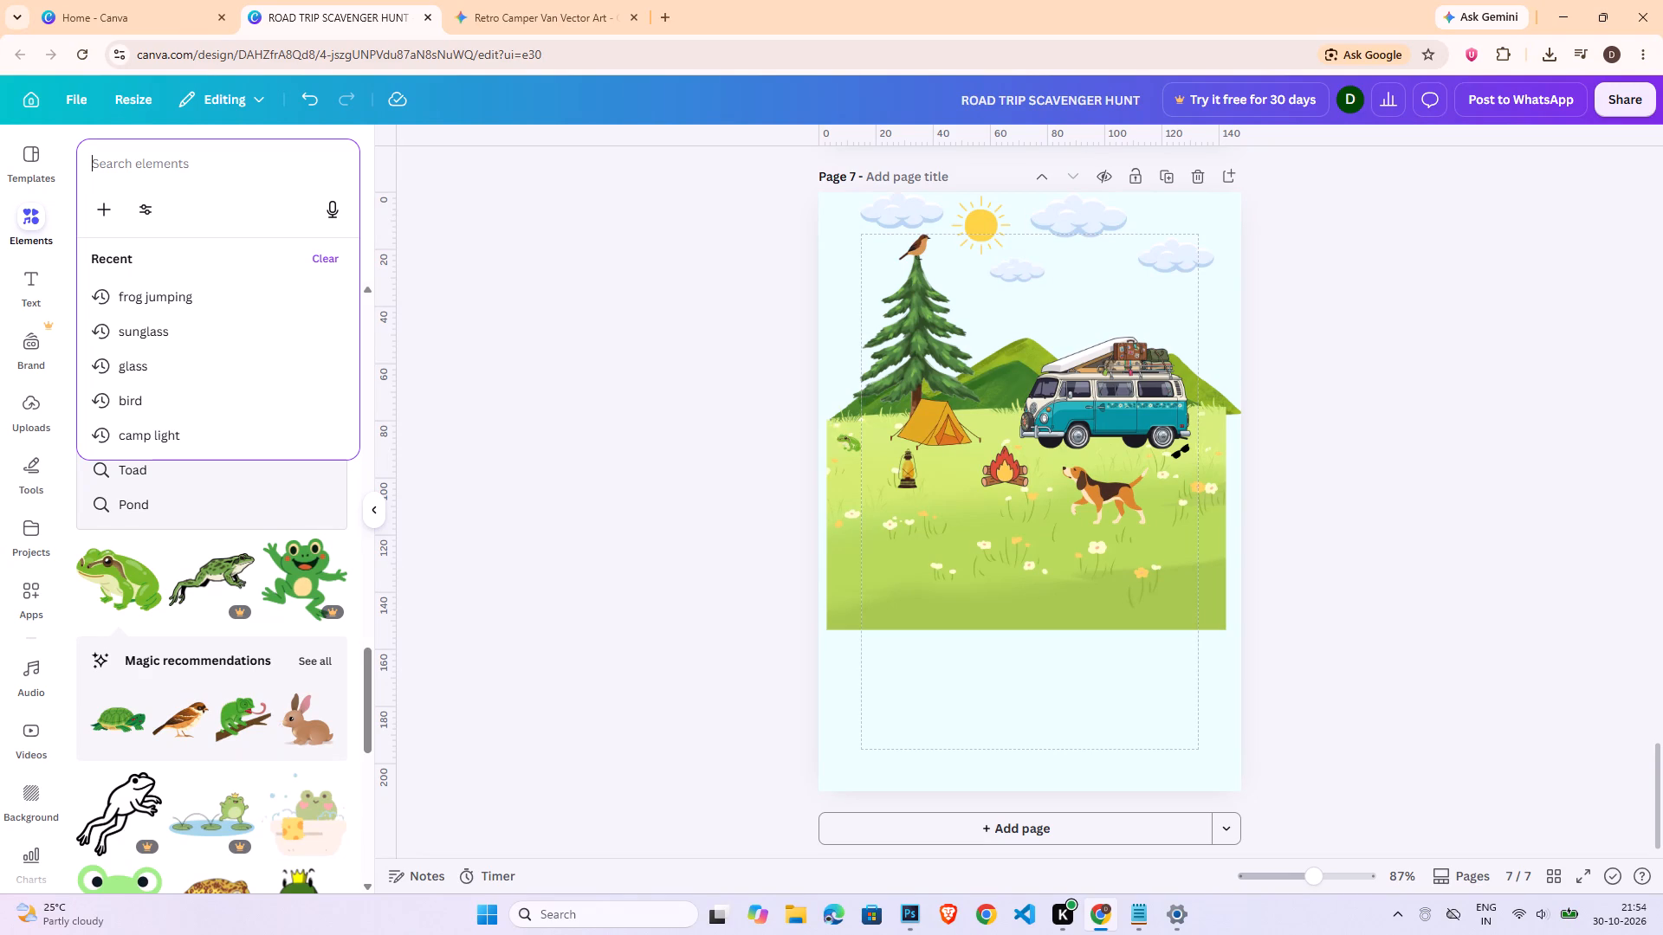
{"action": "type", "text": "basket"}
{"action": "key", "text": "Return"}
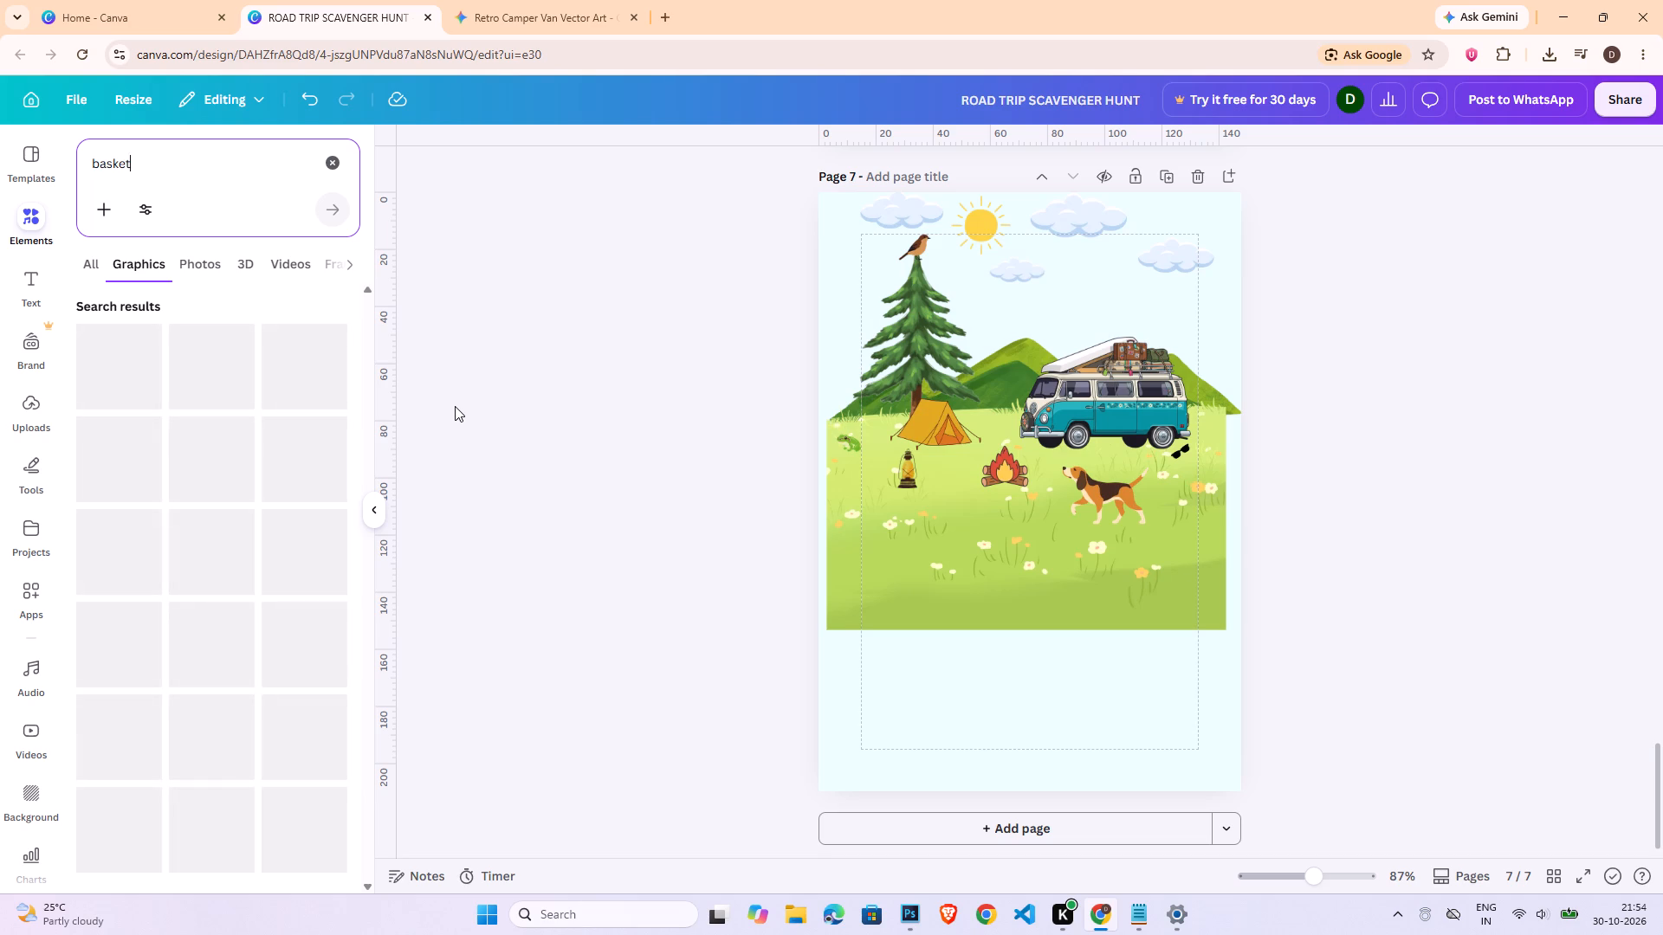
{"action": "left_click", "coordinate": [1213, 600]}
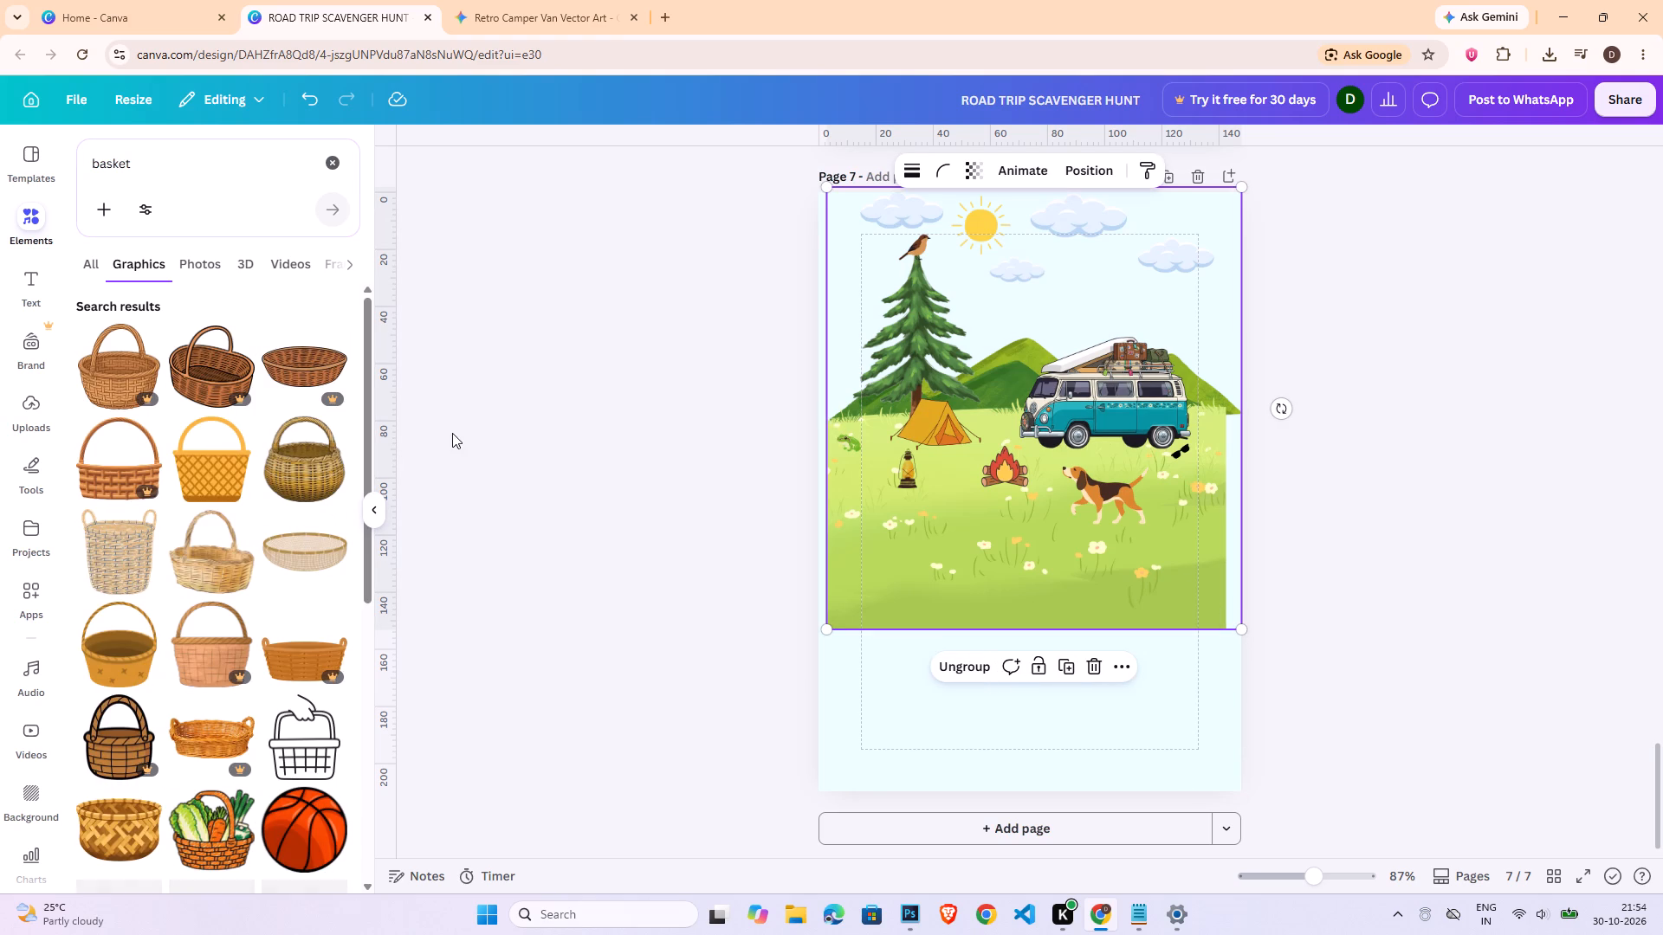
{"action": "left_click", "coordinate": [277, 484]}
{"action": "left_click_drag", "start_coordinate": [1201, 306], "coordinate": [980, 600]}
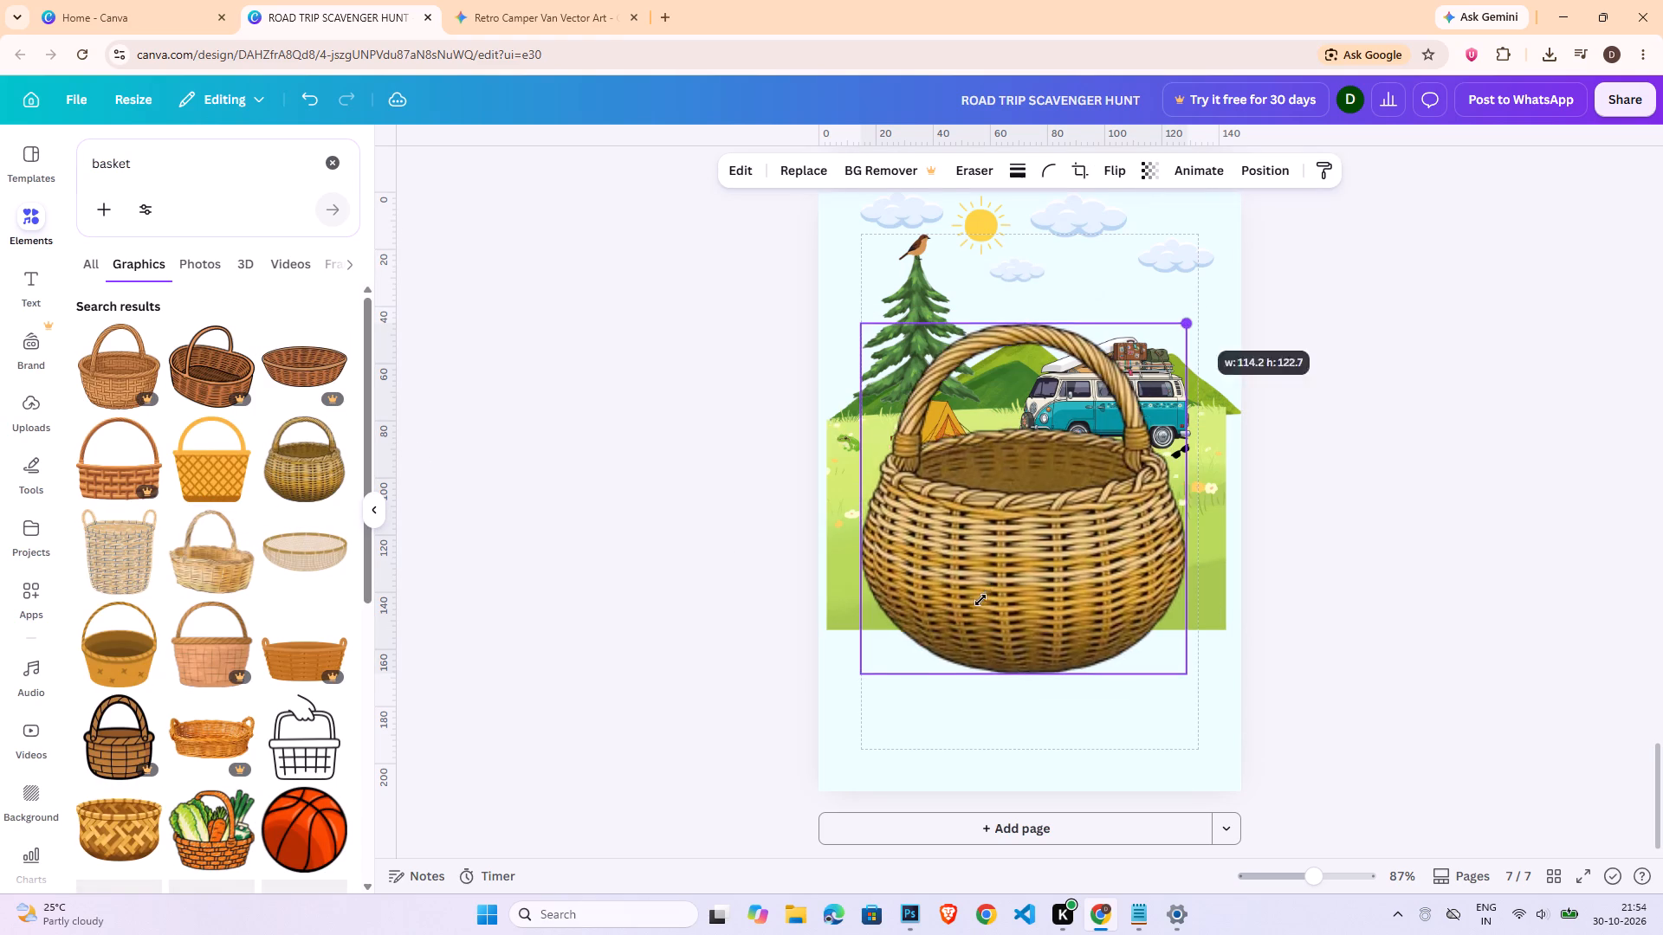
{"action": "left_click_drag", "start_coordinate": [980, 600], "coordinate": [908, 648]}
{"action": "left_click_drag", "start_coordinate": [875, 654], "coordinate": [1118, 358]}
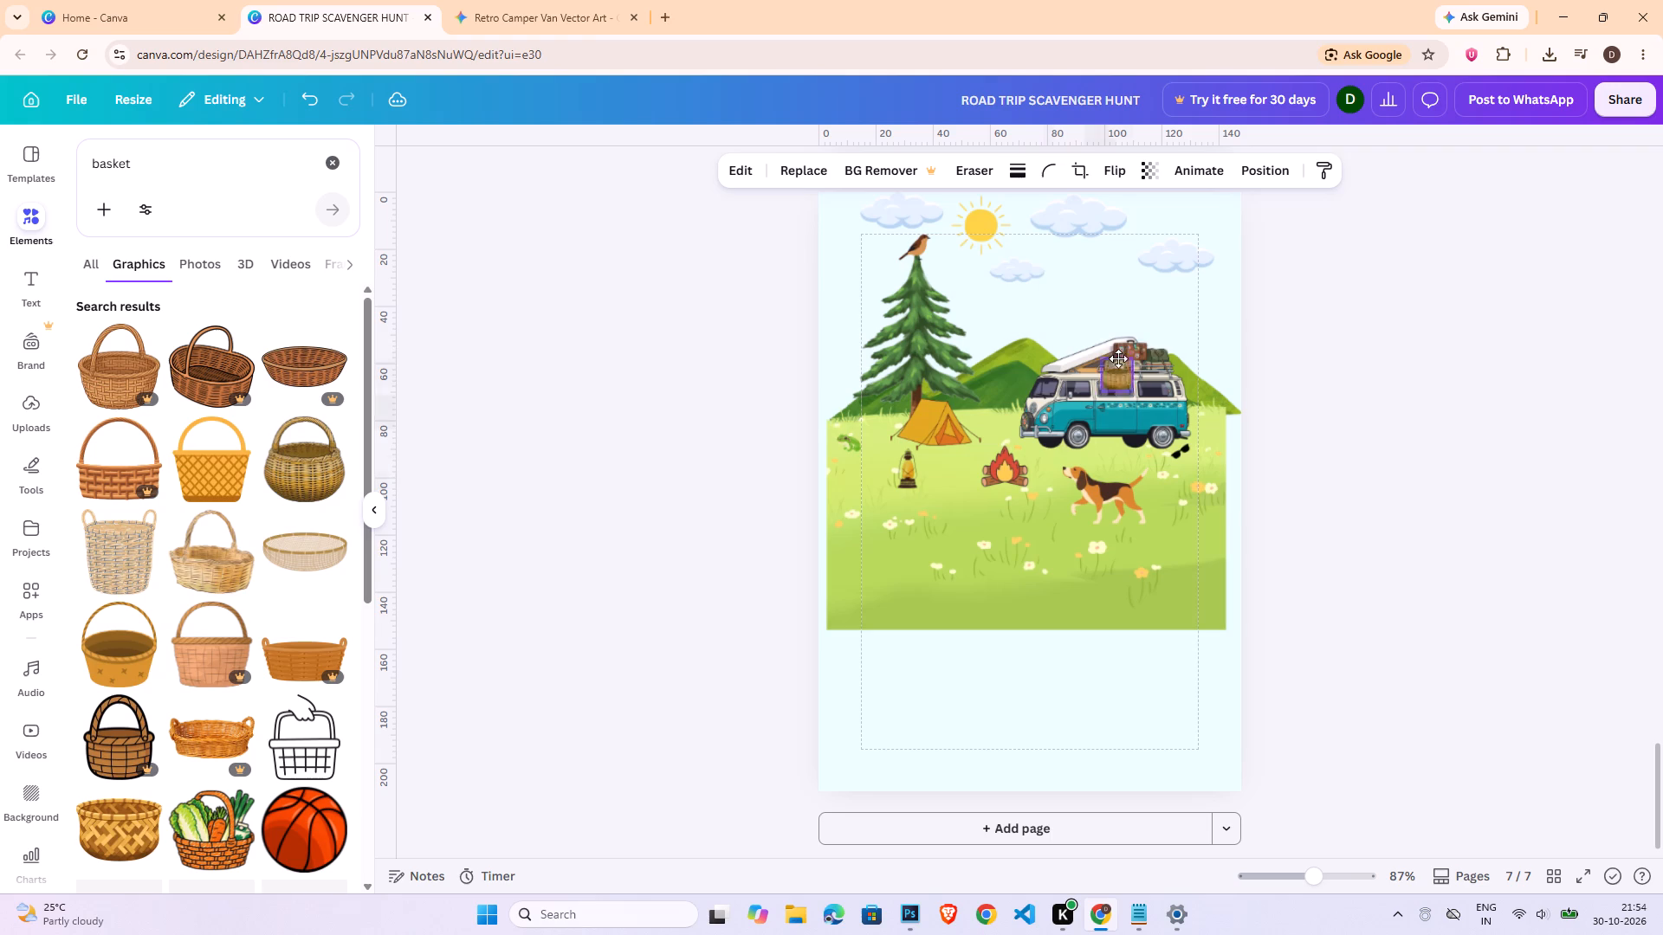
{"action": "left_click_drag", "start_coordinate": [1118, 358], "coordinate": [1154, 332]}
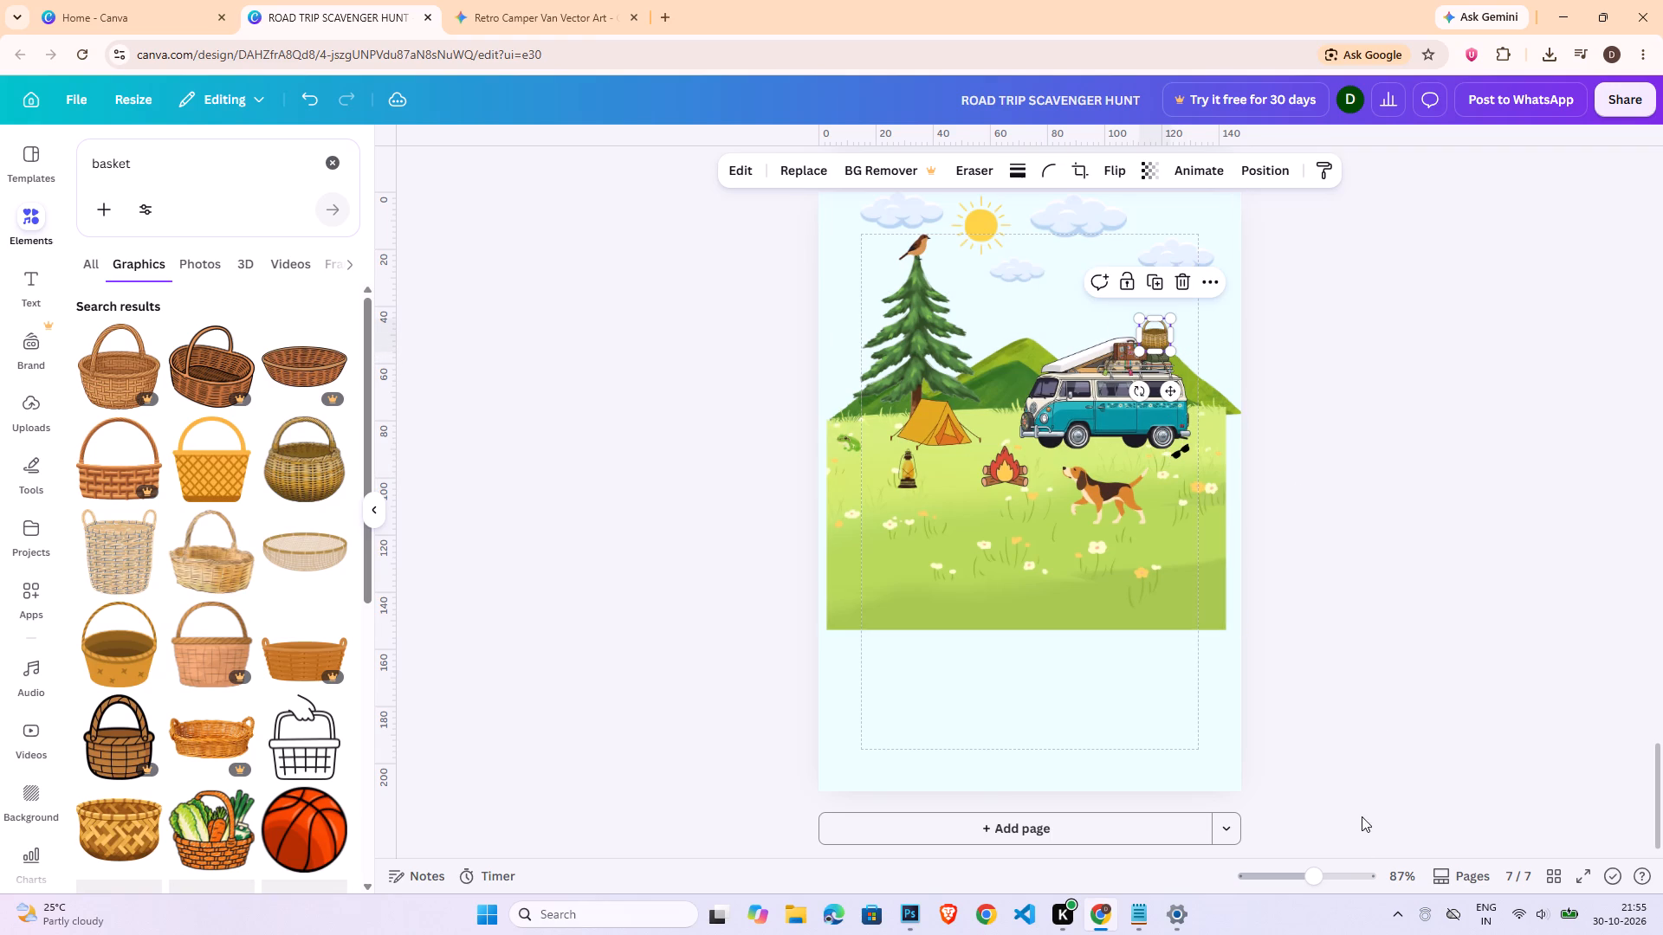
Shrink the basket further and seat it on the green bag on the van's roof rack.
{"action": "left_click", "coordinate": [1349, 870]}
{"action": "scroll", "coordinate": [1392, 616], "scroll_direction": "up", "scroll_amount": 4}
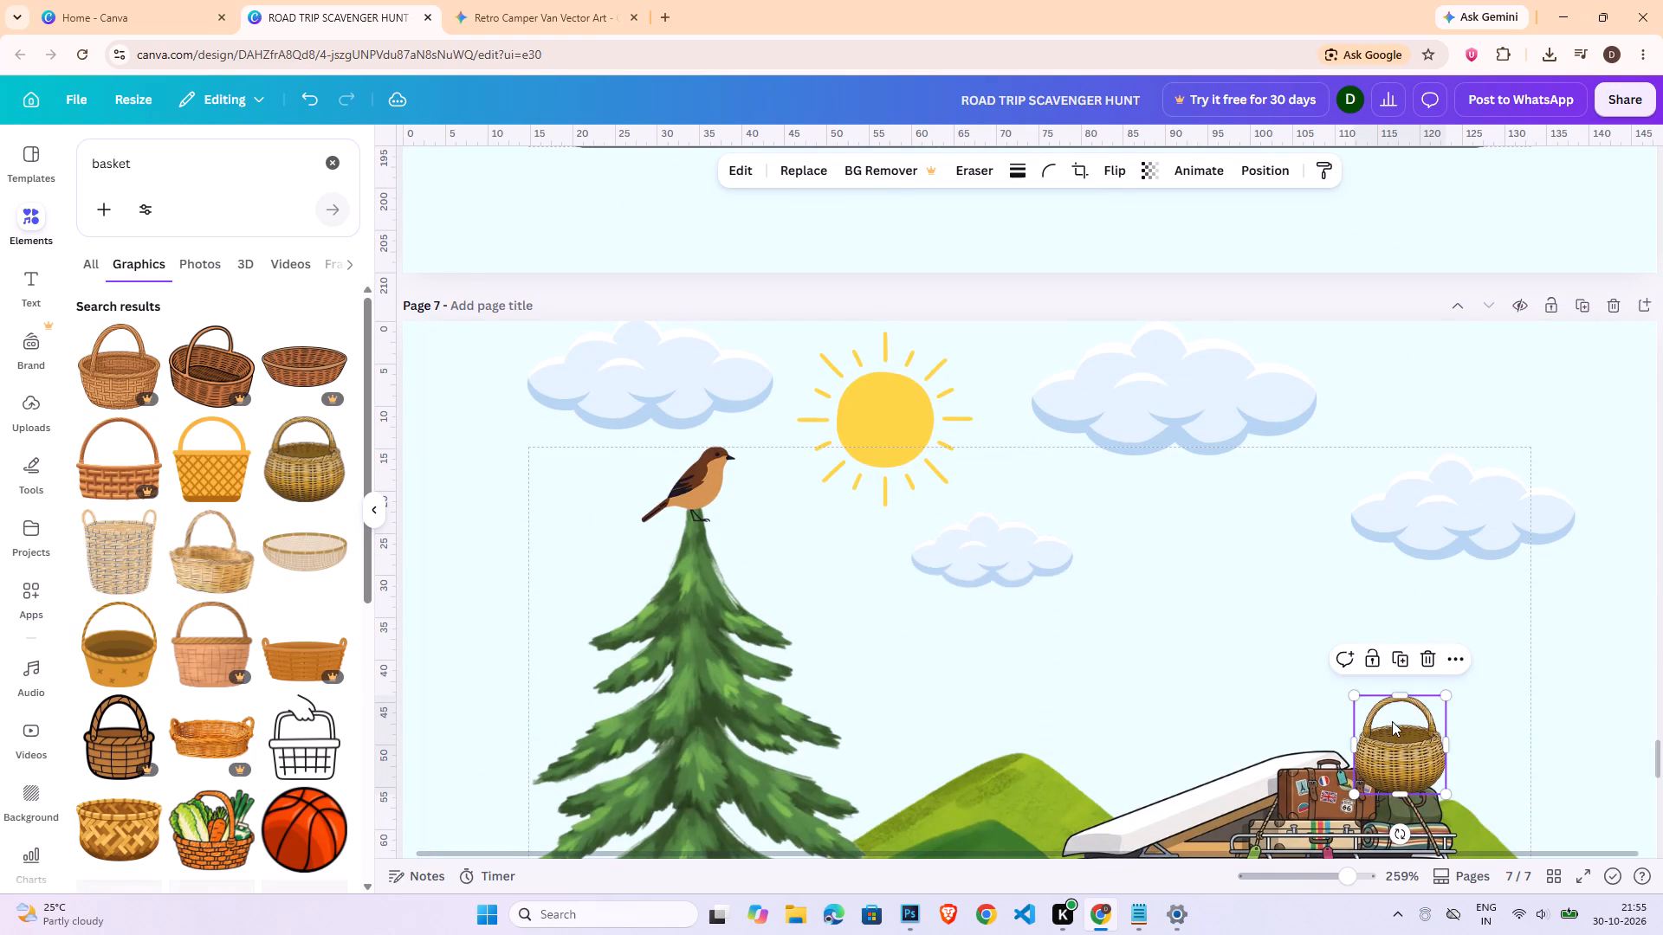
{"action": "left_click_drag", "start_coordinate": [1392, 722], "coordinate": [1407, 714]}
{"action": "scroll", "coordinate": [1557, 837], "scroll_direction": "down", "scroll_amount": 2}
{"action": "left_click_drag", "start_coordinate": [1460, 344], "coordinate": [1454, 347]}
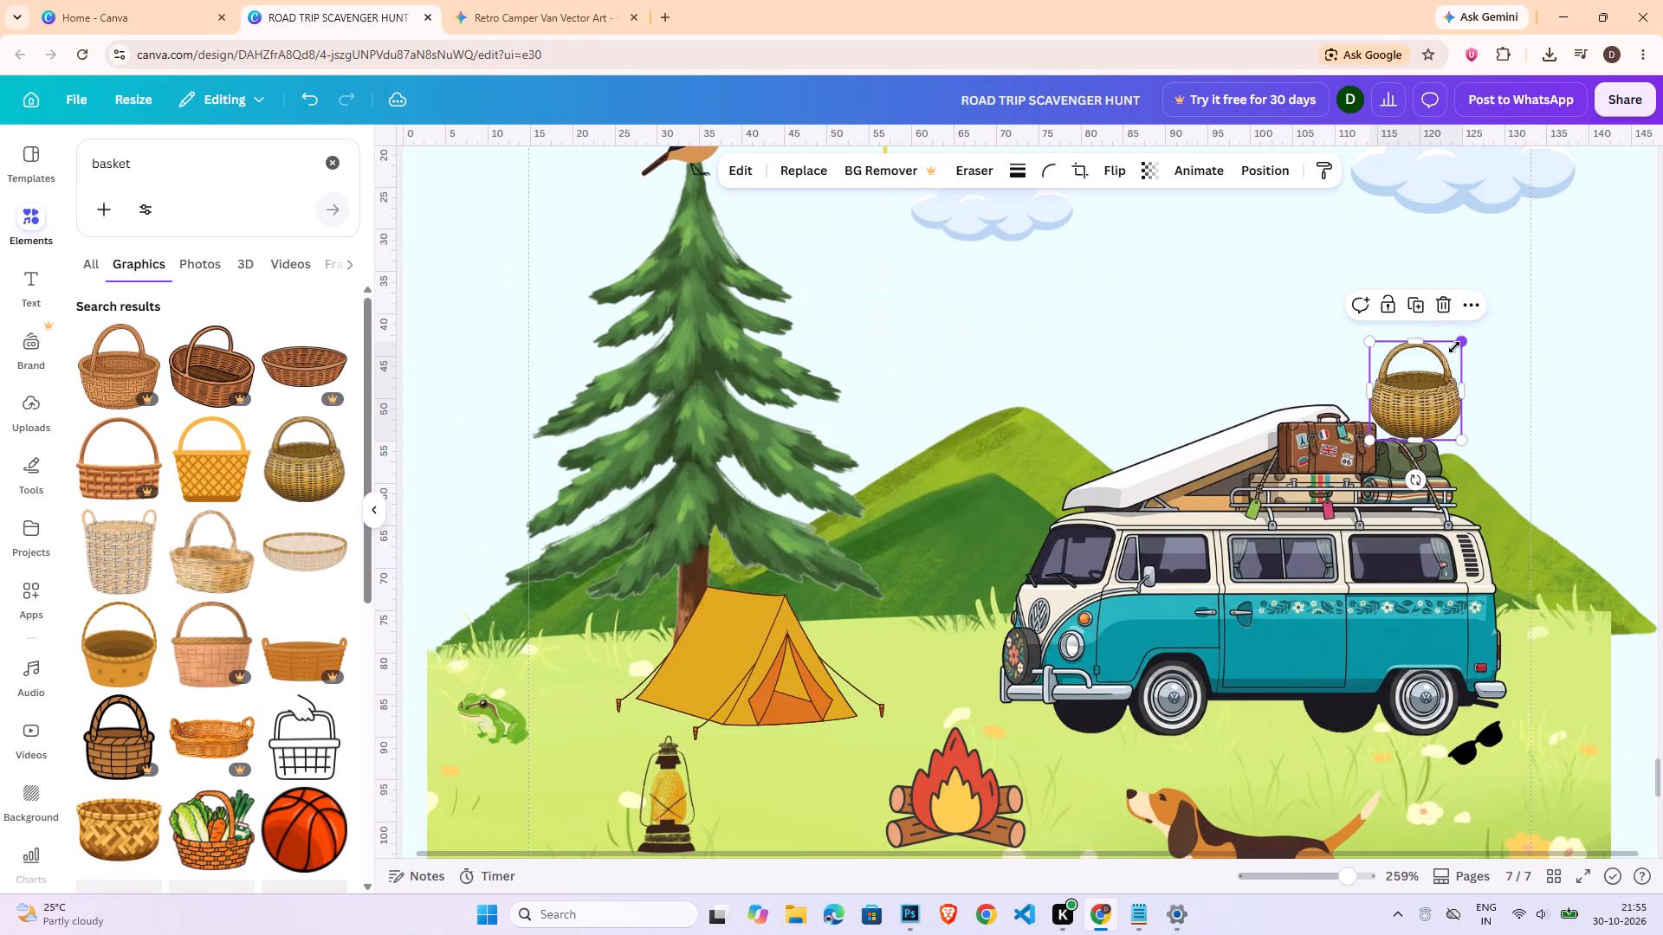
{"action": "left_click_drag", "start_coordinate": [1454, 347], "coordinate": [1433, 377]}
{"action": "left_click", "coordinate": [1406, 397]}
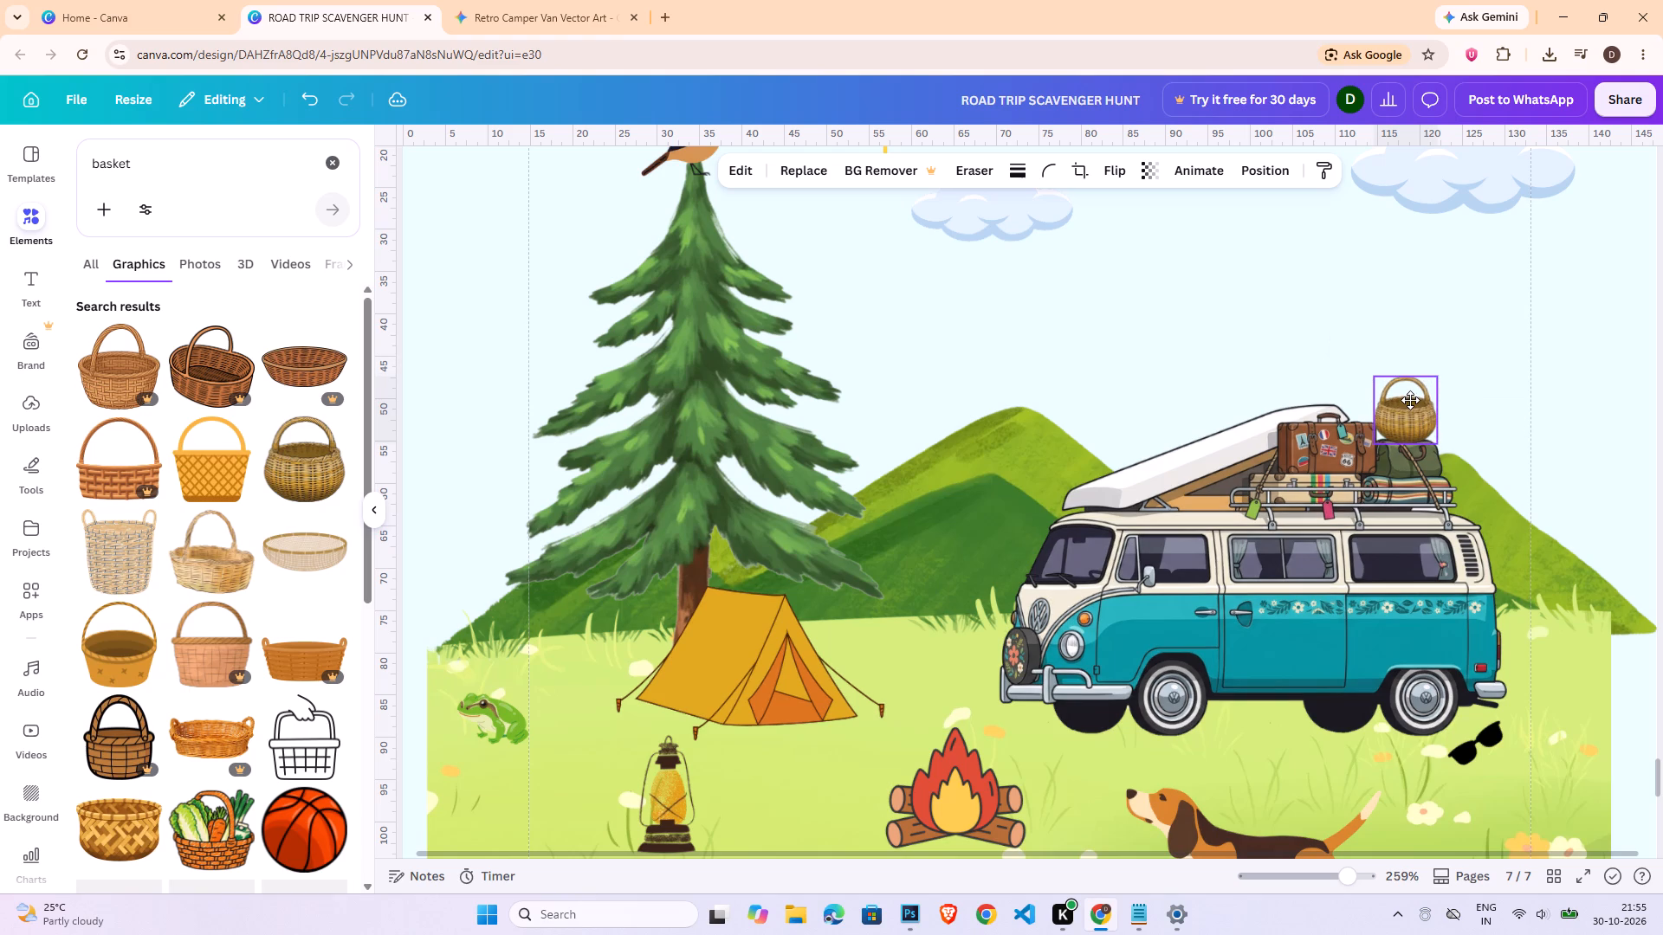
{"action": "left_click", "coordinate": [1334, 874]}
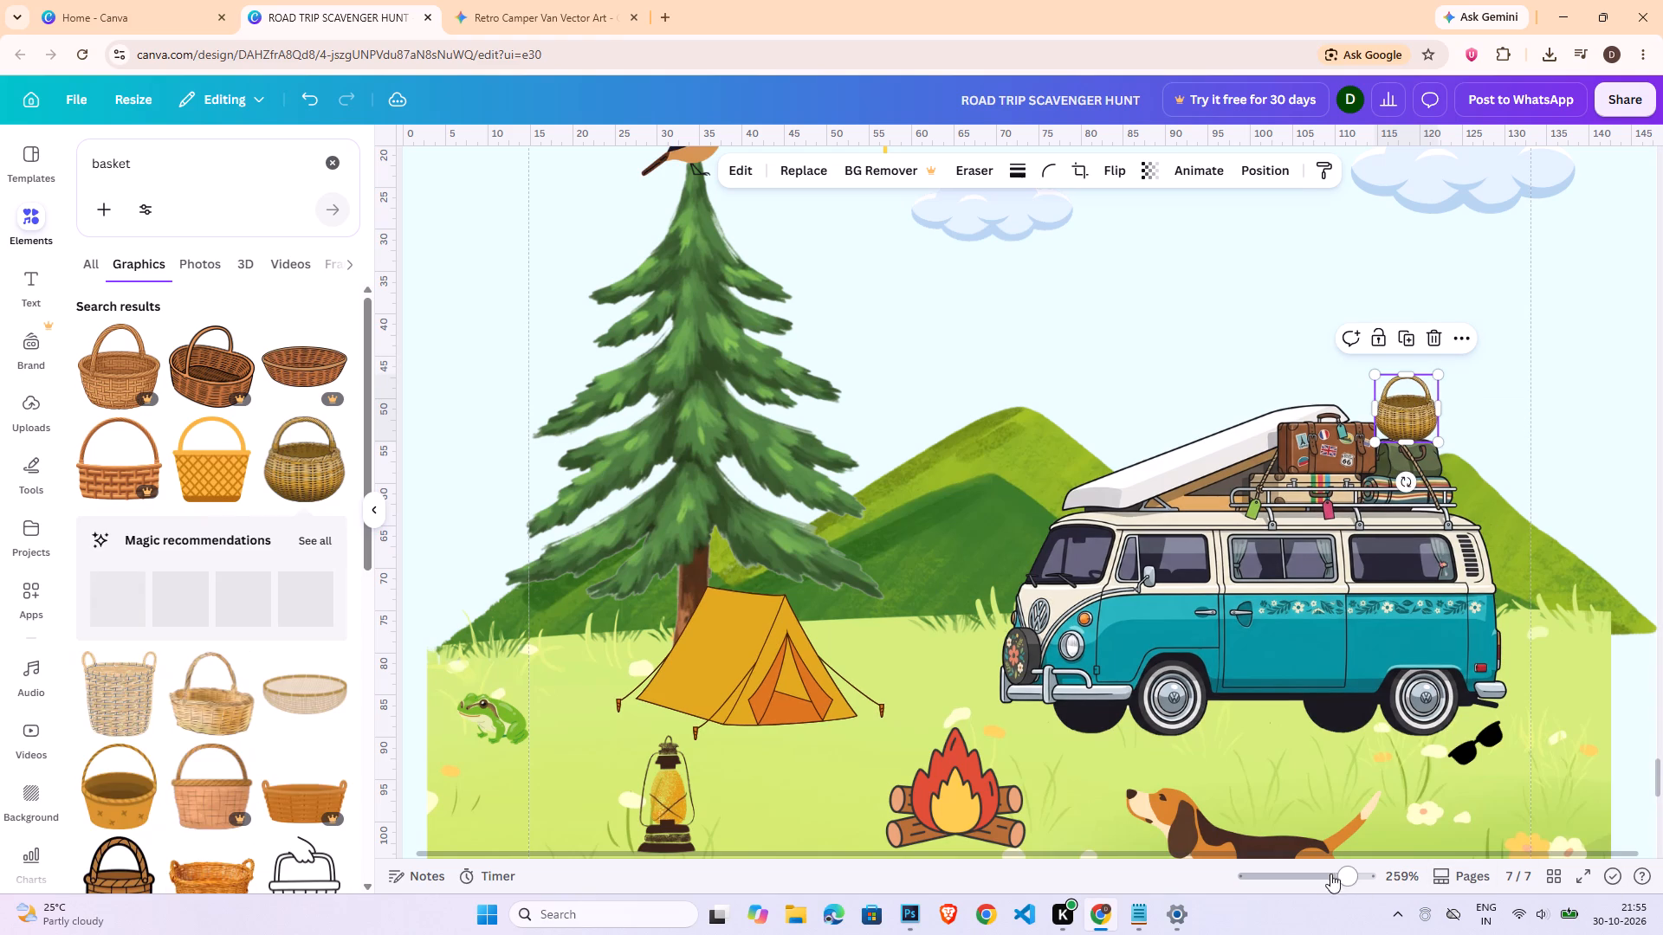
{"action": "left_click", "coordinate": [1323, 873]}
{"action": "left_click", "coordinate": [1309, 872]}
{"action": "left_click", "coordinate": [1409, 555]}
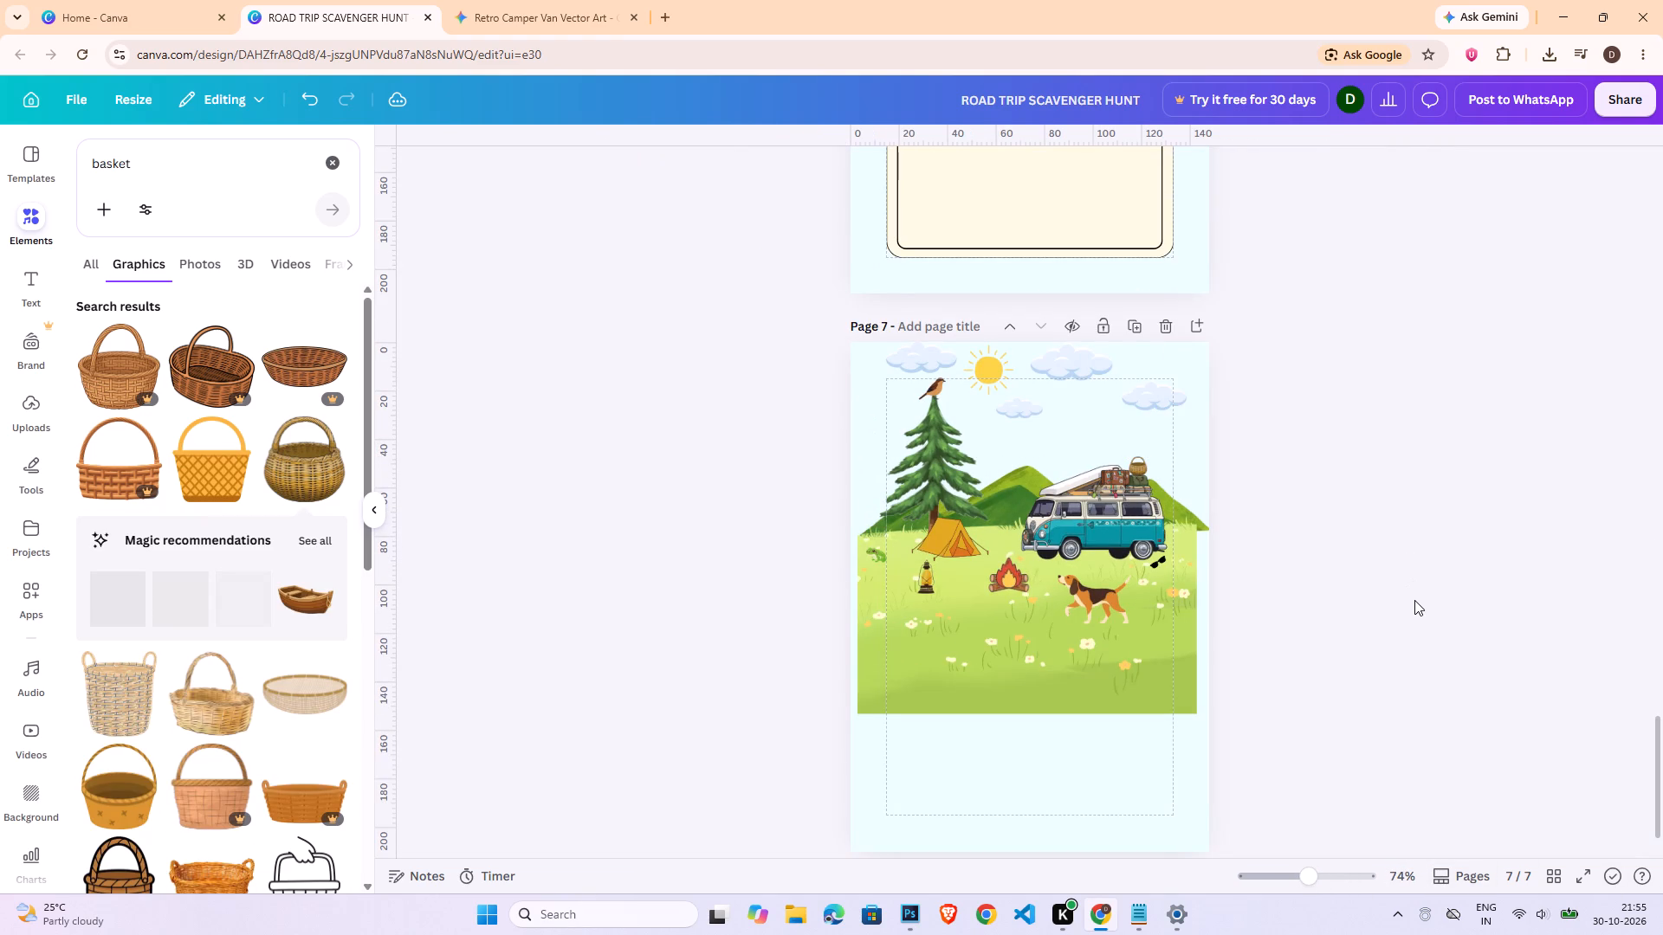
Ungroup page 7's camping scene and widen the grass field until it reaches the page's right edge.
{"action": "scroll", "coordinate": [1414, 600], "scroll_direction": "up", "scroll_amount": 1}
{"action": "left_click", "coordinate": [1326, 874]}
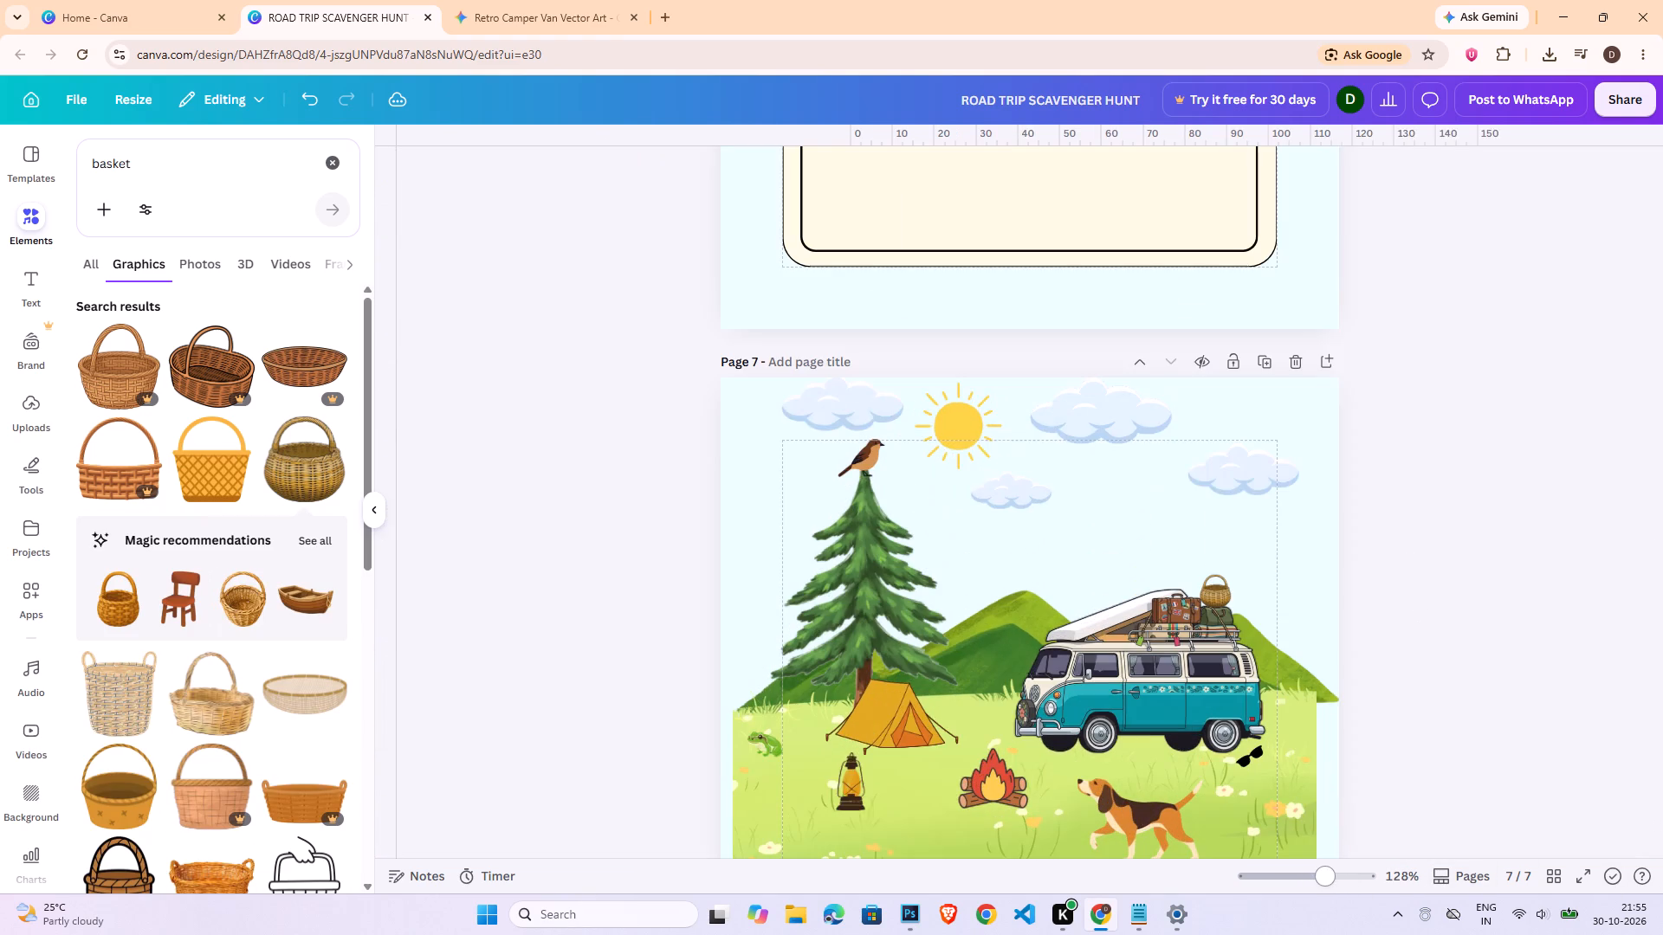
{"action": "scroll", "coordinate": [1456, 624], "scroll_direction": "down", "scroll_amount": 2}
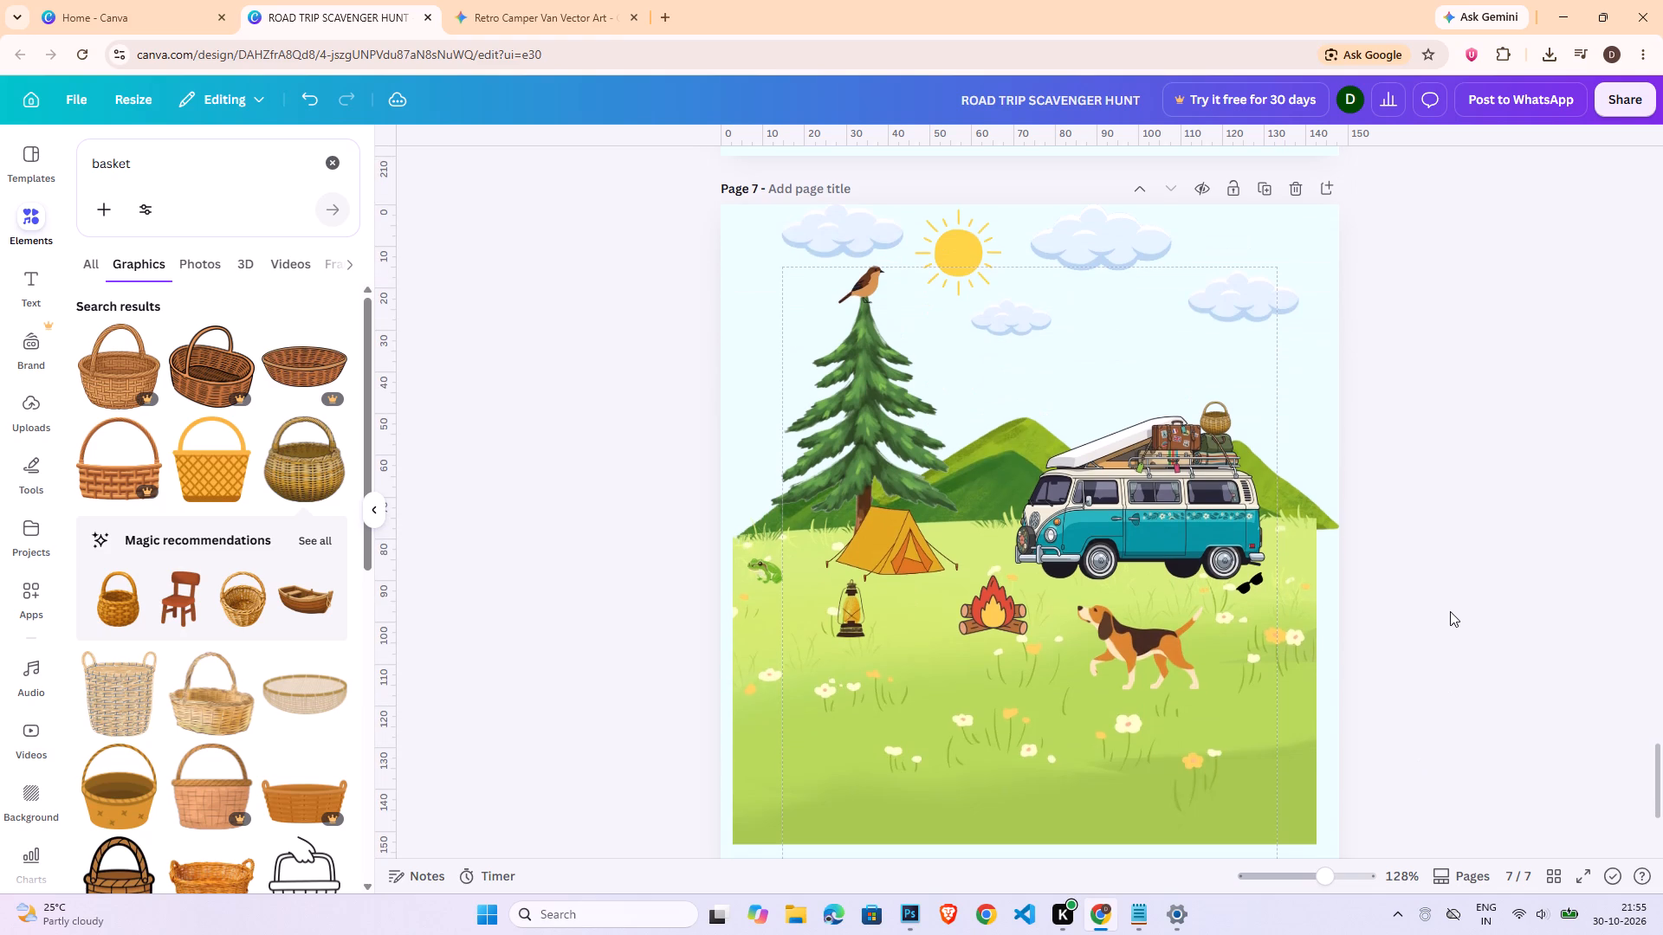
{"action": "left_click", "coordinate": [1288, 646]}
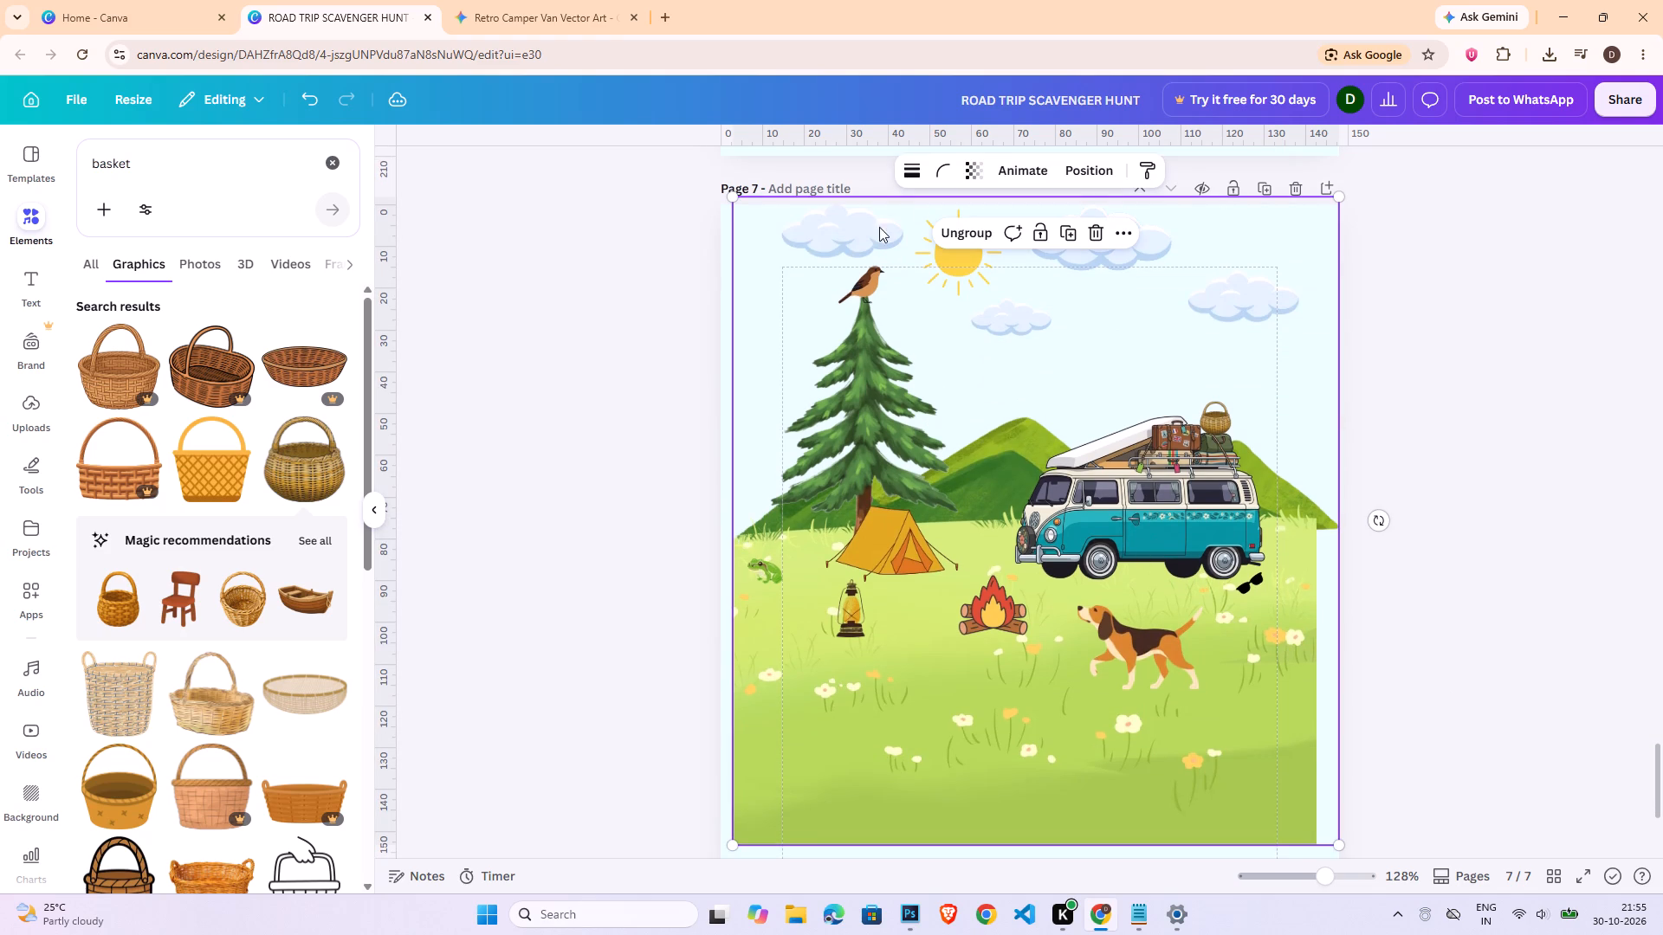
{"action": "left_click", "coordinate": [951, 229]}
{"action": "left_click", "coordinate": [1304, 783]}
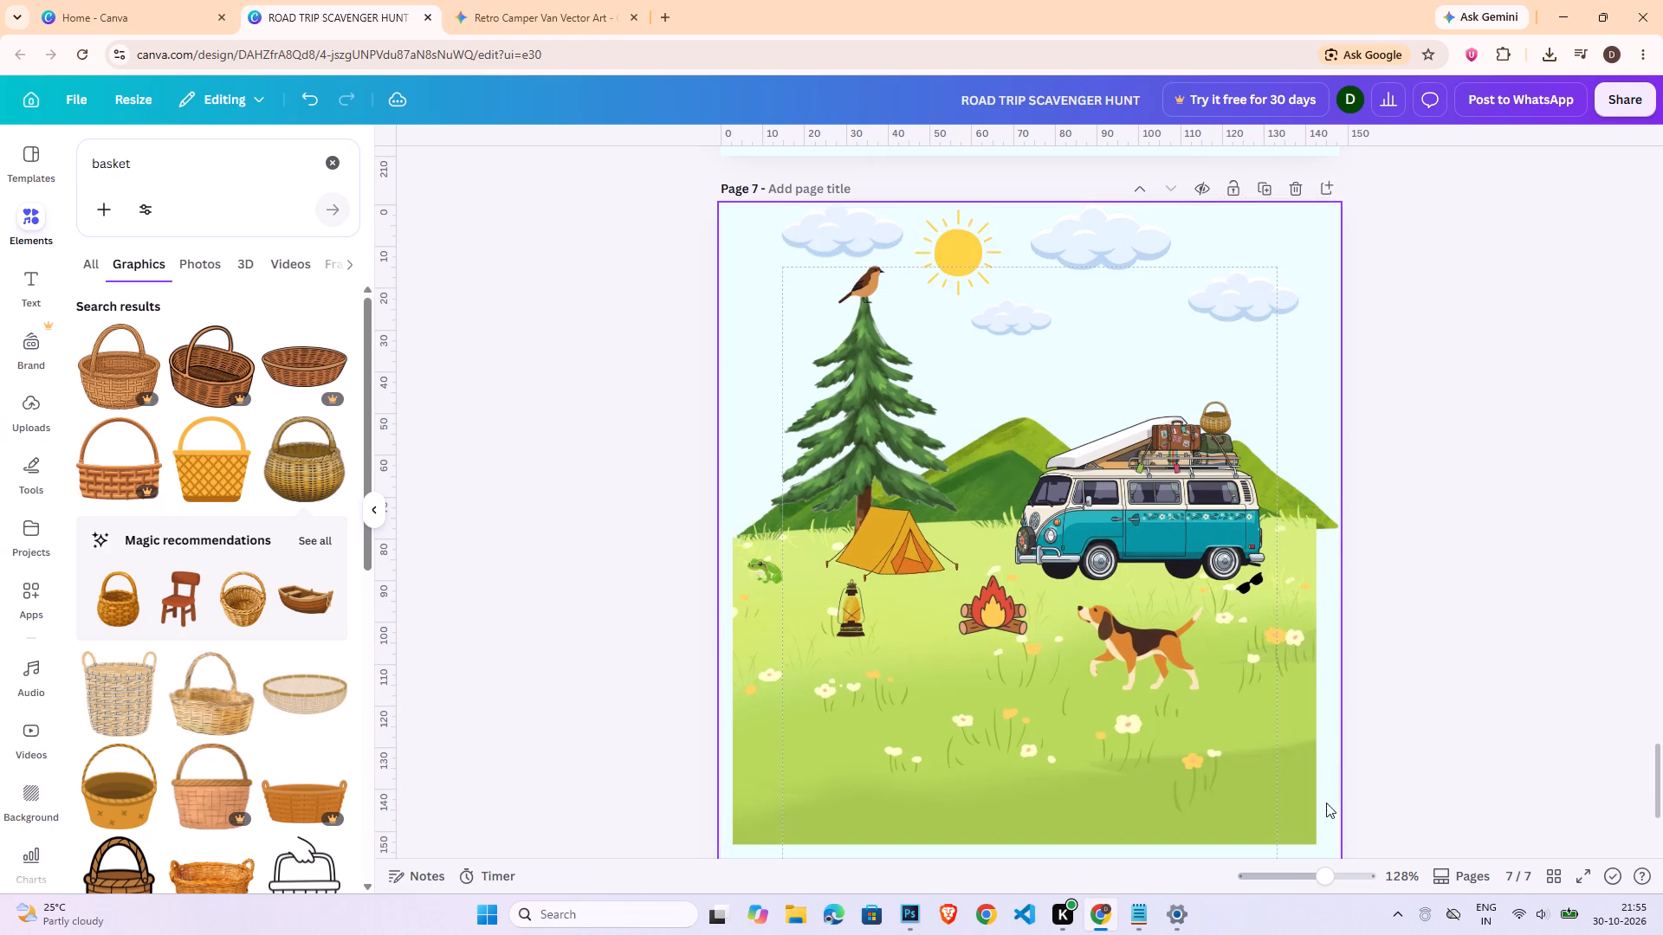
{"action": "left_click", "coordinate": [1314, 829]}
{"action": "left_click", "coordinate": [1317, 840]}
{"action": "left_click_drag", "start_coordinate": [1321, 676], "coordinate": [1343, 682]}
{"action": "left_click", "coordinate": [1453, 581]}
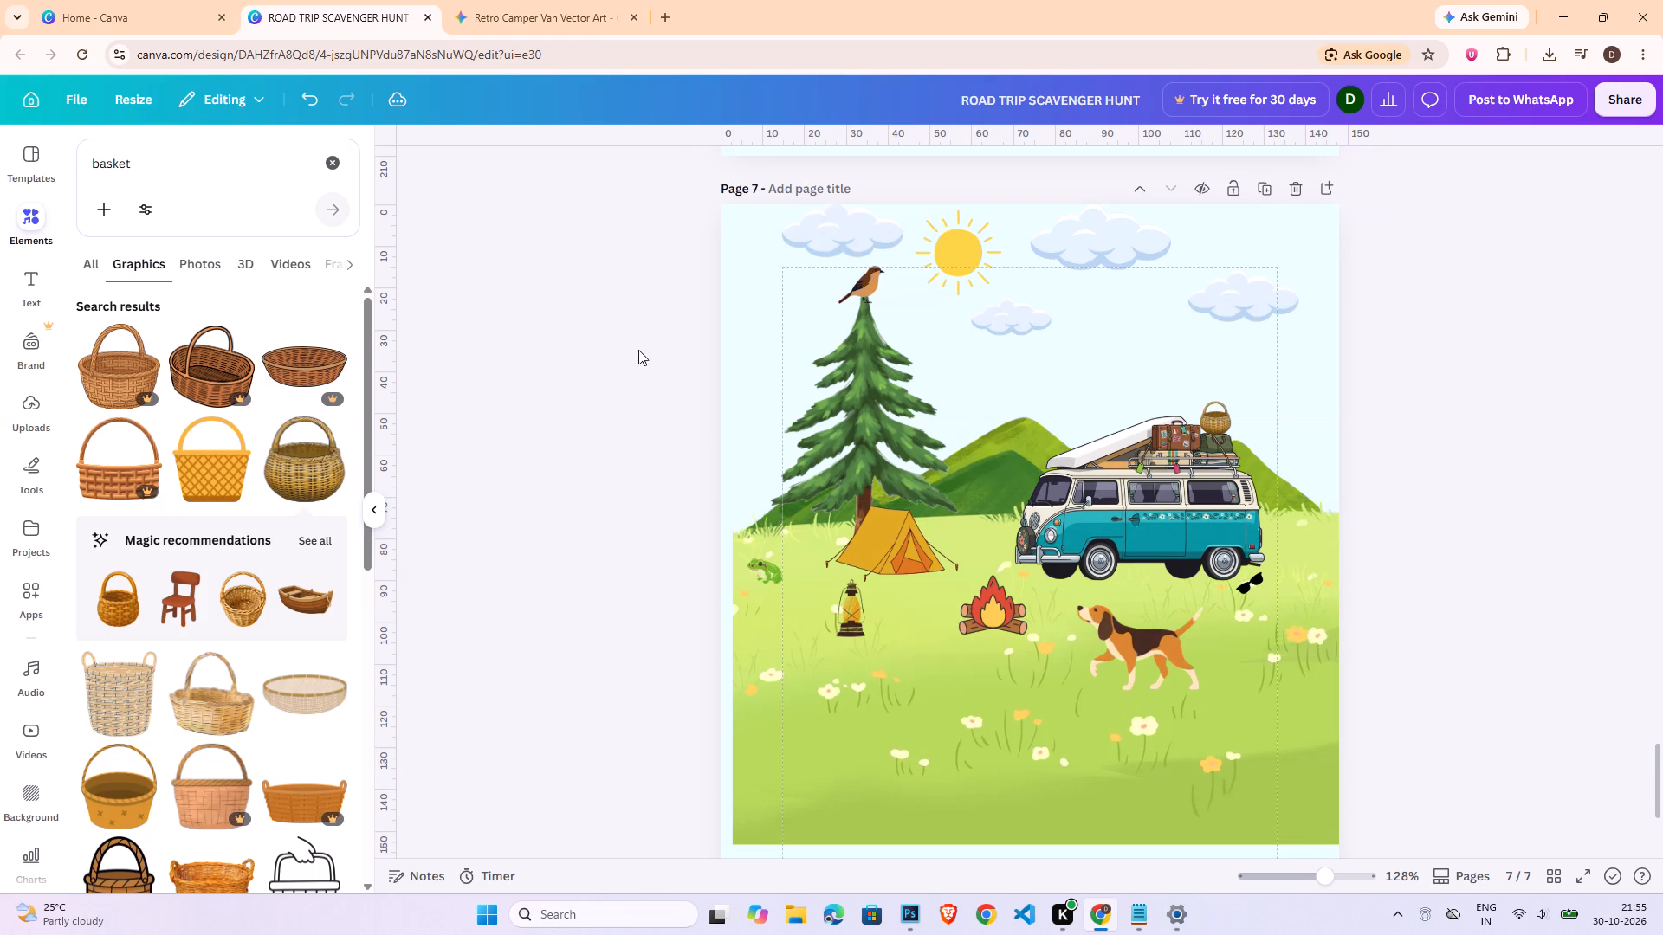
Group all of page 7's scene elements, including the added bird, sunglasses, frog and basket.
{"action": "left_click", "coordinate": [626, 326]}
{"action": "key", "text": "ctrl+a"}
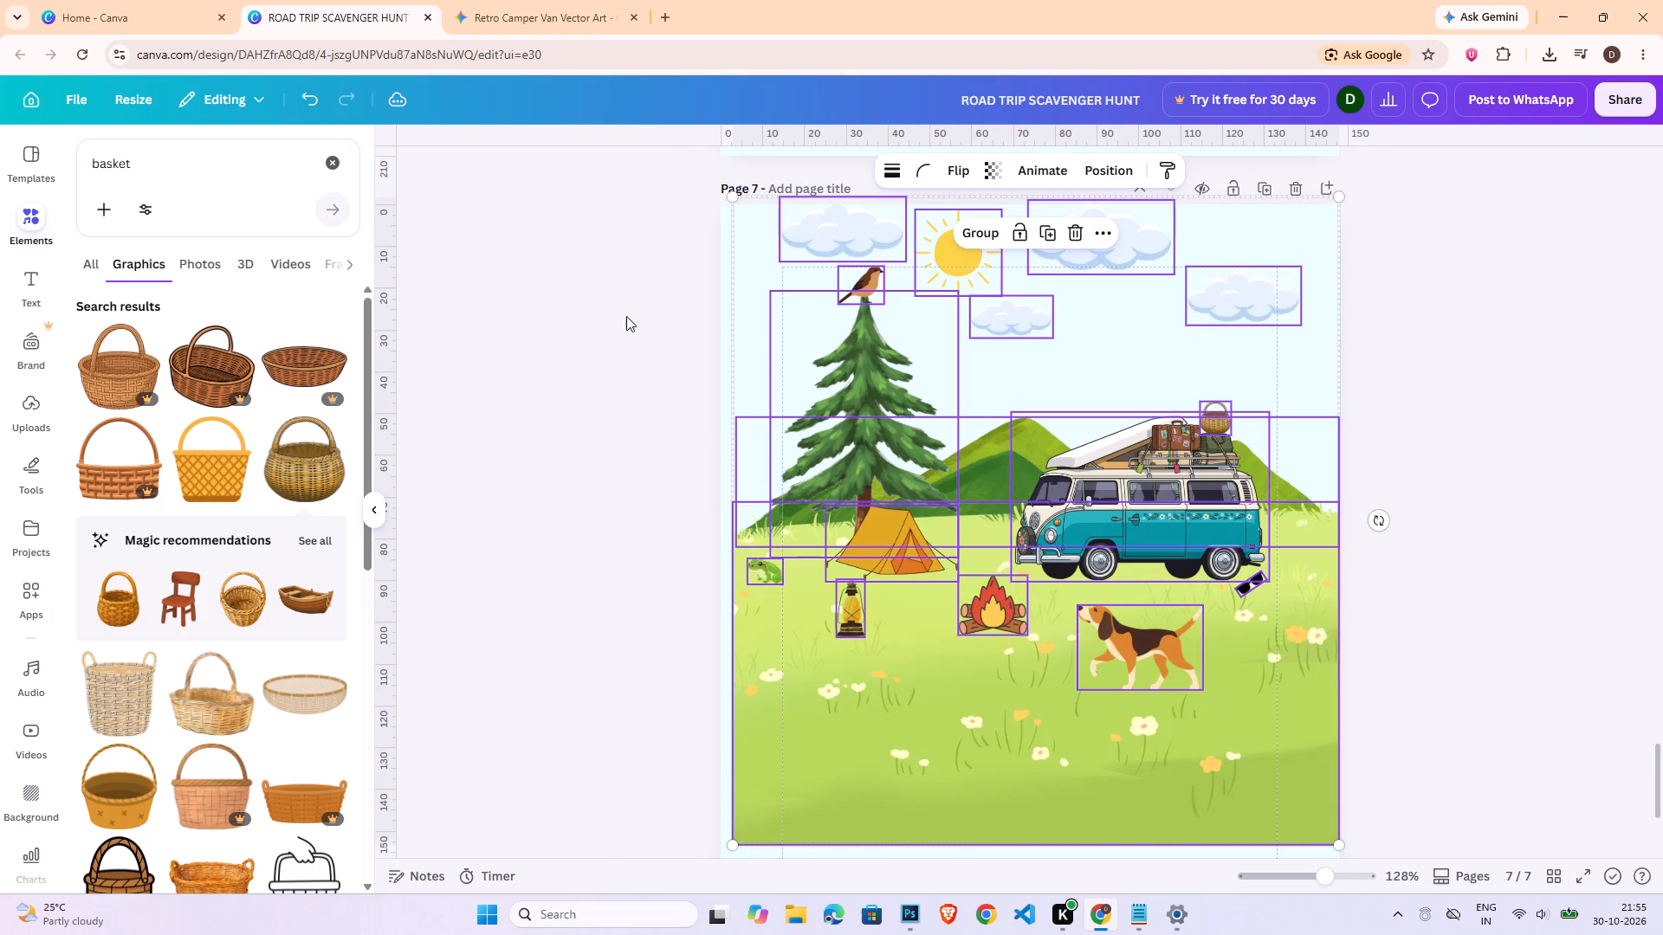
{"action": "left_click", "coordinate": [968, 229]}
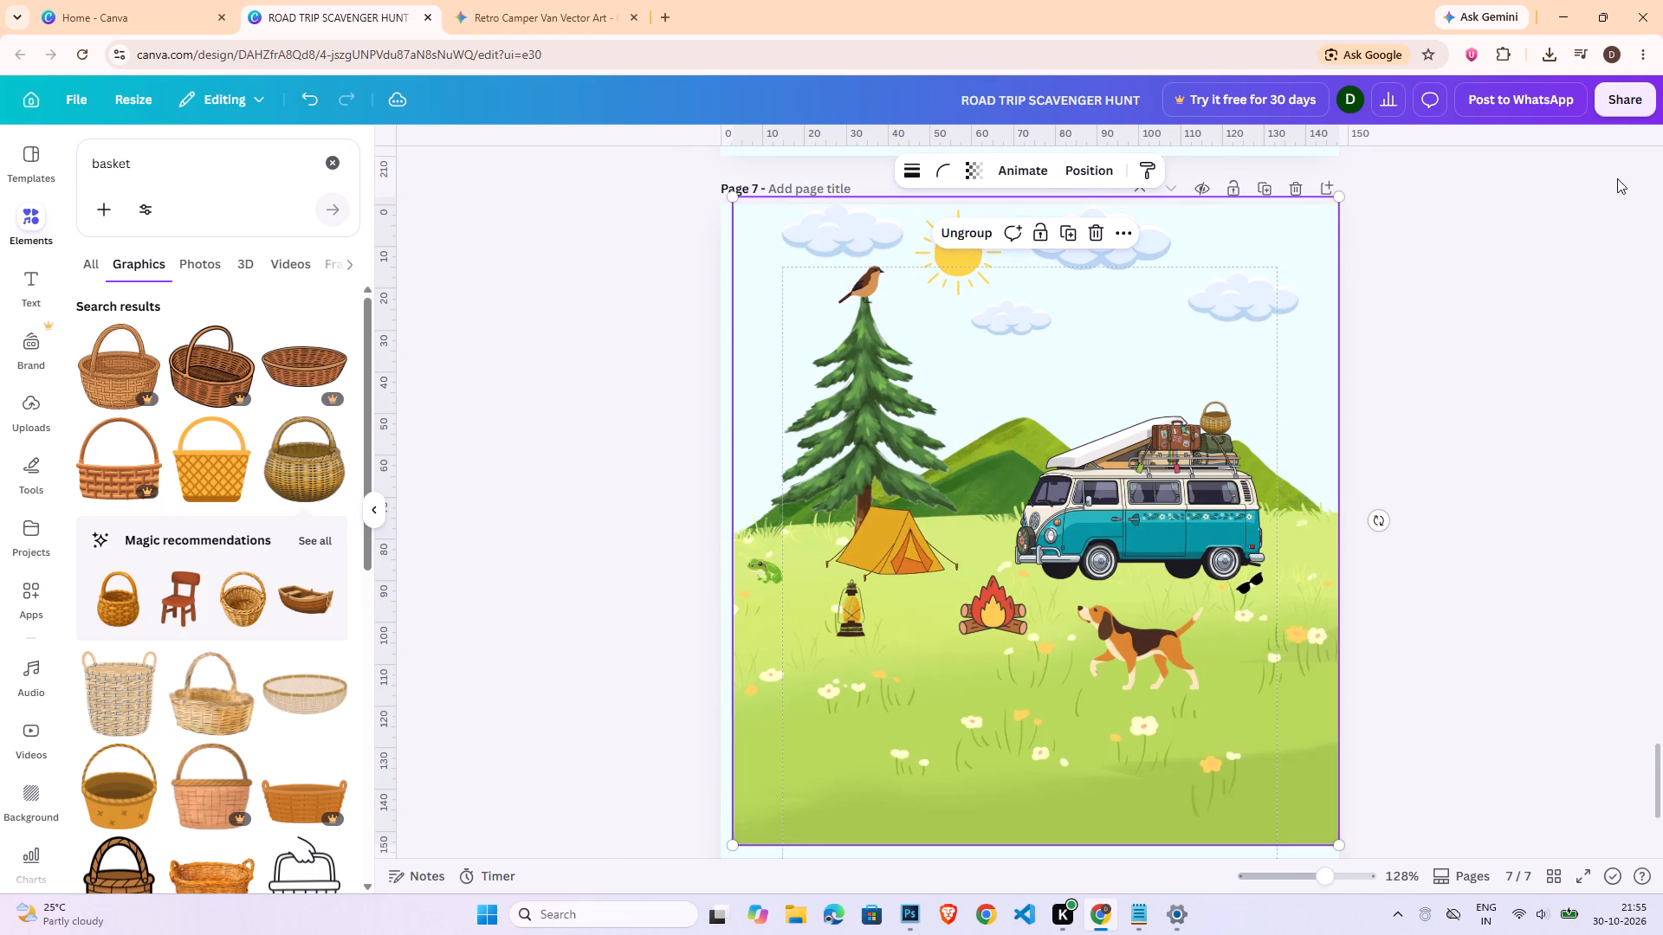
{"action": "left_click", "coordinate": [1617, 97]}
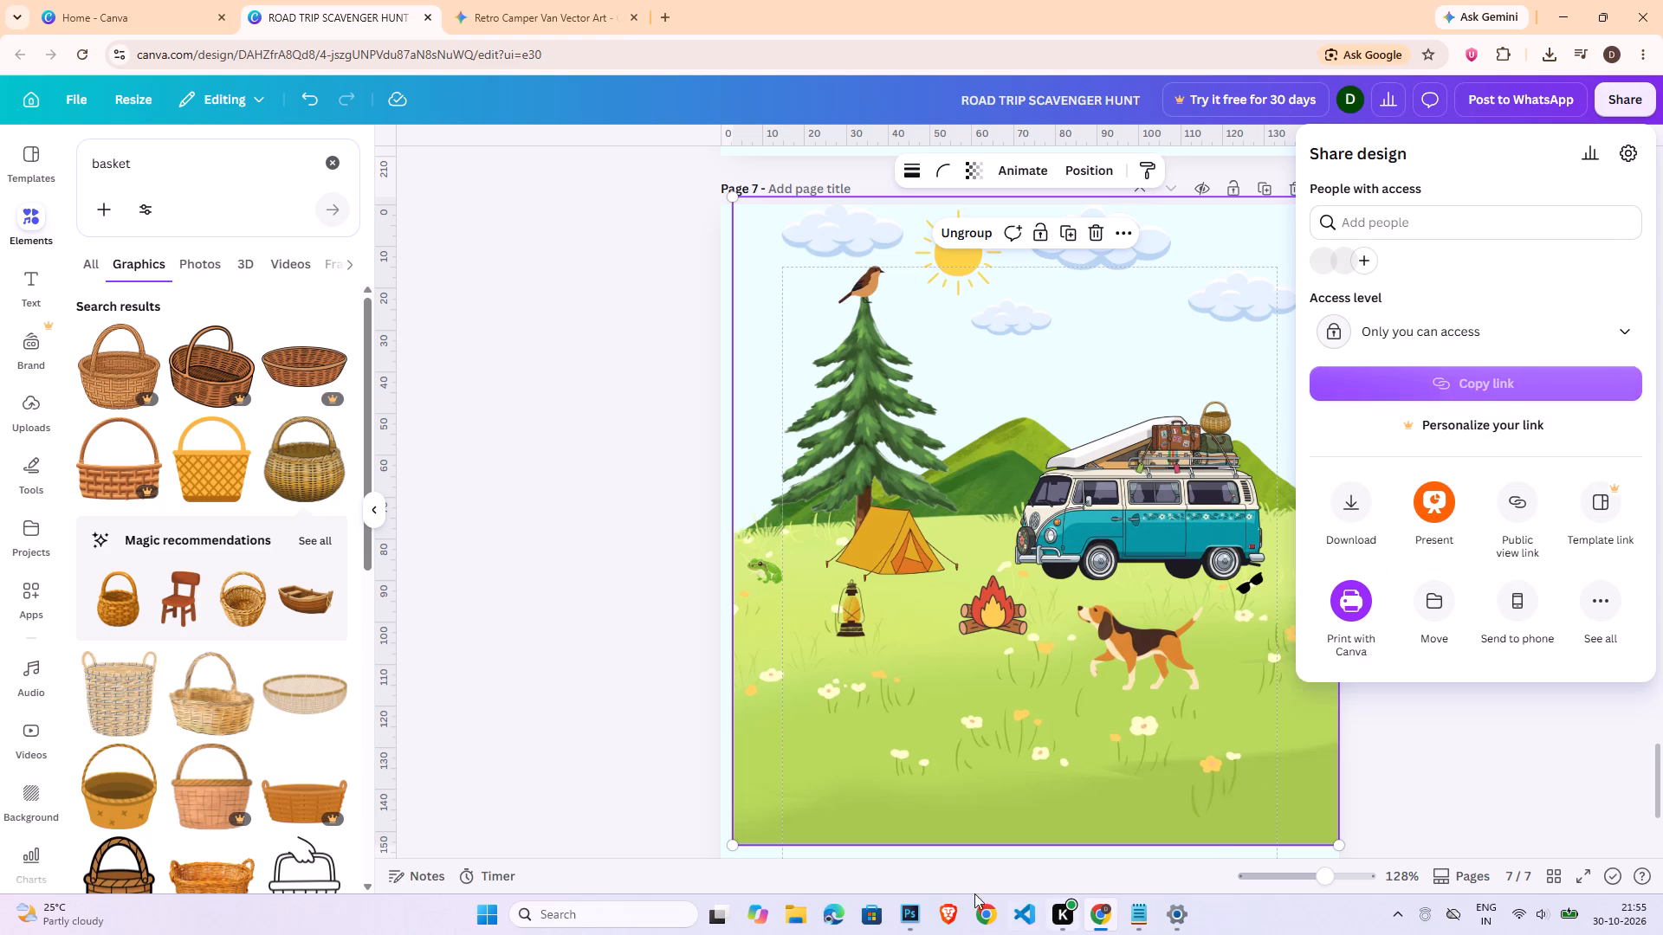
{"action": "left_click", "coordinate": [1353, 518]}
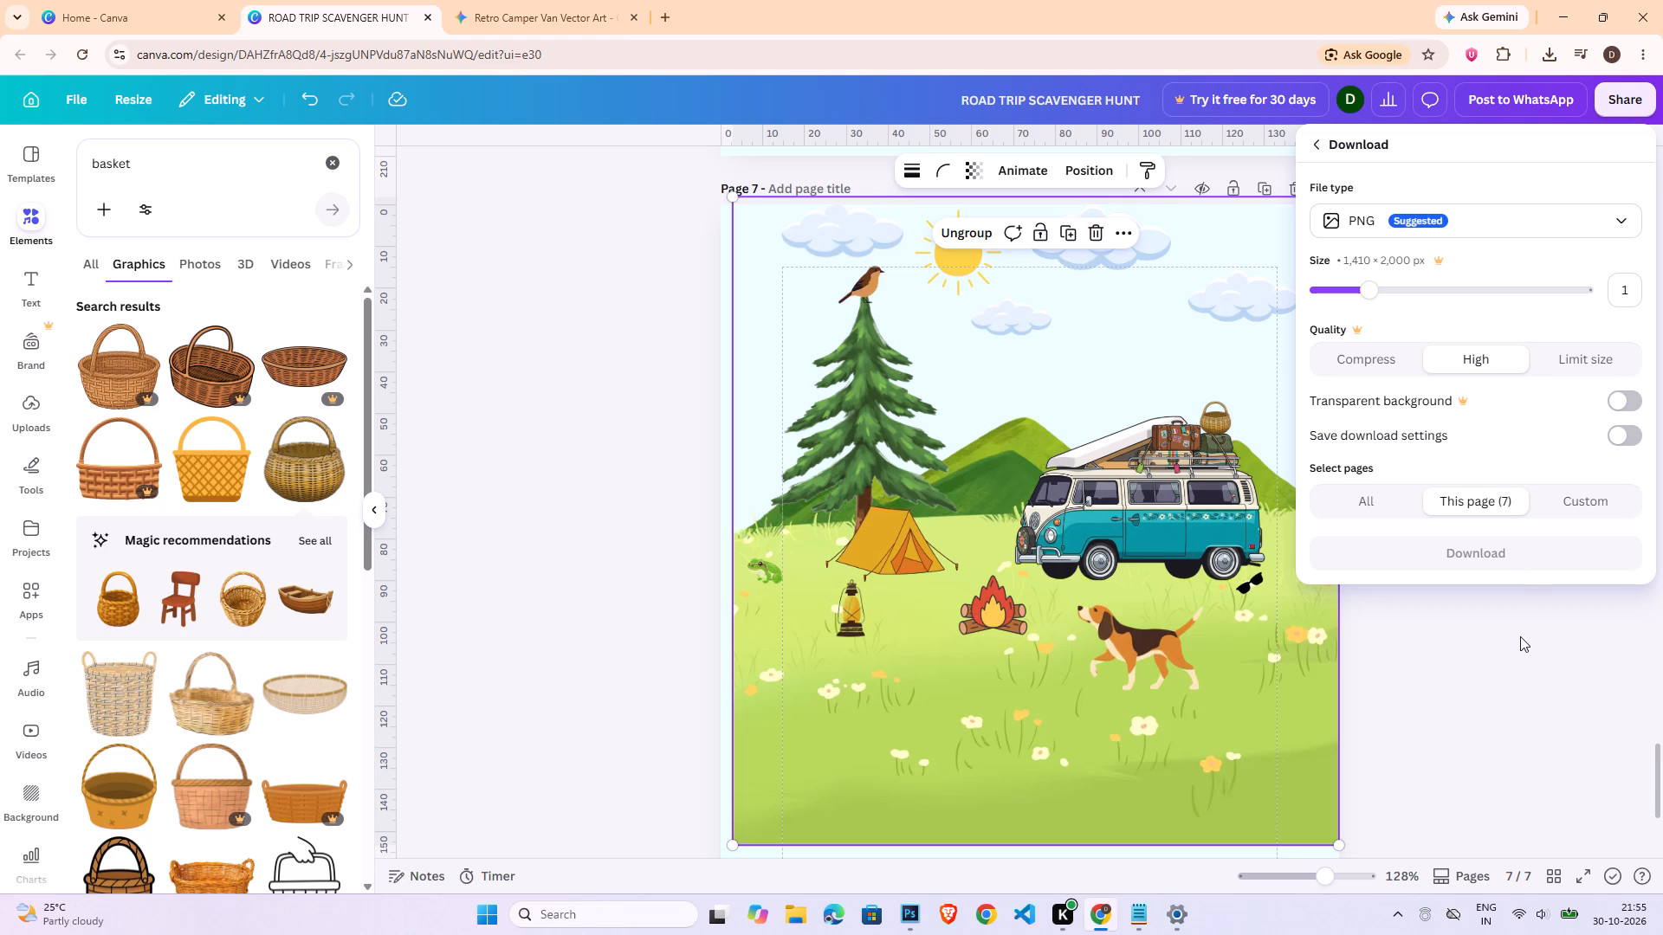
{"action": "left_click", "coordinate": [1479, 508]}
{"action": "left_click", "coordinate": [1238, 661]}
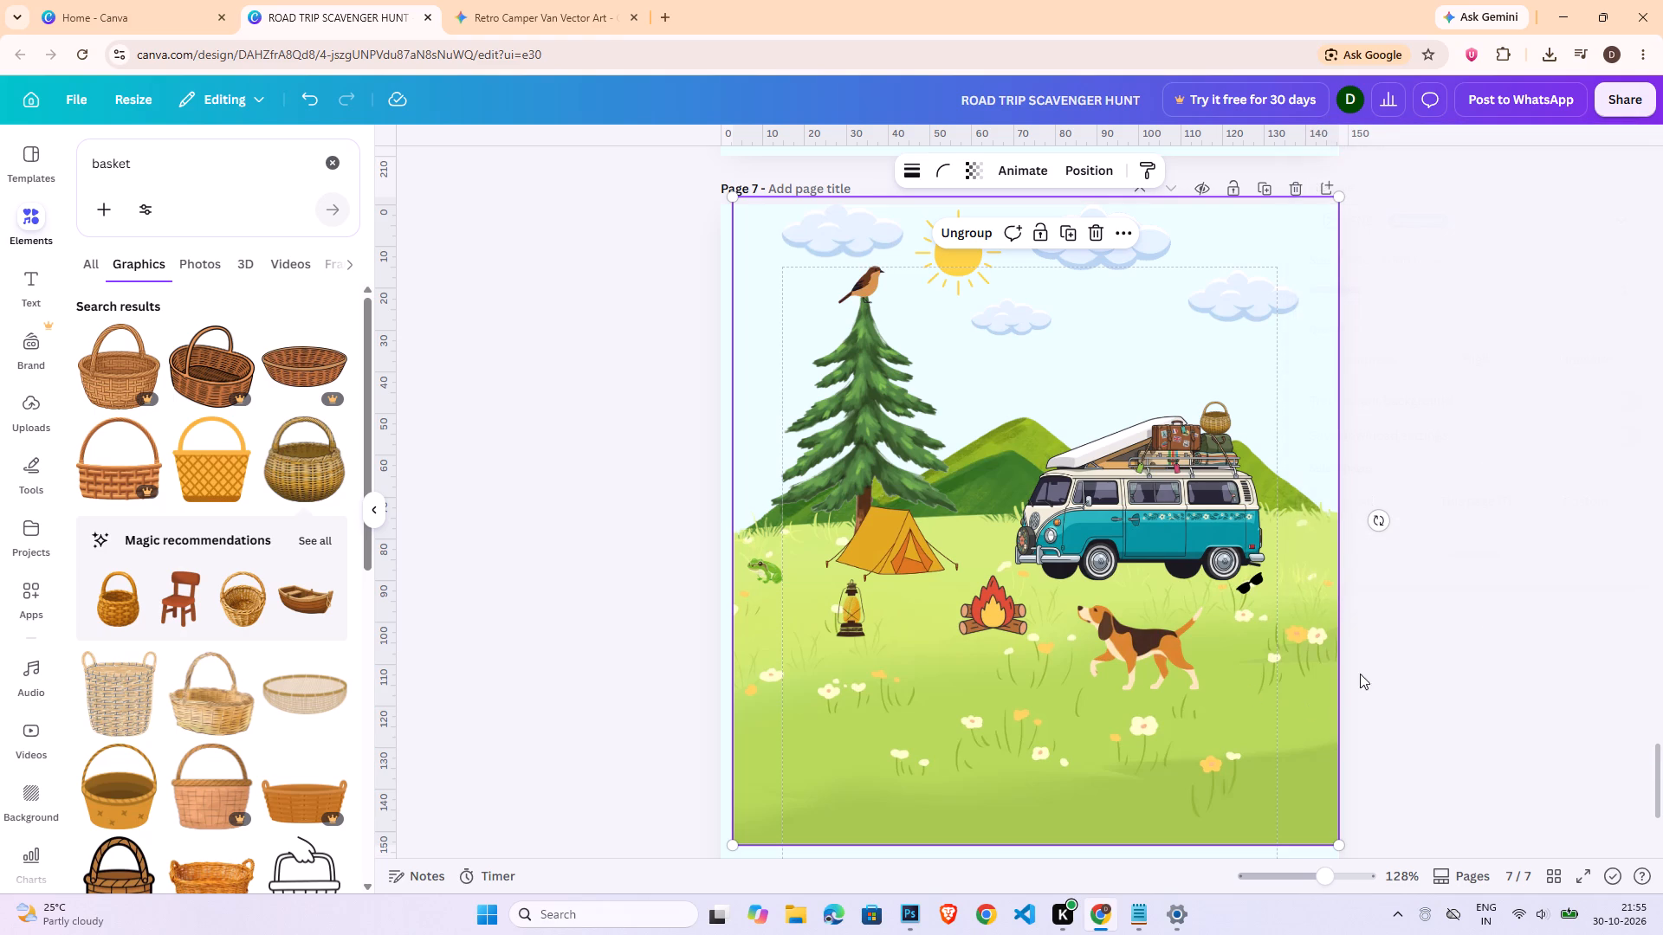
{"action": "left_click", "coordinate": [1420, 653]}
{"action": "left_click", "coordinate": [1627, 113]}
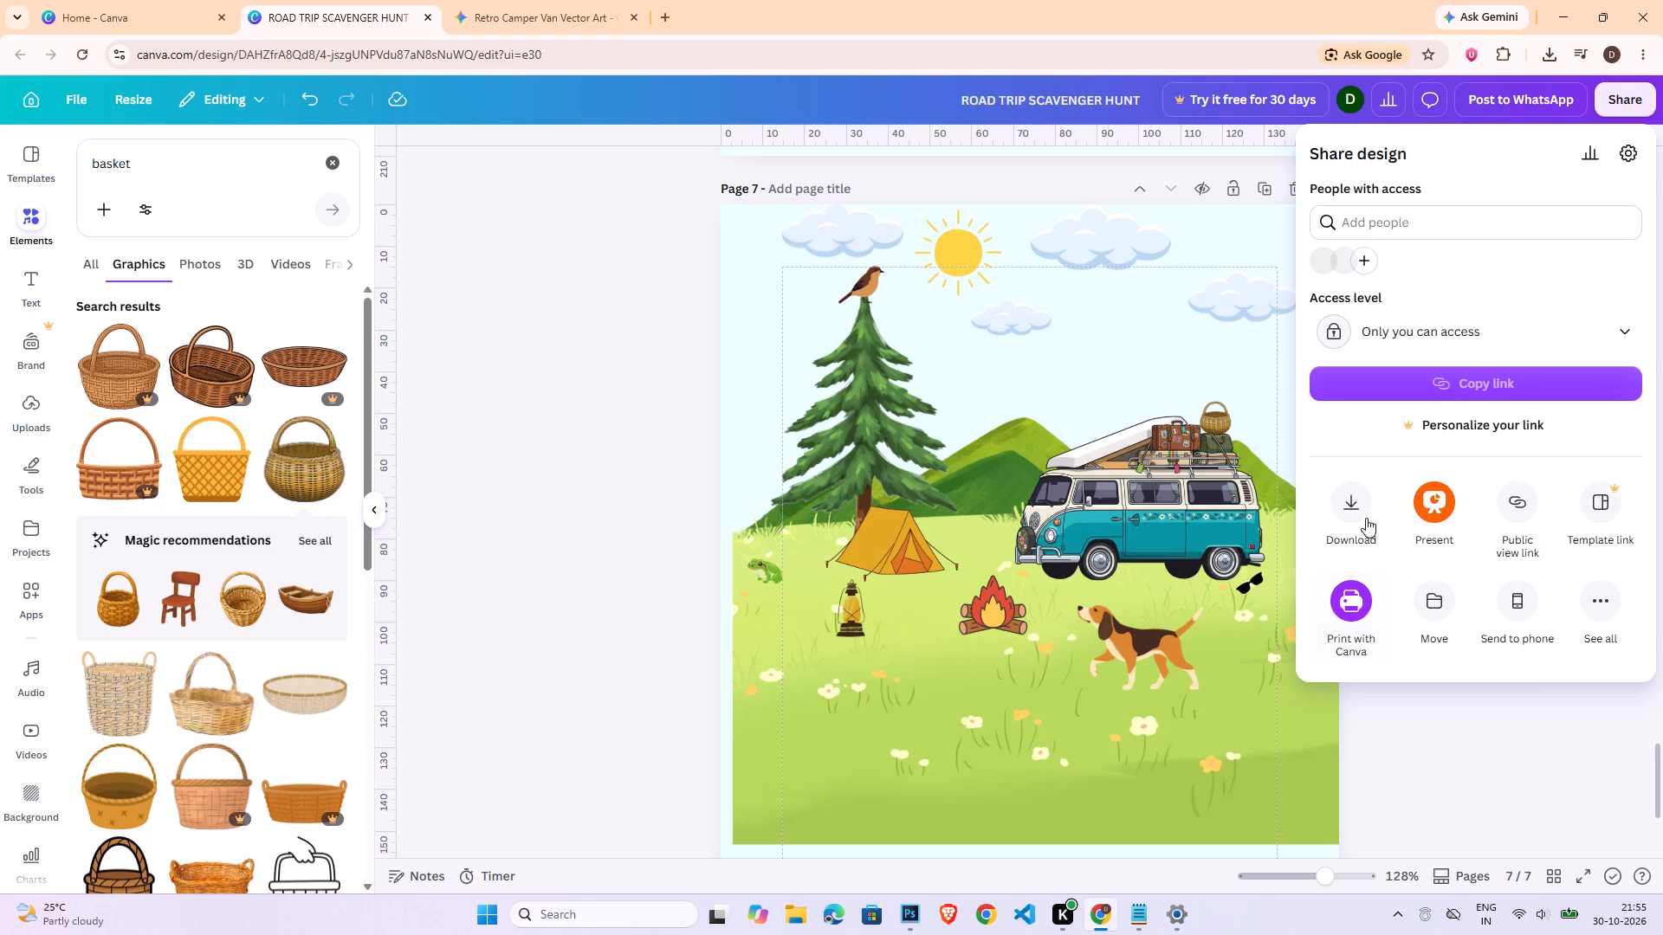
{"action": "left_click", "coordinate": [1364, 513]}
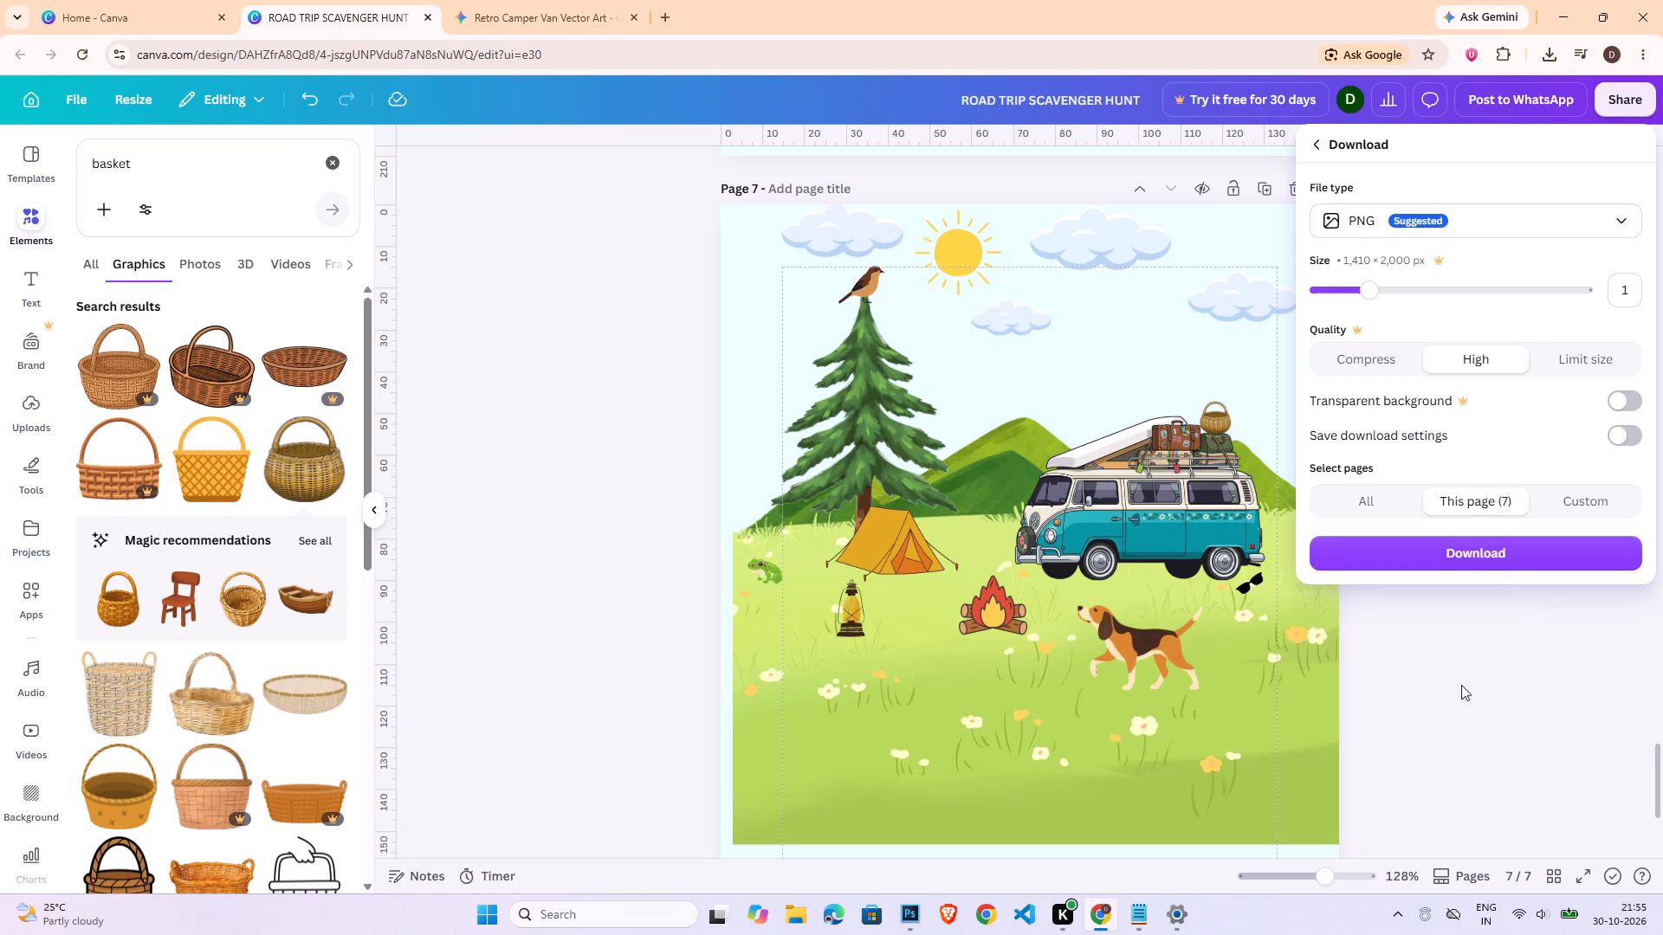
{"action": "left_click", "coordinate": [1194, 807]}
Shrink page 7's grouped camping scene to about 139 mm wide and centre it horizontally on the page.
{"action": "scroll", "coordinate": [1408, 796], "scroll_direction": "down", "scroll_amount": 2}
{"action": "left_click", "coordinate": [1310, 653]}
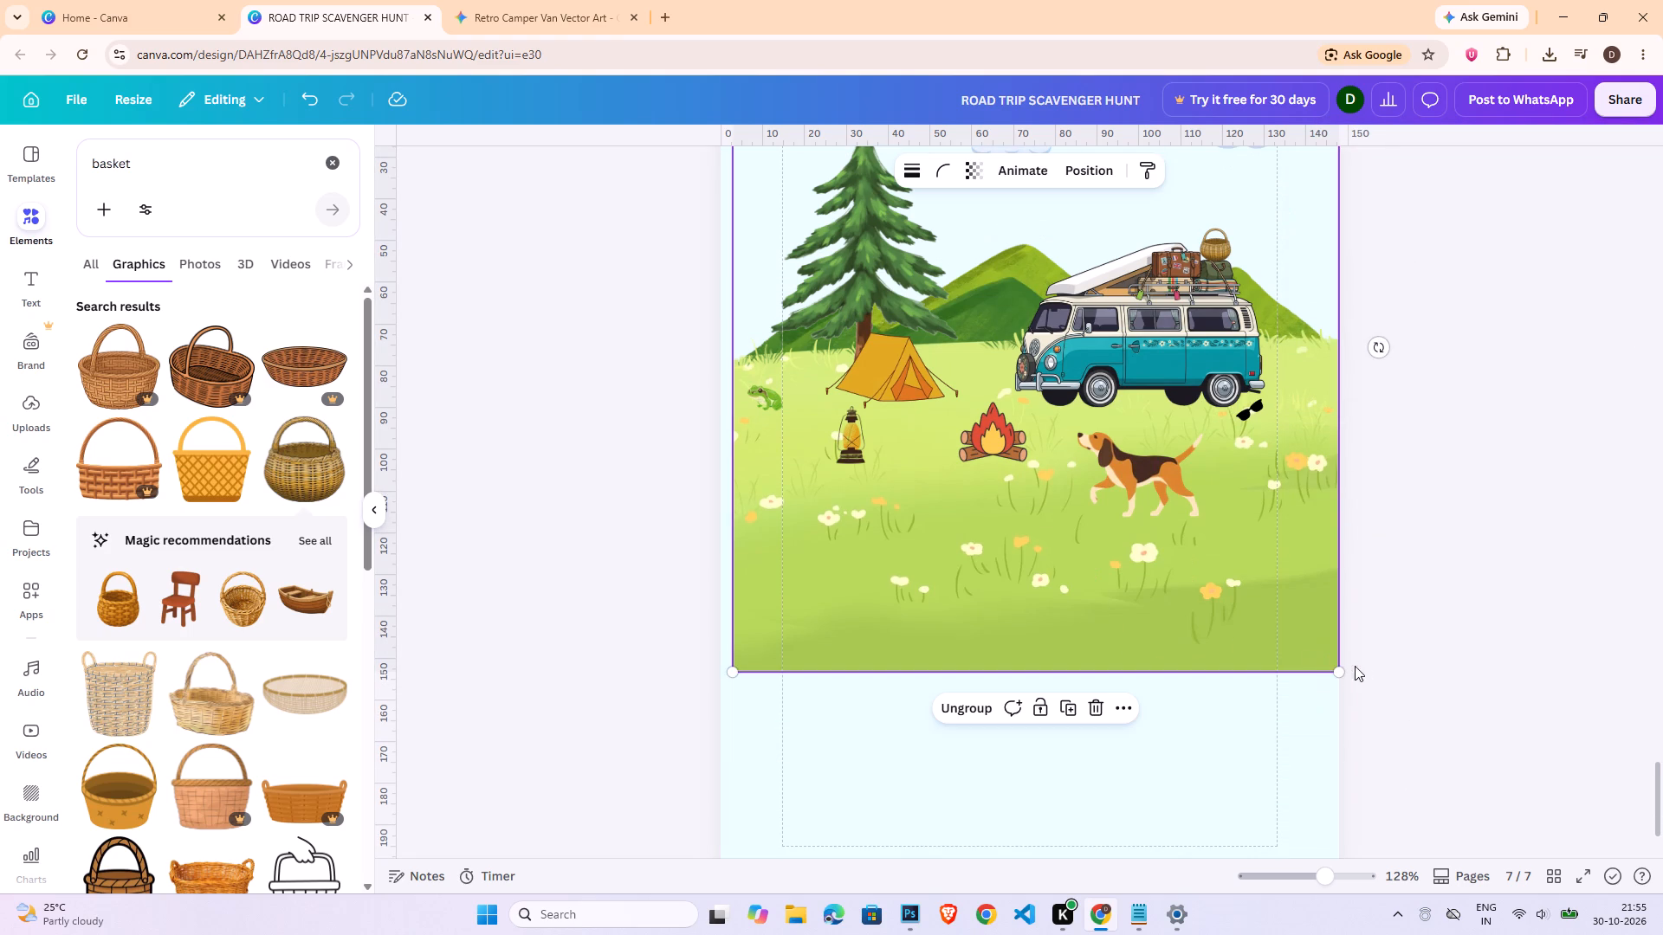
{"action": "left_click_drag", "start_coordinate": [1340, 673], "coordinate": [1344, 624]}
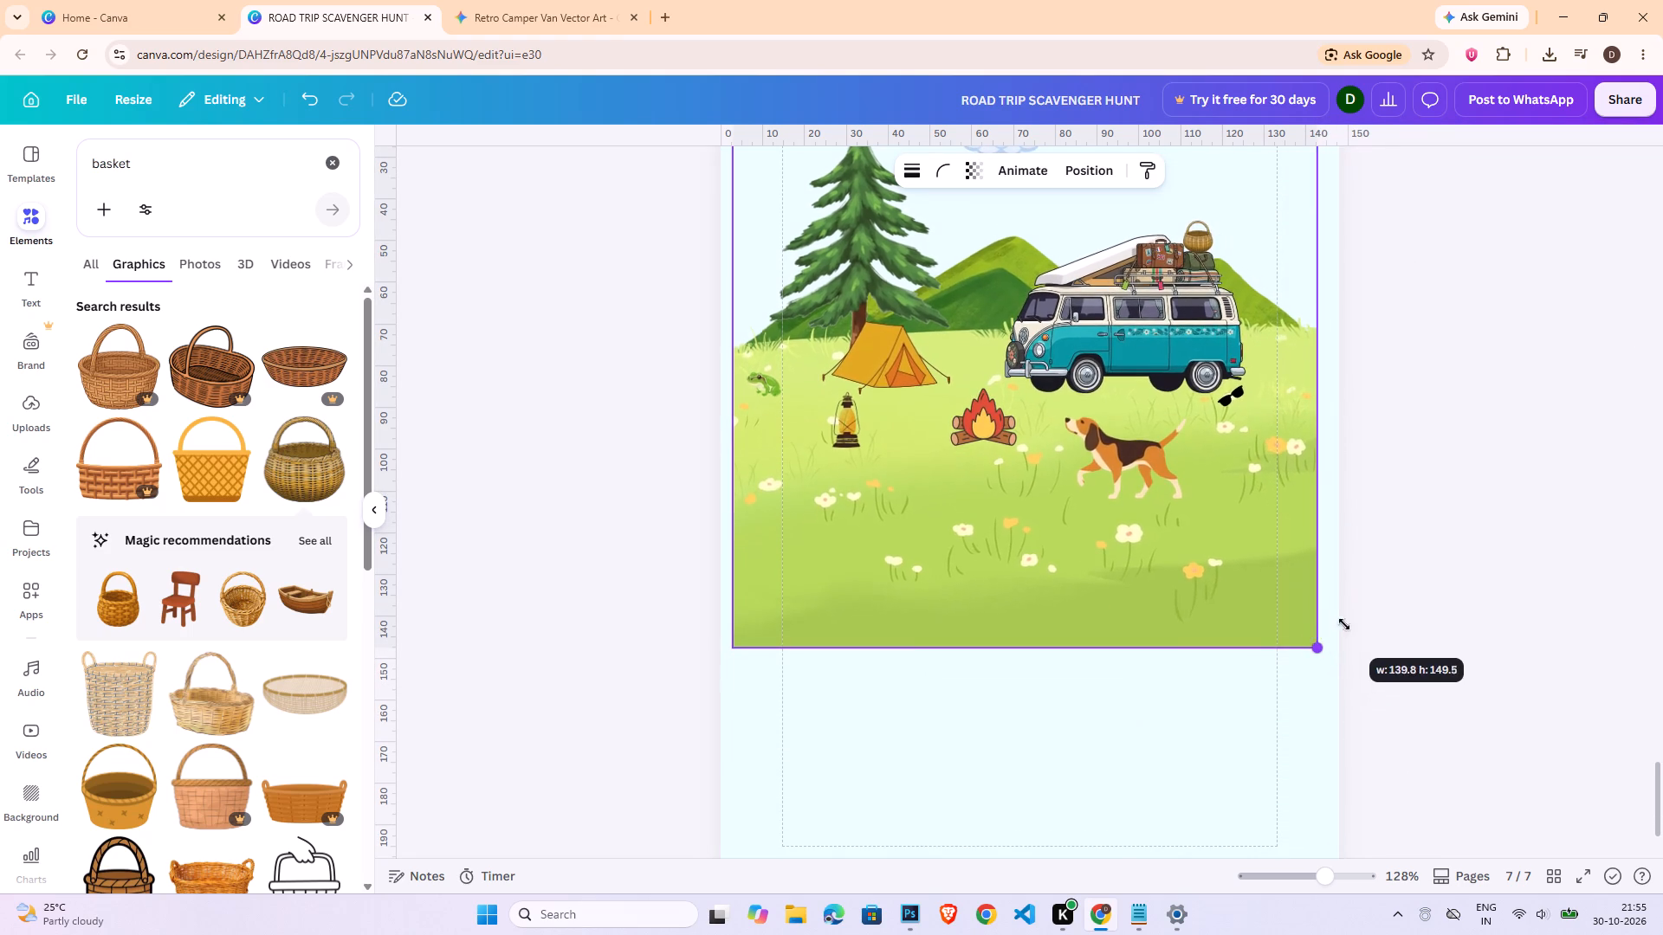
{"action": "left_click_drag", "start_coordinate": [1344, 624], "coordinate": [1362, 598]}
{"action": "left_click_drag", "start_coordinate": [1155, 596], "coordinate": [1178, 594]}
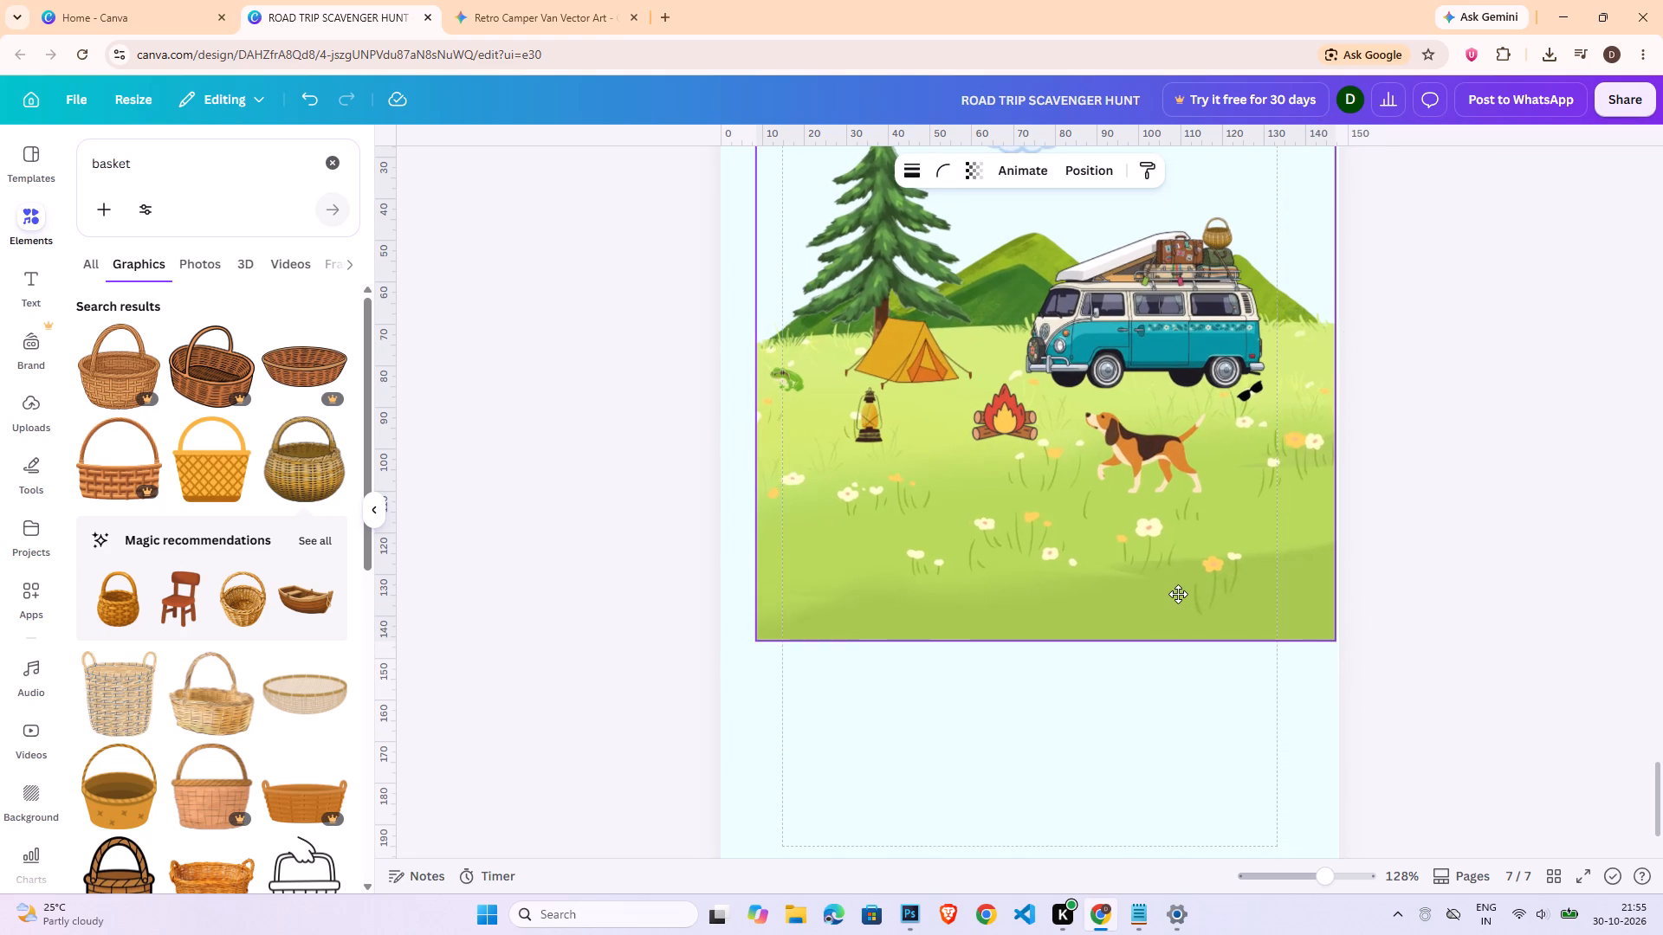
{"action": "left_click_drag", "start_coordinate": [1178, 594], "coordinate": [1164, 594]}
{"action": "left_click", "coordinate": [1481, 571]}
{"action": "left_click", "coordinate": [1112, 599]}
{"action": "scroll", "coordinate": [1379, 687], "scroll_direction": "up", "scroll_amount": 2}
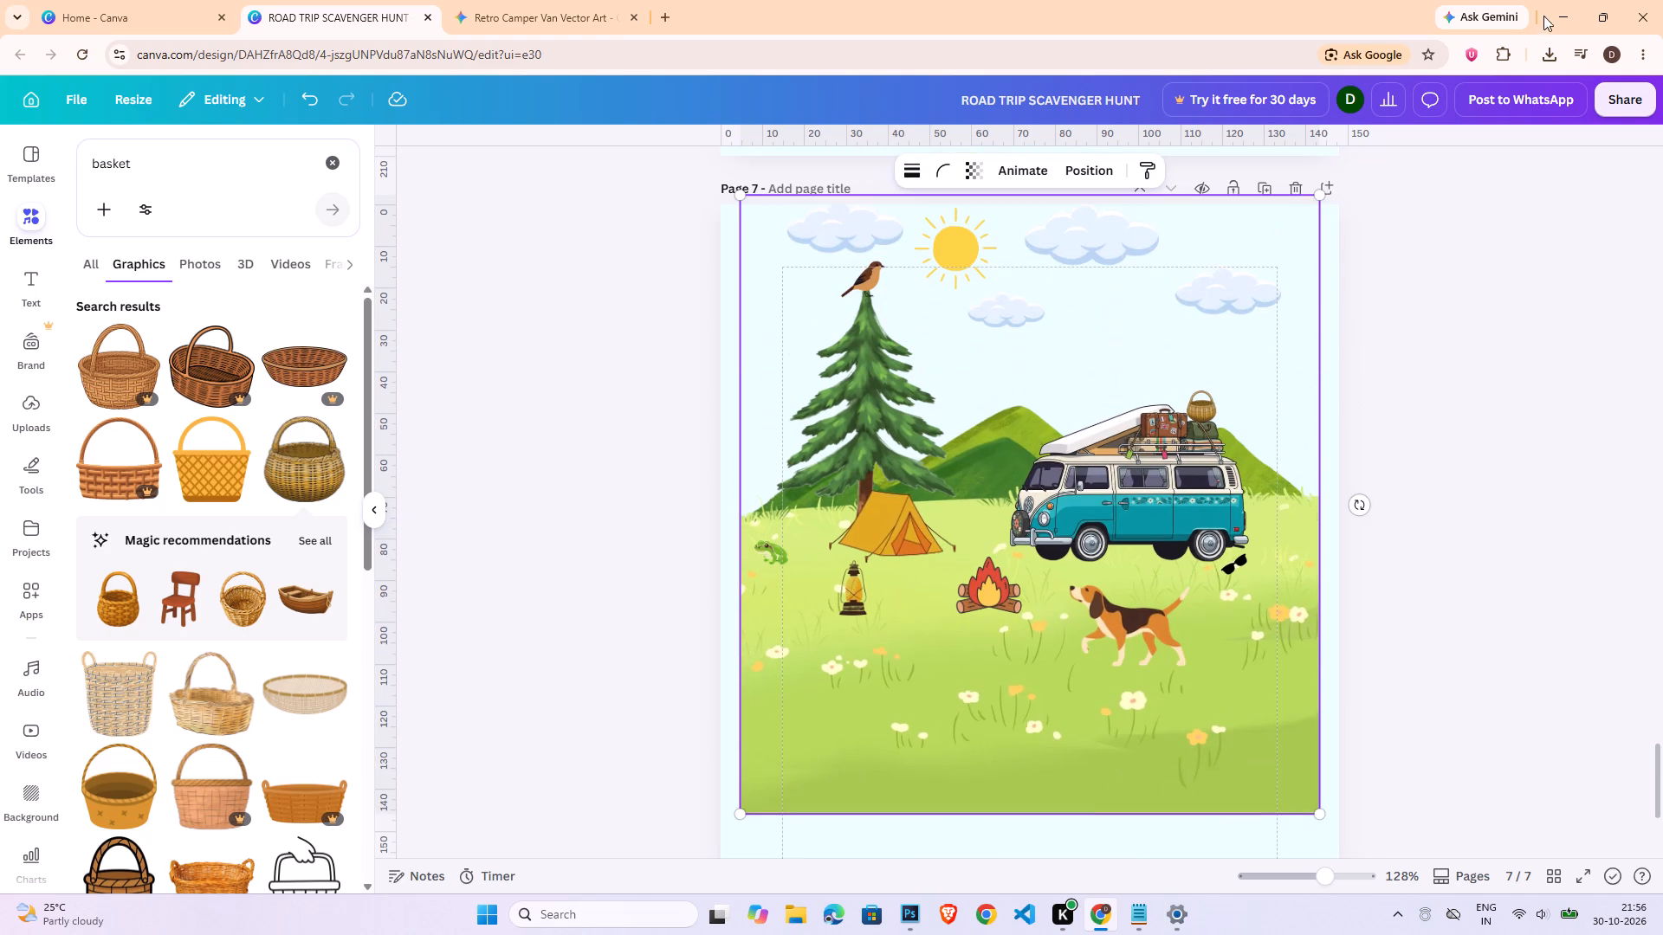
Download only page 7 as a PNG.
{"action": "left_click", "coordinate": [1608, 98]}
{"action": "left_click", "coordinate": [1349, 510]}
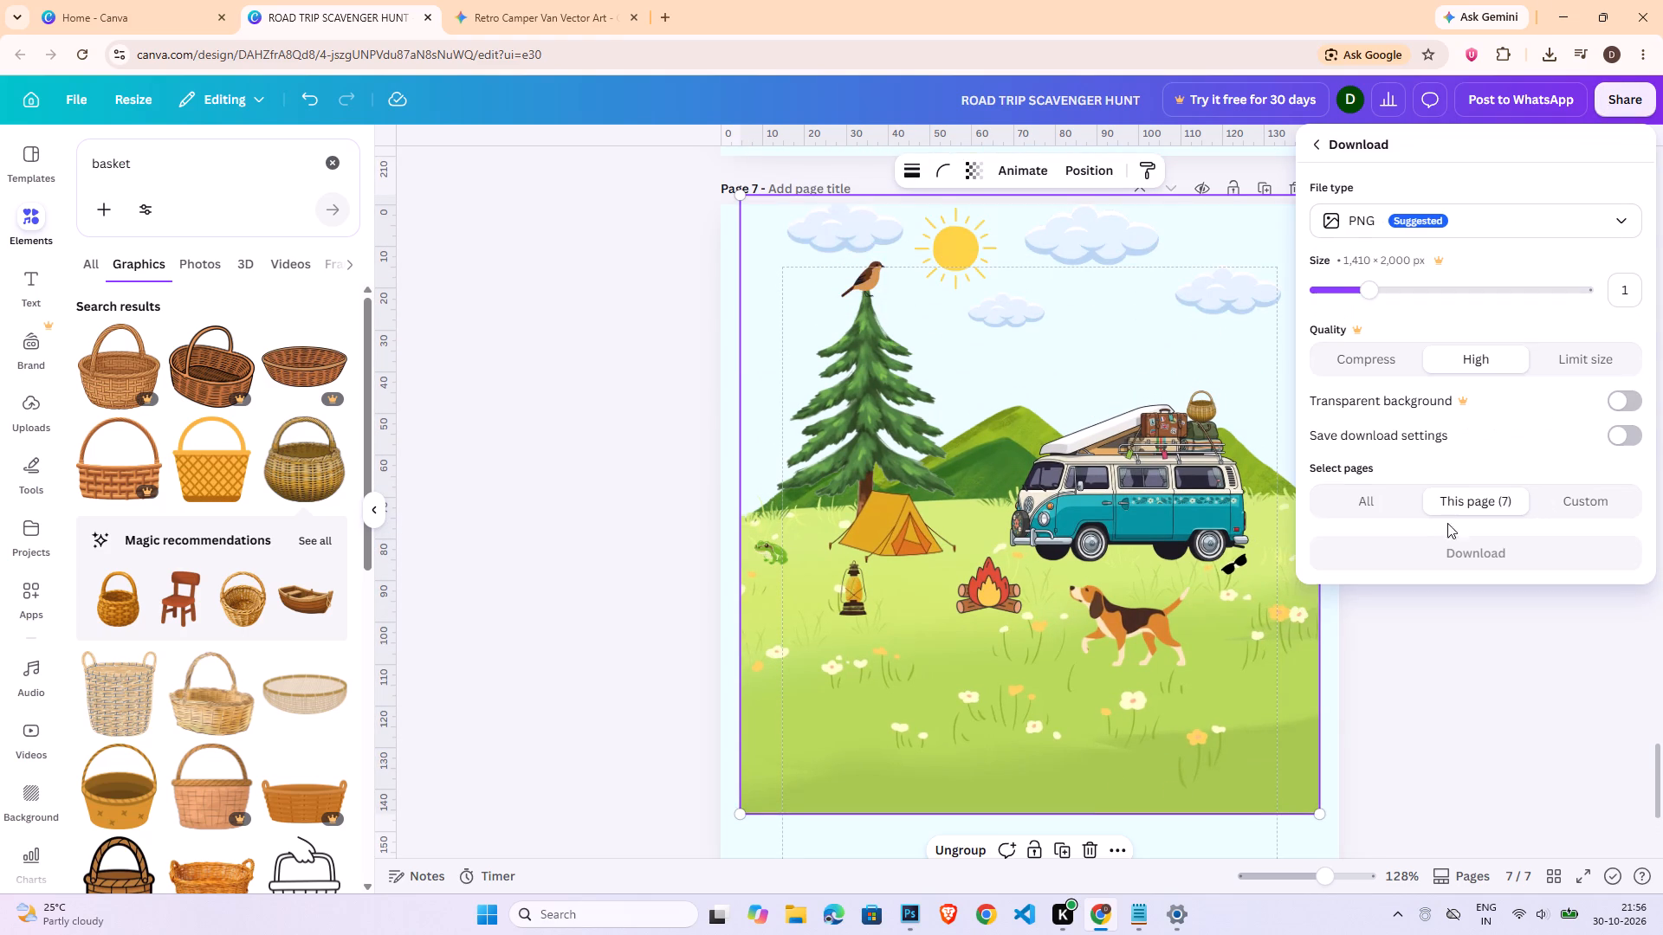
{"action": "left_click", "coordinate": [1508, 552]}
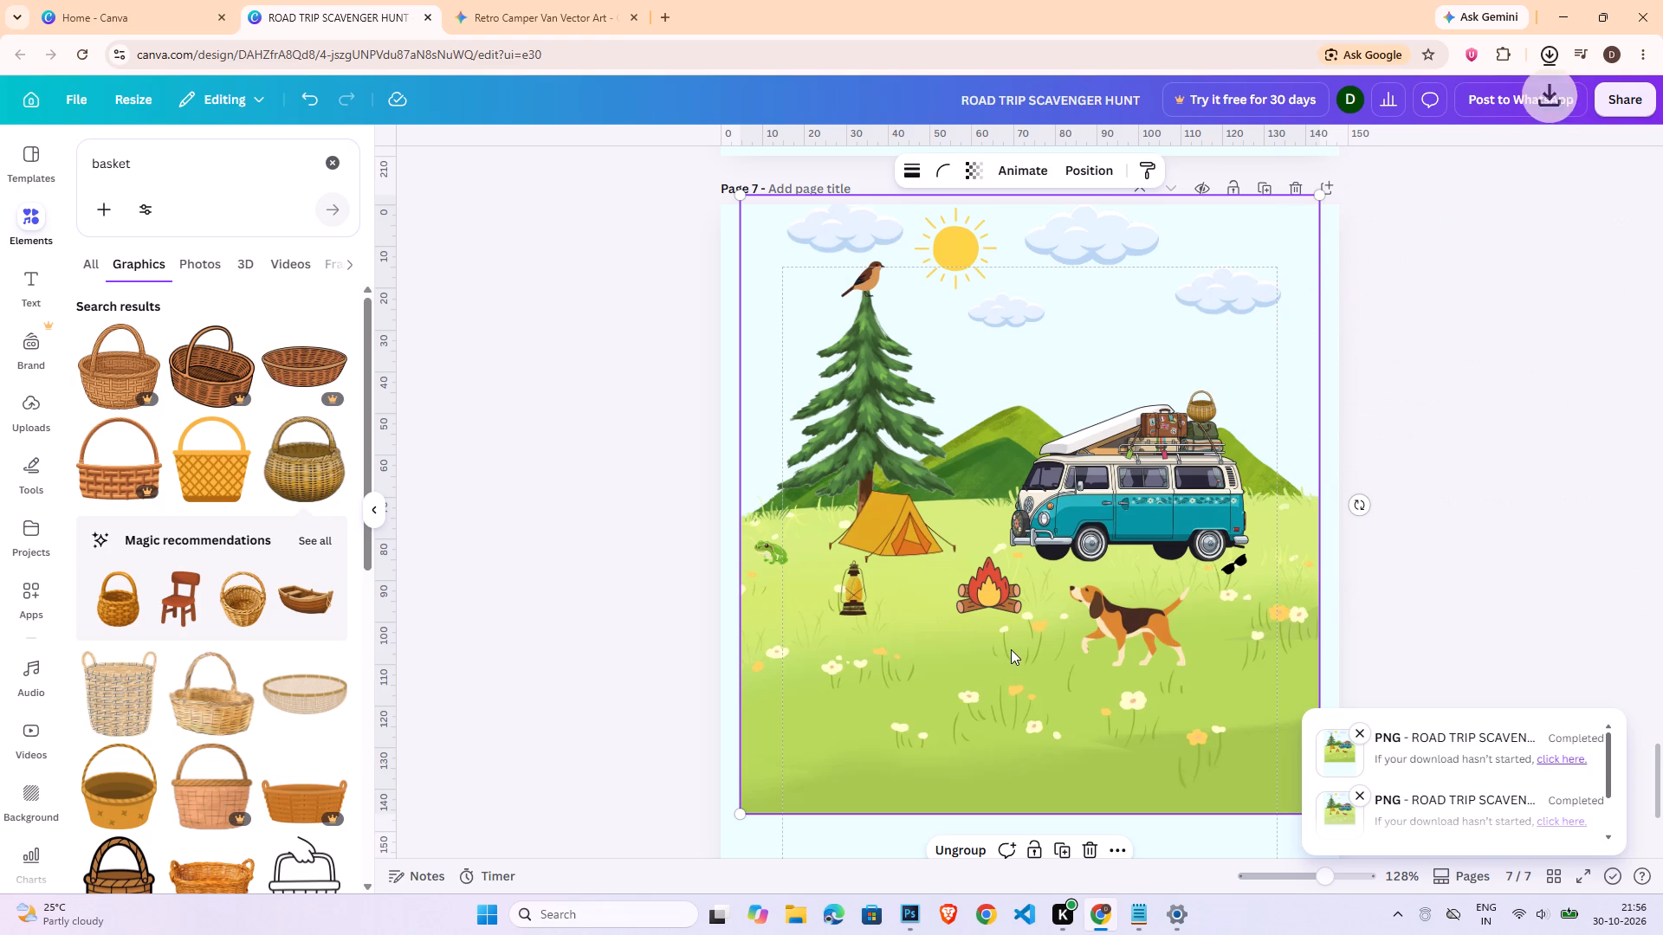
Delete the camping image from page 6's top frame, upload the downloaded page 7 PNG and place it in that frame.
{"action": "left_click", "coordinate": [553, 458]}
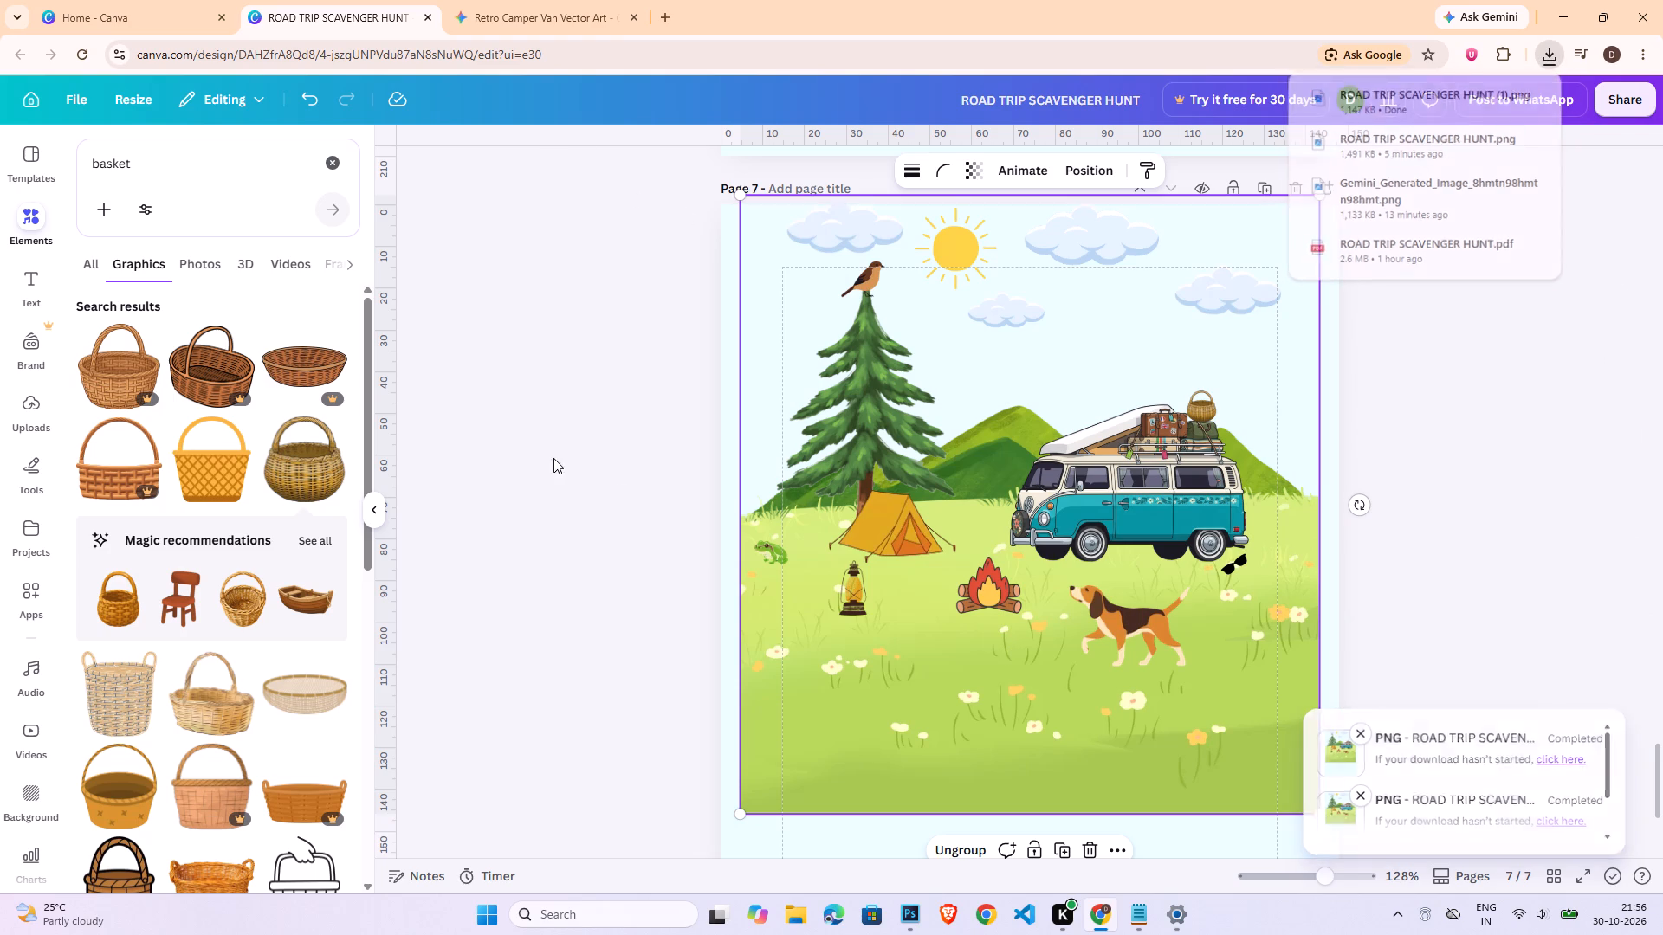
{"action": "scroll", "coordinate": [805, 584], "scroll_direction": "up", "scroll_amount": 4}
{"action": "left_click", "coordinate": [1116, 366]}
{"action": "key", "text": "Delete"}
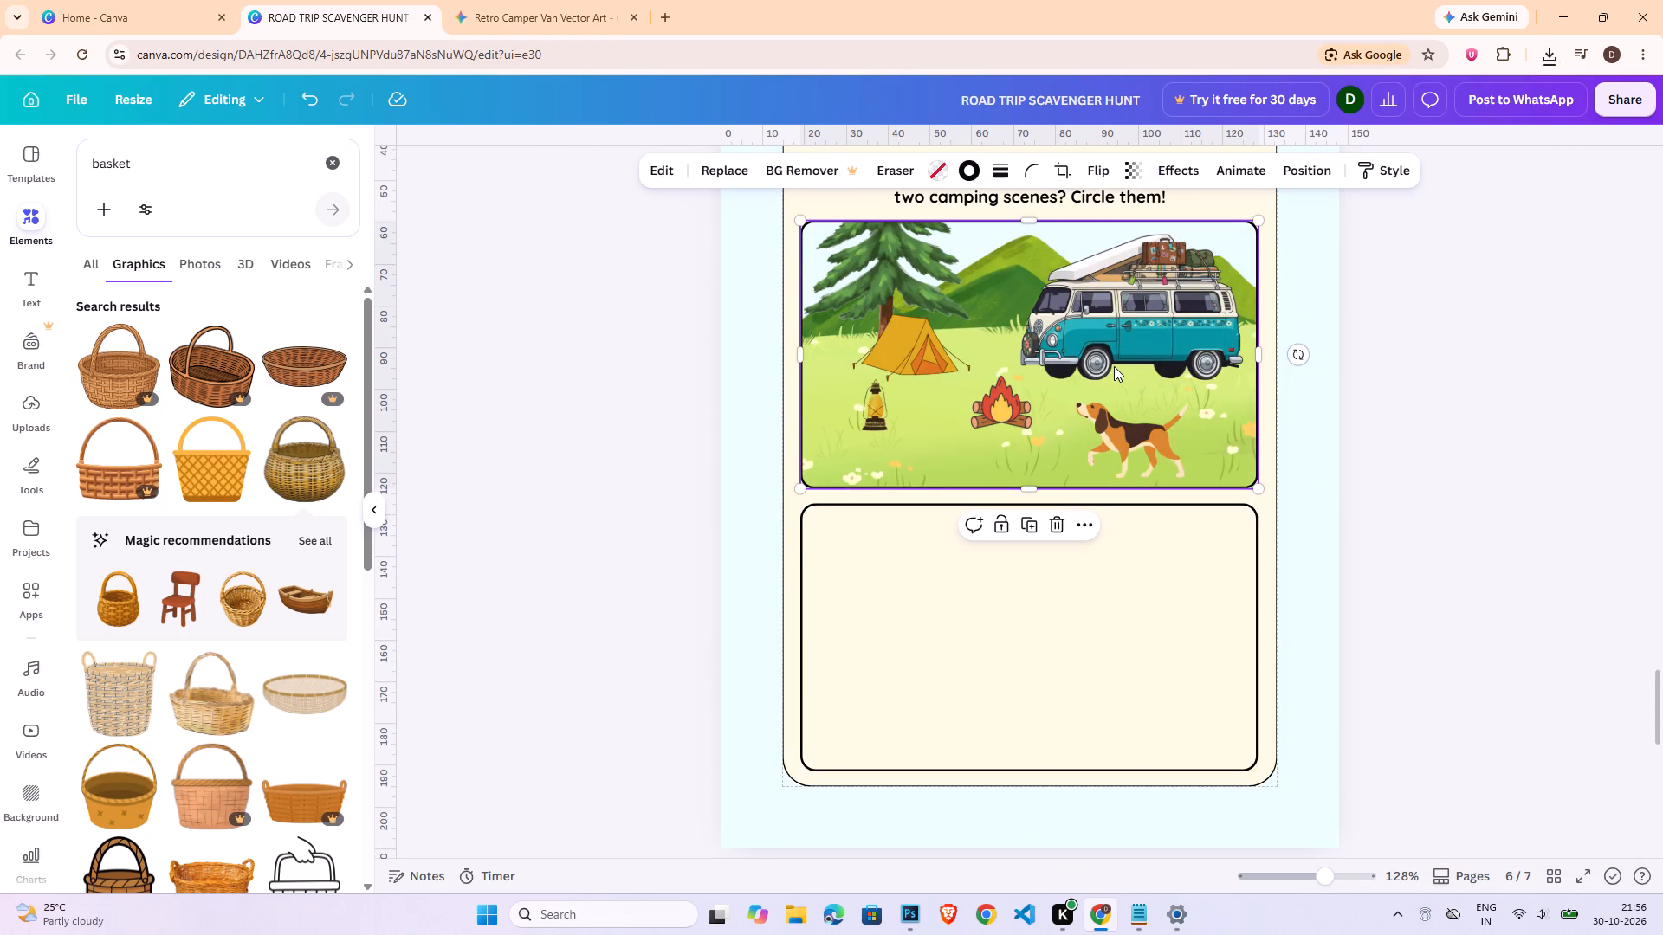
{"action": "left_click", "coordinate": [36, 403]}
{"action": "left_click", "coordinate": [216, 216]}
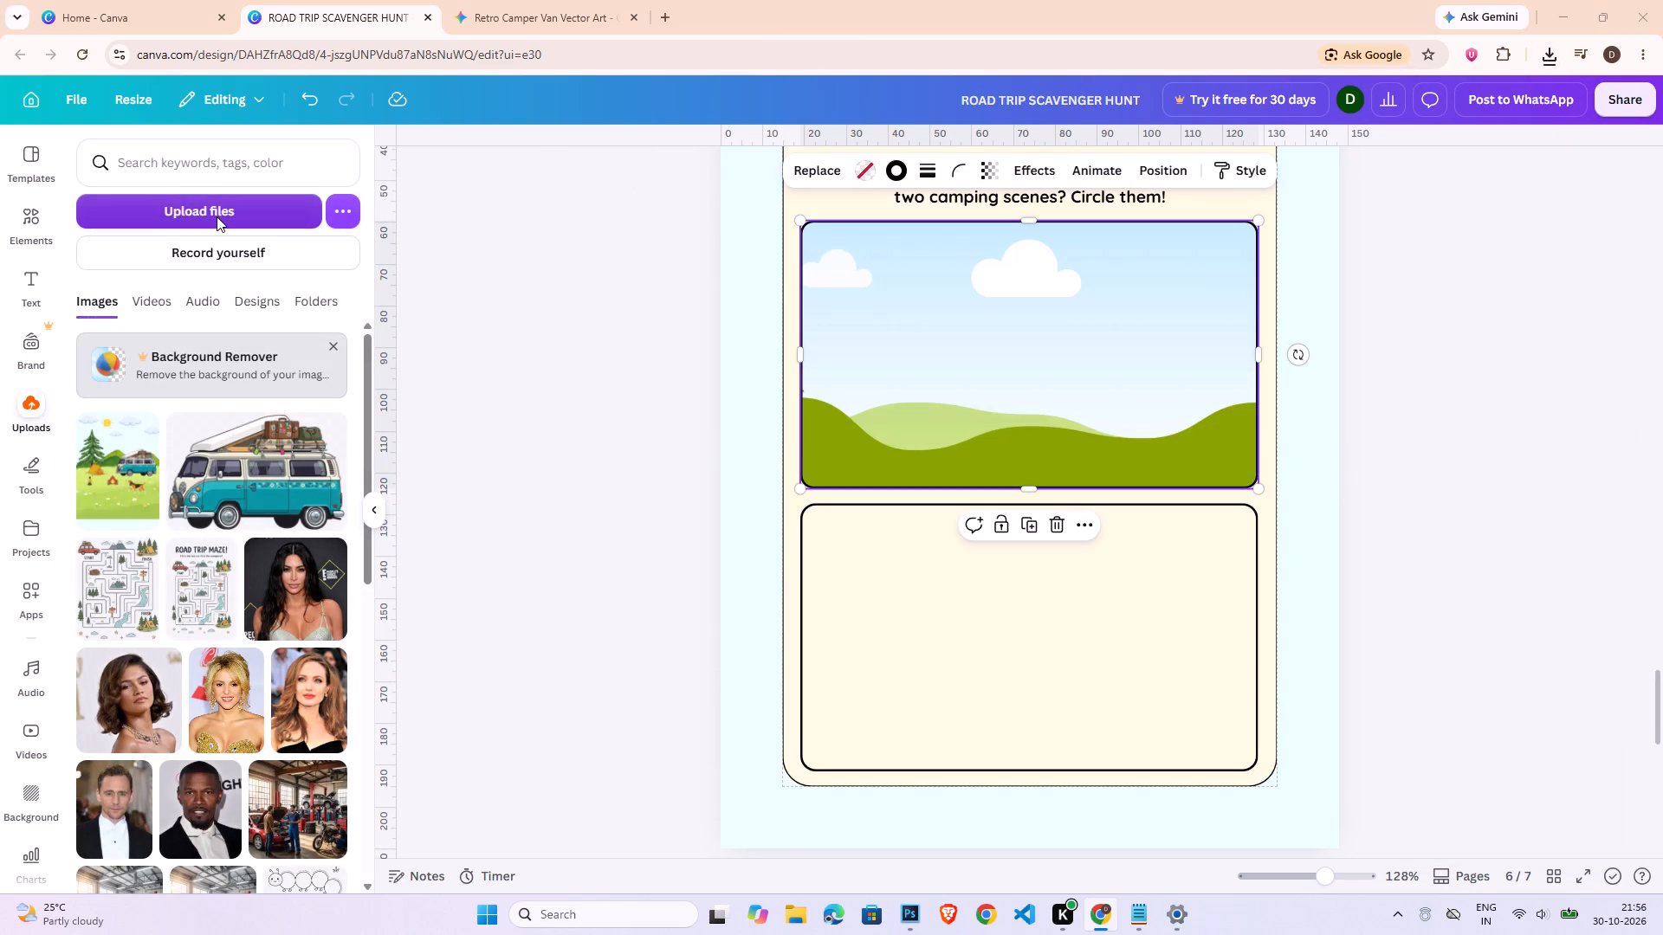
{"action": "double_click", "coordinate": [206, 184]}
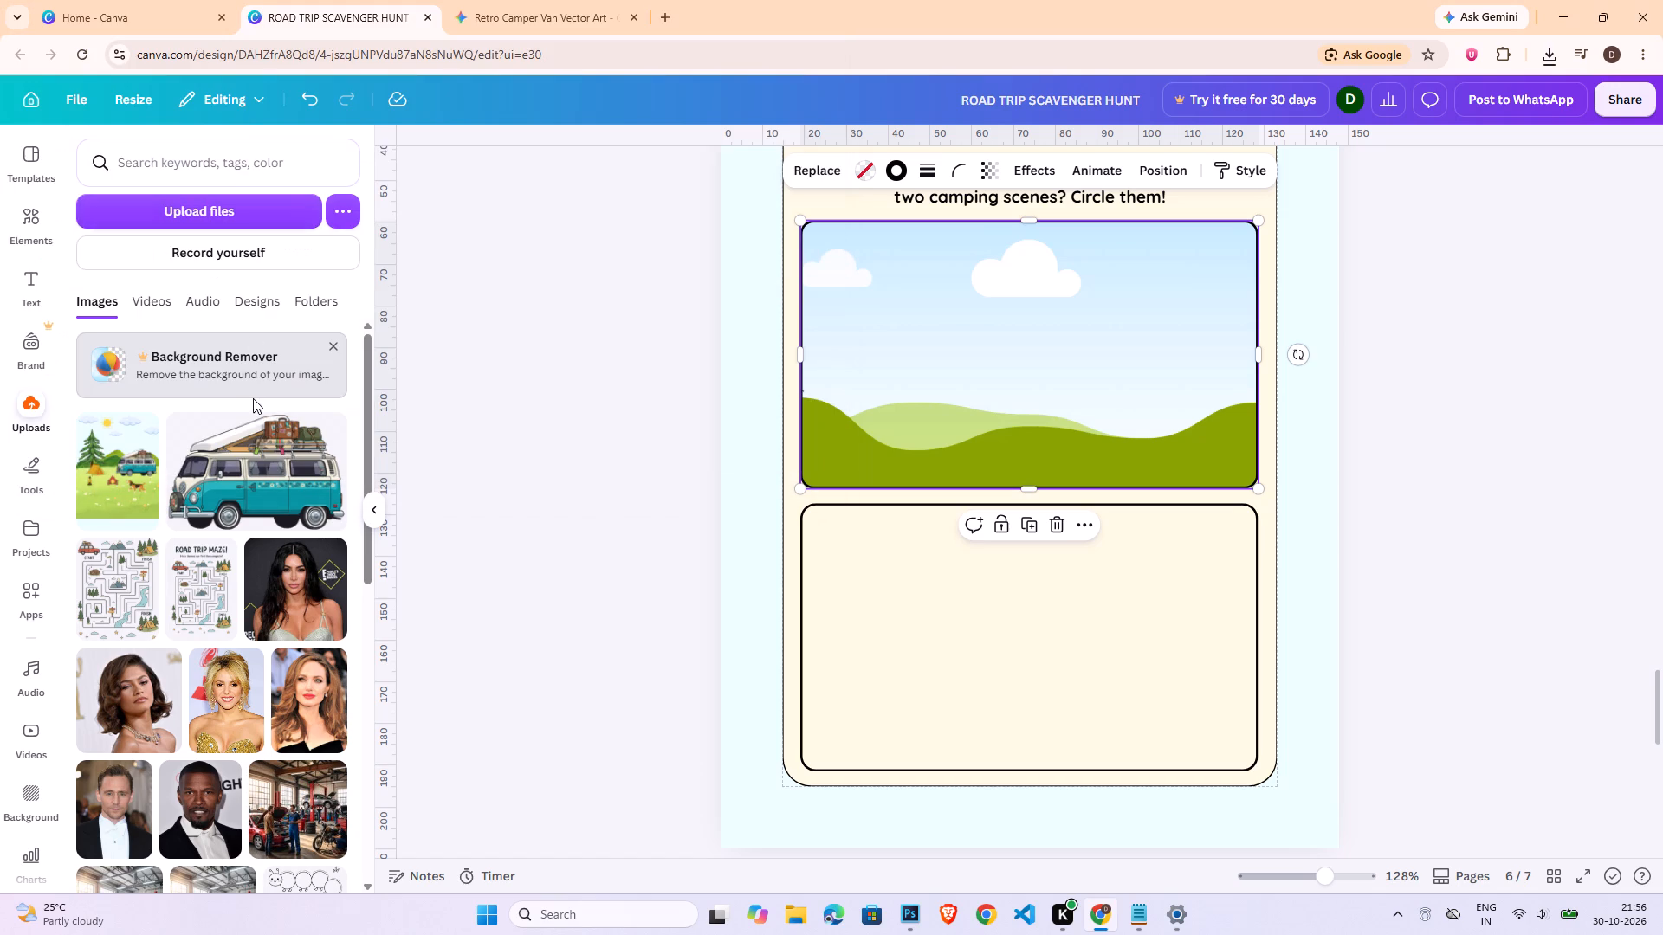
{"action": "left_click", "coordinate": [127, 447]}
{"action": "left_click_drag", "start_coordinate": [1029, 391], "coordinate": [1041, 486]}
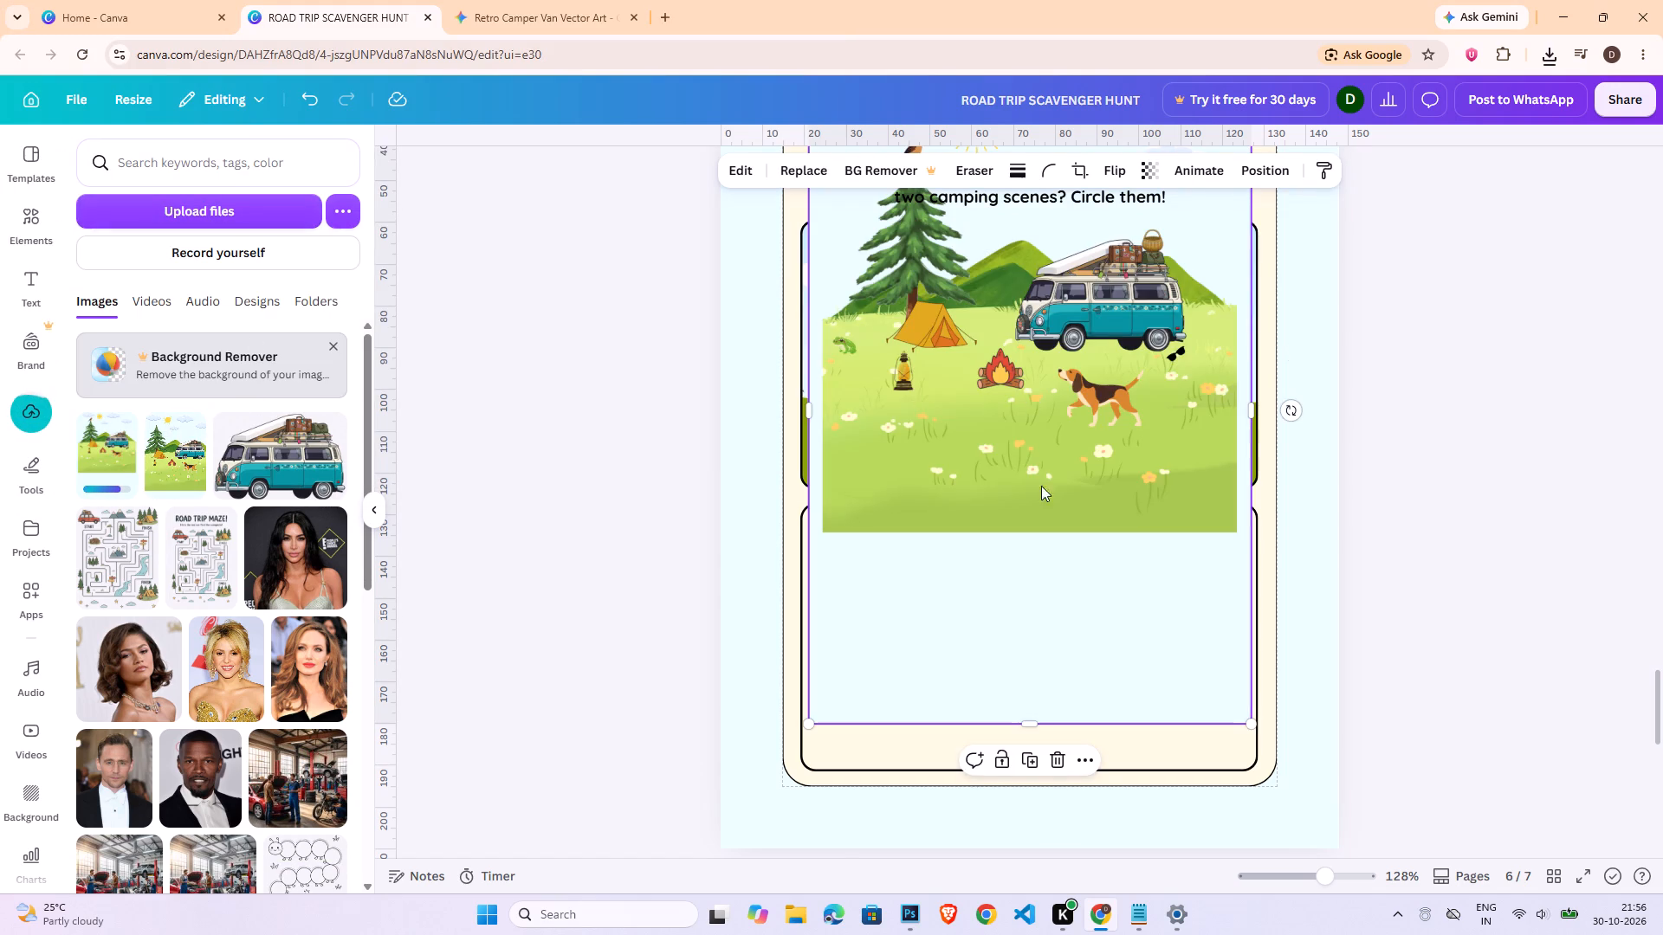
{"action": "left_click_drag", "start_coordinate": [1041, 486], "coordinate": [1047, 396]}
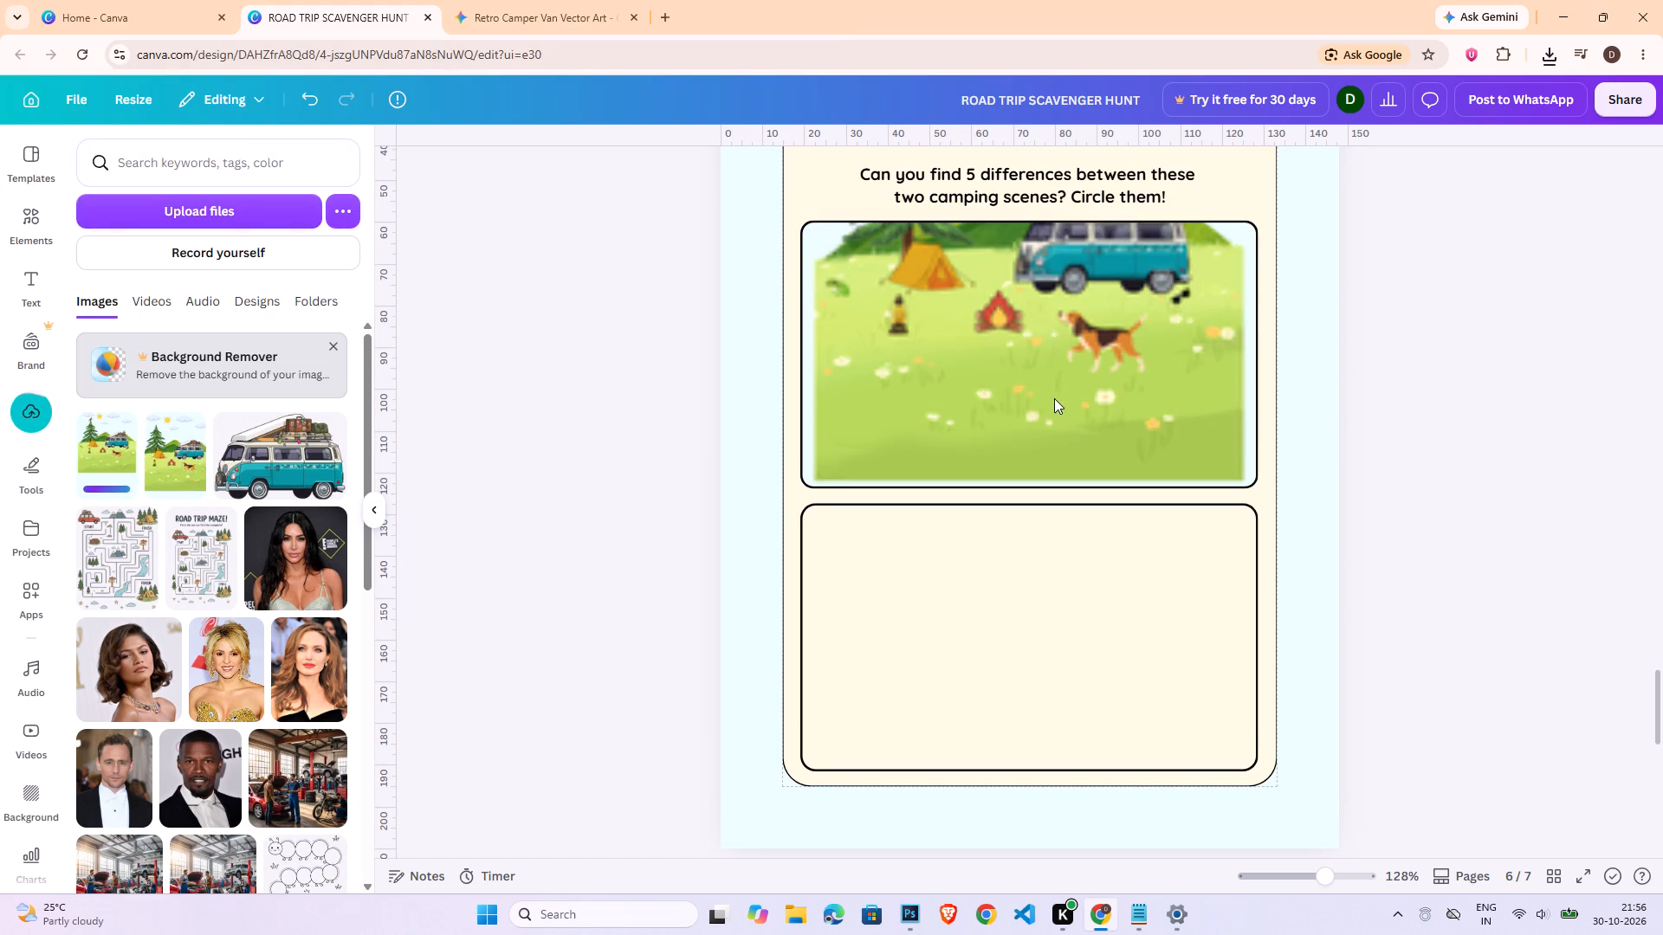
{"action": "left_click_drag", "start_coordinate": [1060, 391], "coordinate": [1038, 402]}
{"action": "left_click", "coordinate": [1038, 402]}
{"action": "key", "text": "ctrl+z"}
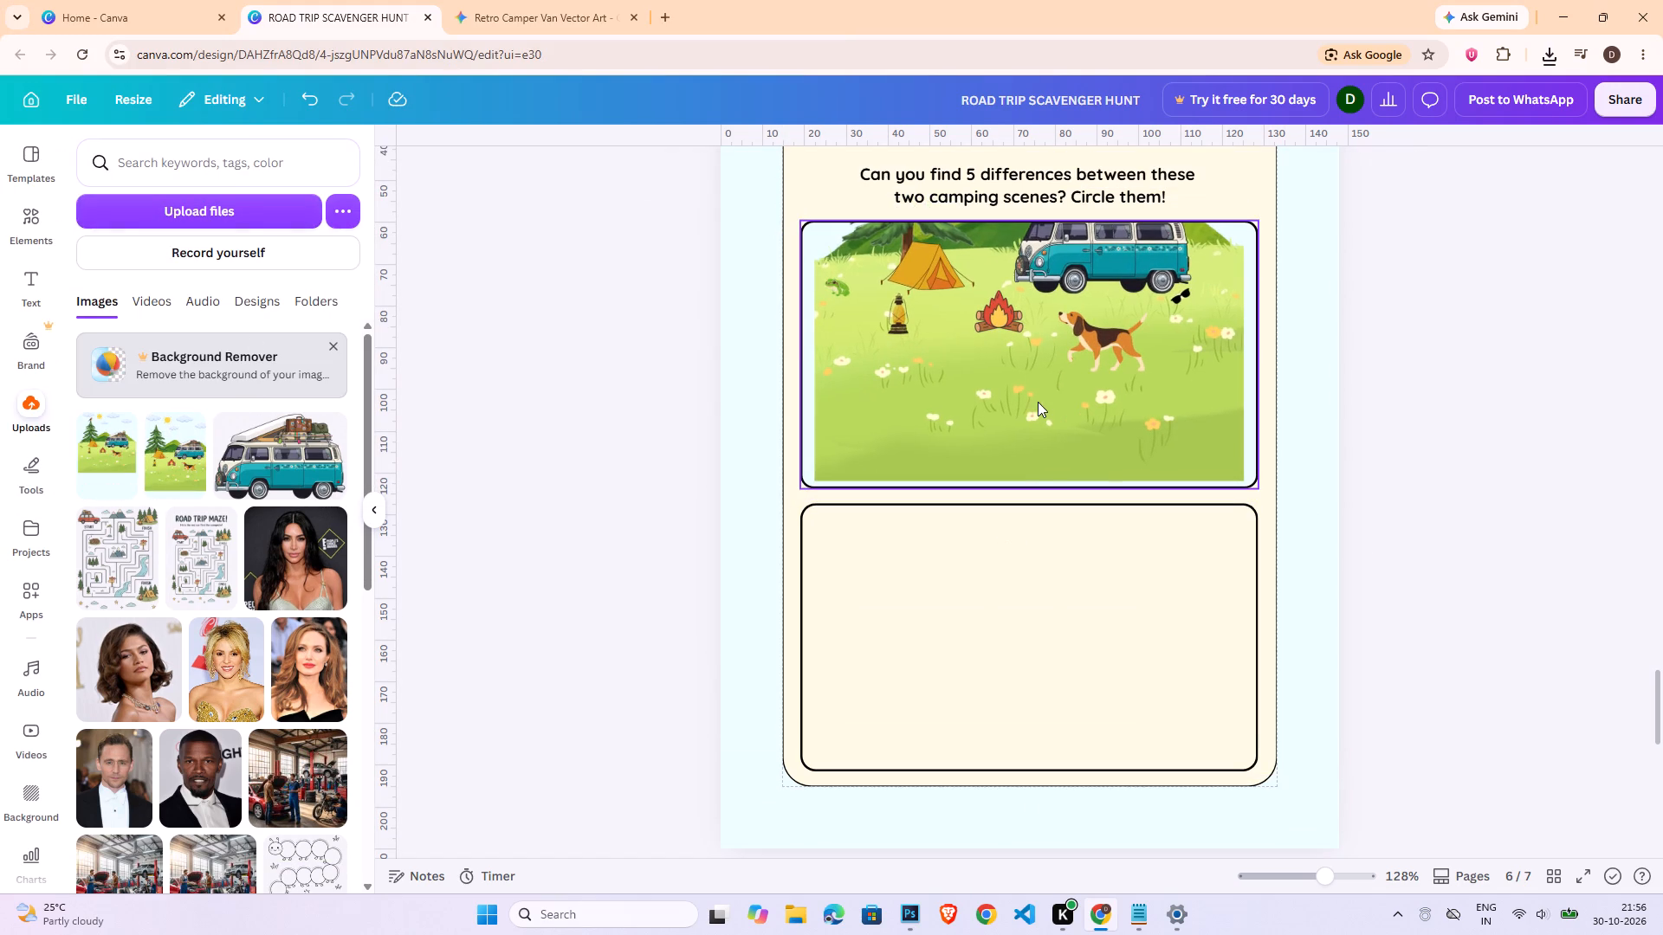
Reposition the image inside page 6's top frame so the sun, clouds, bird, tree, tent and van fall within the crop.
{"action": "double_click", "coordinate": [1058, 384]}
{"action": "left_click_drag", "start_coordinate": [1098, 358], "coordinate": [1103, 484]}
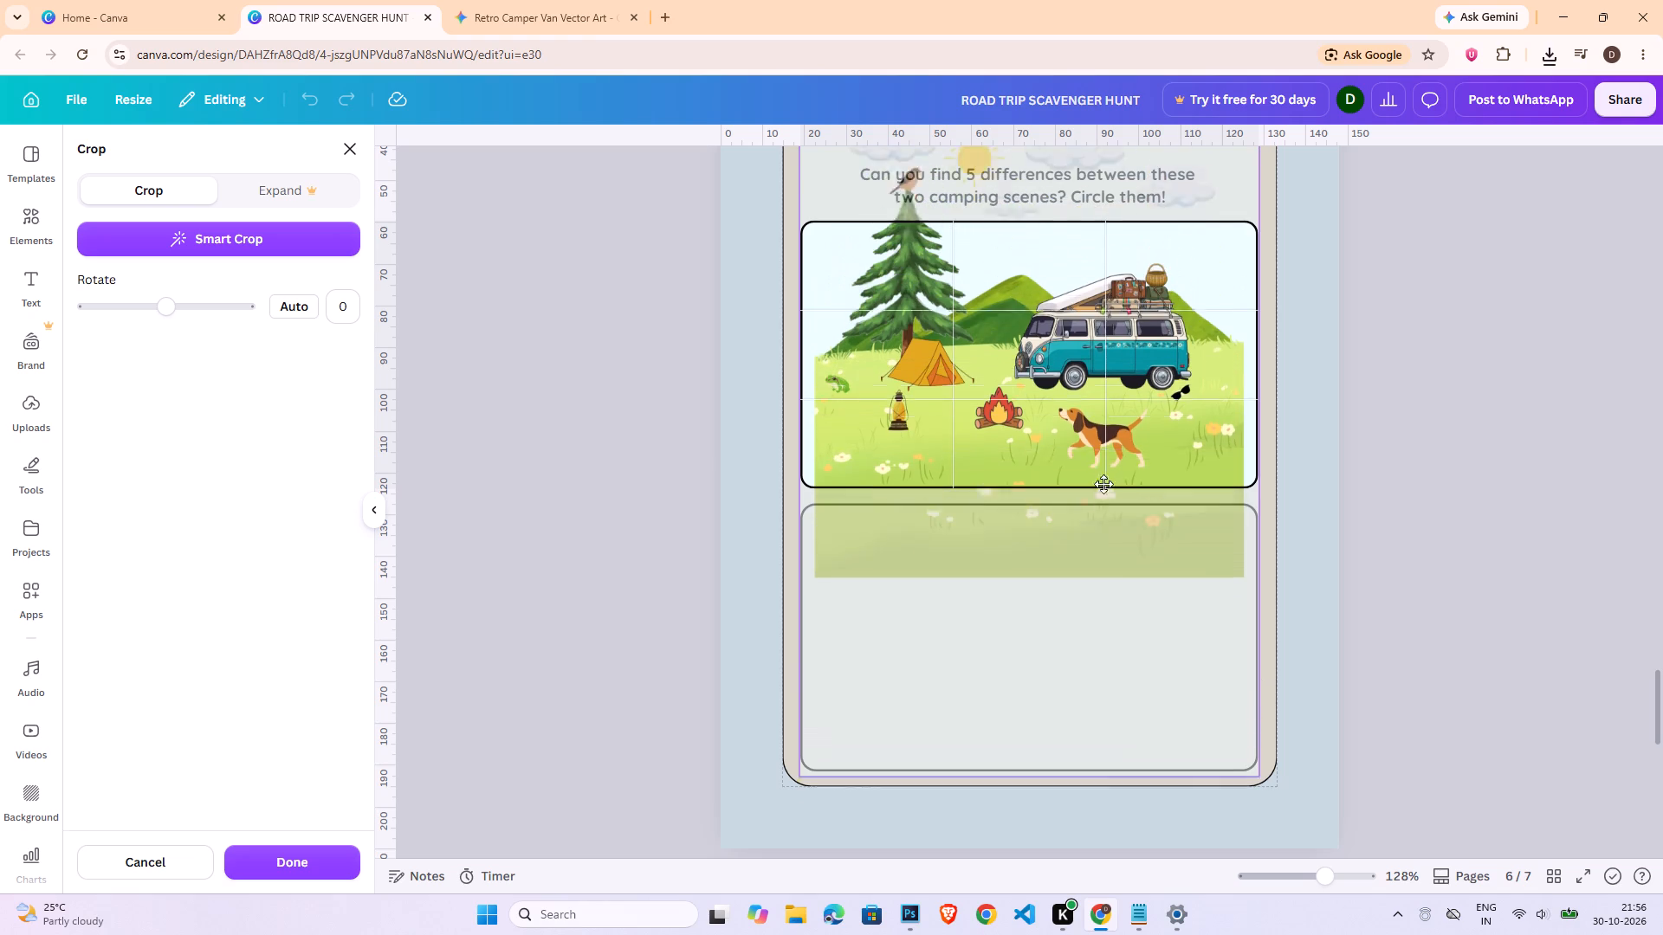
{"action": "left_click_drag", "start_coordinate": [1103, 484], "coordinate": [1112, 571]}
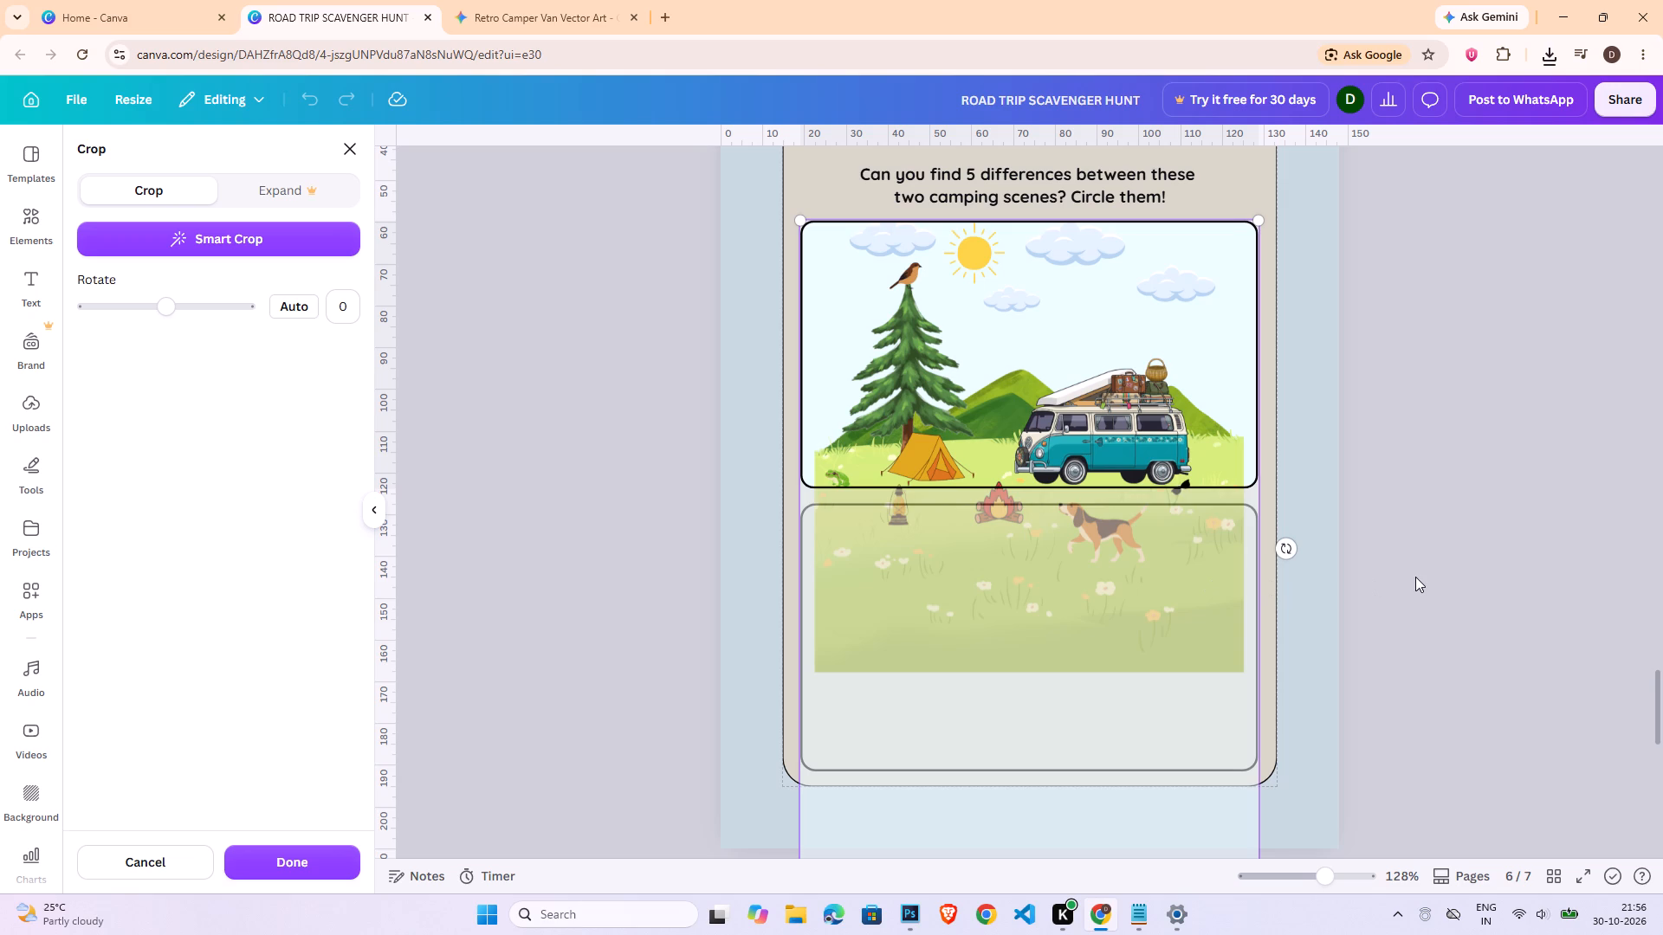
{"action": "left_click", "coordinate": [1416, 577]}
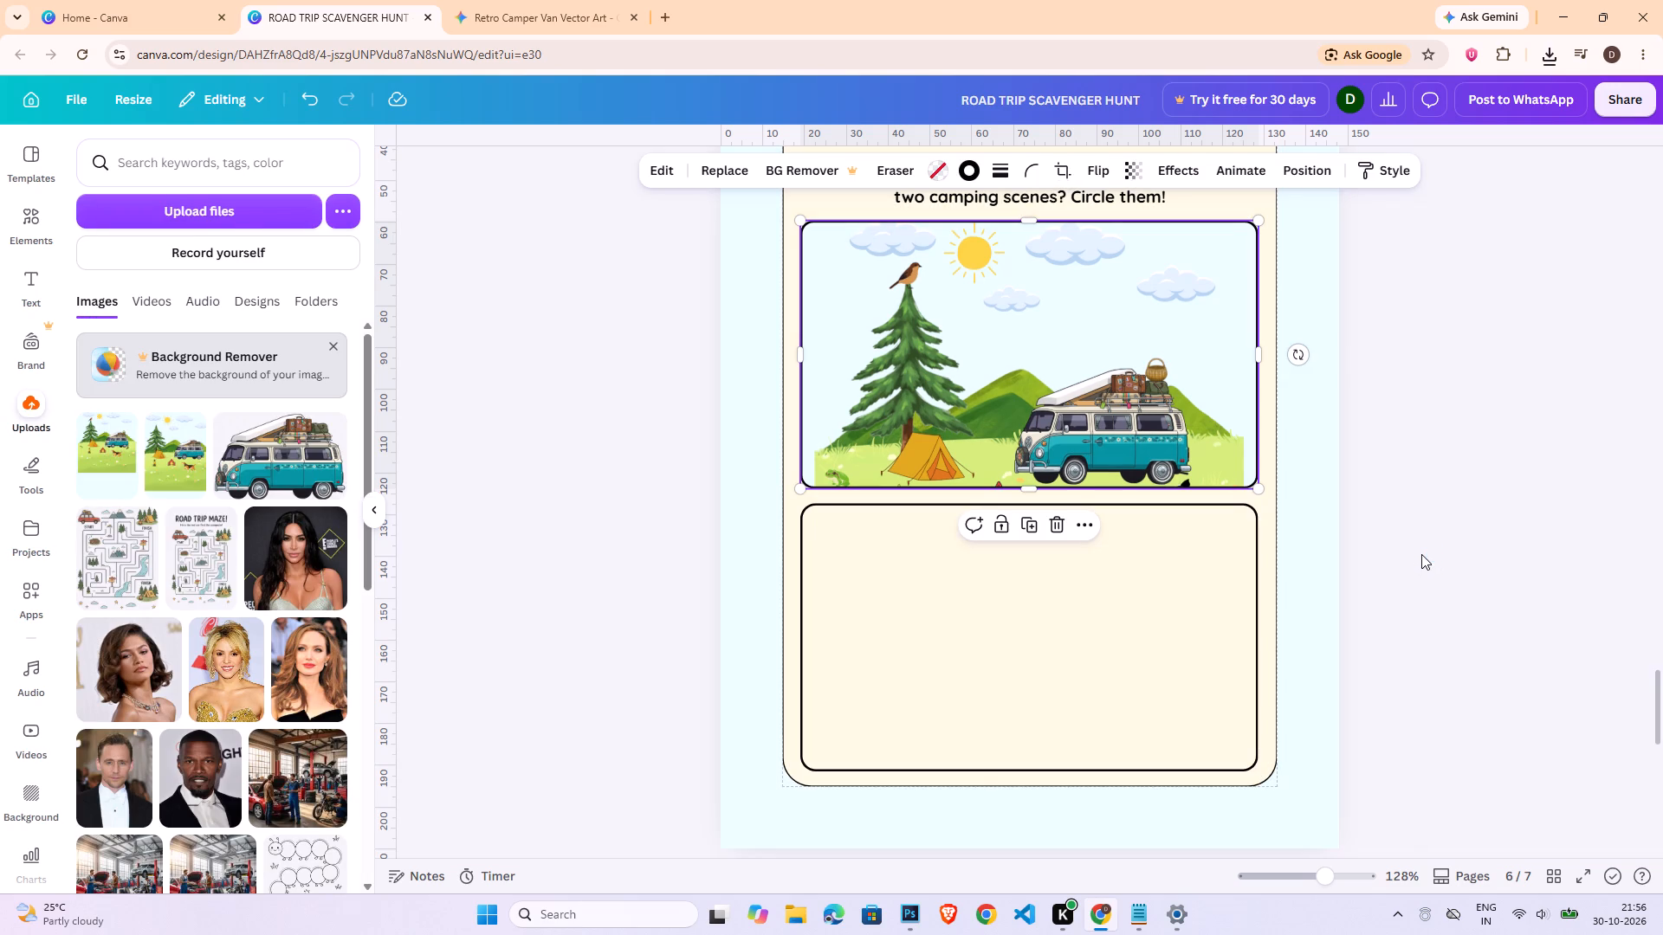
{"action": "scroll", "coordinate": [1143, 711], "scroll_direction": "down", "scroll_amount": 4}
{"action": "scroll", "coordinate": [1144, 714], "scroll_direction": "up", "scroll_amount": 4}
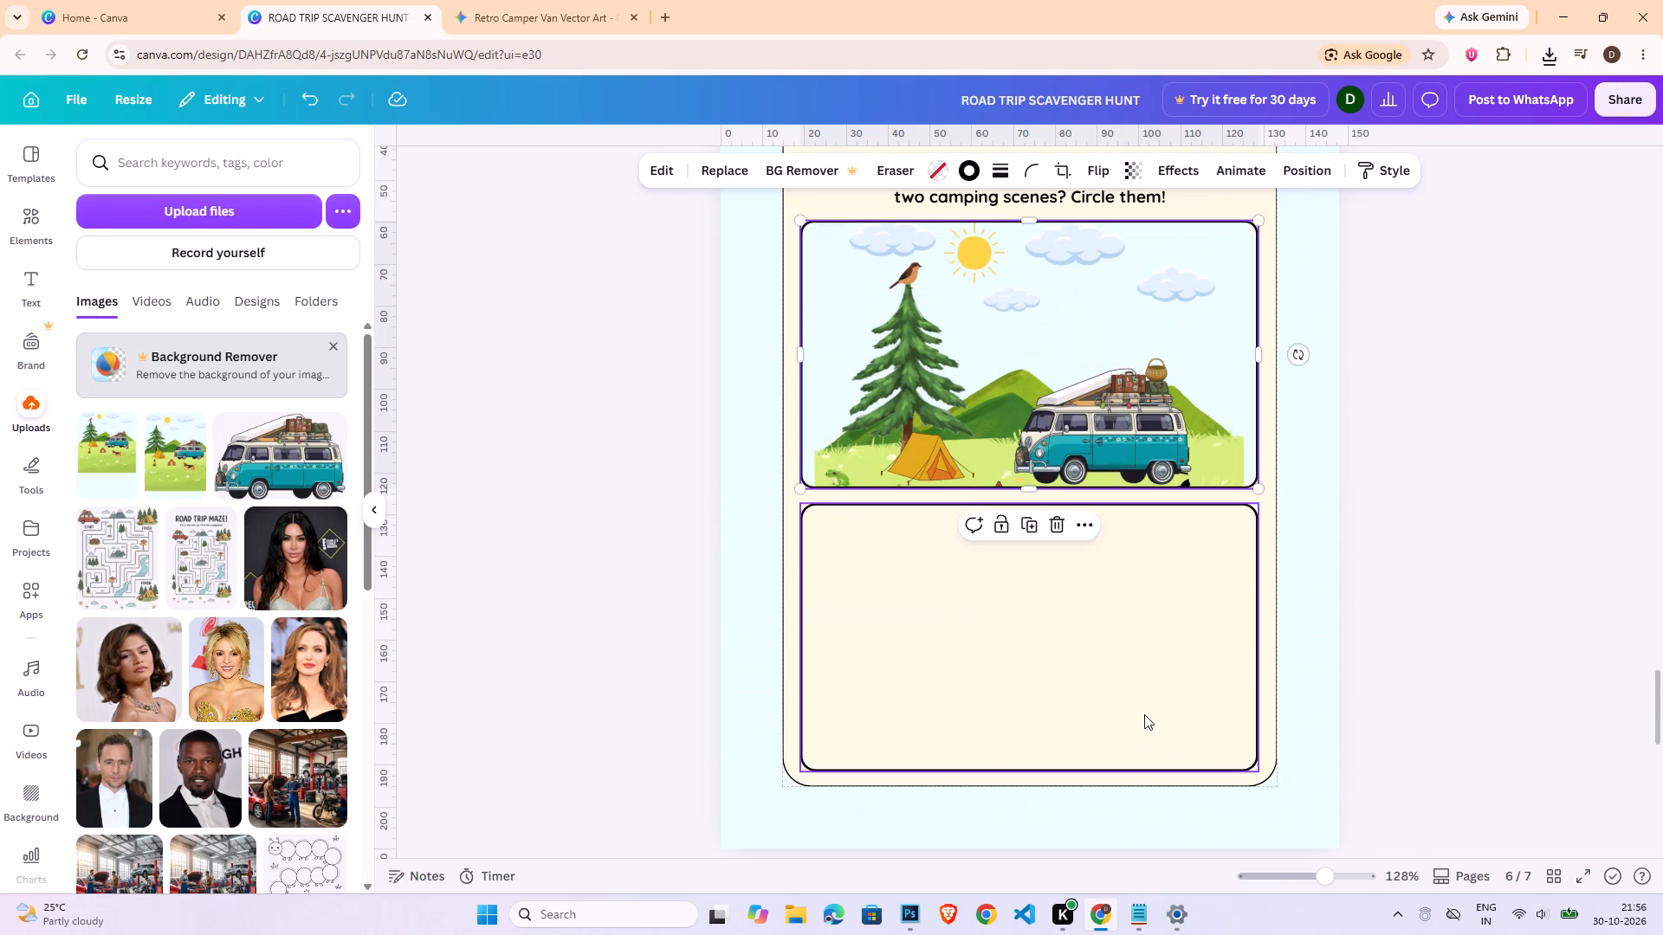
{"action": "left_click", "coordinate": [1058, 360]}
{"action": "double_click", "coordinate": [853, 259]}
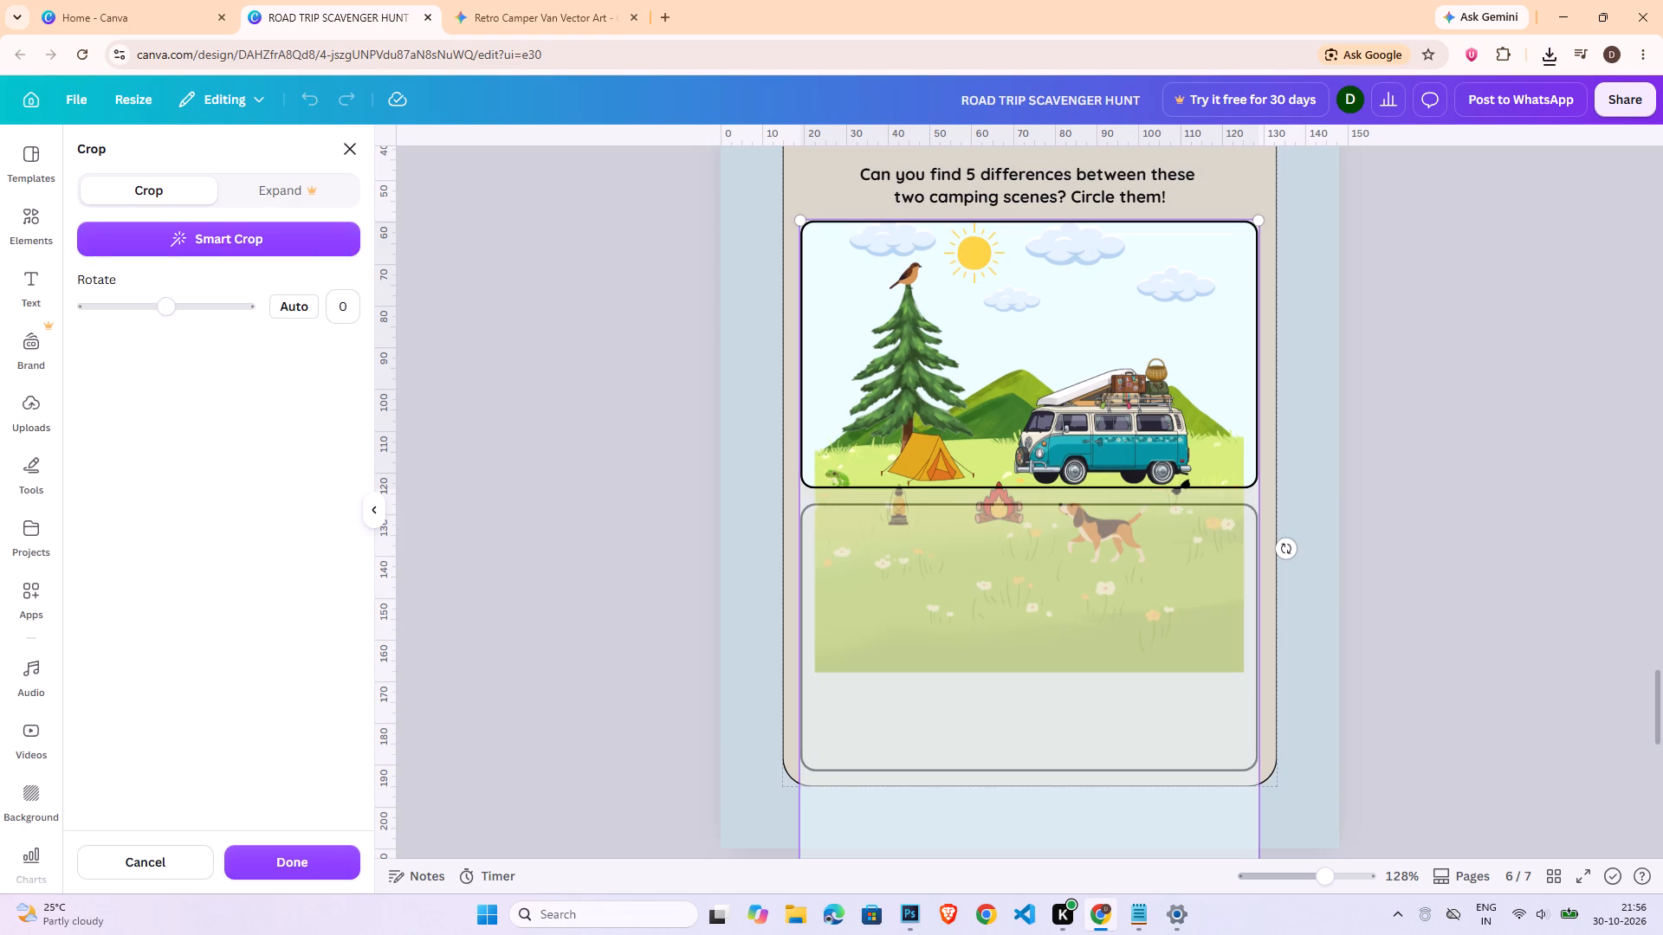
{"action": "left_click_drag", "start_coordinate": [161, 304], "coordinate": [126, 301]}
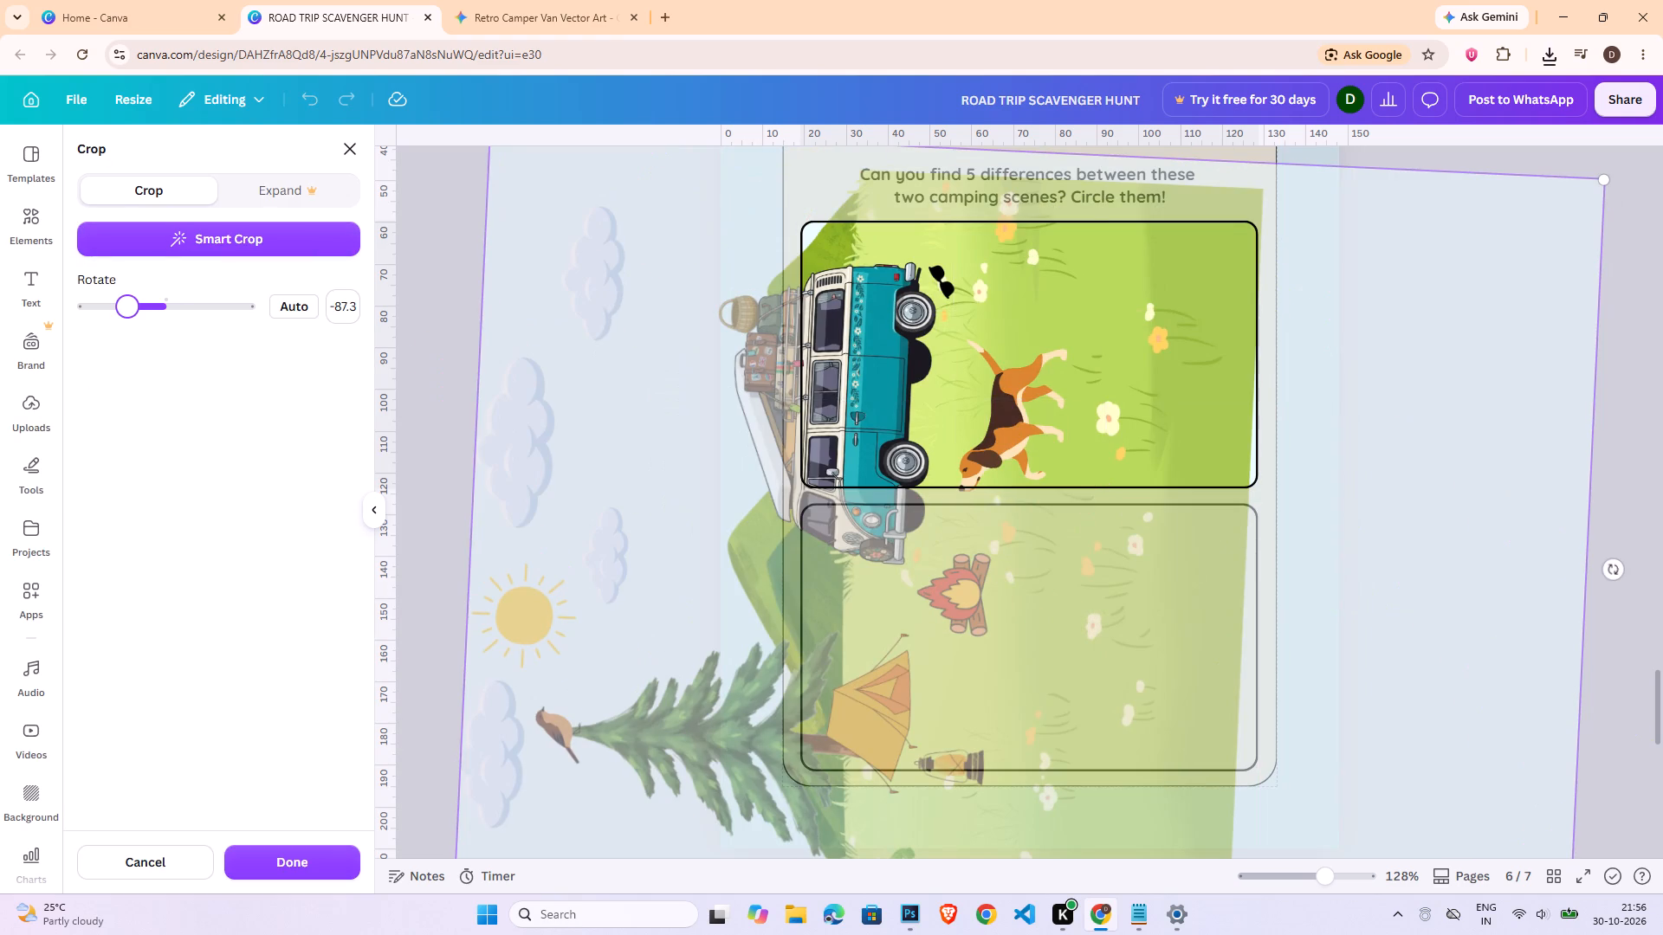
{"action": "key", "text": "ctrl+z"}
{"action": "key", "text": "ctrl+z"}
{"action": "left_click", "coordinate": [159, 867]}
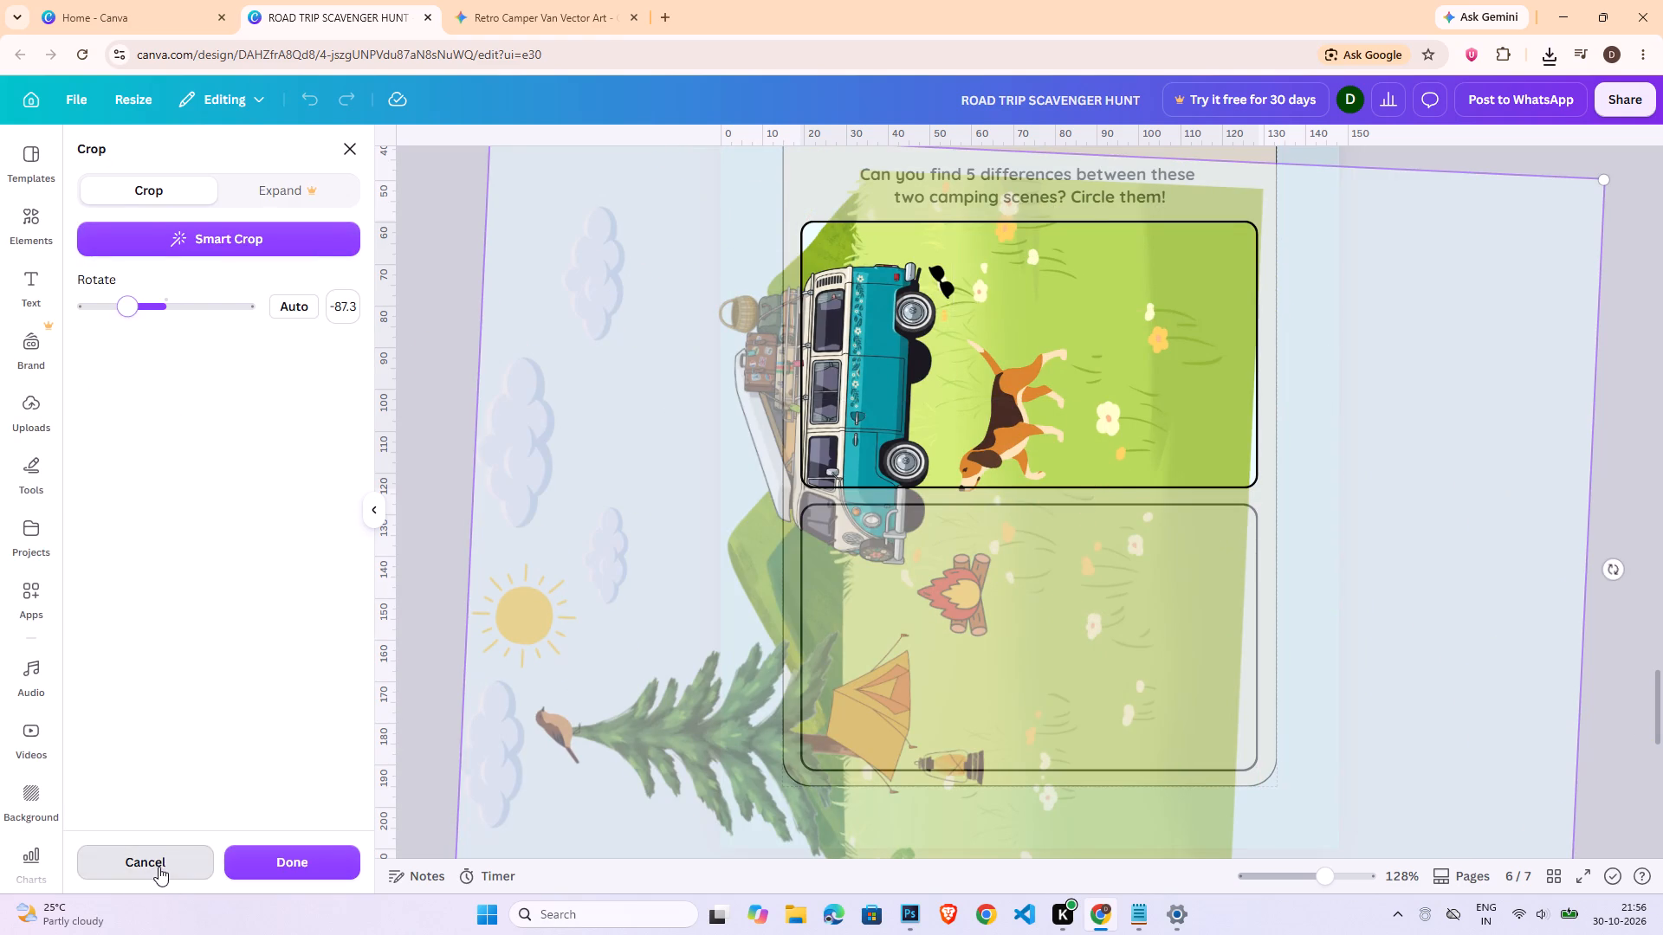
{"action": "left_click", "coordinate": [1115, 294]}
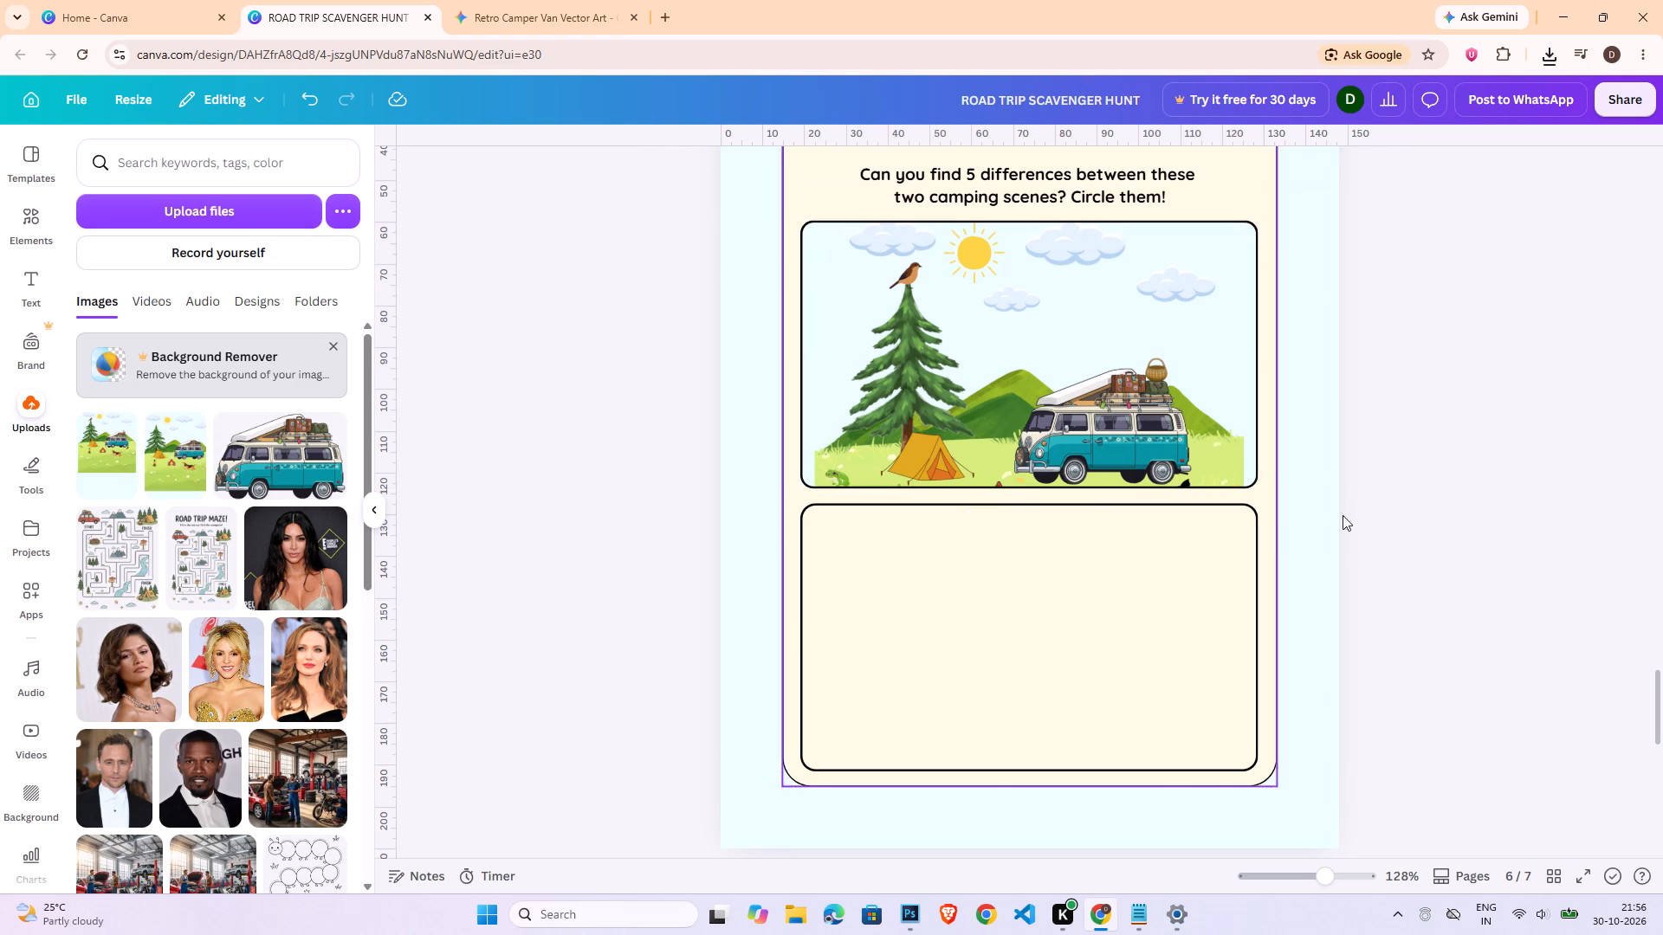
Widen the grass field in page 7's camping scene on both sides so it reaches the page's left and right edges.
{"action": "scroll", "coordinate": [1403, 590], "scroll_direction": "down", "scroll_amount": 7}
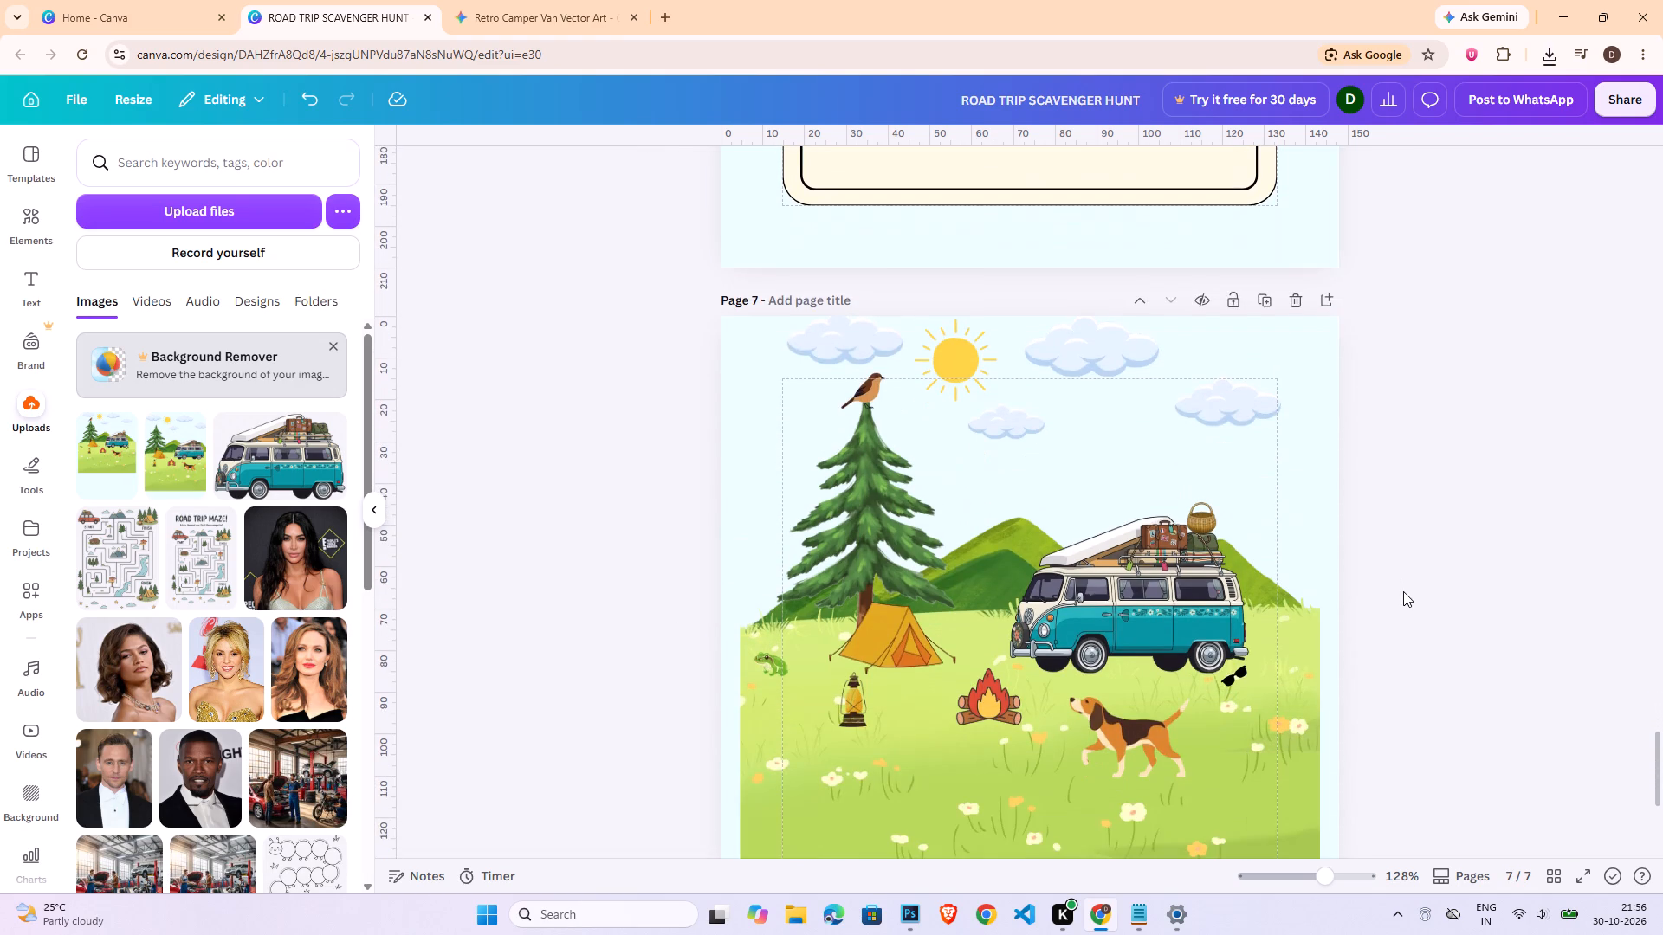
{"action": "scroll", "coordinate": [1403, 591], "scroll_direction": "down", "scroll_amount": 1}
{"action": "left_click", "coordinate": [1224, 469]}
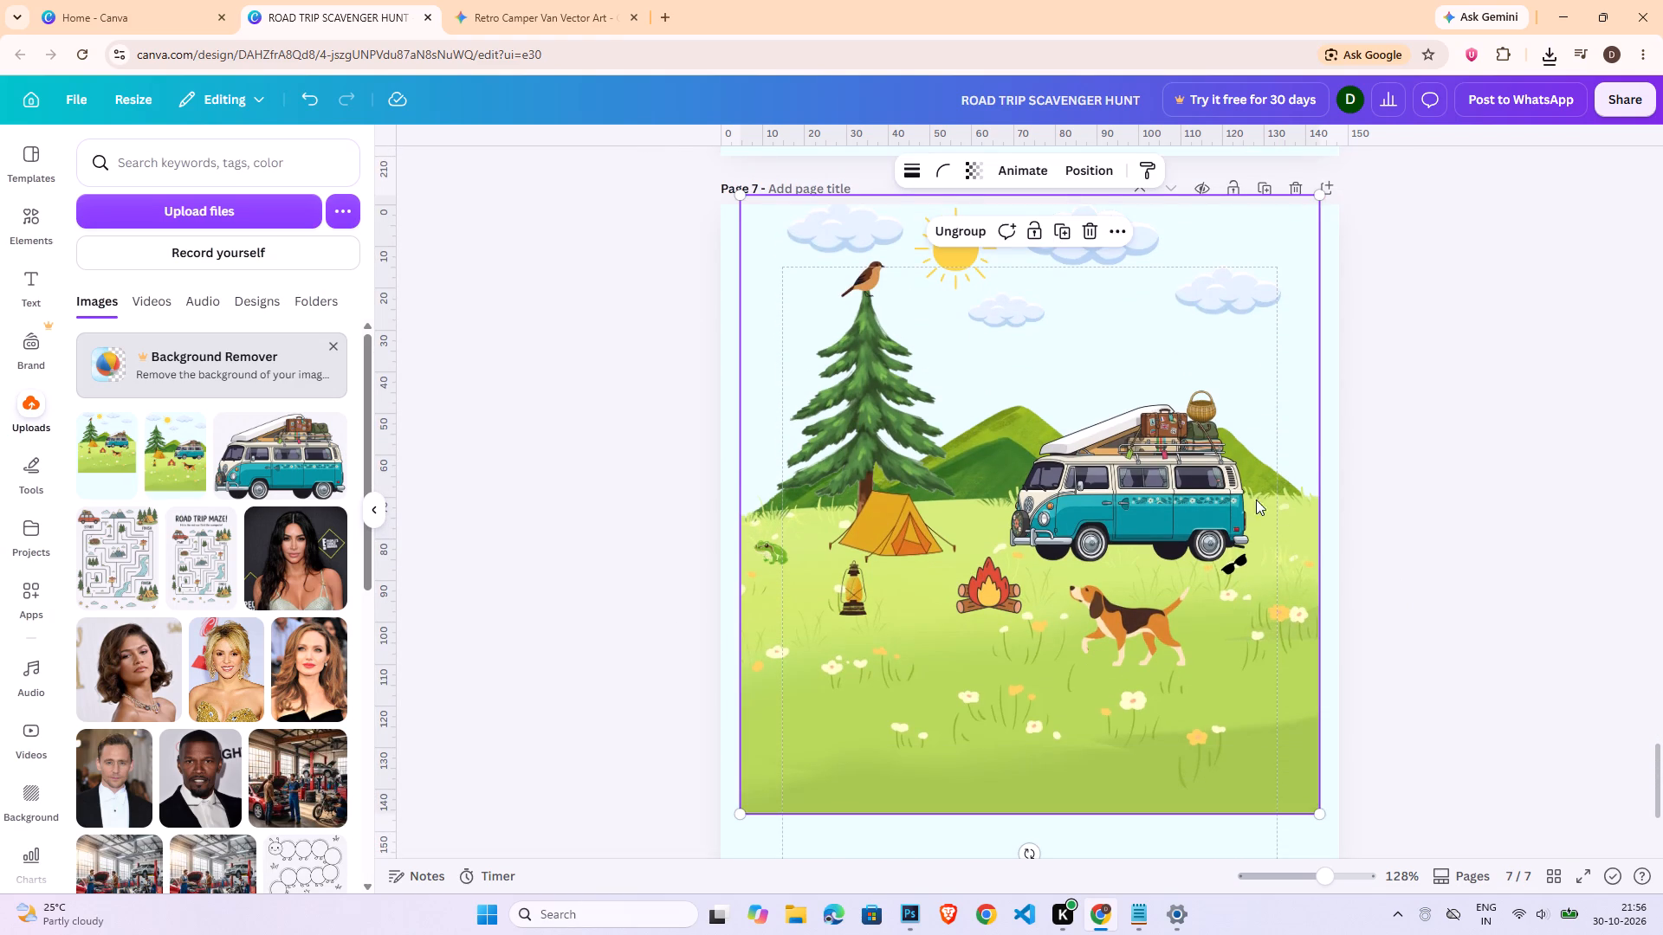
{"action": "scroll", "coordinate": [1314, 541], "scroll_direction": "up", "scroll_amount": 7}
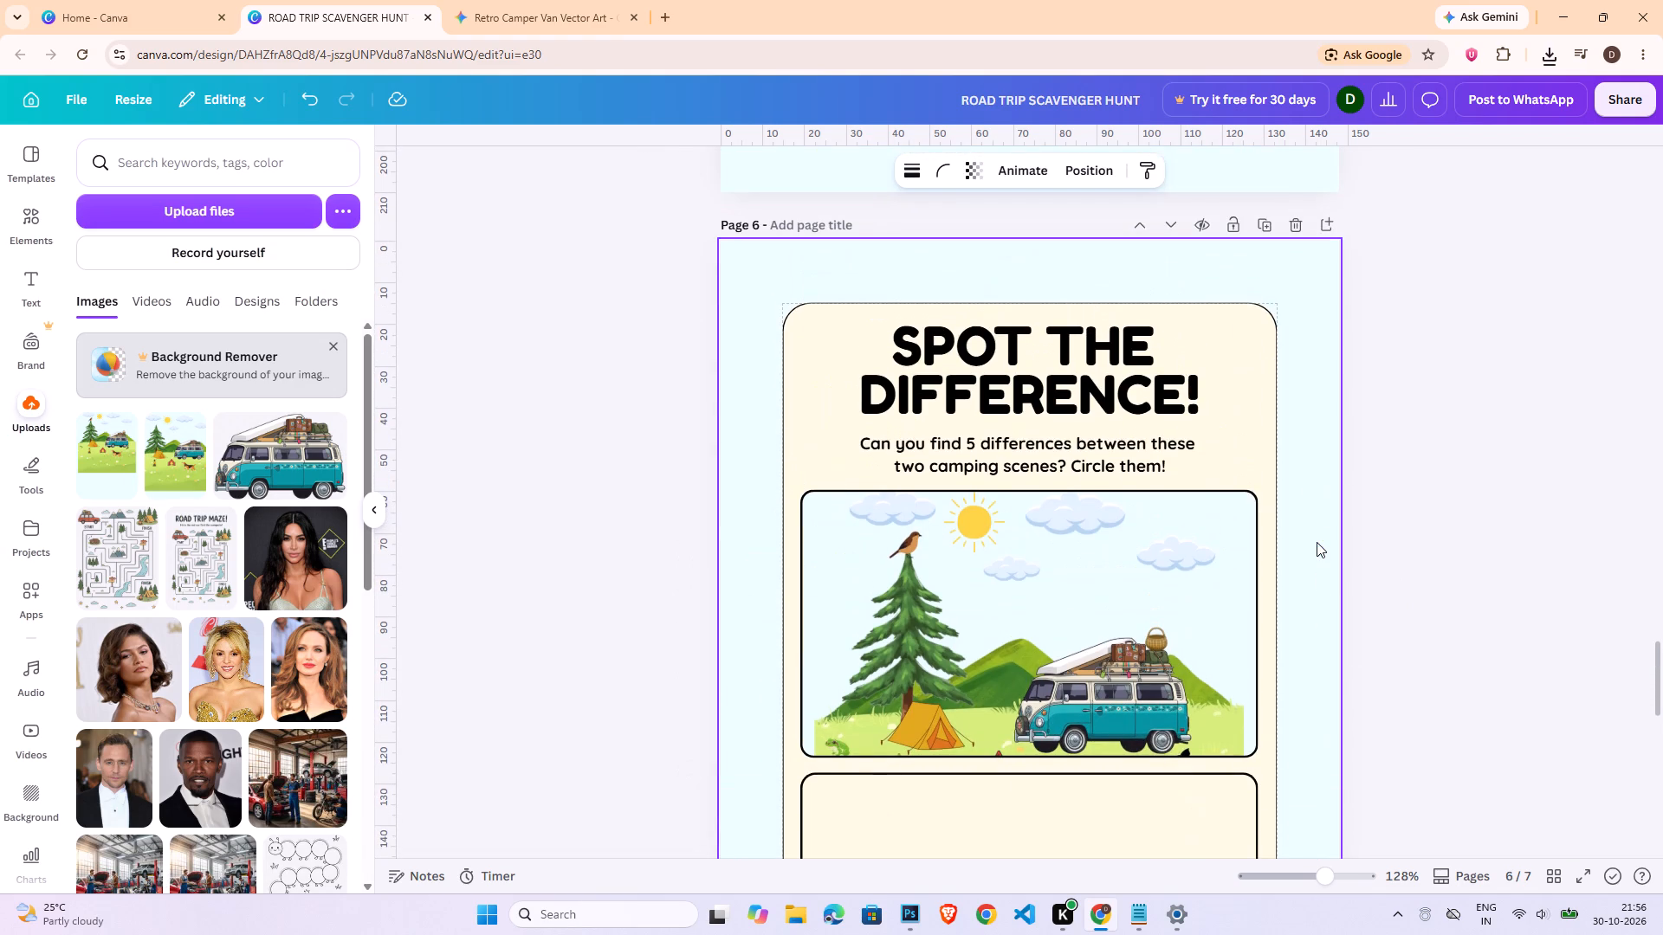
{"action": "scroll", "coordinate": [1317, 542], "scroll_direction": "down", "scroll_amount": 10}
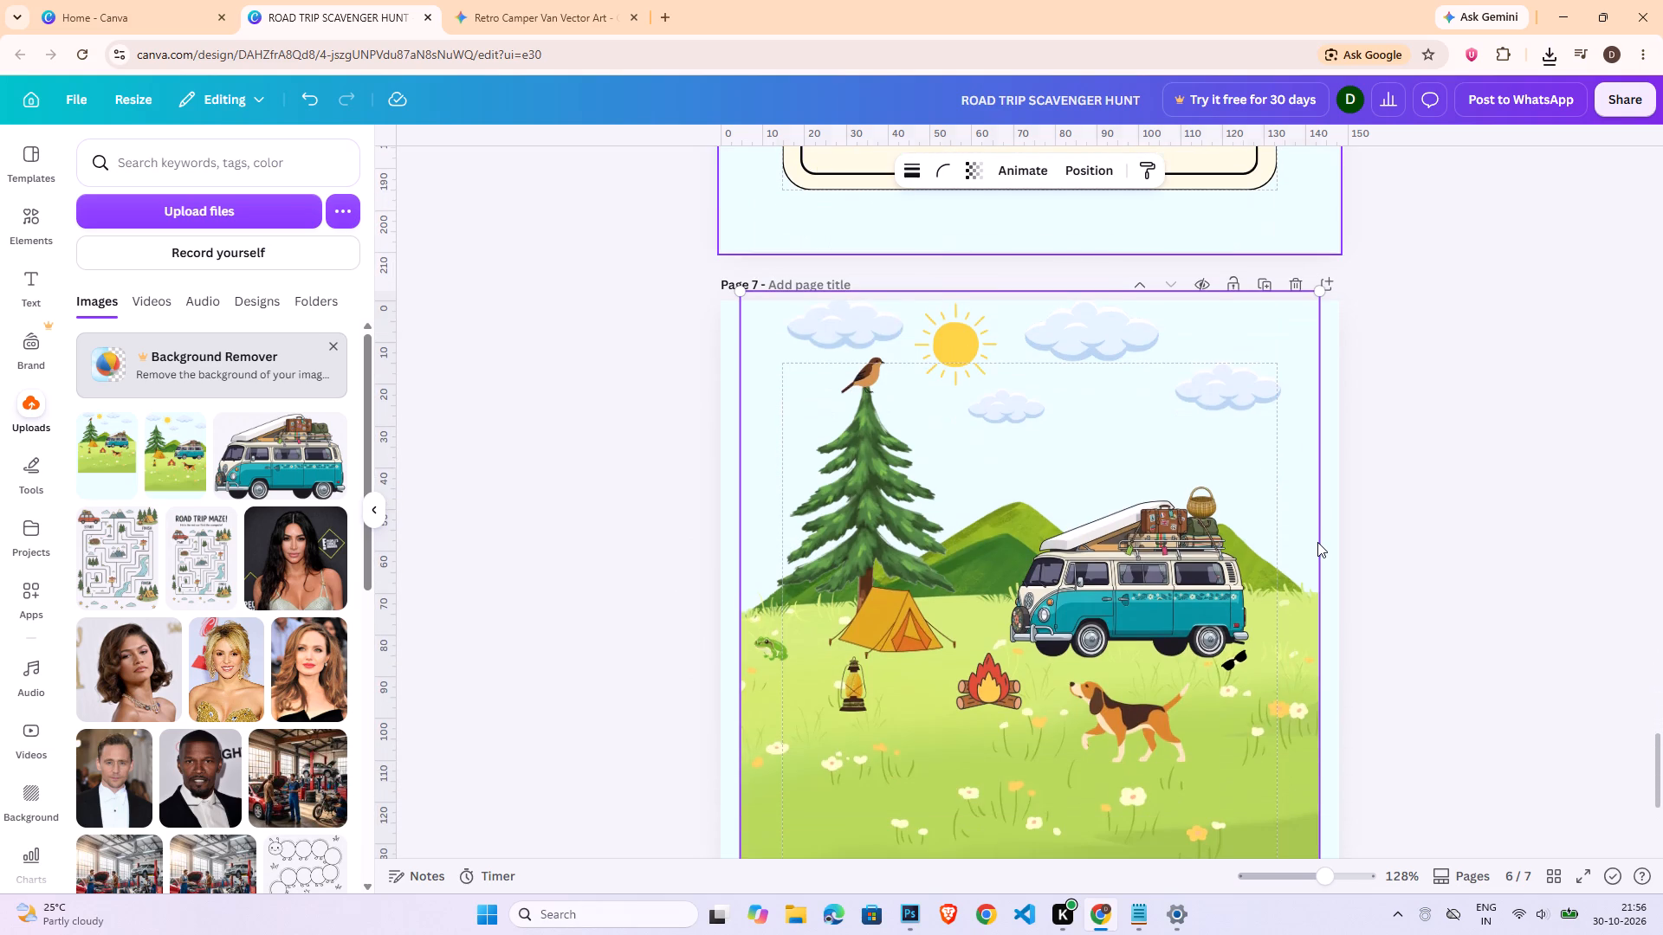
{"action": "scroll", "coordinate": [699, 695], "scroll_direction": "down", "scroll_amount": 2}
{"action": "left_click", "coordinate": [744, 668]}
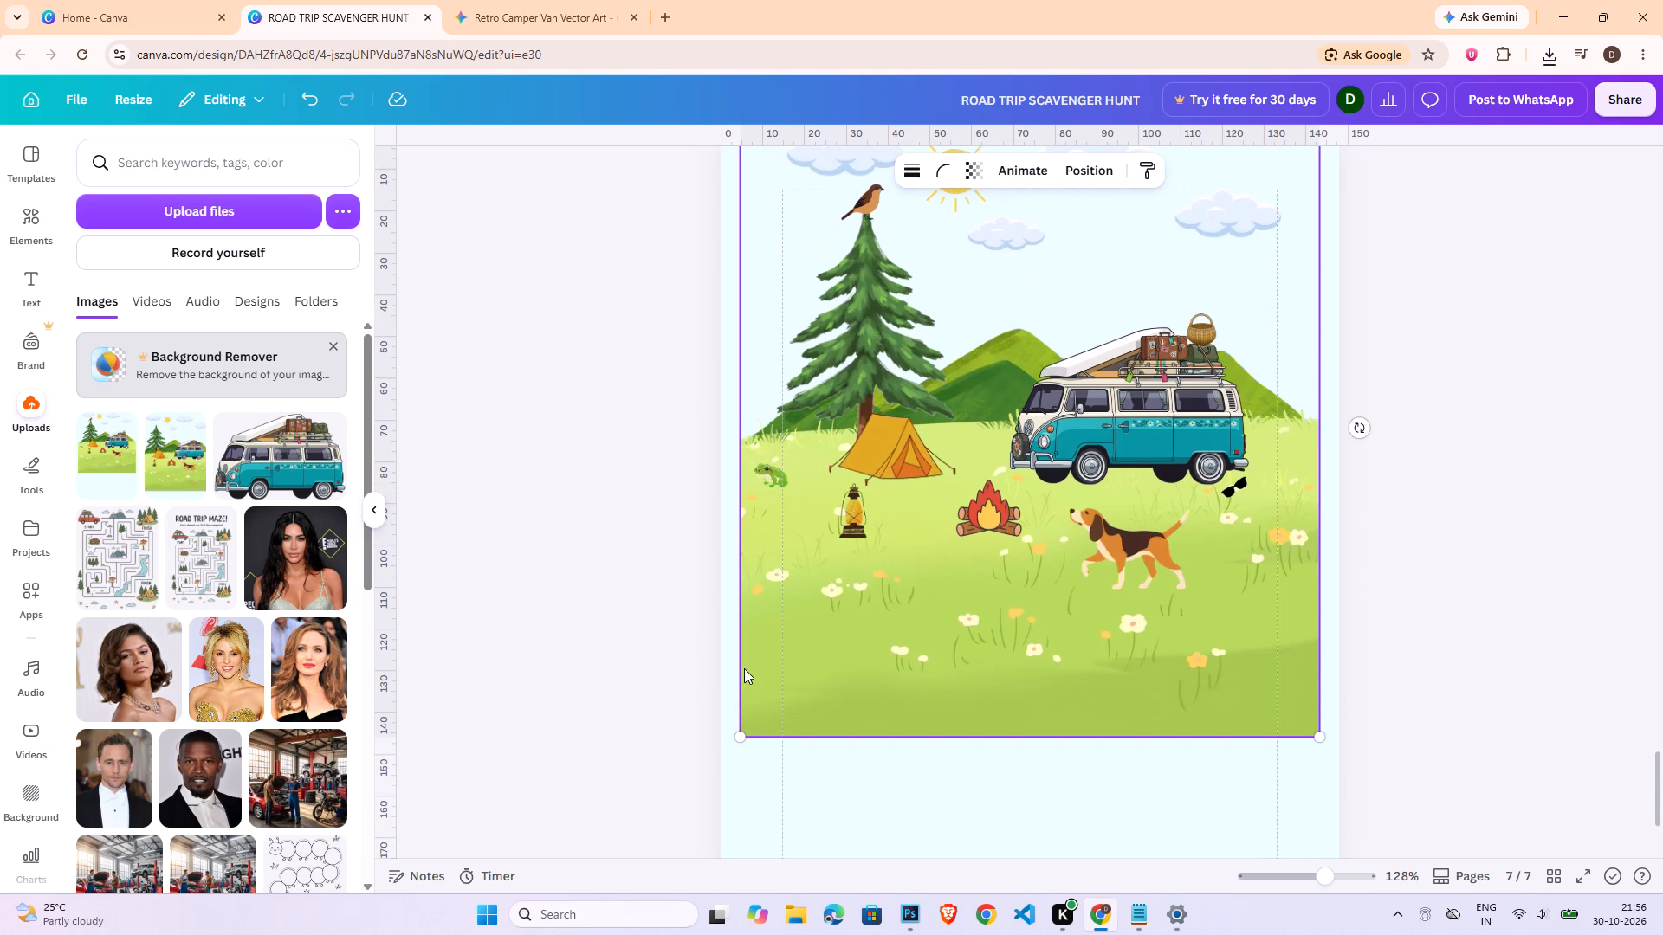
{"action": "left_click", "coordinate": [748, 586]}
{"action": "left_click_drag", "start_coordinate": [744, 577], "coordinate": [727, 579]}
{"action": "left_click_drag", "start_coordinate": [1317, 561], "coordinate": [1349, 563]}
{"action": "scroll", "coordinate": [1428, 557], "scroll_direction": "up", "scroll_amount": 2}
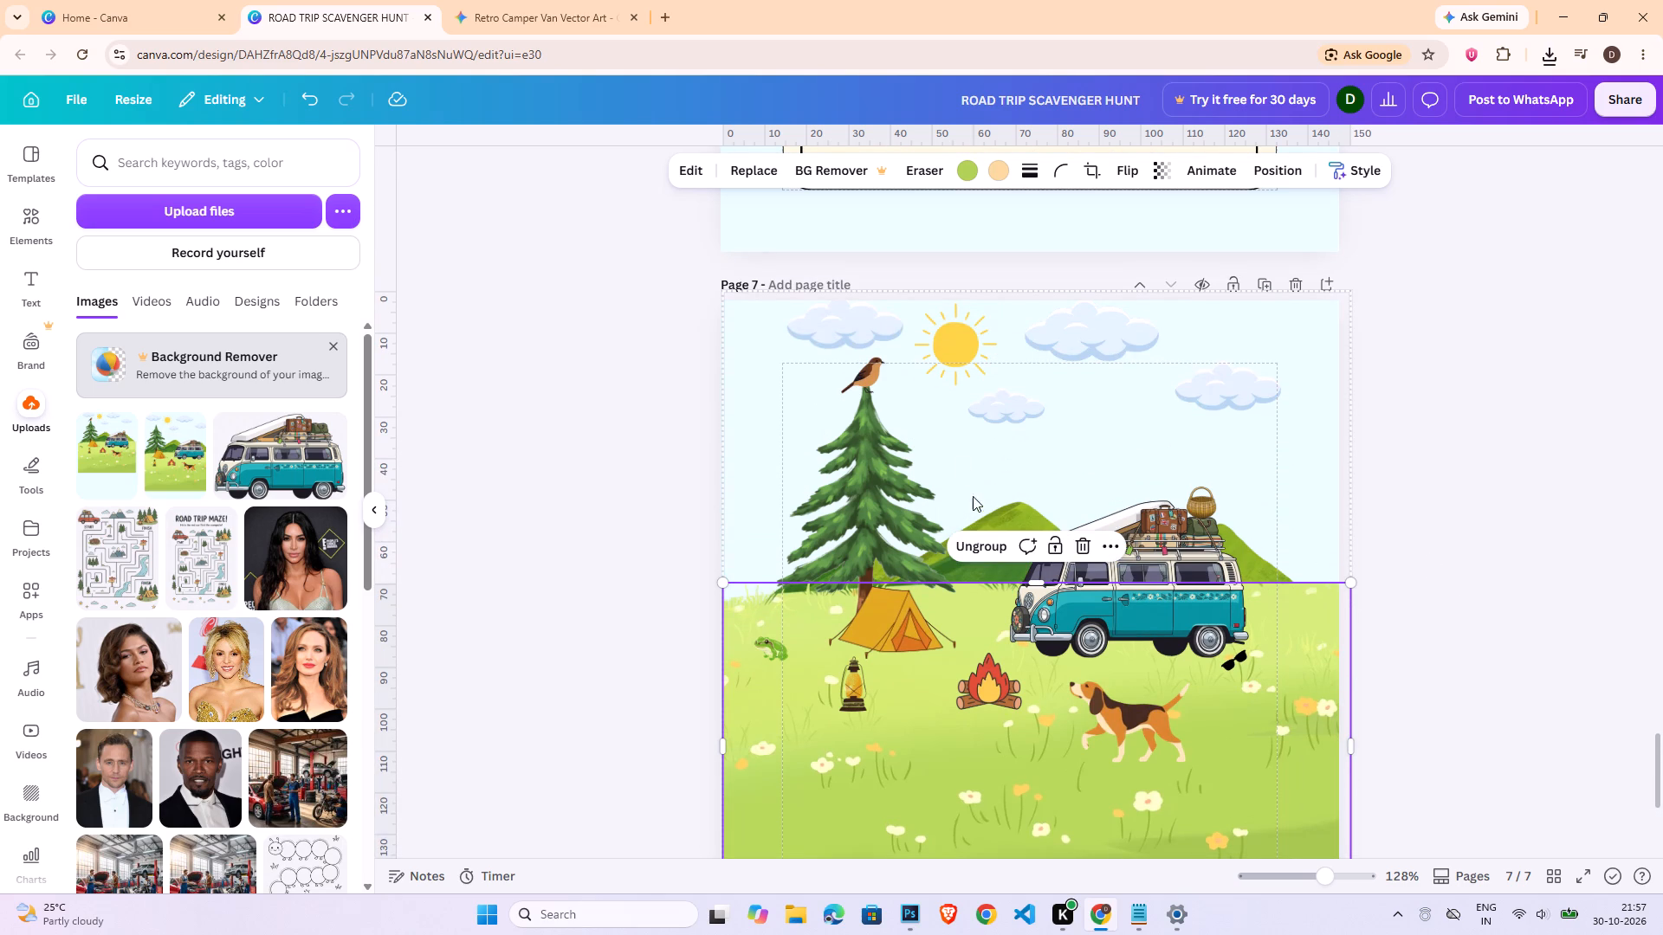
{"action": "left_click", "coordinate": [1494, 474]}
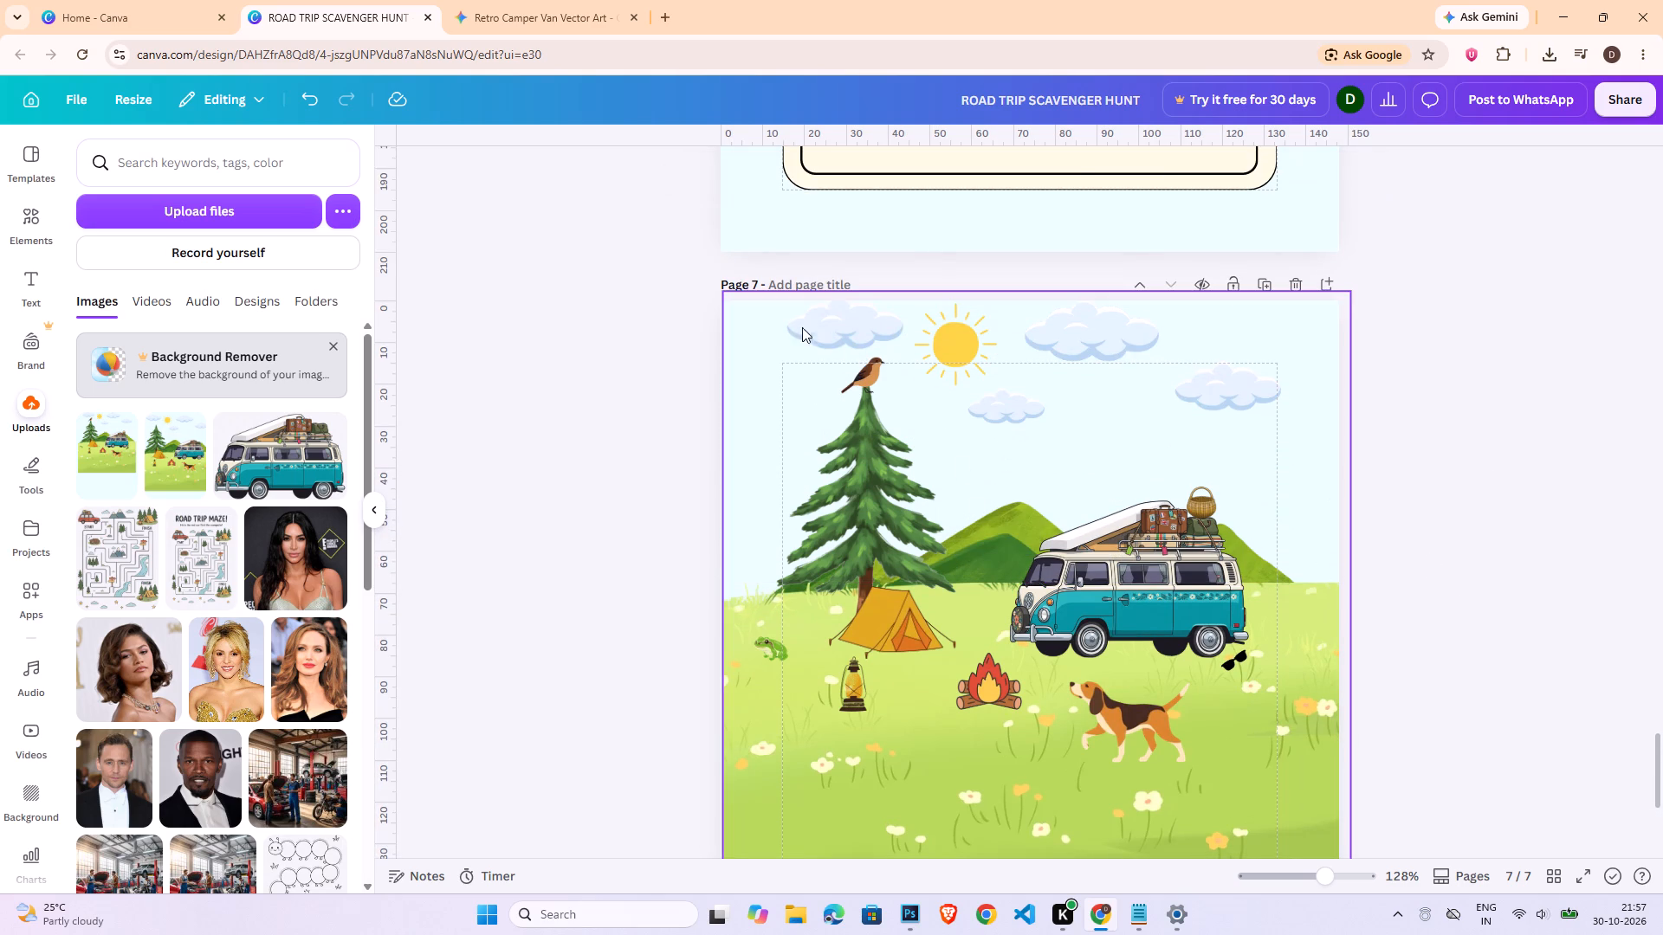
Undo the last change to page 7's camping scene and ungroup its elements.
{"action": "left_click", "coordinate": [786, 325]}
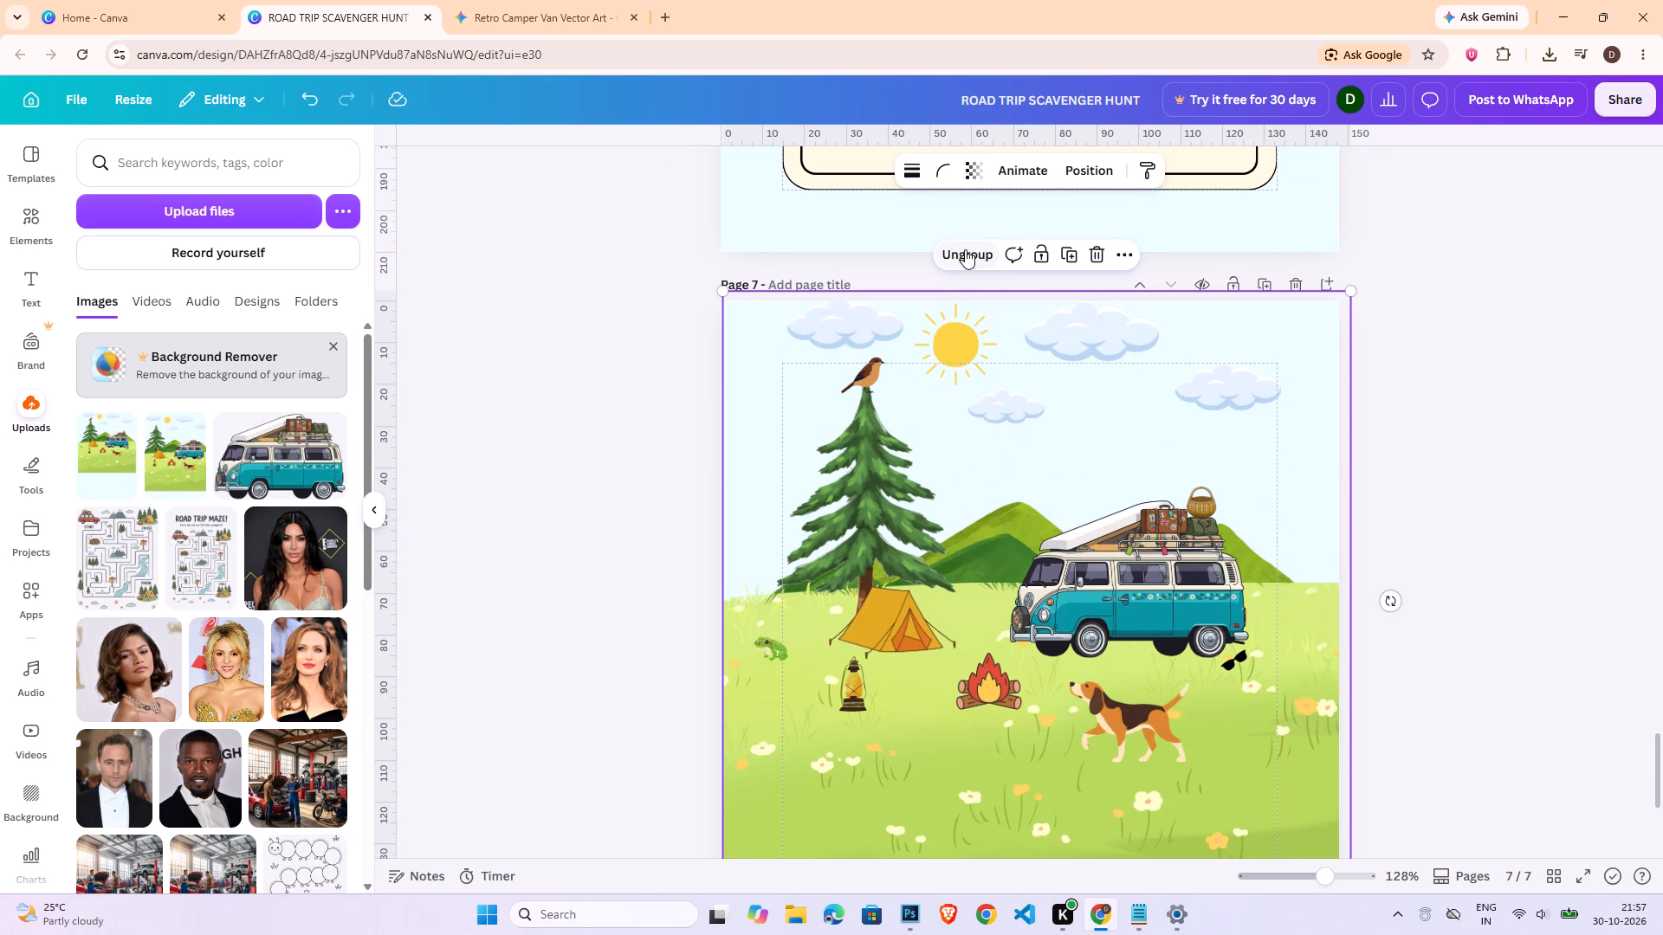
{"action": "key", "text": "ctrl+z"}
{"action": "left_click", "coordinate": [965, 251]}
{"action": "double_click", "coordinate": [1540, 544]}
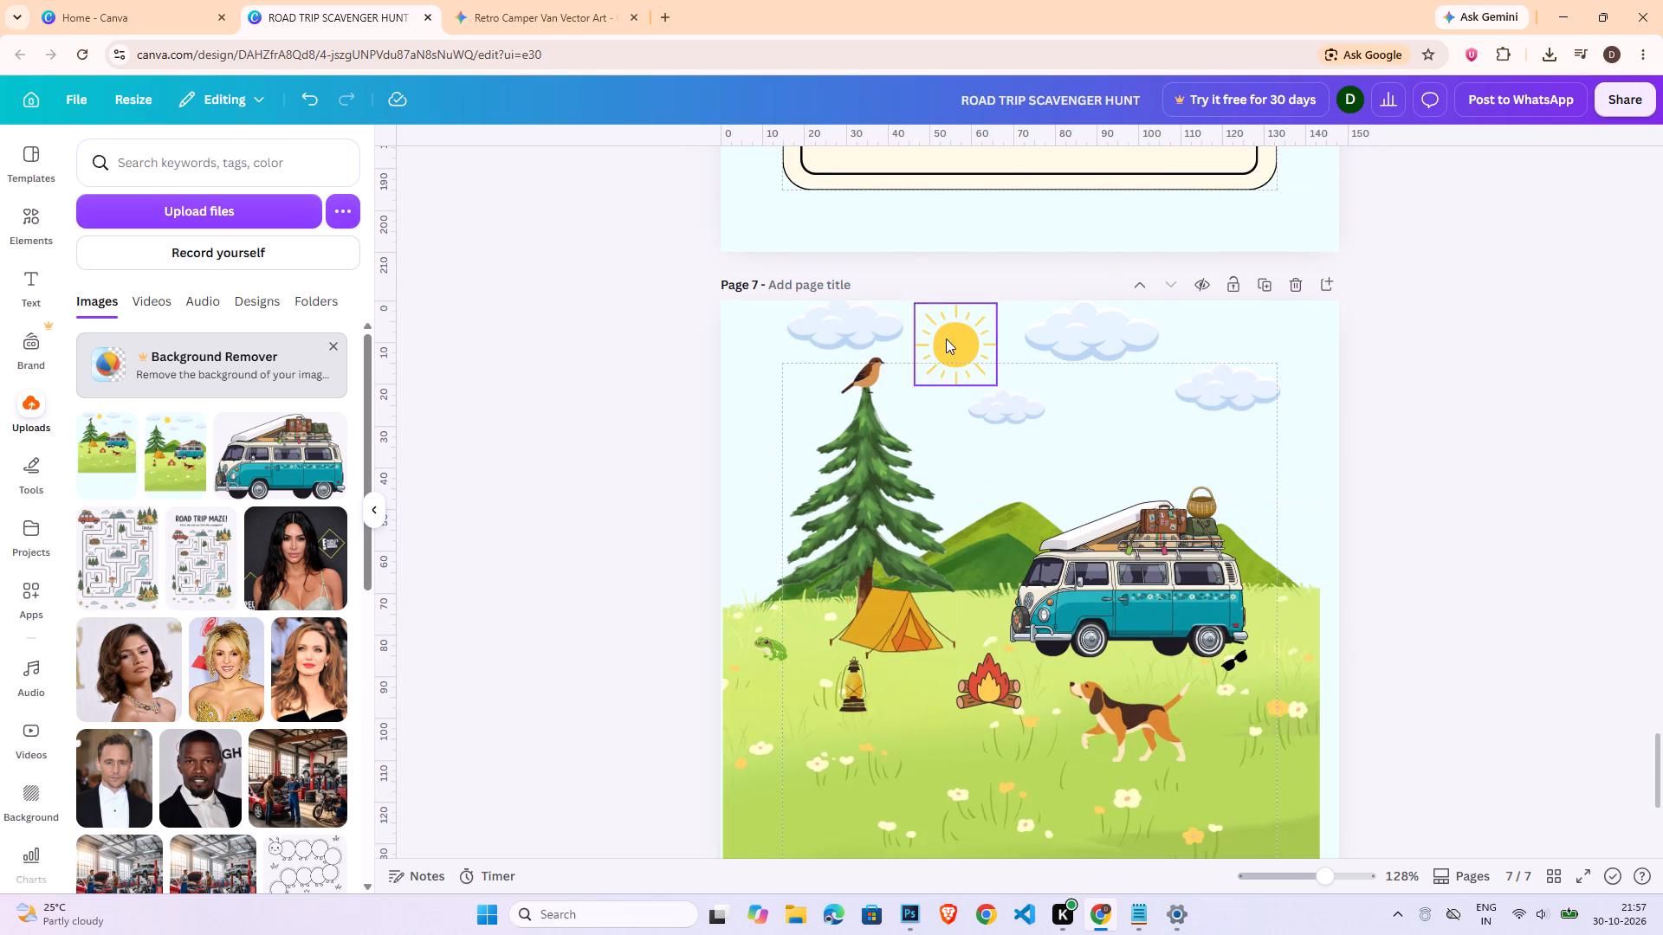
Shrink the cloud above the bird to roughly half its size and place it near page 7's upper-left corner.
{"action": "left_click", "coordinate": [831, 335]}
{"action": "left_click_drag", "start_coordinate": [903, 352], "coordinate": [903, 353]}
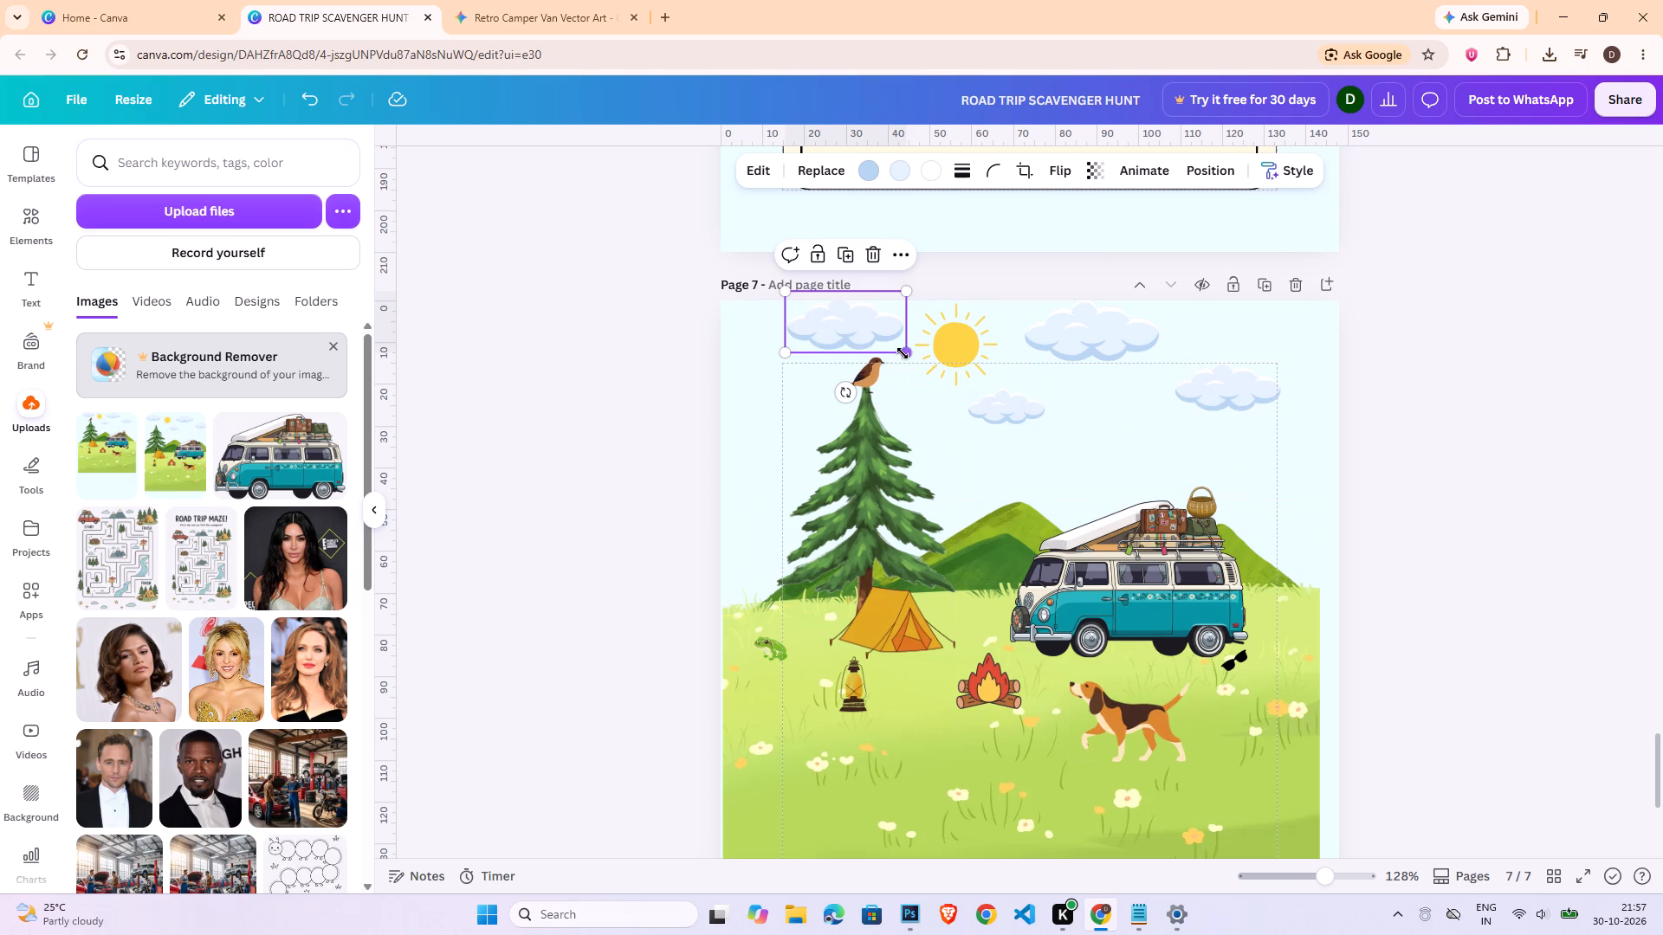
{"action": "left_click_drag", "start_coordinate": [903, 353], "coordinate": [861, 337]}
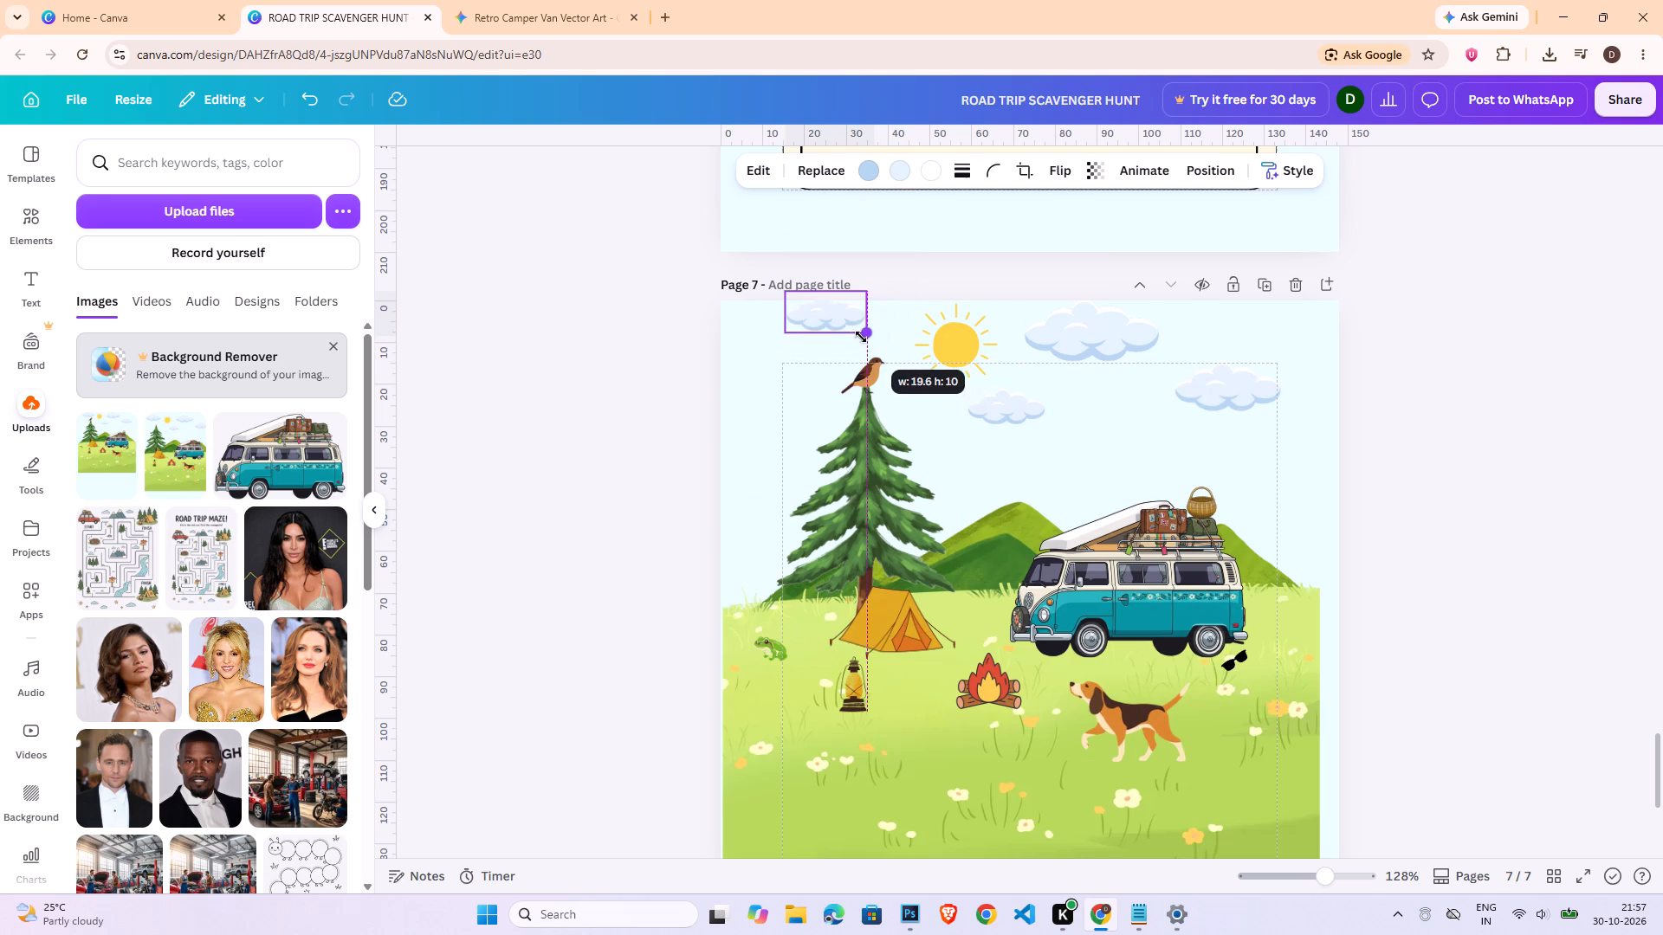
{"action": "left_click_drag", "start_coordinate": [861, 337], "coordinate": [844, 331]}
{"action": "left_click_drag", "start_coordinate": [829, 313], "coordinate": [819, 328]}
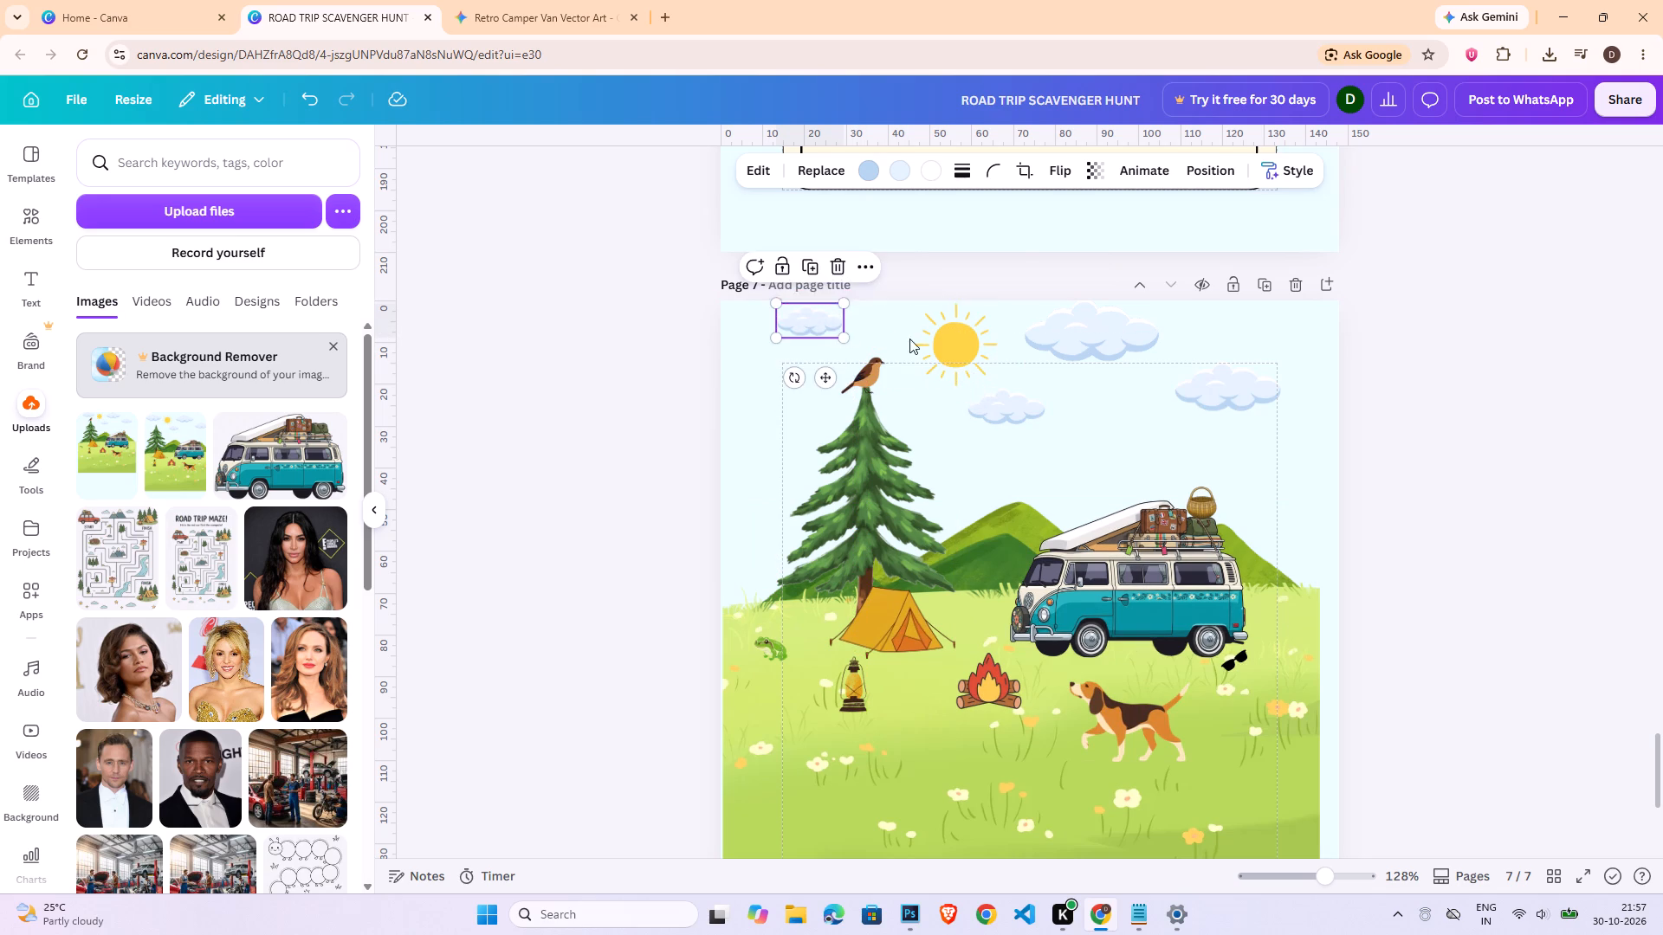
Shrink page 7's sun and move it closer to the small upper-left cloud, near the page's upper edge.
{"action": "left_click", "coordinate": [935, 343]}
{"action": "left_click", "coordinate": [1006, 384]}
{"action": "left_click", "coordinate": [971, 351]}
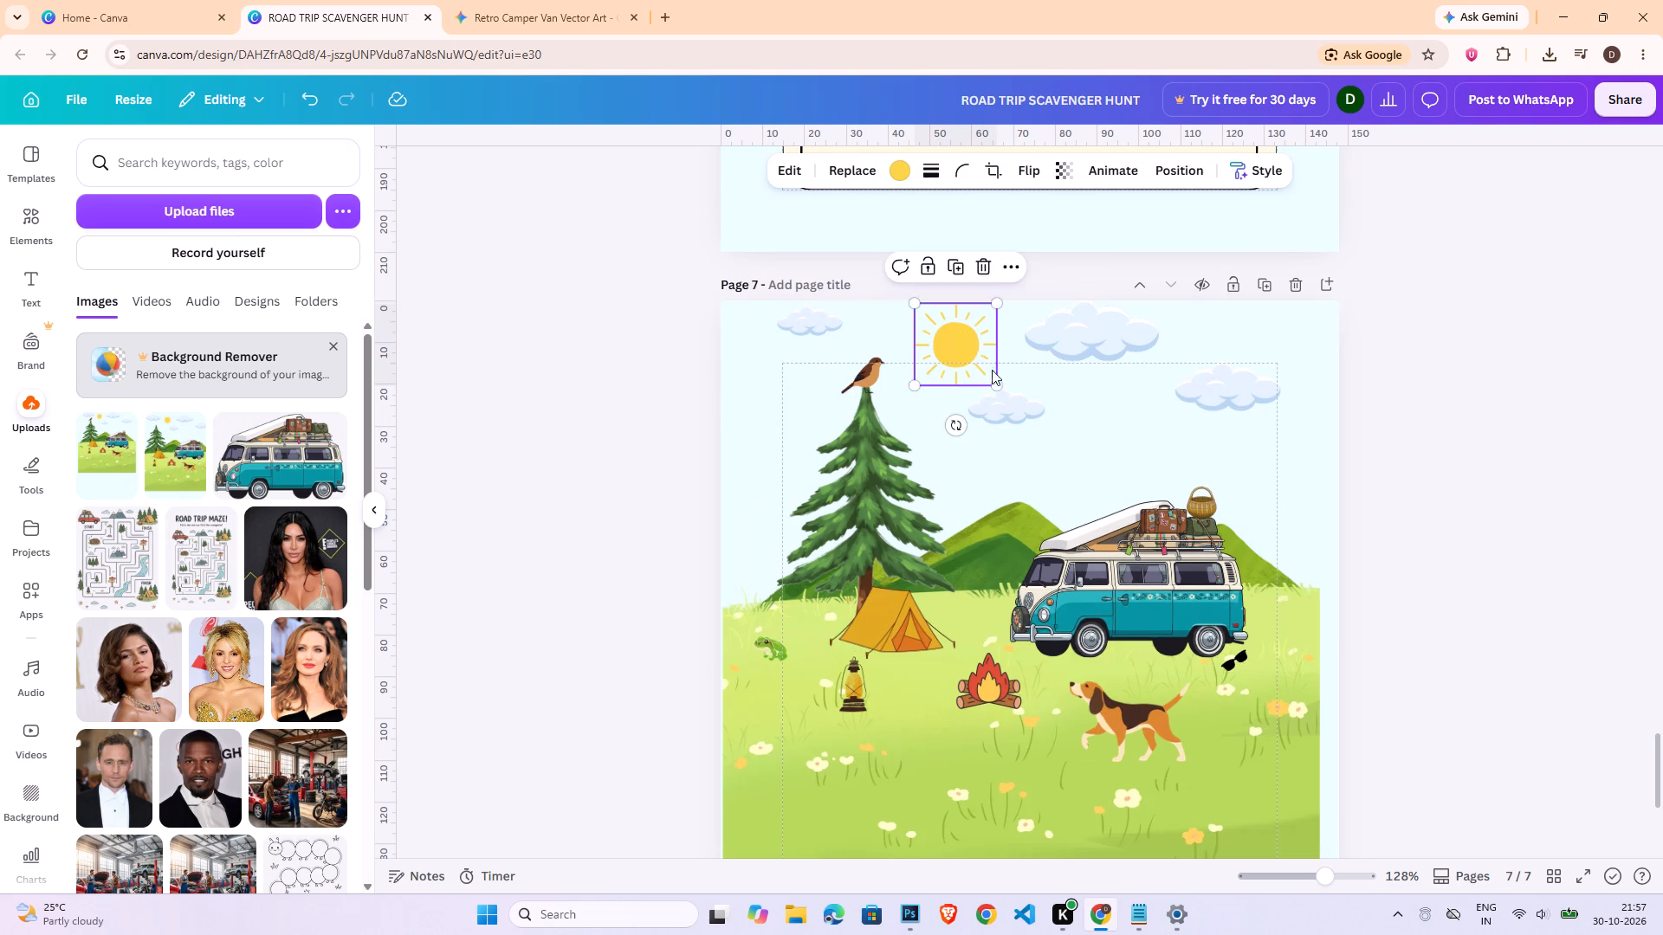
{"action": "left_click", "coordinate": [1005, 390]}
{"action": "left_click", "coordinate": [971, 359]}
{"action": "left_click", "coordinate": [961, 369]}
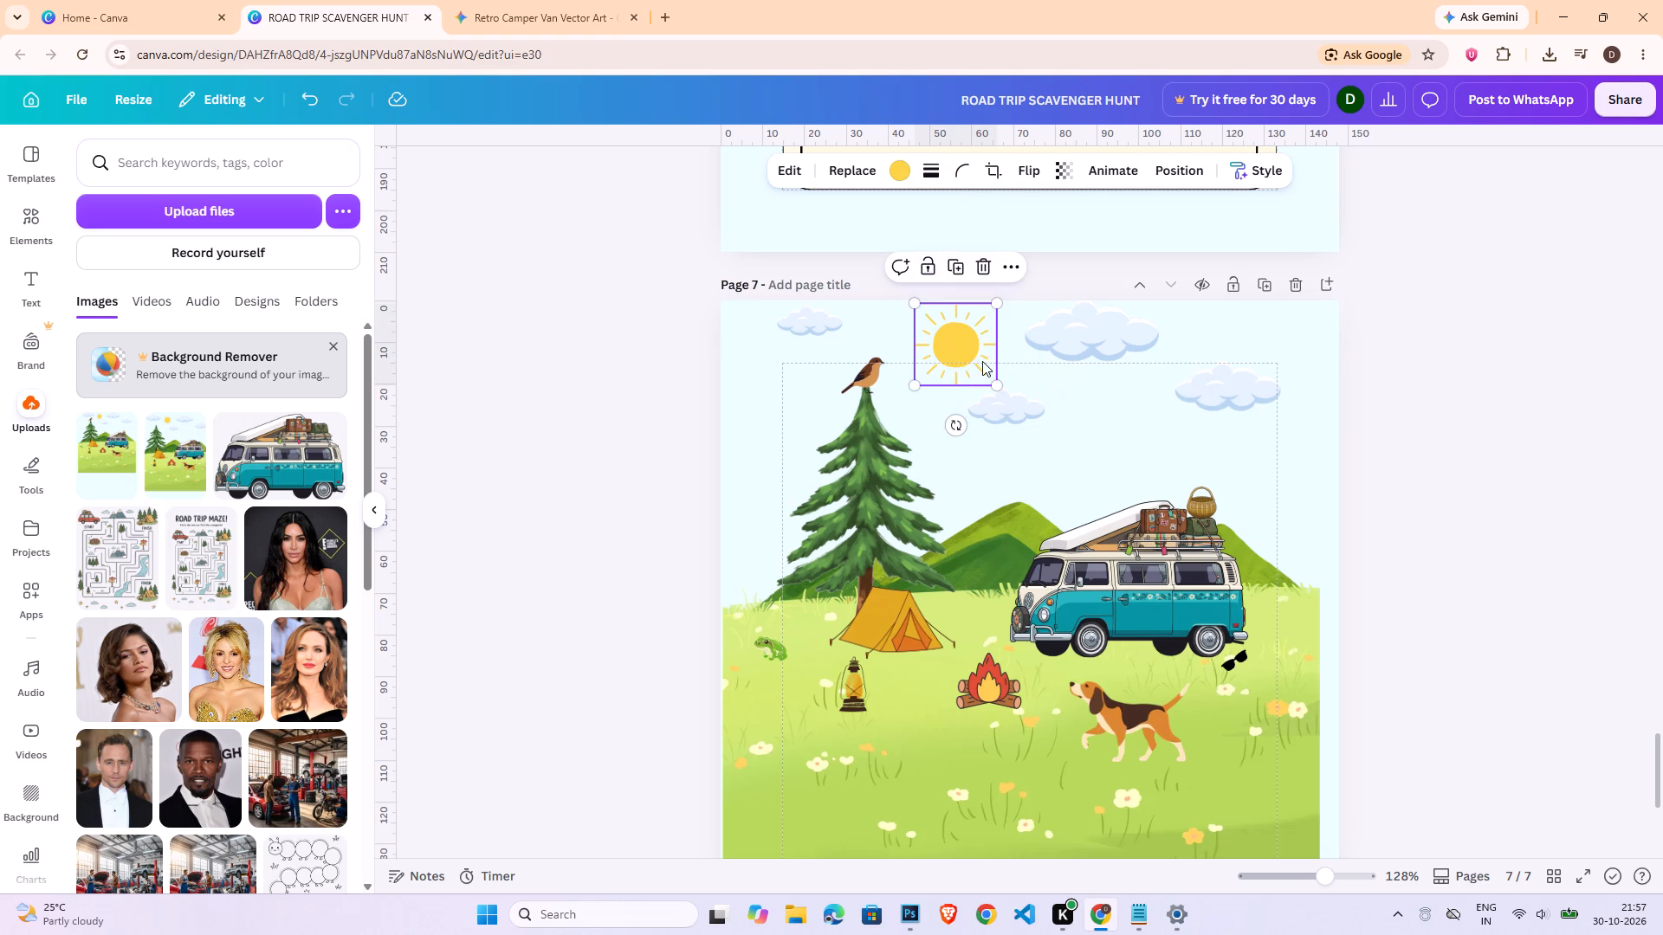
{"action": "left_click", "coordinate": [982, 361]}
{"action": "left_click", "coordinate": [1008, 395]}
{"action": "left_click", "coordinate": [1020, 355]}
{"action": "left_click", "coordinate": [954, 345]}
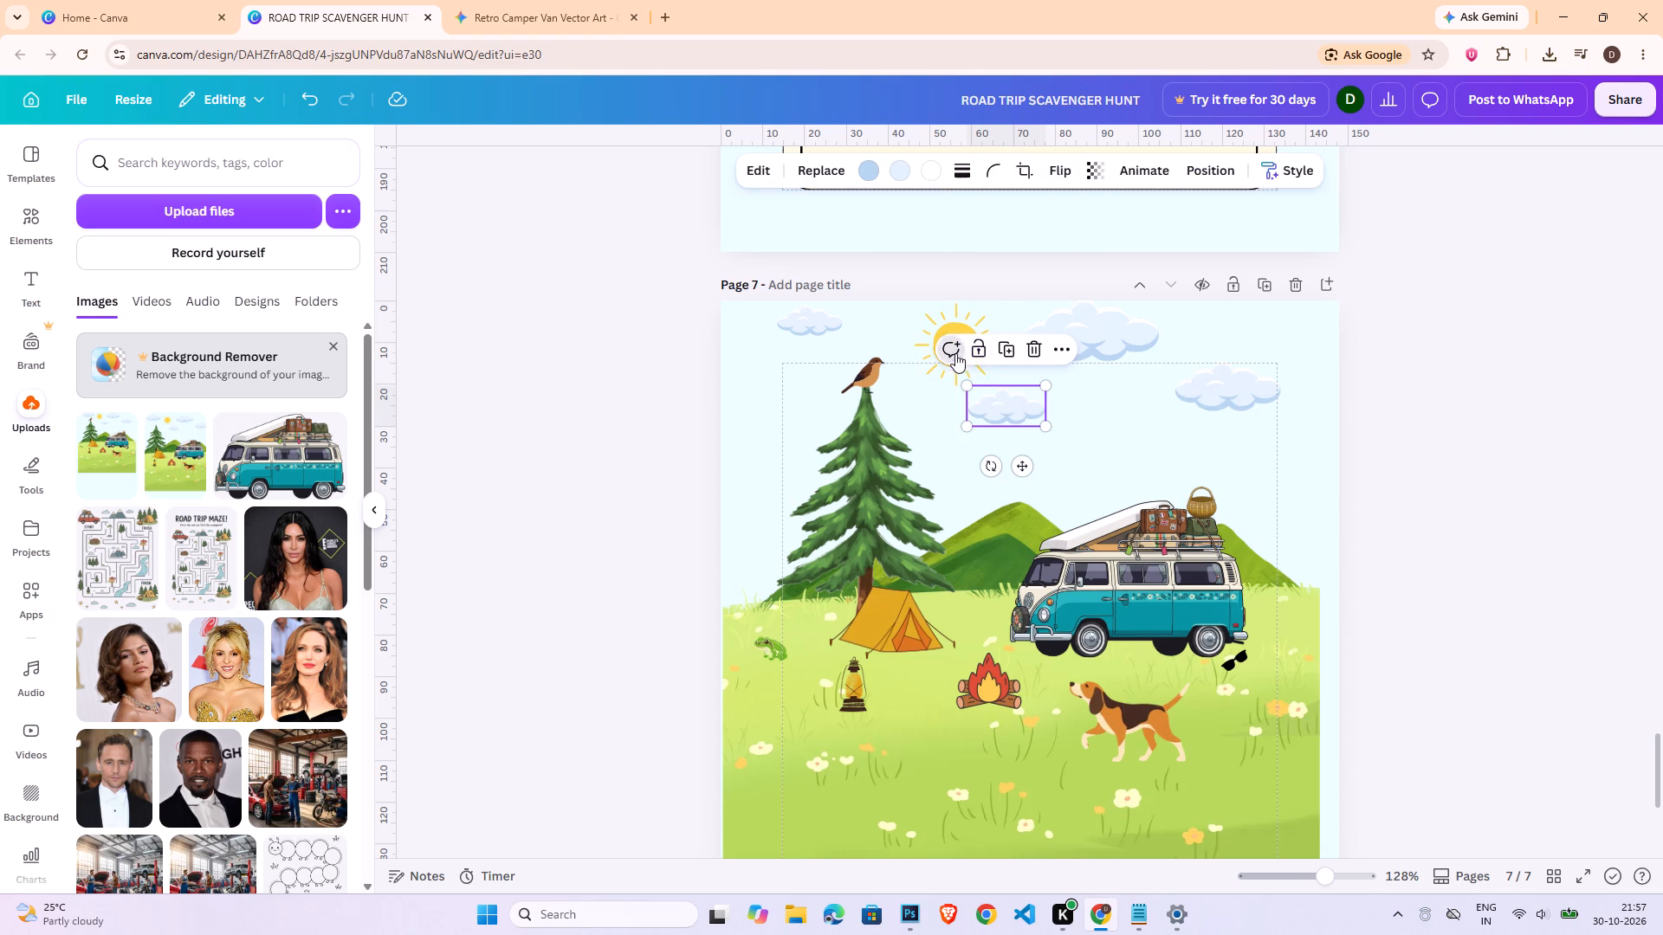
{"action": "left_click", "coordinate": [1516, 416]}
{"action": "left_click", "coordinate": [961, 346]}
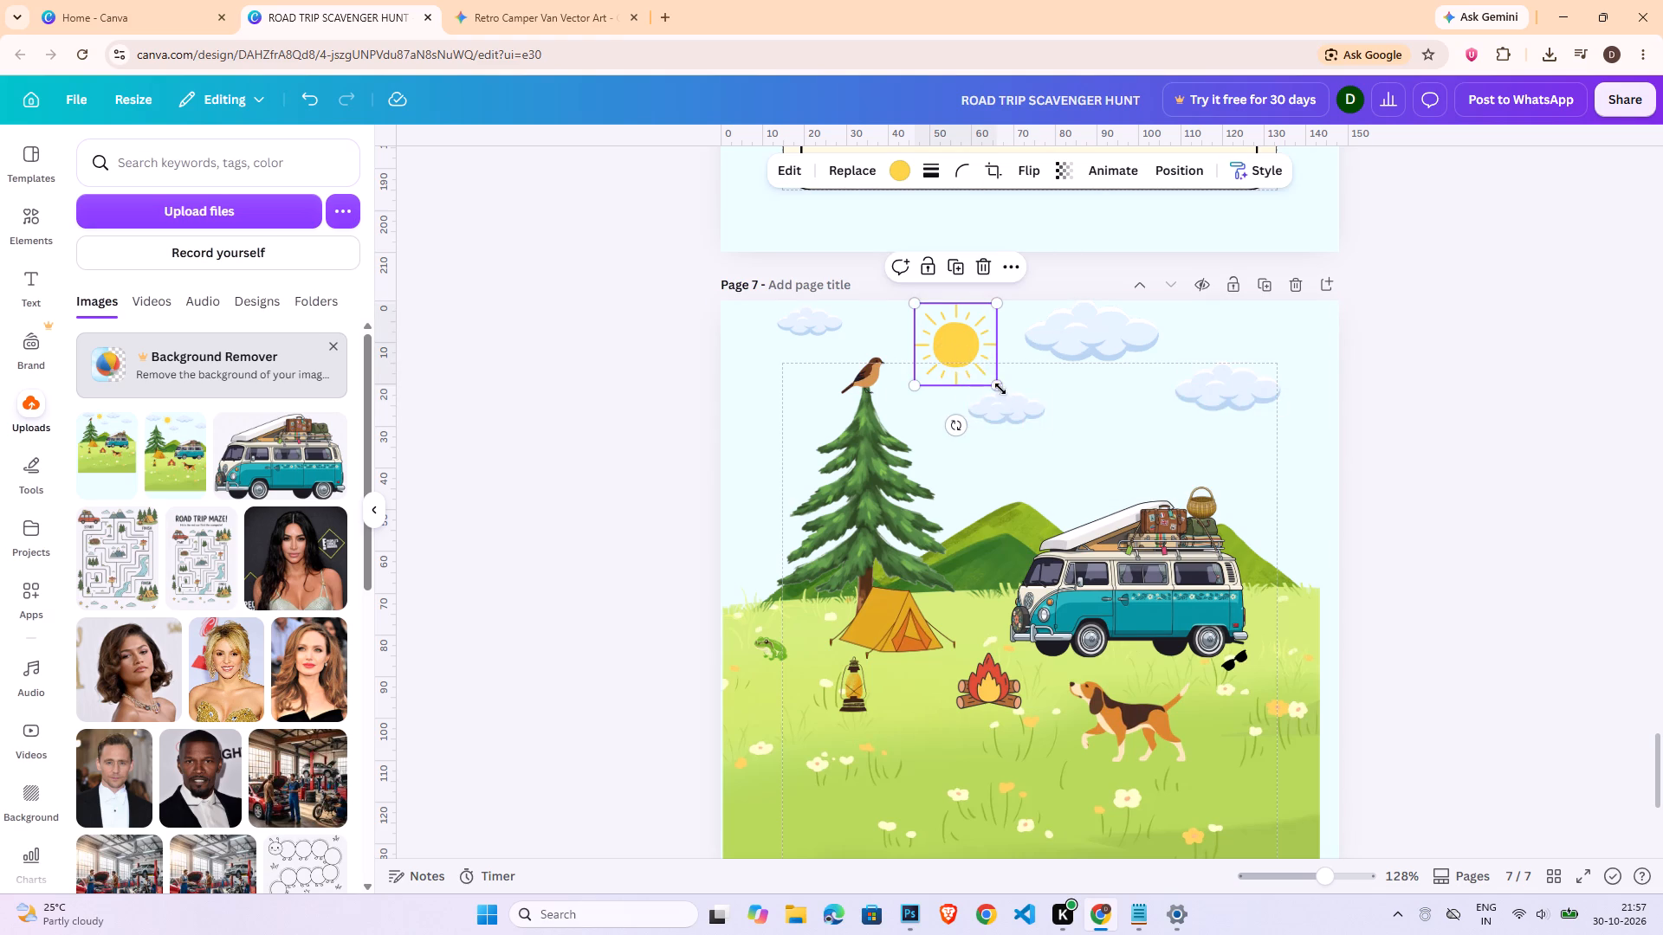
{"action": "left_click_drag", "start_coordinate": [1000, 389], "coordinate": [955, 366]}
{"action": "left_click_drag", "start_coordinate": [938, 329], "coordinate": [915, 331]}
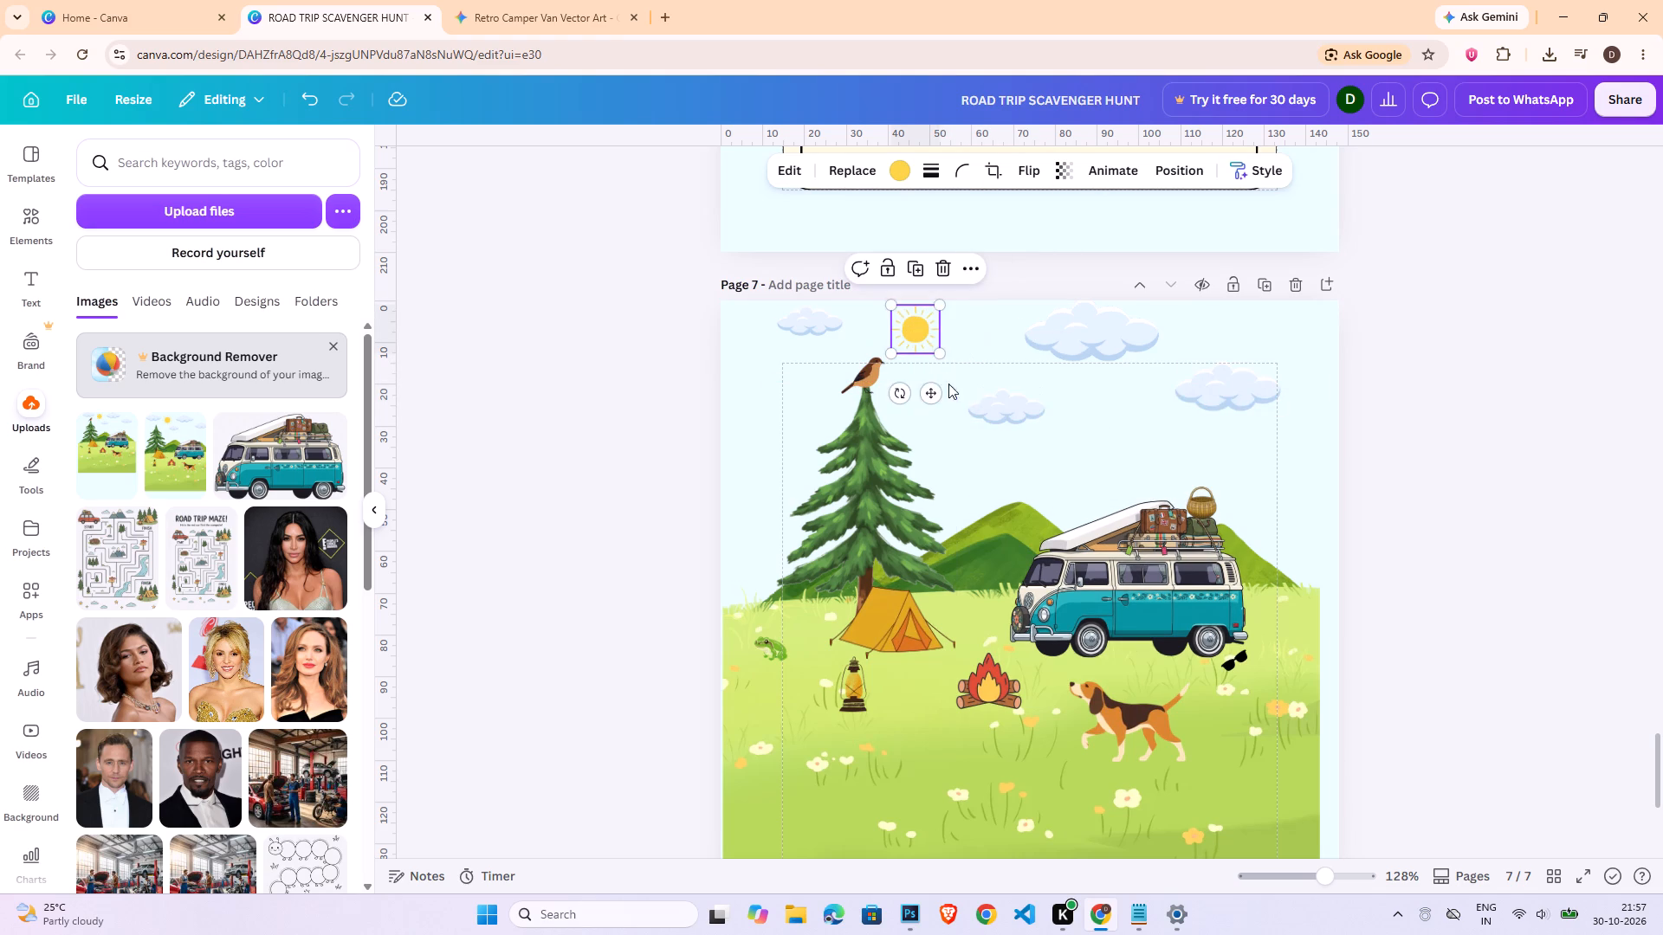
Shrink the two clouds just below and to the right of the sun, and shift both slightly left.
{"action": "left_click", "coordinate": [990, 413]}
{"action": "left_click_drag", "start_coordinate": [1050, 424], "coordinate": [1030, 406]}
{"action": "left_click_drag", "start_coordinate": [980, 397], "coordinate": [978, 396]}
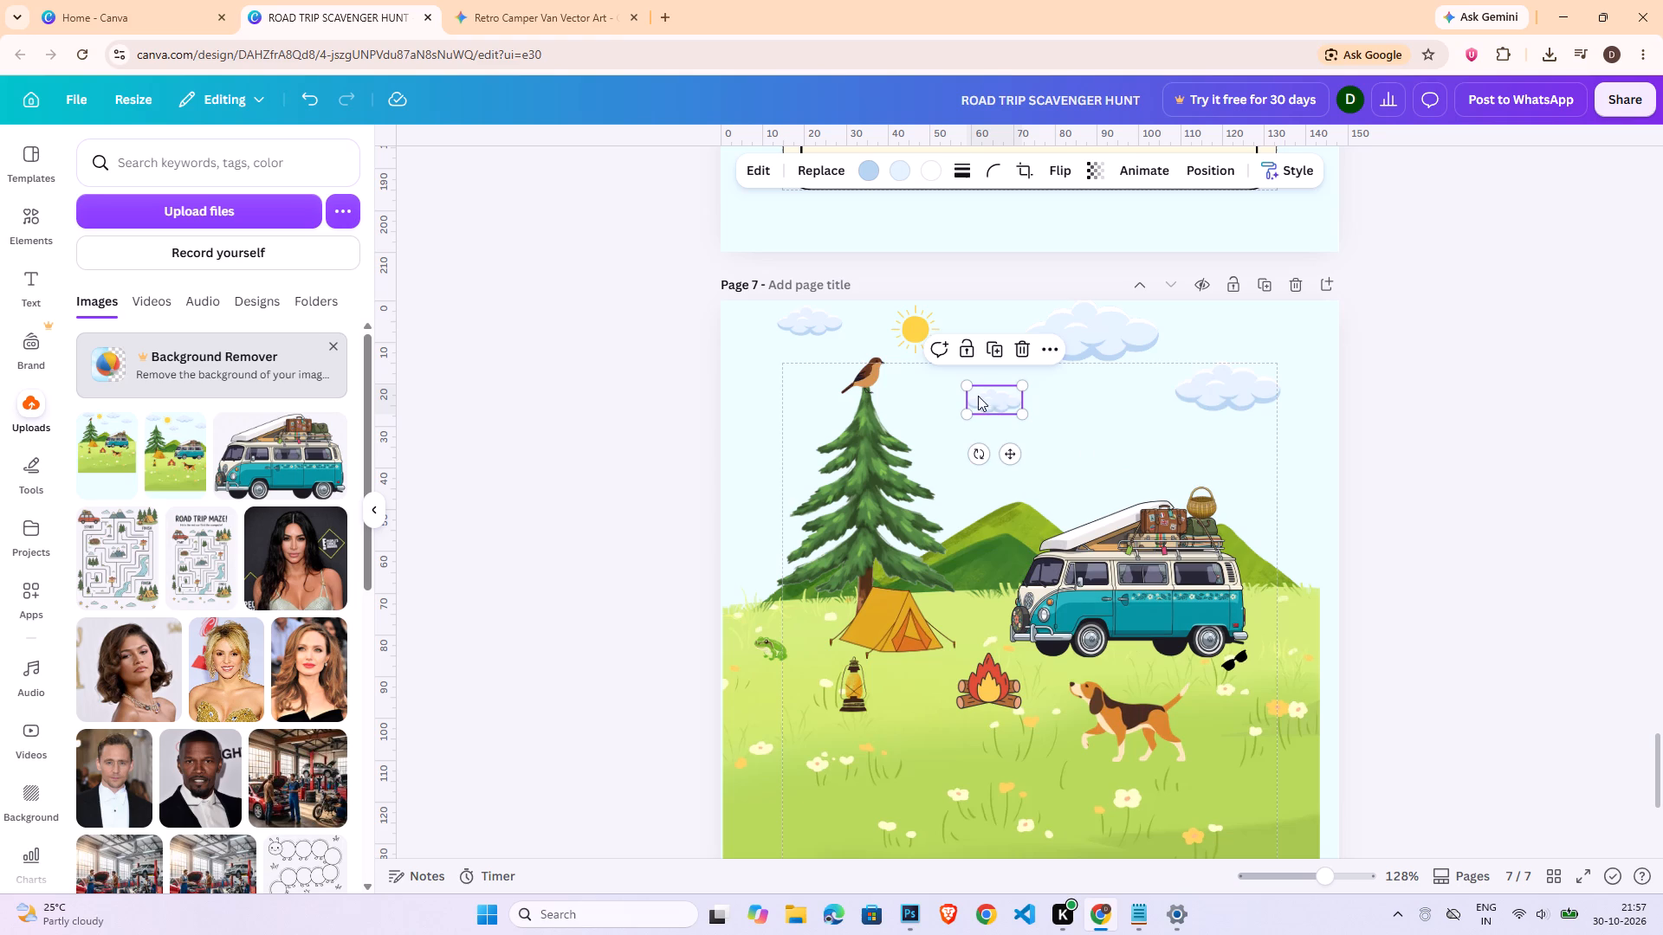
{"action": "left_click_drag", "start_coordinate": [978, 396], "coordinate": [970, 383]}
{"action": "left_click", "coordinate": [1084, 320]}
{"action": "left_click_drag", "start_coordinate": [1162, 293], "coordinate": [1110, 318]}
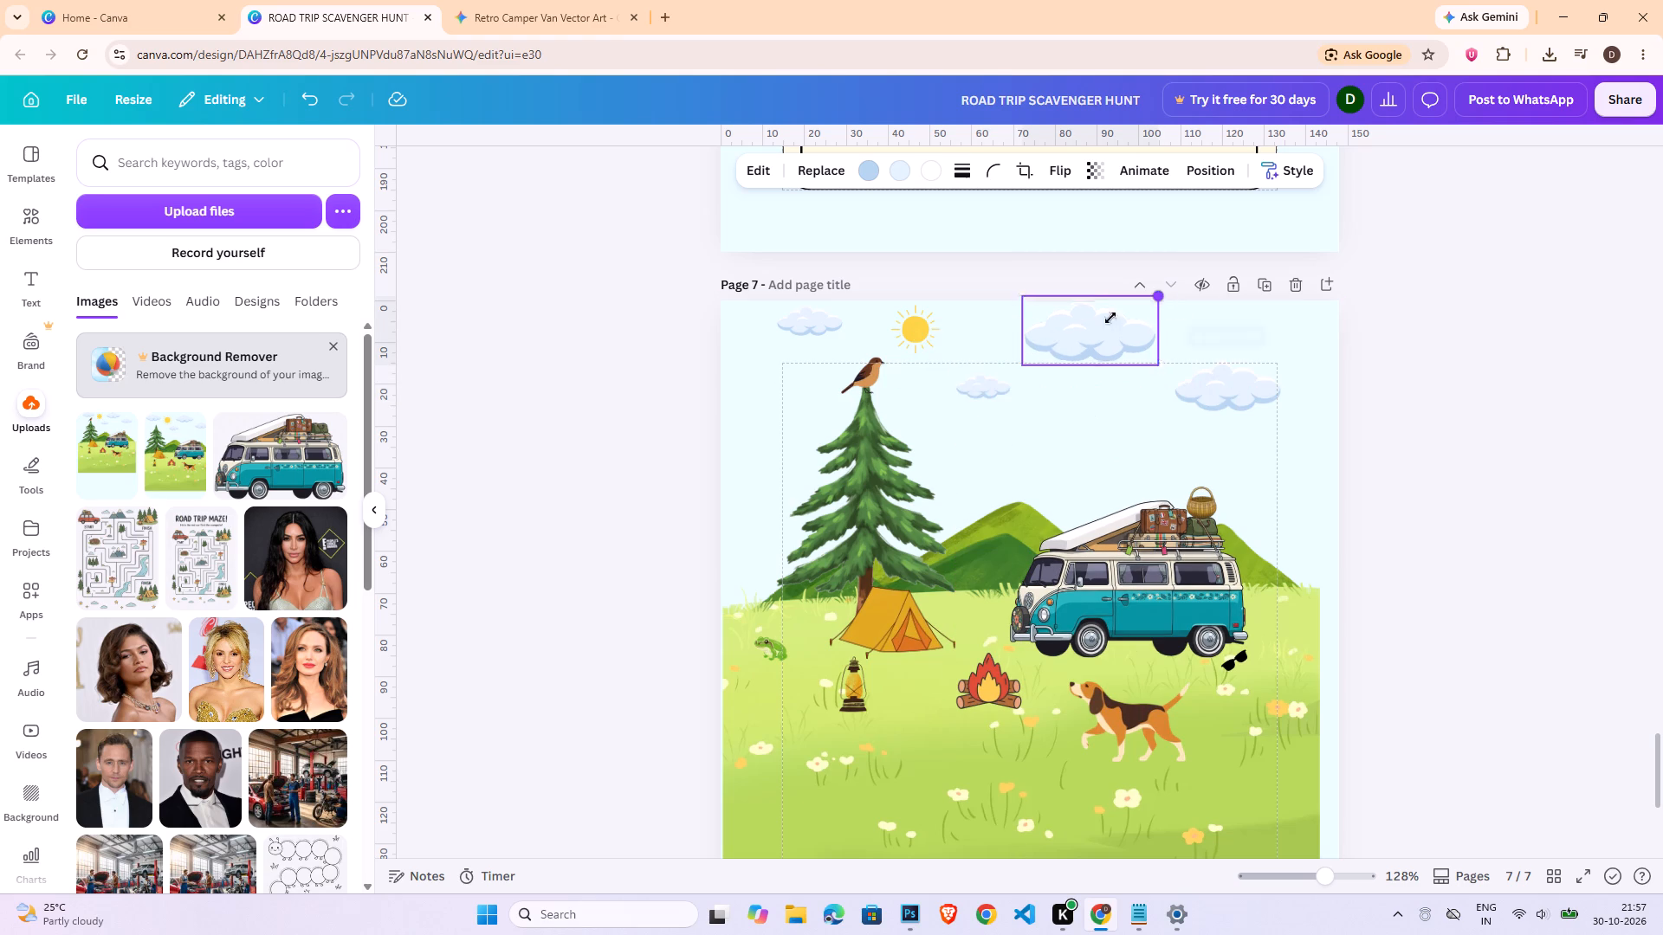
{"action": "left_click_drag", "start_coordinate": [1110, 318], "coordinate": [1104, 319]}
{"action": "left_click_drag", "start_coordinate": [1075, 346], "coordinate": [1039, 337]}
Enlarge page 7's rightmost cloud and move it up against the page's upper edge.
{"action": "left_click_drag", "start_coordinate": [1221, 394], "coordinate": [1183, 360]}
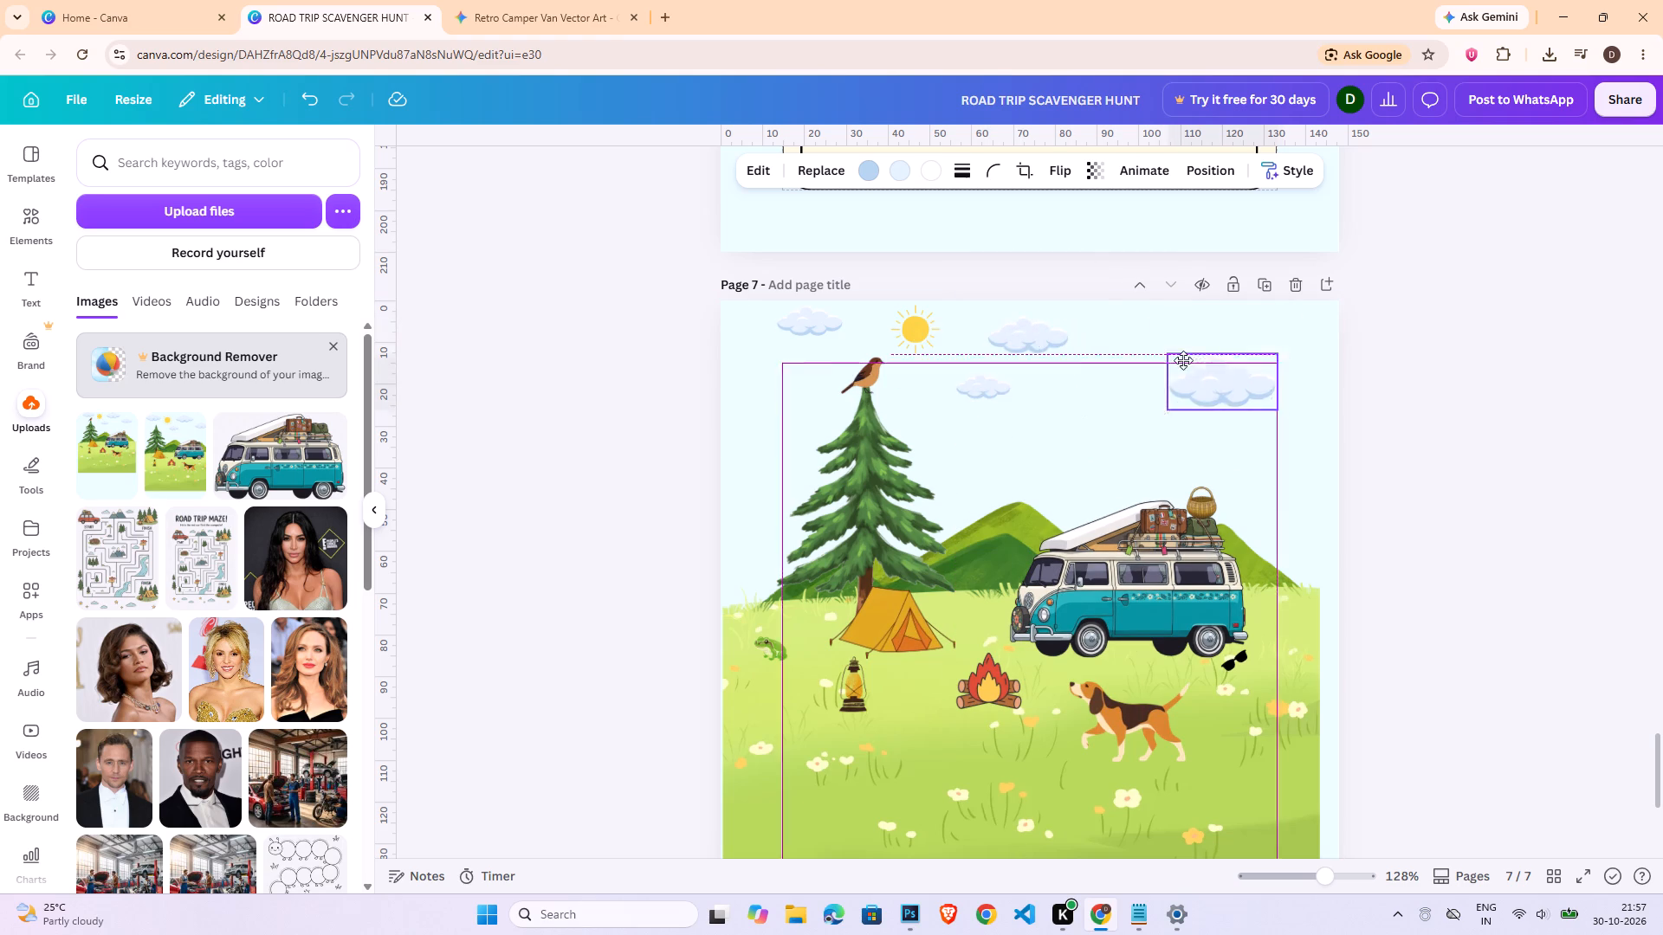
{"action": "left_click_drag", "start_coordinate": [1183, 360], "coordinate": [1177, 352]}
{"action": "left_click_drag", "start_coordinate": [1239, 372], "coordinate": [1286, 382]}
{"action": "left_click_drag", "start_coordinate": [1219, 358], "coordinate": [1204, 345]}
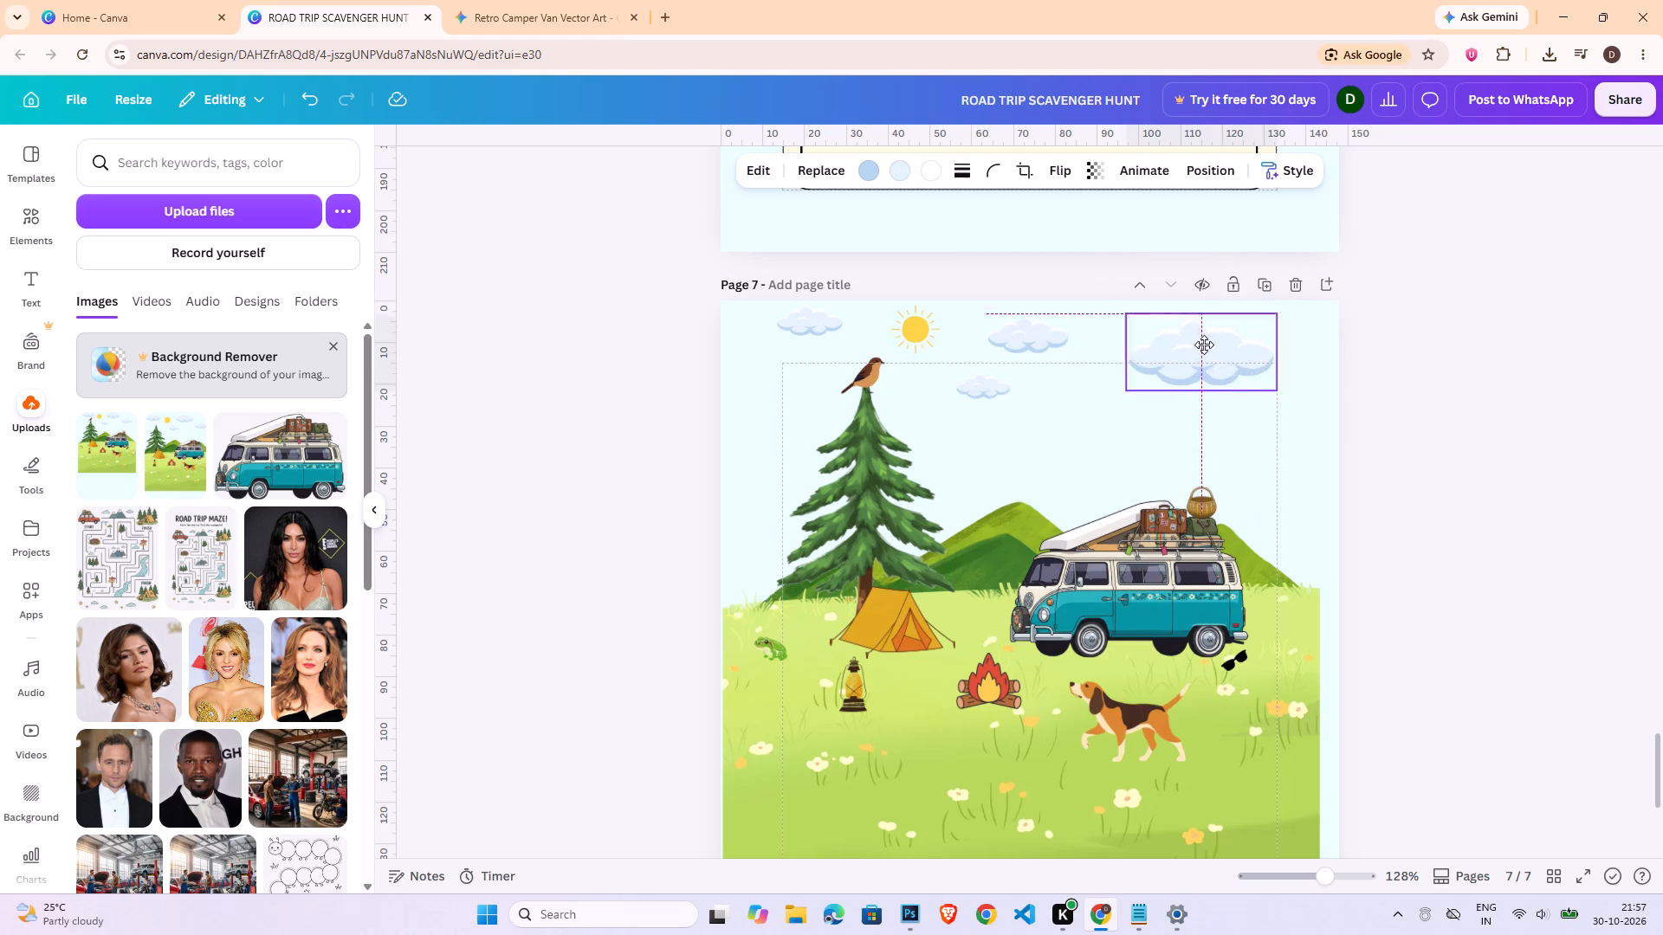
{"action": "left_click_drag", "start_coordinate": [1204, 345], "coordinate": [1202, 339]}
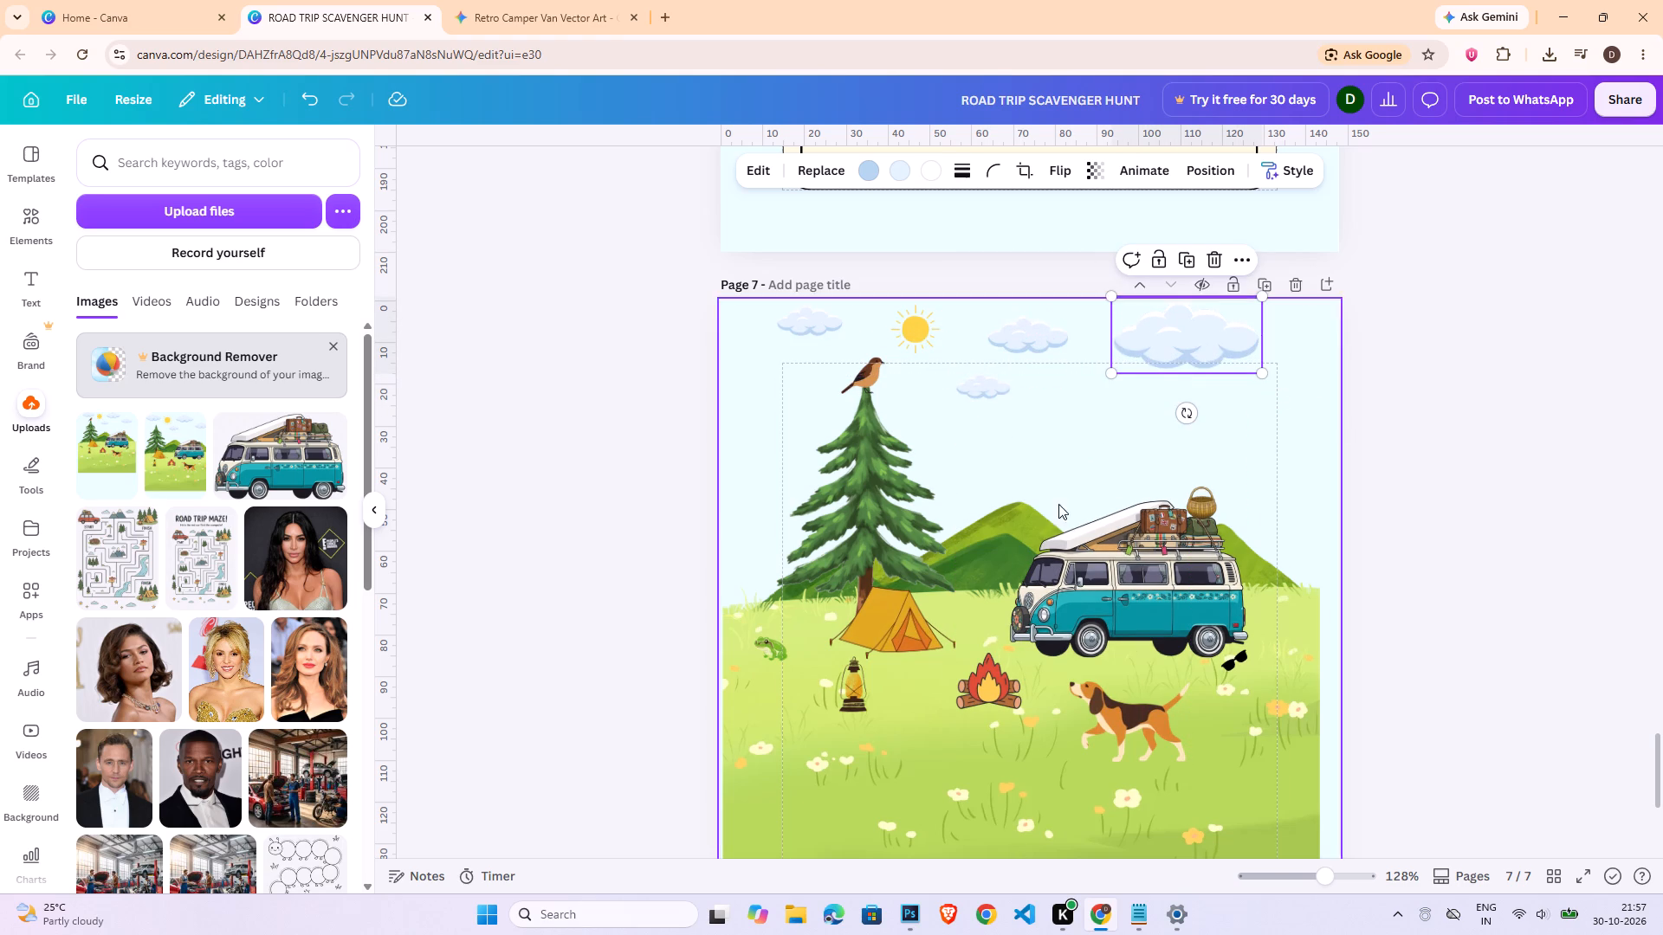
Select page 7's whole landscape with the bird and lowest cloud, and move it up until the bird is level with the sun.
{"action": "left_click", "coordinate": [1456, 589]}
{"action": "left_click", "coordinate": [970, 524]}
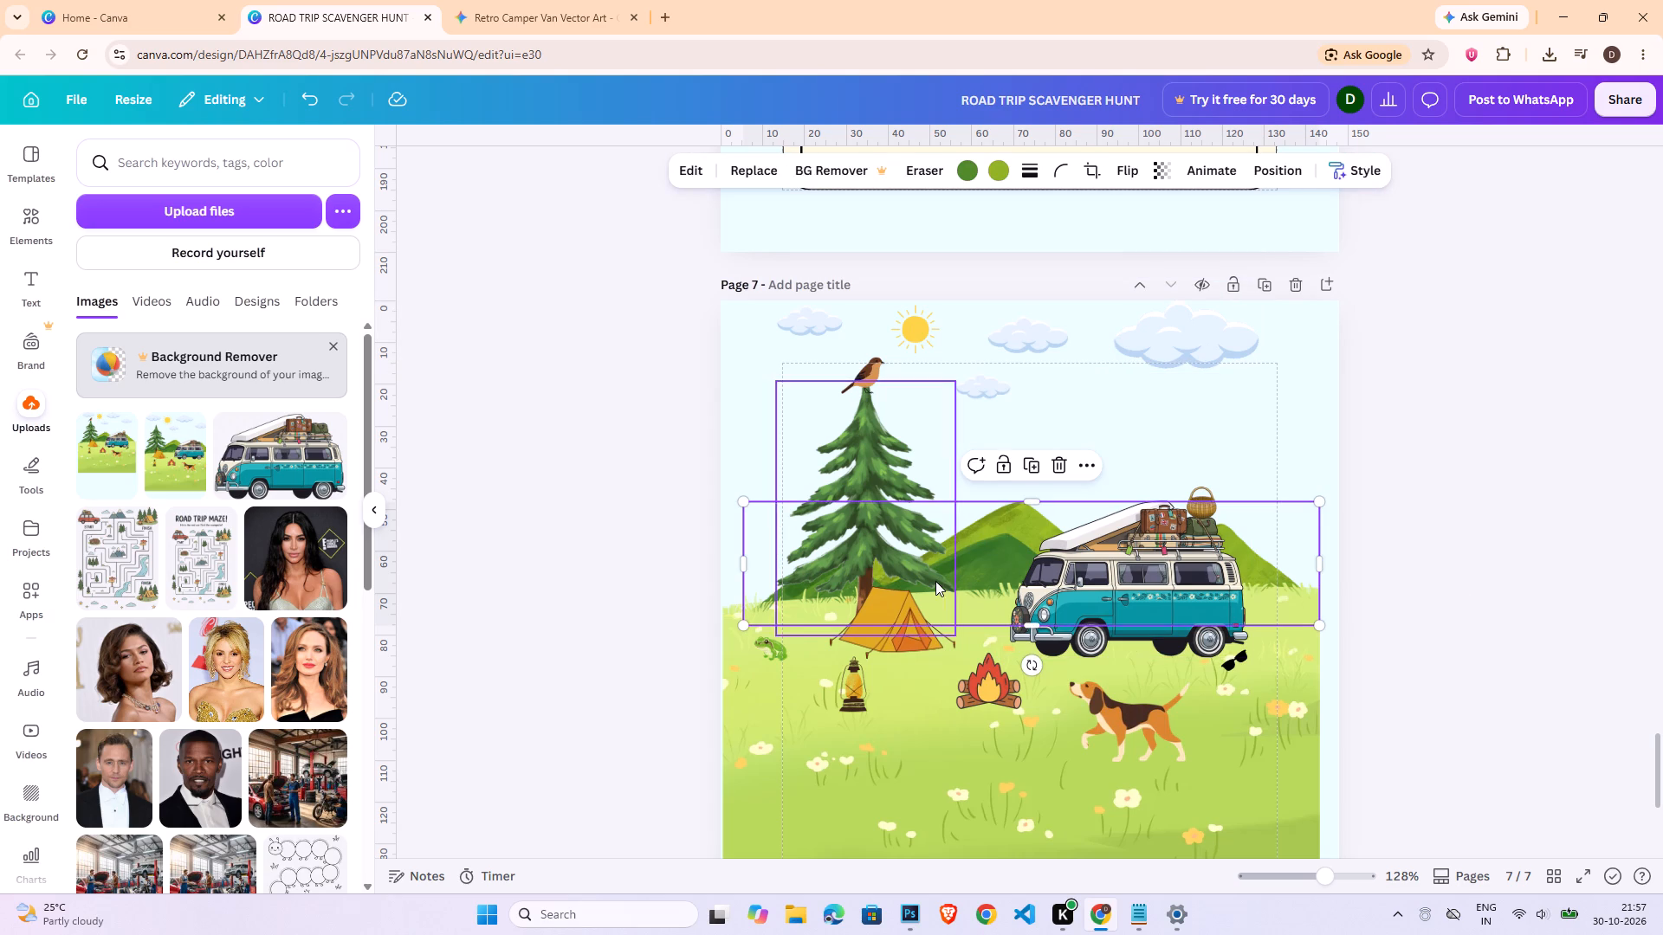
{"action": "left_click_drag", "start_coordinate": [619, 487], "coordinate": [864, 594]}
{"action": "left_click", "coordinate": [635, 364]}
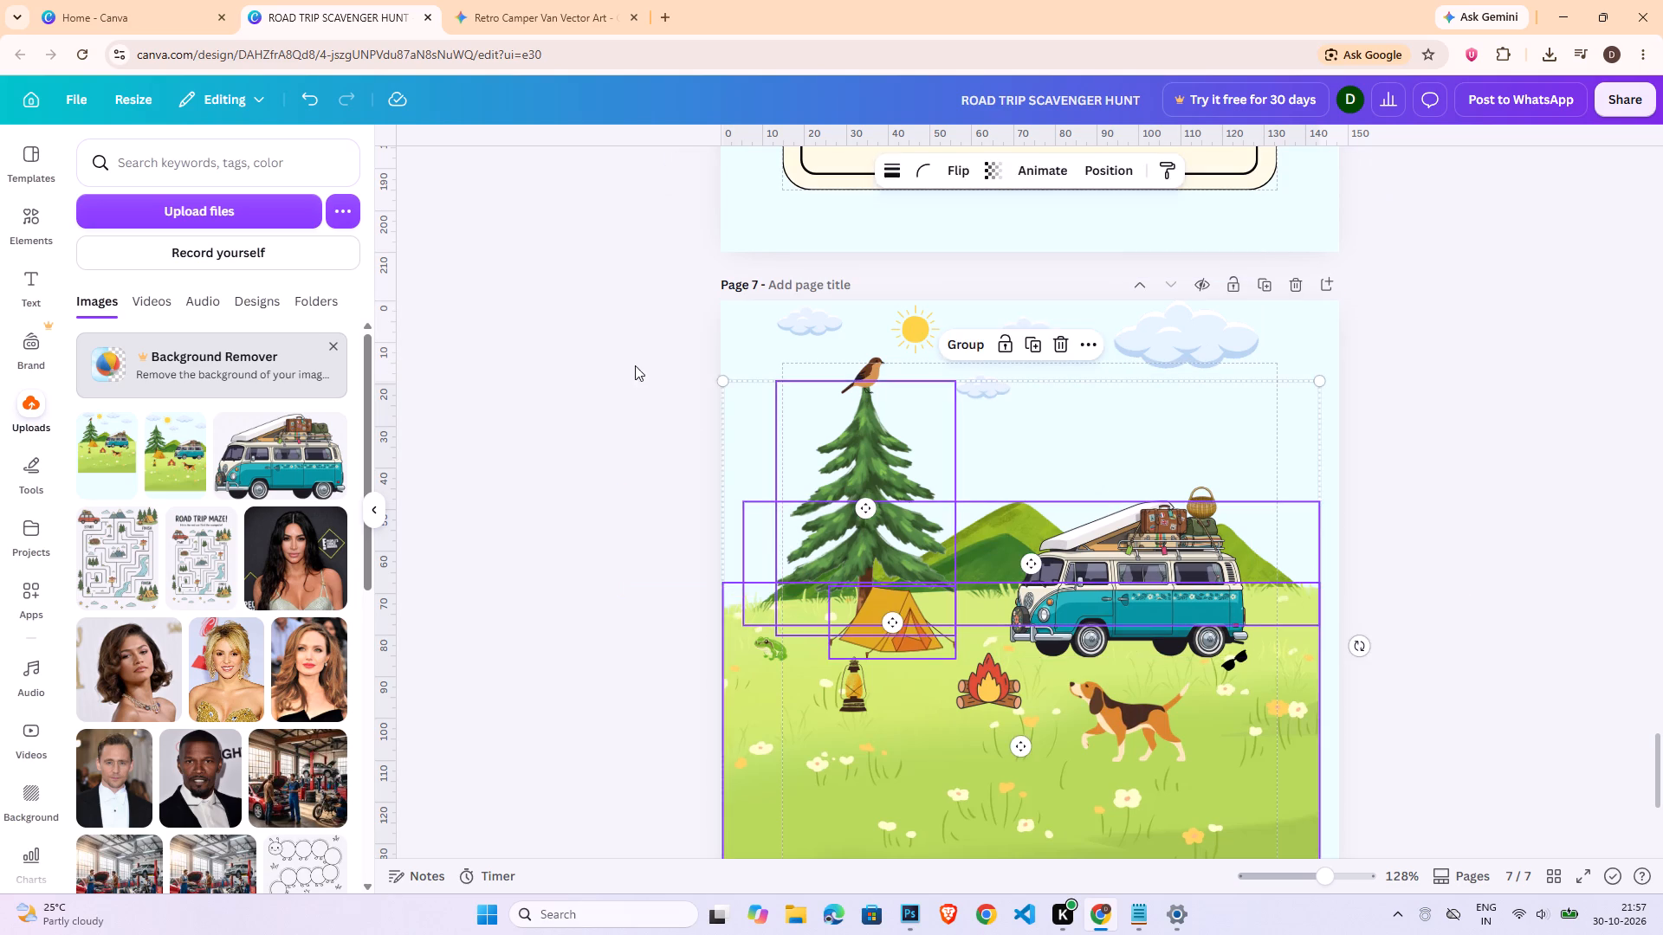
{"action": "left_click_drag", "start_coordinate": [625, 389], "coordinate": [1353, 834]}
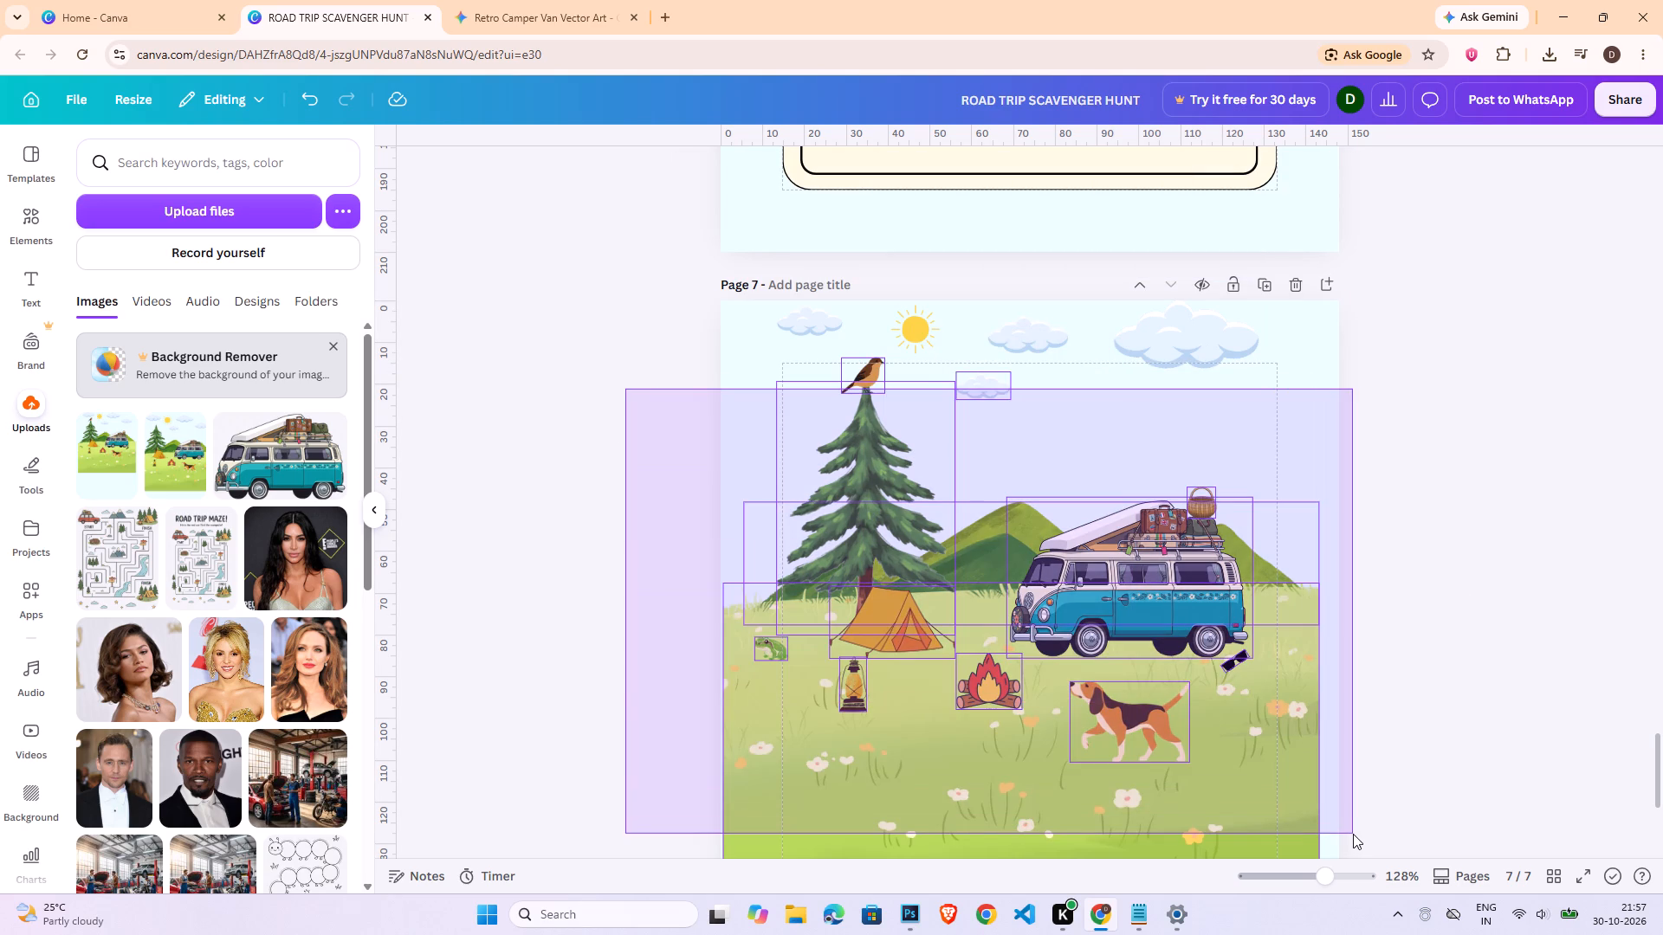
{"action": "left_click_drag", "start_coordinate": [1353, 834], "coordinate": [1374, 849]}
{"action": "key", "text": "Up"}
{"action": "key", "text": "Up"}
{"action": "key", "text": "Up"}
{"action": "key", "text": "Up"}
{"action": "key", "text": "Up"}
{"action": "key", "text": "Up"}
{"action": "key", "text": "Up"}
{"action": "key", "text": "Up"}
{"action": "key", "text": "Up"}
{"action": "key", "text": "Up"}
{"action": "key", "text": "Up"}
{"action": "key", "text": "Up"}
{"action": "key", "text": "Up"}
{"action": "key", "text": "Up"}
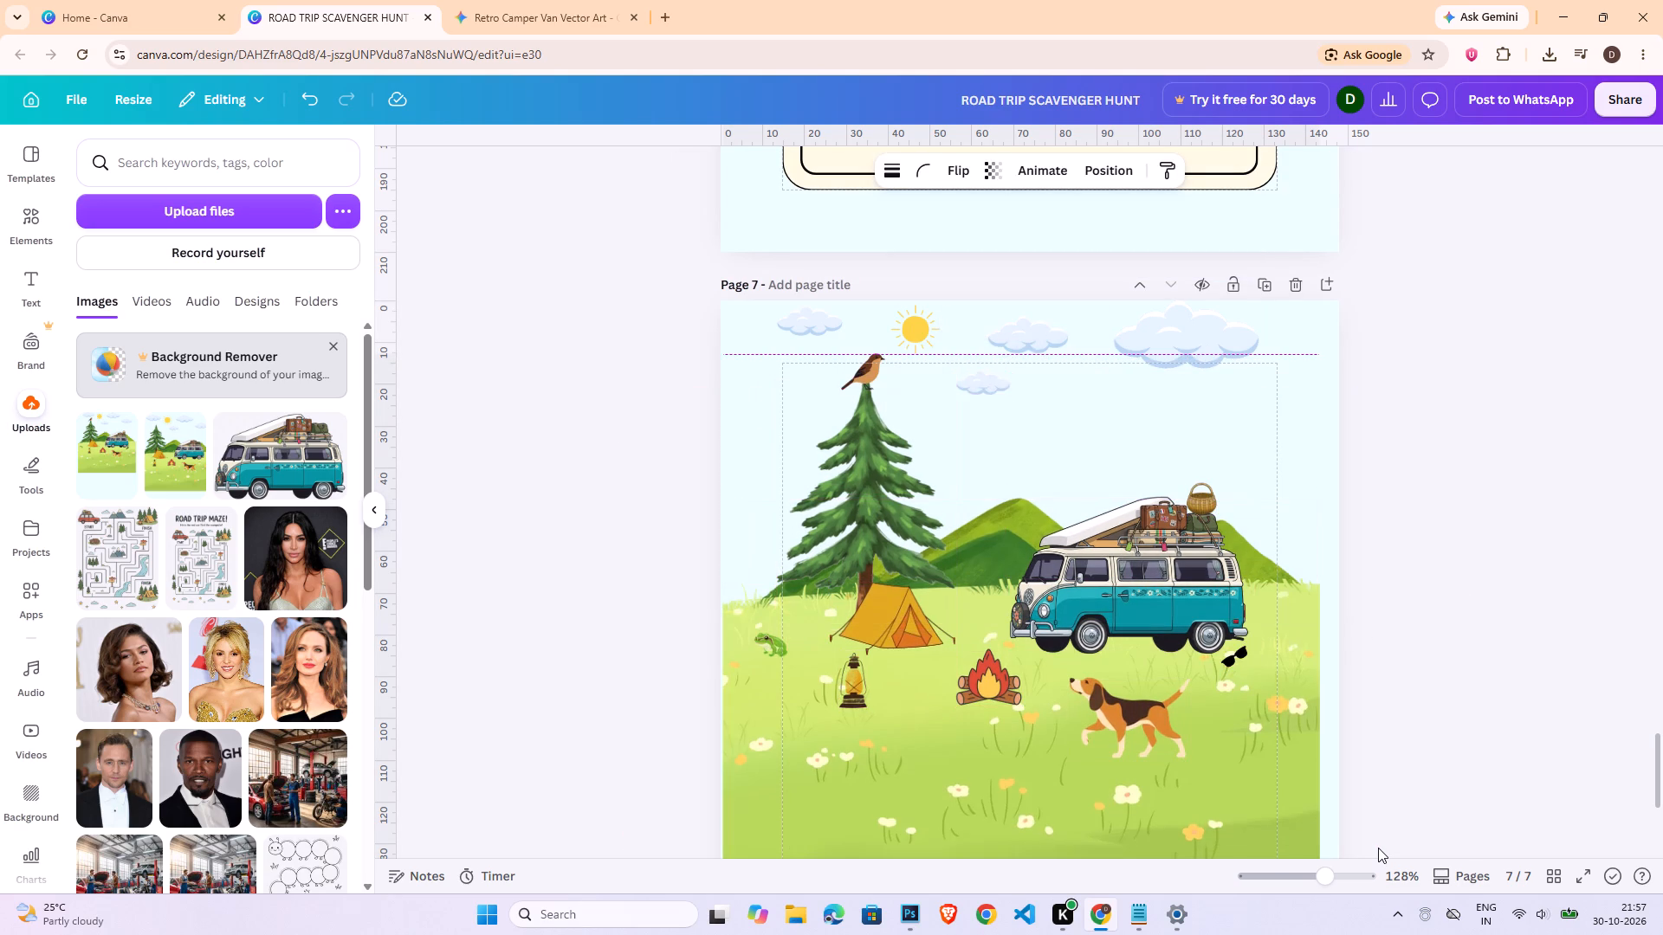
{"action": "key", "text": "Up"}
{"action": "key", "text": "Up"}
{"action": "key", "text": "Up"}
{"action": "key", "text": "Up"}
{"action": "key", "text": "Up"}
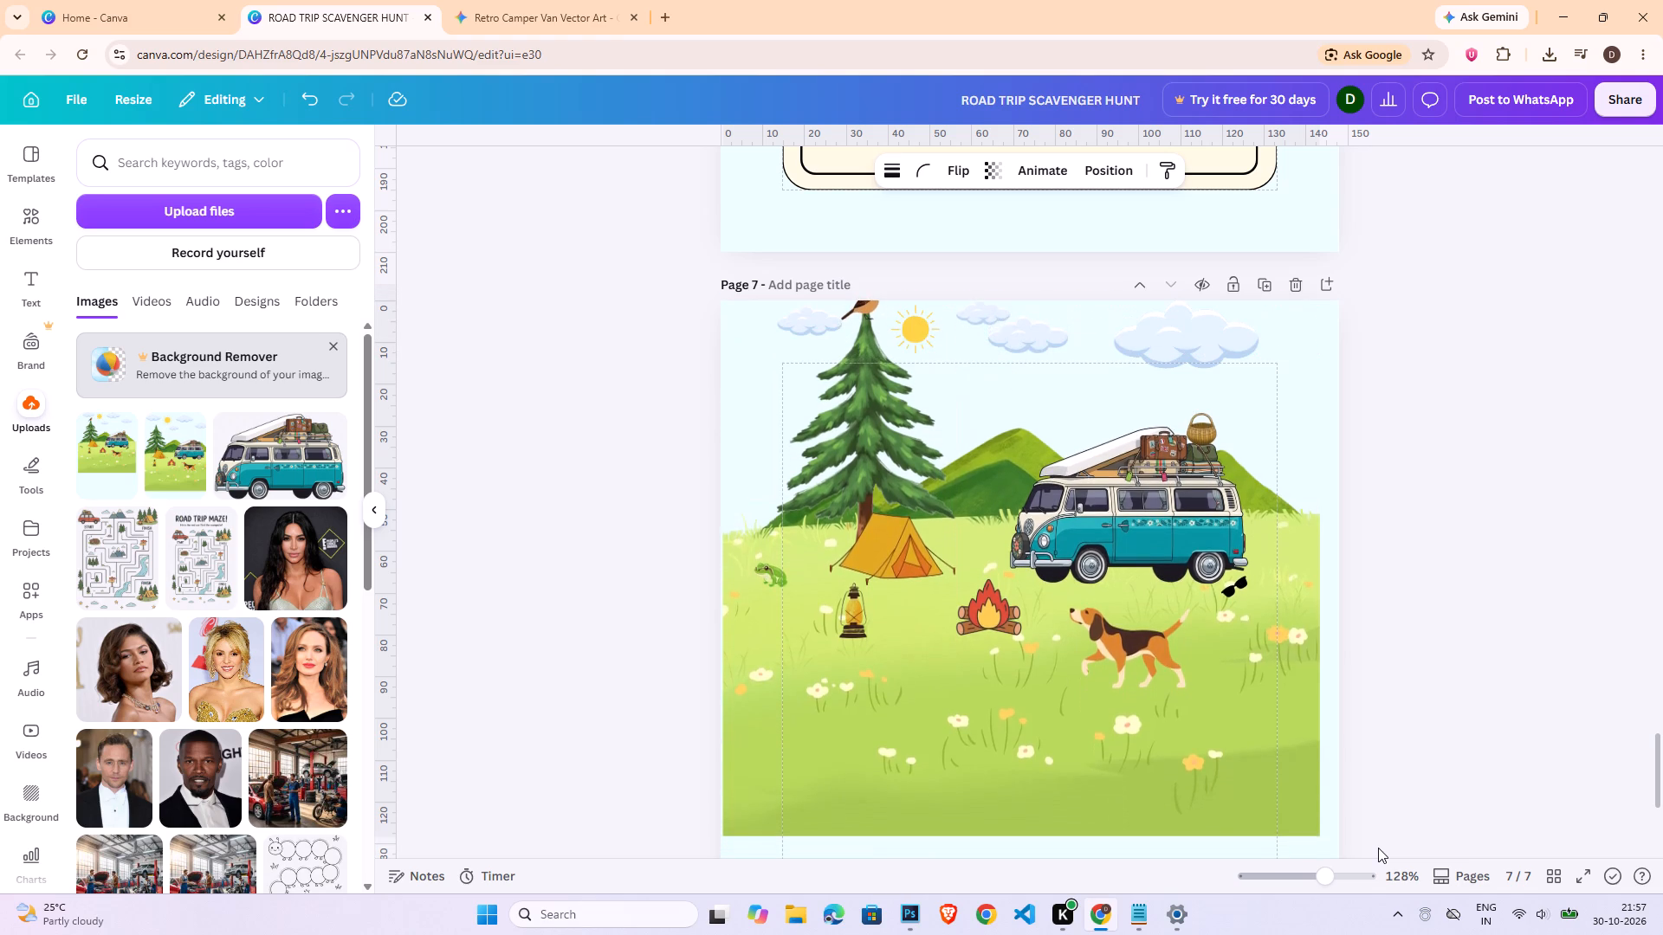
{"action": "key", "text": "Up"}
{"action": "key", "text": "Up"}
{"action": "key", "text": "Up"}
{"action": "key", "text": "Down"}
{"action": "key", "text": "Down"}
{"action": "key", "text": "Down"}
{"action": "key", "text": "Down"}
{"action": "key", "text": "Down"}
{"action": "key", "text": "Down"}
{"action": "key", "text": "Down"}
{"action": "key", "text": "Down"}
{"action": "key", "text": "Down"}
{"action": "key", "text": "Down"}
{"action": "key", "text": "Down"}
{"action": "key", "text": "Down"}
{"action": "key", "text": "Down"}
{"action": "key", "text": "Down"}
{"action": "key", "text": "Down"}
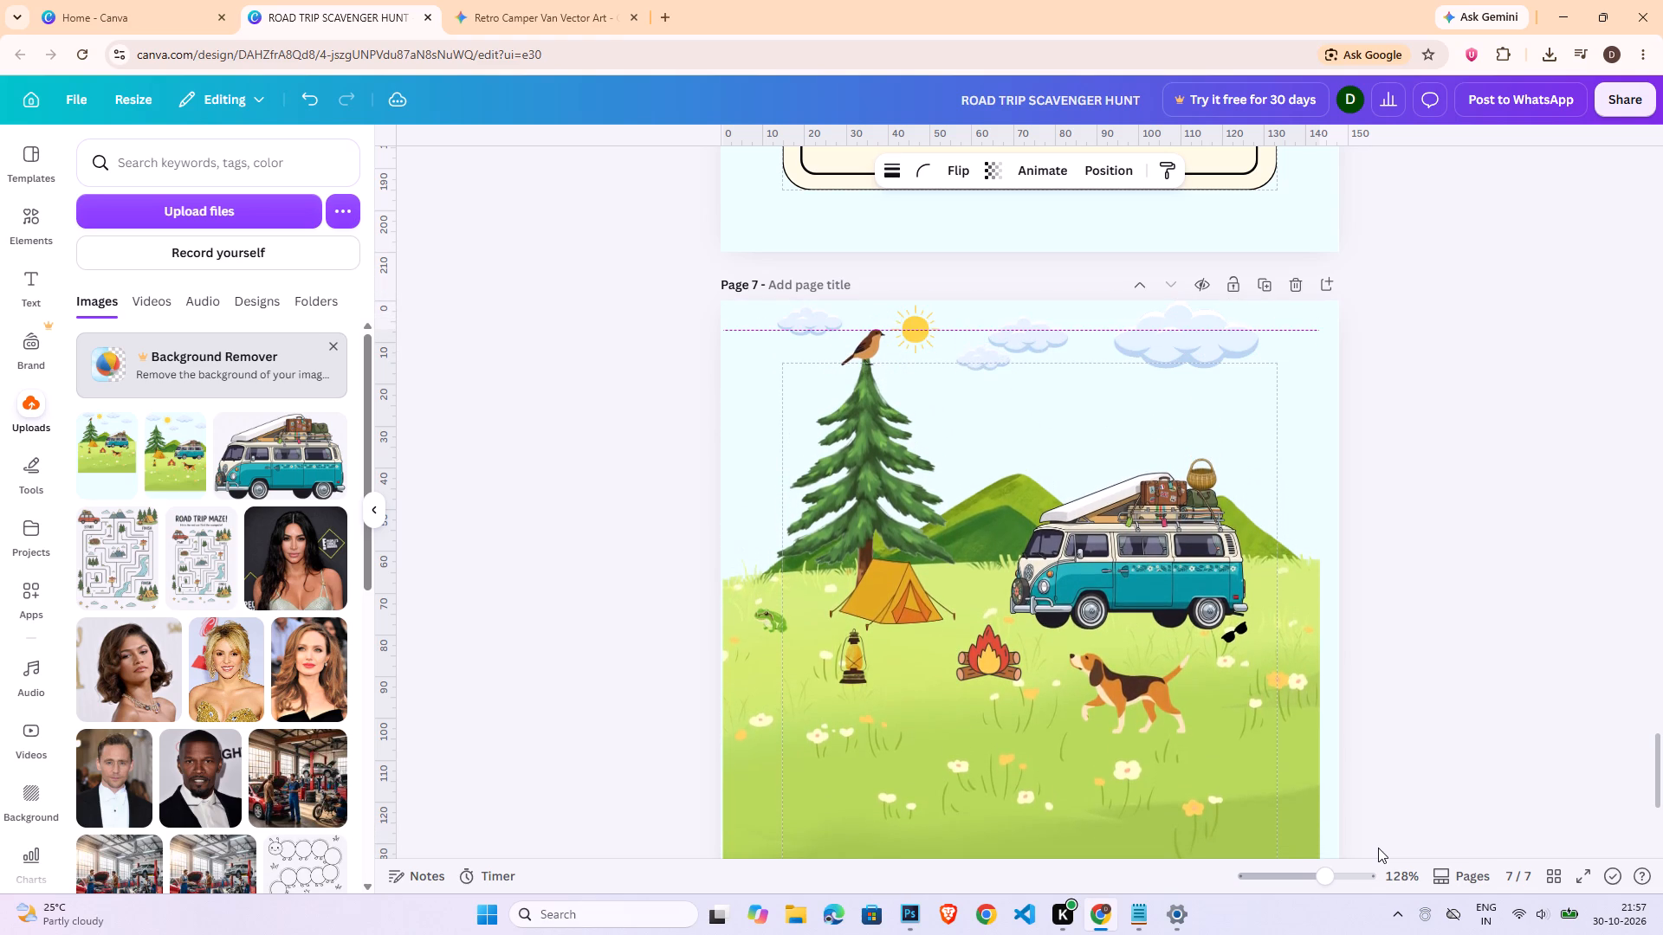
{"action": "key", "text": "Up"}
{"action": "left_click", "coordinate": [1459, 745]}
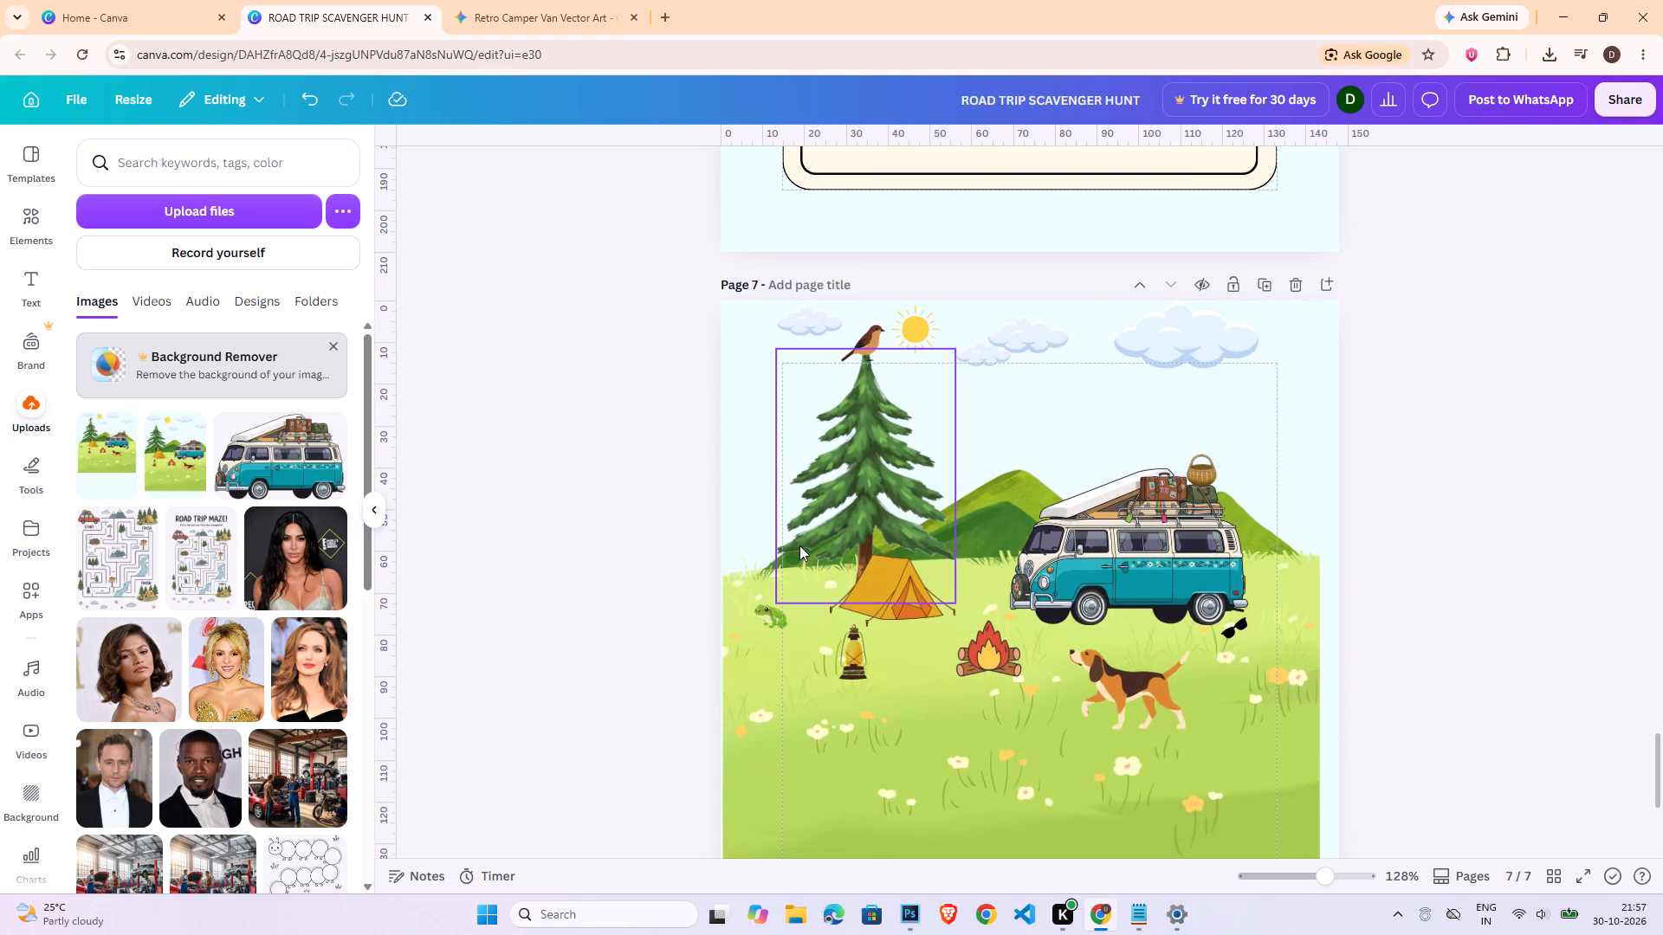
Shrink the pine tree and its bird together to about half size and move them up above the left hill.
{"action": "left_click", "coordinate": [832, 451]}
{"action": "left_click", "coordinate": [875, 333], "text": "shift"}
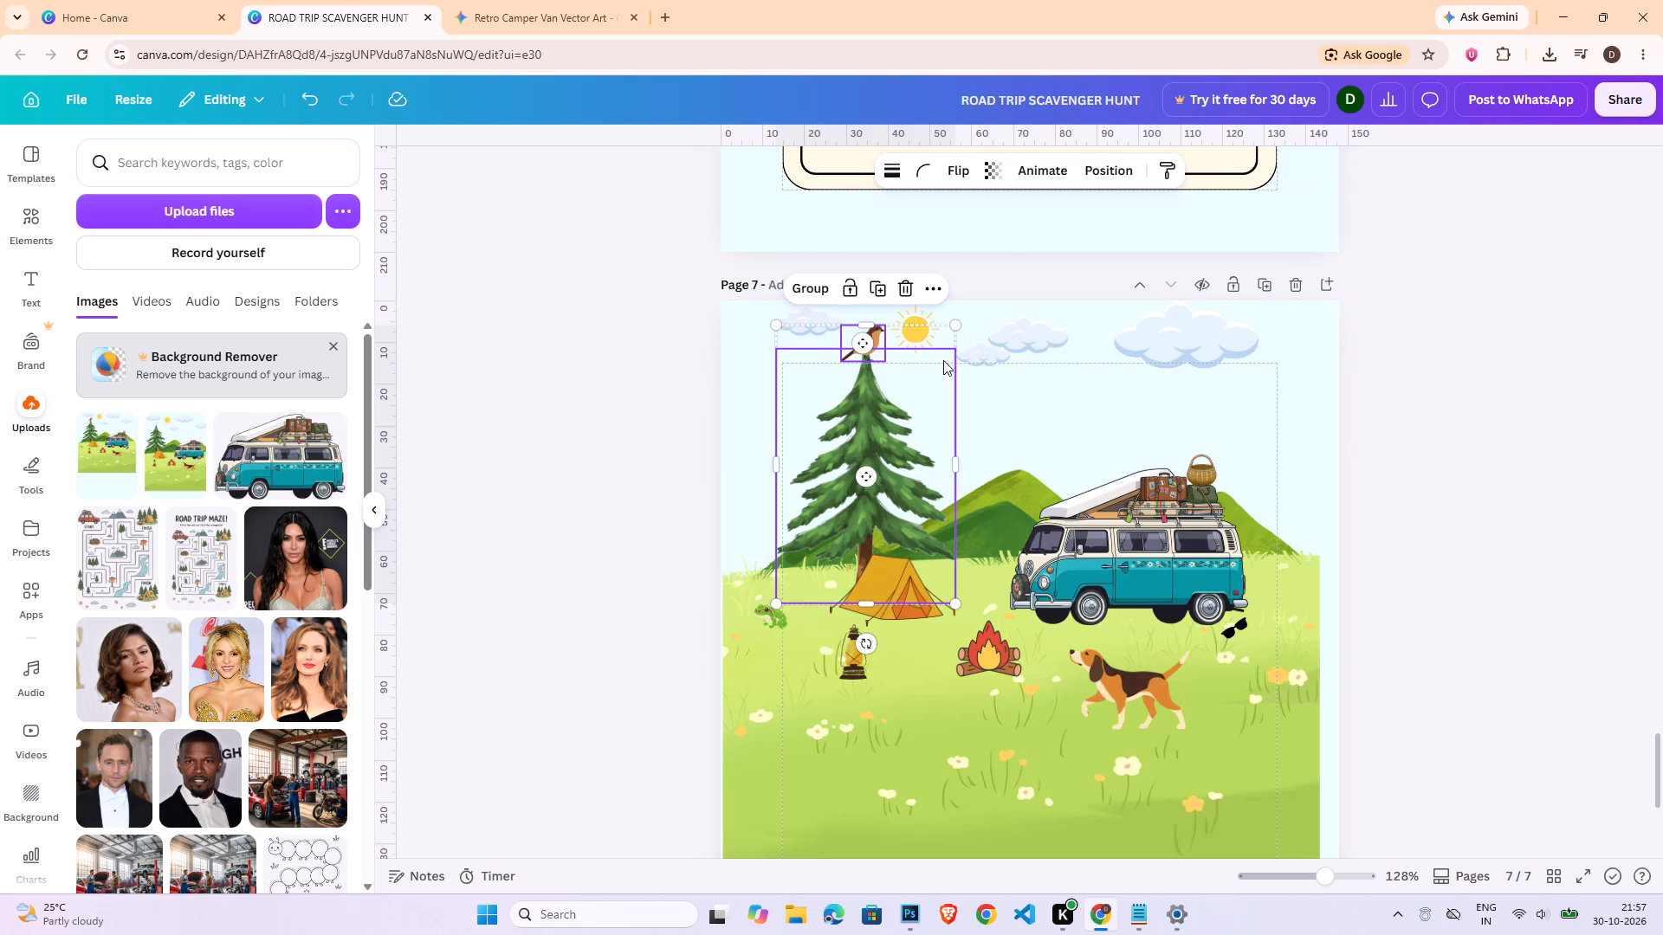
{"action": "left_click_drag", "start_coordinate": [959, 320], "coordinate": [897, 478]}
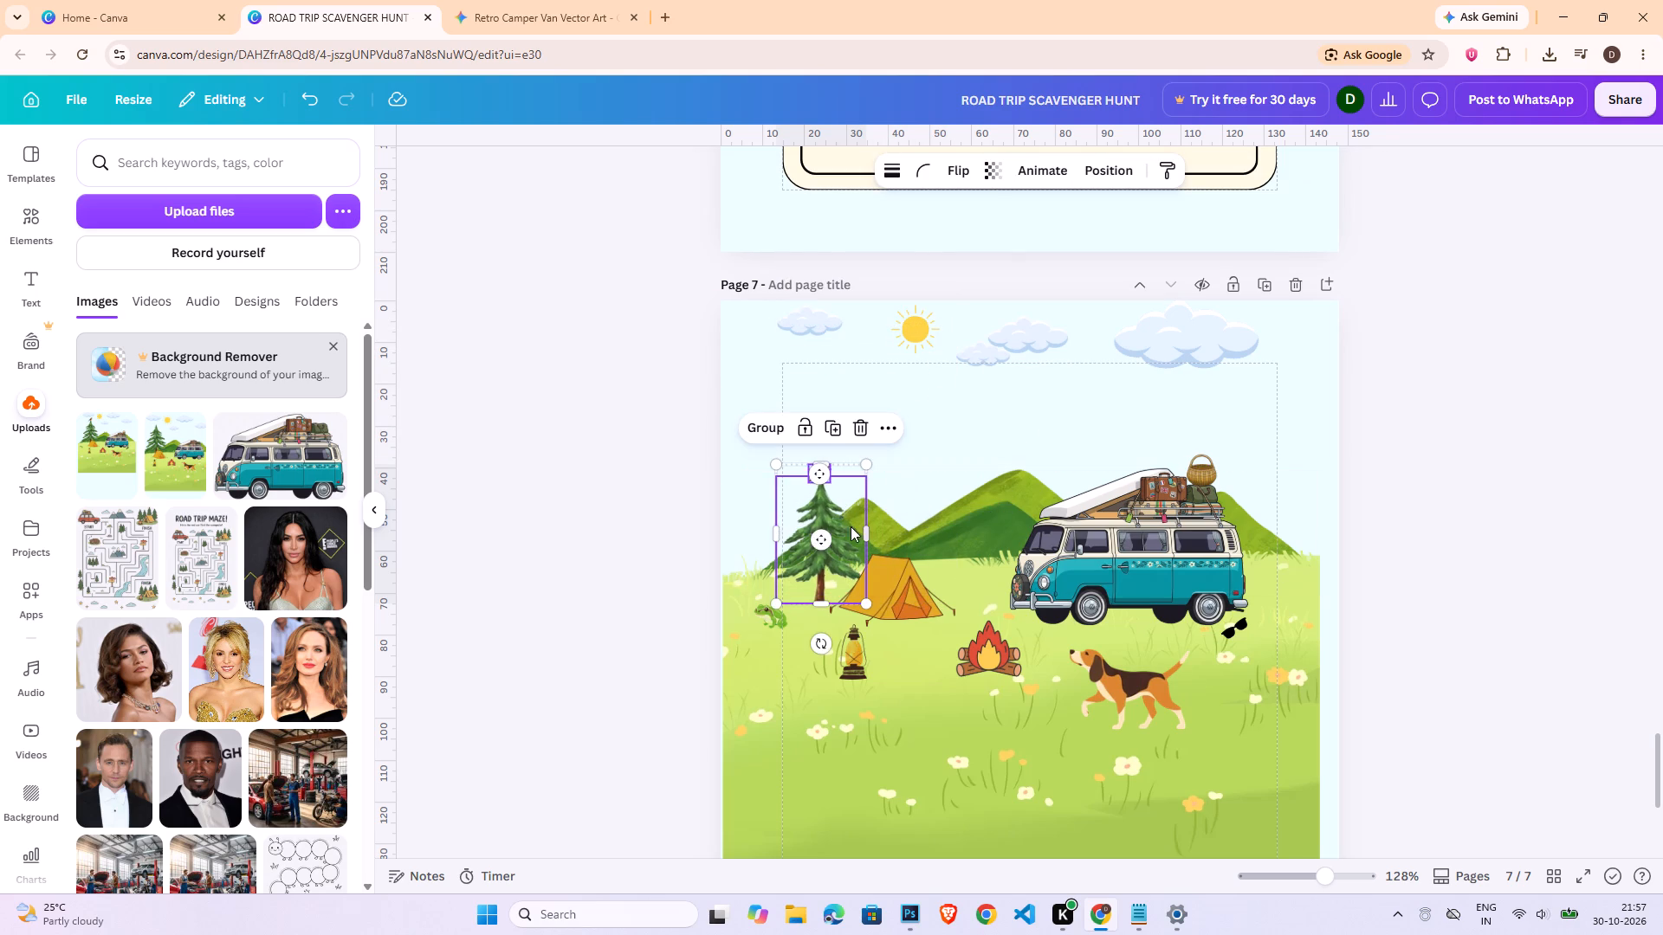
{"action": "left_click_drag", "start_coordinate": [817, 536], "coordinate": [843, 506]}
{"action": "left_click", "coordinate": [1482, 545]}
{"action": "left_click", "coordinate": [818, 476]}
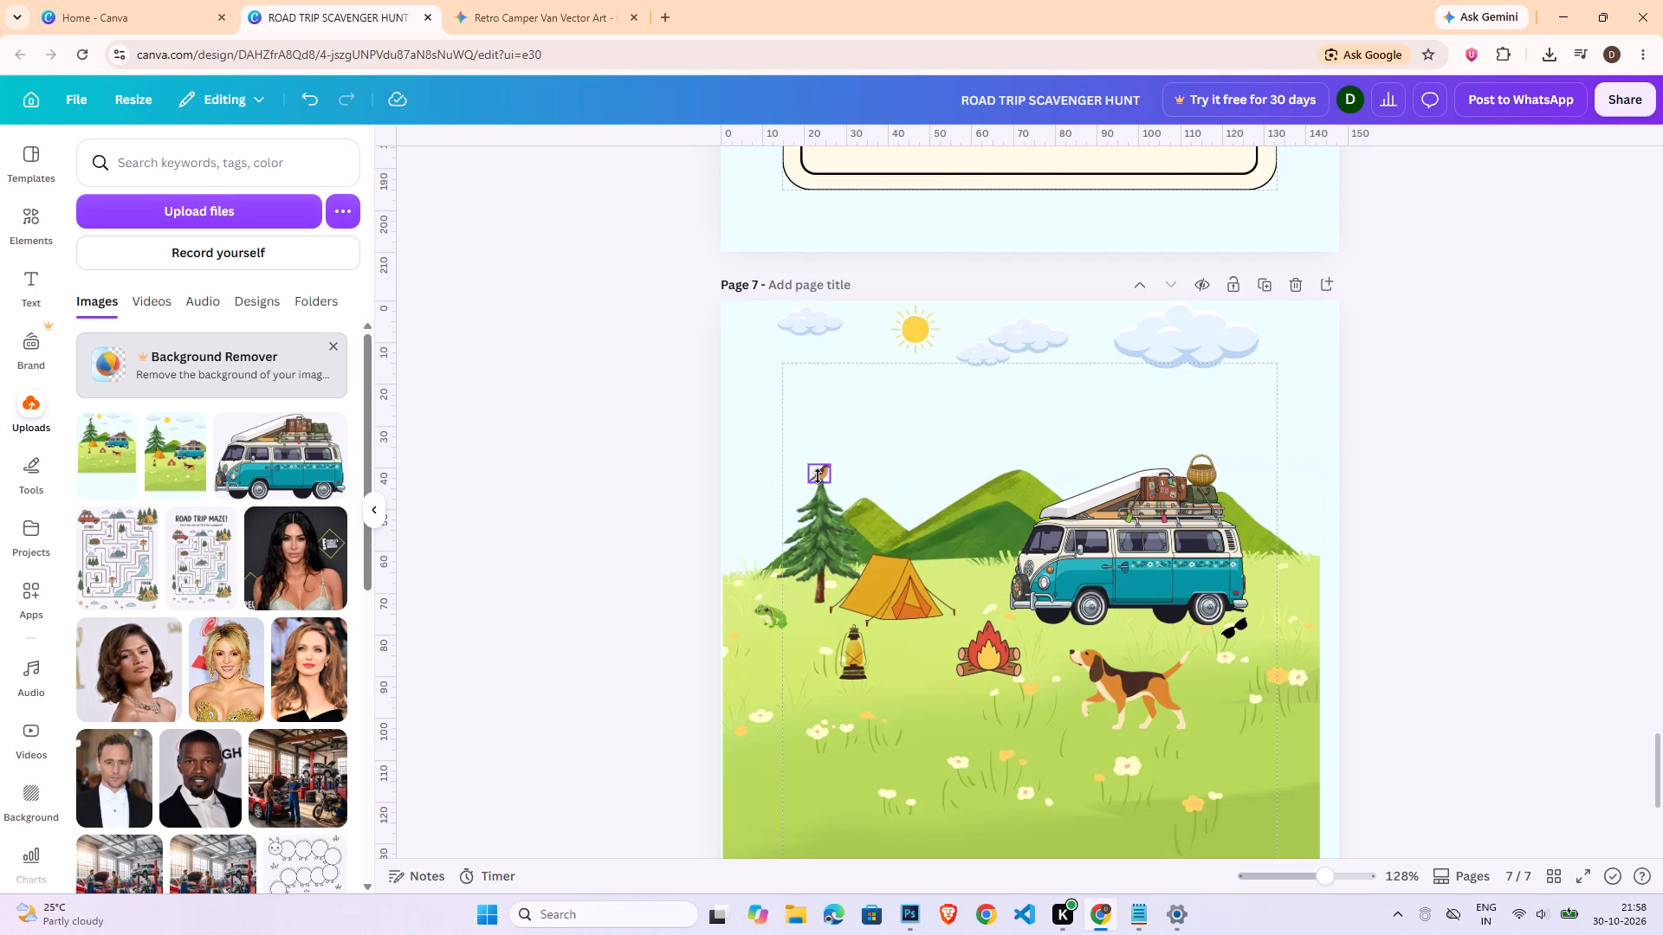
{"action": "left_click", "coordinate": [815, 554], "text": "shift"}
{"action": "left_click_drag", "start_coordinate": [819, 570], "coordinate": [851, 482]}
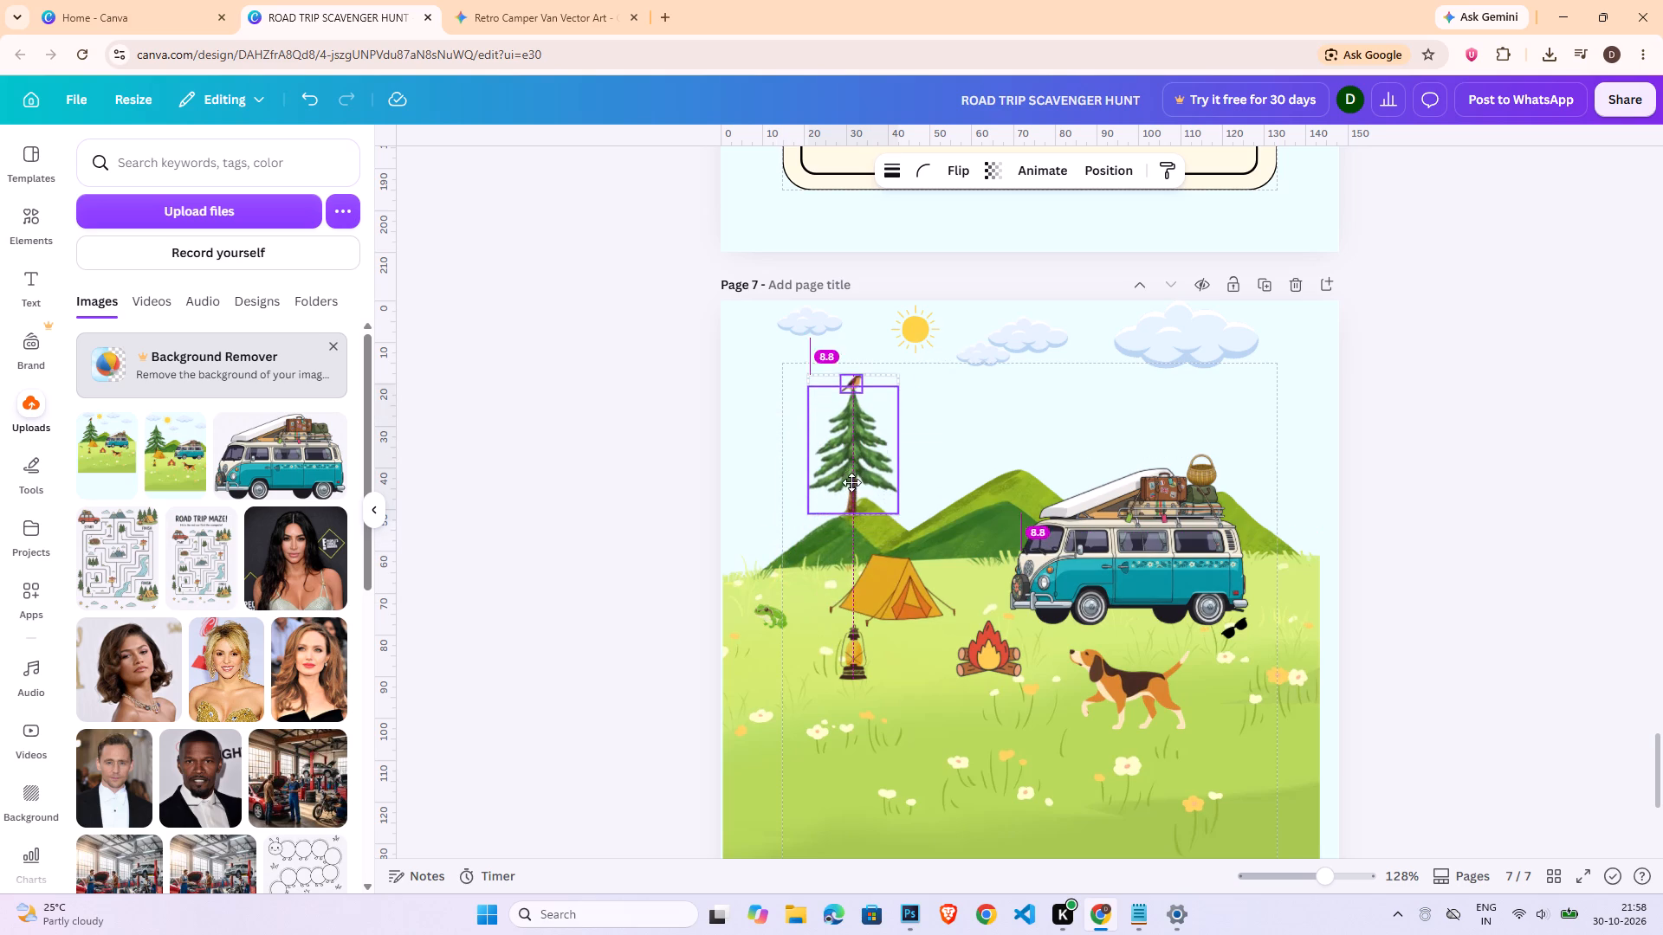
{"action": "left_click_drag", "start_coordinate": [851, 482], "coordinate": [848, 478]}
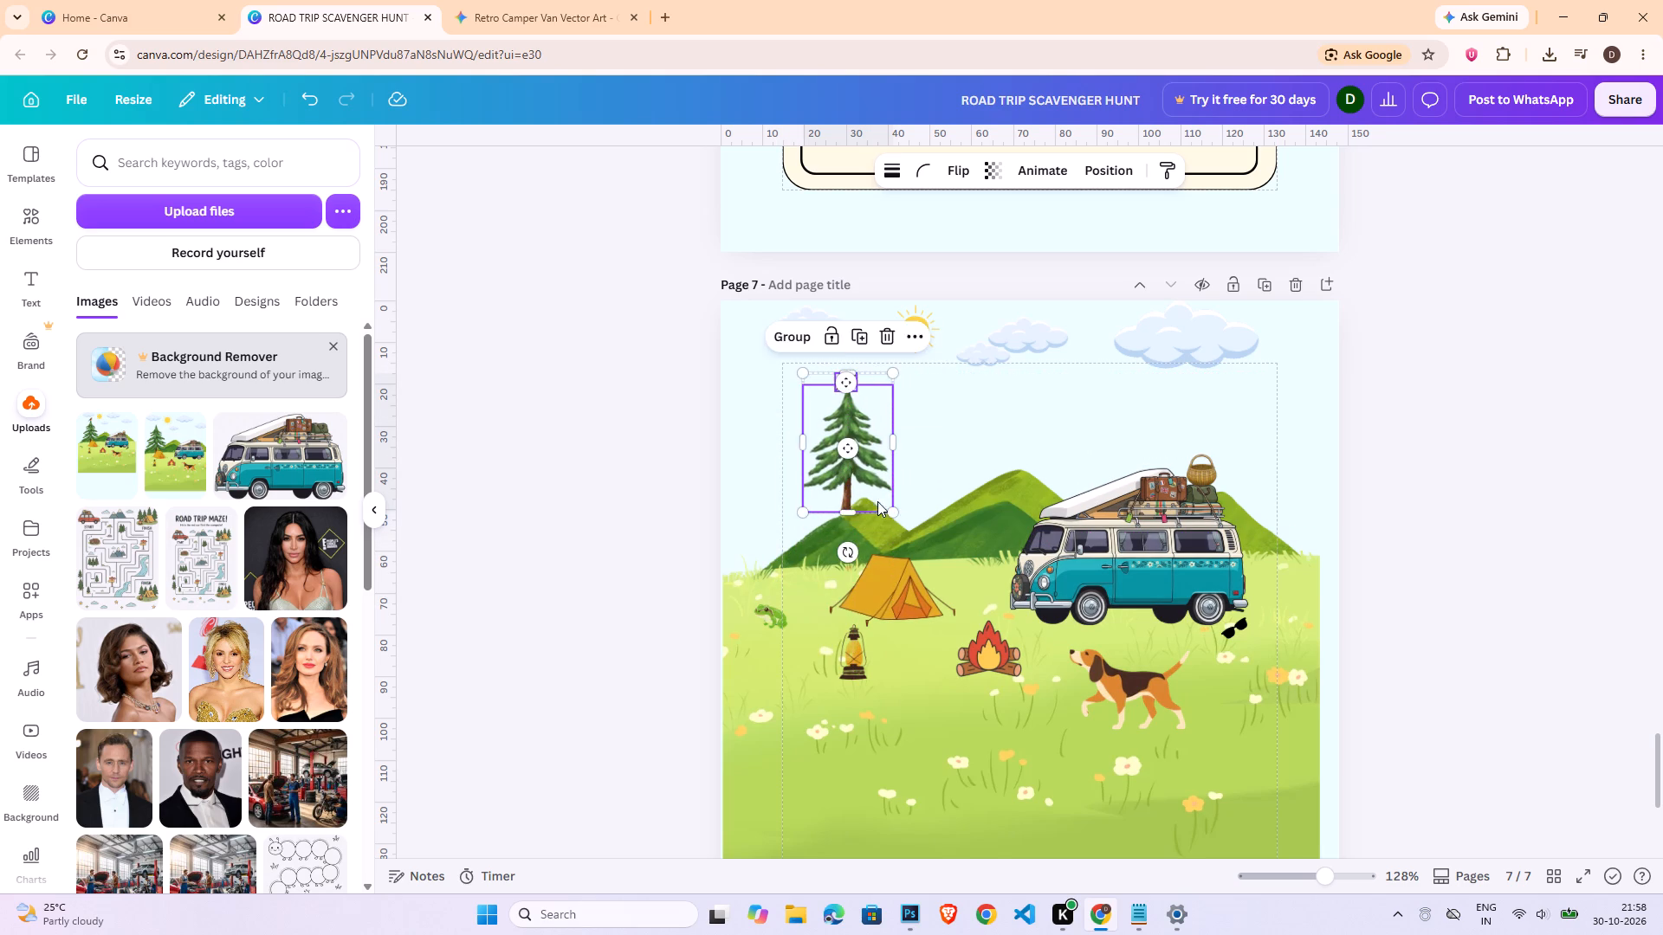
Move the green mountain range up behind the pine tree so its peaks sit just below the clouds.
{"action": "left_click", "coordinate": [974, 519]}
{"action": "left_click_drag", "start_coordinate": [992, 508], "coordinate": [983, 410]}
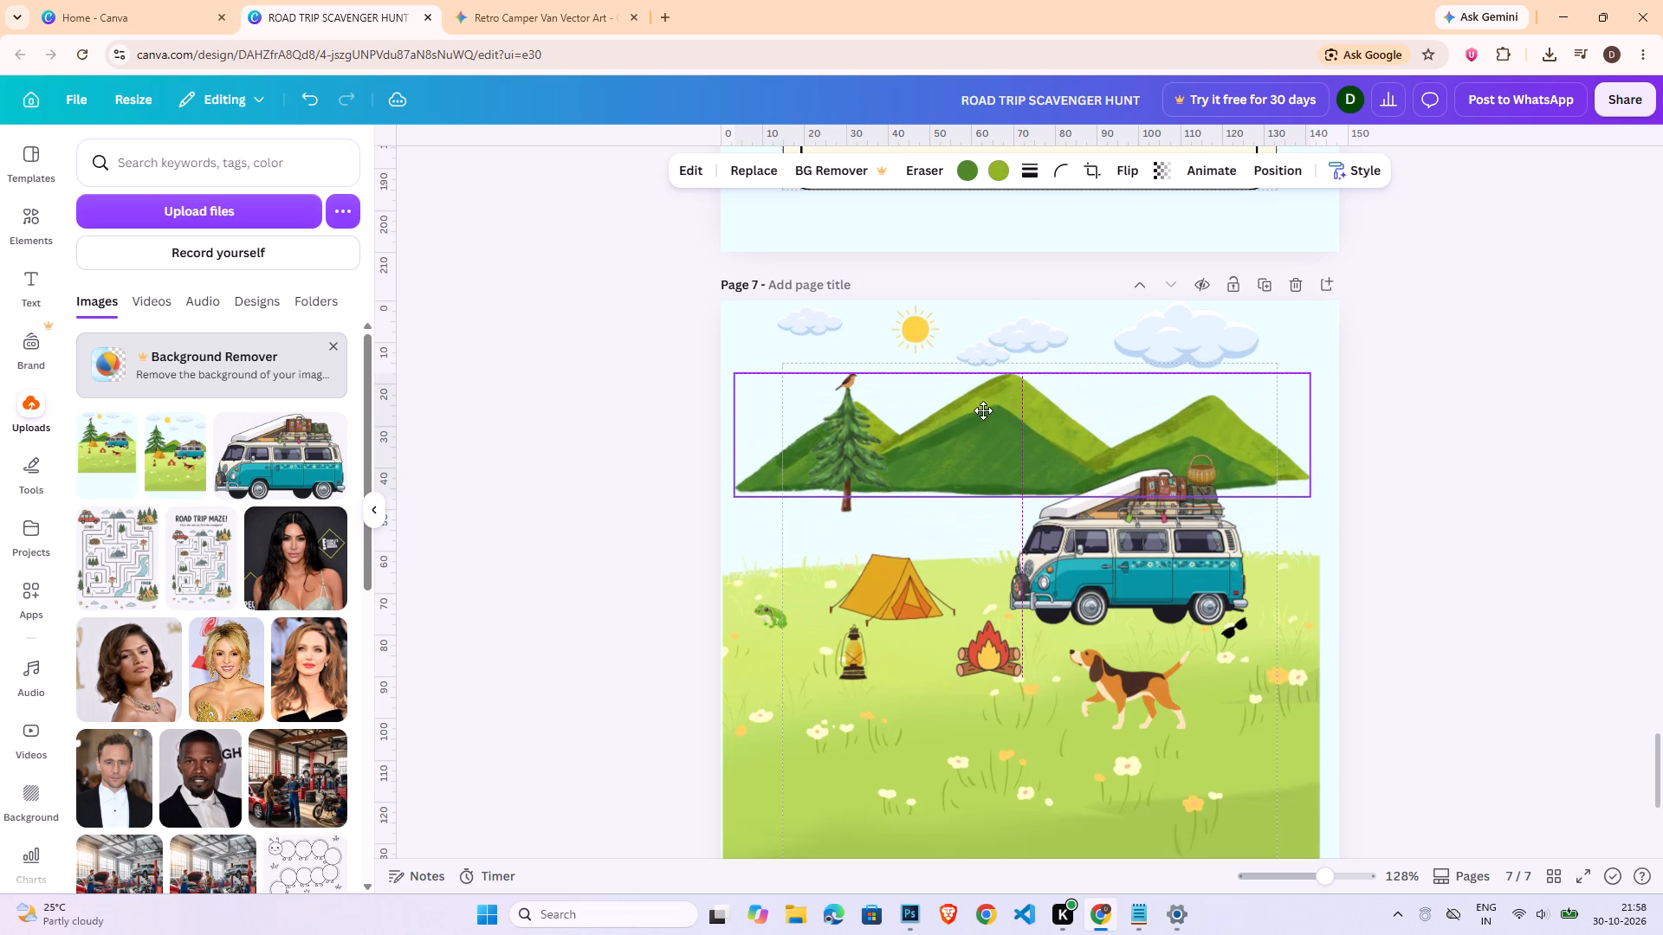
{"action": "left_click_drag", "start_coordinate": [983, 410], "coordinate": [982, 407]}
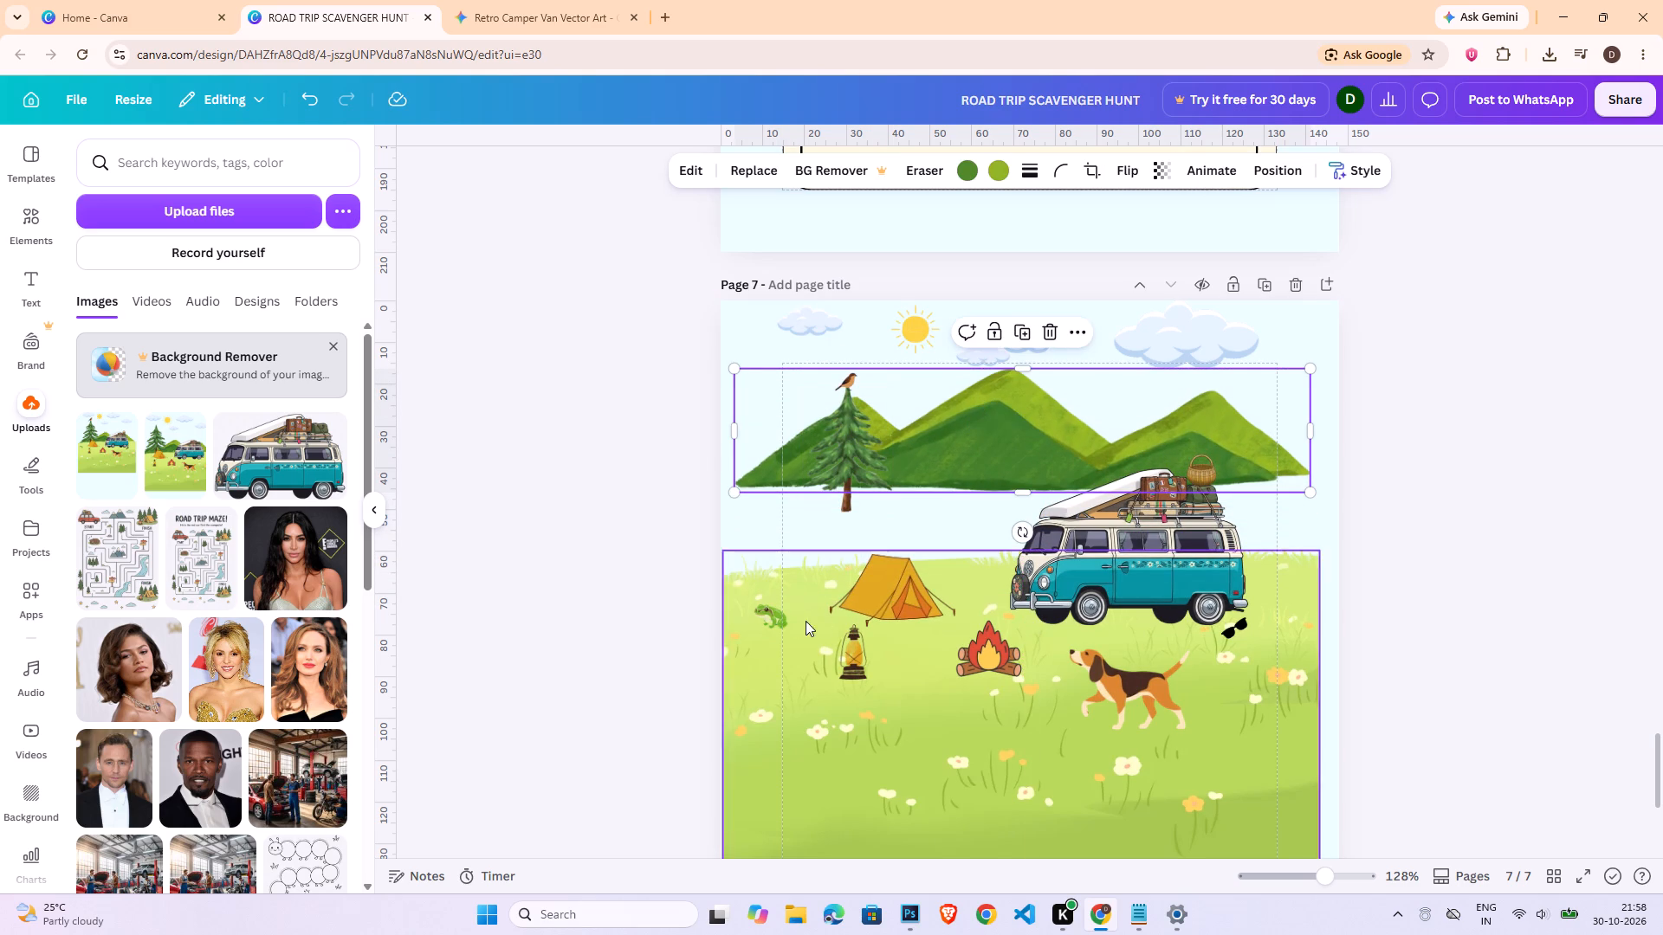
Move the grass field, van, tent, frog, lantern, campfire, dog and sunglasses up together until the grass covers the base of the mountains.
{"action": "left_click_drag", "start_coordinate": [574, 538], "coordinate": [1496, 860]}
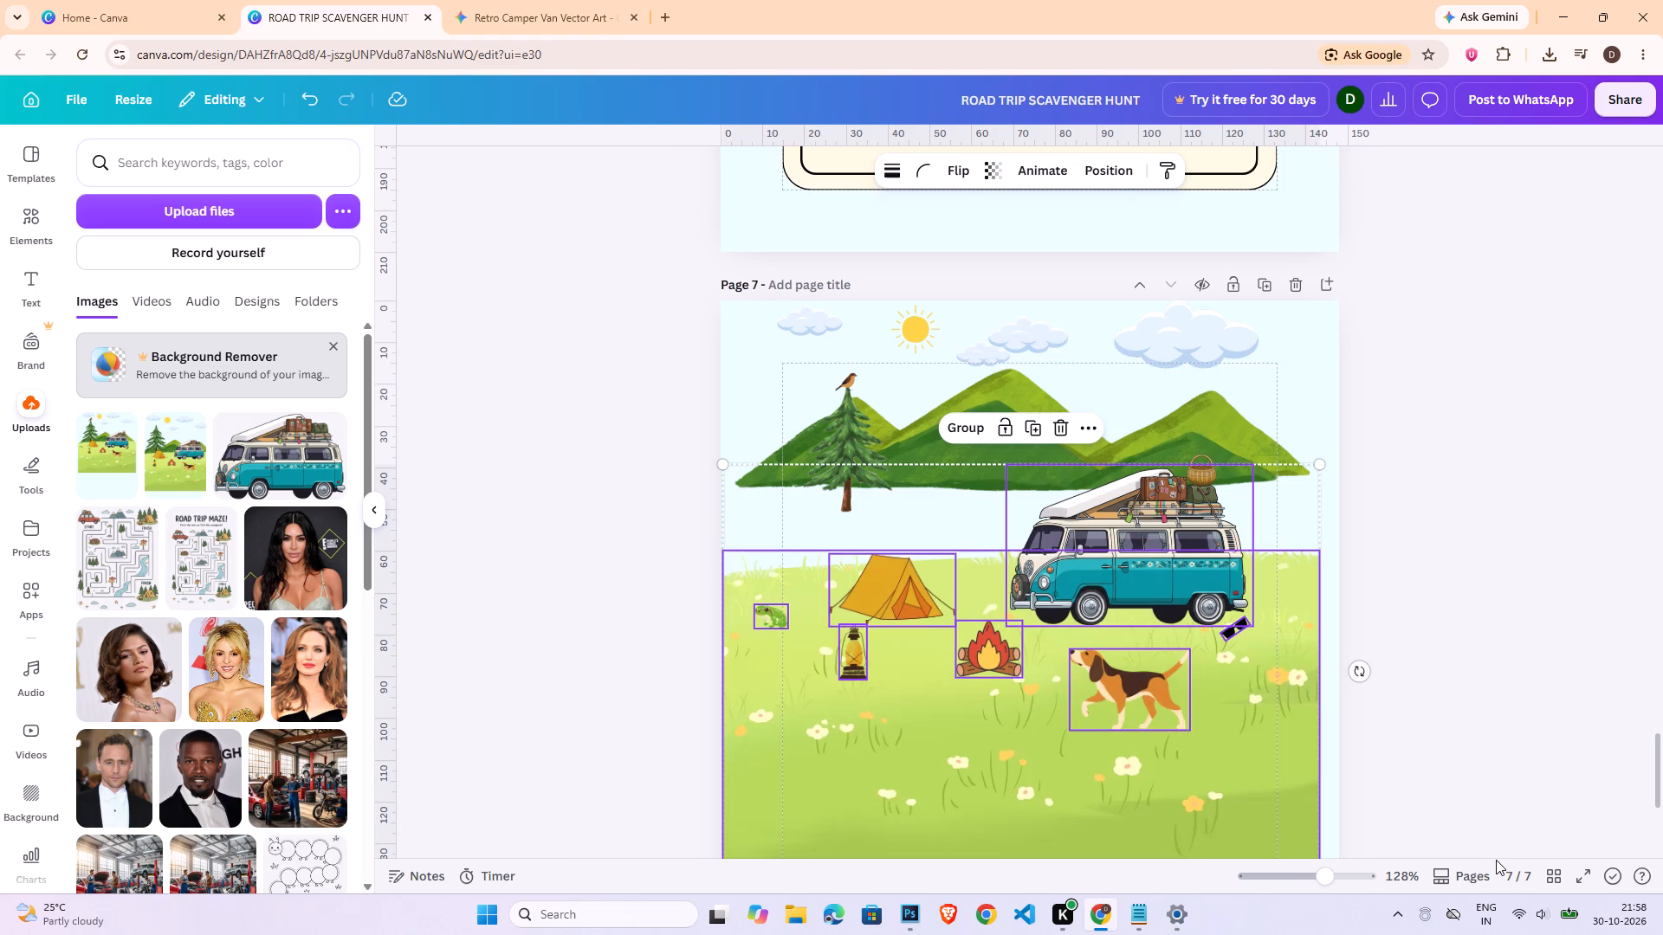
{"action": "key", "text": "Up"}
{"action": "key", "text": "Up"}
{"action": "key", "text": "Up"}
{"action": "key", "text": "Up"}
{"action": "key", "text": "Up"}
{"action": "key", "text": "Up"}
{"action": "key", "text": "Up"}
{"action": "key", "text": "Up"}
{"action": "key", "text": "Up"}
{"action": "key", "text": "Up"}
{"action": "key", "text": "Up"}
{"action": "key", "text": "Up"}
{"action": "key", "text": "Up"}
{"action": "key", "text": "Up"}
{"action": "key", "text": "Up"}
{"action": "key", "text": "Up"}
{"action": "key", "text": "Up"}
{"action": "key", "text": "Up"}
{"action": "key", "text": "Up"}
{"action": "key", "text": "Up"}
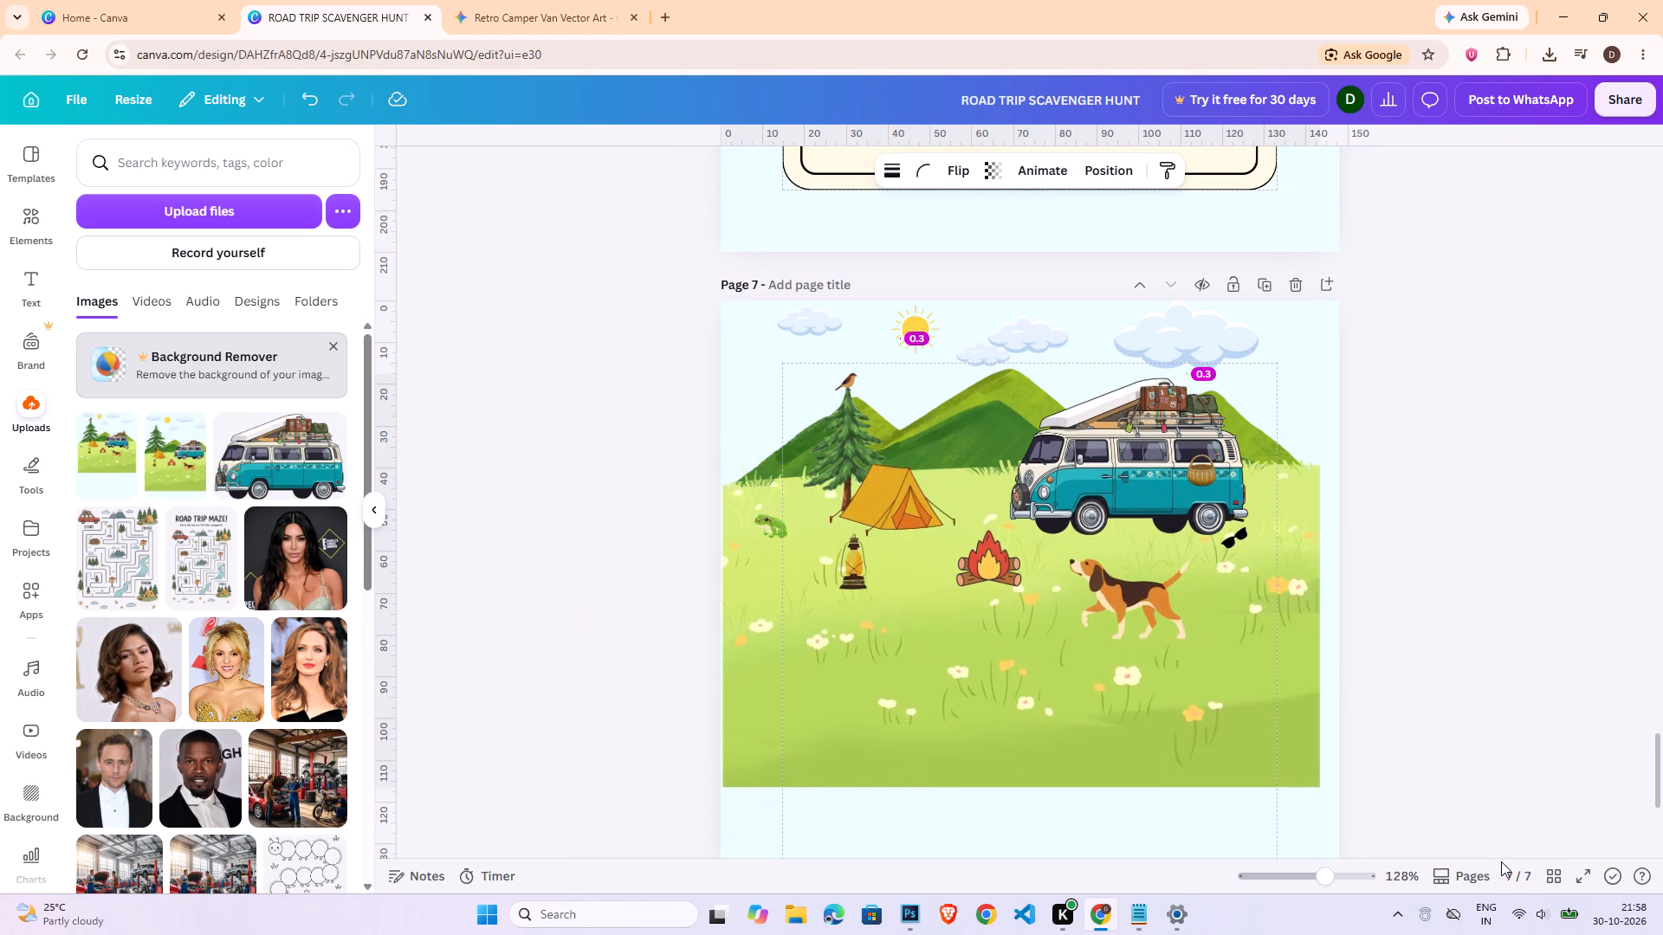
{"action": "key", "text": "Up"}
{"action": "key", "text": "Down"}
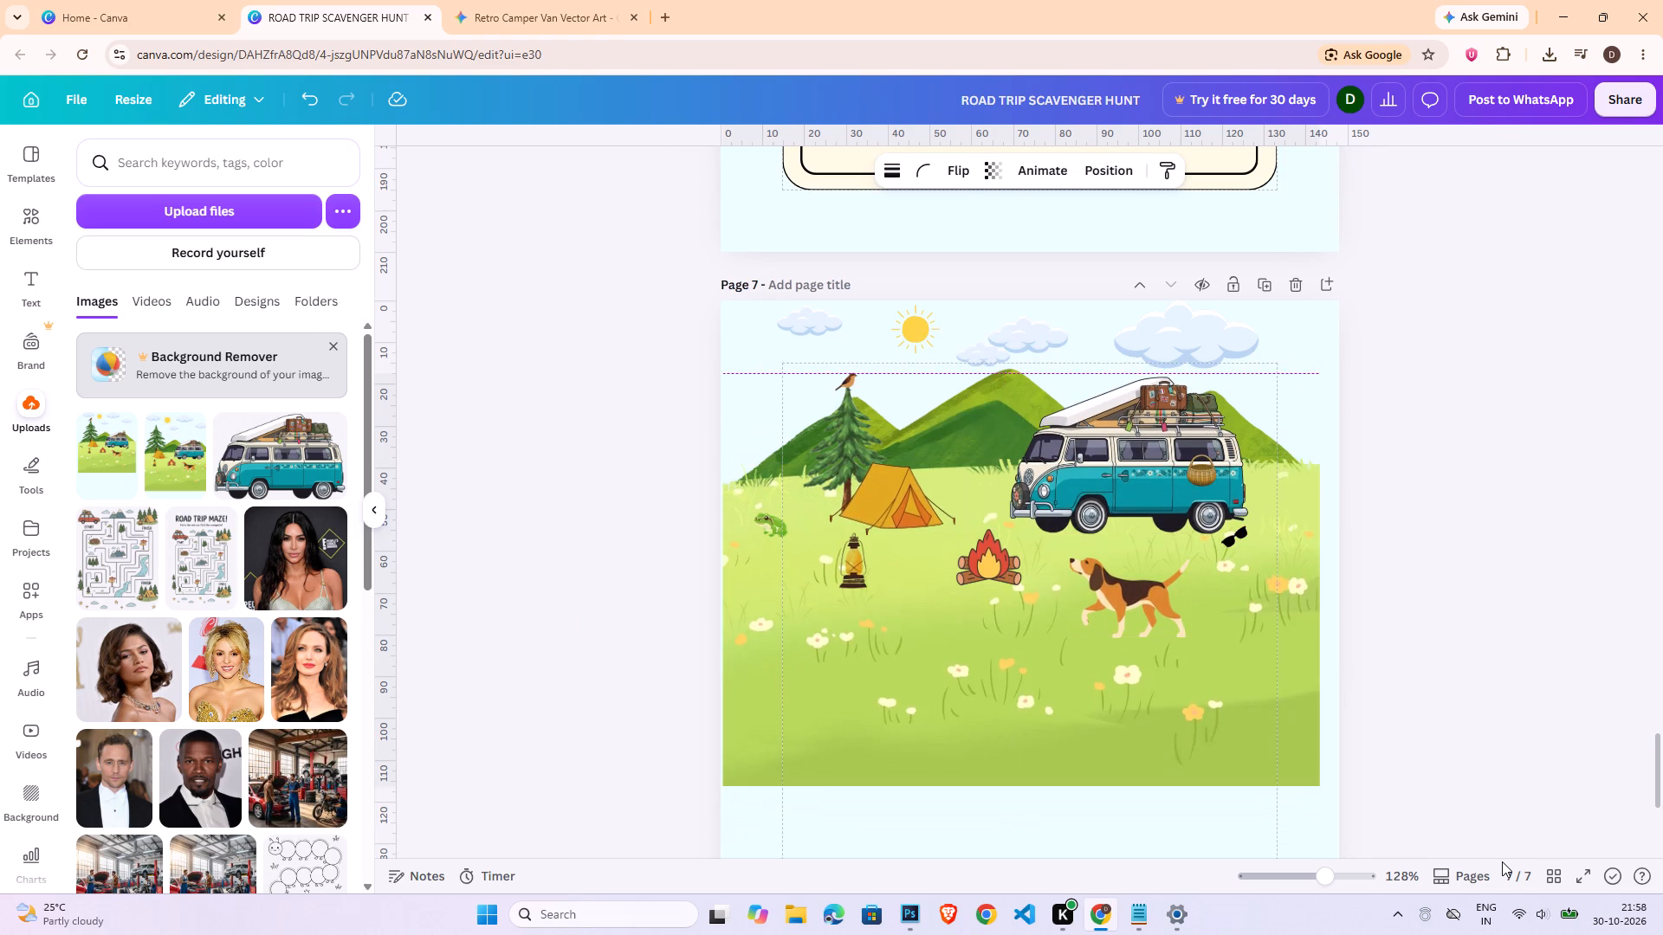
{"action": "left_click", "coordinate": [1379, 681]}
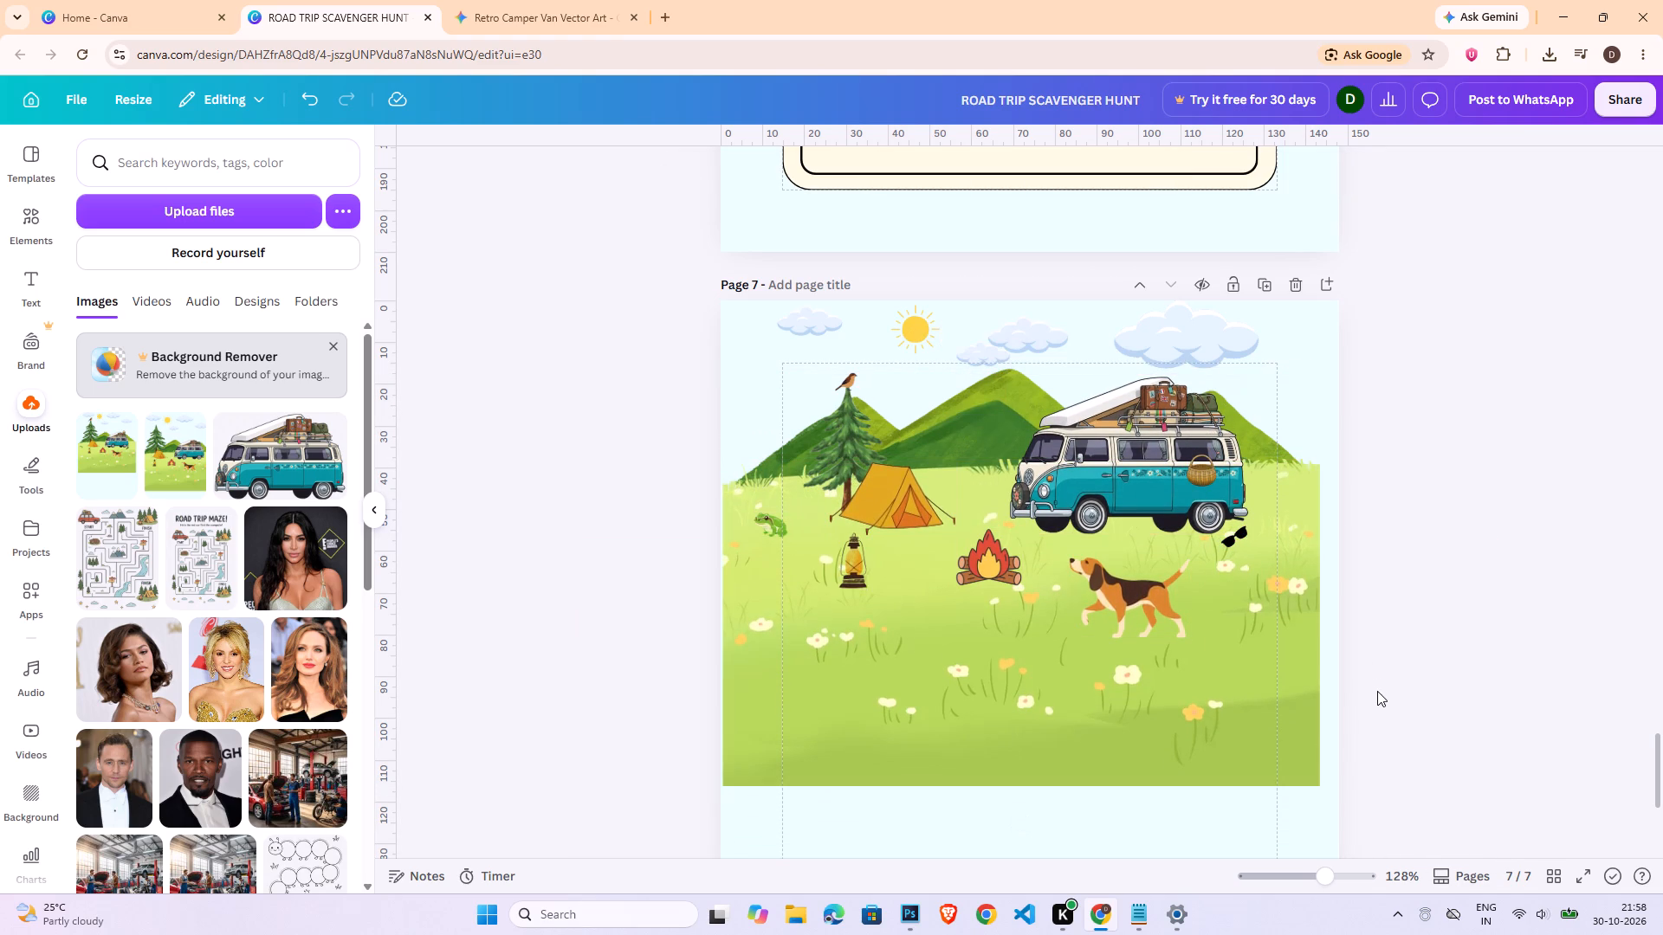
Stretch page 7's grass field and green mountain range horizontally until both reach past the page's right edge.
{"action": "left_click", "coordinate": [1287, 677]}
{"action": "left_click_drag", "start_coordinate": [1322, 623], "coordinate": [1337, 629]}
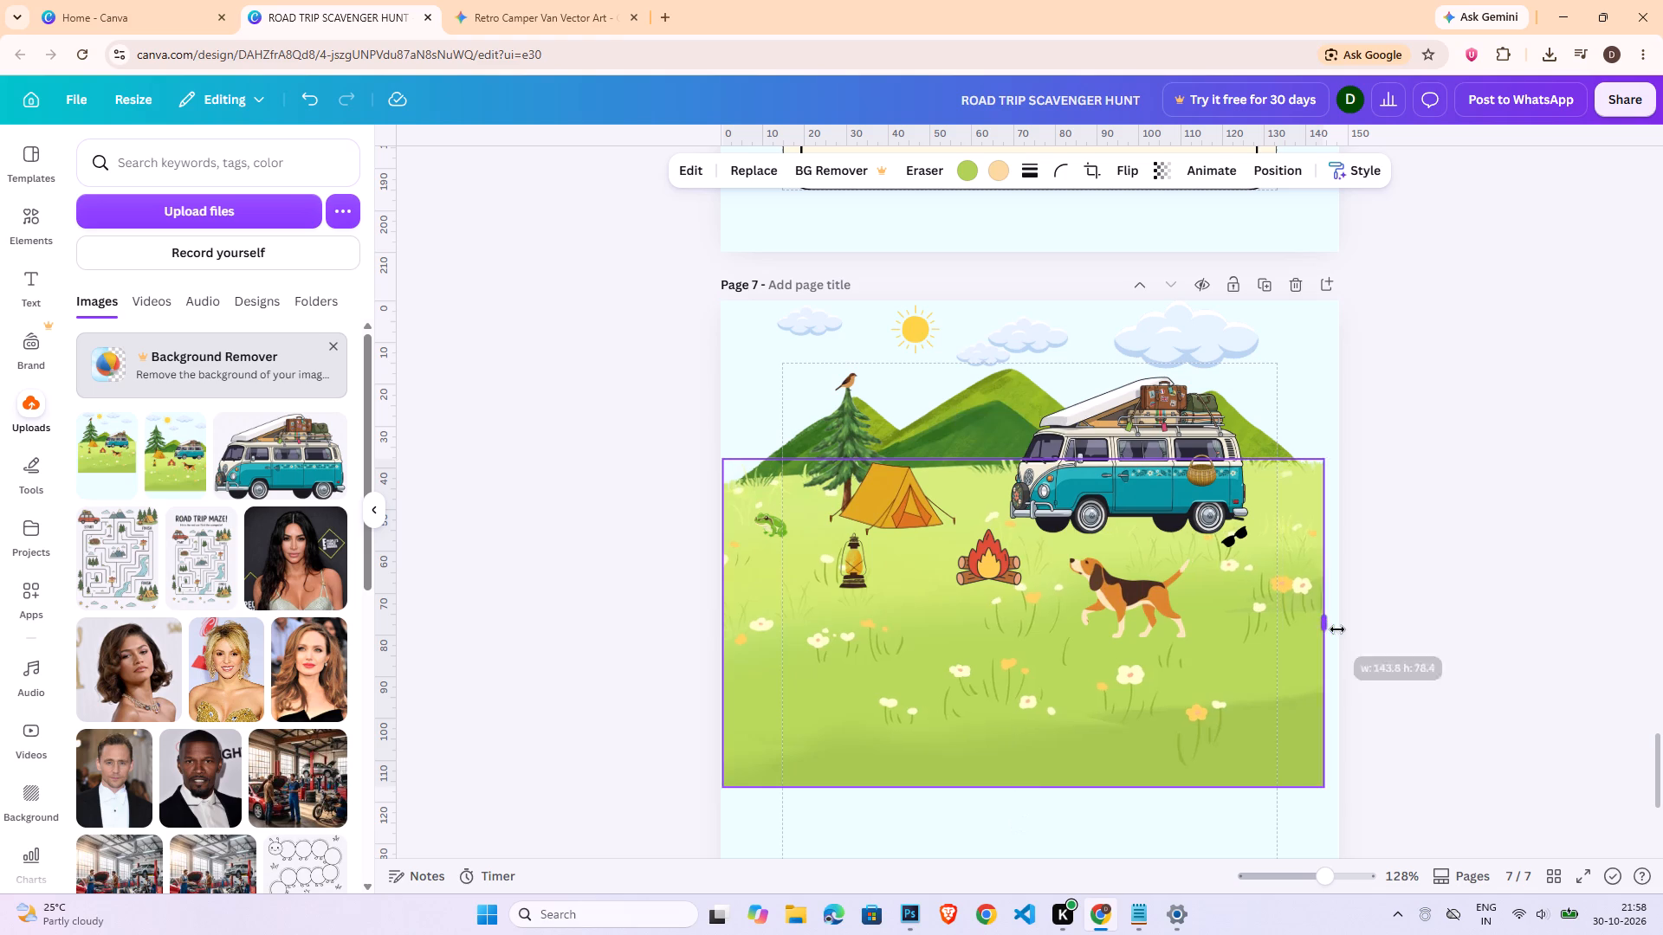
{"action": "left_click_drag", "start_coordinate": [1337, 629], "coordinate": [1340, 630]}
{"action": "left_click", "coordinate": [1410, 519]}
{"action": "left_click", "coordinate": [1269, 436]}
{"action": "left_click_drag", "start_coordinate": [1310, 429], "coordinate": [1318, 430]}
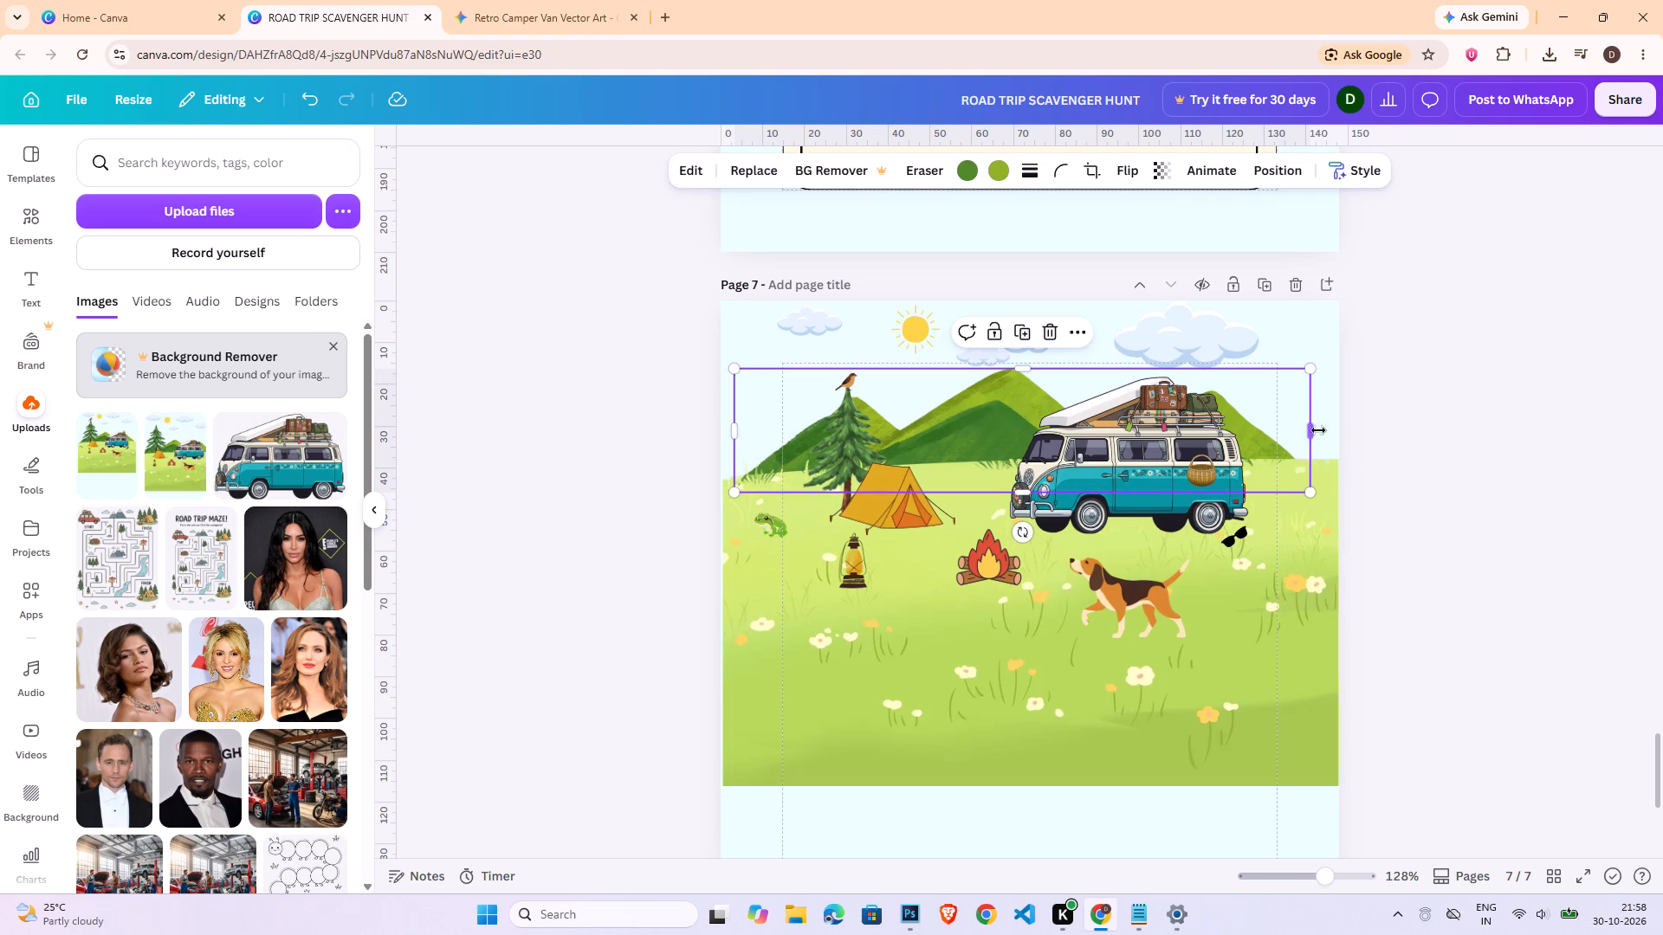
{"action": "left_click_drag", "start_coordinate": [1318, 430], "coordinate": [1369, 434]}
{"action": "left_click", "coordinate": [1312, 612]}
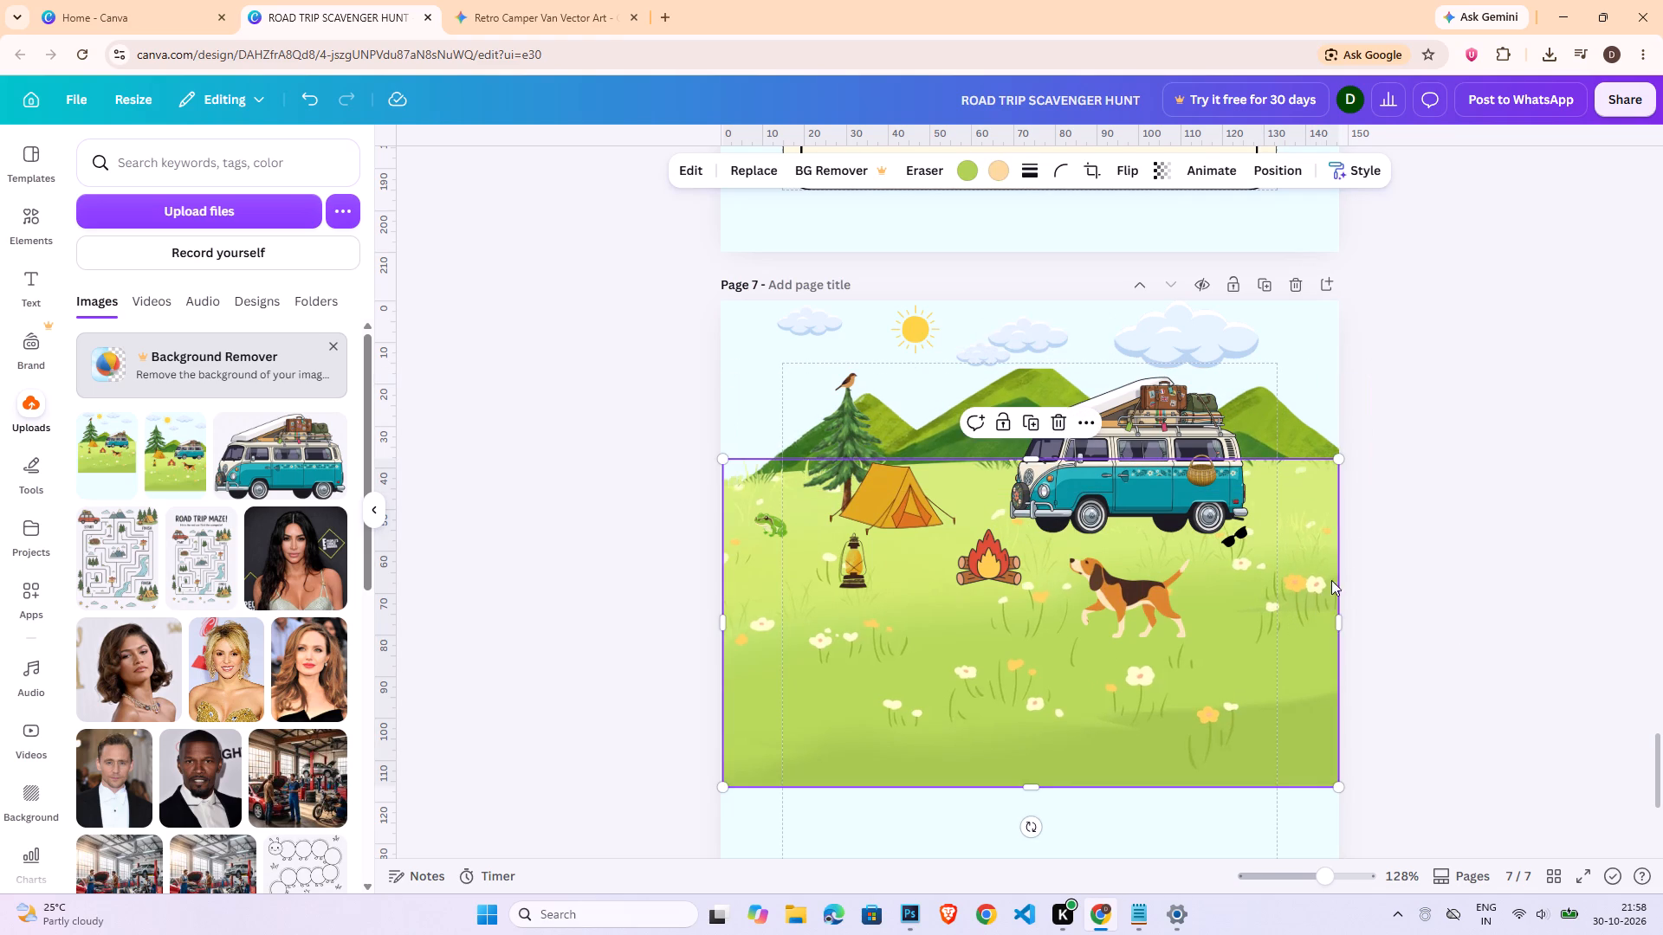
{"action": "left_click_drag", "start_coordinate": [1337, 599], "coordinate": [1355, 603]}
{"action": "left_click", "coordinate": [1430, 577]}
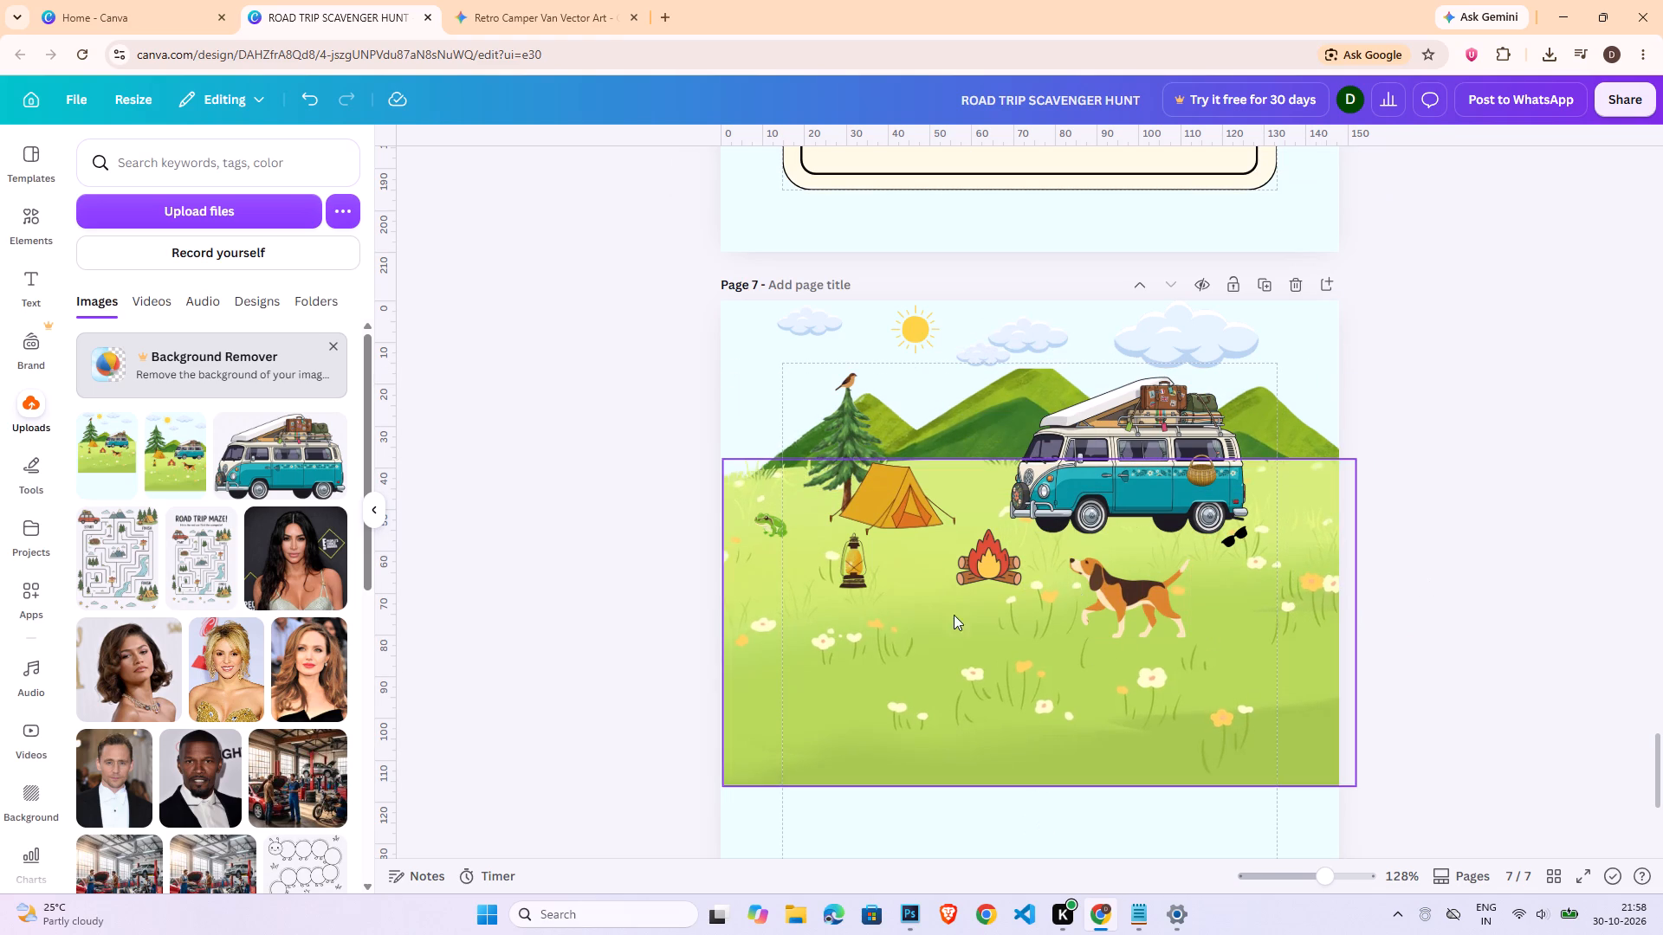
Shrink the tent to about three-quarters of its size, keeping it at the foot of the pine tree.
{"action": "left_click", "coordinate": [877, 494]}
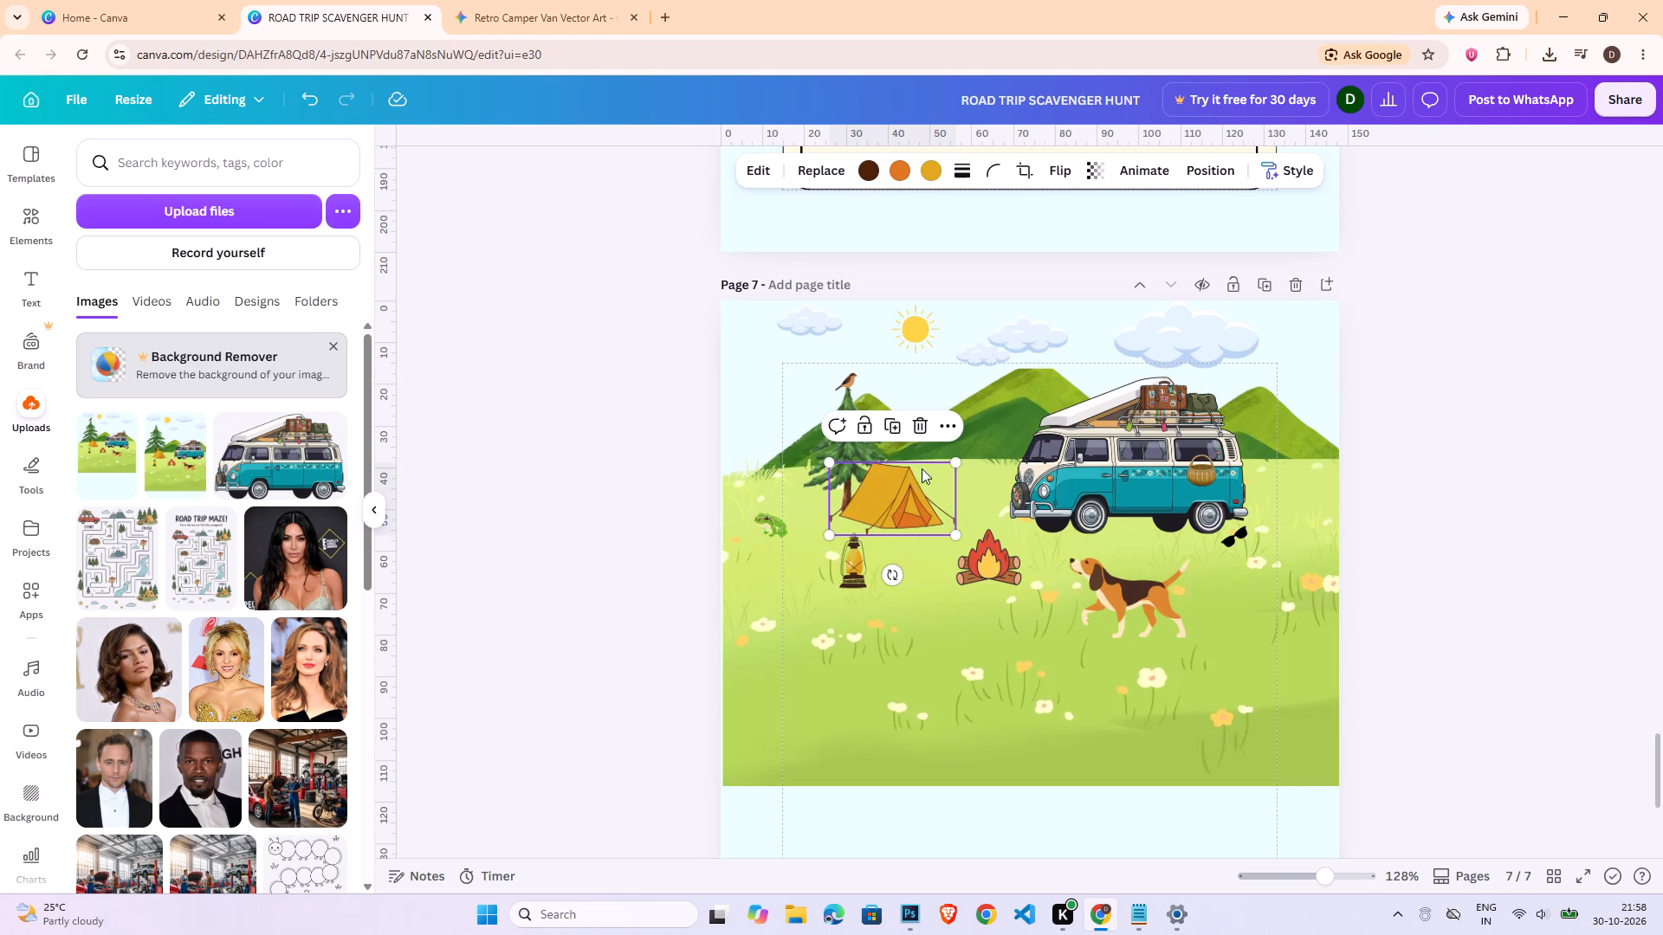
{"action": "left_click_drag", "start_coordinate": [954, 461], "coordinate": [921, 485]}
{"action": "left_click_drag", "start_coordinate": [885, 505], "coordinate": [896, 501]}
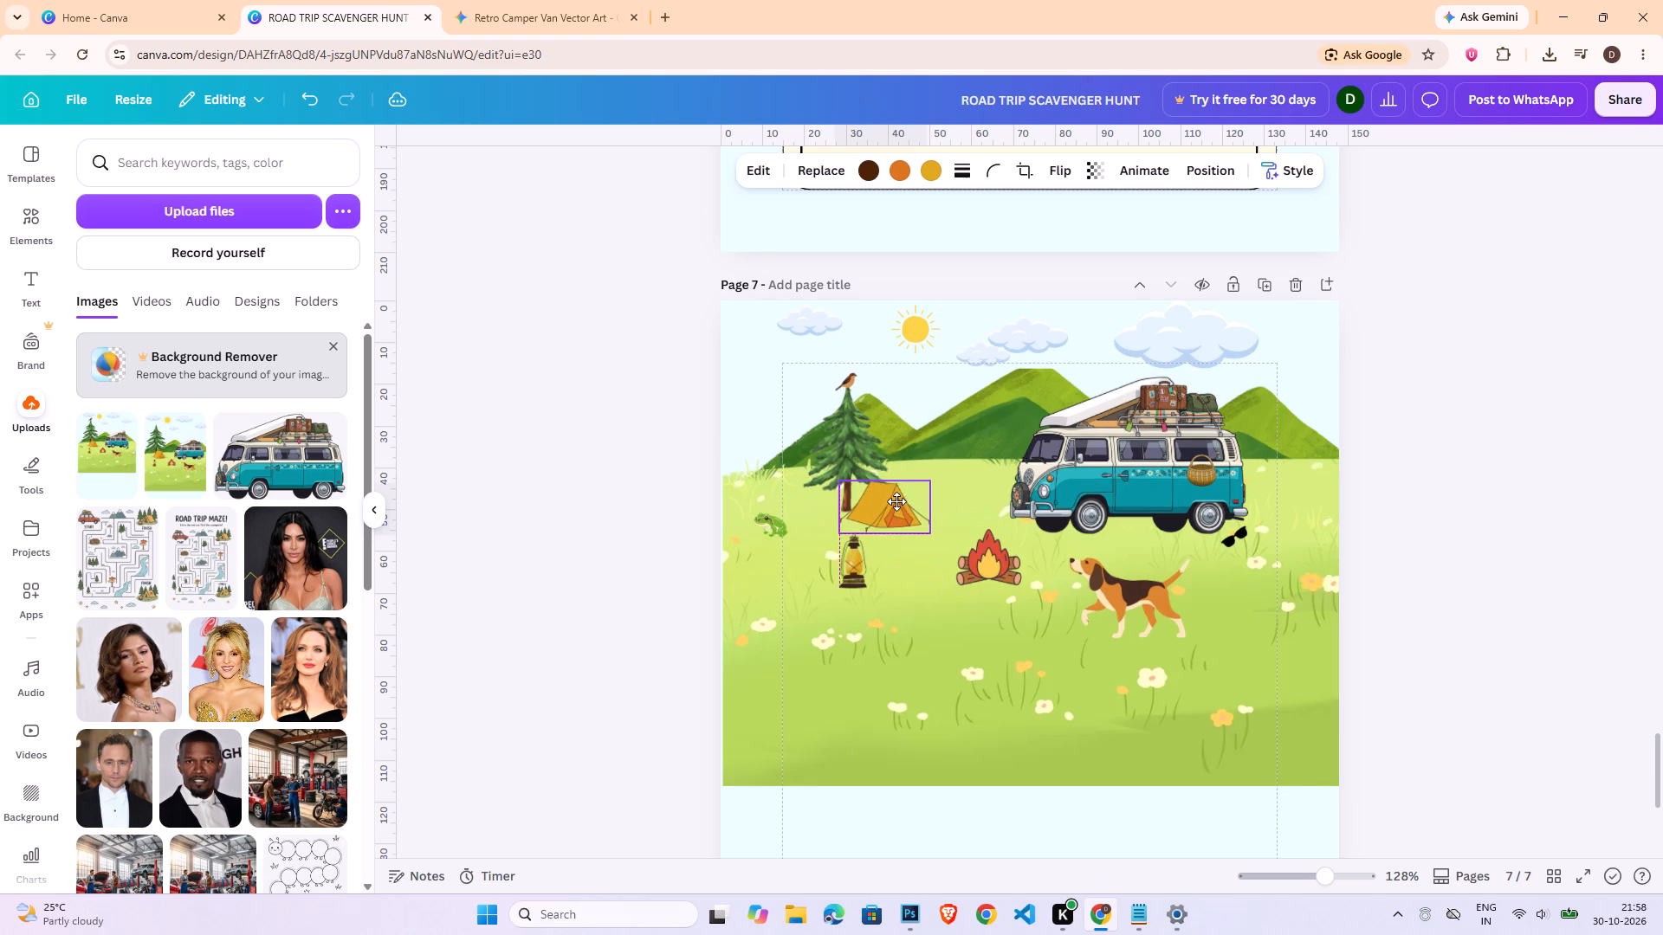
{"action": "left_click_drag", "start_coordinate": [896, 501], "coordinate": [896, 496]}
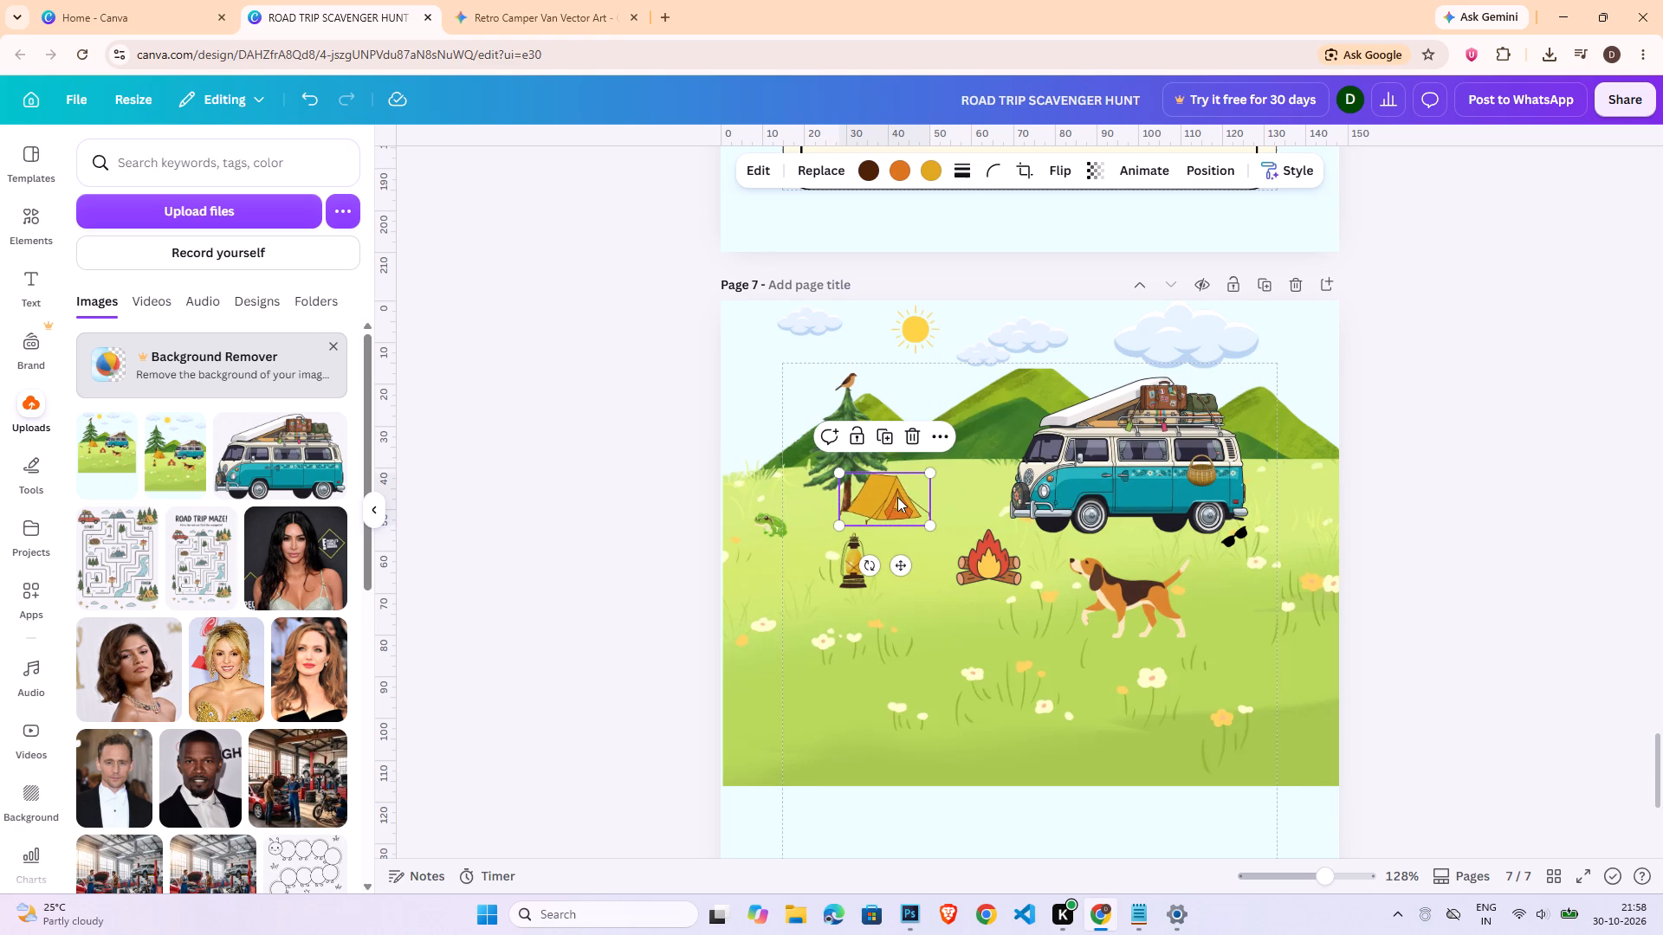
Move the pine tree with its bird up, and raise the tent beside its trunk near the grass field's top edge.
{"action": "left_click", "coordinate": [854, 377]}
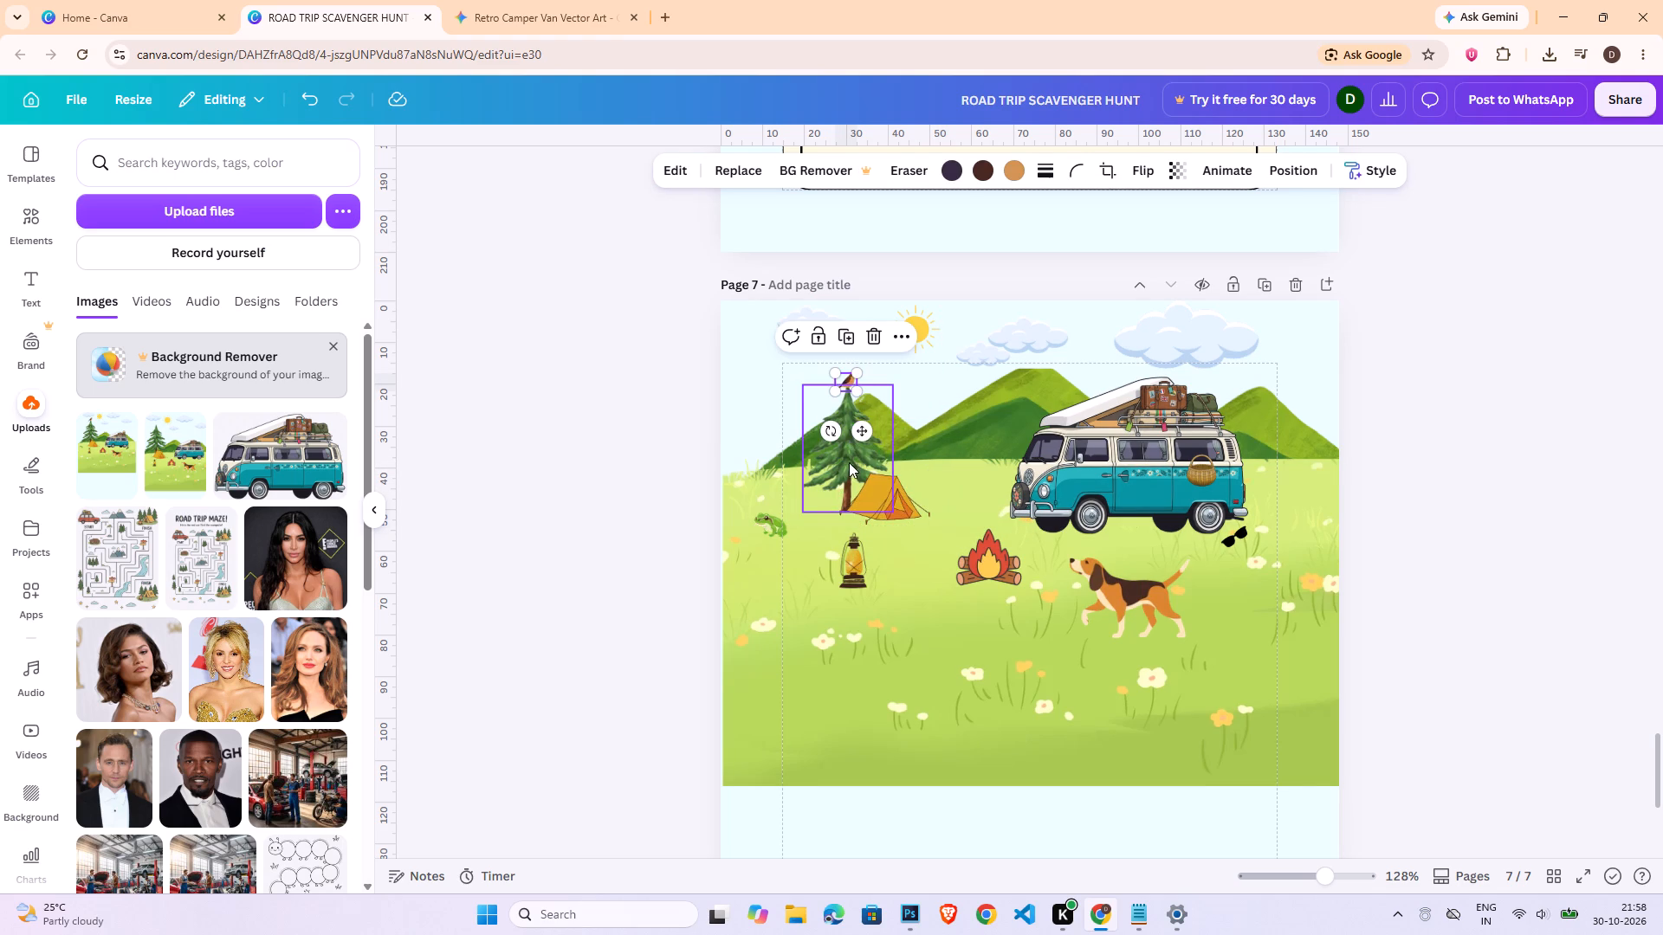
{"action": "left_click", "coordinate": [848, 465], "text": "shift"}
{"action": "key", "text": "Up"}
{"action": "key", "text": "Up"}
{"action": "key", "text": "Up"}
{"action": "key", "text": "Up"}
{"action": "key", "text": "Up"}
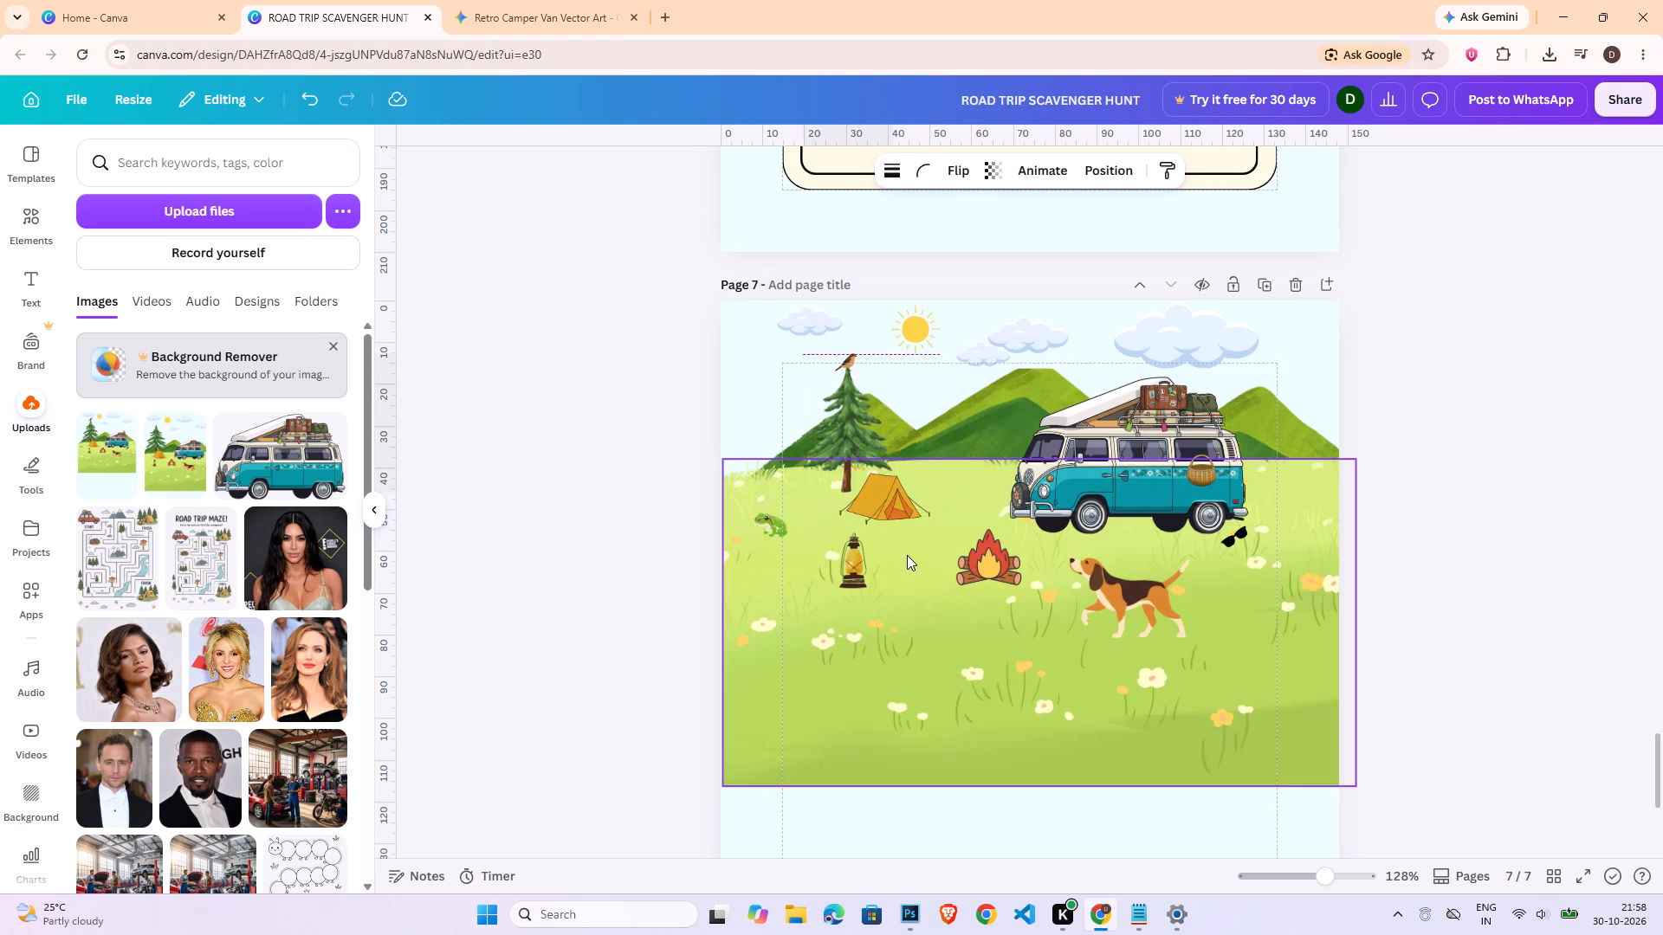
{"action": "key", "text": "Up"}
{"action": "key", "text": "Up"}
{"action": "key", "text": "Up"}
{"action": "key", "text": "Up"}
{"action": "key", "text": "Down"}
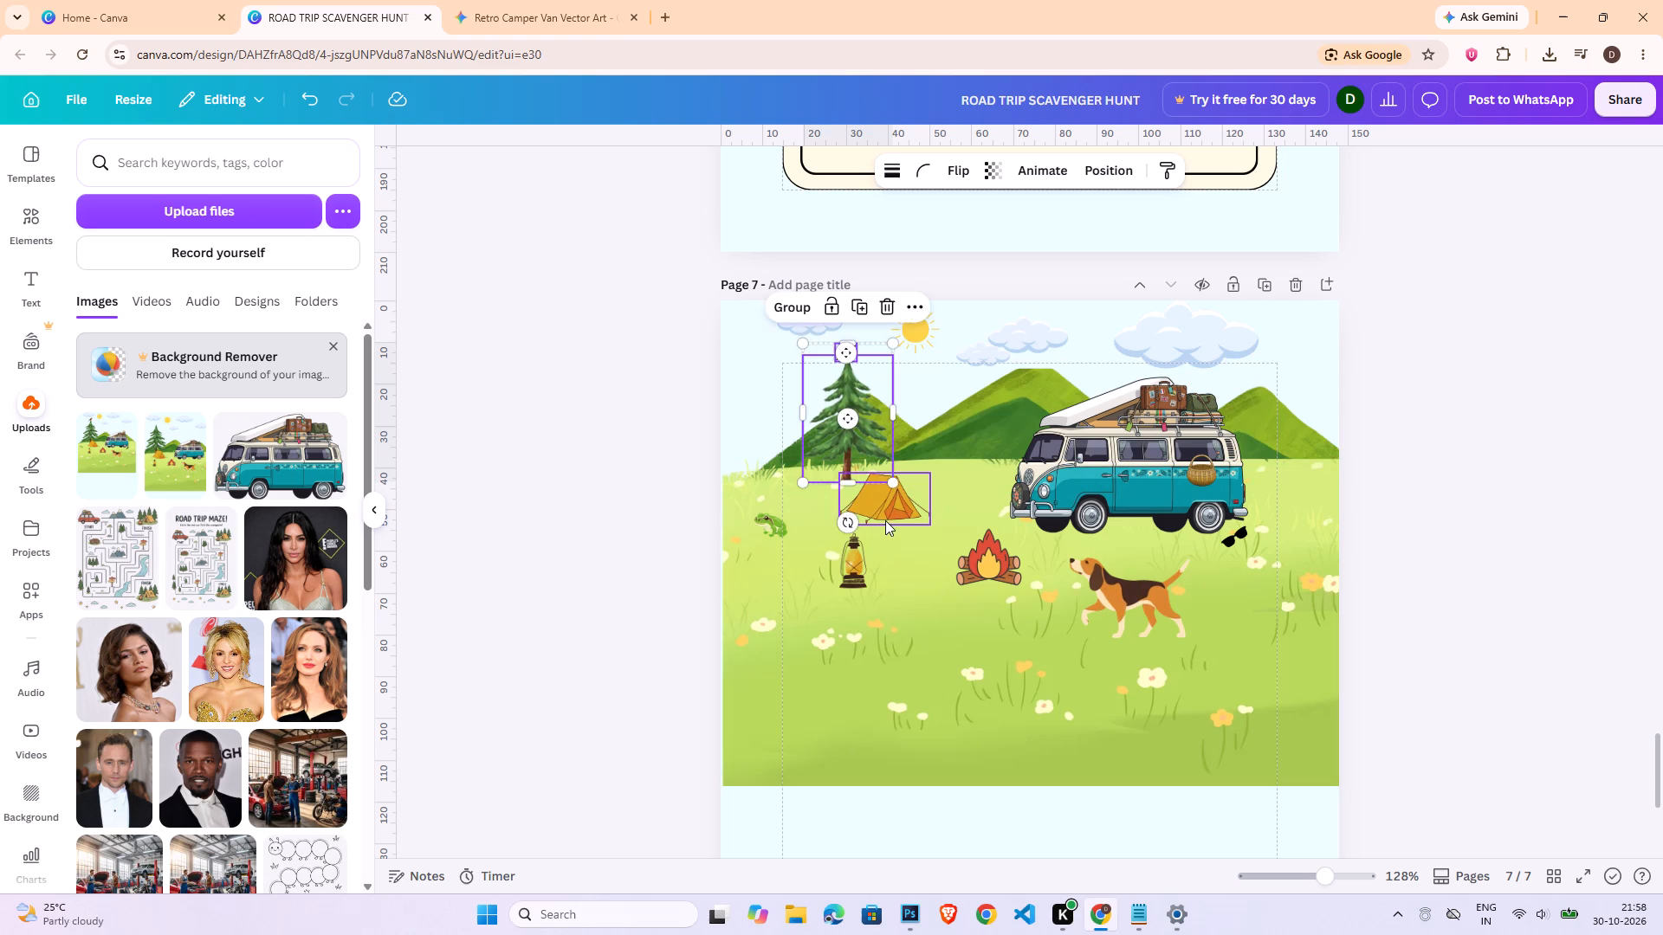
{"action": "left_click", "coordinate": [883, 519]}
{"action": "left_click_drag", "start_coordinate": [895, 506], "coordinate": [887, 477]}
Shrink the camper van to about two-thirds size and place it across the grass field's top edge in front of the right-hand hills.
{"action": "left_click_drag", "start_coordinate": [1136, 471], "coordinate": [1111, 438]}
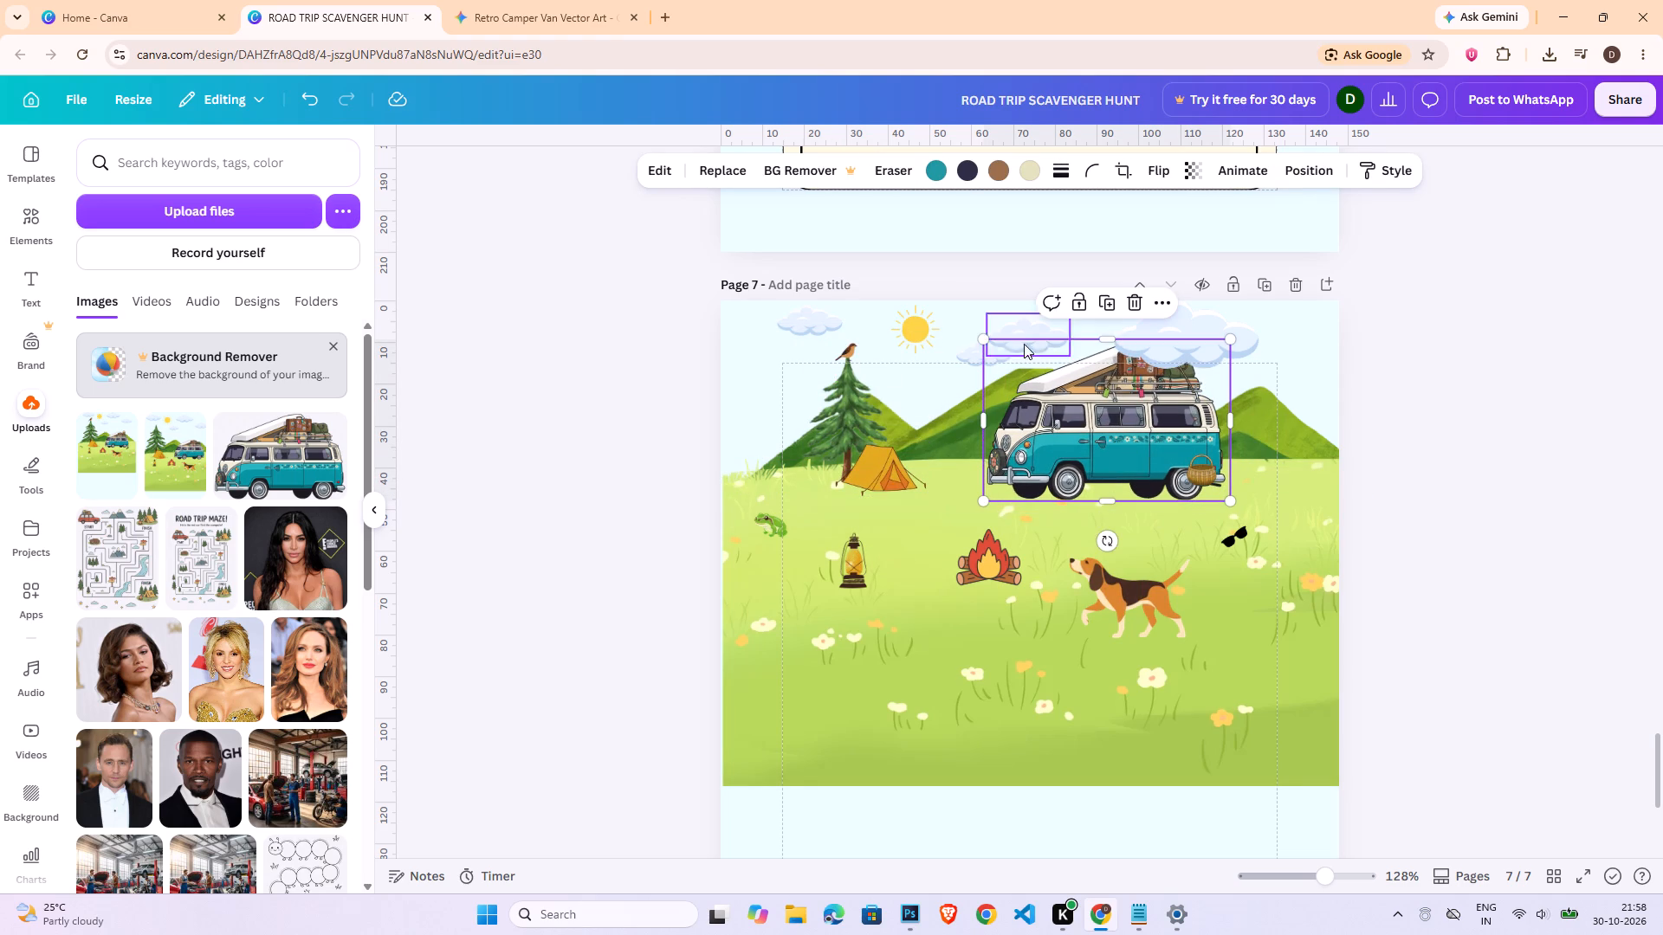
{"action": "left_click_drag", "start_coordinate": [987, 336], "coordinate": [1065, 383]}
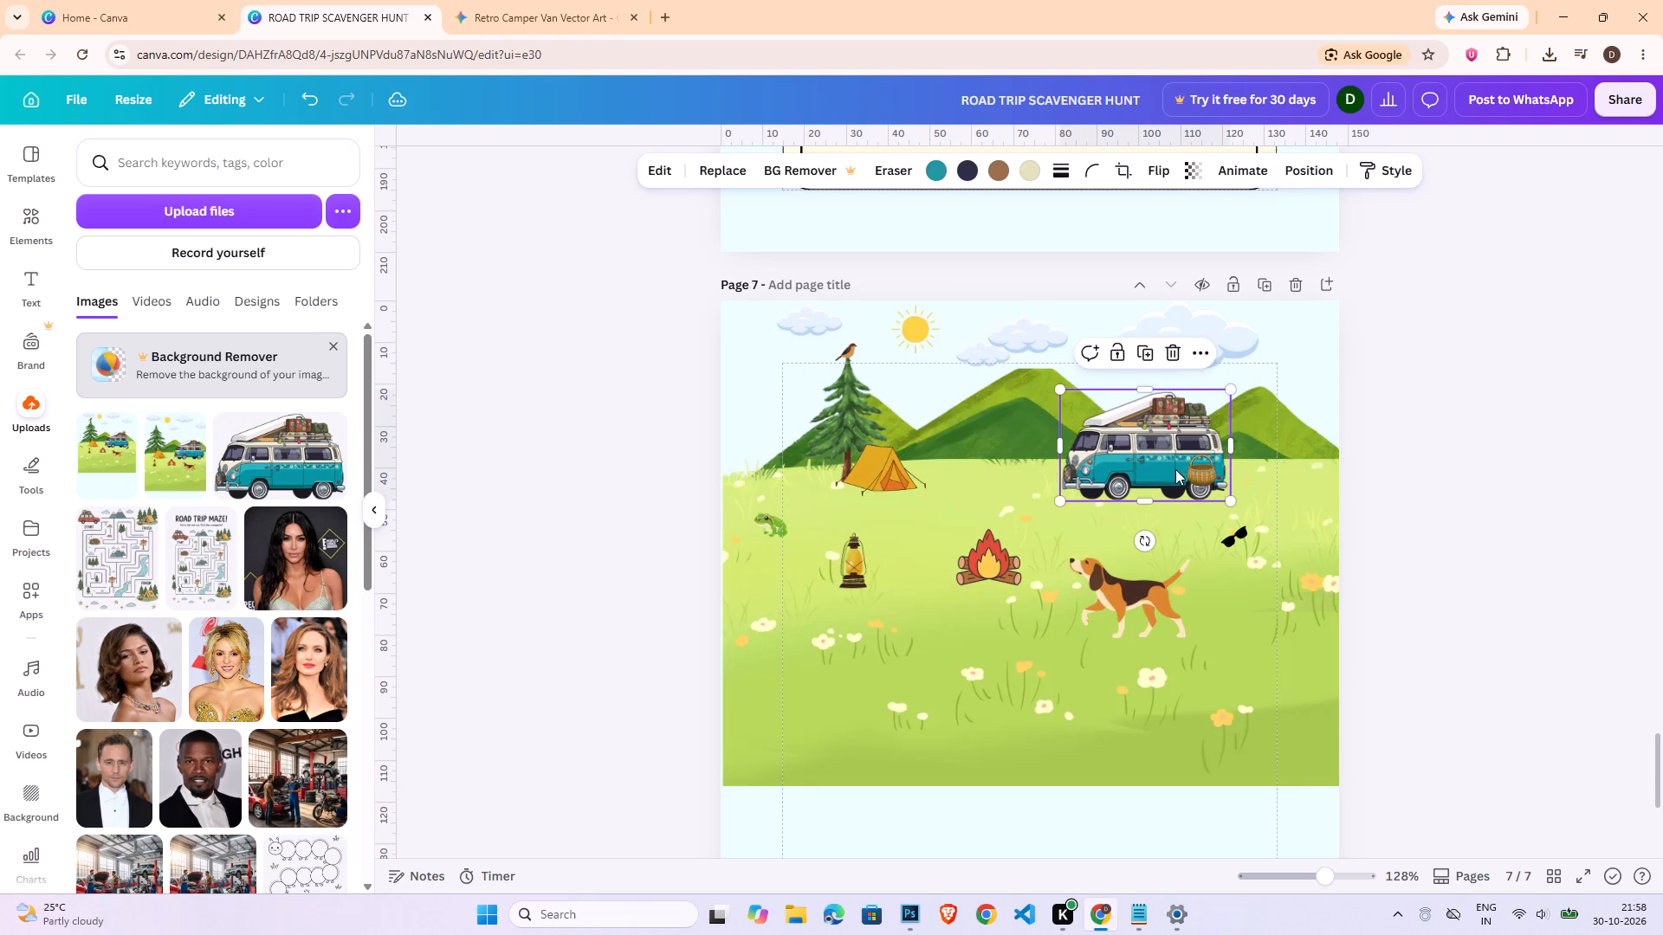
{"action": "left_click_drag", "start_coordinate": [1150, 458], "coordinate": [1125, 445]}
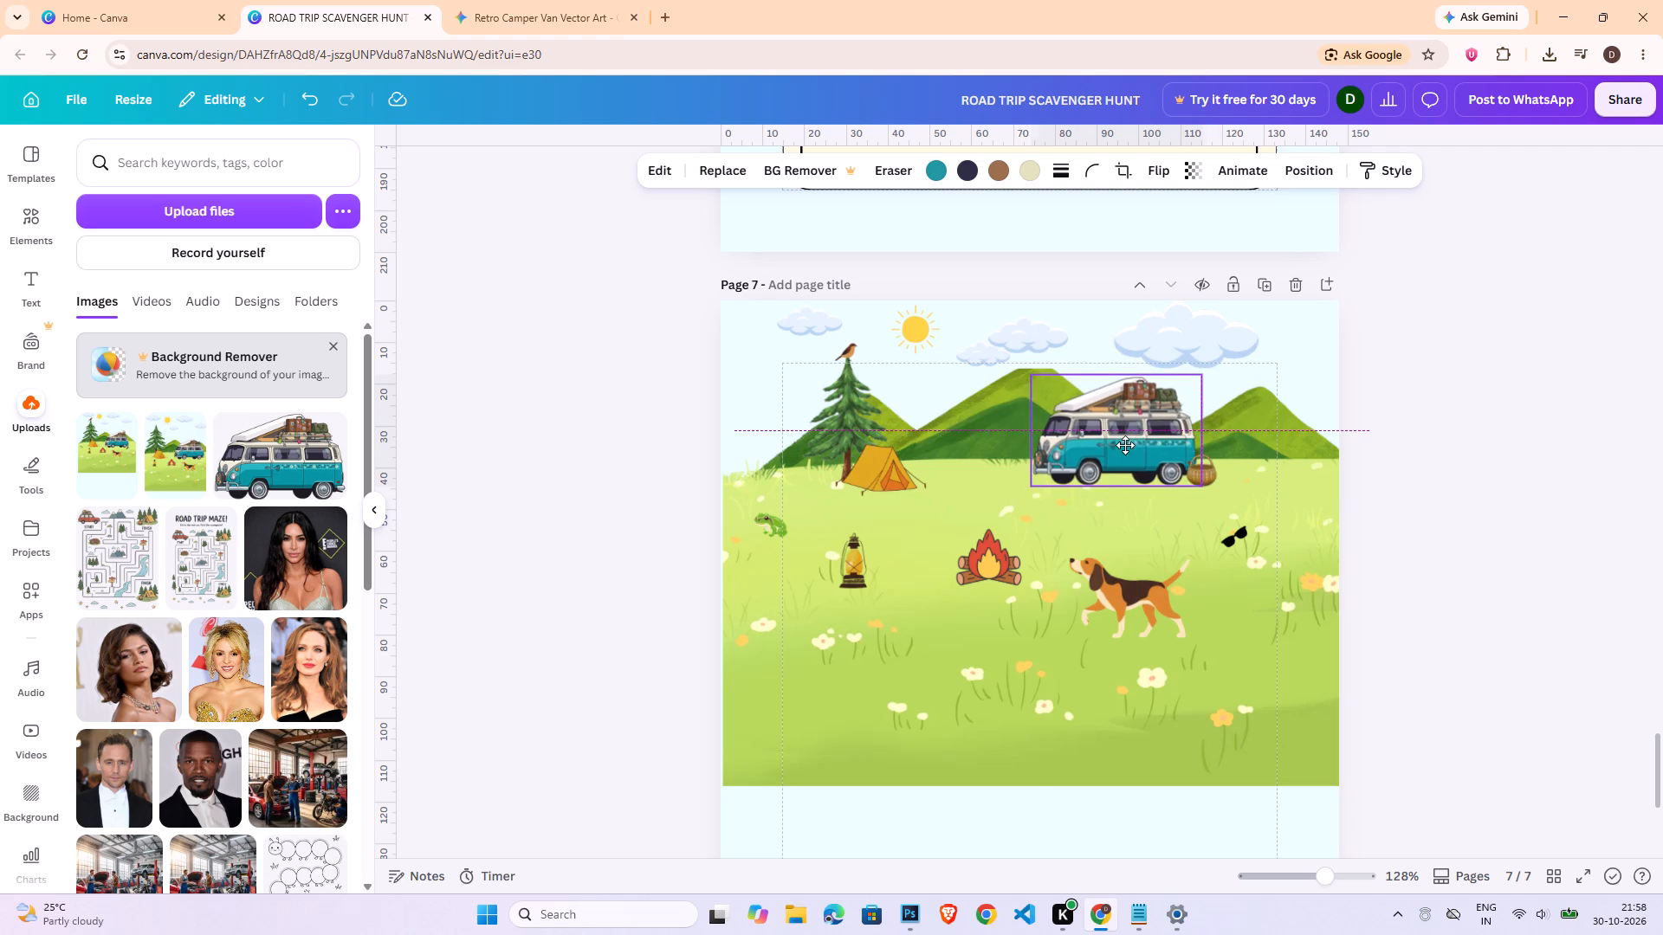
{"action": "left_click_drag", "start_coordinate": [1125, 445], "coordinate": [1178, 448]}
Move the wicker basket from the van's side onto the luggage at the rear of its roof.
{"action": "left_click_drag", "start_coordinate": [1196, 468], "coordinate": [1218, 392]}
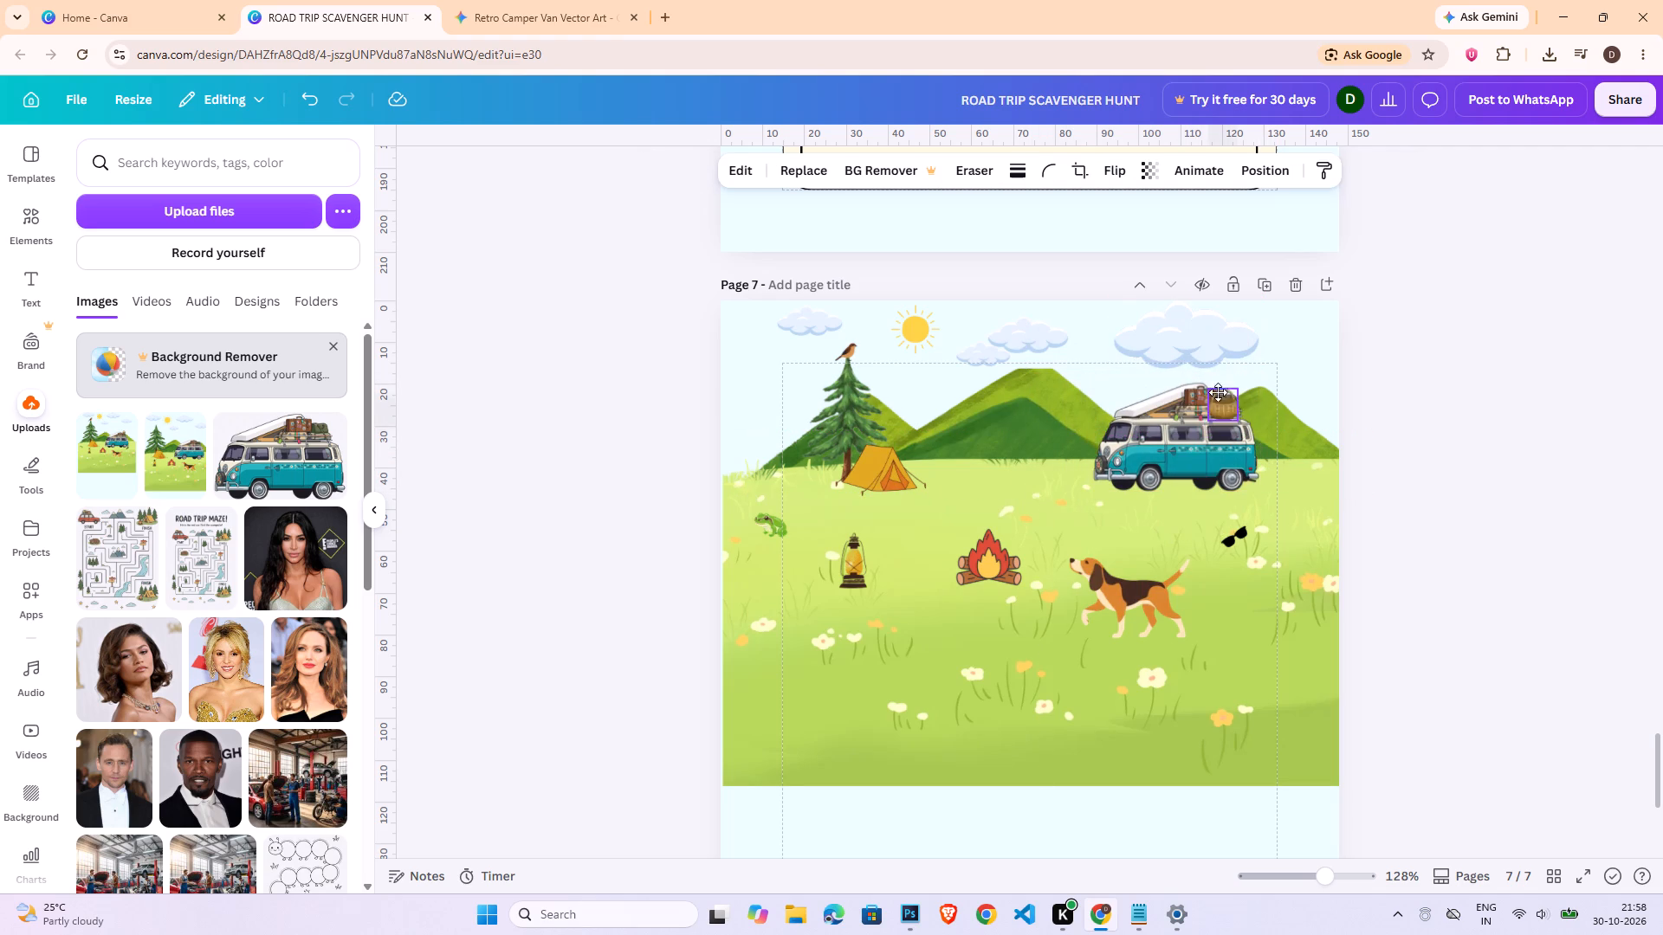
{"action": "left_click_drag", "start_coordinate": [1218, 392], "coordinate": [1221, 381]}
{"action": "left_click_drag", "start_coordinate": [1245, 367], "coordinate": [1235, 376]}
{"action": "left_click", "coordinate": [1358, 876]}
{"action": "scroll", "coordinate": [1478, 727], "scroll_direction": "up", "scroll_amount": 1}
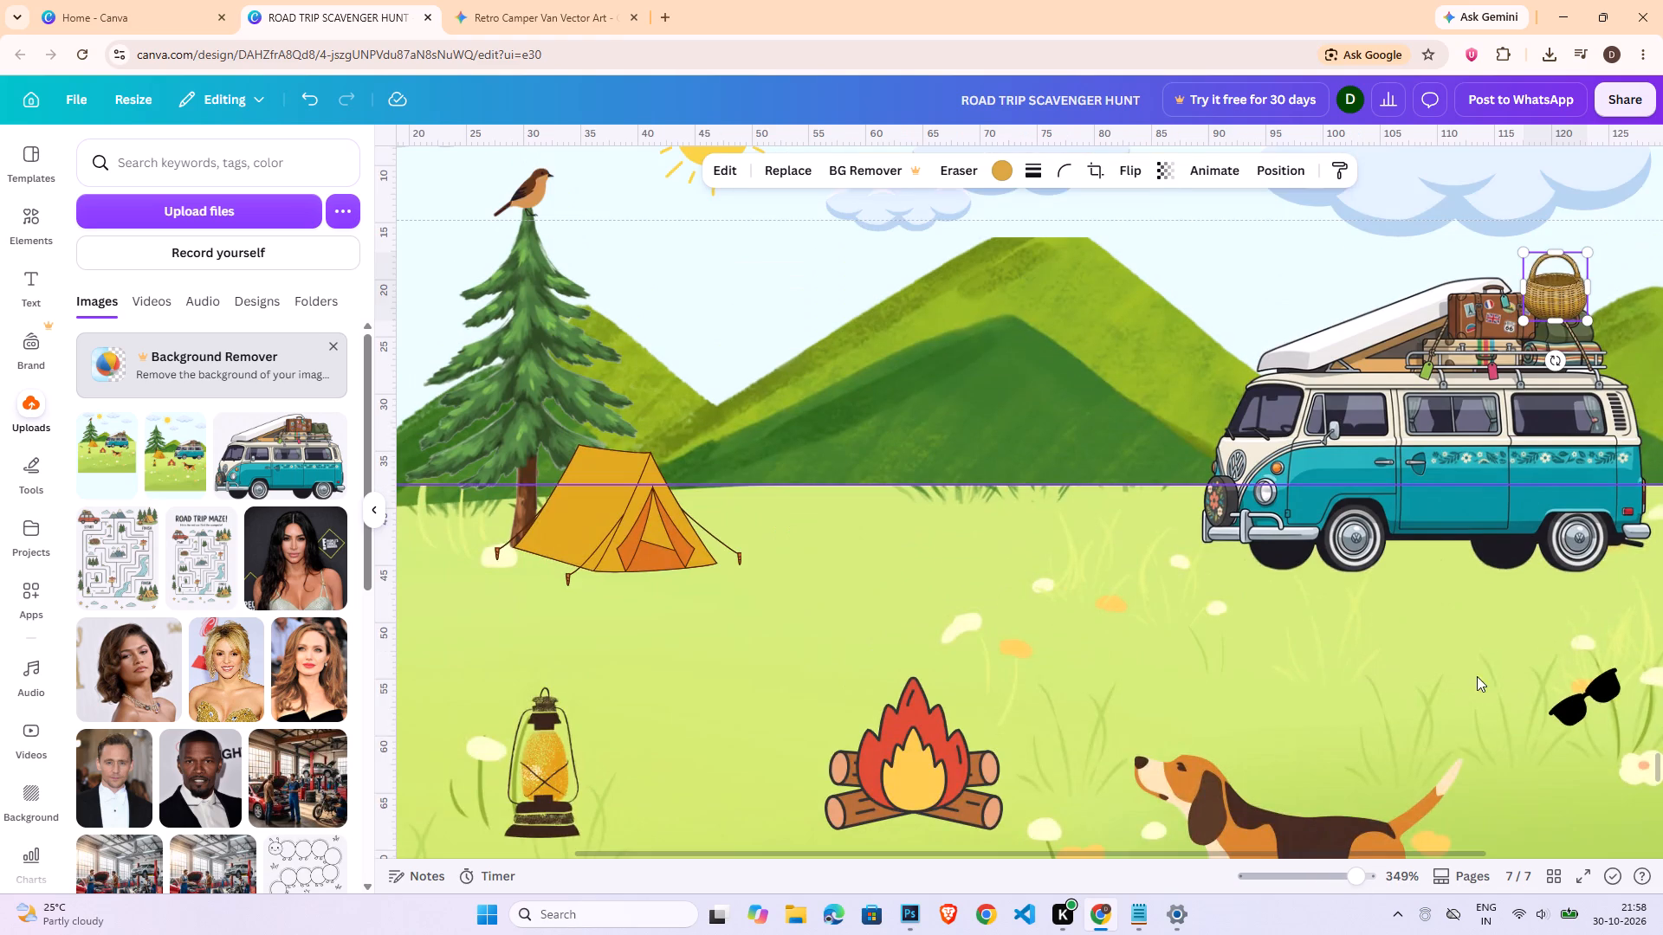
{"action": "scroll", "coordinate": [1476, 651], "scroll_direction": "up", "scroll_amount": 2}
{"action": "left_click_drag", "start_coordinate": [1571, 461], "coordinate": [1573, 453]}
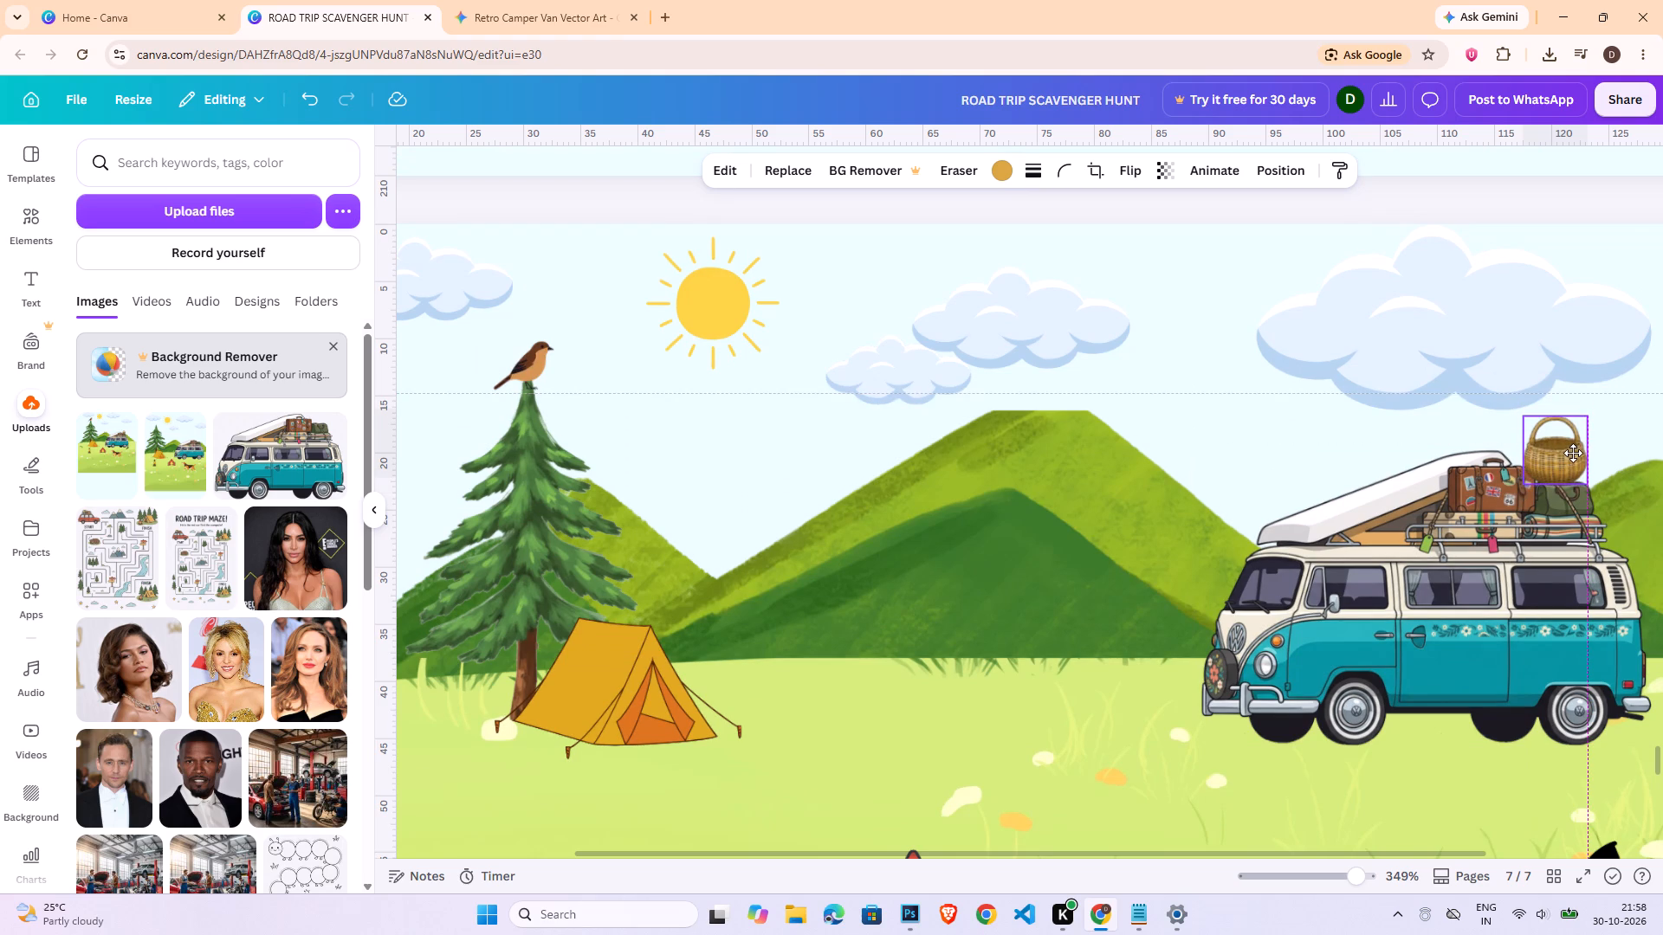
{"action": "left_click_drag", "start_coordinate": [1573, 453], "coordinate": [1577, 453]}
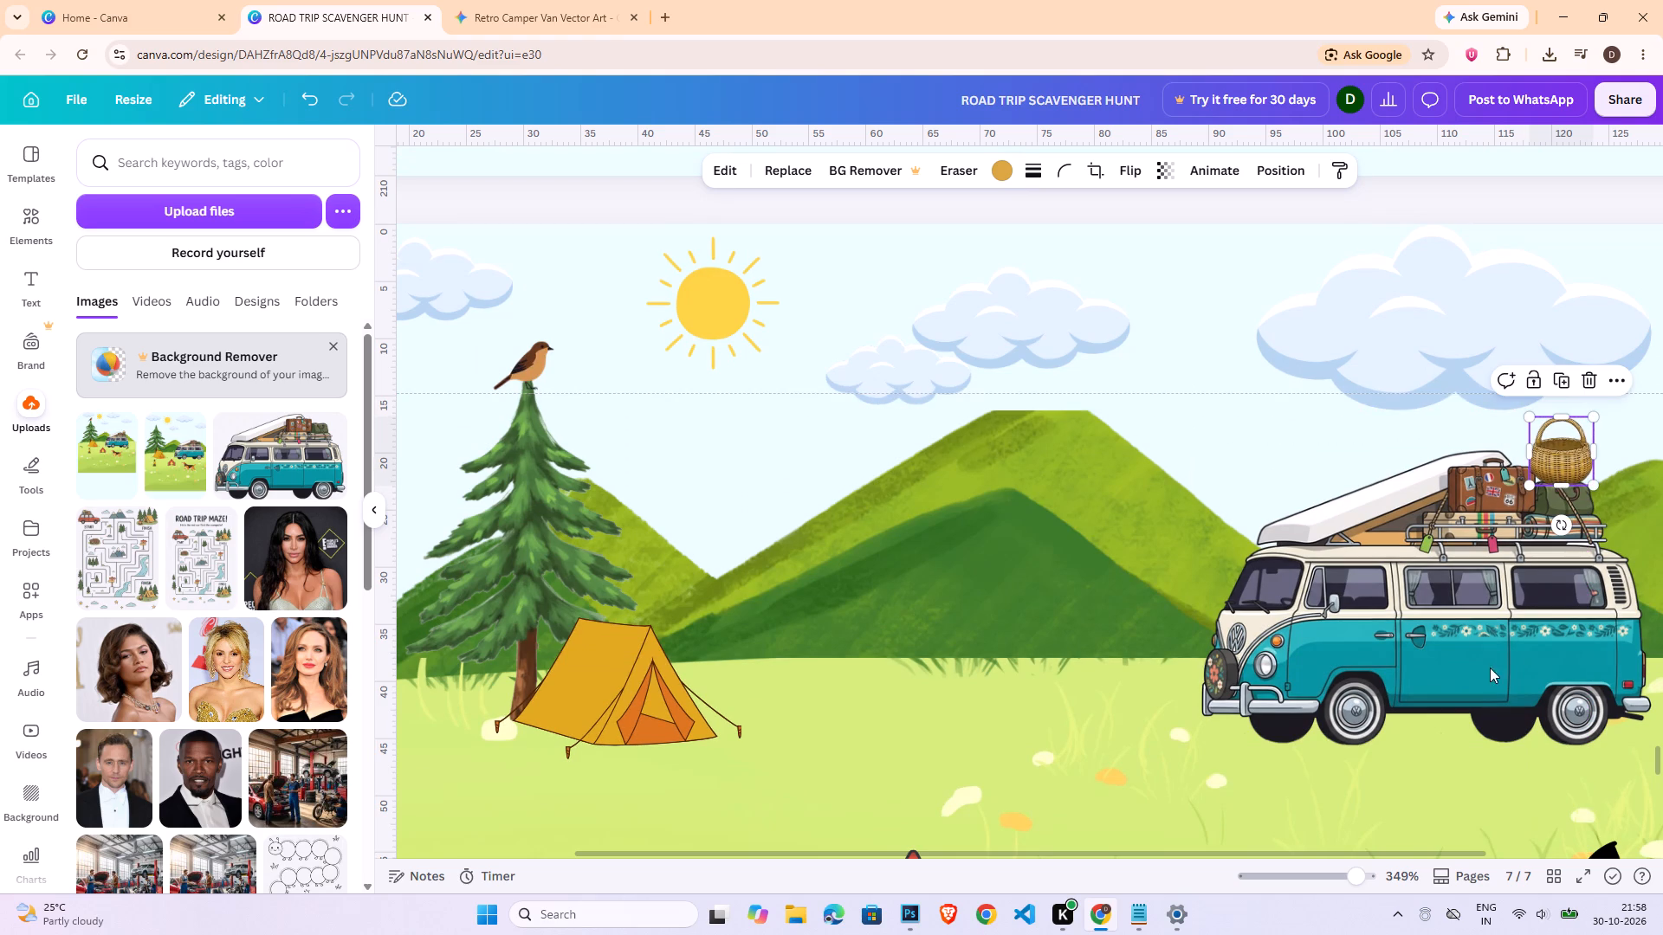
{"action": "left_click", "coordinate": [1323, 870]}
{"action": "left_click", "coordinate": [1423, 685]}
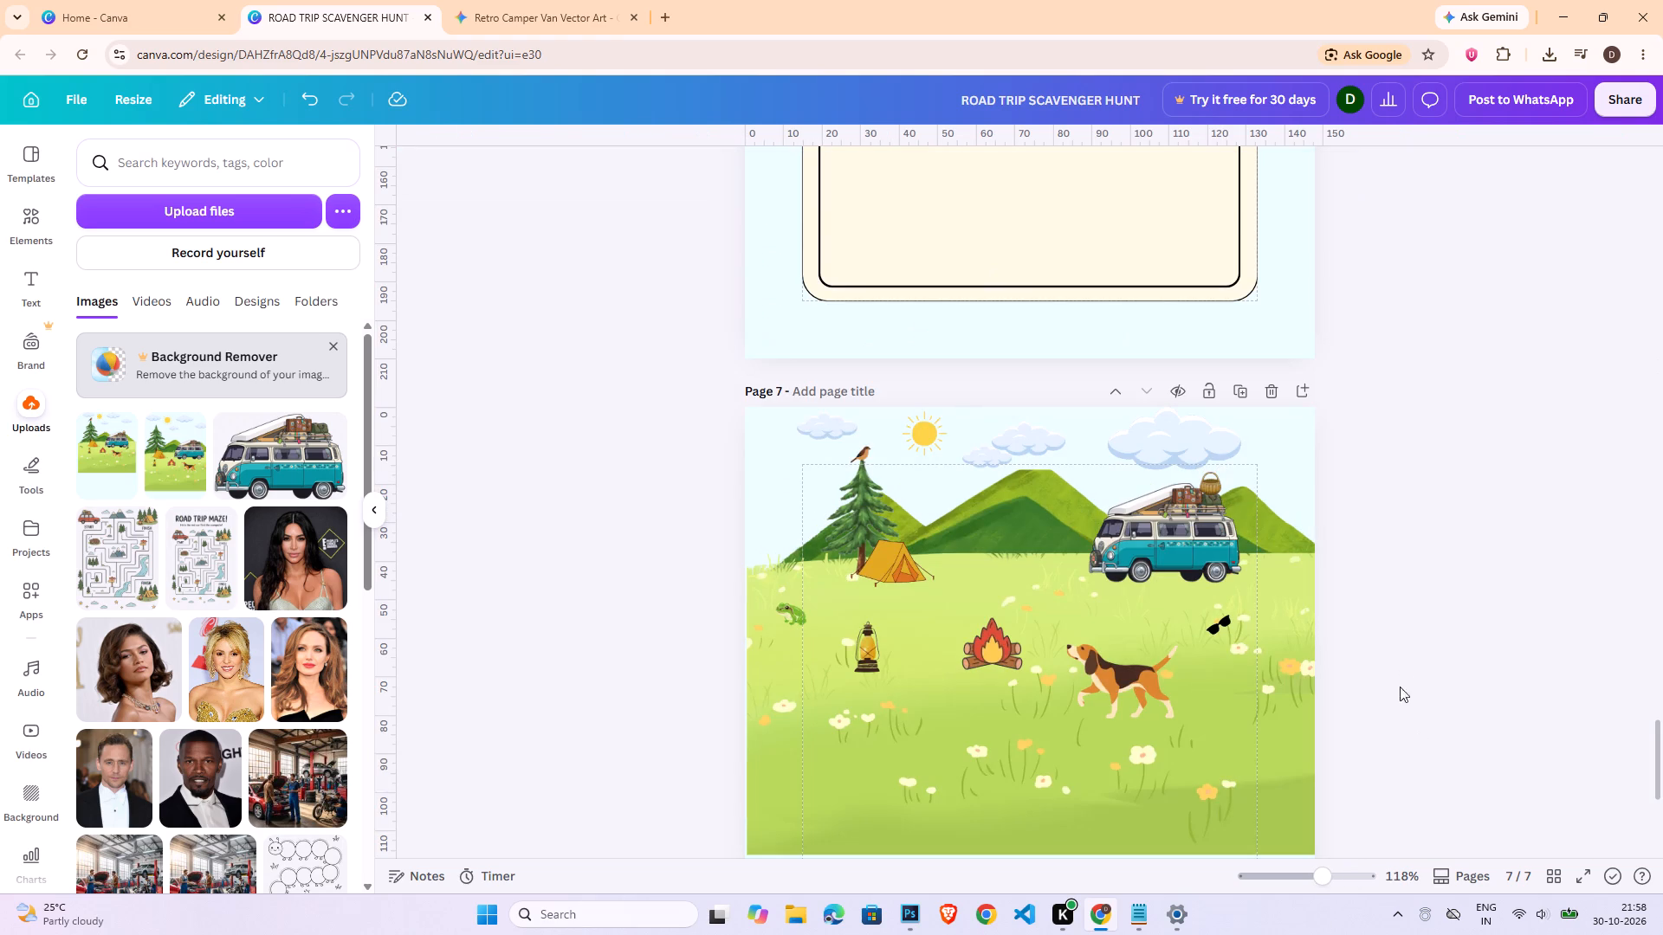
Move the frog, lantern, campfire, dog and sunglasses up together until the frog sits just inside the grass field's top edge.
{"action": "left_click", "coordinate": [790, 611]}
{"action": "left_click", "coordinate": [874, 643], "text": "shift"}
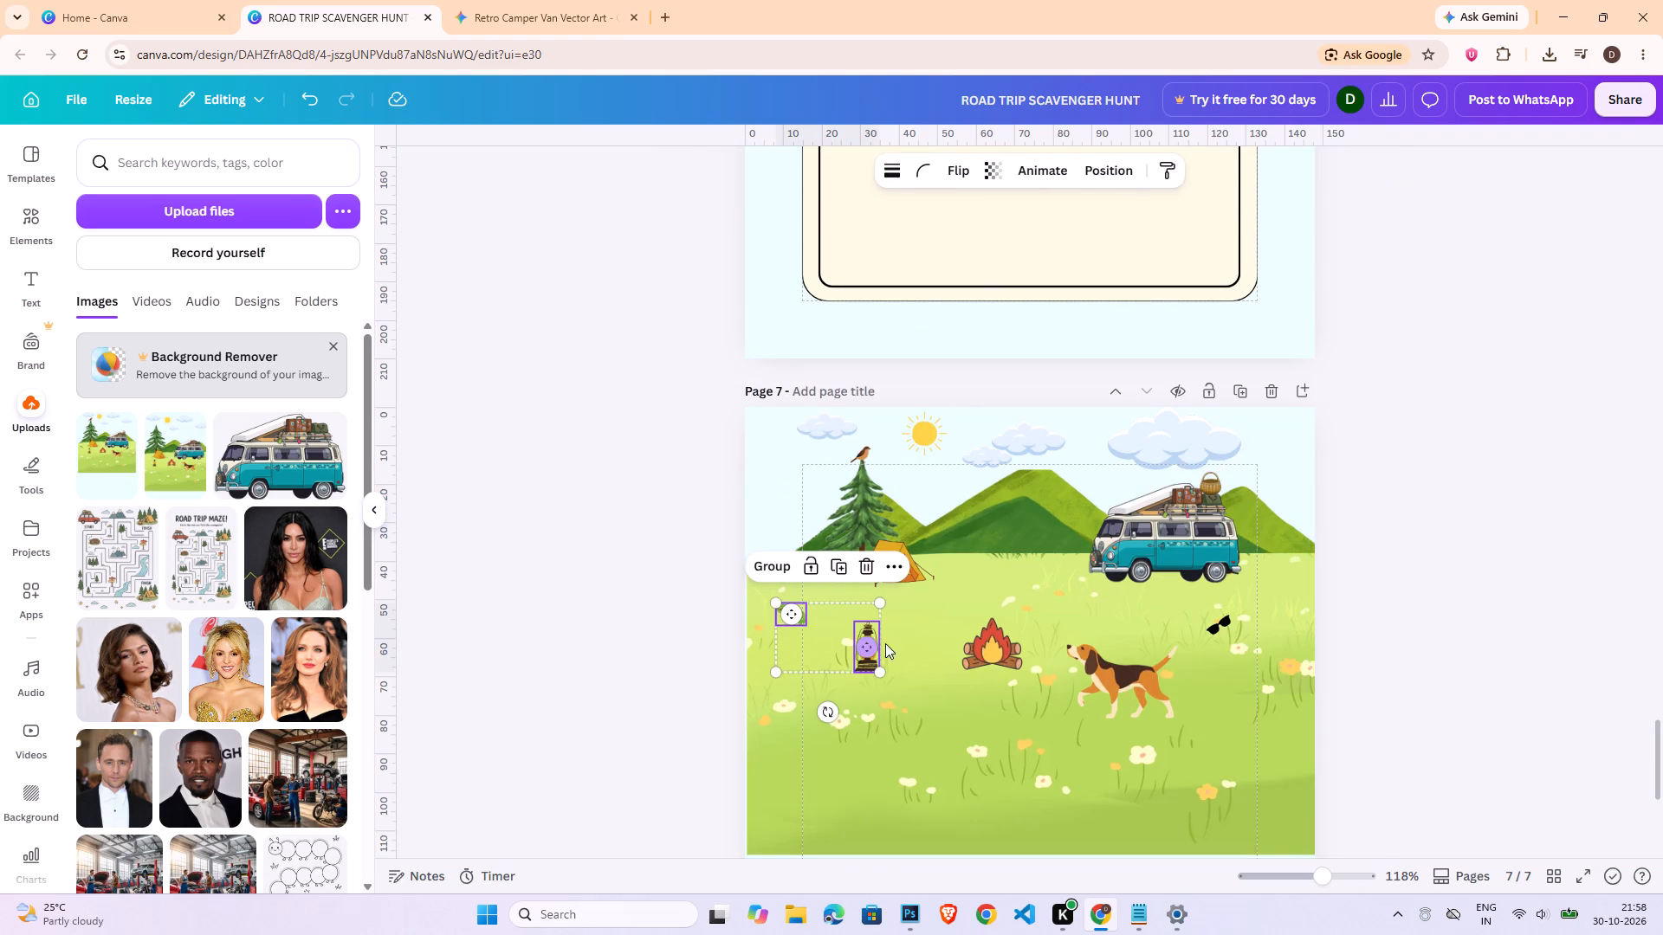
{"action": "left_click", "coordinate": [989, 641], "text": "shift"}
{"action": "left_click", "coordinate": [1137, 675], "text": "shift"}
{"action": "left_click", "coordinate": [1230, 618], "text": "shift"}
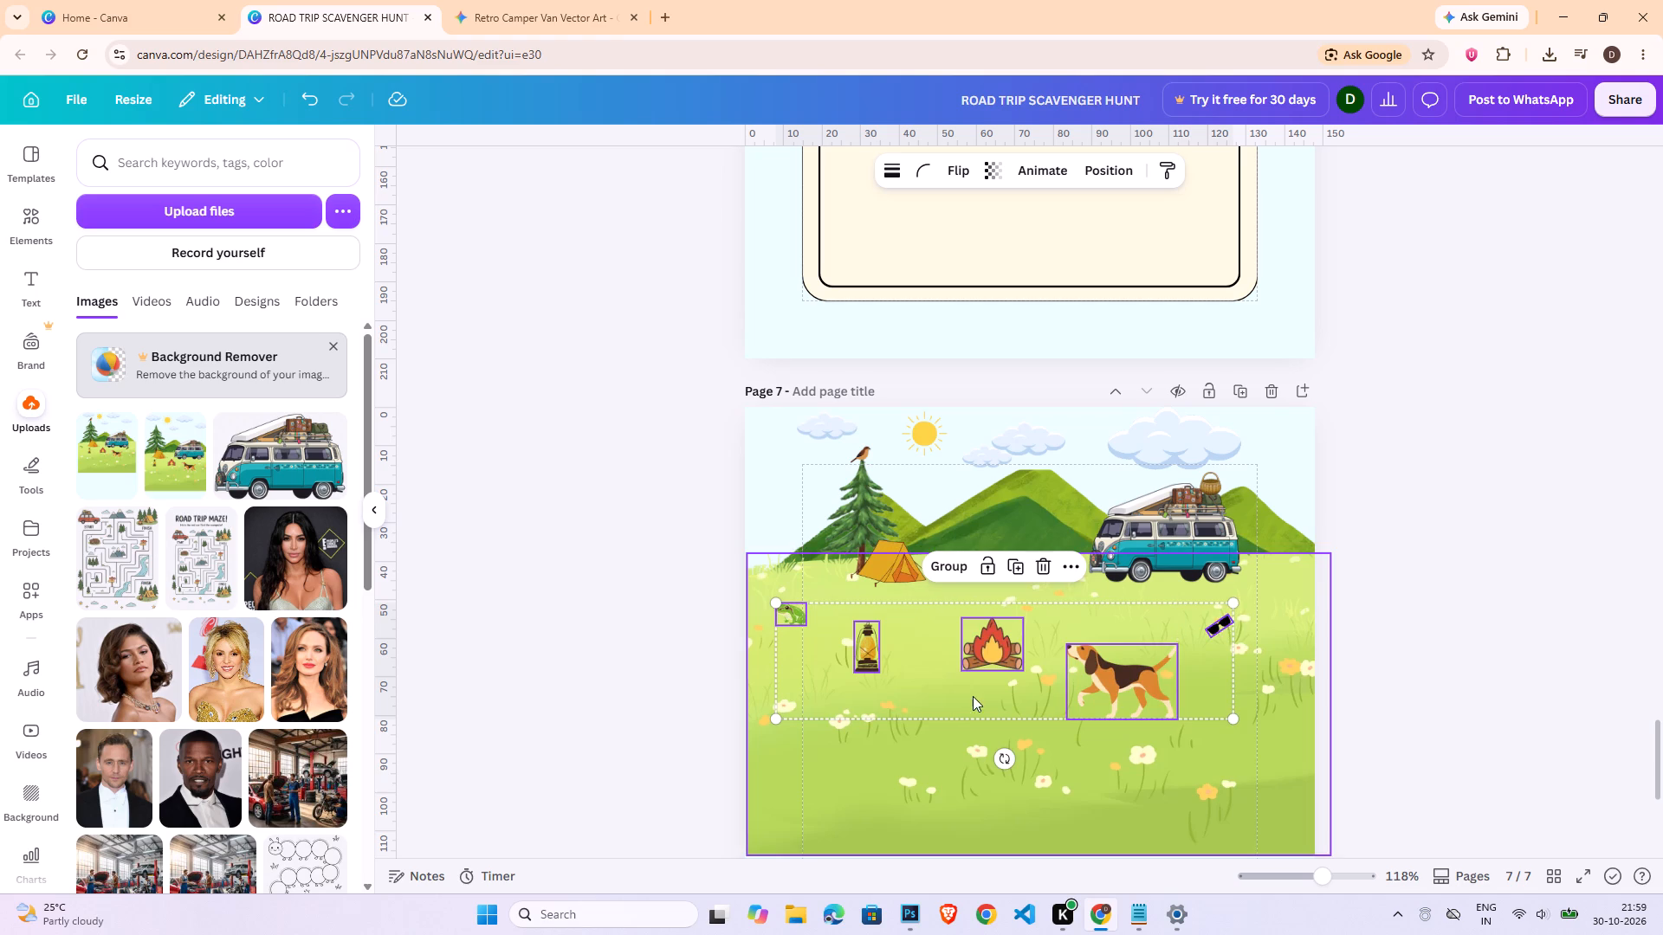
{"action": "key", "text": "Up"}
{"action": "key", "text": "Up"}
{"action": "key", "text": "Up"}
{"action": "key", "text": "Up"}
{"action": "key", "text": "Up"}
{"action": "key", "text": "Up"}
{"action": "key", "text": "Up"}
{"action": "key", "text": "Up"}
{"action": "key", "text": "Up"}
{"action": "key", "text": "Up"}
{"action": "key", "text": "Up"}
{"action": "key", "text": "Up"}
{"action": "key", "text": "Up"}
{"action": "key", "text": "Up"}
{"action": "key", "text": "Up"}
{"action": "key", "text": "Up"}
{"action": "key", "text": "Up"}
{"action": "key", "text": "Up"}
{"action": "key", "text": "Up"}
{"action": "key", "text": "Up"}
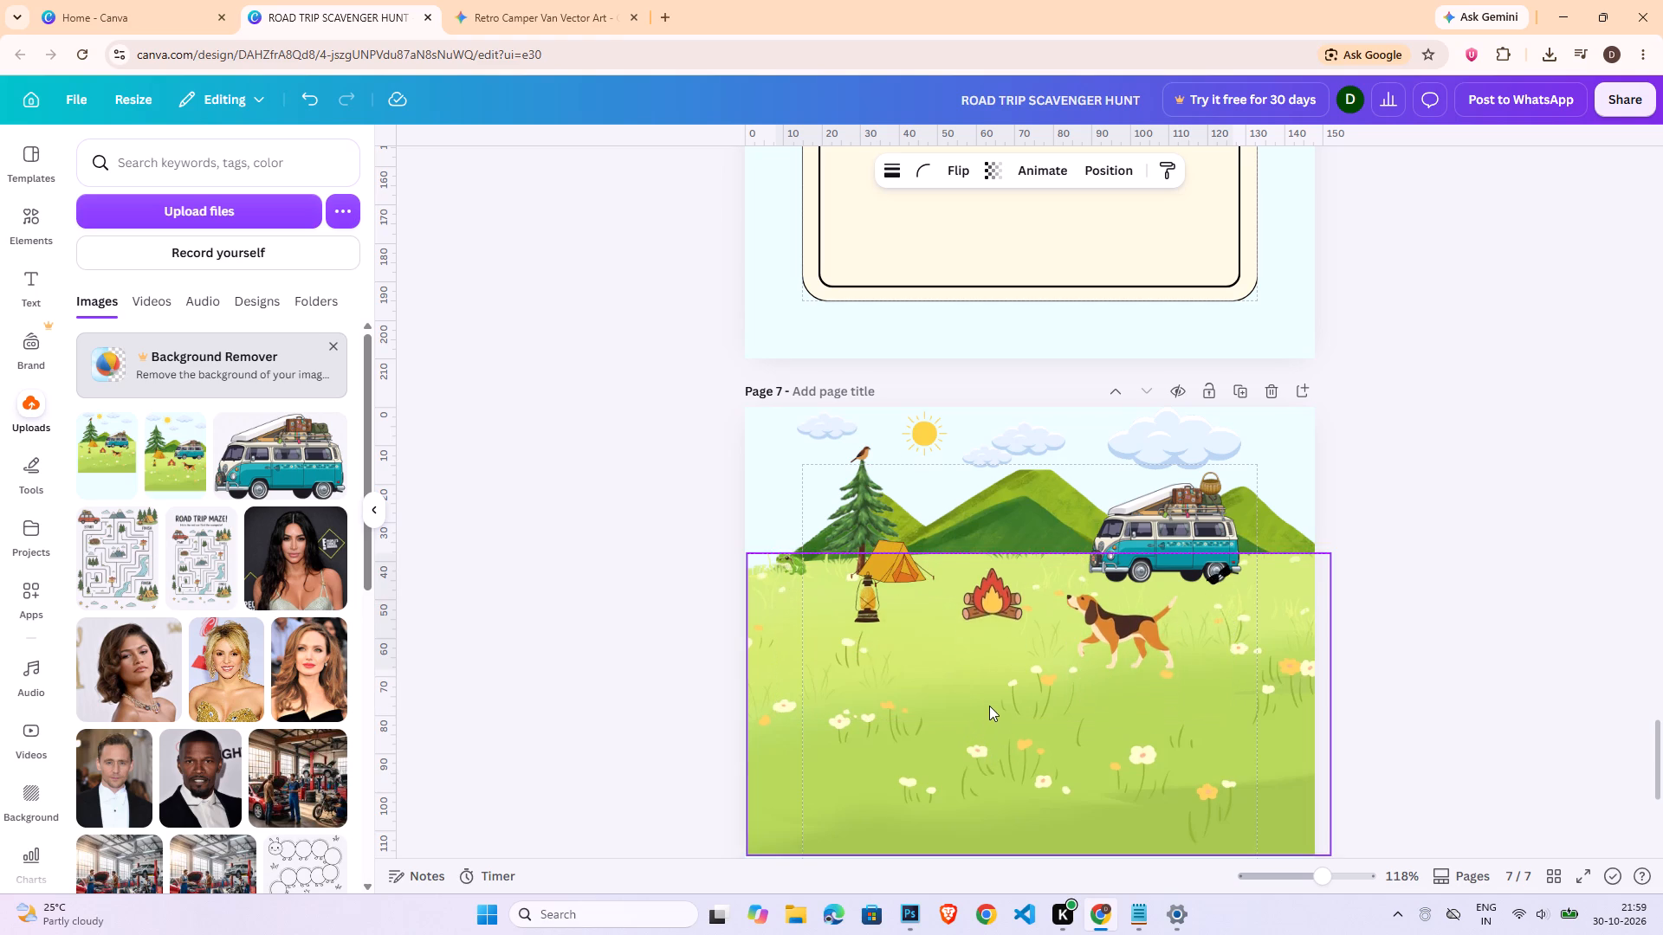
{"action": "key", "text": "Down"}
{"action": "key", "text": "Down"}
{"action": "key", "text": "Down"}
{"action": "key", "text": "Down"}
{"action": "key", "text": "Down"}
{"action": "key", "text": "Down"}
{"action": "key", "text": "Down"}
{"action": "key", "text": "Down"}
{"action": "key", "text": "Down"}
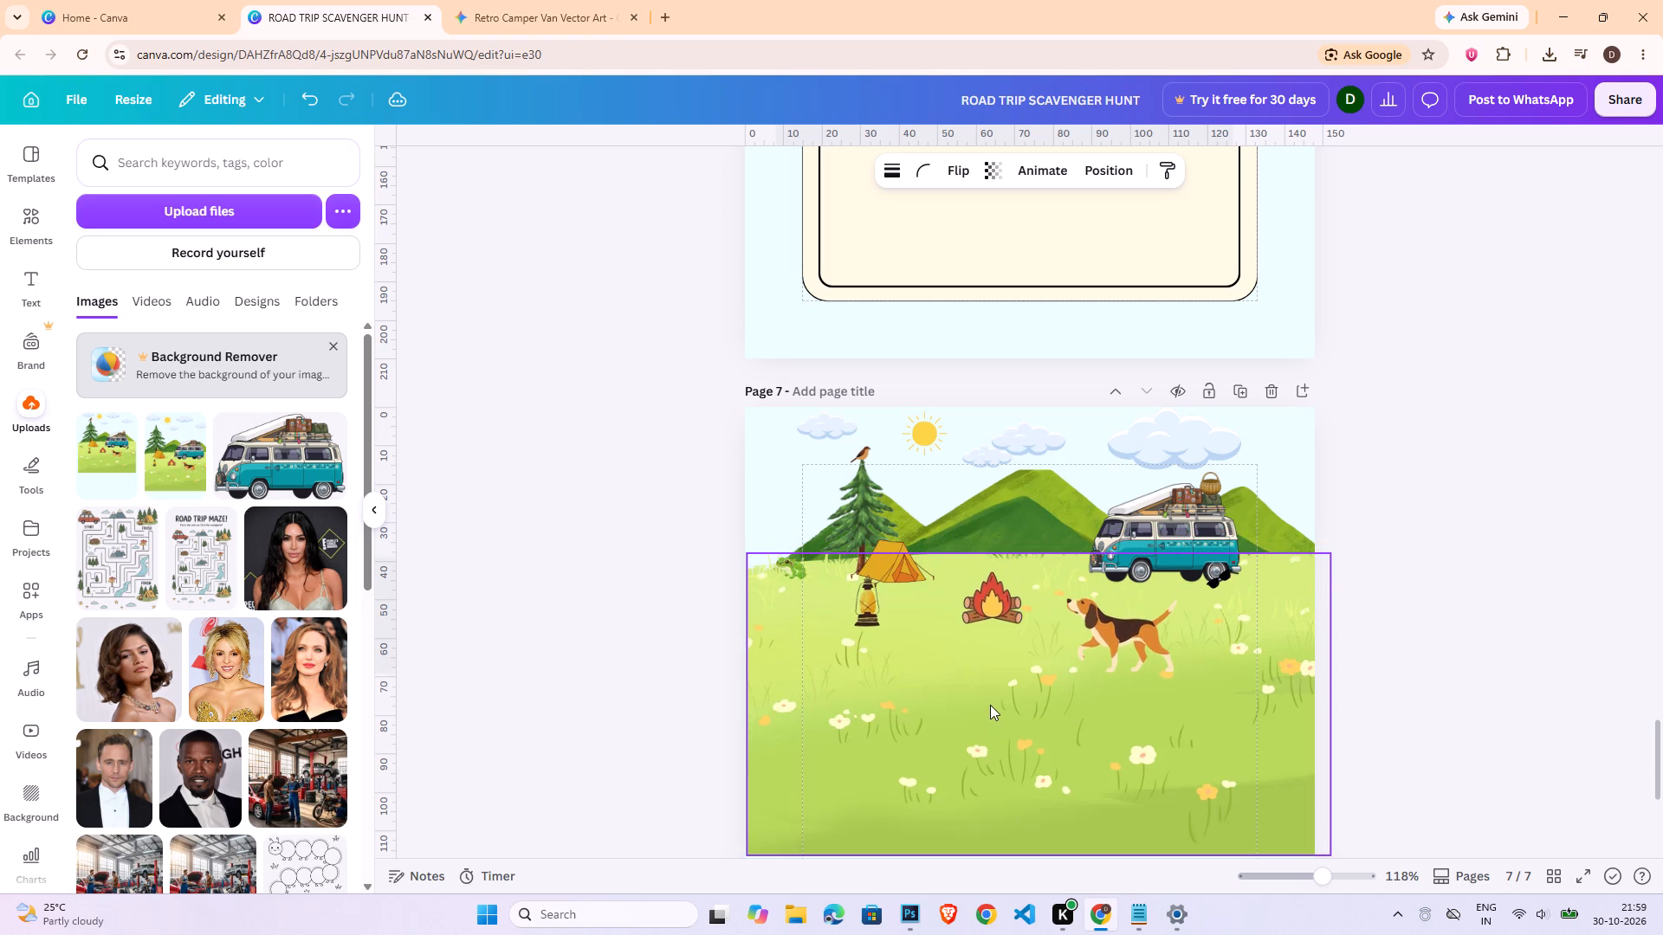
{"action": "key", "text": "Down"}
{"action": "key", "text": "Down"}
{"action": "left_click", "coordinate": [1400, 642]}
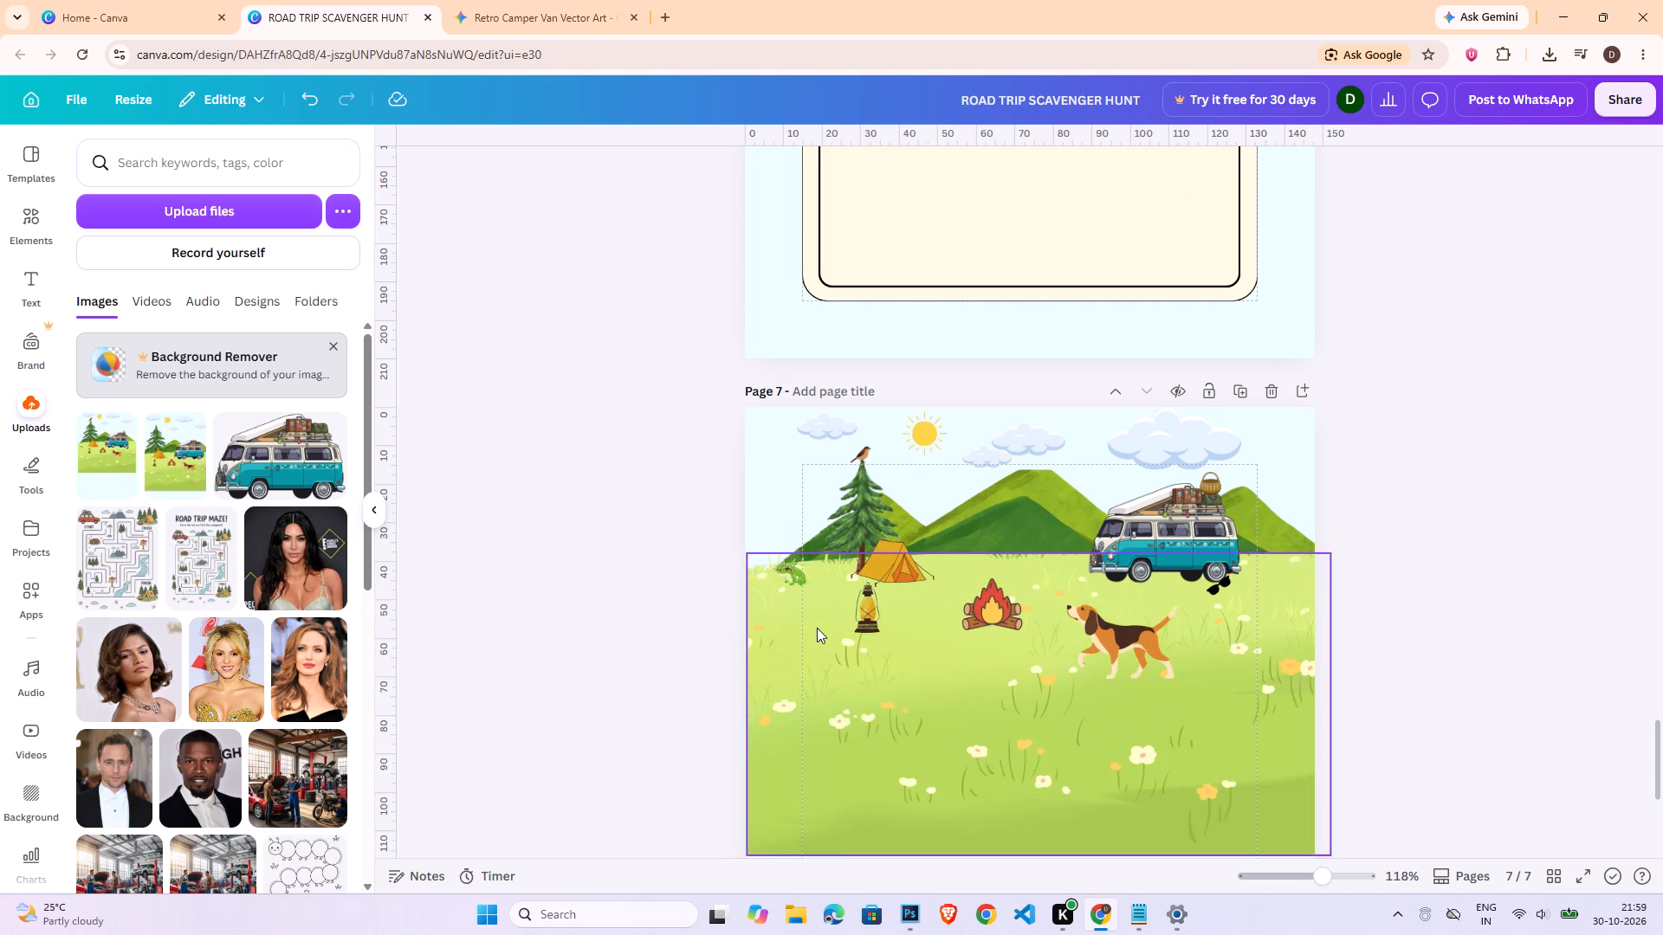
Shrink the lantern and campfire to about half size or less, placing the lantern by the pine trunk and the campfire beside the tent.
{"action": "left_click", "coordinate": [878, 608]}
{"action": "left_click_drag", "start_coordinate": [883, 636], "coordinate": [867, 609]}
{"action": "left_click_drag", "start_coordinate": [875, 653], "coordinate": [877, 638]}
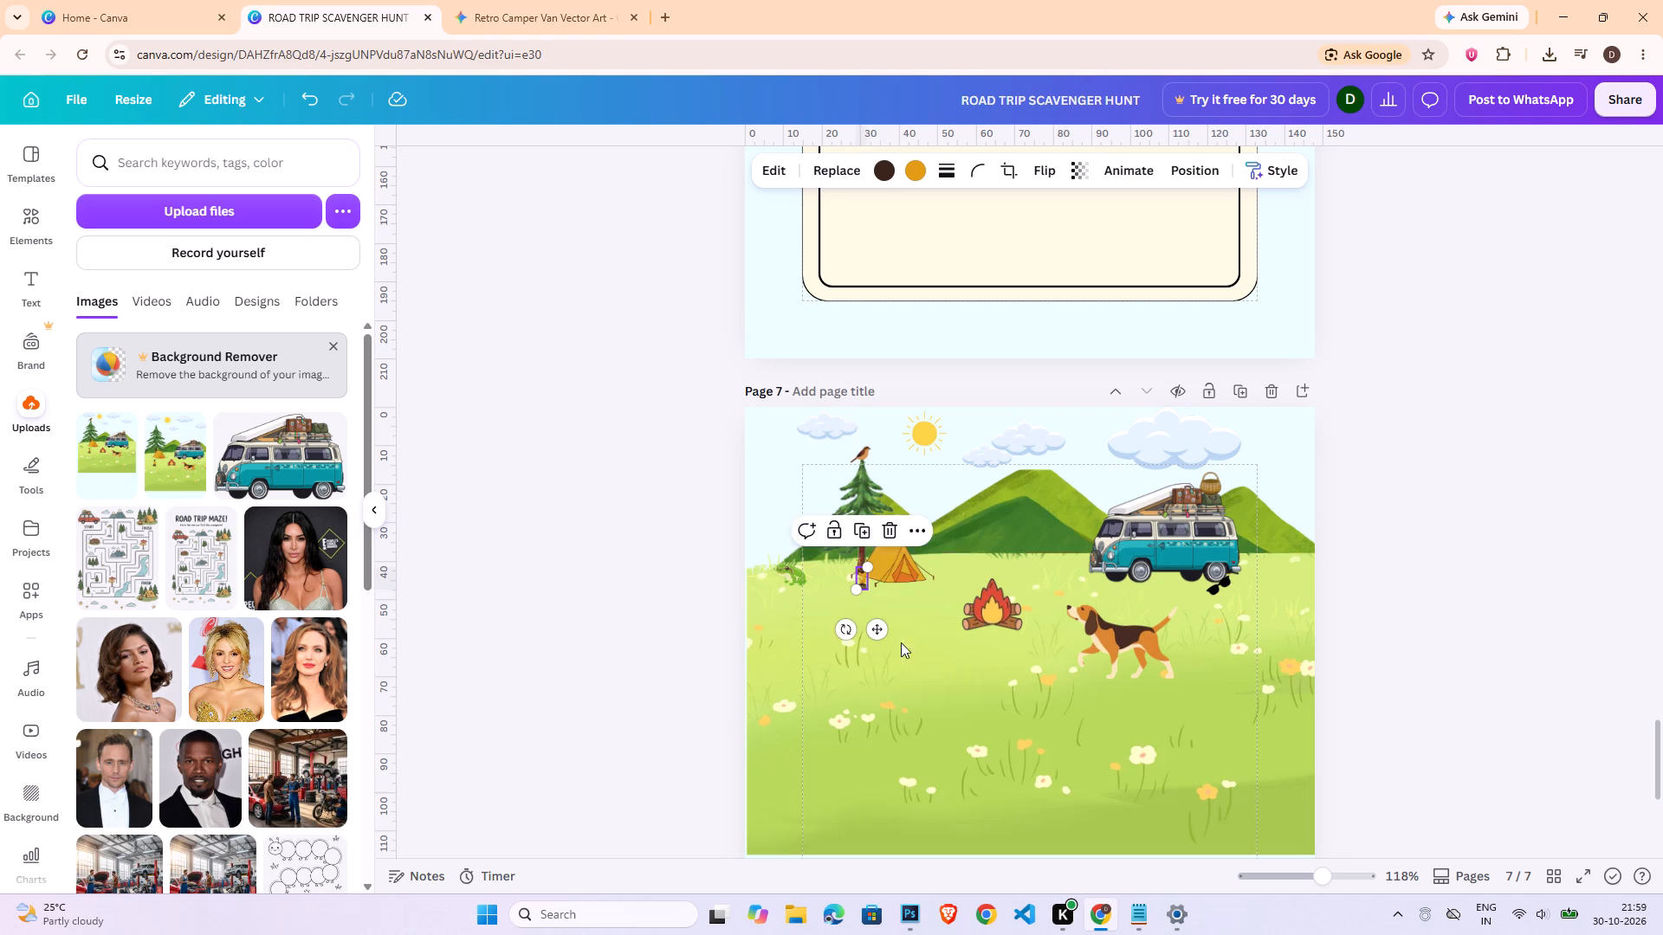
{"action": "left_click_drag", "start_coordinate": [984, 610], "coordinate": [965, 590]}
{"action": "left_click_drag", "start_coordinate": [1010, 555], "coordinate": [981, 583]}
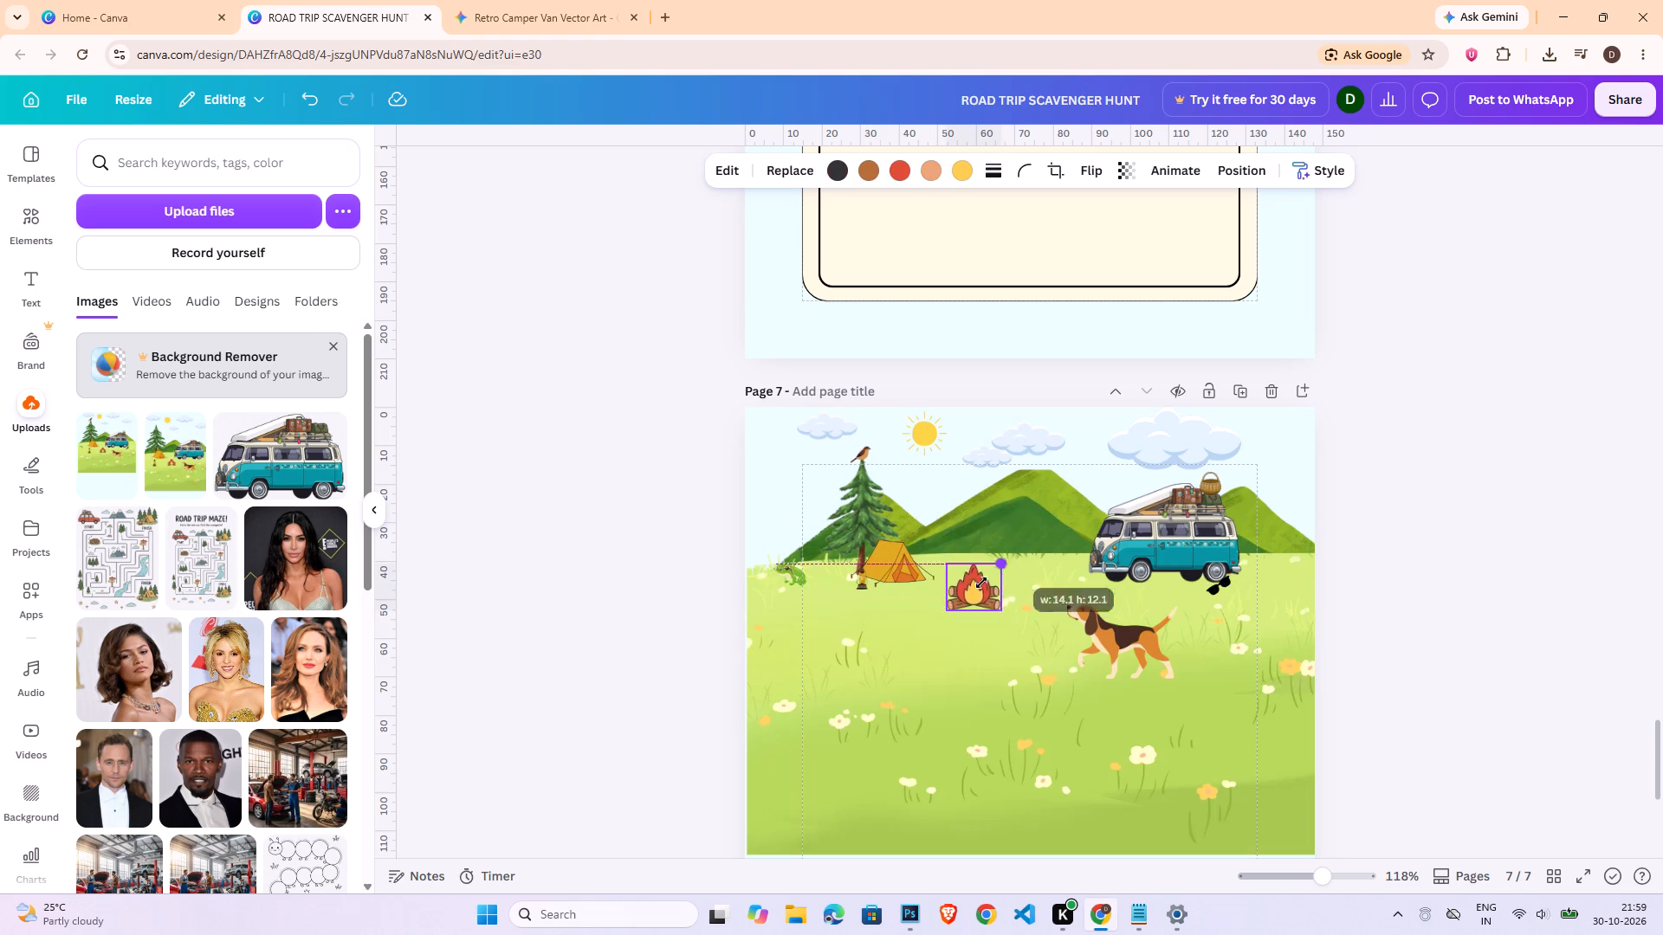
{"action": "left_click_drag", "start_coordinate": [981, 583], "coordinate": [980, 584]}
{"action": "left_click_drag", "start_coordinate": [959, 601], "coordinate": [953, 588]}
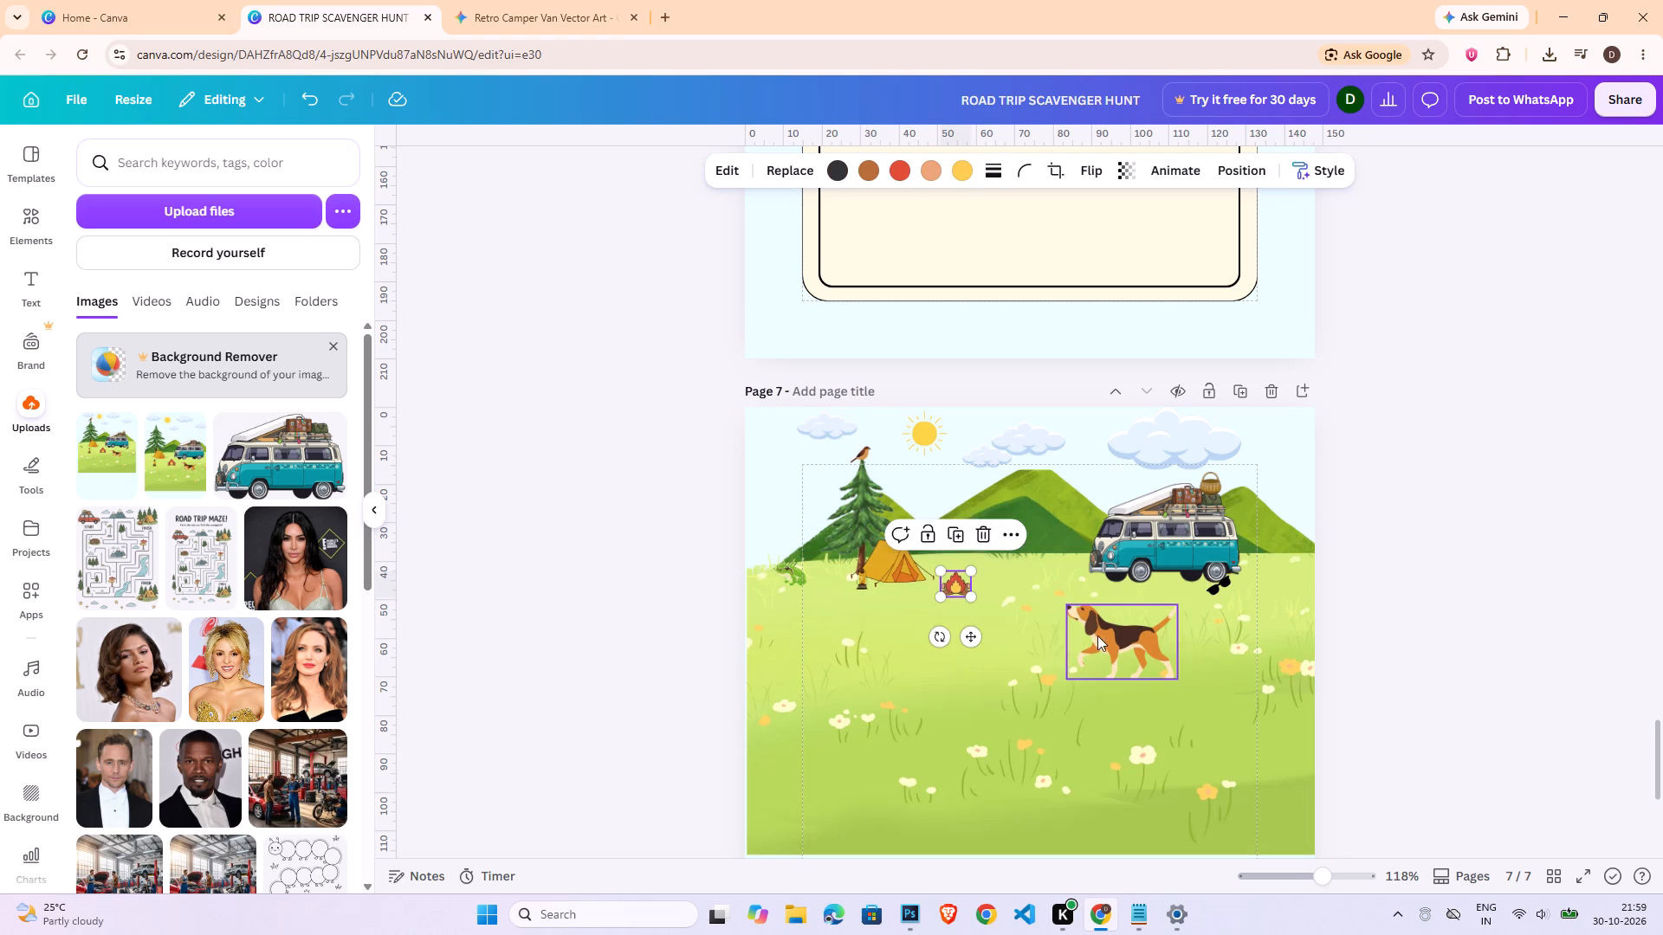
Shrink the dog to about 60% of its size and place it between the campfire and the van.
{"action": "left_click_drag", "start_coordinate": [1109, 632], "coordinate": [1046, 603]}
{"action": "left_click_drag", "start_coordinate": [1004, 573], "coordinate": [1059, 592]}
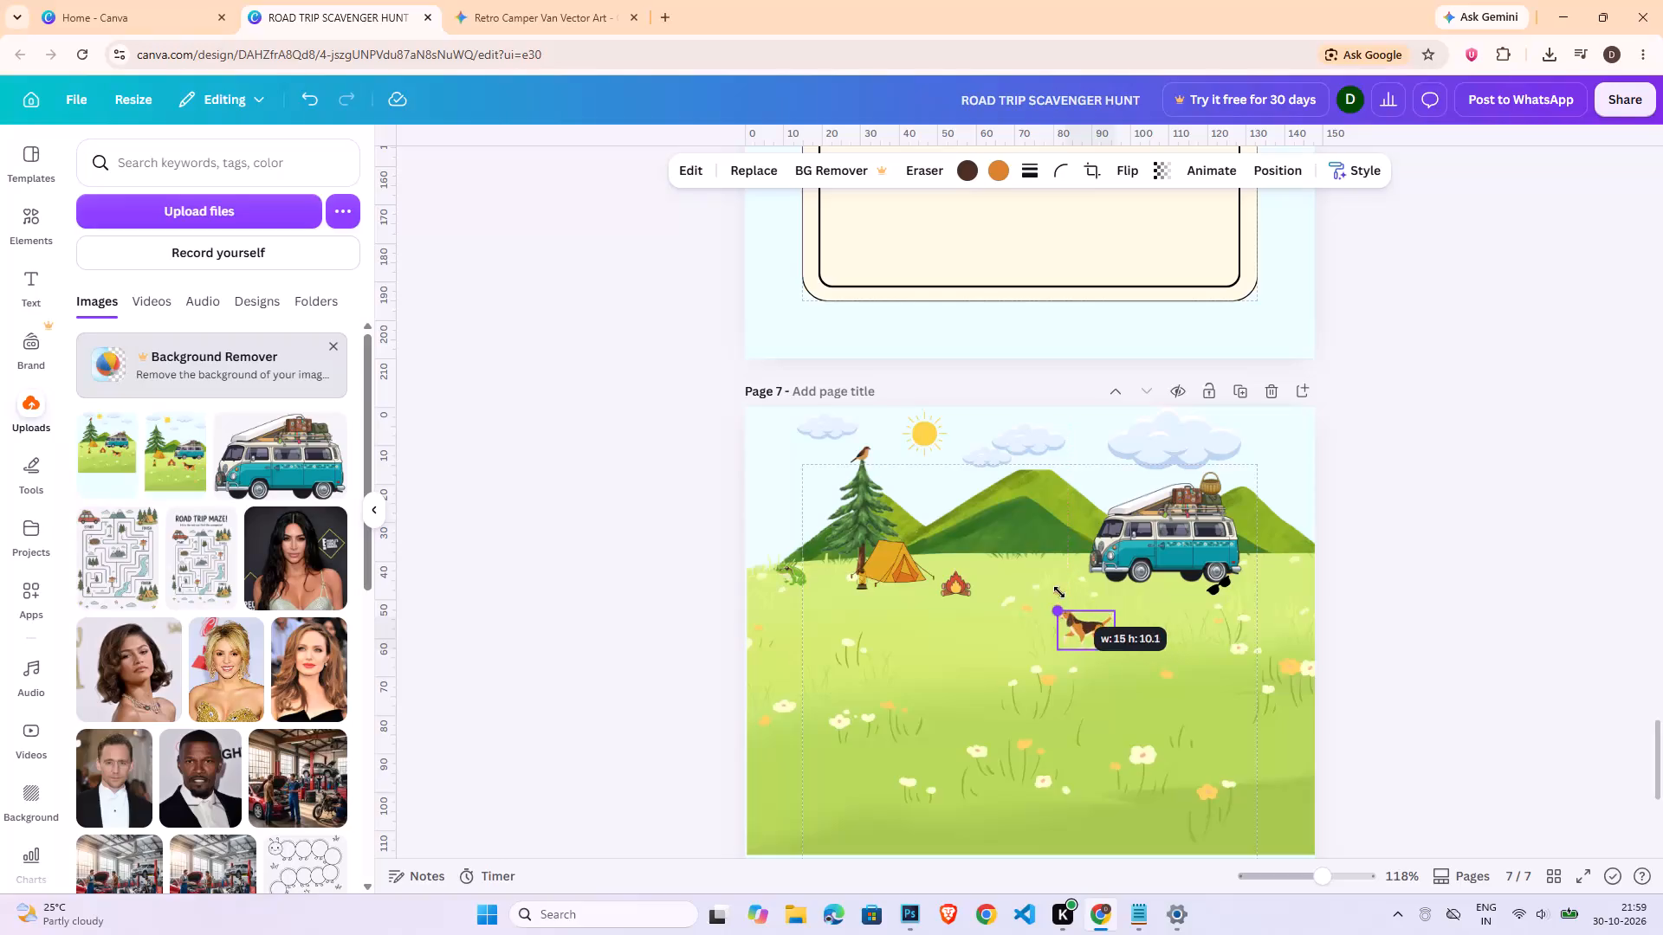
{"action": "left_click_drag", "start_coordinate": [1059, 592], "coordinate": [1045, 587]}
{"action": "left_click_drag", "start_coordinate": [1064, 622], "coordinate": [1019, 584]}
Move the sunglasses onto the grass just behind the van's rear end.
{"action": "left_click", "coordinate": [1222, 587]}
{"action": "left_click_drag", "start_coordinate": [1222, 586], "coordinate": [1270, 564]}
{"action": "left_click", "coordinate": [1432, 596]}
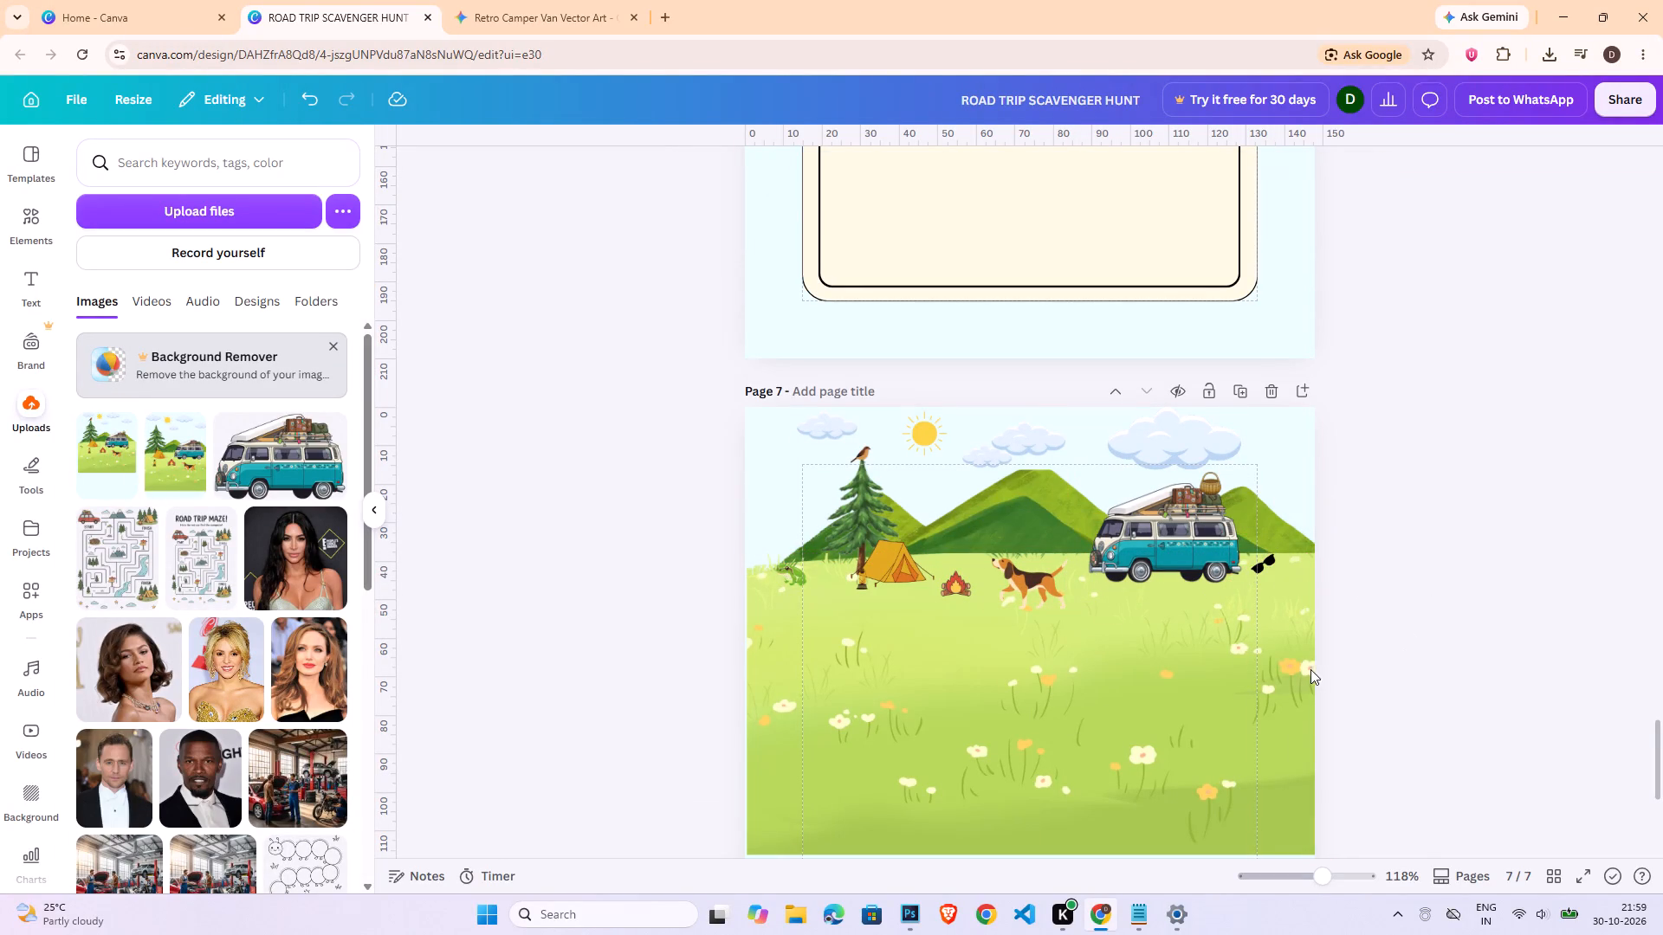
Stretch the green mountain range past the page's left edge and make it slightly taller.
{"action": "scroll", "coordinate": [1287, 724], "scroll_direction": "down", "scroll_amount": 1}
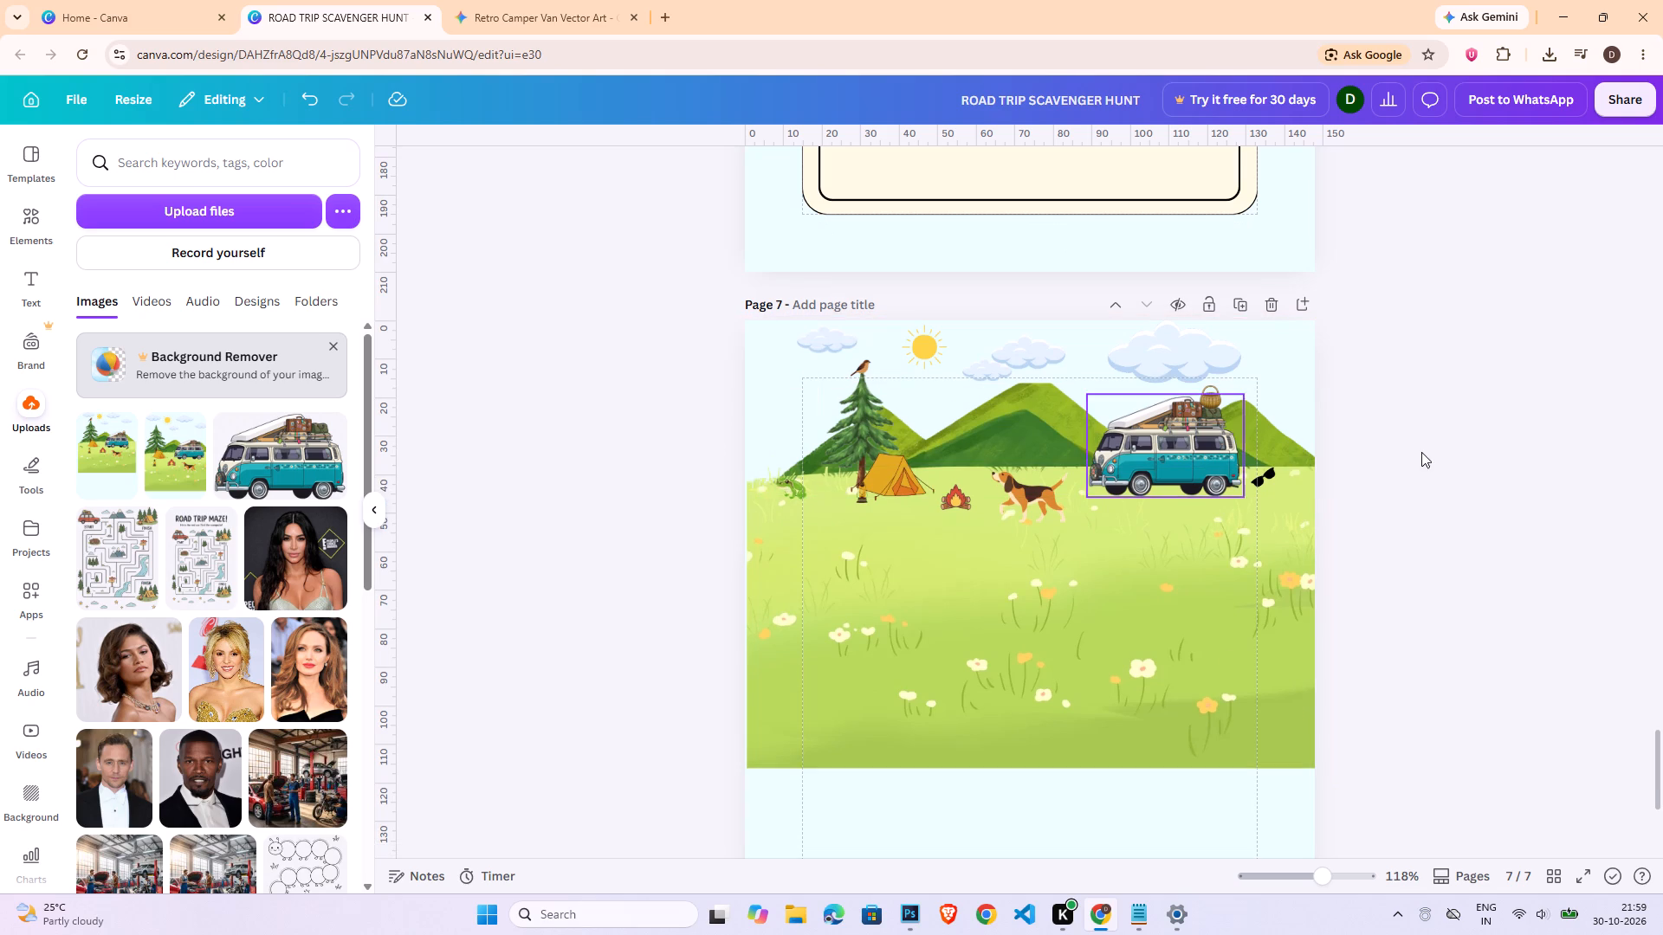
{"action": "left_click", "coordinate": [977, 413]}
{"action": "left_click_drag", "start_coordinate": [763, 437], "coordinate": [762, 437]}
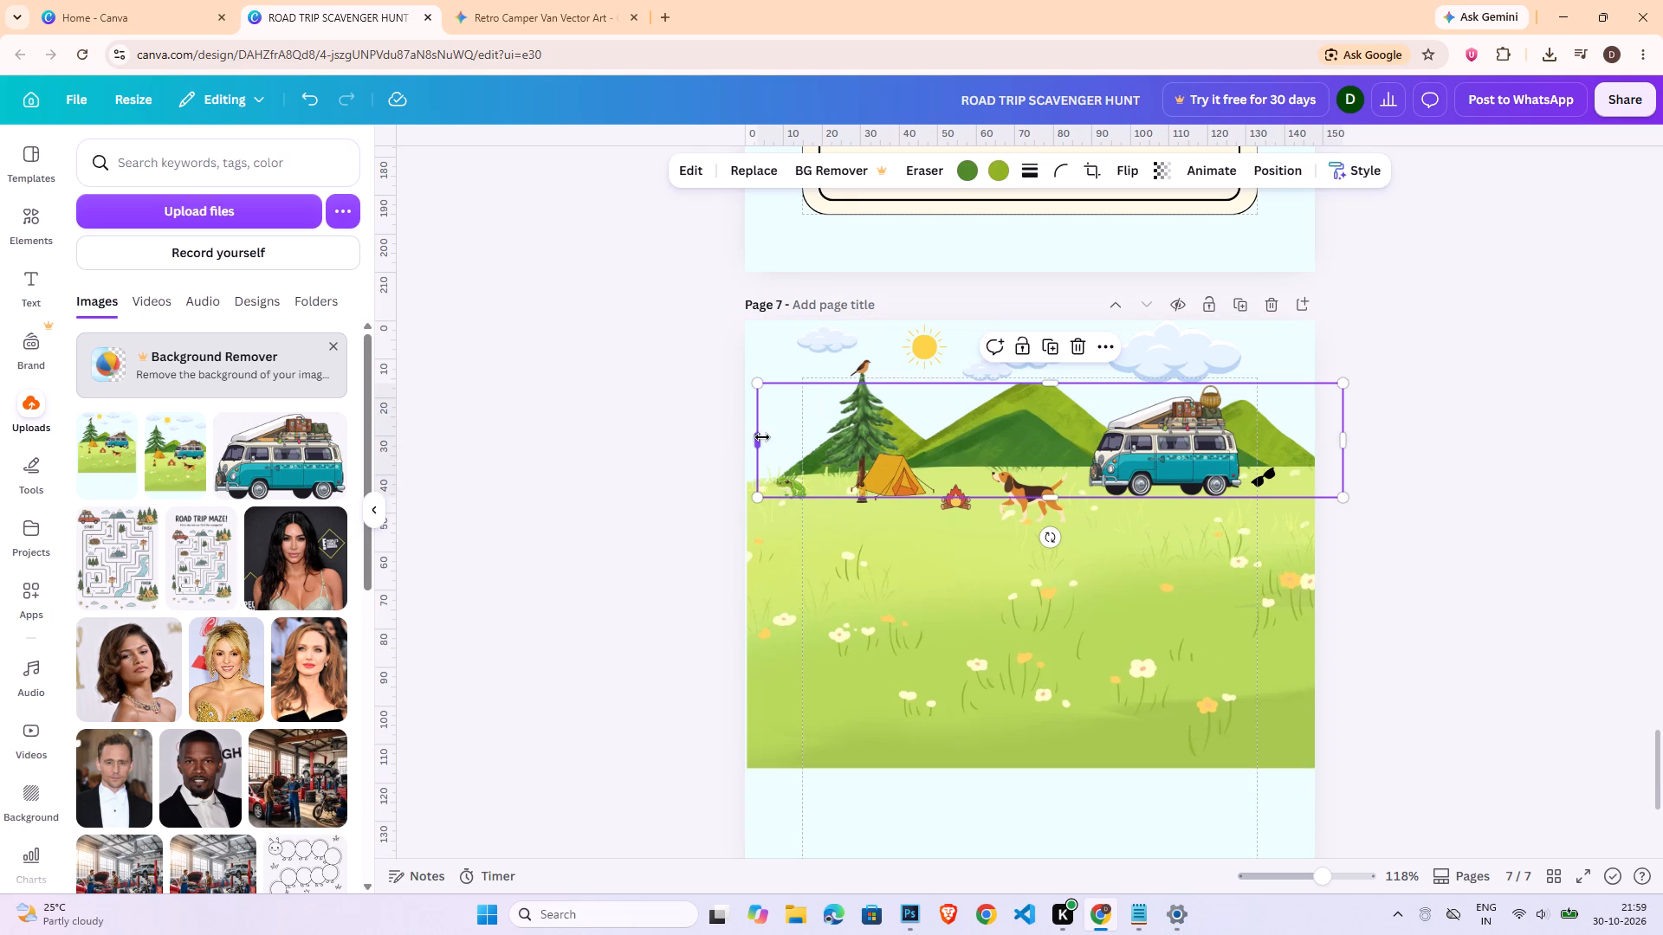
{"action": "left_click_drag", "start_coordinate": [762, 437], "coordinate": [710, 435]}
{"action": "left_click_drag", "start_coordinate": [1009, 384], "coordinate": [1009, 365]}
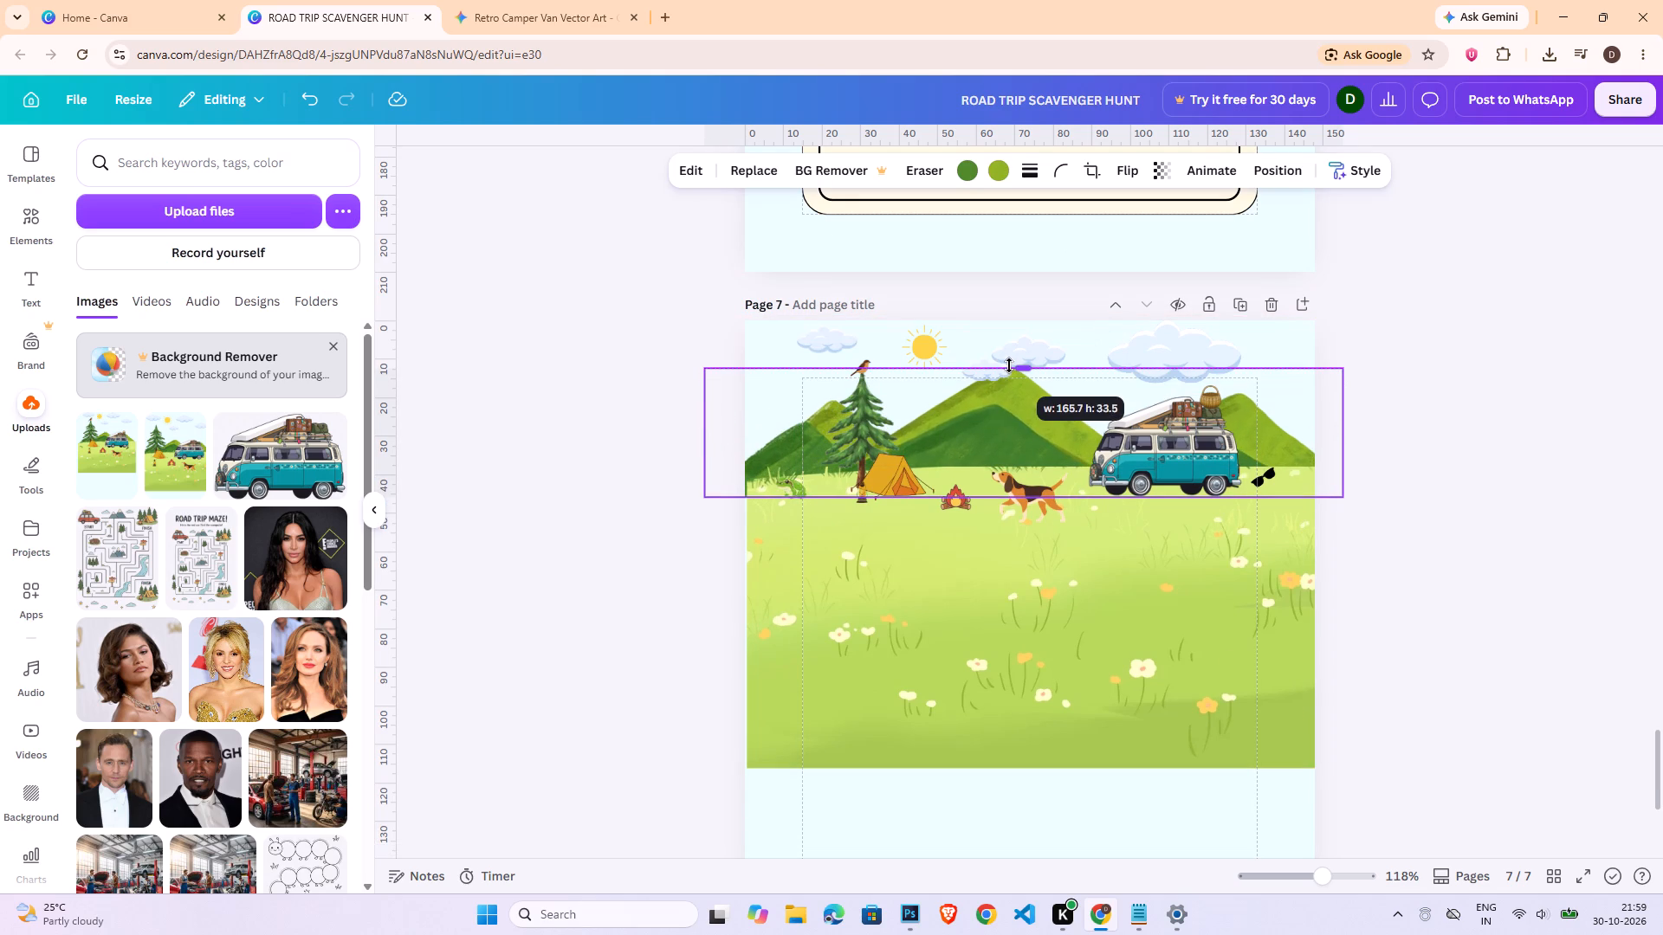
{"action": "left_click_drag", "start_coordinate": [1009, 365], "coordinate": [1009, 369]}
{"action": "double_click", "coordinate": [1530, 394]}
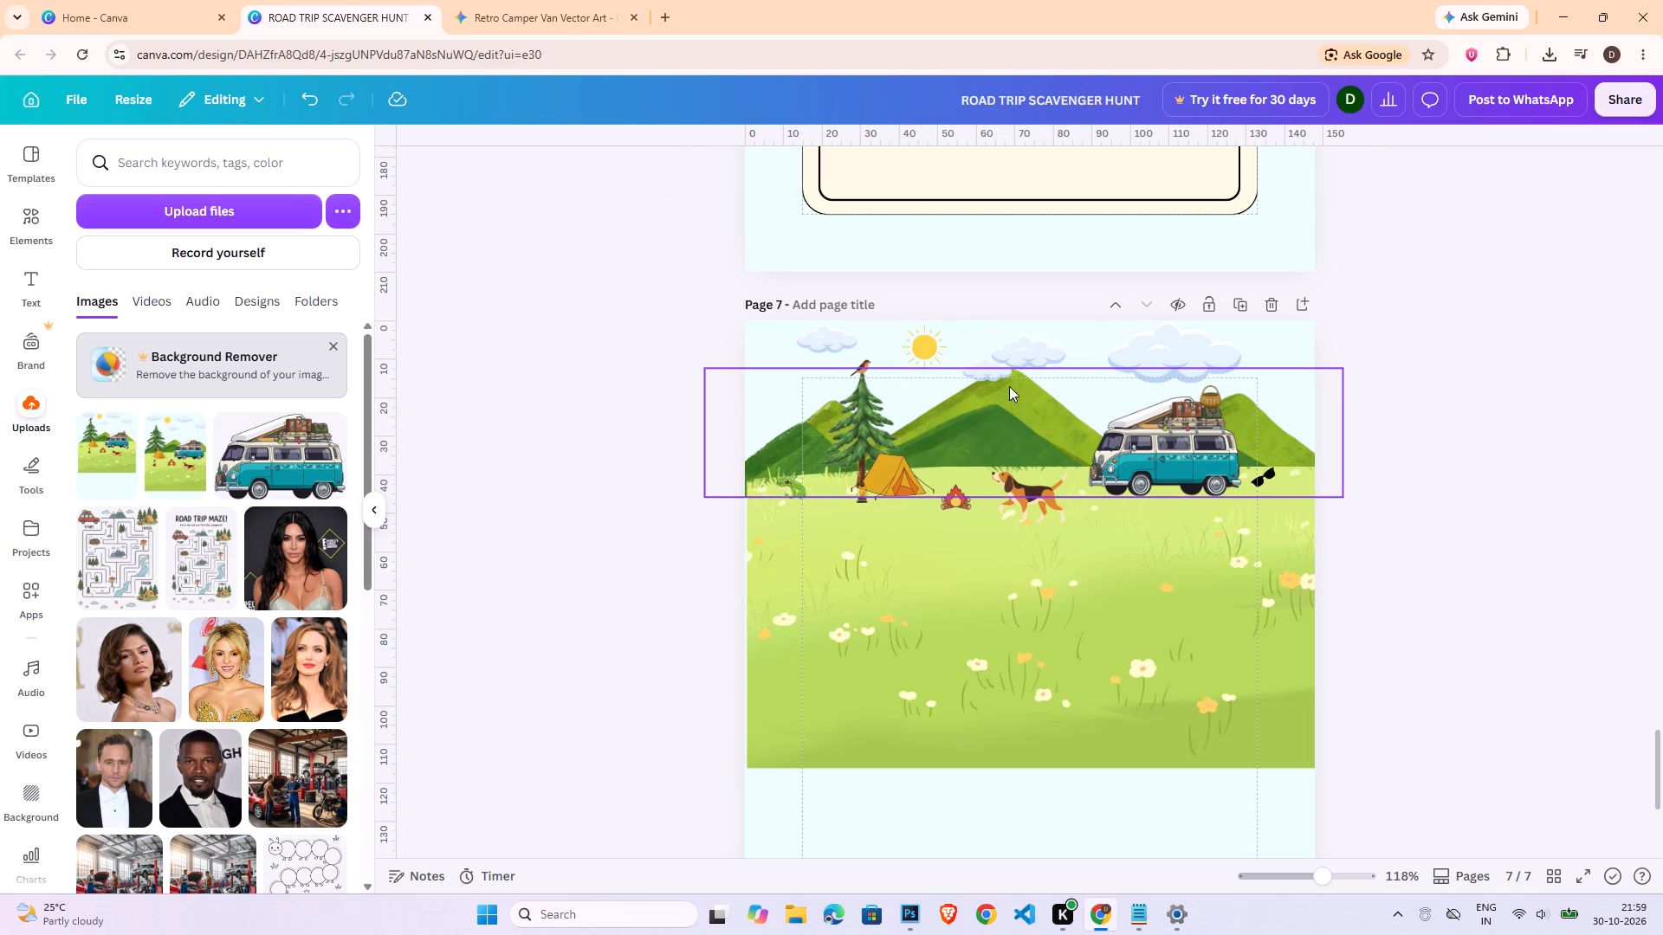
Move the smallest cloud away from the mountain peak to just below the sun.
{"action": "left_click", "coordinate": [989, 369]}
{"action": "left_click_drag", "start_coordinate": [986, 368], "coordinate": [925, 378]}
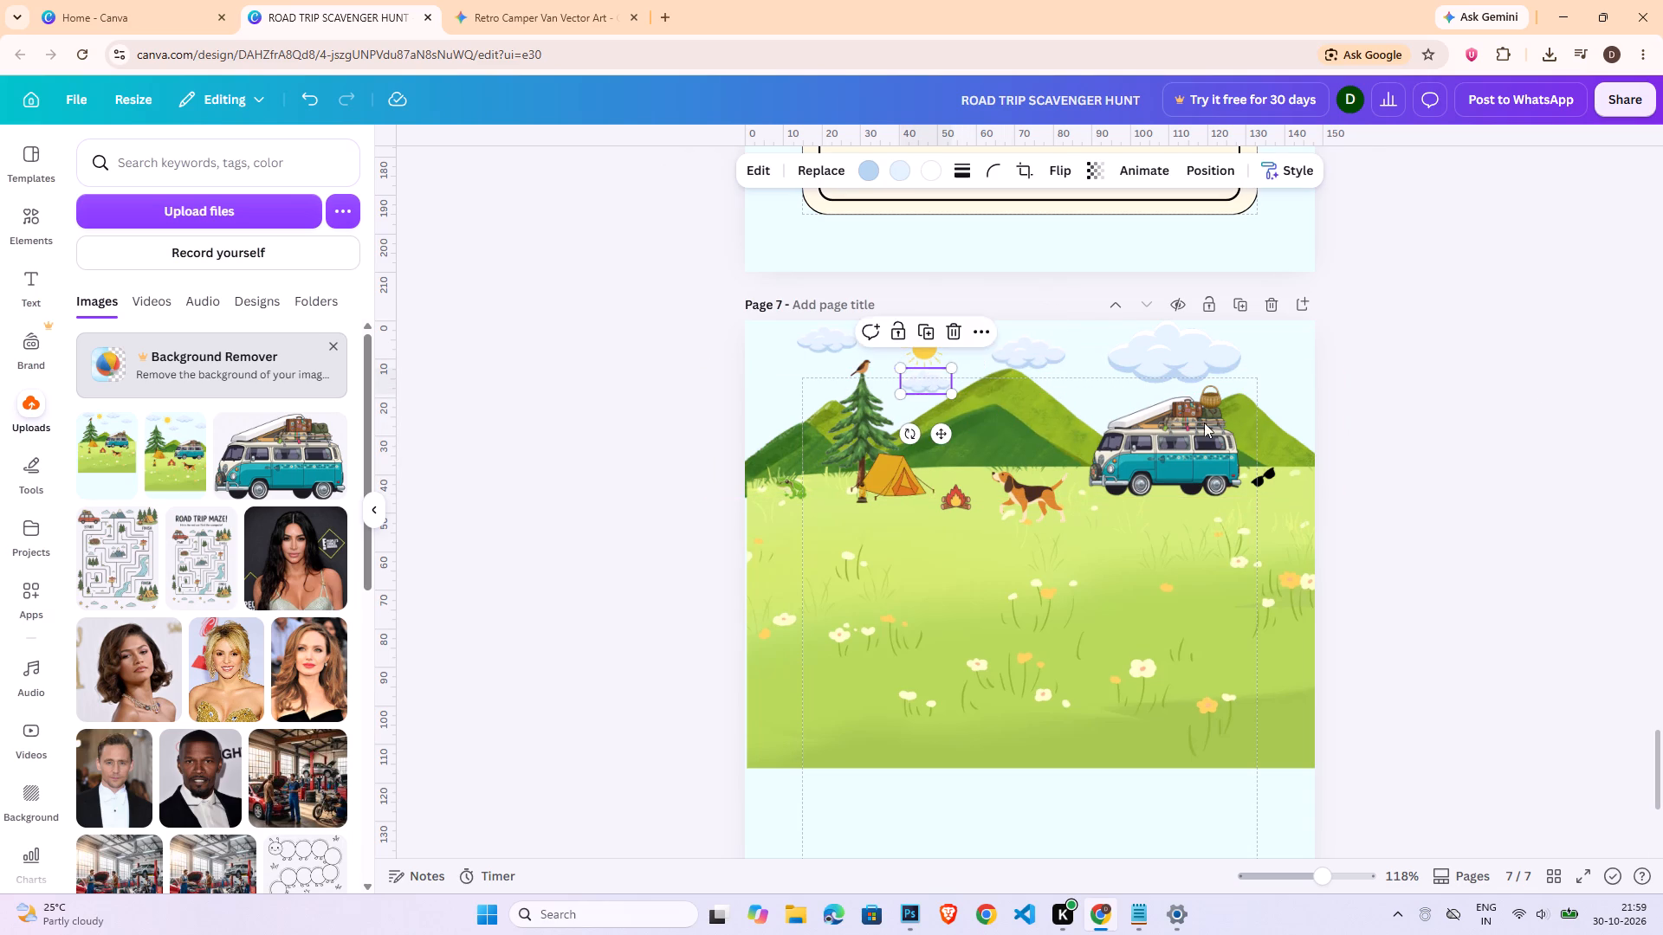
{"action": "left_click", "coordinate": [1397, 419]}
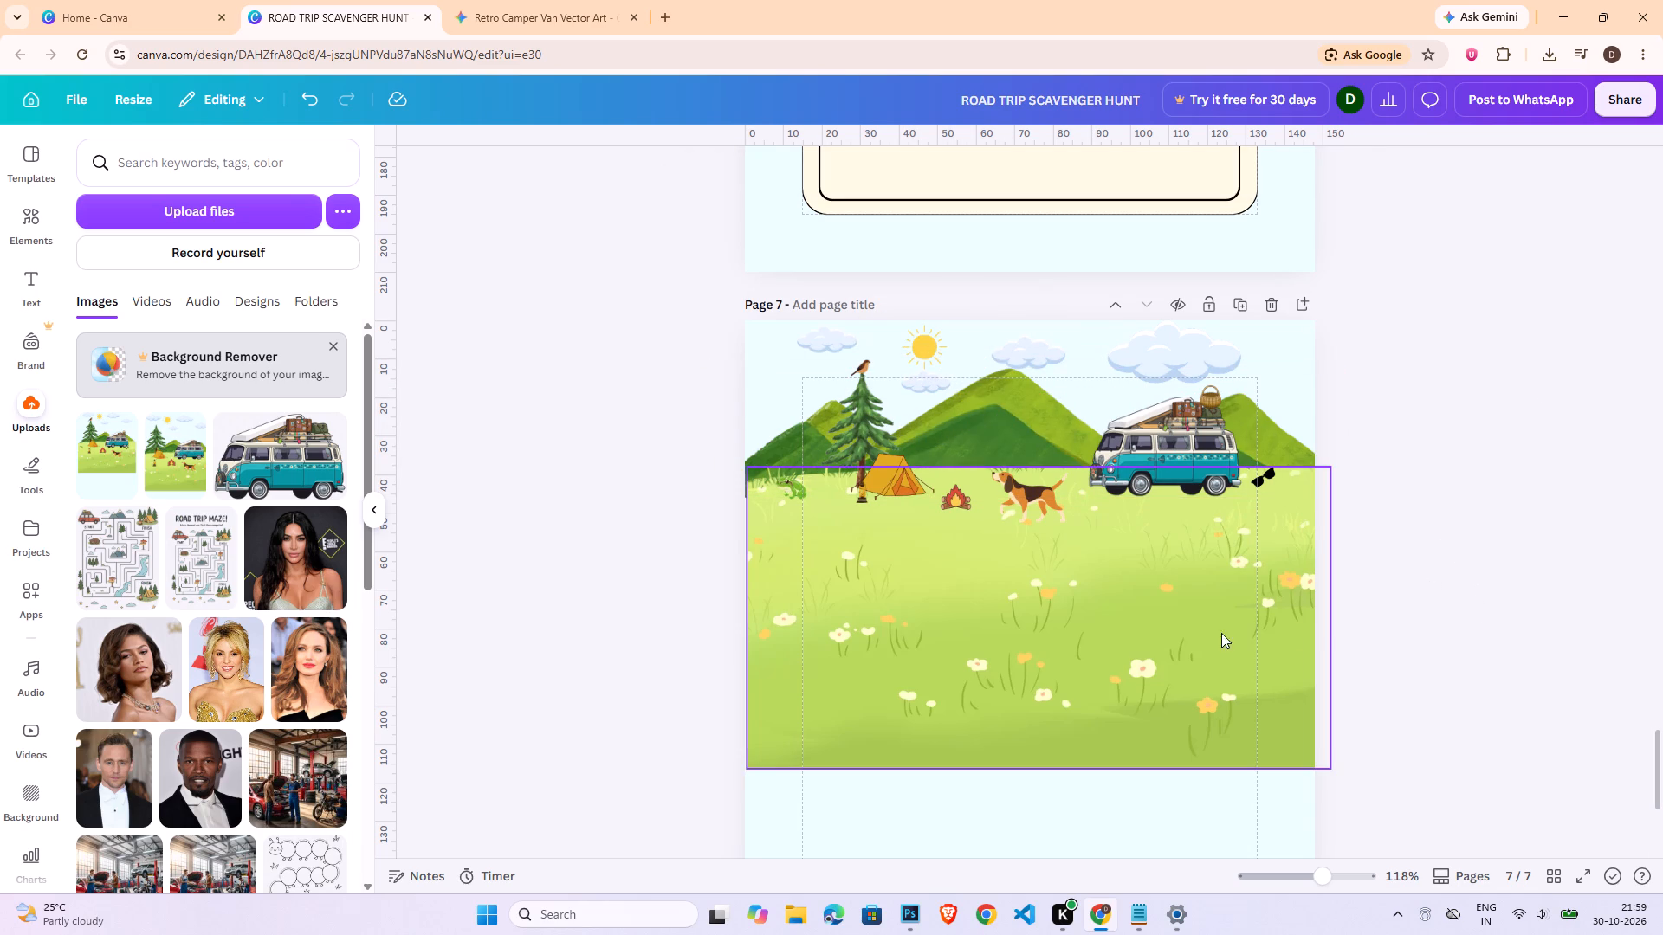
Extend the grass field slightly past the page's left edge.
{"action": "left_click", "coordinate": [938, 655]}
{"action": "left_click_drag", "start_coordinate": [744, 608], "coordinate": [731, 607]}
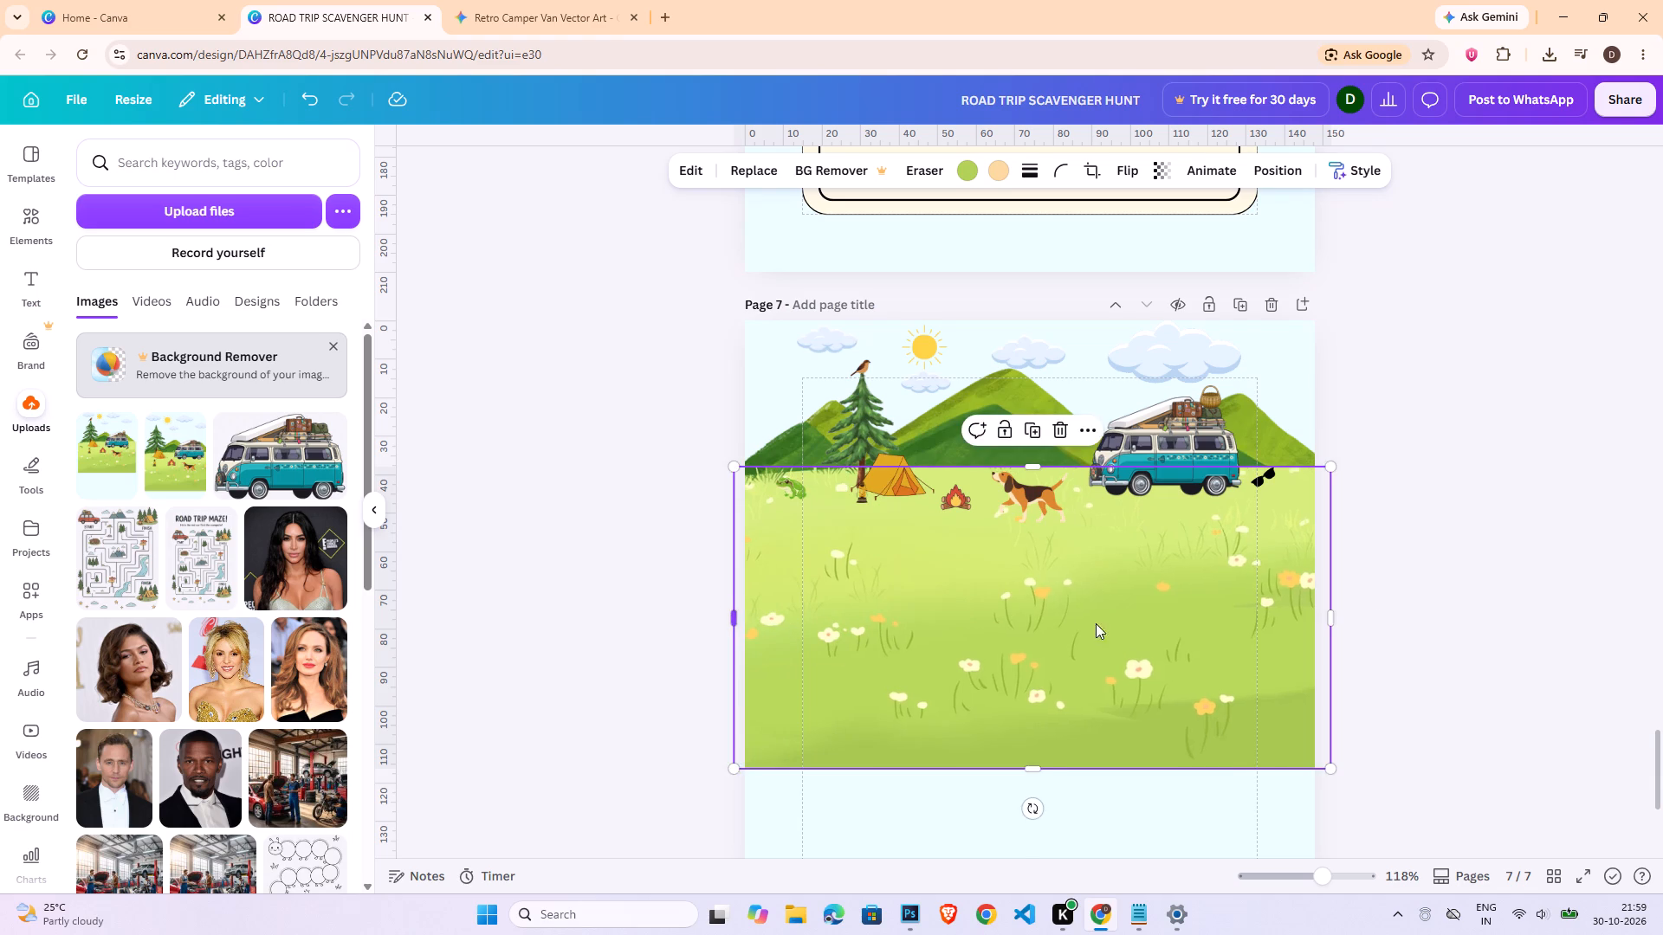
Shorten page 7's grass field slightly by pulling its lower edge up.
{"action": "left_click", "coordinate": [1662, 577]}
{"action": "left_click", "coordinate": [1497, 608]}
{"action": "left_click", "coordinate": [948, 772]}
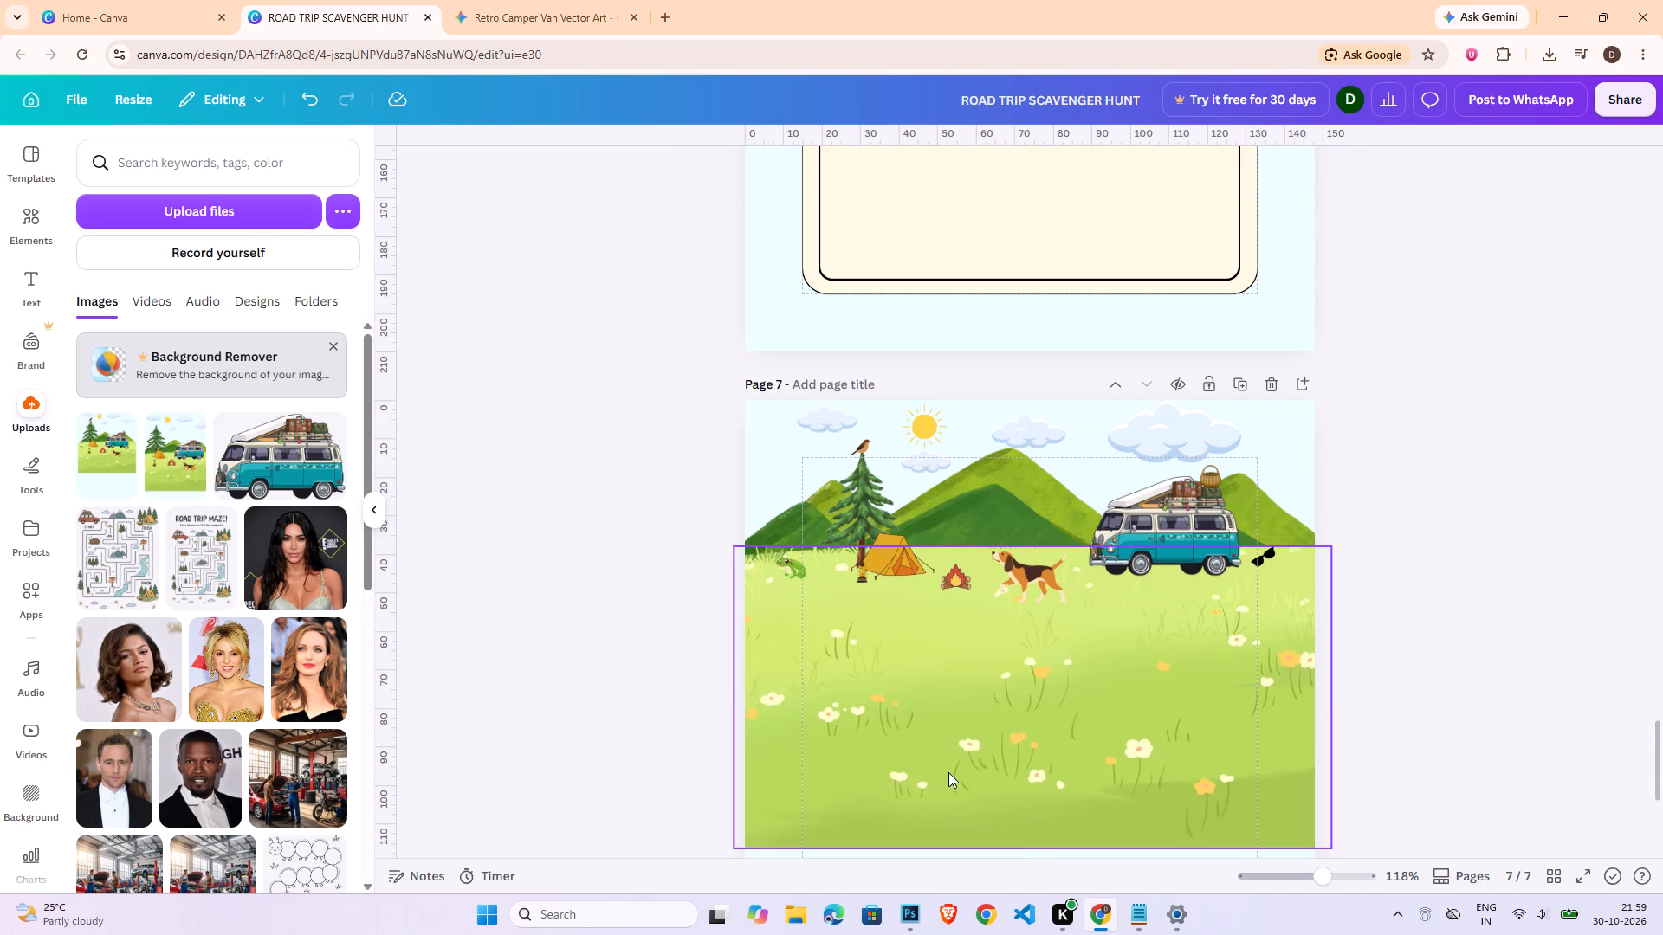
{"action": "left_click_drag", "start_coordinate": [1052, 851], "coordinate": [1044, 772]}
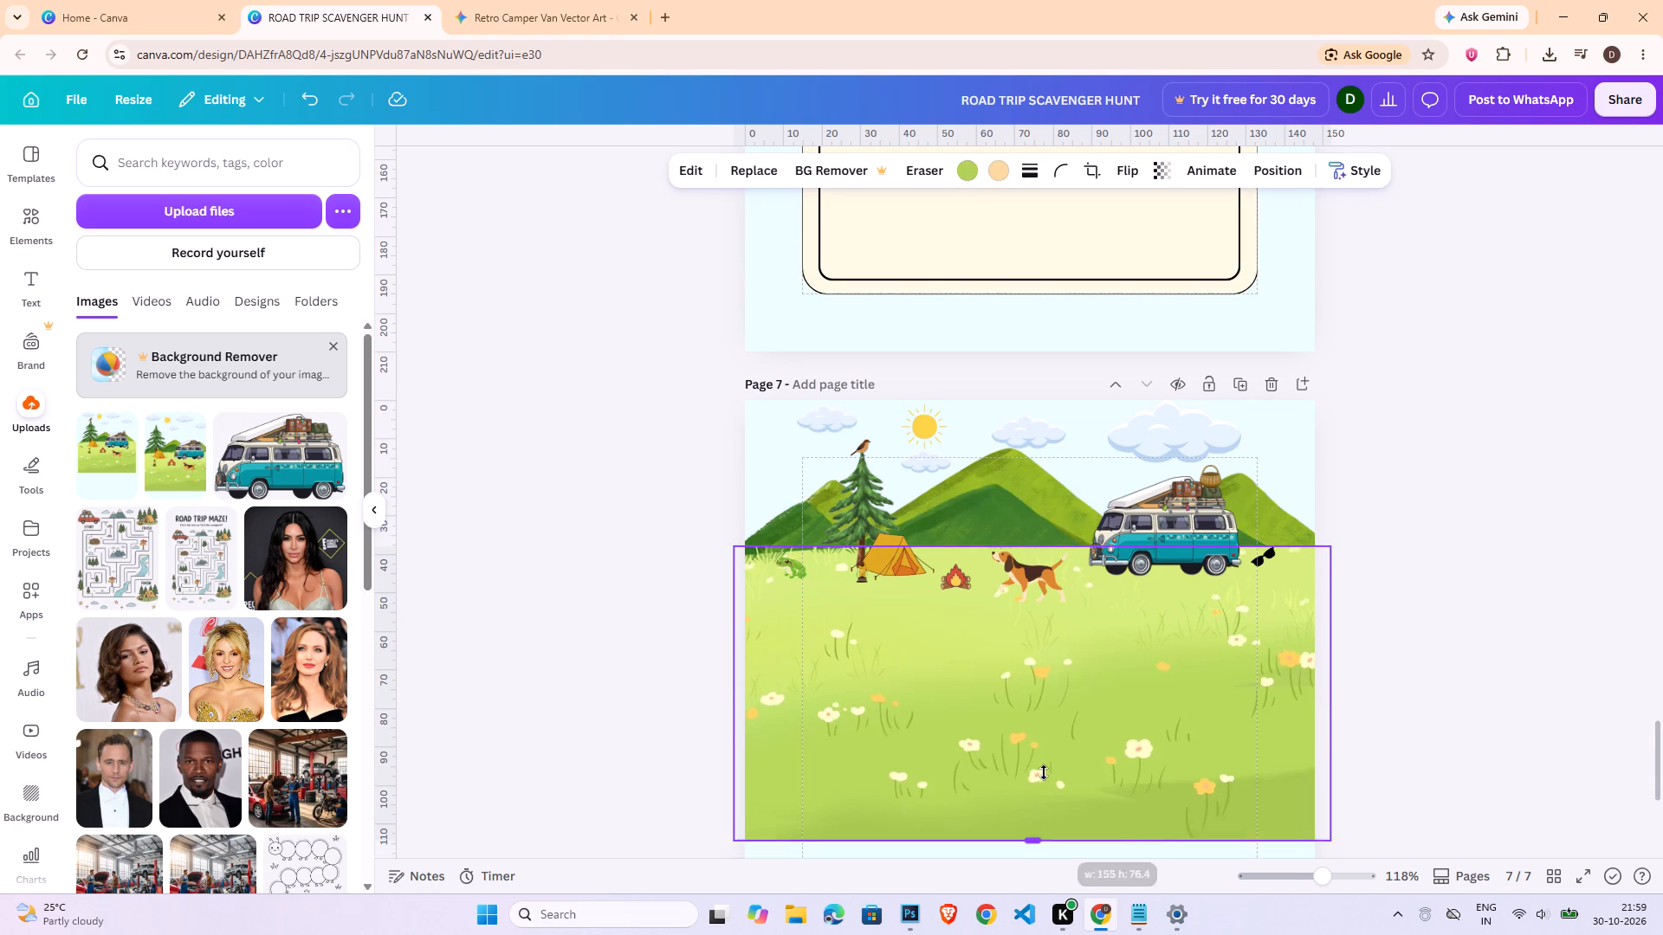
{"action": "left_click_drag", "start_coordinate": [1044, 772], "coordinate": [1048, 814]}
{"action": "left_click", "coordinate": [1499, 551]}
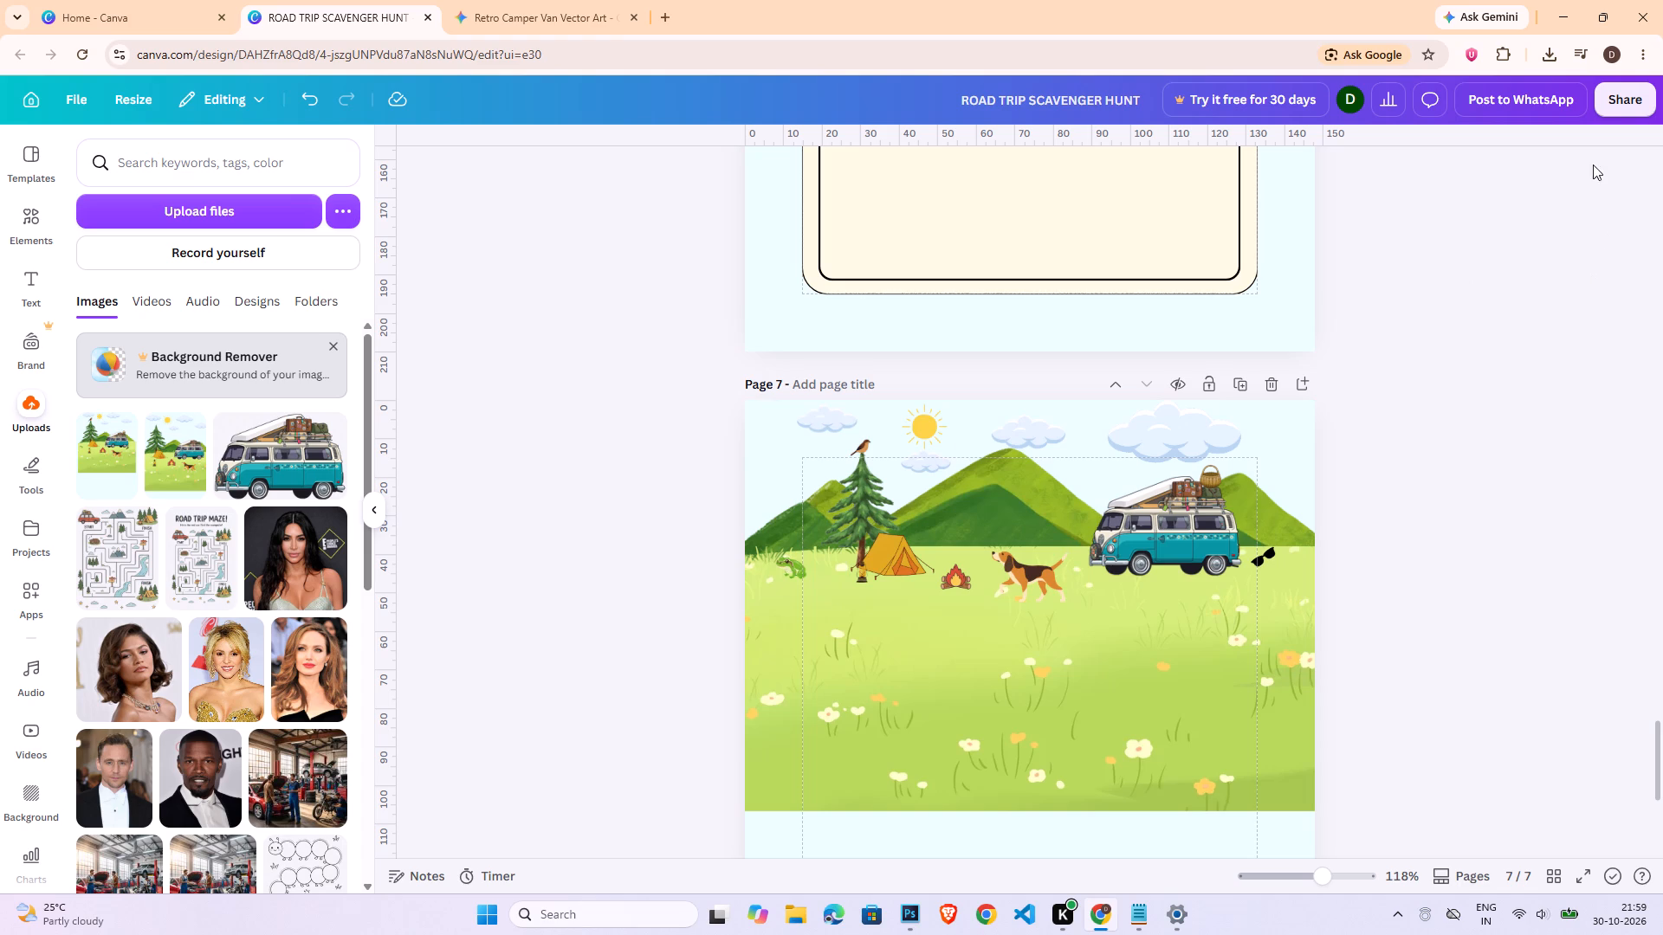
Download only page 7 as a PNG.
{"action": "left_click", "coordinate": [1602, 103]}
{"action": "left_click", "coordinate": [1353, 507]}
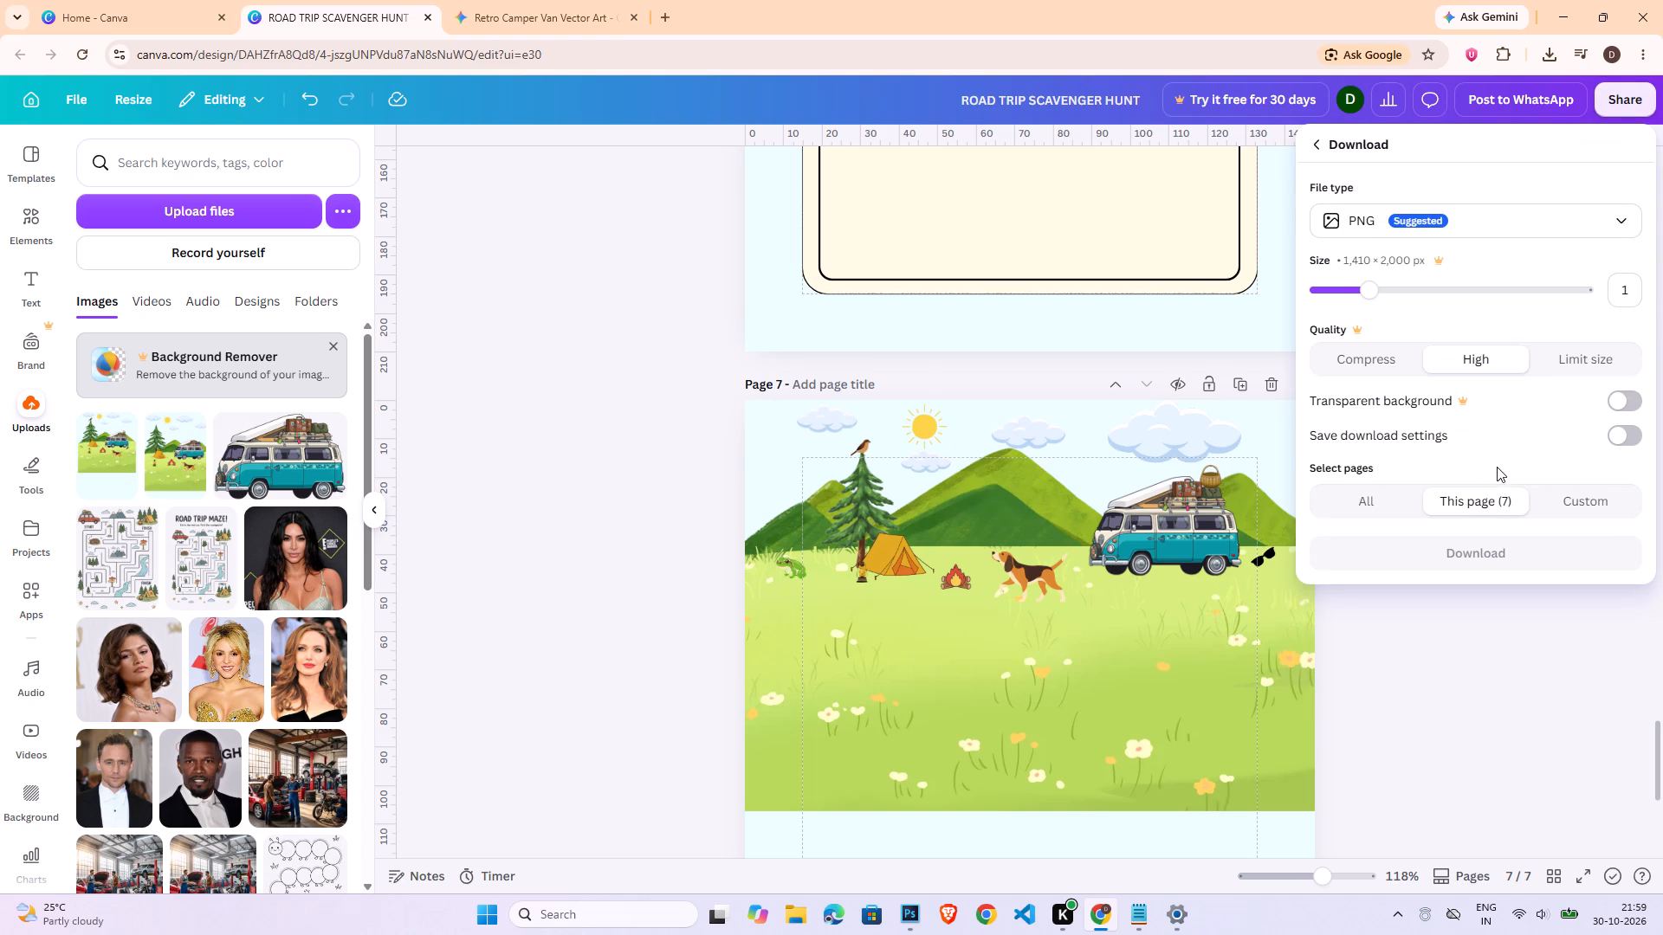
{"action": "left_click", "coordinate": [1498, 545]}
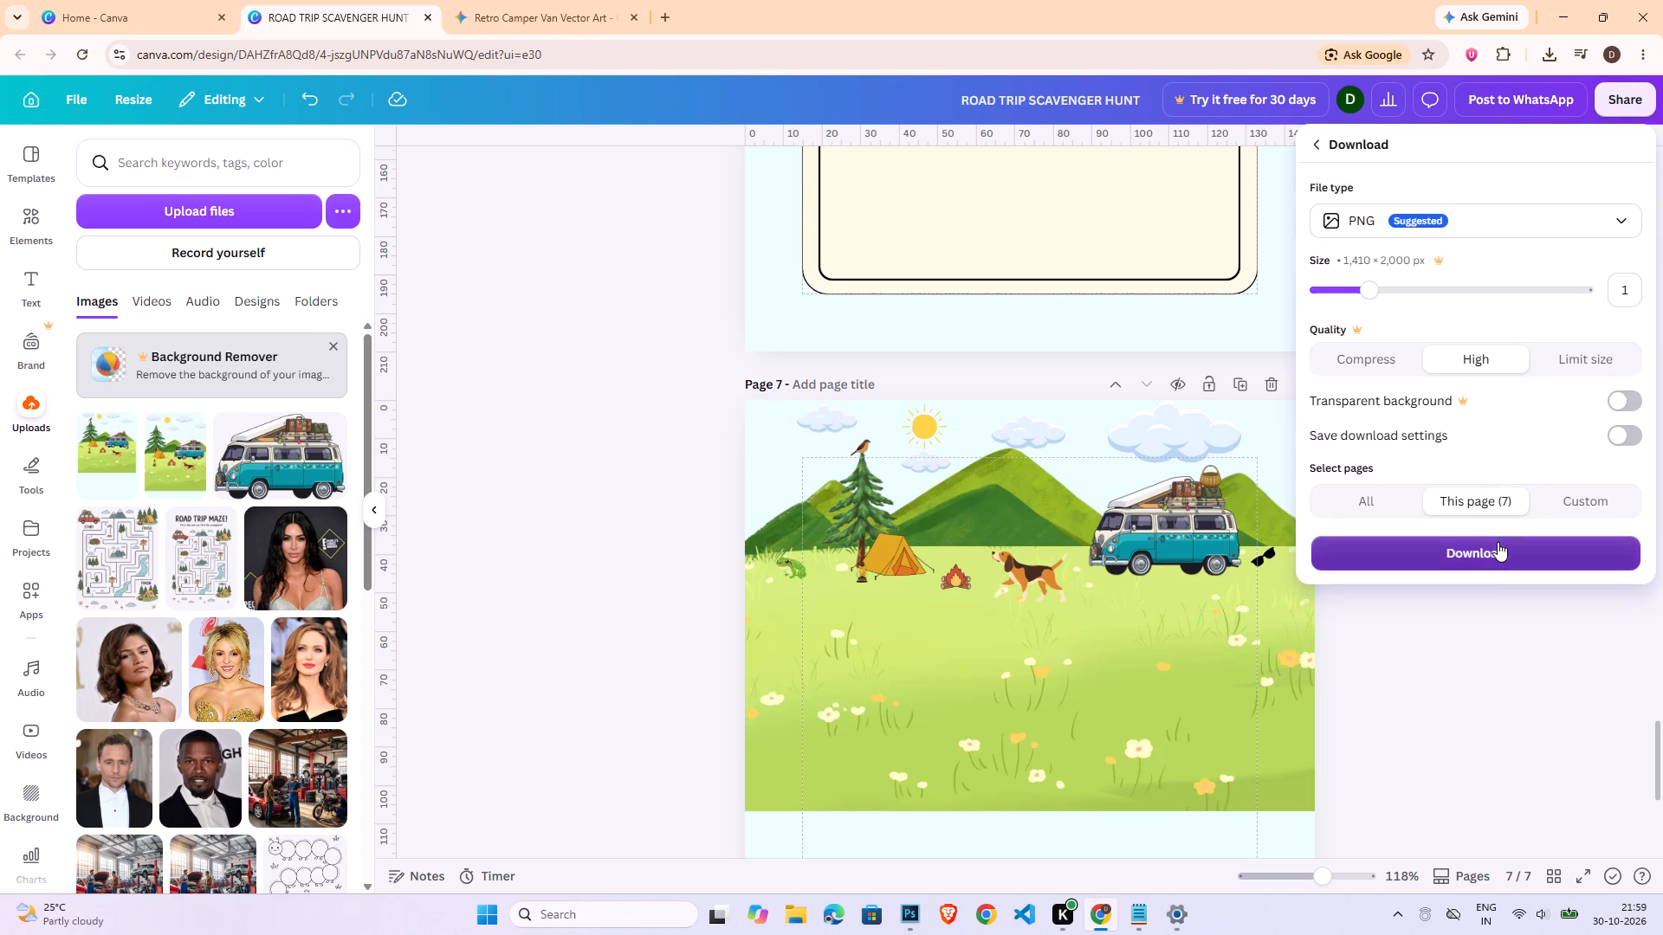
In File Explorer's Downloads folder, delete the two older ROAD TRIP SCAVENGER HUNT images and the PDF of the same name.
{"action": "left_click", "coordinate": [784, 926]}
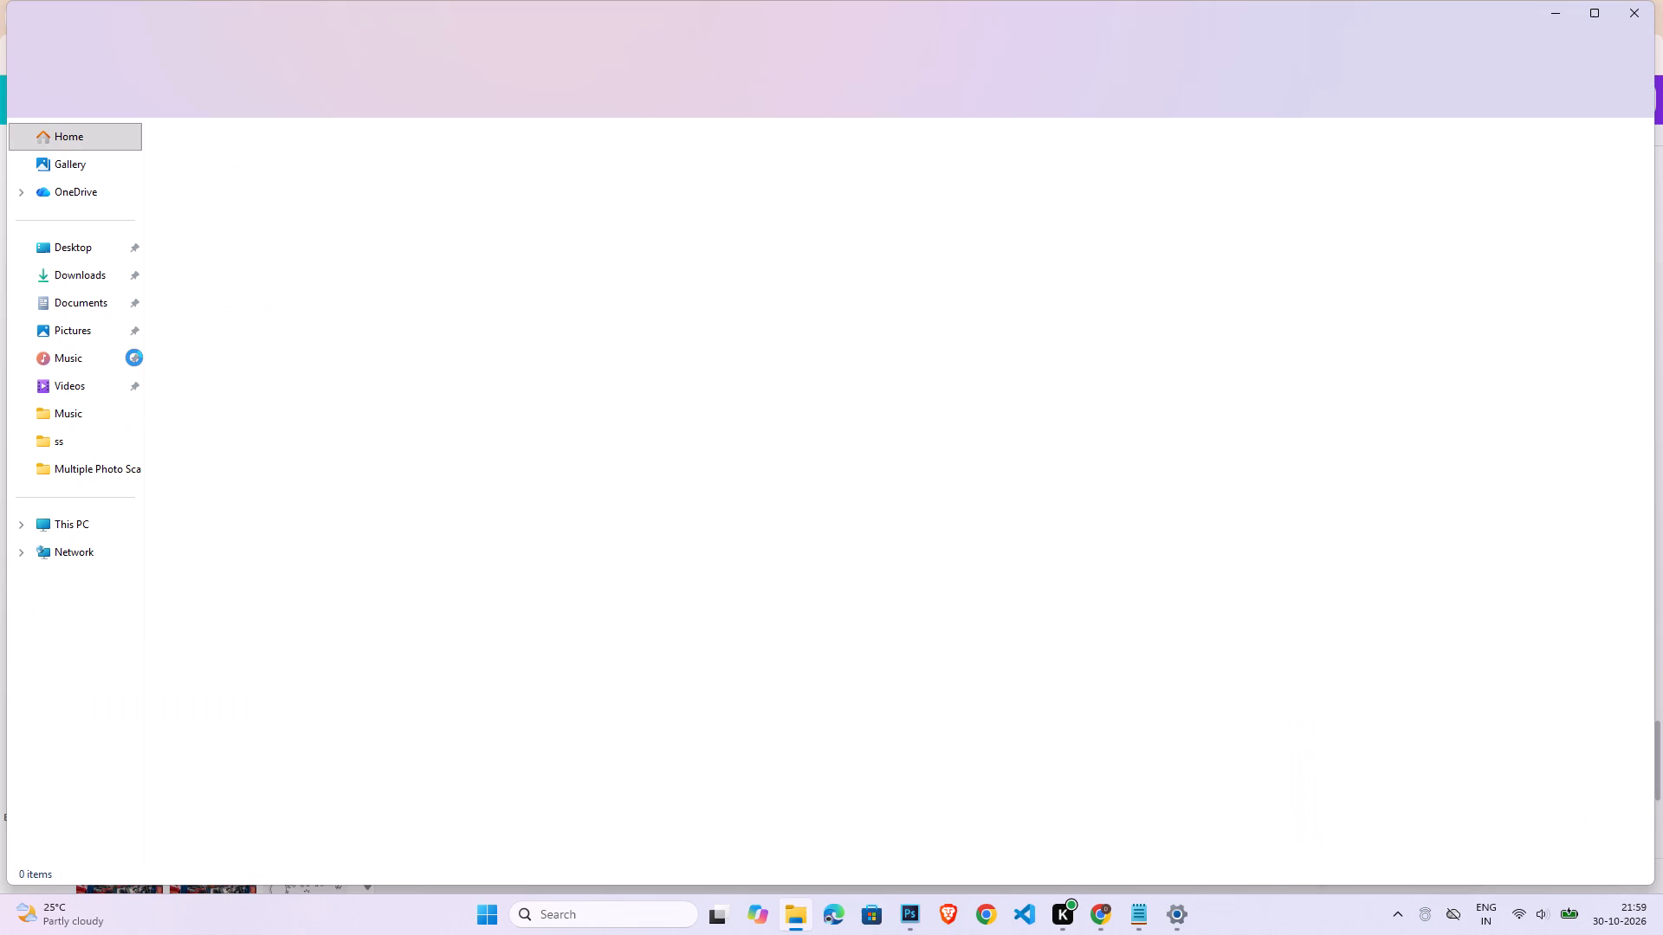
{"action": "left_click", "coordinate": [100, 279]}
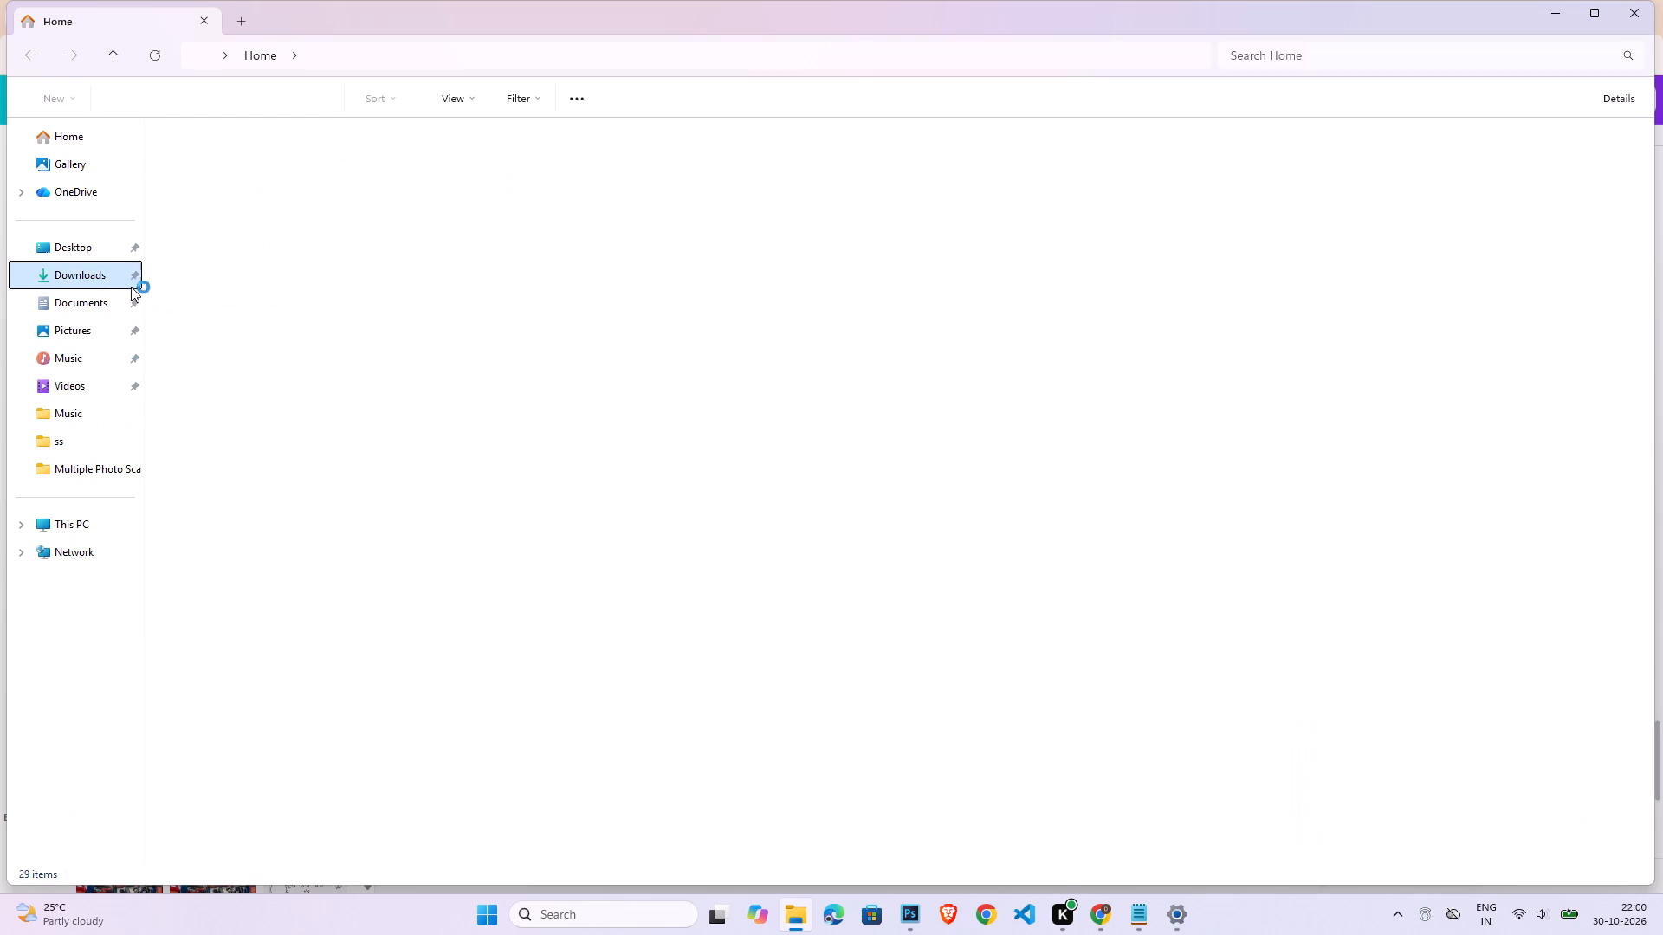
{"action": "left_click", "coordinate": [223, 255]}
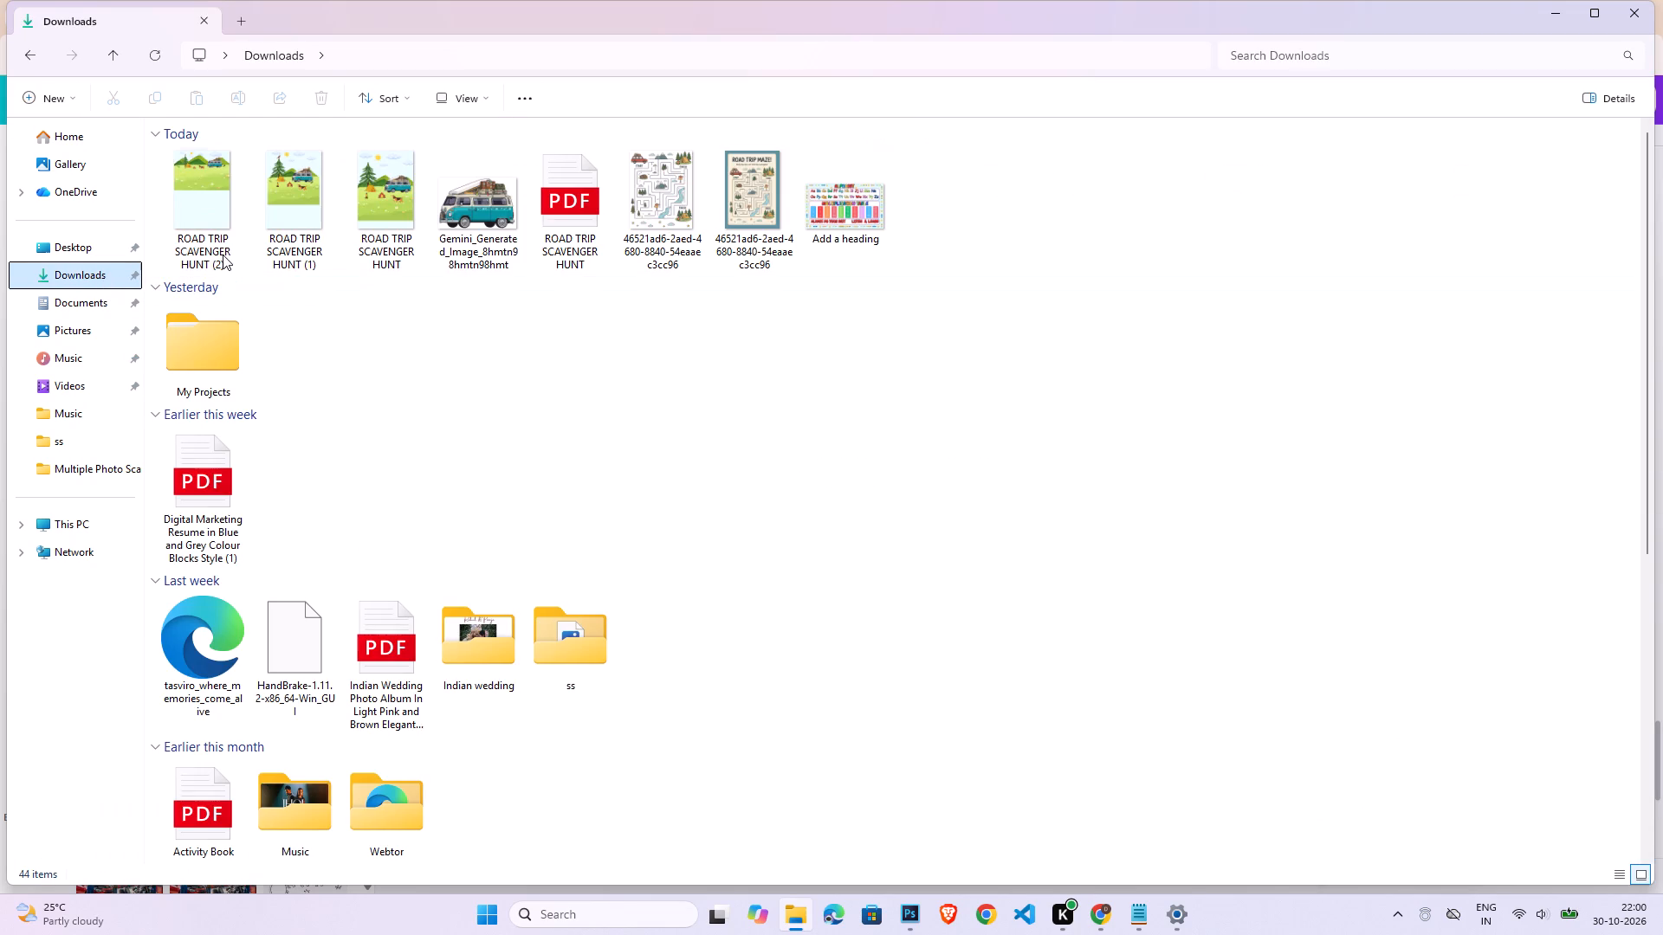
{"action": "left_click", "coordinate": [323, 257]}
{"action": "left_click", "coordinate": [372, 250], "text": "shift"}
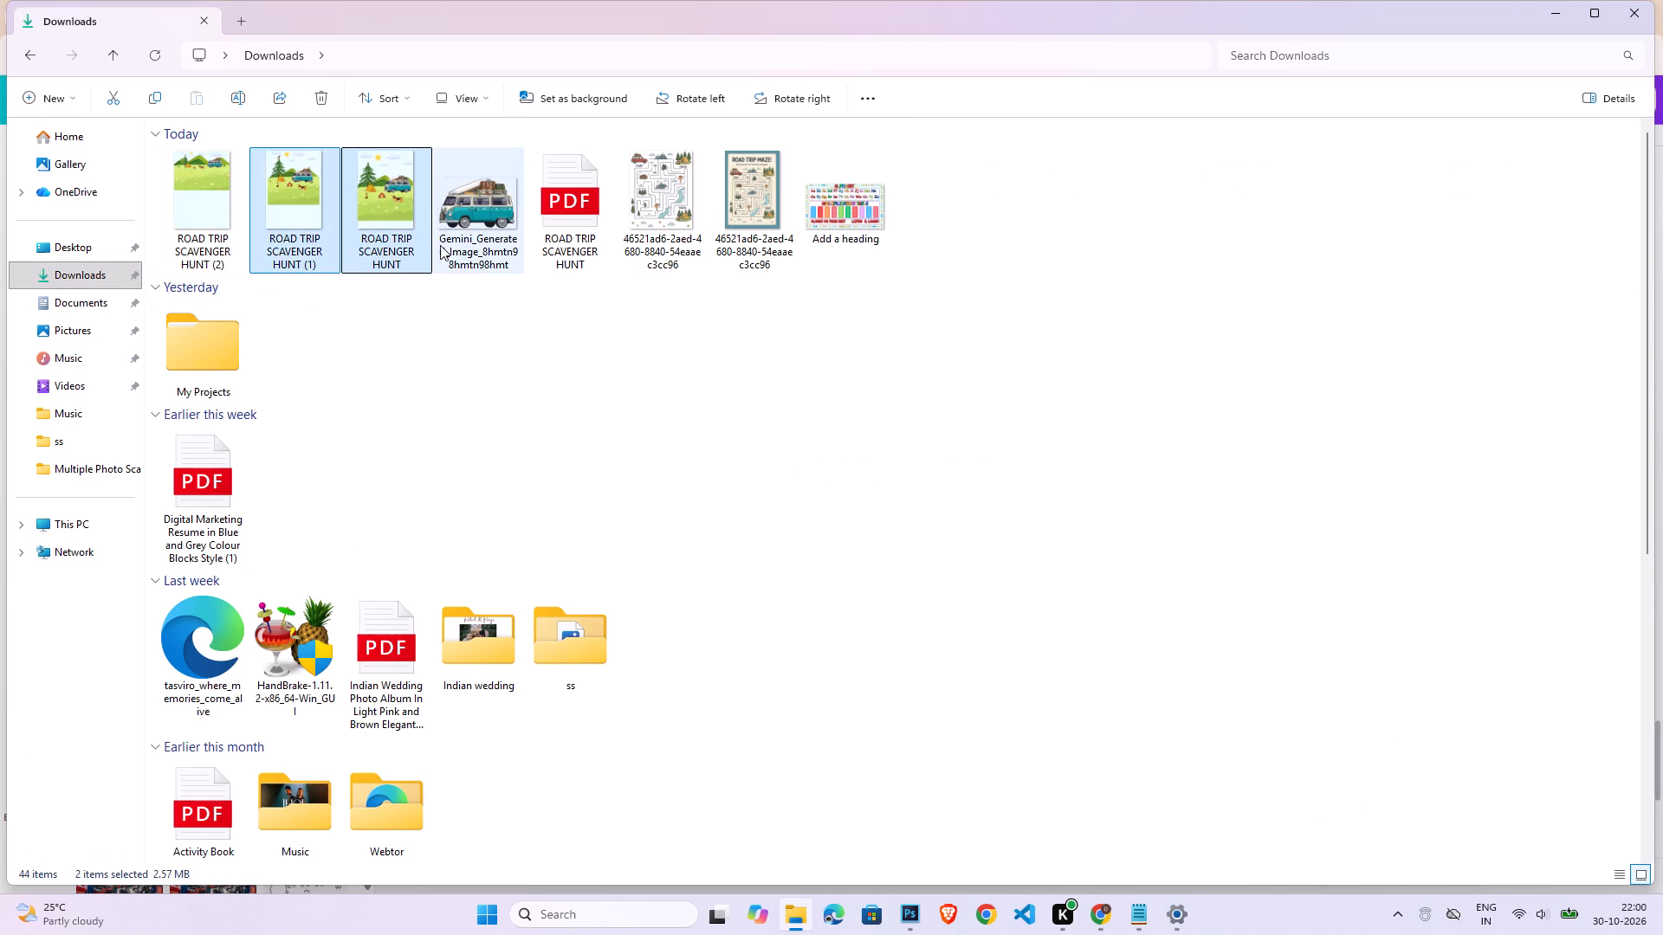
{"action": "key", "text": "Delete"}
{"action": "left_click", "coordinate": [426, 241]}
{"action": "key", "text": "Delete"}
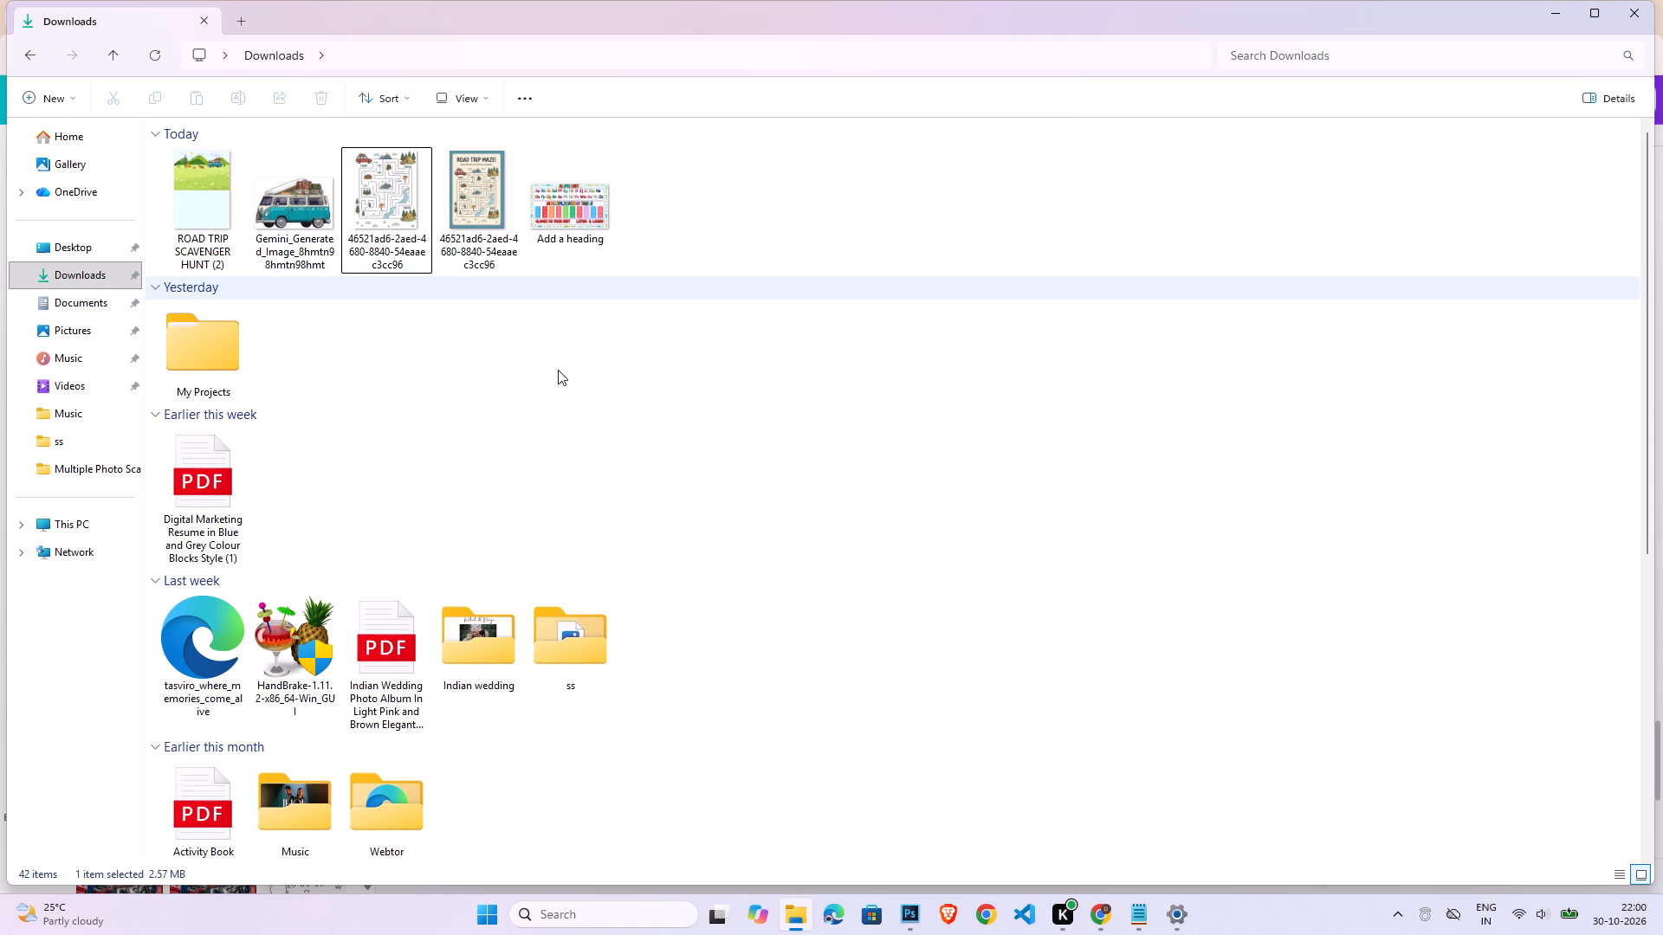
Return to the Canva design in Chrome and upload the newly downloaded page 7 image.
{"action": "left_click", "coordinate": [1116, 929]}
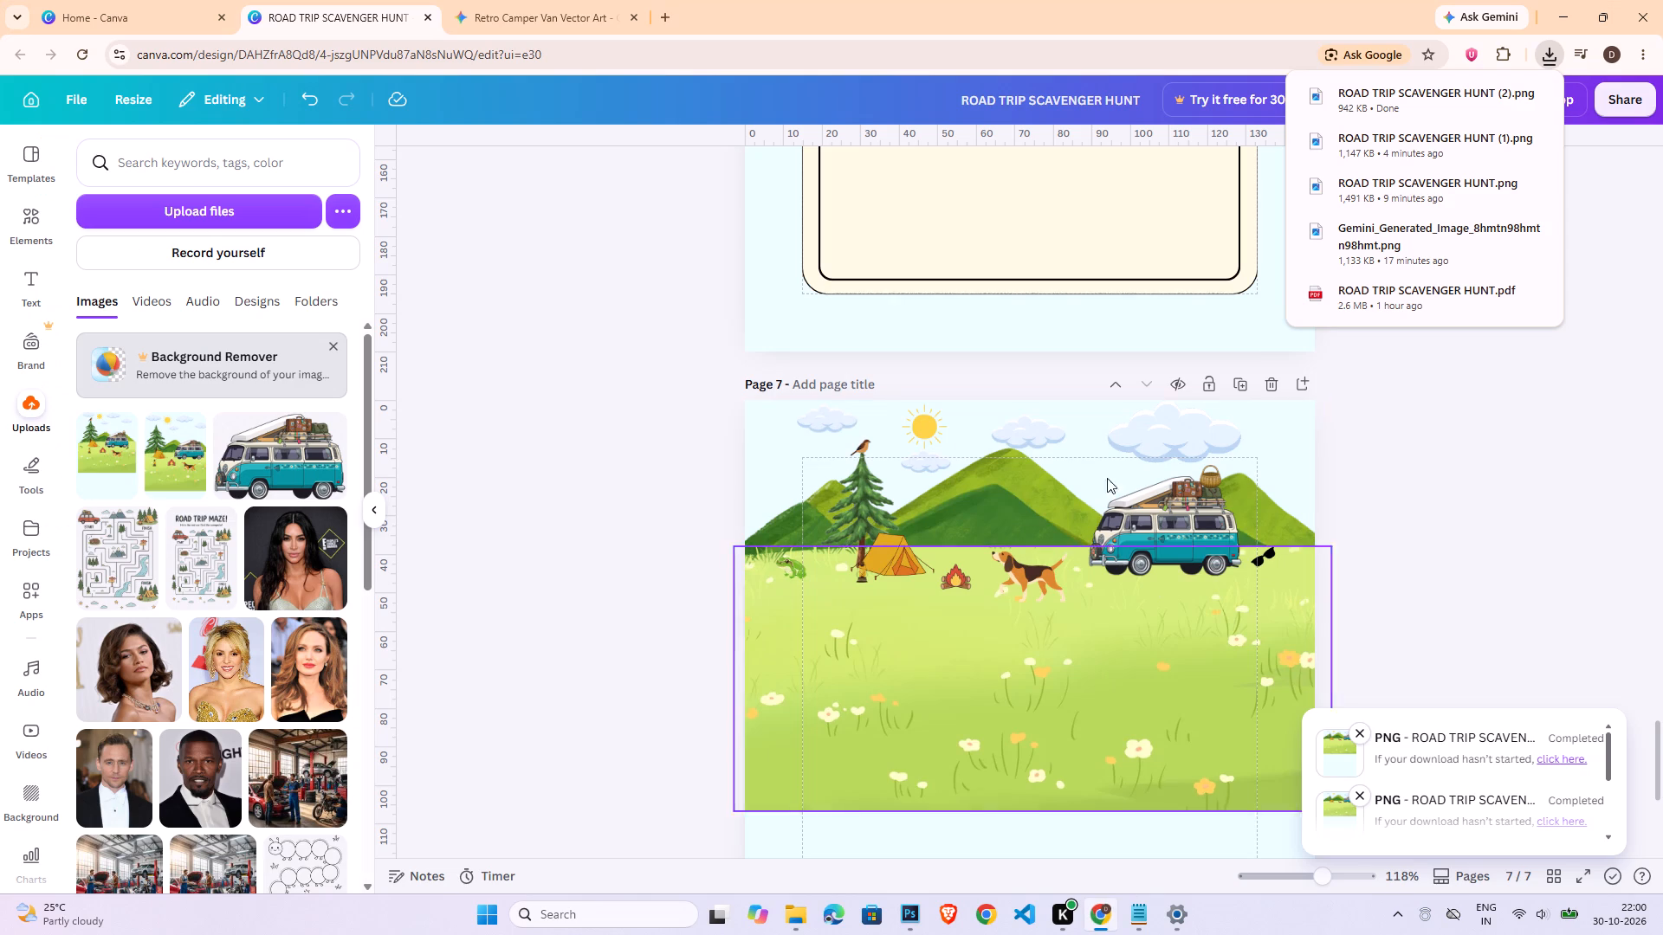
{"action": "left_click", "coordinate": [184, 210]}
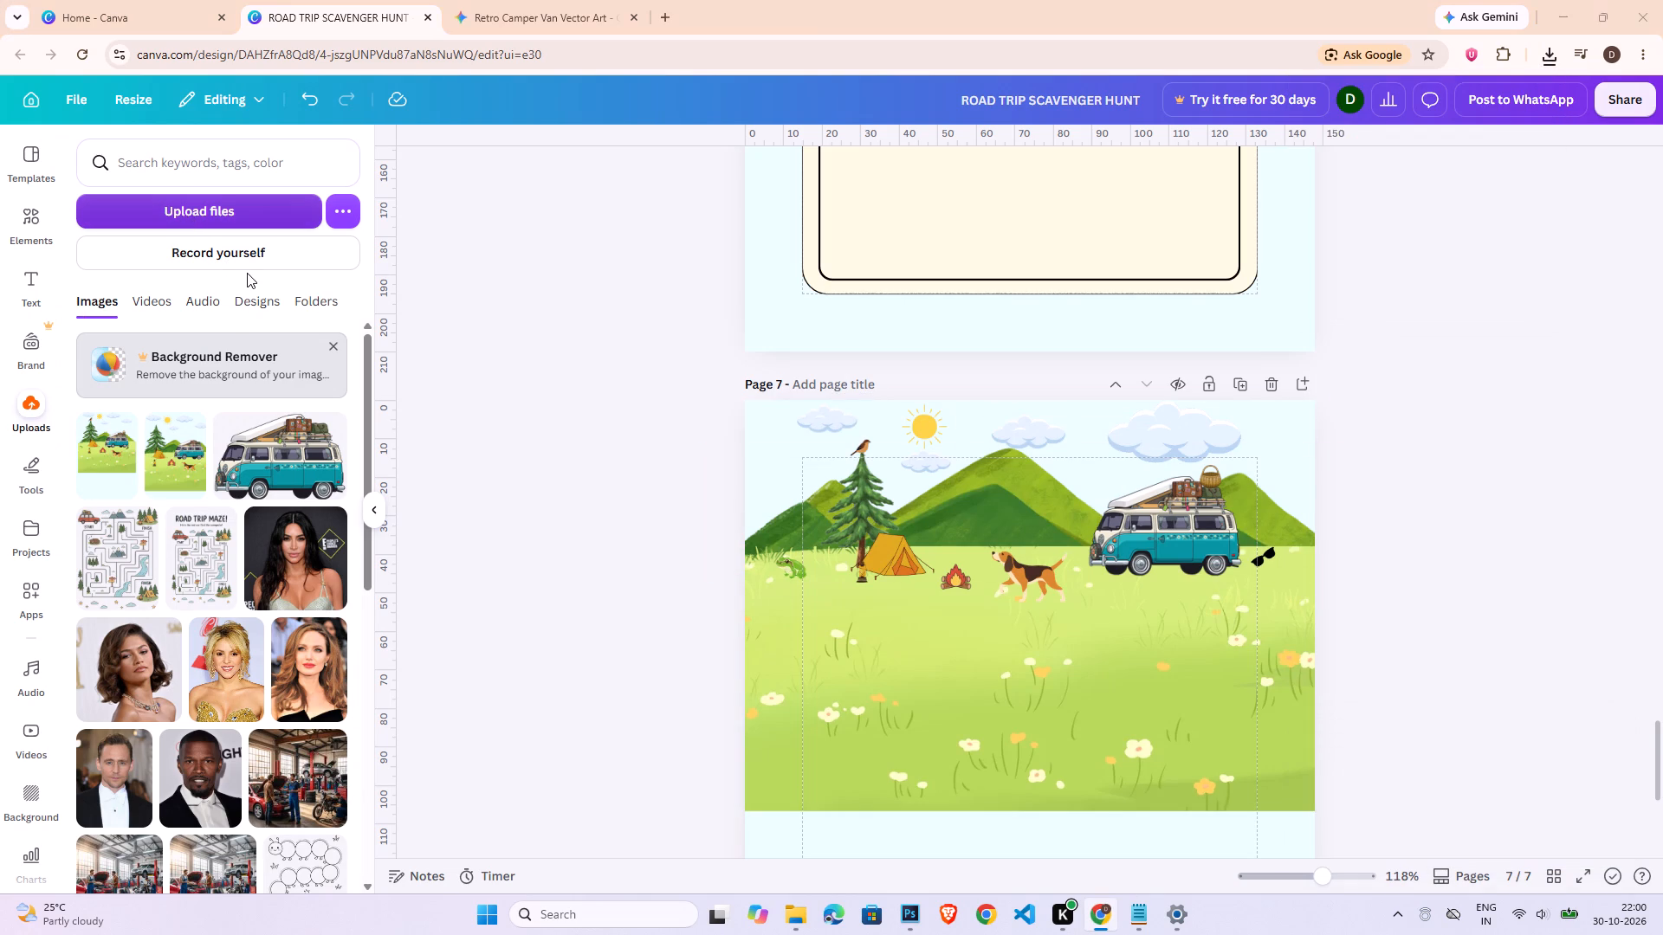
{"action": "double_click", "coordinate": [216, 197]}
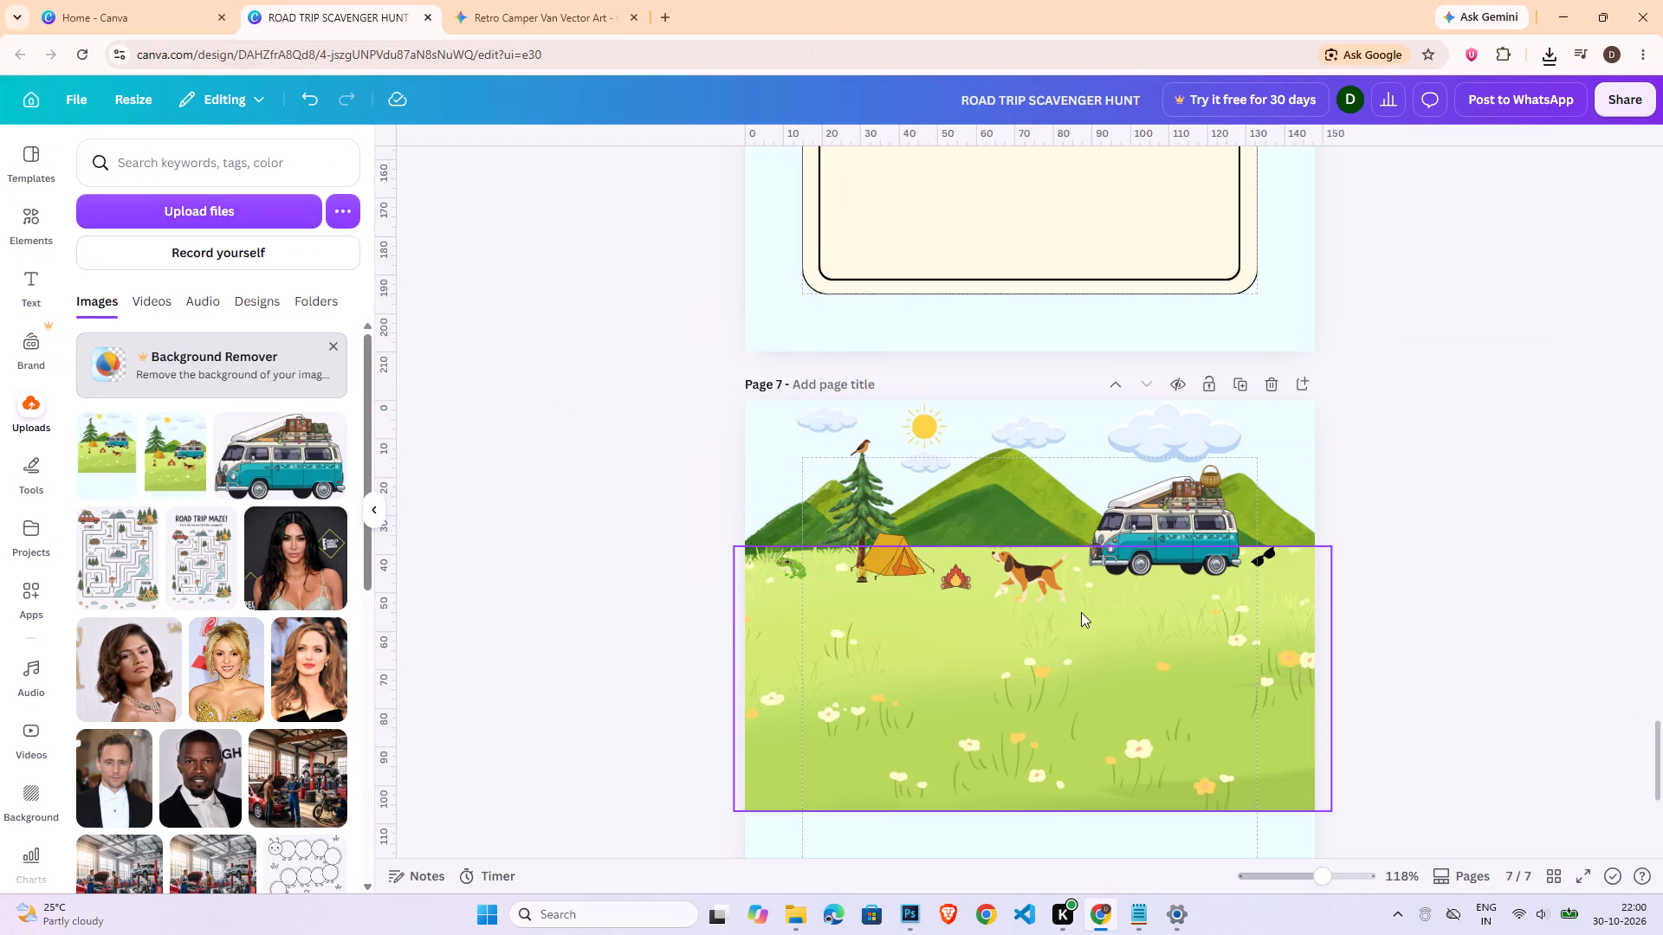
Replace the old camping scene in page 6's first Spot the Difference frame with the newly uploaded image.
{"action": "scroll", "coordinate": [1085, 613], "scroll_direction": "up", "scroll_amount": 3}
{"action": "scroll", "coordinate": [1233, 571], "scroll_direction": "up", "scroll_amount": 2}
{"action": "left_click", "coordinate": [1488, 454]}
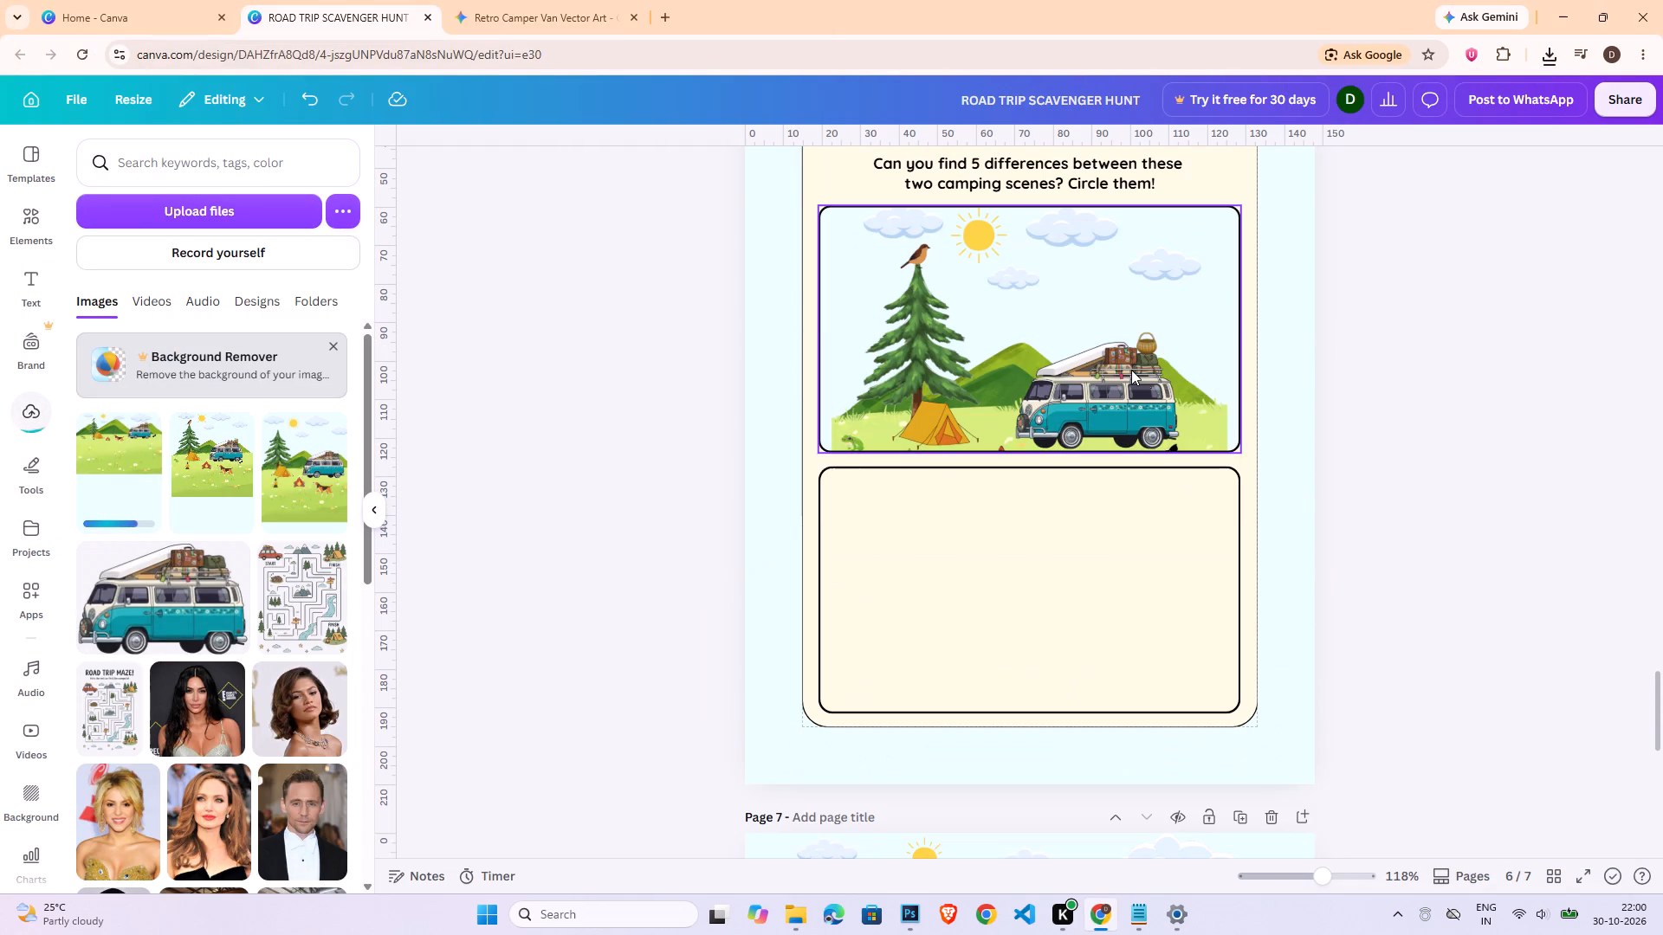
{"action": "left_click", "coordinate": [1131, 370]}
{"action": "key", "text": "Delete"}
{"action": "left_click_drag", "start_coordinate": [128, 461], "coordinate": [915, 410]}
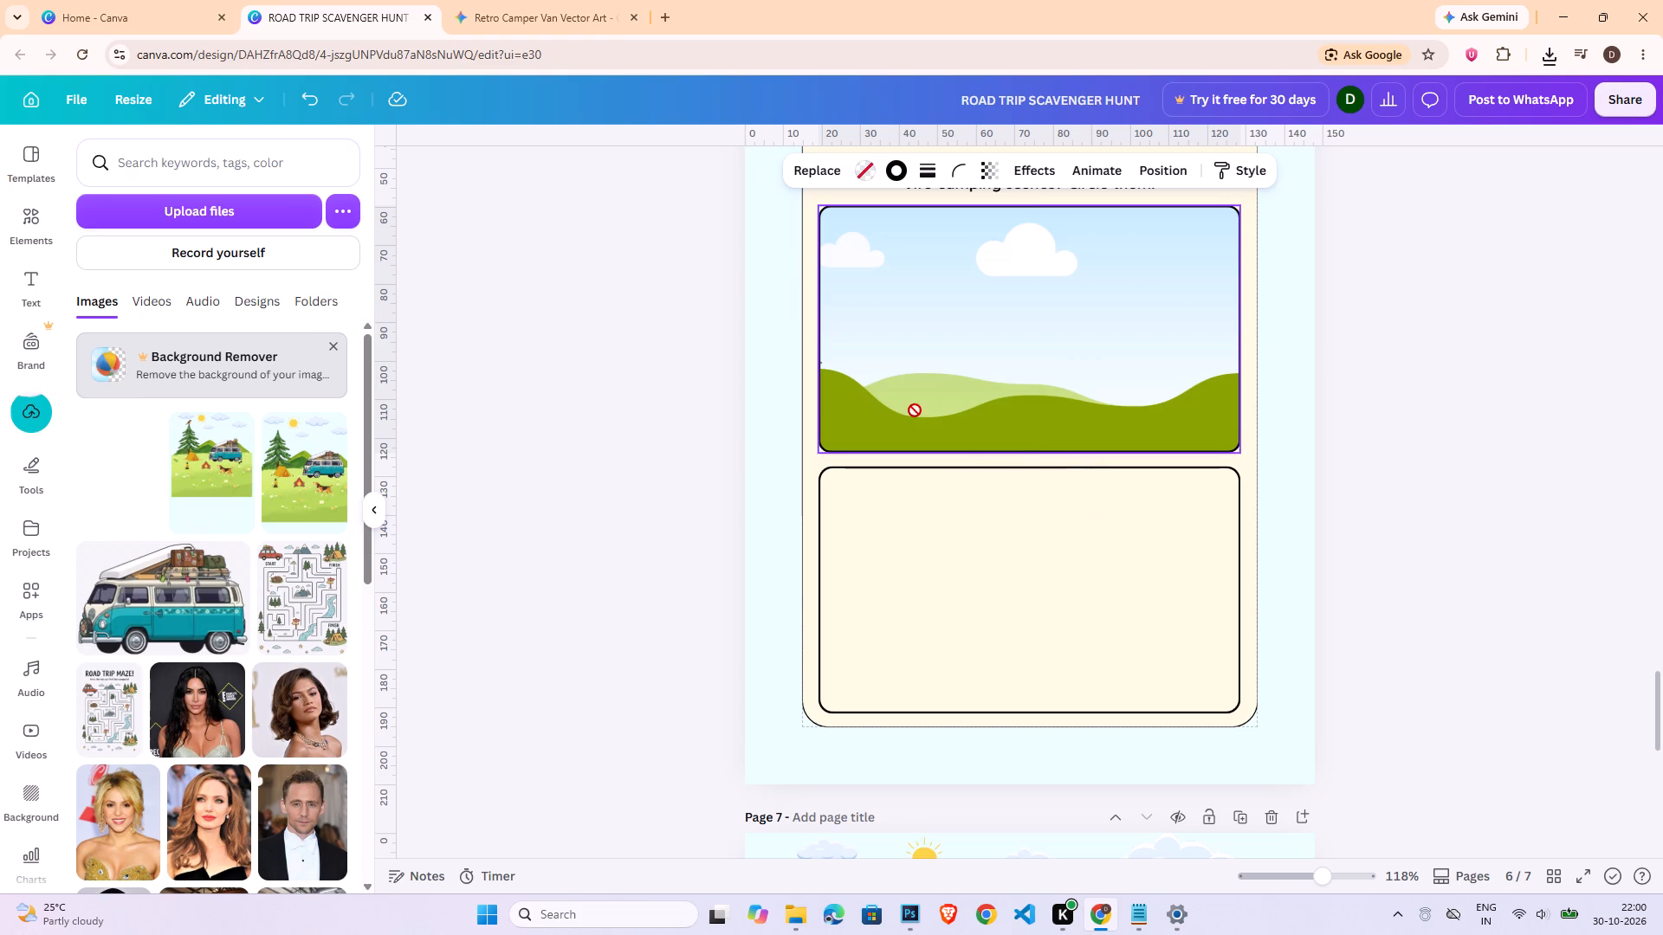
{"action": "left_click_drag", "start_coordinate": [915, 410], "coordinate": [961, 378]}
Reposition the image inside the first frame so its top edge meets the frame's top and the whole camping scene shows.
{"action": "double_click", "coordinate": [1021, 342]}
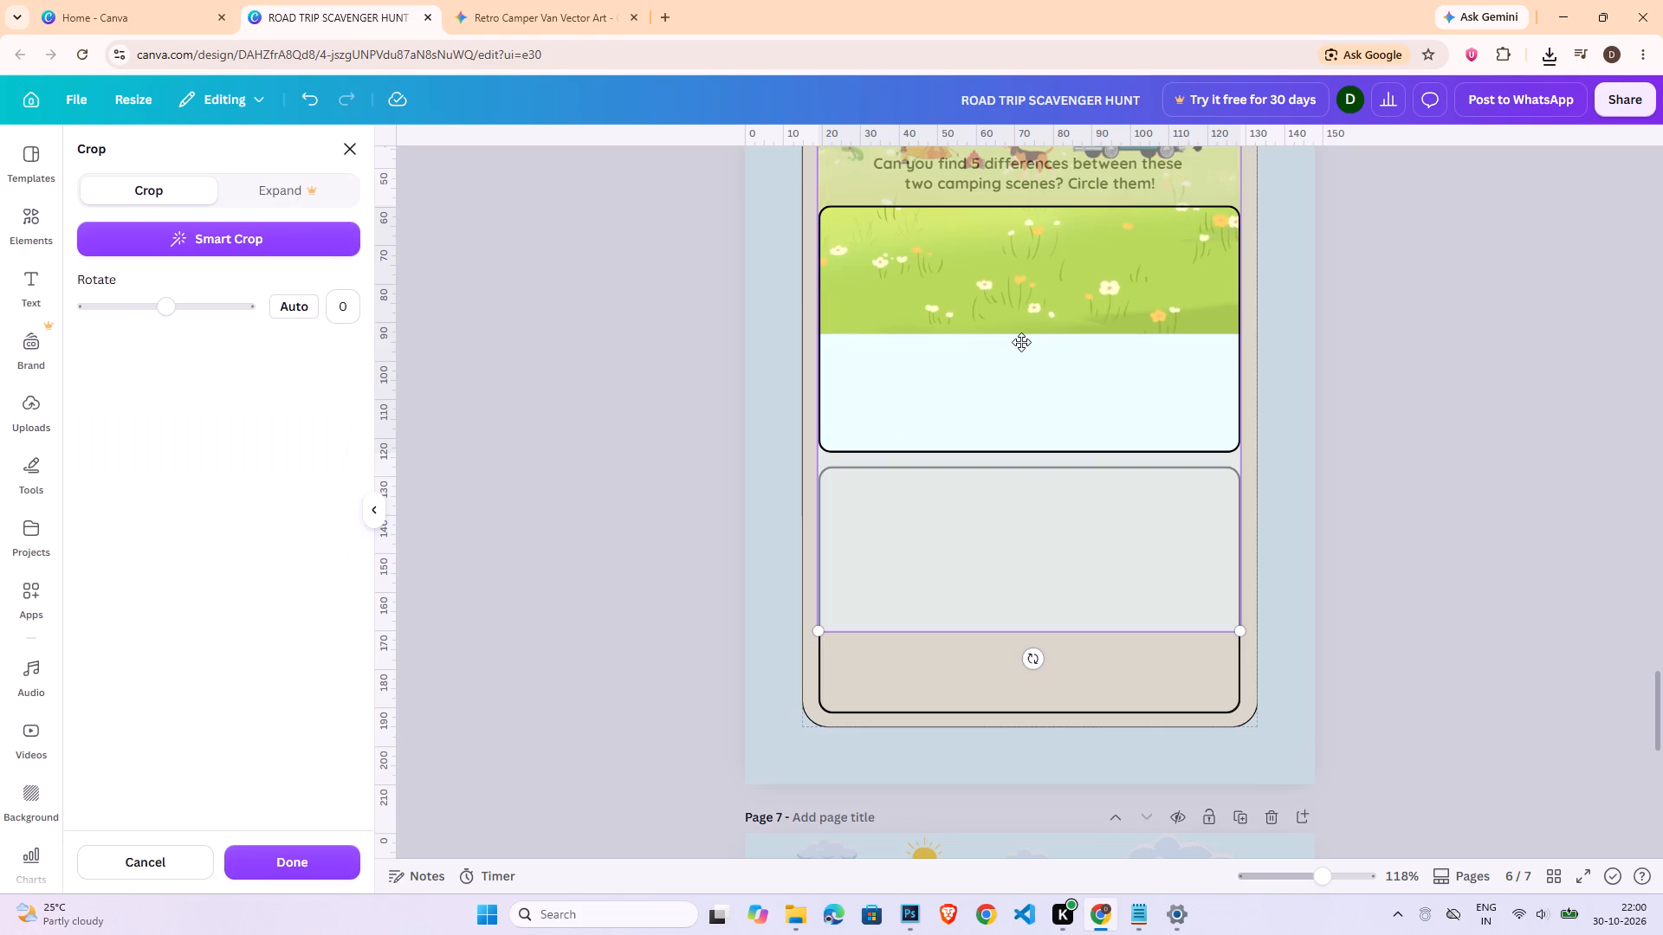
{"action": "key", "text": "0"}
{"action": "key", "text": "Down"}
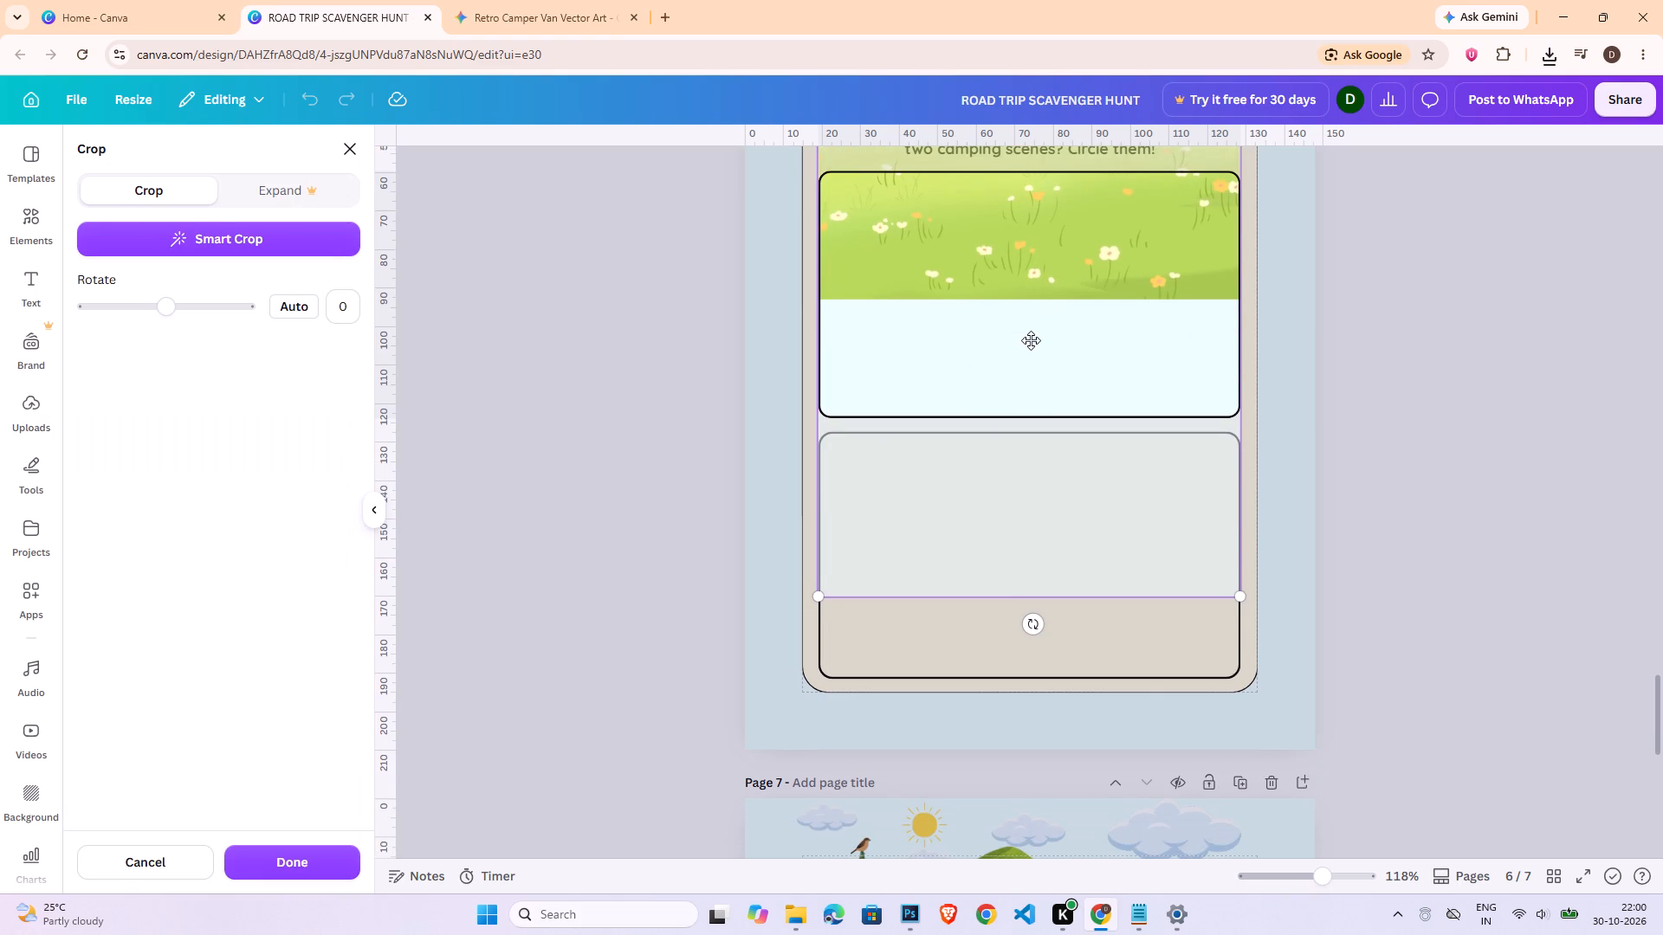
{"action": "left_click_drag", "start_coordinate": [1065, 302], "coordinate": [1093, 526]}
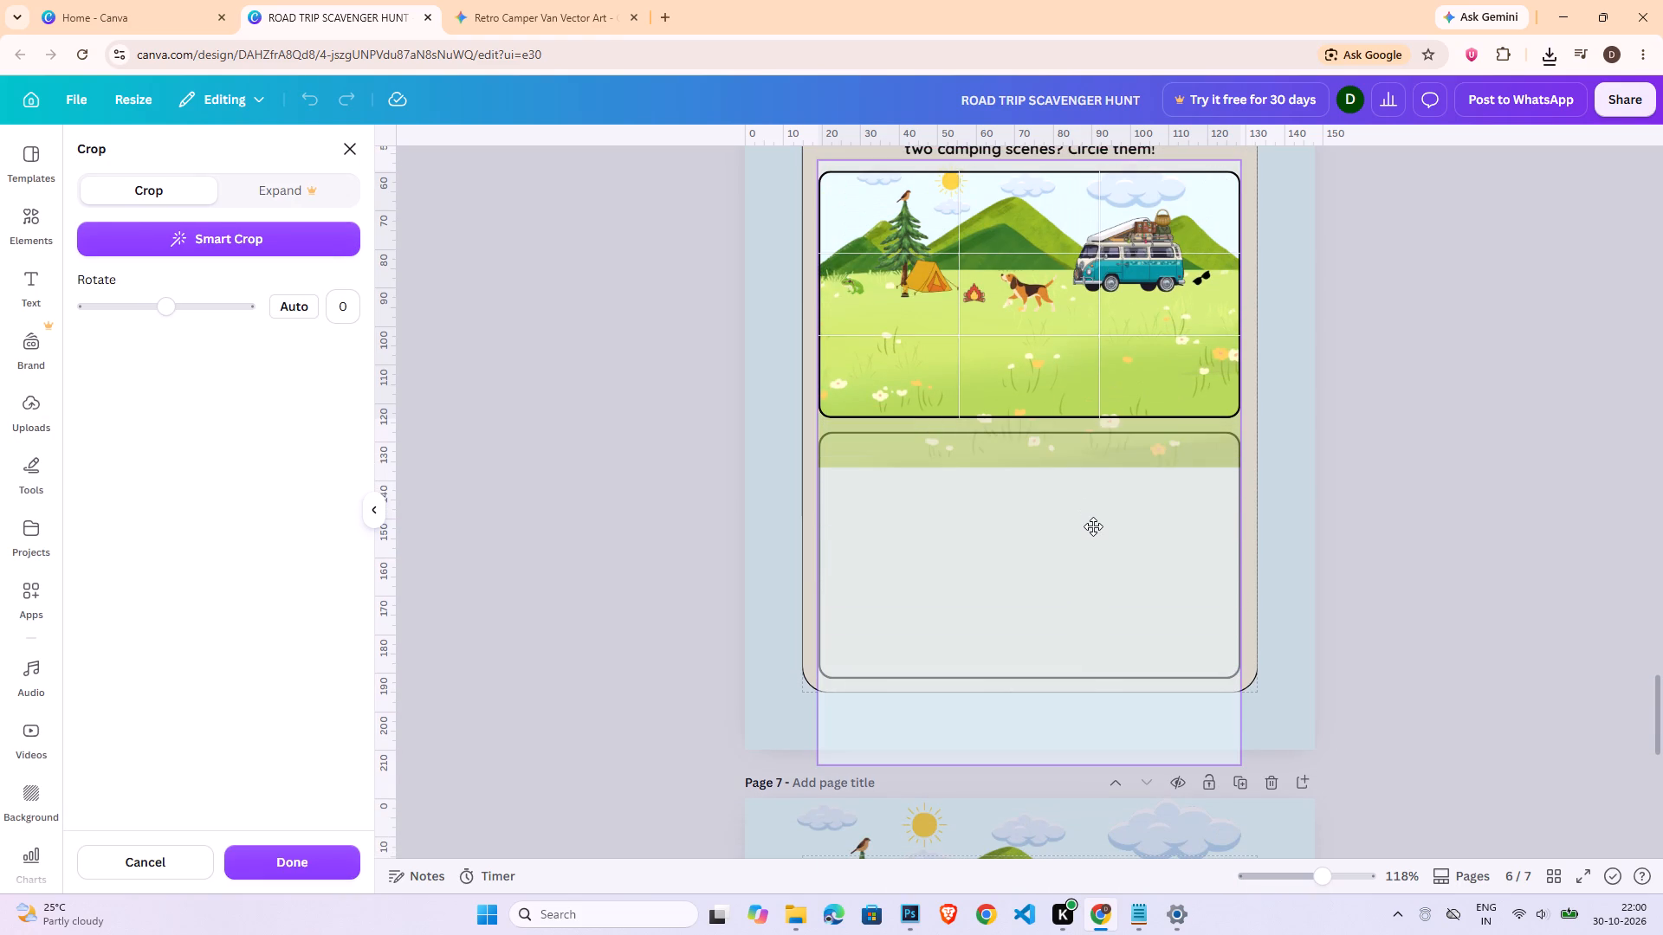
{"action": "left_click_drag", "start_coordinate": [1093, 526], "coordinate": [1120, 528]}
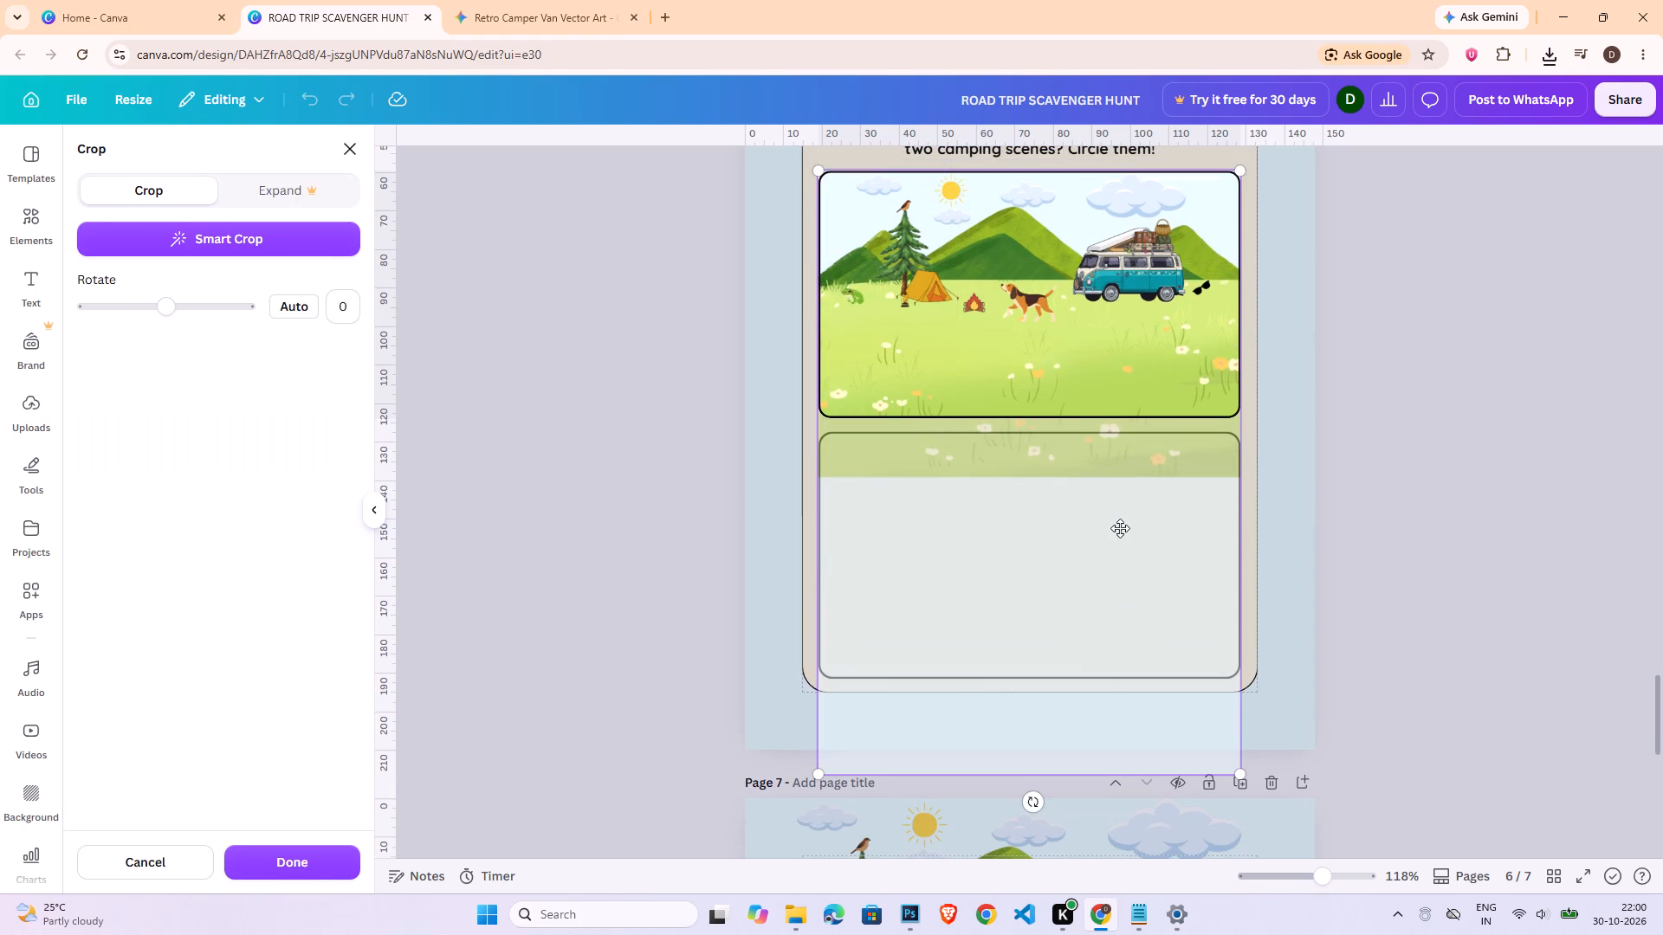
{"action": "left_click", "coordinate": [1347, 498]}
{"action": "left_click", "coordinate": [1349, 498]}
Shorten page 7's grass field from its lower edge to about 50 mm high.
{"action": "scroll", "coordinate": [1363, 524], "scroll_direction": "up", "scroll_amount": 1}
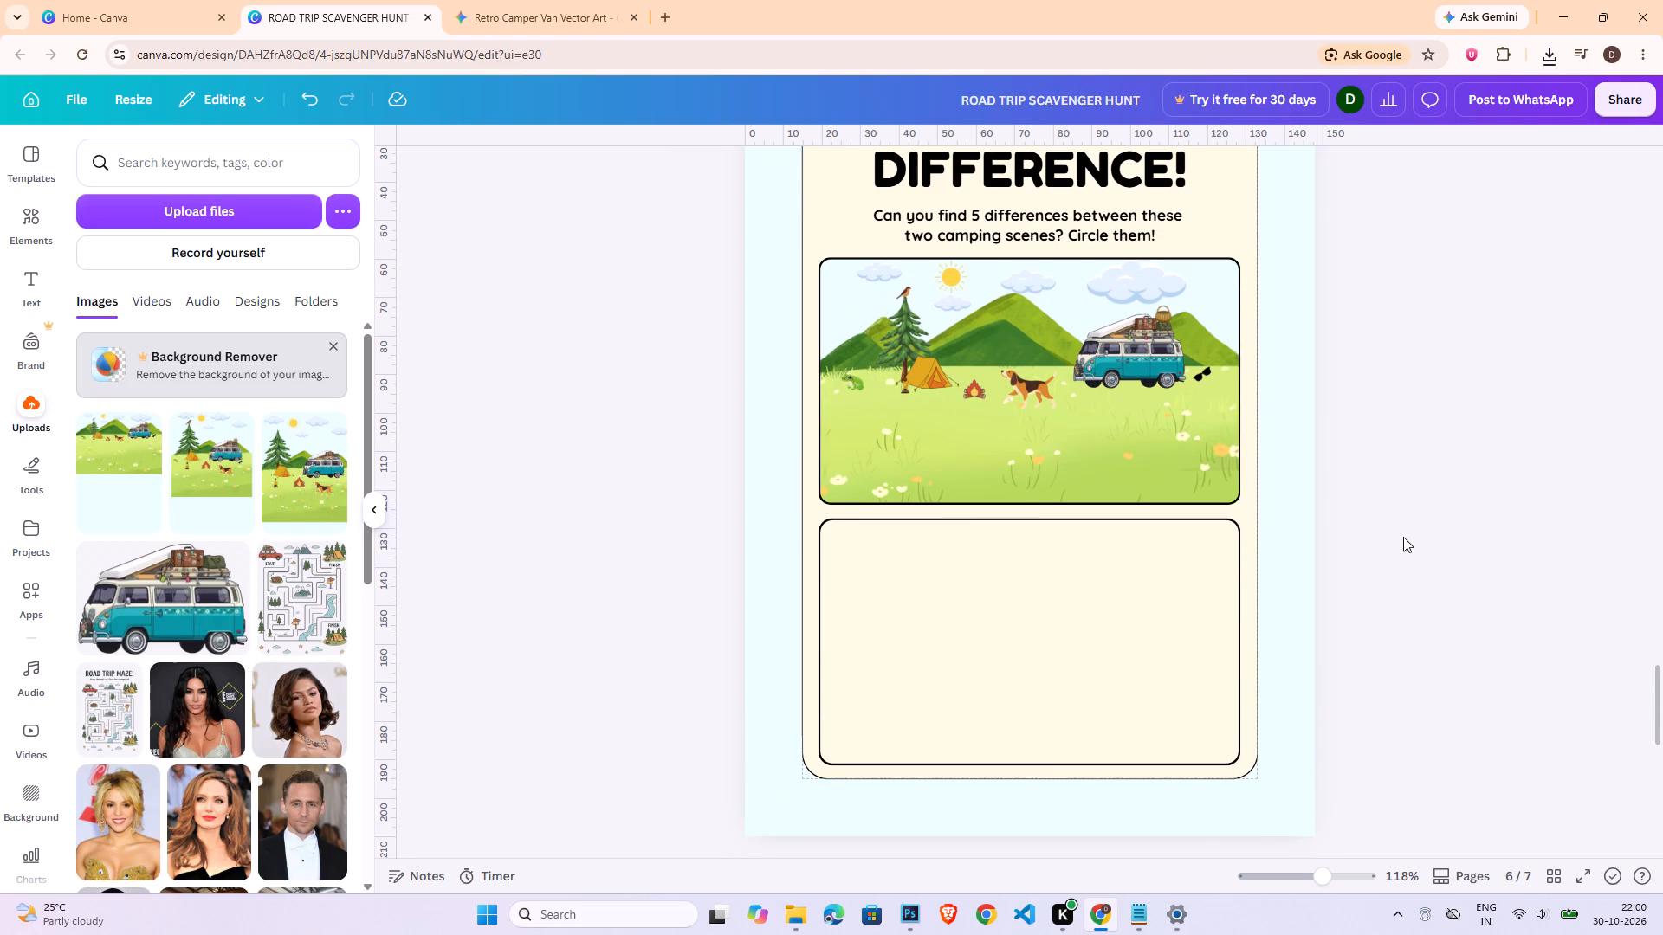
{"action": "scroll", "coordinate": [1364, 658], "scroll_direction": "down", "scroll_amount": 6}
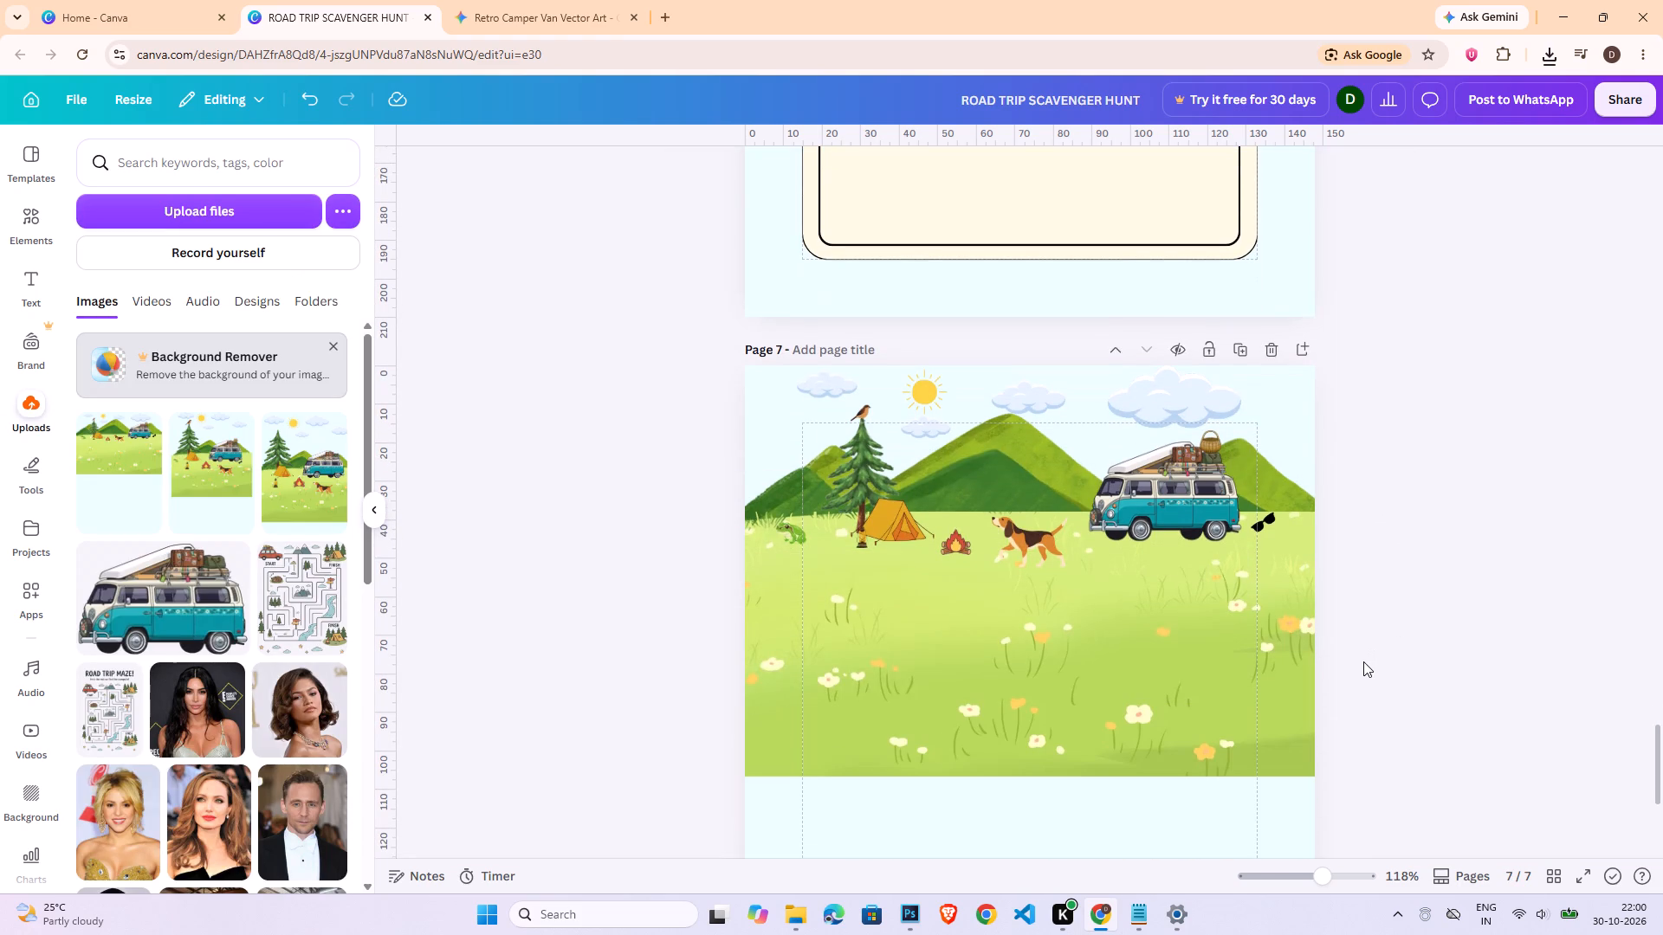
{"action": "scroll", "coordinate": [1363, 661], "scroll_direction": "up", "scroll_amount": 5}
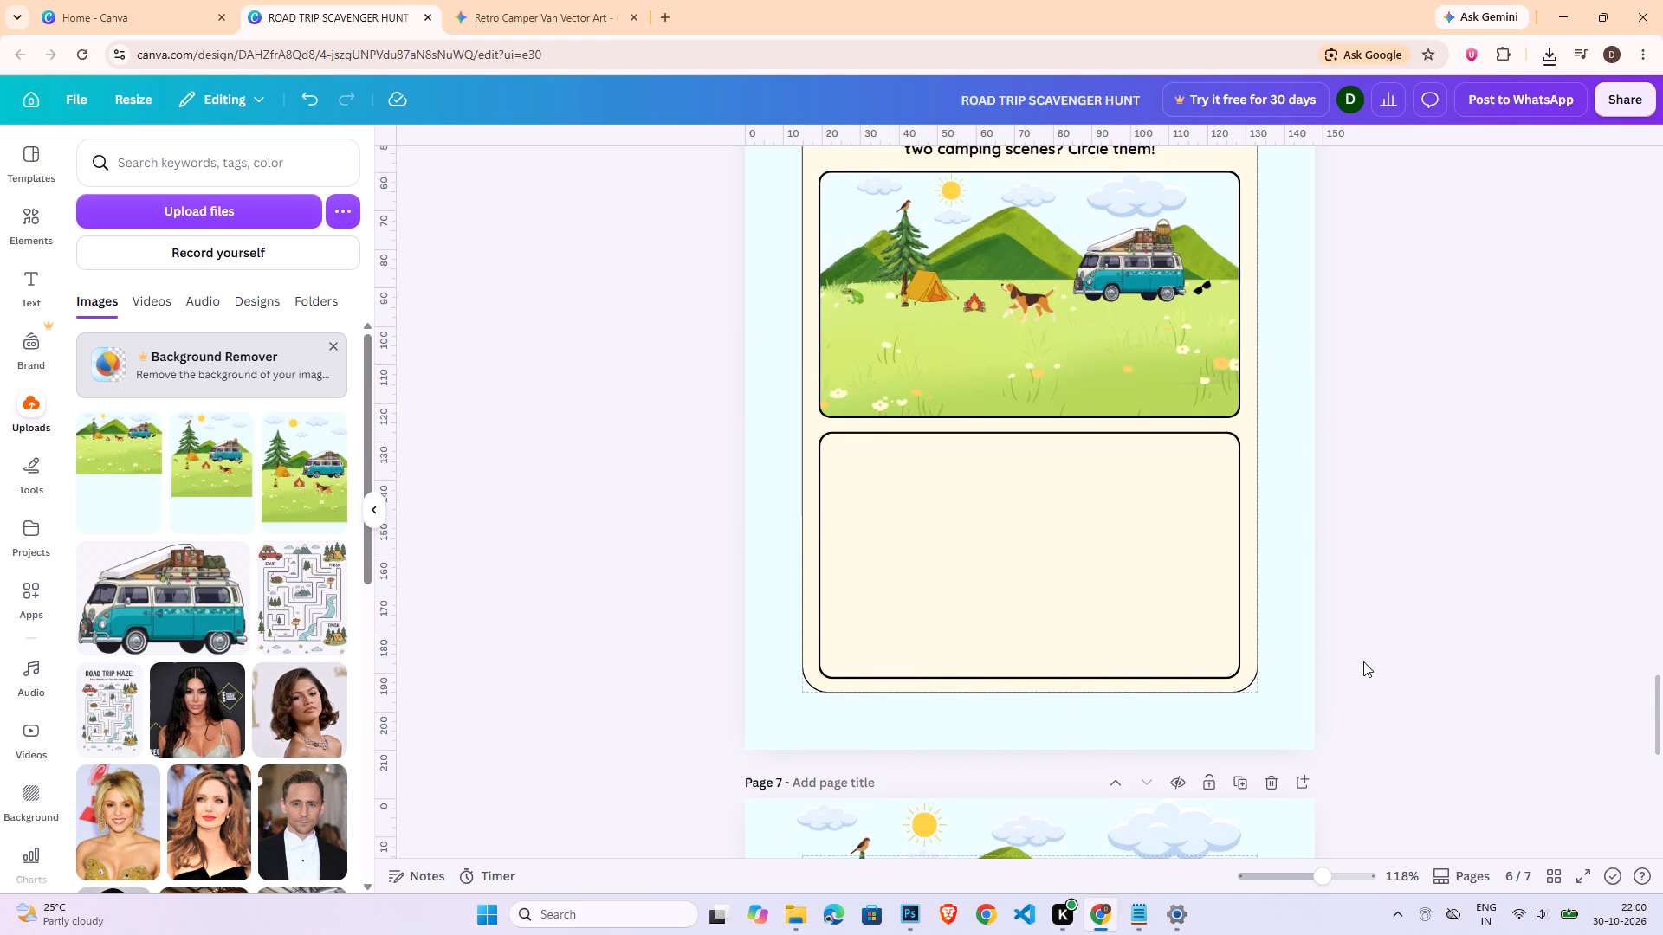
{"action": "scroll", "coordinate": [1363, 661], "scroll_direction": "down", "scroll_amount": 5}
{"action": "left_click", "coordinate": [1033, 727]}
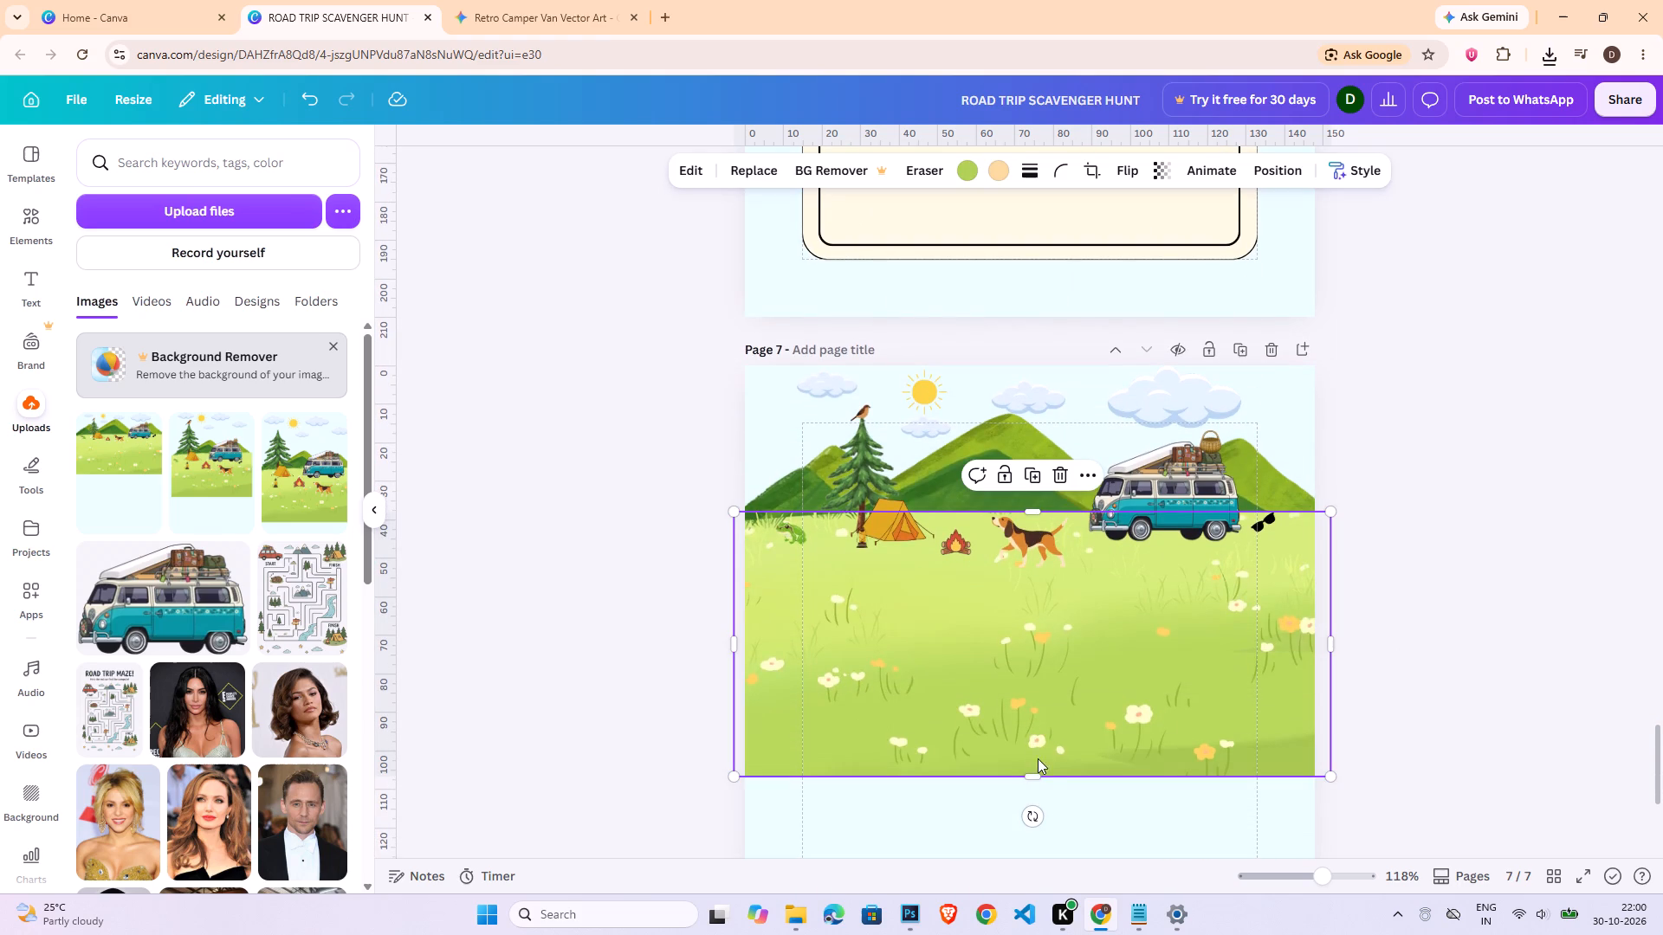
{"action": "left_click_drag", "start_coordinate": [1039, 771], "coordinate": [1032, 699]}
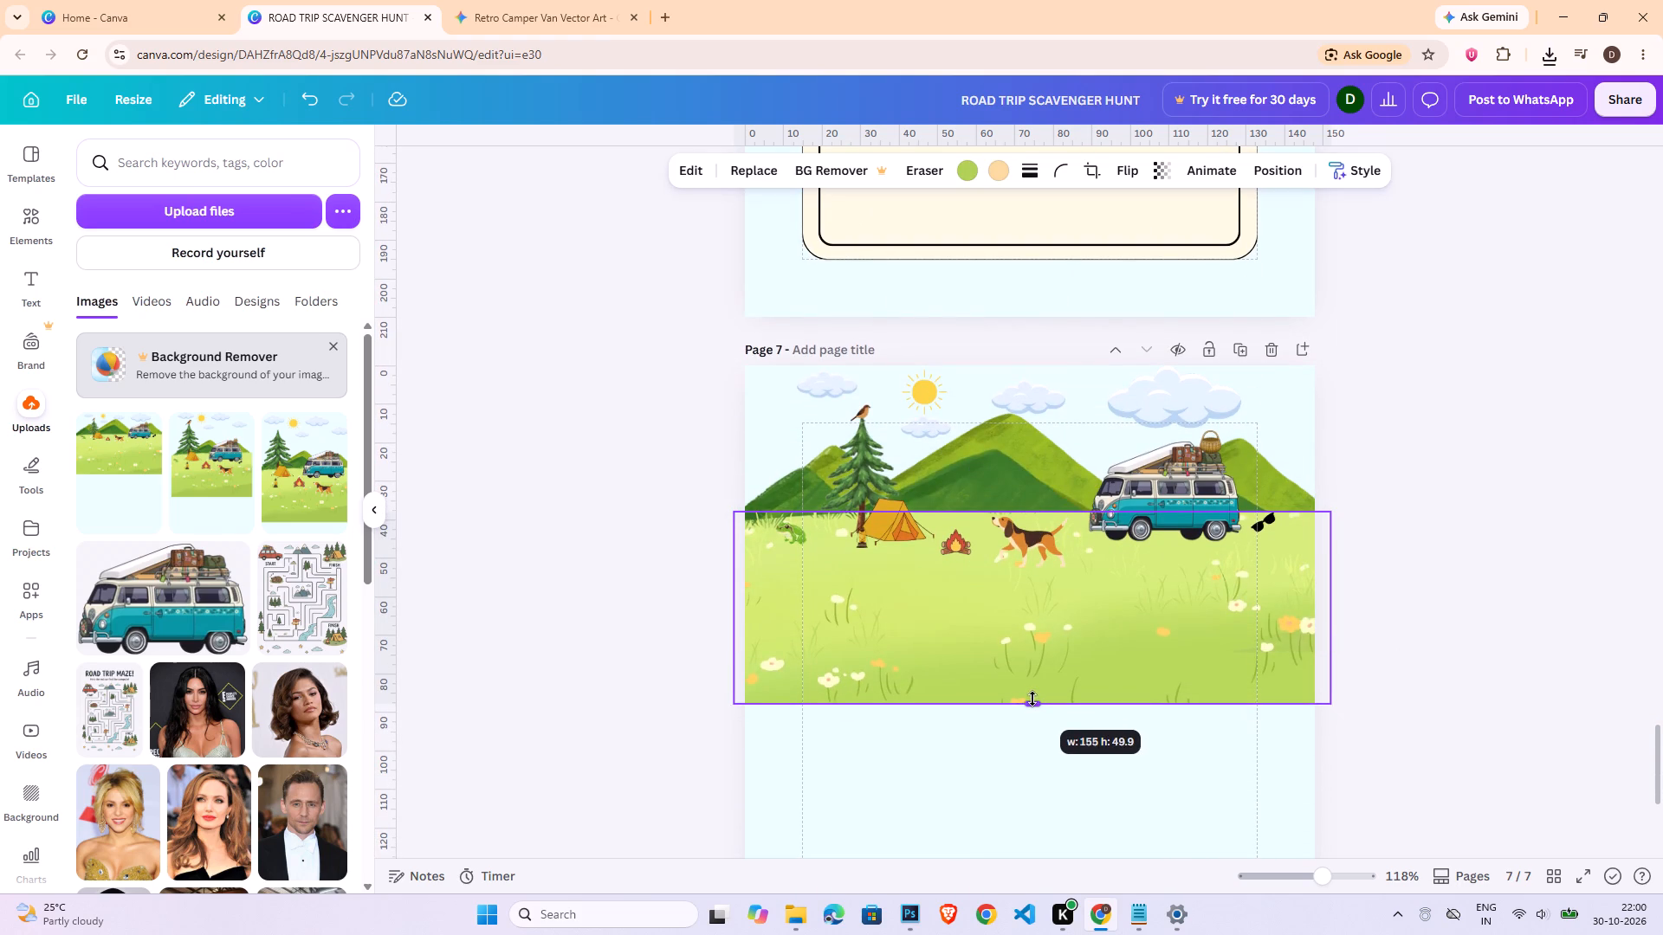
{"action": "left_click_drag", "start_coordinate": [1032, 699], "coordinate": [1033, 696]}
{"action": "left_click", "coordinate": [1486, 557]}
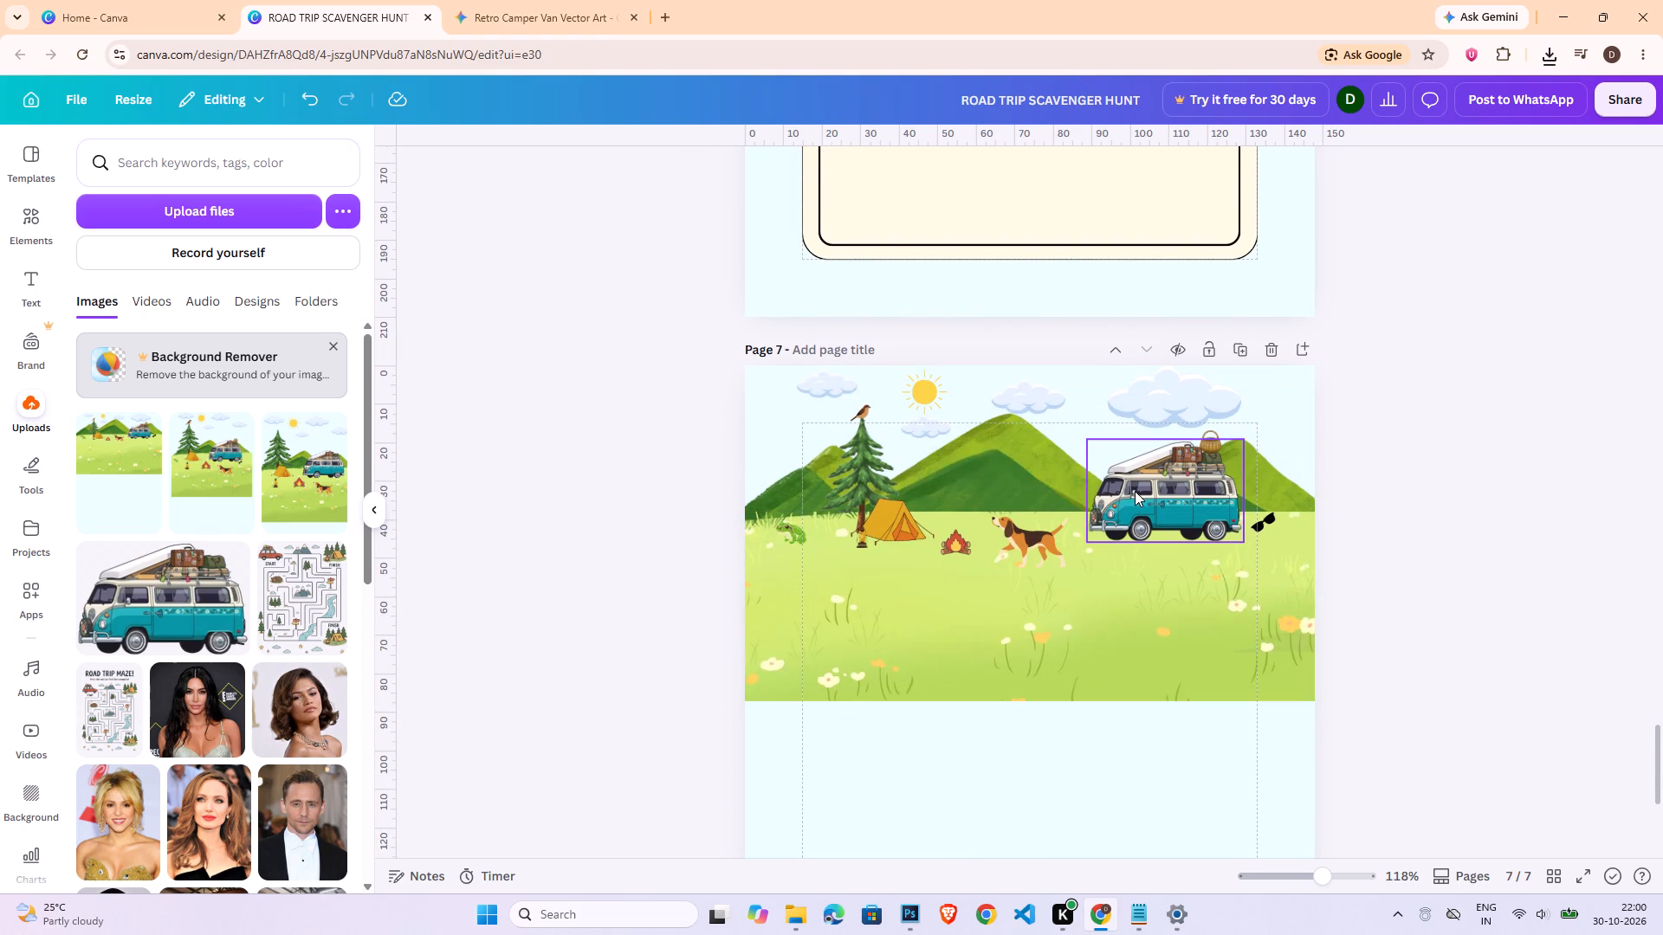
Enlarge the camper van on page 7 and shift it slightly down onto the grass.
{"action": "left_click", "coordinate": [1135, 490]}
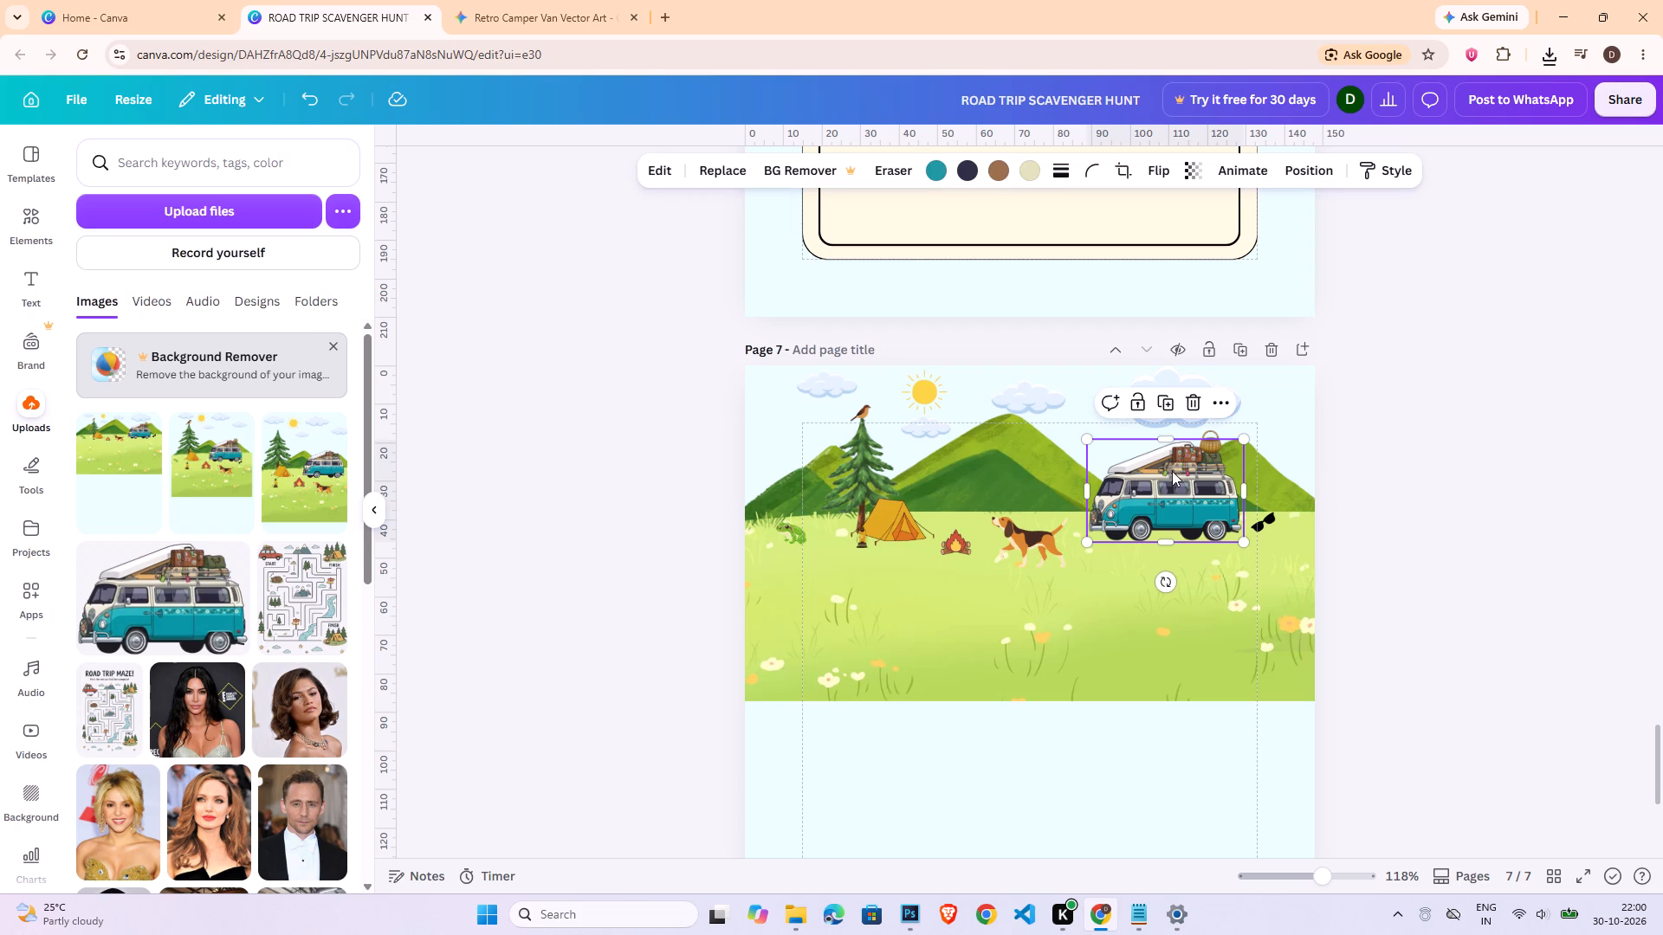
{"action": "left_click_drag", "start_coordinate": [1244, 435], "coordinate": [1281, 425]}
{"action": "left_click_drag", "start_coordinate": [1207, 486], "coordinate": [1201, 513]}
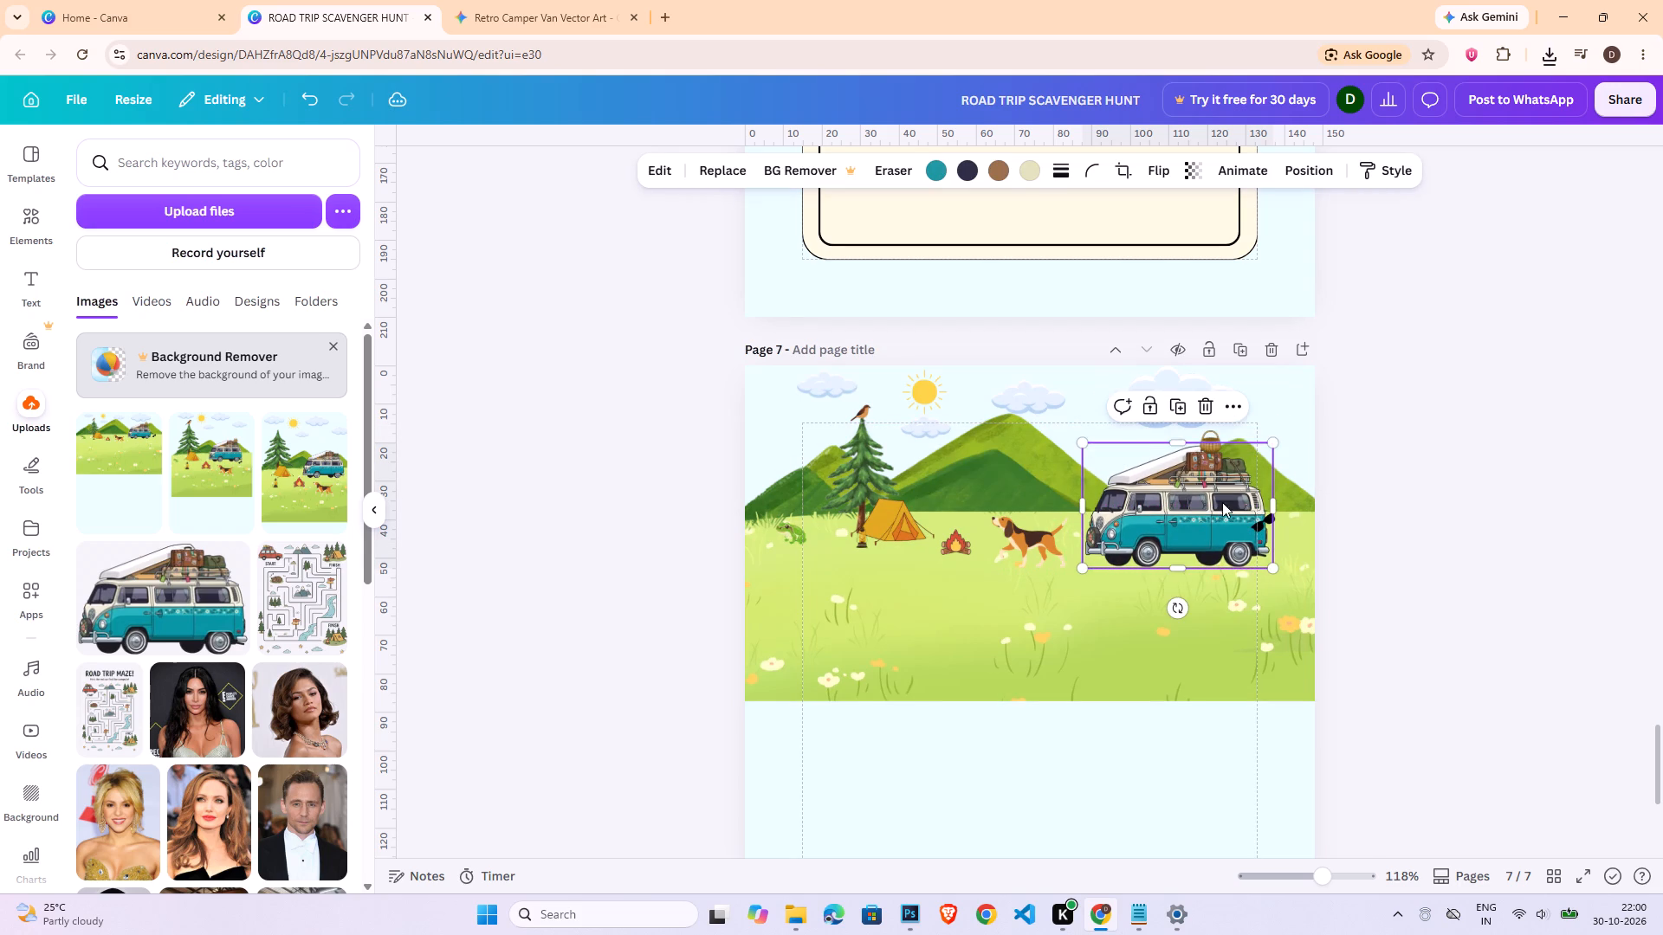
{"action": "left_click_drag", "start_coordinate": [1271, 442], "coordinate": [1289, 432]}
Move the sunglasses off the van to the tent's upper edge on the campfire side, keeping the grass field in place.
{"action": "left_click", "coordinate": [1263, 522]}
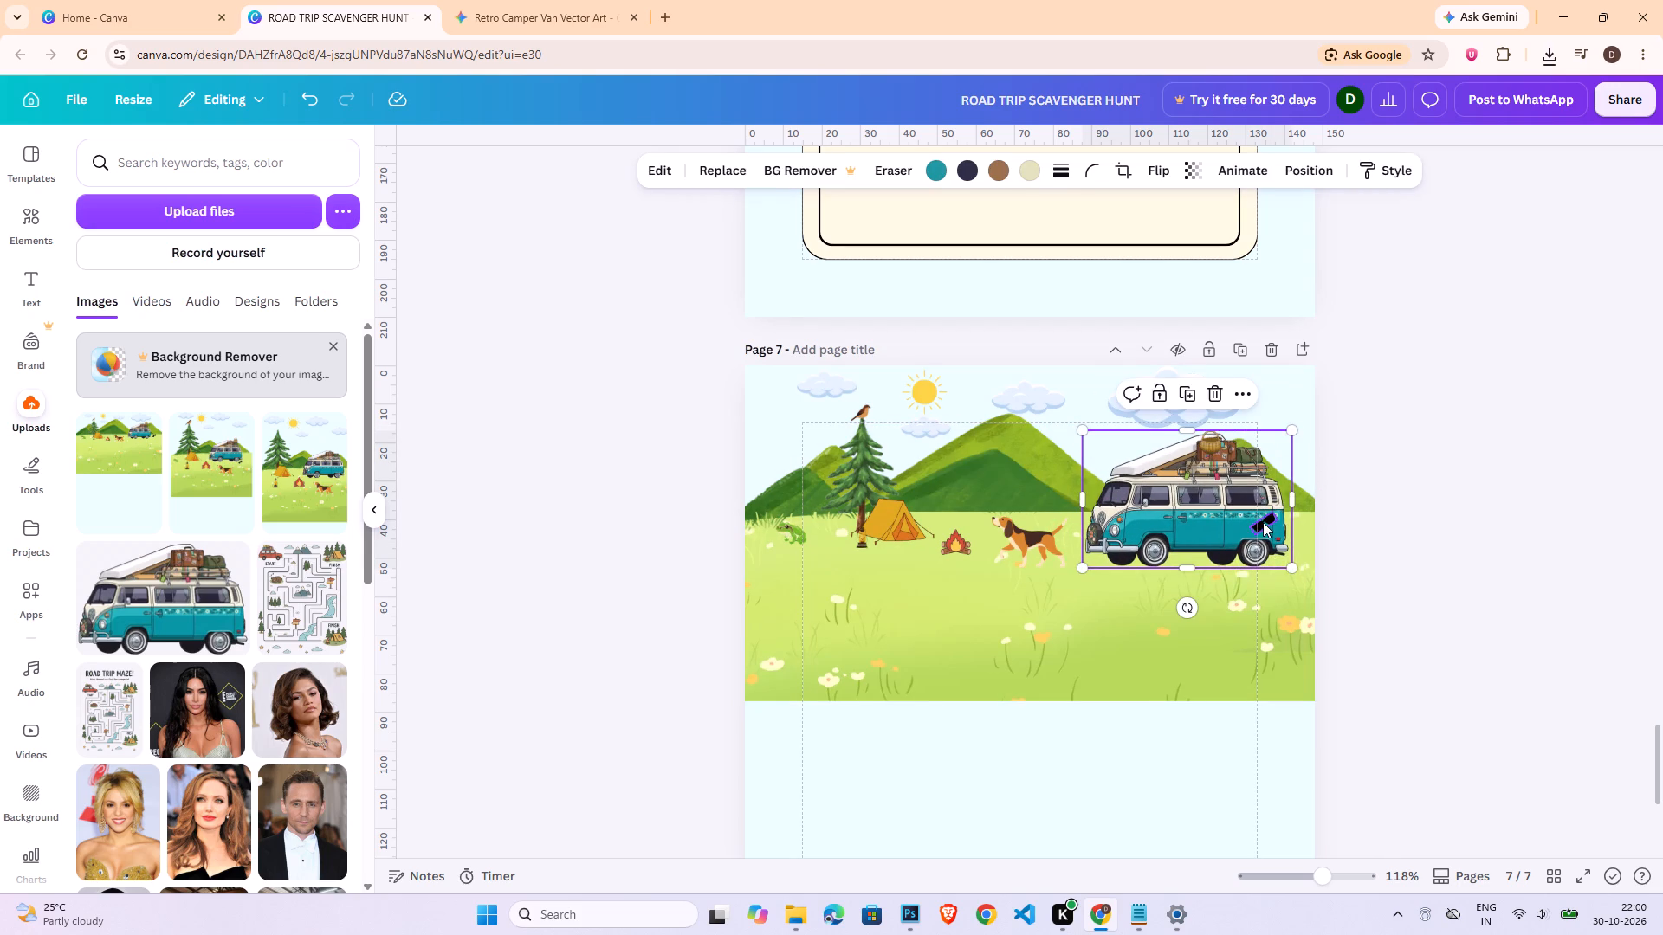
{"action": "left_click_drag", "start_coordinate": [1266, 516], "coordinate": [1082, 513]}
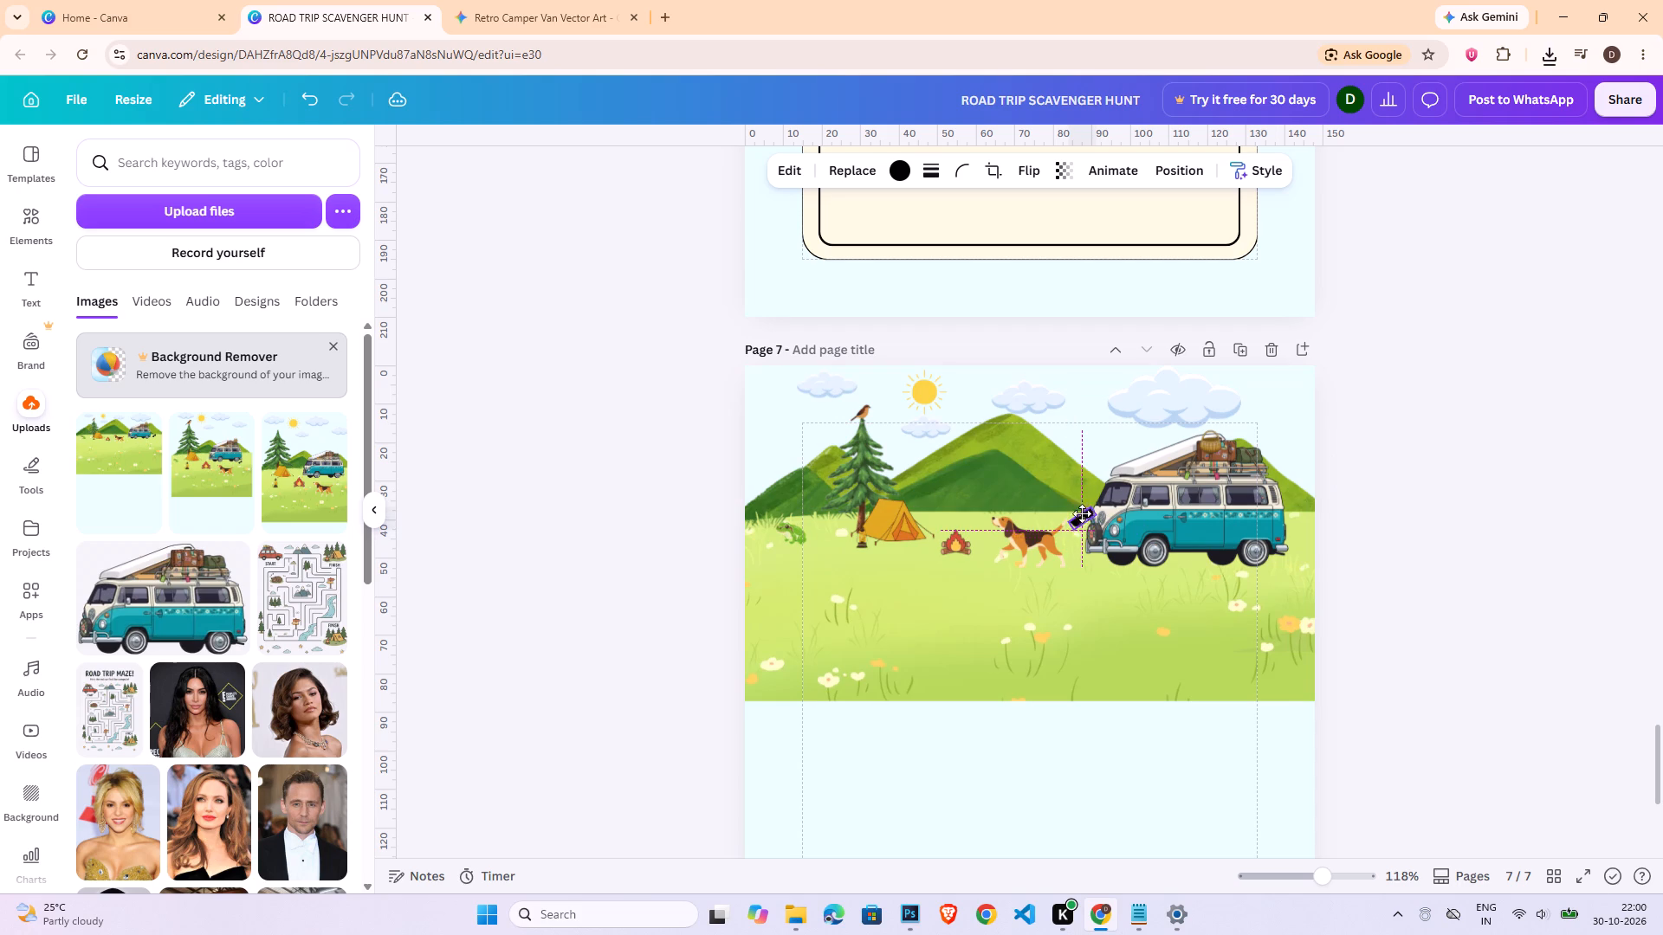
{"action": "left_click_drag", "start_coordinate": [1082, 513], "coordinate": [836, 550]}
{"action": "left_click_drag", "start_coordinate": [849, 538], "coordinate": [842, 542]}
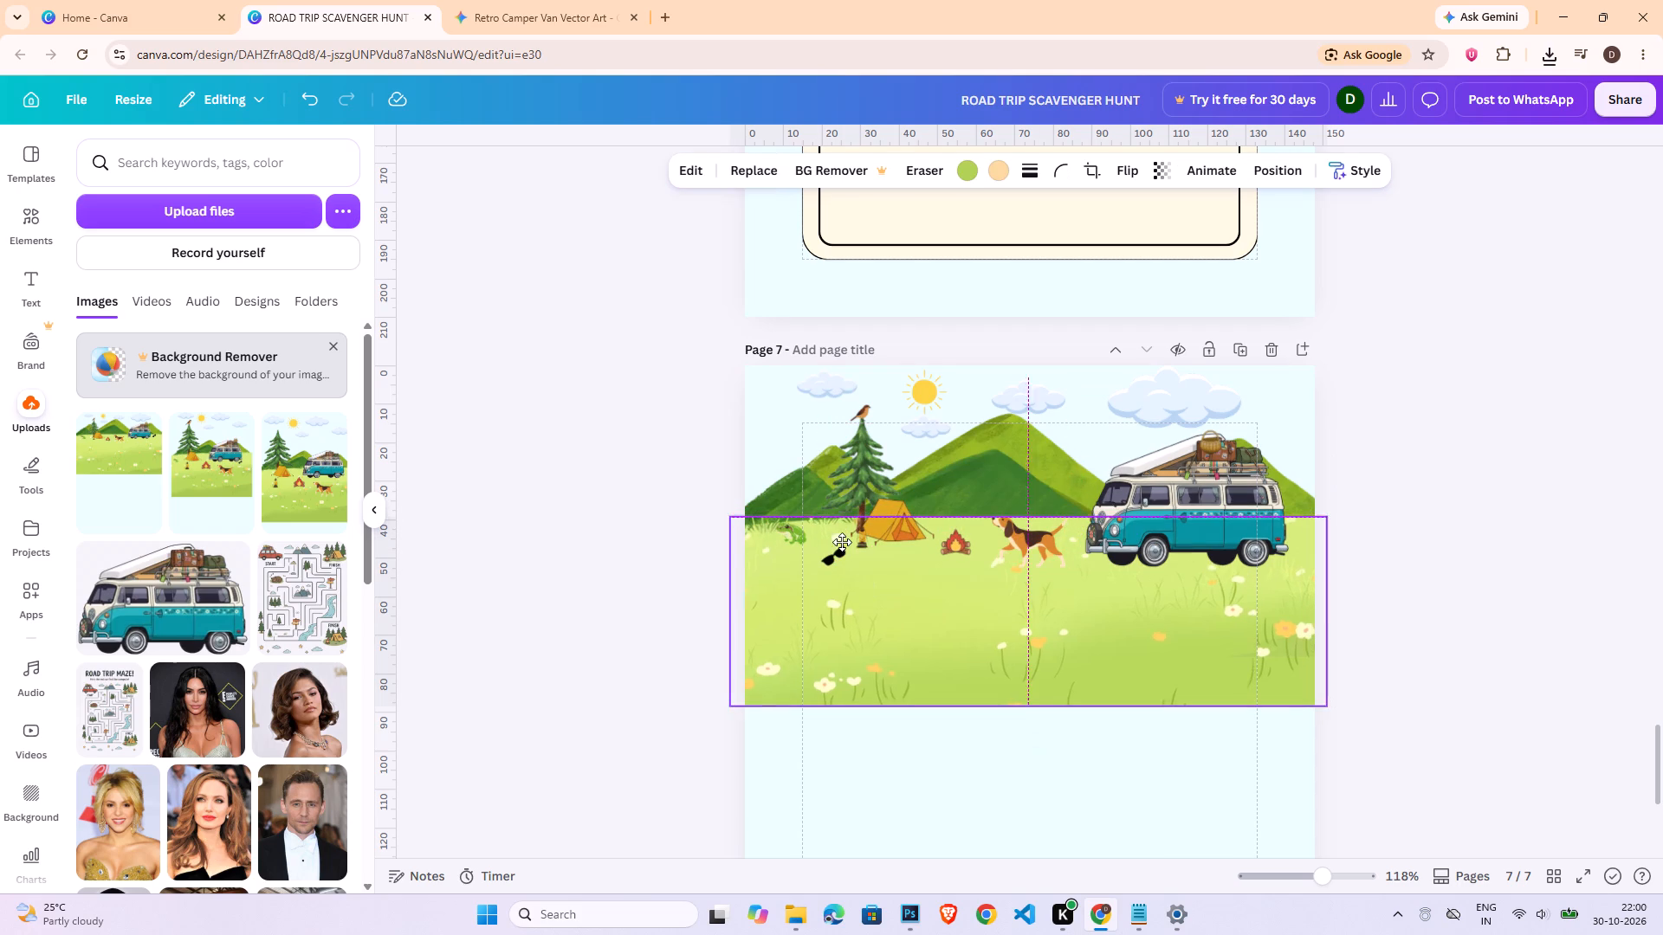
{"action": "left_click_drag", "start_coordinate": [842, 542], "coordinate": [841, 542]}
{"action": "key", "text": "ctrl+z"}
{"action": "left_click", "coordinate": [833, 555]}
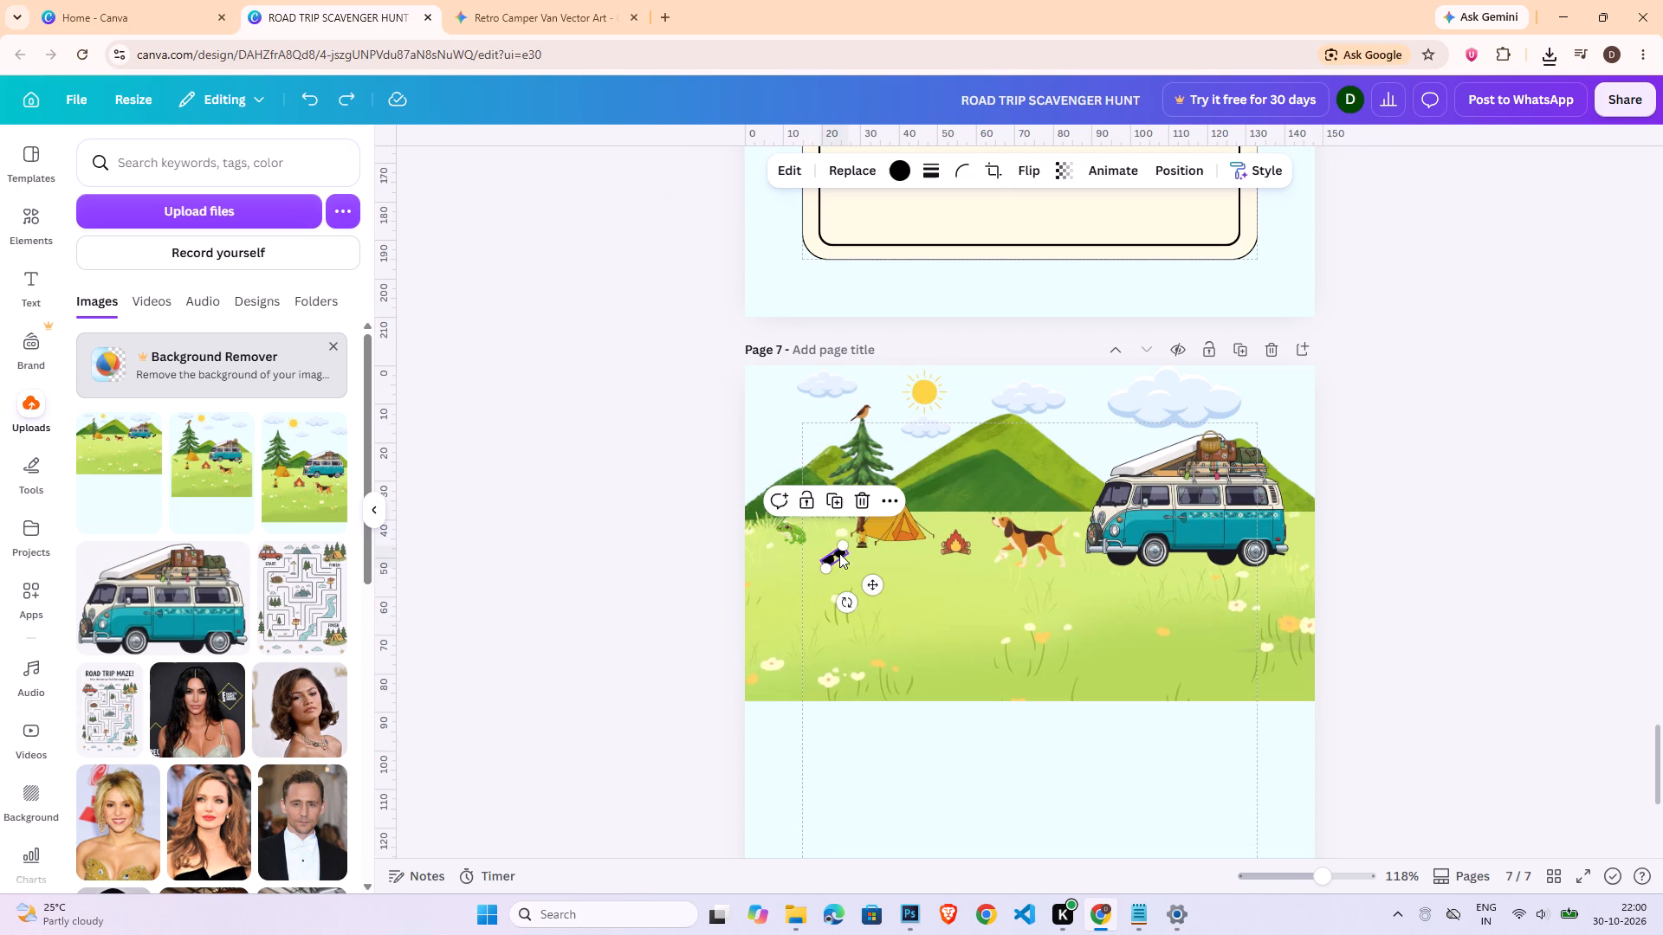
{"action": "left_click", "coordinate": [845, 542]}
{"action": "left_click_drag", "start_coordinate": [872, 583], "coordinate": [888, 575]}
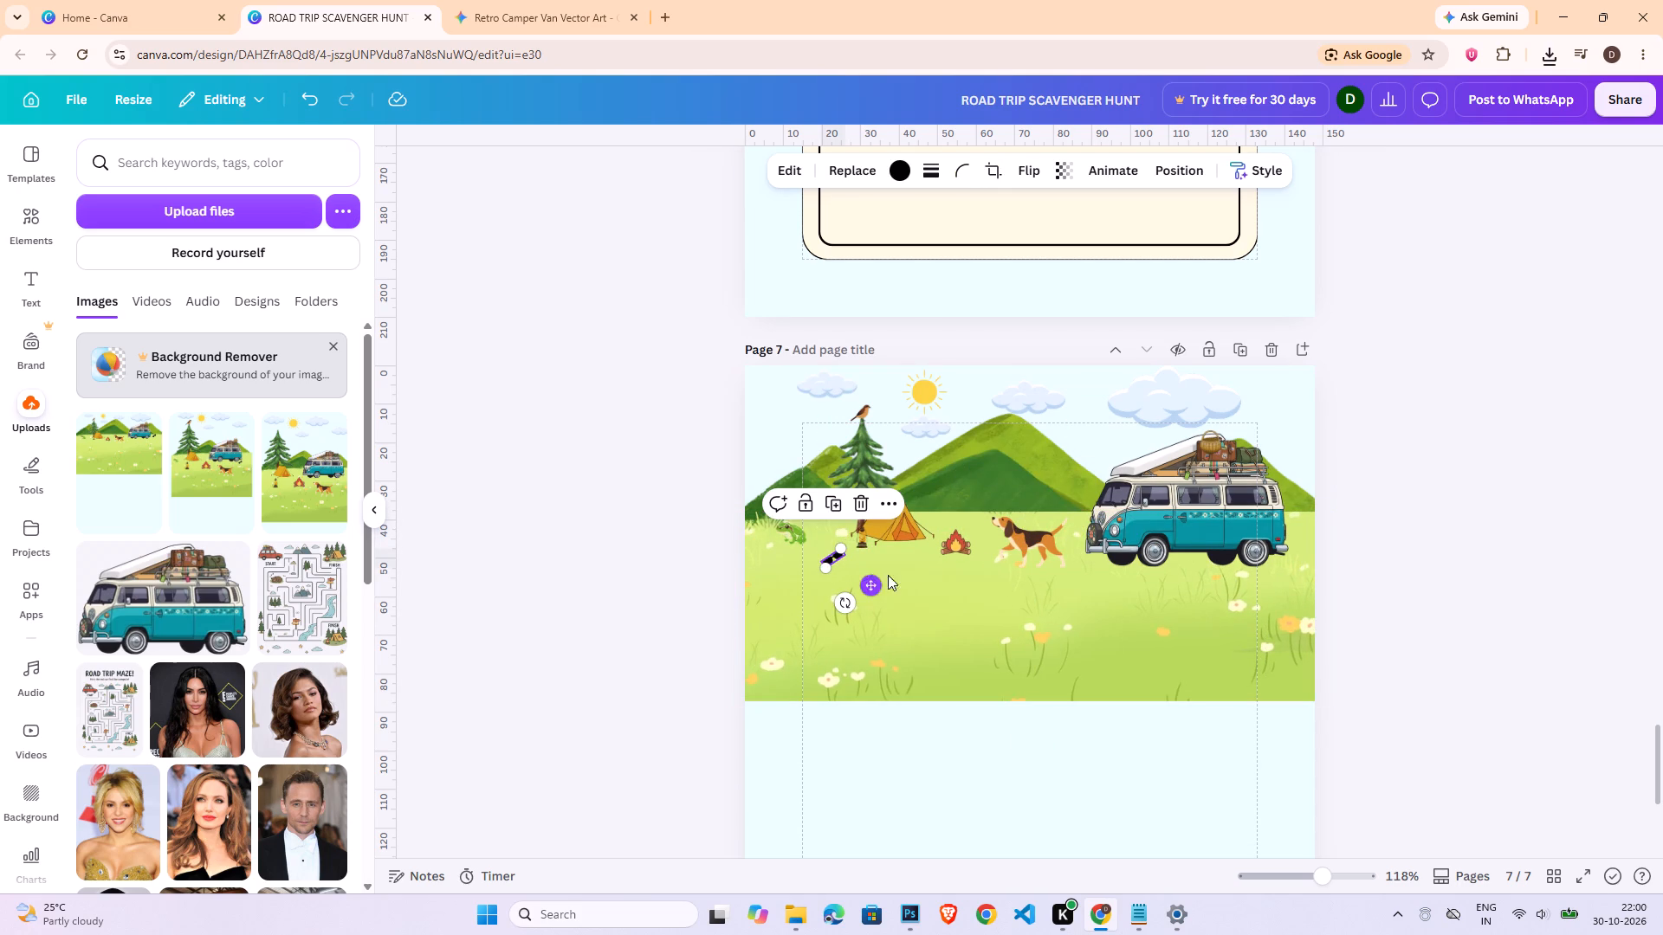
{"action": "left_click_drag", "start_coordinate": [888, 575], "coordinate": [952, 537]}
Send the sunglasses one layer backward so they sit behind the tent.
{"action": "left_click", "coordinate": [901, 530]}
{"action": "left_click", "coordinate": [911, 513]}
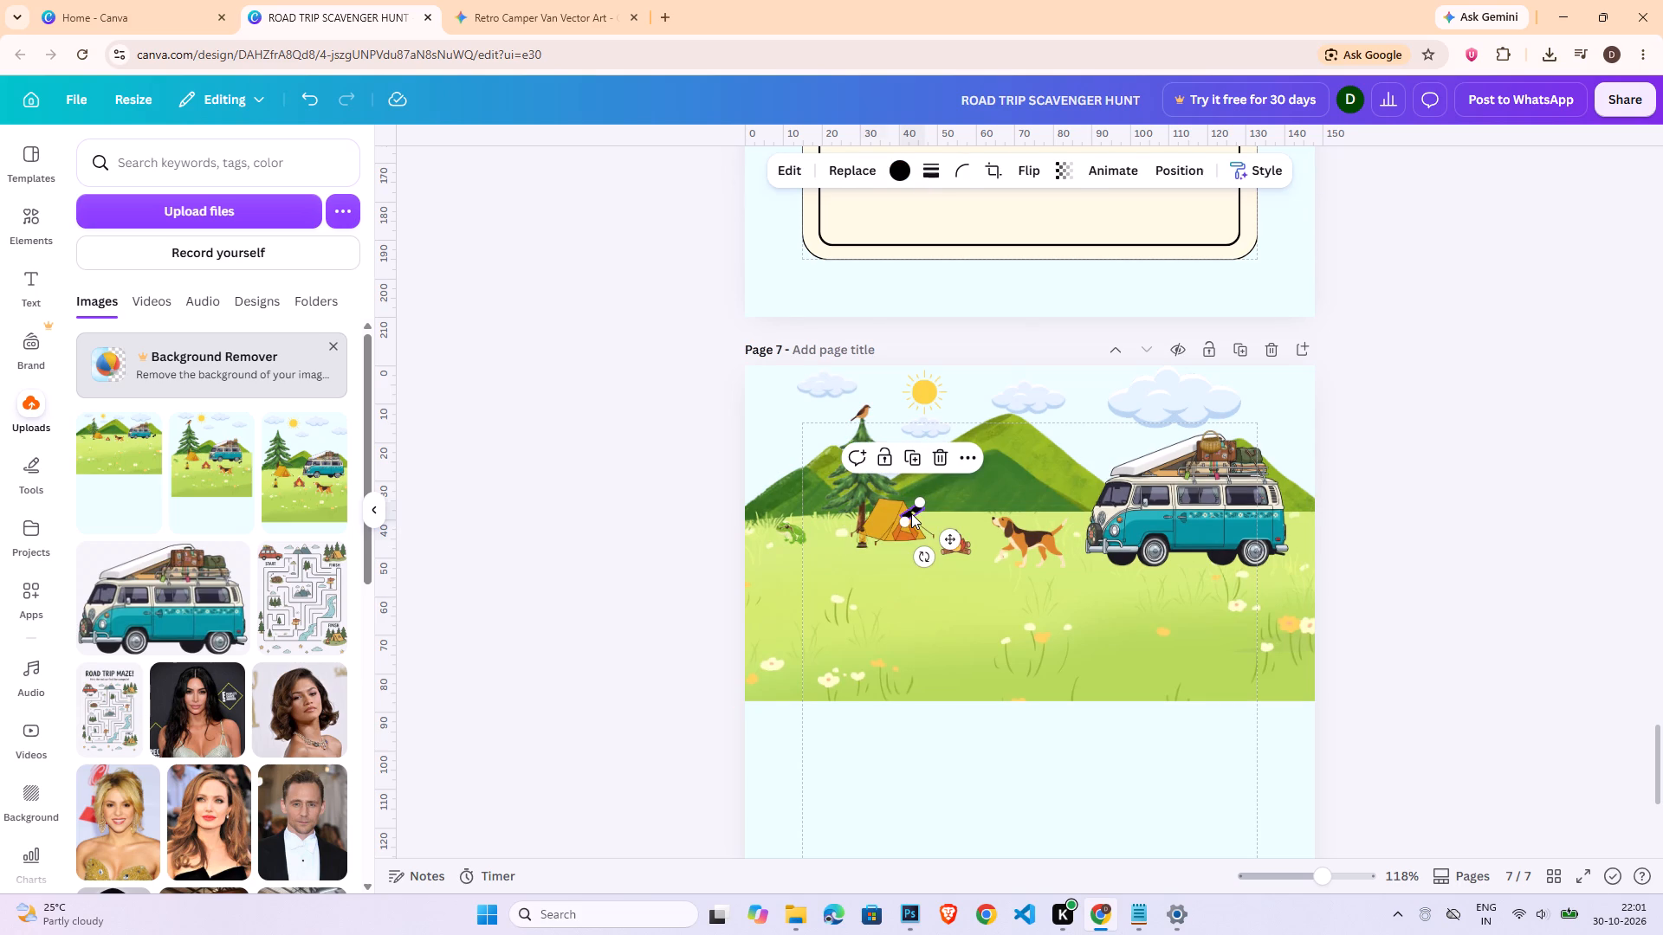
{"action": "left_click", "coordinate": [1186, 168]}
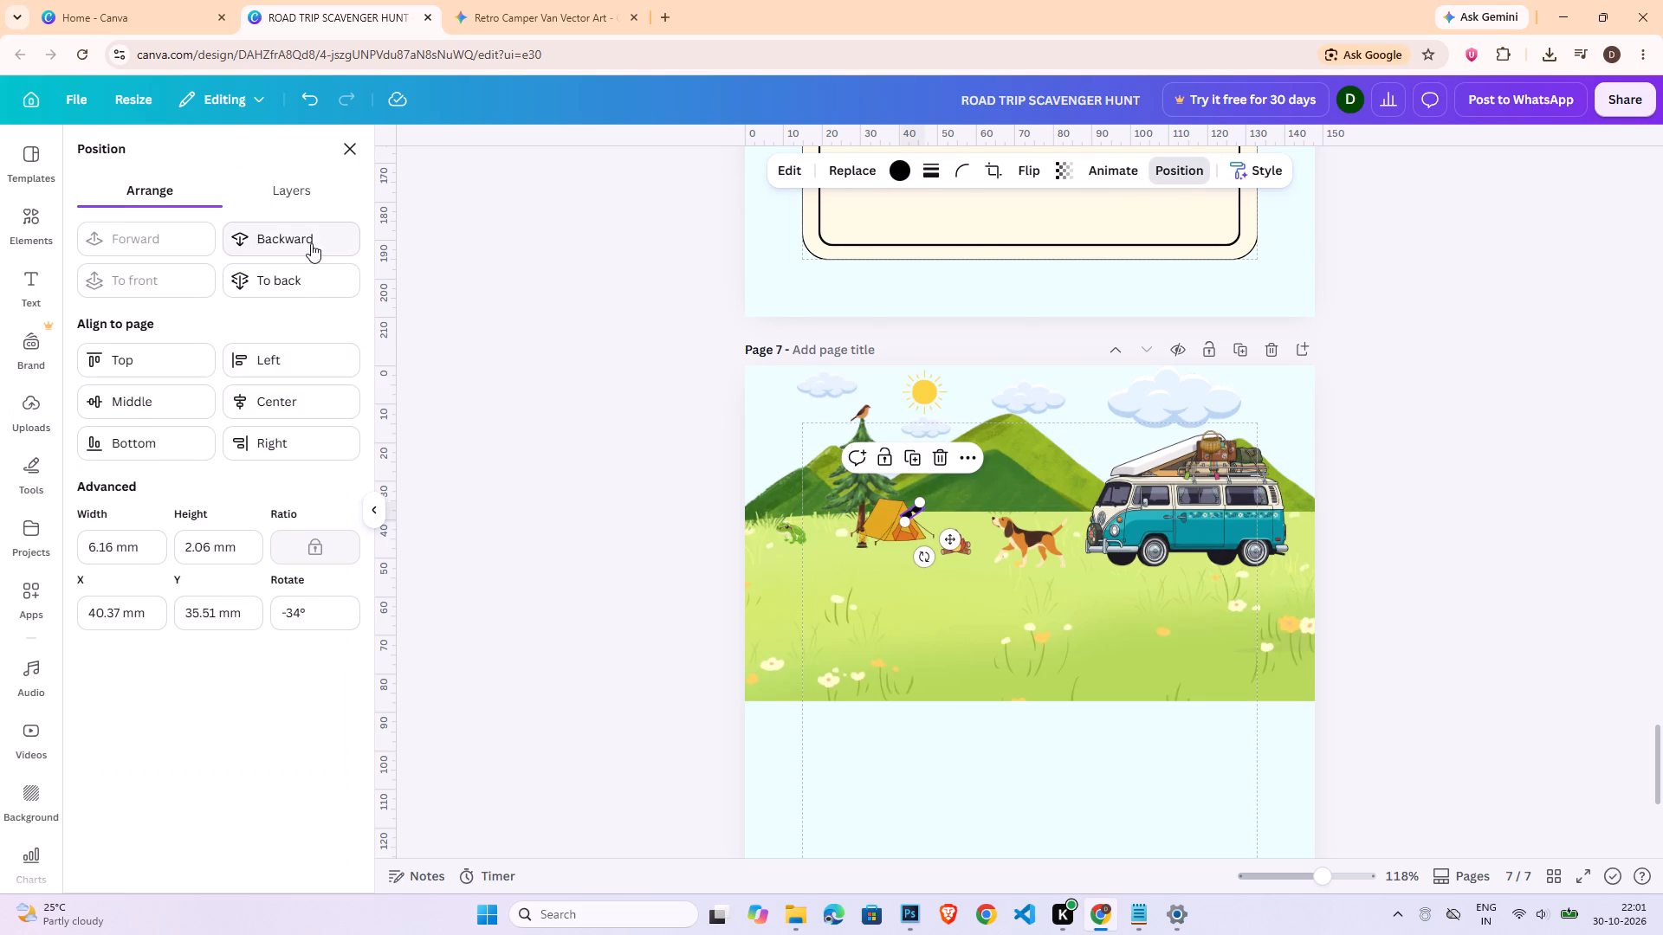
{"action": "left_click", "coordinate": [311, 243]}
{"action": "double_click", "coordinate": [1528, 571]}
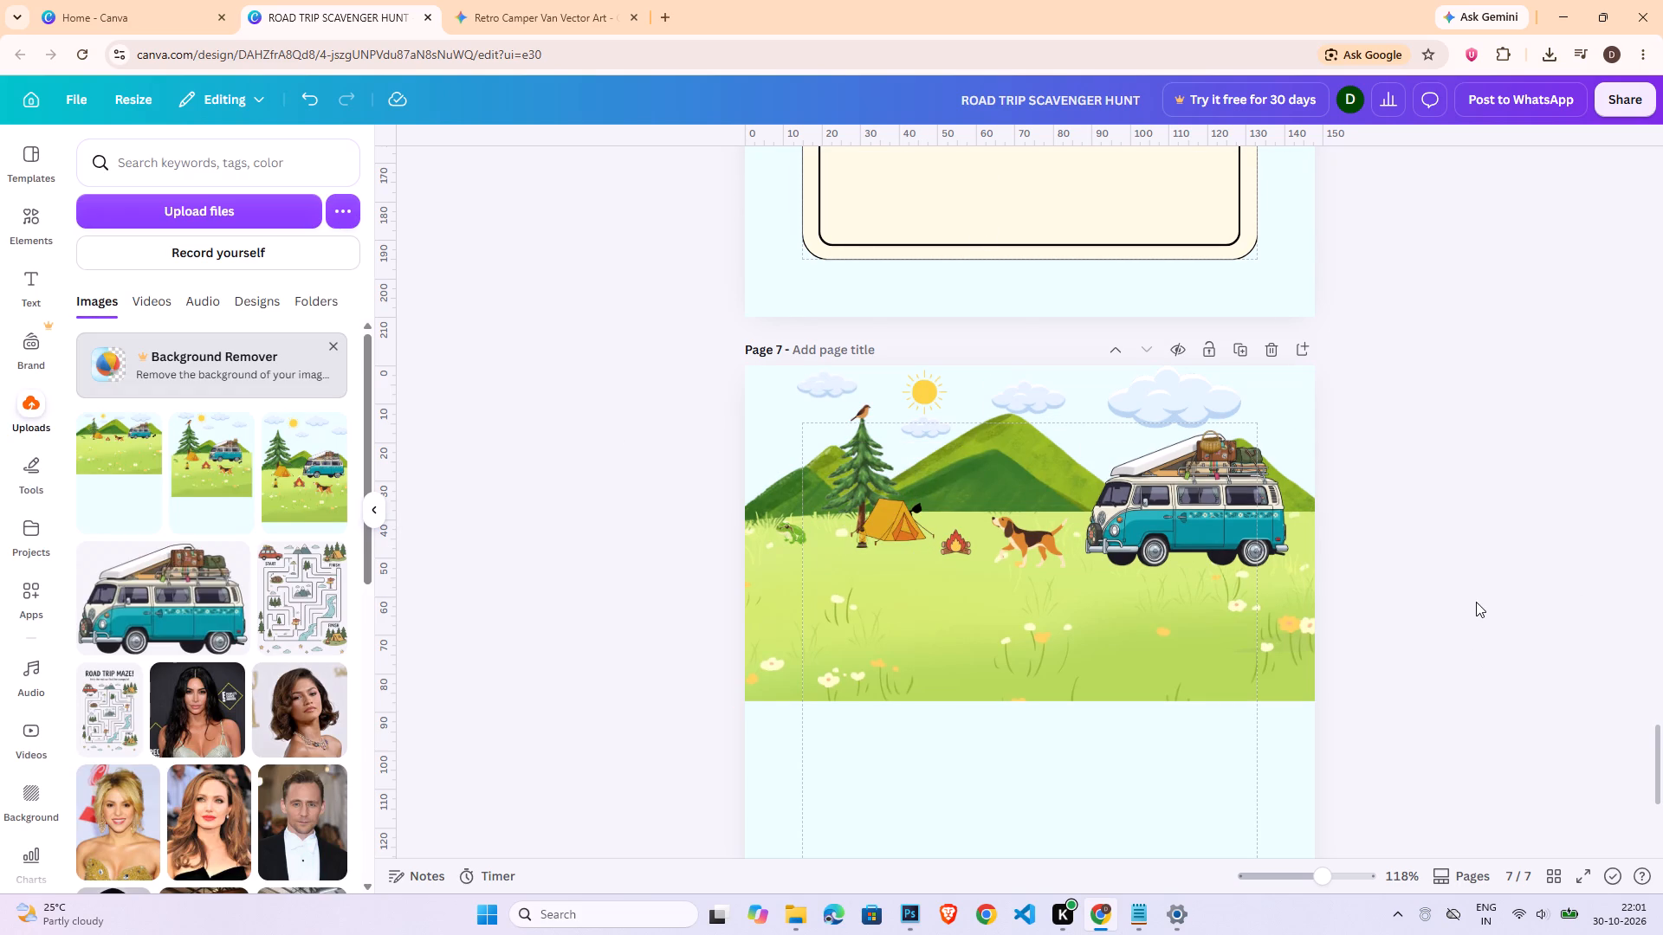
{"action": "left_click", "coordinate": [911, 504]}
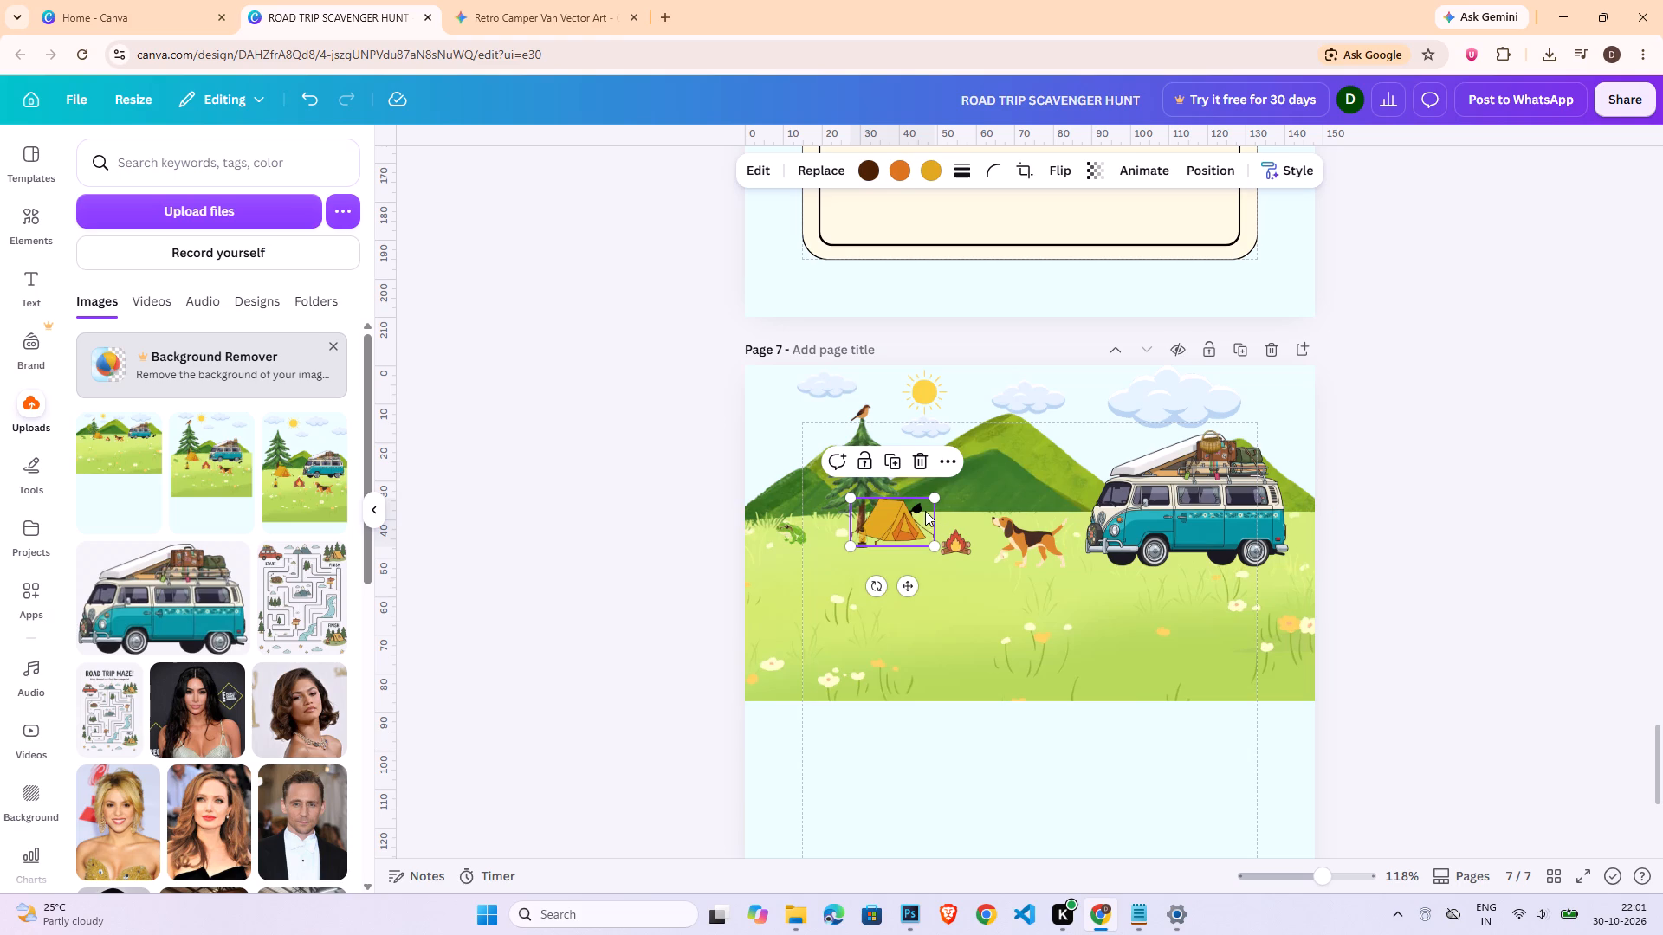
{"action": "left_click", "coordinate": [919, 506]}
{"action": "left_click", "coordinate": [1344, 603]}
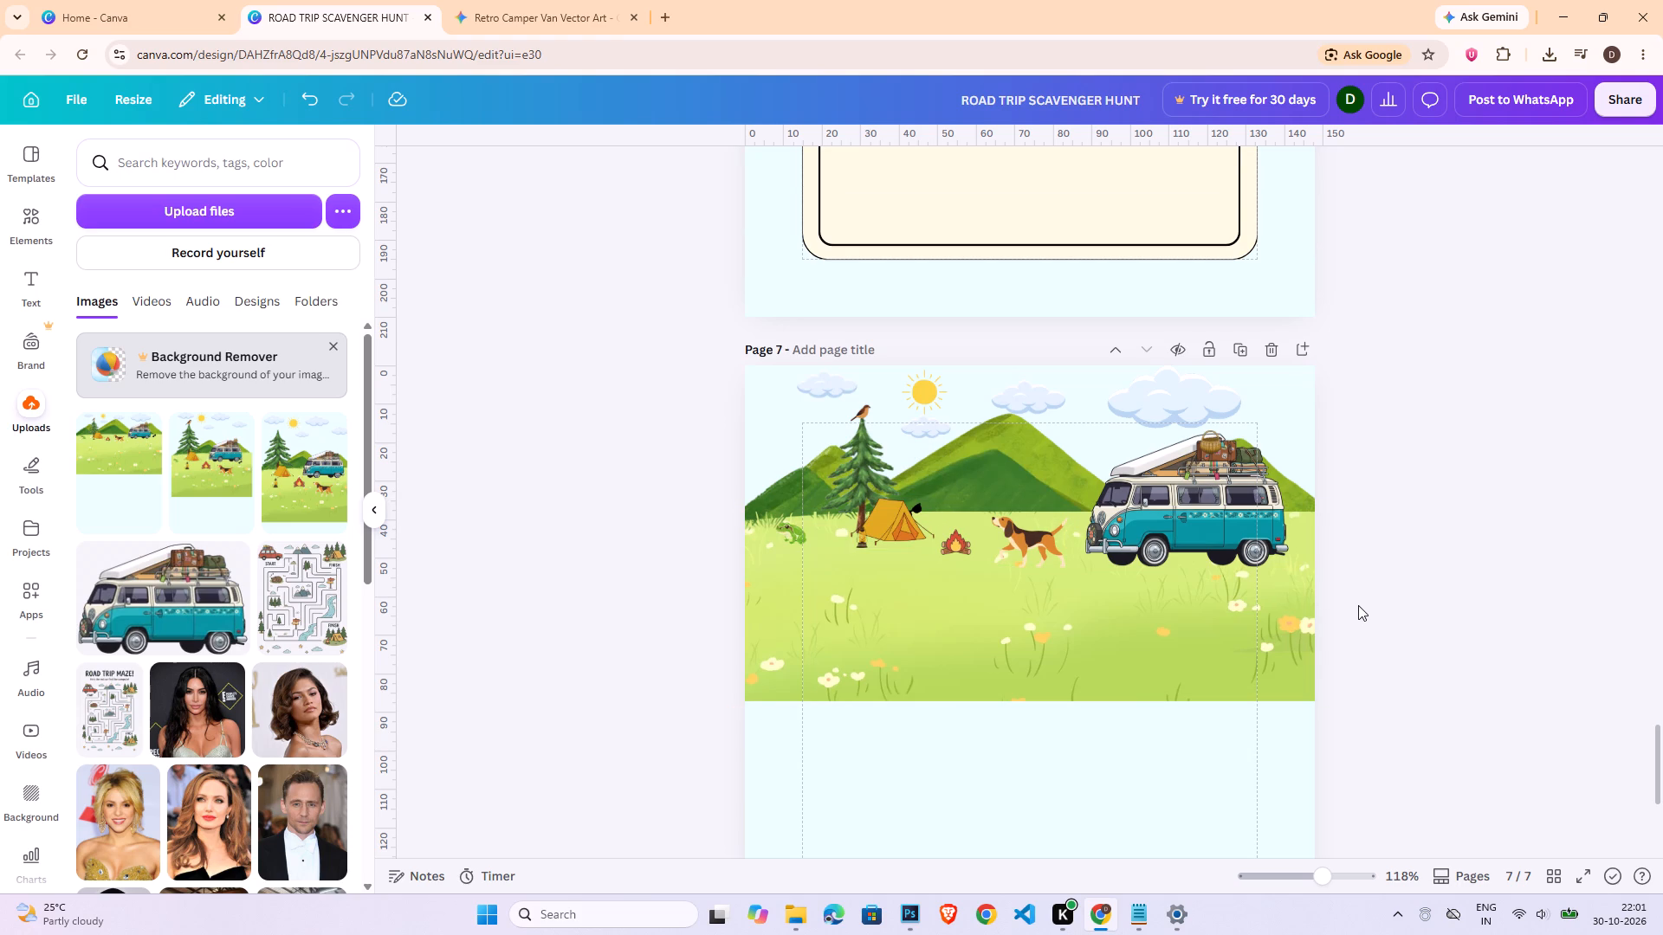
Enlarge the dog on page 7 to about 34 mm wide and move it down onto the grass below the campfire.
{"action": "left_click", "coordinate": [1026, 534]}
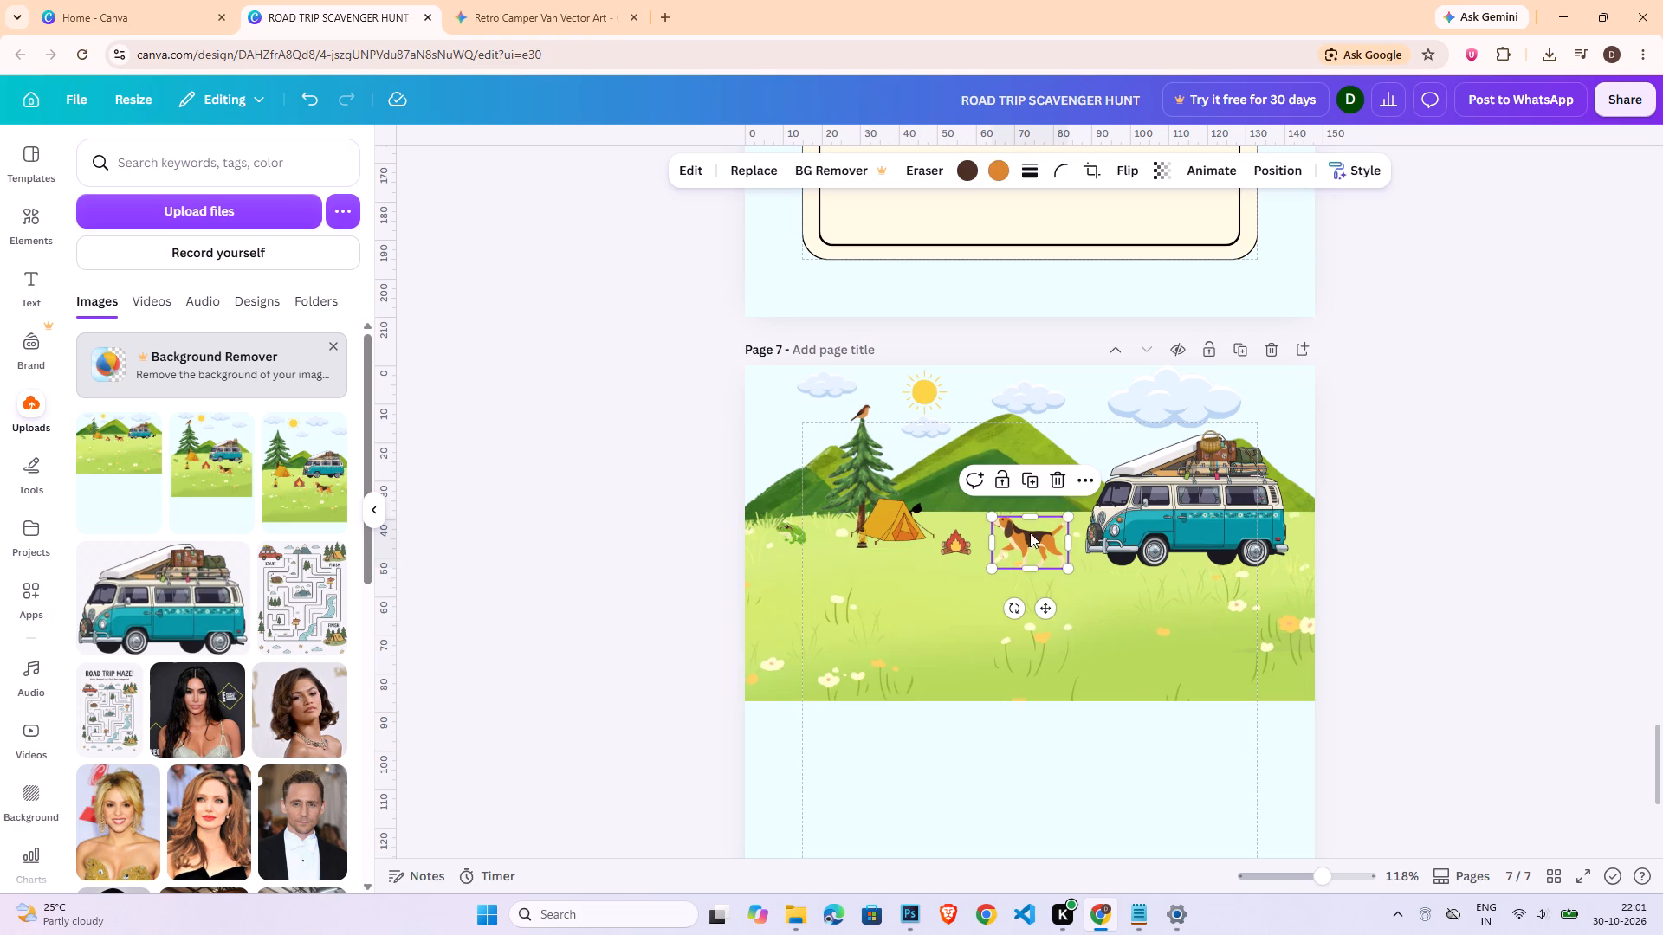
{"action": "left_click_drag", "start_coordinate": [993, 566], "coordinate": [941, 592]}
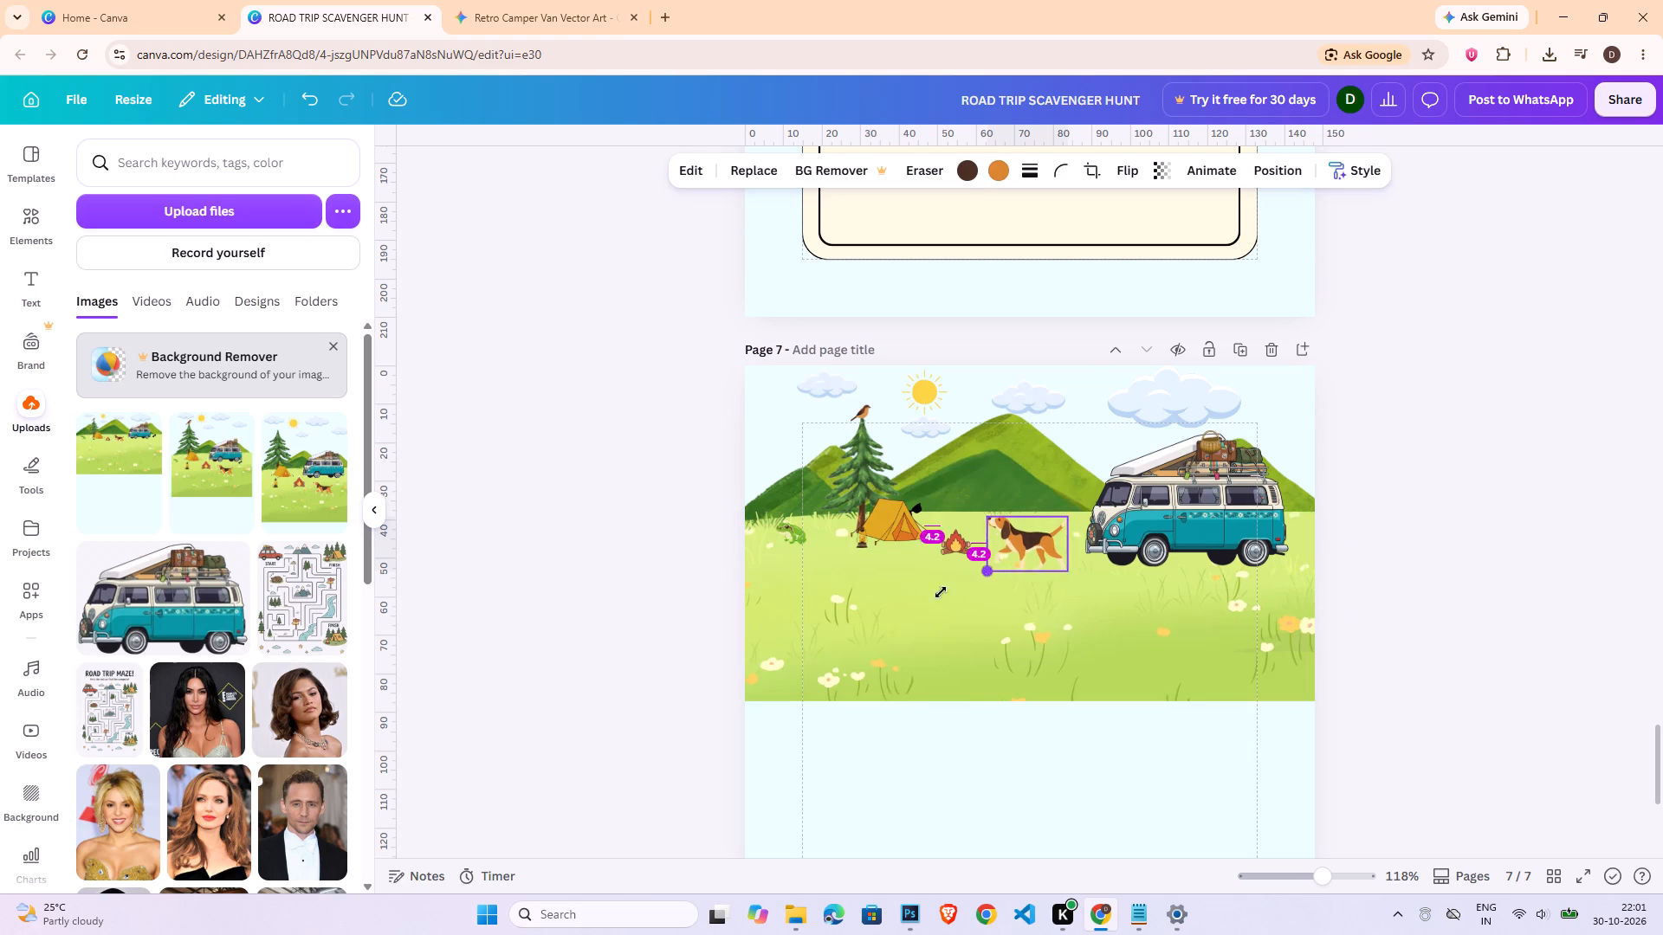
{"action": "left_click_drag", "start_coordinate": [941, 592], "coordinate": [935, 600]}
{"action": "left_click_drag", "start_coordinate": [993, 564], "coordinate": [993, 619]}
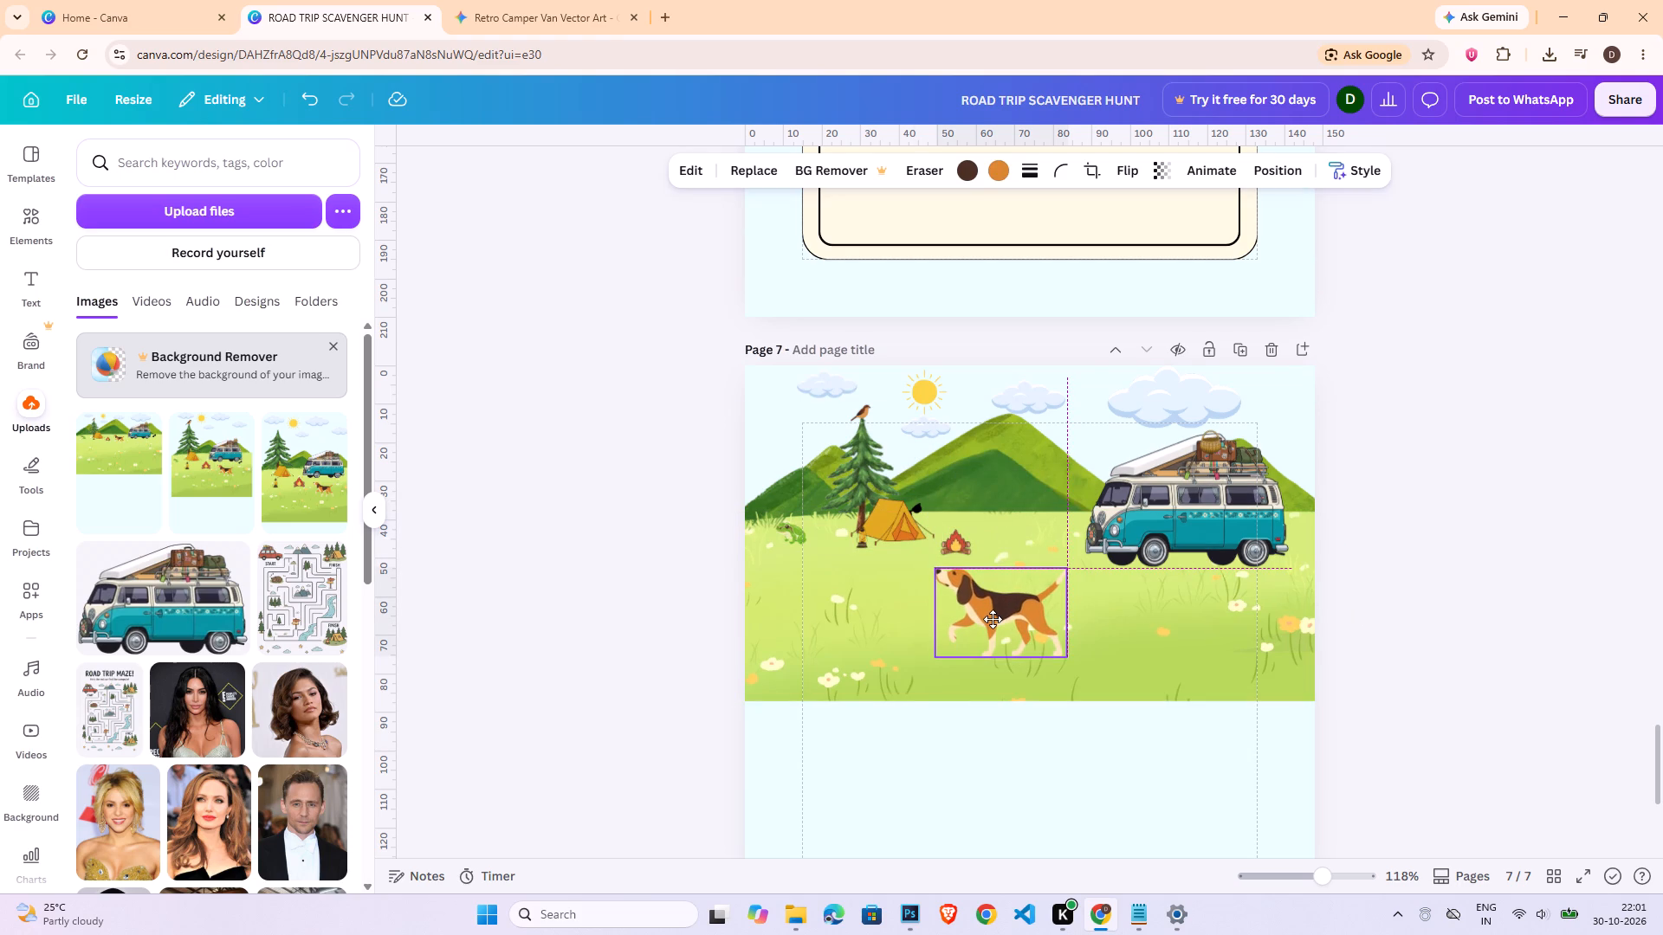
{"action": "left_click_drag", "start_coordinate": [993, 619], "coordinate": [993, 618]}
Enlarge the tent on page 7 to about 26 mm wide, extending it up and towards the campfire.
{"action": "left_click", "coordinate": [964, 547]}
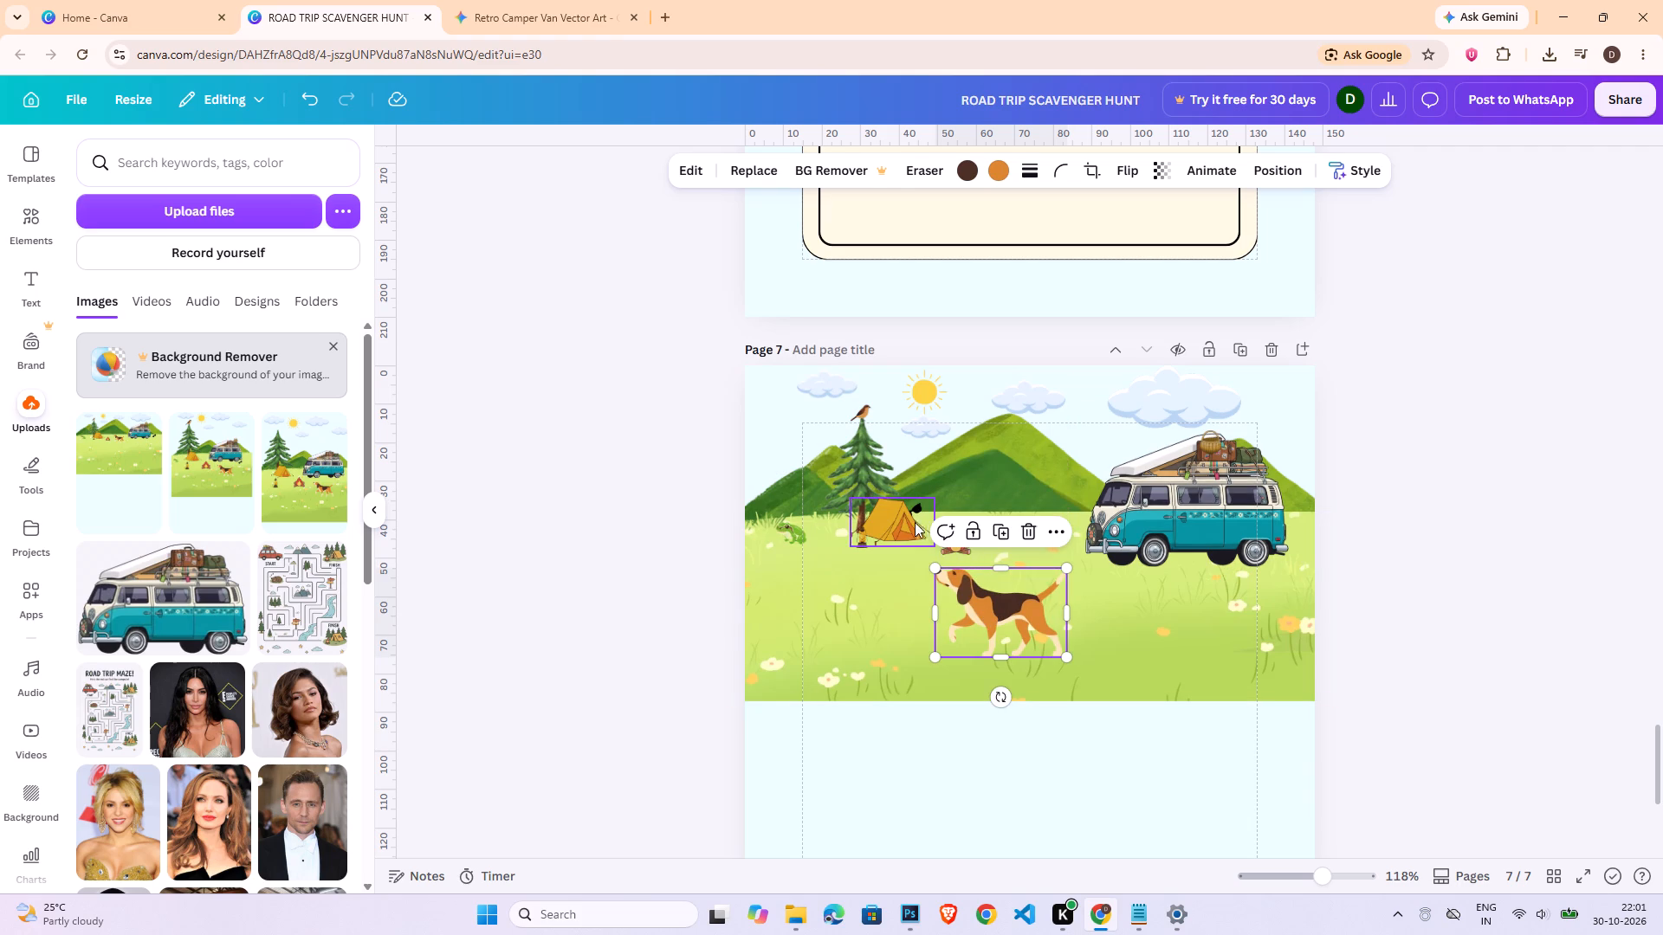
{"action": "left_click", "coordinate": [881, 525]}
{"action": "left_click", "coordinate": [941, 493]}
{"action": "left_click", "coordinate": [909, 514]}
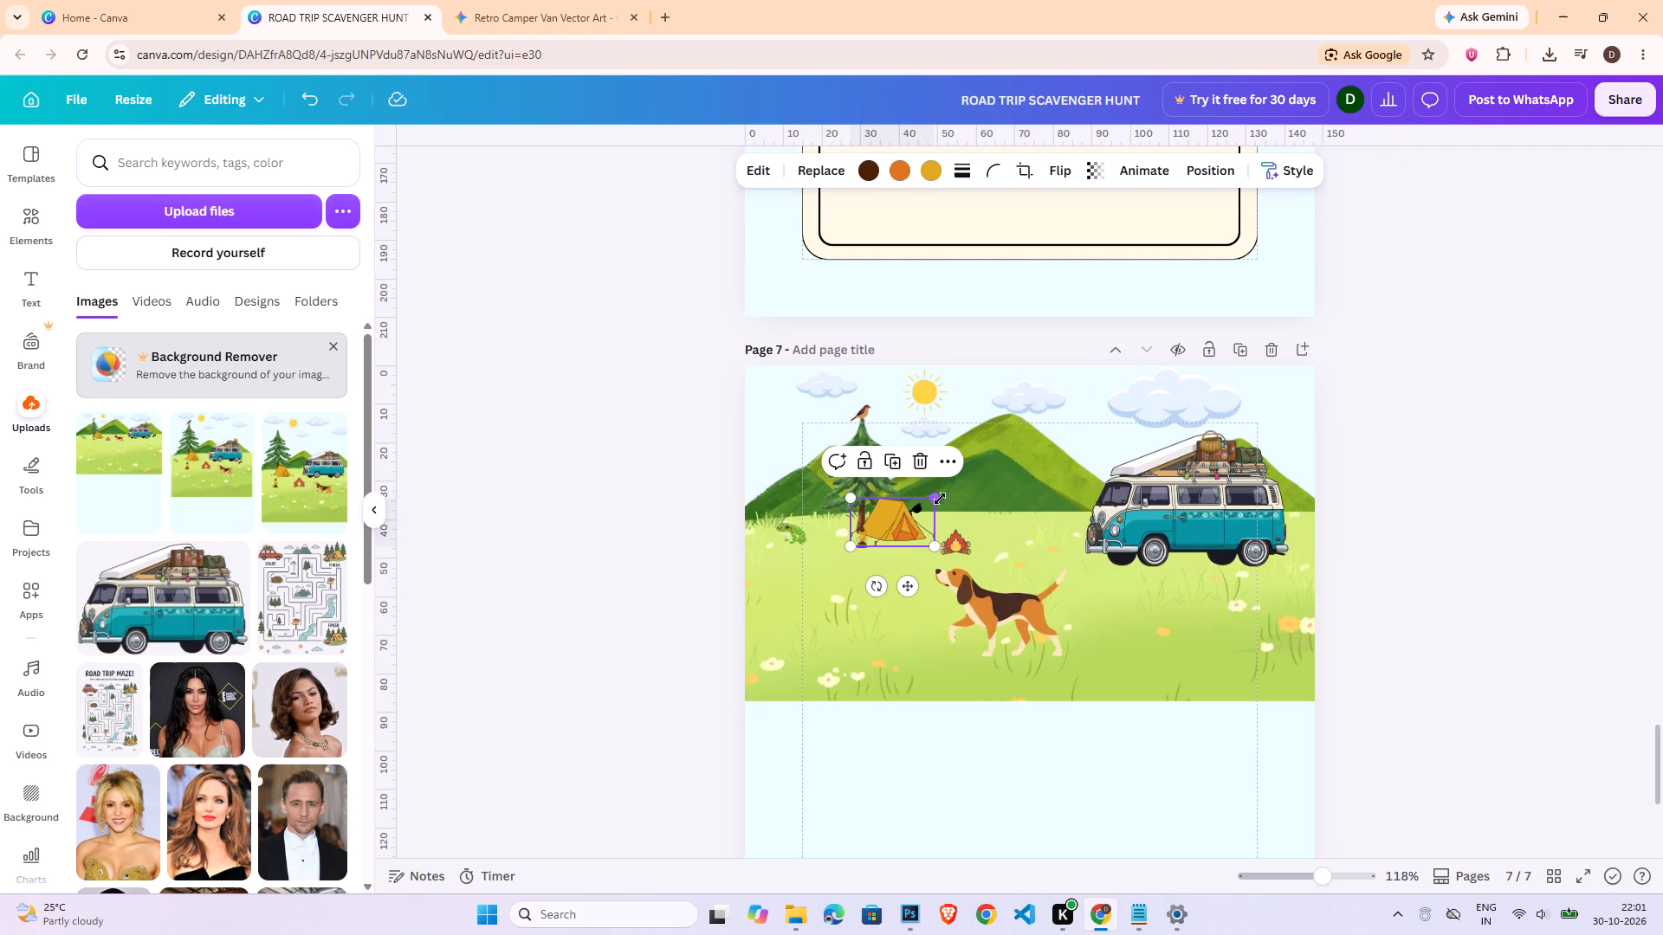
{"action": "left_click_drag", "start_coordinate": [940, 499], "coordinate": [956, 486]}
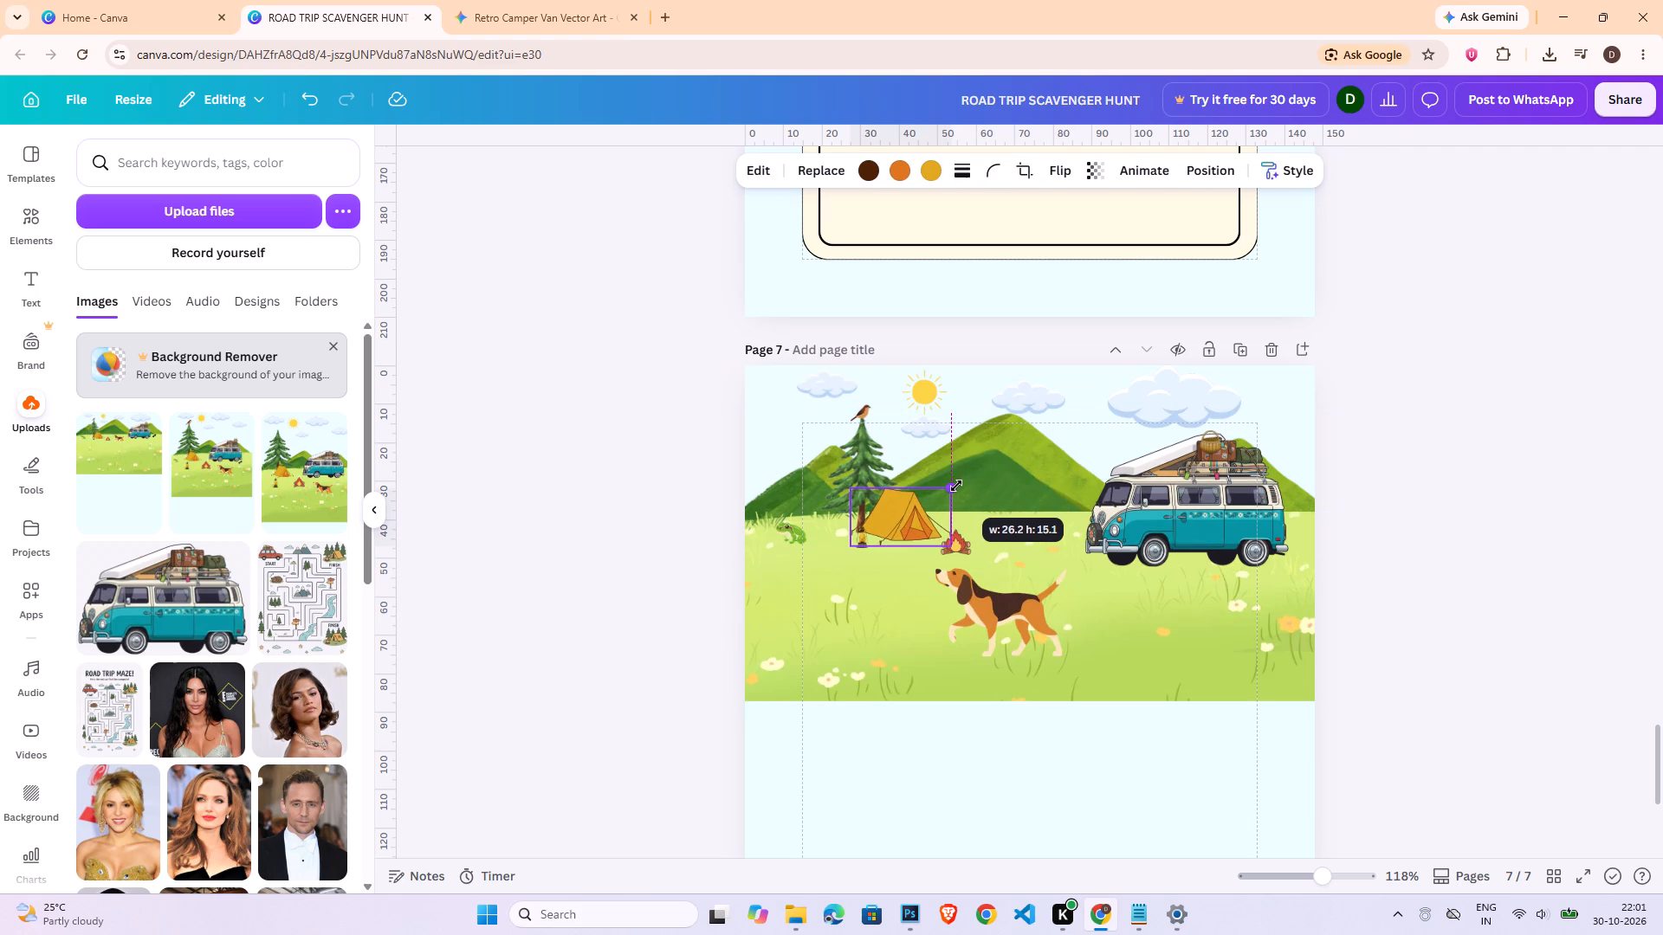
{"action": "left_click_drag", "start_coordinate": [956, 486], "coordinate": [960, 485]}
{"action": "left_click", "coordinate": [1401, 495]}
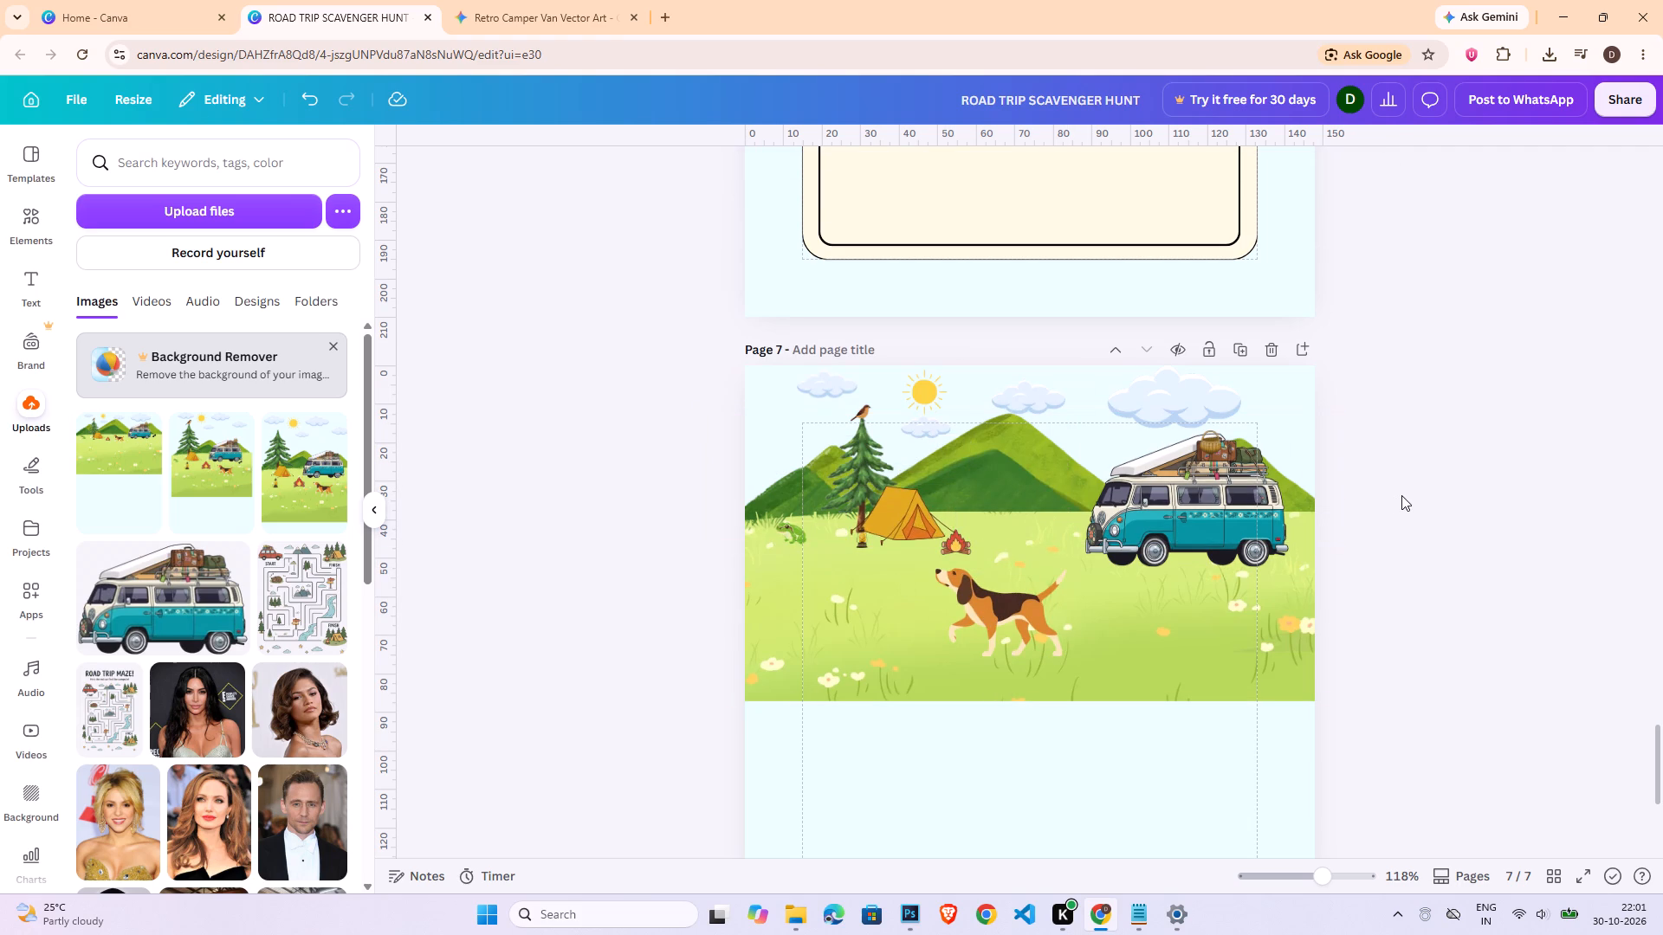
Check the camping scene in page 6's upper Spot the Difference frame against the edited page 7 scene.
{"action": "scroll", "coordinate": [1219, 461], "scroll_direction": "down", "scroll_amount": 1}
{"action": "scroll", "coordinate": [1219, 461], "scroll_direction": "up", "scroll_amount": 7}
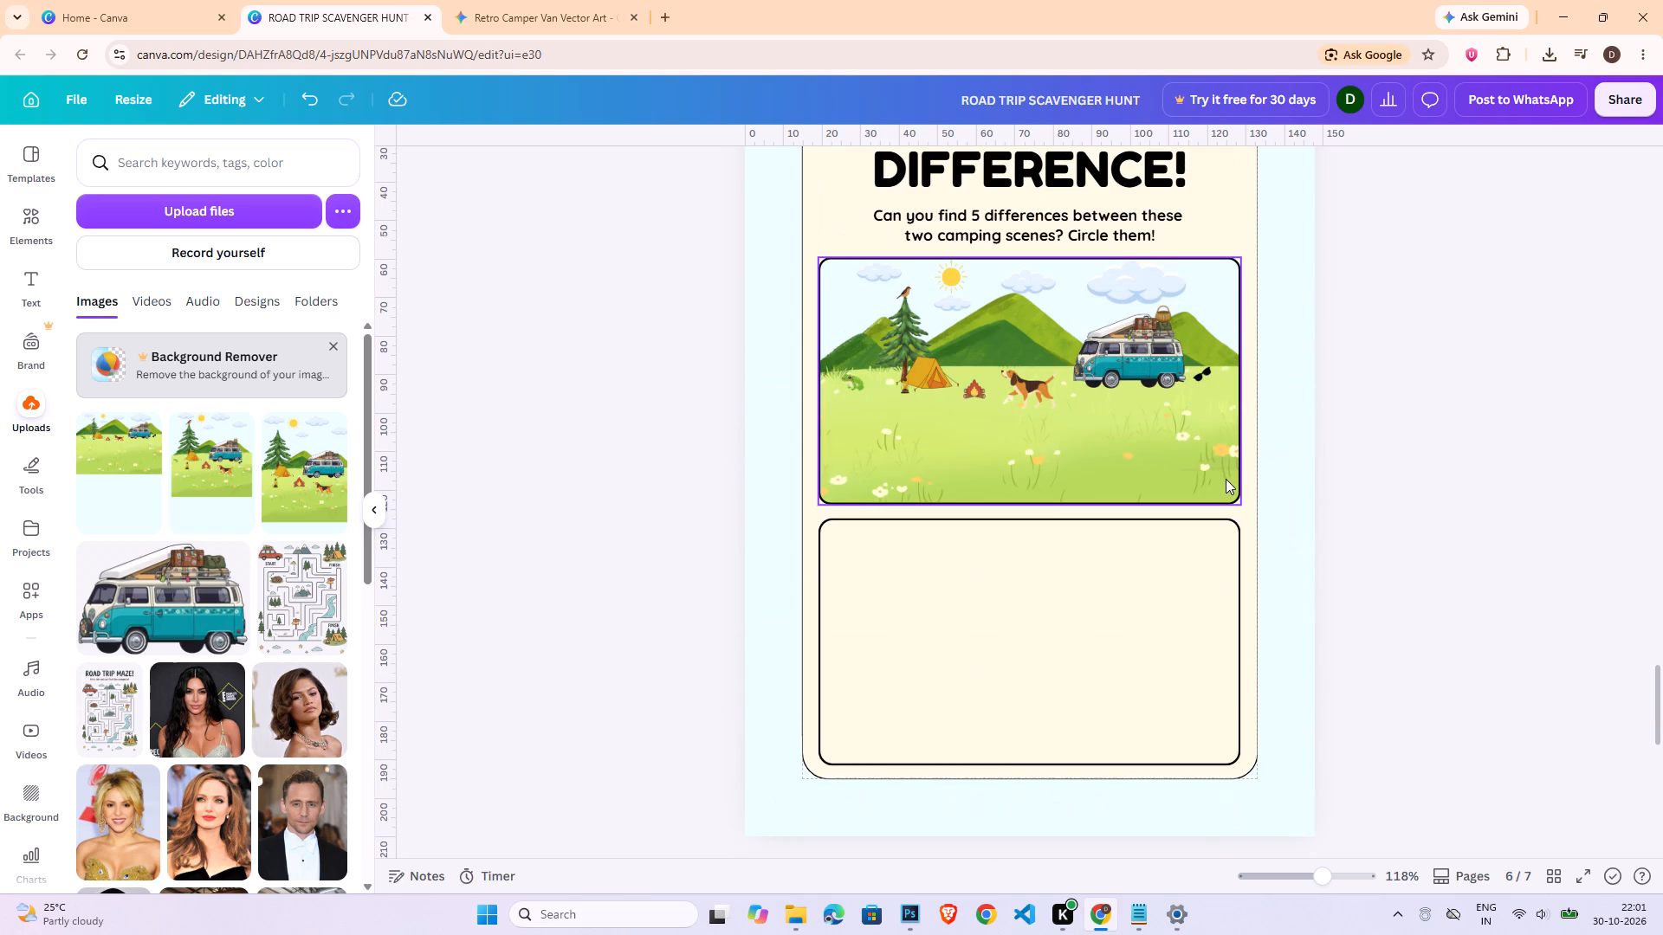
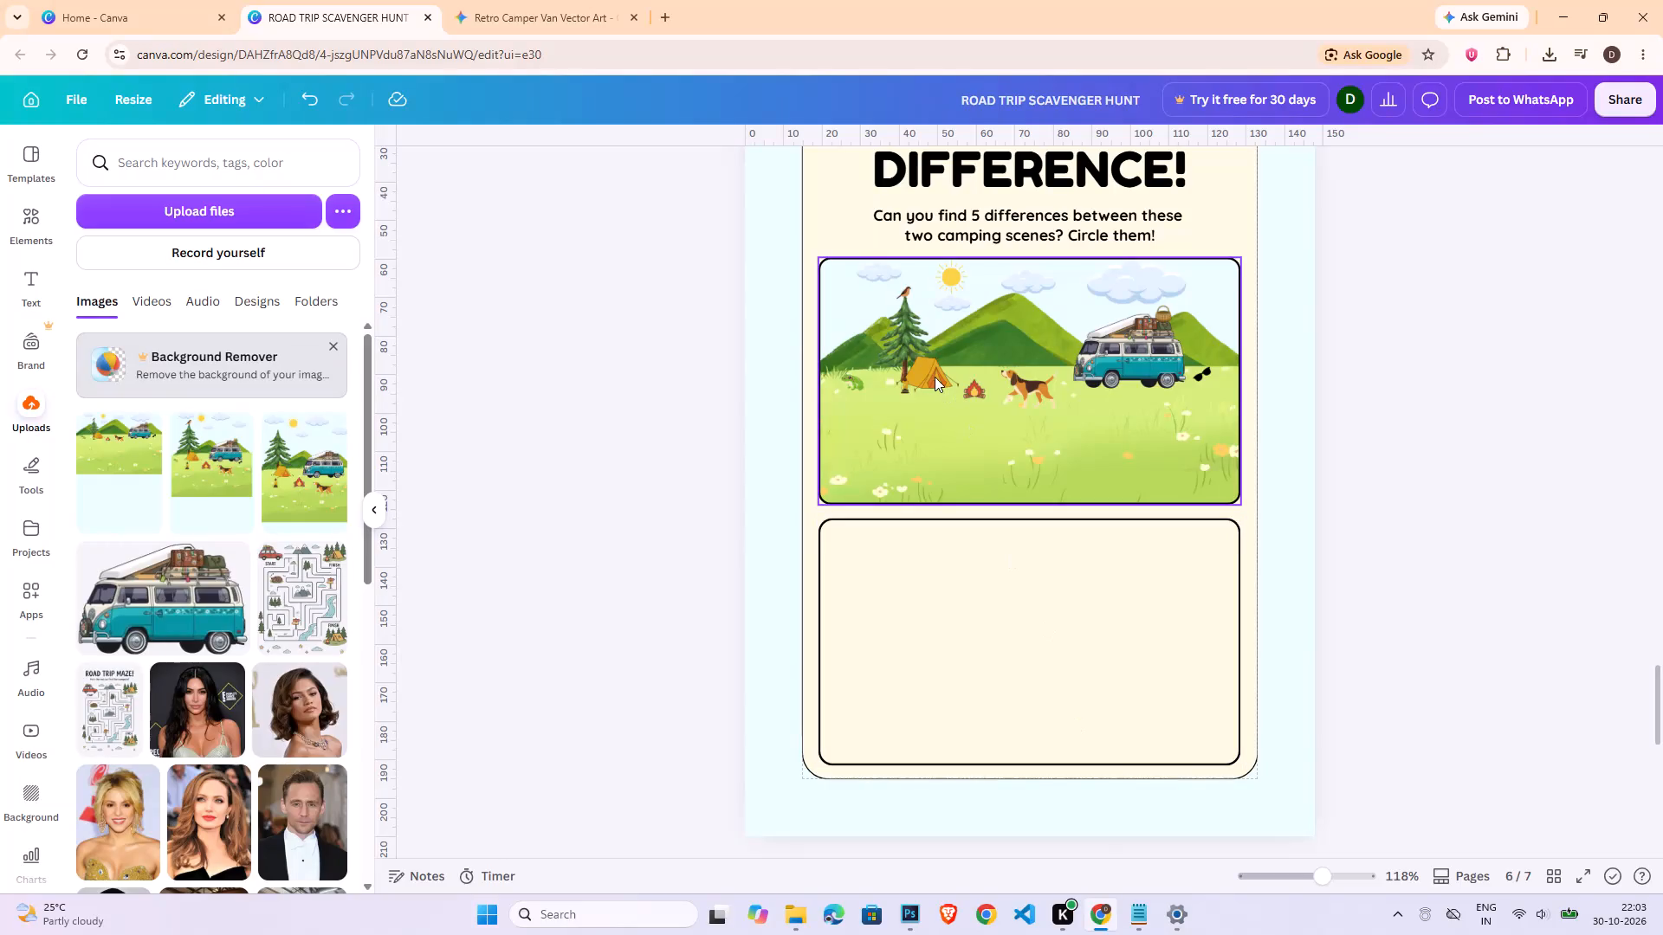
Move the tent on page 7 down onto the grass beside the pine tree and enlarge it to roughly twice its size.
{"action": "left_click", "coordinate": [935, 377]}
{"action": "scroll", "coordinate": [1298, 687], "scroll_direction": "down", "scroll_amount": 6}
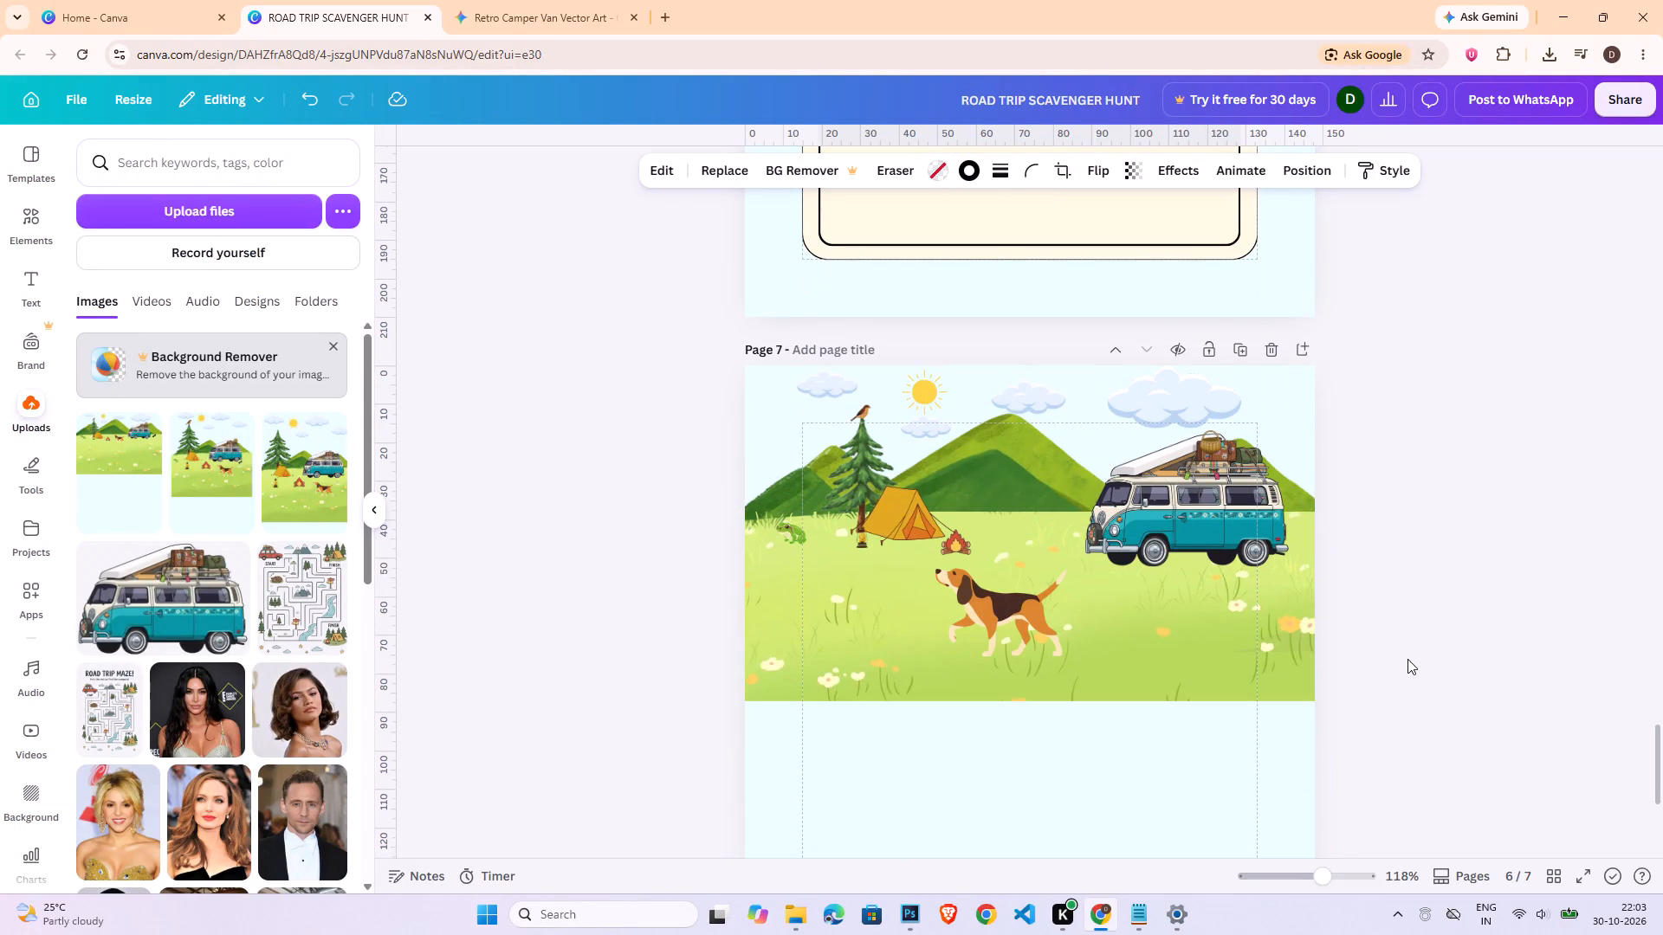
{"action": "left_click", "coordinate": [1407, 659]}
{"action": "left_click_drag", "start_coordinate": [916, 523], "coordinate": [907, 594]}
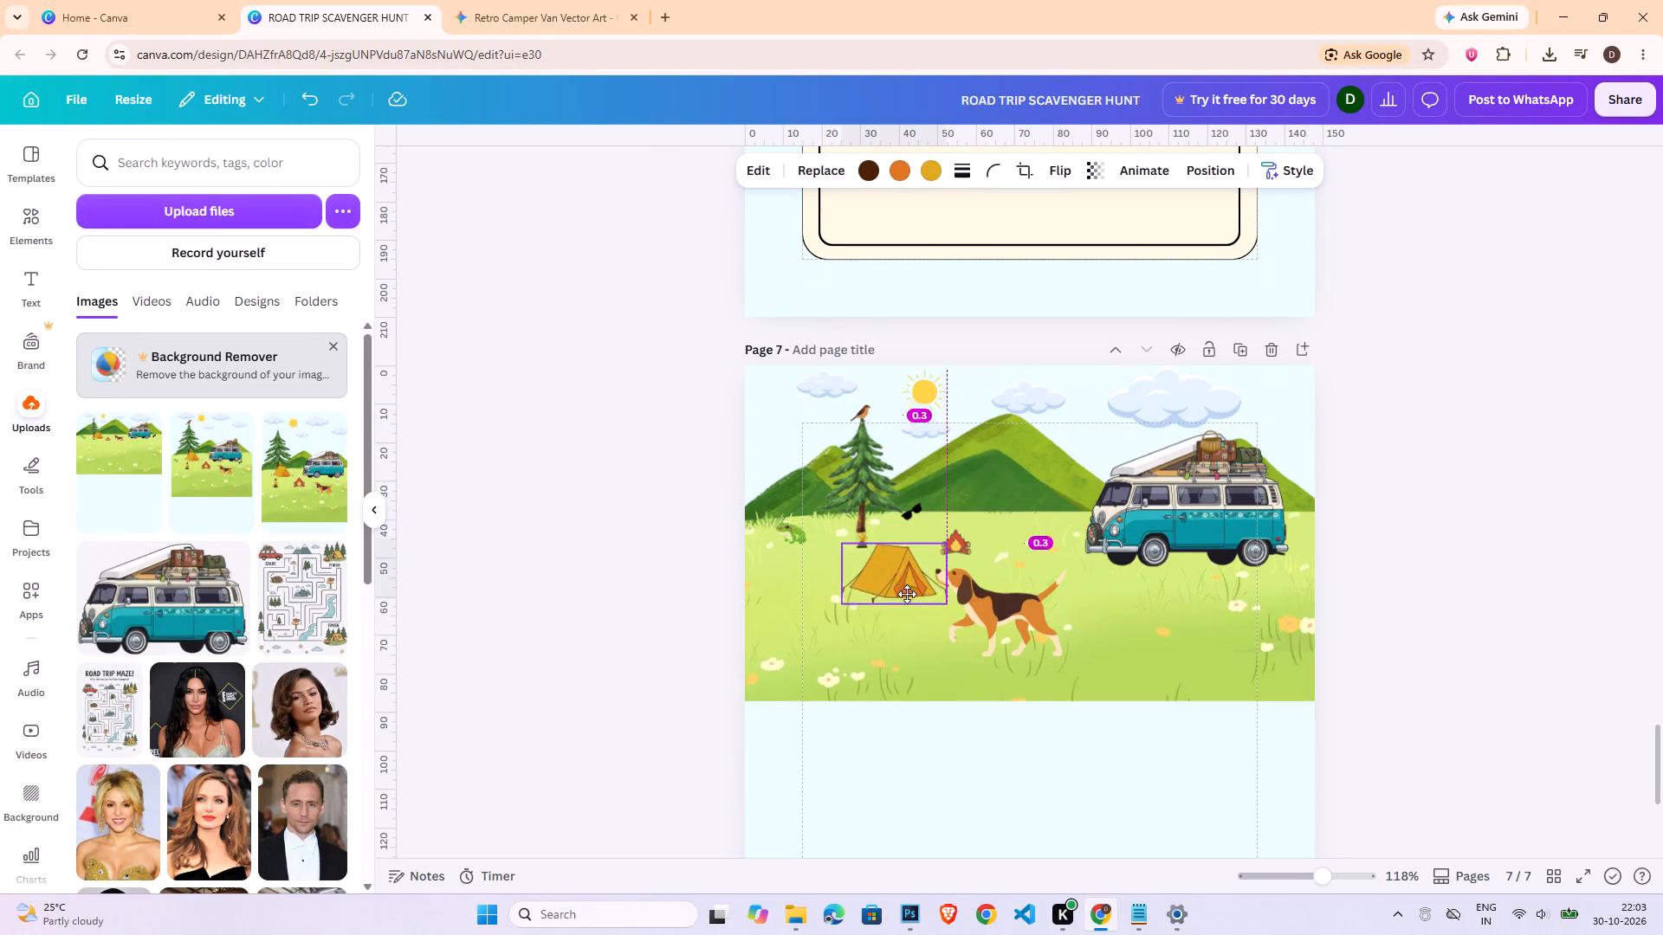
{"action": "left_click_drag", "start_coordinate": [907, 594], "coordinate": [903, 607]}
{"action": "left_click_drag", "start_coordinate": [943, 571], "coordinate": [1002, 519]}
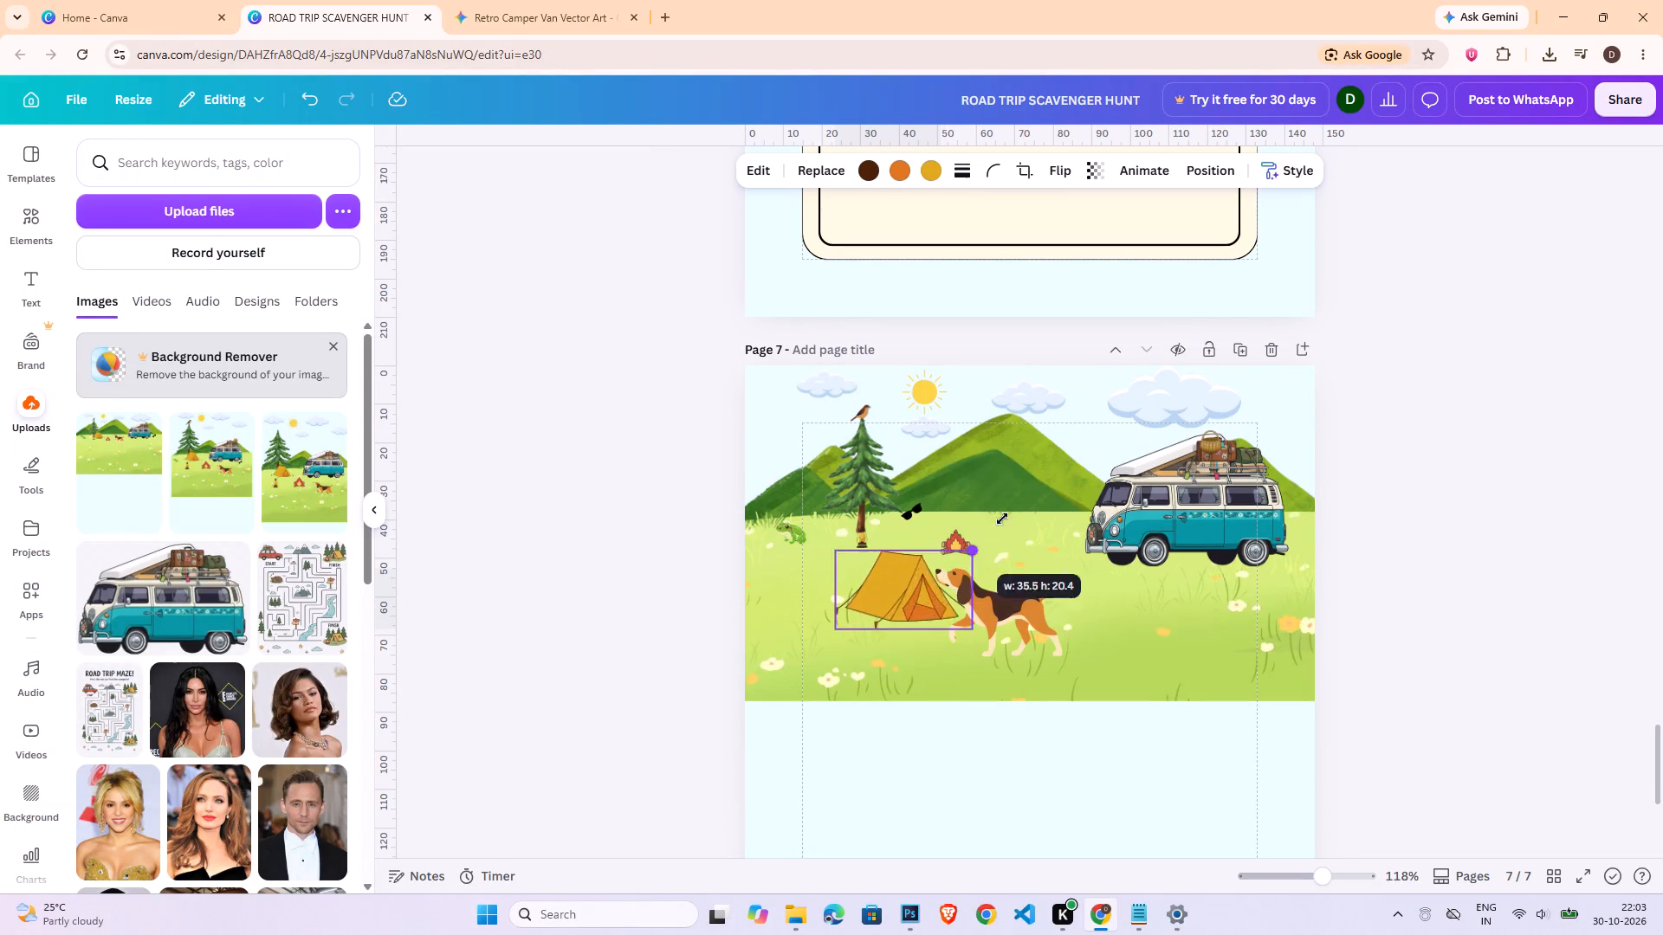
{"action": "left_click_drag", "start_coordinate": [1002, 519], "coordinate": [1027, 496]}
{"action": "left_click_drag", "start_coordinate": [919, 566], "coordinate": [898, 556]}
Enlarge the pine tree and shift it slightly left and down so its trunk stands beside the tent.
{"action": "left_click", "coordinate": [855, 434]}
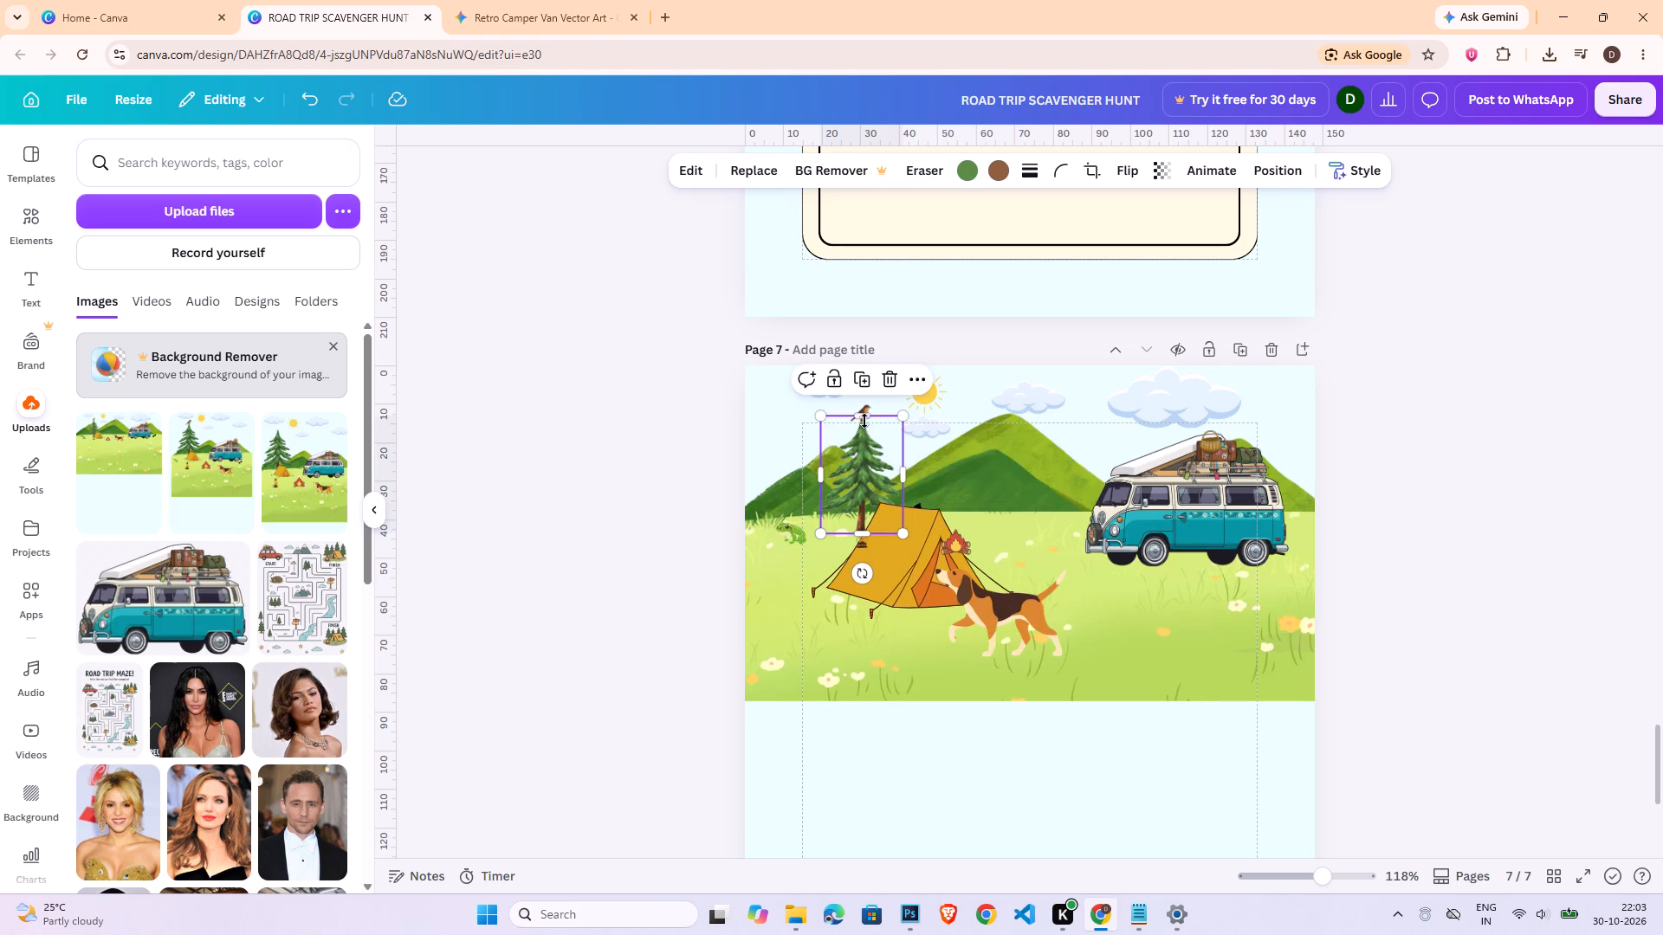
{"action": "left_click", "coordinate": [1443, 585]}
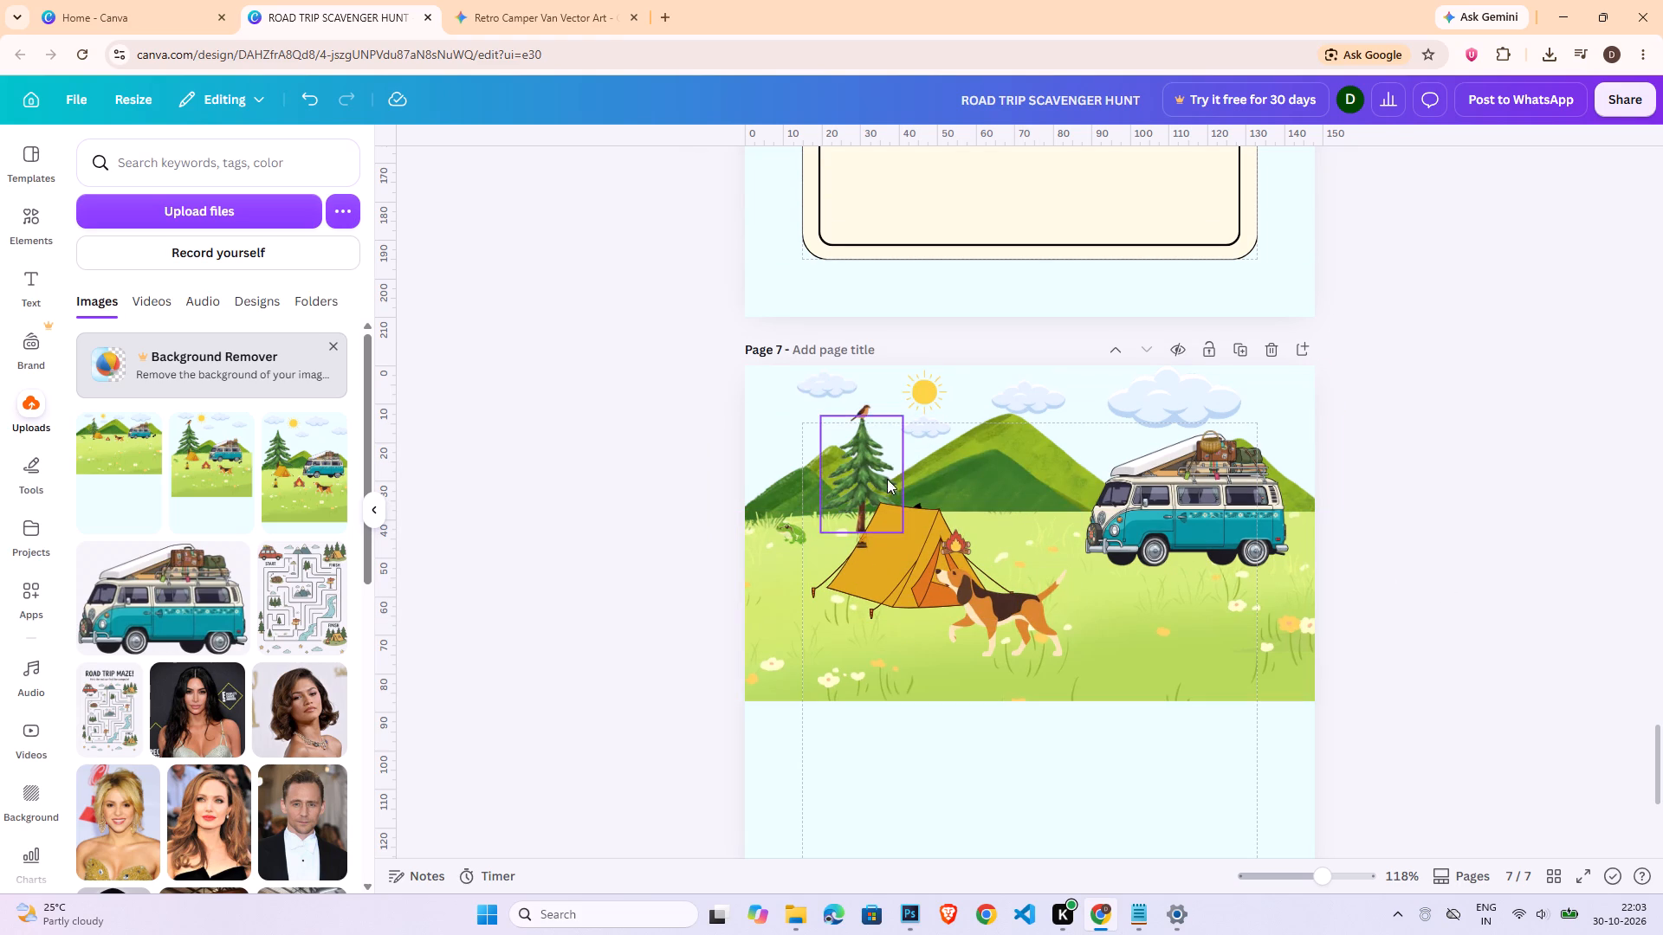
{"action": "left_click_drag", "start_coordinate": [863, 470], "coordinate": [834, 504]}
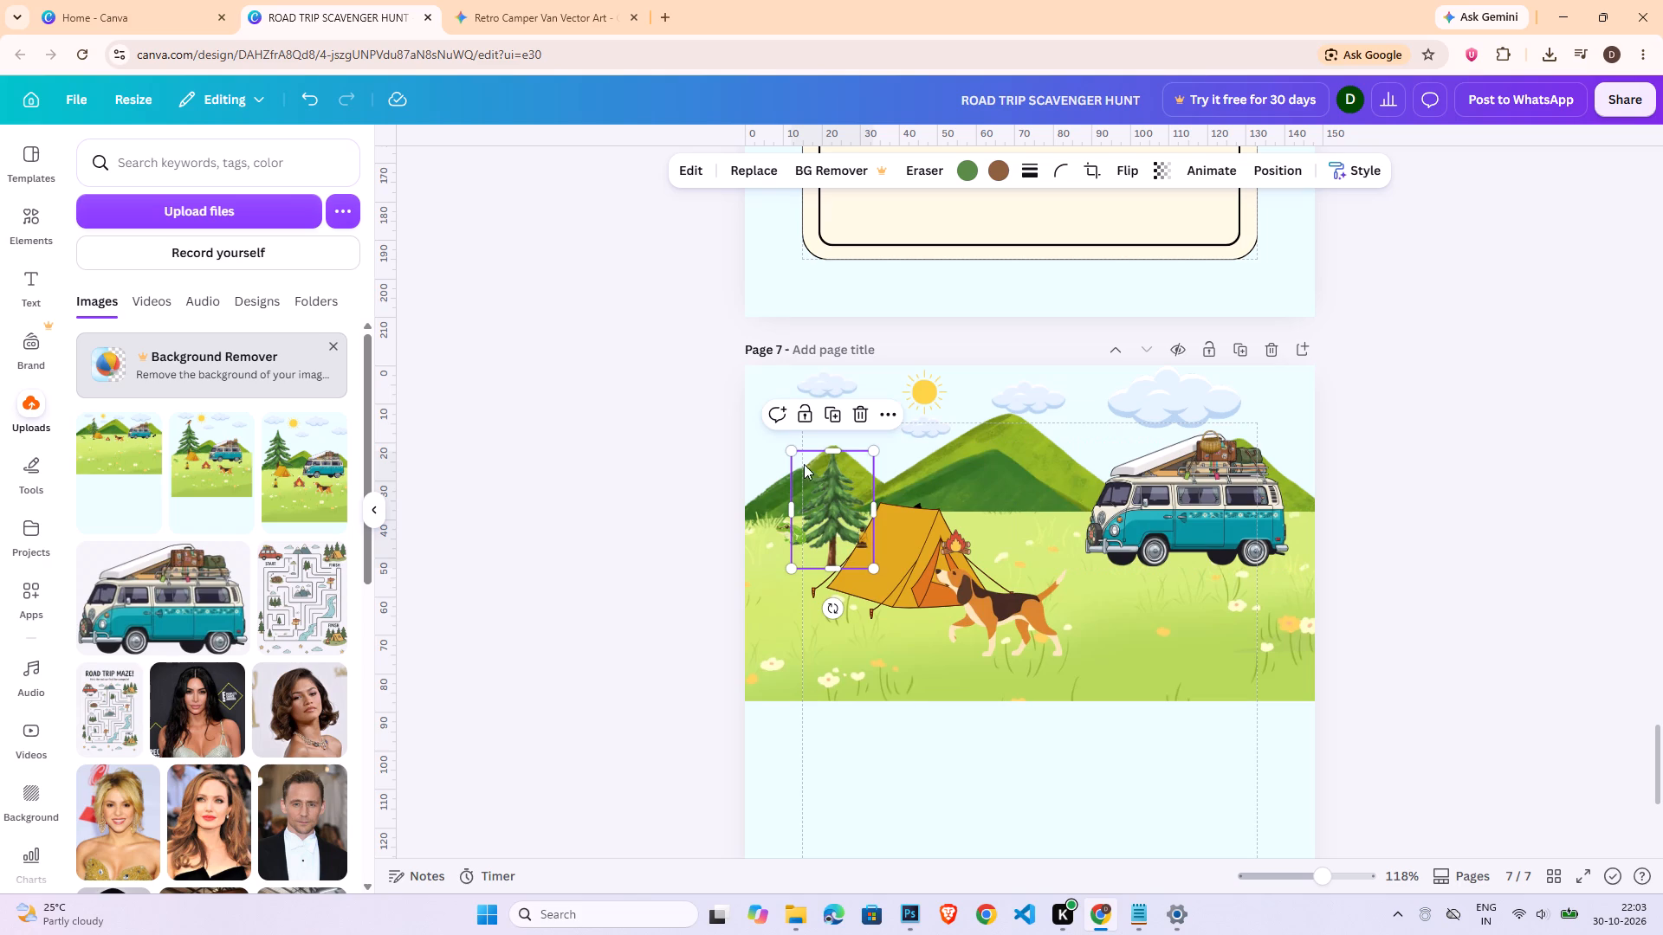
{"action": "left_click_drag", "start_coordinate": [792, 452], "coordinate": [756, 420]}
{"action": "left_click_drag", "start_coordinate": [809, 468], "coordinate": [826, 473]}
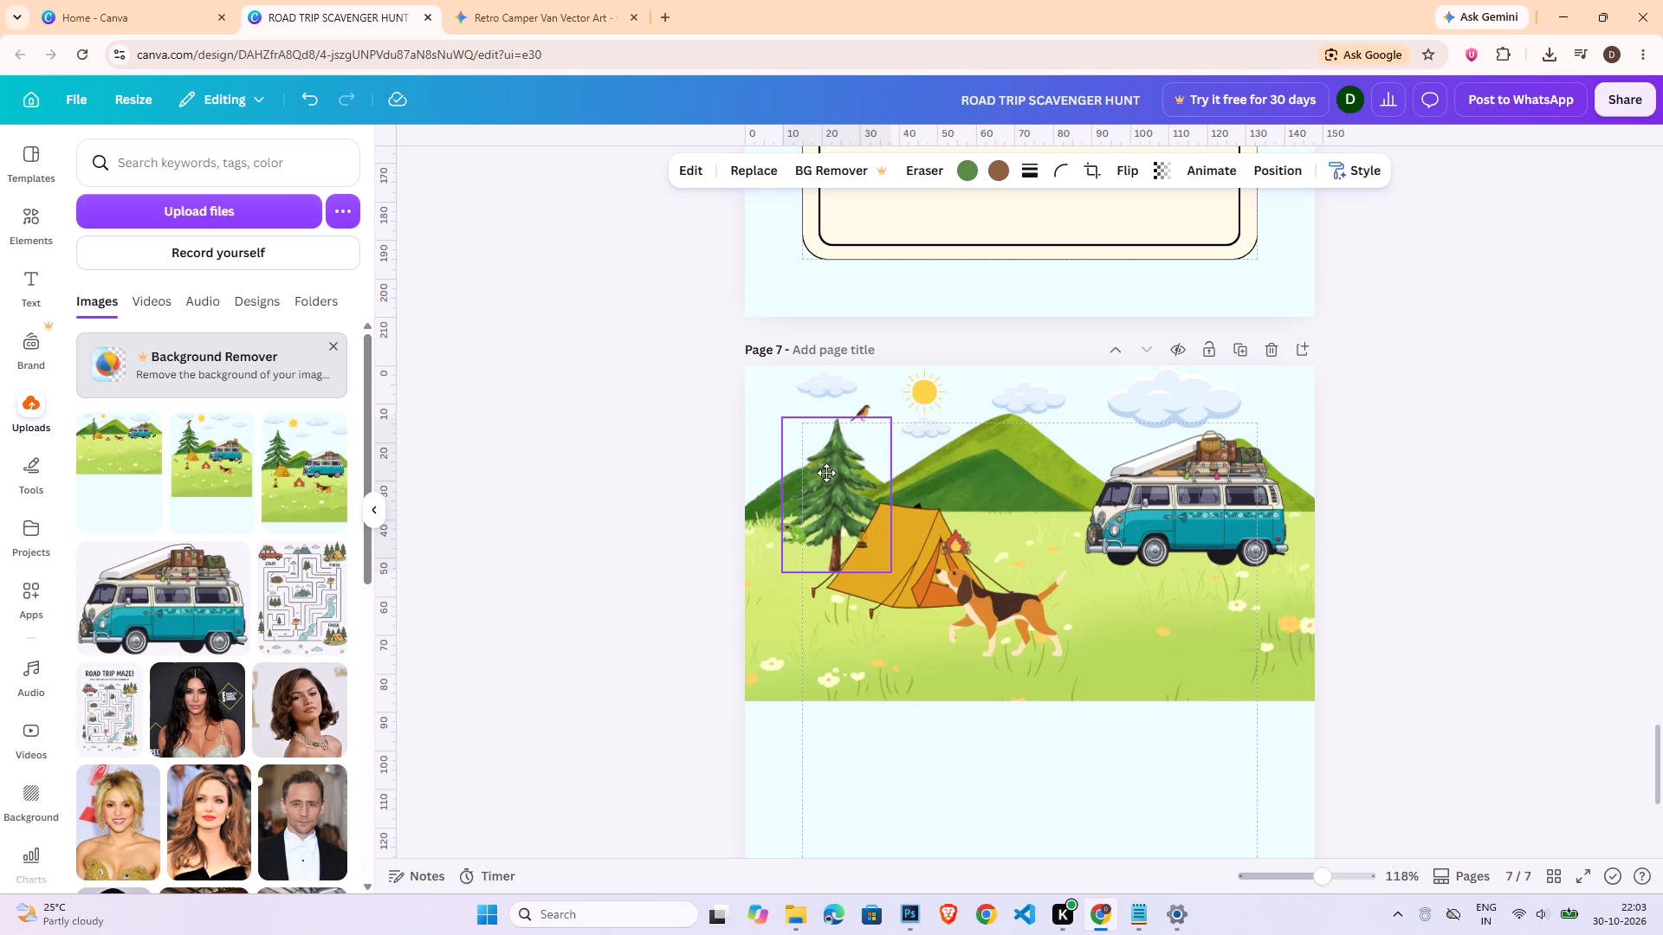
{"action": "left_click_drag", "start_coordinate": [826, 473], "coordinate": [835, 473]}
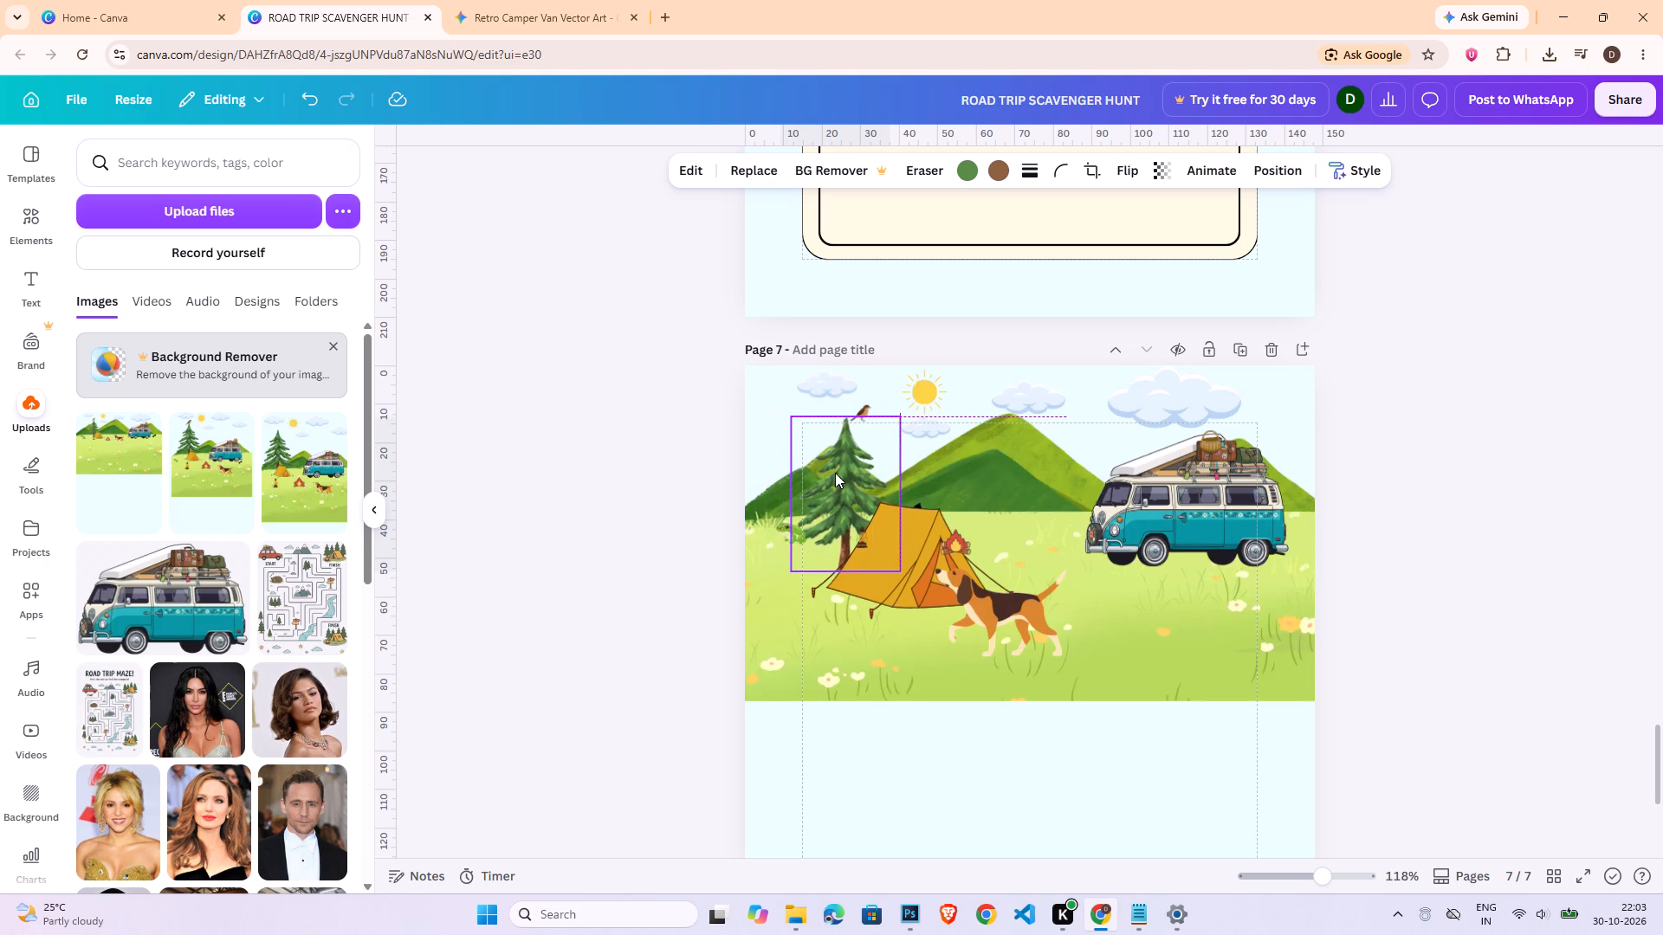
{"action": "left_click", "coordinate": [1432, 611]}
Move the bird left so it perches on the tip of the pine tree.
{"action": "left_click_drag", "start_coordinate": [864, 408], "coordinate": [849, 409]}
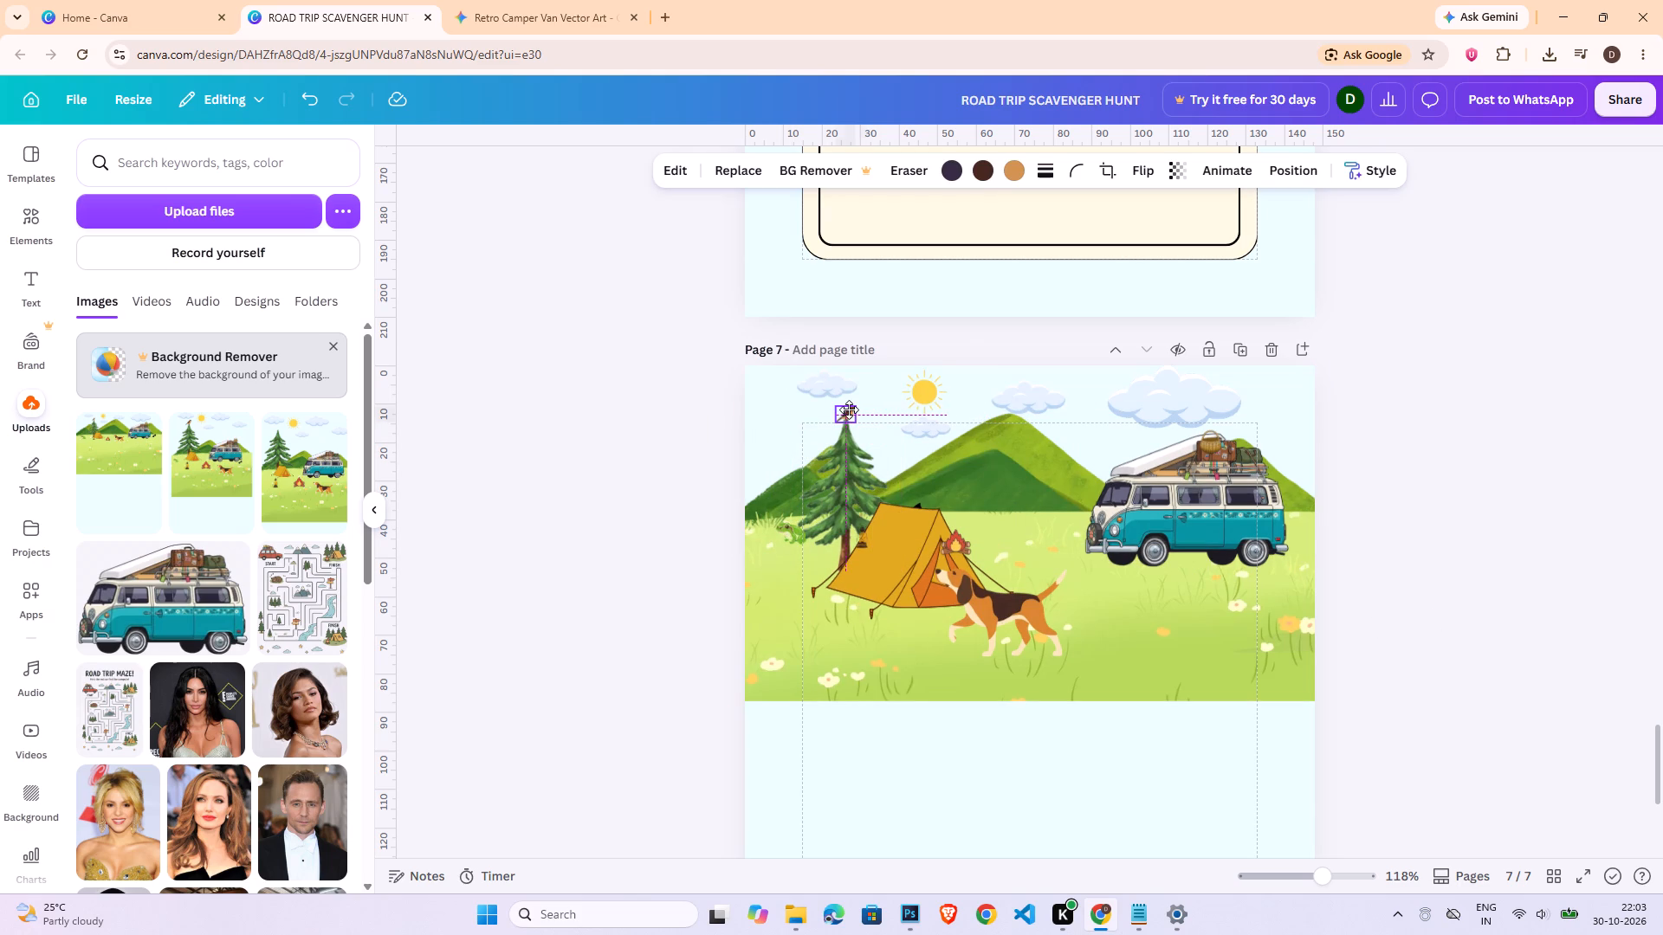
{"action": "left_click_drag", "start_coordinate": [849, 409], "coordinate": [848, 409]}
{"action": "left_click", "coordinate": [1461, 575]}
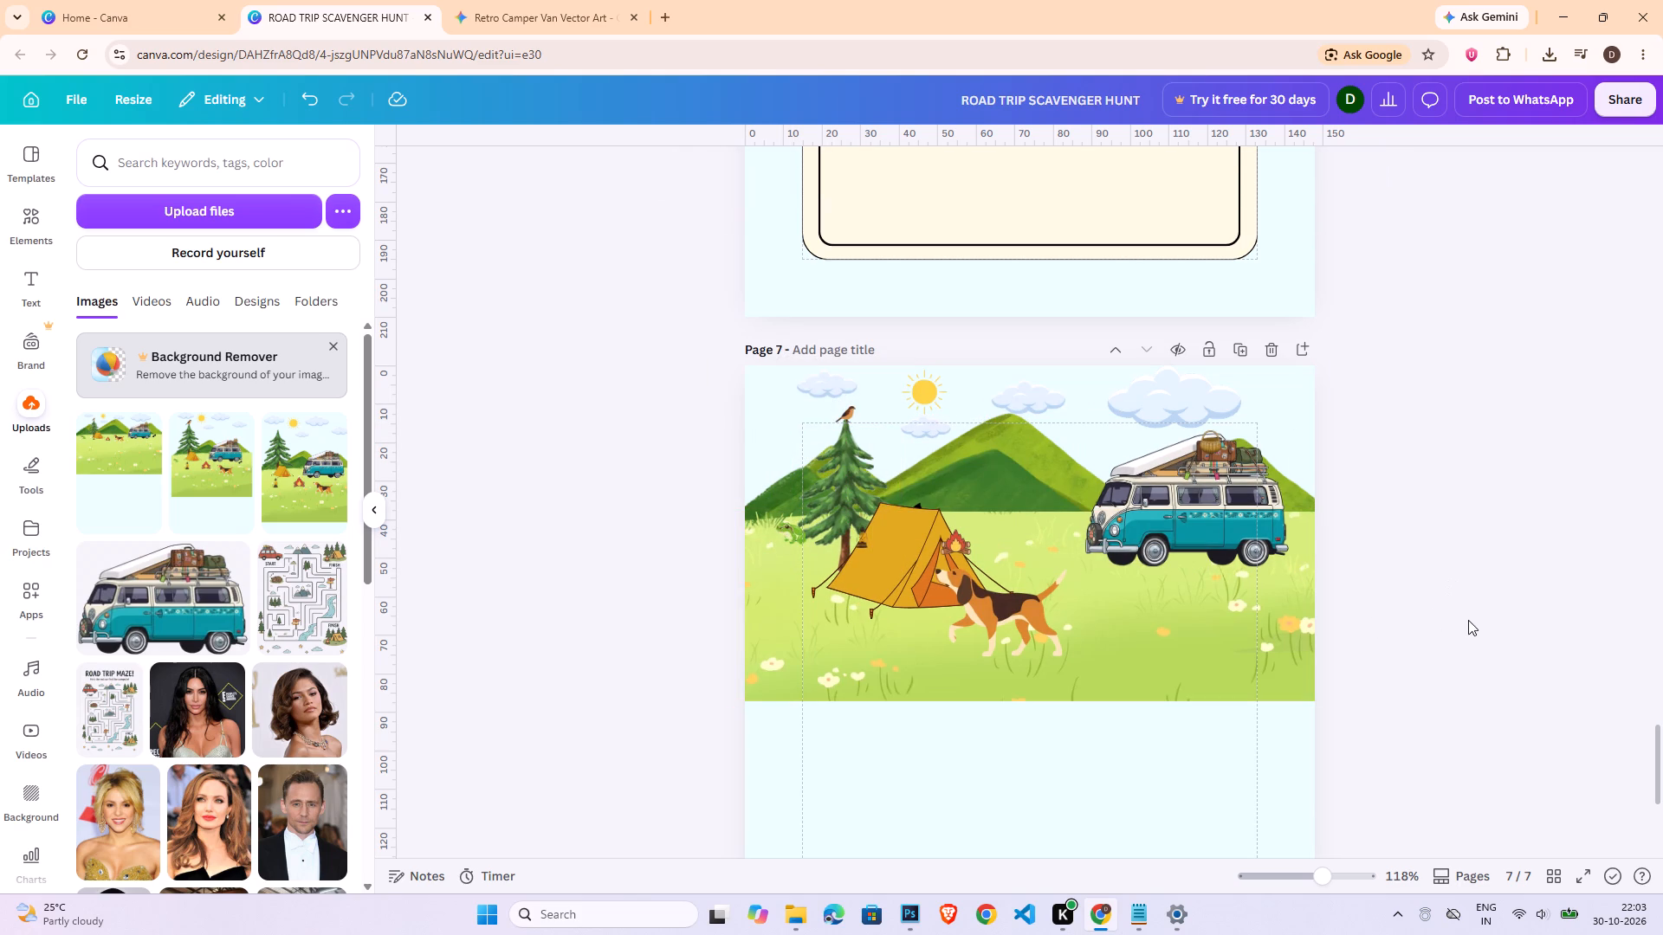
{"action": "left_click", "coordinate": [1463, 601]}
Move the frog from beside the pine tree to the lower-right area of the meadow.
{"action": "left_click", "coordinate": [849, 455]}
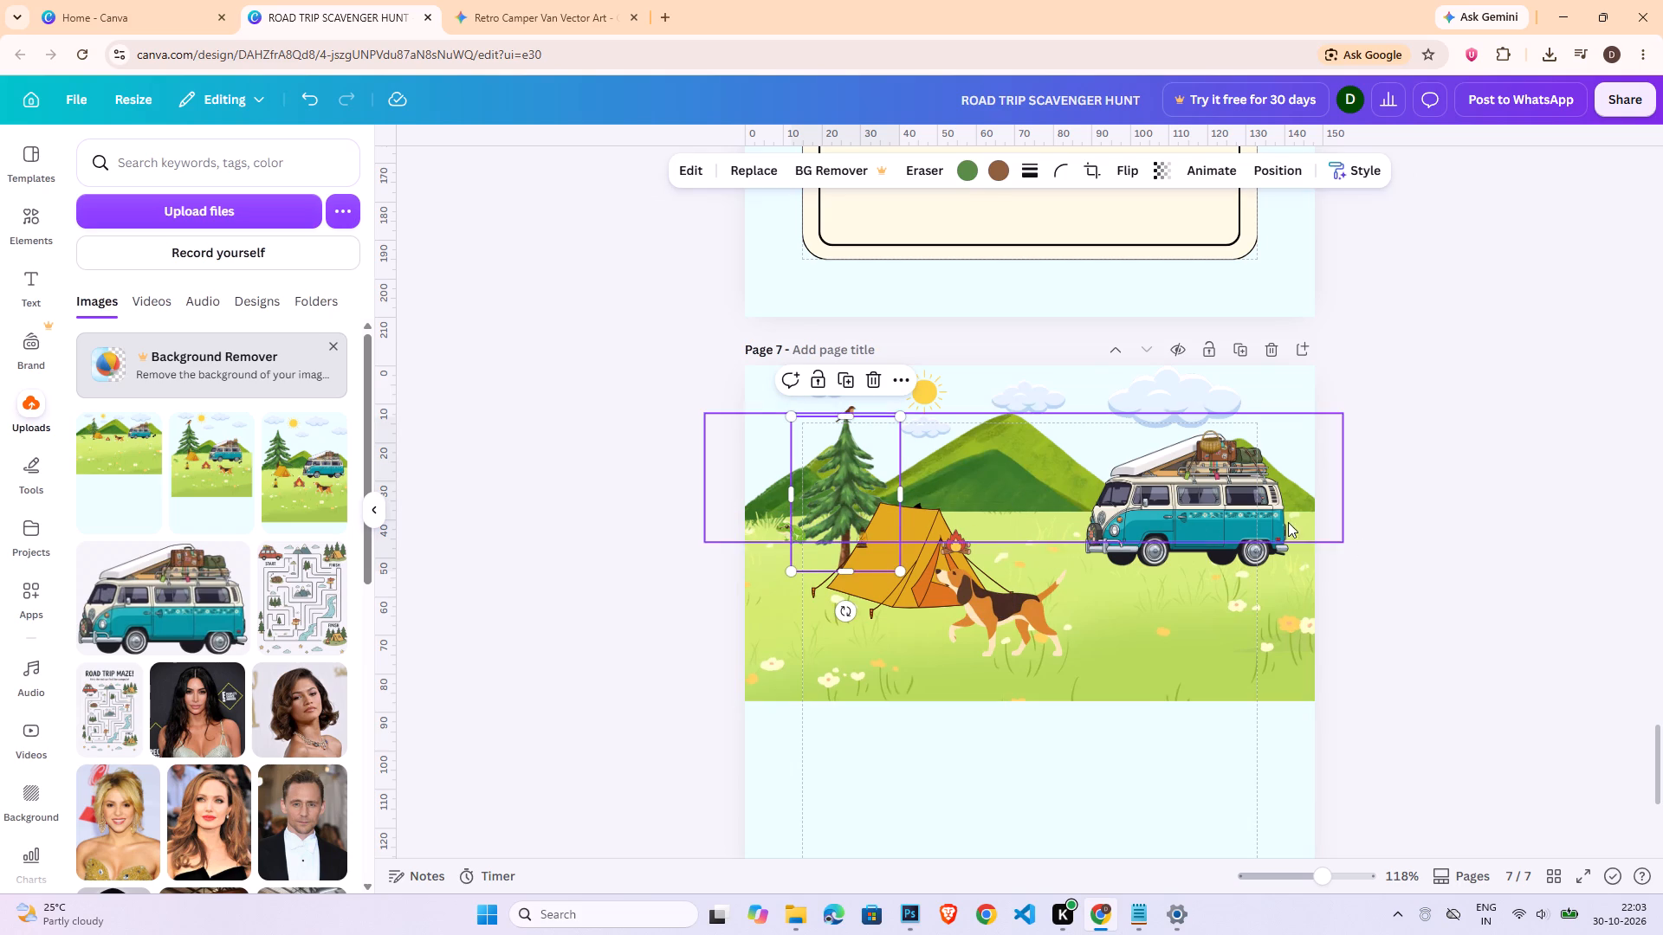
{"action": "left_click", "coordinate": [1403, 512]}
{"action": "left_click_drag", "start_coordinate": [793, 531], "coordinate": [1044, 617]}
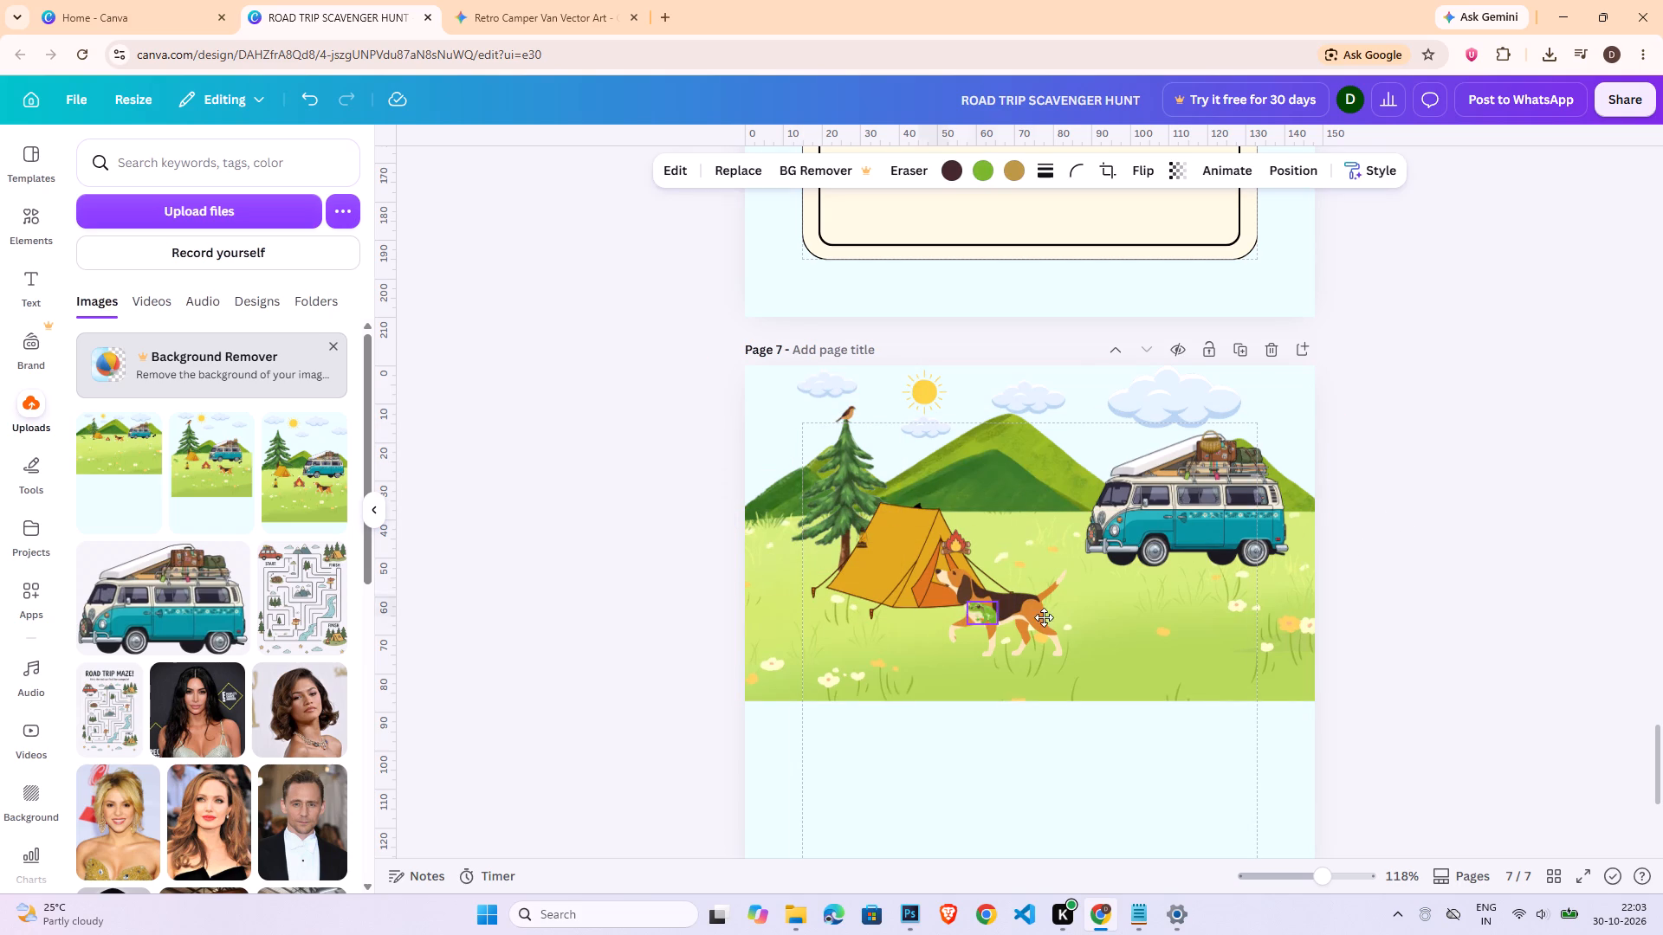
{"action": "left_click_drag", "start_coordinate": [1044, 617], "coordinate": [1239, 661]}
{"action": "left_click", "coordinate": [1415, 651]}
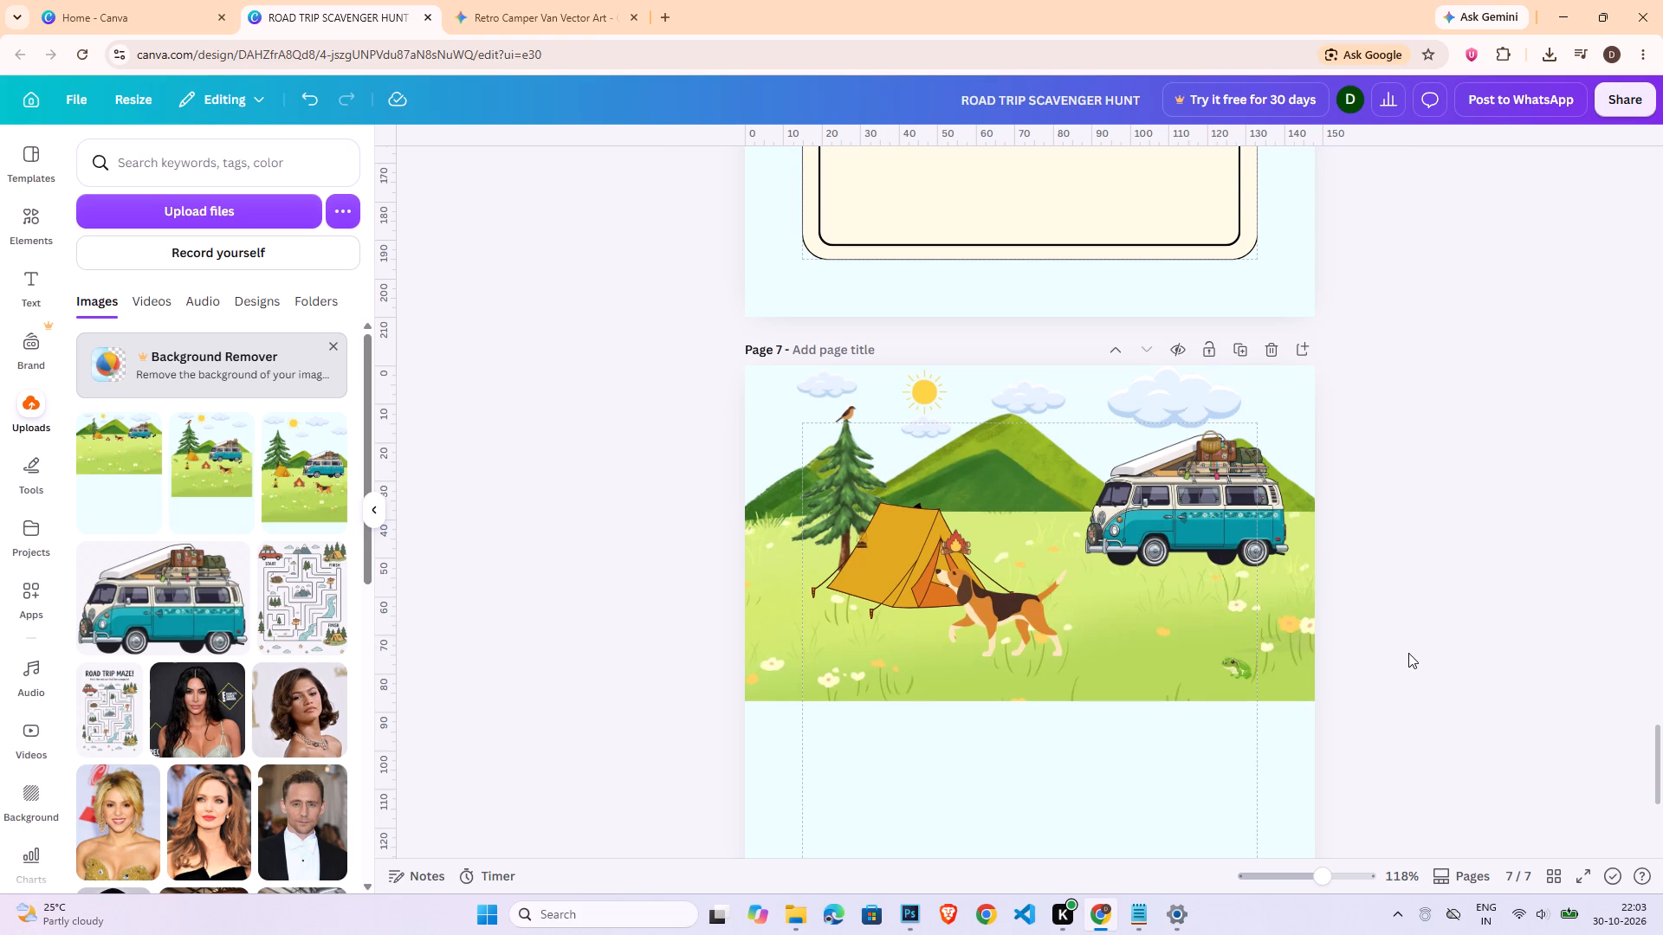
Shift the small cloud above the pine tree further toward the scene's left edge.
{"action": "left_click_drag", "start_coordinate": [825, 383], "coordinate": [790, 385]}
Move the lantern from the tree trunk to the grass in front of the tent's left side and enlarge it.
{"action": "left_click", "coordinate": [826, 487]}
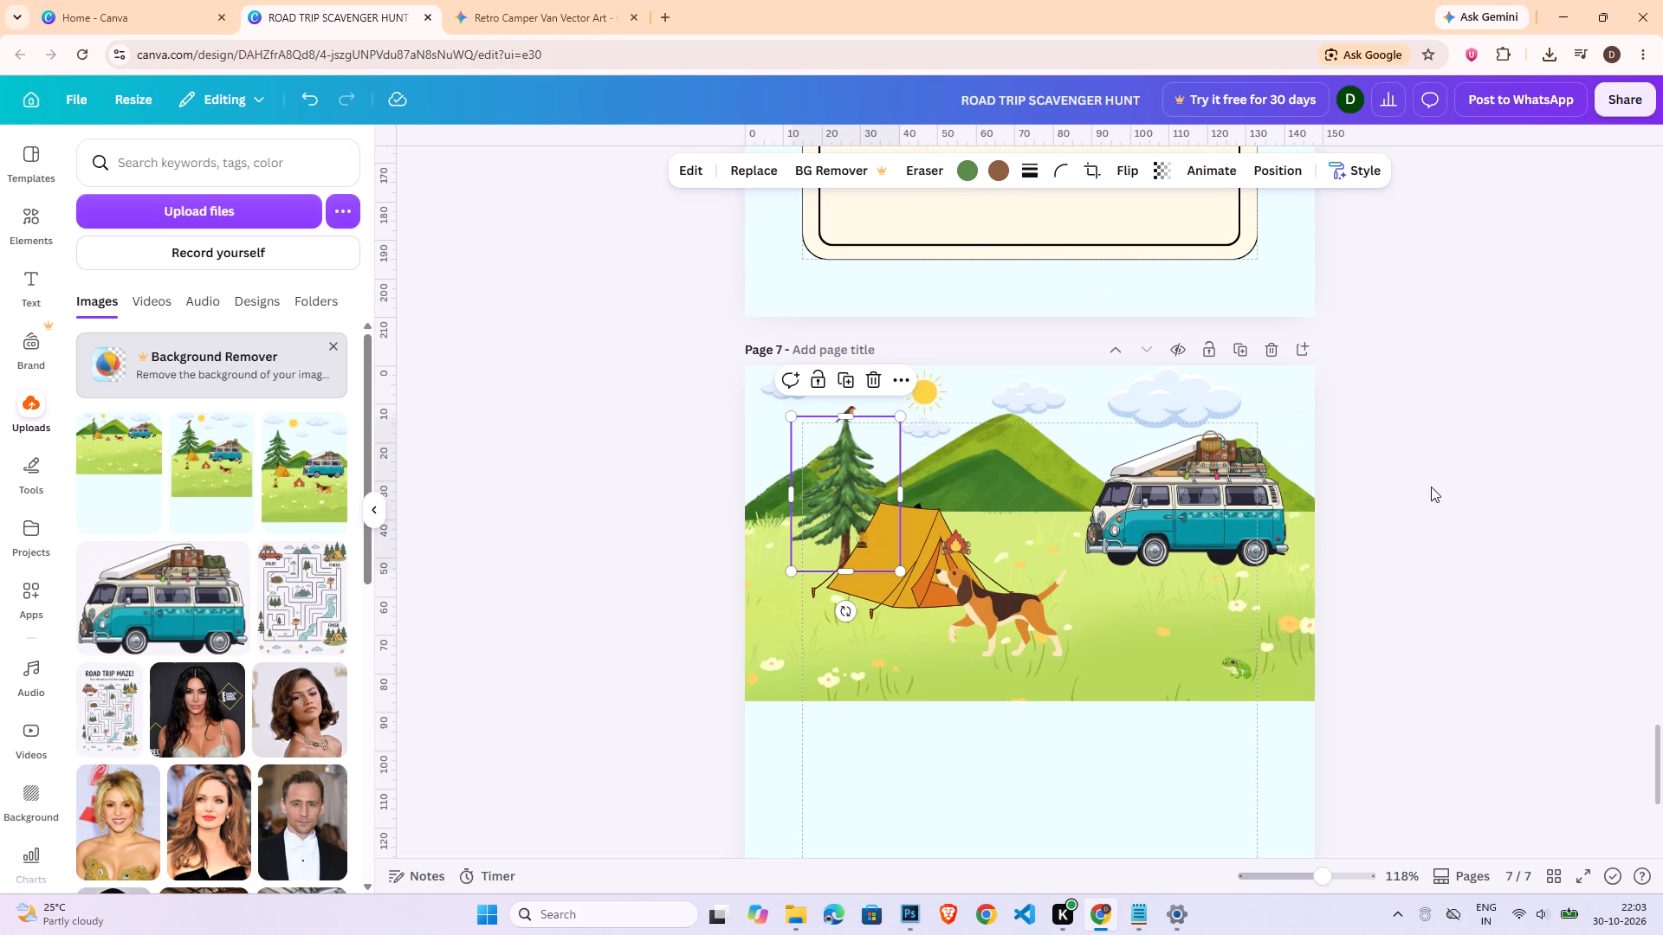
{"action": "left_click", "coordinate": [857, 532]}
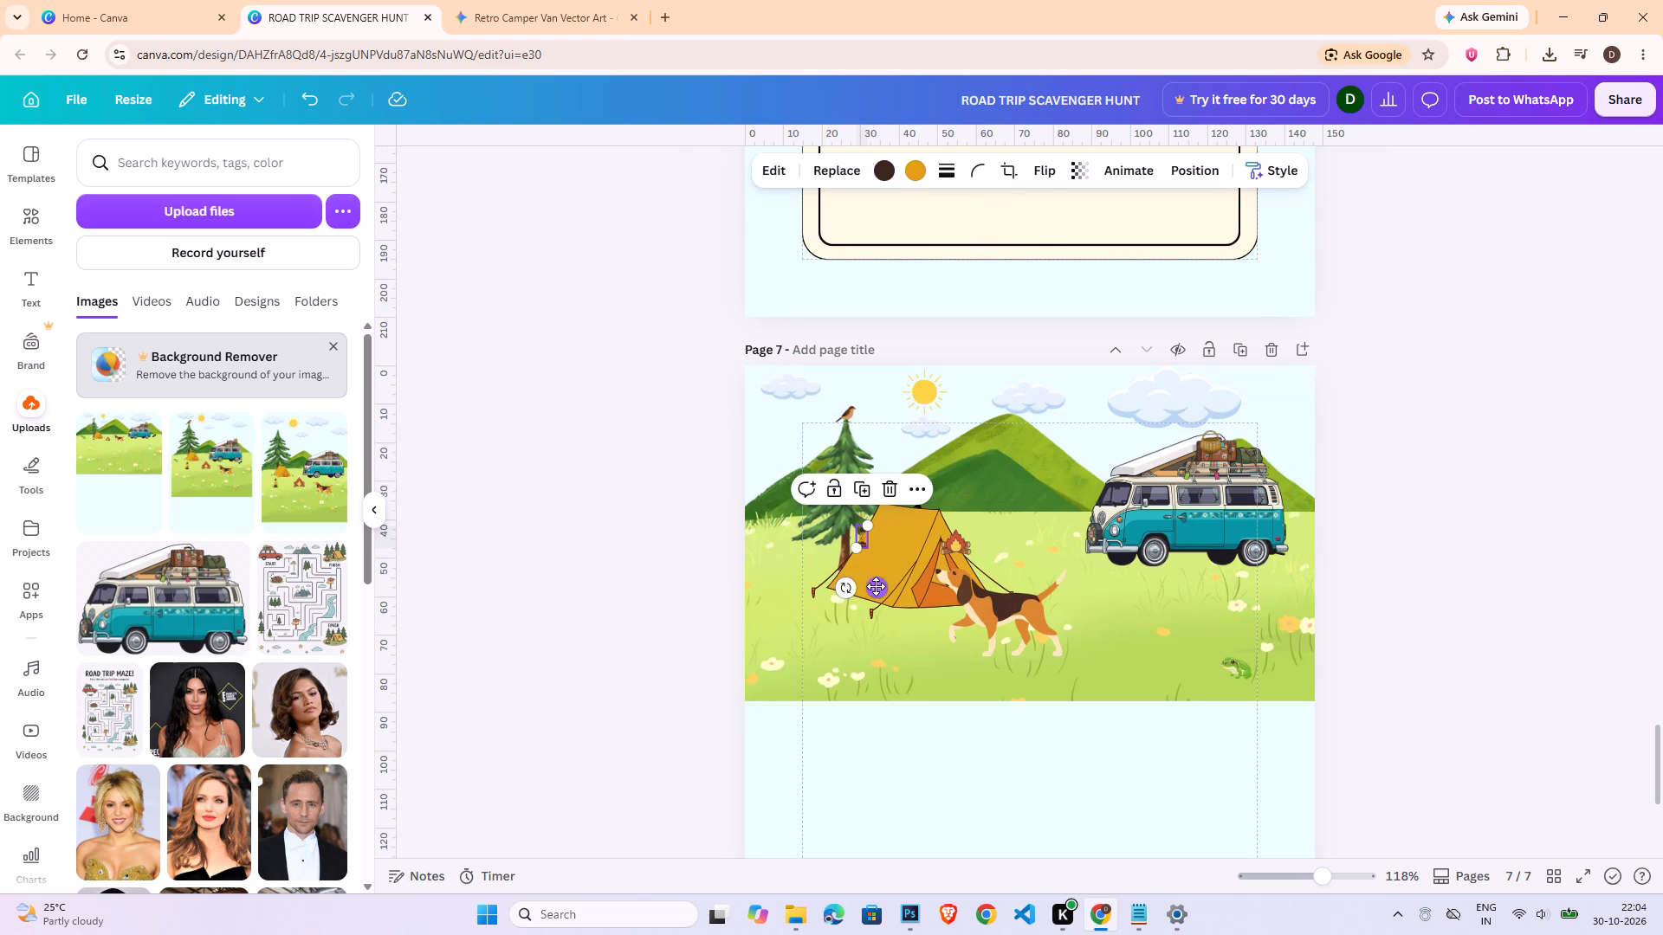
{"action": "left_click_drag", "start_coordinate": [877, 586], "coordinate": [844, 652]}
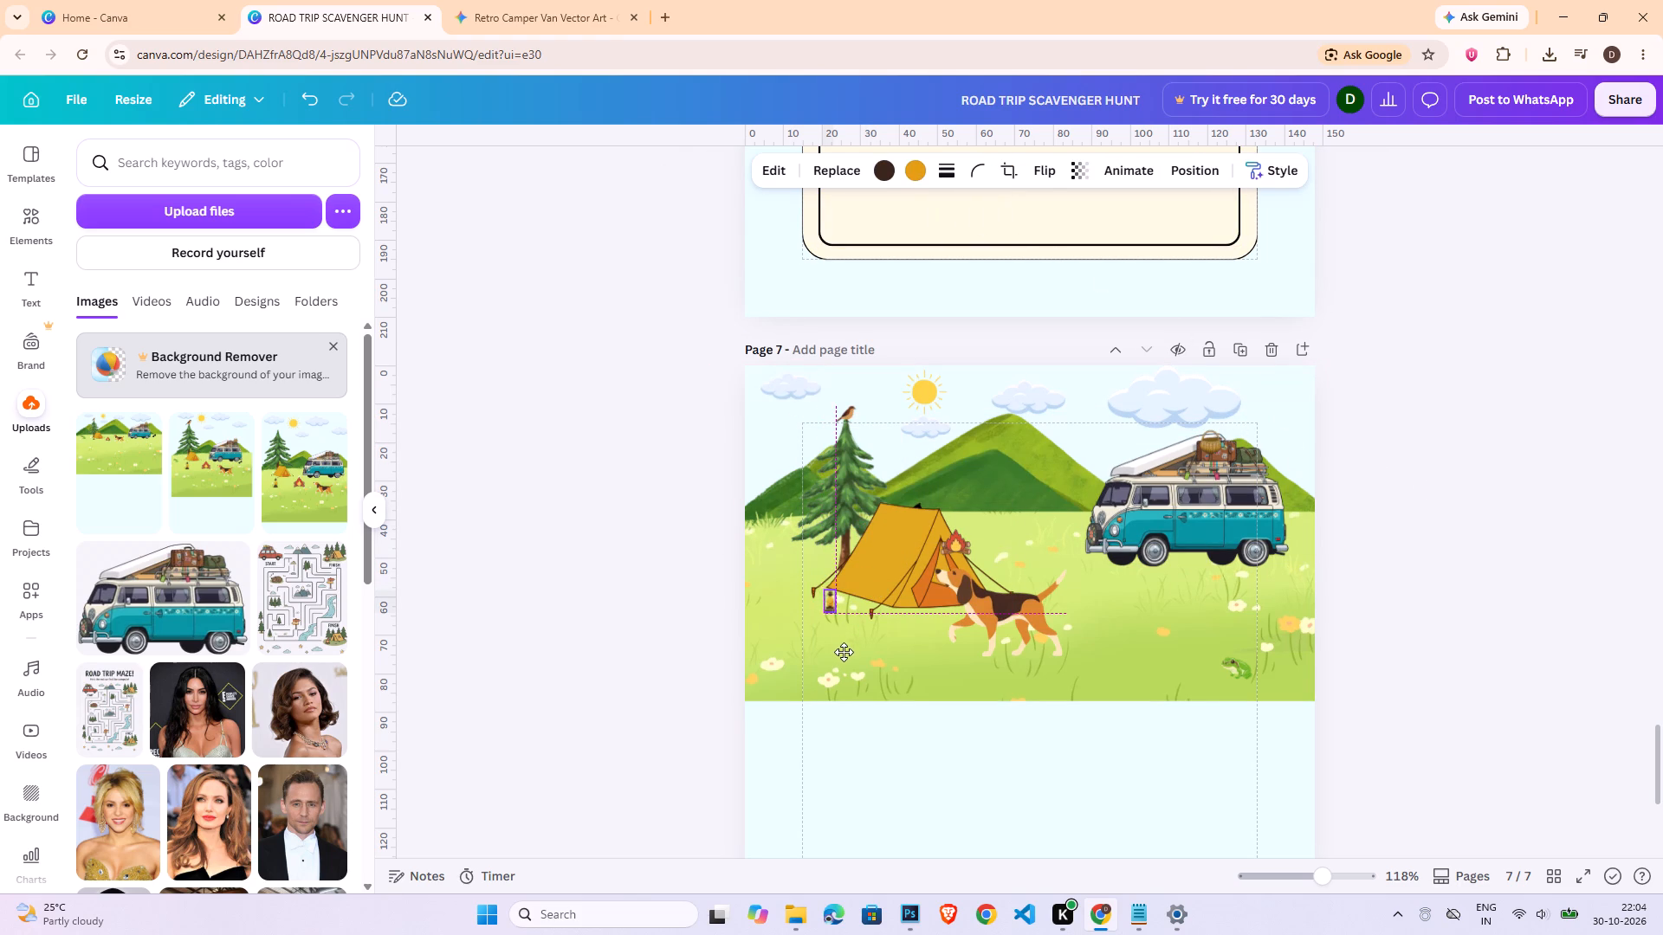
{"action": "left_click_drag", "start_coordinate": [844, 652], "coordinate": [897, 668]}
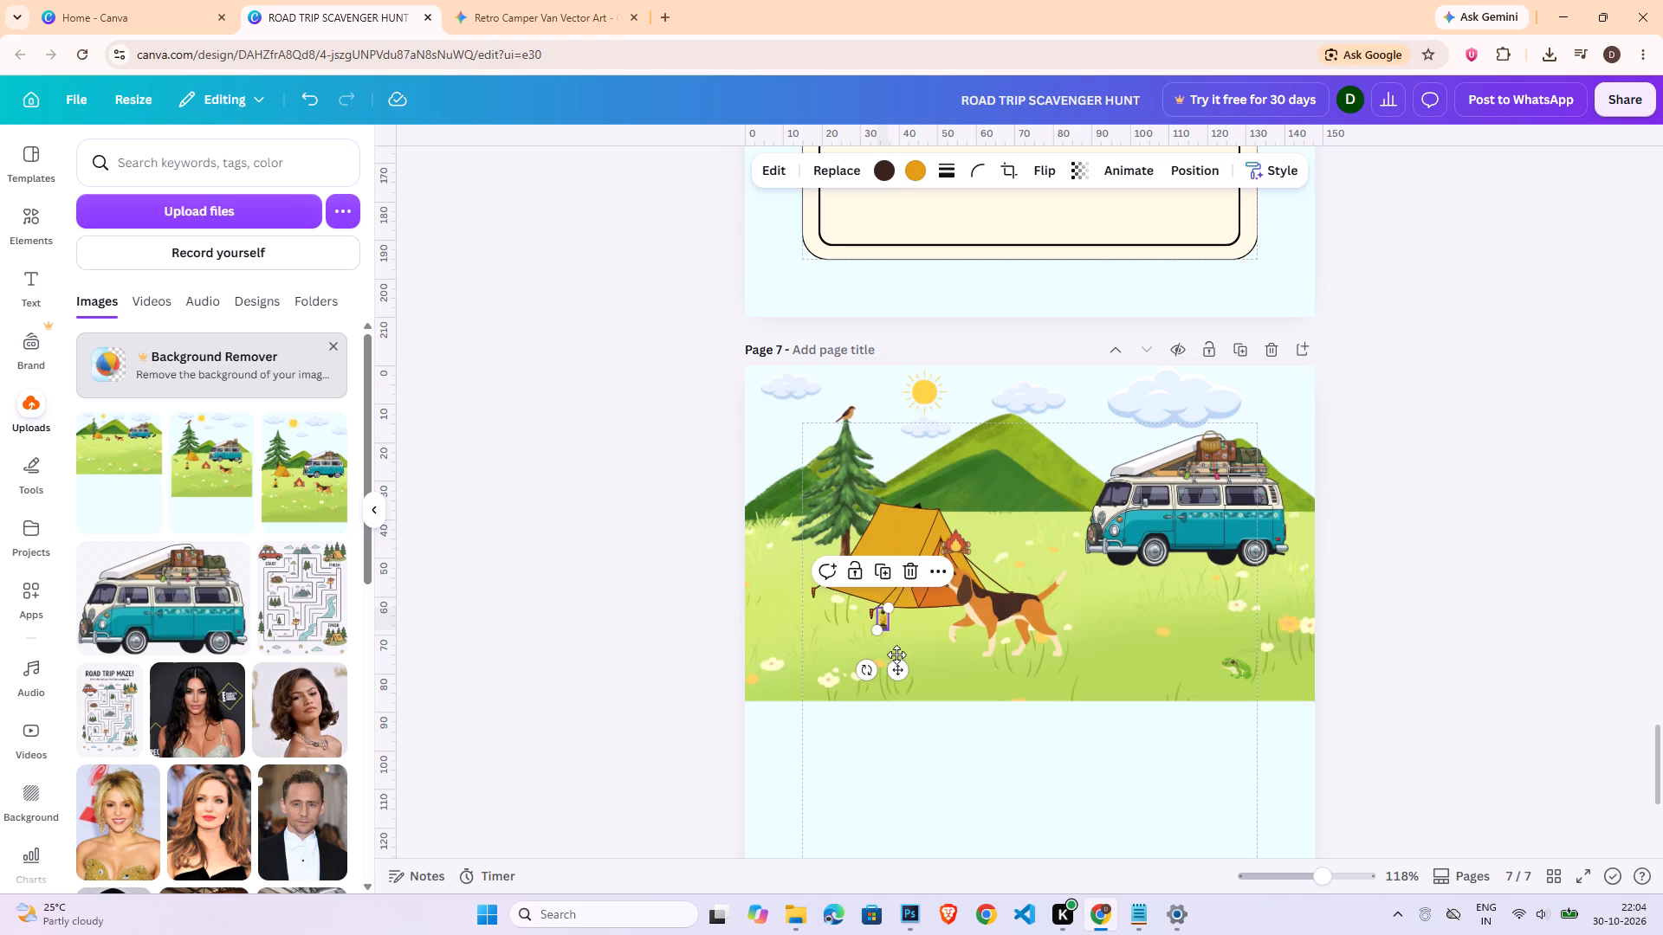
{"action": "left_click_drag", "start_coordinate": [890, 606], "coordinate": [904, 584]}
{"action": "left_click_drag", "start_coordinate": [891, 616], "coordinate": [858, 622]}
{"action": "left_click", "coordinate": [1412, 590]}
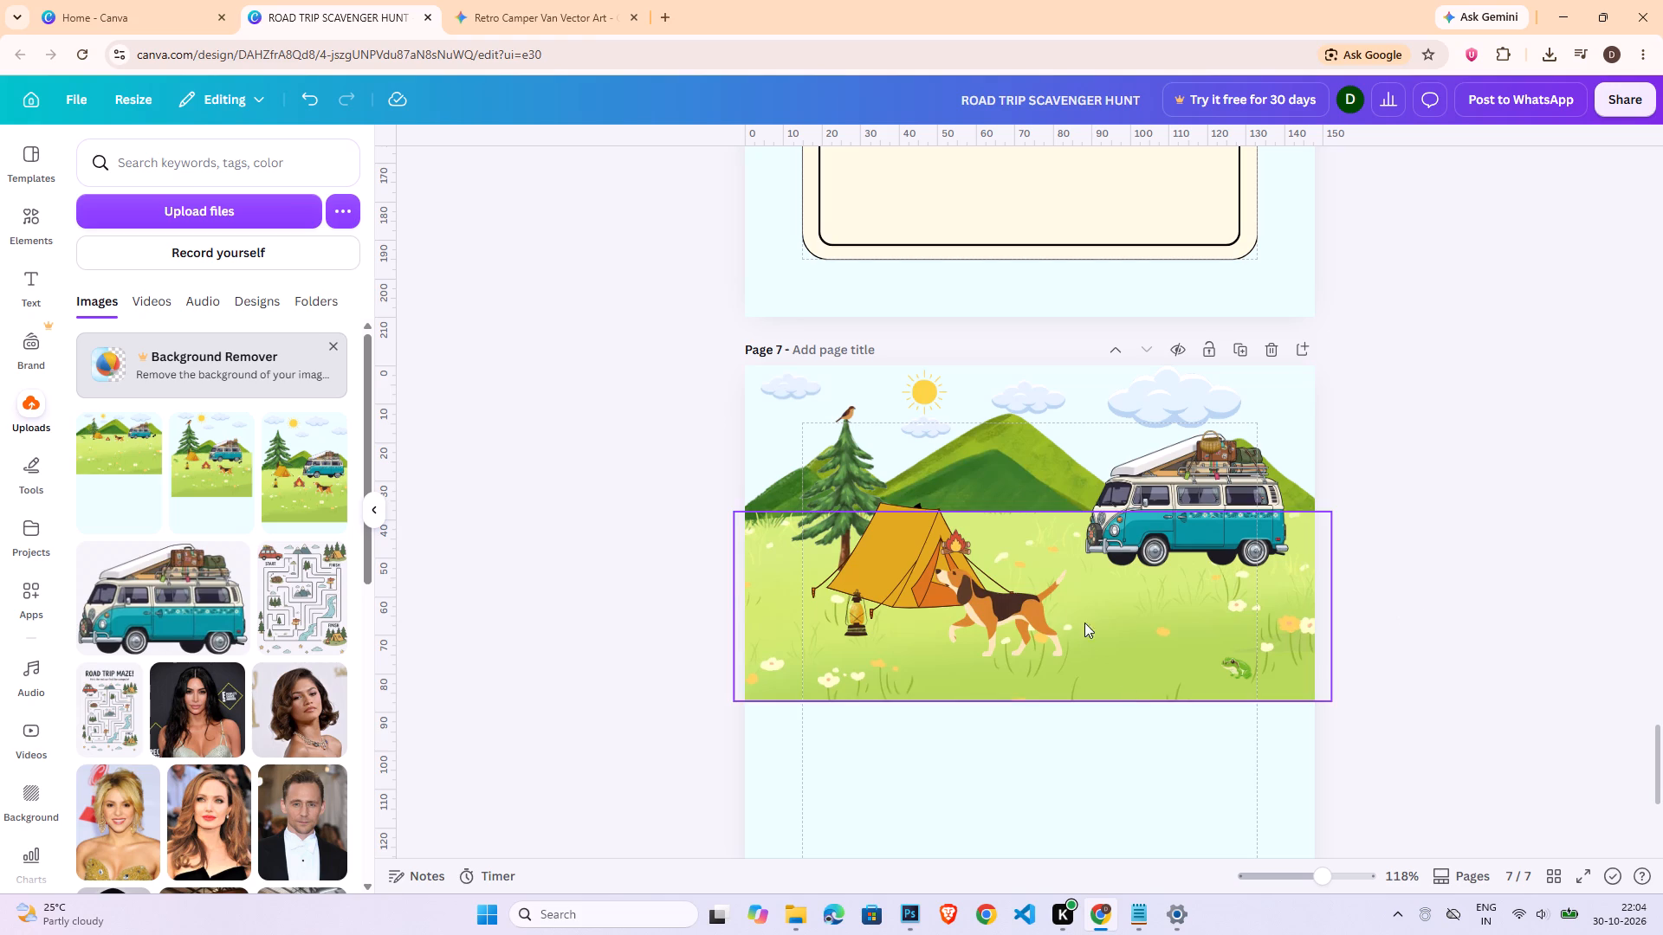
Move the campfire onto the open grass between tent and van, and the dog to the grass below the van.
{"action": "left_click_drag", "start_coordinate": [959, 545], "coordinate": [1079, 599]}
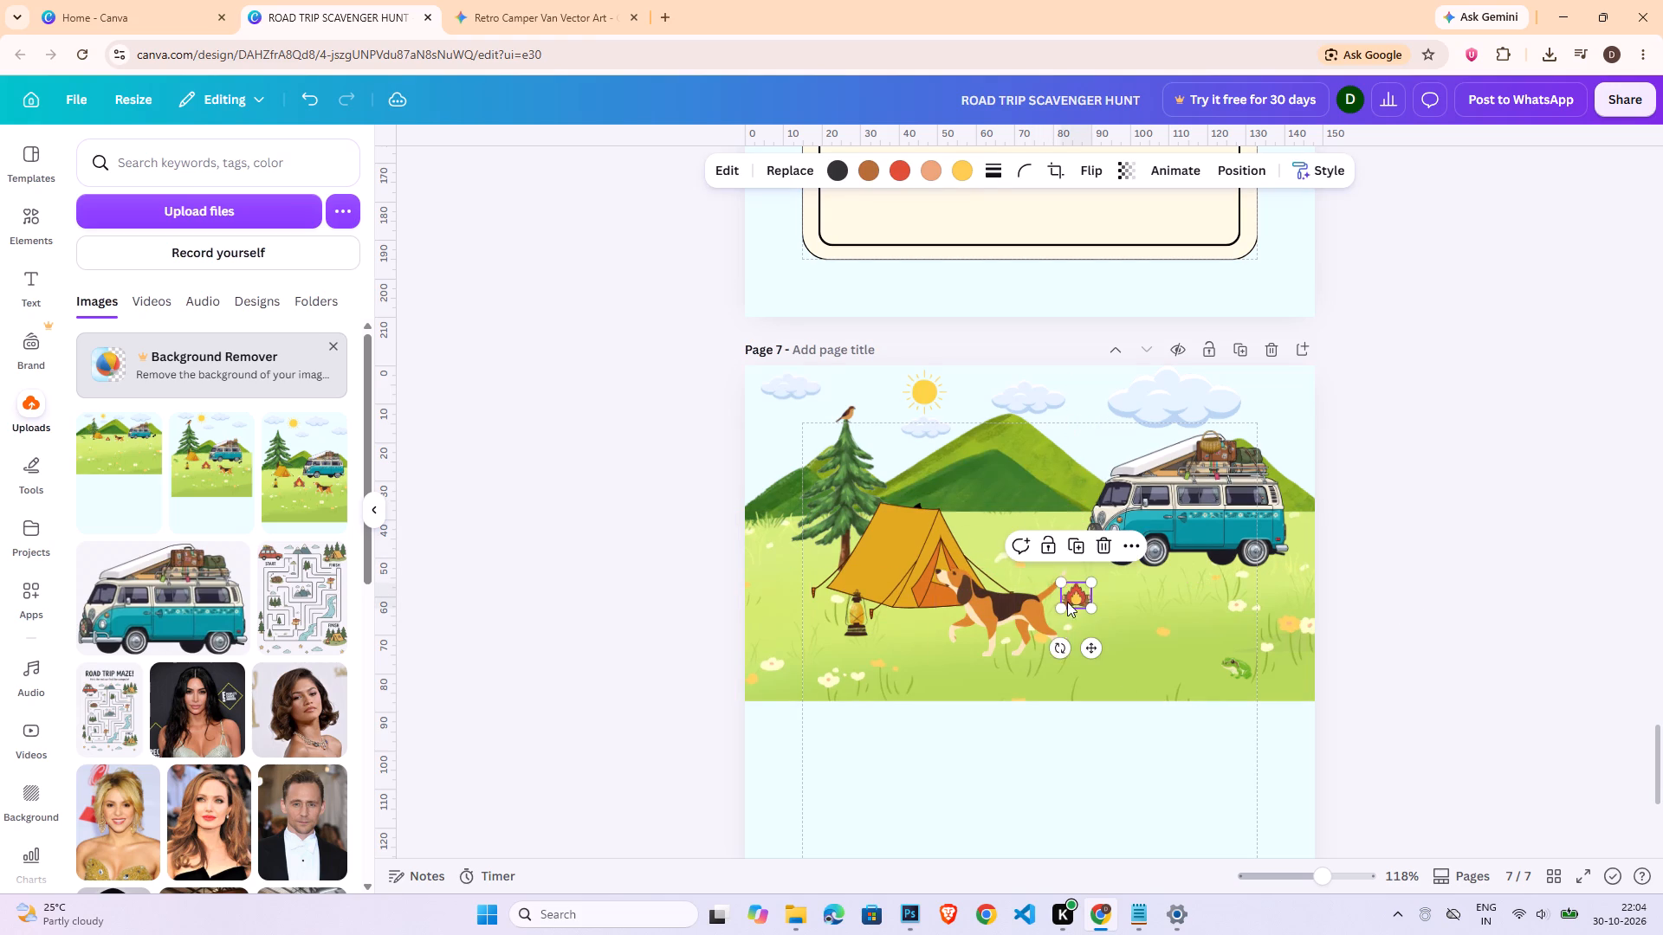
{"action": "left_click_drag", "start_coordinate": [1032, 616], "coordinate": [1247, 635]}
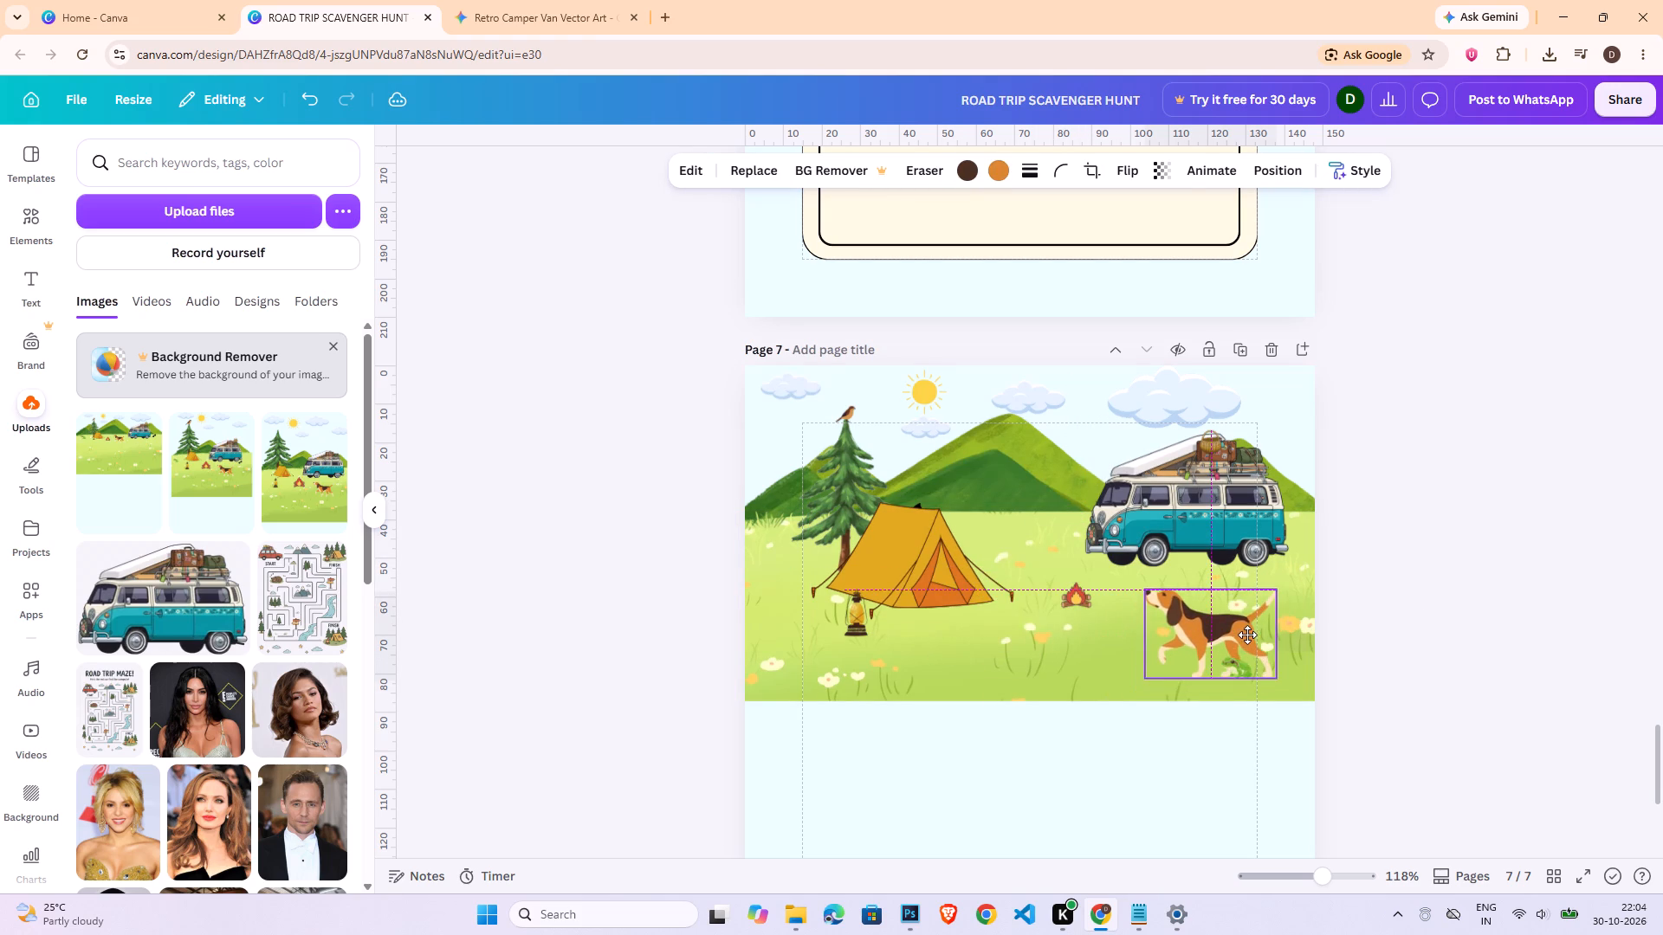
{"action": "left_click_drag", "start_coordinate": [1247, 635], "coordinate": [1249, 622]}
Move the frog to the bottom-left corner of the meadow.
{"action": "left_click_drag", "start_coordinate": [1239, 674], "coordinate": [799, 689]}
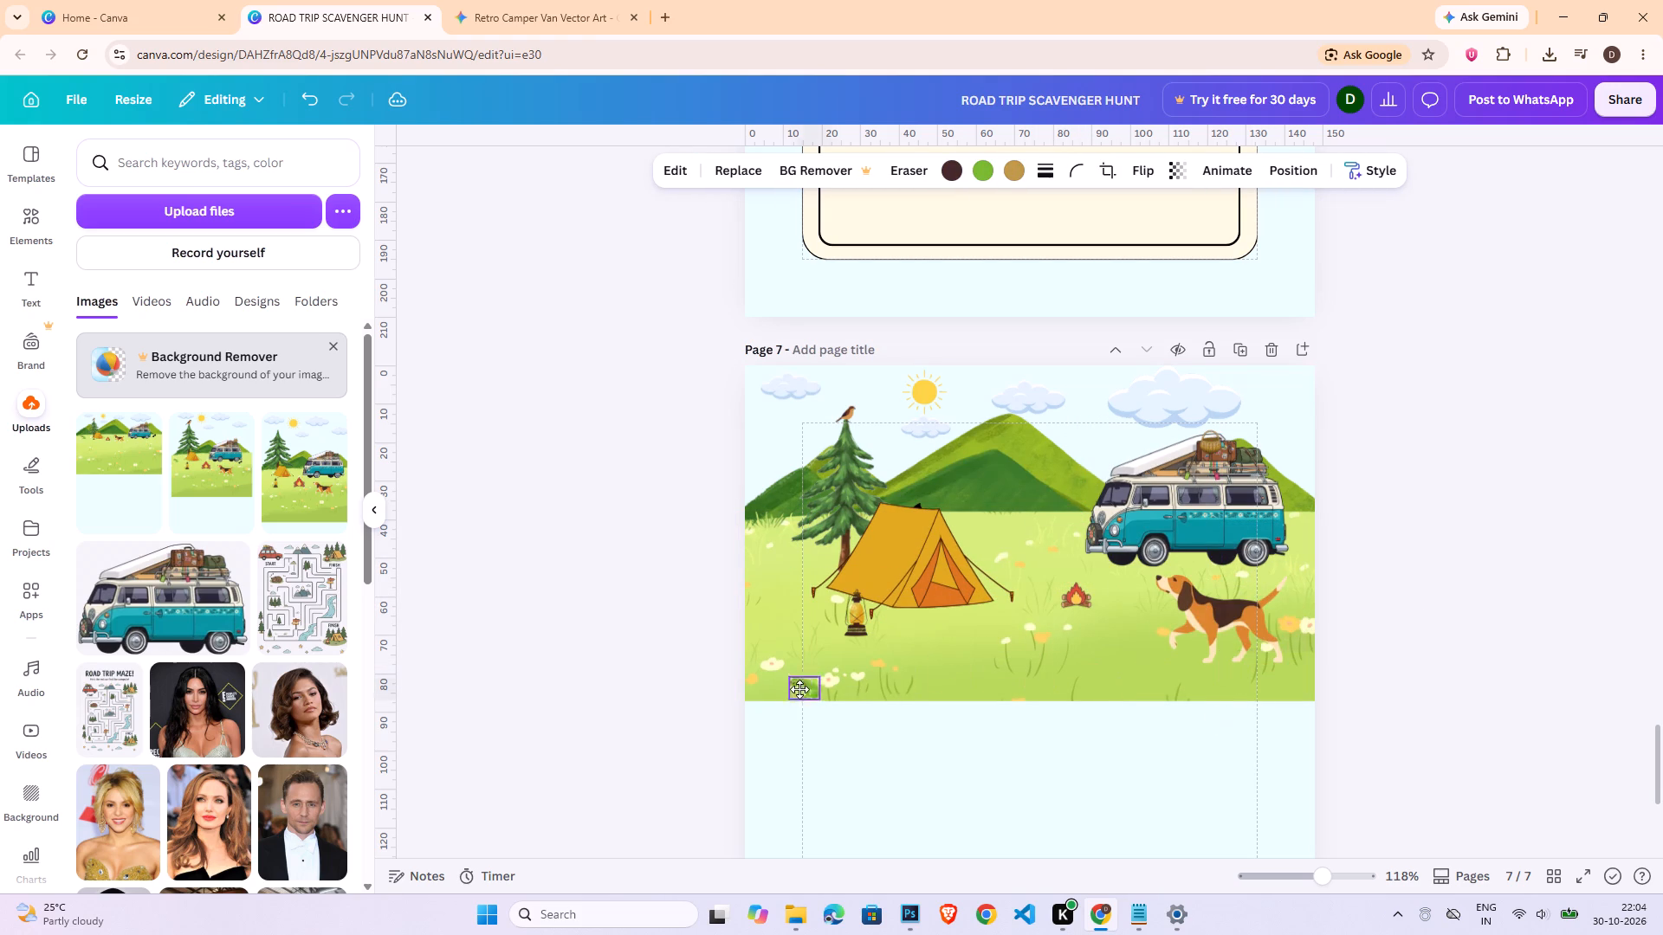
{"action": "left_click_drag", "start_coordinate": [799, 689], "coordinate": [769, 687]}
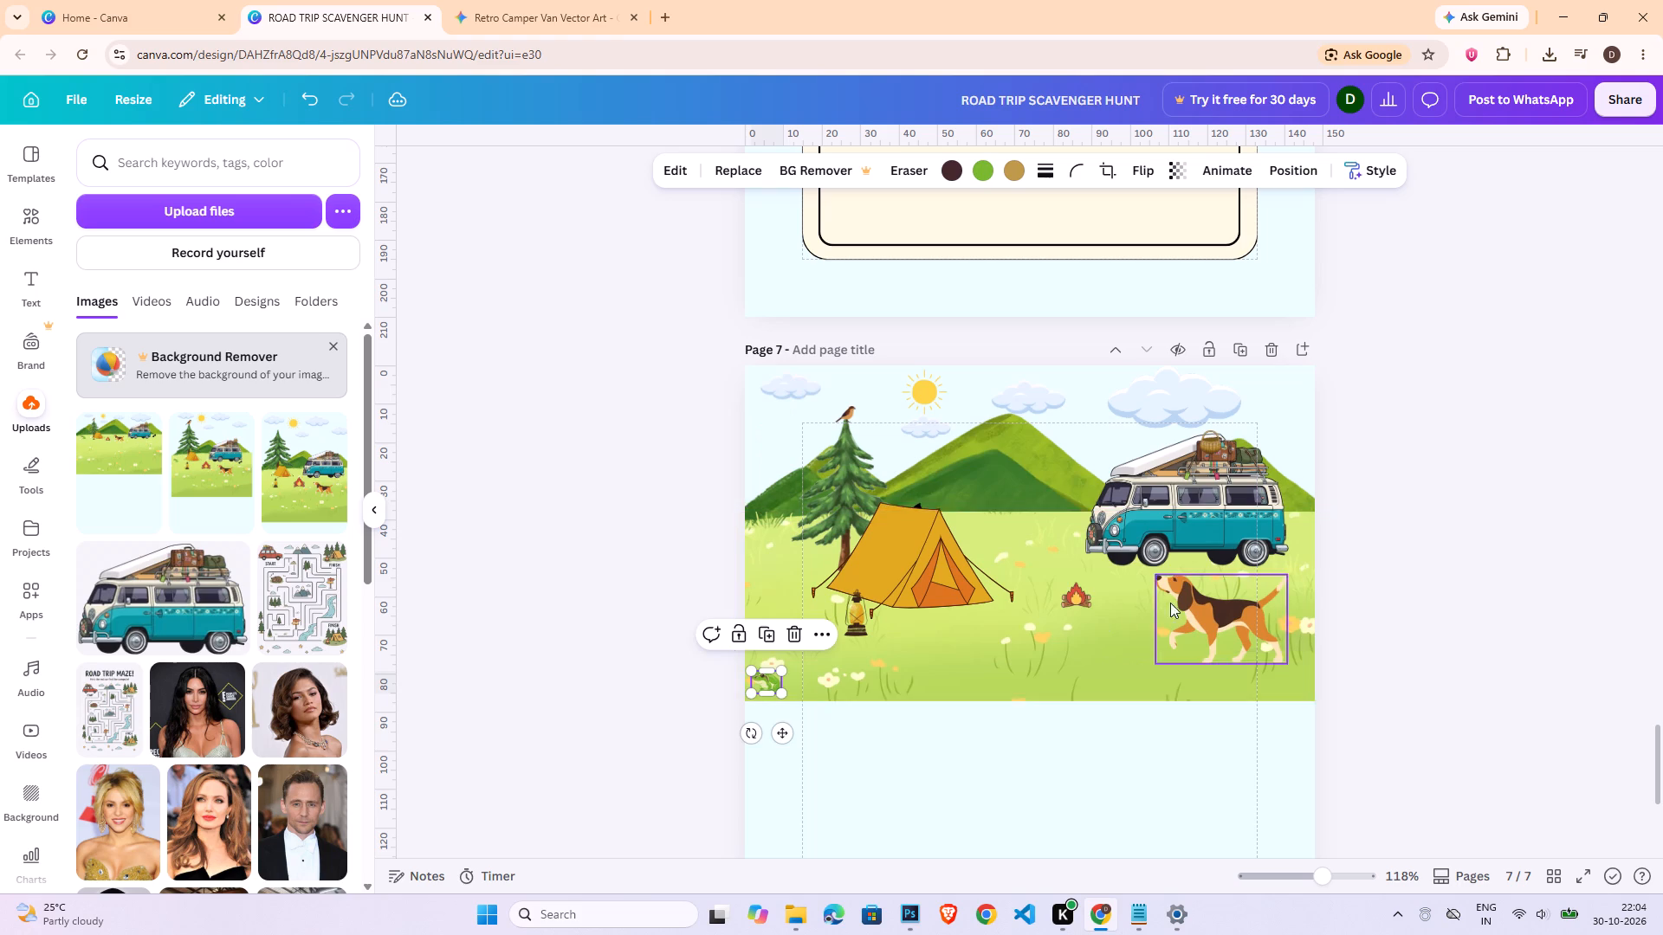
Enlarge the campfire and place it lower on the grass between the tent and the dog.
{"action": "left_click", "coordinate": [1065, 600]}
{"action": "left_click_drag", "start_coordinate": [1100, 578], "coordinate": [1167, 551]}
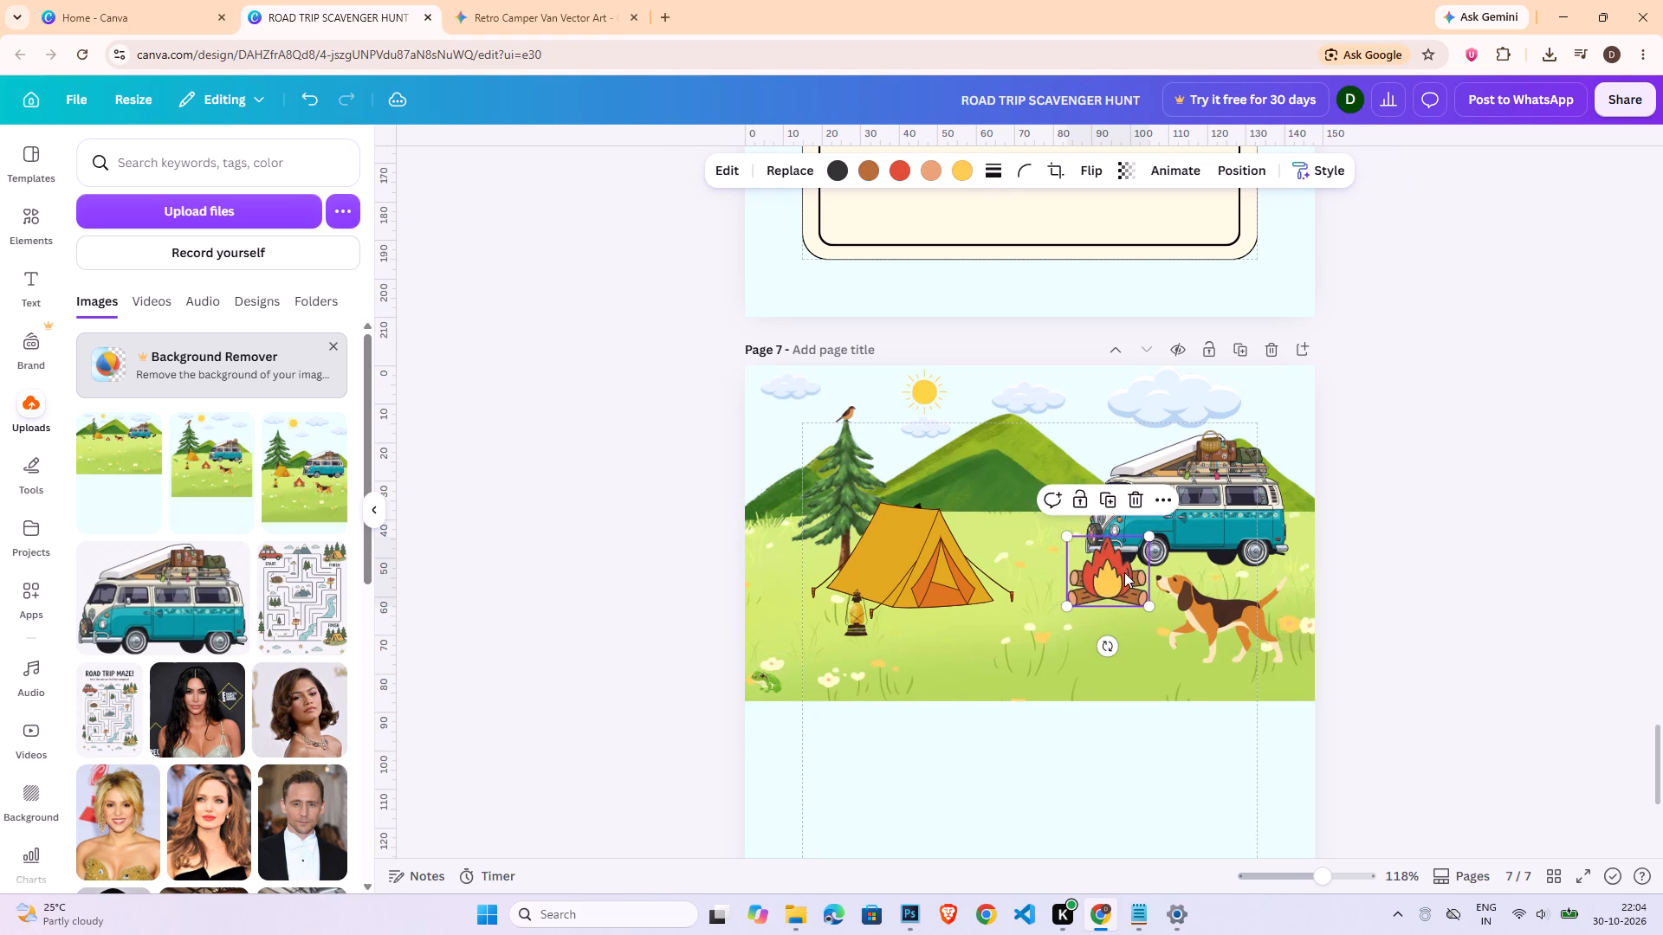
{"action": "left_click_drag", "start_coordinate": [1110, 577], "coordinate": [1061, 609]}
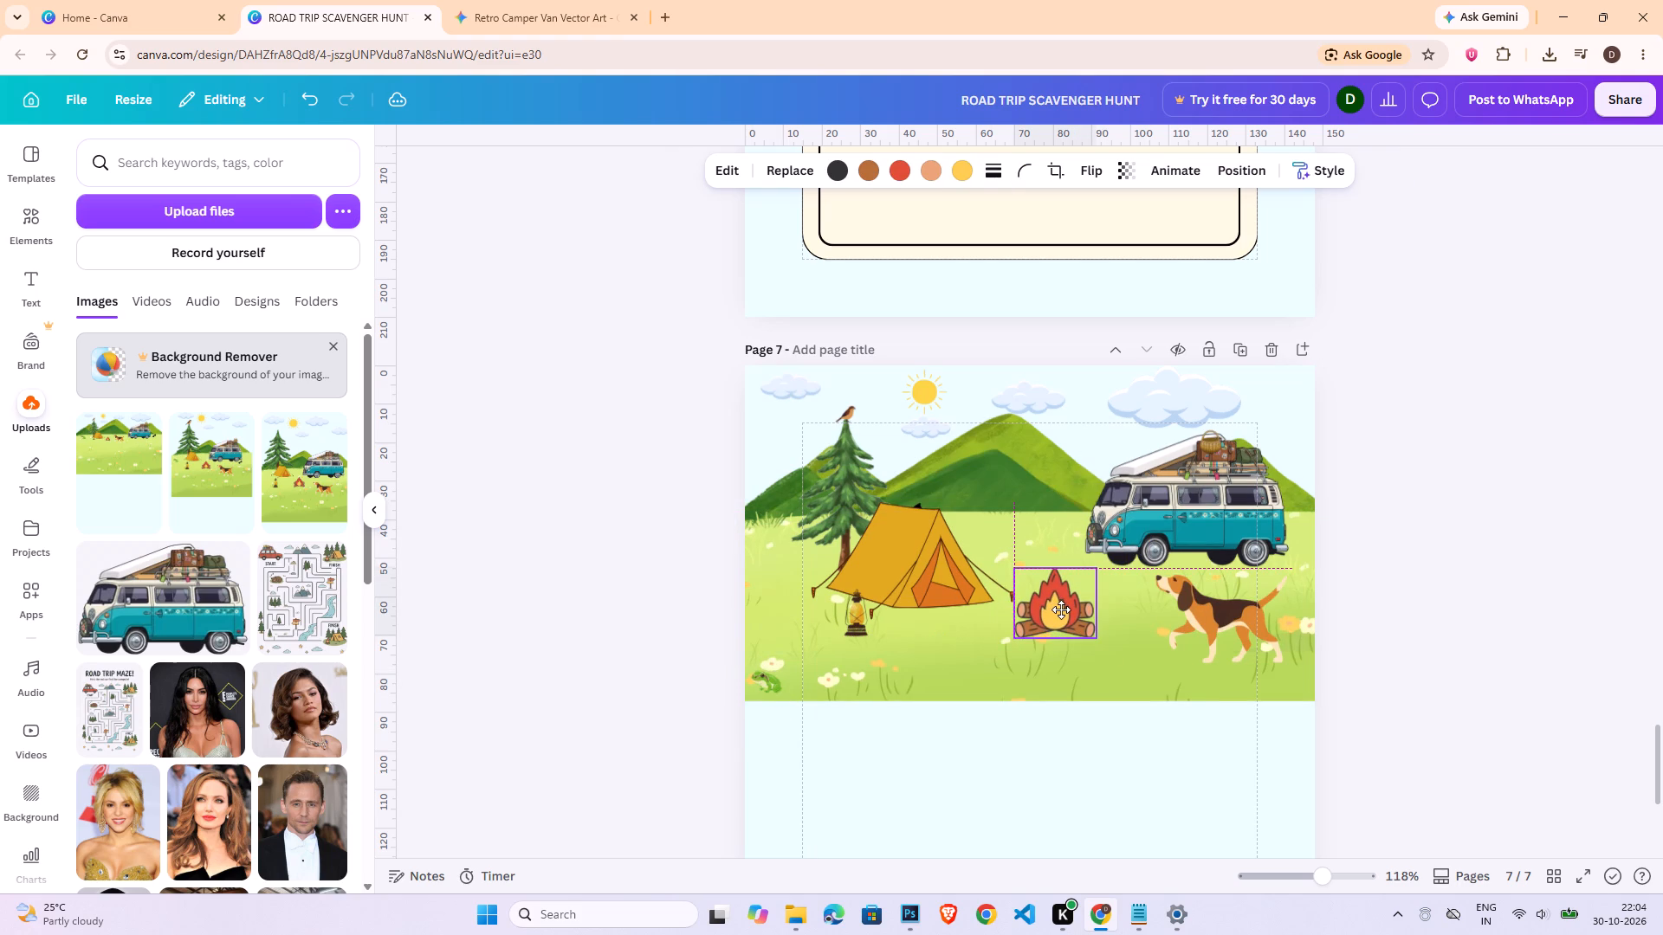
{"action": "left_click_drag", "start_coordinate": [1061, 609], "coordinate": [1075, 629]}
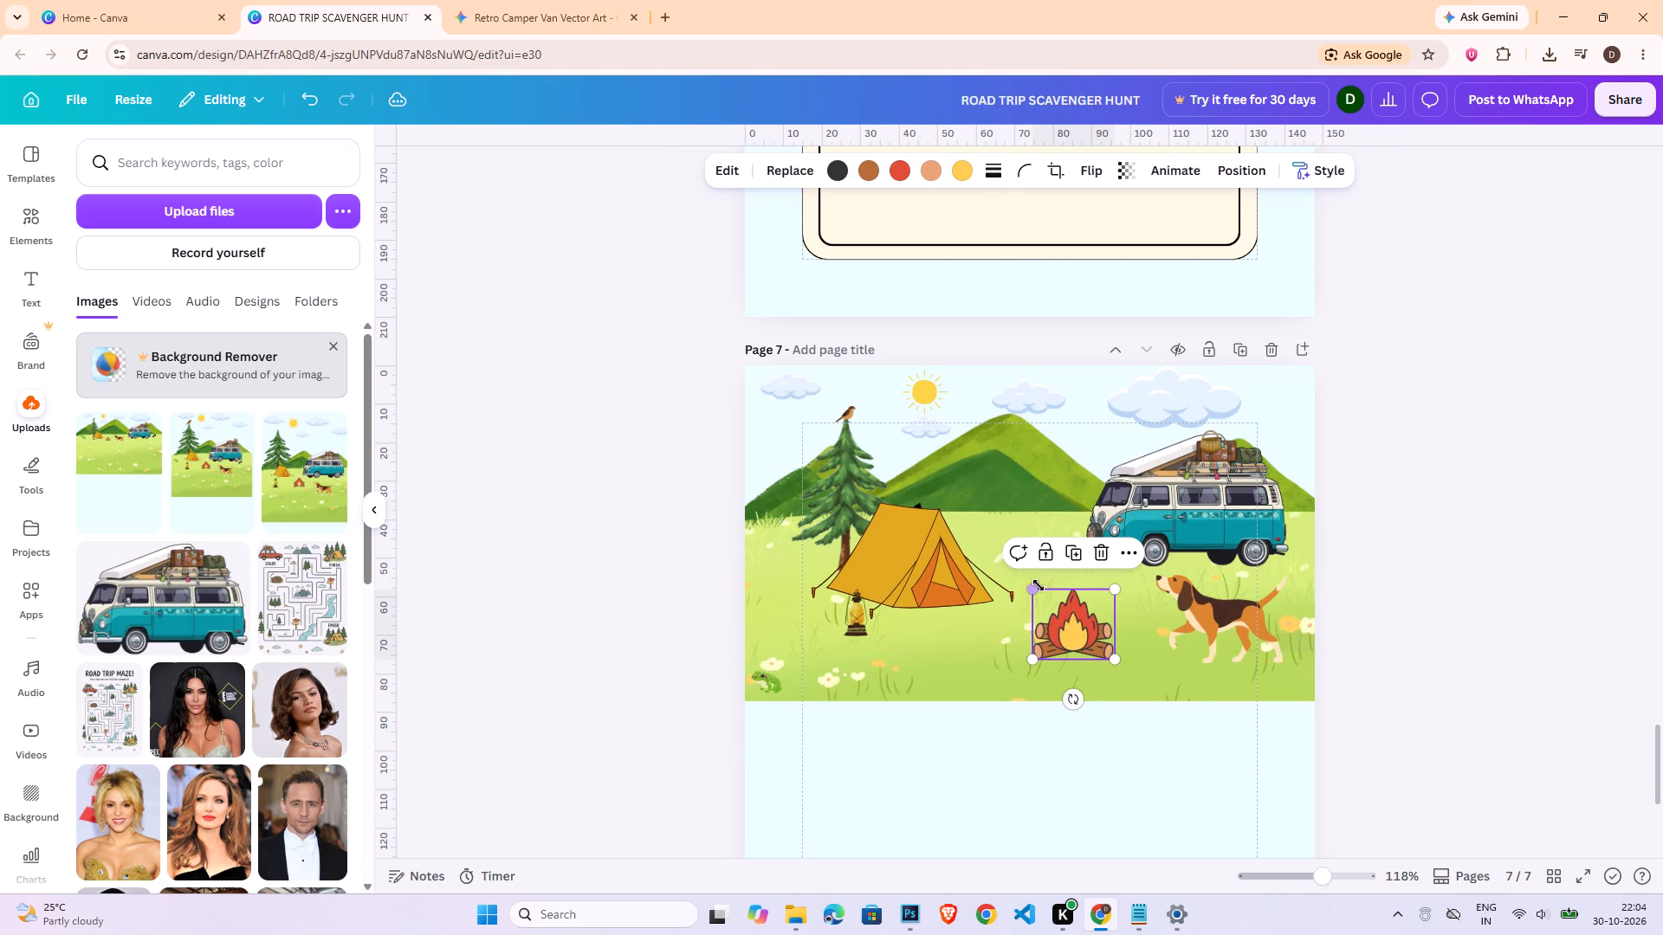
{"action": "left_click", "coordinate": [1035, 586]}
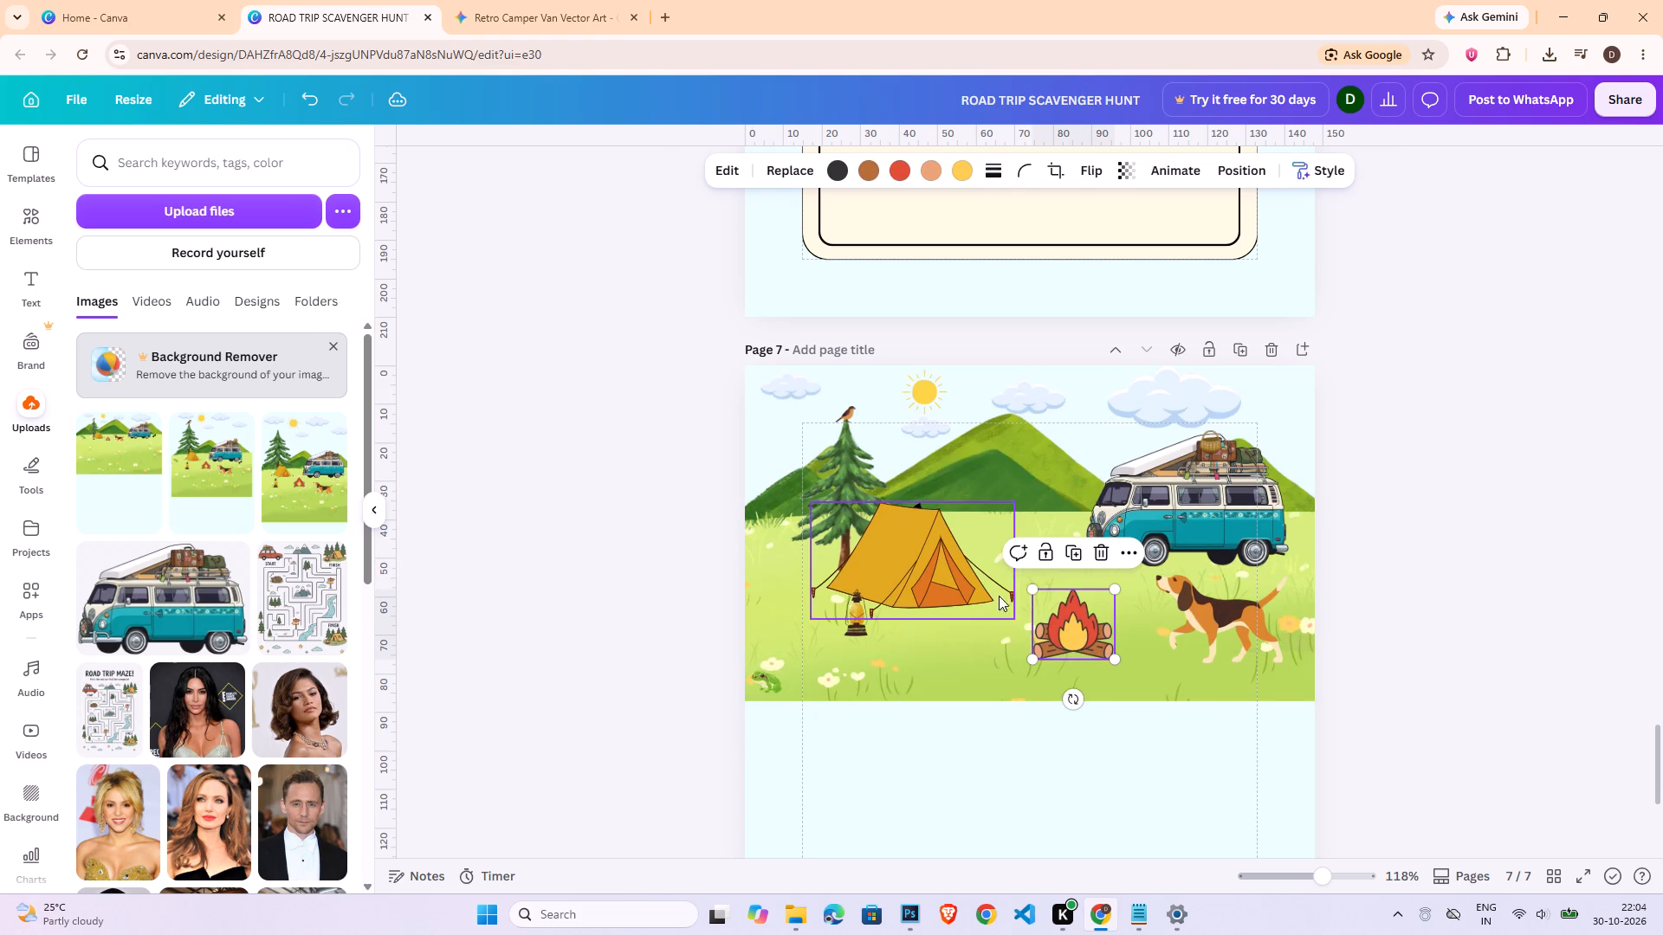
Enlarge the tent to about 60 wide by 35 high, extending toward the campfire, and nudge its position.
{"action": "left_click", "coordinate": [989, 596]}
{"action": "left_click_drag", "start_coordinate": [1014, 613], "coordinate": [1043, 628]}
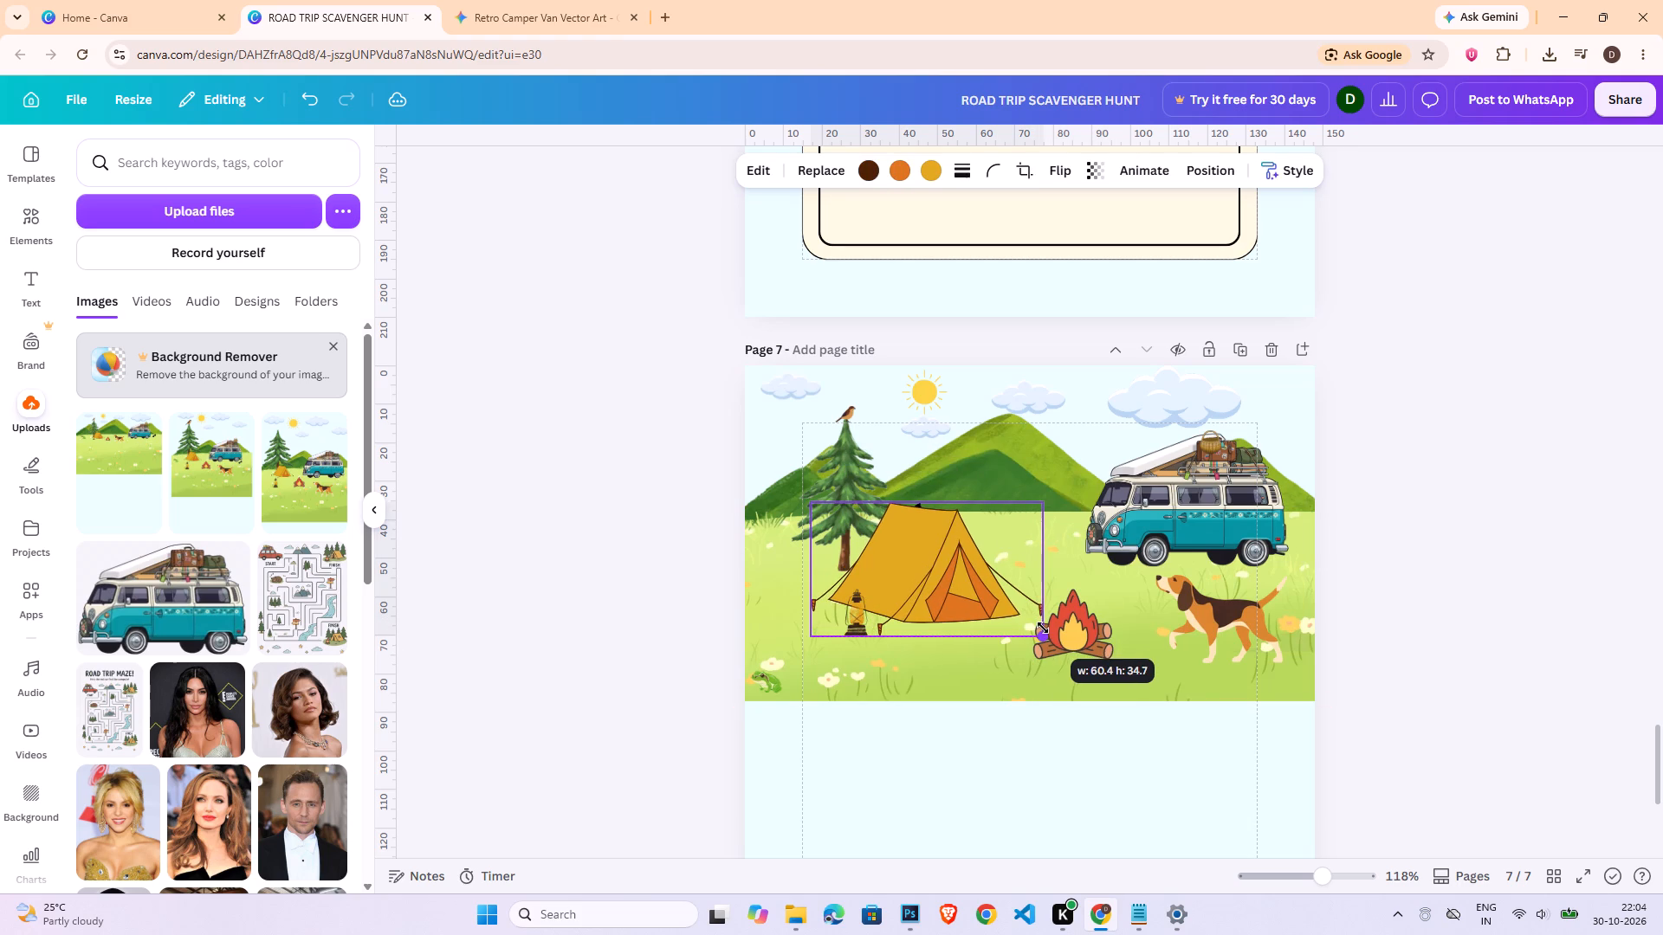
{"action": "left_click_drag", "start_coordinate": [1043, 628], "coordinate": [1045, 632]}
{"action": "left_click", "coordinate": [954, 582]}
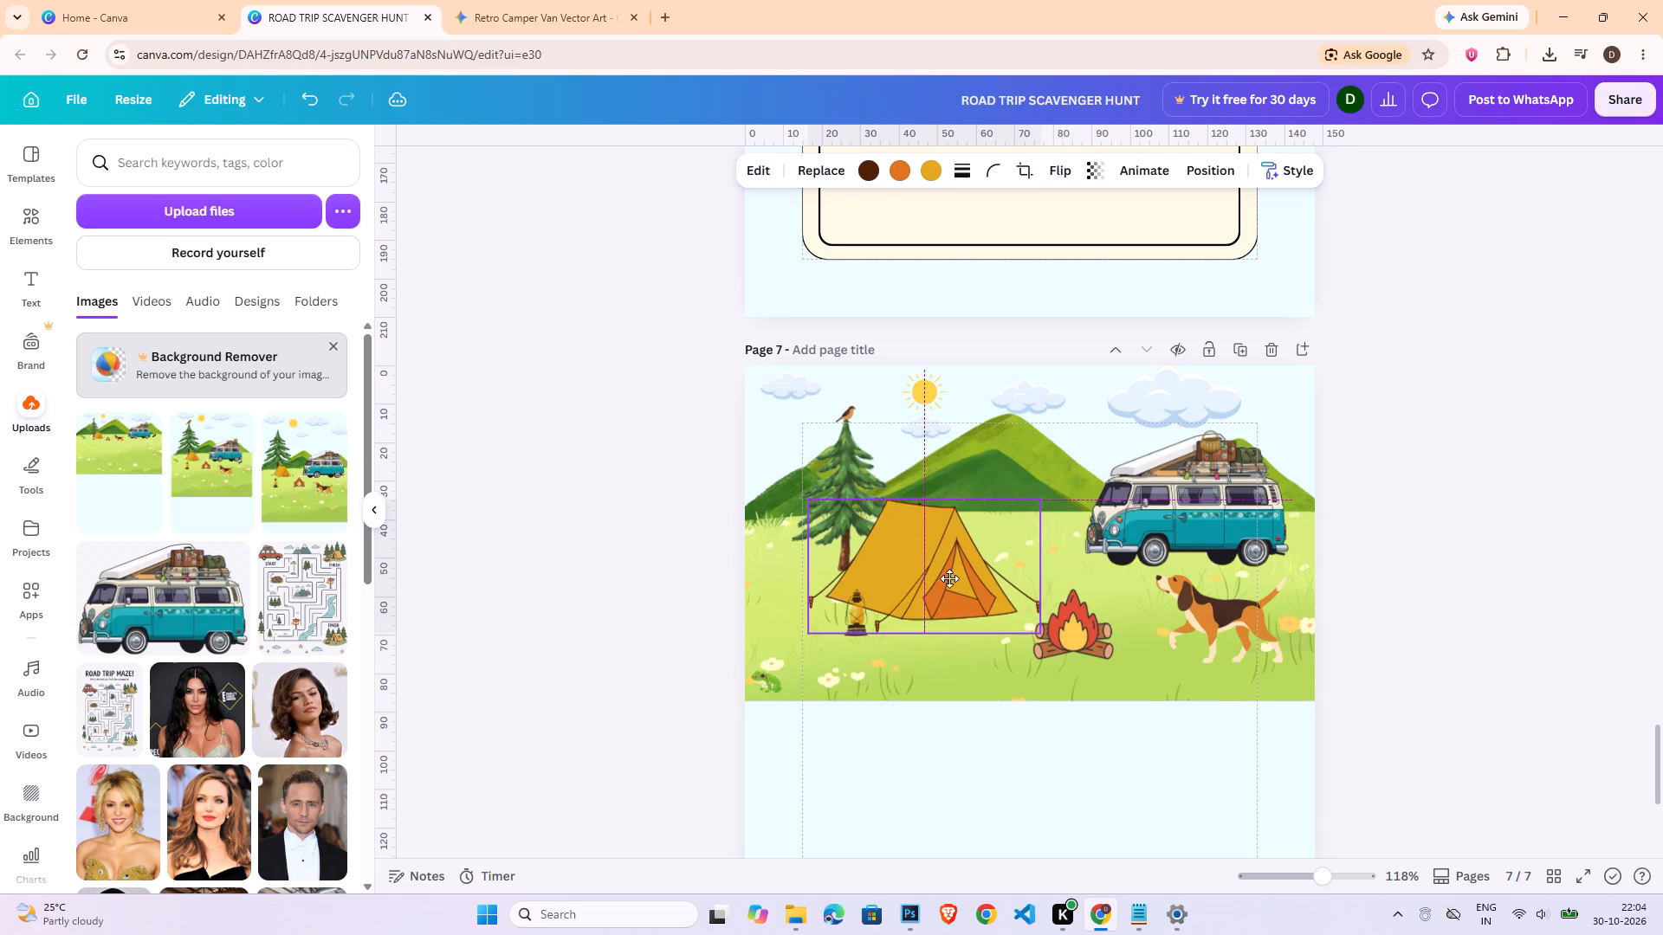
Enlarge the pine tree to about 32 wide by 45 high and shift it slightly right behind the tent.
{"action": "left_click", "coordinate": [847, 490]}
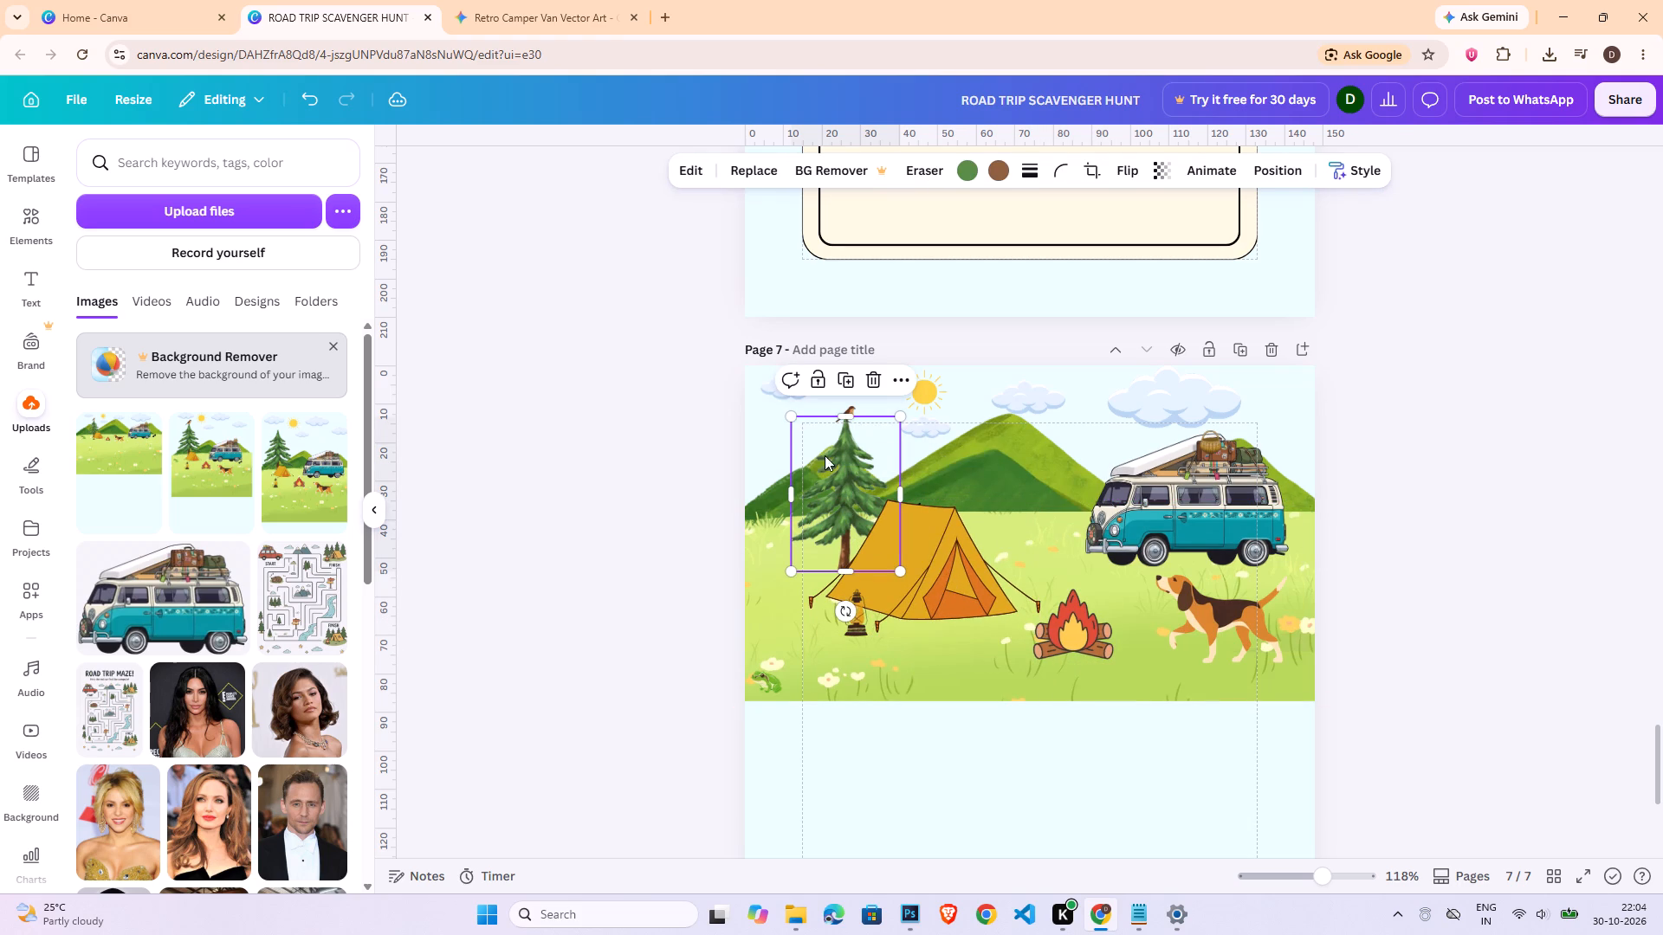
{"action": "left_click_drag", "start_coordinate": [793, 418], "coordinate": [767, 410]}
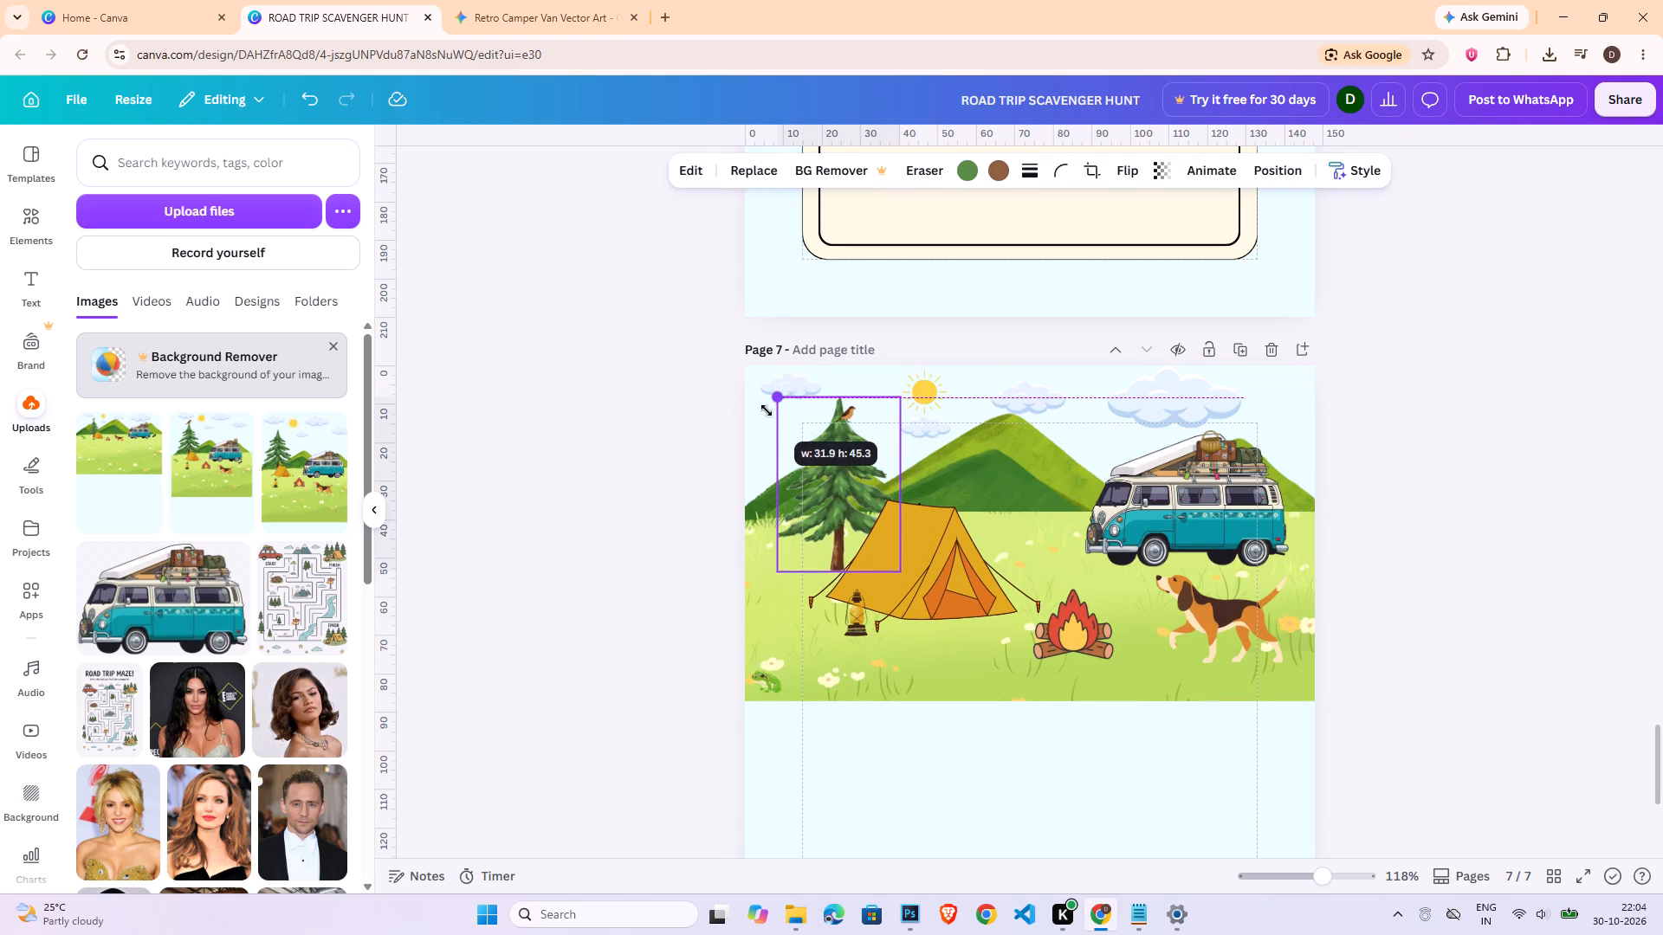
{"action": "left_click_drag", "start_coordinate": [850, 474], "coordinate": [867, 481]}
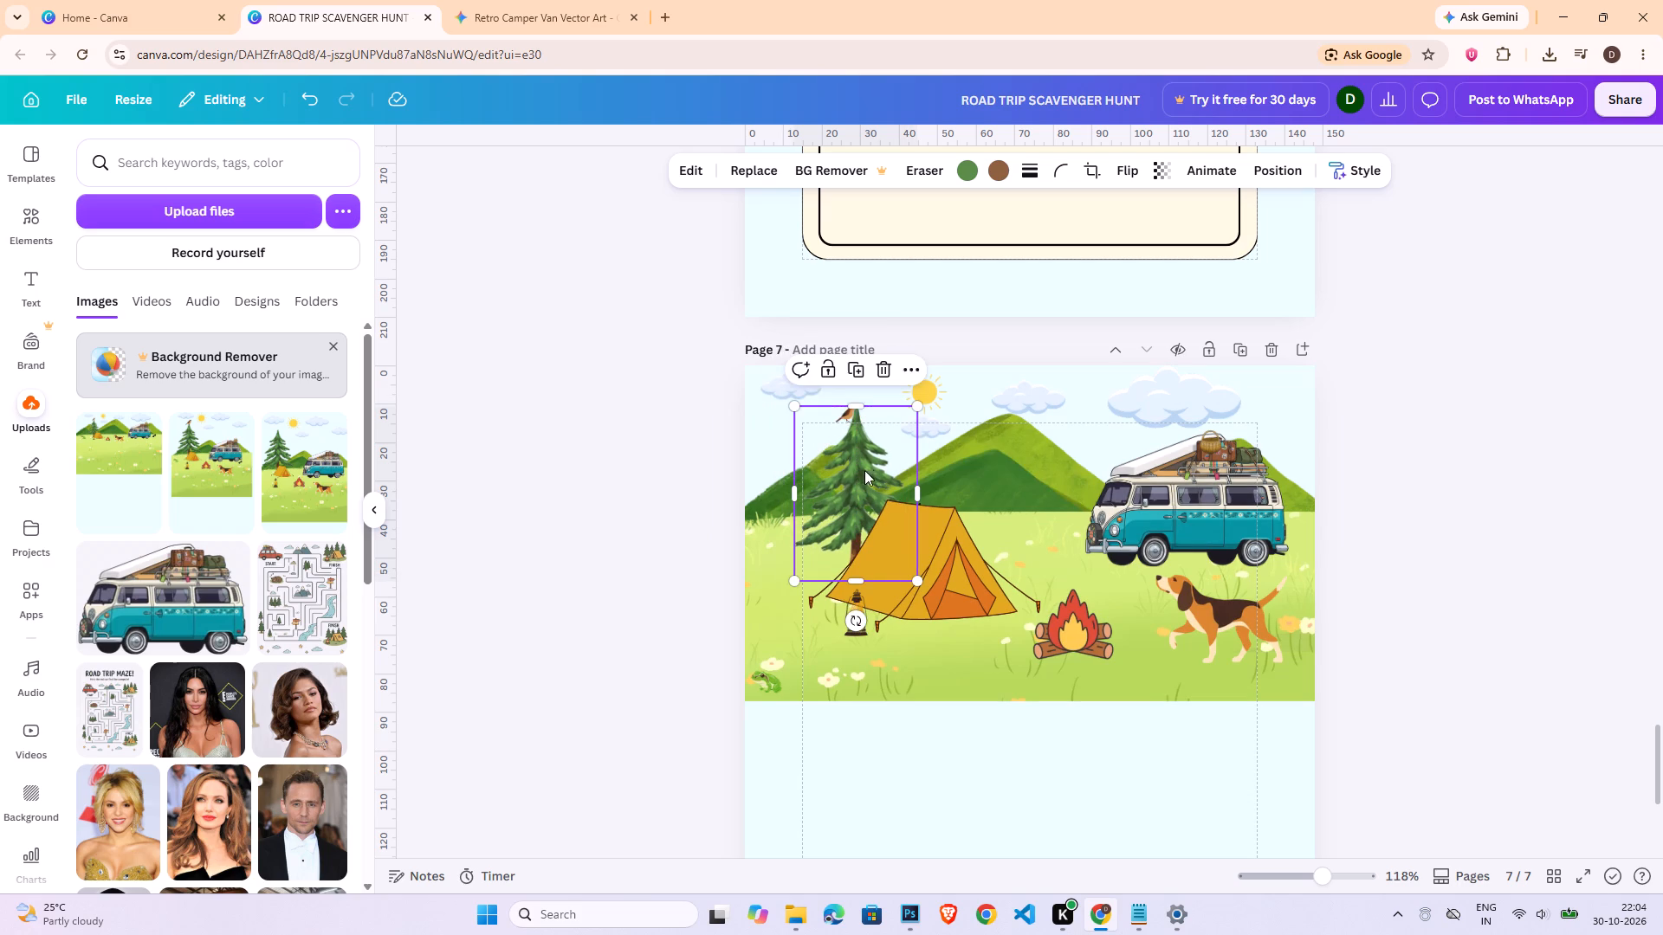
Reposition the bird on the tip of the enlarged pine tree.
{"action": "left_click", "coordinate": [846, 417]}
{"action": "left_click_drag", "start_coordinate": [857, 460], "coordinate": [871, 453]}
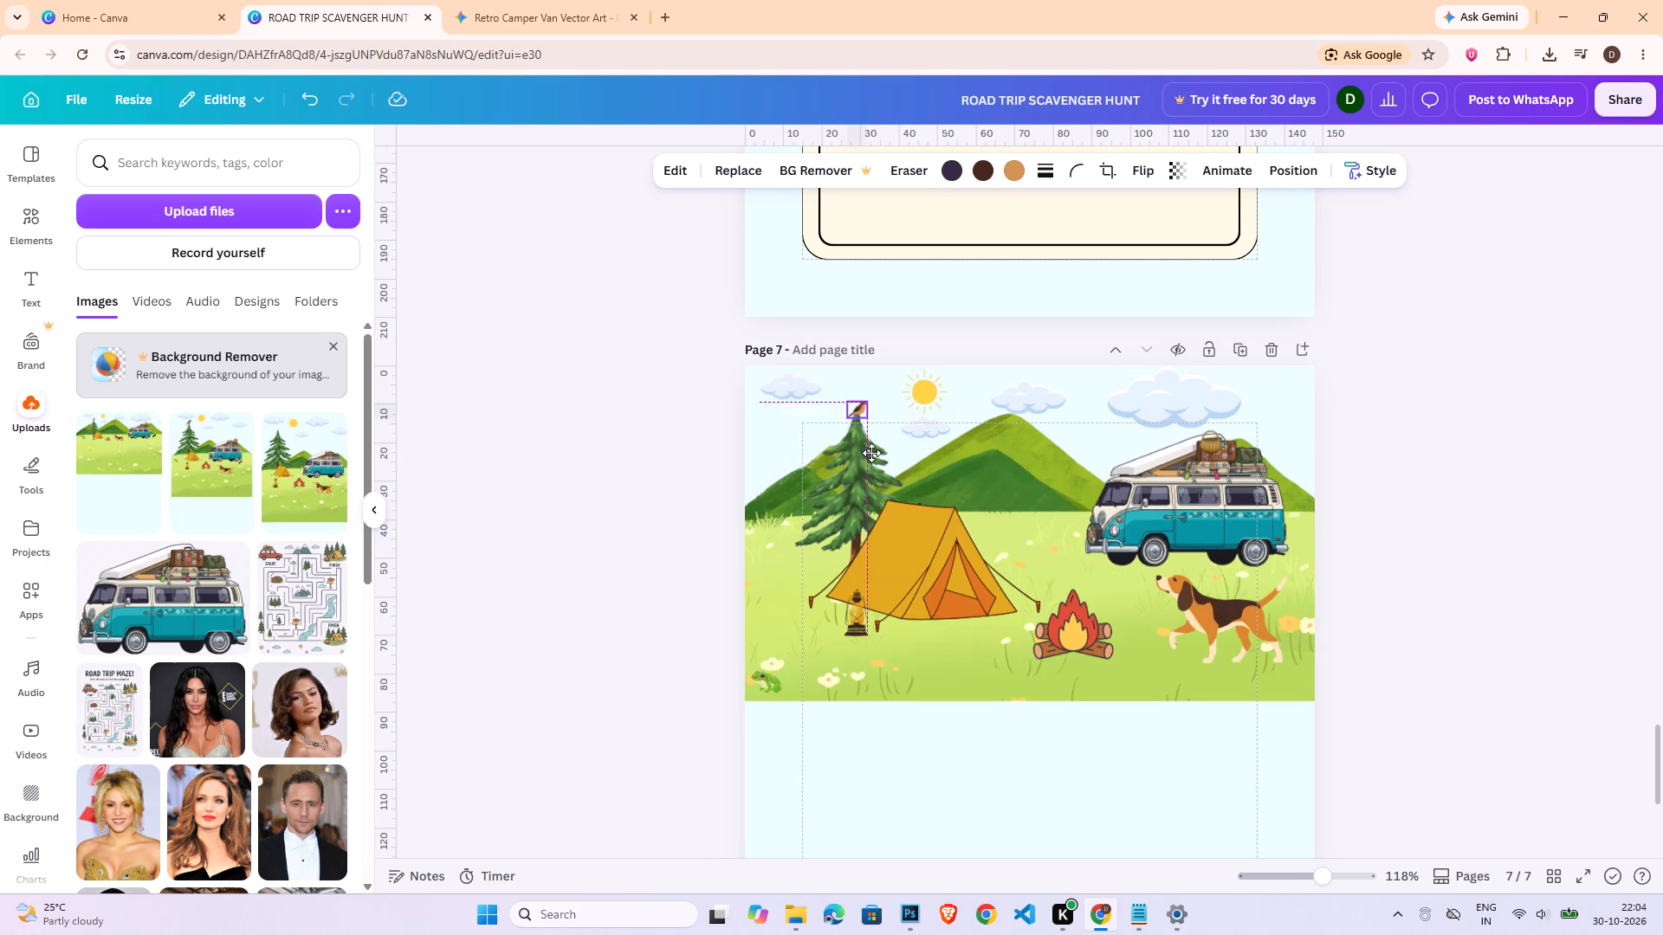
{"action": "left_click_drag", "start_coordinate": [871, 453], "coordinate": [865, 450]}
{"action": "left_click", "coordinate": [1420, 538]}
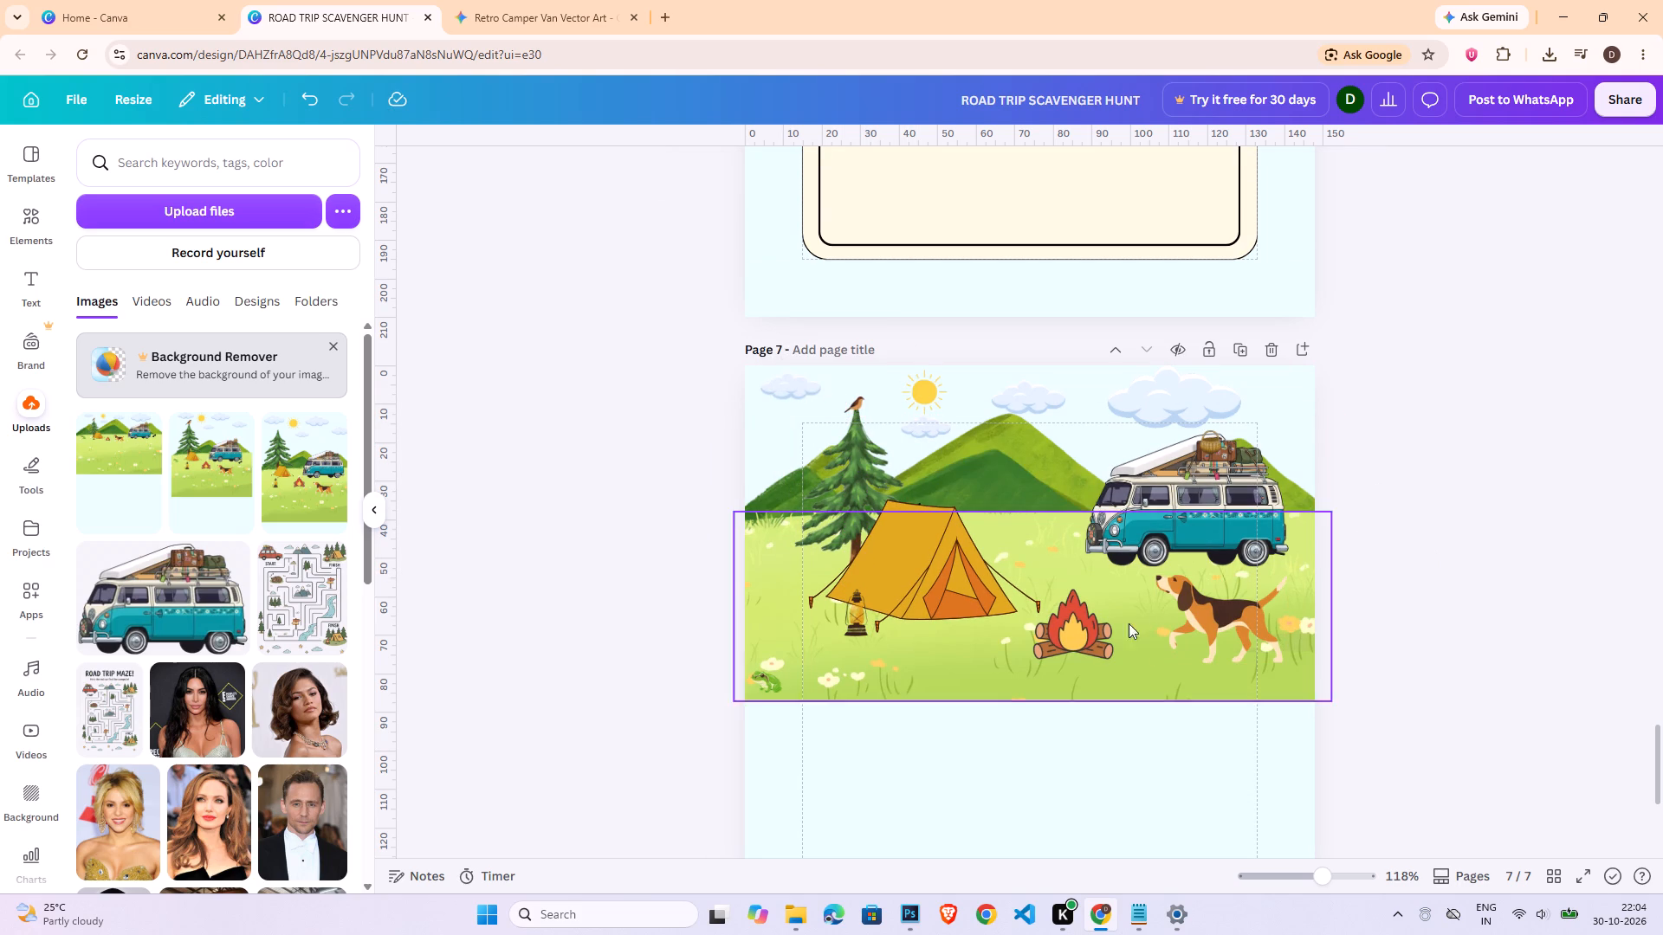
{"action": "left_click", "coordinate": [1391, 603]}
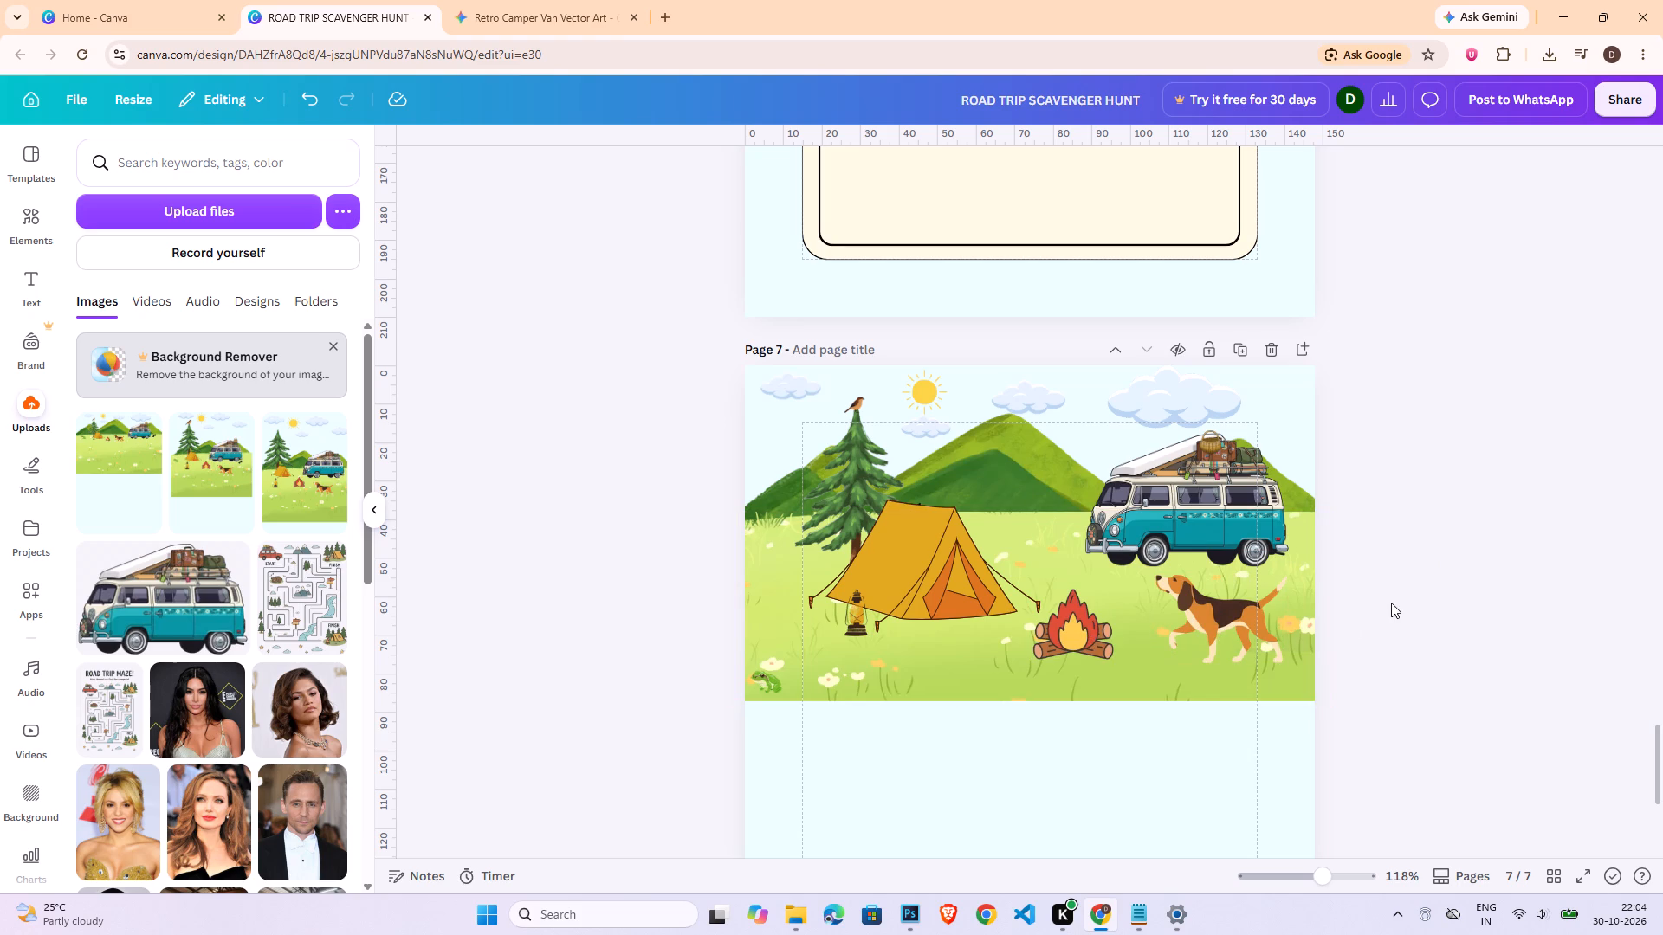
Shrink the camper van slightly and move it closer to the page's right edge, above the dog.
{"action": "left_click", "coordinate": [1216, 516]}
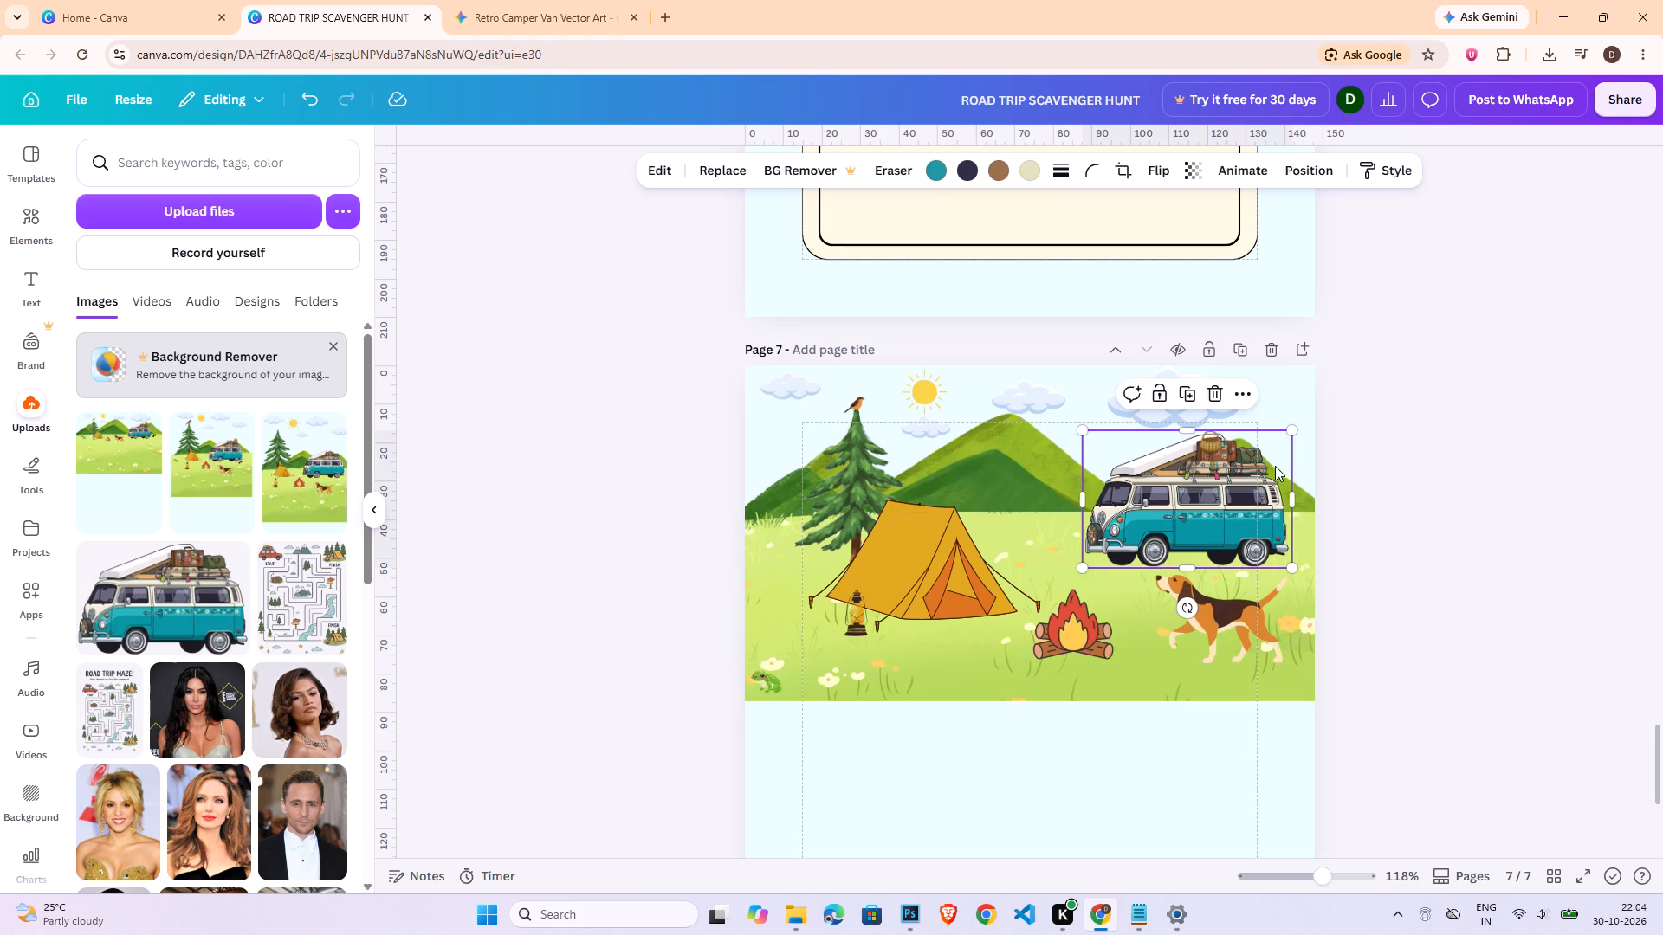
{"action": "left_click_drag", "start_coordinate": [1295, 429], "coordinate": [1259, 449]}
{"action": "left_click_drag", "start_coordinate": [1203, 531], "coordinate": [1233, 526]}
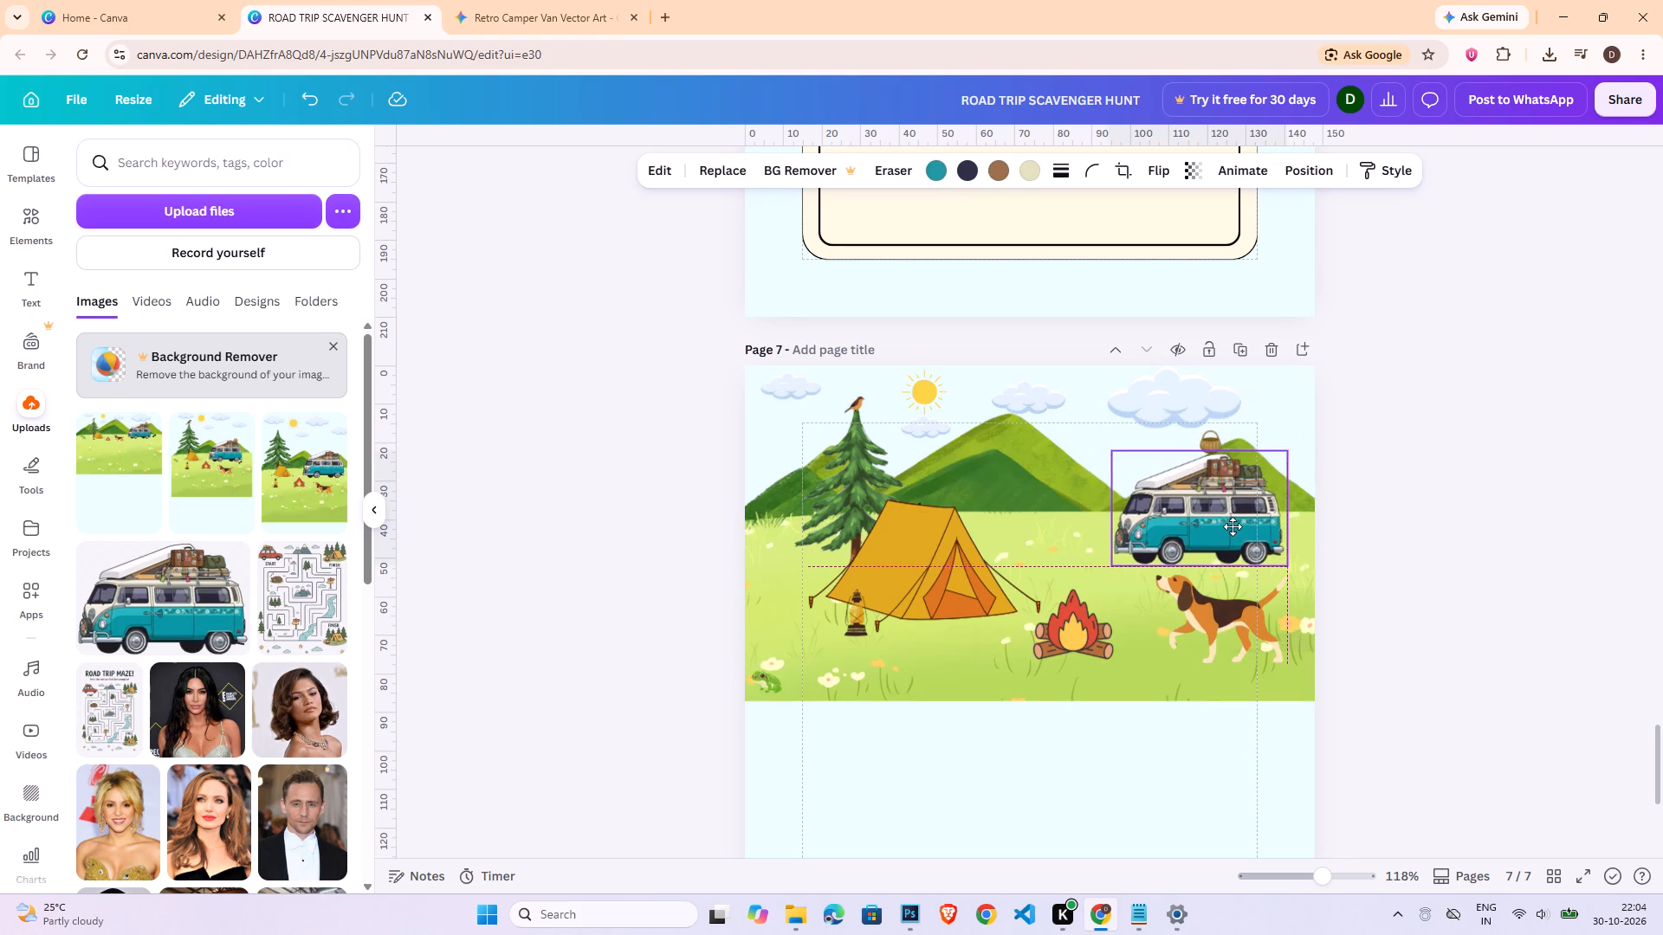
{"action": "left_click_drag", "start_coordinate": [1233, 526], "coordinate": [1249, 526]}
{"action": "left_click", "coordinate": [1433, 564]}
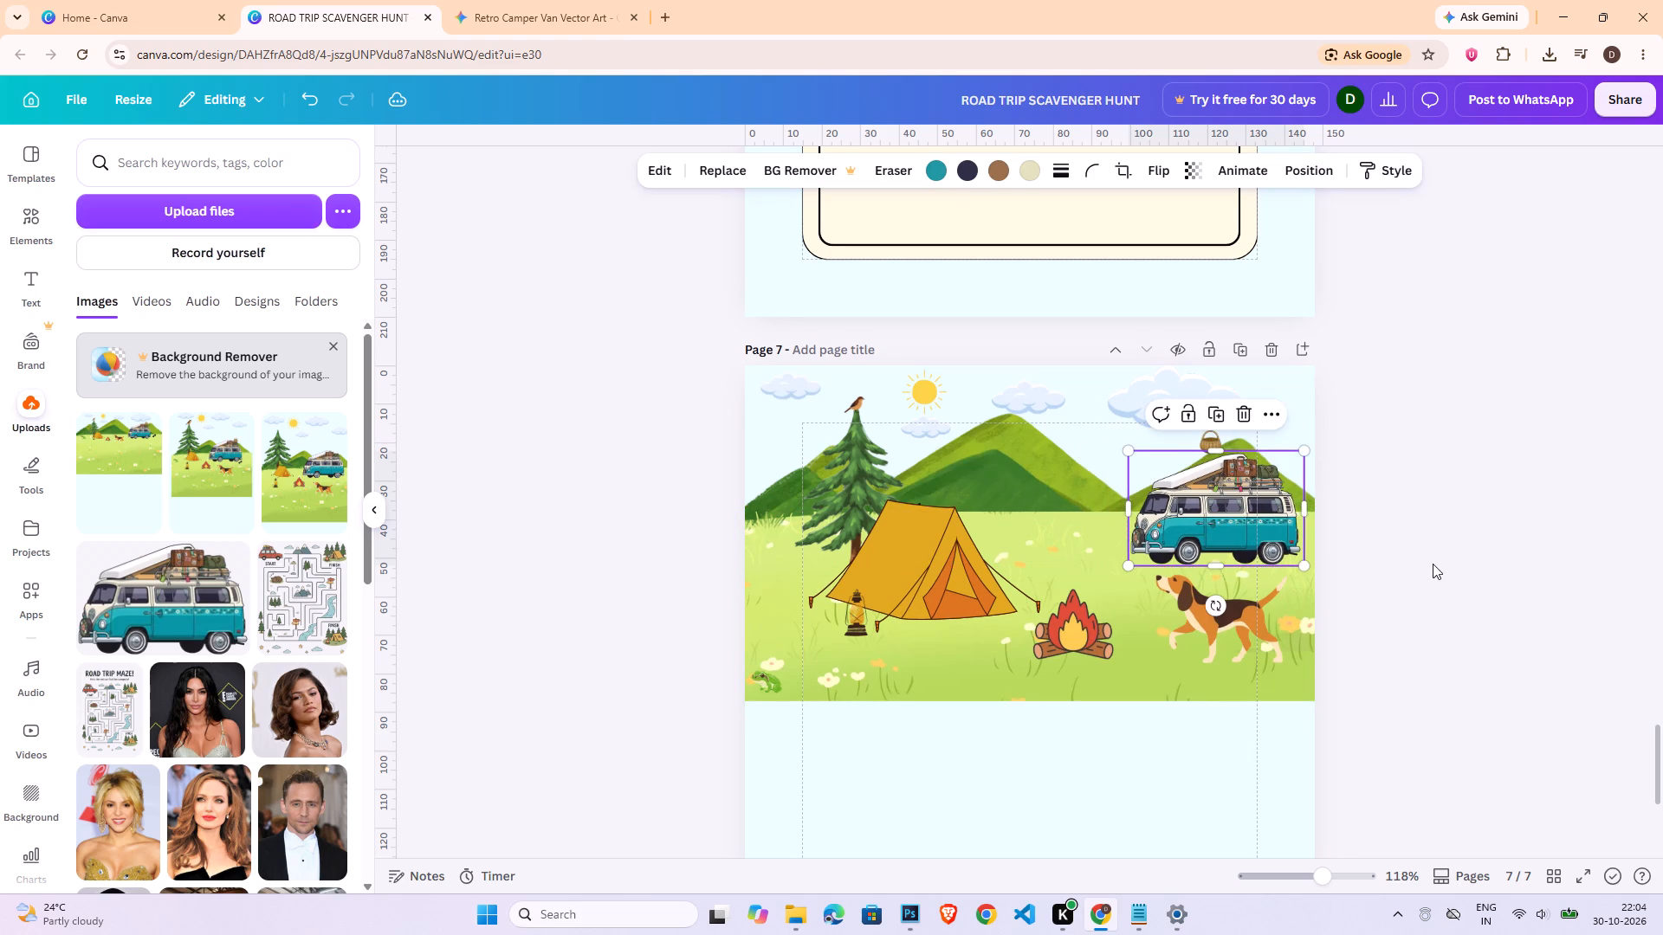
{"action": "left_click", "coordinate": [1453, 623]}
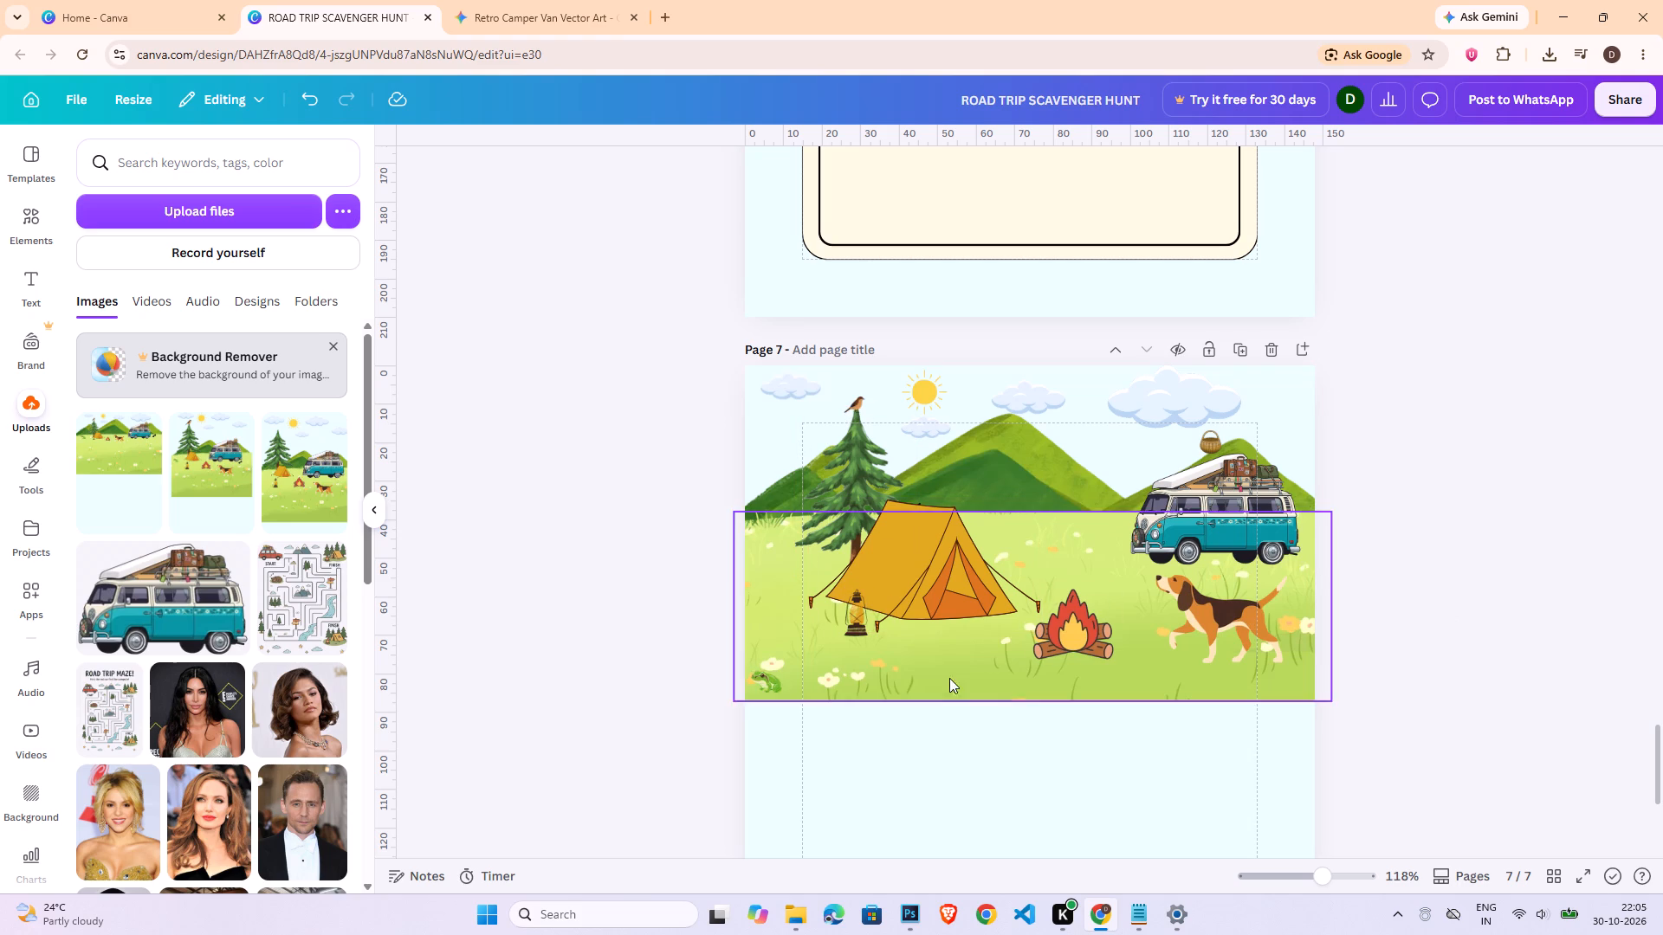
Shrink the basket and place it on the rear luggage on the camper van's roof.
{"action": "left_click_drag", "start_coordinate": [1213, 442], "coordinate": [1281, 463]}
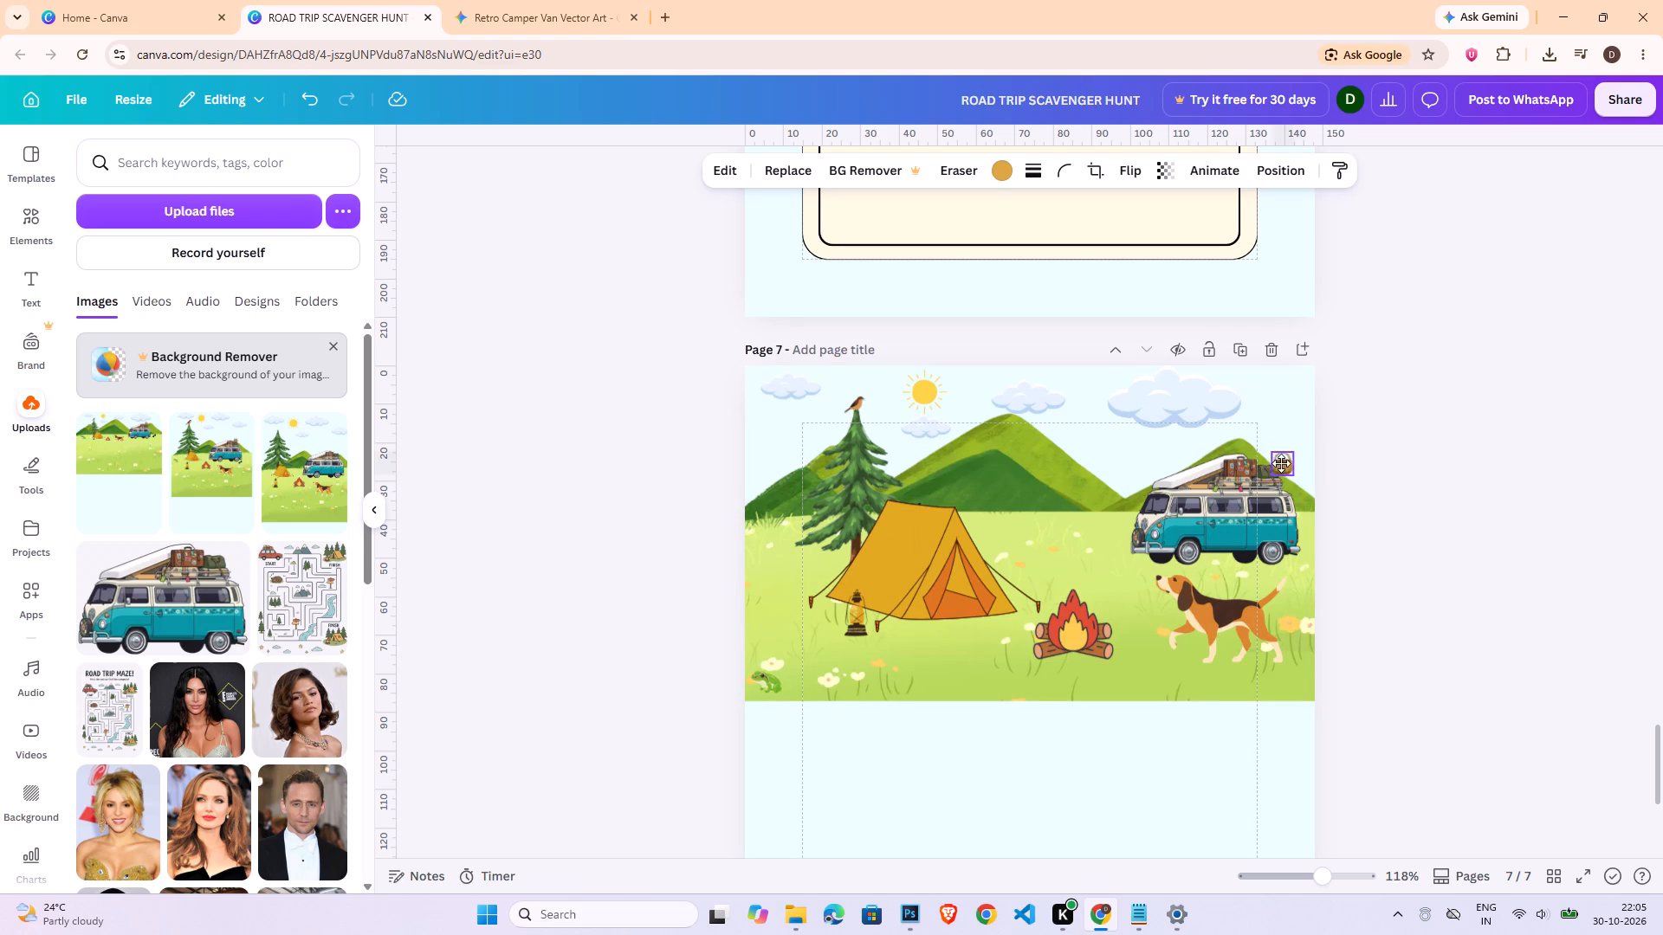
{"action": "left_click_drag", "start_coordinate": [1281, 463], "coordinate": [1271, 455]}
{"action": "left_click_drag", "start_coordinate": [1281, 440], "coordinate": [1274, 448]}
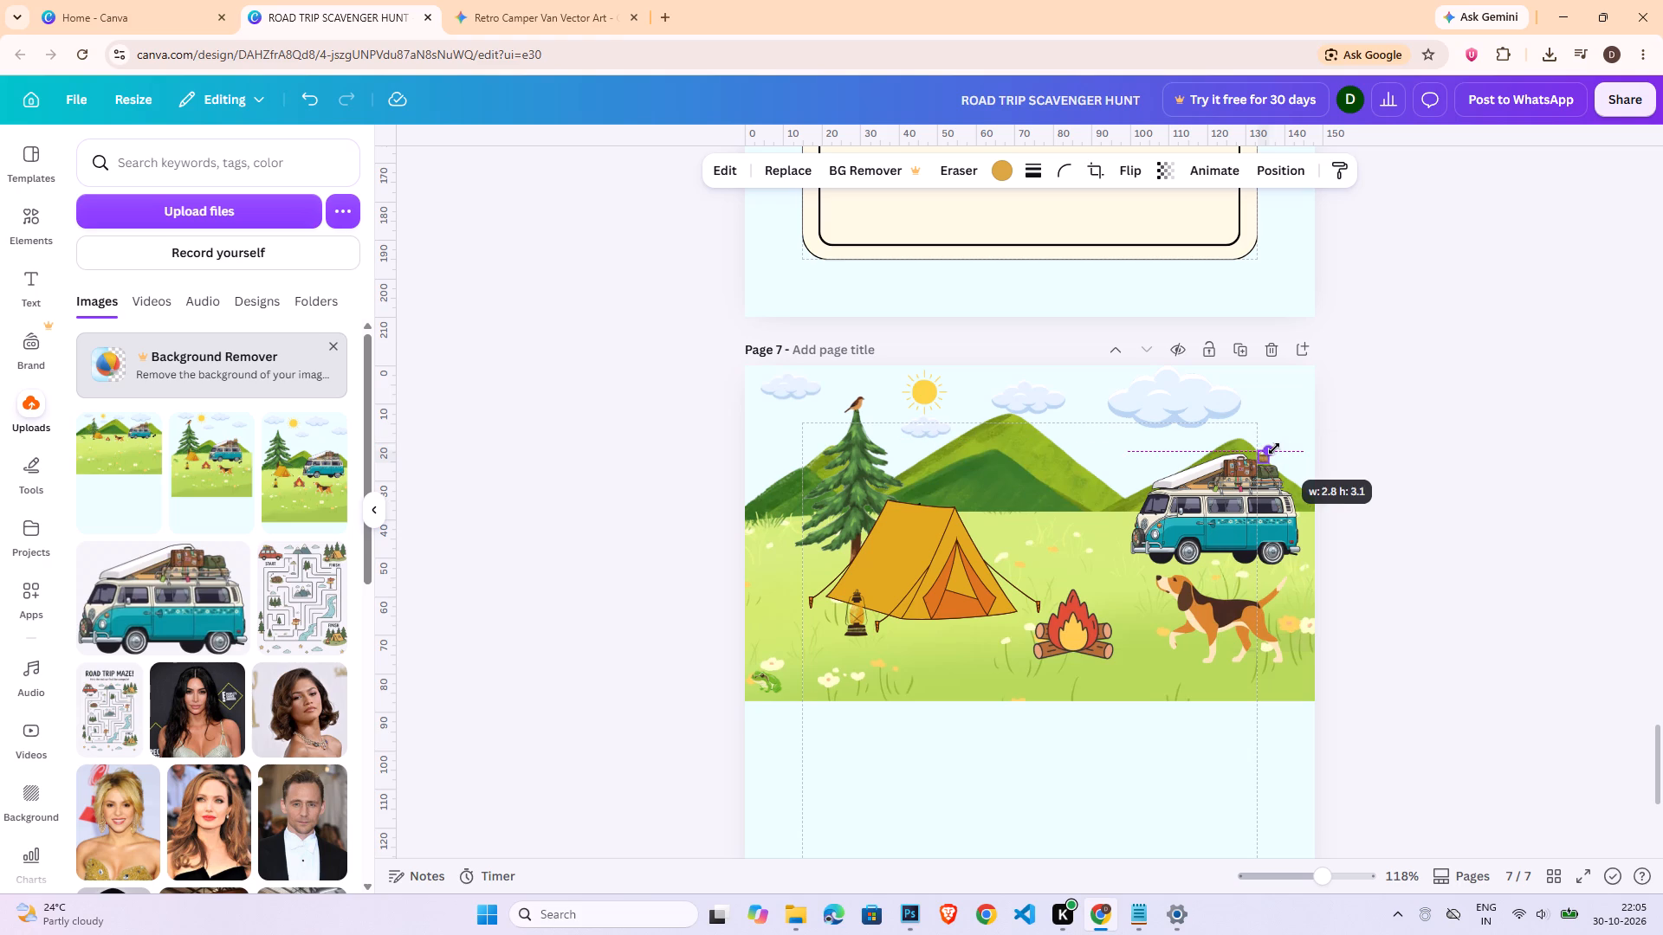
{"action": "left_click_drag", "start_coordinate": [1274, 448], "coordinate": [1275, 448]}
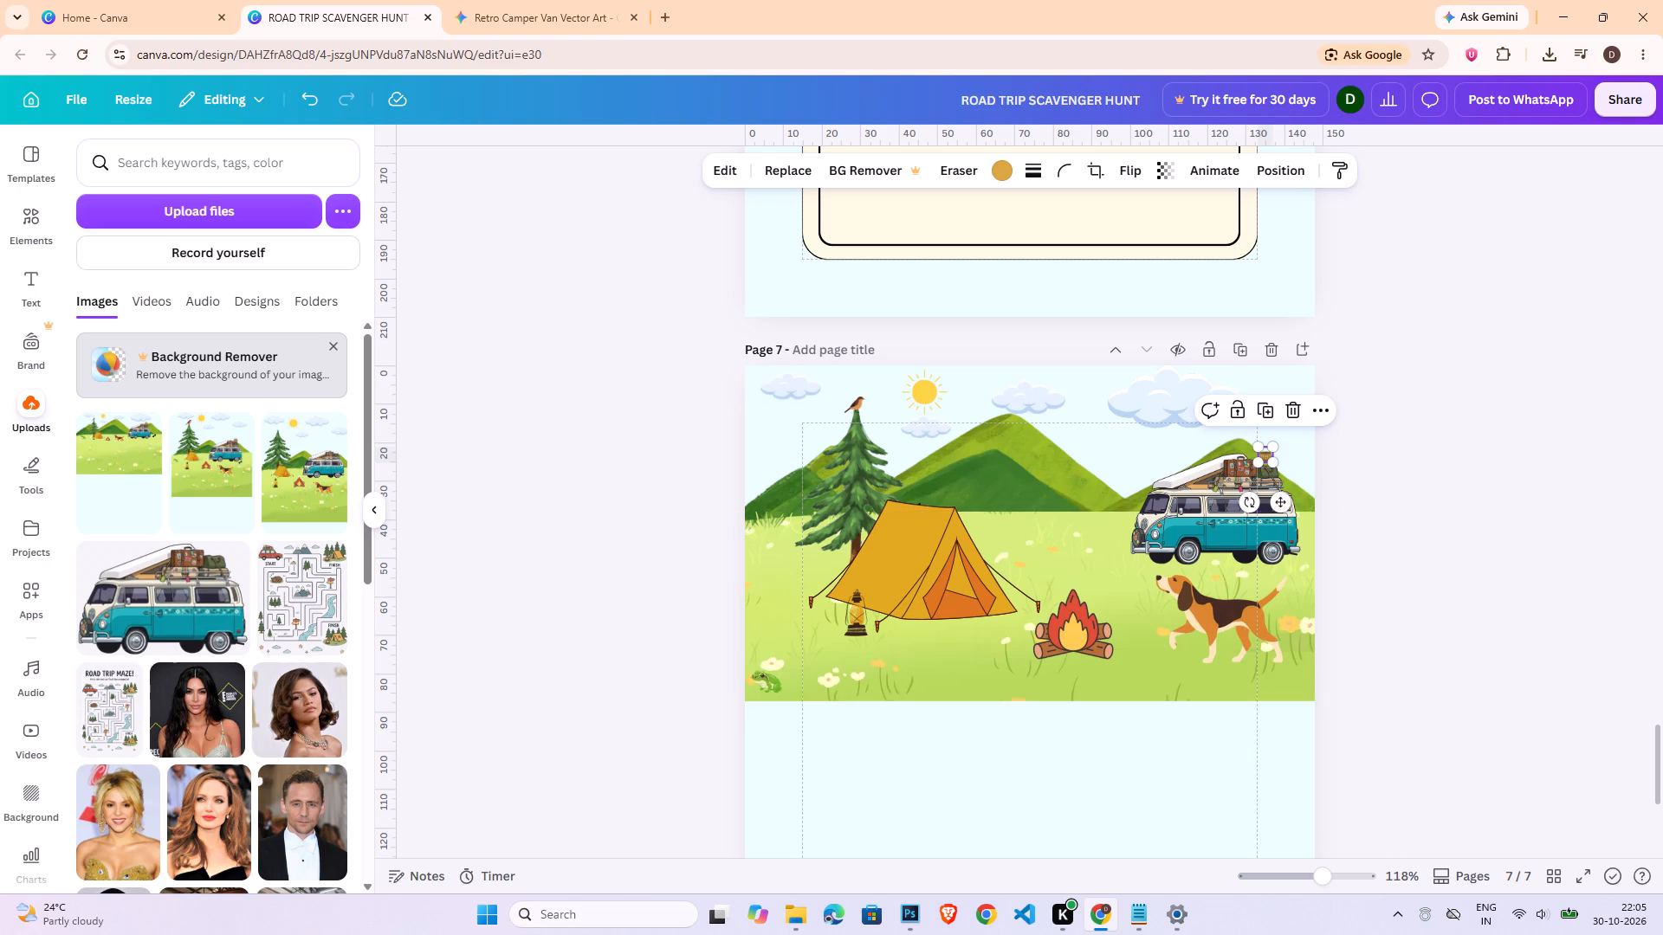
{"action": "left_click", "coordinate": [1356, 867]}
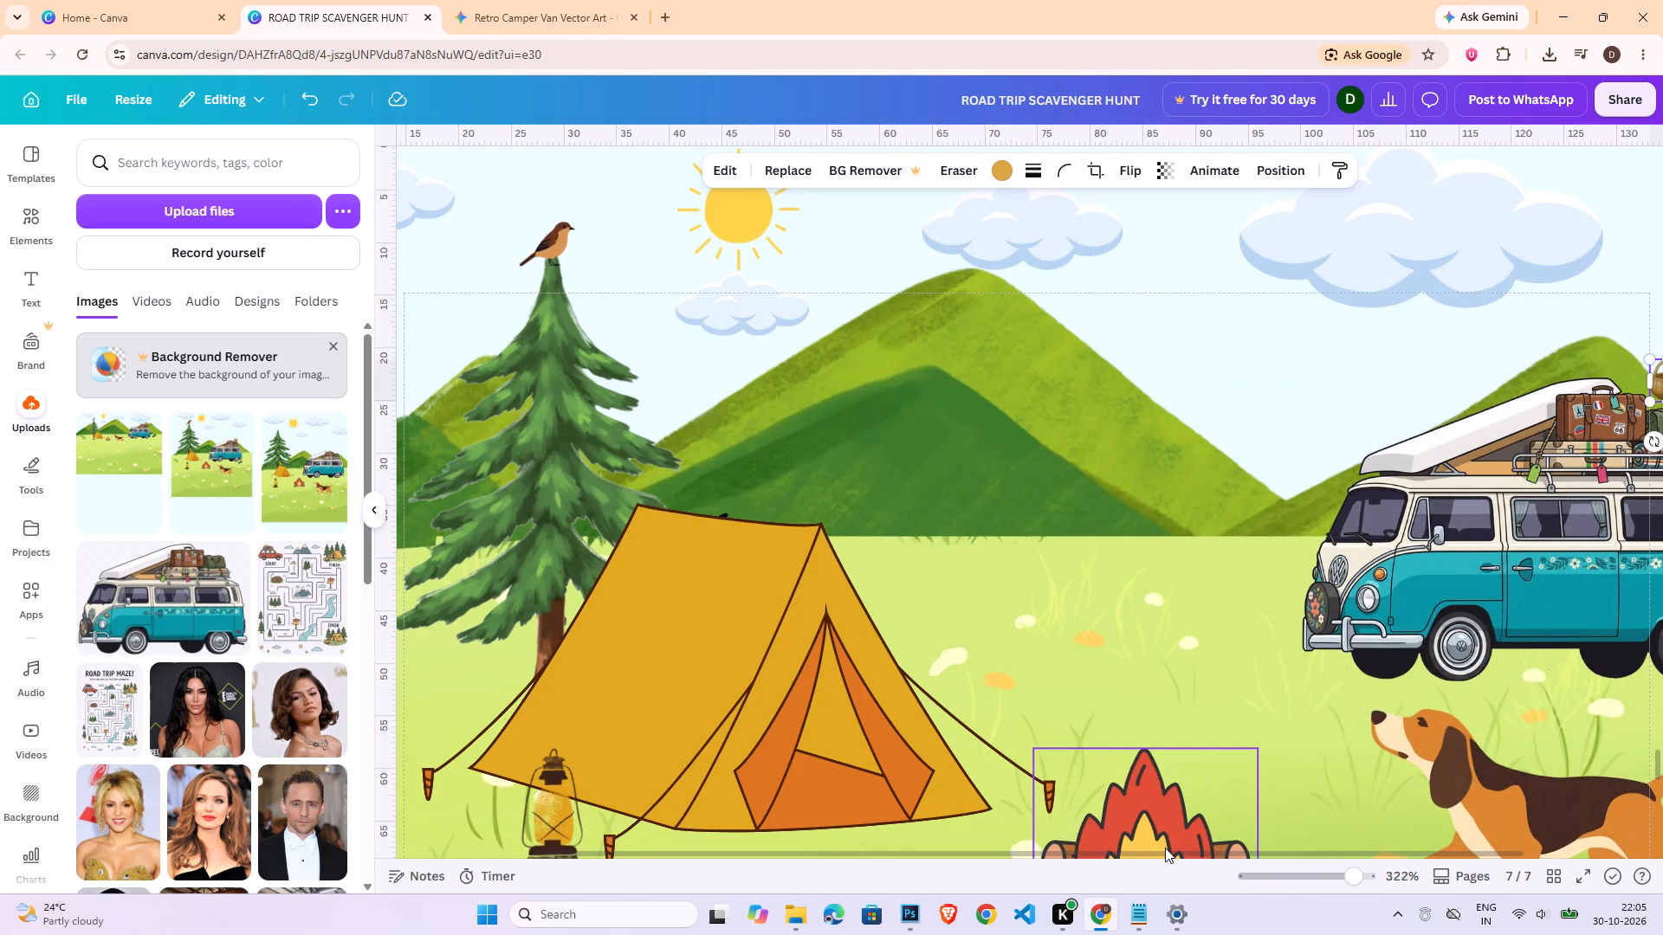
{"action": "left_click_drag", "start_coordinate": [1168, 850], "coordinate": [1532, 838]}
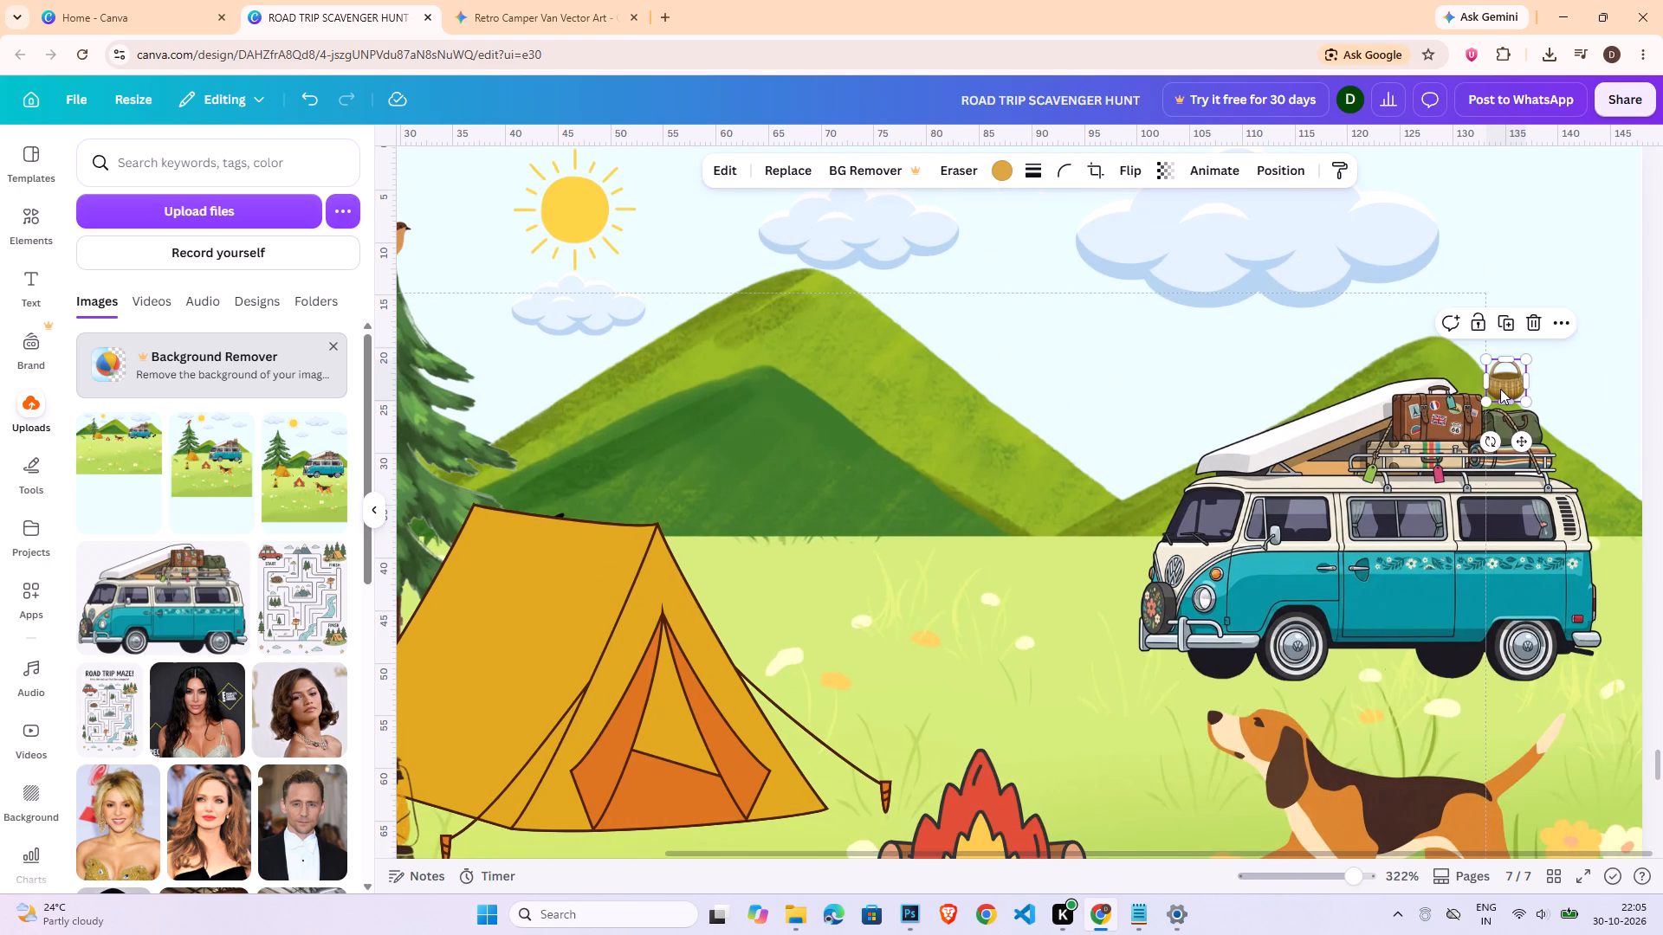
{"action": "left_click_drag", "start_coordinate": [1501, 387], "coordinate": [1509, 397]}
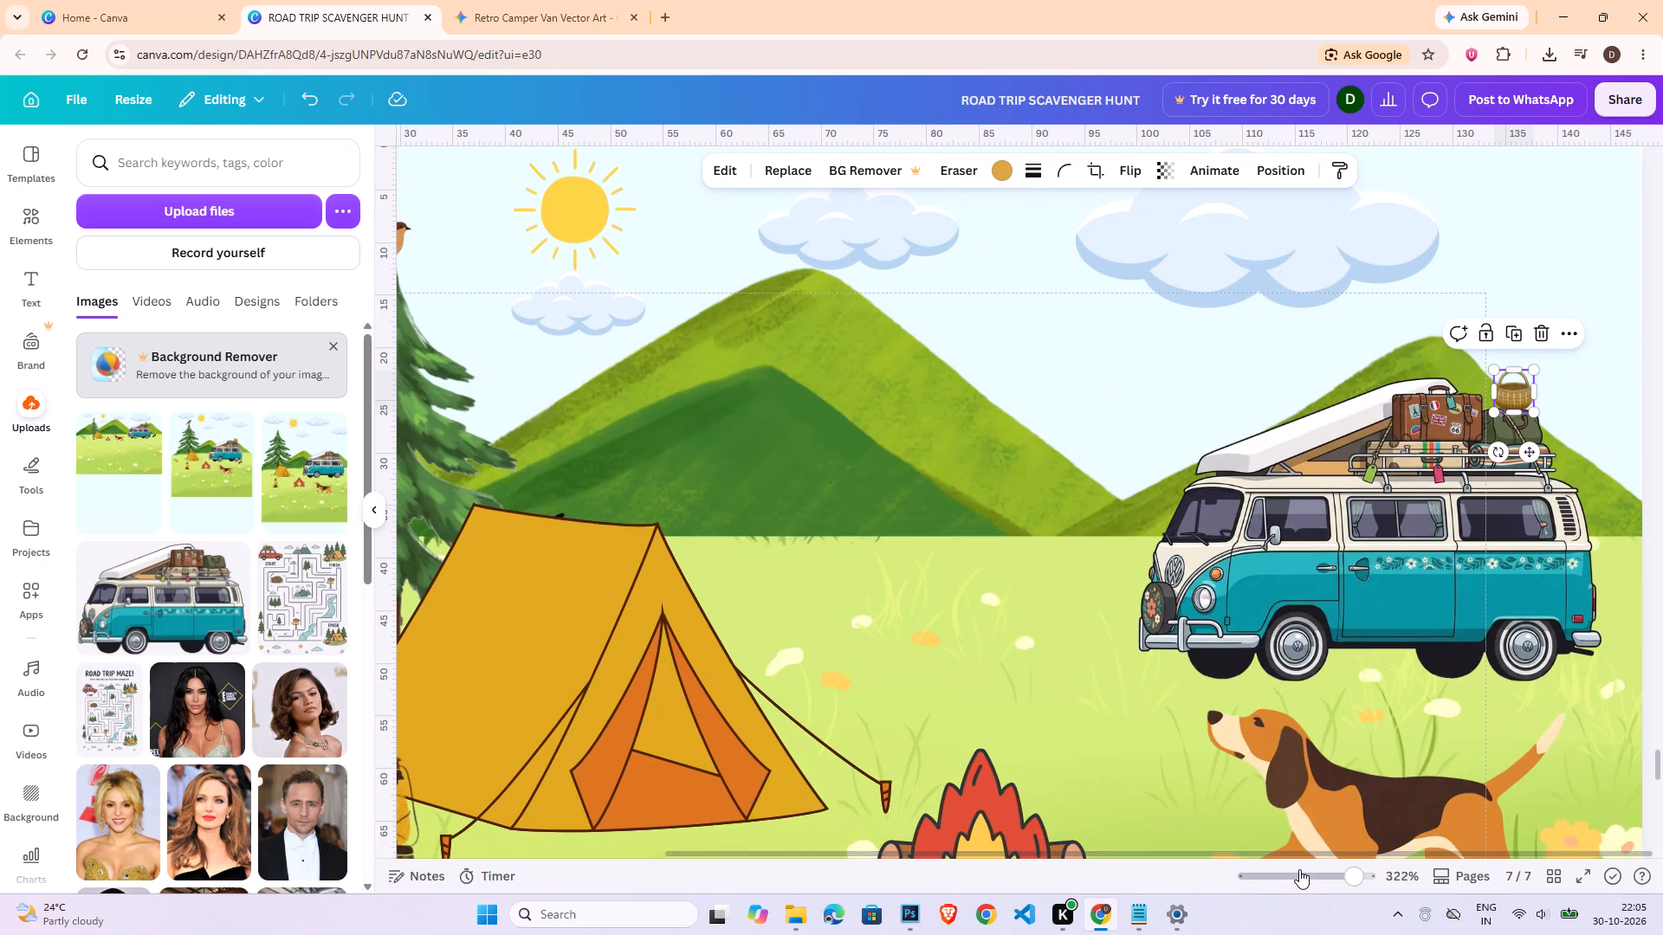
{"action": "left_click", "coordinate": [1304, 870]}
{"action": "left_click", "coordinate": [1375, 689]}
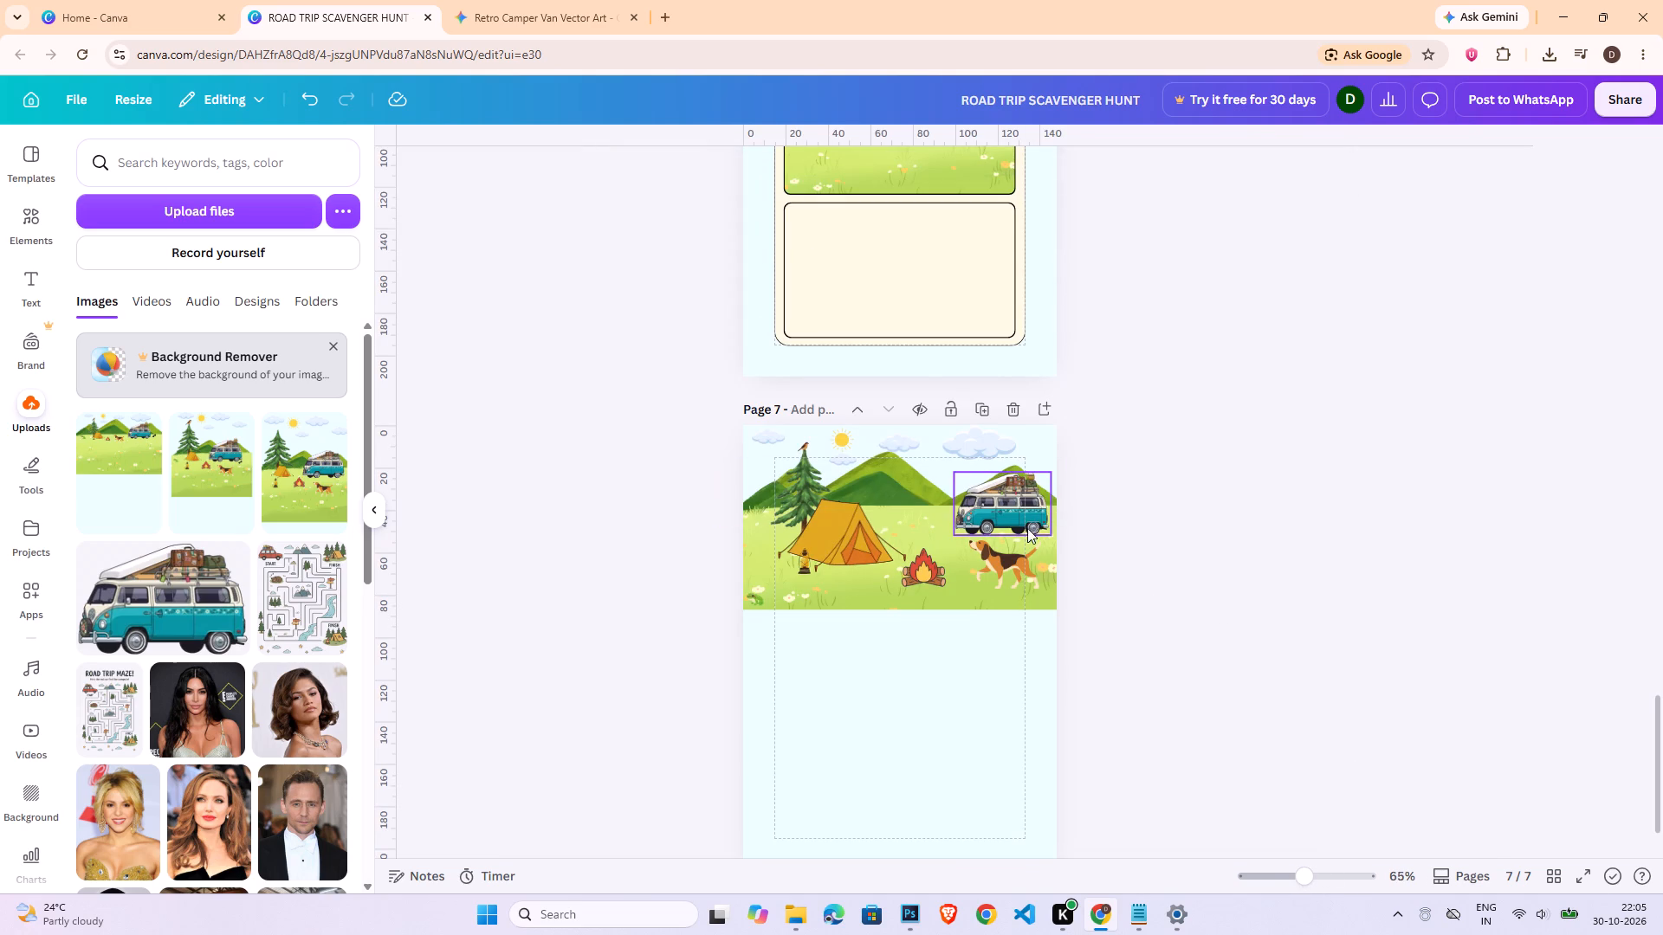
Search the graphics for "bottle" and add the light-blue water bottle with the droplet label to page 7.
{"action": "scroll", "coordinate": [1142, 665], "scroll_direction": "up", "scroll_amount": 2}
{"action": "left_click", "coordinate": [1338, 872]}
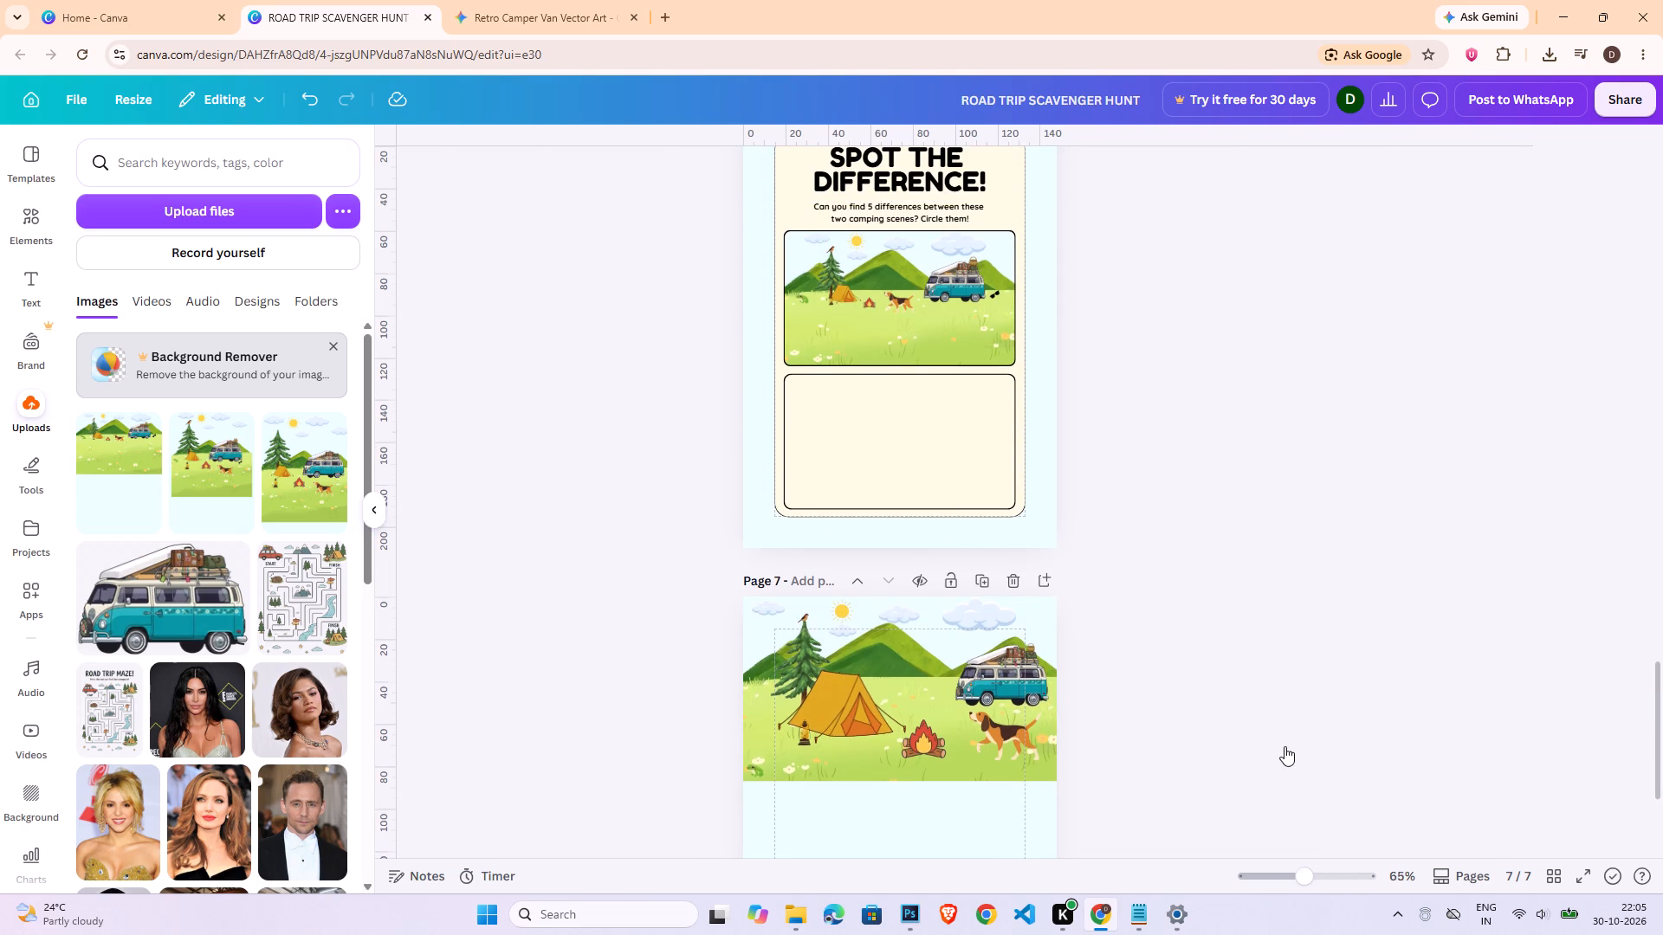
{"action": "scroll", "coordinate": [1317, 783], "scroll_direction": "down", "scroll_amount": 5}
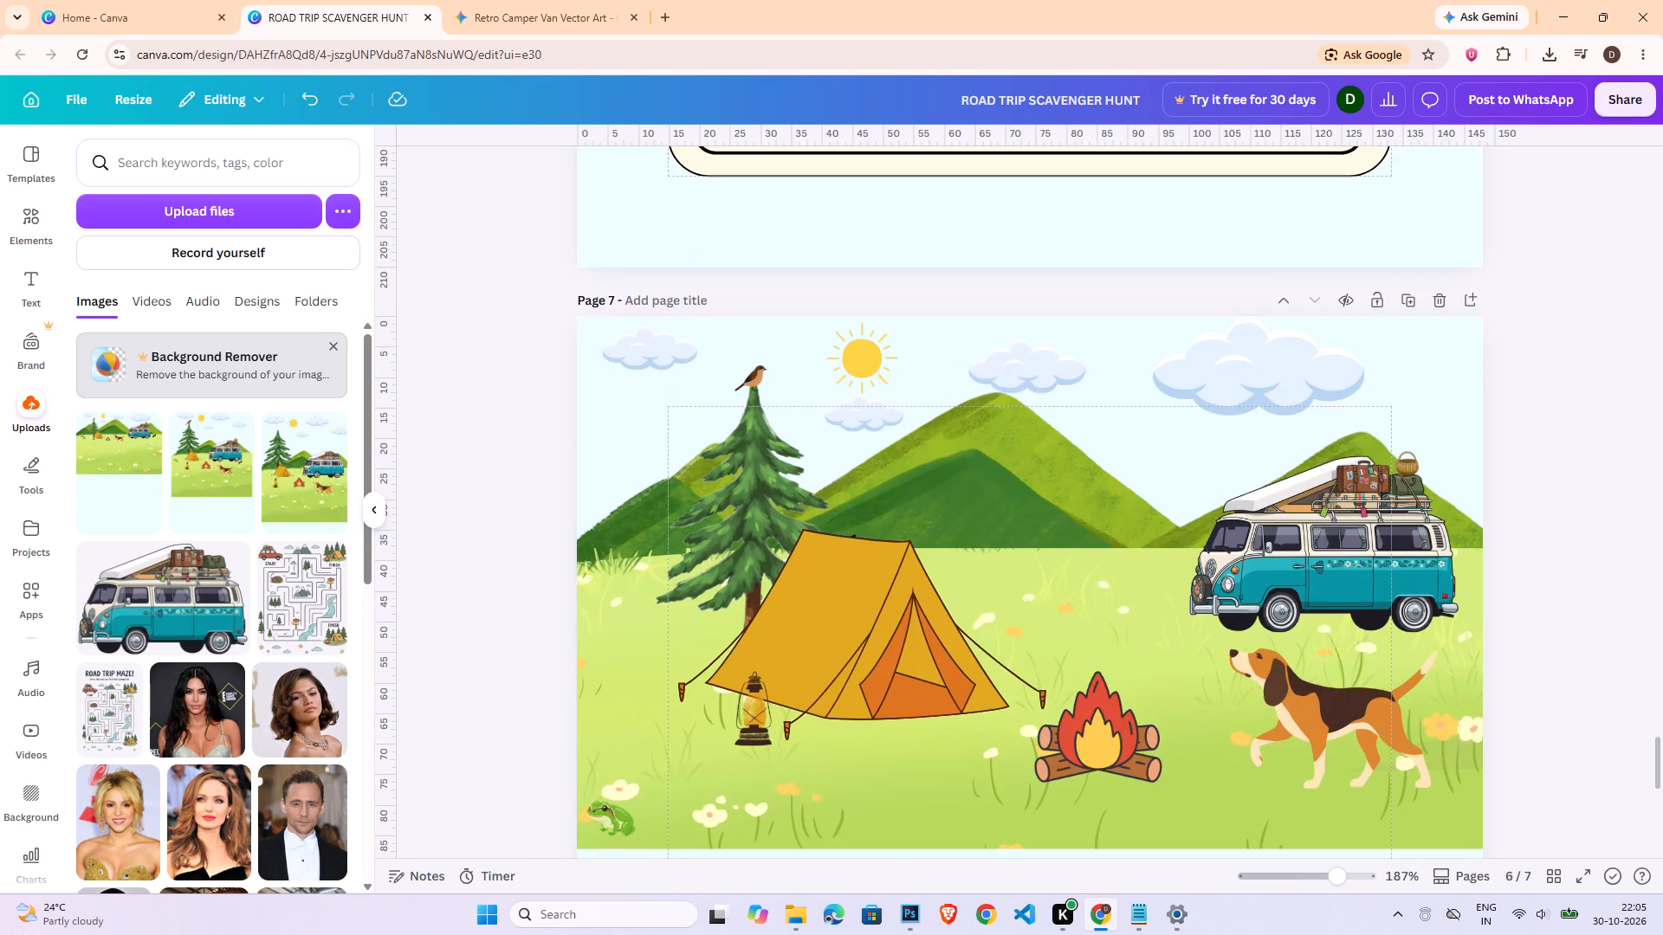
{"action": "left_click", "coordinate": [1323, 878]}
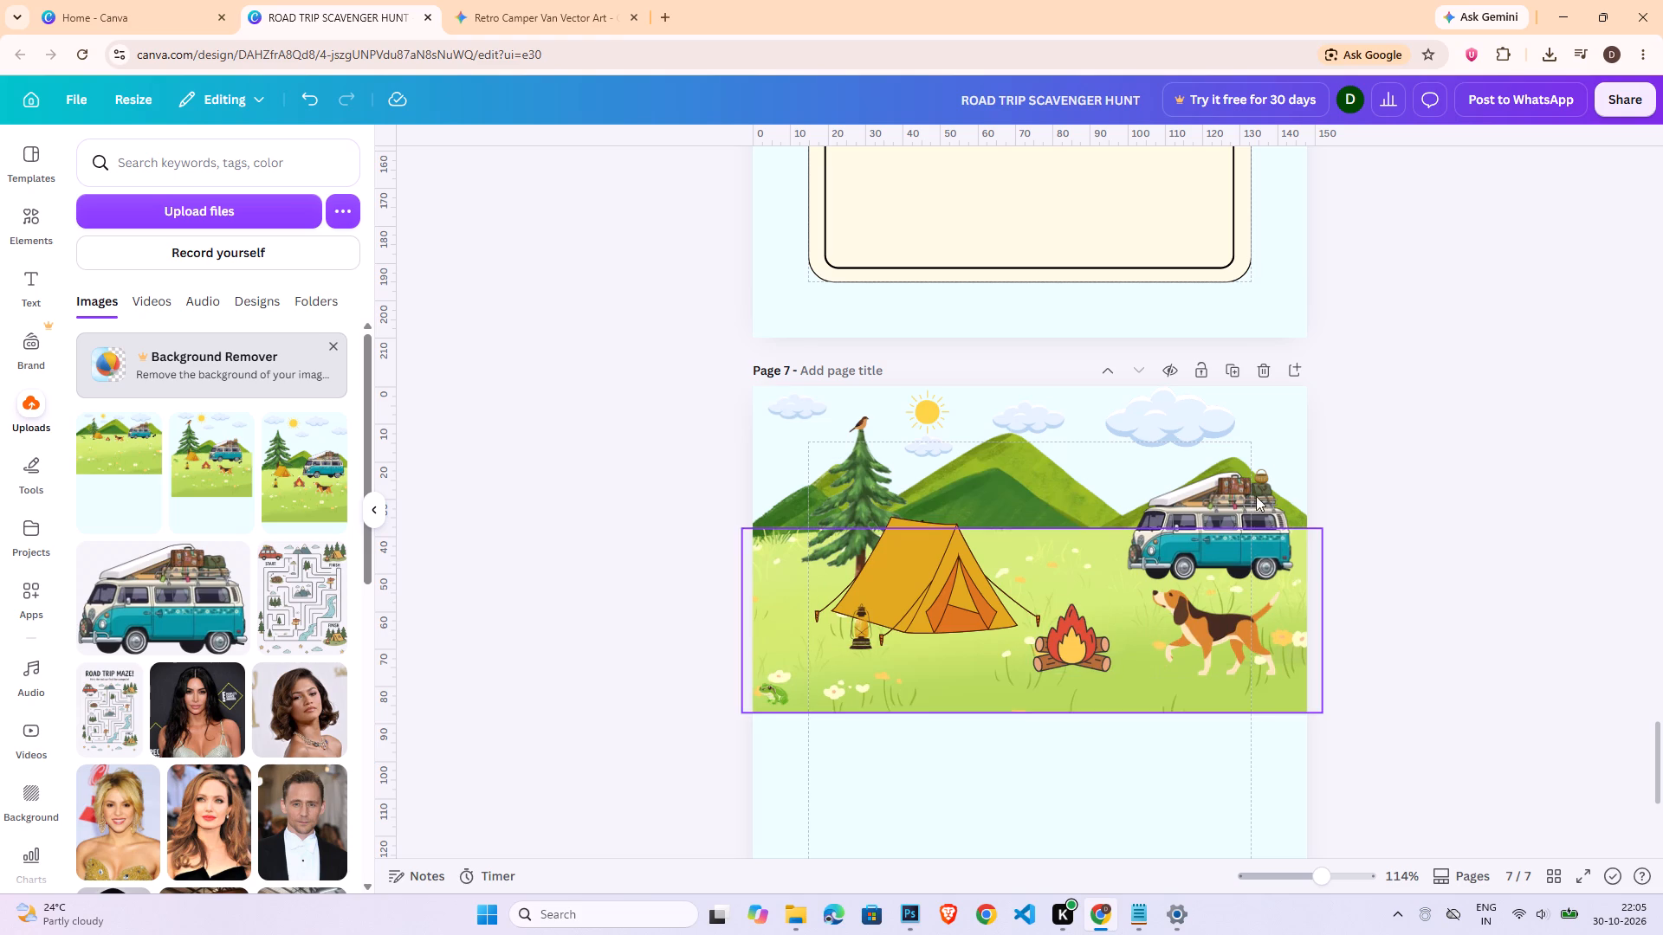
{"action": "left_click", "coordinate": [1450, 645]}
{"action": "left_click", "coordinate": [171, 170]}
{"action": "left_click", "coordinate": [33, 224]}
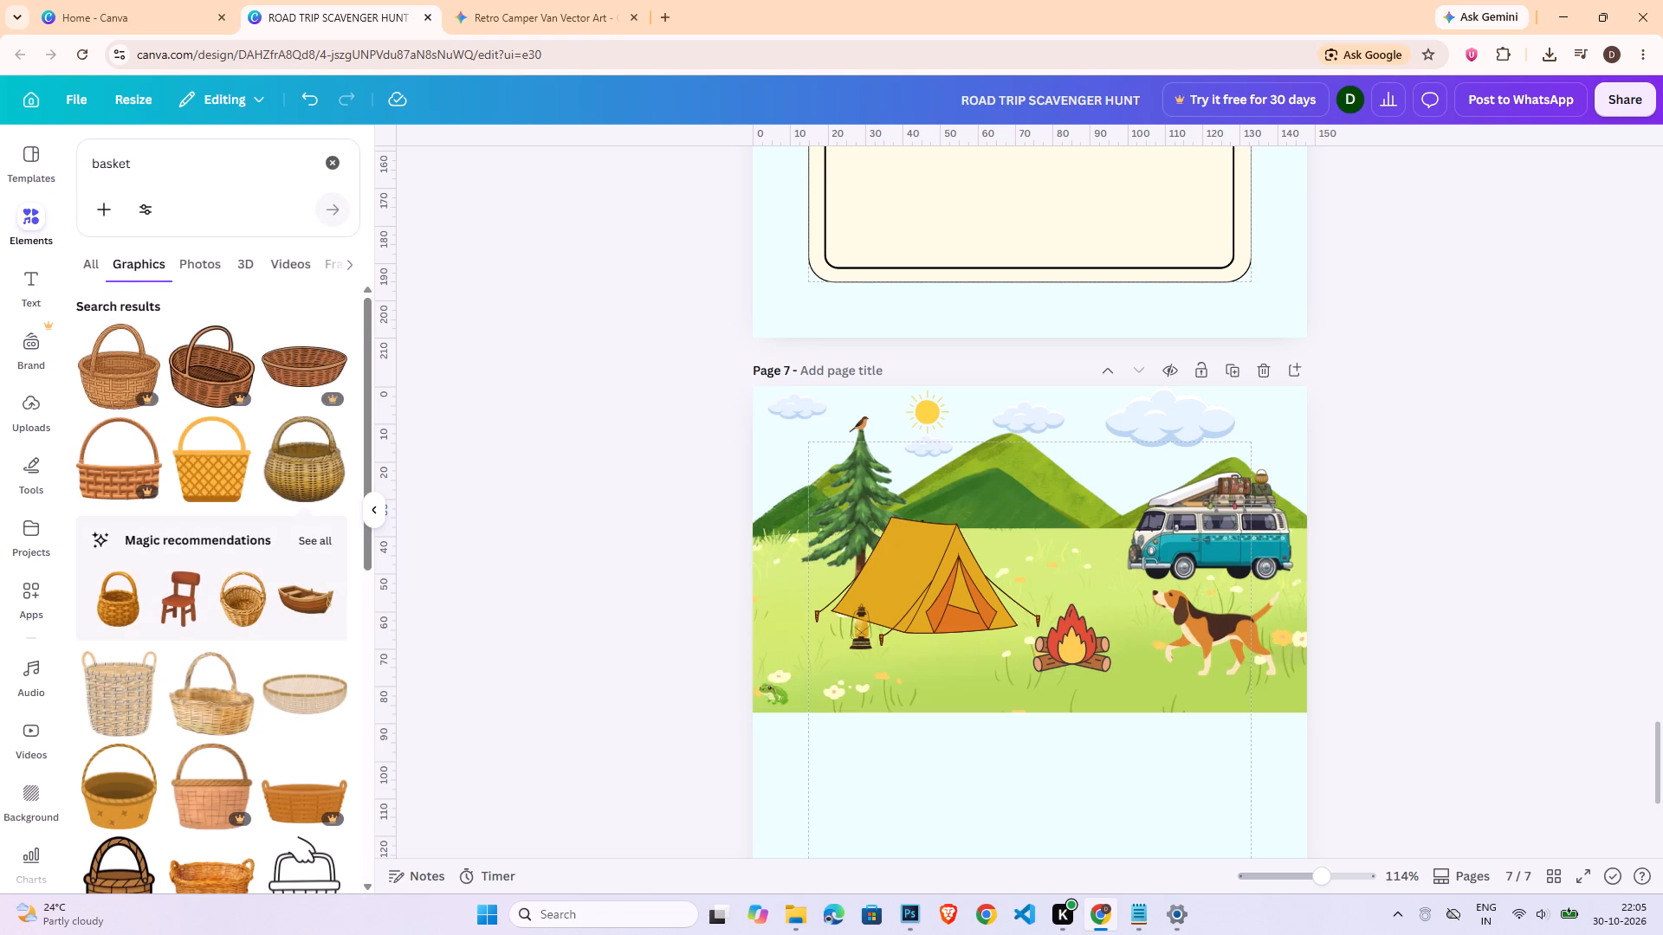
{"action": "double_click", "coordinate": [184, 171]}
{"action": "key", "text": "b"}
{"action": "key", "text": "o"}
{"action": "type", "text": "ttle"}
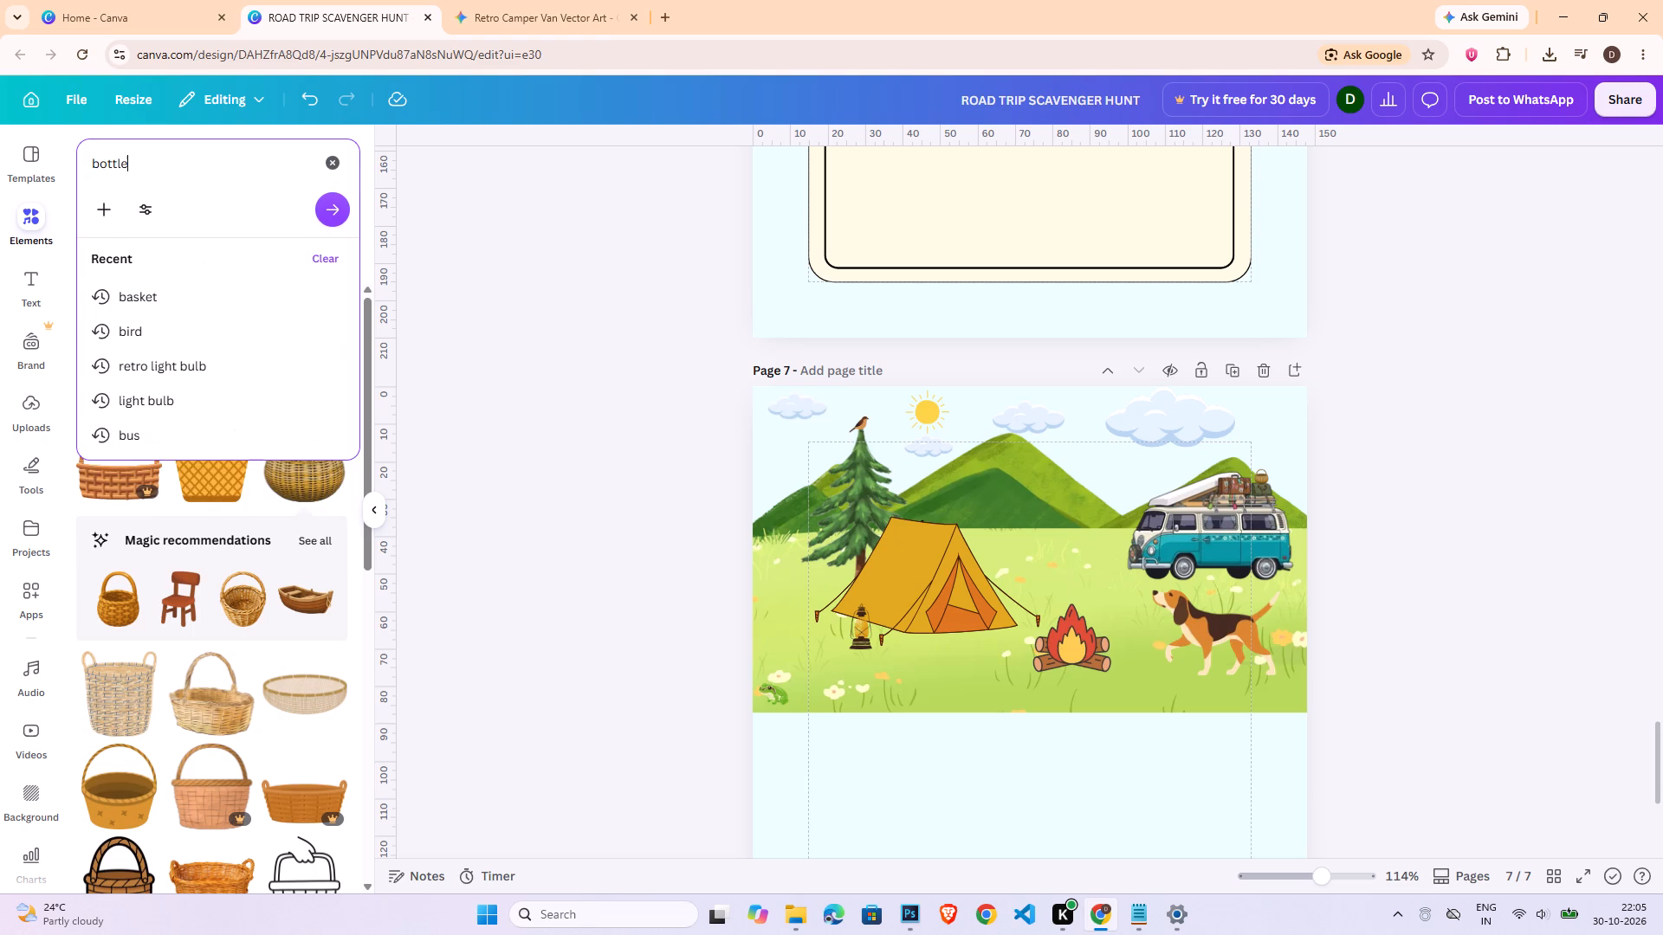
{"action": "key", "text": "Return"}
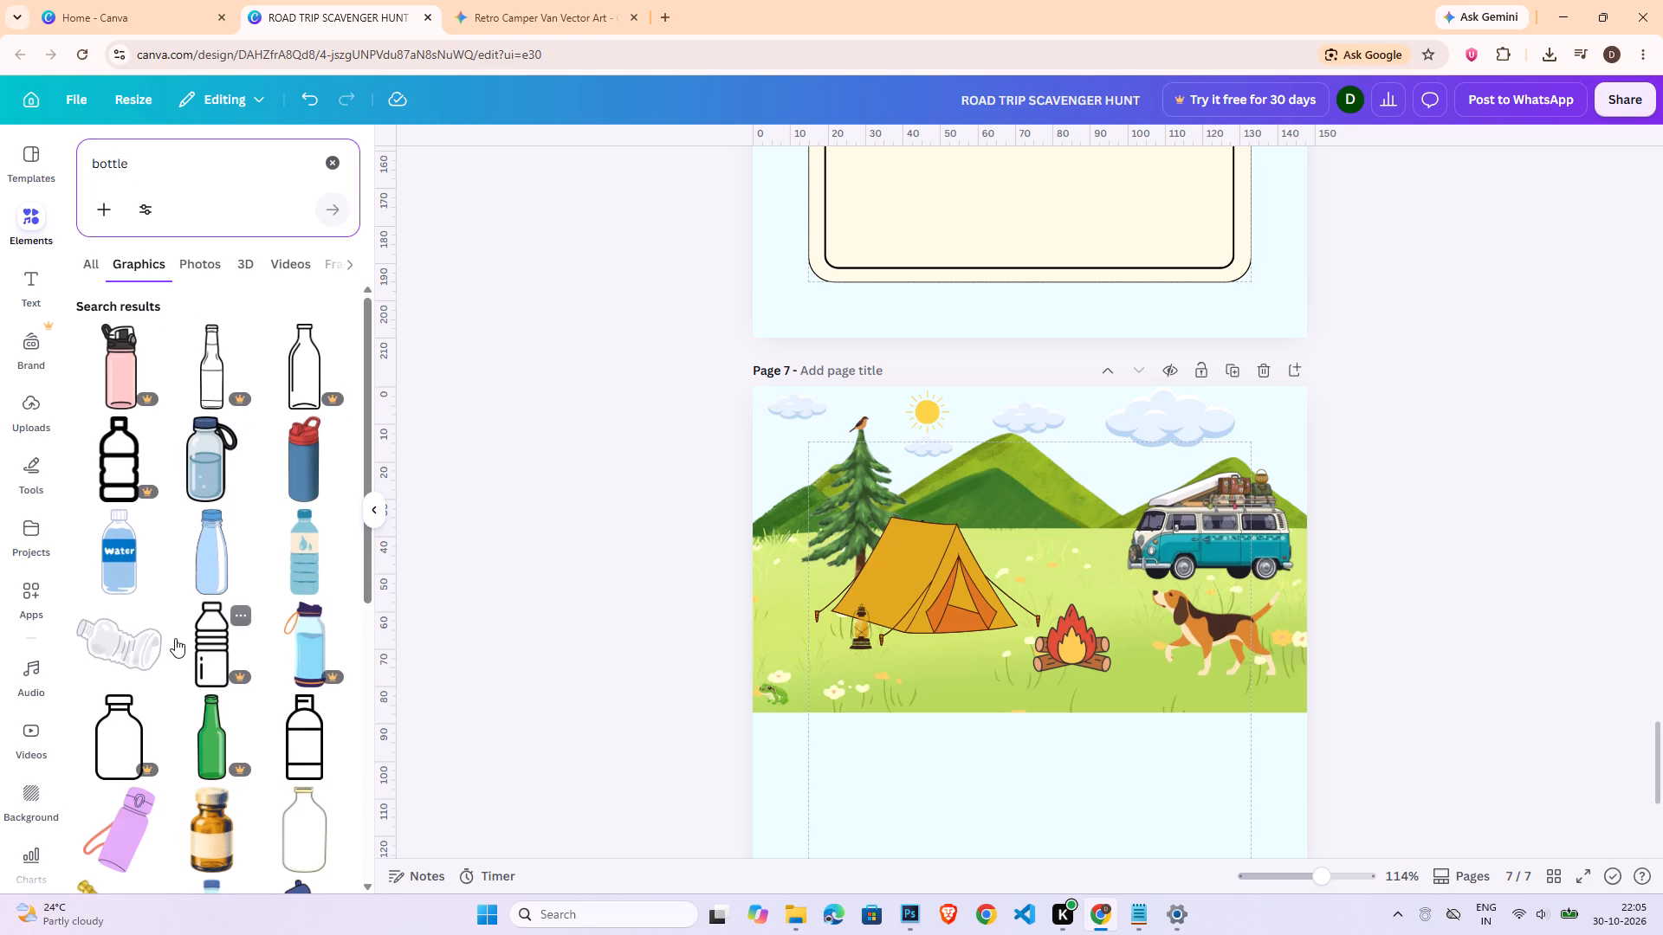
{"action": "left_click", "coordinate": [313, 562]}
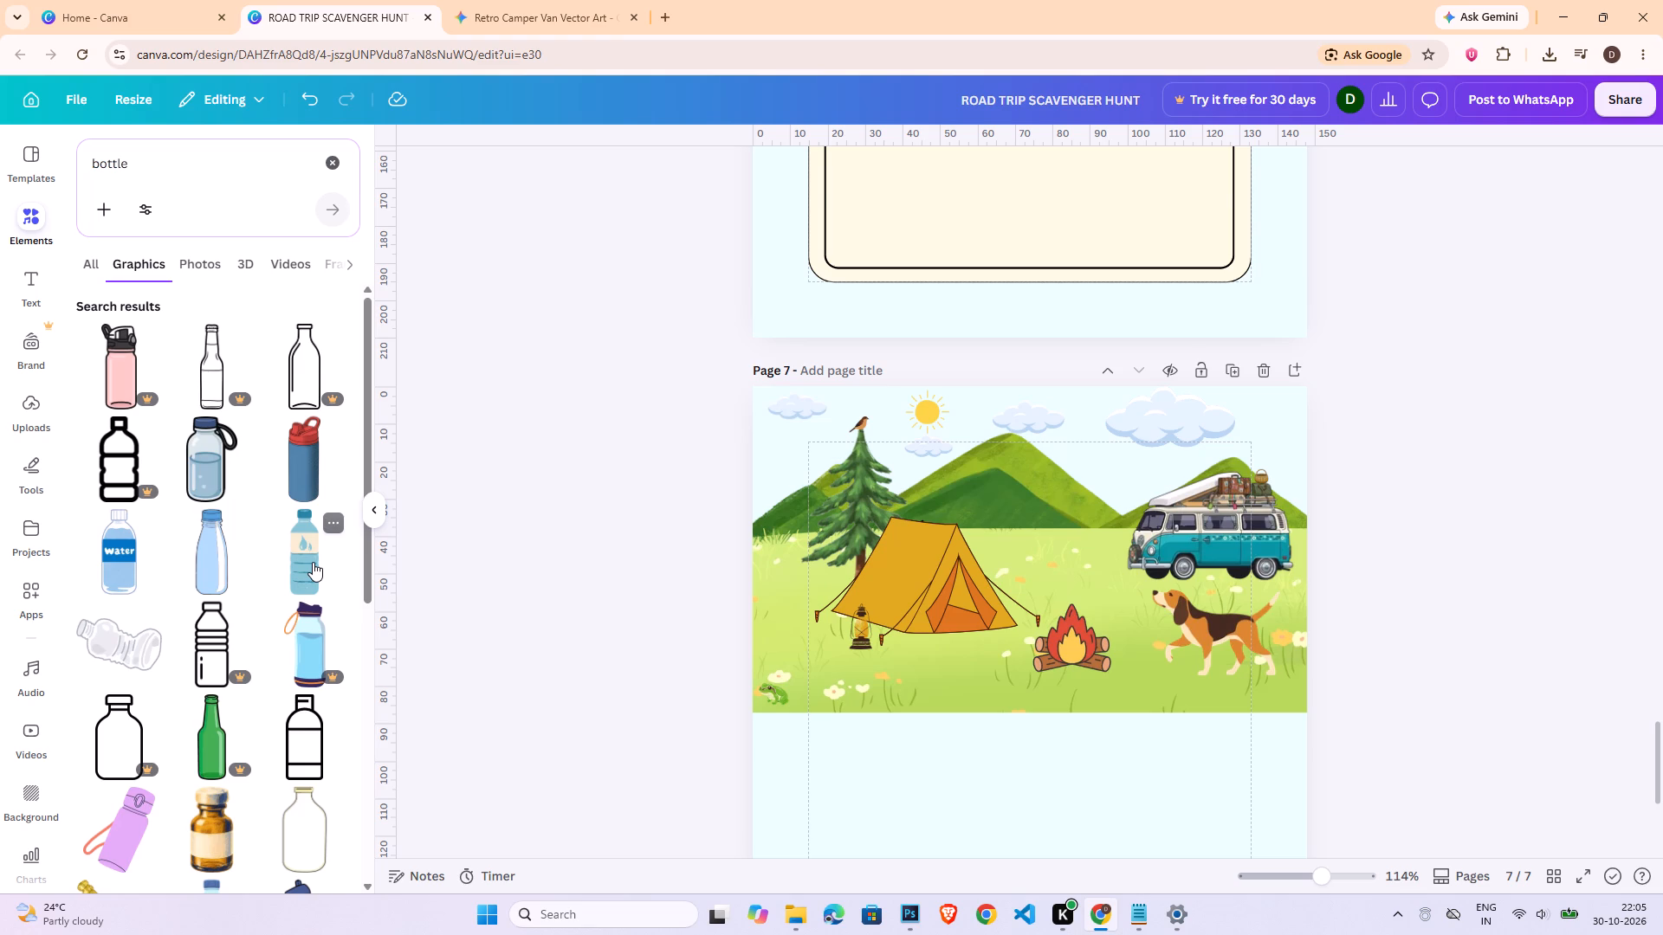
Turn the bottle almost horizontal, shrink it to a tiny size and place it on the grass beside the tent's upper right slope.
{"action": "left_click_drag", "start_coordinate": [1126, 779], "coordinate": [1121, 781]}
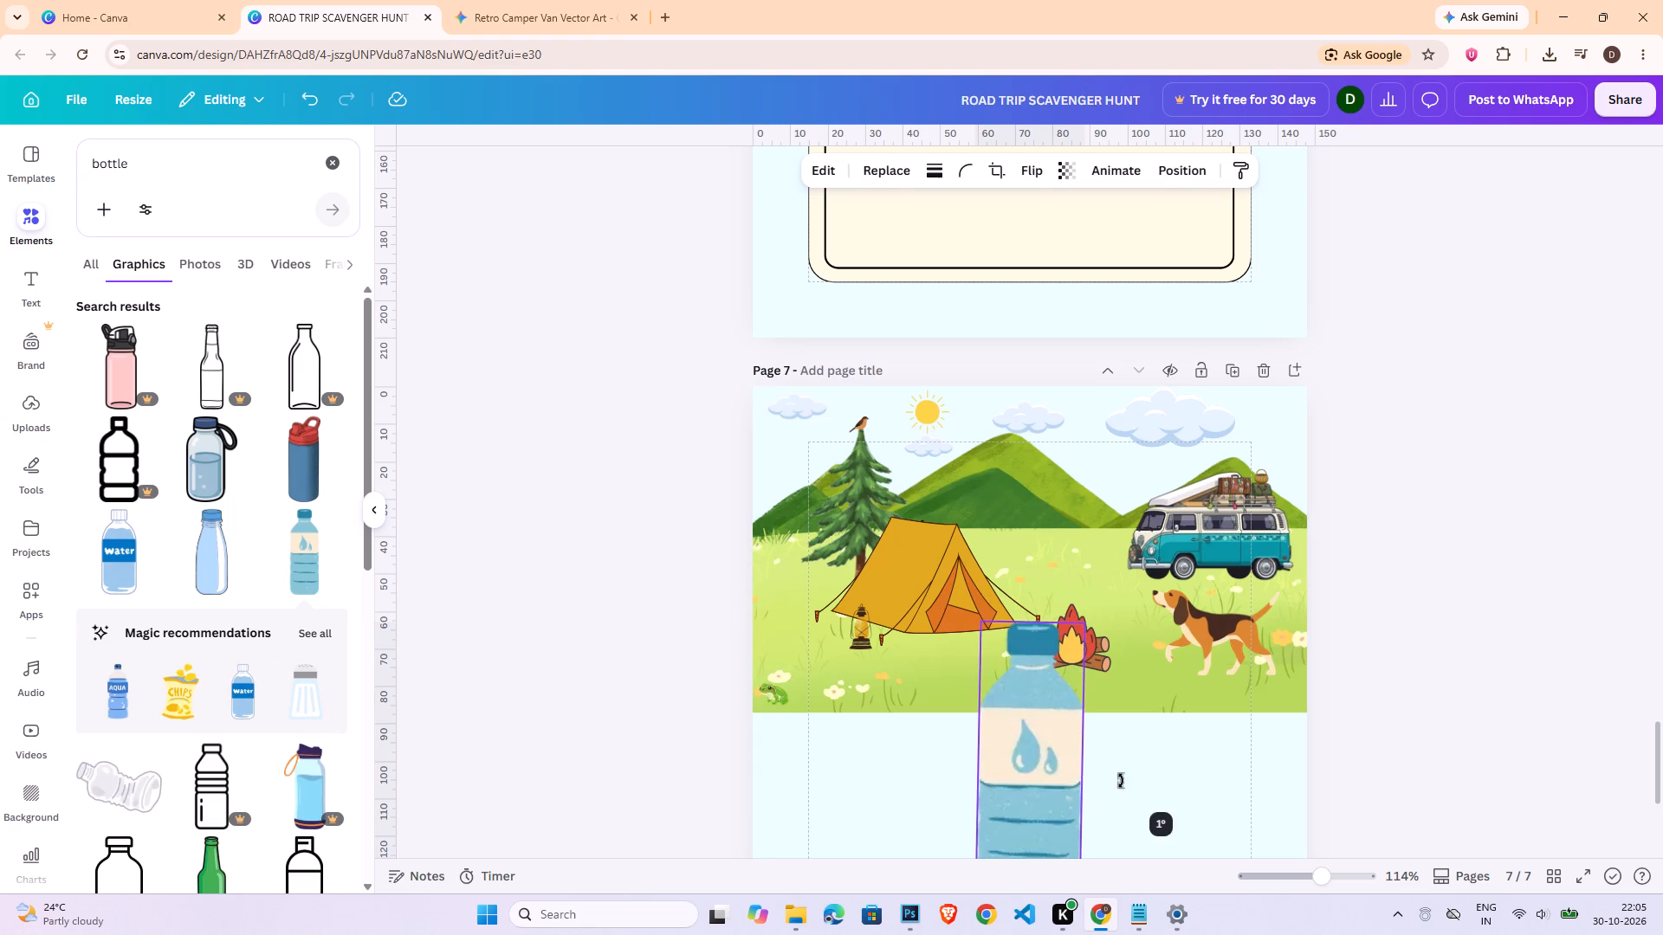
{"action": "left_click_drag", "start_coordinate": [1121, 781], "coordinate": [1026, 825]}
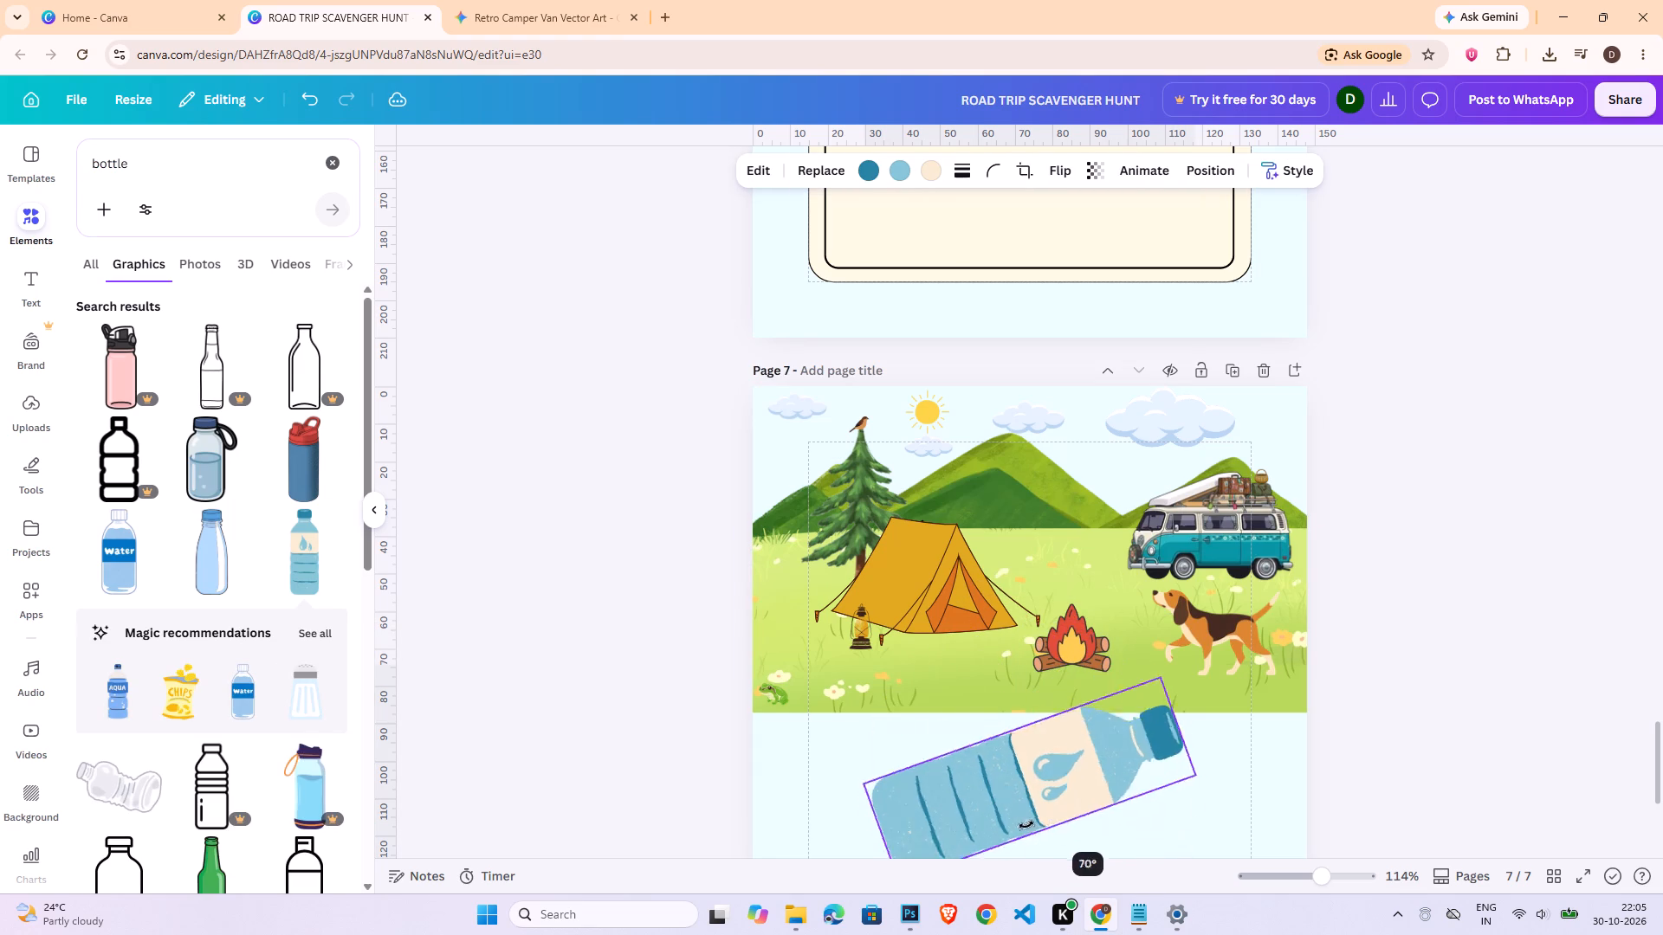
{"action": "left_click_drag", "start_coordinate": [1026, 825], "coordinate": [1032, 826]}
{"action": "left_click_drag", "start_coordinate": [1189, 719], "coordinate": [1146, 732]}
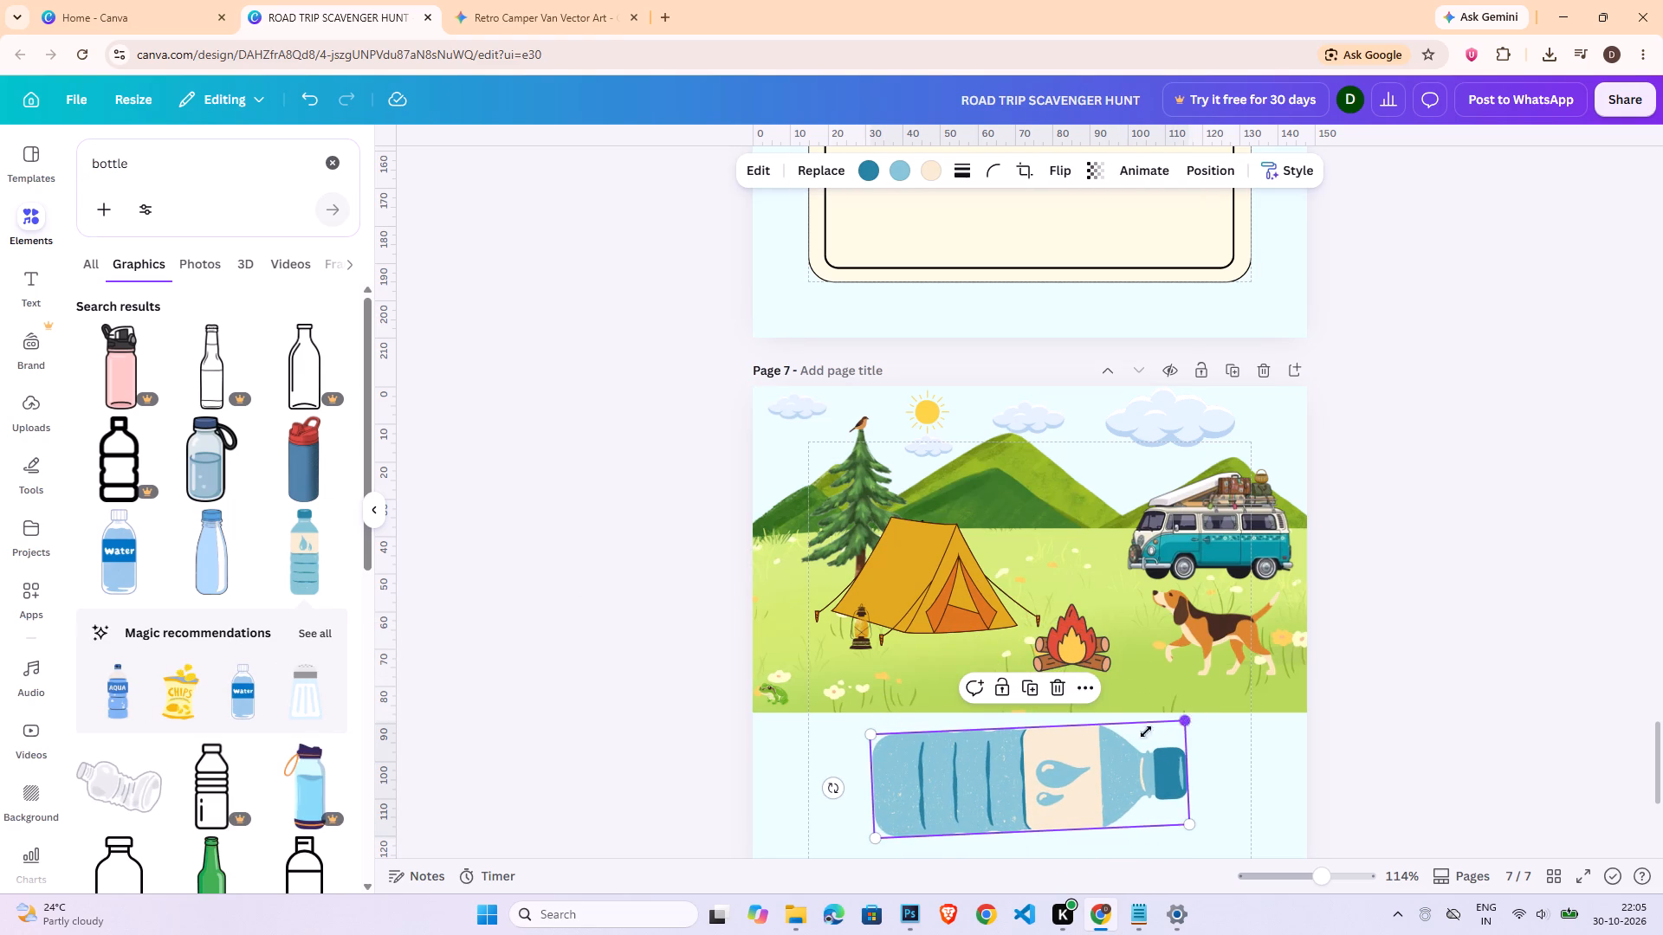
{"action": "left_click_drag", "start_coordinate": [1146, 732], "coordinate": [922, 800]}
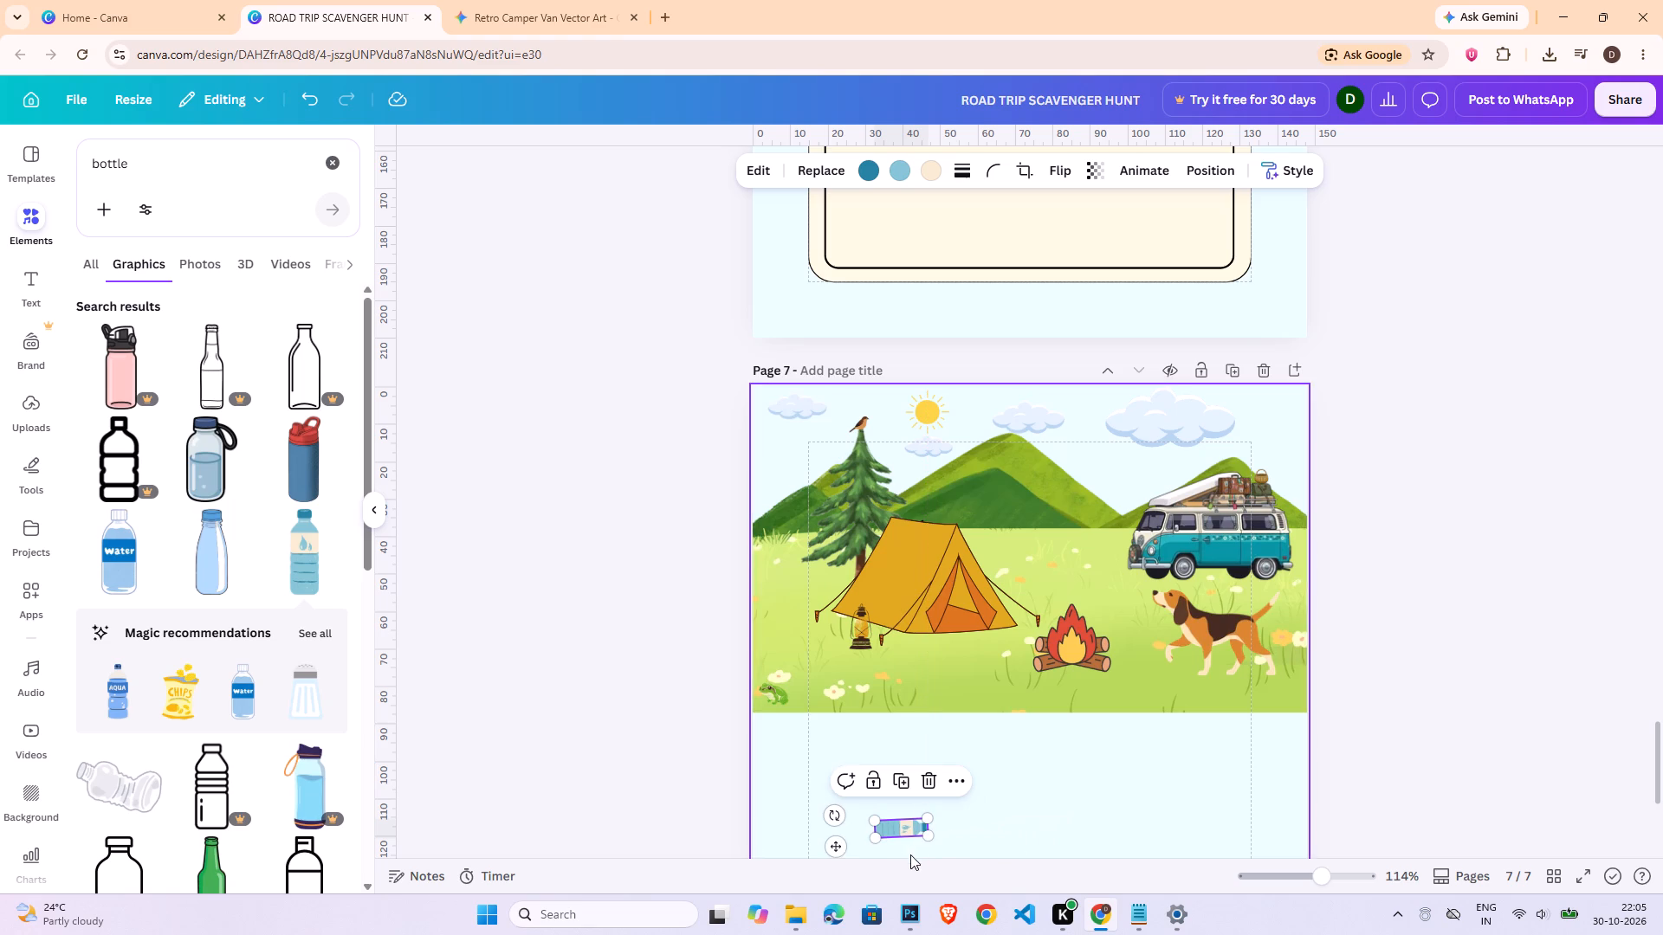
{"action": "left_click_drag", "start_coordinate": [839, 847], "coordinate": [955, 562]}
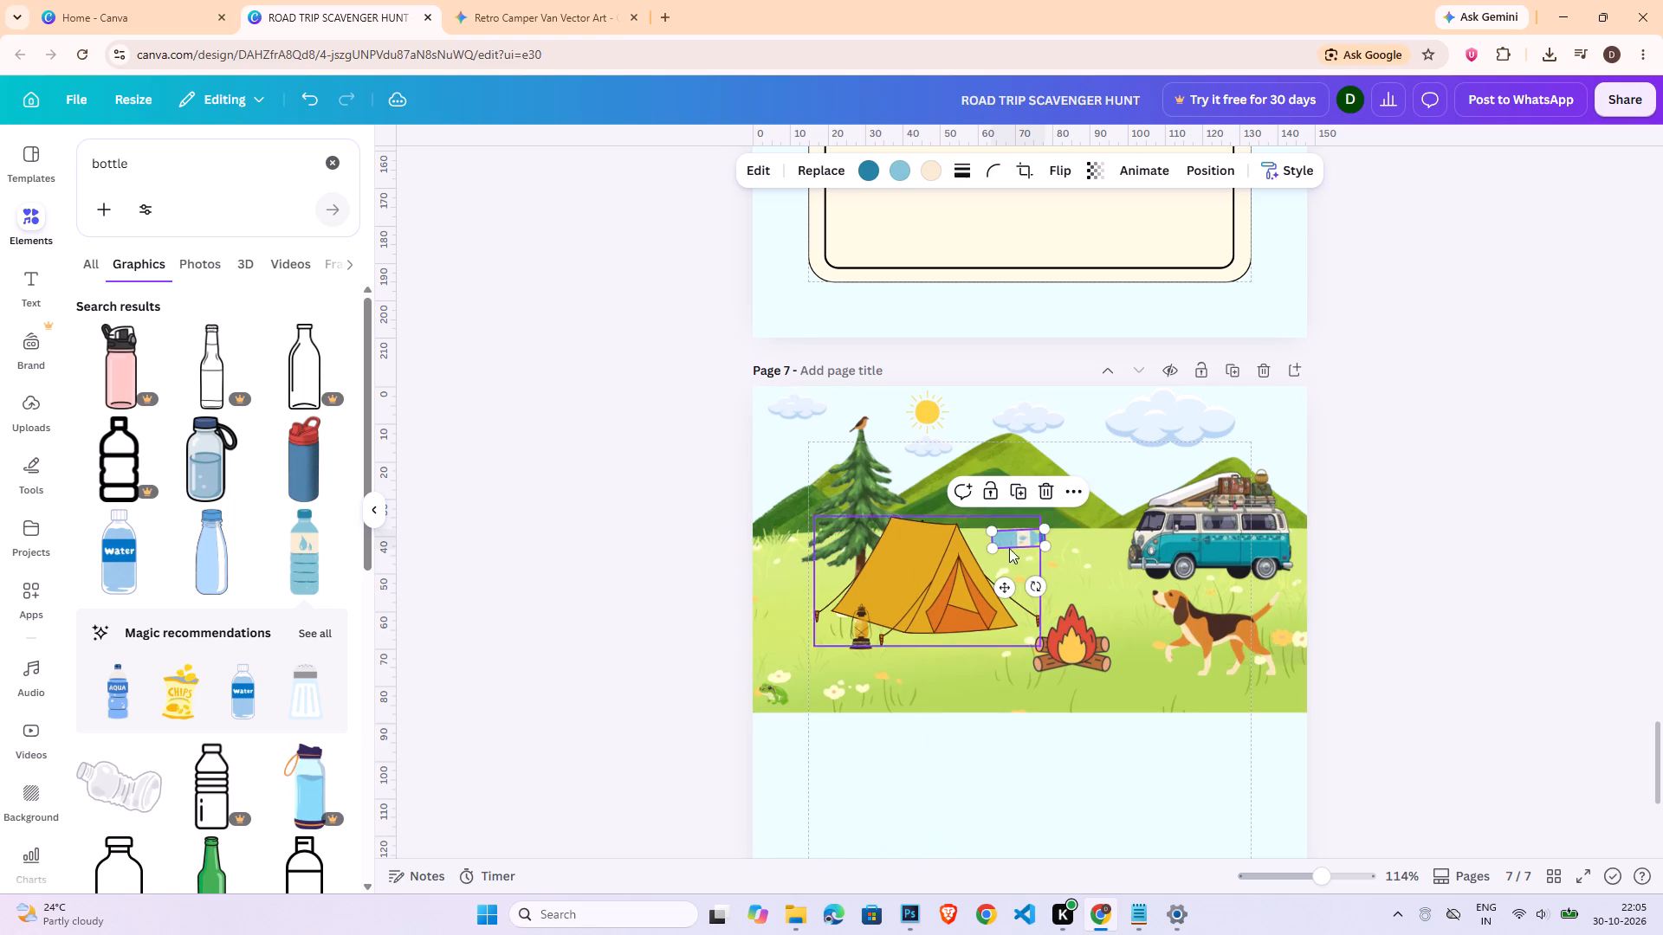
{"action": "left_click_drag", "start_coordinate": [1045, 526], "coordinate": [1014, 541]}
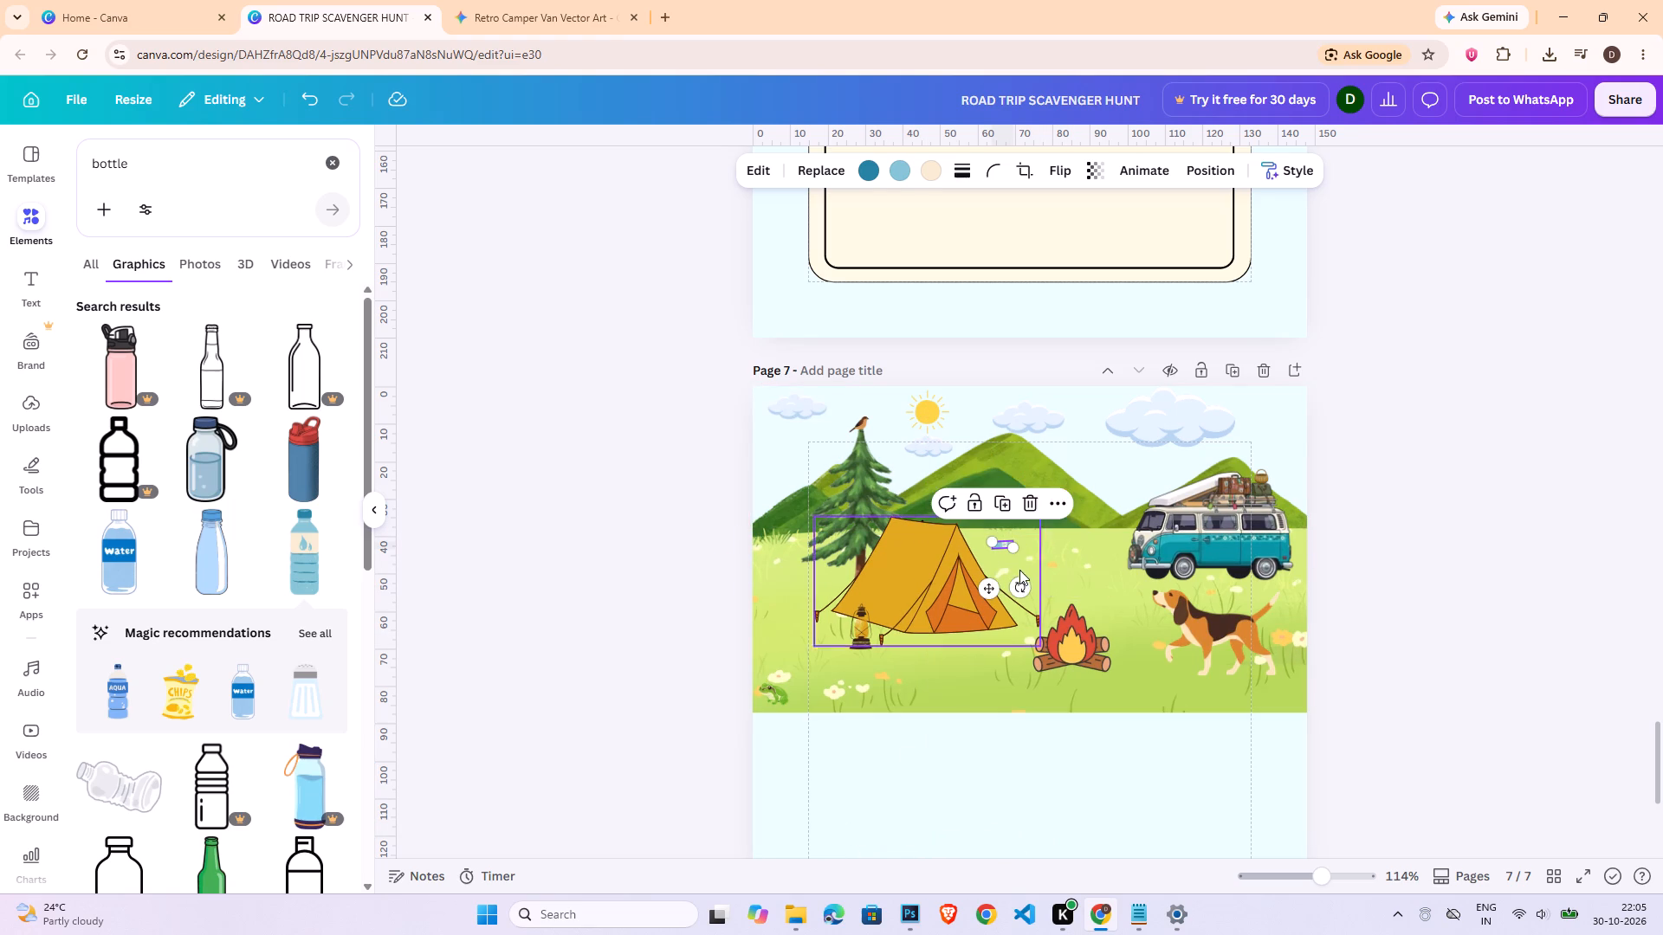
{"action": "left_click", "coordinate": [1367, 672]}
Group all elements of the camping scene on page 7.
{"action": "left_click_drag", "start_coordinate": [581, 351], "coordinate": [654, 430]}
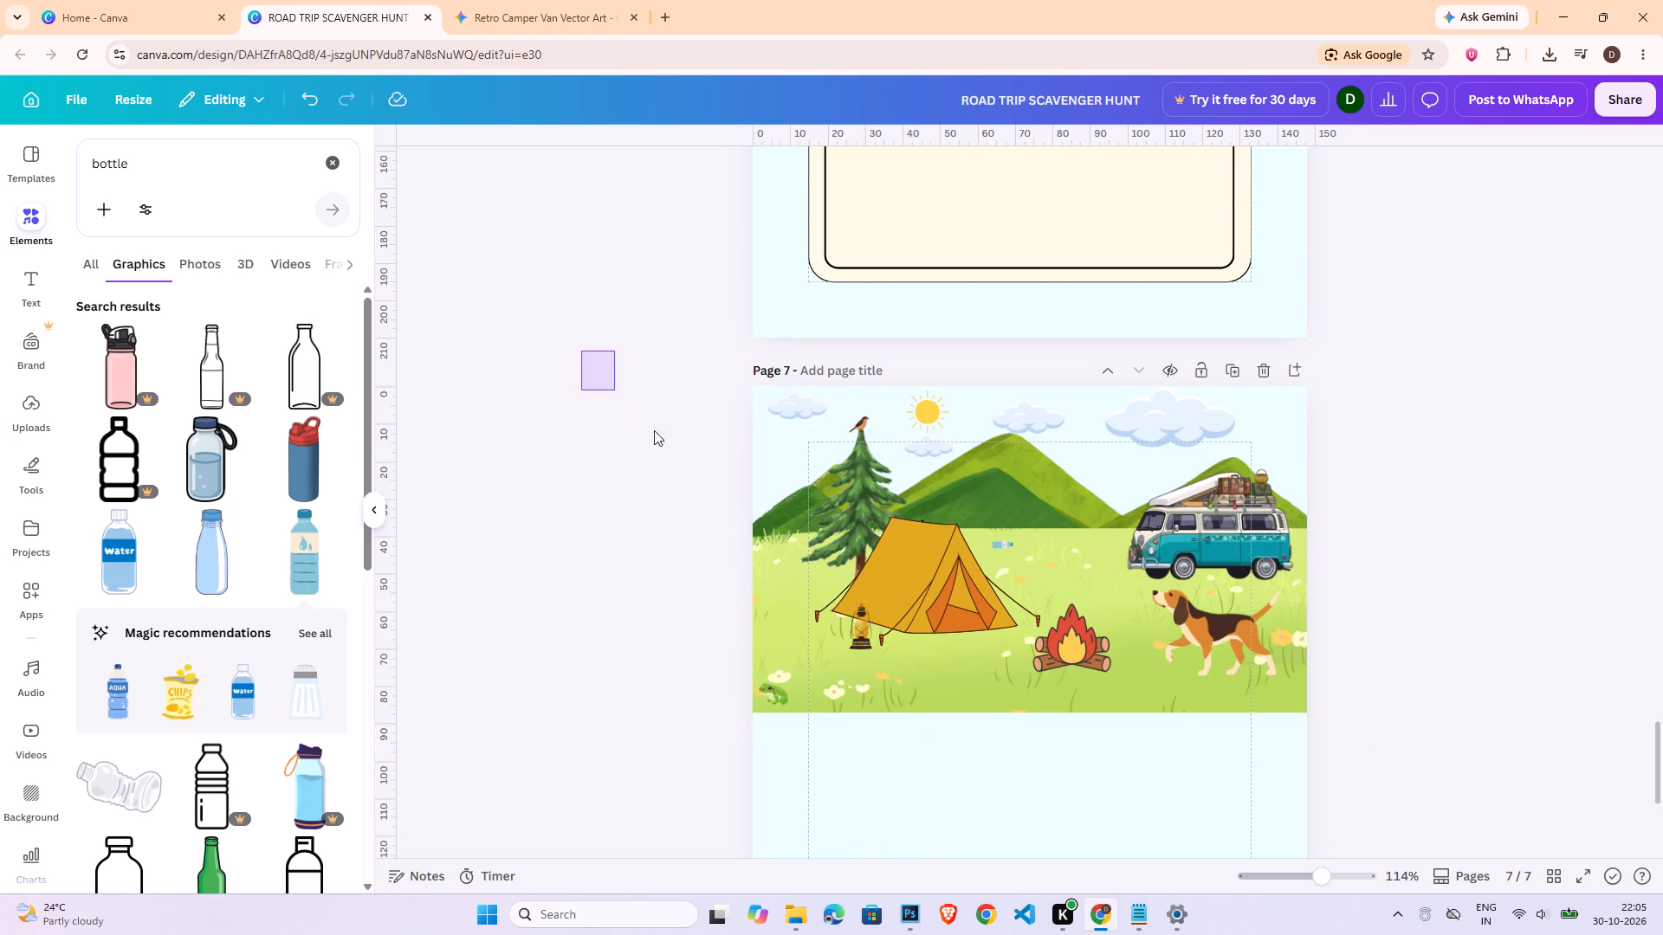
{"action": "left_click_drag", "start_coordinate": [654, 430], "coordinate": [1369, 727]}
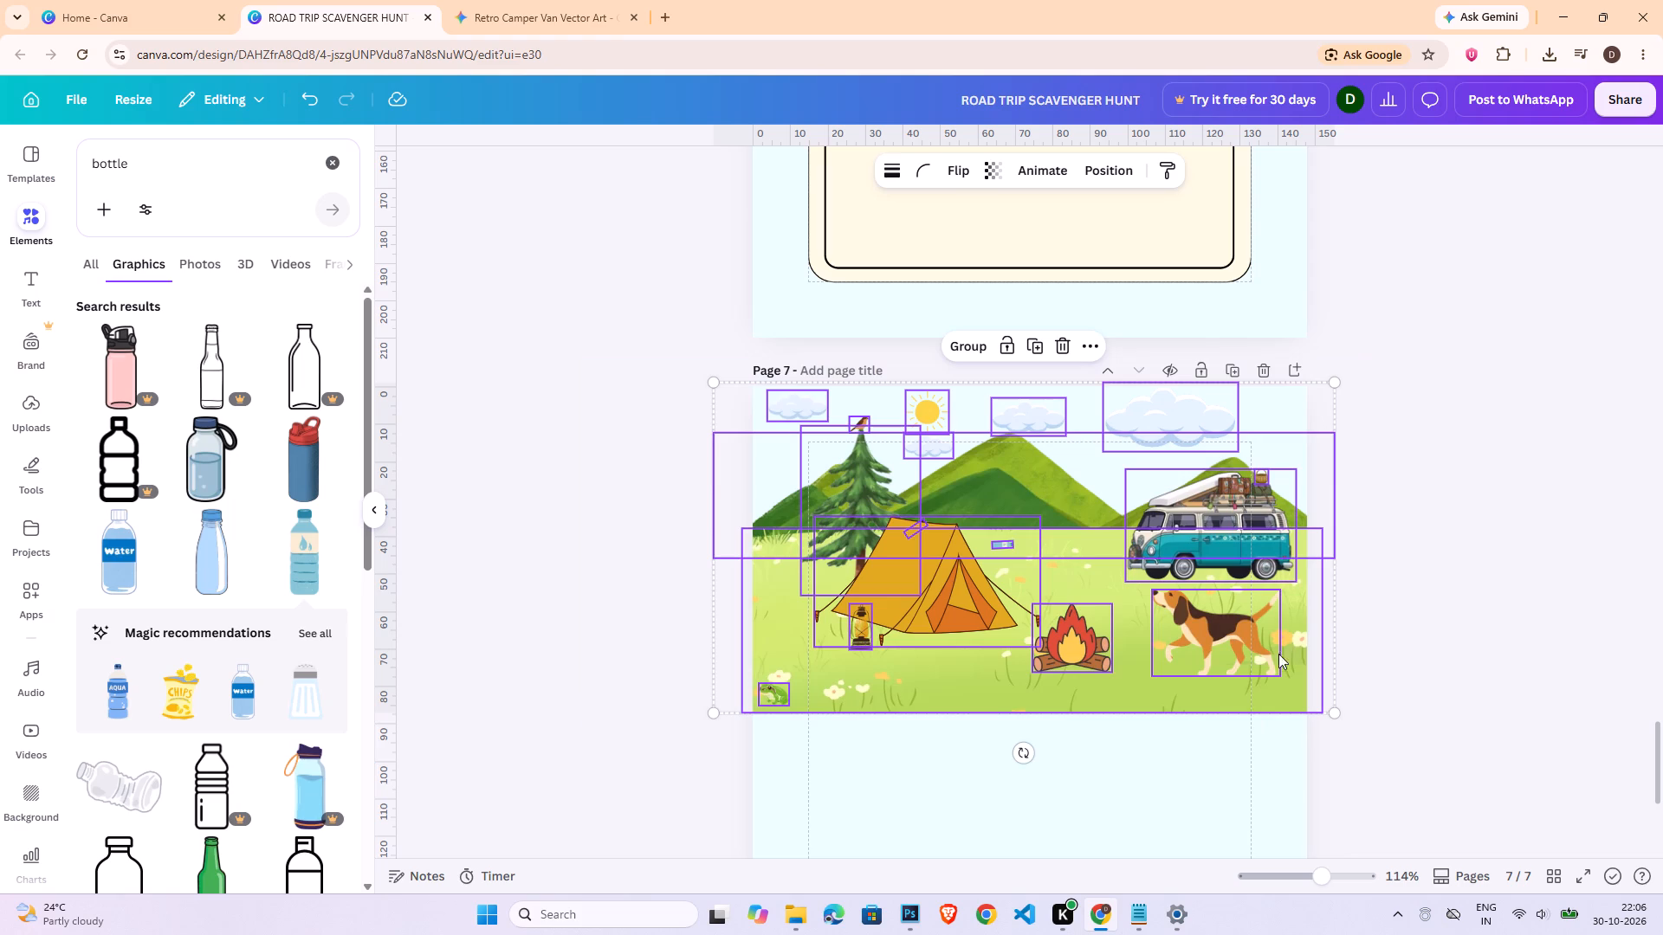
{"action": "left_click", "coordinate": [969, 349]}
{"action": "left_click", "coordinate": [1398, 547]}
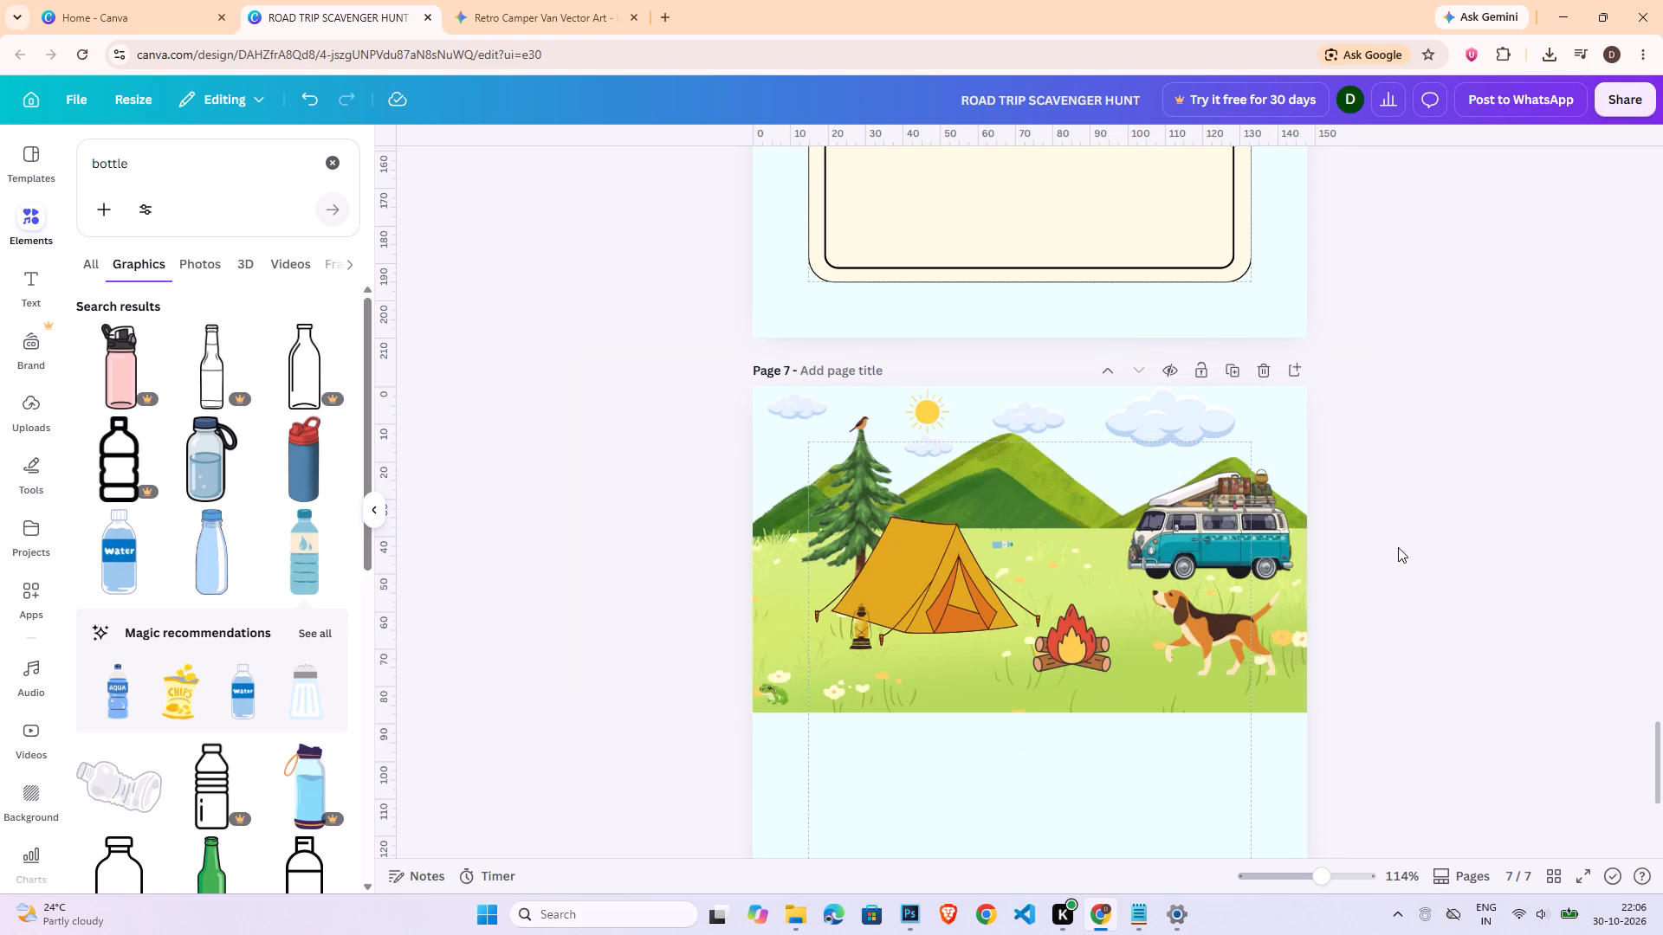
Download only page 7 as a PNG.
{"action": "left_click", "coordinate": [1601, 103]}
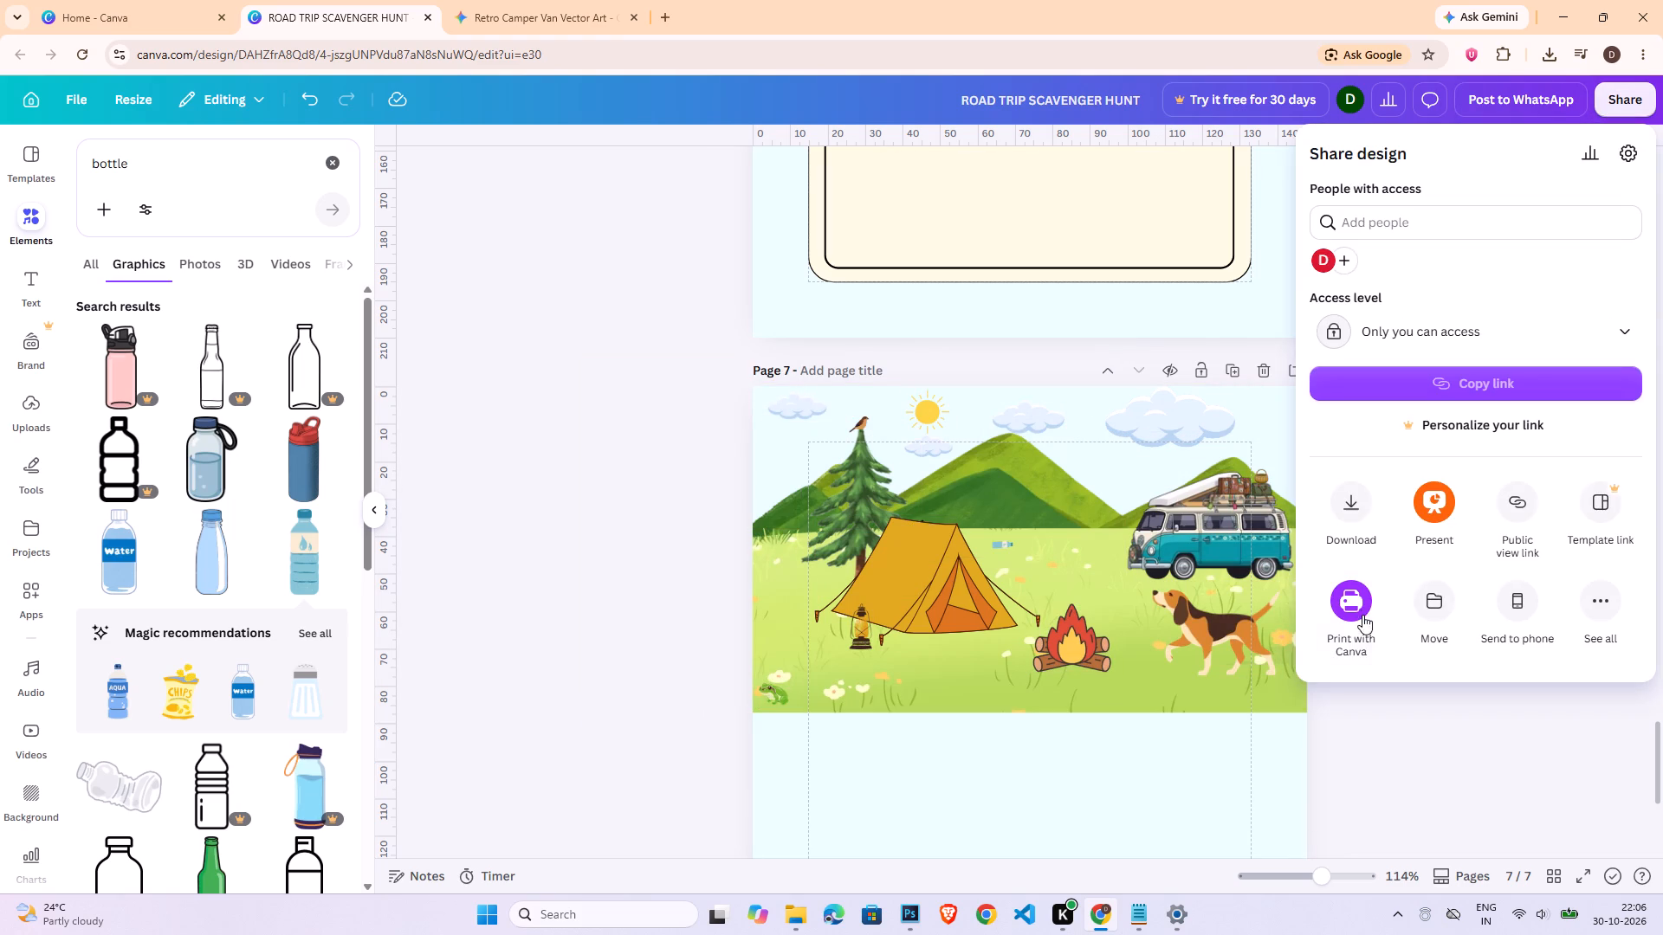
{"action": "left_click", "coordinate": [1363, 502]}
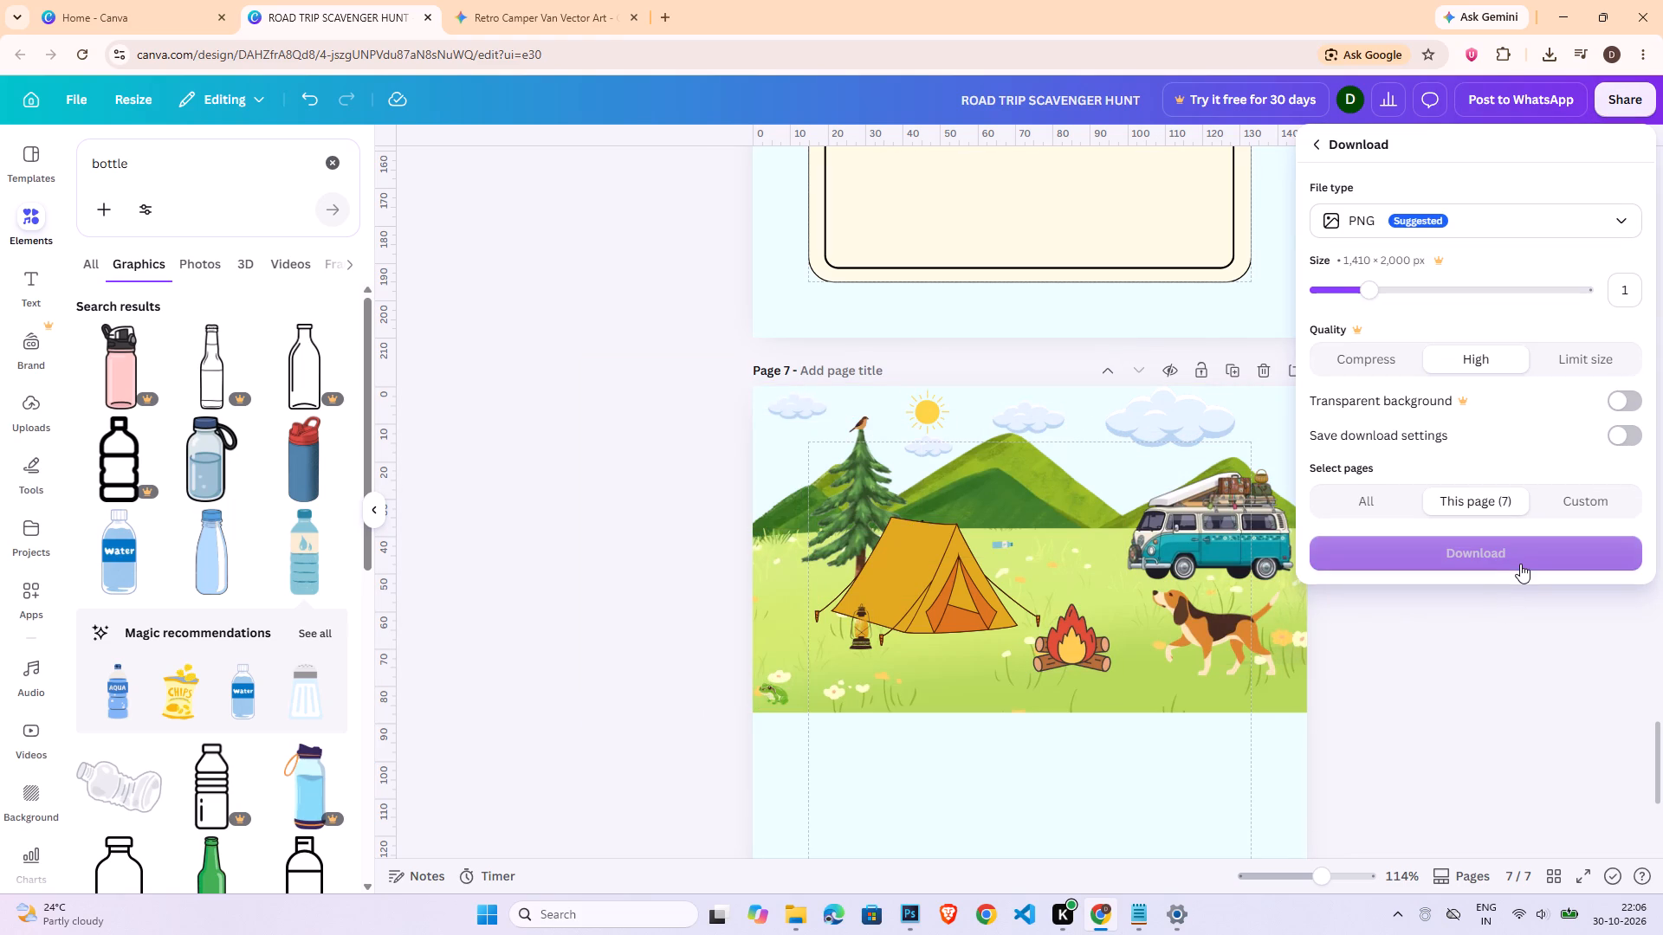
{"action": "left_click", "coordinate": [1522, 563]}
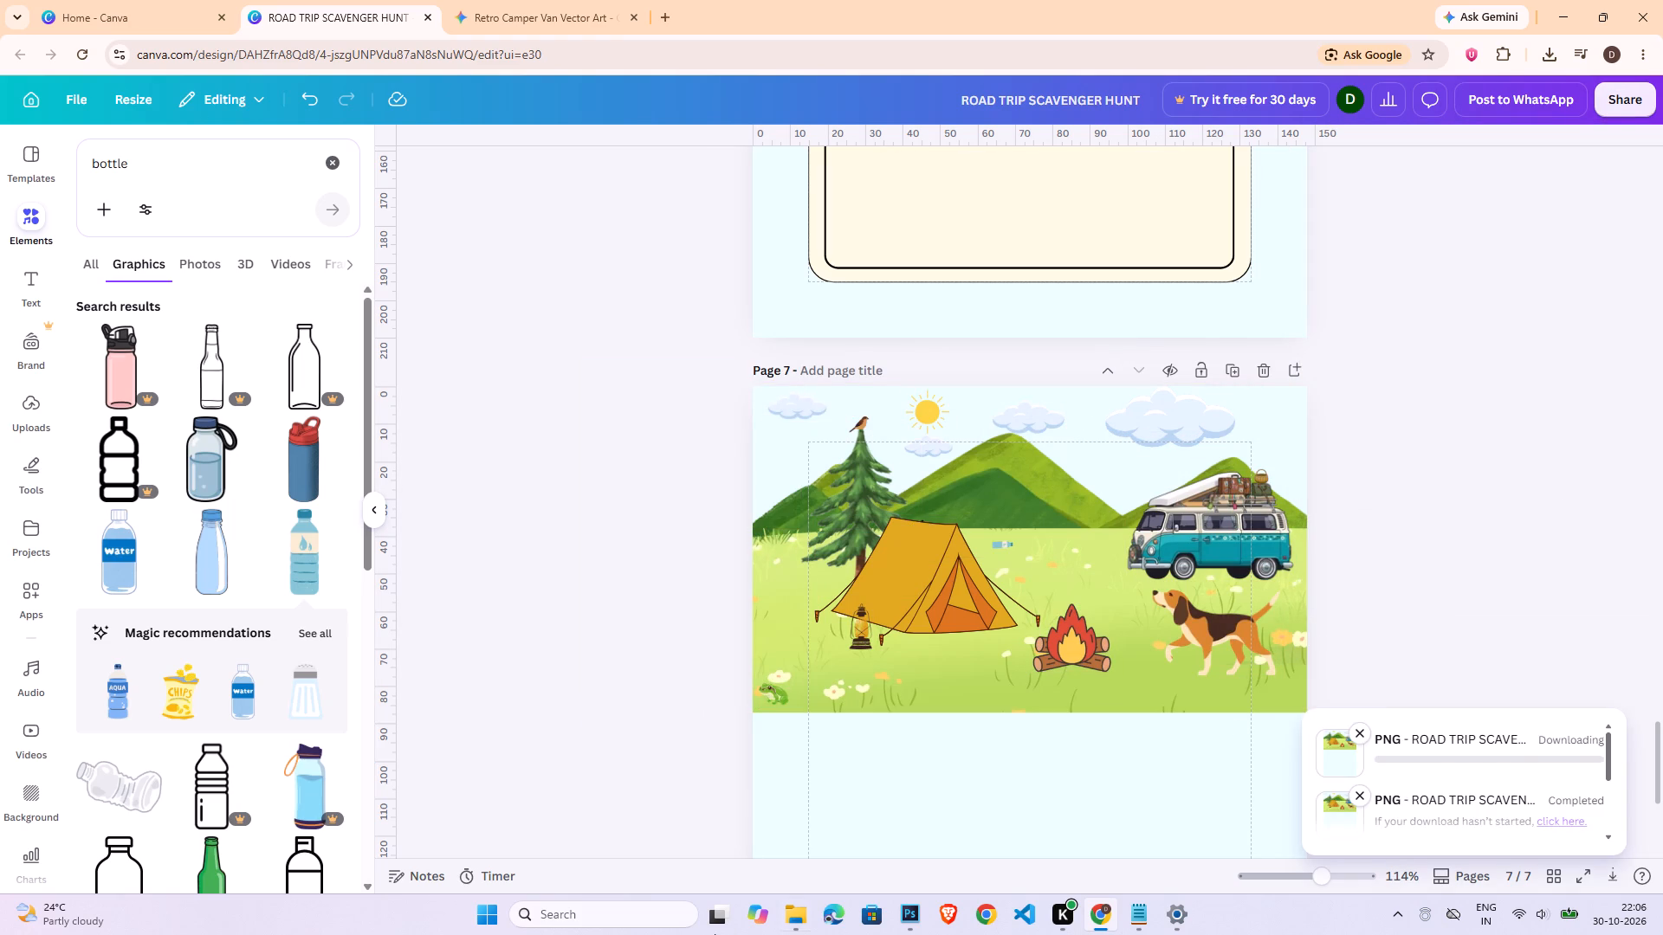
Delete the image "ROAD TRIP SCAVENGER HUNT (2)" from the Downloads folder in File Explorer.
{"action": "left_click", "coordinate": [791, 919]}
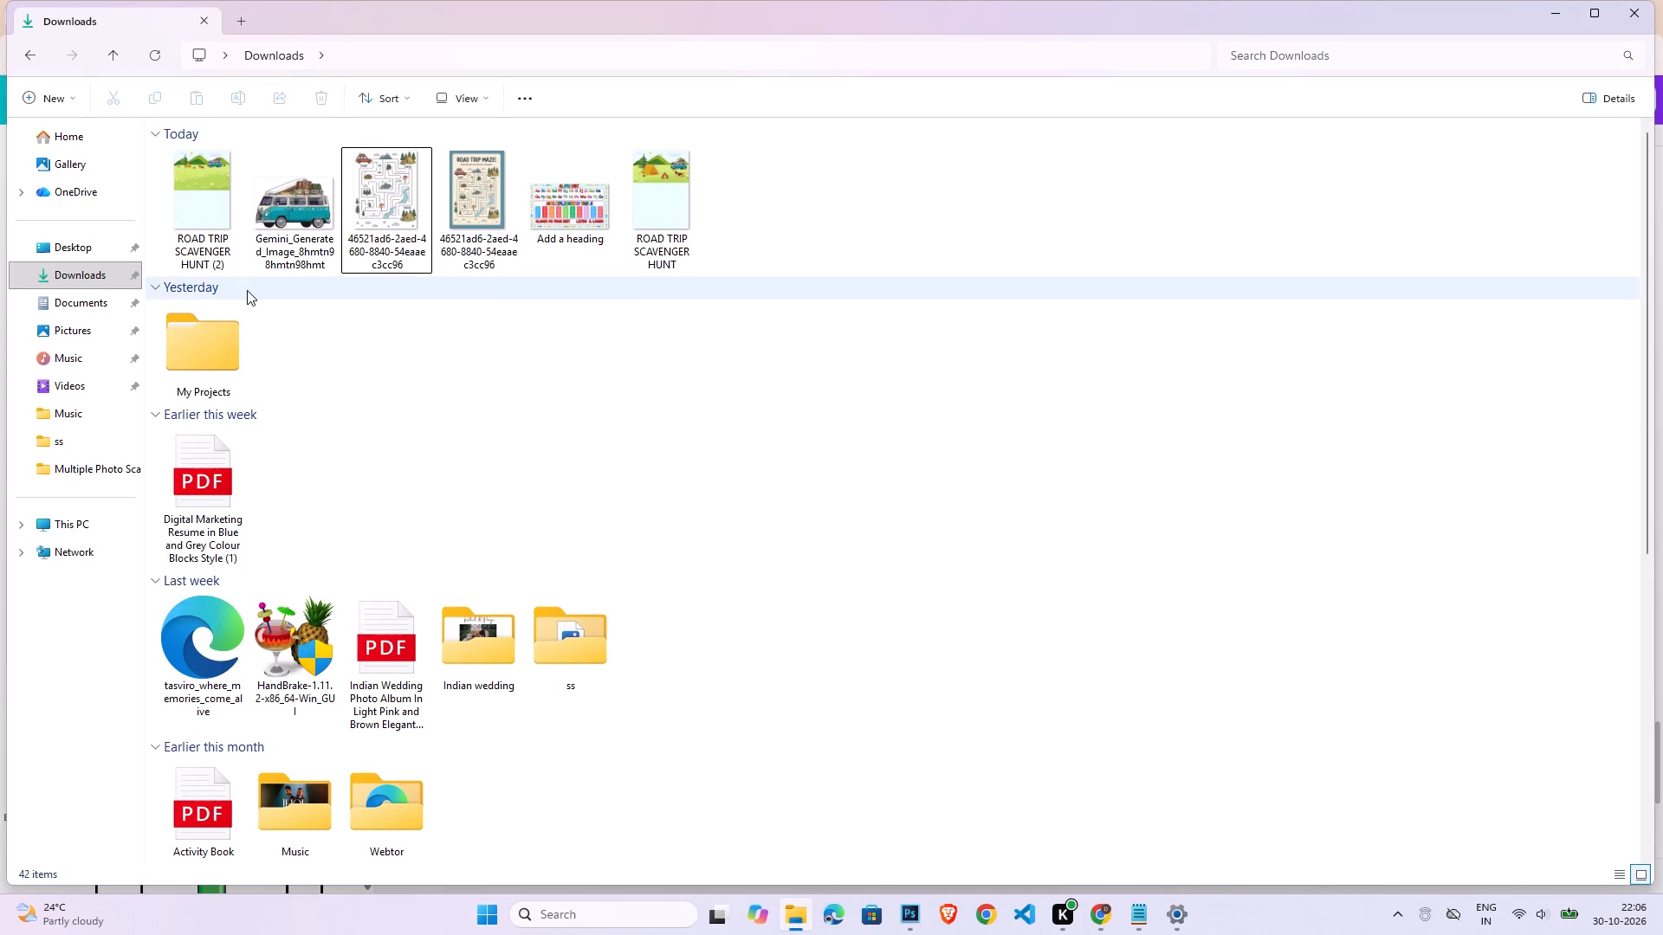
{"action": "left_click", "coordinate": [223, 268]}
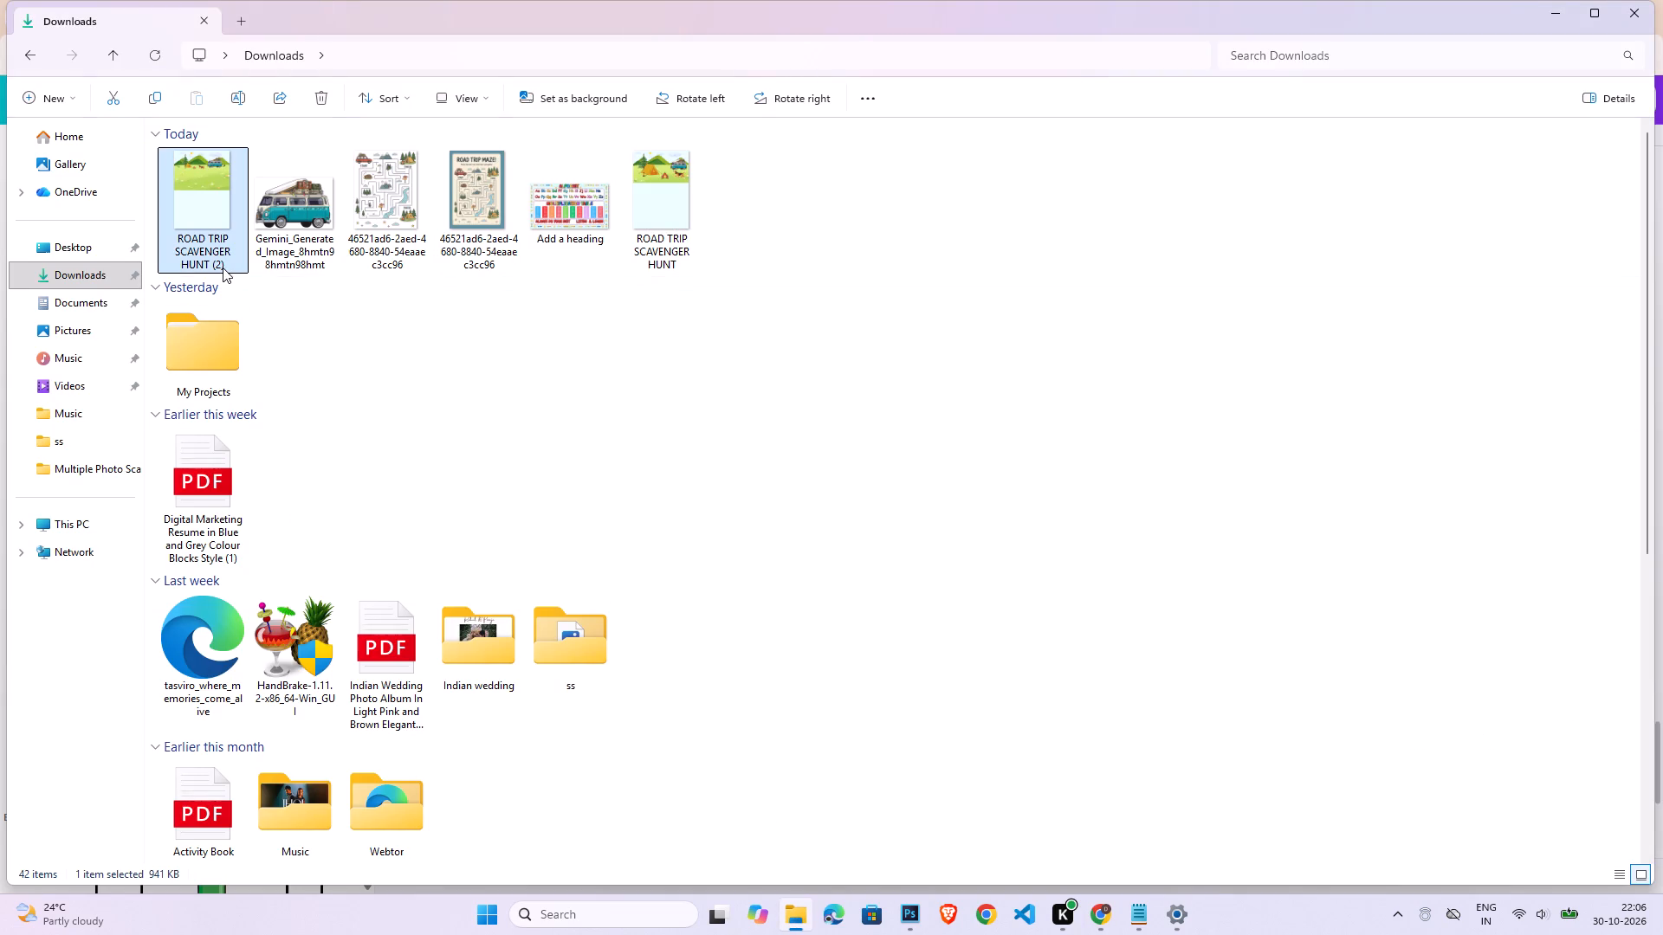
{"action": "key", "text": "Delete"}
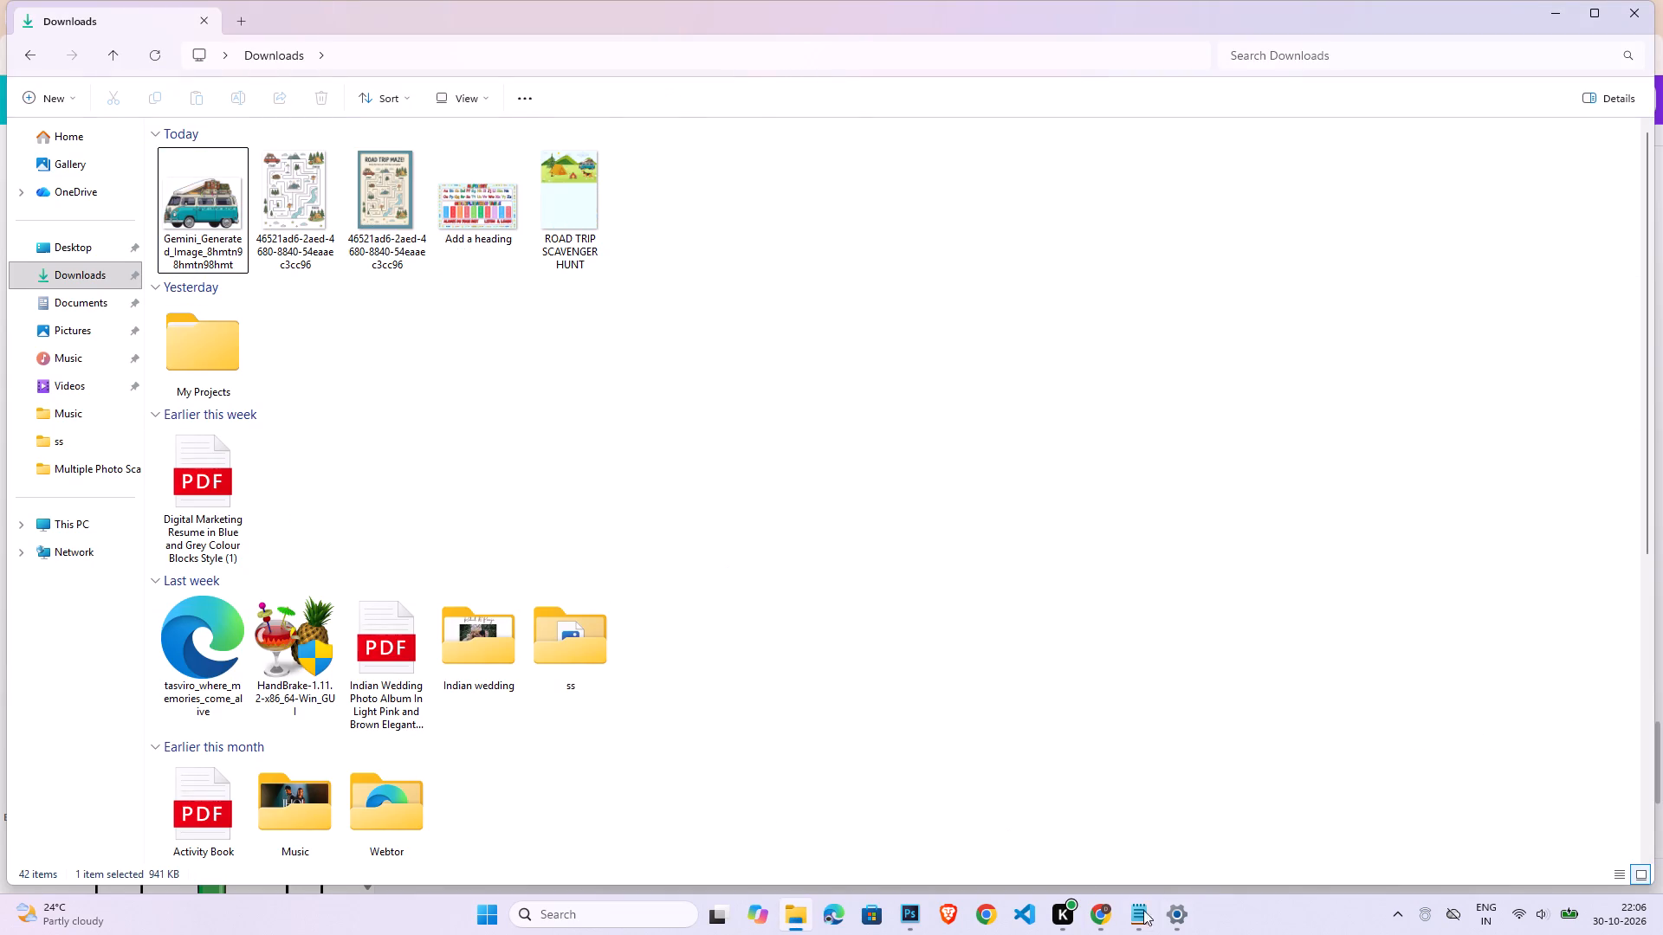
Switch back to the Canva booklet and upload the "ROAD TRIP SCAVENGER HUNT" image from the Downloads folder.
{"action": "left_click", "coordinate": [1103, 922]}
{"action": "scroll", "coordinate": [1114, 560], "scroll_direction": "up", "scroll_amount": 3}
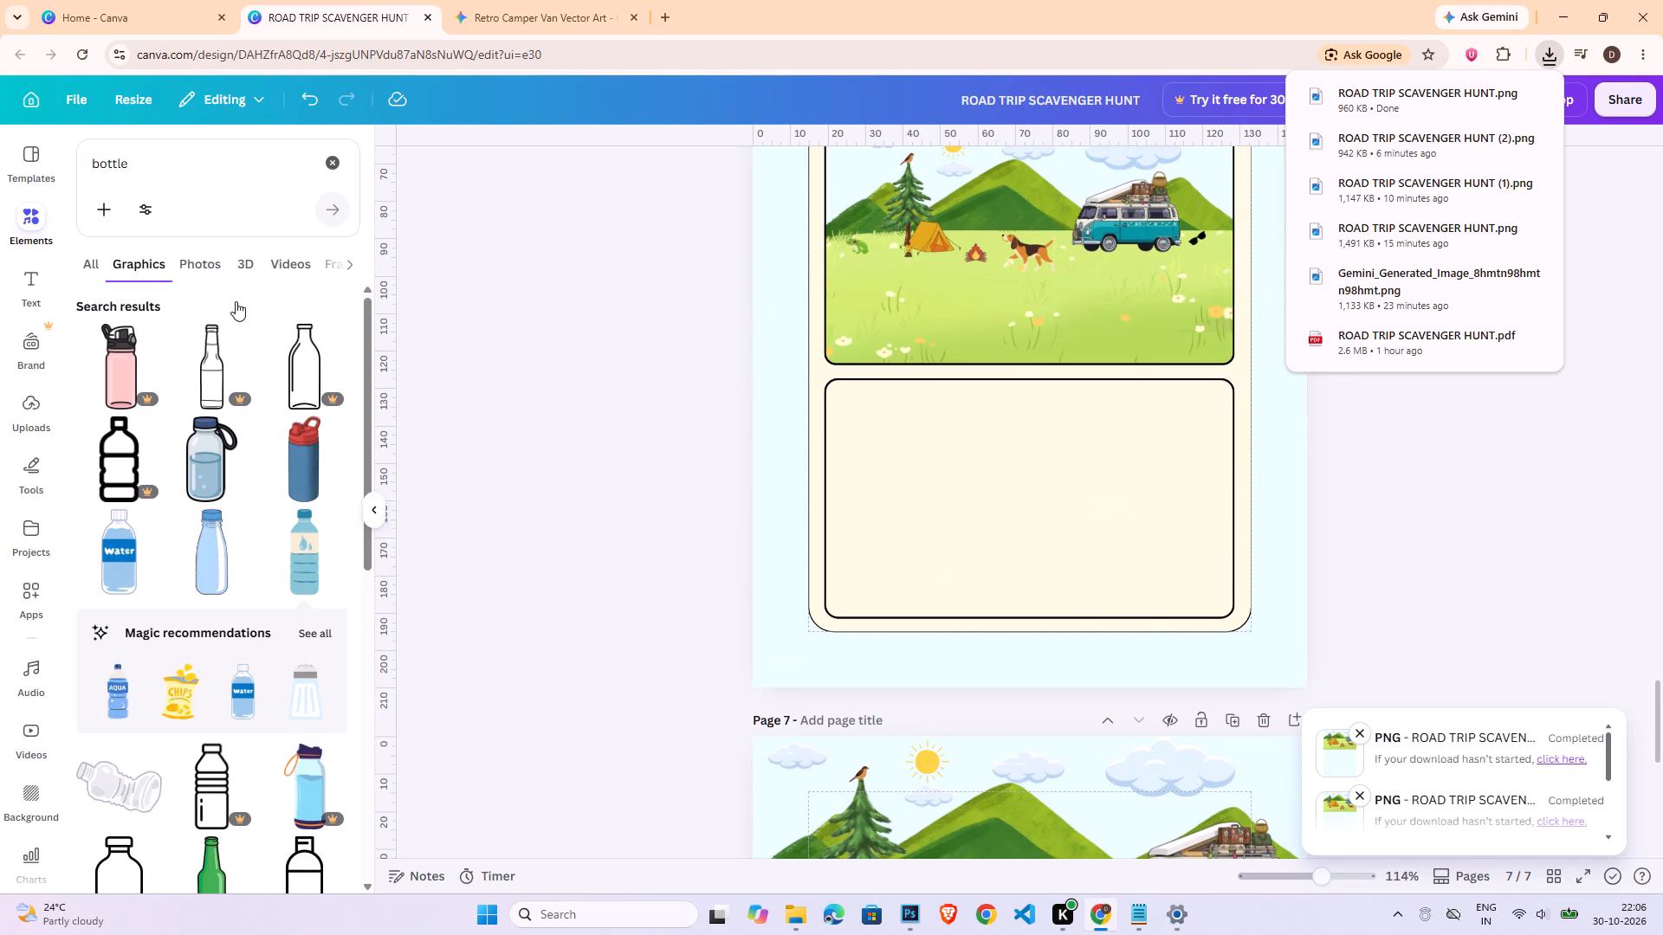
{"action": "left_click", "coordinate": [23, 394]}
{"action": "left_click", "coordinate": [219, 203]}
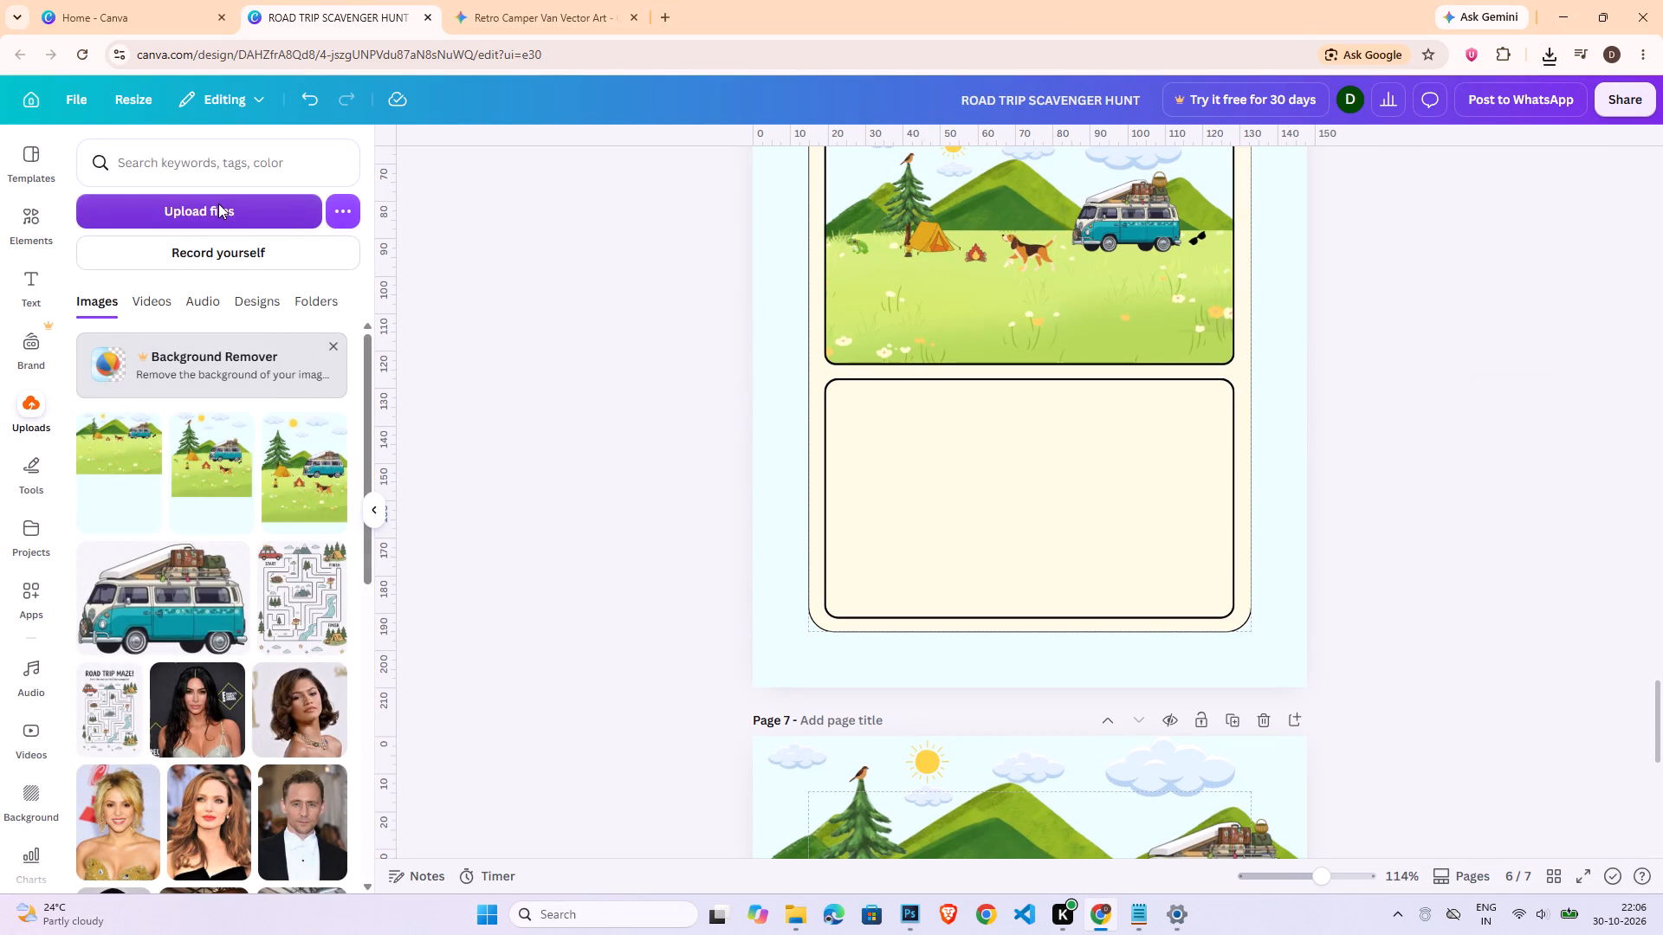
{"action": "left_click", "coordinate": [942, 269]}
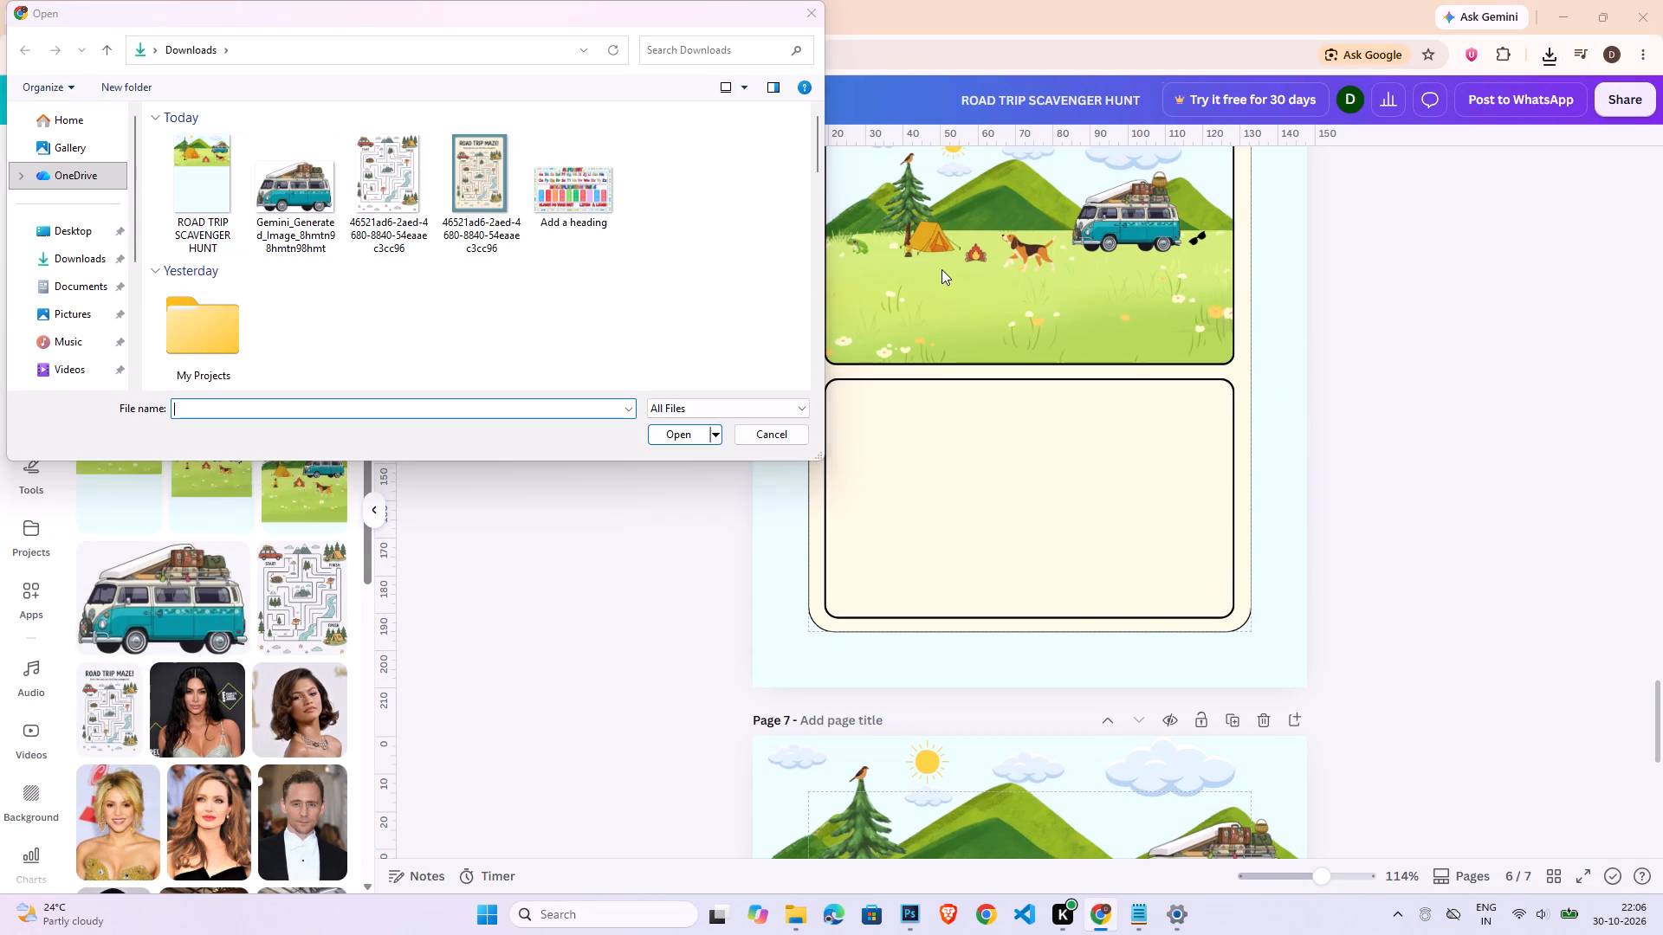
{"action": "double_click", "coordinate": [187, 193]}
Replace the picture in page 6's upper frame with the newly uploaded scene and reposition its crop so the camping scene fills the frame.
{"action": "left_click", "coordinate": [1024, 293]}
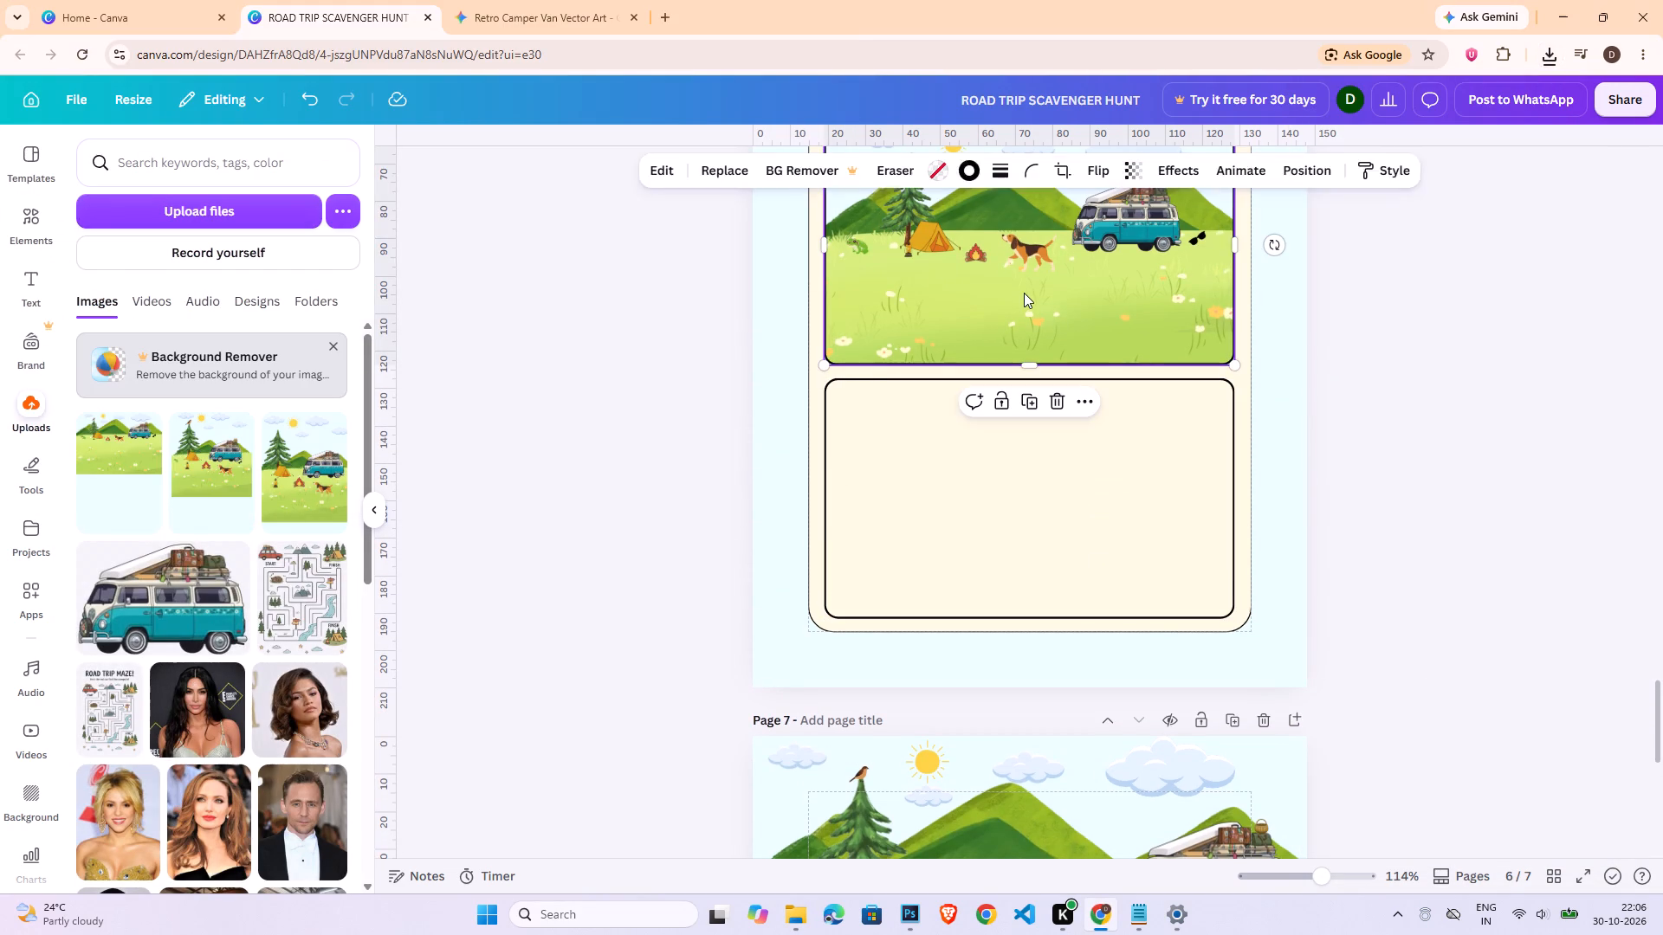
{"action": "key", "text": "Delete"}
{"action": "left_click_drag", "start_coordinate": [114, 462], "coordinate": [962, 267]}
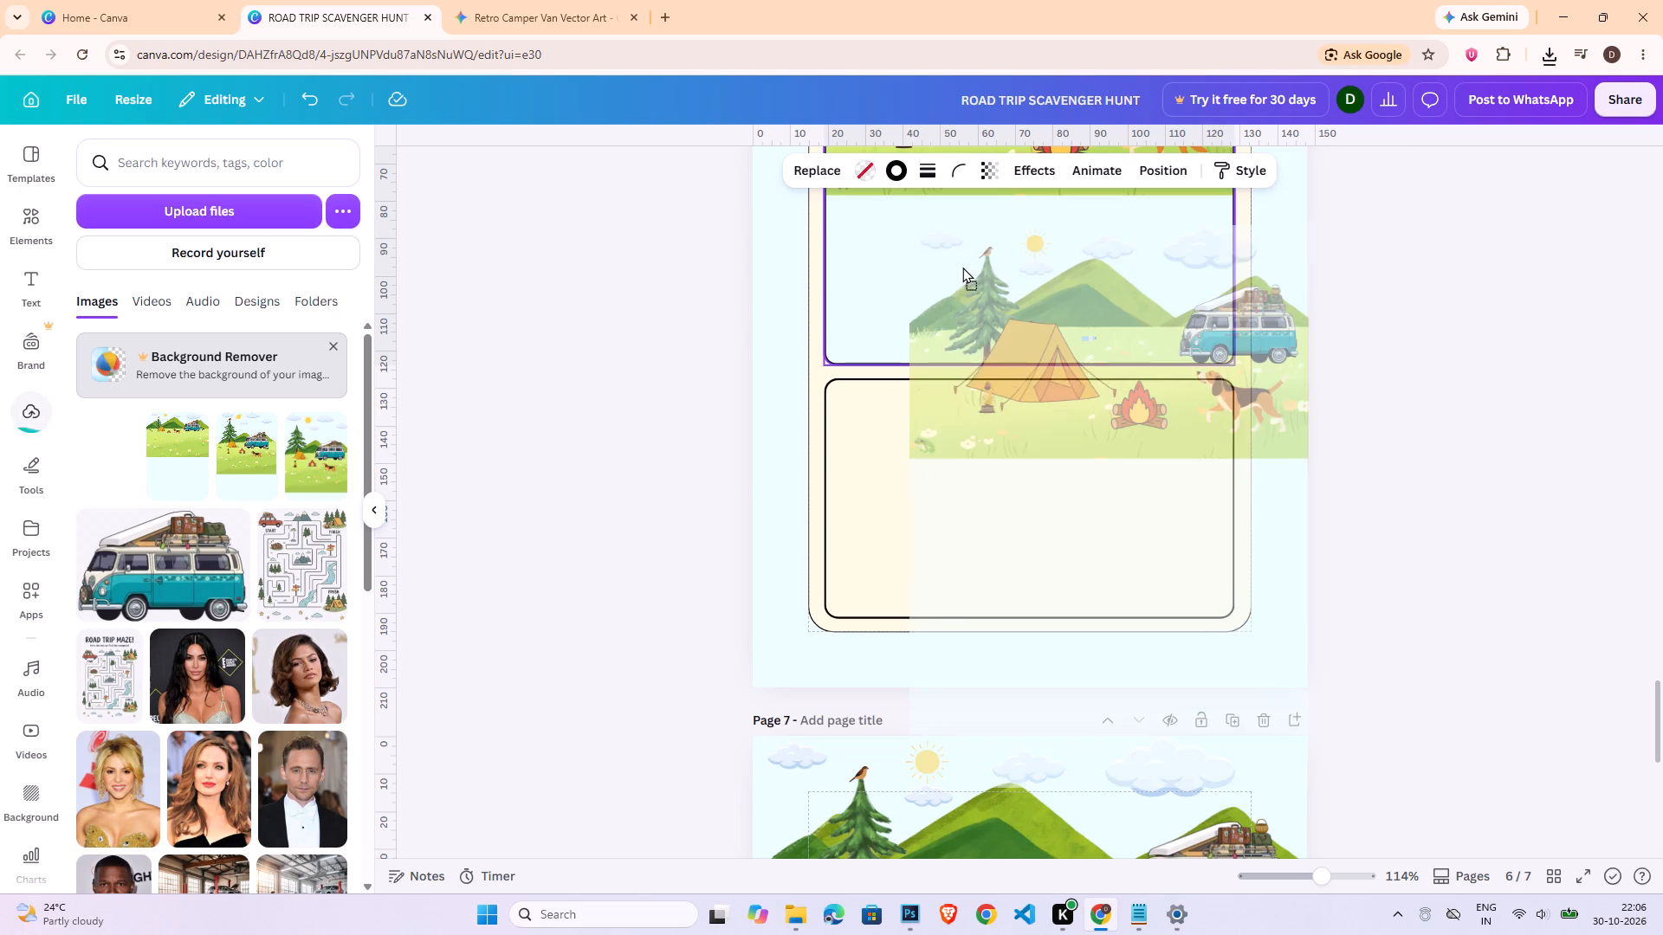
{"action": "left_click_drag", "start_coordinate": [962, 267], "coordinate": [941, 228]}
{"action": "double_click", "coordinate": [1026, 287]}
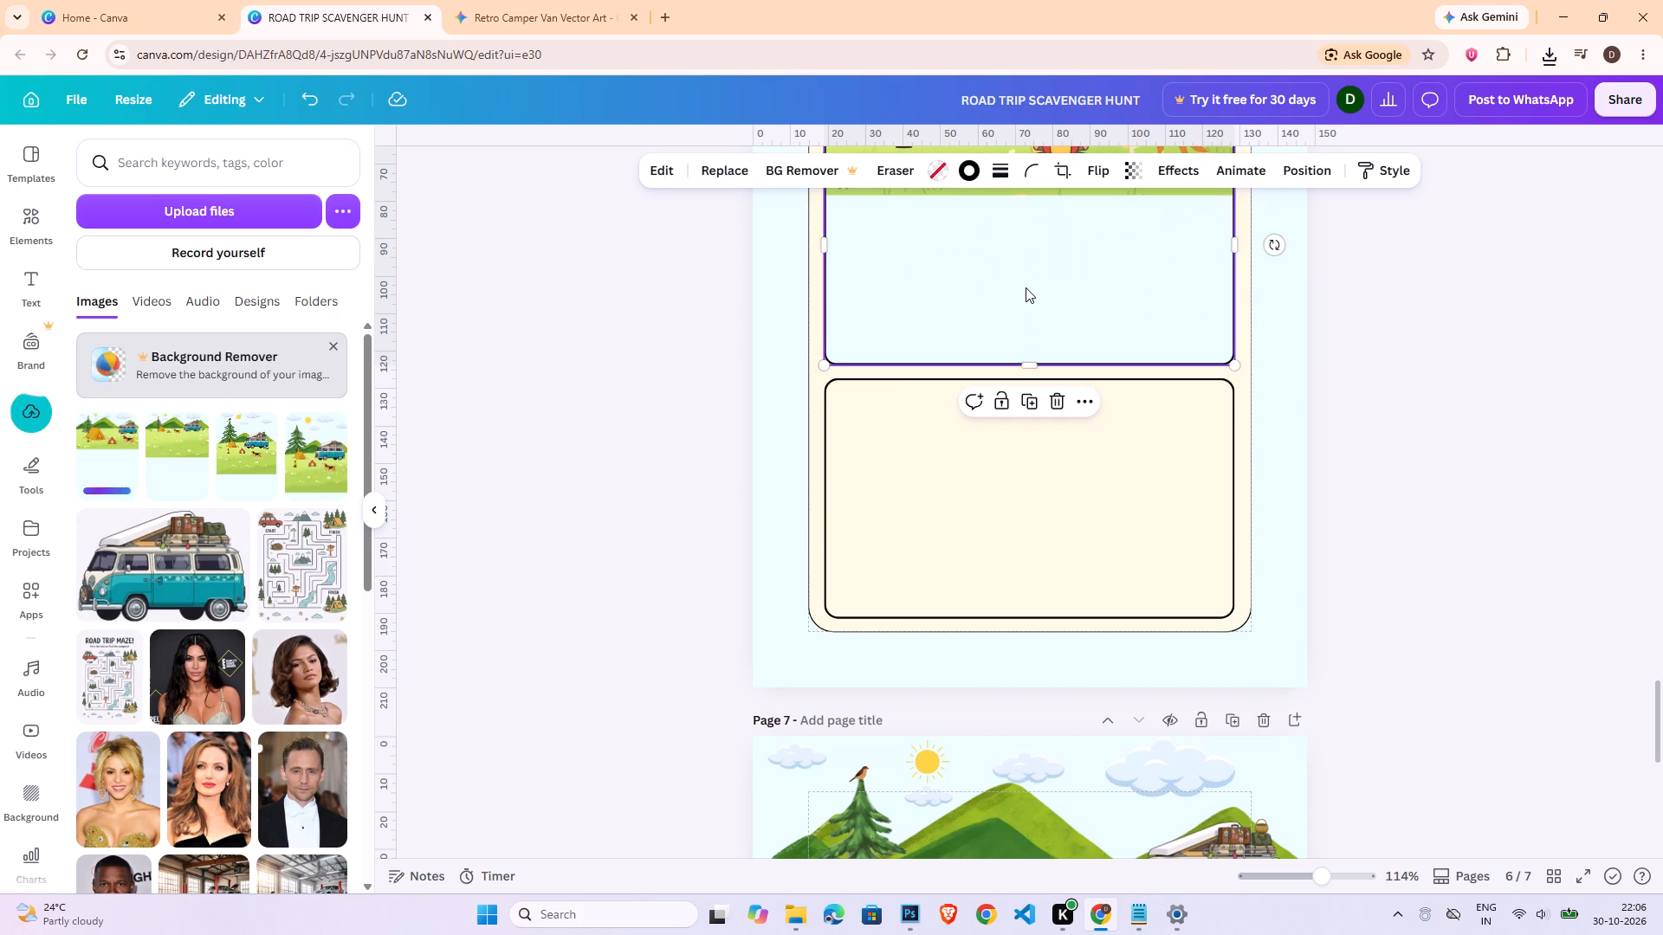
{"action": "left_click_drag", "start_coordinate": [1026, 287], "coordinate": [1018, 478]}
{"action": "scroll", "coordinate": [1396, 460], "scroll_direction": "up", "scroll_amount": 2}
{"action": "left_click", "coordinate": [1399, 462]}
{"action": "left_click", "coordinate": [1400, 462]}
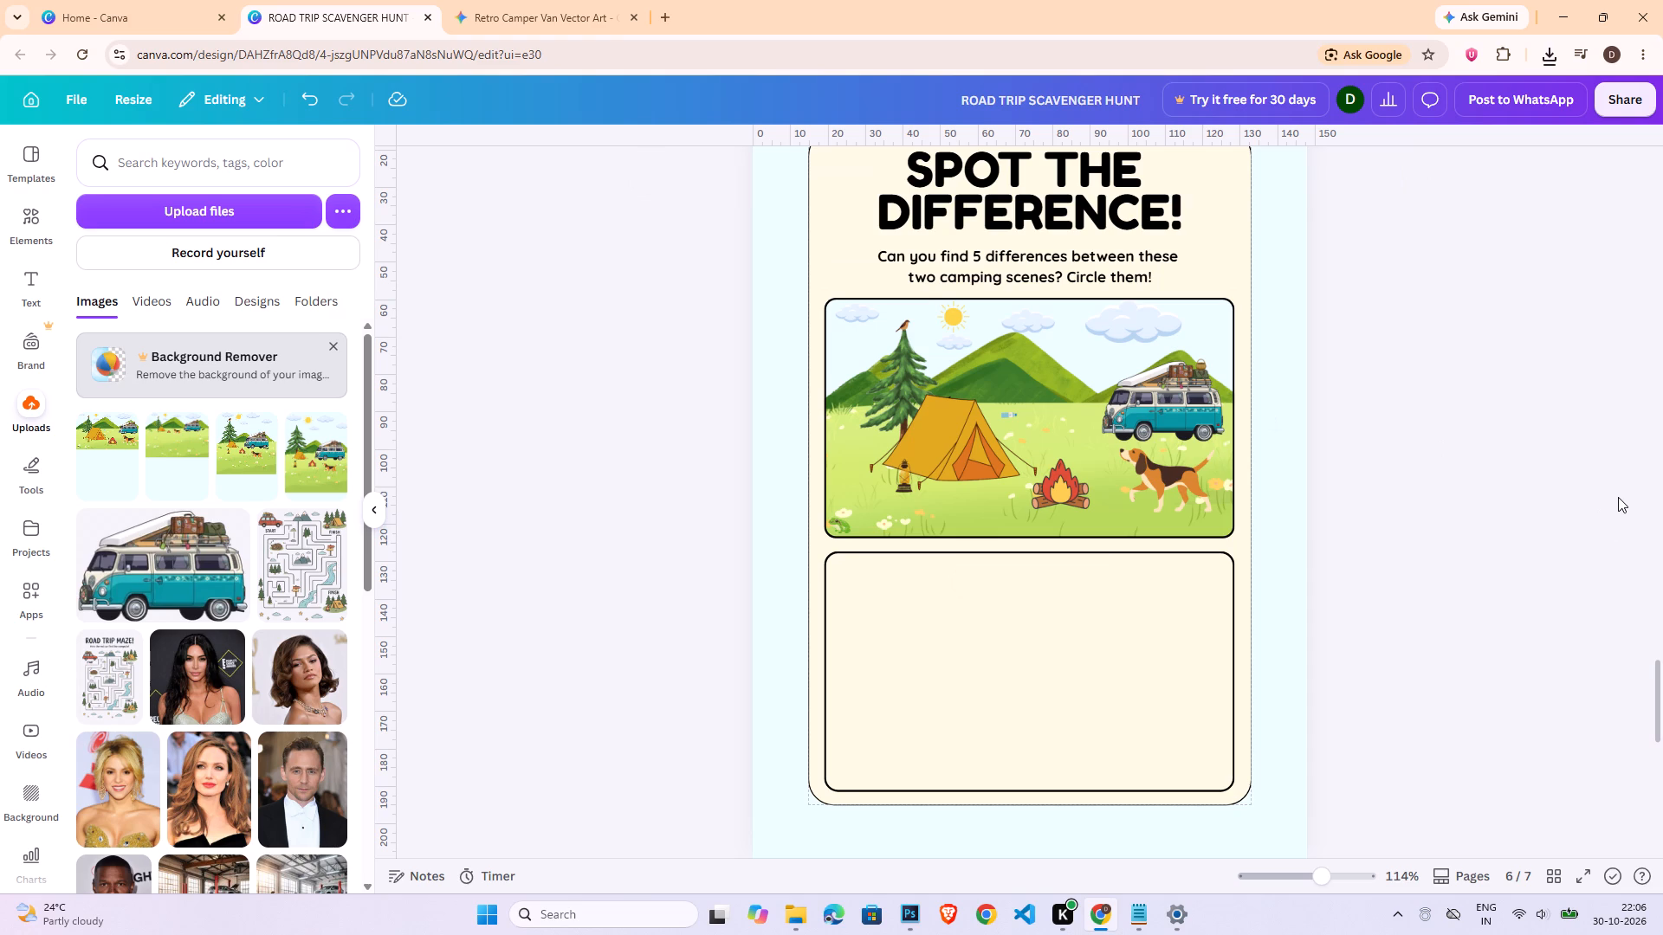
Ungroup the camping scene on page 7.
{"action": "scroll", "coordinate": [1366, 783], "scroll_direction": "down", "scroll_amount": 6}
{"action": "left_click", "coordinate": [1380, 764]}
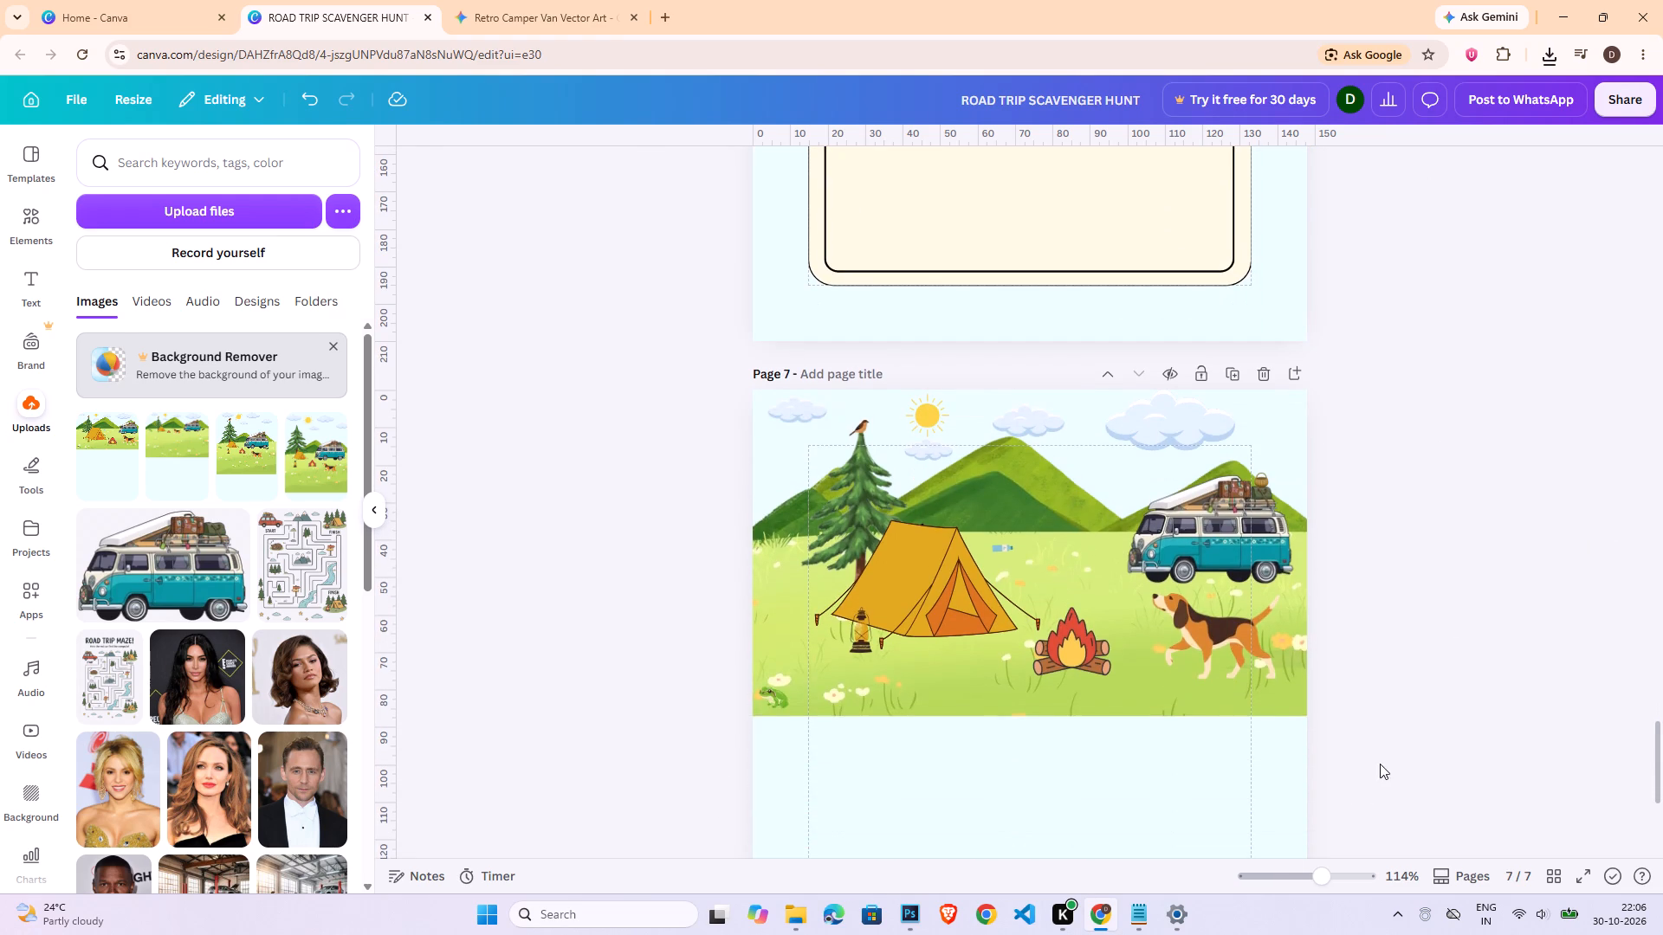
{"action": "left_click", "coordinate": [864, 425]}
{"action": "left_click", "coordinate": [960, 354]}
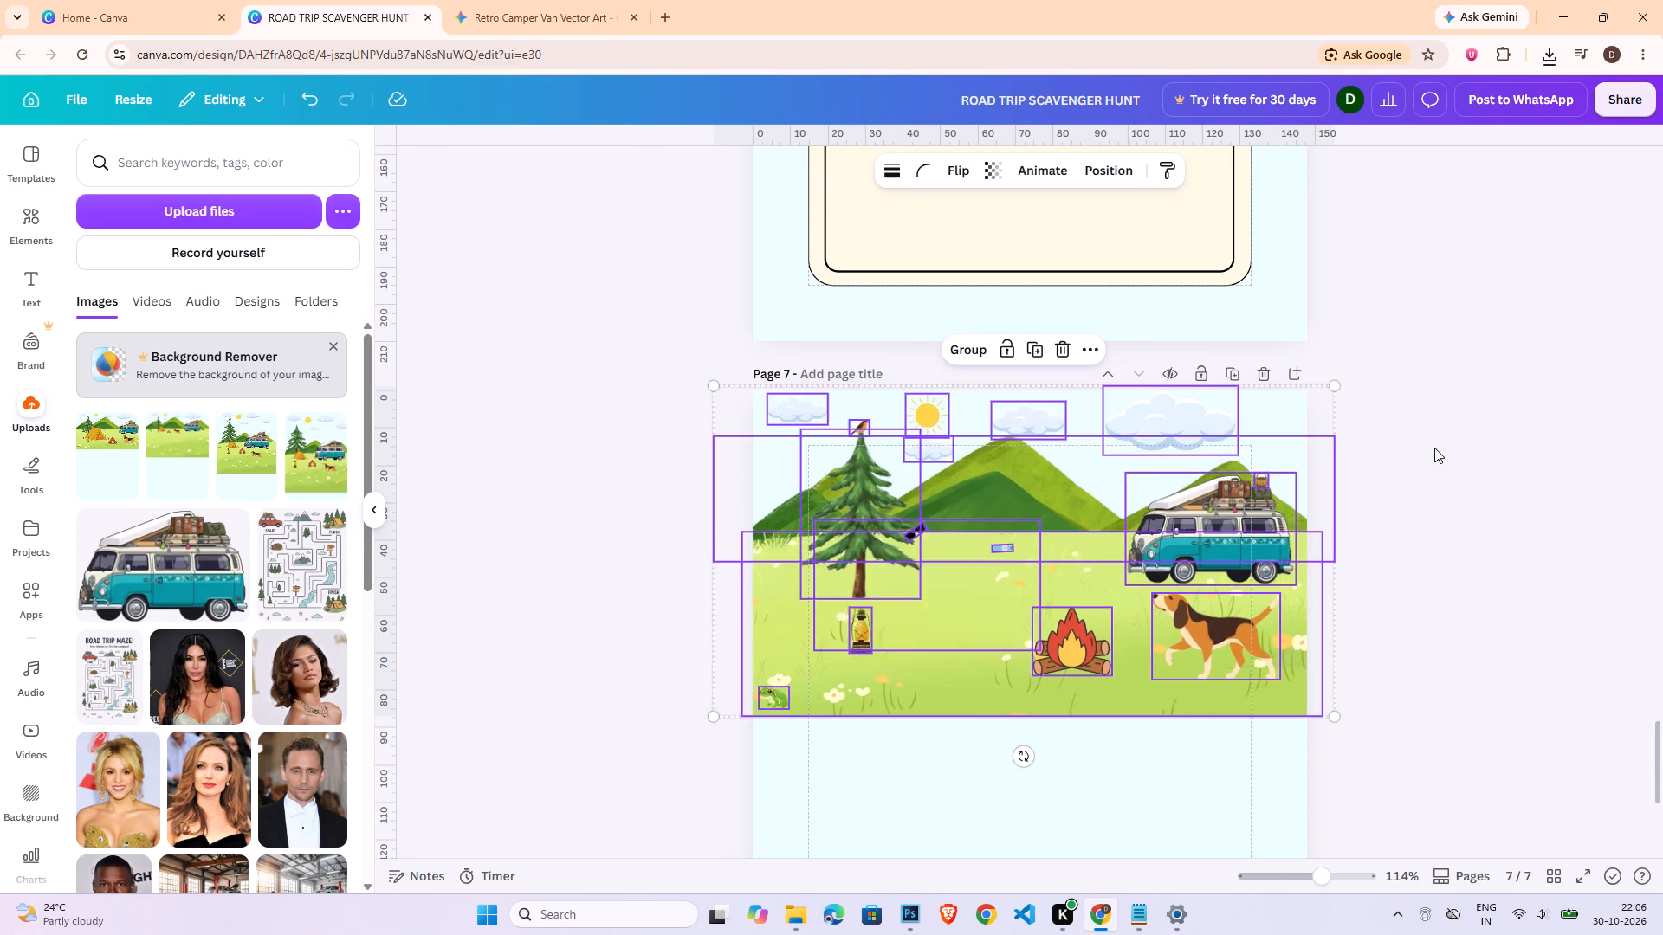
{"action": "left_click", "coordinate": [1492, 445]}
Delete the bird, bottle, lantern beside the tent, frog and small item on the van's roof luggage from the page 7 scene.
{"action": "left_click", "coordinate": [863, 423]}
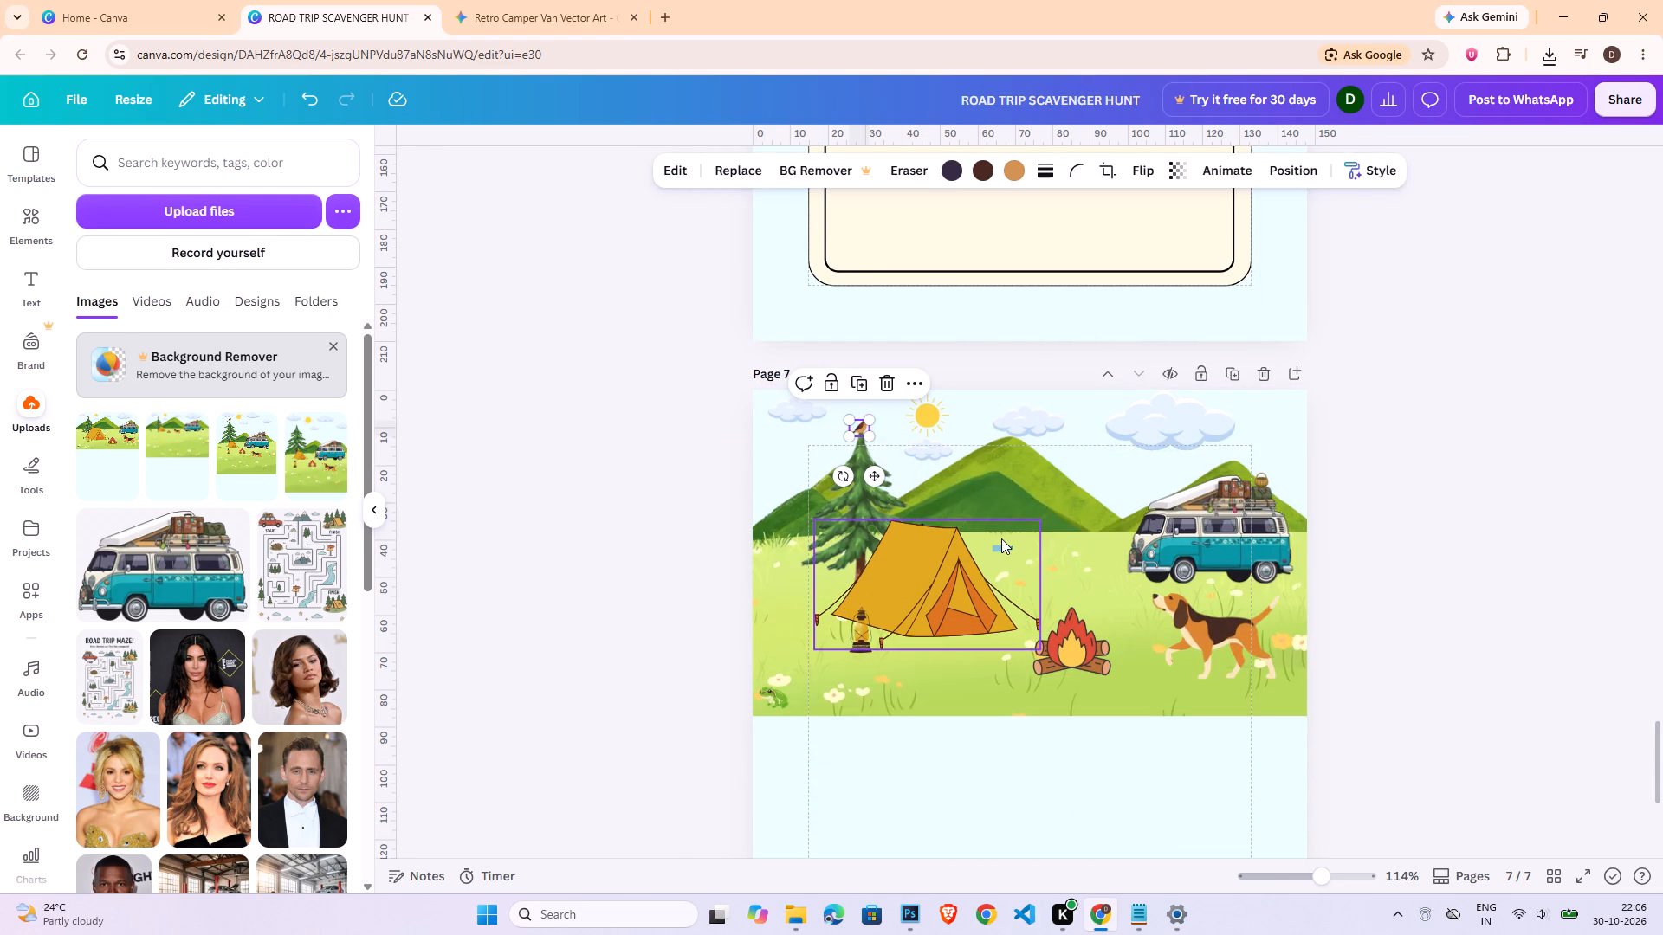
{"action": "key", "text": "Delete"}
{"action": "left_click", "coordinate": [1006, 546]}
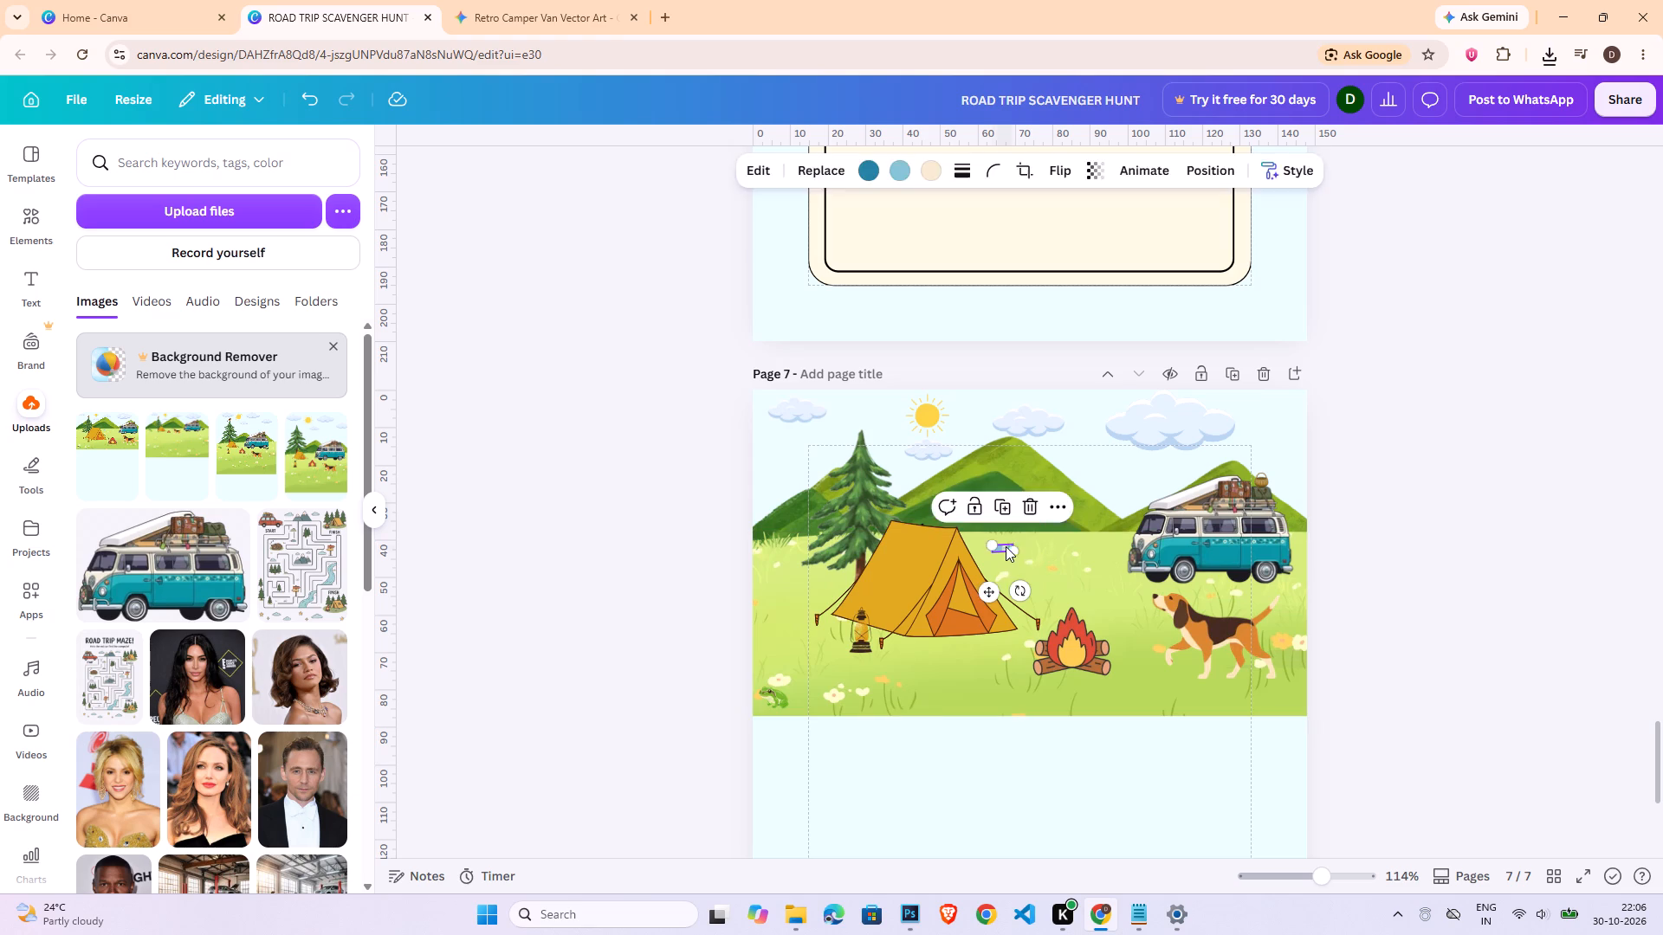
{"action": "key", "text": "Delete"}
{"action": "left_click", "coordinate": [857, 629]}
{"action": "key", "text": "Delete"}
{"action": "left_click", "coordinate": [778, 693]}
{"action": "key", "text": "Delete"}
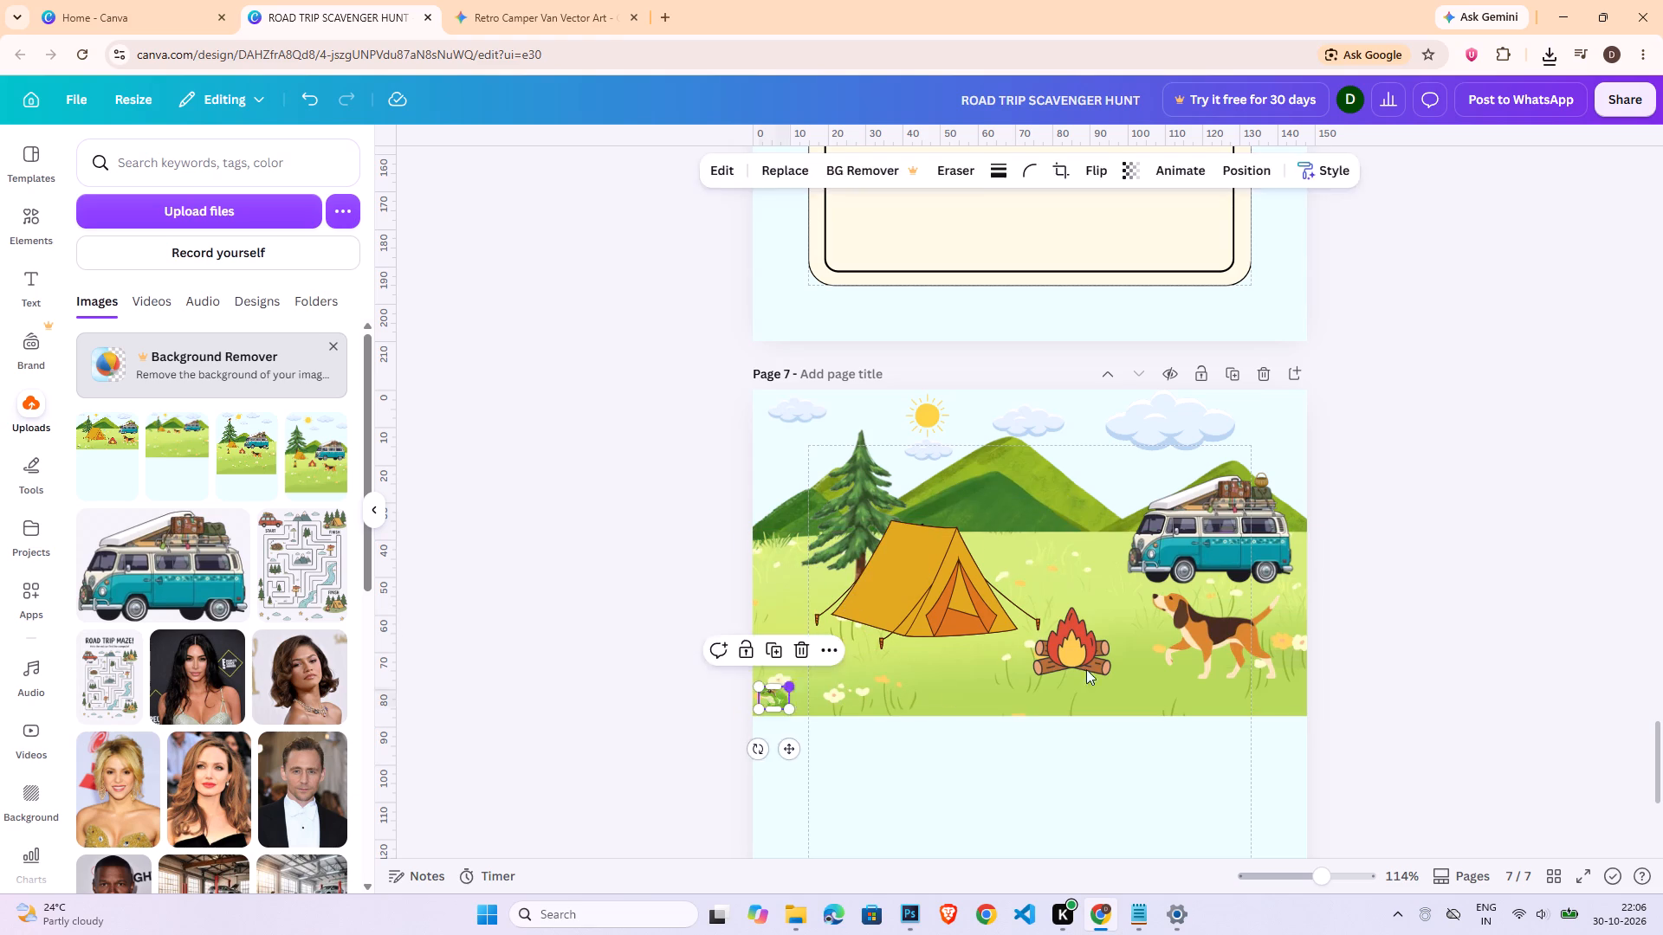
{"action": "left_click", "coordinate": [1265, 480]}
{"action": "key", "text": "Delete"}
{"action": "left_click", "coordinate": [1550, 577]}
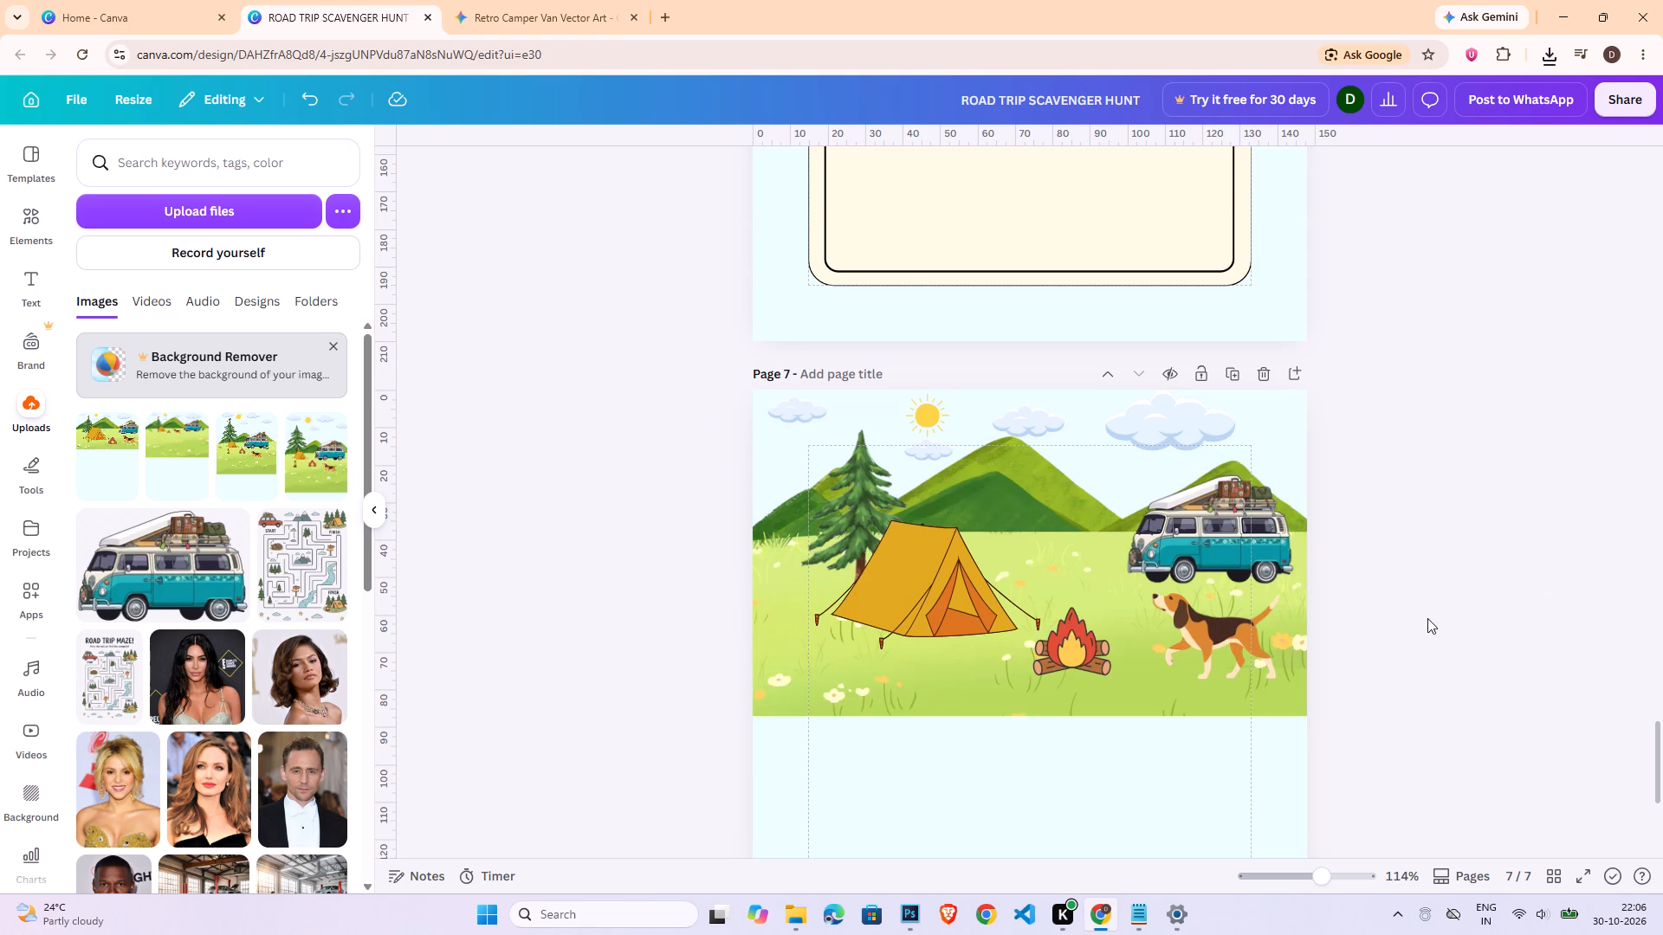
Download only page 7 as a PNG.
{"action": "left_click", "coordinate": [1623, 100]}
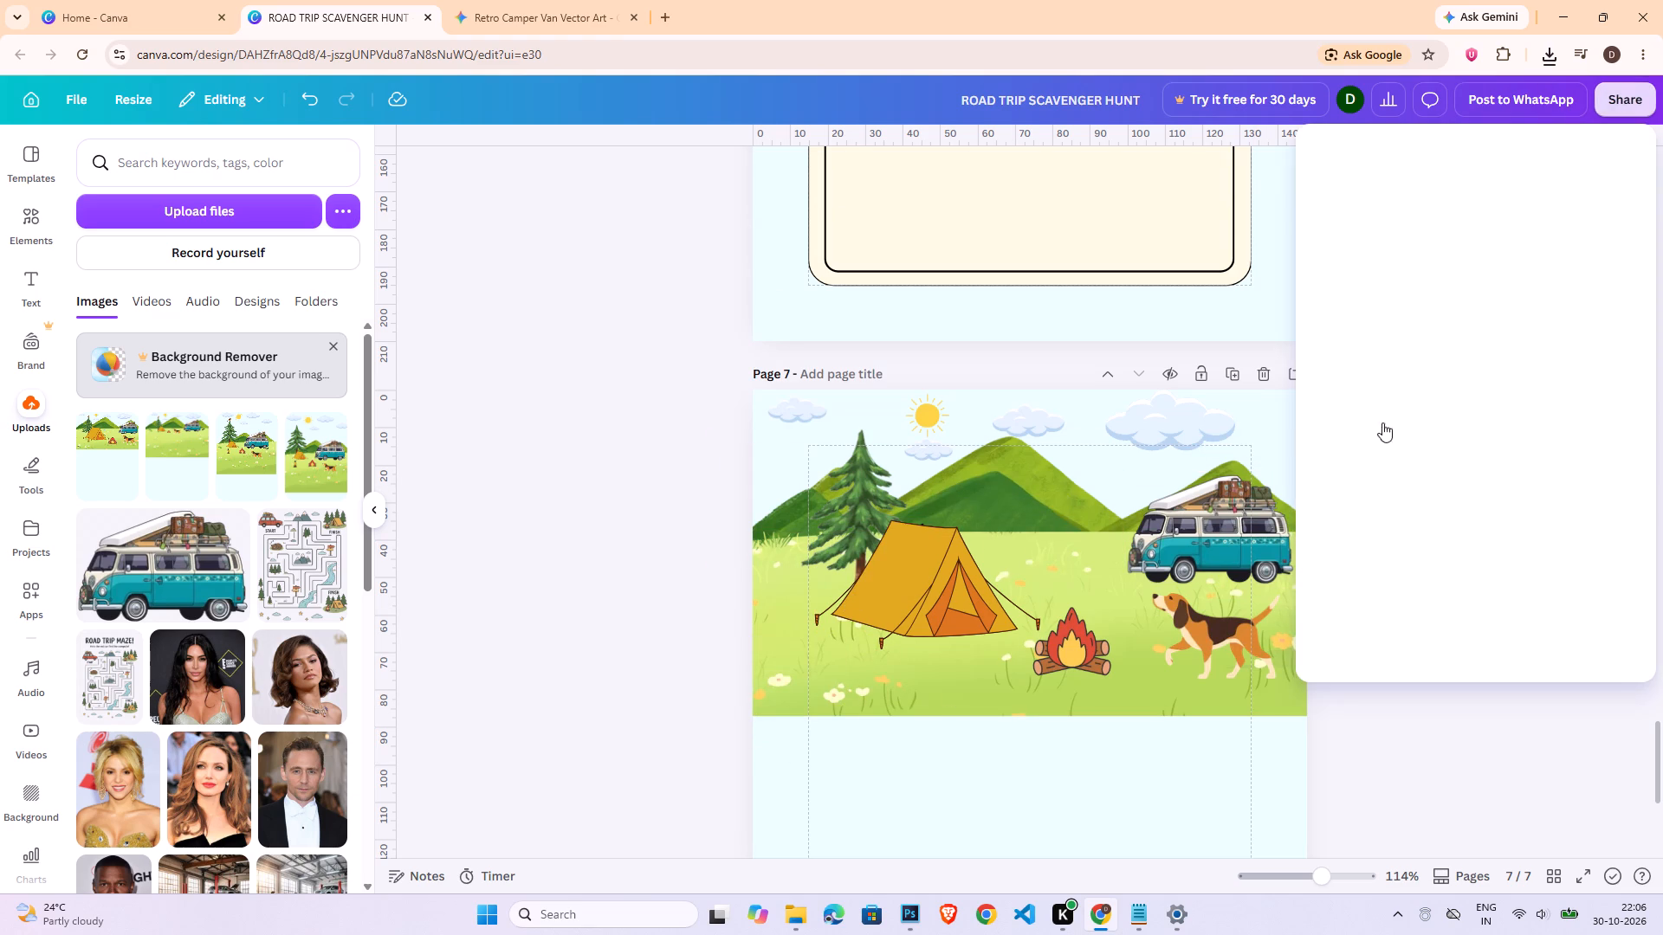
{"action": "left_click", "coordinate": [1342, 500]}
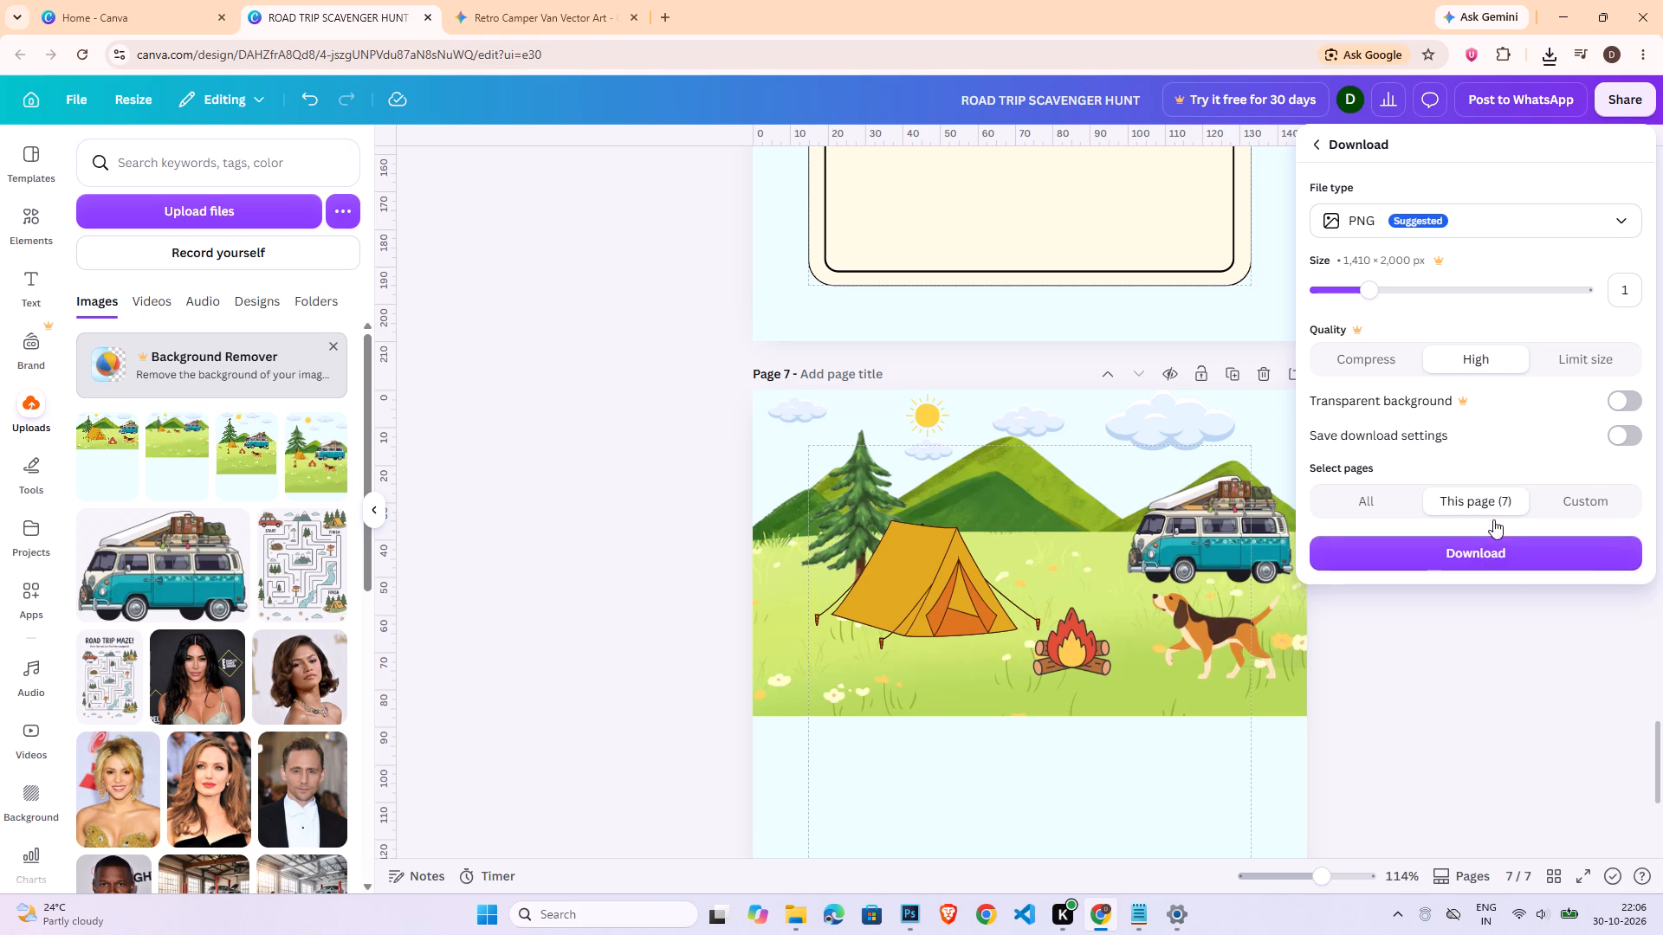
{"action": "left_click", "coordinate": [1494, 545]}
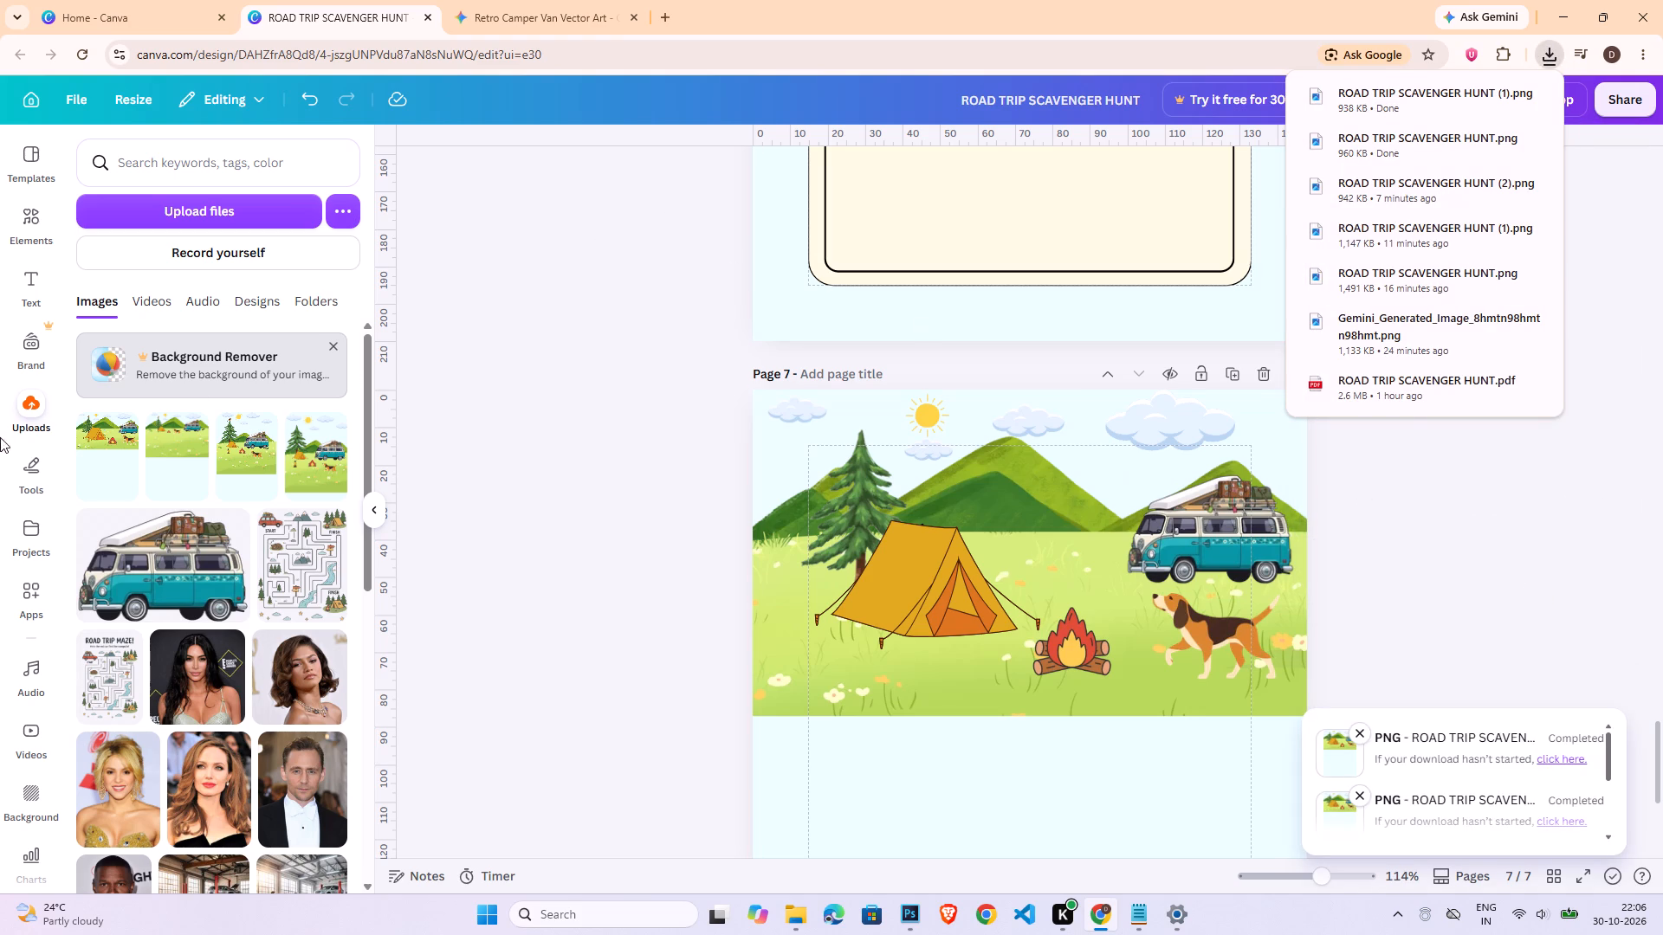
Upload the "ROAD TRIP SCAVENGER HUNT (1)" image from the Downloads folder.
{"action": "left_click", "coordinate": [184, 204]}
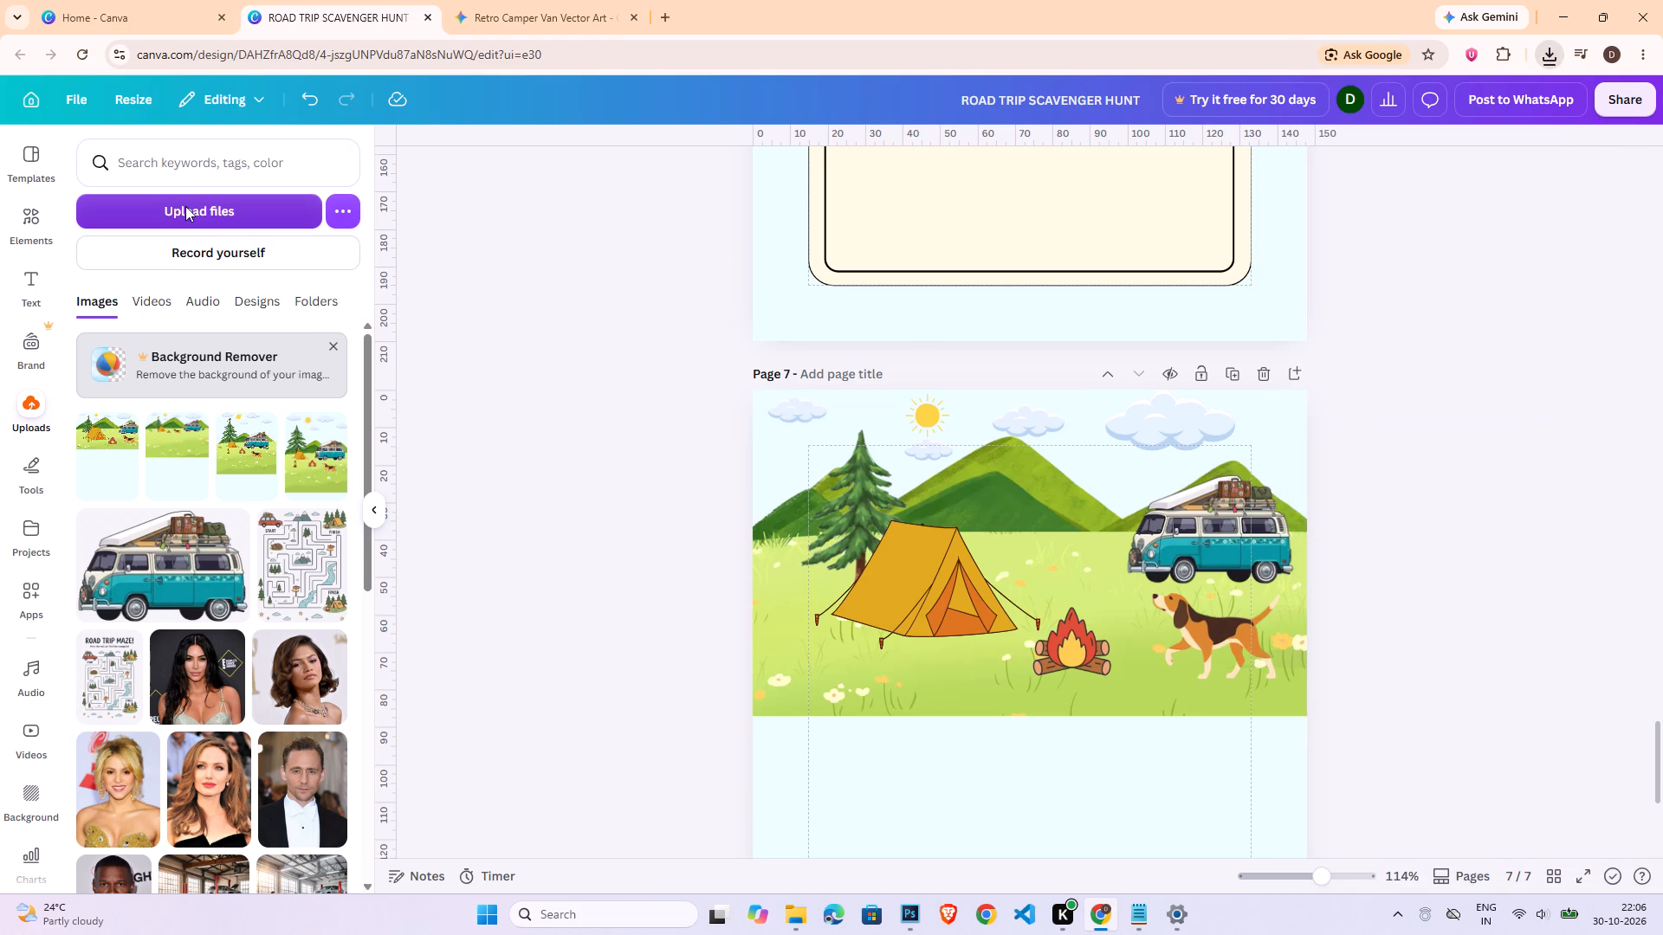
{"action": "double_click", "coordinate": [217, 186]}
Delete the empty lower frame on page 6.
{"action": "scroll", "coordinate": [1049, 530], "scroll_direction": "up", "scroll_amount": 2}
{"action": "left_click", "coordinate": [1525, 409]}
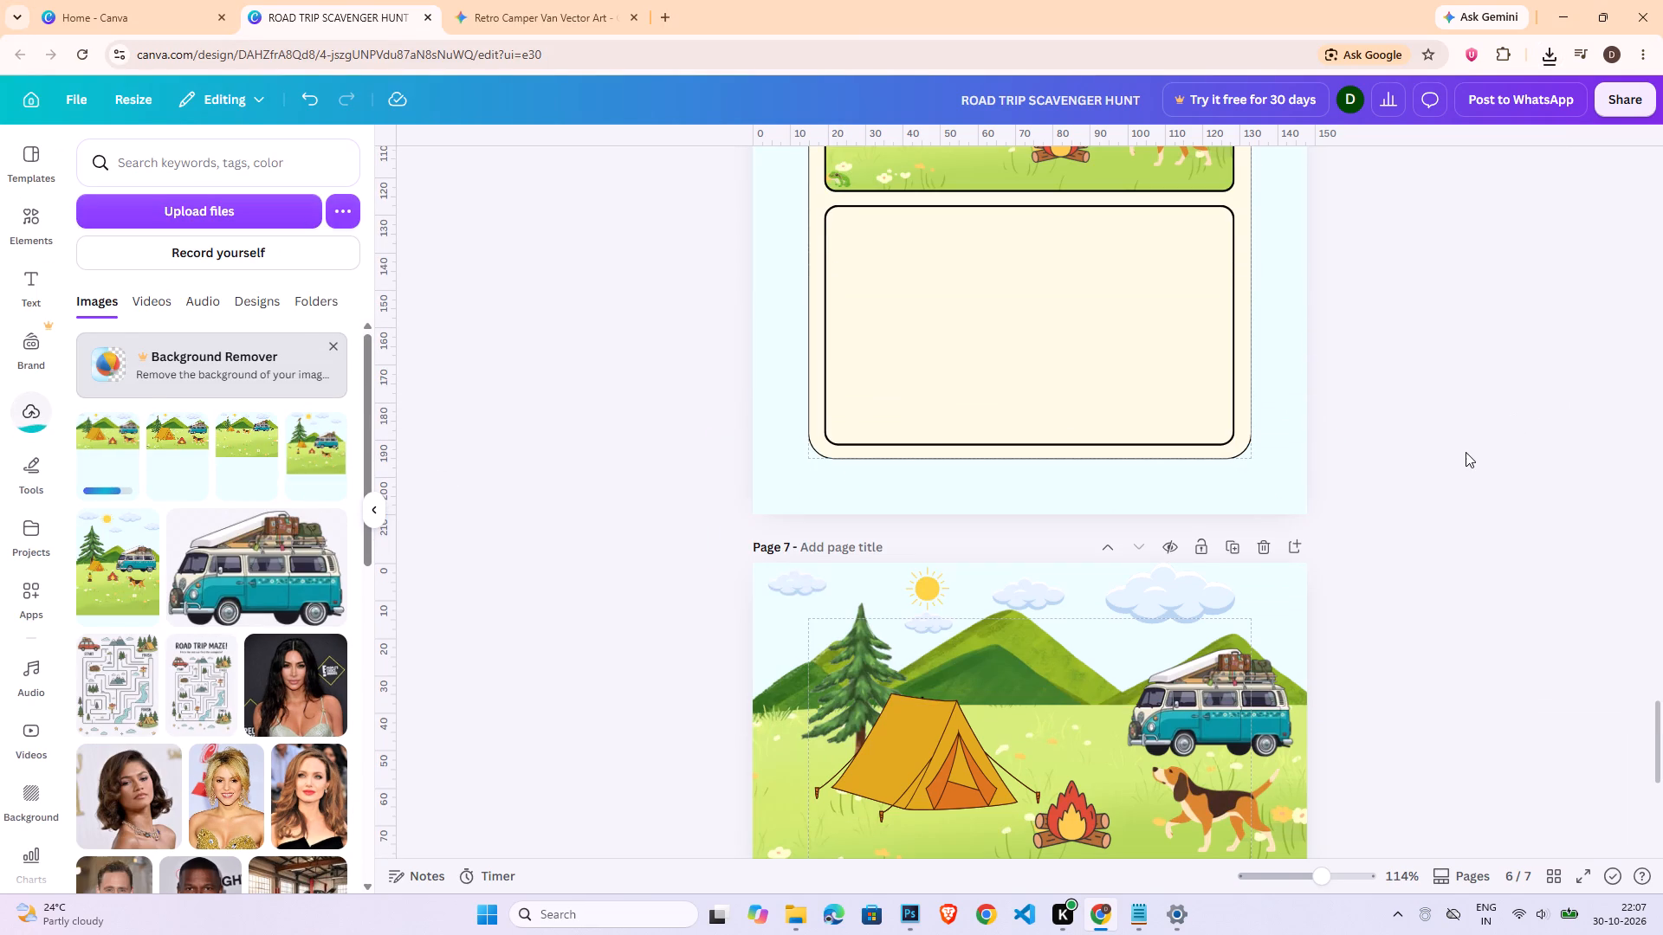
{"action": "scroll", "coordinate": [1466, 452], "scroll_direction": "up", "scroll_amount": 2}
{"action": "left_click", "coordinate": [830, 308]}
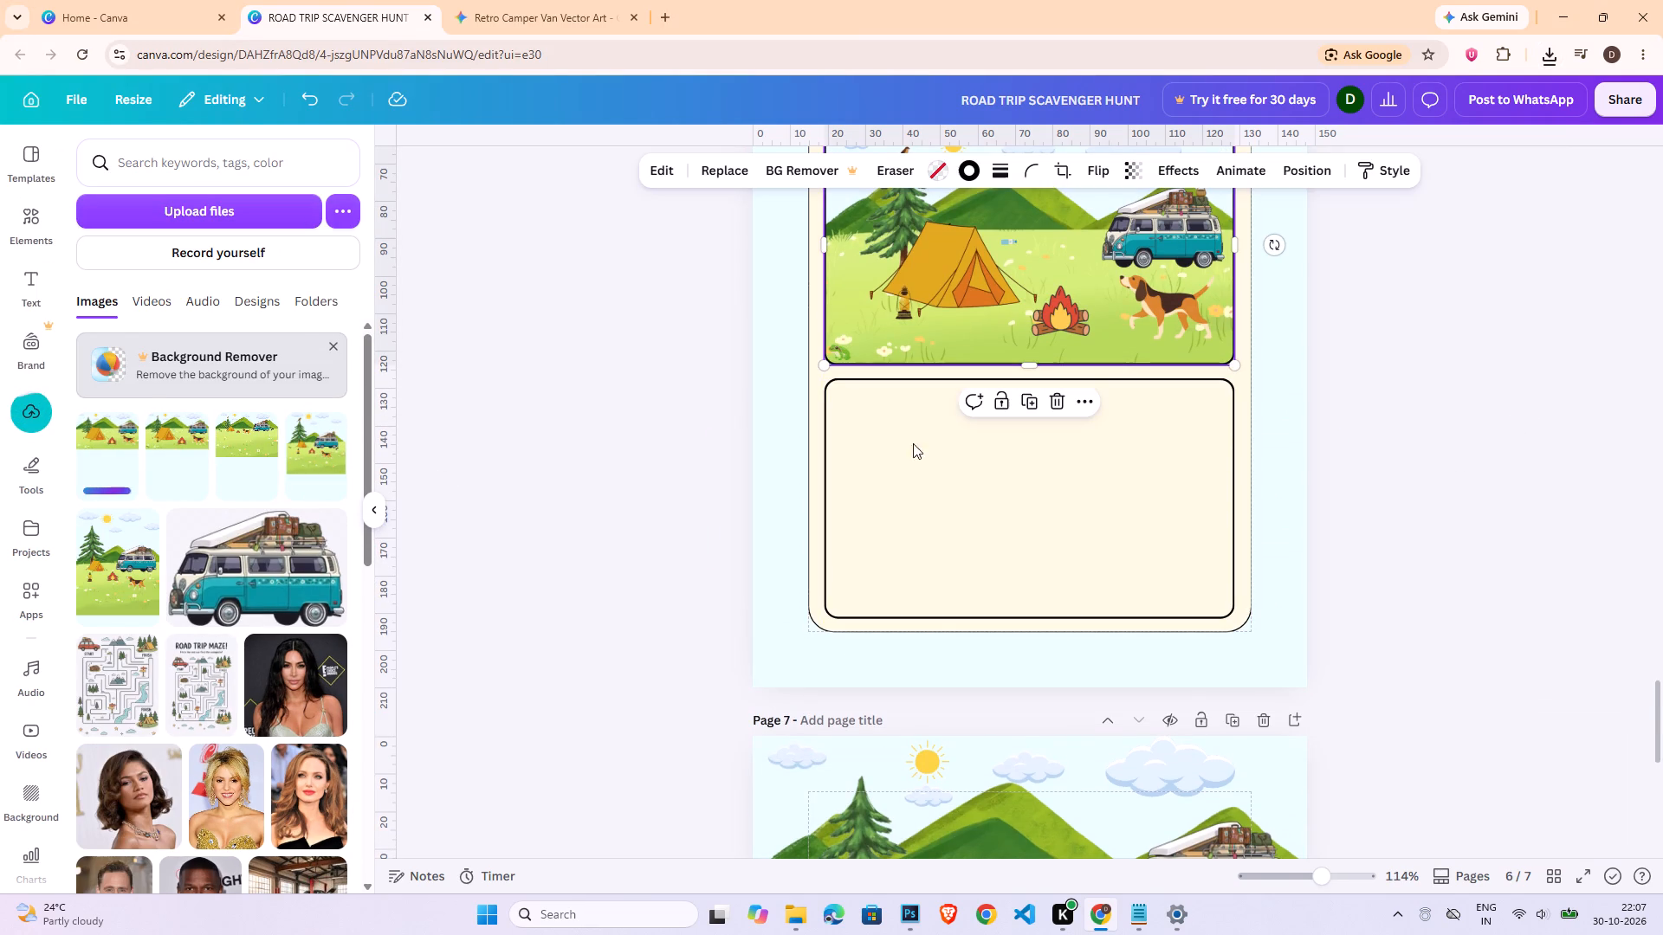
{"action": "left_click", "coordinate": [957, 488]}
{"action": "key", "text": "Delete"}
Duplicate page 6's filled upper frame and place the copy centred directly beneath it with a gap of 1.9.
{"action": "left_click", "coordinate": [857, 308]}
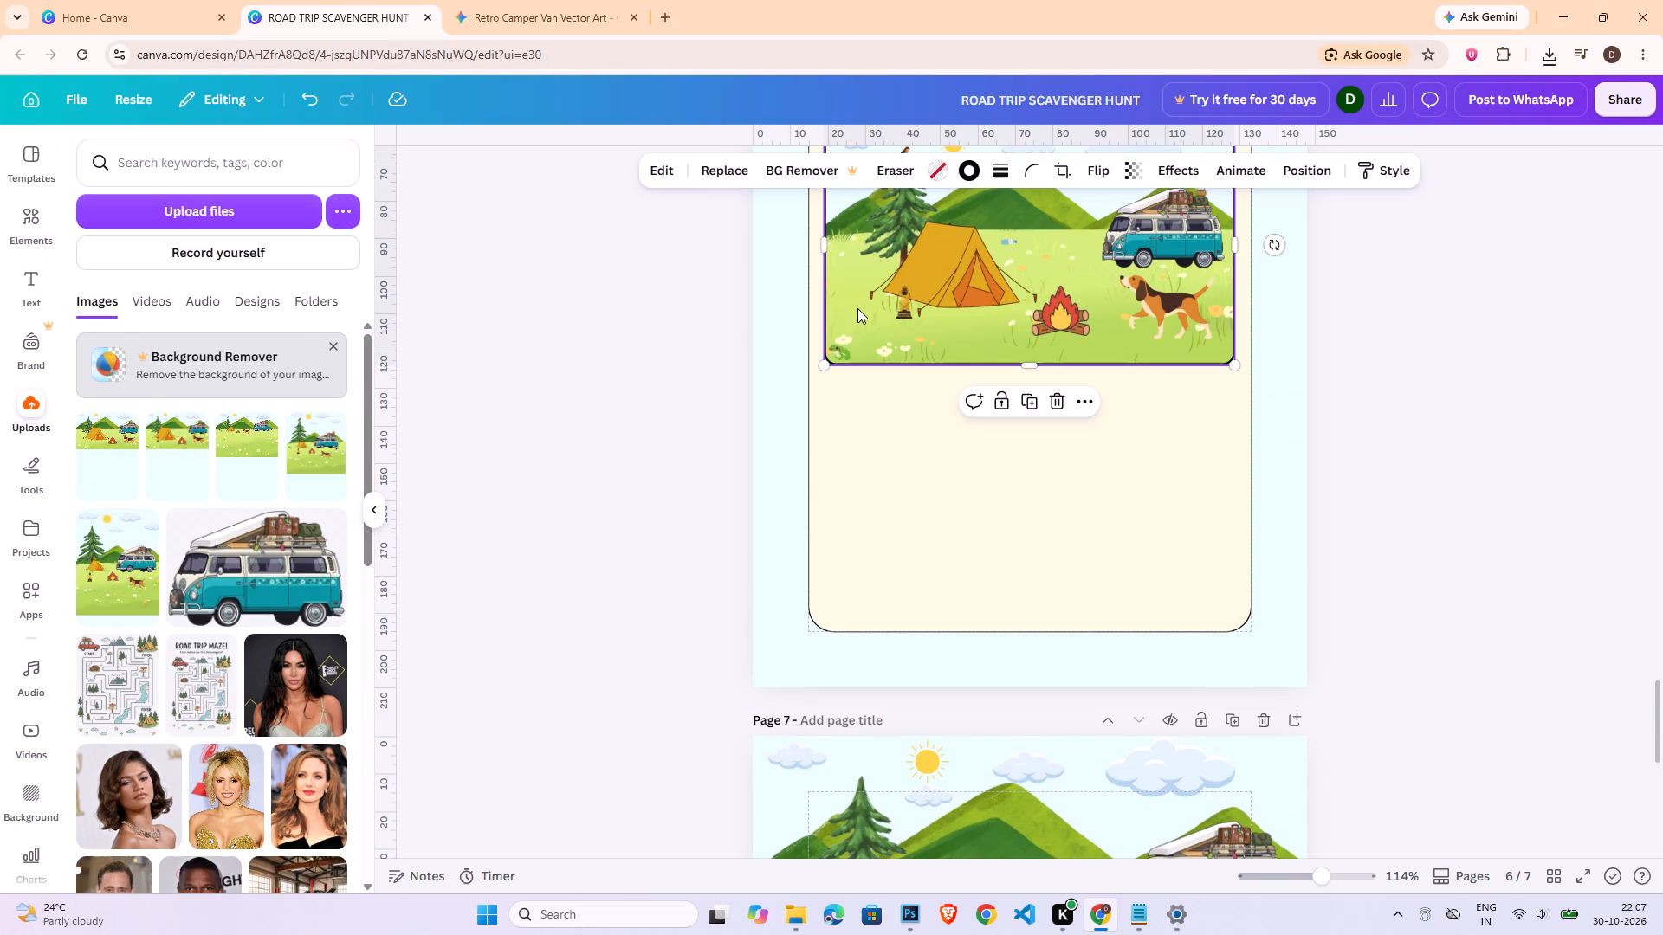
{"action": "key", "text": "ctrl+c"}
{"action": "key", "text": "ctrl+v"}
{"action": "left_click_drag", "start_coordinate": [1103, 299], "coordinate": [1100, 529]}
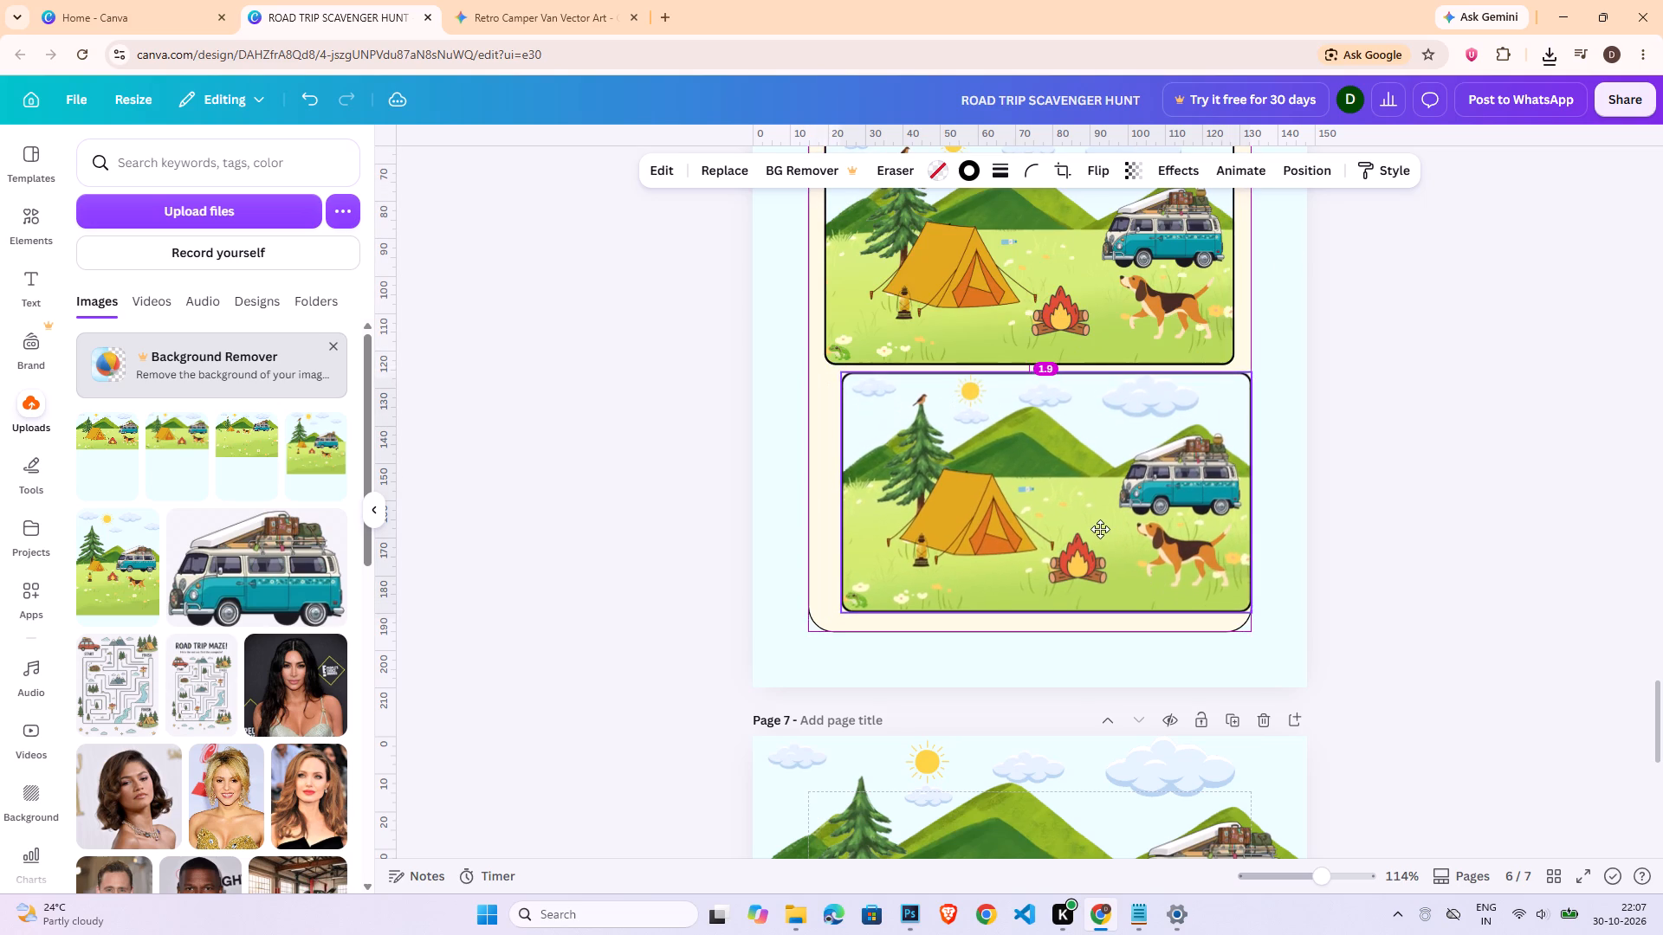
{"action": "left_click_drag", "start_coordinate": [1100, 529], "coordinate": [1090, 527]}
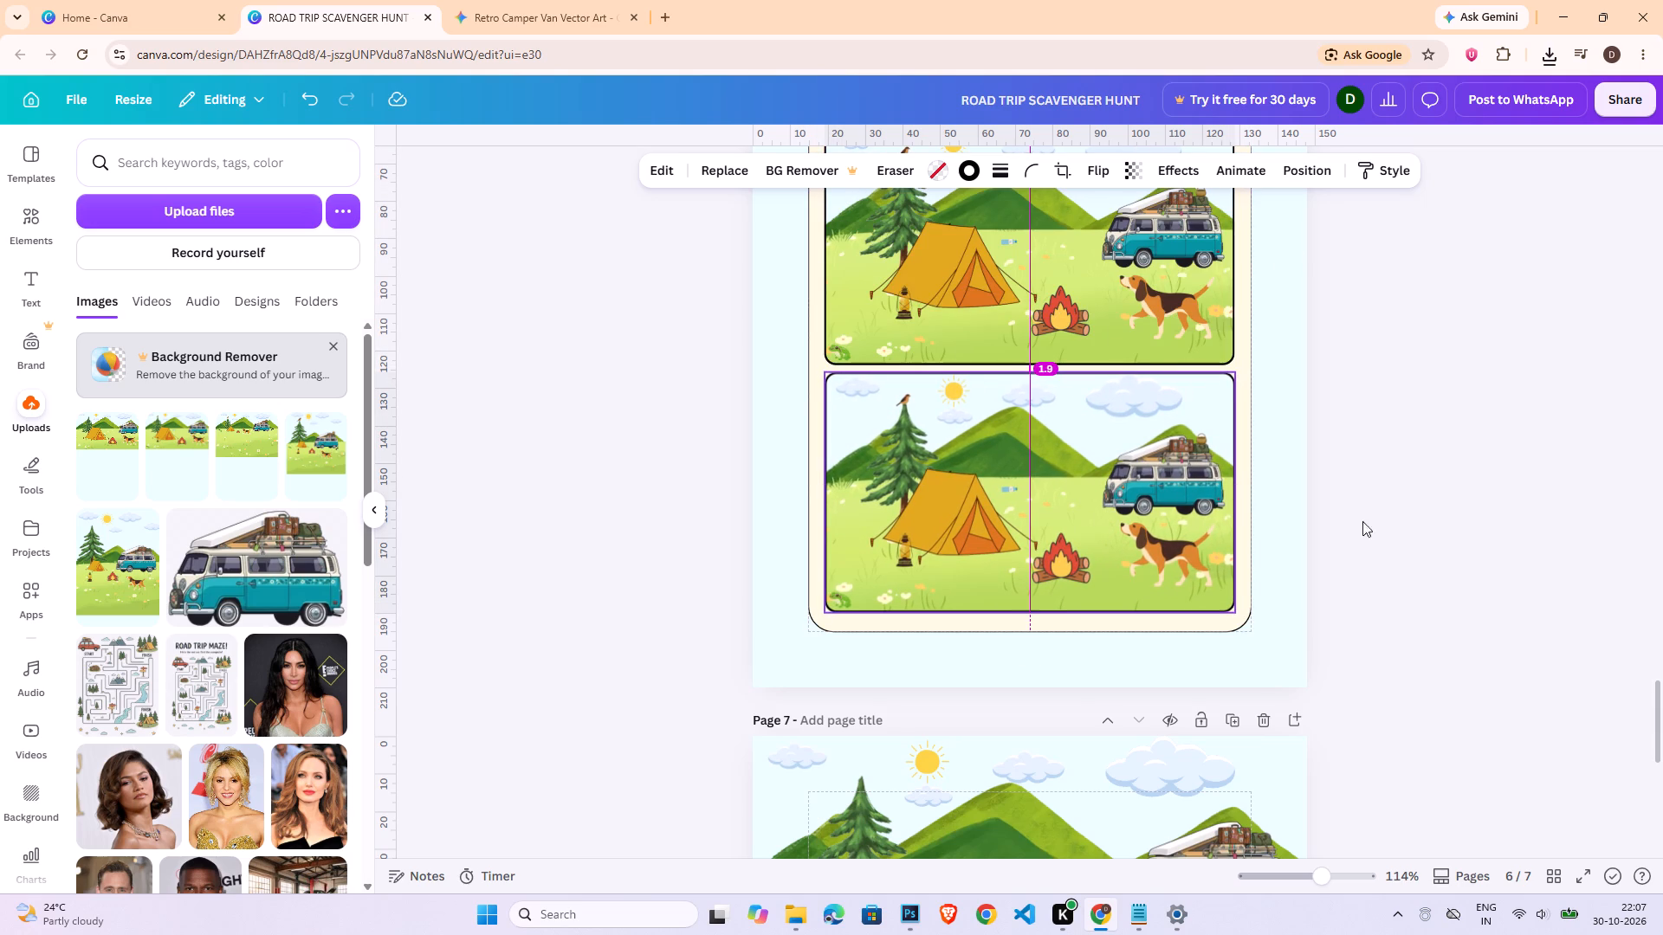
{"action": "left_click", "coordinate": [1662, 486]}
Replace the lower frame's picture with the uploaded scene missing the five items and reposition its crop to match the upper scene.
{"action": "left_click", "coordinate": [1060, 486]}
{"action": "key", "text": "Delete"}
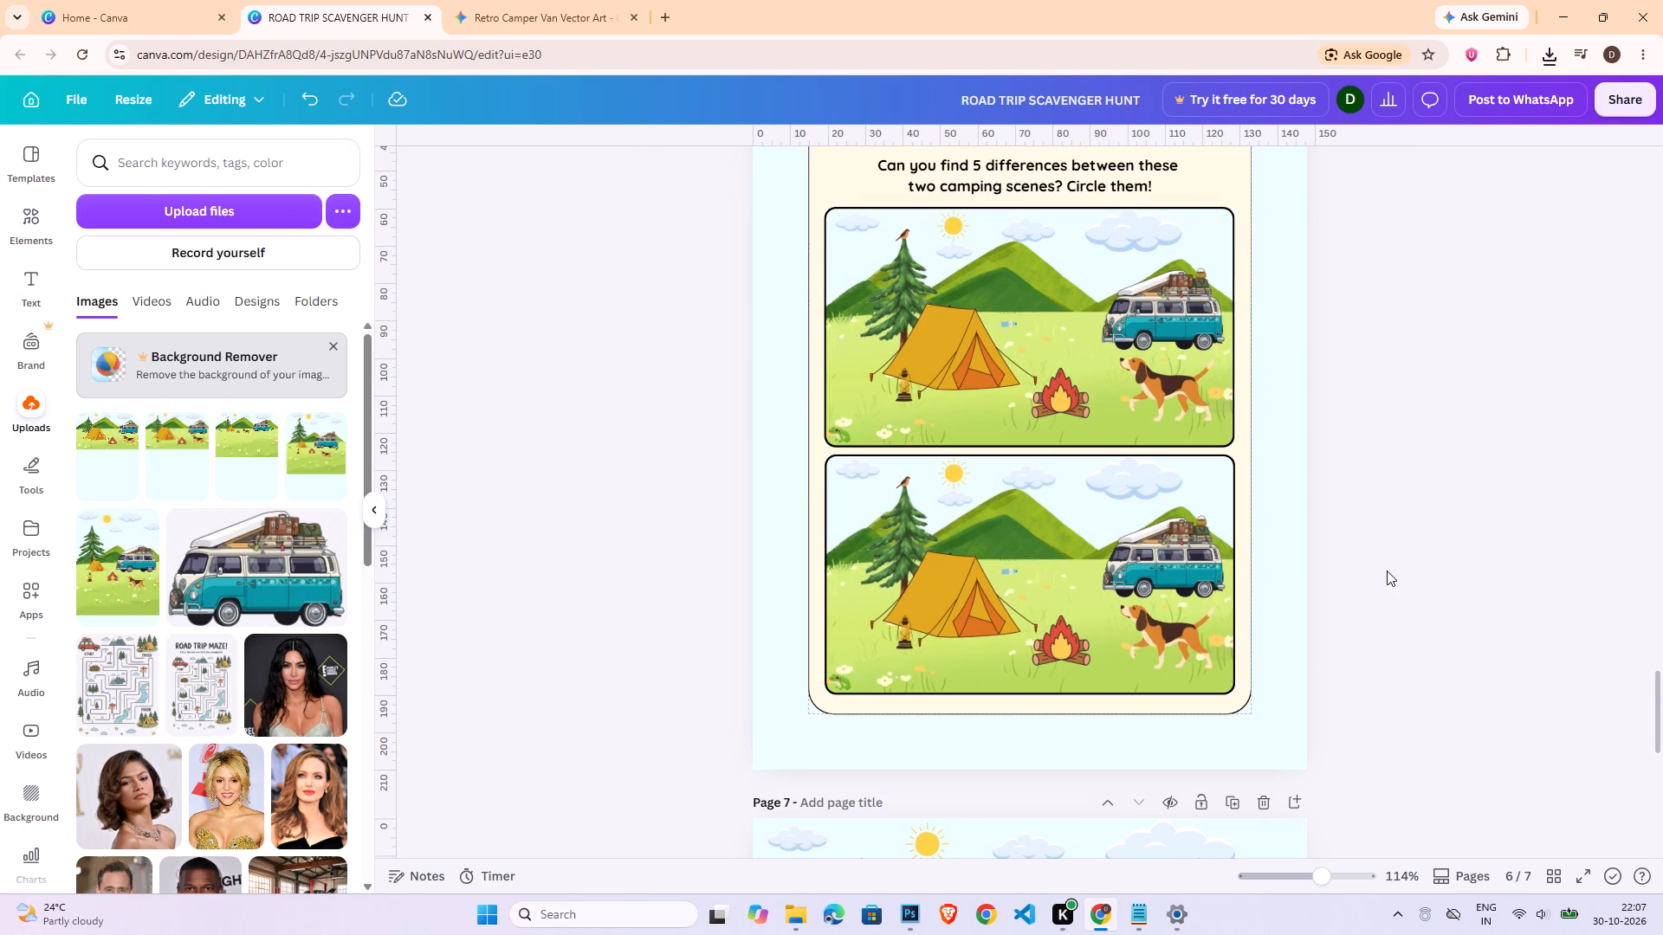
{"action": "left_click", "coordinate": [1384, 570]}
{"action": "left_click", "coordinate": [1024, 577]}
{"action": "key", "text": "Delete"}
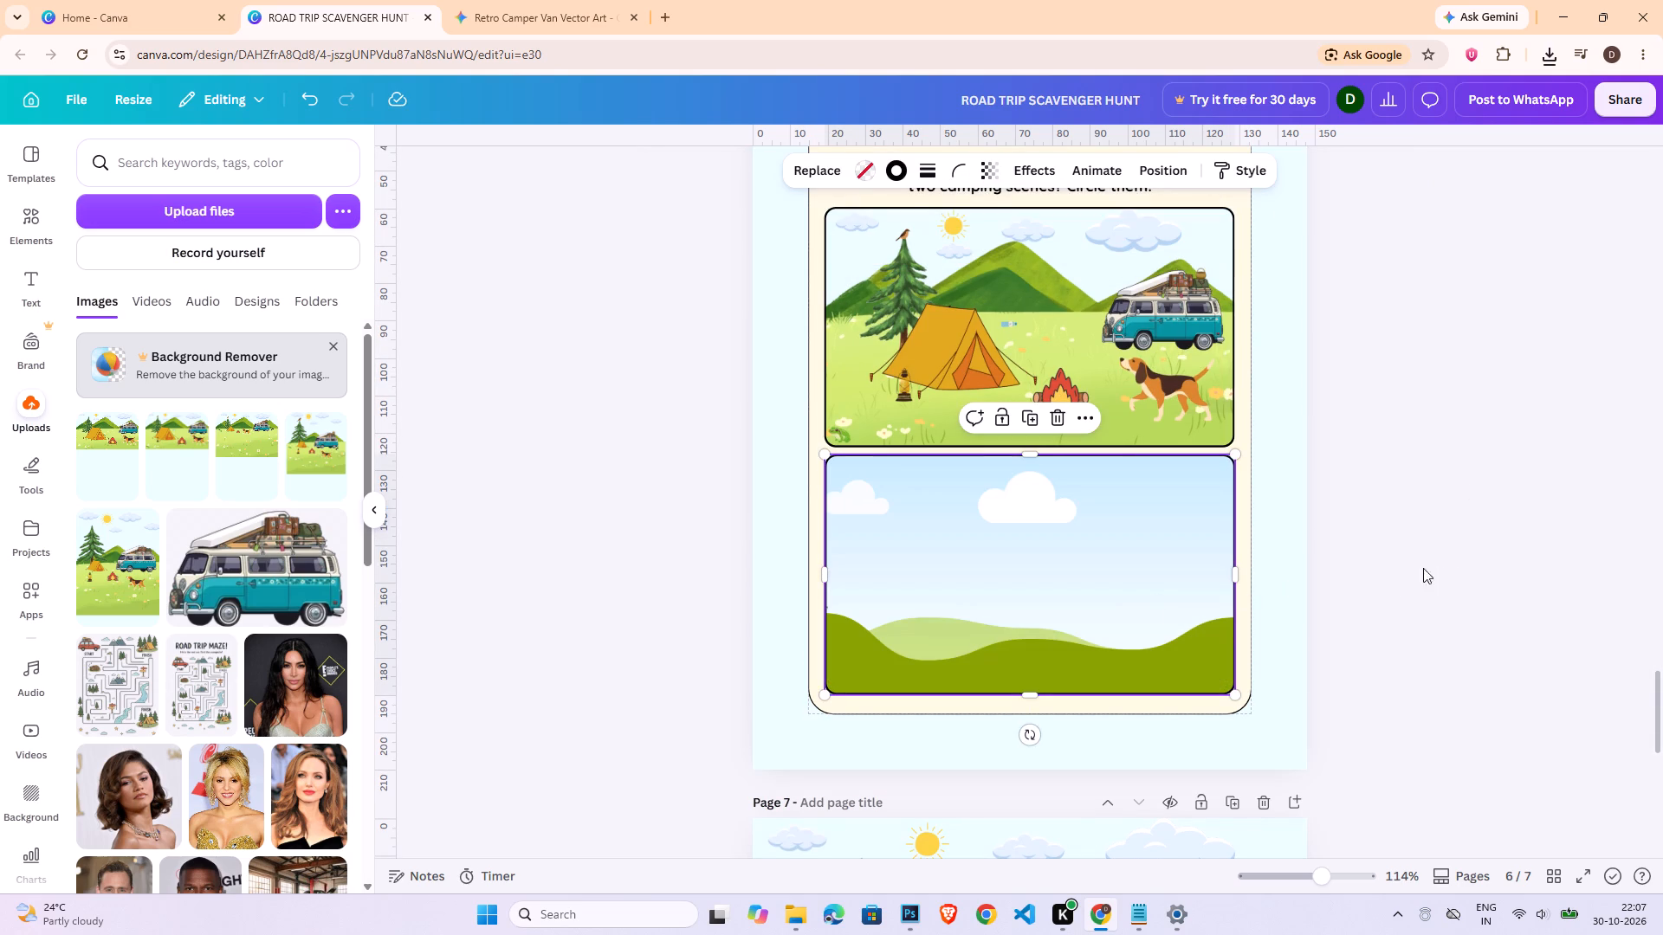
{"action": "left_click_drag", "start_coordinate": [102, 446], "coordinate": [966, 532]}
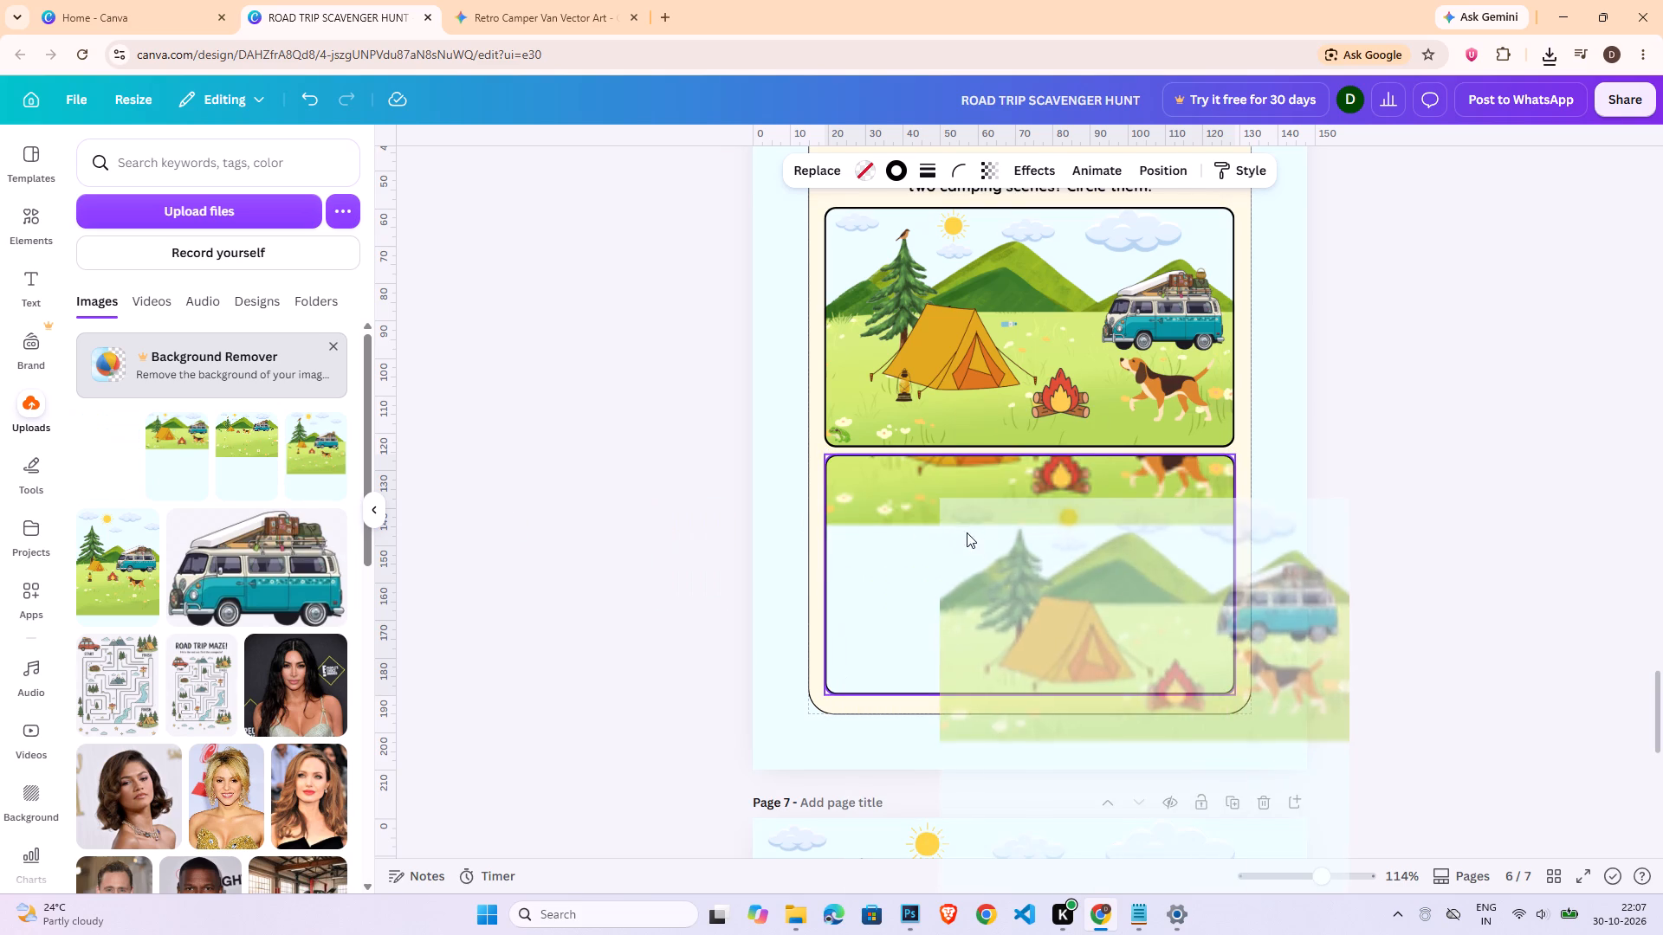
{"action": "double_click", "coordinate": [990, 539]}
{"action": "left_click_drag", "start_coordinate": [997, 501], "coordinate": [998, 511]}
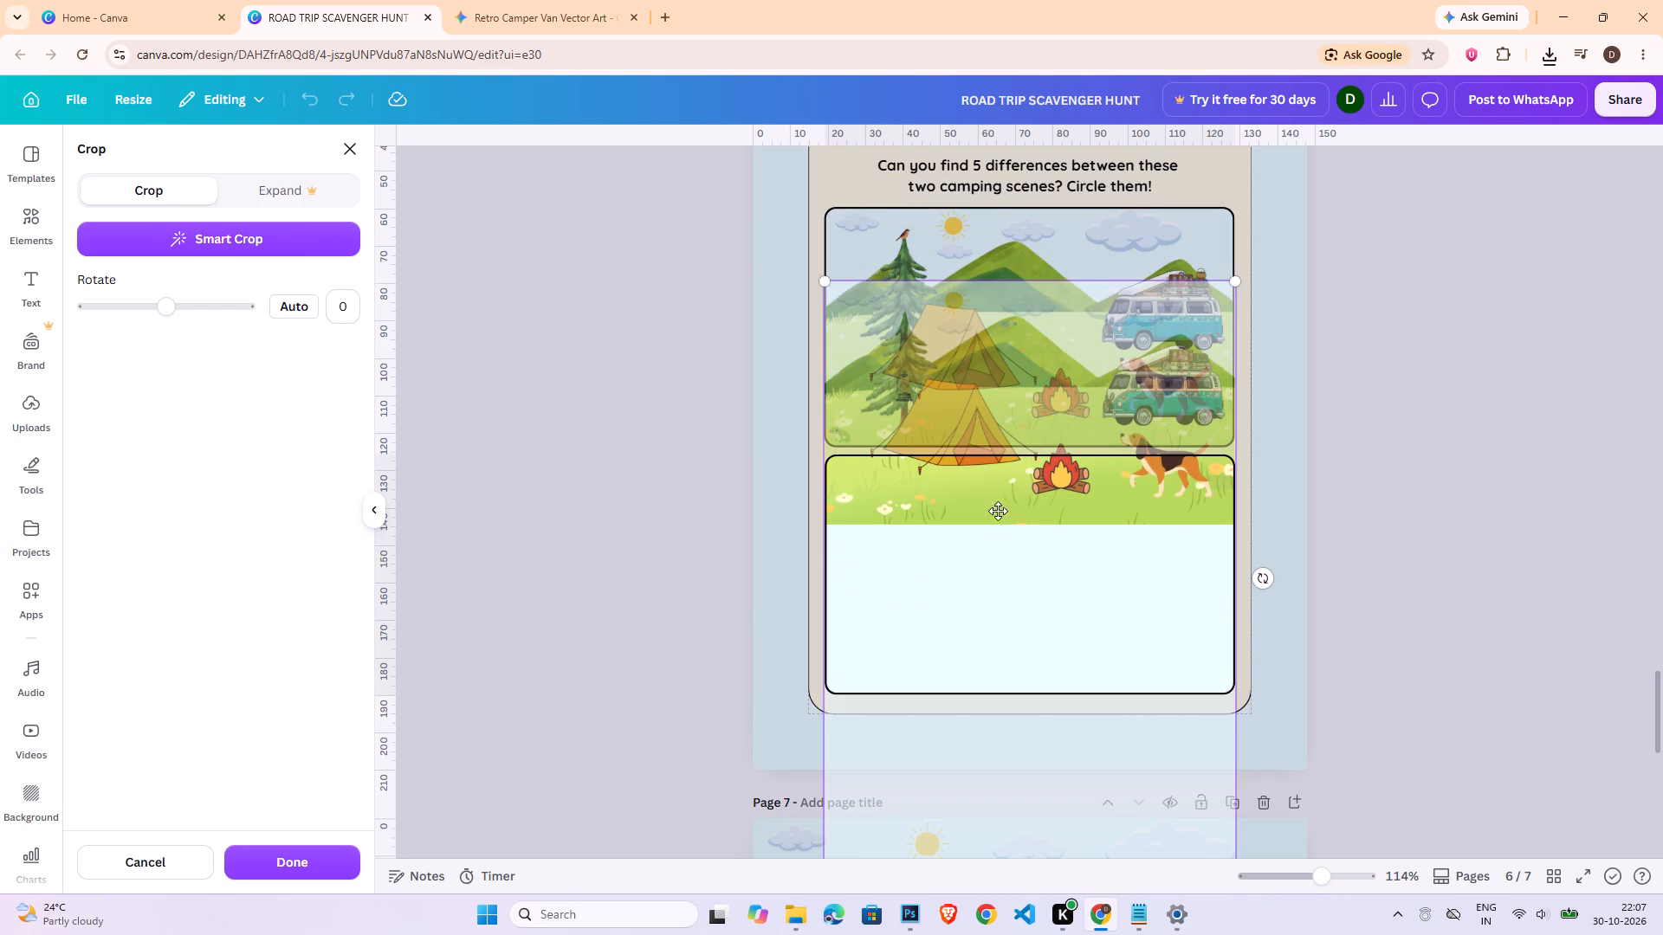
{"action": "left_click_drag", "start_coordinate": [998, 511], "coordinate": [1010, 709]}
{"action": "double_click", "coordinate": [1494, 517]}
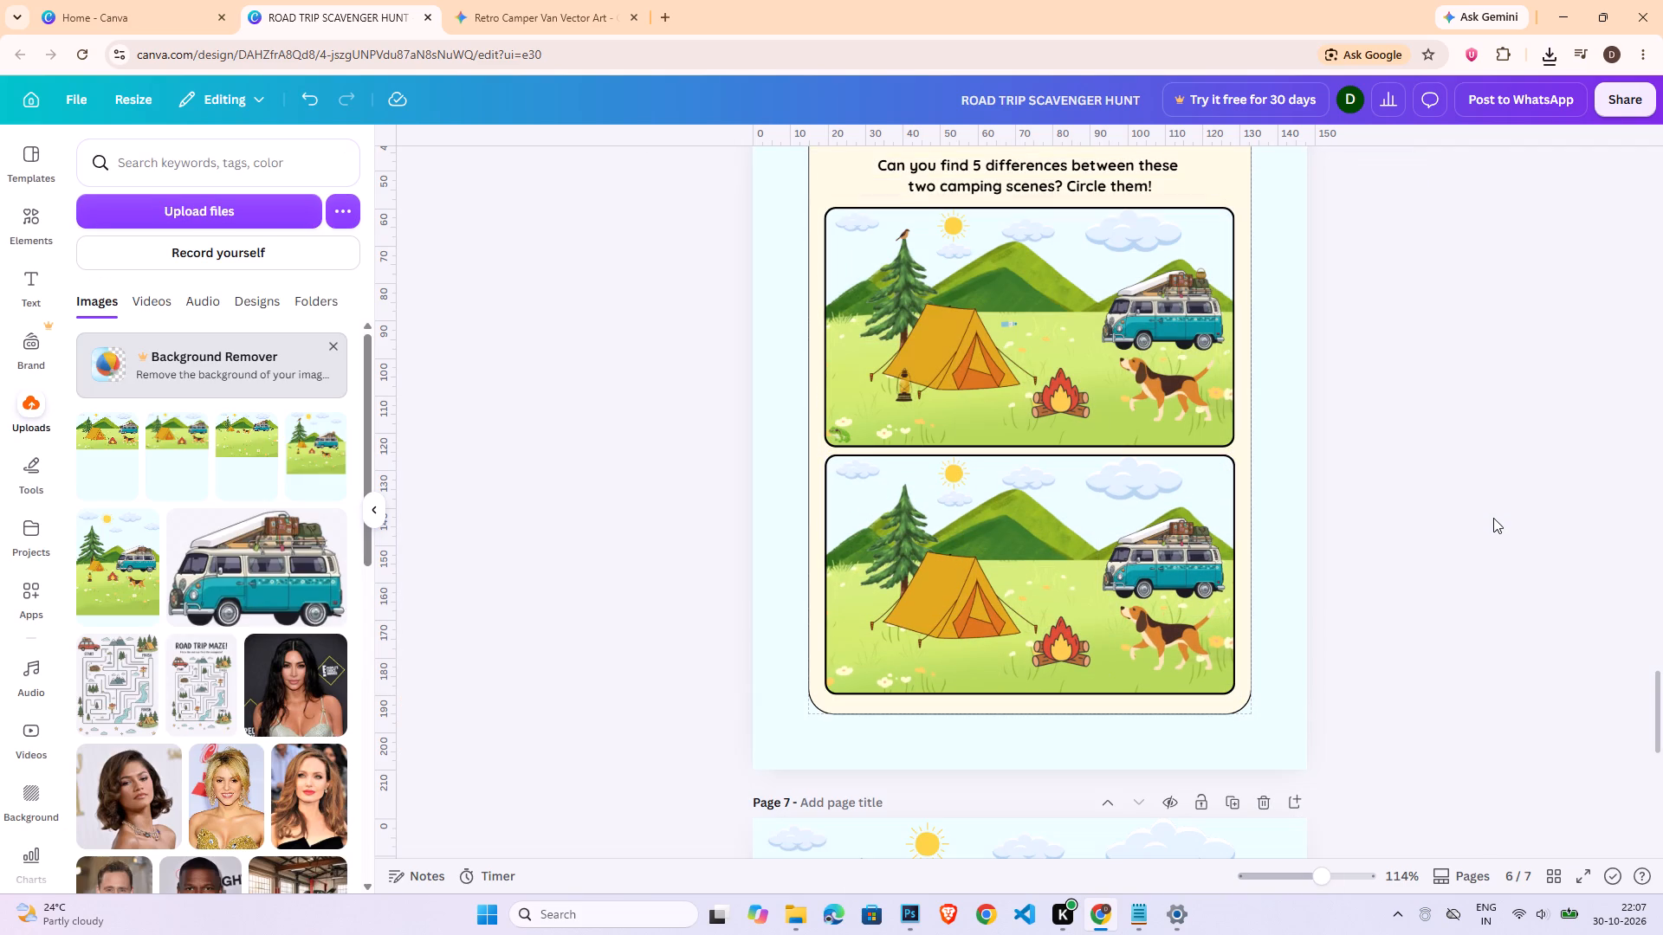
{"action": "left_click", "coordinate": [1493, 510]}
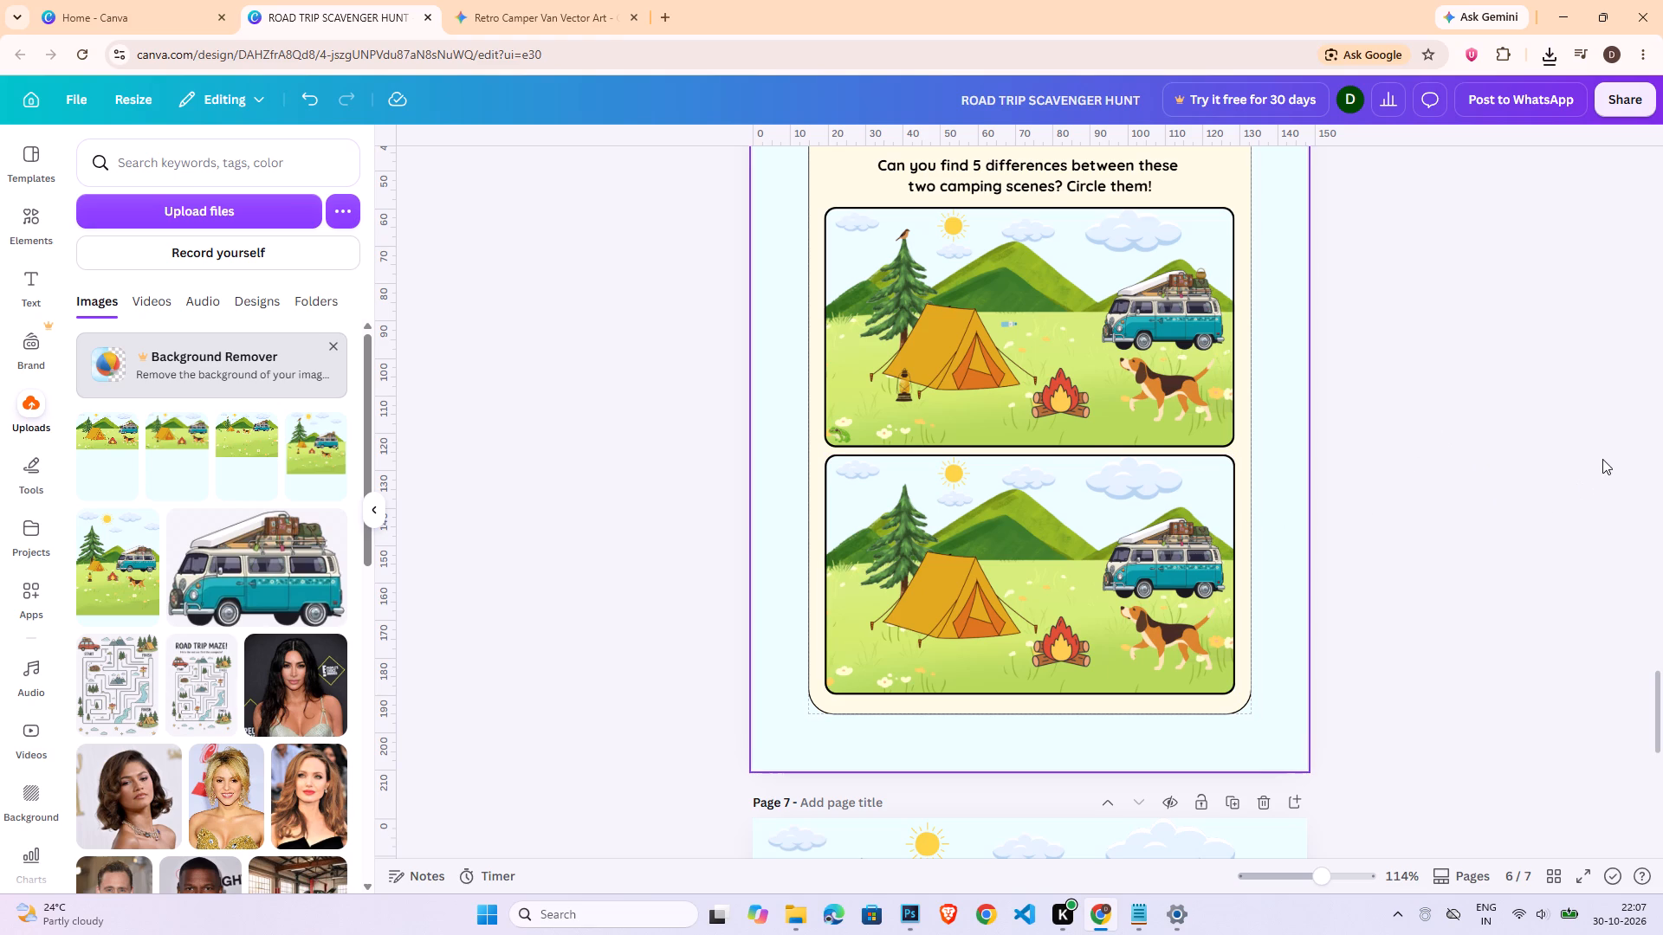
Delete page 7 from the booklet.
{"action": "scroll", "coordinate": [1602, 459], "scroll_direction": "up", "scroll_amount": 3}
{"action": "scroll", "coordinate": [1407, 515], "scroll_direction": "up", "scroll_amount": 2}
{"action": "left_click", "coordinate": [1299, 875]}
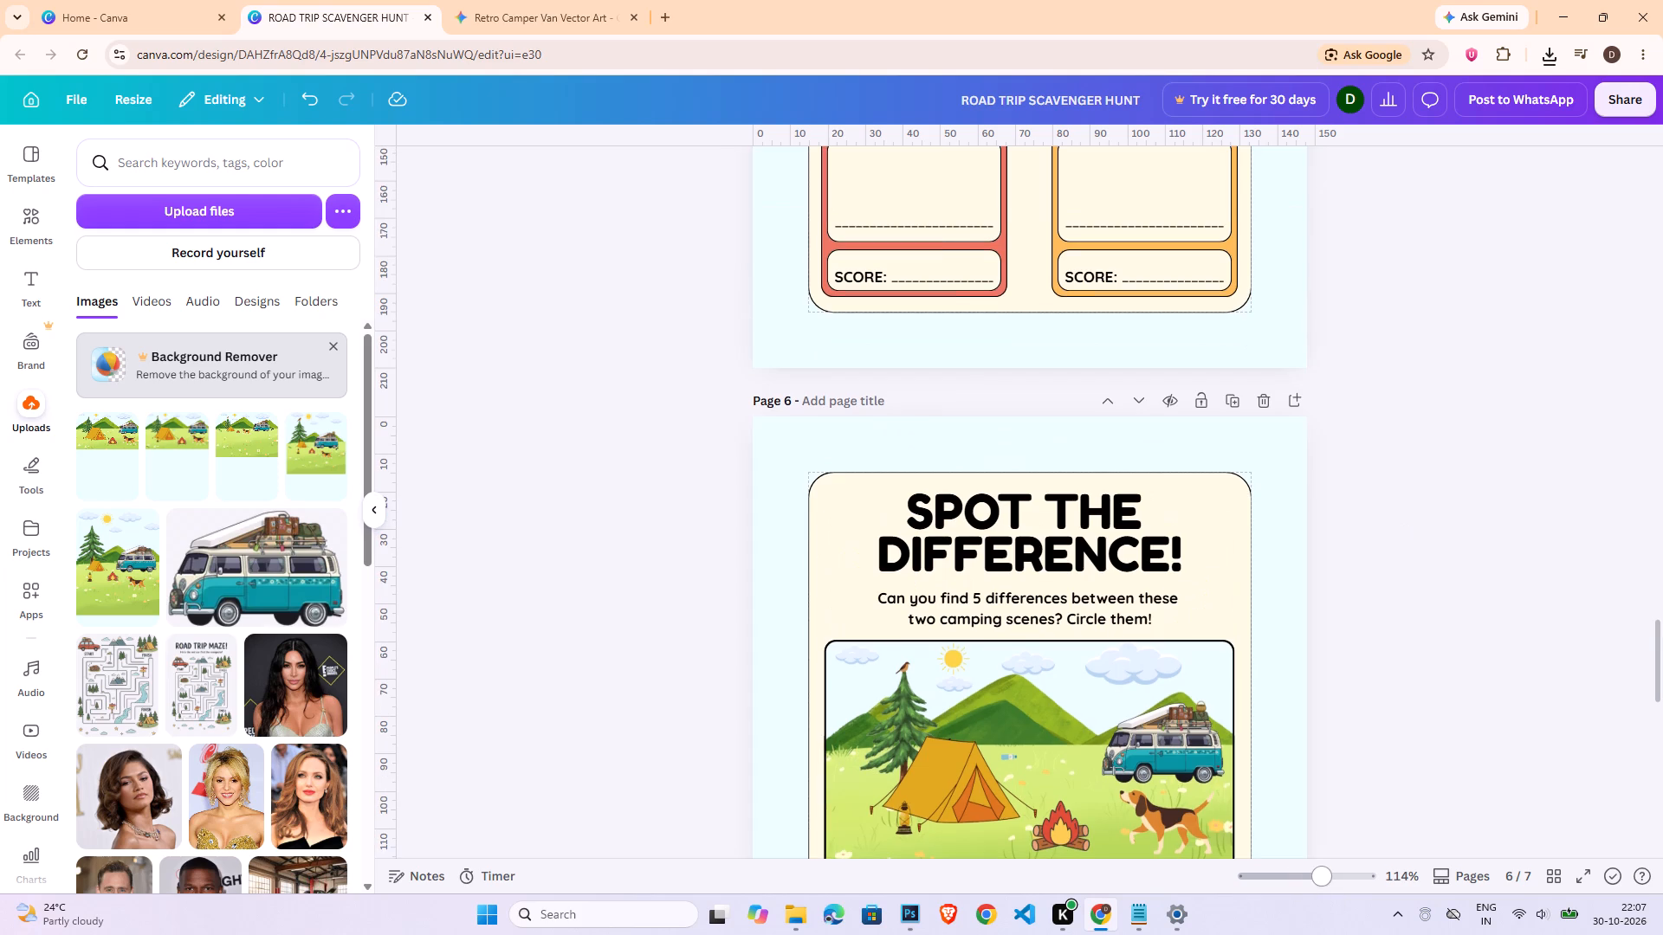
{"action": "scroll", "coordinate": [1343, 711], "scroll_direction": "down", "scroll_amount": 2}
{"action": "left_click", "coordinate": [1323, 877]}
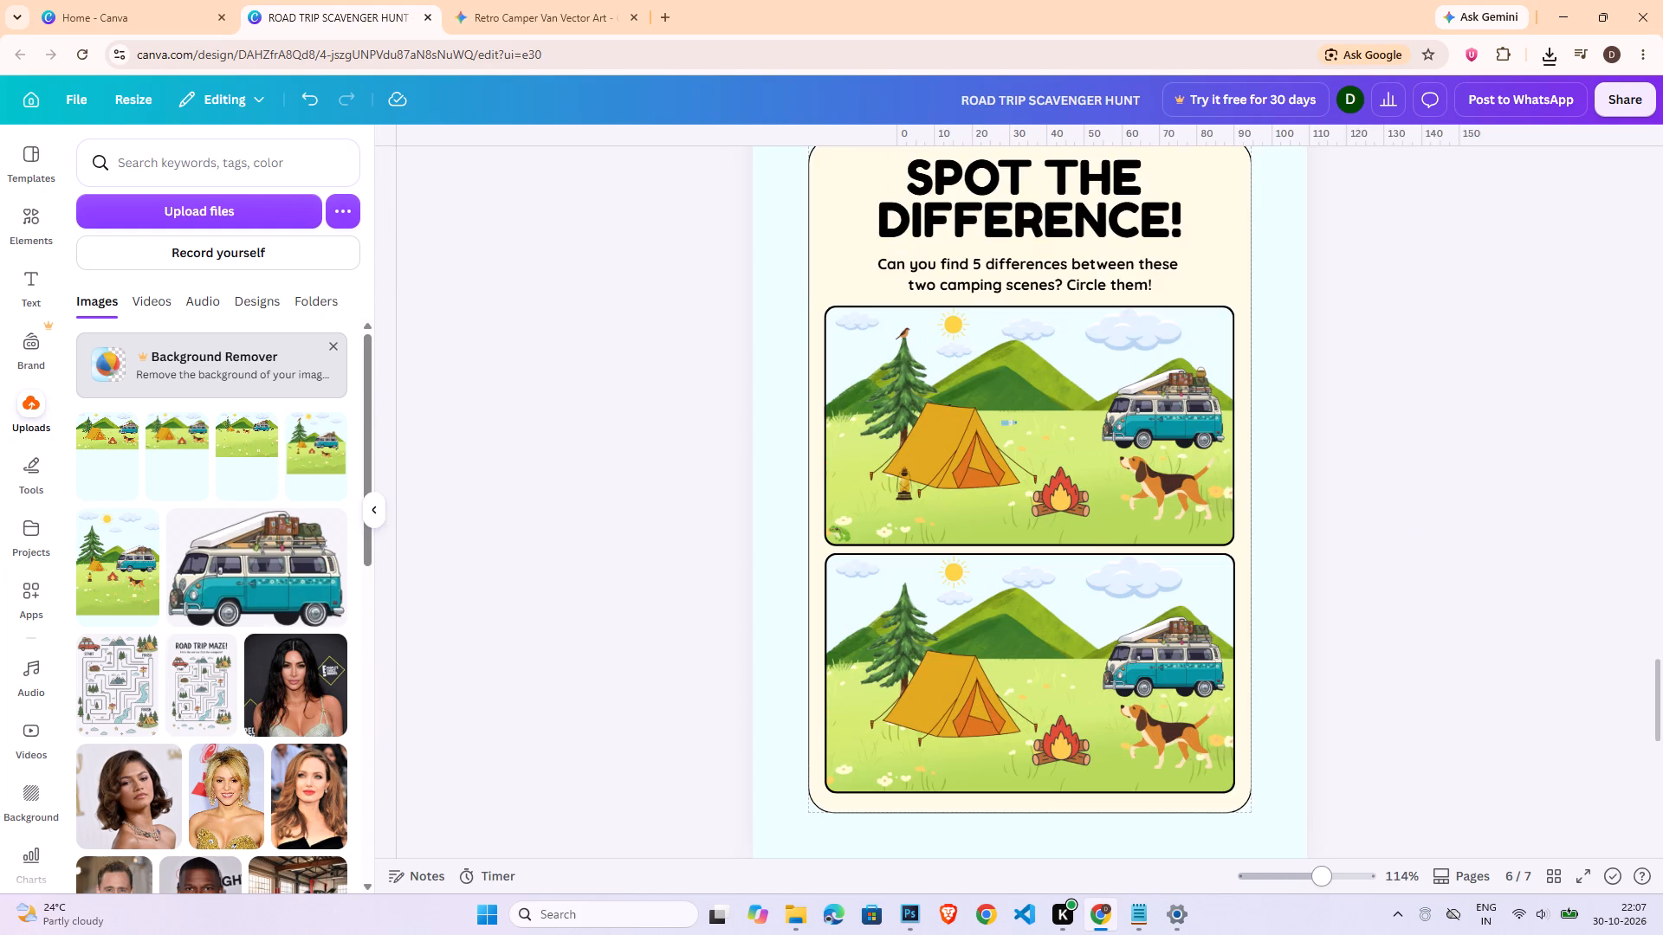
{"action": "scroll", "coordinate": [1349, 737], "scroll_direction": "down", "scroll_amount": 4}
{"action": "left_click", "coordinate": [1369, 727]}
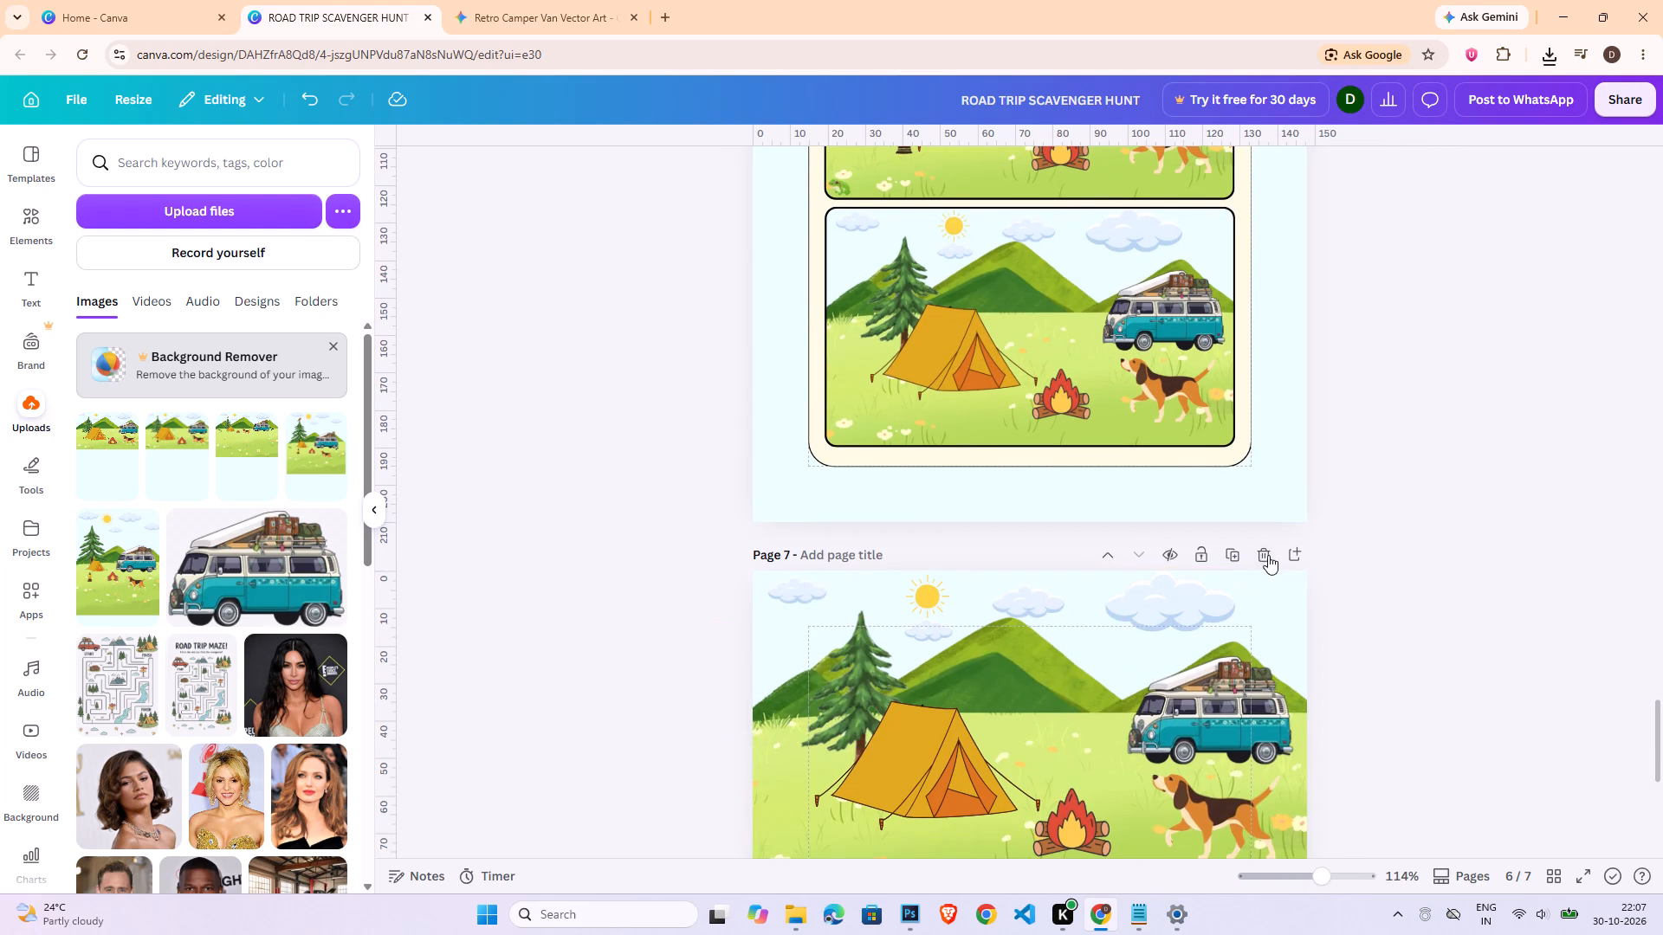
{"action": "left_click", "coordinate": [1269, 556]}
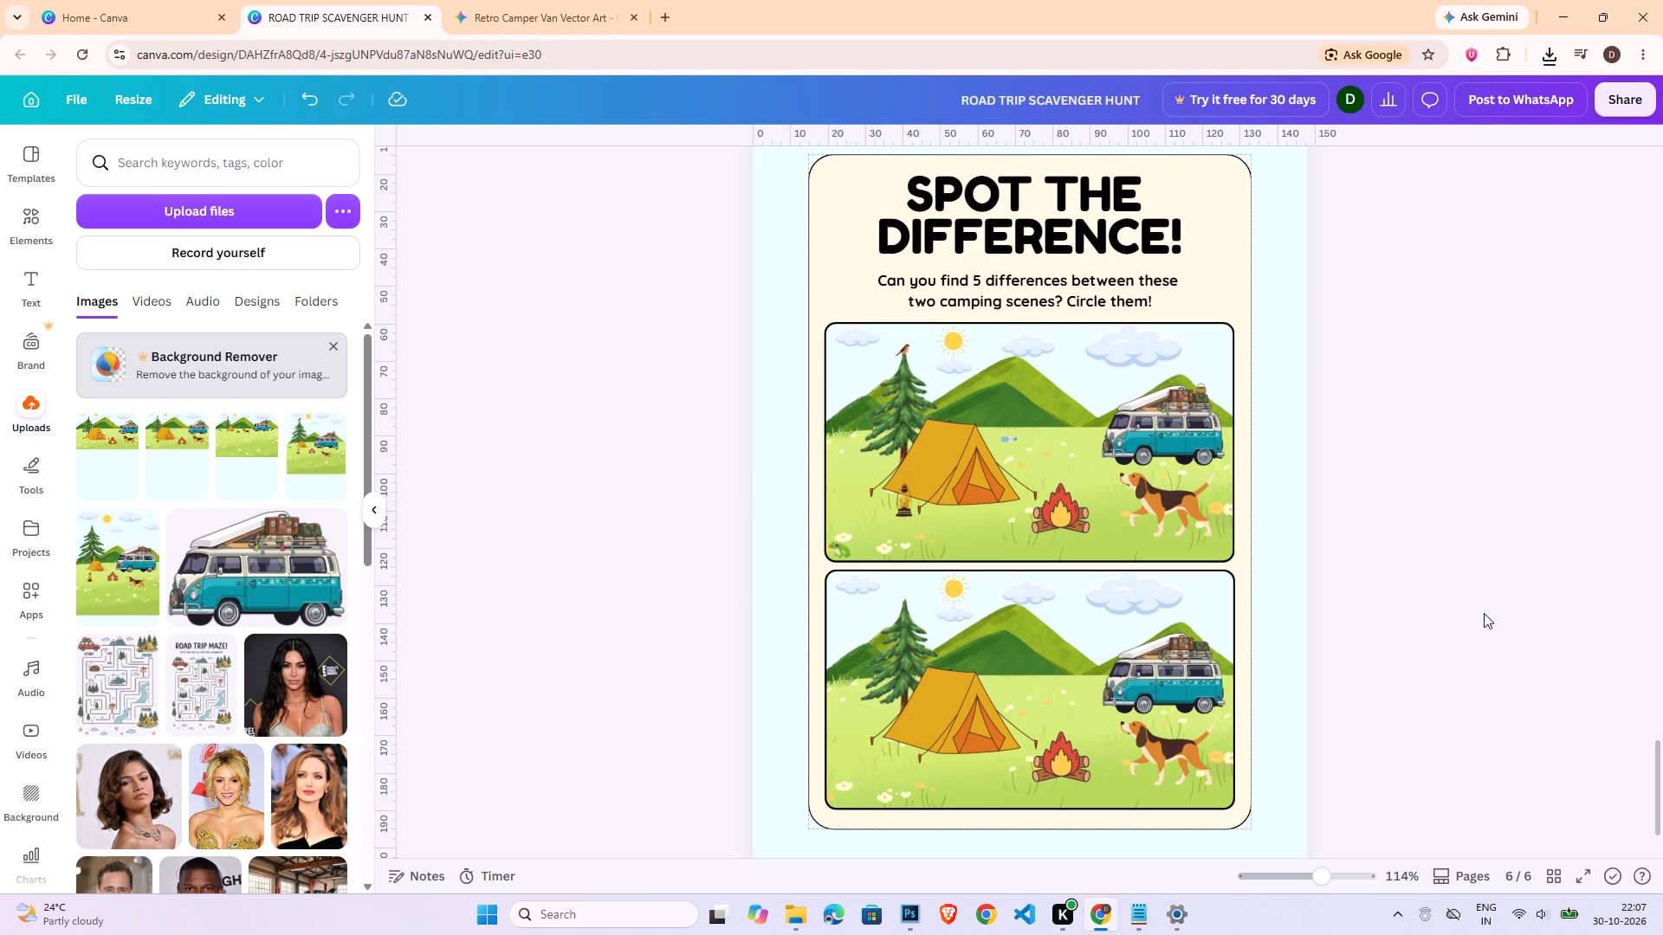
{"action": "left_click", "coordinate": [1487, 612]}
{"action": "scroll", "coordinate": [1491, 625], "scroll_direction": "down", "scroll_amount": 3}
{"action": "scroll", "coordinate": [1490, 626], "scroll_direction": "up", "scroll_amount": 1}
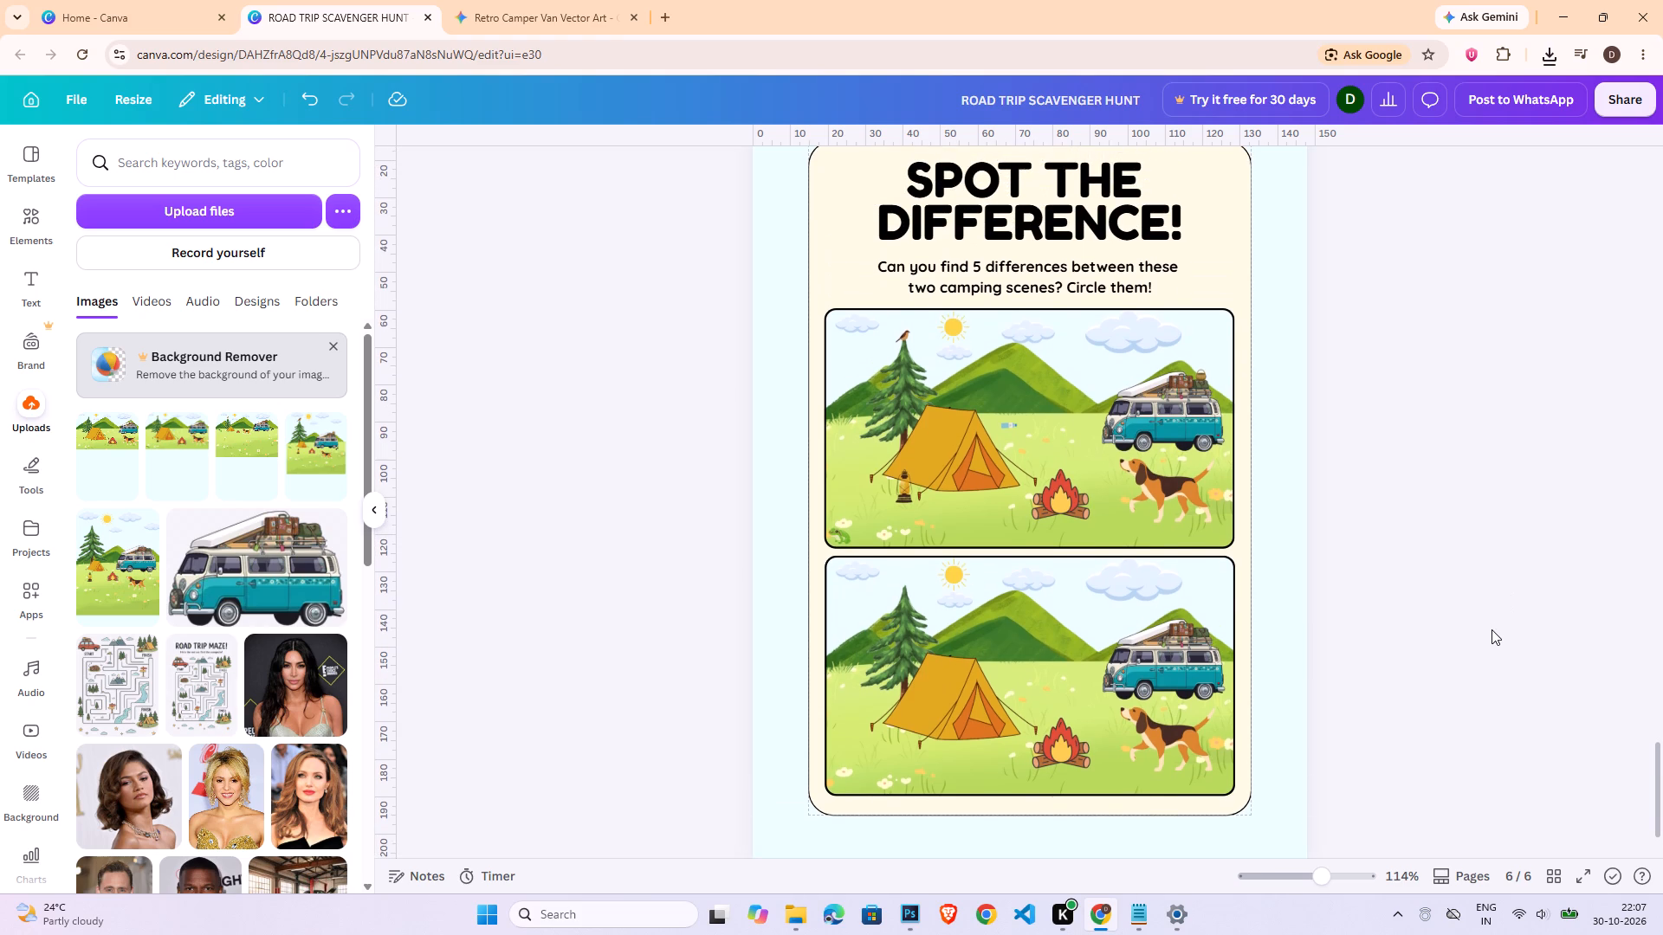
Copy the two blue clouds and the small star beneath the tree from page 5 onto page 6.
{"action": "scroll", "coordinate": [1499, 633], "scroll_direction": "up", "scroll_amount": 6}
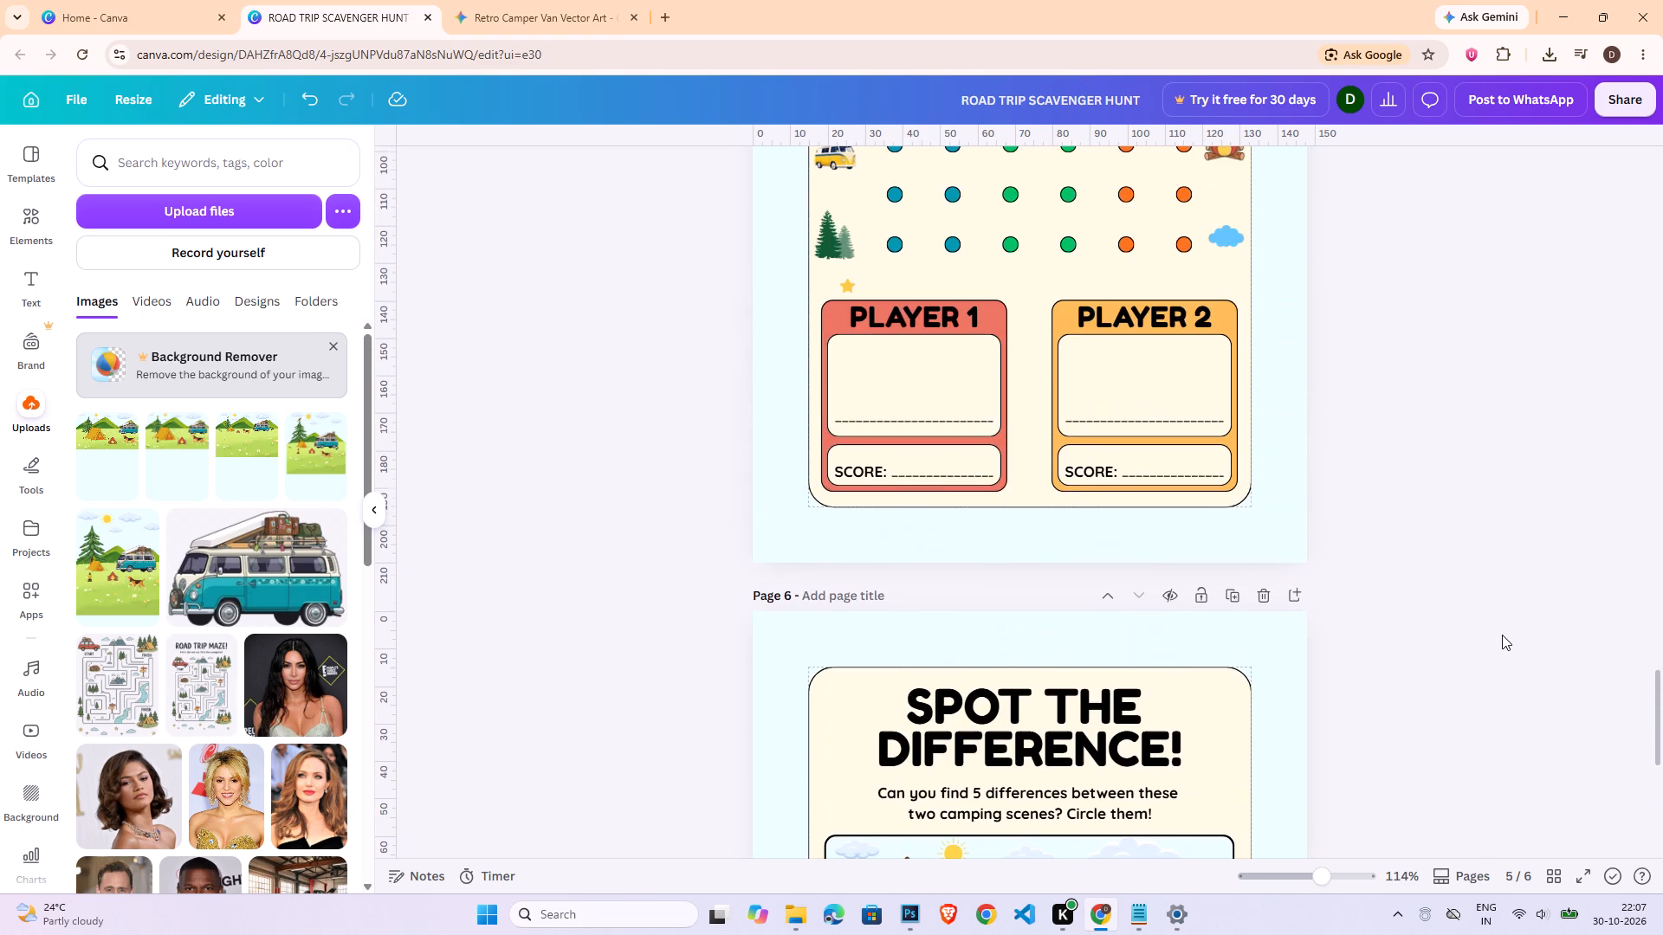
{"action": "left_click", "coordinate": [1227, 225]}
{"action": "scroll", "coordinate": [1291, 384], "scroll_direction": "up", "scroll_amount": 2}
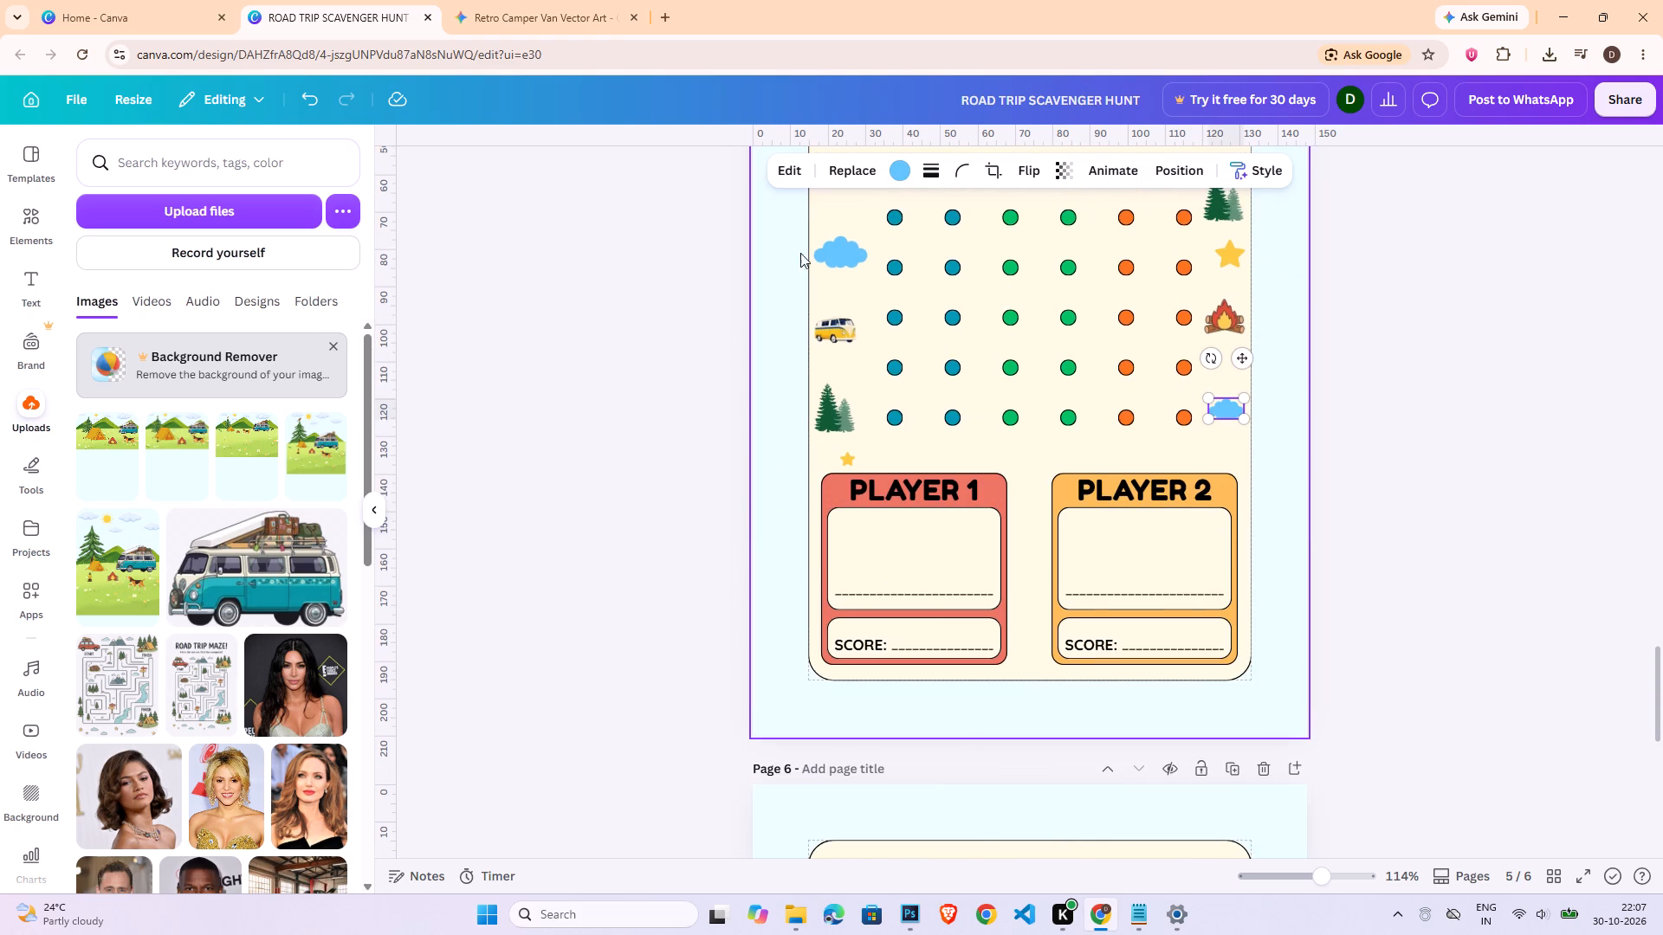
{"action": "left_click", "coordinate": [825, 248], "text": "shift"}
{"action": "left_click", "coordinate": [1396, 405]}
{"action": "left_click", "coordinate": [1232, 412]}
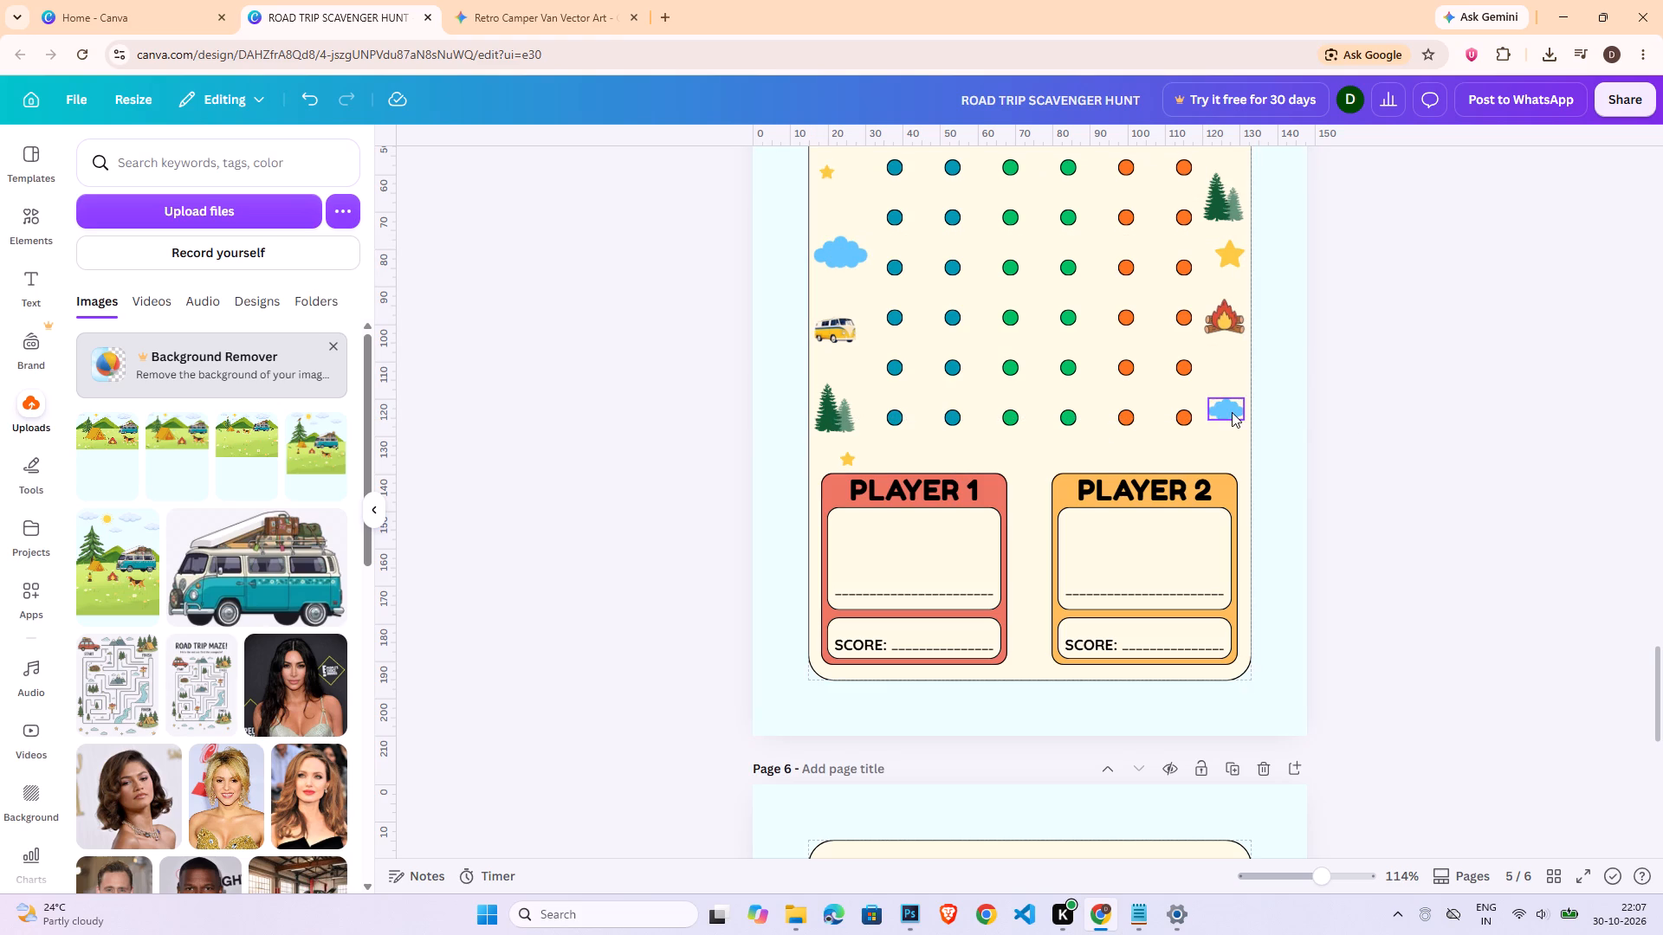
{"action": "left_click", "coordinate": [842, 460], "text": "shift"}
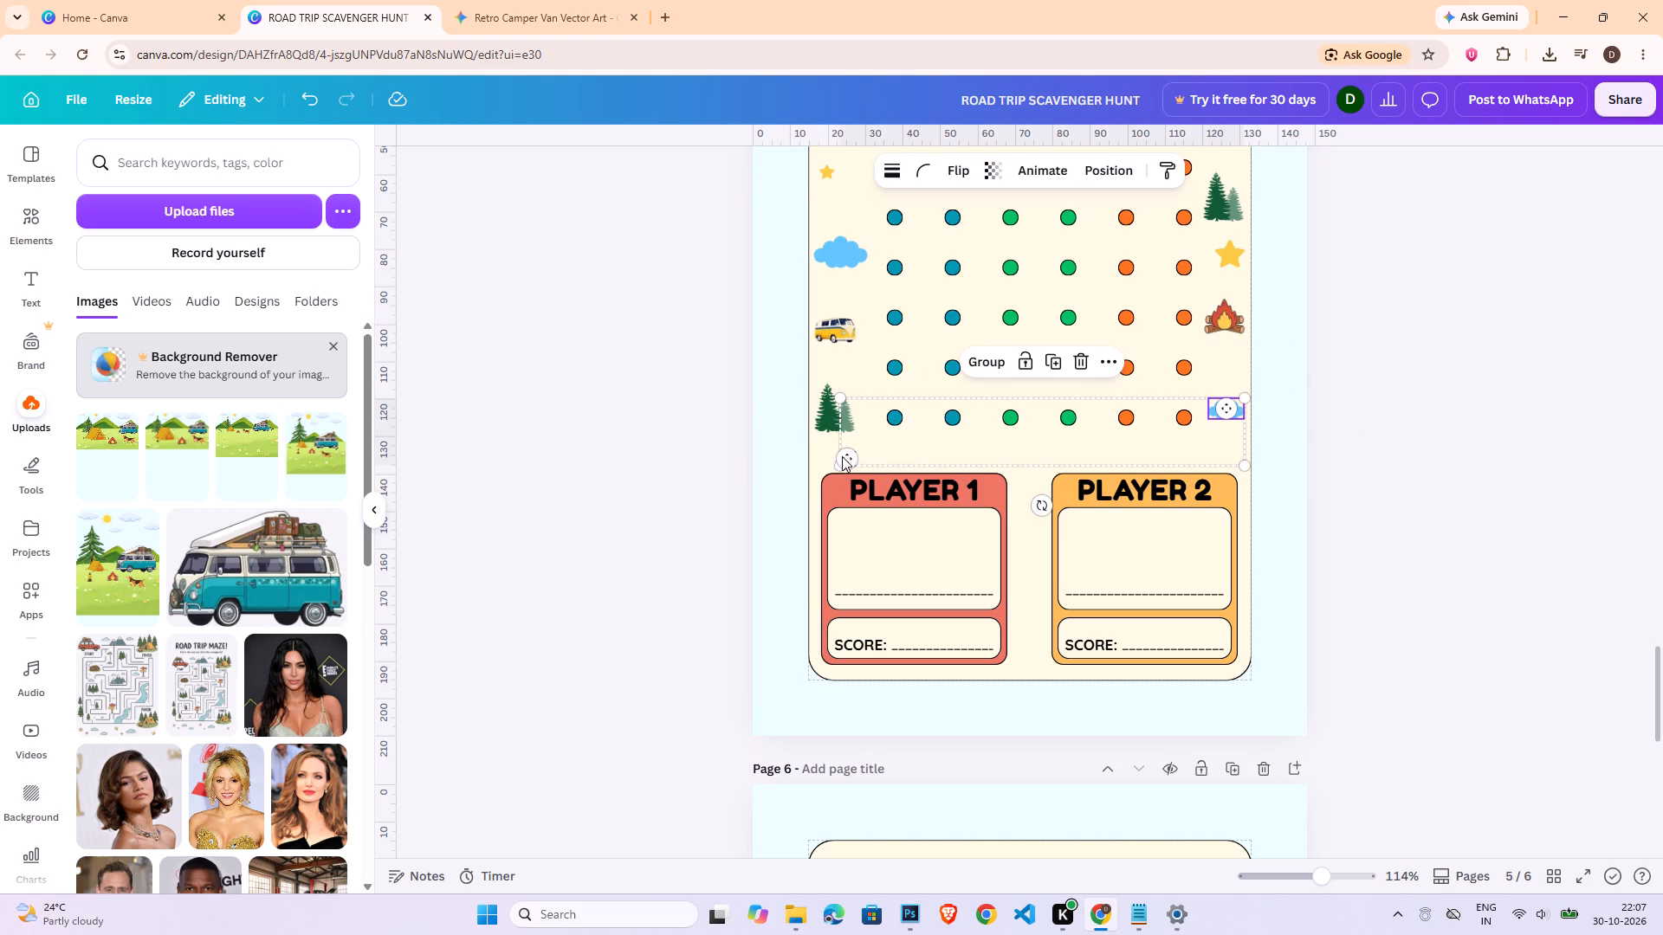
{"action": "left_click", "coordinate": [844, 254], "text": "shift"}
{"action": "key", "text": "ctrl+c"}
{"action": "scroll", "coordinate": [1427, 661], "scroll_direction": "down", "scroll_amount": 6}
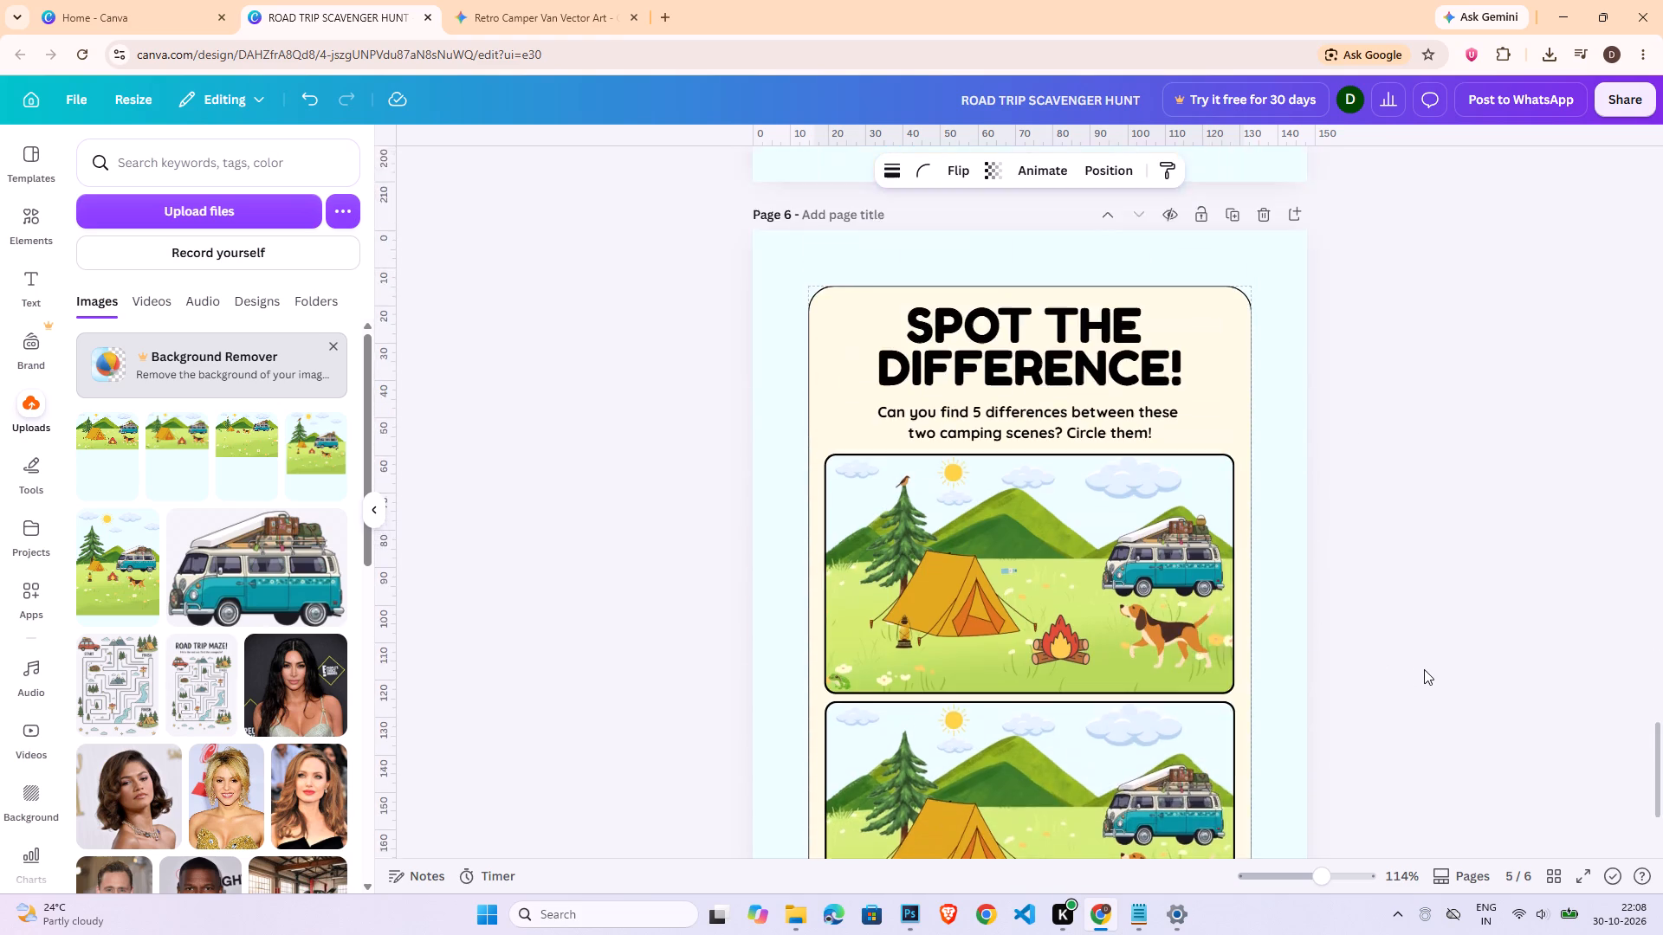
{"action": "scroll", "coordinate": [1424, 669], "scroll_direction": "down", "scroll_amount": 3}
{"action": "left_click", "coordinate": [971, 732]}
{"action": "key", "text": "ctrl+v"}
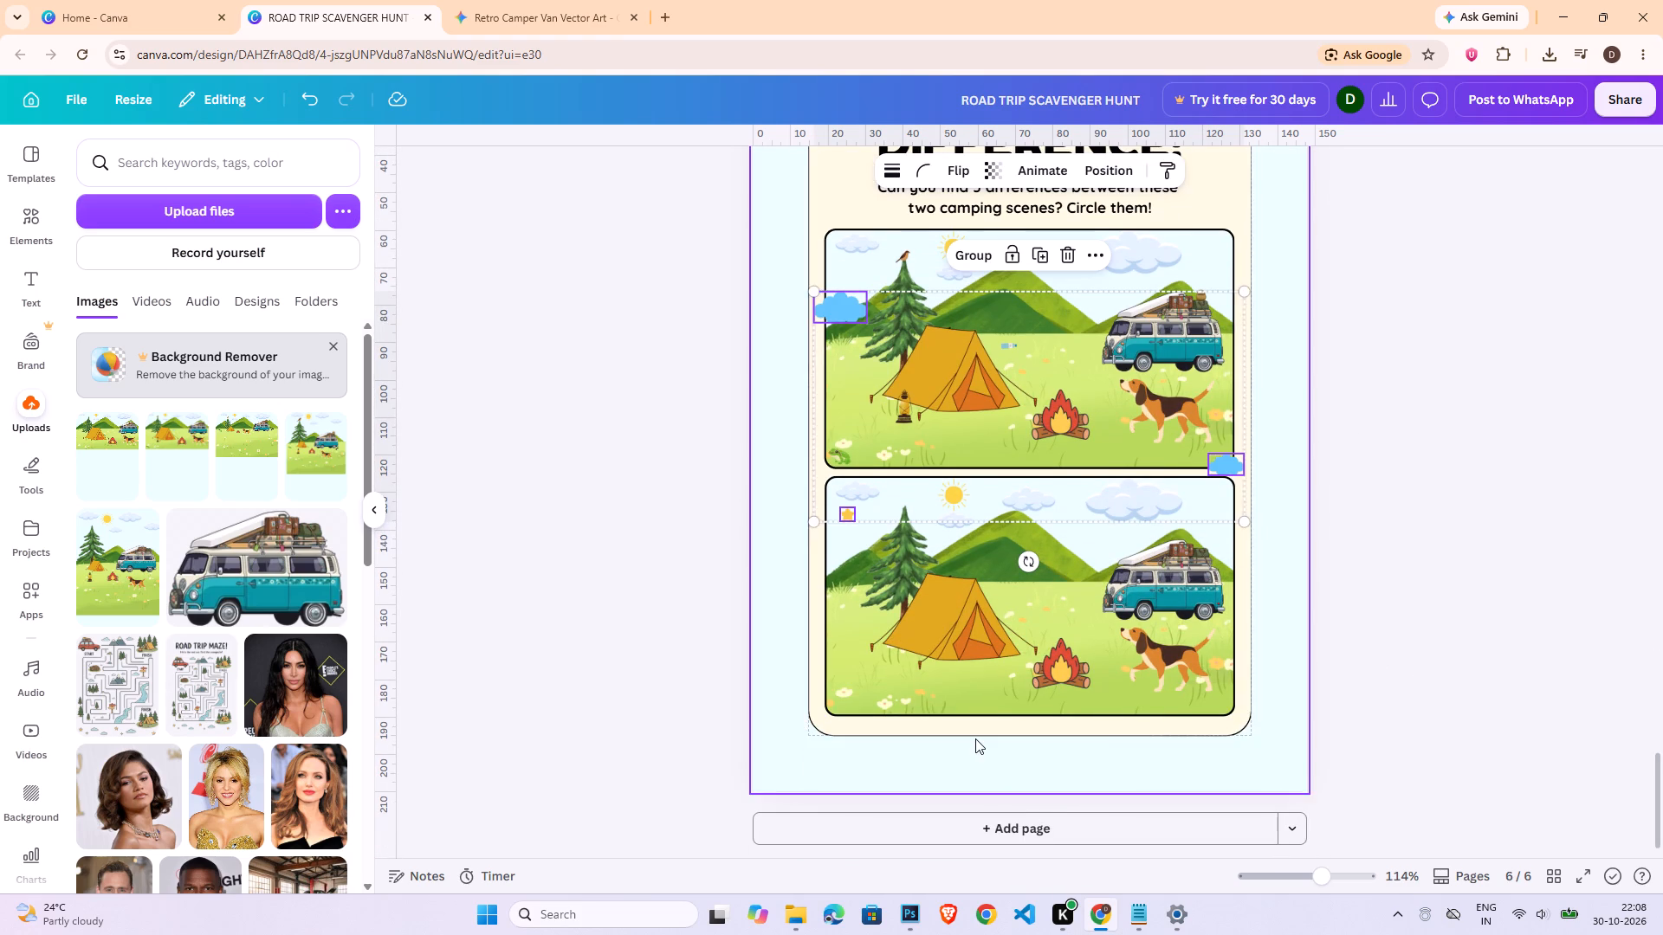
{"action": "left_click", "coordinate": [1489, 422]}
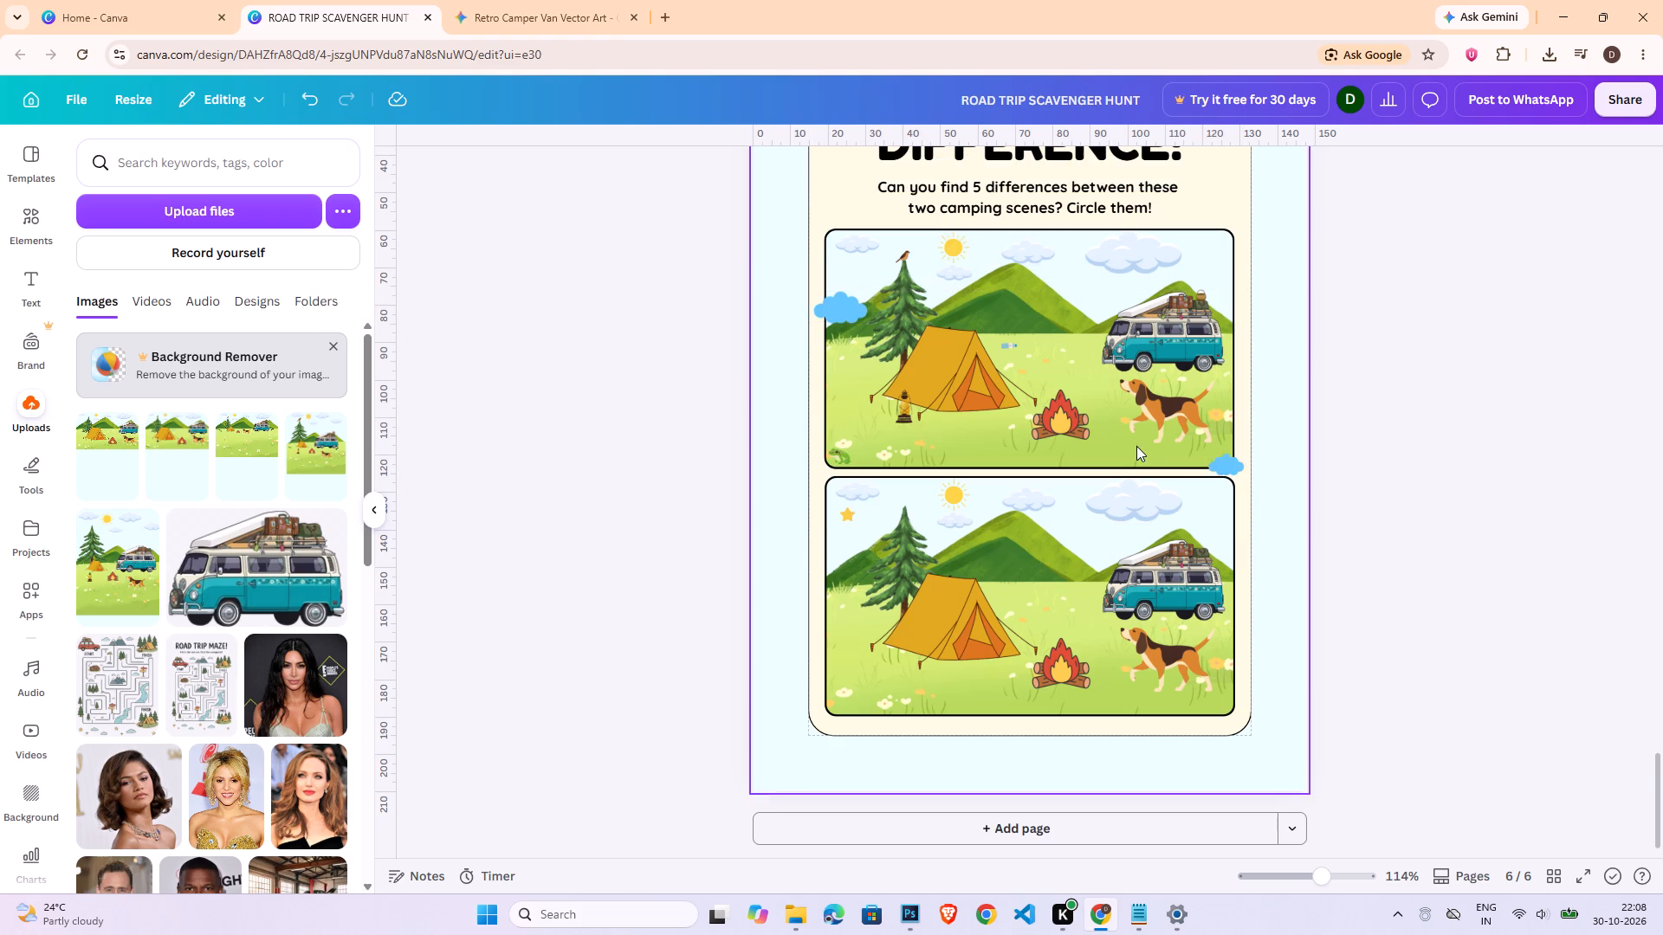
Place the large cloud left of page 6's title, the small cloud right of the subtitle and the star left of the subtitle.
{"action": "scroll", "coordinate": [1238, 493], "scroll_direction": "up", "scroll_amount": 2}
{"action": "left_click_drag", "start_coordinate": [830, 480], "coordinate": [830, 465]}
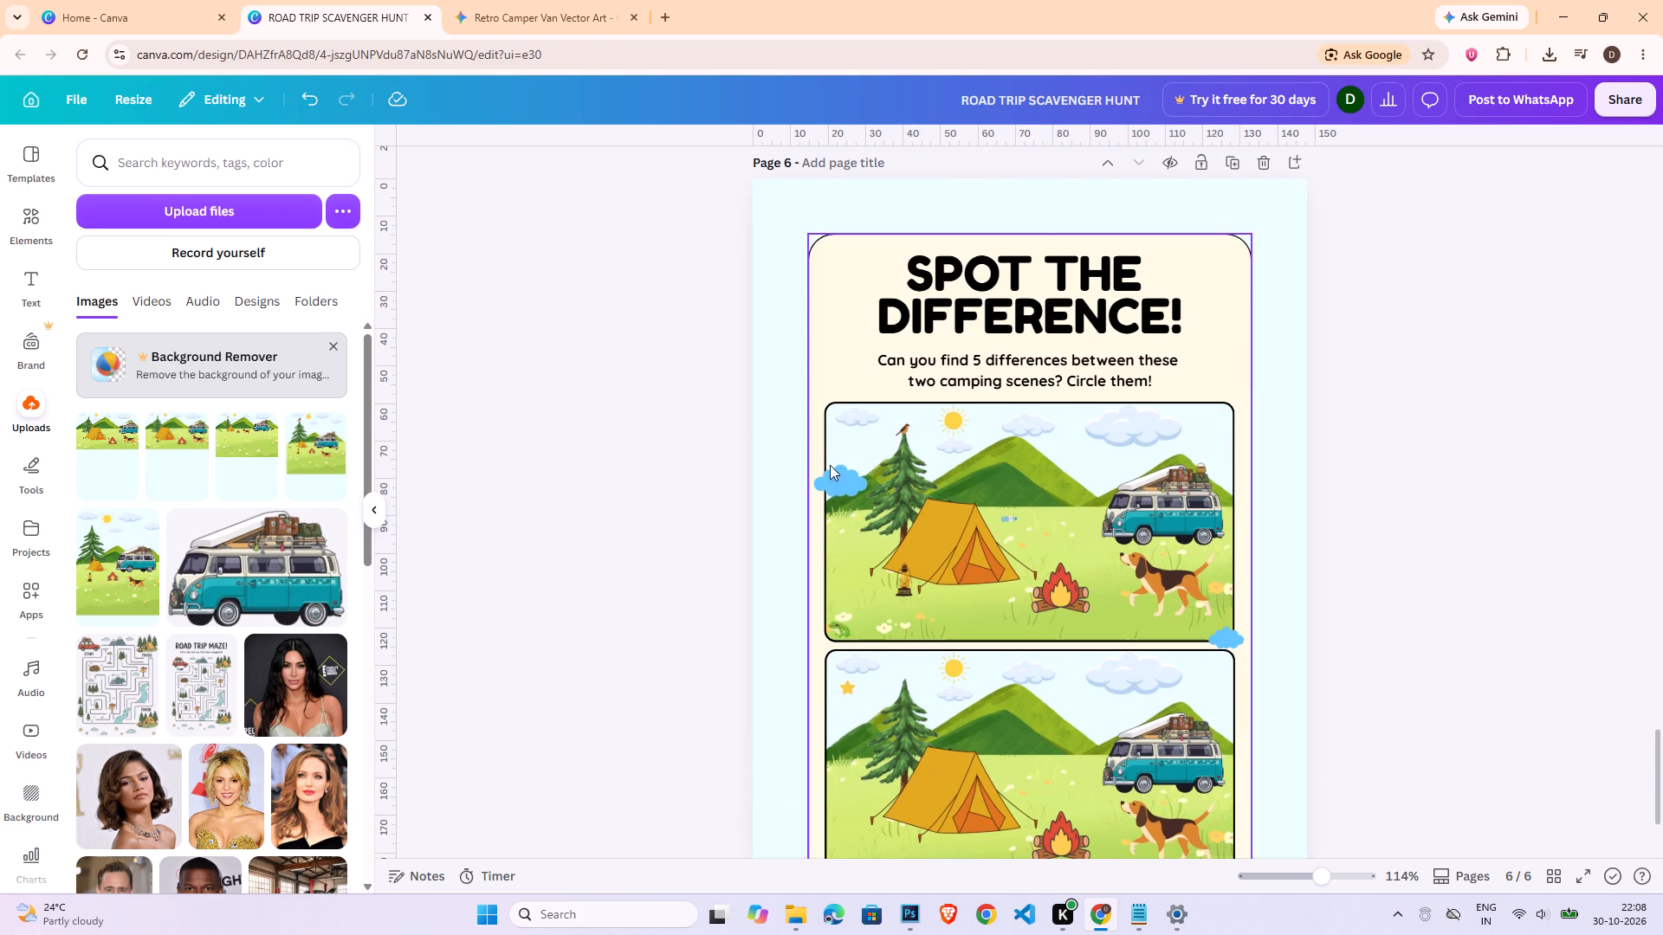
{"action": "left_click_drag", "start_coordinate": [830, 465], "coordinate": [829, 286]}
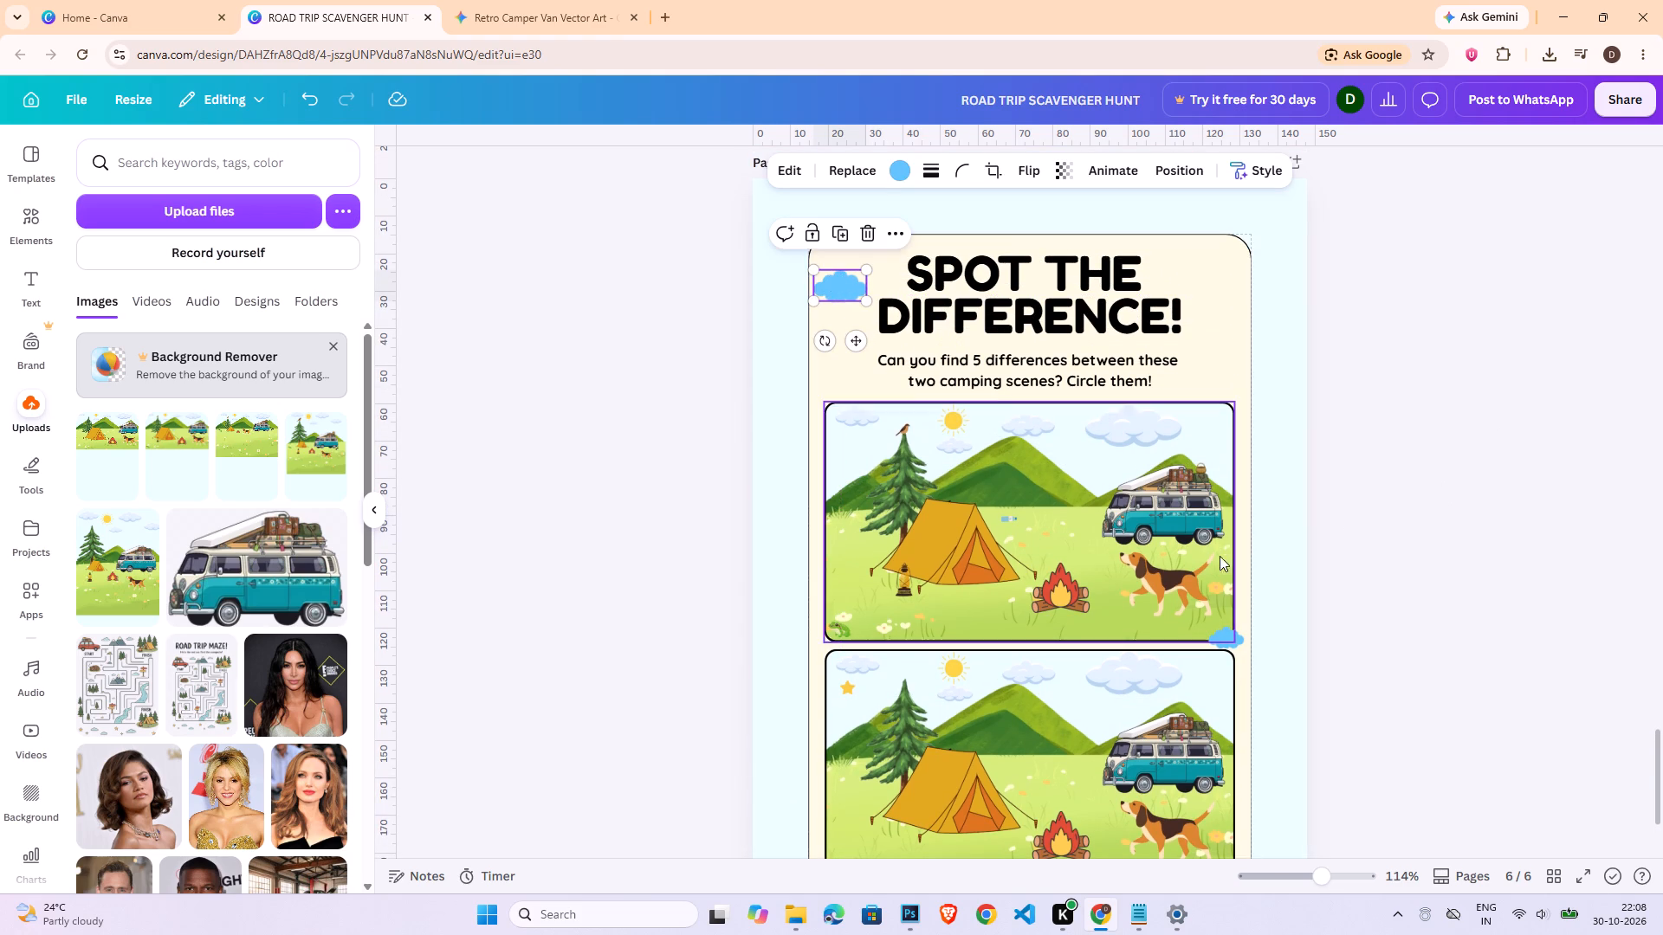
{"action": "left_click_drag", "start_coordinate": [1233, 635], "coordinate": [1222, 368]}
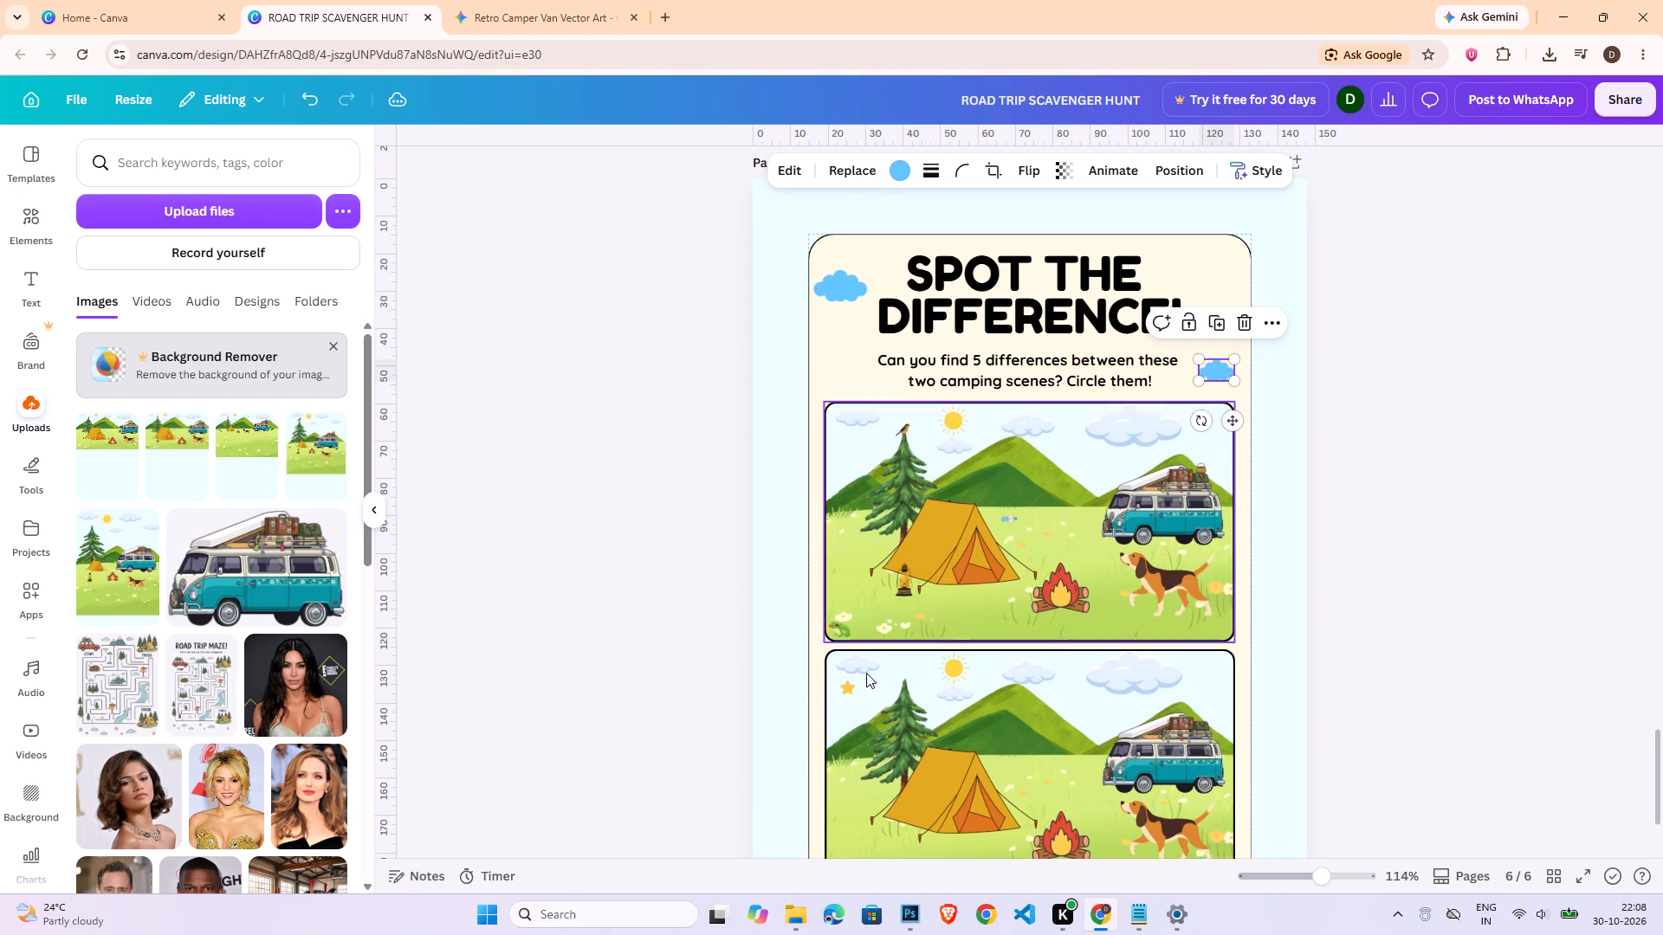
{"action": "left_click_drag", "start_coordinate": [850, 691], "coordinate": [823, 372]}
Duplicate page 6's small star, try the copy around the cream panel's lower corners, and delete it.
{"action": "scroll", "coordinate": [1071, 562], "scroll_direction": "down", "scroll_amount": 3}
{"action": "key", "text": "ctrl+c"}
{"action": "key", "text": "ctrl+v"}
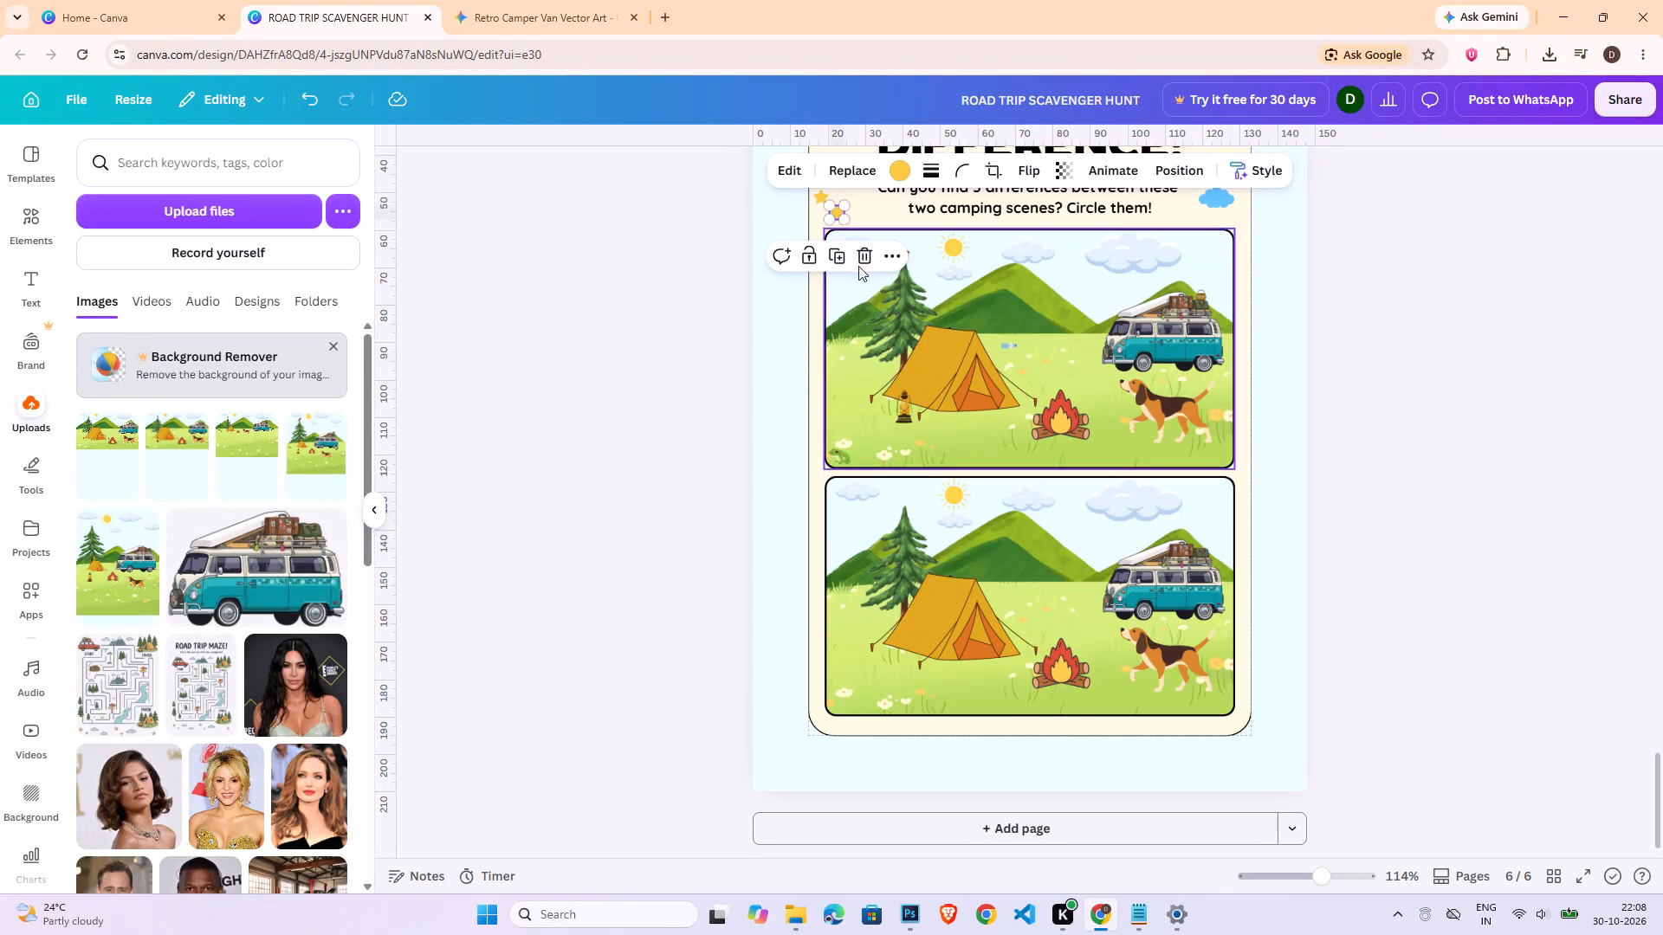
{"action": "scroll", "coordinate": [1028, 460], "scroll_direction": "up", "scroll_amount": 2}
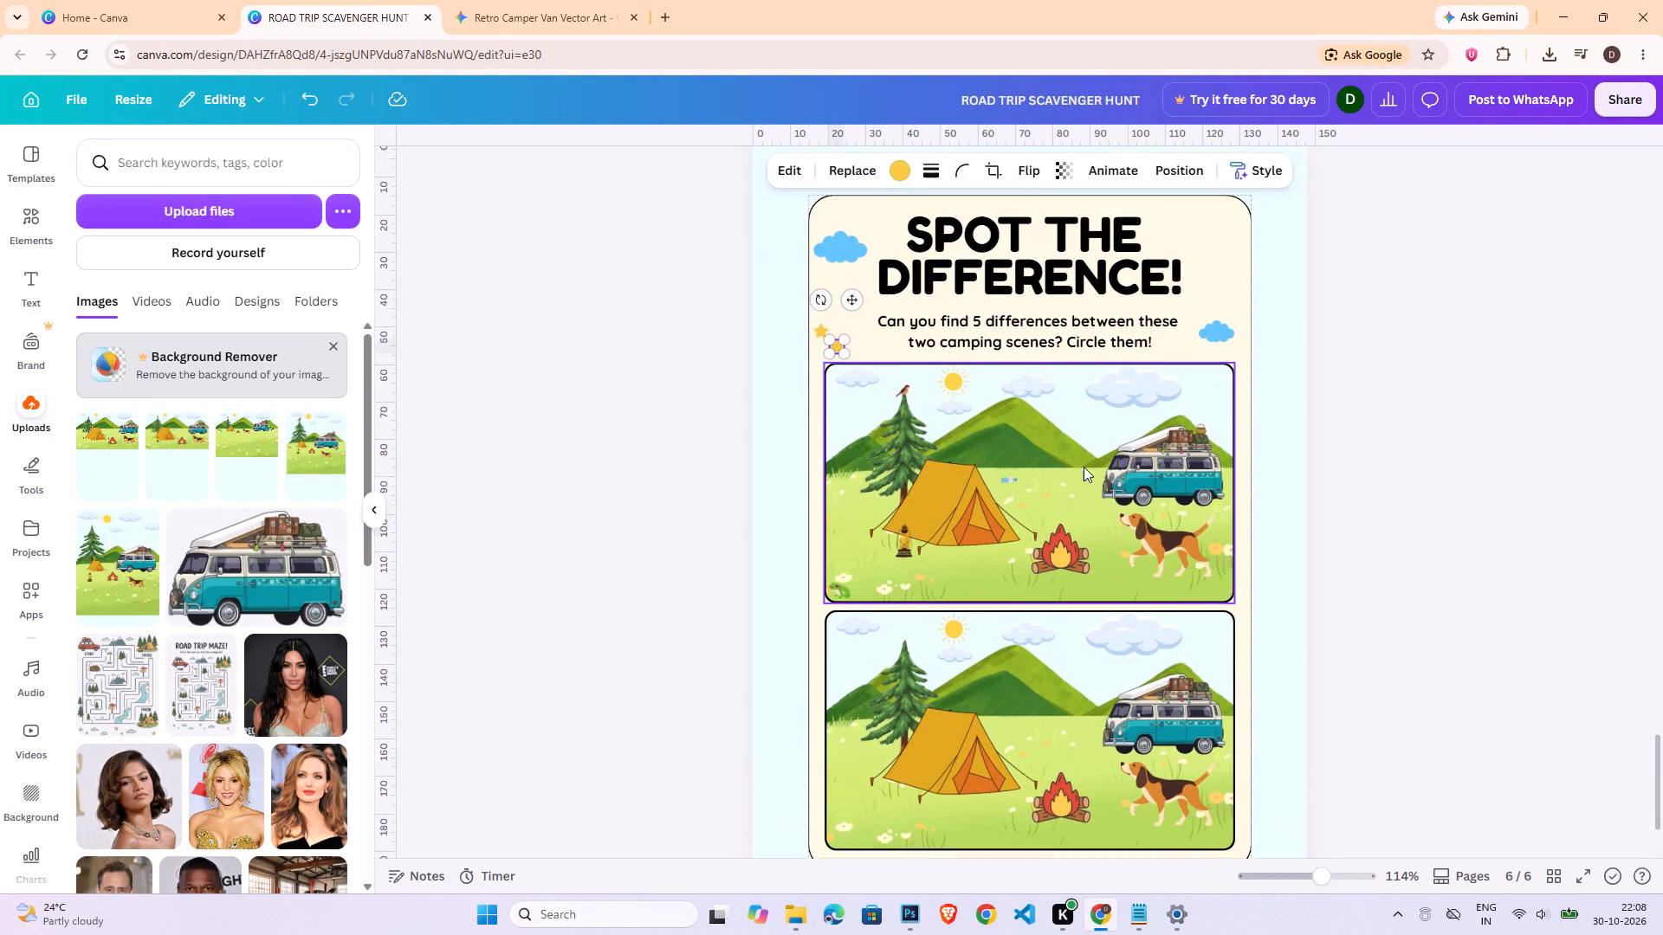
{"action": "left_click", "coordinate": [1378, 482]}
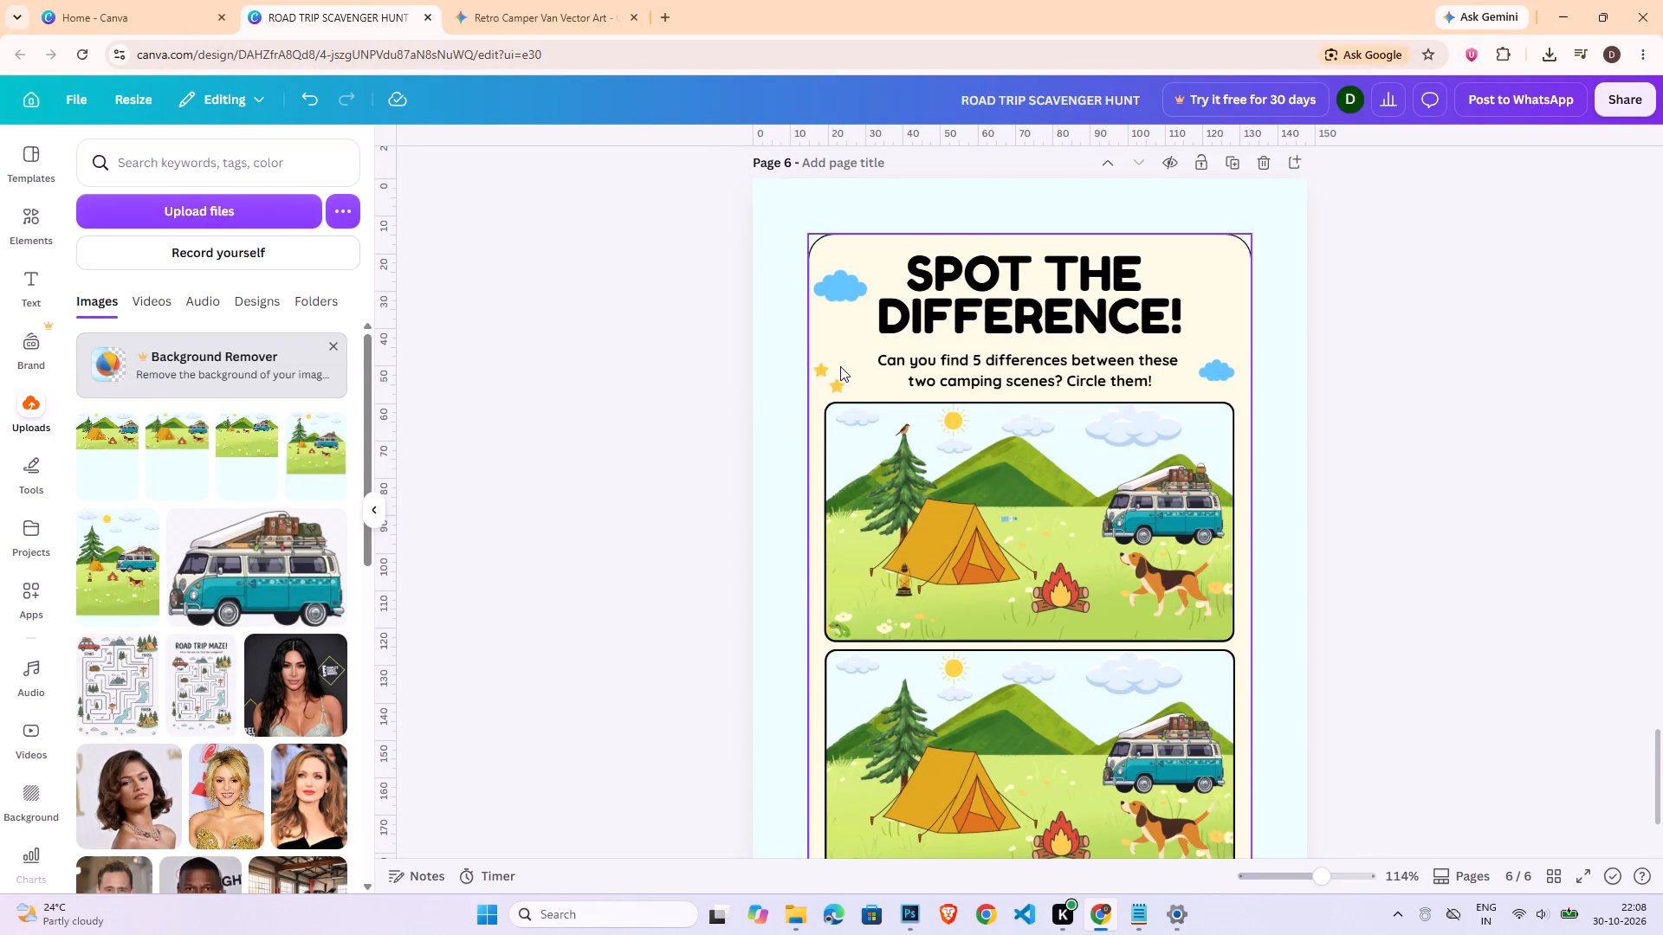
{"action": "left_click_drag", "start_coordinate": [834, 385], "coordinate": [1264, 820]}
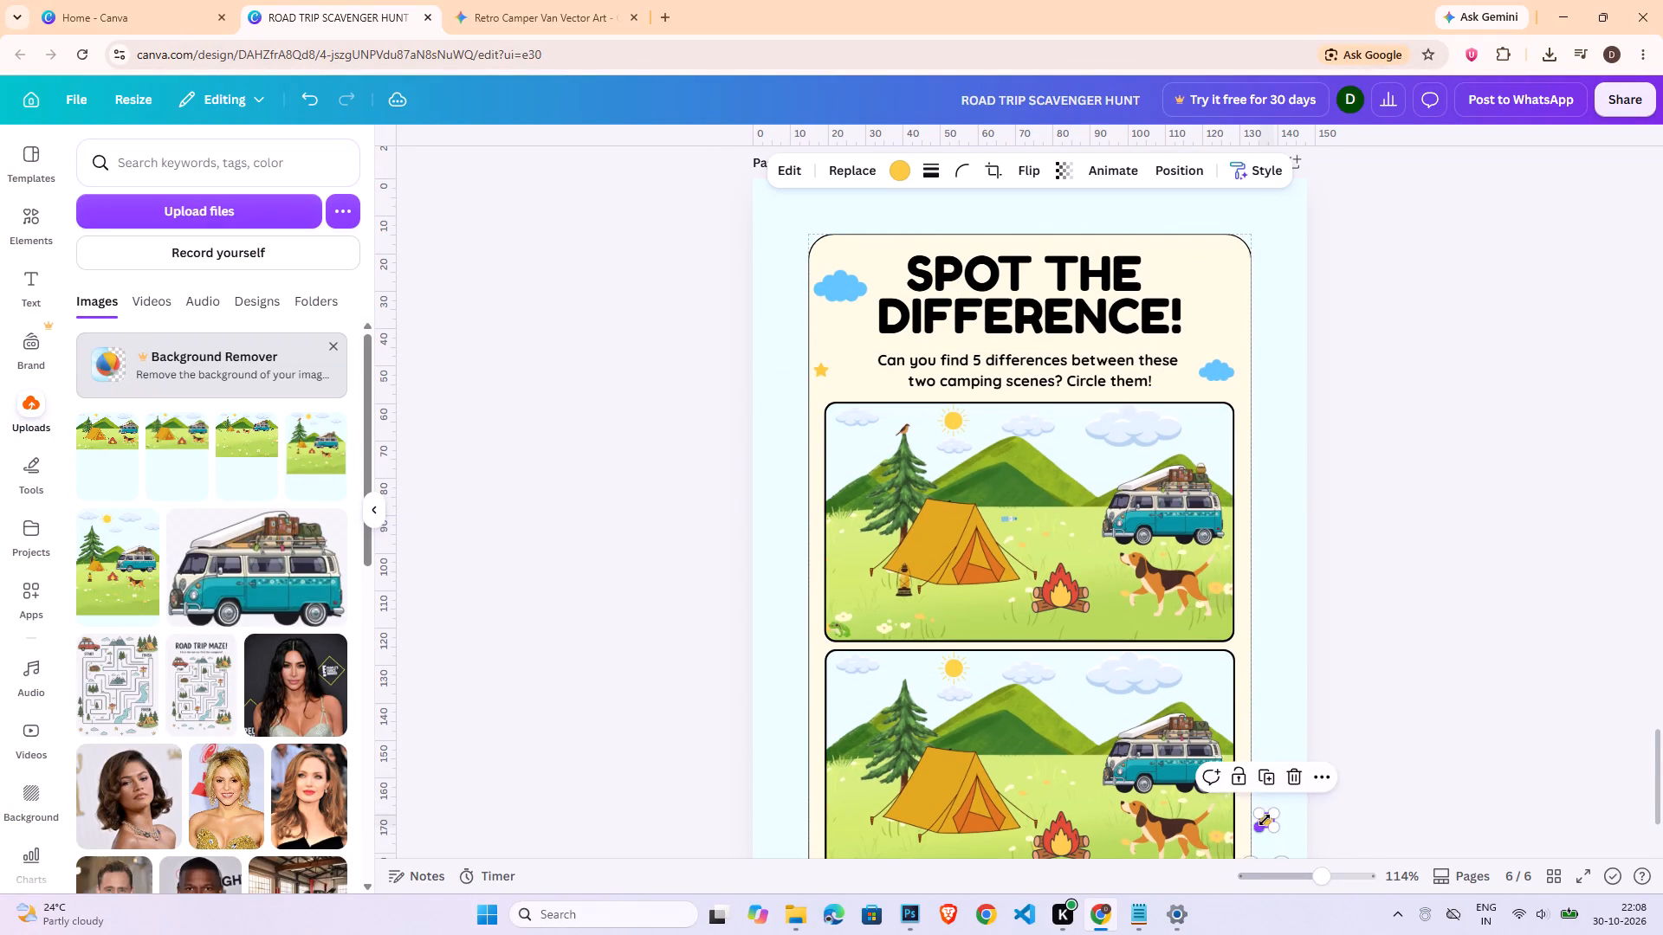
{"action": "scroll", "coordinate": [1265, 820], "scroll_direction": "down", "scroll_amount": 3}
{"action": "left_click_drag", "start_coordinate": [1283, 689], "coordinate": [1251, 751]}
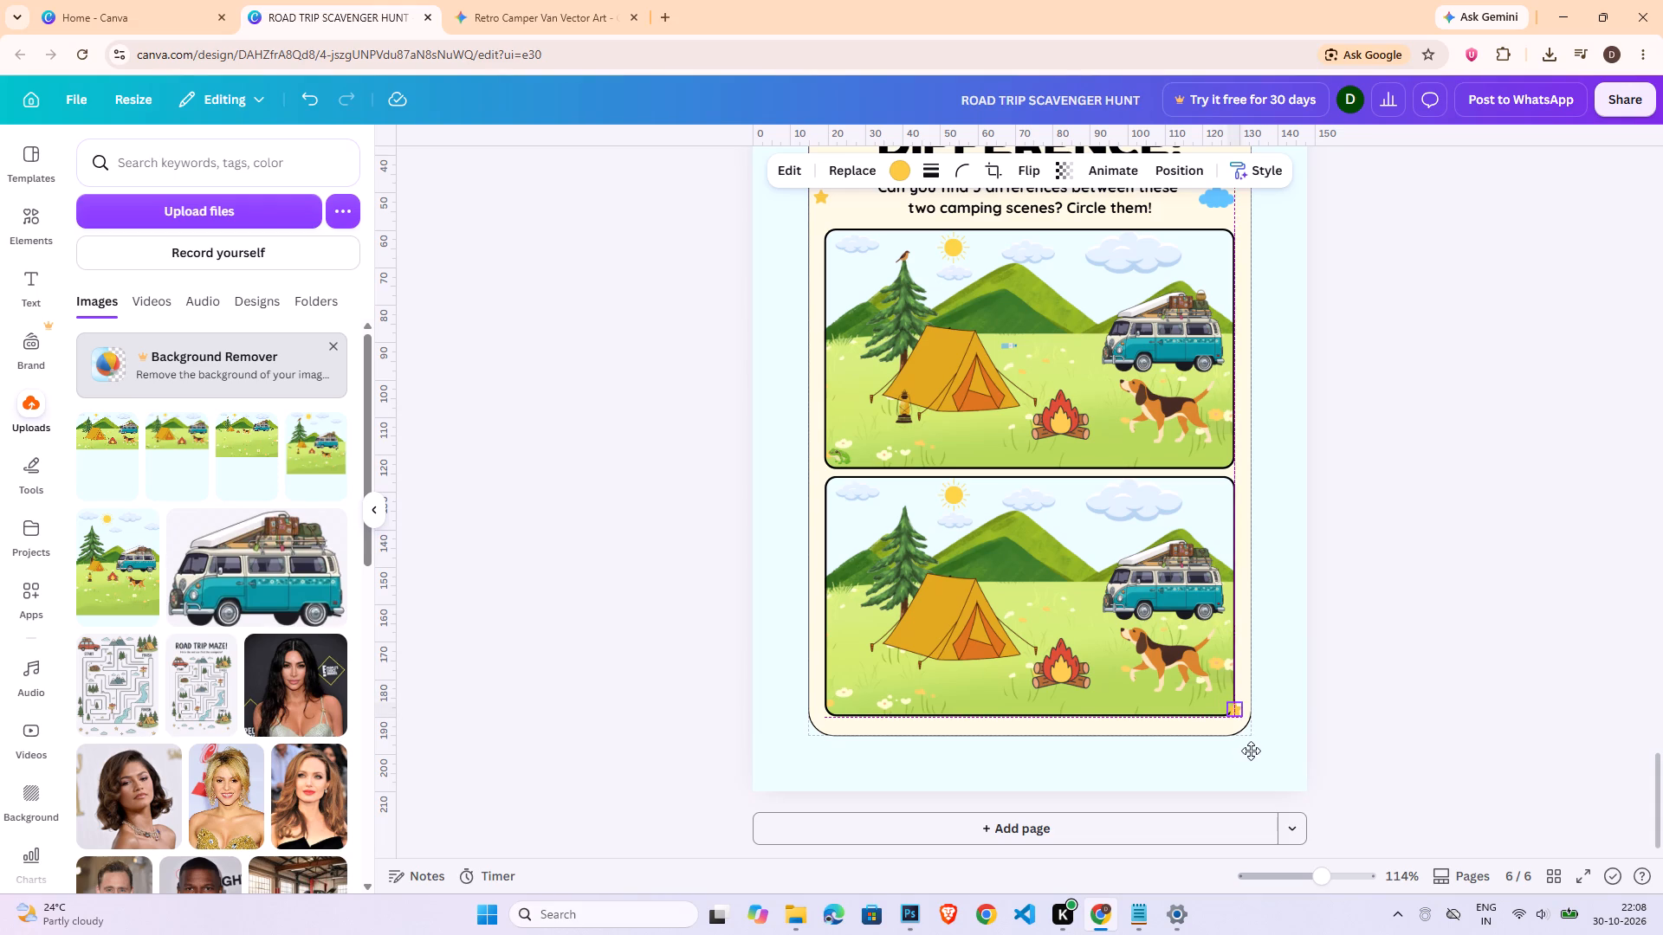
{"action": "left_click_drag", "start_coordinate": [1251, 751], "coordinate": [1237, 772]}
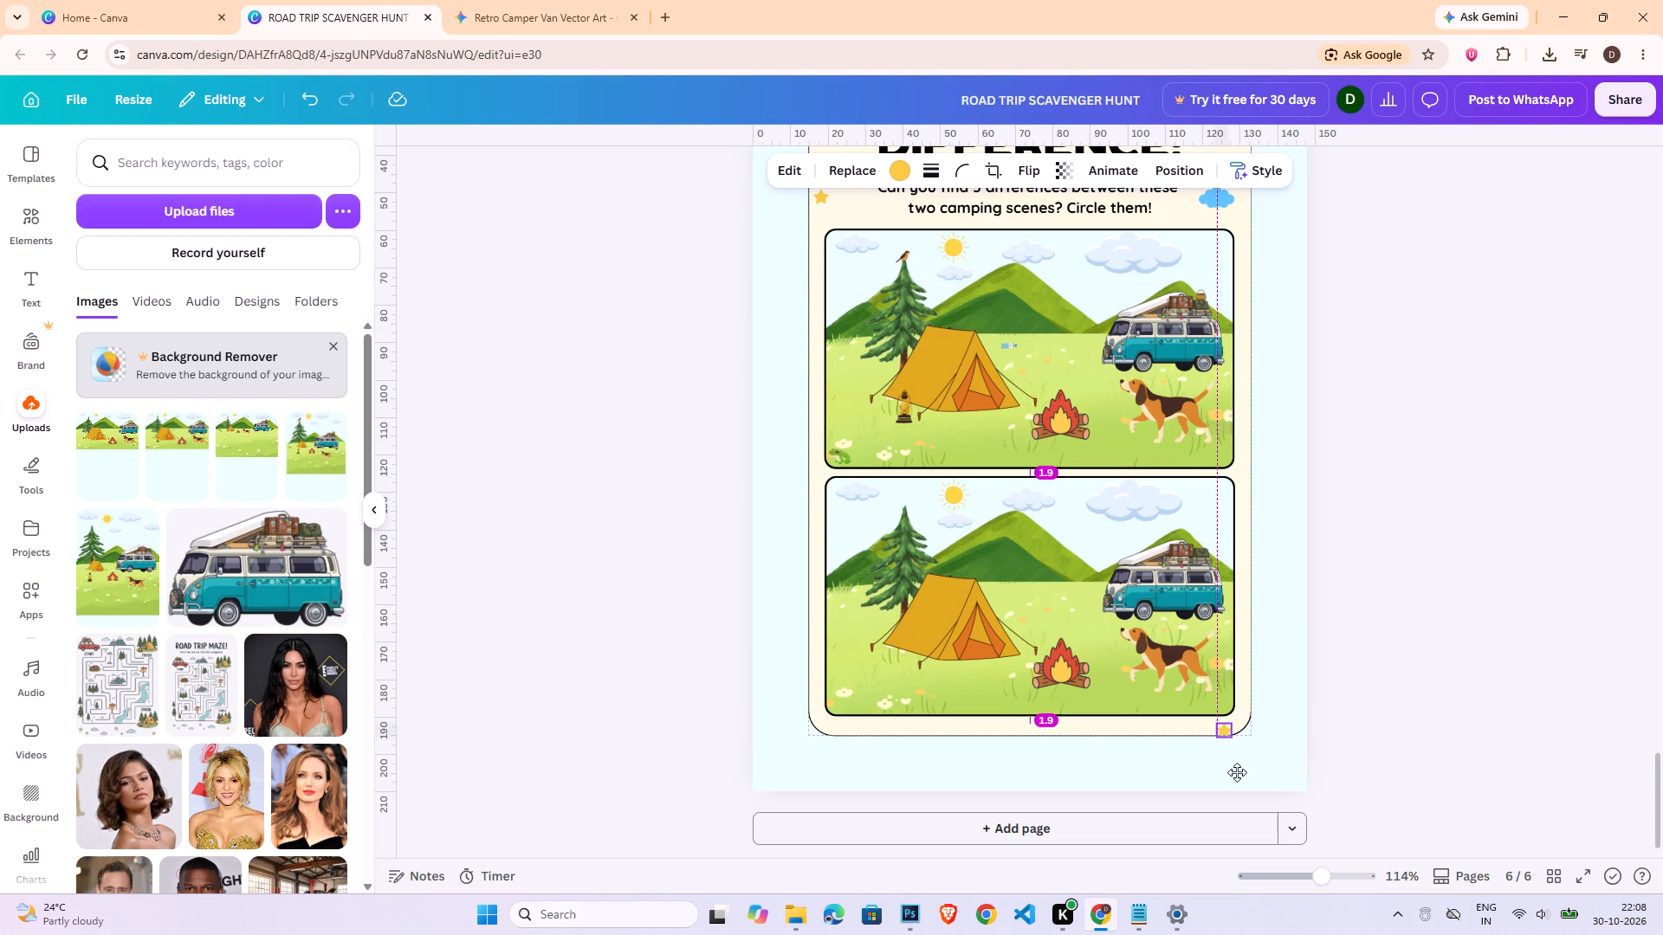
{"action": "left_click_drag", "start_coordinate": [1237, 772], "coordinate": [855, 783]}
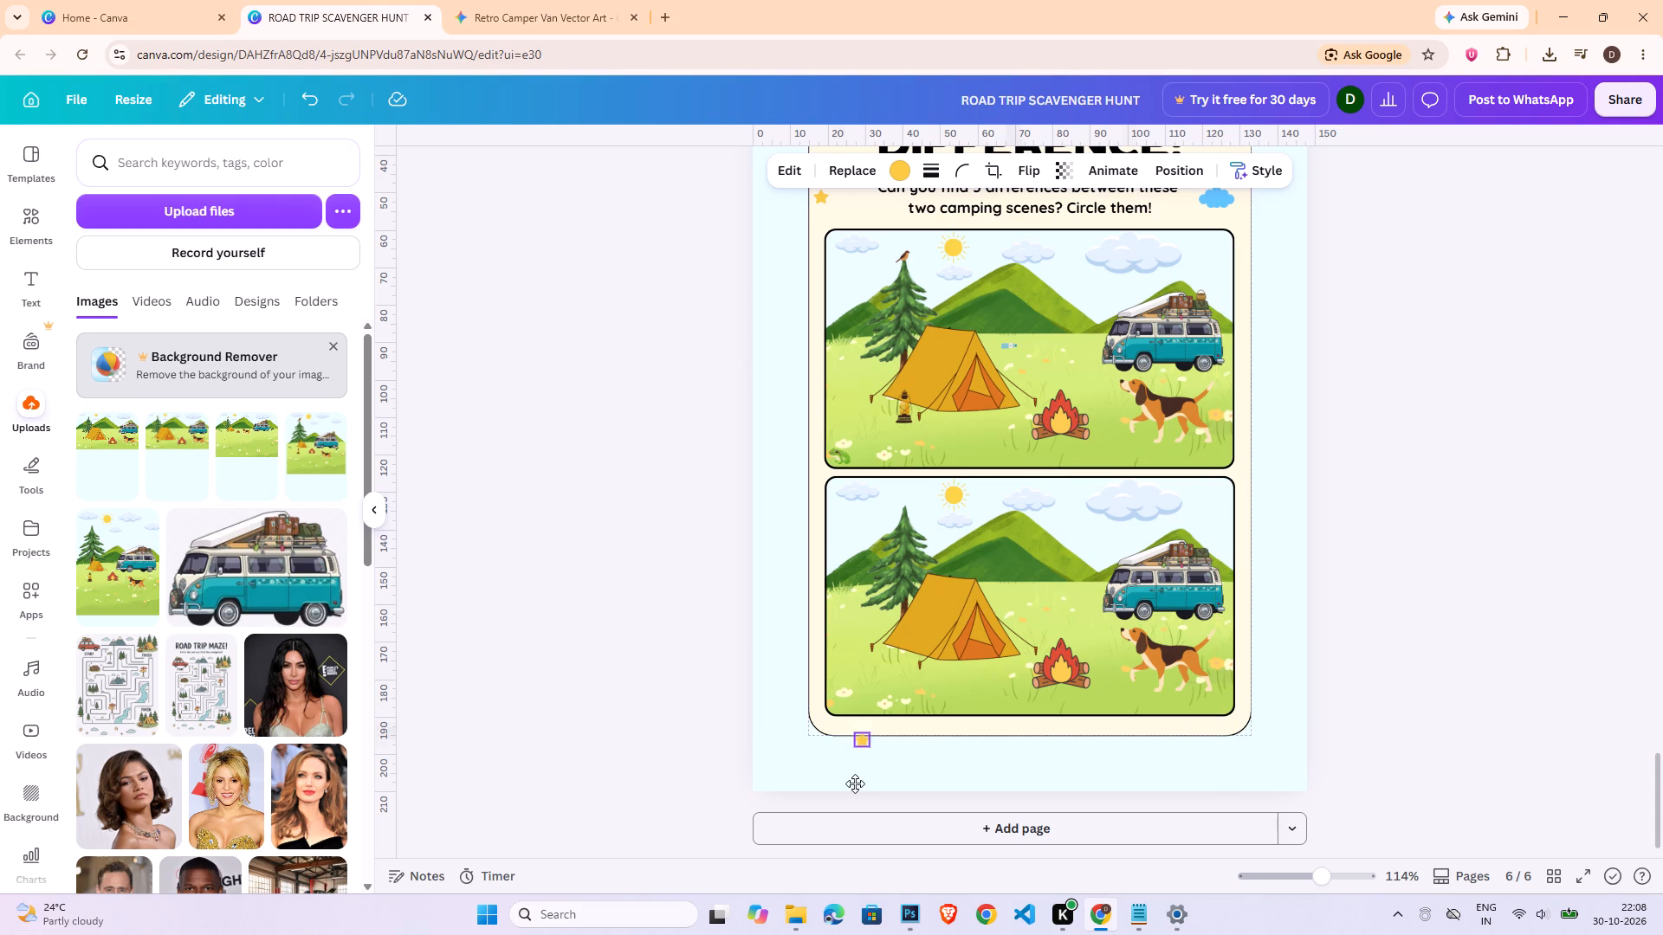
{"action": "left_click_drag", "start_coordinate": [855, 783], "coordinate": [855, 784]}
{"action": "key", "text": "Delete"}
Add a new blank page after page 6.
{"action": "scroll", "coordinate": [1449, 639], "scroll_direction": "up", "scroll_amount": 1}
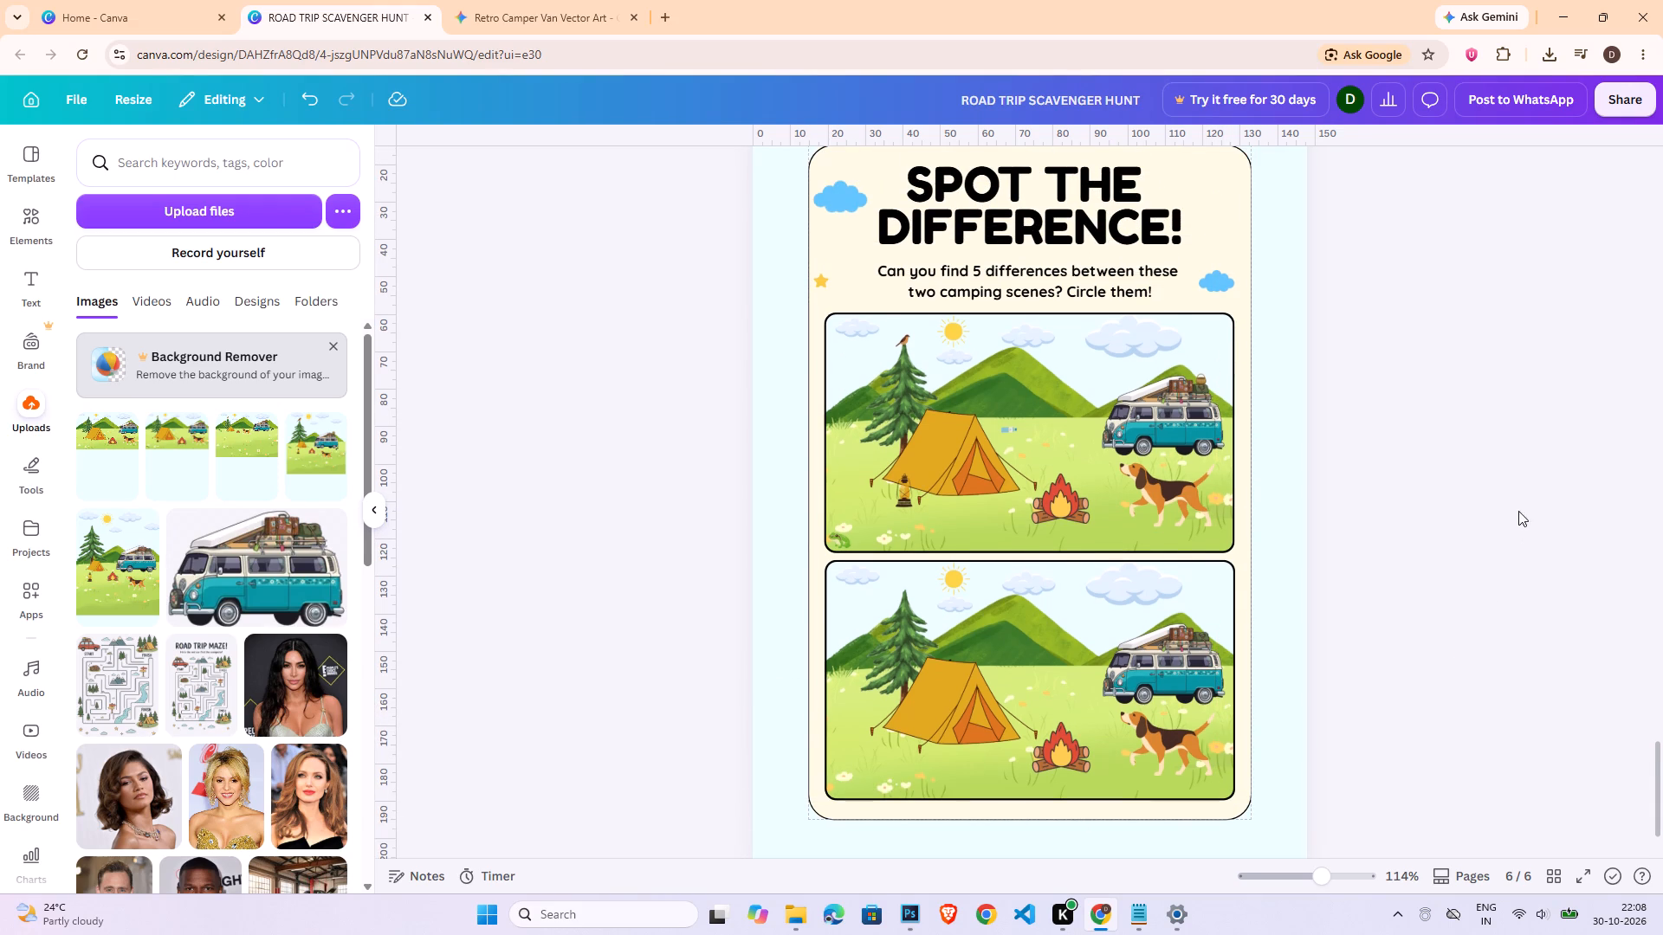
{"action": "key", "text": "ctrl+minus"}
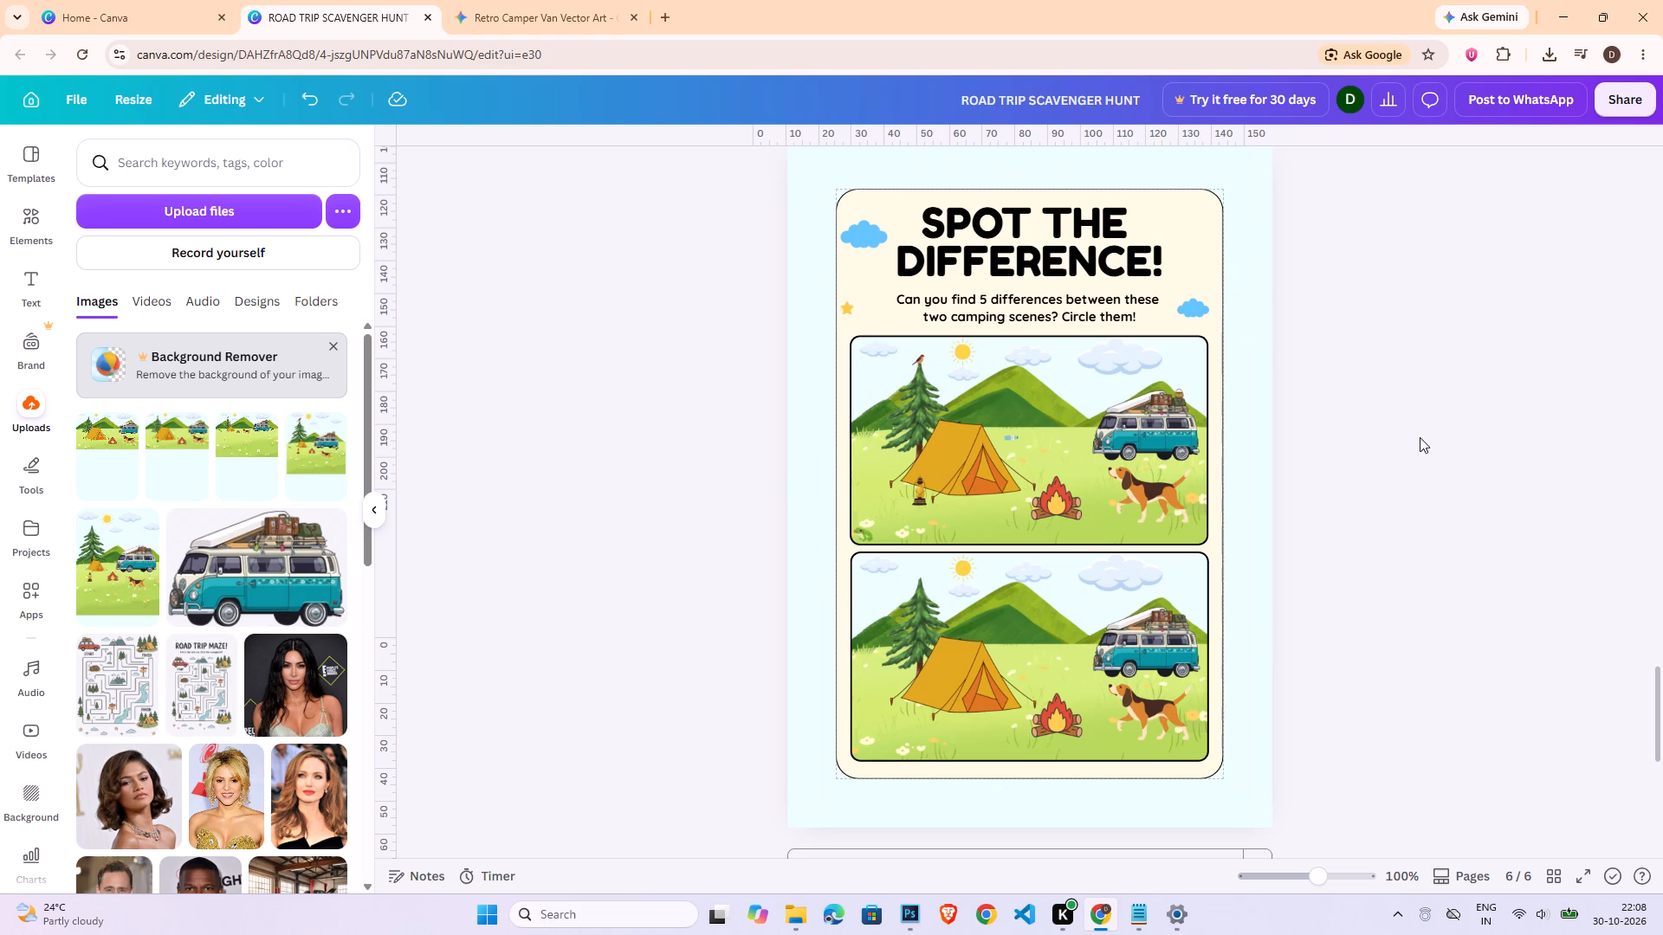
{"action": "left_click", "coordinate": [1420, 437]}
{"action": "scroll", "coordinate": [1365, 438], "scroll_direction": "down", "scroll_amount": 2}
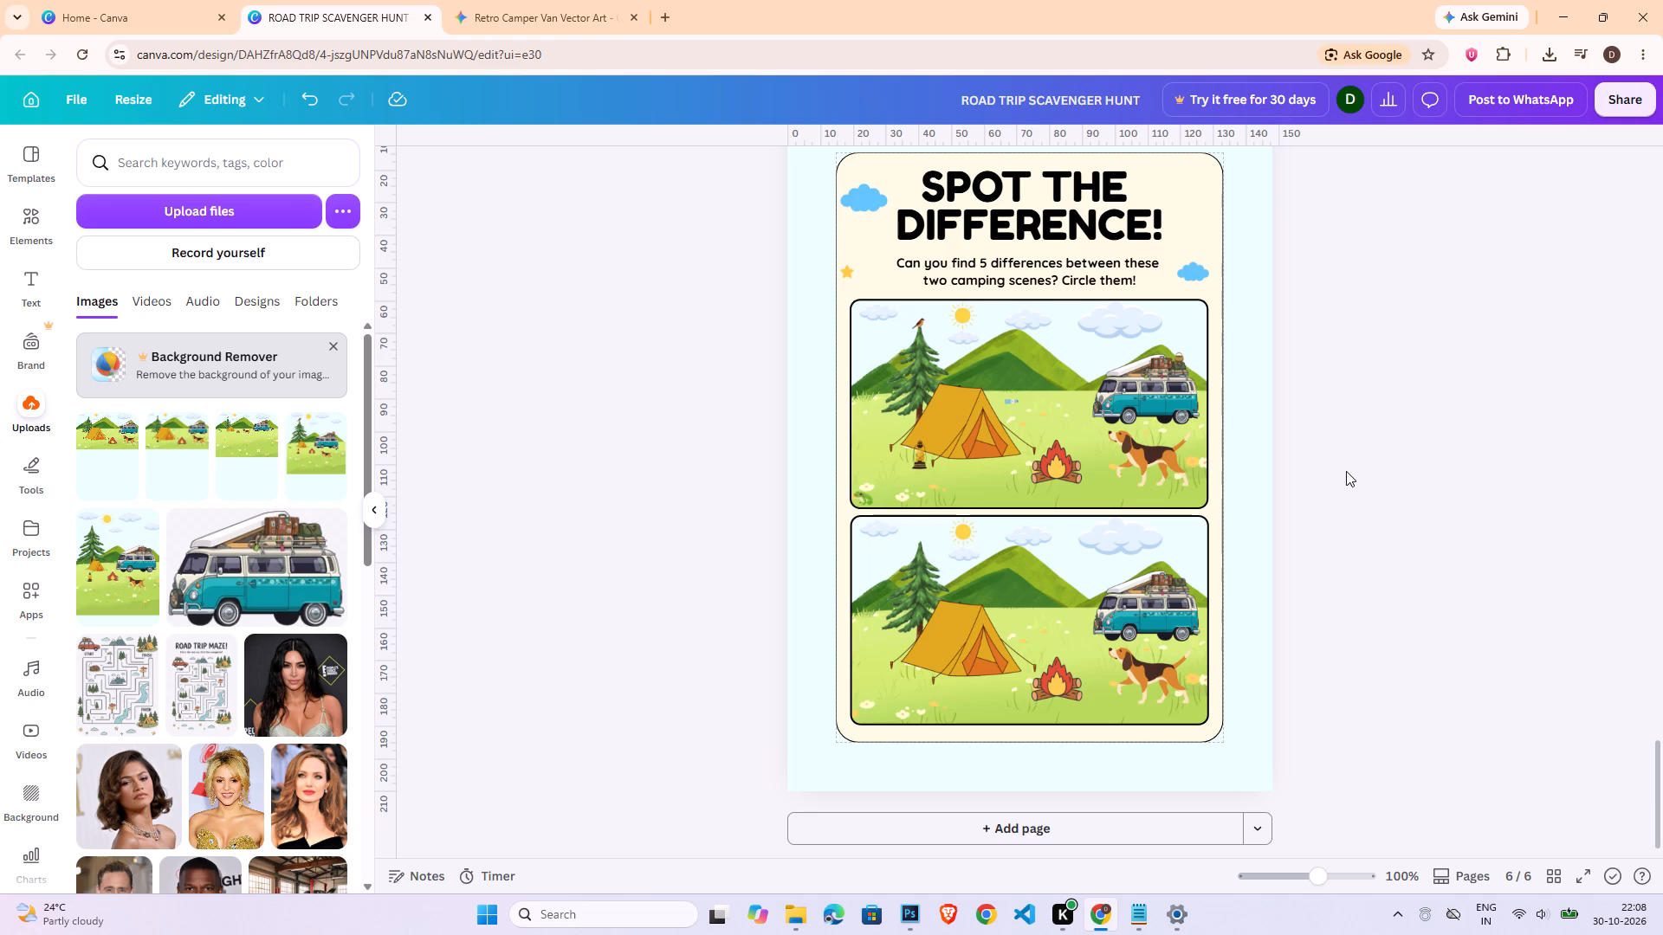
{"action": "scroll", "coordinate": [1377, 650], "scroll_direction": "down", "scroll_amount": 4}
{"action": "left_click", "coordinate": [1036, 827]}
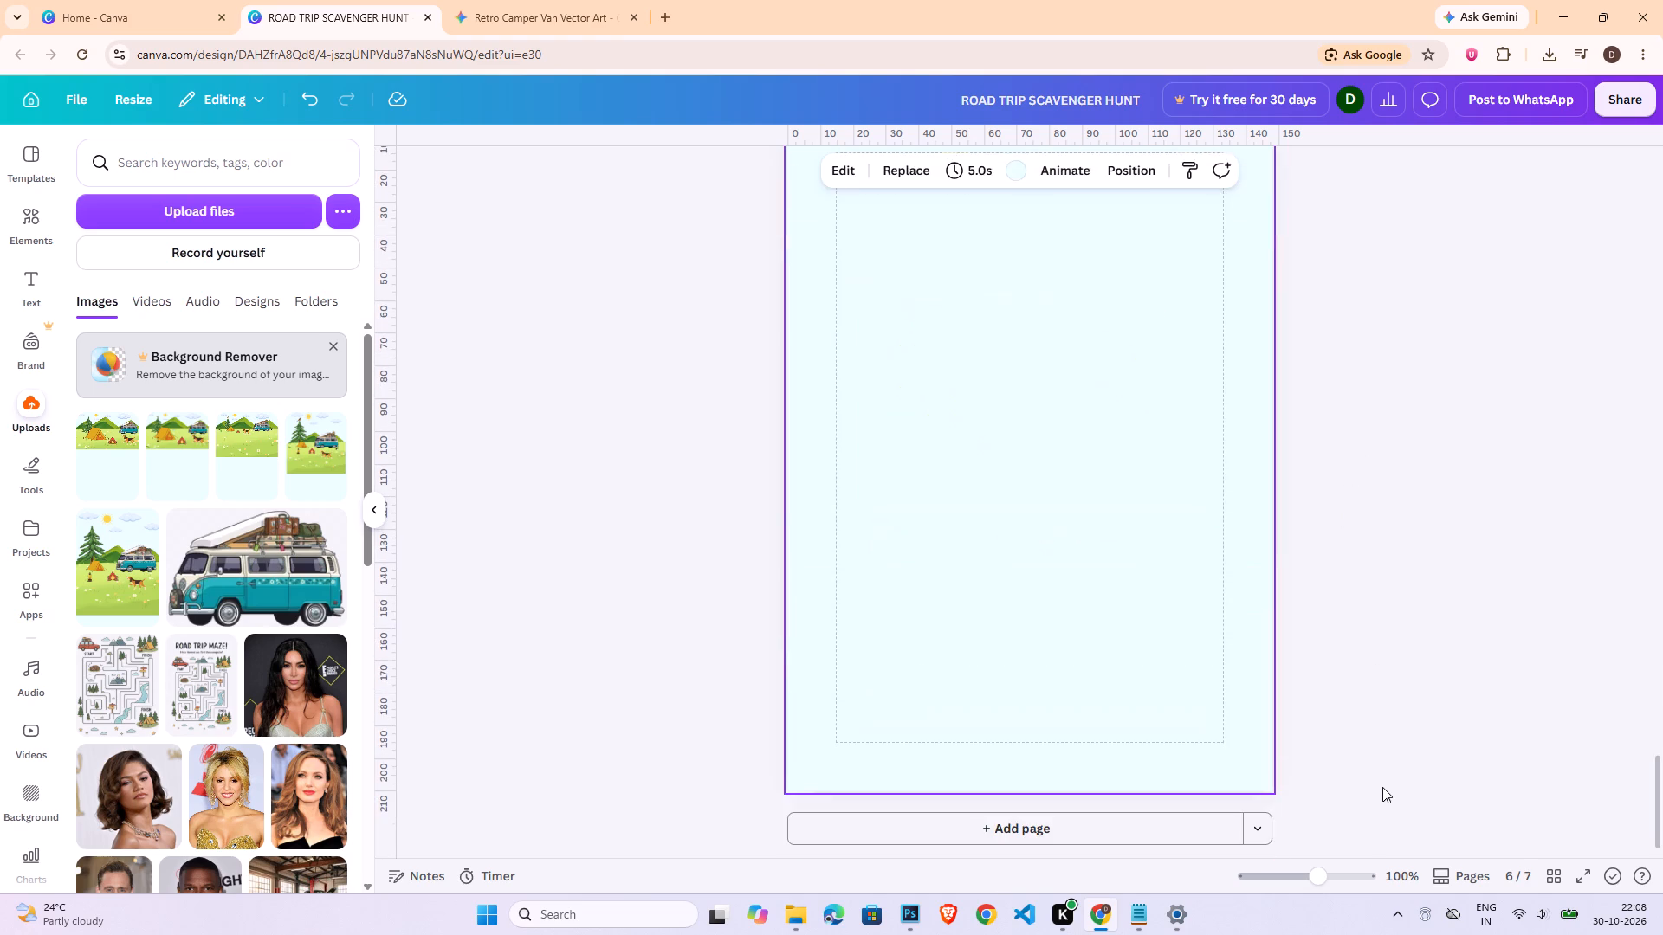
Copy the cream rounded background panel from page 6 onto page 7.
{"action": "scroll", "coordinate": [1324, 620], "scroll_direction": "up", "scroll_amount": 10}
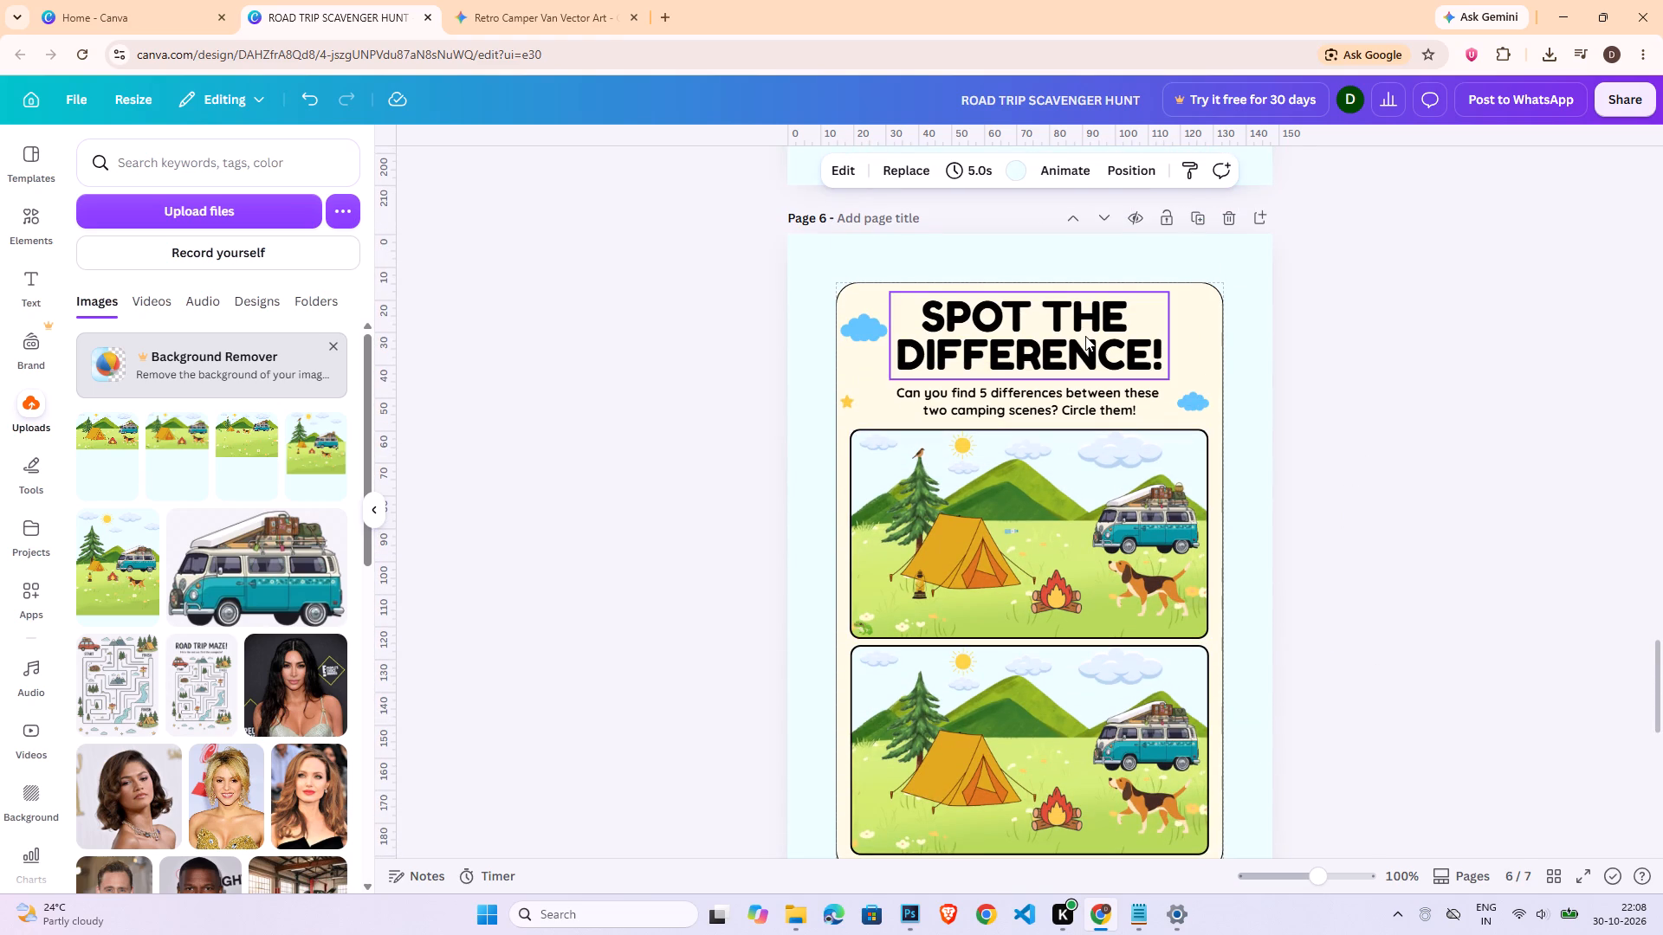
{"action": "scroll", "coordinate": [1434, 698], "scroll_direction": "down", "scroll_amount": 3}
{"action": "left_click", "coordinate": [1213, 600]}
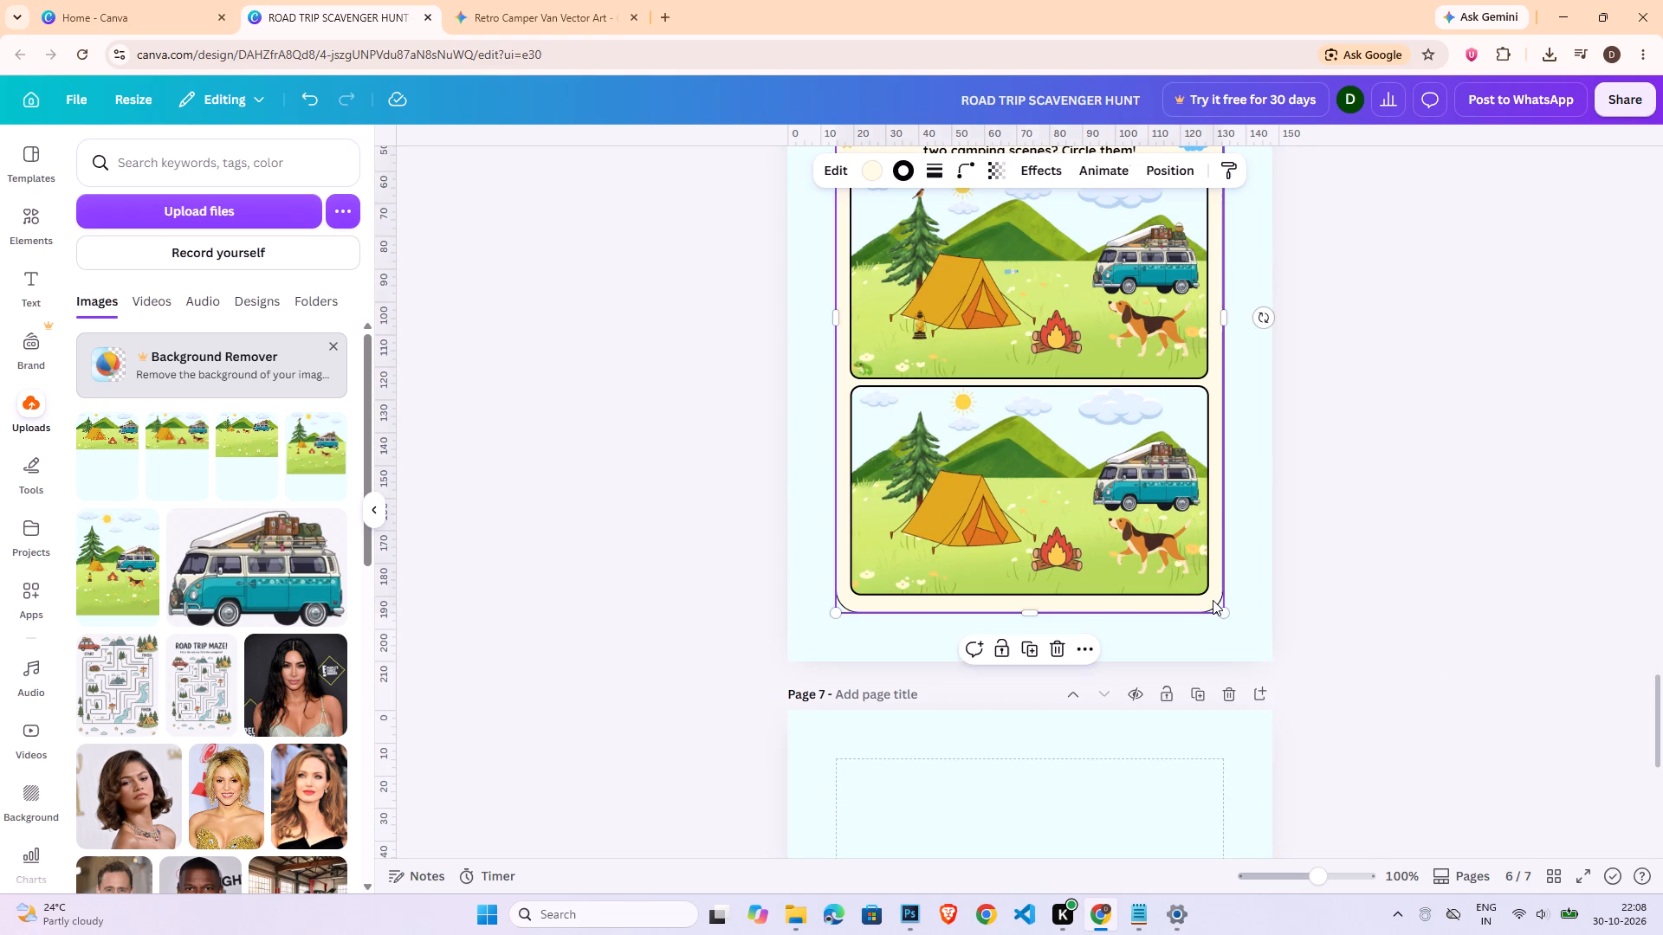
{"action": "scroll", "coordinate": [1326, 546], "scroll_direction": "up", "scroll_amount": 3}
{"action": "key", "text": "ctrl+c"}
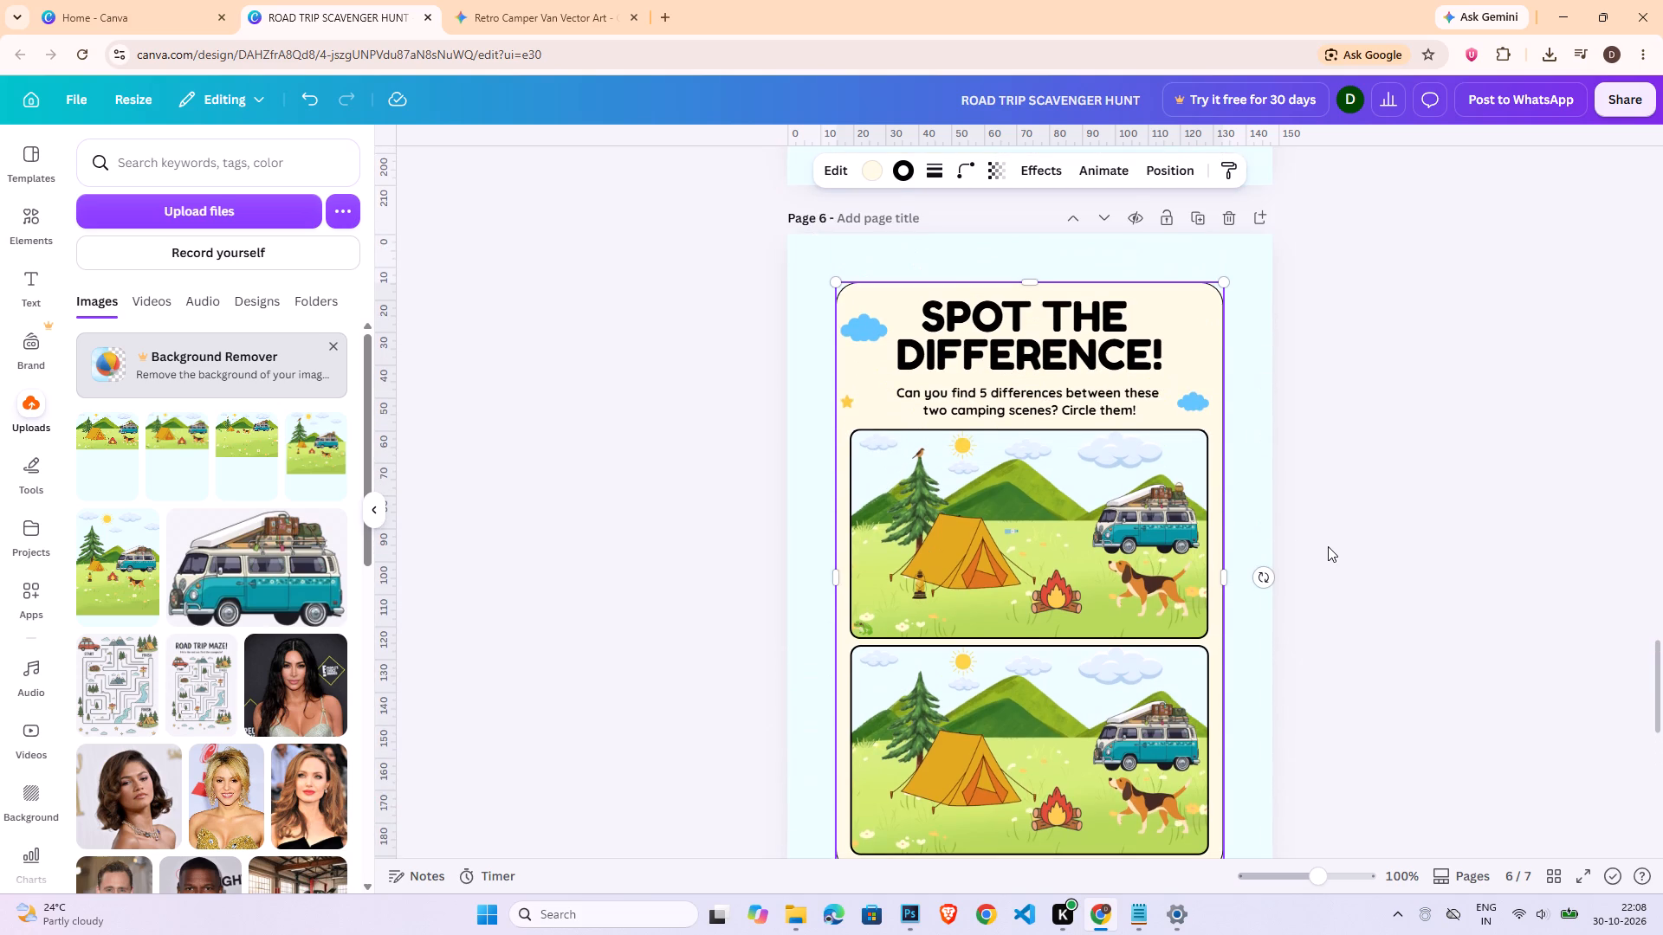
{"action": "scroll", "coordinate": [1333, 564], "scroll_direction": "down", "scroll_amount": 7}
{"action": "left_click", "coordinate": [1135, 714]}
{"action": "key", "text": "ctrl+v"}
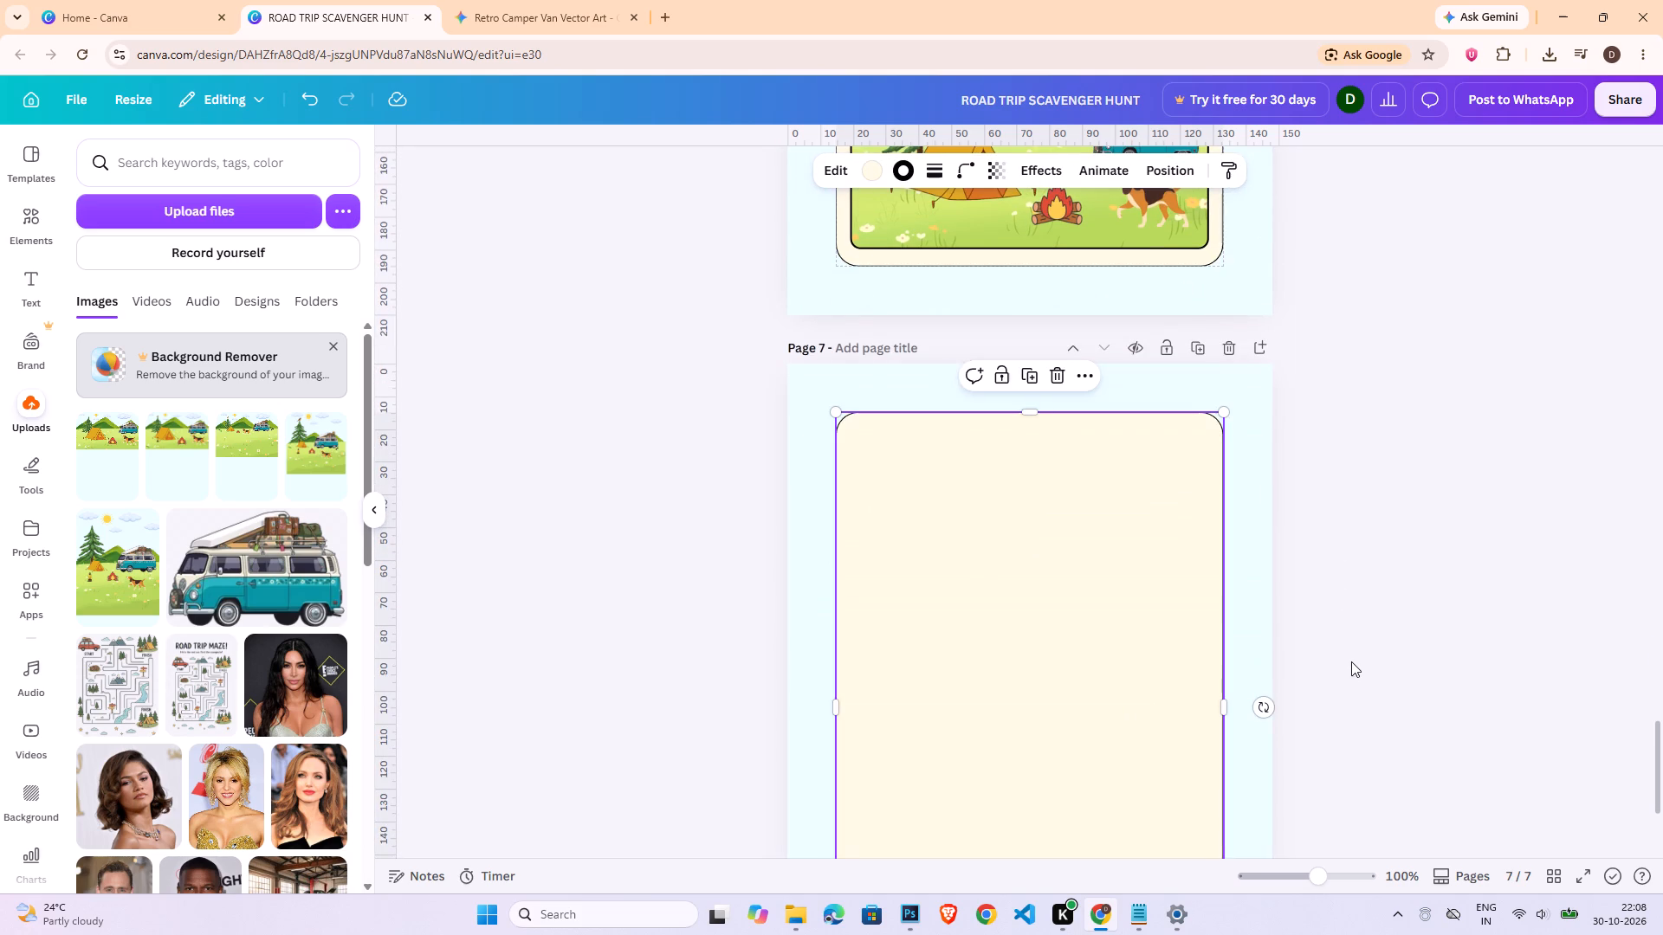
{"action": "left_click", "coordinate": [1355, 657]}
Copy page 6's title and subtitle text onto page 7 at the same place.
{"action": "scroll", "coordinate": [1356, 653], "scroll_direction": "up", "scroll_amount": 6}
{"action": "left_click", "coordinate": [1085, 248]}
{"action": "left_click", "coordinate": [1074, 318], "text": "shift"}
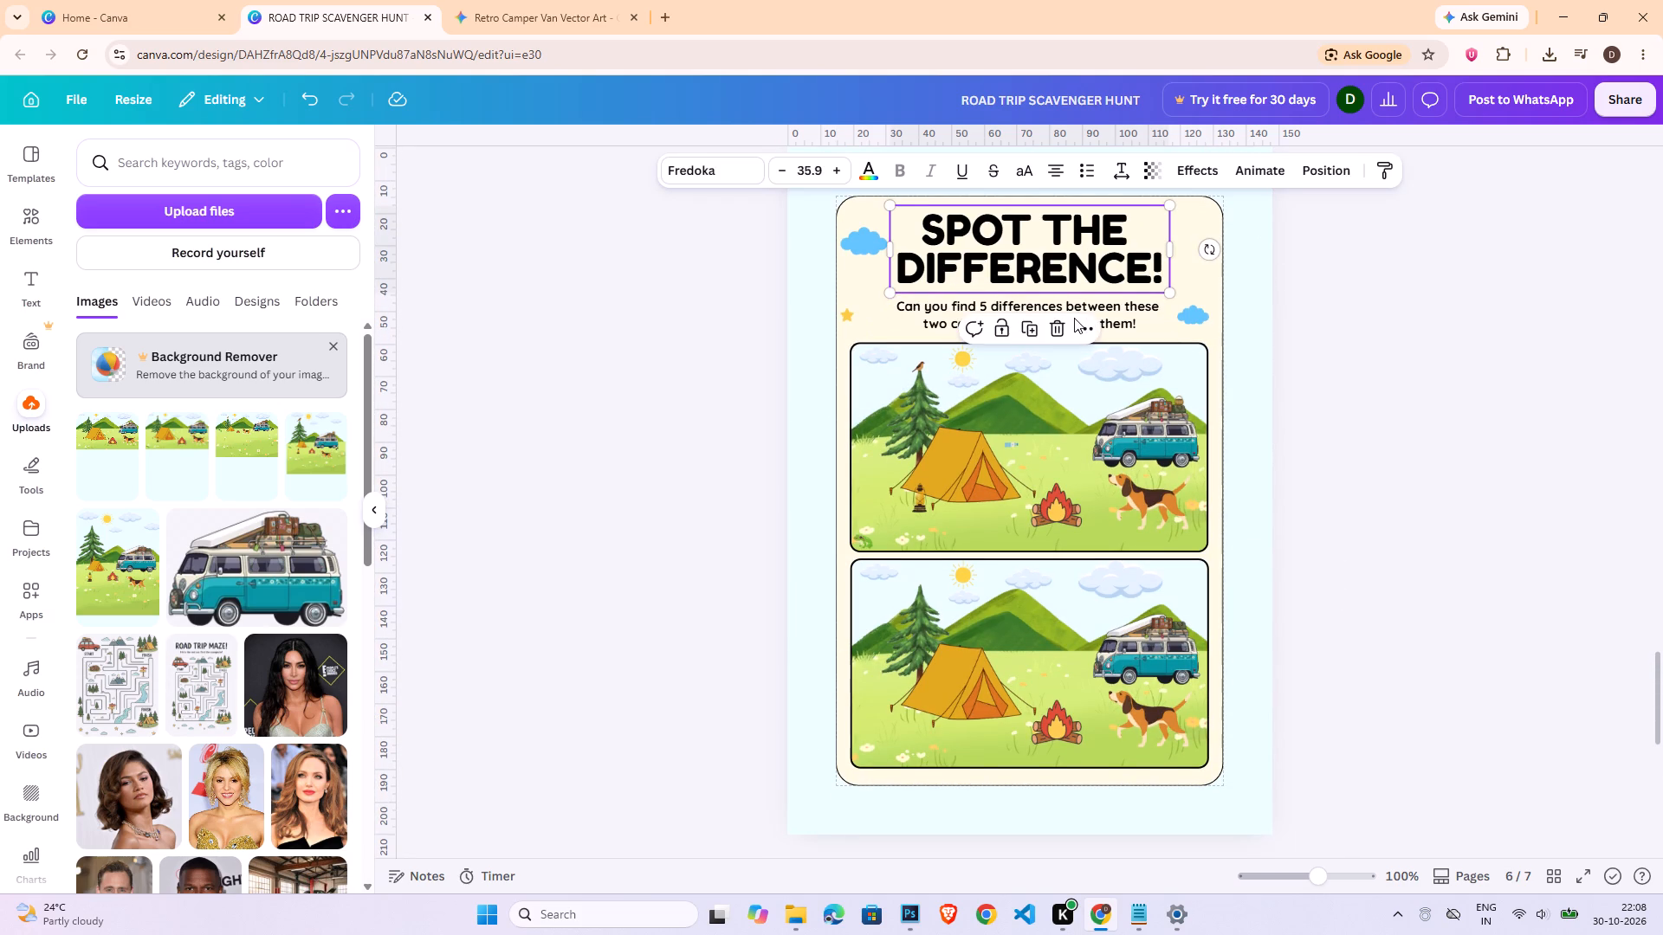
{"action": "left_click", "coordinate": [1113, 315], "text": "shift"}
{"action": "scroll", "coordinate": [1357, 618], "scroll_direction": "down", "scroll_amount": 4, "text": "ctrl"}
{"action": "key", "text": "ctrl+c"}
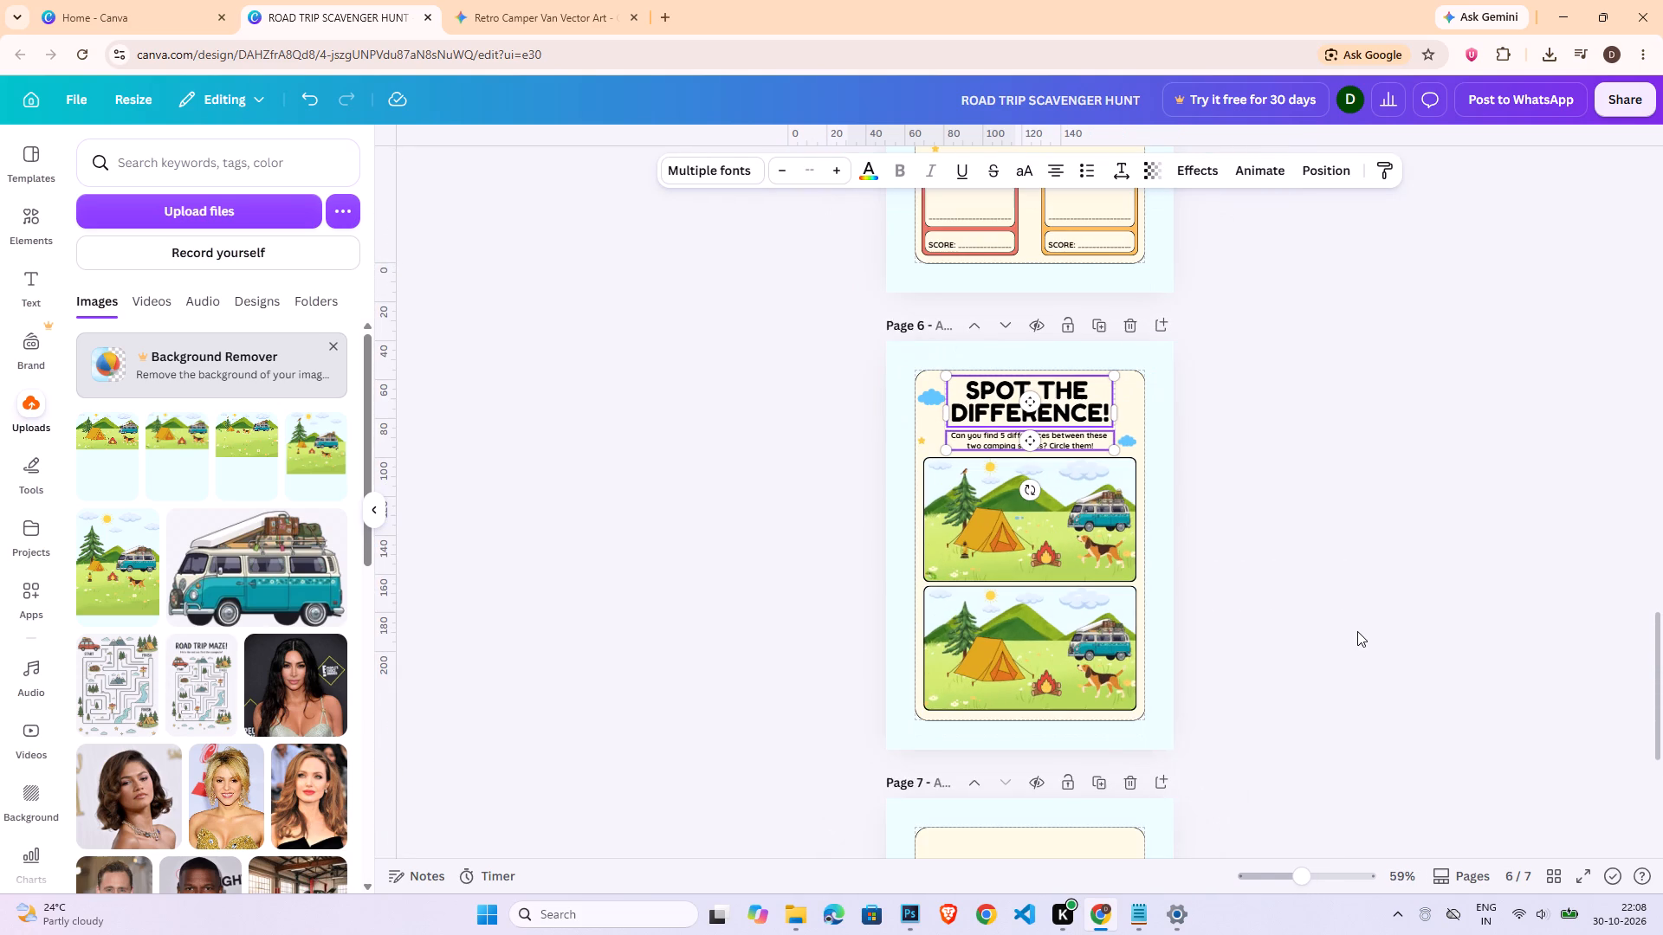
{"action": "scroll", "coordinate": [1357, 631], "scroll_direction": "down", "scroll_amount": 8}
{"action": "left_click", "coordinate": [981, 604]}
{"action": "key", "text": "ctrl+v"}
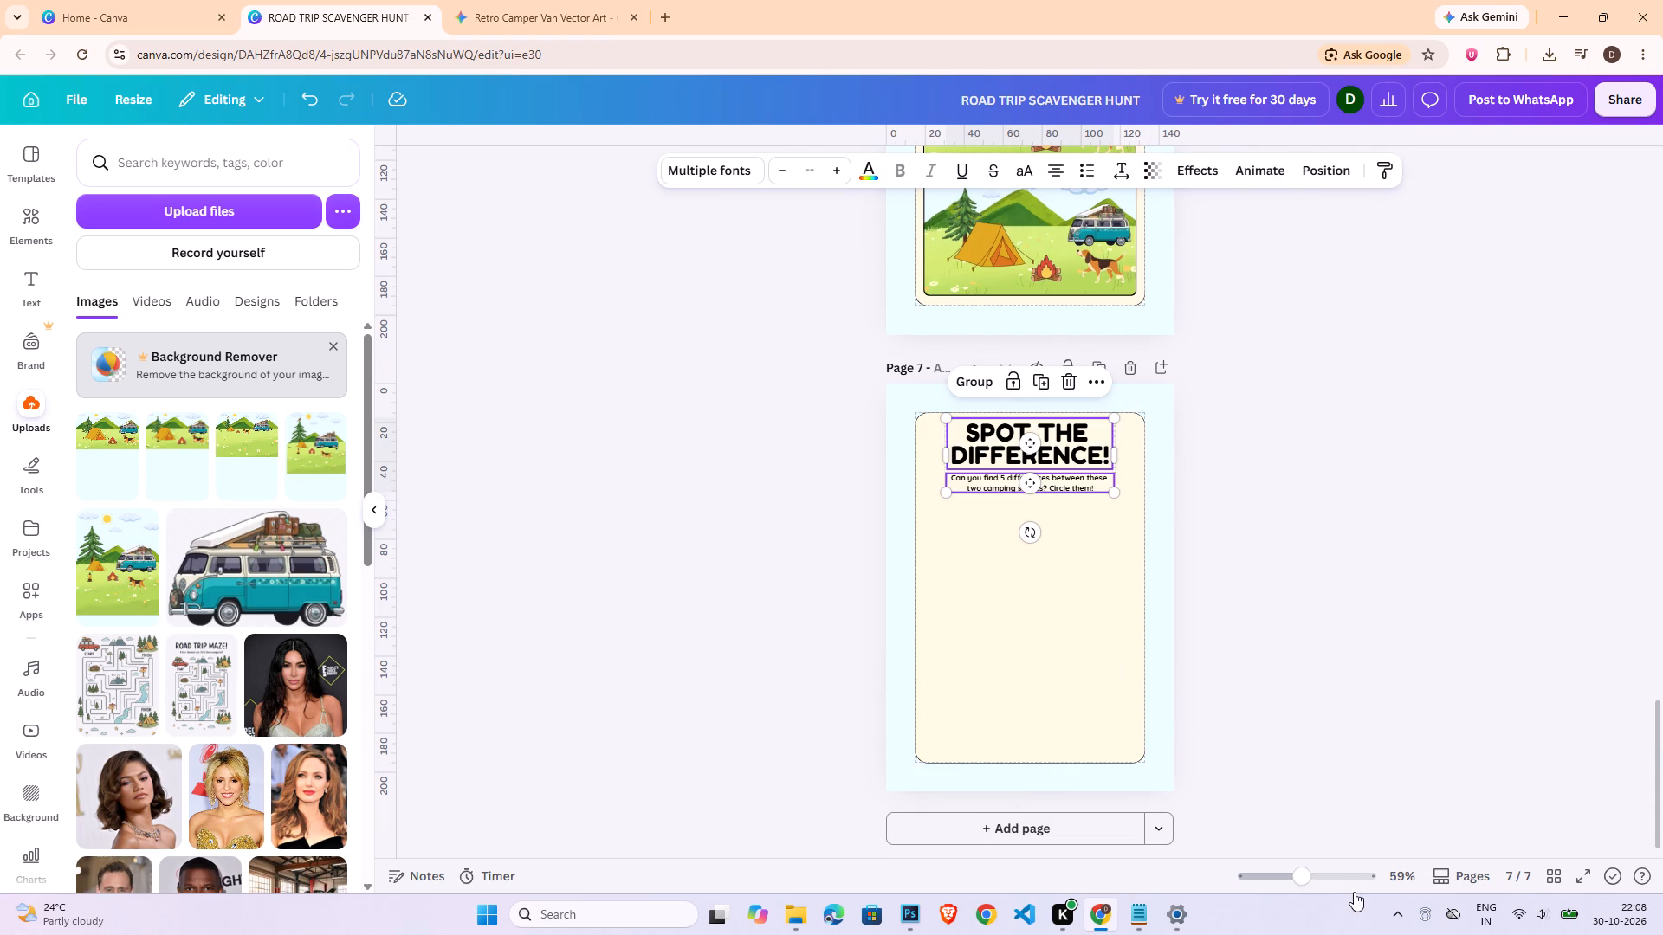
{"action": "left_click", "coordinate": [1324, 878]}
{"action": "left_click", "coordinate": [1406, 624]}
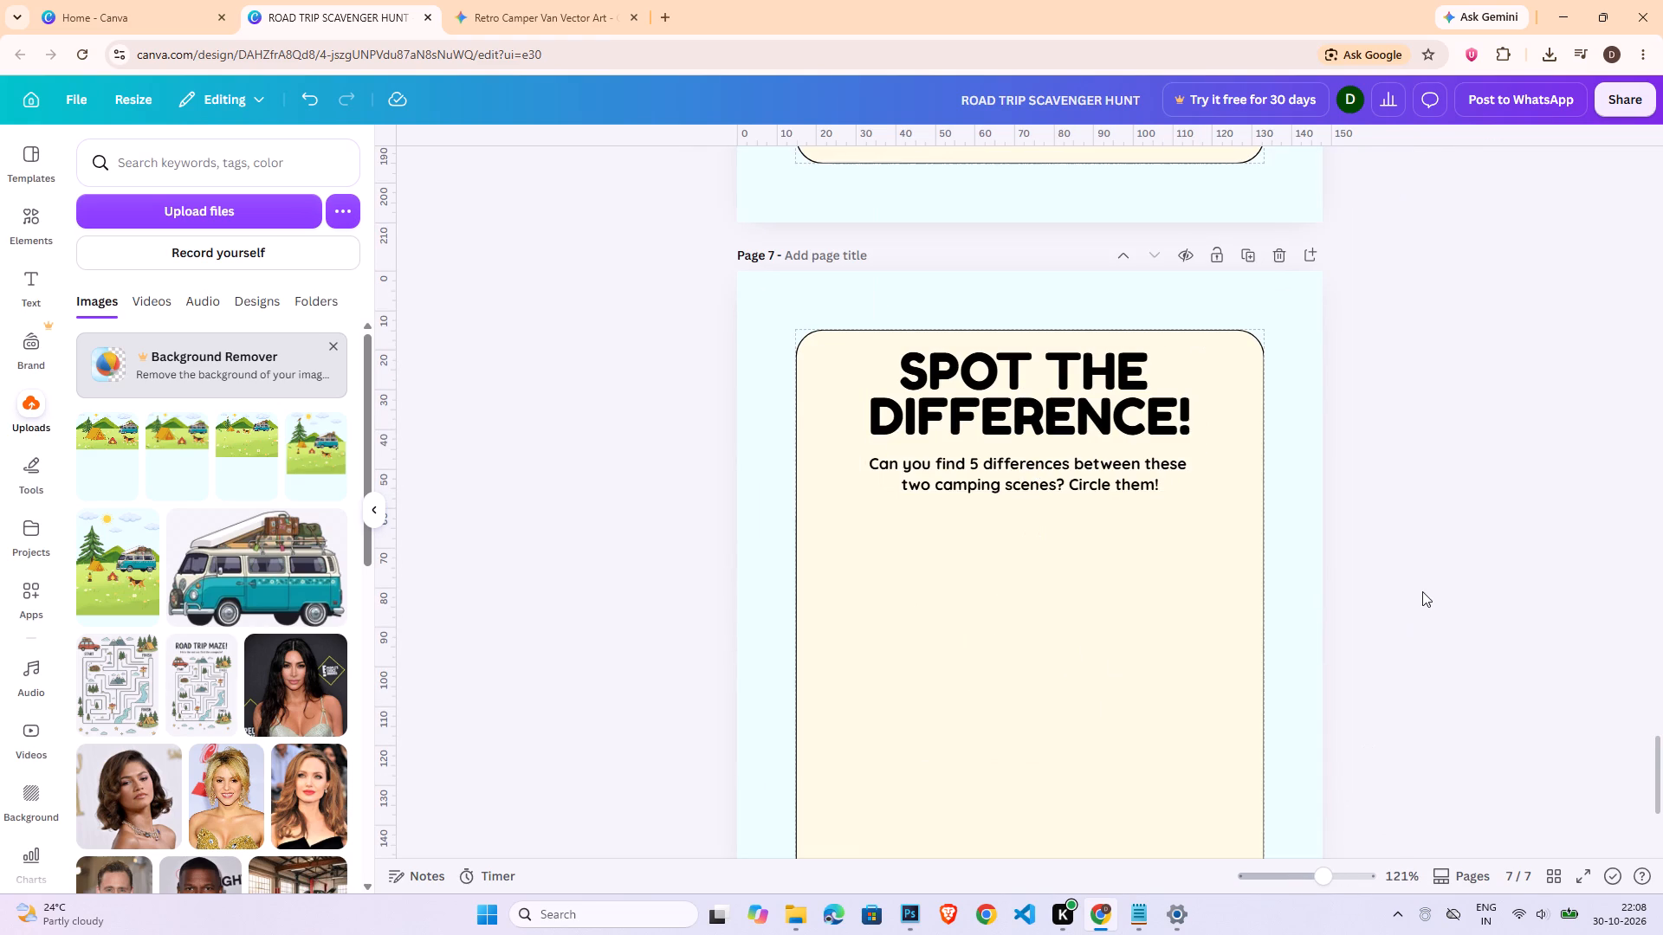
Replace page 7's title text with "WOULD YOU RATHER".
{"action": "triple_click", "coordinate": [1064, 355]}
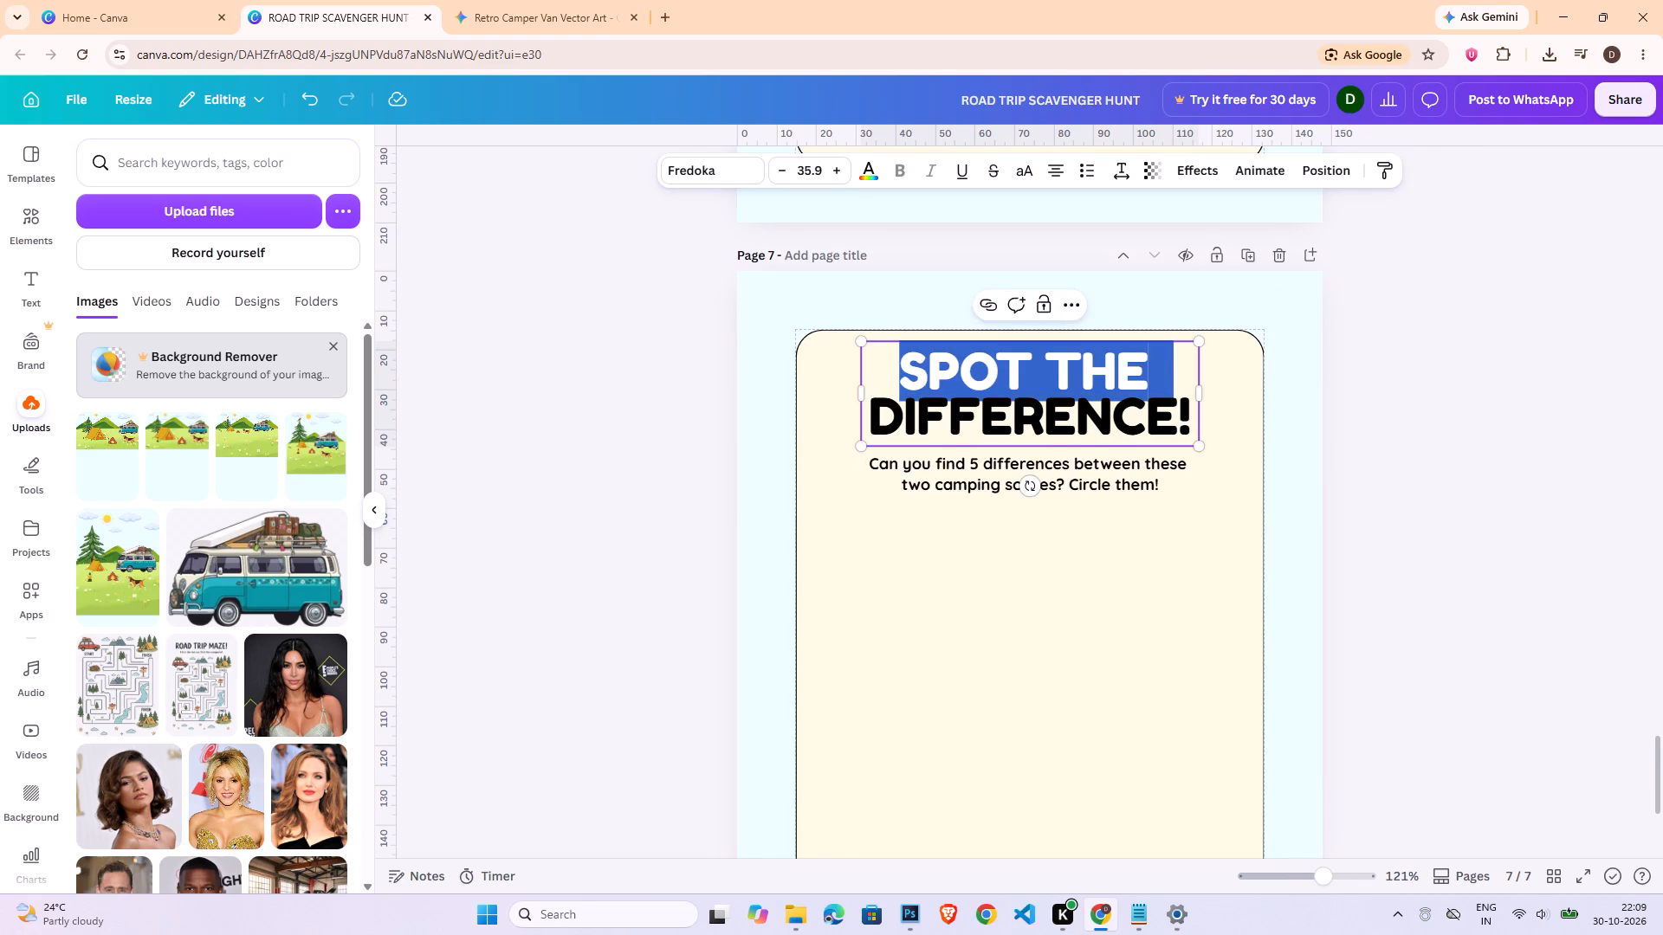
{"action": "key", "text": "ctrl+a"}
{"action": "type", "text": "WOUL"}
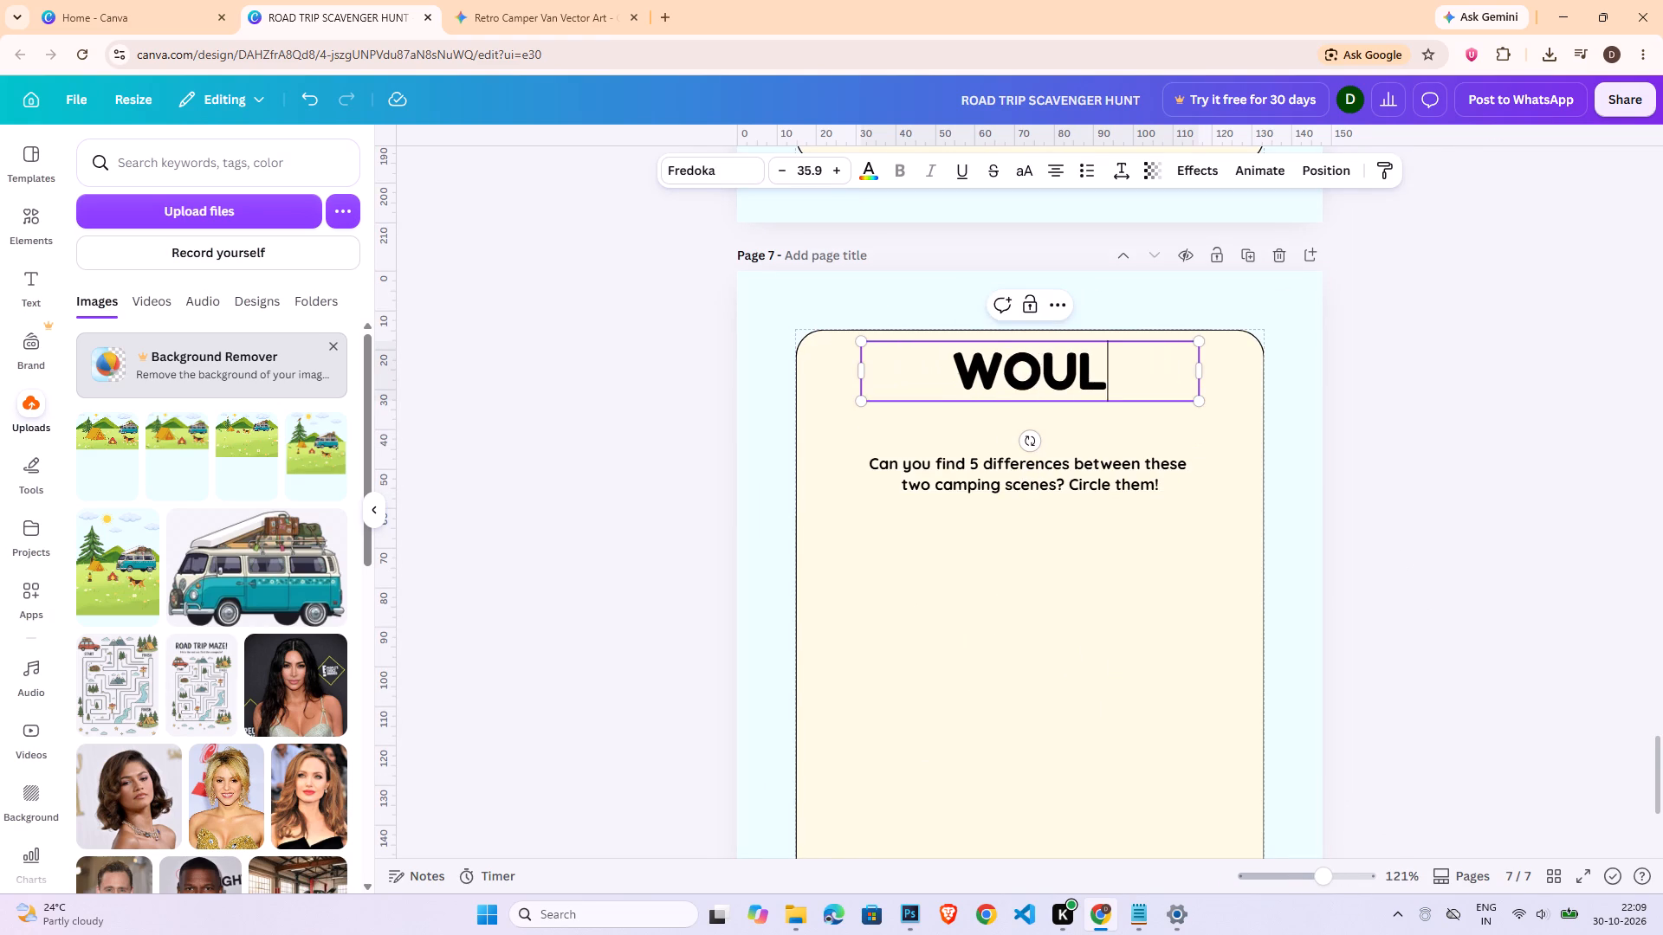
{"action": "key", "text": "space"}
{"action": "key", "text": "shift+BackSpace"}
{"action": "type", "text": "D YOU RATHER"}
{"action": "left_click", "coordinate": [1480, 397]}
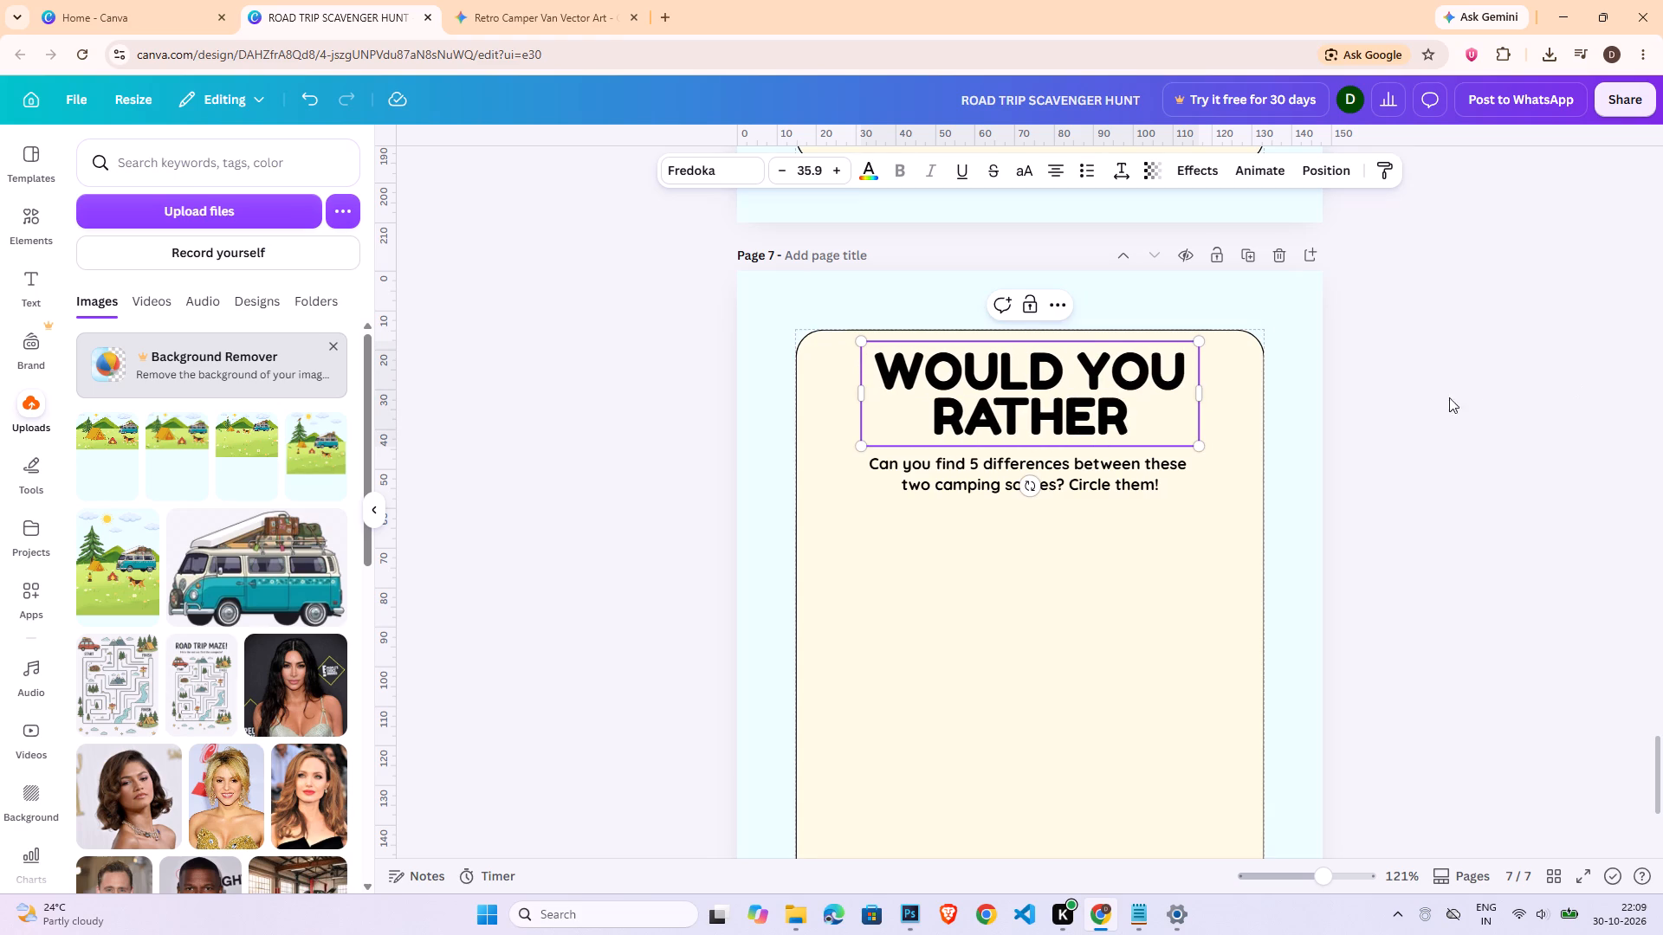
Append a question mark to page 7's title and fit it on one line at font size 29.1, centred across the cream panel.
{"action": "left_click_drag", "start_coordinate": [1064, 393], "coordinate": [1004, 393]}
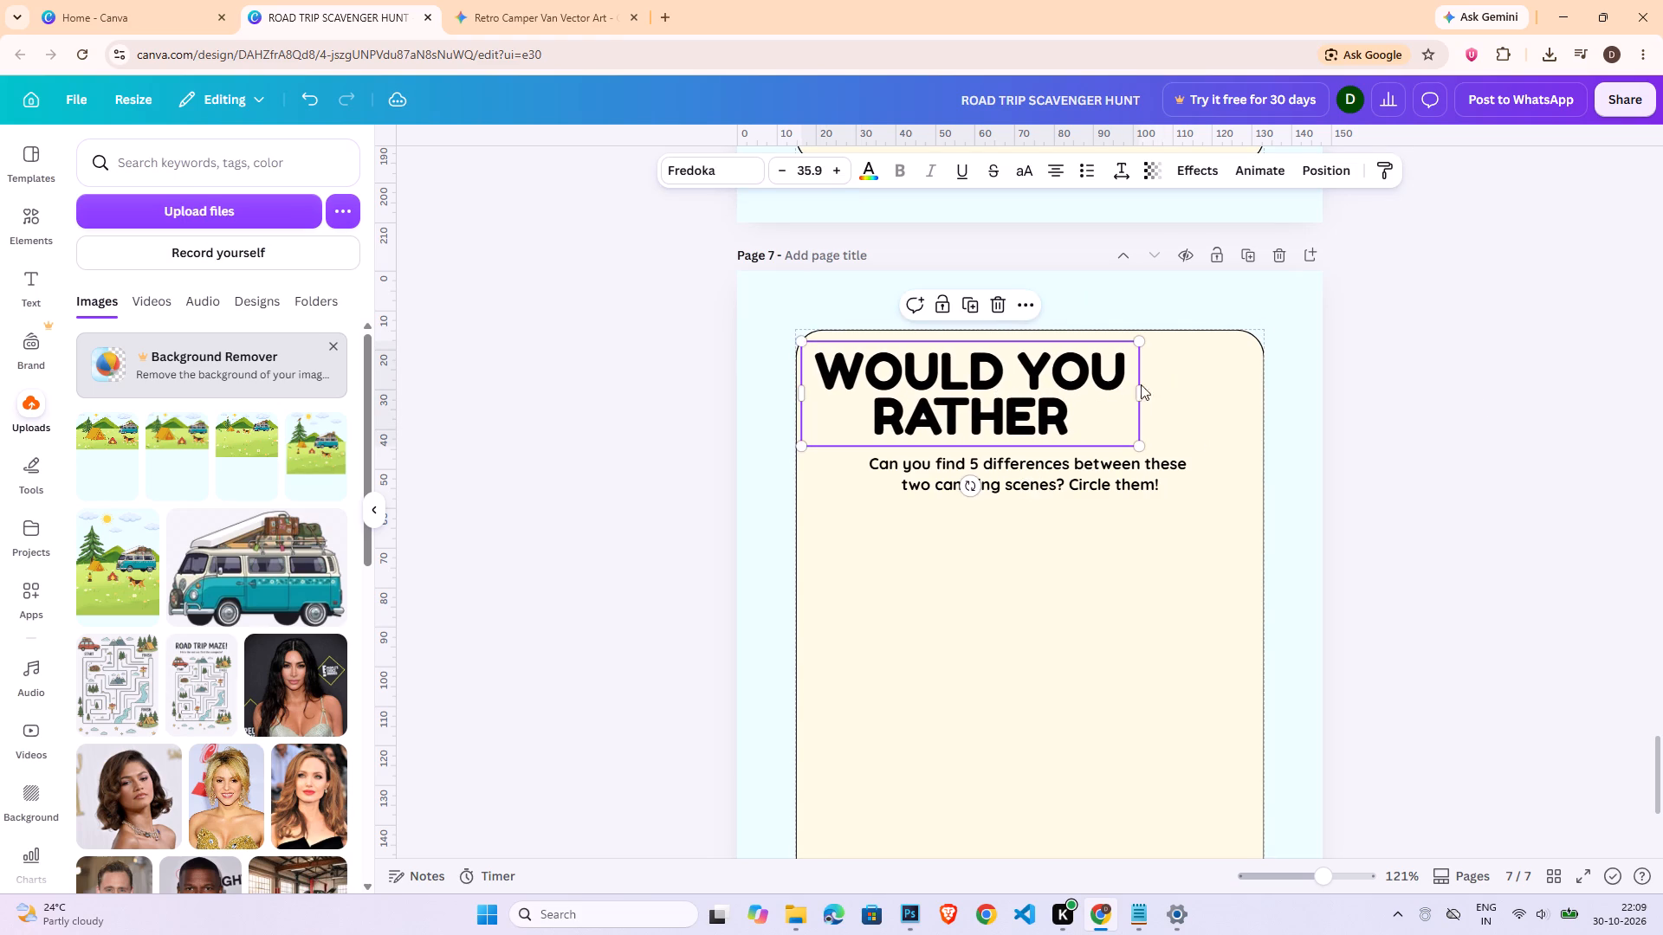
{"action": "left_click_drag", "start_coordinate": [1148, 388], "coordinate": [1337, 394]}
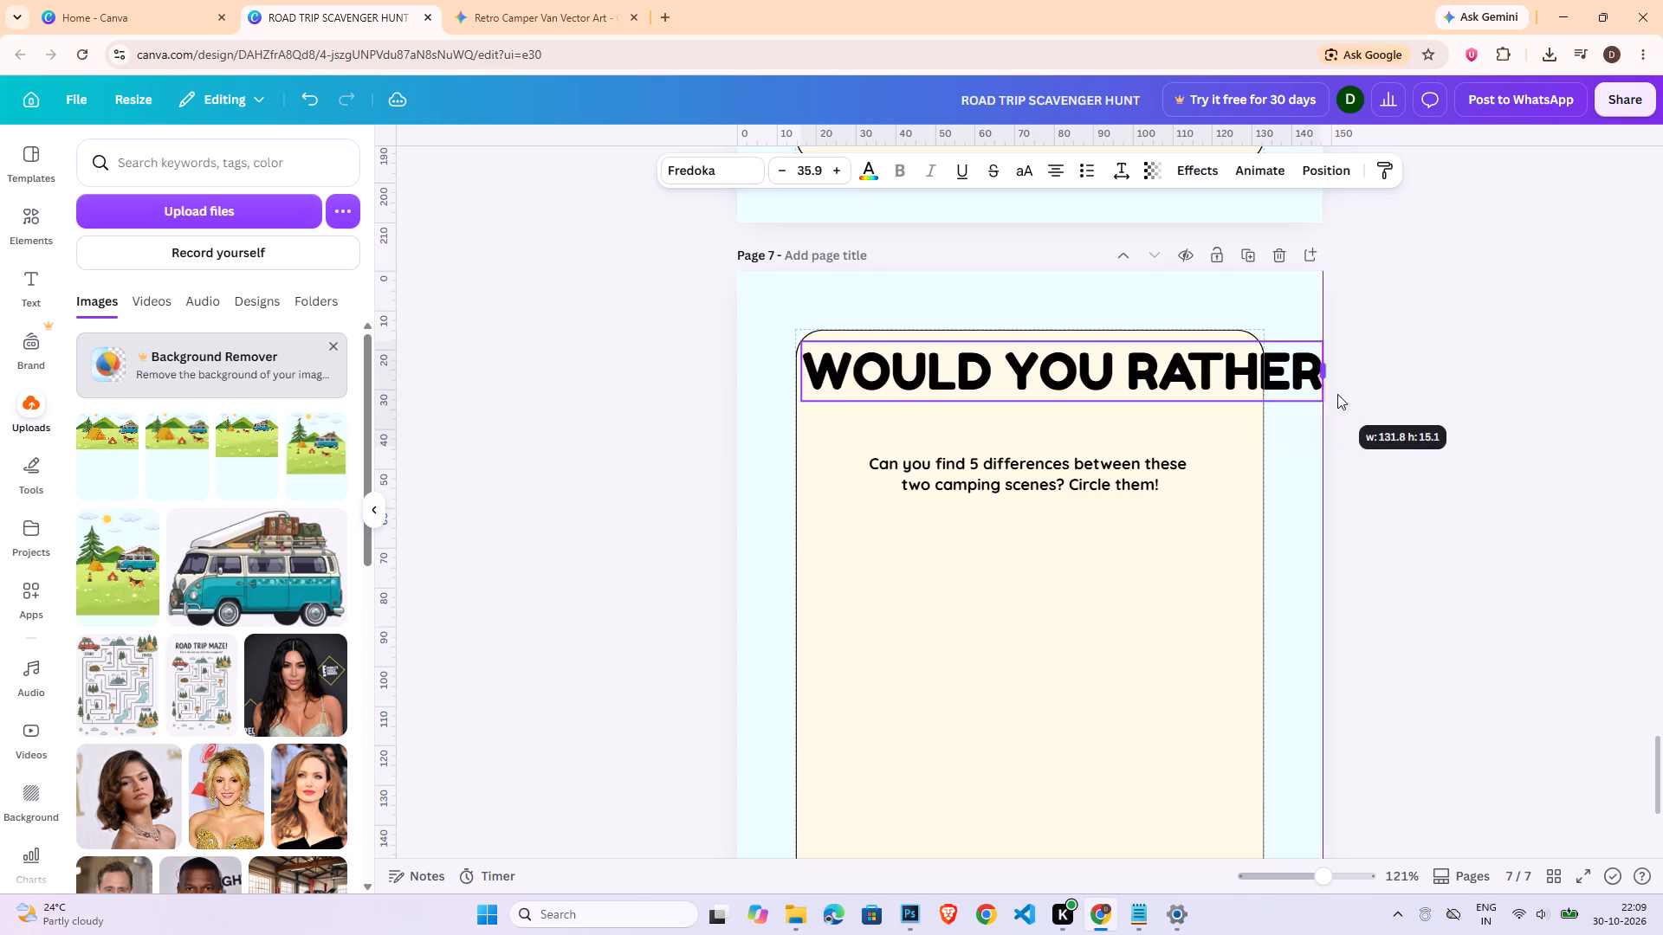
{"action": "left_click_drag", "start_coordinate": [1337, 394], "coordinate": [1310, 395]}
{"action": "left_click", "coordinate": [1222, 411]}
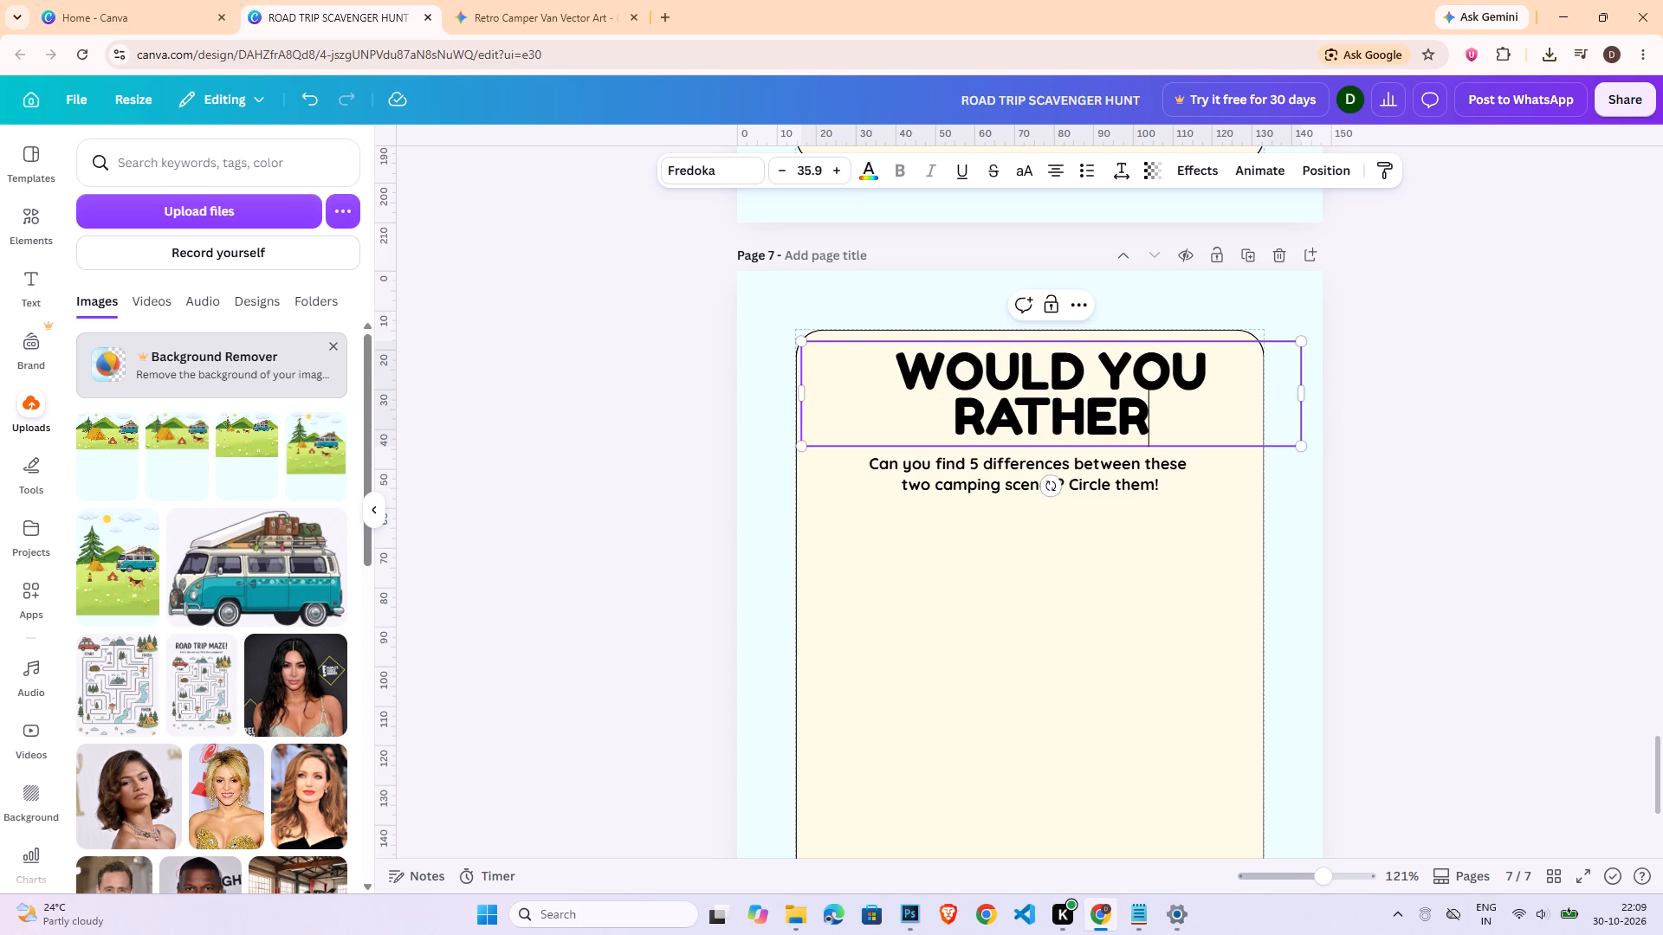
{"action": "key", "text": "shift+question"}
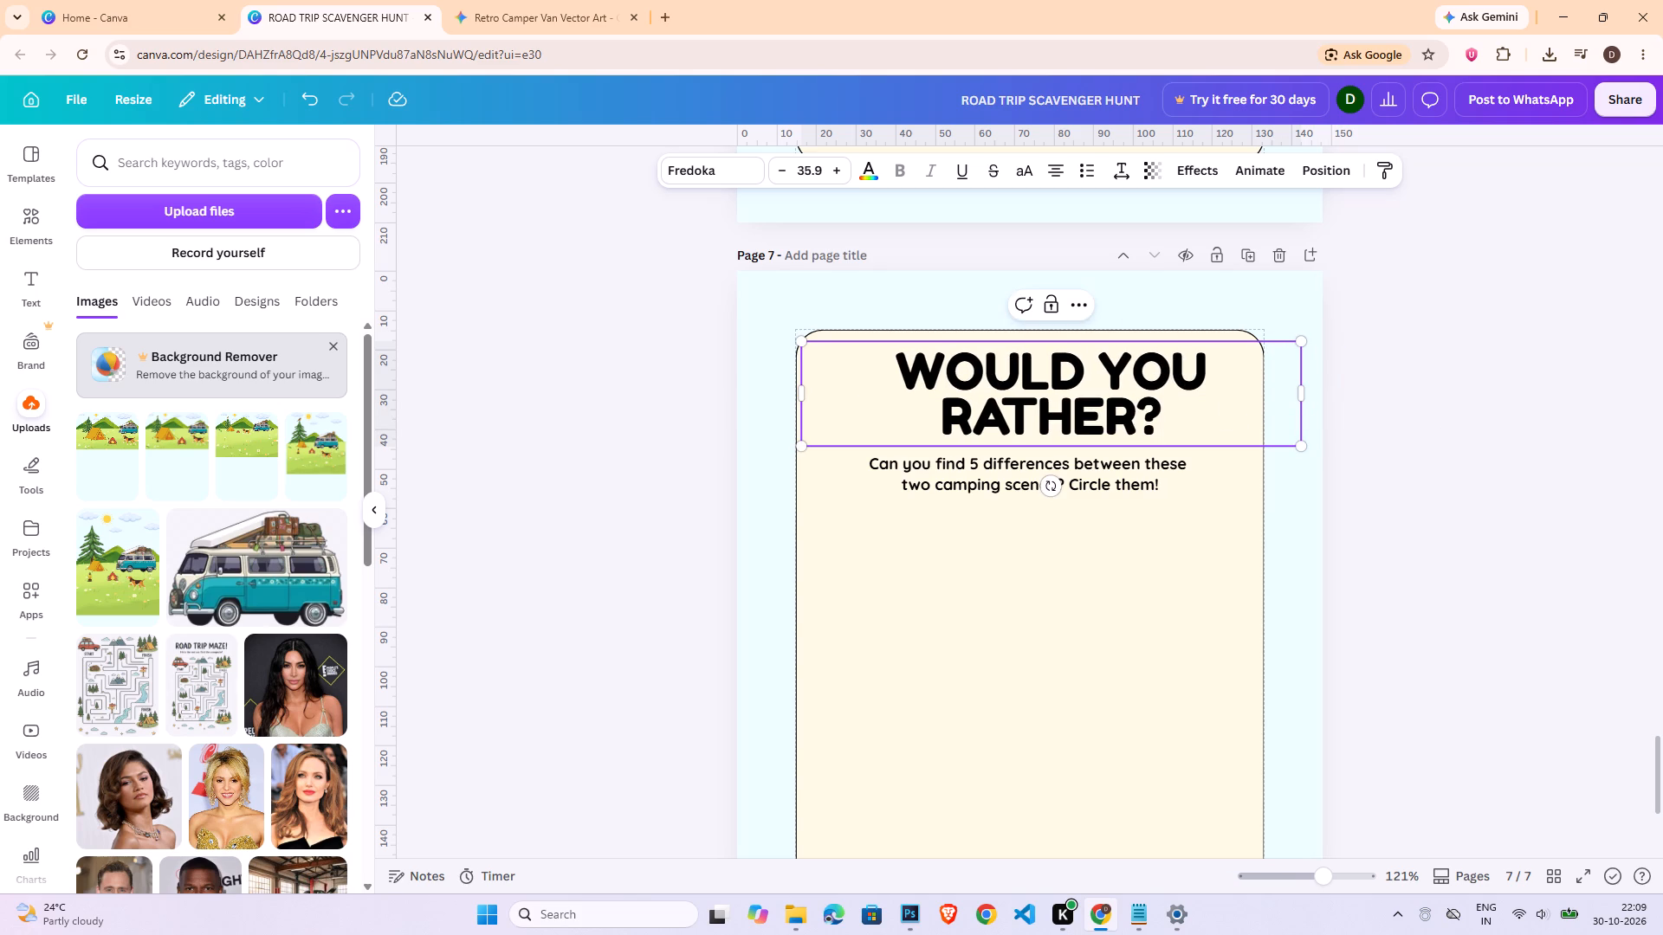
{"action": "left_click", "coordinate": [1310, 446]}
{"action": "left_click", "coordinate": [1176, 415]}
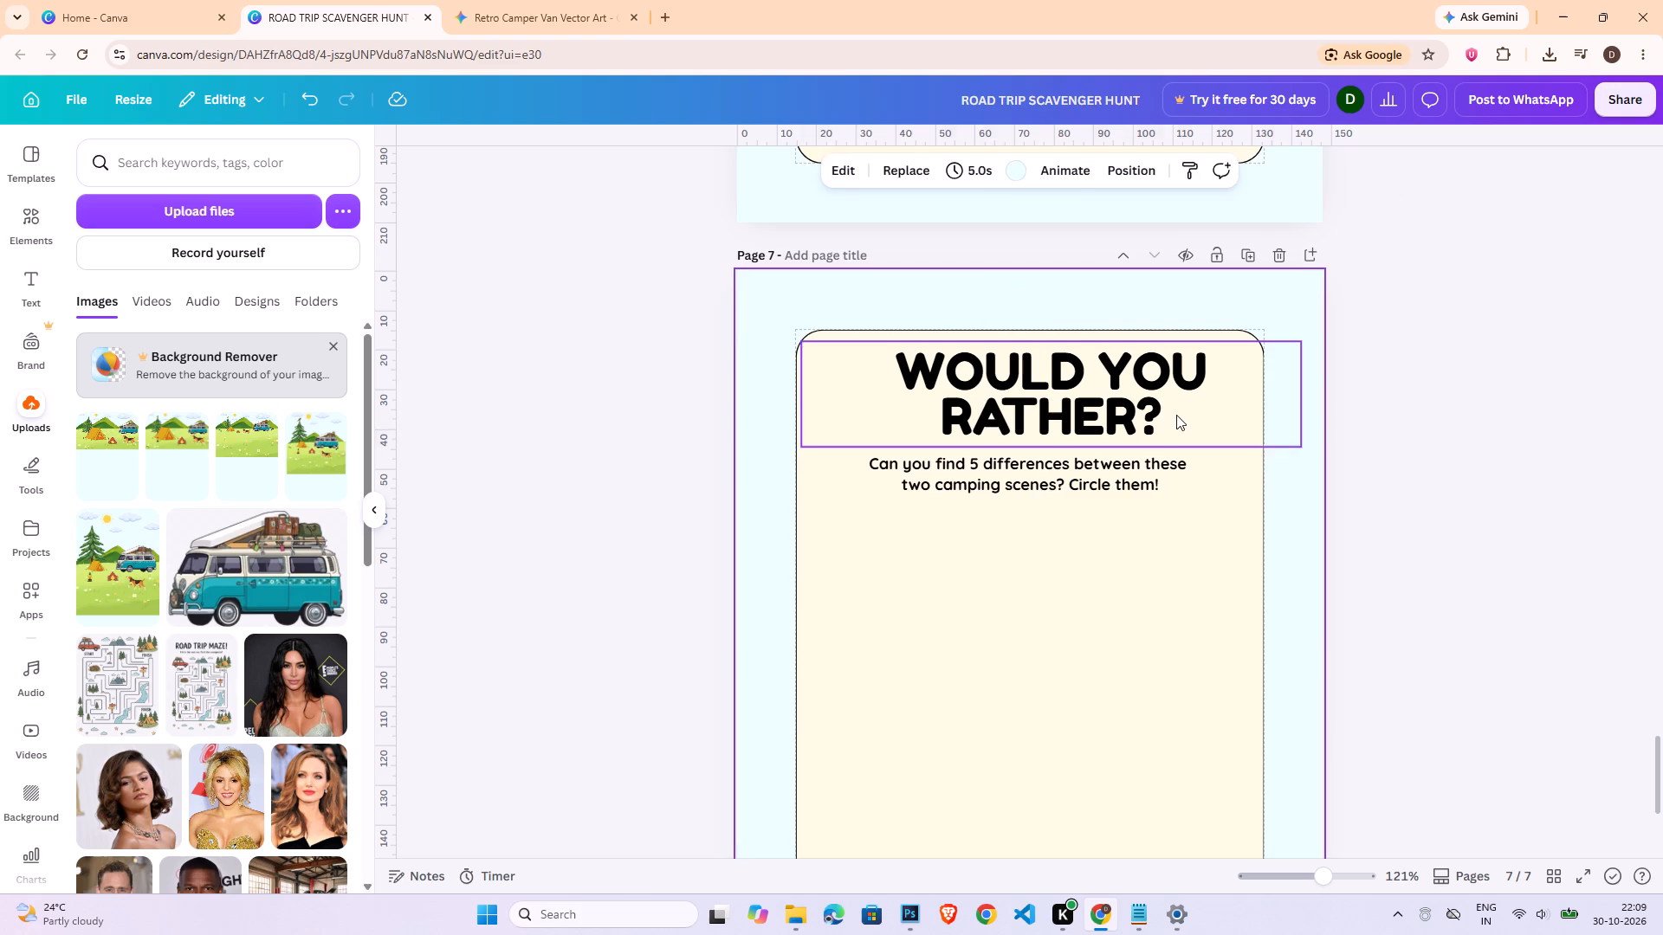
{"action": "left_click_drag", "start_coordinate": [1304, 447], "coordinate": [1216, 437]}
{"action": "left_click_drag", "start_coordinate": [1220, 392], "coordinate": [1258, 396]}
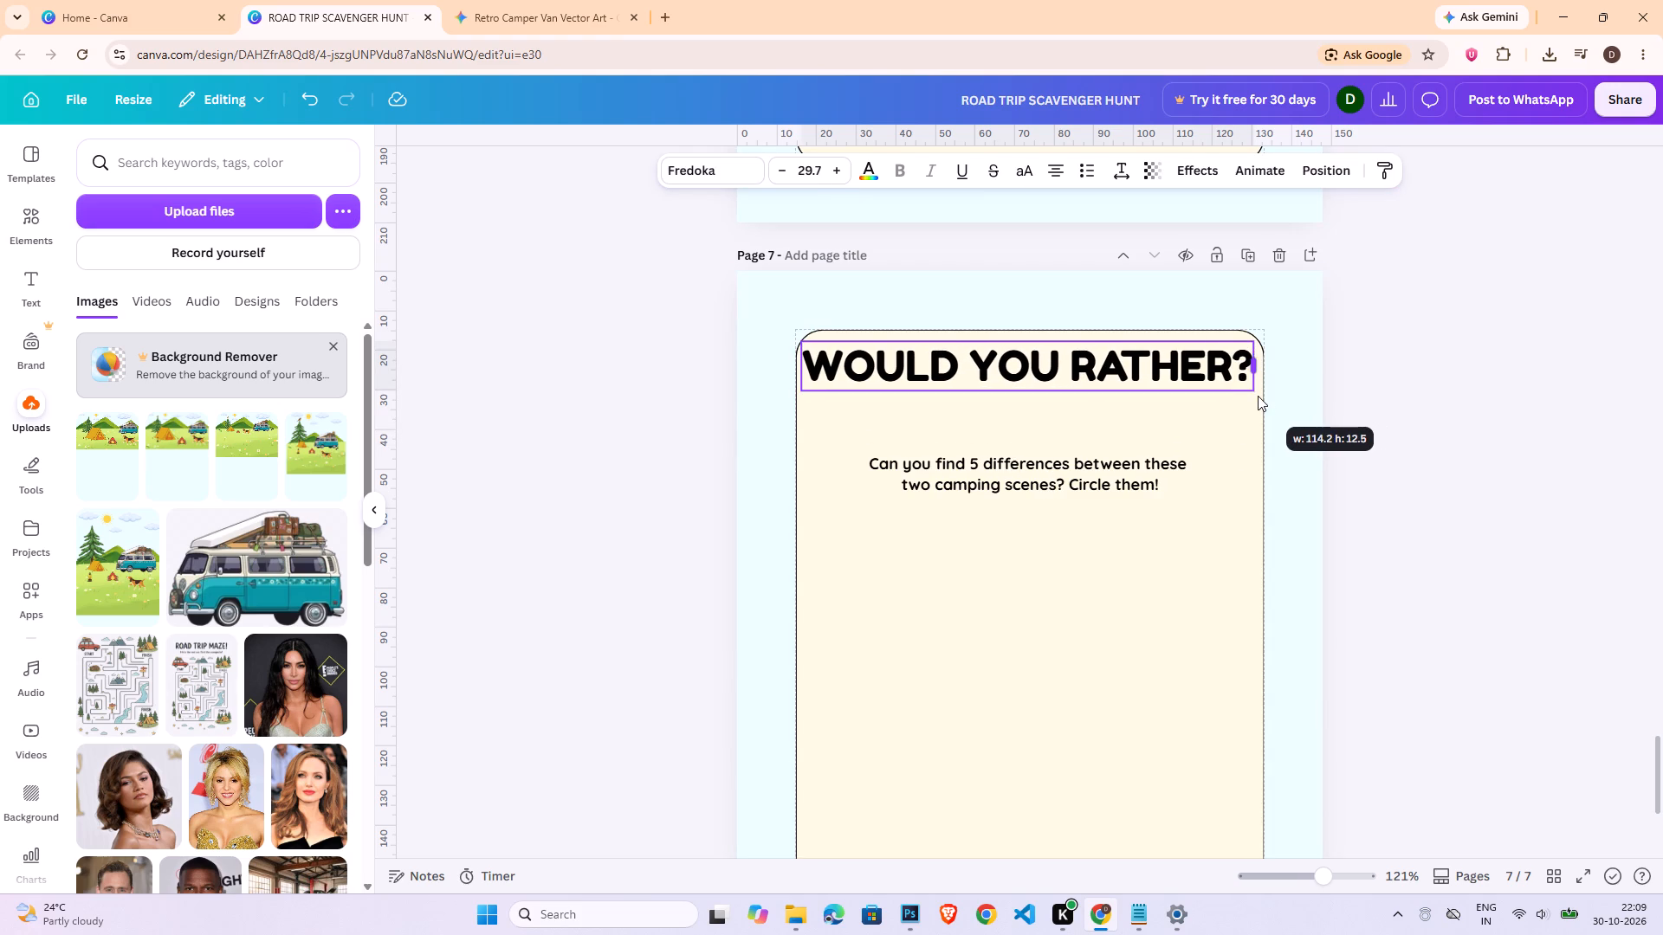
{"action": "left_click_drag", "start_coordinate": [1258, 396], "coordinate": [1263, 395]}
{"action": "left_click_drag", "start_coordinate": [1259, 391], "coordinate": [1252, 390]}
{"action": "left_click", "coordinate": [1381, 411]}
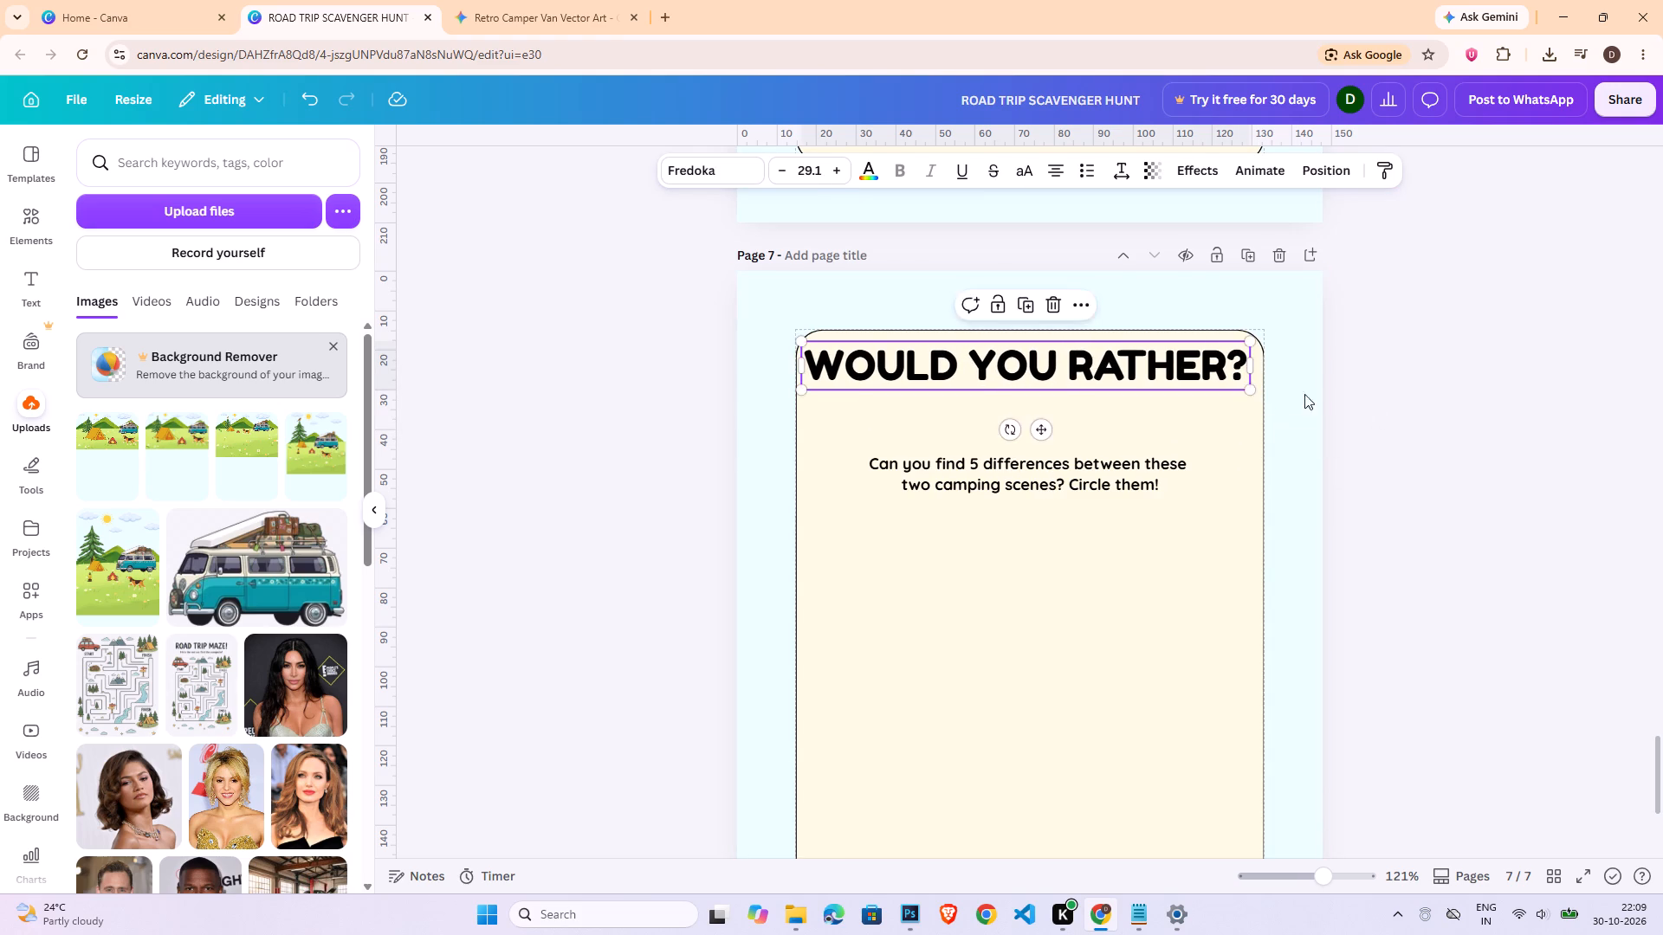
{"action": "left_click_drag", "start_coordinate": [1223, 380], "coordinate": [1232, 378]}
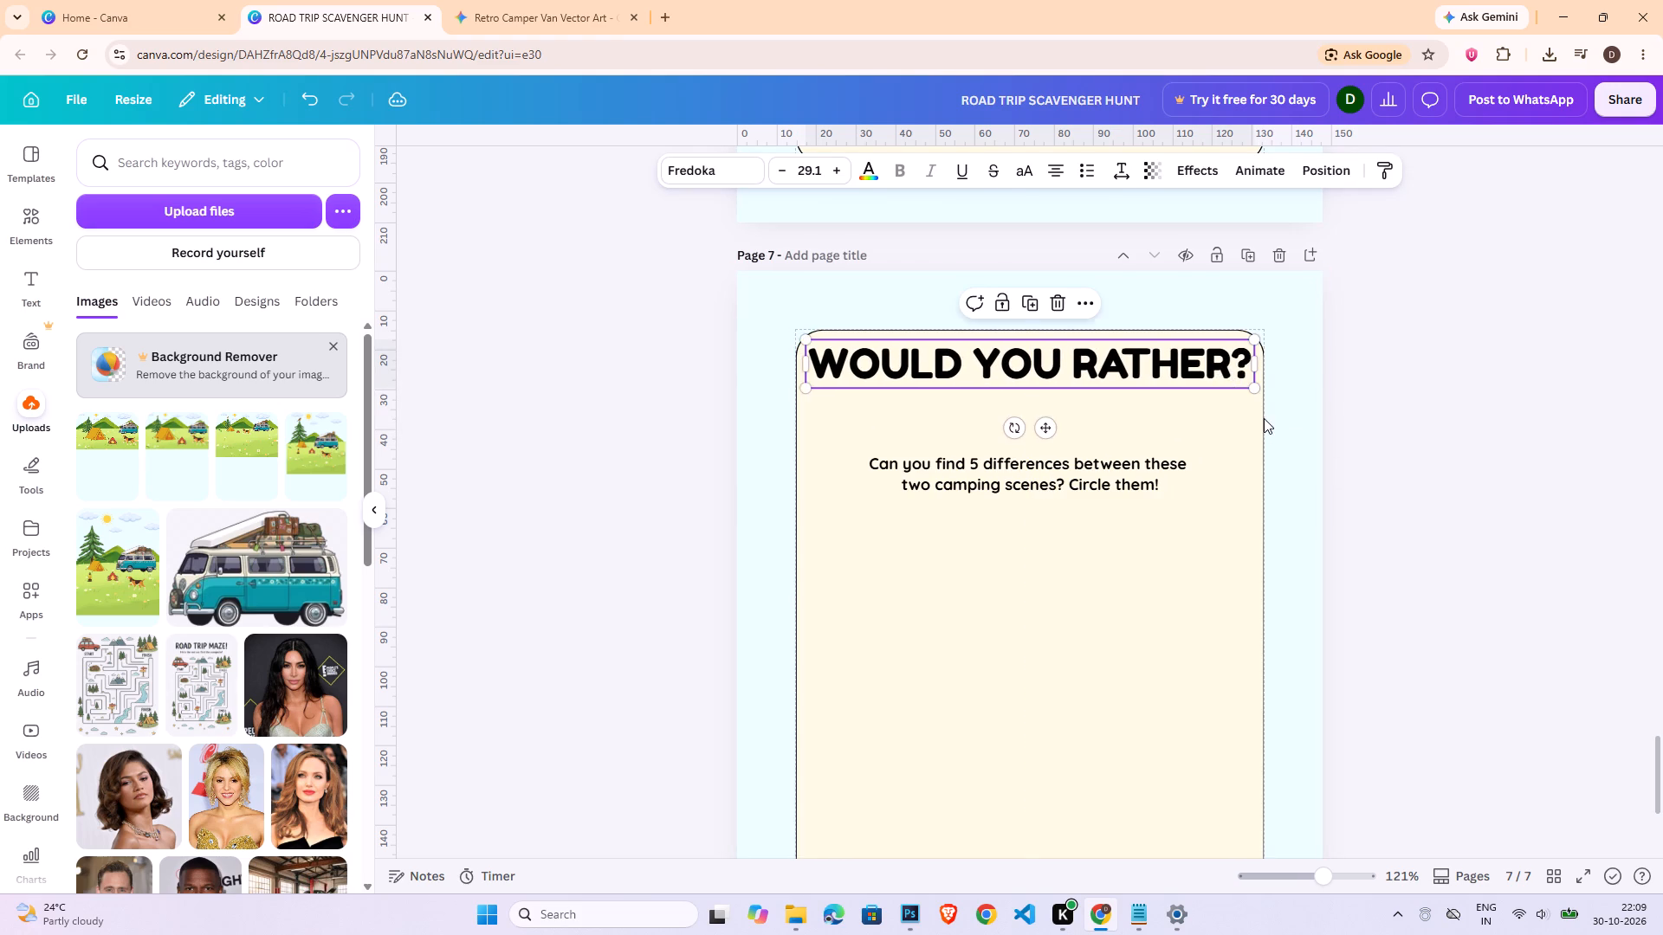
{"action": "left_click", "coordinate": [1264, 418]}
Add a second line reading "TRAVEL EDITION" to page 7's title.
{"action": "left_click", "coordinate": [1235, 366]}
{"action": "left_click", "coordinate": [1245, 363]}
{"action": "left_click", "coordinate": [1246, 363]}
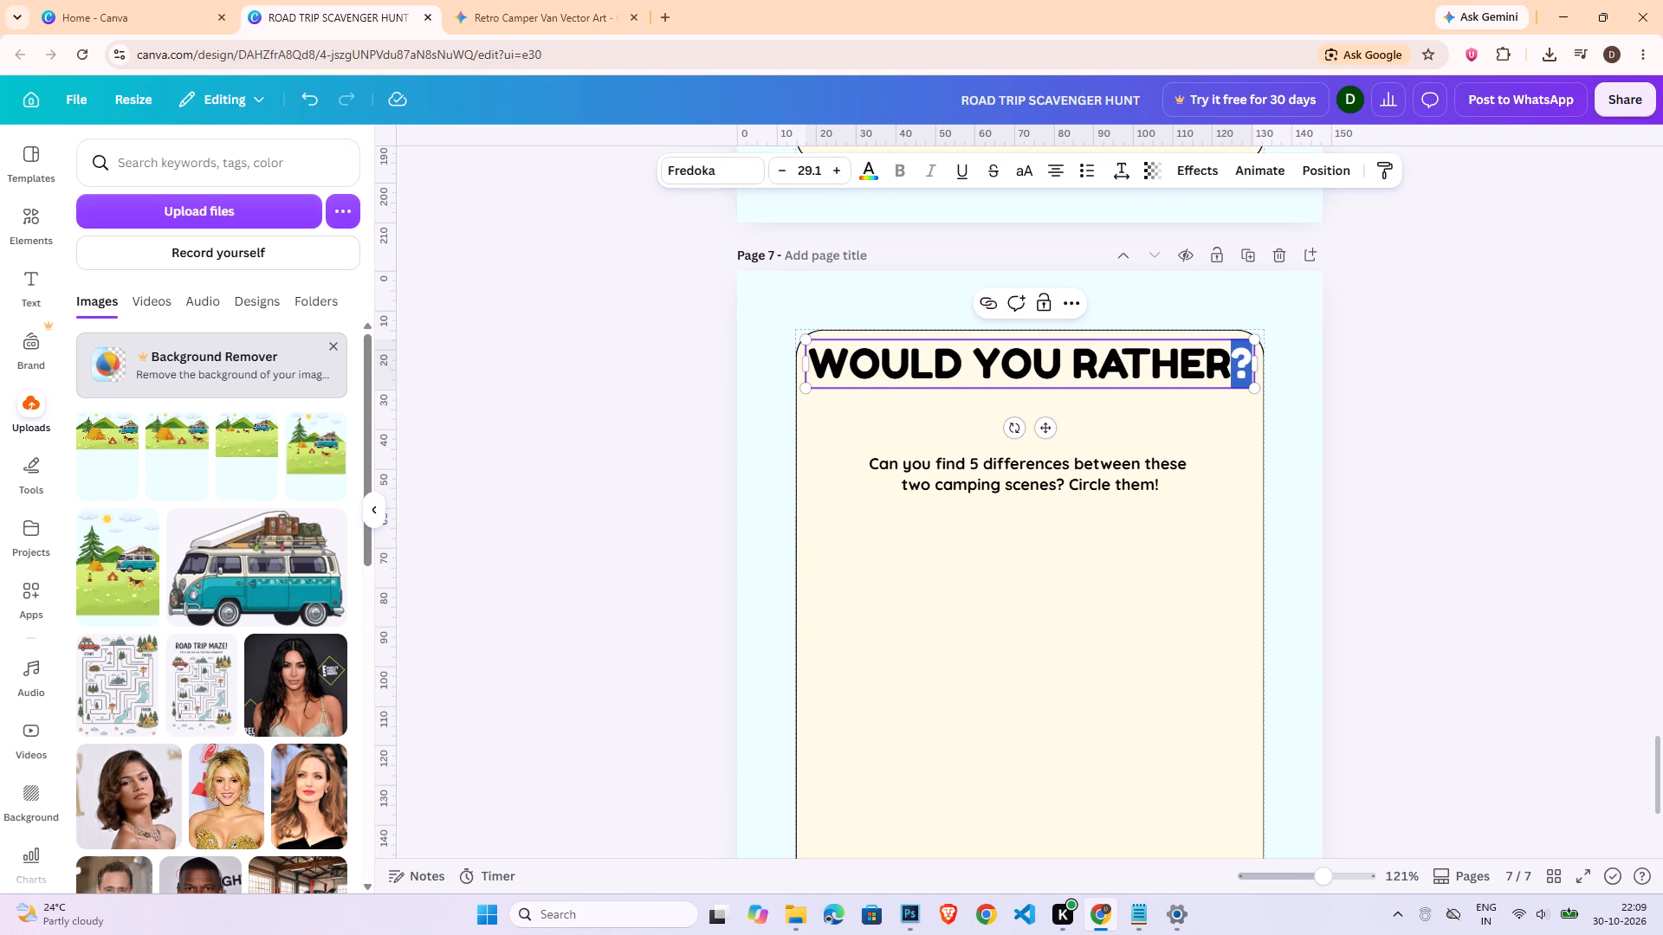
{"action": "left_click", "coordinate": [1248, 361]}
{"action": "key", "text": "Return"}
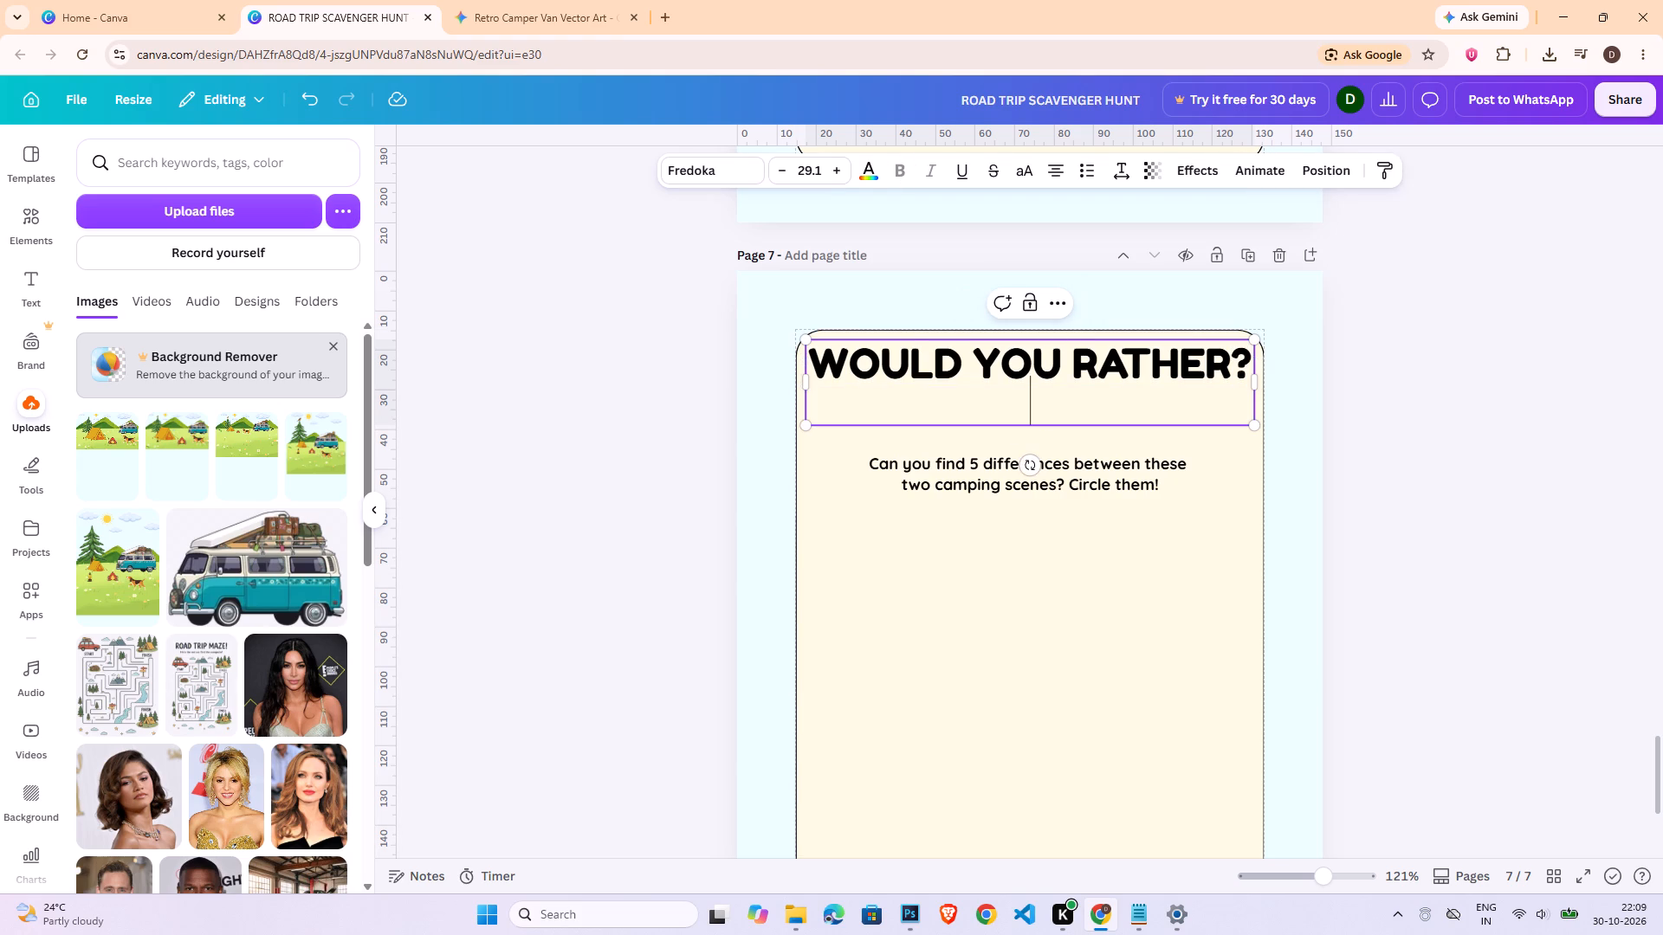
{"action": "key", "text": "shift+t"}
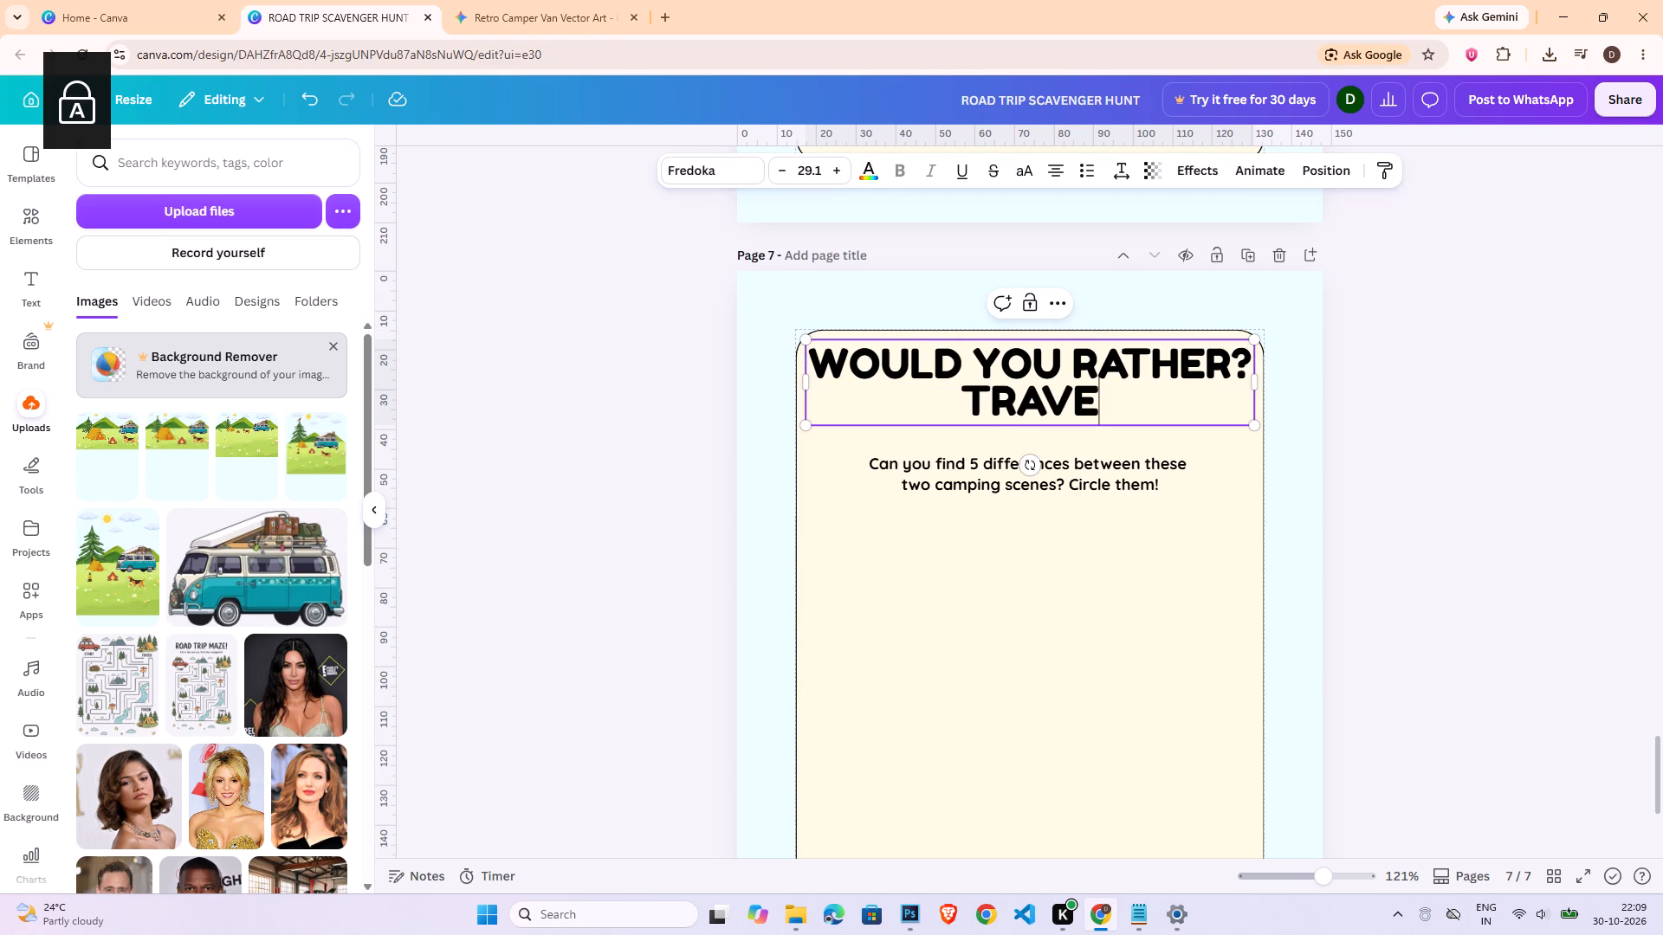
{"action": "type", "text": "L EDITION"}
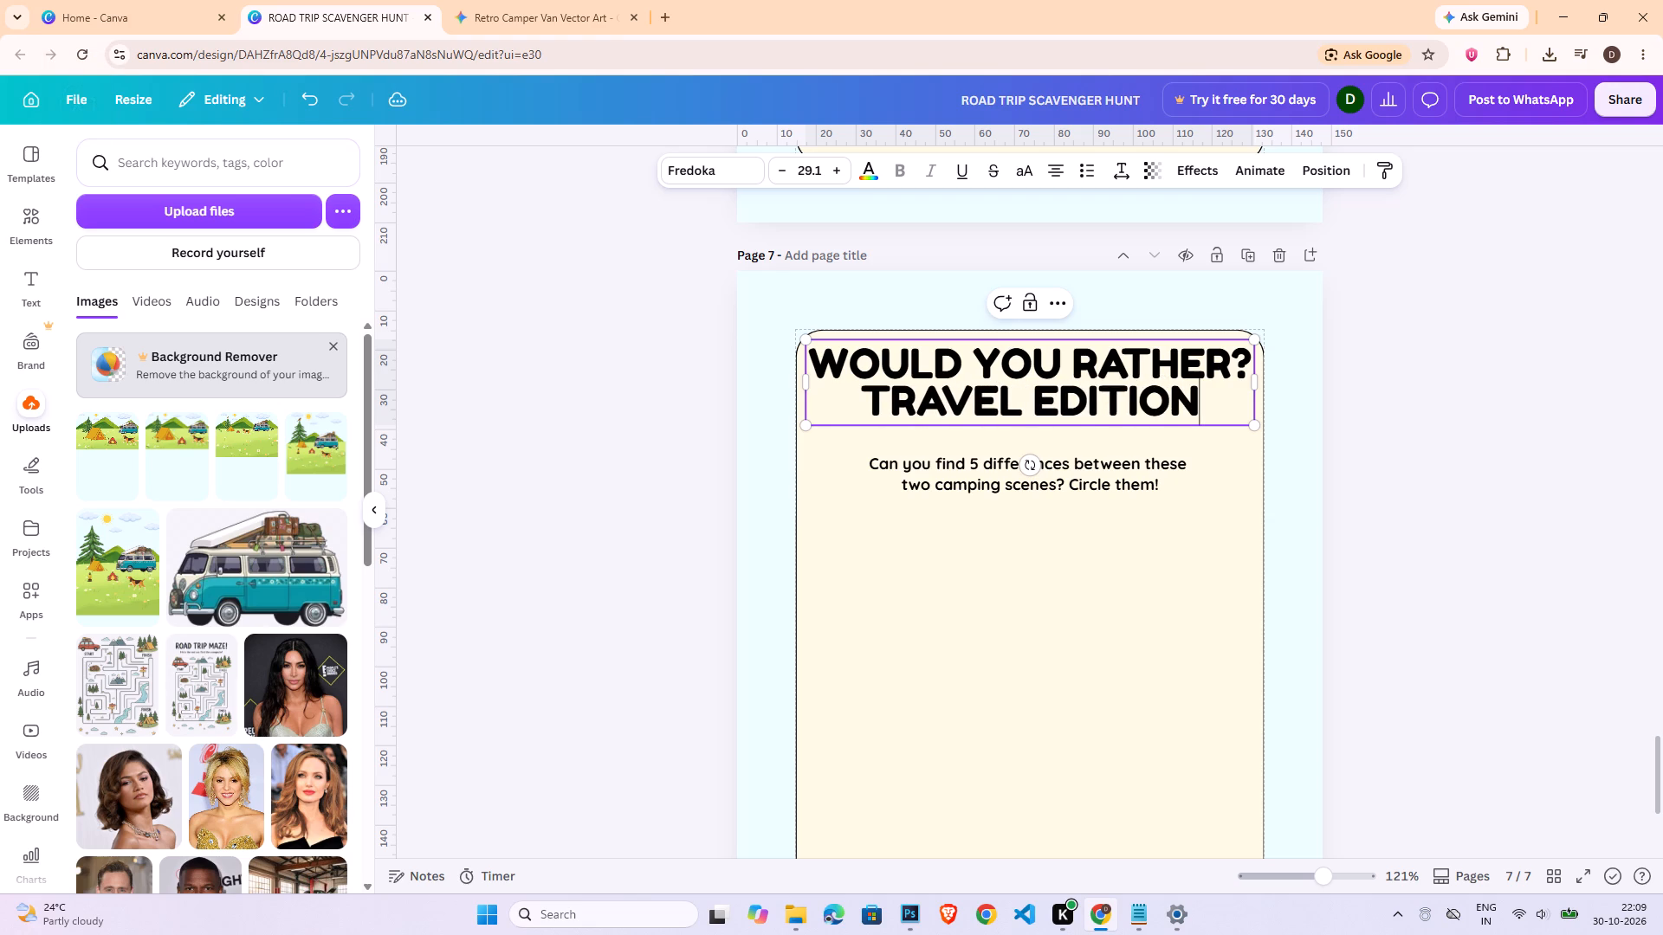
{"action": "left_click", "coordinate": [1388, 376]}
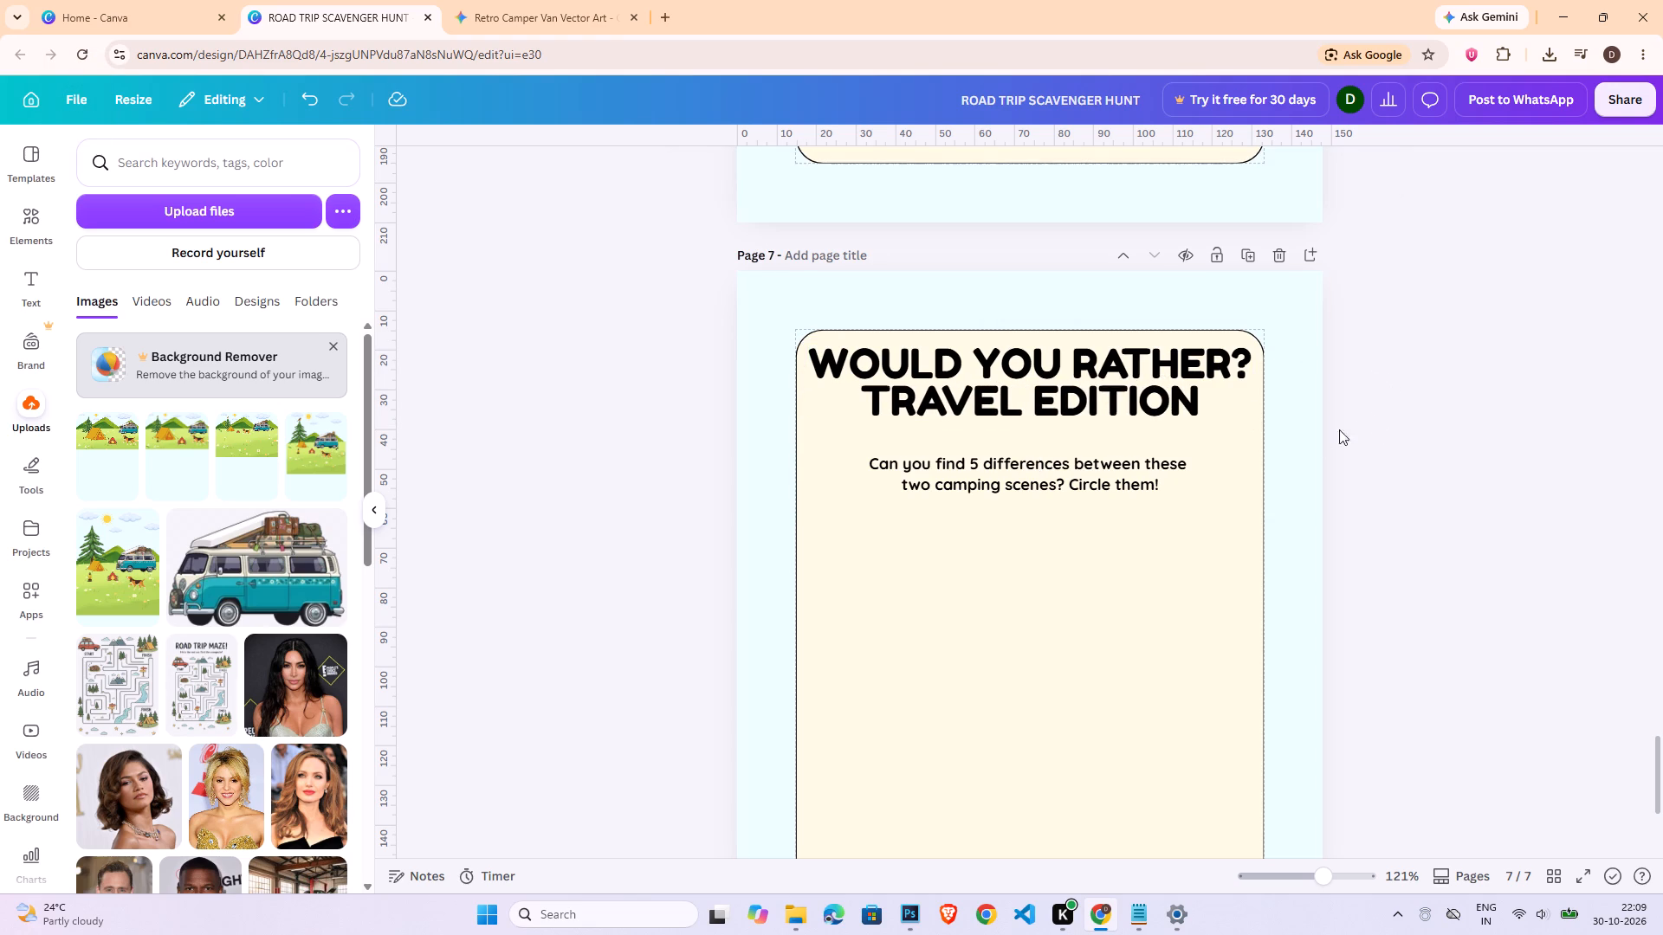
Replace page 7's subtitle text with "Which would you choose?".
{"action": "triple_click", "coordinate": [1071, 472]}
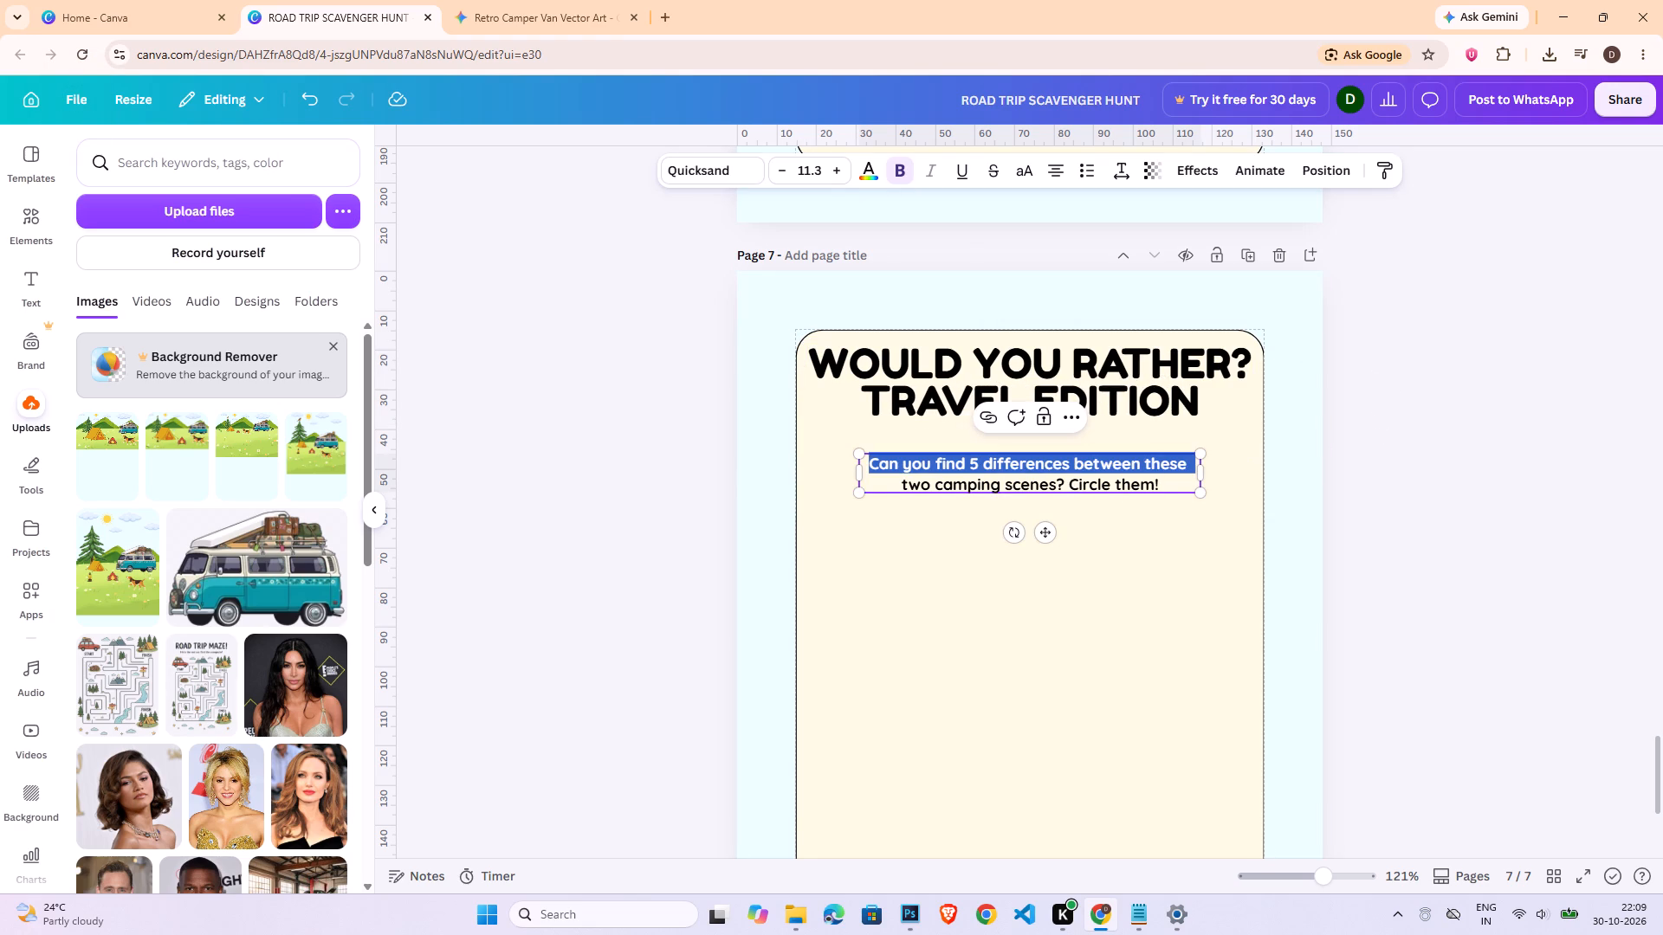
{"action": "key", "text": "ctrl+a"}
{"action": "type", "text": "wHICH"}
{"action": "key", "text": "space"}
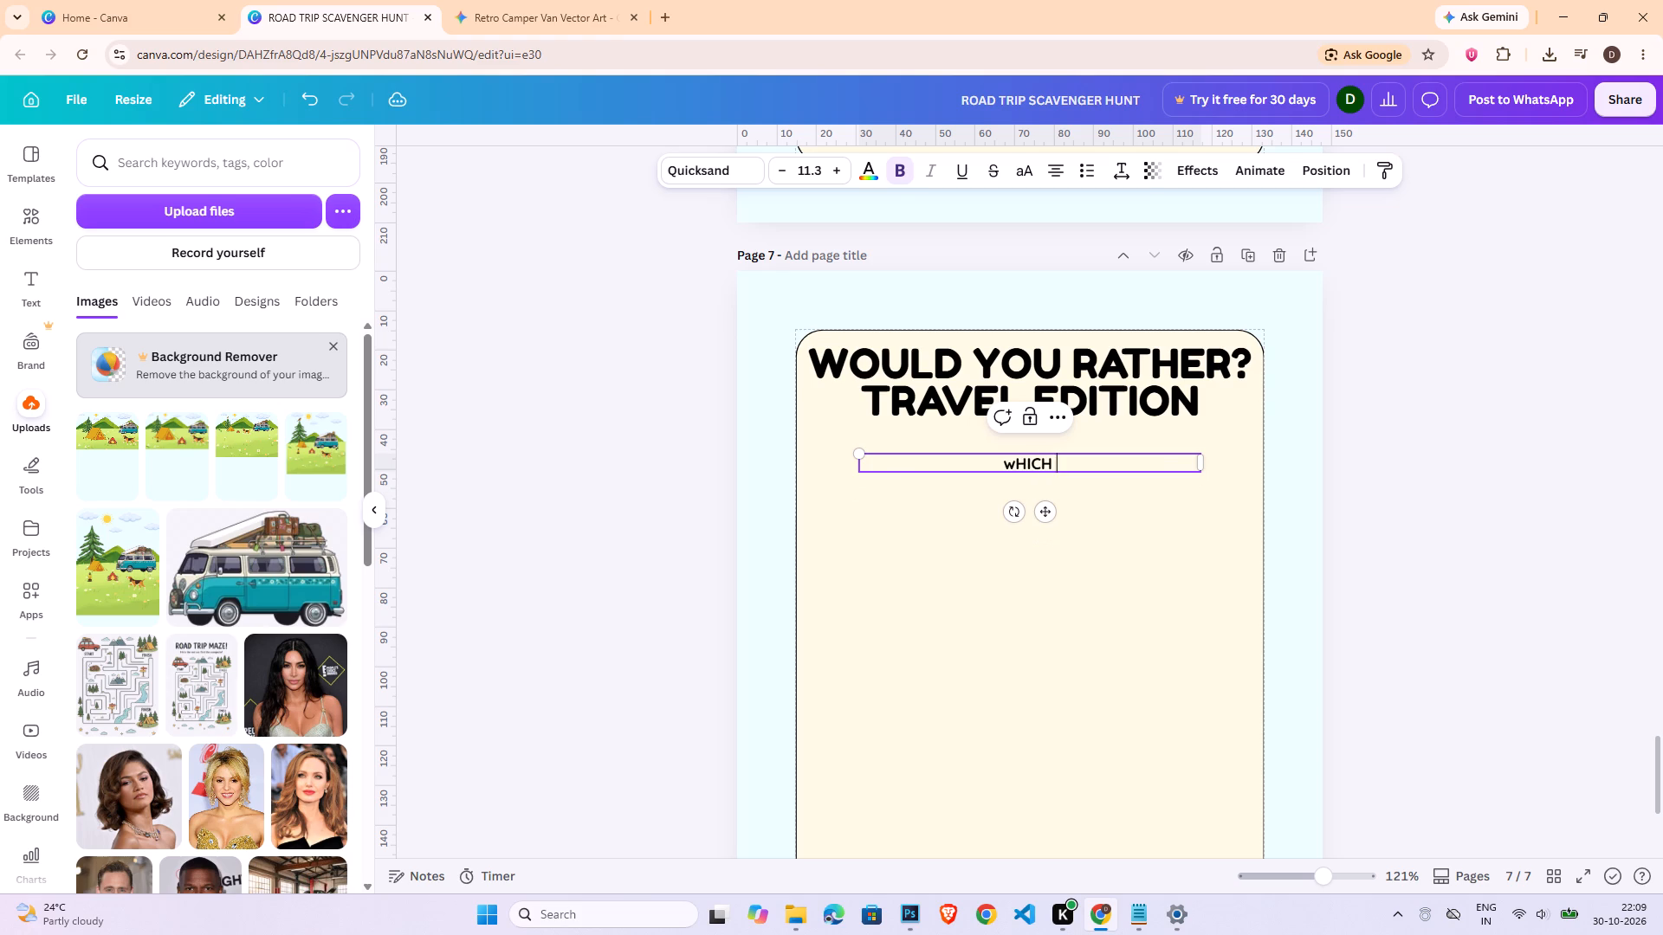
{"action": "key", "text": "ctrl+a"}
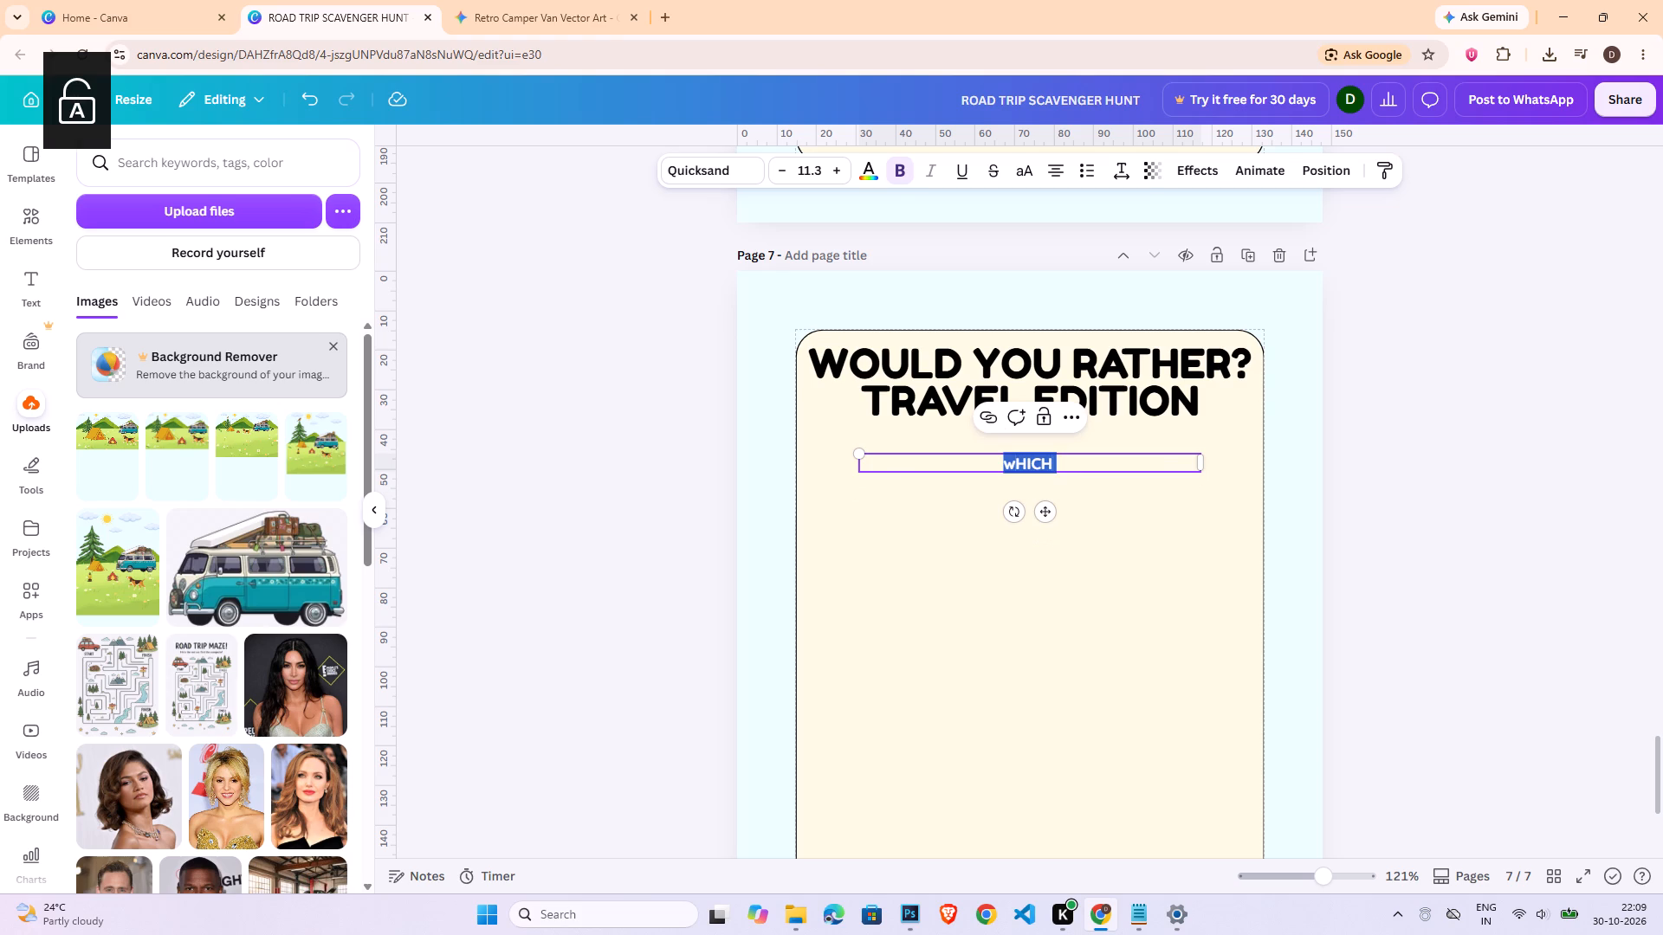
{"action": "type", "text": "Which"}
{"action": "key", "text": "space"}
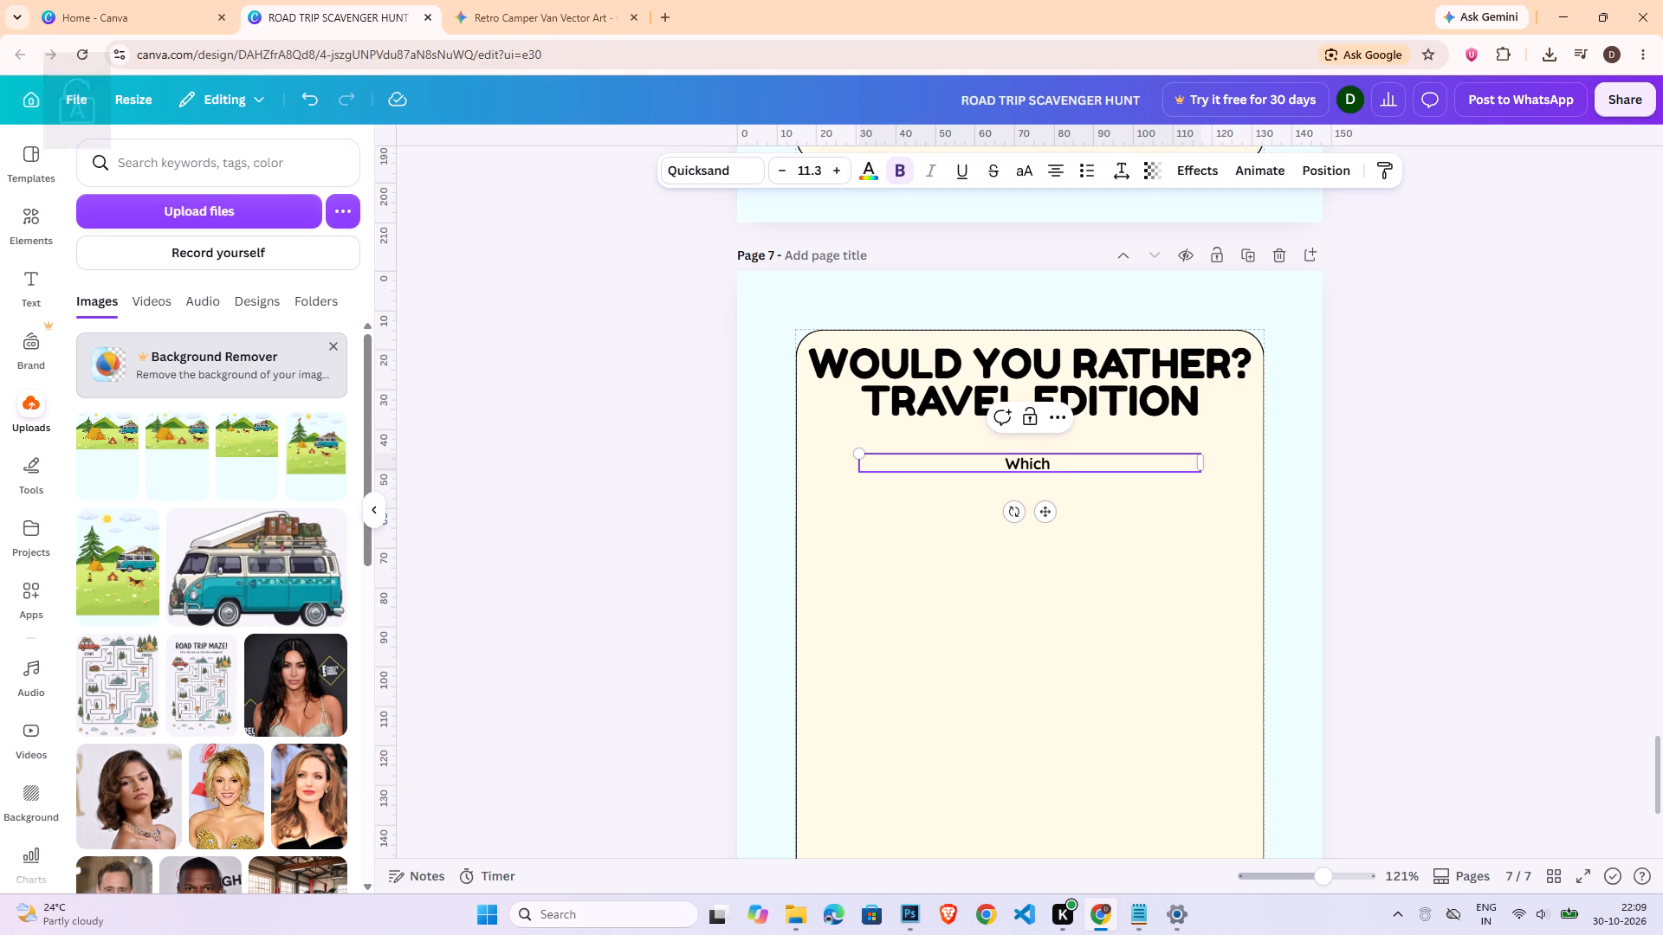
{"action": "type", "text": "would you chps"}
{"action": "key", "text": "BackSpace"}
{"action": "key", "text": "BackSpace"}
{"action": "type", "text": "oose"}
{"action": "key", "text": "shift+question"}
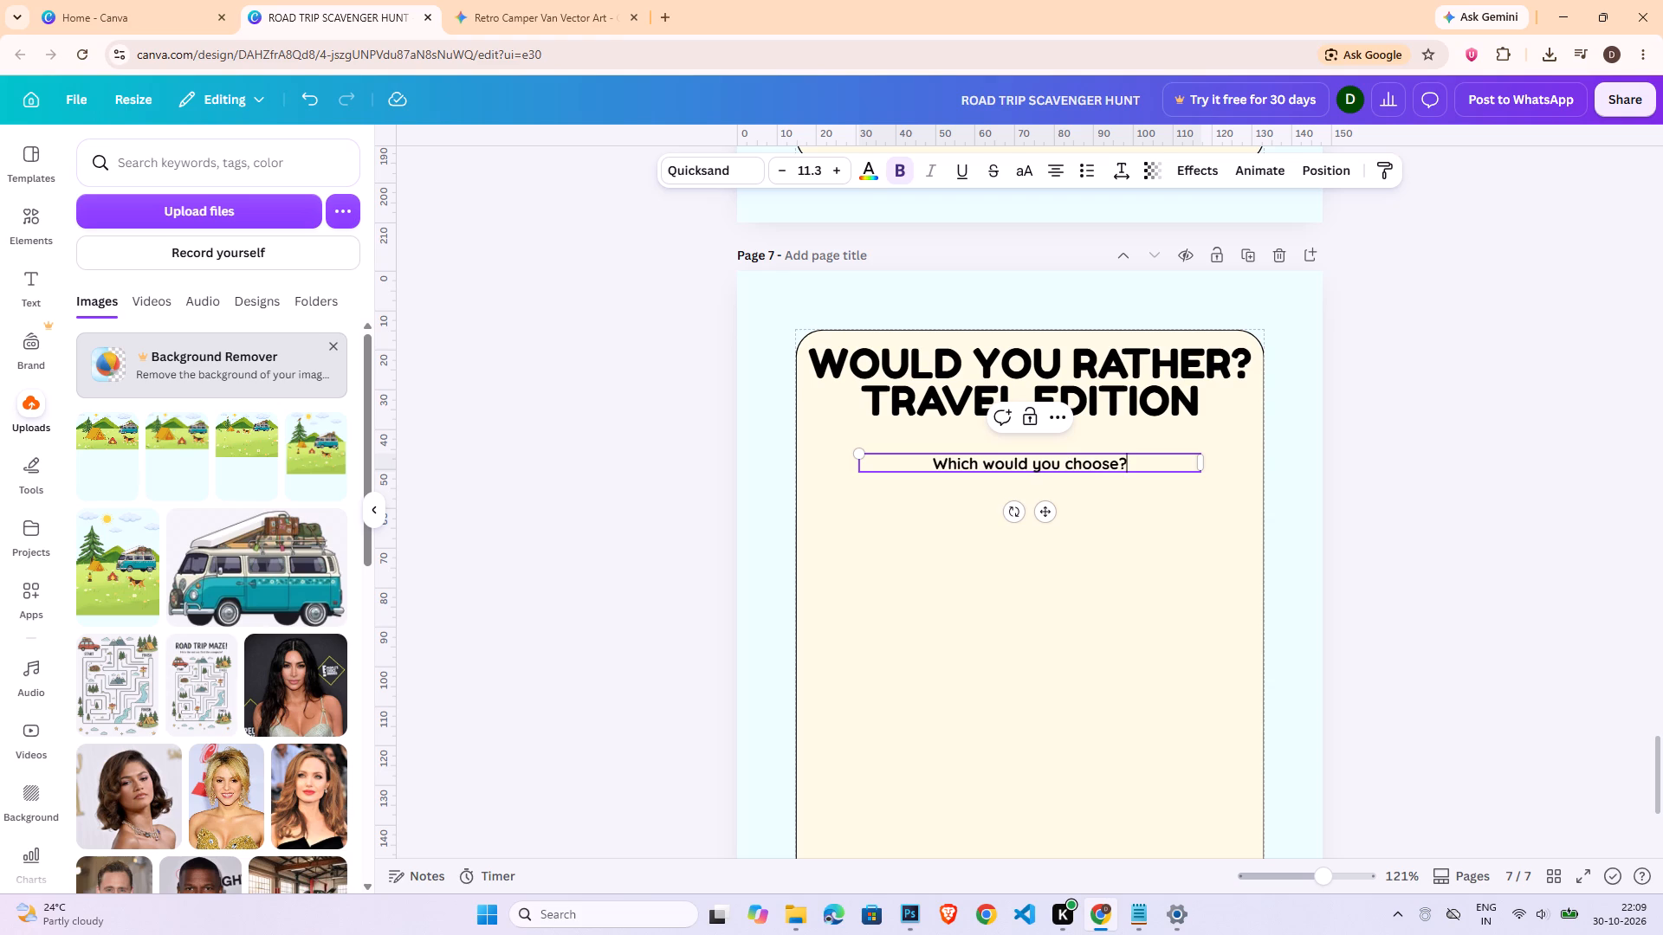
Add a second subtitle line reading "Check the box!!".
{"action": "key", "text": "Return"}
{"action": "type", "text": "Check the box"}
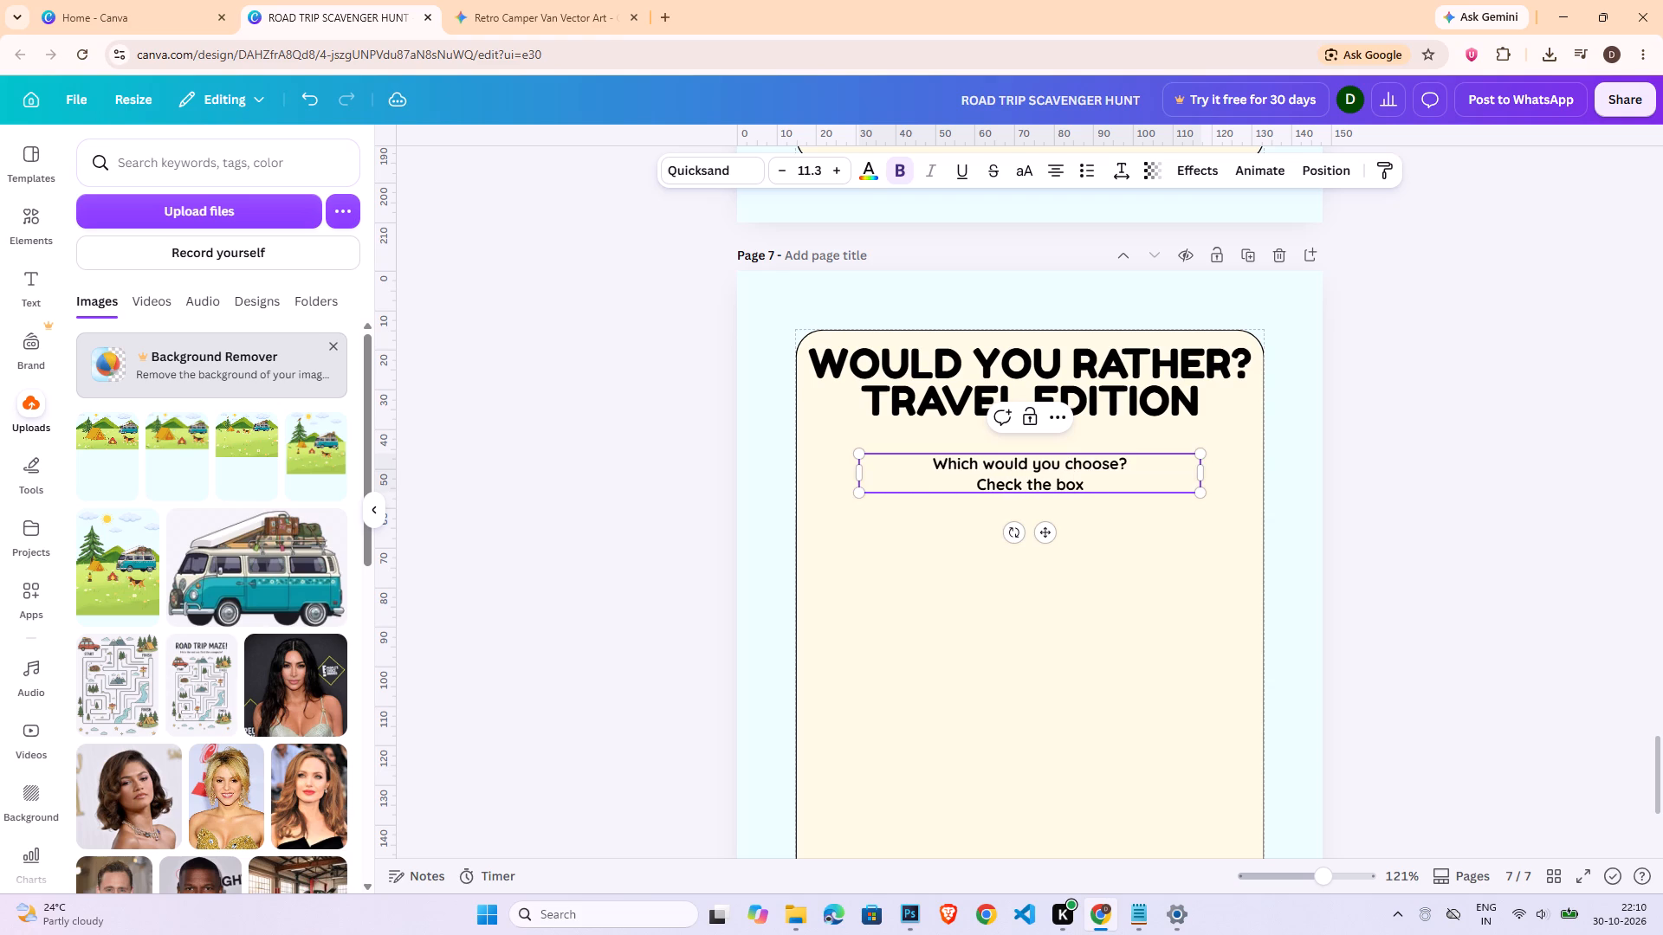
{"action": "key", "text": "space"}
{"action": "type", "text": "and tell us"}
{"action": "key", "text": "space"}
{"action": "key", "text": "BackSpace"}
{"action": "key", "text": "BackSpace"}
{"action": "key", "text": "BackSpace"}
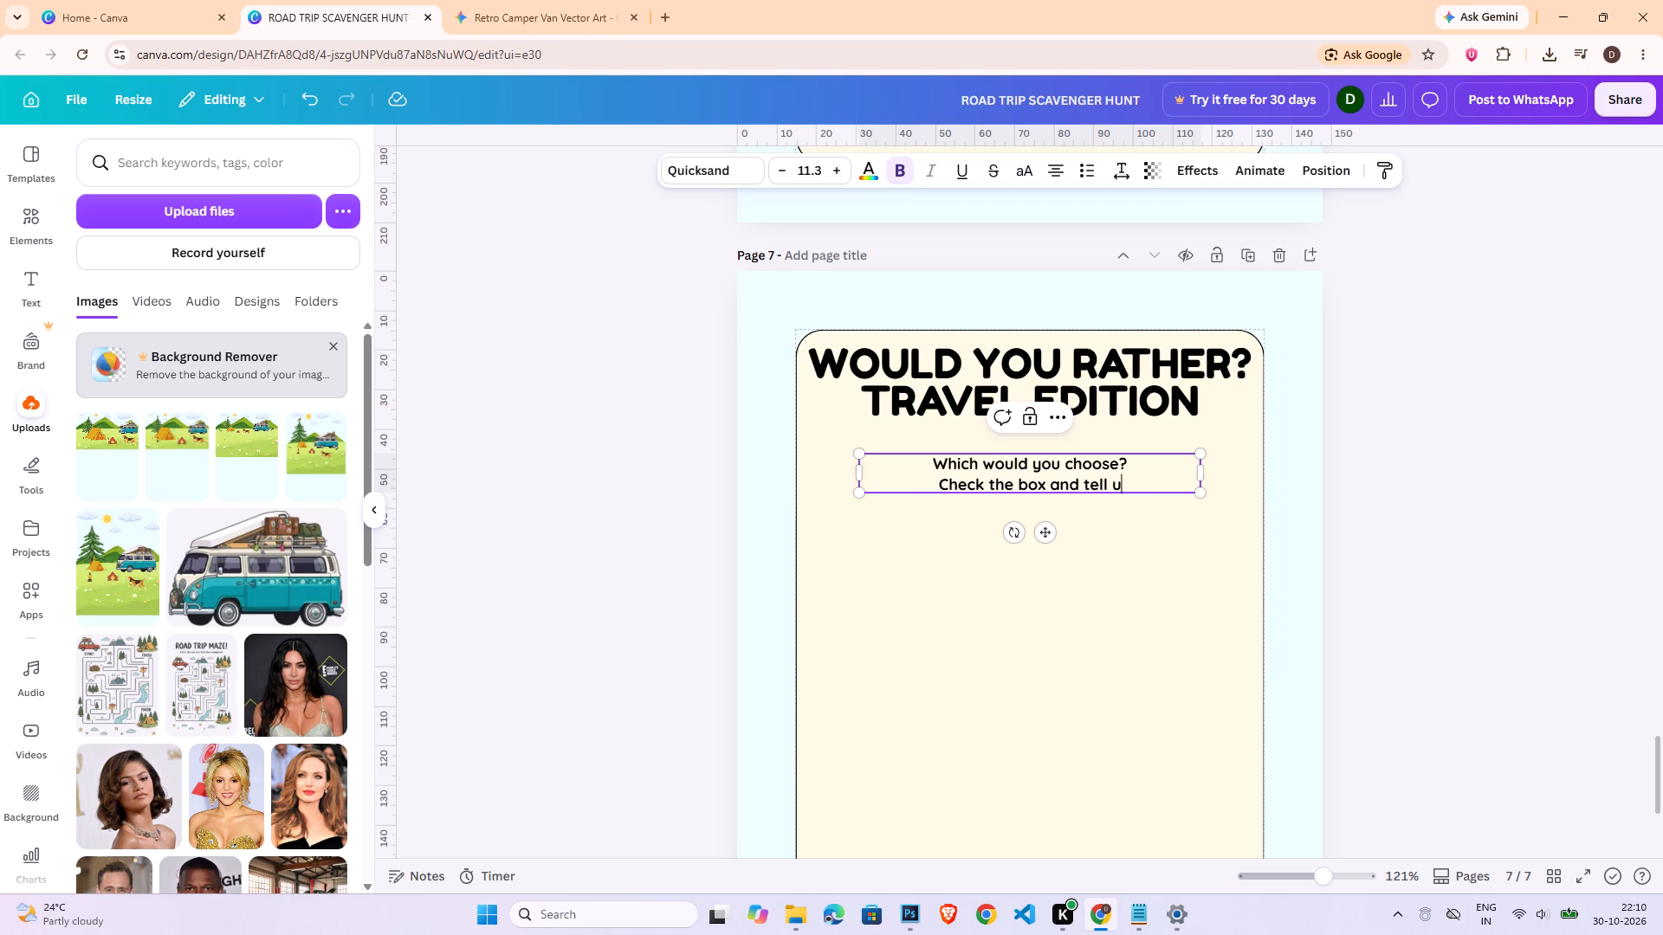
{"action": "key", "text": "BackSpace"}
{"action": "key", "text": "BackSpace"}
{"action": "key", "text": "BackSpace"}
{"action": "key", "text": "BackSpace"}
{"action": "key", "text": "BackSpace"}
{"action": "key", "text": "BackSpace"}
{"action": "key", "text": "BackSpace"}
{"action": "key", "text": "BackSpace"}
{"action": "key", "text": "BackSpace"}
{"action": "key", "text": "BackSpace"}
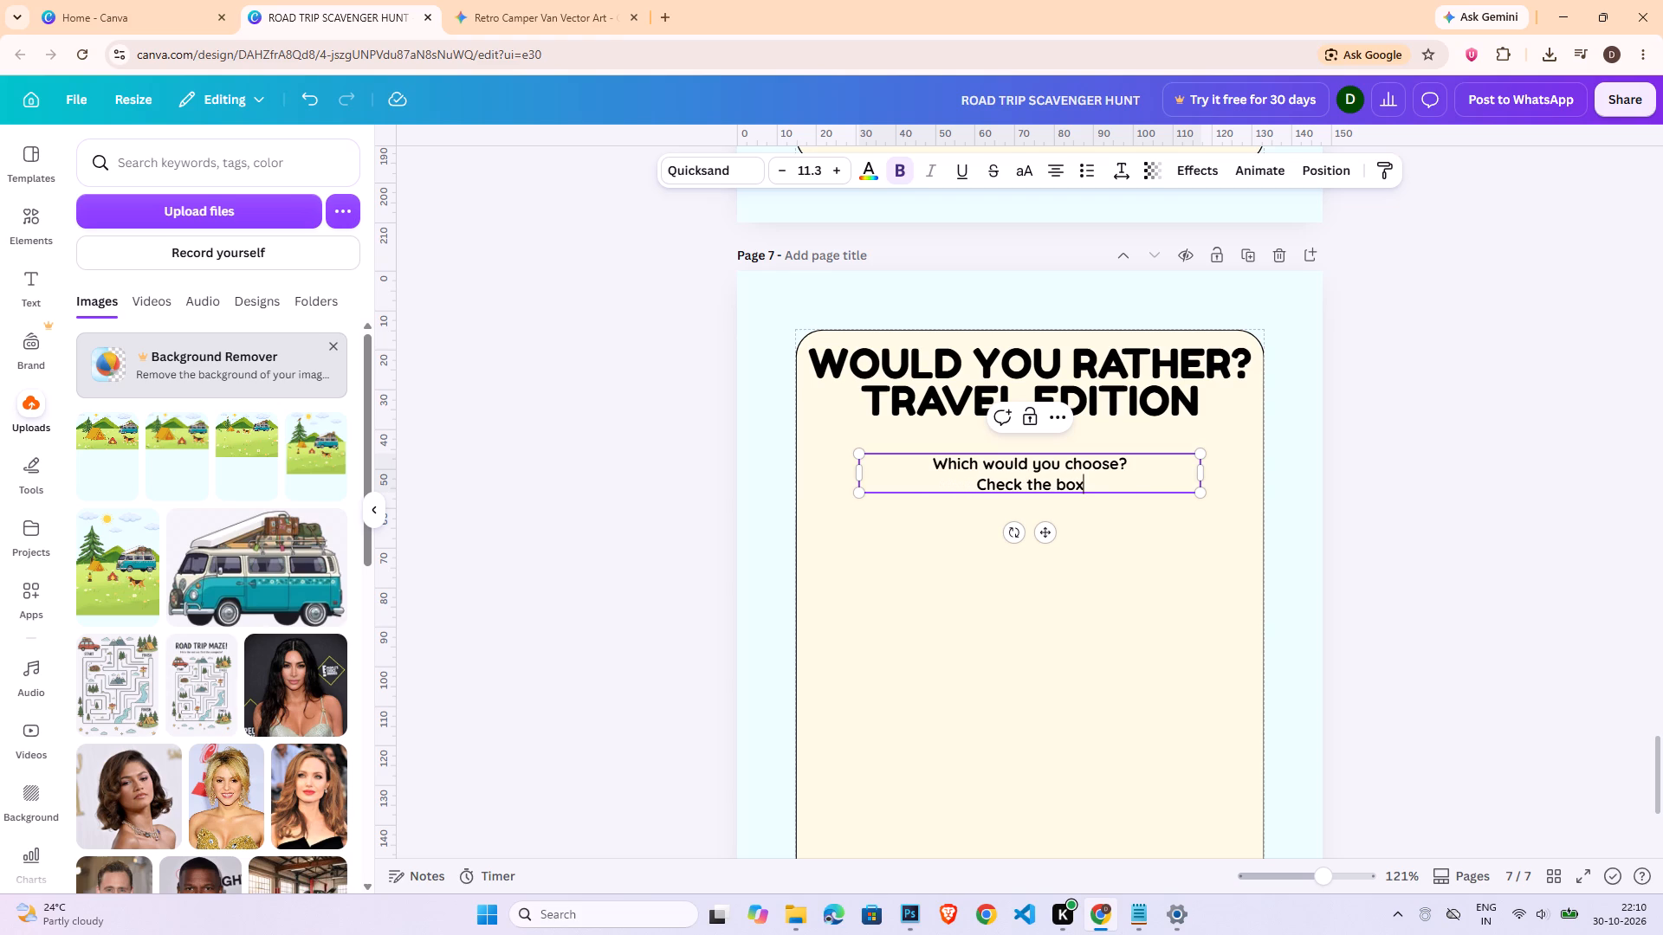
{"action": "type", "text": "!!"}
{"action": "left_click", "coordinate": [1470, 525]}
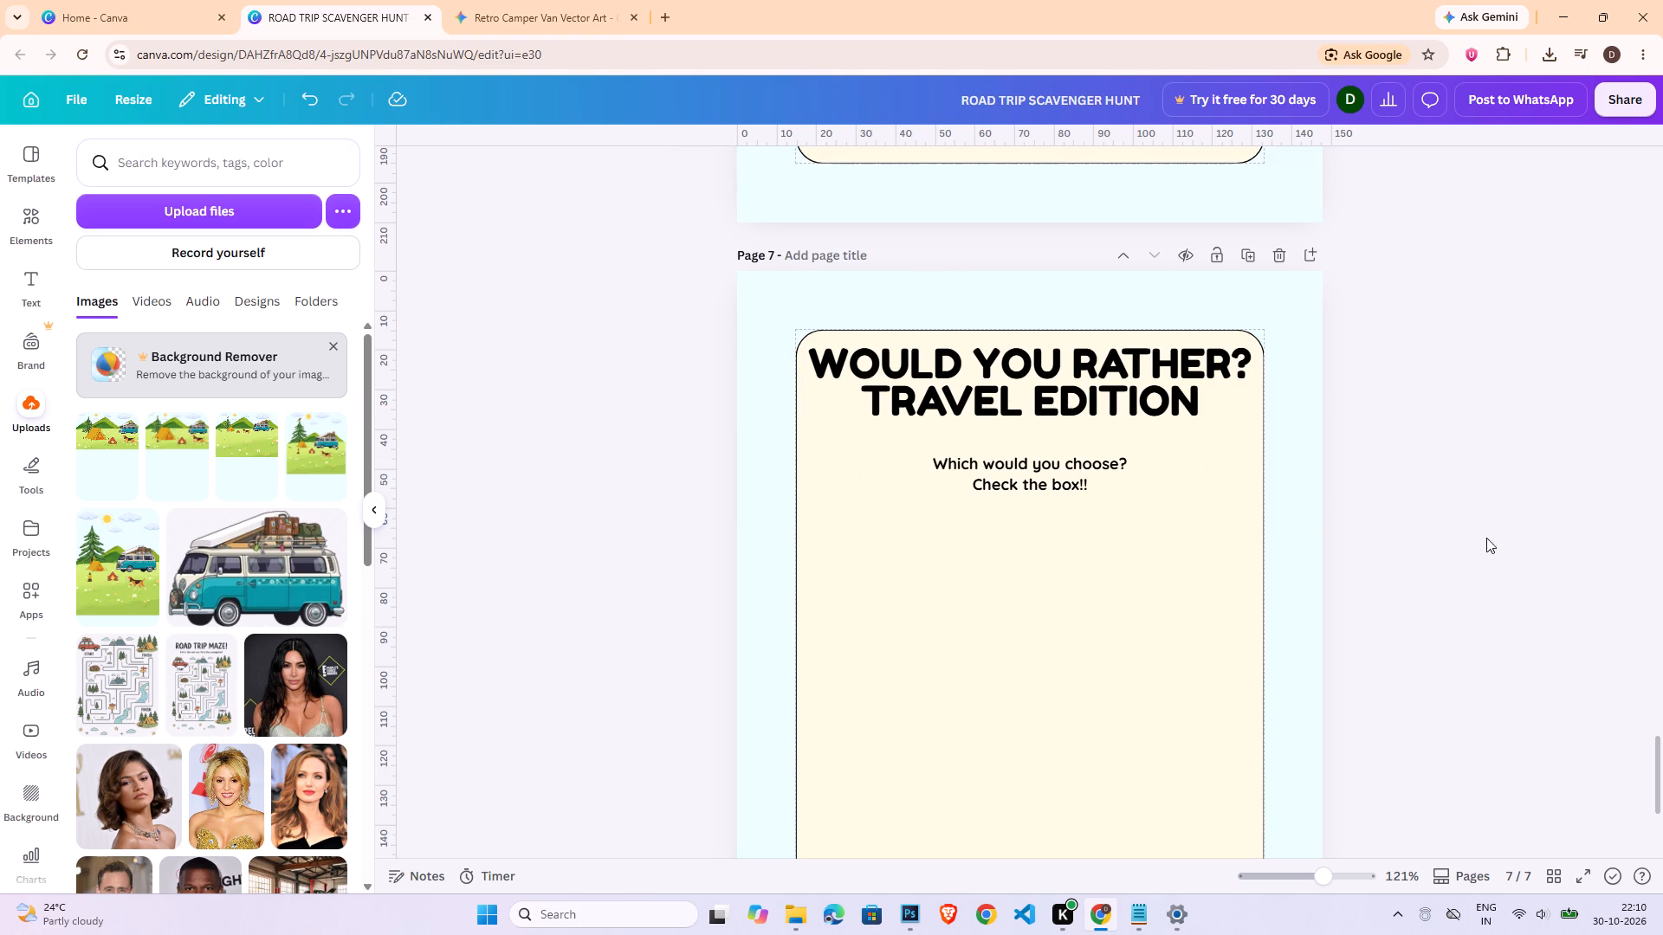
Move the subtitle up to sit just beneath "TRAVEL EDITION", leaving a small gap.
{"action": "left_click_drag", "start_coordinate": [1058, 483], "coordinate": [1058, 461]}
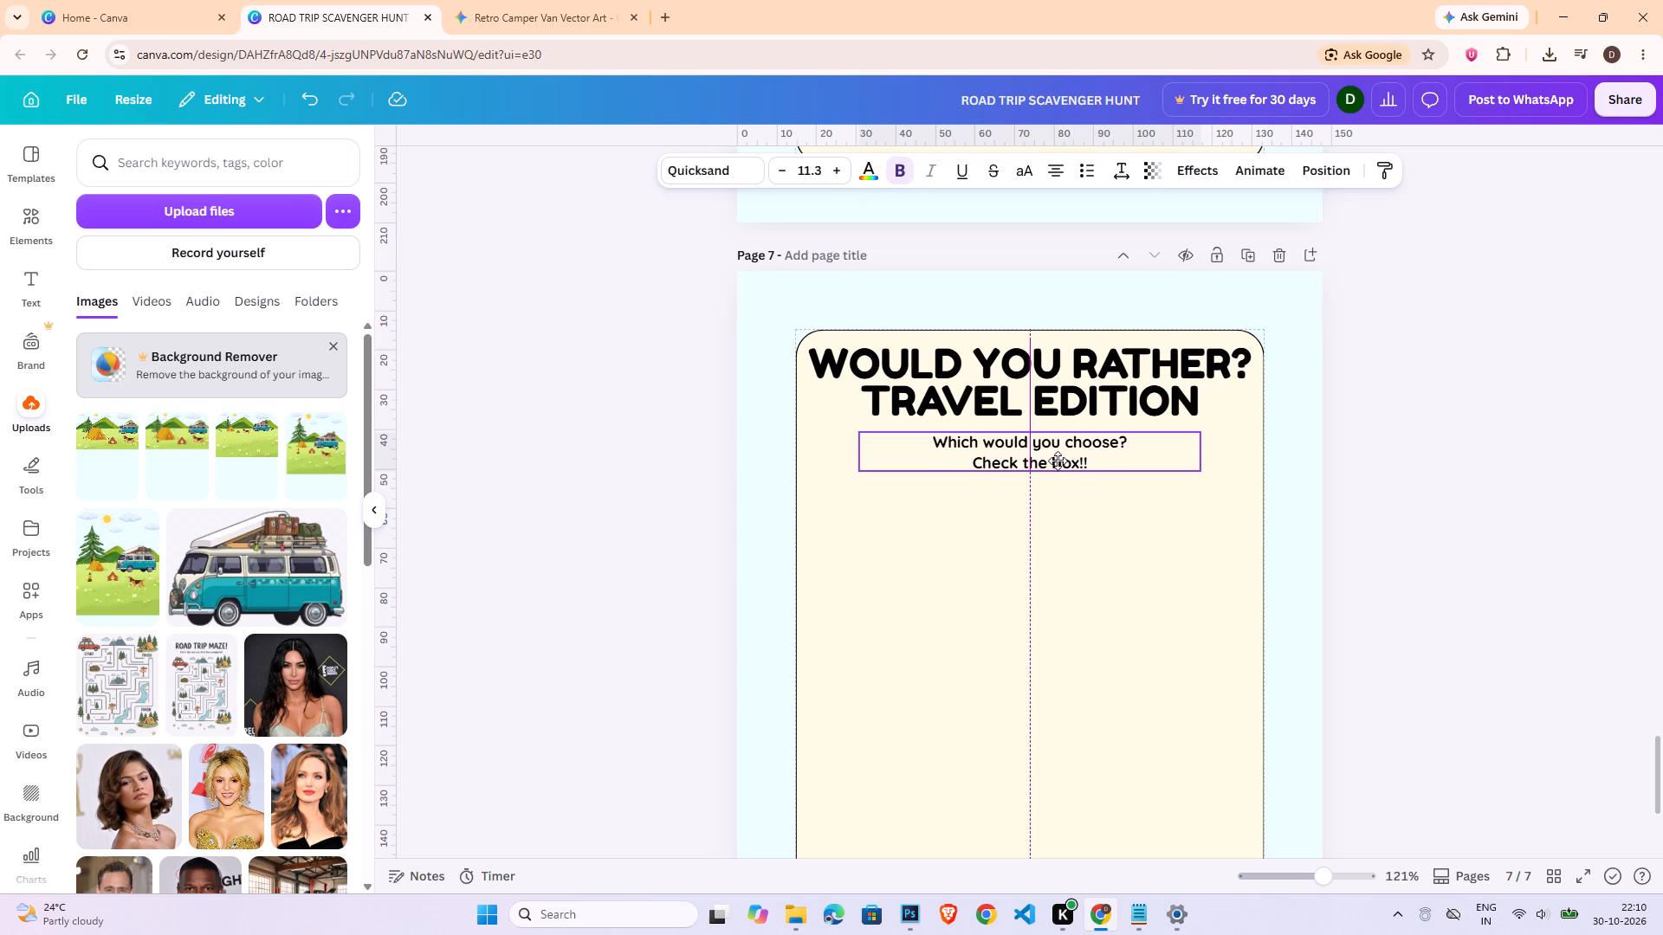
{"action": "left_click_drag", "start_coordinate": [1058, 461], "coordinate": [1057, 458]}
{"action": "left_click", "coordinate": [1422, 514]}
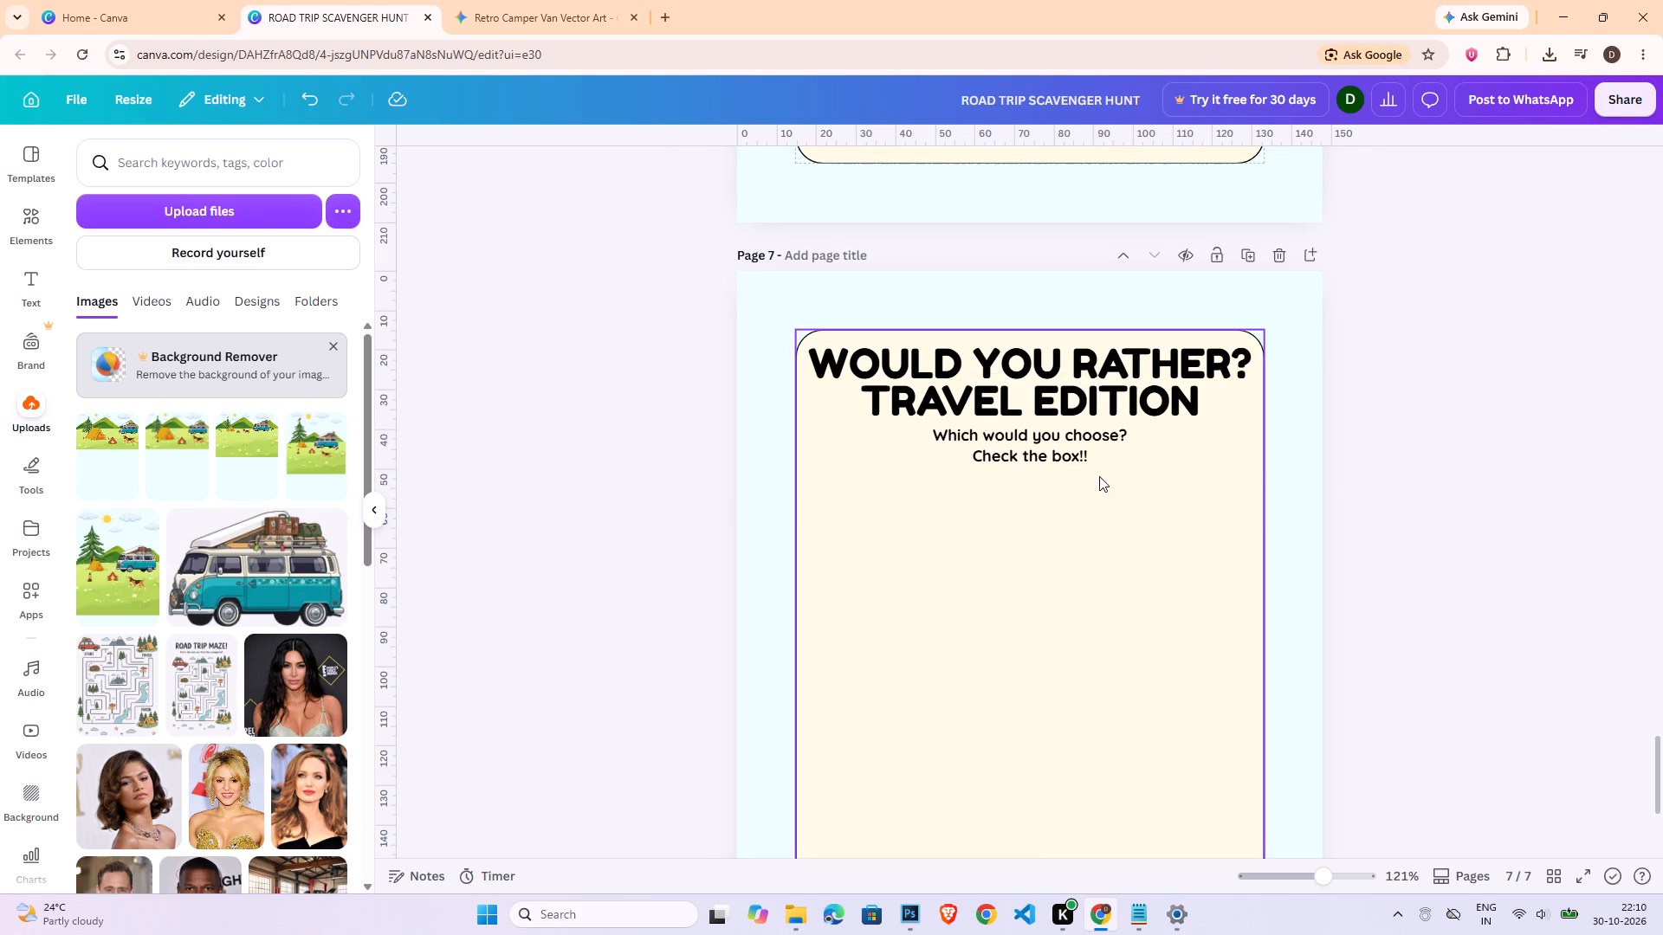
{"action": "left_click", "coordinate": [1057, 461]}
{"action": "key", "text": "Down"}
{"action": "key", "text": "Down"}
{"action": "left_click", "coordinate": [1343, 487]}
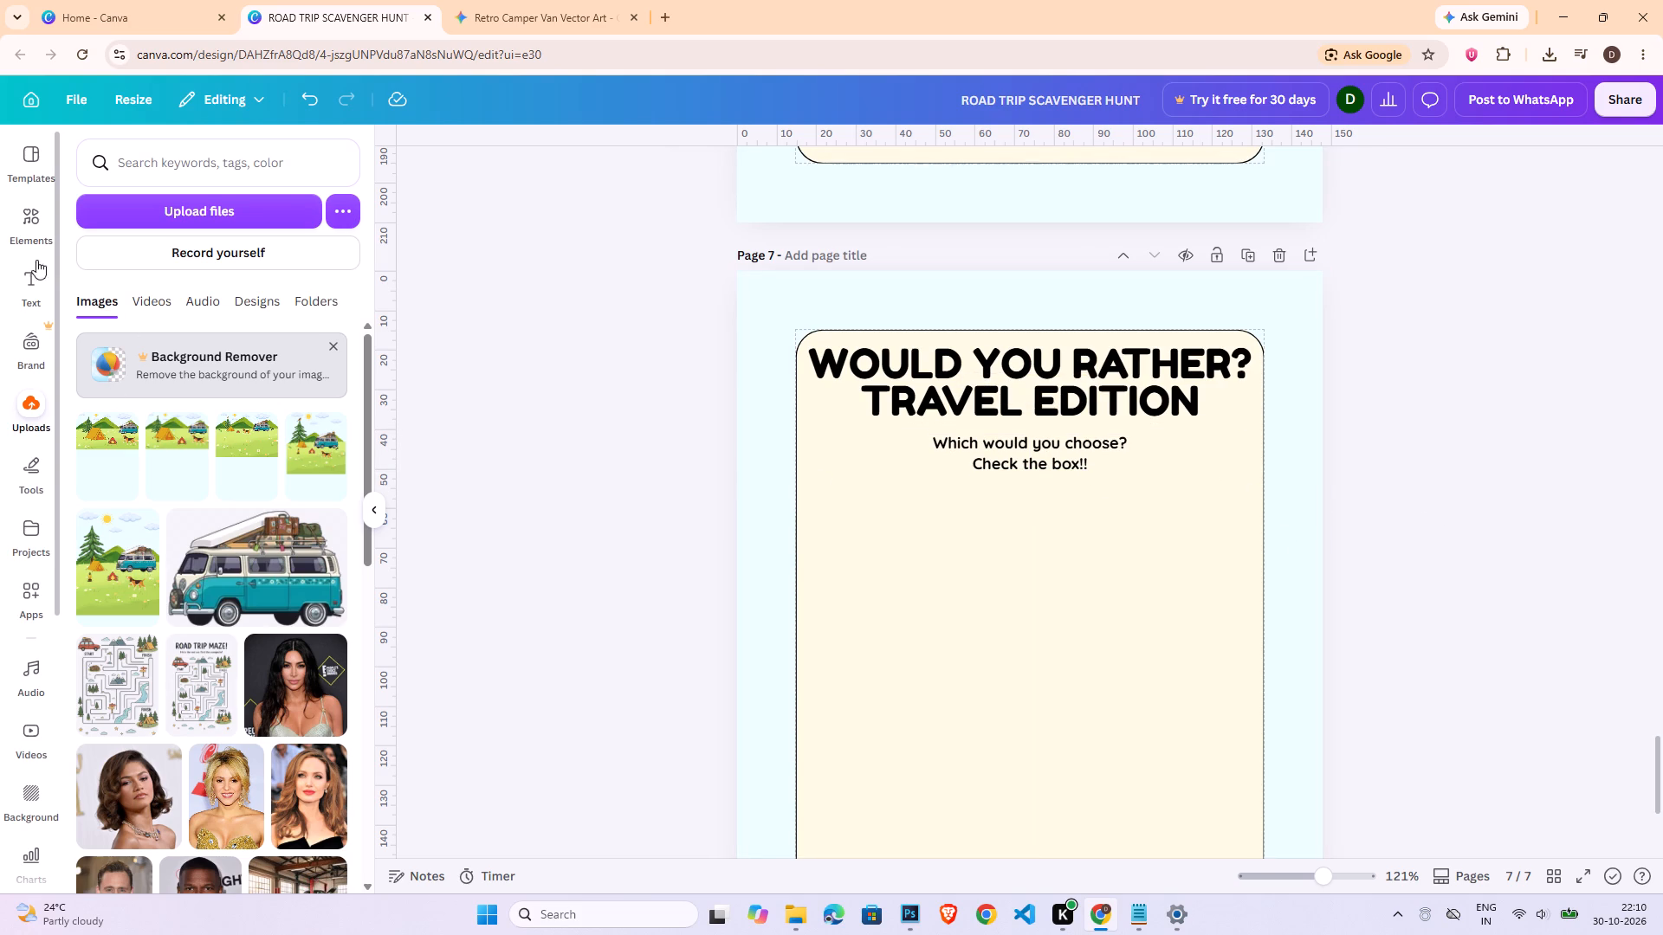
Insert a rounded square shape on page 7.
{"action": "left_click", "coordinate": [22, 211]}
{"action": "left_click", "coordinate": [327, 161]}
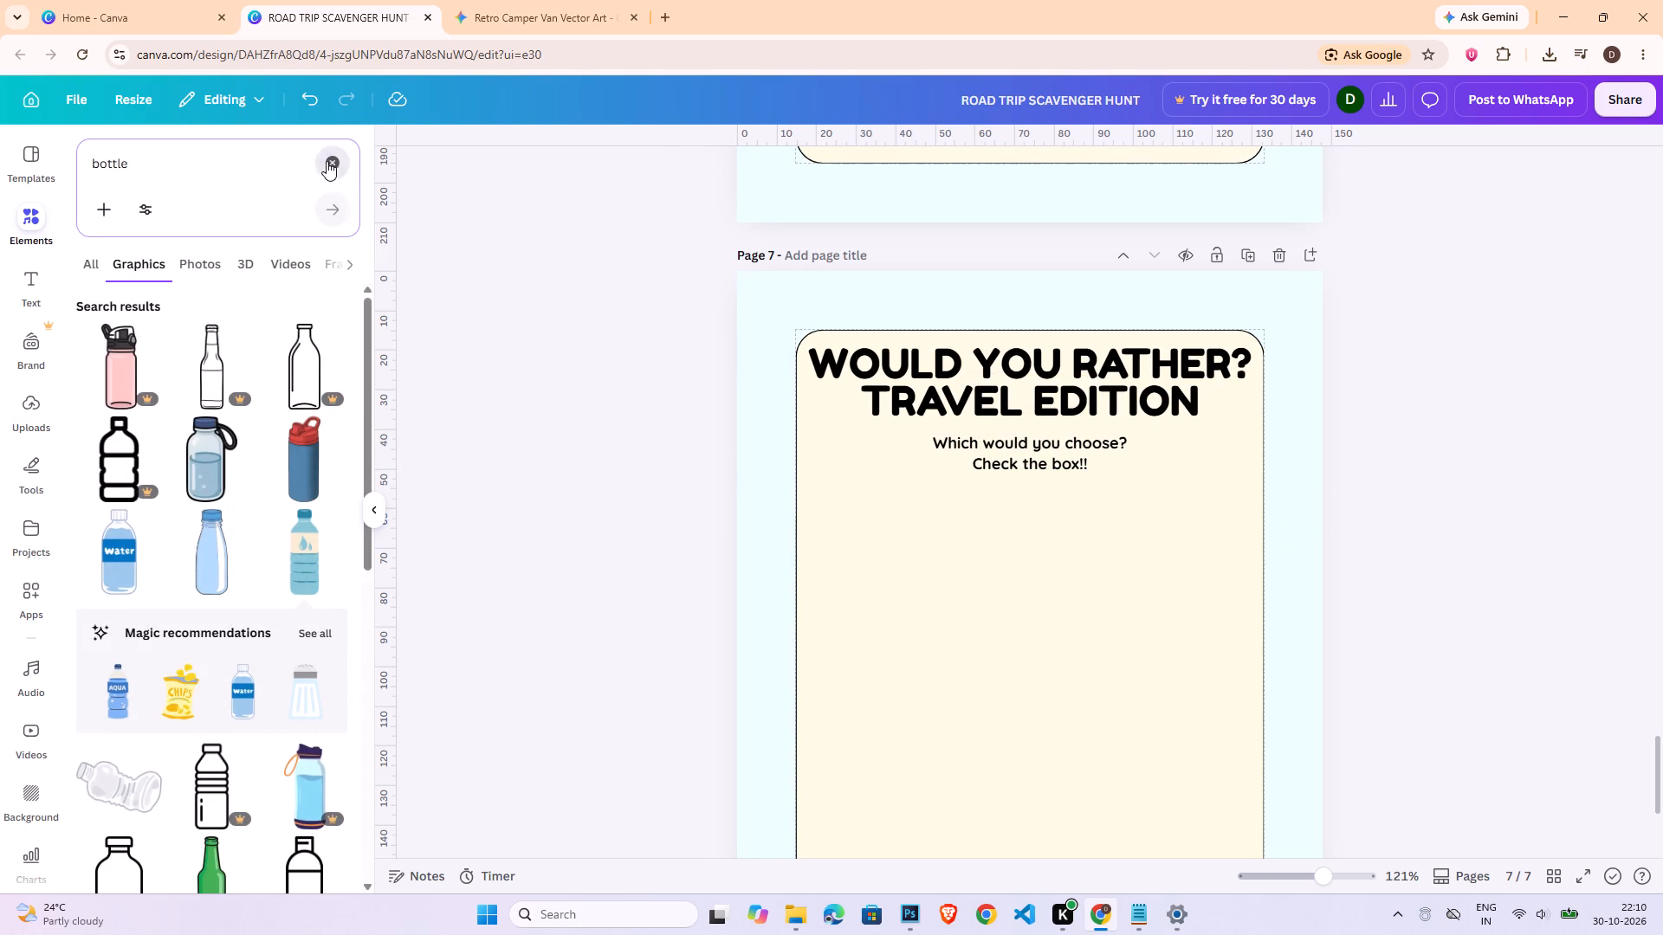
{"action": "left_click", "coordinate": [424, 584]}
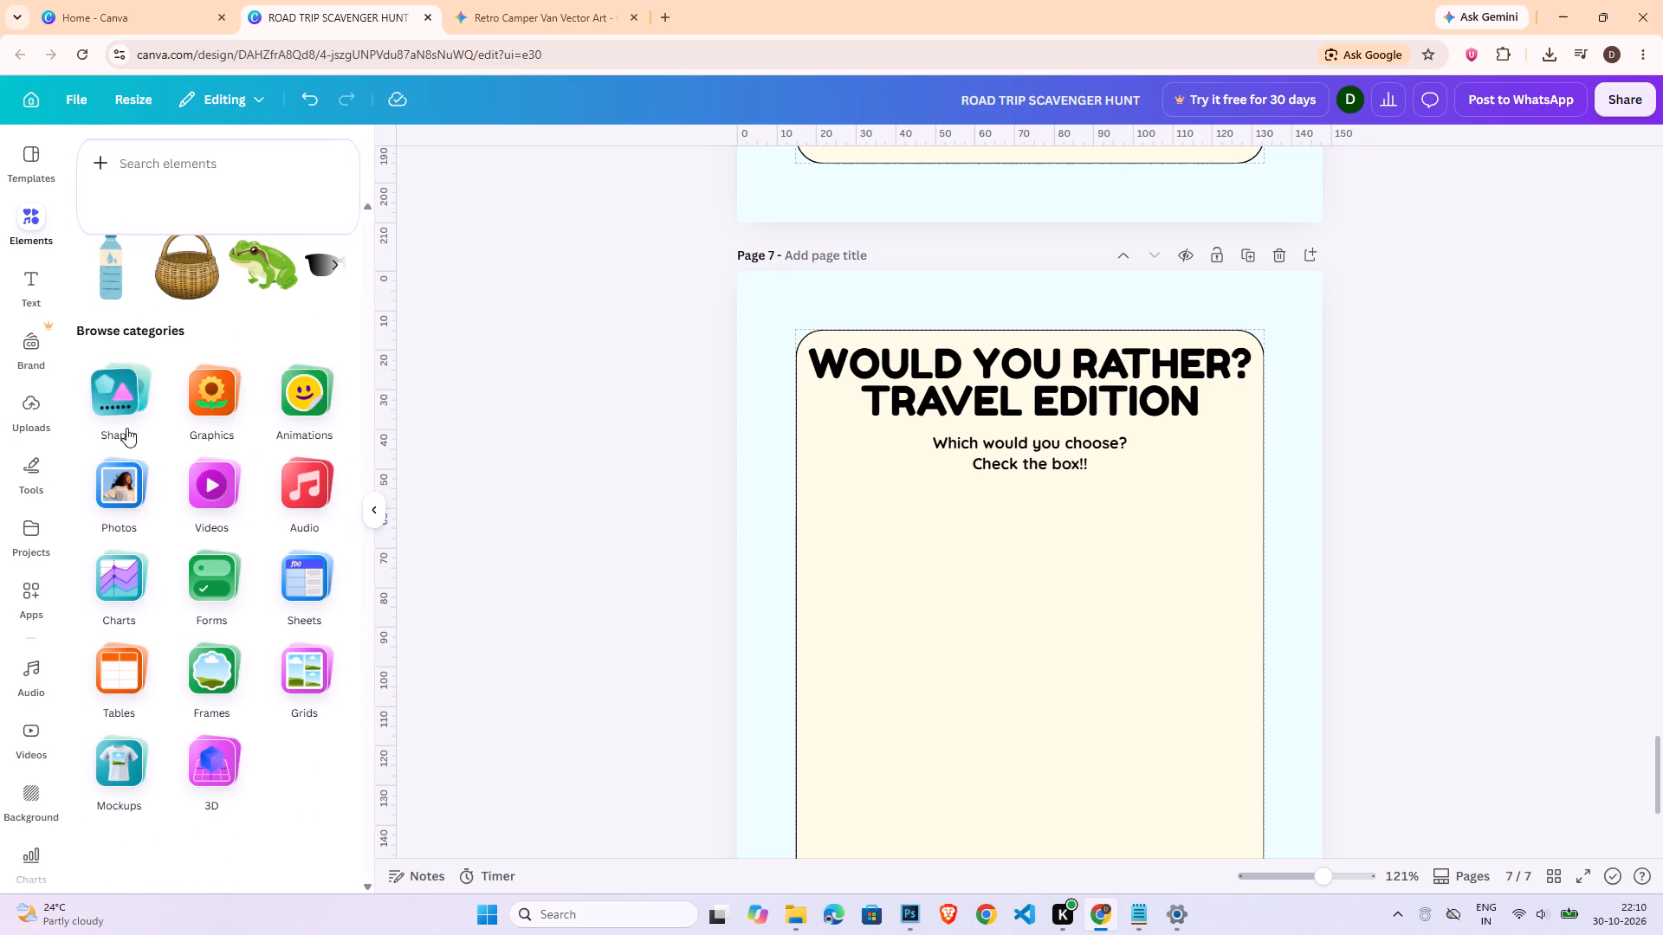
{"action": "left_click", "coordinate": [125, 444]}
{"action": "left_click", "coordinate": [88, 142]}
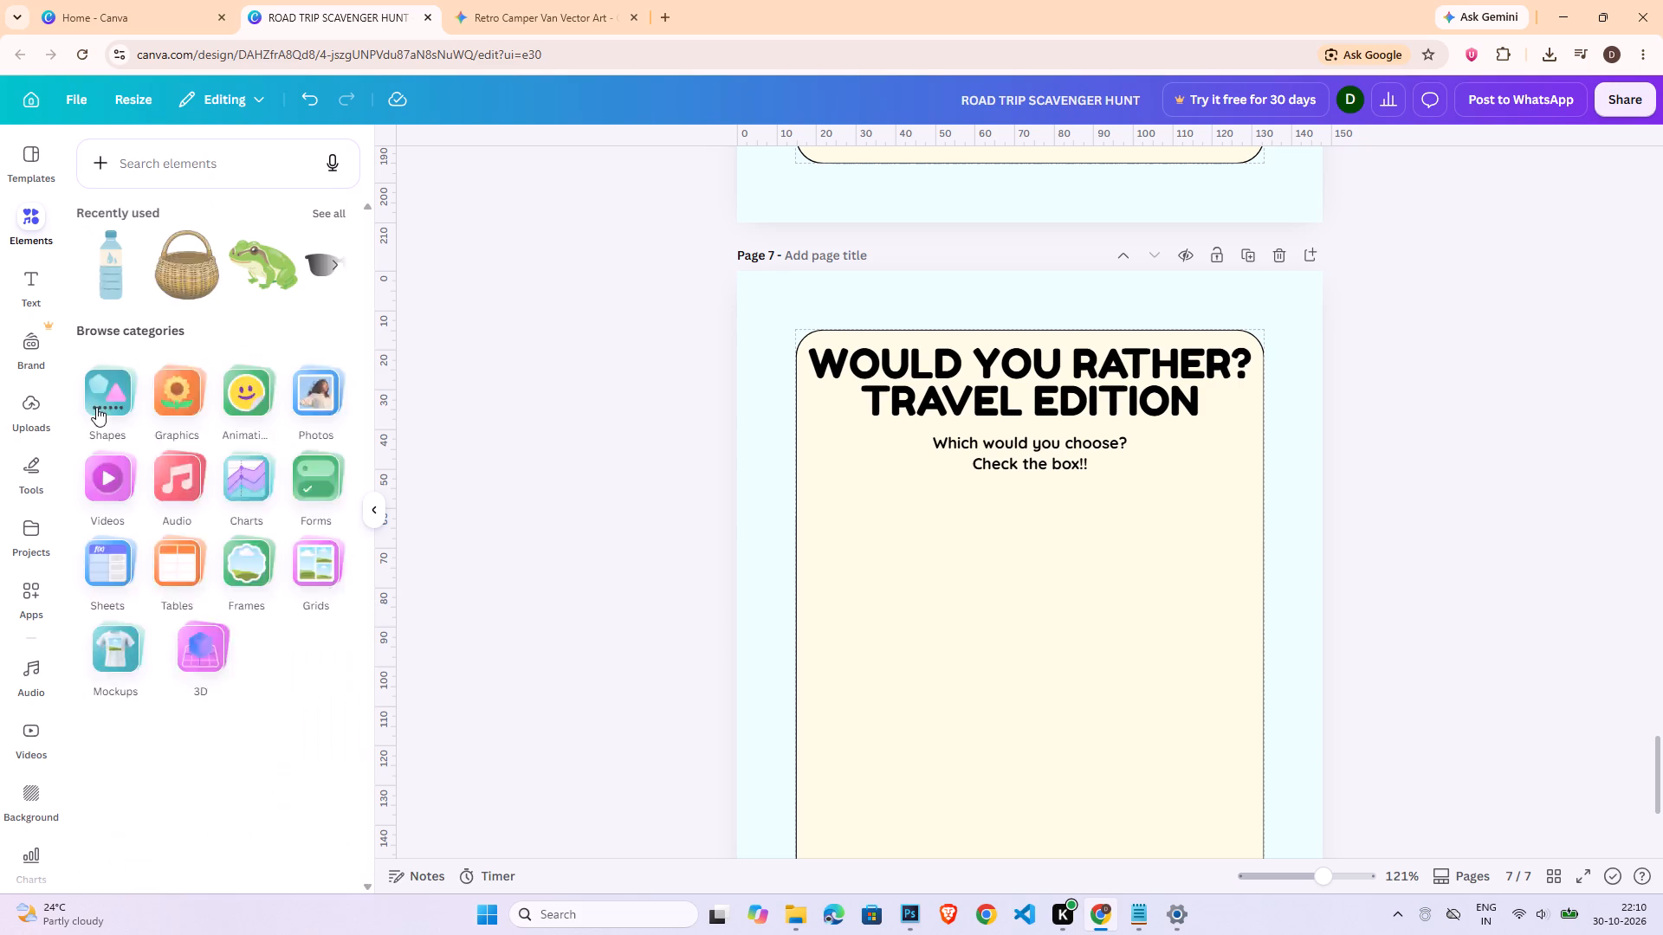
{"action": "left_click", "coordinate": [108, 389]}
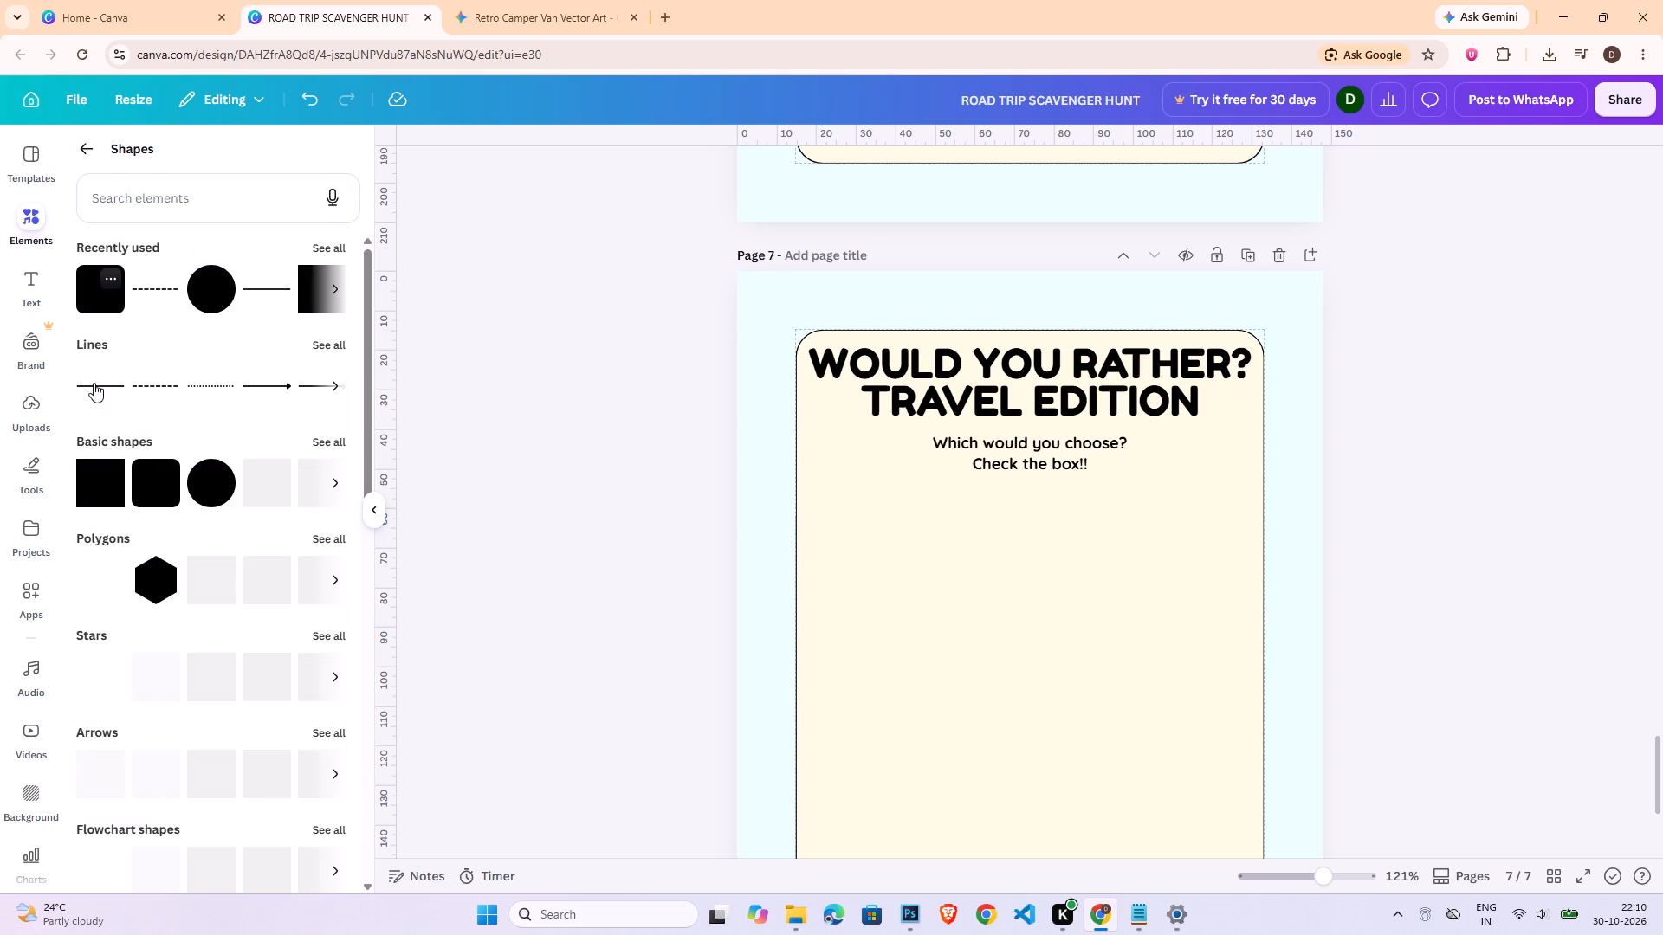
{"action": "left_click", "coordinate": [109, 287]}
{"action": "left_click", "coordinate": [1396, 570]}
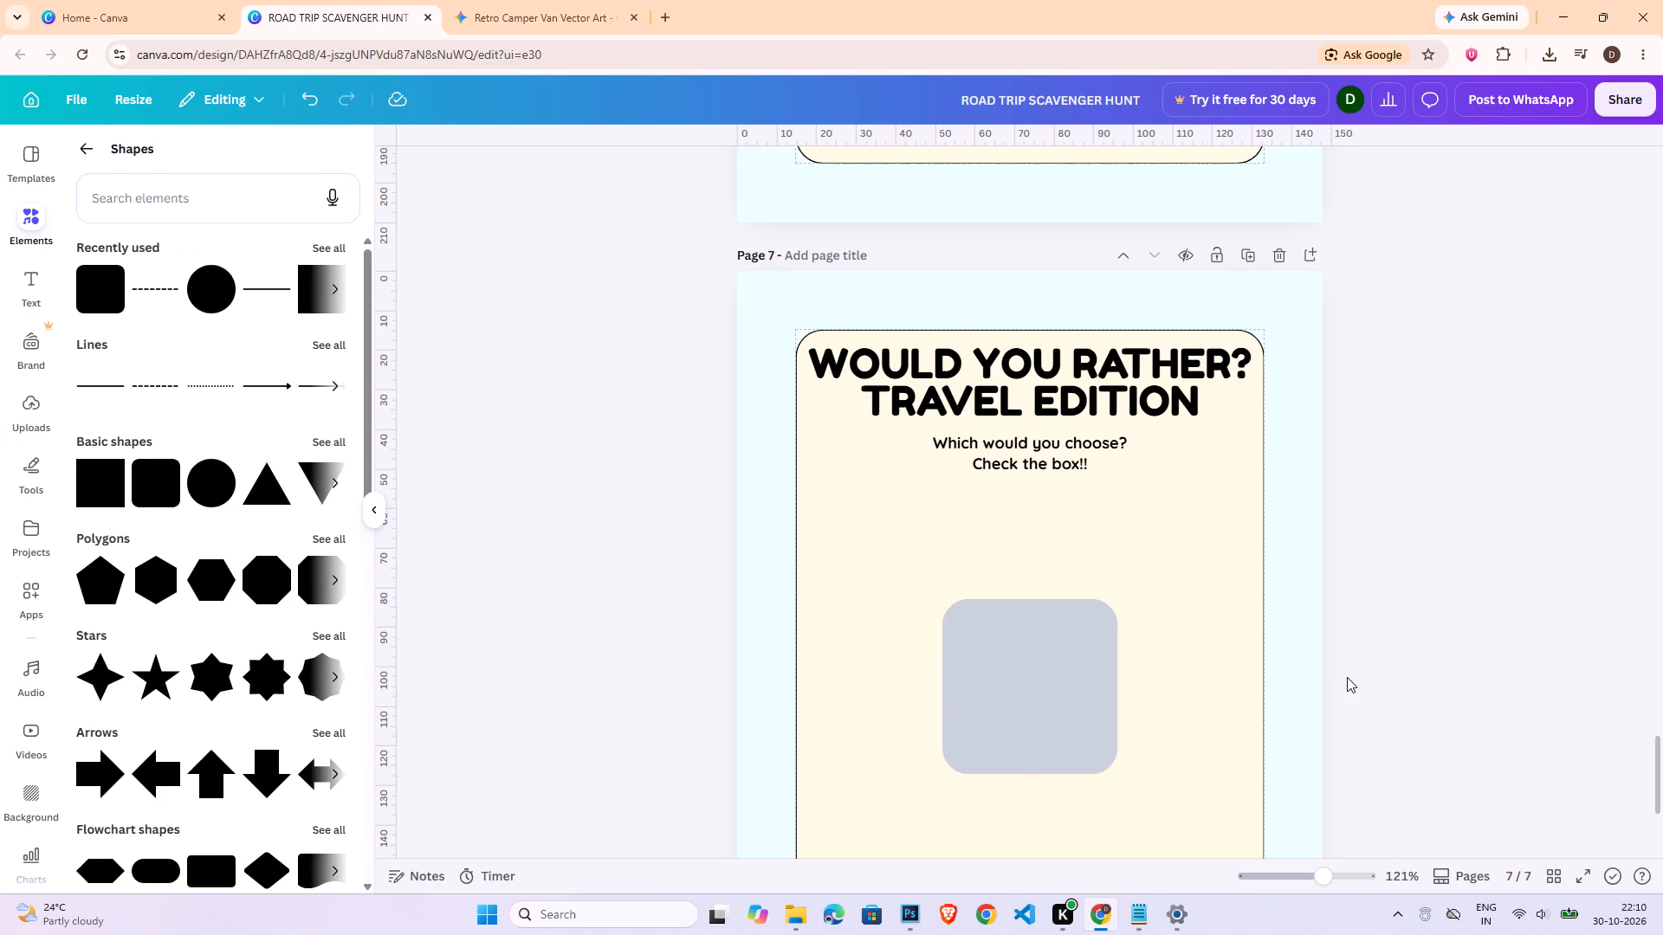
Place the rounded shape below the subtitle, stretch it to about 106 by 44 mm, and centre it horizontally on the panel.
{"action": "left_click_drag", "start_coordinate": [1000, 646], "coordinate": [873, 547]}
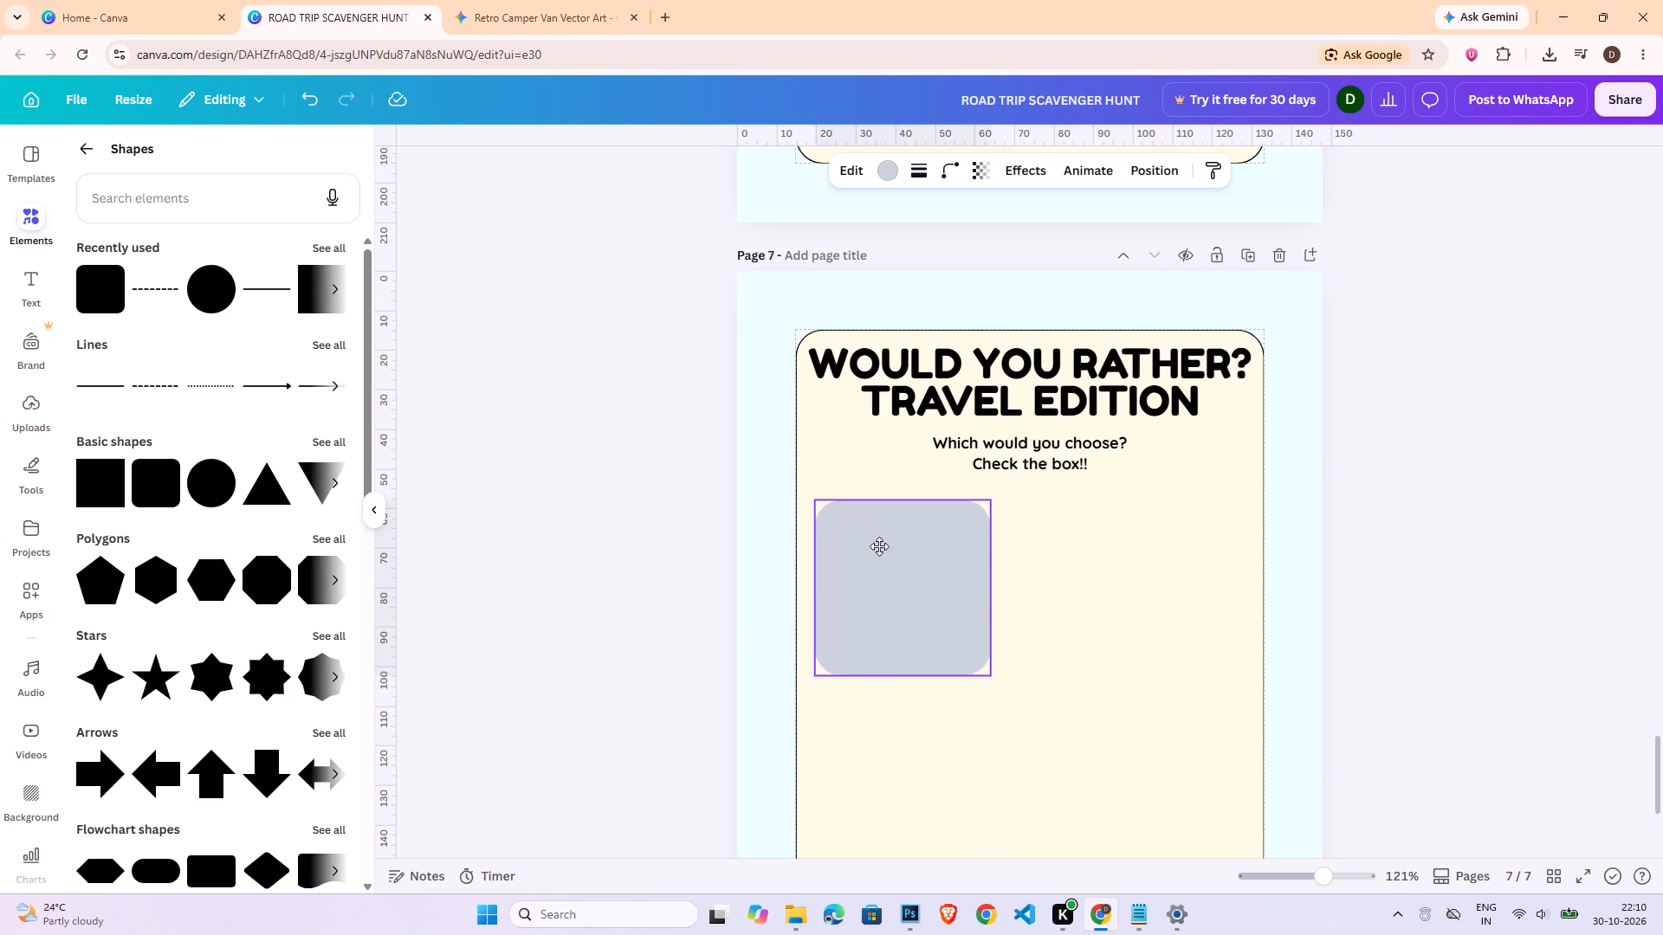
{"action": "left_click_drag", "start_coordinate": [995, 586], "coordinate": [1239, 596]}
{"action": "left_click", "coordinate": [1248, 594]}
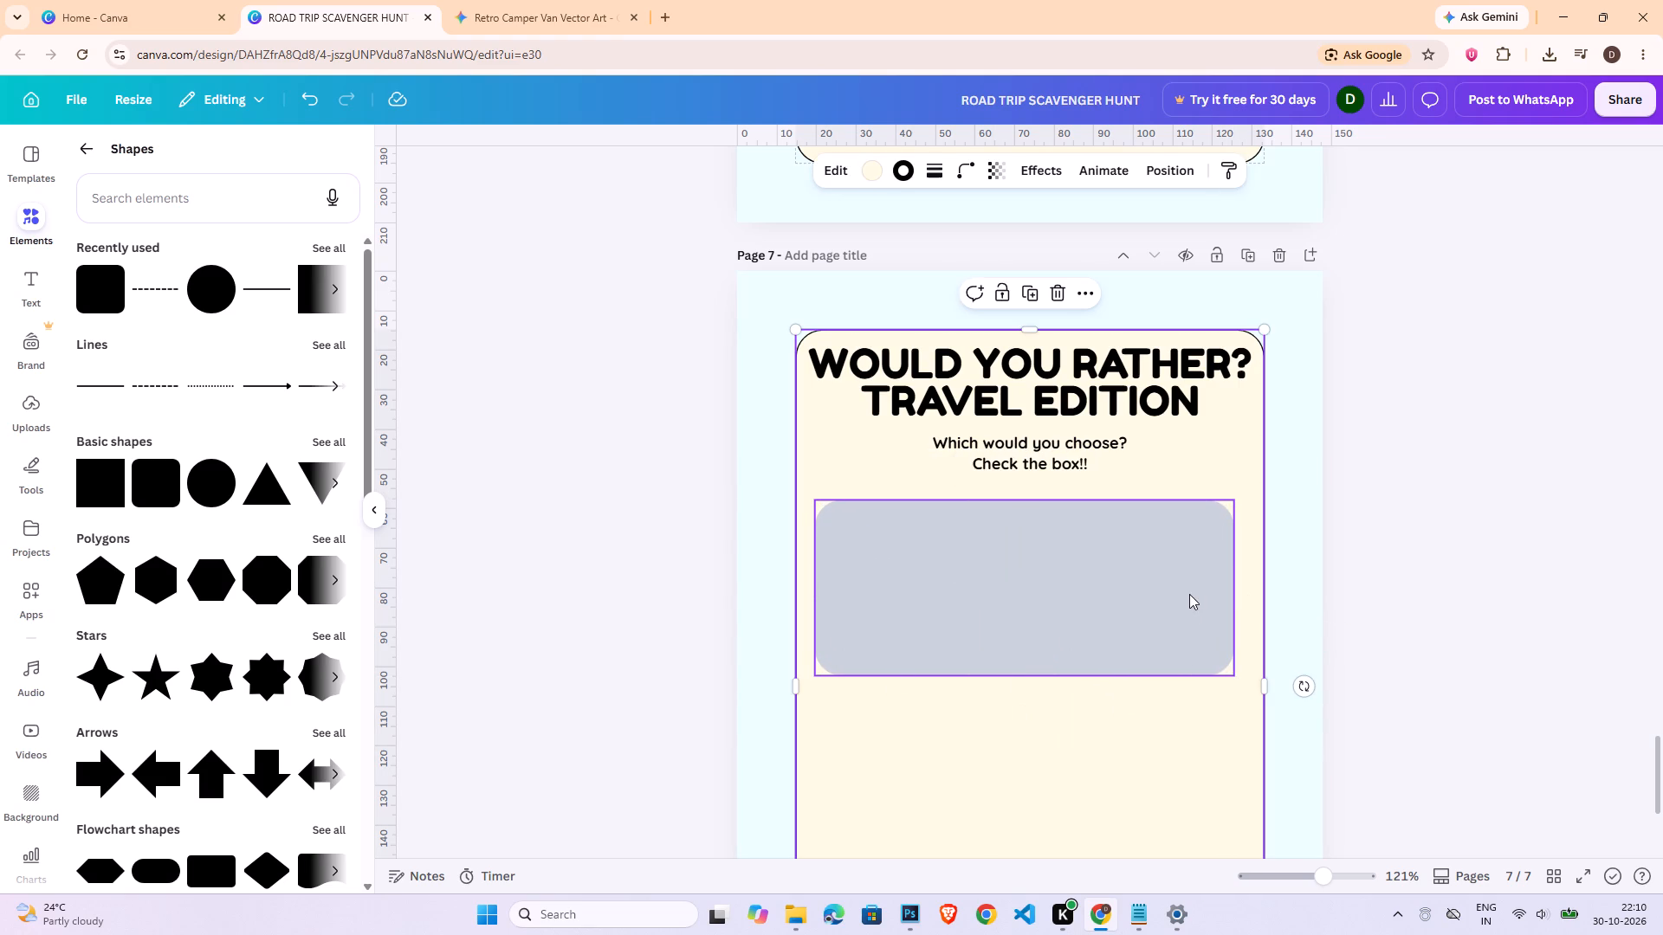
{"action": "left_click", "coordinate": [1188, 594], "text": "shift"}
{"action": "left_click", "coordinate": [1168, 158]}
{"action": "left_click", "coordinate": [307, 396]}
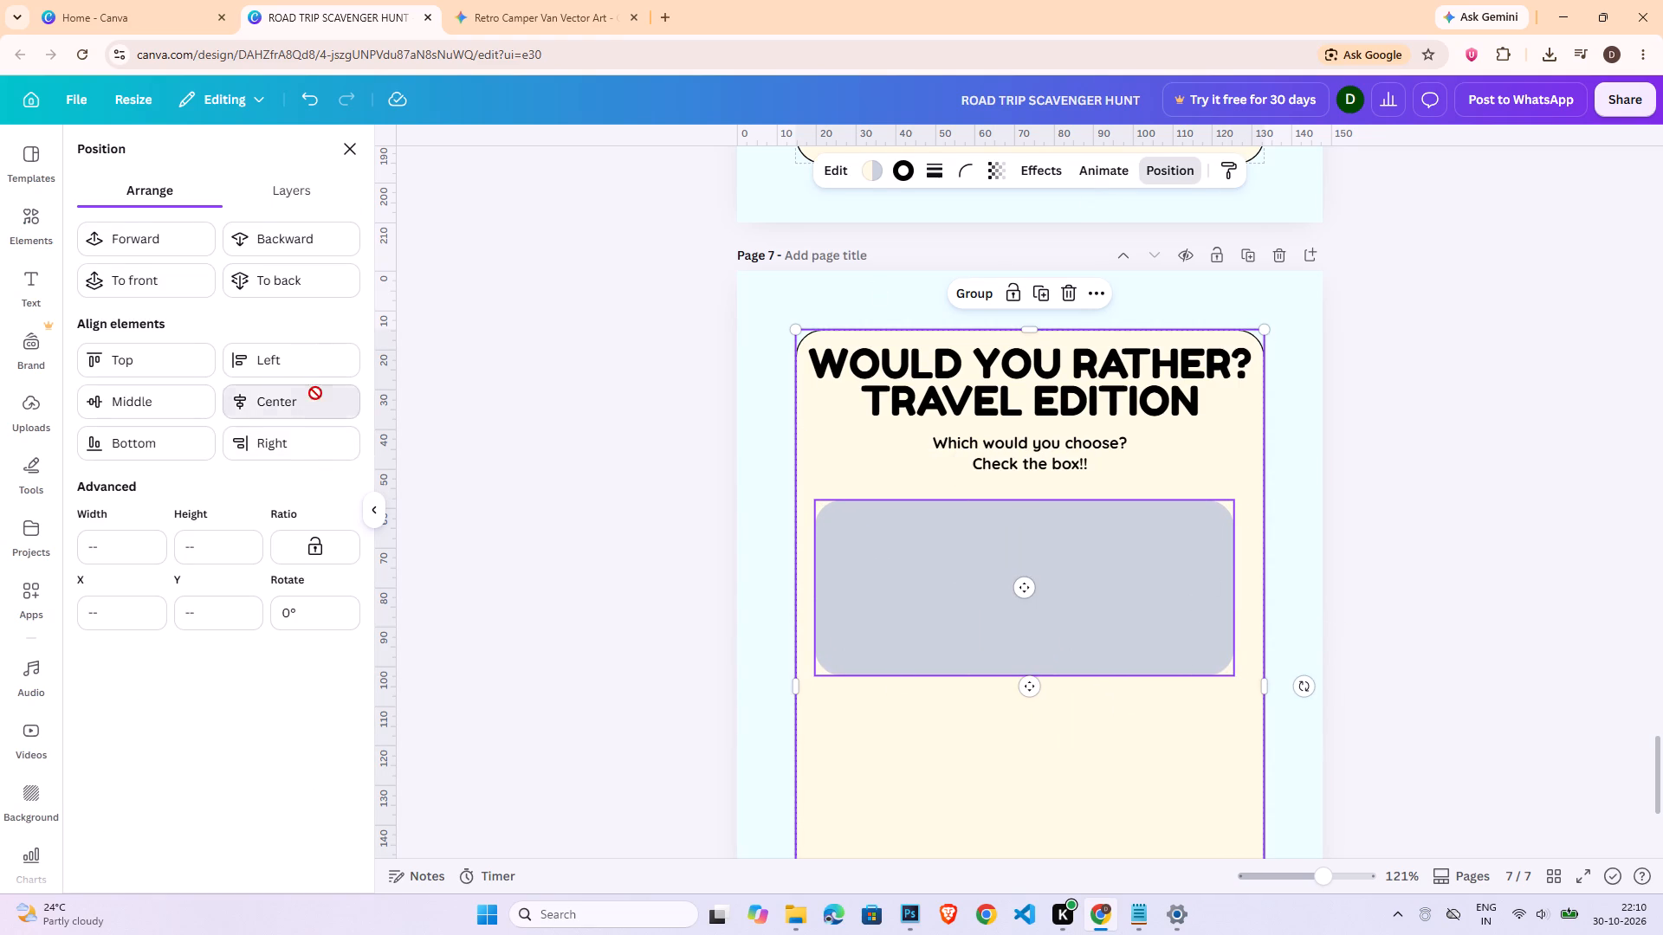
{"action": "double_click", "coordinate": [1311, 539]}
Give the grey rounded box a solid black outline with stroke weight 1.
{"action": "left_click", "coordinate": [1133, 552]}
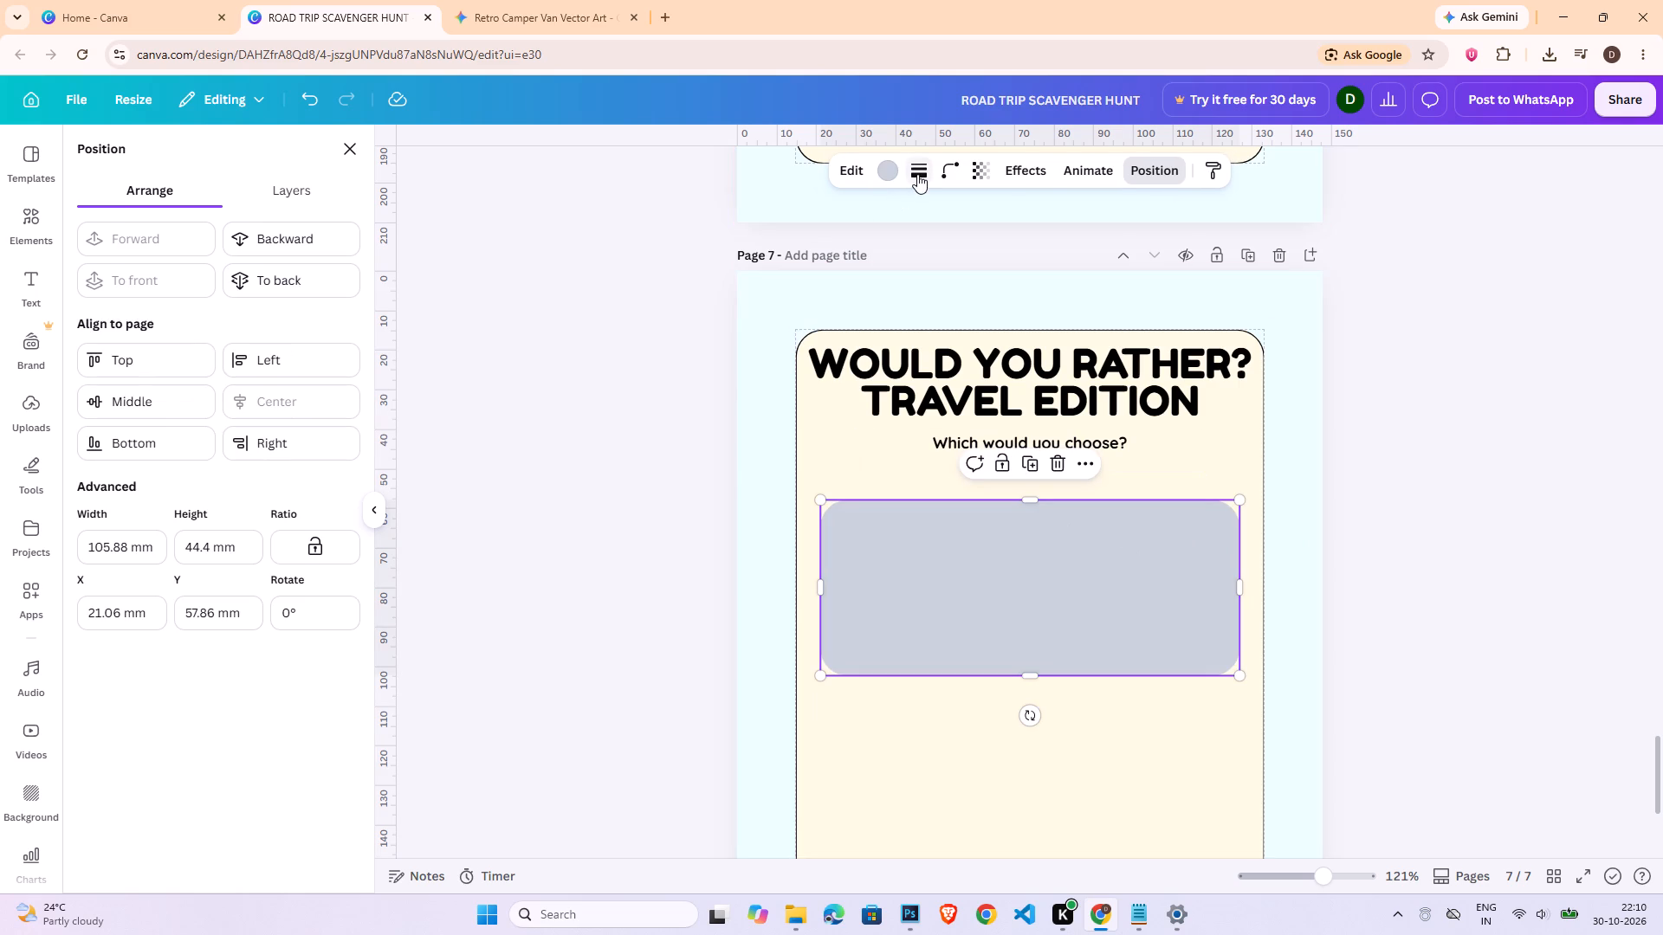
{"action": "left_click", "coordinate": [917, 174]}
{"action": "left_click", "coordinate": [1018, 281]}
{"action": "key", "text": "1"}
{"action": "key", "text": "Return"}
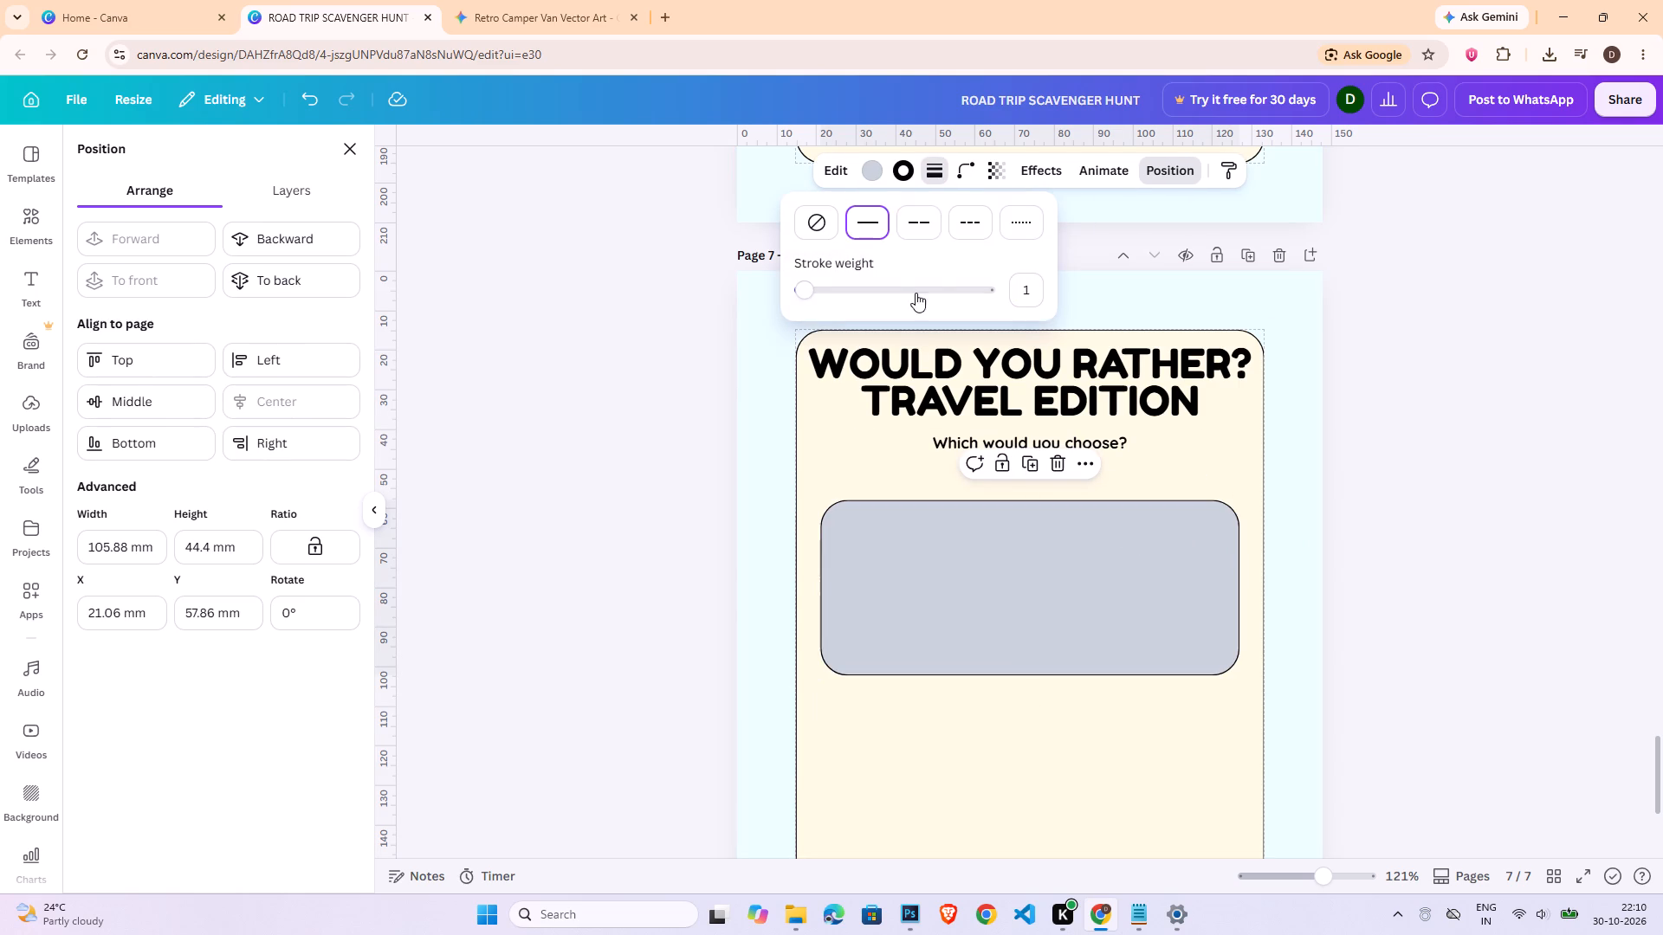
Remove the grey fill from the rounded box so only its black outline is left.
{"action": "left_click", "coordinate": [866, 177]}
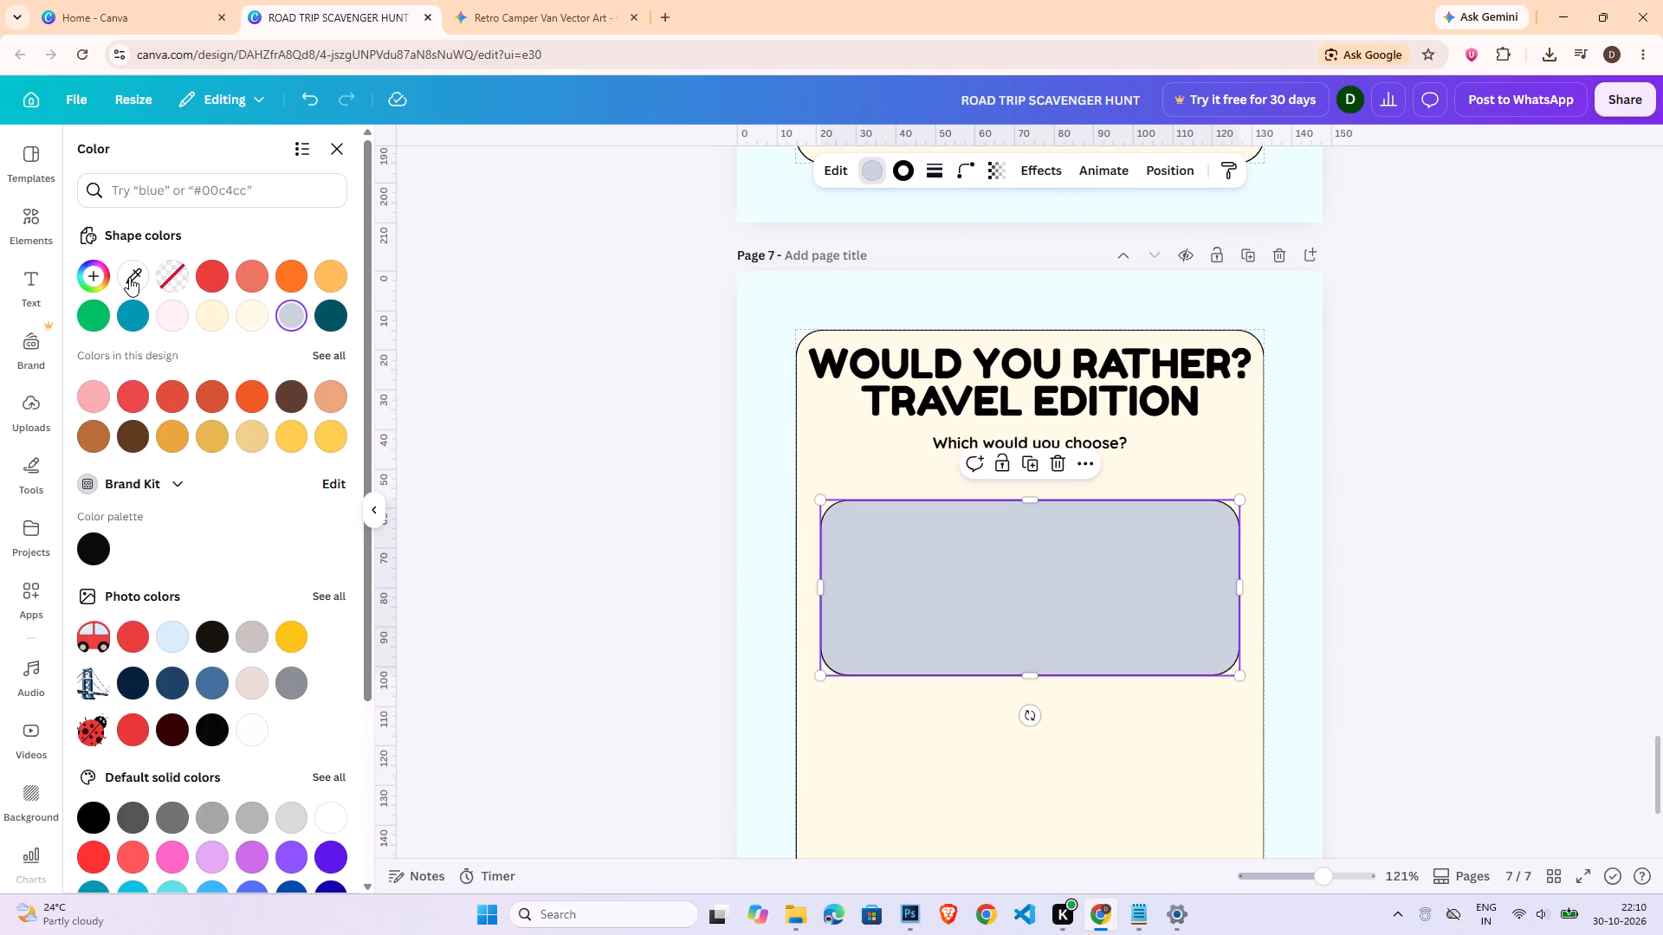
{"action": "left_click", "coordinate": [129, 277]}
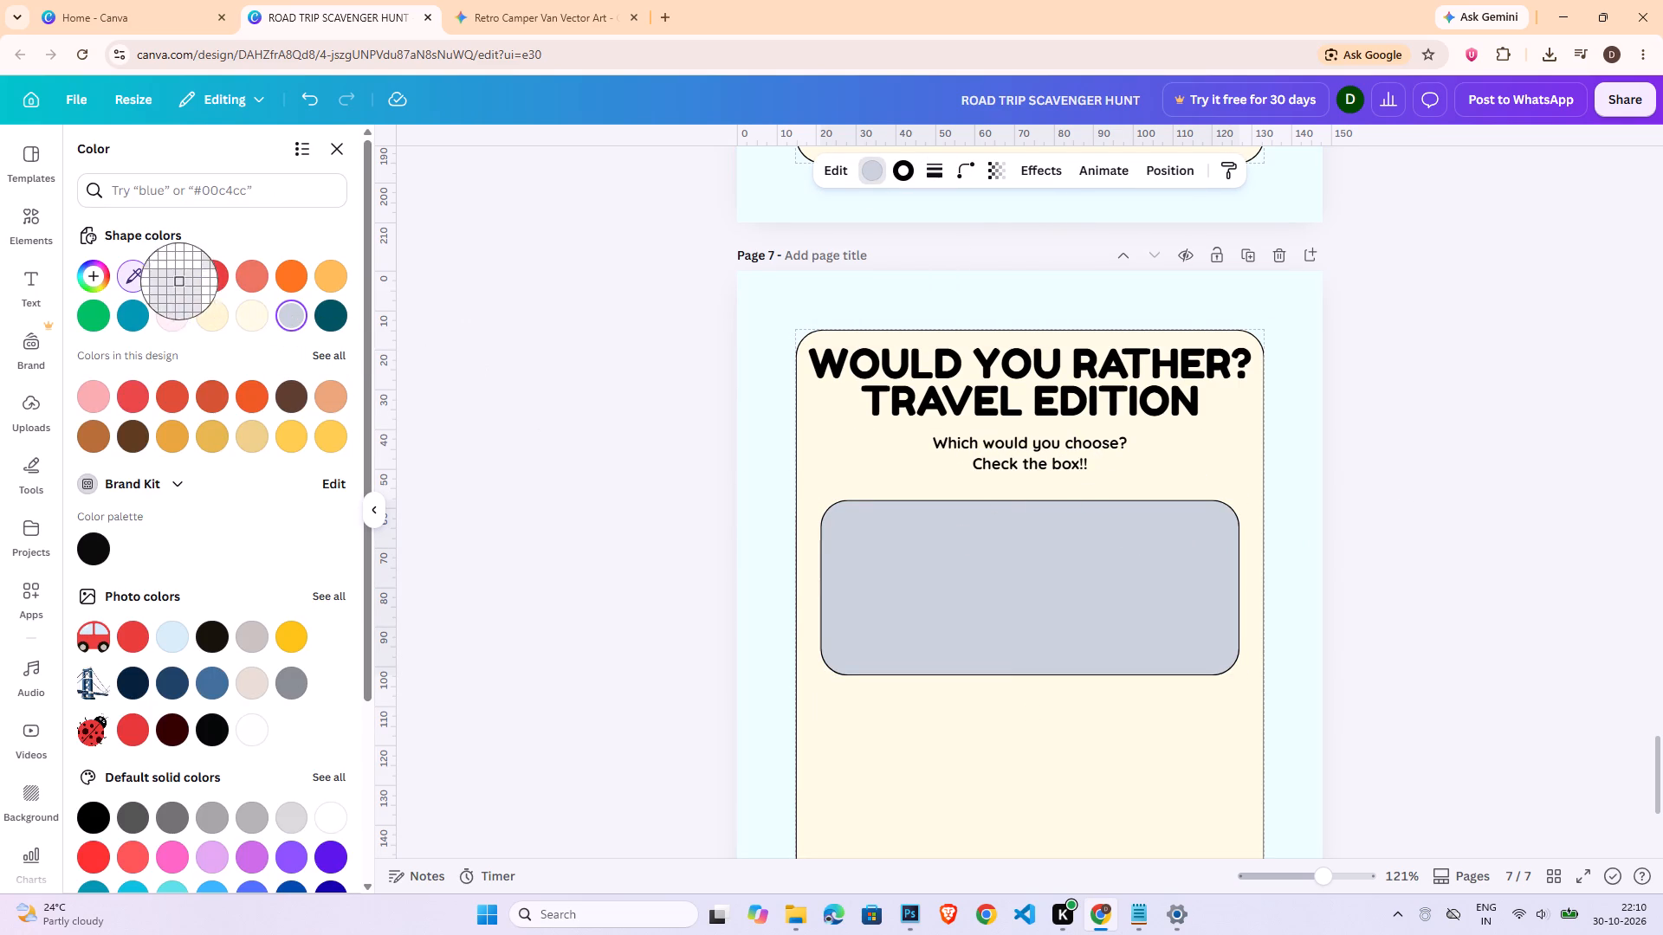
{"action": "left_click", "coordinate": [171, 274]}
{"action": "left_click", "coordinate": [171, 274]}
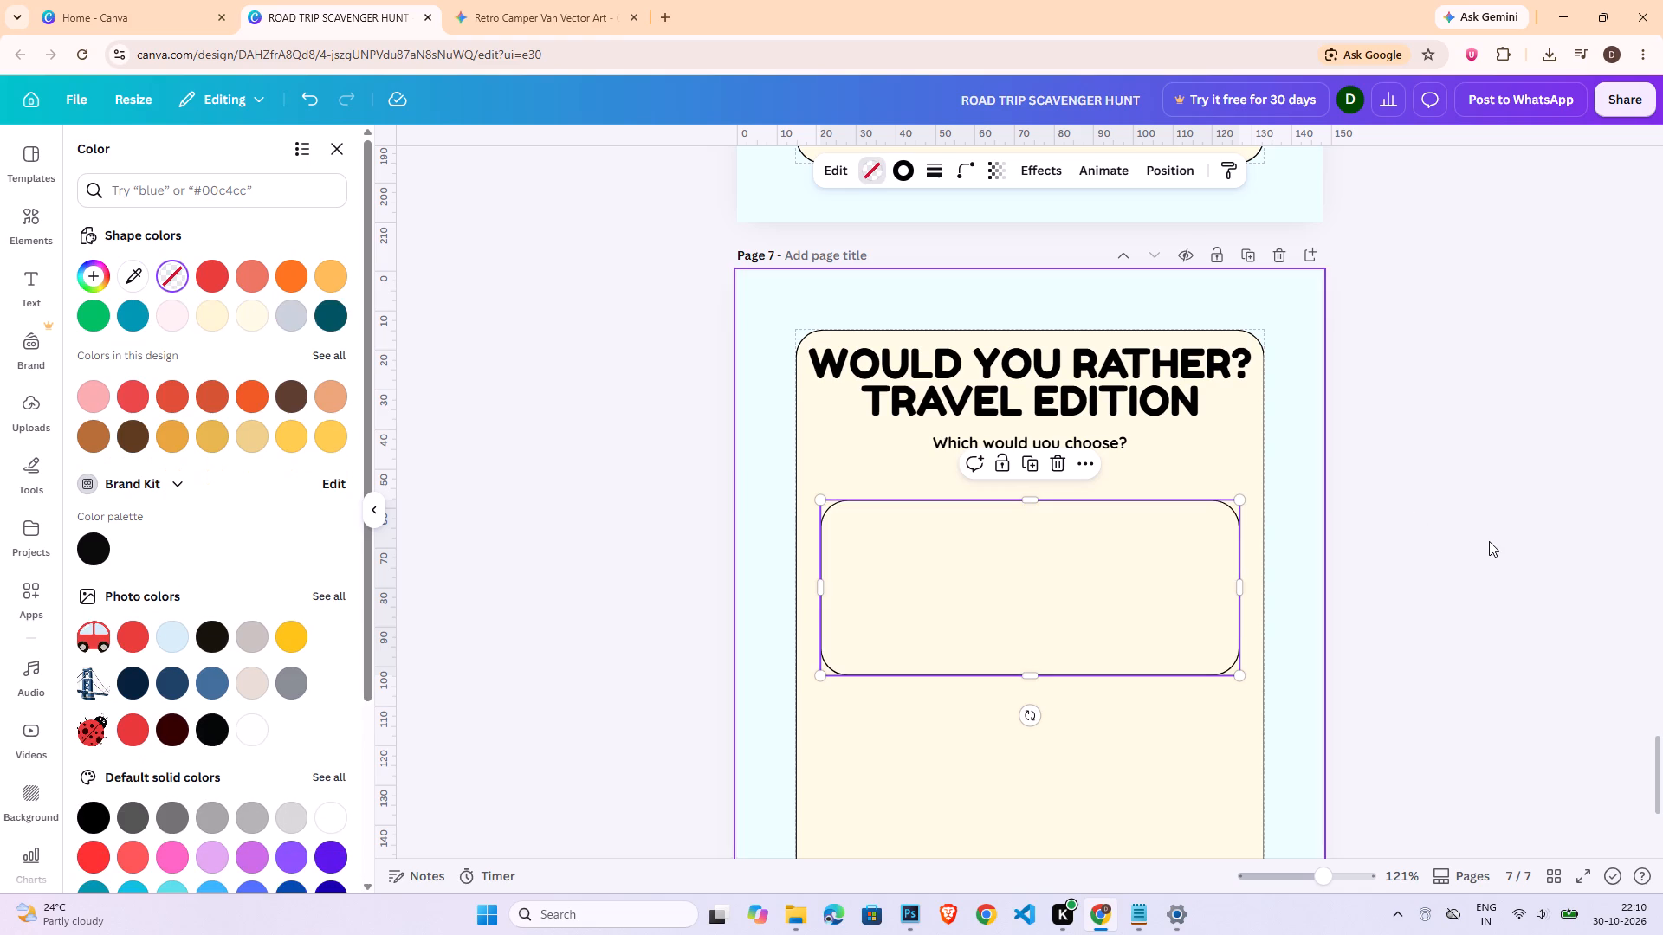
{"action": "double_click", "coordinate": [1491, 539]}
{"action": "left_click", "coordinate": [1169, 586]}
{"action": "left_click", "coordinate": [1402, 588]}
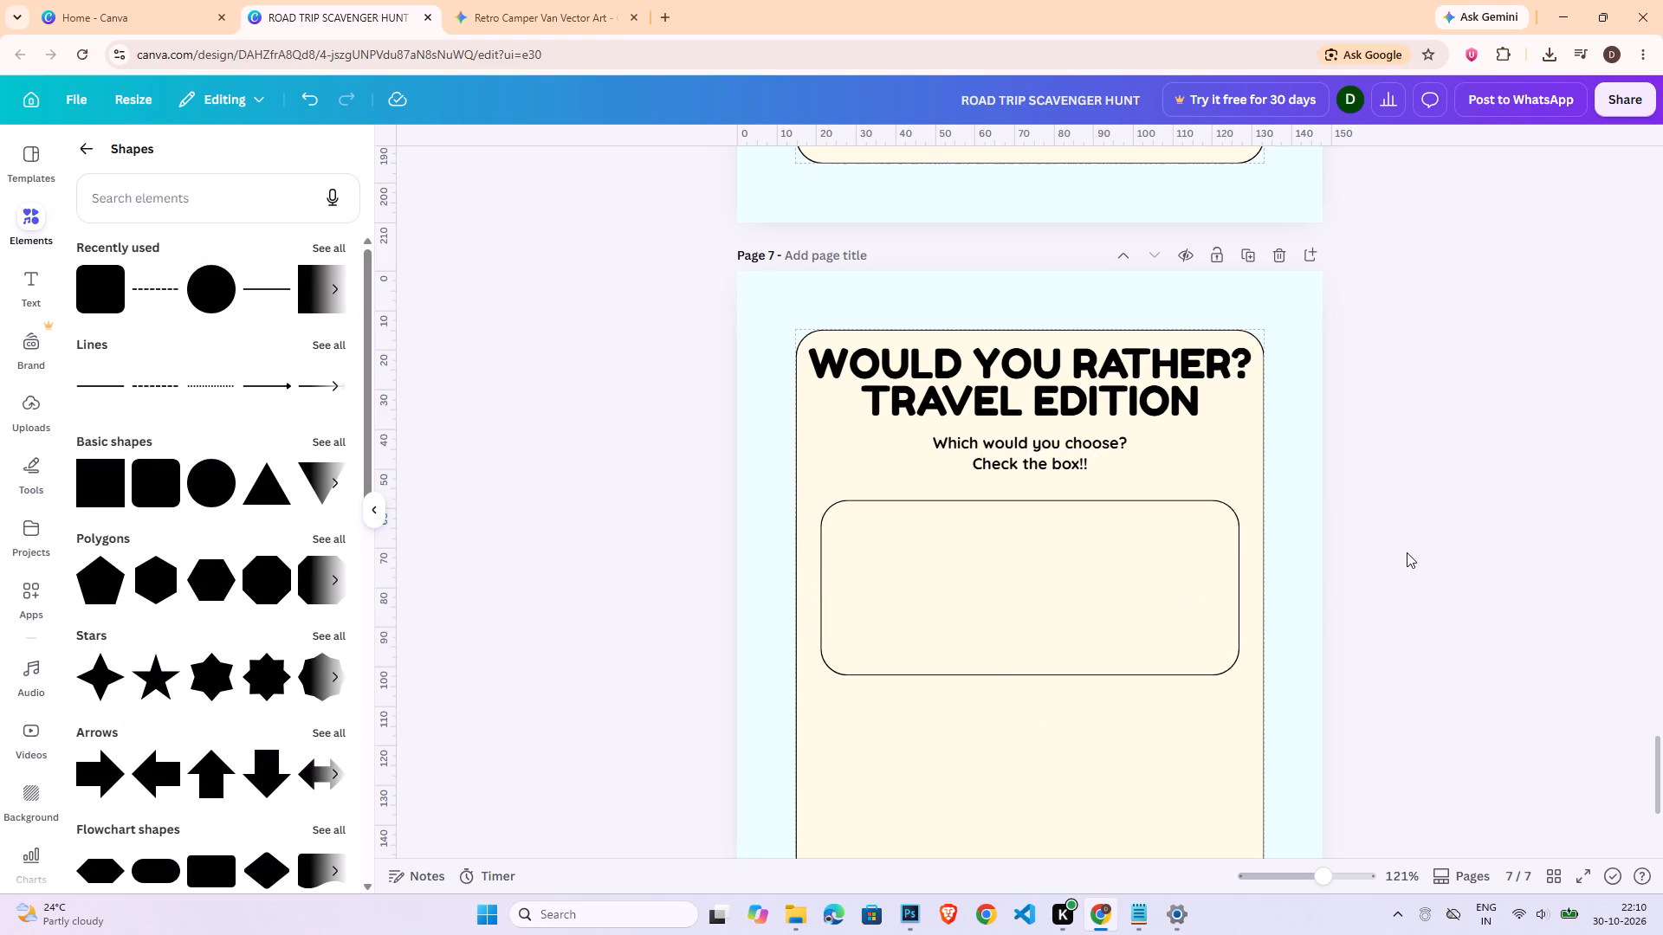
Shorten the outlined box from its bottom edge to about 32 mm tall.
{"action": "left_click", "coordinate": [1142, 596]}
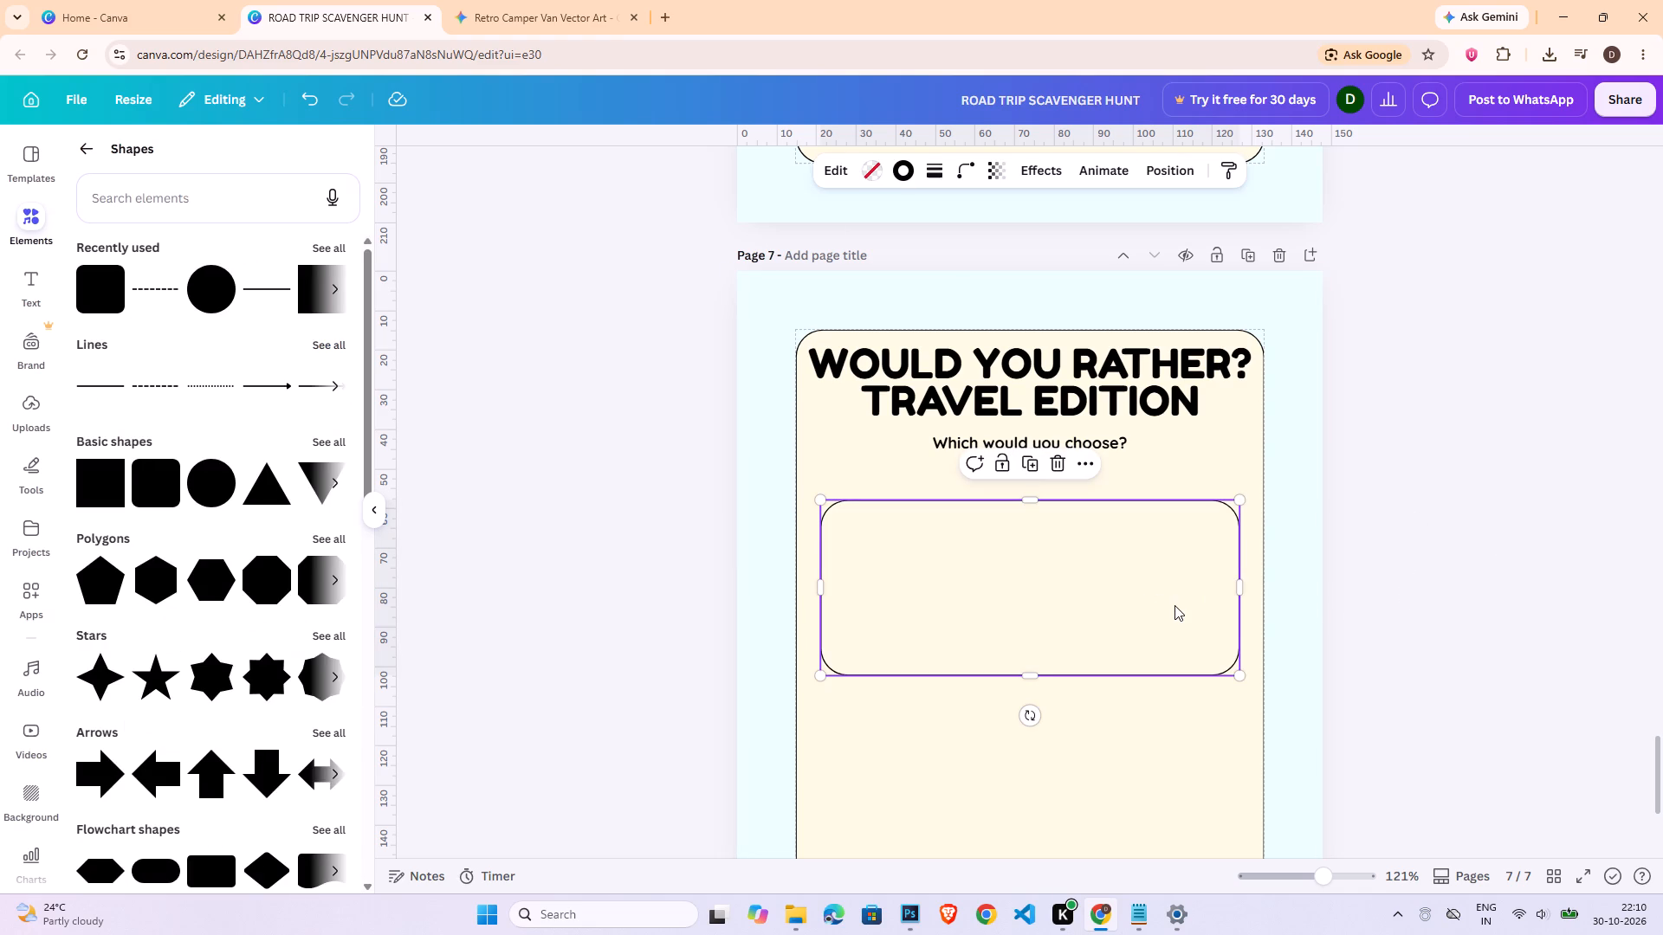
{"action": "left_click_drag", "start_coordinate": [1039, 679], "coordinate": [1040, 629]}
Set the outlined box's corner rounding to 14.
{"action": "left_click", "coordinate": [938, 171]}
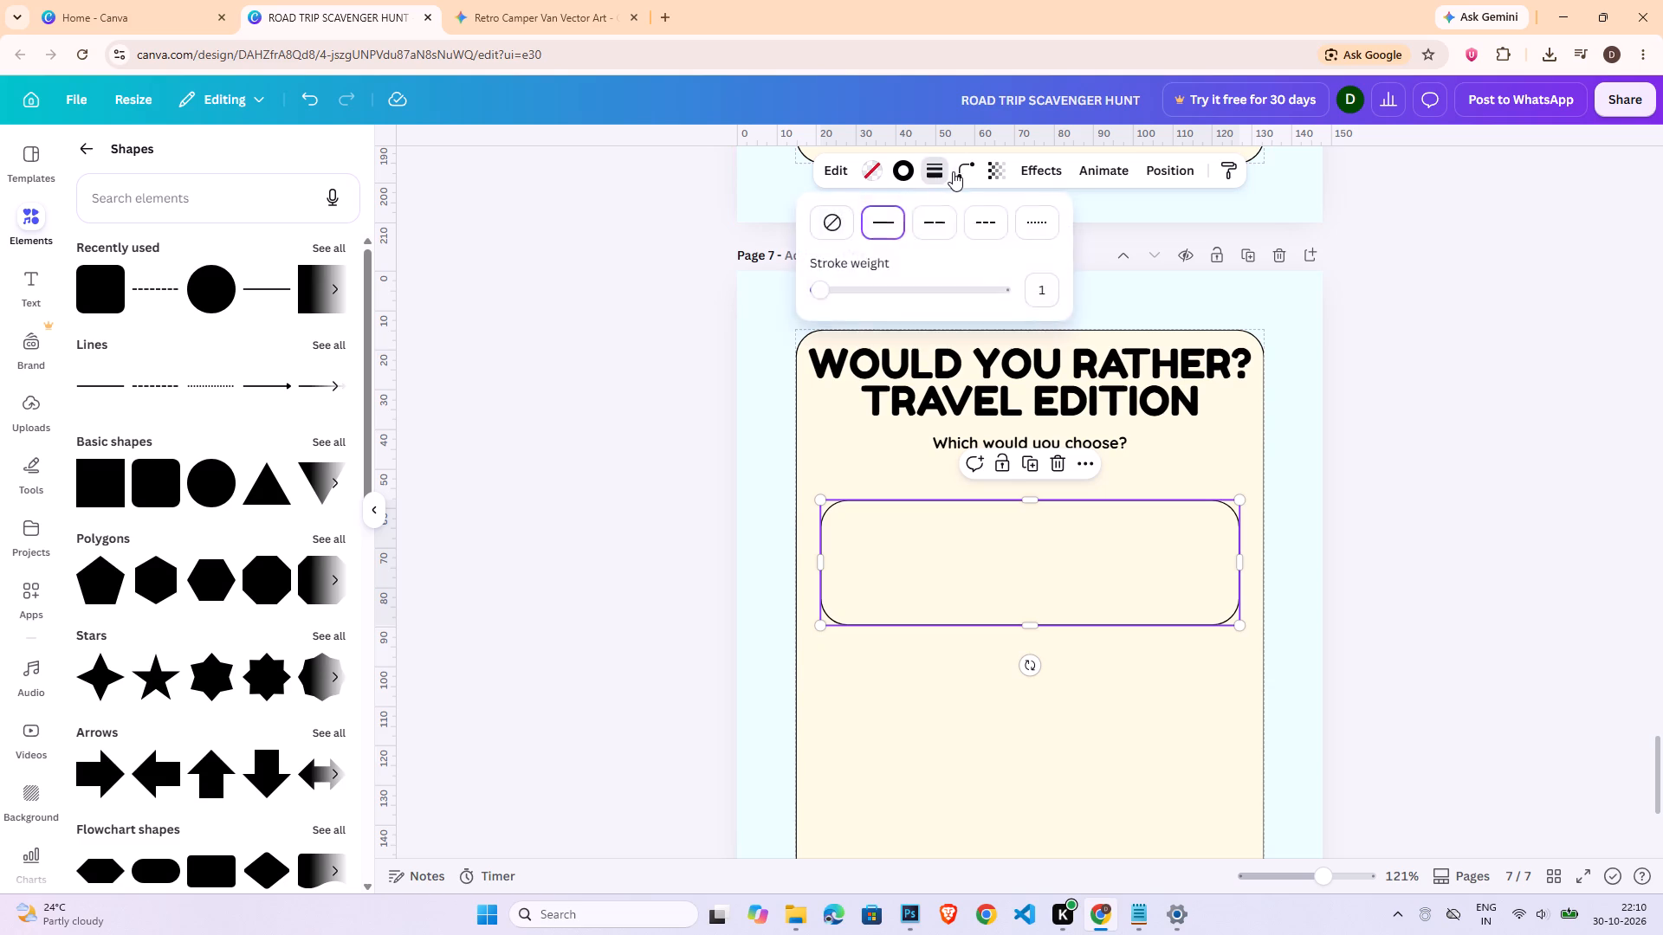
{"action": "left_click", "coordinate": [954, 171]}
{"action": "left_click", "coordinate": [1032, 237]}
{"action": "key", "text": "1"}
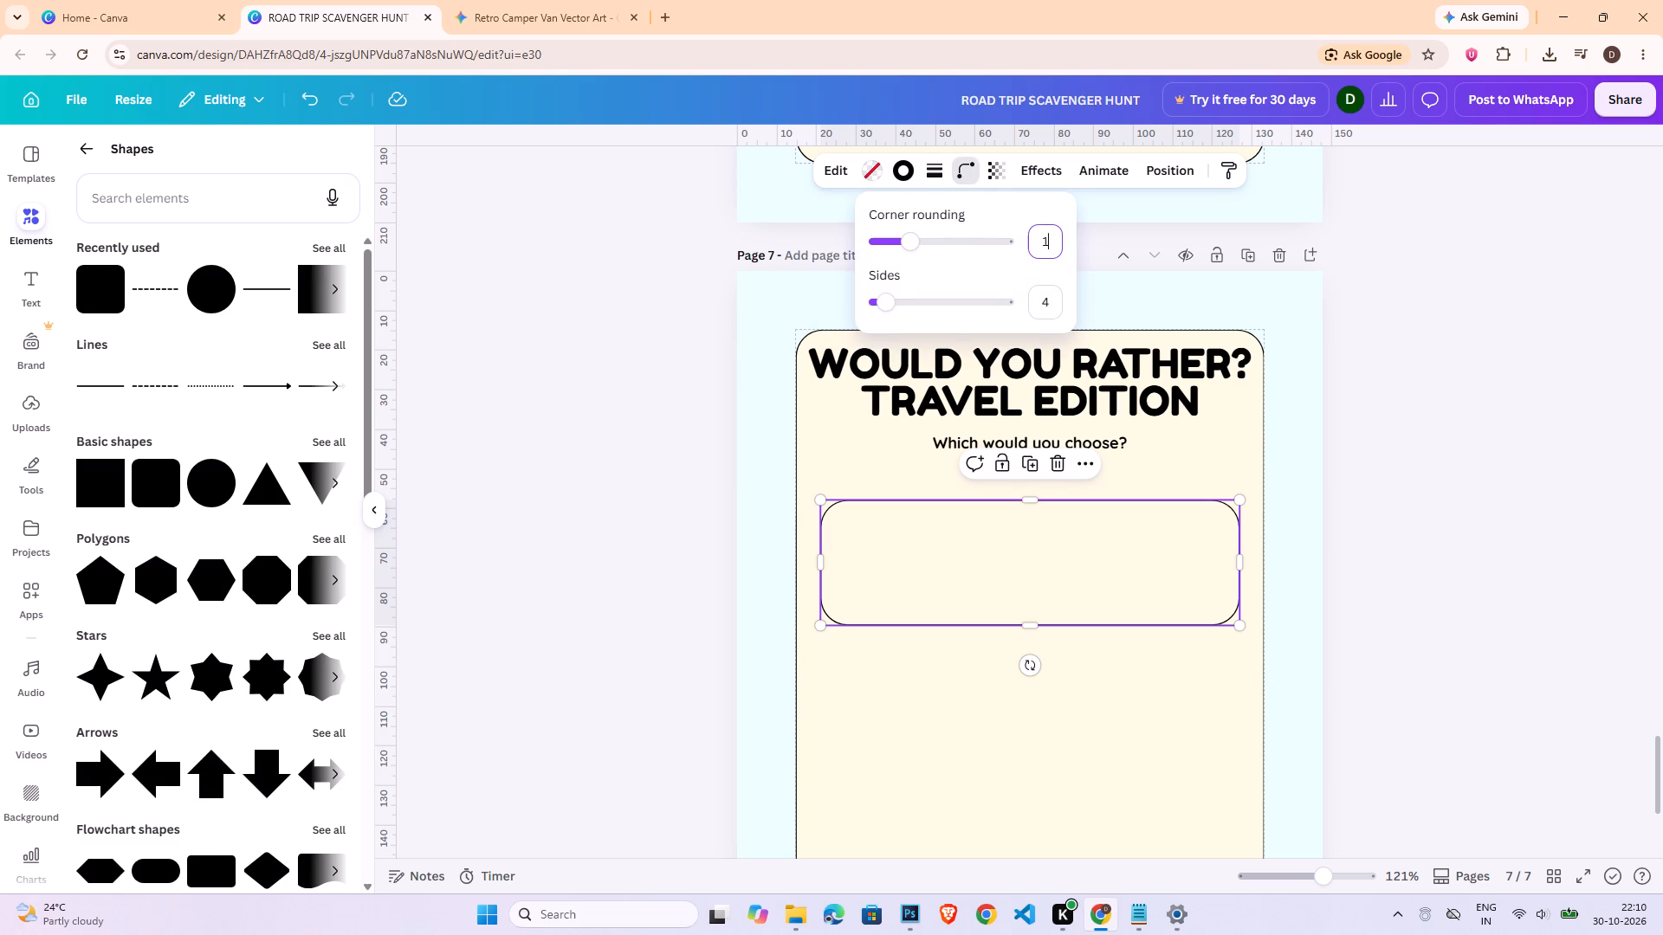
{"action": "key", "text": "4"}
{"action": "key", "text": "Return"}
{"action": "double_click", "coordinate": [1485, 400]}
Move the outlined box up slightly, closer to the subtitle.
{"action": "left_click_drag", "start_coordinate": [1153, 519], "coordinate": [1151, 507]}
{"action": "left_click", "coordinate": [1280, 529]}
Duplicate the outlined box and place the copy directly below the first, centred, with a gap of about 4.2 mm.
{"action": "scroll", "coordinate": [1367, 578], "scroll_direction": "down", "scroll_amount": 1}
{"action": "left_click", "coordinate": [1154, 453]}
{"action": "key", "text": "ctrl+c"}
{"action": "key", "text": "ctrl+v"}
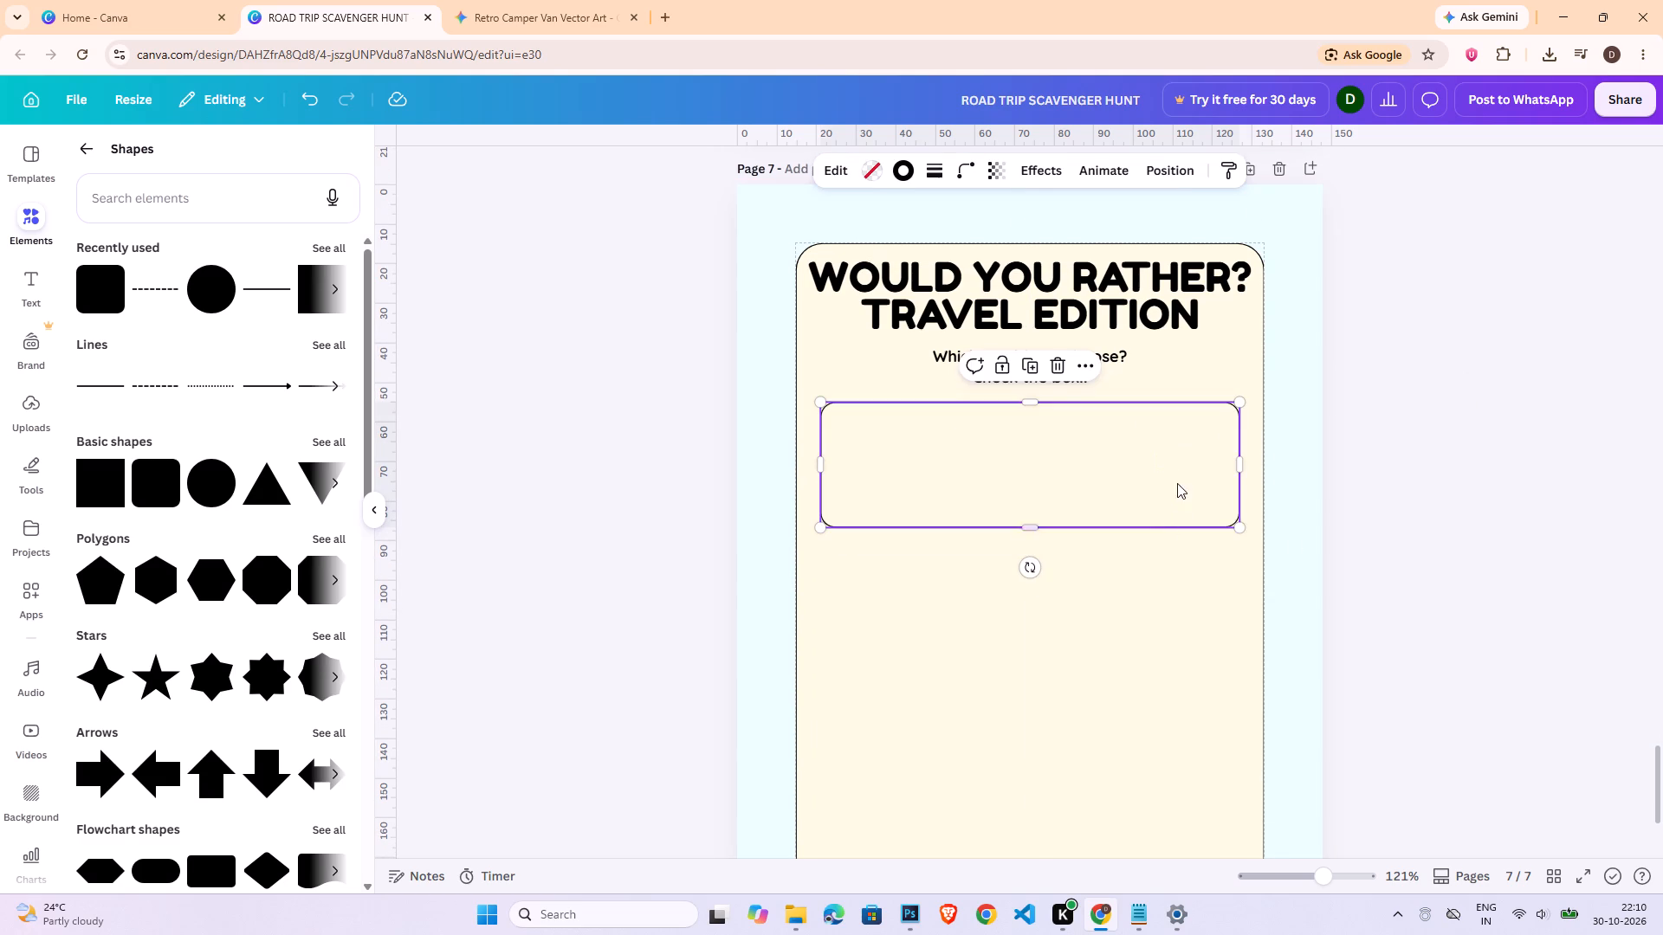
{"action": "left_click_drag", "start_coordinate": [1177, 483], "coordinate": [1159, 602]}
{"action": "scroll", "coordinate": [1383, 609], "scroll_direction": "down", "scroll_amount": 3}
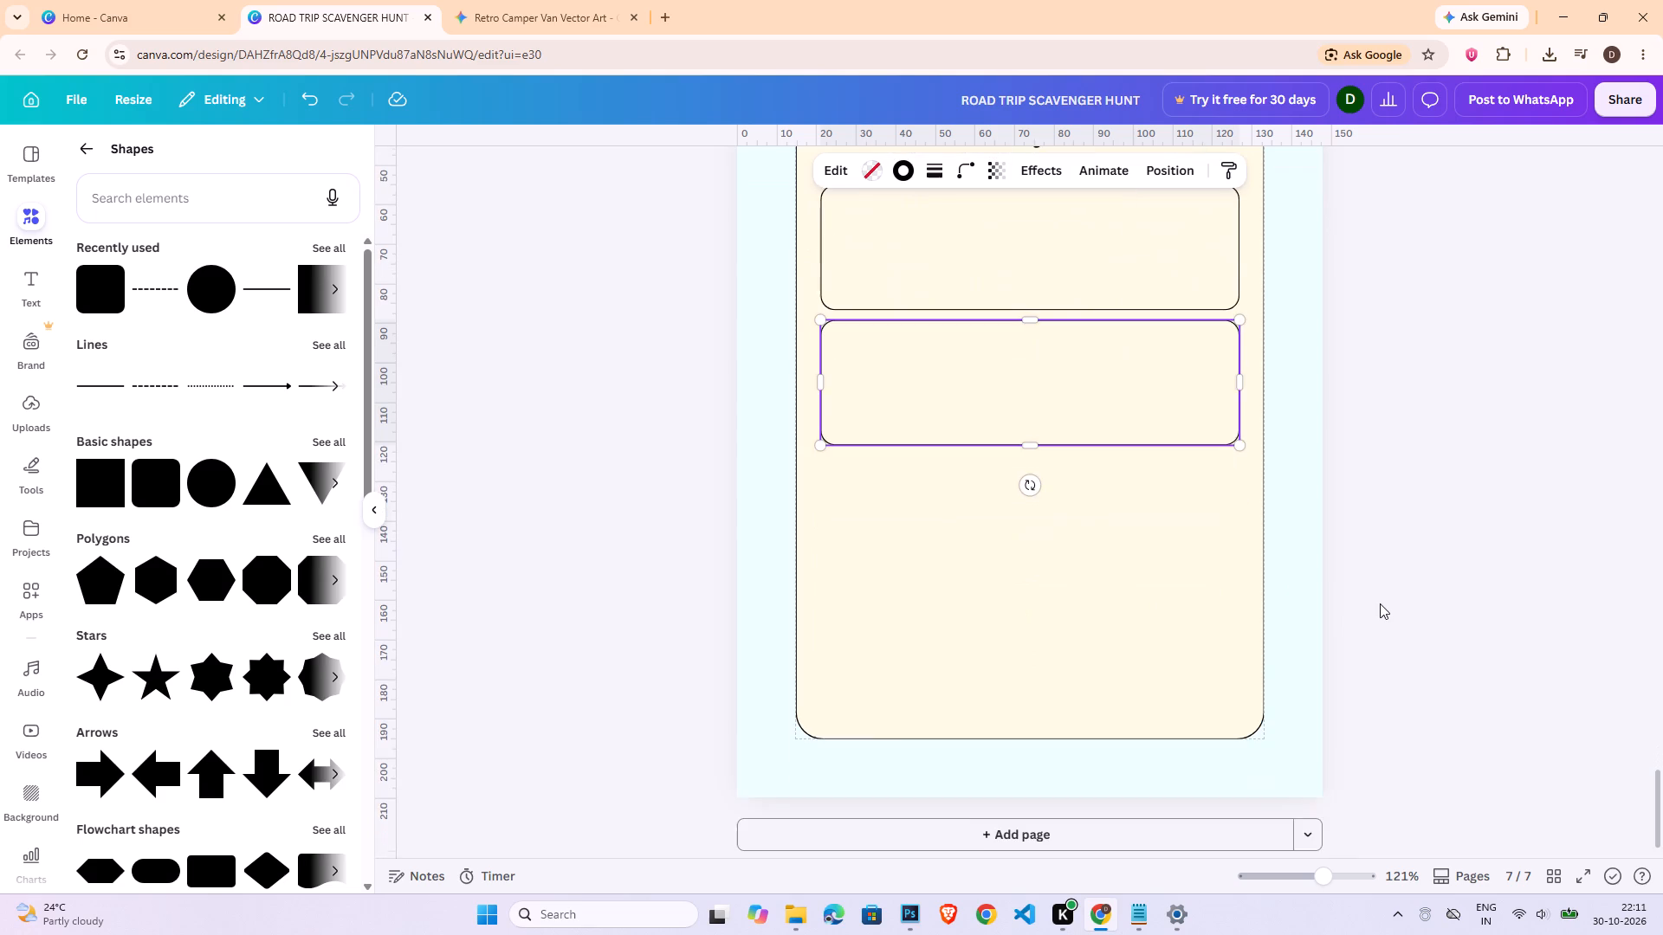
{"action": "left_click_drag", "start_coordinate": [1136, 401], "coordinate": [1134, 409]}
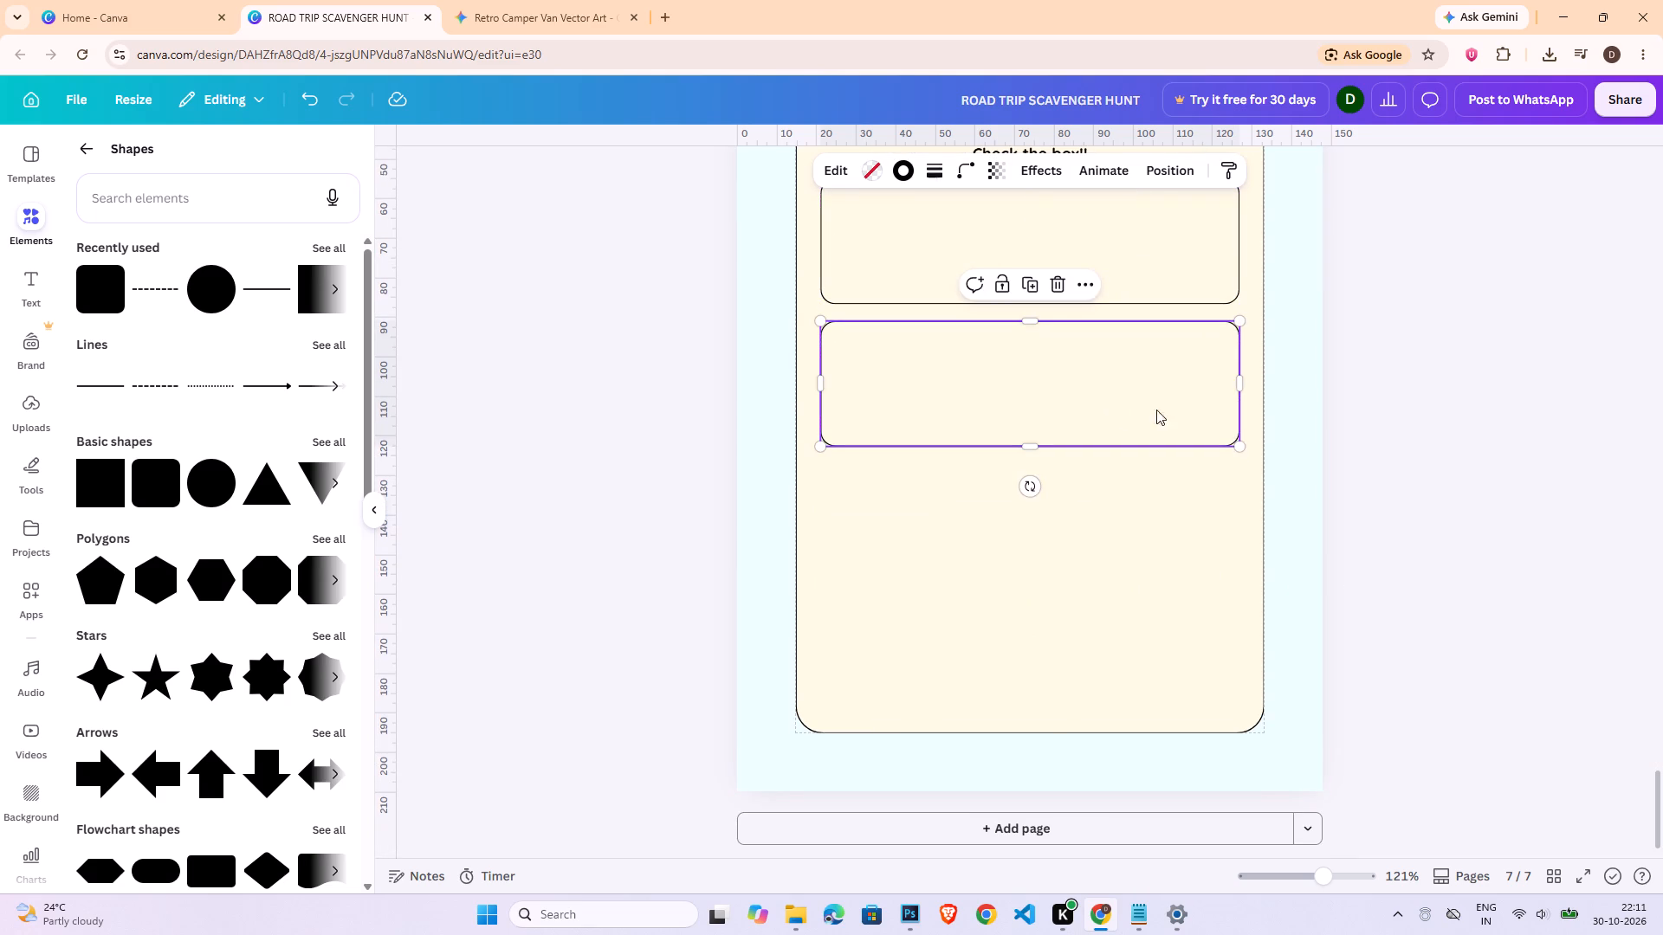
Add two more copies of the box below, making a column of four centred boxes with equal 4.2 mm gaps.
{"action": "key", "text": "ctrl+c"}
{"action": "key", "text": "ctrl+v"}
{"action": "left_click_drag", "start_coordinate": [1175, 405], "coordinate": [1163, 532]}
{"action": "key", "text": "ctrl+c"}
{"action": "key", "text": "ctrl+v"}
{"action": "left_click_drag", "start_coordinate": [1176, 544], "coordinate": [1158, 668]}
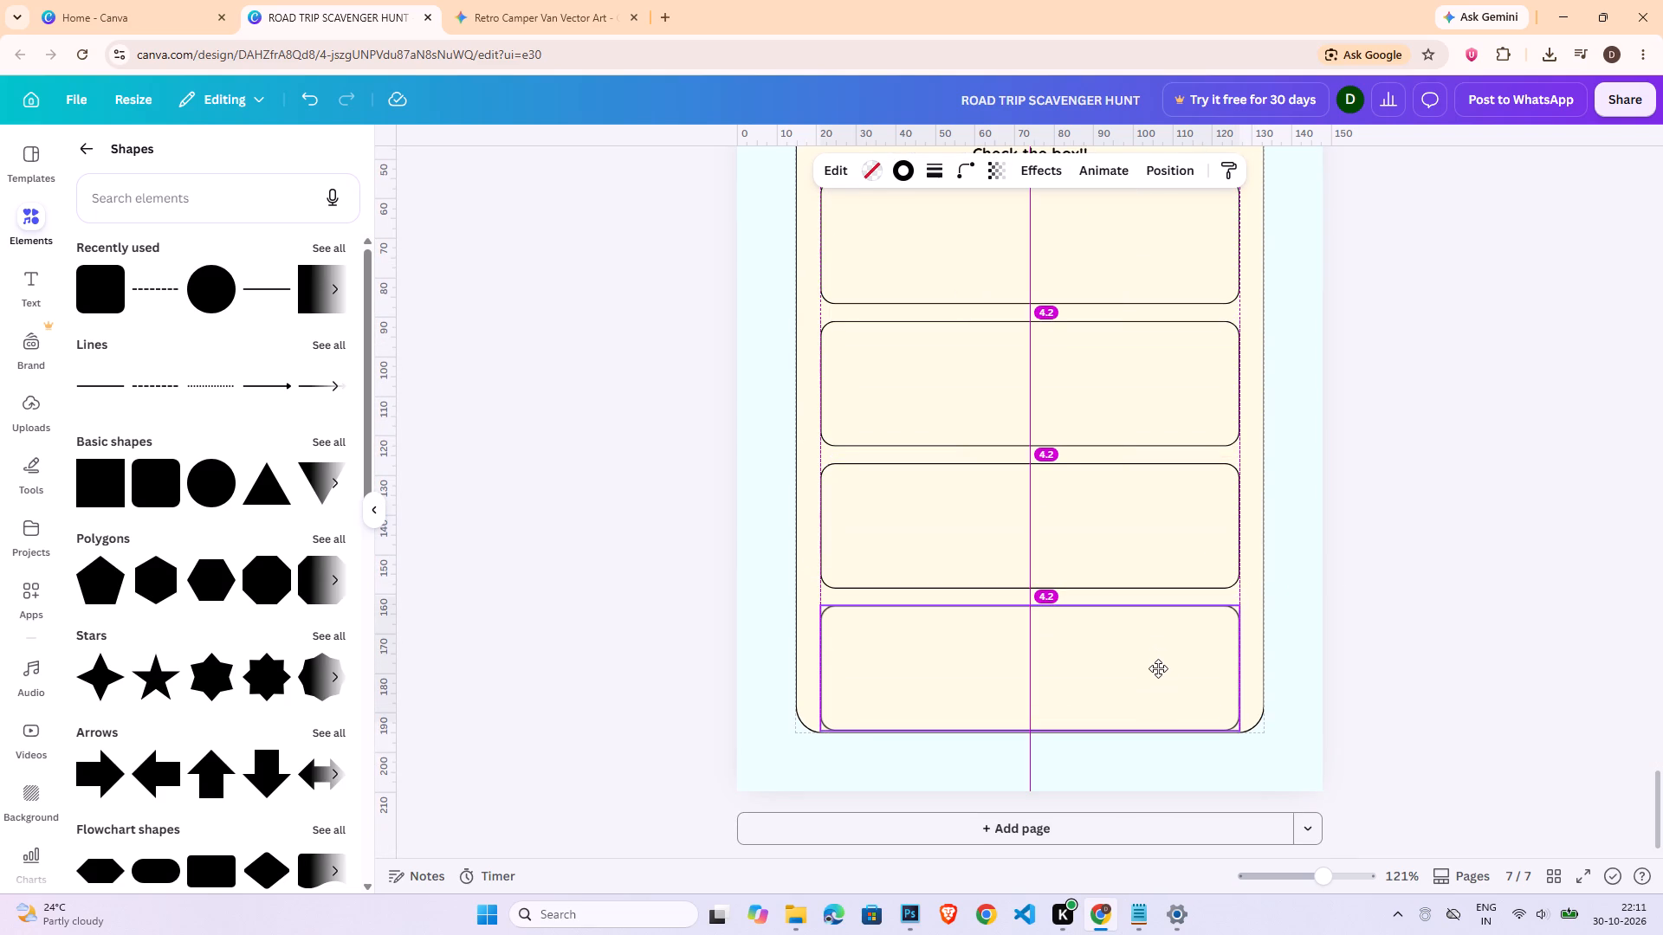
{"action": "left_click_drag", "start_coordinate": [1158, 668], "coordinate": [1157, 667]}
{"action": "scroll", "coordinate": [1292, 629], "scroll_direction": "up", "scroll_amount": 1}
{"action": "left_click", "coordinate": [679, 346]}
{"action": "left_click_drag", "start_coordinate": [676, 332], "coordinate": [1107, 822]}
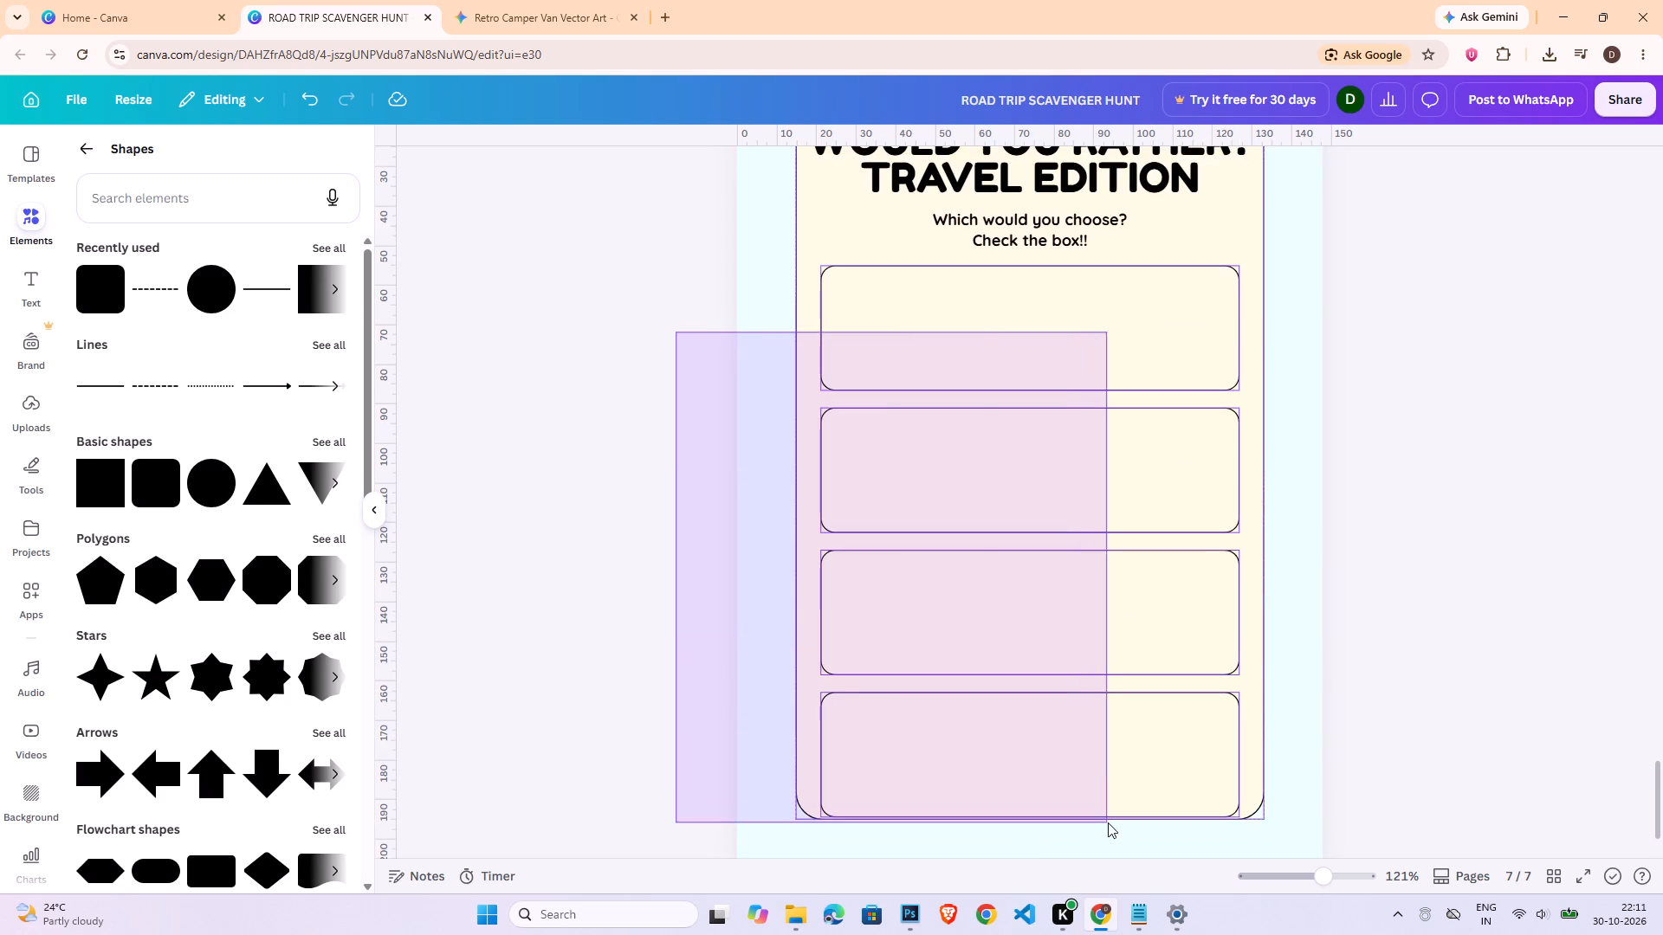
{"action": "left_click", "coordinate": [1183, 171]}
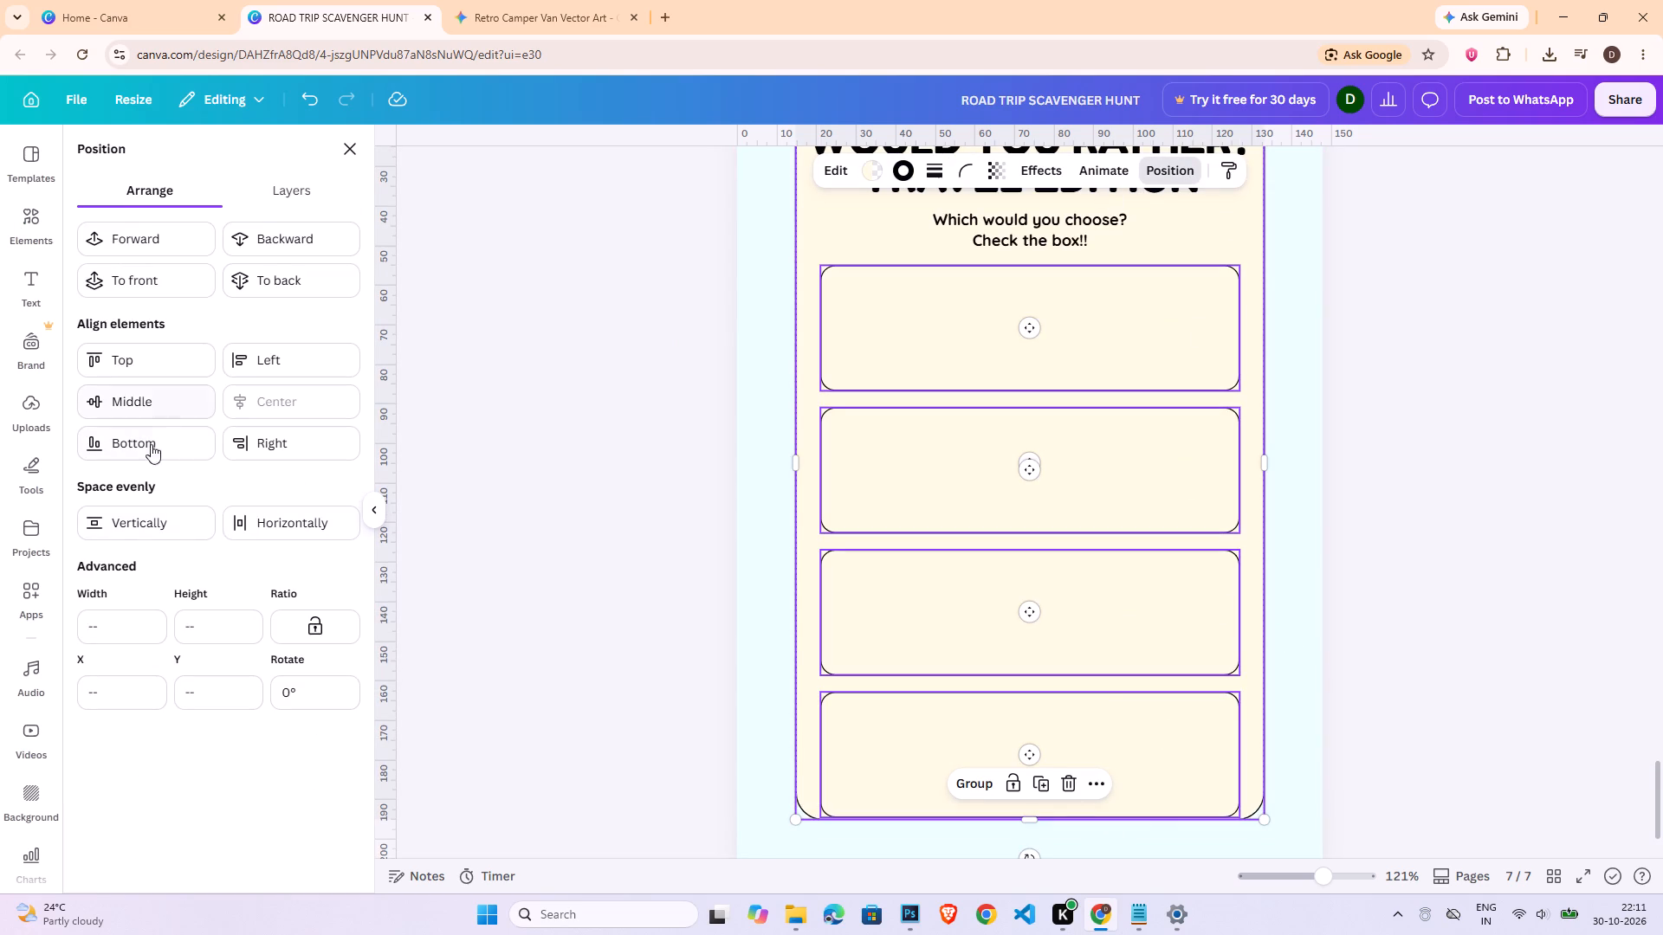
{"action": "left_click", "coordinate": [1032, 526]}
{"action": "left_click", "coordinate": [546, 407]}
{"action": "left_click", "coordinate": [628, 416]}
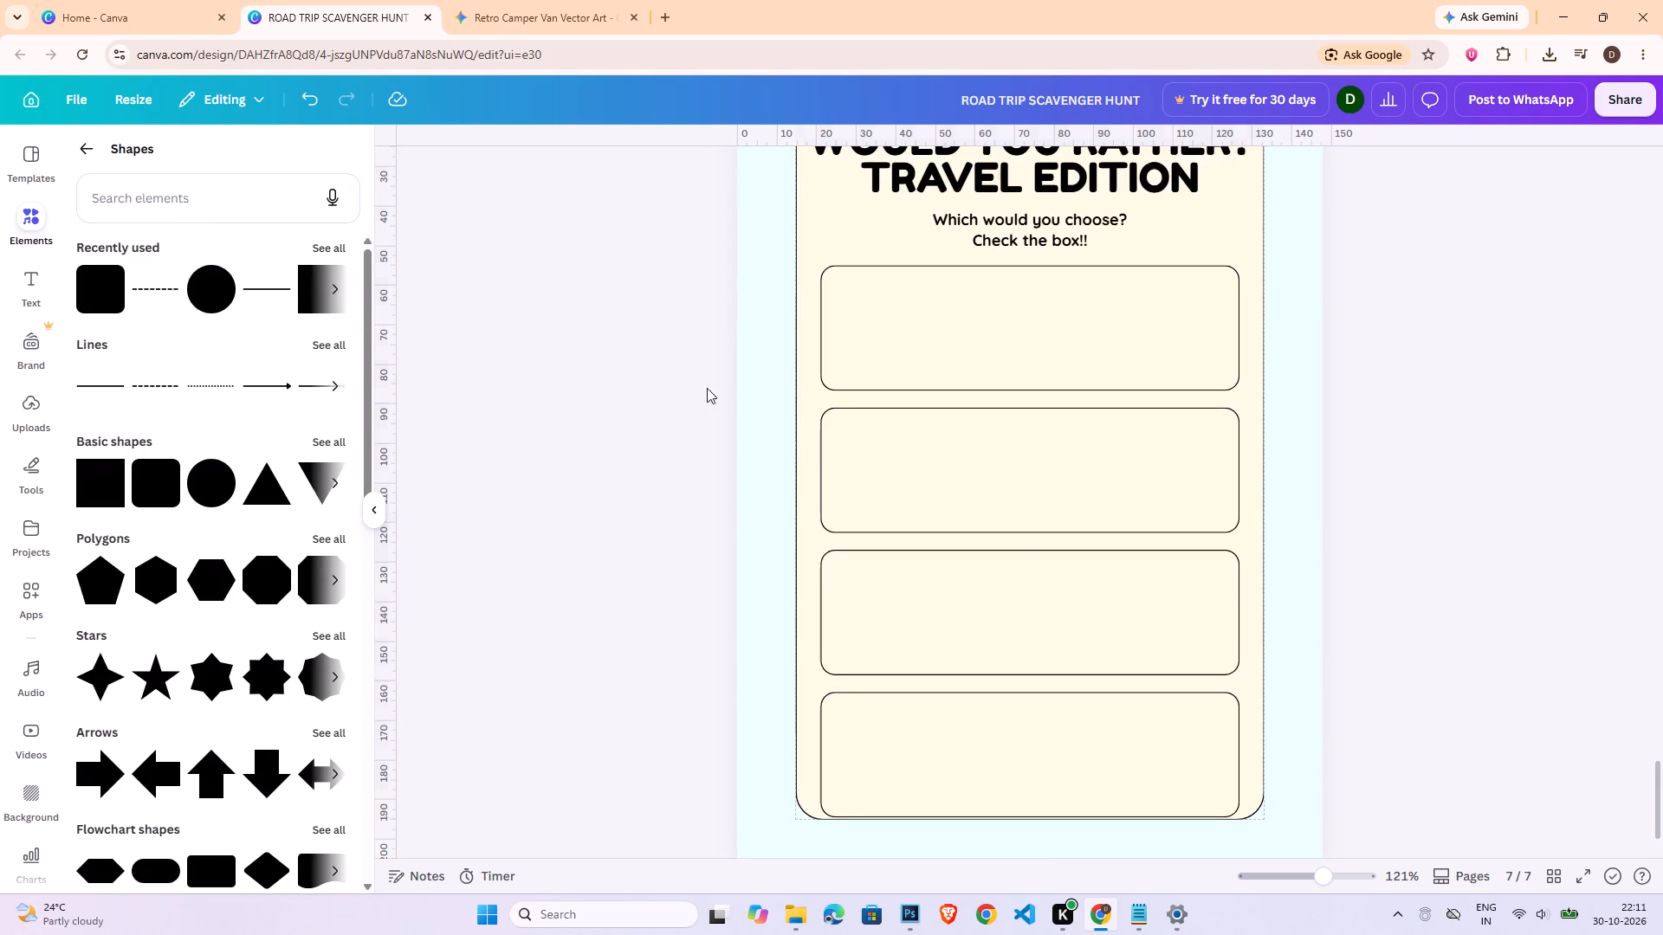
Lock the cream background panel on page 7.
{"action": "left_click", "coordinate": [805, 319]}
{"action": "left_click", "coordinate": [1011, 777]}
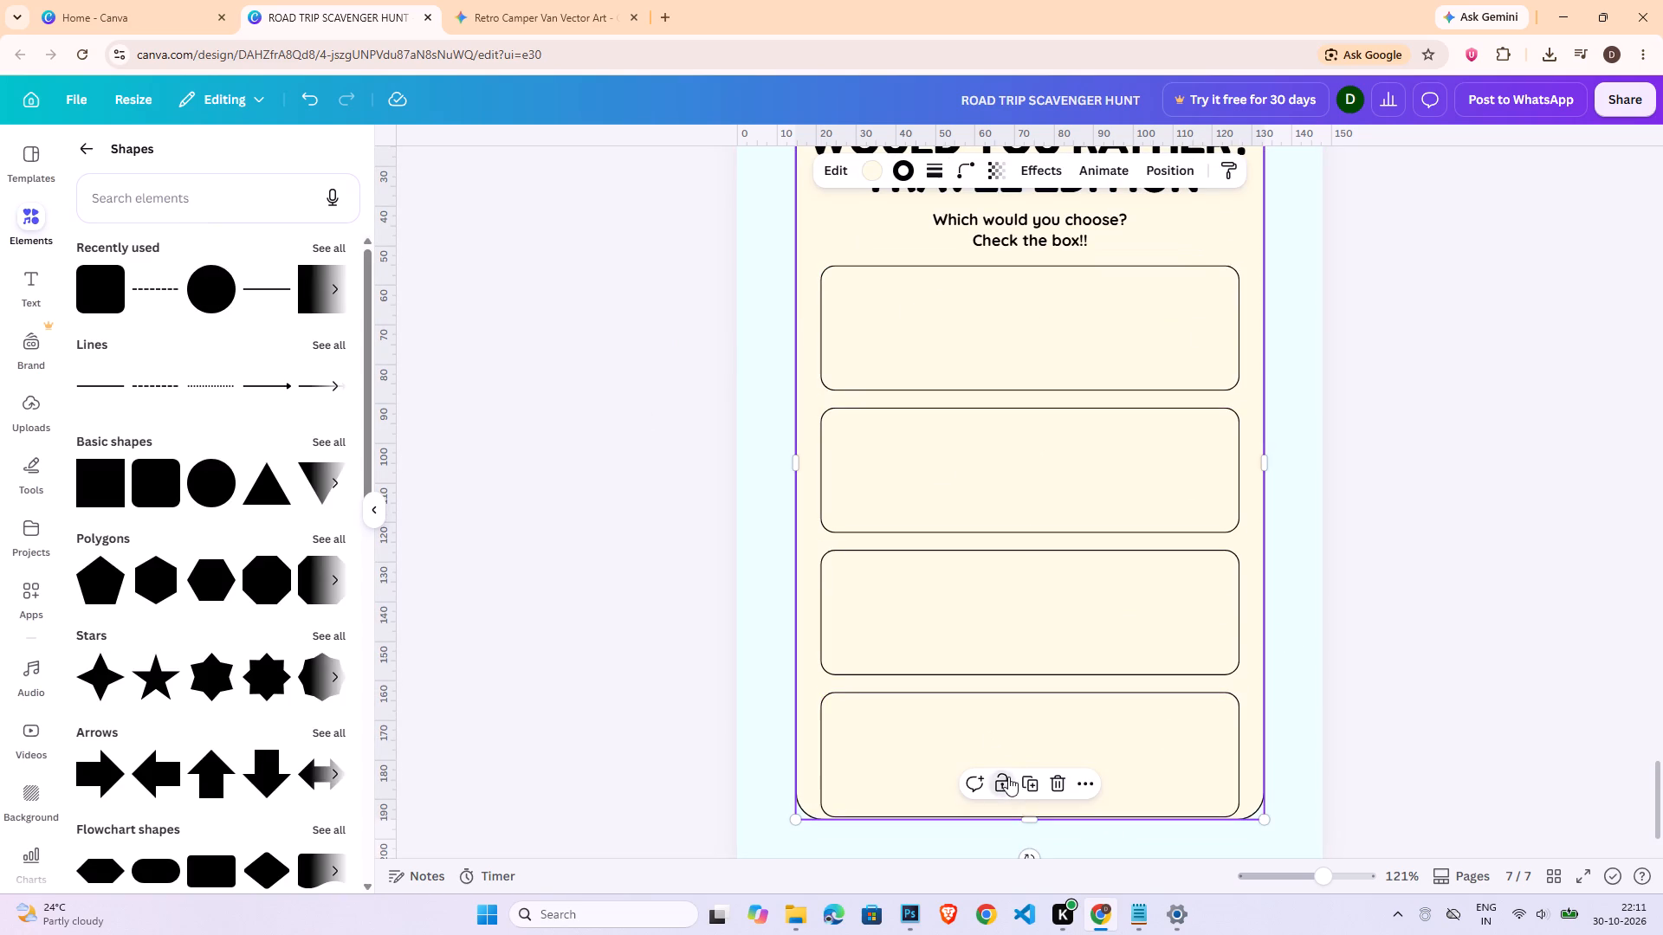
{"action": "left_click", "coordinate": [519, 455]}
Move all four outlined boxes up together slightly, leaving a small margin above the panel's bottom edge.
{"action": "left_click_drag", "start_coordinate": [648, 274], "coordinate": [1083, 815]}
{"action": "left_click", "coordinate": [1166, 178]}
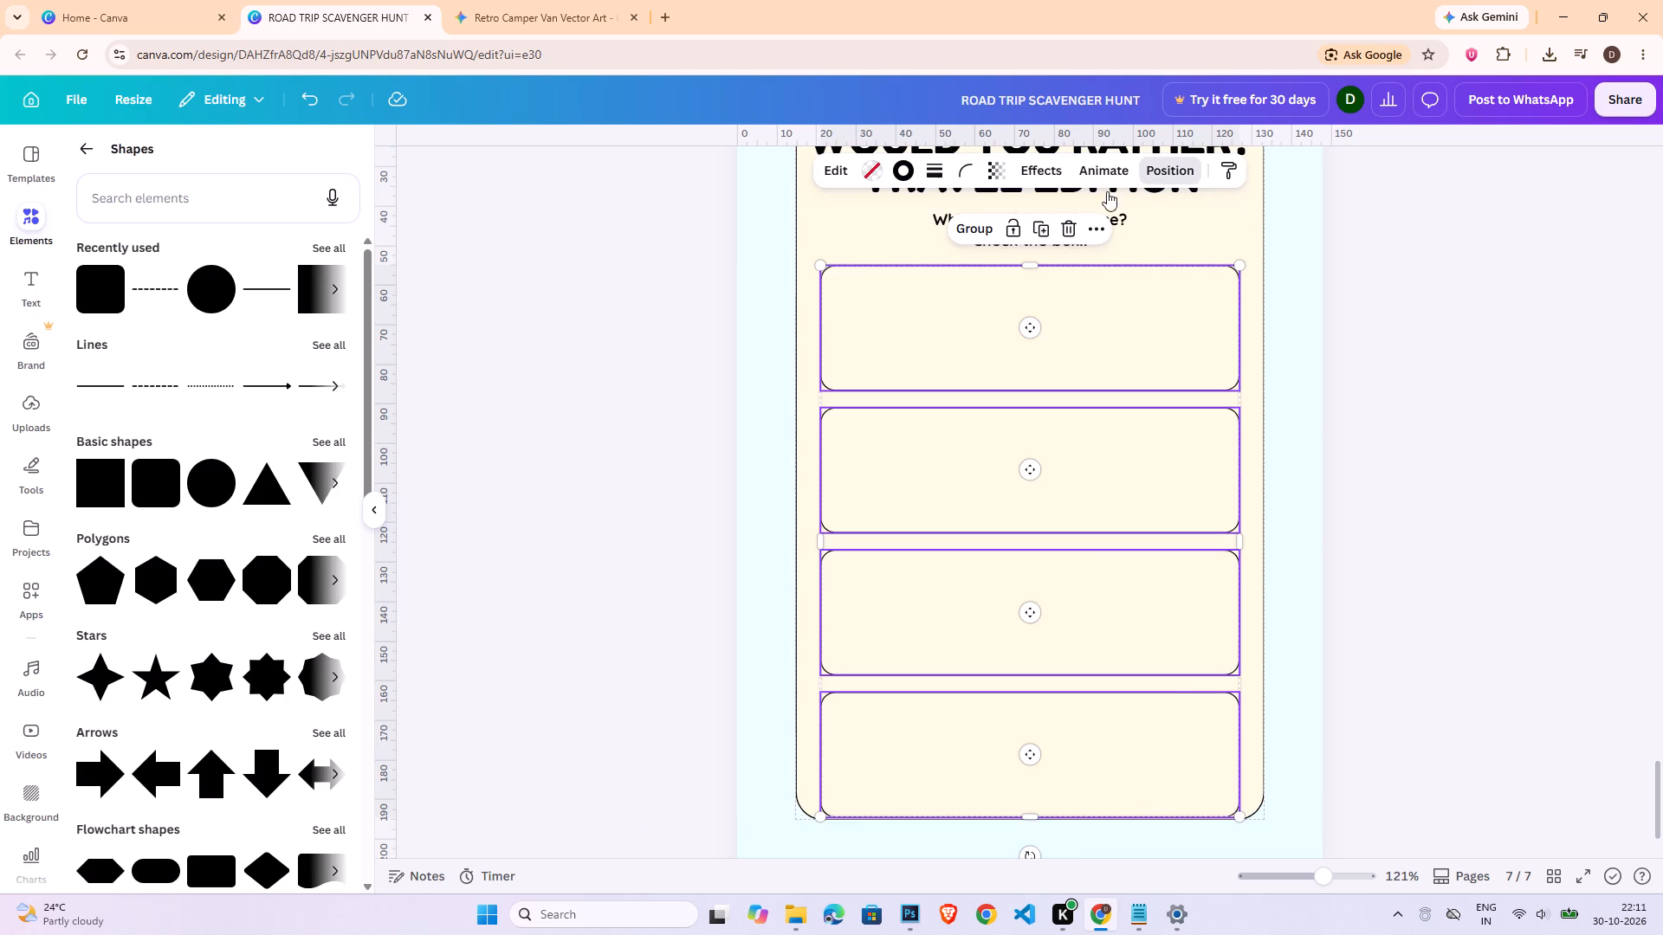
{"action": "left_click_drag", "start_coordinate": [1181, 493], "coordinate": [1181, 493]}
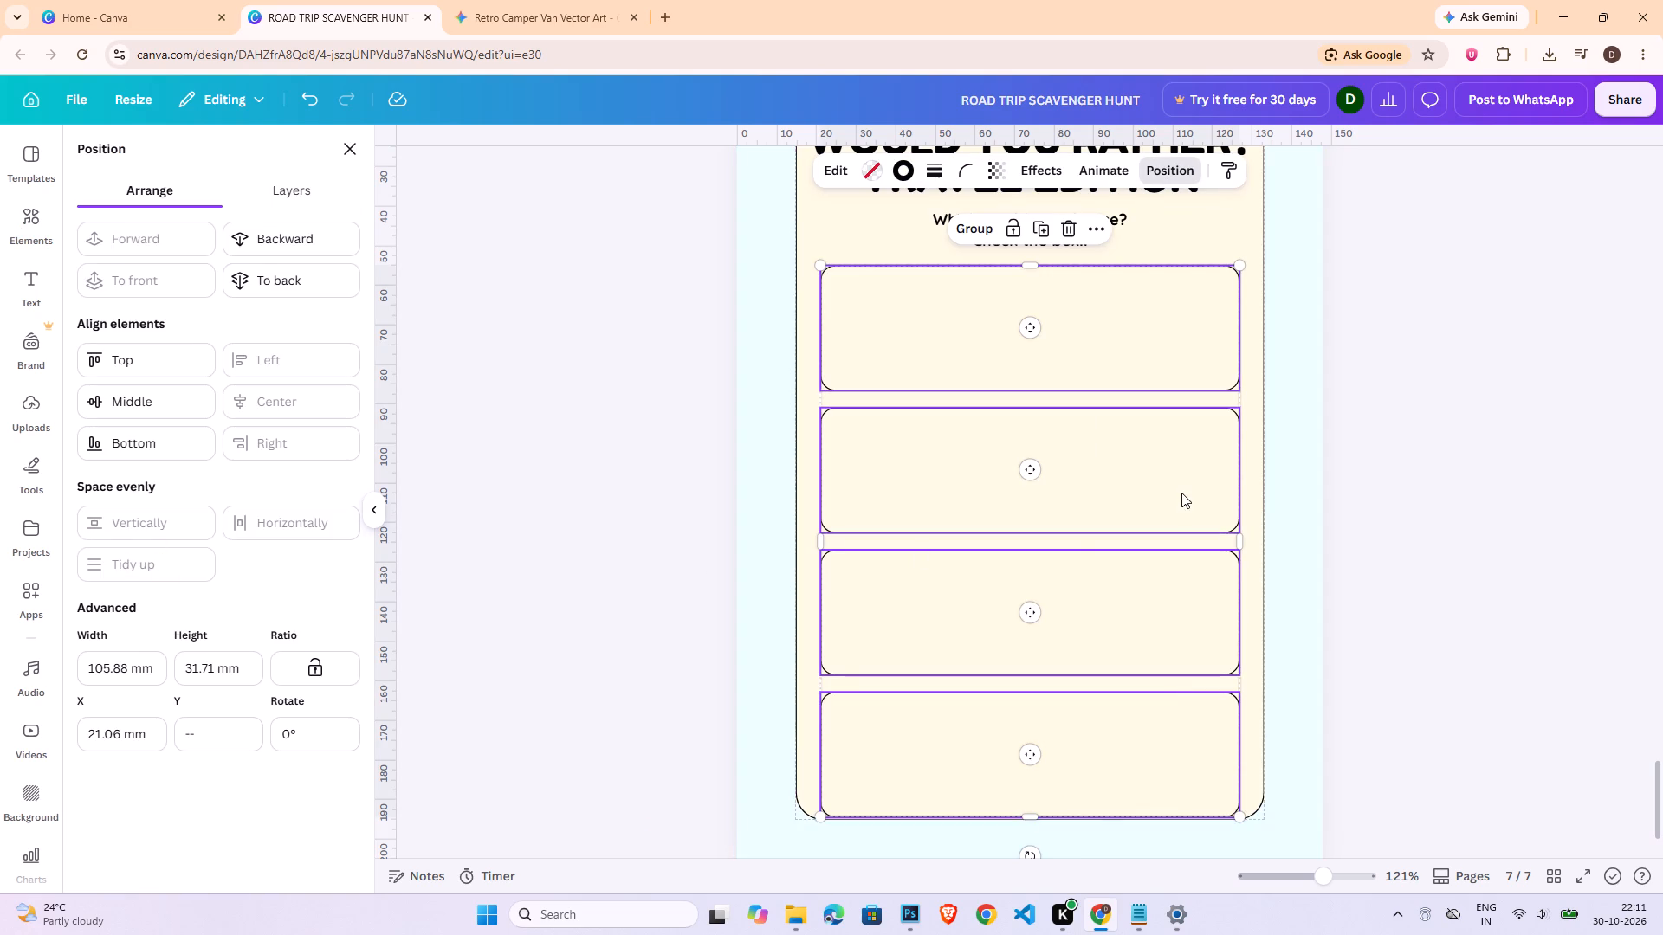
{"action": "left_click_drag", "start_coordinate": [1181, 493], "coordinate": [1182, 485]}
{"action": "left_click", "coordinate": [1509, 480]}
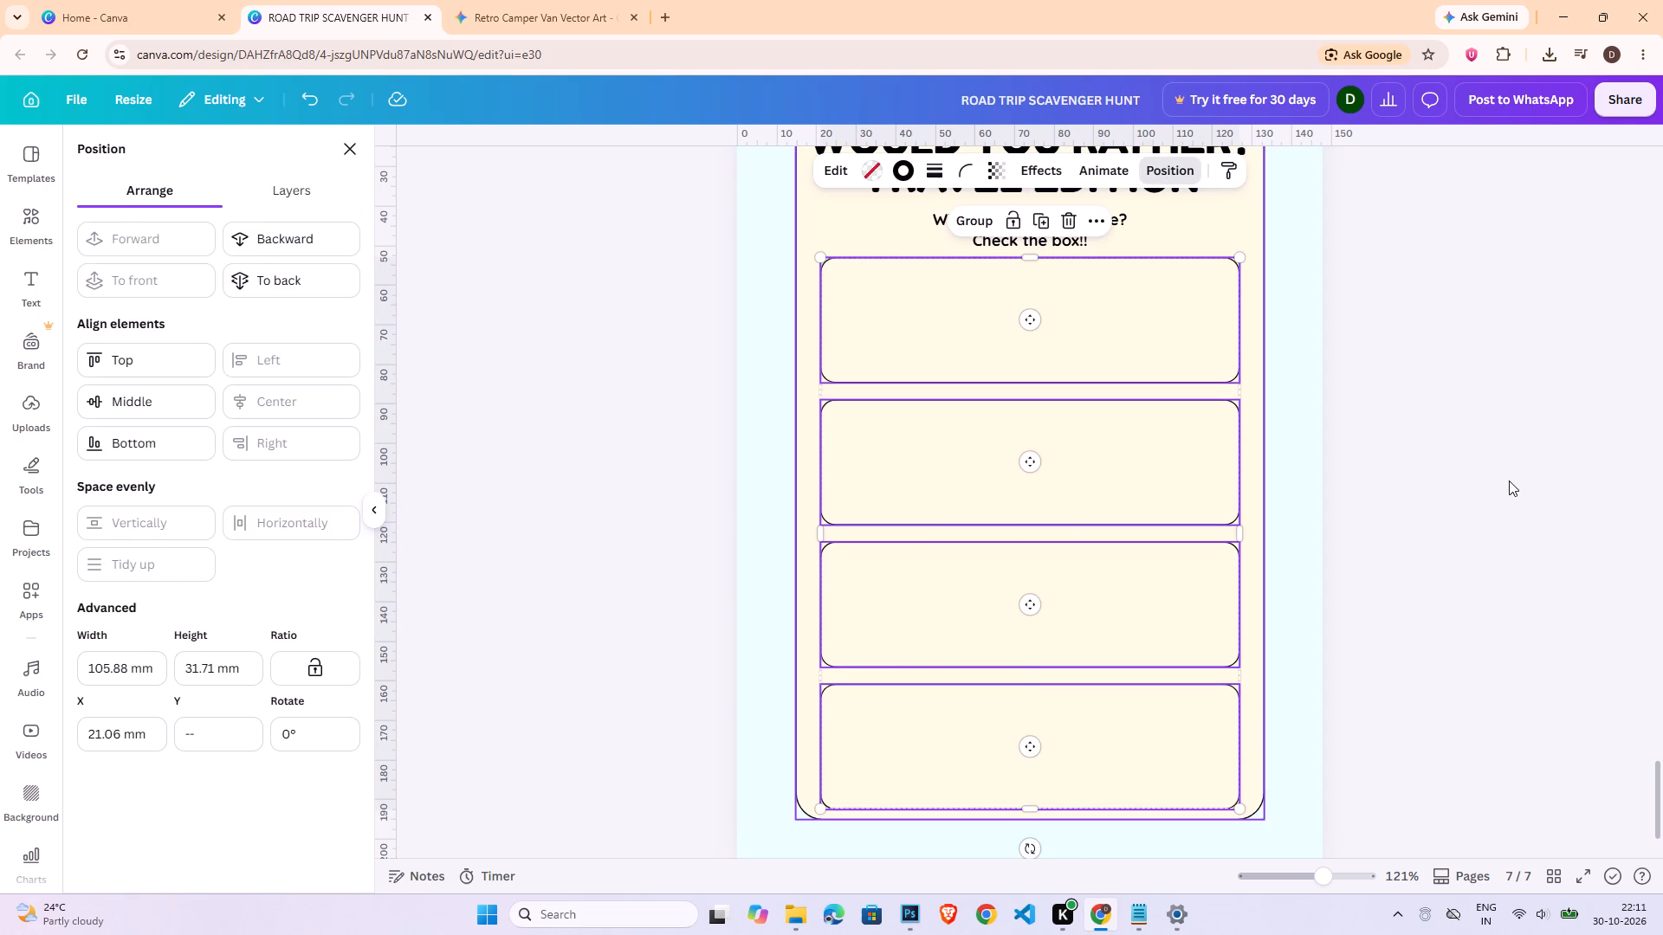
Nudge the "Which would you choose? Check the box!!" subtitle up slightly, away from the first box.
{"action": "scroll", "coordinate": [1369, 540], "scroll_direction": "up", "scroll_amount": 3}
{"action": "left_click", "coordinate": [1369, 540]}
{"action": "left_click", "coordinate": [1105, 487]}
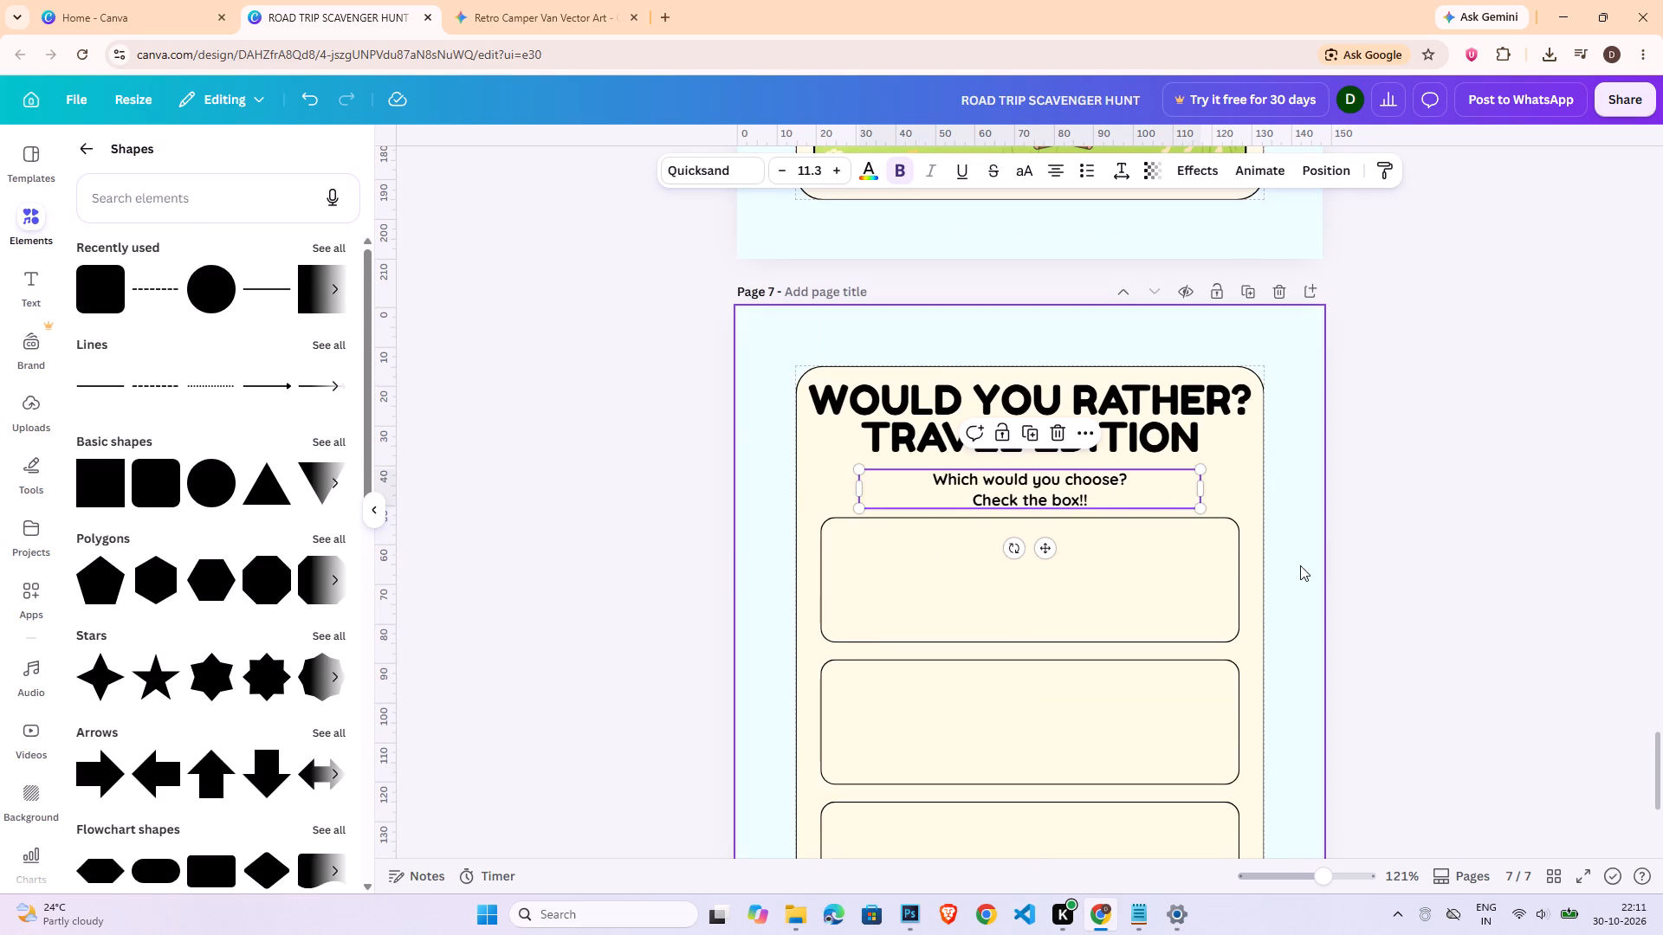
{"action": "key", "text": "Up"}
{"action": "key", "text": "Up"}
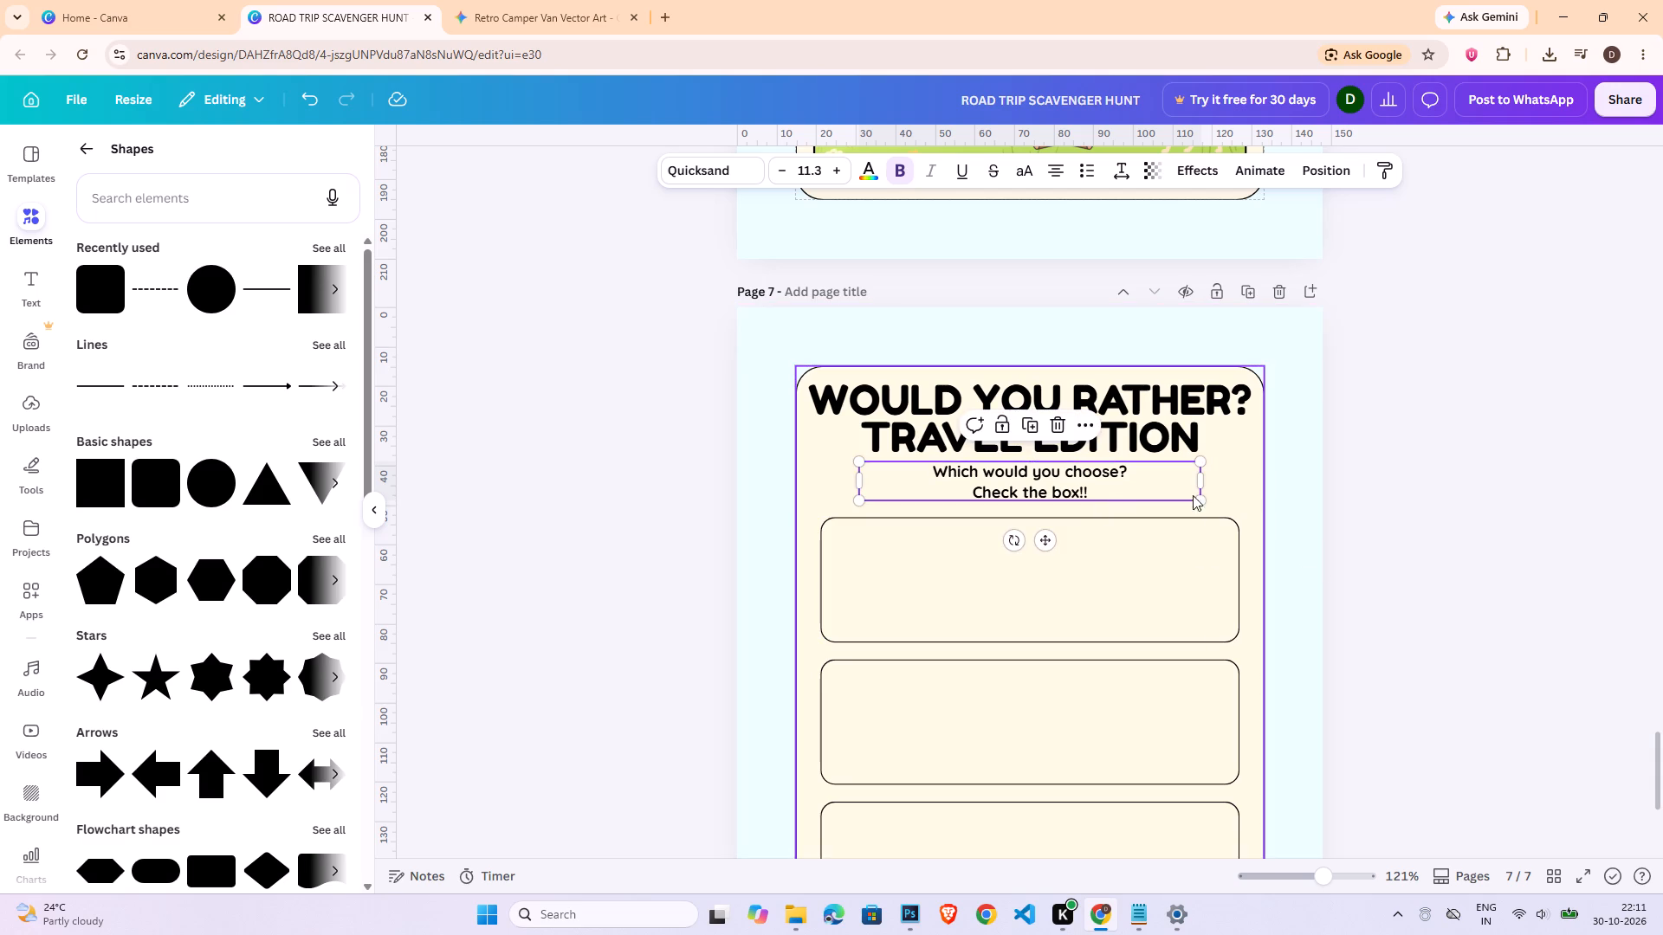
{"action": "left_click", "coordinate": [1498, 518]}
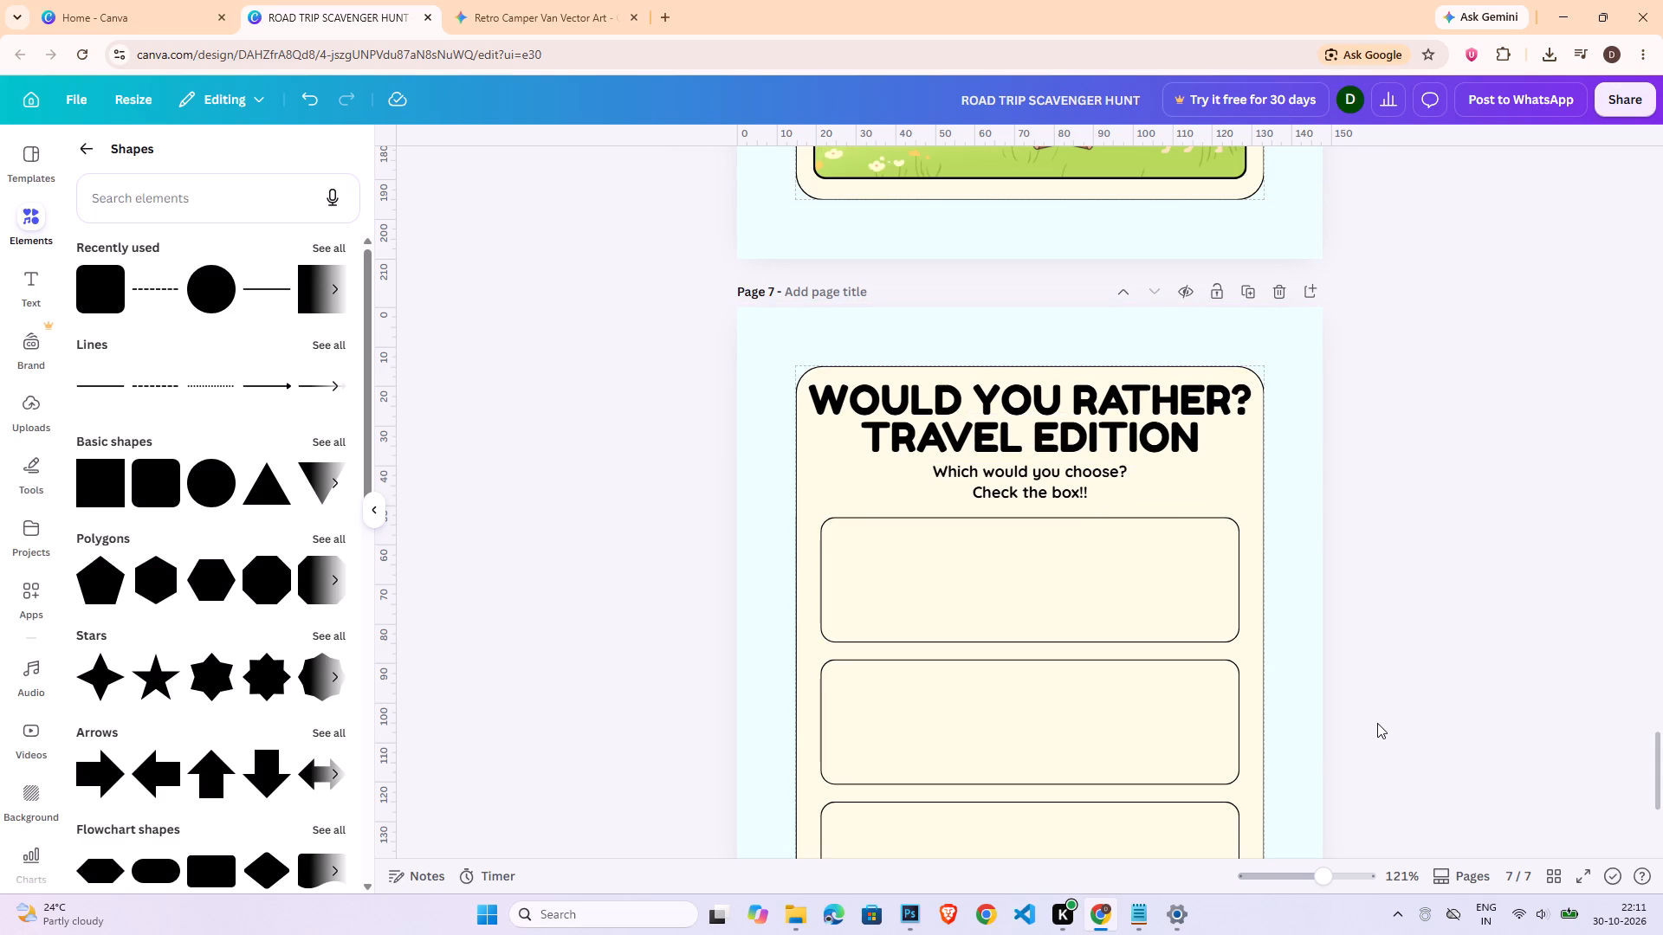
Search the element graphics for "tent" and insert the yellow tent flanked by pine trees.
{"action": "left_click", "coordinate": [95, 135]}
{"action": "left_click", "coordinate": [168, 169]}
{"action": "key", "text": "y"}
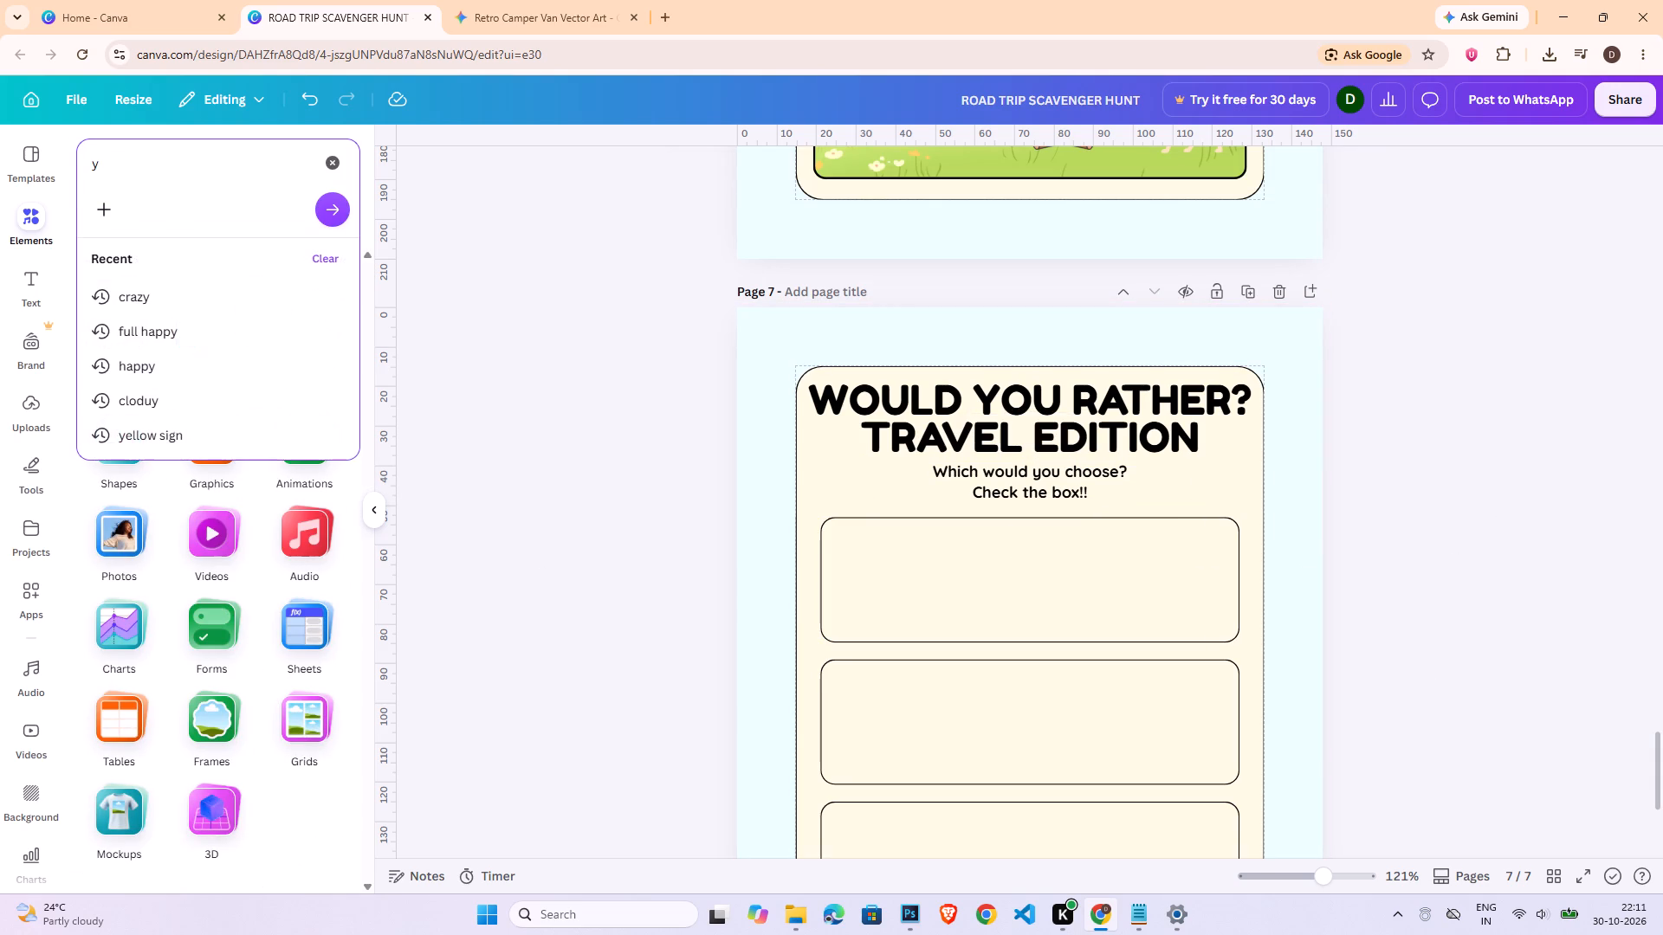
{"action": "key", "text": "BackSpace"}
{"action": "type", "text": "tent"}
{"action": "key", "text": "Return"}
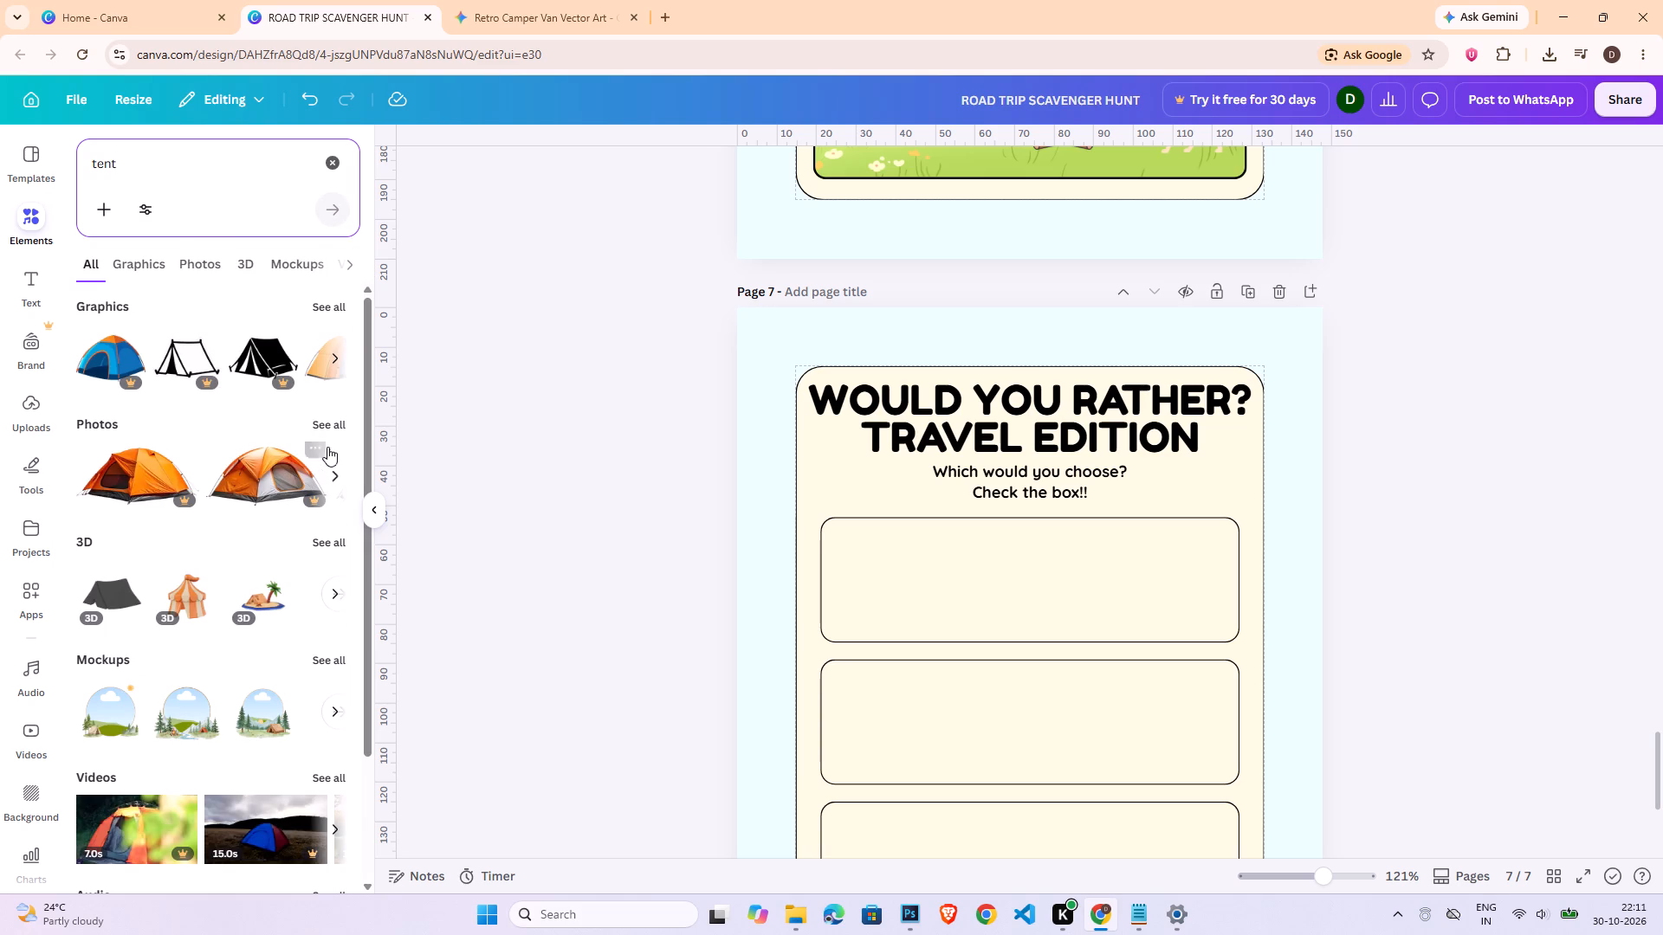
{"action": "left_click", "coordinate": [337, 307]}
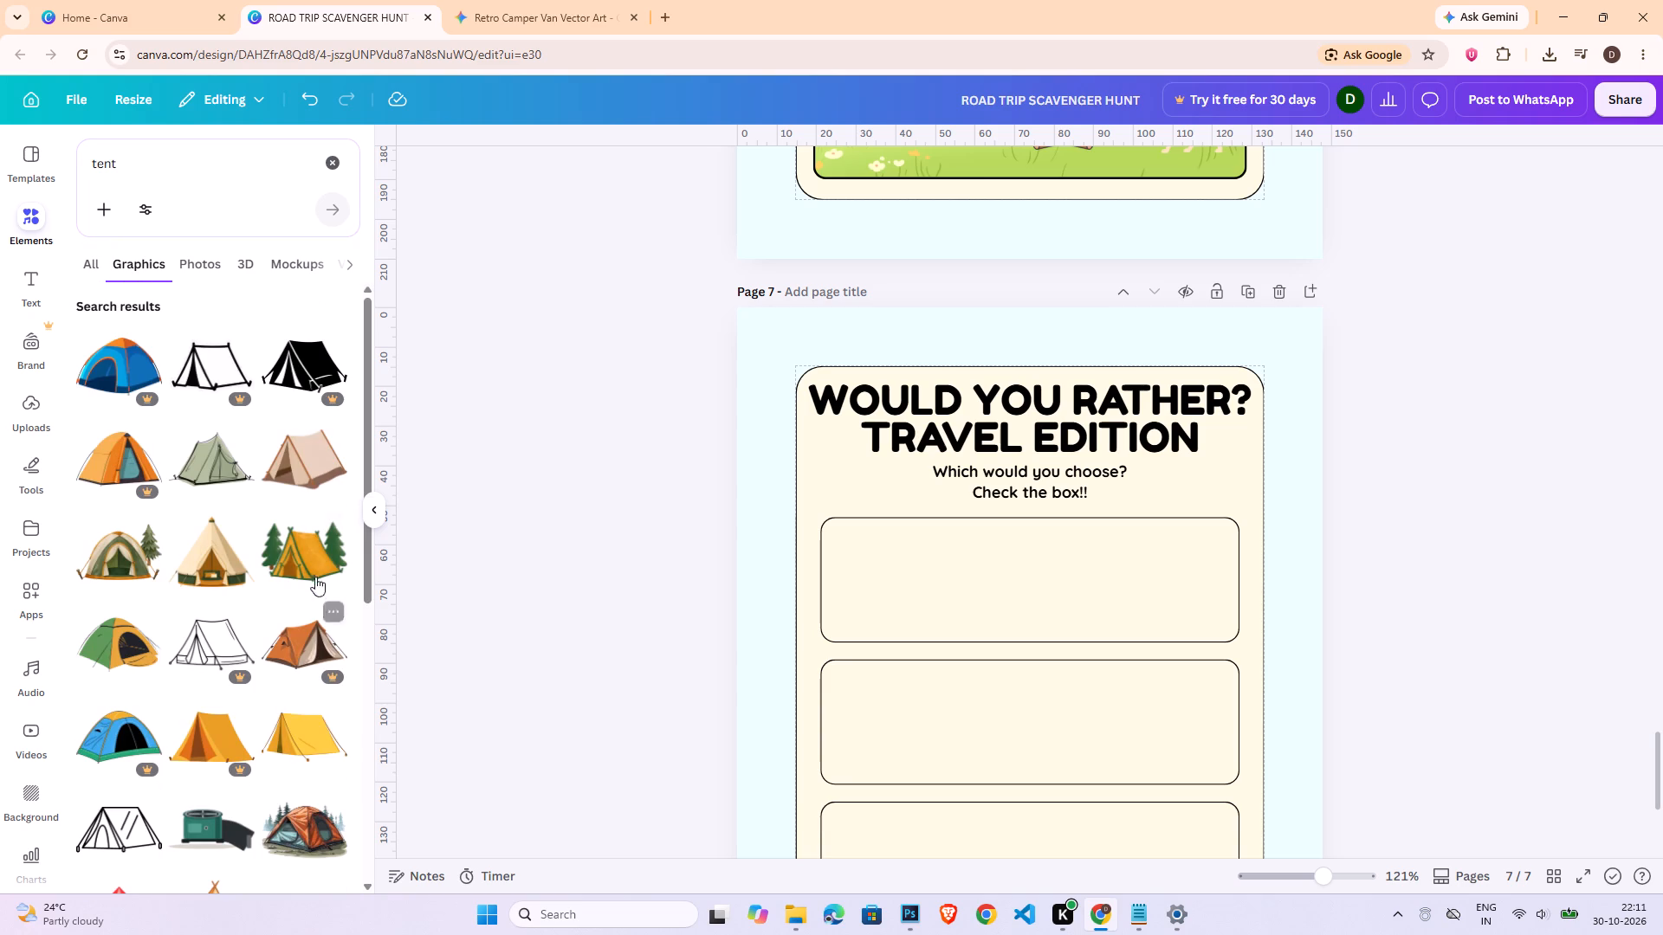
{"action": "left_click", "coordinate": [311, 565]}
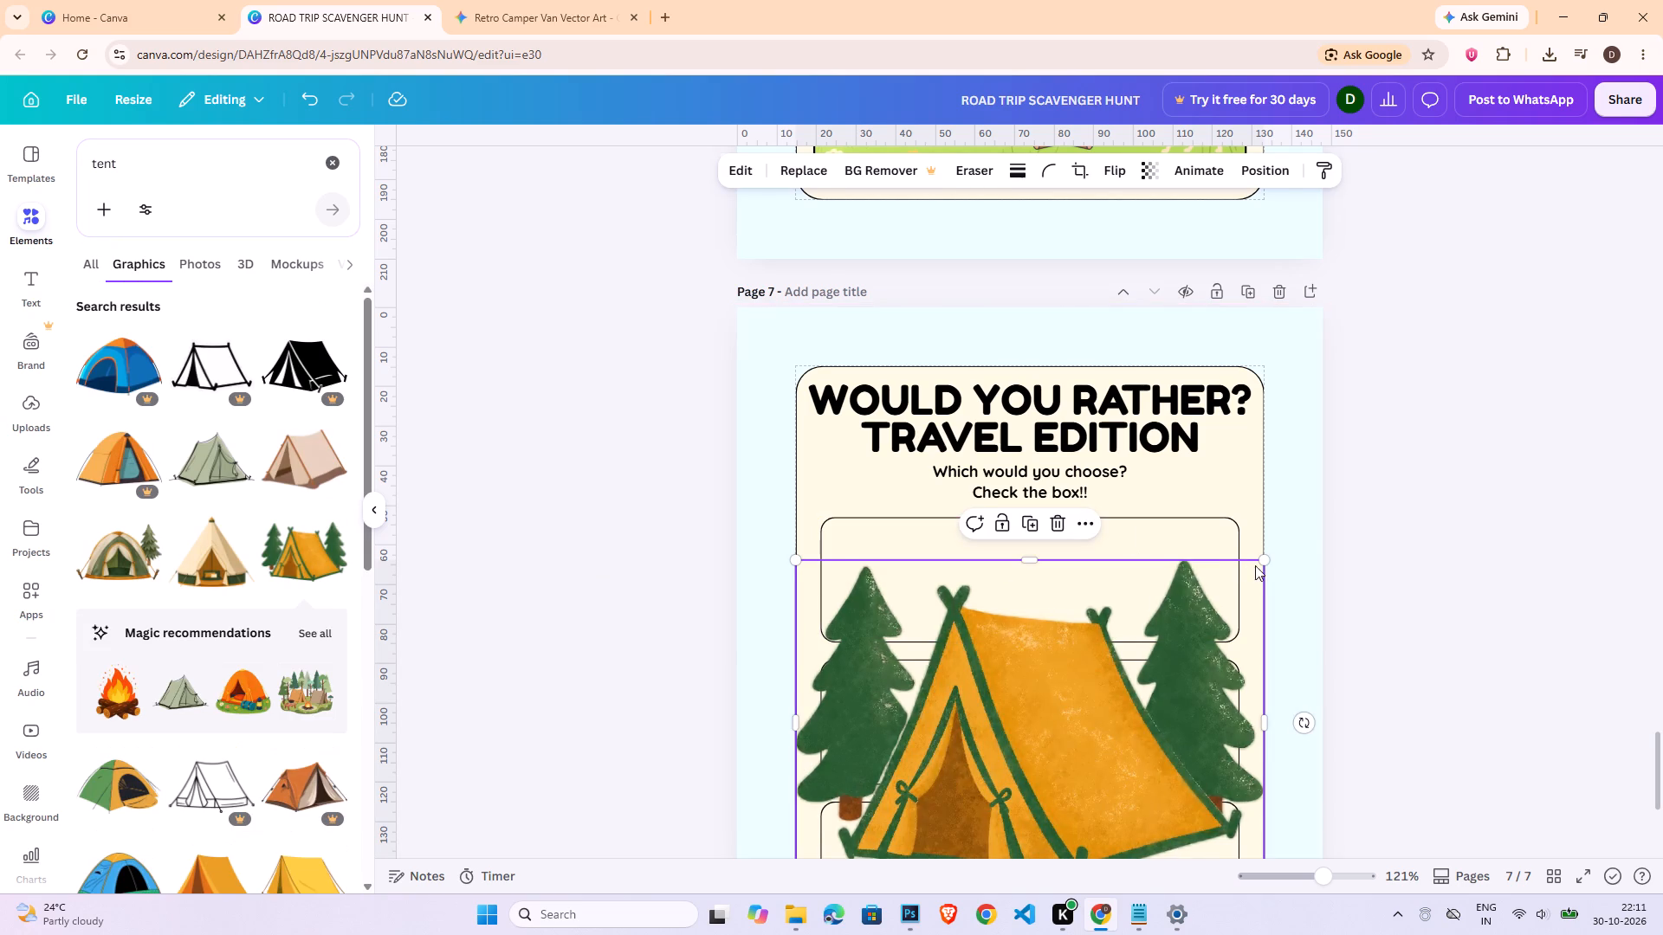
Shrink the tent graphic and place it in the left half of the first box, leaving room beneath it for a caption.
{"action": "left_click_drag", "start_coordinate": [1261, 563], "coordinate": [955, 711]}
{"action": "left_click_drag", "start_coordinate": [899, 796], "coordinate": [950, 624]}
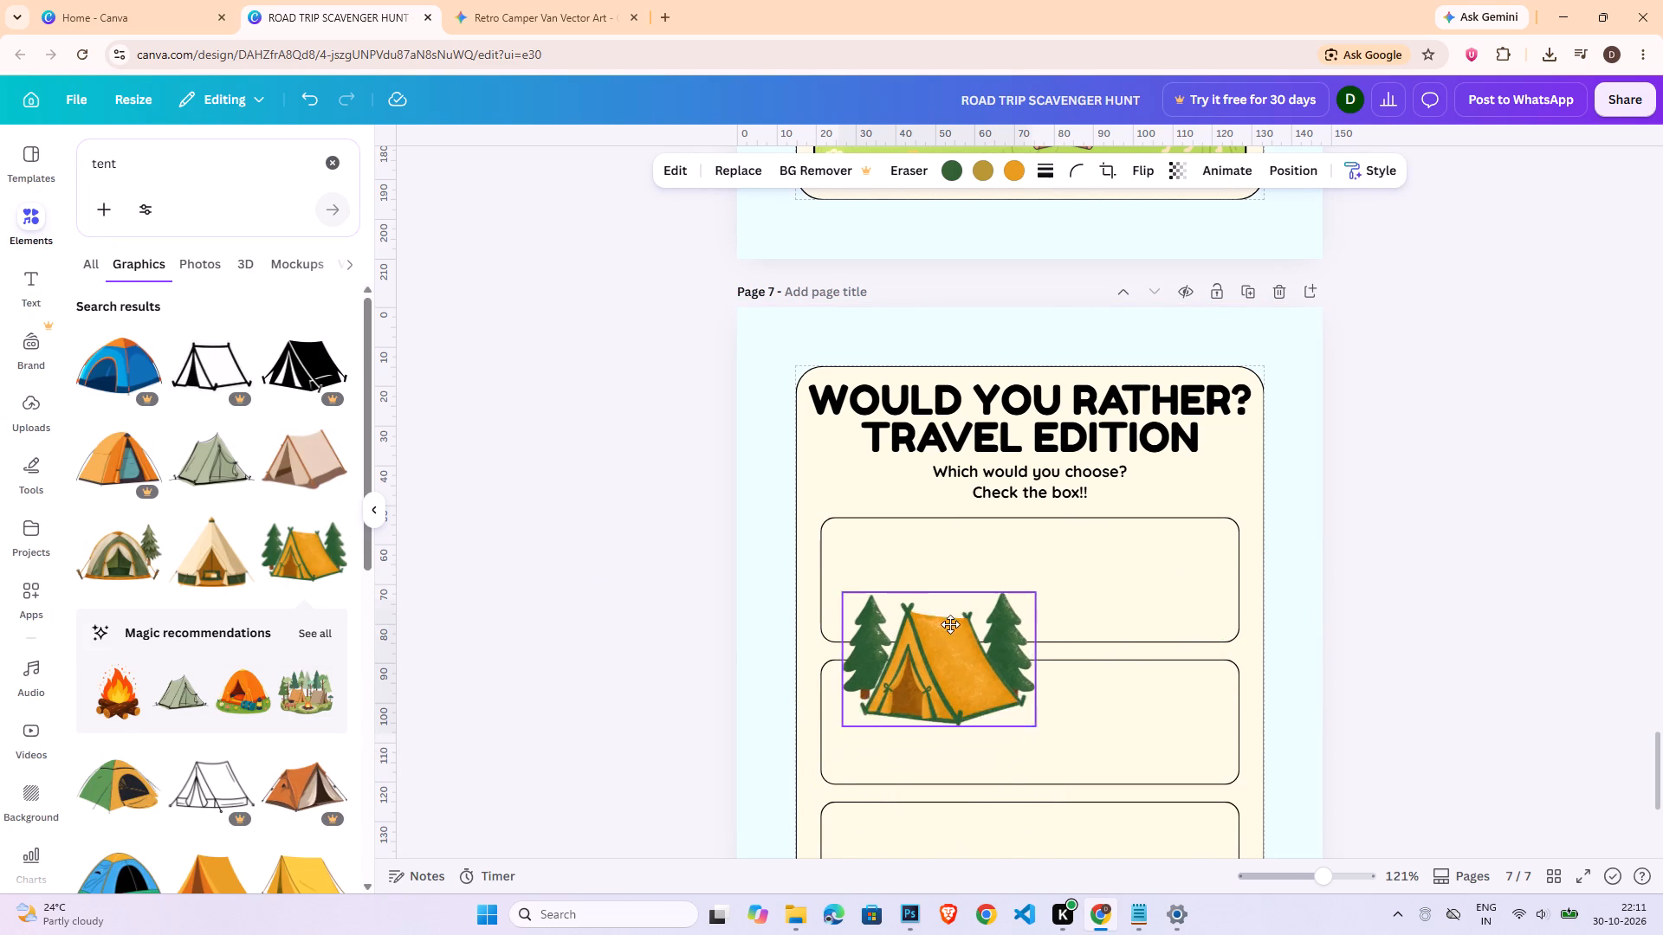
{"action": "left_click_drag", "start_coordinate": [950, 624], "coordinate": [943, 561]}
{"action": "left_click_drag", "start_coordinate": [1033, 519], "coordinate": [982, 565]}
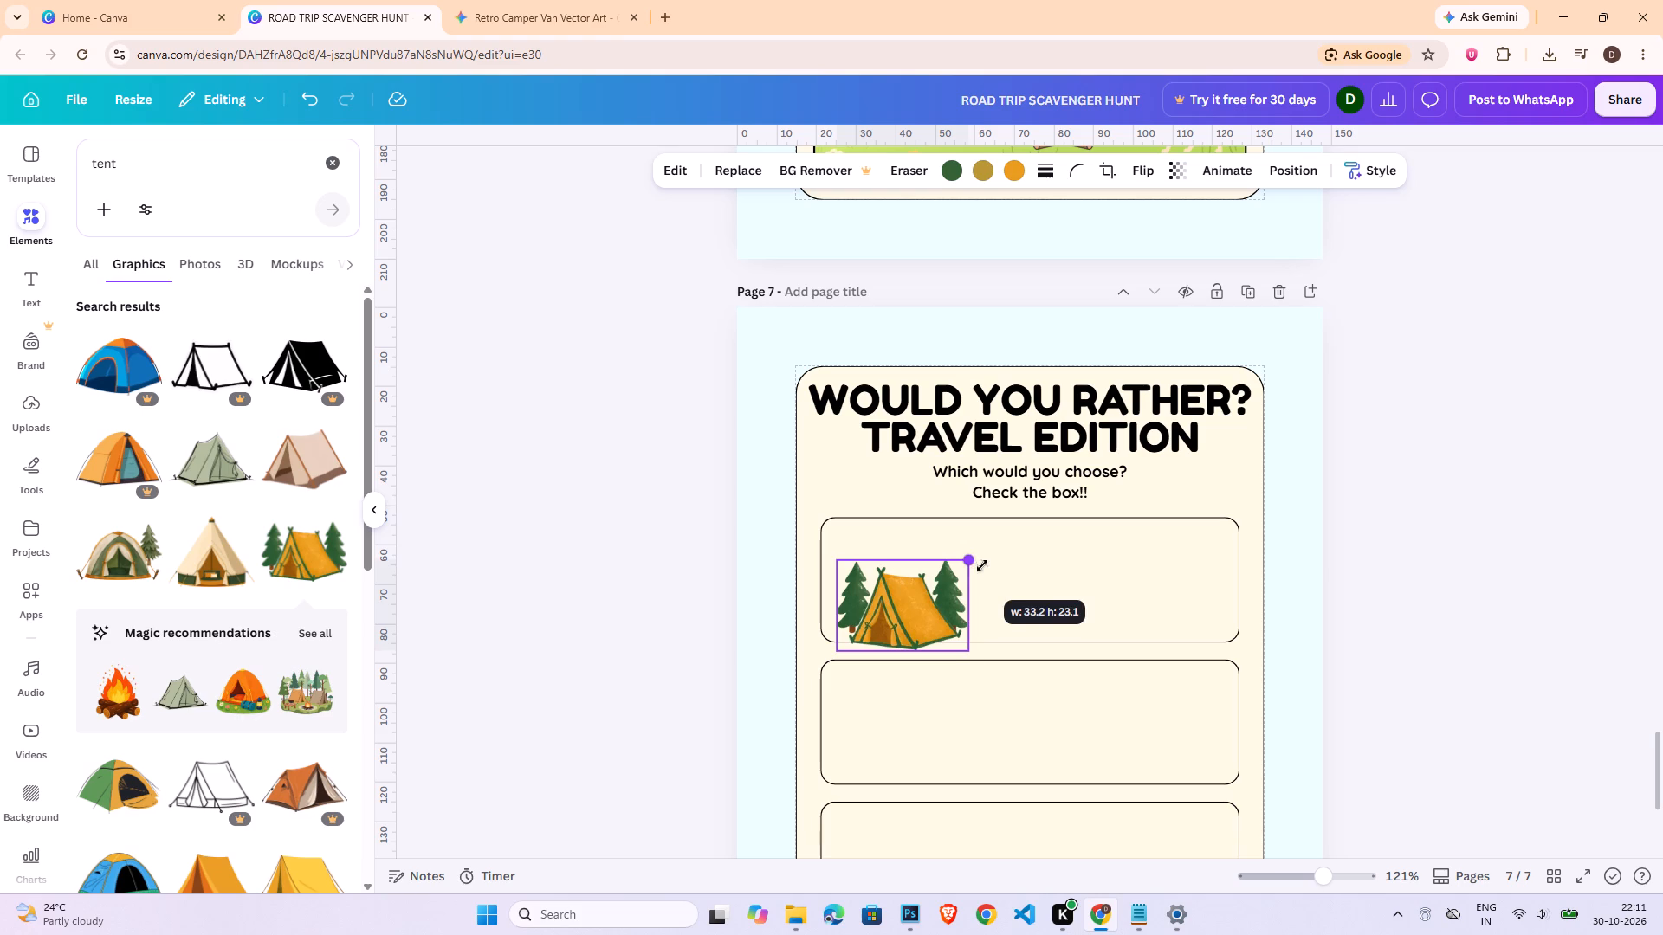
{"action": "left_click_drag", "start_coordinate": [982, 565], "coordinate": [987, 559]}
{"action": "left_click_drag", "start_coordinate": [895, 609], "coordinate": [896, 584]}
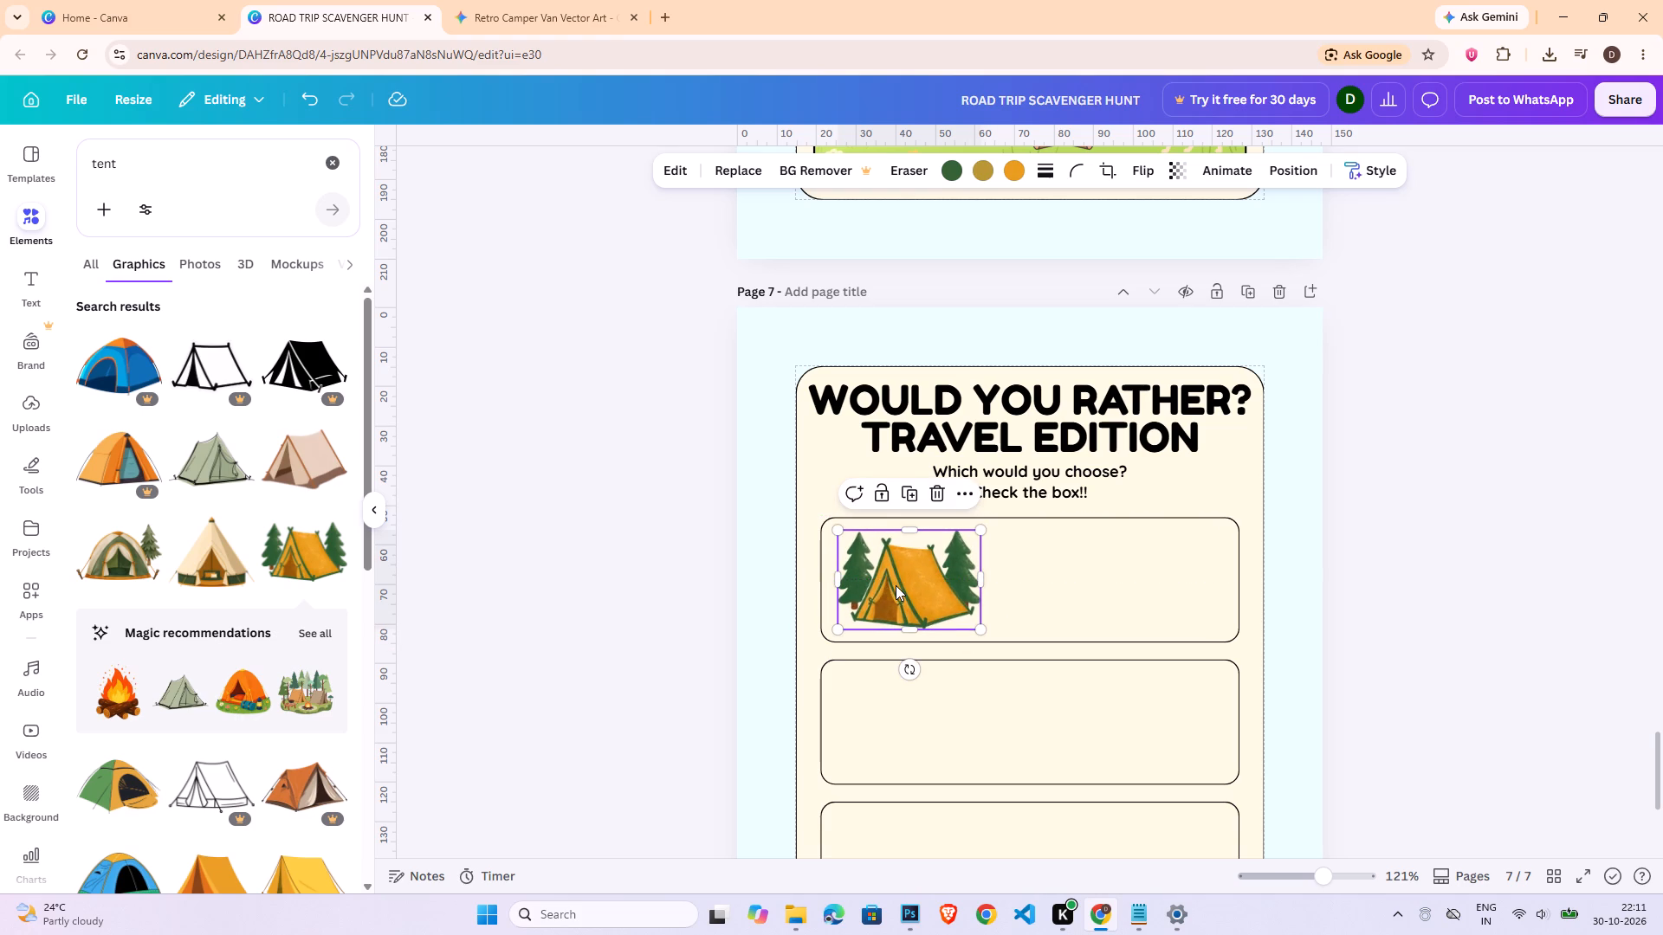
{"action": "left_click_drag", "start_coordinate": [848, 583], "coordinate": [848, 577]}
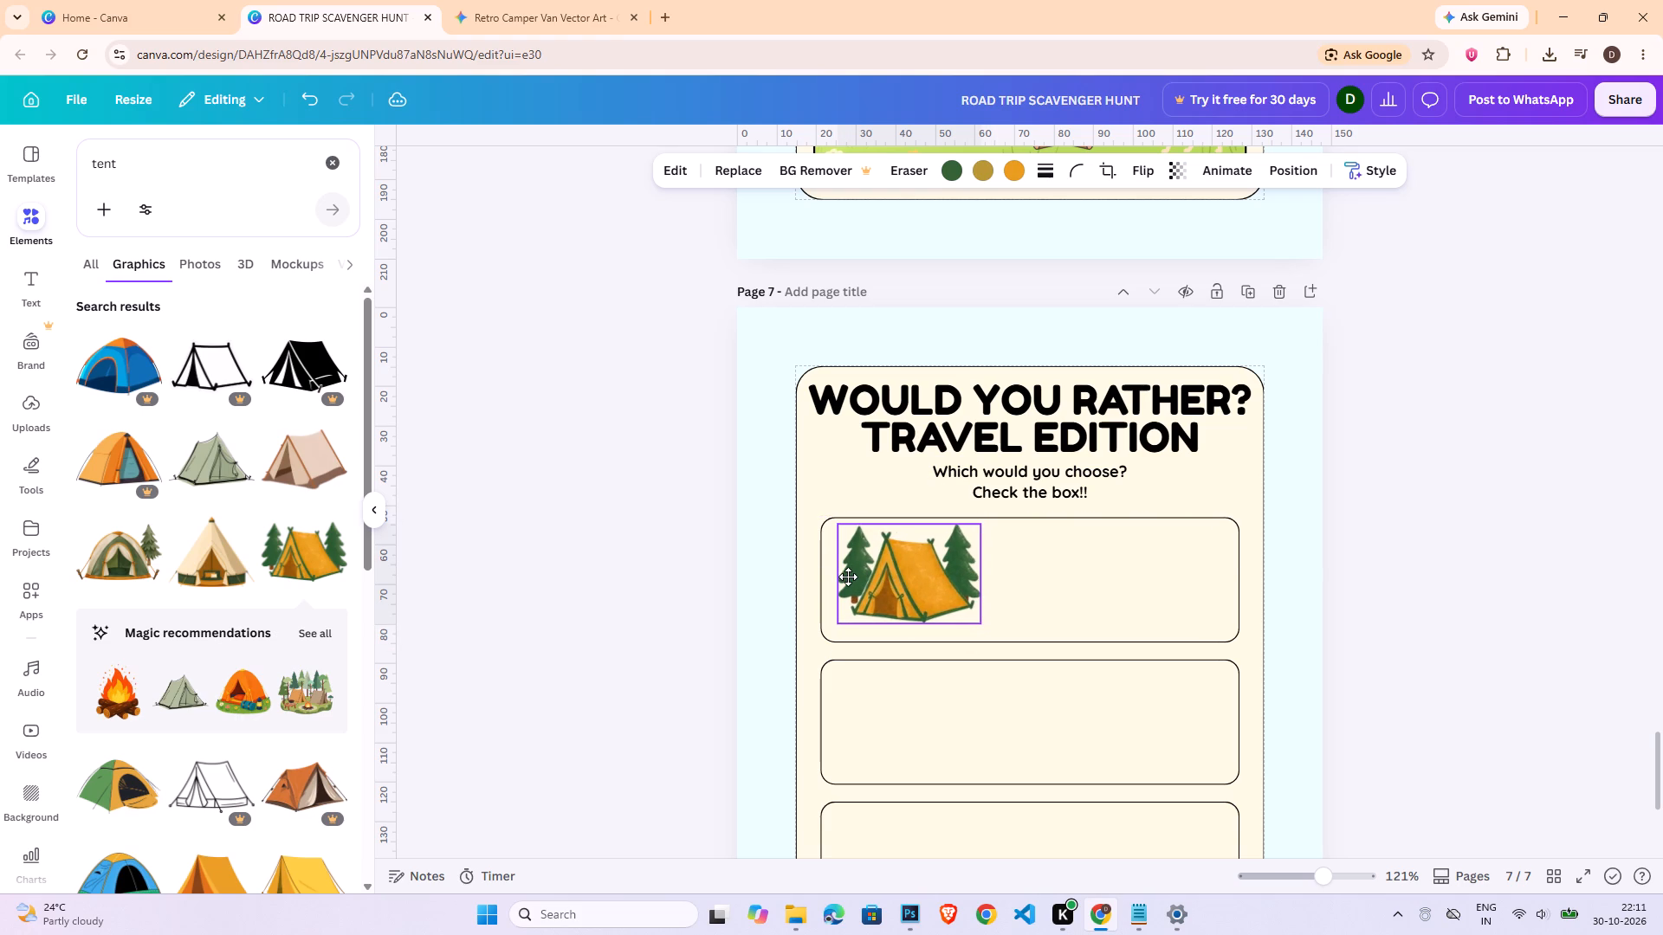
{"action": "left_click_drag", "start_coordinate": [848, 577], "coordinate": [848, 575]}
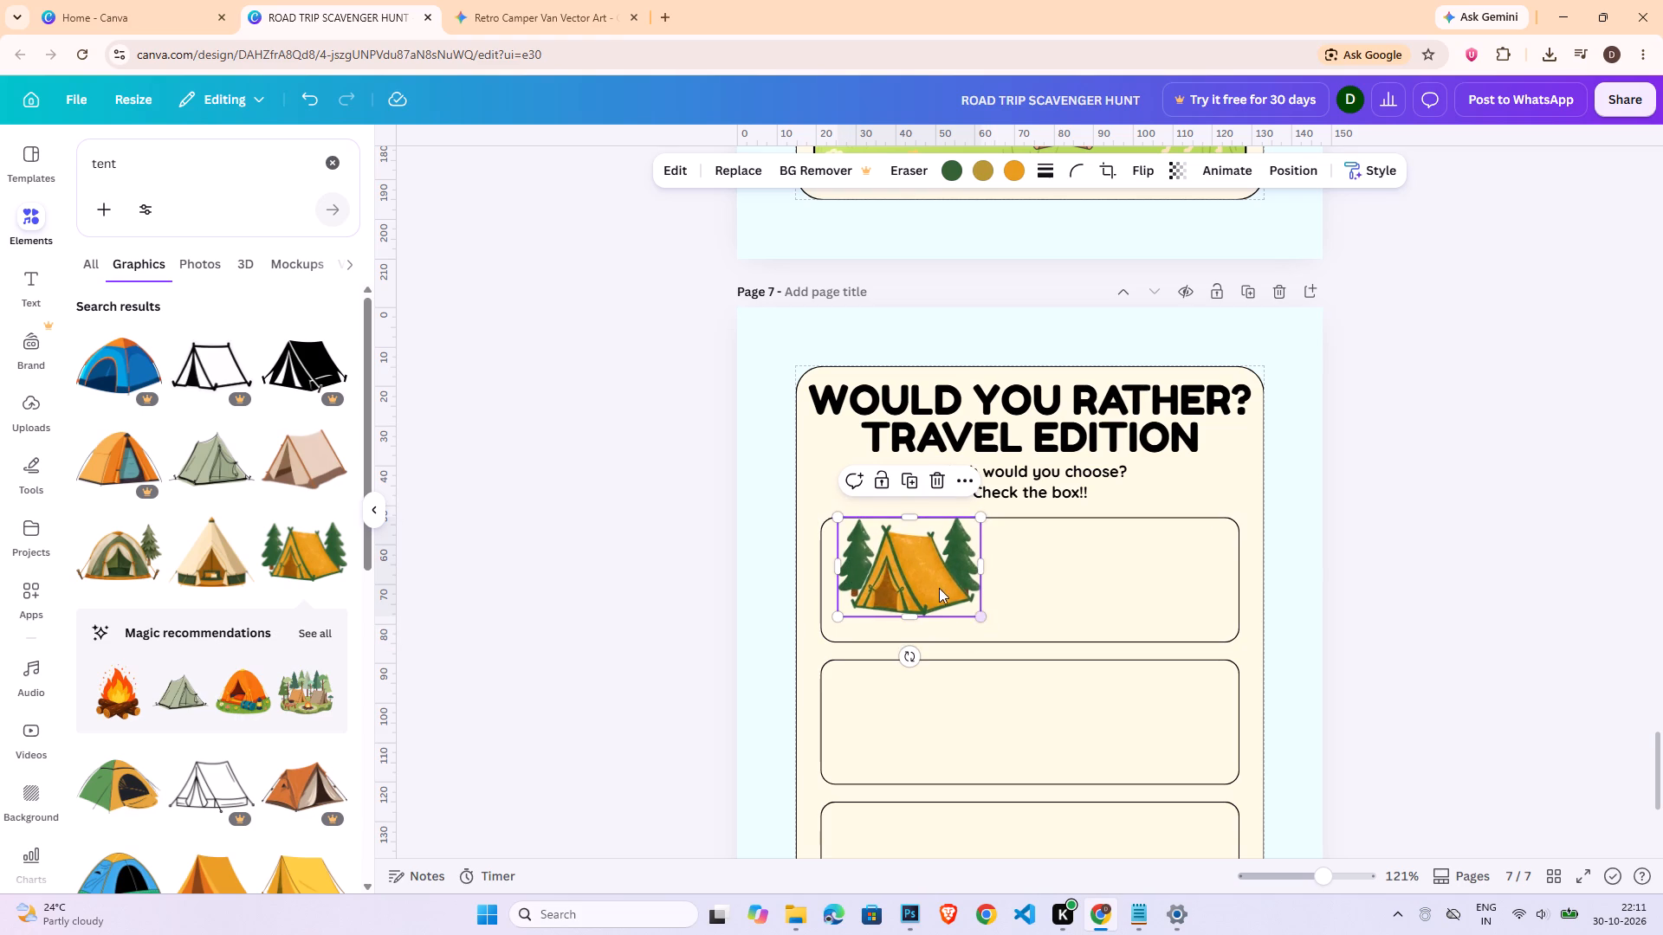
{"action": "left_click_drag", "start_coordinate": [932, 584], "coordinate": [944, 590]}
{"action": "left_click_drag", "start_coordinate": [990, 618], "coordinate": [964, 596]}
{"action": "left_click", "coordinate": [919, 580]}
{"action": "left_click", "coordinate": [1389, 585]}
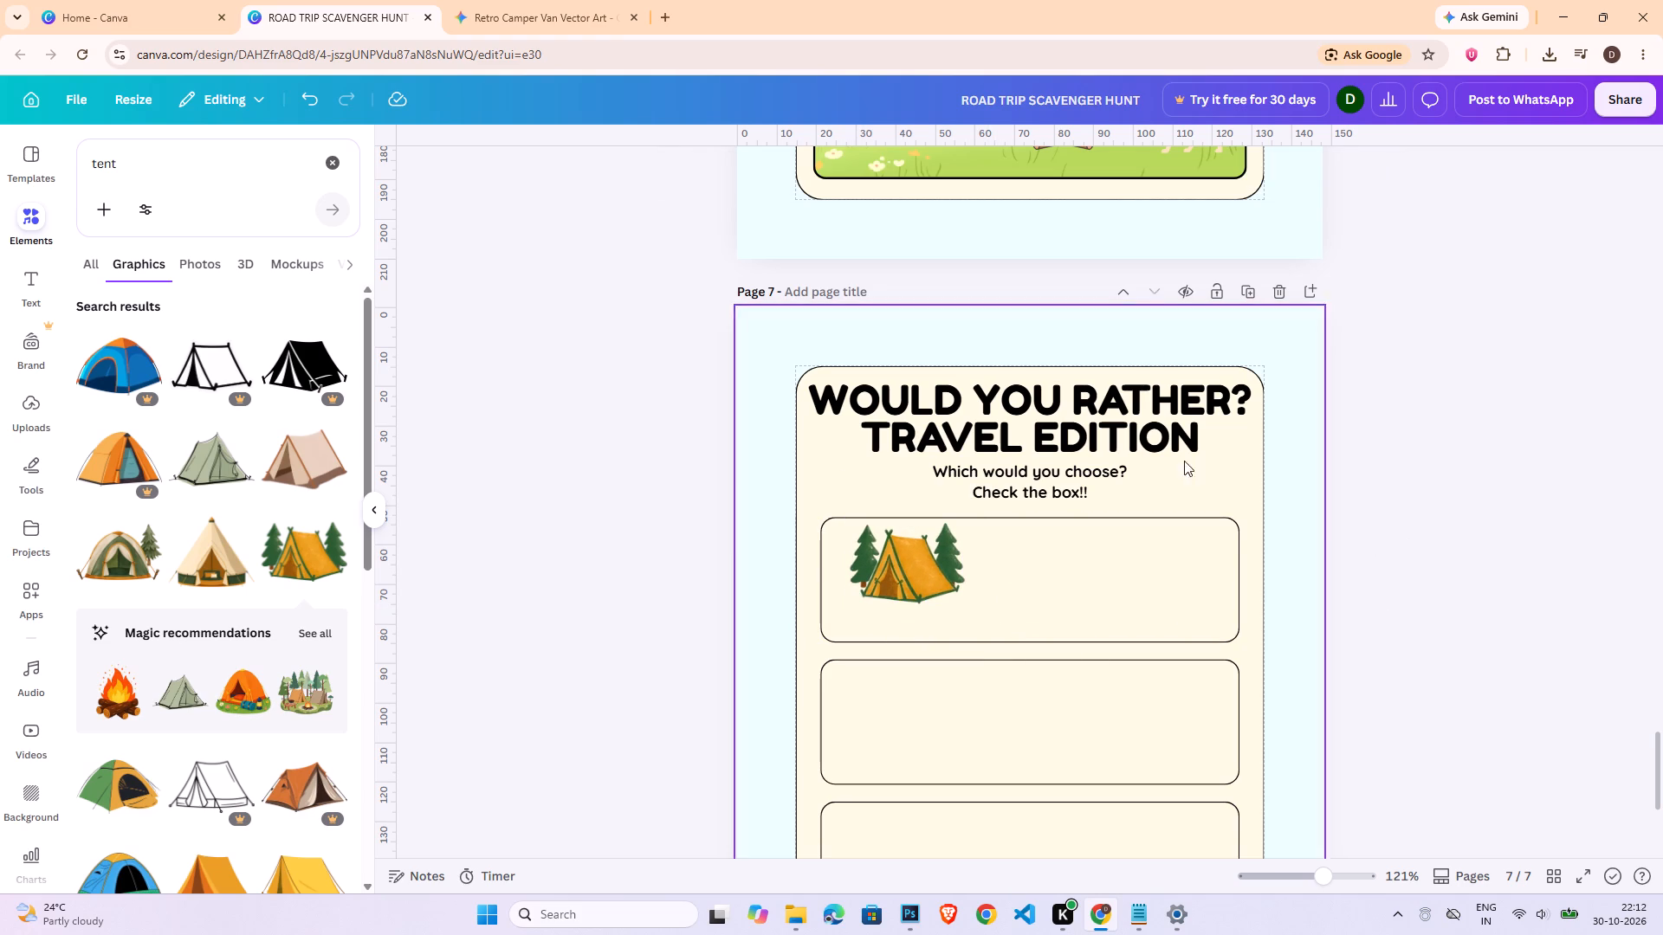
Duplicate the subtitle text and place the copy beneath the tent in the first box.
{"action": "left_click", "coordinate": [1071, 474]}
{"action": "key", "text": "ctrl+c"}
{"action": "key", "text": "ctrl+v"}
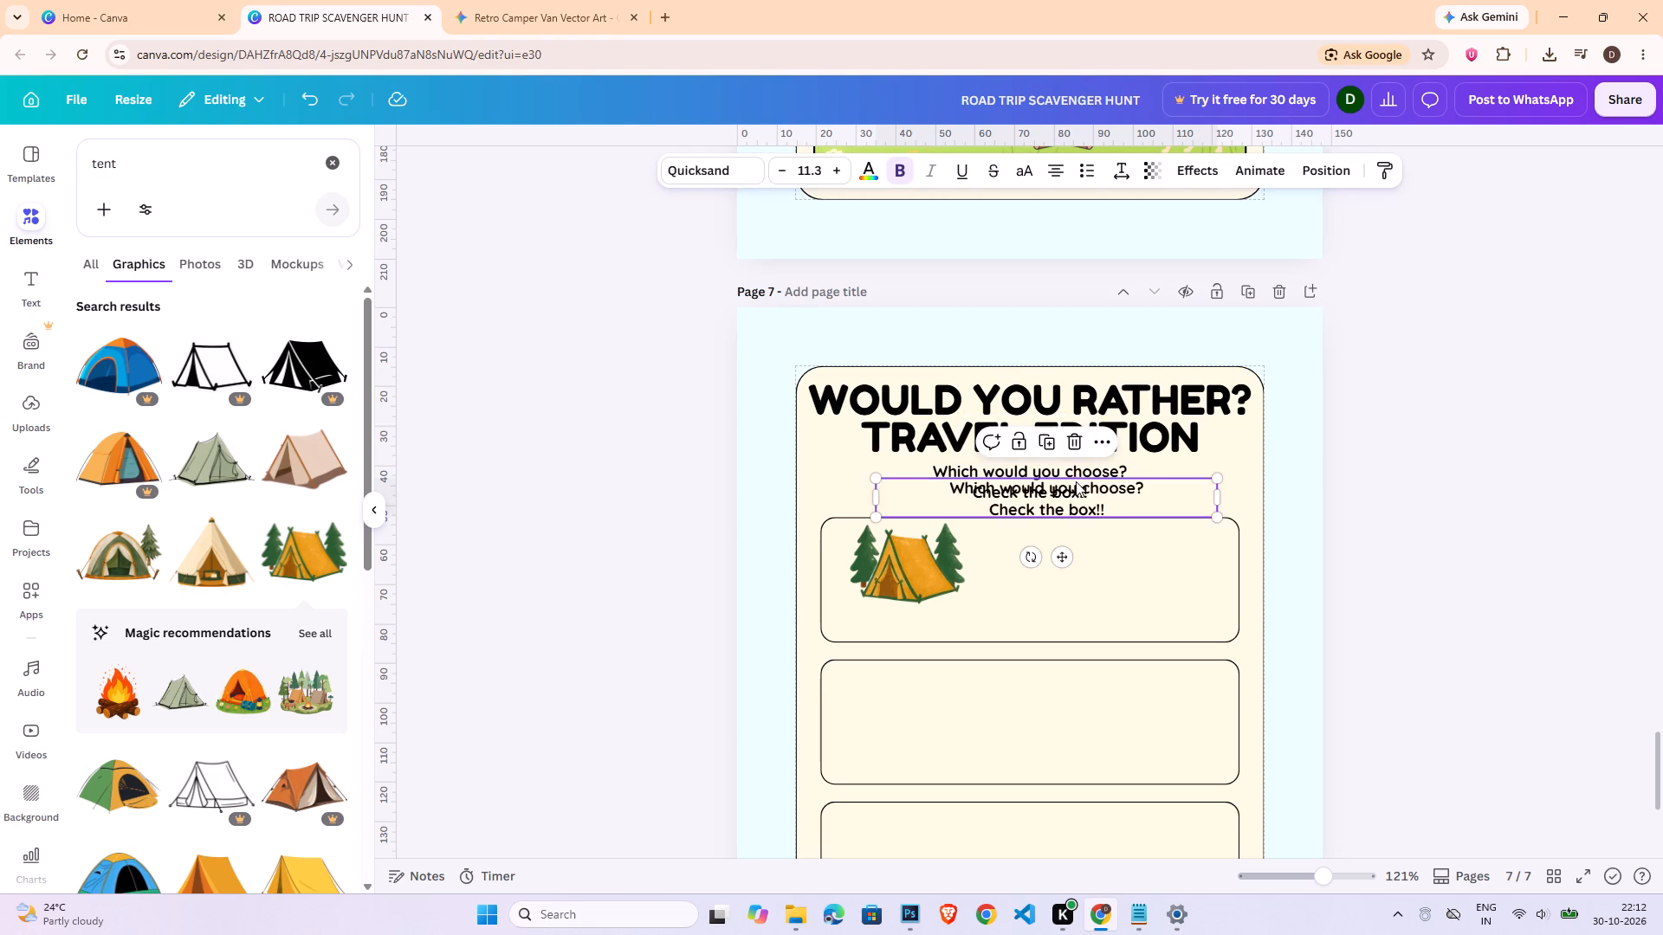
{"action": "left_click_drag", "start_coordinate": [1076, 481], "coordinate": [972, 608]}
Replace the copied subtitle text beneath the tent with the caption "CAMP IN A TENT".
{"action": "double_click", "coordinate": [972, 608]}
{"action": "key", "text": "shift+x"}
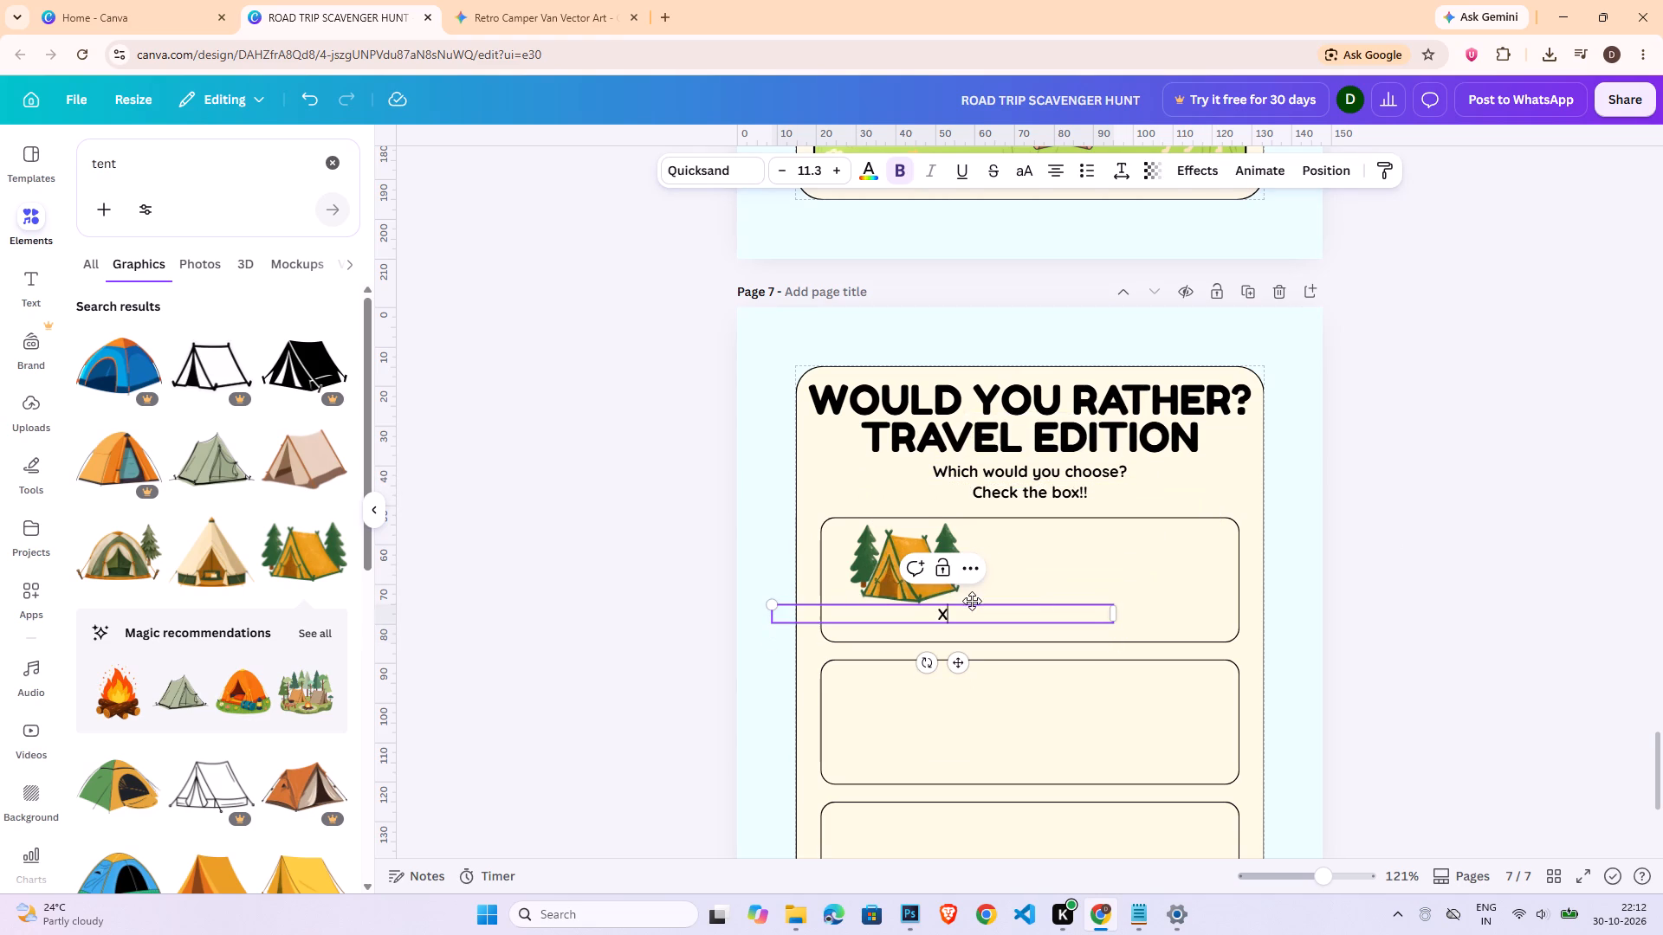
{"action": "key", "text": "shift+BackSpace"}
{"action": "key", "text": "shift+c"}
{"action": "key", "text": "shift+a"}
{"action": "key", "text": "shift+BackSpace"}
{"action": "key", "text": "shift+BackSpace"}
{"action": "key", "text": "shift+BackSpace"}
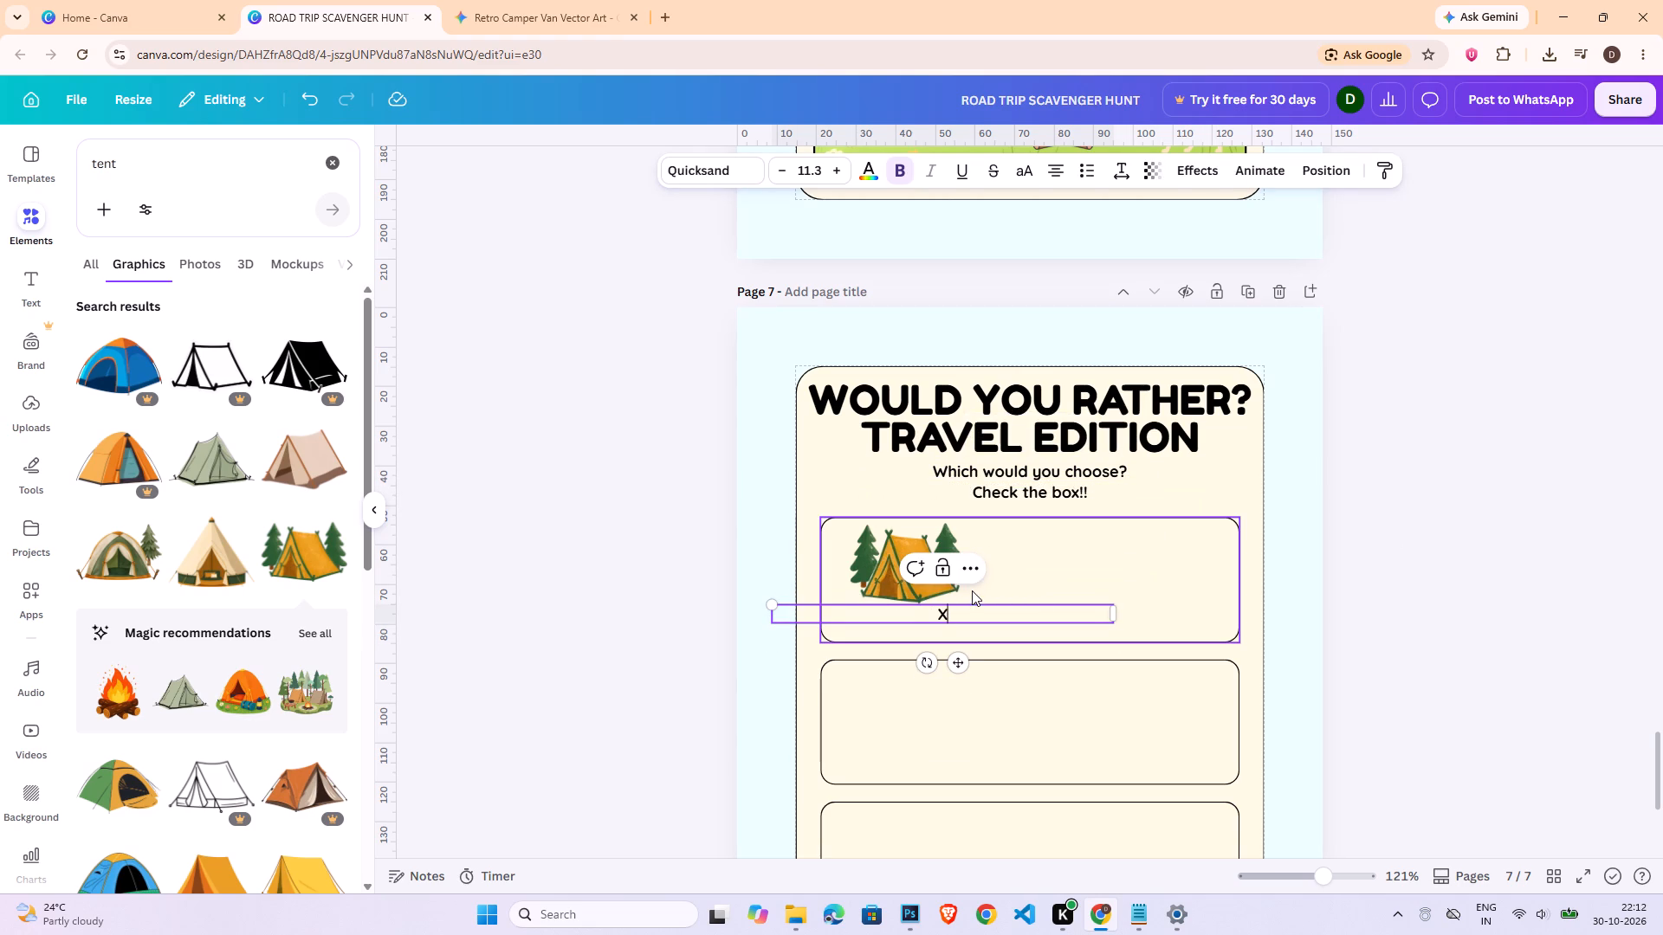
{"action": "type", "text": "CAMP"}
{"action": "key", "text": "space"}
{"action": "key", "text": "shift+BackSpace"}
{"action": "key", "text": "shift+BackSpace"}
{"action": "key", "text": "shift+BackSpace"}
{"action": "key", "text": "shift+BackSpace"}
{"action": "key", "text": "shift+BackSpace"}
{"action": "key", "text": "shift+BackSpace"}
{"action": "type", "text": "CA"}
{"action": "key", "text": "shift+BackSpace"}
{"action": "key", "text": "shift+BackSpace"}
{"action": "key", "text": "shift+BackSpace"}
{"action": "type", "text": "CA"}
{"action": "key", "text": "shift+BackSpace"}
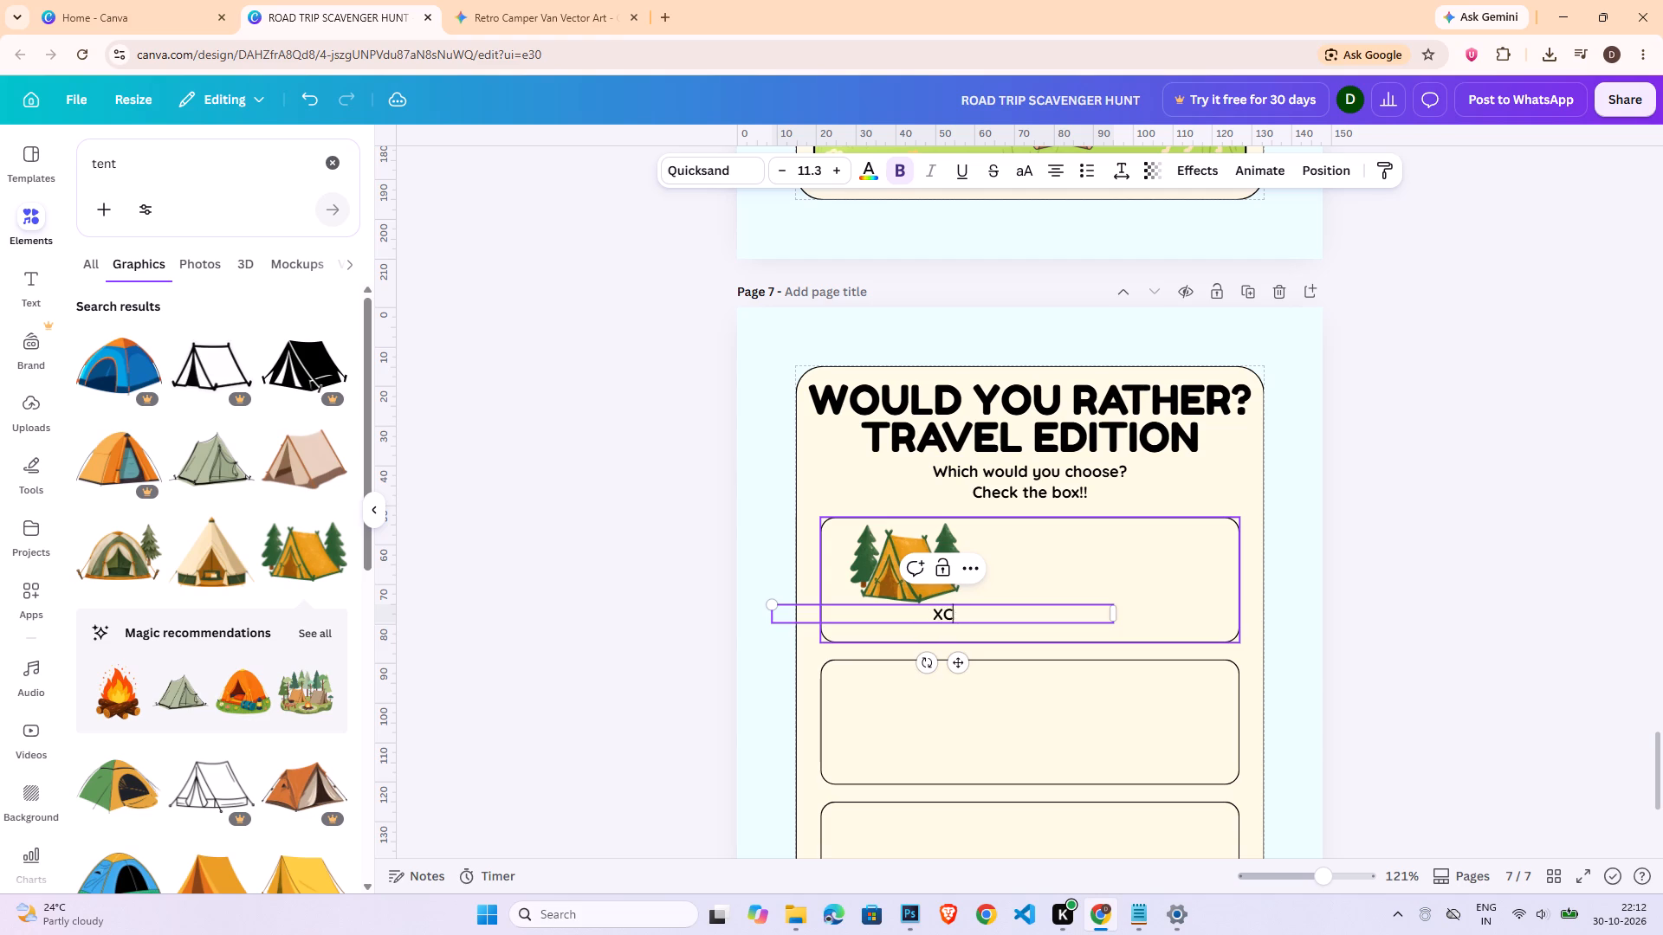
{"action": "key", "text": "shift+BackSpace"}
{"action": "key", "text": "shift+BackSpace"}
{"action": "key", "text": "shift+BackSpace"}
{"action": "type", "text": "CAMP"}
{"action": "key", "text": "space"}
{"action": "type", "text": "IN AT"}
{"action": "key", "text": "shift+BackSpace"}
{"action": "key", "text": "shift+space"}
{"action": "key", "text": "shift+BackSpace"}
{"action": "key", "text": "shift+BackSpace"}
{"action": "key", "text": "shift+BackSpace"}
{"action": "key", "text": "space"}
{"action": "type", "text": "A"}
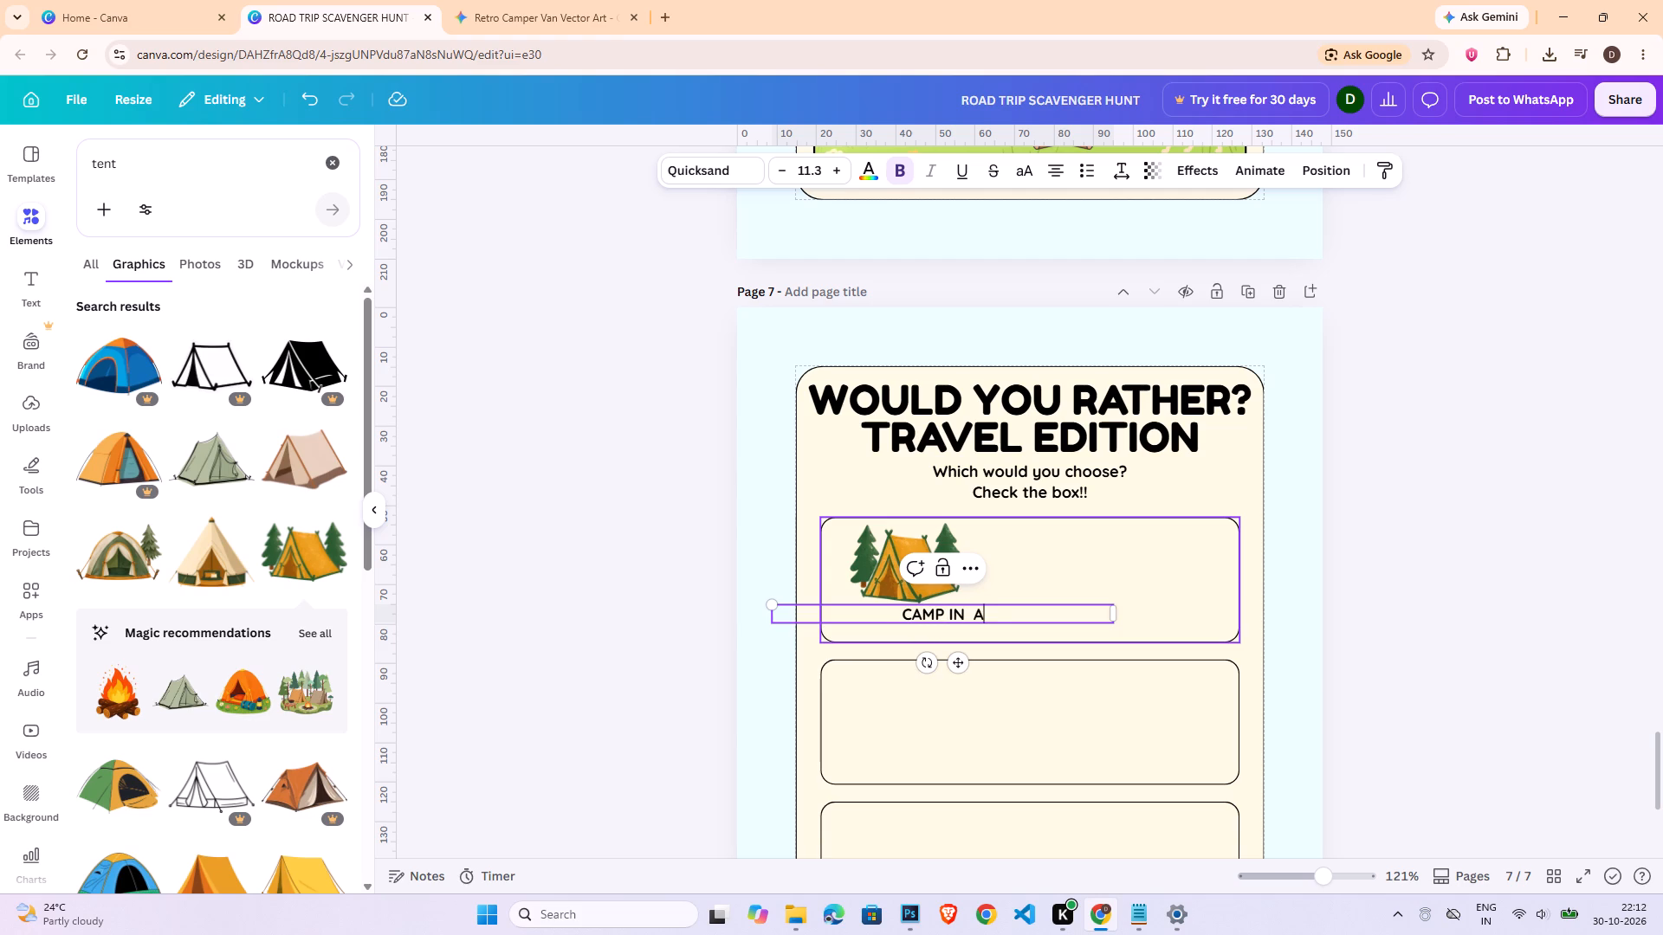
{"action": "key", "text": "shift+BackSpace"}
{"action": "key", "text": "shift+BackSpace"}
{"action": "type", "text": "A"}
{"action": "key", "text": "space"}
{"action": "type", "text": "TENT"}
Narrow the "CAMP IN A TENT" text box to fit its words and place it just beneath the tent inside the first box.
{"action": "left_click_drag", "start_coordinate": [1118, 612], "coordinate": [940, 622]}
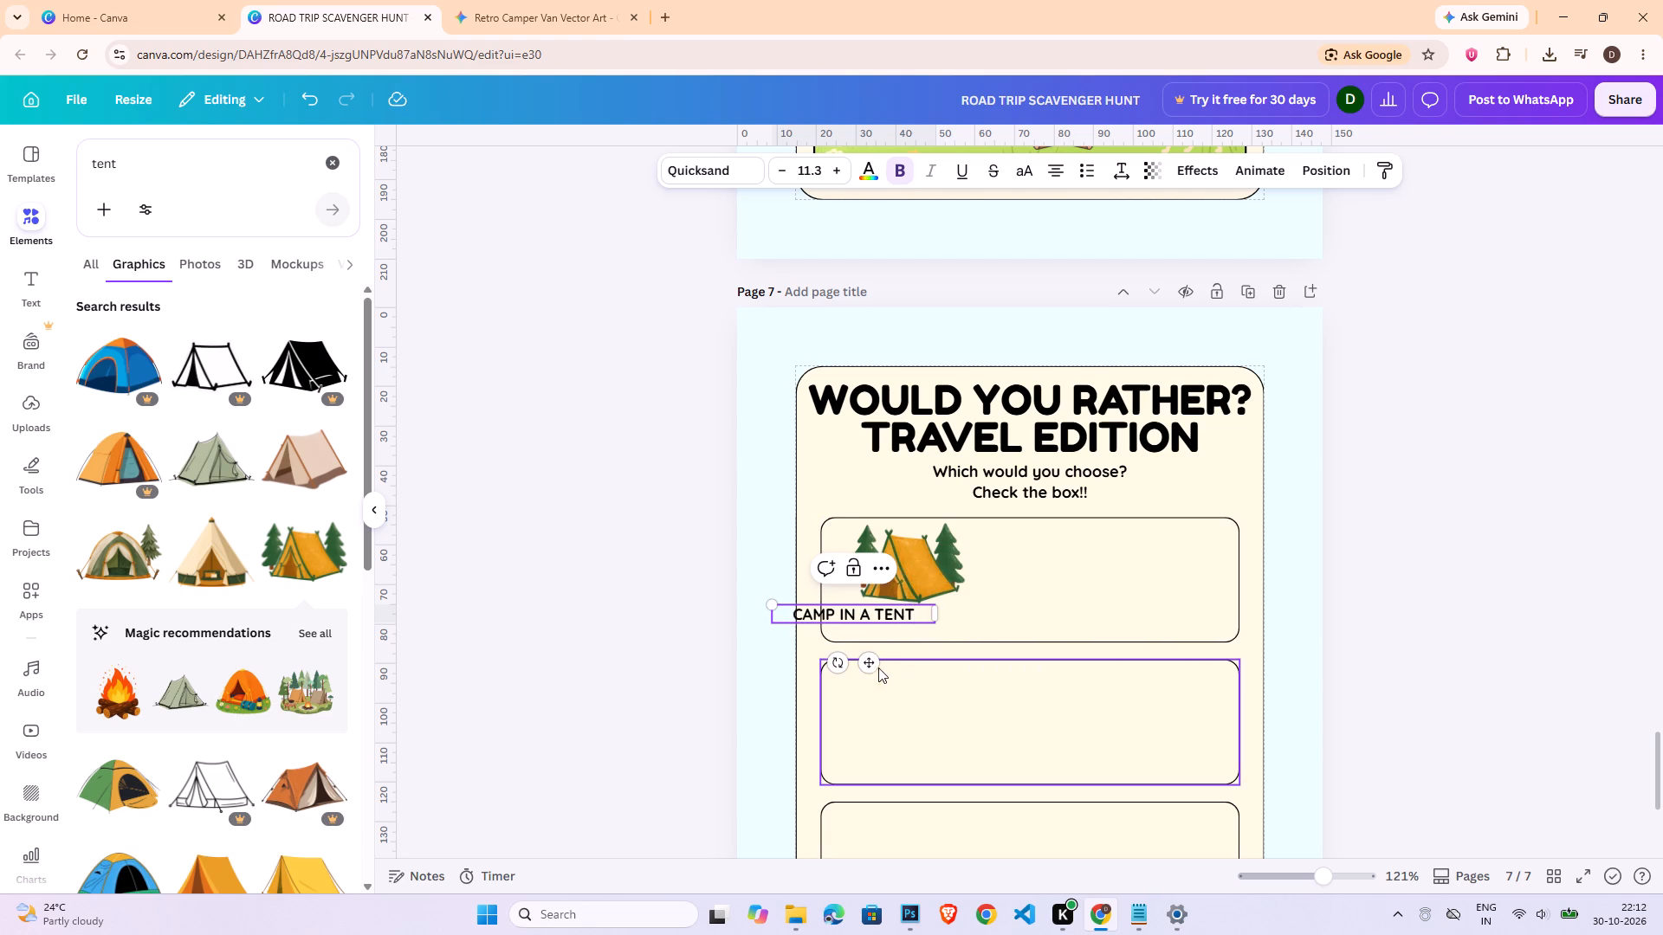
{"action": "left_click_drag", "start_coordinate": [874, 664], "coordinate": [949, 667]}
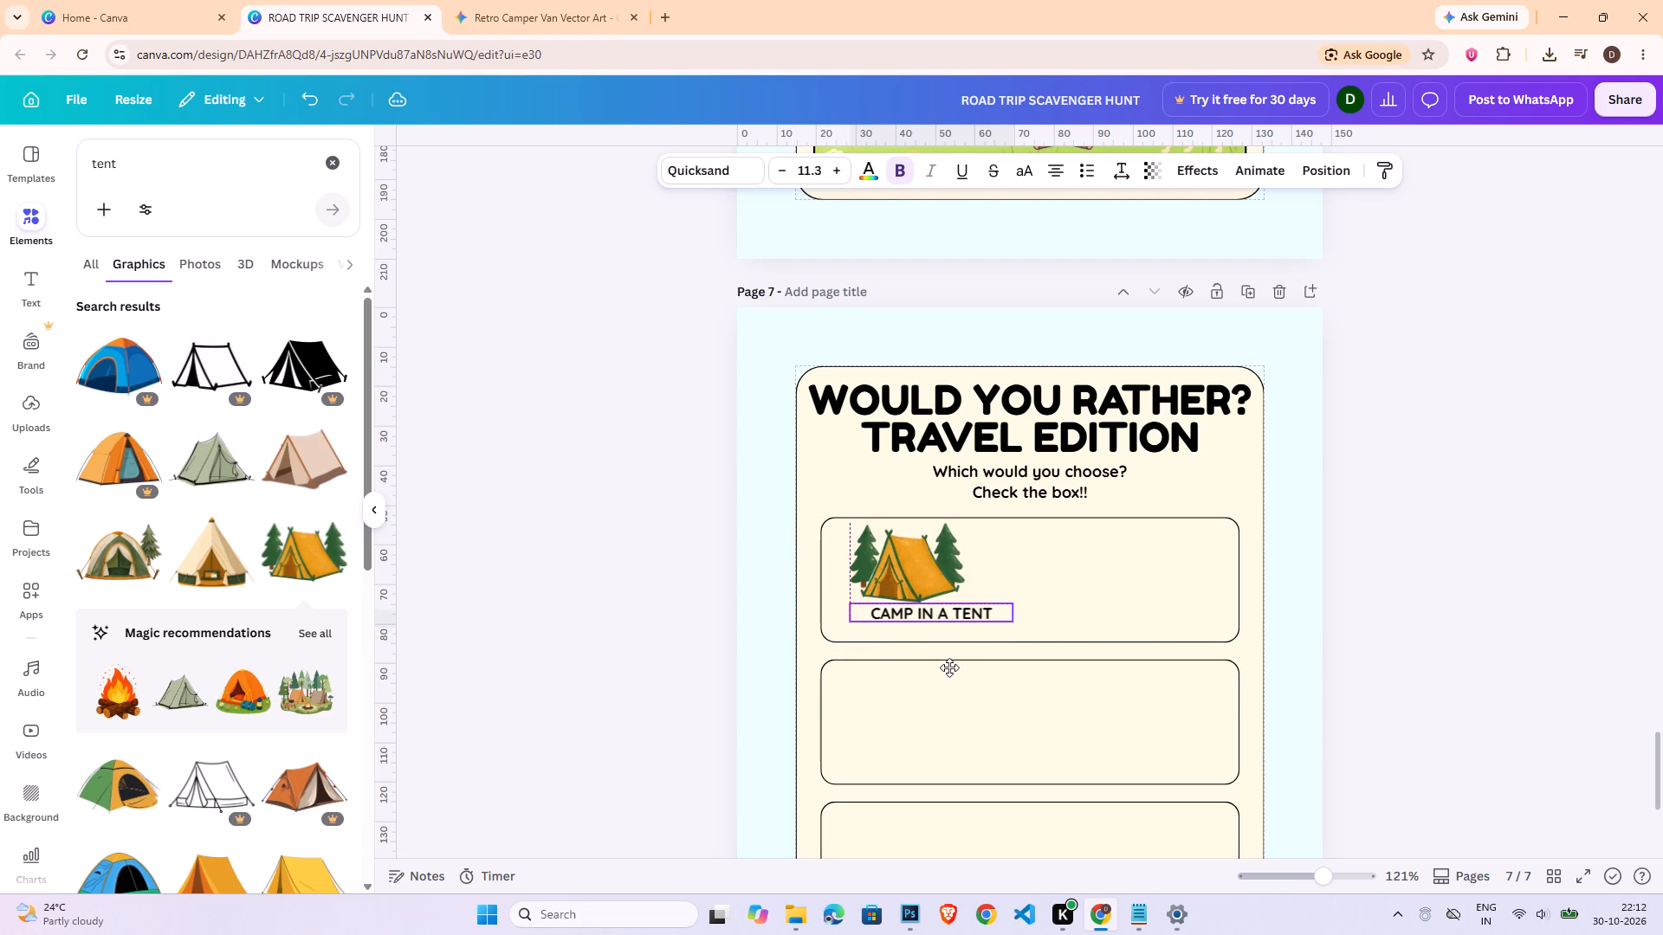
{"action": "left_click_drag", "start_coordinate": [949, 667], "coordinate": [945, 671]}
{"action": "left_click", "coordinate": [1549, 630]}
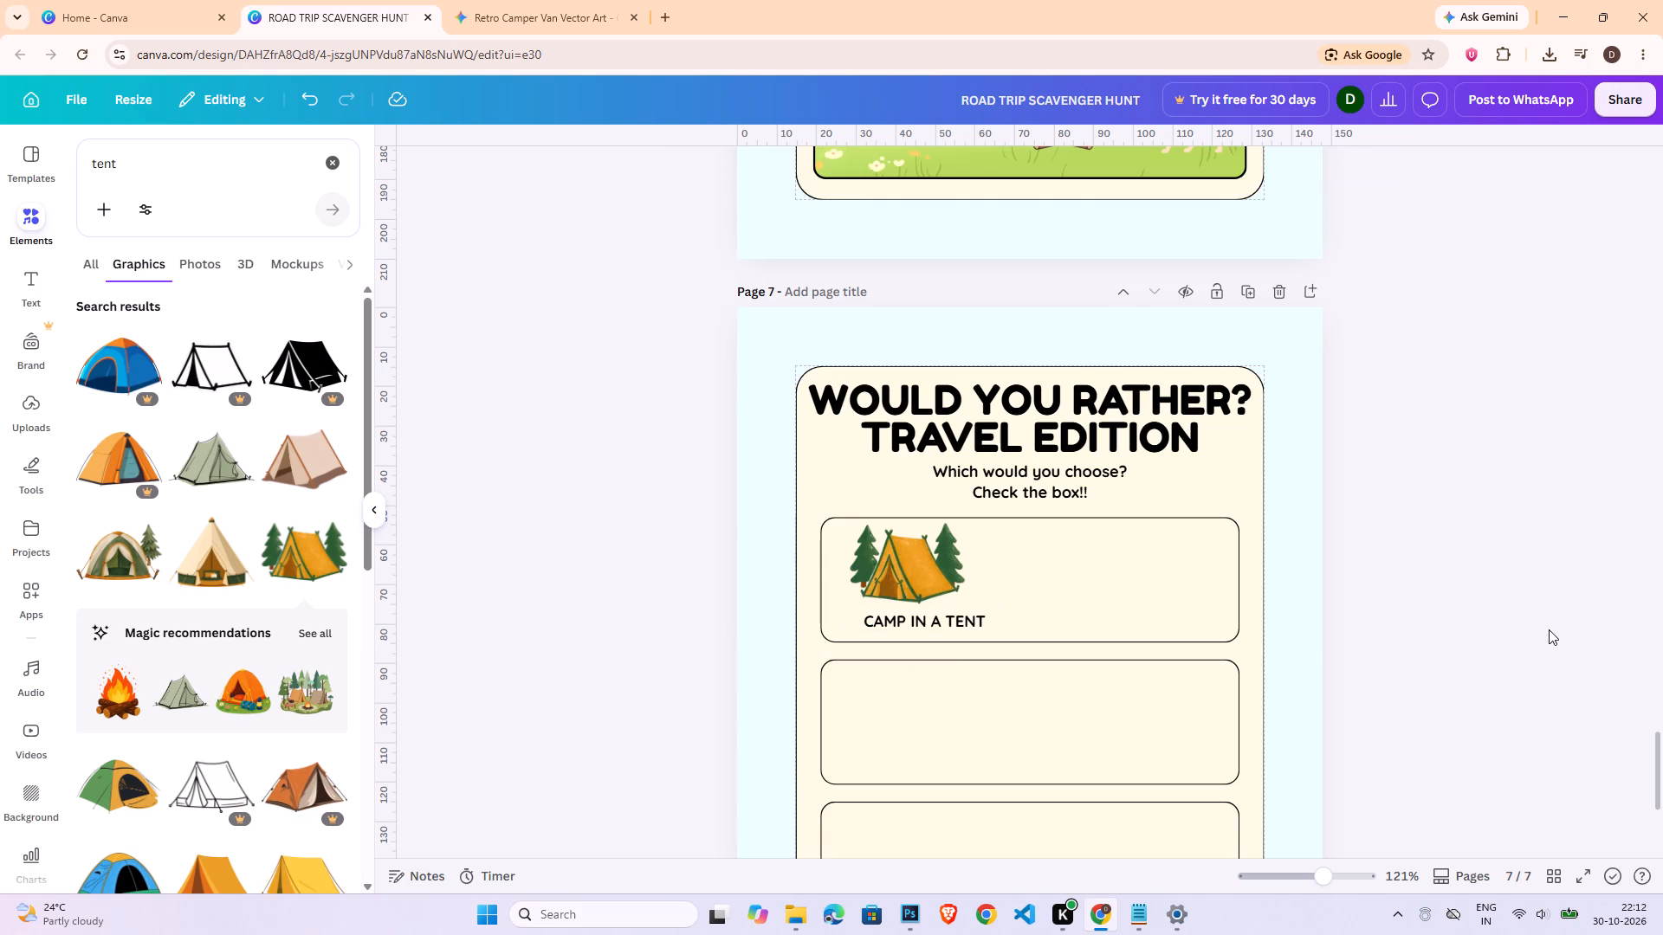
{"action": "left_click", "coordinate": [897, 616]}
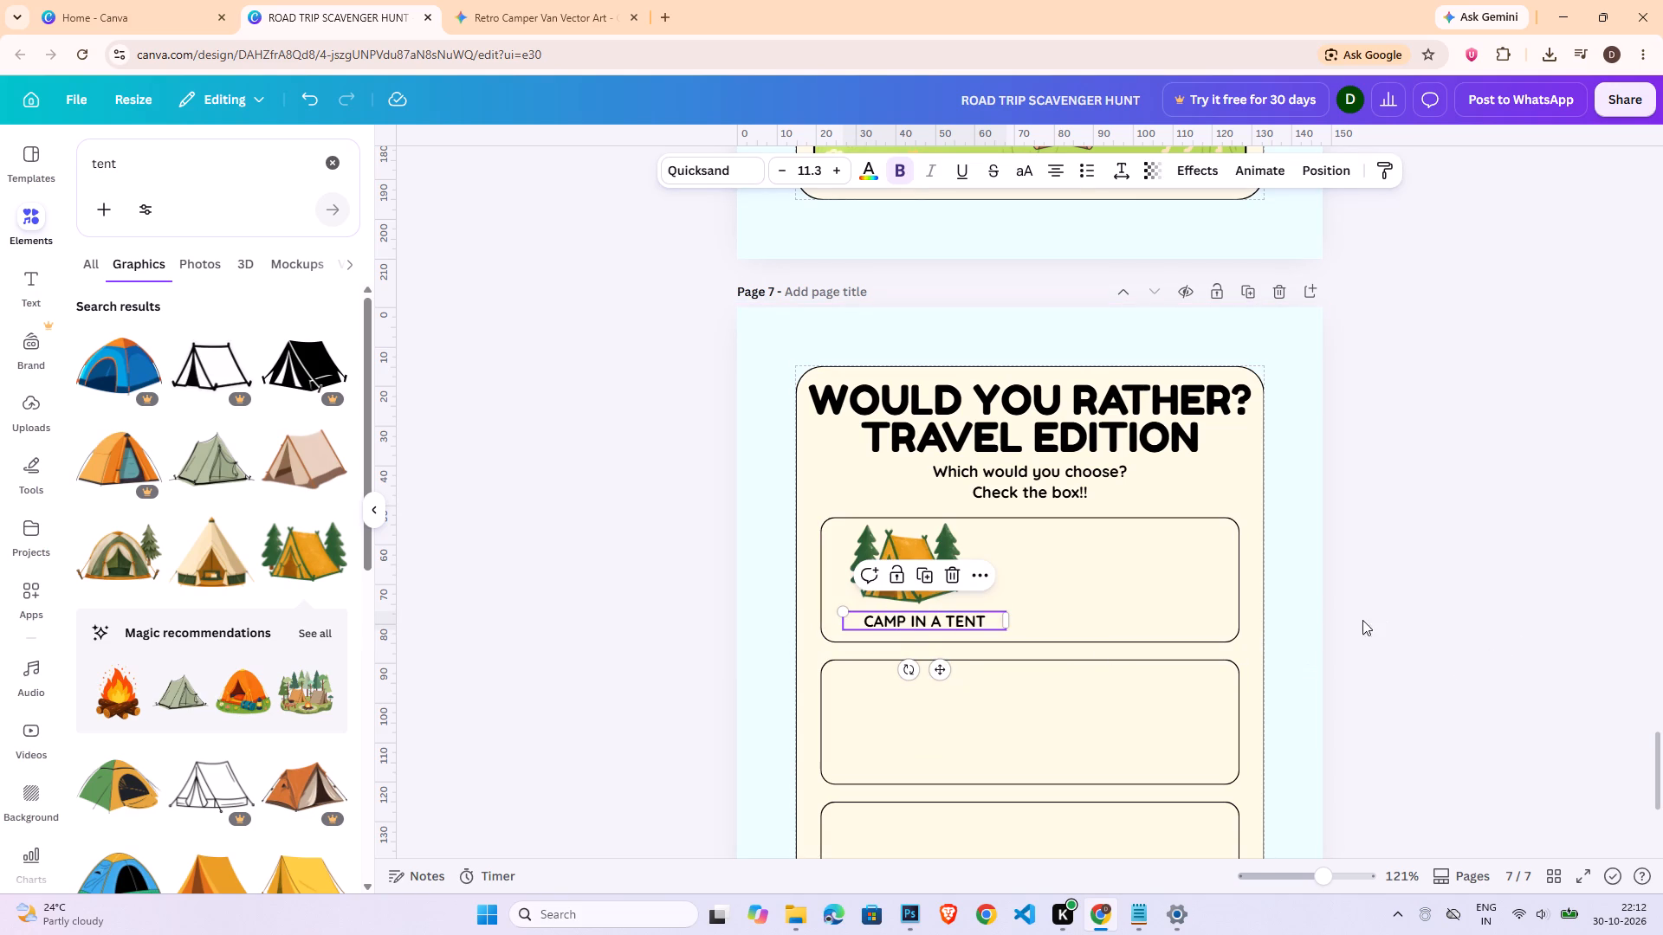
{"action": "left_click_drag", "start_coordinate": [1008, 621], "coordinate": [976, 620]}
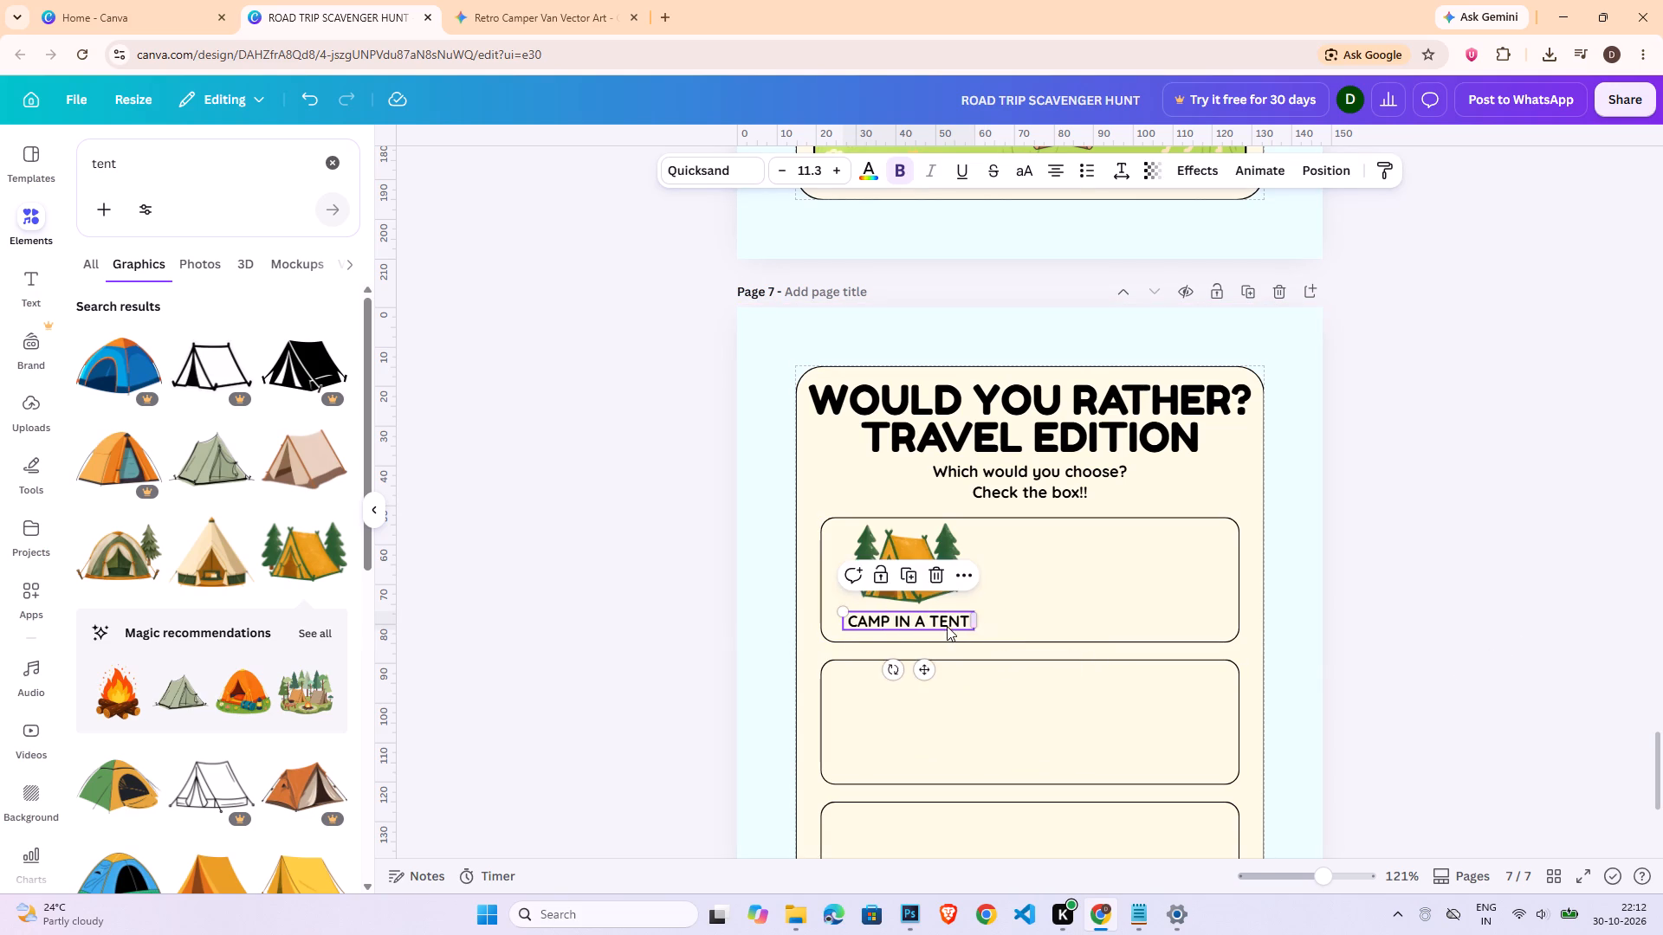
{"action": "left_click_drag", "start_coordinate": [948, 625], "coordinate": [956, 624]}
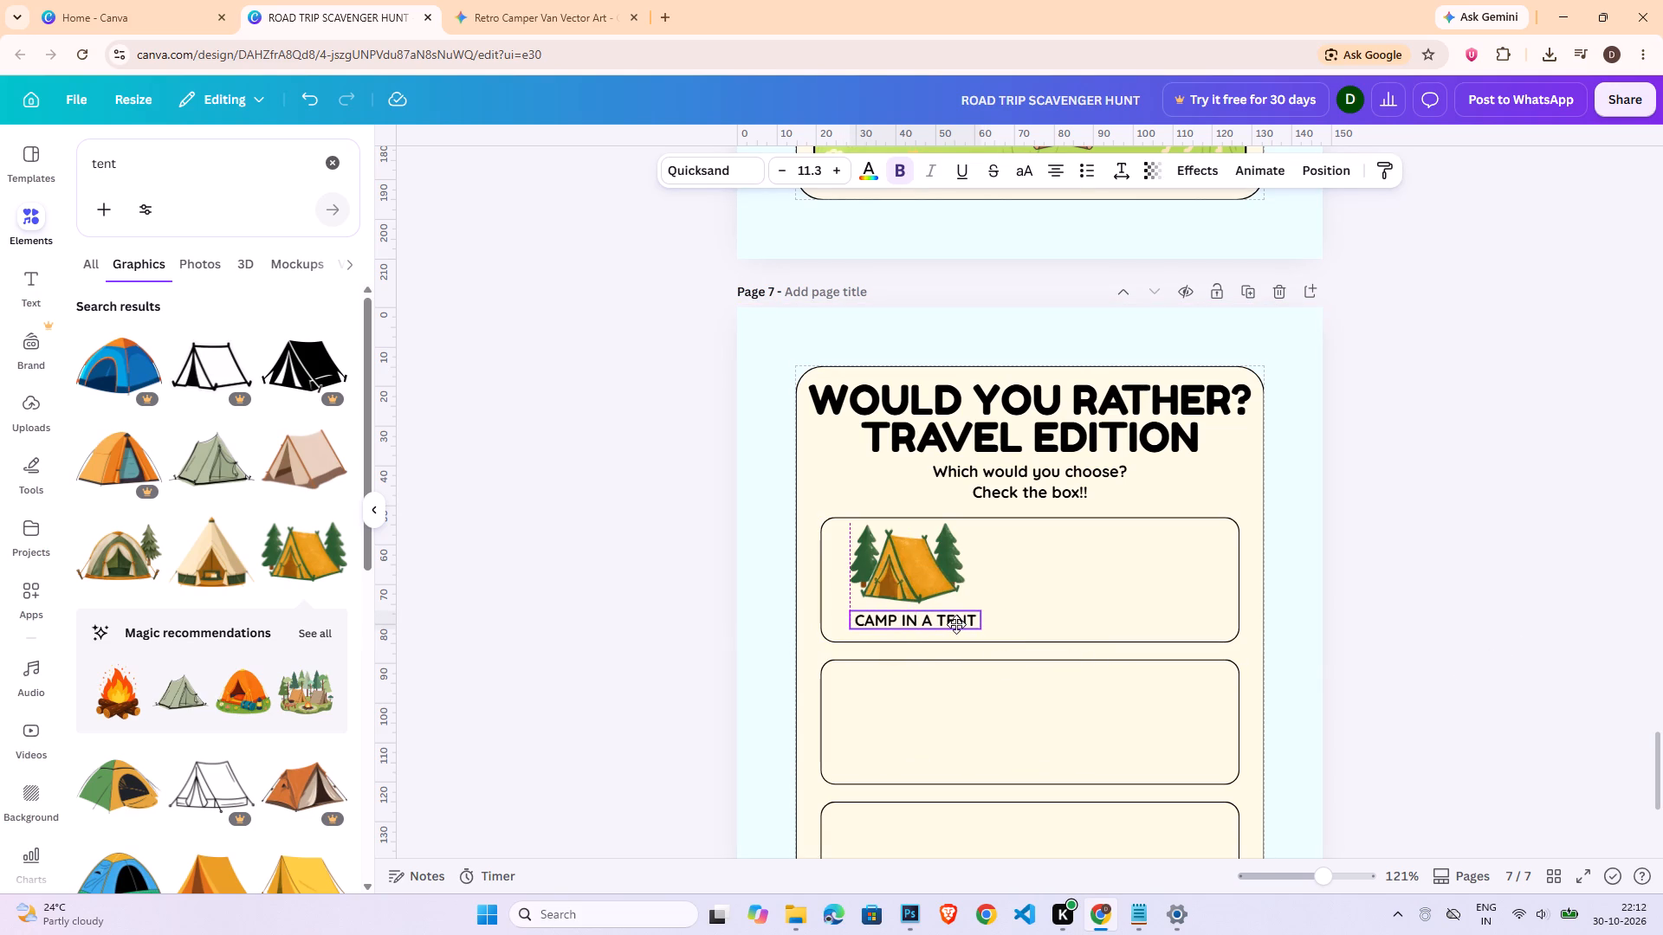
{"action": "left_click_drag", "start_coordinate": [956, 624], "coordinate": [960, 627]}
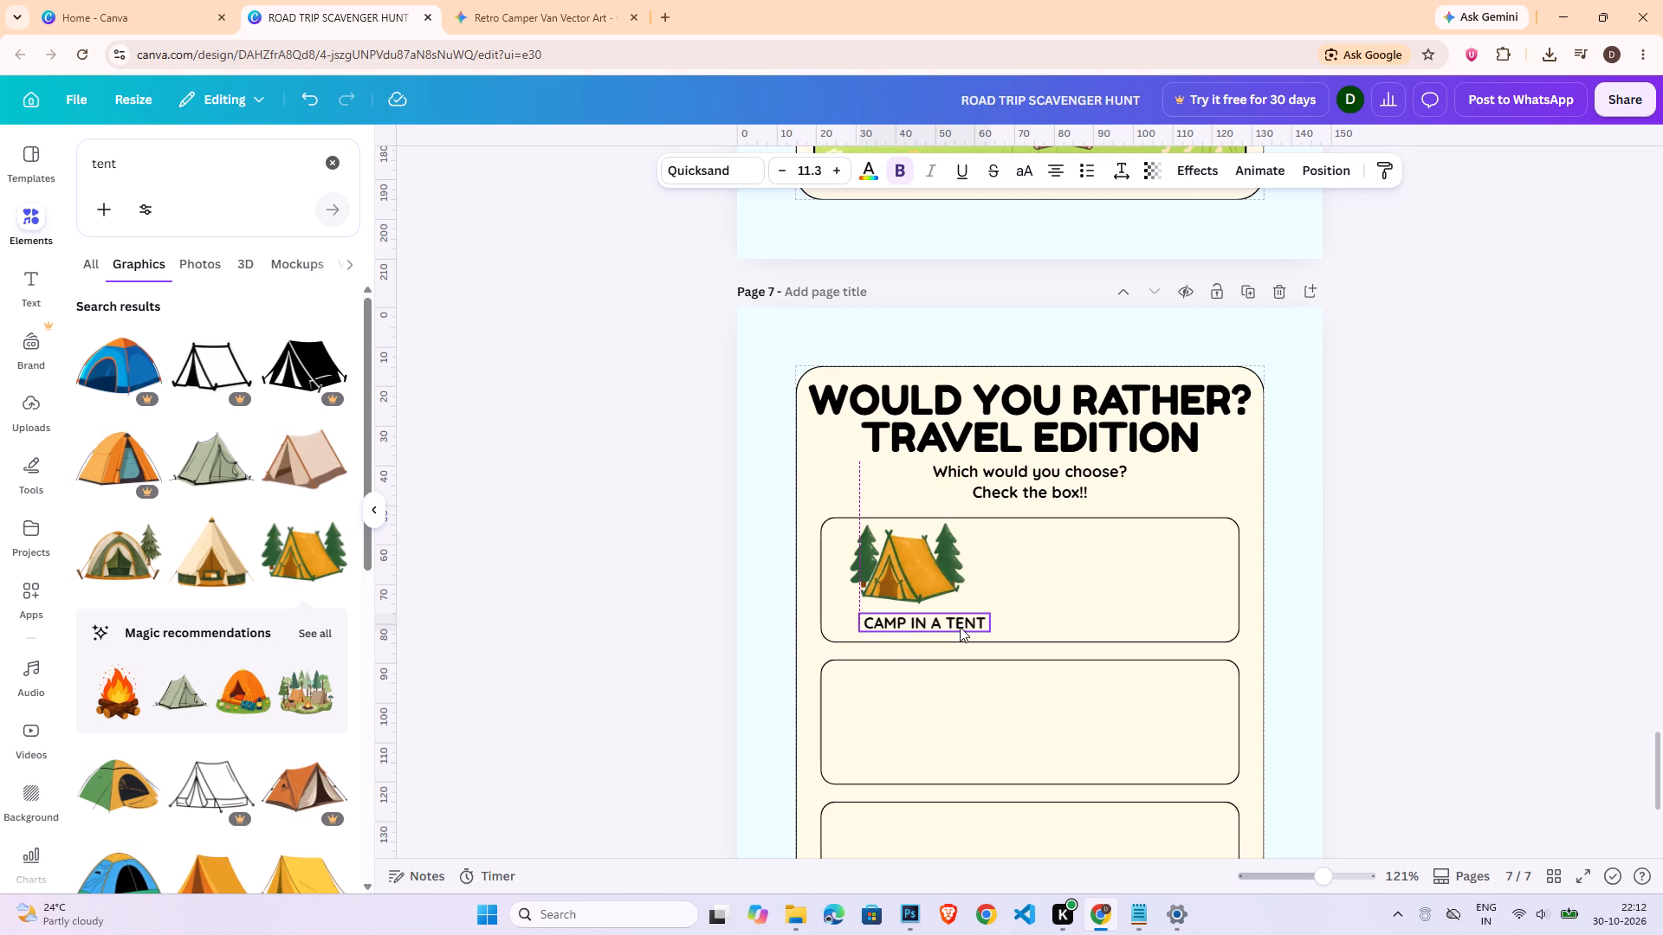
{"action": "left_click", "coordinate": [1370, 609]}
Duplicate the first box's outline and shrink the copy to a small rectangle near the start of the tent caption.
{"action": "left_click", "coordinate": [1177, 596]}
{"action": "key", "text": "ctrl+c"}
{"action": "key", "text": "ctrl+v"}
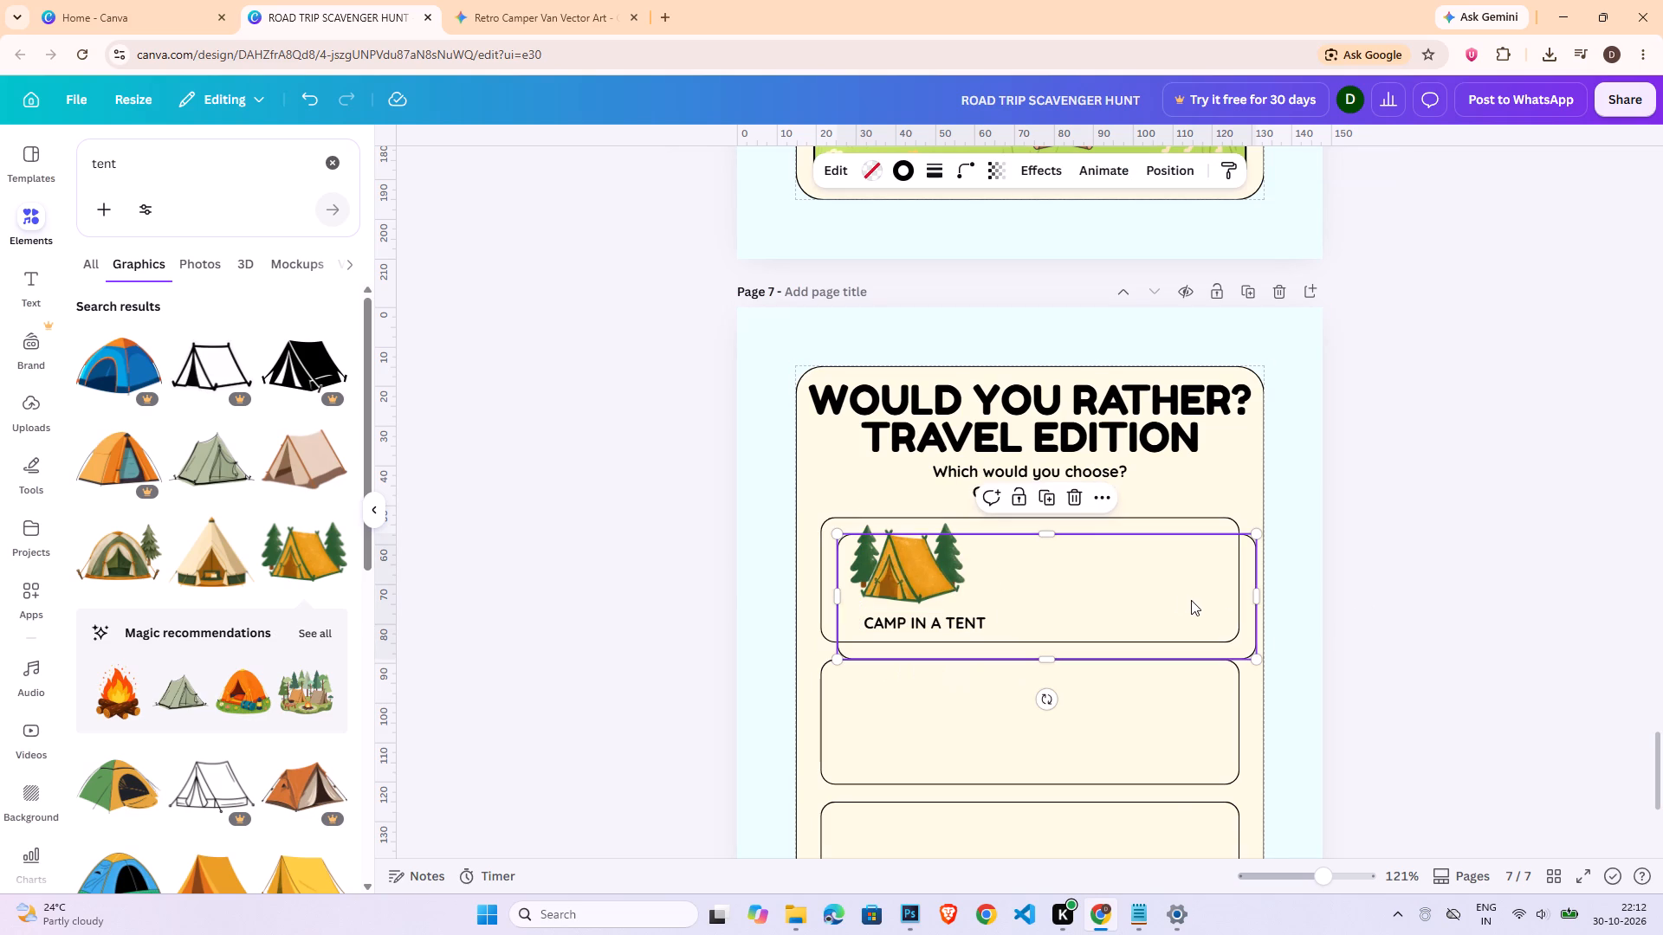
{"action": "left_click_drag", "start_coordinate": [1254, 600], "coordinate": [876, 622]}
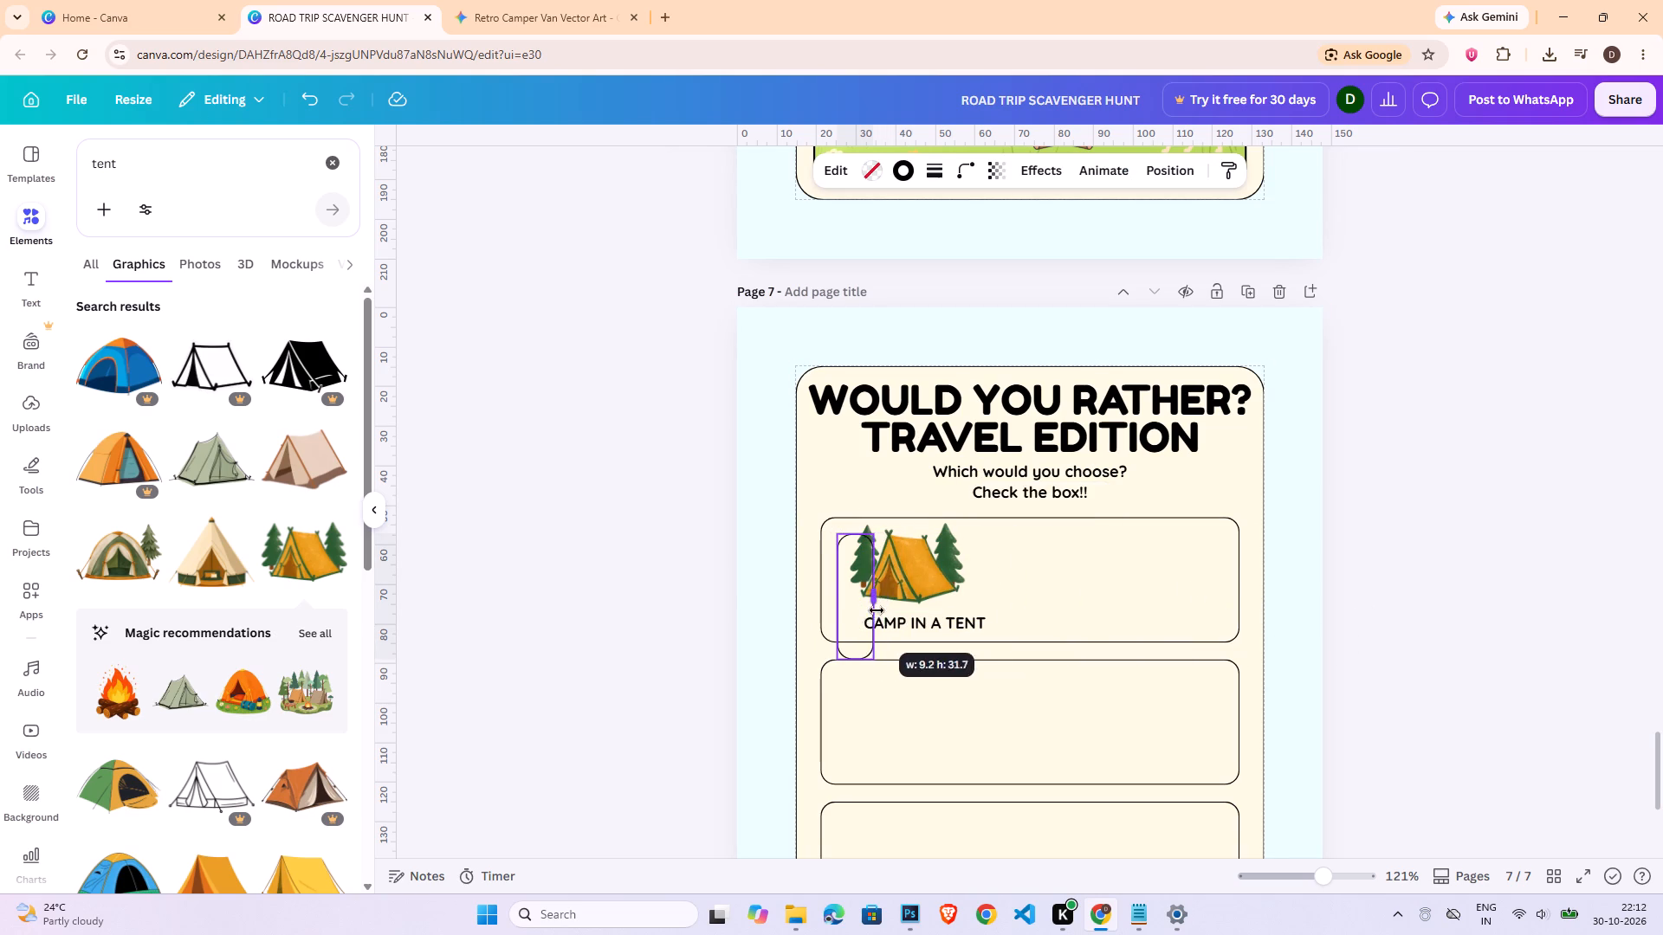
{"action": "left_click_drag", "start_coordinate": [861, 537], "coordinate": [868, 627]}
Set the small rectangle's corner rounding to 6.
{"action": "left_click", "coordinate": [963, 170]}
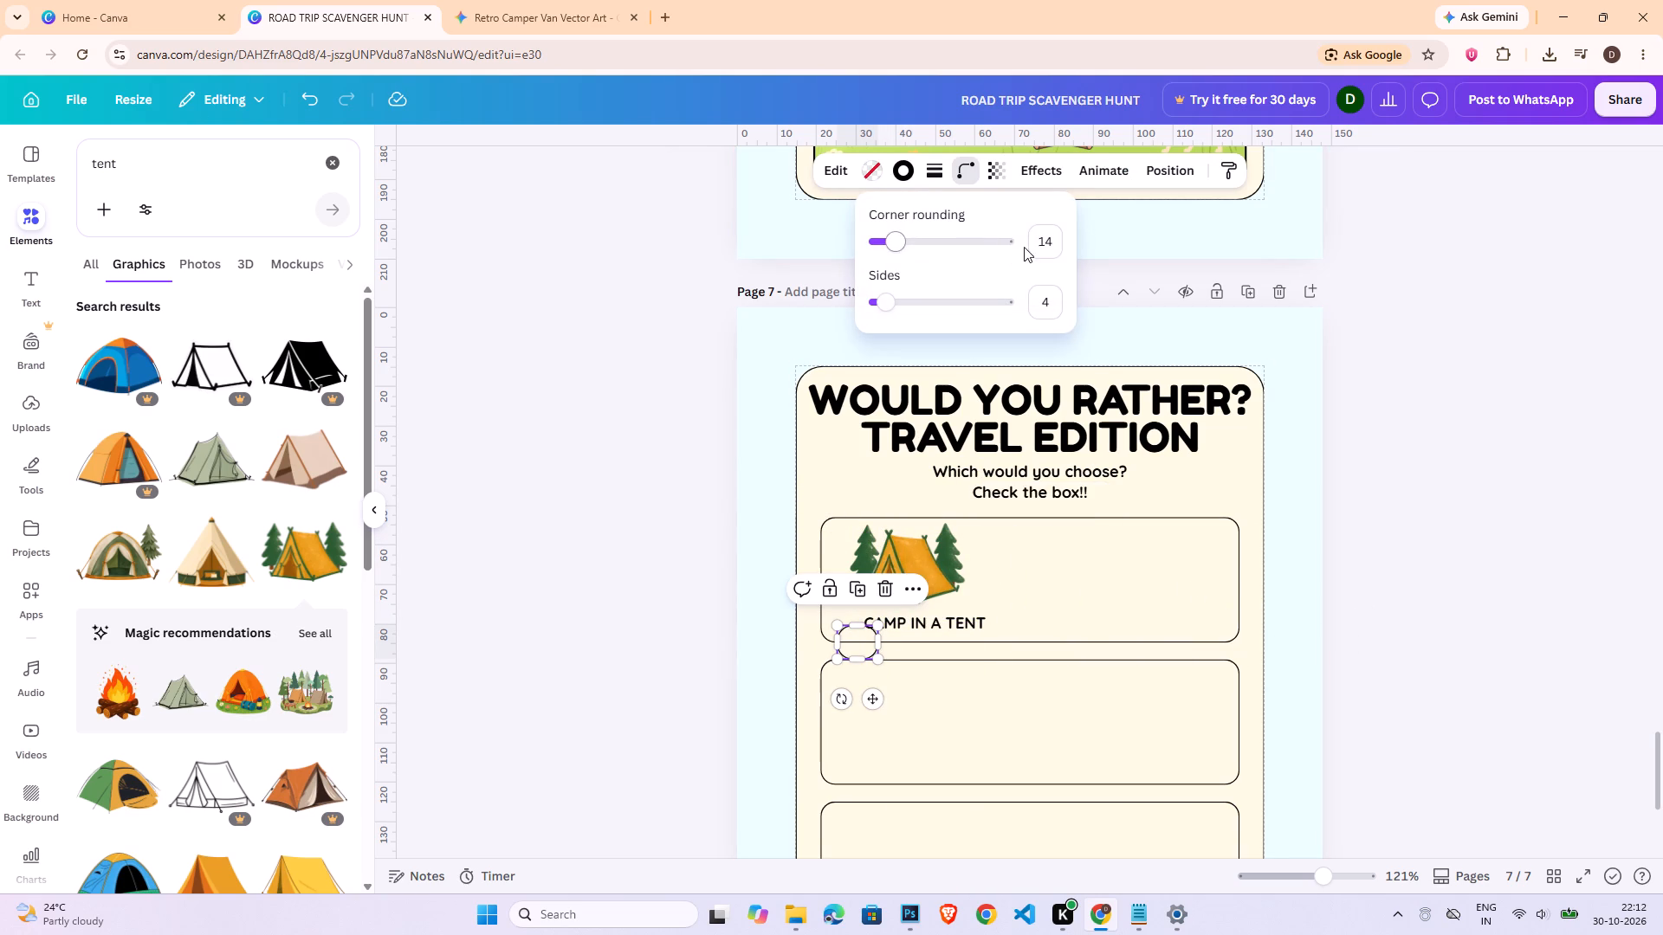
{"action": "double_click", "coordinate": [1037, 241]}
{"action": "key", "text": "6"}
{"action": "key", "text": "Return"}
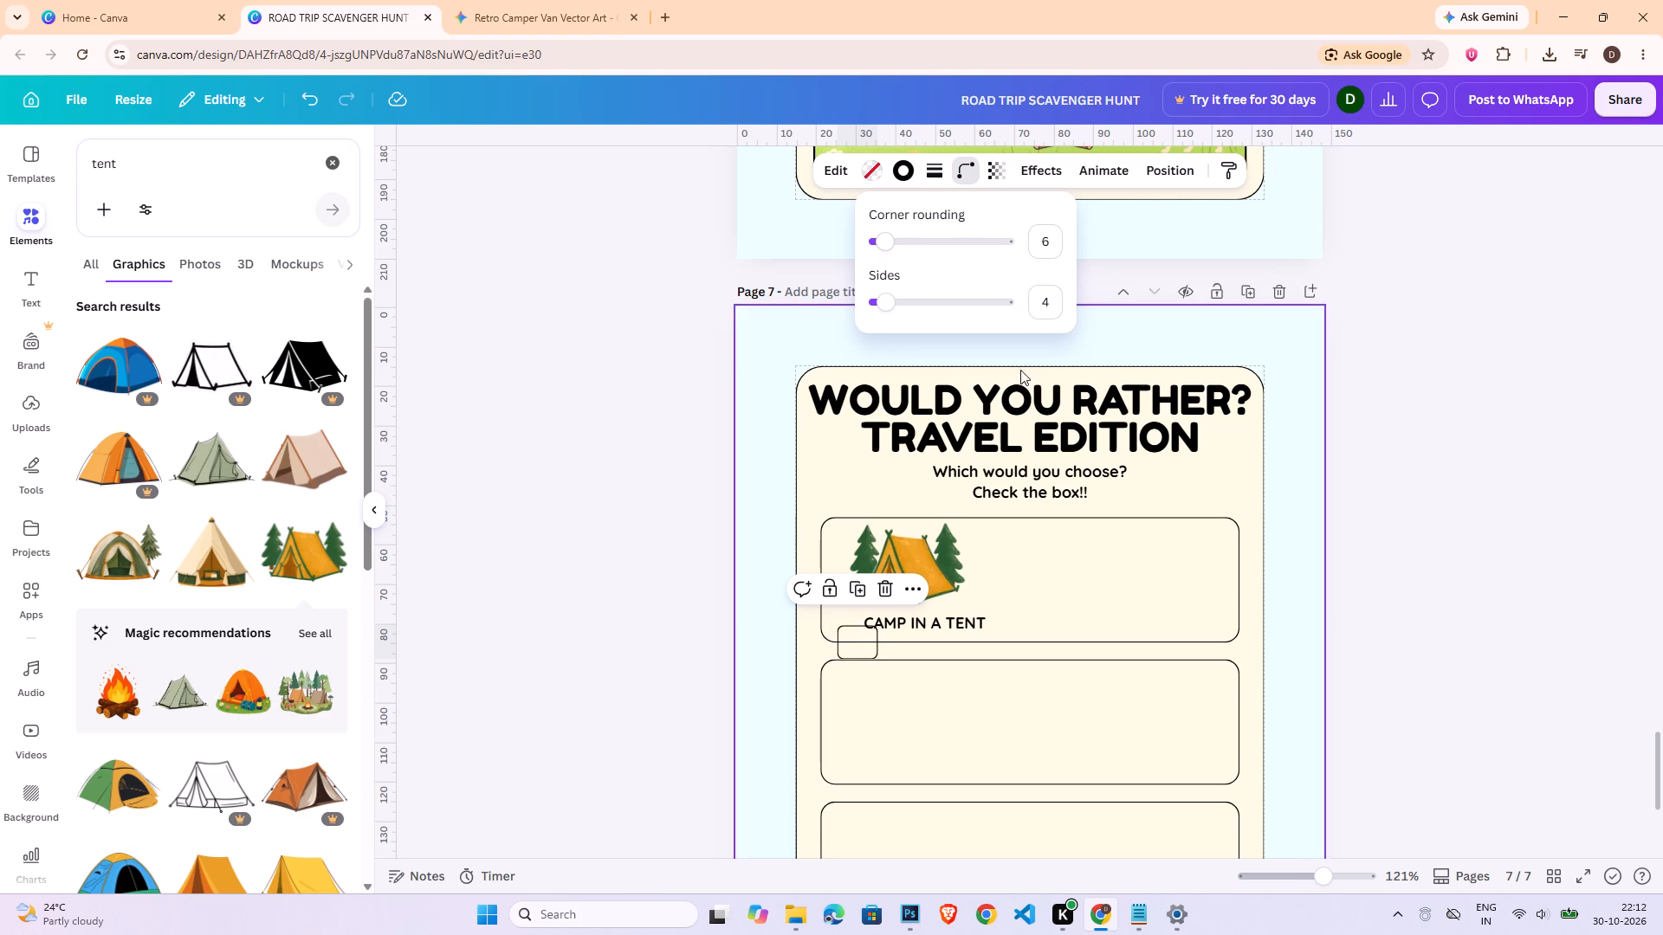
Shrink the small rectangle to checkbox size, align it just before the "CAMP IN A TENT" caption, and close the gap between them.
{"action": "left_click", "coordinate": [860, 656]}
{"action": "left_click", "coordinate": [1356, 877]}
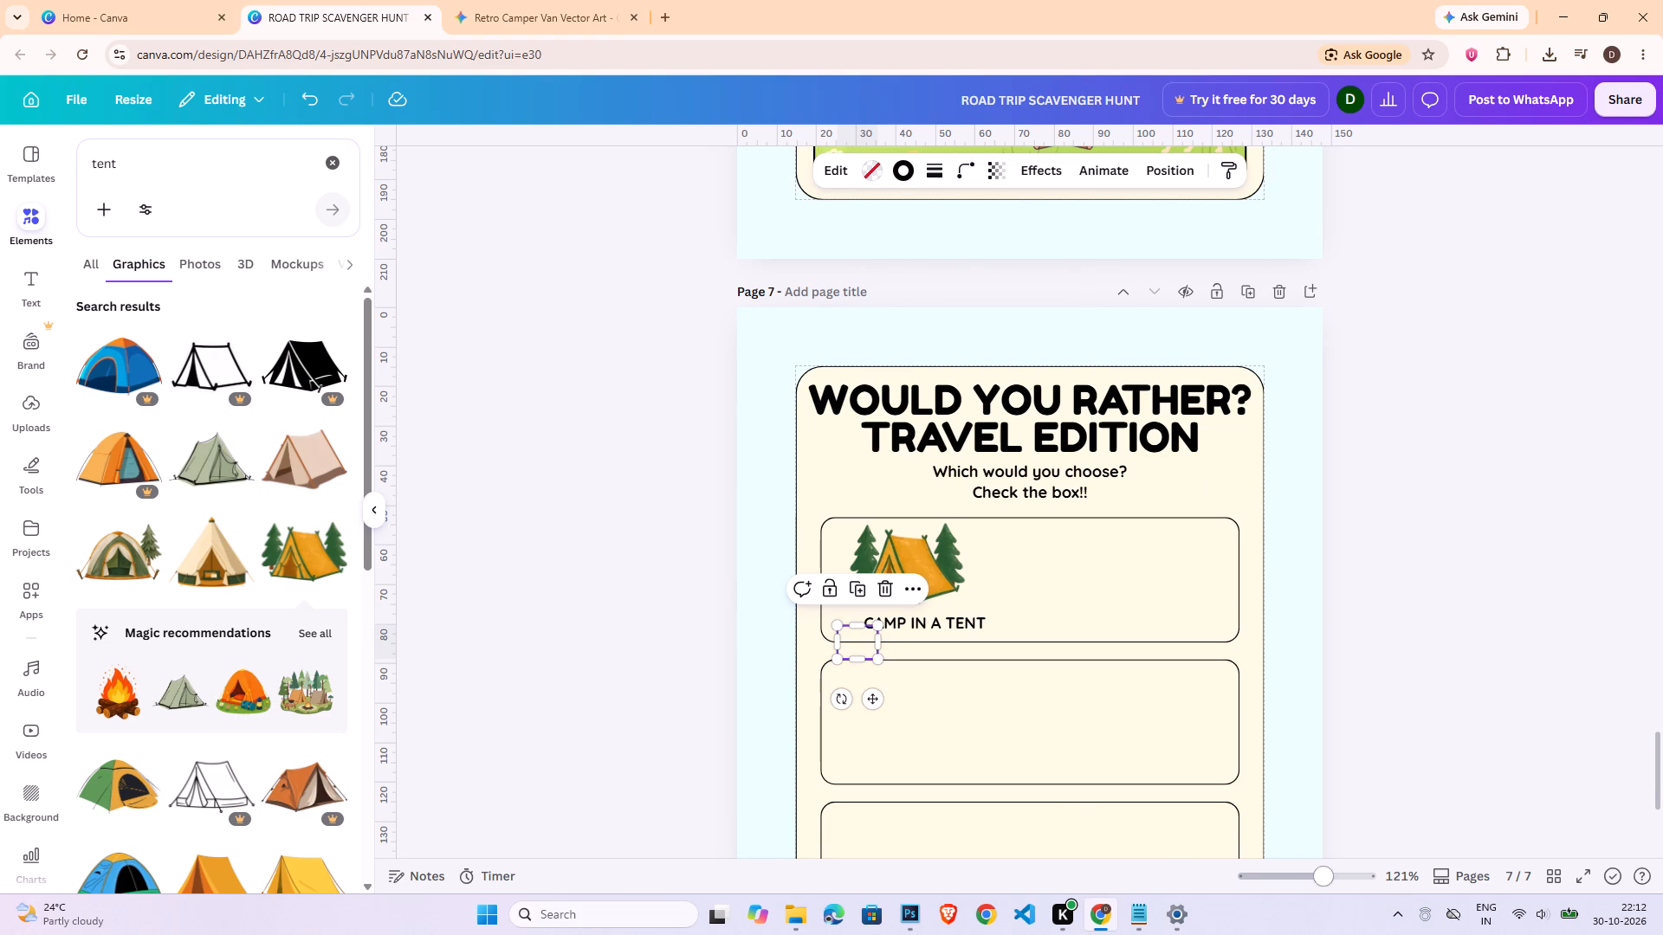
{"action": "scroll", "coordinate": [823, 671], "scroll_direction": "down", "scroll_amount": 4}
{"action": "left_click_drag", "start_coordinate": [619, 582], "coordinate": [581, 542]}
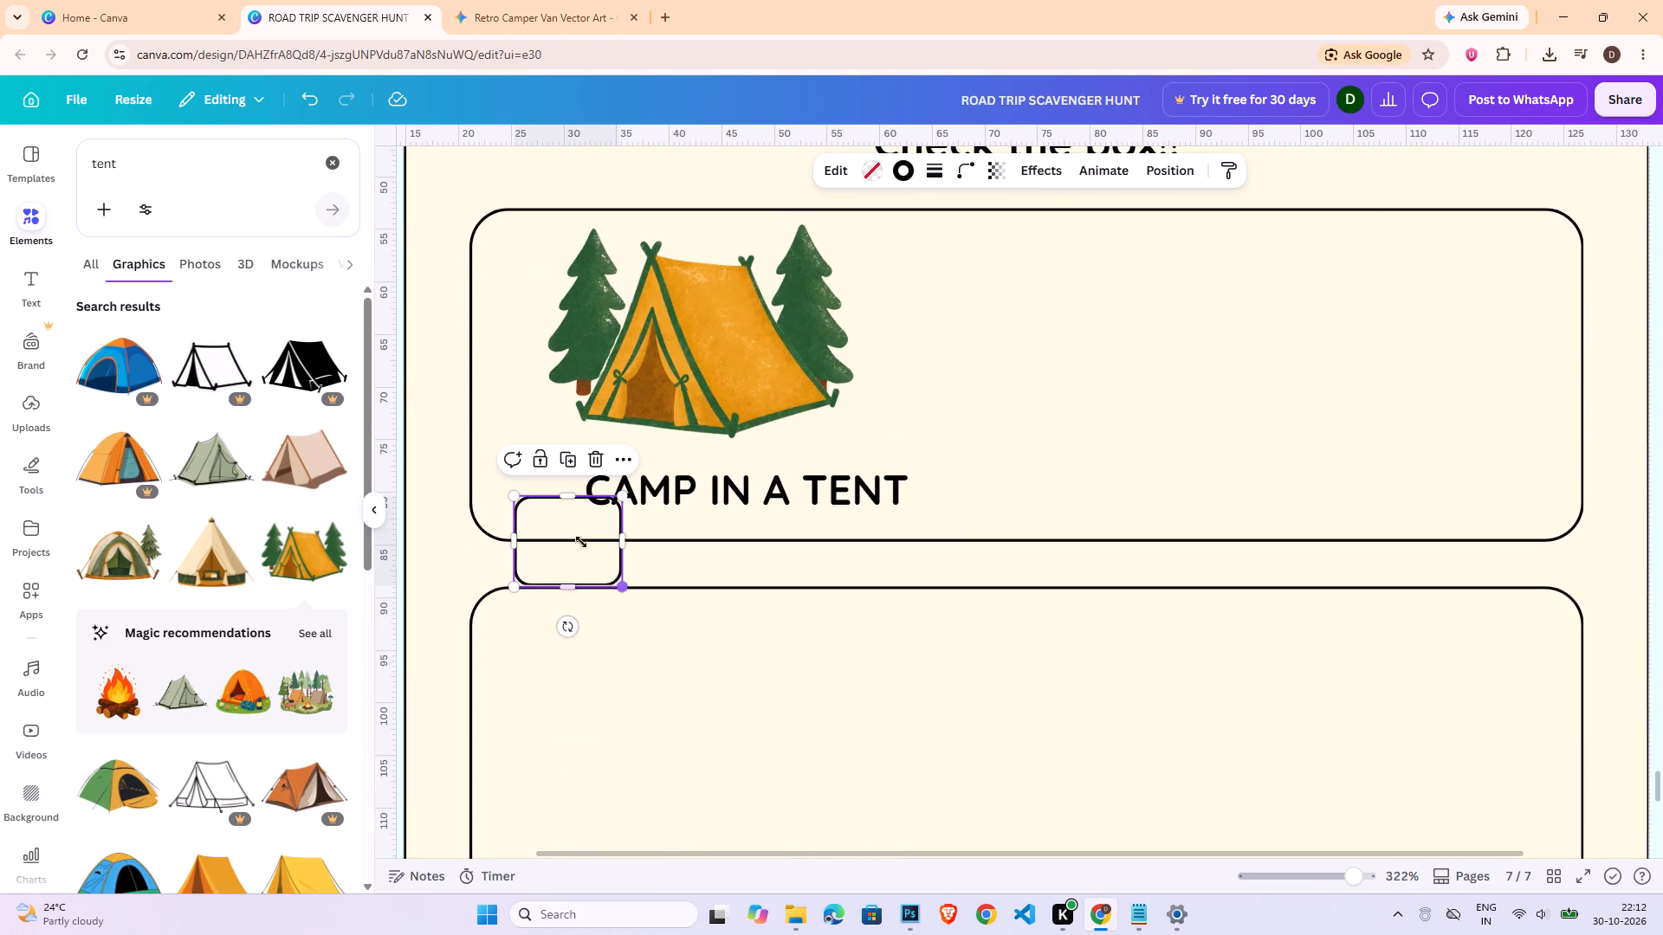
{"action": "left_click_drag", "start_coordinate": [581, 542], "coordinate": [579, 545]}
{"action": "left_click_drag", "start_coordinate": [548, 519], "coordinate": [527, 470]}
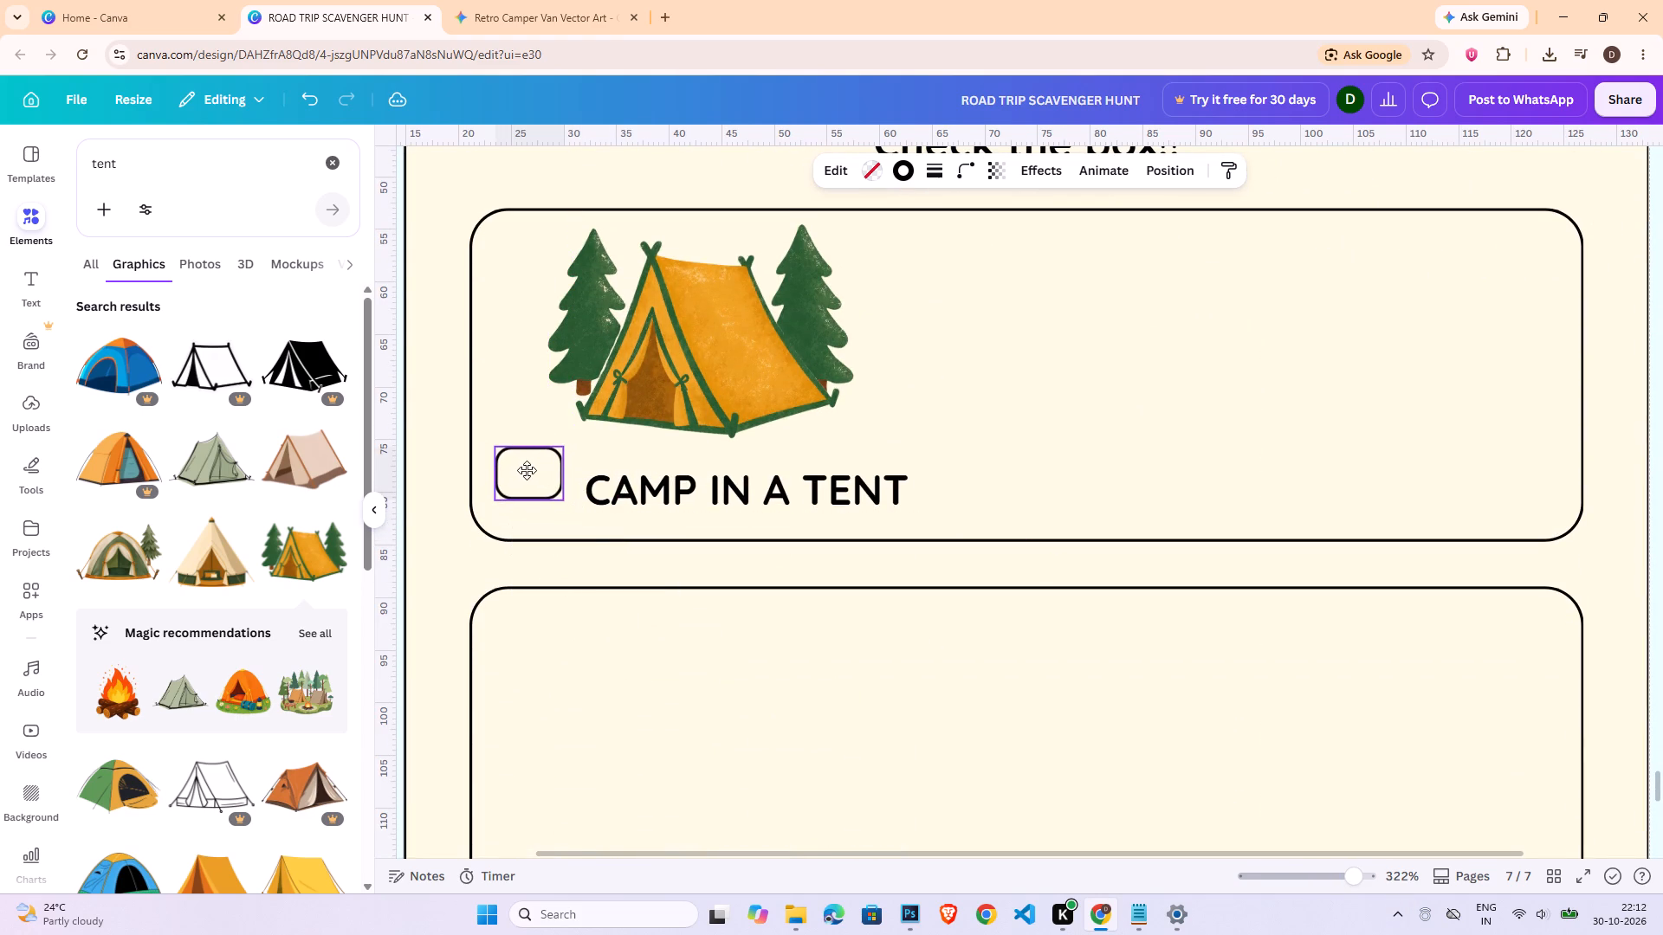
{"action": "left_click_drag", "start_coordinate": [527, 470], "coordinate": [528, 479]}
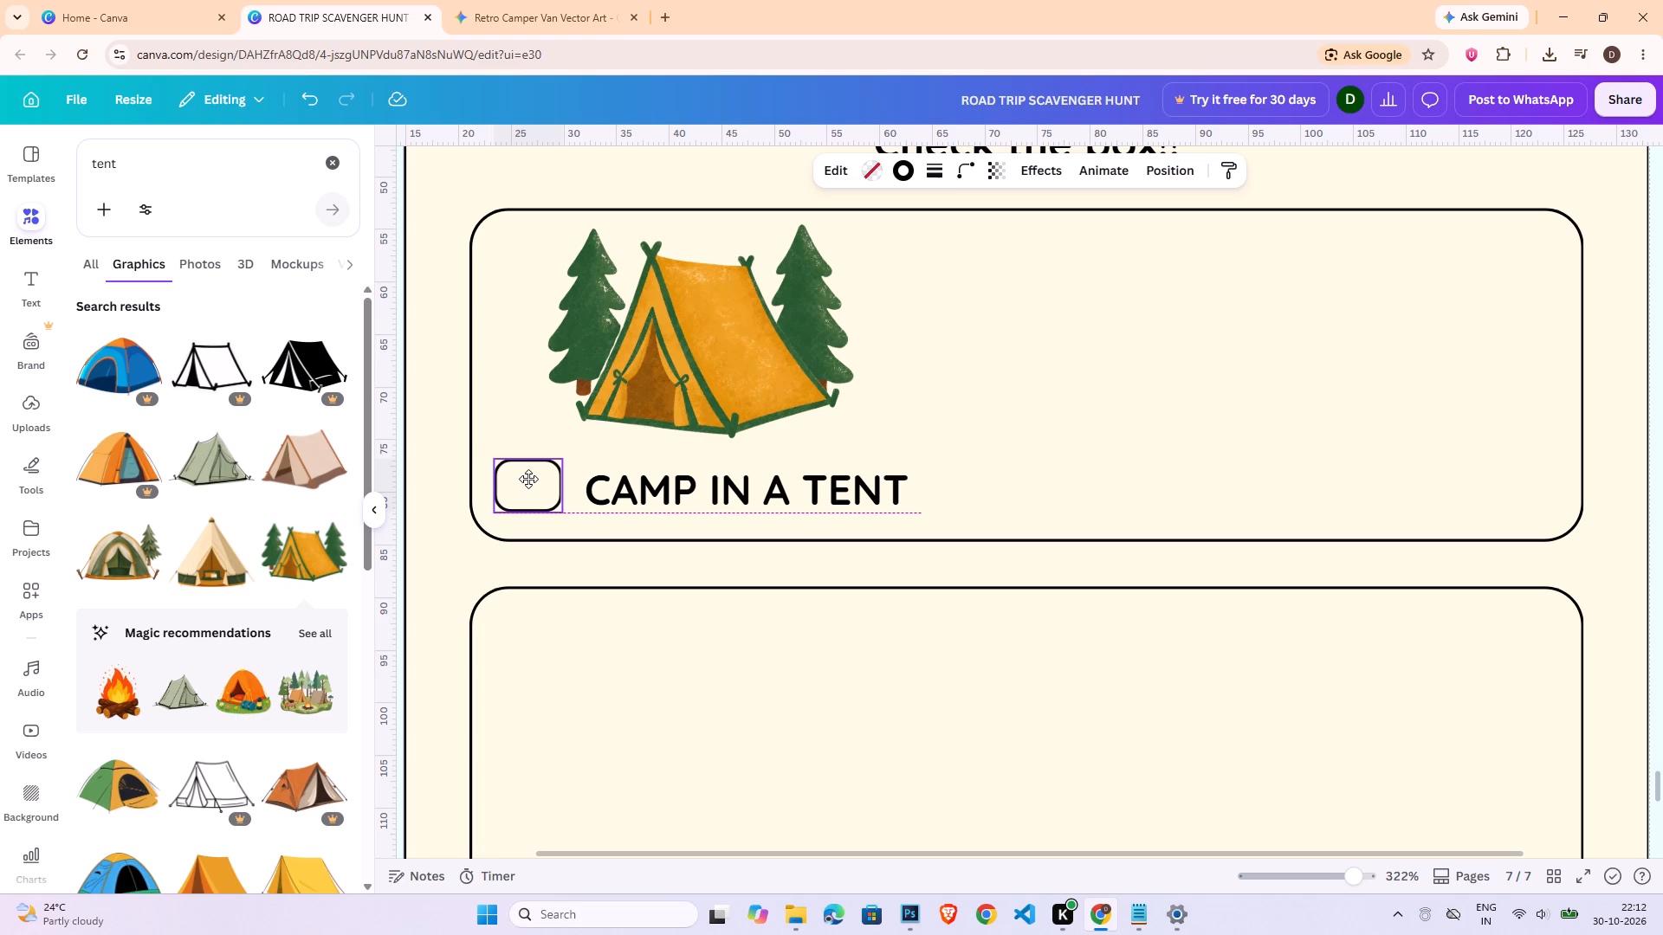
{"action": "left_click_drag", "start_coordinate": [528, 479], "coordinate": [531, 485]}
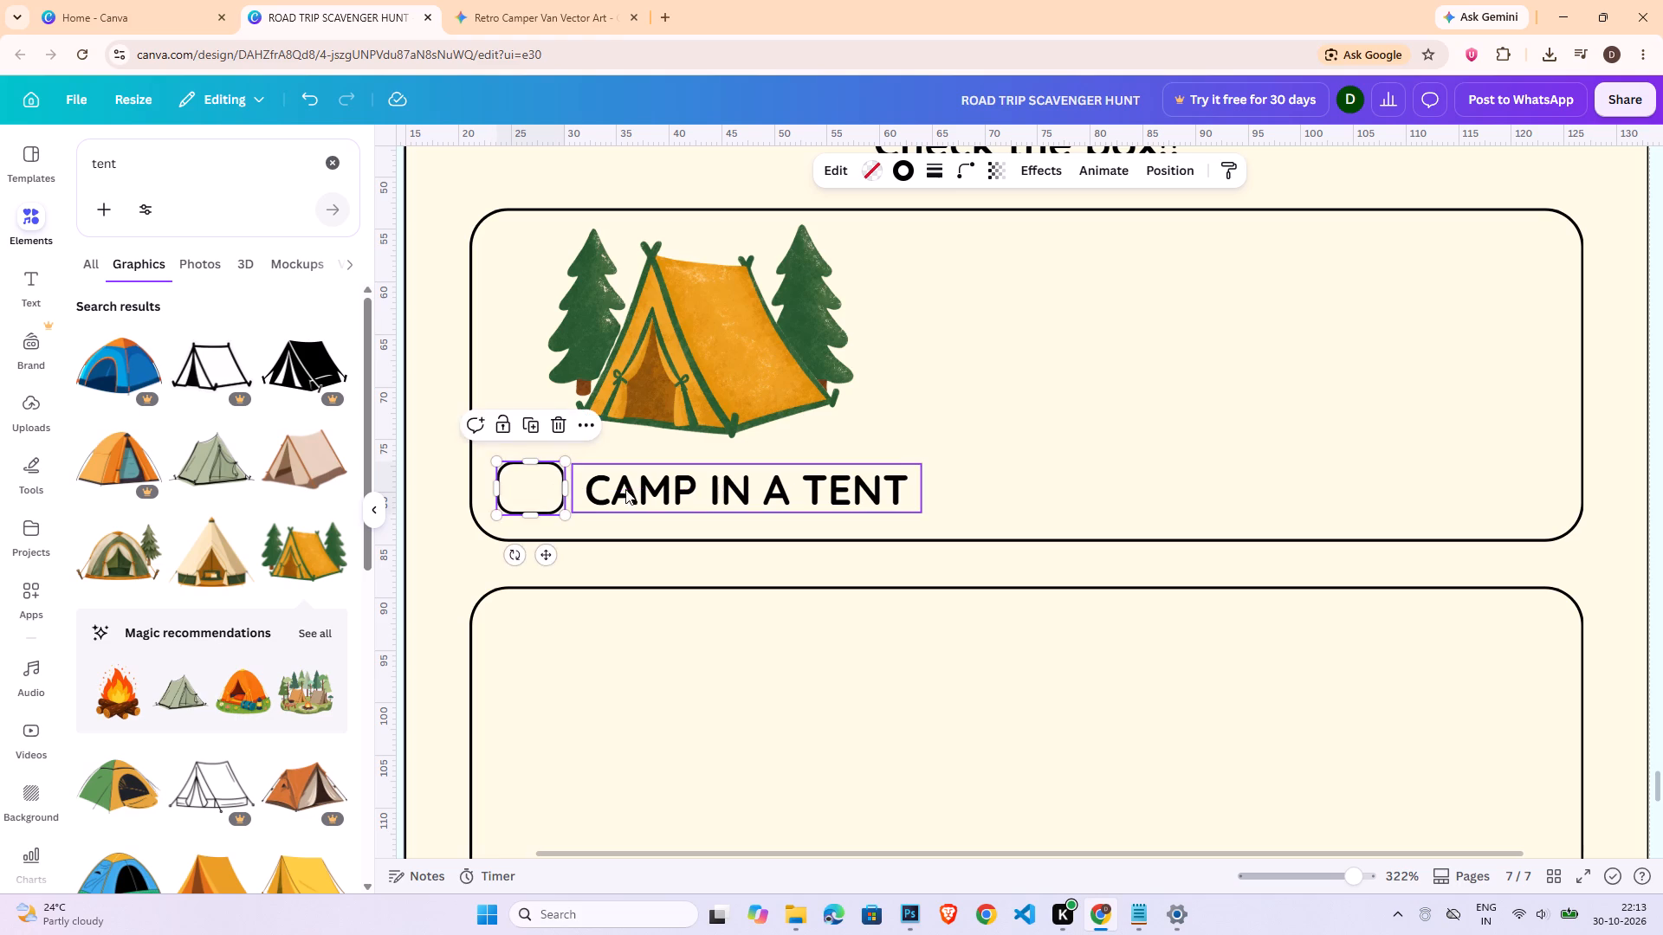
{"action": "left_click_drag", "start_coordinate": [637, 489], "coordinate": [626, 490]}
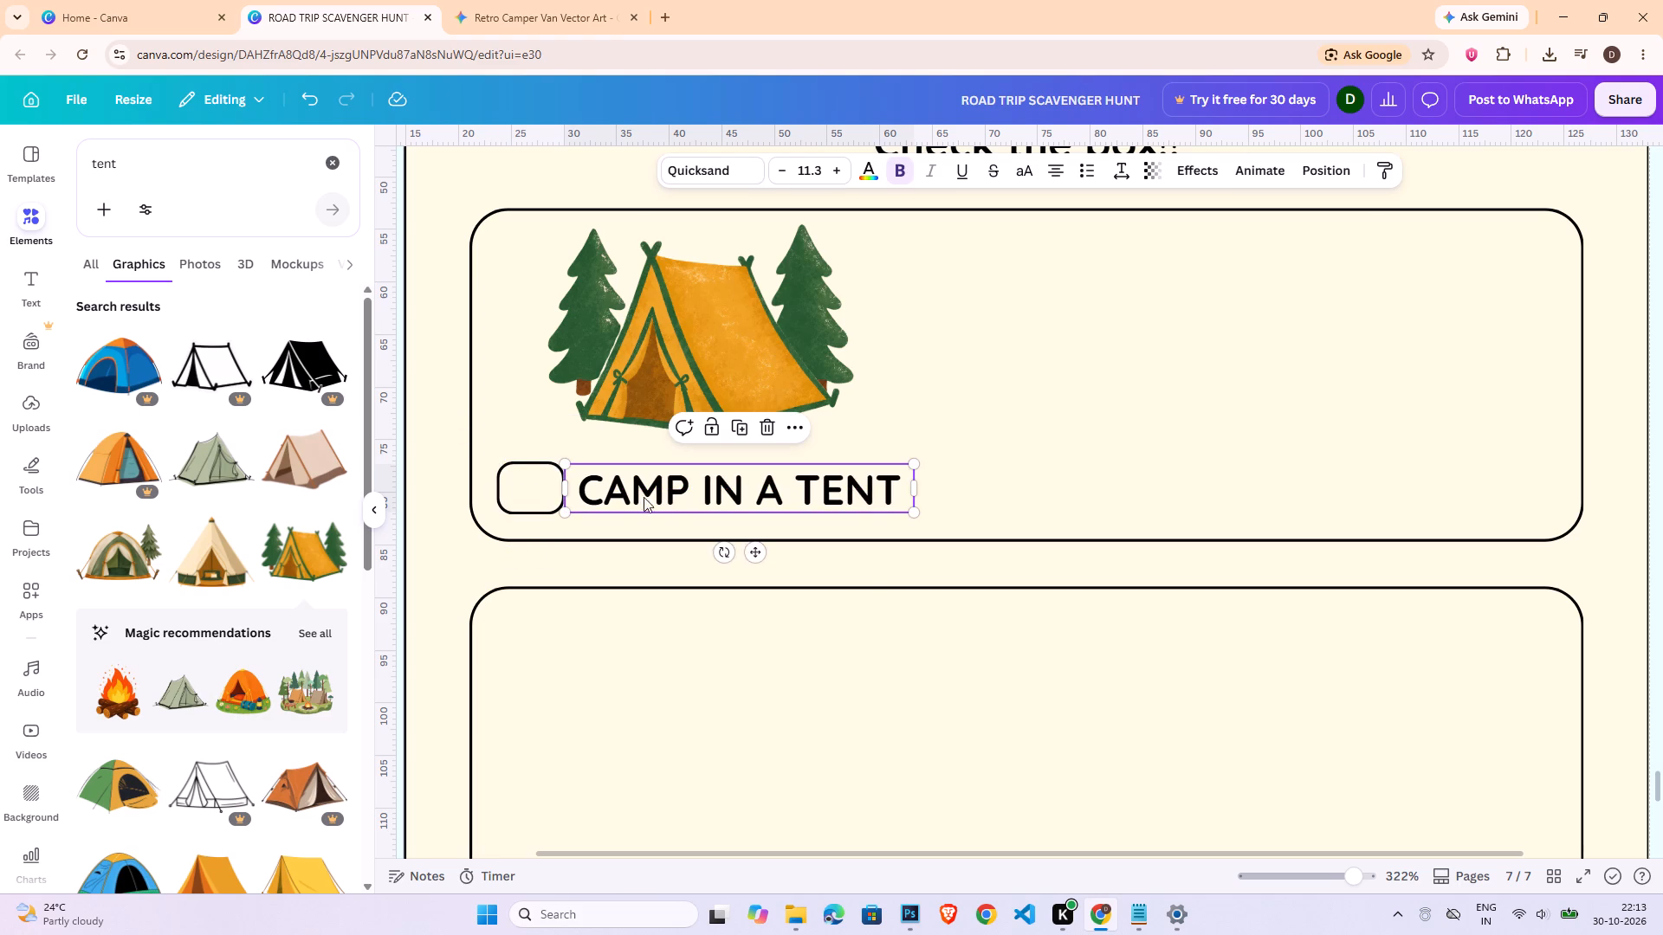
{"action": "left_click", "coordinate": [1316, 875]}
{"action": "left_click", "coordinate": [1418, 600]}
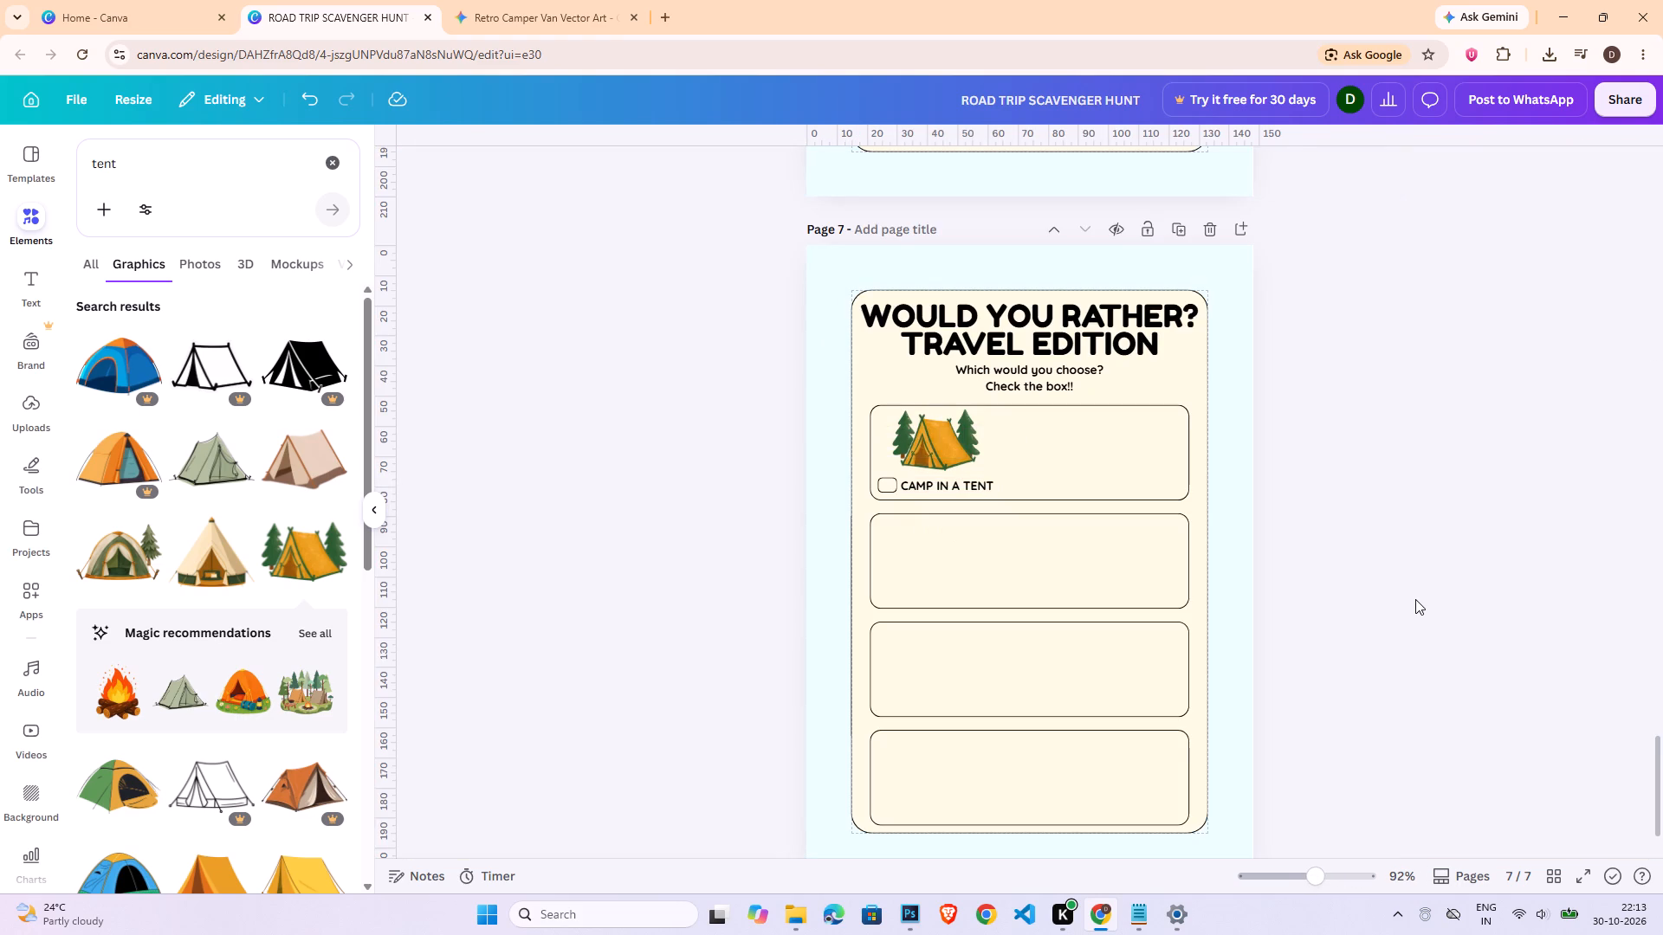
Set the corner rounding of the checkbox beside "CAMP IN A TENT" to 4.
{"action": "left_click", "coordinate": [928, 481]}
{"action": "left_click", "coordinate": [883, 484]}
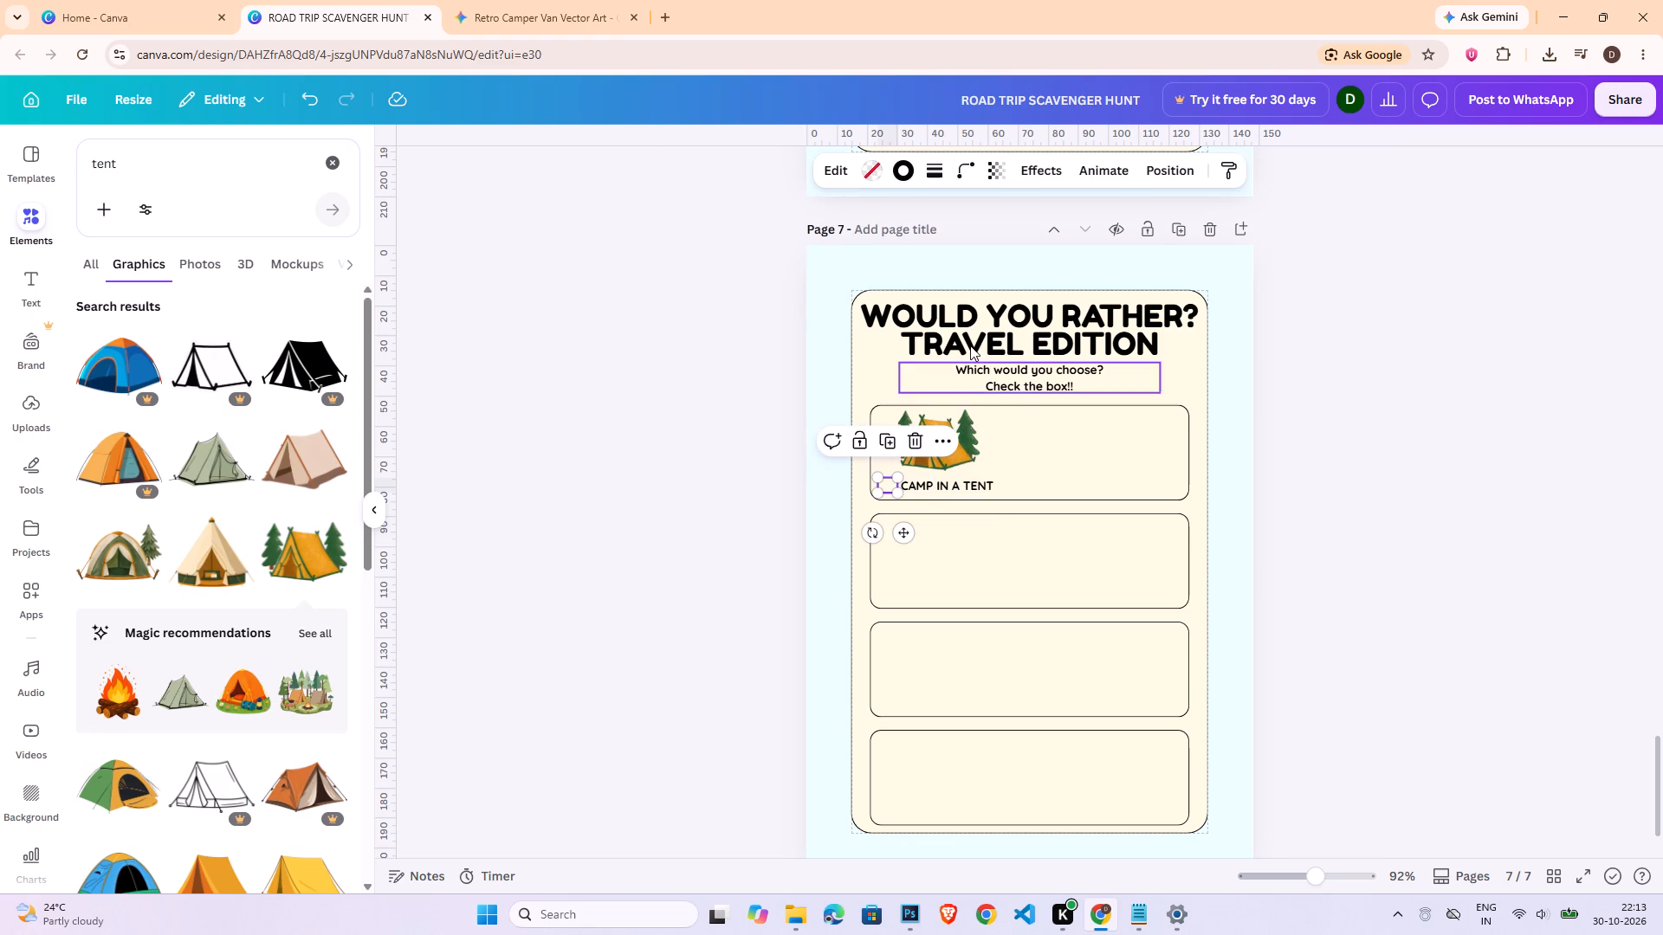
{"action": "left_click", "coordinate": [959, 166]}
{"action": "left_click", "coordinate": [1053, 239]}
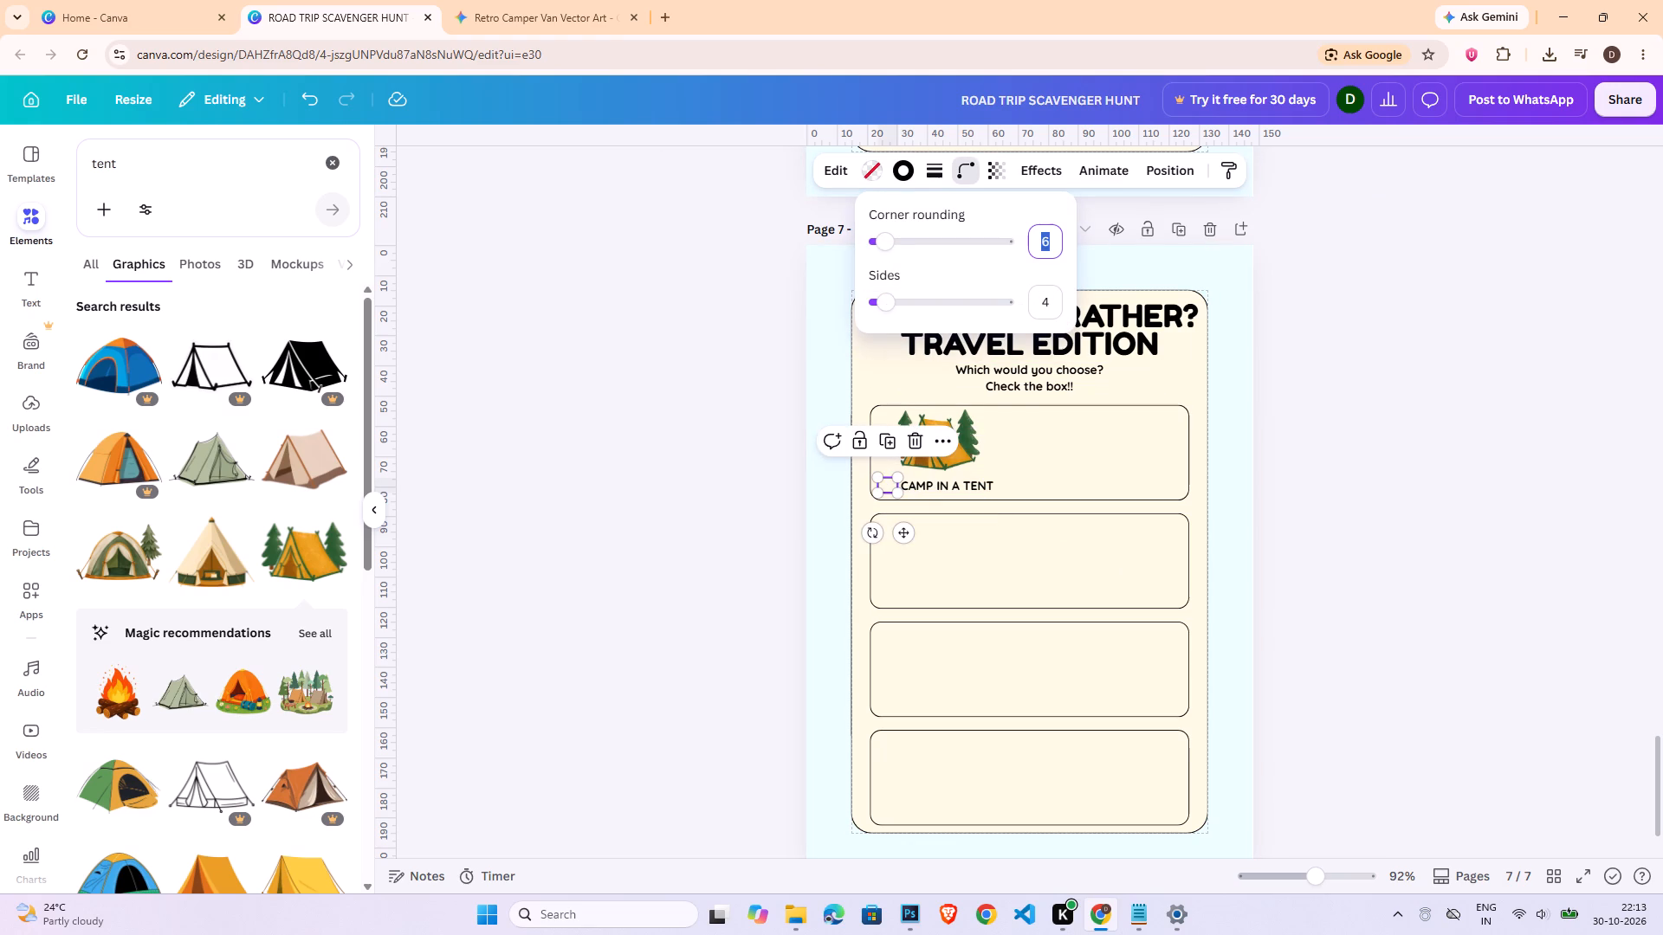
{"action": "key", "text": "4"}
{"action": "key", "text": "Return"}
{"action": "double_click", "coordinate": [1334, 488]}
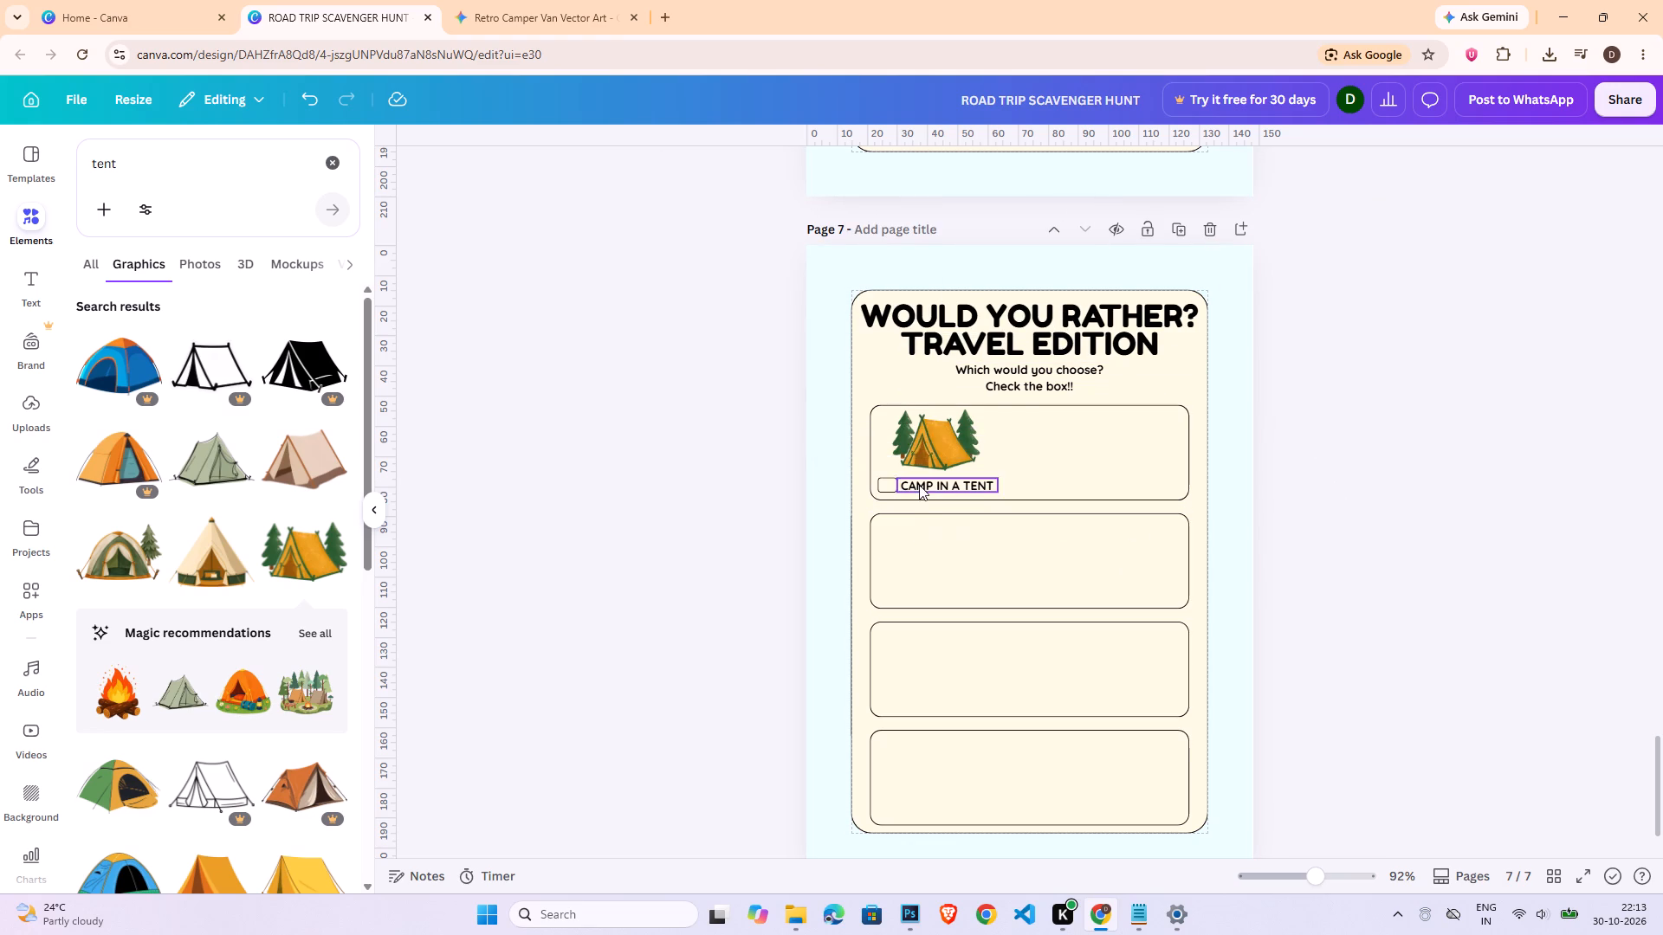
{"action": "left_click", "coordinate": [919, 485]}
{"action": "left_click", "coordinate": [1327, 540]}
Clear the tent search and insert the blunt eight-pointed star from the Stars shapes onto page 7.
{"action": "left_click", "coordinate": [340, 159]}
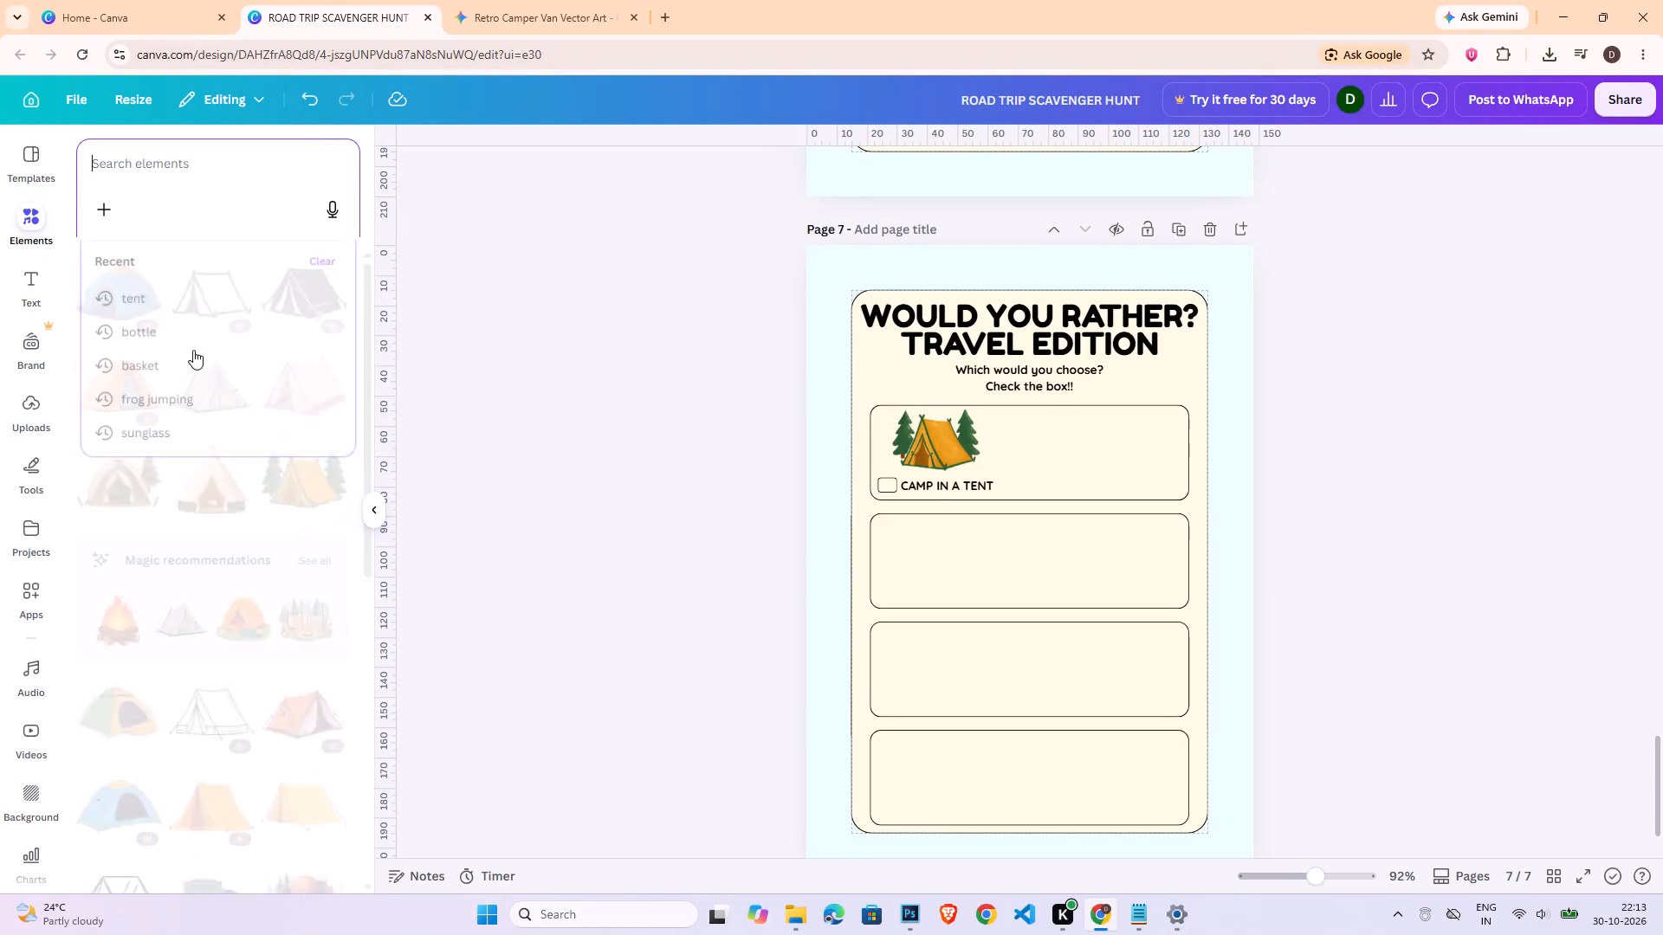
{"action": "left_click", "coordinate": [560, 467]}
{"action": "left_click", "coordinate": [139, 523]}
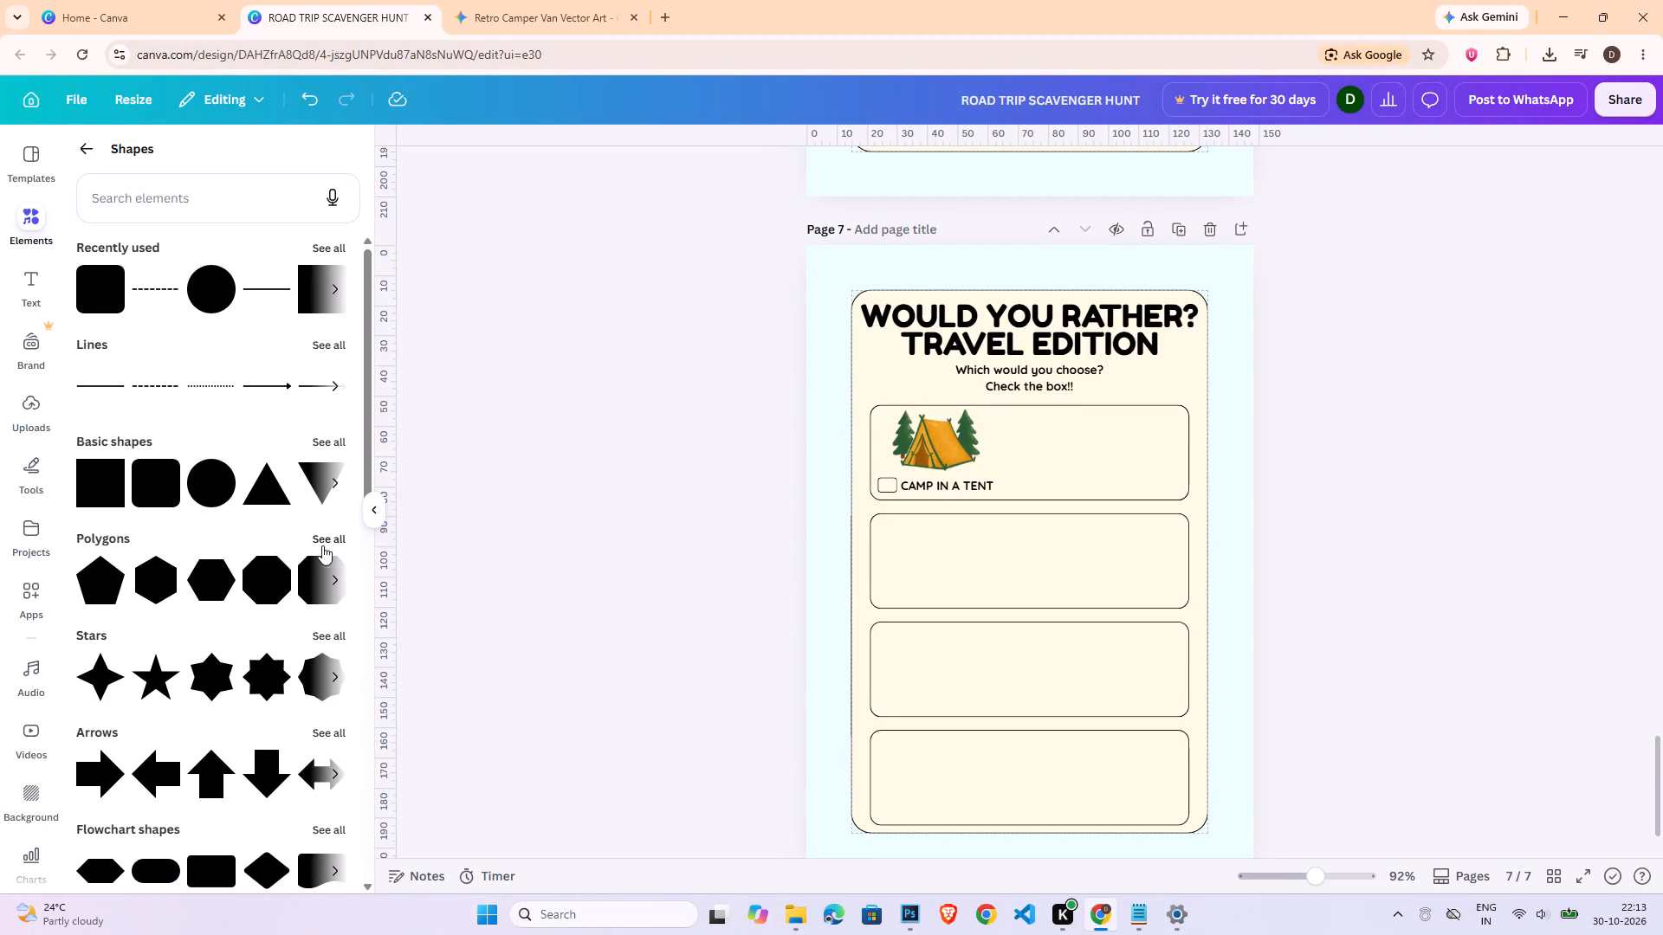
{"action": "left_click", "coordinate": [320, 633]}
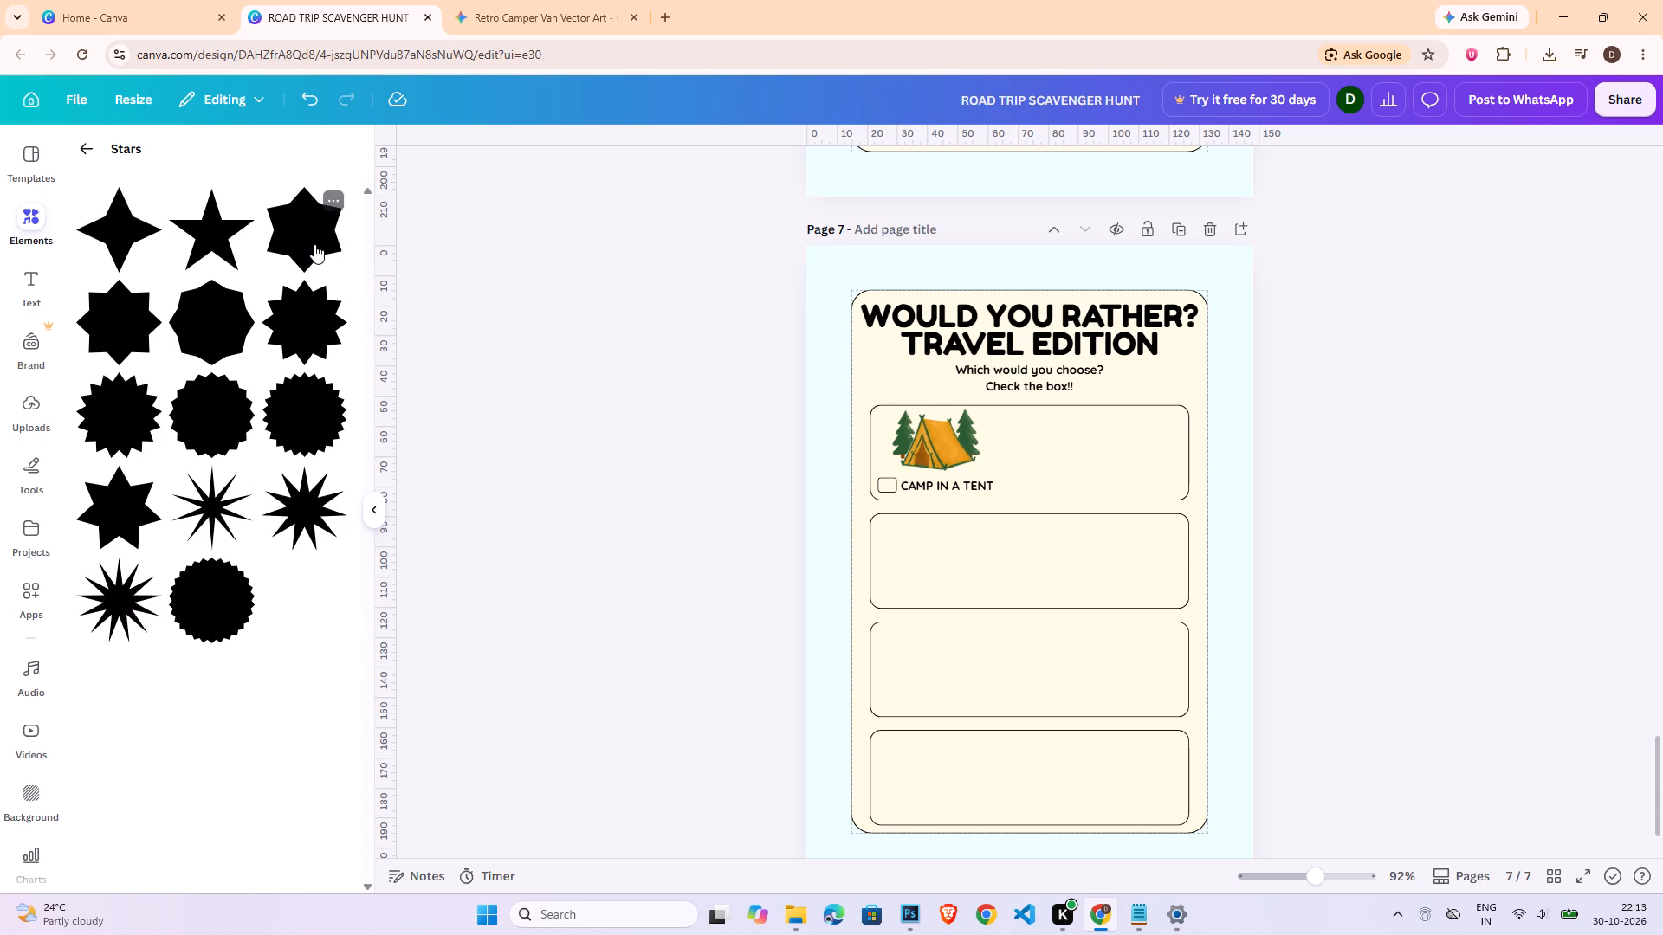
{"action": "left_click", "coordinate": [202, 323]}
{"action": "left_click_drag", "start_coordinate": [1045, 568], "coordinate": [1064, 536]}
{"action": "left_click", "coordinate": [1285, 535]}
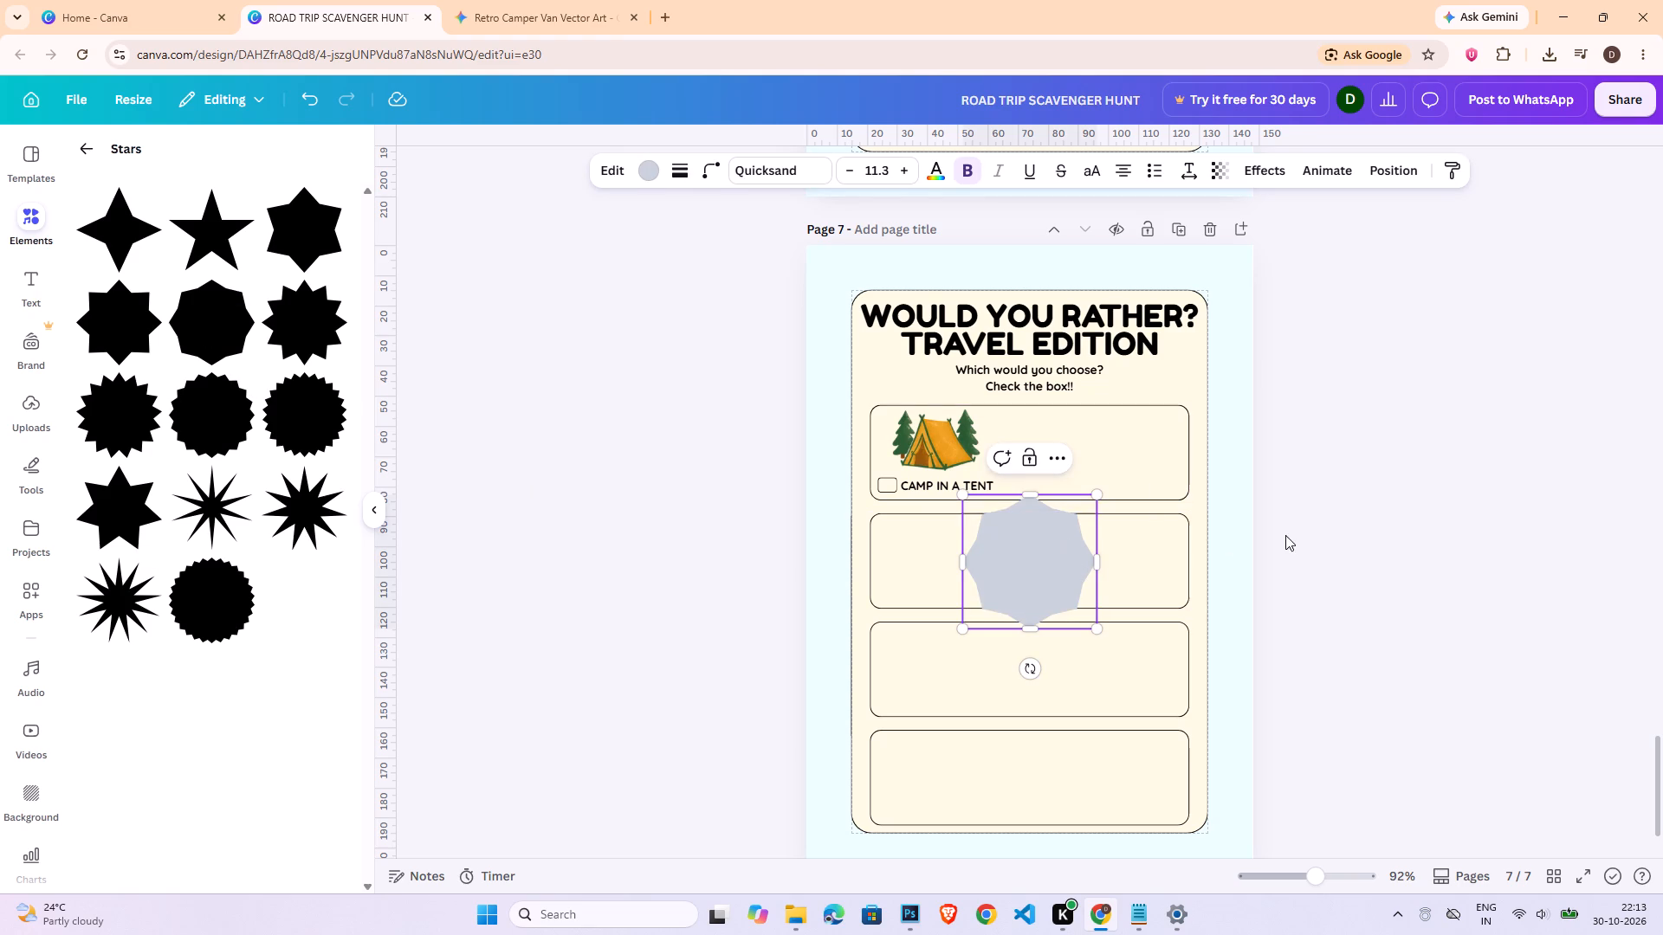
Shrink the star shape to a small badge and place it in the middle of the first box, beside the tent.
{"action": "left_click", "coordinate": [1019, 549]}
{"action": "left_click_drag", "start_coordinate": [1091, 496], "coordinate": [1034, 584]}
{"action": "left_click_drag", "start_coordinate": [998, 594], "coordinate": [1042, 443]}
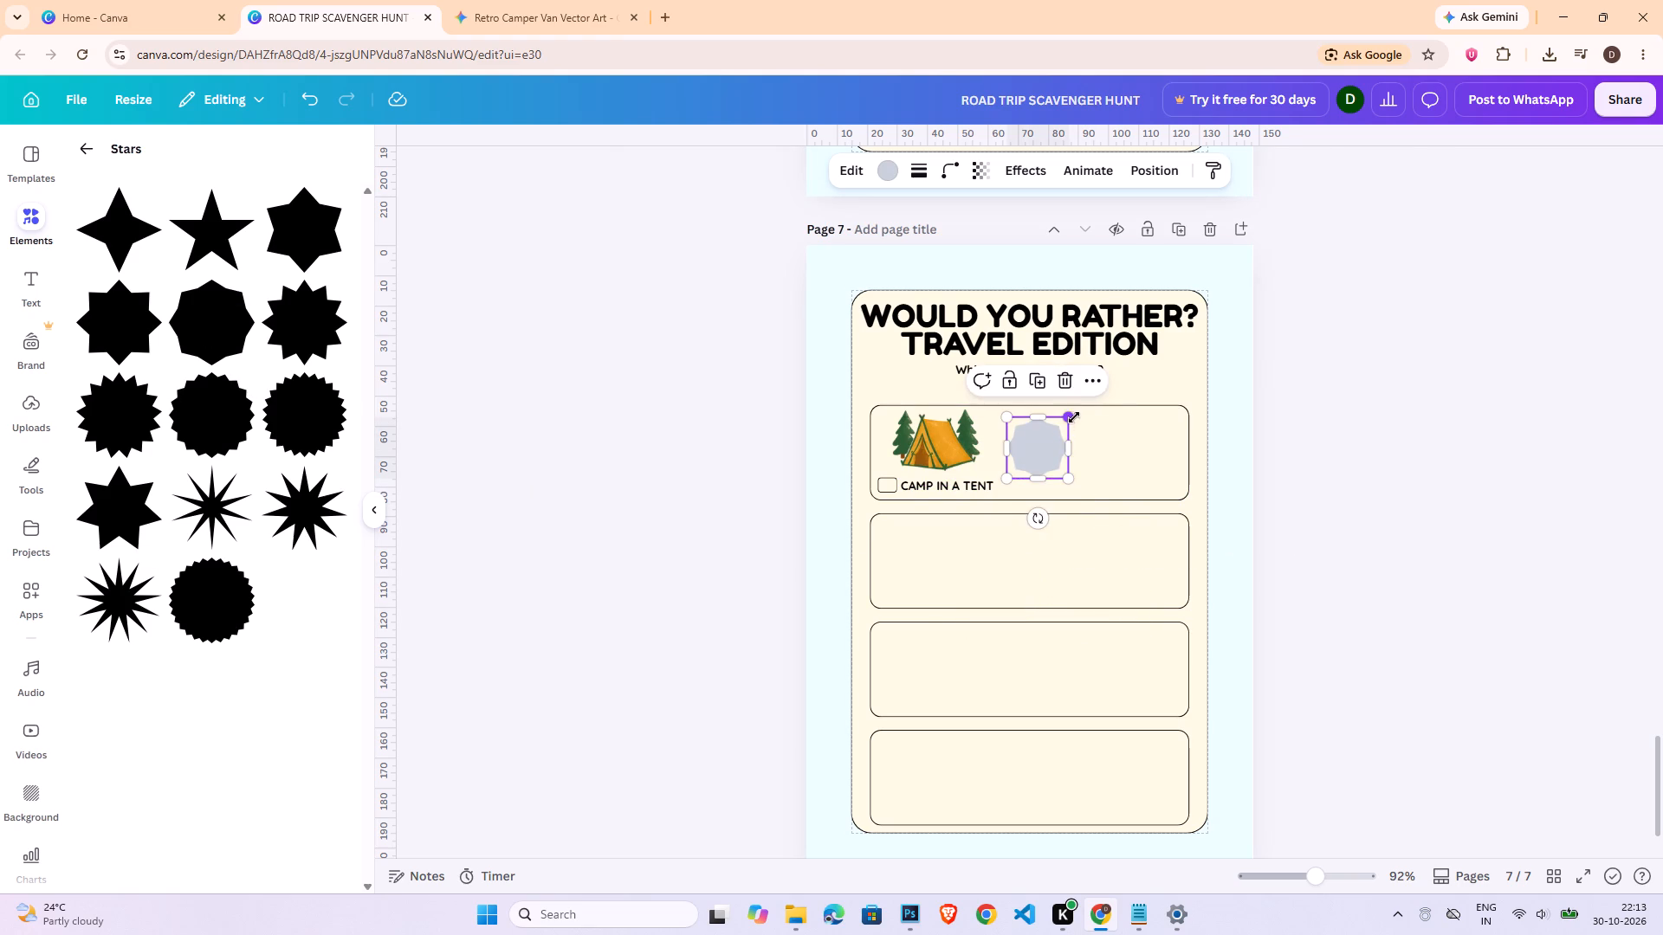
{"action": "left_click_drag", "start_coordinate": [1074, 417], "coordinate": [1058, 443]}
{"action": "left_click_drag", "start_coordinate": [1036, 460], "coordinate": [1041, 446]}
{"action": "left_click", "coordinate": [1041, 446]}
{"action": "left_click", "coordinate": [1234, 432]}
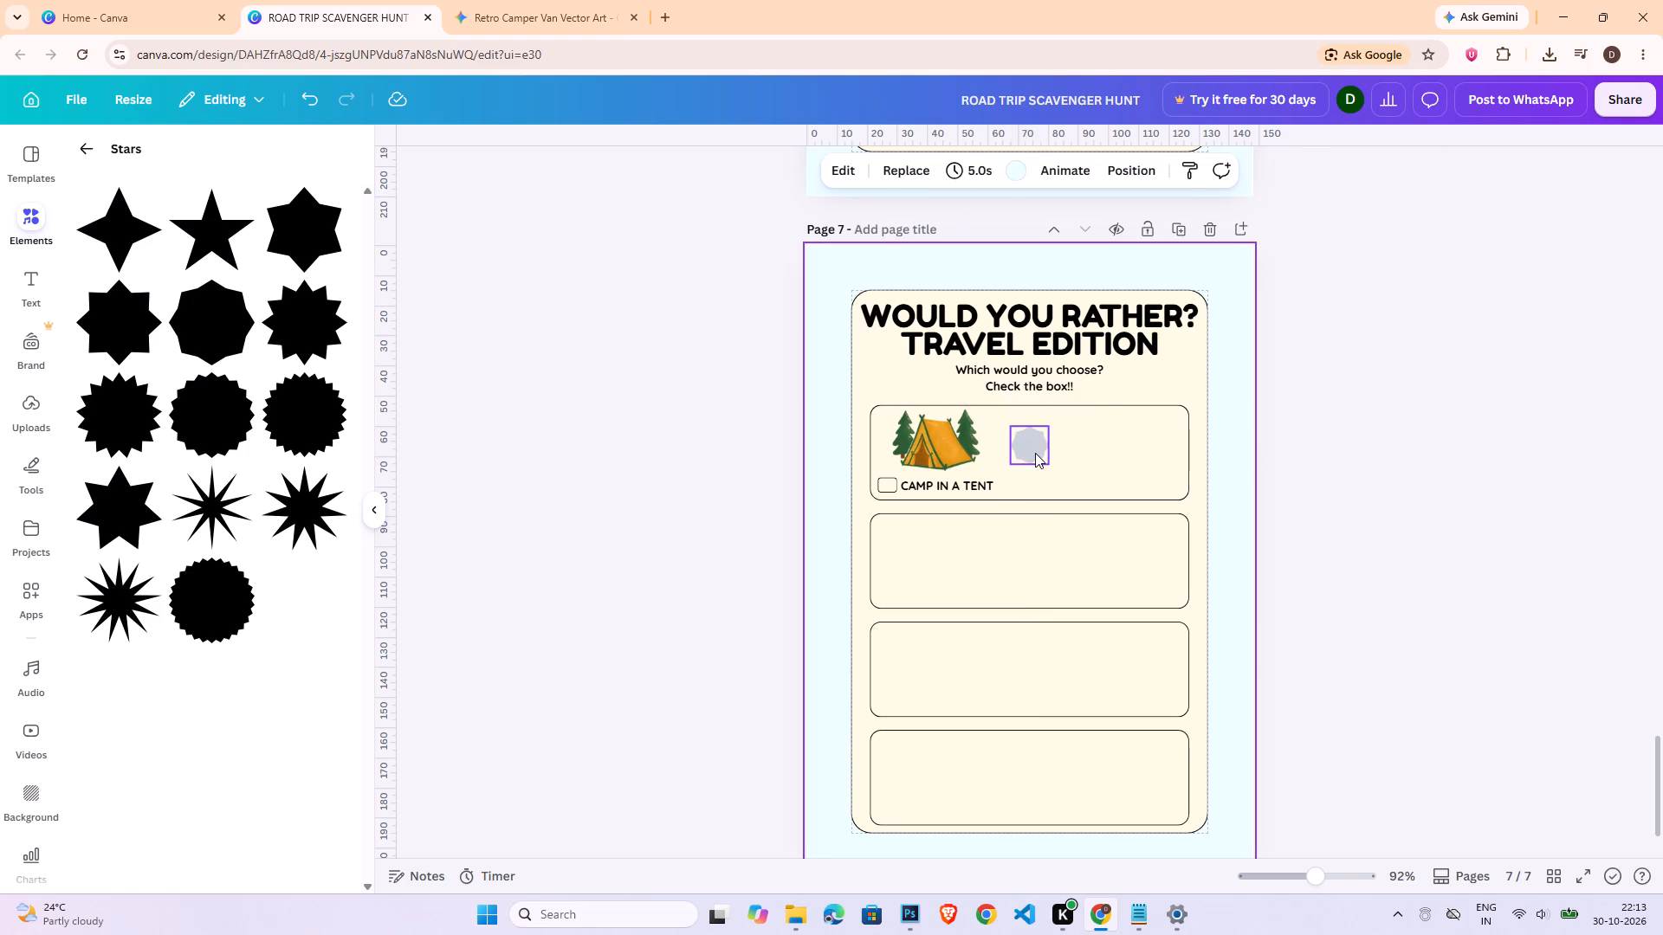
Give the star badge in the first box a solid border with a stroke weight of 1.
{"action": "left_click", "coordinate": [1035, 453]}
{"action": "left_click", "coordinate": [914, 163]}
{"action": "left_click", "coordinate": [1025, 297]}
{"action": "key", "text": "1"}
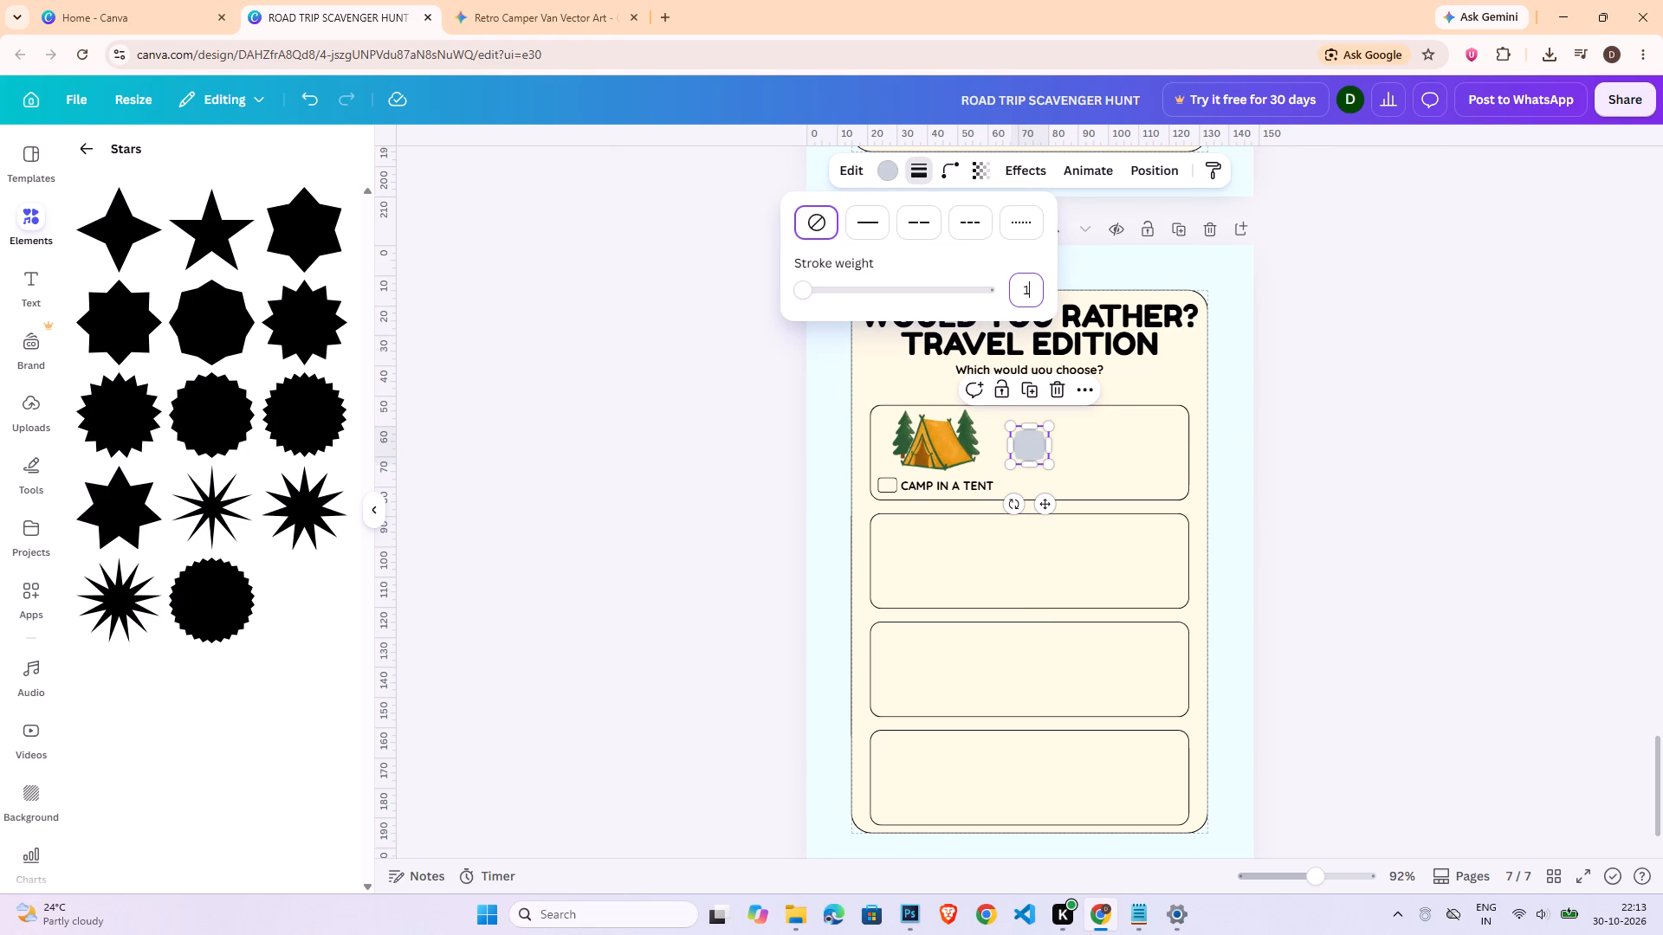
{"action": "key", "text": "Return"}
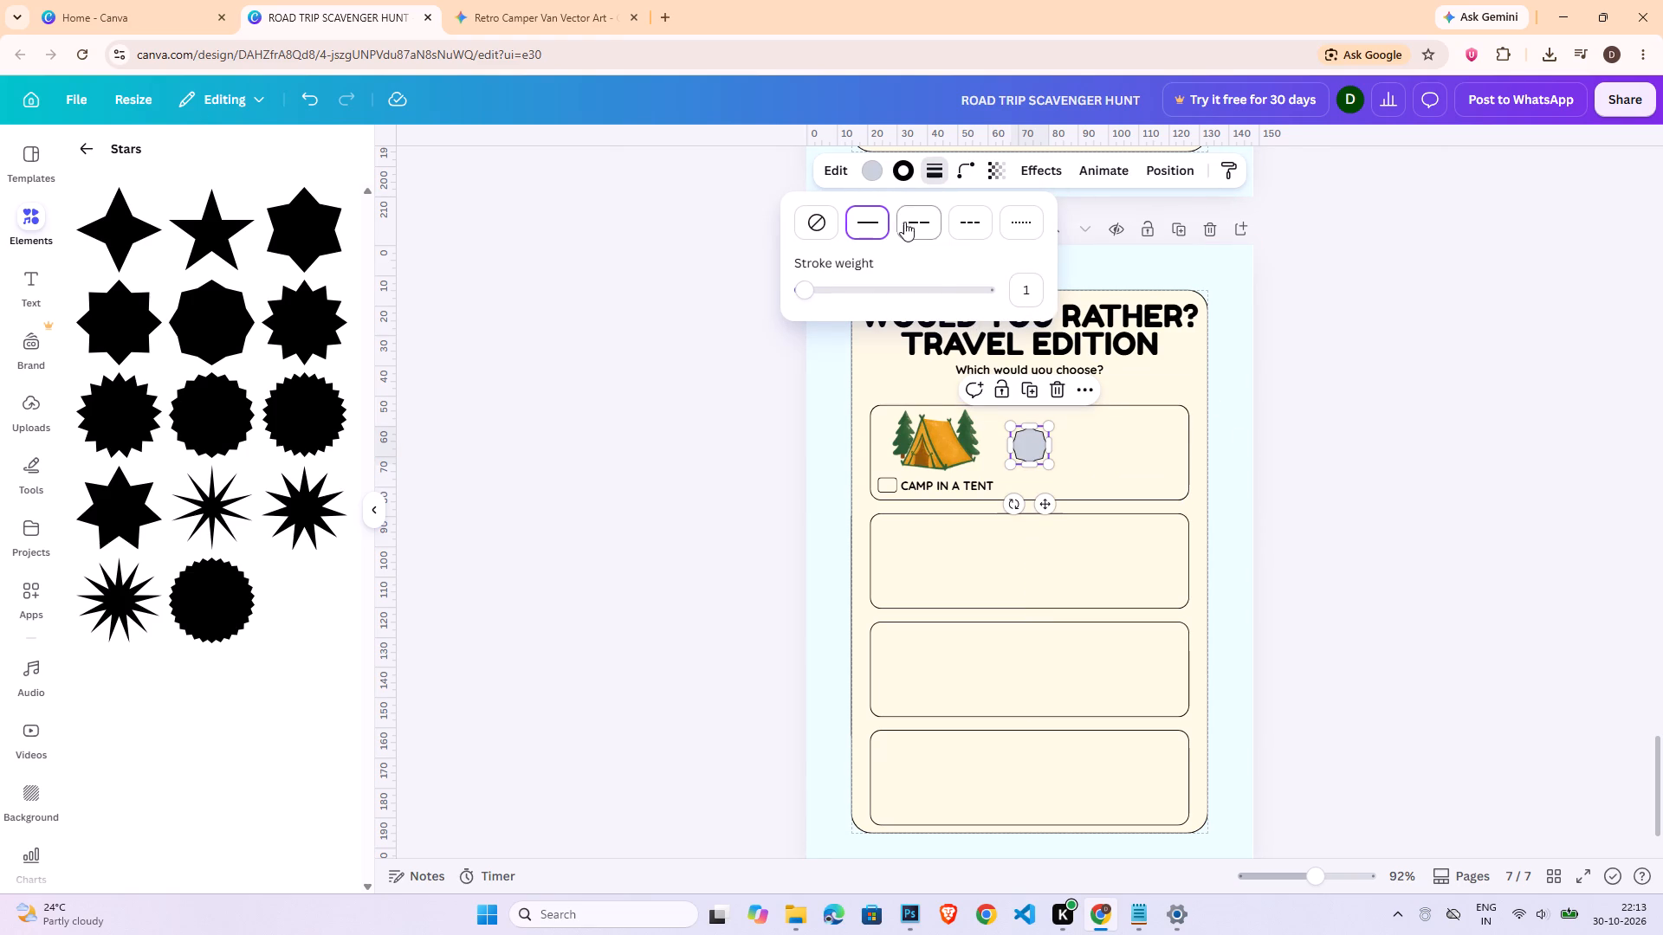
Fill the star badge with the bright cyan-blue default solid colour.
{"action": "left_click", "coordinate": [871, 166]}
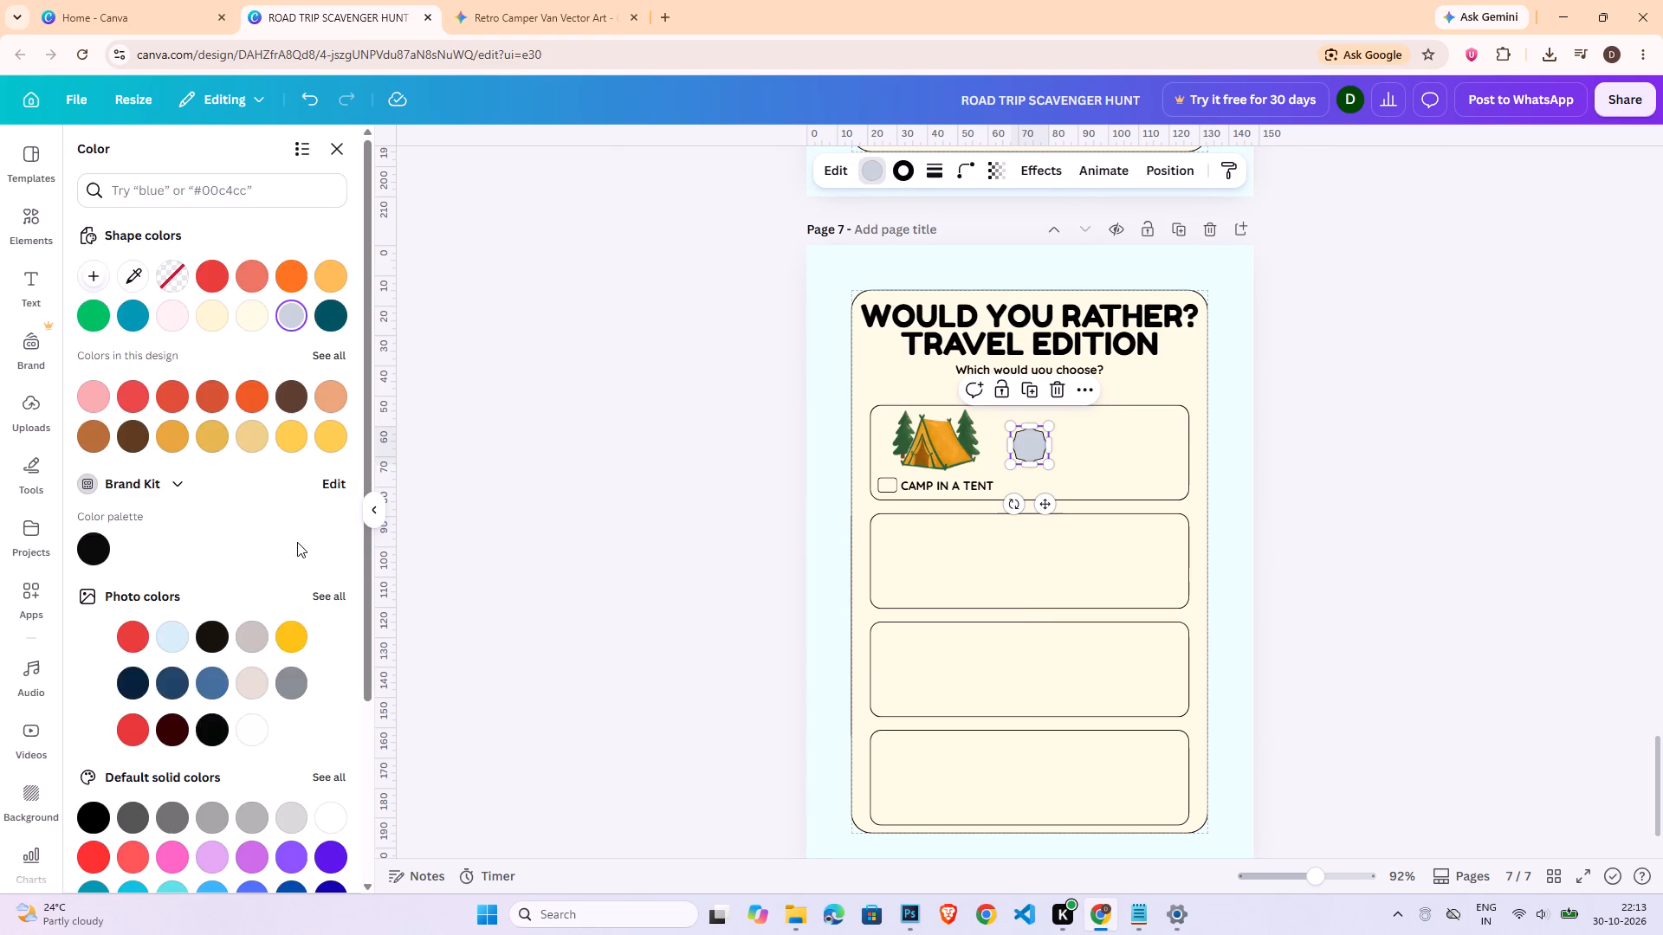
{"action": "scroll", "coordinate": [219, 835], "scroll_direction": "down", "scroll_amount": 1}
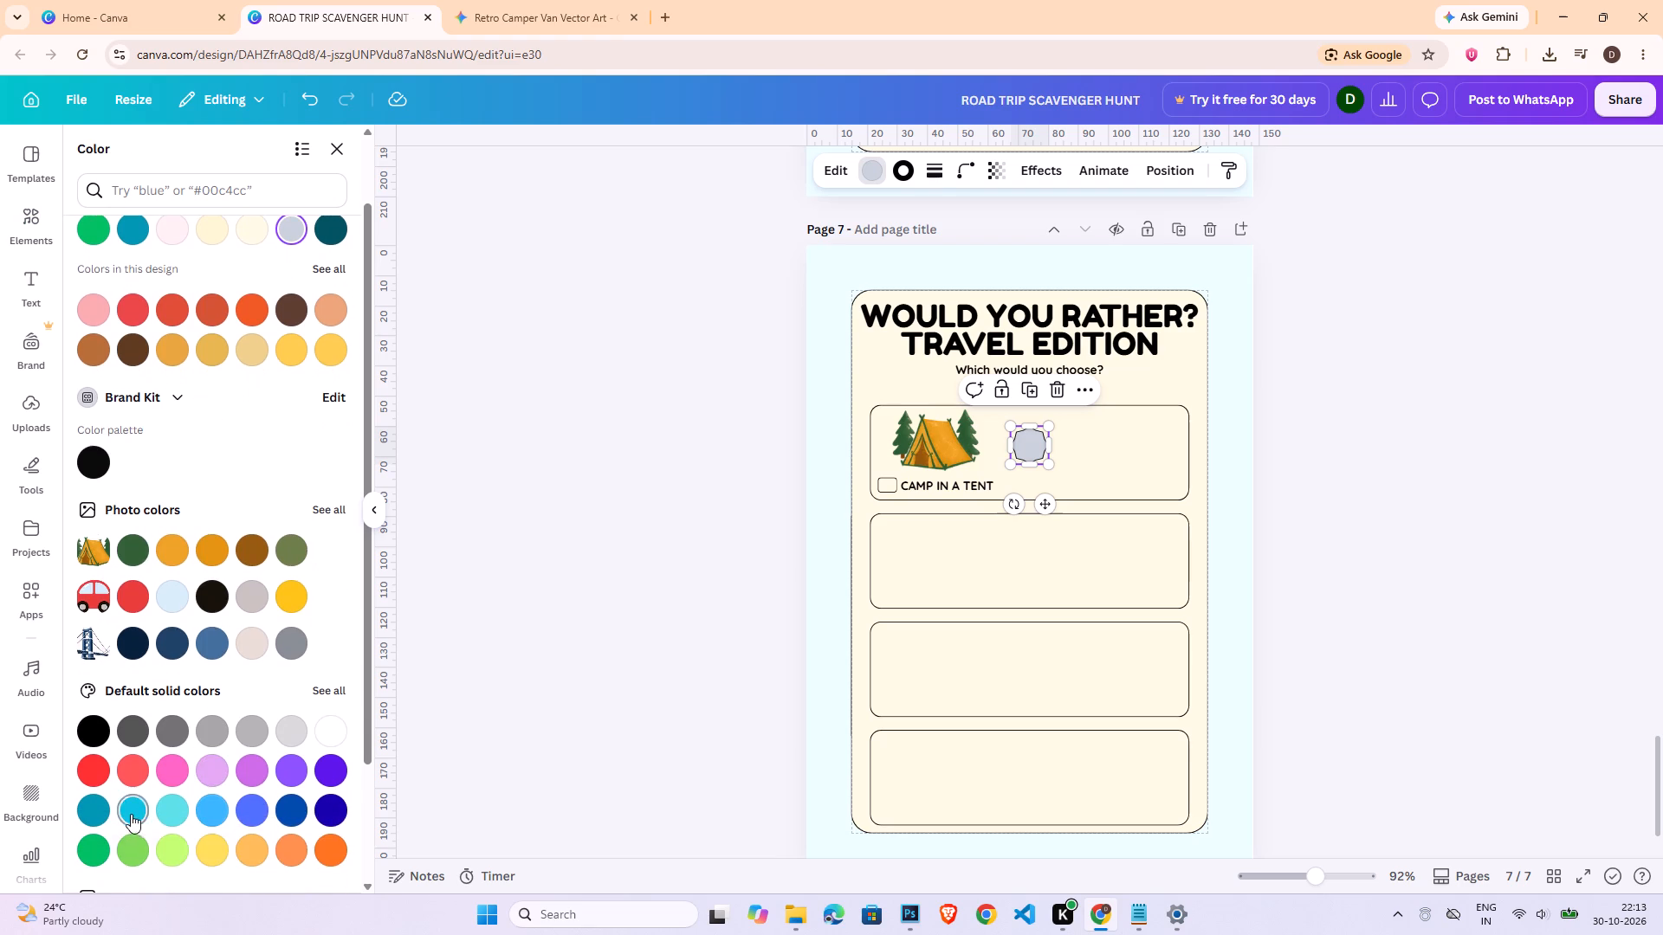
{"action": "left_click", "coordinate": [131, 814]}
{"action": "double_click", "coordinate": [1379, 593]}
{"action": "left_click", "coordinate": [1027, 438]}
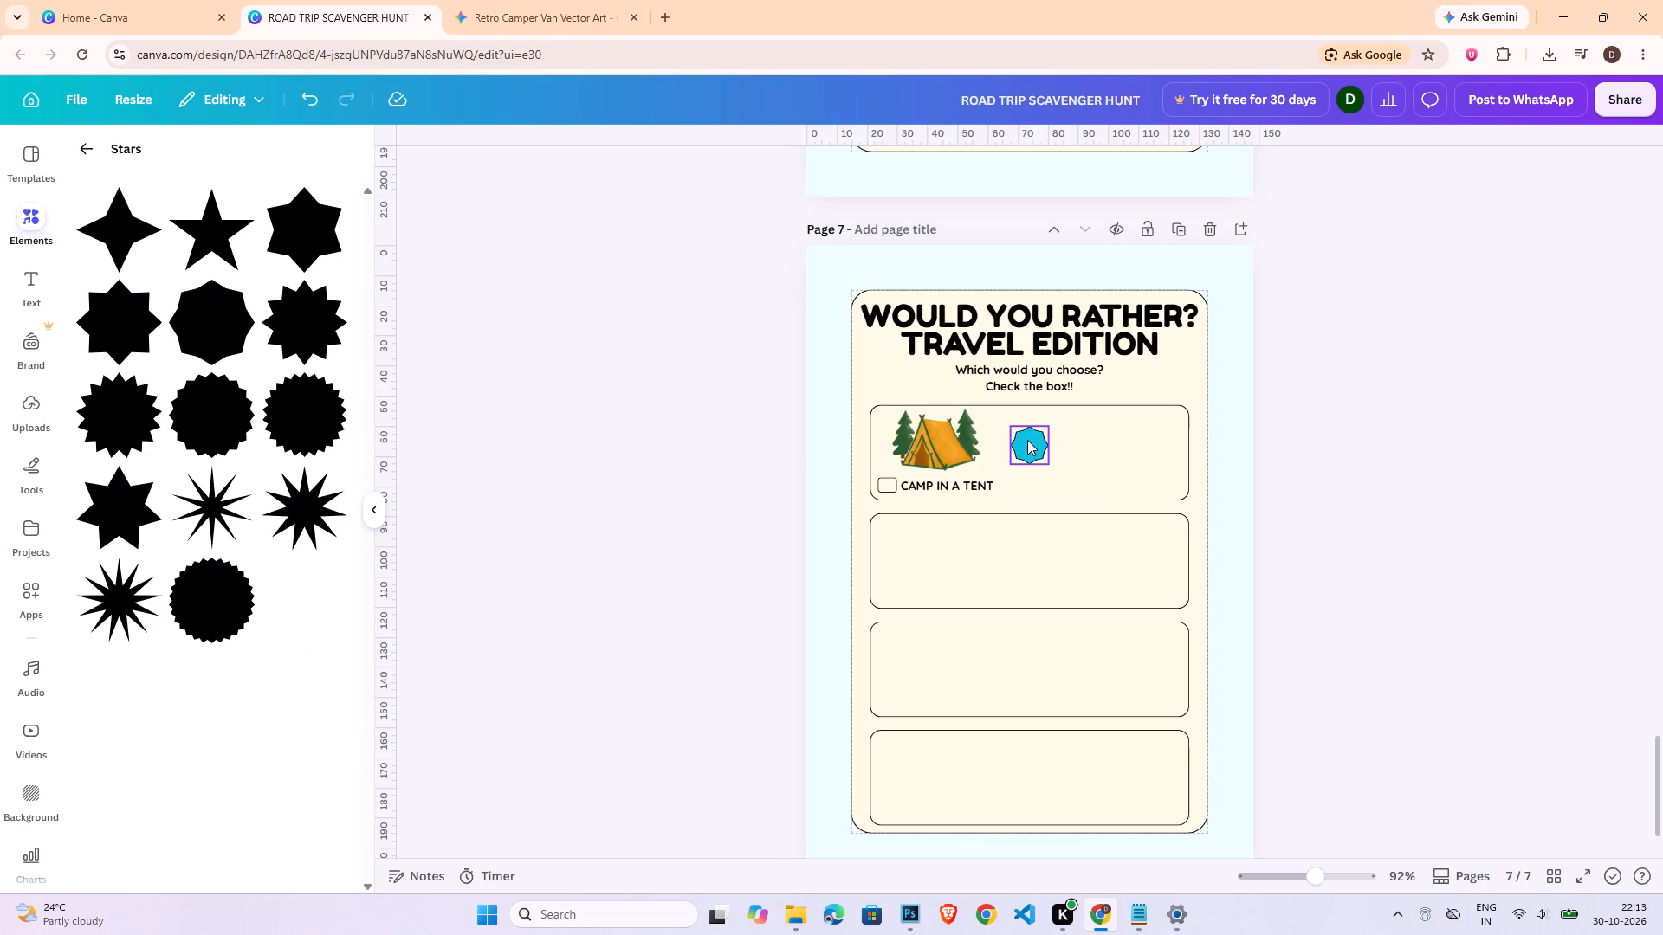
Duplicate the "CAMP IN A TENT" caption, change the copy's text to "OR", narrow its text box, and move it onto the star badge.
{"action": "left_click", "coordinate": [954, 484]}
{"action": "key", "text": "ctrl+c"}
{"action": "key", "text": "ctrl+v"}
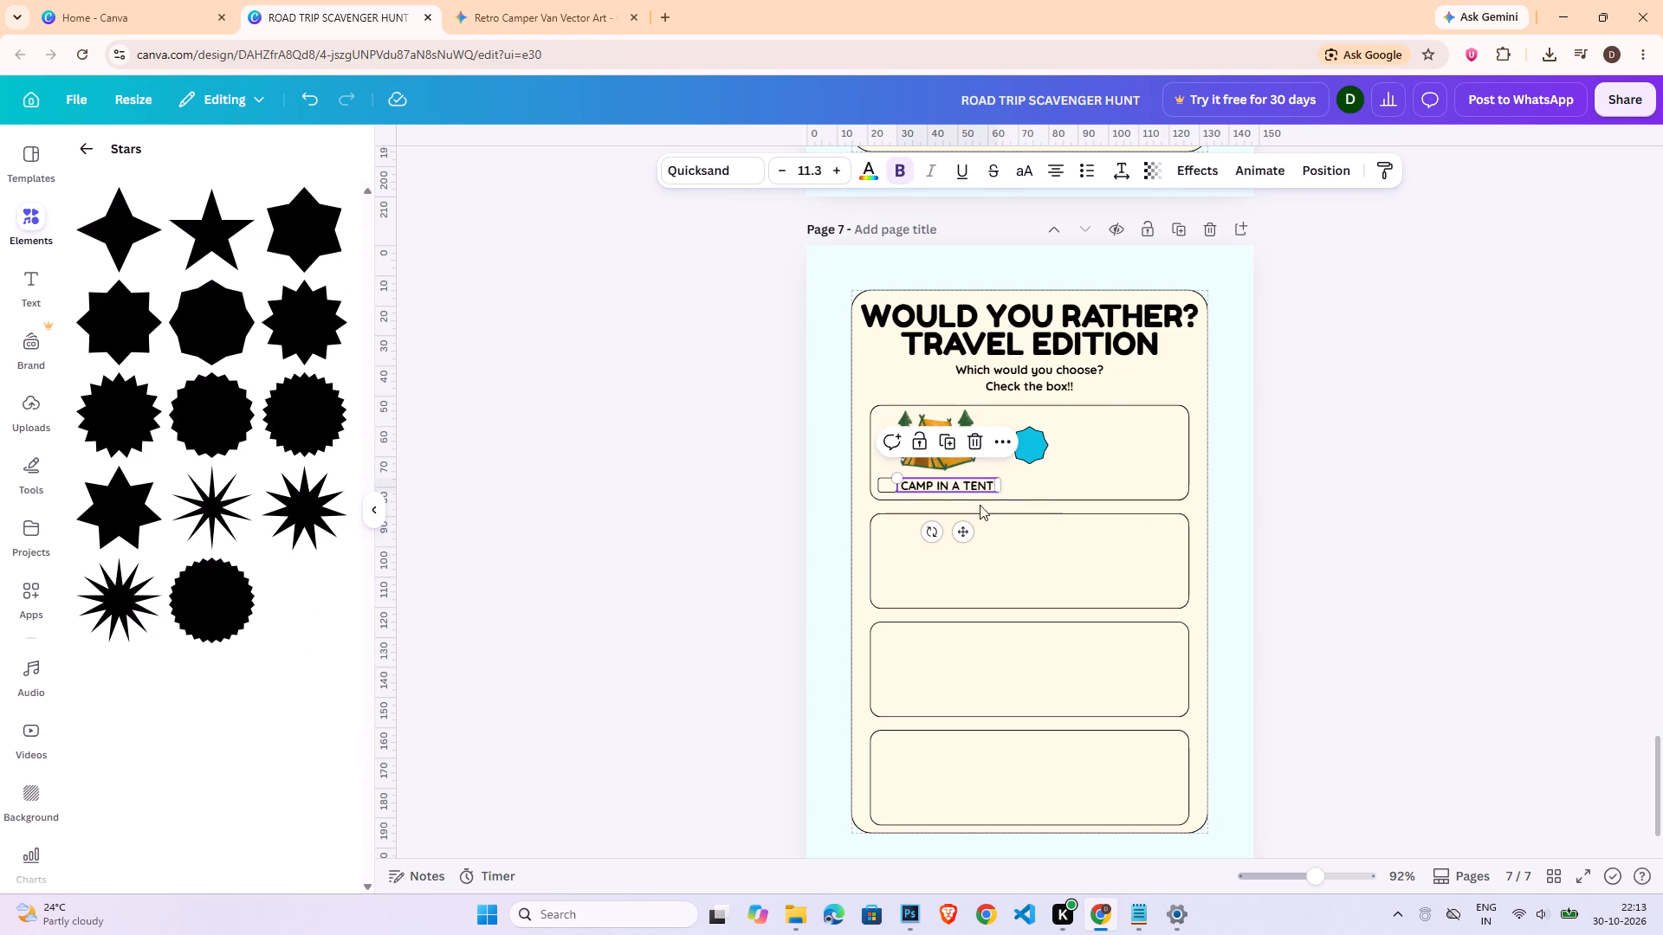
{"action": "left_click_drag", "start_coordinate": [974, 542], "coordinate": [1078, 490]}
{"action": "double_click", "coordinate": [1050, 443]}
{"action": "key", "text": "shift+o"}
{"action": "key", "text": "shift+r"}
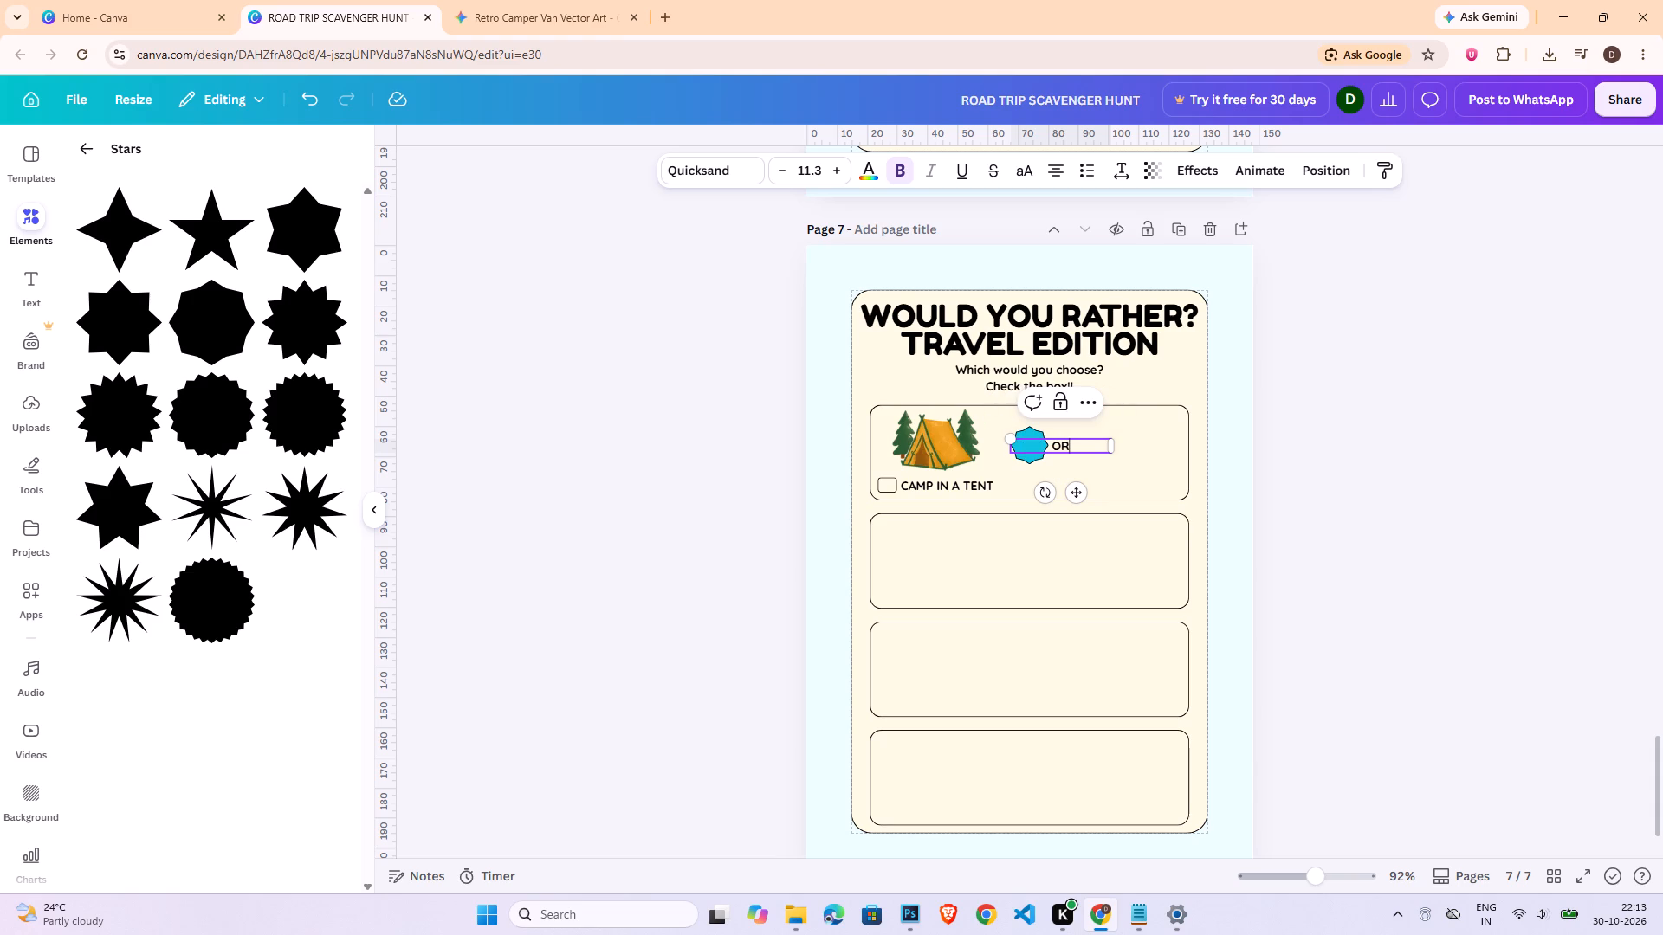
{"action": "left_click_drag", "start_coordinate": [1113, 450], "coordinate": [1059, 449]}
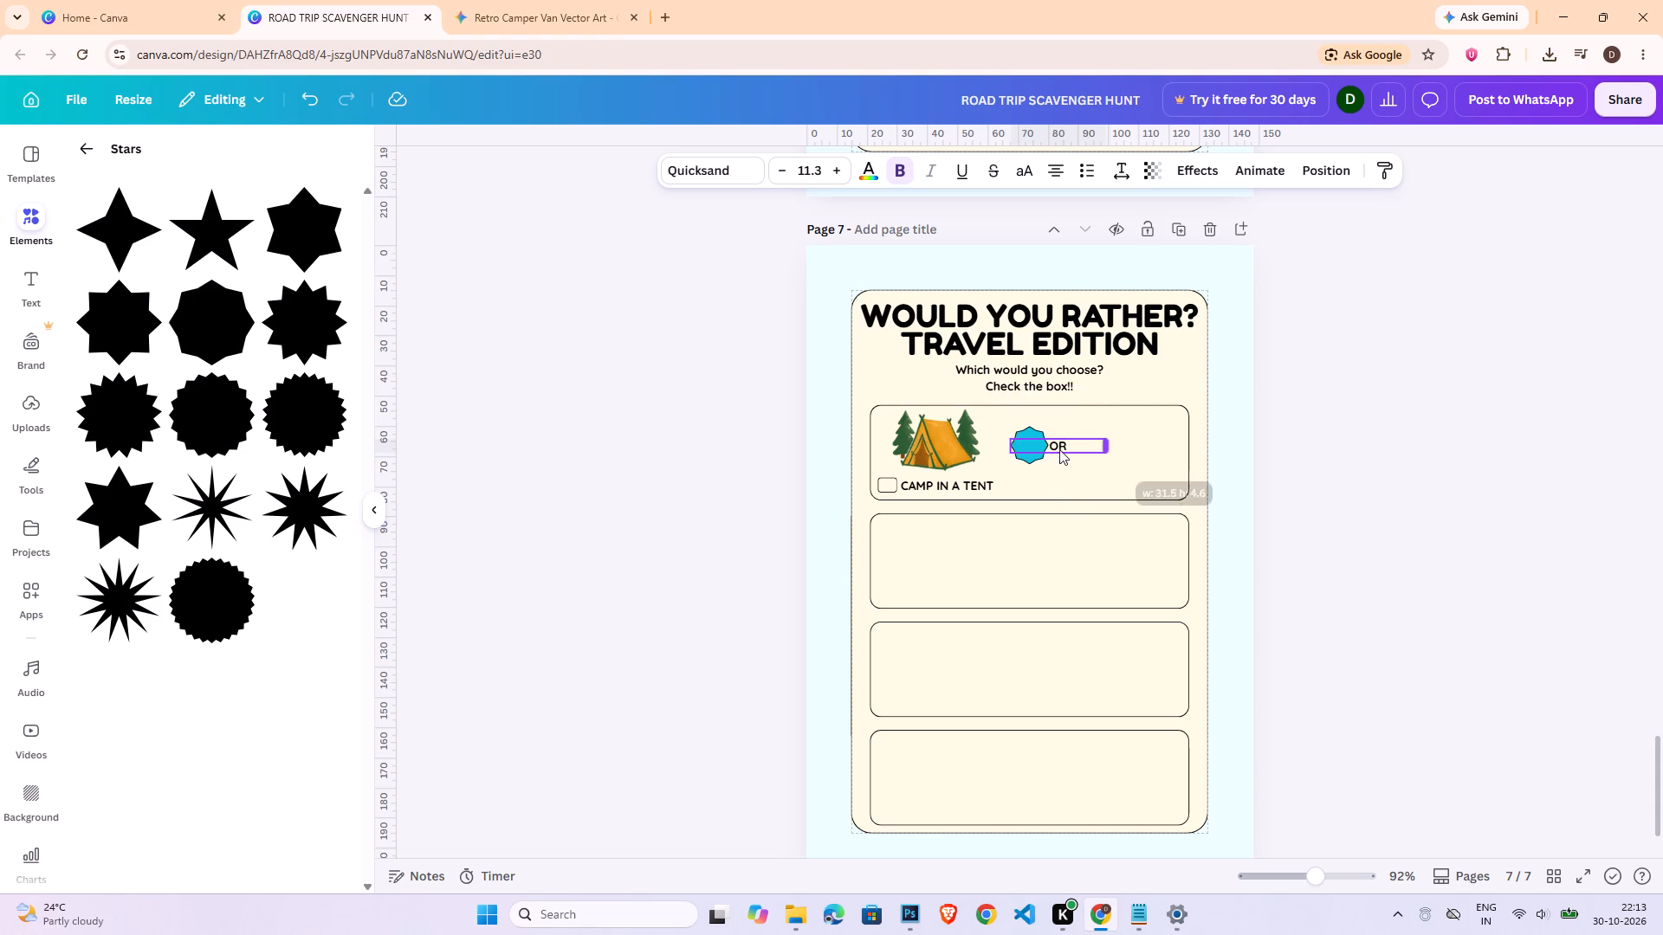
{"action": "left_click_drag", "start_coordinate": [1059, 449], "coordinate": [1036, 452]}
{"action": "left_click", "coordinate": [1451, 492]}
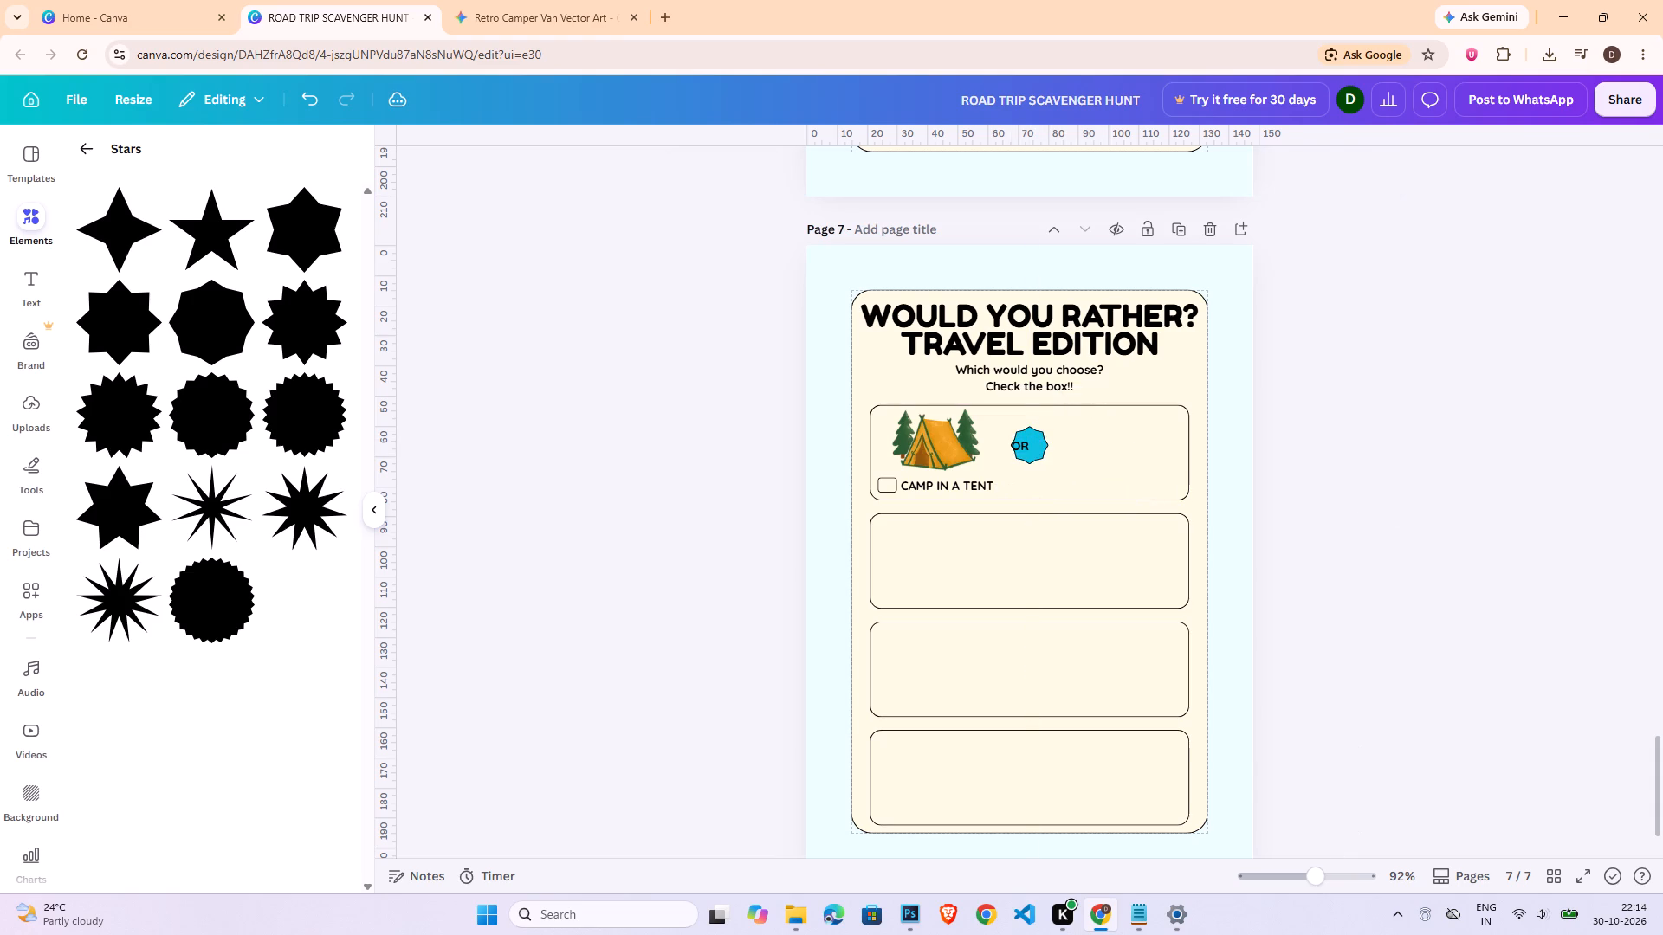
Enlarge the "OR" text to size 18.6 and centre it on the star badge.
{"action": "left_click", "coordinate": [1336, 877]}
{"action": "left_click", "coordinate": [1016, 409]}
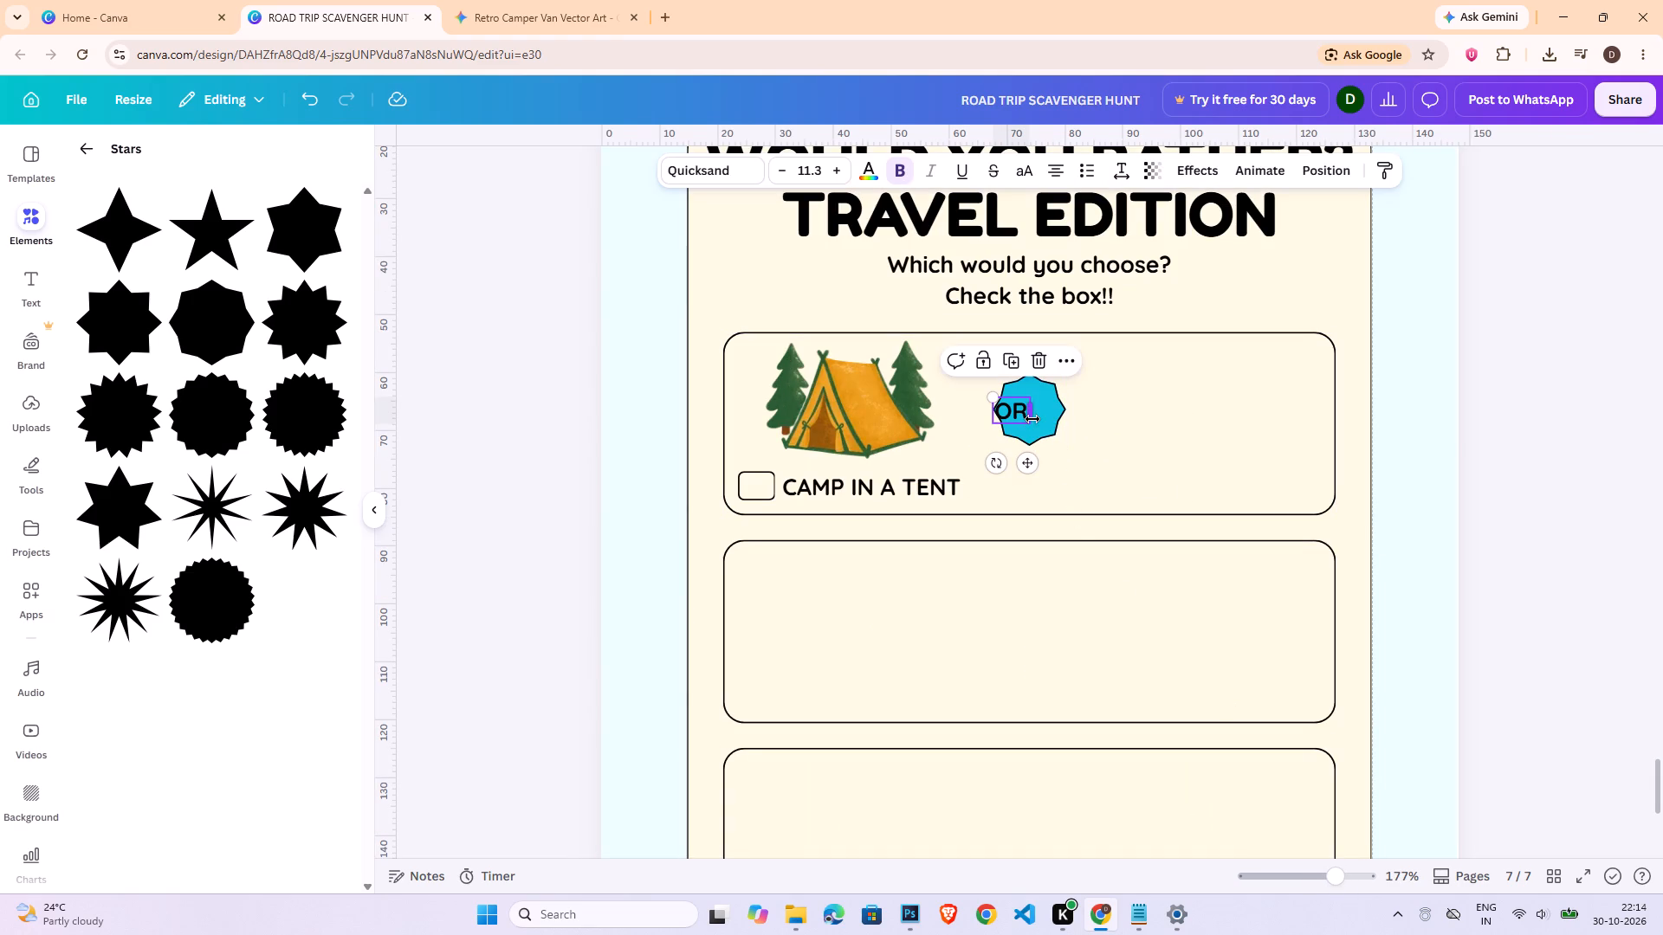
{"action": "left_click_drag", "start_coordinate": [1034, 425], "coordinate": [1063, 435]}
{"action": "left_click_drag", "start_coordinate": [1032, 419], "coordinate": [1040, 406]}
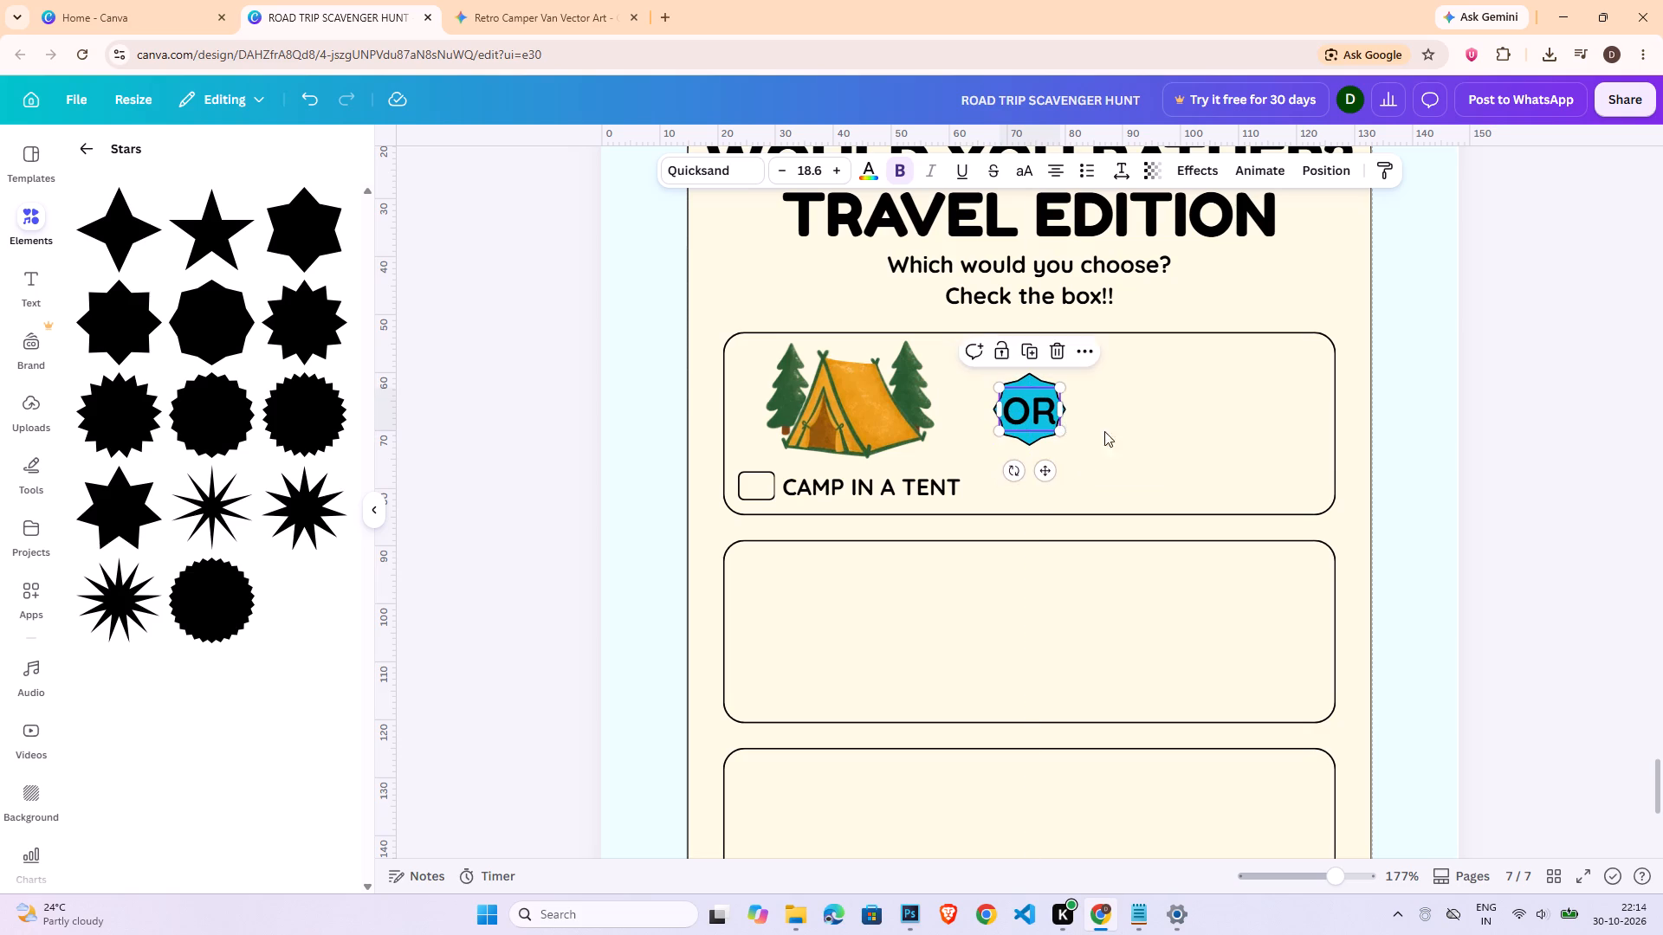
{"action": "left_click", "coordinate": [1528, 467]}
{"action": "left_click", "coordinate": [1033, 425]}
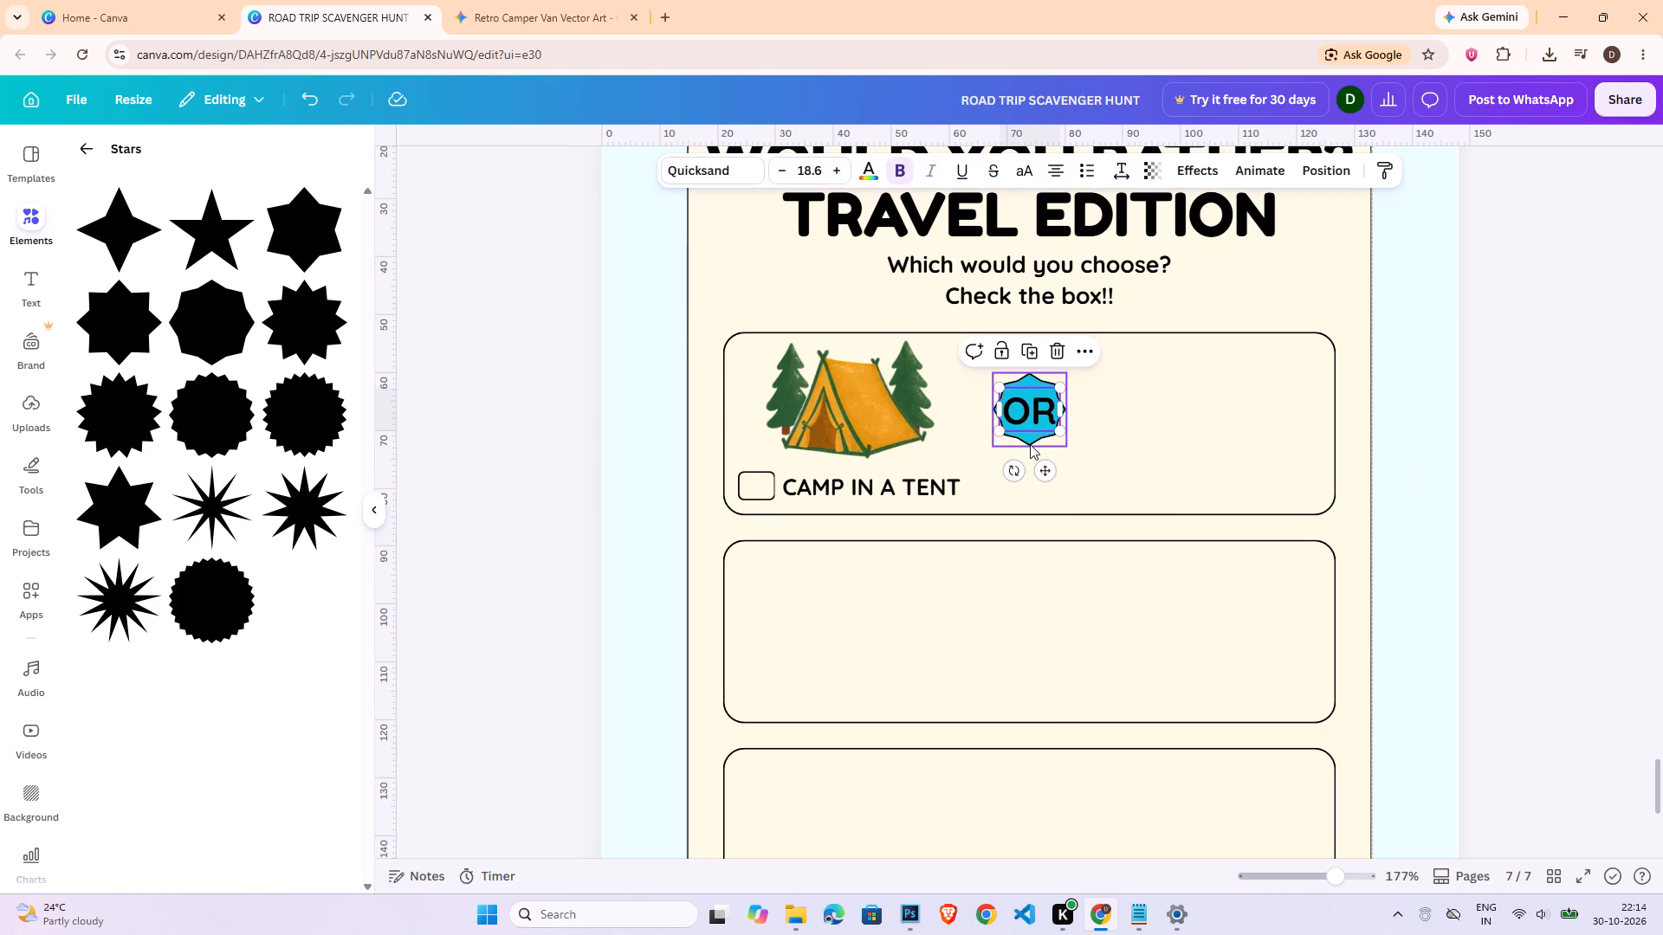
{"action": "left_click", "coordinate": [1030, 444]}
{"action": "left_click", "coordinate": [1042, 414], "text": "shift"}
{"action": "left_click", "coordinate": [1374, 169]}
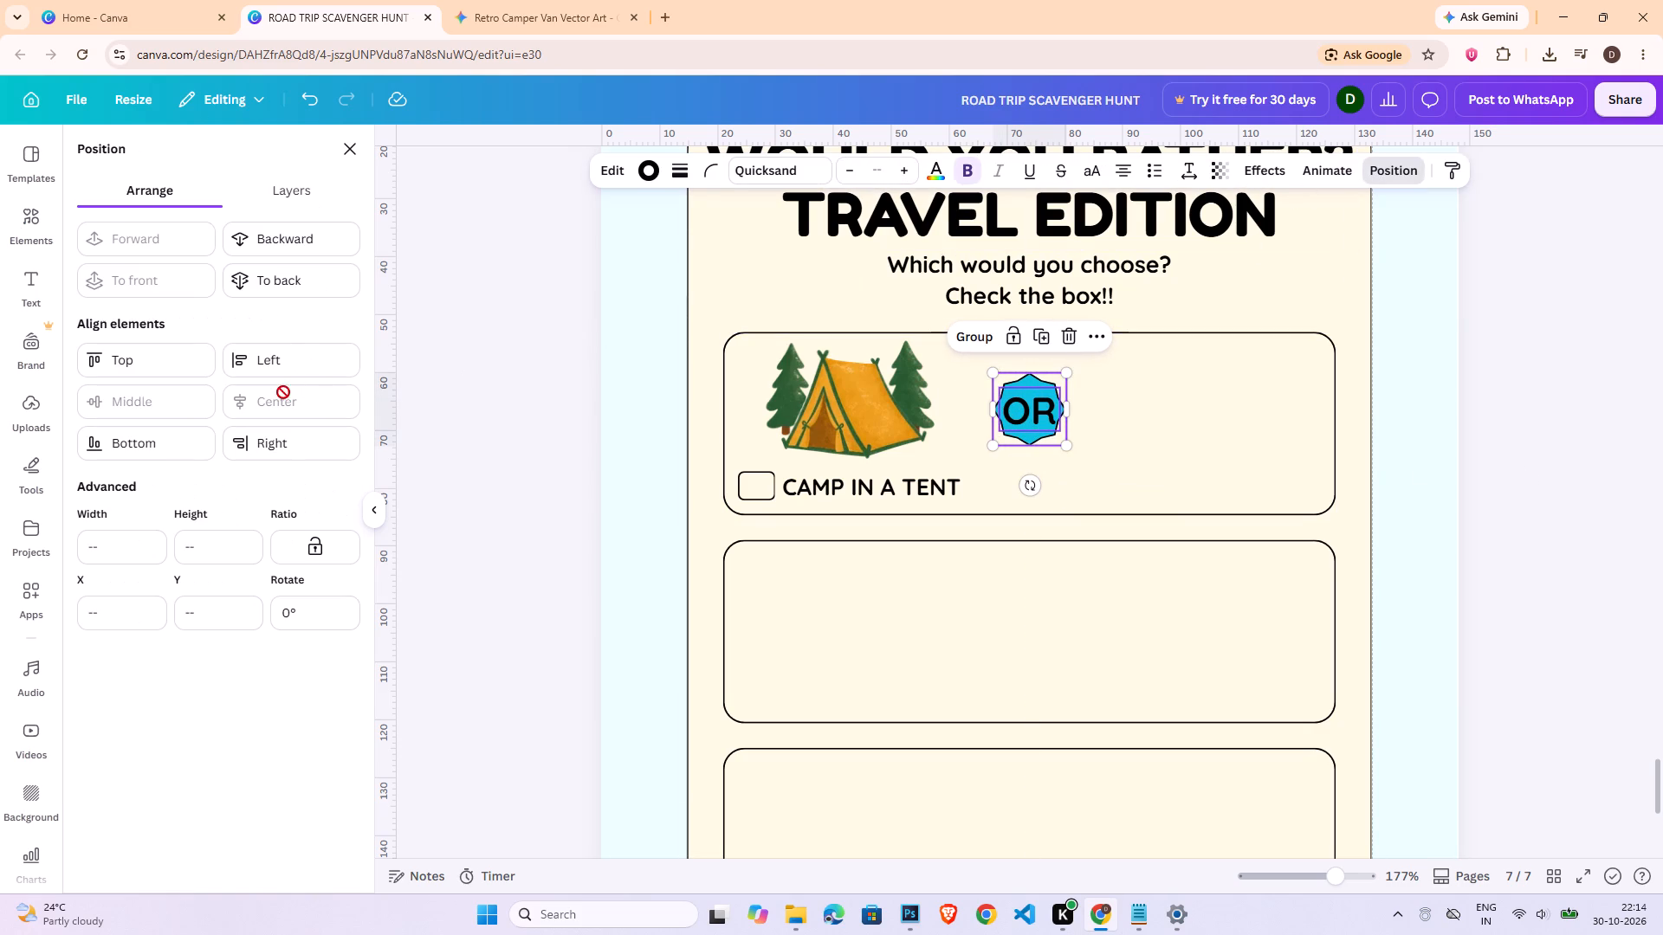
{"action": "double_click", "coordinate": [1490, 374]}
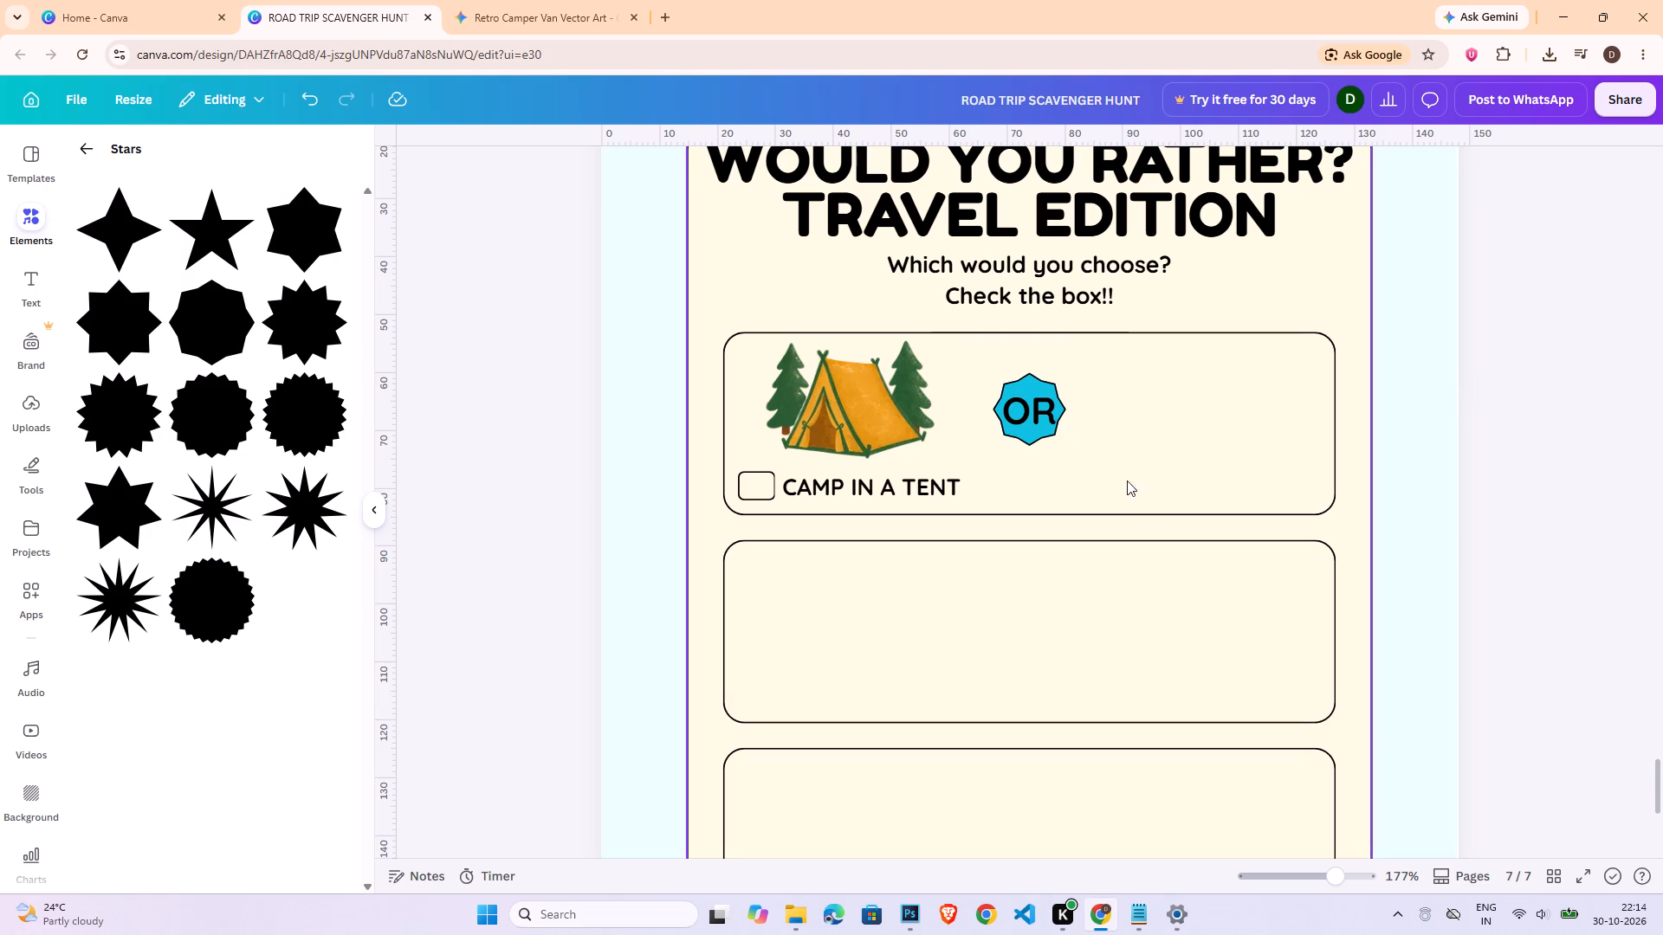
Enlarge the star badge behind "OR" slightly to about 13.2 by 13.2.
{"action": "left_click", "coordinate": [1028, 435]}
{"action": "left_click", "coordinate": [1042, 448]}
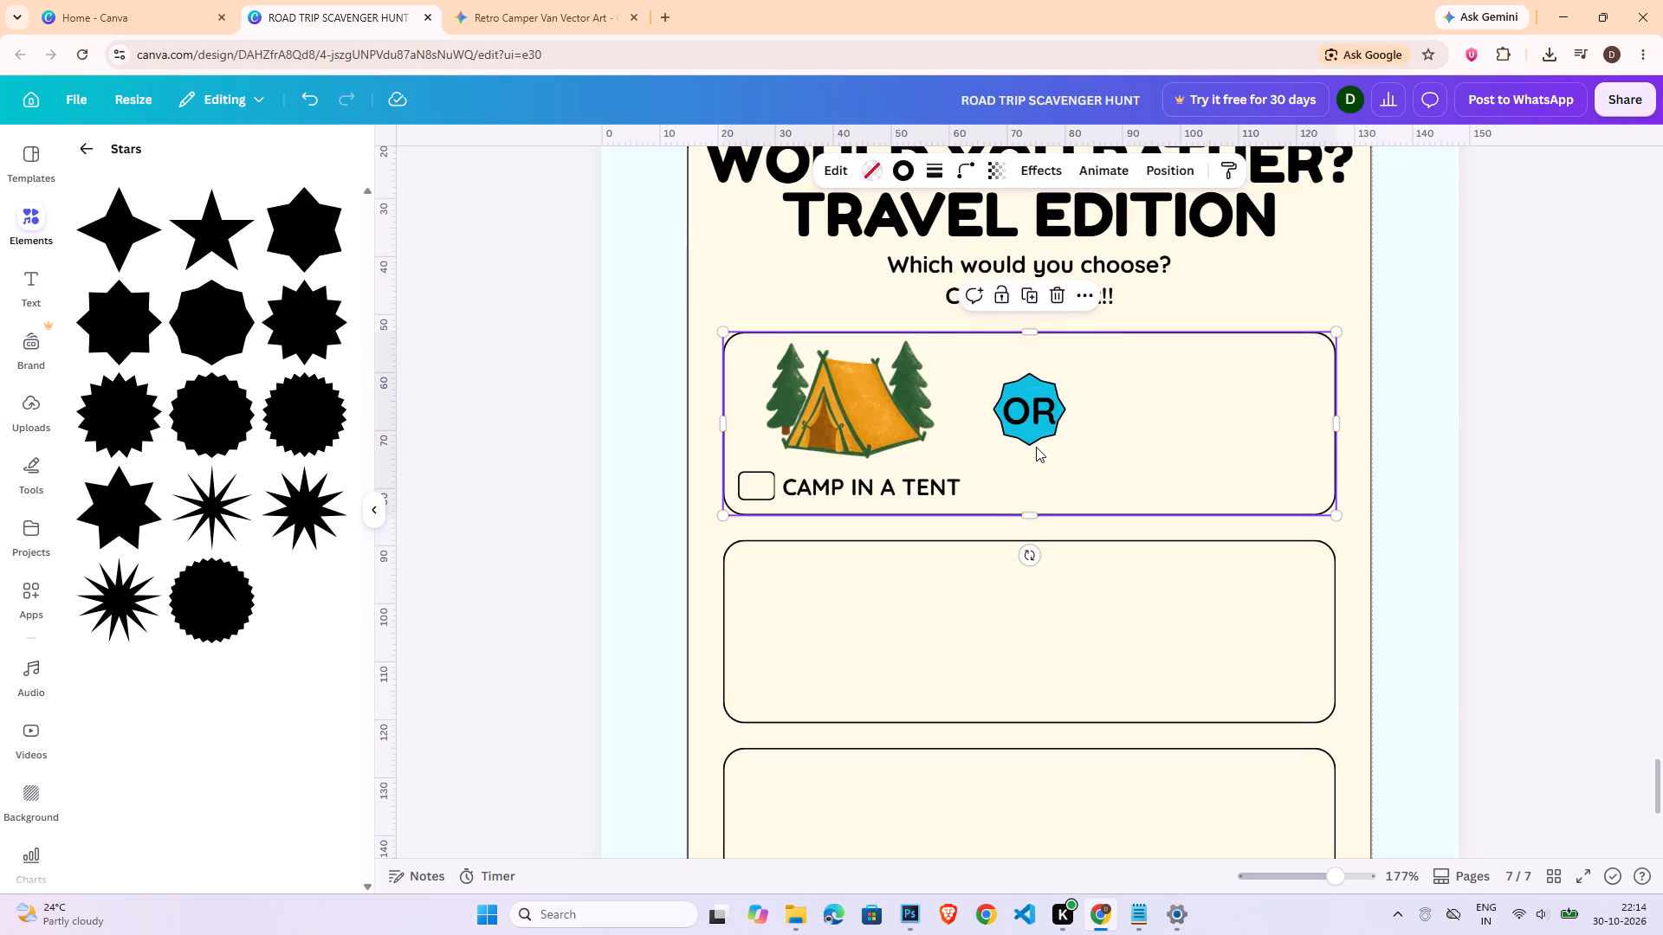
{"action": "left_click", "coordinate": [1036, 447]}
{"action": "left_click", "coordinate": [1028, 442]}
{"action": "left_click", "coordinate": [1064, 448]}
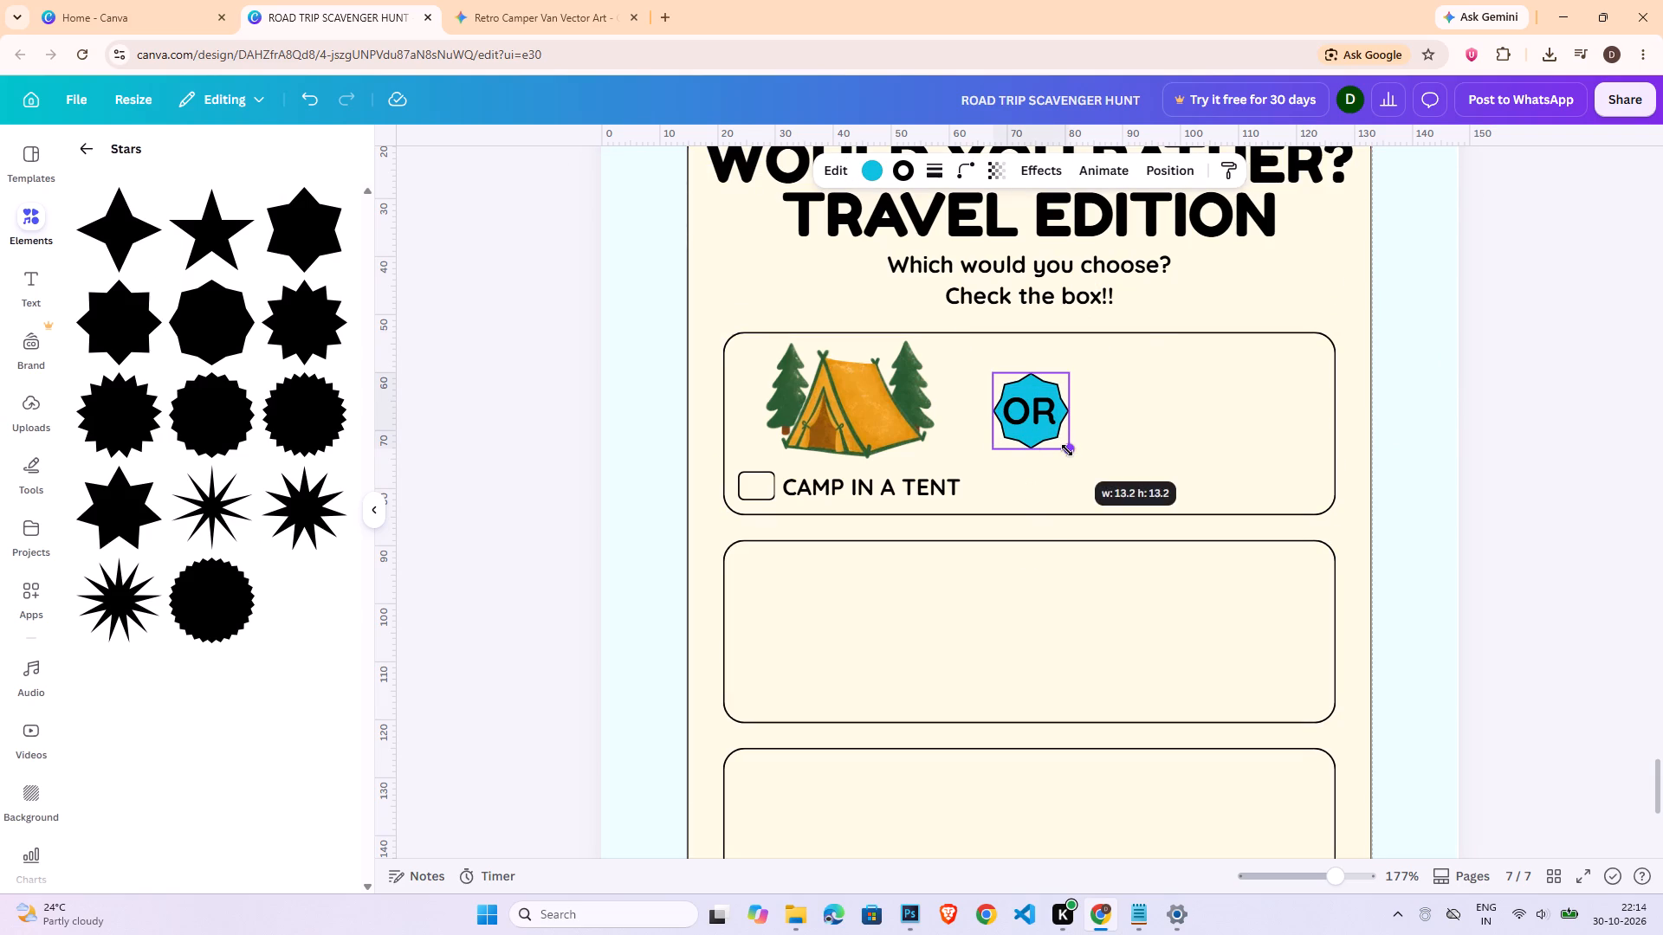
{"action": "left_click", "coordinate": [1027, 441]}
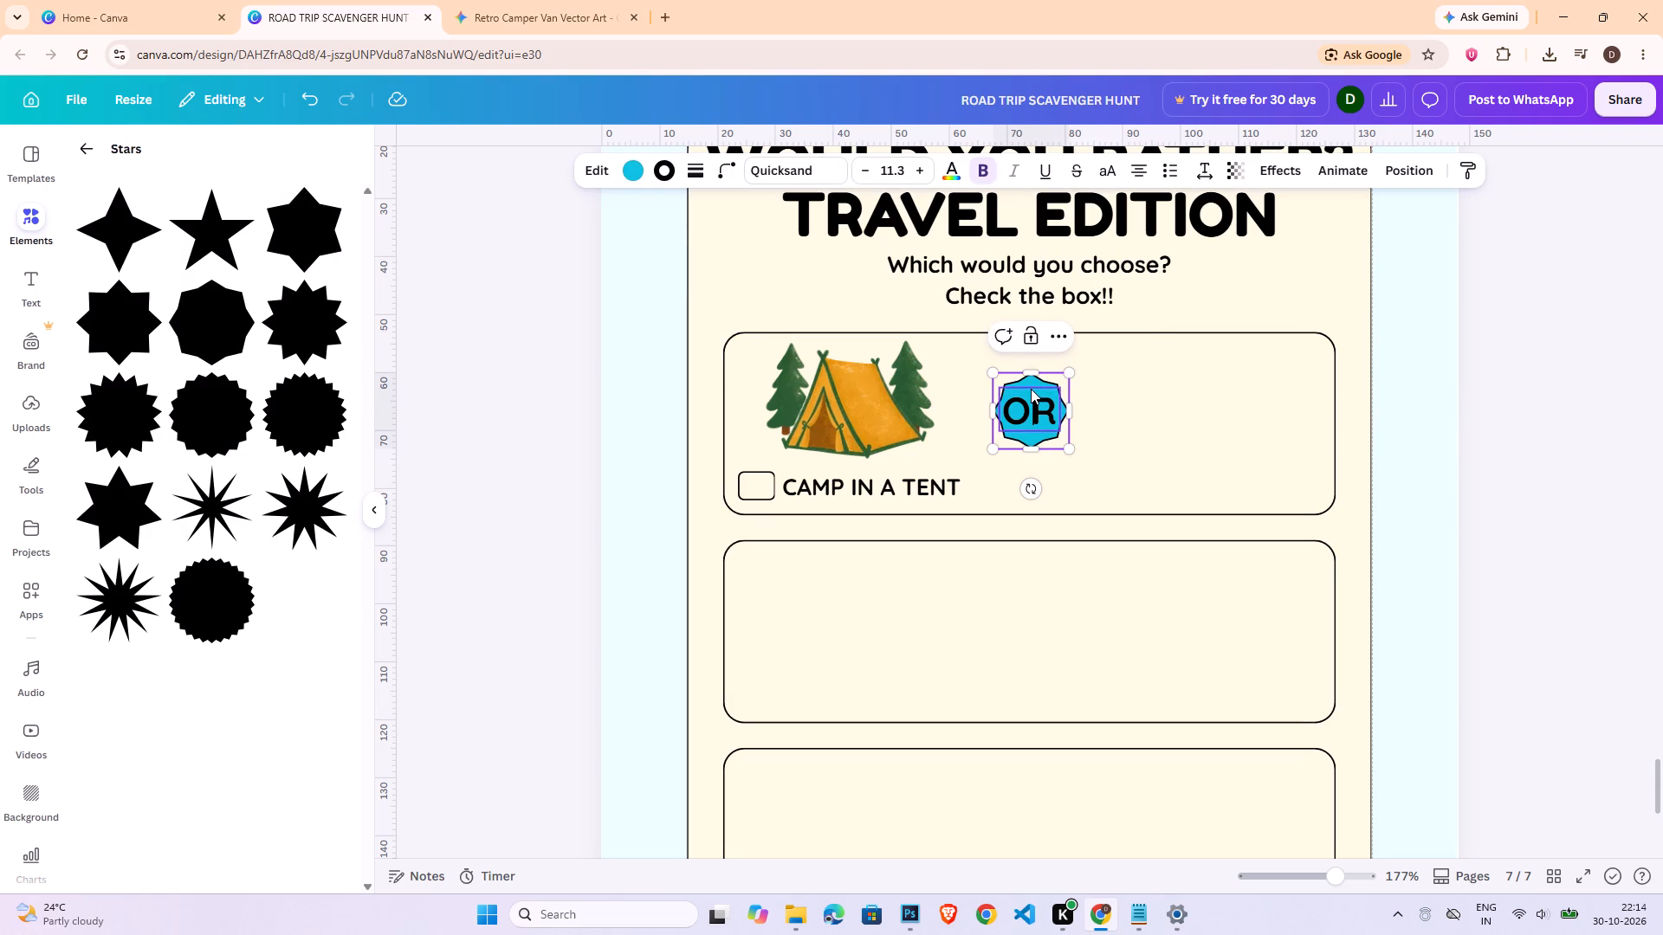
{"action": "left_click", "coordinate": [1543, 456]}
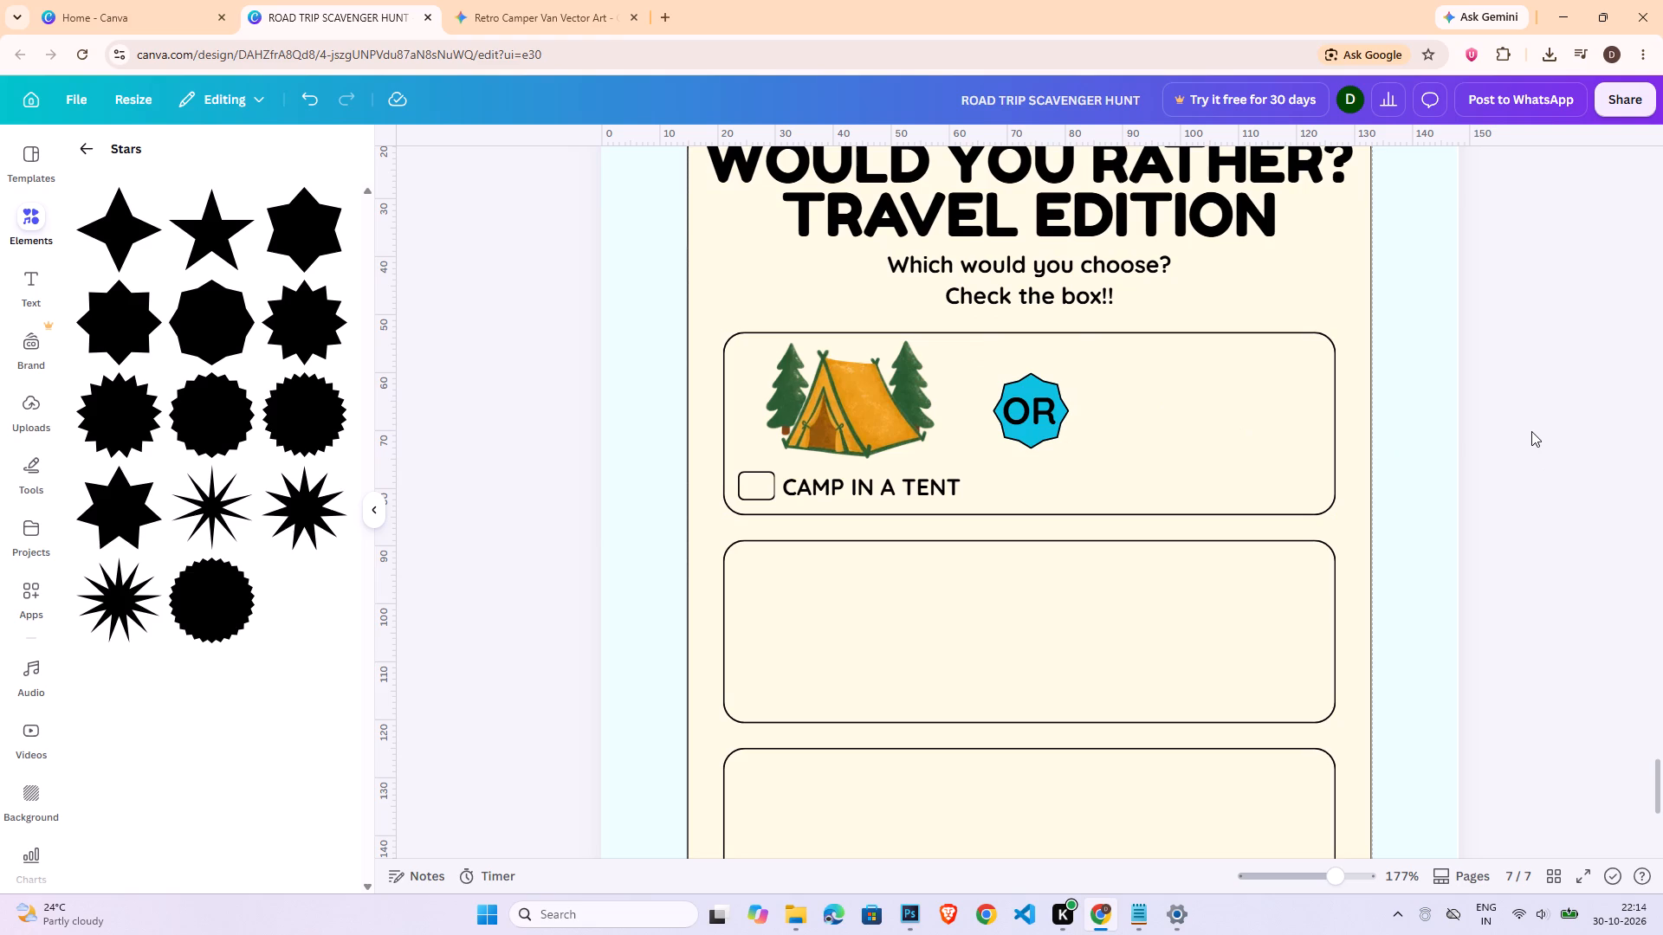
Leave the Shapes collection and search the elements for "motel".
{"action": "left_click", "coordinate": [80, 146]}
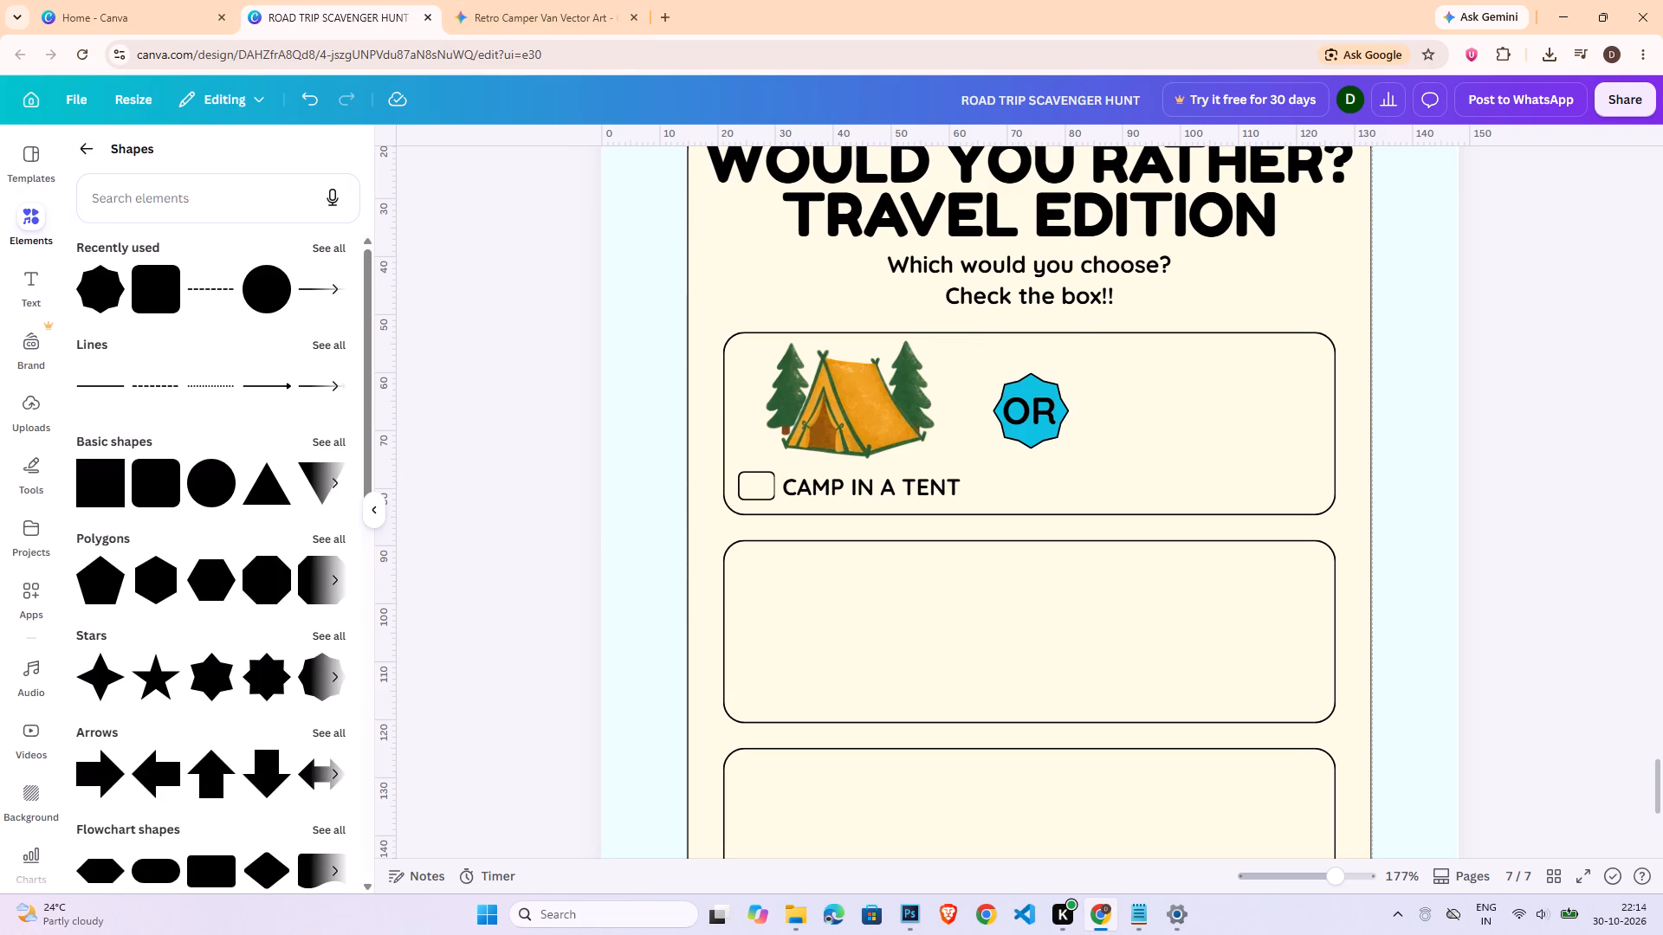
{"action": "left_click", "coordinate": [79, 156]}
{"action": "left_click", "coordinate": [191, 173]}
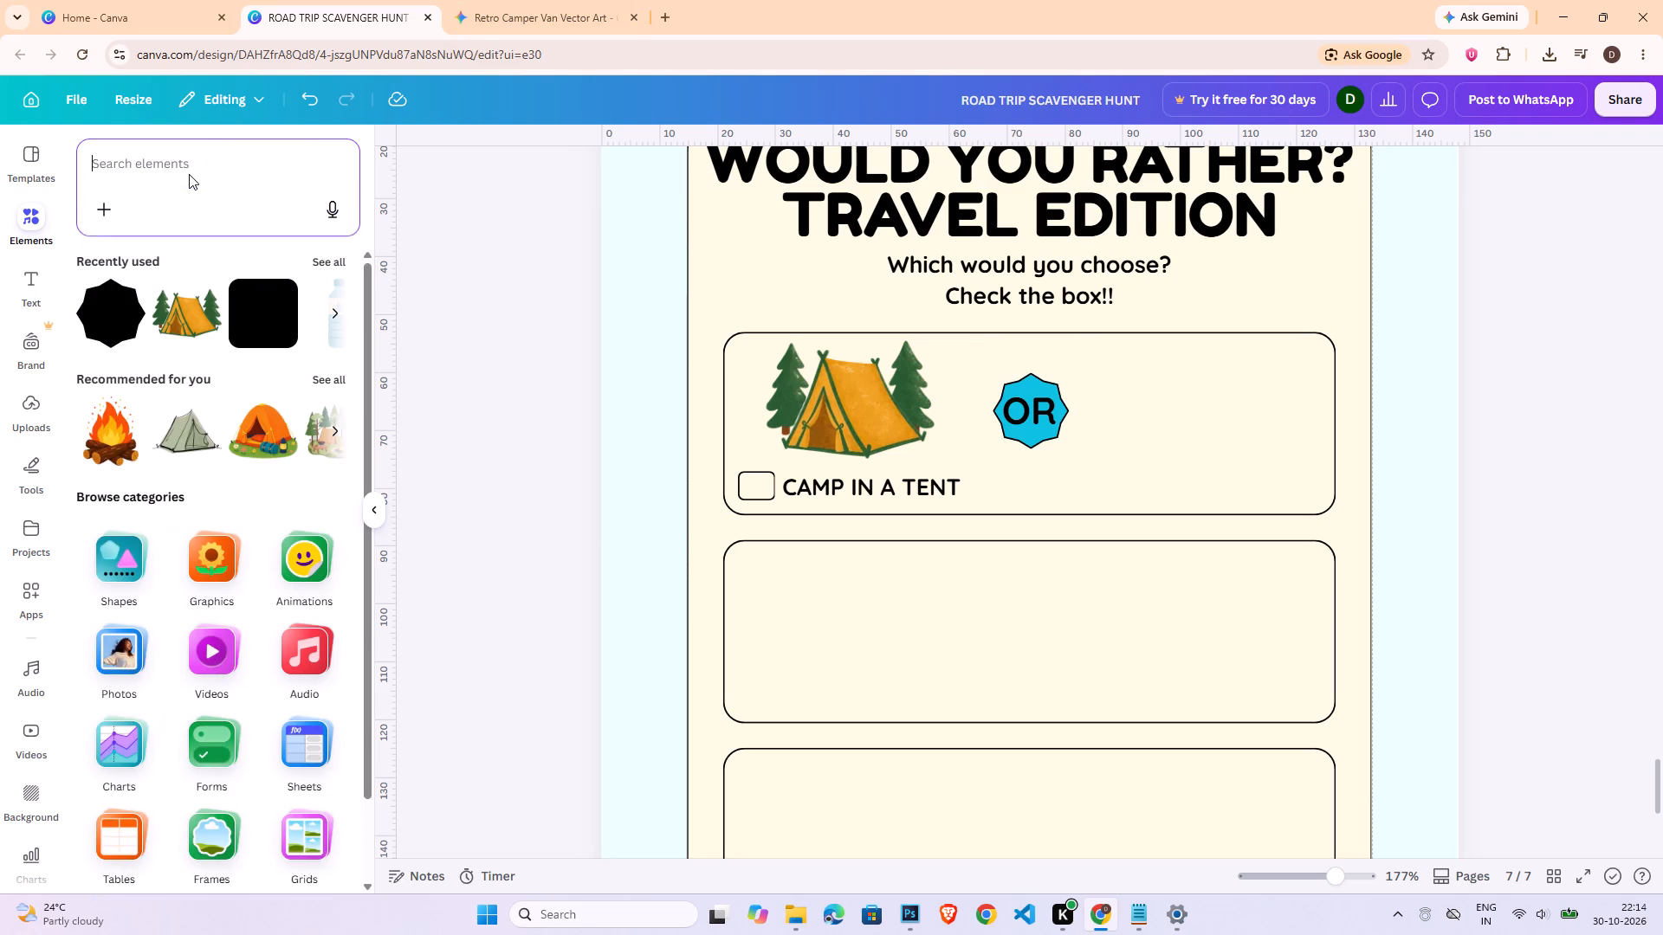
{"action": "type", "text": "motel"}
{"action": "key", "text": "Return"}
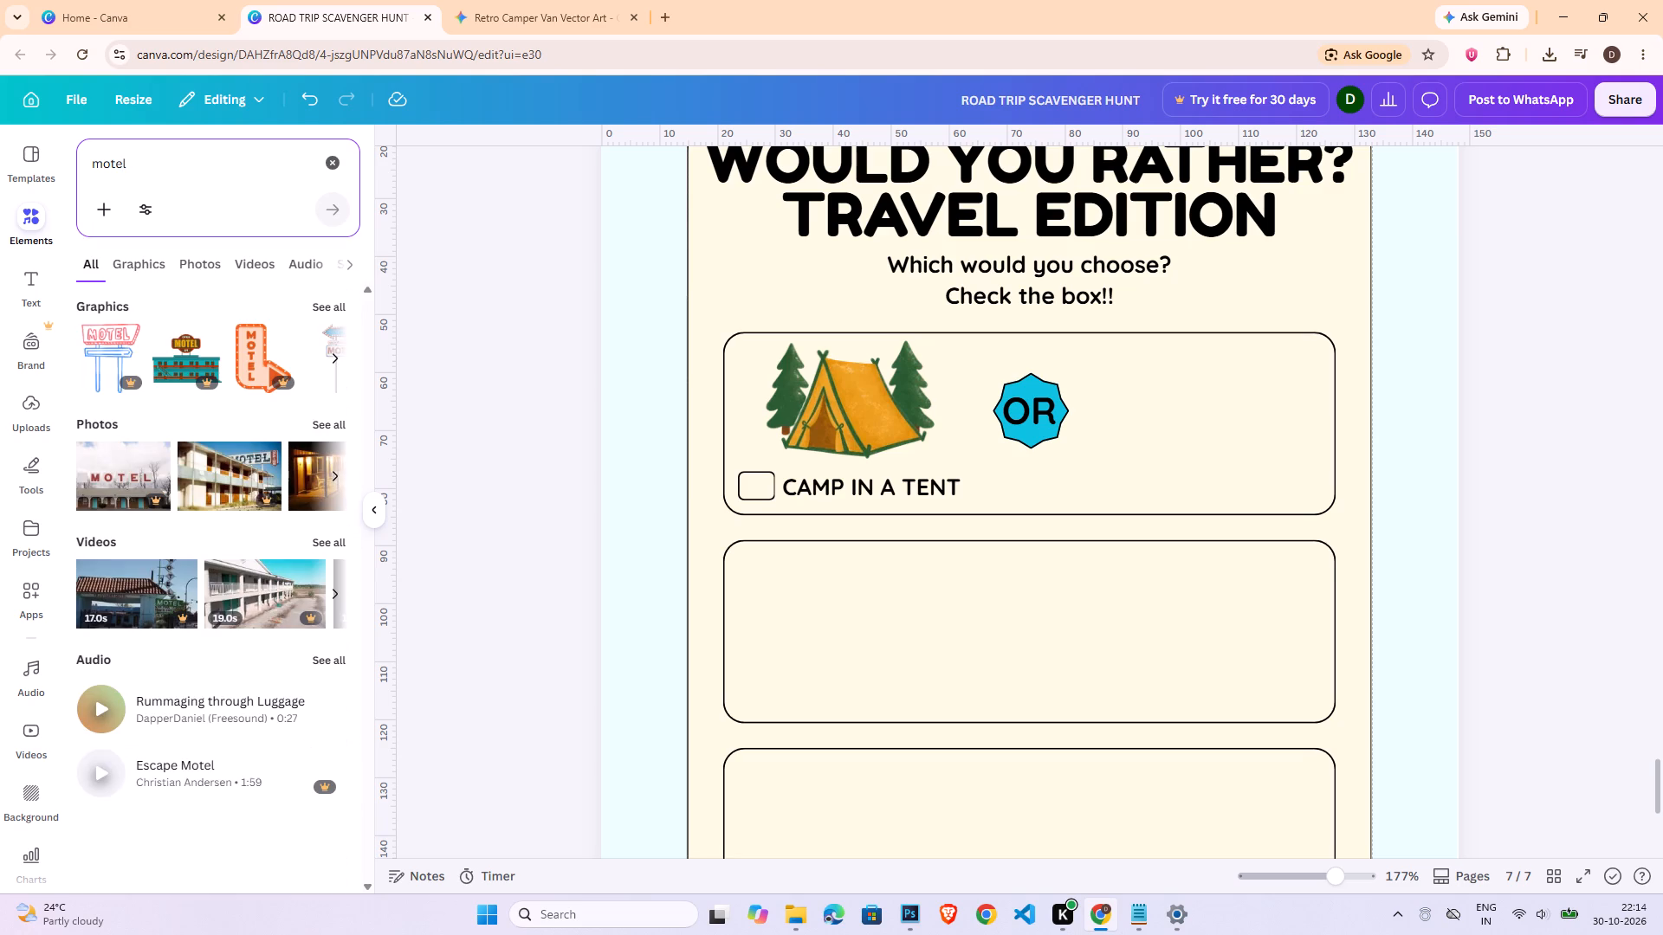
Search the graphics for "hotel" and insert the free grey HOTEL building with blue windows onto page 7.
{"action": "triple_click", "coordinate": [248, 176]}
{"action": "double_click", "coordinate": [242, 168]}
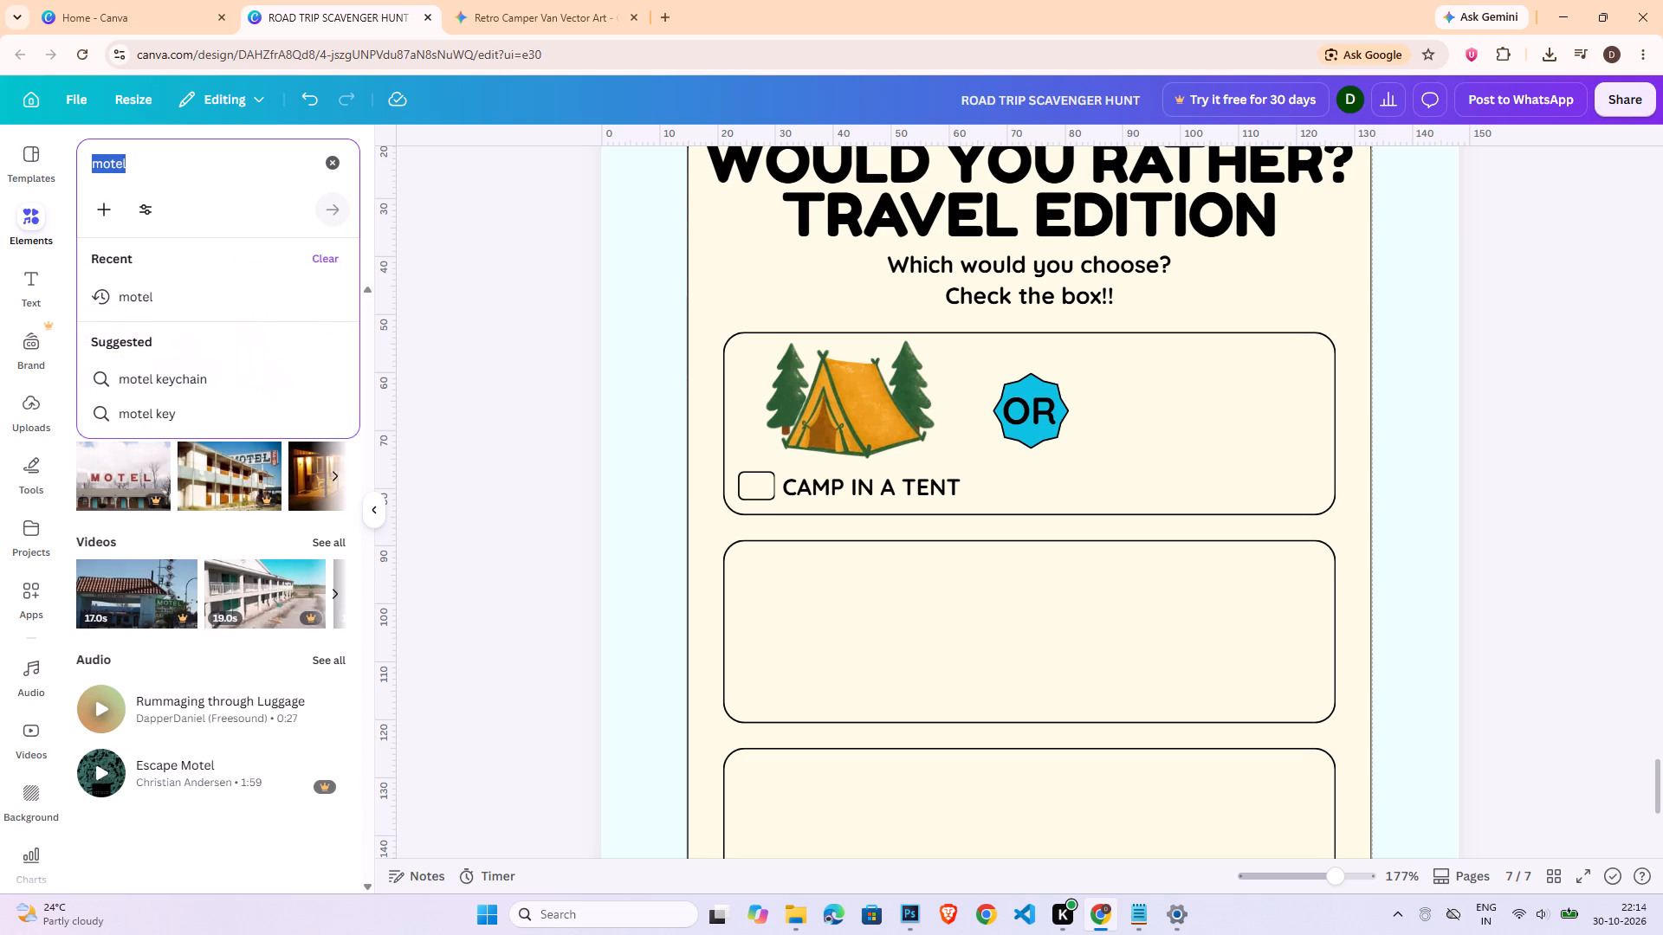
{"action": "type", "text": "hotel"}
{"action": "key", "text": "Return"}
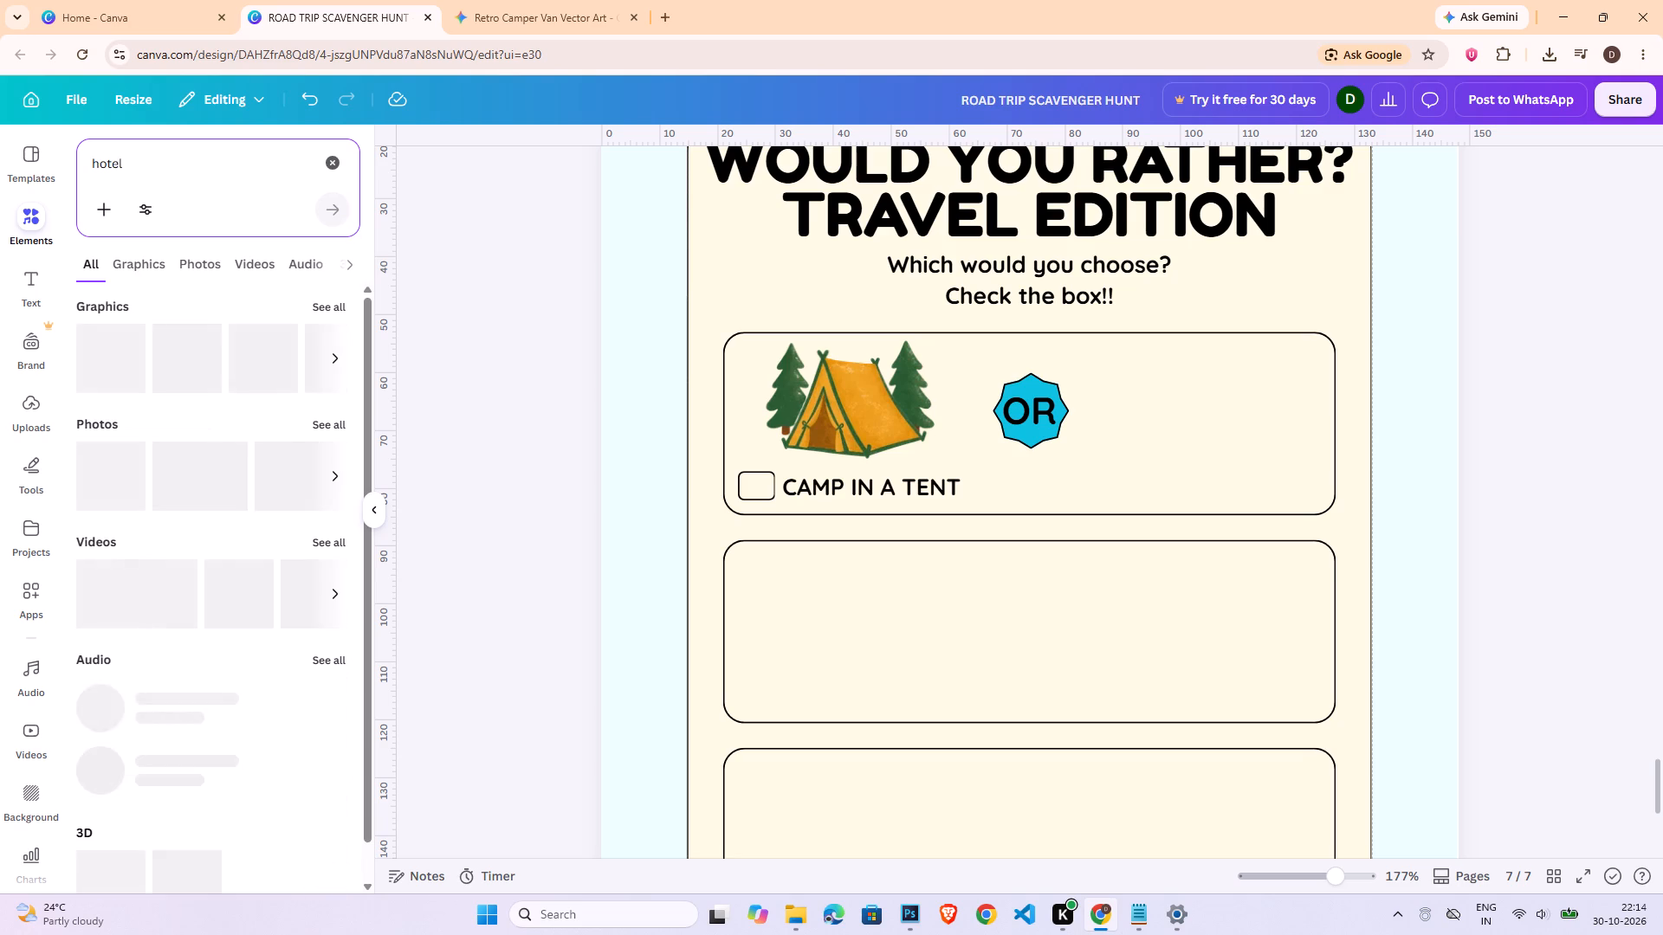
{"action": "left_click", "coordinate": [331, 297]}
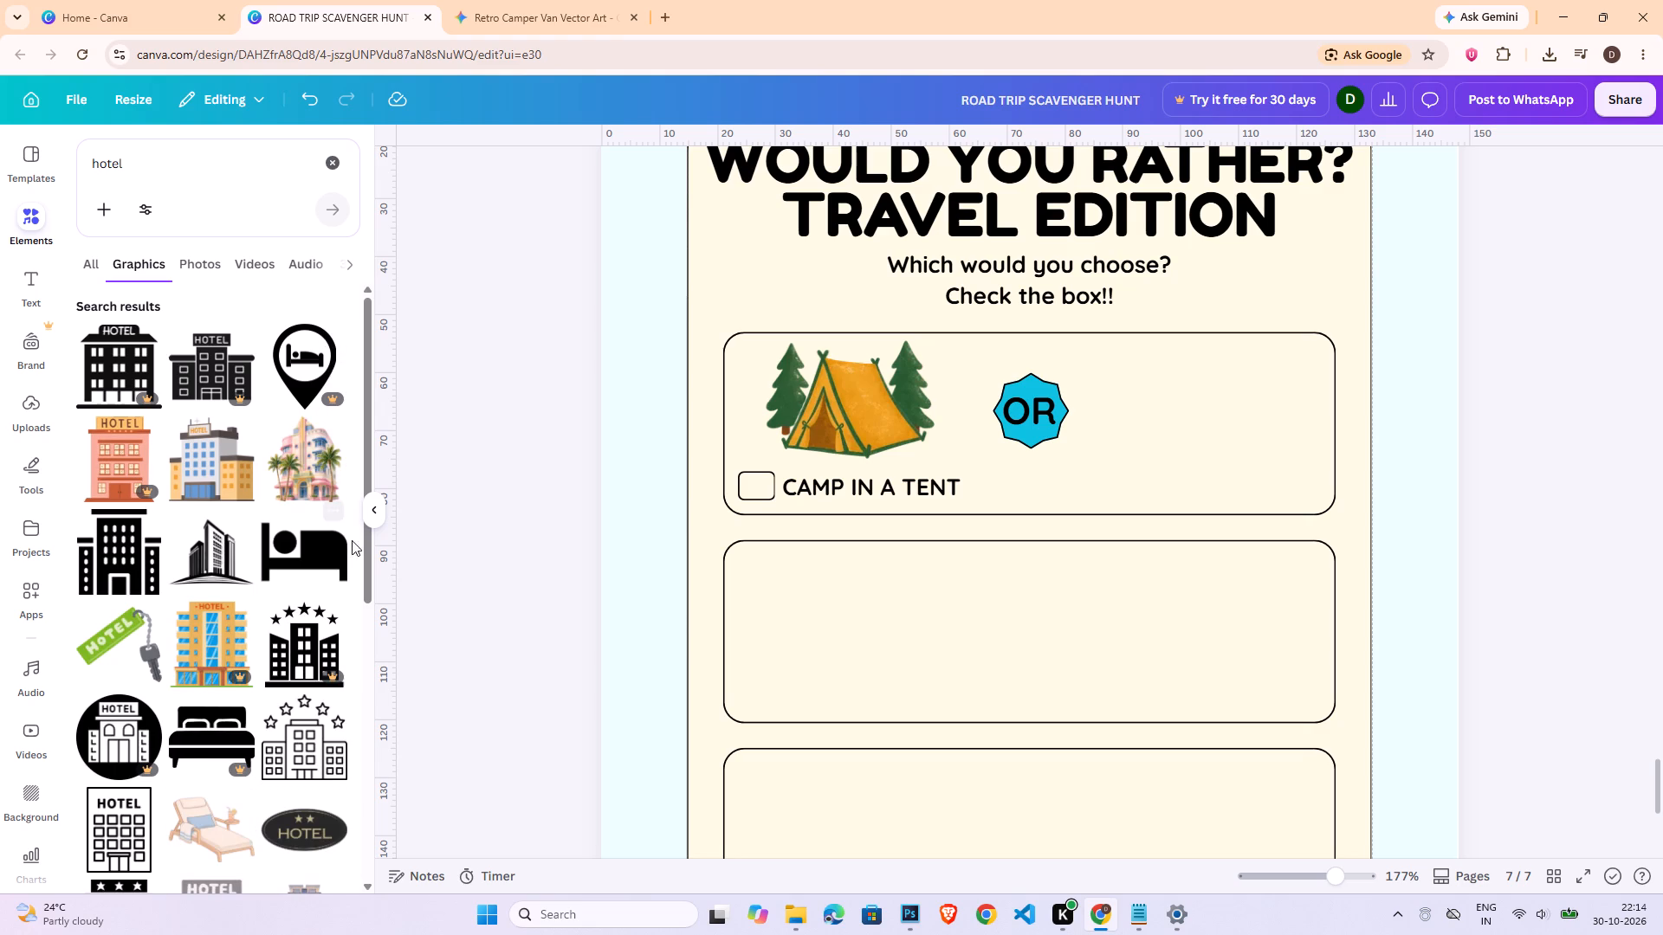
{"action": "scroll", "coordinate": [316, 529], "scroll_direction": "down", "scroll_amount": 2}
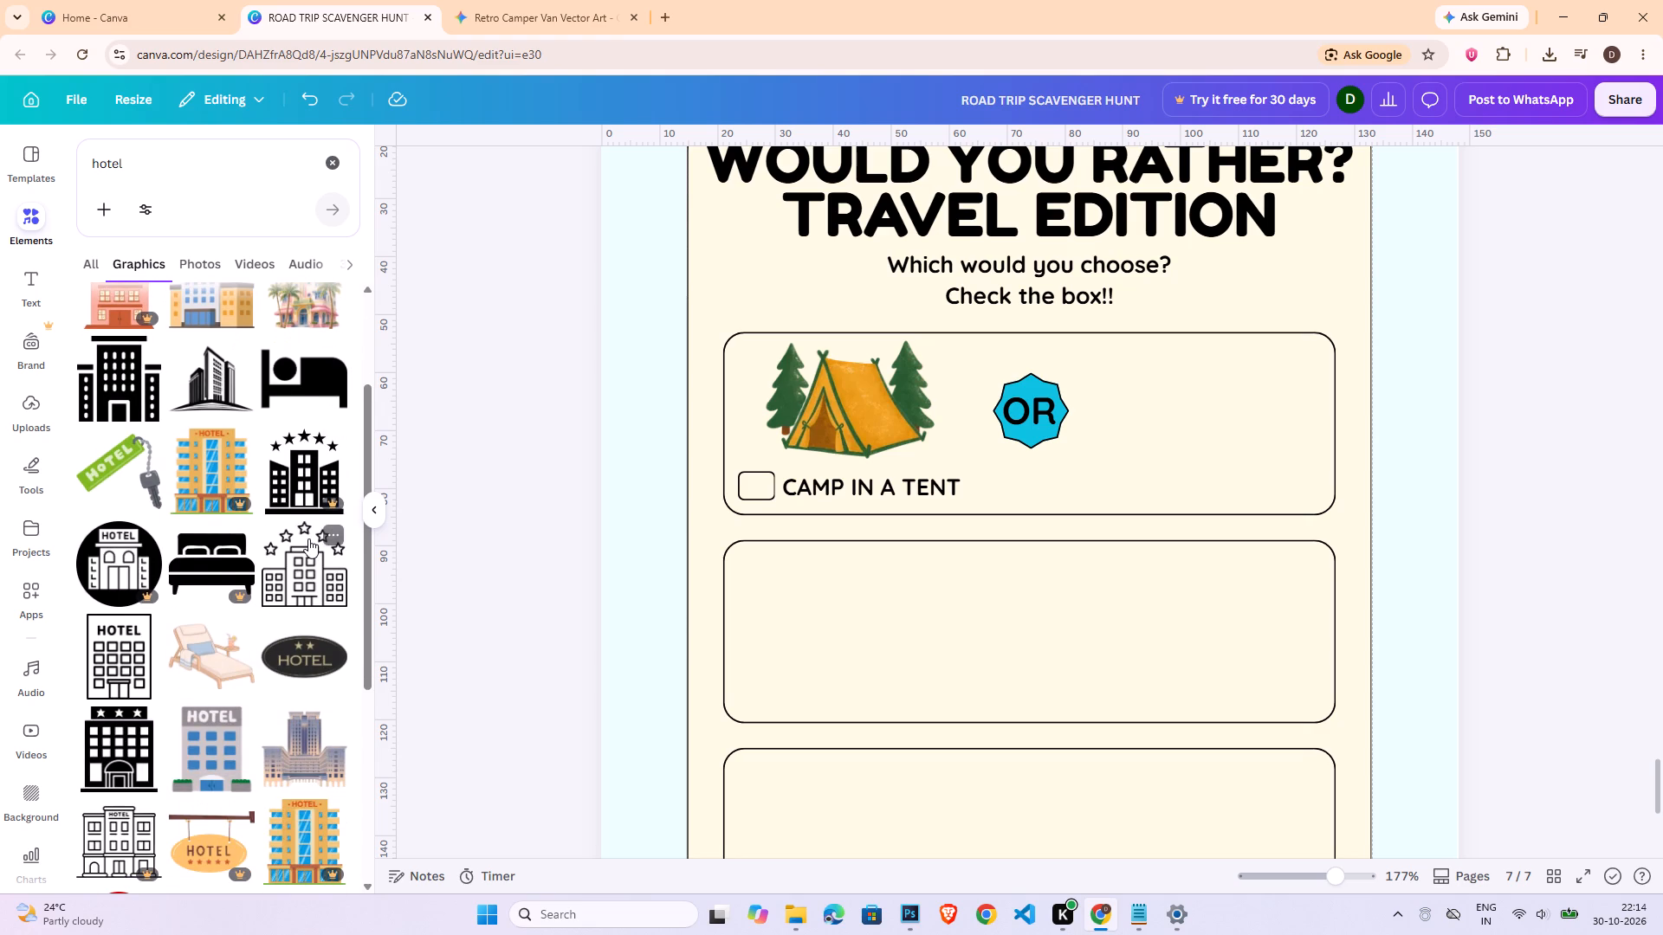
{"action": "scroll", "coordinate": [308, 538], "scroll_direction": "down", "scroll_amount": 1}
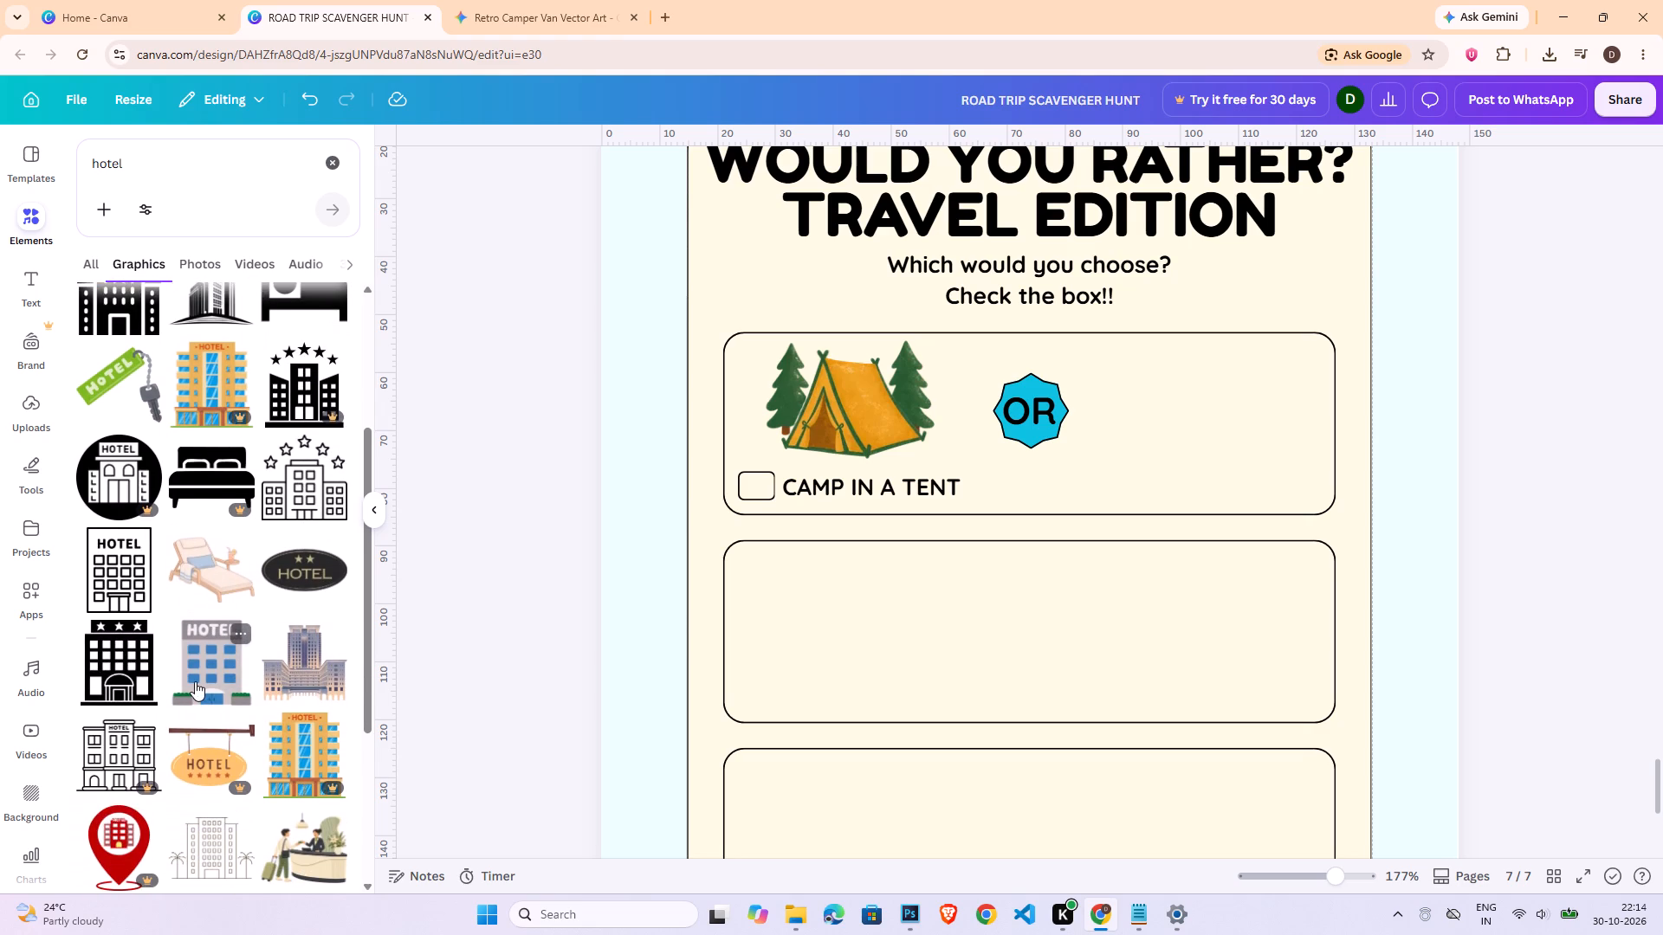
{"action": "left_click", "coordinate": [194, 682]}
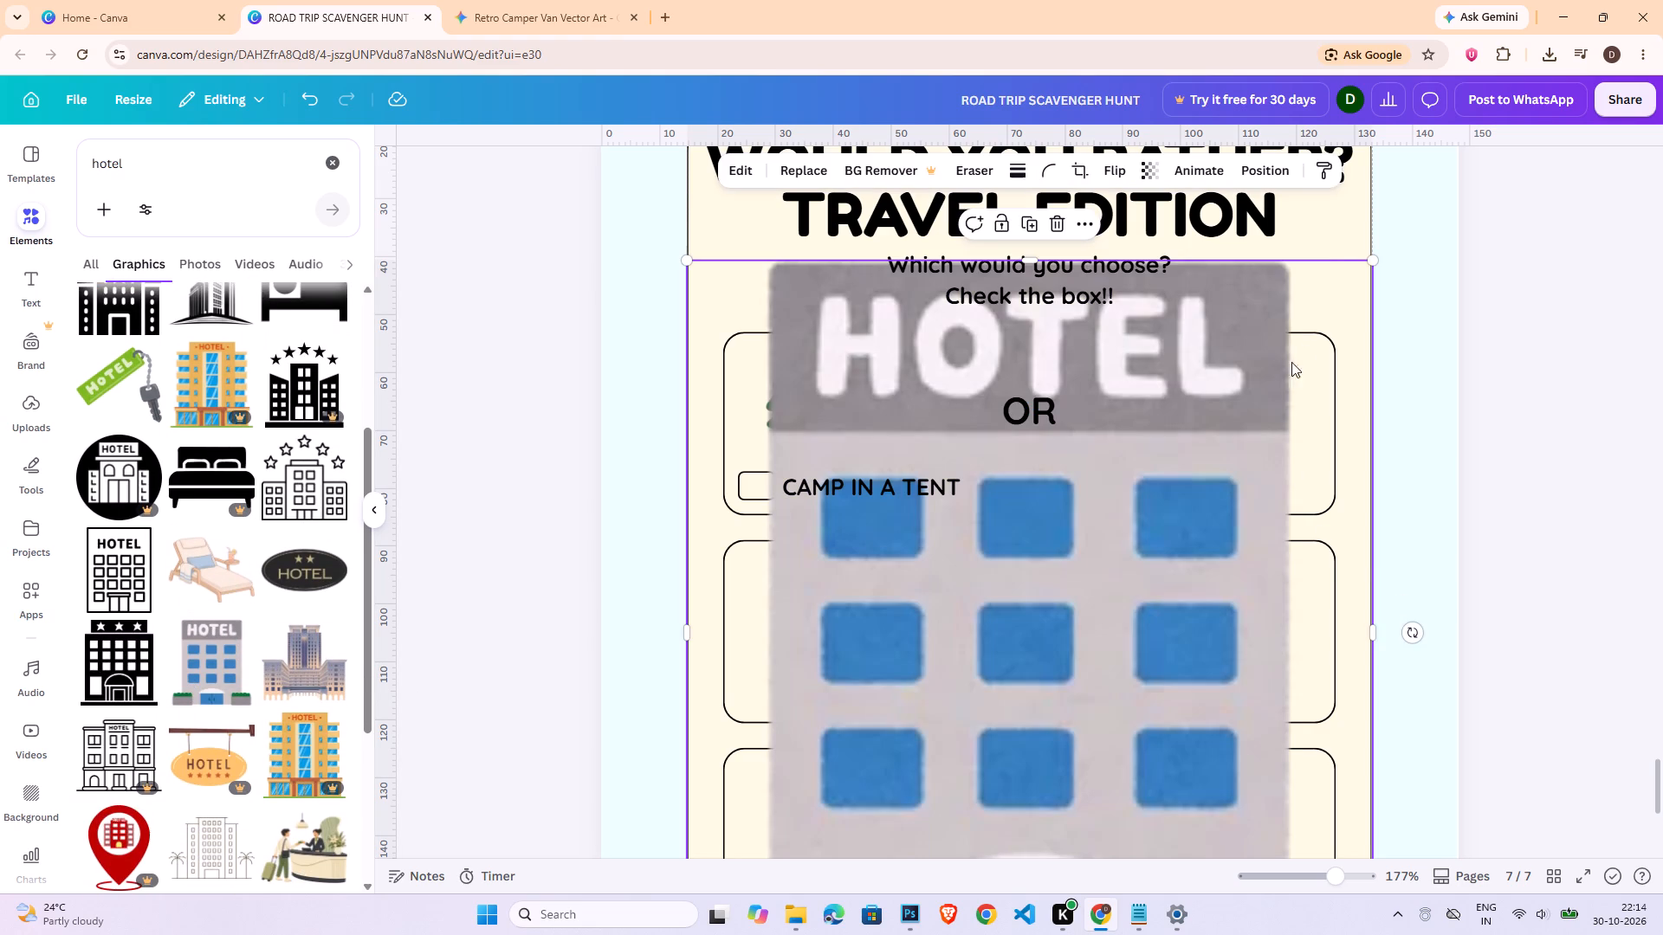
Shrink the hotel graphic to about the tent's height and place it in the first box, on the opposite side of the "OR" badge.
{"action": "left_click_drag", "start_coordinate": [1377, 261], "coordinate": [912, 777]}
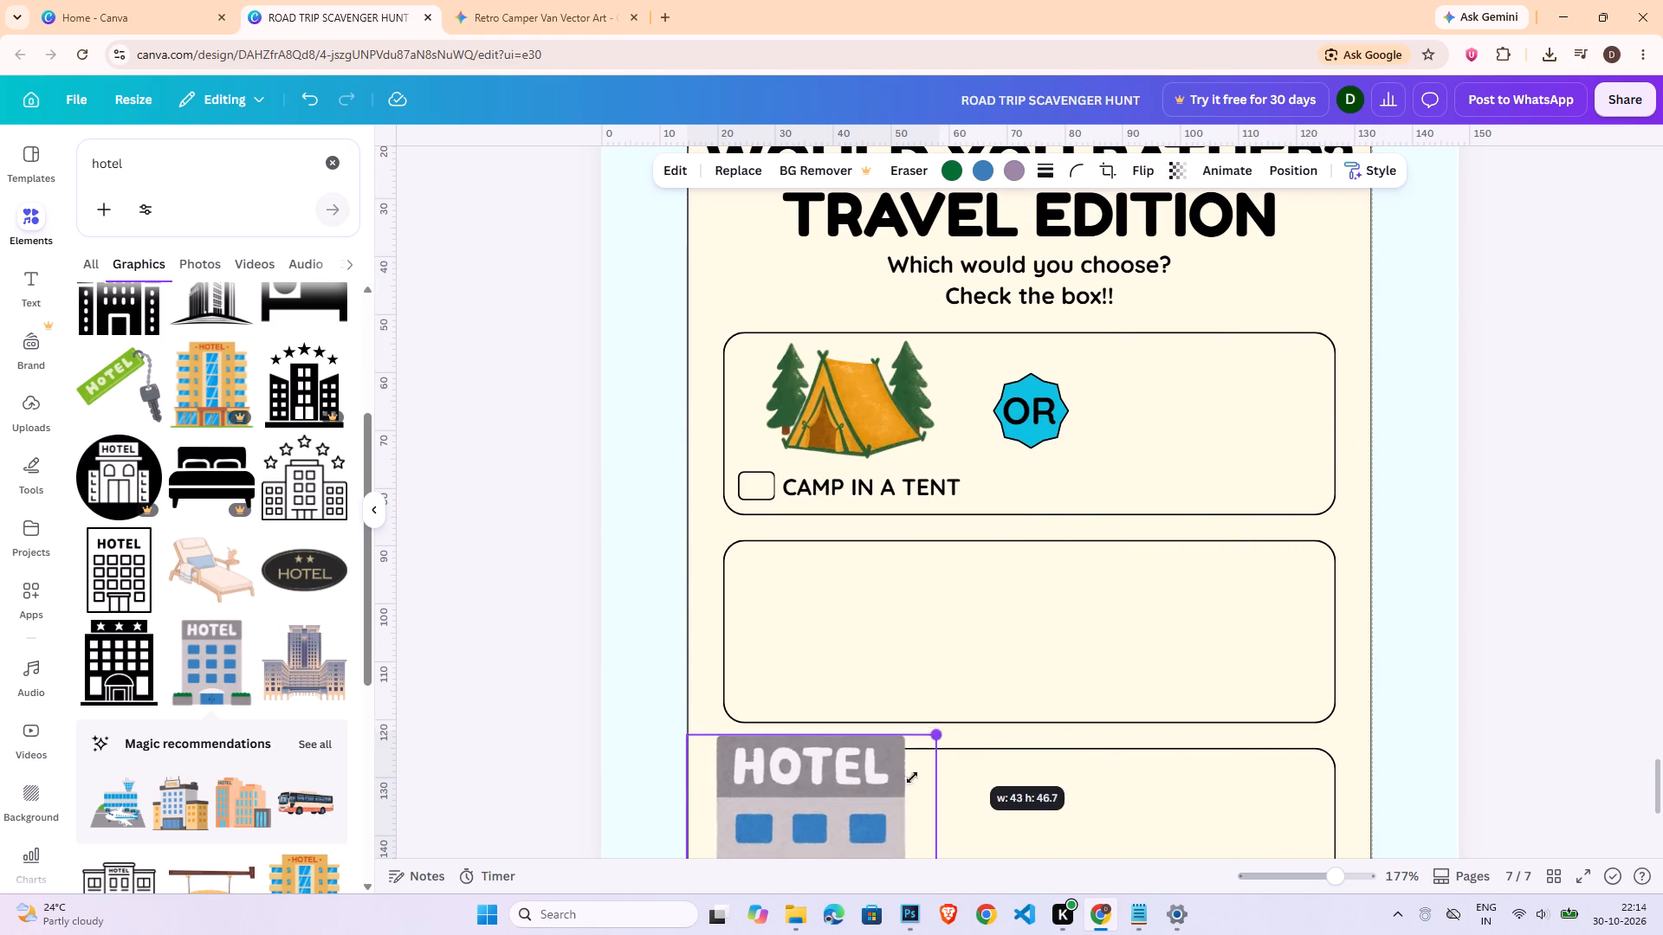
{"action": "left_click_drag", "start_coordinate": [912, 777], "coordinate": [893, 786]}
{"action": "left_click_drag", "start_coordinate": [784, 816], "coordinate": [1199, 363]}
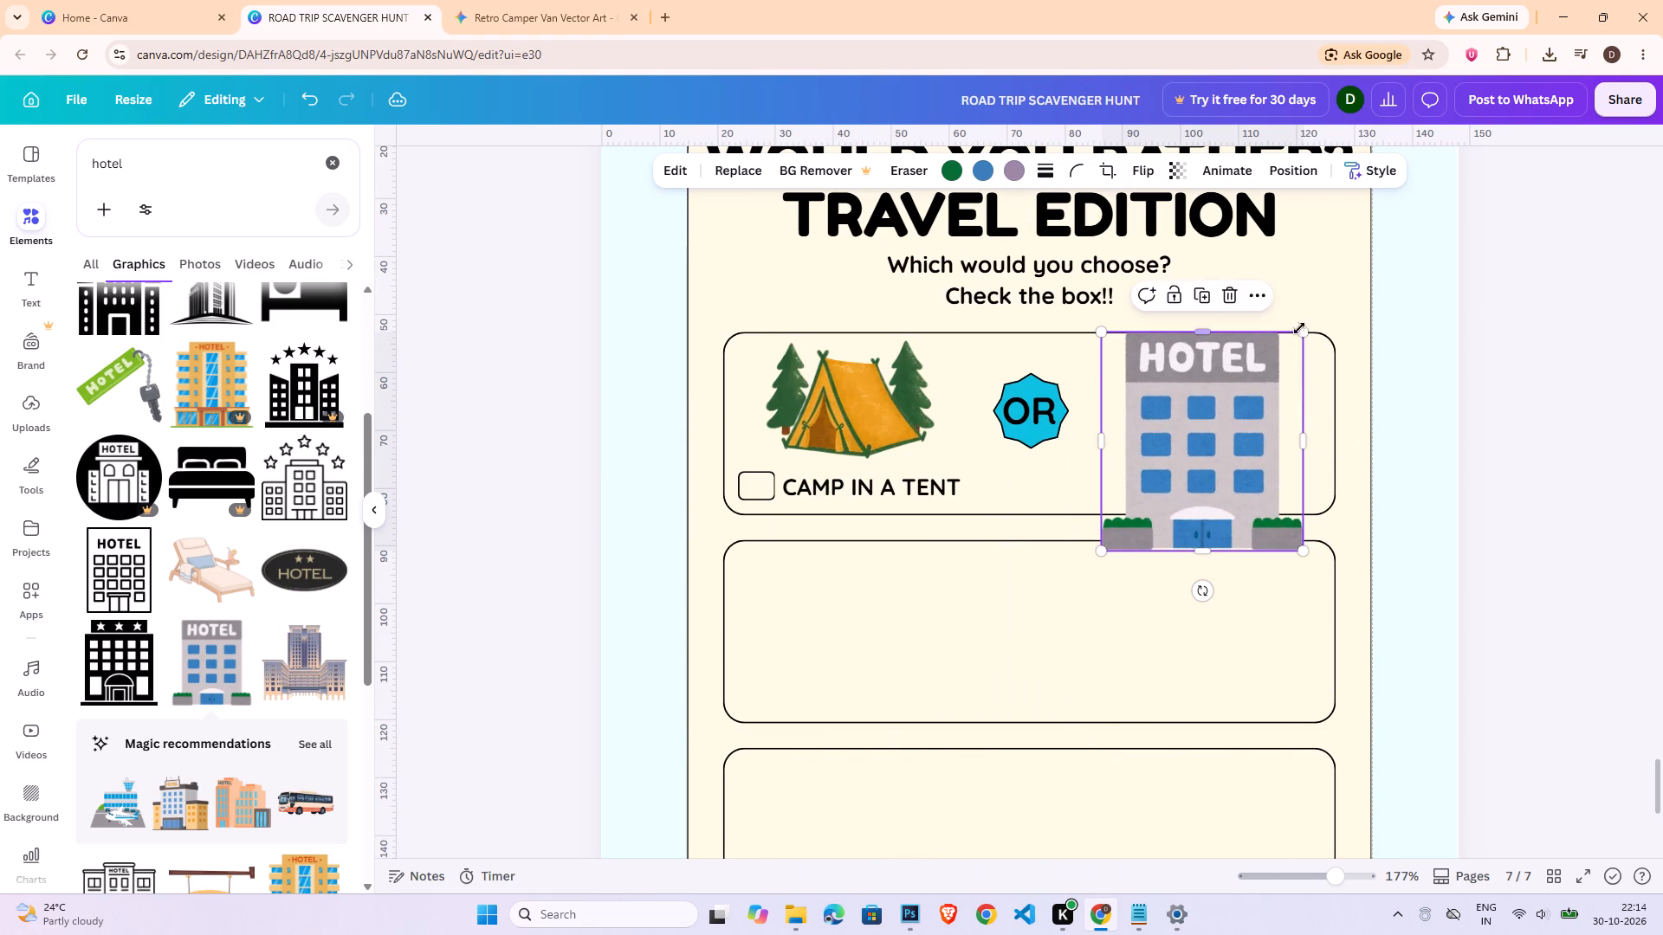
{"action": "left_click_drag", "start_coordinate": [1299, 328], "coordinate": [1226, 409]}
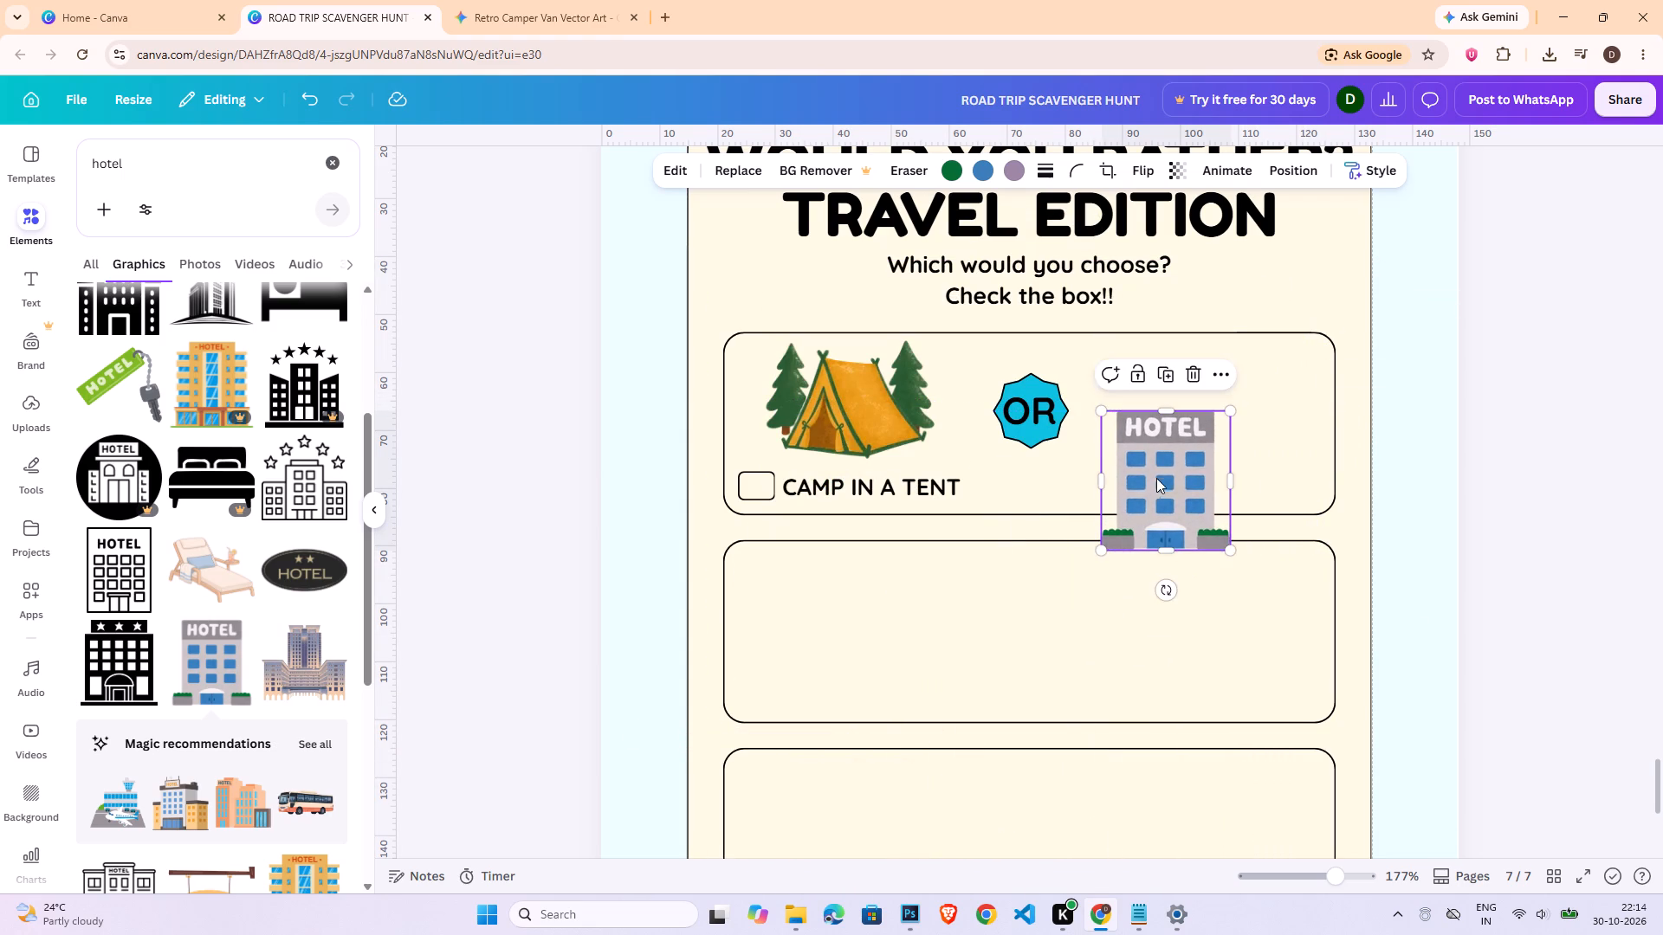
{"action": "left_click_drag", "start_coordinate": [1161, 473], "coordinate": [1172, 401]}
{"action": "left_click_drag", "start_coordinate": [1247, 343], "coordinate": [1229, 354]}
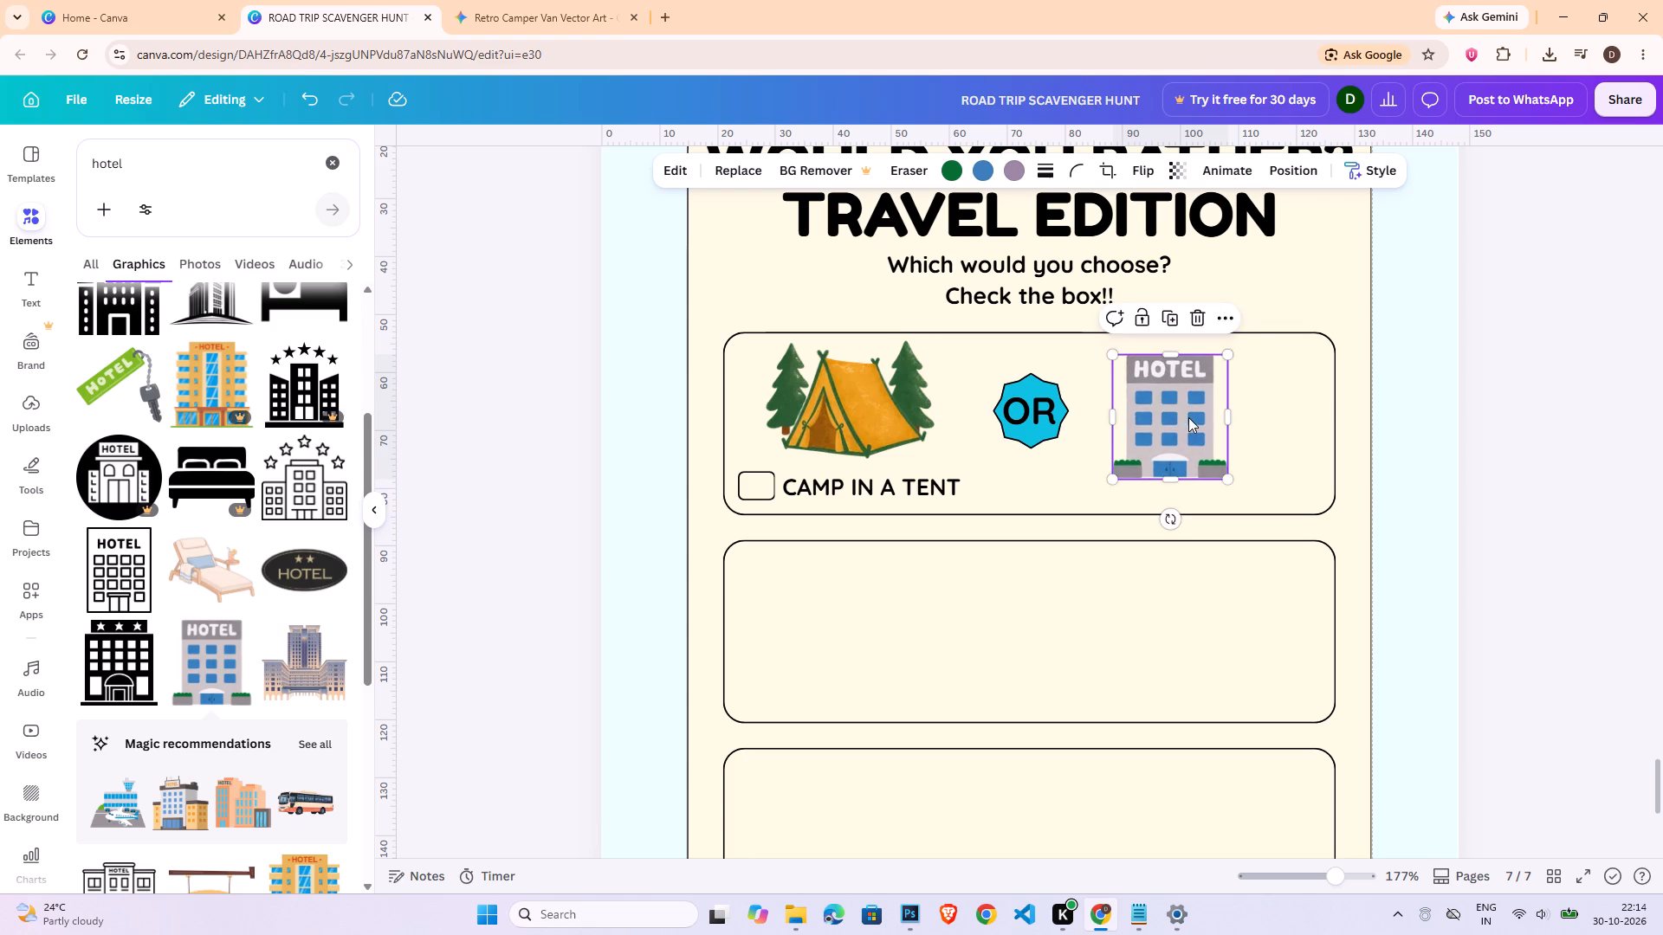
{"action": "left_click_drag", "start_coordinate": [1188, 417], "coordinate": [1192, 403]}
{"action": "left_click", "coordinate": [1488, 461]}
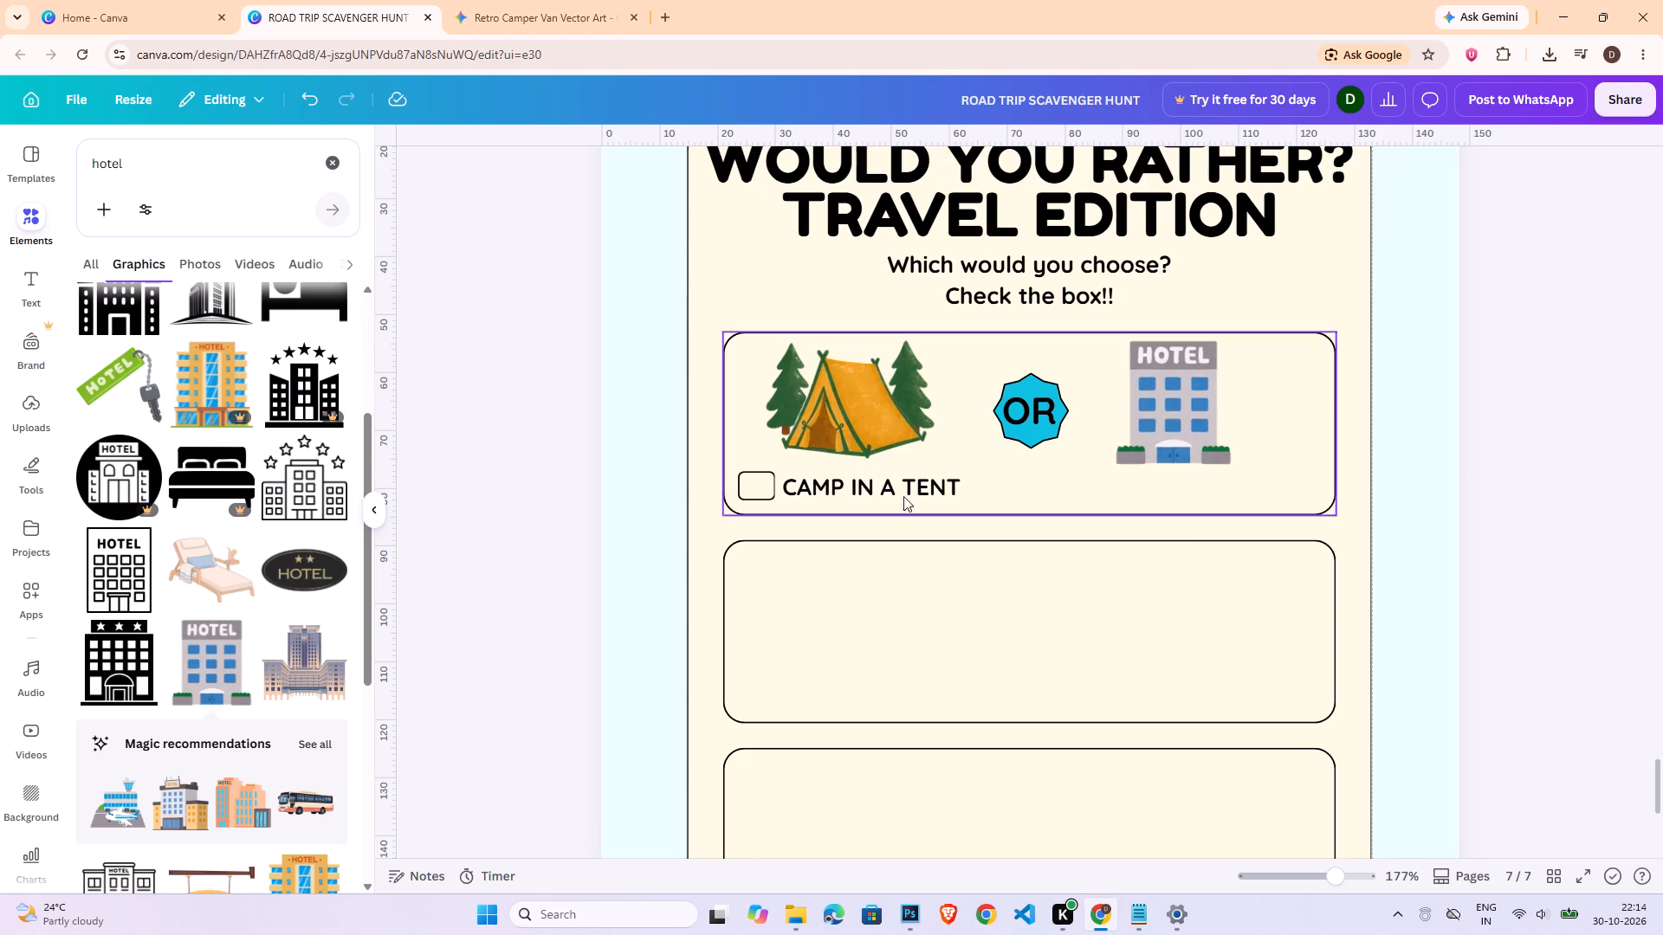
Duplicate the "CAMP IN A TENT" caption and place the copy under the hotel graphic in the first box.
{"action": "left_click", "coordinate": [778, 482]}
{"action": "left_click", "coordinate": [765, 488]}
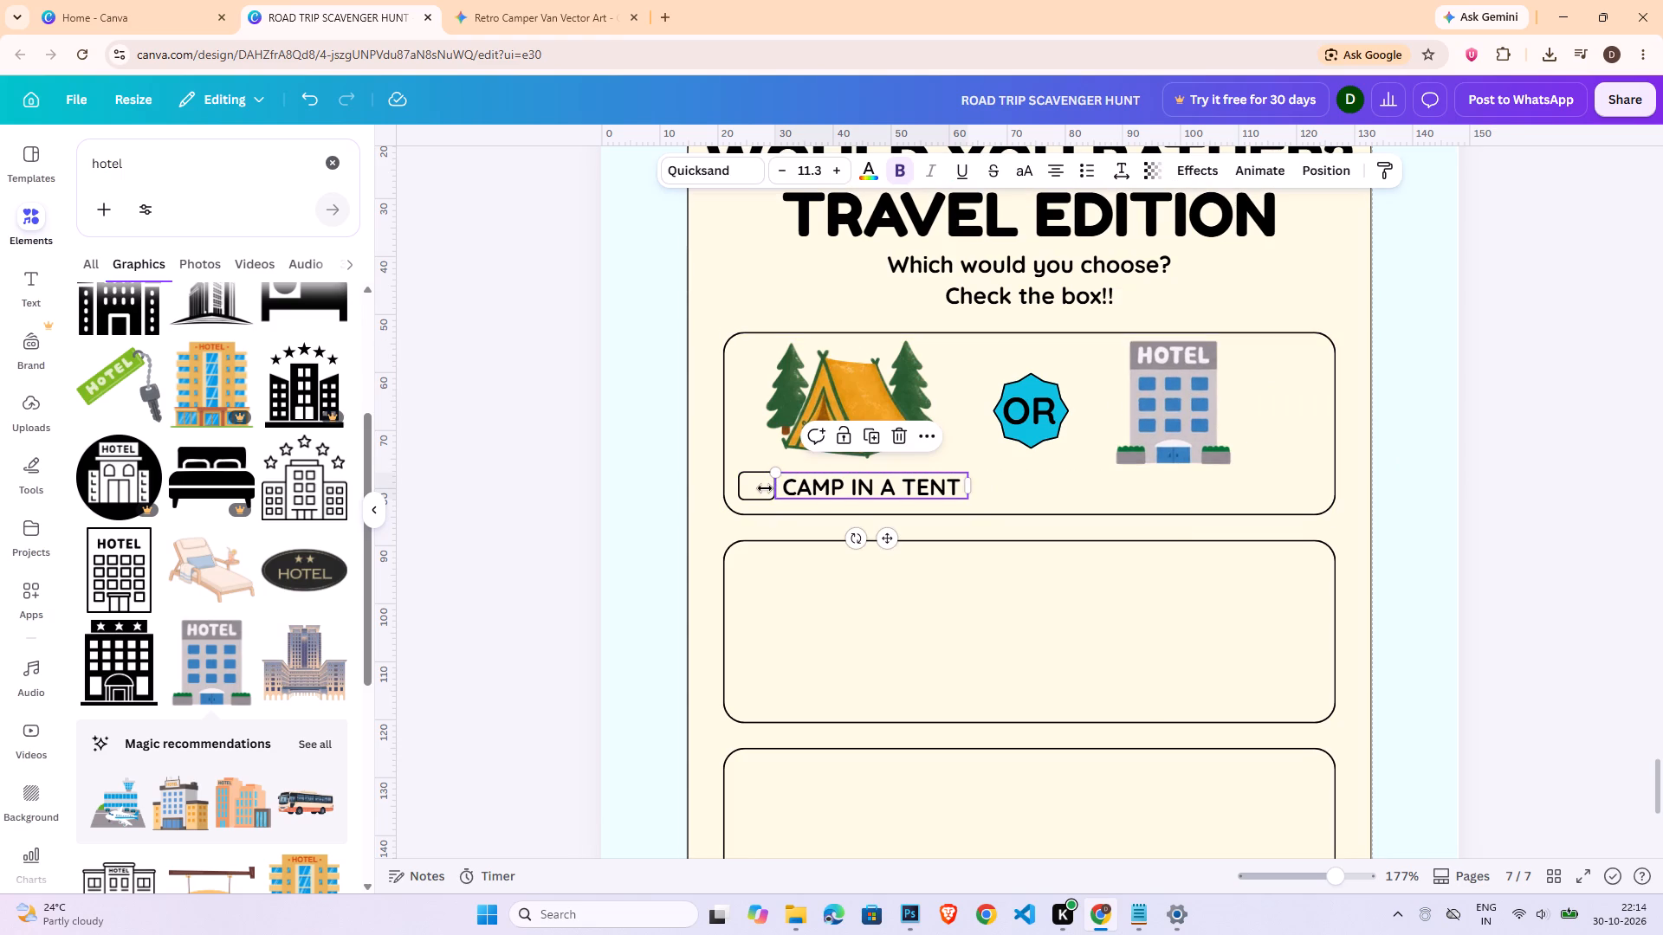
{"action": "left_click", "coordinate": [860, 481]}
{"action": "left_click", "coordinate": [1444, 444]}
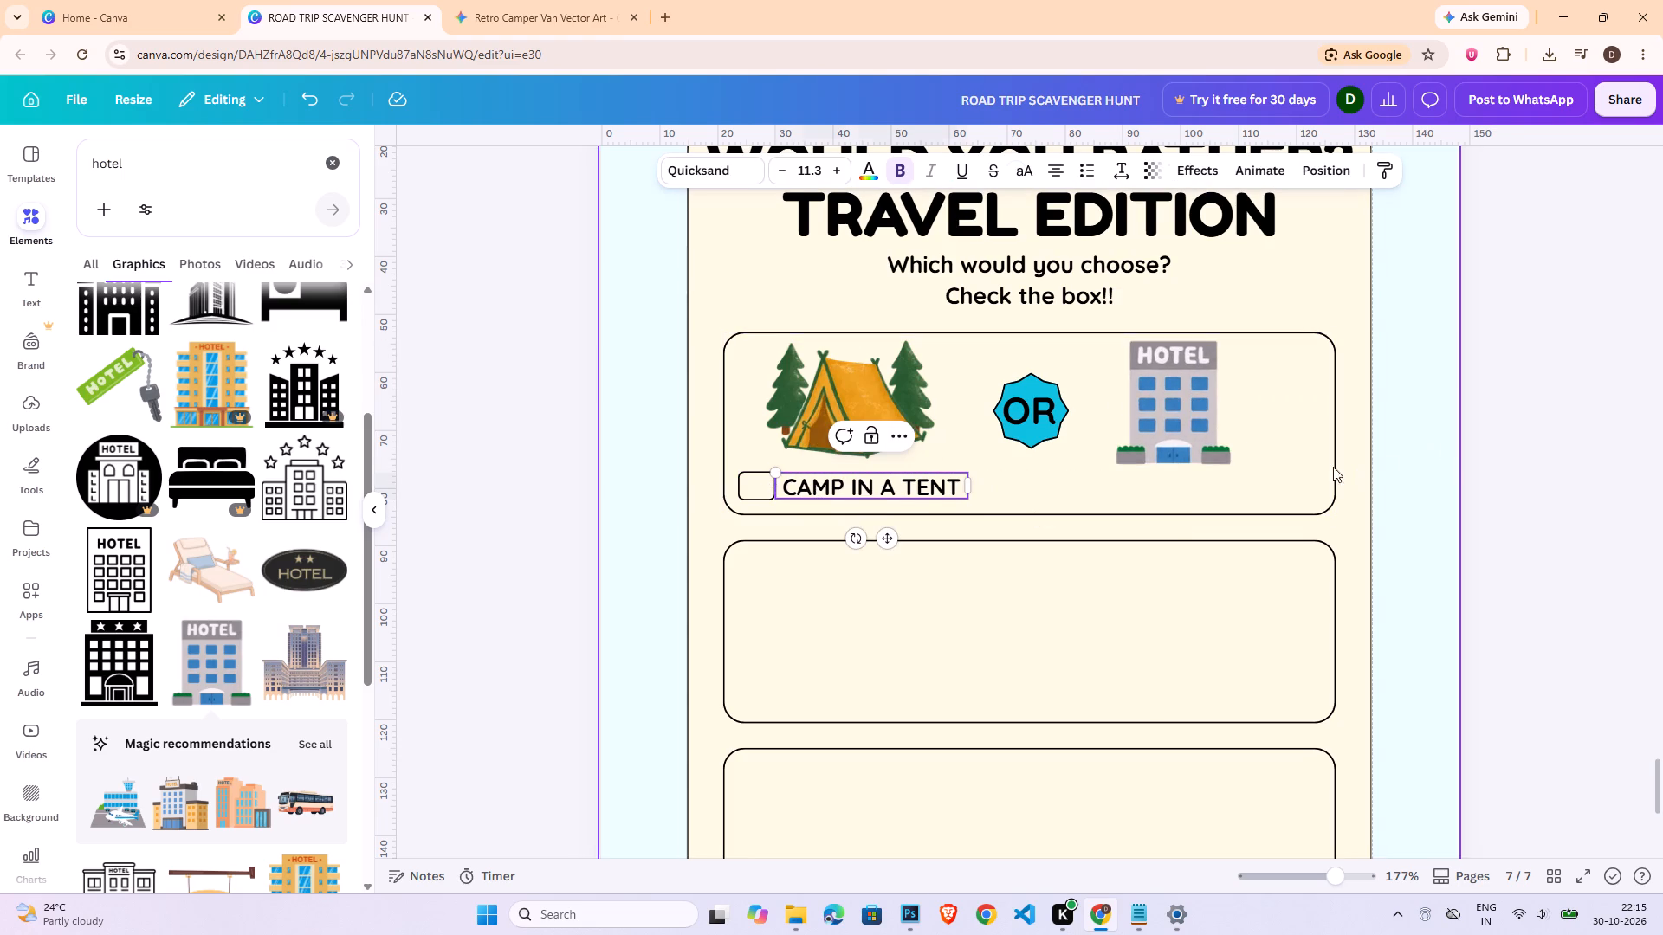
{"action": "left_click", "coordinate": [877, 490]}
{"action": "key", "text": "ctrl+c"}
{"action": "key", "text": "ctrl+v"}
{"action": "left_click_drag", "start_coordinate": [878, 507], "coordinate": [1158, 482]}
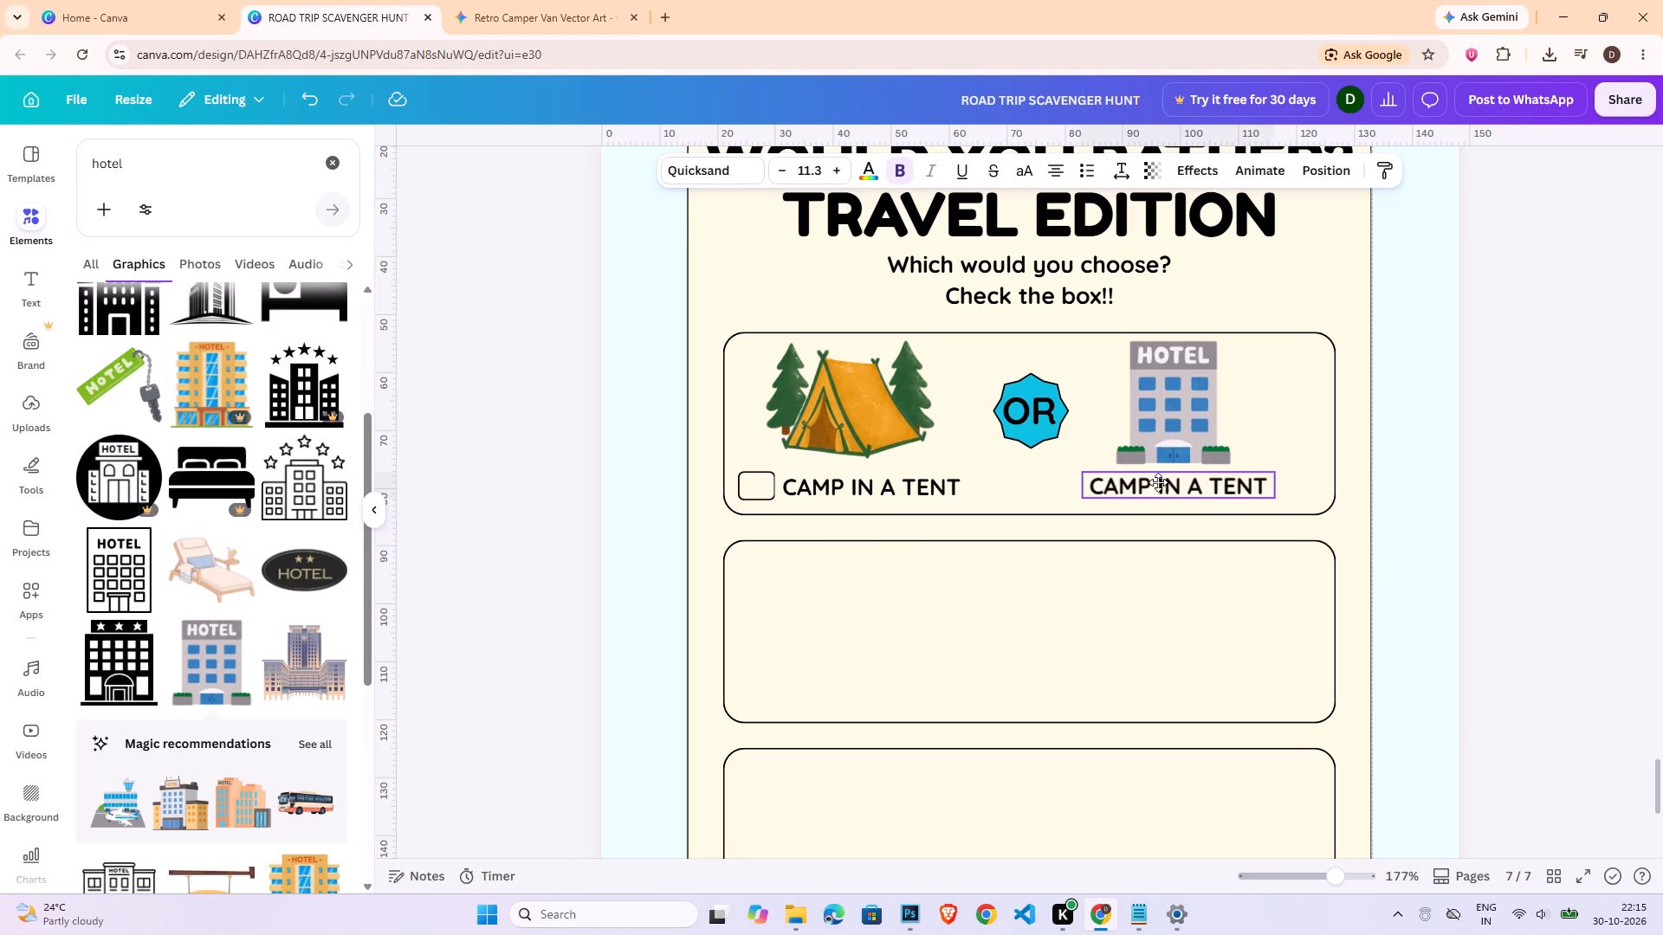
{"action": "left_click_drag", "start_coordinate": [1158, 482], "coordinate": [1137, 486]}
Change the copied caption's text to "STAY IN A HOTEL" and shift it slightly toward the "OR" badge.
{"action": "double_click", "coordinate": [1137, 486]}
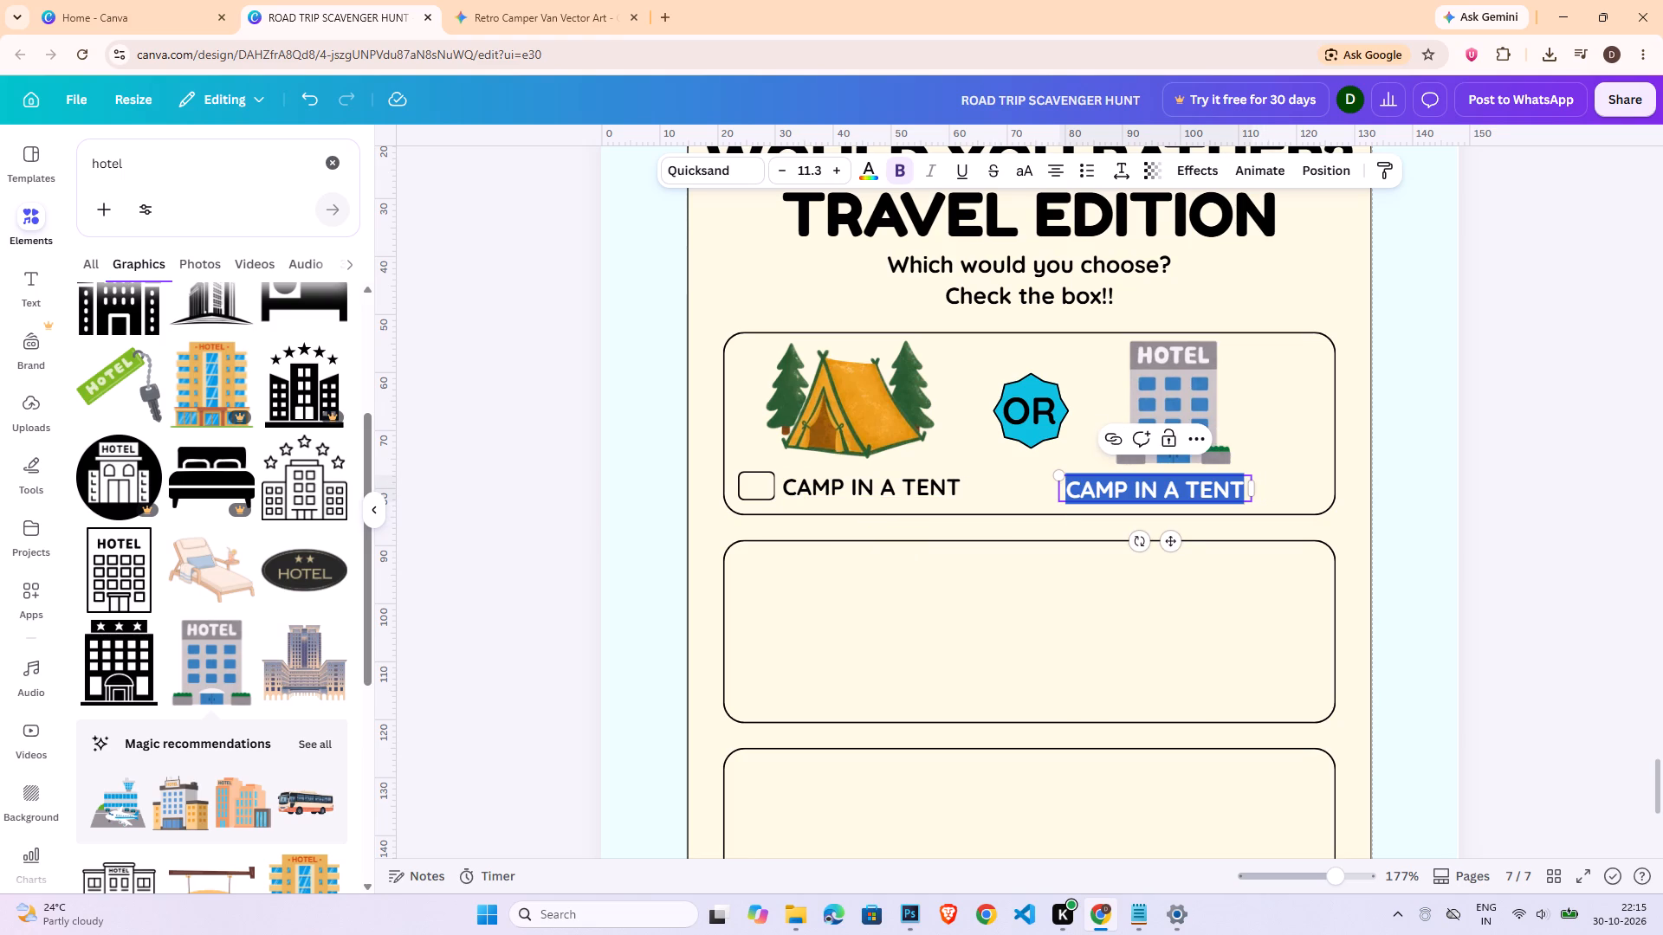
{"action": "type", "text": "STAY"}
{"action": "key", "text": "shift+space"}
{"action": "key", "text": "shift+i"}
{"action": "key", "text": "shift+n"}
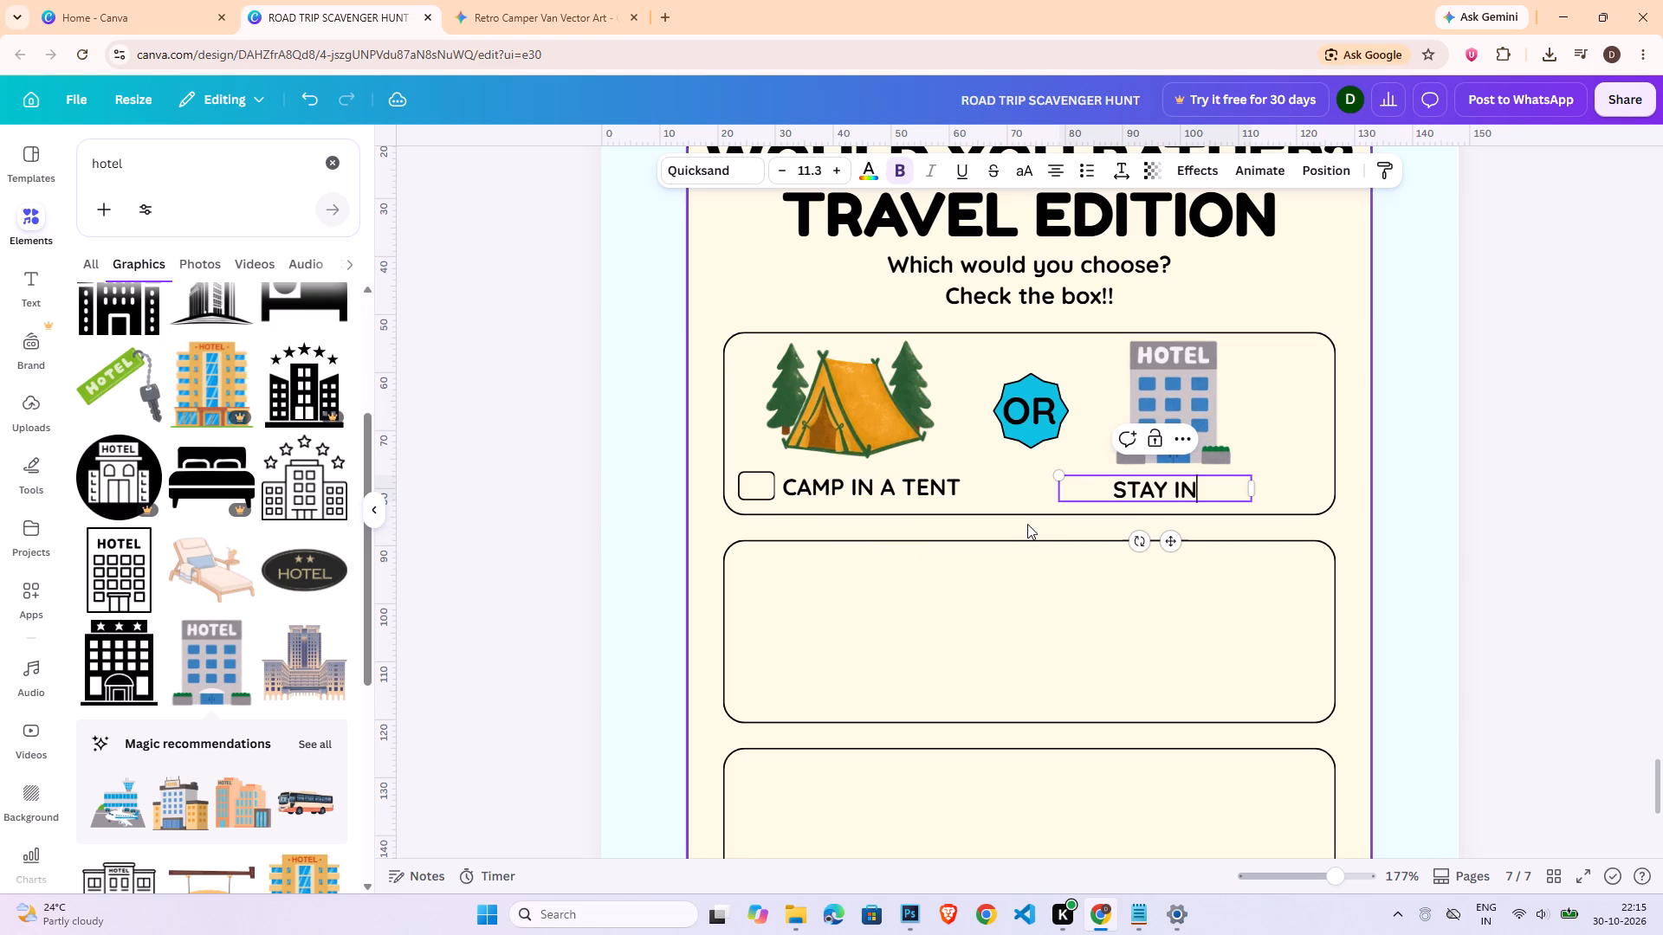
{"action": "key", "text": "space"}
{"action": "type", "text": "A"}
{"action": "key", "text": "space"}
{"action": "type", "text": "HO"}
{"action": "type", "text": "TEL"}
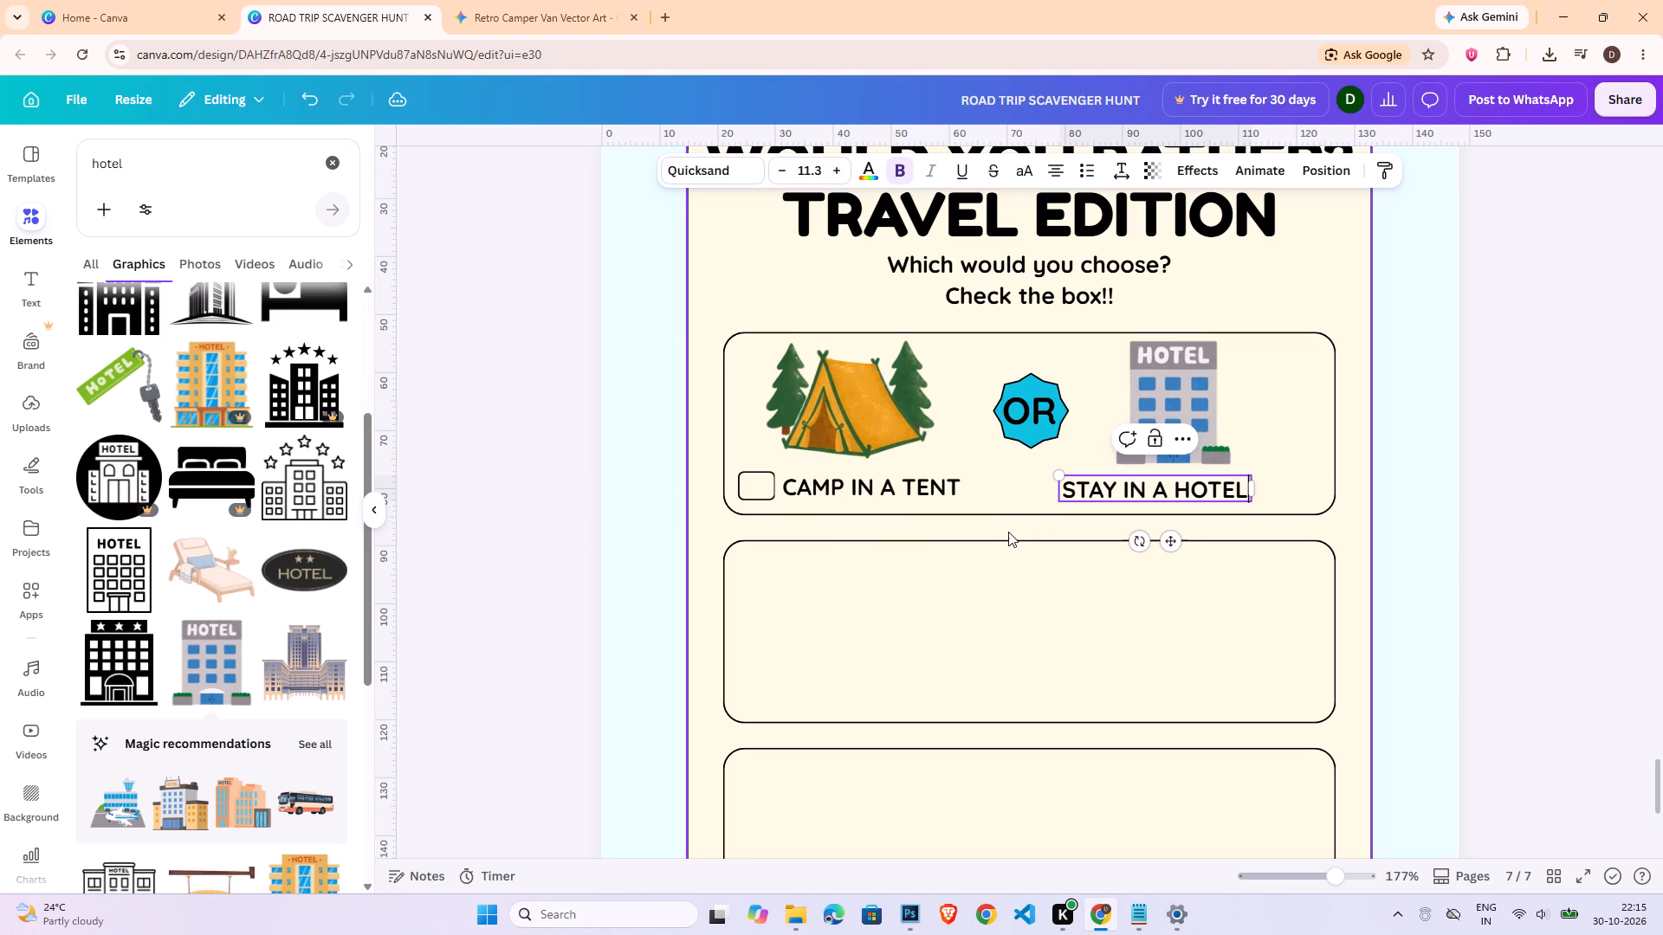
{"action": "left_click", "coordinate": [1599, 500]}
{"action": "left_click_drag", "start_coordinate": [1200, 488], "coordinate": [1189, 488]}
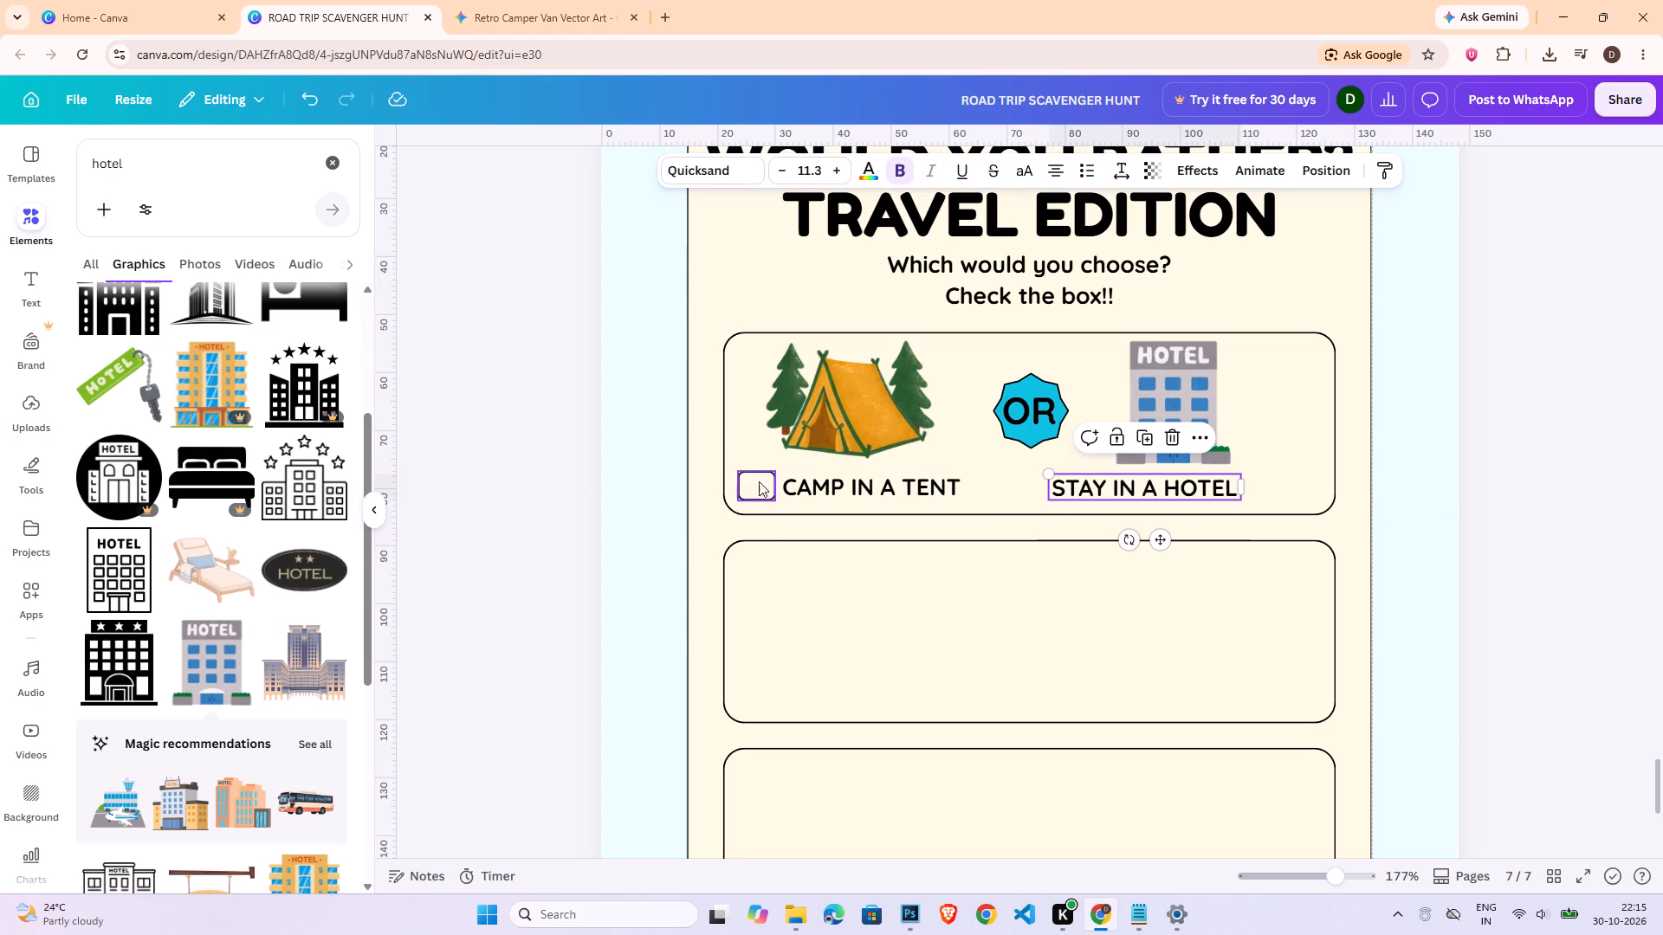
Duplicate the tent option's checkbox and place the copy after the "STAY IN A HOTEL" caption, near the first box's outer edge.
{"action": "left_click", "coordinate": [759, 481]}
{"action": "key", "text": "ctrl+c"}
{"action": "key", "text": "ctrl+v"}
{"action": "left_click_drag", "start_coordinate": [793, 563], "coordinate": [1284, 512]}
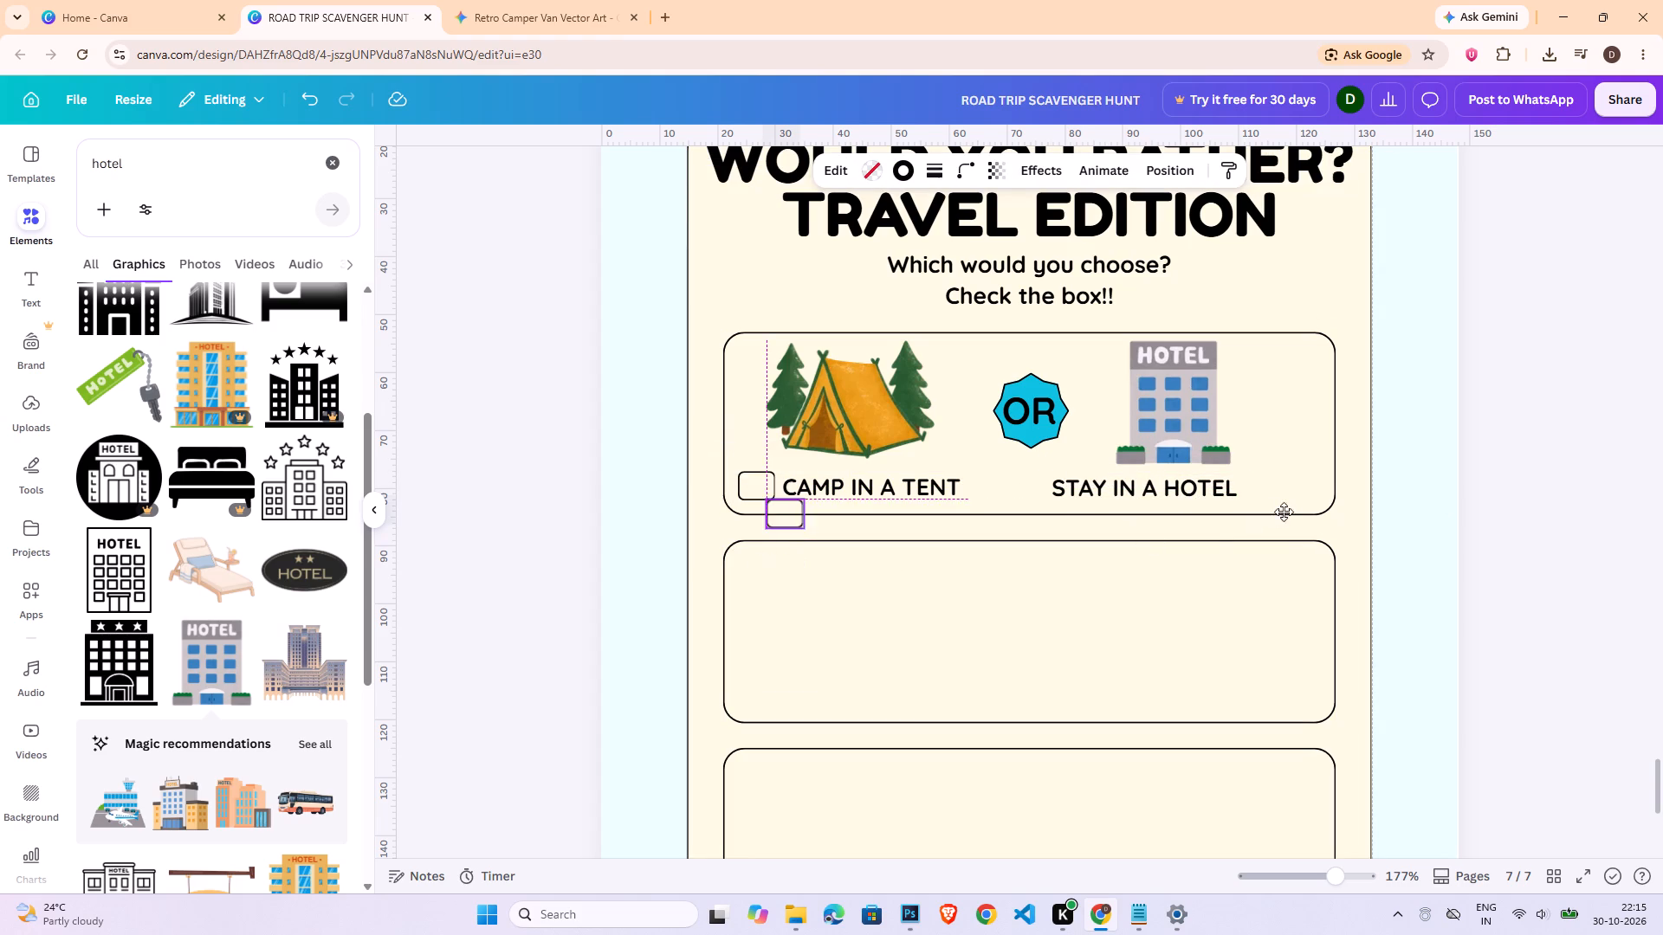
{"action": "left_click_drag", "start_coordinate": [1284, 512], "coordinate": [1300, 539]}
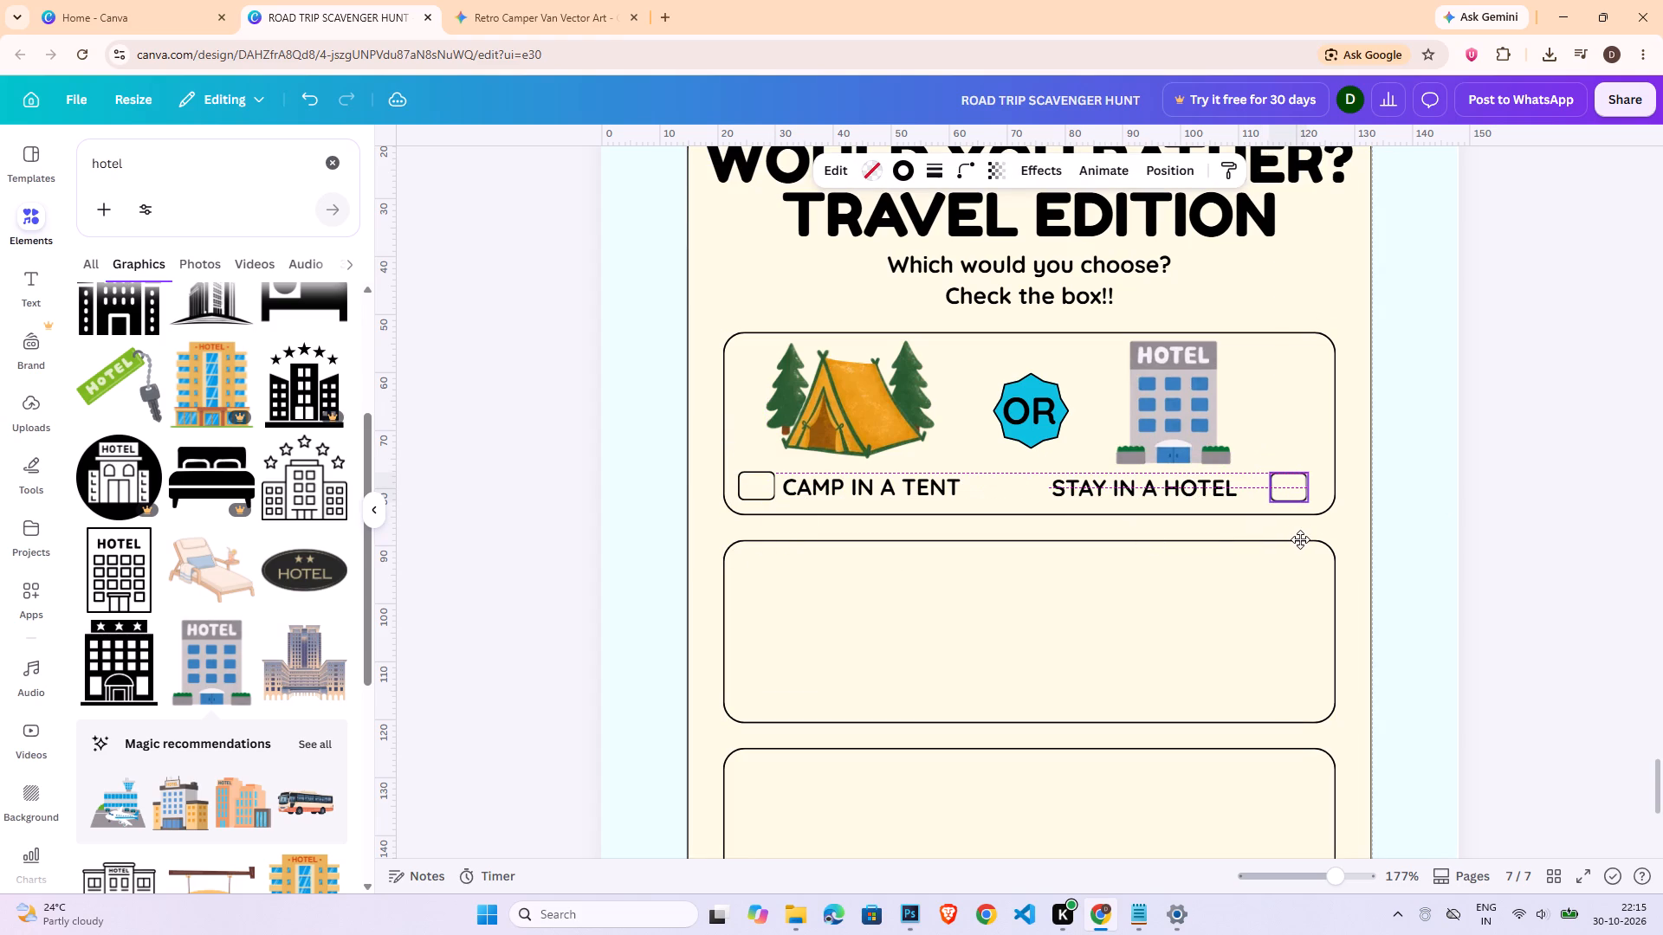
{"action": "left_click_drag", "start_coordinate": [1300, 539], "coordinate": [1304, 538]}
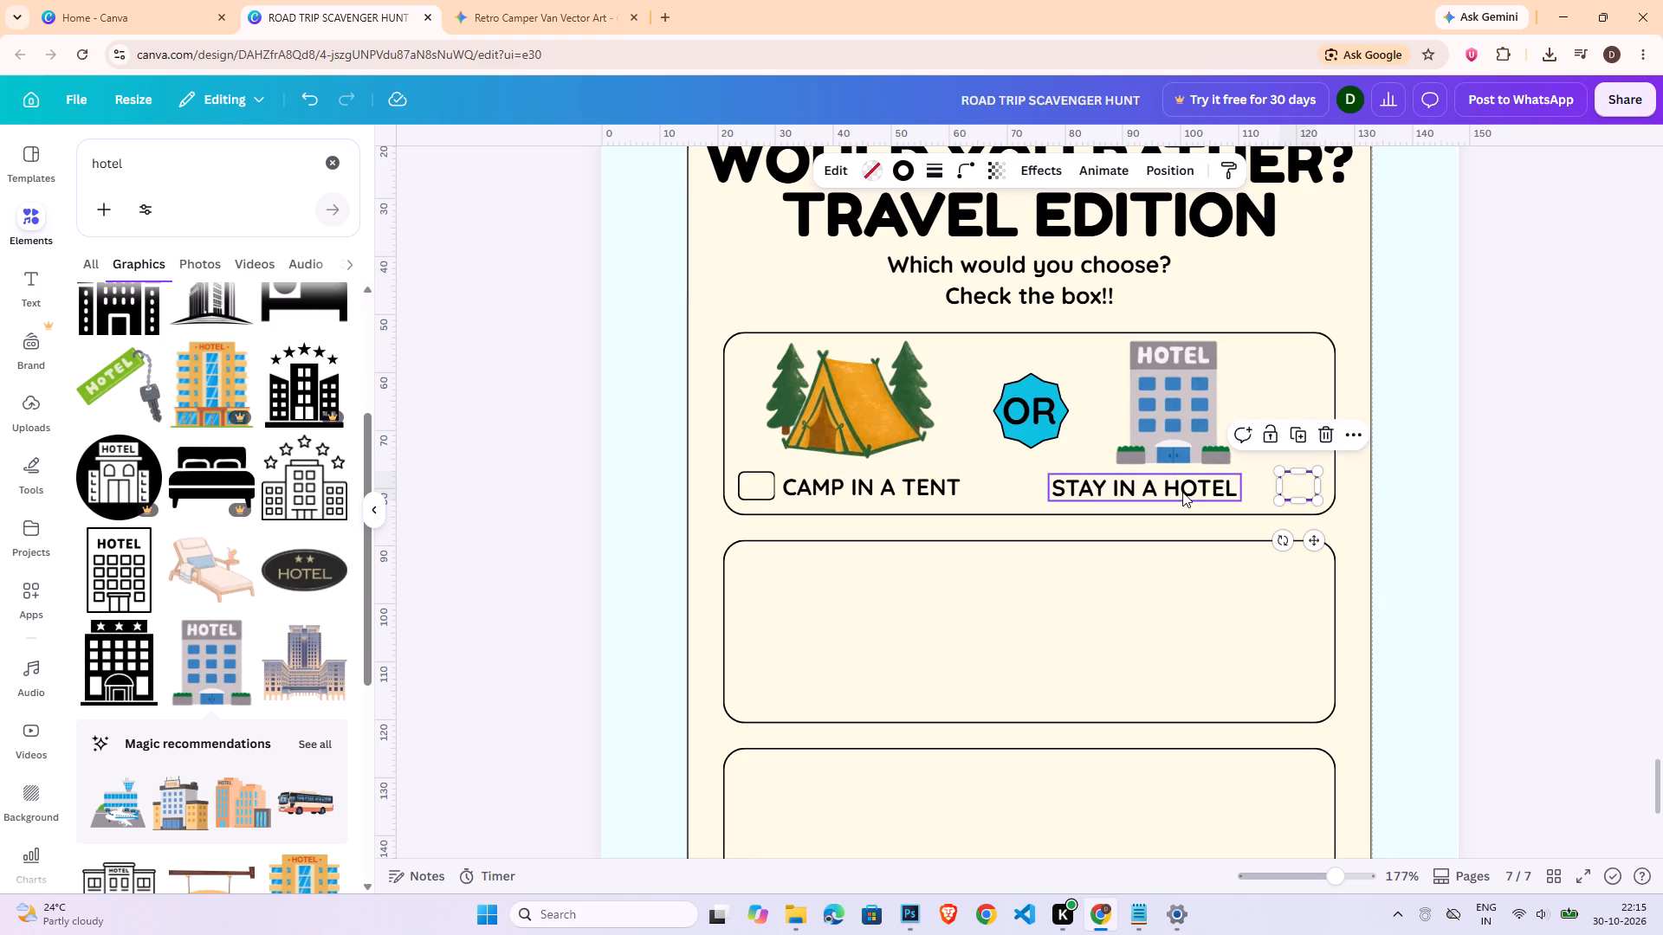
Move the "STAY IN A HOTEL" caption next to its checkbox, level with it and leaving a small gap.
{"action": "left_click_drag", "start_coordinate": [1182, 490], "coordinate": [1216, 492]}
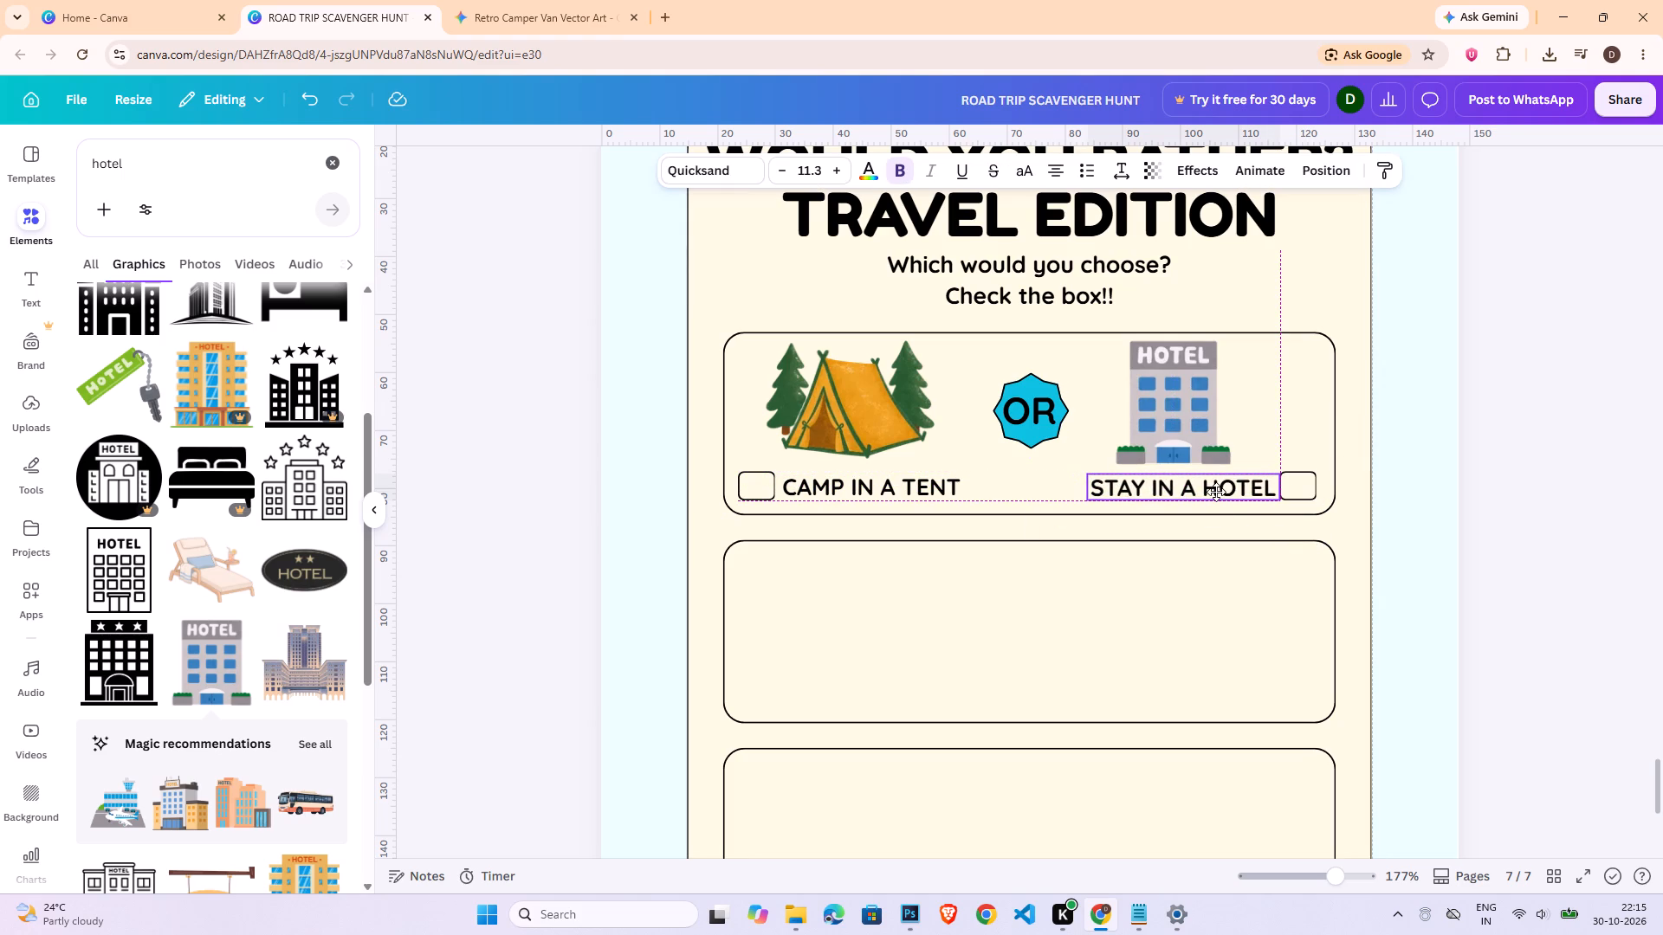
{"action": "left_click_drag", "start_coordinate": [1216, 492], "coordinate": [1213, 493]}
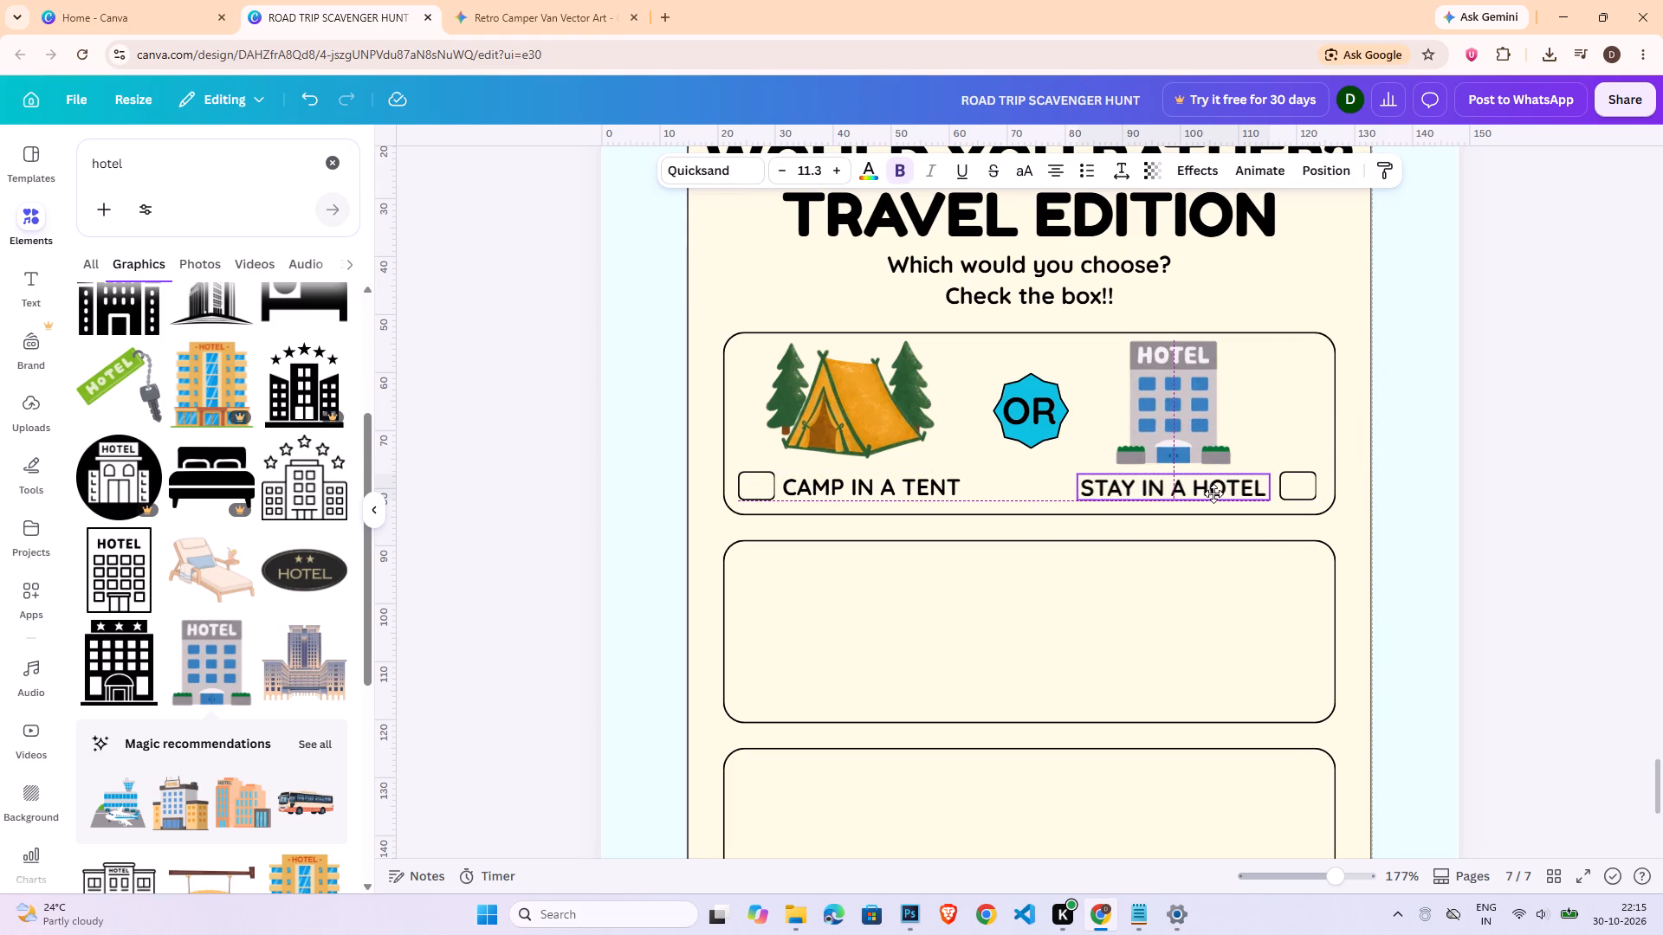
{"action": "left_click_drag", "start_coordinate": [1213, 493], "coordinate": [1217, 493]}
{"action": "left_click", "coordinate": [1495, 514]}
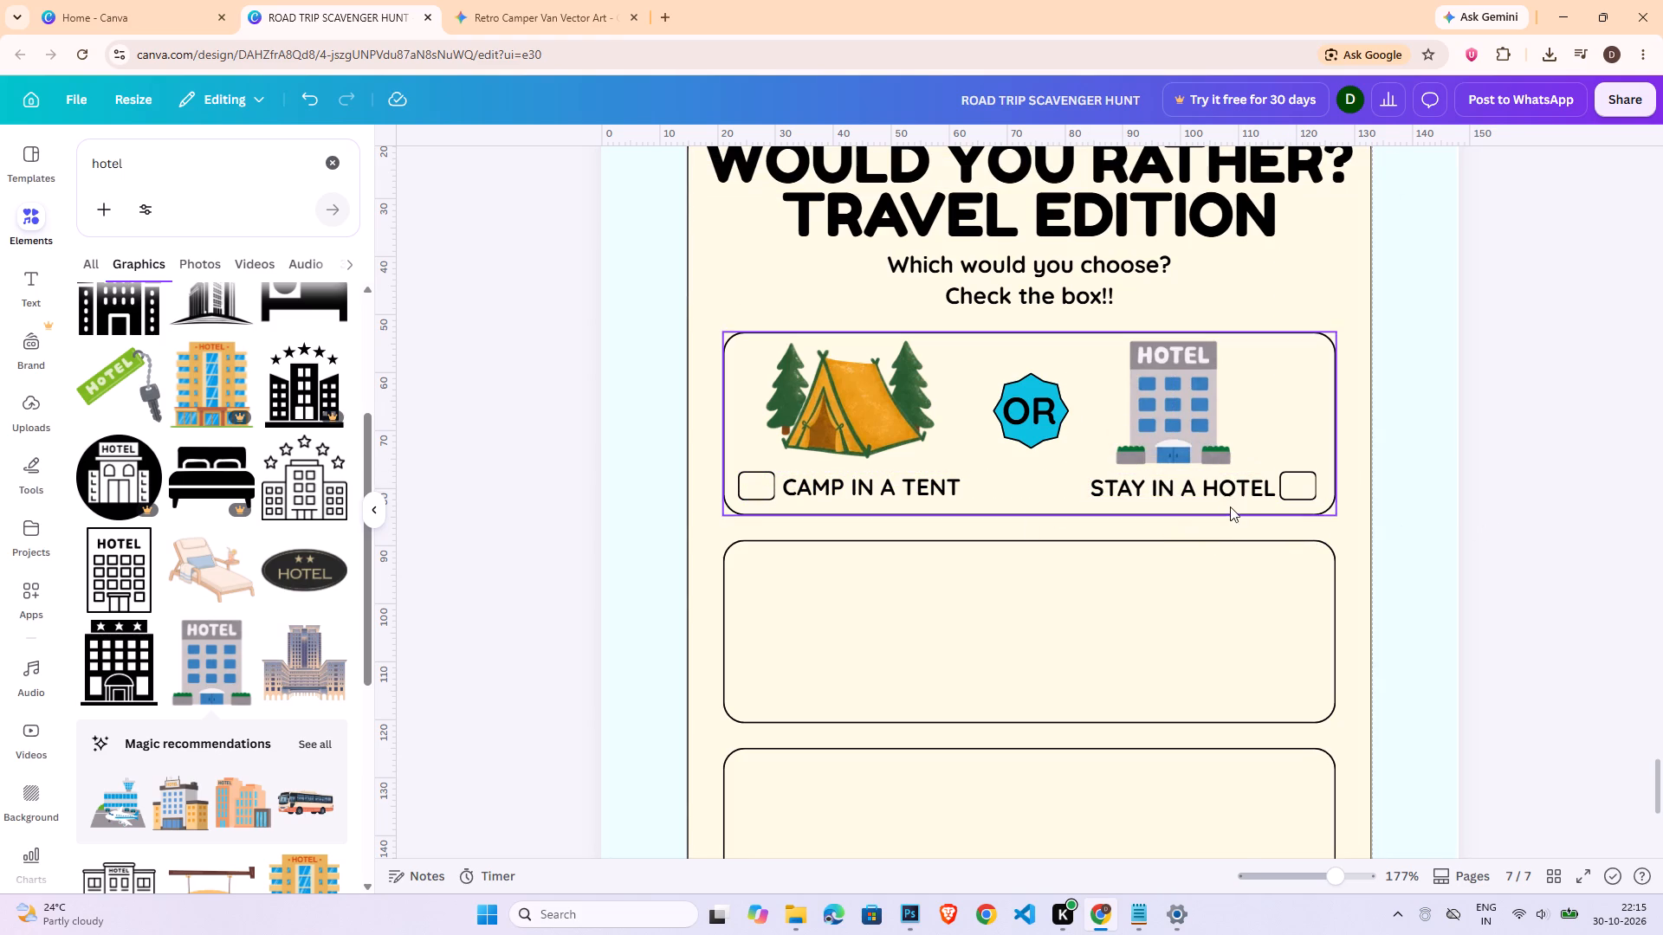
{"action": "left_click", "coordinate": [1230, 491]}
{"action": "key", "text": "Left"}
{"action": "left_click", "coordinate": [1484, 500]}
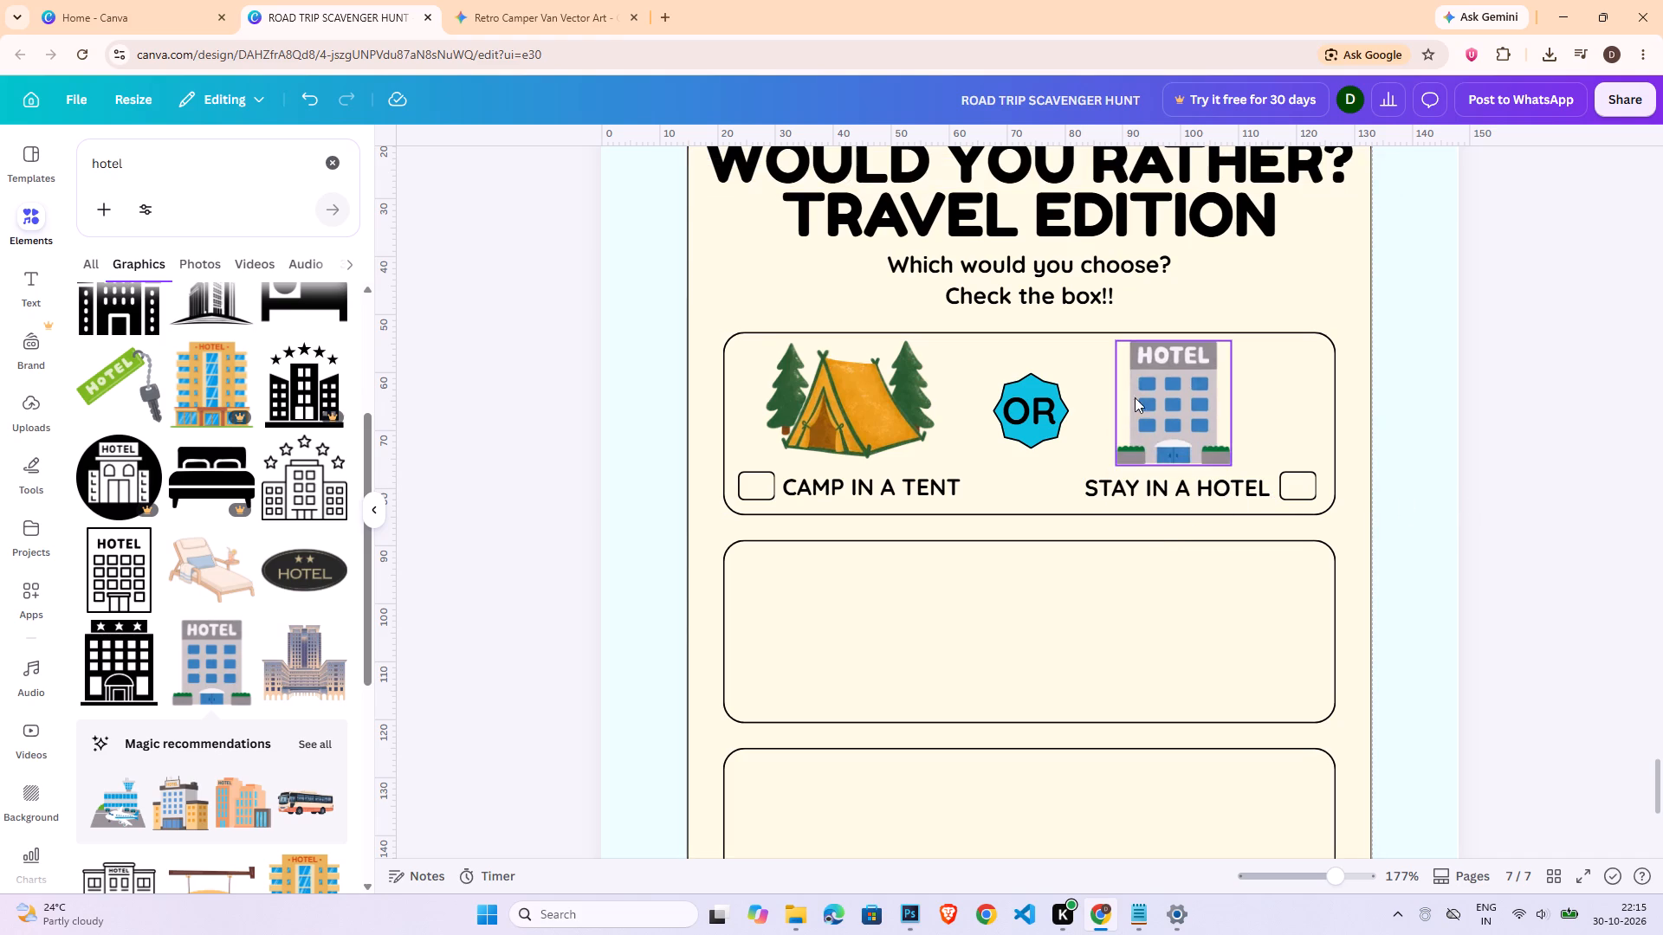
Move the hotel graphic outward, above the end of its caption and checkbox, and nudge it down slightly.
{"action": "left_click_drag", "start_coordinate": [1156, 389], "coordinate": [1233, 385]}
{"action": "left_click", "coordinate": [1472, 472]}
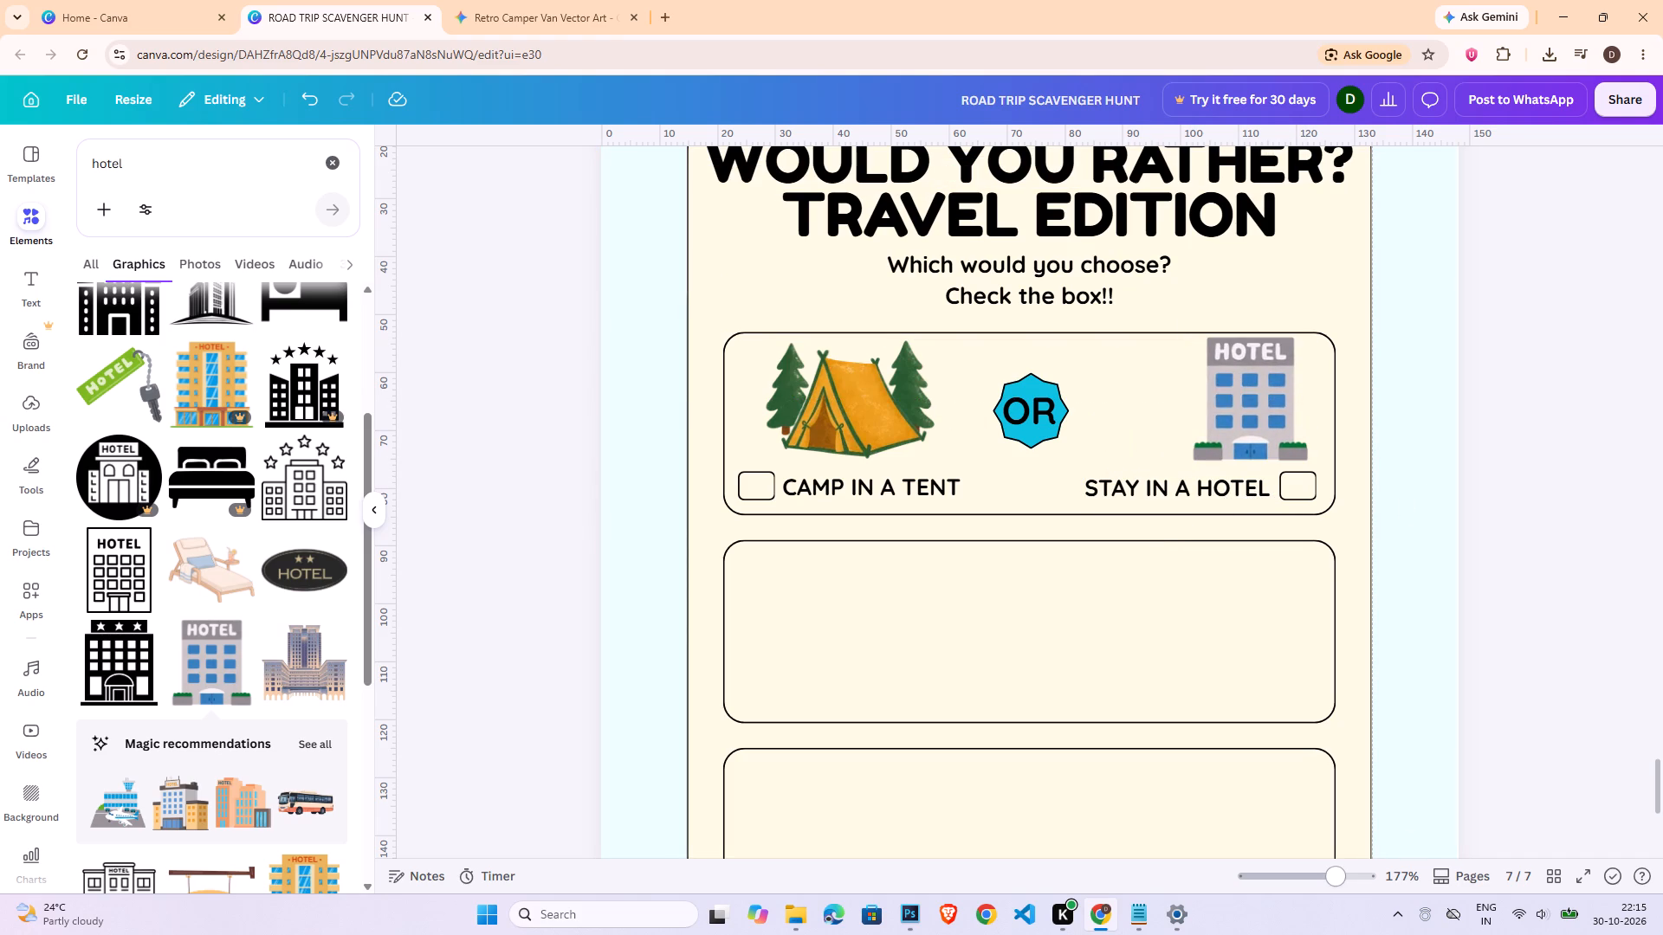
{"action": "left_click", "coordinate": [1270, 435]}
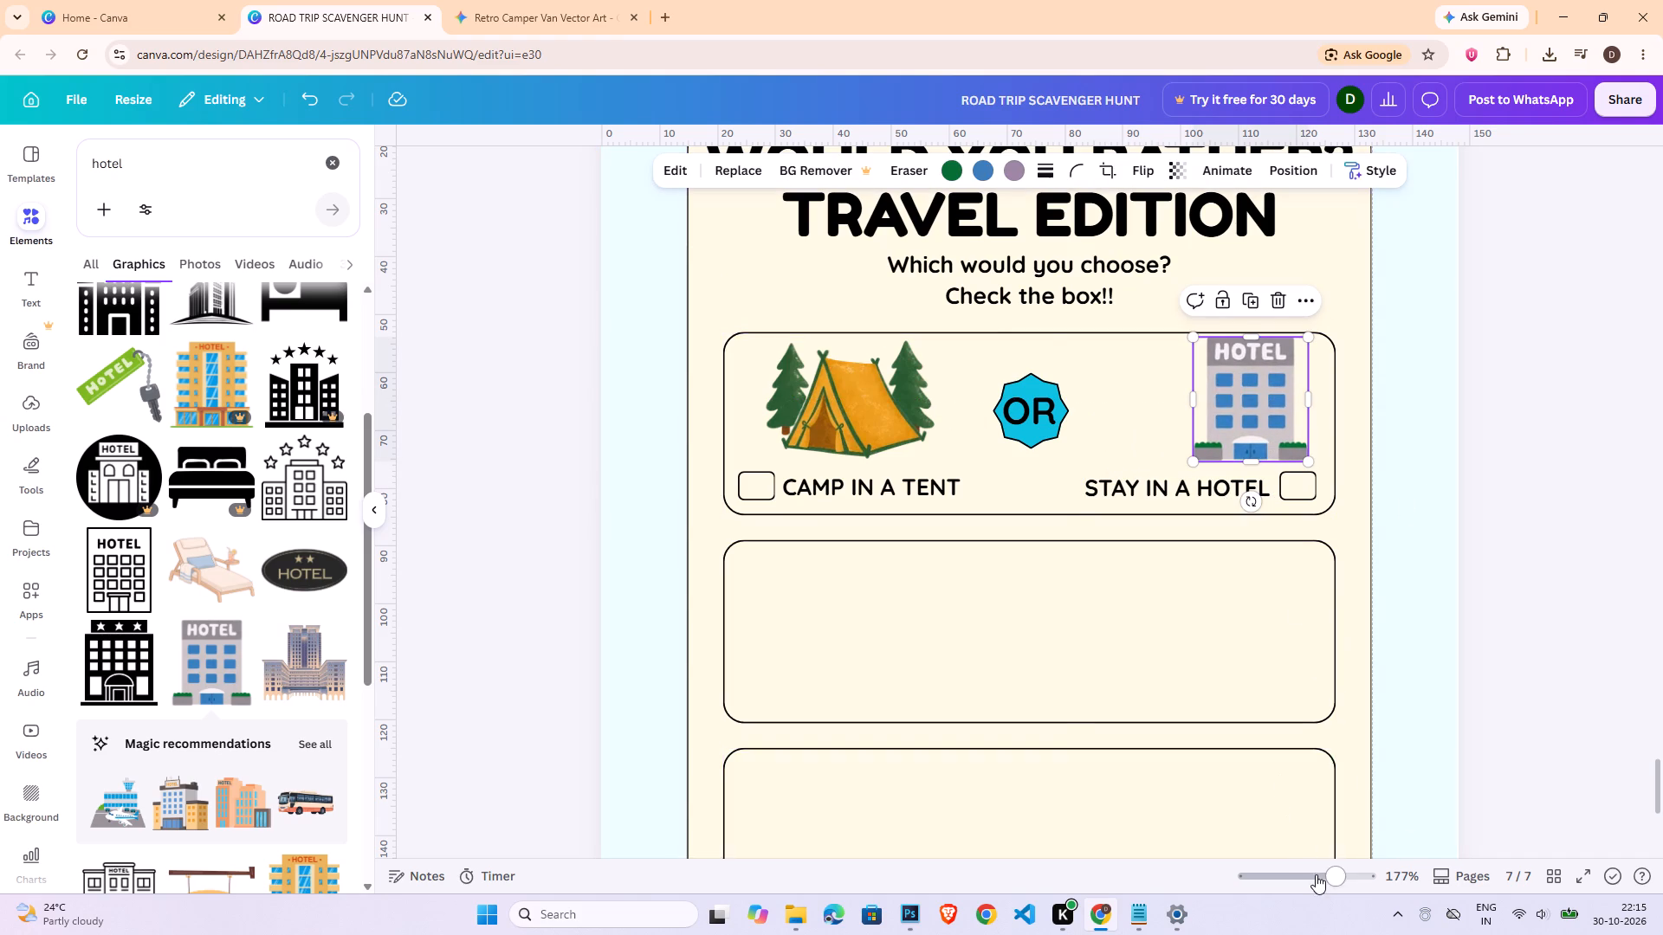
{"action": "left_click", "coordinate": [1316, 874]}
{"action": "left_click", "coordinate": [1469, 596]}
{"action": "left_click", "coordinate": [1125, 413]}
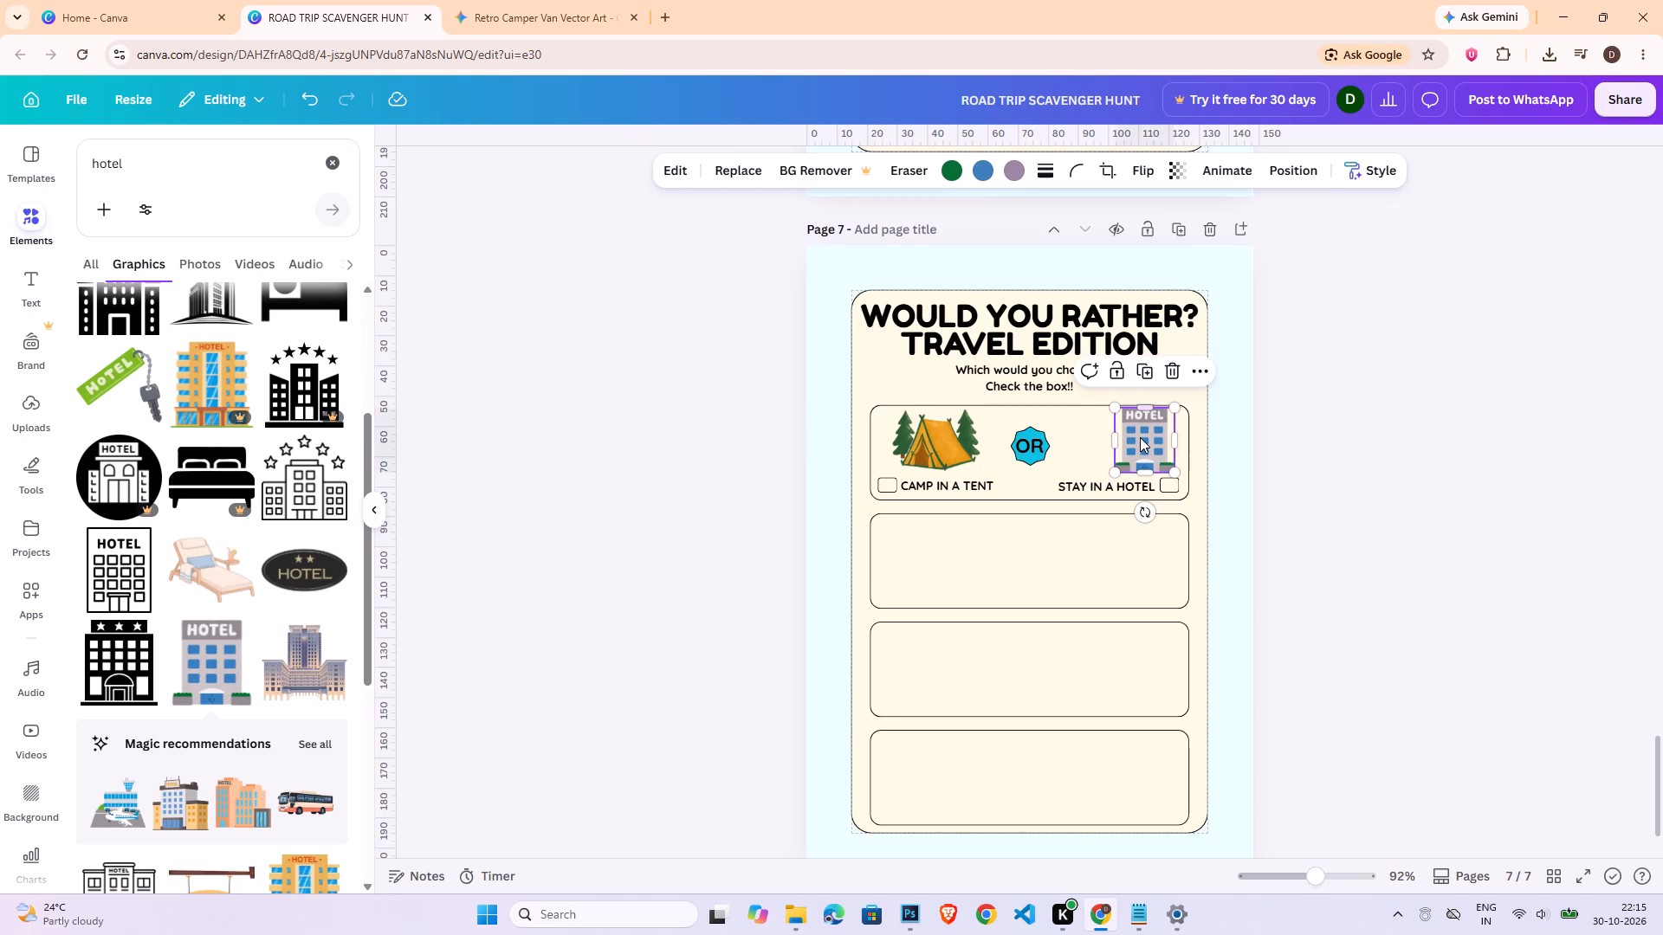
{"action": "key", "text": "Down"}
{"action": "left_click", "coordinate": [1369, 522]}
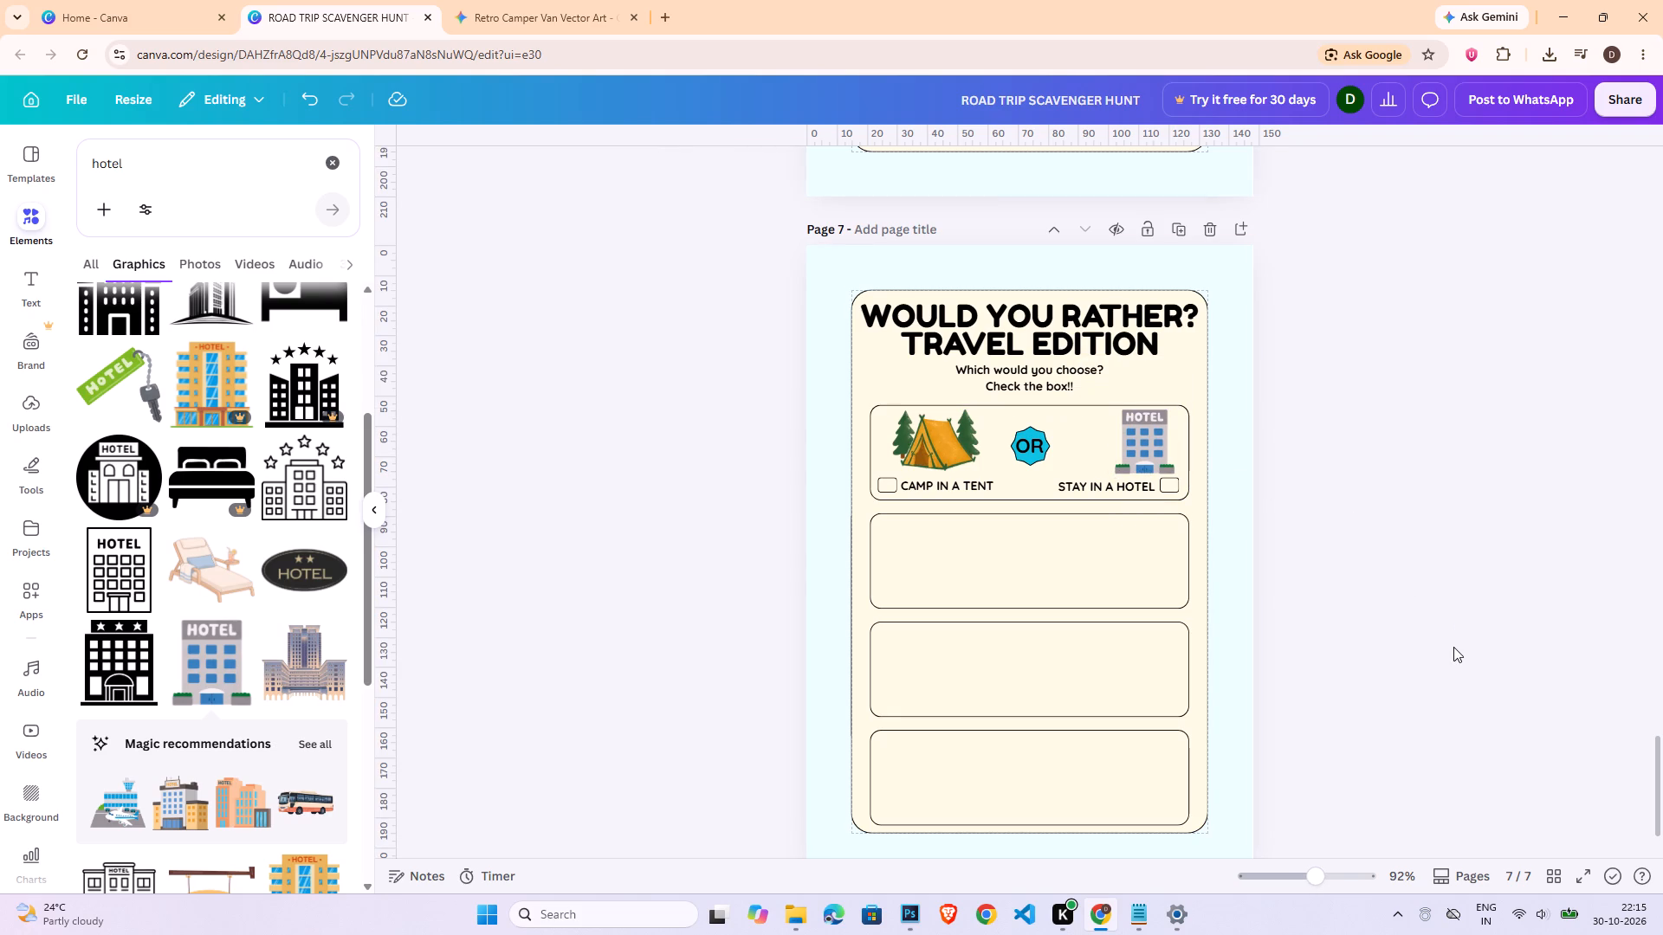
{"action": "left_click", "coordinate": [1453, 647]}
Copy the first box's two checkboxes and both captions together and place the copies along the bottom of the second box.
{"action": "left_click", "coordinate": [887, 479]}
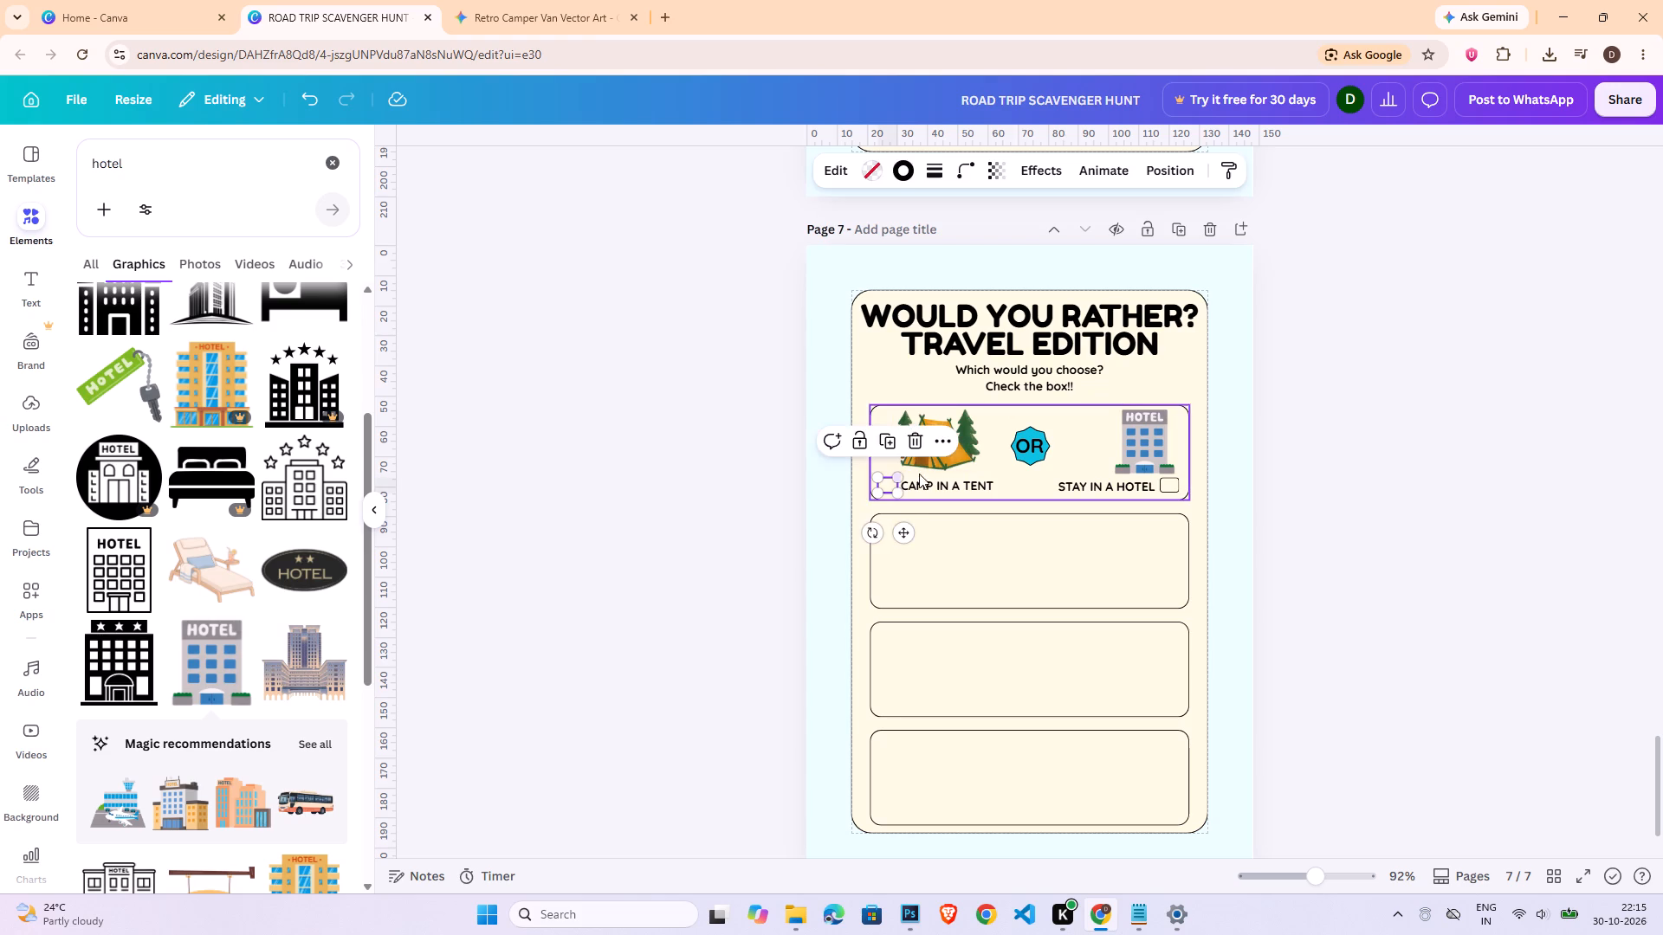
{"action": "left_click", "coordinate": [950, 480], "text": "shift"}
{"action": "left_click", "coordinate": [1114, 479], "text": "shift"}
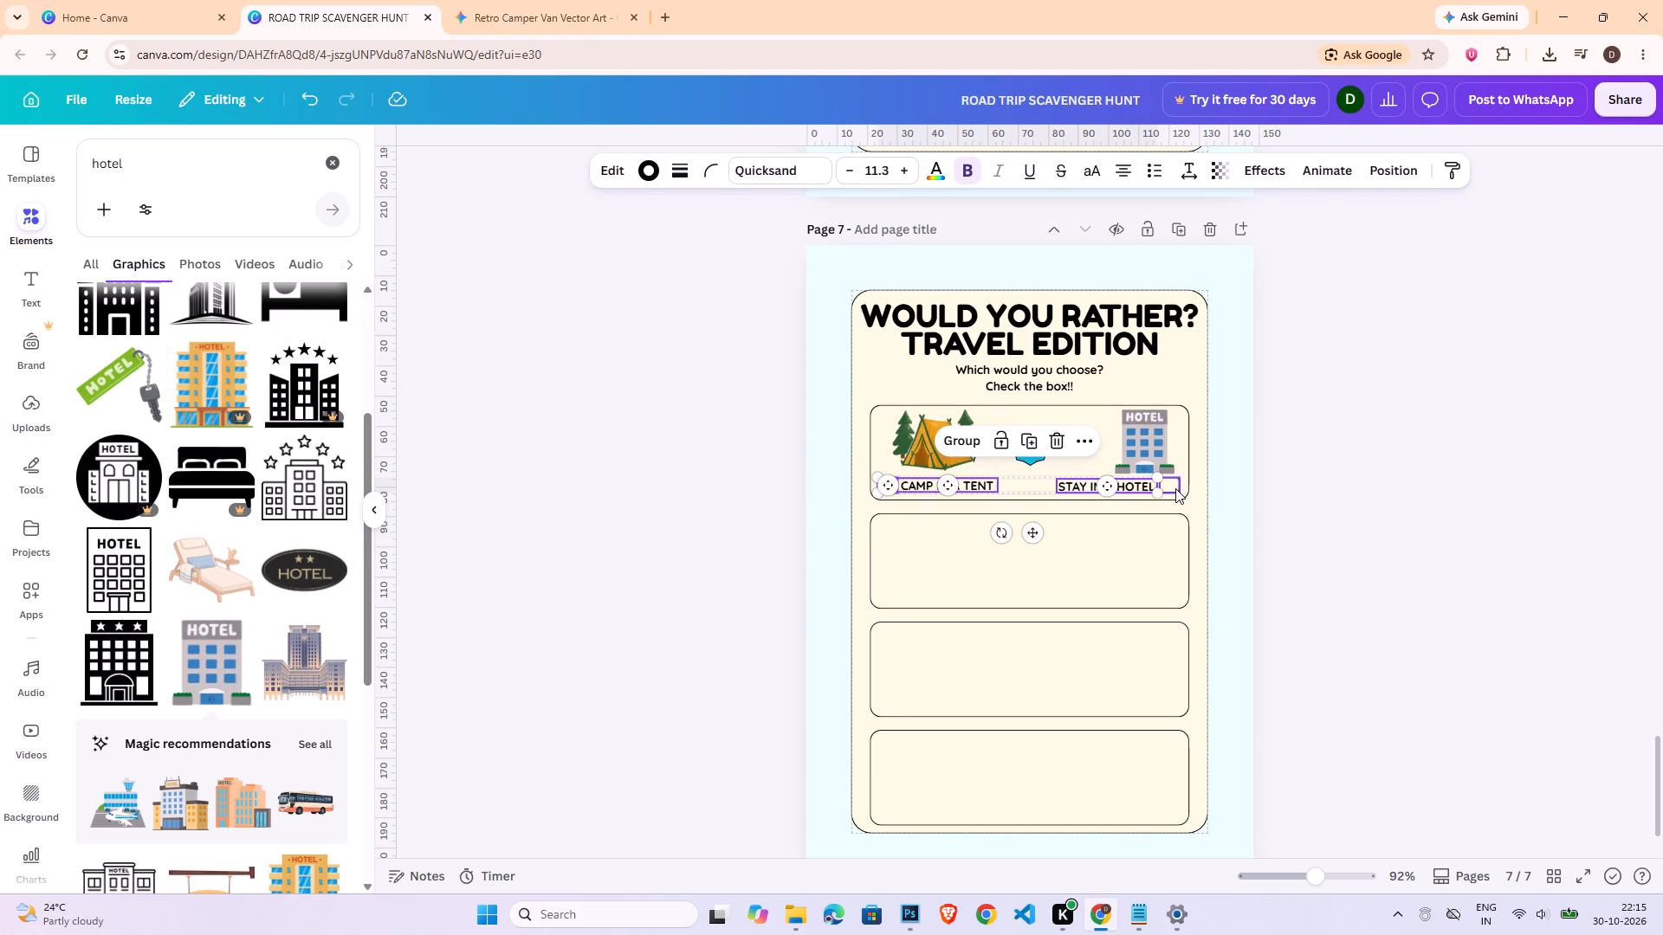
{"action": "left_click", "coordinate": [1175, 488], "text": "shift"}
{"action": "key", "text": "ctrl+c"}
{"action": "key", "text": "ctrl+v"}
{"action": "left_click_drag", "start_coordinate": [1061, 545], "coordinate": [1050, 641]}
Repeat the row of checkboxes and captions along the bottom of the third and fourth boxes, aligned with the rows above.
{"action": "key", "text": "ctrl+c"}
{"action": "key", "text": "ctrl+v"}
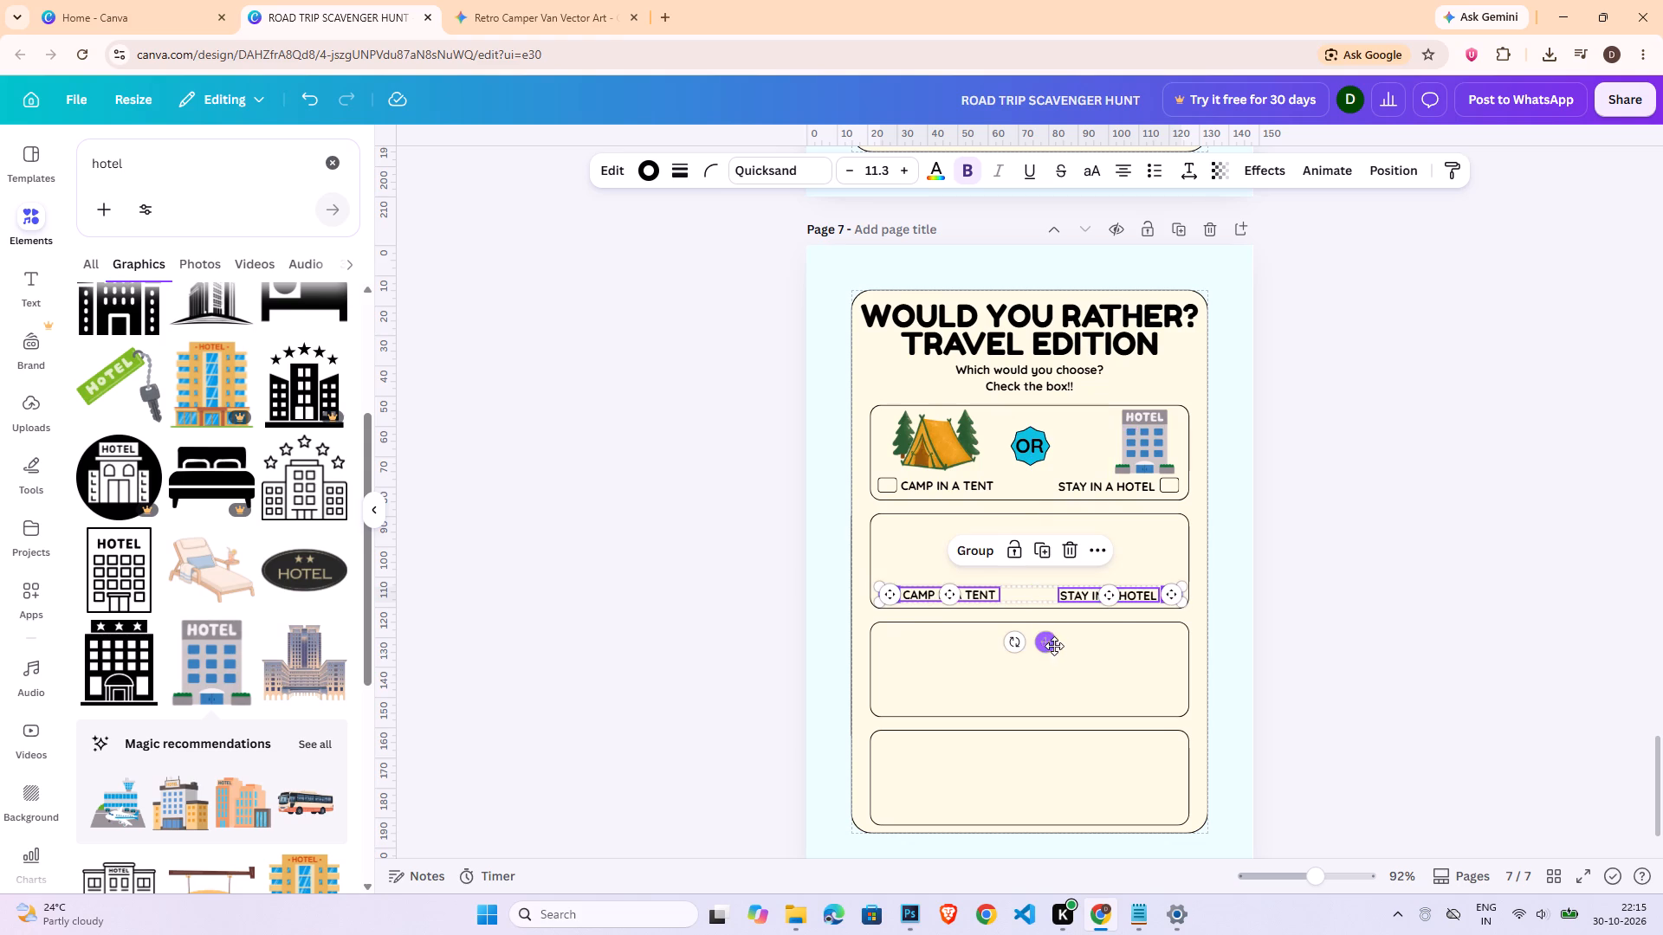
{"action": "left_click_drag", "start_coordinate": [1063, 656], "coordinate": [1051, 748]}
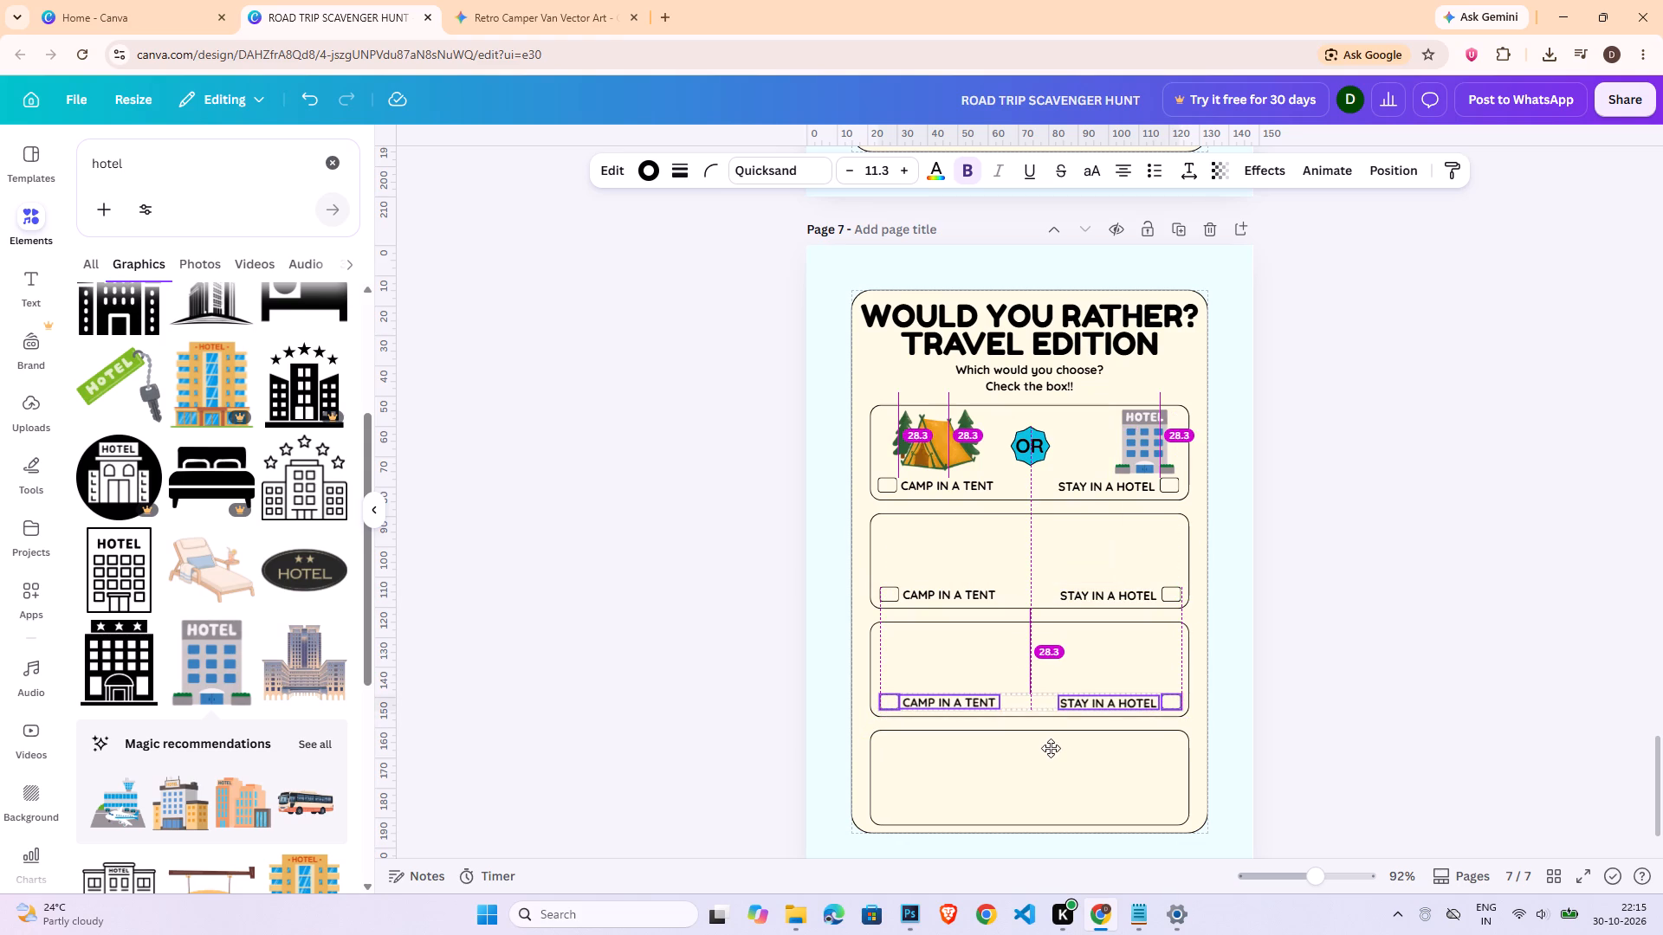
{"action": "left_click_drag", "start_coordinate": [1051, 748], "coordinate": [1052, 753]}
{"action": "key", "text": "ctrl+c"}
{"action": "key", "text": "ctrl+v"}
{"action": "left_click_drag", "start_coordinate": [1061, 762], "coordinate": [1051, 817]}
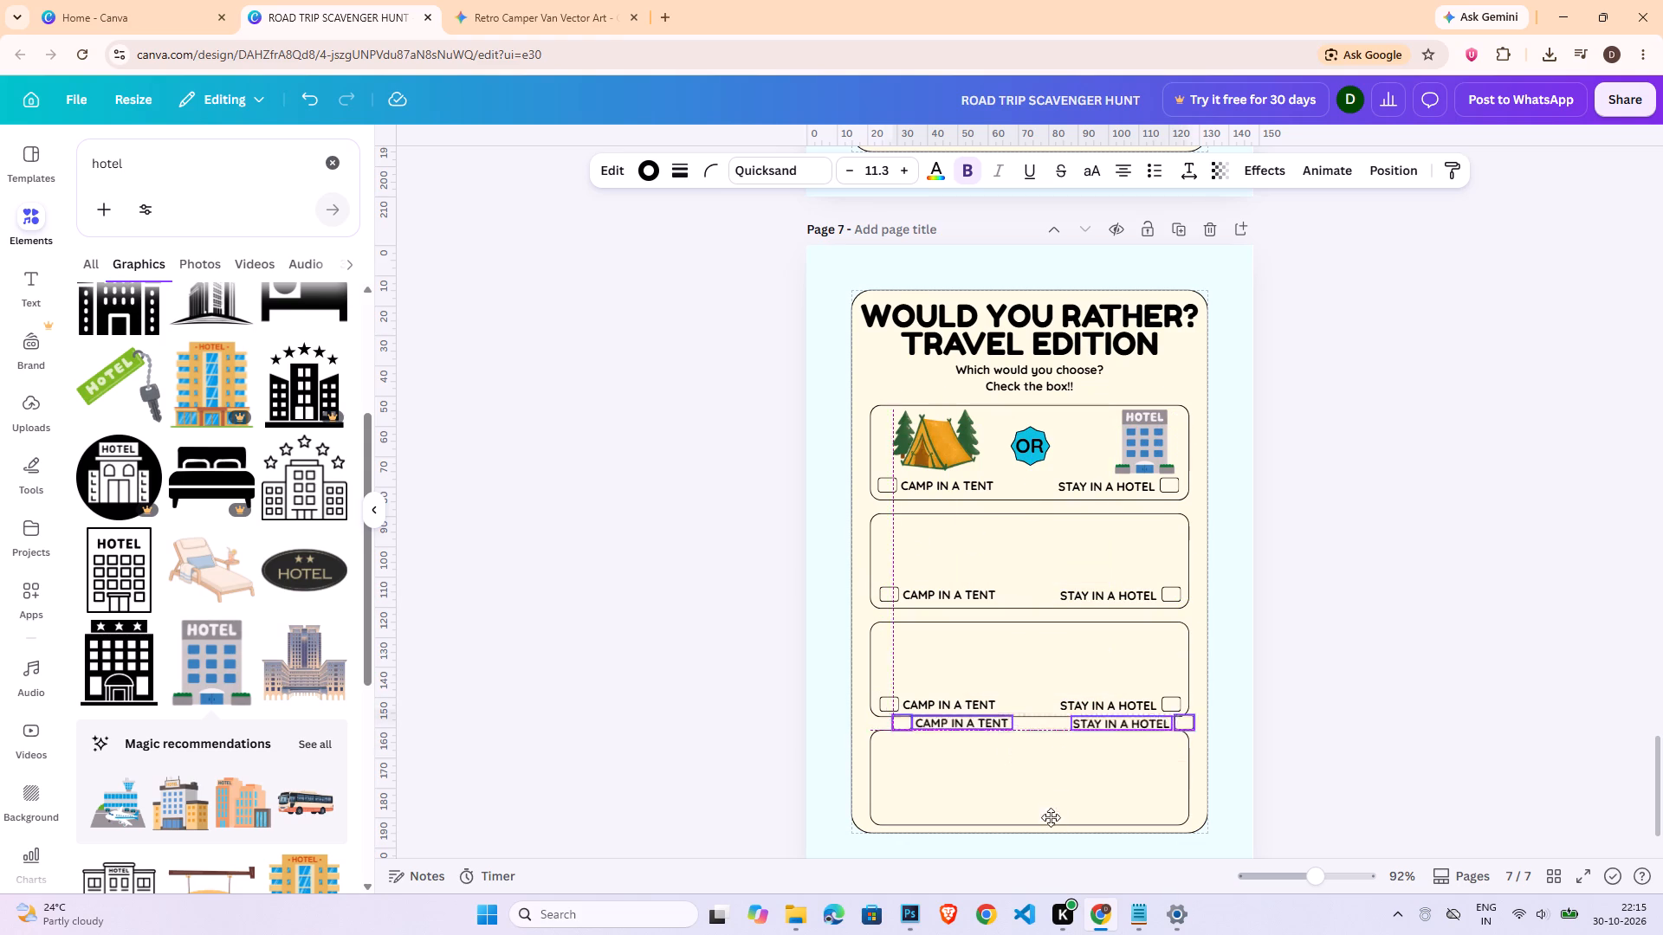
{"action": "left_click_drag", "start_coordinate": [1051, 817], "coordinate": [1046, 854]}
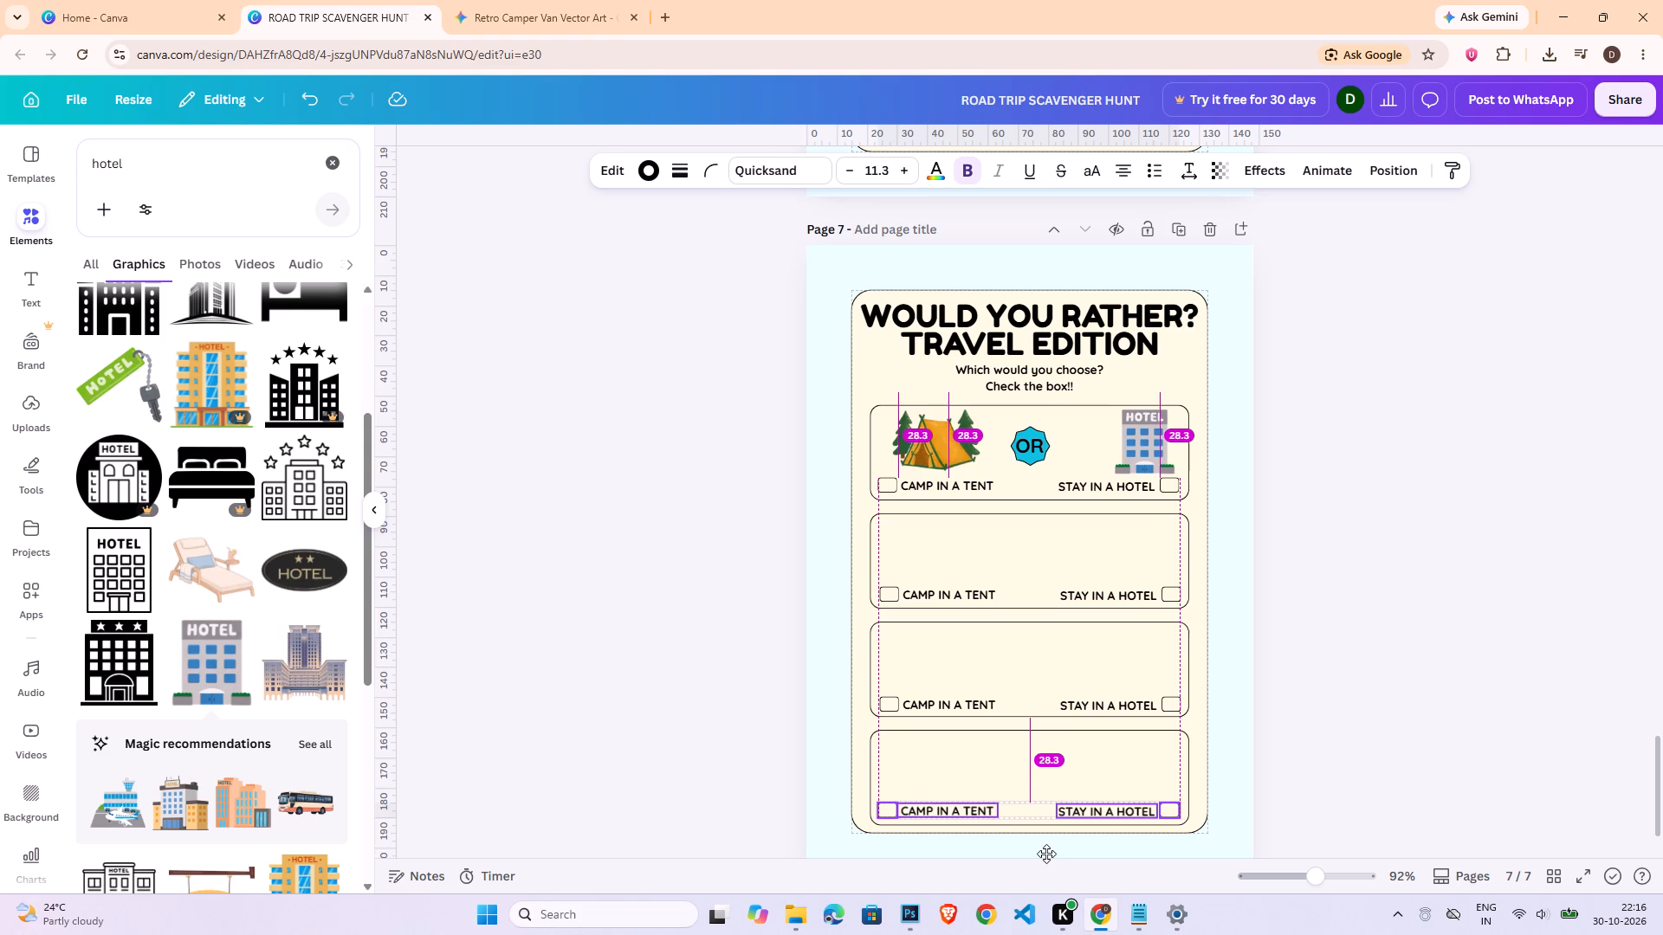
{"action": "left_click_drag", "start_coordinate": [1046, 854], "coordinate": [1047, 856]}
{"action": "left_click", "coordinate": [1382, 671]}
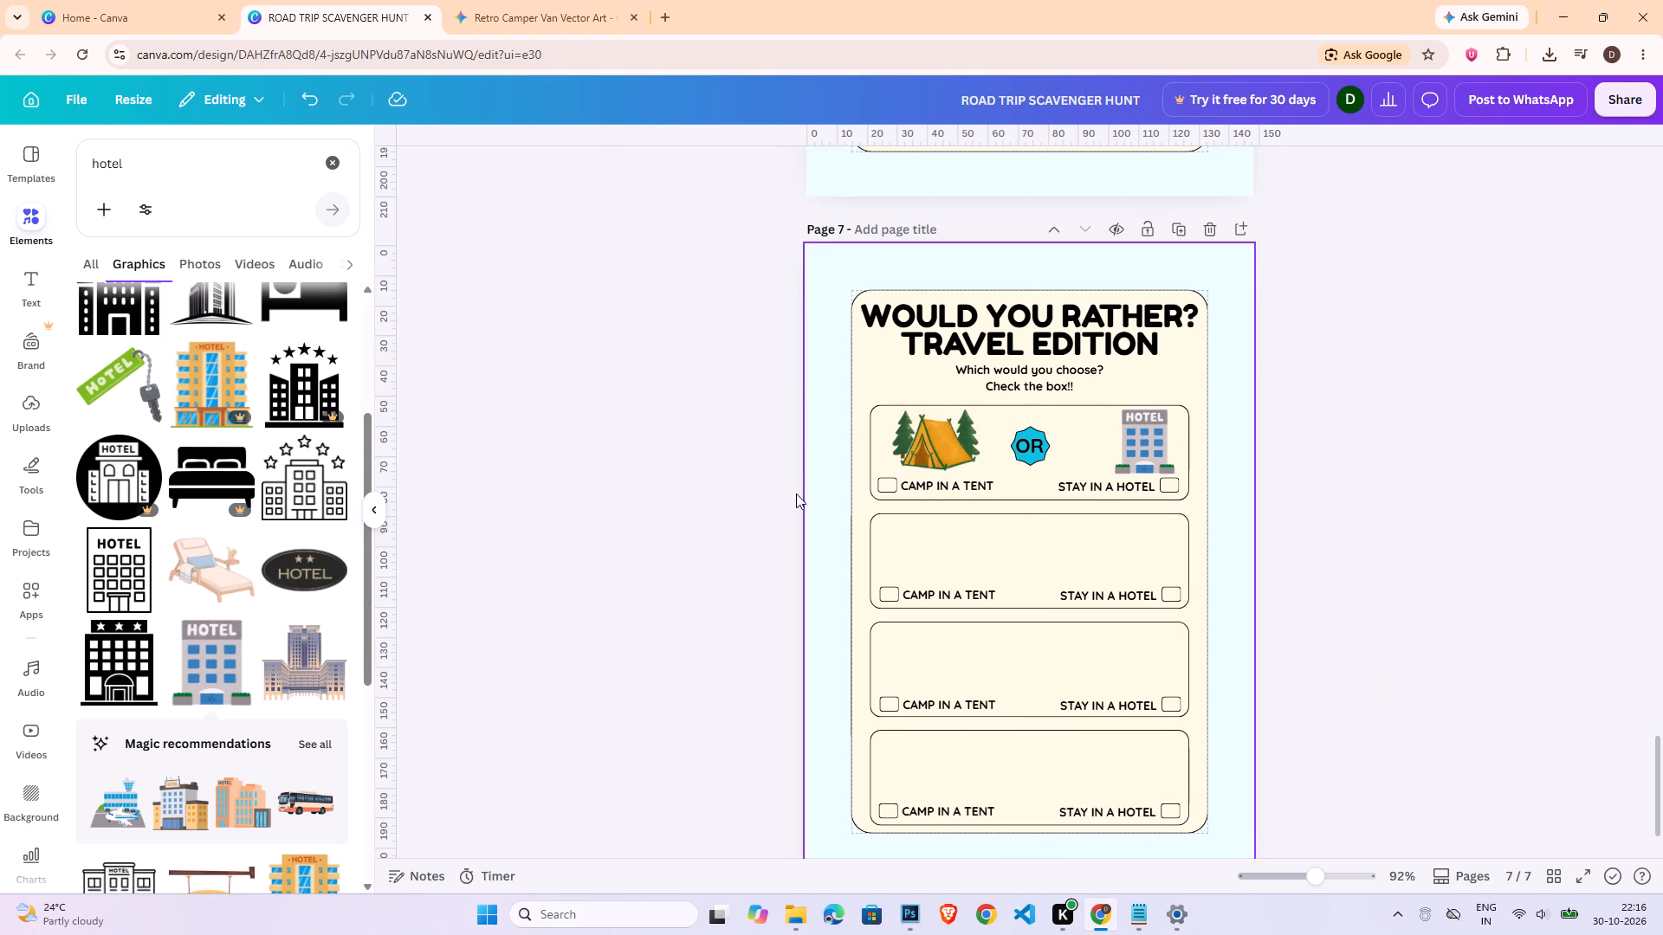
Search the graphics for "train" and insert the free blue-and-white passenger train on rails onto page 7.
{"action": "double_click", "coordinate": [118, 160]}
{"action": "key", "text": "t"}
{"action": "key", "text": "r"}
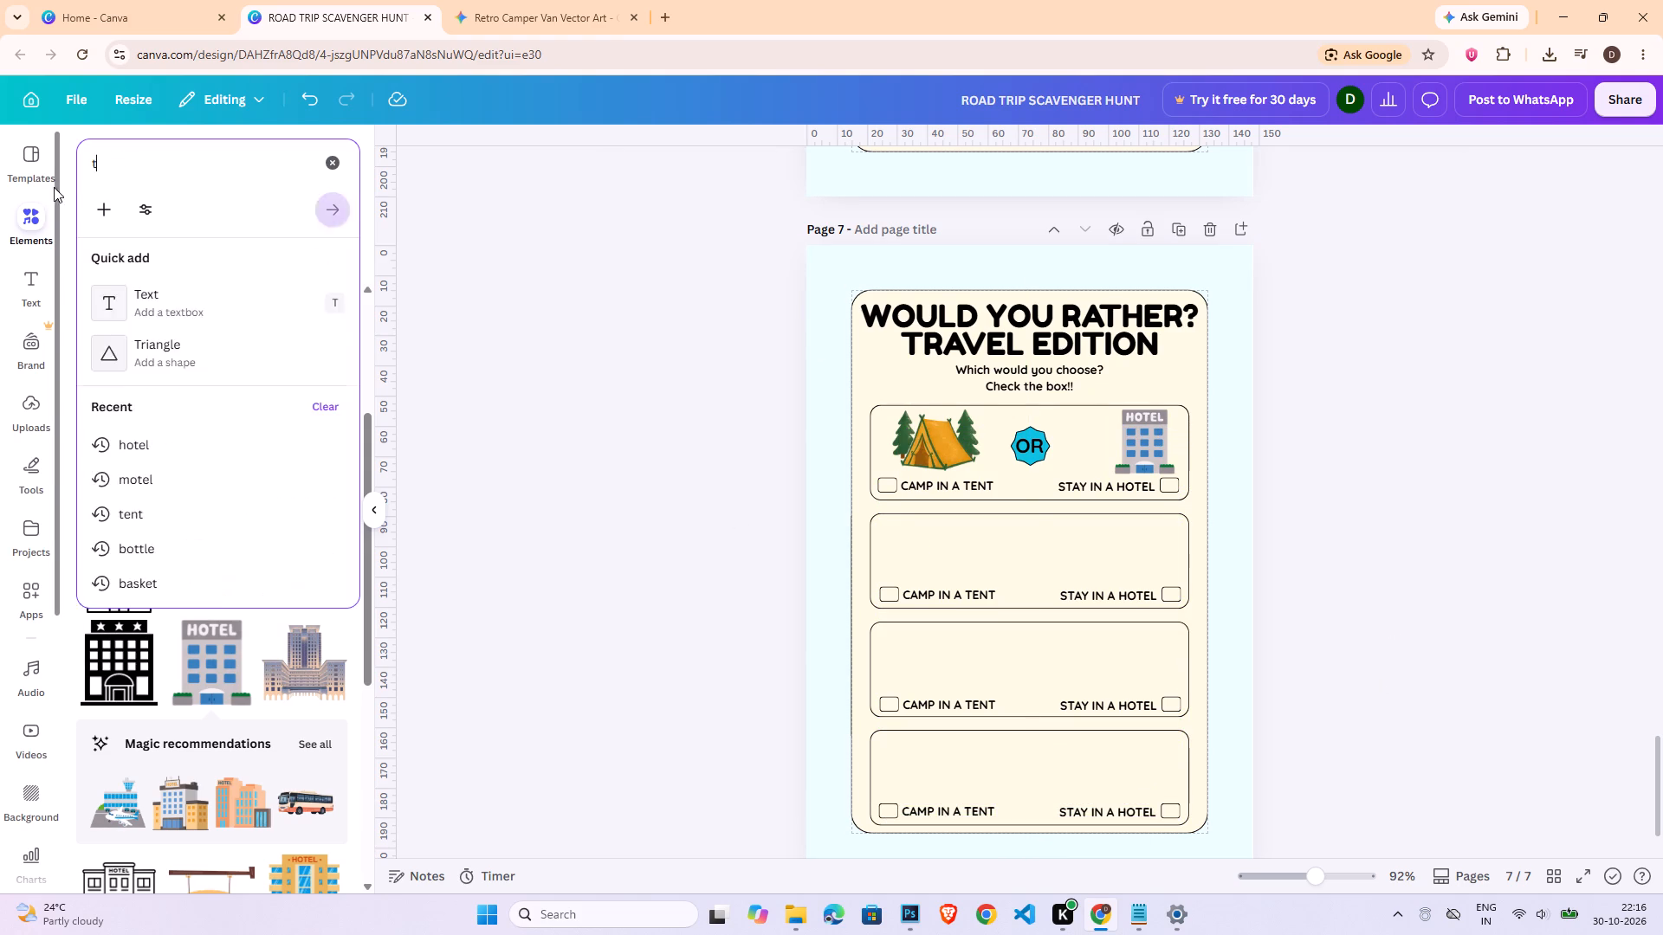
{"action": "type", "text": "ain"}
{"action": "key", "text": "Return"}
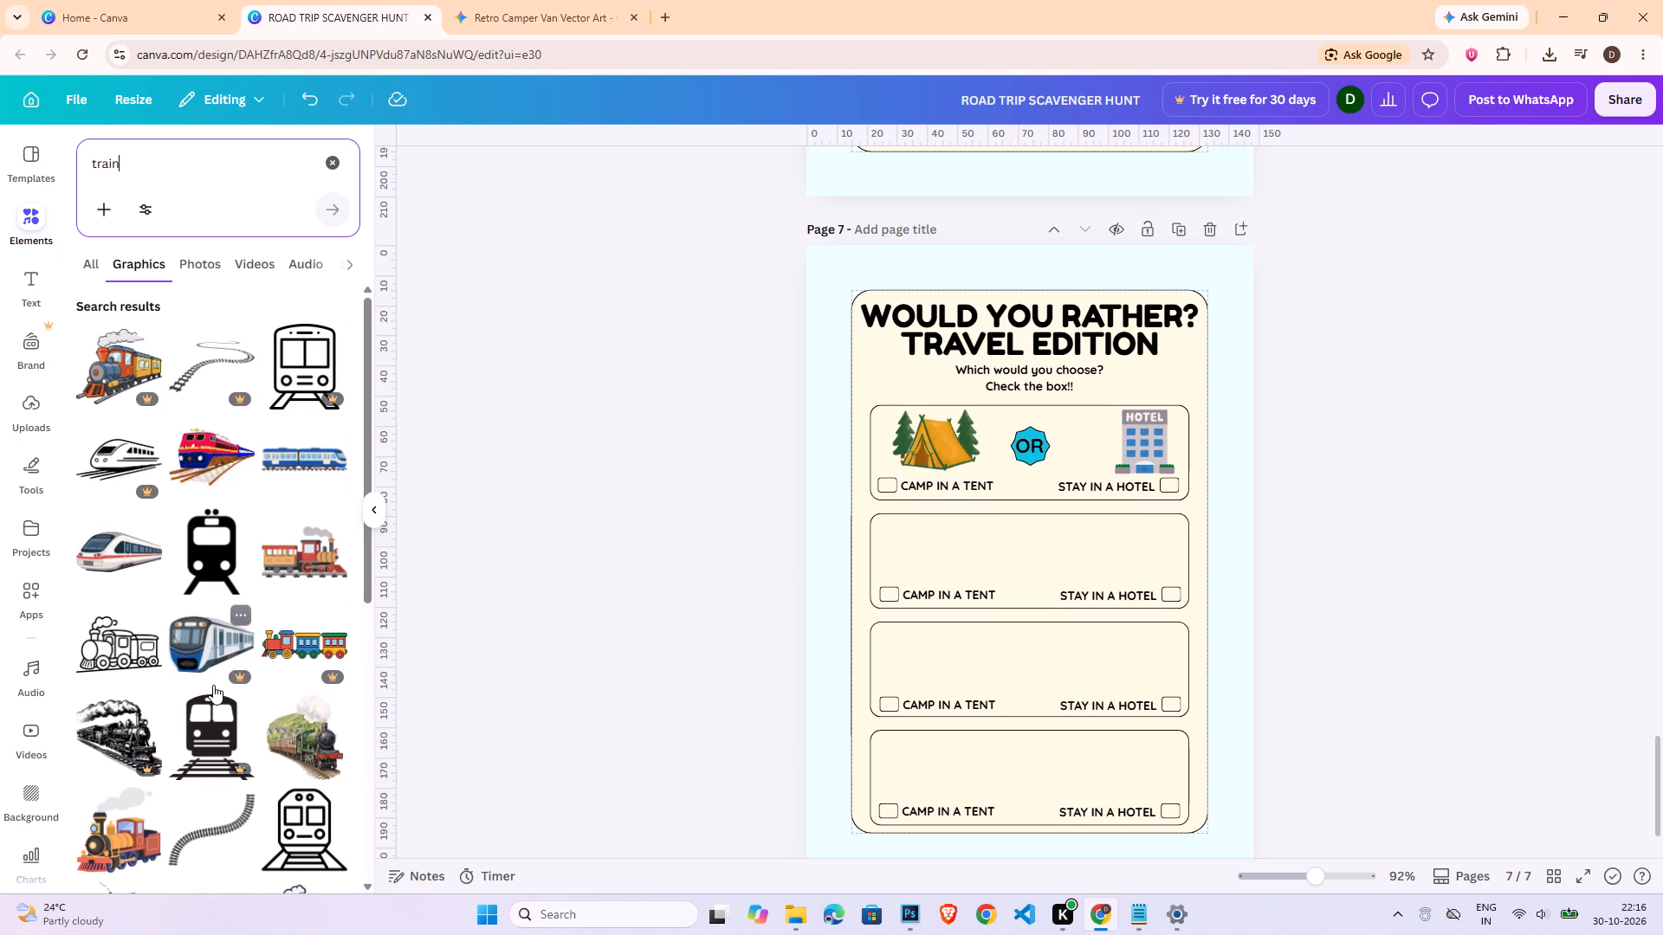
{"action": "scroll", "coordinate": [307, 708], "scroll_direction": "down", "scroll_amount": 2}
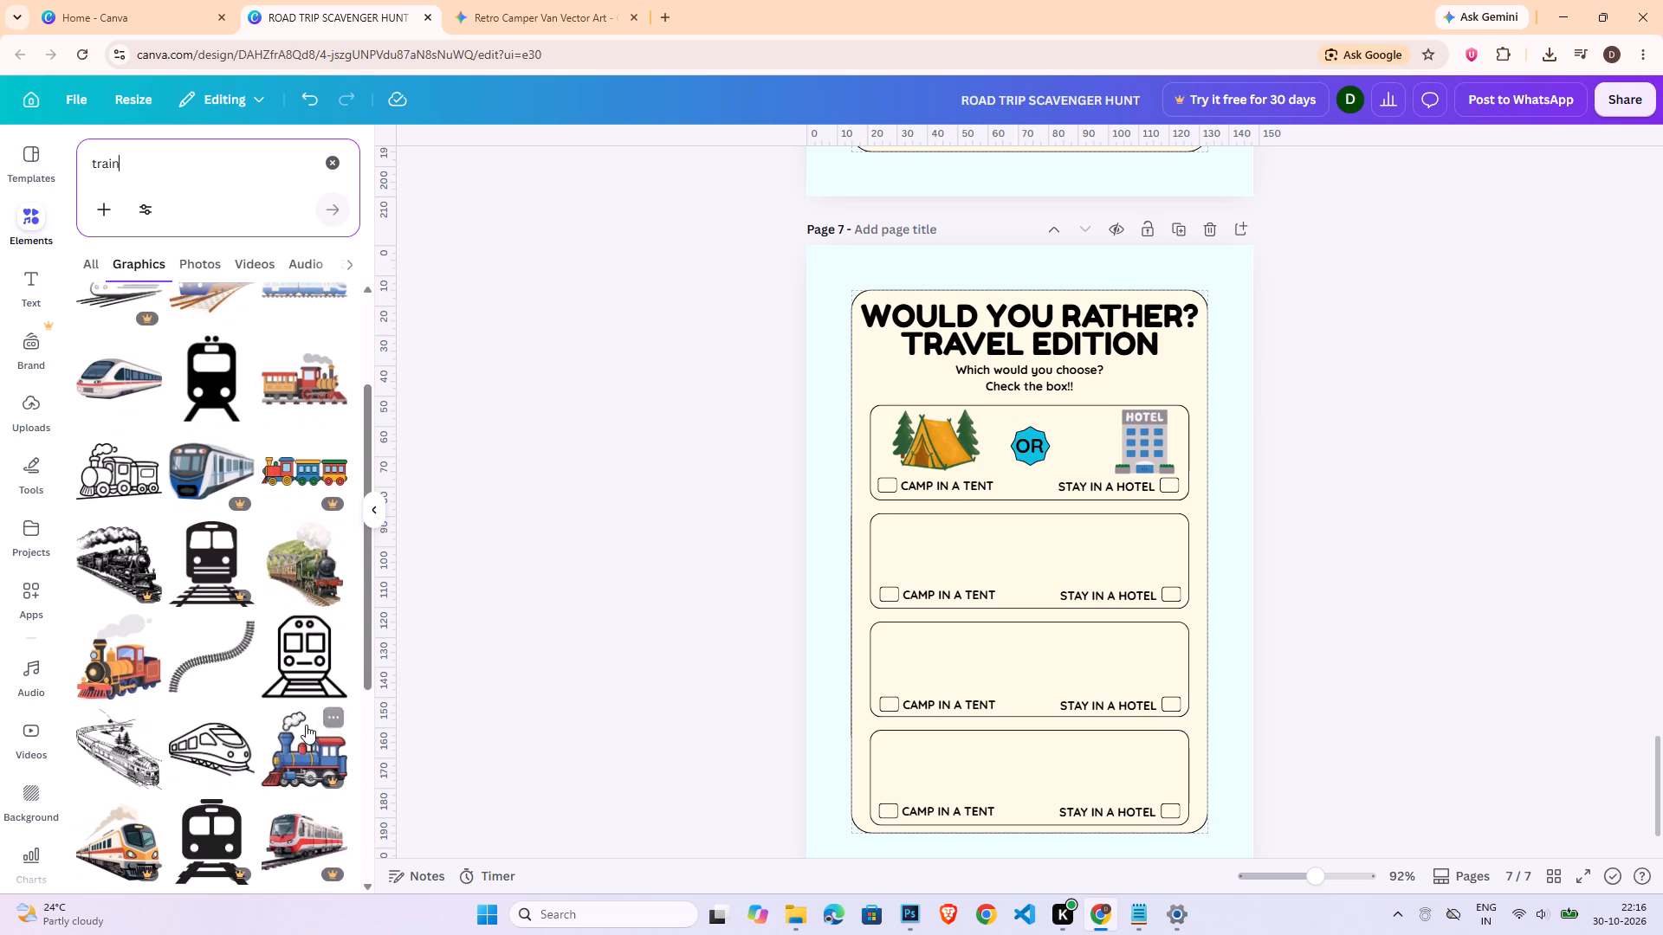
{"action": "scroll", "coordinate": [306, 725], "scroll_direction": "down", "scroll_amount": 4}
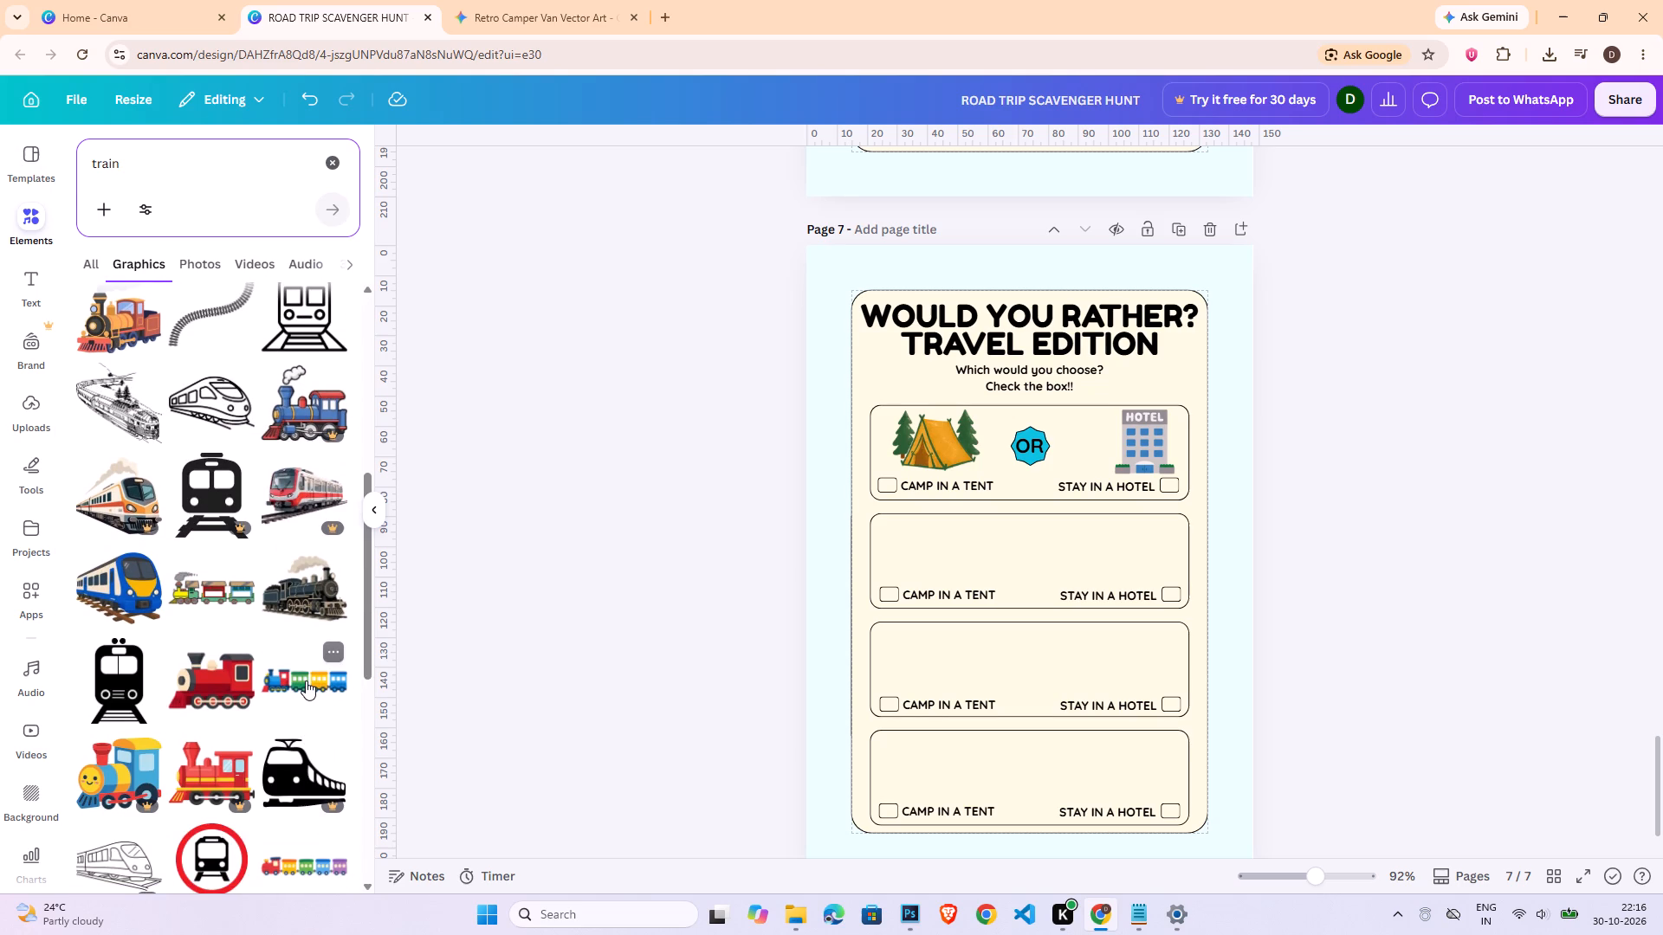
{"action": "scroll", "coordinate": [306, 680], "scroll_direction": "down", "scroll_amount": 7}
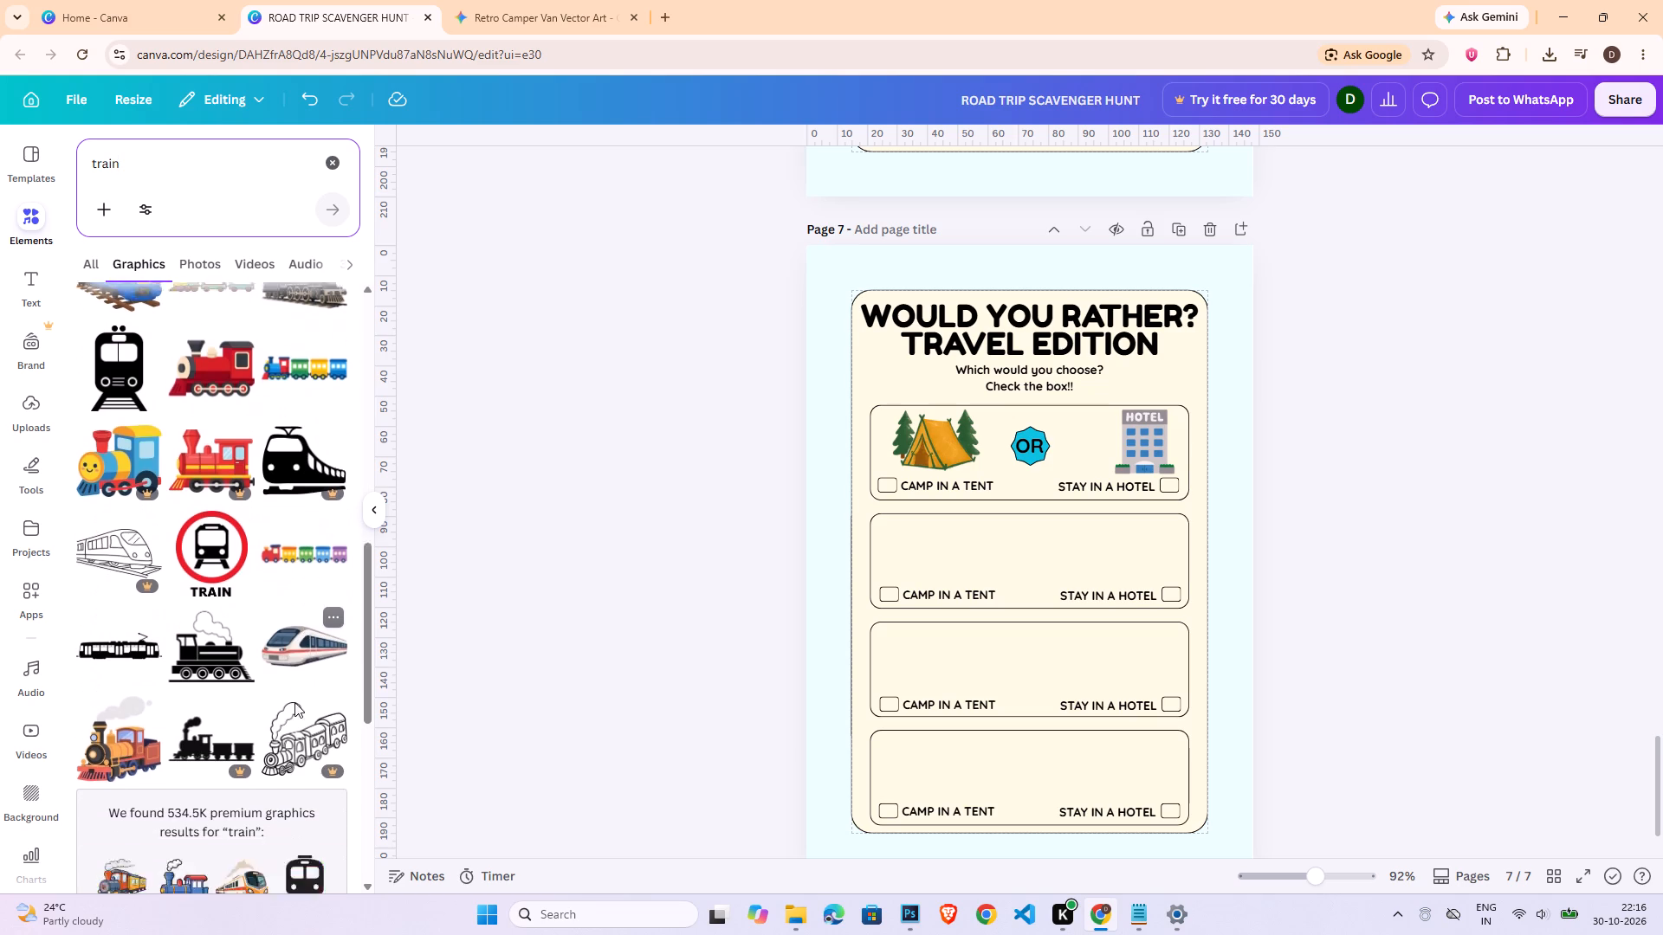
{"action": "scroll", "coordinate": [294, 703], "scroll_direction": "down", "scroll_amount": 3}
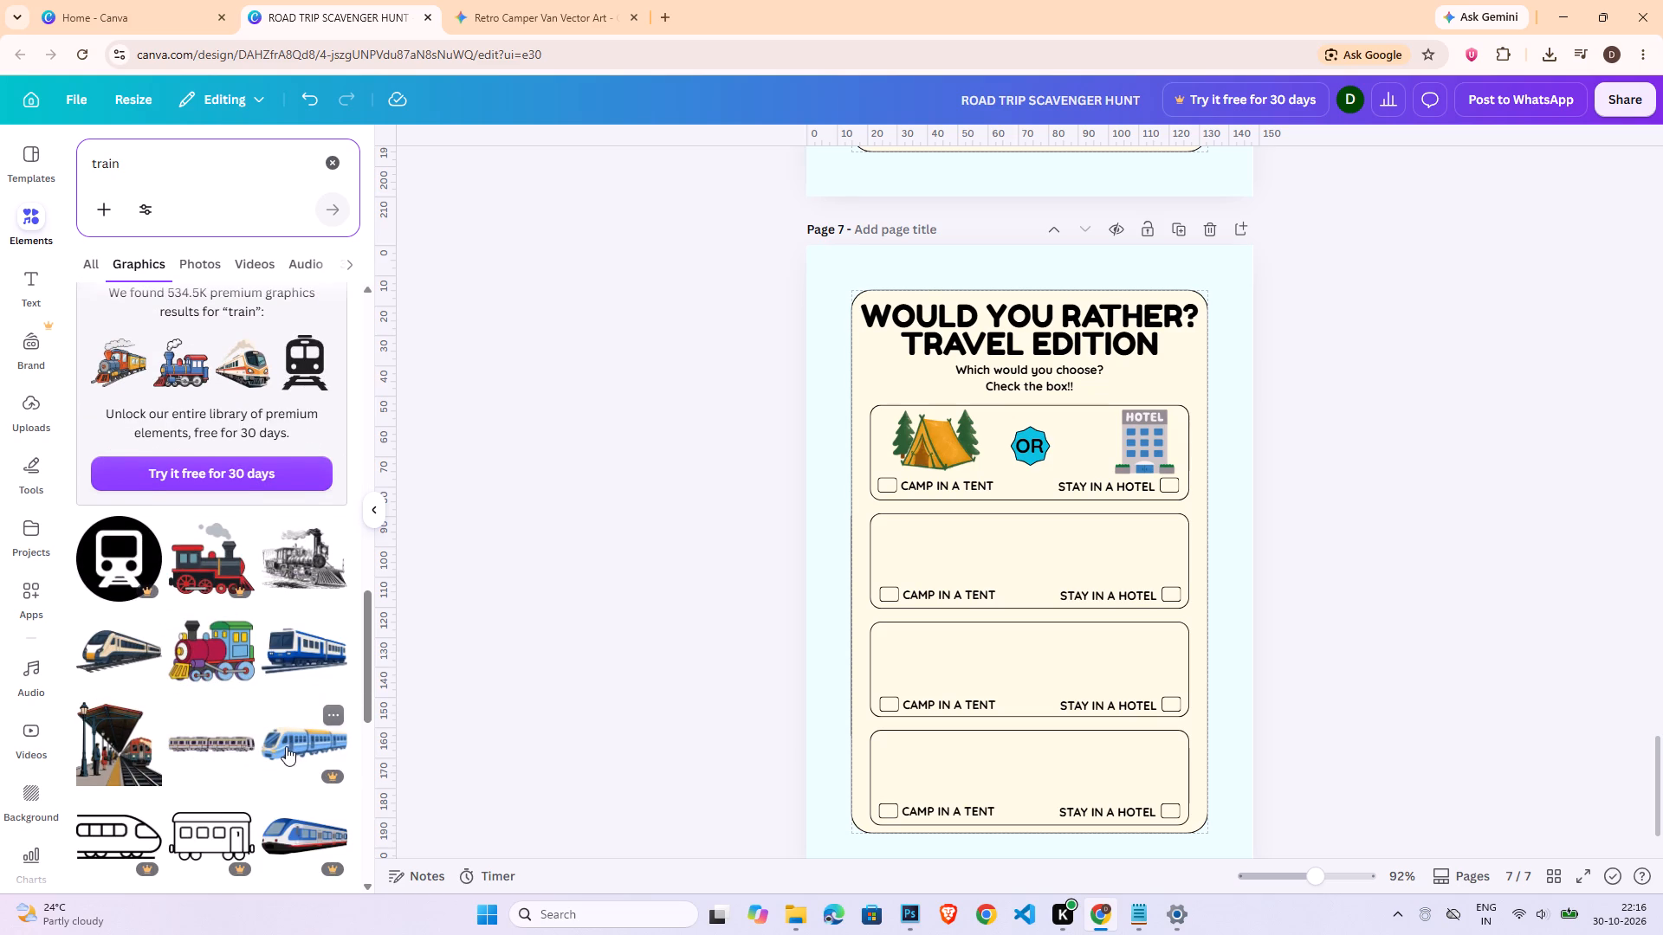
{"action": "left_click", "coordinate": [304, 655]}
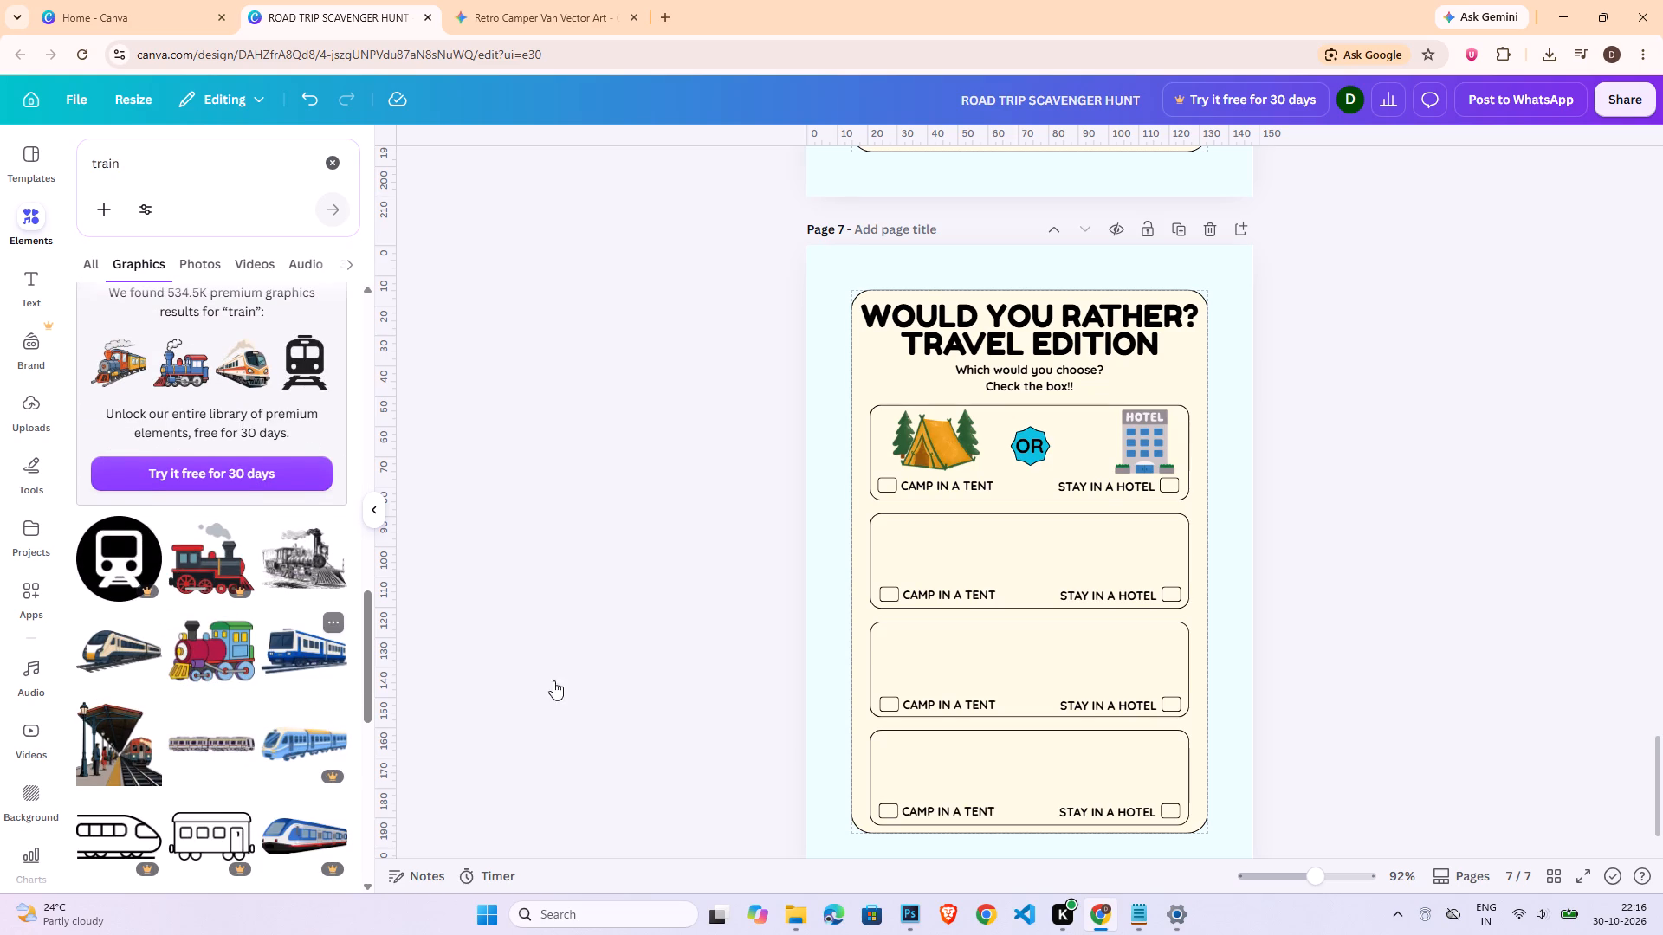
Shrink the train graphic to slightly more than half the width of the cream panel.
{"action": "left_click_drag", "start_coordinate": [1212, 466], "coordinate": [1059, 577]}
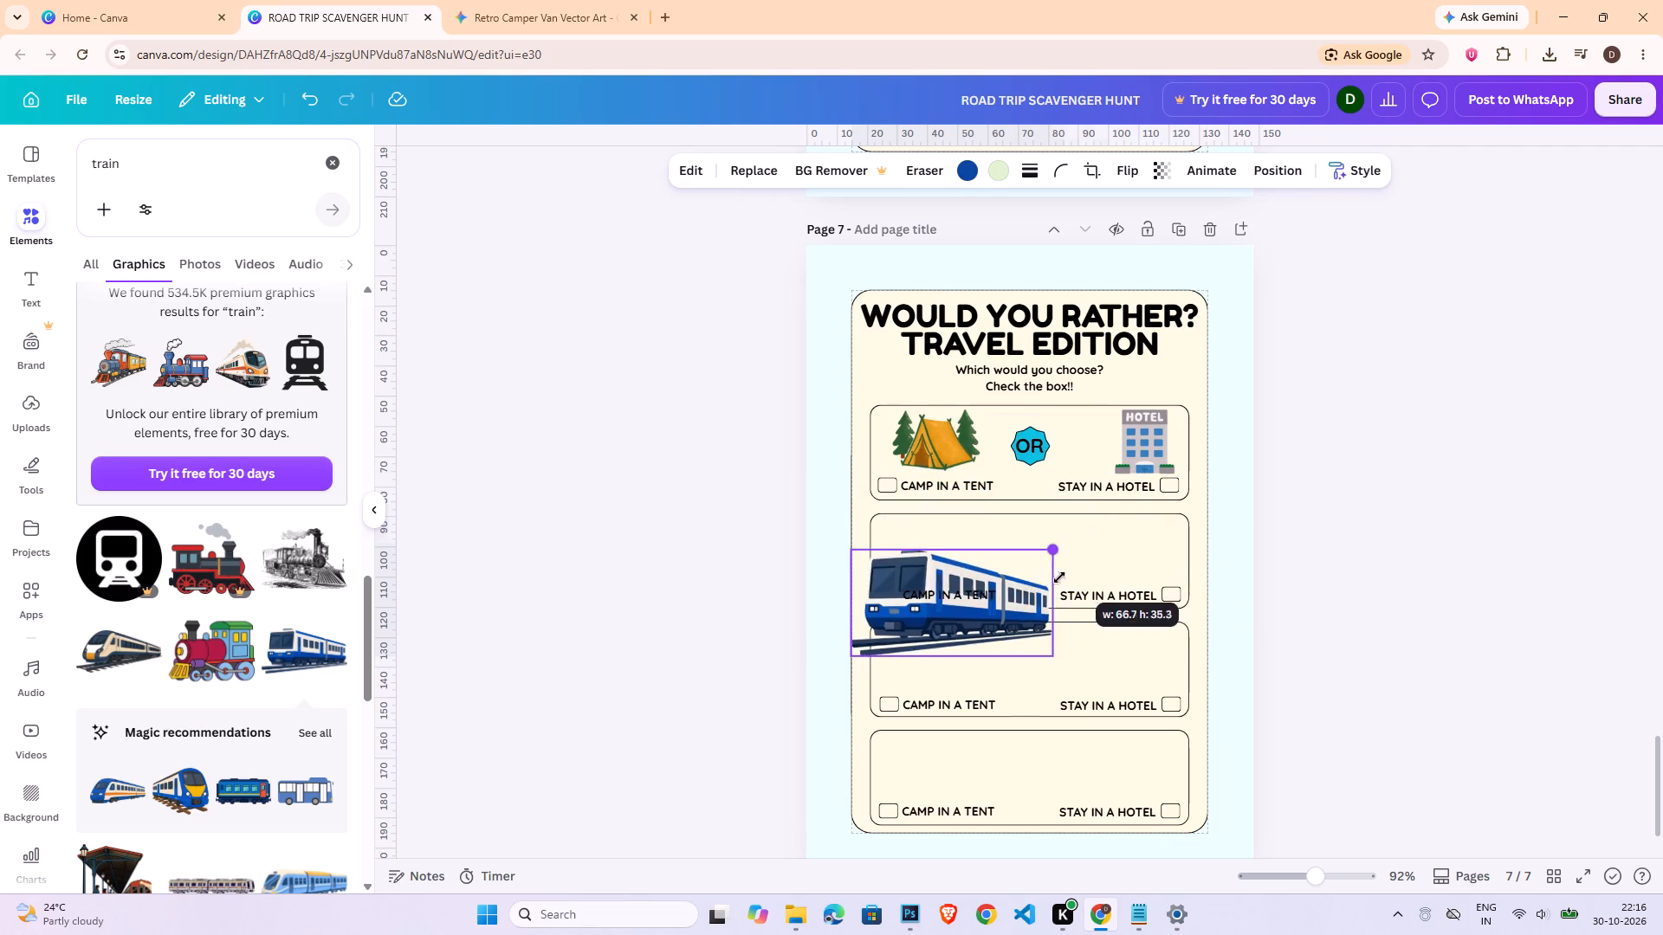
{"action": "left_click_drag", "start_coordinate": [1059, 577], "coordinate": [1058, 577]}
Flip the train graphic horizontally so it faces the other way.
{"action": "left_click", "coordinate": [1086, 168]}
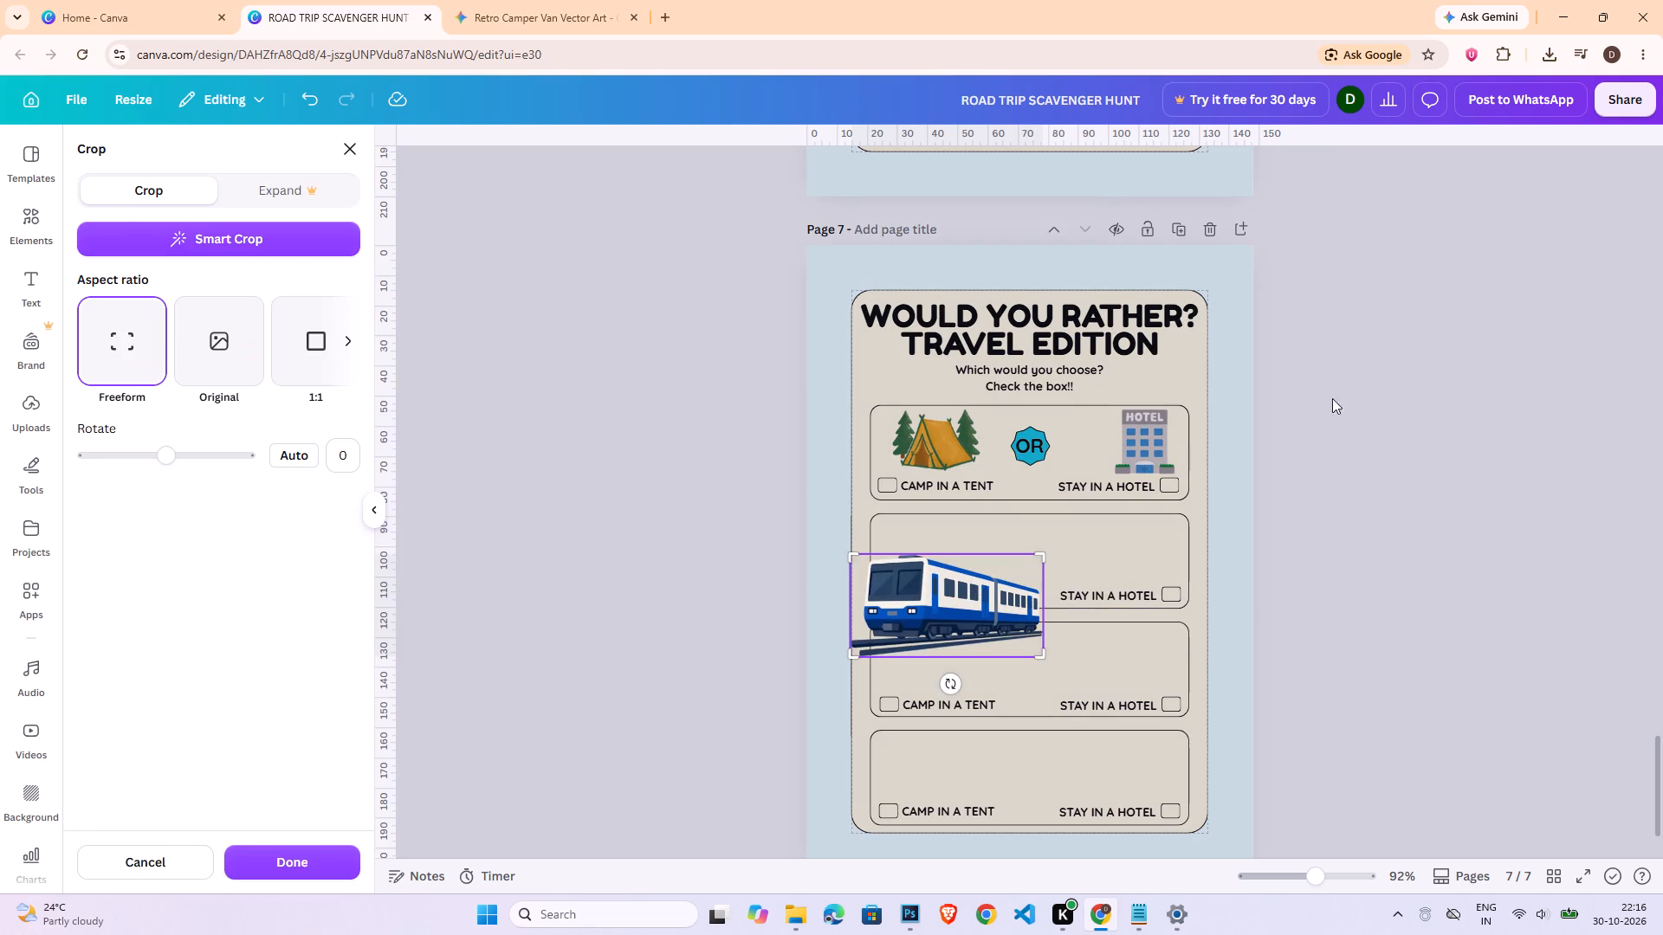
{"action": "left_click", "coordinate": [1444, 457]}
{"action": "left_click", "coordinate": [1136, 174]}
{"action": "left_click", "coordinate": [1136, 208]}
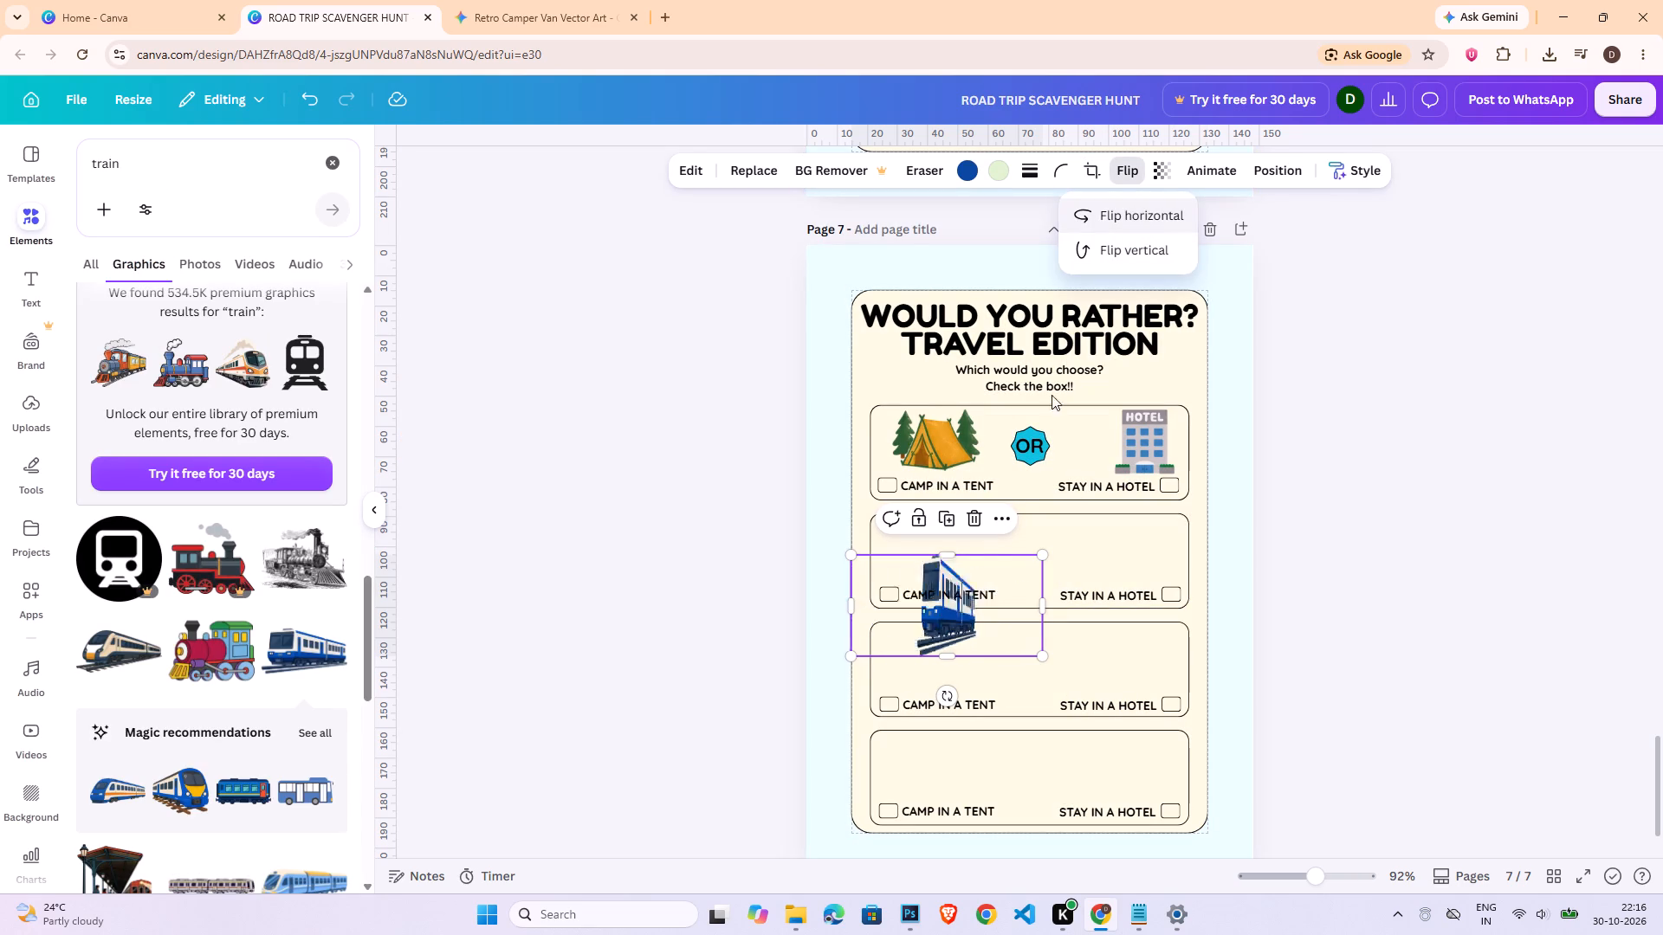
Shrink the train graphic and place it in the left half of the second box, above the caption.
{"action": "left_click_drag", "start_coordinate": [1014, 574], "coordinate": [1045, 516]}
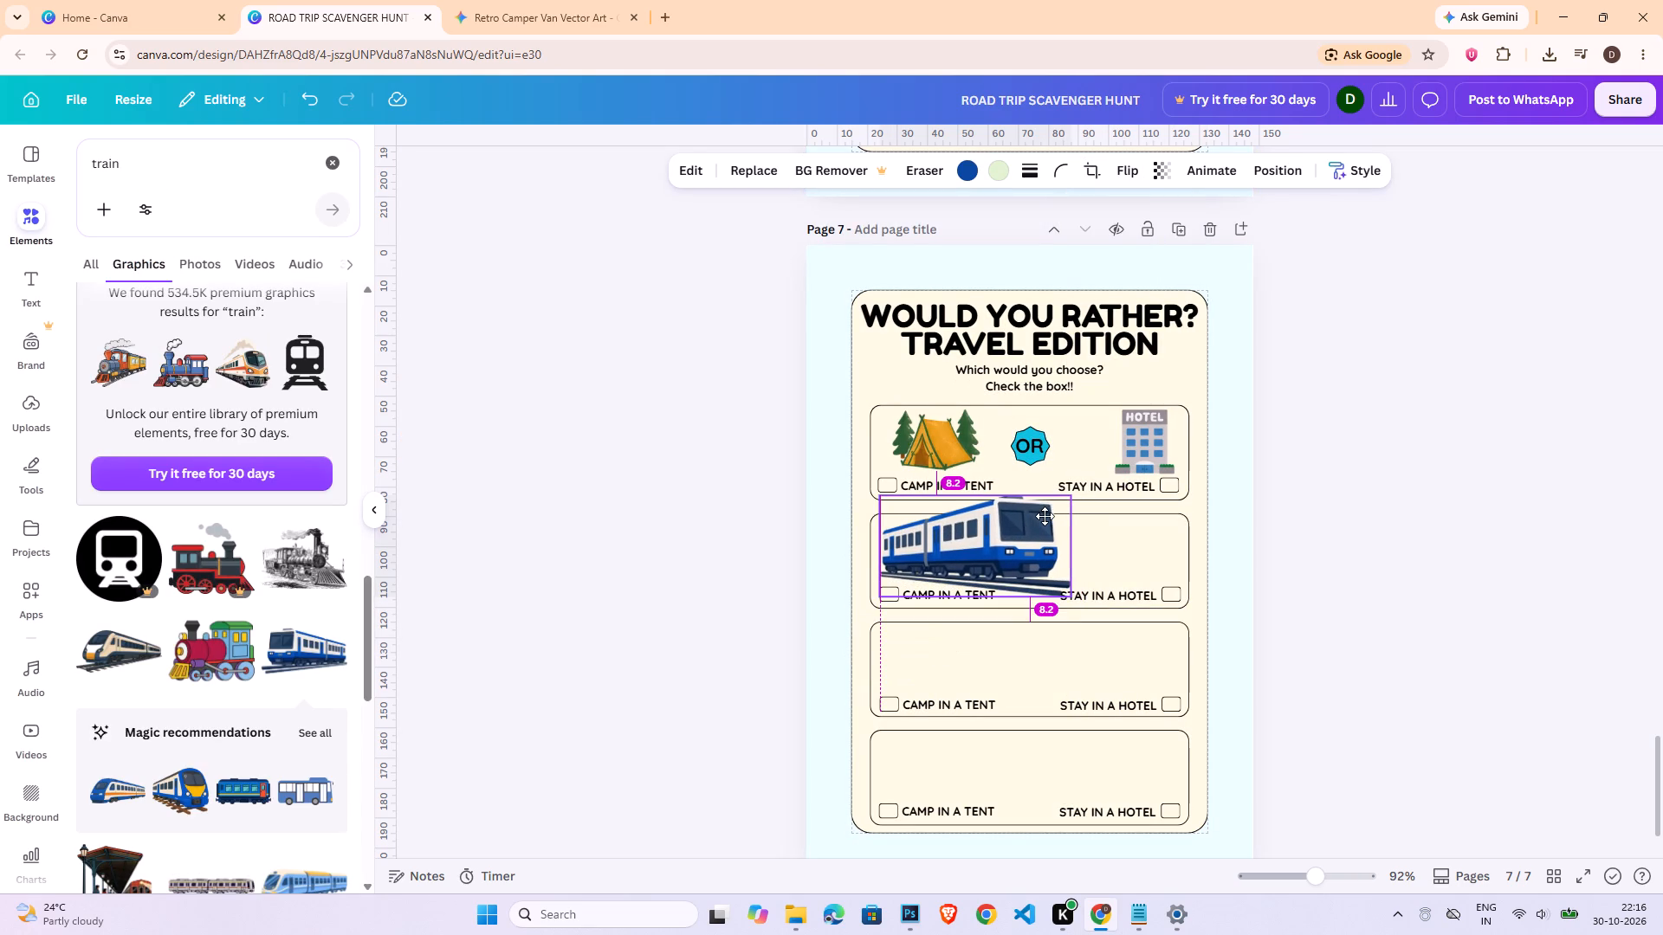
{"action": "left_click_drag", "start_coordinate": [1045, 516], "coordinate": [1036, 516]}
{"action": "left_click_drag", "start_coordinate": [1065, 495], "coordinate": [1019, 526]}
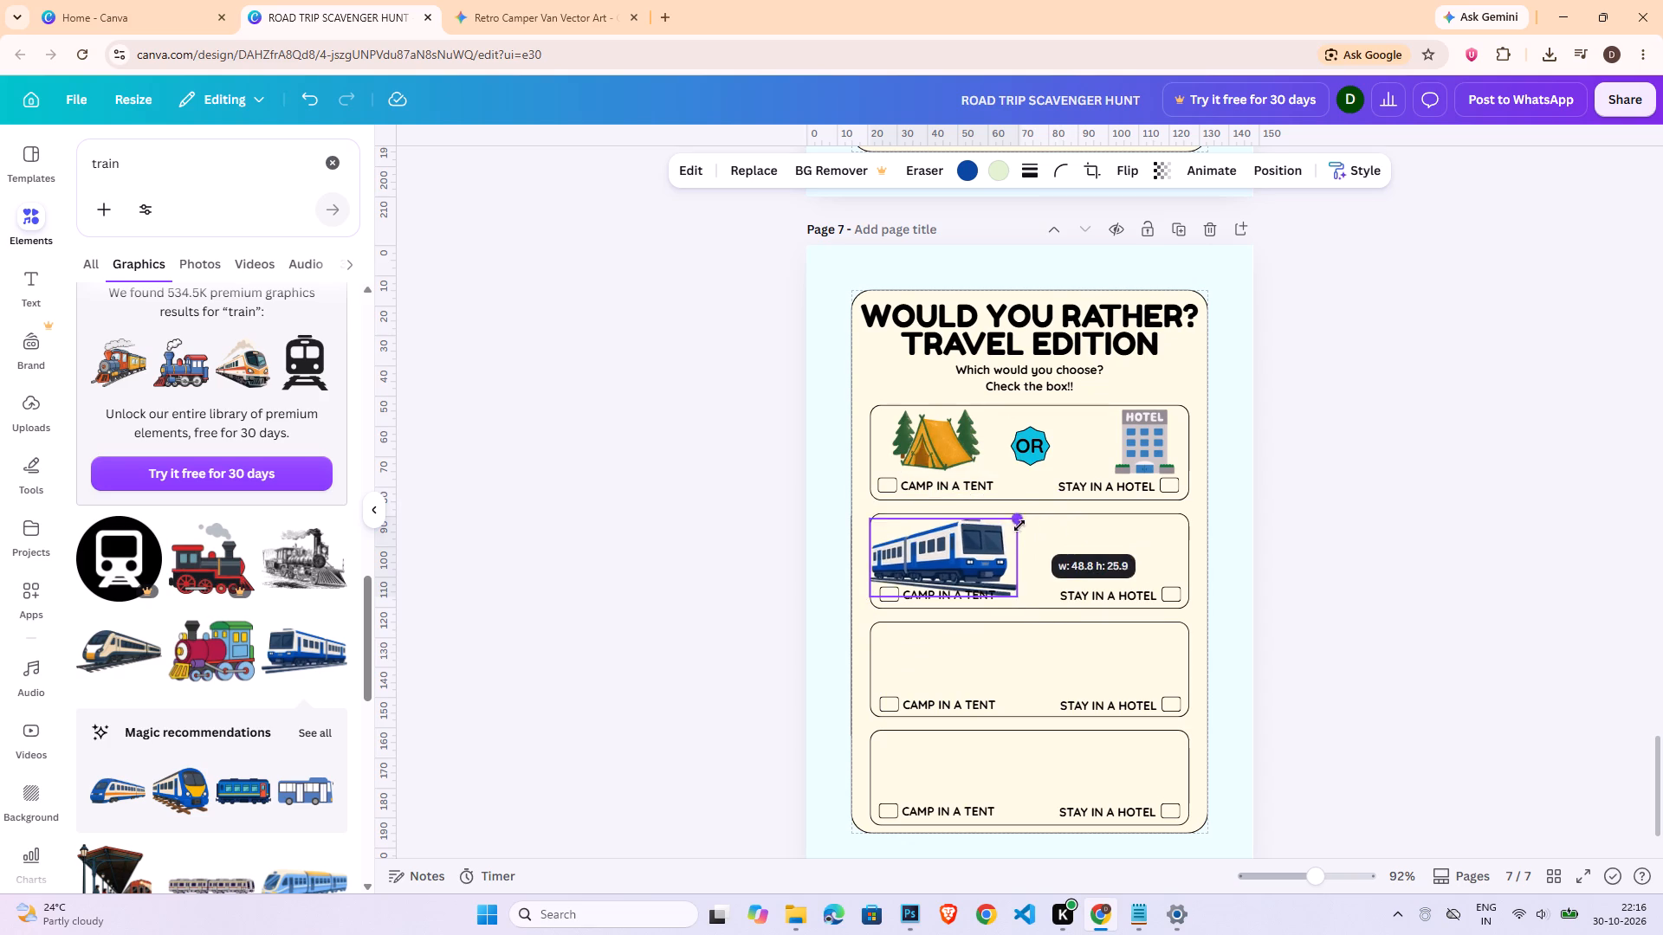
{"action": "left_click_drag", "start_coordinate": [1019, 526], "coordinate": [993, 542]}
{"action": "left_click_drag", "start_coordinate": [939, 571], "coordinate": [956, 551]}
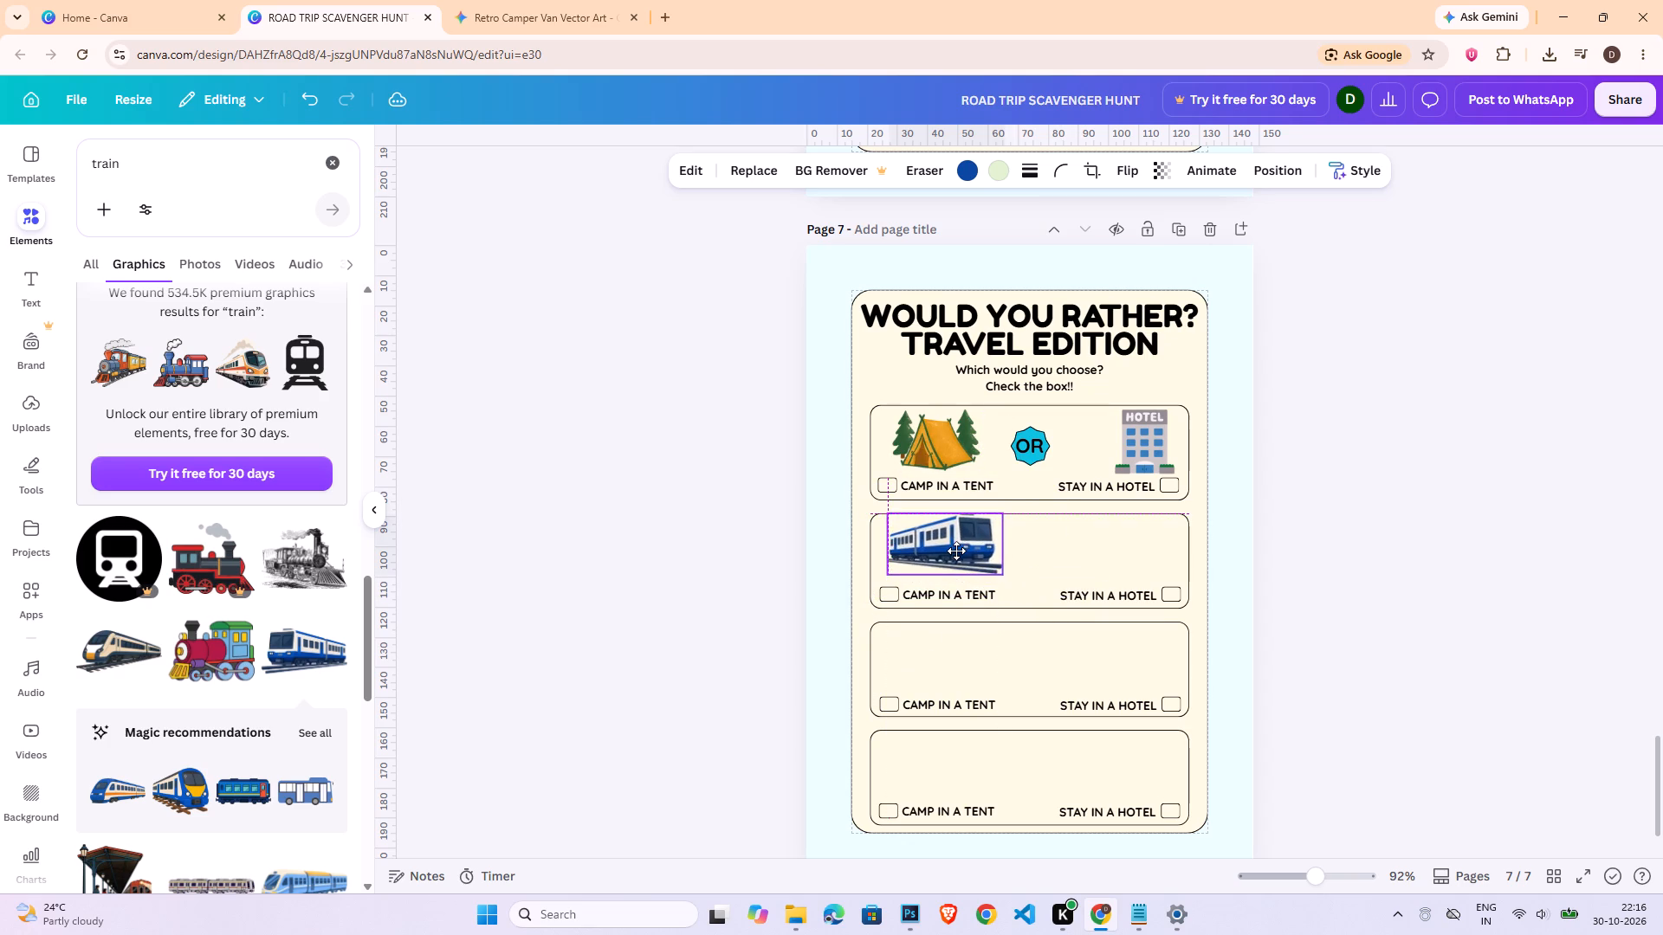
{"action": "left_click_drag", "start_coordinate": [956, 551], "coordinate": [948, 555]}
{"action": "left_click", "coordinate": [1413, 609]}
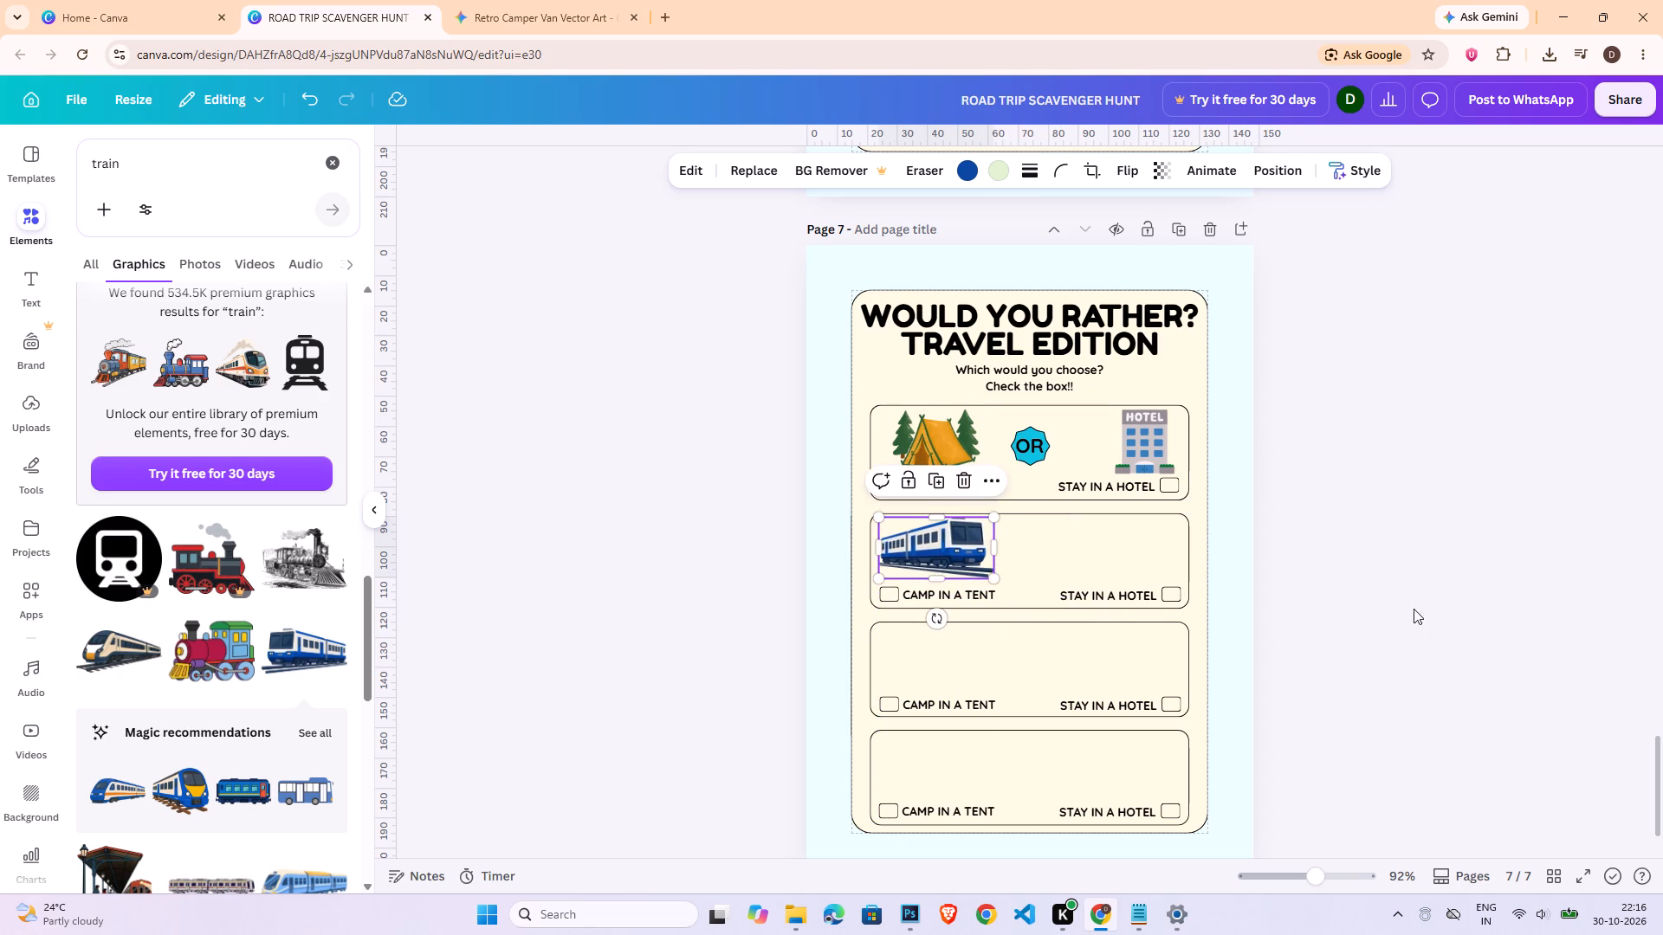
Replace the caption under the train with "TRAVEL IN TRAIN" and nudge it slightly away from its checkbox.
{"action": "double_click", "coordinate": [924, 596]}
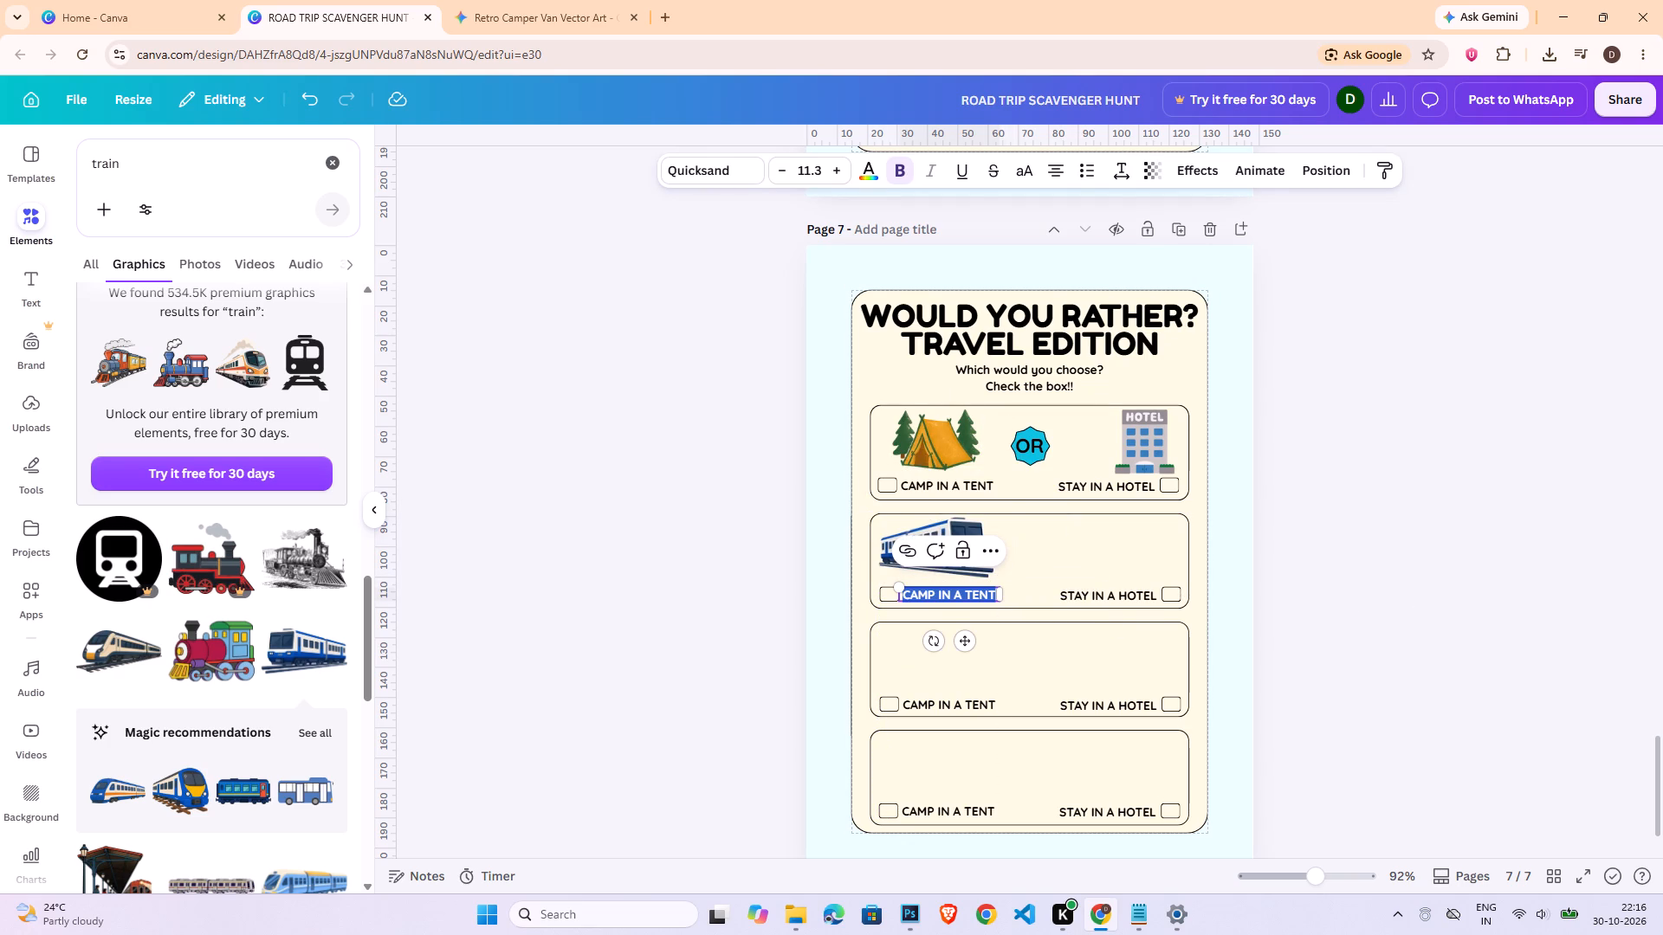
{"action": "type", "text": "TRAVEL I"}
{"action": "type", "text": "N TRAIN"}
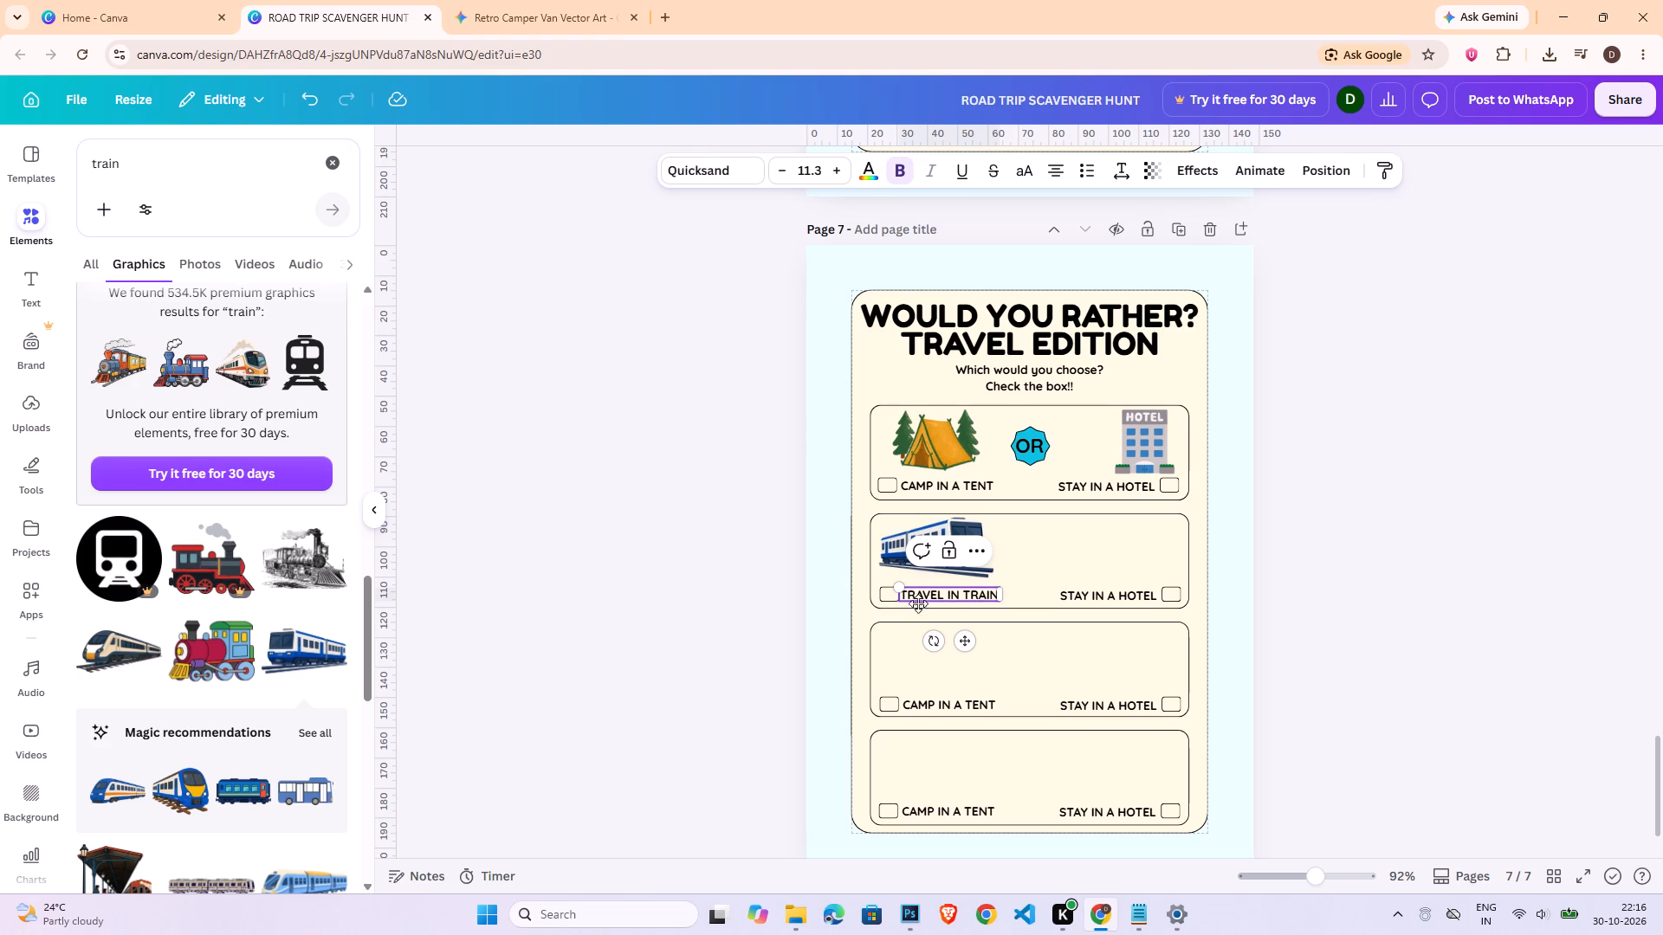
{"action": "left_click", "coordinate": [1379, 581]}
{"action": "left_click", "coordinate": [980, 594]}
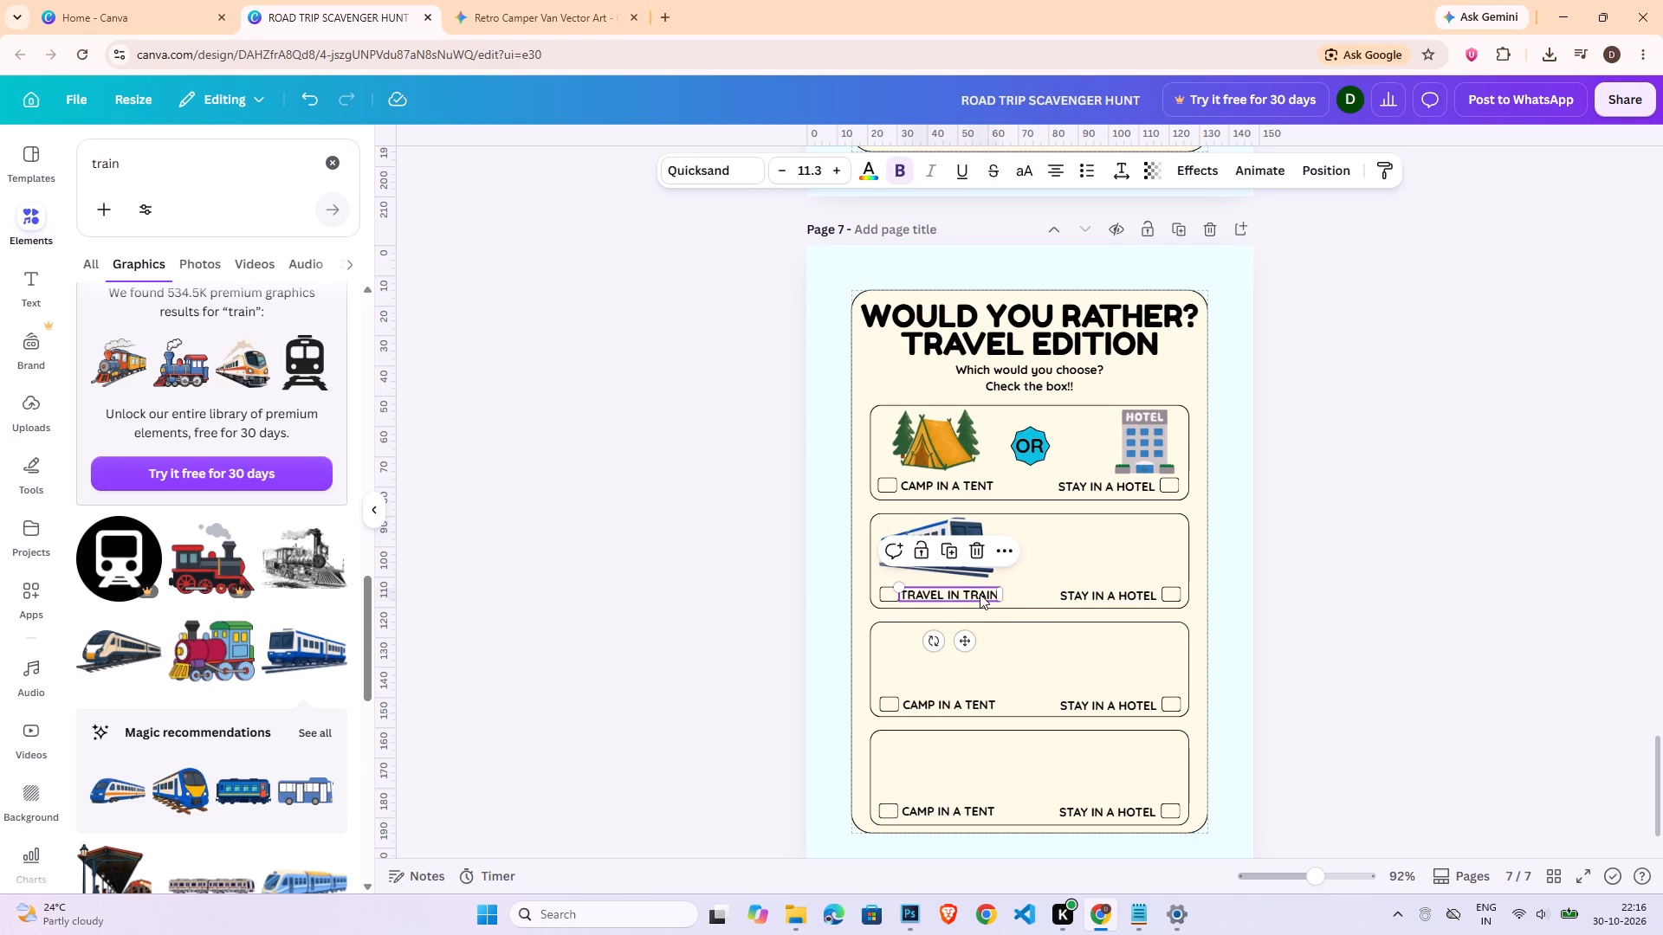
{"action": "key", "text": "Right"}
{"action": "left_click", "coordinate": [1287, 602]}
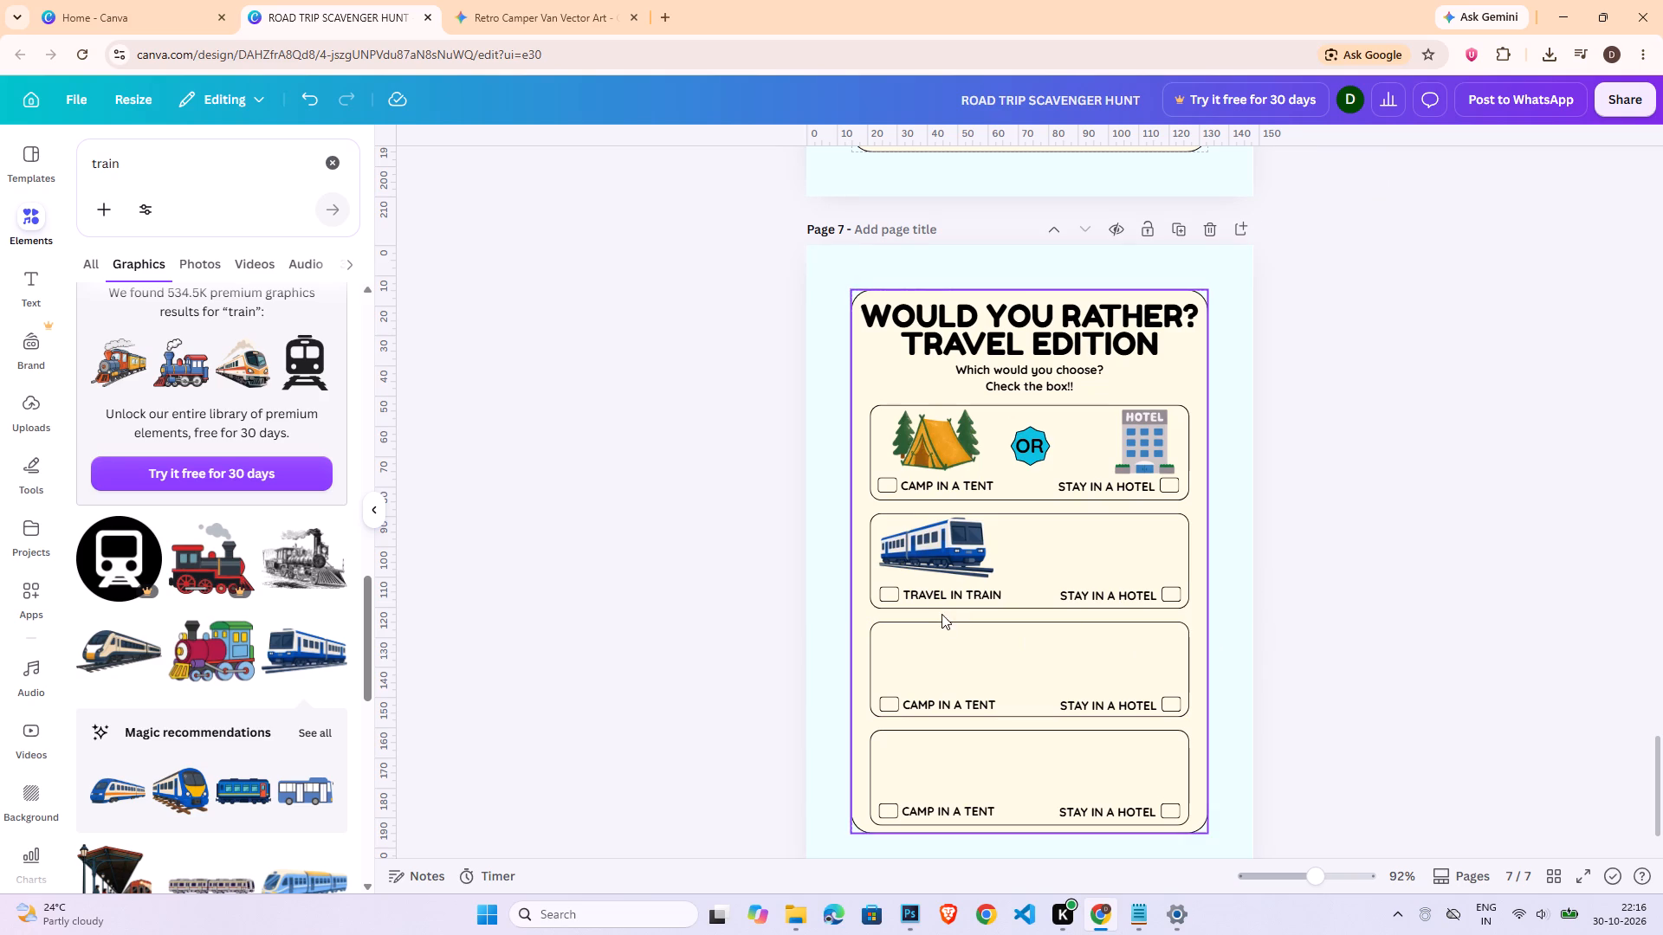
Change the train caption's "IN" to "BY", widen its text box to fit one line, and nudge it back beside the checkbox.
{"action": "double_click", "coordinate": [954, 590]}
{"action": "left_click_drag", "start_coordinate": [961, 594], "coordinate": [954, 596]}
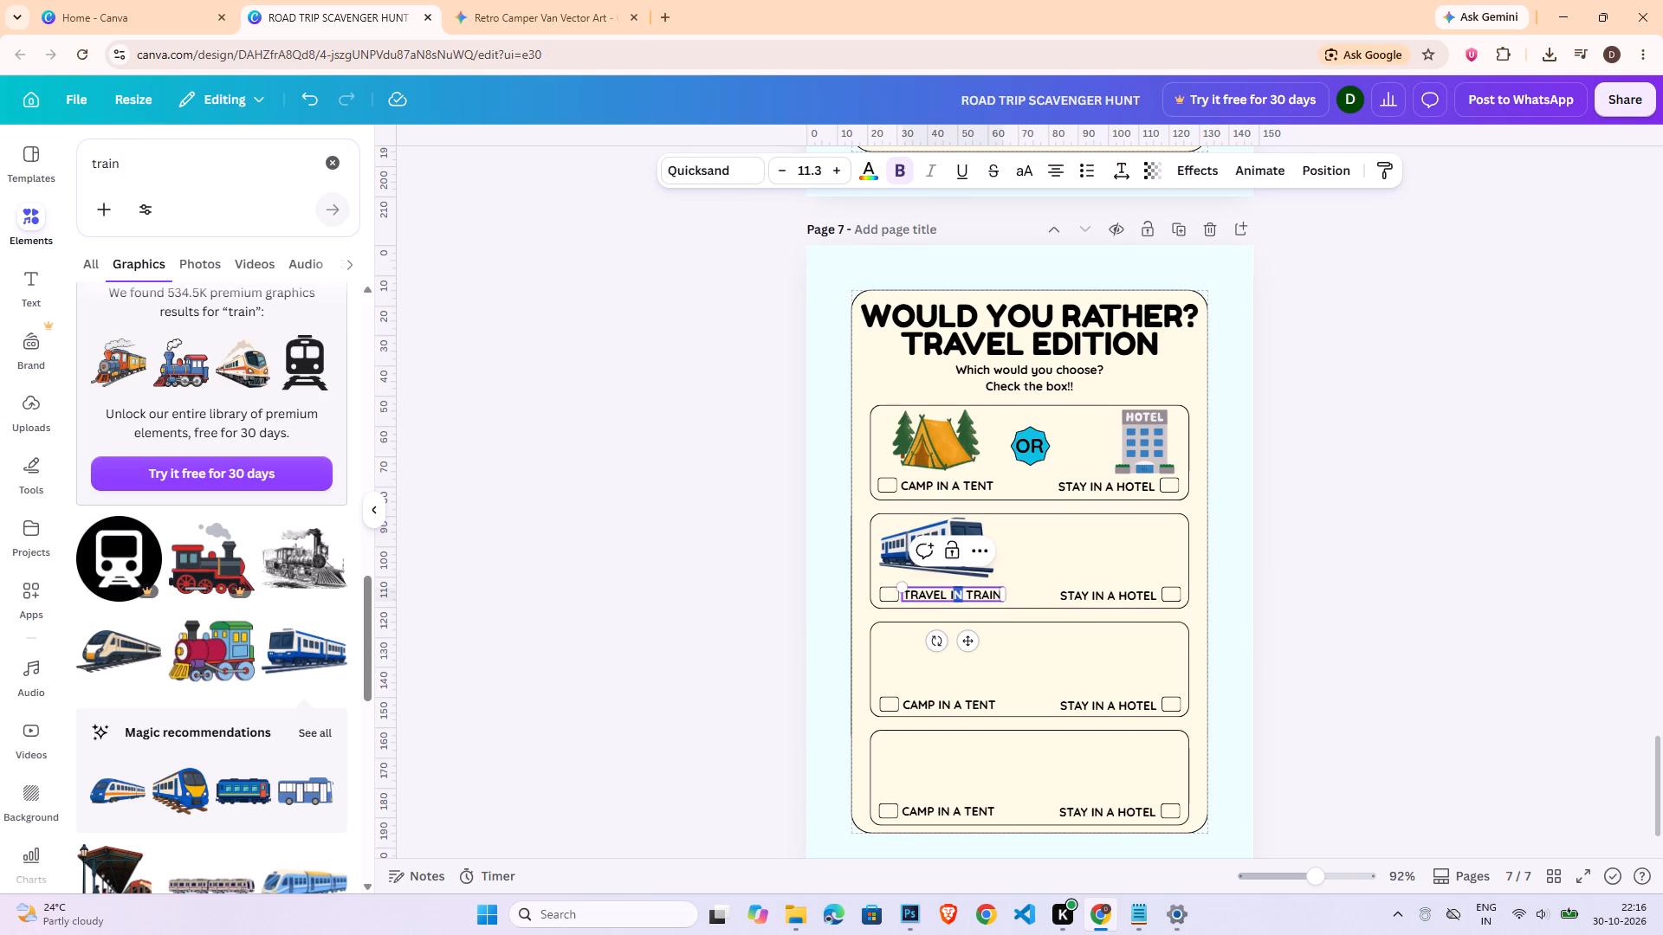
{"action": "left_click_drag", "start_coordinate": [954, 596], "coordinate": [950, 597]}
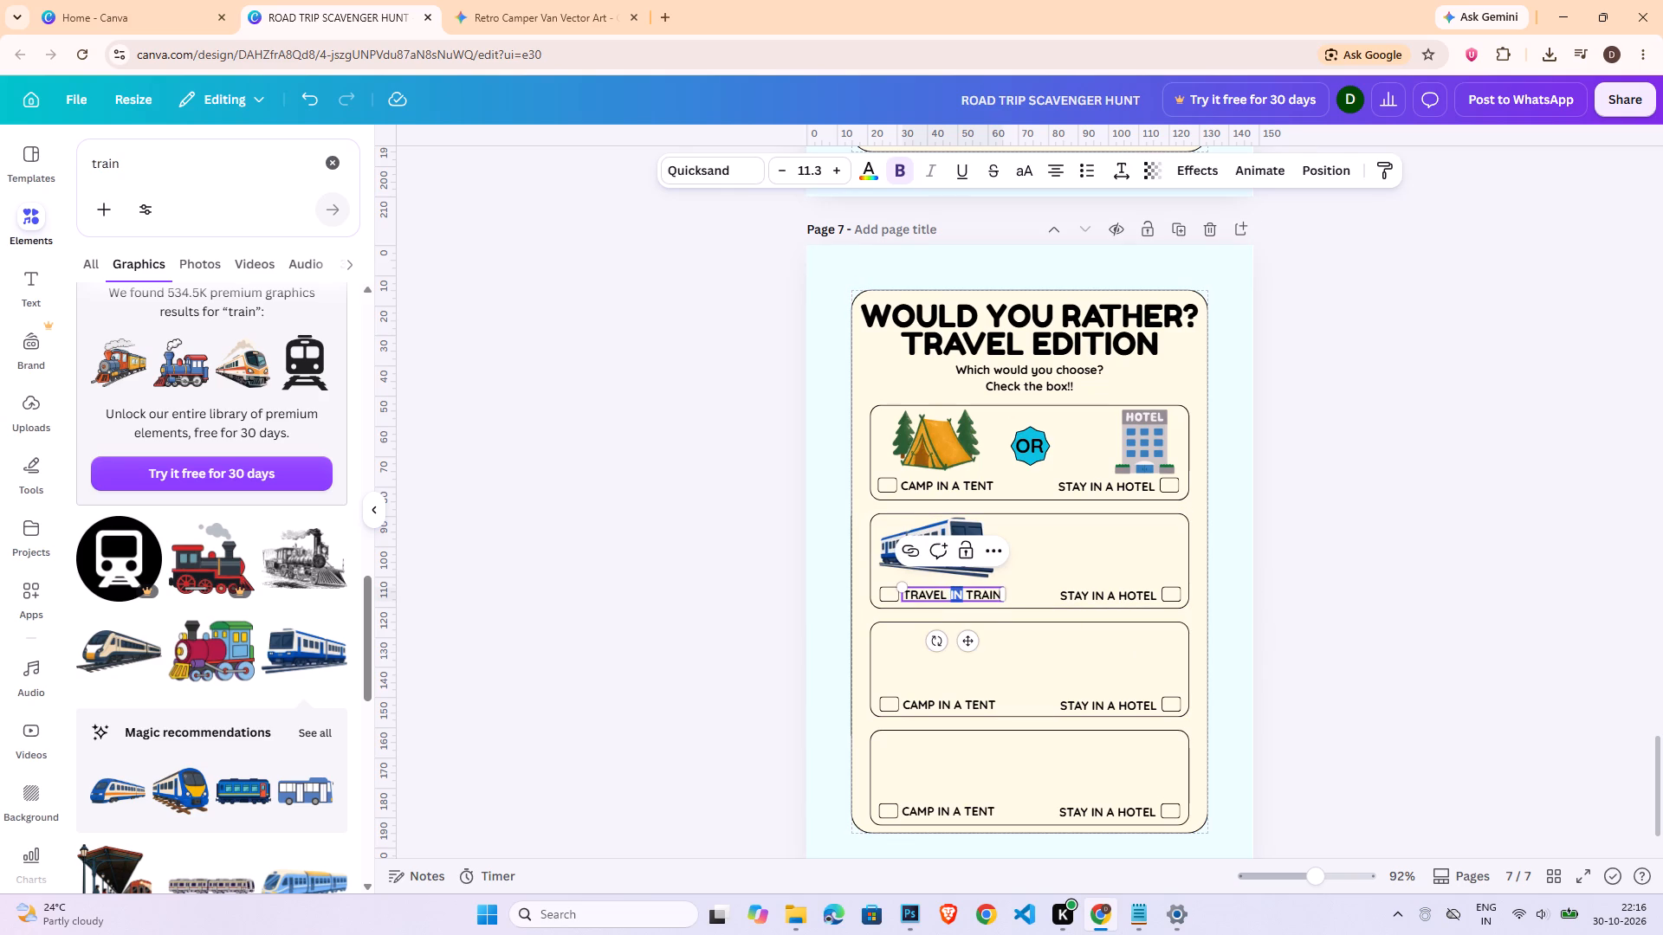
{"action": "type", "text": "BY"}
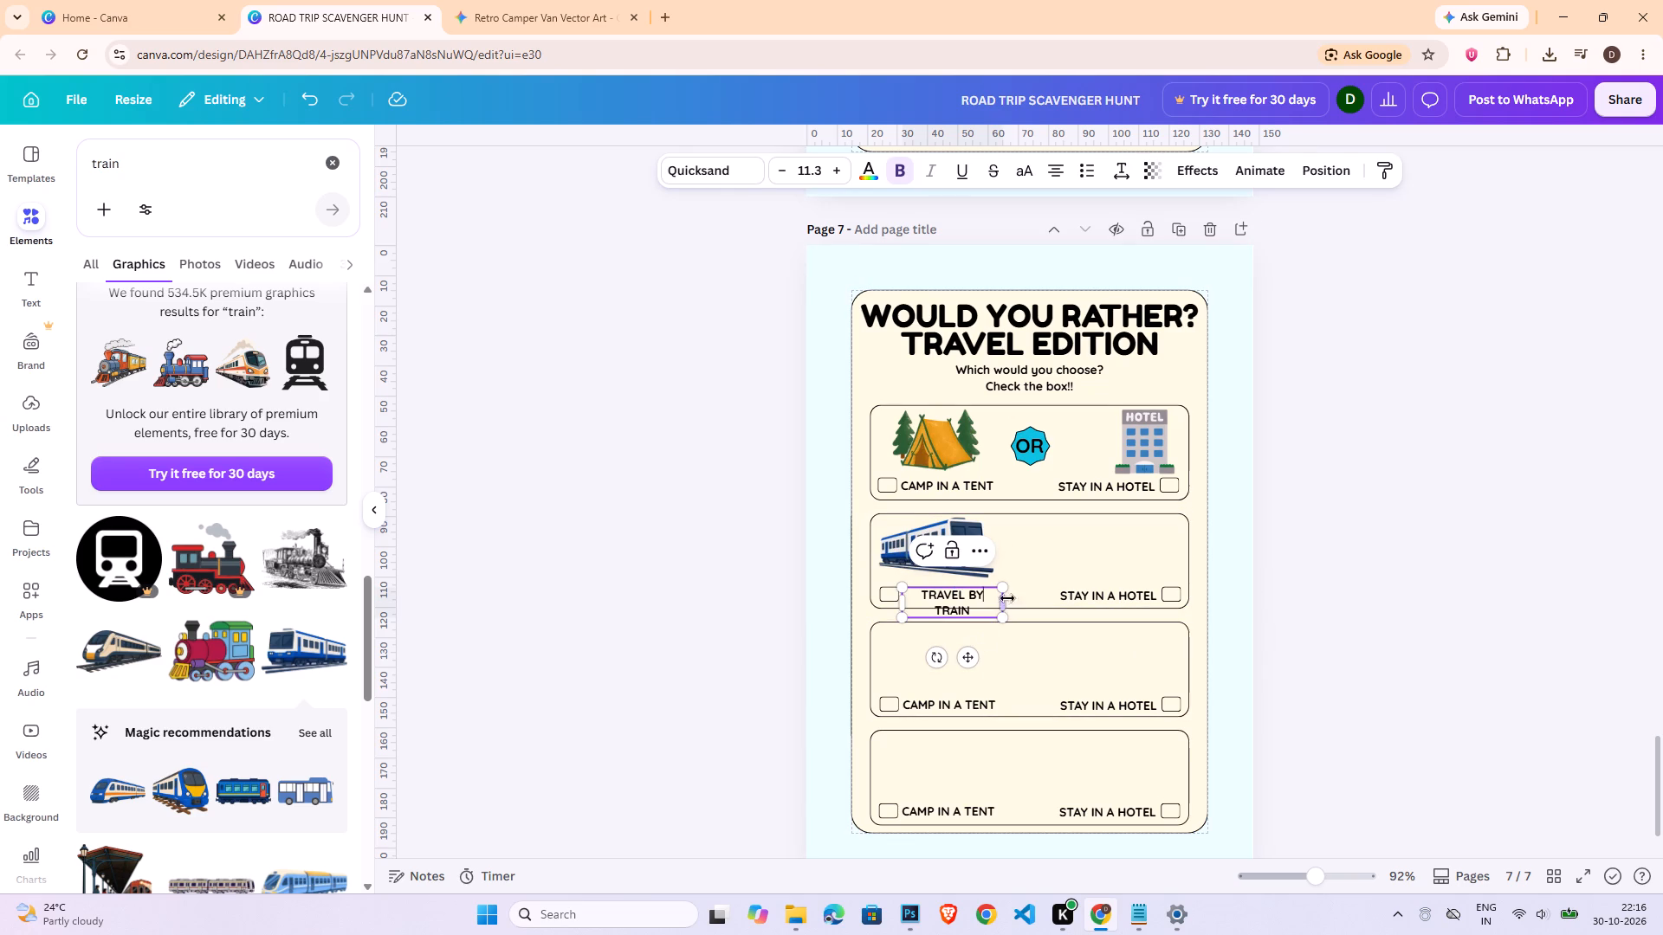
{"action": "left_click_drag", "start_coordinate": [1007, 598], "coordinate": [1020, 595]}
{"action": "left_click", "coordinate": [1614, 584]}
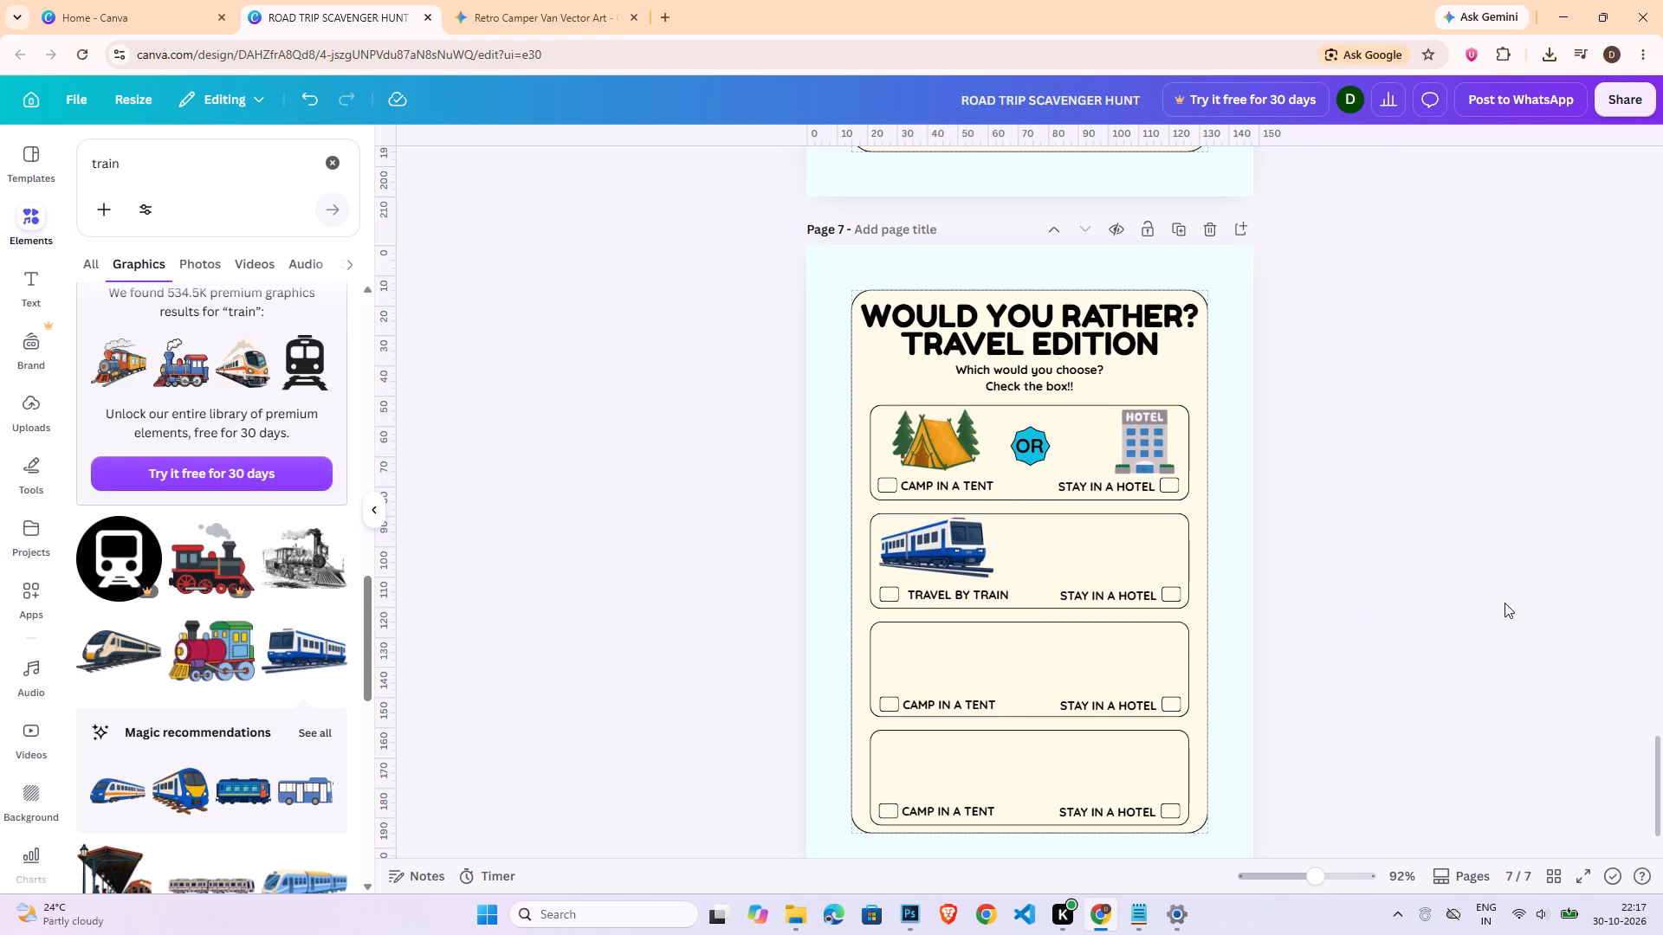
{"action": "left_click", "coordinate": [947, 592]}
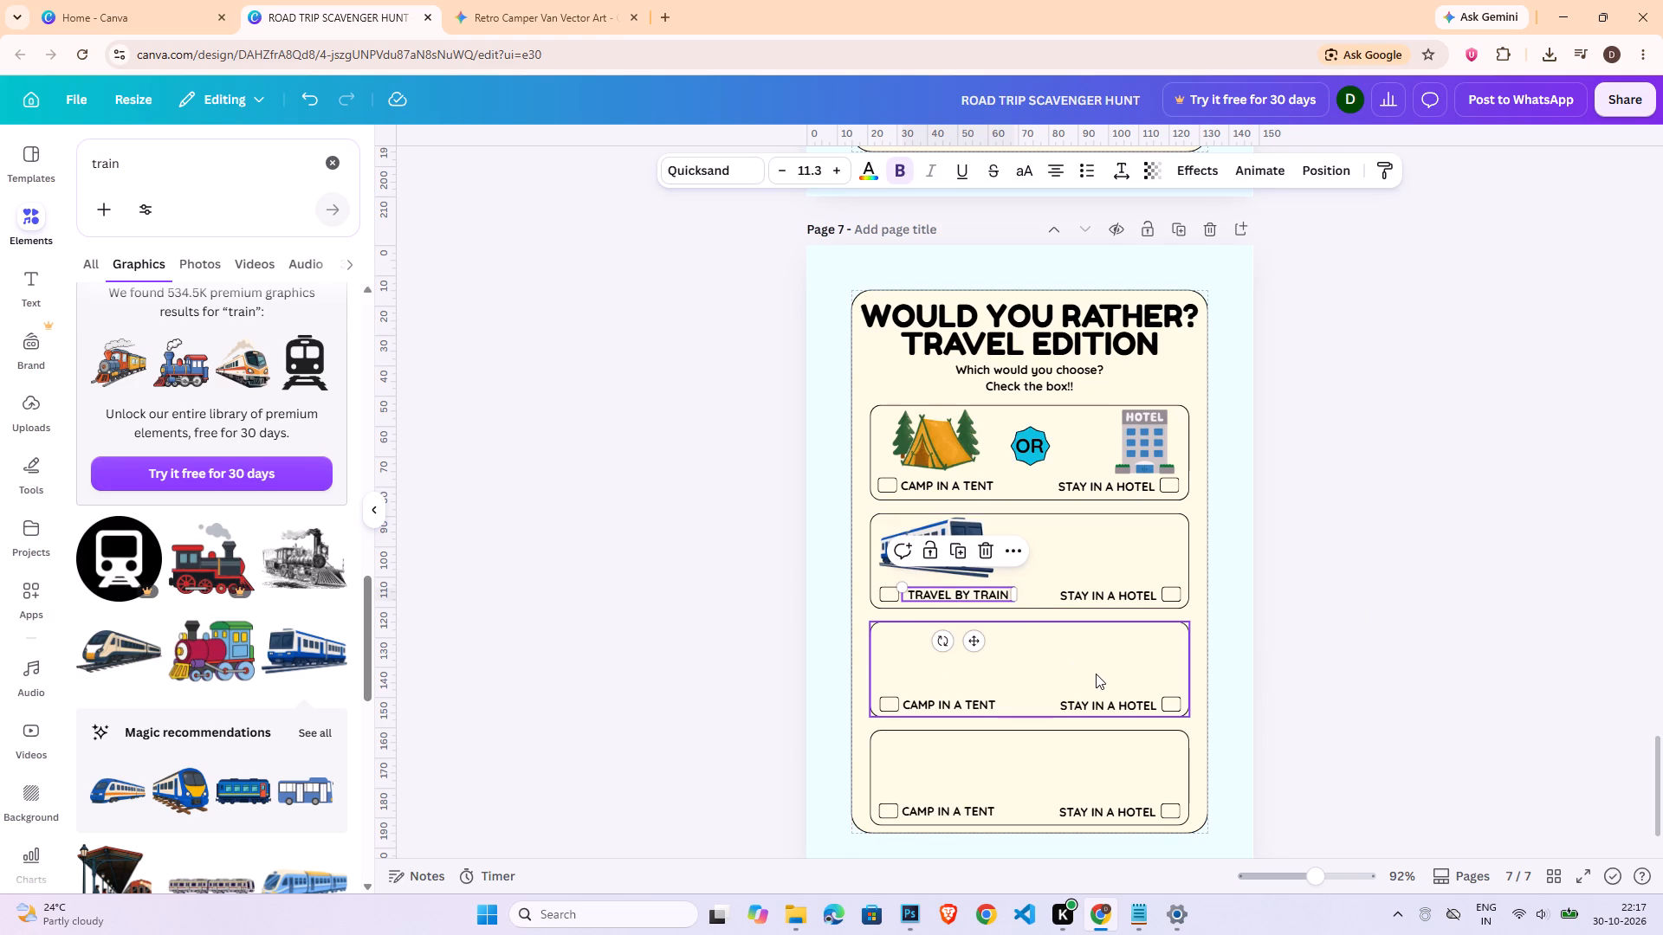
{"action": "key", "text": "Left"}
{"action": "key", "text": "Left"}
{"action": "left_click", "coordinate": [1448, 587]}
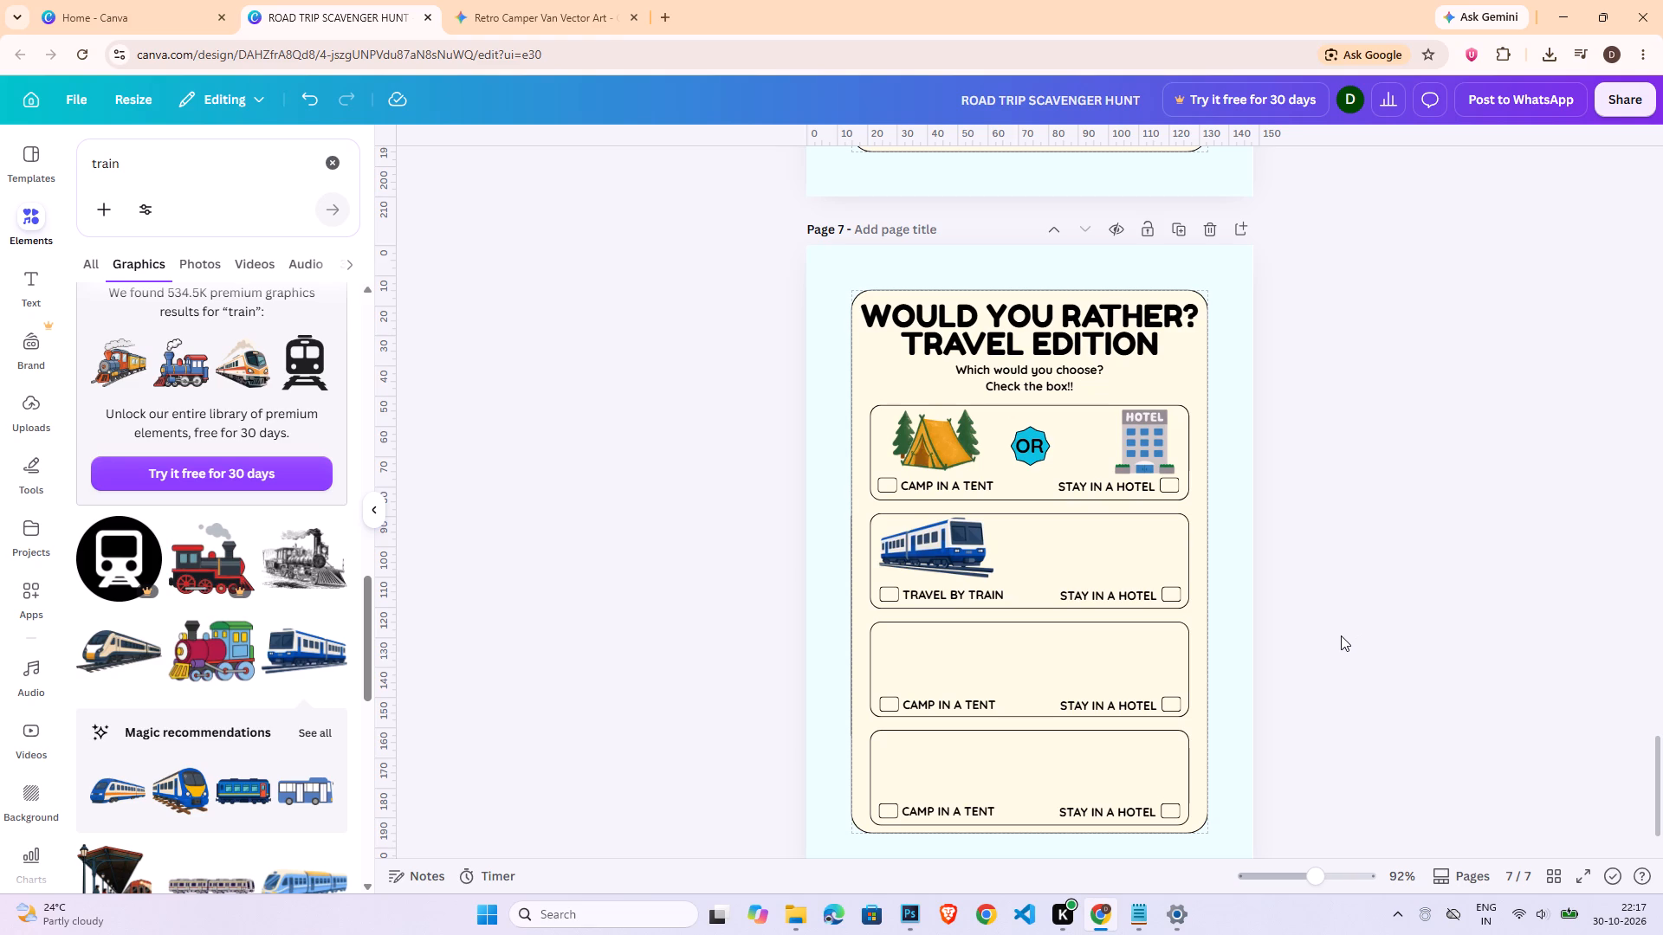
Search the graphics for "aeroplane" and insert the free blue-and-cream passenger plane onto page 7.
{"action": "double_click", "coordinate": [174, 148]}
{"action": "double_click", "coordinate": [171, 164]}
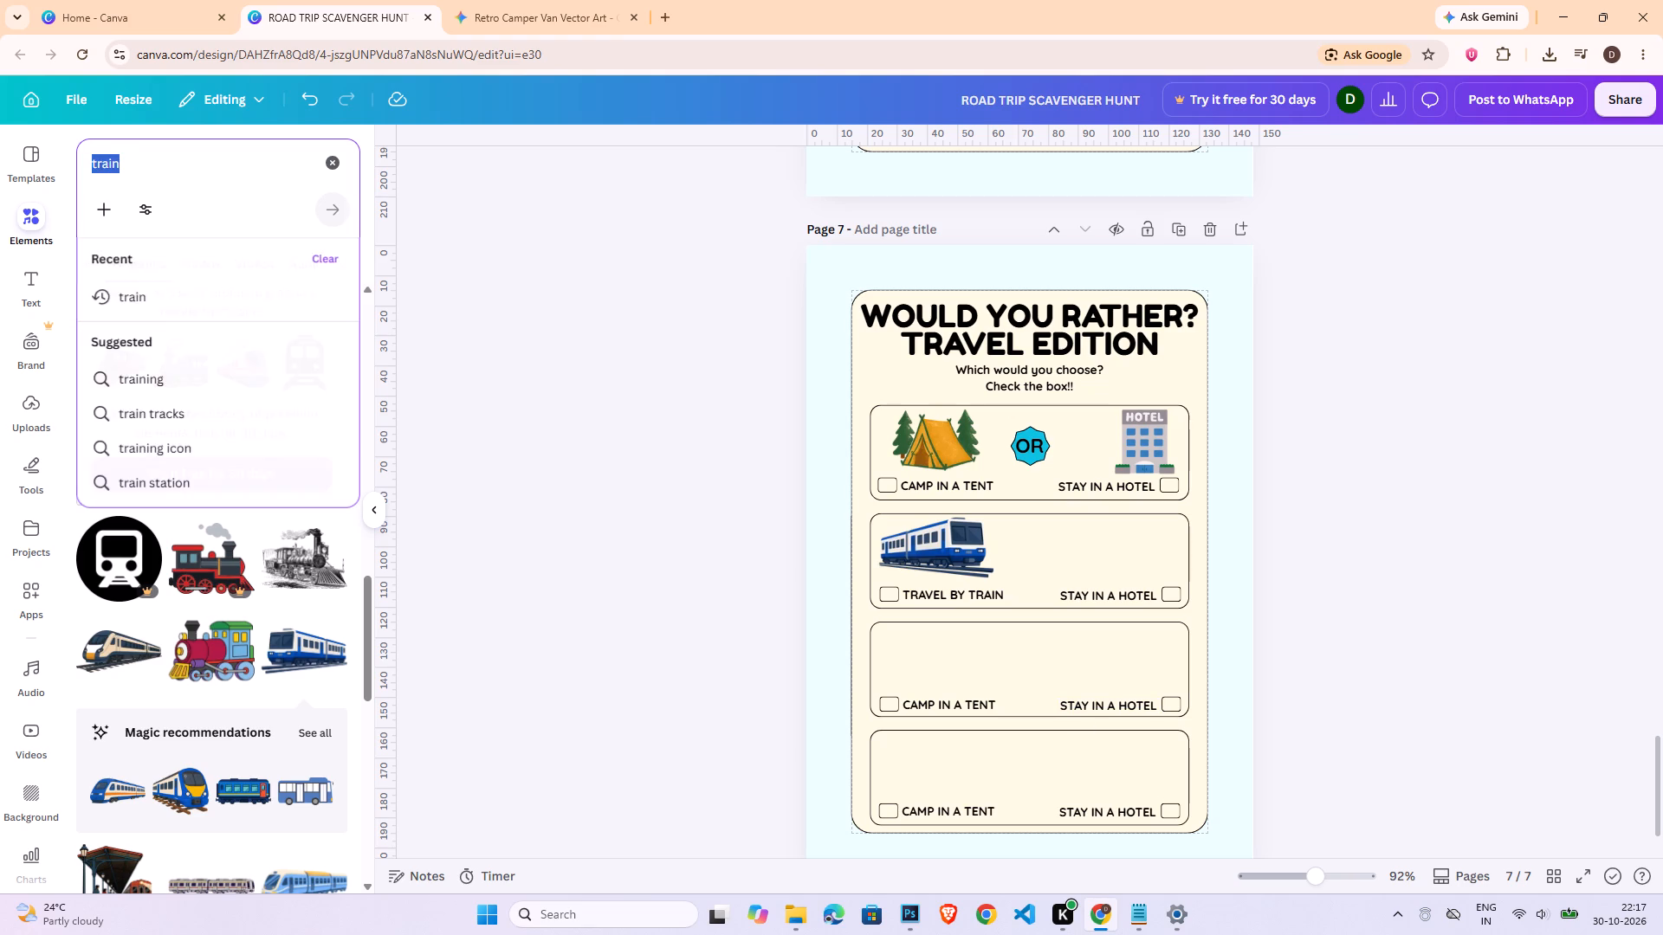
{"action": "key", "text": "a"}
{"action": "key", "text": "e"}
{"action": "key", "text": "r"}
{"action": "type", "text": "oplane"}
{"action": "key", "text": "Return"}
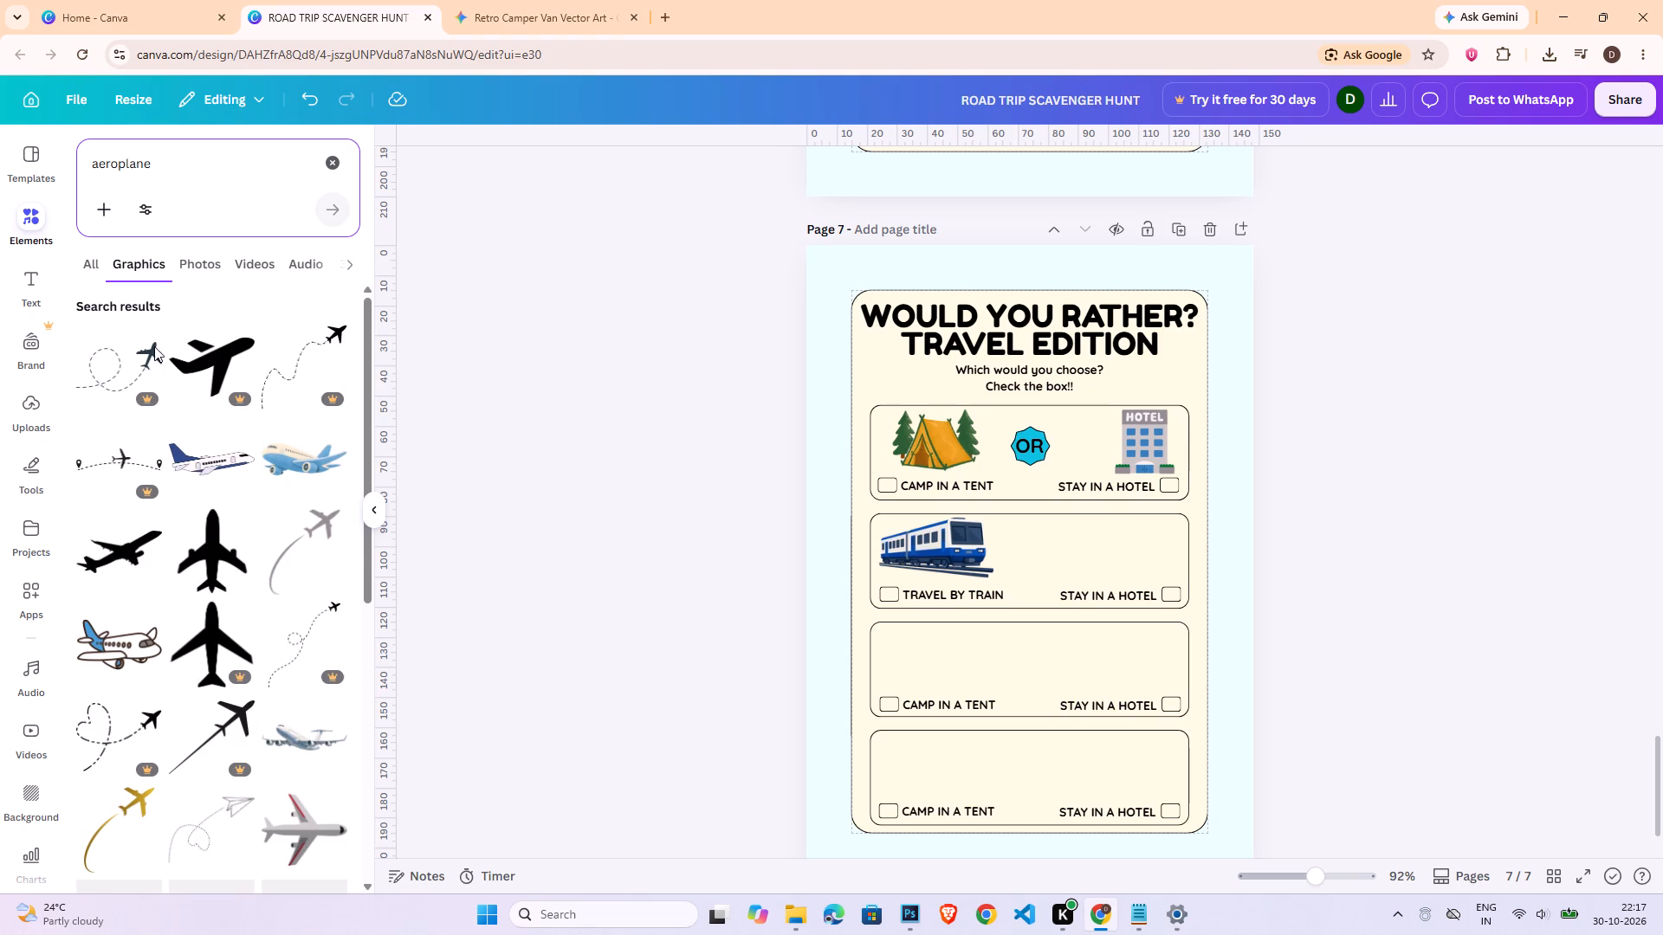
{"action": "left_click", "coordinate": [288, 464]}
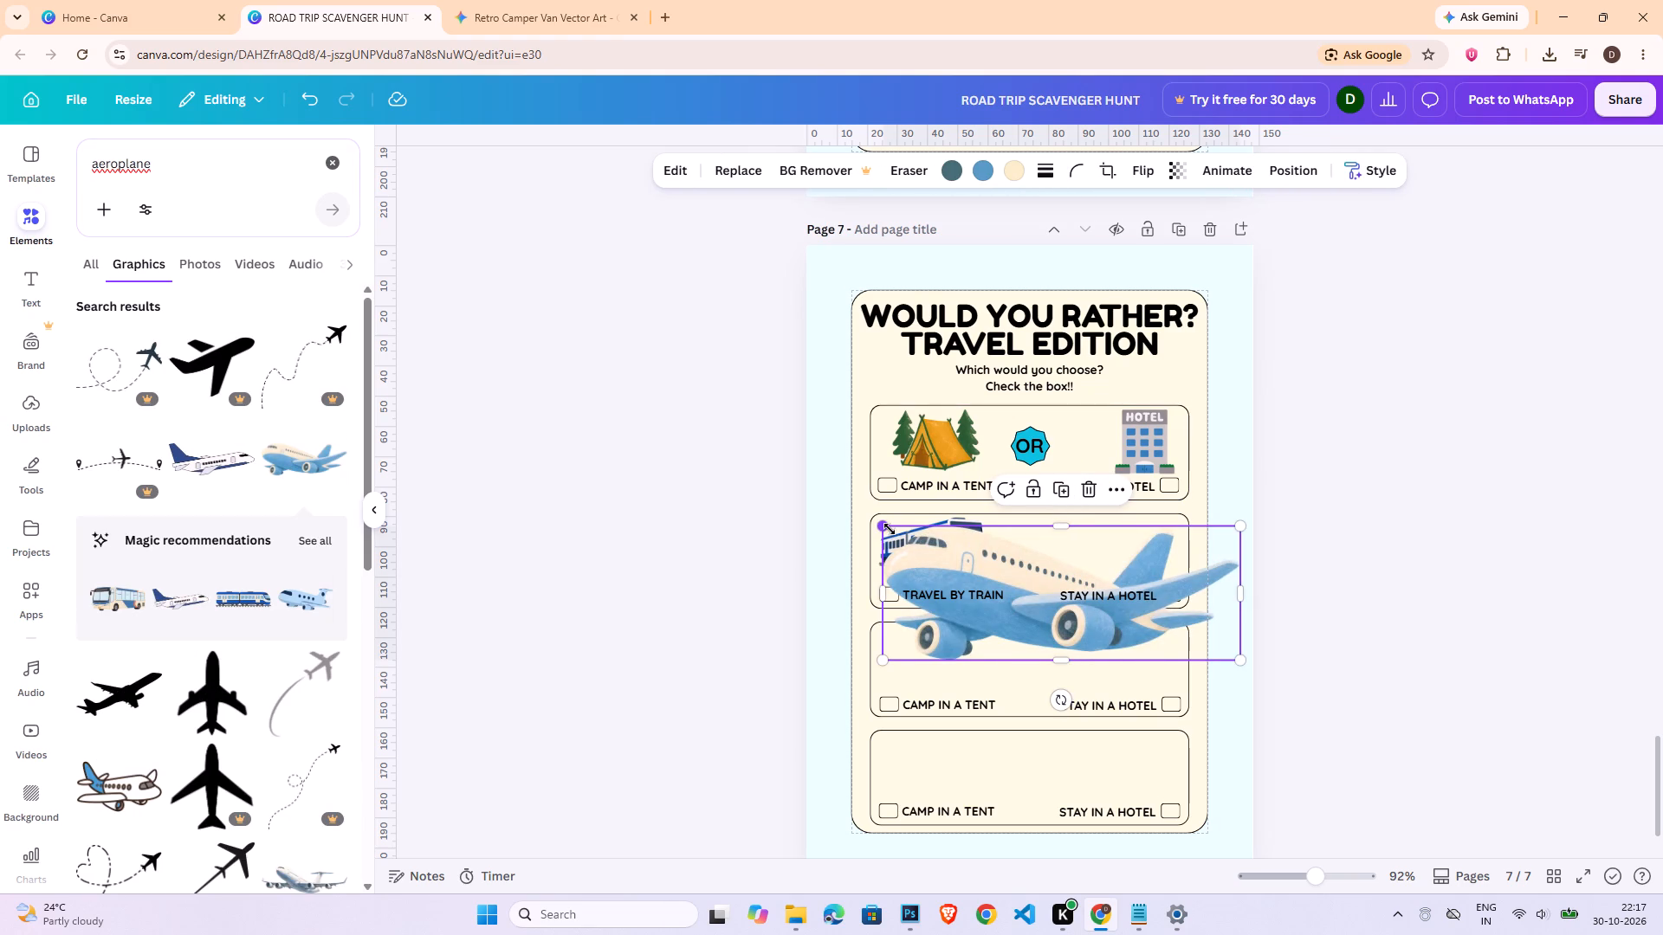
Shrink the plane graphic and position it in the right half of the second box, above the caption and level with the train.
{"action": "left_click_drag", "start_coordinate": [887, 526], "coordinate": [1118, 578]}
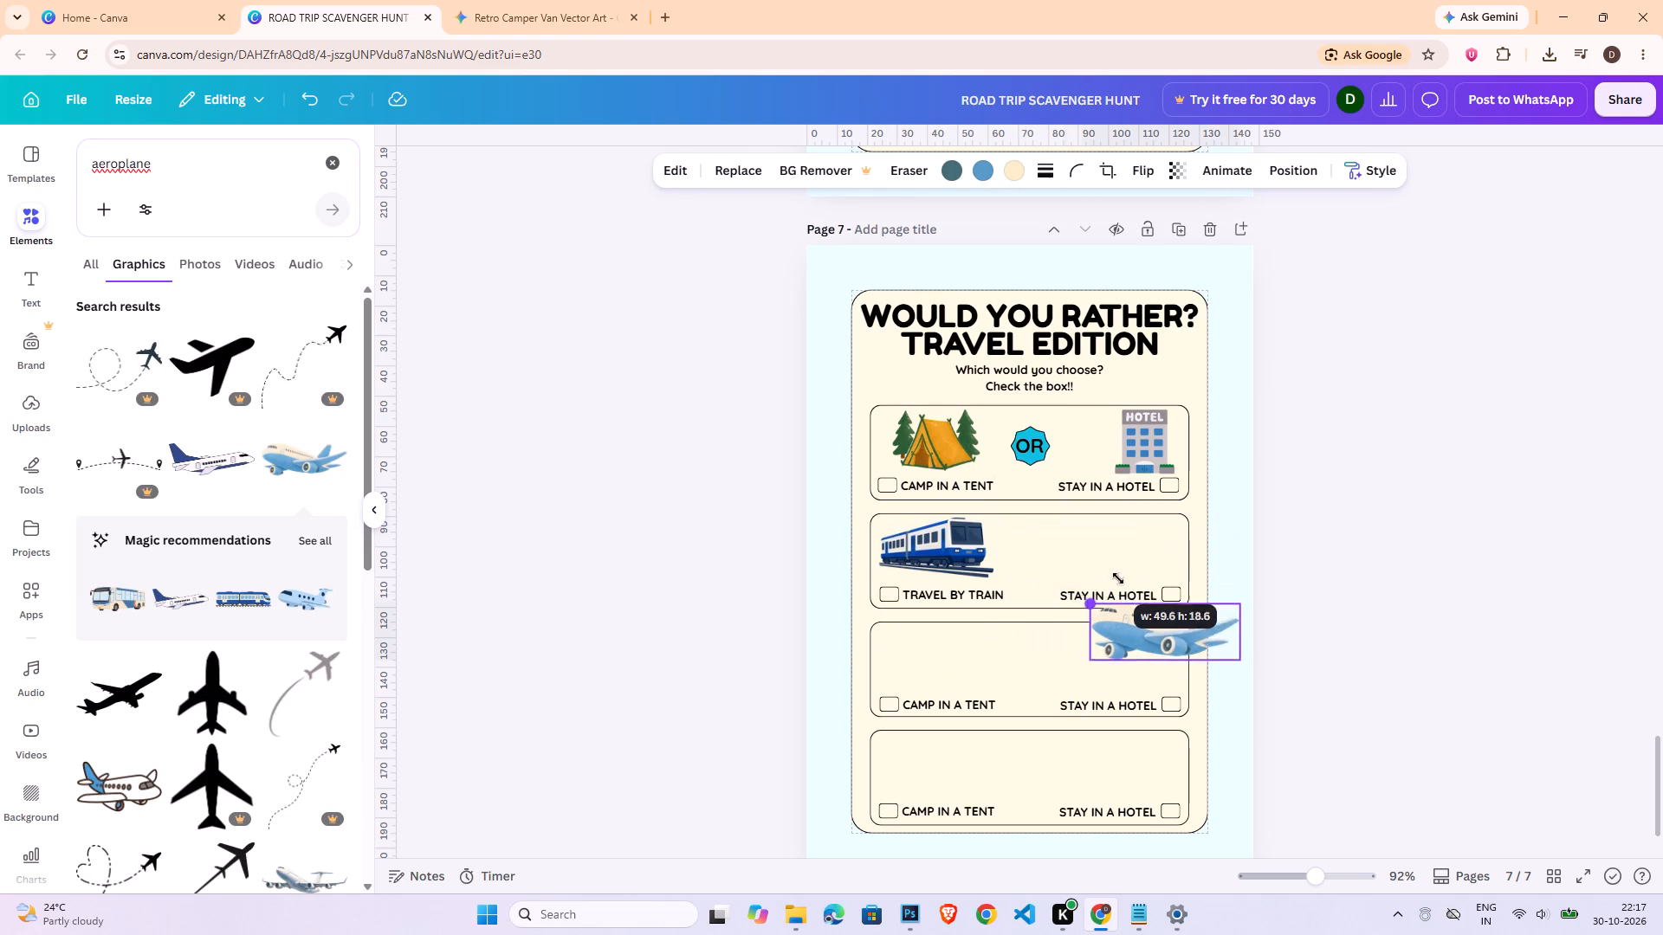
{"action": "left_click_drag", "start_coordinate": [1118, 578], "coordinate": [1084, 579]}
{"action": "left_click_drag", "start_coordinate": [1116, 635], "coordinate": [1086, 582]}
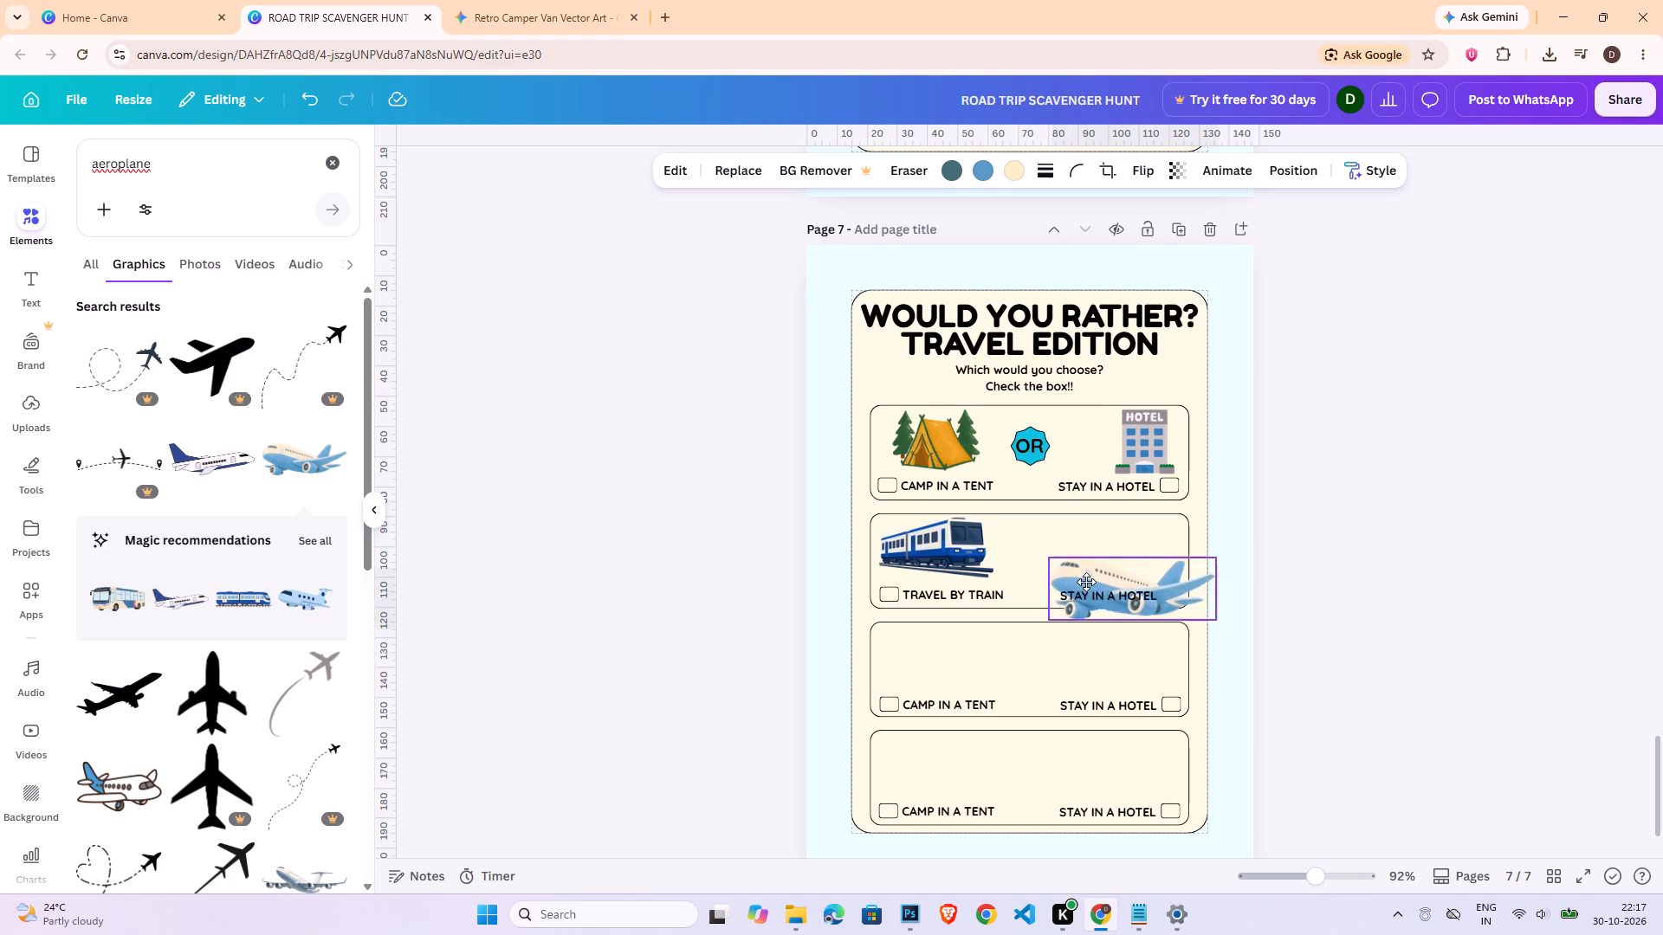
{"action": "left_click_drag", "start_coordinate": [1086, 582], "coordinate": [1073, 551]}
{"action": "left_click_drag", "start_coordinate": [1203, 515], "coordinate": [1201, 515]}
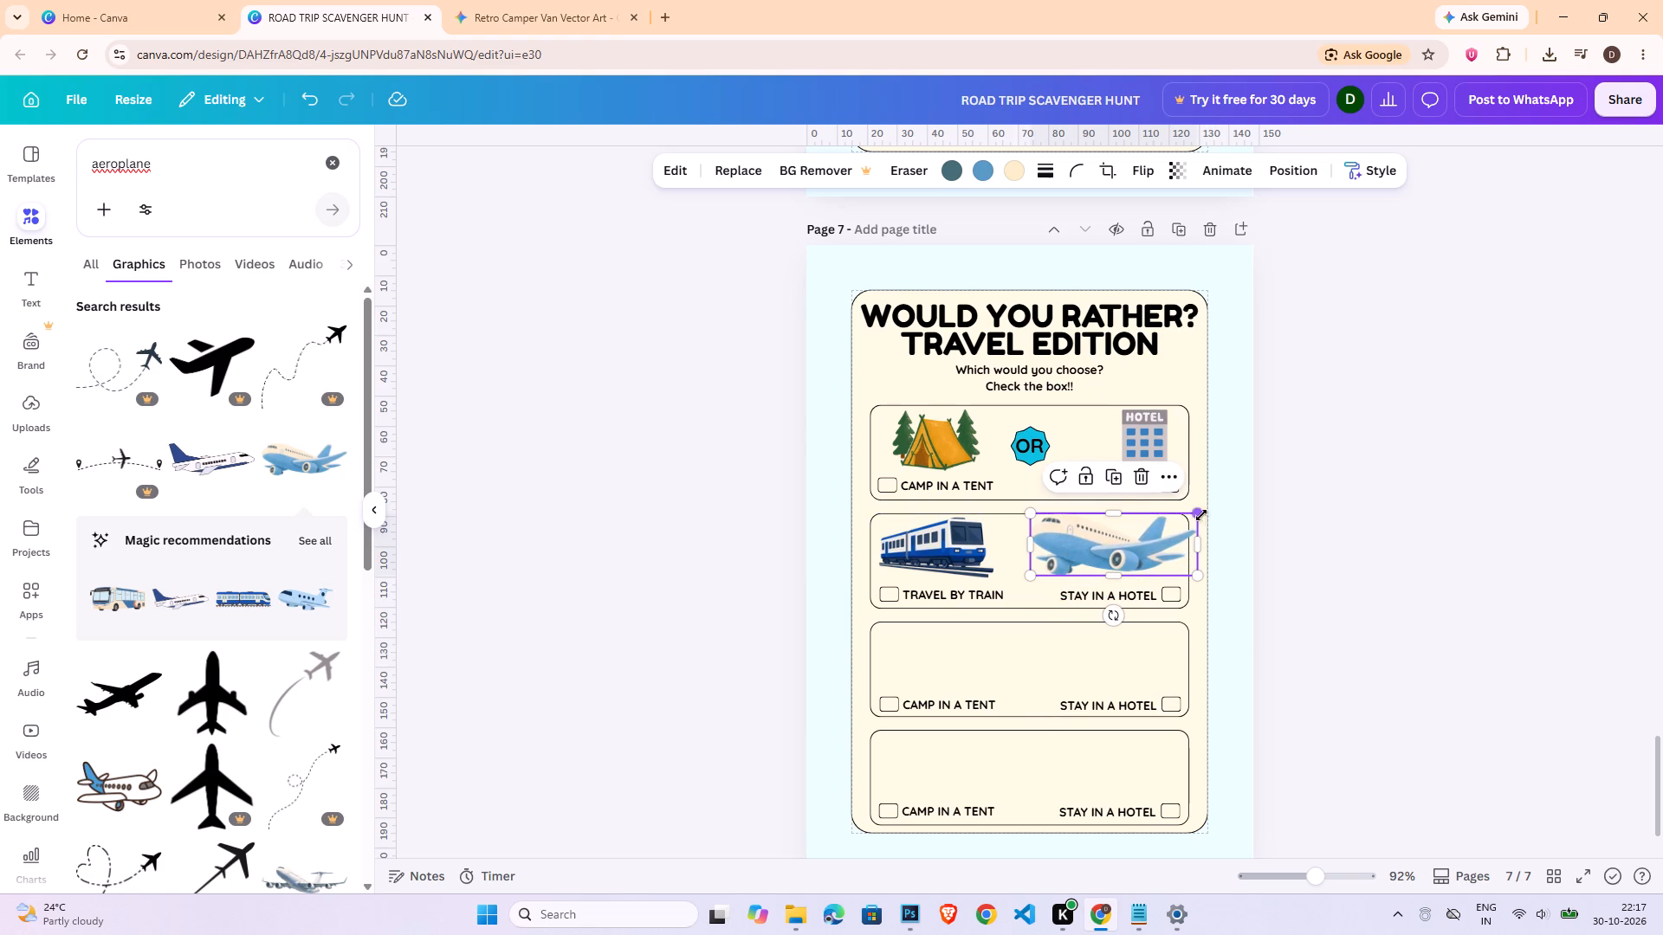
{"action": "left_click_drag", "start_coordinate": [1201, 515], "coordinate": [1180, 519]}
{"action": "left_click", "coordinate": [1139, 534]}
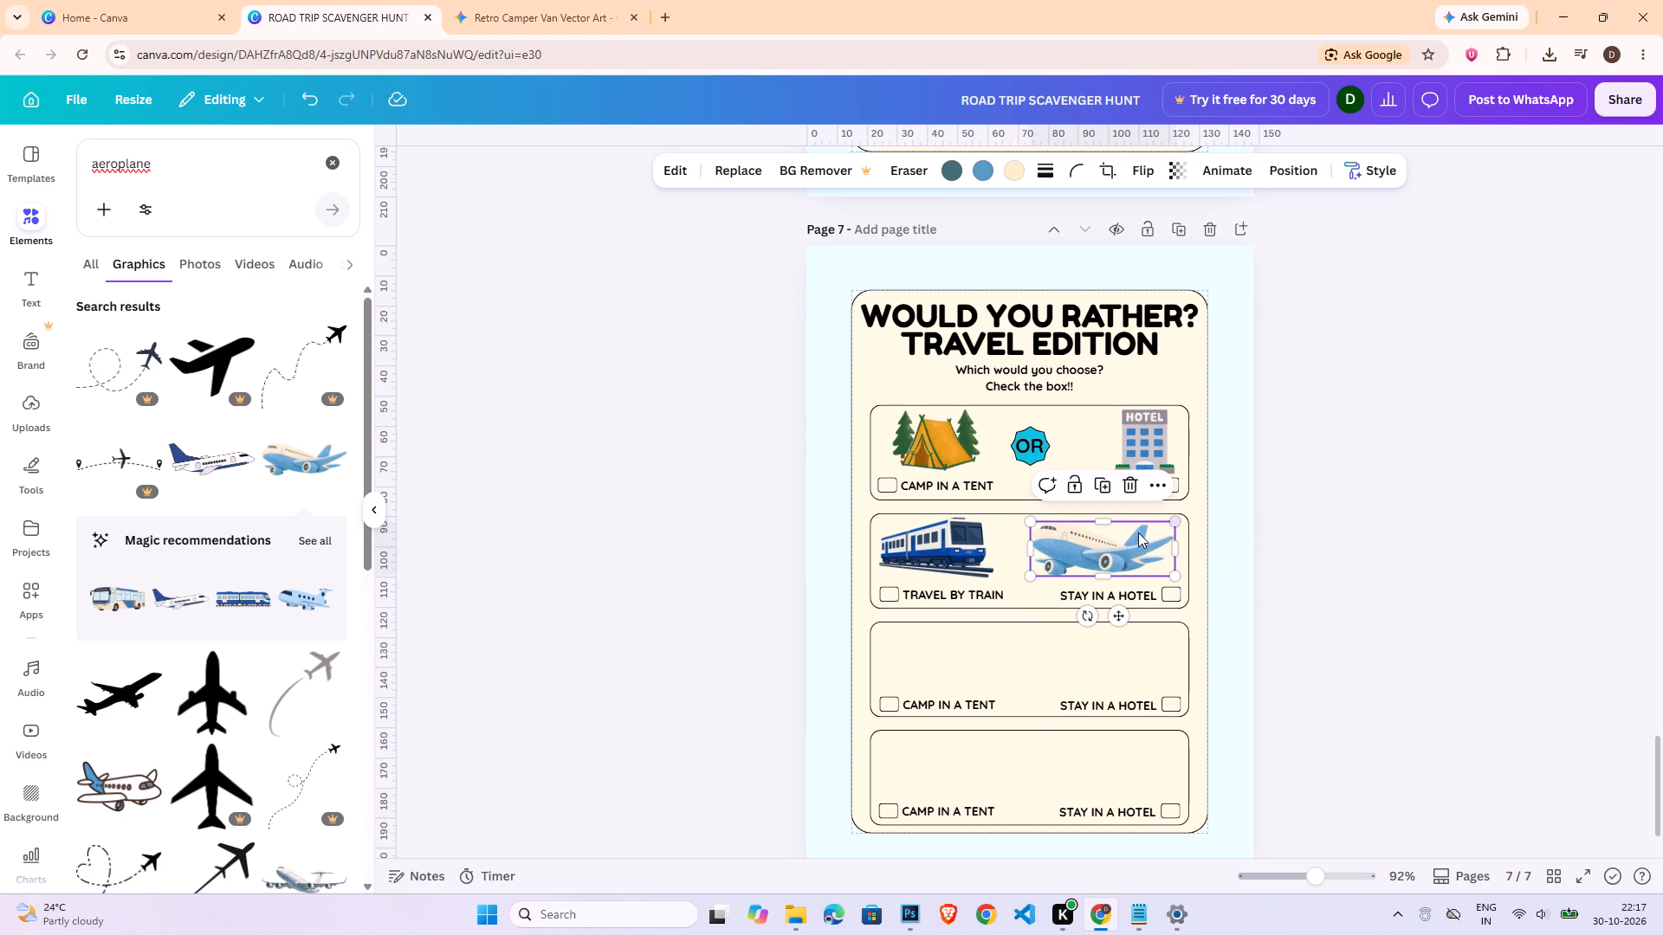
{"action": "left_click", "coordinate": [1376, 556]}
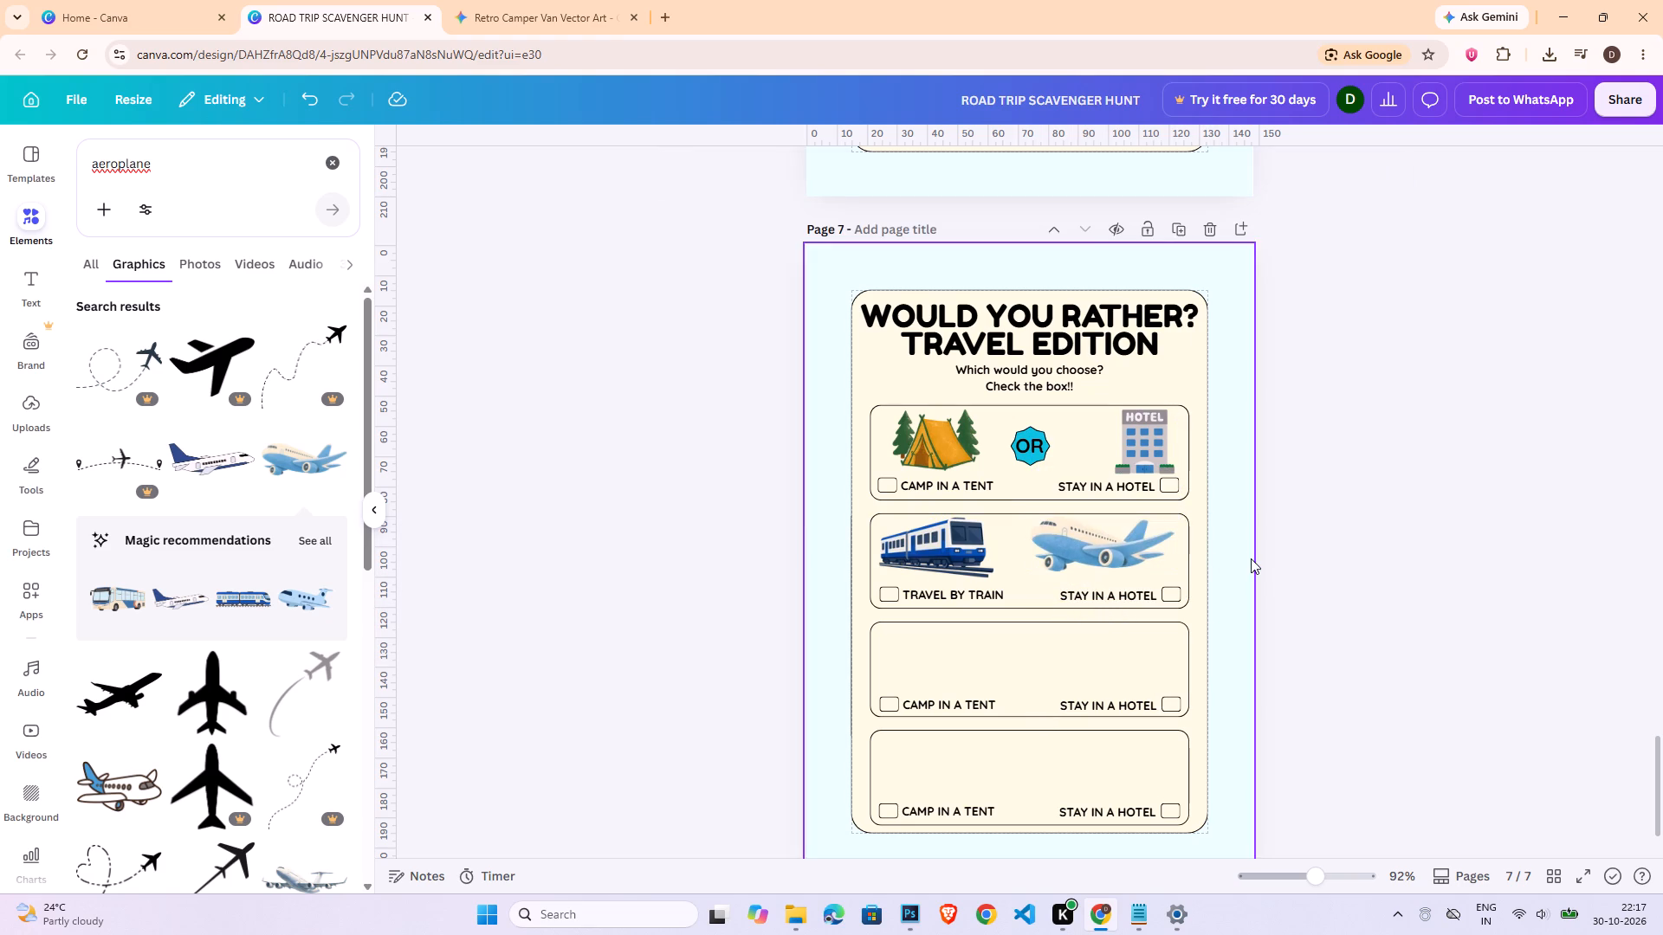
{"action": "left_click", "coordinate": [1036, 545]}
{"action": "key", "text": "Right"}
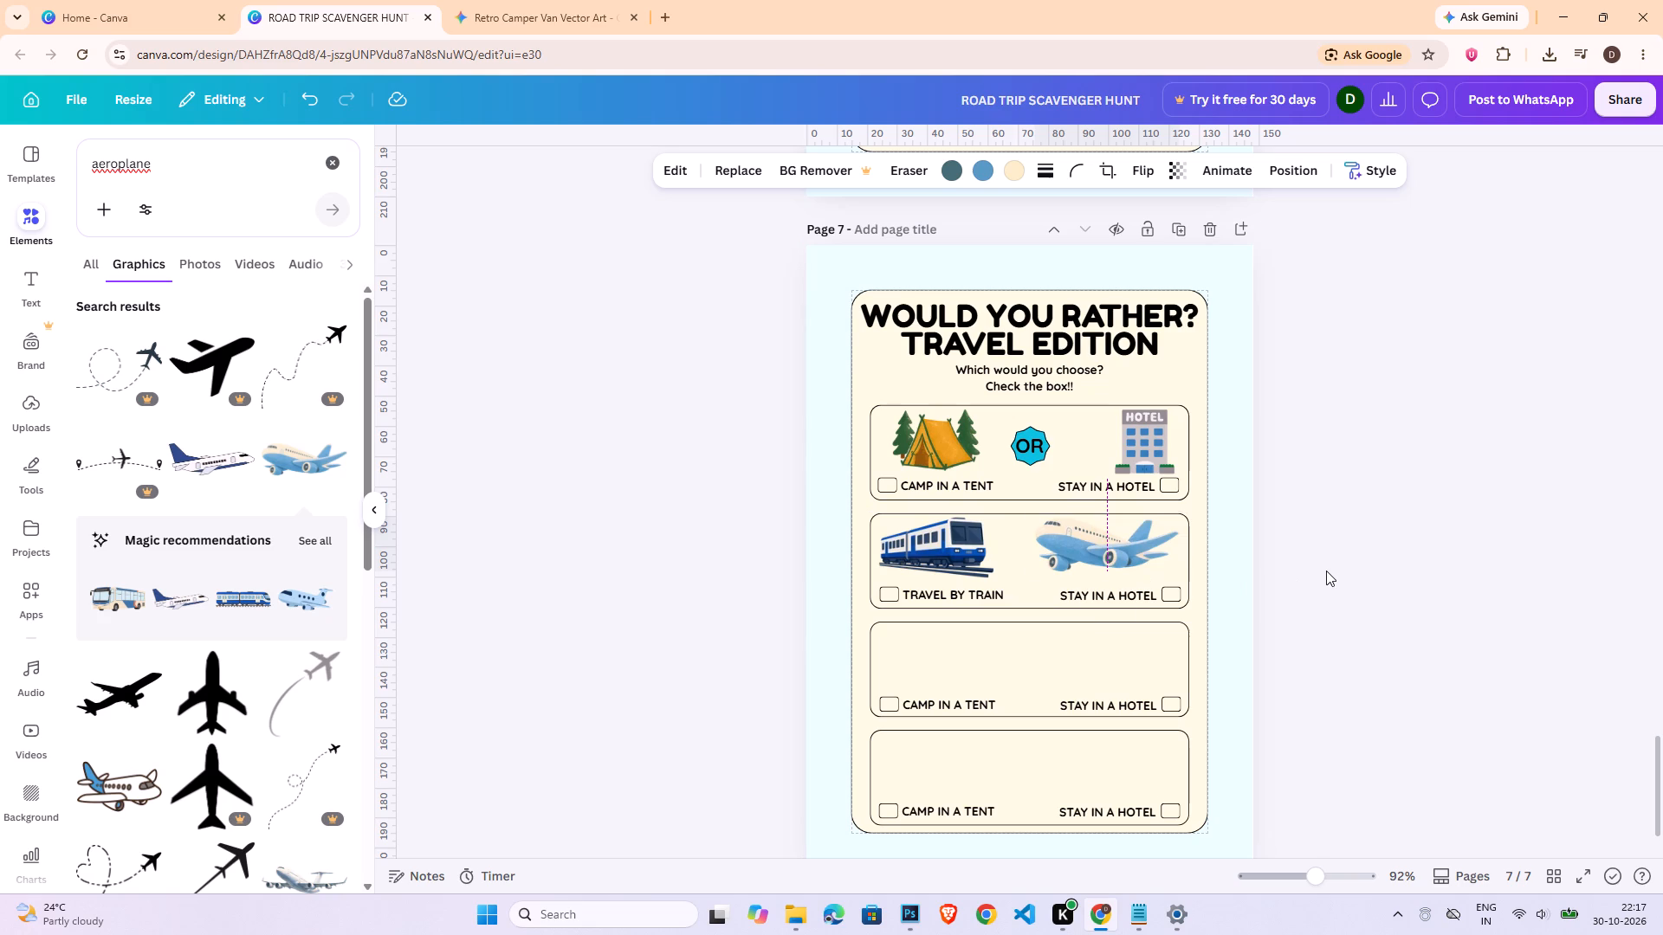
{"action": "key", "text": "Down"}
{"action": "key", "text": "Right"}
{"action": "left_click", "coordinate": [1326, 574]}
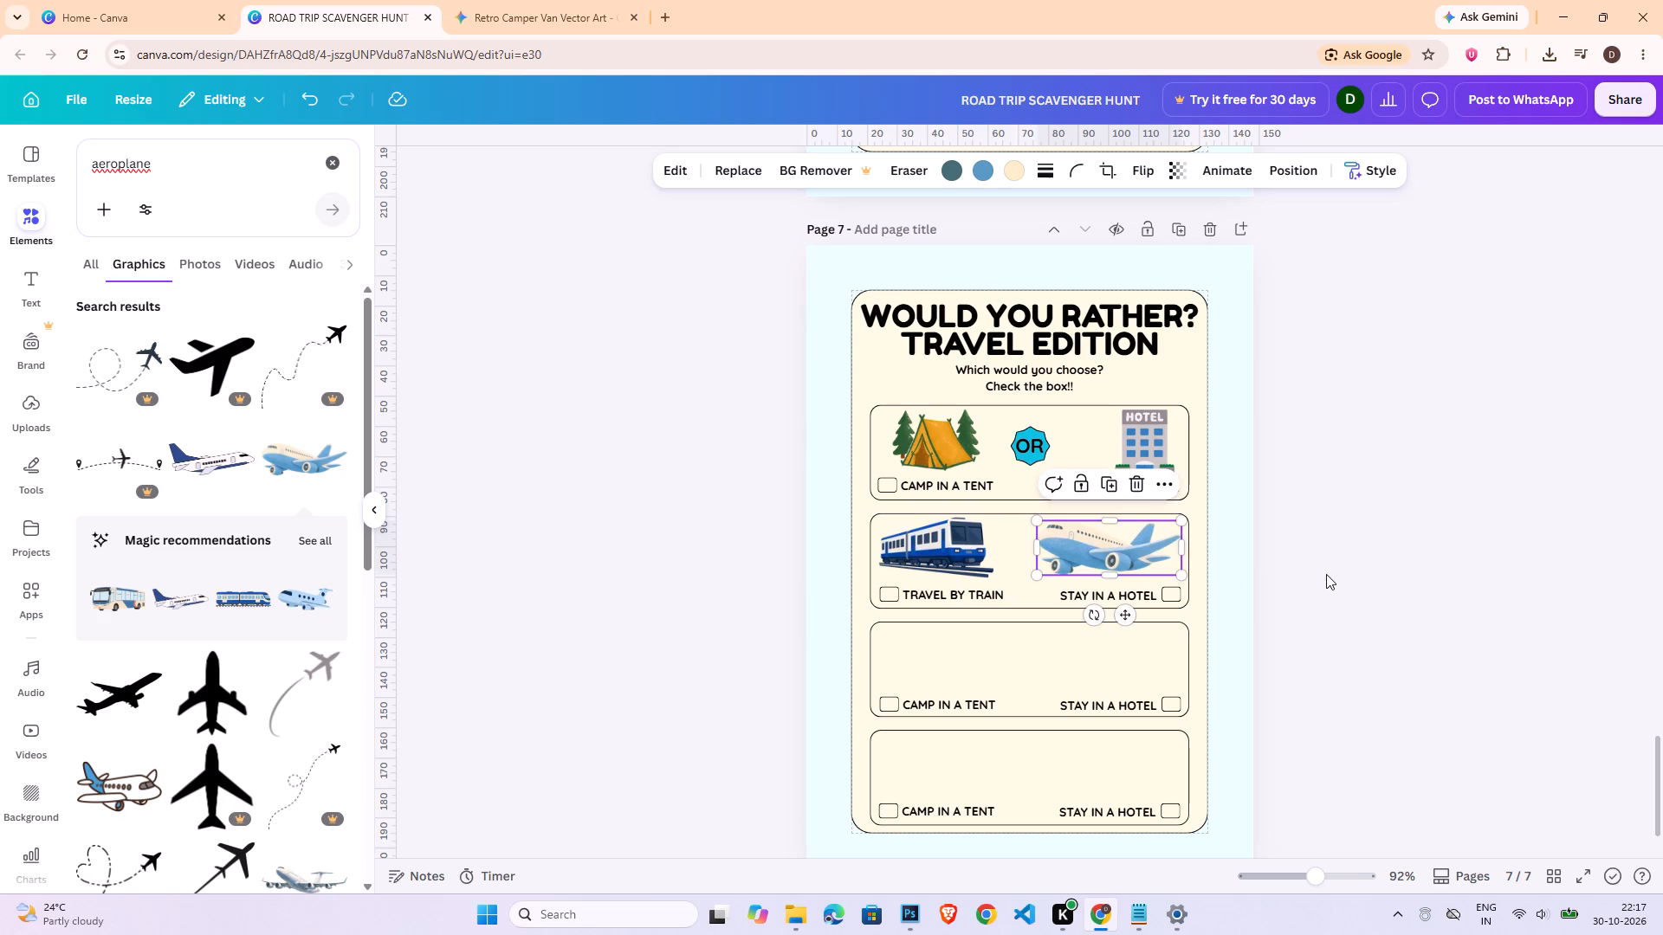
Replace the caption under the plane with "TRAVEL BY PLANE", widen it to fit one line, and nudge it beside its checkbox.
{"action": "triple_click", "coordinate": [1100, 596]}
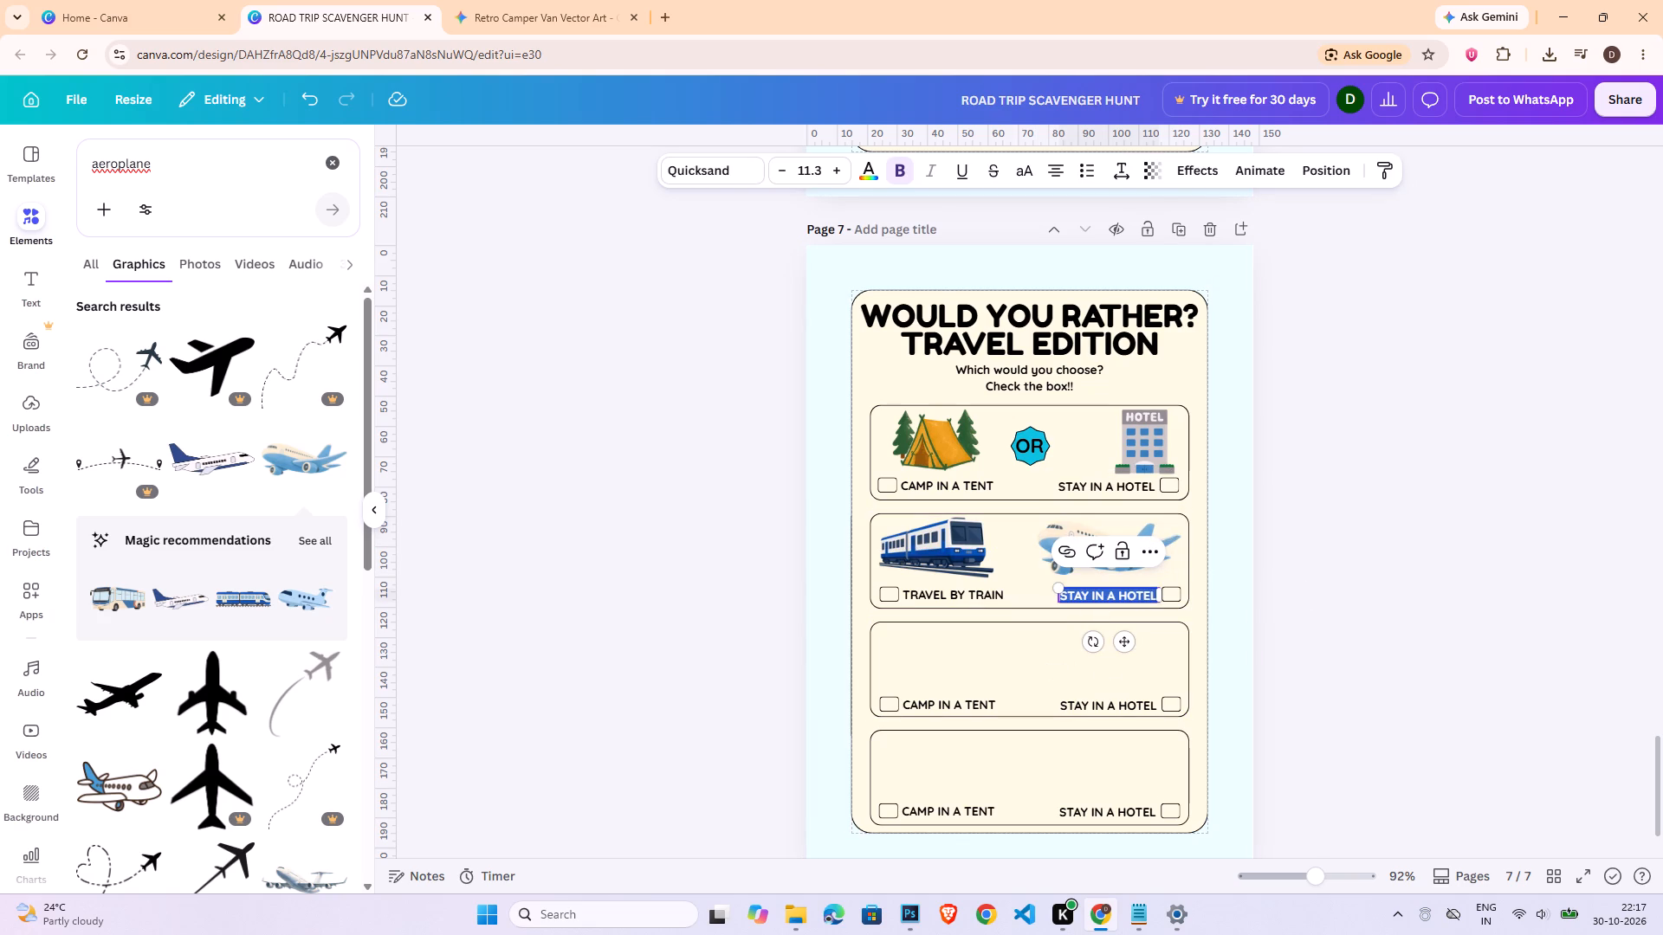
{"action": "type", "text": "TRAVEL"}
{"action": "key", "text": "shift+space"}
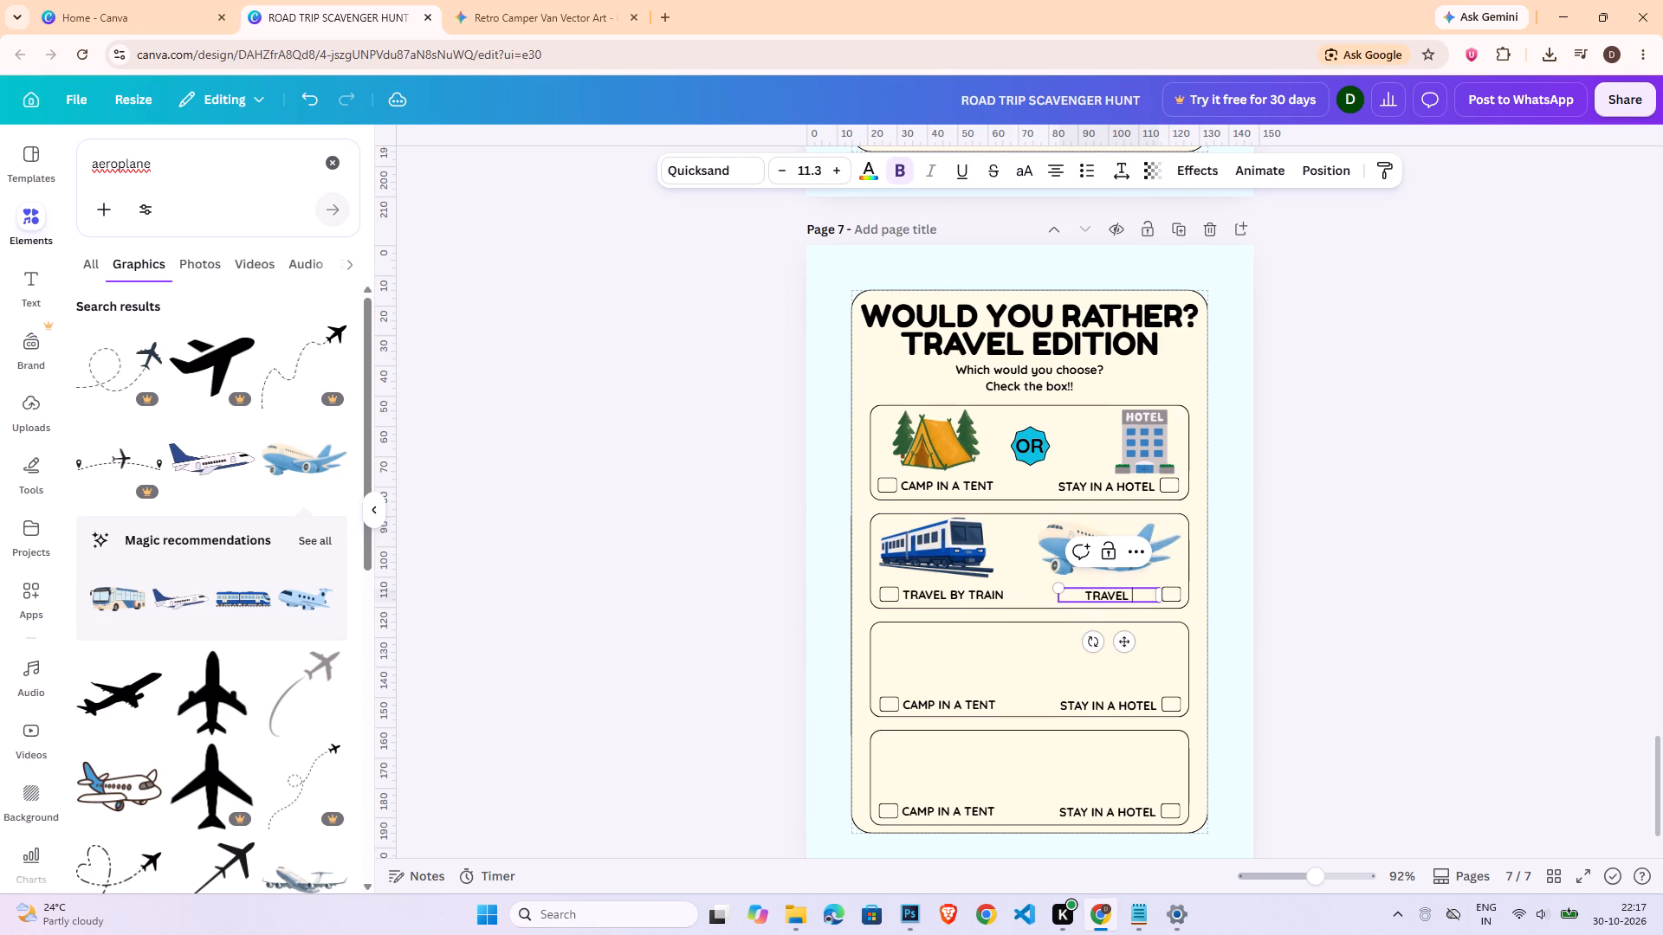
{"action": "type", "text": "BY"}
{"action": "key", "text": "space"}
{"action": "type", "text": "PLANE"}
{"action": "left_click_drag", "start_coordinate": [1058, 601], "coordinate": [1047, 602]}
{"action": "left_click", "coordinate": [1556, 590]}
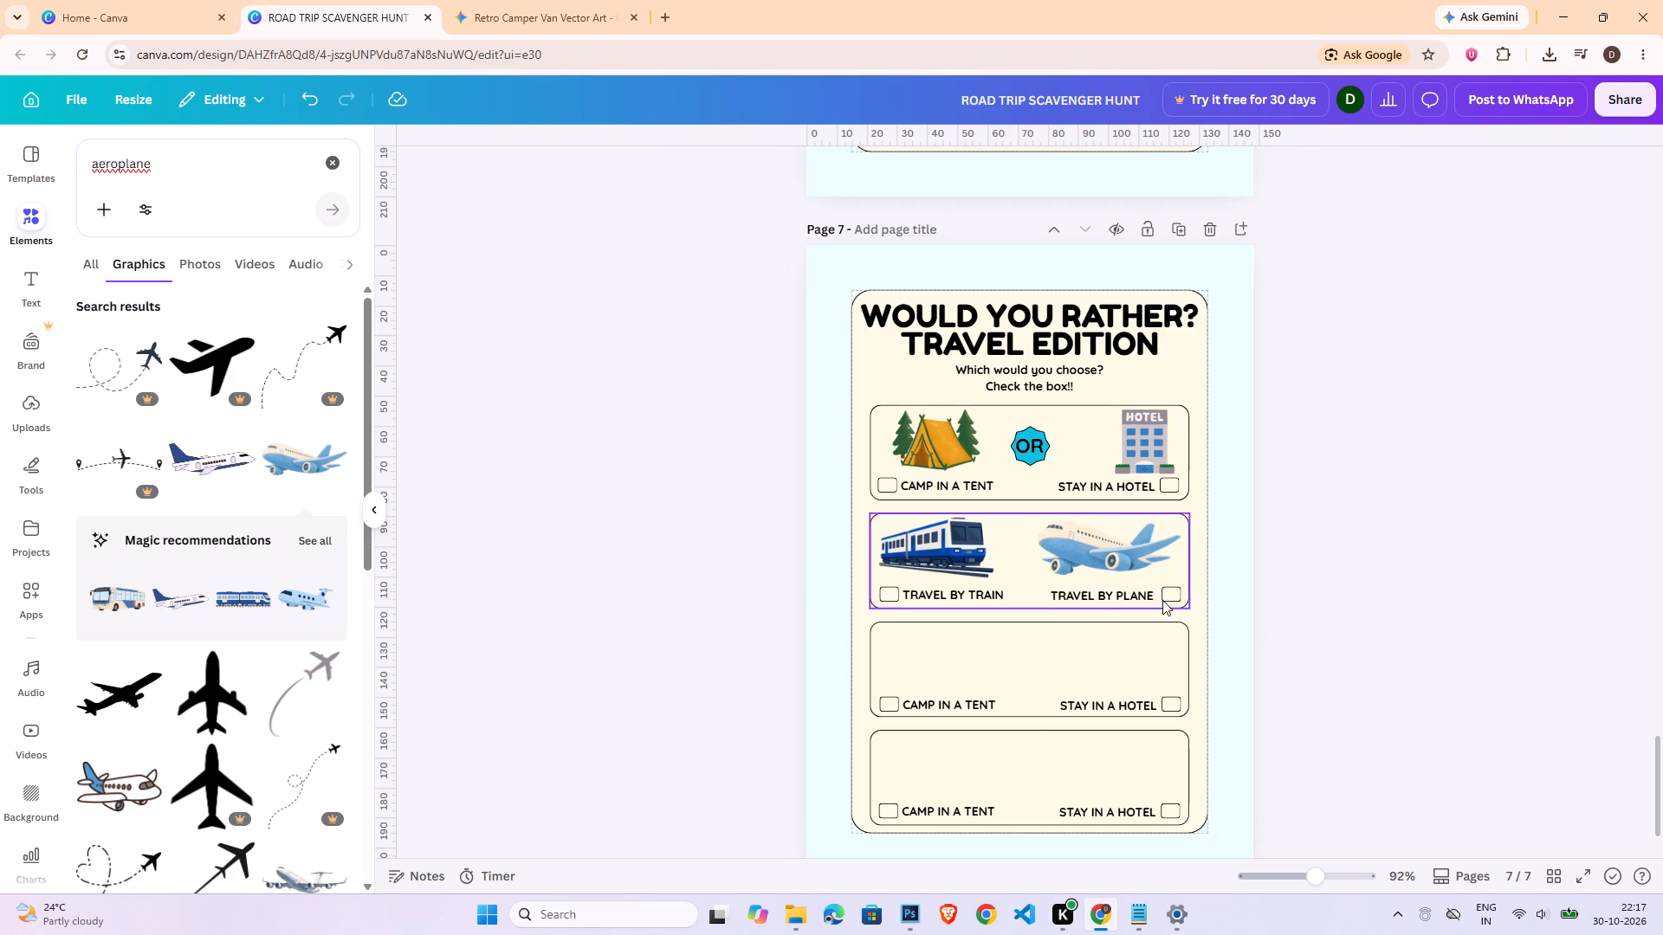
{"action": "left_click", "coordinate": [1152, 596]}
{"action": "key", "text": "Right"}
{"action": "key", "text": "Right"}
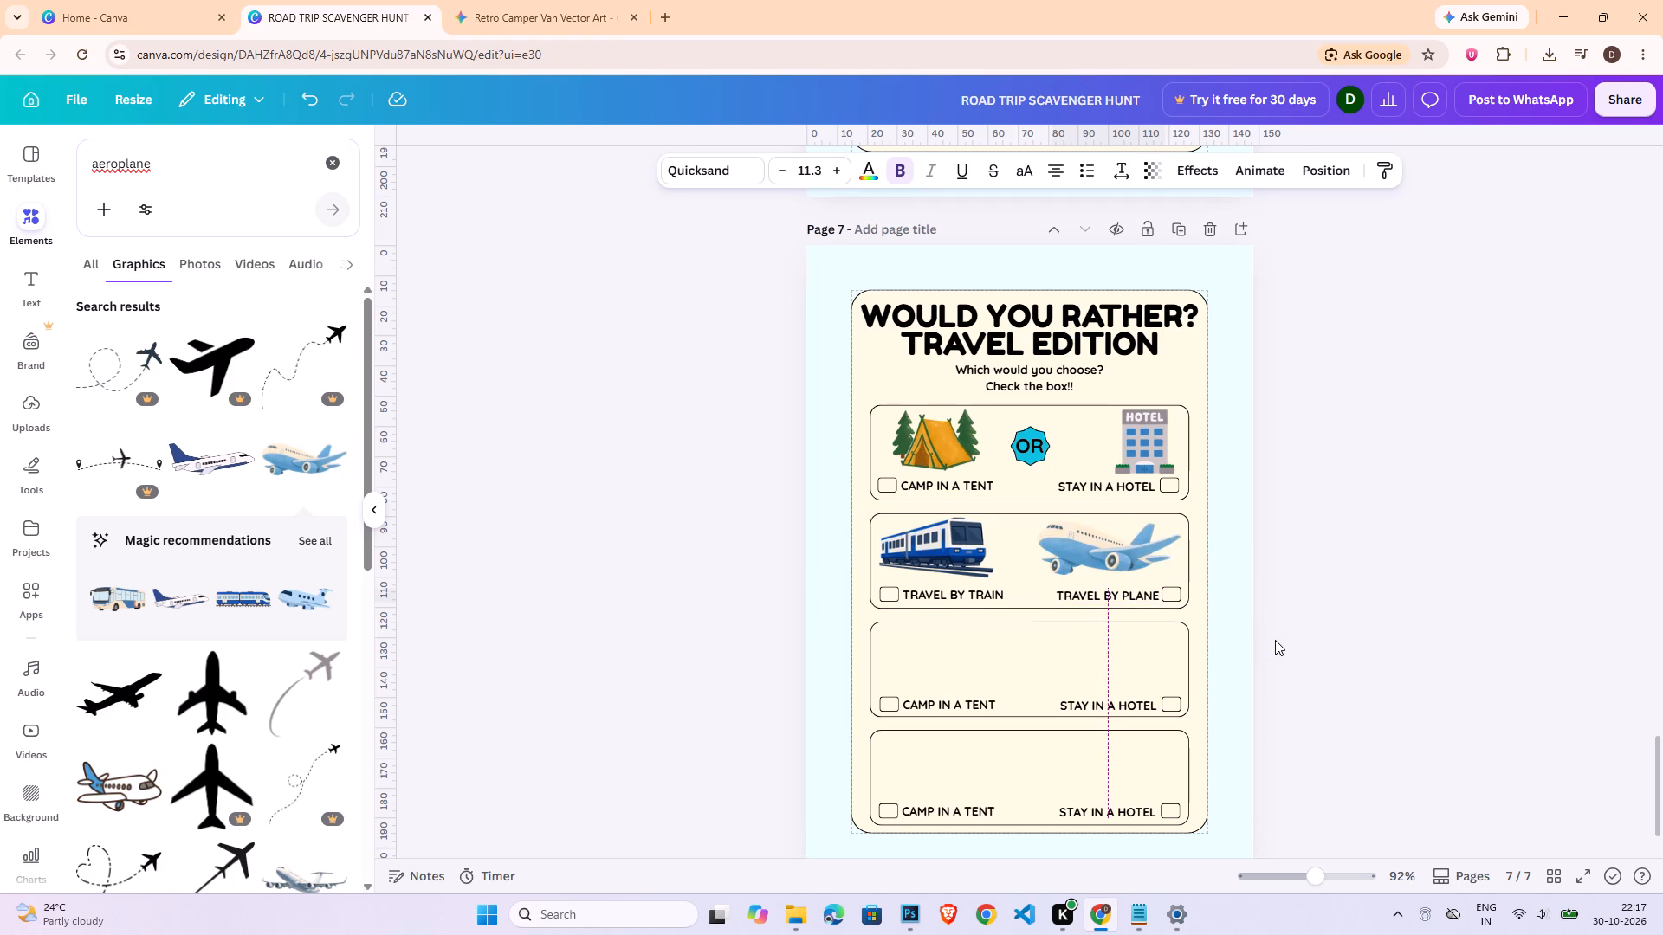
{"action": "key", "text": "Left"}
{"action": "left_click", "coordinate": [1307, 632]}
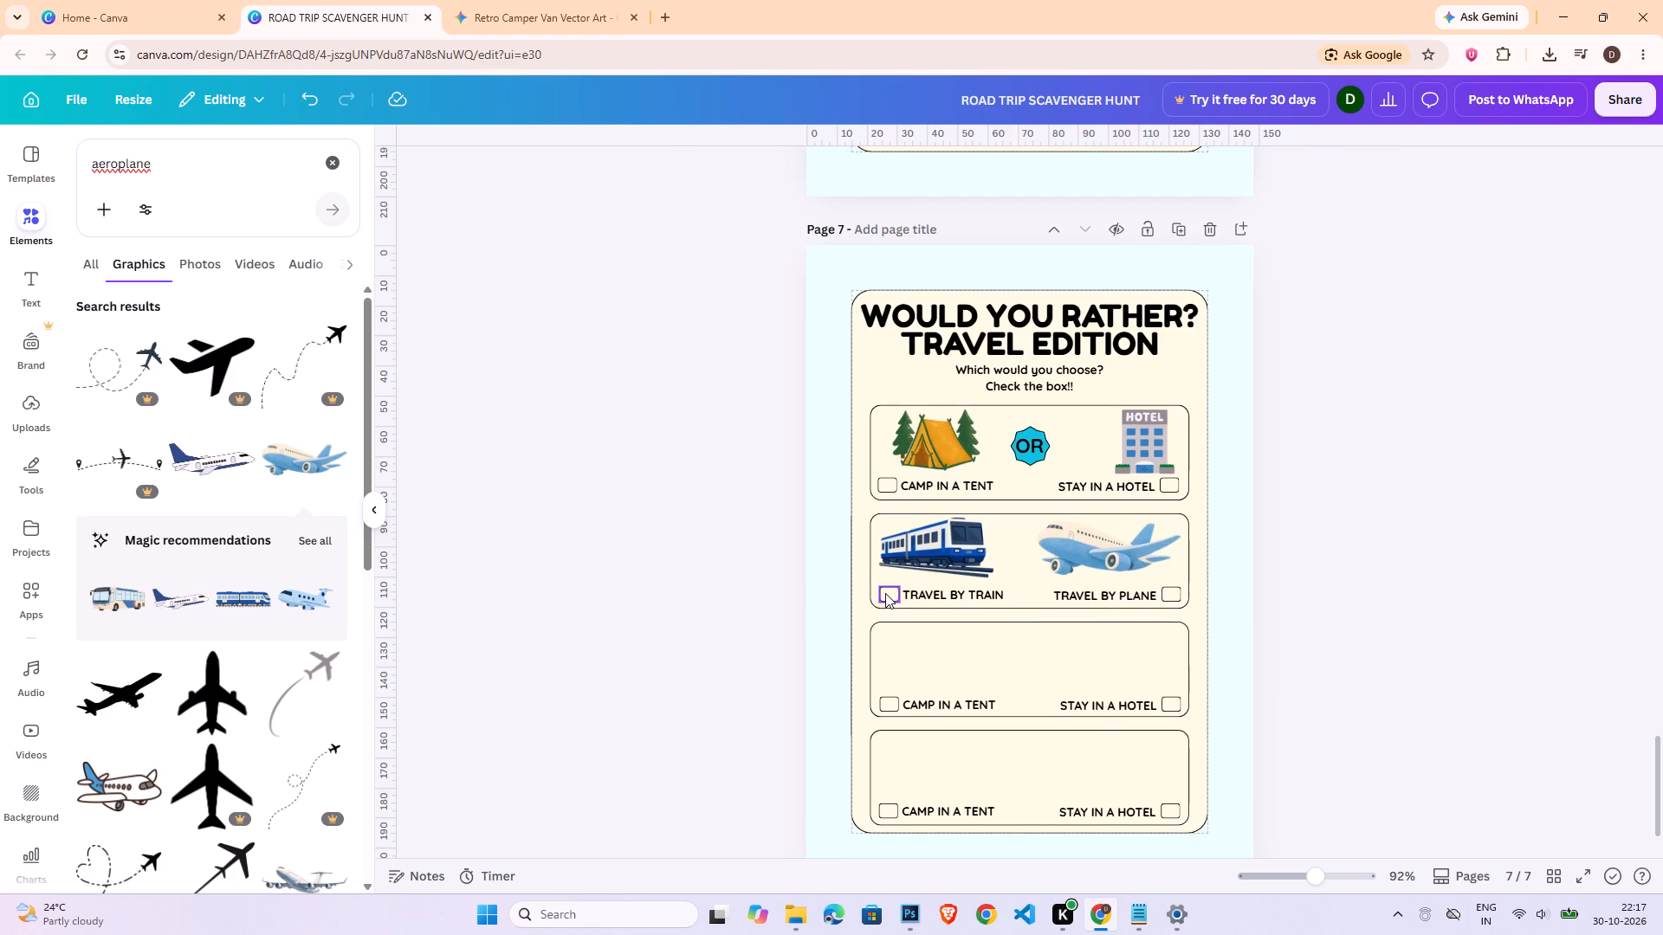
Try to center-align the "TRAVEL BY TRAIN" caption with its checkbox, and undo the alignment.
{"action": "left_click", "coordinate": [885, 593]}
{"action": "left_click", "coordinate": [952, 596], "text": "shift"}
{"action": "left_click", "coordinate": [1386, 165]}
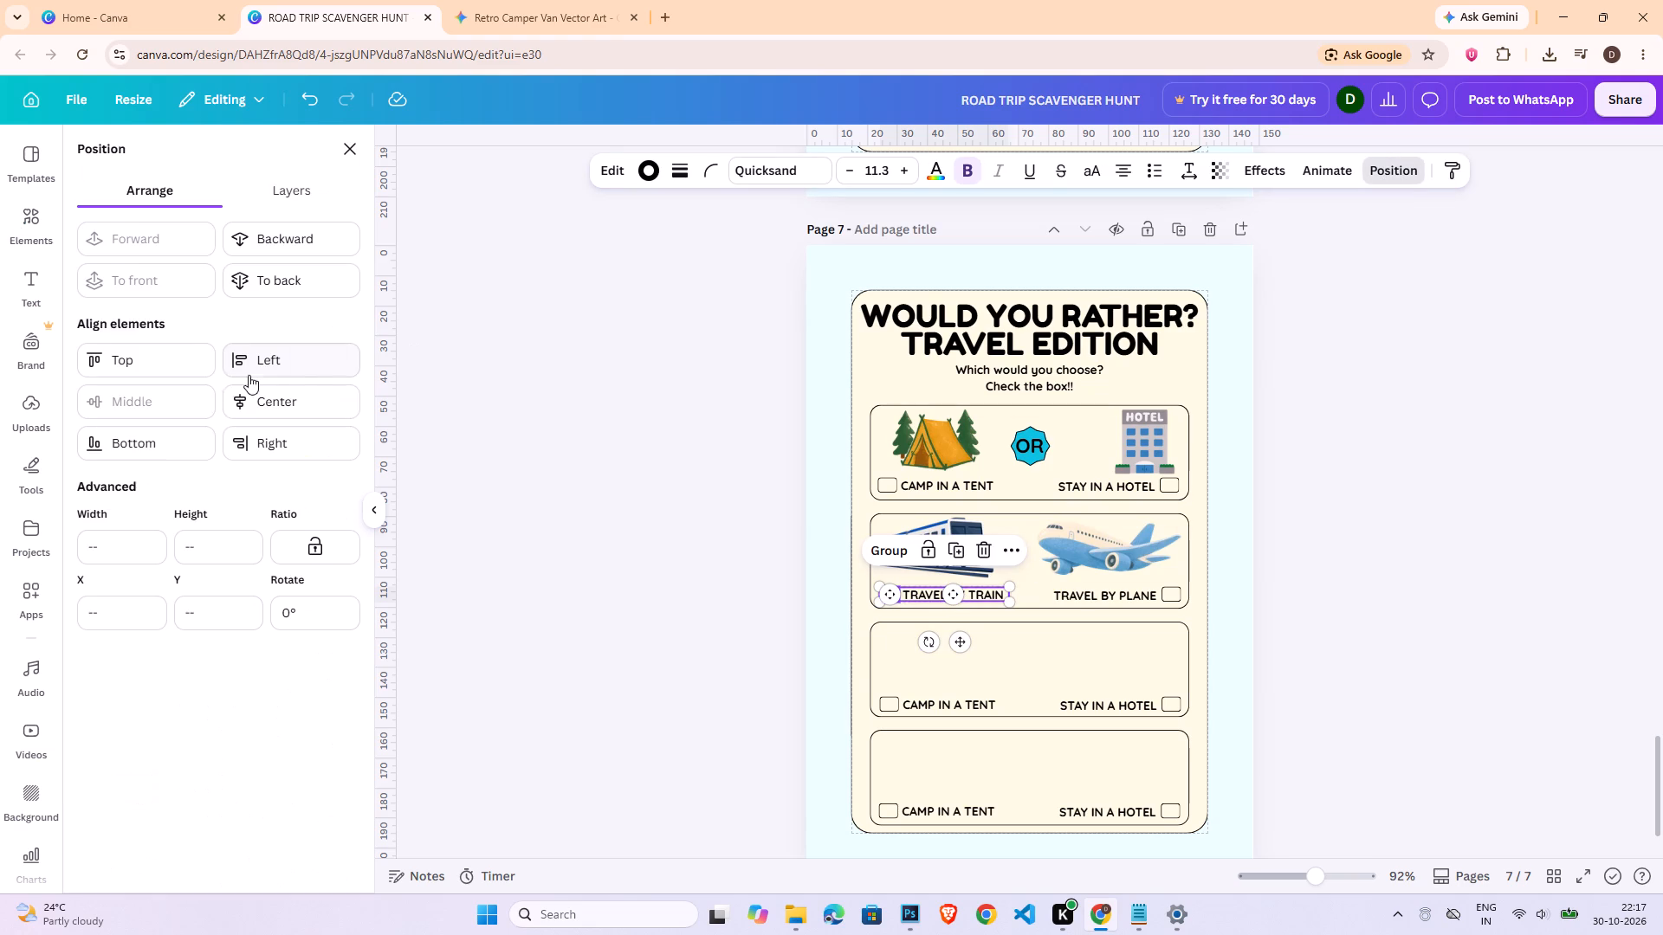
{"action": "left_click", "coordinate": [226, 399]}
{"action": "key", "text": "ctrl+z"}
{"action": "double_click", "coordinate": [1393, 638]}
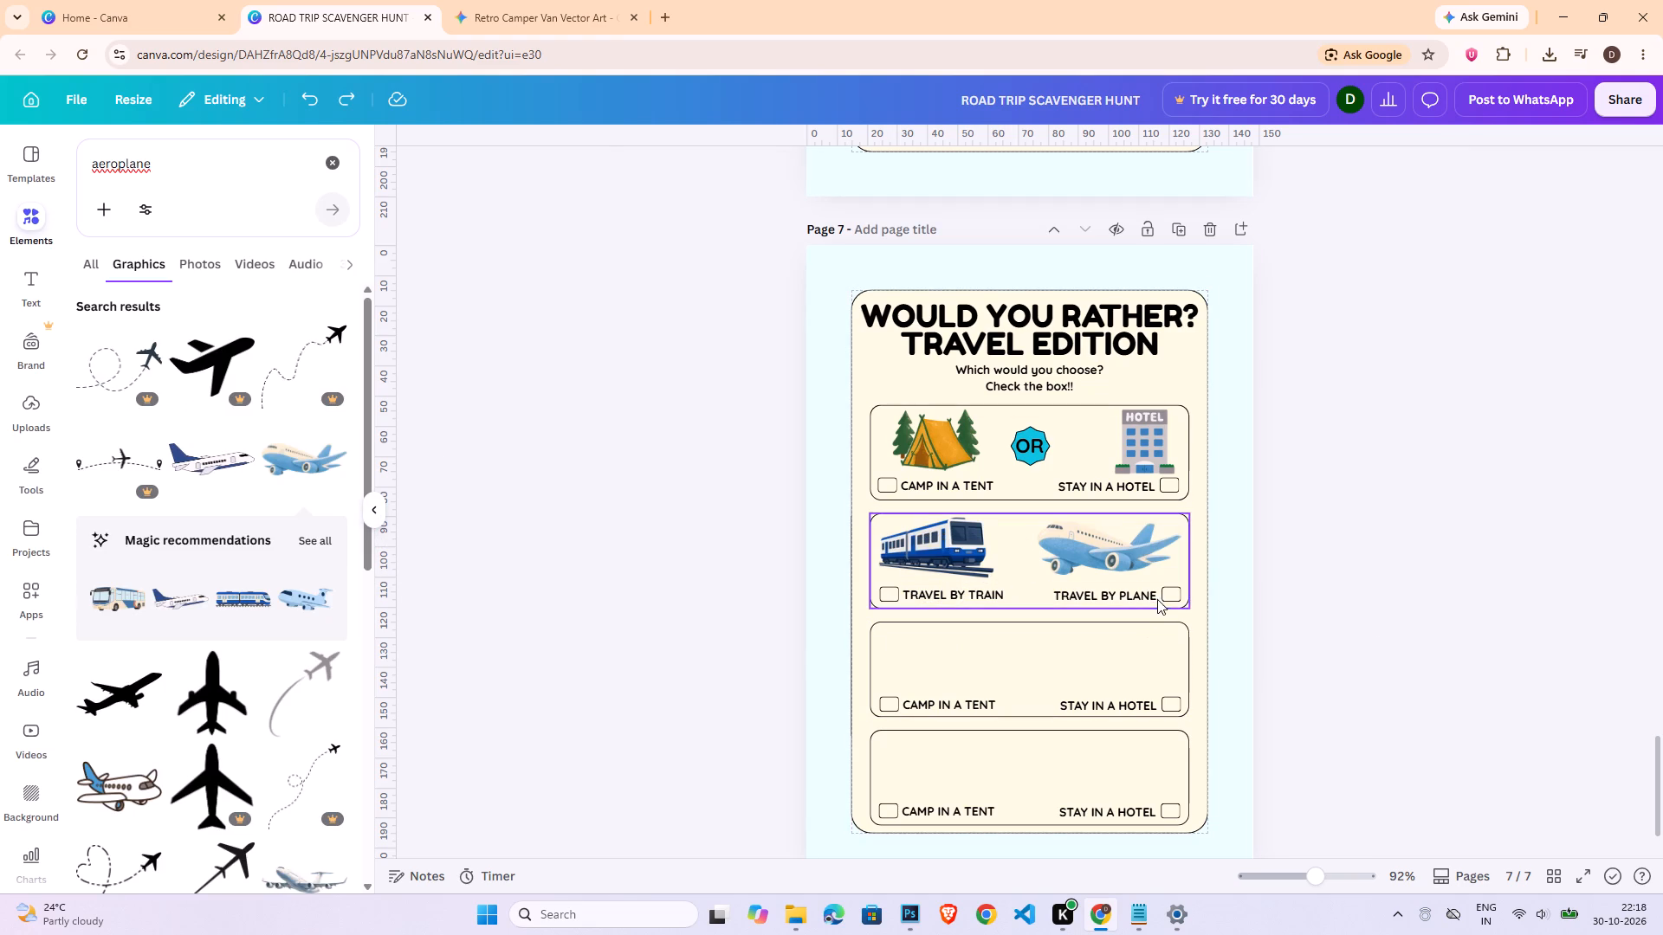
Middle-align the "TRAVEL BY PLANE" caption with its checkbox in the second box.
{"action": "left_click", "coordinate": [1168, 596]}
{"action": "left_click", "coordinate": [1142, 596], "text": "shift"}
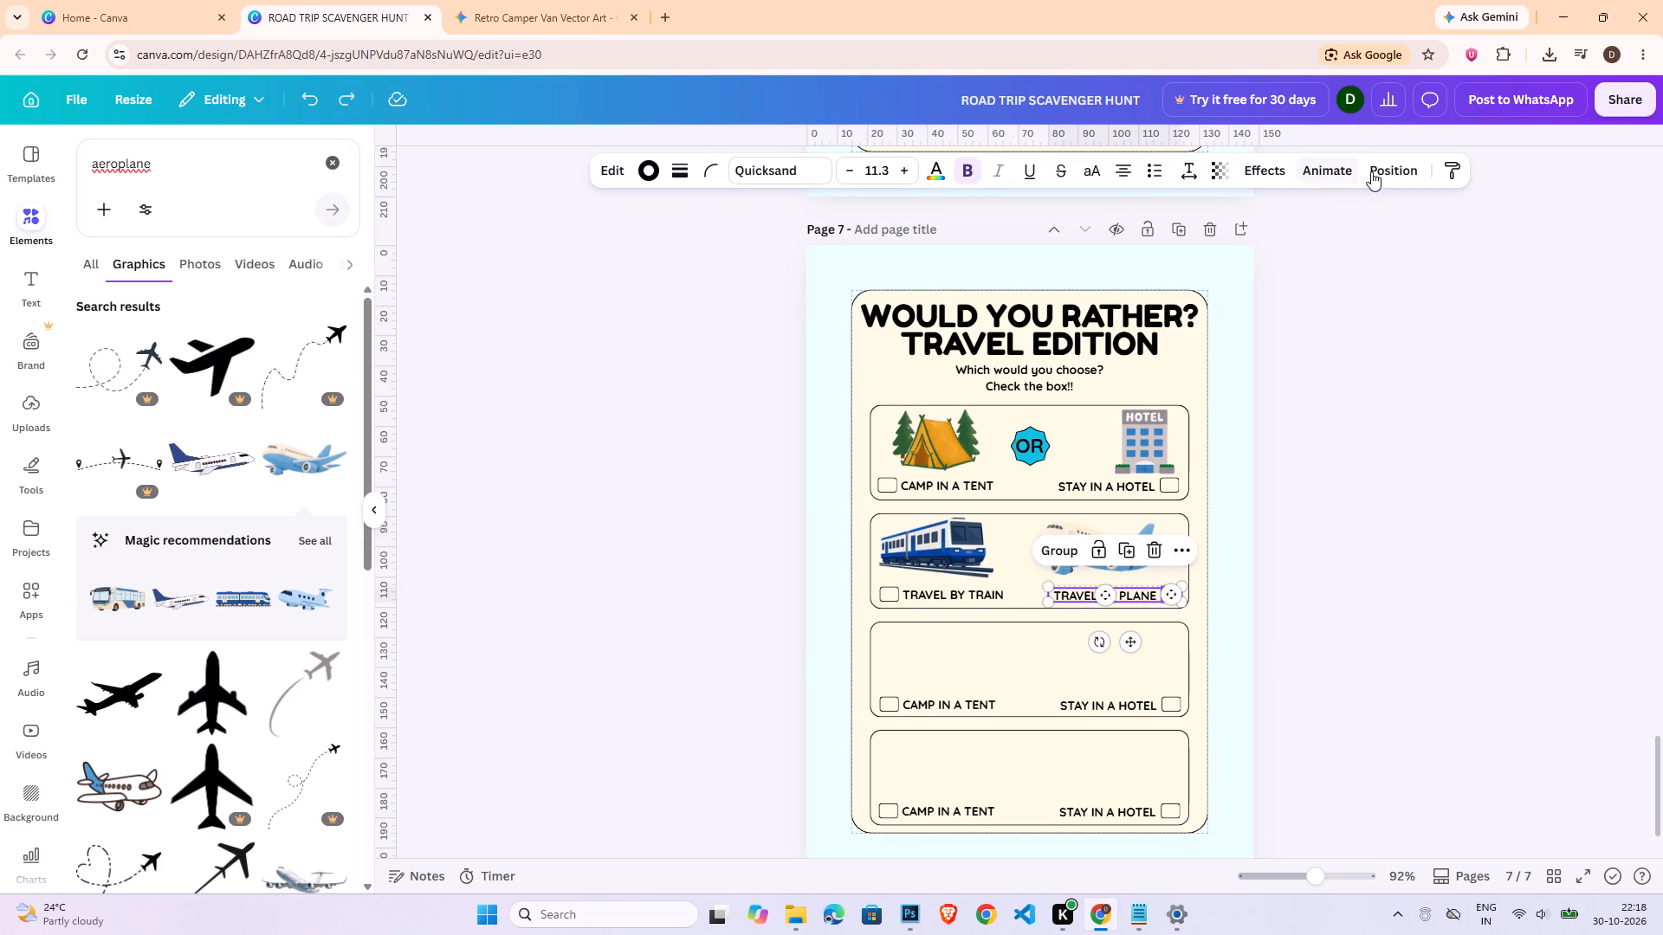
{"action": "left_click", "coordinate": [1373, 171]}
{"action": "left_click", "coordinate": [178, 410]}
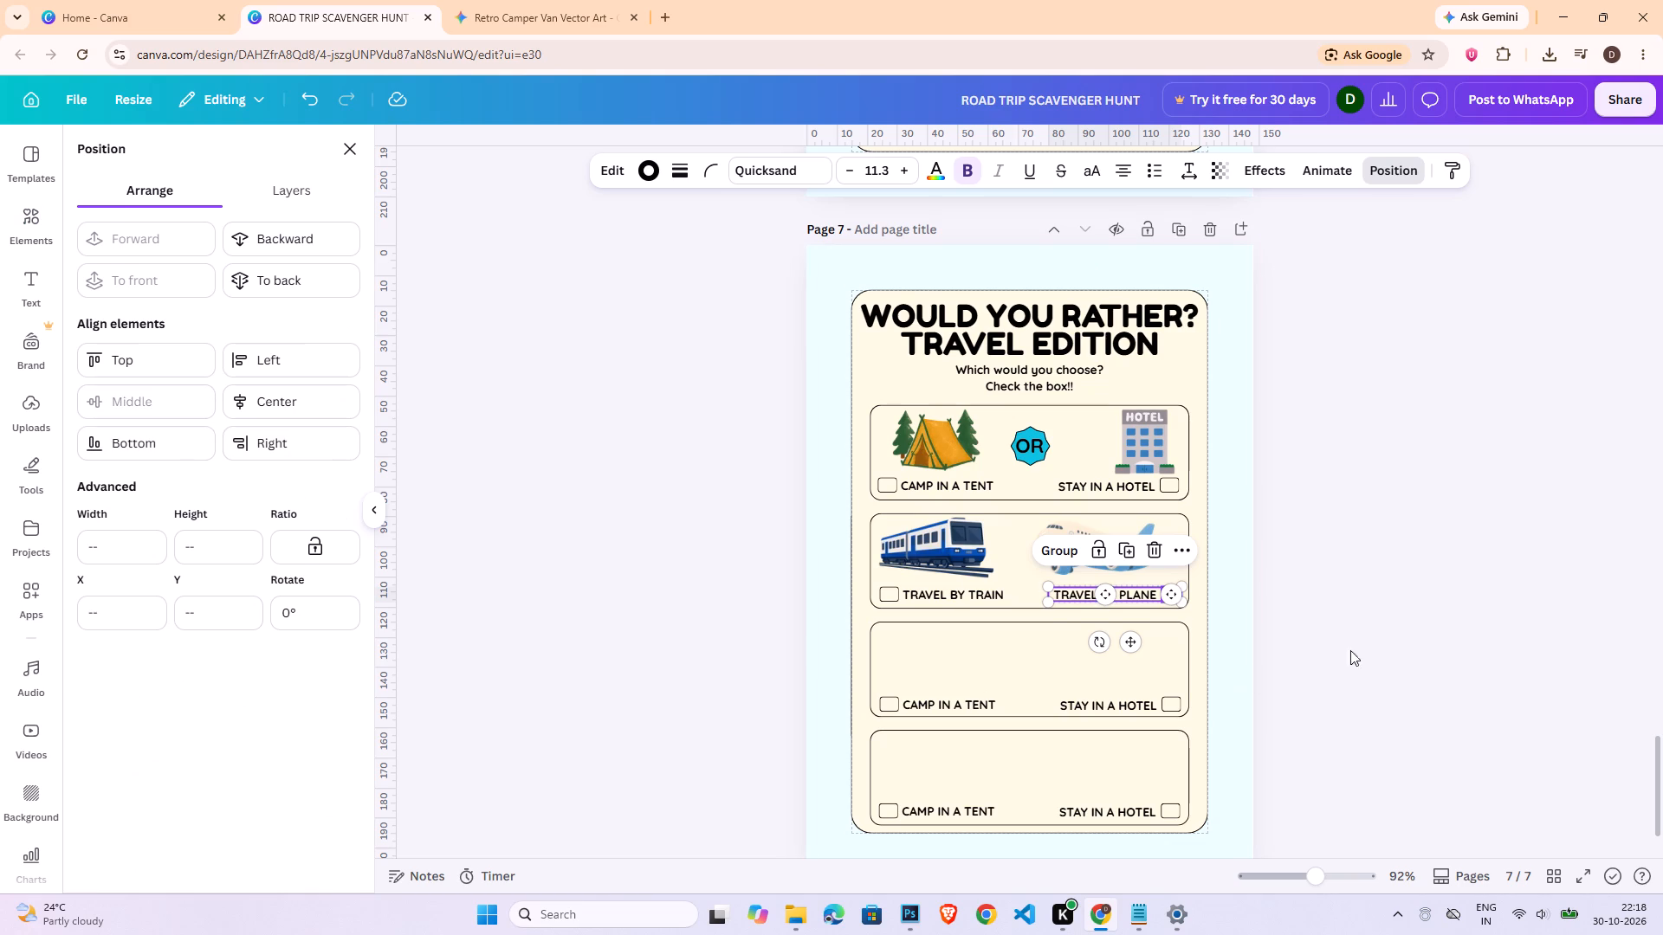
{"action": "double_click", "coordinate": [1374, 646]}
Middle-align the "STAY IN A HOTEL" caption with its checkbox in the first box.
{"action": "left_click", "coordinate": [1162, 486]}
{"action": "left_click", "coordinate": [1111, 489], "text": "shift"}
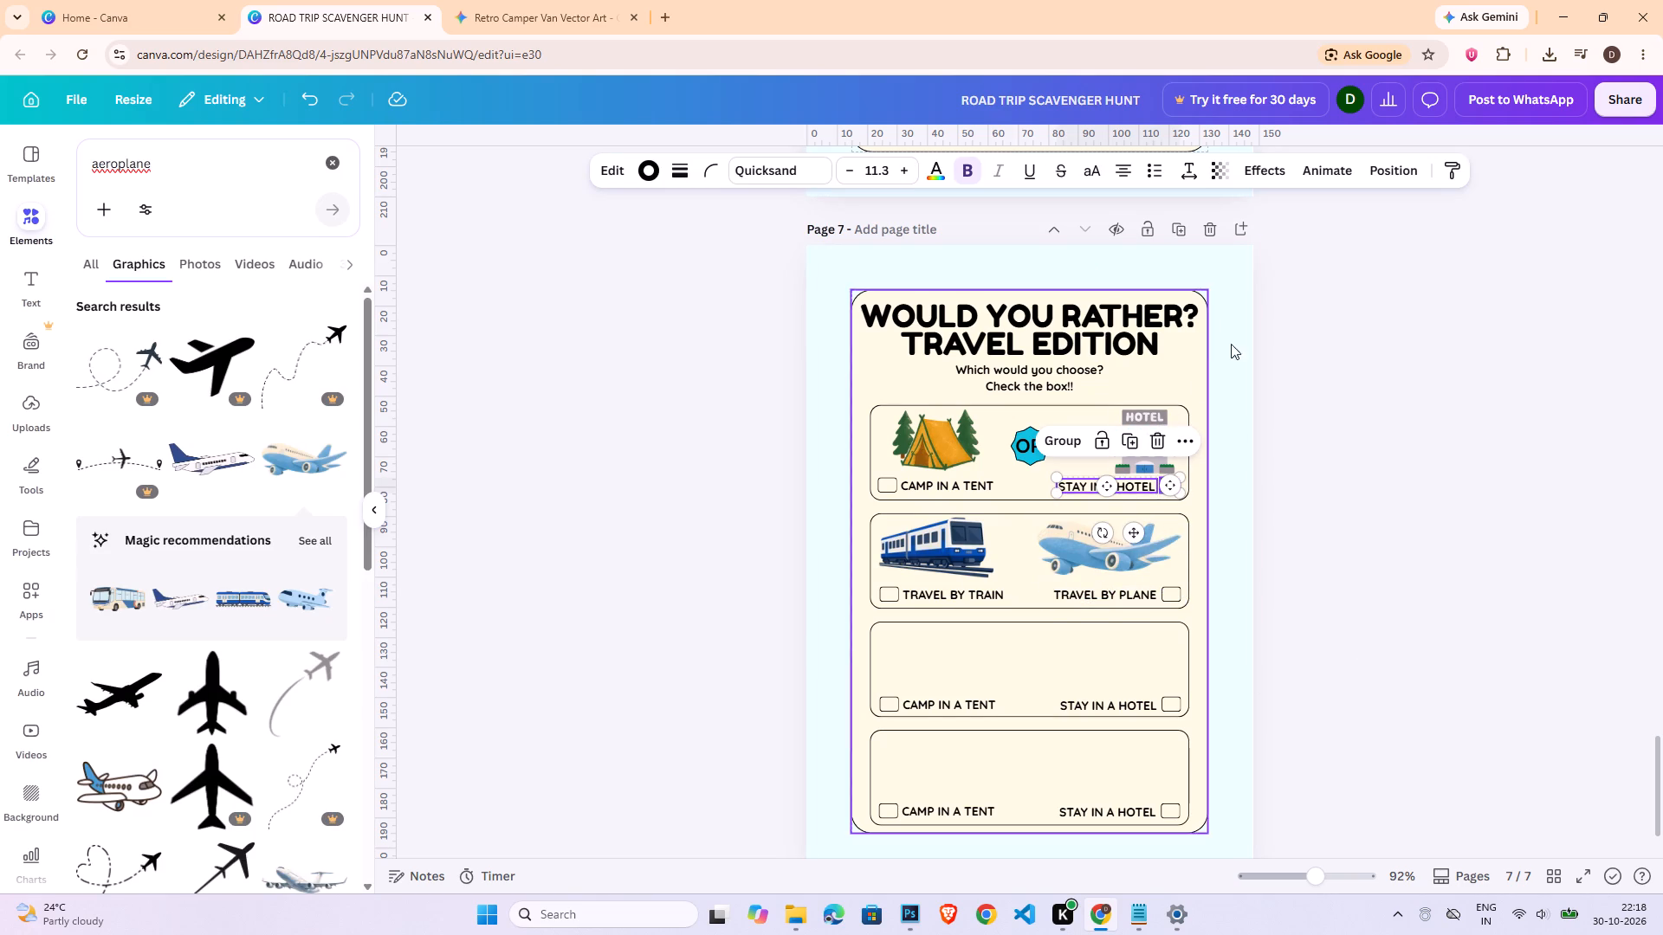
{"action": "left_click", "coordinate": [1379, 179]}
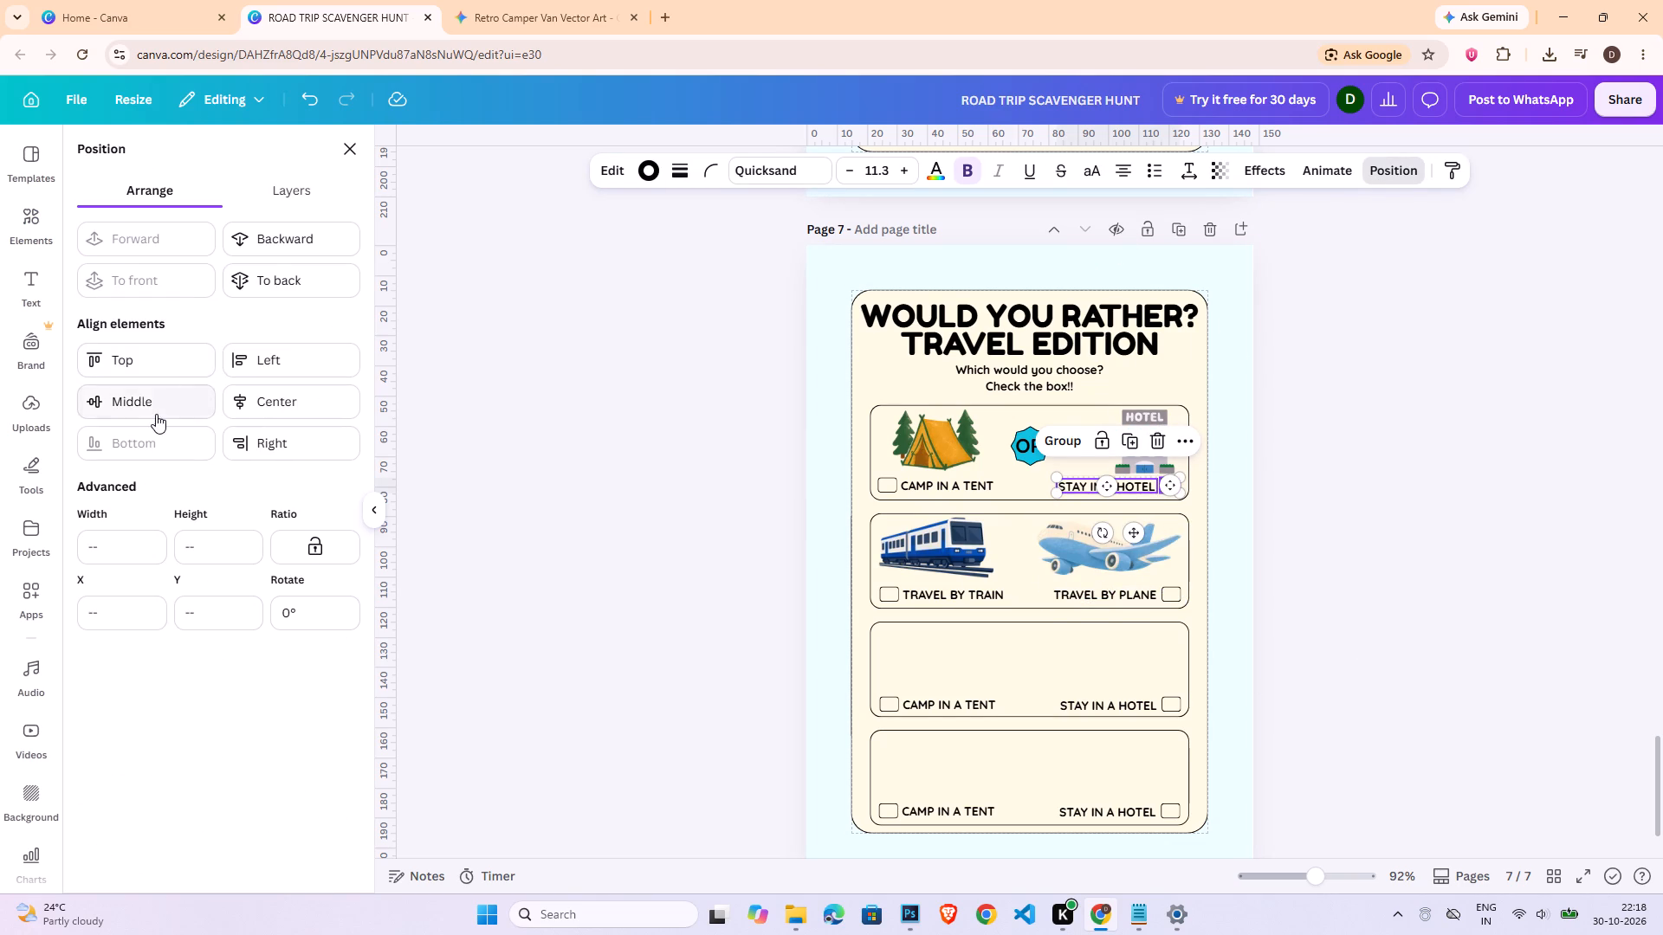
{"action": "left_click", "coordinate": [156, 414]}
{"action": "double_click", "coordinate": [538, 474]}
Check the vertical alignment of the "CAMP IN A TENT" caption and its checkbox in the first box.
{"action": "left_click", "coordinate": [892, 481]}
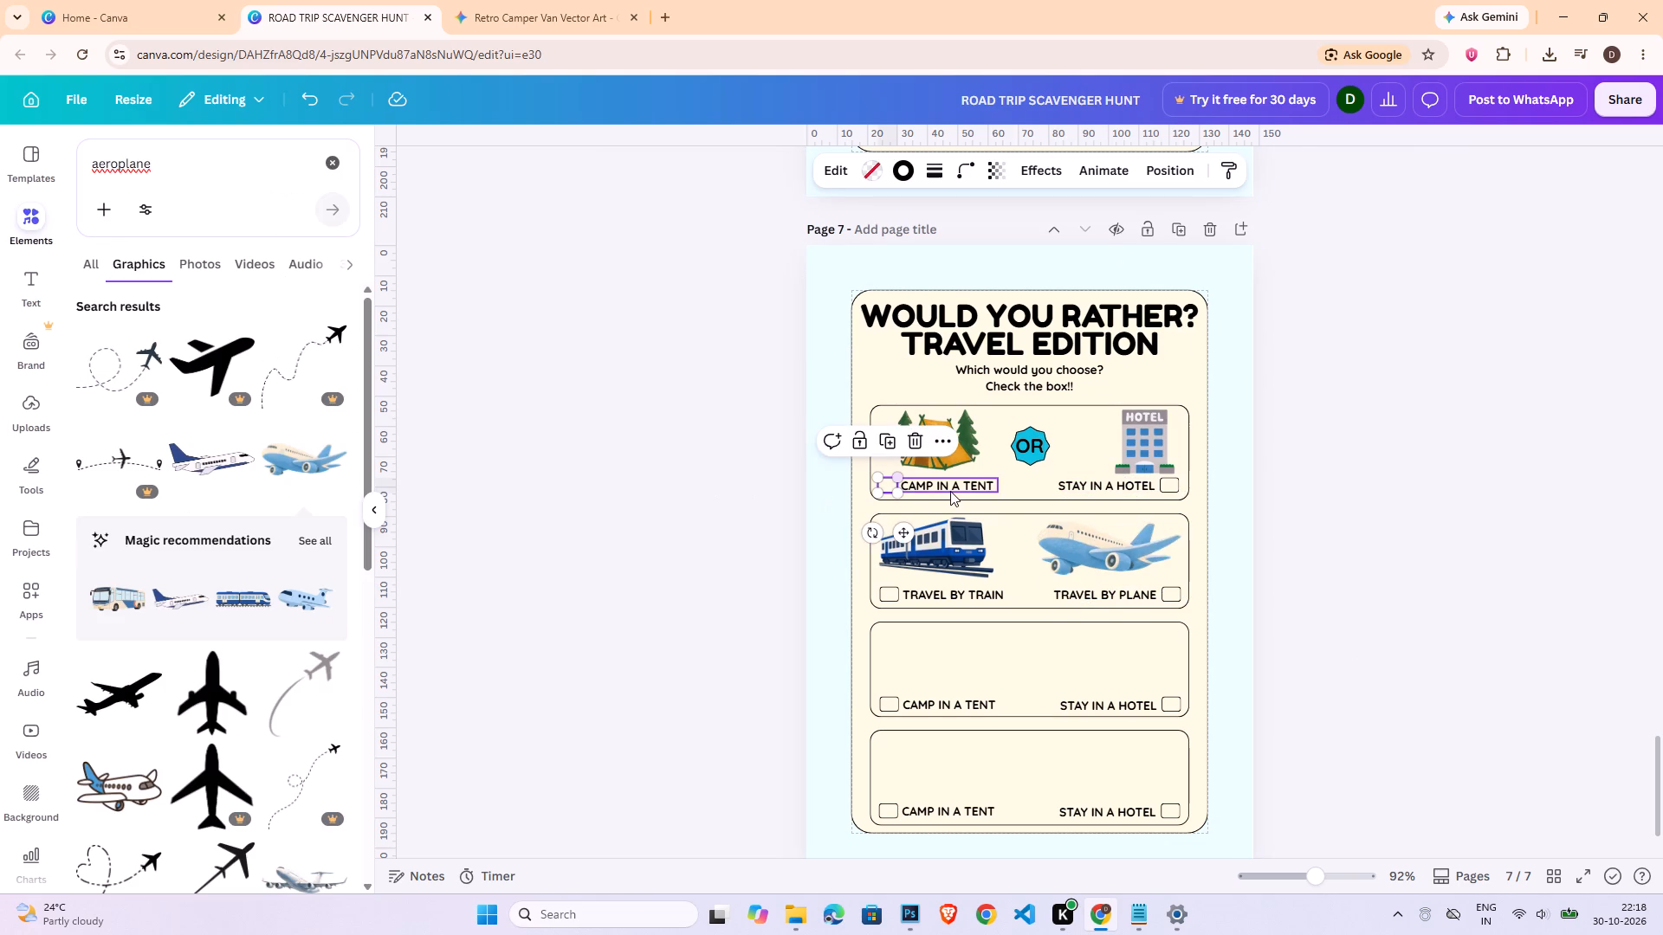
{"action": "left_click", "coordinate": [950, 491], "text": "shift"}
{"action": "left_click", "coordinate": [1391, 172]}
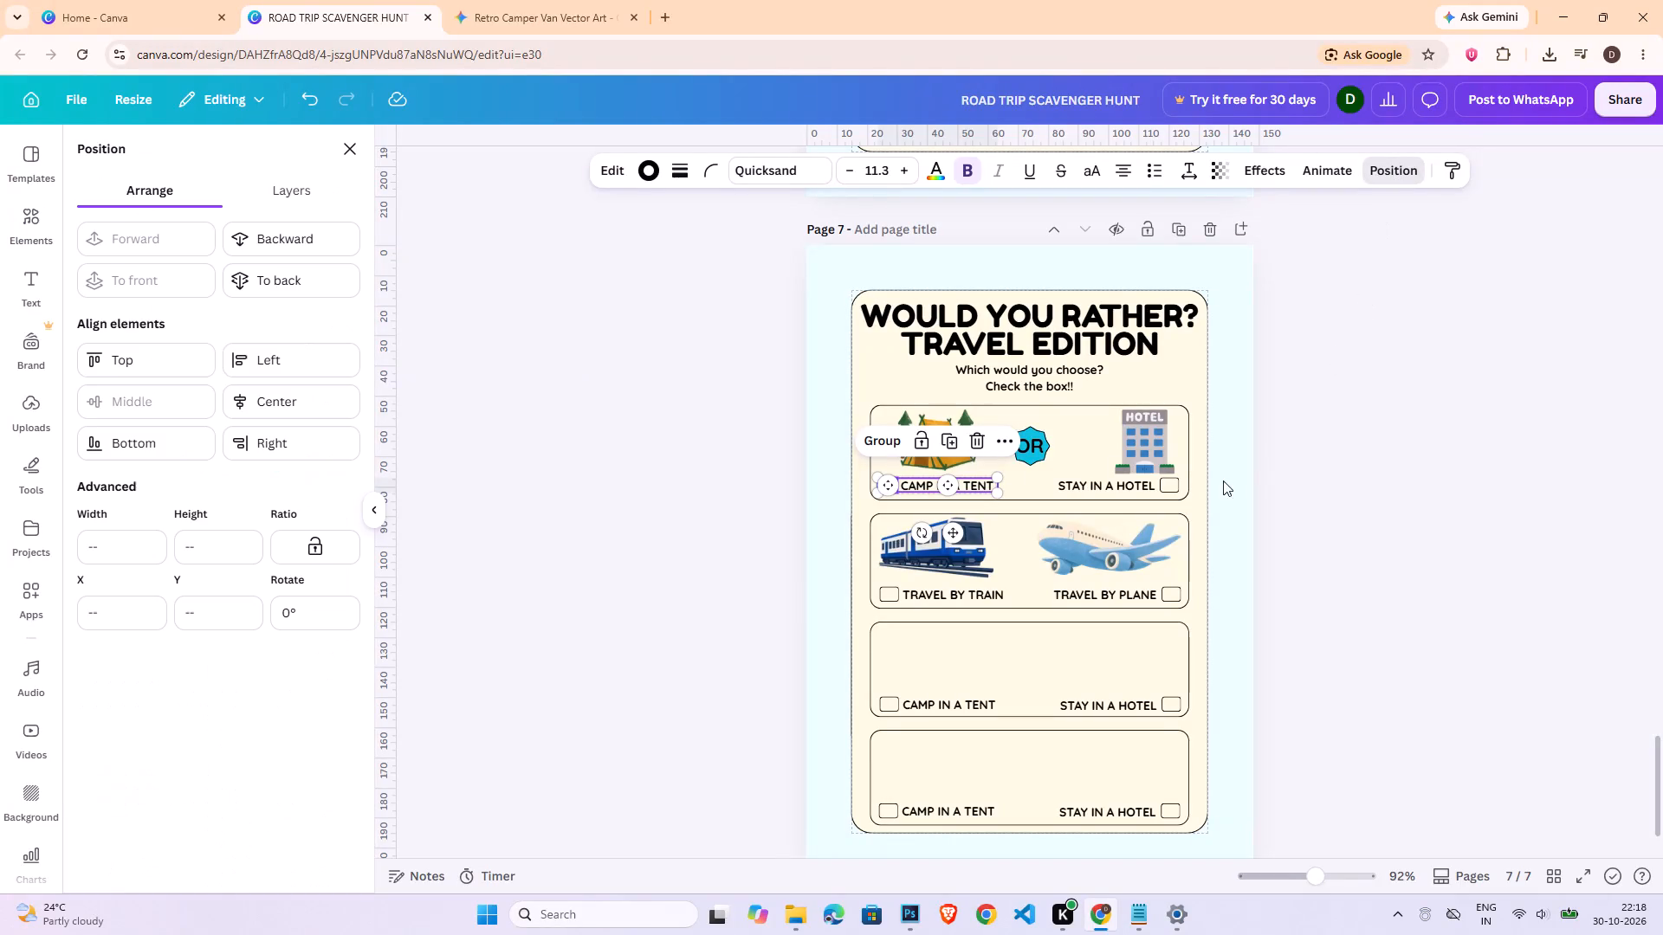
{"action": "double_click", "coordinate": [1259, 469]}
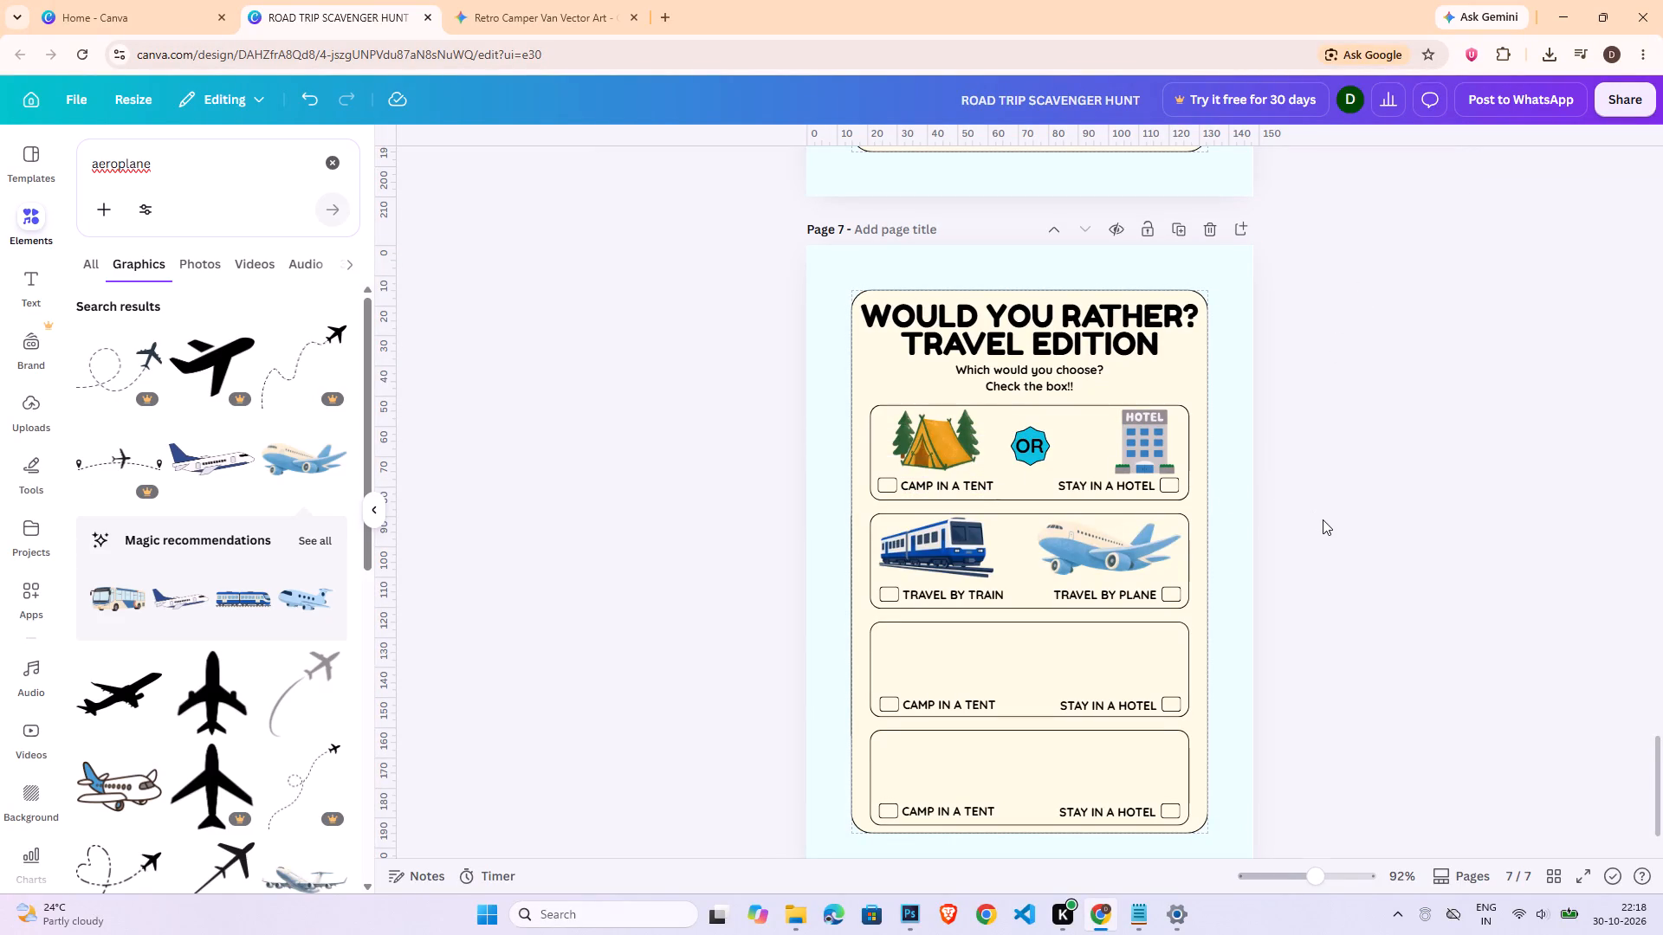
Search the graphics for "beach" and insert the free red-and-white beach umbrella with waves and flip-flops onto page 7.
{"action": "double_click", "coordinate": [177, 173]}
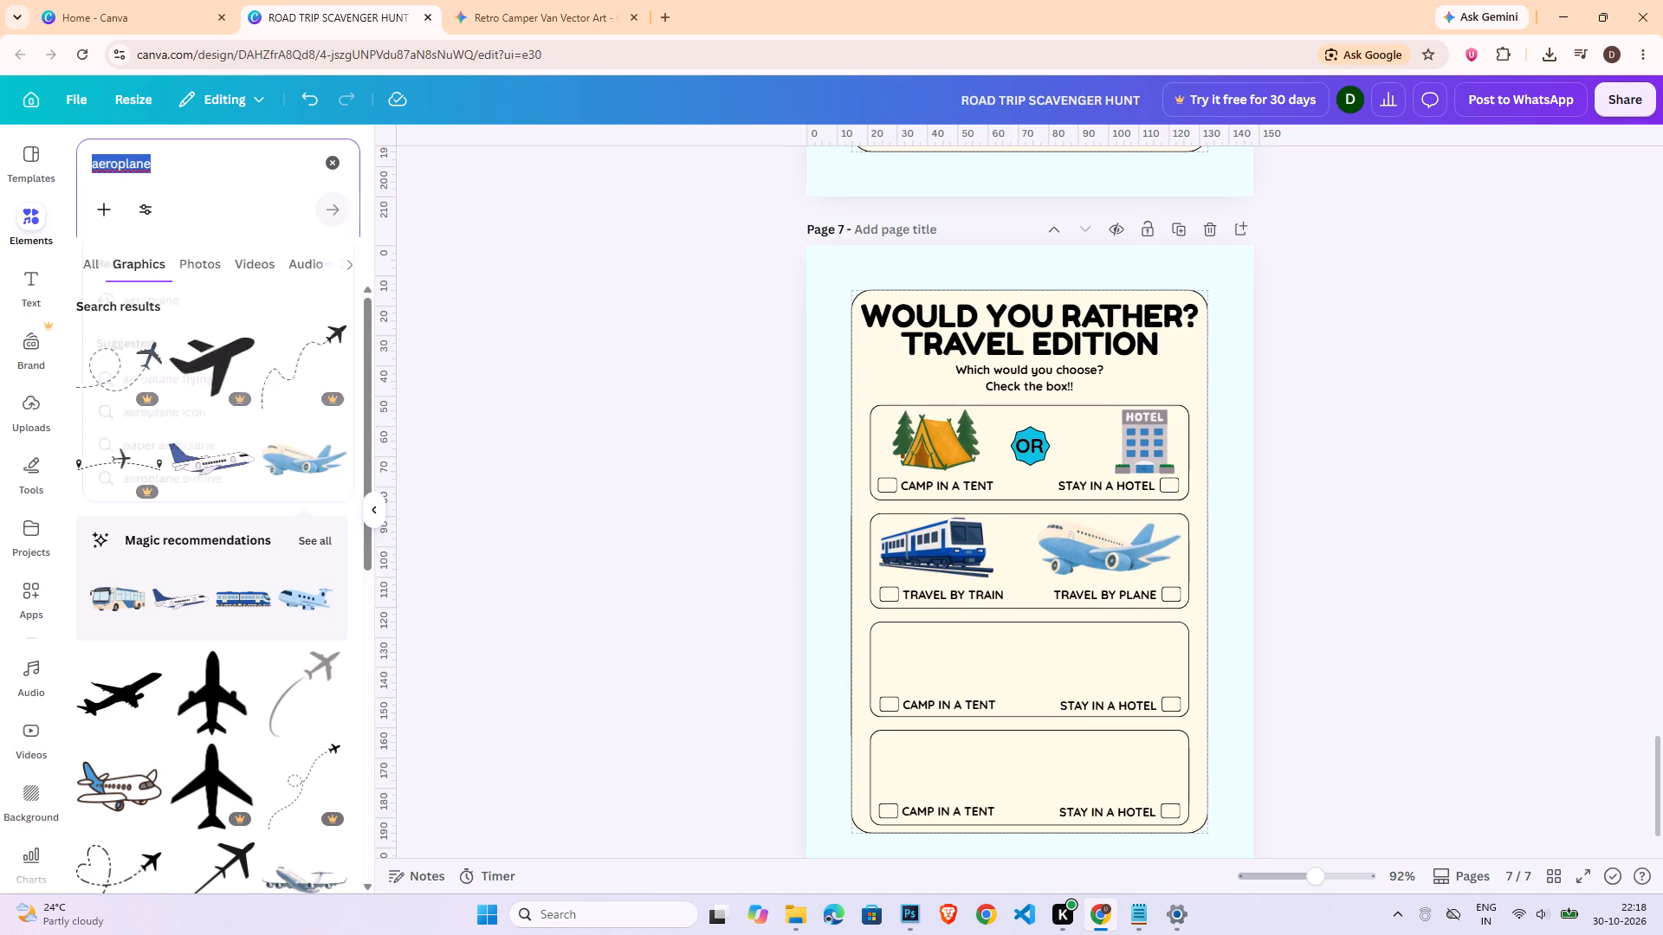
{"action": "type", "text": "beach"}
{"action": "key", "text": "Return"}
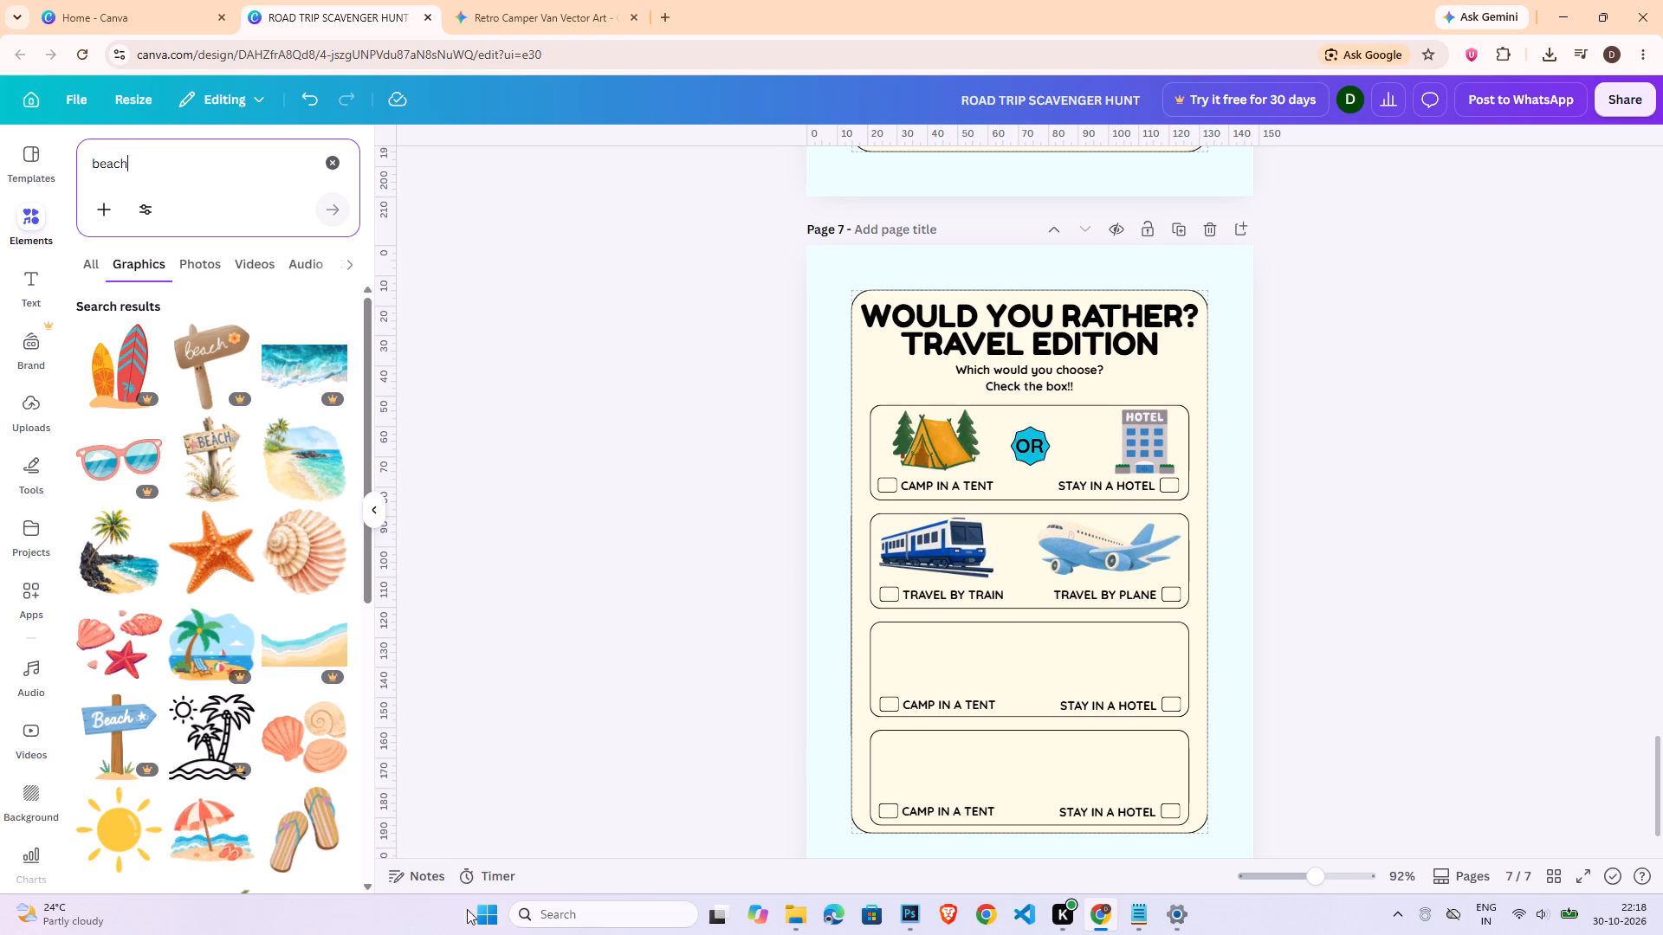
{"action": "scroll", "coordinate": [408, 600], "scroll_direction": "down", "scroll_amount": 3}
{"action": "scroll", "coordinate": [323, 626], "scroll_direction": "down", "scroll_amount": 2}
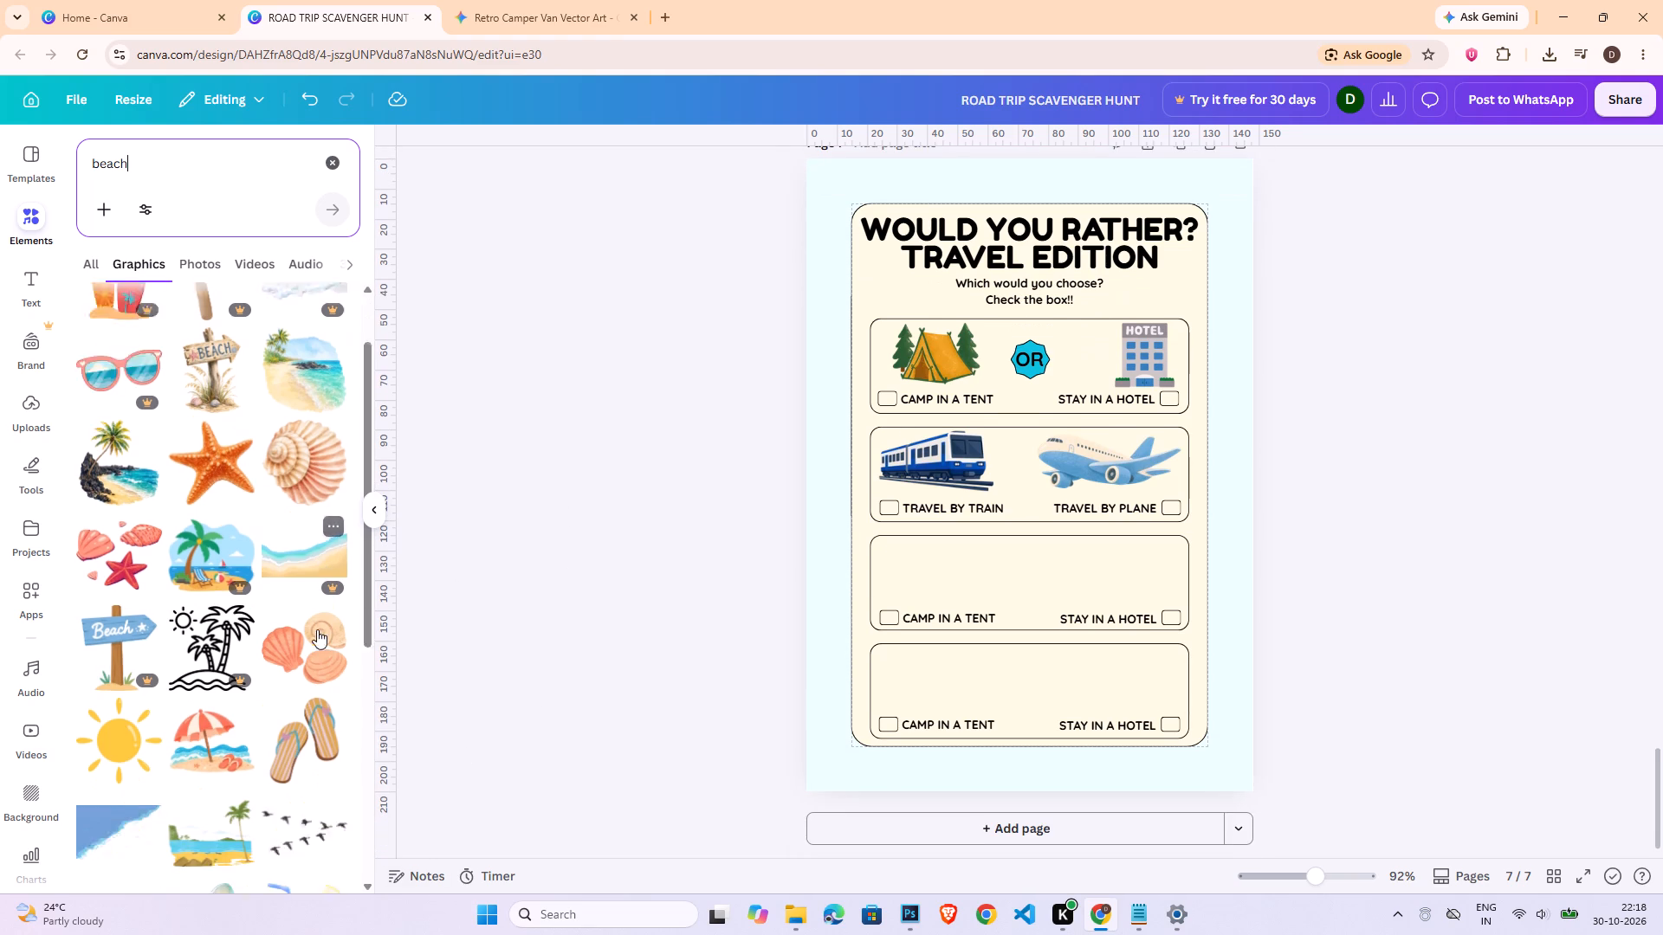
{"action": "scroll", "coordinate": [317, 629], "scroll_direction": "down", "scroll_amount": 6}
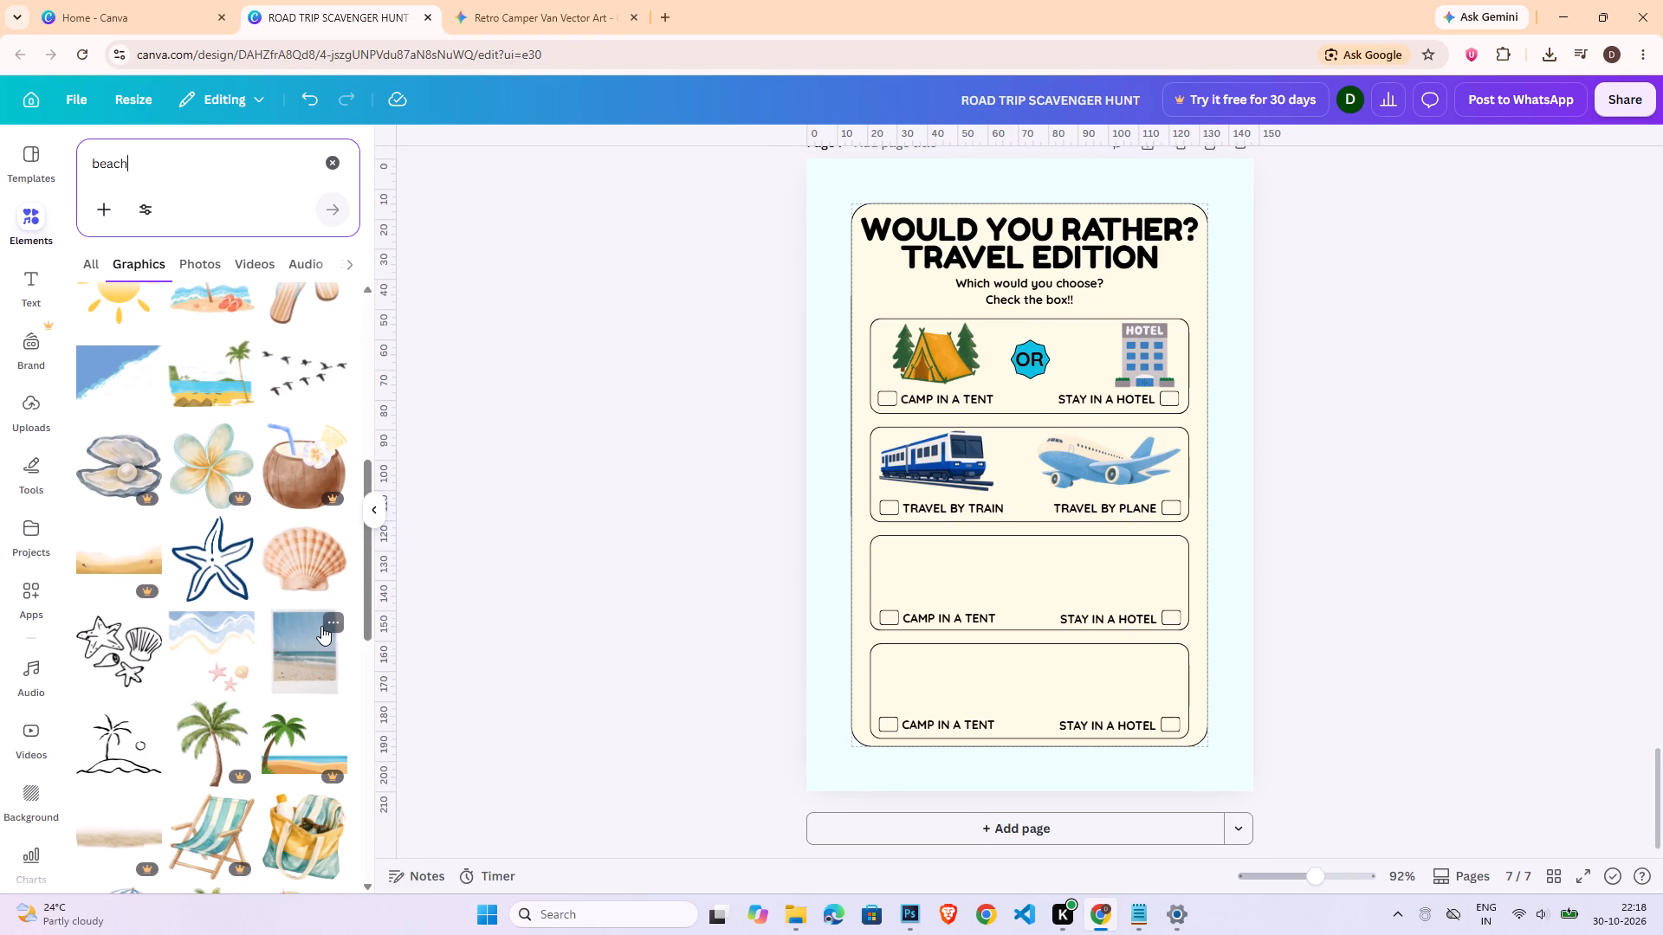
{"action": "scroll", "coordinate": [325, 624], "scroll_direction": "down", "scroll_amount": 3}
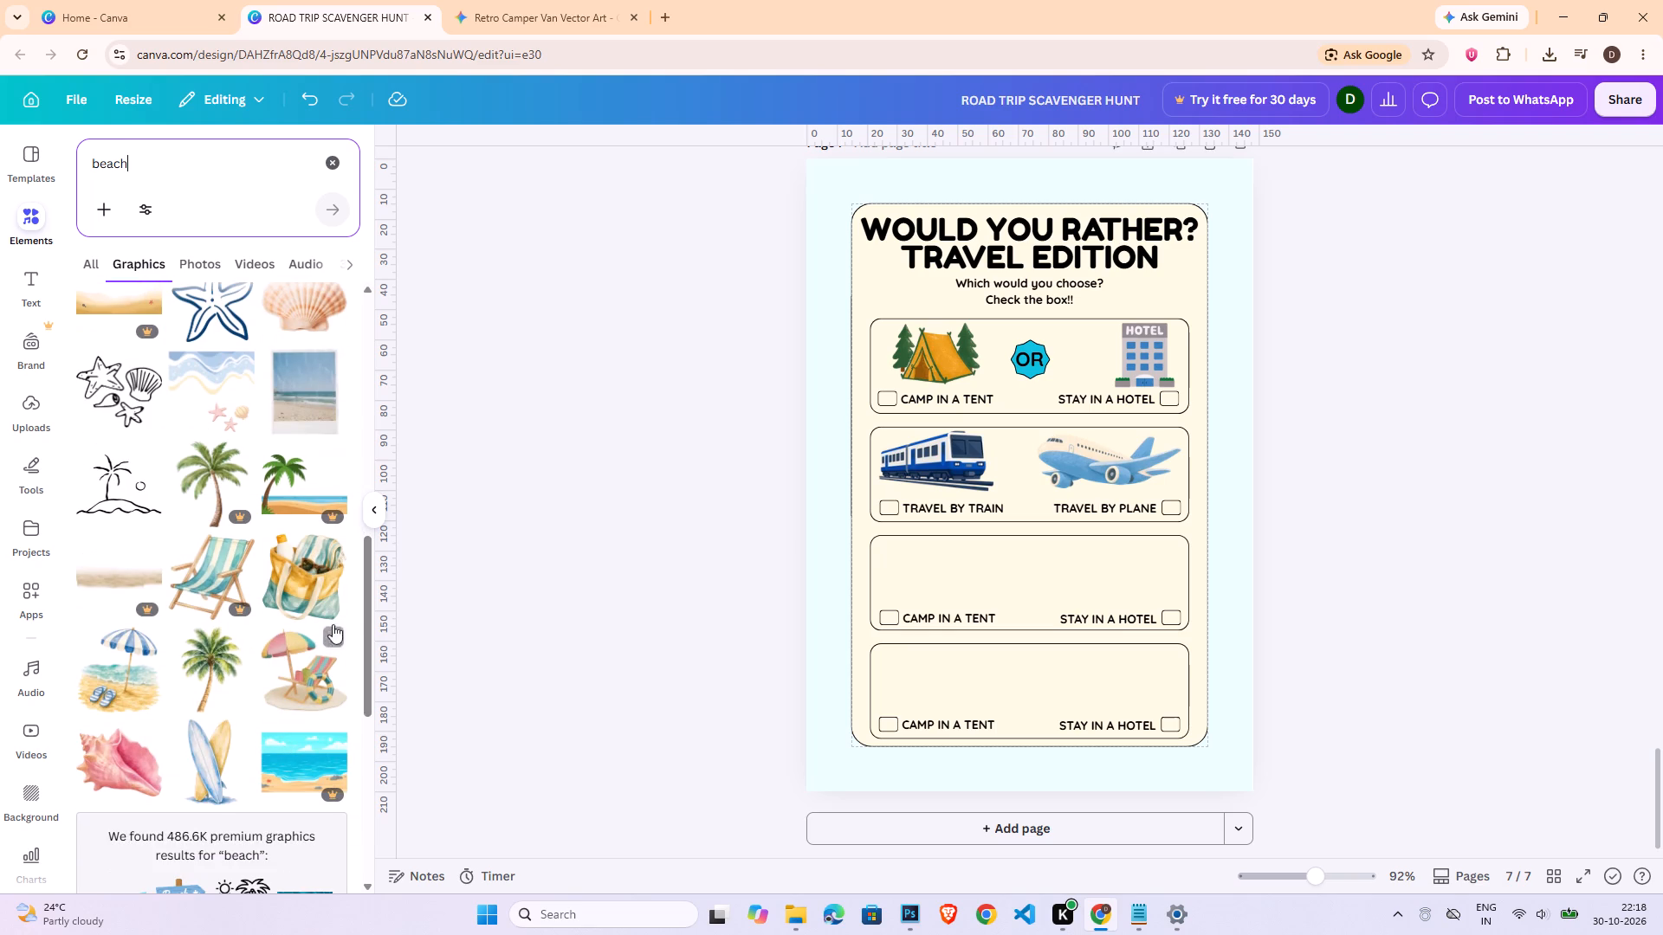
{"action": "scroll", "coordinate": [335, 626], "scroll_direction": "down", "scroll_amount": 6}
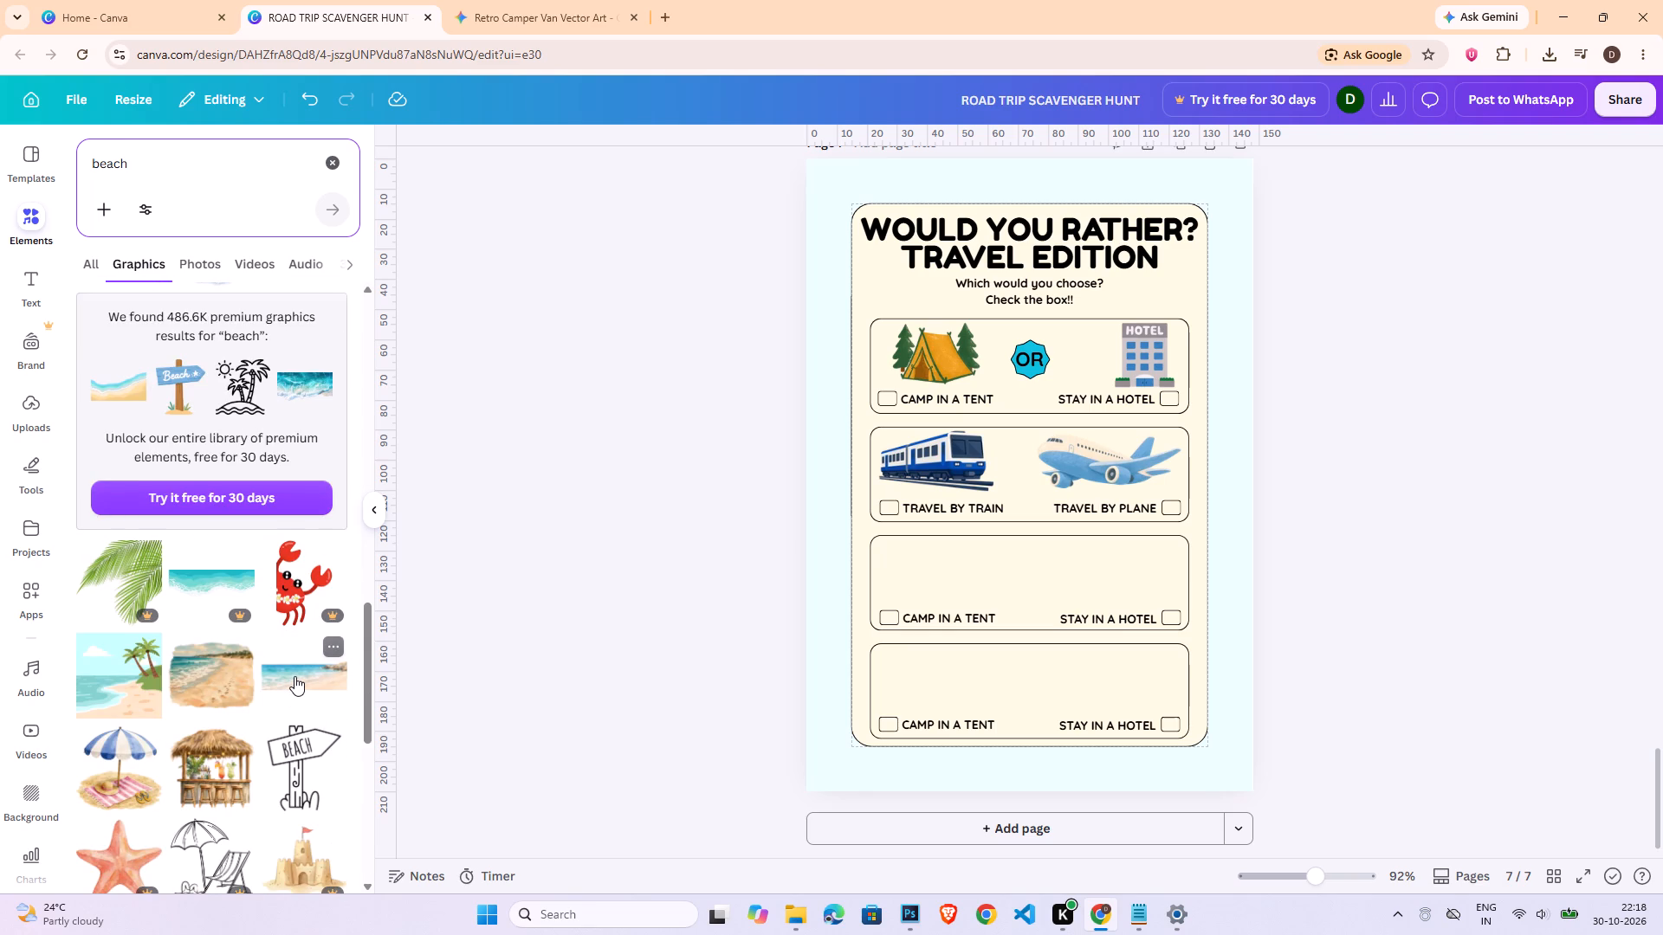
{"action": "scroll", "coordinate": [295, 682], "scroll_direction": "down", "scroll_amount": 4}
{"action": "scroll", "coordinate": [242, 785], "scroll_direction": "down", "scroll_amount": 4}
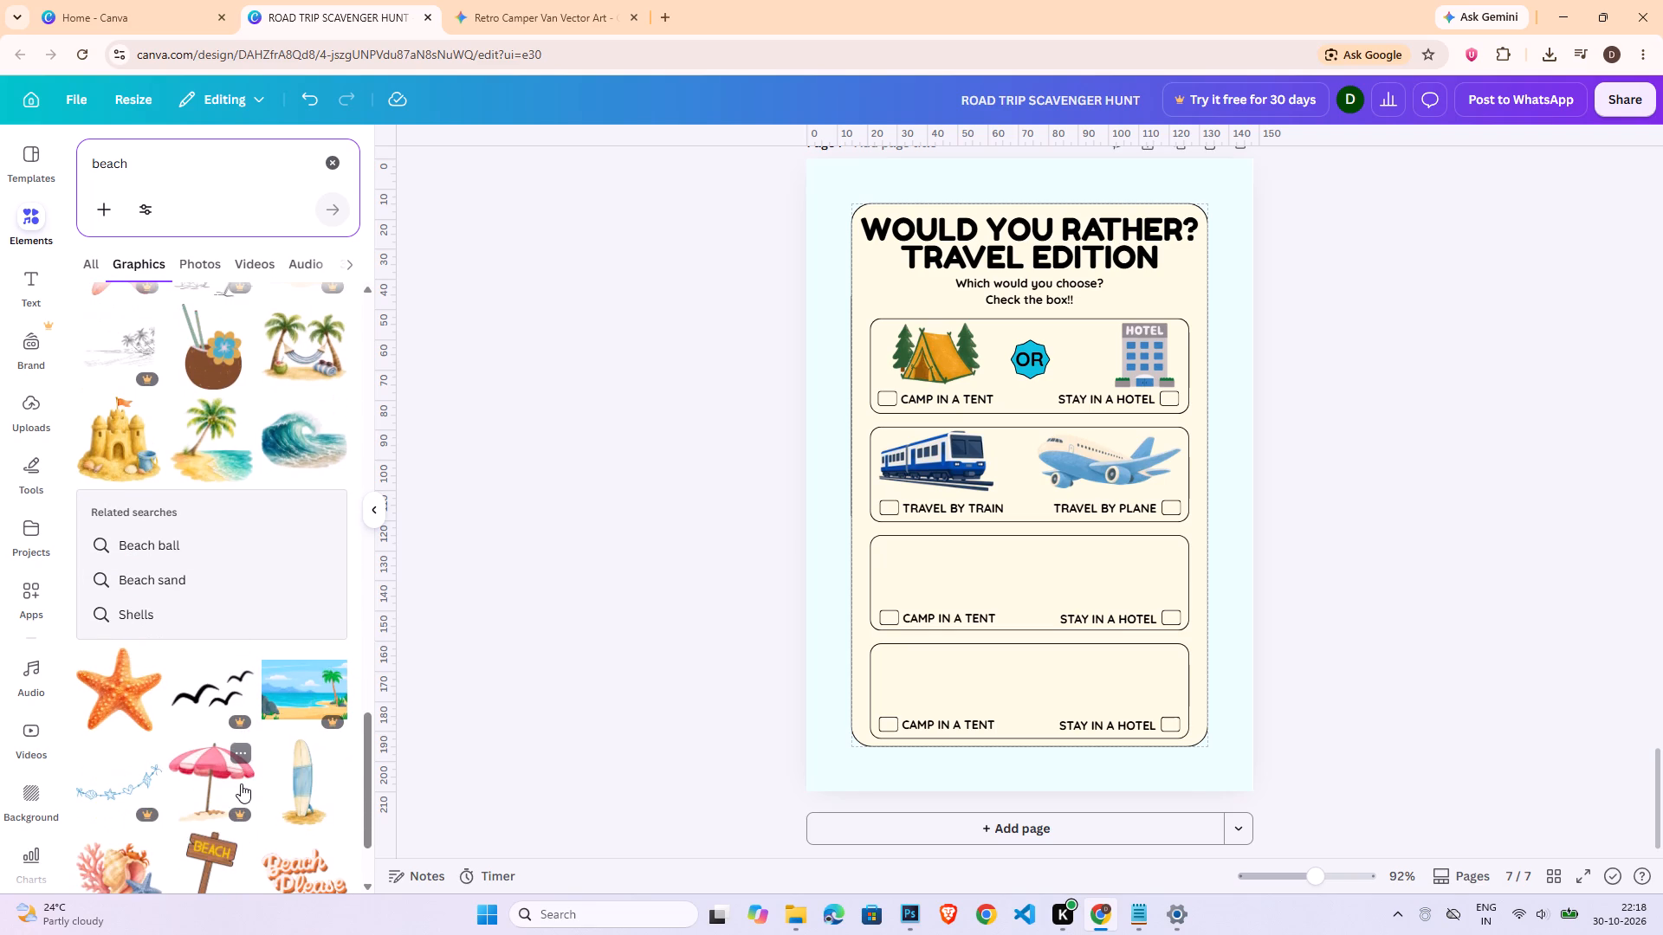
{"action": "scroll", "coordinate": [241, 783], "scroll_direction": "down", "scroll_amount": 8}
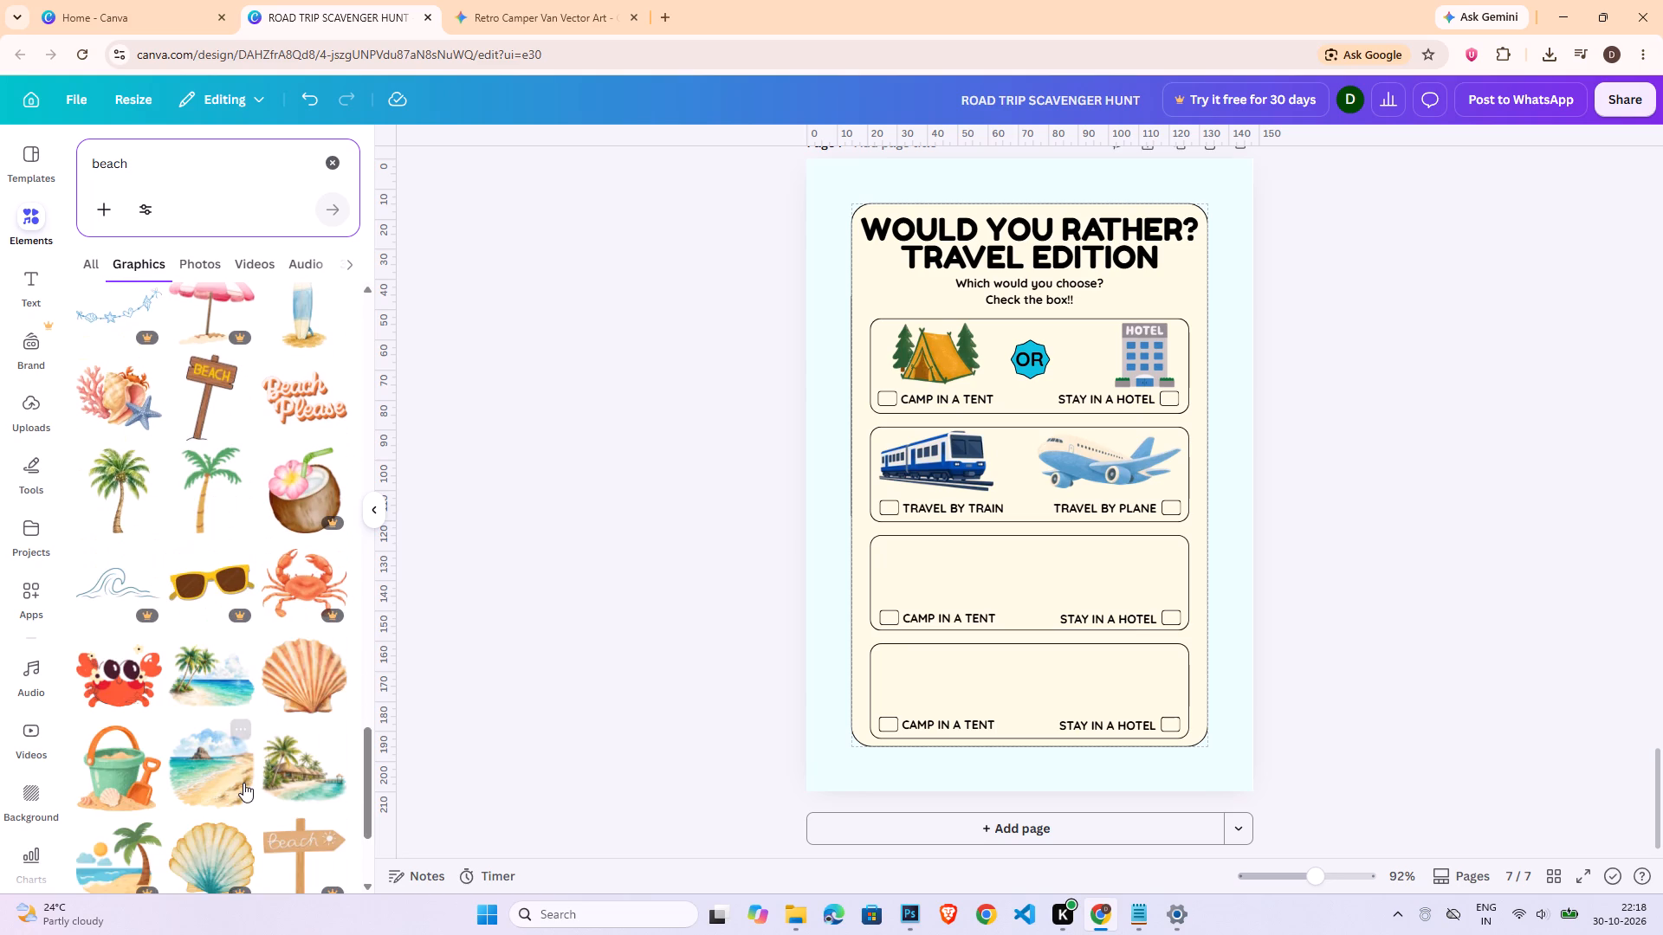
{"action": "scroll", "coordinate": [243, 780], "scroll_direction": "down", "scroll_amount": 3}
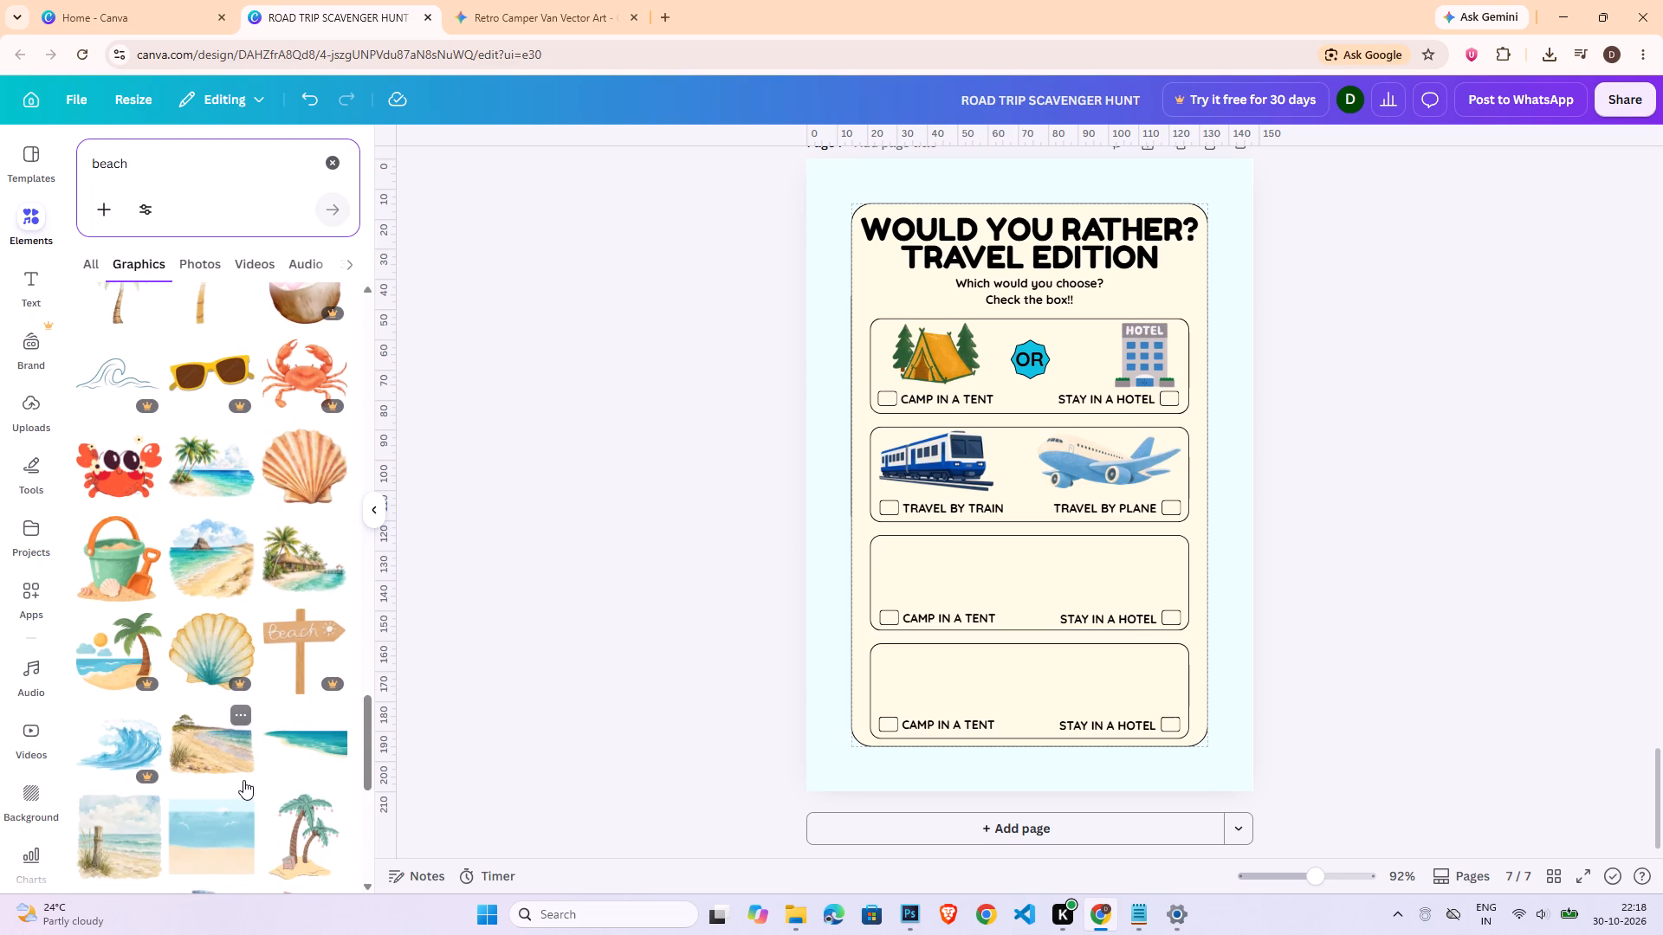
{"action": "scroll", "coordinate": [243, 780], "scroll_direction": "down", "scroll_amount": 7}
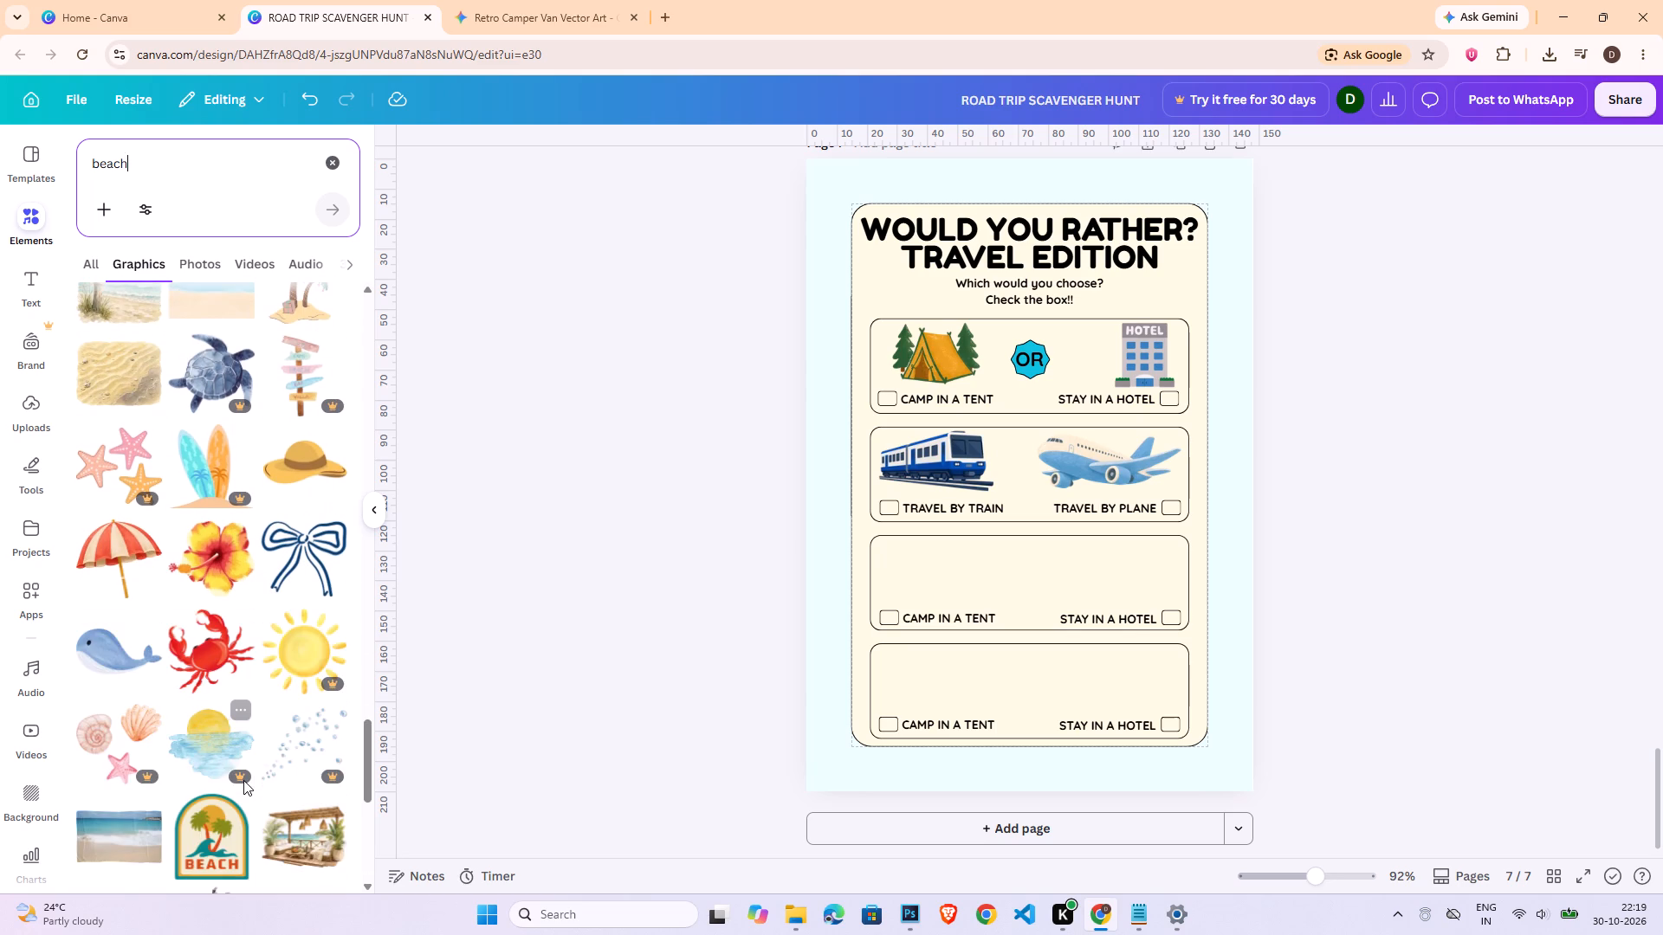
{"action": "scroll", "coordinate": [243, 780], "scroll_direction": "down", "scroll_amount": 4}
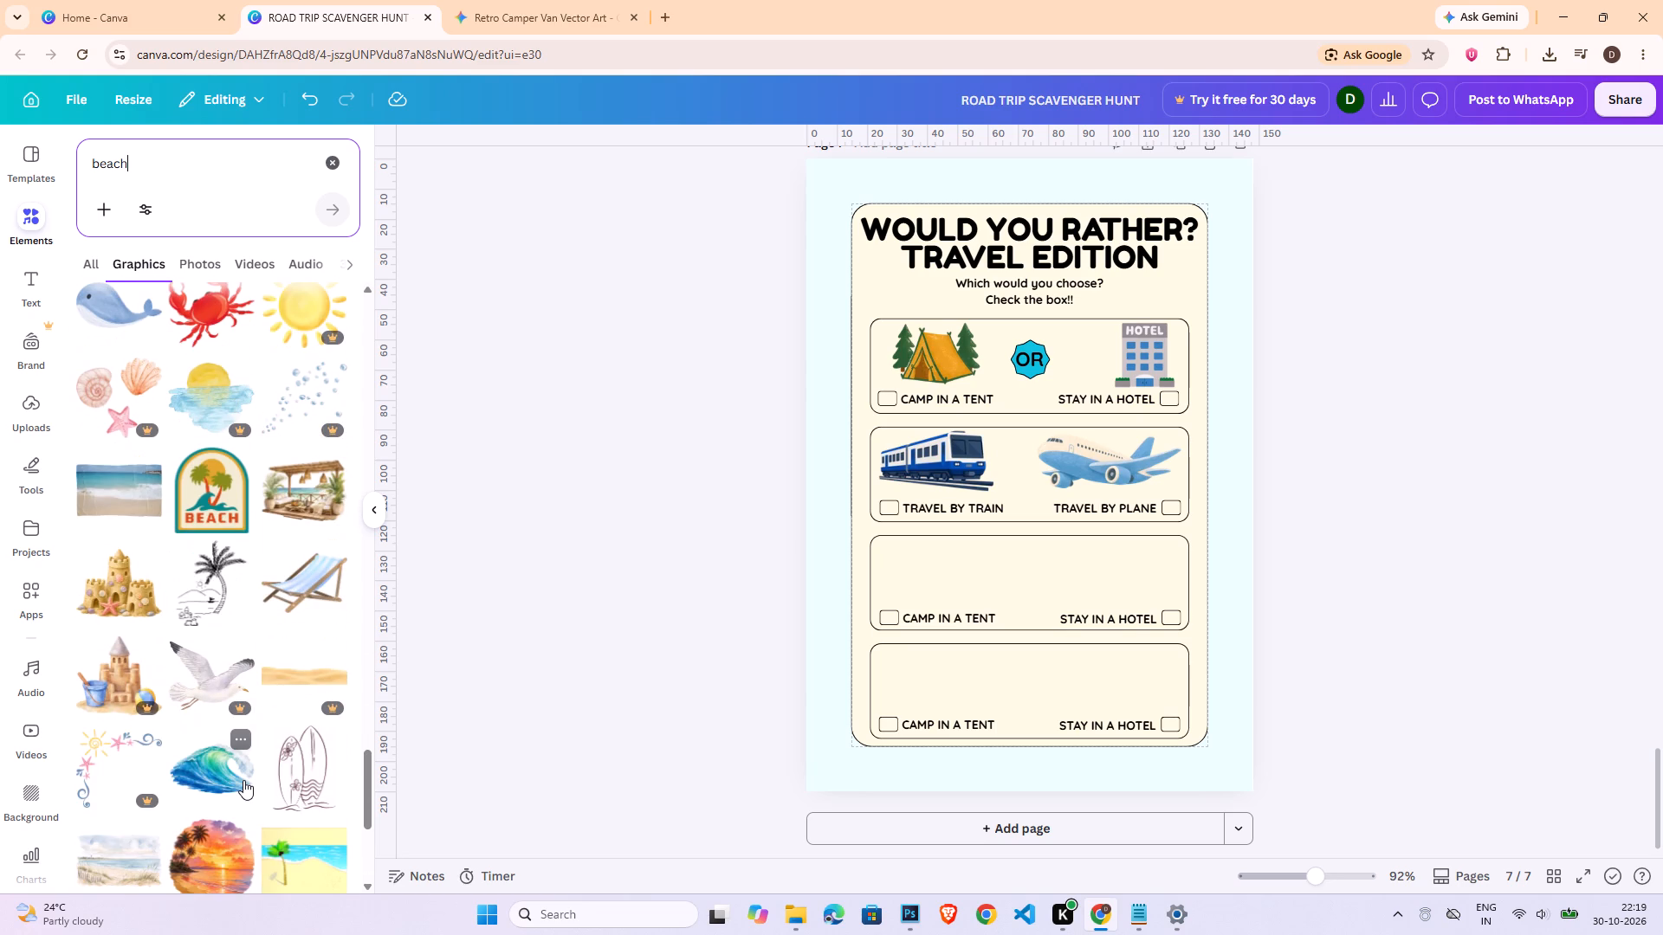
{"action": "scroll", "coordinate": [243, 780], "scroll_direction": "down", "scroll_amount": 8}
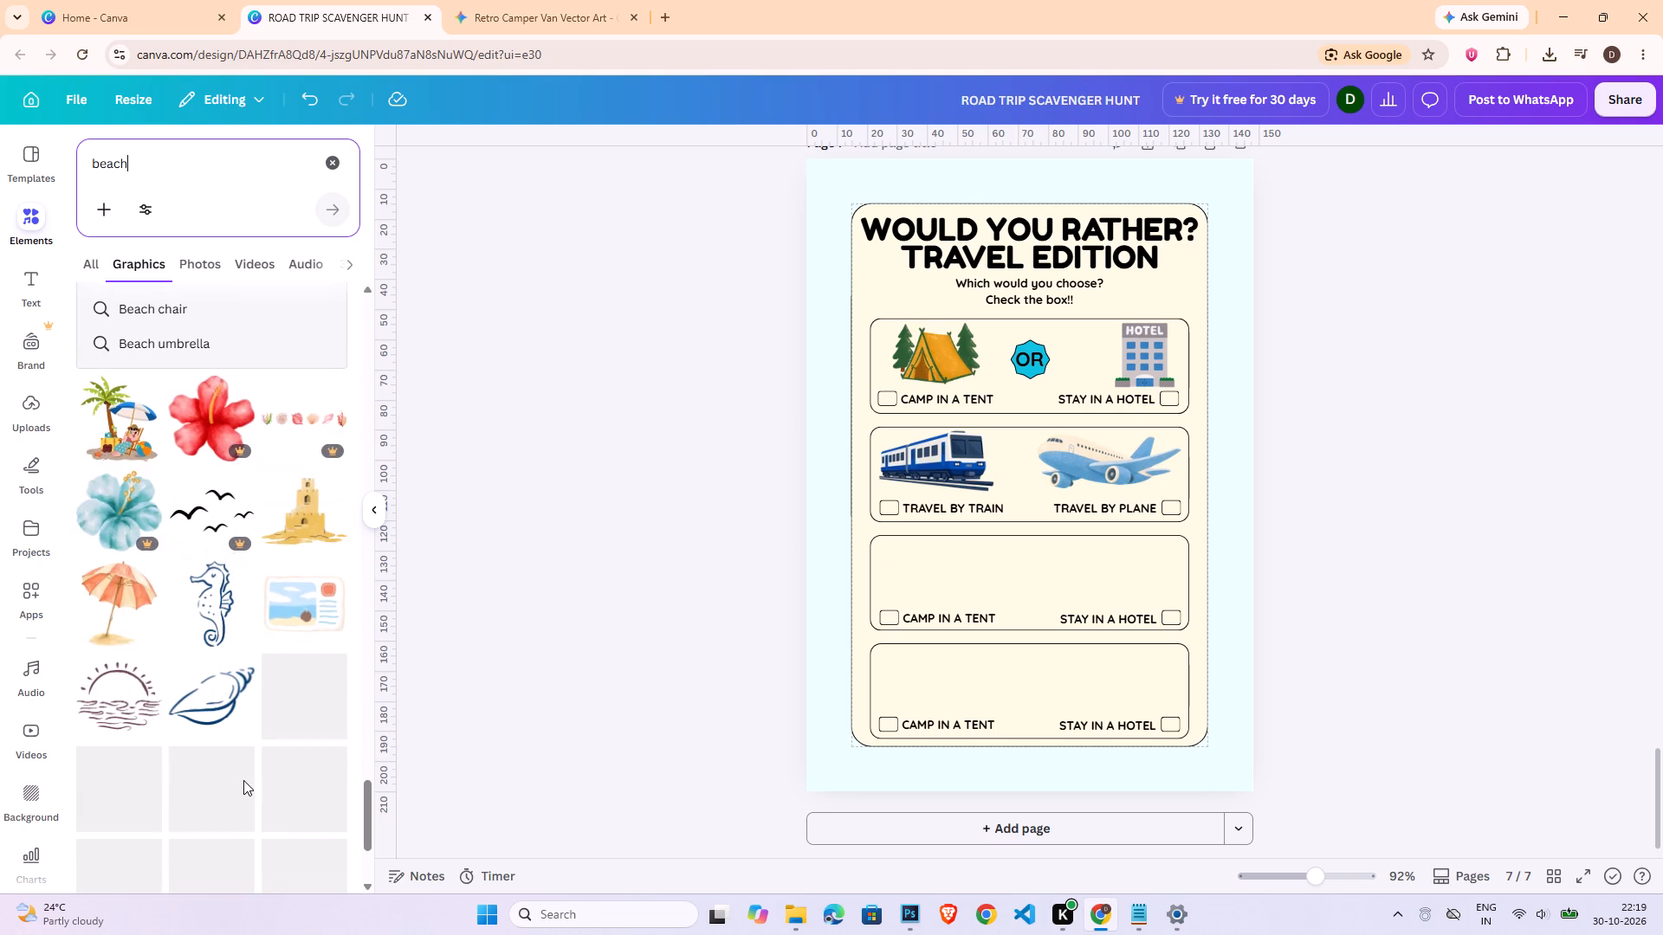
{"action": "scroll", "coordinate": [243, 780], "scroll_direction": "up", "scroll_amount": 20}
{"action": "scroll", "coordinate": [243, 780], "scroll_direction": "up", "scroll_amount": 1}
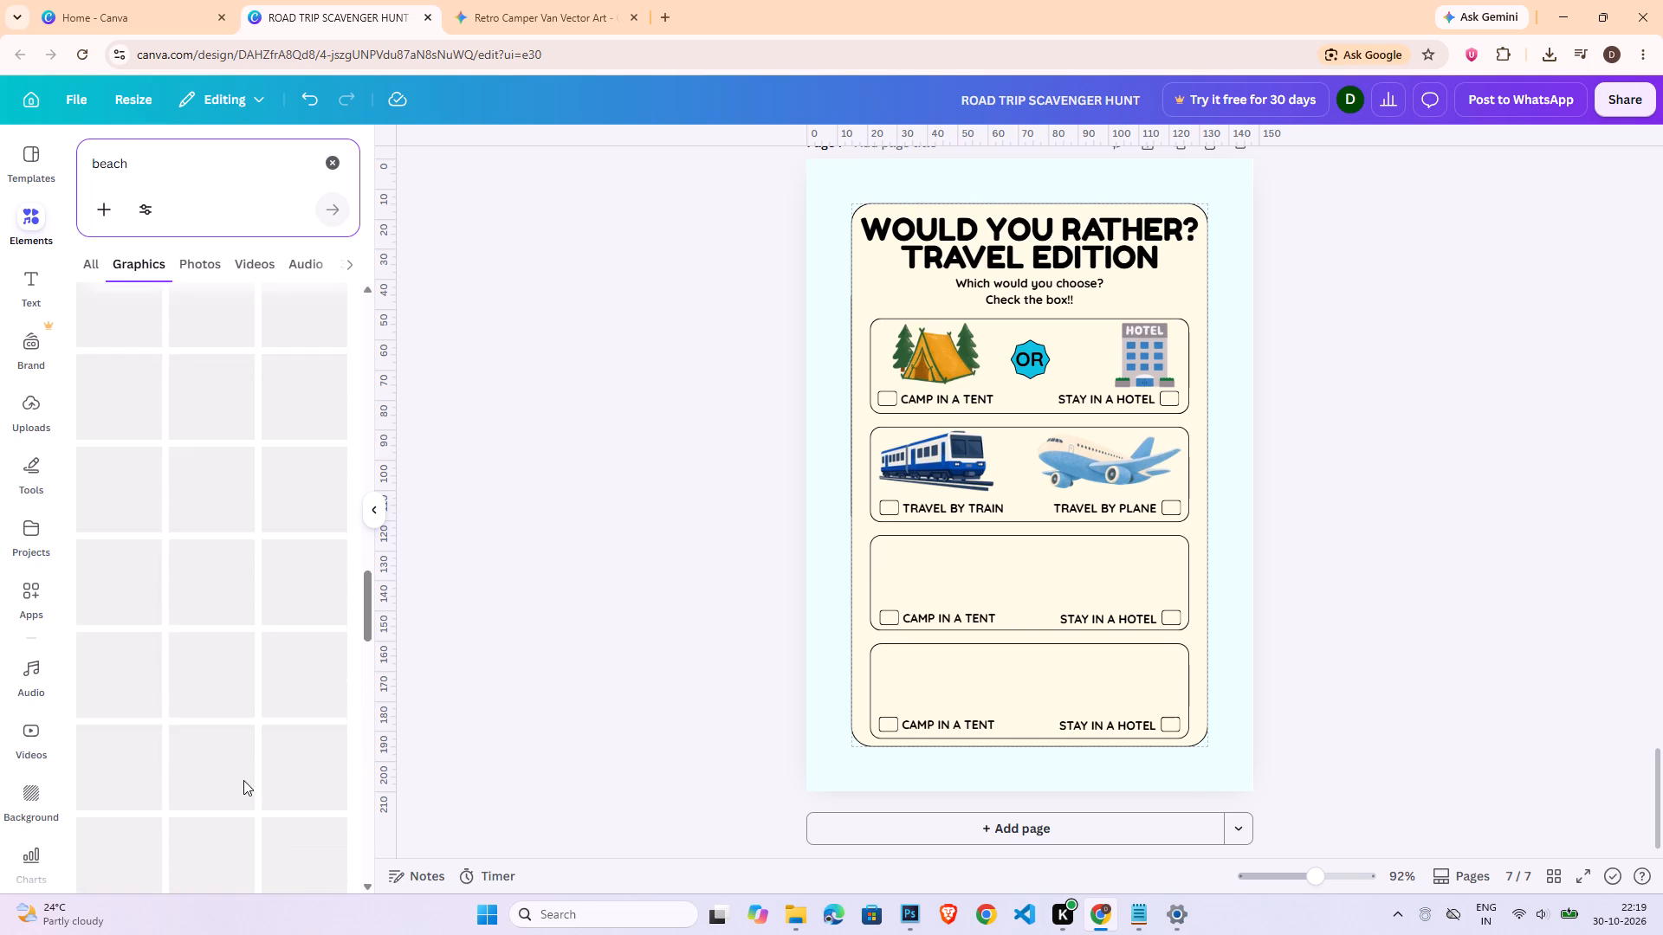
{"action": "scroll", "coordinate": [243, 780], "scroll_direction": "up", "scroll_amount": 9}
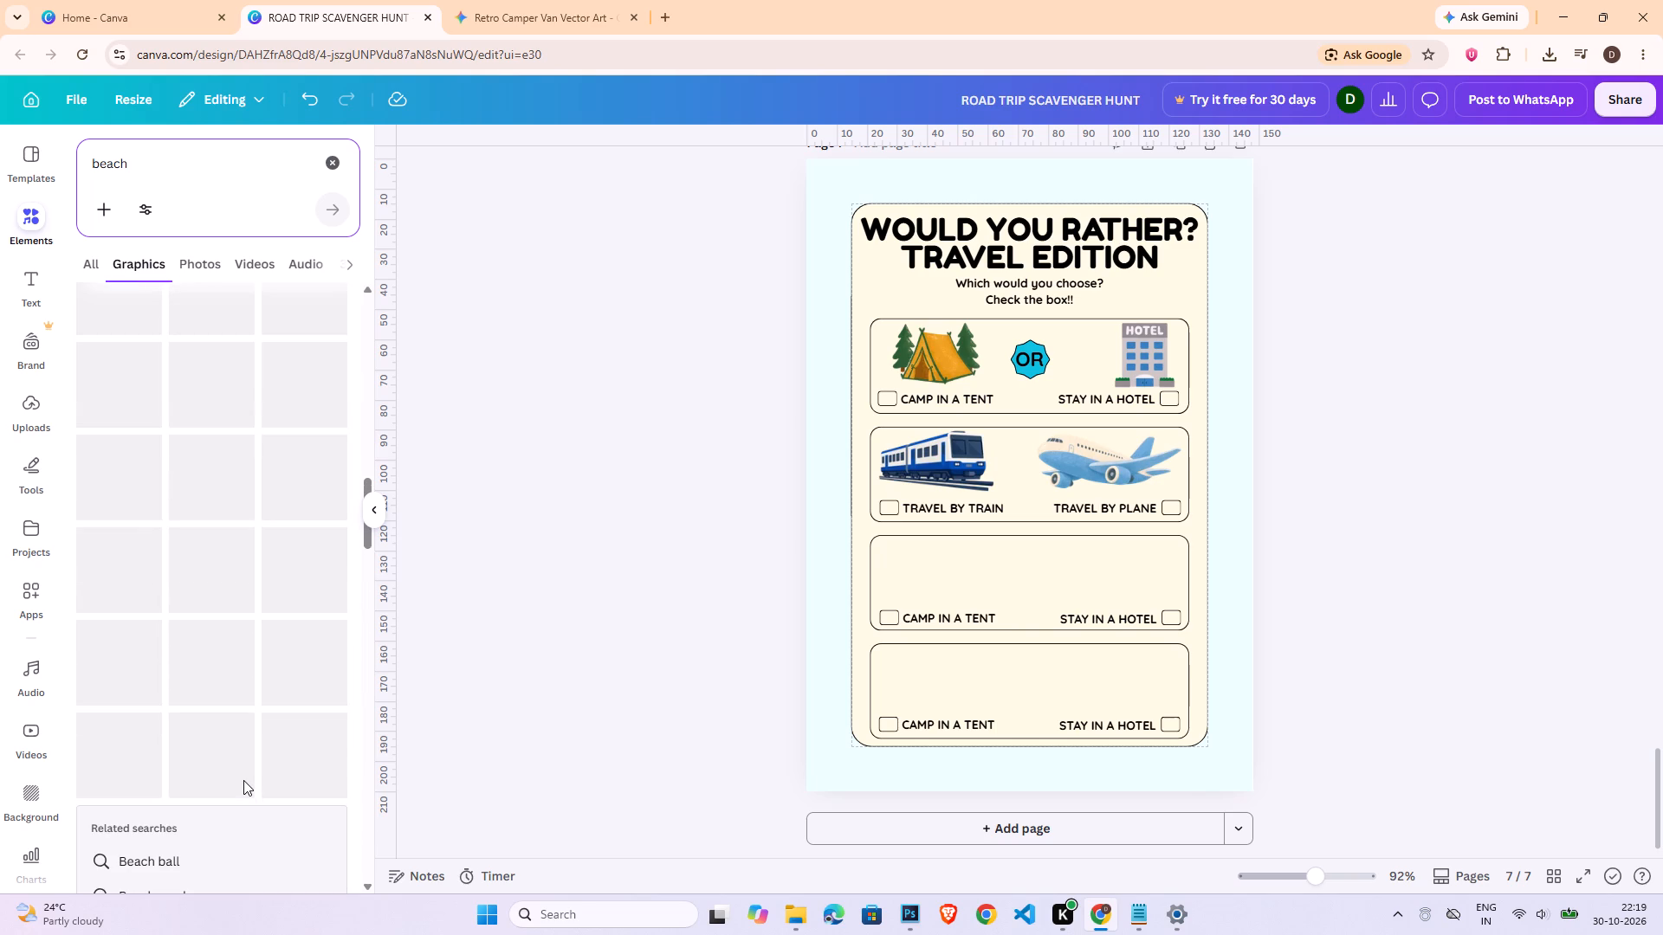
{"action": "scroll", "coordinate": [256, 501], "scroll_direction": "up", "scroll_amount": 8}
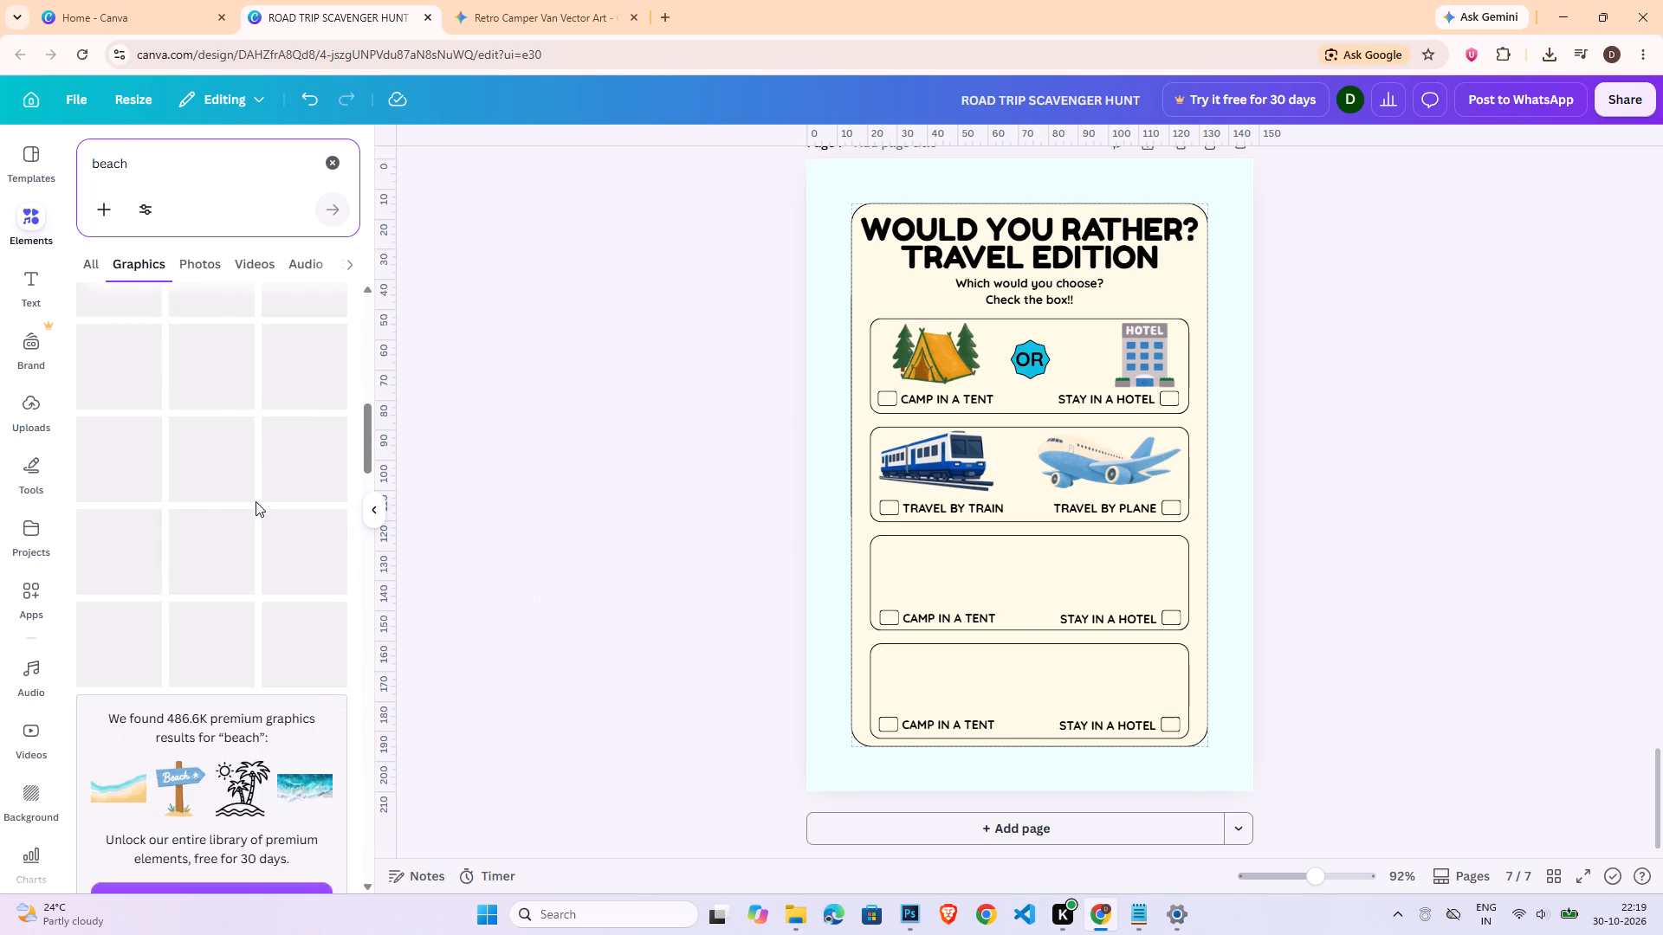
{"action": "scroll", "coordinate": [256, 501], "scroll_direction": "up", "scroll_amount": 3}
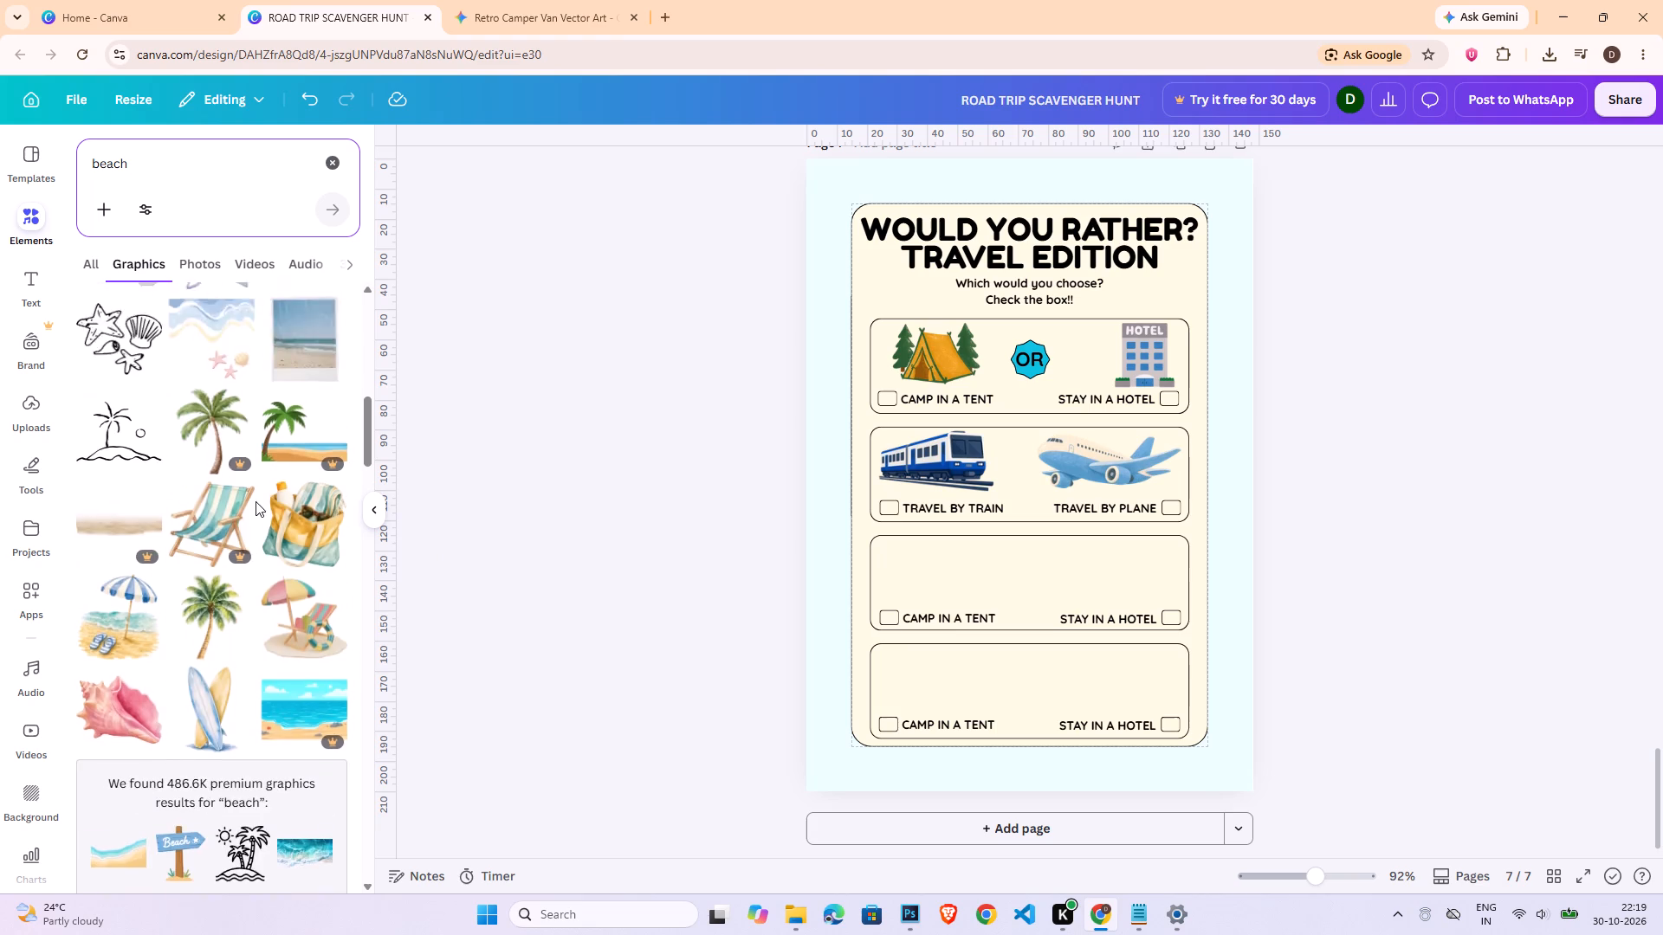
{"action": "scroll", "coordinate": [268, 602], "scroll_direction": "up", "scroll_amount": 4}
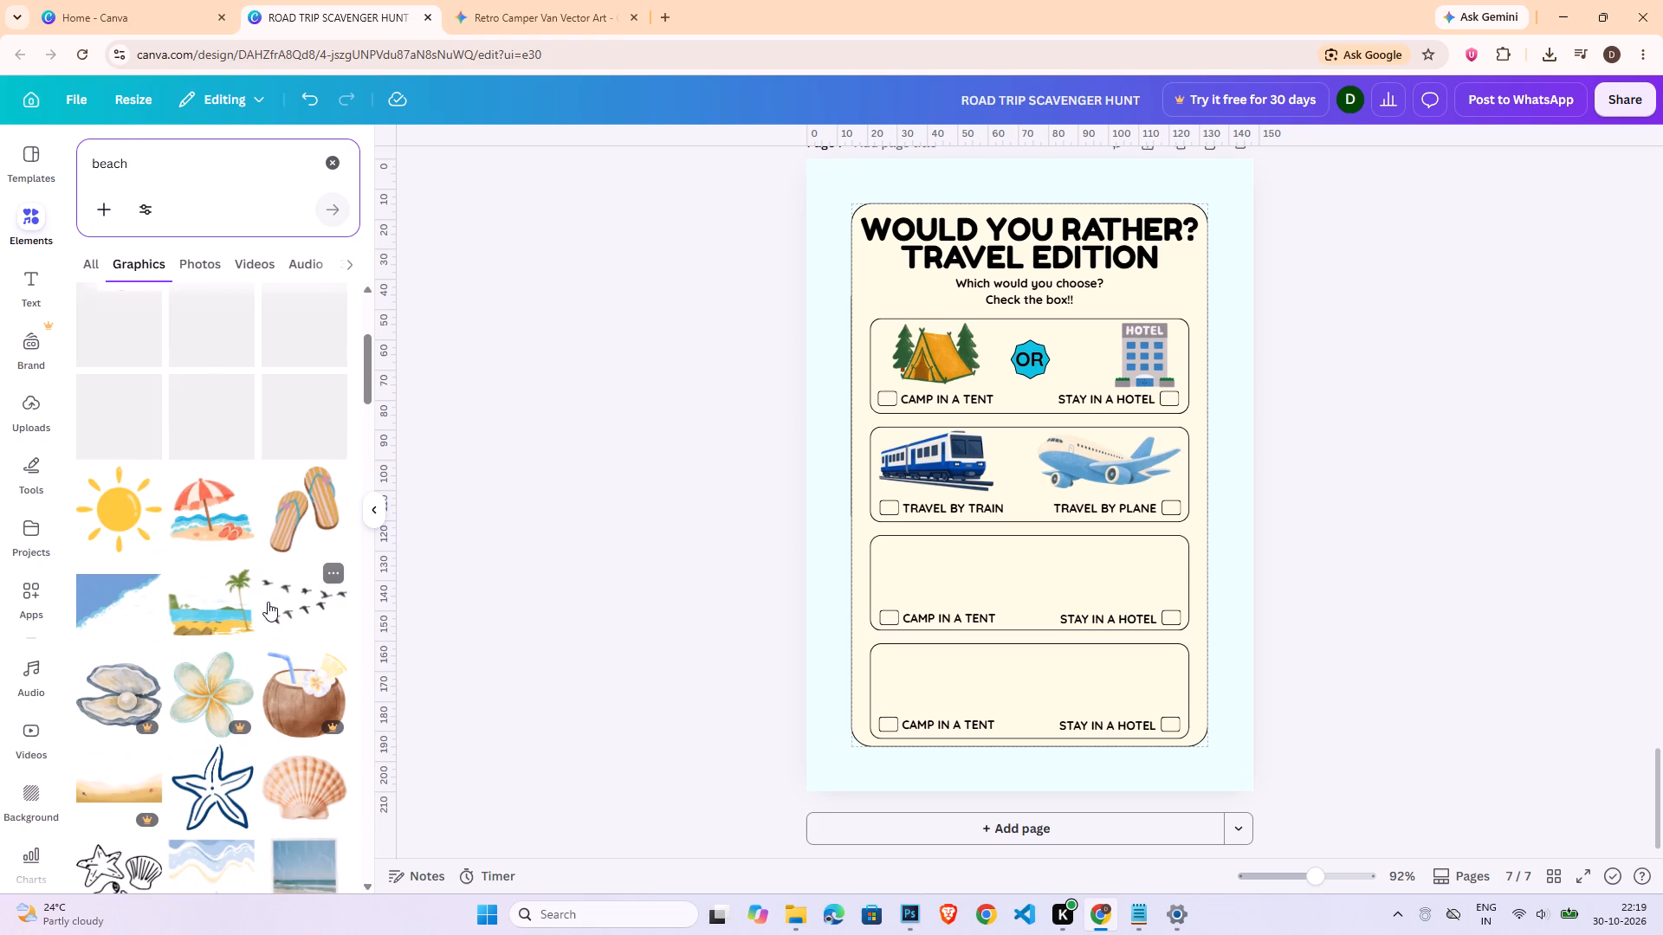
{"action": "left_click", "coordinate": [221, 515]}
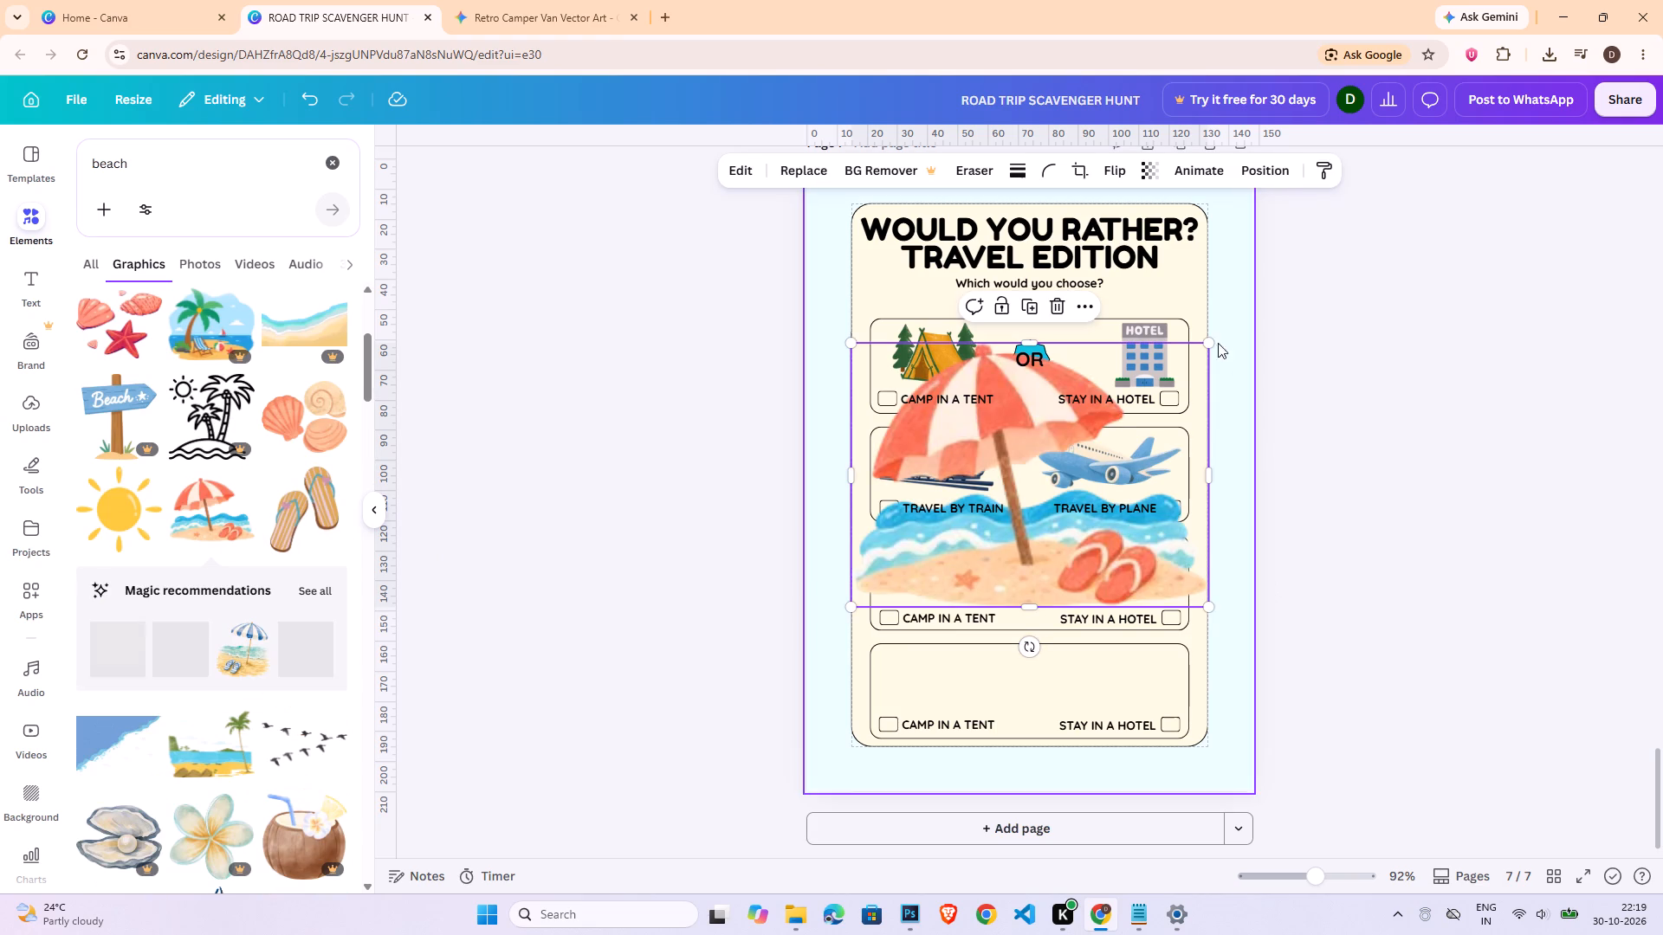
Shrink the beach umbrella graphic and position it in the left half of the third box, above the caption.
{"action": "left_click_drag", "start_coordinate": [1211, 347], "coordinate": [936, 538]}
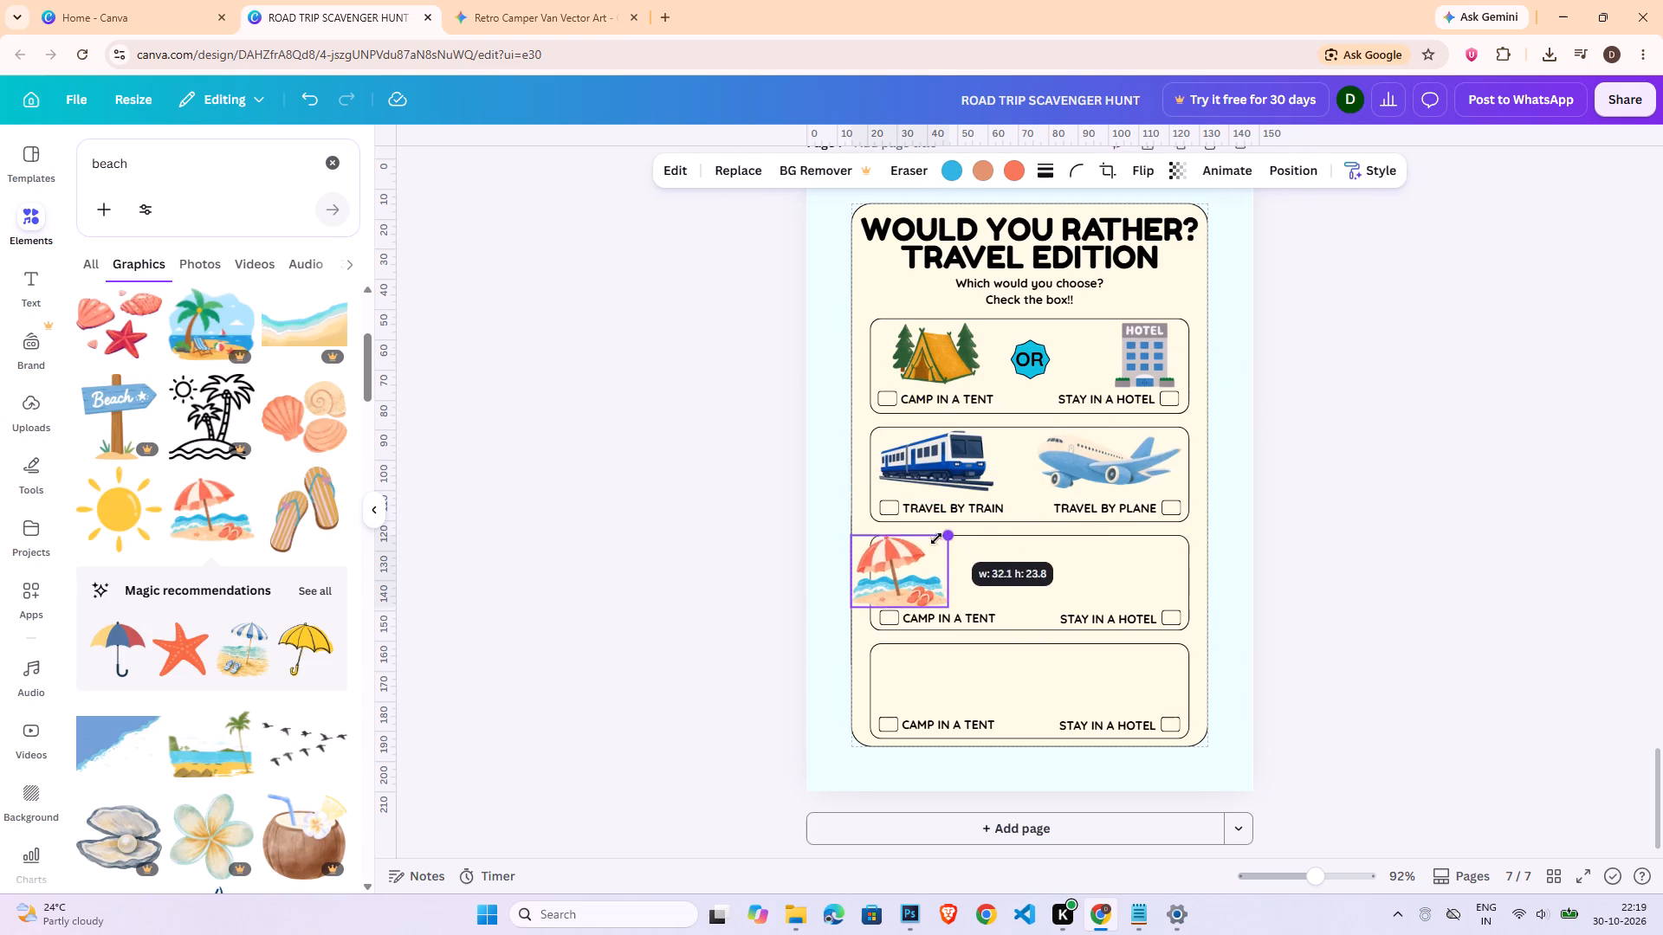
{"action": "left_click_drag", "start_coordinate": [936, 538], "coordinate": [927, 544]}
{"action": "left_click_drag", "start_coordinate": [893, 574], "coordinate": [930, 566]}
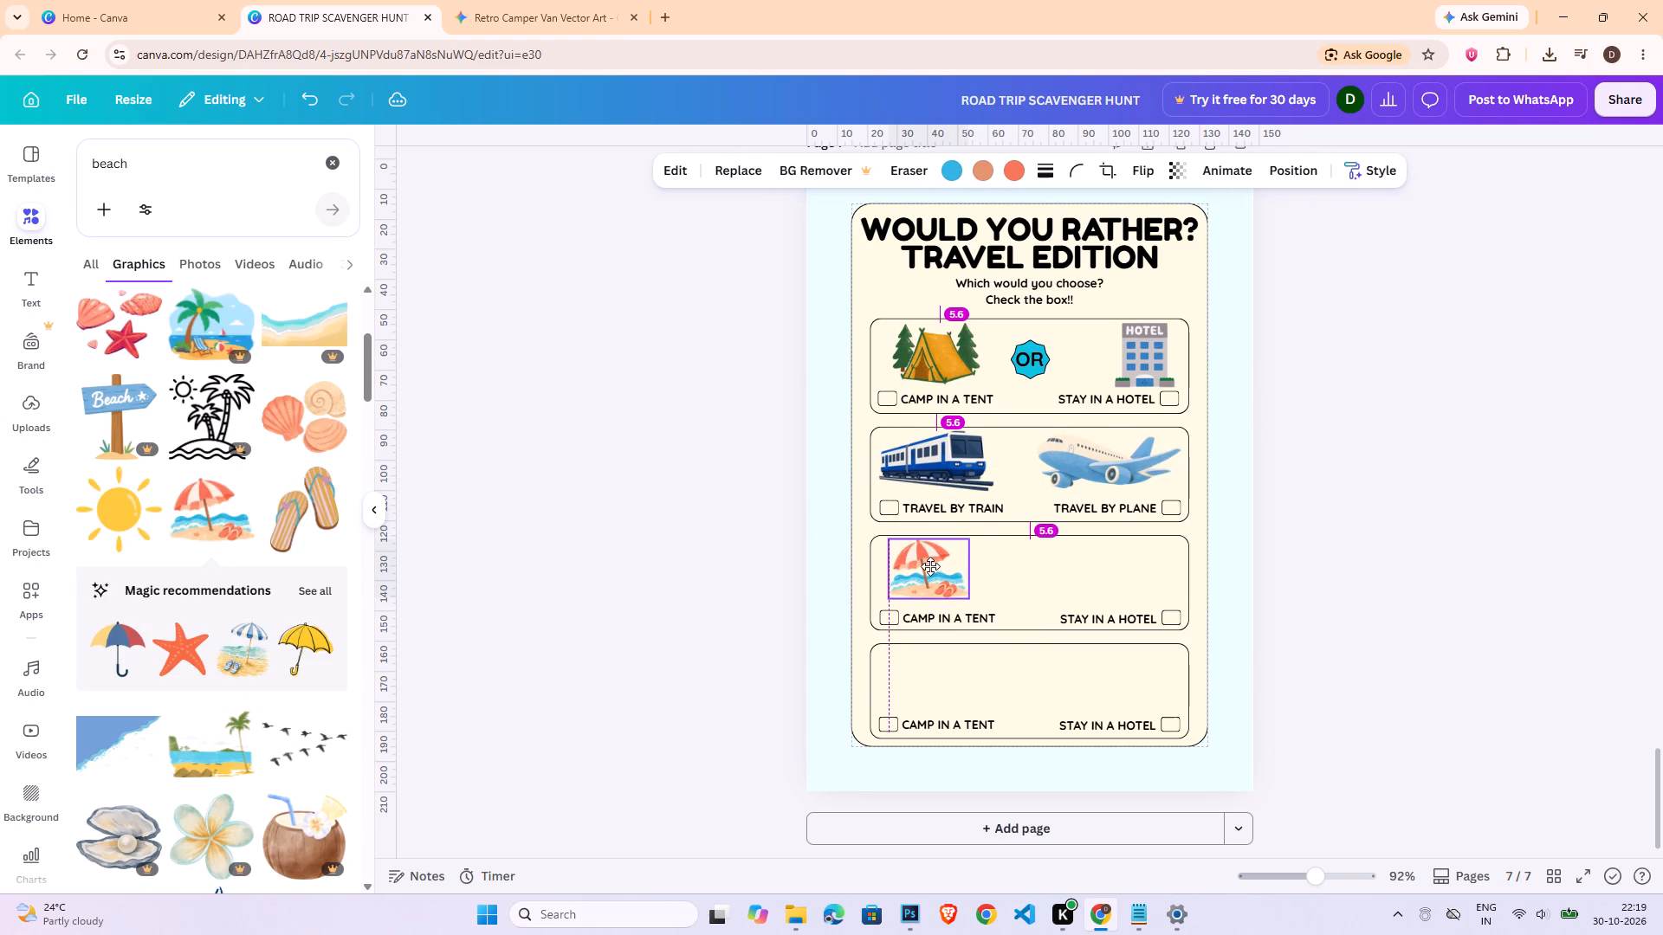
{"action": "left_click_drag", "start_coordinate": [930, 566], "coordinate": [933, 566]}
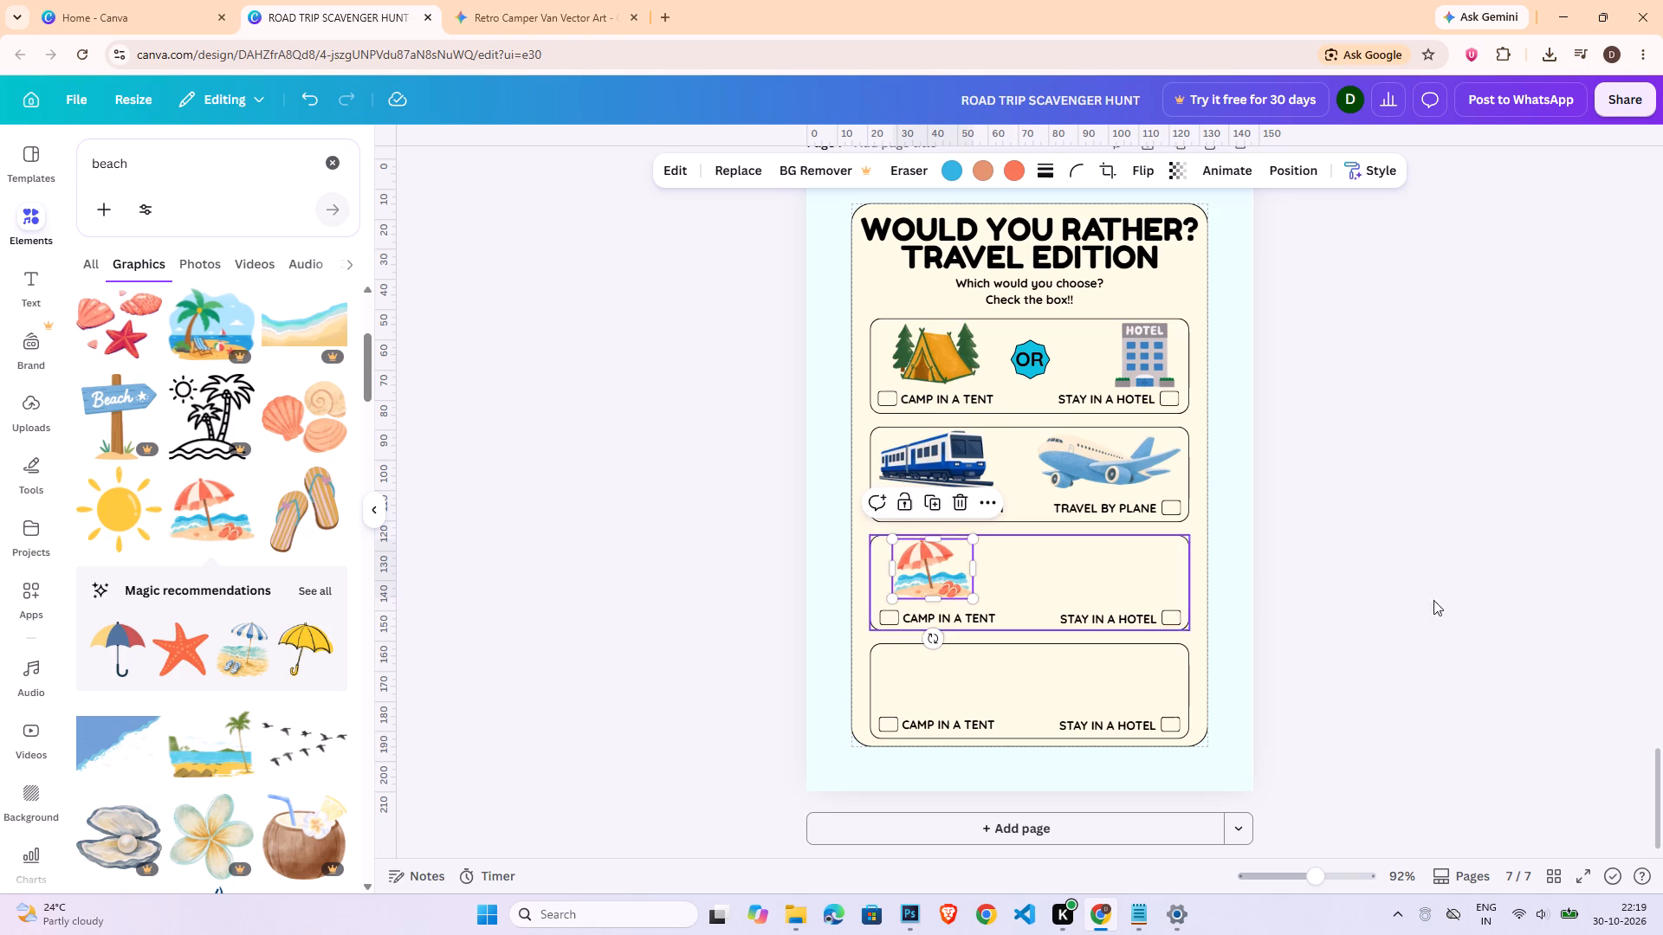
{"action": "left_click", "coordinate": [1500, 595]}
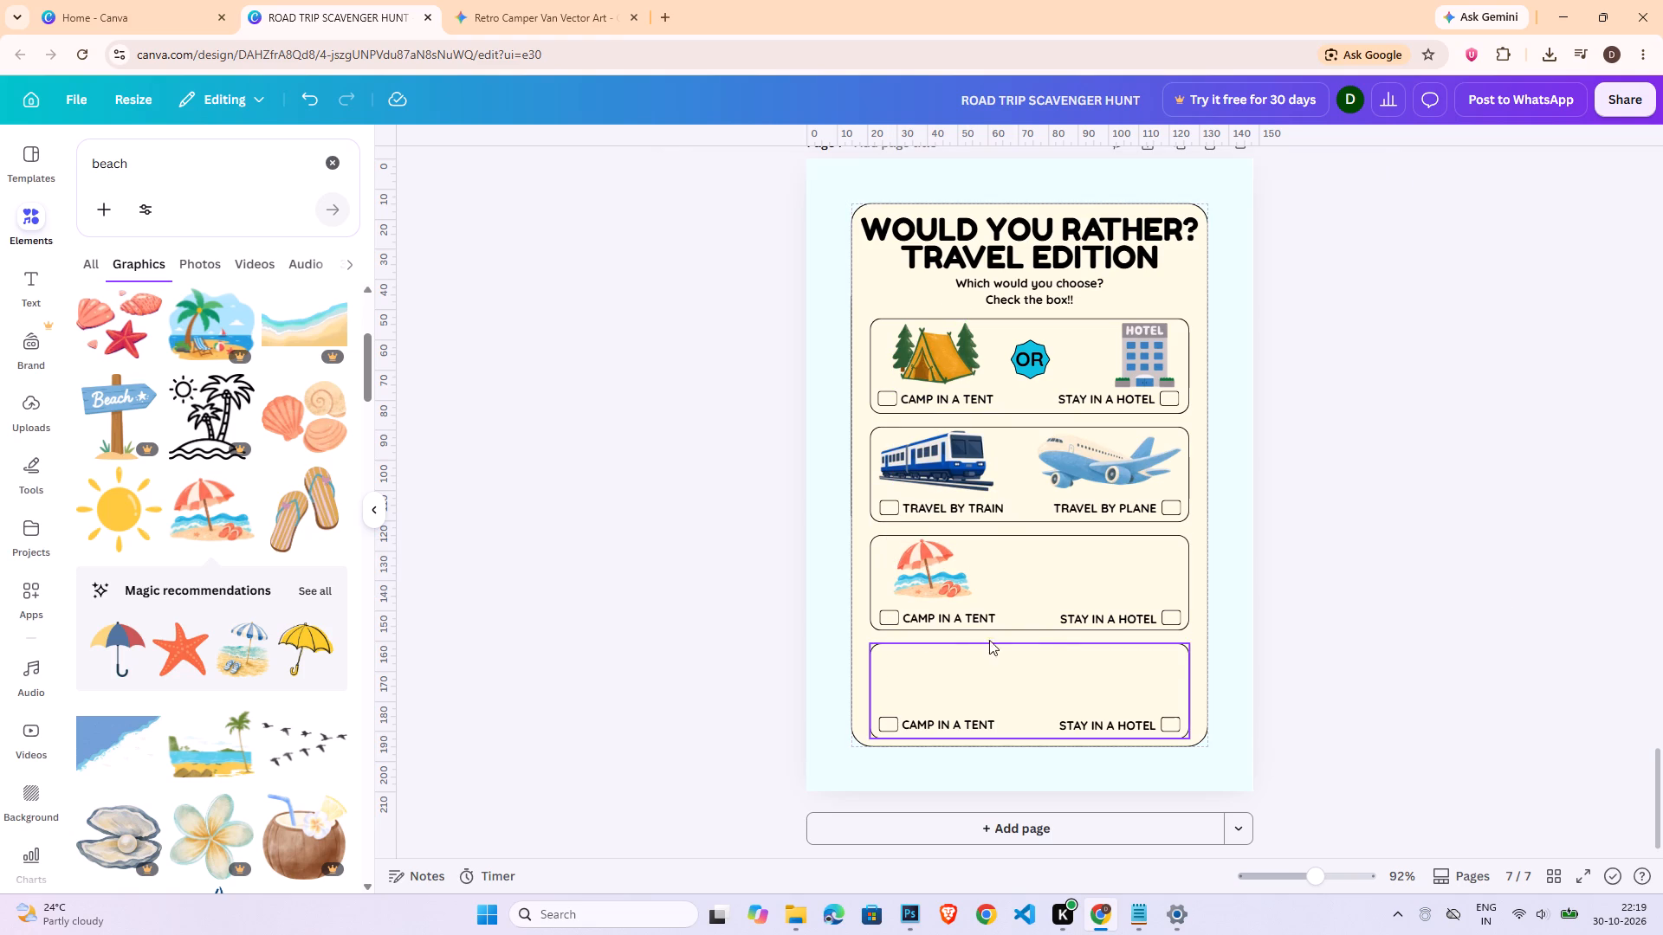
Replace the caption under the beach umbrella with "VISIT THE BEACH" and nudge it slightly away from its checkbox.
{"action": "double_click", "coordinate": [959, 606]}
{"action": "double_click", "coordinate": [958, 616]}
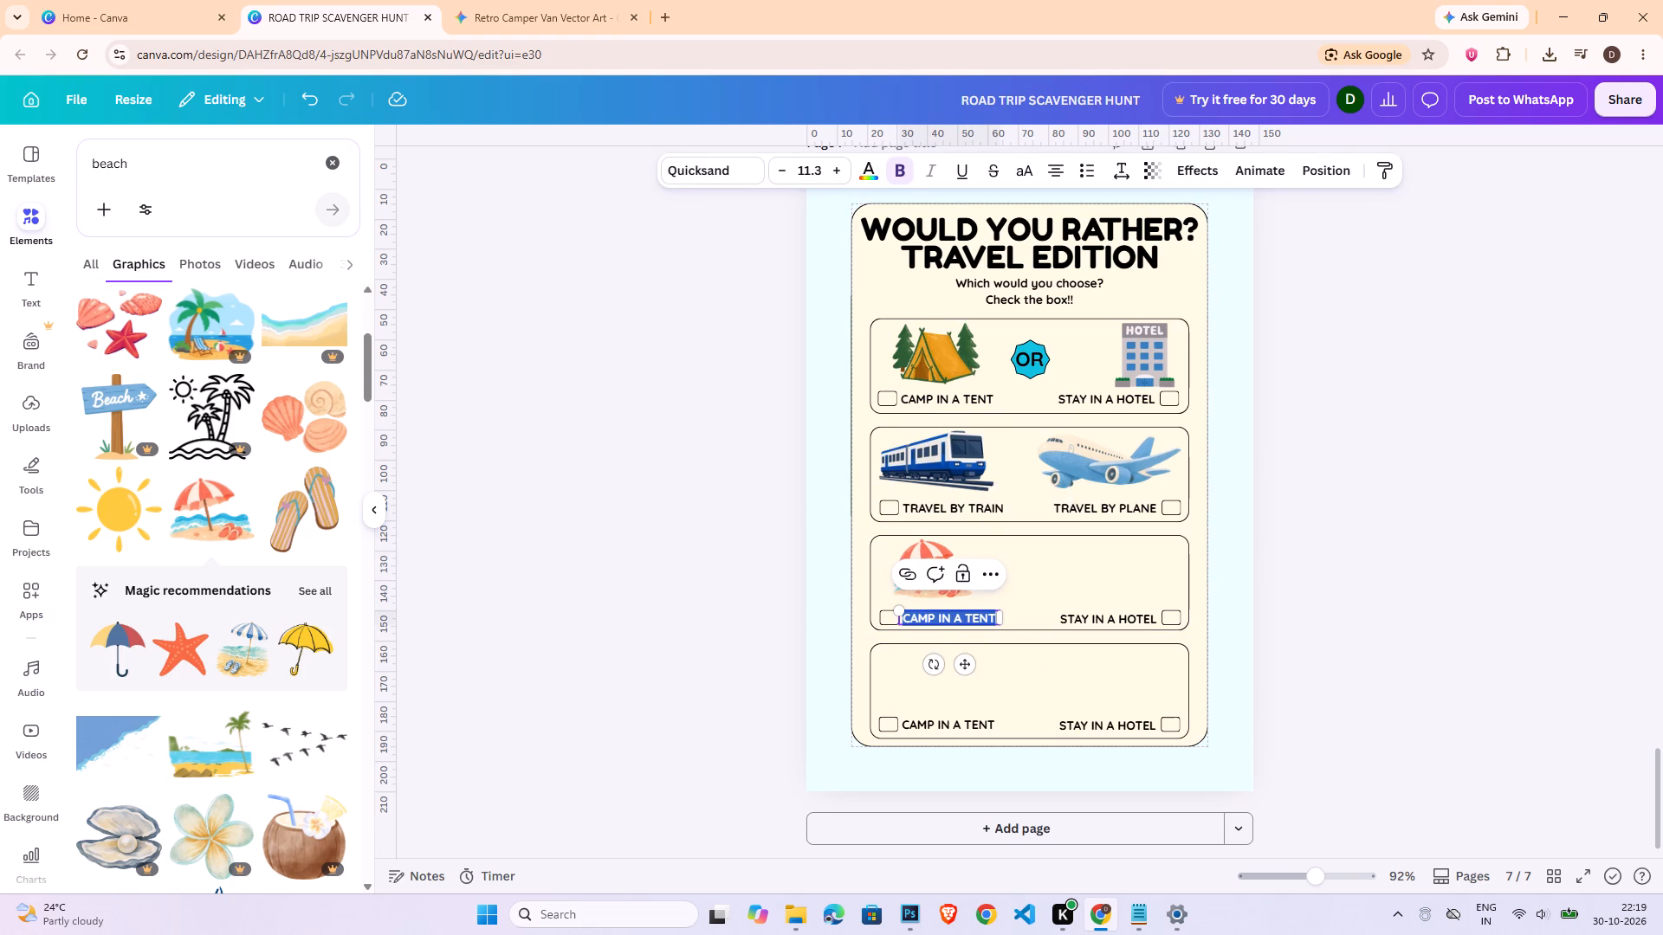
{"action": "type", "text": "VISIT TE"}
{"action": "key", "text": "shift+BackSpace"}
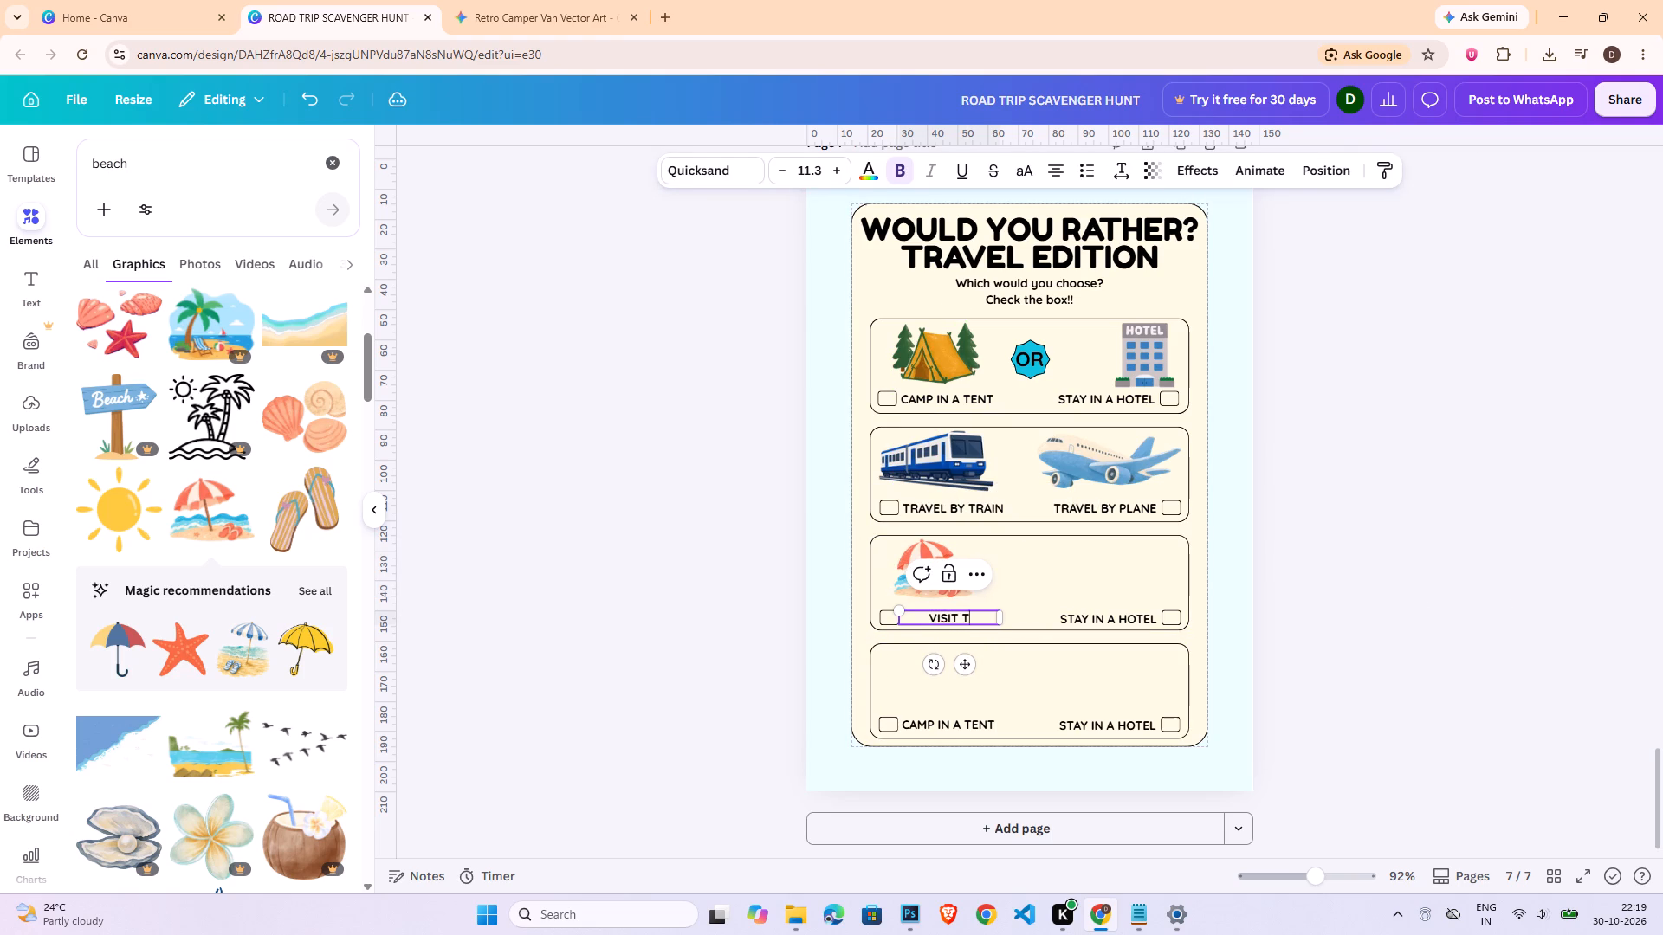
{"action": "type", "text": "HE BEACH"}
{"action": "left_click", "coordinate": [1354, 576]}
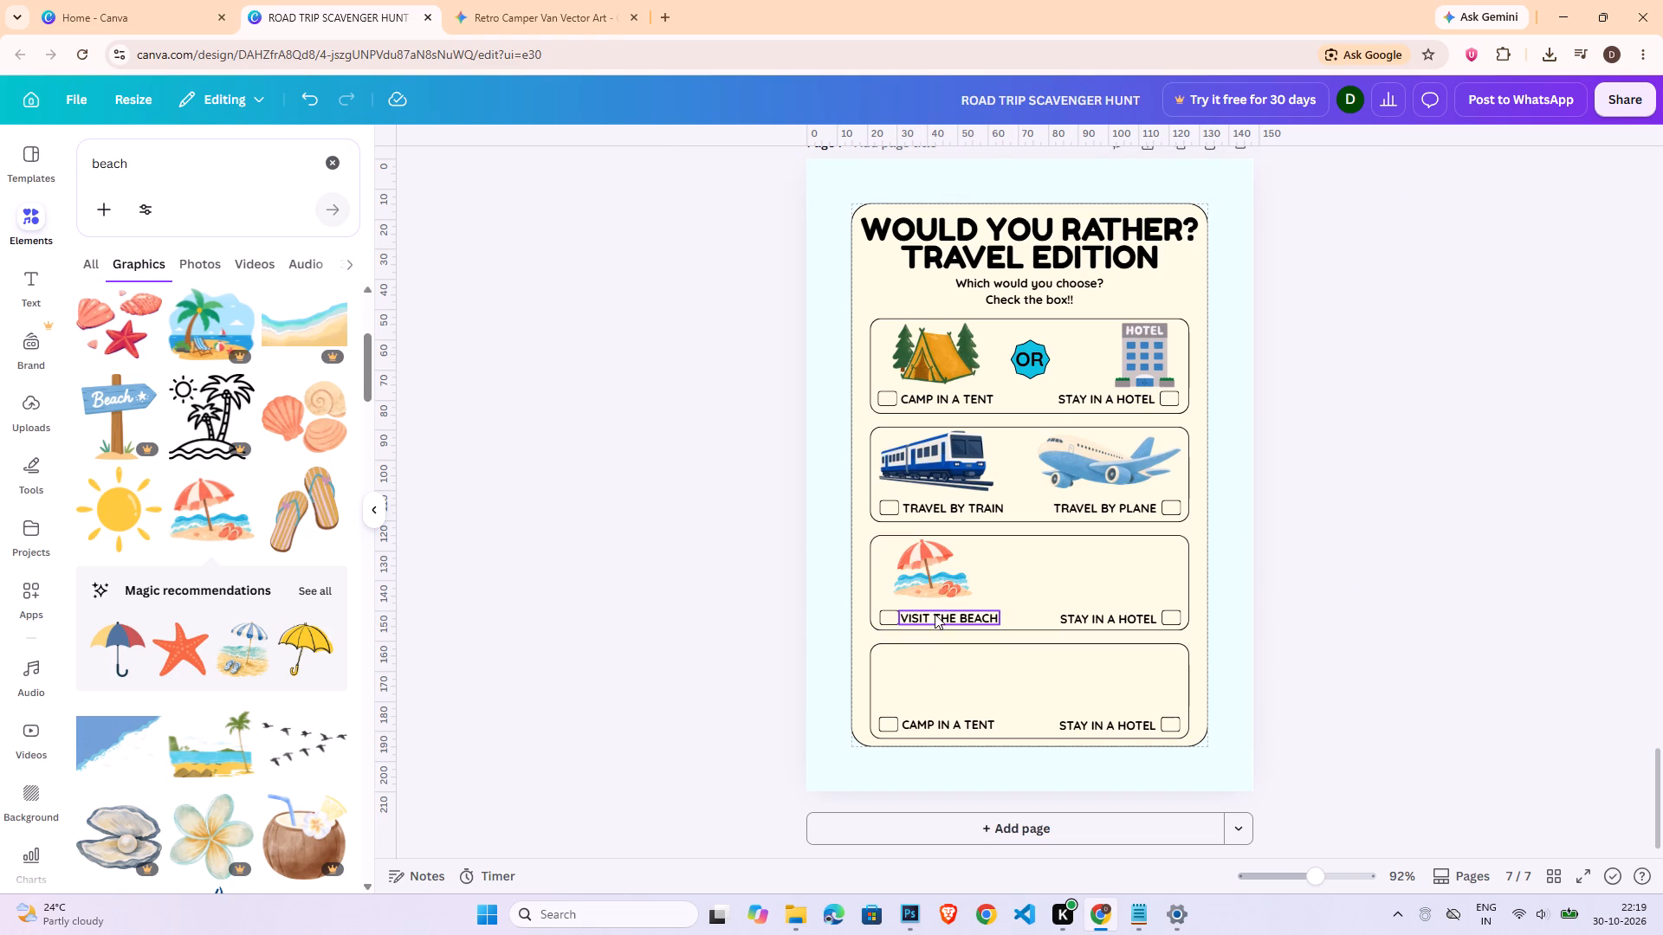
{"action": "left_click", "coordinate": [935, 614]}
{"action": "key", "text": "Right"}
{"action": "left_click", "coordinate": [1323, 619]}
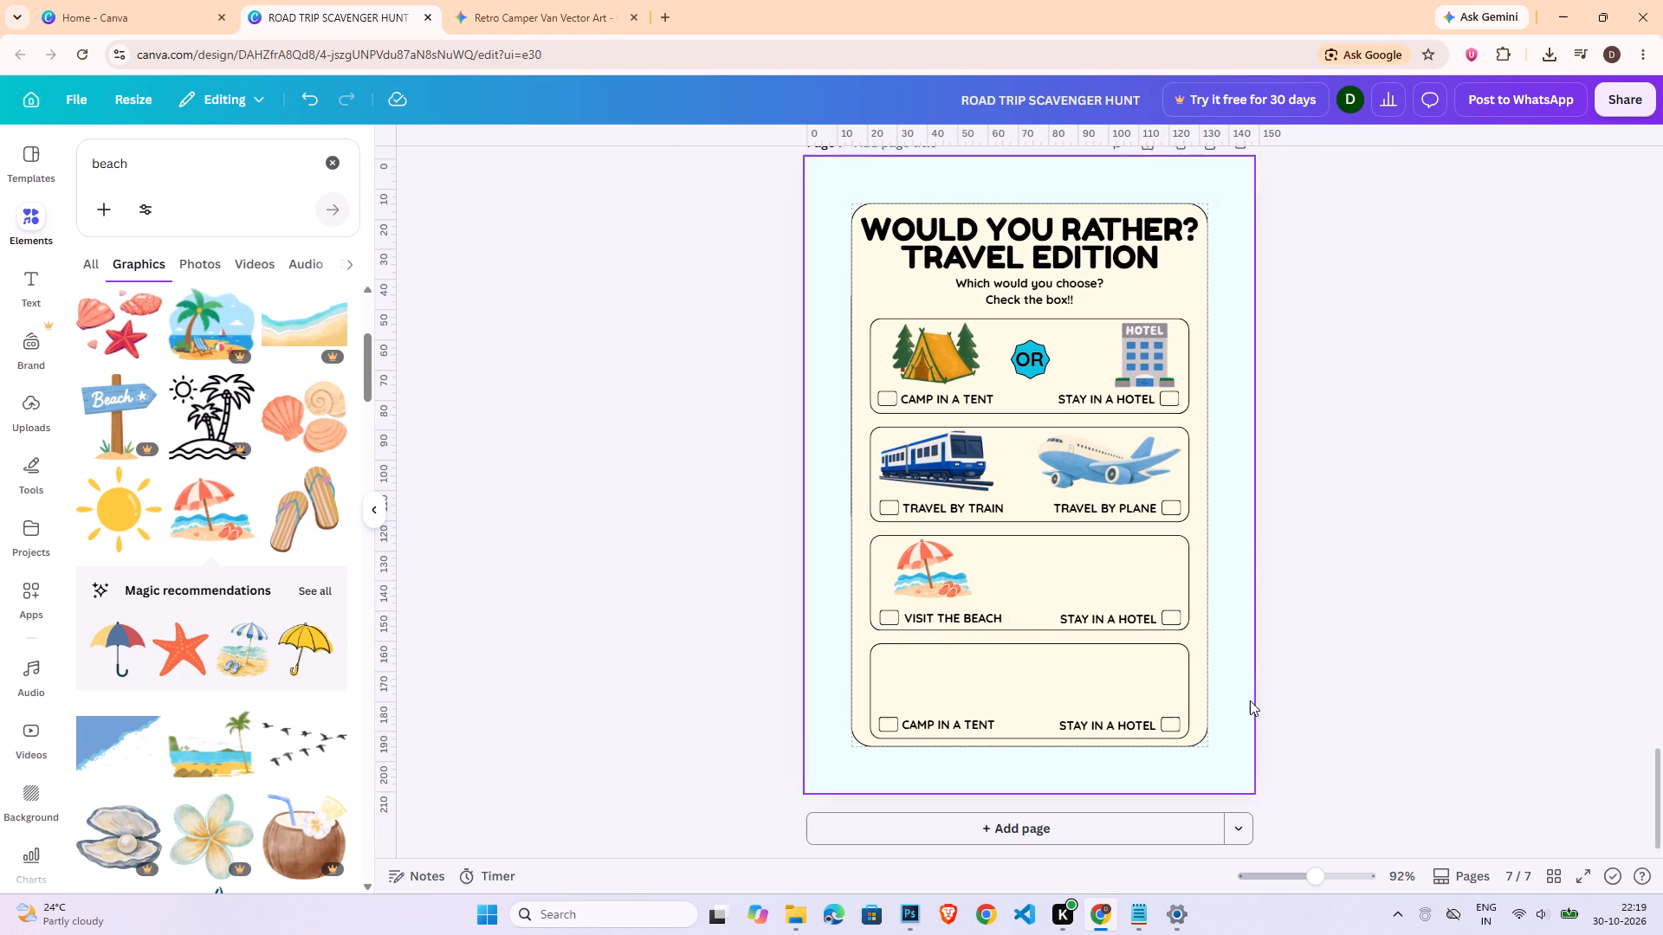
Enlarge the beach umbrella graphic in the third box slightly and centre it above the "VISIT THE BEACH" caption.
{"action": "left_click", "coordinate": [922, 569]}
{"action": "left_click", "coordinate": [974, 605]}
{"action": "left_click", "coordinate": [965, 590]}
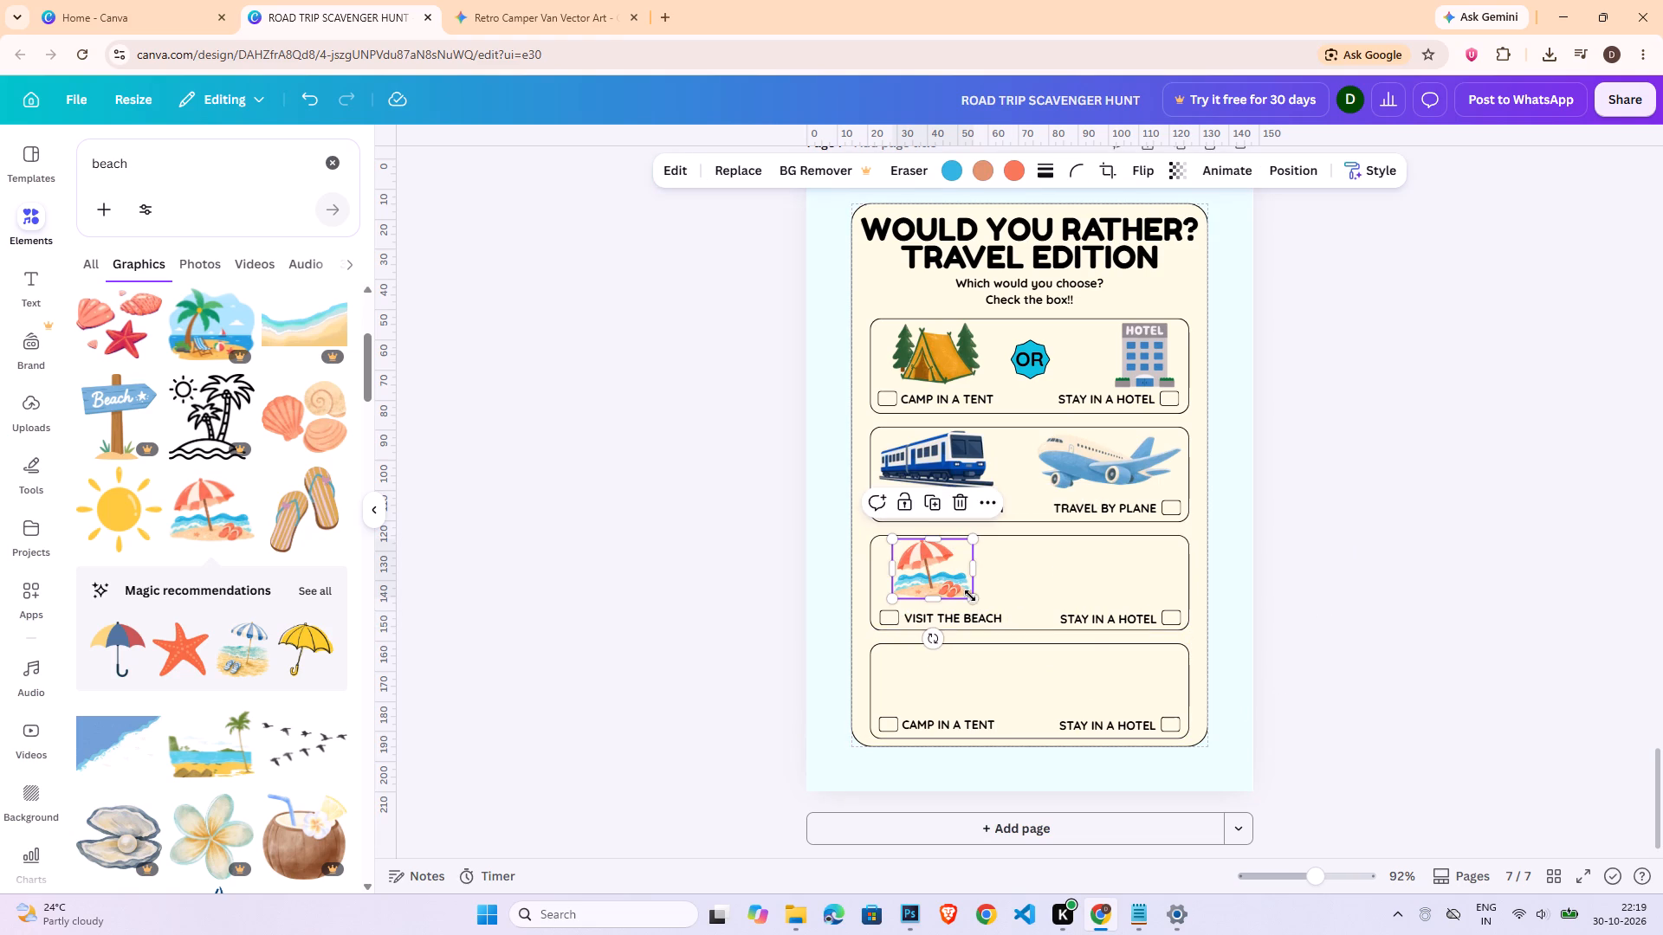
{"action": "left_click_drag", "start_coordinate": [971, 598], "coordinate": [994, 596]}
{"action": "left_click", "coordinate": [953, 582]}
{"action": "left_click", "coordinate": [1349, 577]}
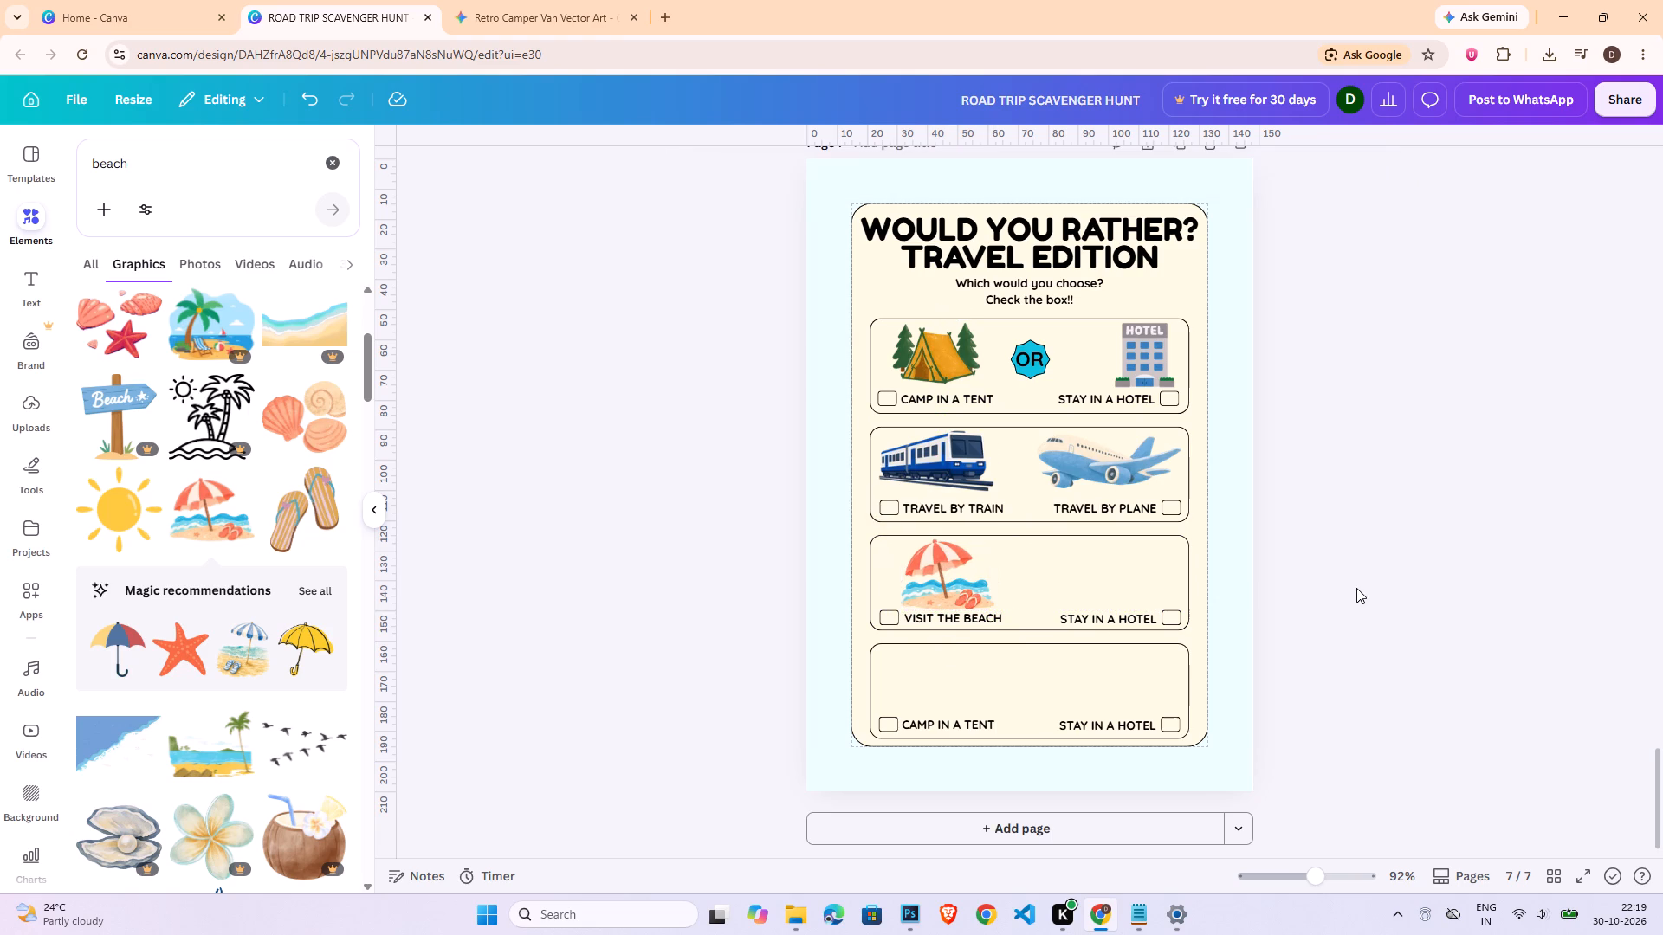
{"action": "left_click", "coordinate": [980, 584]}
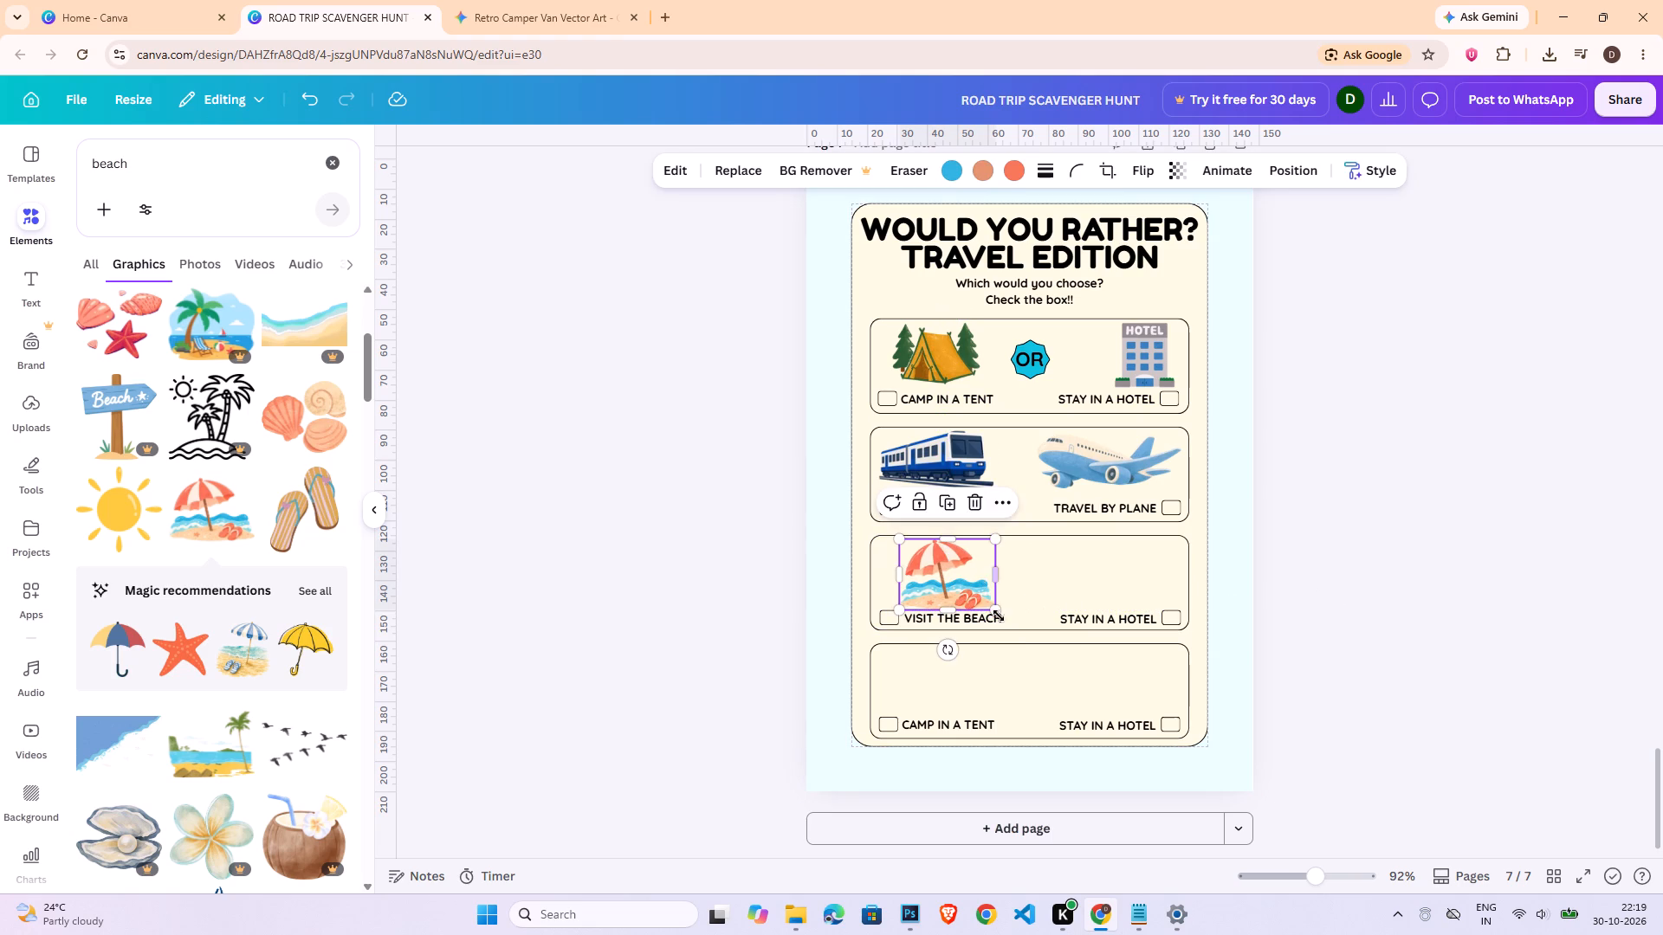
{"action": "left_click", "coordinate": [999, 616]}
{"action": "left_click", "coordinate": [1376, 524]}
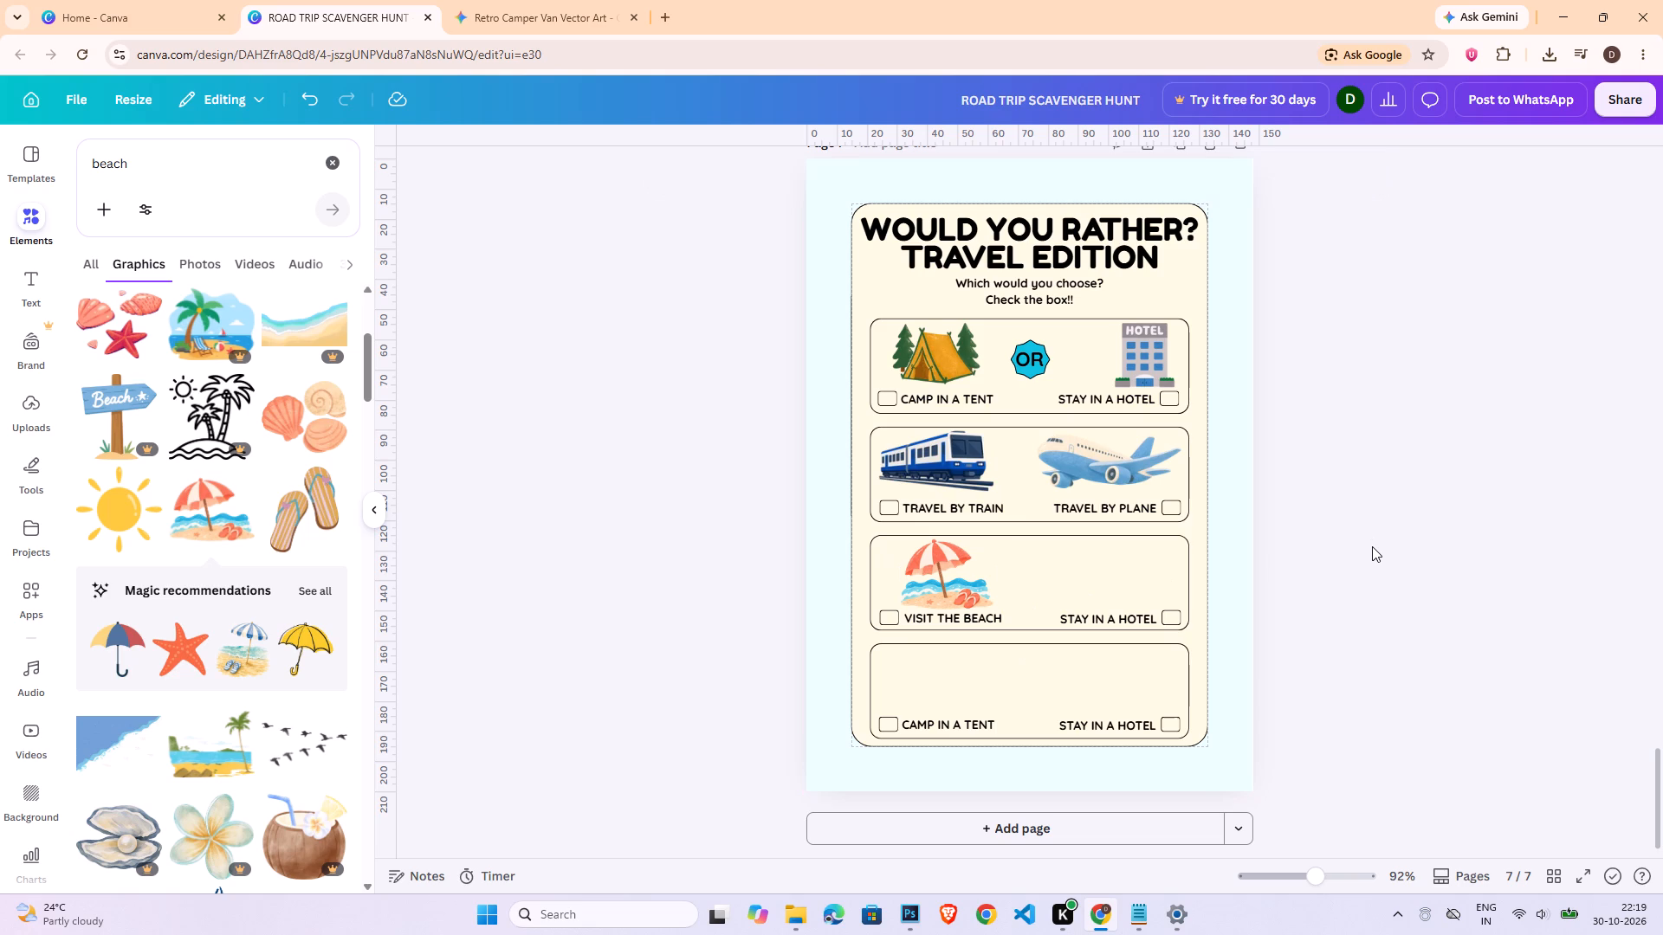
Search the graphics for "mountain" and insert the free green mountain landscape with trees onto page 7.
{"action": "double_click", "coordinate": [165, 175]}
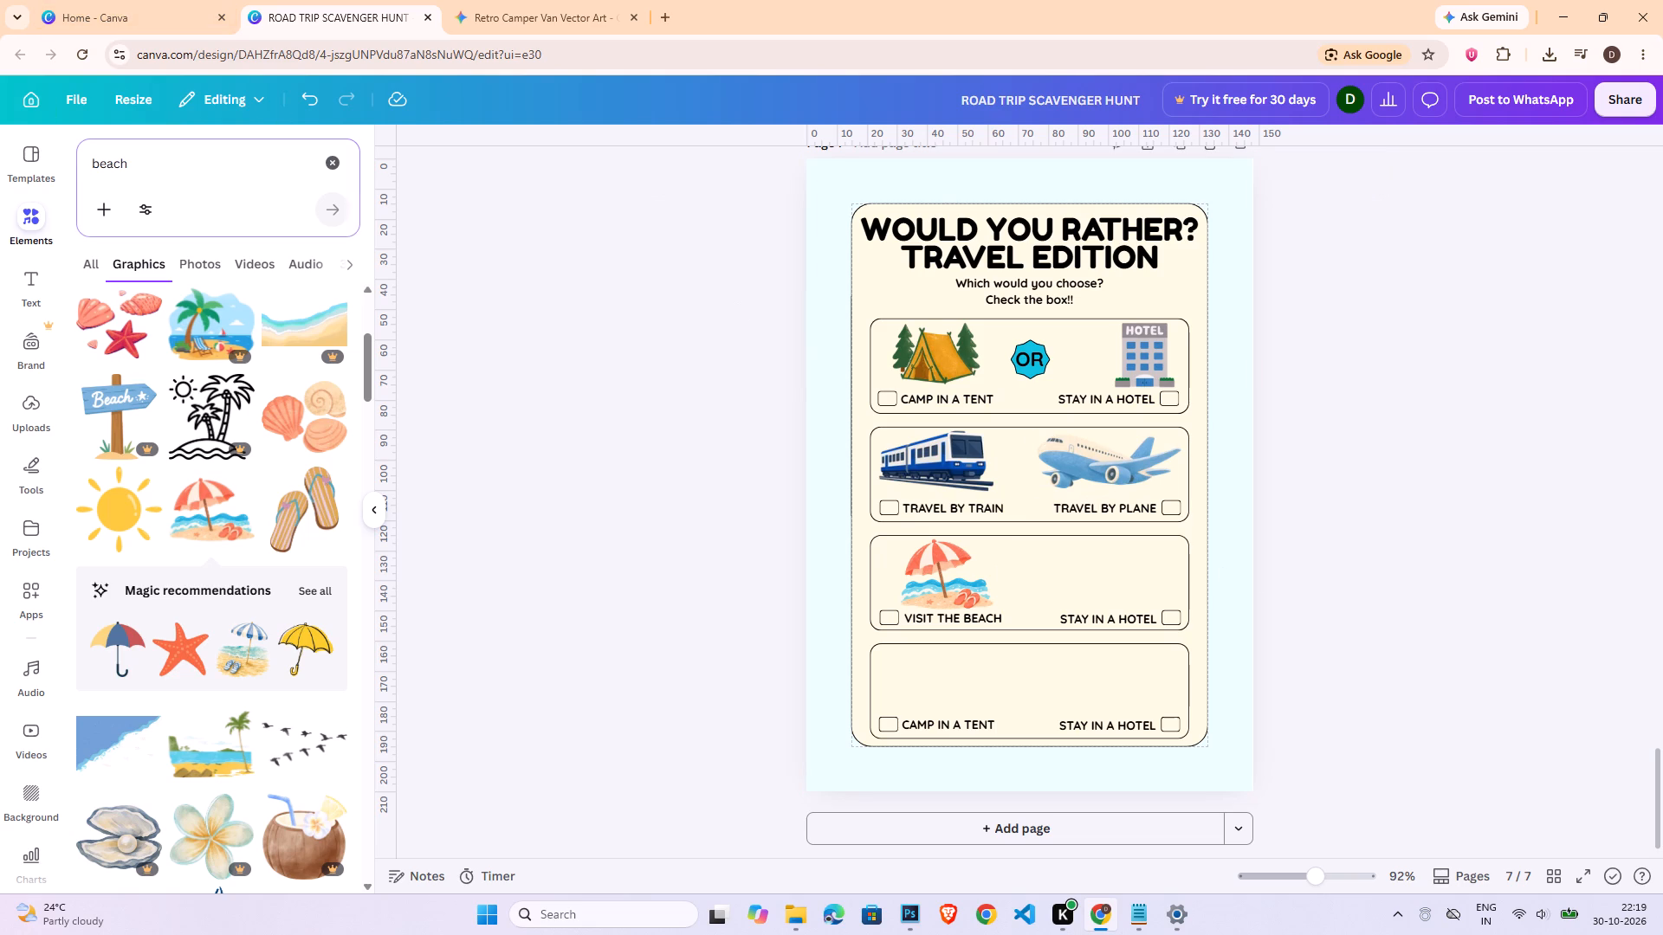
{"action": "double_click", "coordinate": [169, 163]}
{"action": "type", "text": "mountain"}
{"action": "key", "text": "Return"}
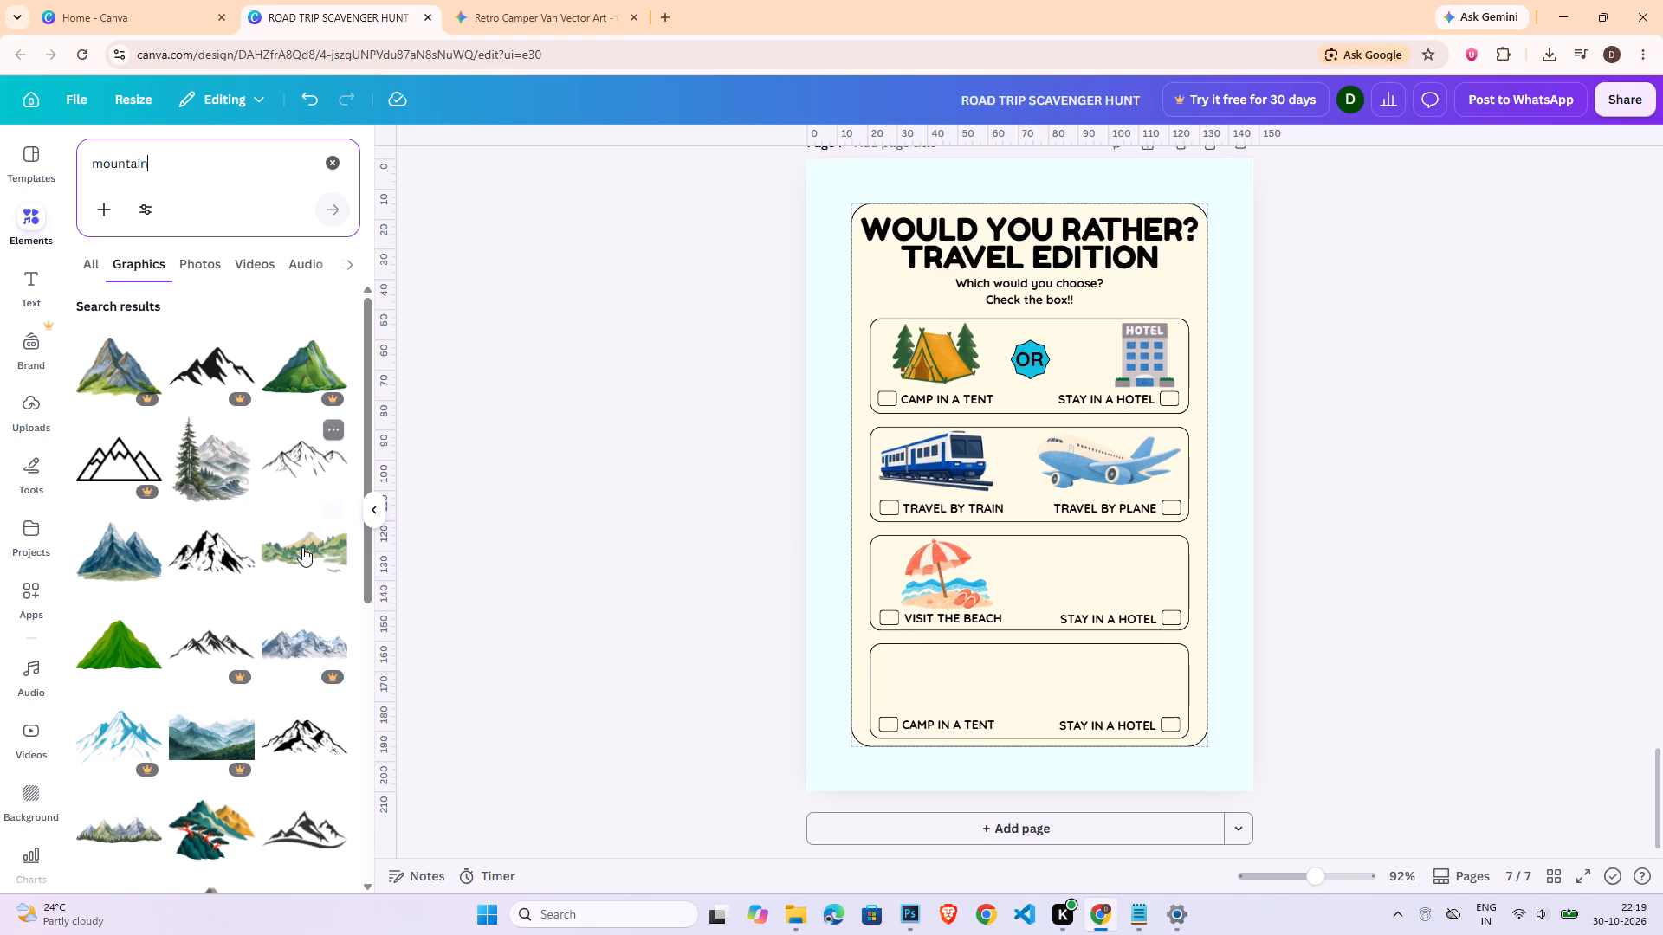
{"action": "left_click", "coordinate": [310, 554]}
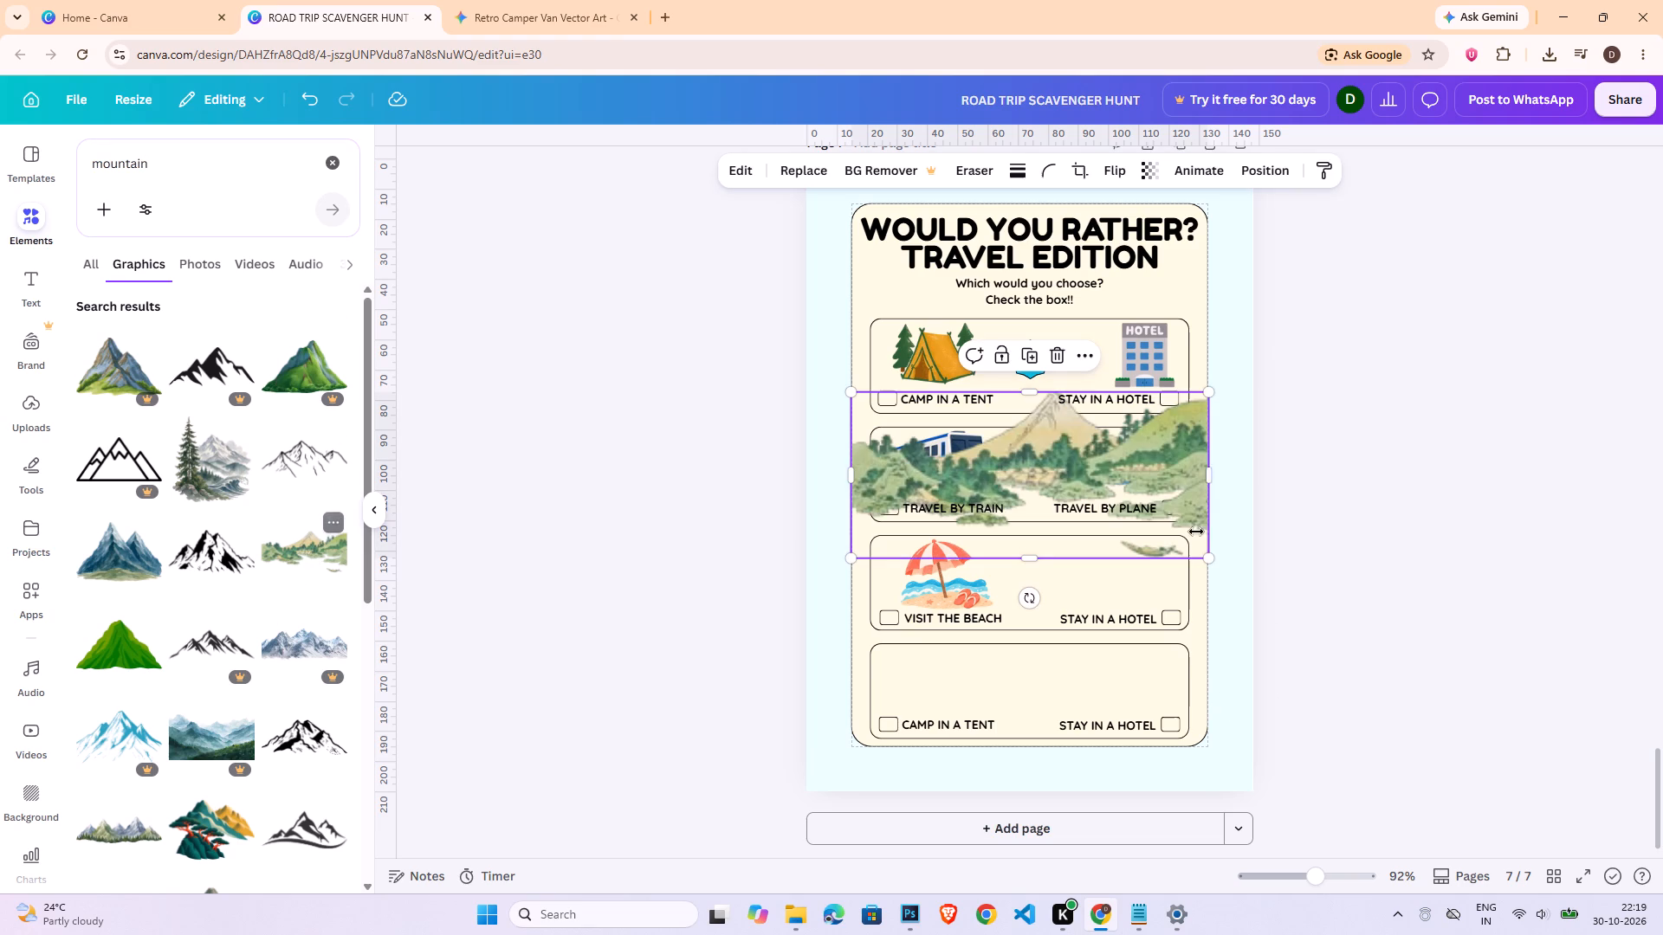
Shrink the mountain landscape and fit it in the right half of the third box, above the caption.
{"action": "left_click_drag", "start_coordinate": [1209, 391], "coordinate": [1017, 502]}
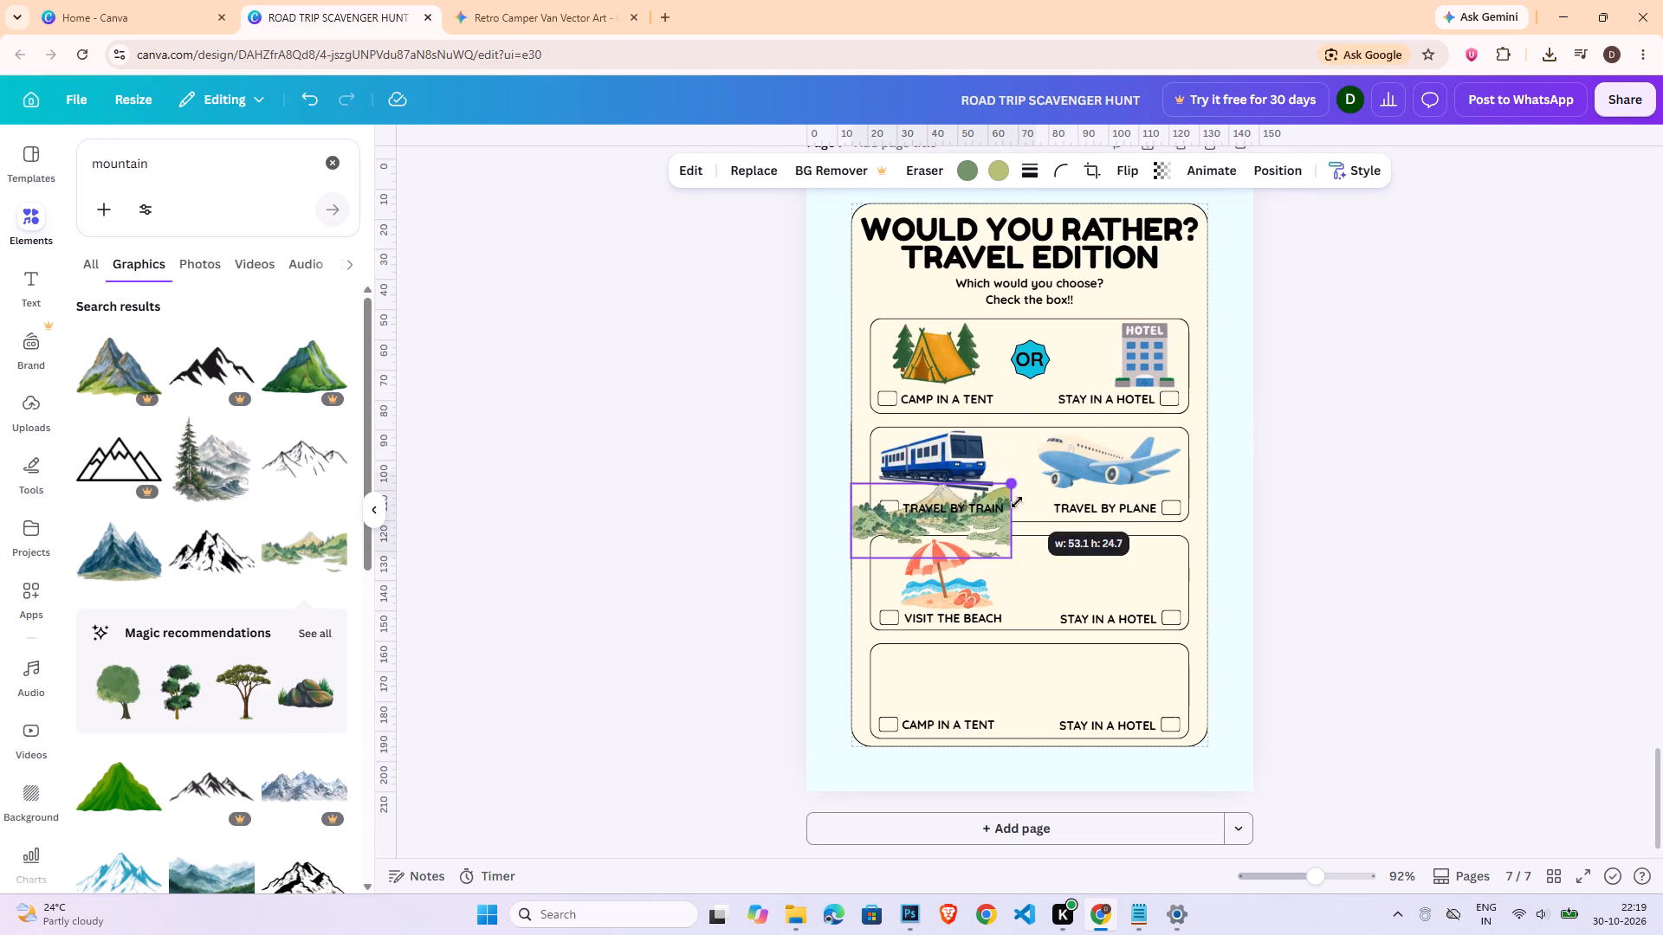
{"action": "left_click_drag", "start_coordinate": [1017, 502], "coordinate": [1000, 513]}
{"action": "left_click_drag", "start_coordinate": [974, 528], "coordinate": [1128, 582]}
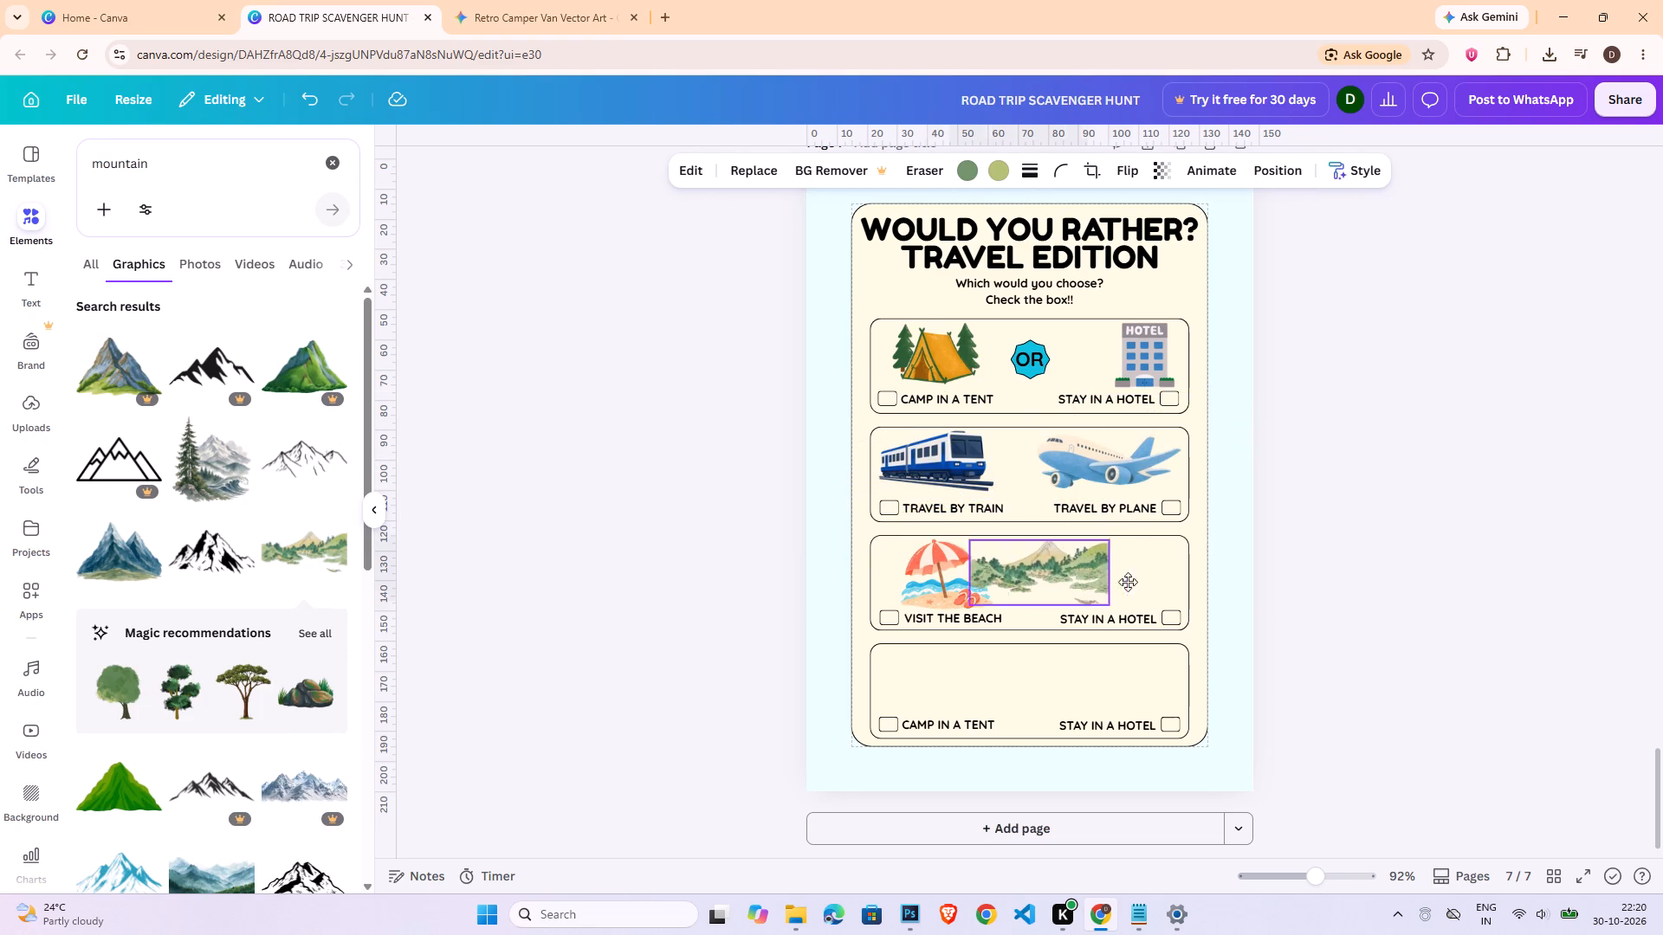
{"action": "left_click_drag", "start_coordinate": [1128, 582], "coordinate": [1162, 576]}
{"action": "left_click_drag", "start_coordinate": [1037, 542], "coordinate": [1029, 538]}
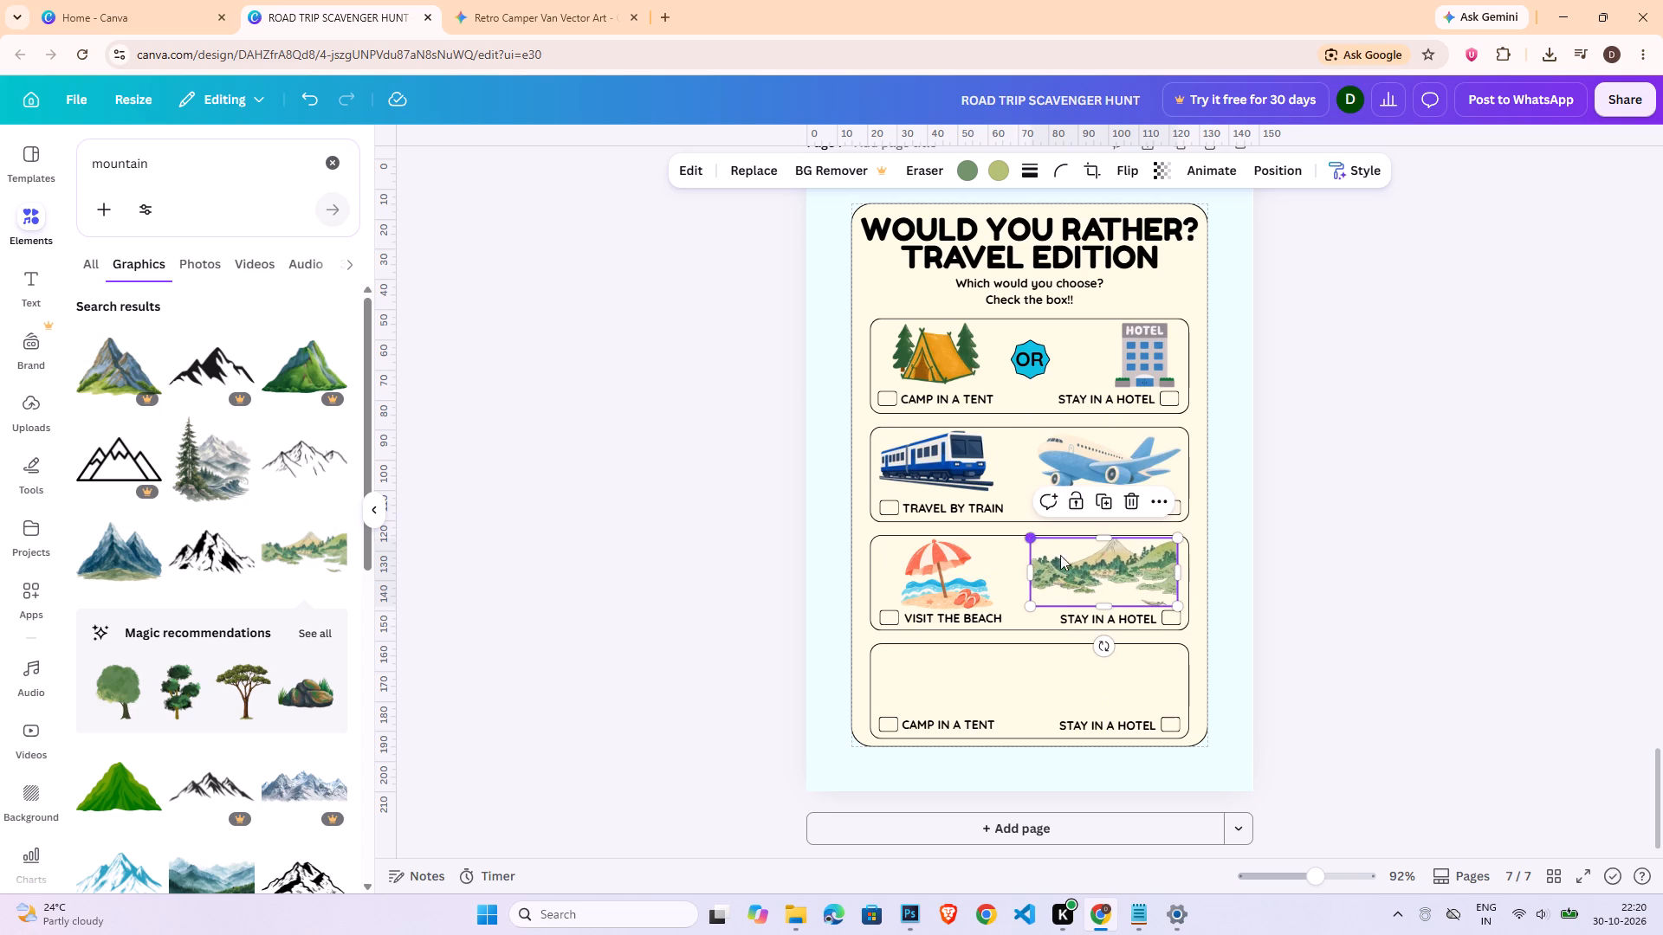
{"action": "left_click", "coordinate": [1289, 579]}
{"action": "left_click", "coordinate": [1168, 580]}
{"action": "left_click", "coordinate": [1269, 596]}
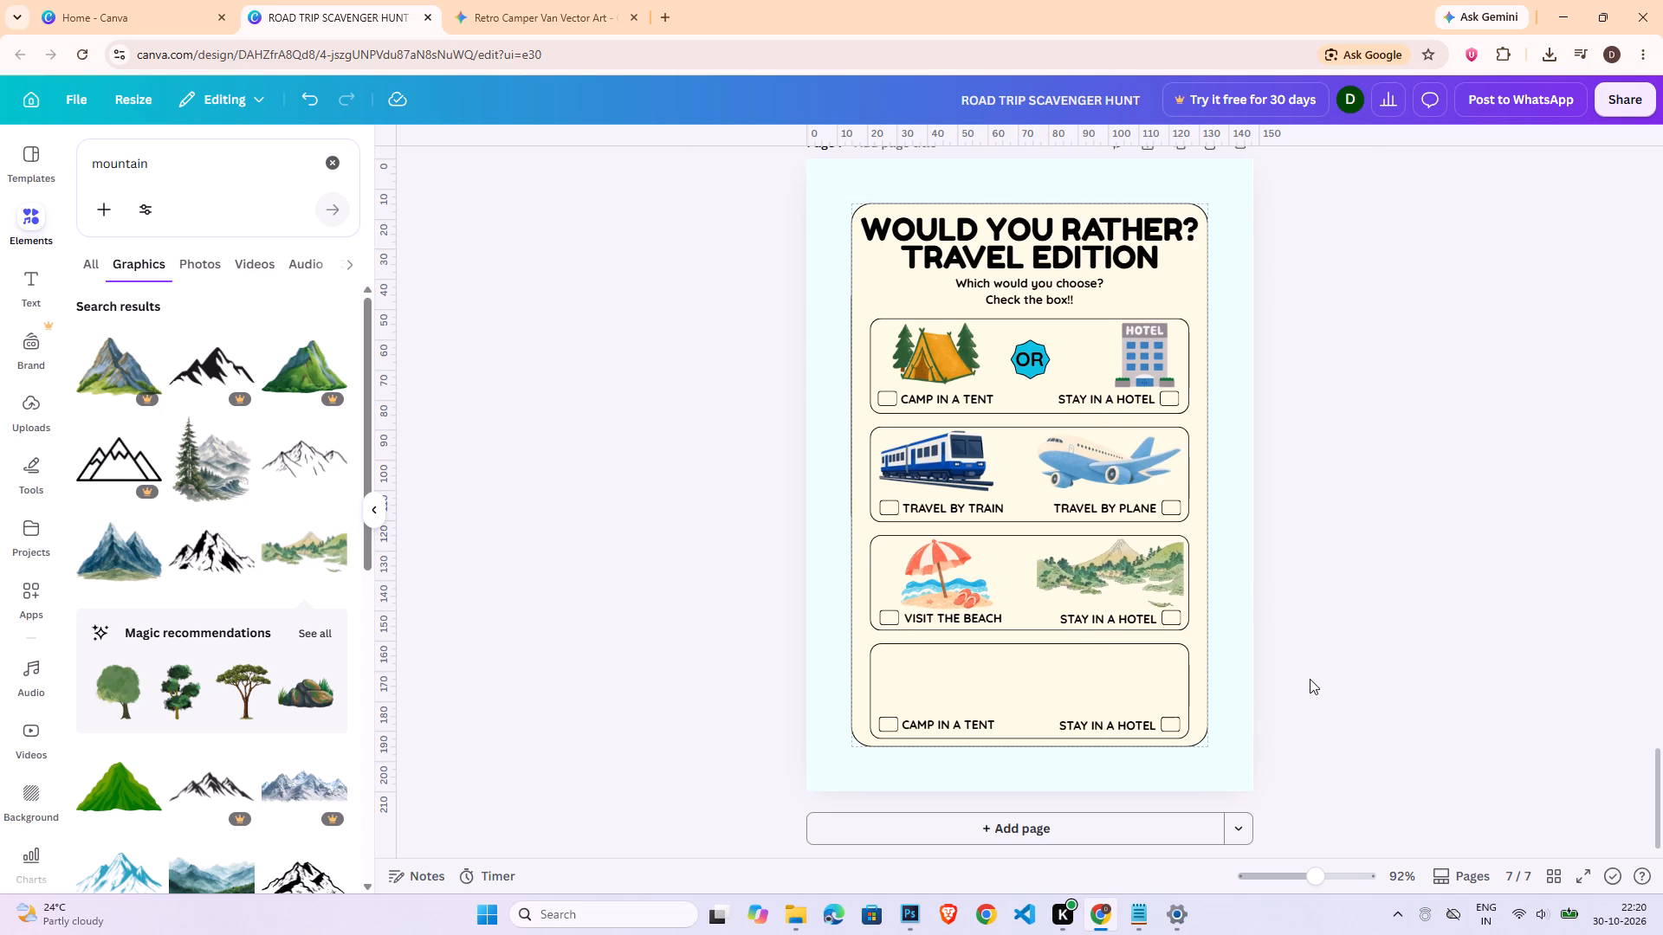
Replace the caption under the mountain with "EXPLORE THE MOUNTAIN", widen its text box to fit one line and nudge it towards its checkbox.
{"action": "double_click", "coordinate": [1117, 618]}
{"action": "type", "text": "EXPLORE THE"}
{"action": "key", "text": "space"}
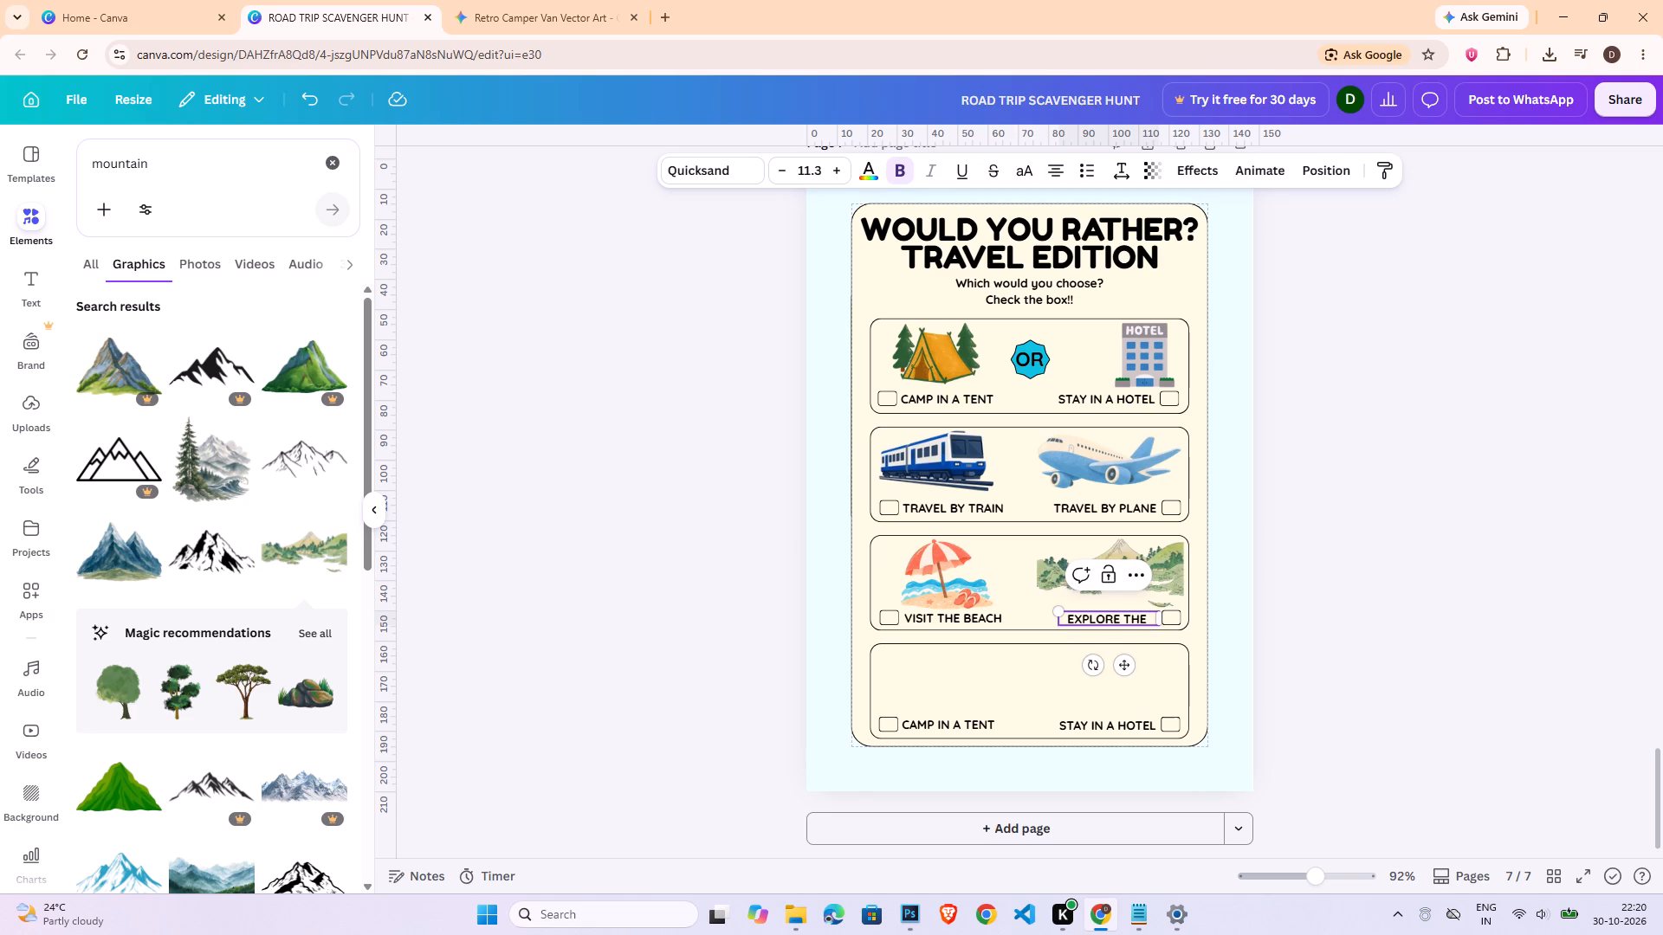
{"action": "type", "text": "MOUNTAIN"}
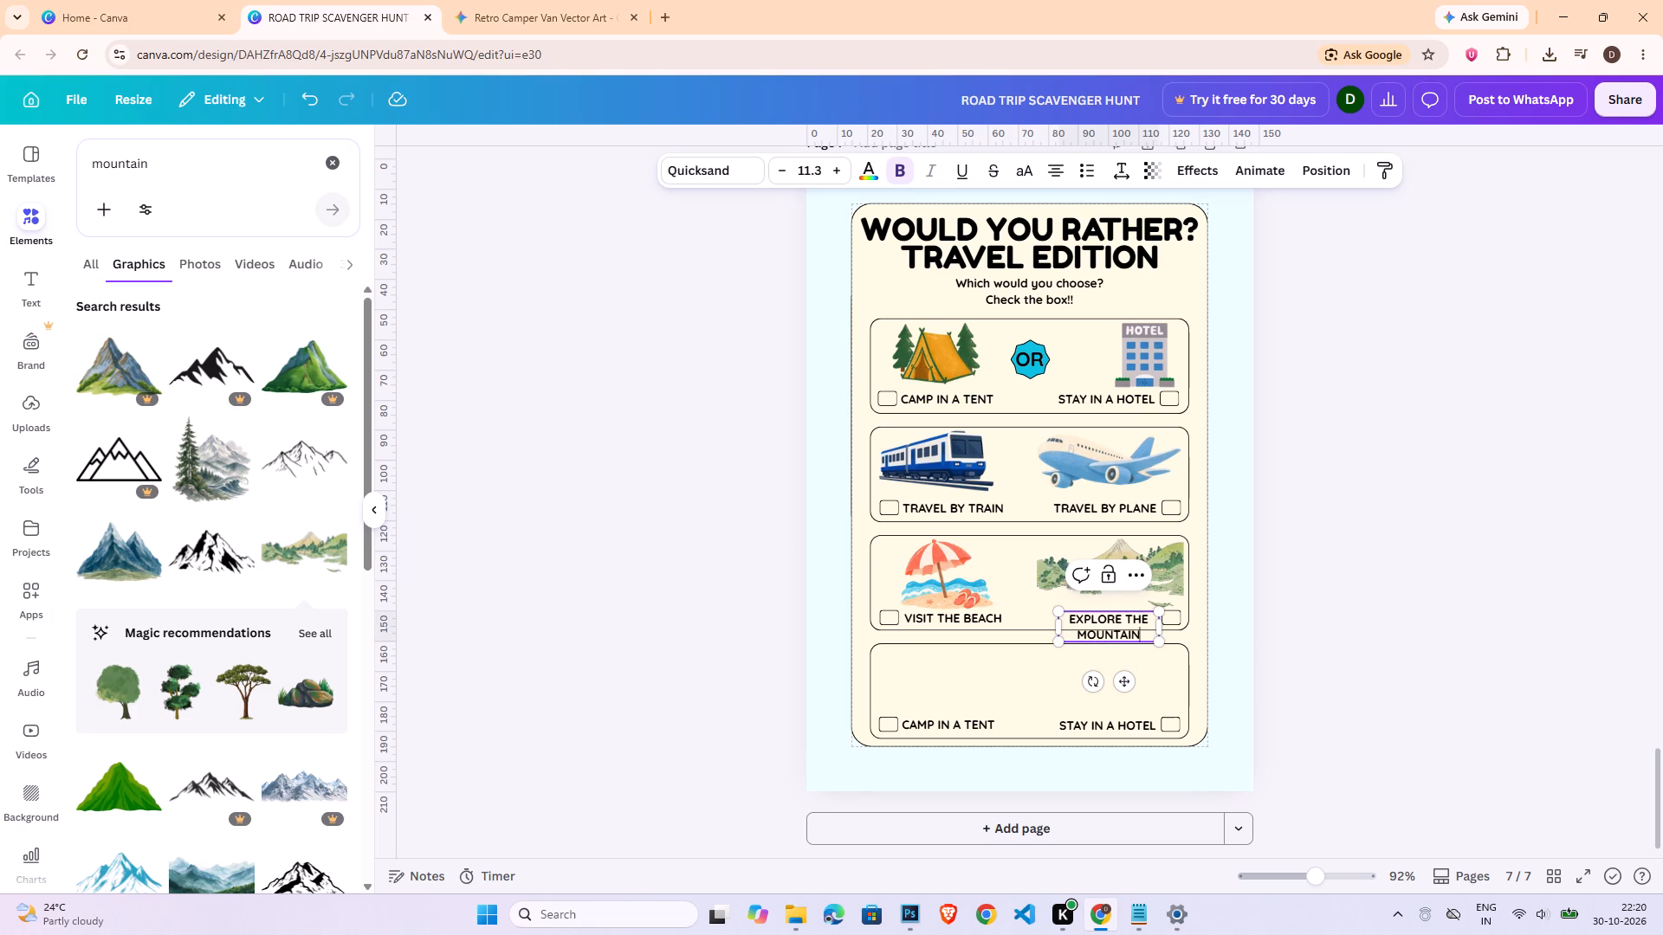
{"action": "left_click_drag", "start_coordinate": [1057, 624], "coordinate": [1025, 621]}
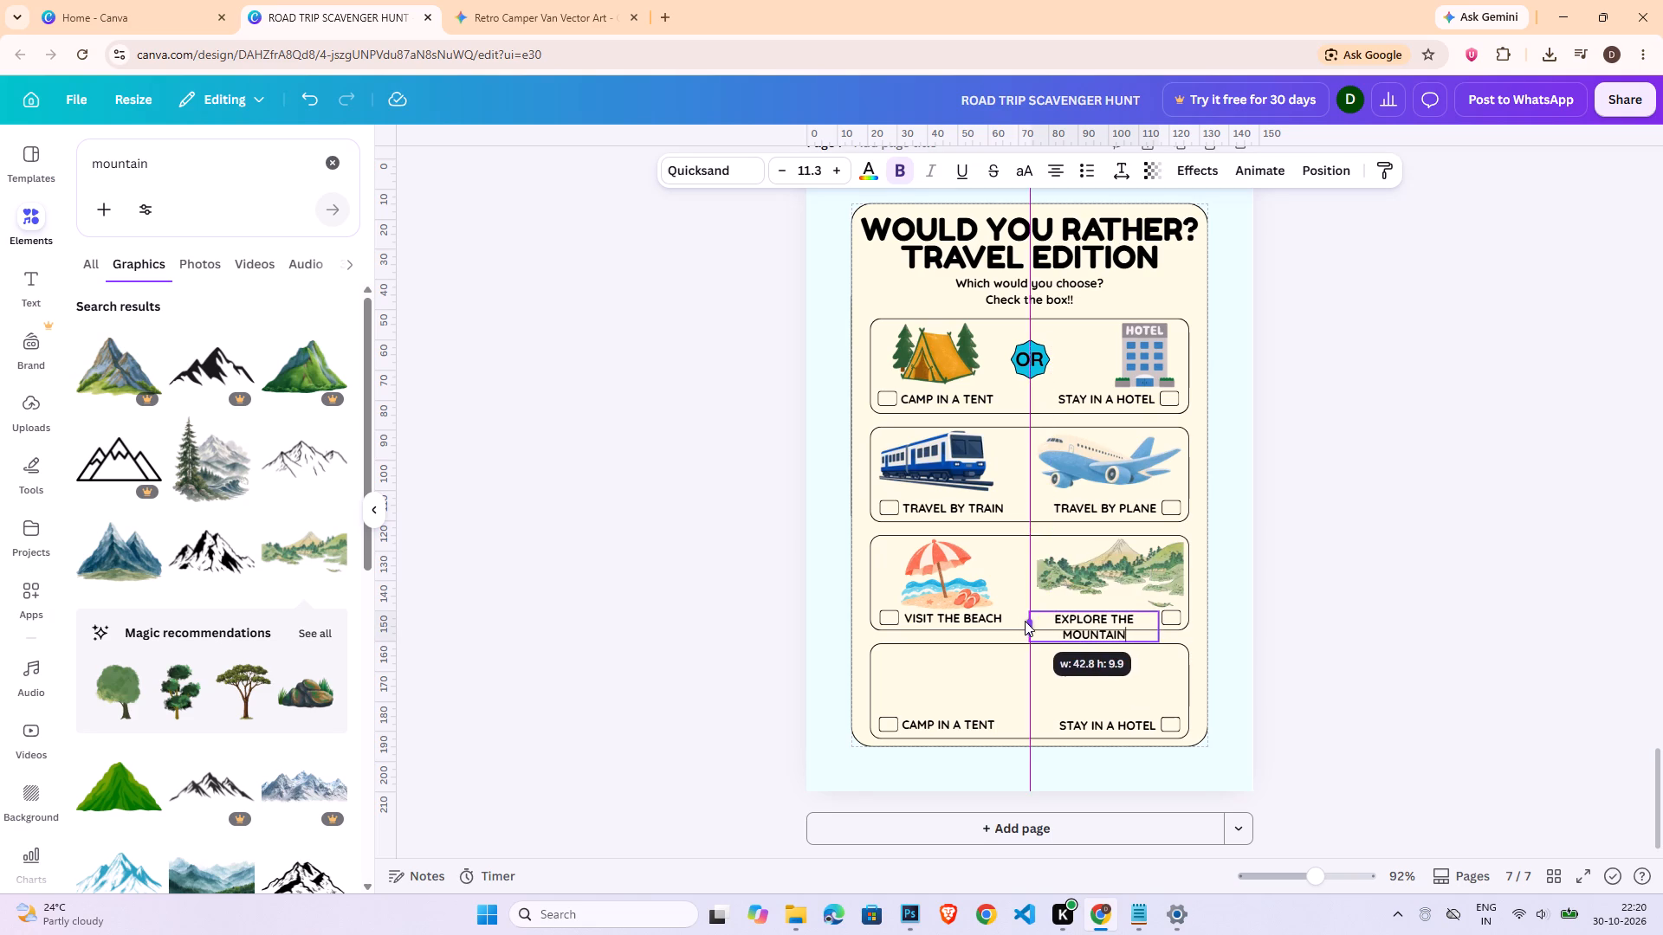
{"action": "left_click_drag", "start_coordinate": [1025, 621], "coordinate": [1005, 620]}
{"action": "left_click", "coordinate": [1465, 631]}
{"action": "left_click", "coordinate": [1096, 620]}
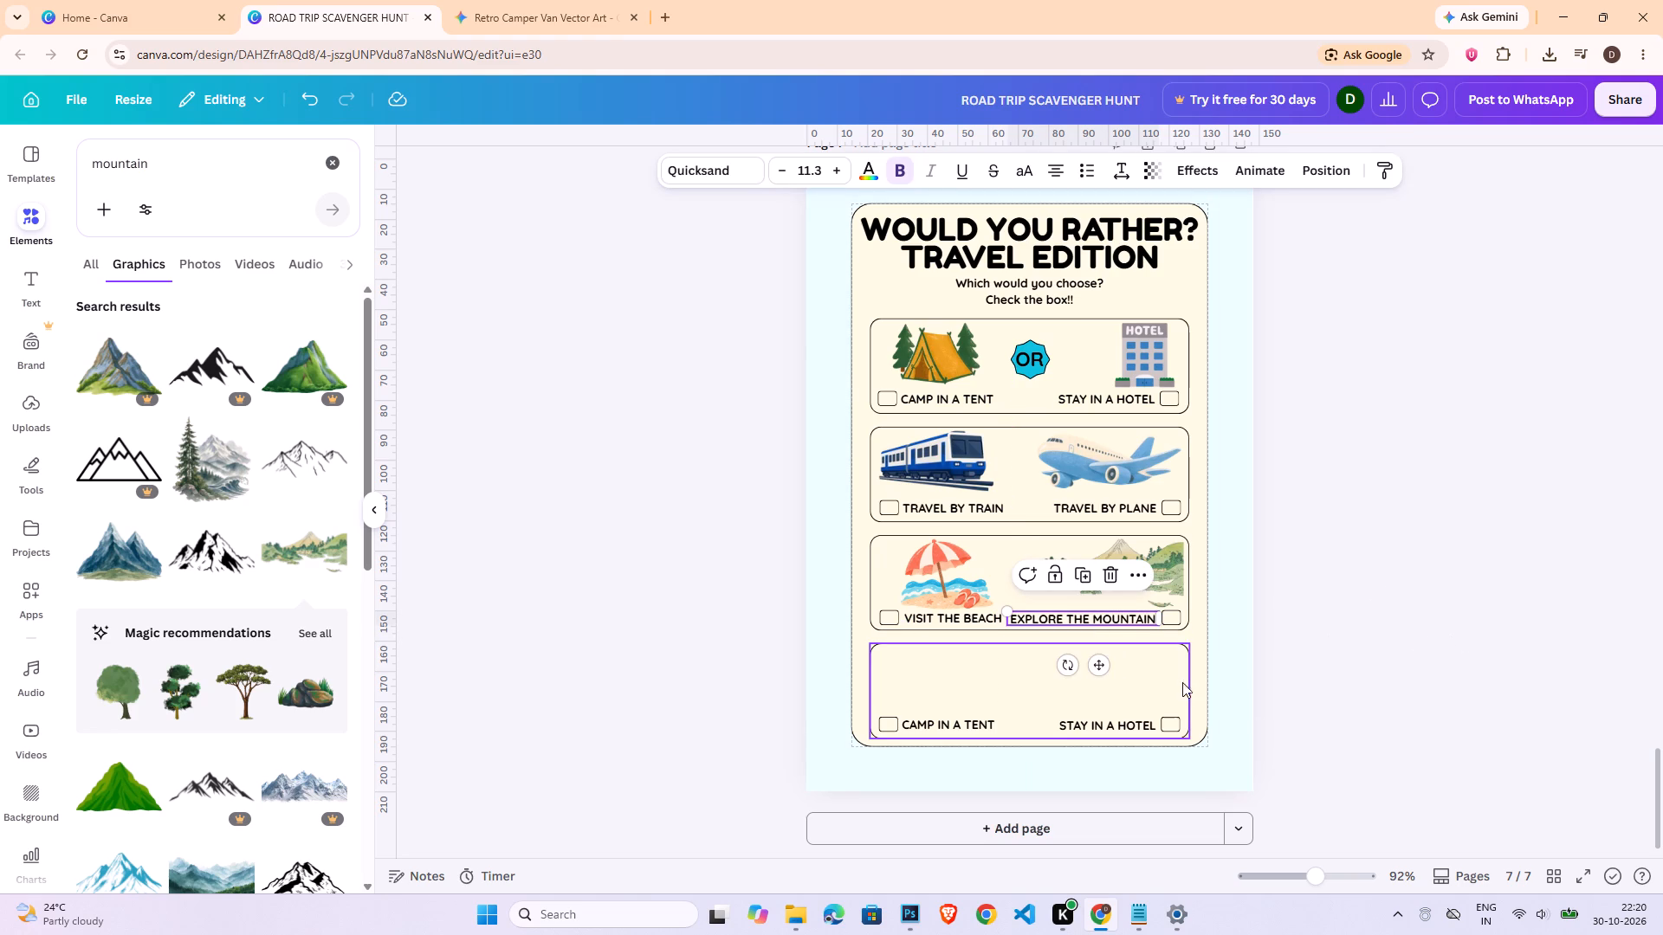
{"action": "key", "text": "Right"}
{"action": "left_click", "coordinate": [1336, 626]}
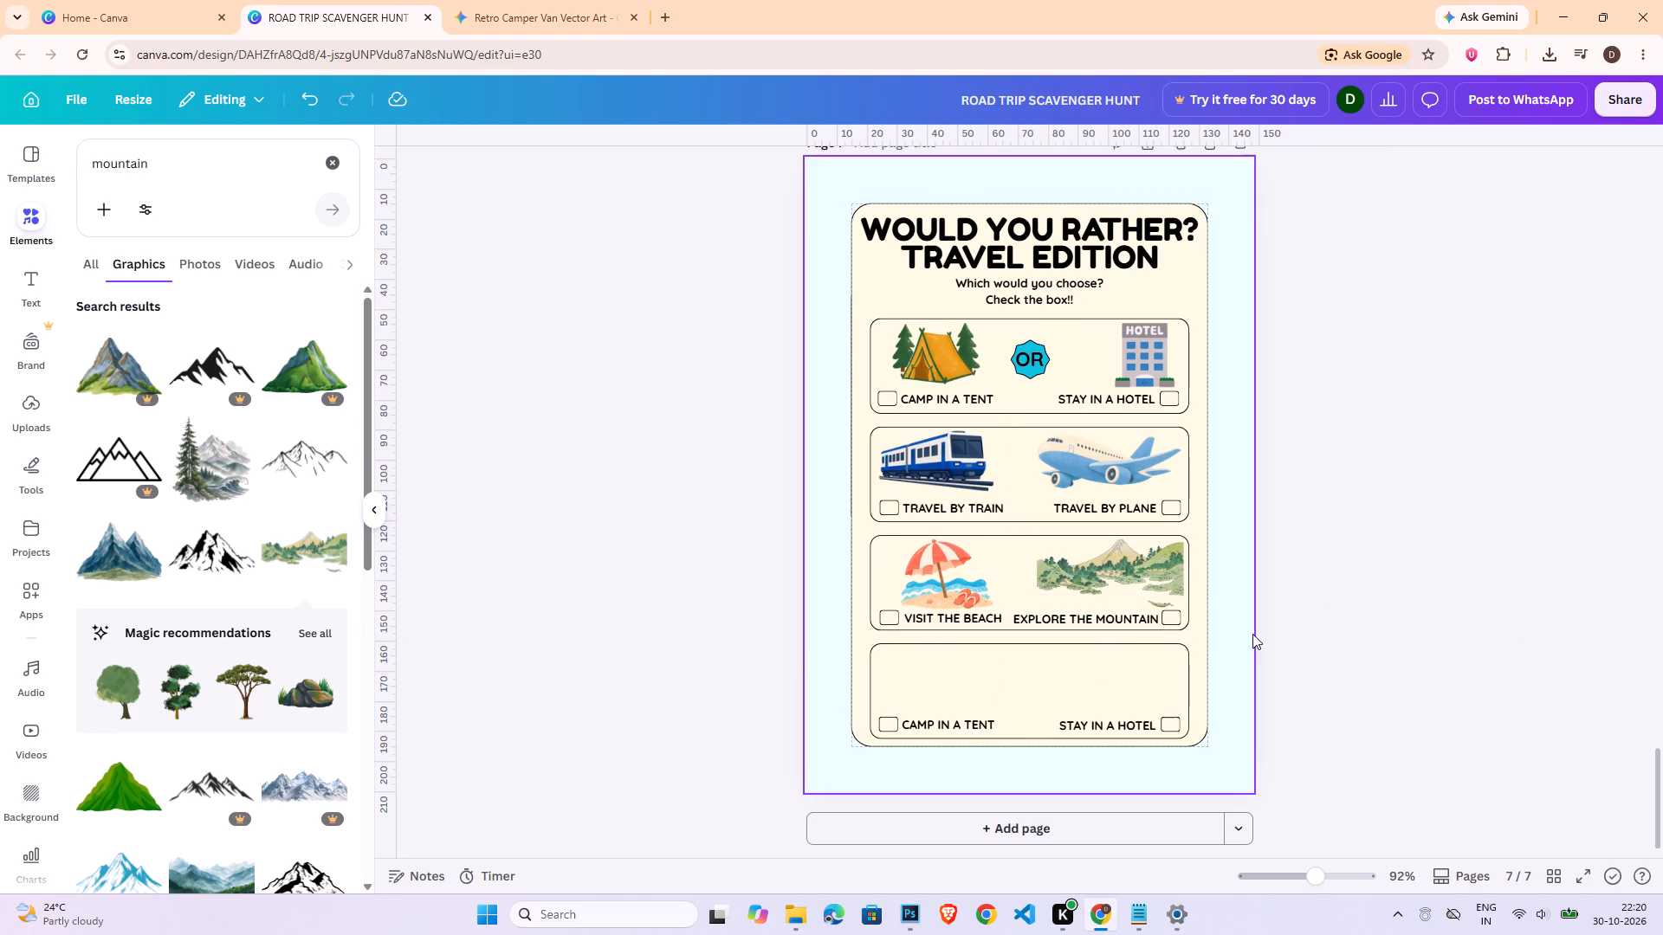
Check the vertical alignment of the two checkboxes in the third box.
{"action": "left_click", "coordinate": [900, 614]}
{"action": "left_click", "coordinate": [883, 619]}
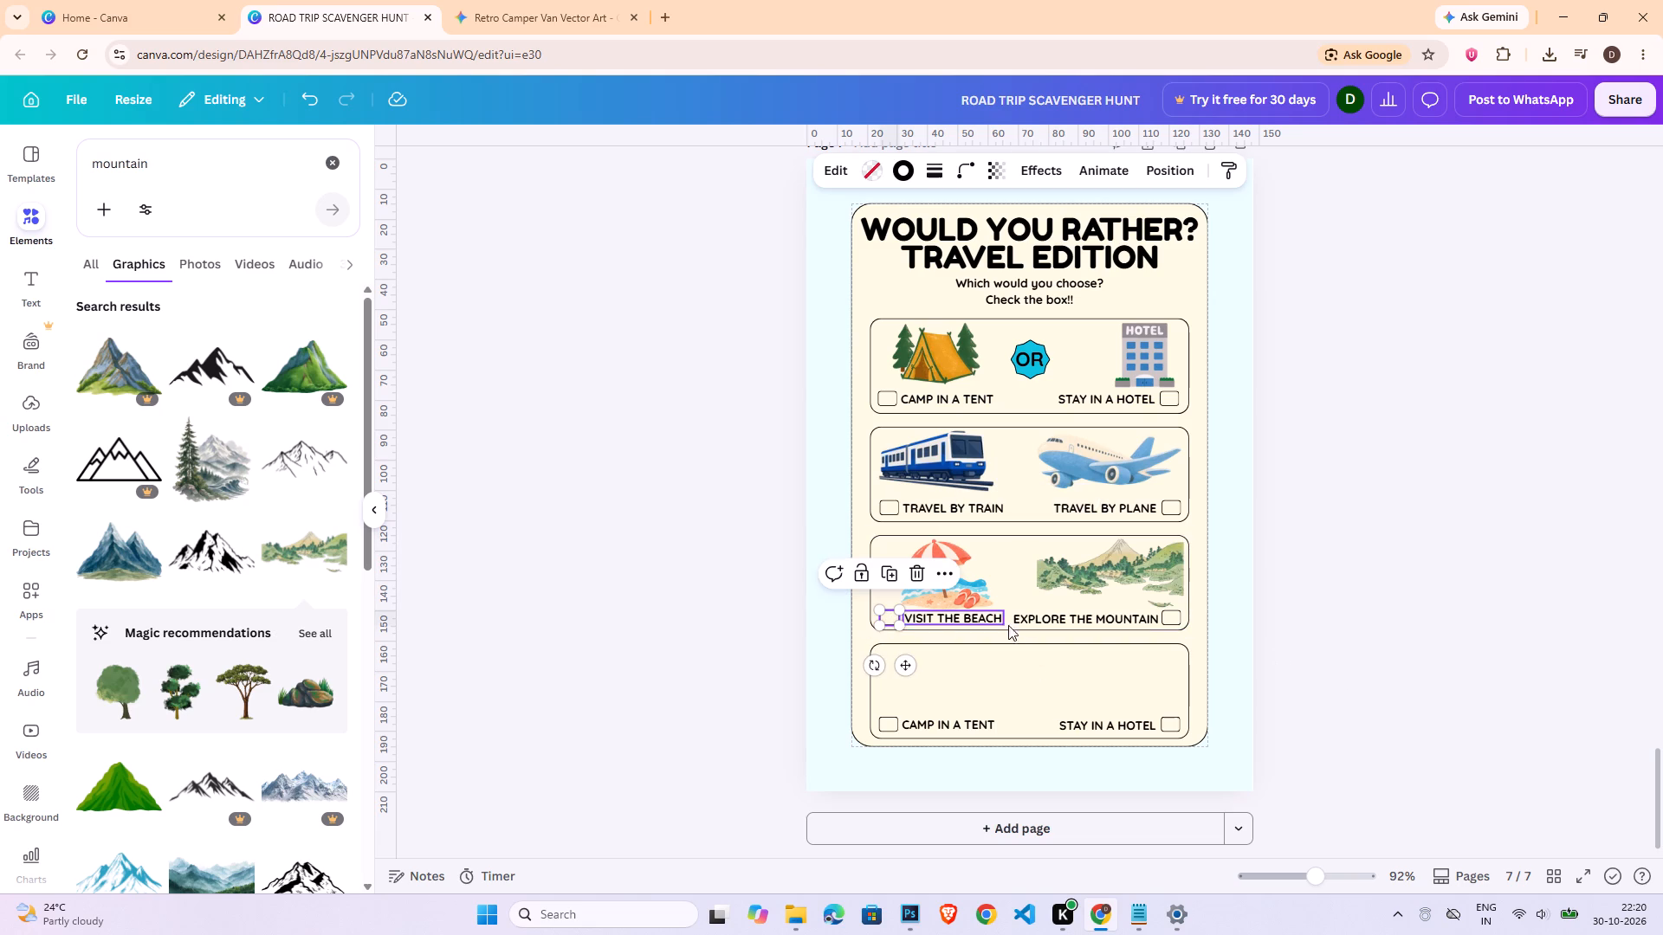
{"action": "left_click", "coordinate": [1165, 610], "text": "shift"}
{"action": "left_click", "coordinate": [1171, 171]}
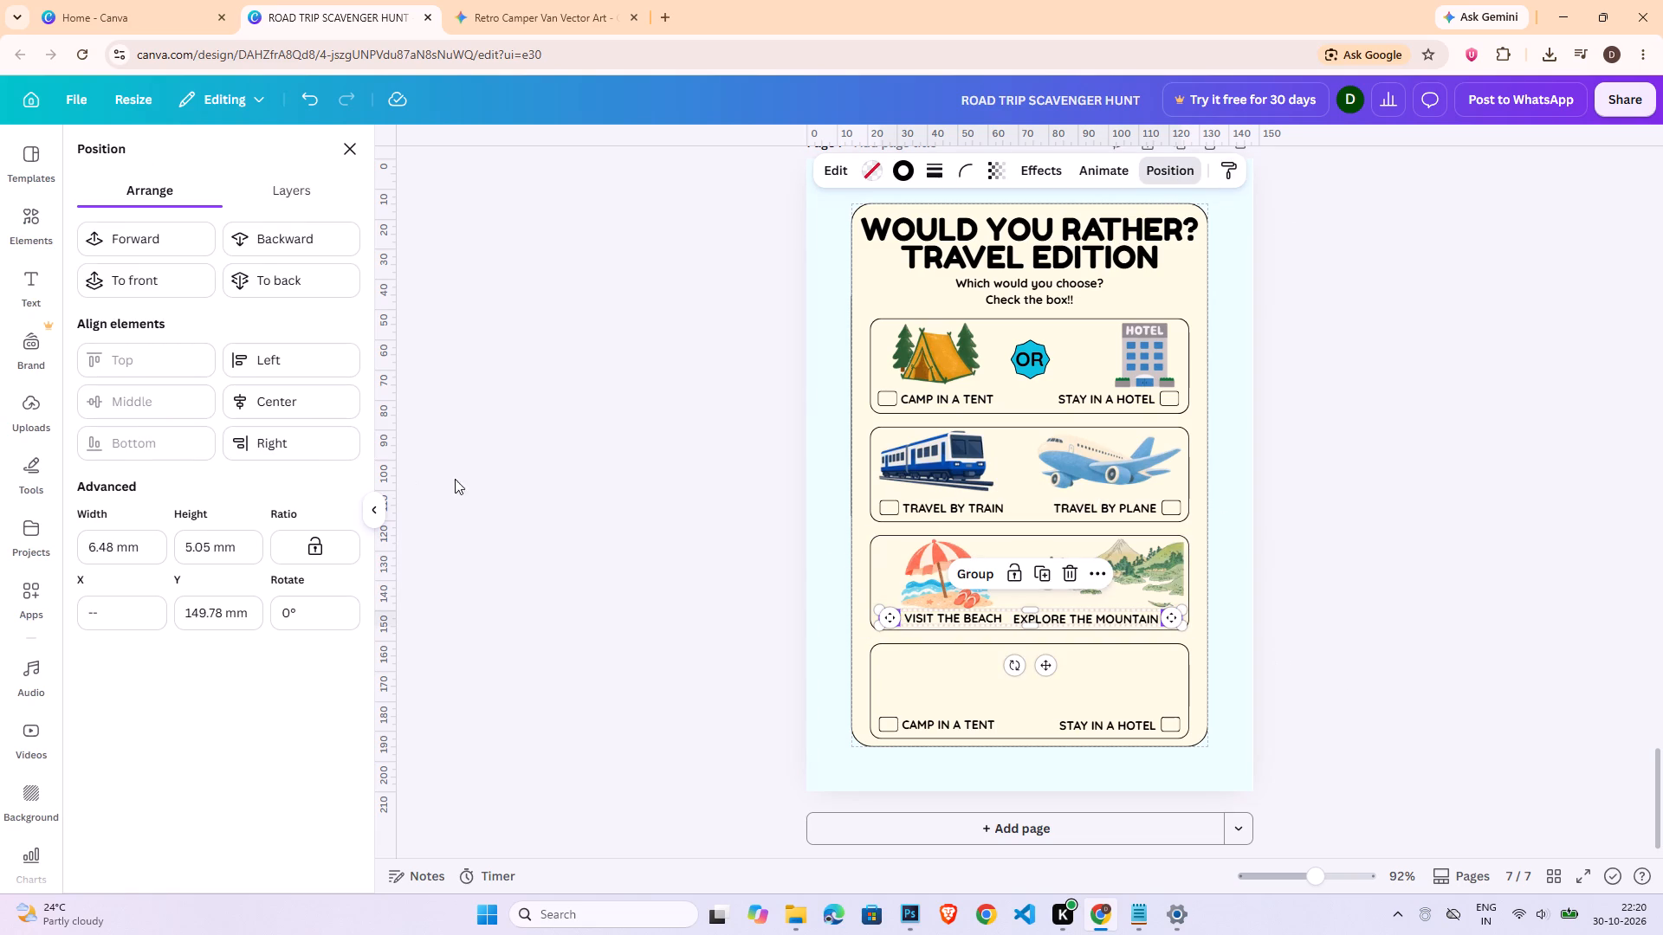
{"action": "double_click", "coordinate": [1456, 551]}
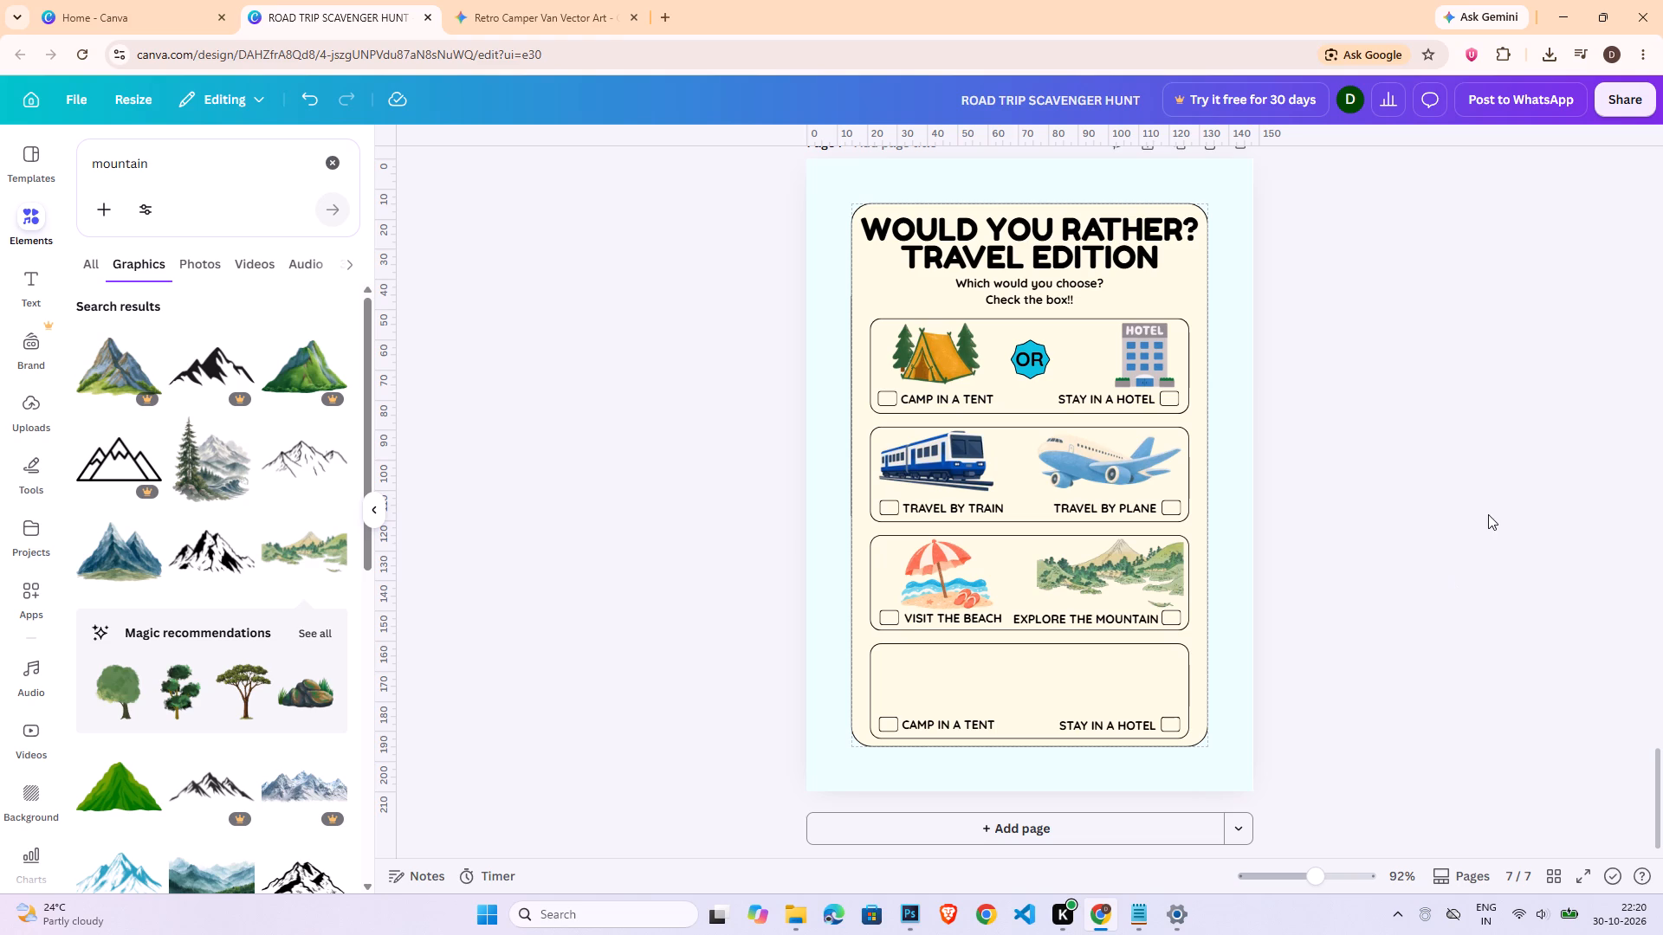
Search the graphics for "dinosar" and insert the free grey-green T-rex onto page 7.
{"action": "double_click", "coordinate": [143, 168]}
{"action": "type", "text": "dinao"}
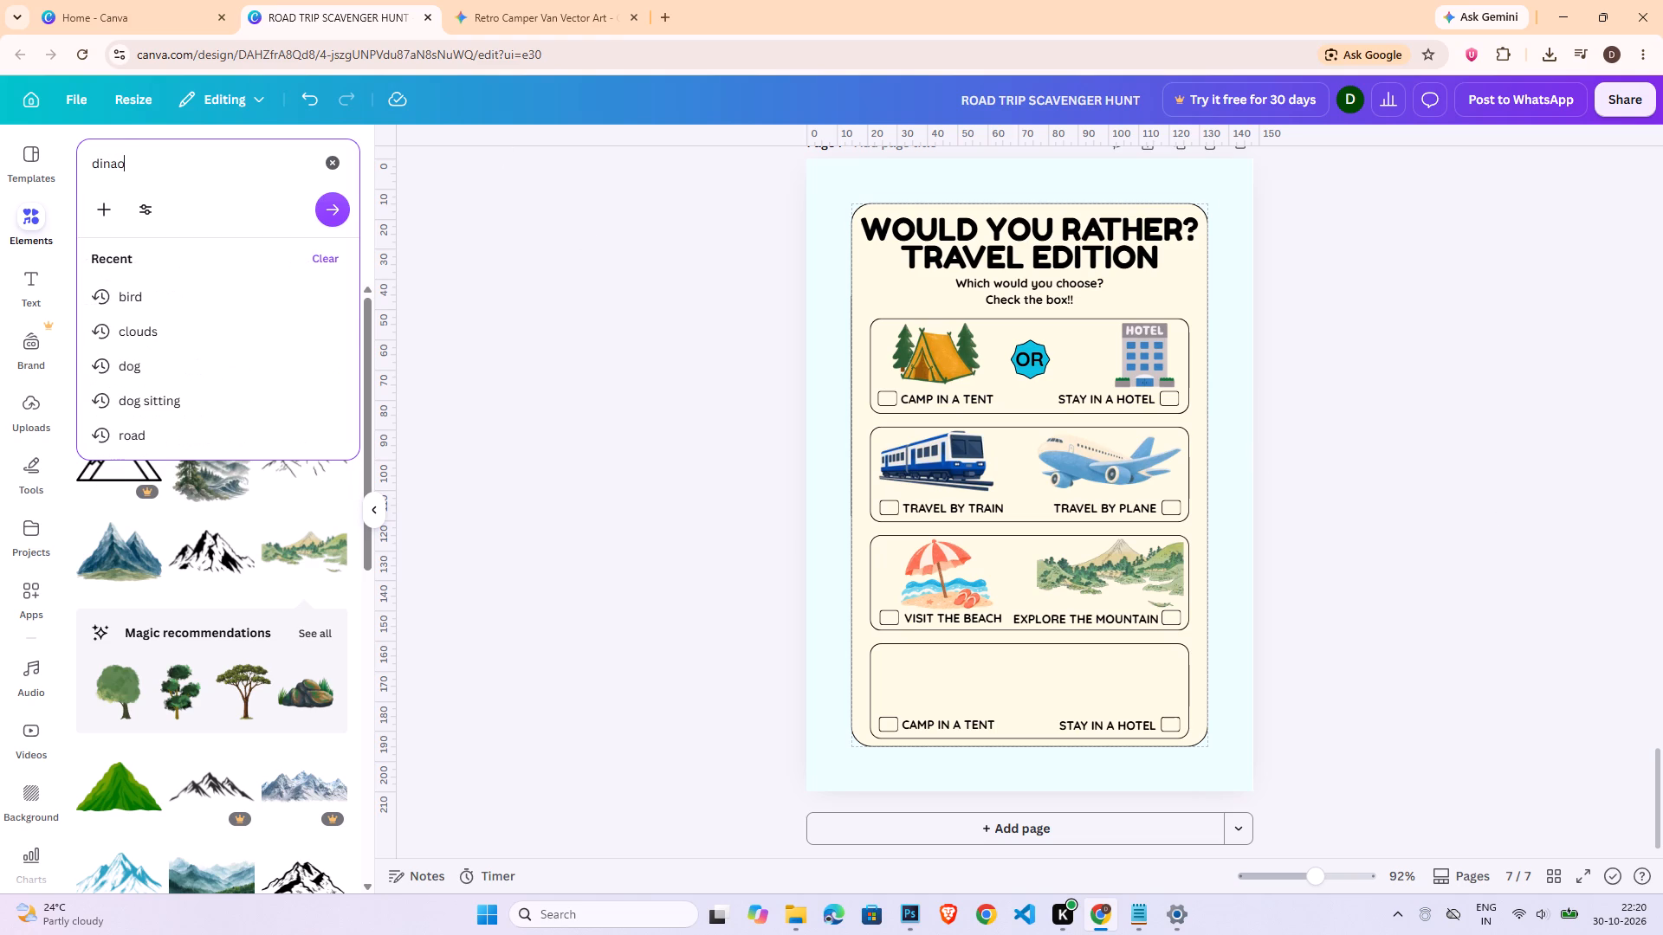
{"action": "key", "text": "BackSpace"}
{"action": "key", "text": "BackSpace"}
{"action": "type", "text": "osa"}
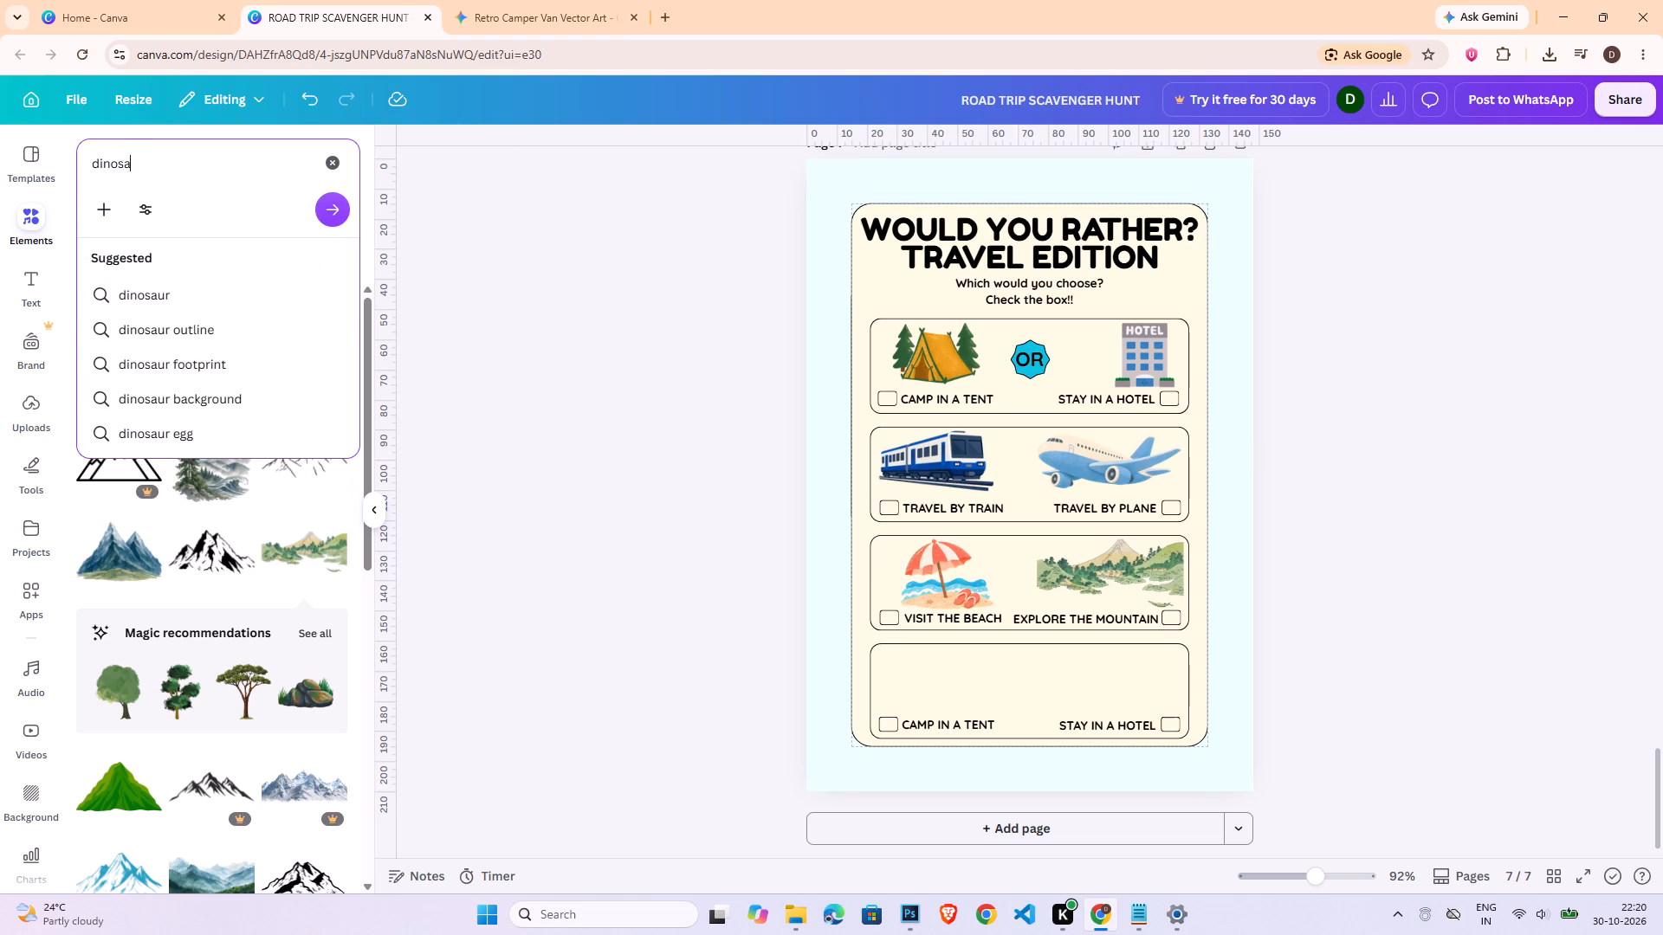
{"action": "key", "text": "r"}
{"action": "key", "text": "Return"}
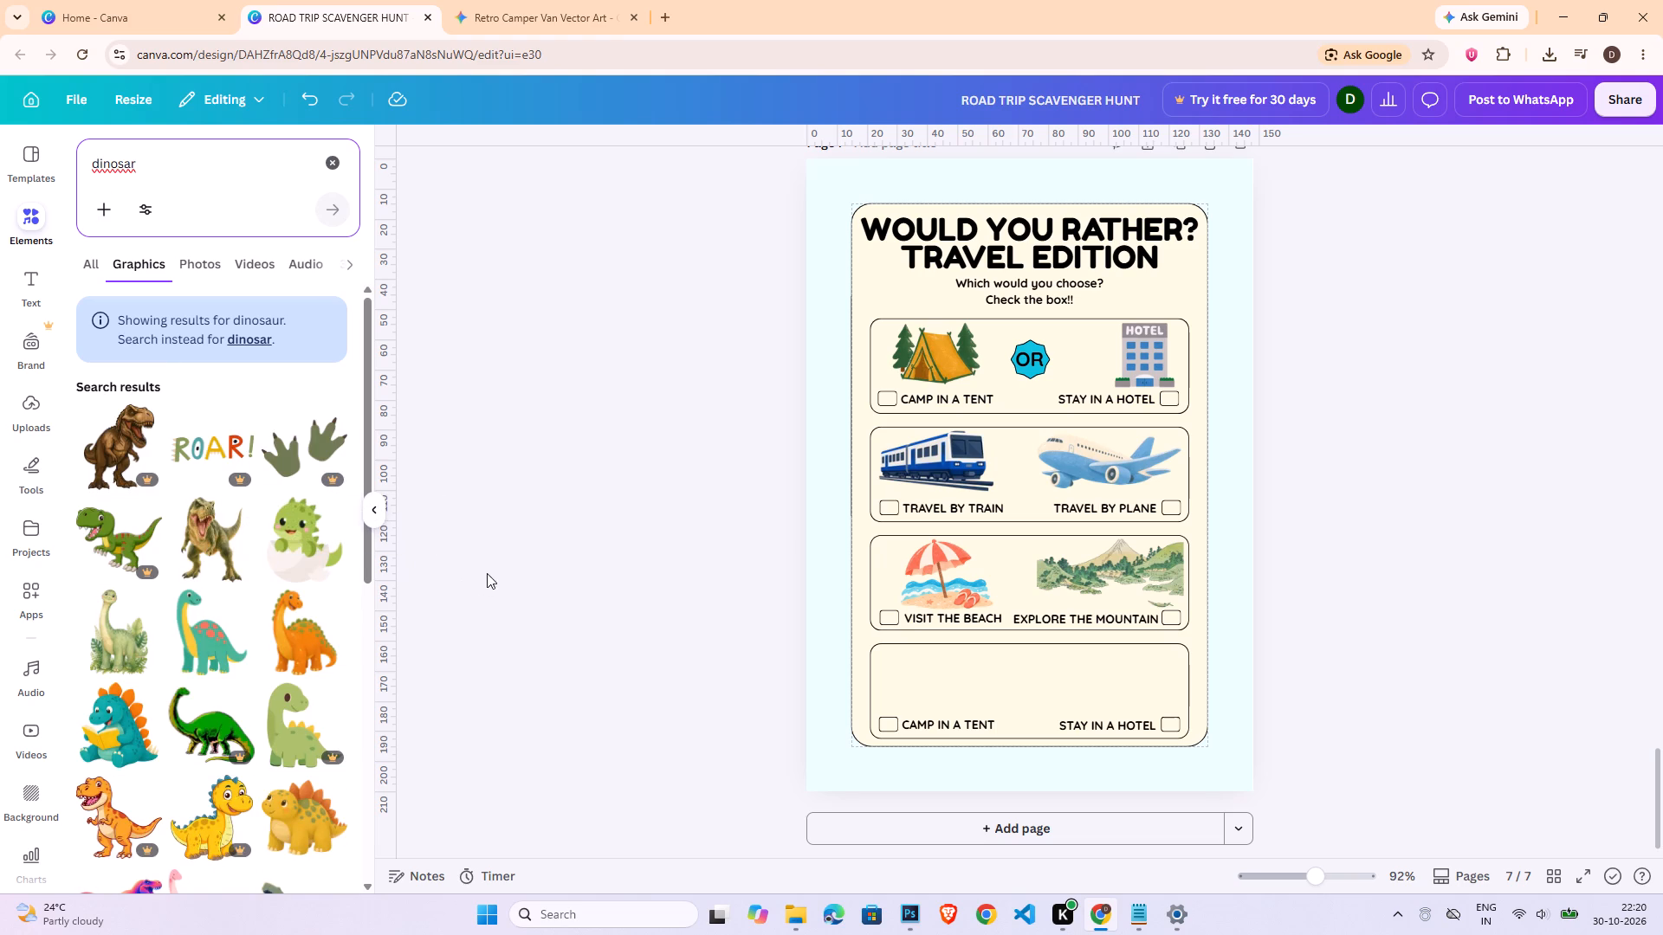
{"action": "scroll", "coordinate": [393, 620], "scroll_direction": "down", "scroll_amount": 3}
{"action": "scroll", "coordinate": [266, 660], "scroll_direction": "down", "scroll_amount": 3}
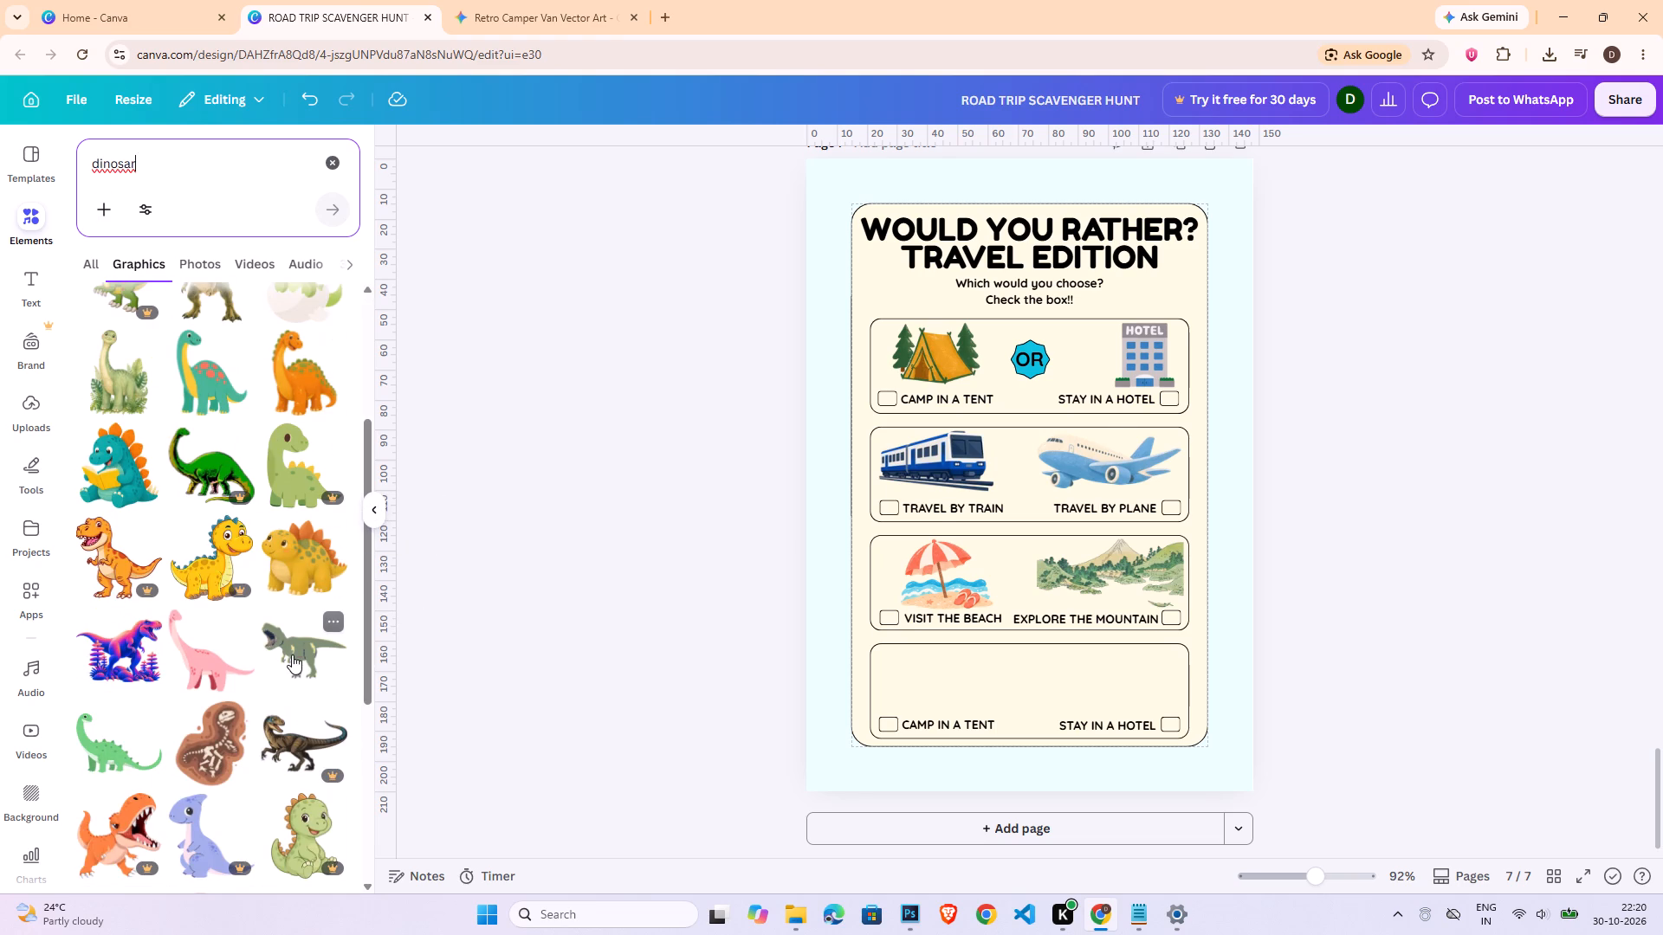
{"action": "left_click", "coordinate": [292, 654]}
Shrink the T-rex graphic and place it in the left half of the fourth box, above the caption.
{"action": "left_click_drag", "start_coordinate": [1121, 416], "coordinate": [1020, 507]}
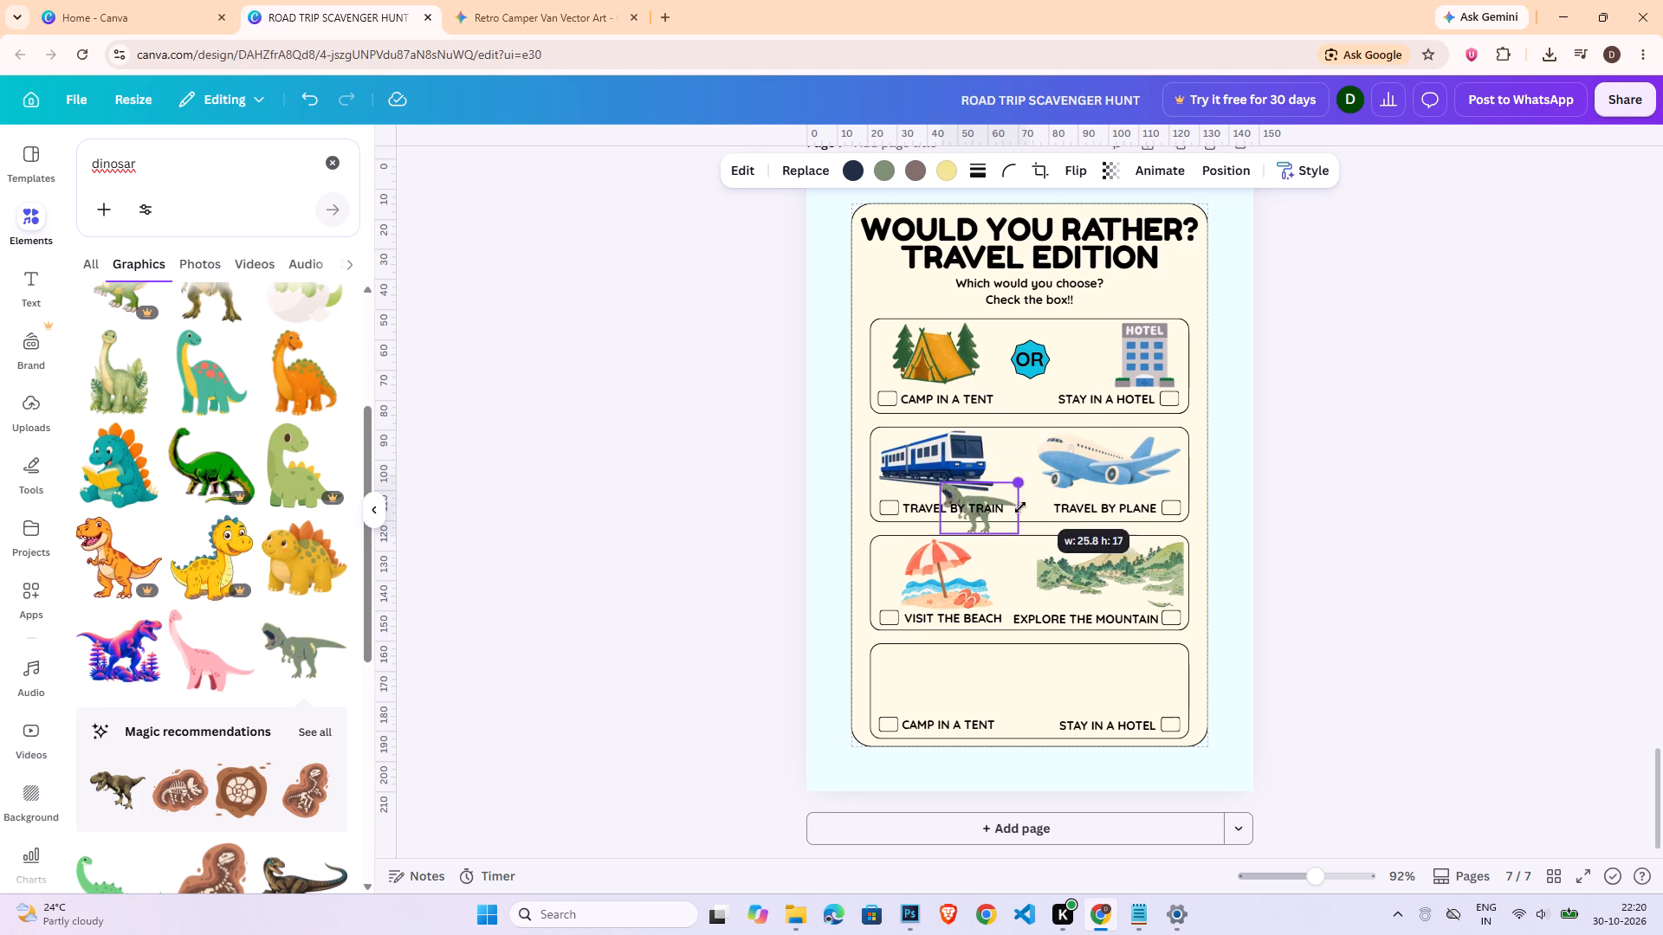
{"action": "left_click_drag", "start_coordinate": [1020, 507], "coordinate": [1014, 515]}
{"action": "left_click_drag", "start_coordinate": [987, 571], "coordinate": [984, 573]}
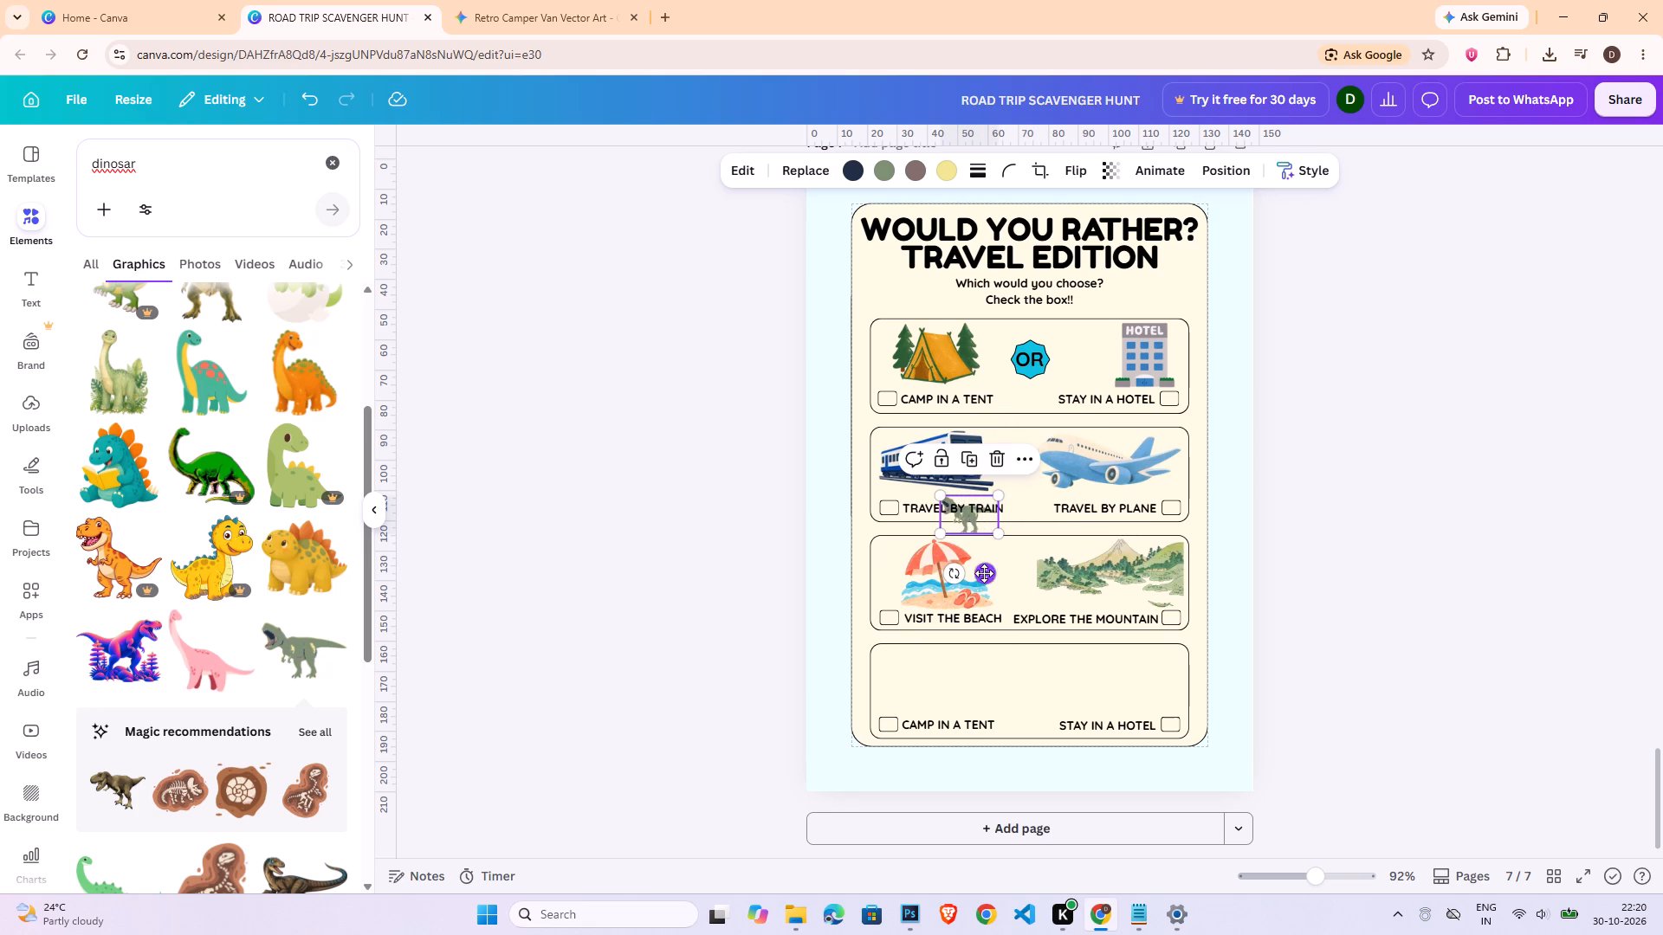
{"action": "left_click_drag", "start_coordinate": [984, 573], "coordinate": [935, 724]}
{"action": "left_click_drag", "start_coordinate": [946, 690], "coordinate": [971, 716]}
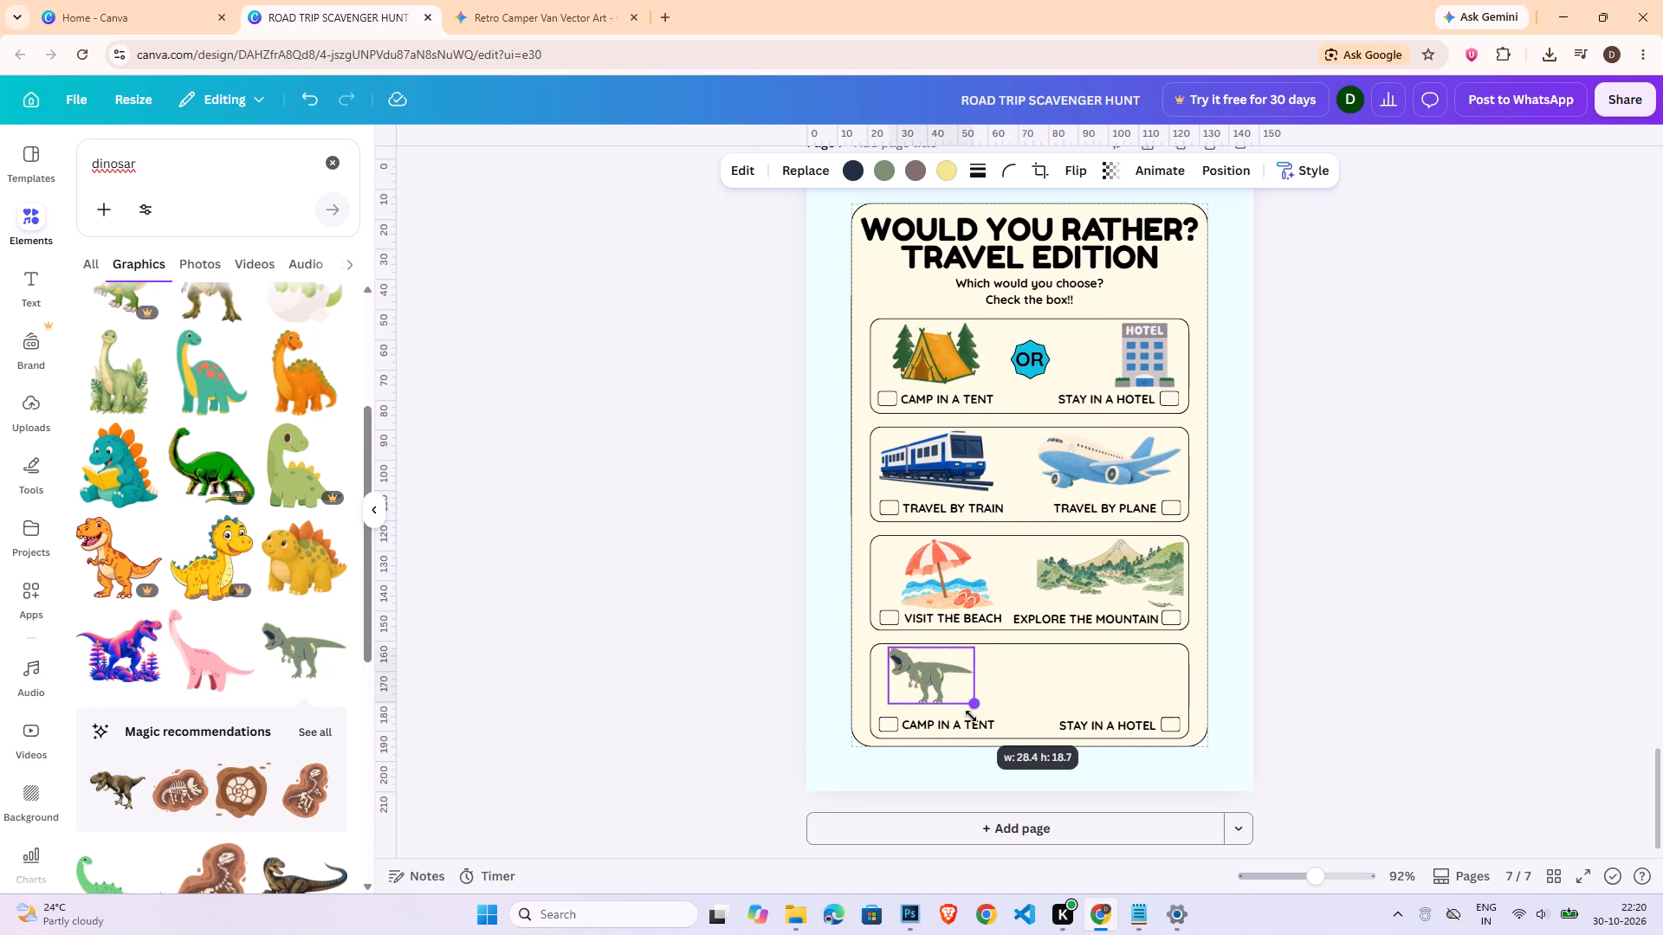
{"action": "left_click_drag", "start_coordinate": [971, 716], "coordinate": [976, 724]}
Flip the T-rex horizontally, then resize and centre it above the left caption in the fourth box.
{"action": "left_click", "coordinate": [1063, 174]}
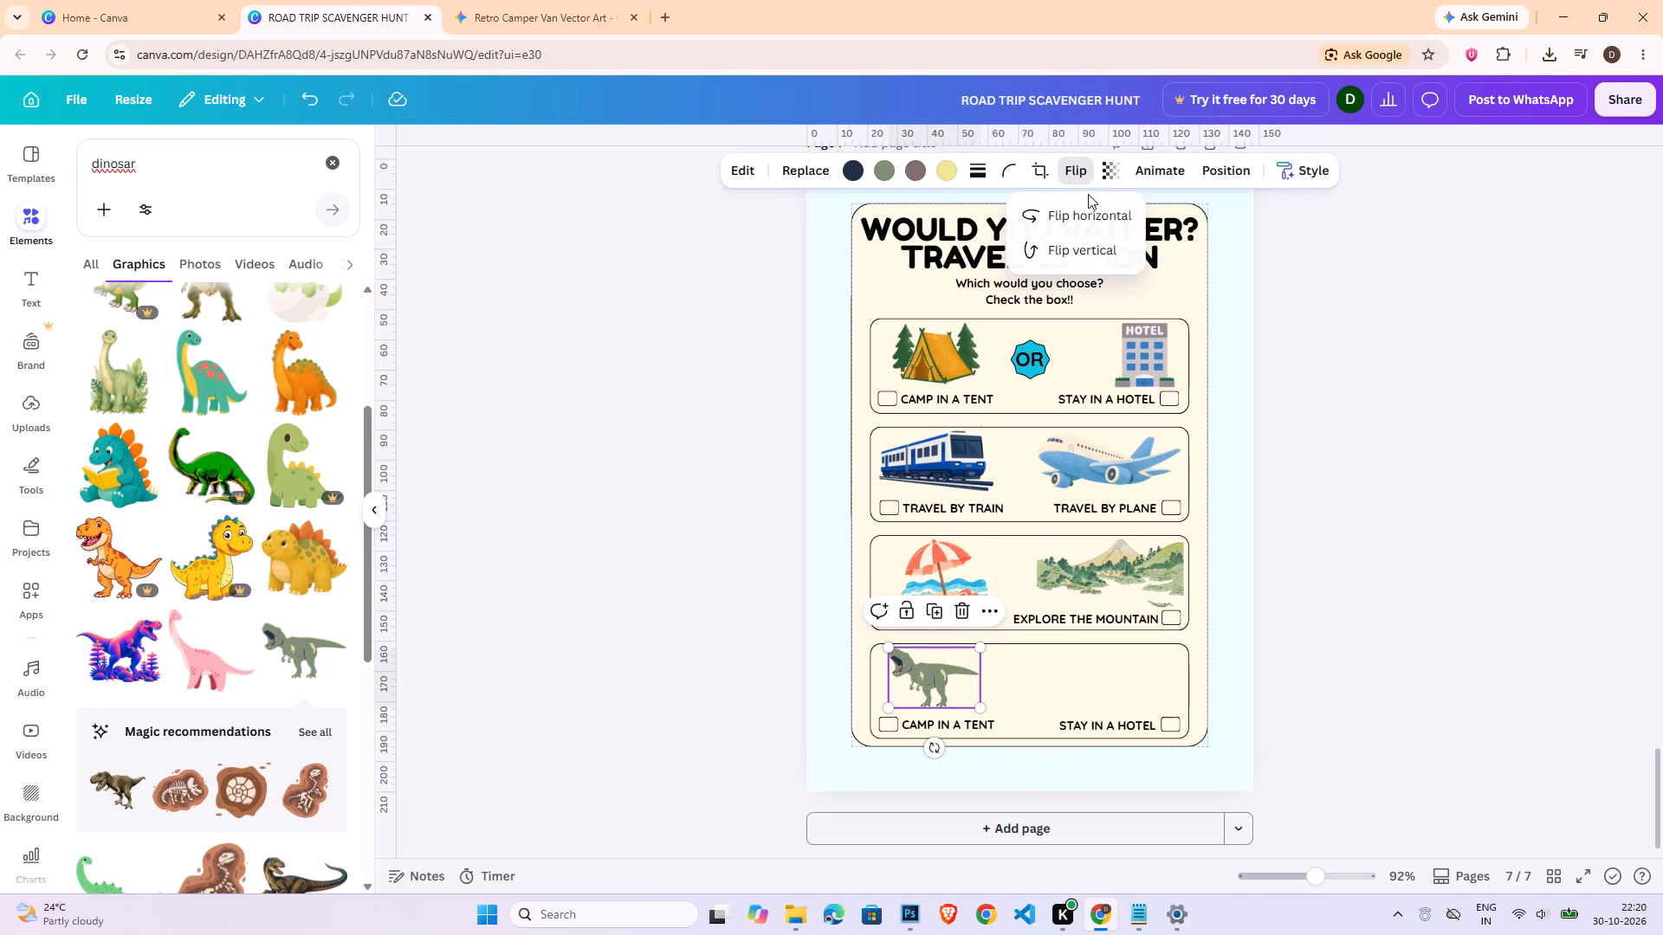
{"action": "left_click", "coordinate": [1095, 207]}
{"action": "left_click_drag", "start_coordinate": [951, 678], "coordinate": [935, 677]}
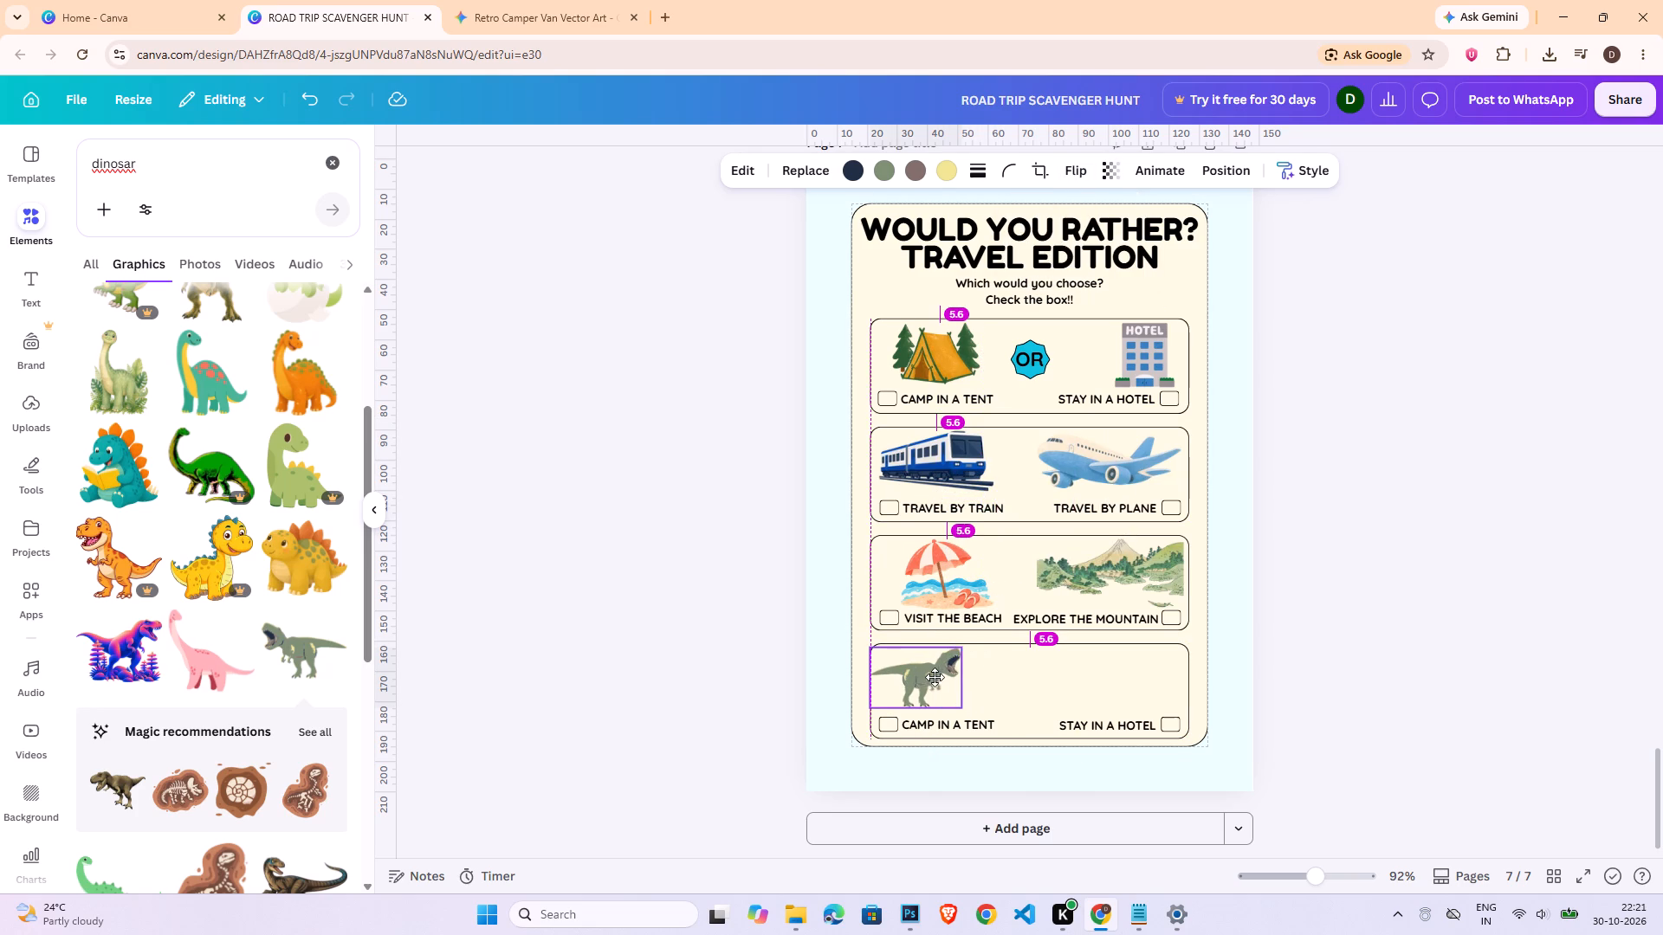
{"action": "left_click_drag", "start_coordinate": [935, 677], "coordinate": [935, 677]}
{"action": "left_click_drag", "start_coordinate": [964, 644], "coordinate": [952, 653]}
{"action": "left_click", "coordinate": [925, 667]}
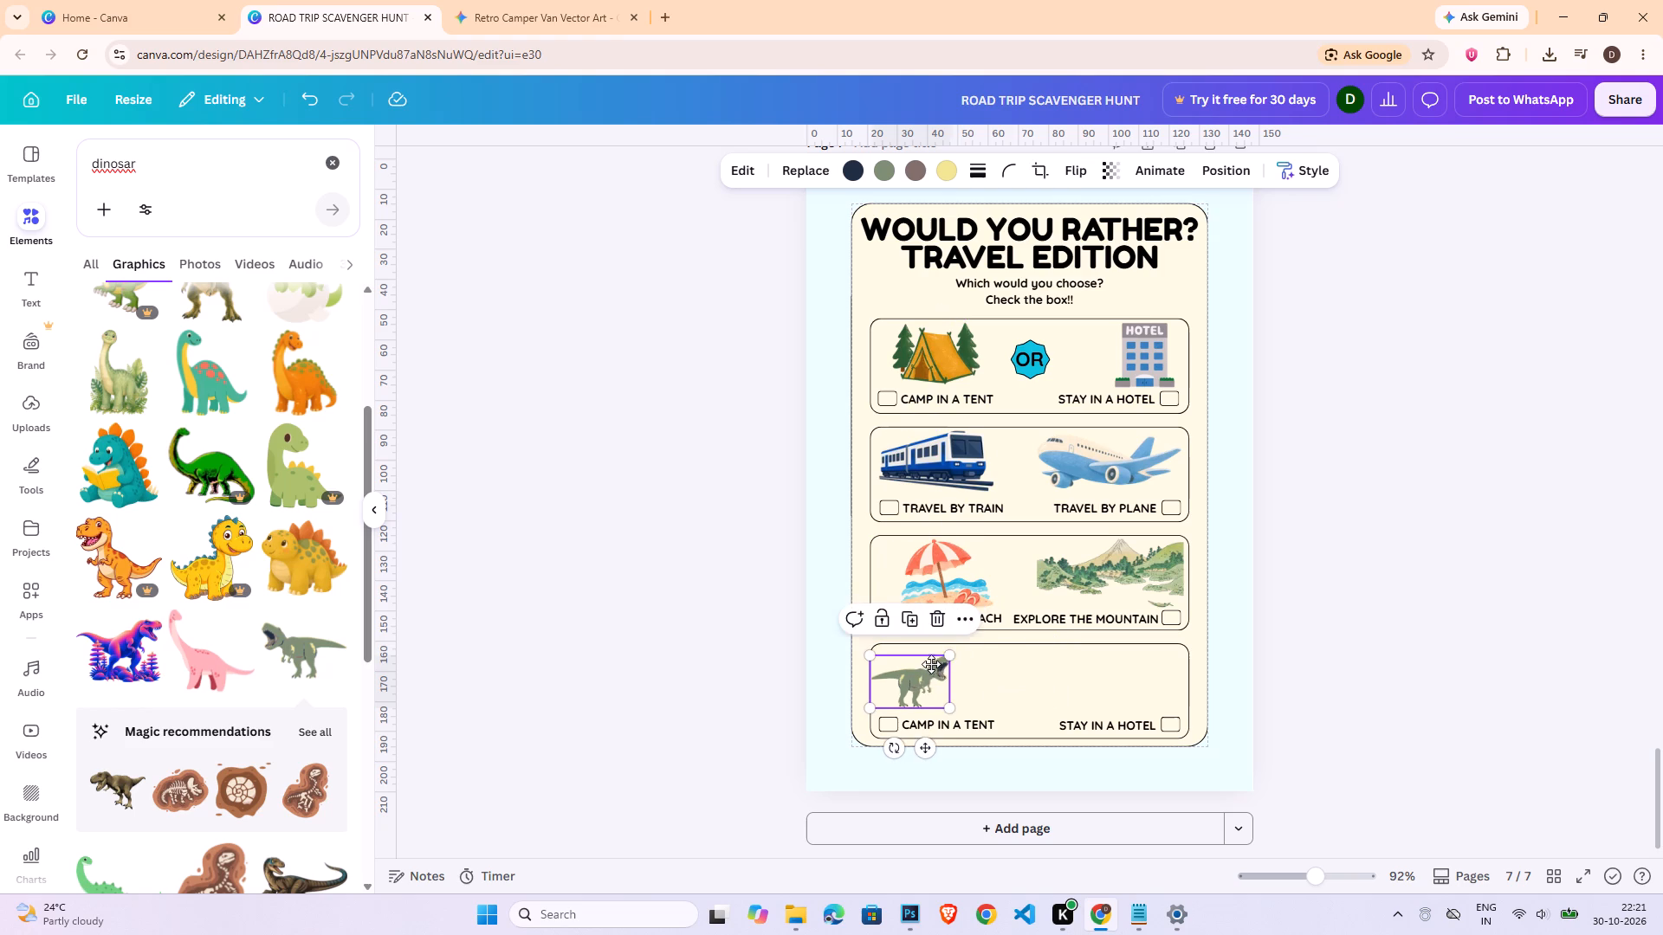
{"action": "left_click", "coordinate": [953, 711]}
{"action": "left_click_drag", "start_coordinate": [925, 687], "coordinate": [947, 691]}
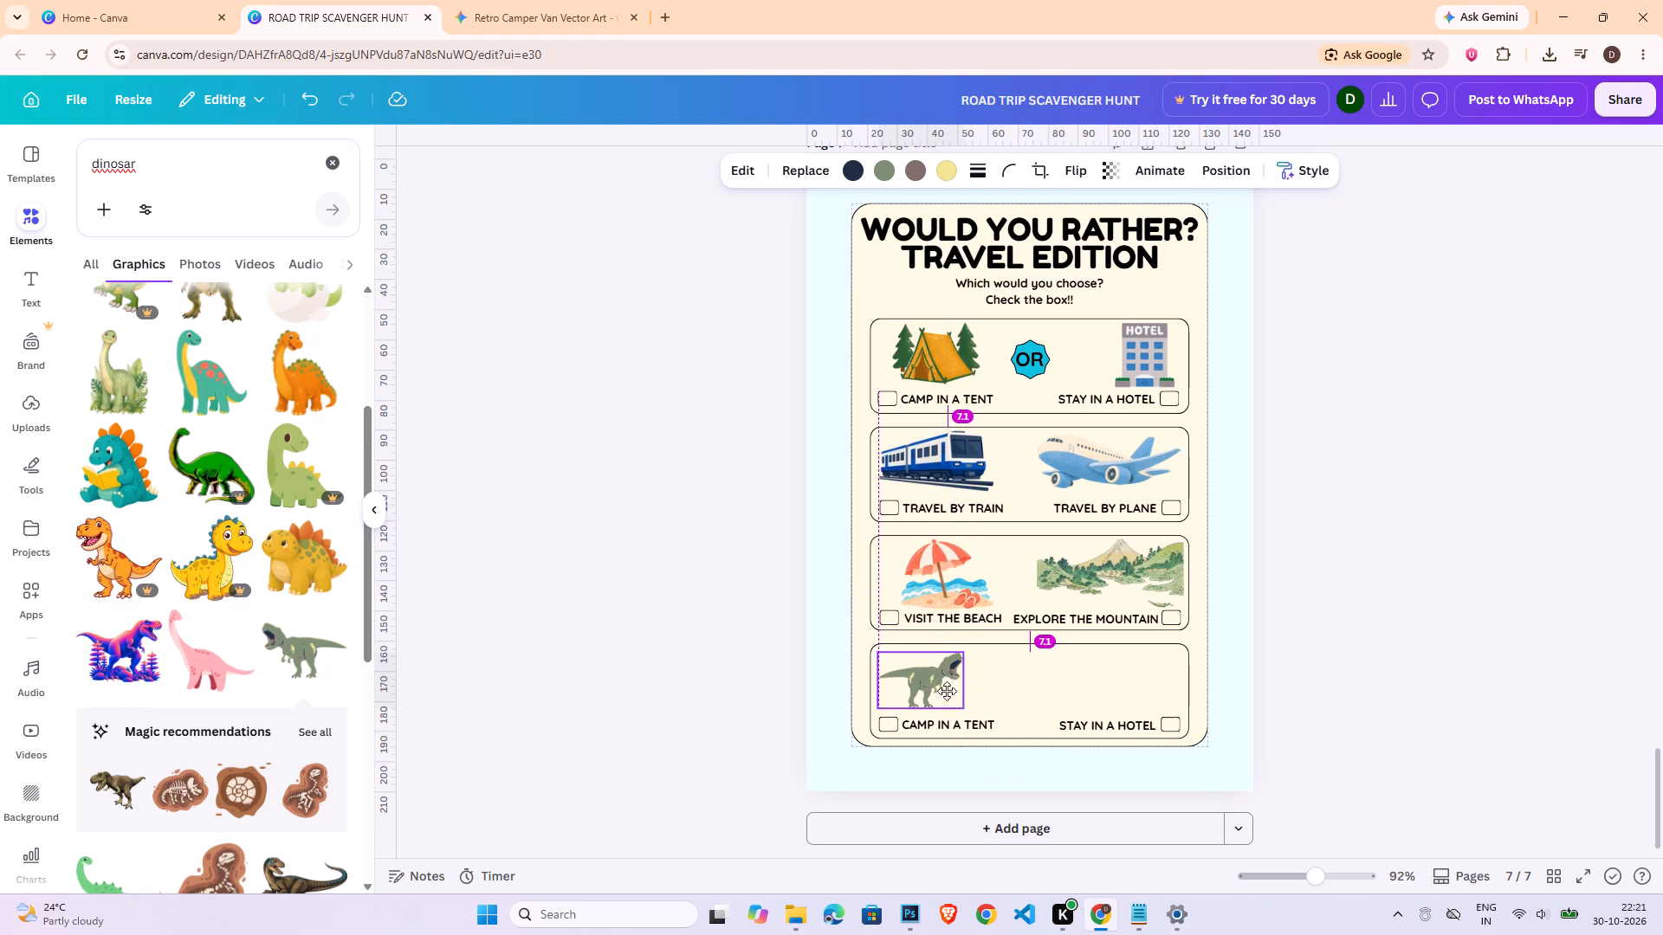
{"action": "left_click_drag", "start_coordinate": [947, 691], "coordinate": [947, 689]}
{"action": "left_click_drag", "start_coordinate": [894, 656], "coordinate": [878, 649]}
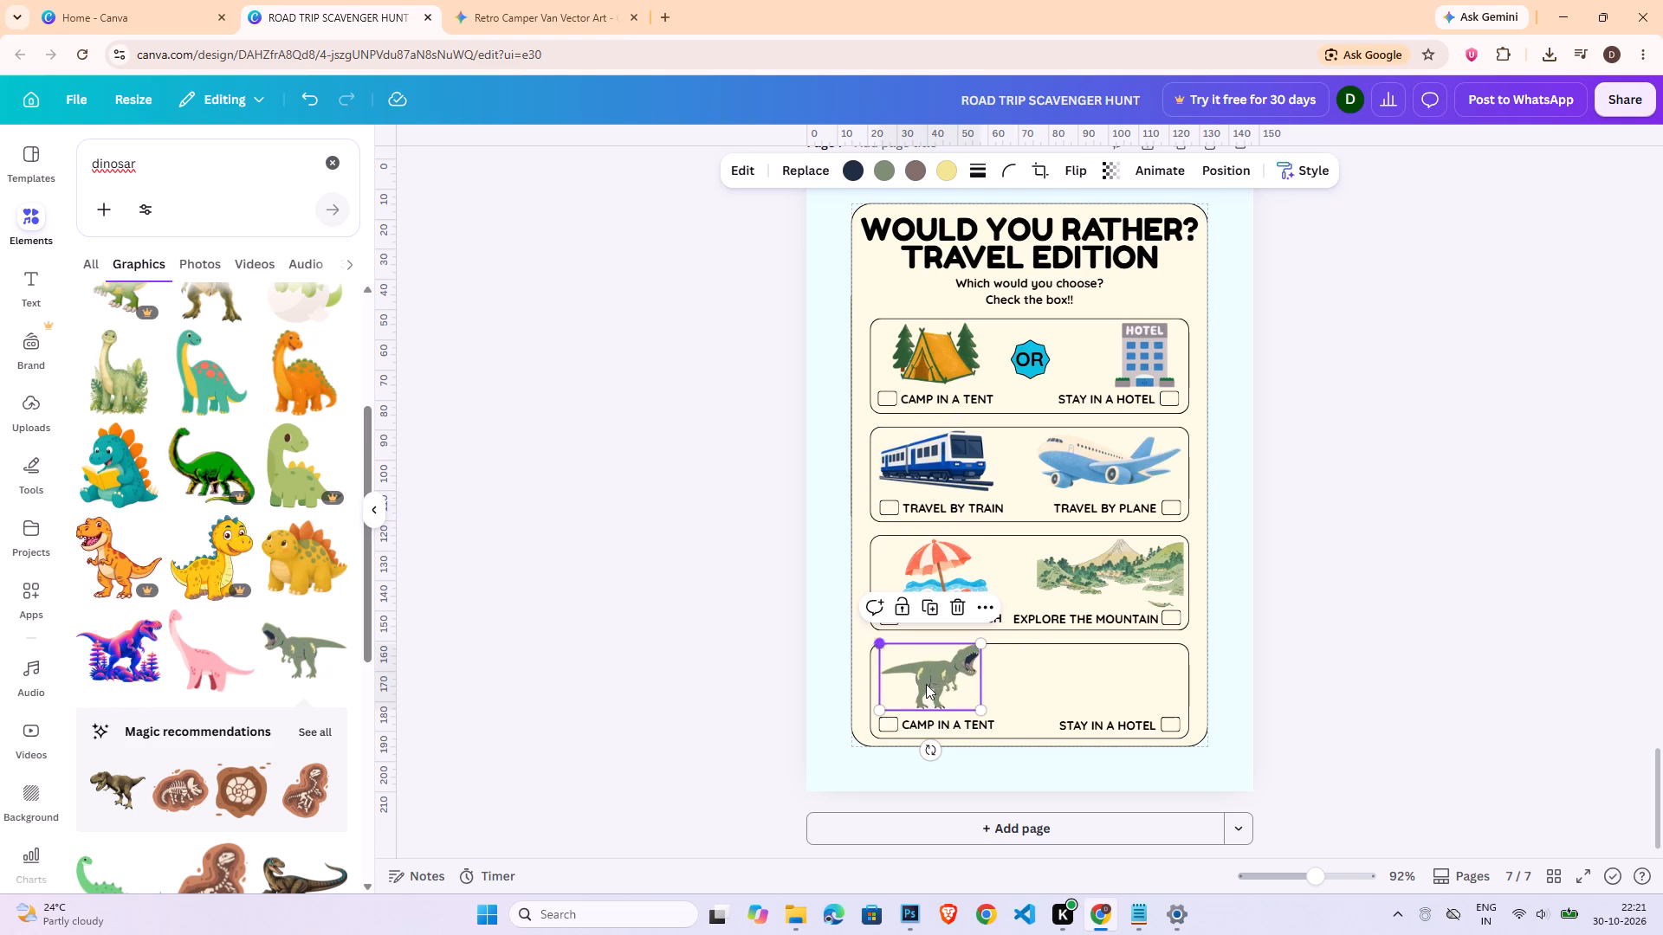
{"action": "left_click", "coordinate": [947, 691]}
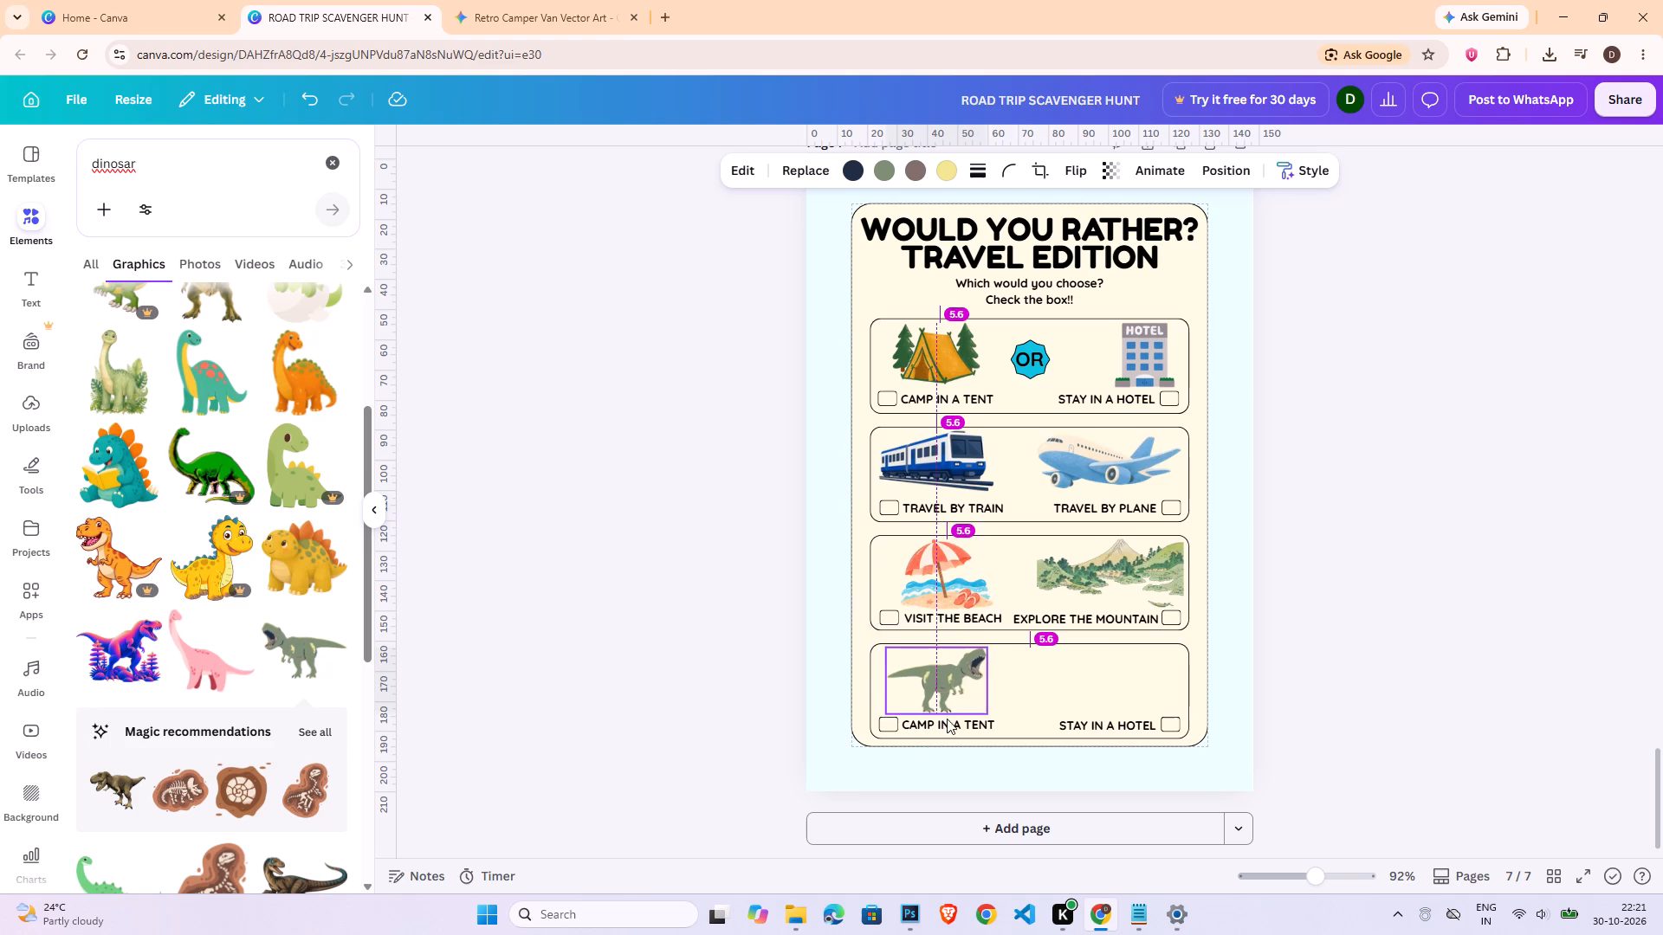
Change the fourth box's left caption to "GO BACK IN TIME" and nudge it slightly away from its checkbox.
{"action": "triple_click", "coordinate": [942, 725]}
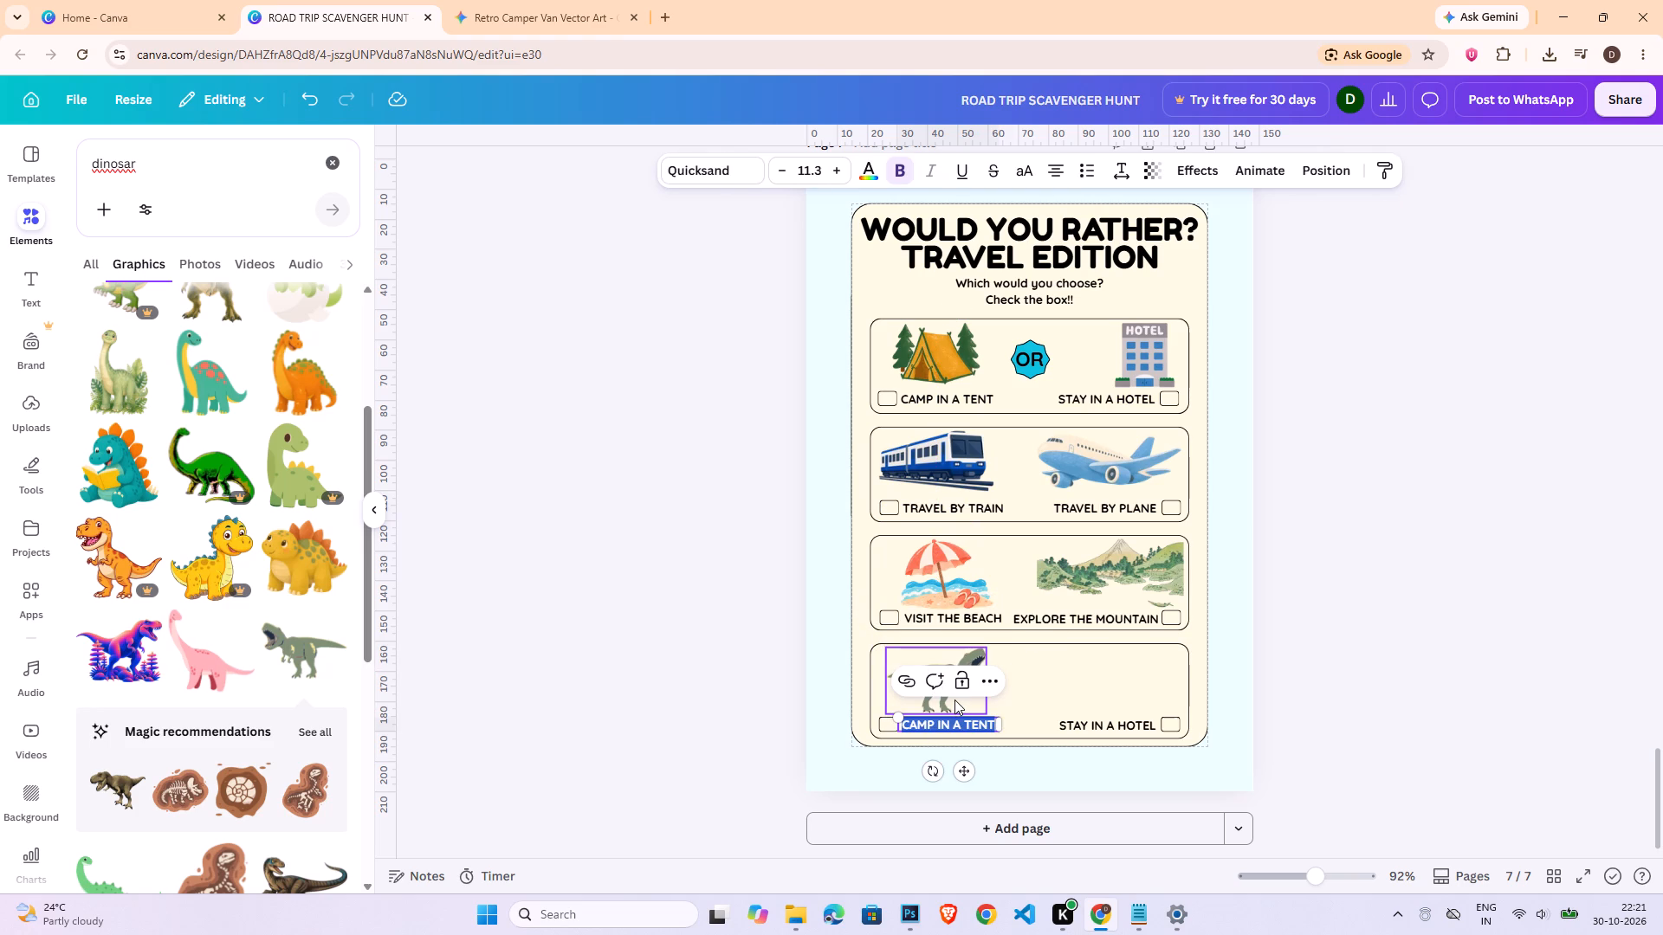
{"action": "key", "text": "shift+g"}
{"action": "type", "text": "O BACK T"}
{"action": "key", "text": "shift+BackSpace"}
{"action": "key", "text": "shift+i"}
{"action": "type", "text": "NT"}
{"action": "key", "text": "space"}
{"action": "key", "text": "shift+BackSpace"}
{"action": "key", "text": "shift+BackSpace"}
{"action": "key", "text": "space"}
{"action": "type", "text": "TIME"}
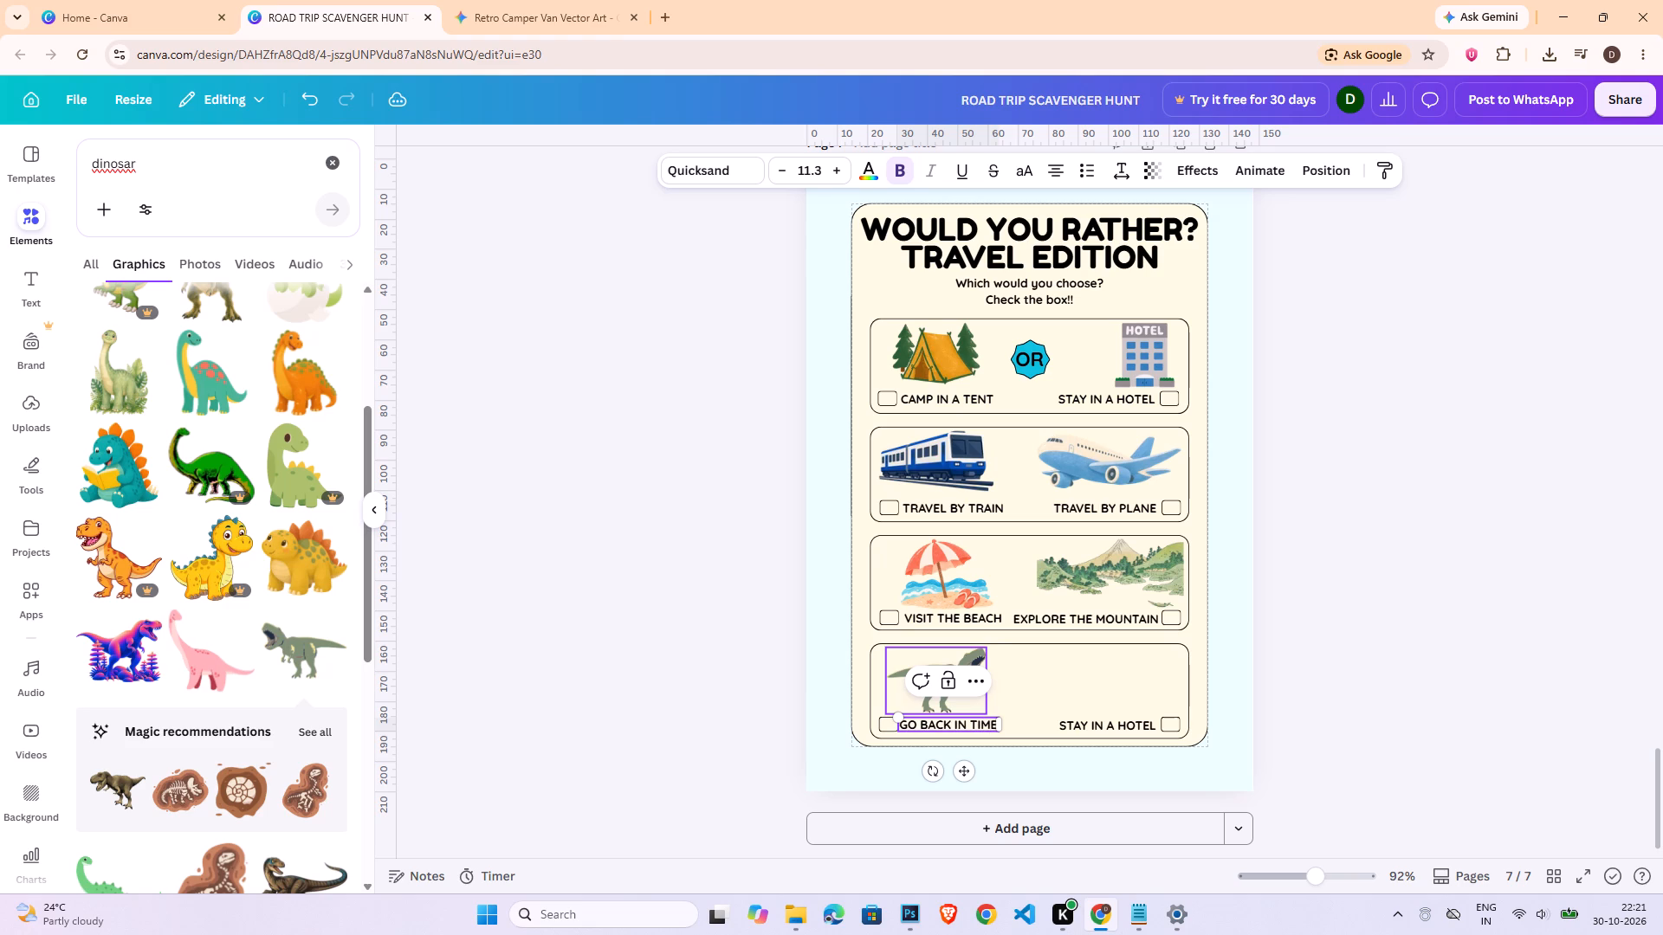
{"action": "left_click", "coordinate": [1575, 666]}
{"action": "left_click", "coordinate": [978, 727]}
{"action": "key", "text": "Right"}
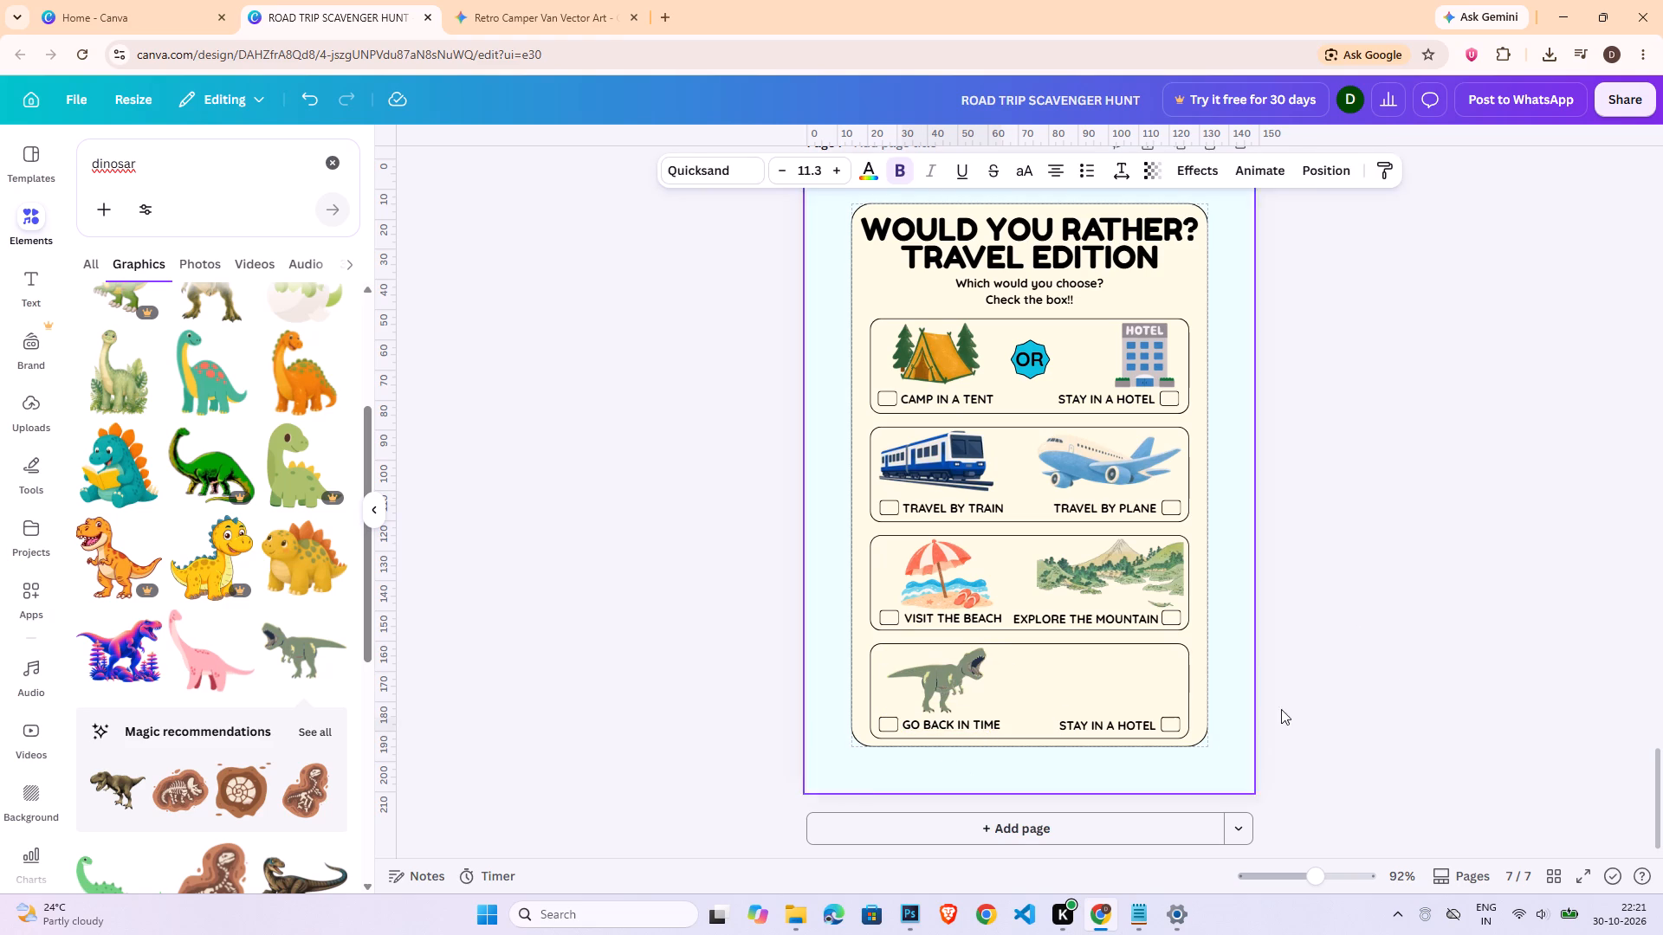
{"action": "left_click", "coordinate": [1285, 706]}
Search the graphics for "rocket" and insert the free white-and-red rocket with the yellow flame onto page 7.
{"action": "double_click", "coordinate": [208, 173]}
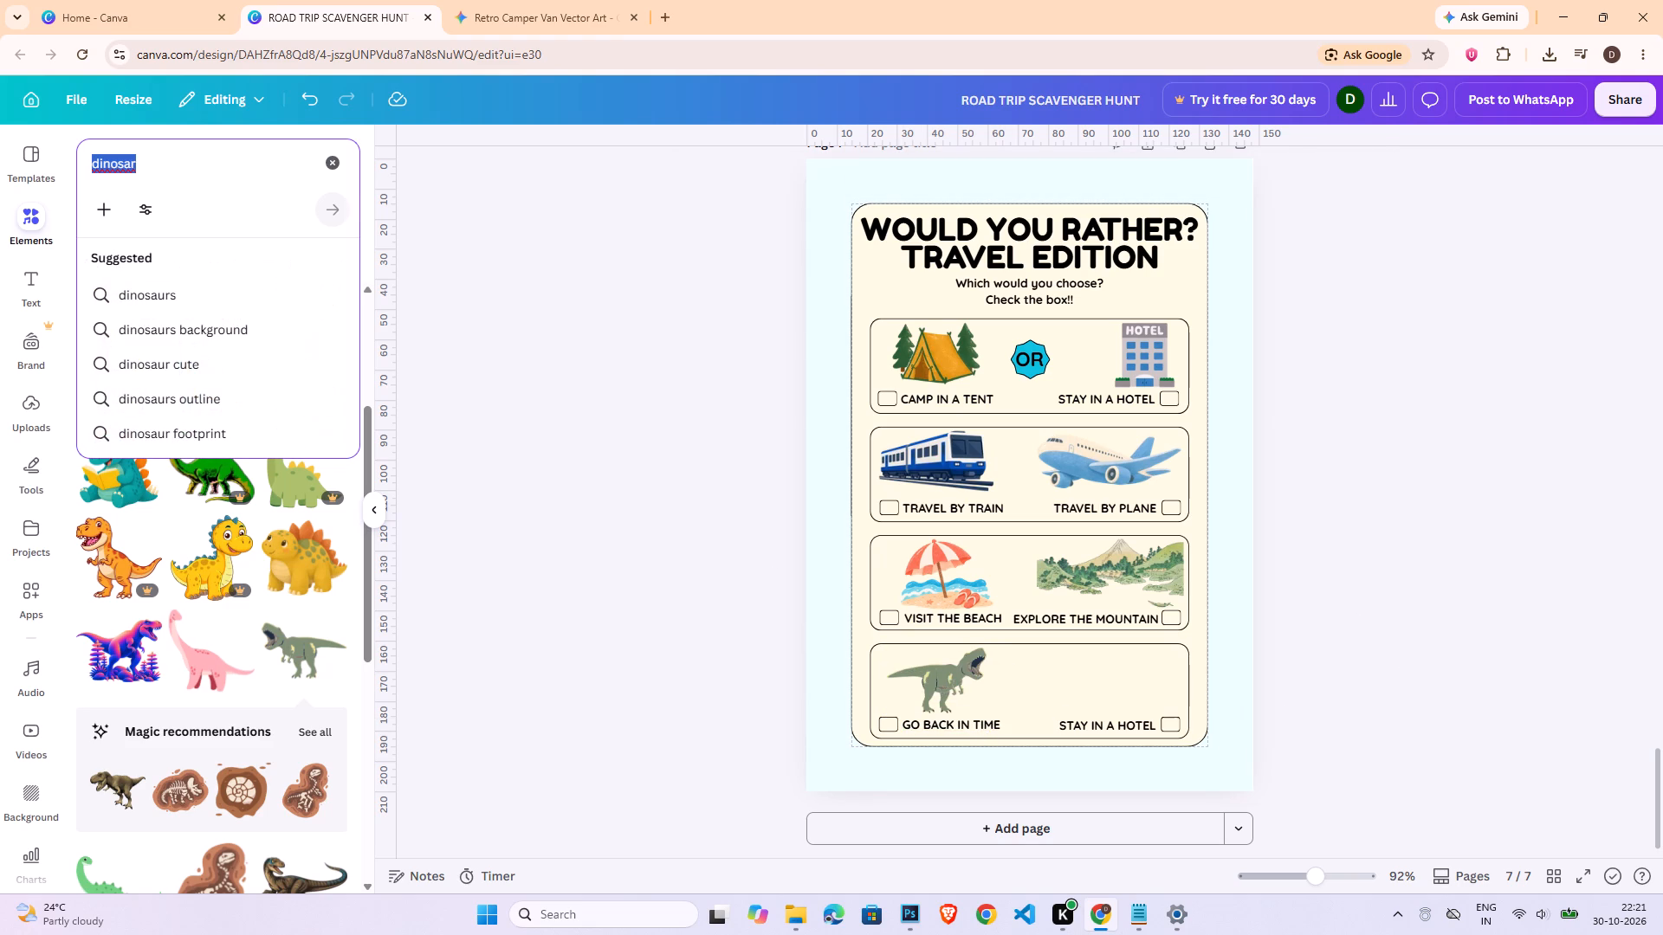
{"action": "type", "text": "rocket"}
{"action": "key", "text": "Return"}
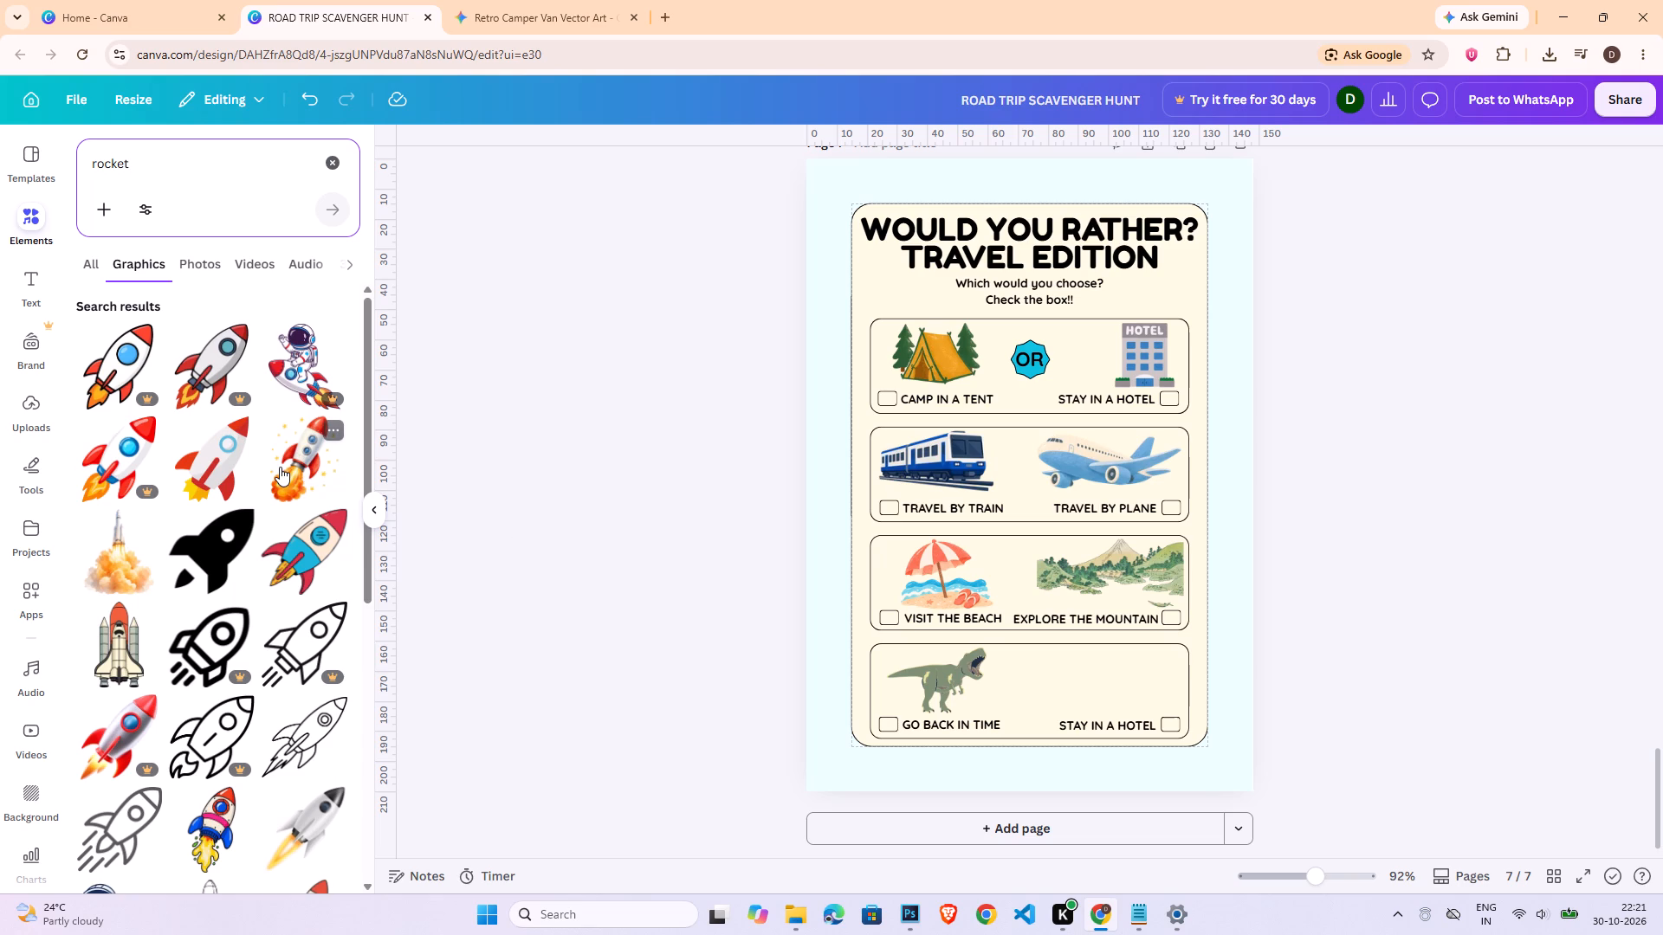
{"action": "left_click", "coordinate": [227, 453]}
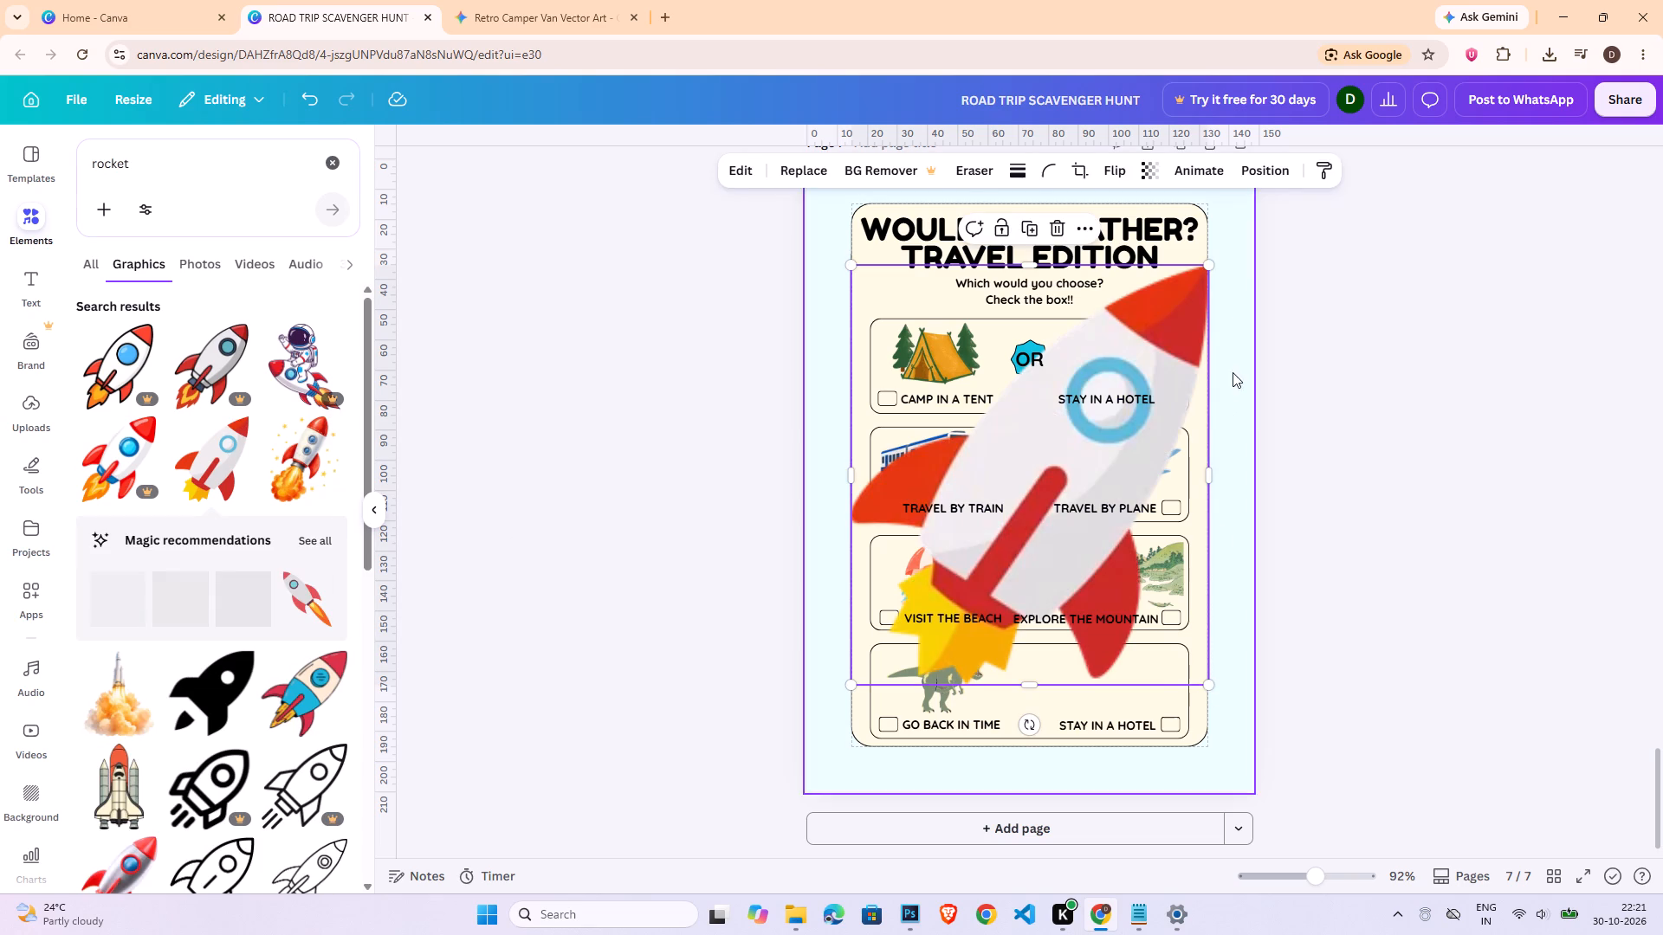
Shrink the rocket graphic and place it in the right half of the fourth box, above the caption and level with the T-rex.
{"action": "left_click_drag", "start_coordinate": [1209, 261], "coordinate": [908, 625]}
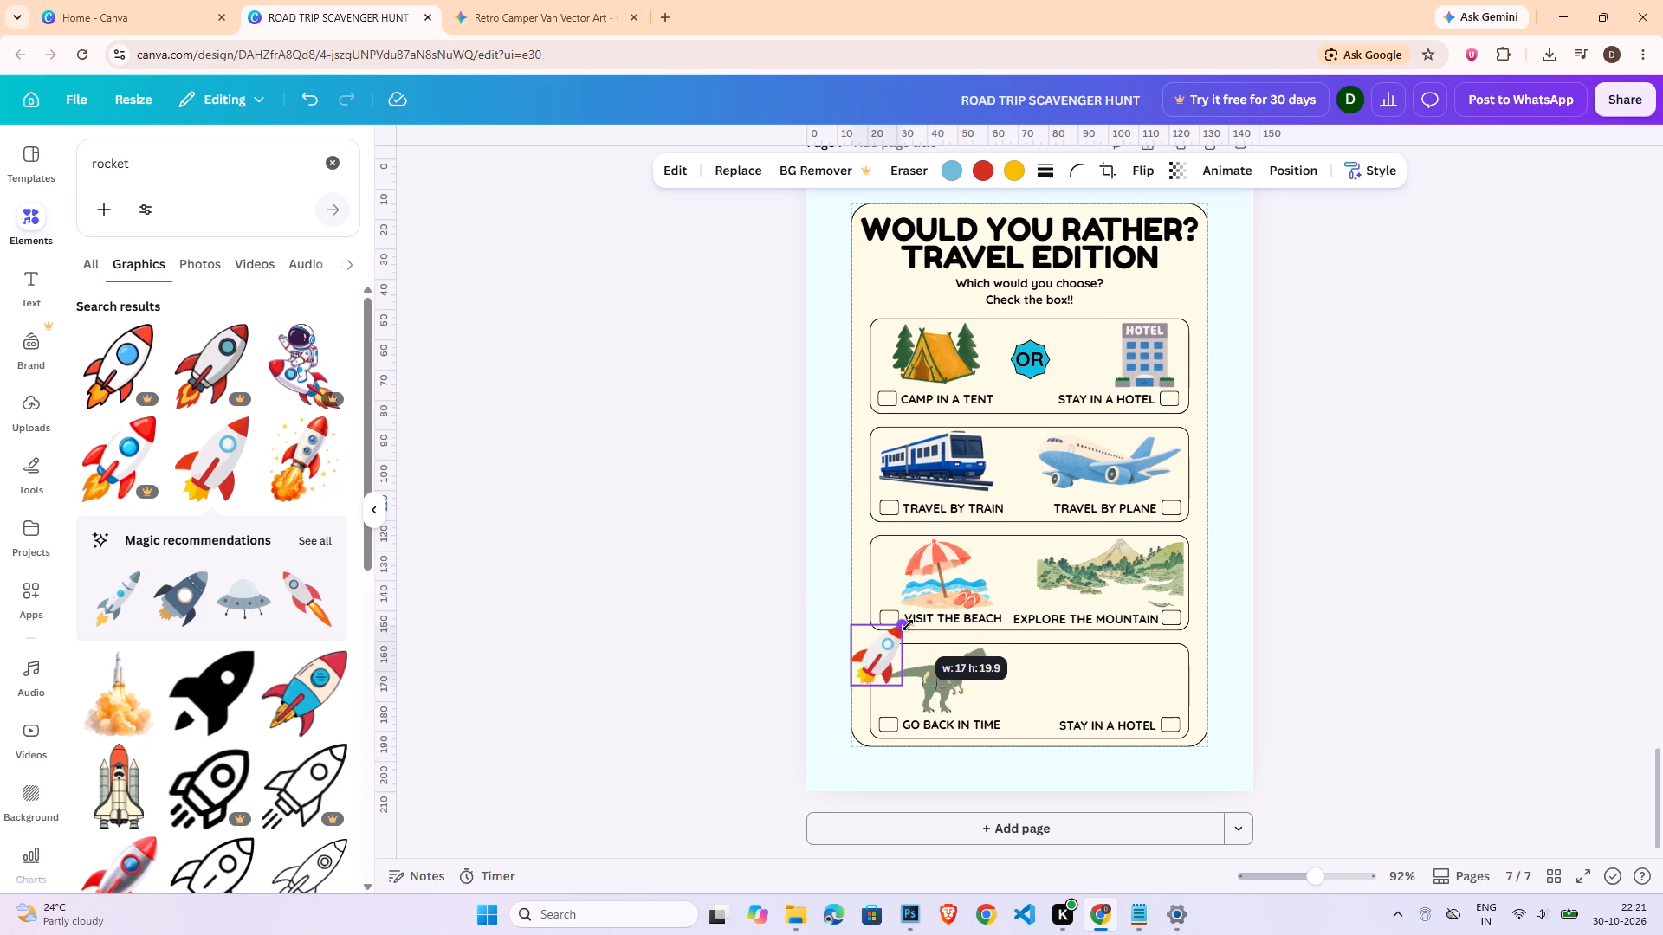
{"action": "left_click_drag", "start_coordinate": [908, 625], "coordinate": [914, 616]}
{"action": "left_click_drag", "start_coordinate": [881, 659], "coordinate": [1131, 689]}
{"action": "left_click_drag", "start_coordinate": [1160, 646], "coordinate": [1152, 652]}
{"action": "left_click", "coordinate": [1136, 685]}
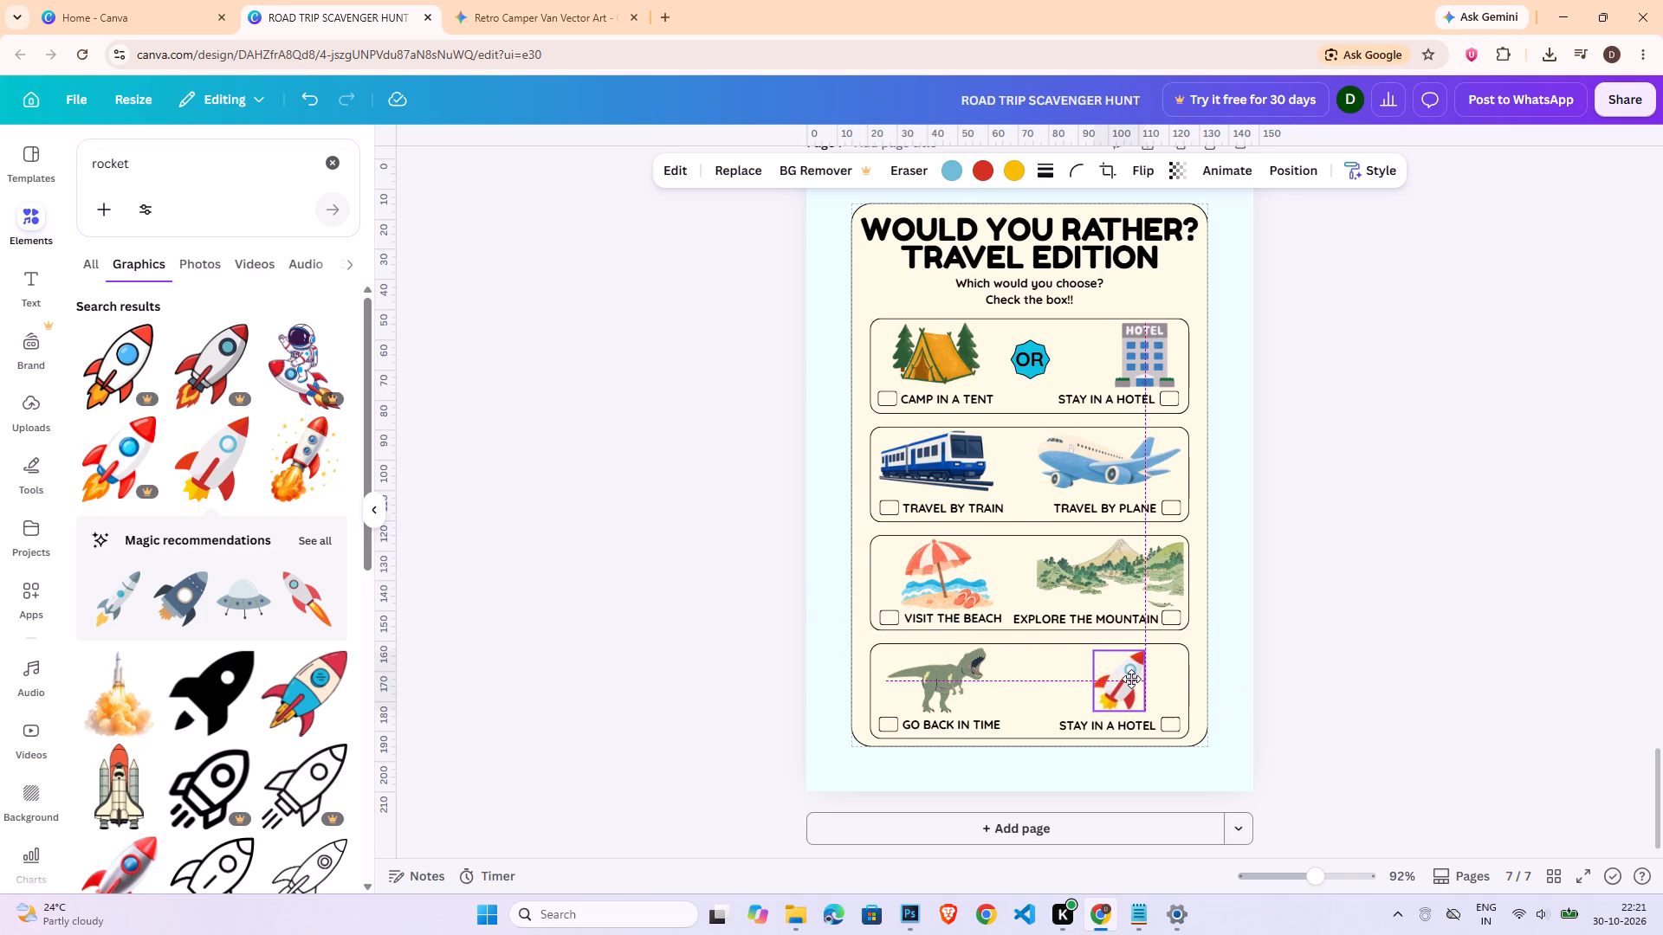
{"action": "left_click", "coordinate": [1347, 687]}
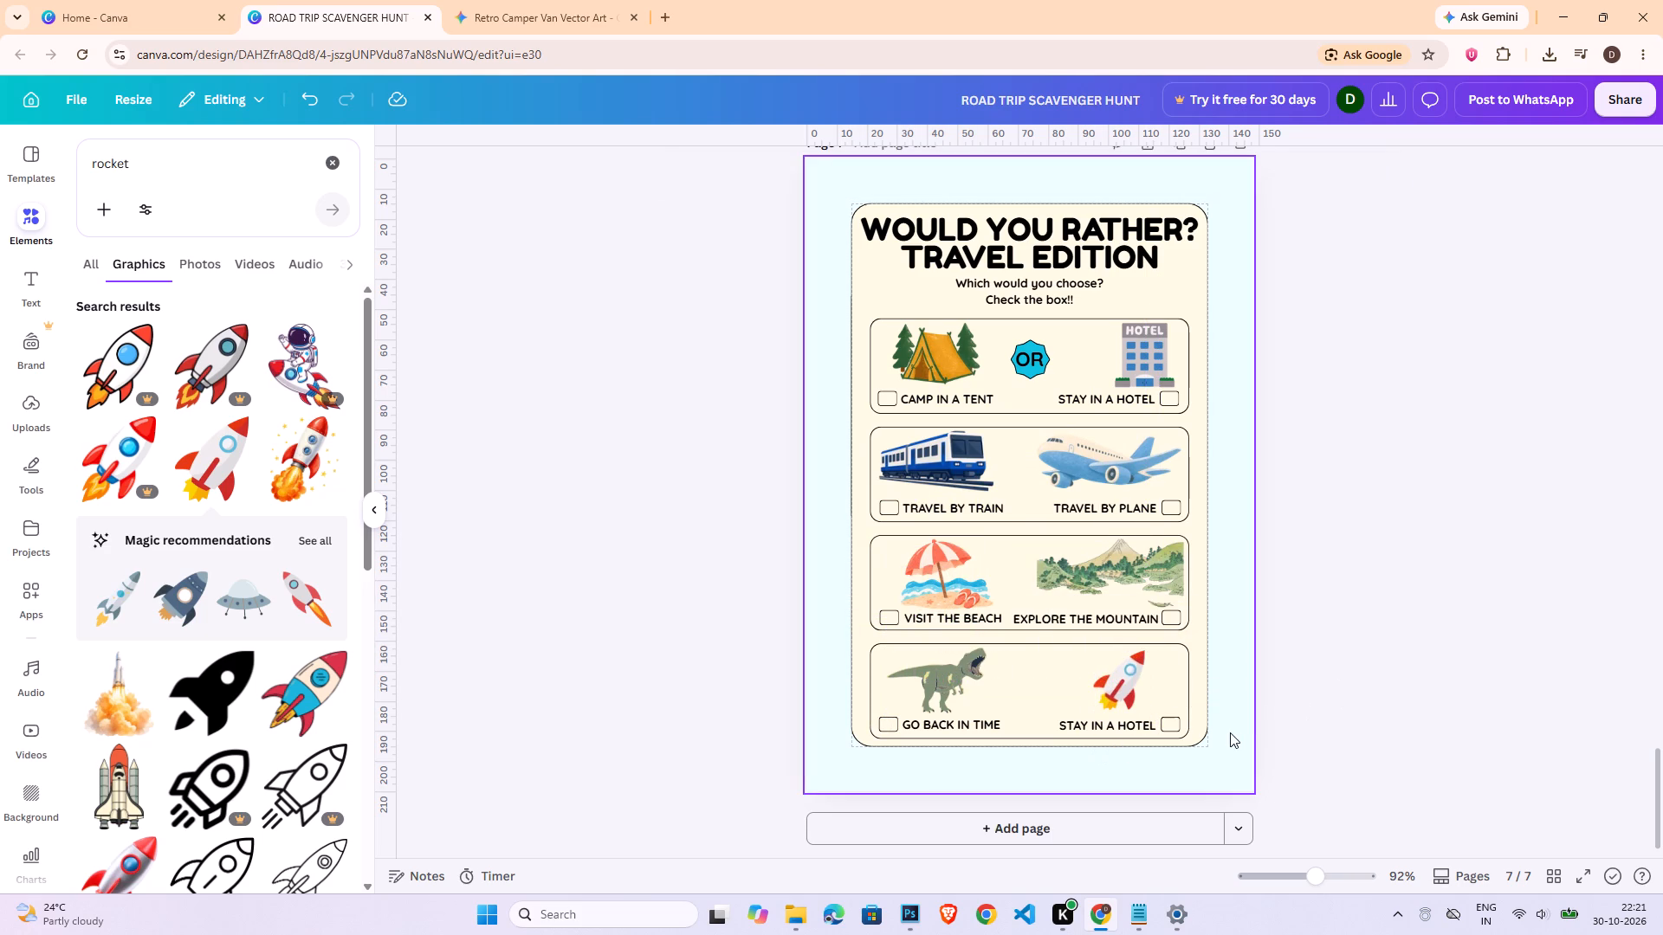
Change the fourth box's right caption to "TRAVEL TO THE FUTURE".
{"action": "triple_click", "coordinate": [1123, 722]}
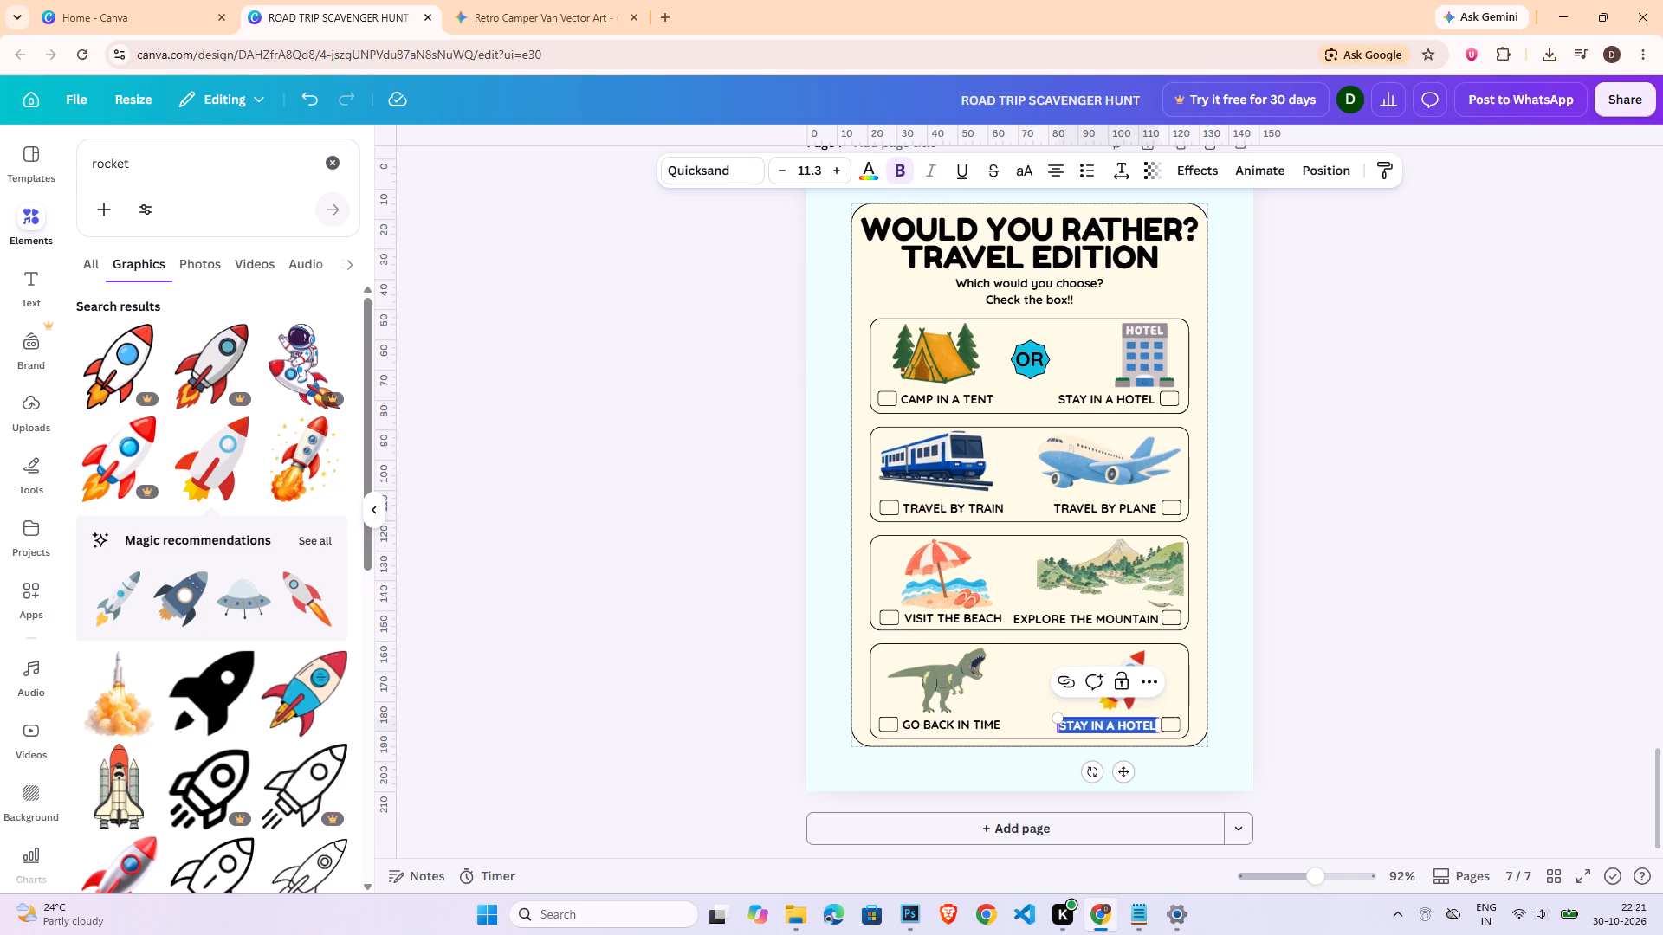
{"action": "type", "text": "BE AN"}
{"action": "key", "text": "space"}
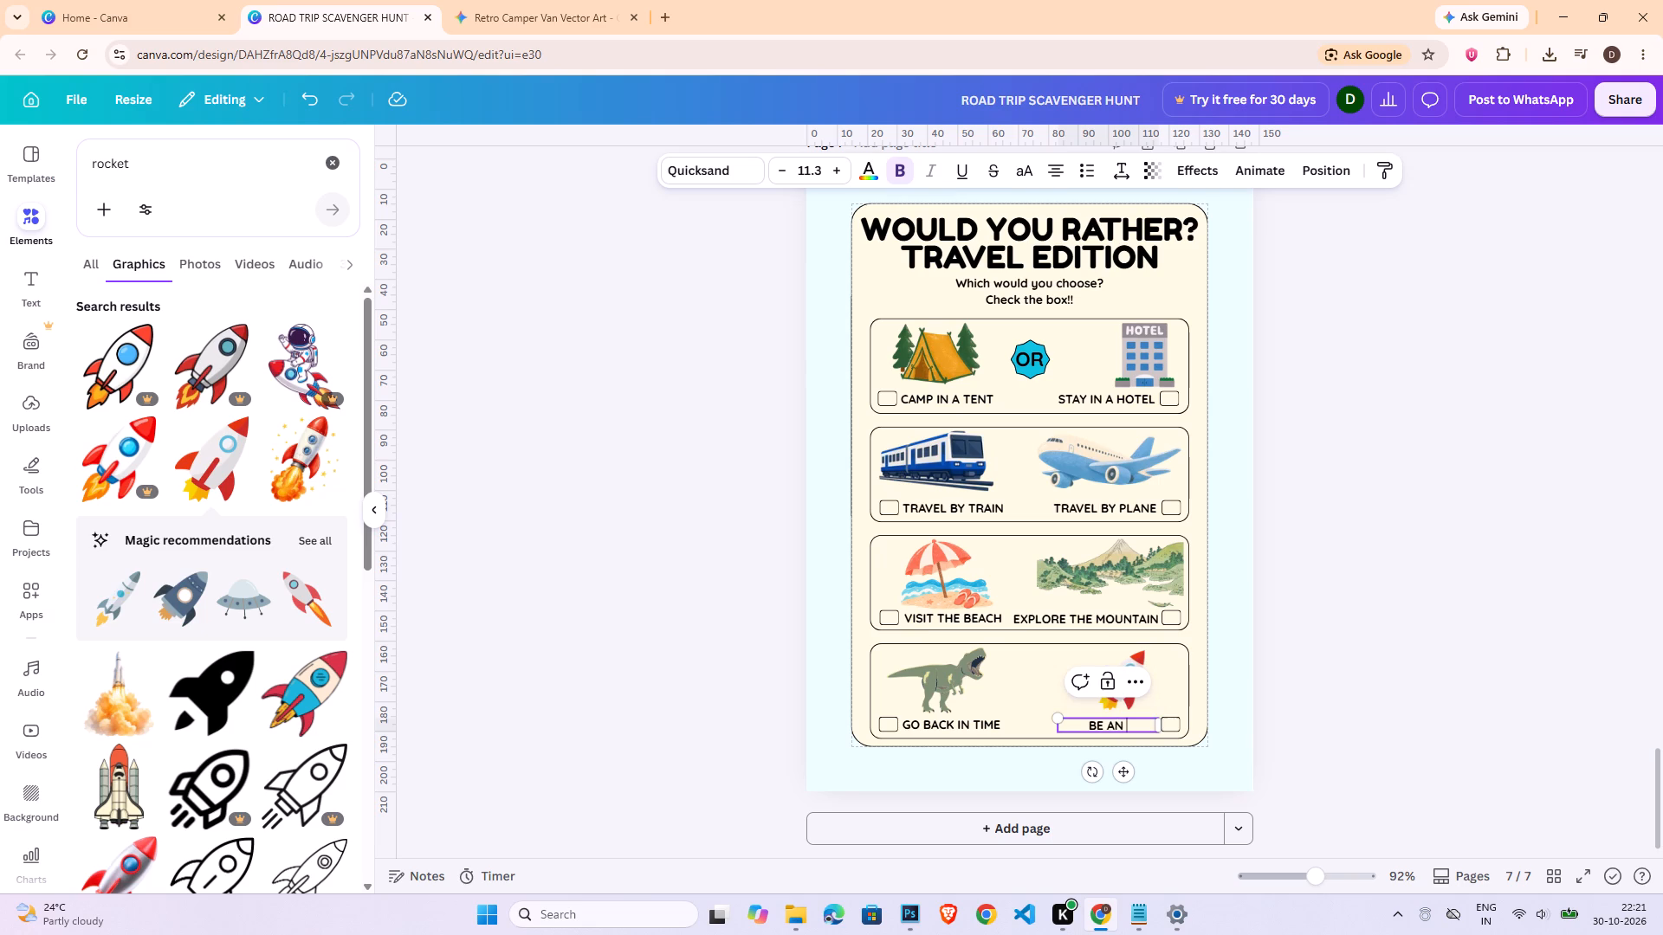
{"action": "key", "text": "shift+BackSpace"}
{"action": "key", "text": "shift+BackSpace"}
{"action": "key", "text": "shift+BackSpace"}
{"action": "key", "text": "shift+BackSpace"}
{"action": "key", "text": "shift+BackSpace"}
{"action": "key", "text": "shift+BackSpace"}
{"action": "type", "text": "TRAVEL O"}
{"action": "key", "text": "shift+BackSpace"}
{"action": "type", "text": "TO THE FUTURE"}
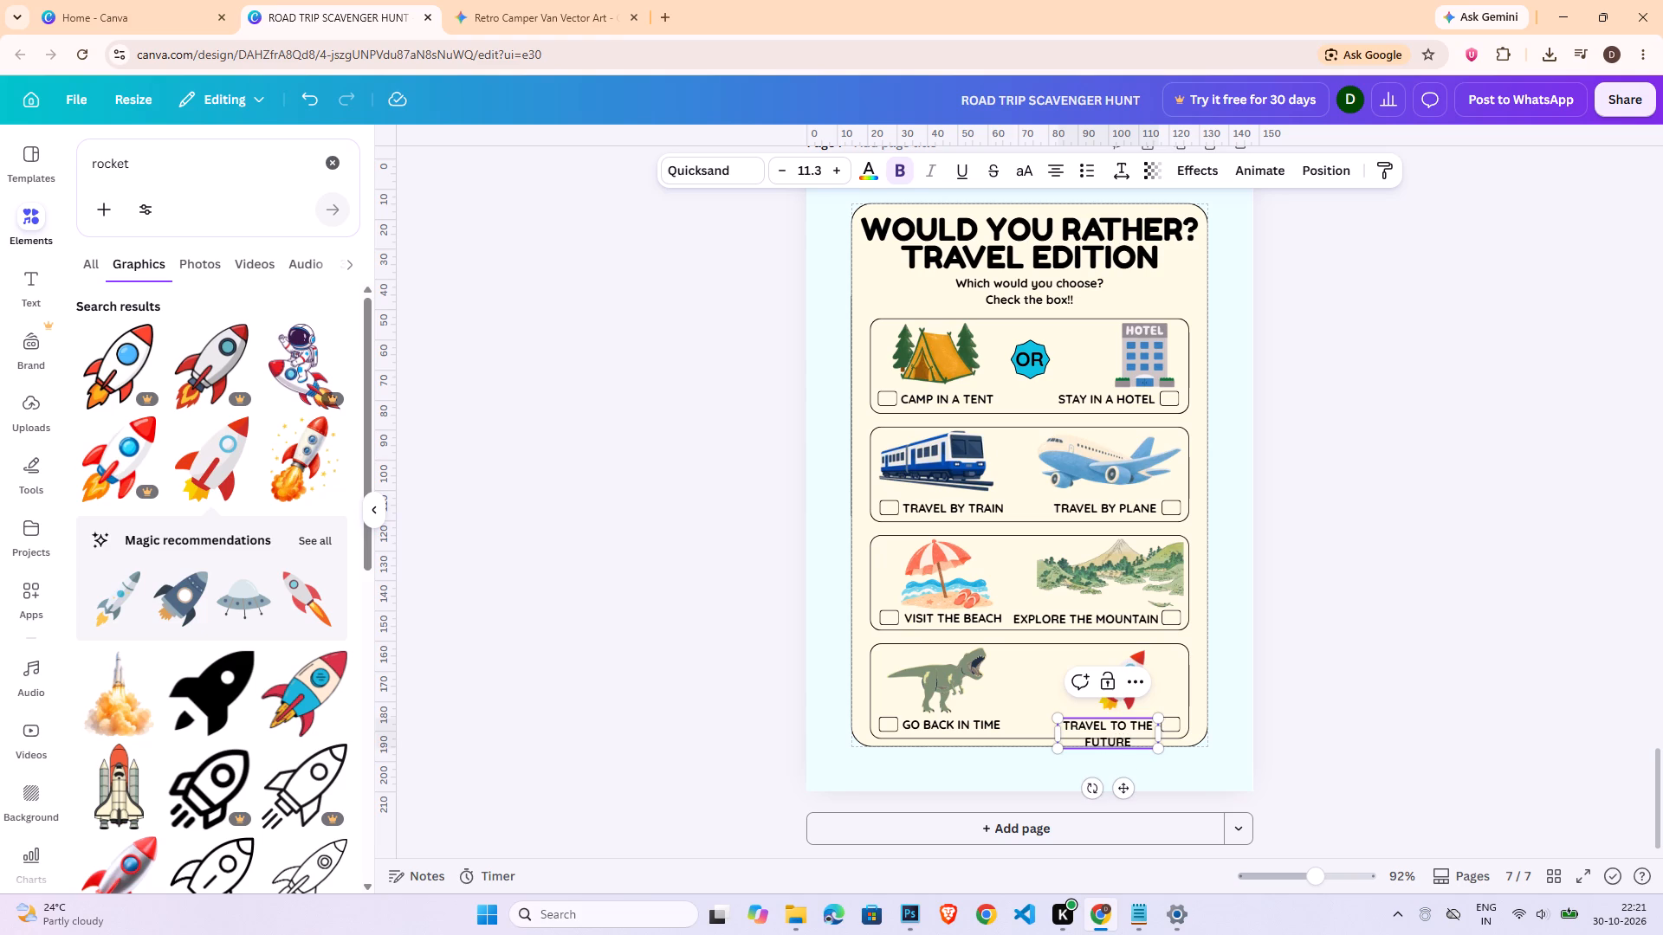
Widen the "TRAVEL TO THE FUTURE" text box leftwards so the caption fits on one line beside its checkbox.
{"action": "left_click_drag", "start_coordinate": [1059, 734], "coordinate": [1026, 733]}
{"action": "left_click_drag", "start_coordinate": [1060, 733], "coordinate": [1033, 738]}
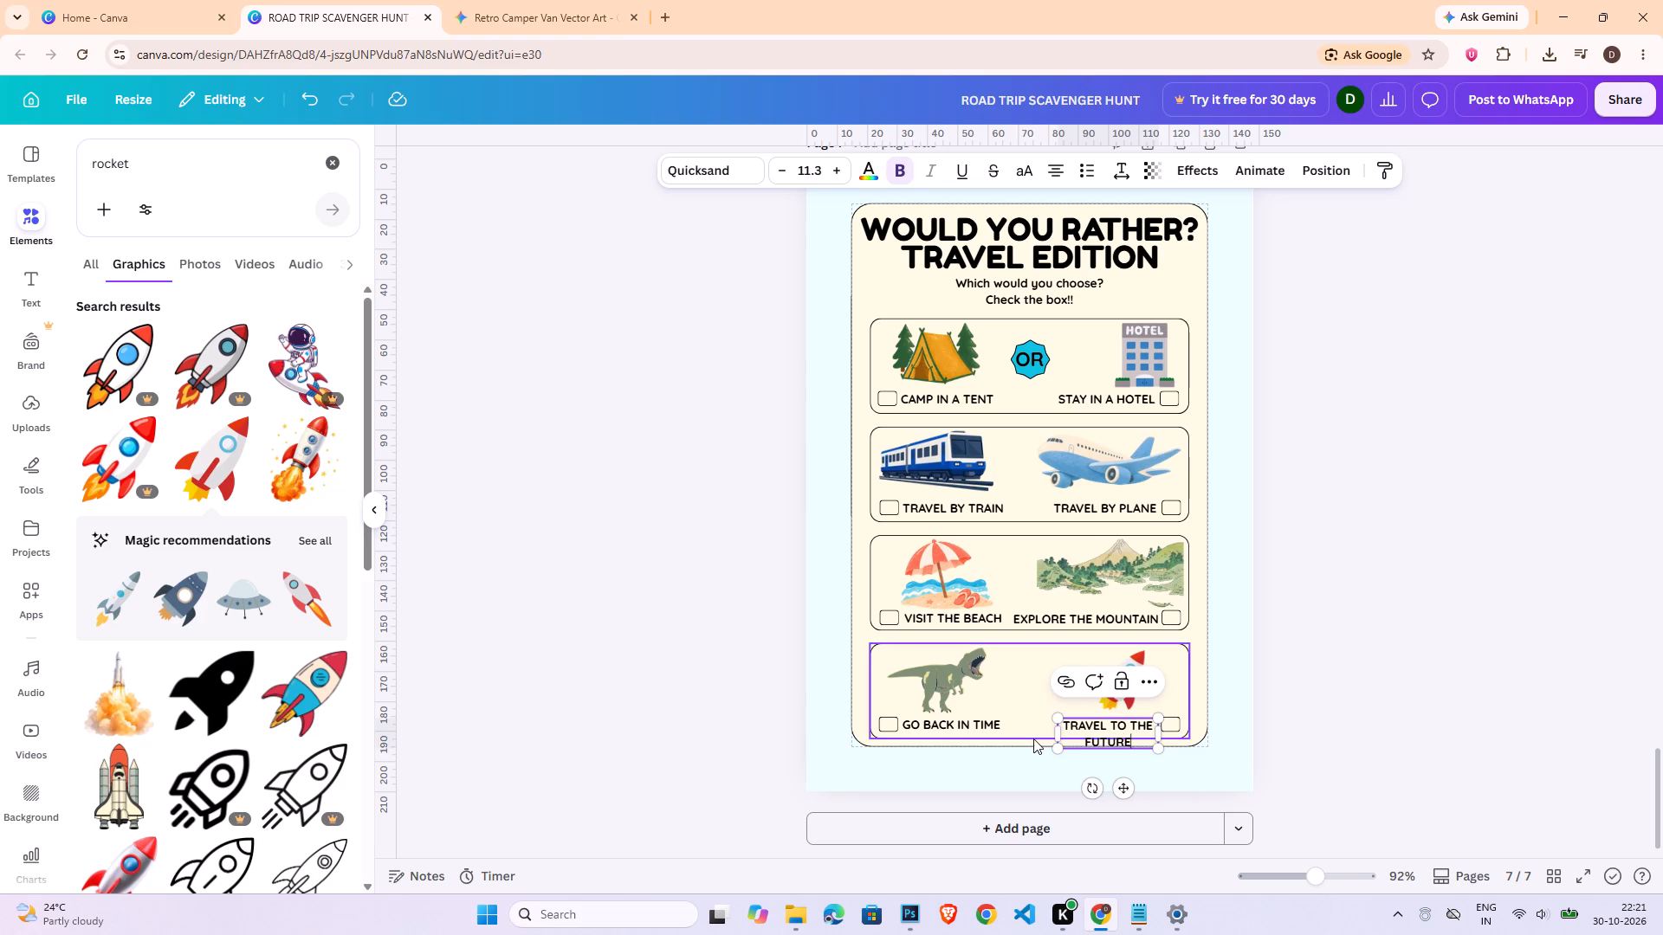
{"action": "left_click_drag", "start_coordinate": [1033, 738], "coordinate": [1034, 738]}
{"action": "left_click", "coordinate": [1376, 740]}
{"action": "left_click", "coordinate": [1143, 736]}
{"action": "left_click_drag", "start_coordinate": [1056, 733], "coordinate": [1023, 733]}
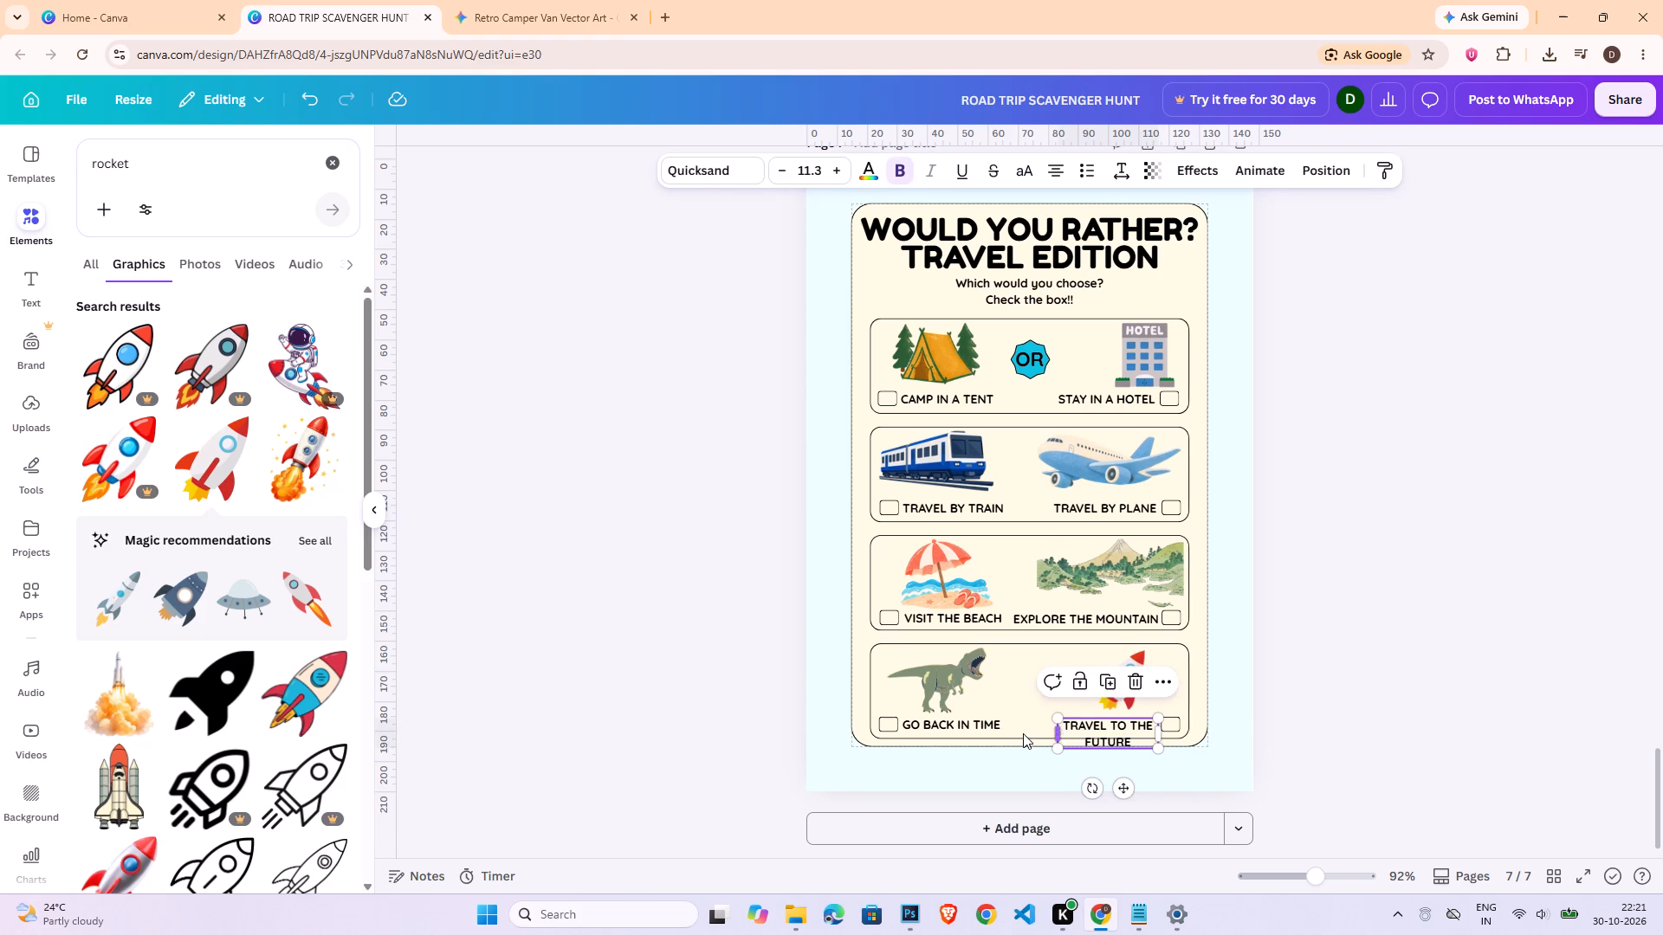
{"action": "left_click_drag", "start_coordinate": [1023, 733], "coordinate": [1016, 730]}
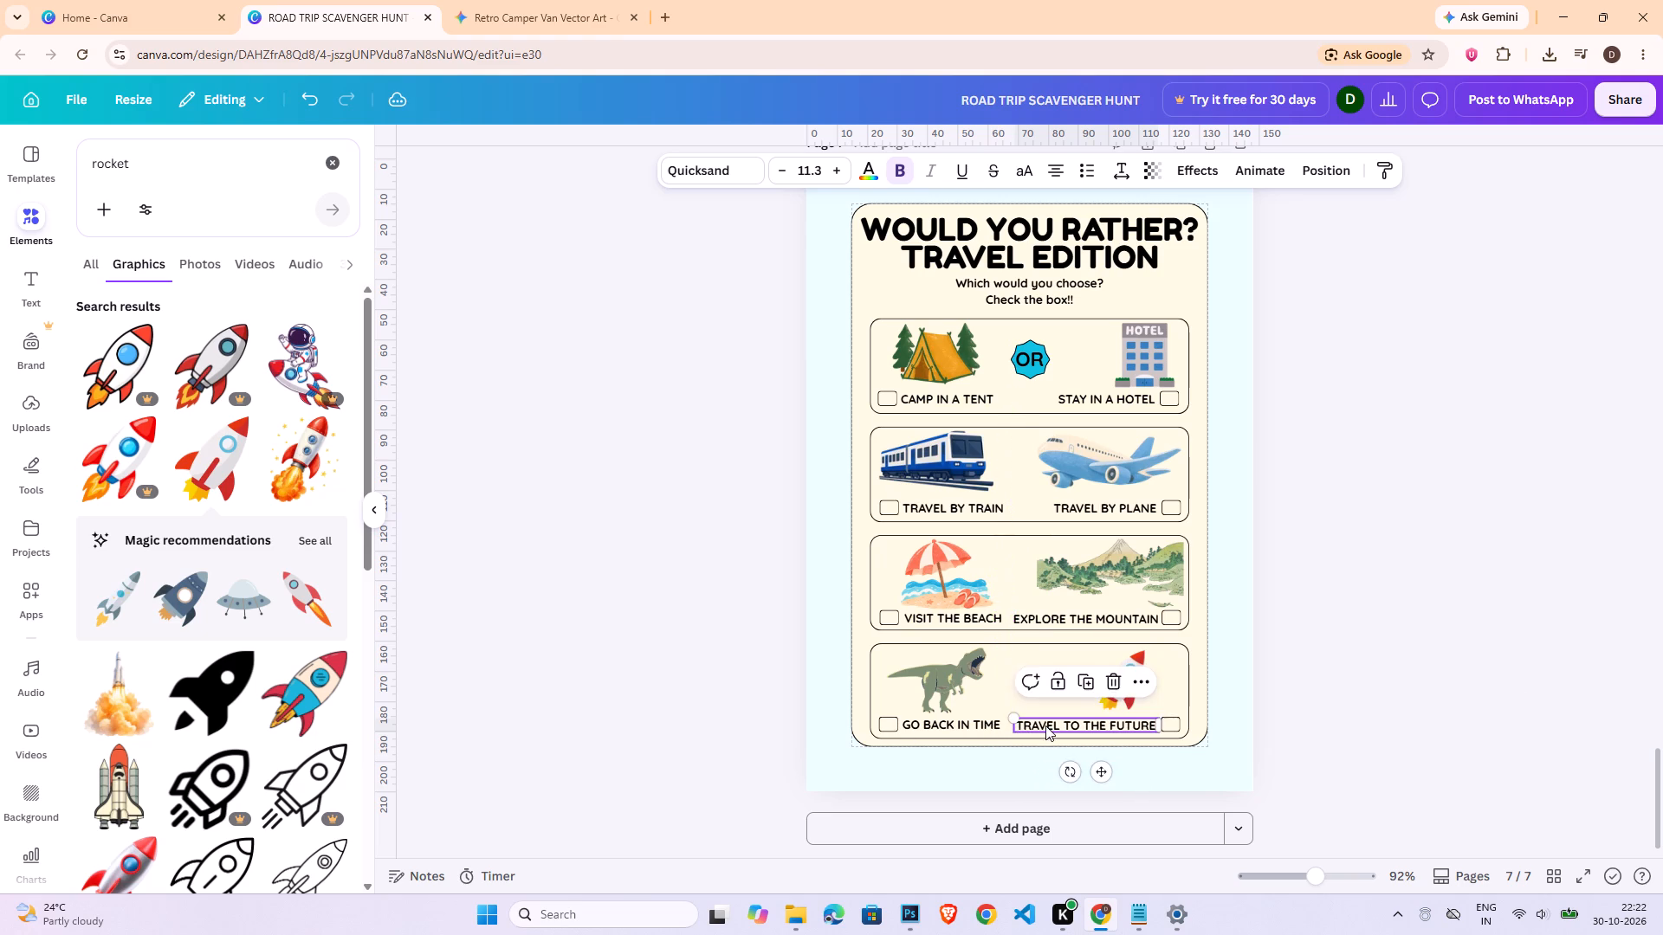
{"action": "left_click", "coordinate": [1523, 691]}
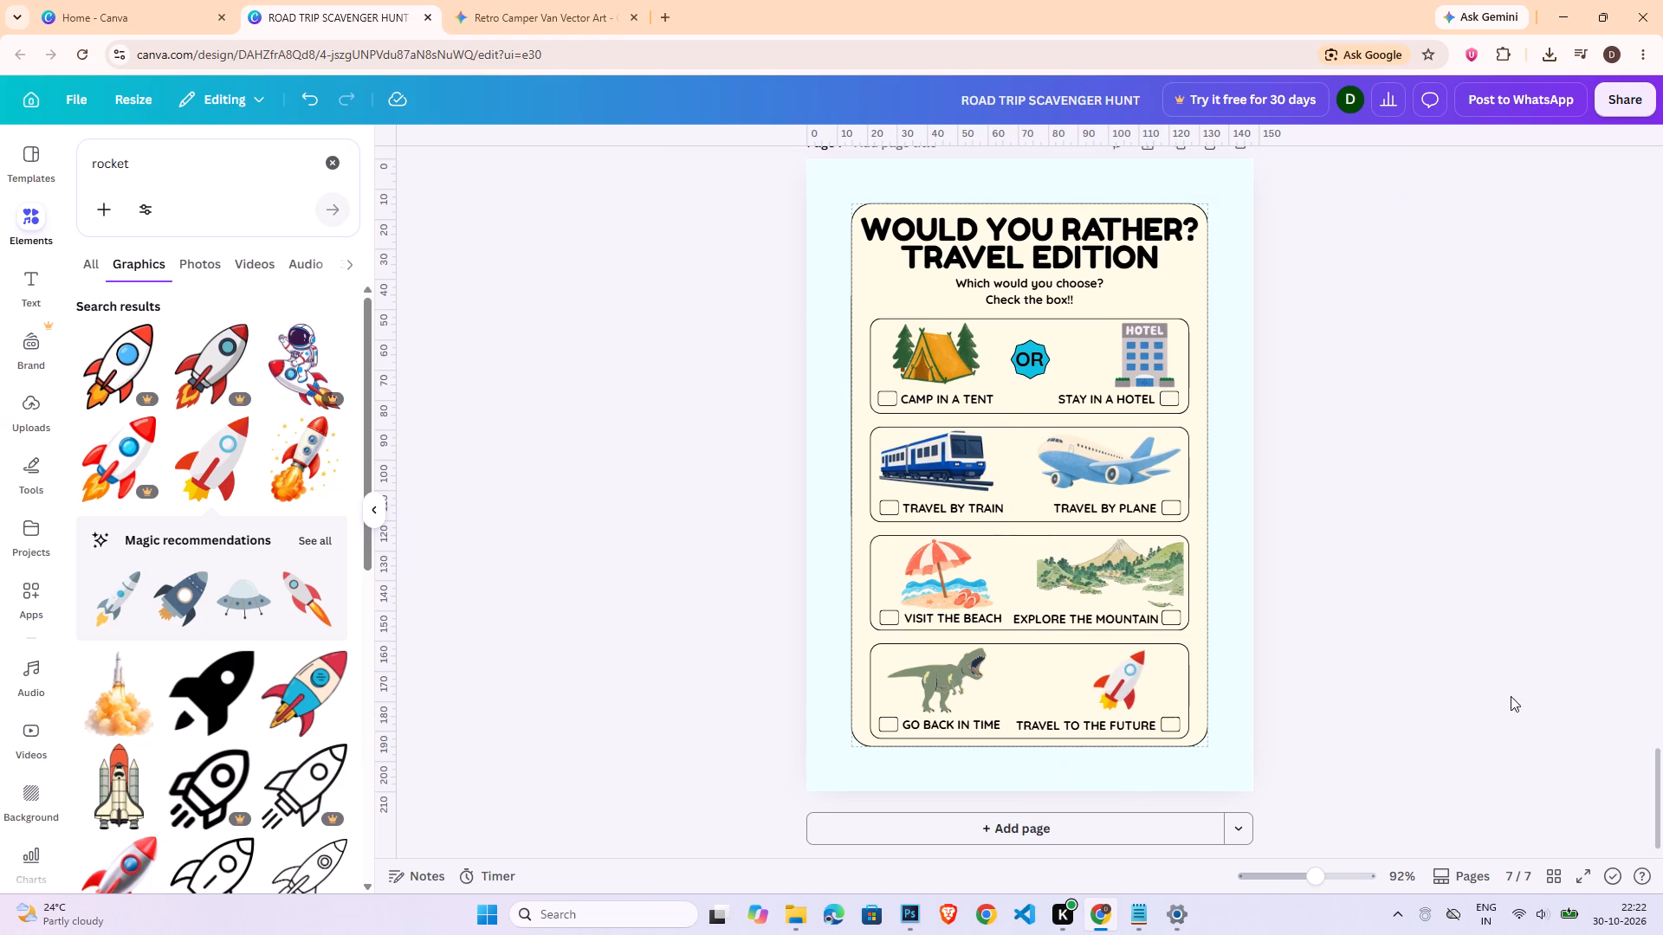
Move the rocket slightly left above the "TRAVEL TO THE FUTURE" caption.
{"action": "left_click_drag", "start_coordinate": [1130, 676], "coordinate": [1103, 675]}
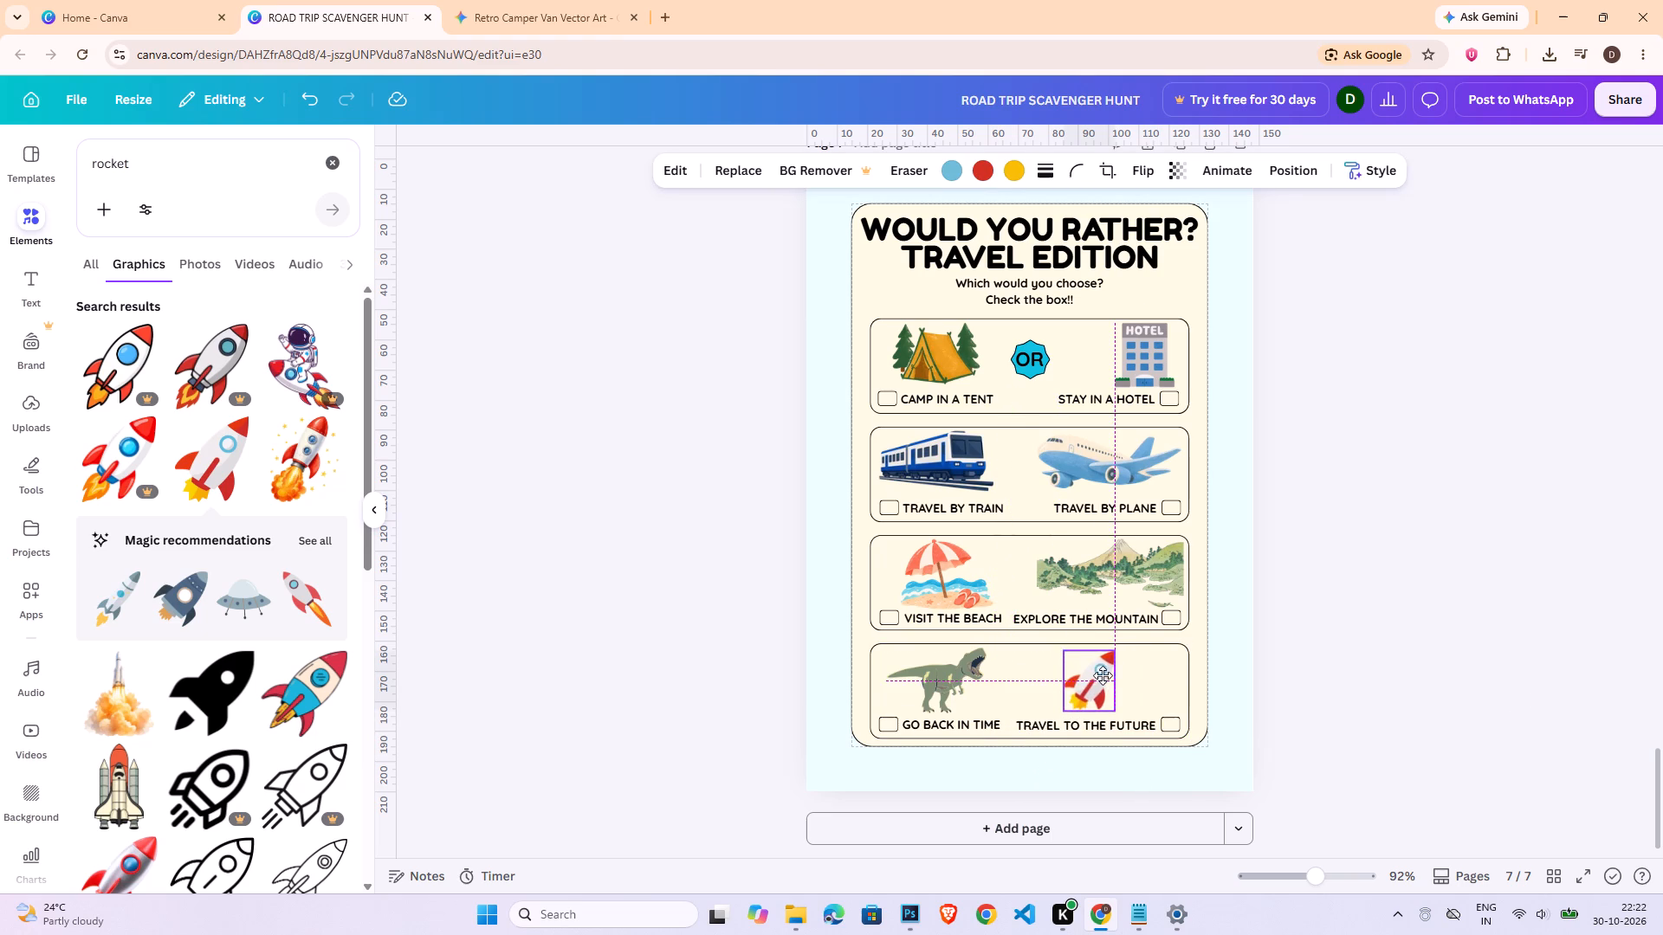
{"action": "left_click_drag", "start_coordinate": [1103, 675], "coordinate": [1116, 676]}
{"action": "left_click", "coordinate": [1312, 676]}
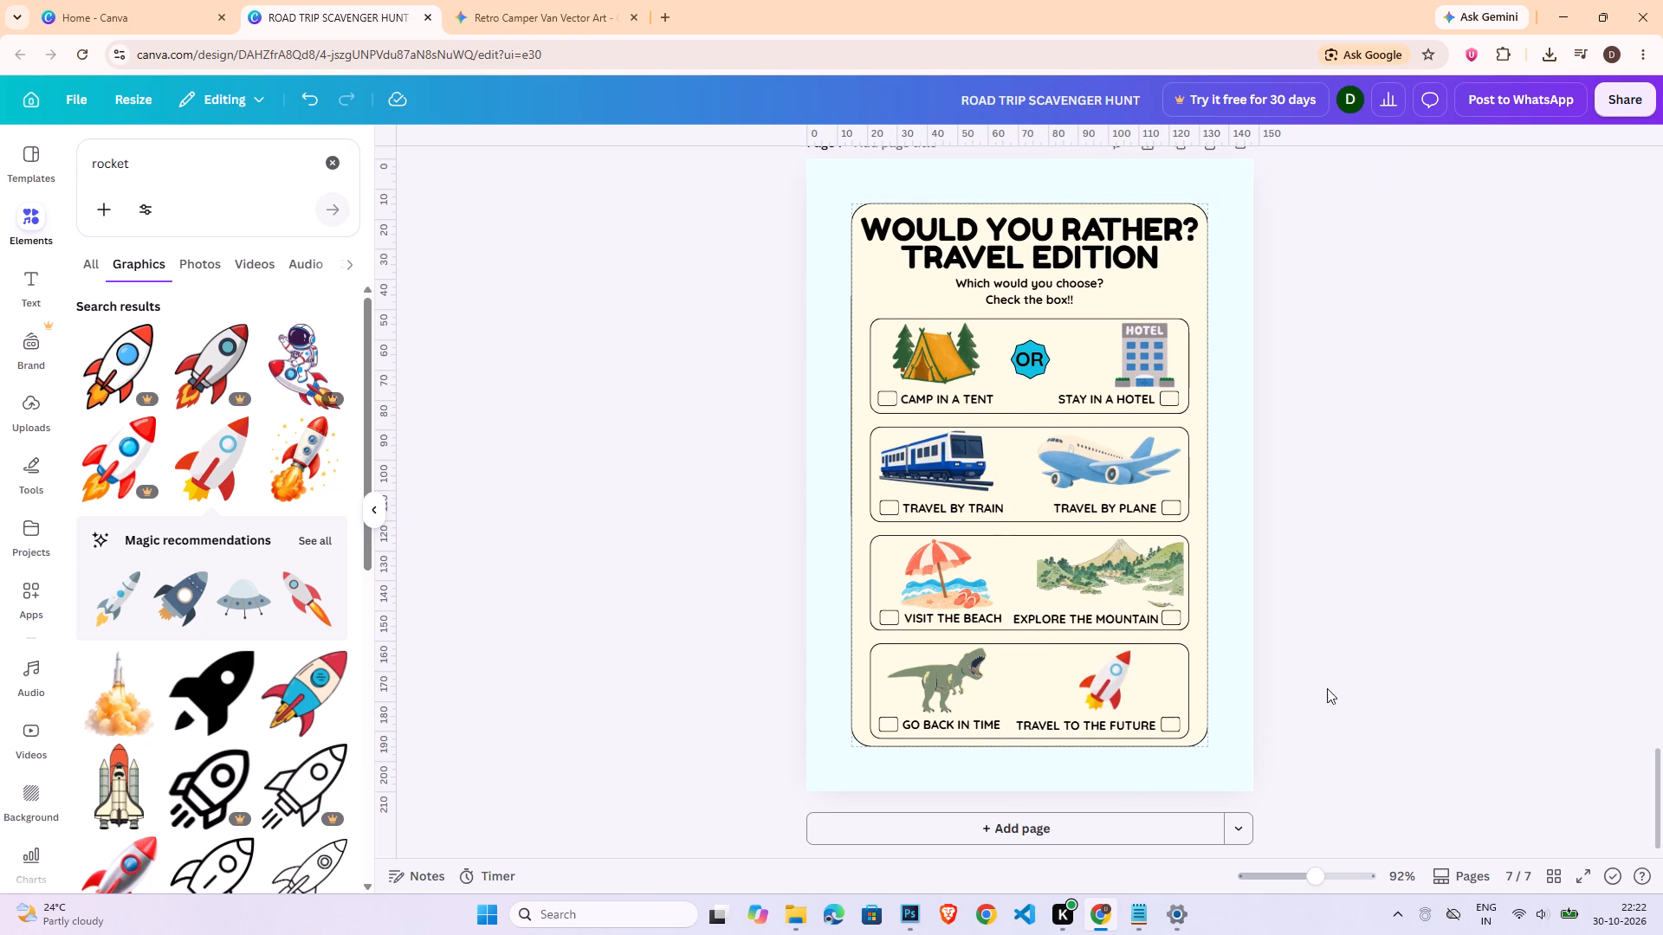
Add a new blank page 8 after the "Would You Rather?" page.
{"action": "left_click", "coordinate": [1315, 876]}
{"action": "left_click", "coordinate": [1298, 875]}
{"action": "left_click", "coordinate": [1335, 682]}
{"action": "left_click", "coordinate": [1322, 870]}
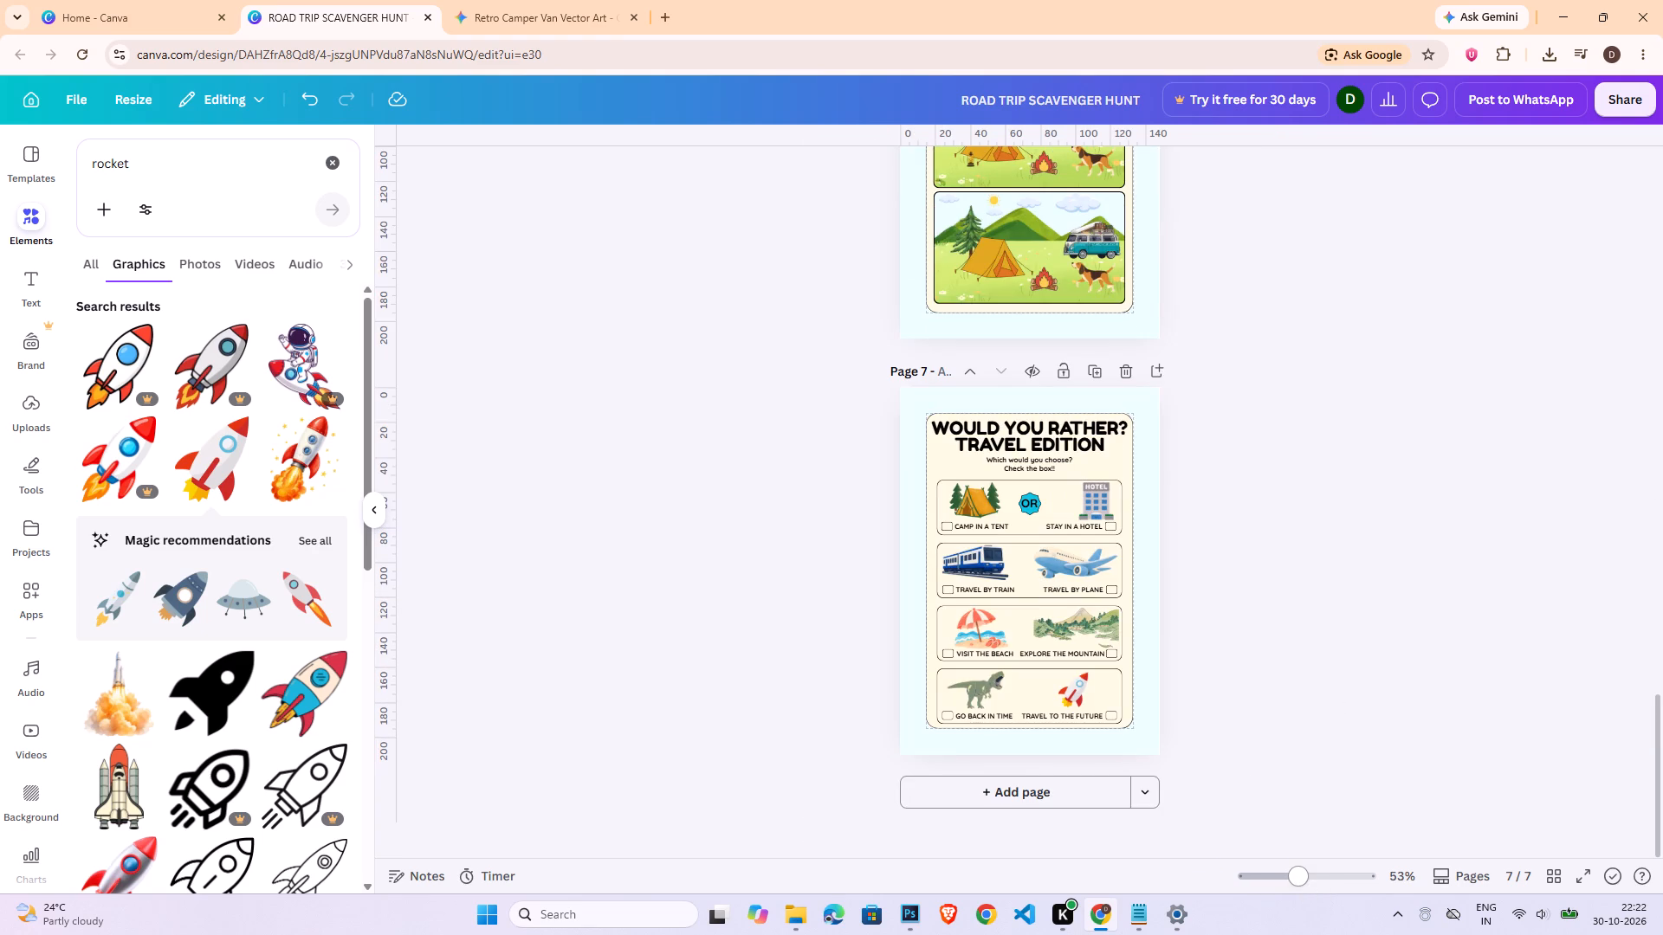
{"action": "left_click", "coordinate": [1311, 881]}
{"action": "left_click", "coordinate": [1353, 676]}
{"action": "scroll", "coordinate": [1323, 694], "scroll_direction": "down", "scroll_amount": 7}
{"action": "left_click", "coordinate": [1083, 828]}
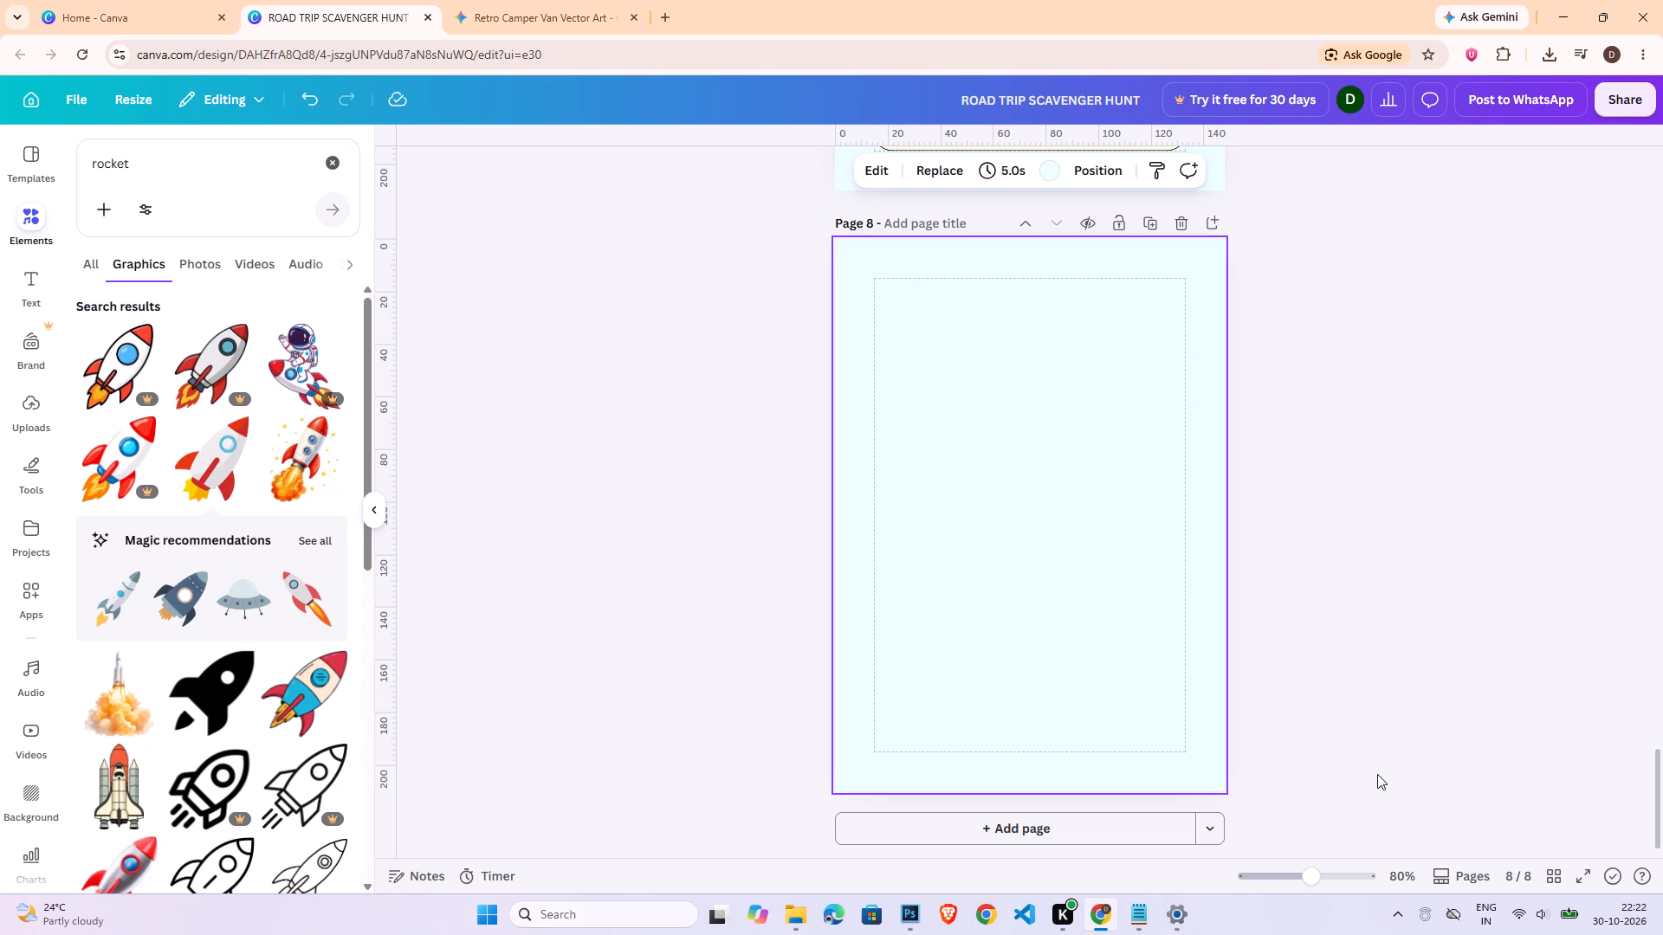
Copy the title, instructions and all twelve picture cards from page 1 onto page 8.
{"action": "scroll", "coordinate": [1377, 774], "scroll_direction": "up", "scroll_amount": 4}
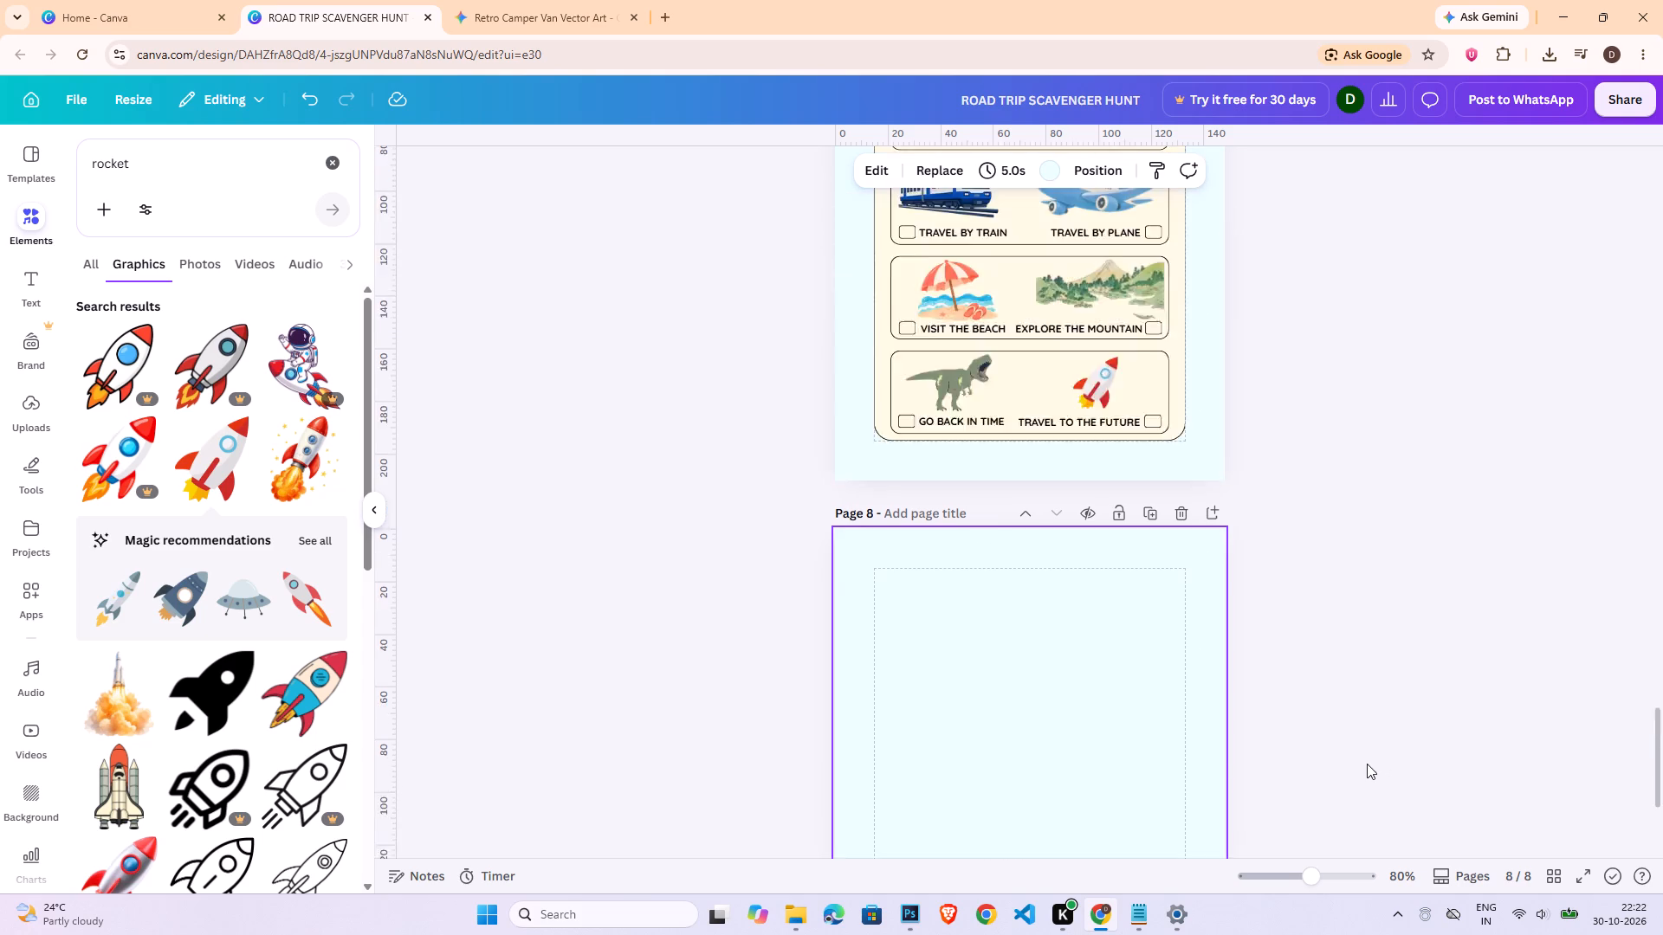
{"action": "scroll", "coordinate": [1367, 764], "scroll_direction": "up", "scroll_amount": 4}
{"action": "left_click_drag", "start_coordinate": [1652, 702], "coordinate": [1653, 559]}
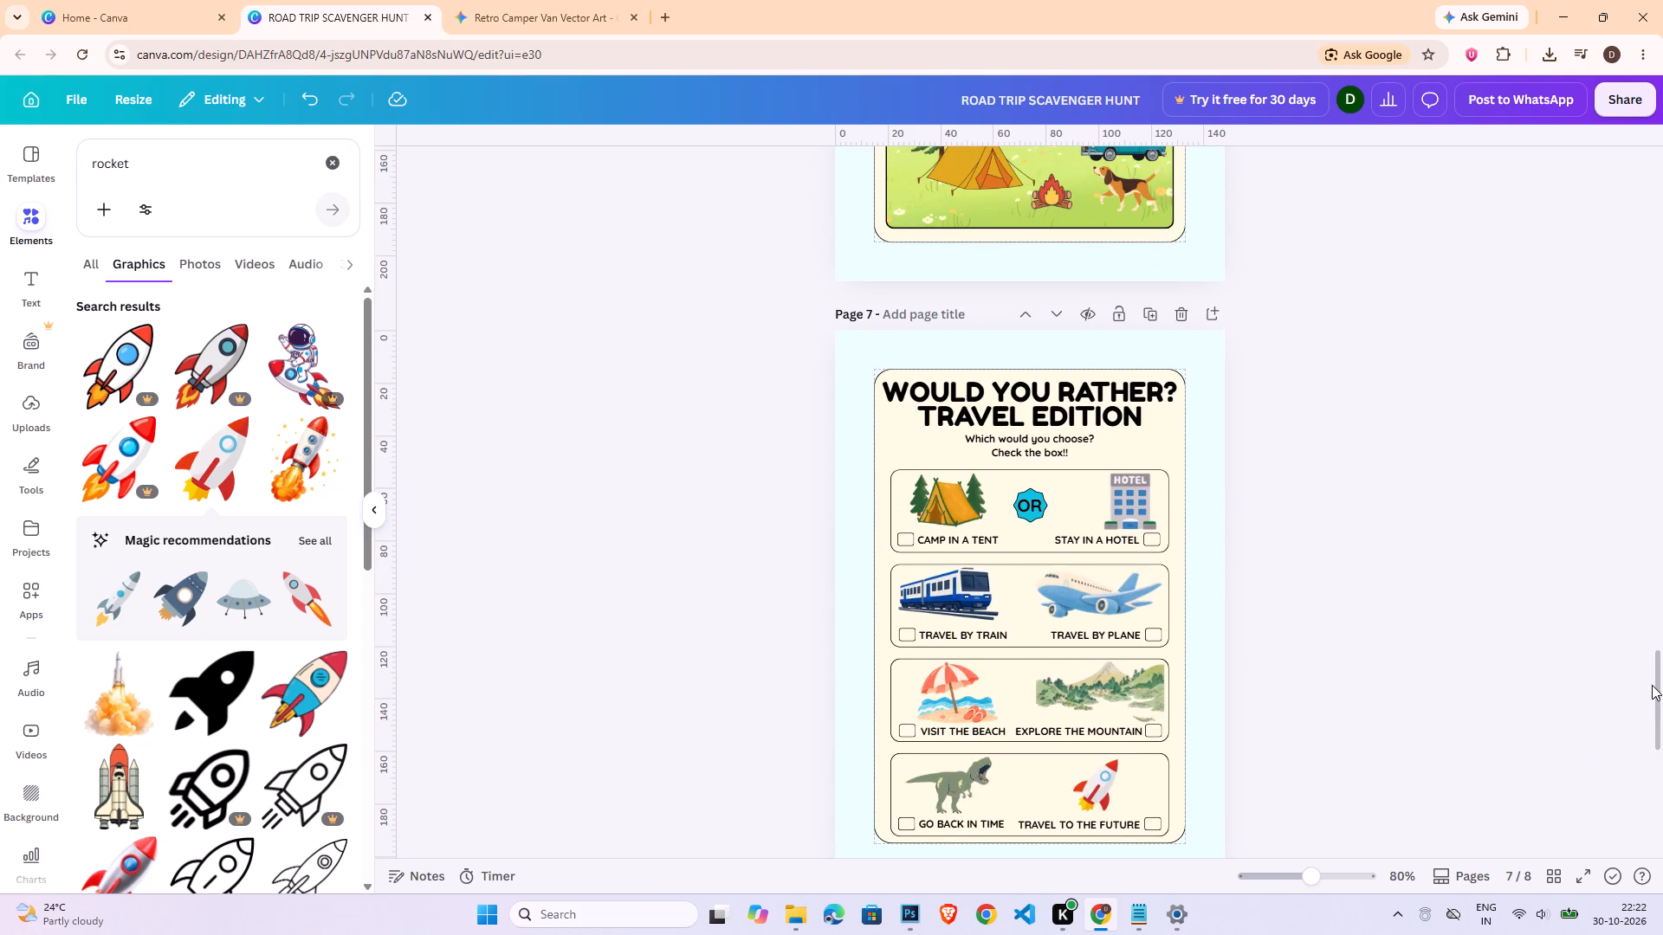
{"action": "left_click_drag", "start_coordinate": [1652, 685], "coordinate": [1657, 661]}
{"action": "left_click_drag", "start_coordinate": [1657, 684], "coordinate": [1653, 280]}
{"action": "left_click_drag", "start_coordinate": [1662, 311], "coordinate": [1658, 183]}
{"action": "left_click_drag", "start_coordinate": [760, 255], "coordinate": [1205, 643]}
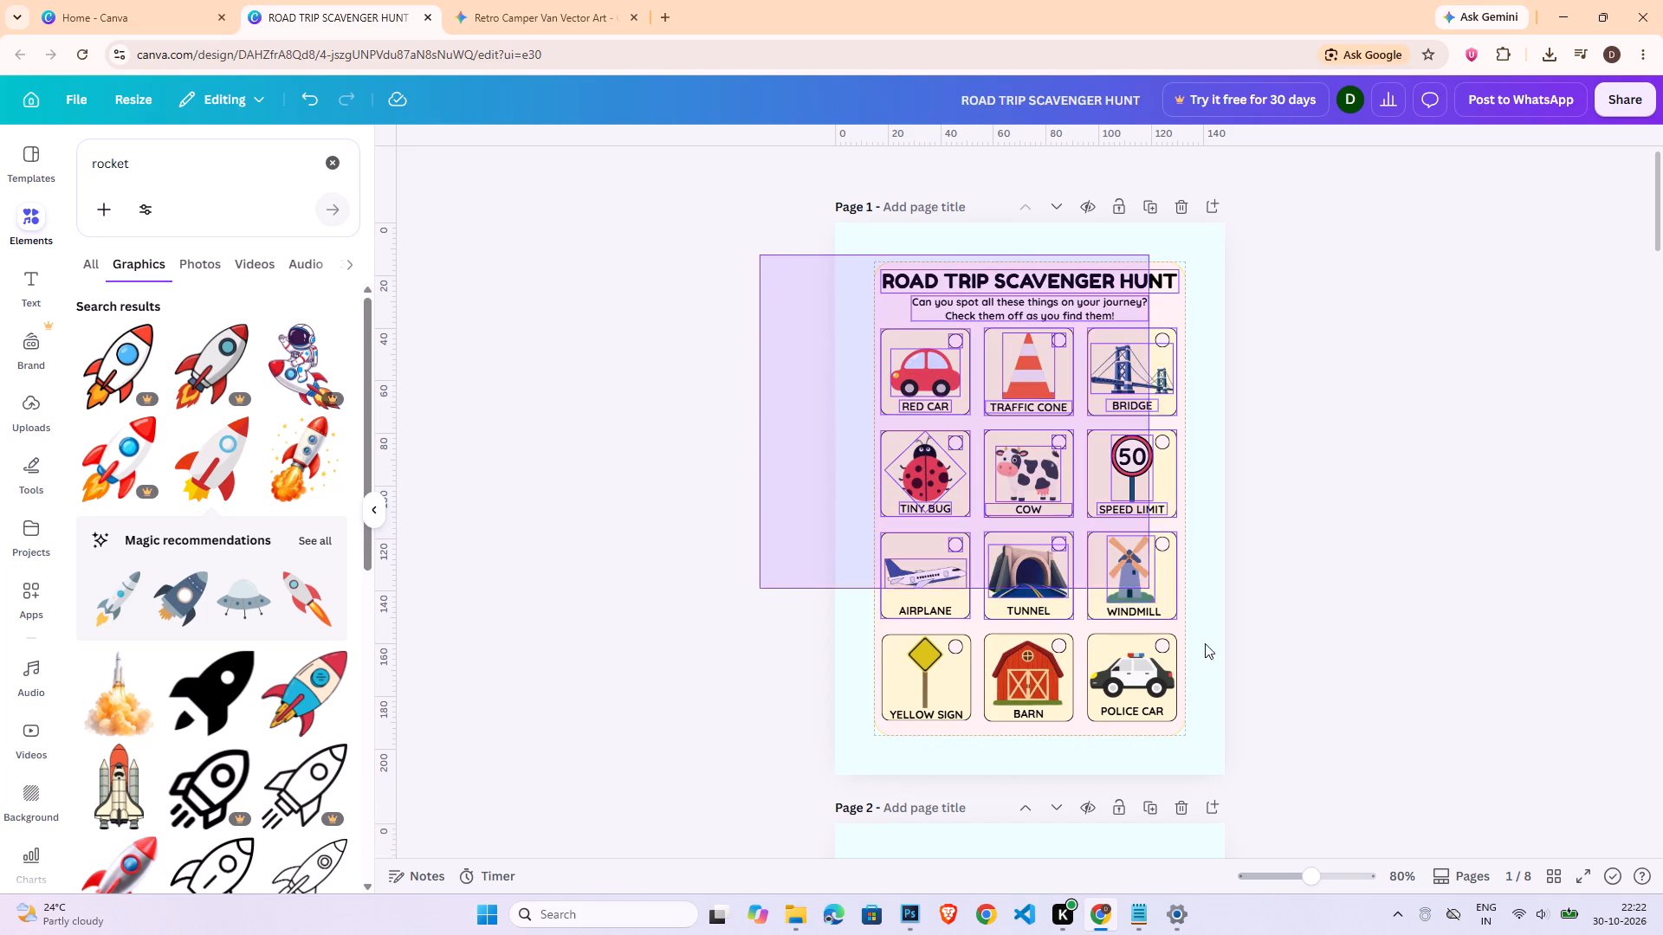
{"action": "left_click_drag", "start_coordinate": [1205, 643], "coordinate": [1273, 746]}
{"action": "key", "text": "ctrl+c"}
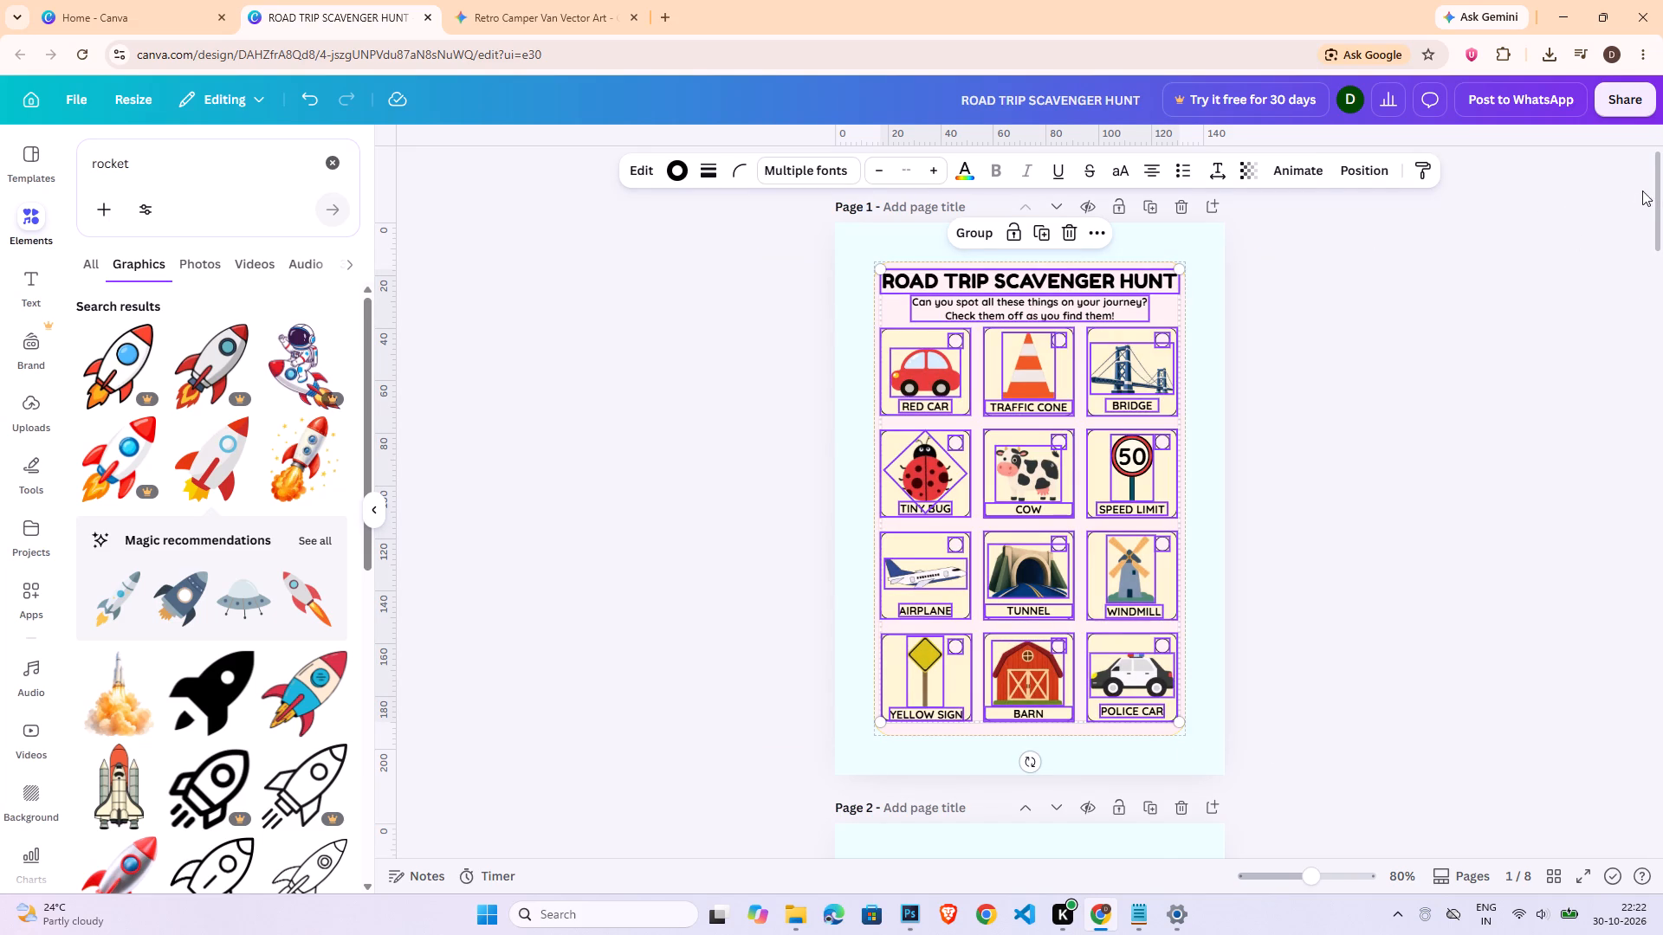
{"action": "left_click_drag", "start_coordinate": [1653, 190], "coordinate": [1662, 934]}
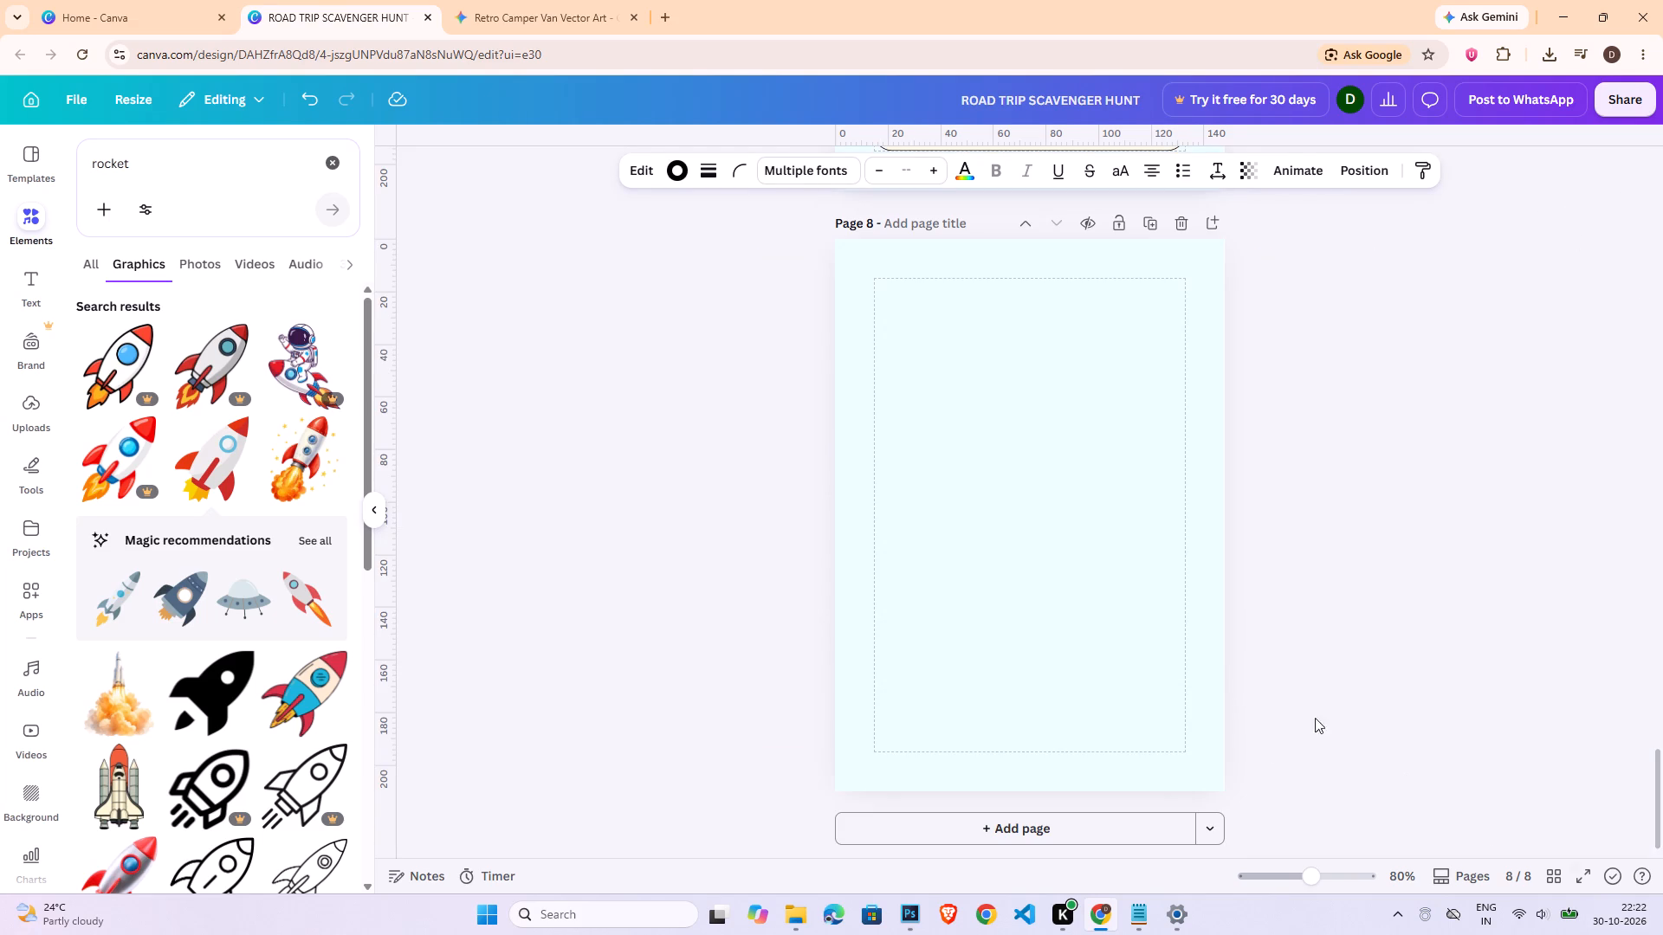
{"action": "left_click", "coordinate": [1034, 590]}
{"action": "key", "text": "ctrl+v"}
{"action": "left_click", "coordinate": [1337, 554]}
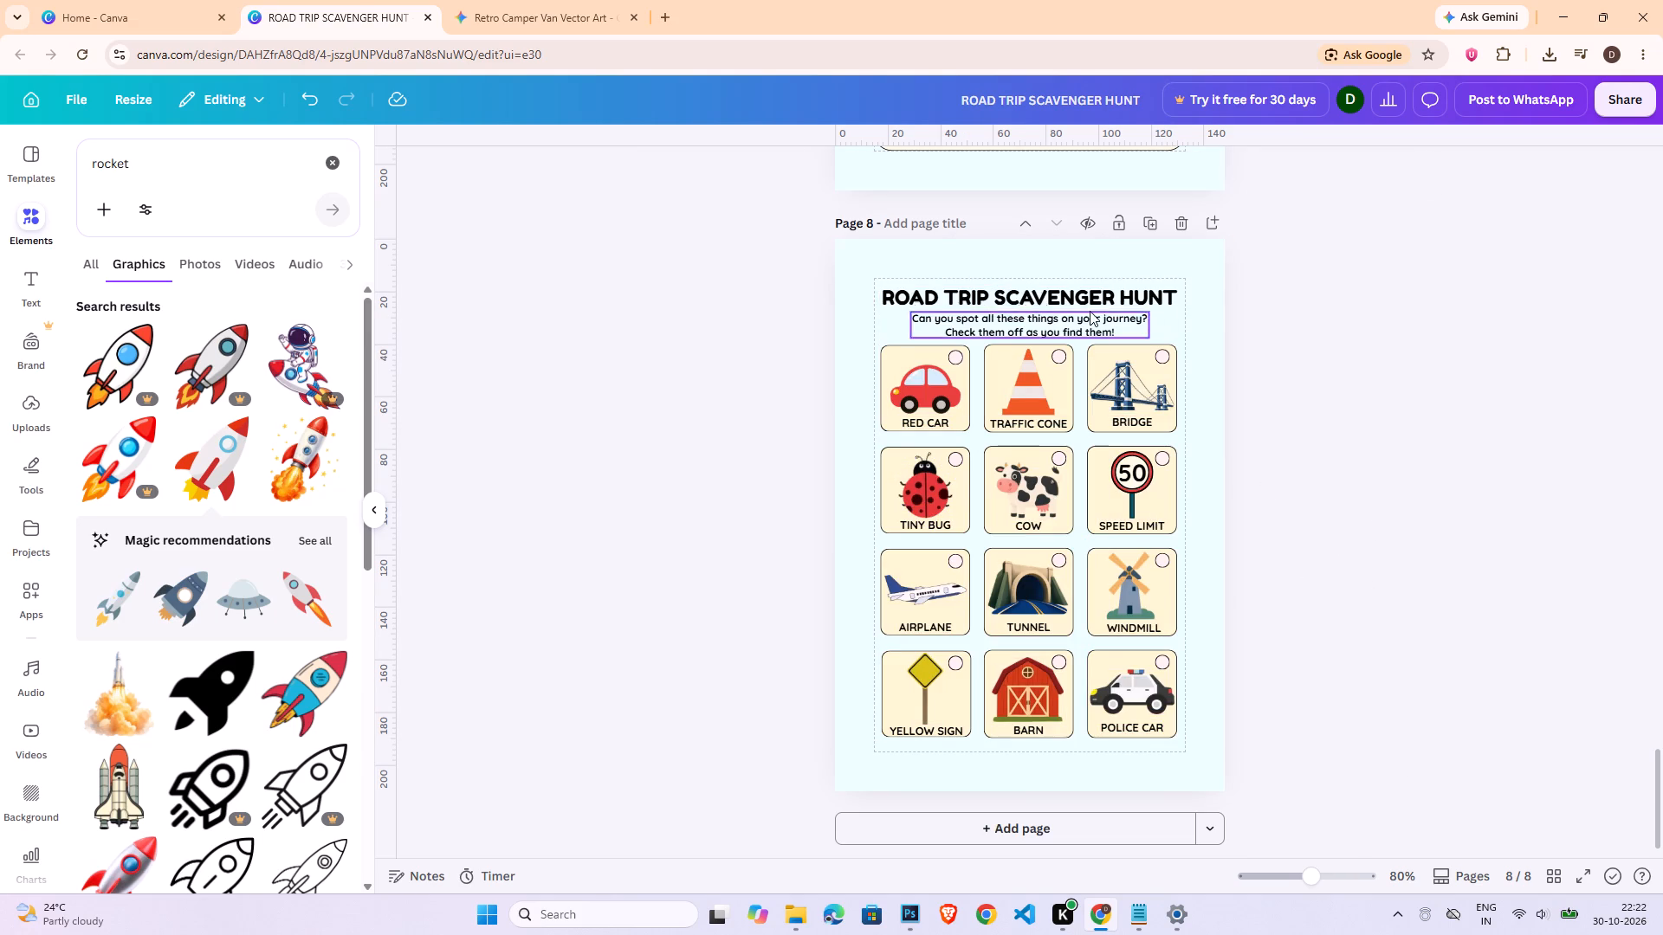
Change the title on page 8 to "ROAD TRIP SOUND HUNT".
{"action": "double_click", "coordinate": [1065, 295]}
{"action": "left_click", "coordinate": [997, 298]}
{"action": "left_click_drag", "start_coordinate": [1007, 293], "coordinate": [1120, 293]}
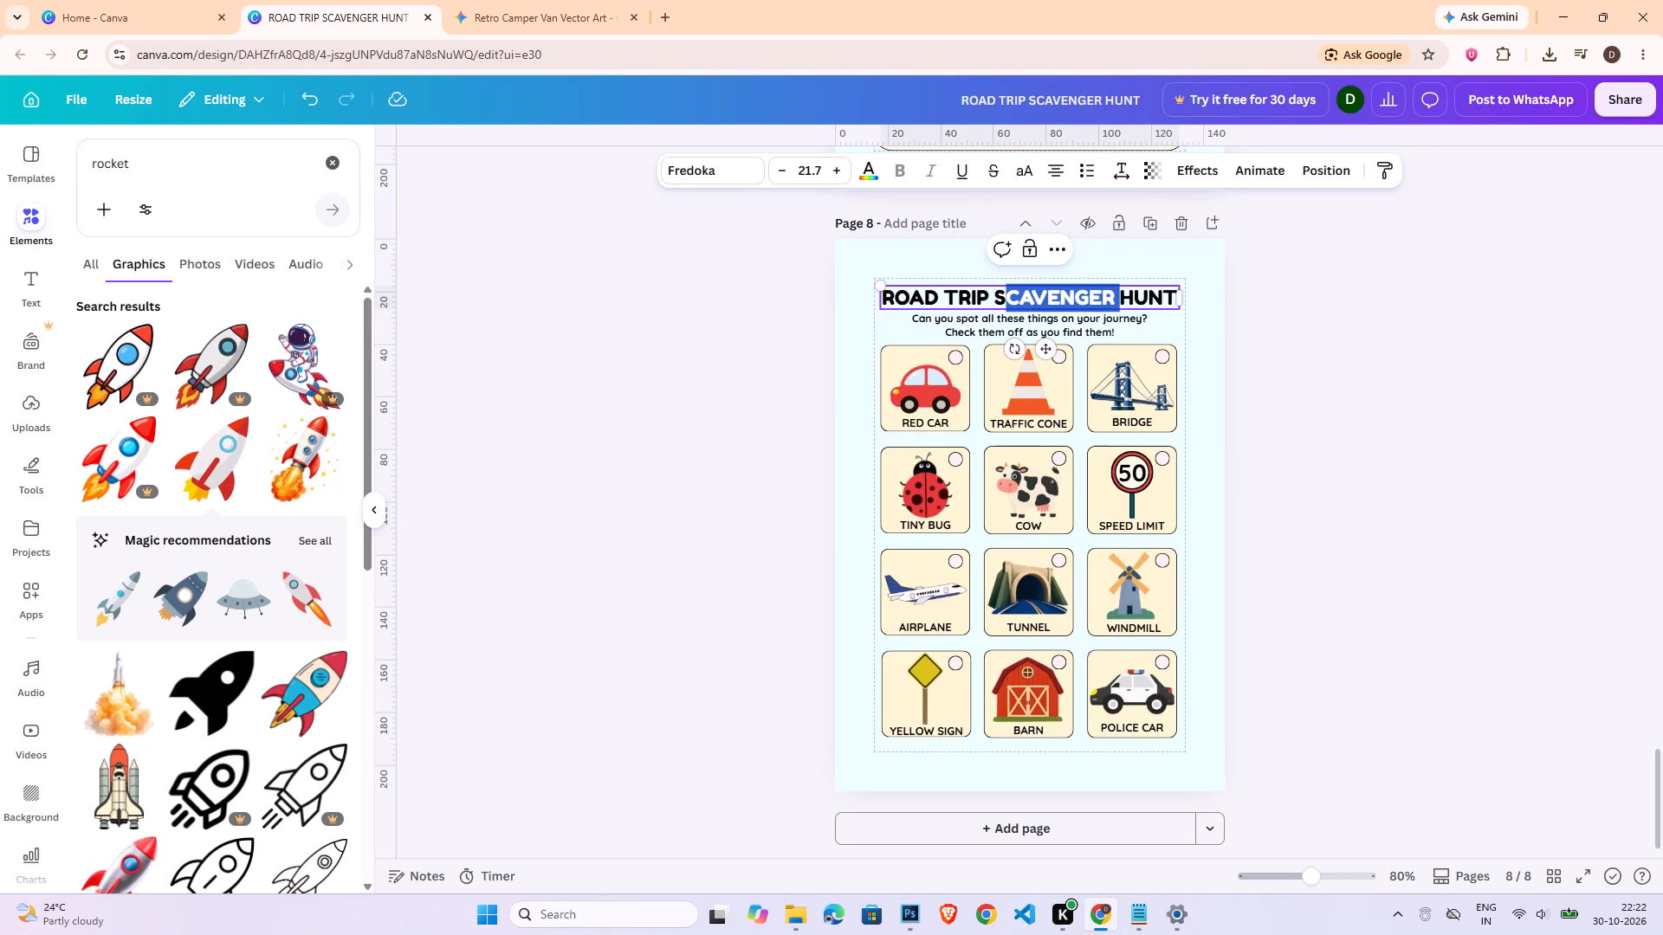
{"action": "left_click_drag", "start_coordinate": [1120, 293], "coordinate": [1112, 294]}
{"action": "type", "text": "ound"}
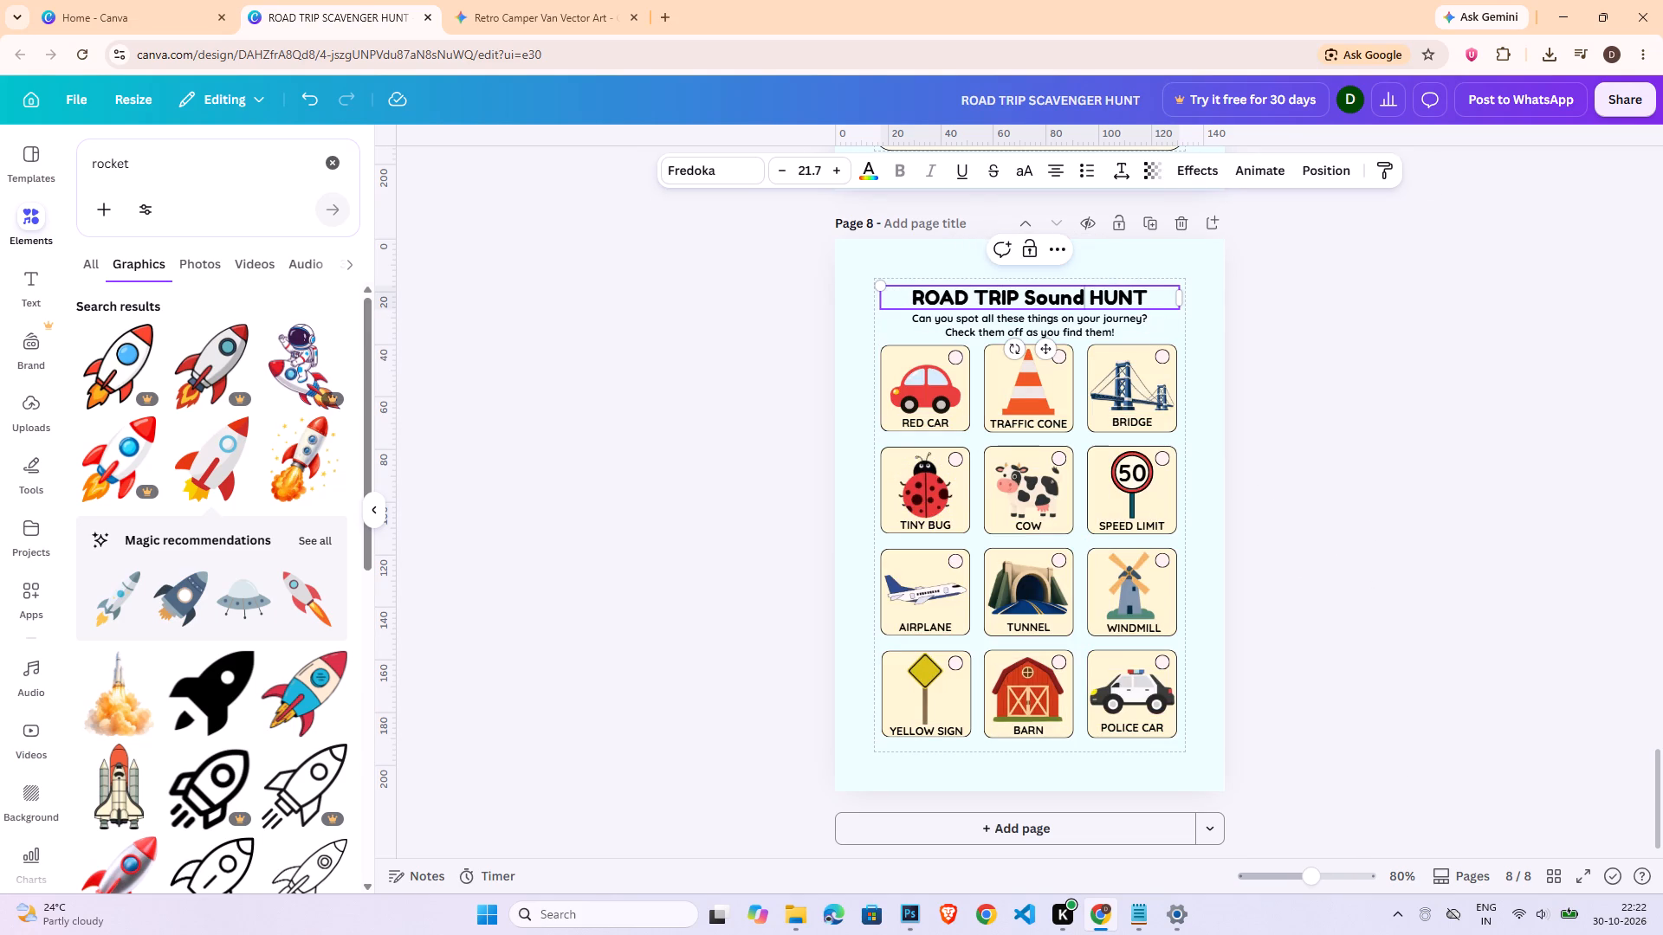
{"action": "key", "text": "BackSpace"}
{"action": "key", "text": "BackSpace"}
{"action": "key", "text": "BackSpace"}
{"action": "key", "text": "BackSpace"}
{"action": "type", "text": "OUND"}
{"action": "left_click", "coordinate": [1410, 325]}
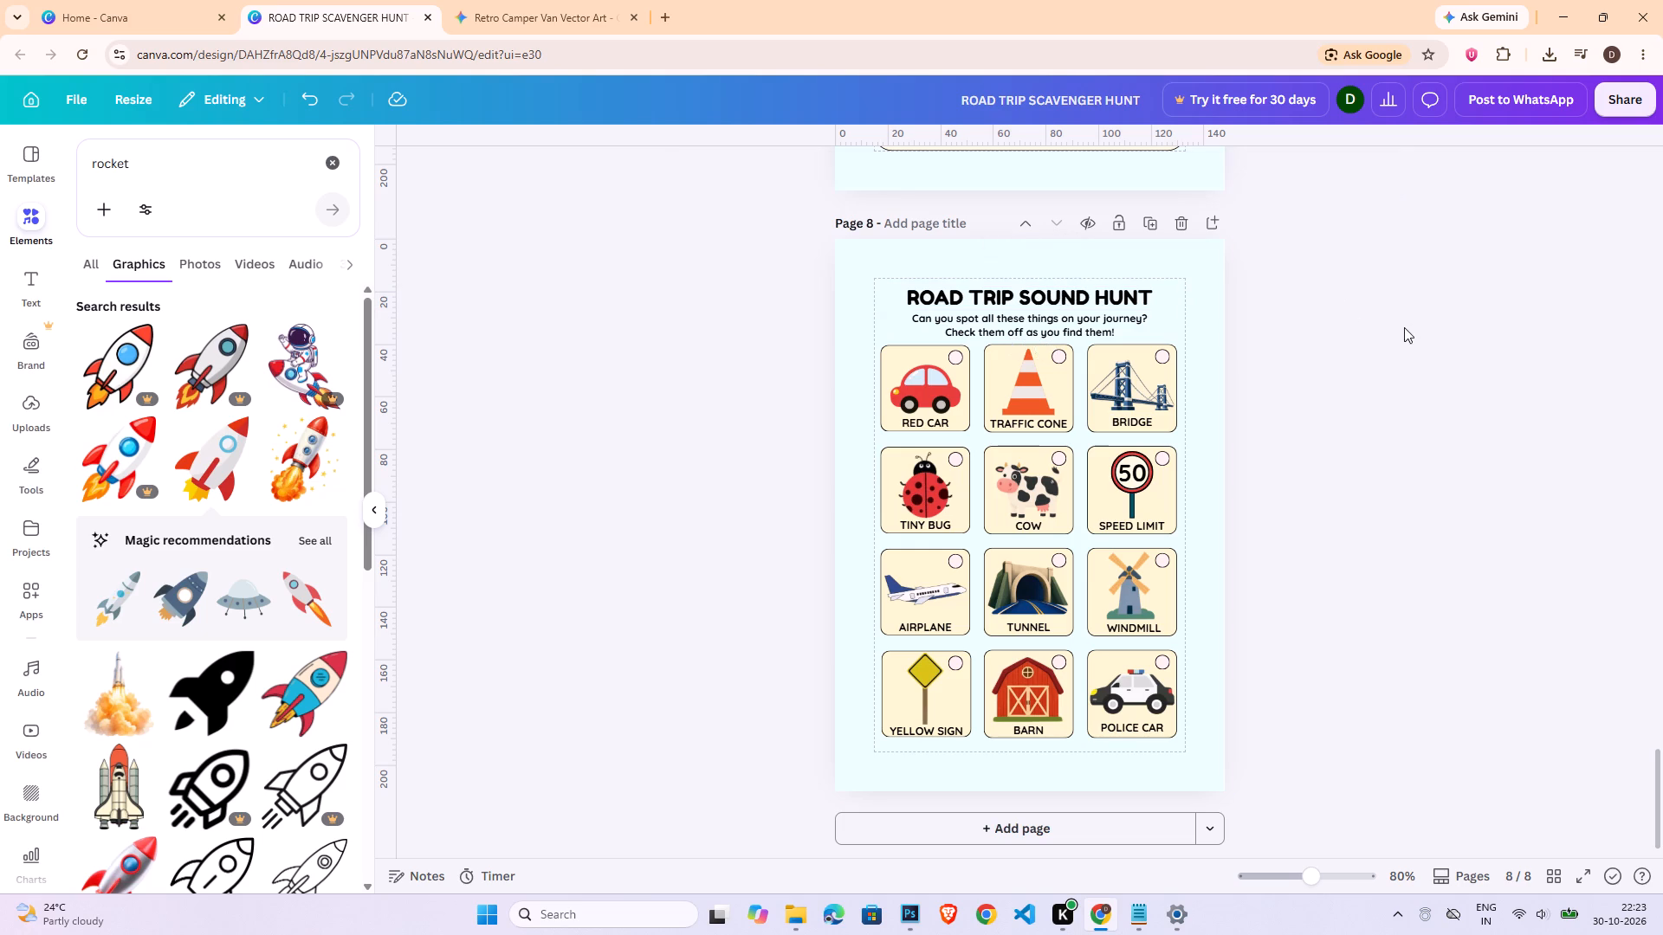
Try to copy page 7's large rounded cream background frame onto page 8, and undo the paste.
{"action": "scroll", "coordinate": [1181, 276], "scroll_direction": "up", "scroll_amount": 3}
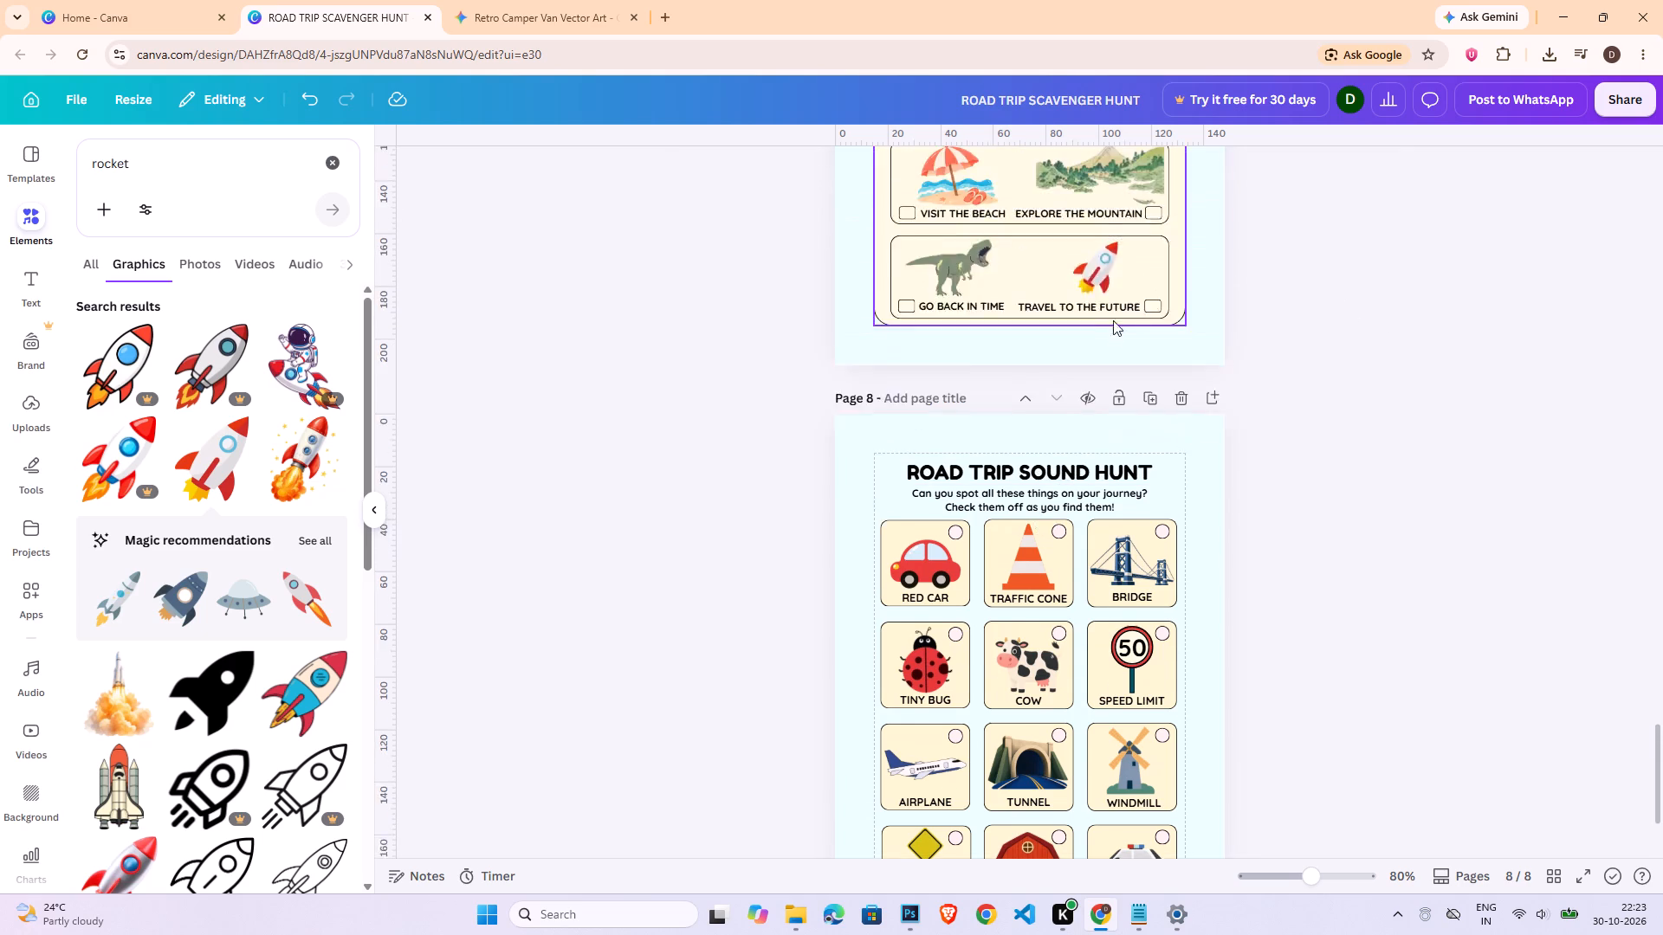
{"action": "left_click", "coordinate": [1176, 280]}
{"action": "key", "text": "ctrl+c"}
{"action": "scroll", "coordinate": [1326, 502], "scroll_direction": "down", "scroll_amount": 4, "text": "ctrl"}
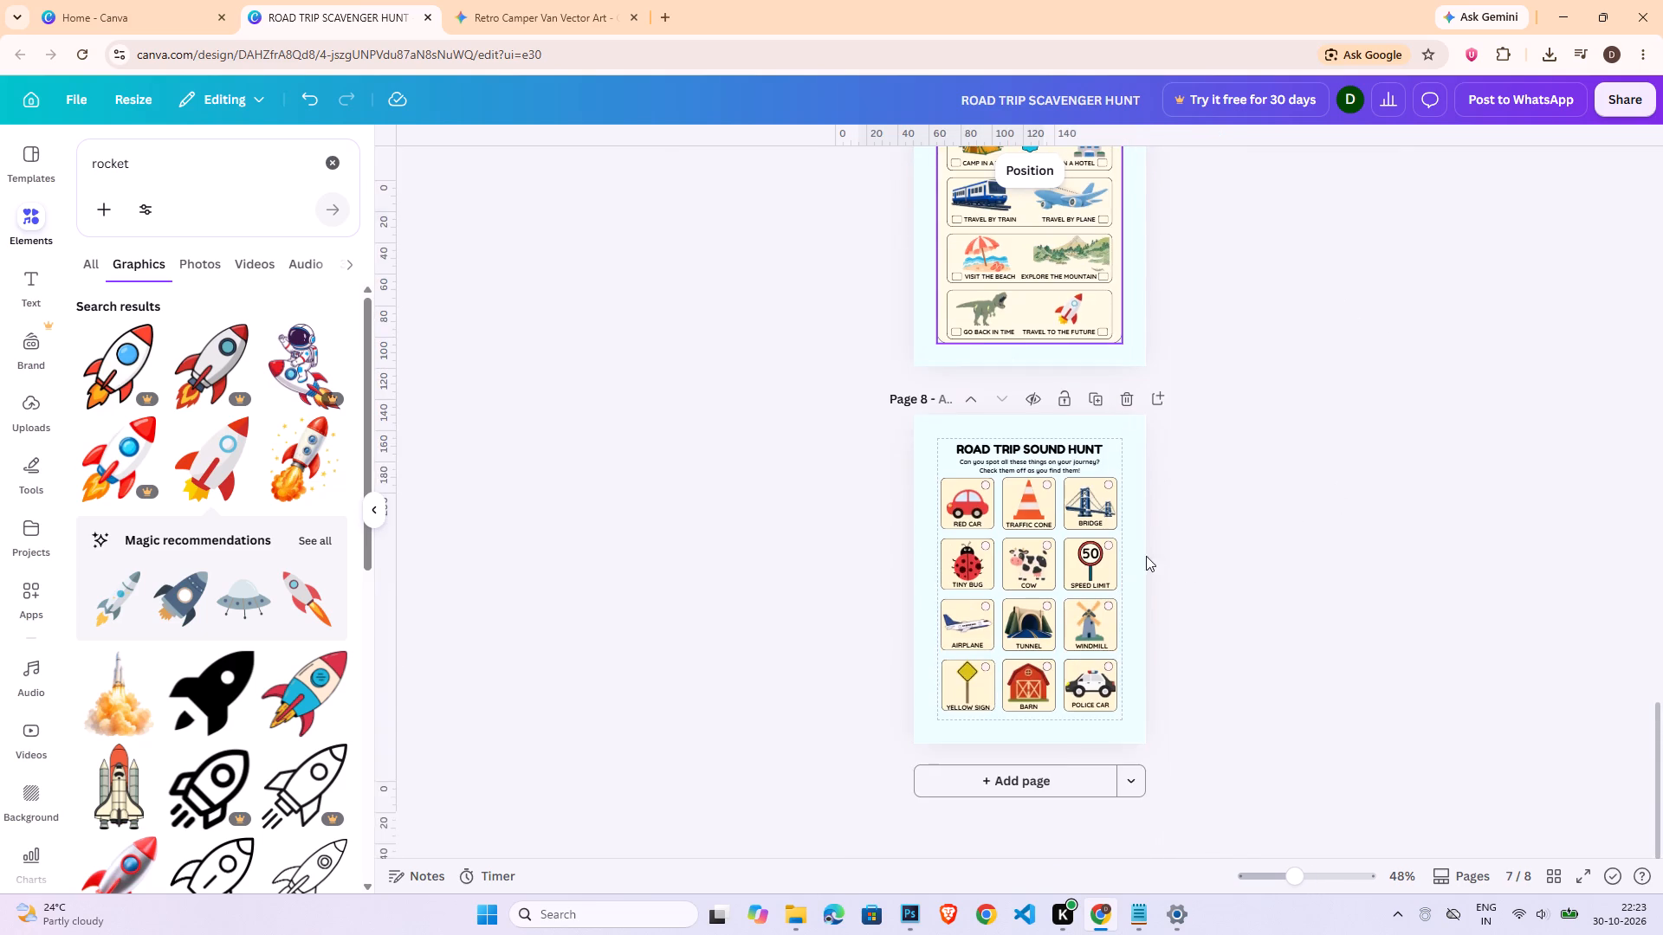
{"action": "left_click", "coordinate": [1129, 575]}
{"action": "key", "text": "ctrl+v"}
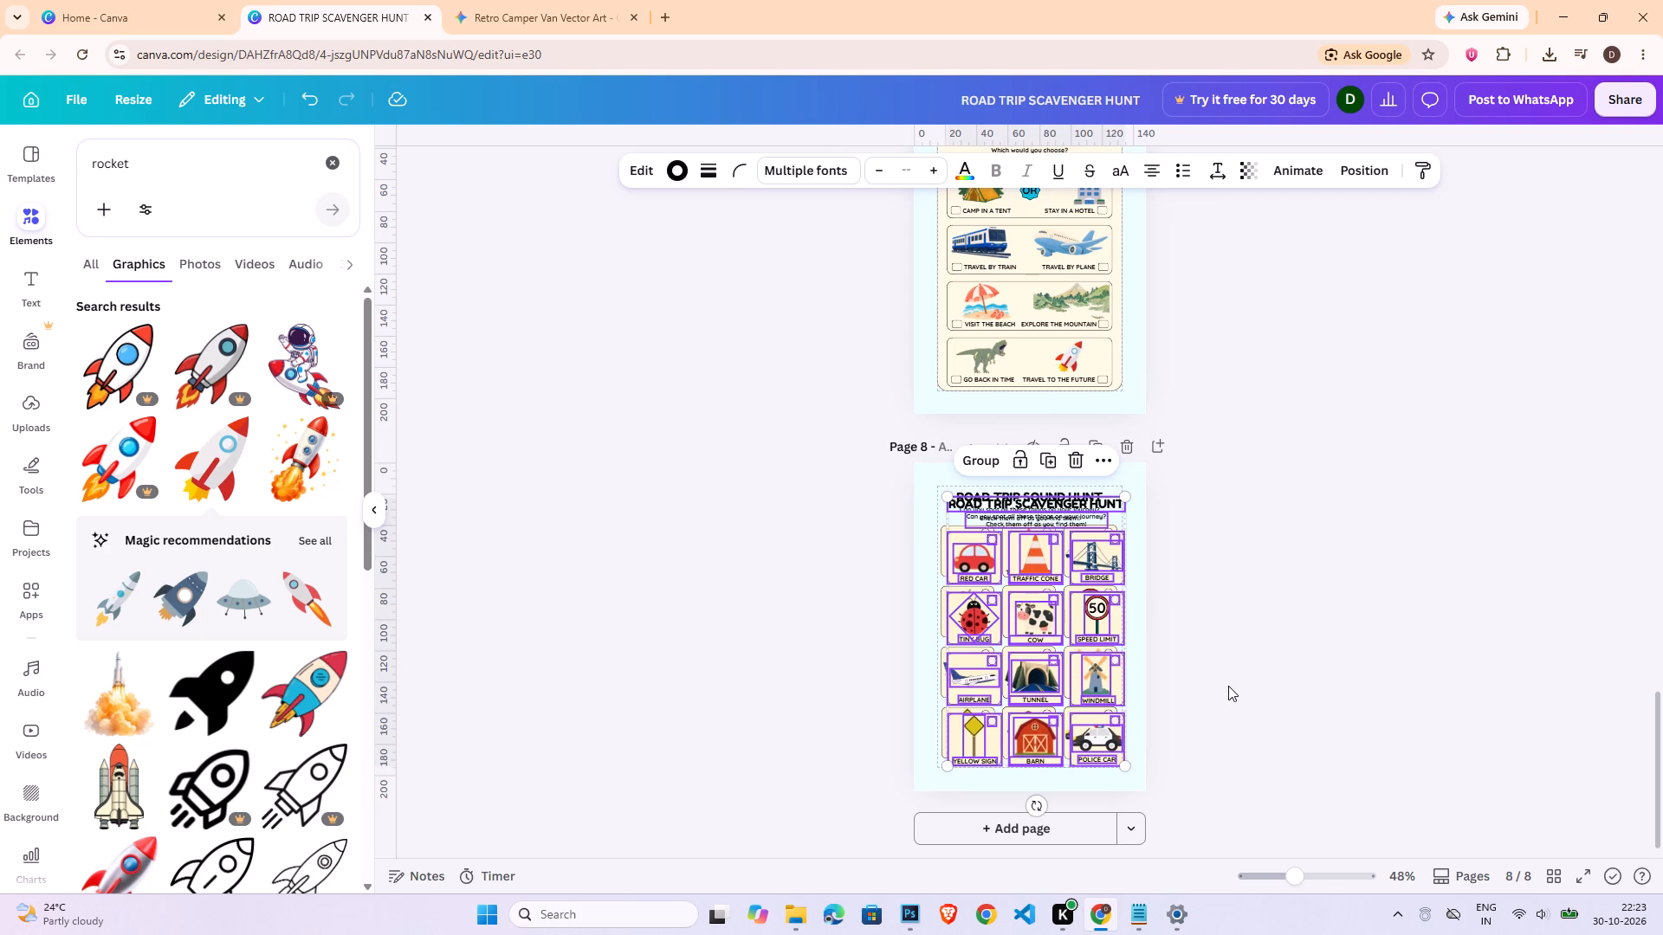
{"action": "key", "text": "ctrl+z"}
Copy page 7's large rounded cream background frame onto page 8 and send it behind the title and picture cards.
{"action": "left_click", "coordinate": [1120, 384]}
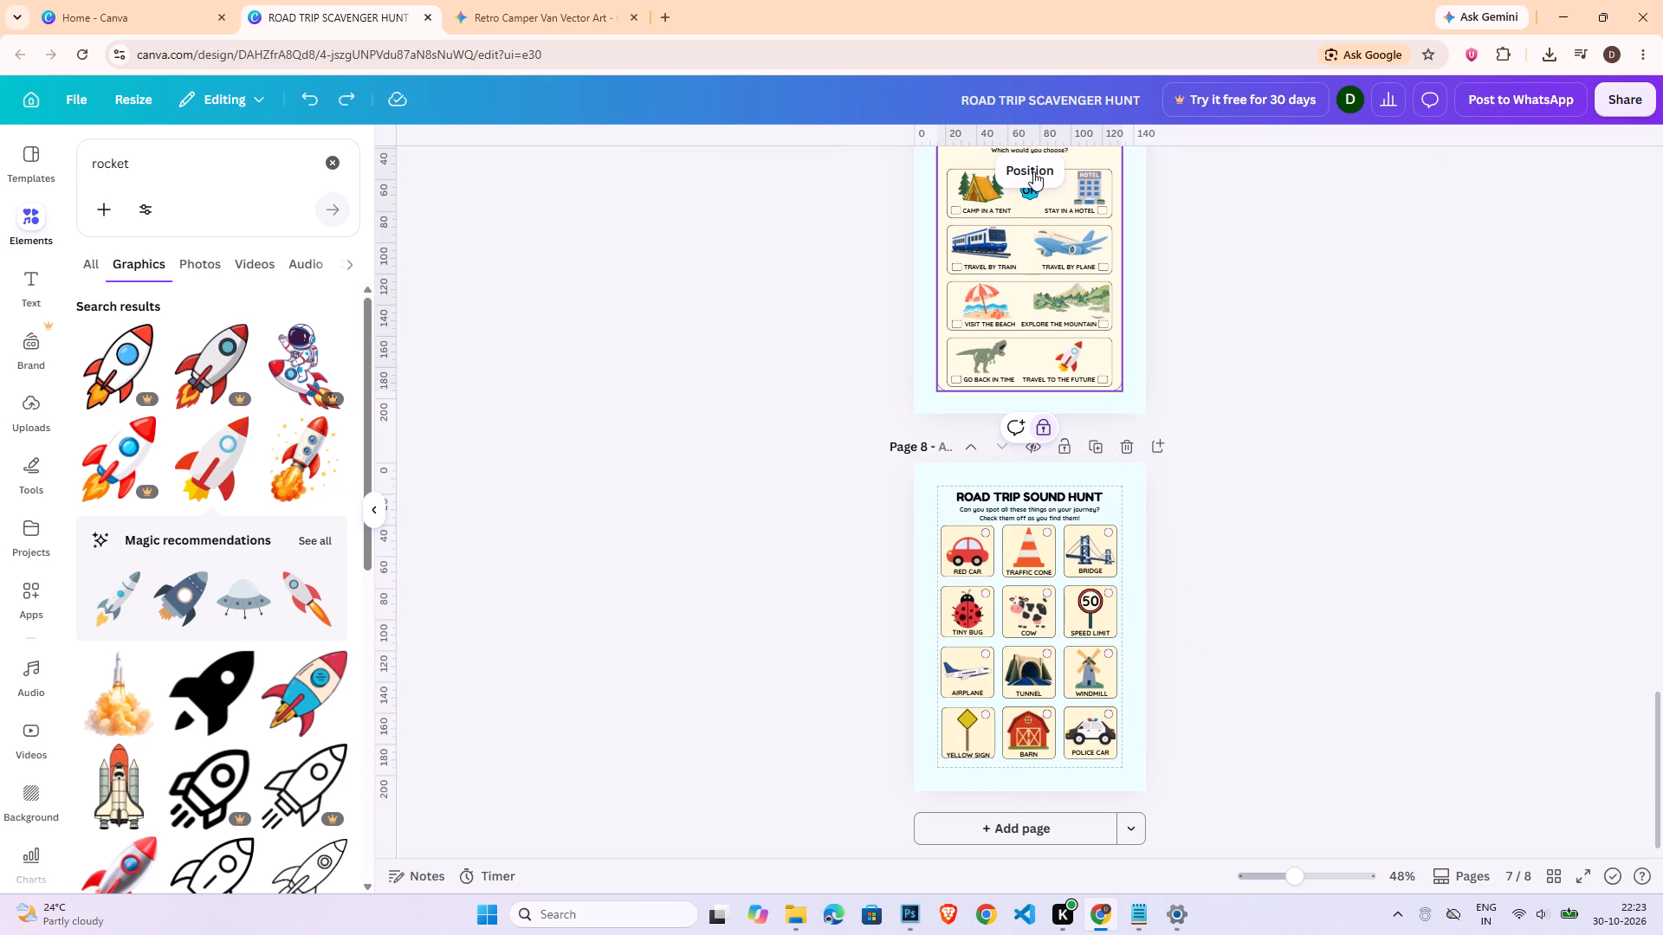
{"action": "scroll", "coordinate": [1105, 336], "scroll_direction": "up", "scroll_amount": 2}
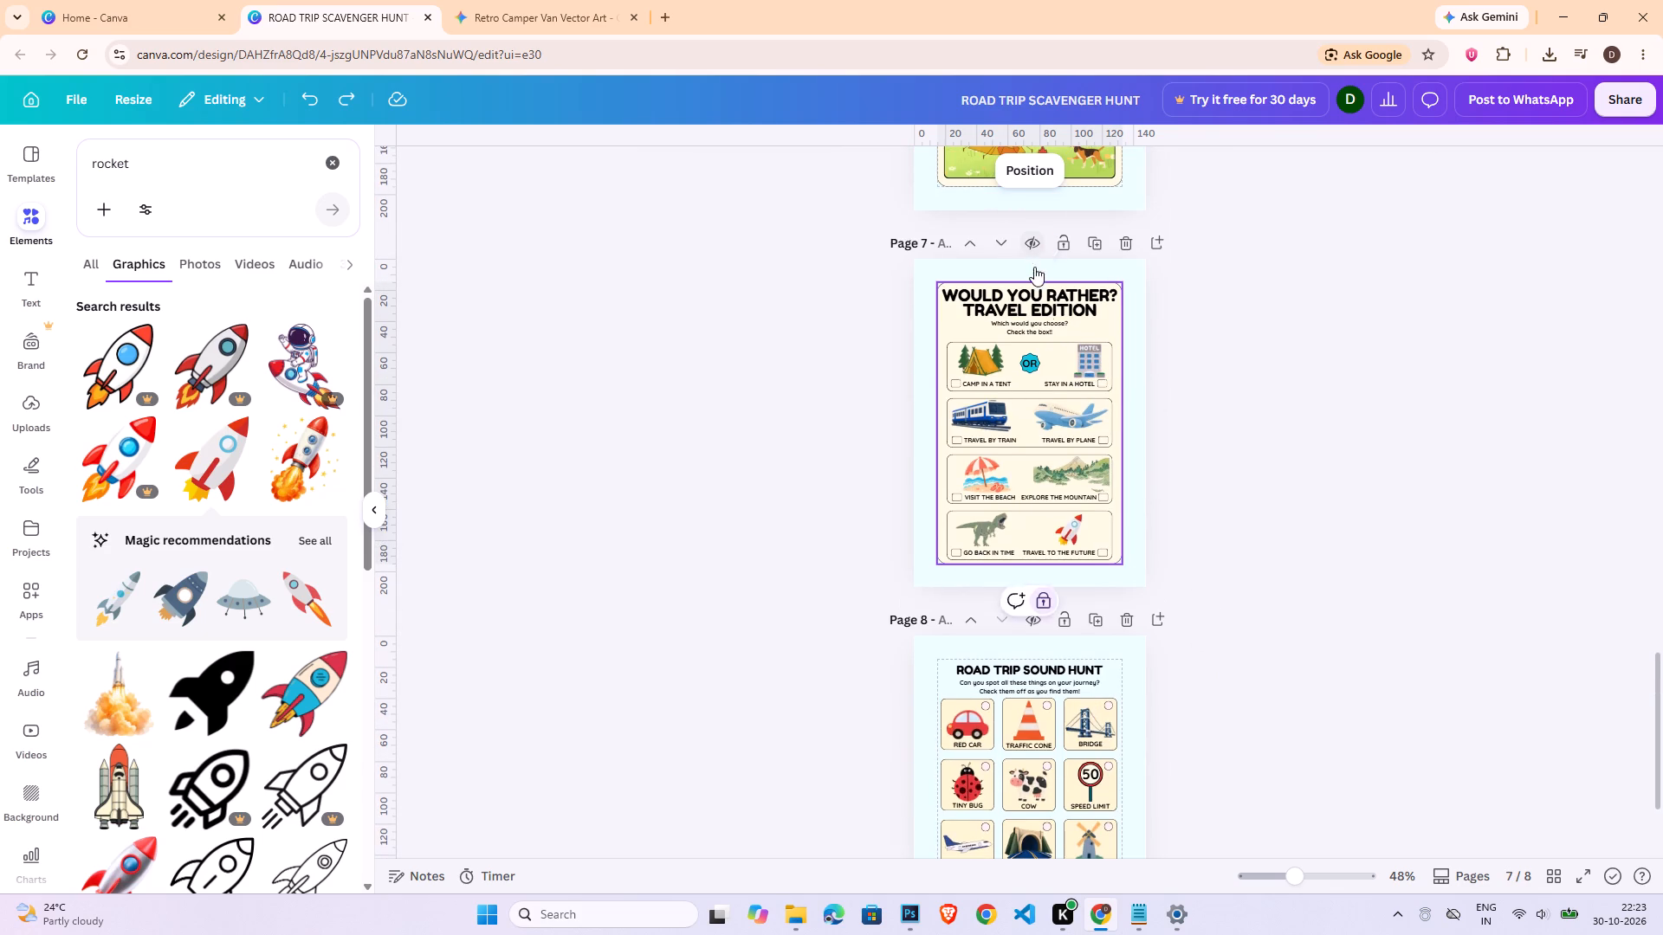
{"action": "left_click", "coordinate": [1050, 250]}
{"action": "key", "text": "ctrl+c"}
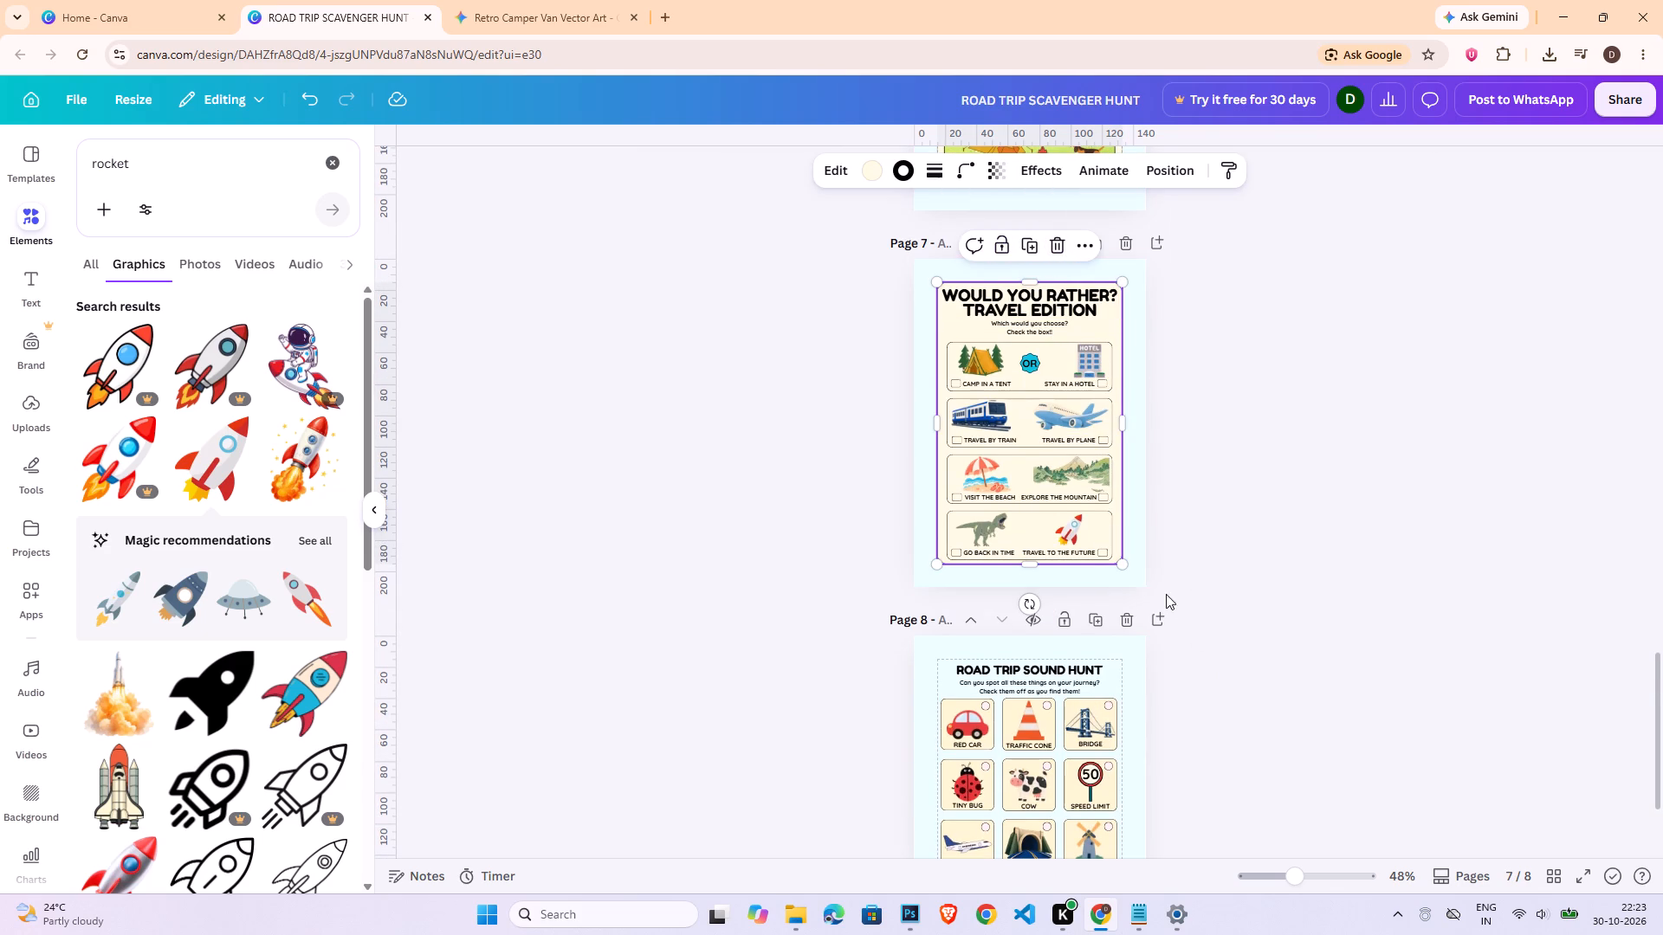
{"action": "scroll", "coordinate": [1215, 626], "scroll_direction": "down", "scroll_amount": 3}
{"action": "left_click", "coordinate": [1105, 780]}
{"action": "key", "text": "ctrl+v"}
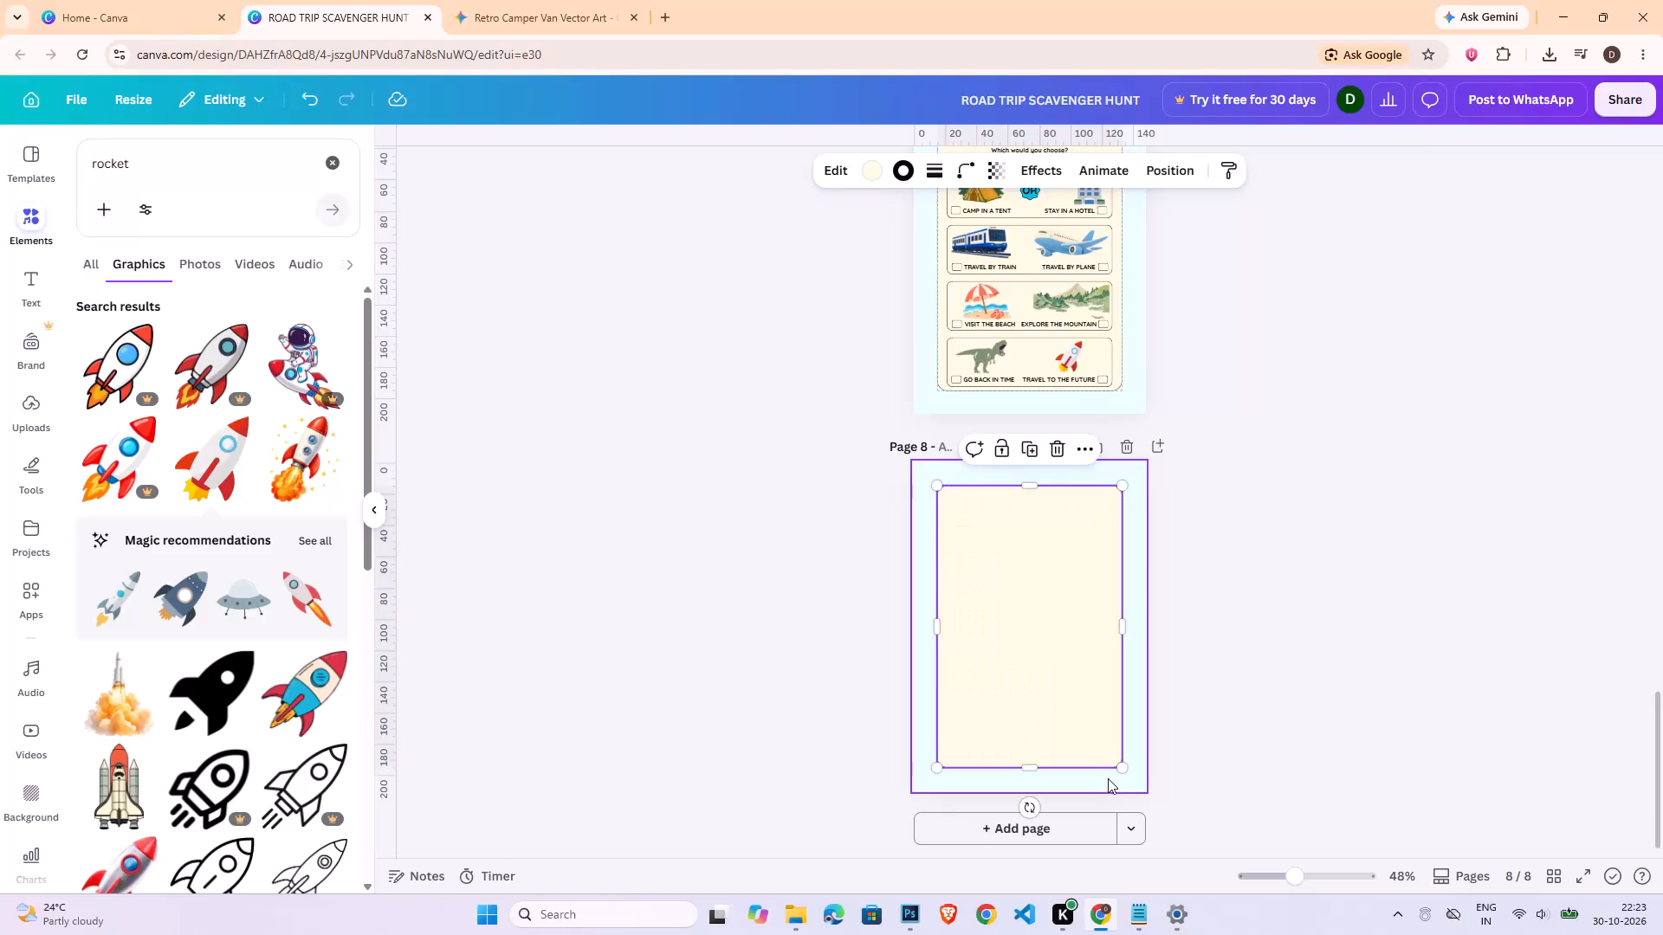
{"action": "left_click", "coordinate": [1179, 174]}
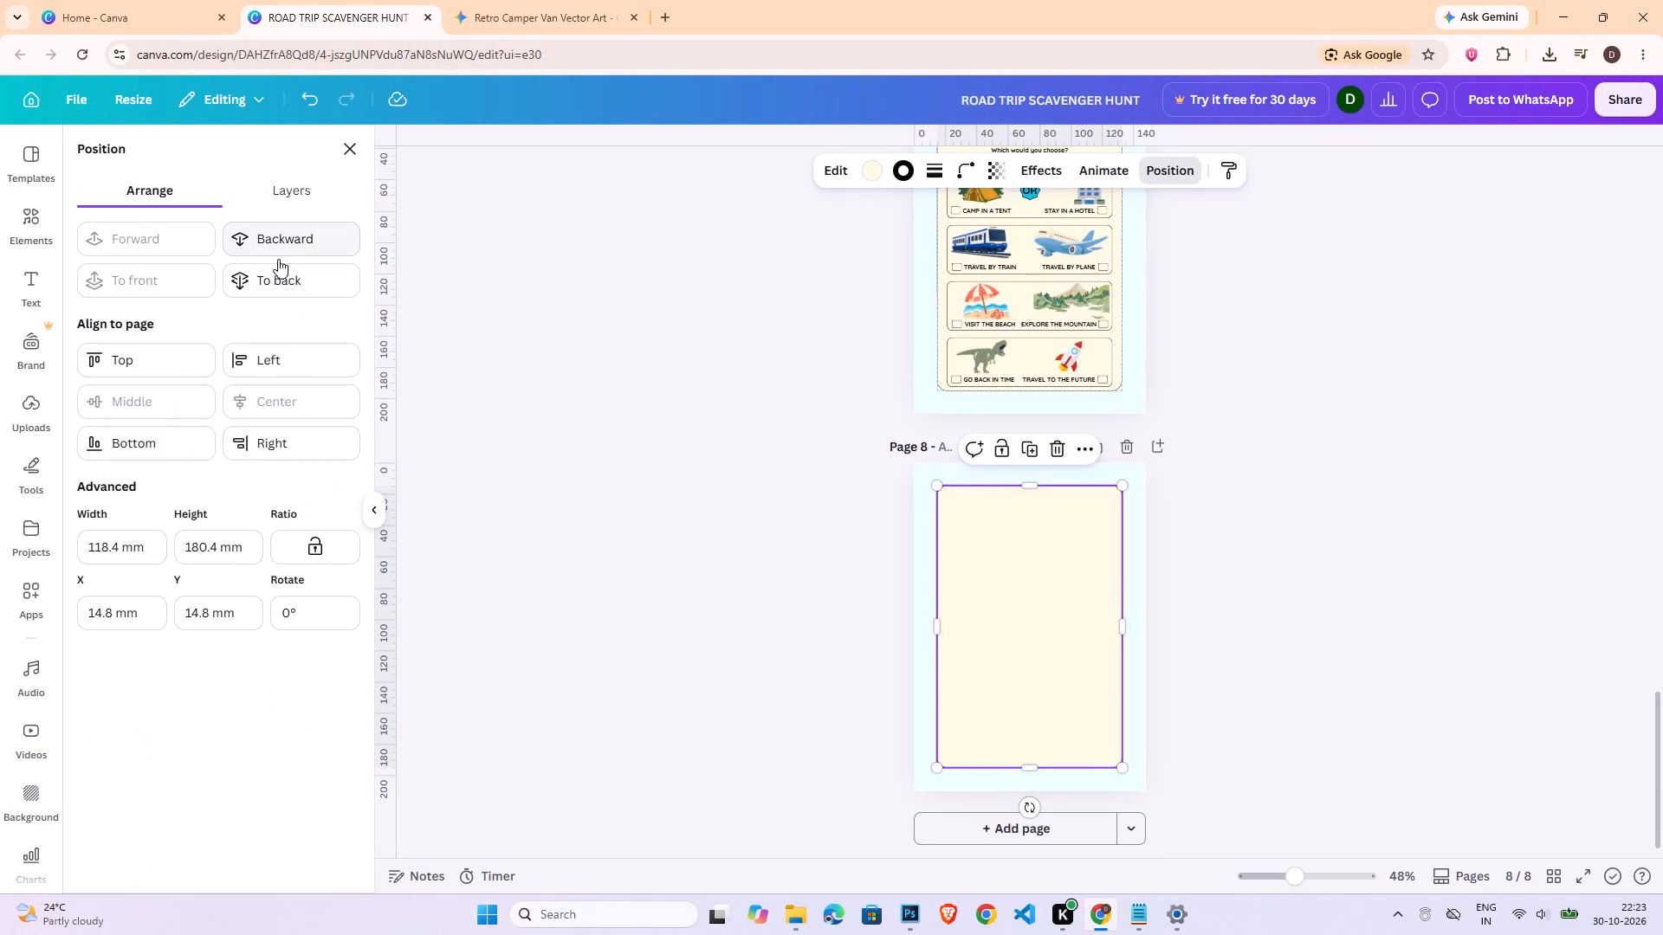
{"action": "left_click", "coordinate": [283, 272]}
{"action": "double_click", "coordinate": [1194, 608]}
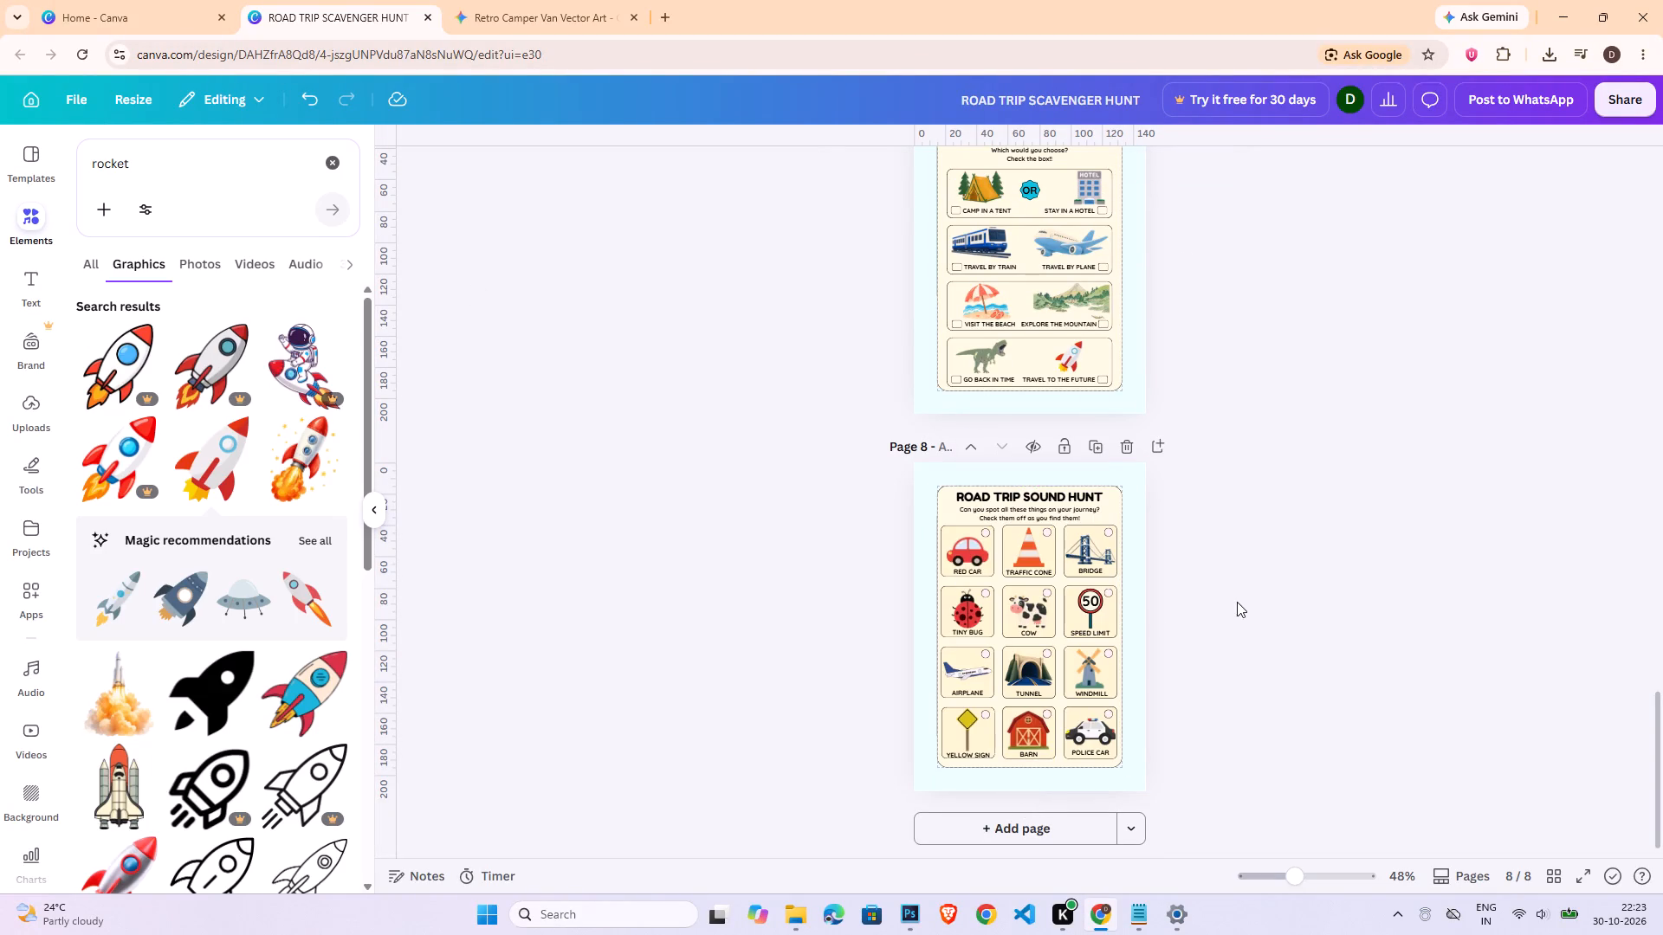
Replace page 8's instructions below the title with a first line reading "Listen carefully on your journey! Can you hear".
{"action": "left_click", "coordinate": [1310, 880]}
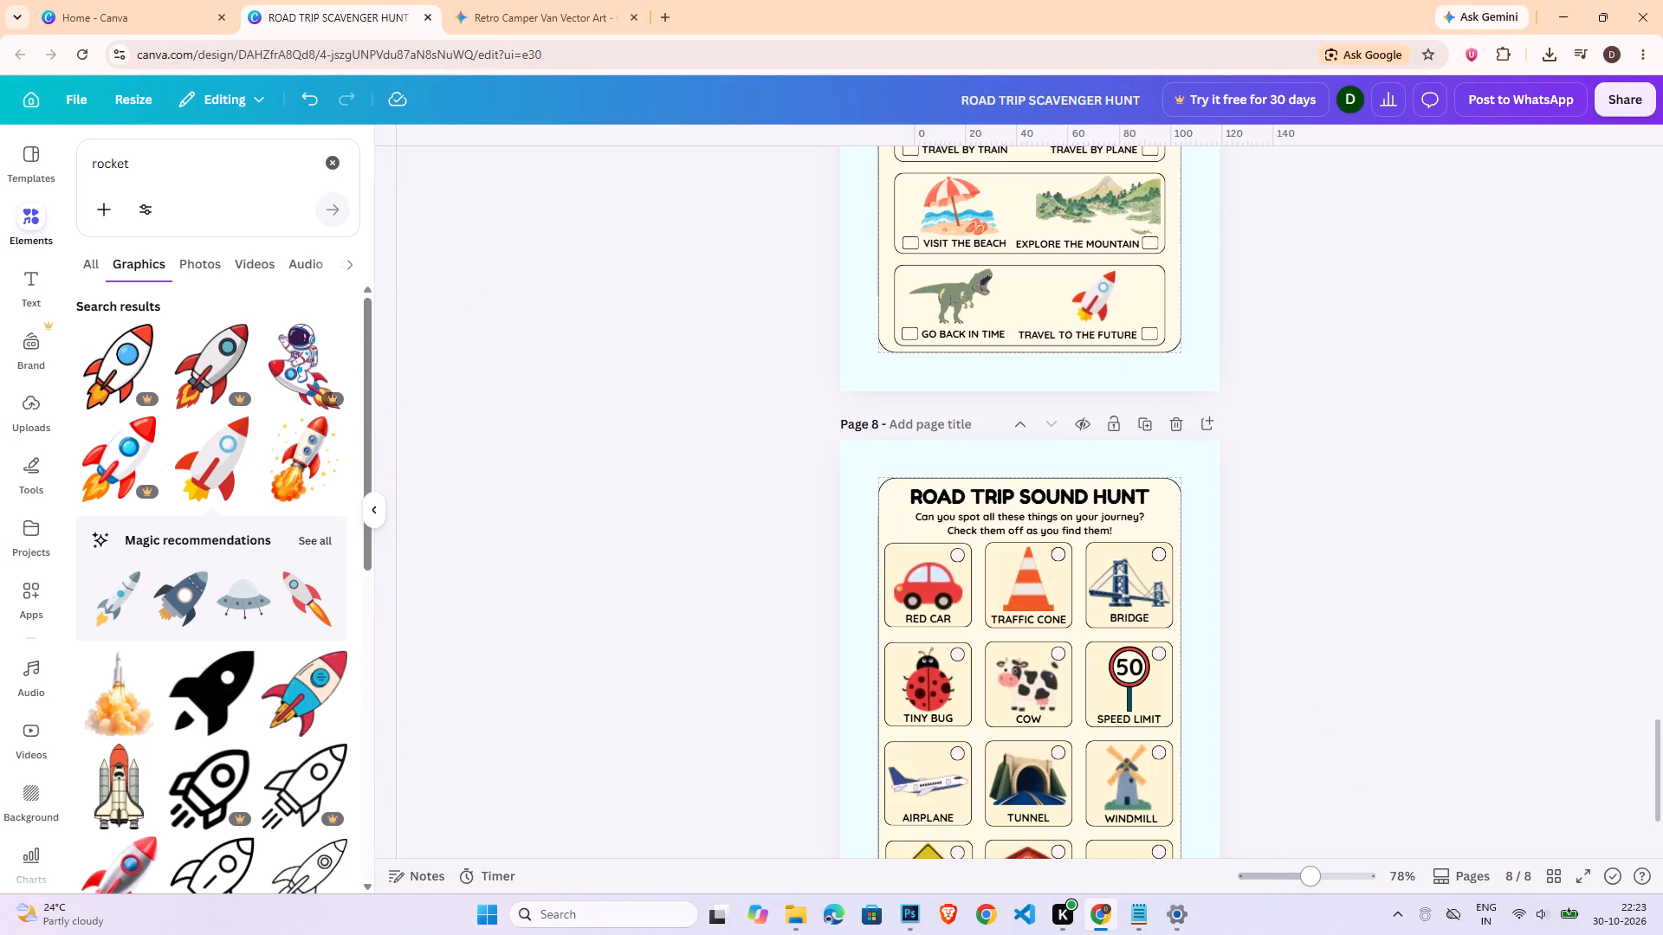
{"action": "left_click", "coordinate": [1330, 880]}
{"action": "scroll", "coordinate": [1337, 777], "scroll_direction": "down", "scroll_amount": 2}
{"action": "scroll", "coordinate": [1404, 687], "scroll_direction": "down", "scroll_amount": 2}
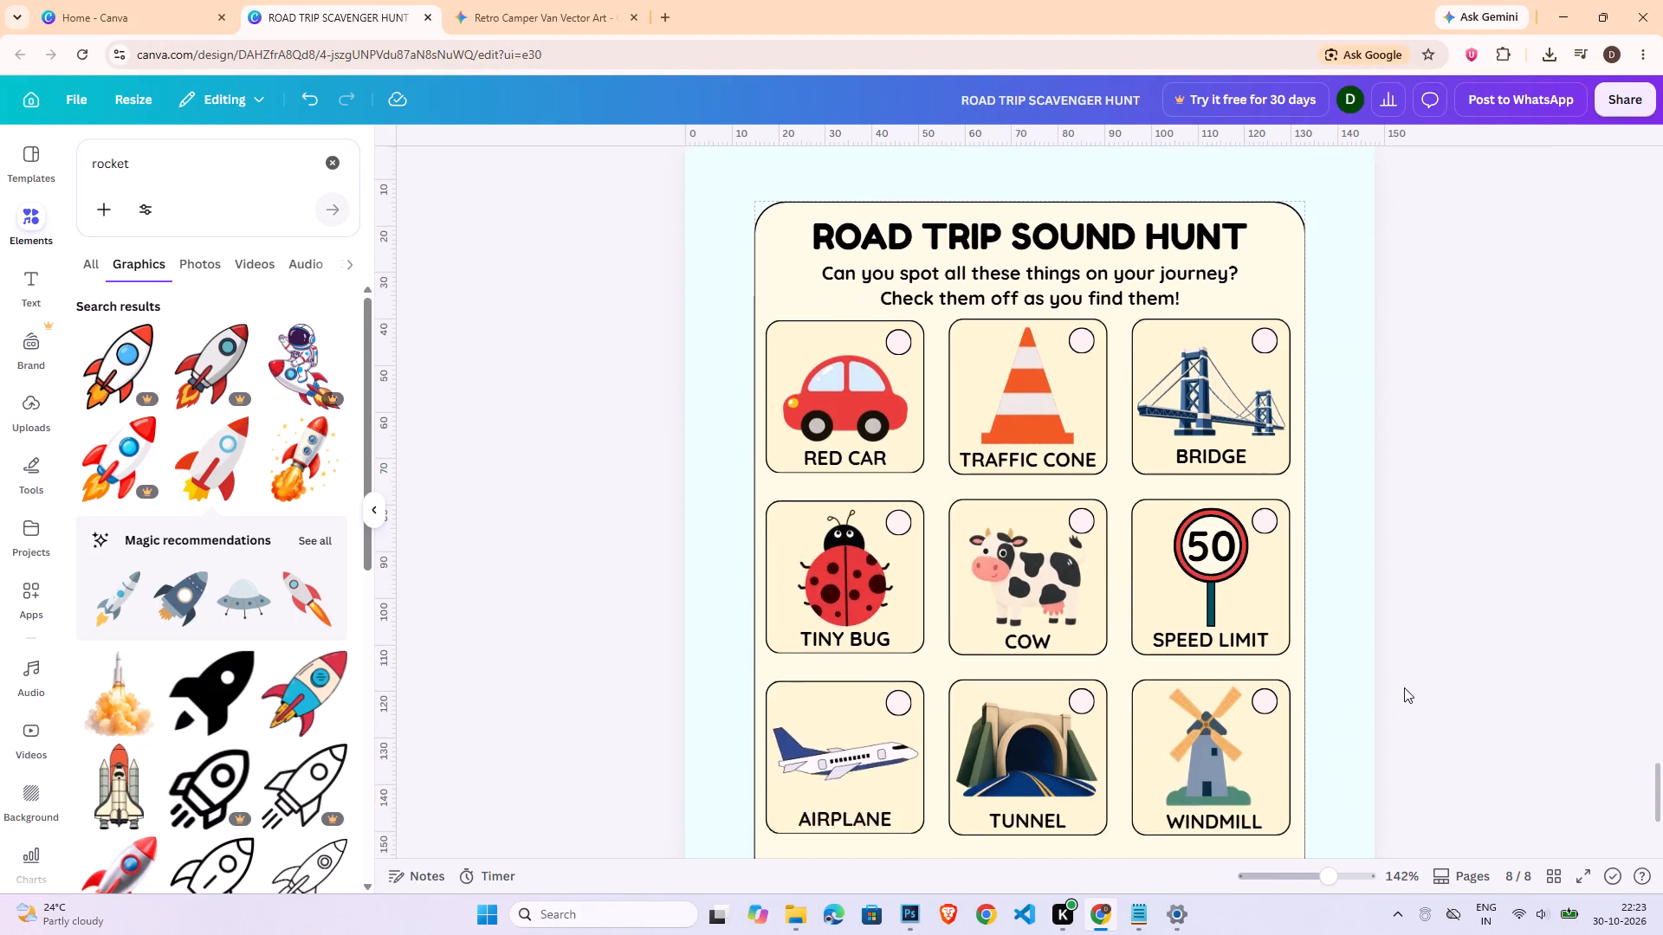
{"action": "left_click", "coordinate": [1449, 556]}
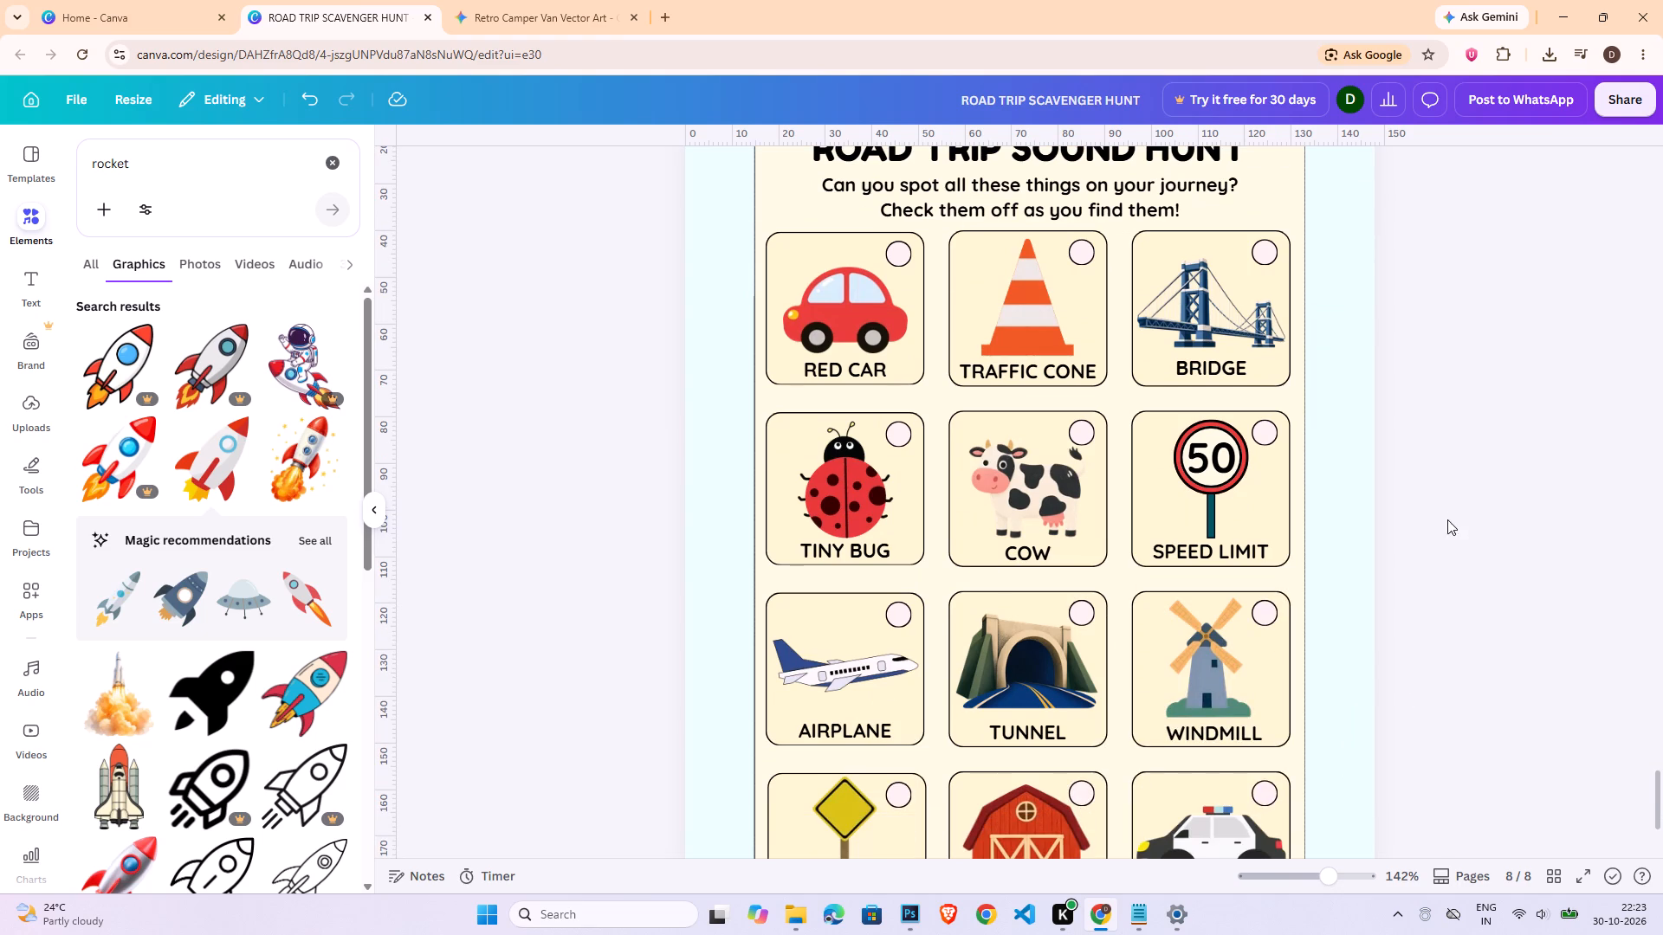
{"action": "scroll", "coordinate": [1149, 305], "scroll_direction": "up", "scroll_amount": 1}
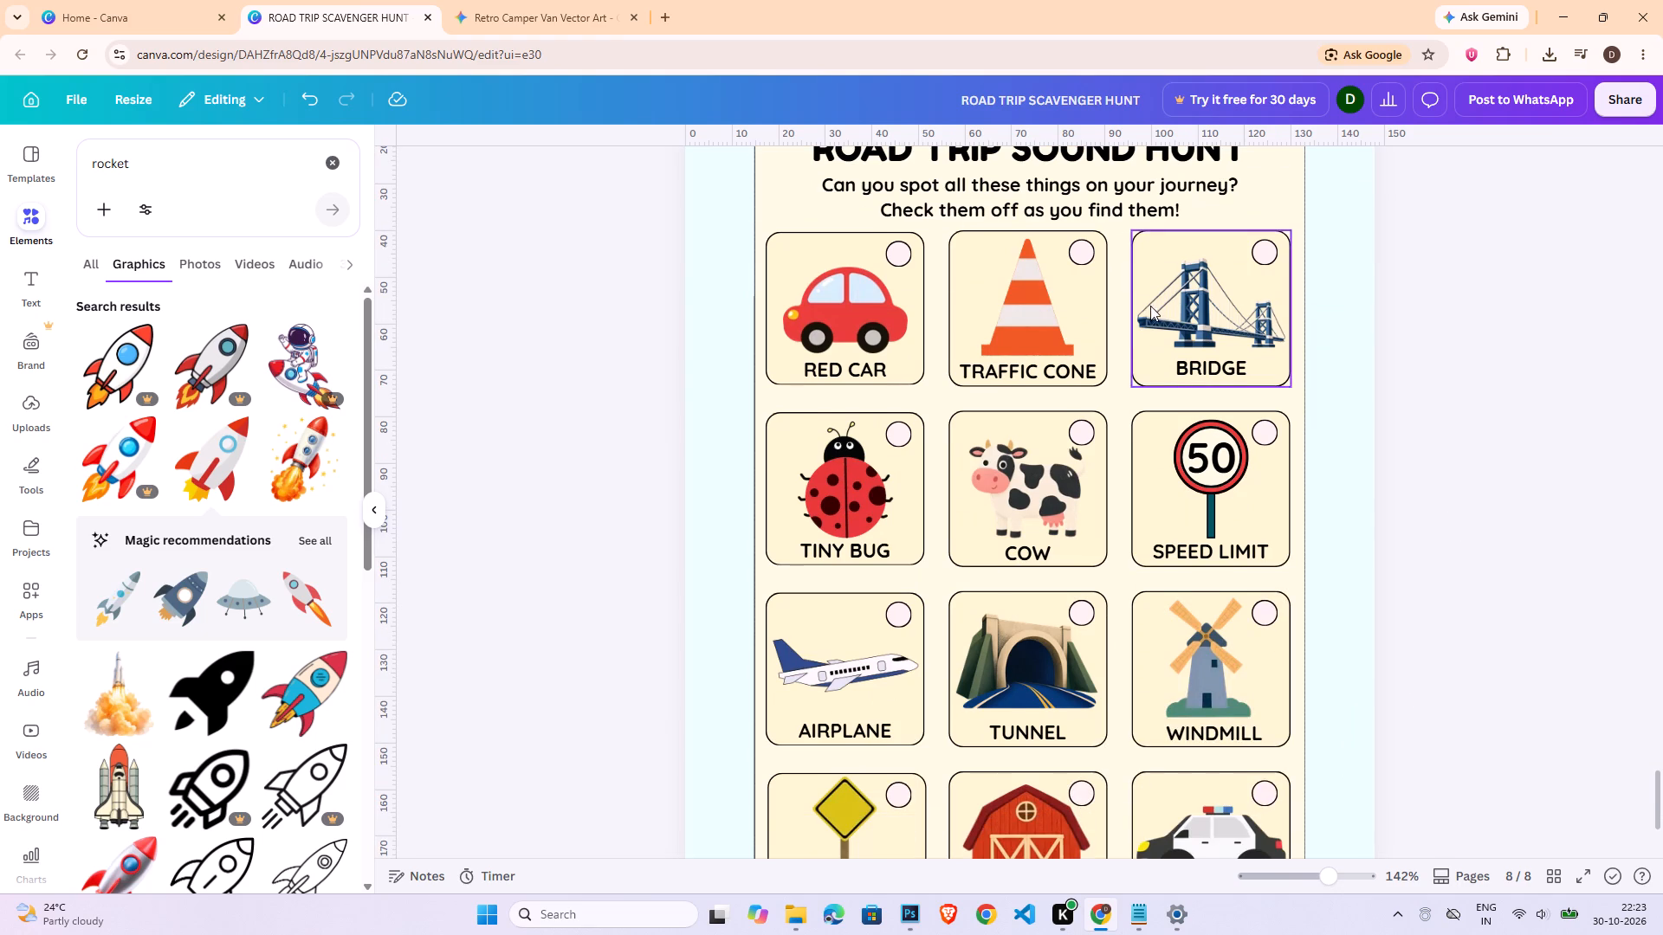
{"action": "double_click", "coordinate": [1010, 278]}
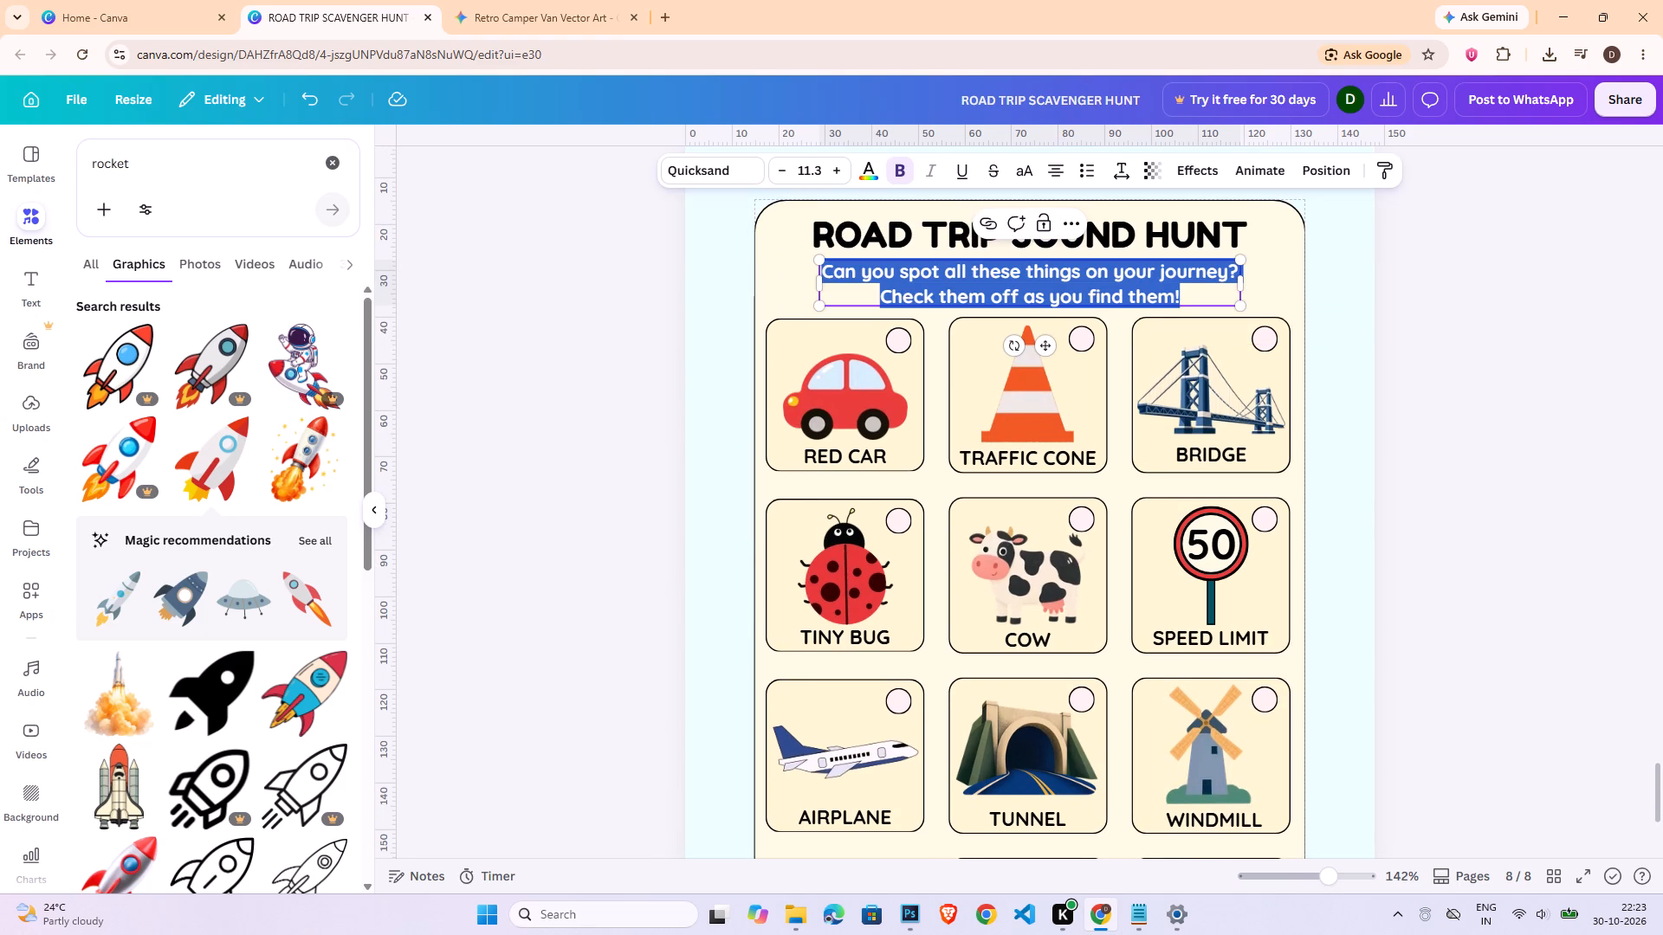
{"action": "type", "text": "Listen caref"}
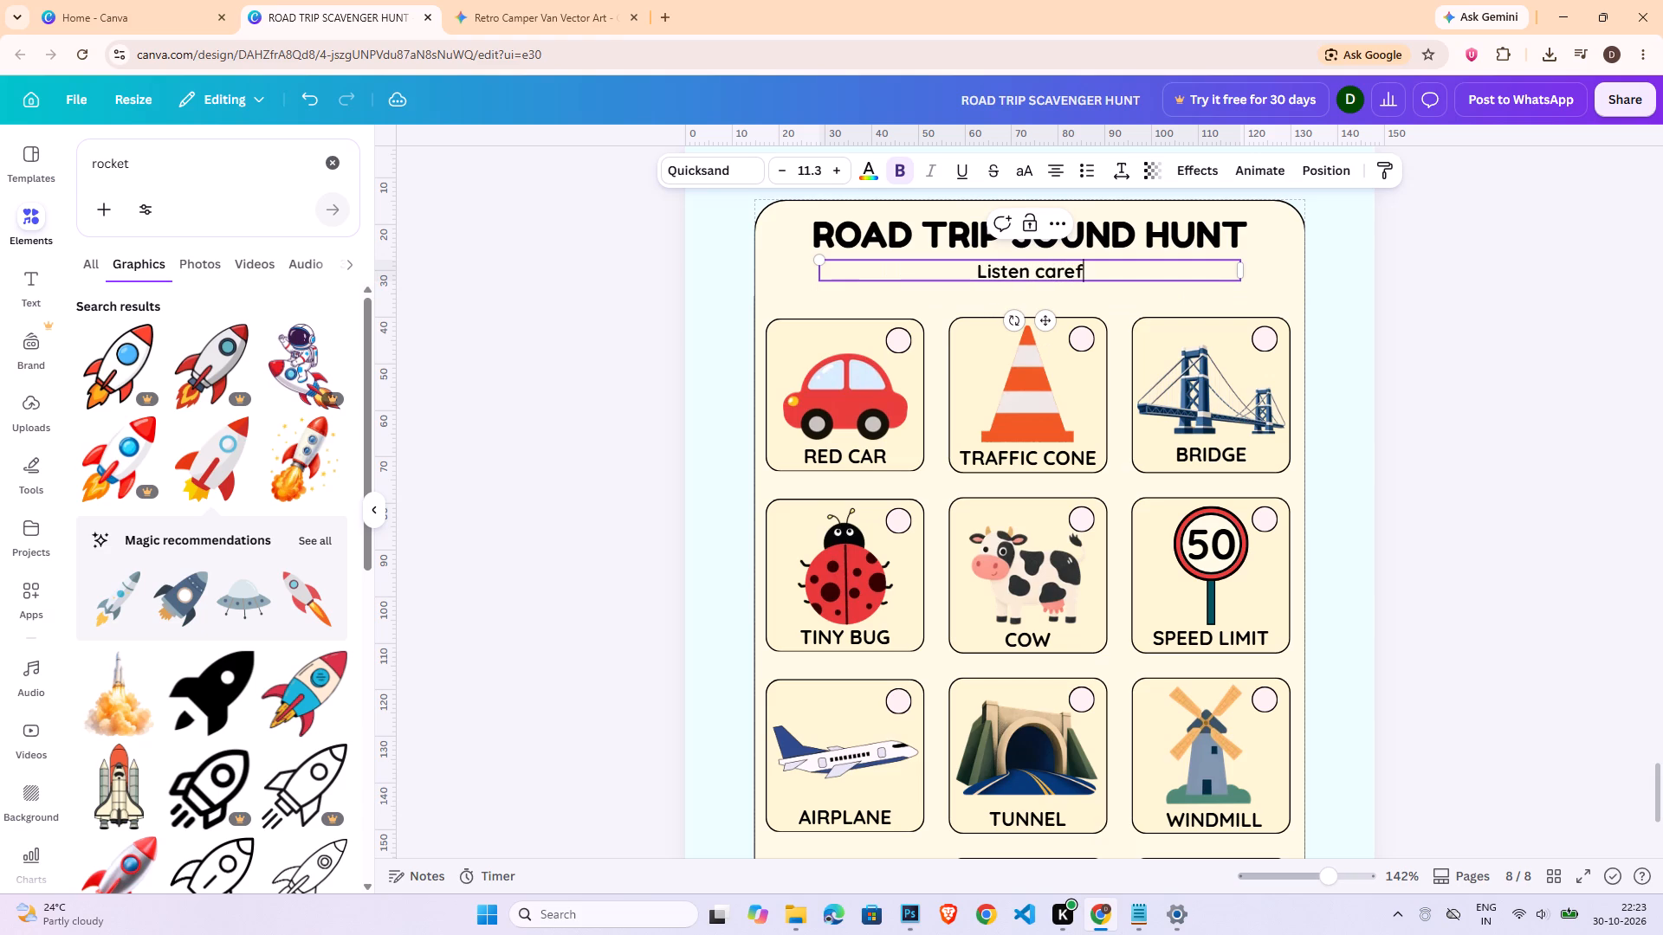
{"action": "type", "text": "ully"}
{"action": "key", "text": "space"}
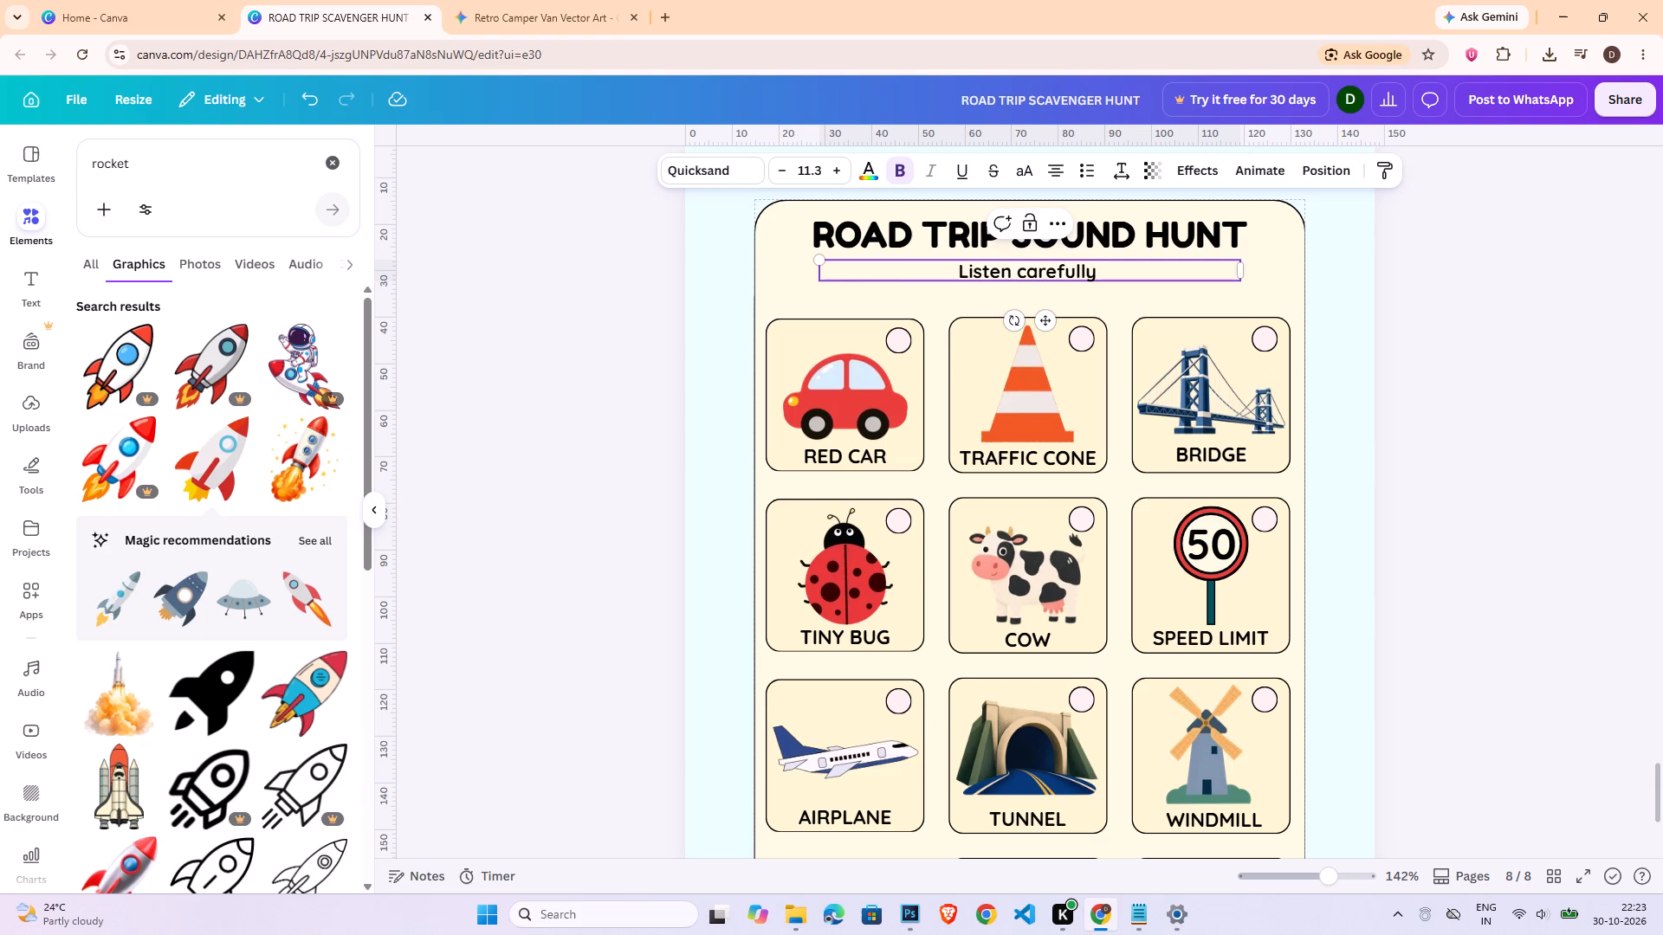
{"action": "type", "text": "on your jounrye"}
{"action": "key", "text": "BackSpace"}
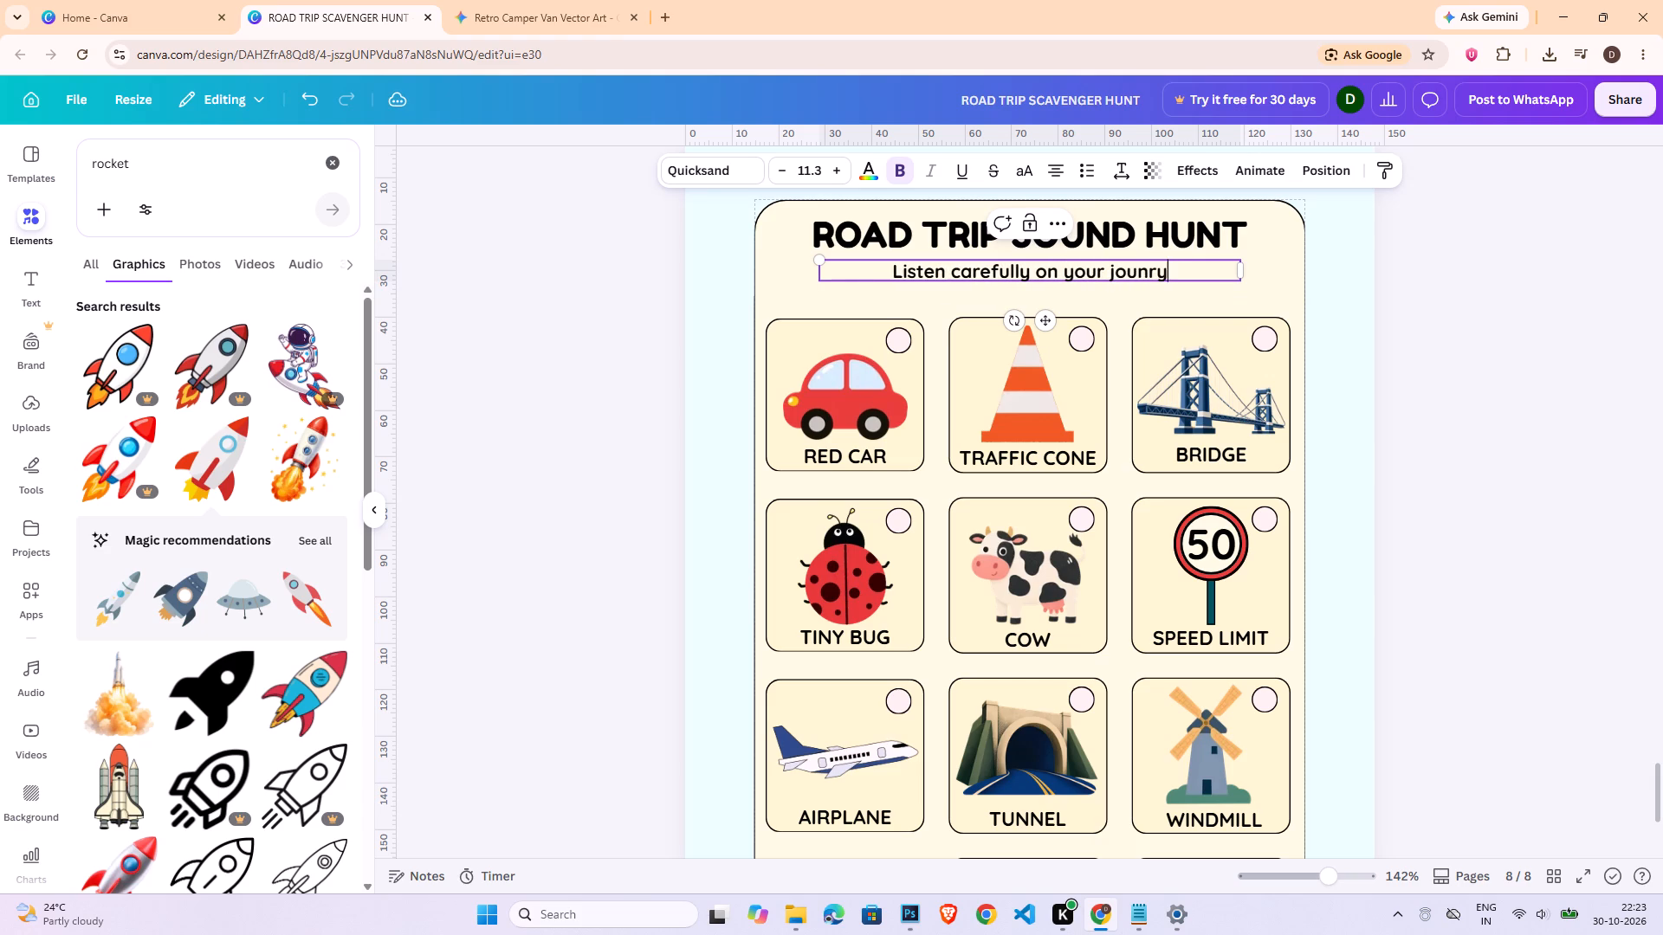
{"action": "key", "text": "BackSpace"}
{"action": "key", "text": "BackSpace"}
{"action": "key", "text": "BackSpace"}
{"action": "type", "text": "rneu"}
{"action": "key", "text": "BackSpace"}
{"action": "key", "text": "y"}
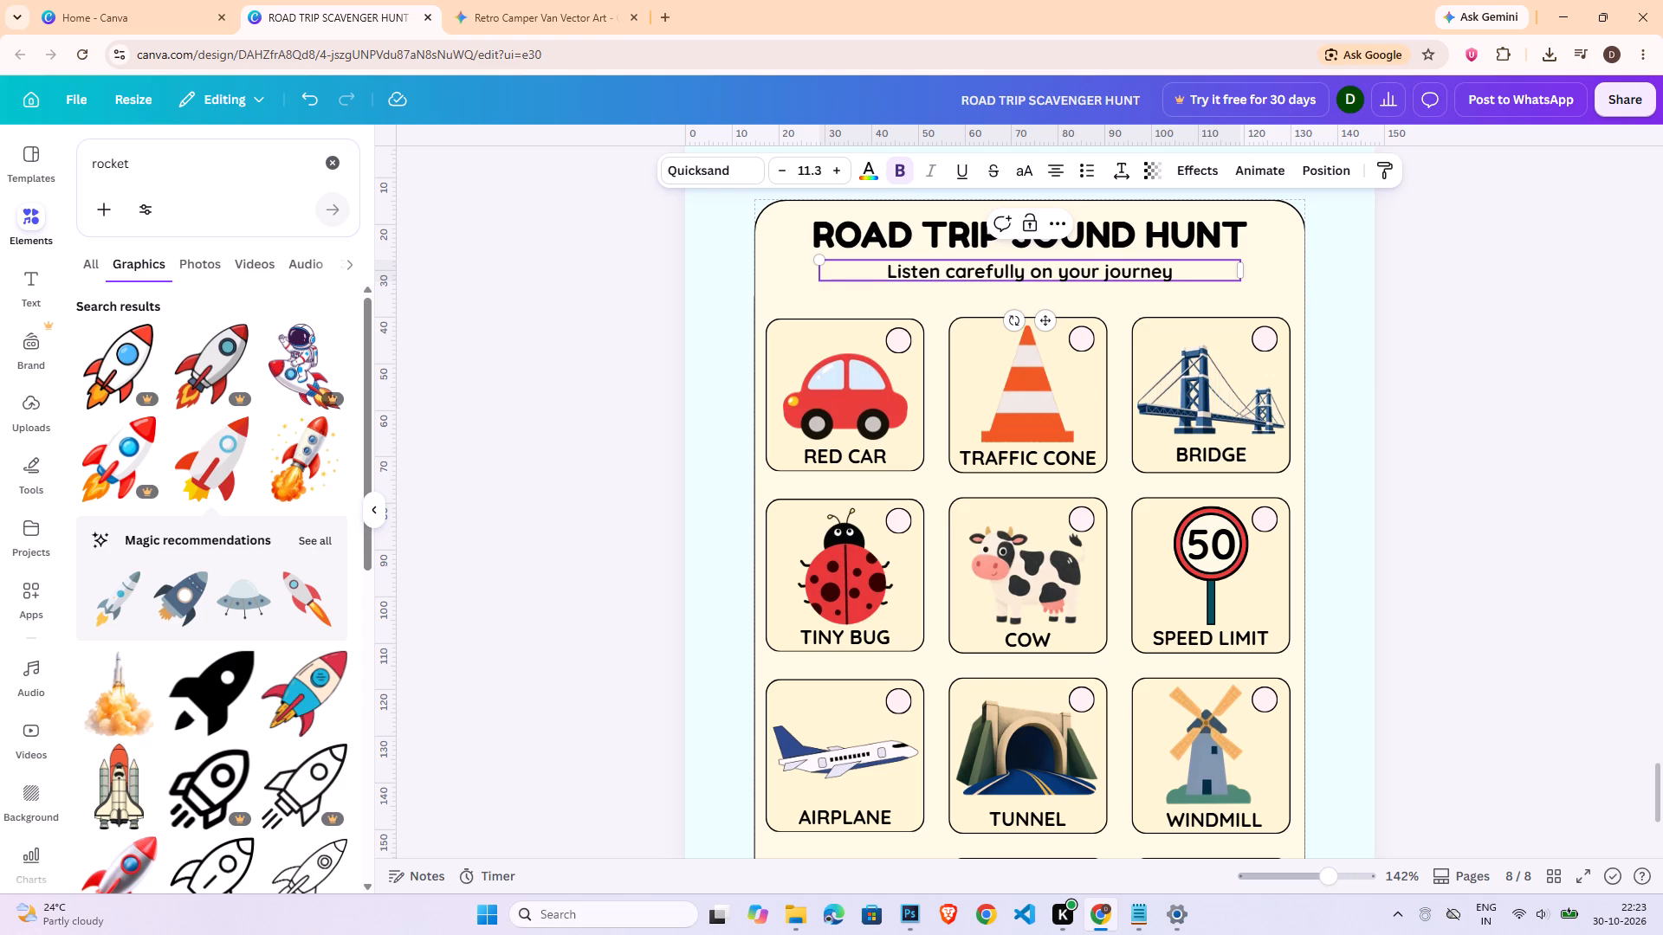
{"action": "key", "text": "shift+exclam"}
{"action": "key", "text": "space"}
{"action": "type", "text": "Cam"}
{"action": "key", "text": "space"}
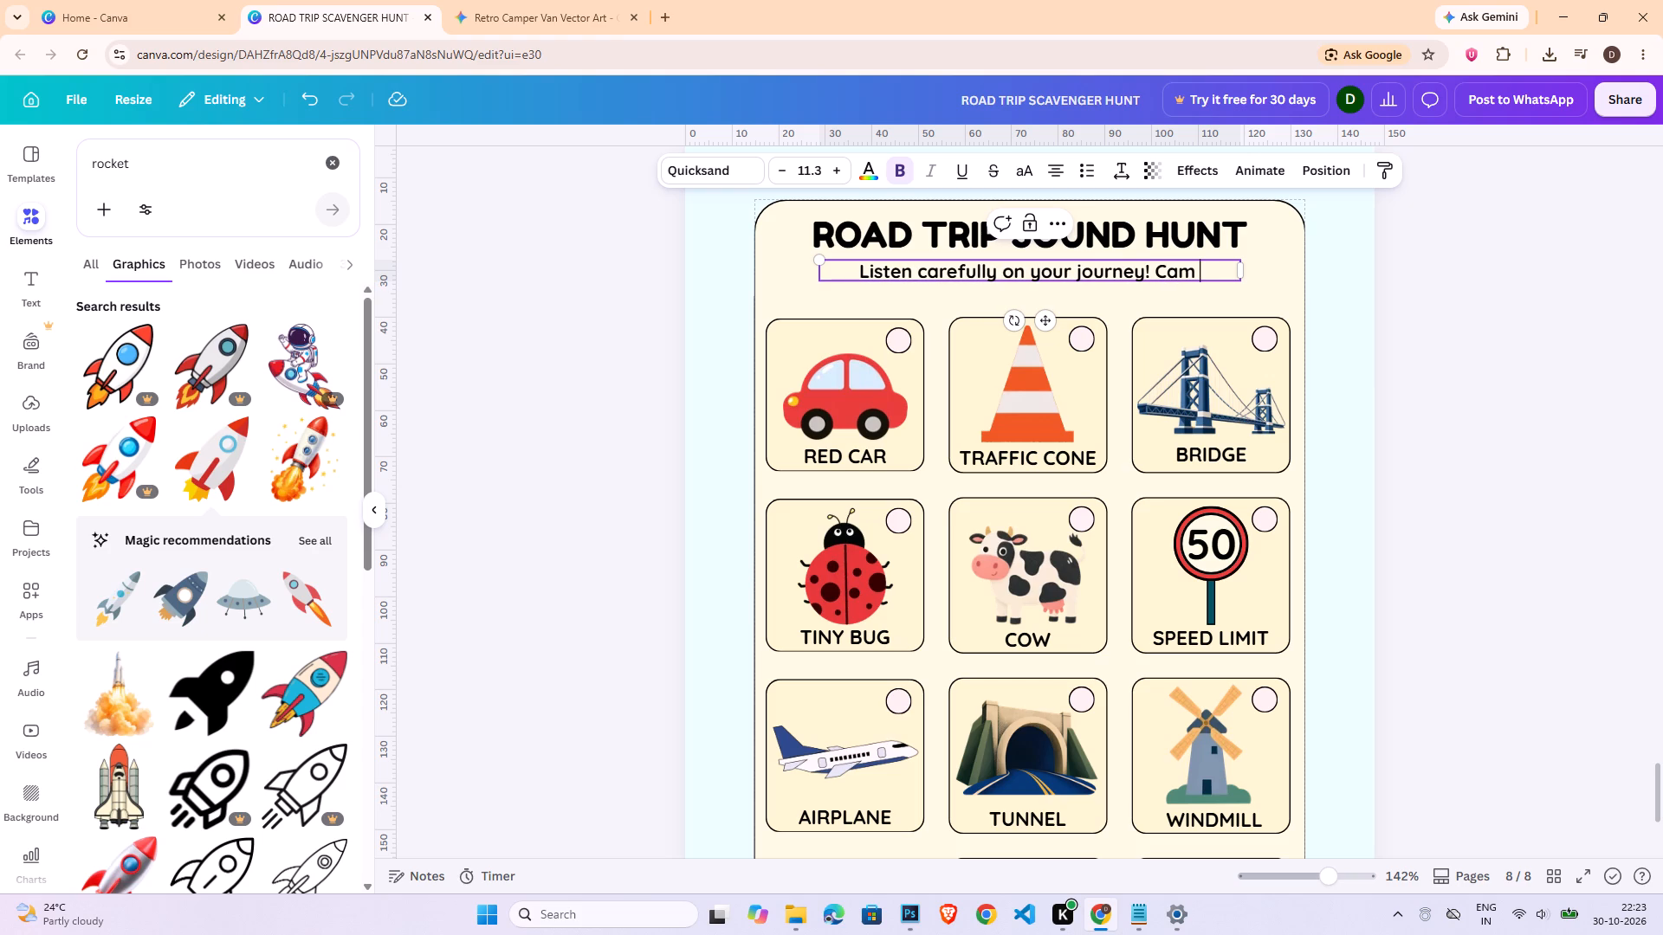
{"action": "key", "text": "BackSpace"}
{"action": "key", "text": "BackSpace"}
{"action": "type", "text": "n you"}
{"action": "key", "text": "space"}
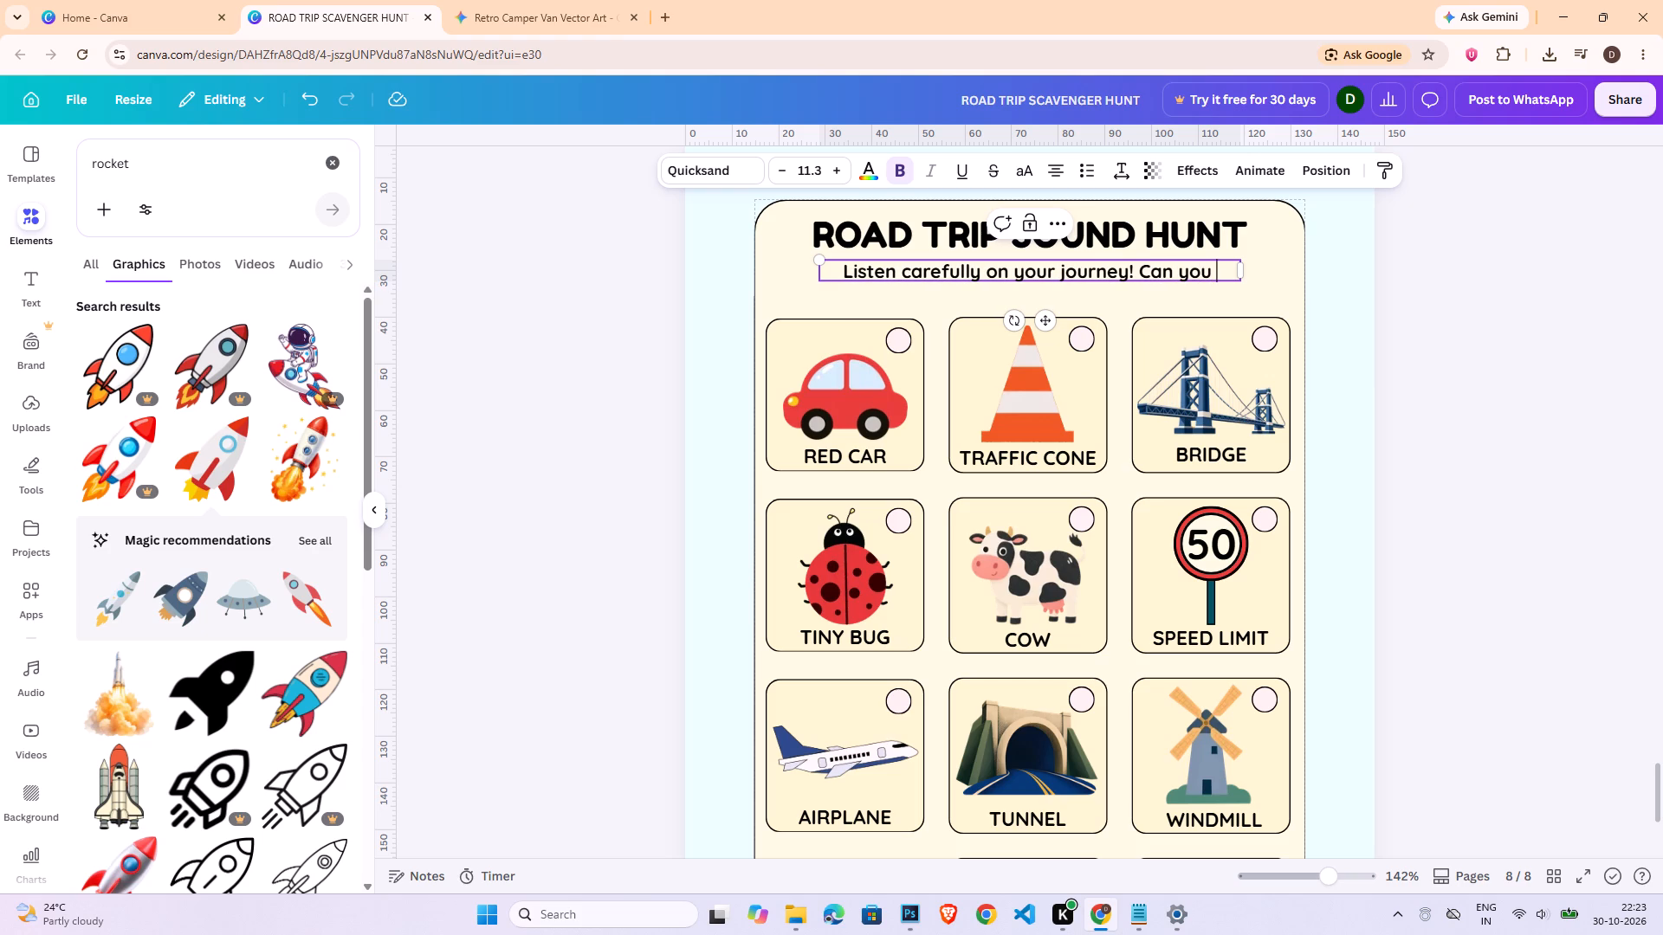
{"action": "type", "text": "hear"}
{"action": "key", "text": "Return"}
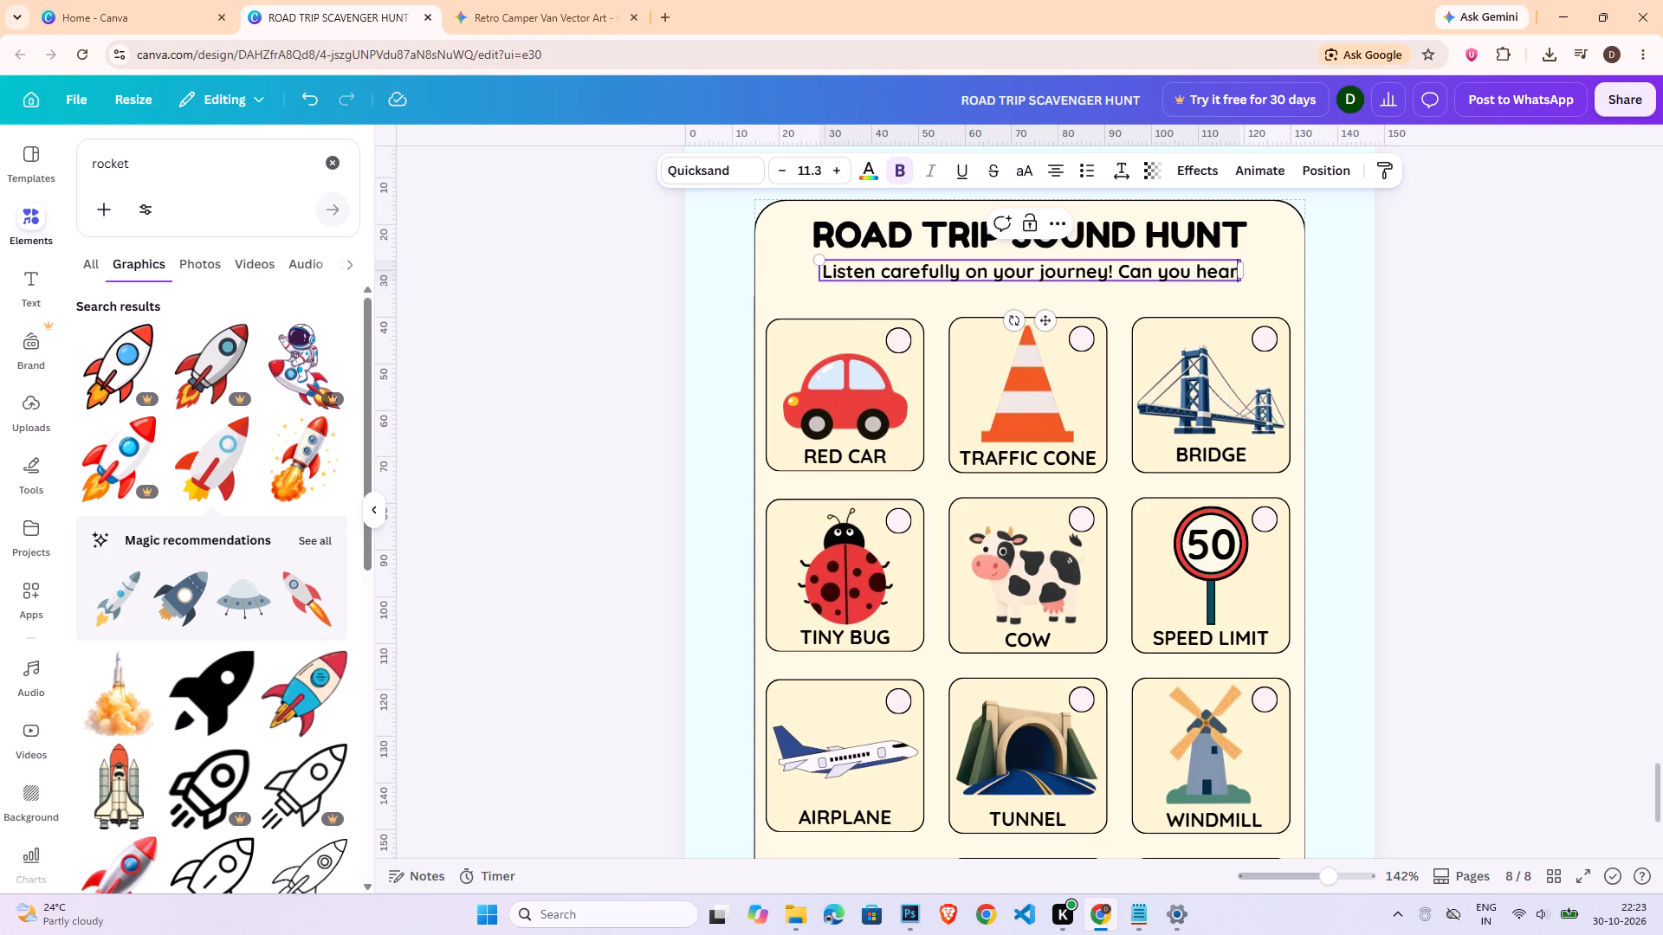
Complete the instructions with a second line reading "all these sounds? Check them off as you go!".
{"action": "type", "text": "all these sounds"}
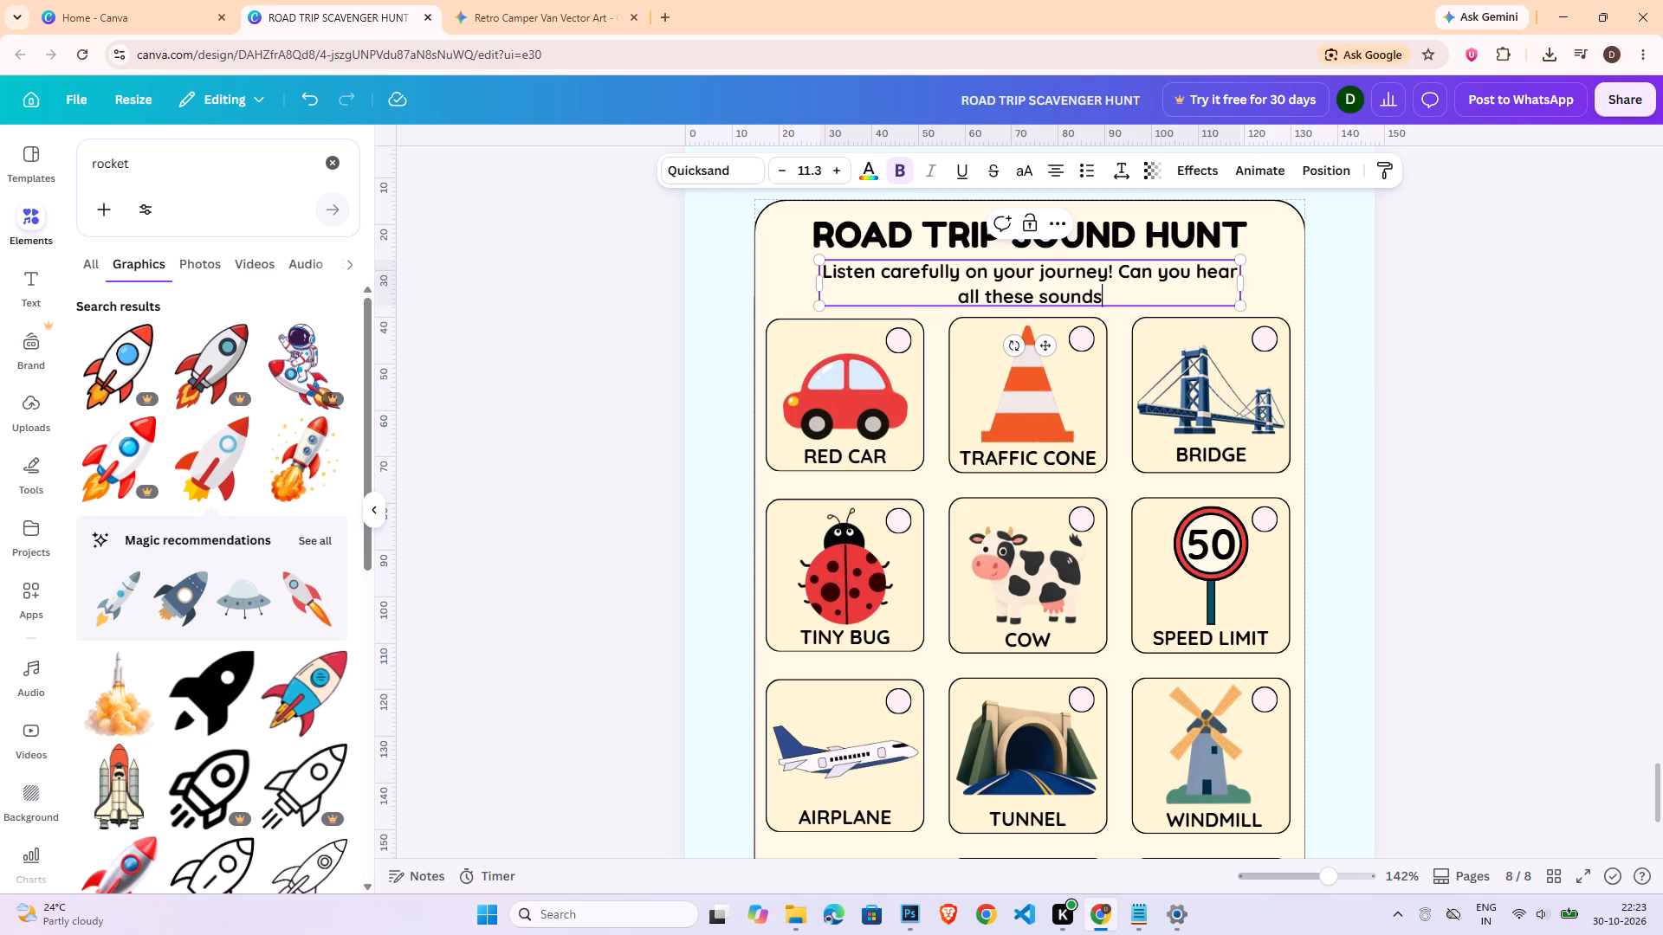
{"action": "type", "text": "?"}
{"action": "key", "text": "space"}
{"action": "type", "text": "Check them"}
{"action": "key", "text": "space"}
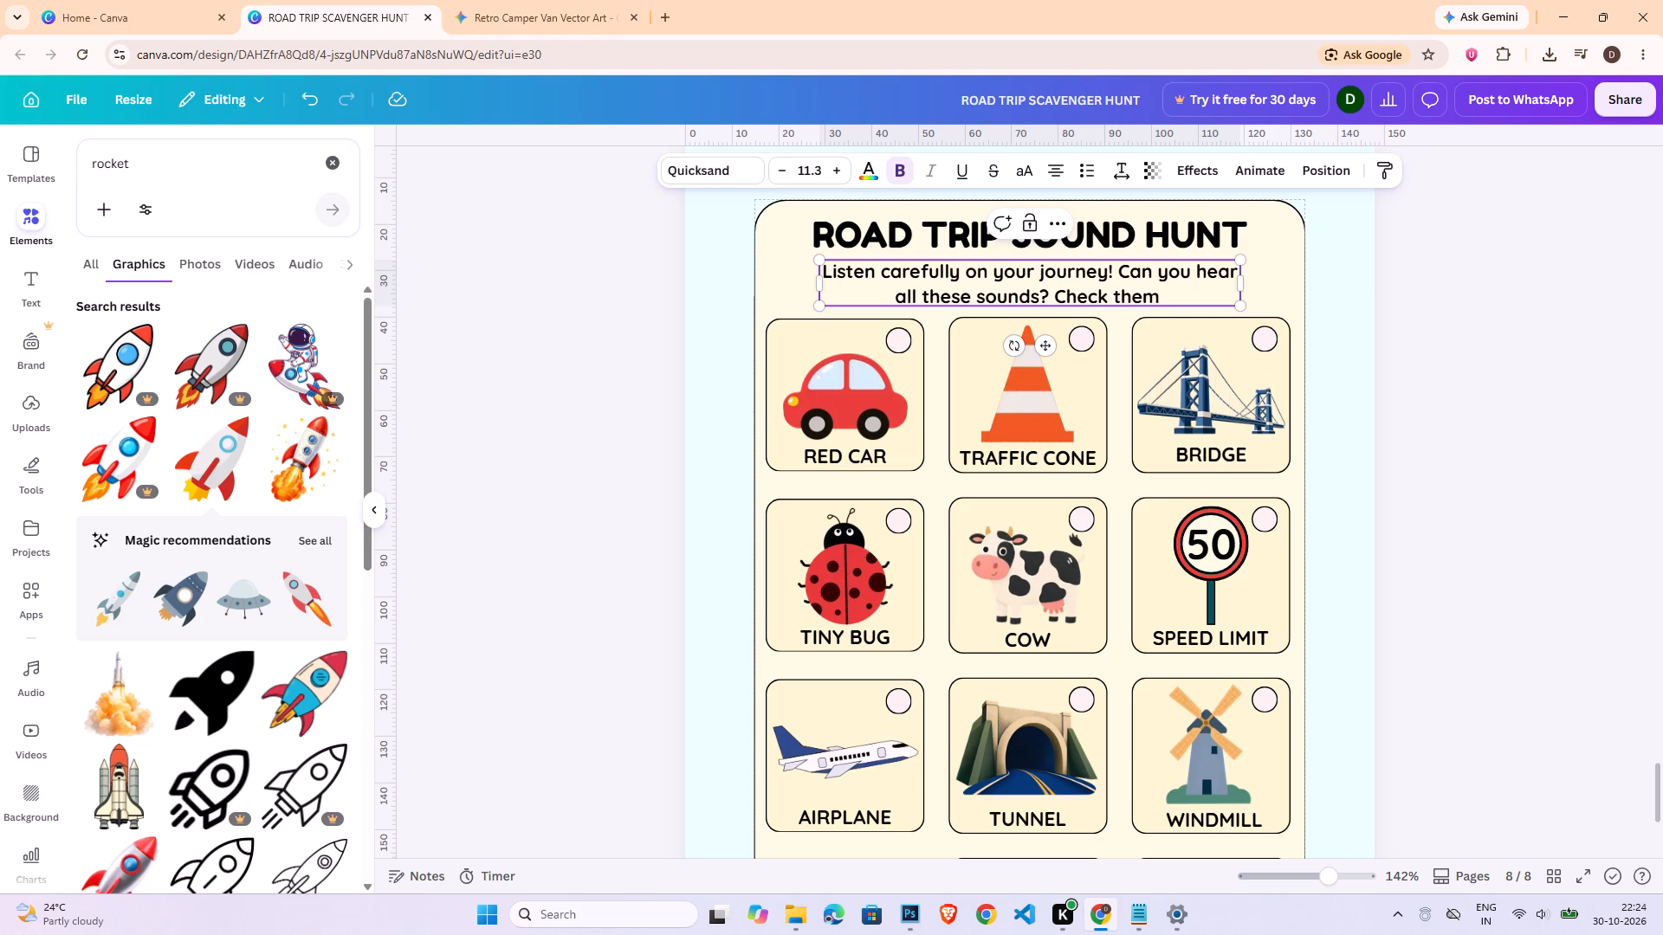
{"action": "type", "text": "off as"}
{"action": "key", "text": "space"}
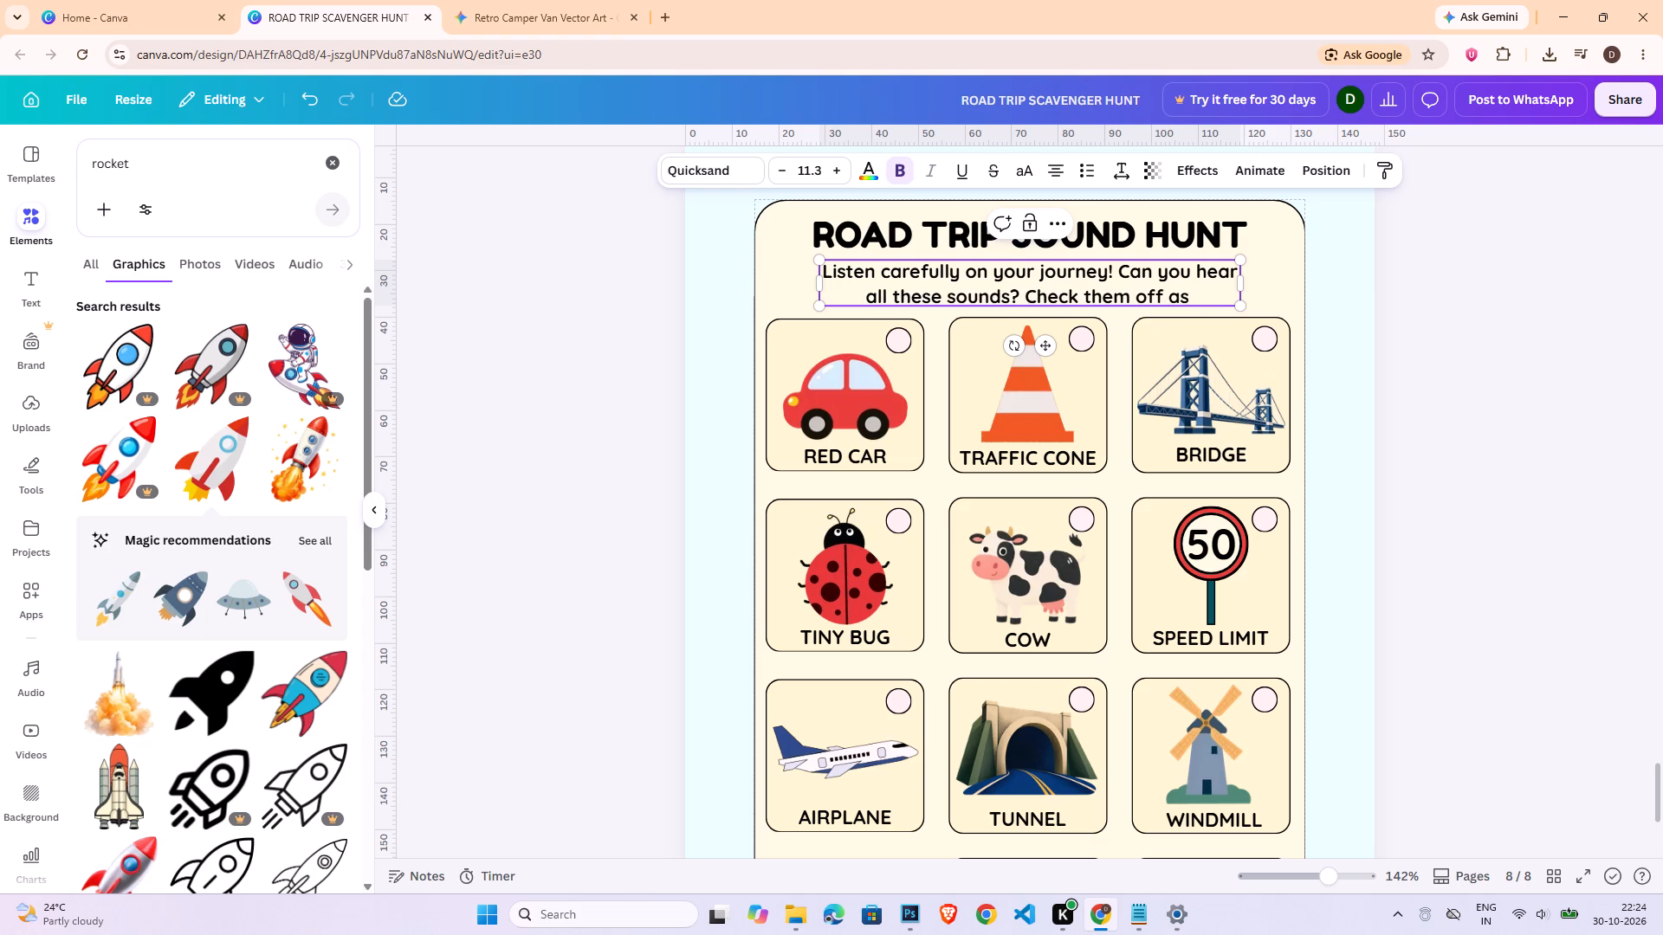
{"action": "type", "text": "you go"}
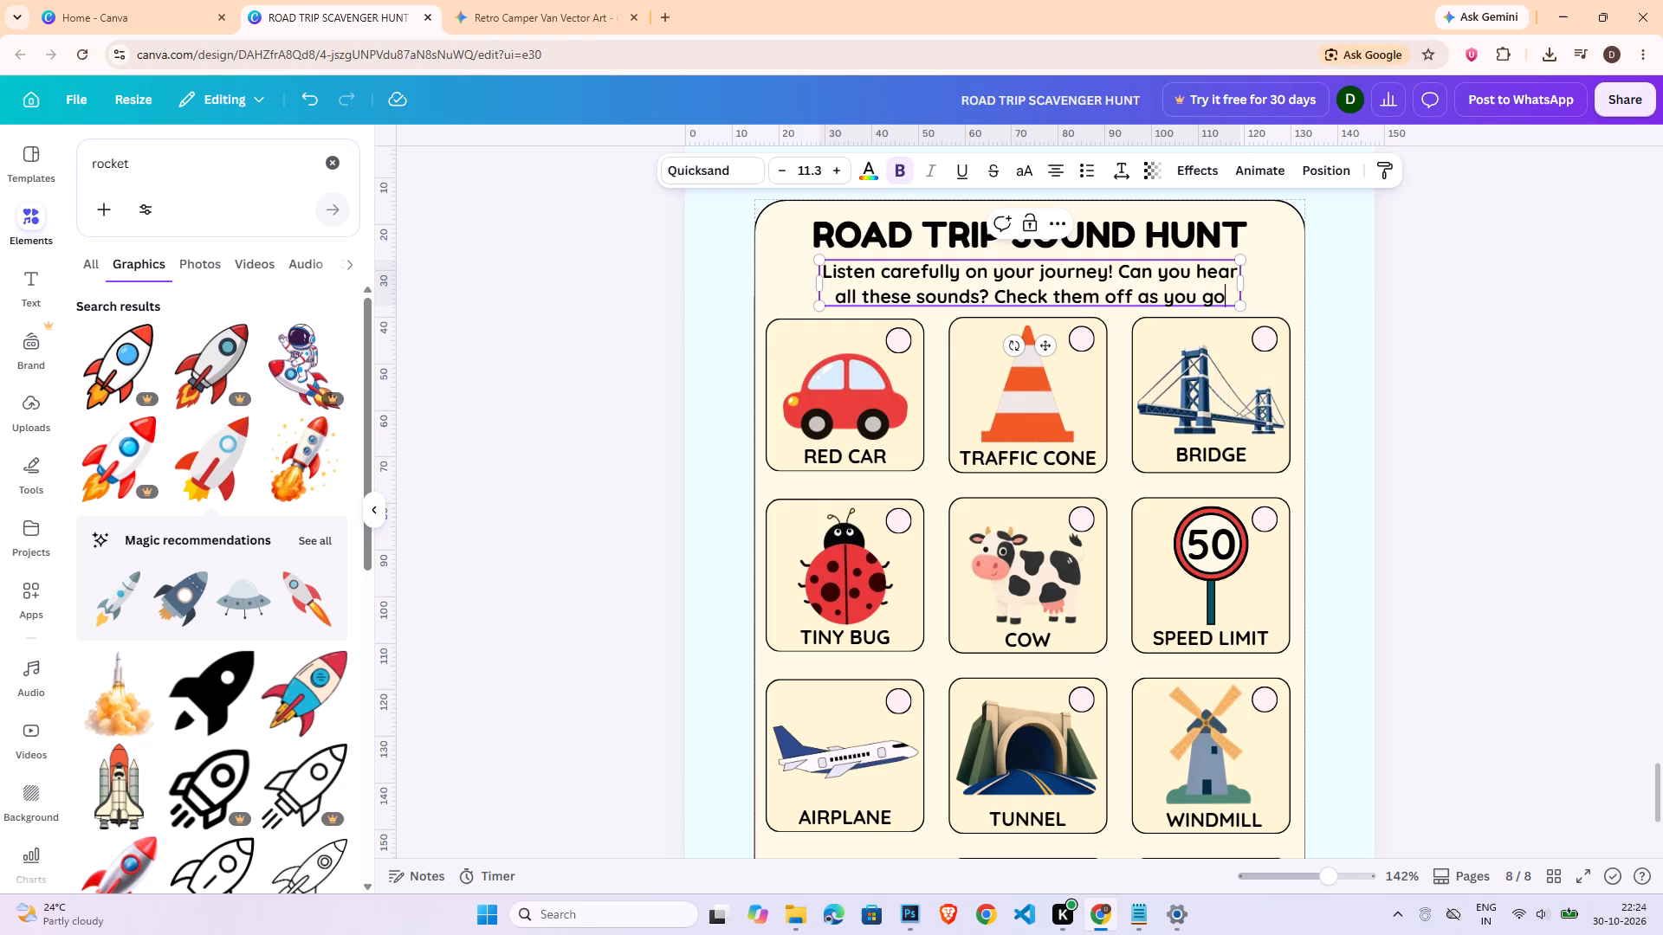
{"action": "key", "text": "shift+exclam"}
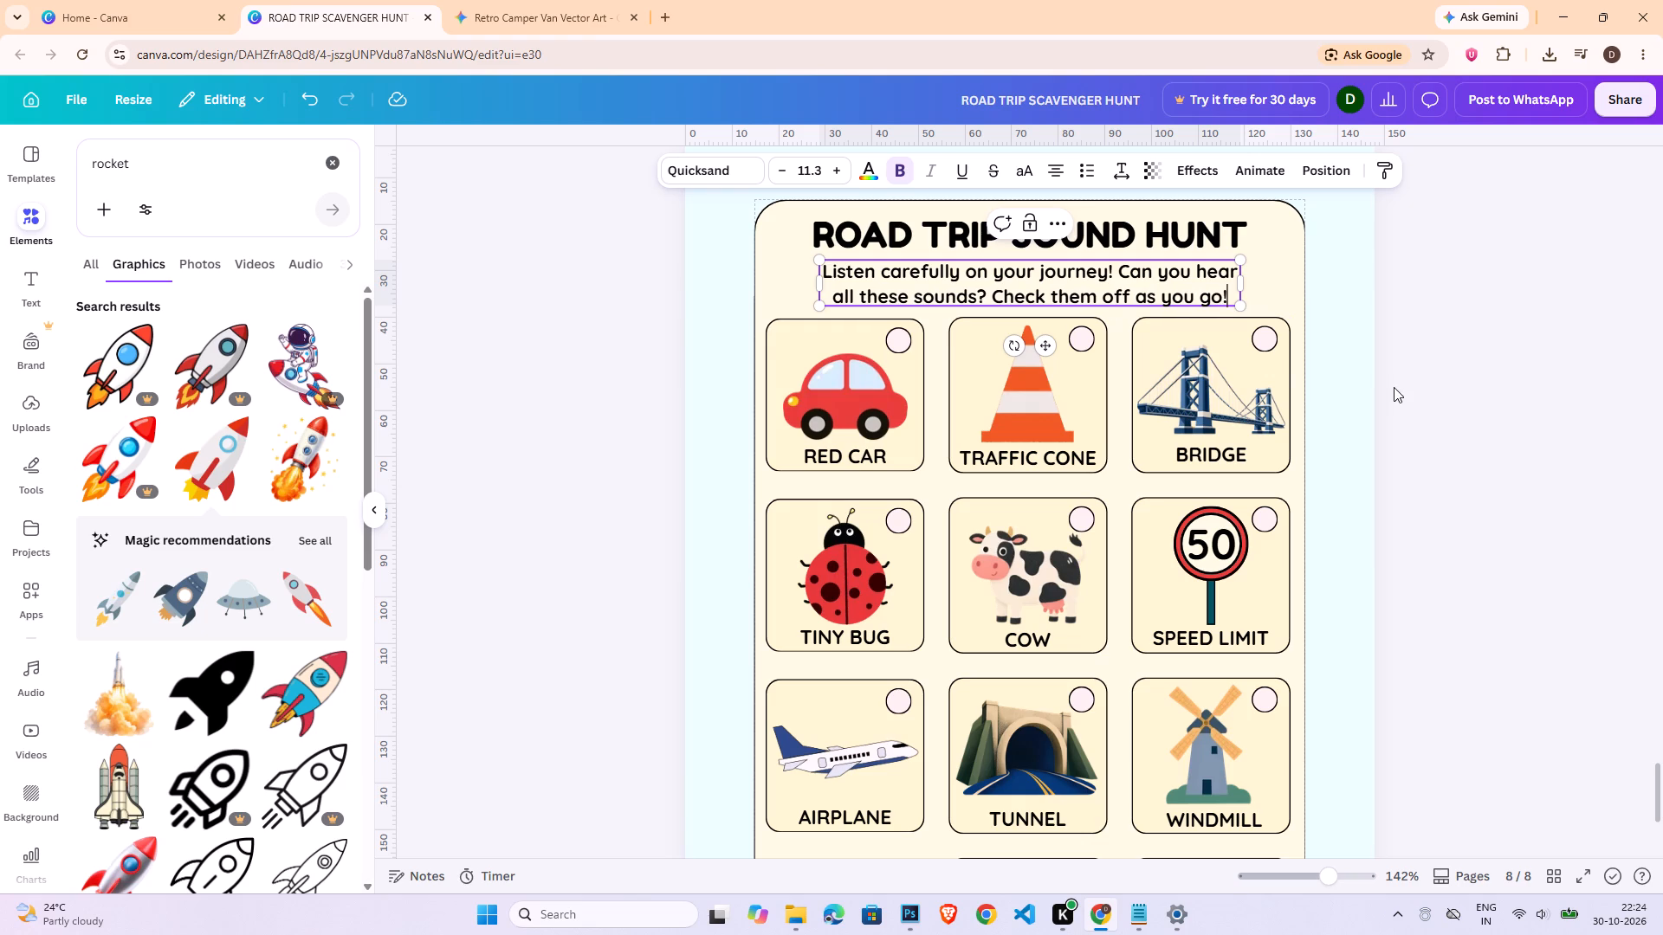
{"action": "left_click", "coordinate": [1394, 387]}
{"action": "left_click", "coordinate": [1180, 293]}
{"action": "left_click", "coordinate": [1375, 366]}
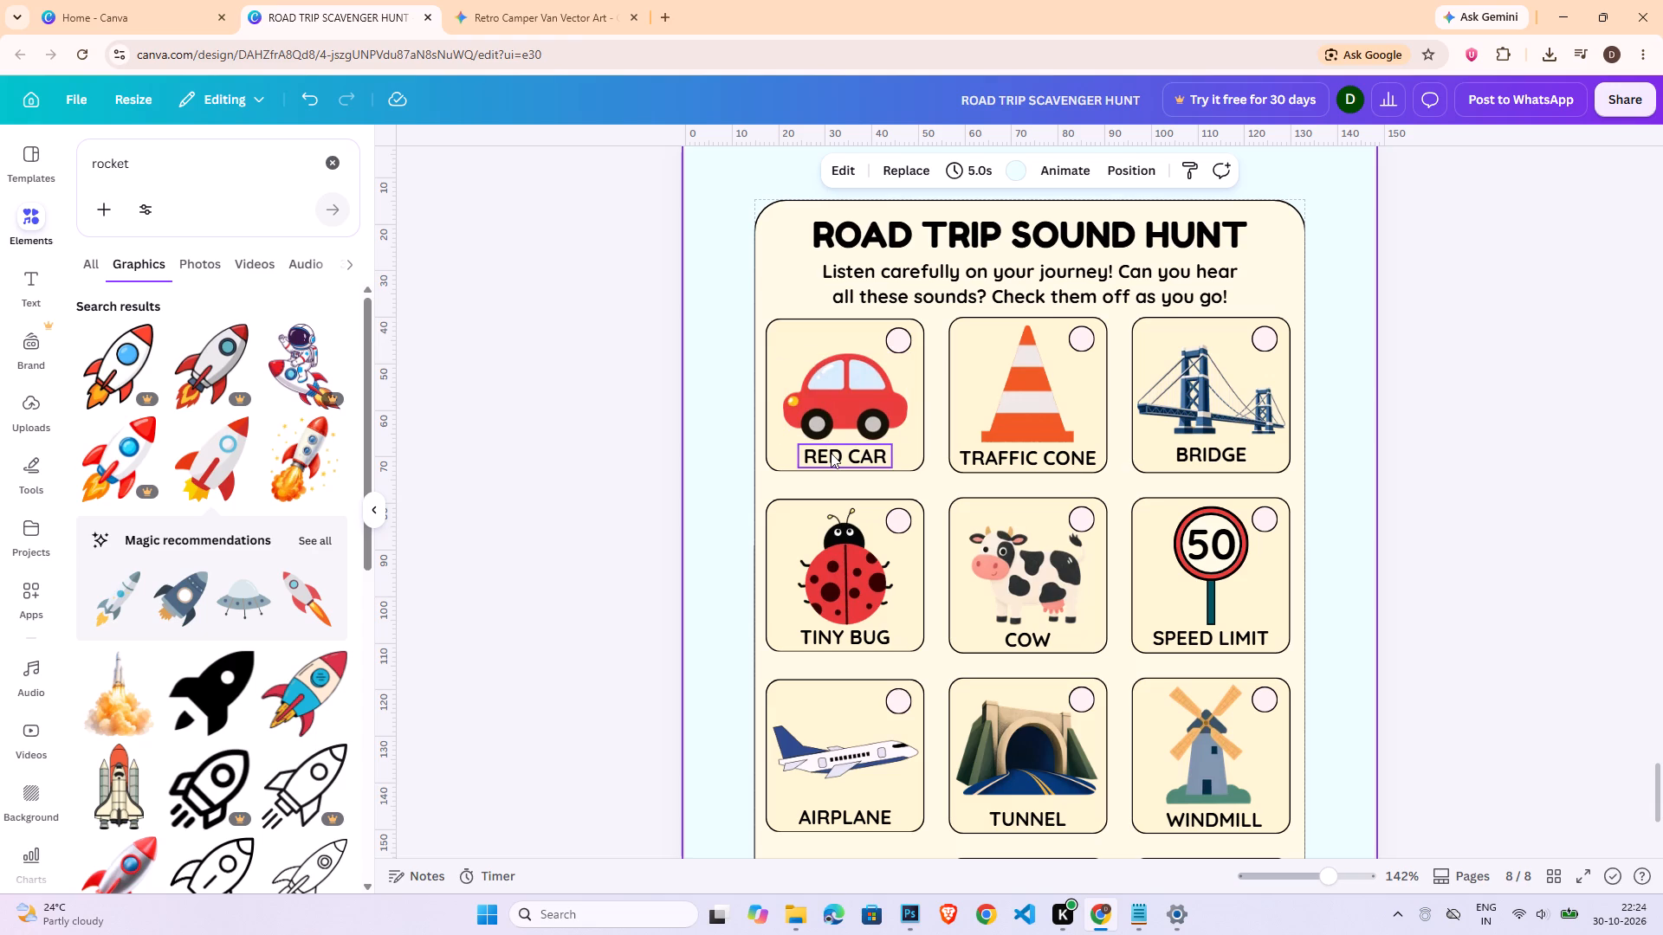
Search the graphics library for "horn".
{"action": "double_click", "coordinate": [135, 170]}
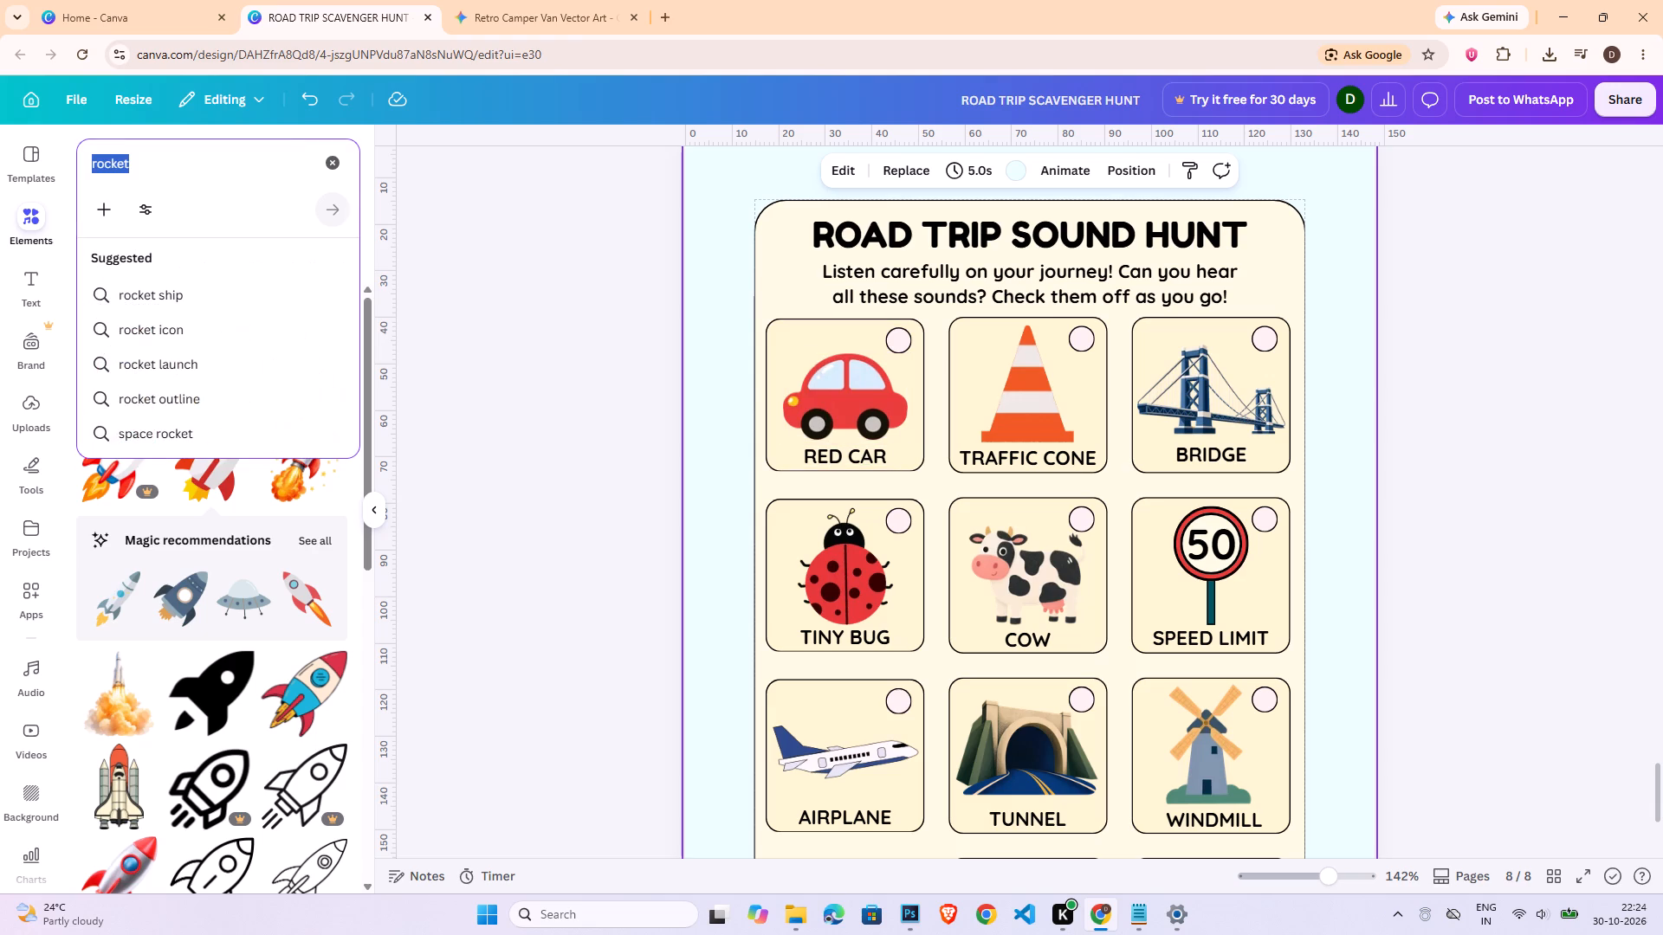
{"action": "type", "text": "horn"}
{"action": "key", "text": "Return"}
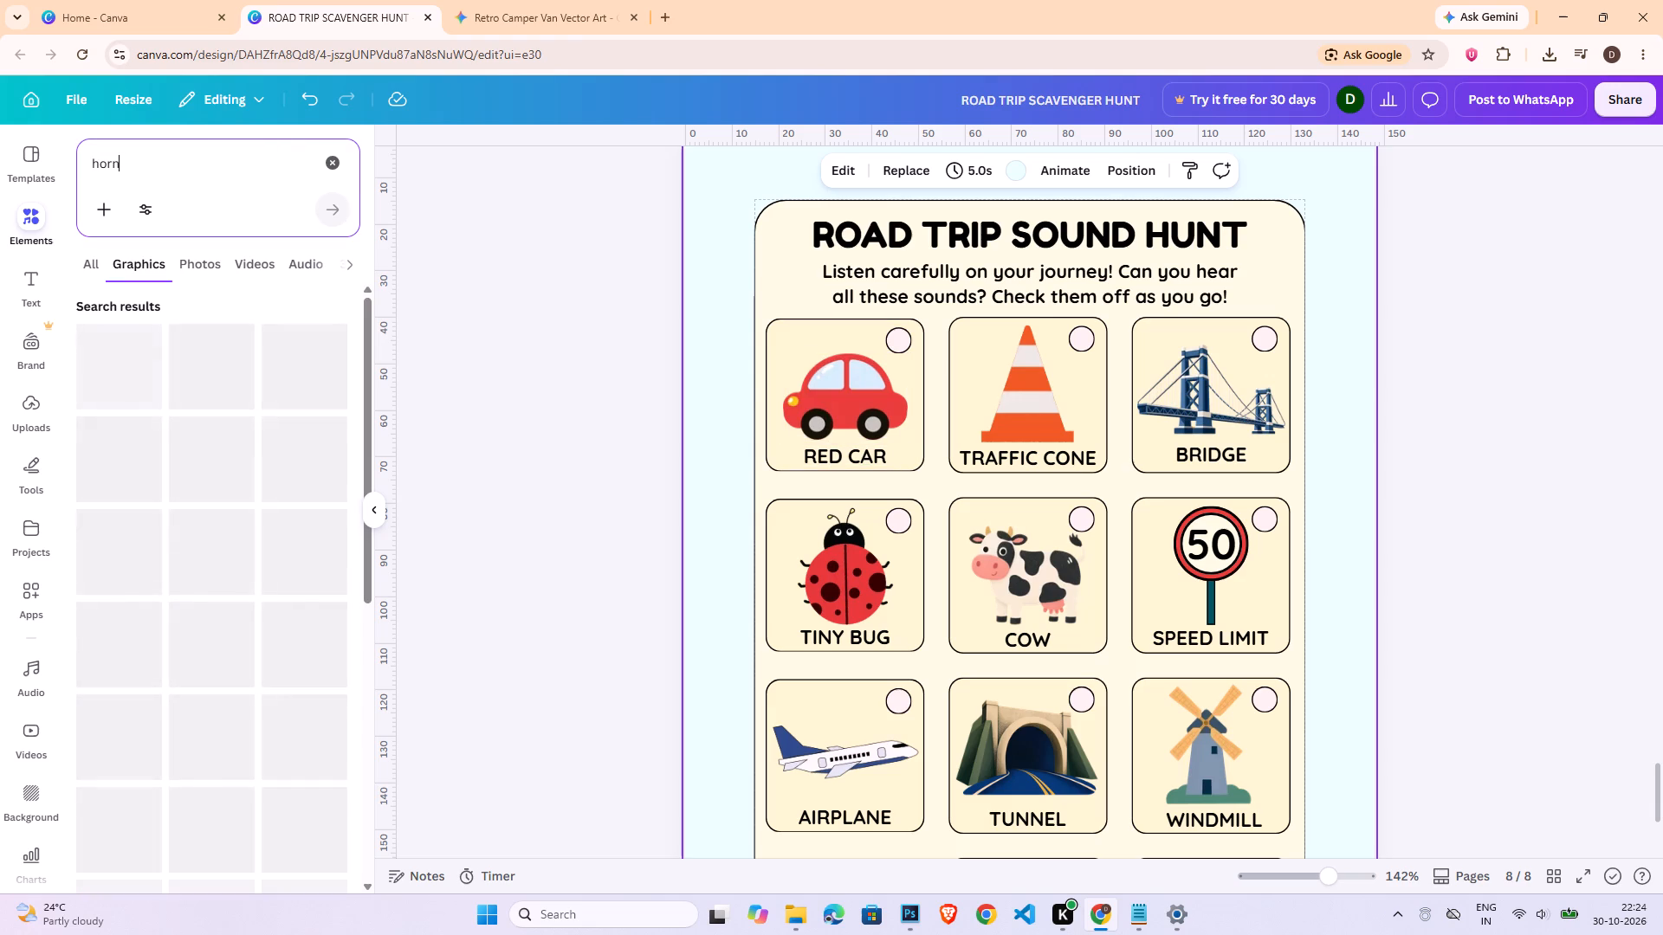
Shrink the red car picture in the first card toward the card's lower left to free space beside it.
{"action": "left_click", "coordinate": [808, 386]}
{"action": "left_click_drag", "start_coordinate": [904, 355], "coordinate": [876, 368]}
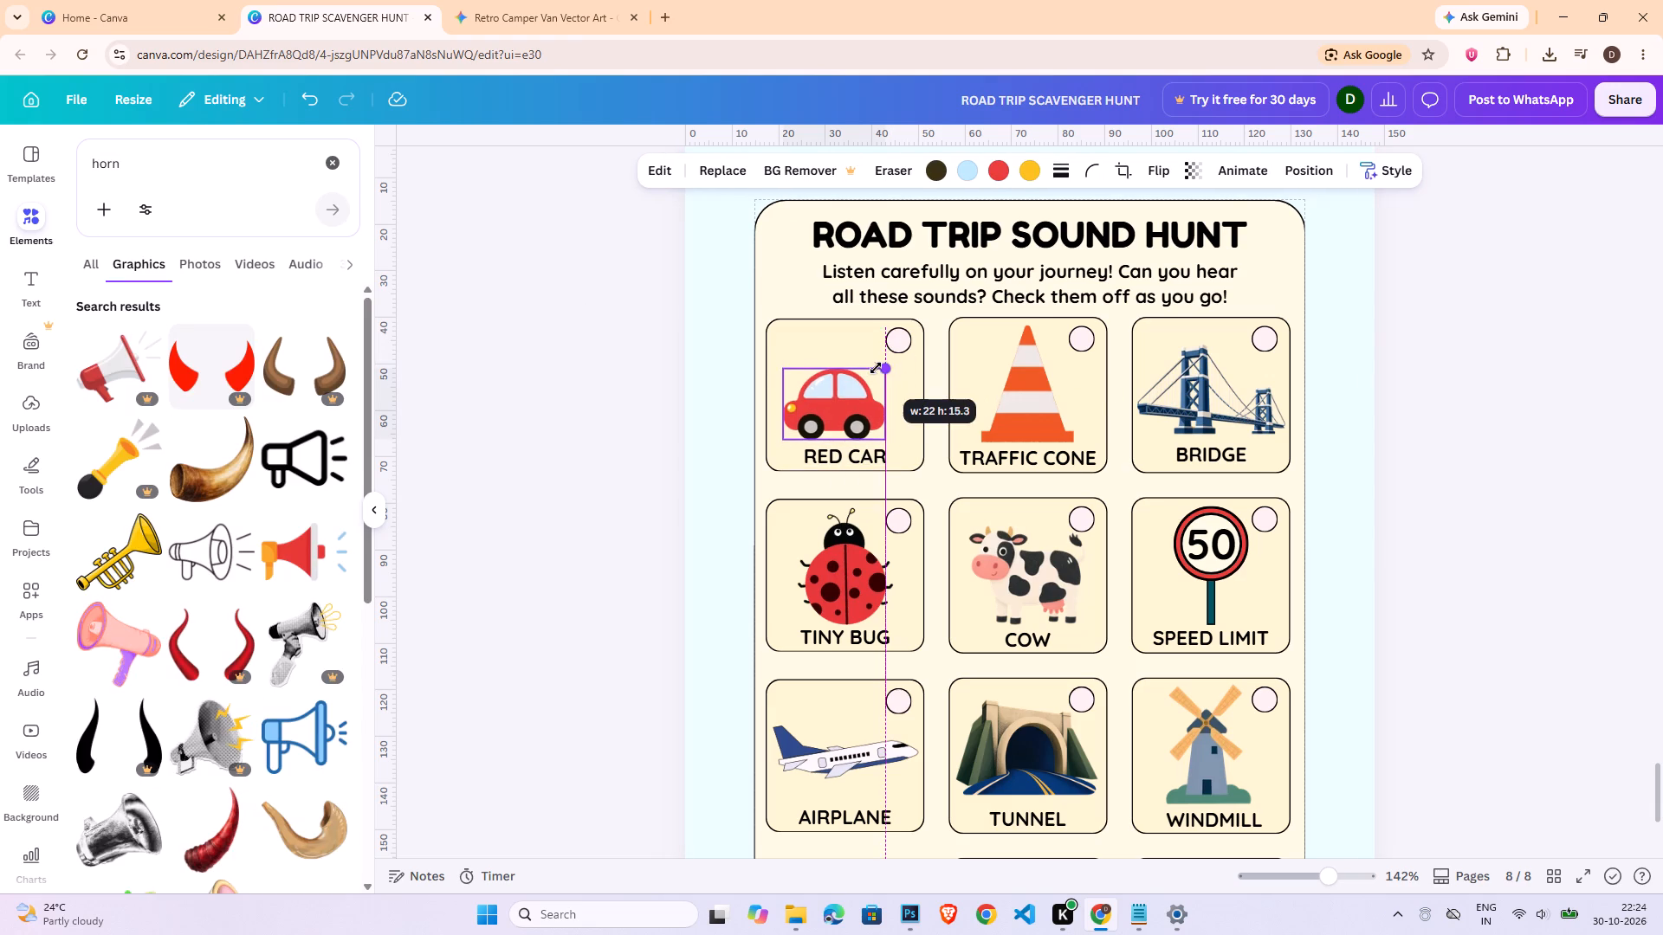
{"action": "left_click_drag", "start_coordinate": [876, 368], "coordinate": [870, 371]}
{"action": "left_click", "coordinate": [572, 399]}
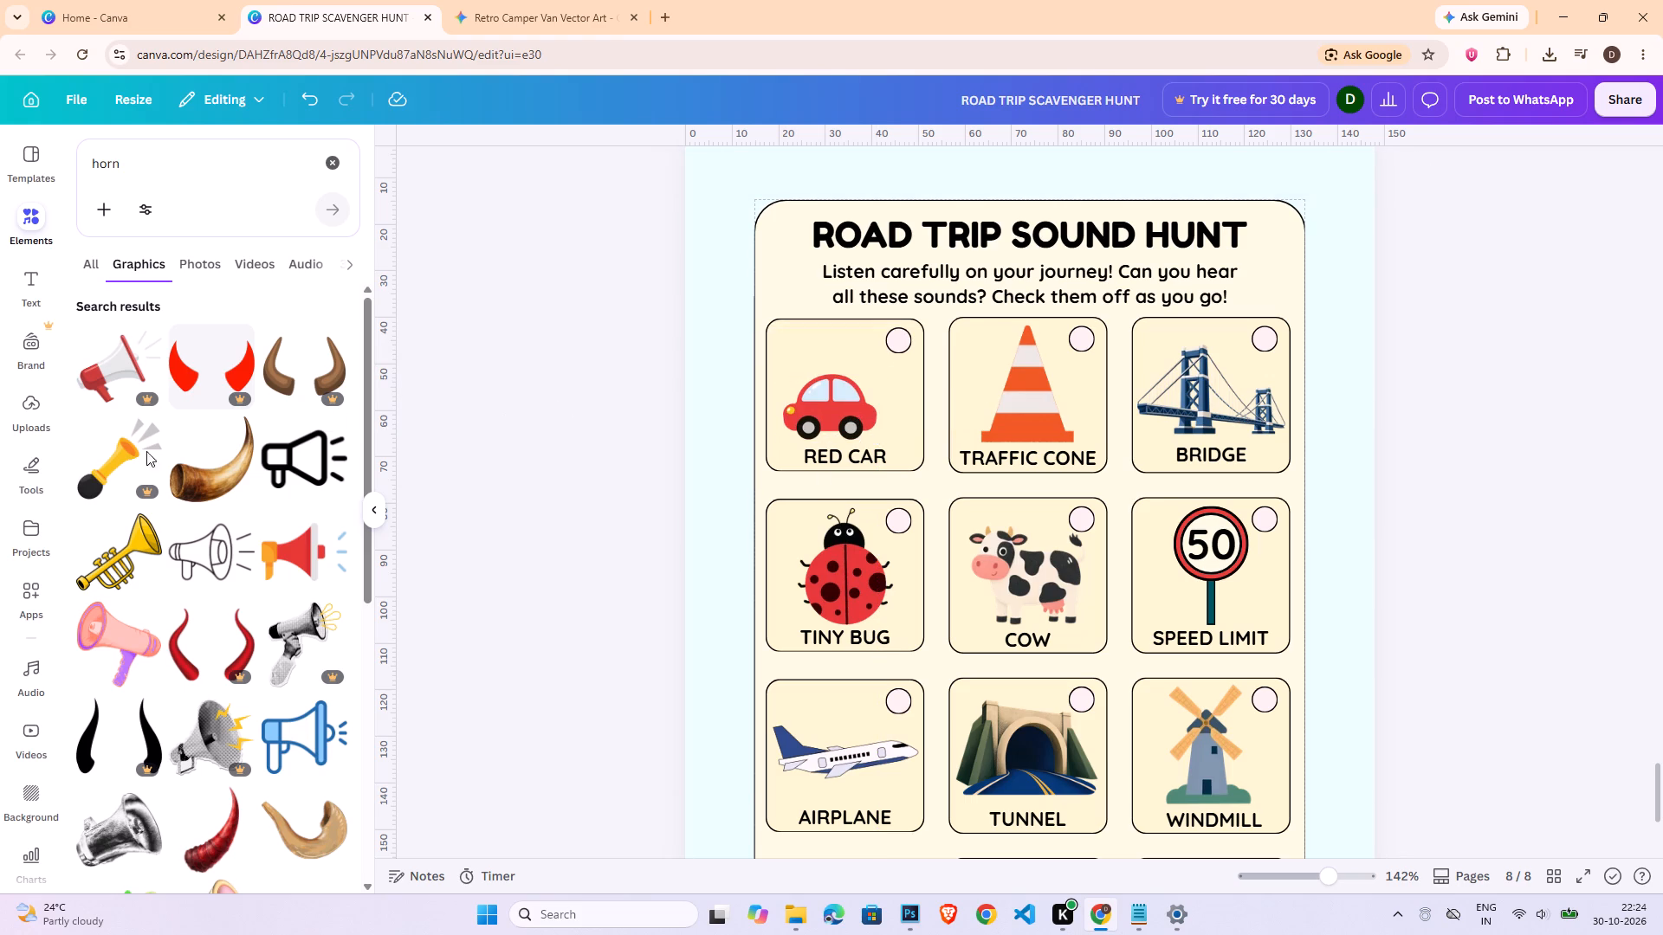
Add the red-and-orange megaphone graphic with blue sound lines, shrink it, and place it just right of the car in the first card.
{"action": "left_click", "coordinate": [301, 547]}
{"action": "left_click_drag", "start_coordinate": [1306, 432], "coordinate": [1094, 572]}
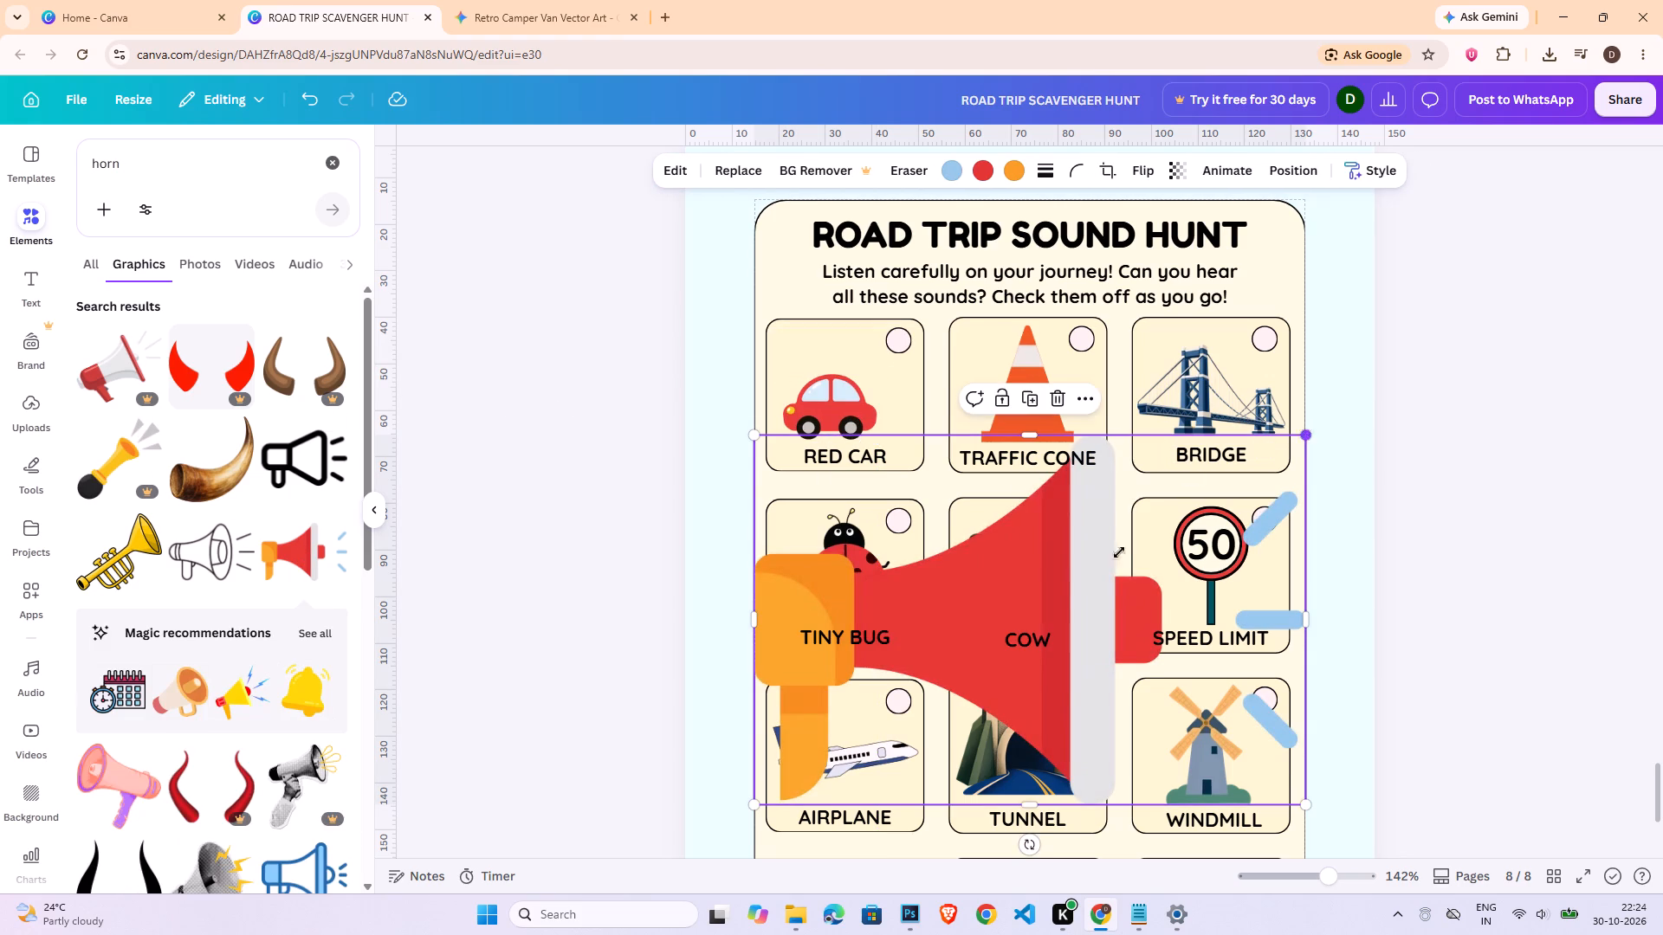
{"action": "left_click_drag", "start_coordinate": [1094, 572], "coordinate": [810, 769]}
{"action": "left_click_drag", "start_coordinate": [775, 792], "coordinate": [888, 390]}
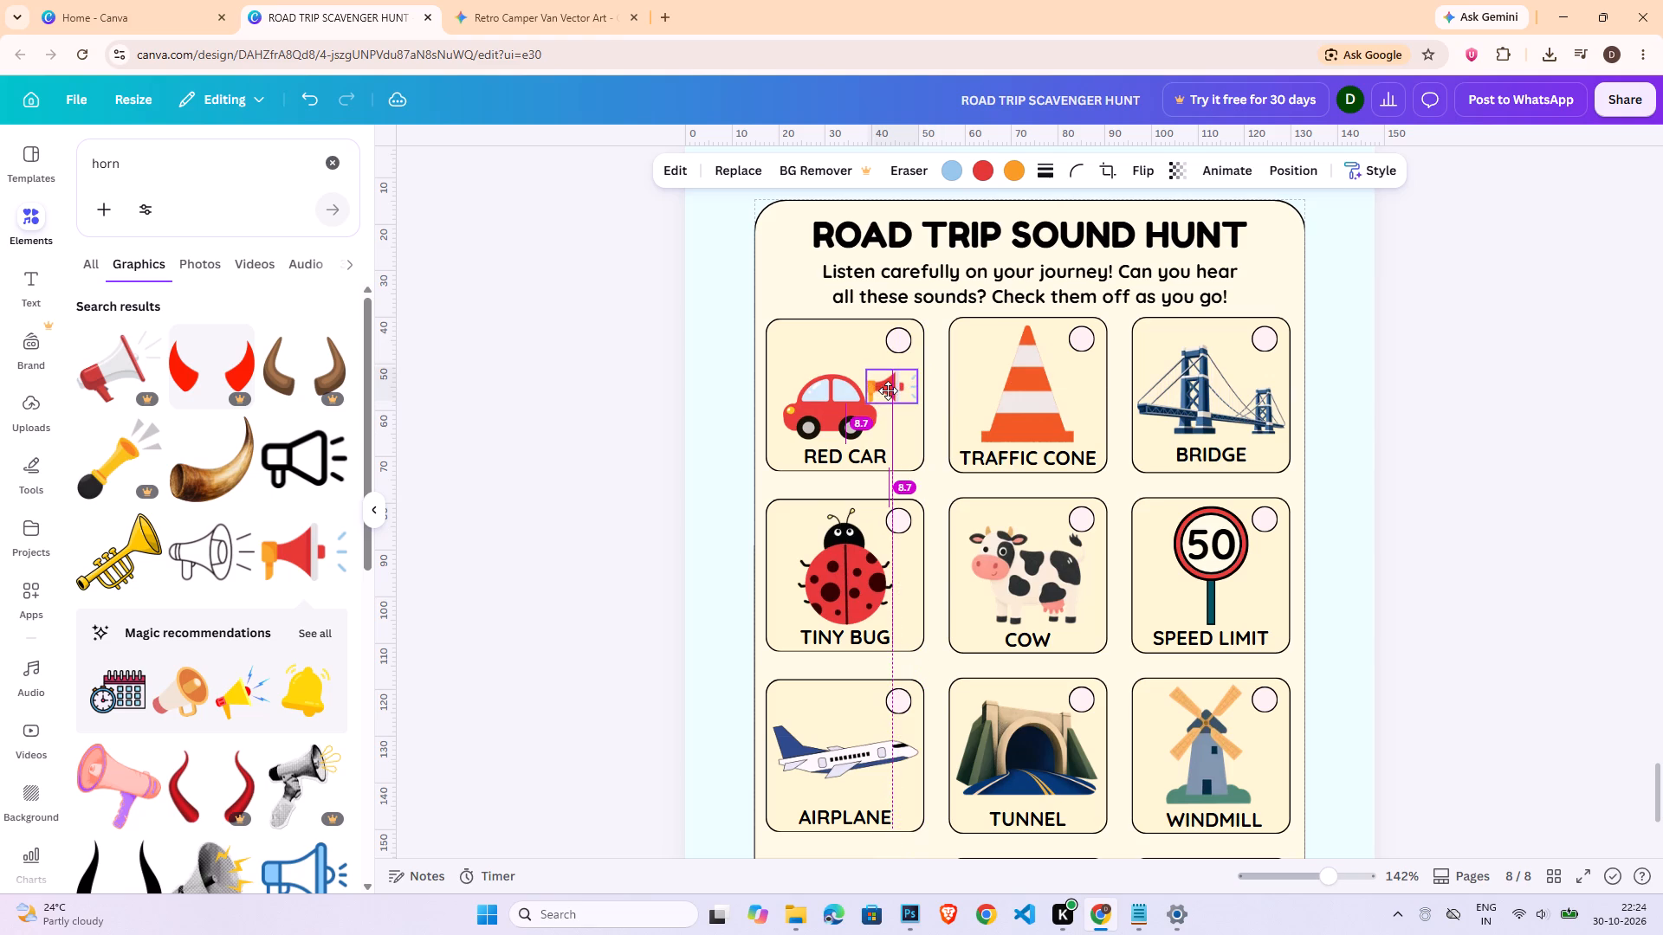
{"action": "left_click_drag", "start_coordinate": [888, 390], "coordinate": [890, 386]}
{"action": "left_click", "coordinate": [1440, 489]}
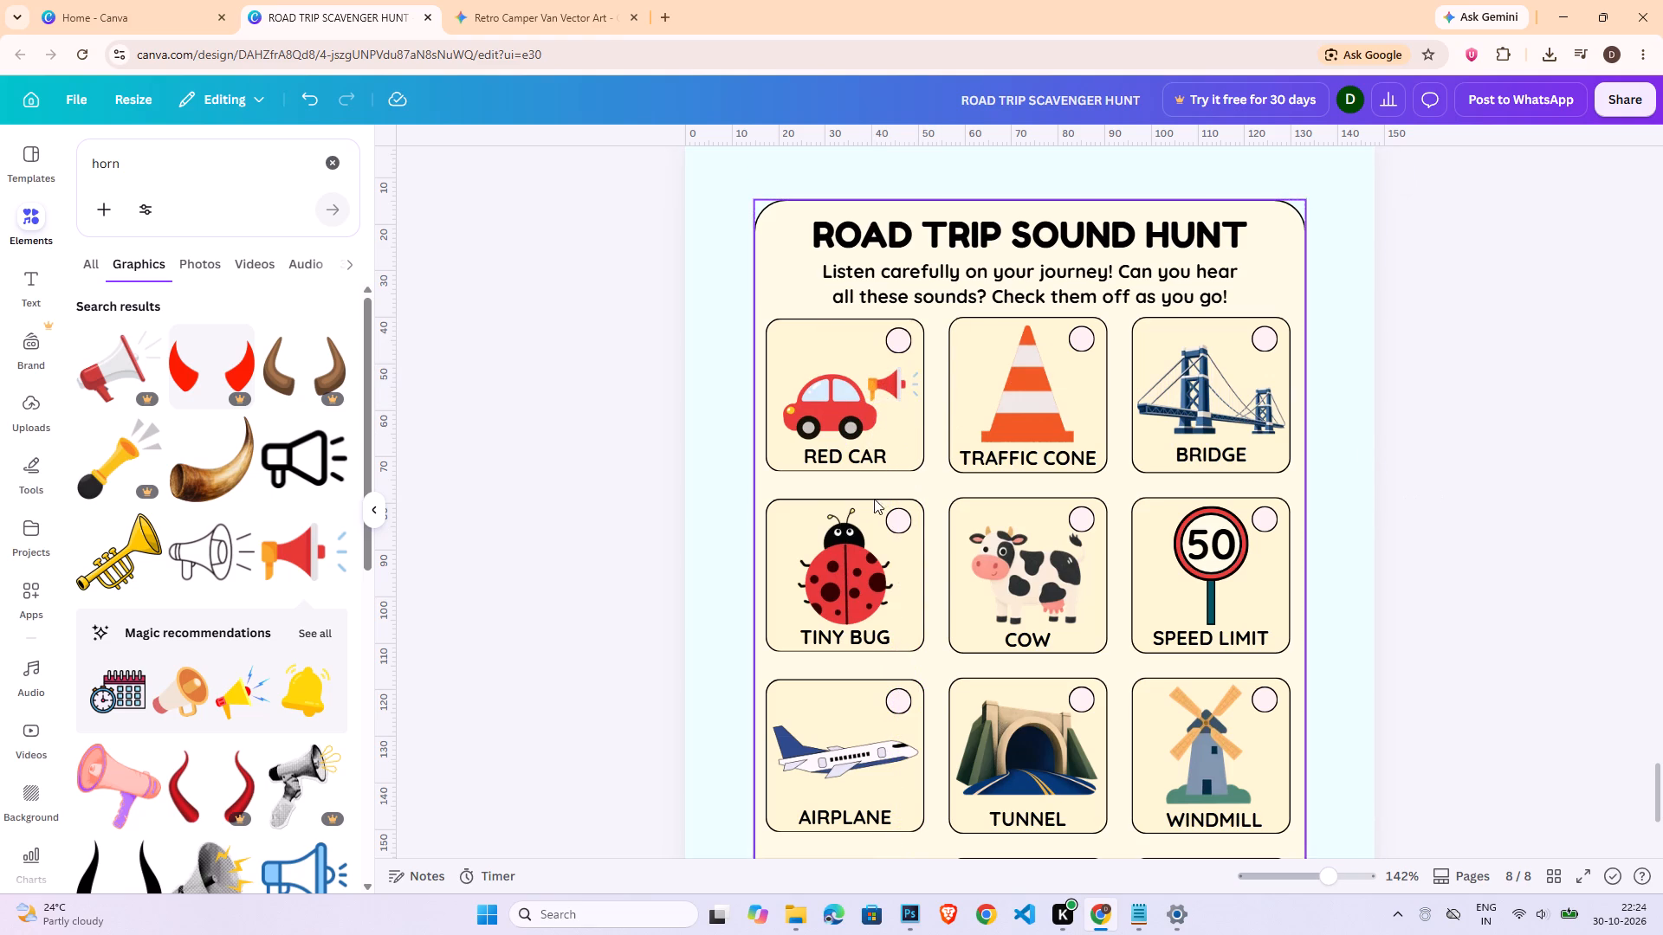
Duplicate the first card's RED CAR label, place it tilted above the car, and change the copy's text to "BEEP!!".
{"action": "left_click", "coordinate": [845, 454]}
{"action": "key", "text": "ctrl+c"}
{"action": "key", "text": "ctrl+v"}
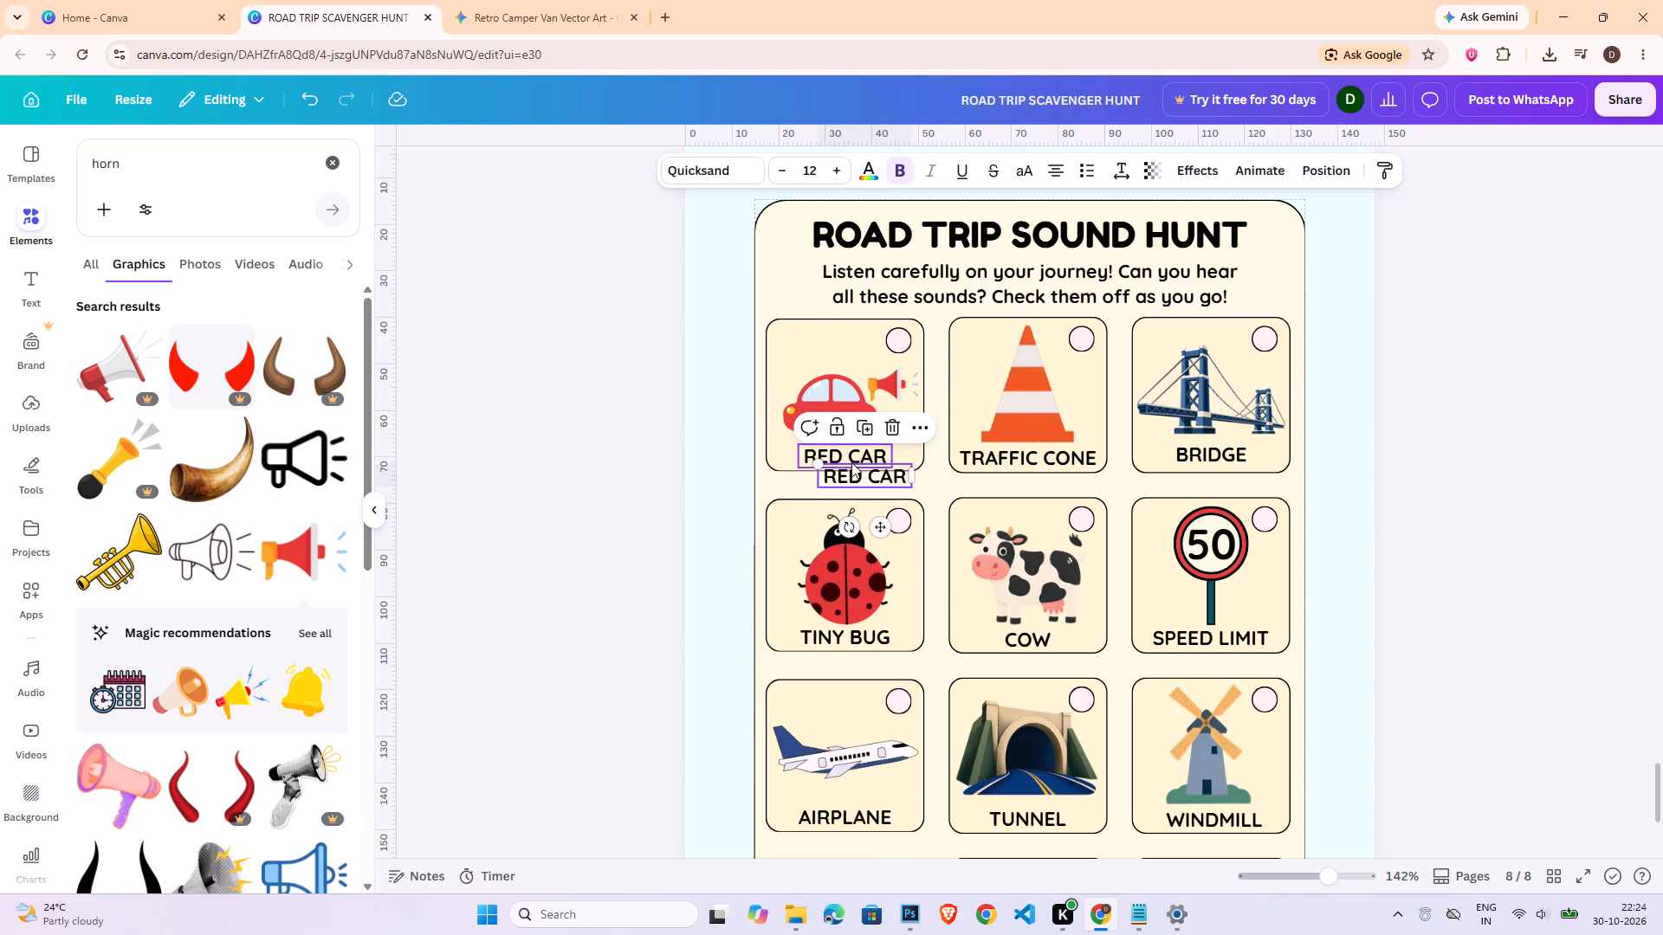
{"action": "left_click_drag", "start_coordinate": [869, 476], "coordinate": [831, 352]}
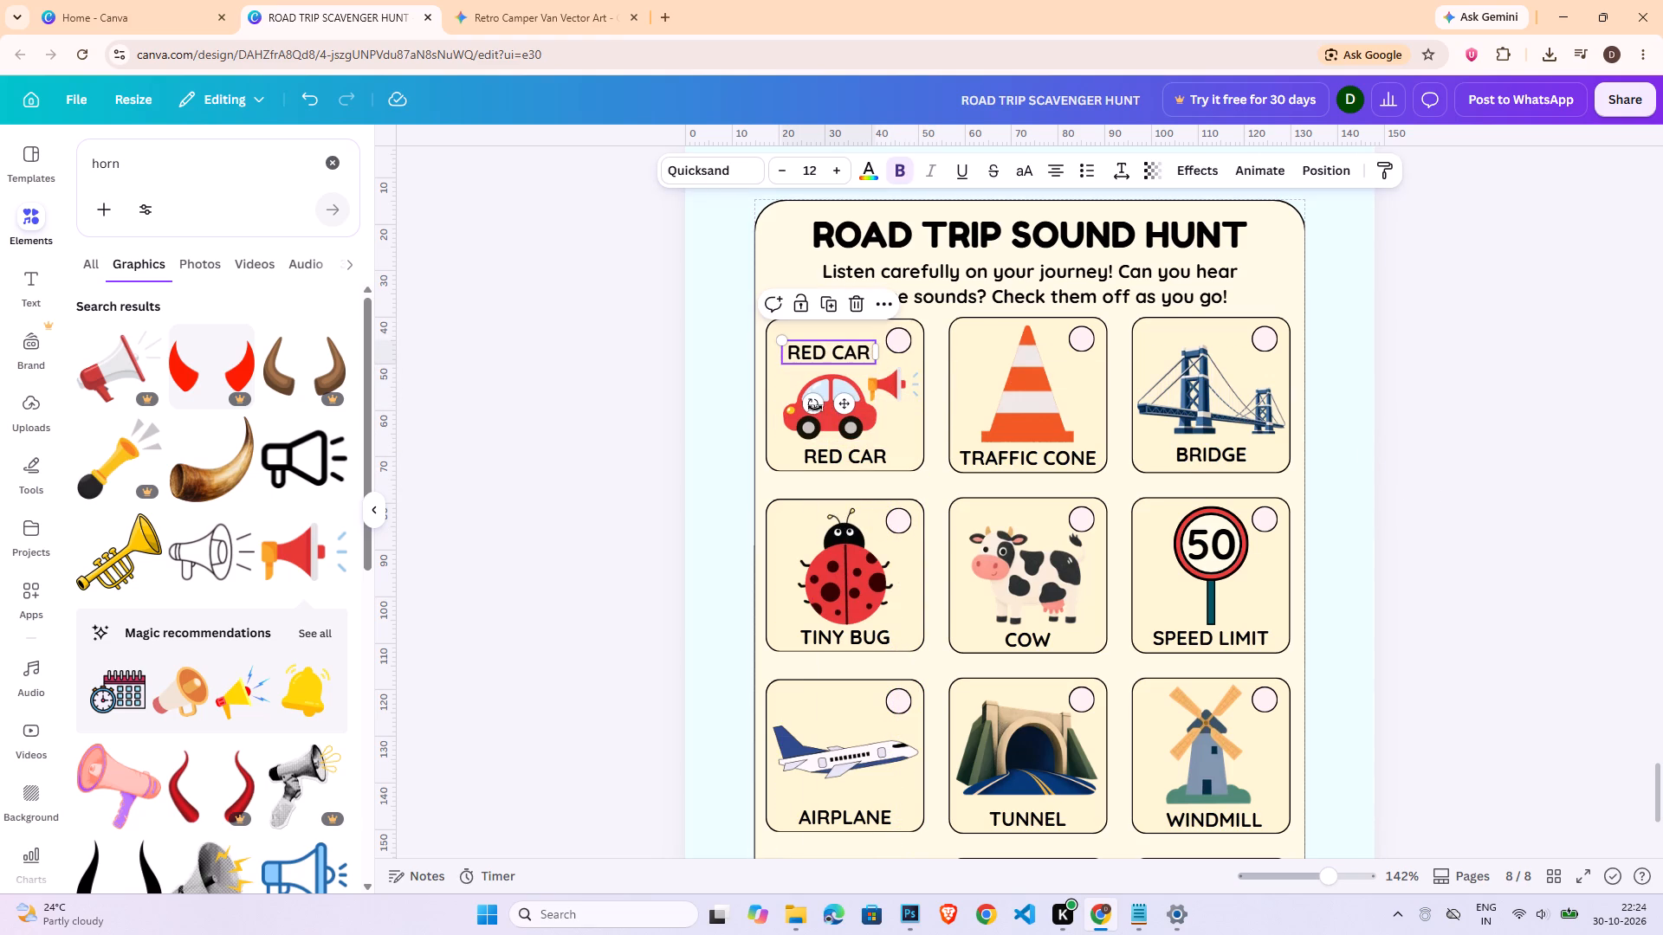
{"action": "left_click_drag", "start_coordinate": [815, 406], "coordinate": [825, 401]}
{"action": "double_click", "coordinate": [817, 358]}
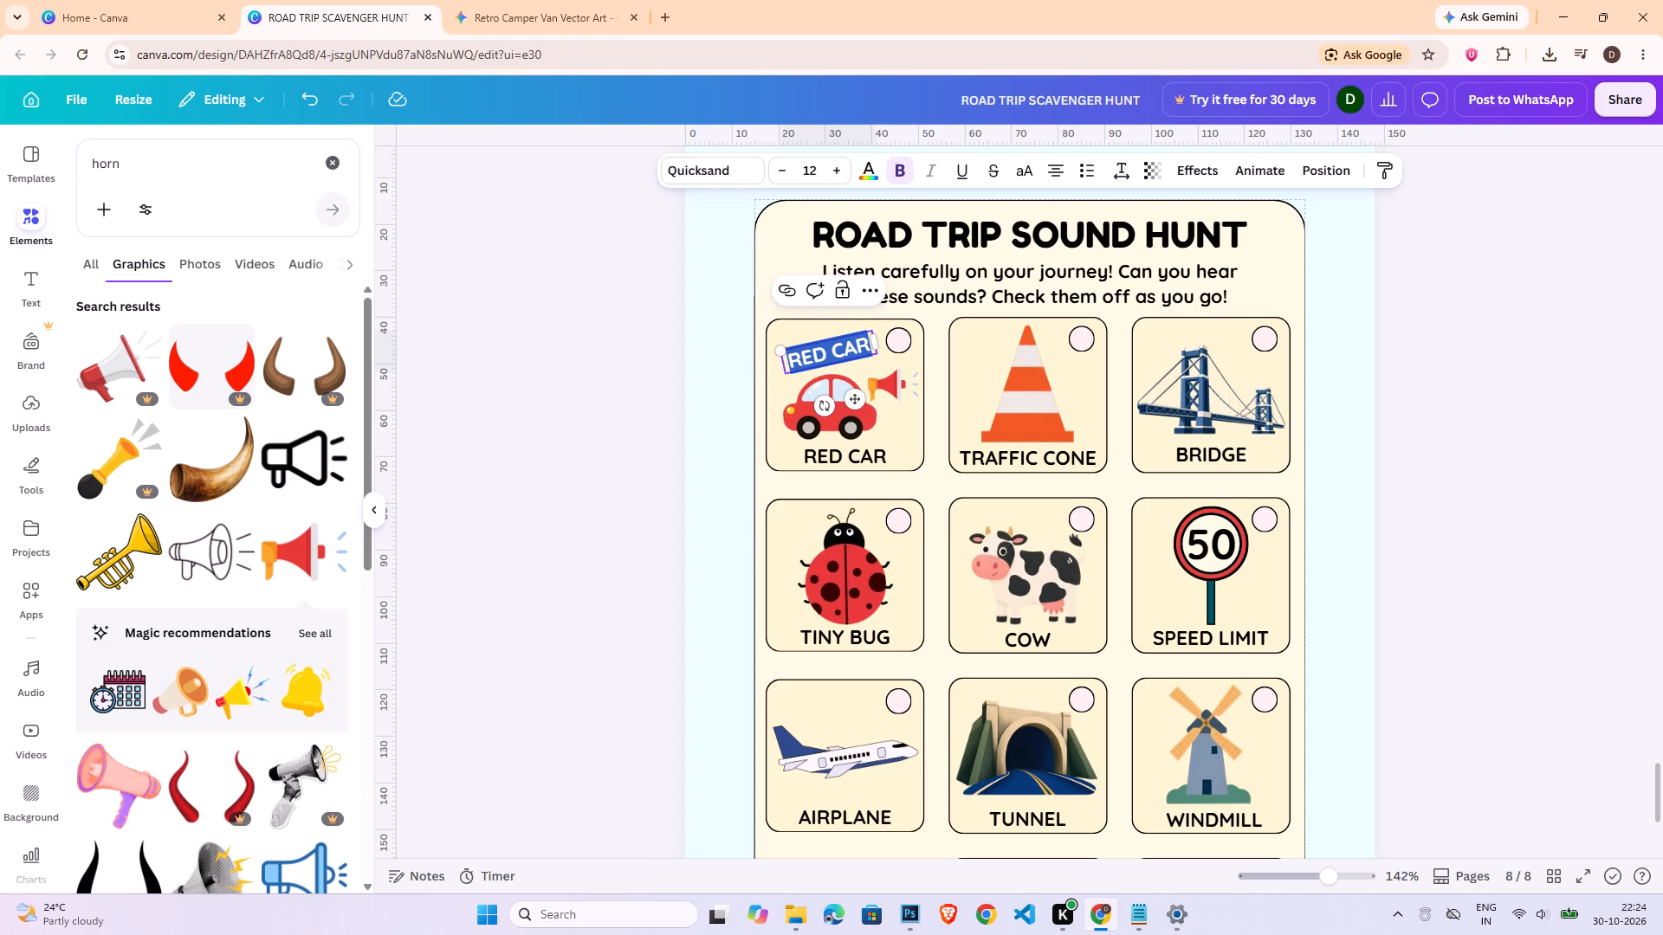
{"action": "key", "text": "shift+b"}
{"action": "type", "text": "EEP"}
{"action": "type", "text": "!!"}
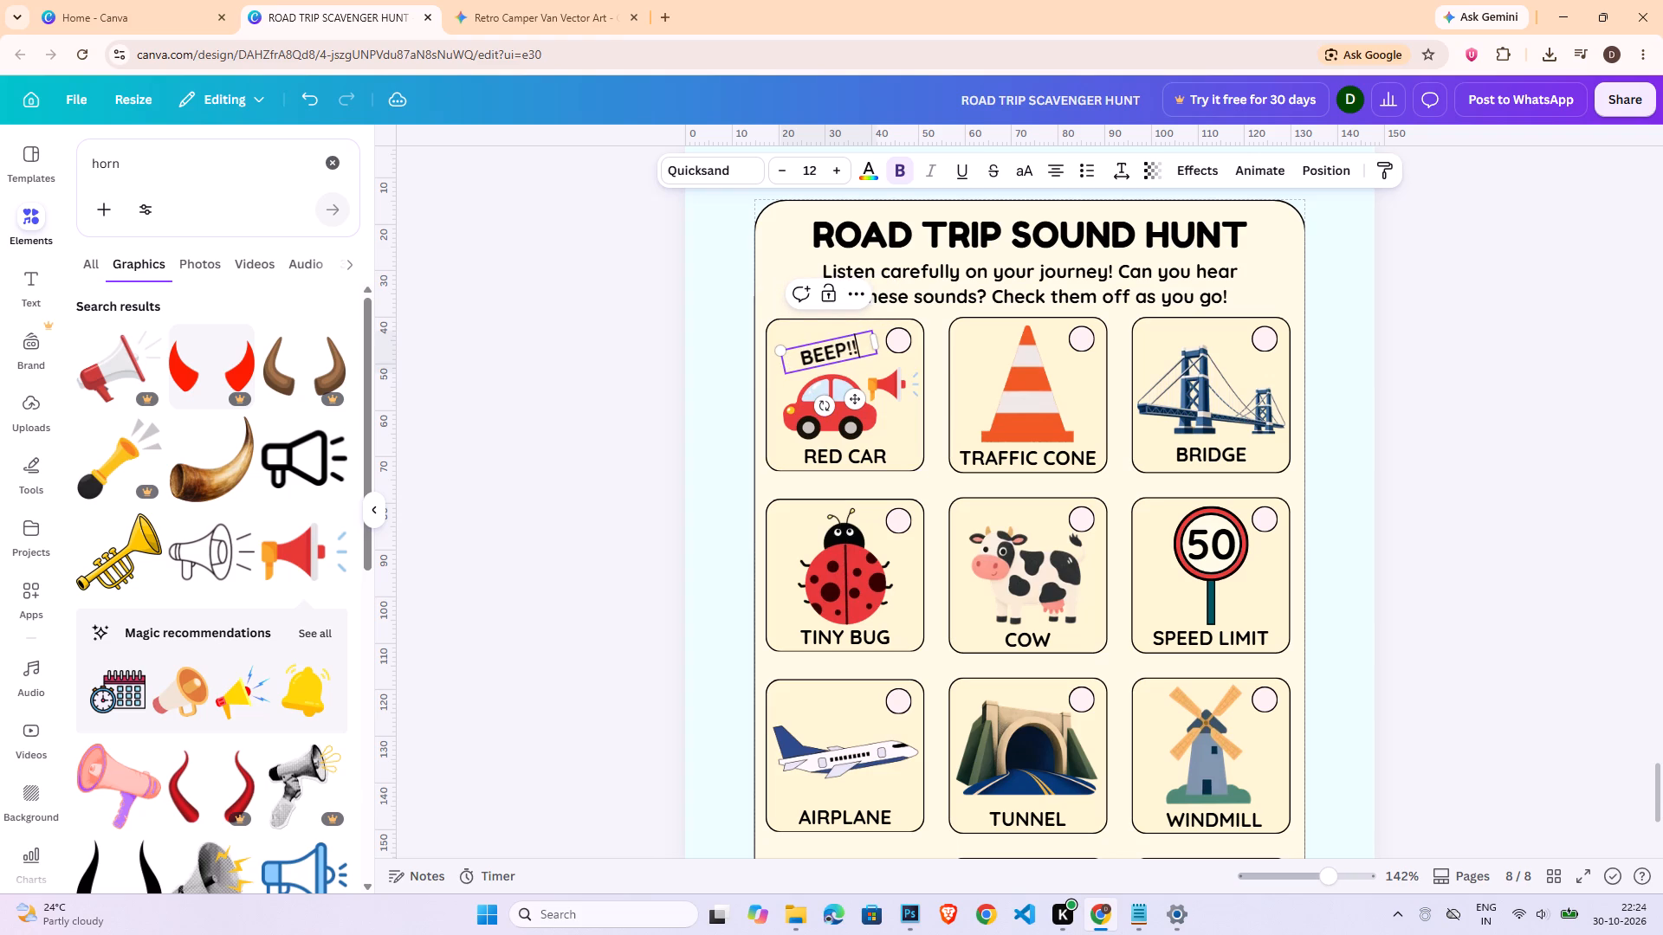
Set the "BEEP!!" text in the Chewy font, shrink it to about size 9.7, and position it just above the car.
{"action": "triple_click", "coordinate": [831, 353]}
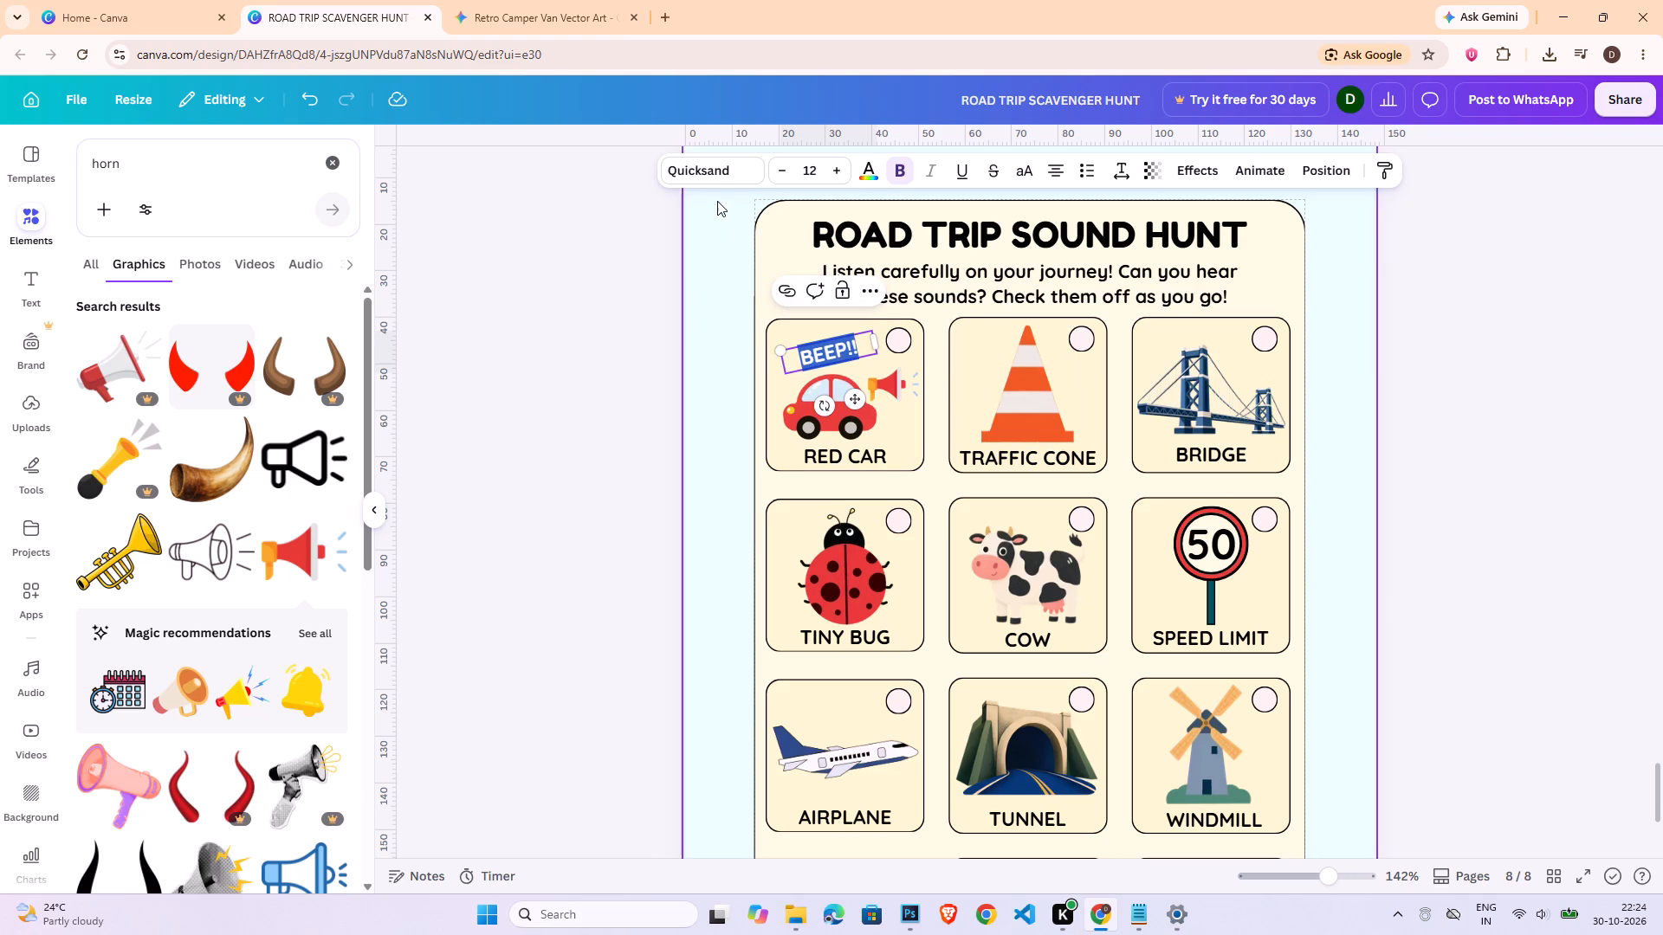
{"action": "left_click", "coordinate": [710, 173]}
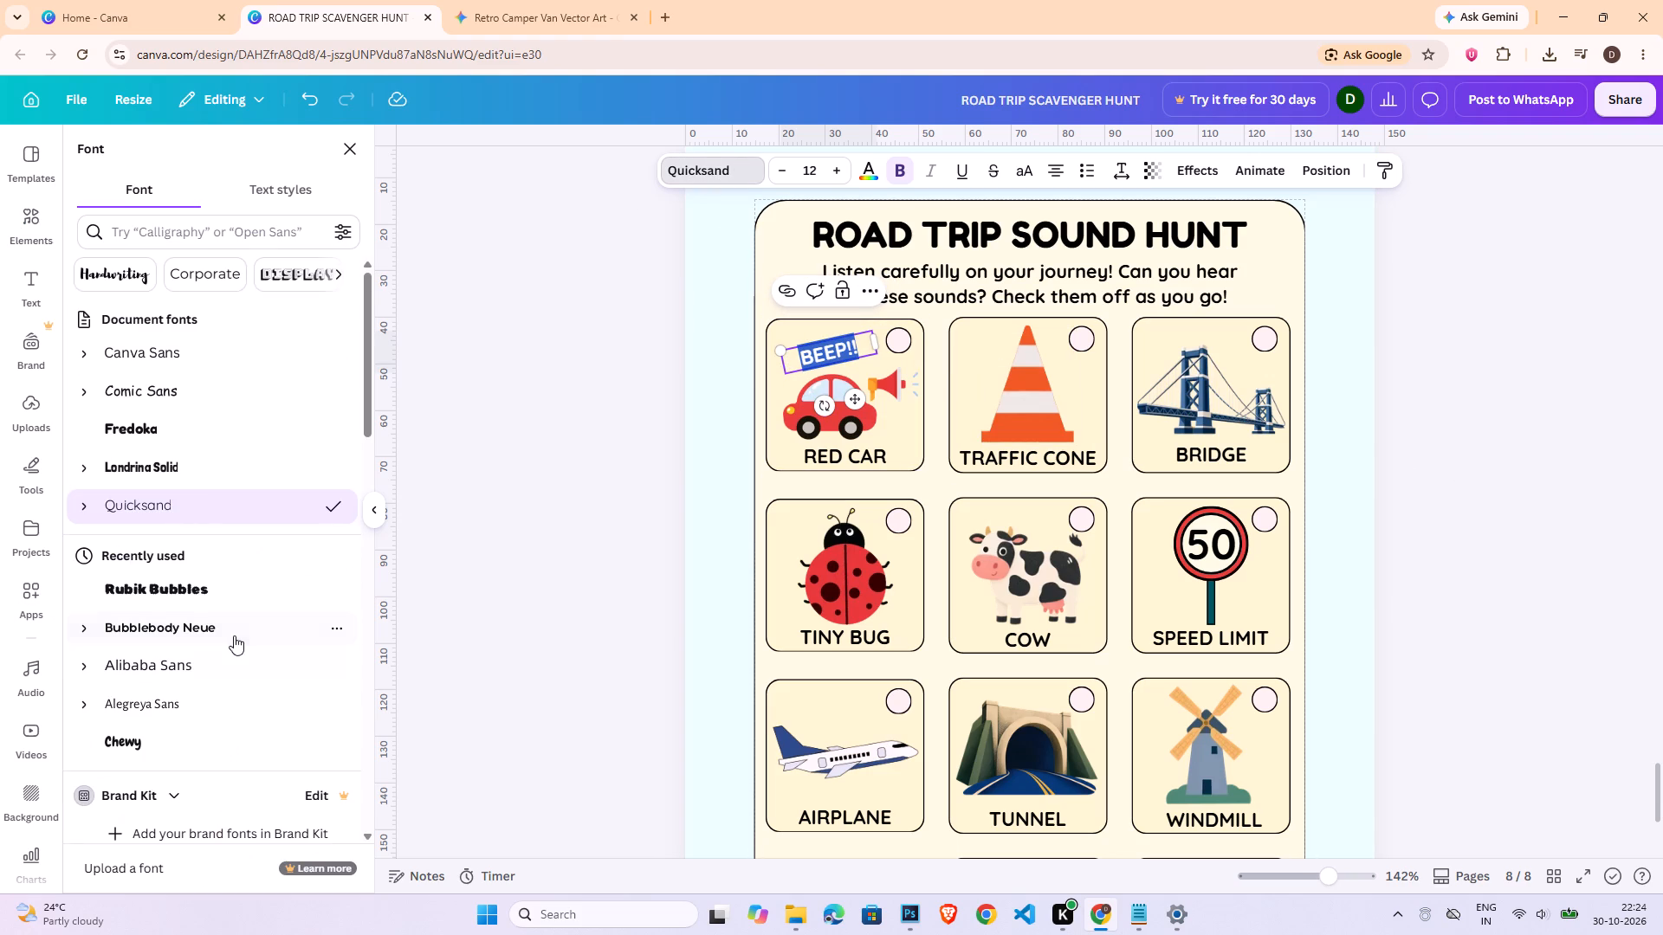
{"action": "left_click", "coordinate": [235, 635]}
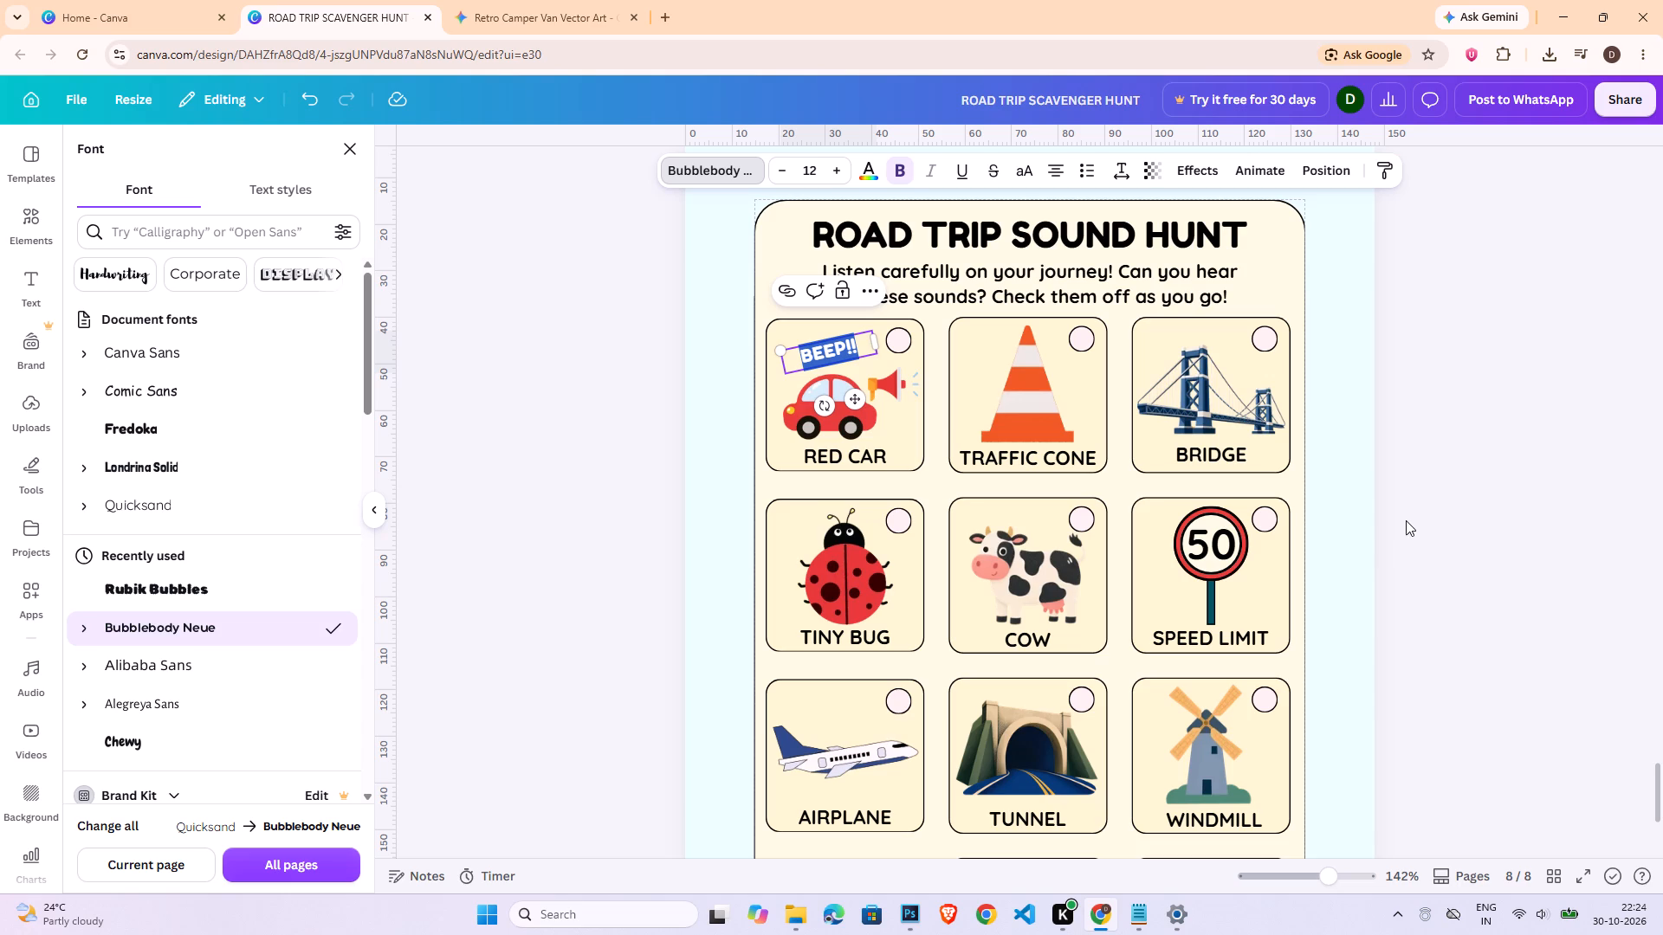
{"action": "left_click", "coordinate": [182, 733]}
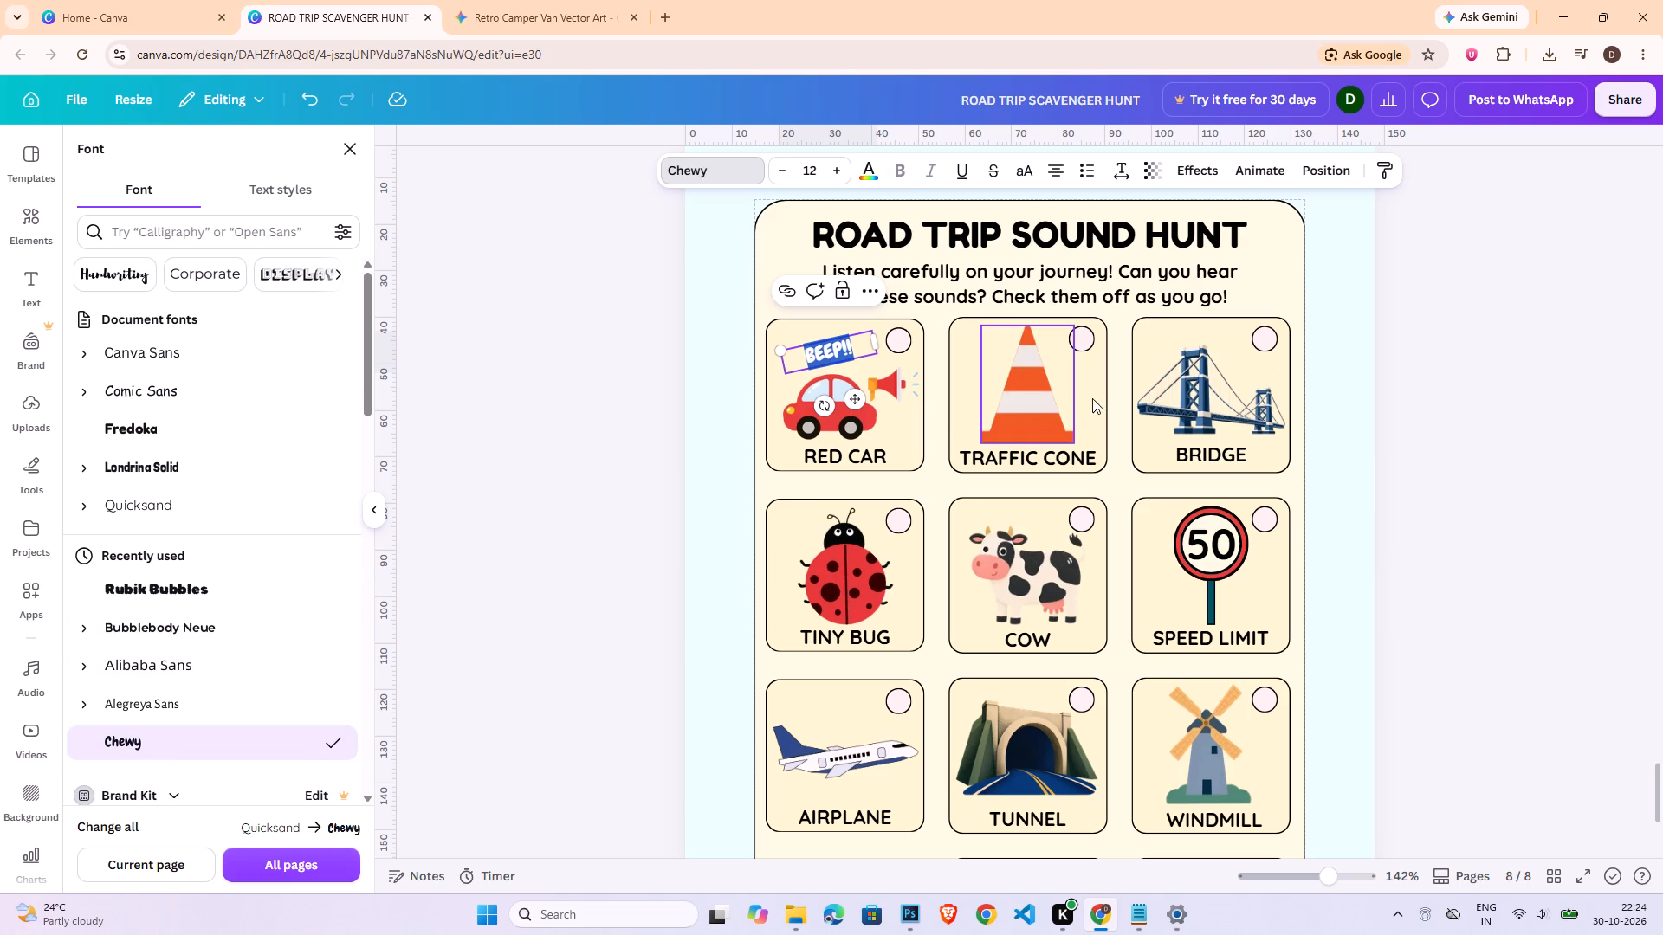
{"action": "left_click_drag", "start_coordinate": [876, 325], "coordinate": [861, 336]}
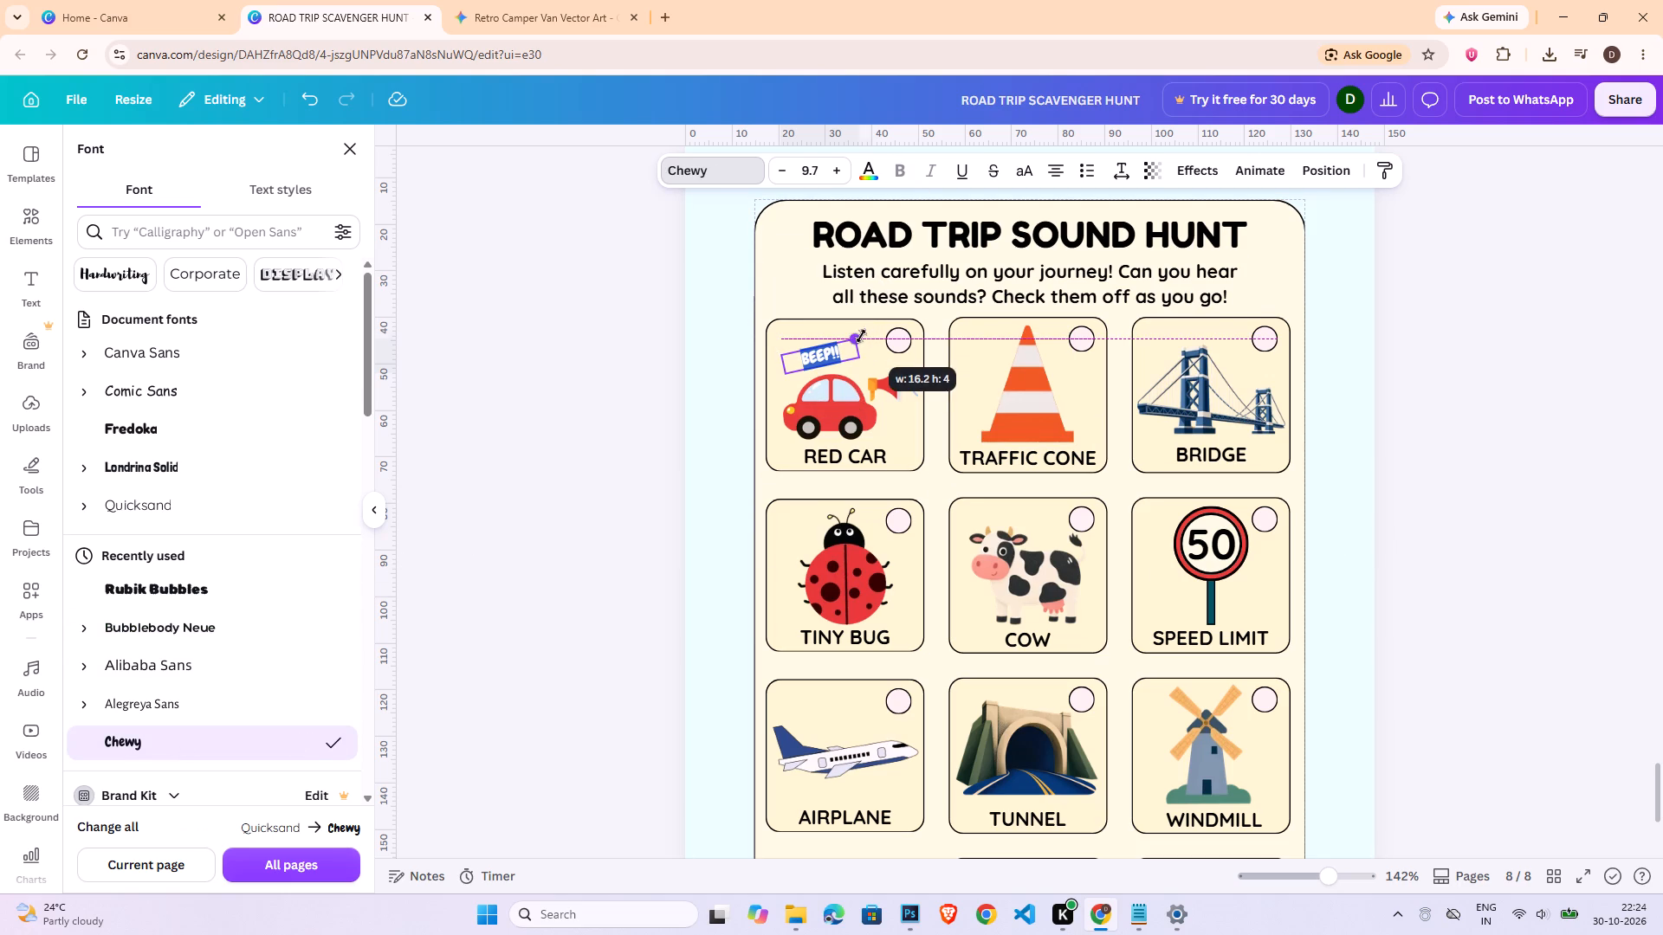
{"action": "left_click_drag", "start_coordinate": [861, 336], "coordinate": [862, 336]}
{"action": "left_click", "coordinate": [1397, 416]}
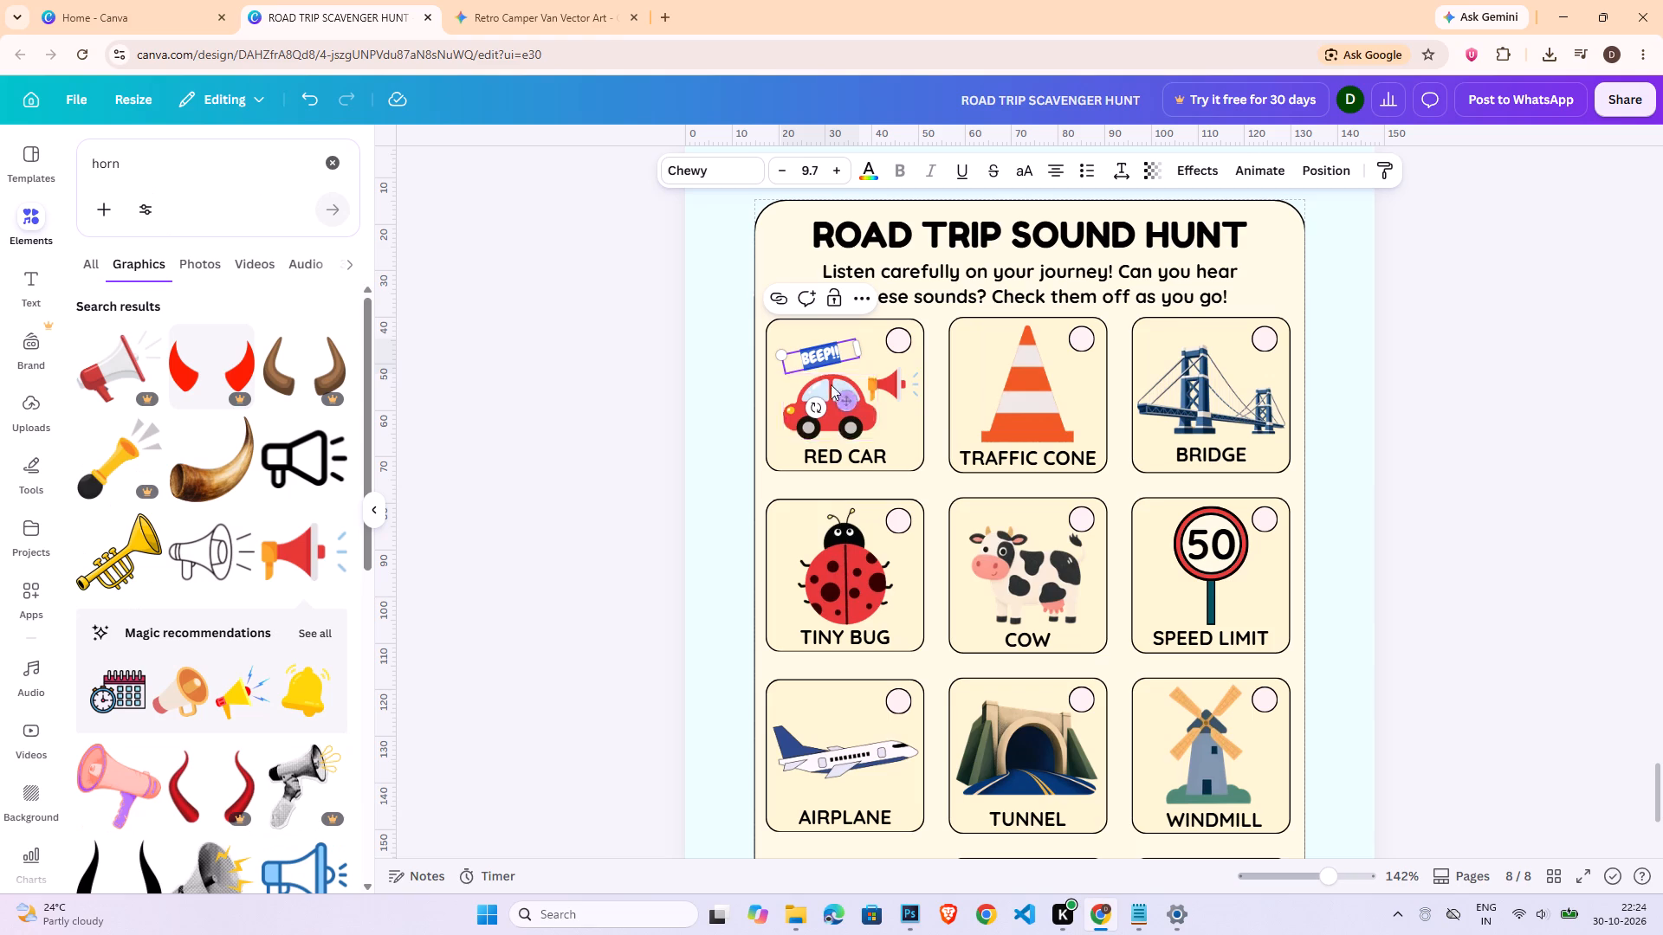
{"action": "left_click_drag", "start_coordinate": [844, 402], "coordinate": [855, 401]}
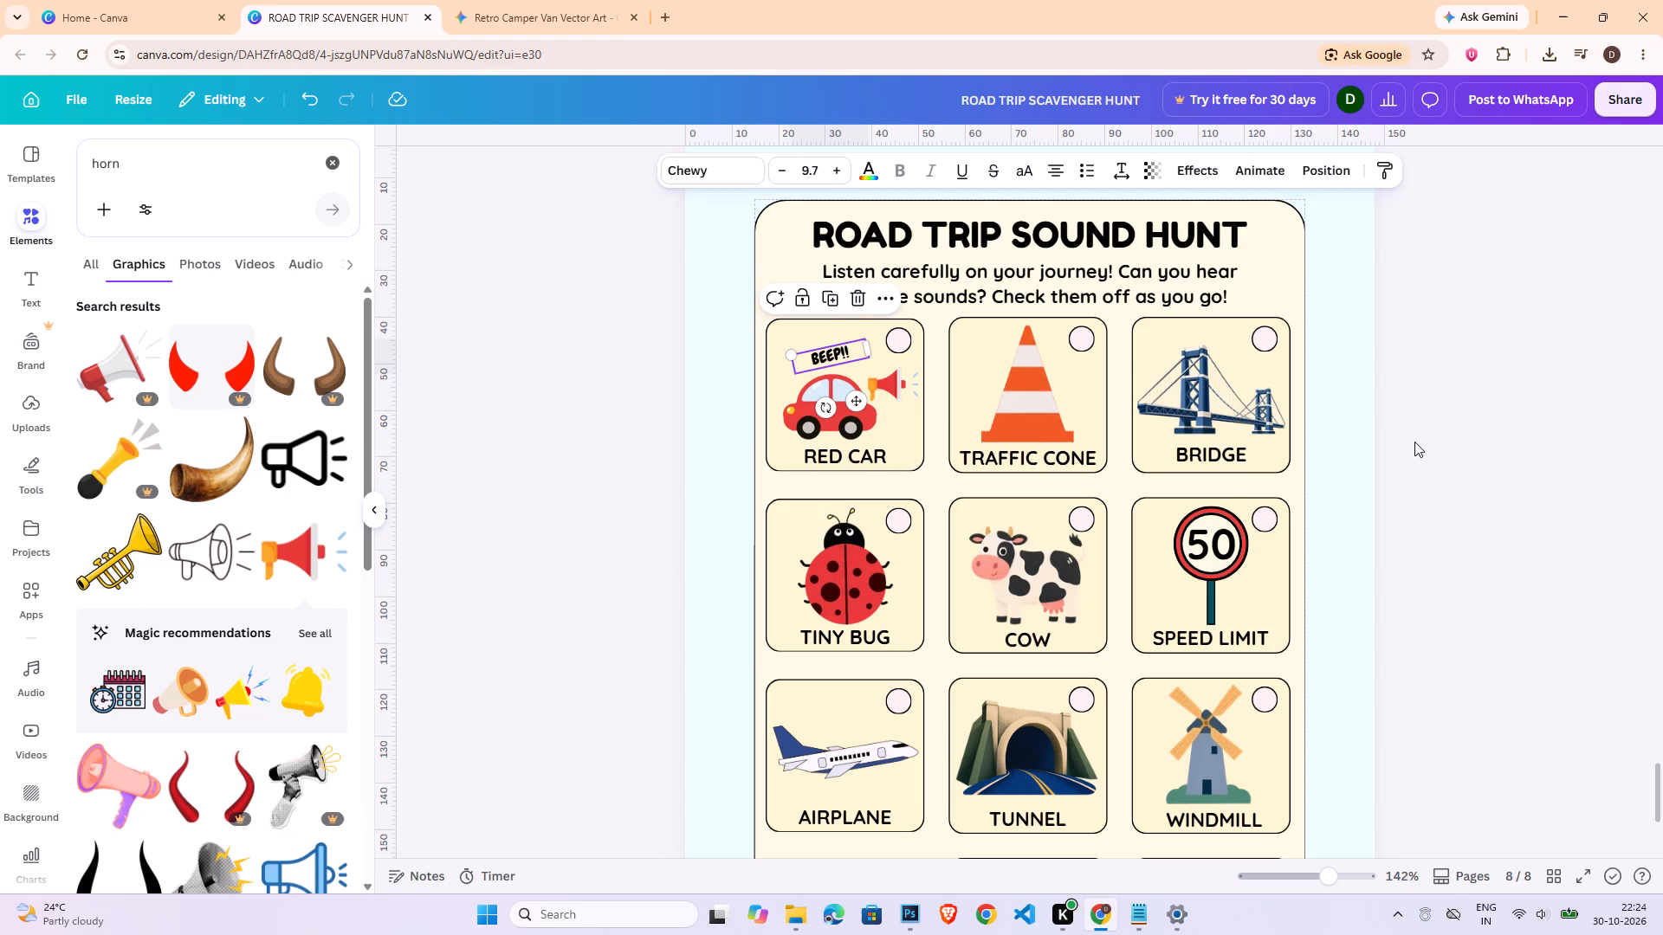
{"action": "left_click", "coordinate": [1414, 442]}
{"action": "left_click", "coordinate": [1415, 442]}
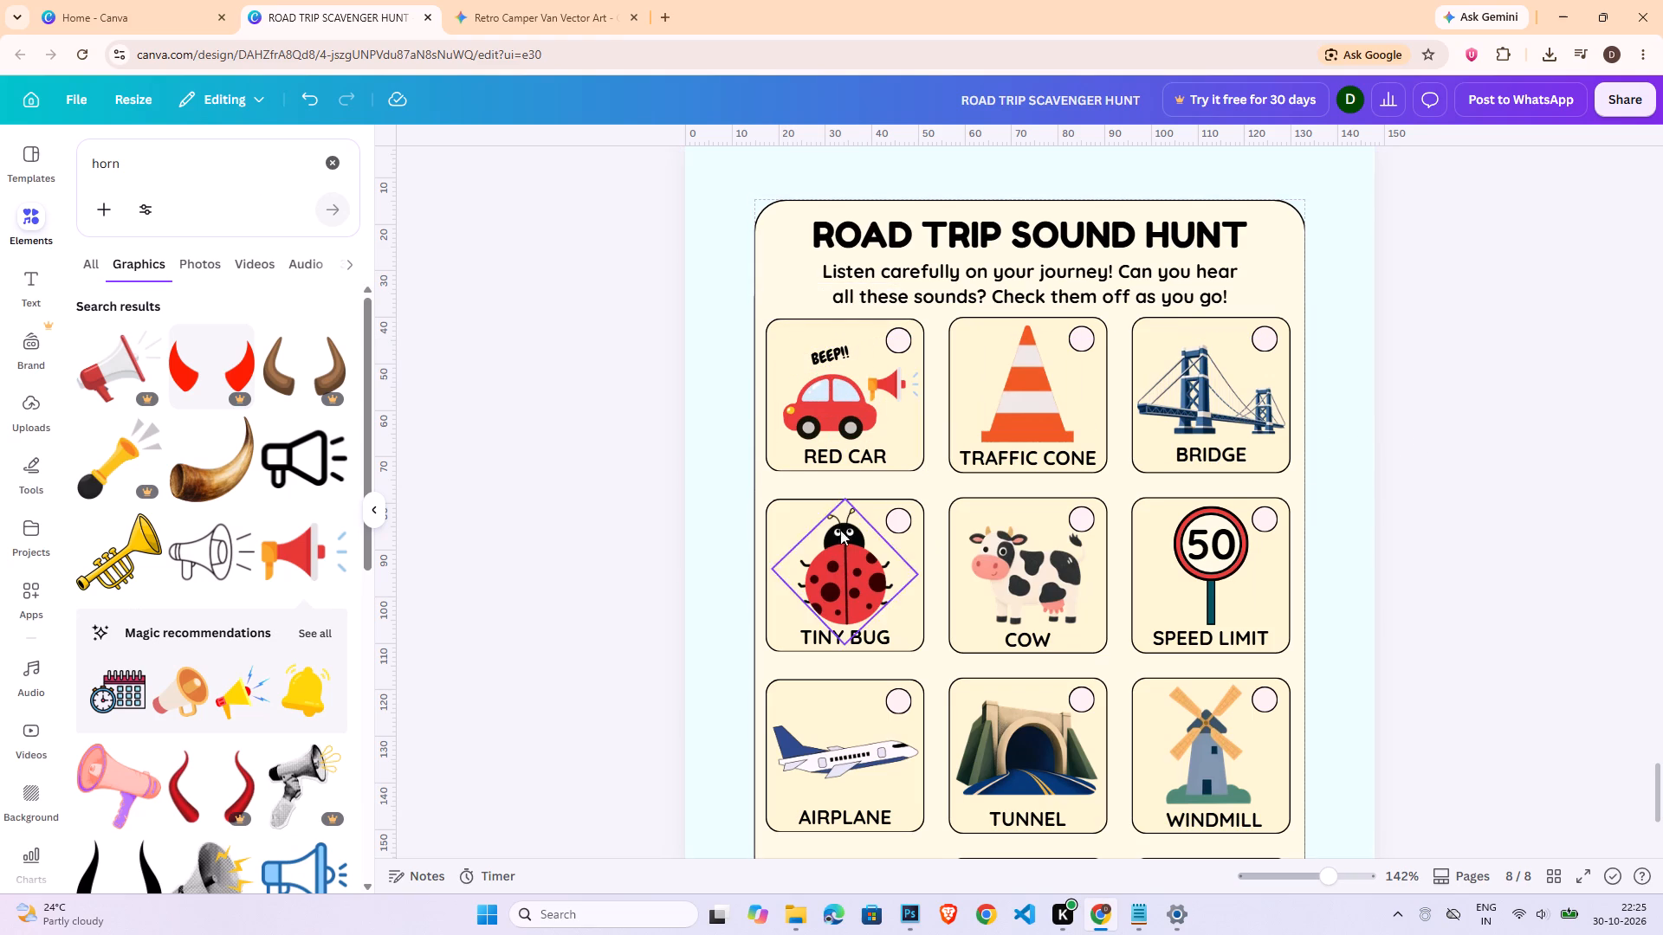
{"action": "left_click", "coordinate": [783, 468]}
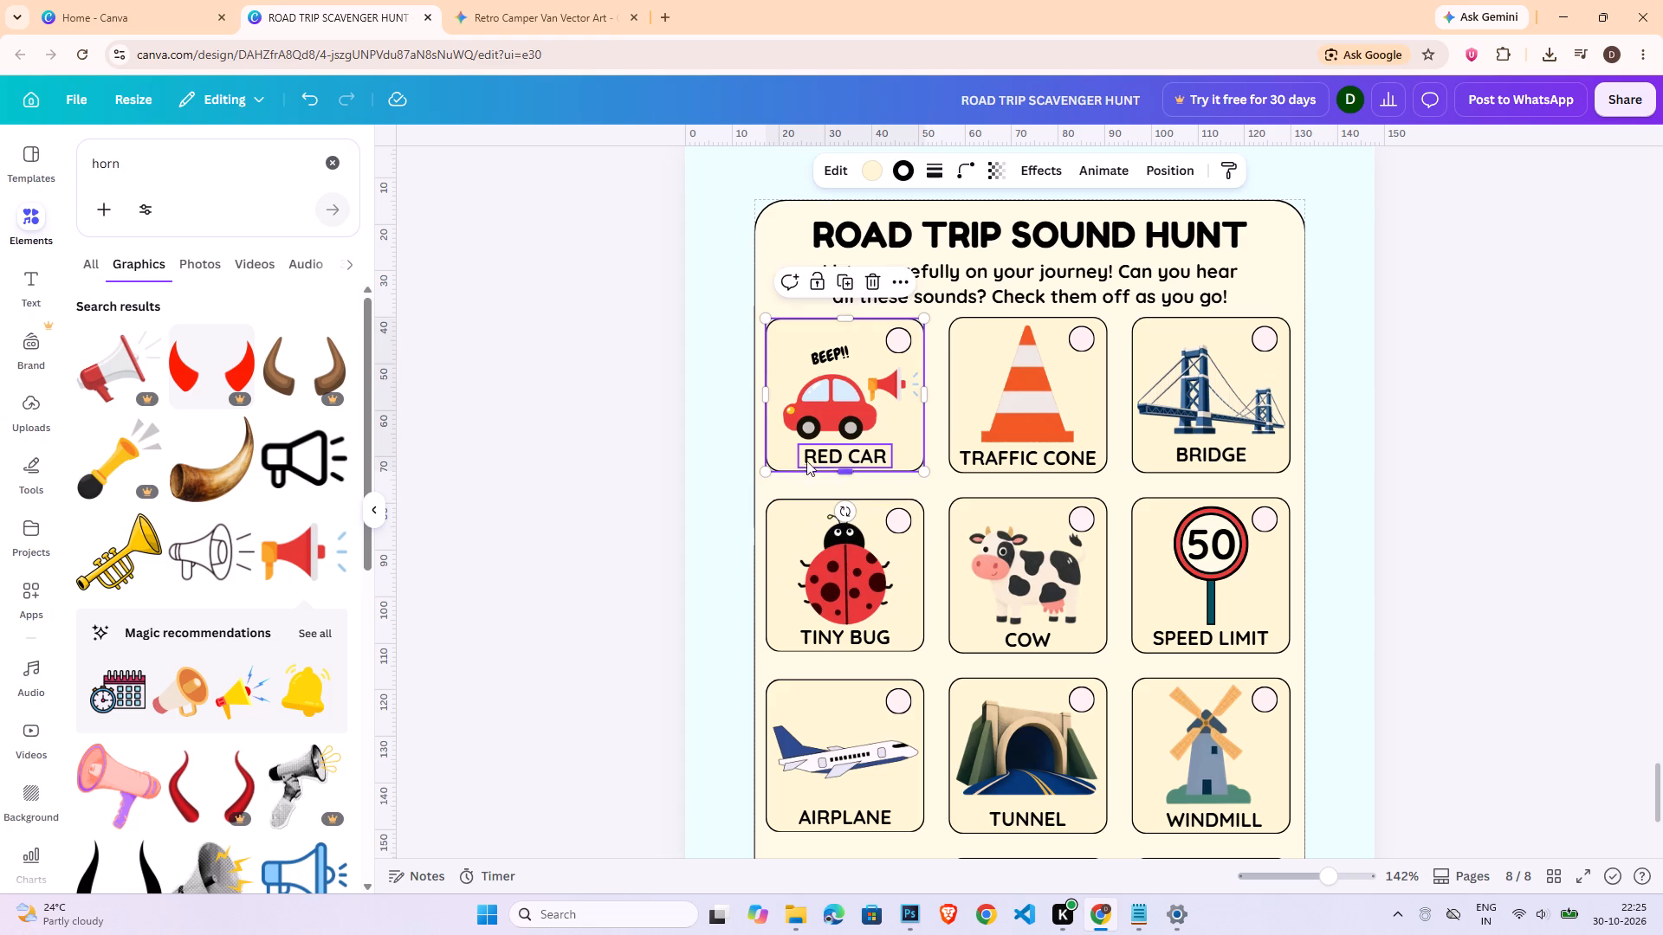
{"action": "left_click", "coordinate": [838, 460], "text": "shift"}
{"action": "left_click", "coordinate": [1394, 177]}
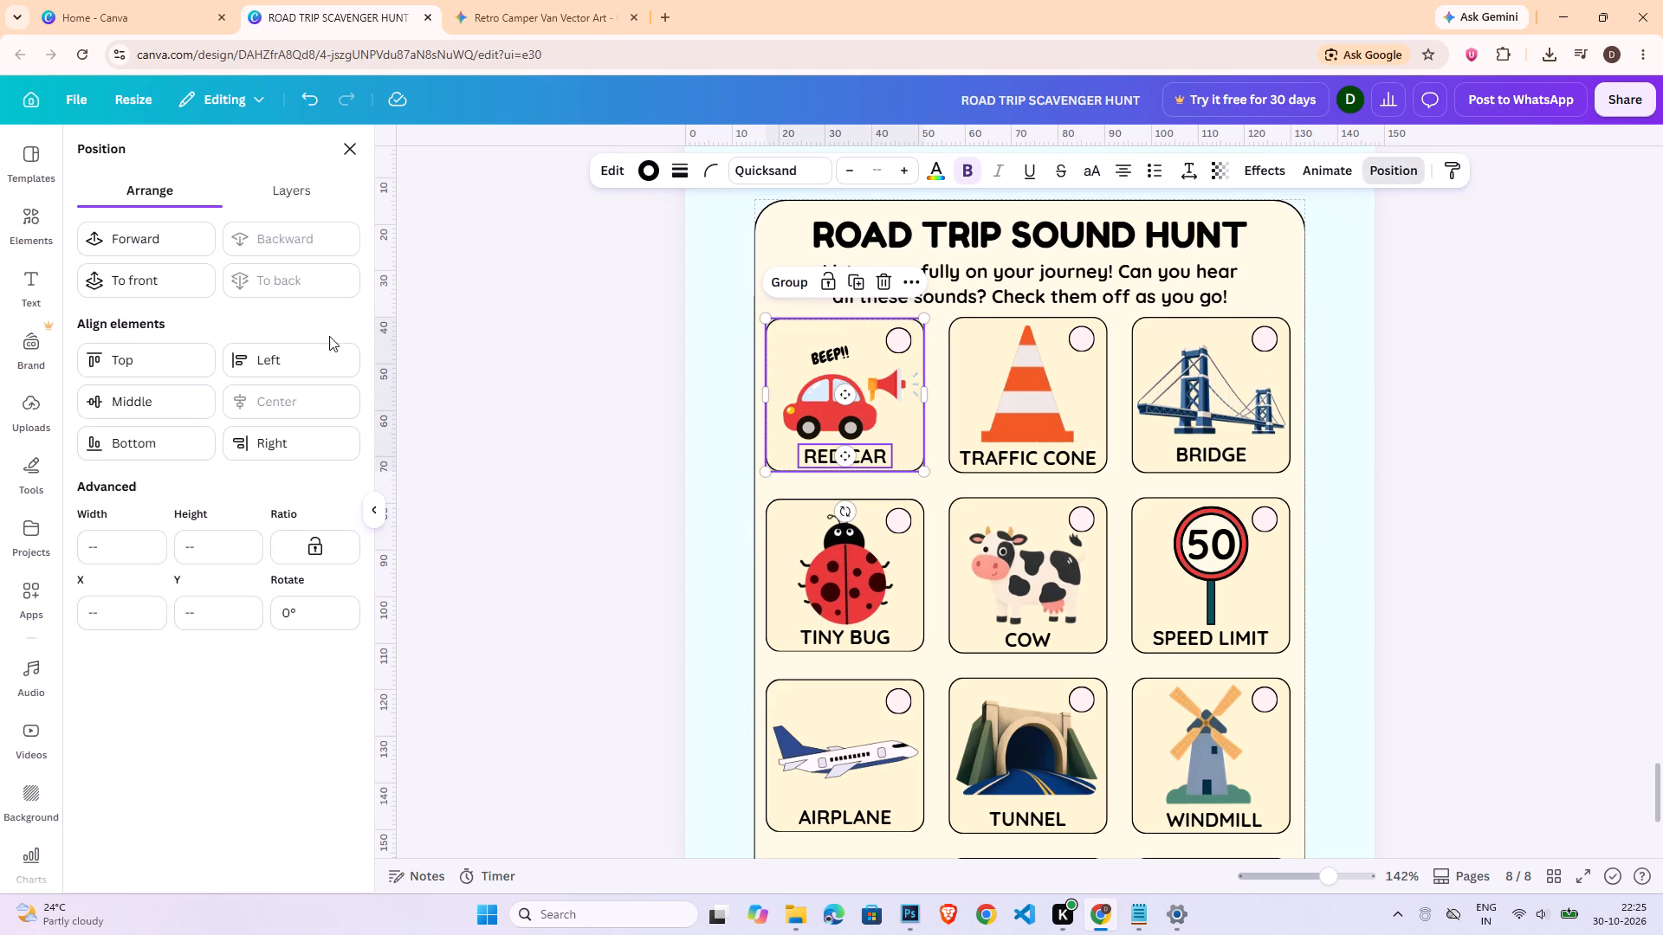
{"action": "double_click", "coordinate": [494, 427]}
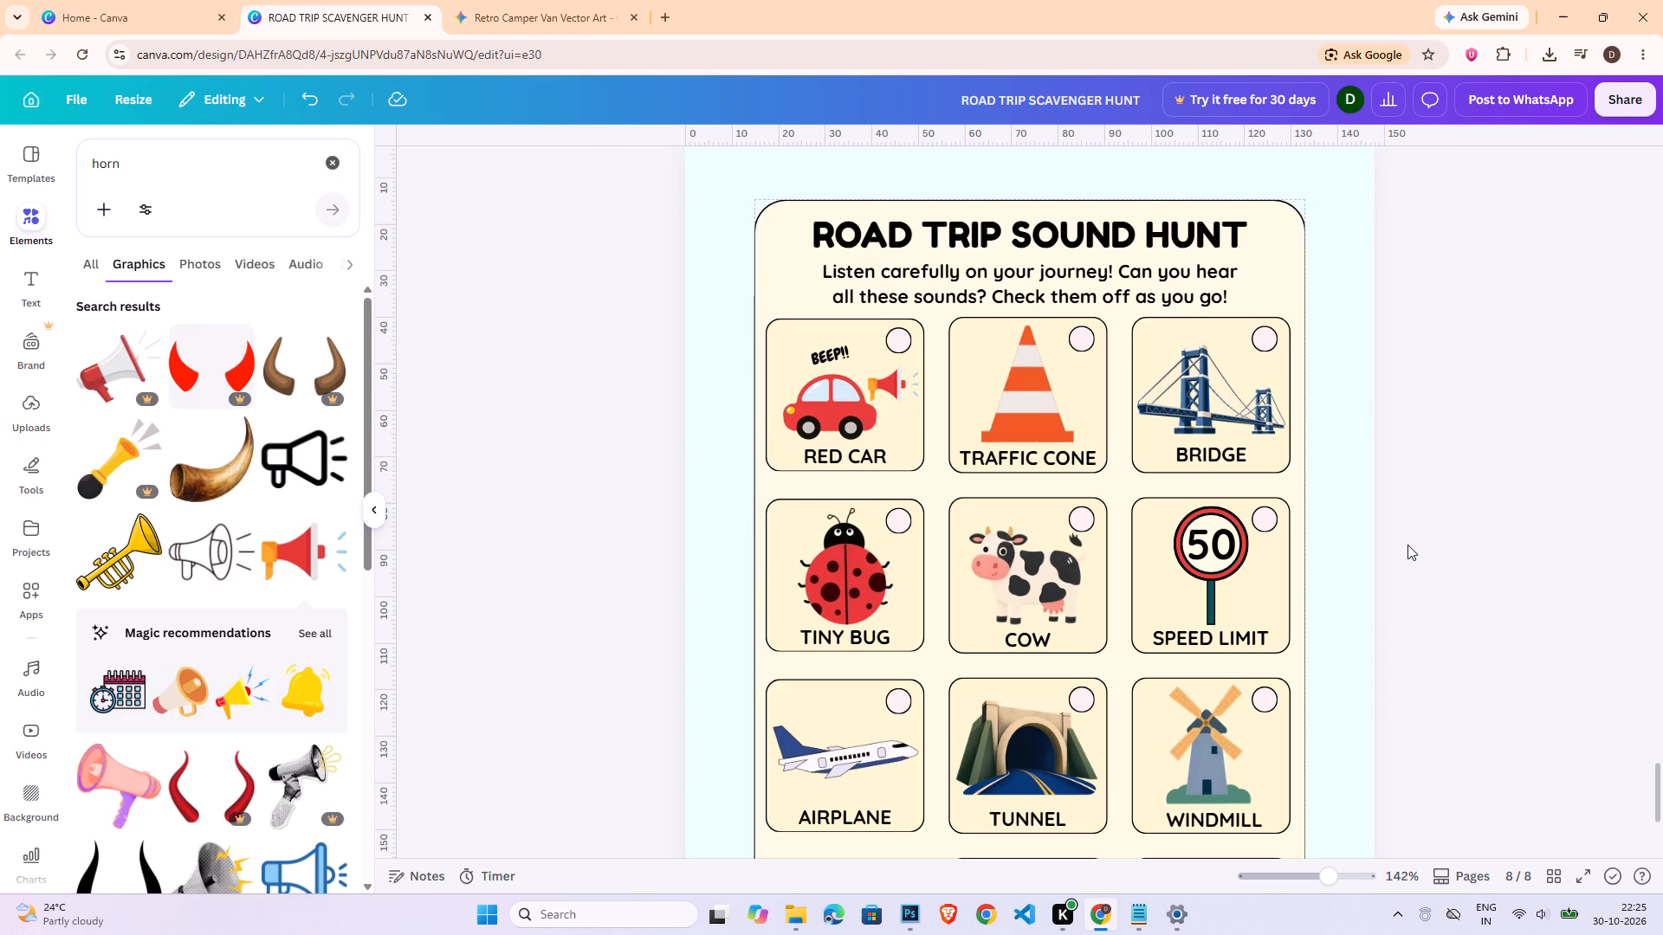
Search the graphics library for "birds".
{"action": "double_click", "coordinate": [182, 173]}
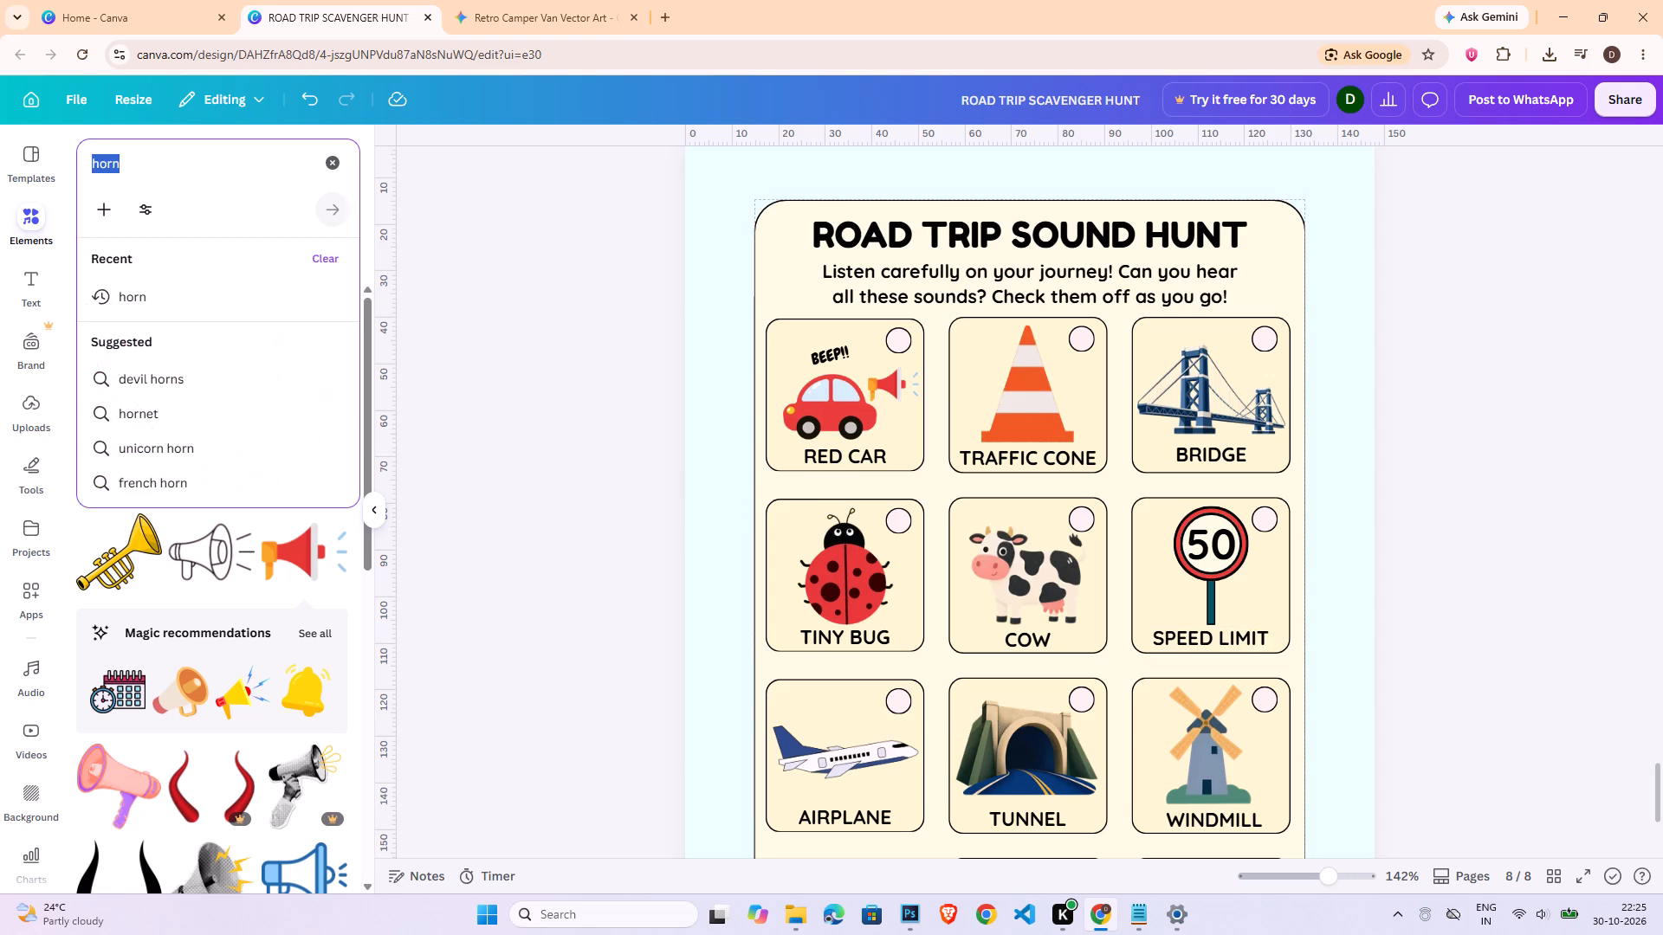
{"action": "key", "text": "b"}
{"action": "key", "text": "i"}
{"action": "key", "text": "r"}
{"action": "type", "text": "ds"}
{"action": "key", "text": "Return"}
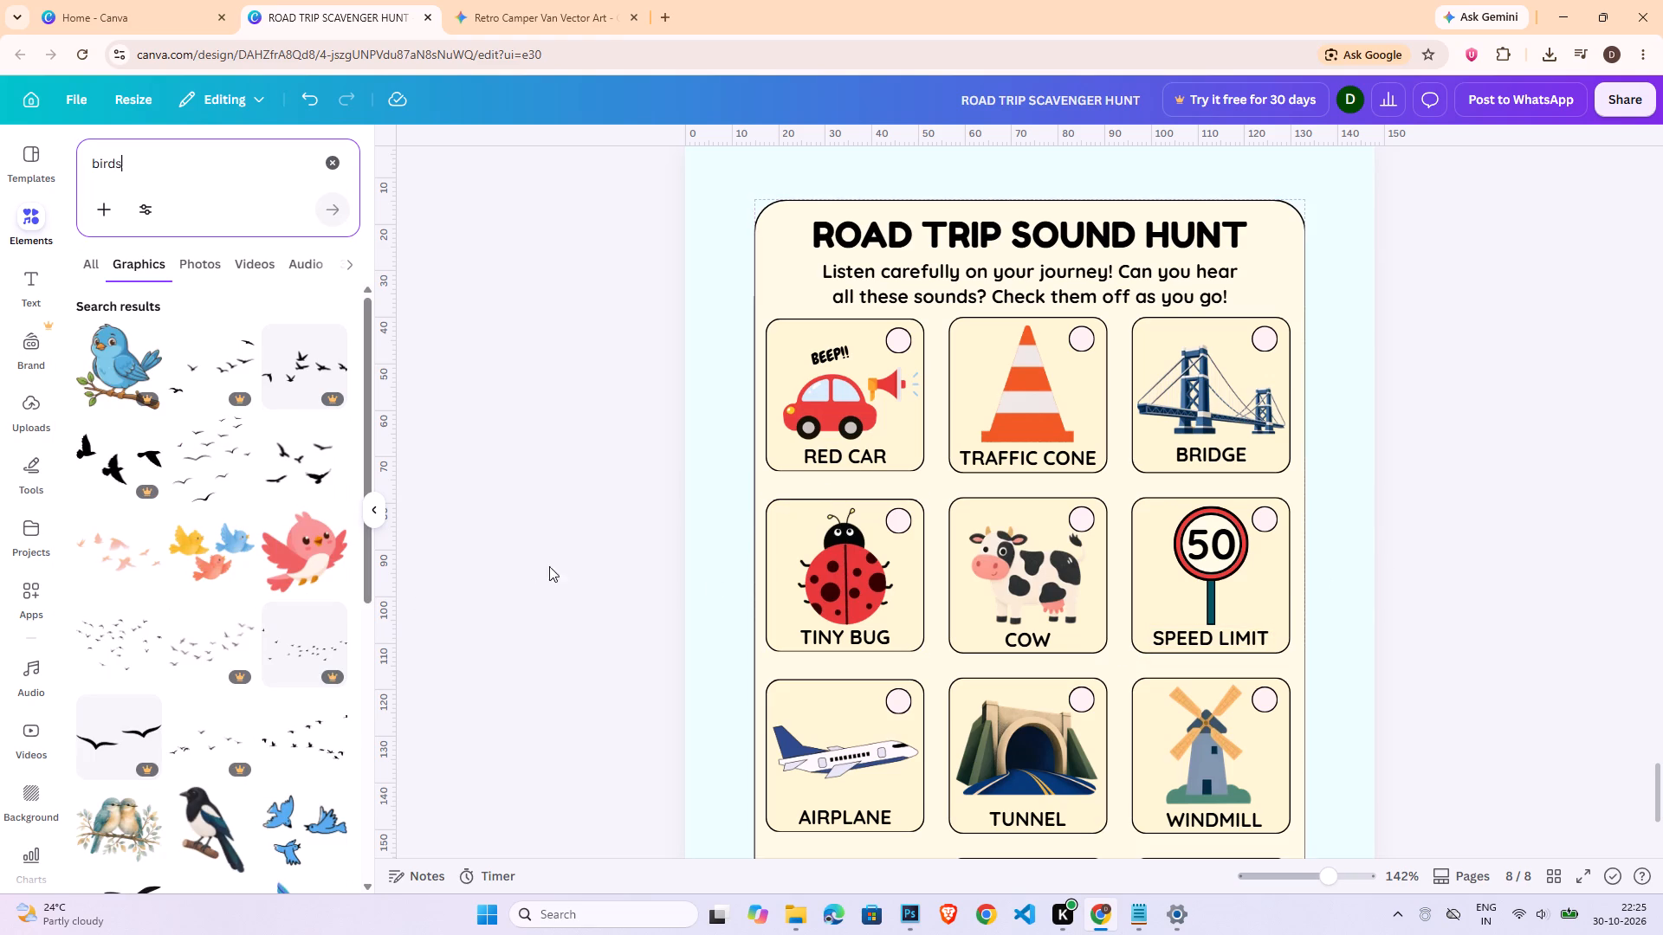
Delete the traffic cone picture from the second card.
{"action": "left_click", "coordinate": [1029, 409]}
{"action": "key", "text": "Delete"}
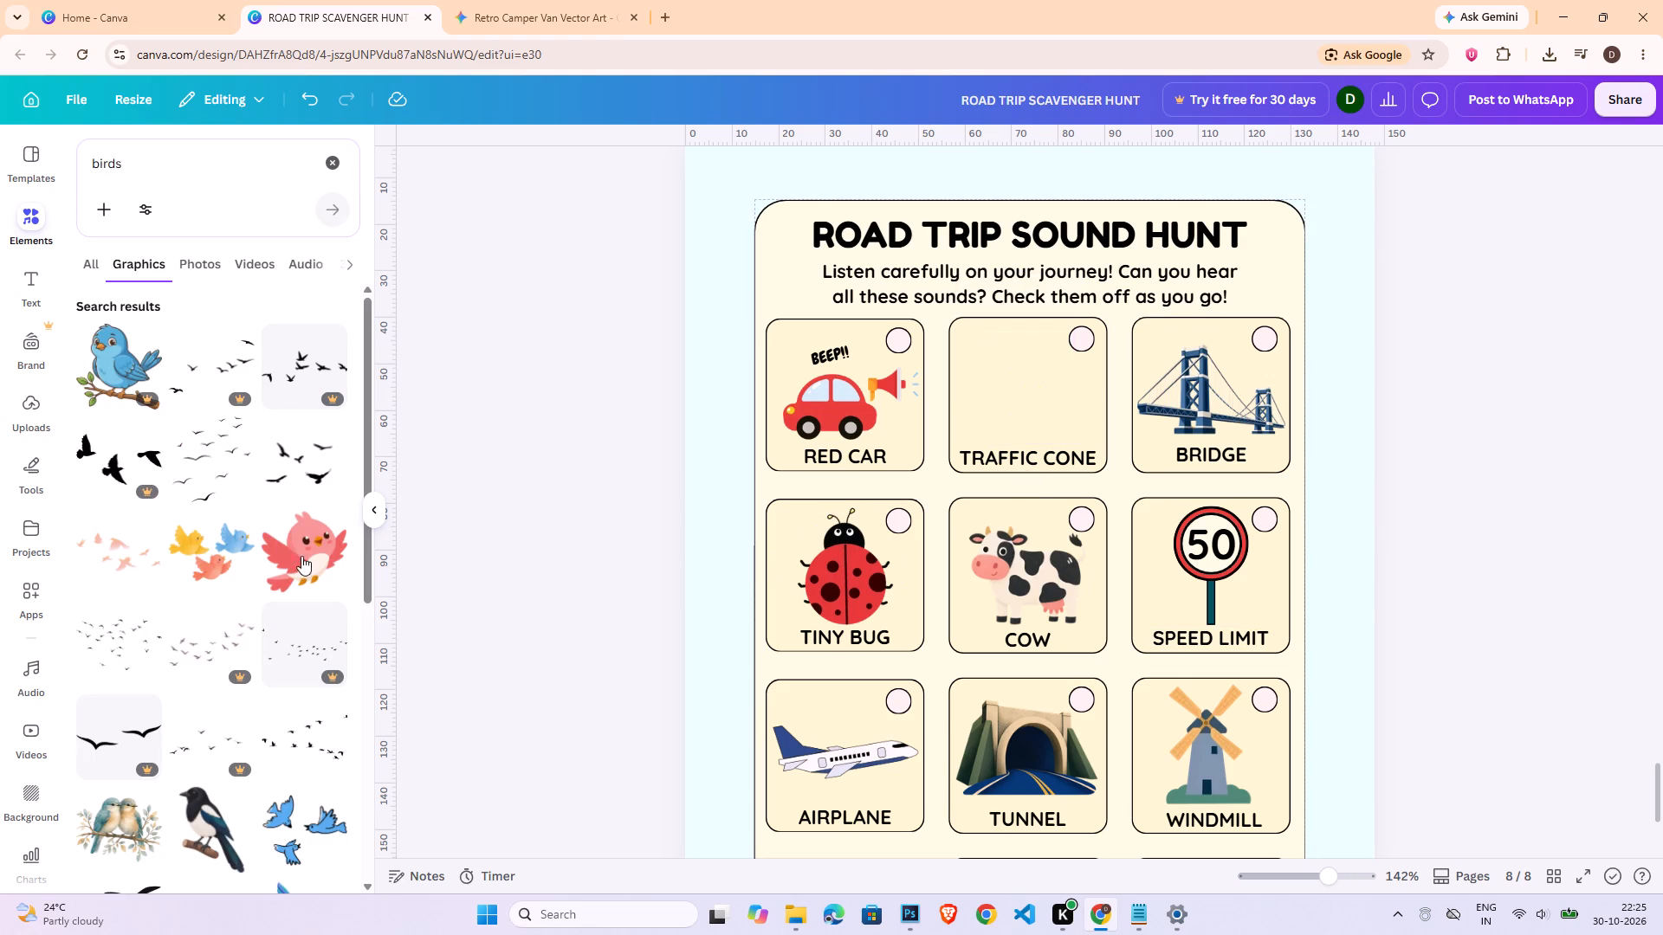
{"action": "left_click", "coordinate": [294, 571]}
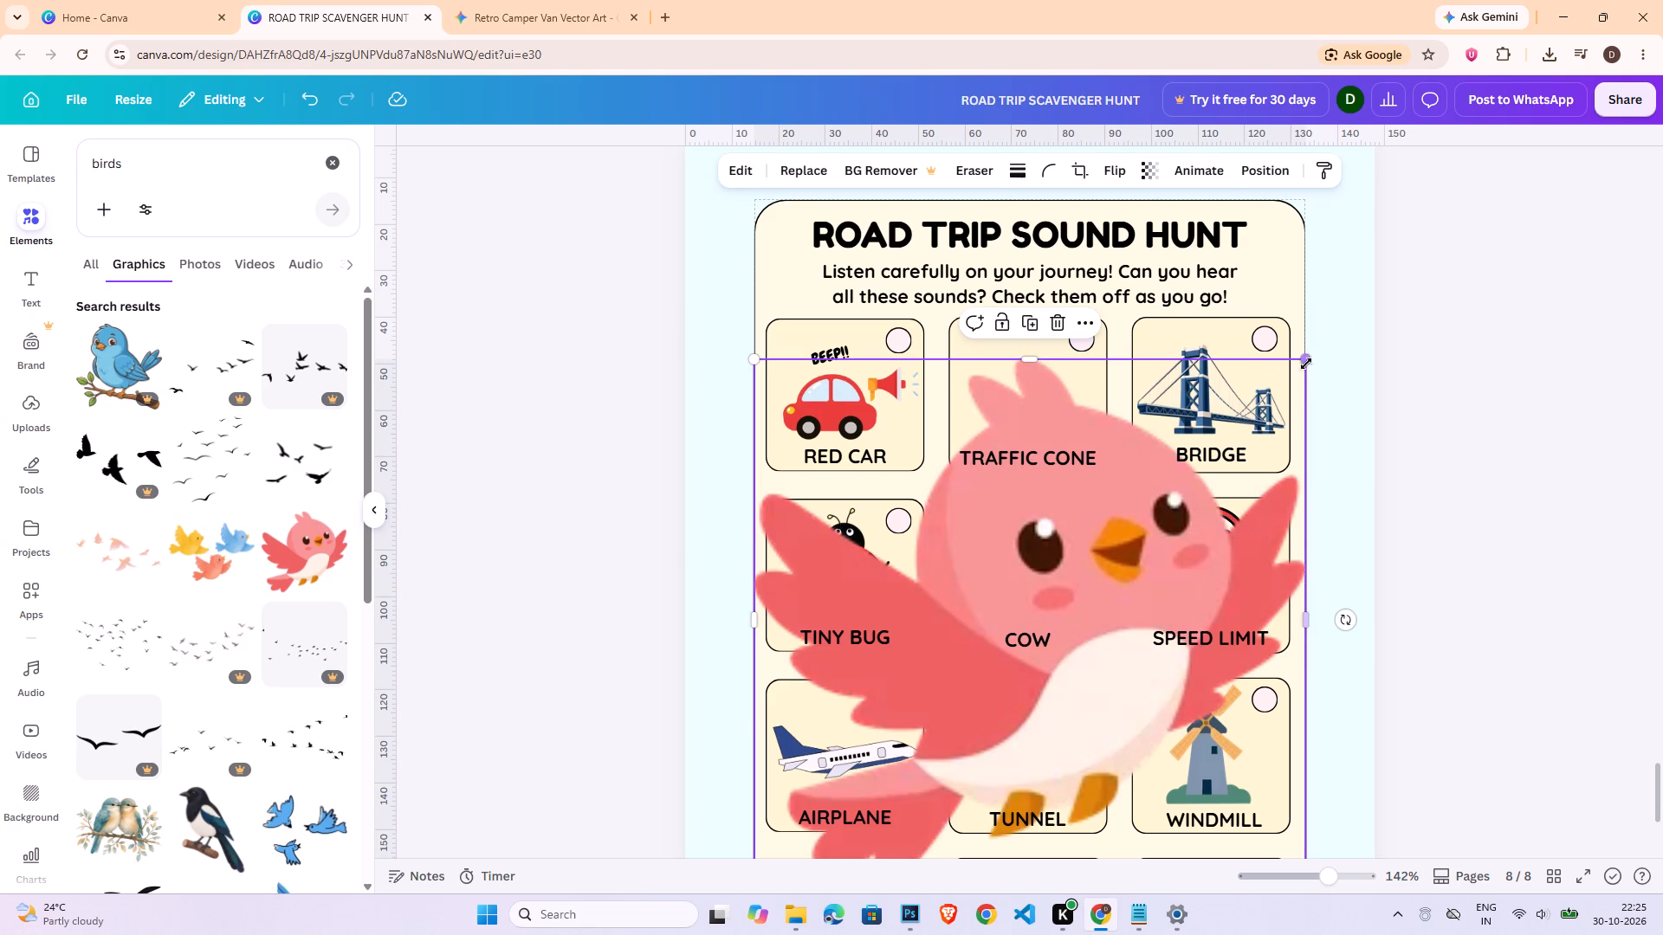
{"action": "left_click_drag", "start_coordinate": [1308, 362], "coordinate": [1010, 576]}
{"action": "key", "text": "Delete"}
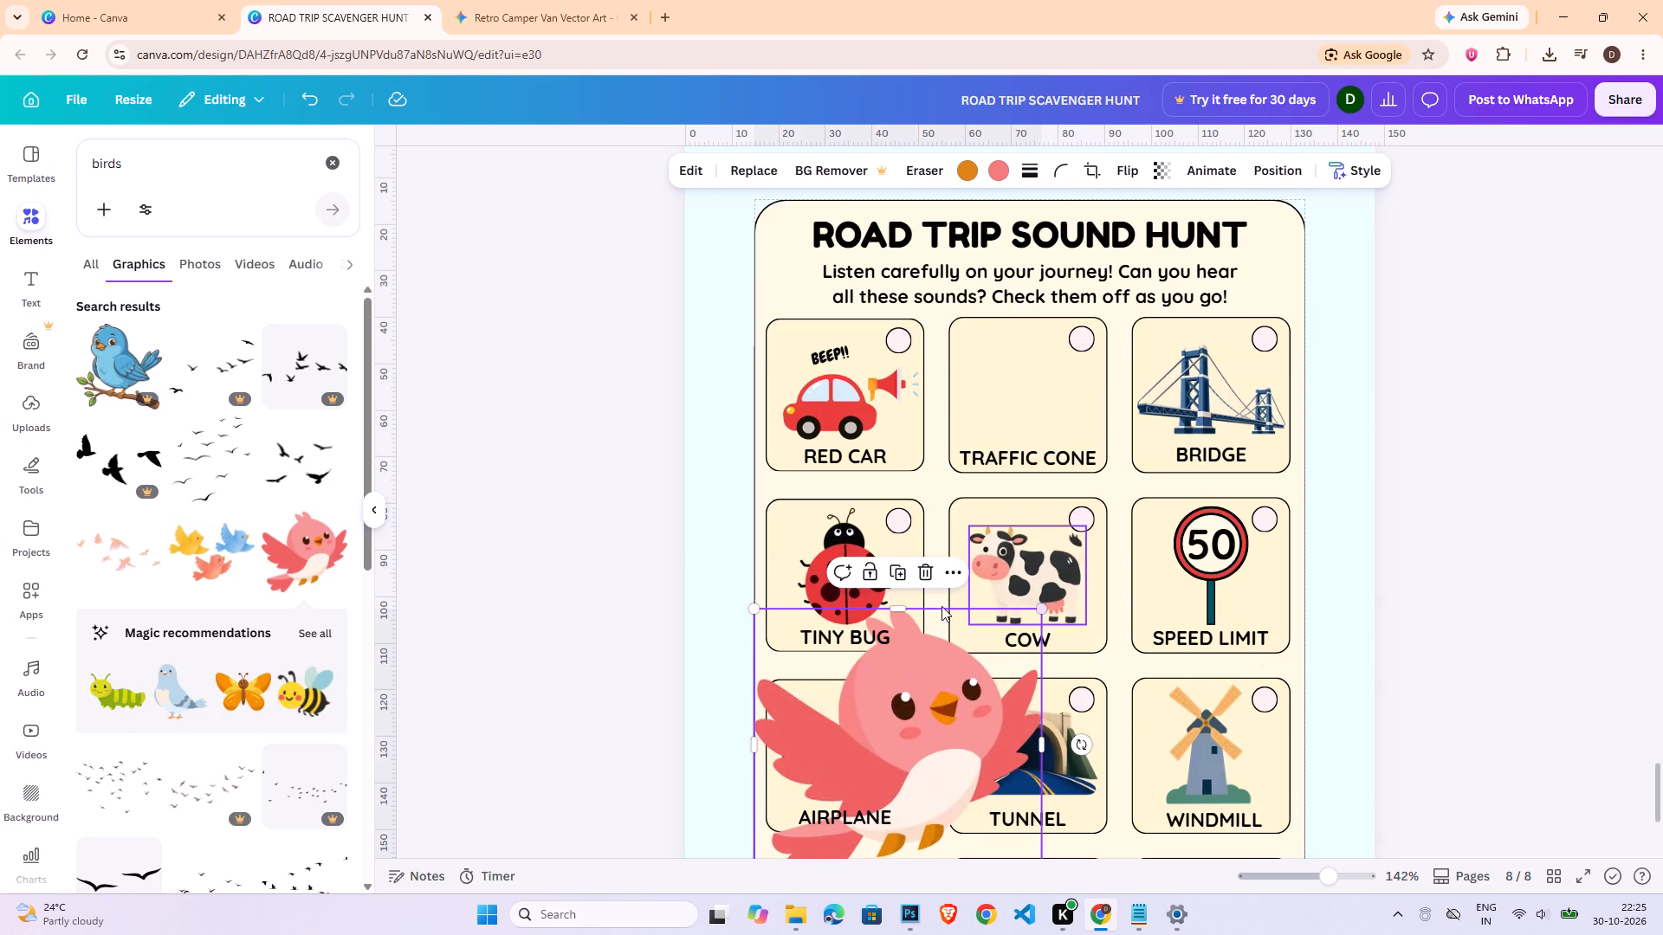
Add the graphic of yellow, blue and coral flying birds, shrink it, and fit it above the TRAFFIC CONE label in the second card.
{"action": "left_click", "coordinate": [195, 550]}
{"action": "left_click_drag", "start_coordinate": [1304, 435], "coordinate": [909, 718]}
{"action": "left_click_drag", "start_coordinate": [847, 754], "coordinate": [1048, 372]}
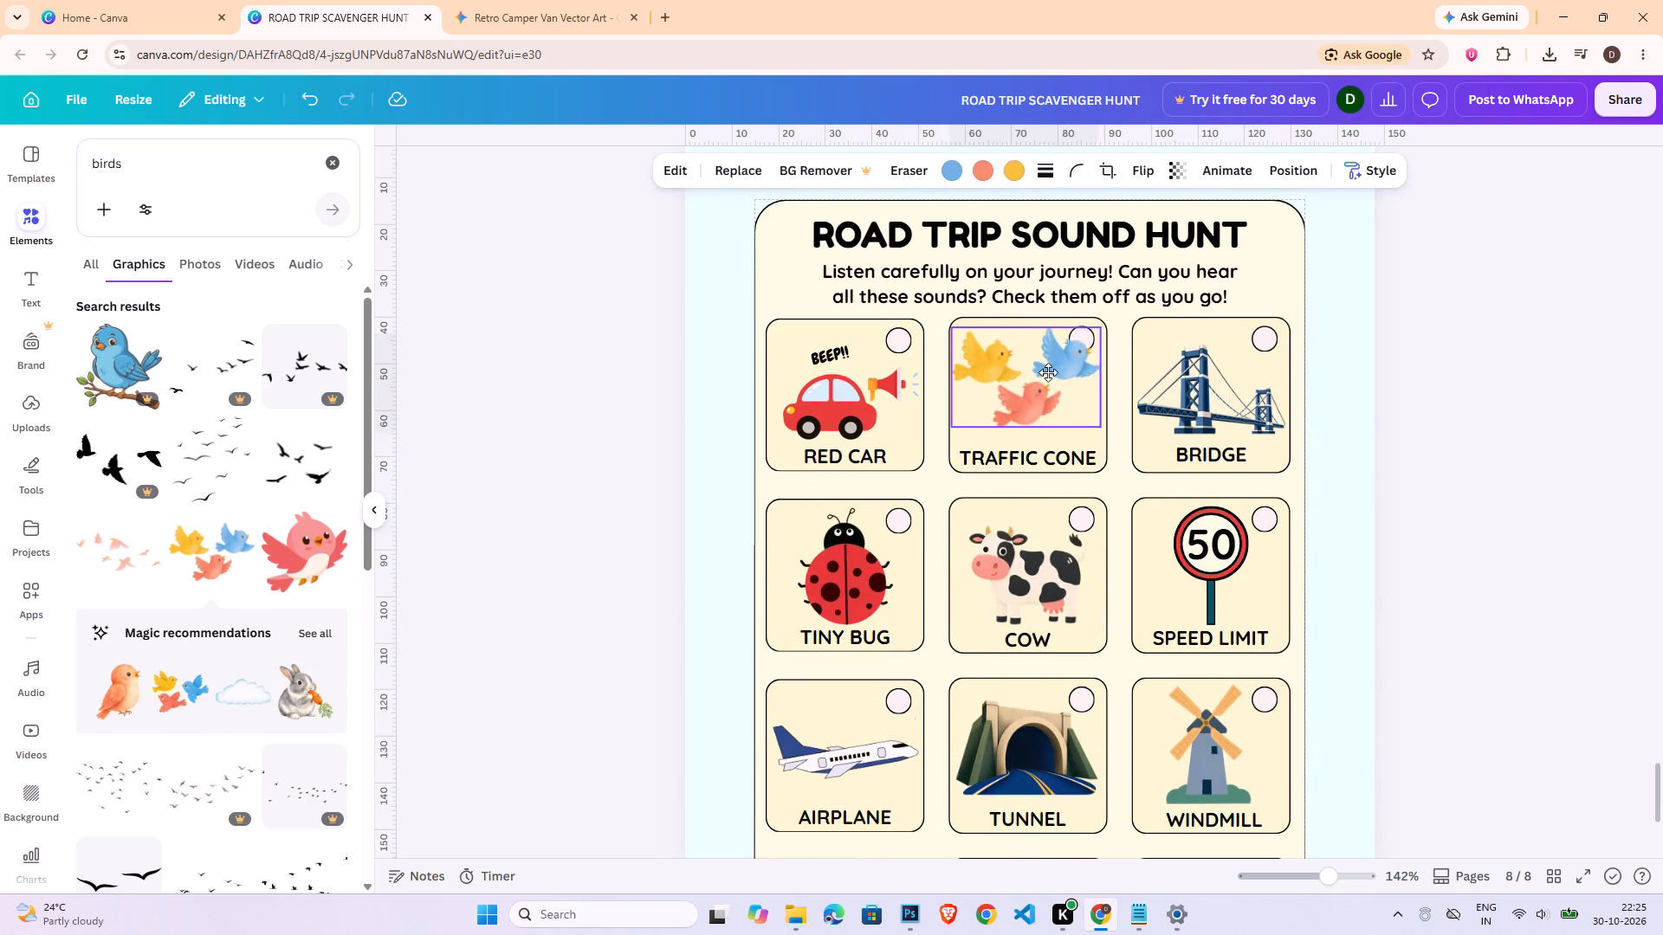
{"action": "left_click_drag", "start_coordinate": [1048, 372], "coordinate": [1046, 393]}
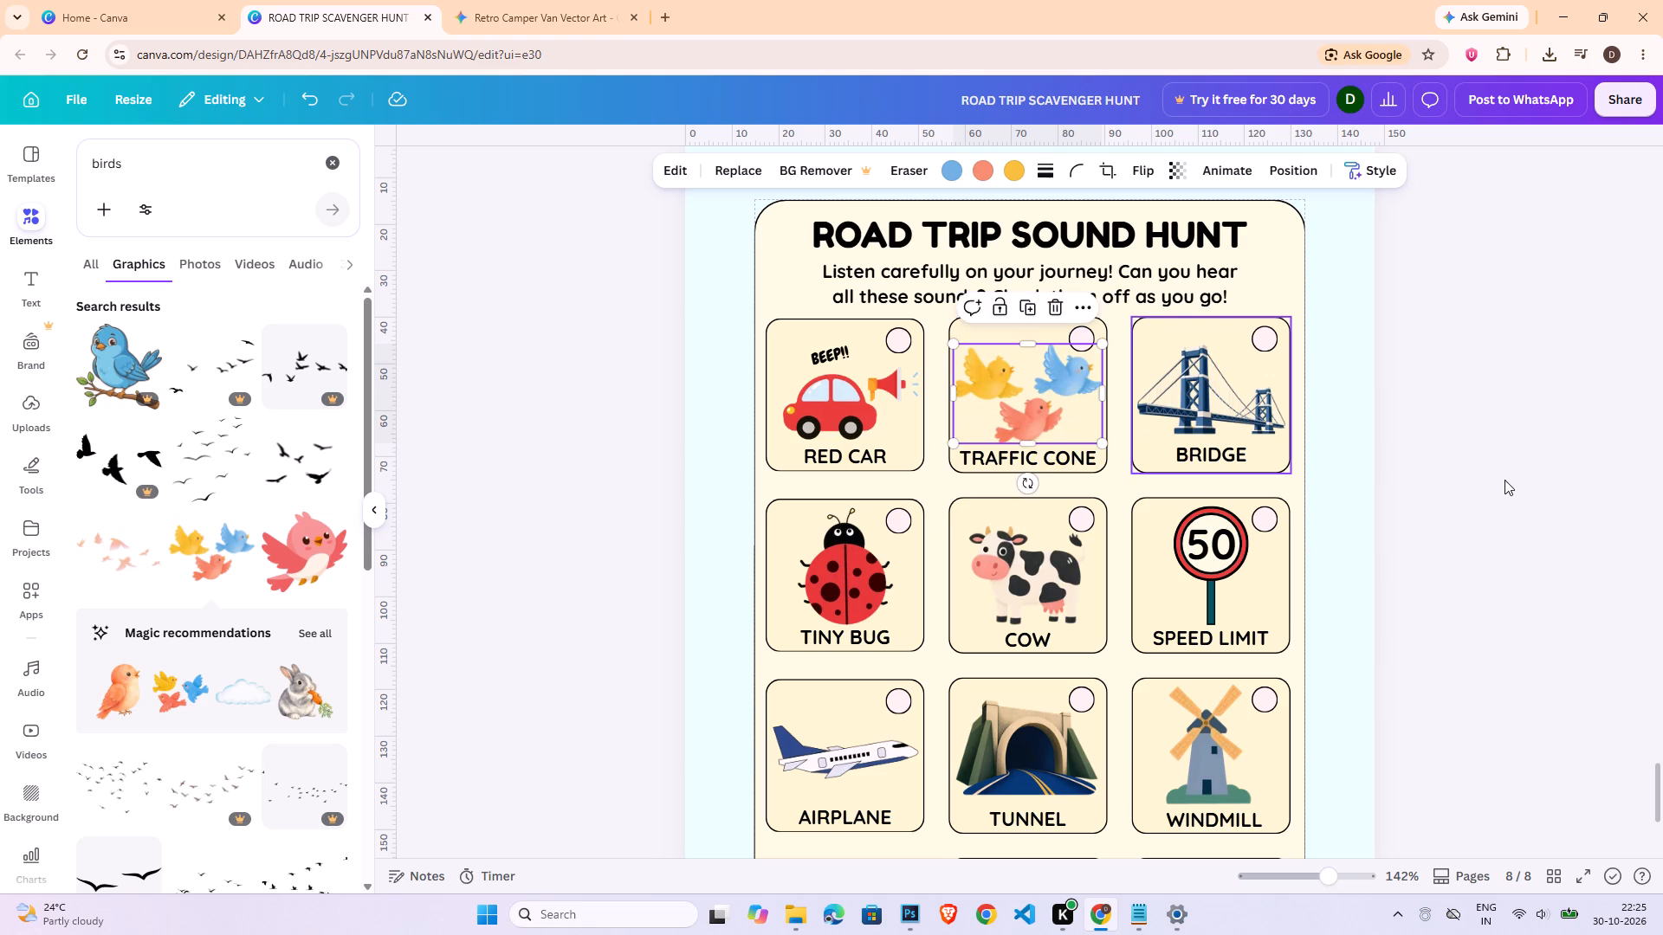
{"action": "left_click", "coordinate": [1504, 480]}
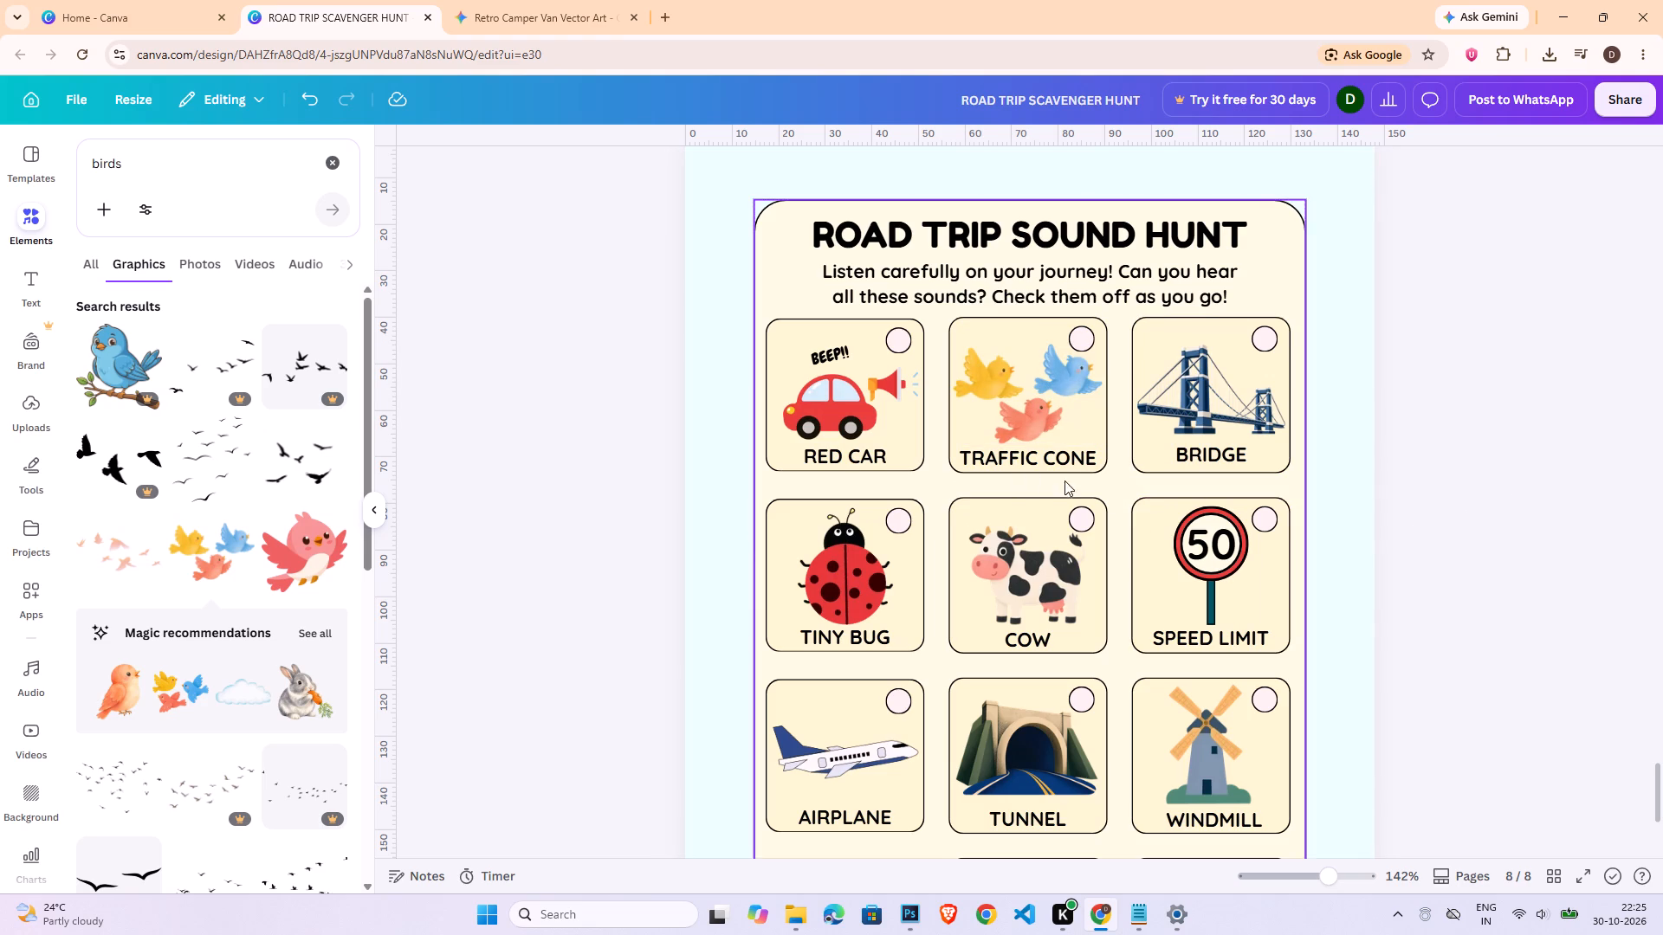
Change the second card's label to "BIRDS CHIRPING", reduced to about size 11.2 and widened to fit on one line.
{"action": "double_click", "coordinate": [1055, 459]}
{"action": "type", "text": "BI"}
{"action": "key", "text": "shift+r"}
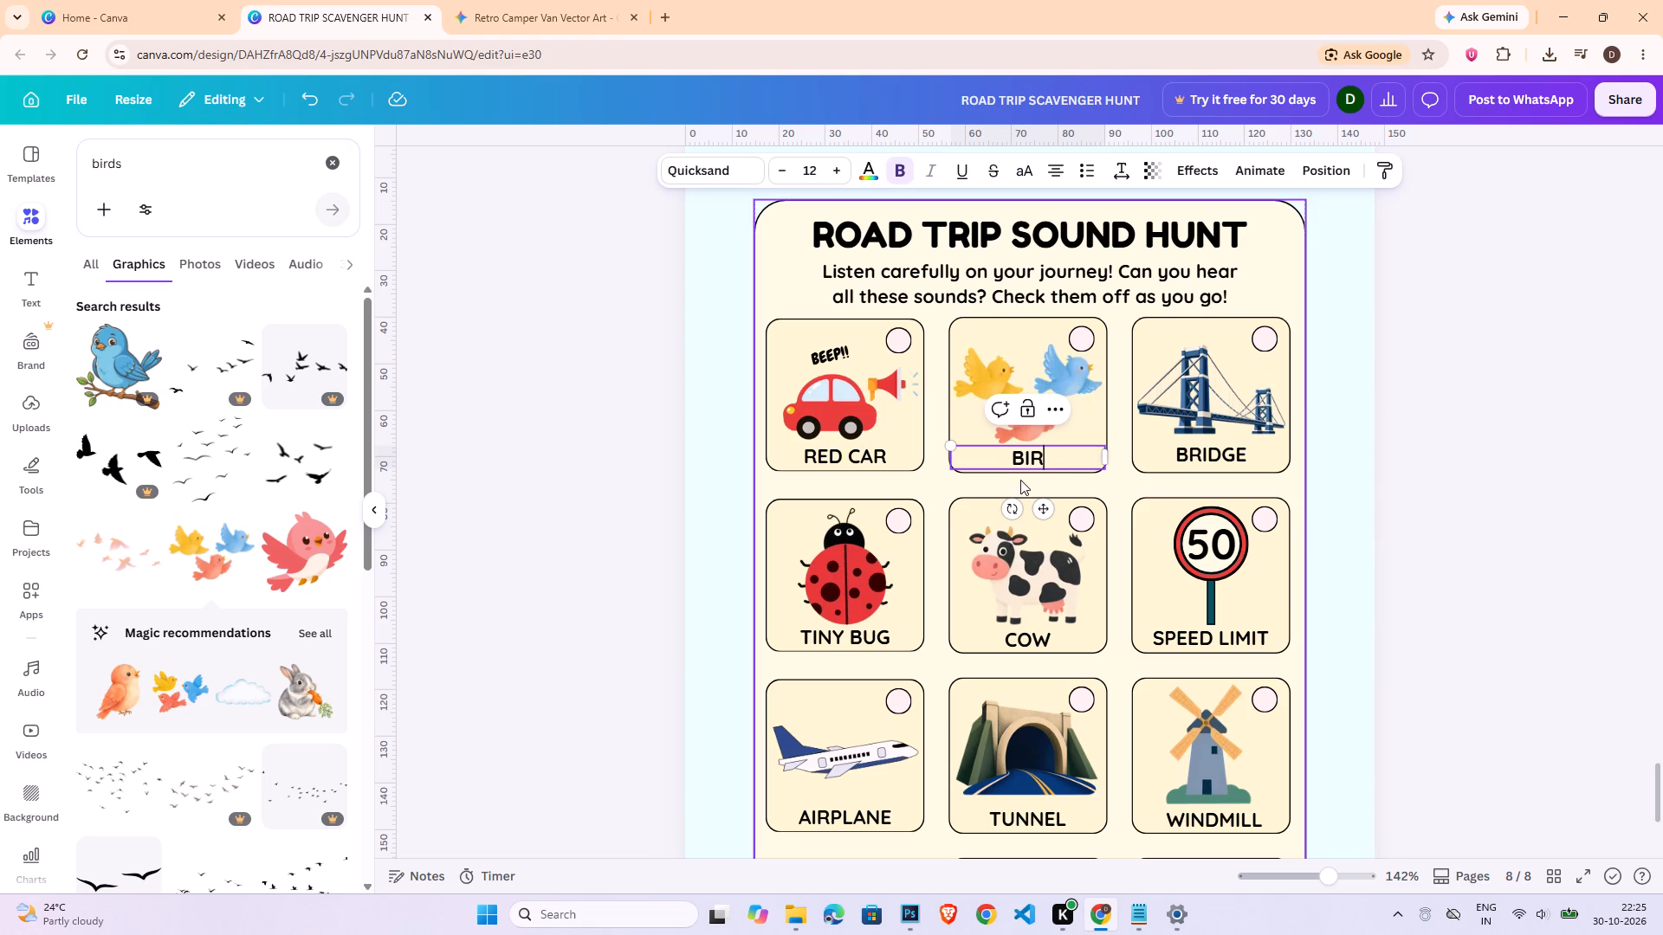
{"action": "key", "text": "shift+d"}
{"action": "key", "text": "shift+space"}
{"action": "key", "text": "shift+BackSpace"}
{"action": "type", "text": "S"}
{"action": "key", "text": "space"}
{"action": "type", "text": "CH"}
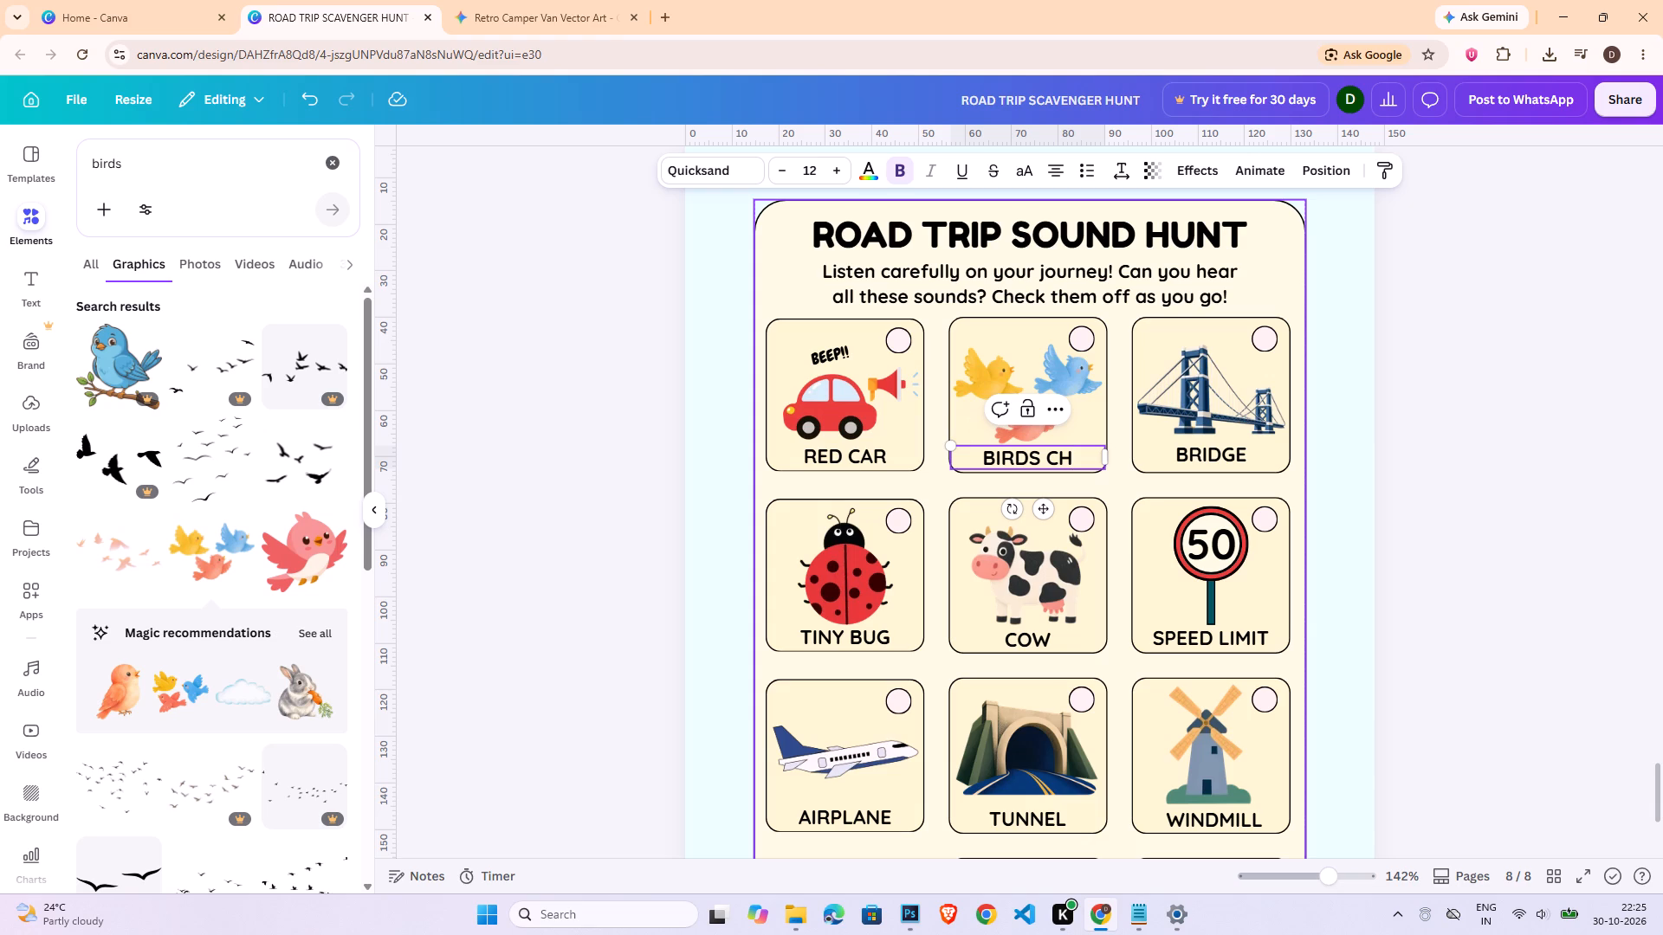
{"action": "type", "text": "IRPING"}
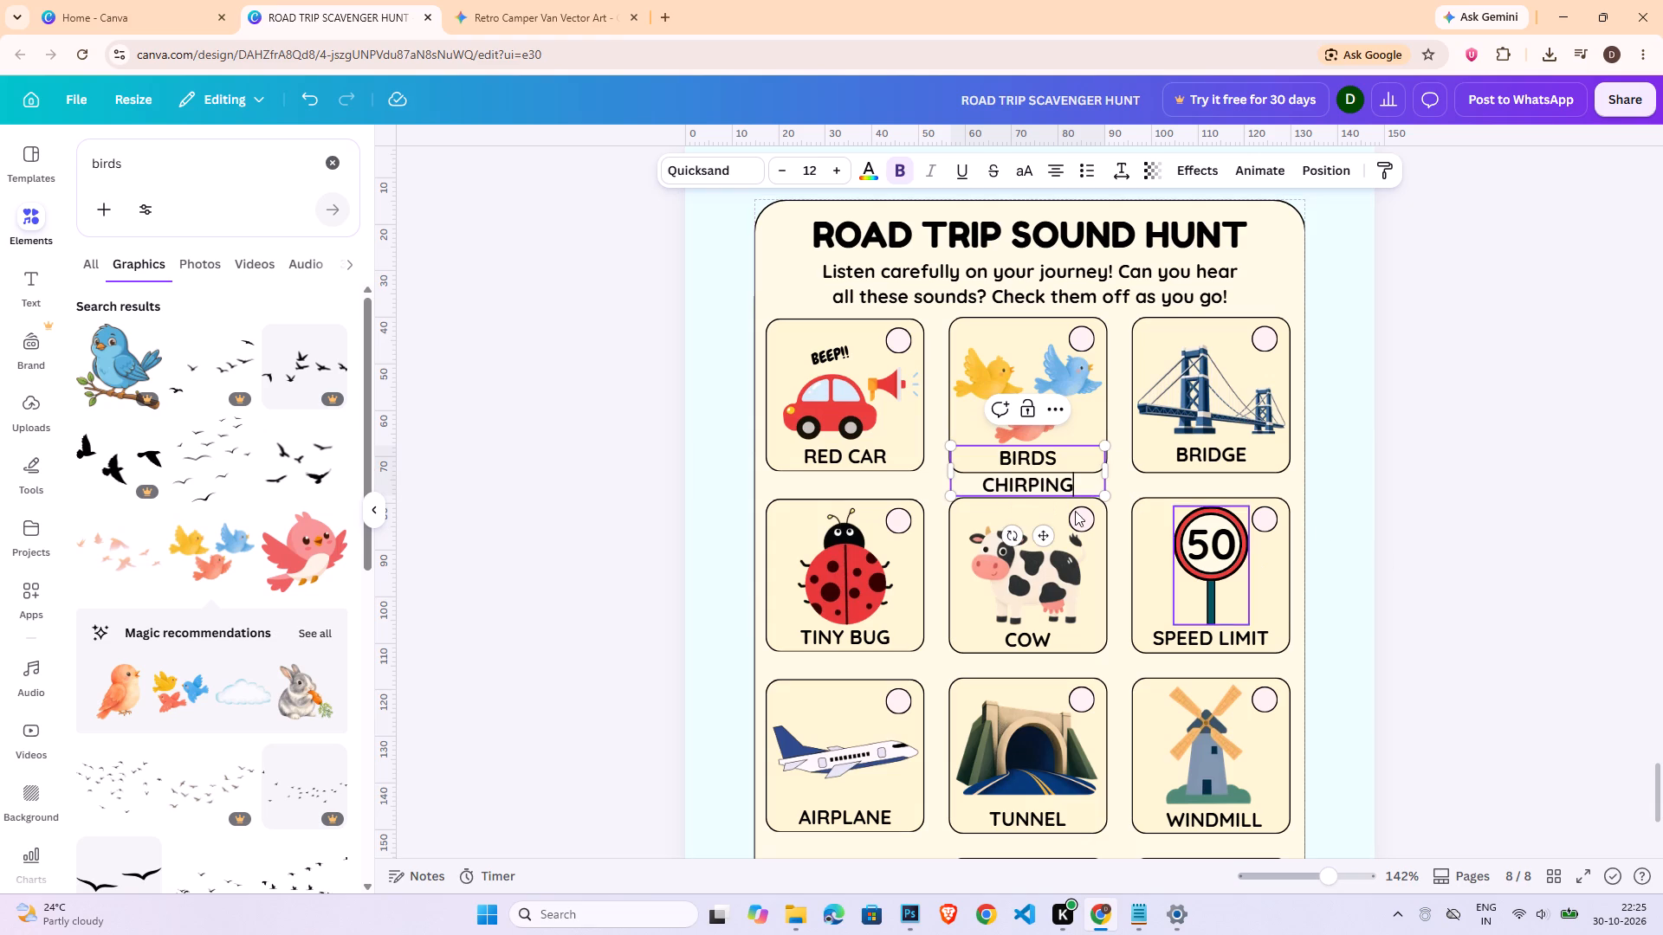
{"action": "left_click_drag", "start_coordinate": [1104, 496], "coordinate": [1097, 492]}
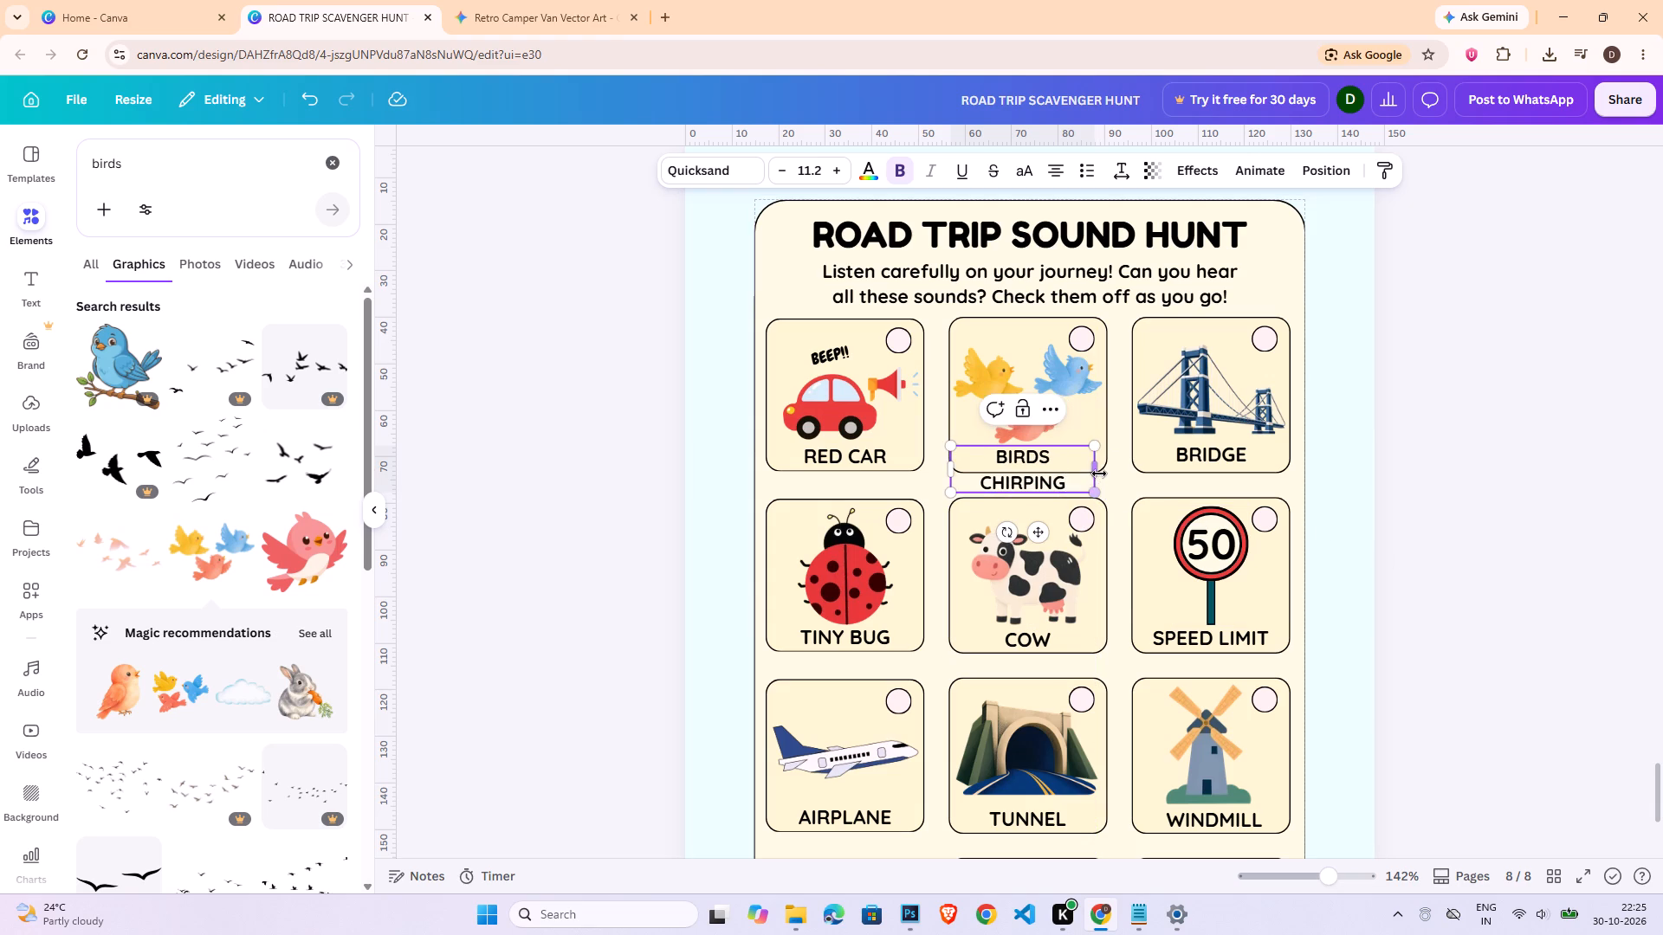
{"action": "left_click", "coordinate": [1099, 474]}
{"action": "left_click", "coordinate": [1492, 494]}
Align the centres of the birds picture and the BIRDS CHIRPING label horizontally.
{"action": "left_click", "coordinate": [1101, 425]}
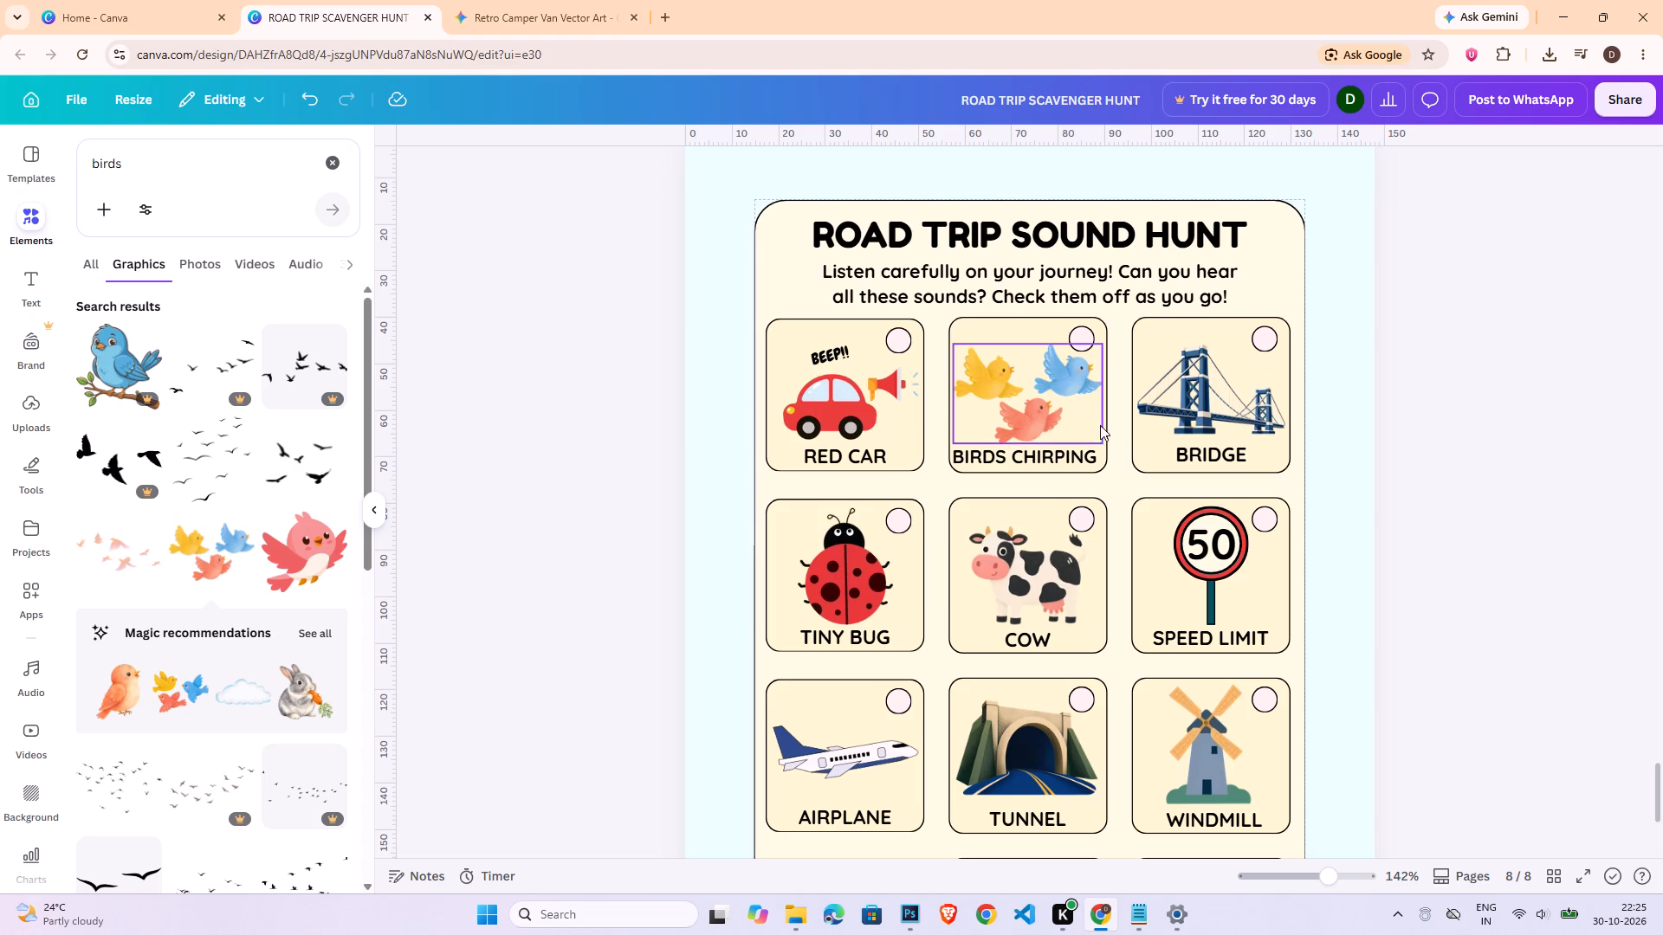
{"action": "left_click", "coordinate": [1056, 455], "text": "shift"}
{"action": "left_click", "coordinate": [1328, 175]}
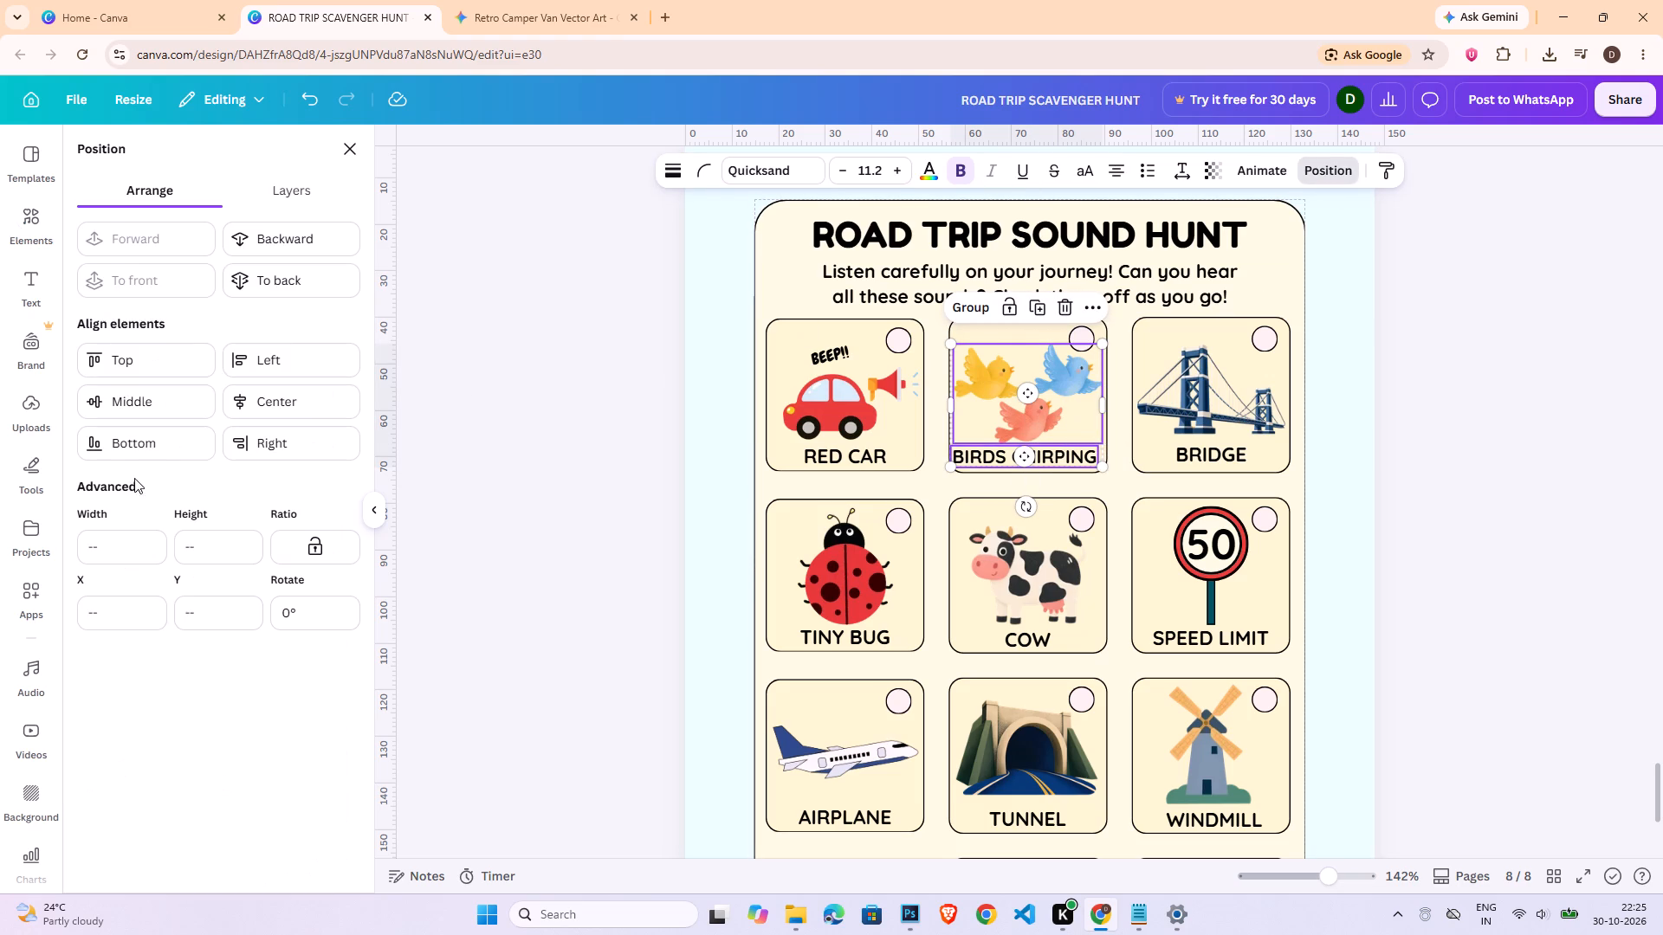
{"action": "left_click", "coordinate": [242, 403]}
{"action": "double_click", "coordinate": [1454, 481]}
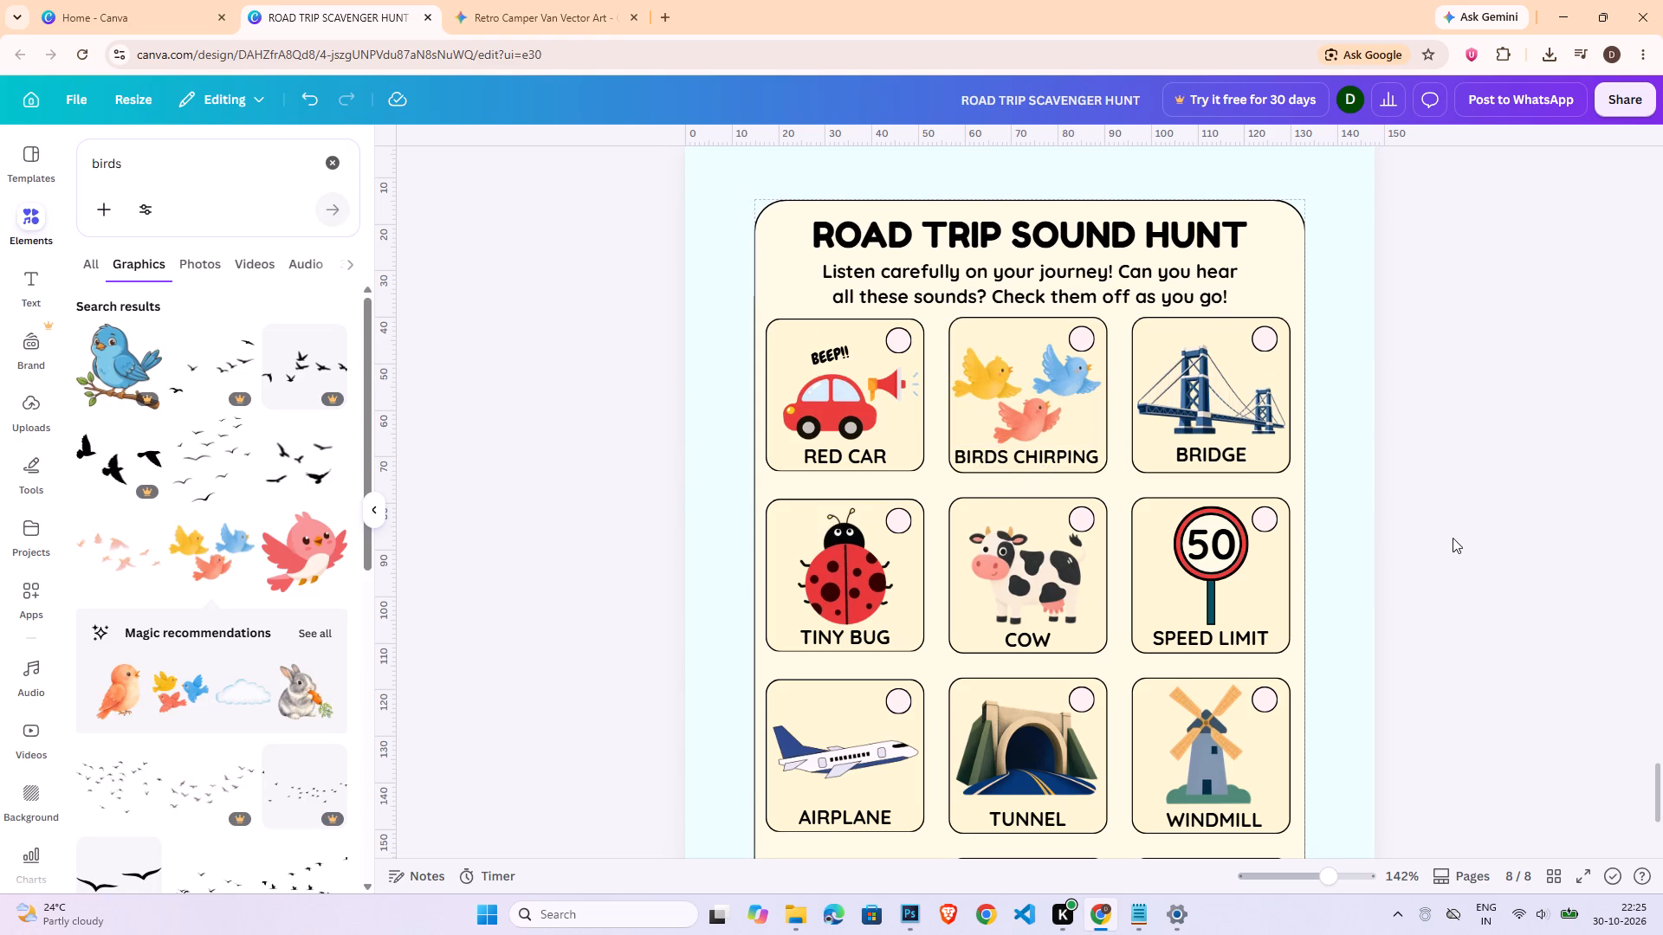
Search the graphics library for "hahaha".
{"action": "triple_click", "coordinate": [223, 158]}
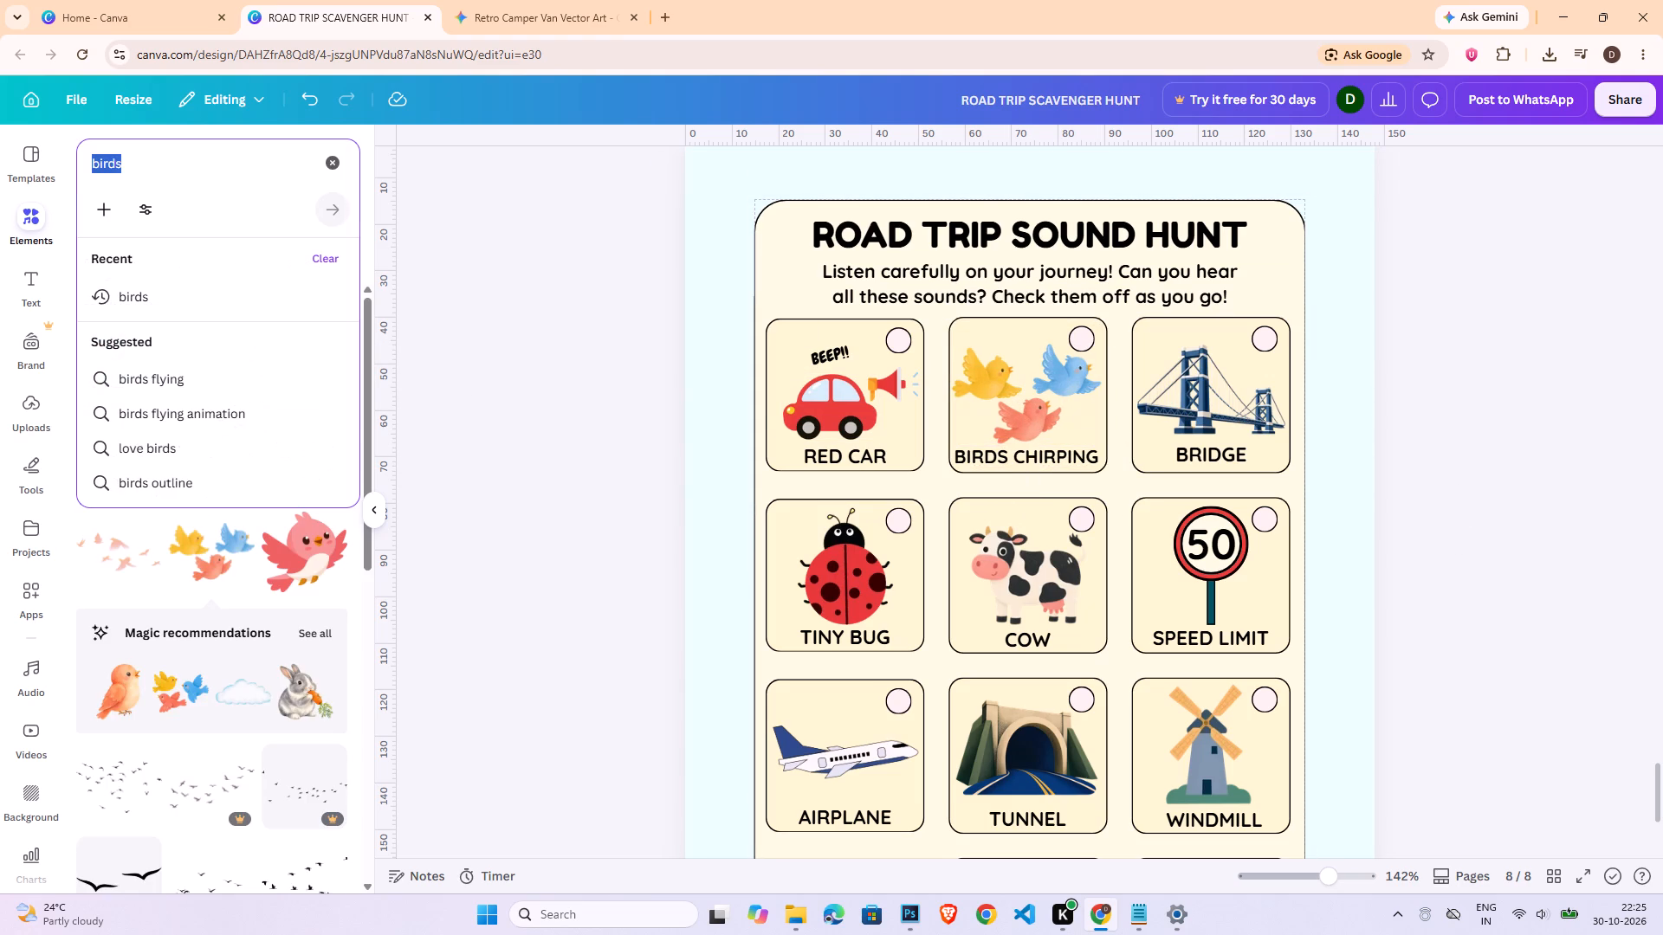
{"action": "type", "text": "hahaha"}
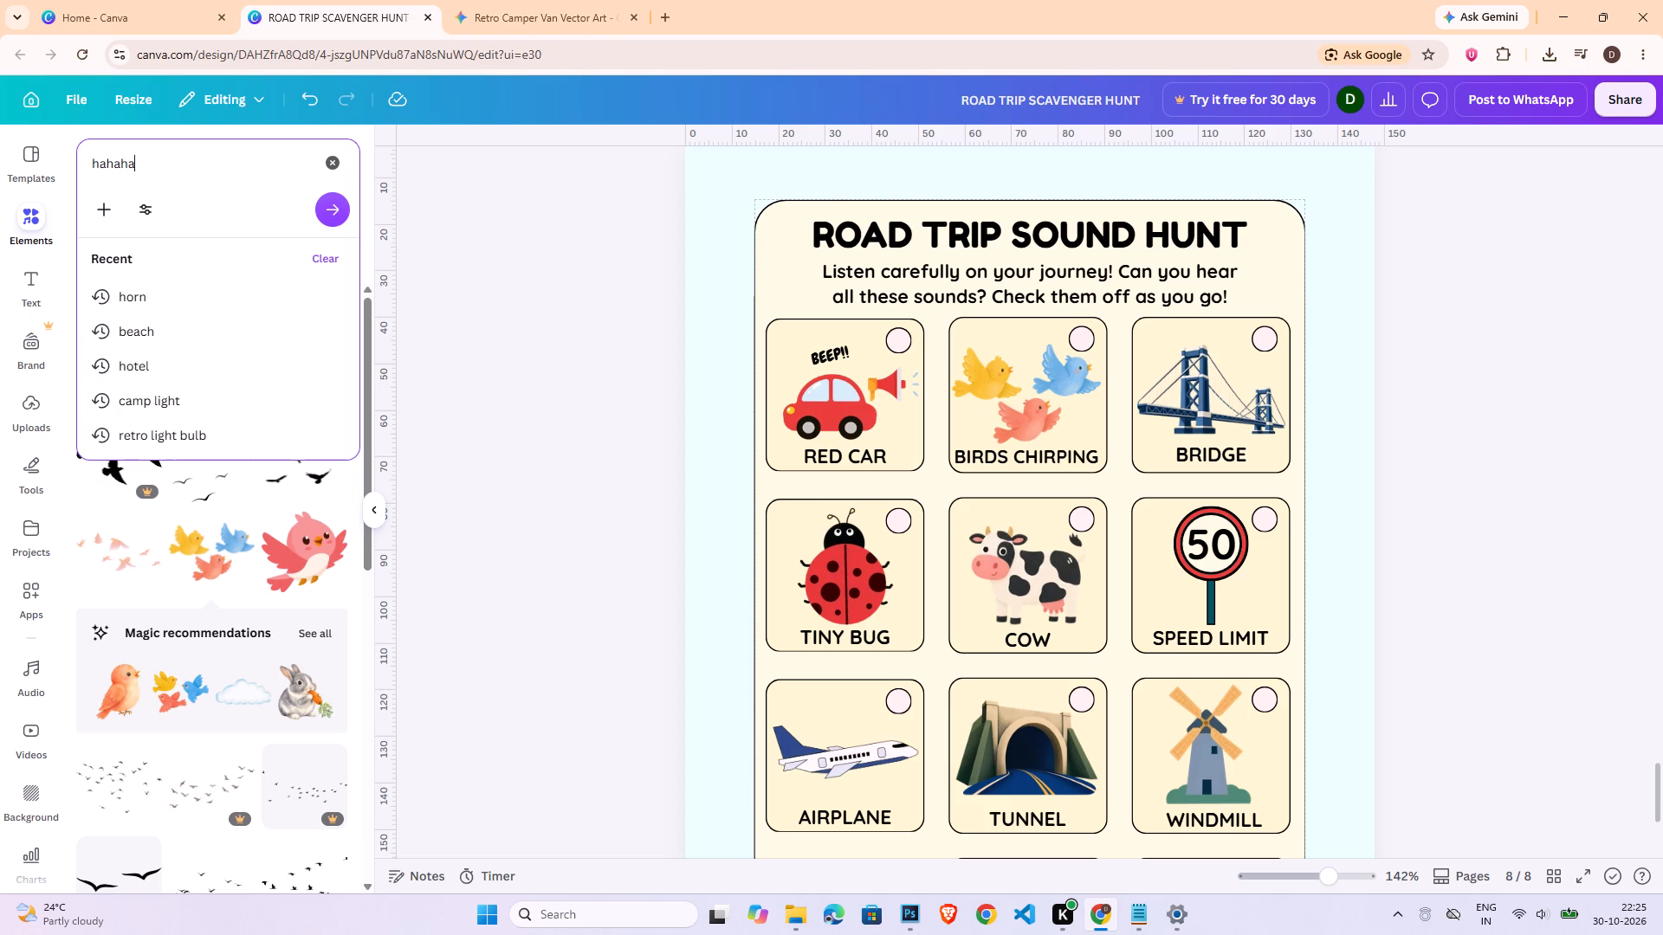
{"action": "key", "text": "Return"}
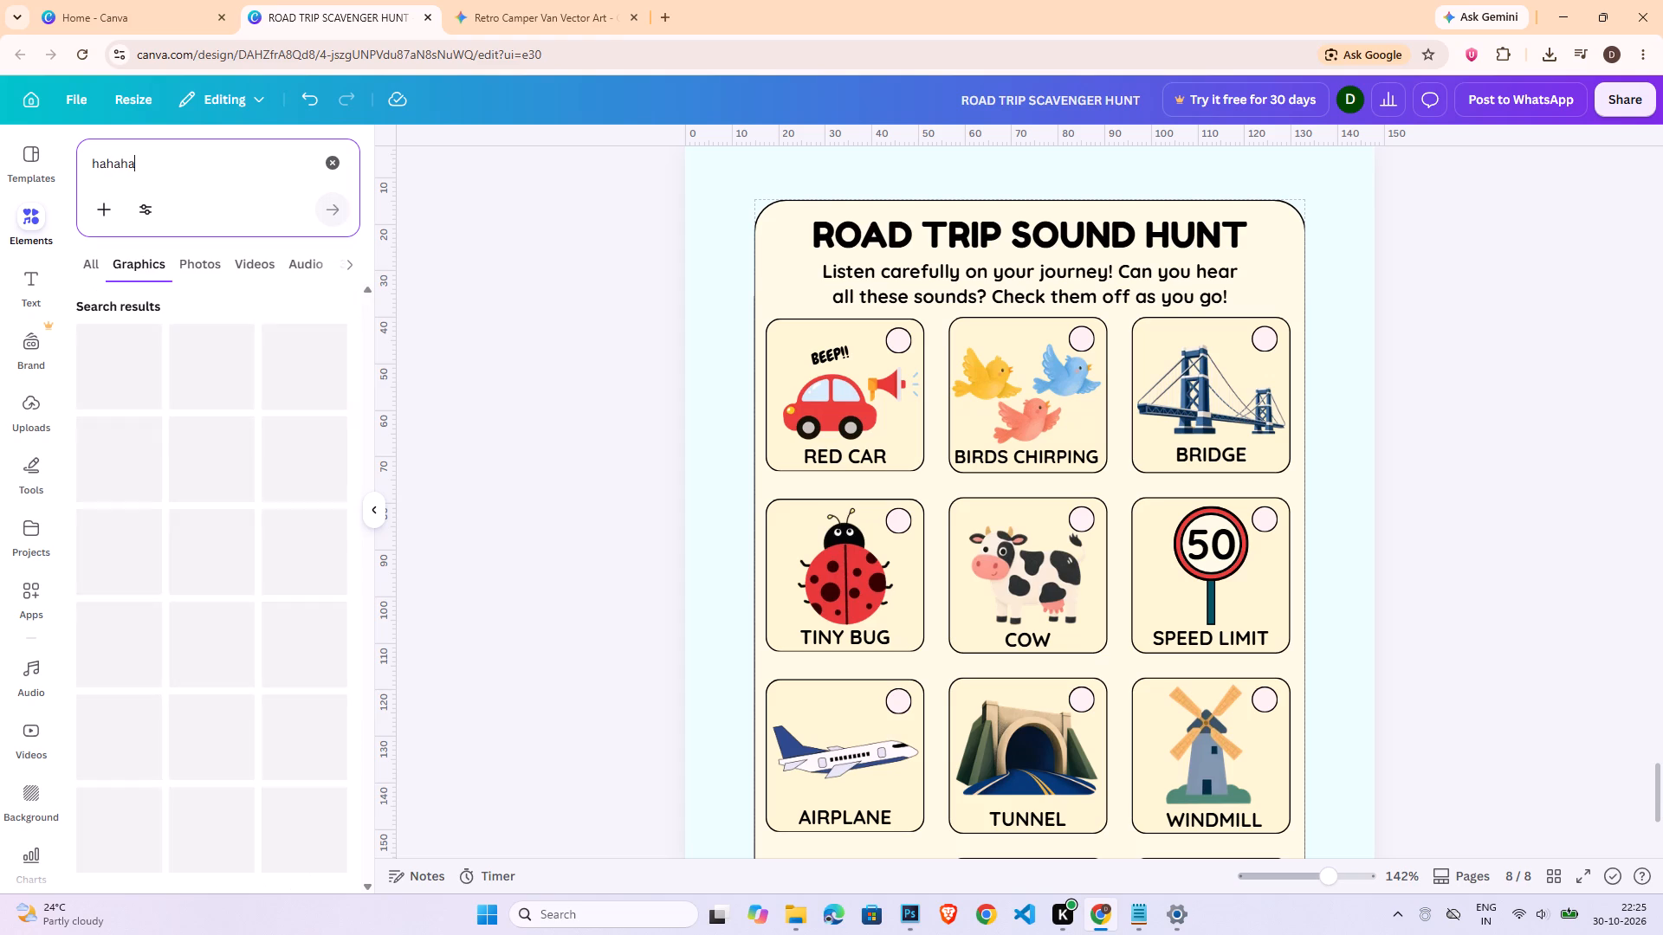
Search the graphics library for "laughing".
{"action": "triple_click", "coordinate": [132, 164]}
{"action": "type", "text": "laughing"}
{"action": "key", "text": "Return"}
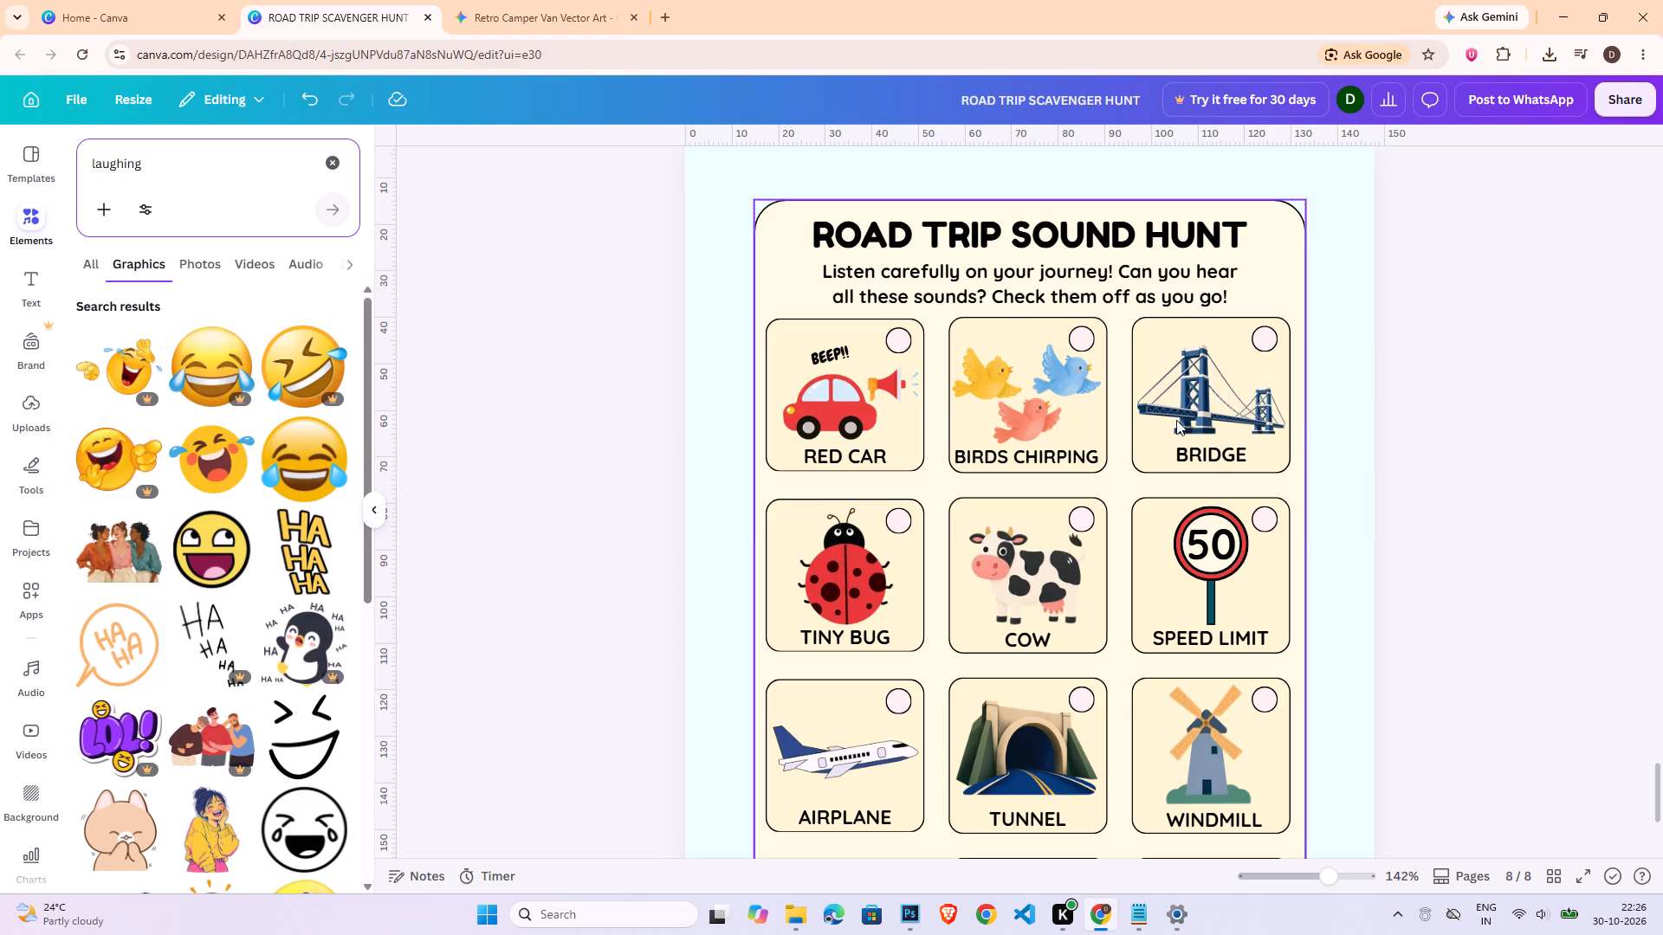
Replace the third card's bridge picture with the laughing-with-tears emoji, shrunk, placed beside the card's left edge and tilted slightly.
{"action": "left_click", "coordinate": [1154, 417]}
{"action": "key", "text": "Delete"}
{"action": "left_click", "coordinate": [320, 459]}
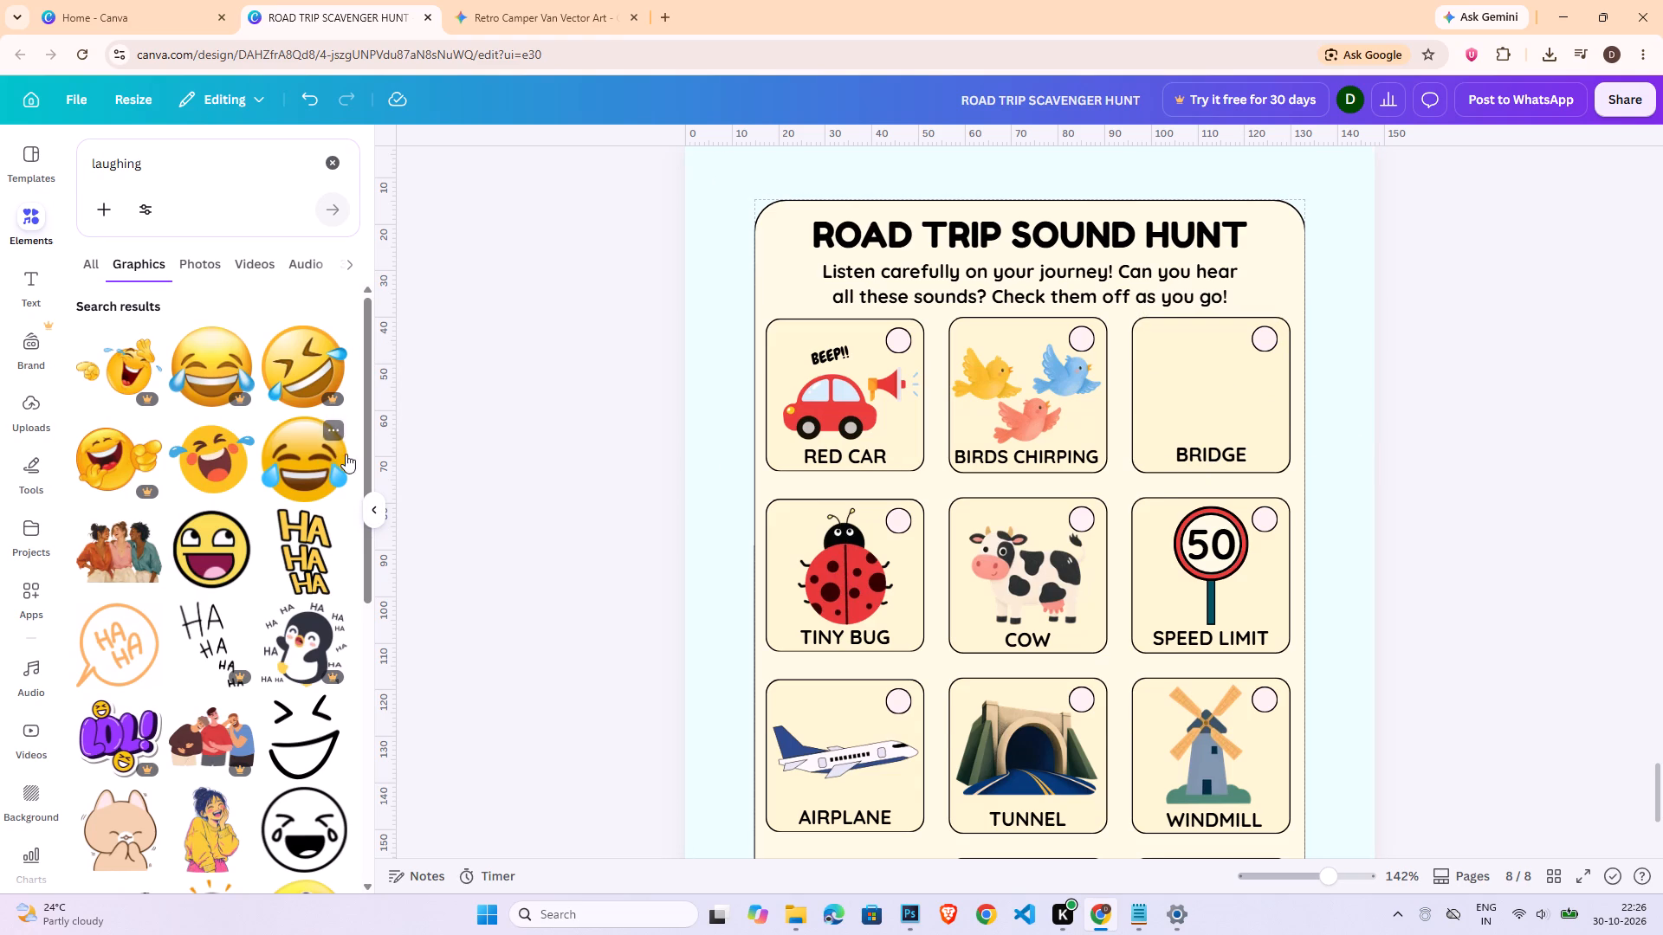
{"action": "left_click_drag", "start_coordinate": [1173, 479], "coordinate": [986, 690]}
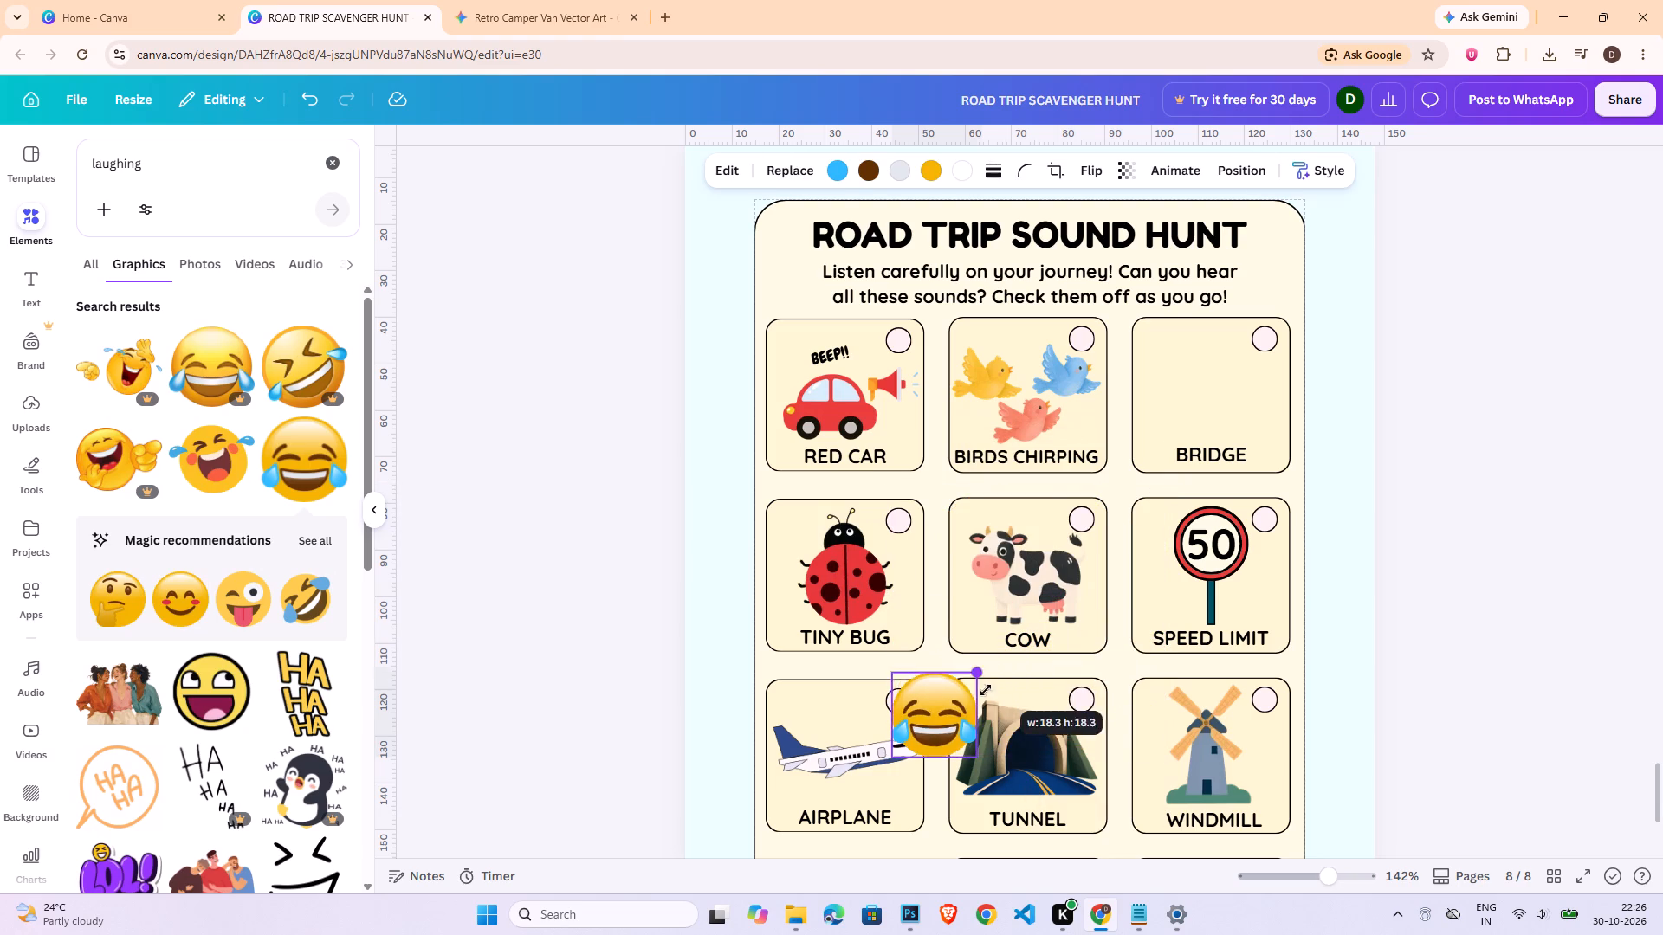
{"action": "left_click_drag", "start_coordinate": [986, 690], "coordinate": [974, 706]}
{"action": "left_click_drag", "start_coordinate": [934, 720], "coordinate": [1181, 380]}
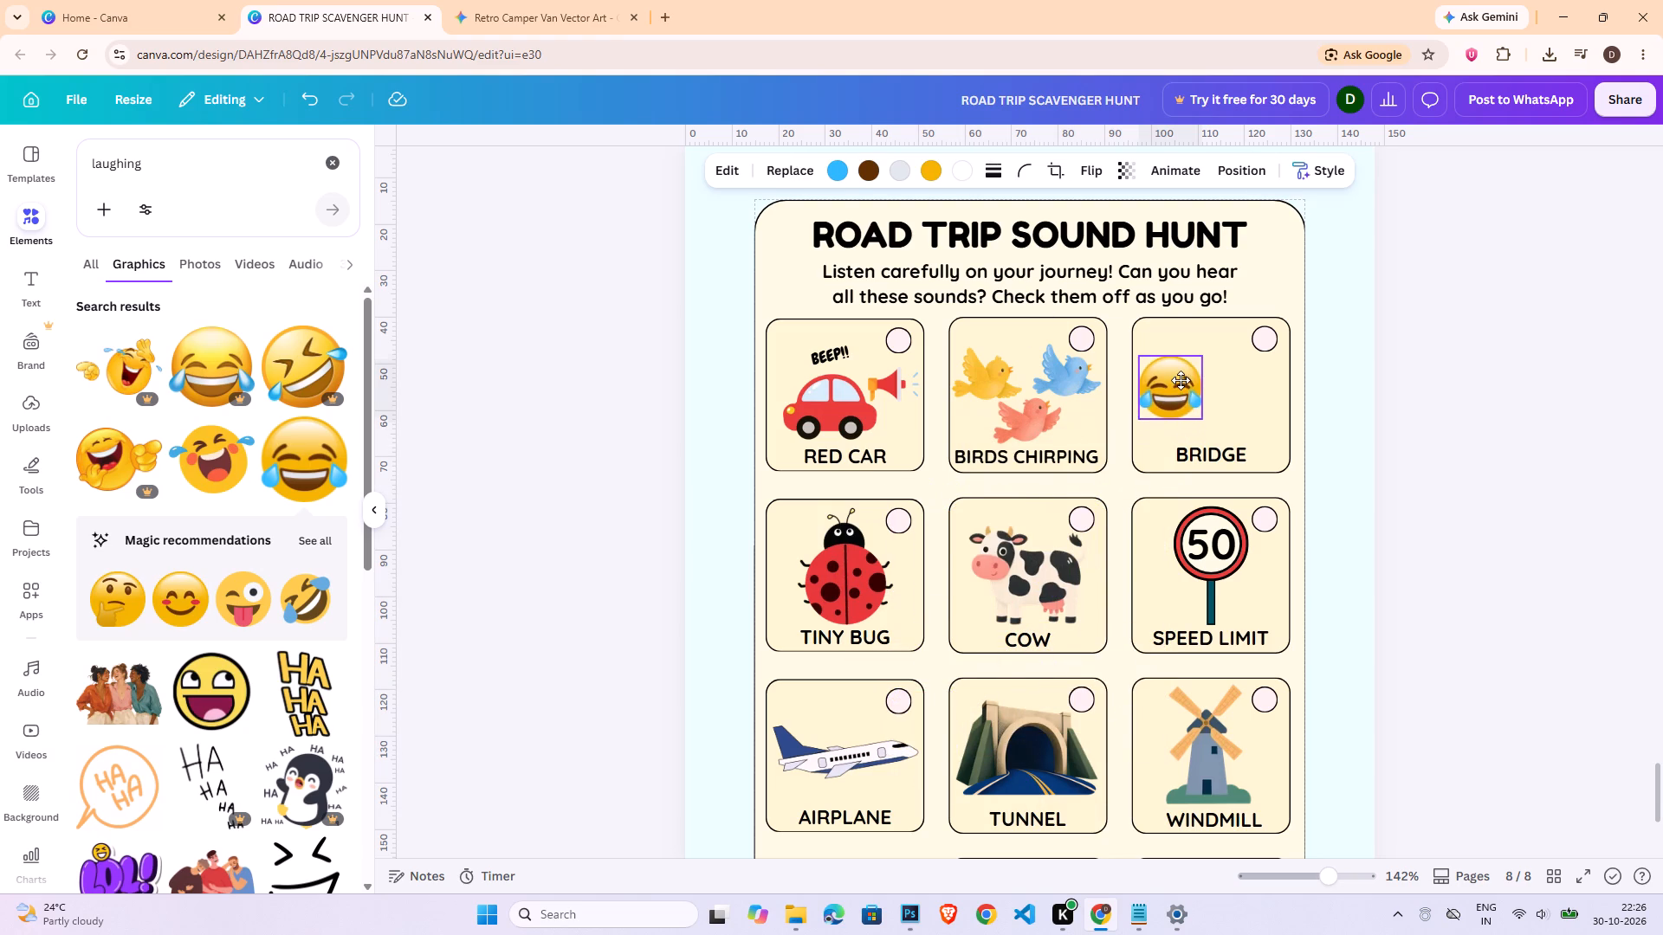
{"action": "left_click_drag", "start_coordinate": [1172, 456], "coordinate": [1192, 449]}
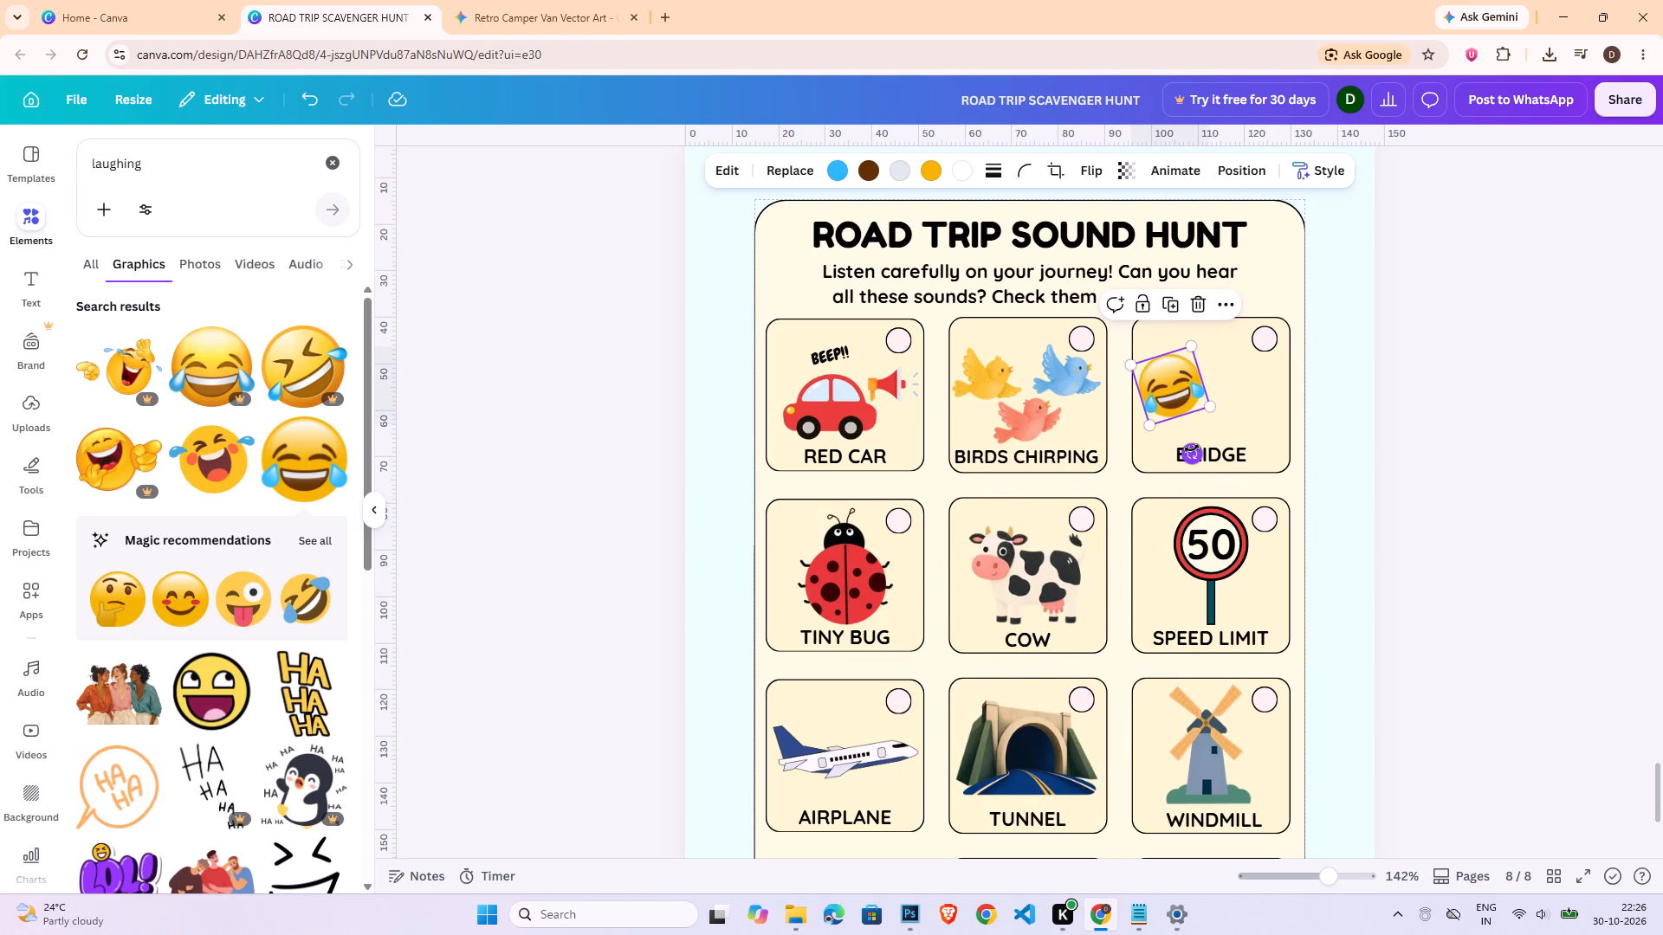
Duplicate the laughing emoji, then shrink the copy, tilt it the other way and place it near the third card's top.
{"action": "key", "text": "ctrl+c"}
{"action": "key", "text": "ctrl+v"}
{"action": "left_click_drag", "start_coordinate": [1183, 390], "coordinate": [1217, 377]}
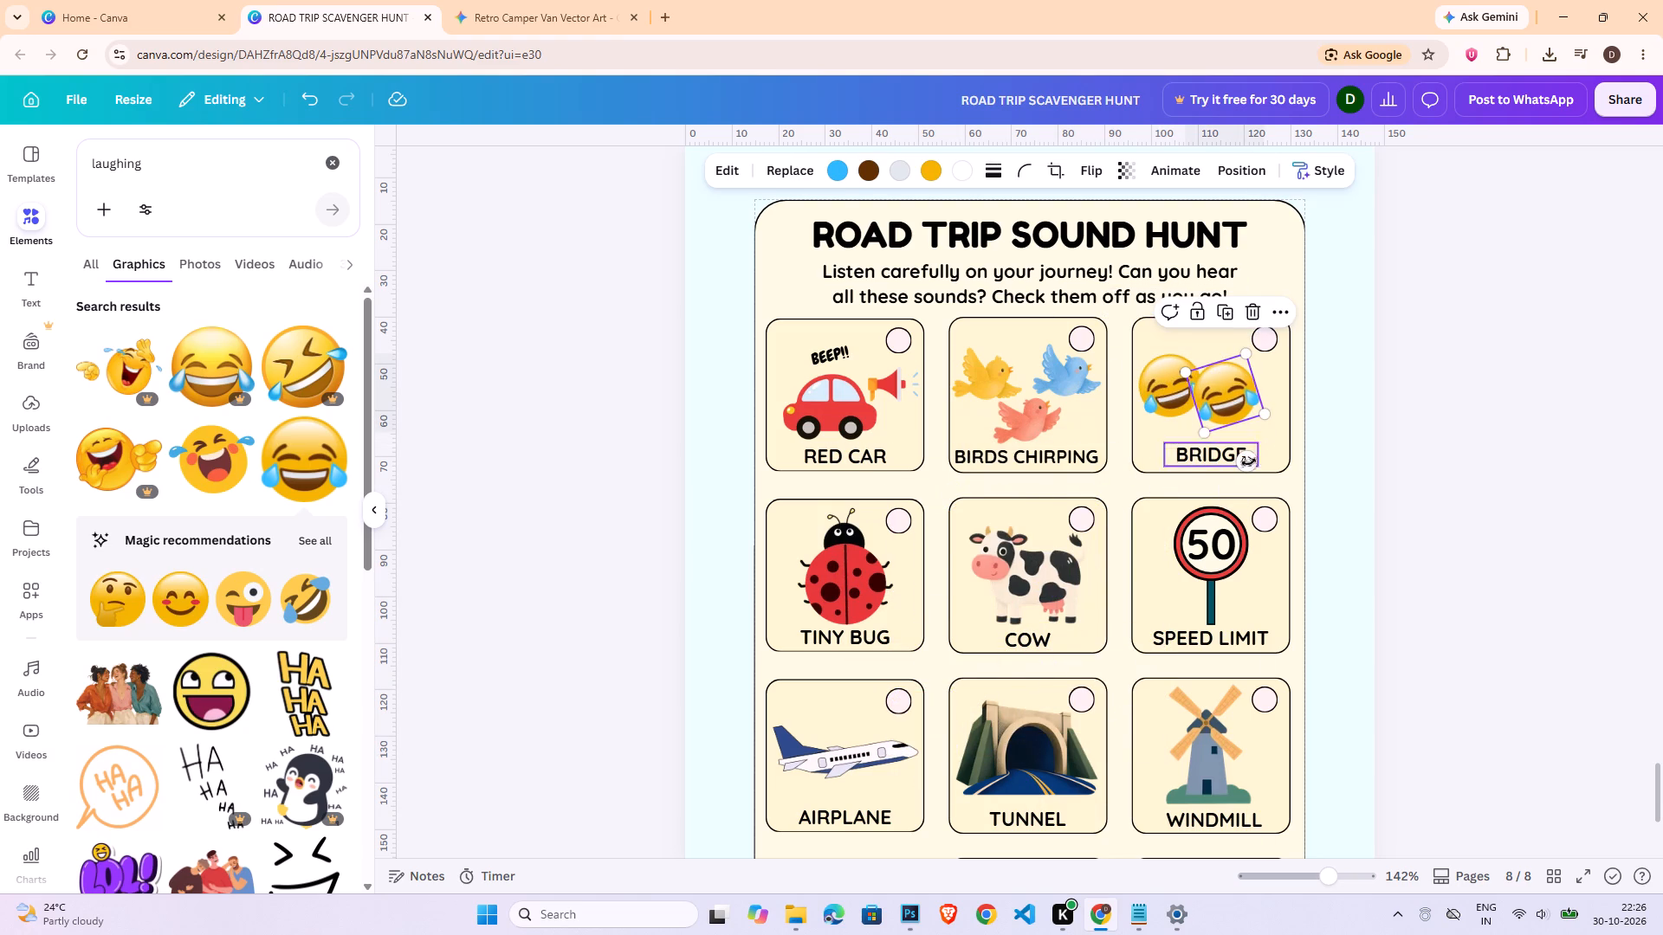
{"action": "left_click_drag", "start_coordinate": [1249, 463], "coordinate": [1196, 465]}
{"action": "left_click_drag", "start_coordinate": [1213, 354], "coordinate": [1226, 387]}
{"action": "left_click_drag", "start_coordinate": [1238, 408], "coordinate": [1232, 351]}
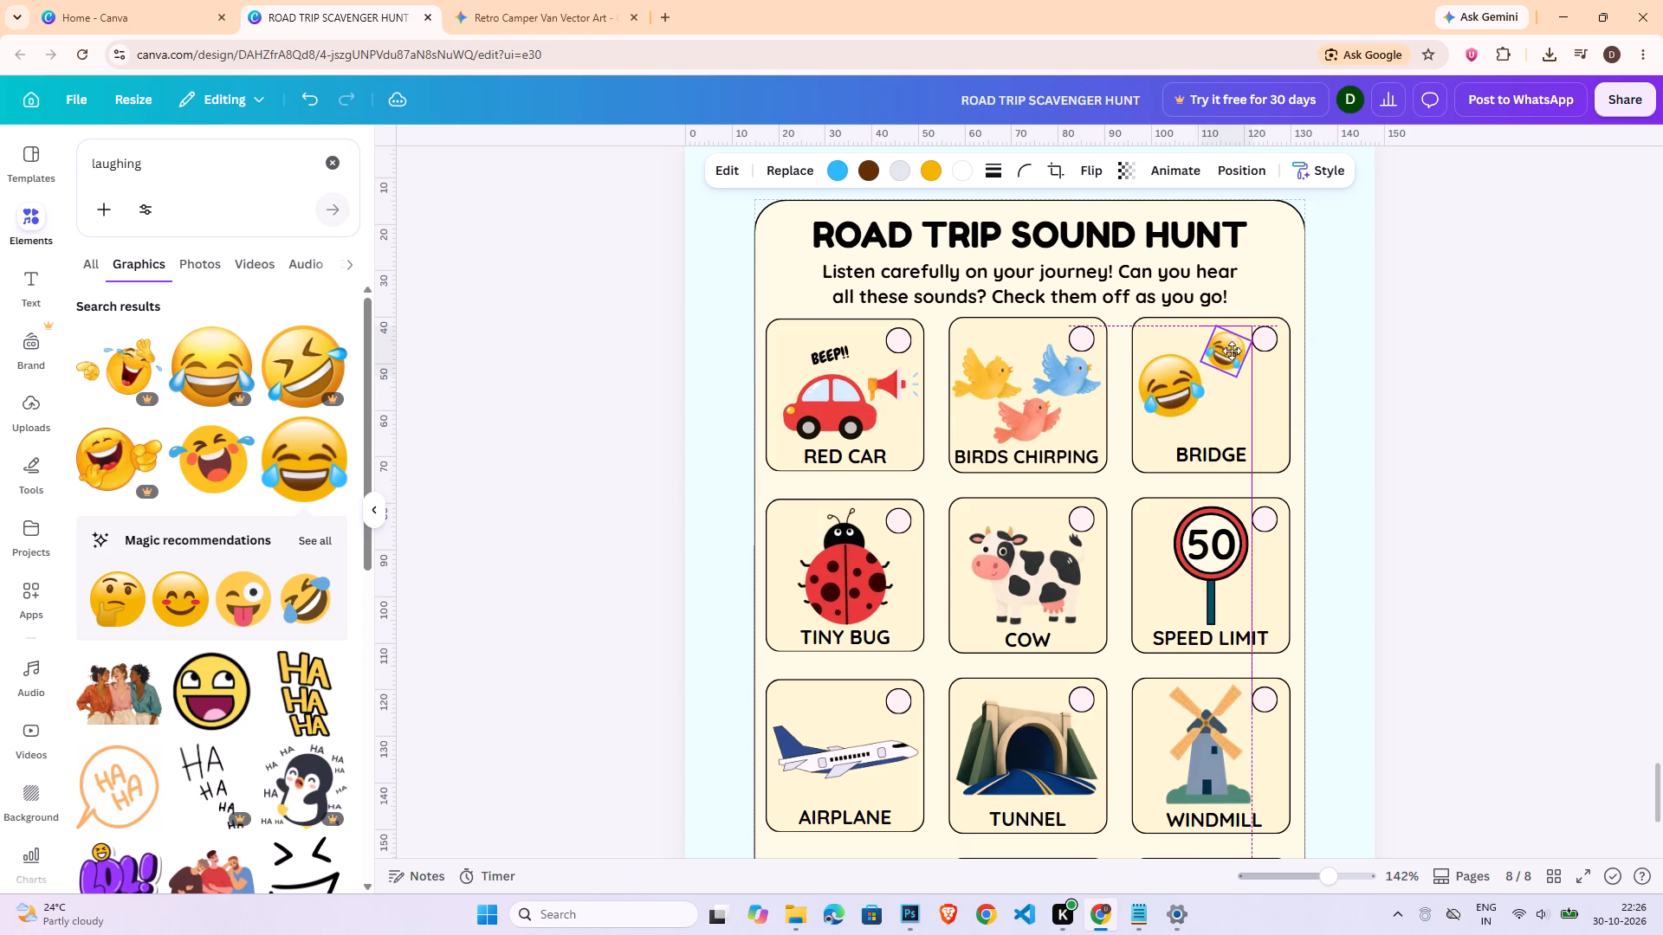
{"action": "left_click_drag", "start_coordinate": [1232, 351], "coordinate": [1230, 351]}
Duplicate the smaller emoji, place the copy lower beside the large one, tilt it the opposite way and enlarge it slightly.
{"action": "key", "text": "ctrl+c"}
{"action": "key", "text": "ctrl+v"}
{"action": "left_click_drag", "start_coordinate": [1240, 368], "coordinate": [1243, 402]}
{"action": "left_click_drag", "start_coordinate": [1213, 455], "coordinate": [1246, 459]}
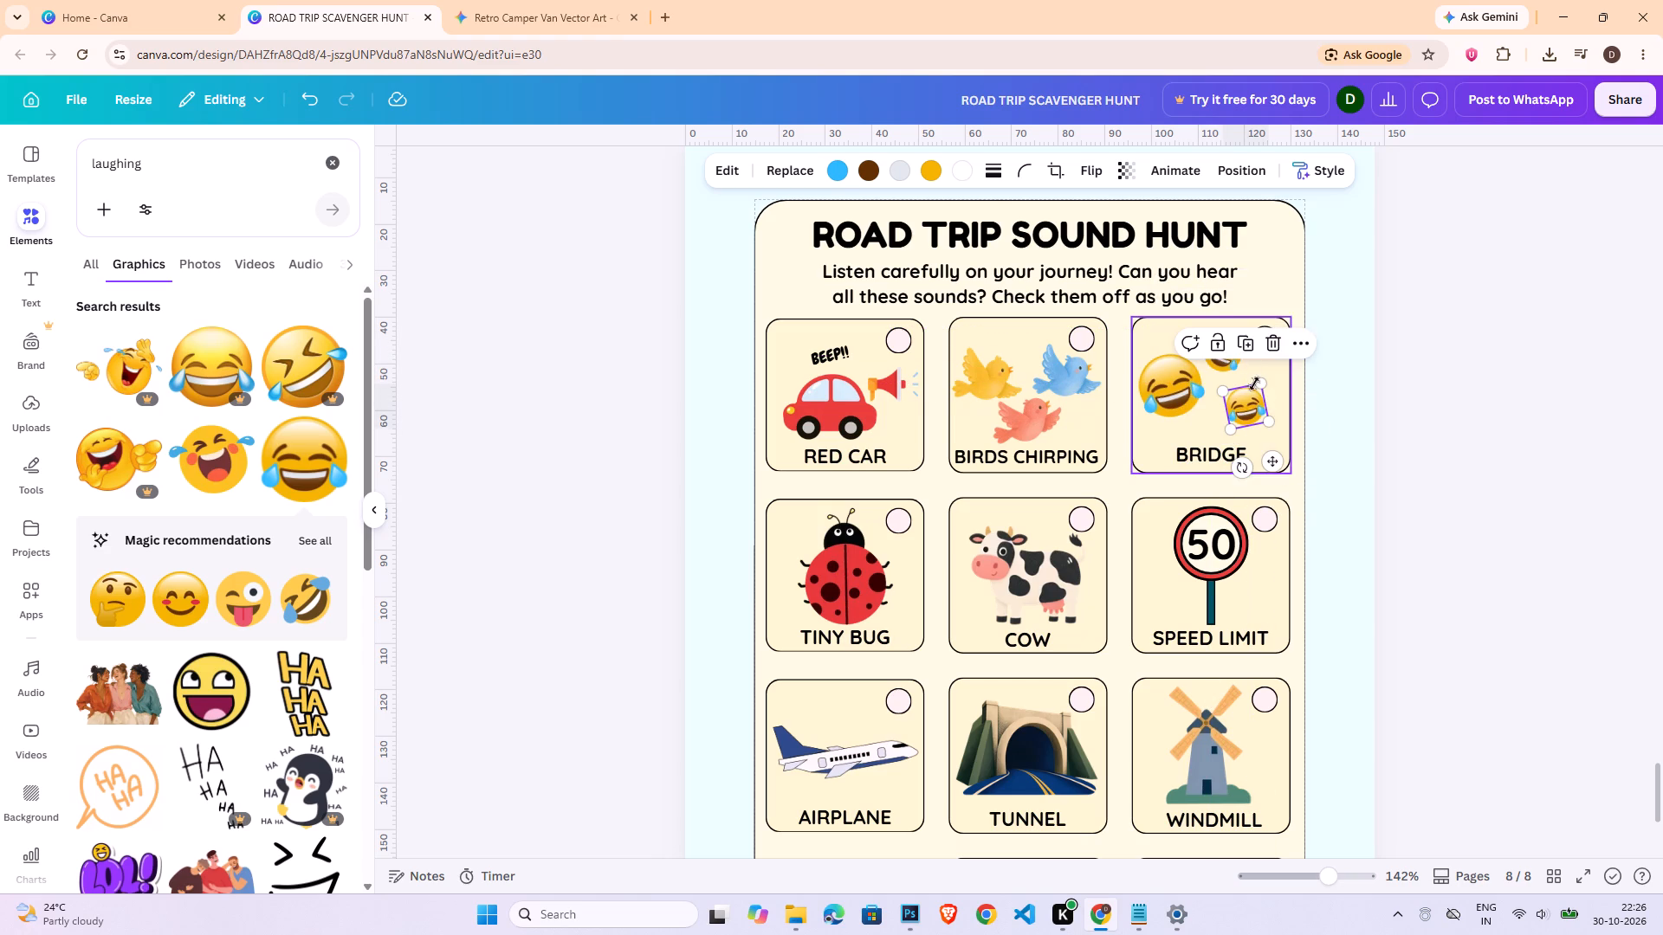
{"action": "left_click_drag", "start_coordinate": [1257, 383], "coordinate": [1272, 370]}
{"action": "left_click_drag", "start_coordinate": [1256, 393], "coordinate": [1246, 397]}
{"action": "left_click", "coordinate": [1476, 455]}
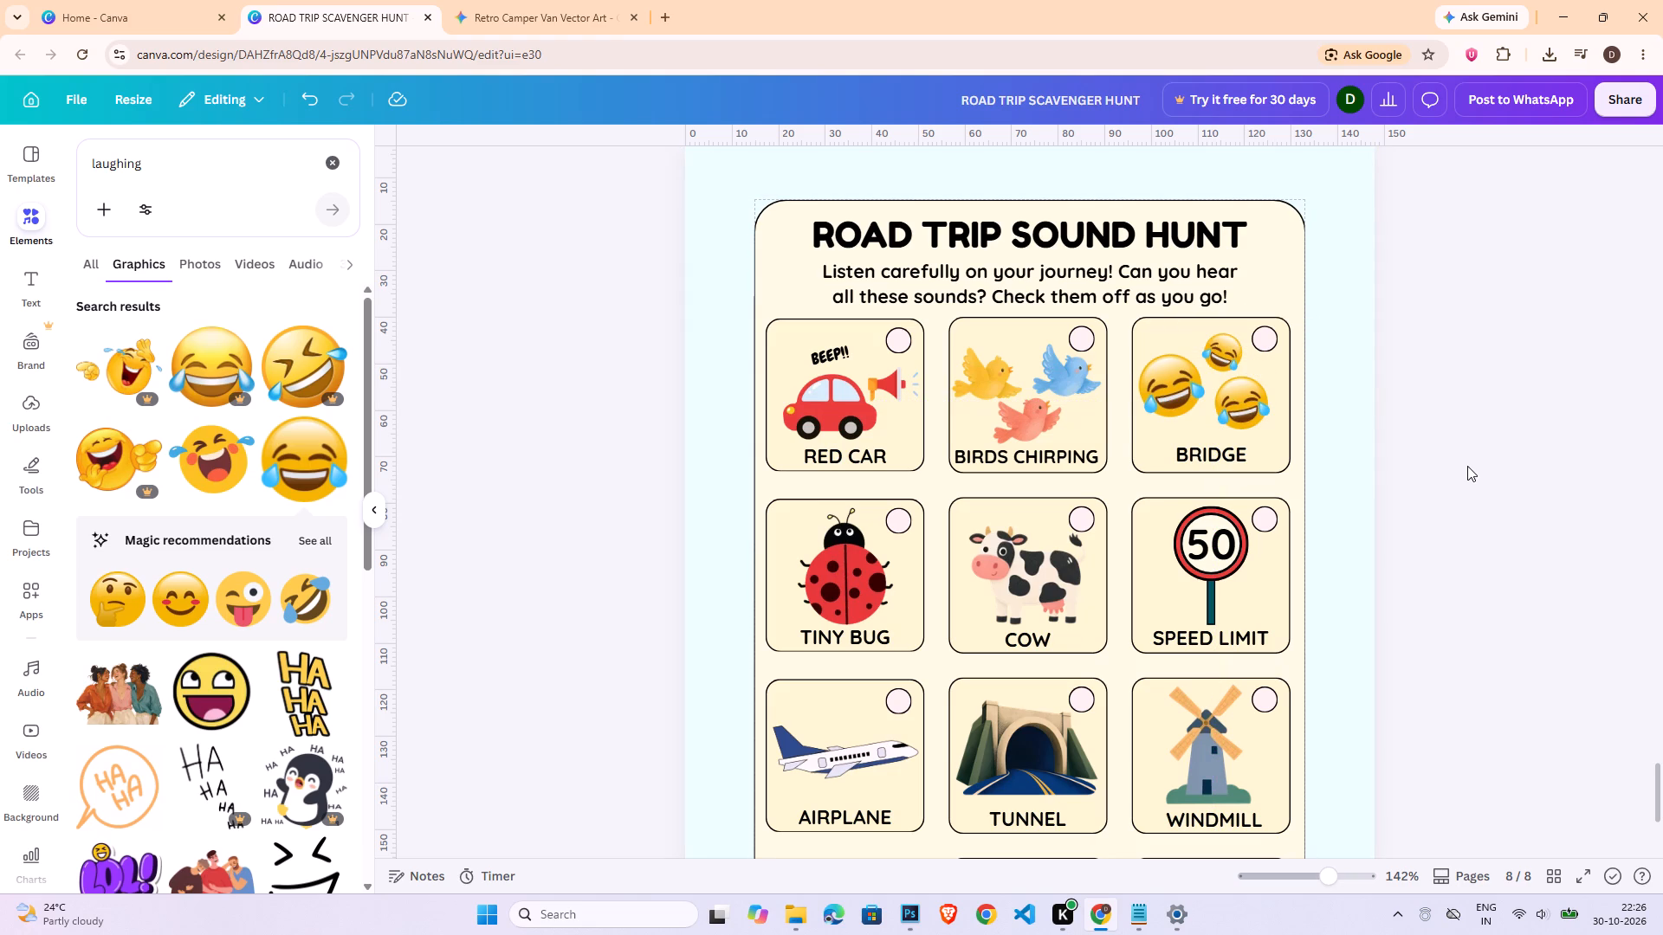
Delete the small laughing emoji near the top of the third card.
{"action": "left_click", "coordinate": [1239, 354]}
{"action": "key", "text": "Delete"}
Copy the red car's "BEEP!!" text and place the copy above the emojis on the third card.
{"action": "left_click", "coordinate": [844, 352]}
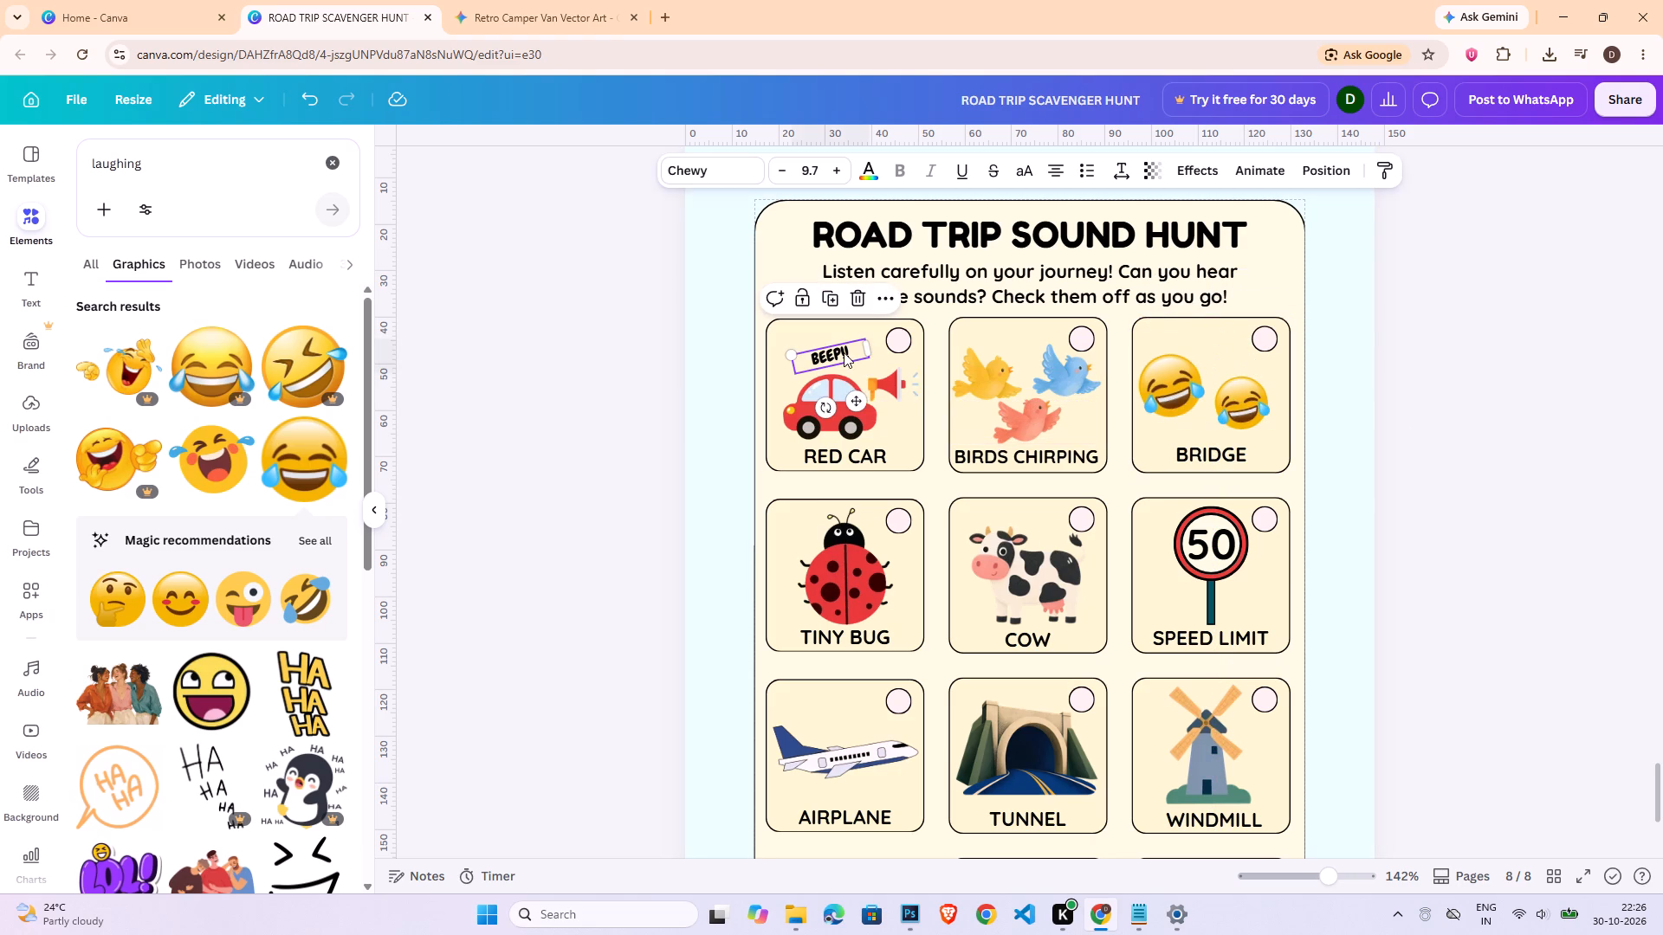
{"action": "key", "text": "ctrl+c"}
{"action": "key", "text": "ctrl+v"}
{"action": "left_click_drag", "start_coordinate": [871, 414], "coordinate": [1226, 378]}
Change the copied sound text to "HA" and narrow its box to about 7.2 wide.
{"action": "double_click", "coordinate": [1213, 337]}
{"action": "type", "text": "HAHAH"}
{"action": "key", "text": "shift+a"}
{"action": "key", "text": "shift+a"}
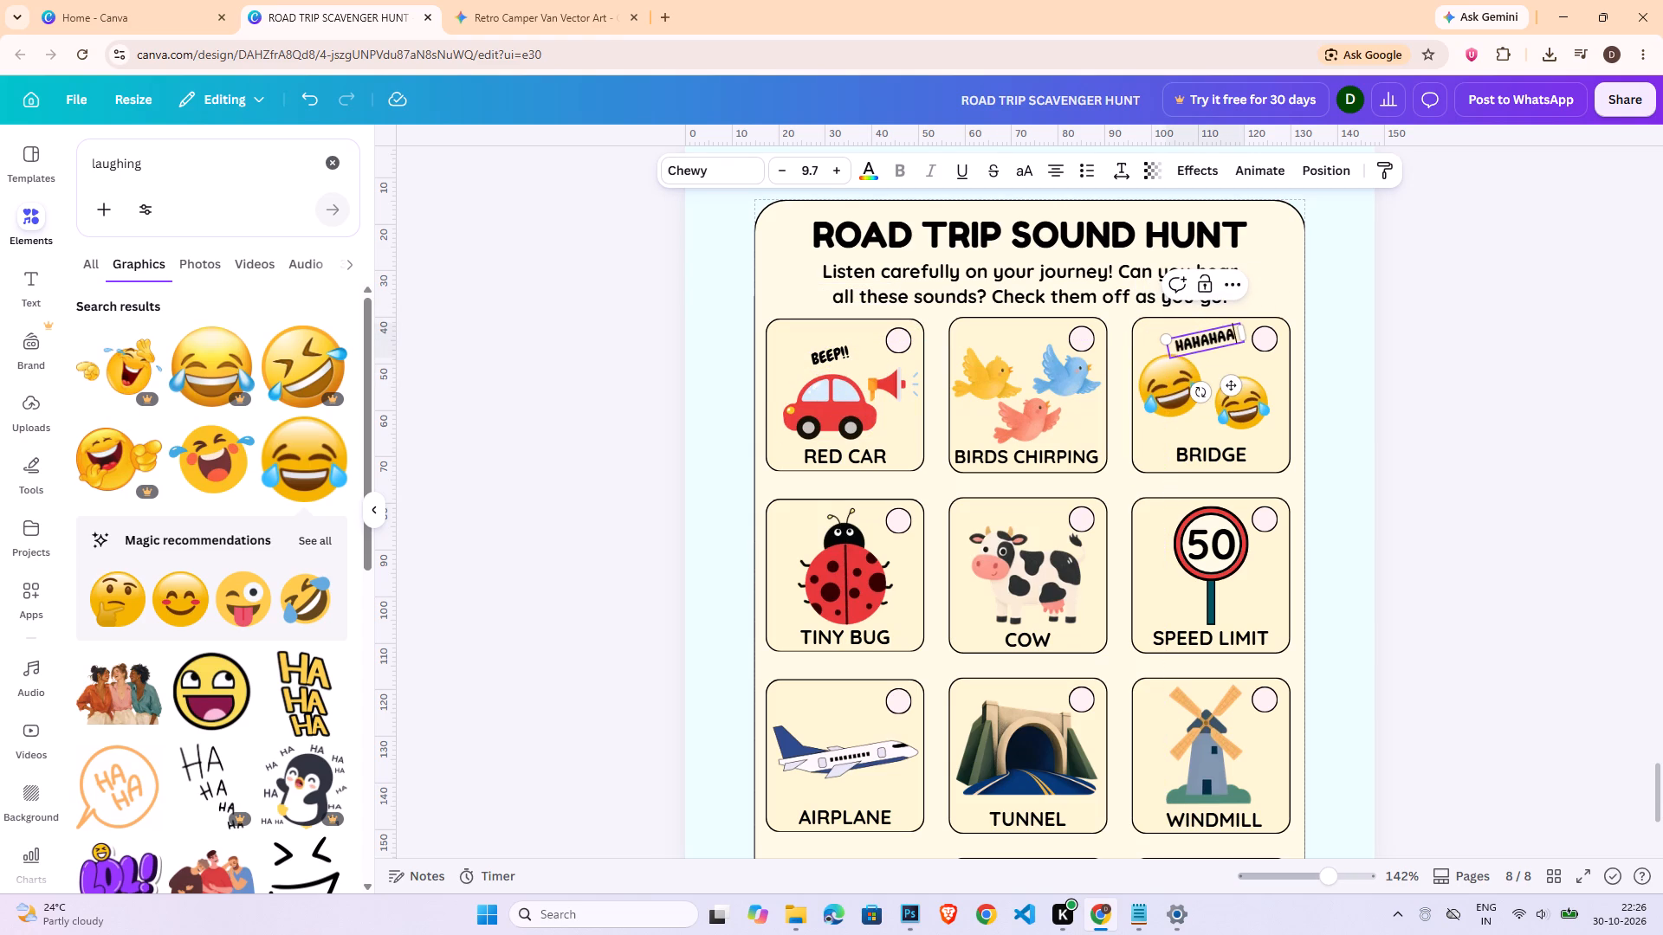
{"action": "key", "text": "BackSpace"}
{"action": "key", "text": "BackSpace"}
{"action": "key", "text": "BackSpace"}
{"action": "key", "text": "BackSpace"}
{"action": "key", "text": "shift+a"}
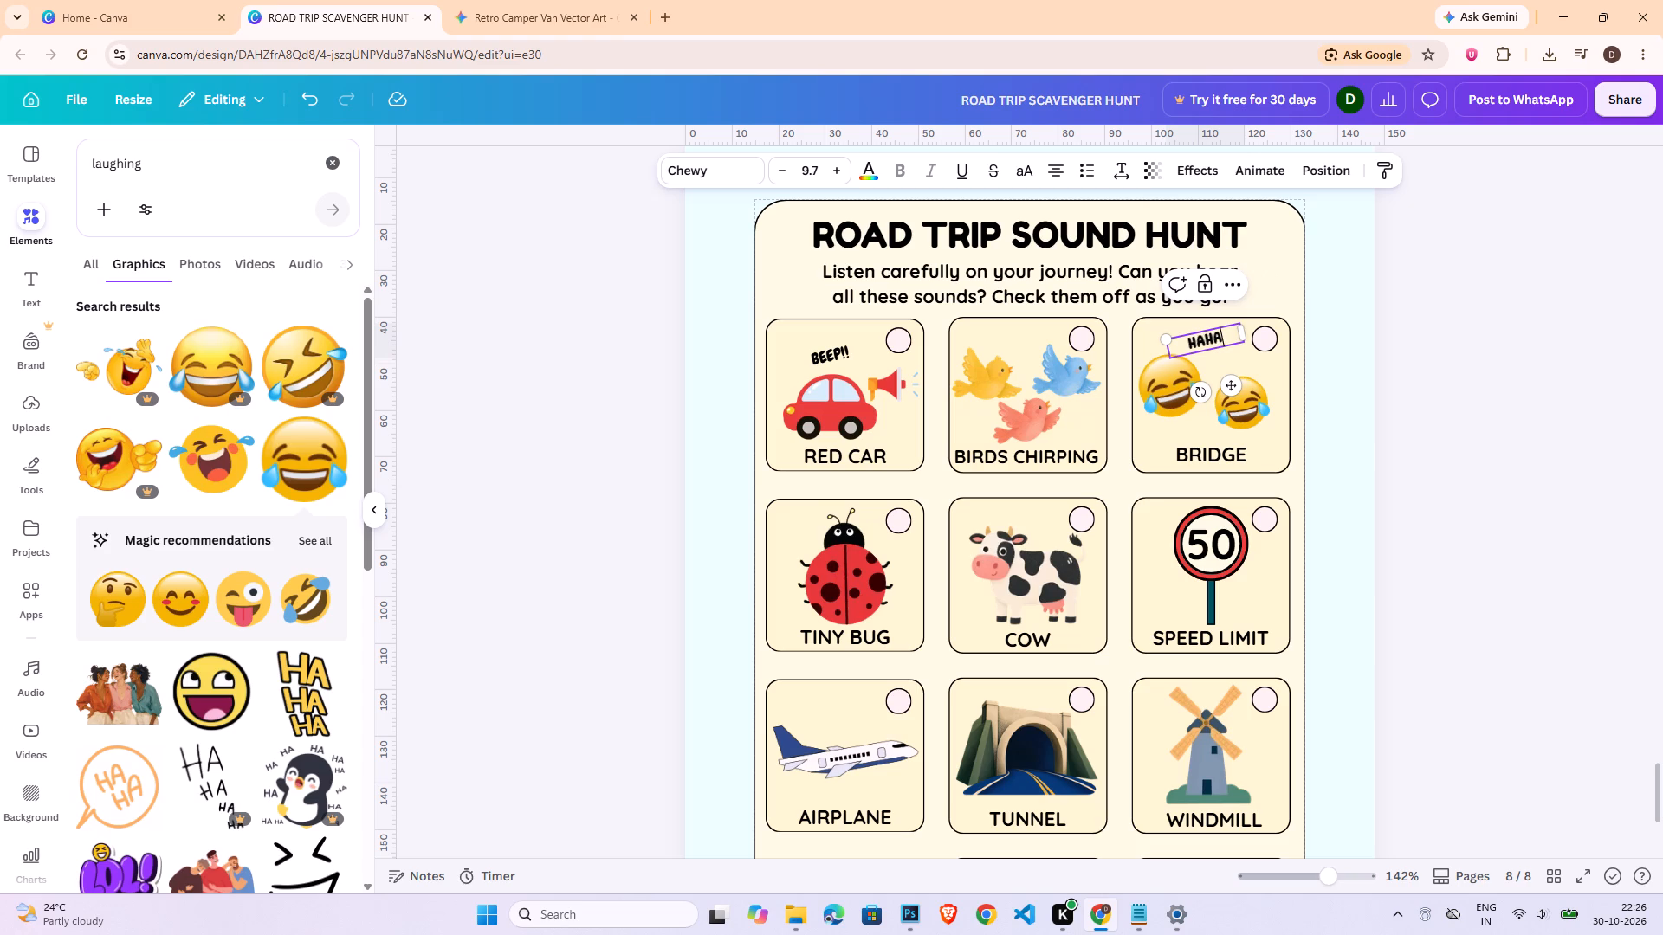
{"action": "key", "text": "BackSpace"}
{"action": "key", "text": "BackSpace"}
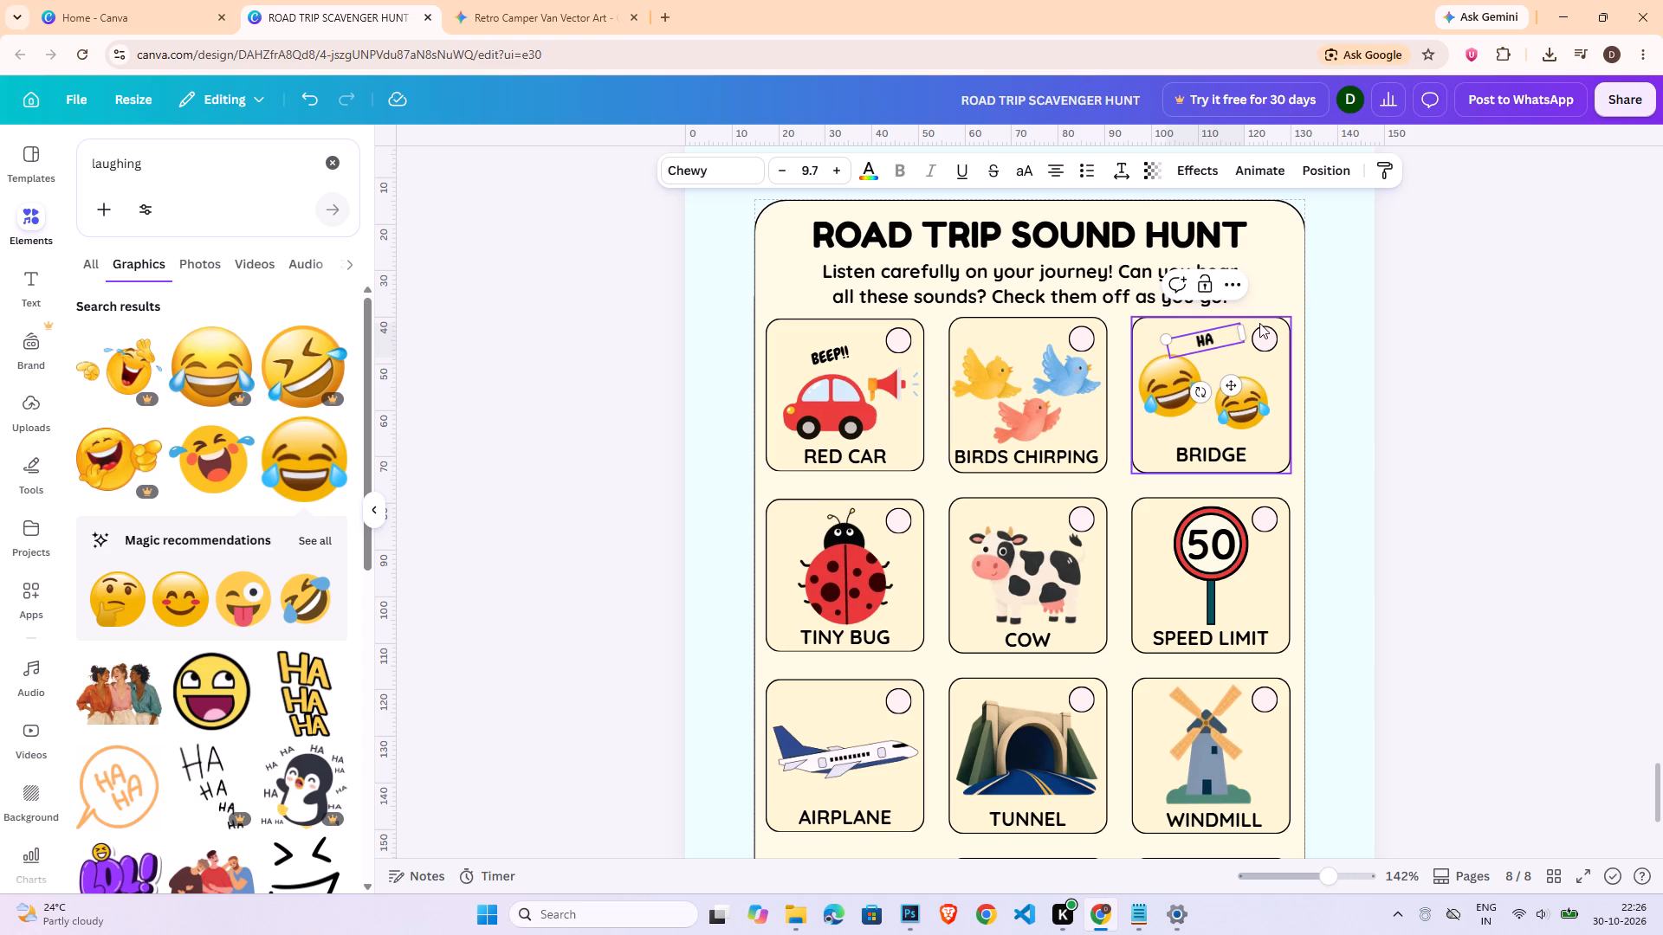
{"action": "left_click_drag", "start_coordinate": [1246, 328], "coordinate": [1206, 343]}
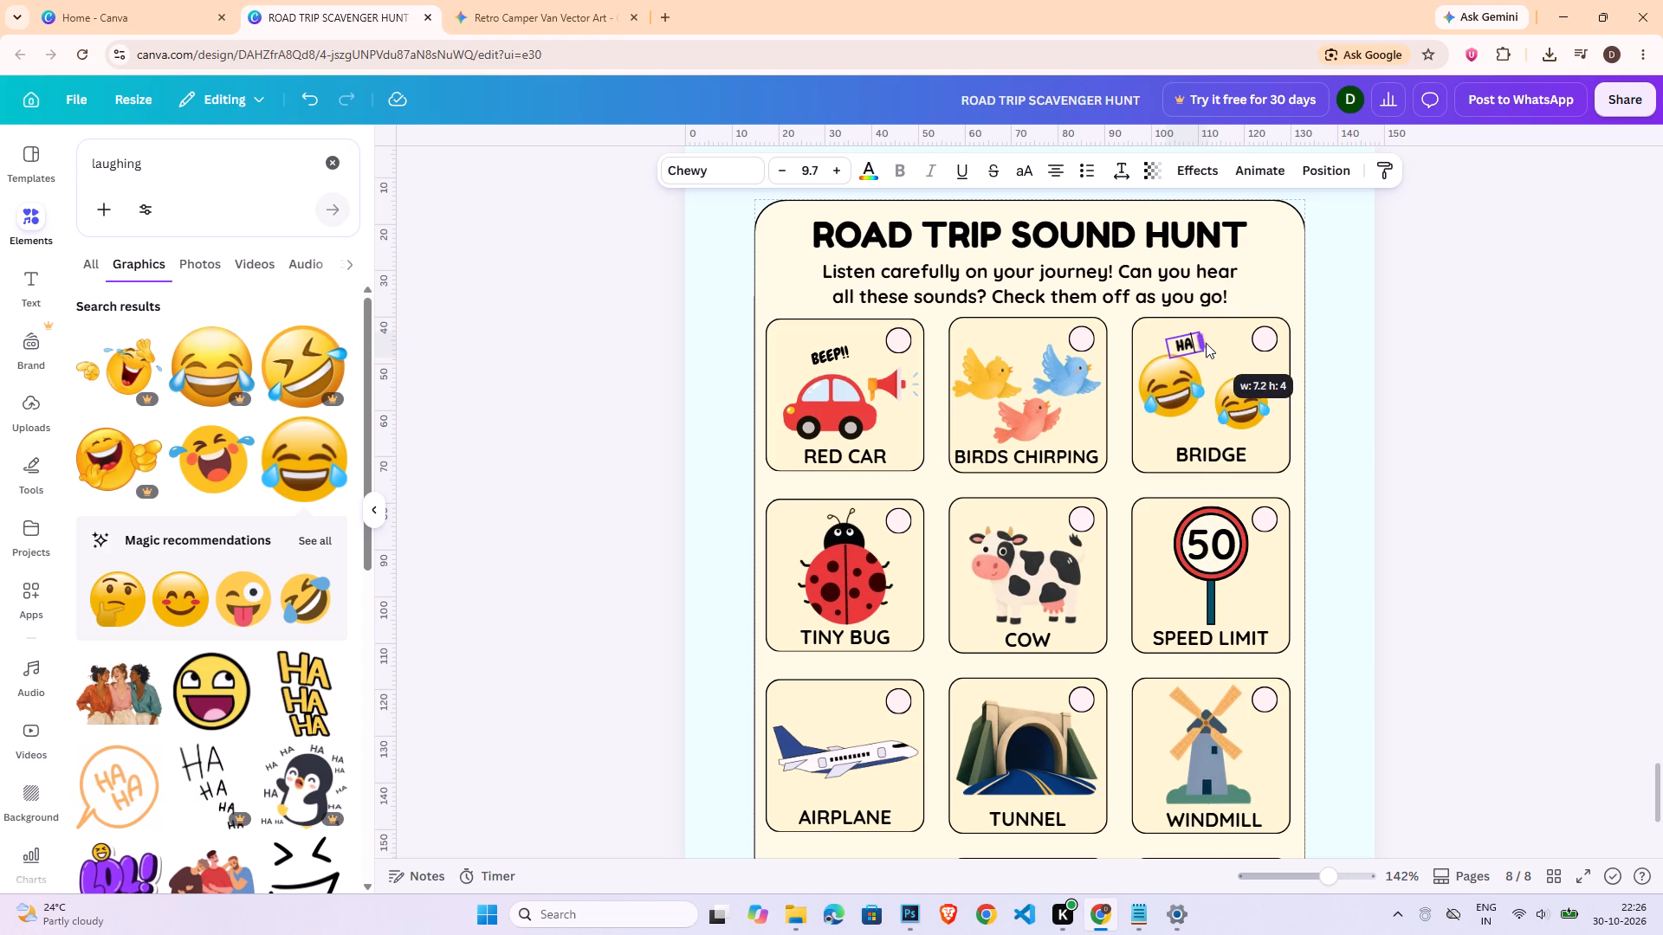
{"action": "left_click_drag", "start_coordinate": [1206, 343], "coordinate": [1204, 344]}
Duplicate the "HA" text, place the copy above the smaller emoji and change its wording to "HA!".
{"action": "key", "text": "ctrl+c"}
{"action": "key", "text": "ctrl+v"}
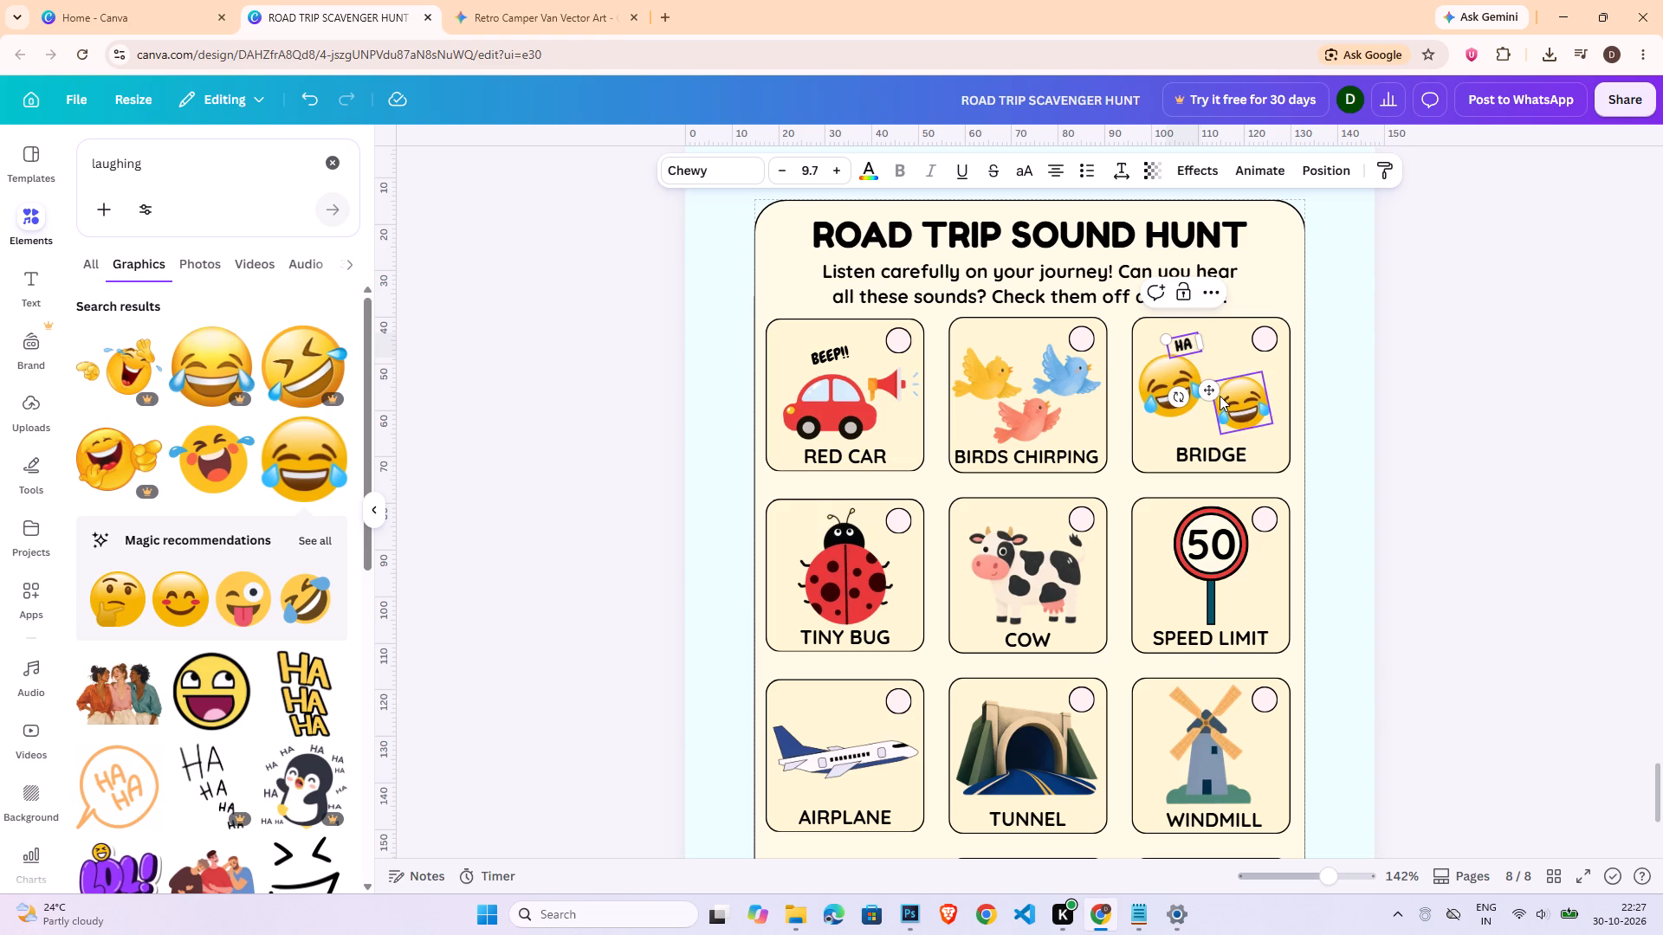
{"action": "left_click", "coordinate": [1397, 379]}
{"action": "left_click", "coordinate": [1188, 342]}
{"action": "key", "text": "ctrl+c"}
{"action": "key", "text": "ctrl+v"}
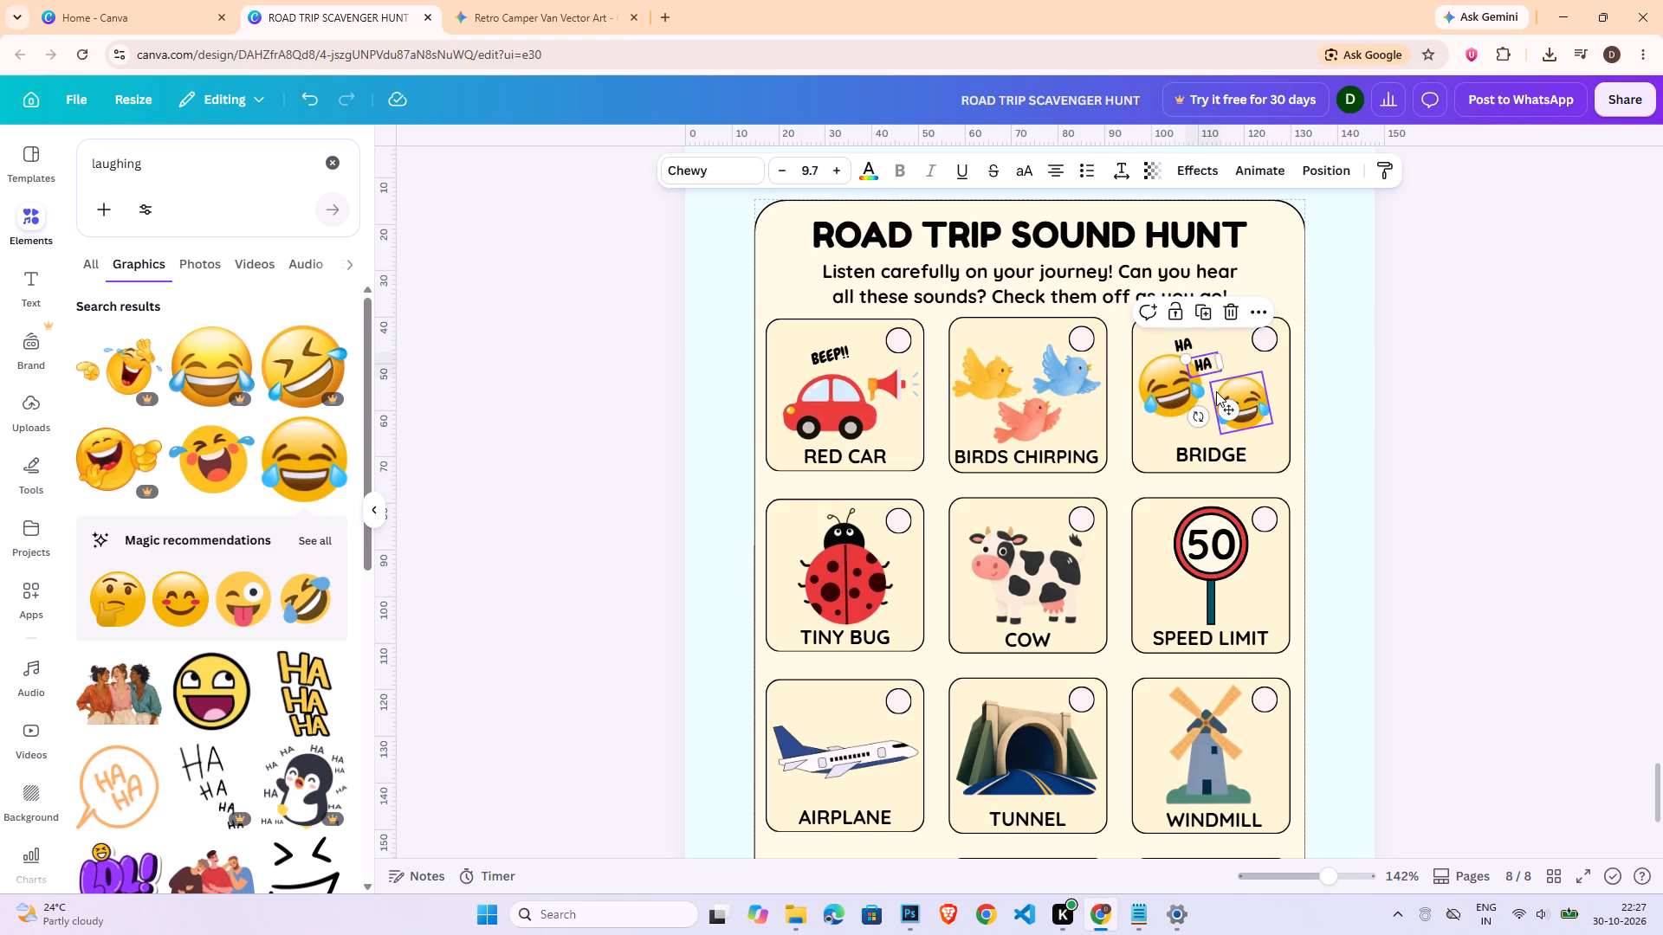
{"action": "left_click_drag", "start_coordinate": [1227, 402], "coordinate": [1244, 399]}
{"action": "left_click", "coordinate": [1227, 358]}
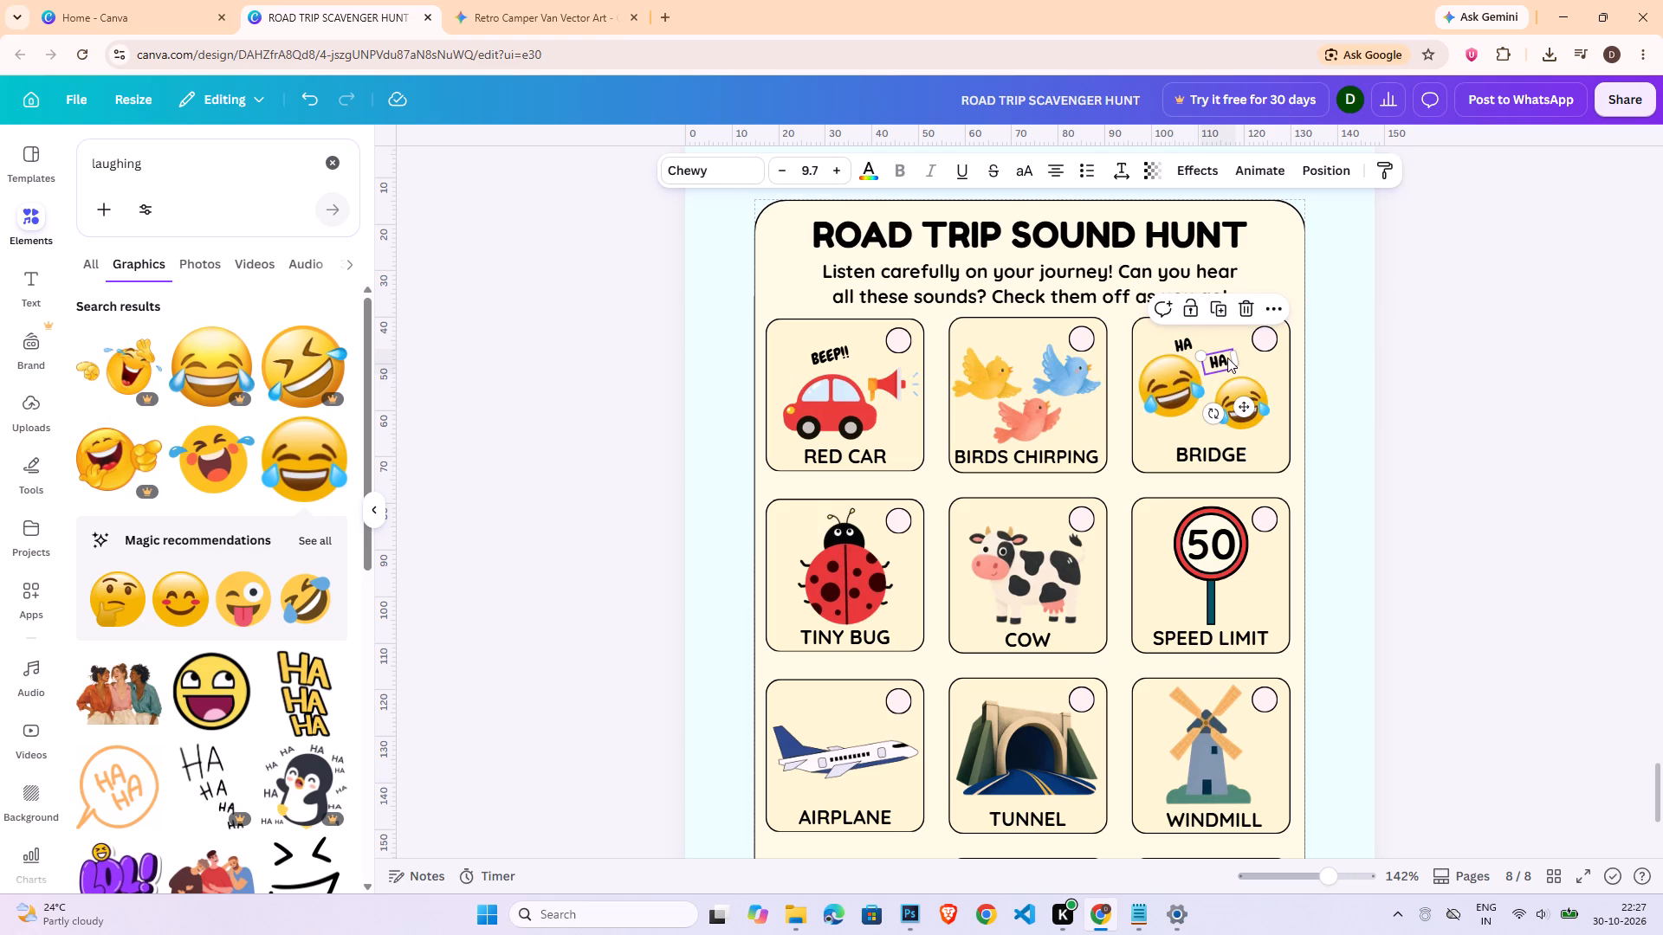
{"action": "left_click", "coordinate": [1227, 358]}
{"action": "key", "text": "shift+exclam"}
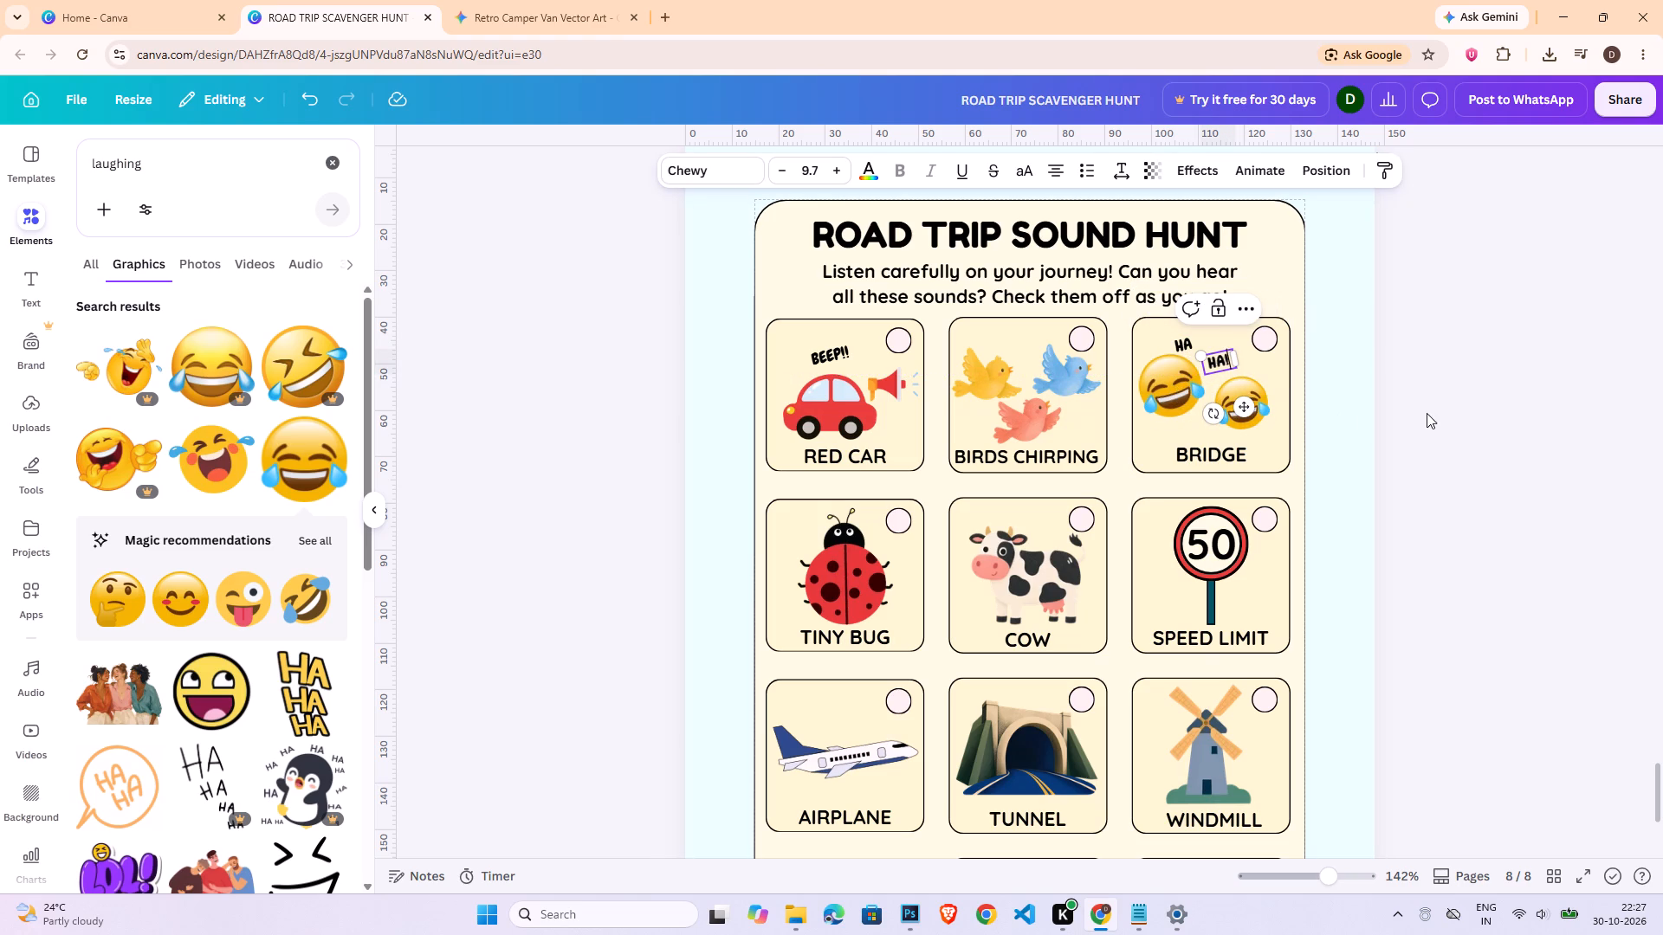
{"action": "left_click", "coordinate": [1428, 413]}
Rotate the "HA!" text clockwise to tilt it opposite to "HA" and position it just above the smaller emoji.
{"action": "left_click", "coordinate": [1233, 360]}
{"action": "left_click_drag", "start_coordinate": [1218, 411], "coordinate": [1207, 419]}
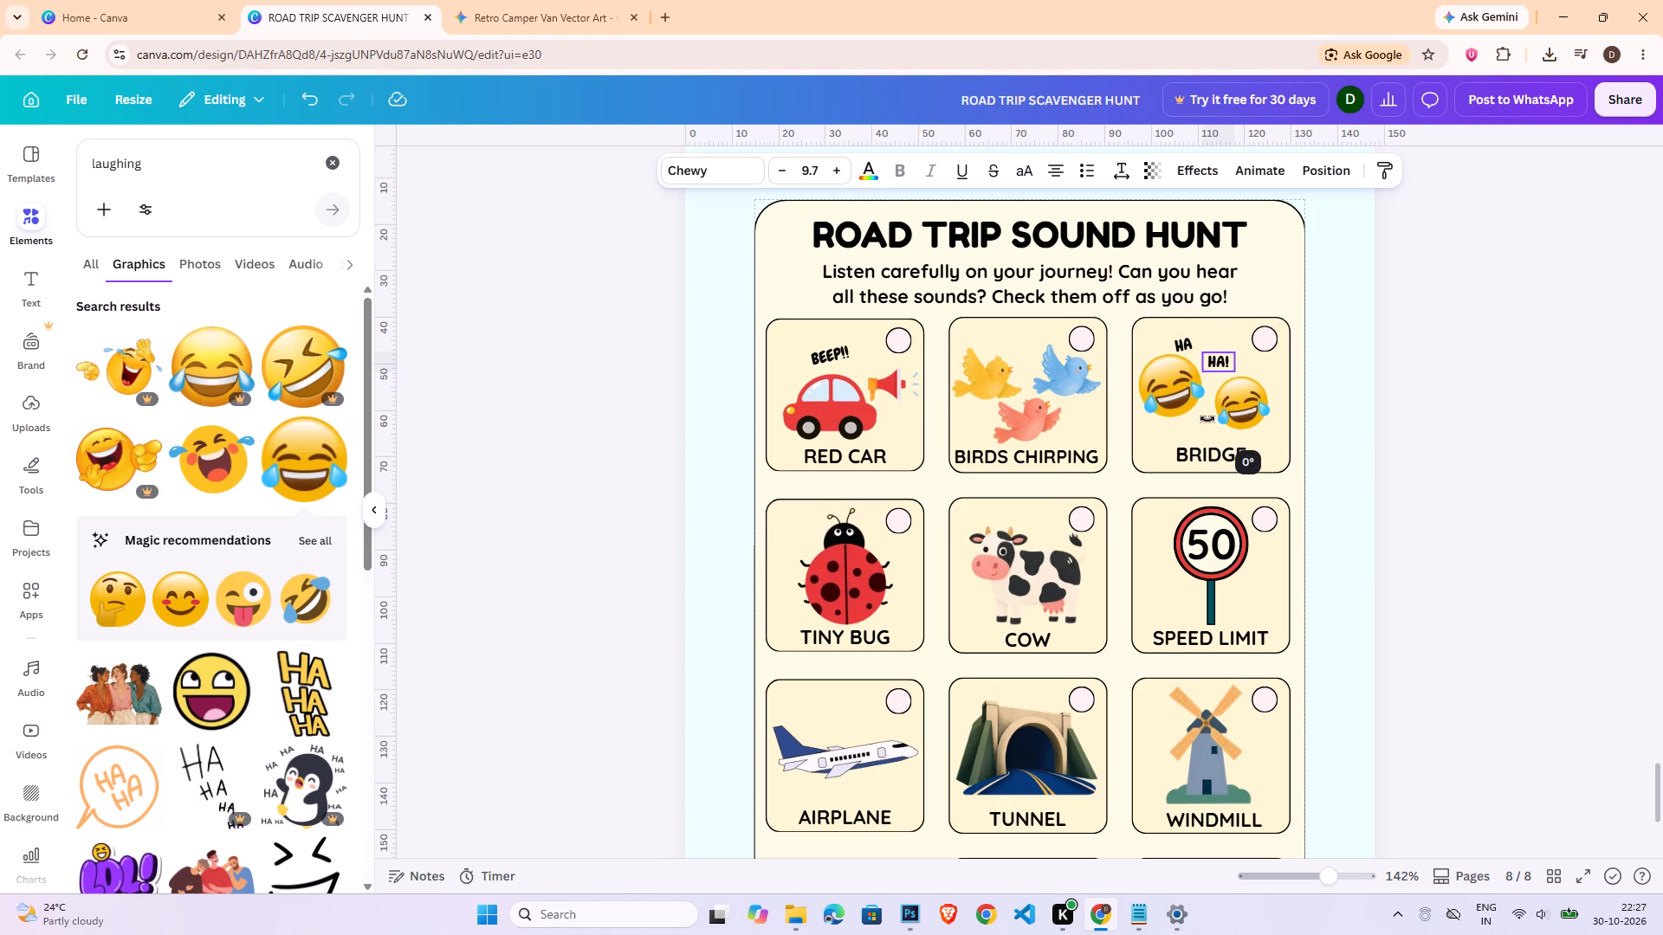
{"action": "left_click_drag", "start_coordinate": [1207, 419], "coordinate": [1203, 422]}
{"action": "left_click_drag", "start_coordinate": [1229, 417], "coordinate": [1238, 426]}
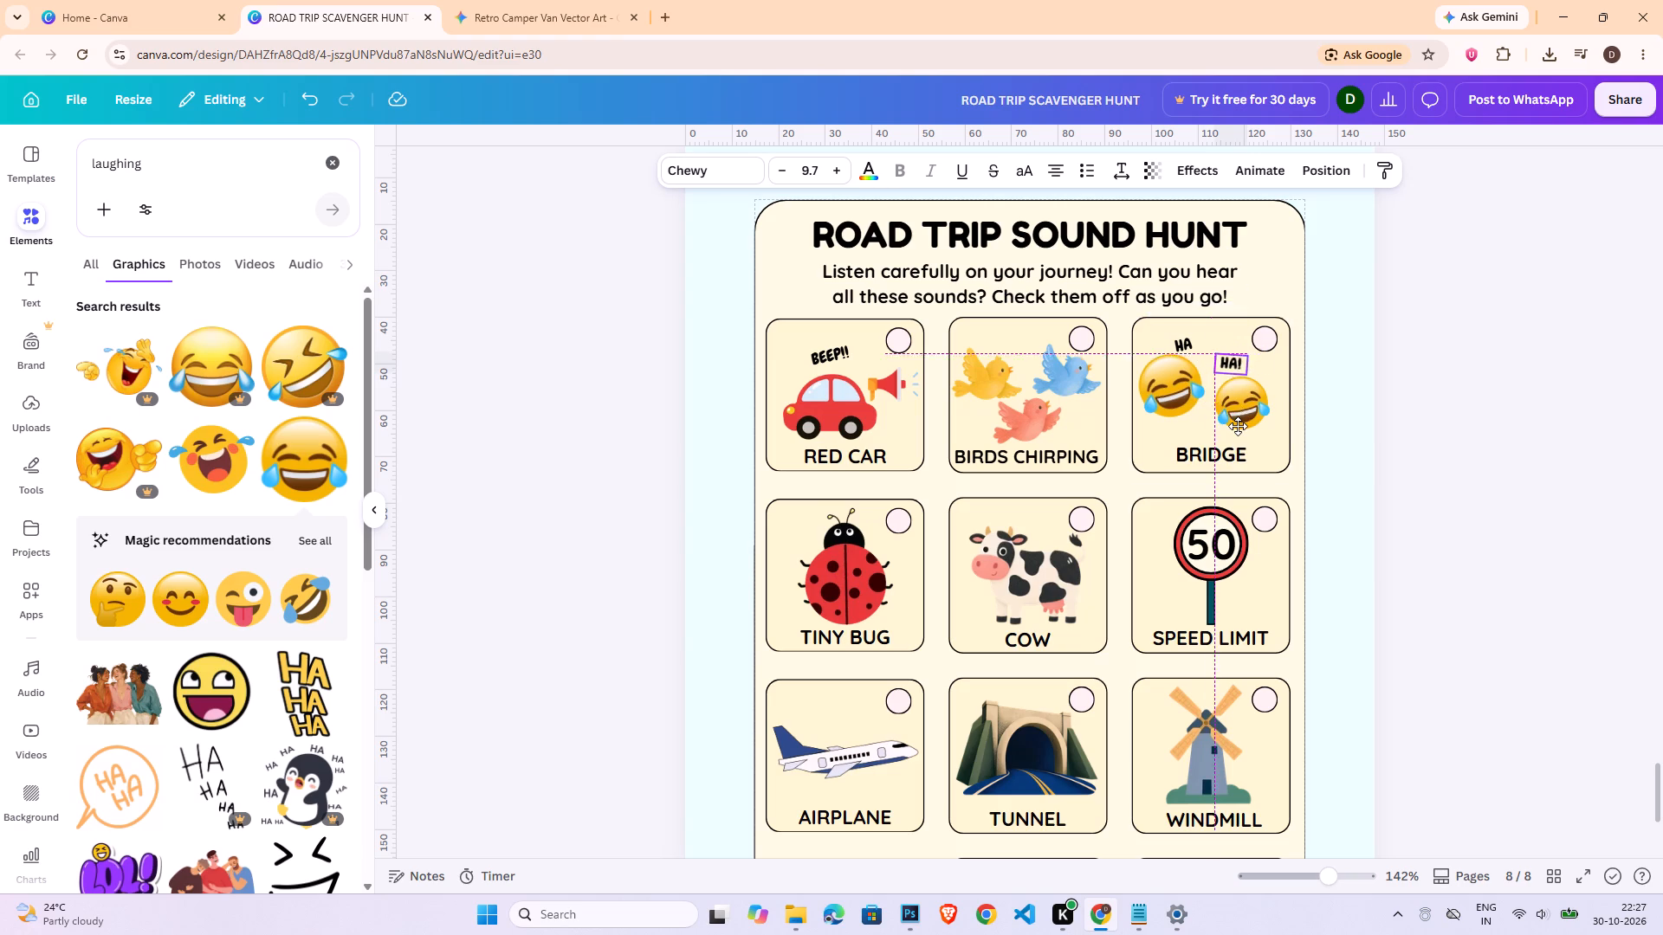
{"action": "left_click_drag", "start_coordinate": [1238, 426], "coordinate": [1239, 424]}
{"action": "left_click", "coordinate": [1404, 436]}
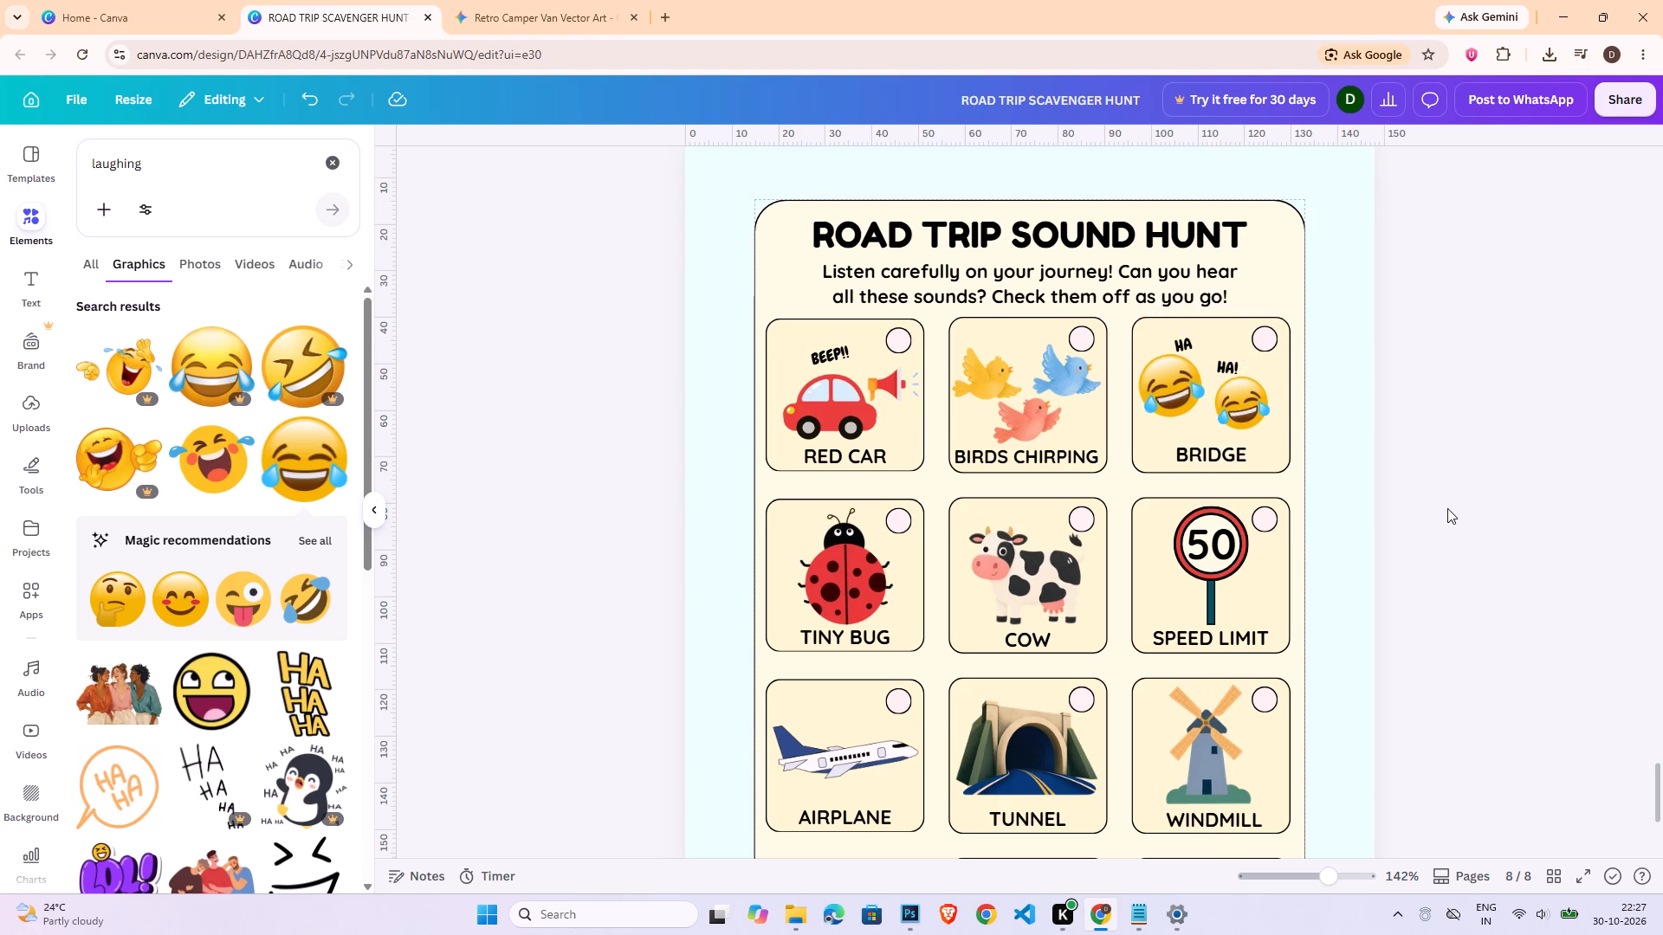
Change the third card's label to "LAUGHTER" and widen it to fit on one line.
{"action": "triple_click", "coordinate": [1209, 453]}
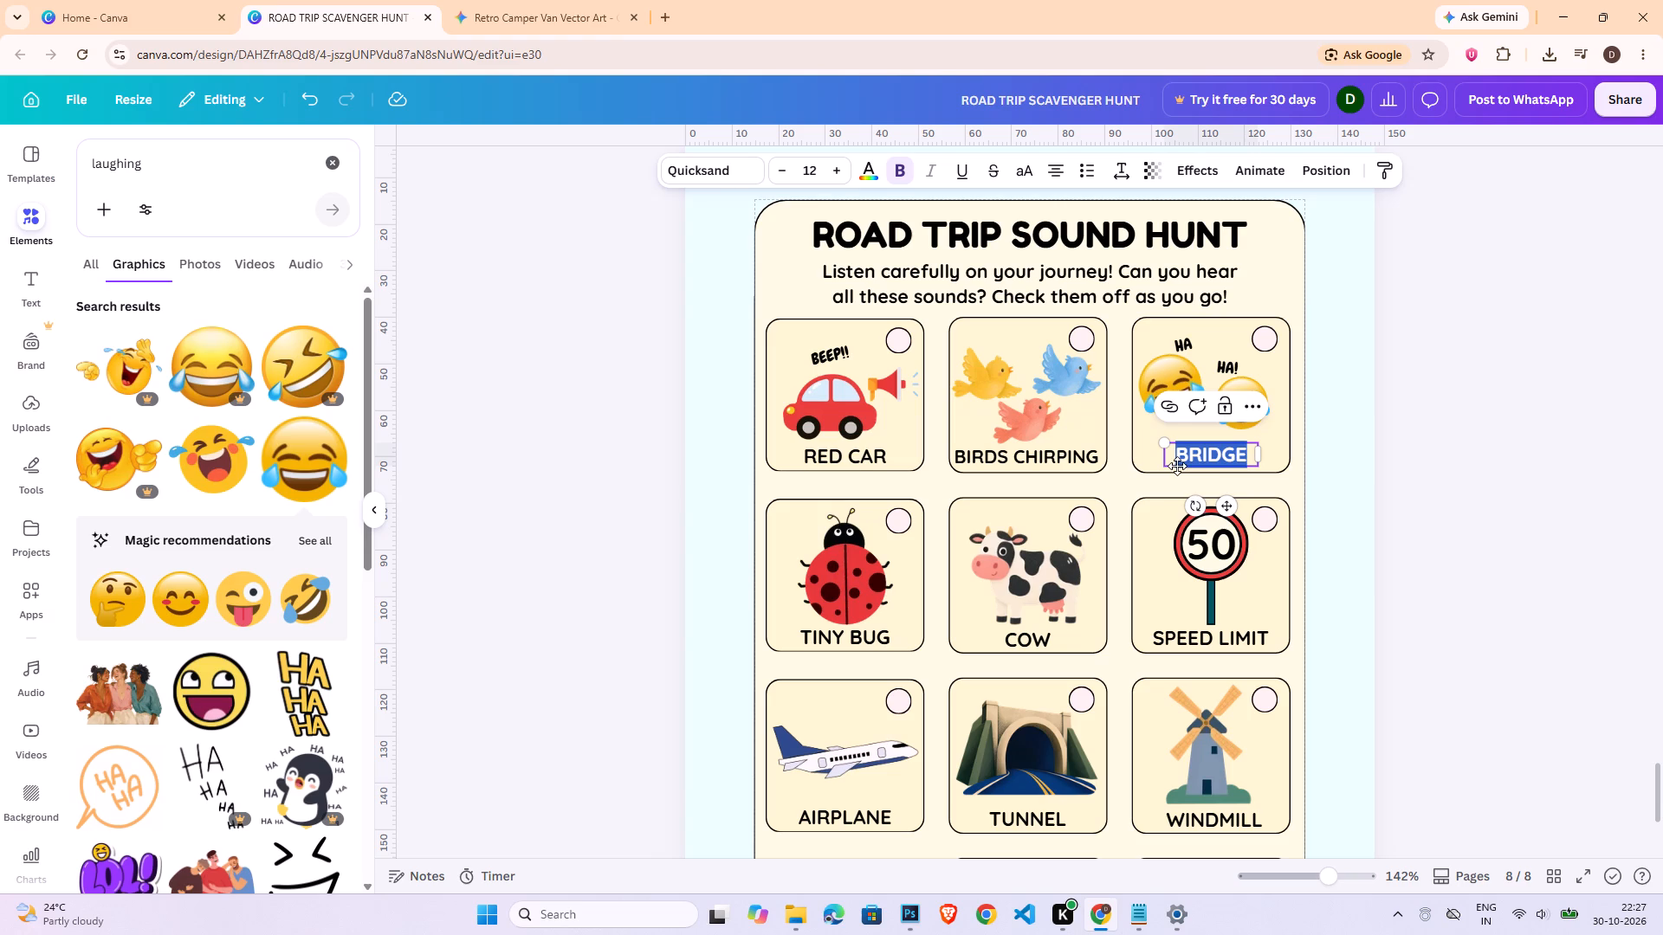
{"action": "key", "text": "shift+l"}
{"action": "key", "text": "shift+a"}
{"action": "type", "text": "UGHTER"}
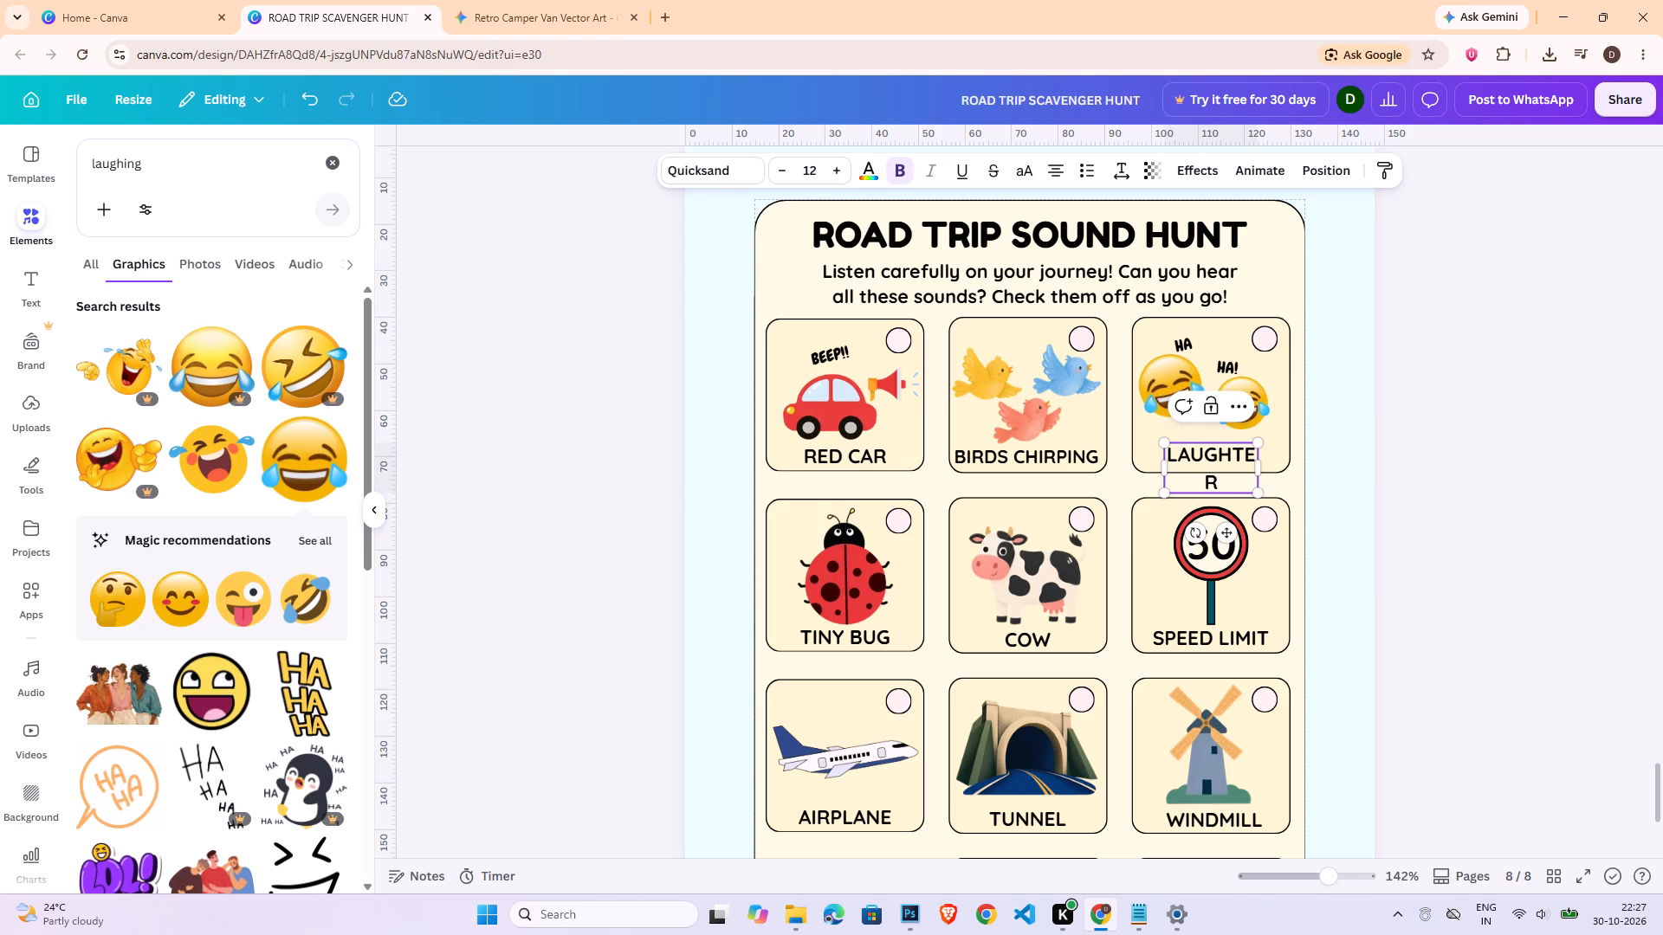
{"action": "left_click_drag", "start_coordinate": [1262, 474], "coordinate": [1276, 467]}
{"action": "left_click", "coordinate": [1386, 512]}
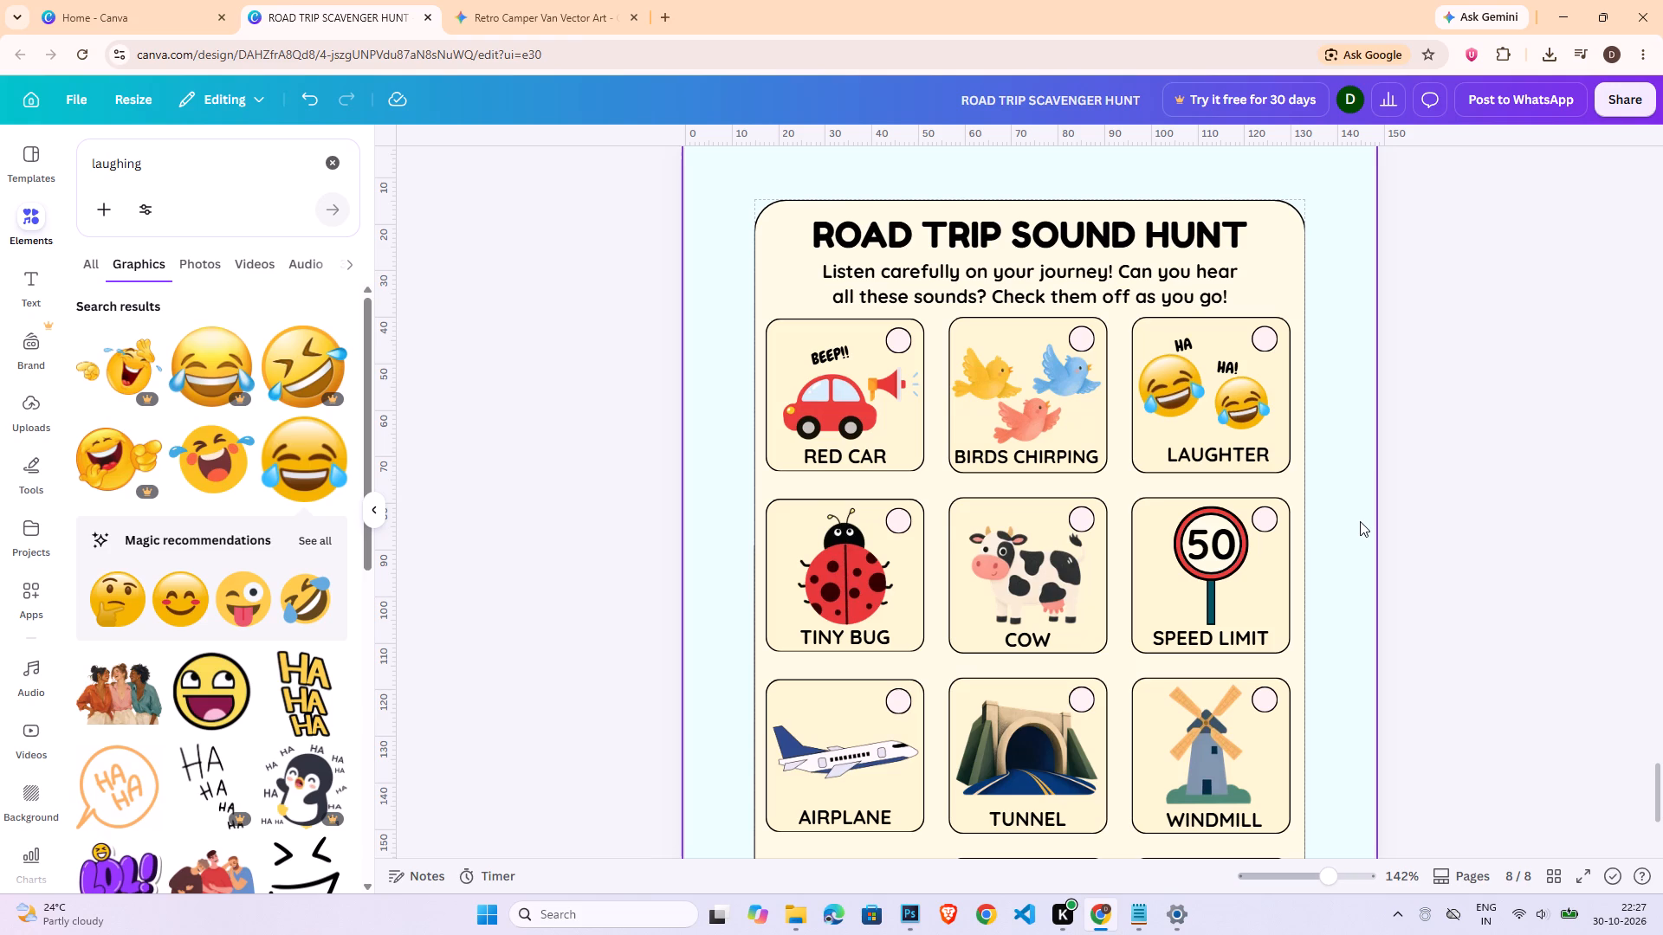
Delete the ladybug picture from the TINY BUG card.
{"action": "left_click", "coordinate": [847, 602]}
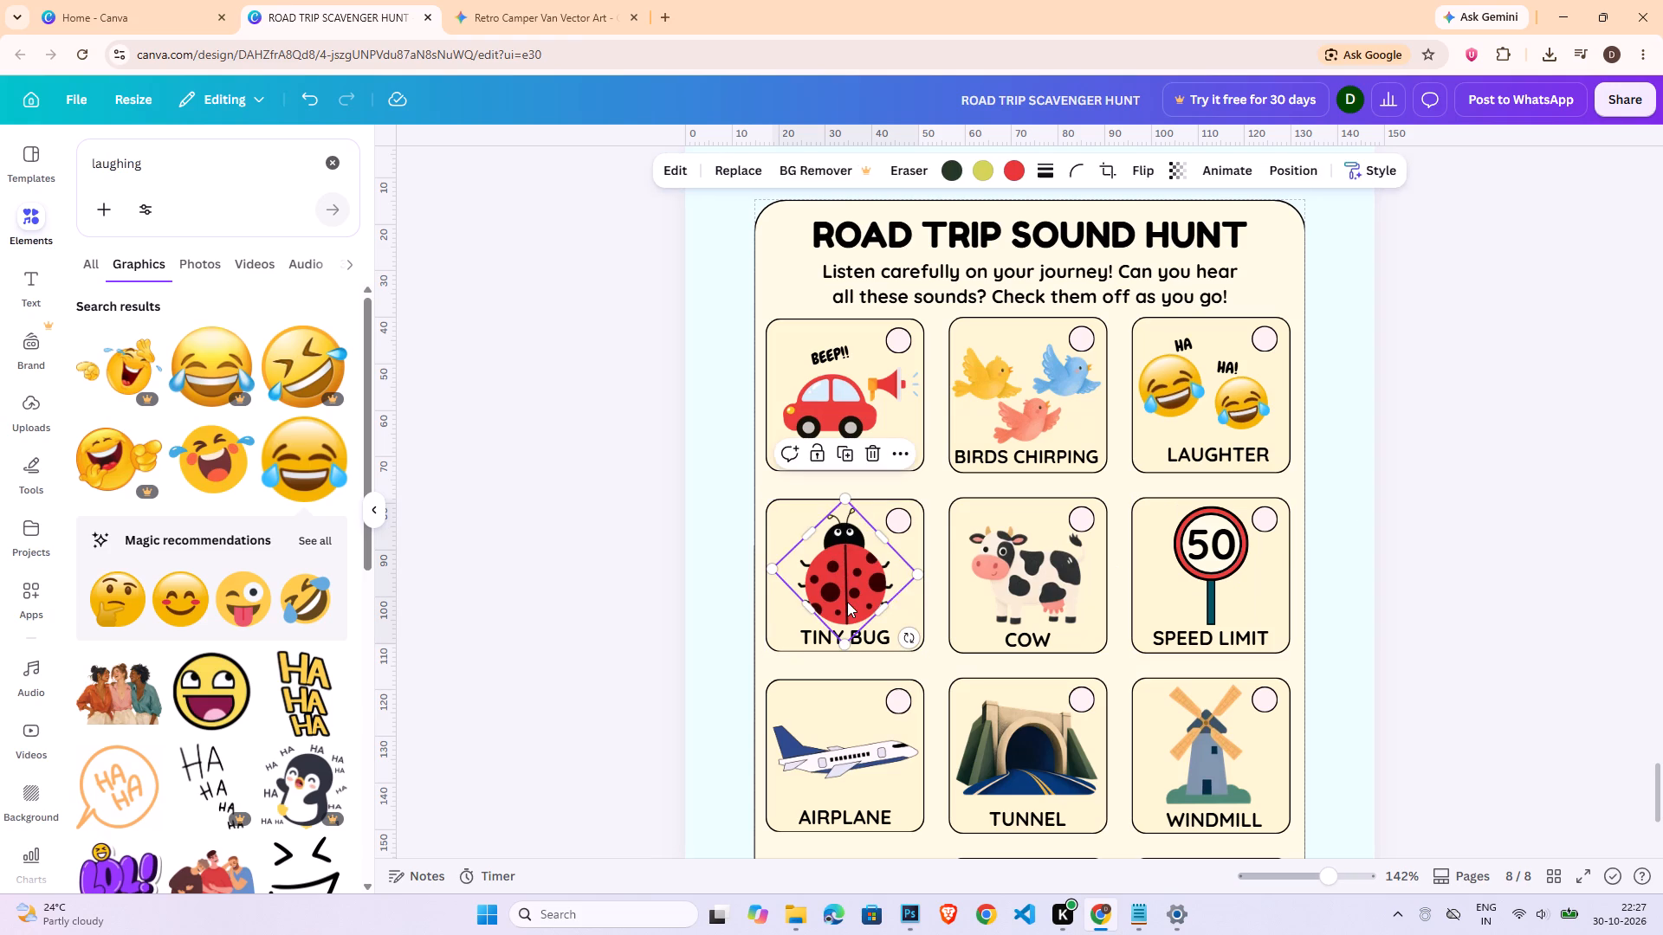
{"action": "key", "text": "Delete"}
Search the graphics library for "train on track".
{"action": "double_click", "coordinate": [196, 171]}
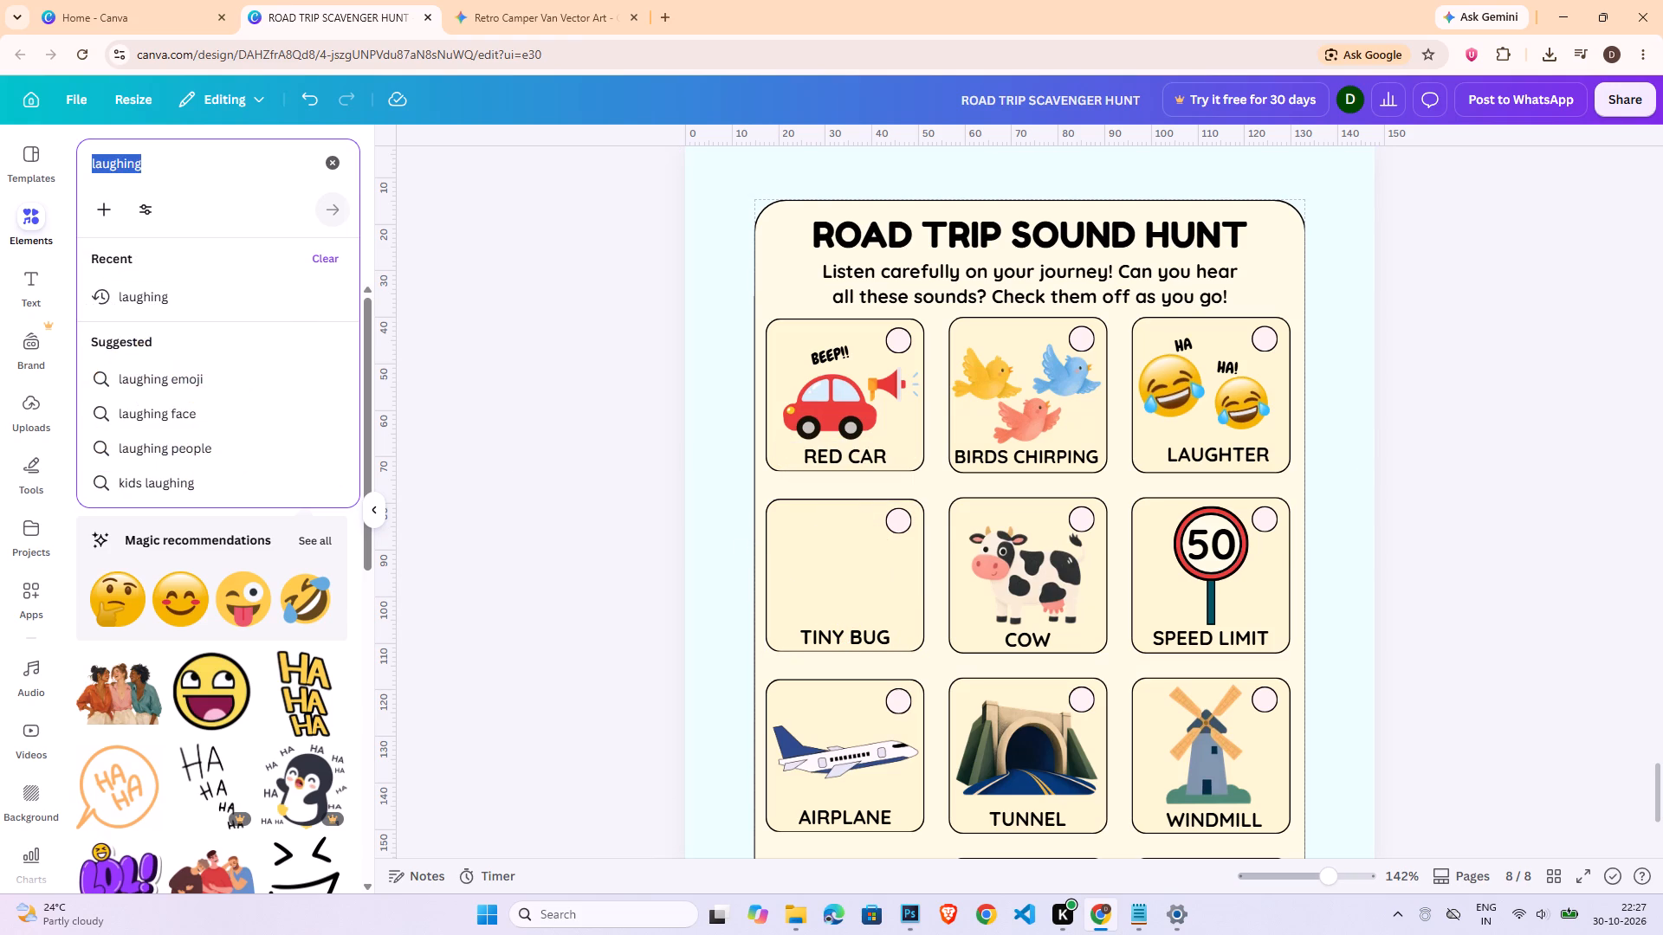
{"action": "type", "text": "train"}
{"action": "key", "text": "space"}
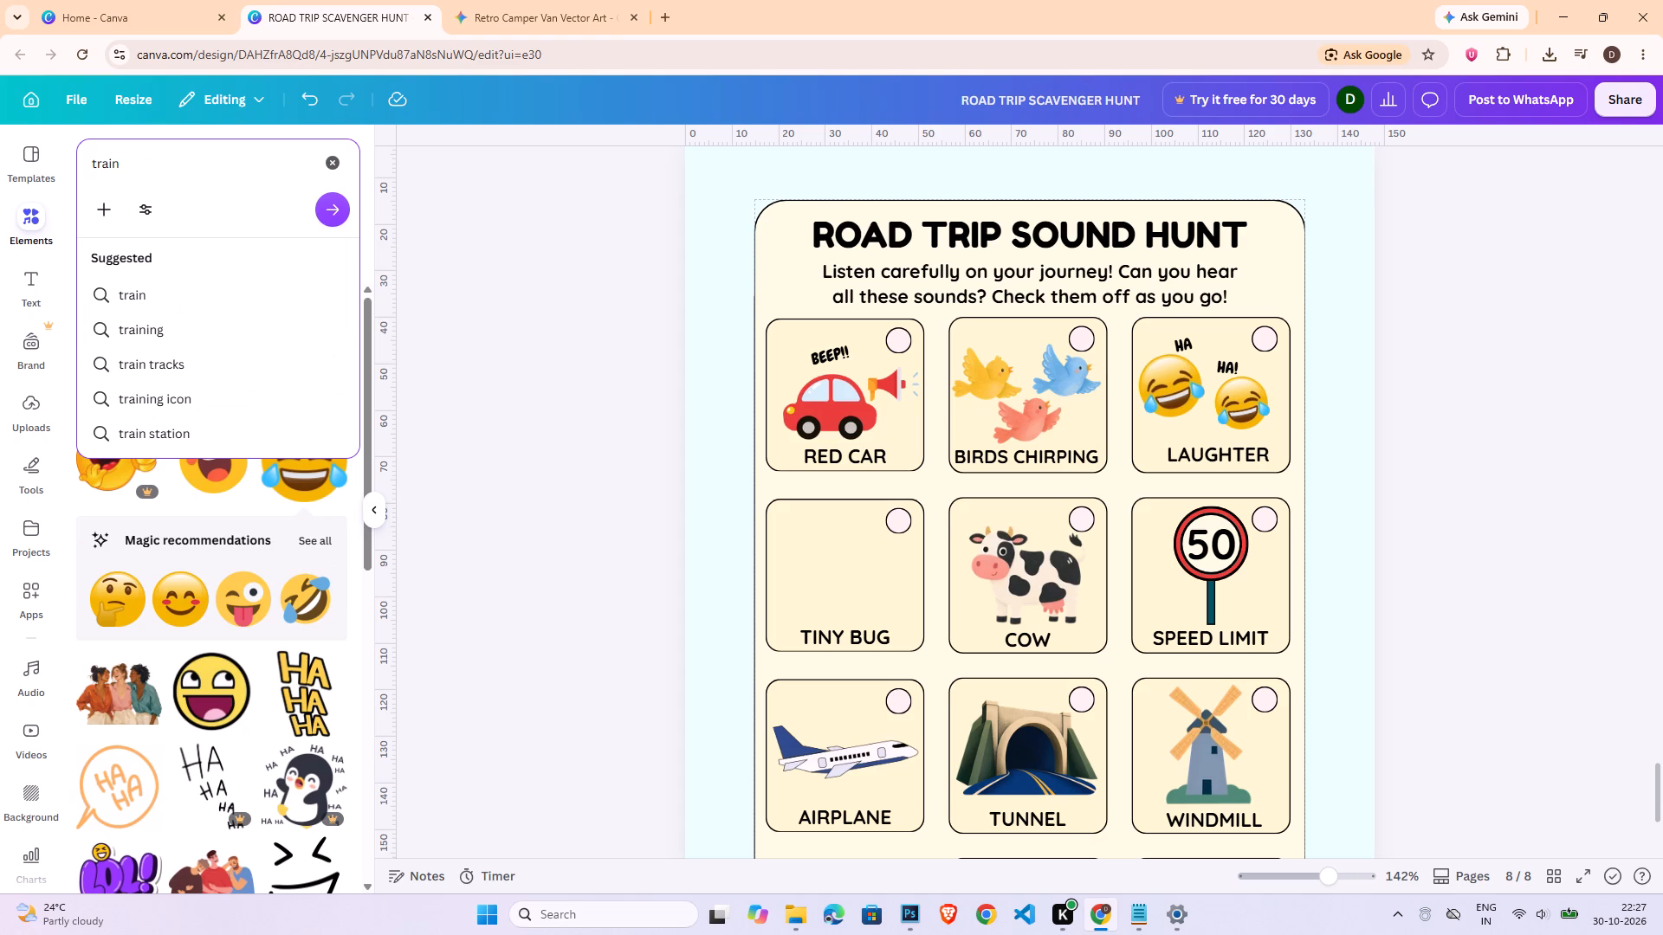
{"action": "type", "text": "on track"}
{"action": "key", "text": "Return"}
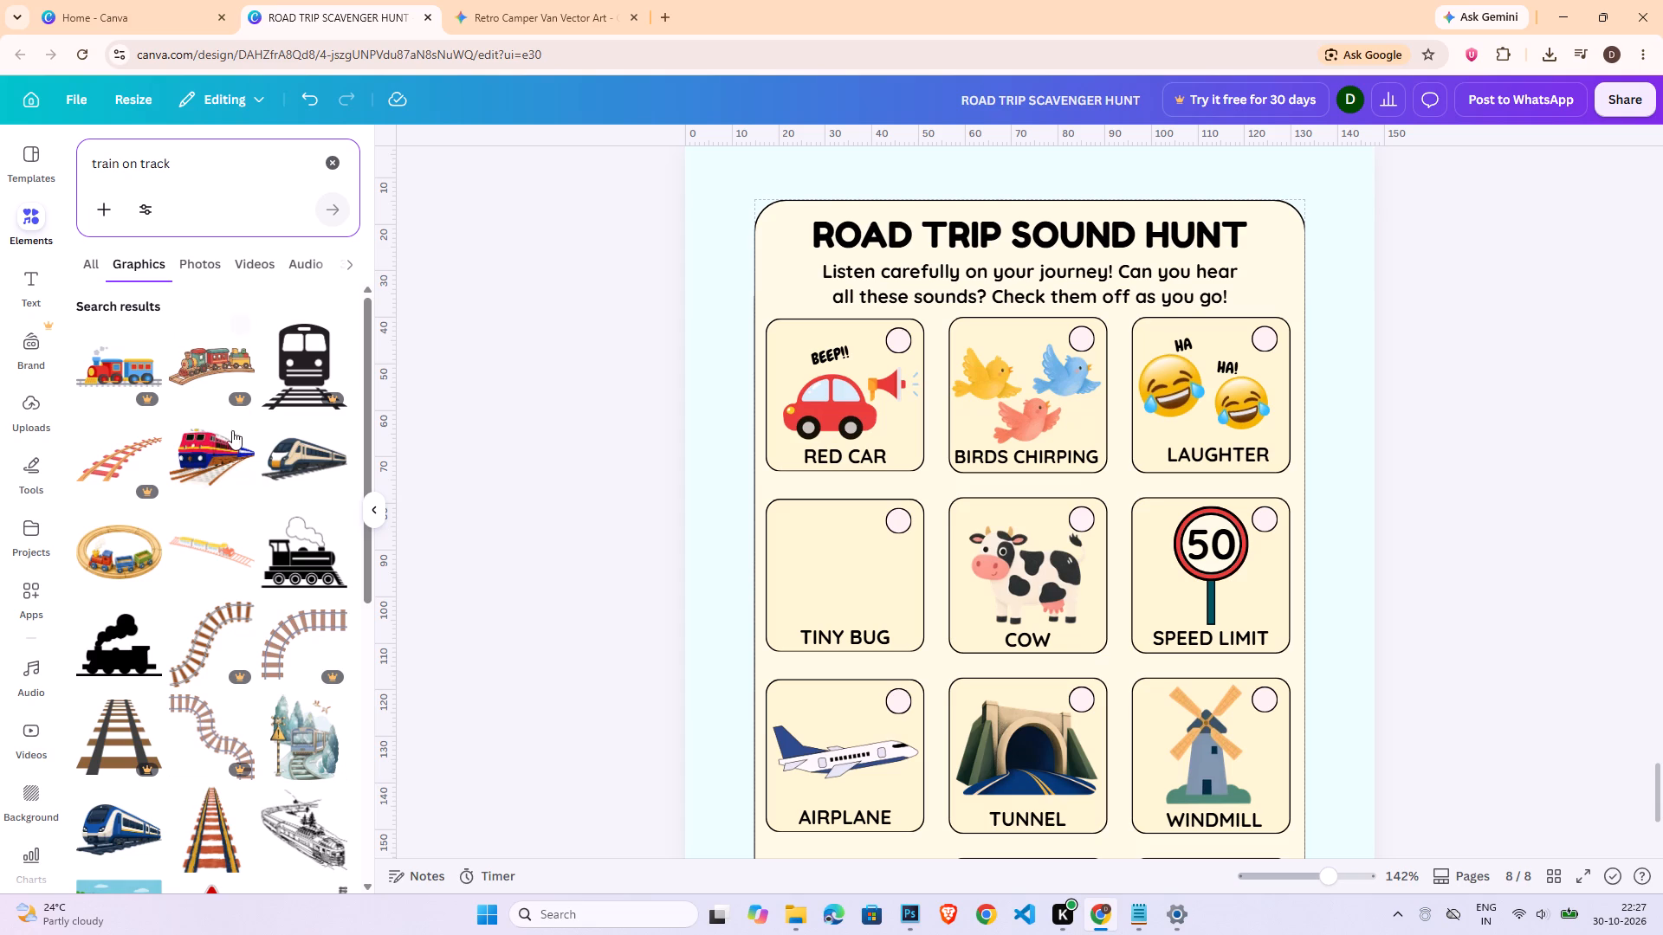
Add the red and blue train graphic over the TINY BUG card and flip it horizontally.
{"action": "left_click", "coordinate": [199, 477]}
{"action": "left_click_drag", "start_coordinate": [1016, 584], "coordinate": [857, 552]}
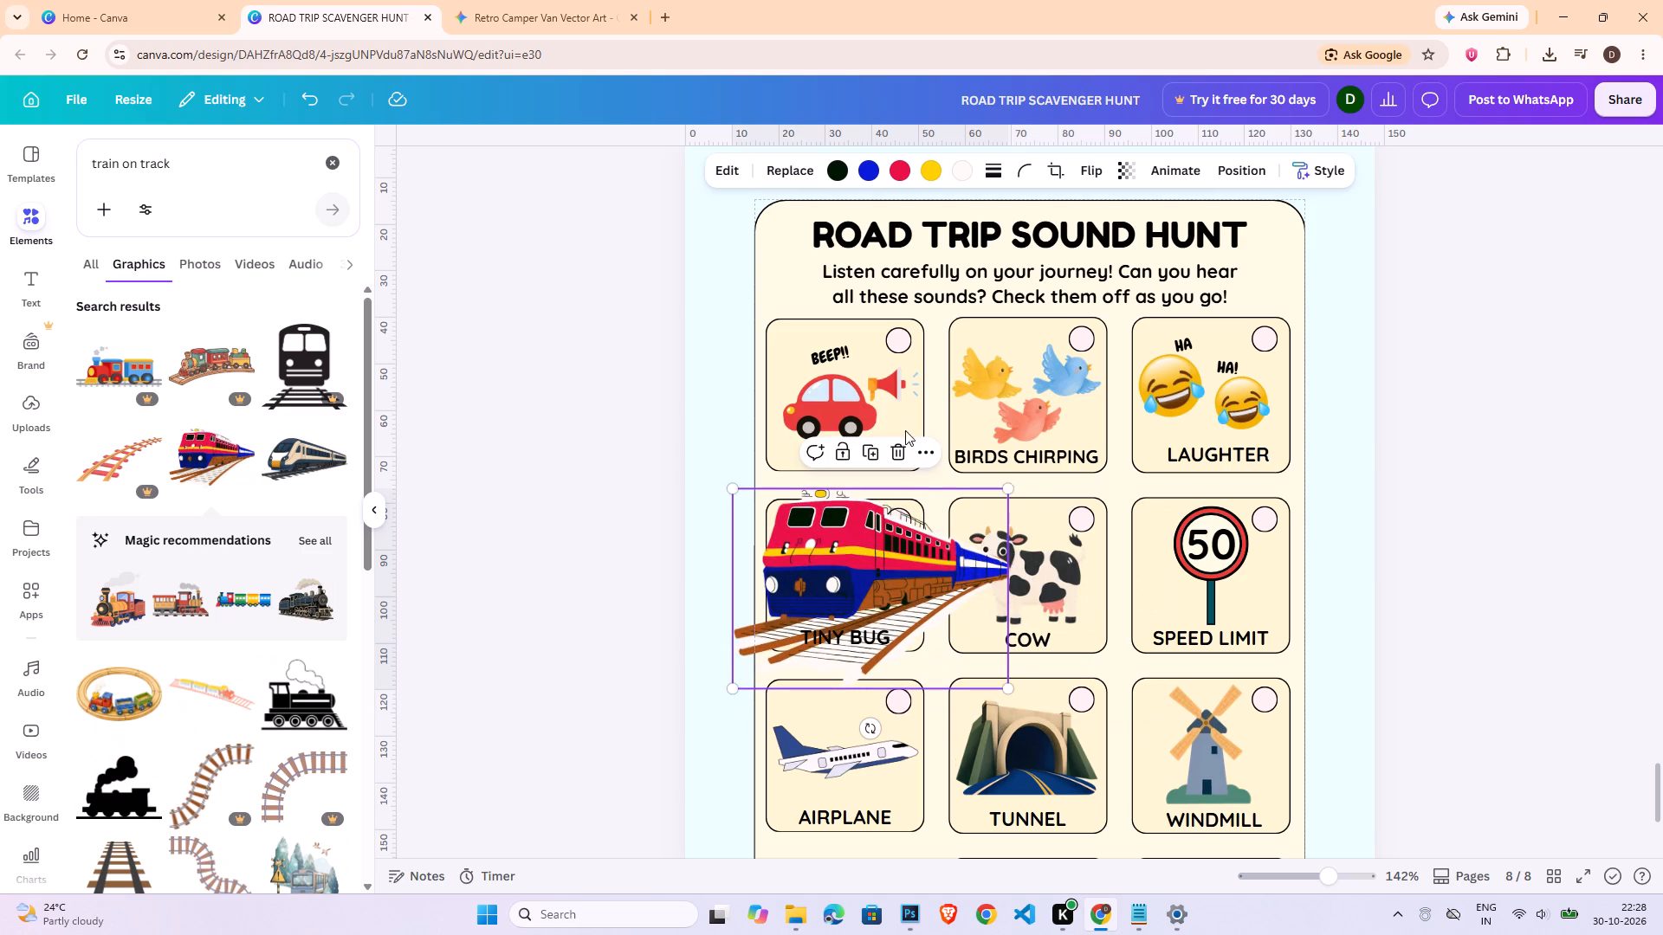
{"action": "left_click", "coordinate": [1097, 160]}
{"action": "left_click", "coordinate": [1097, 211]}
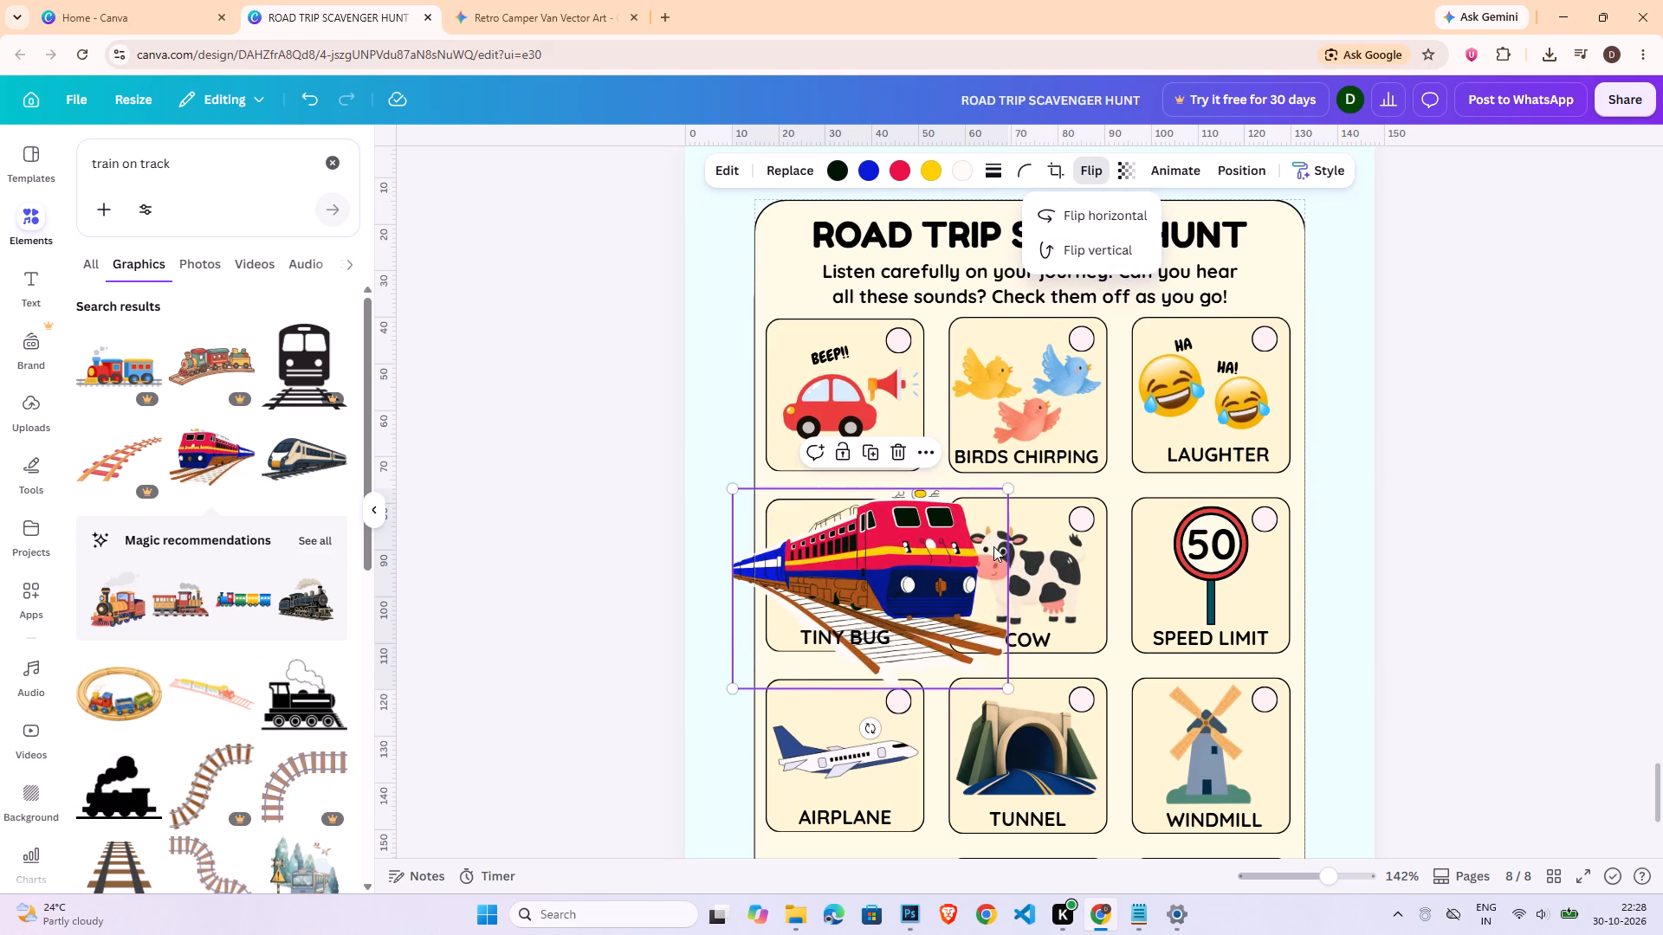
Shrink the train graphic and position it inside the TINY BUG card, above the label.
{"action": "left_click_drag", "start_coordinate": [734, 487], "coordinate": [790, 495]}
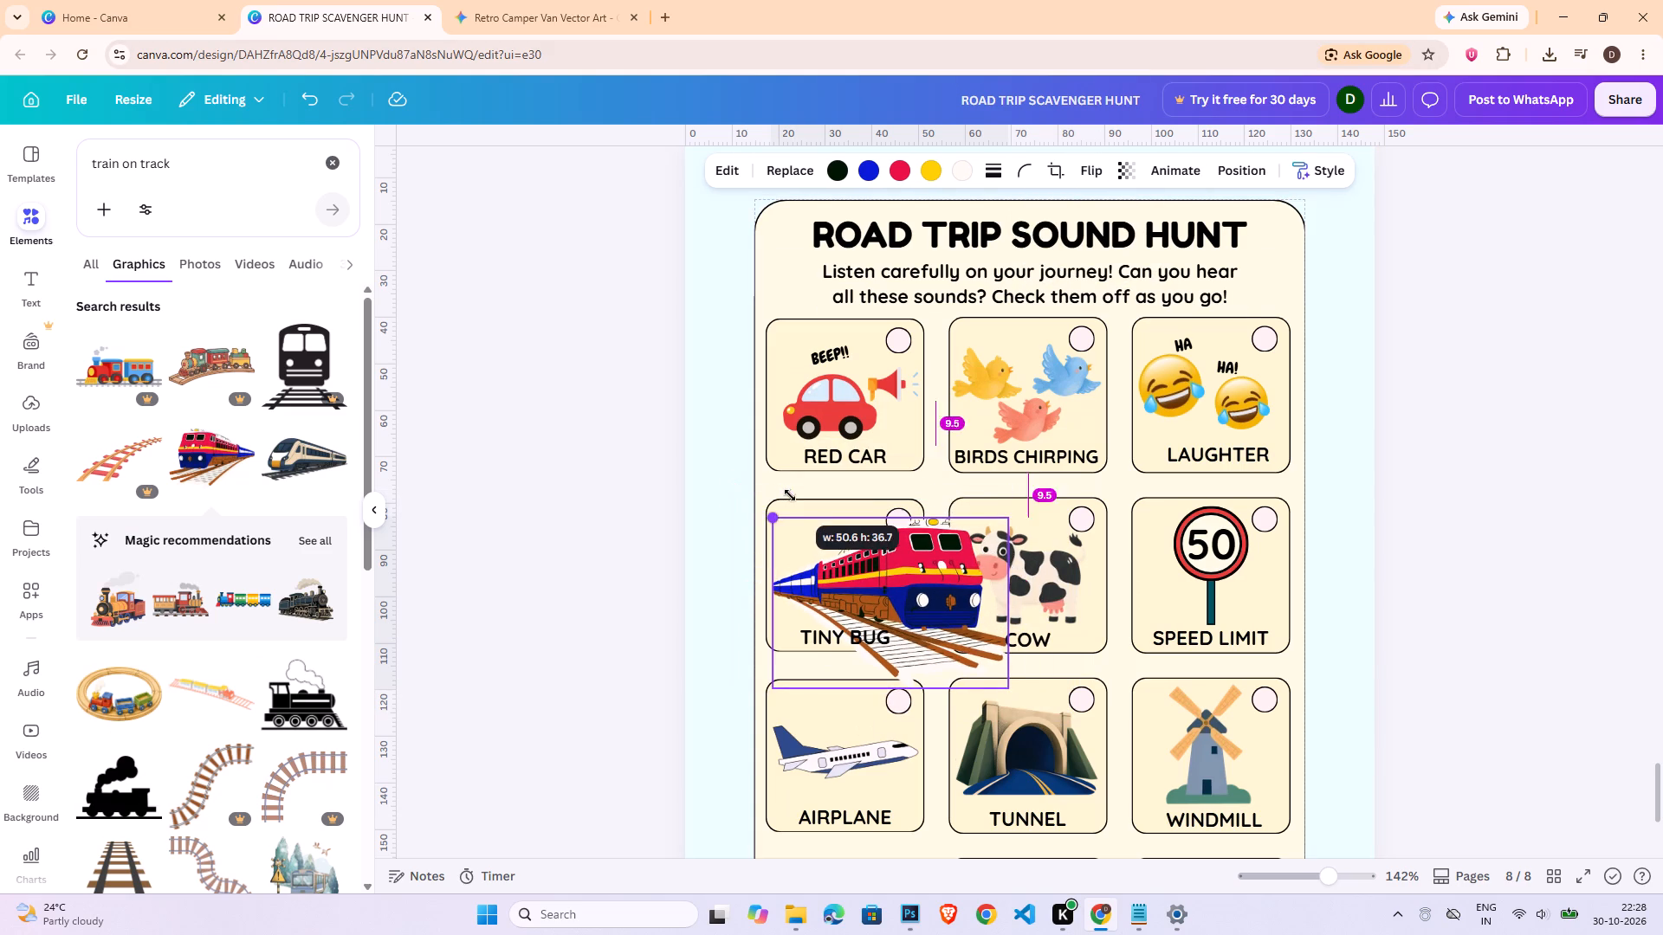
{"action": "left_click_drag", "start_coordinate": [790, 495], "coordinate": [783, 491]}
{"action": "left_click_drag", "start_coordinate": [1008, 513], "coordinate": [943, 518]}
{"action": "left_click_drag", "start_coordinate": [914, 588], "coordinate": [880, 540]}
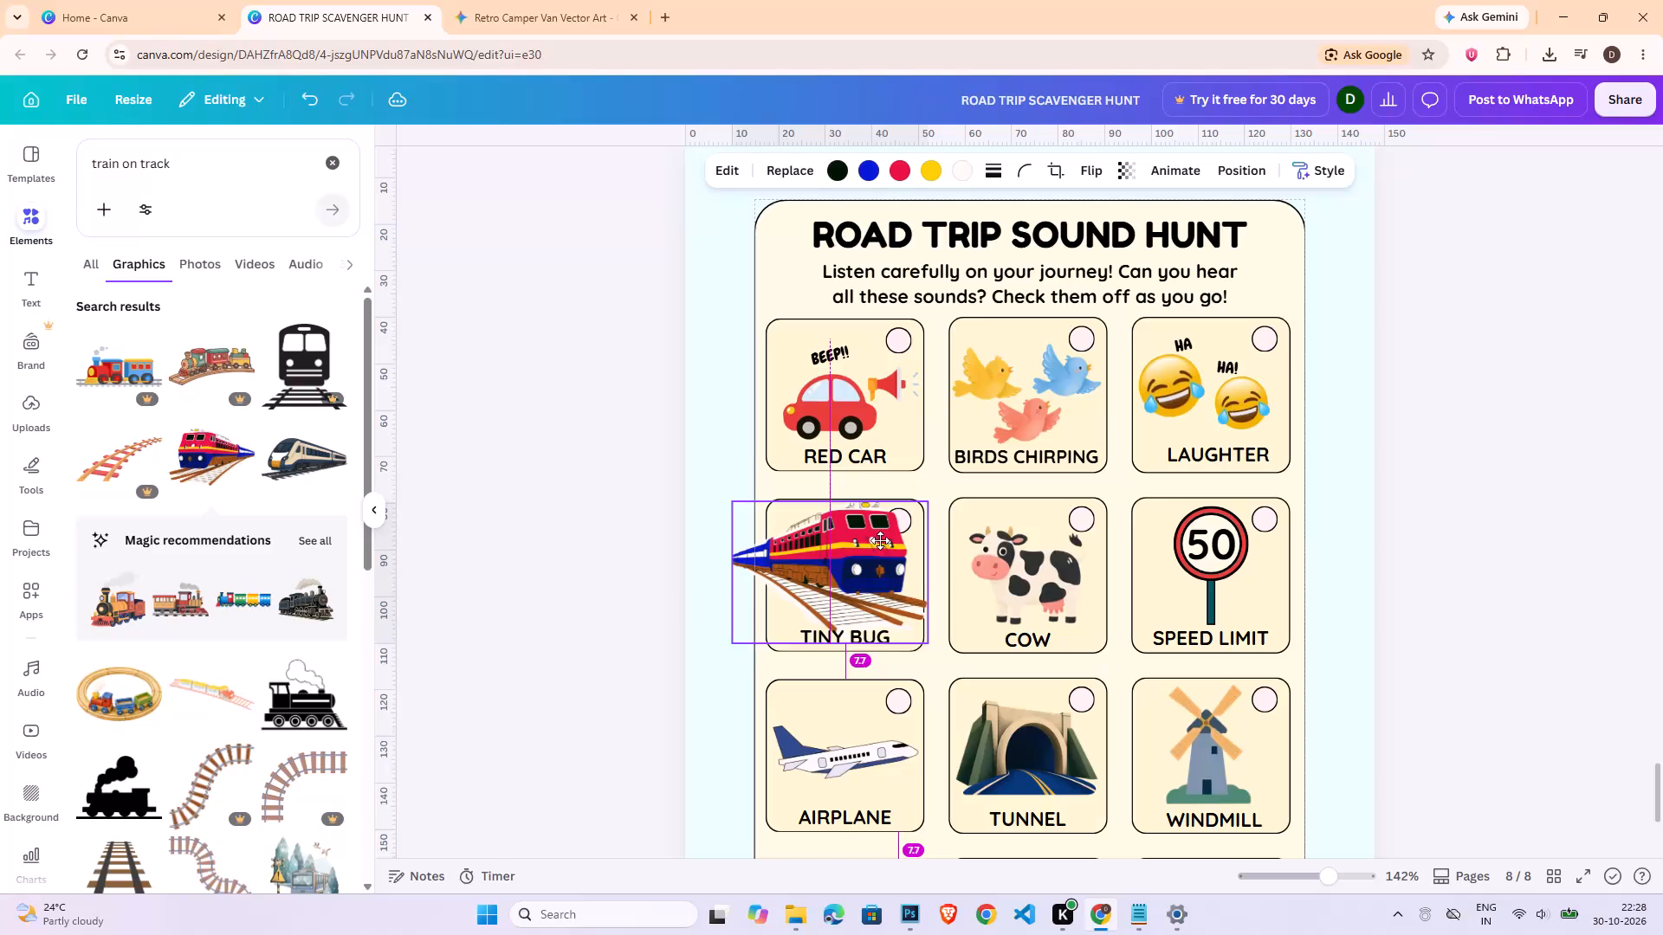
{"action": "left_click_drag", "start_coordinate": [880, 540], "coordinate": [877, 538]}
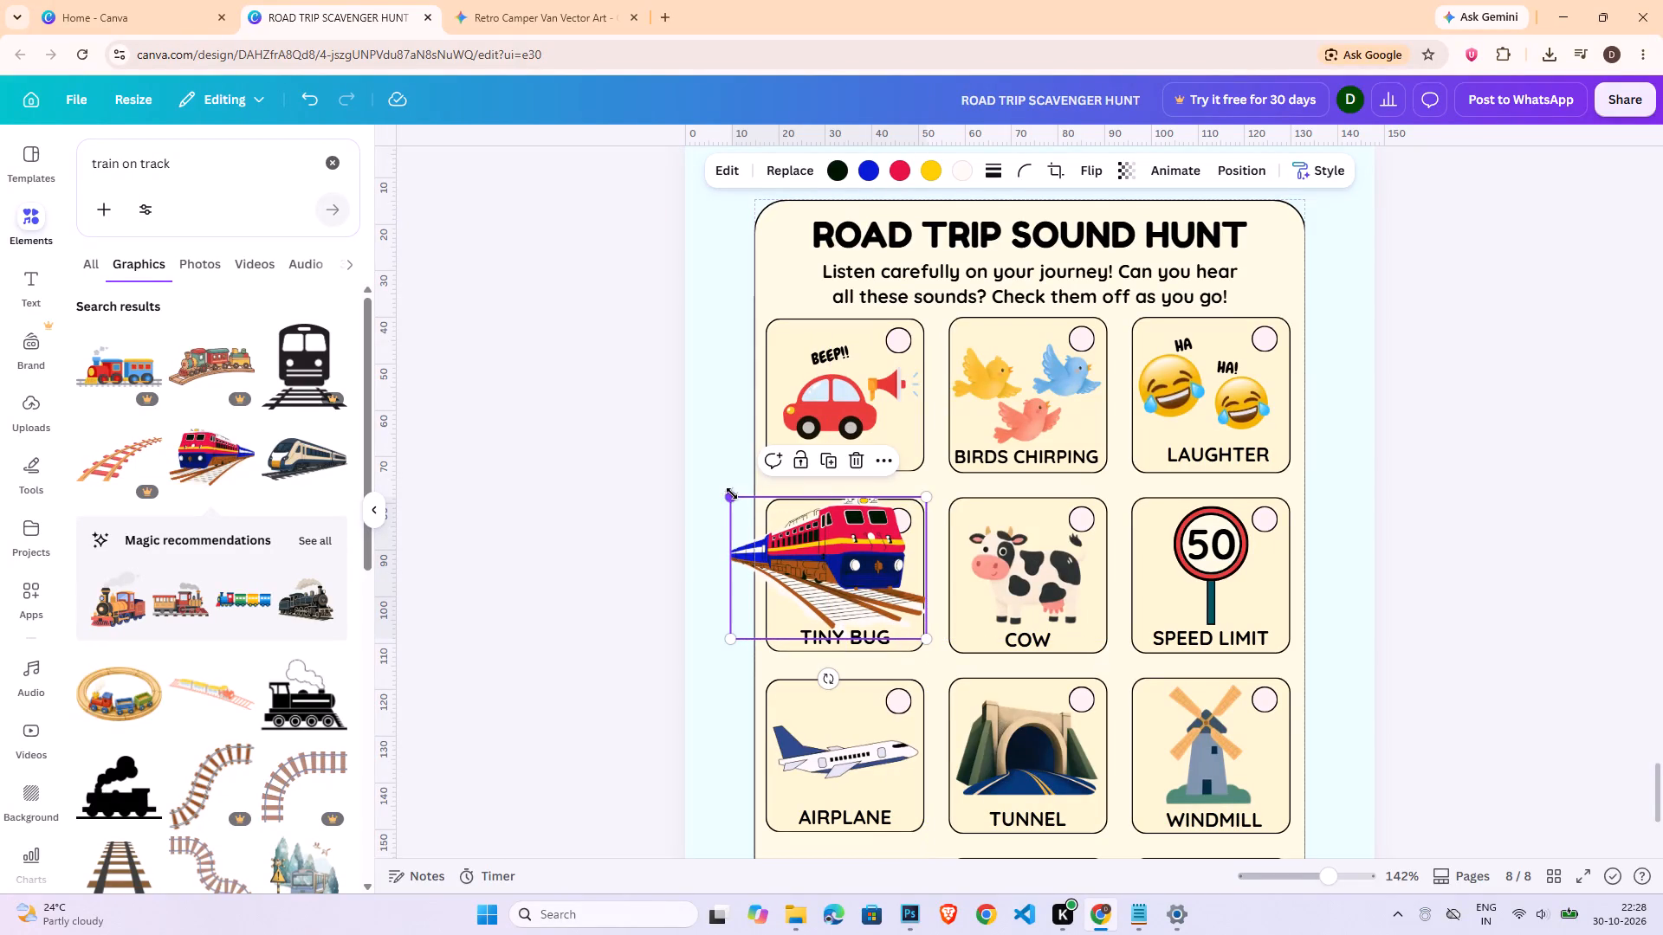
{"action": "left_click_drag", "start_coordinate": [731, 494], "coordinate": [780, 508]}
{"action": "left_click_drag", "start_coordinate": [928, 521], "coordinate": [922, 525]}
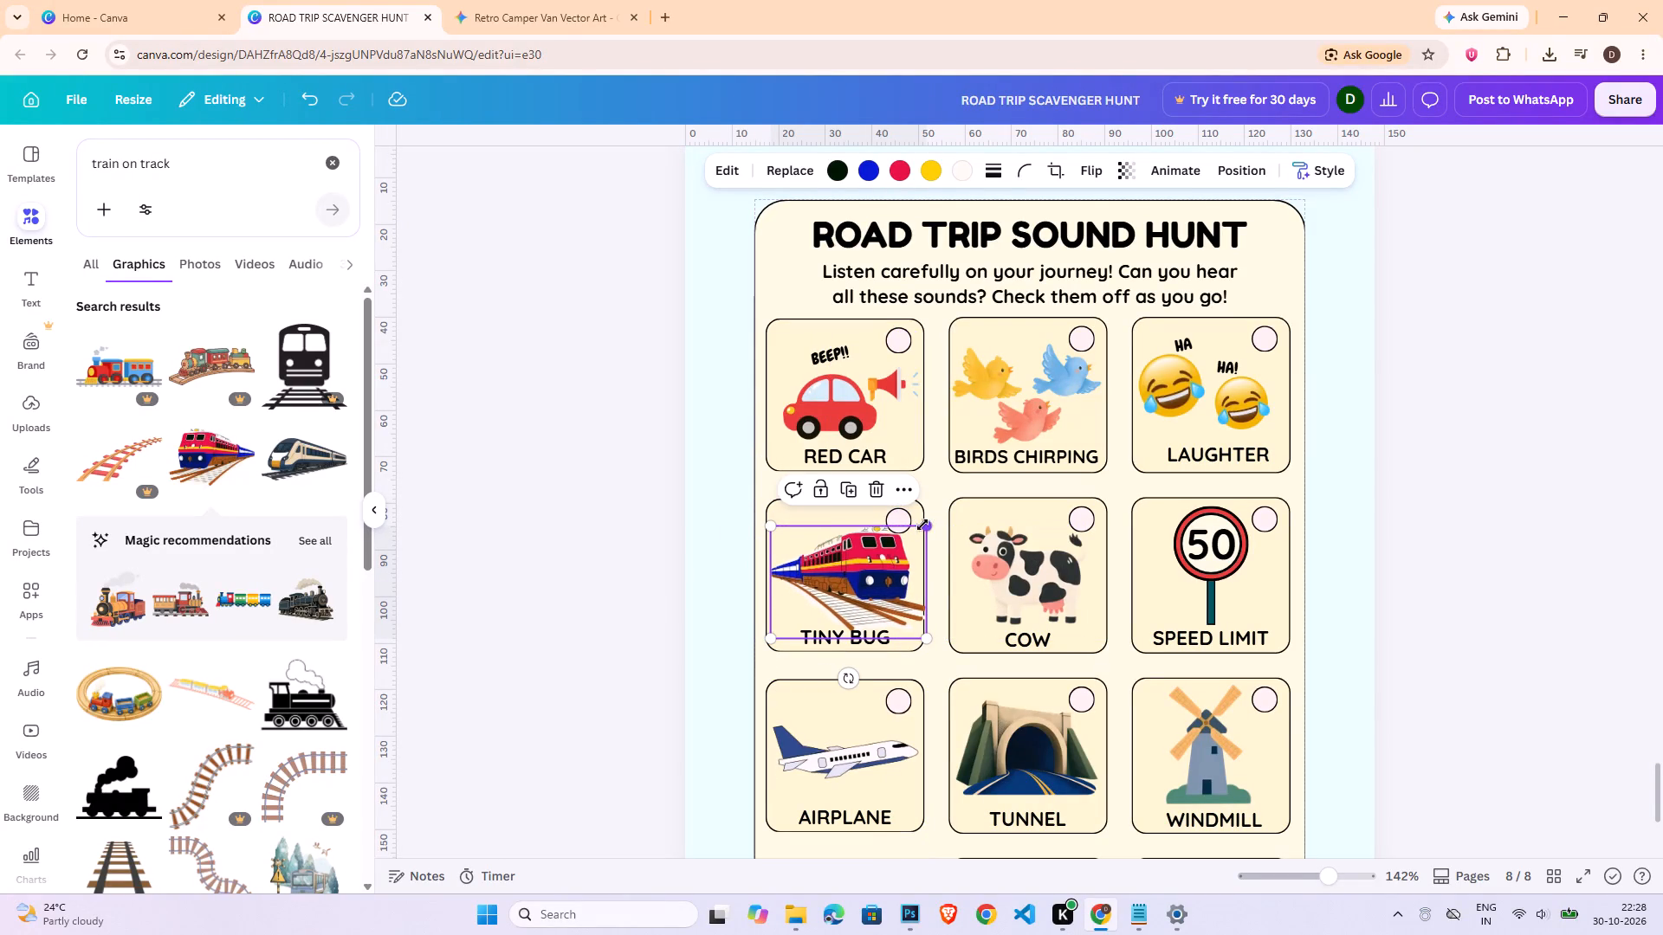
{"action": "left_click_drag", "start_coordinate": [922, 525], "coordinate": [920, 526]}
{"action": "left_click_drag", "start_coordinate": [870, 560], "coordinate": [876, 555]}
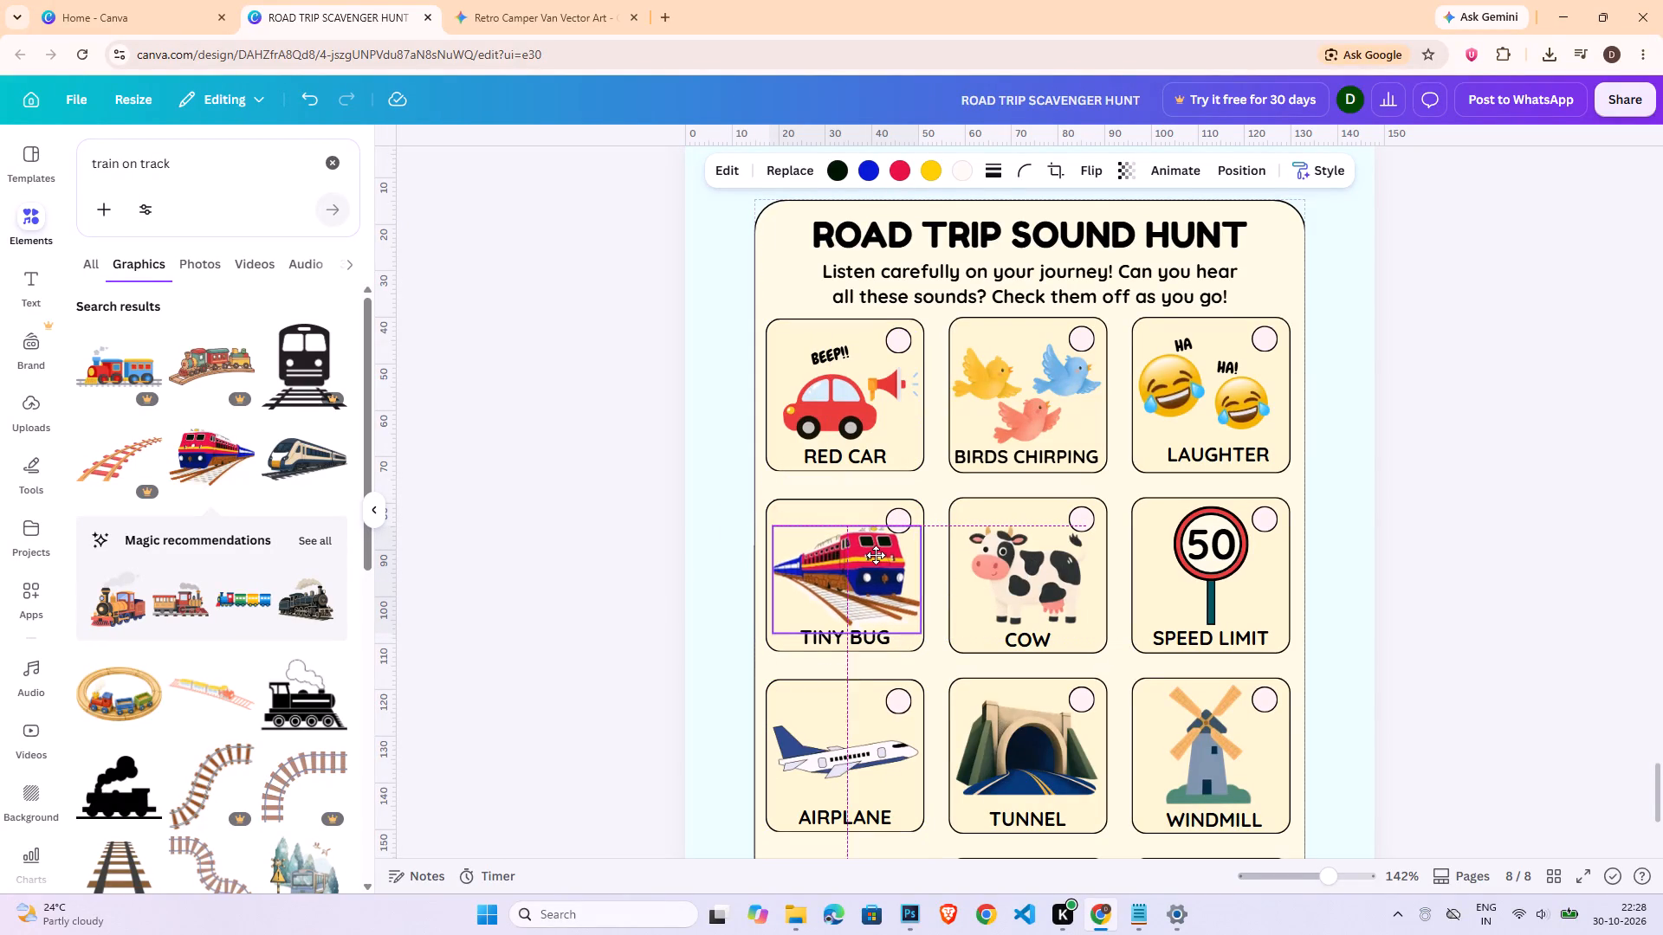
{"action": "left_click_drag", "start_coordinate": [876, 555], "coordinate": [867, 552]}
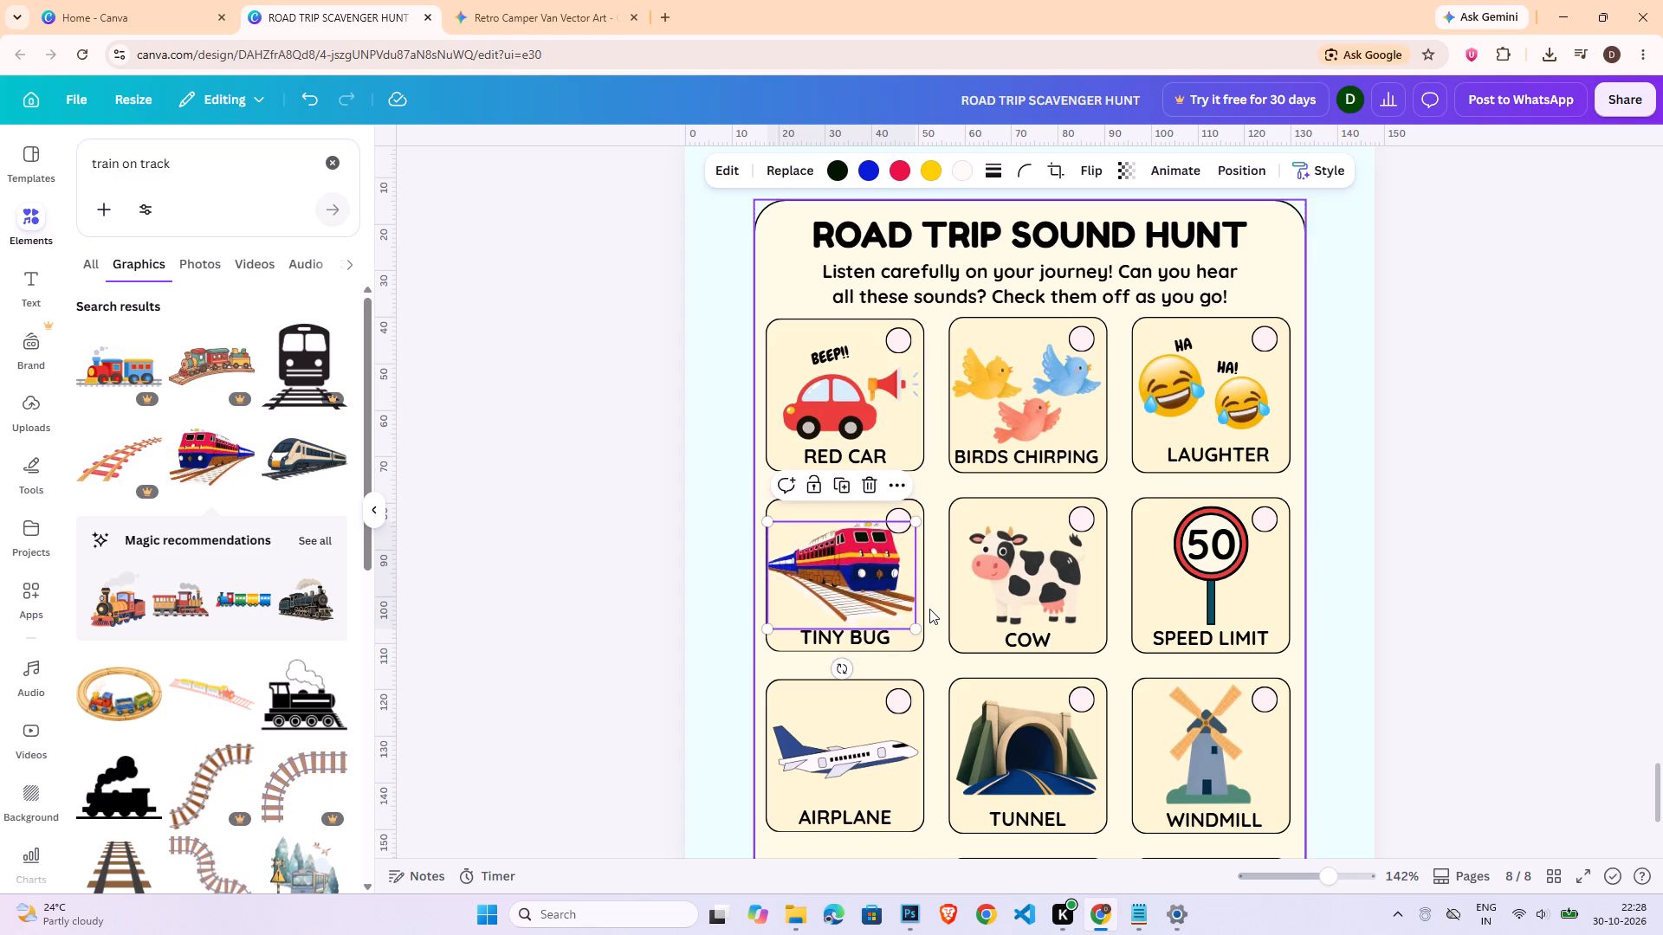
{"action": "left_click_drag", "start_coordinate": [912, 522], "coordinate": [908, 531]}
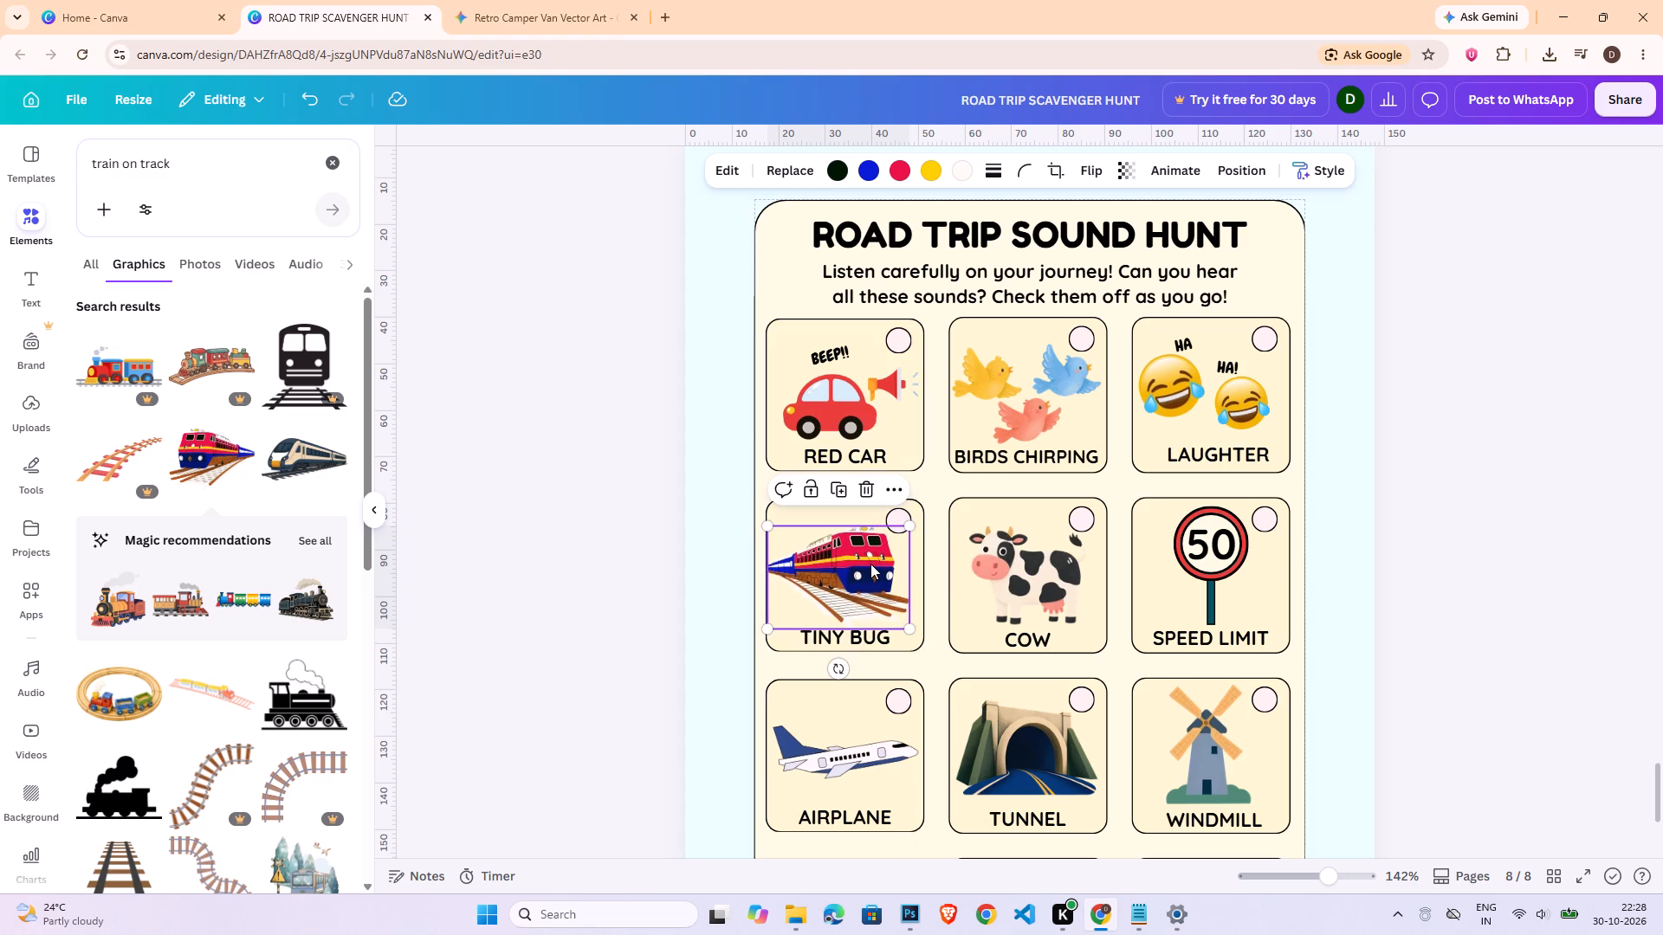
{"action": "left_click", "coordinate": [870, 564]}
{"action": "left_click", "coordinate": [1554, 512]}
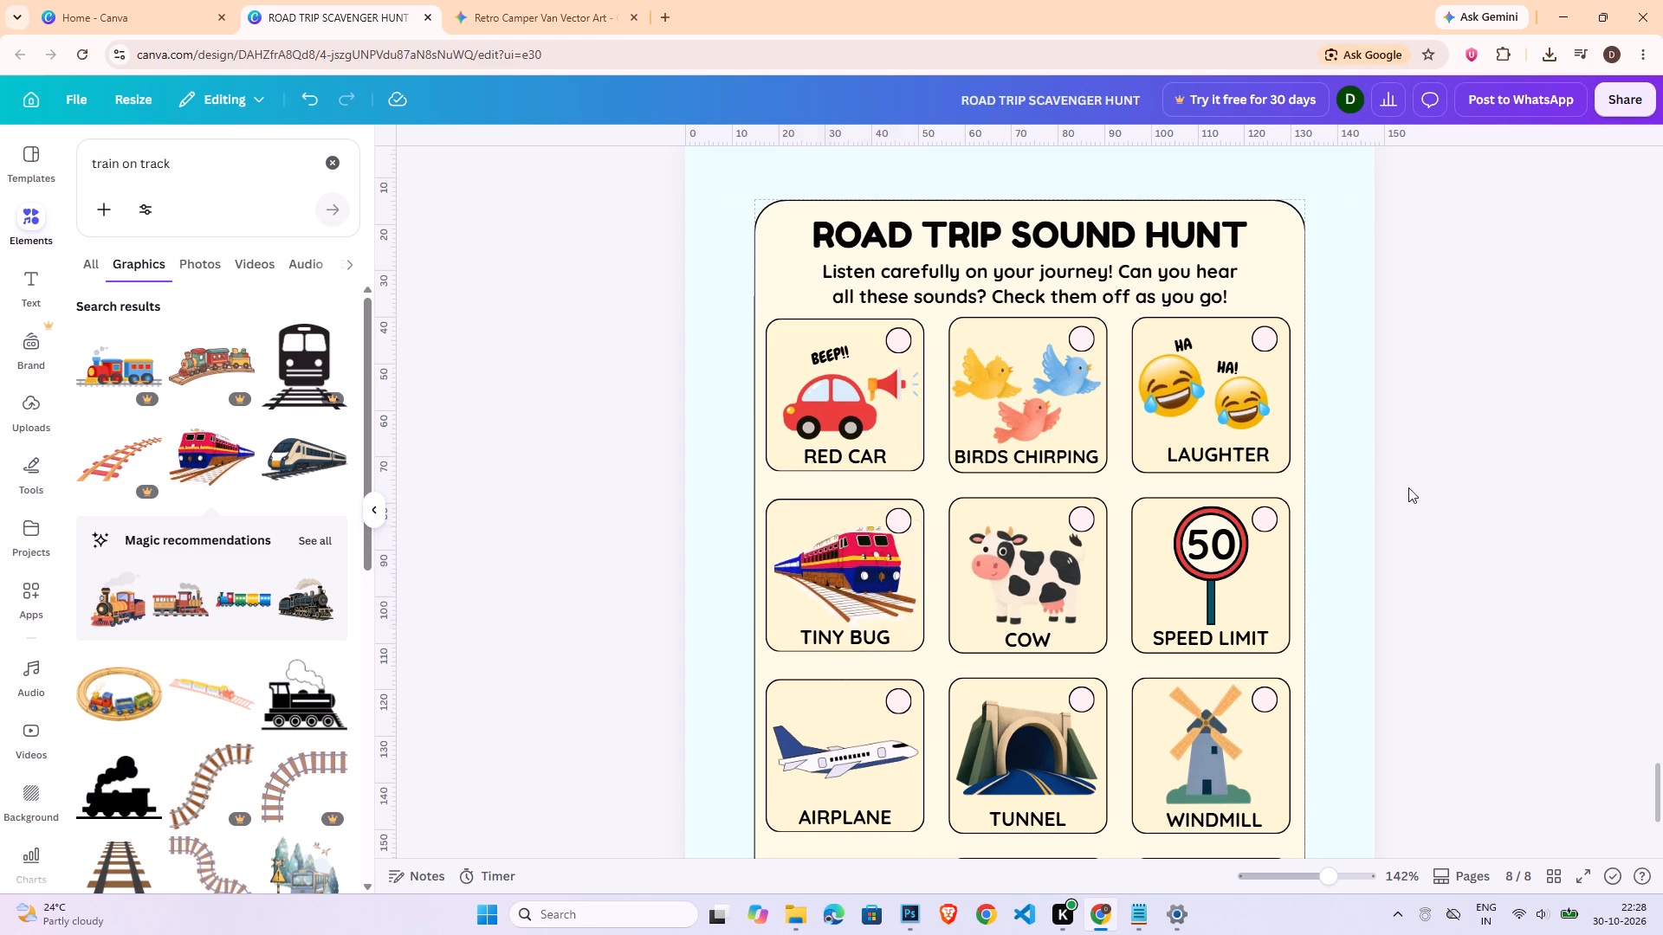
Recolour the check circles on the six cards in the first two rows from pale pink to the design's pale cream.
{"action": "left_click", "coordinate": [908, 341]}
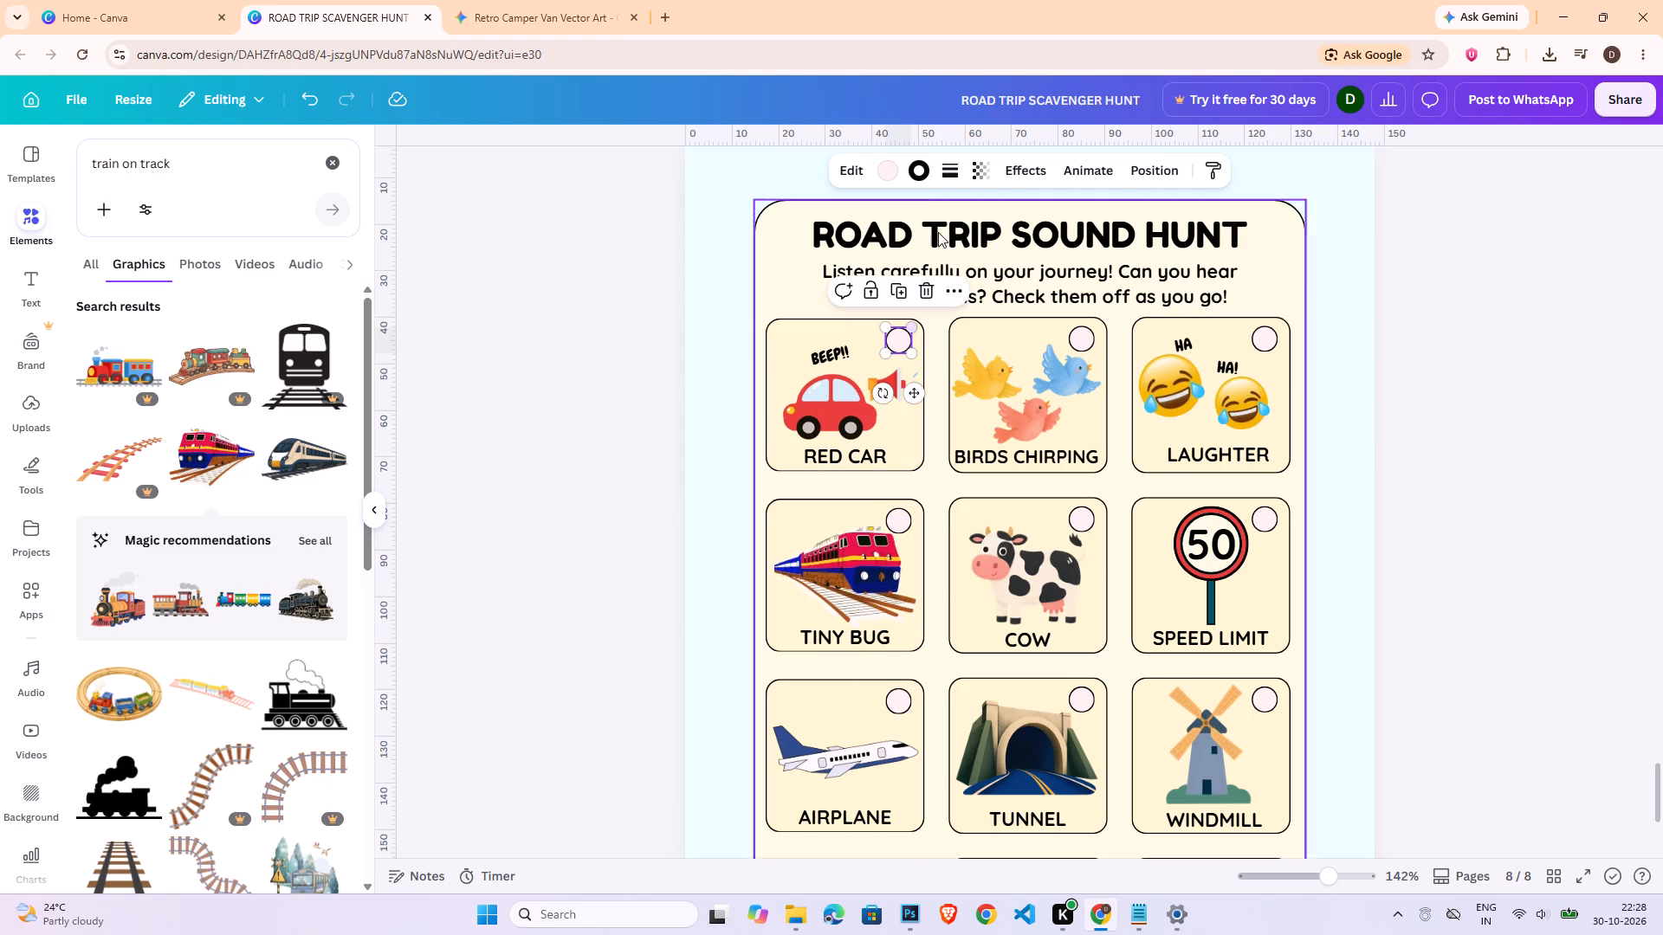
{"action": "left_click", "coordinate": [881, 169]}
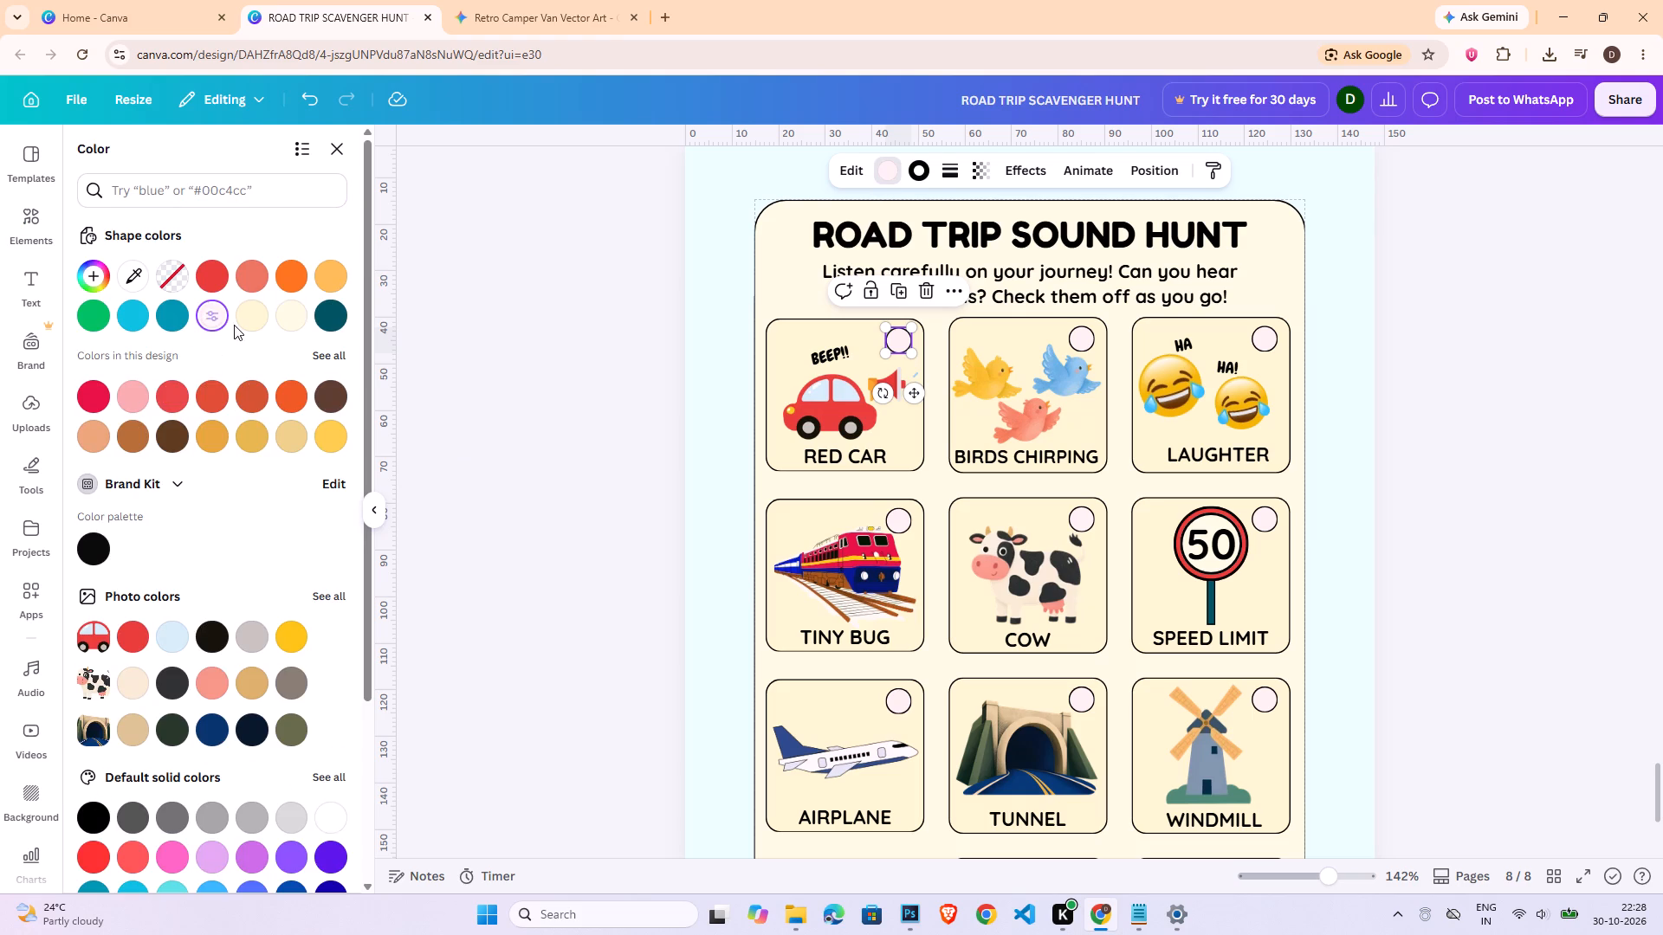
{"action": "left_click", "coordinate": [285, 319]}
{"action": "left_click", "coordinate": [1079, 337]}
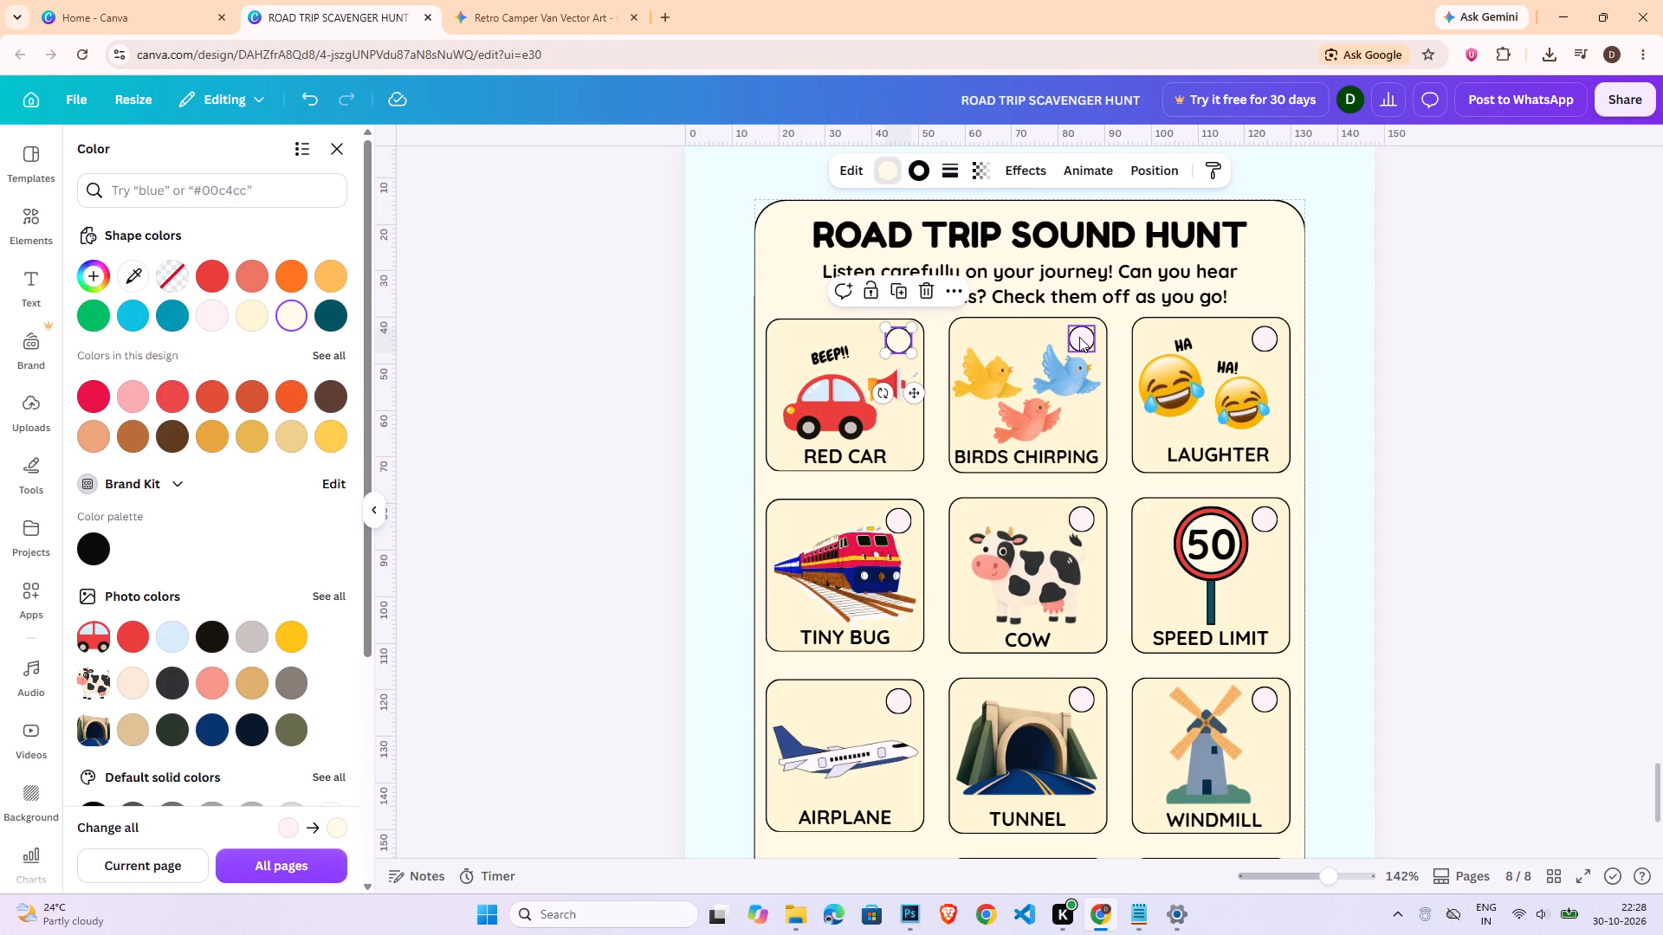
{"action": "left_click", "coordinate": [298, 321]}
{"action": "left_click", "coordinate": [1266, 341]}
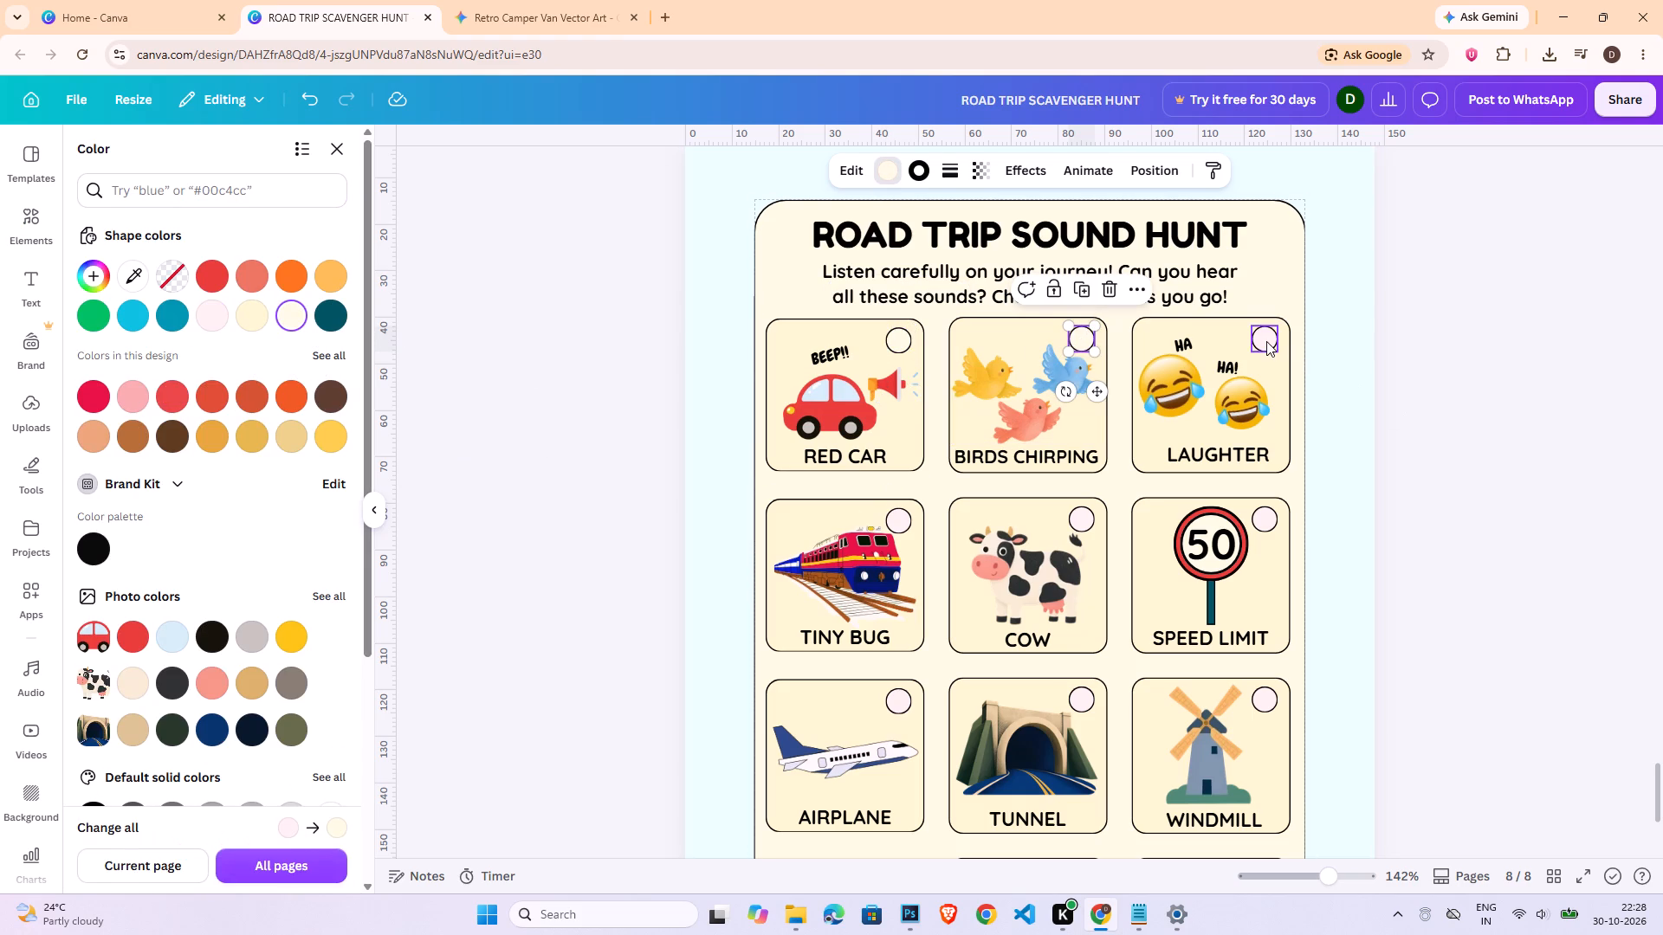
{"action": "left_click", "coordinate": [288, 318]}
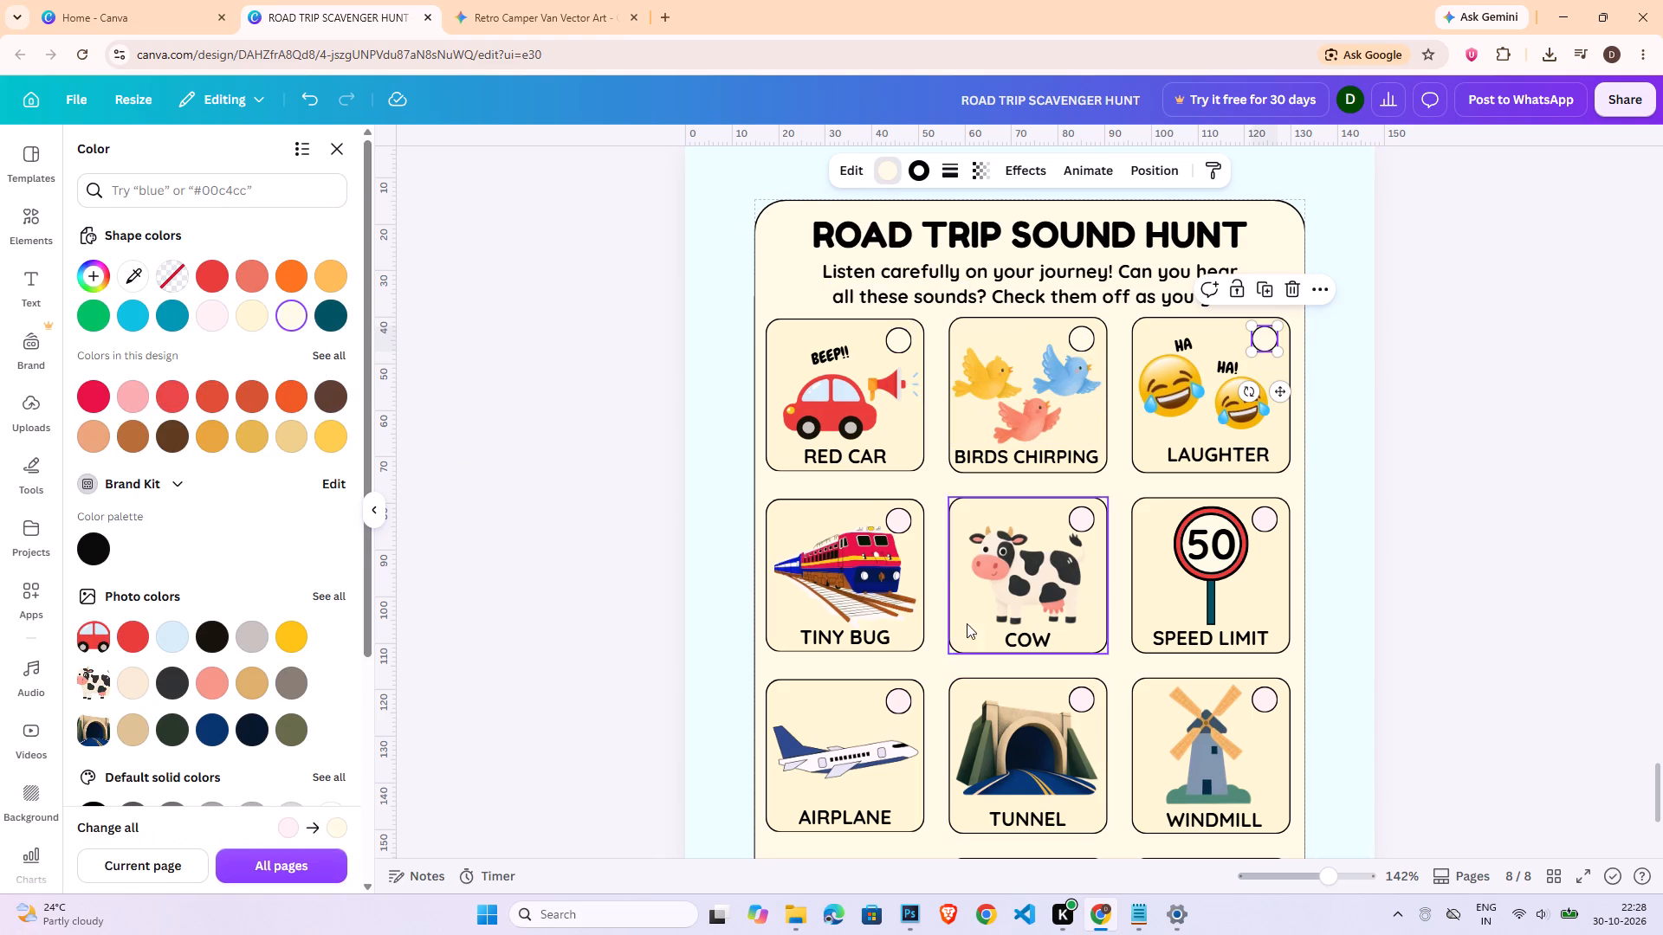
{"action": "left_click", "coordinate": [893, 519]}
{"action": "left_click", "coordinate": [286, 316]}
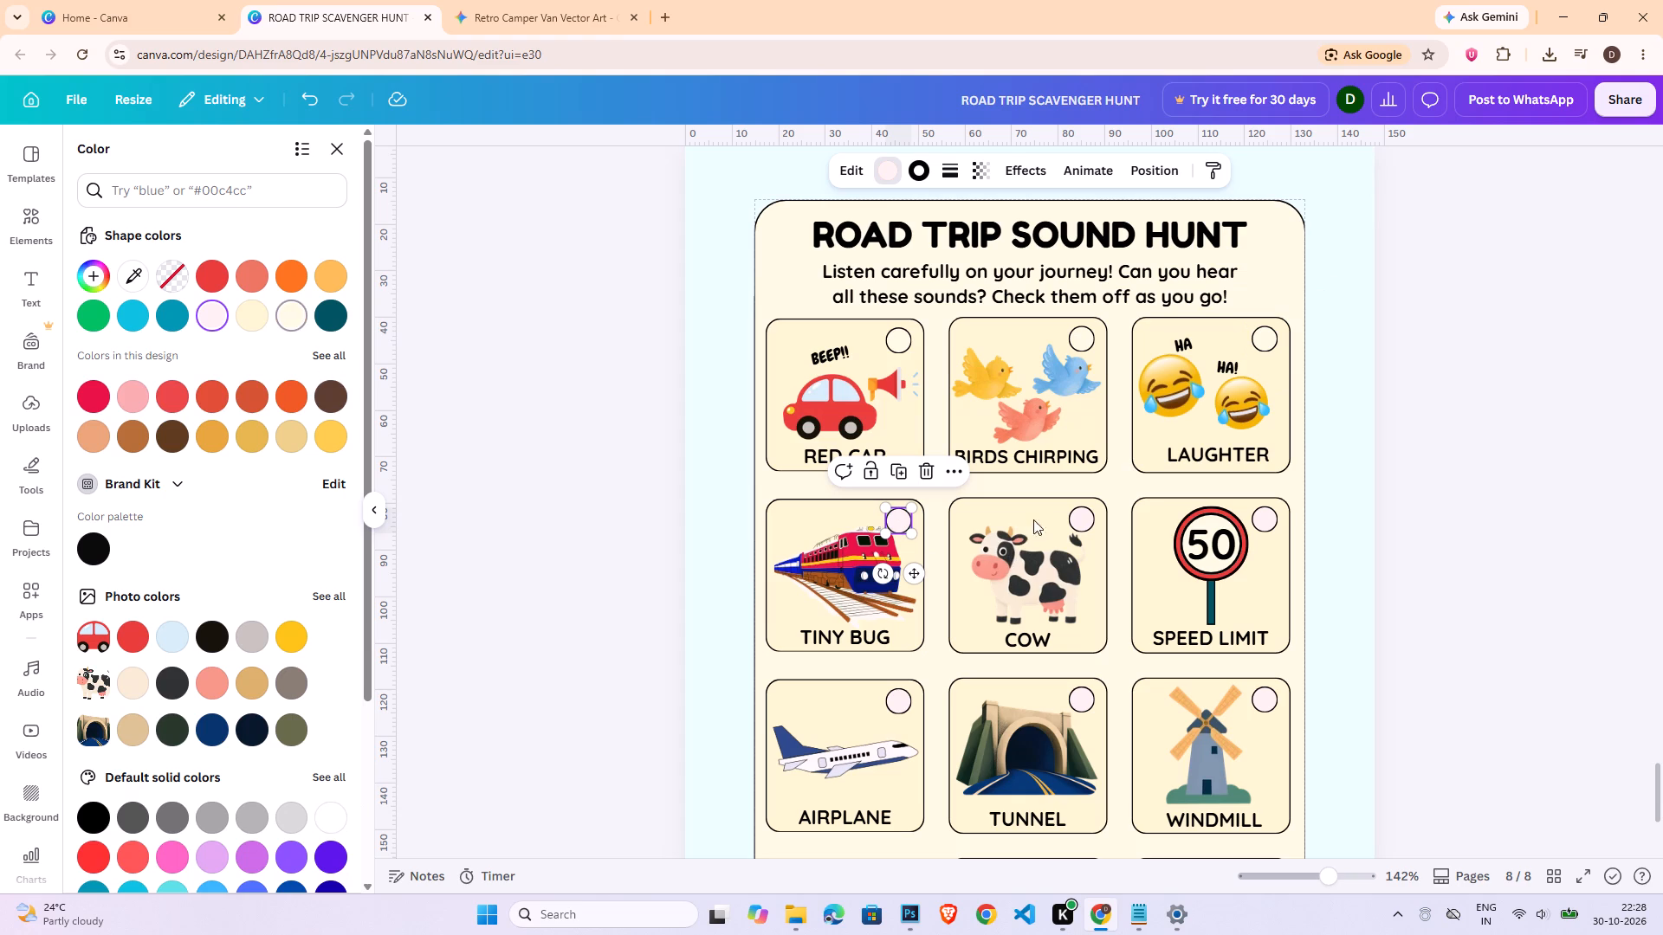
{"action": "left_click", "coordinate": [1081, 521]}
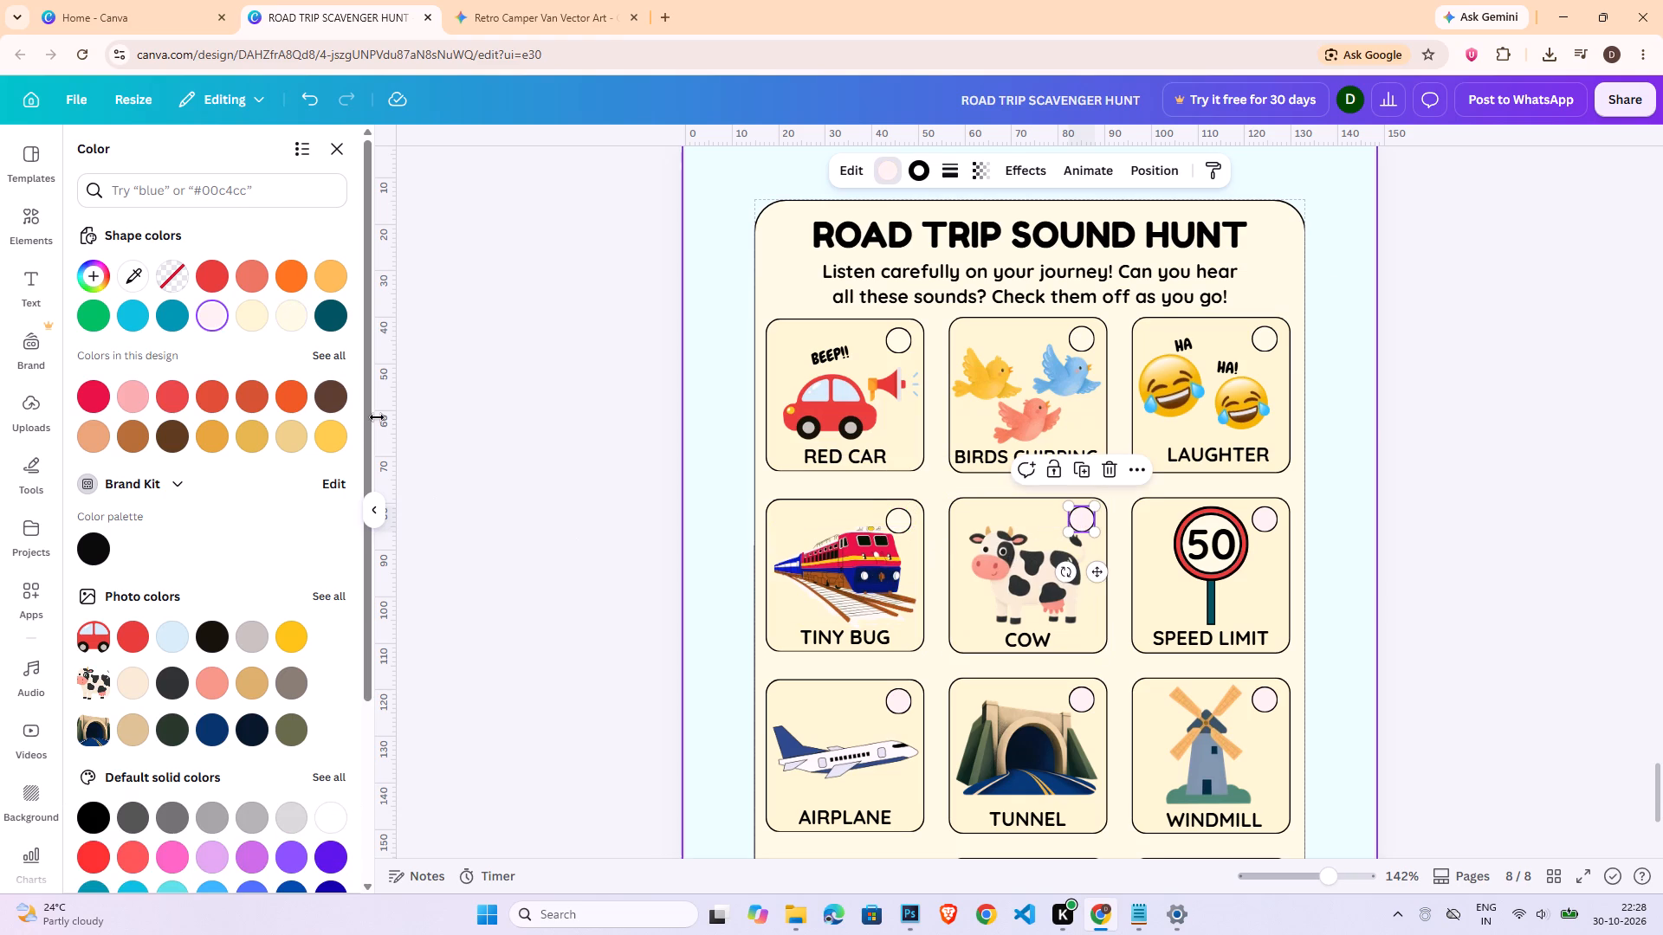
{"action": "left_click", "coordinate": [294, 316]}
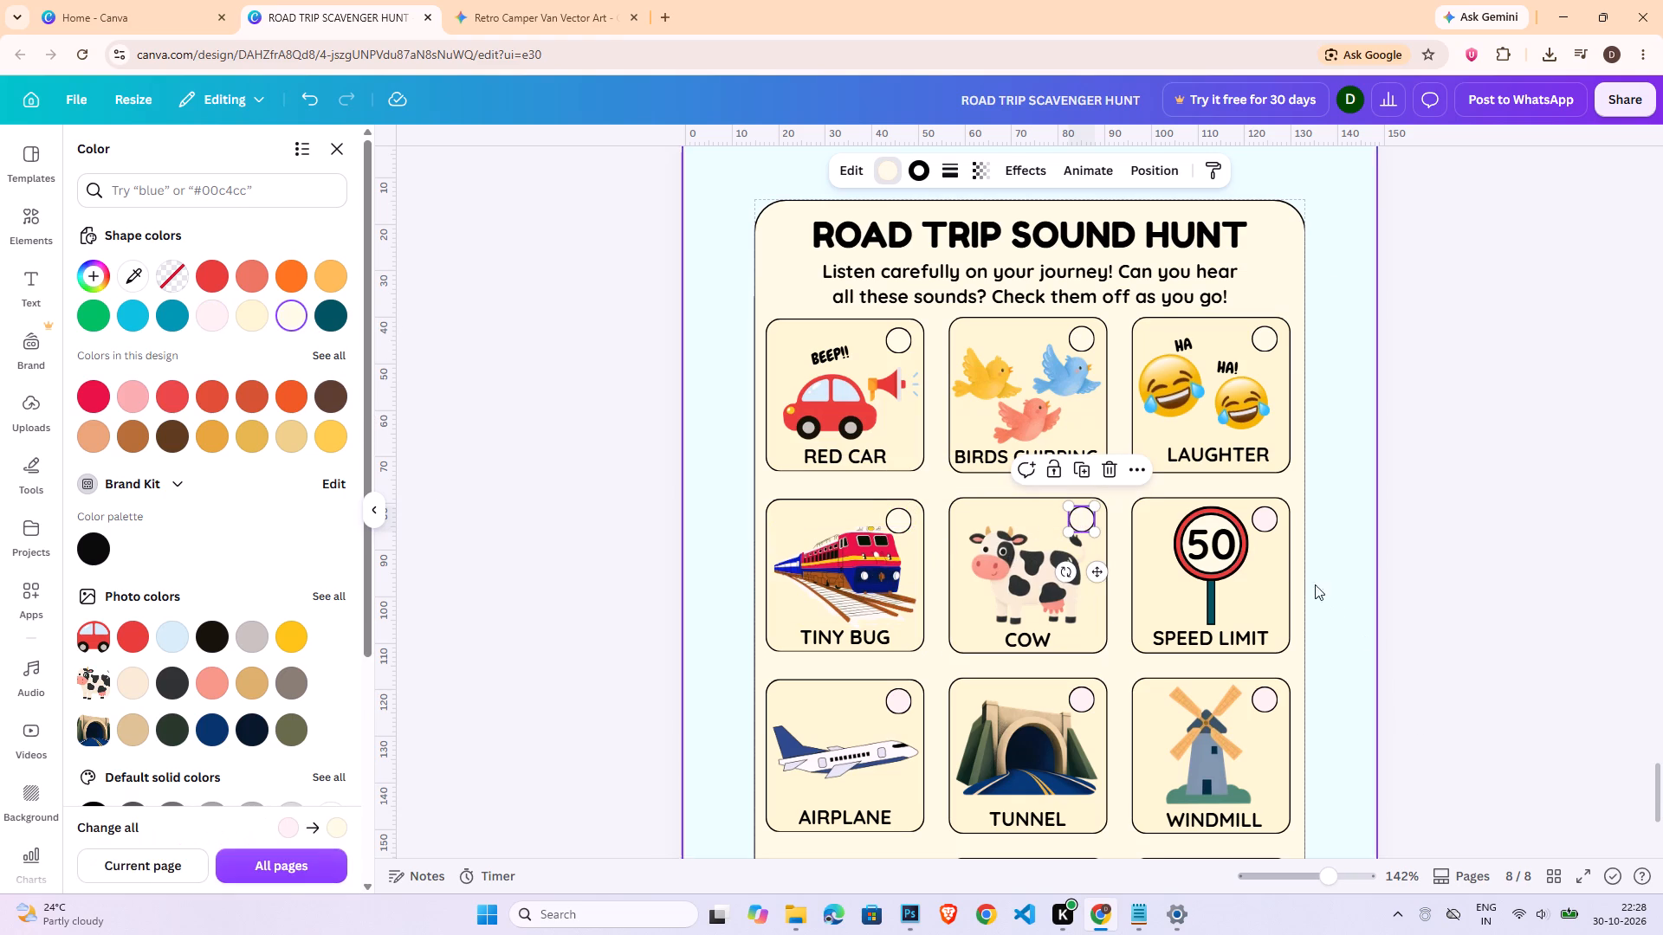
{"action": "left_click", "coordinate": [1267, 513]}
{"action": "left_click", "coordinate": [281, 308]}
{"action": "double_click", "coordinate": [1472, 505]}
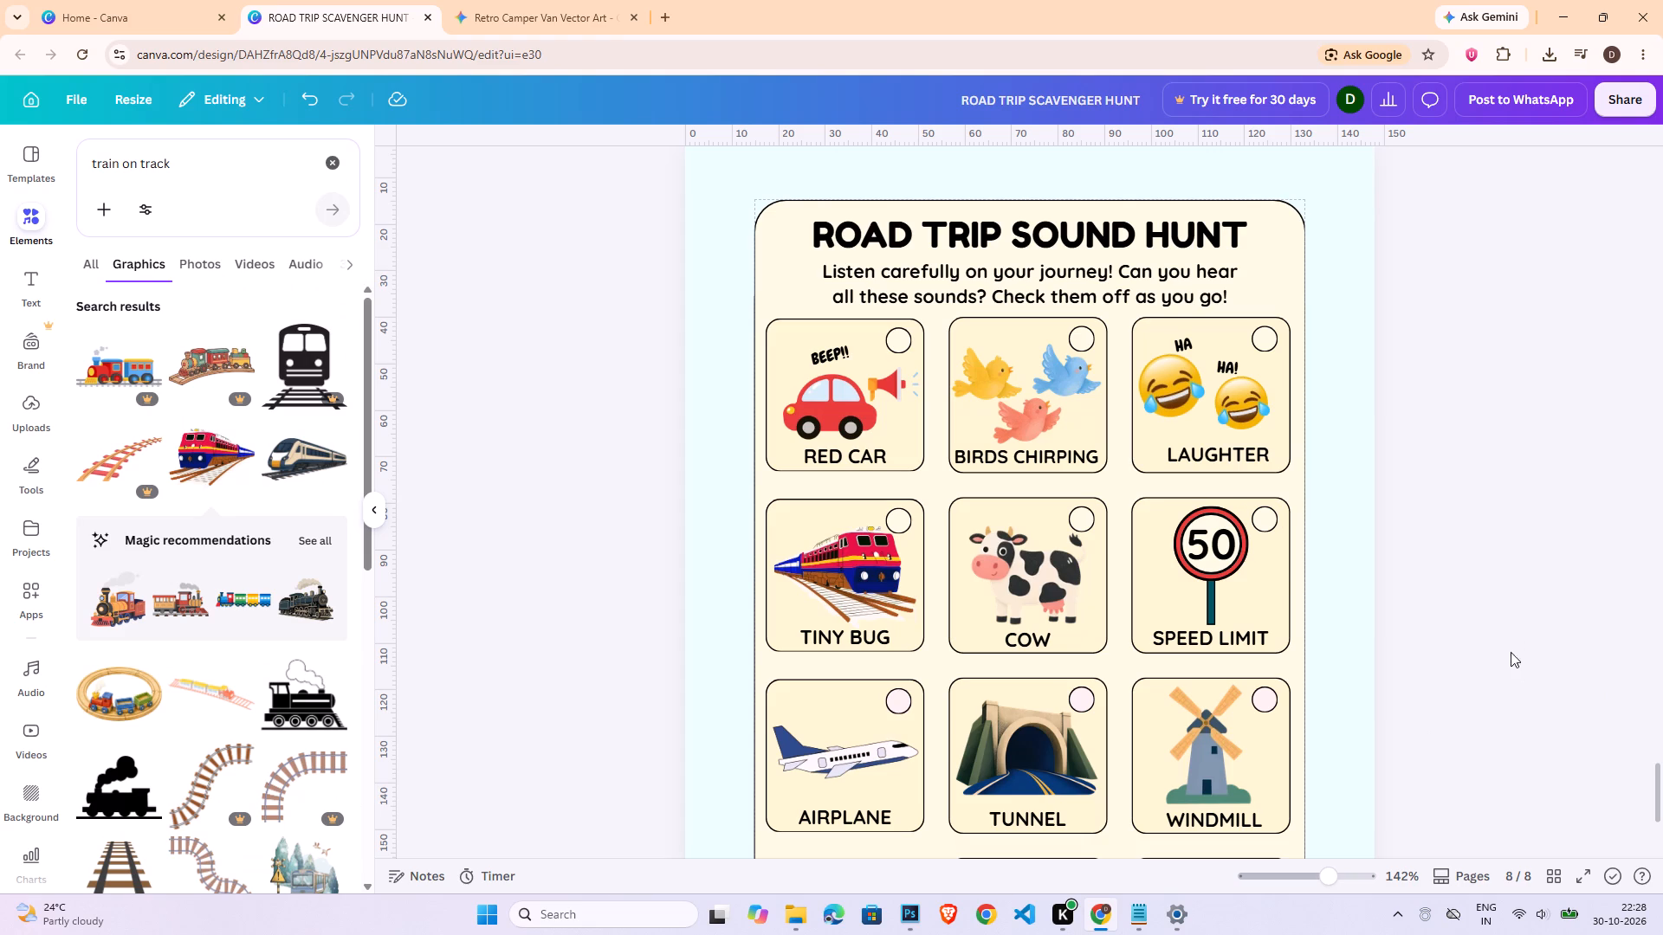
Change the TINY BUG label to "TRAIN SOUND" and widen its text box to fit on one line.
{"action": "double_click", "coordinate": [847, 642]}
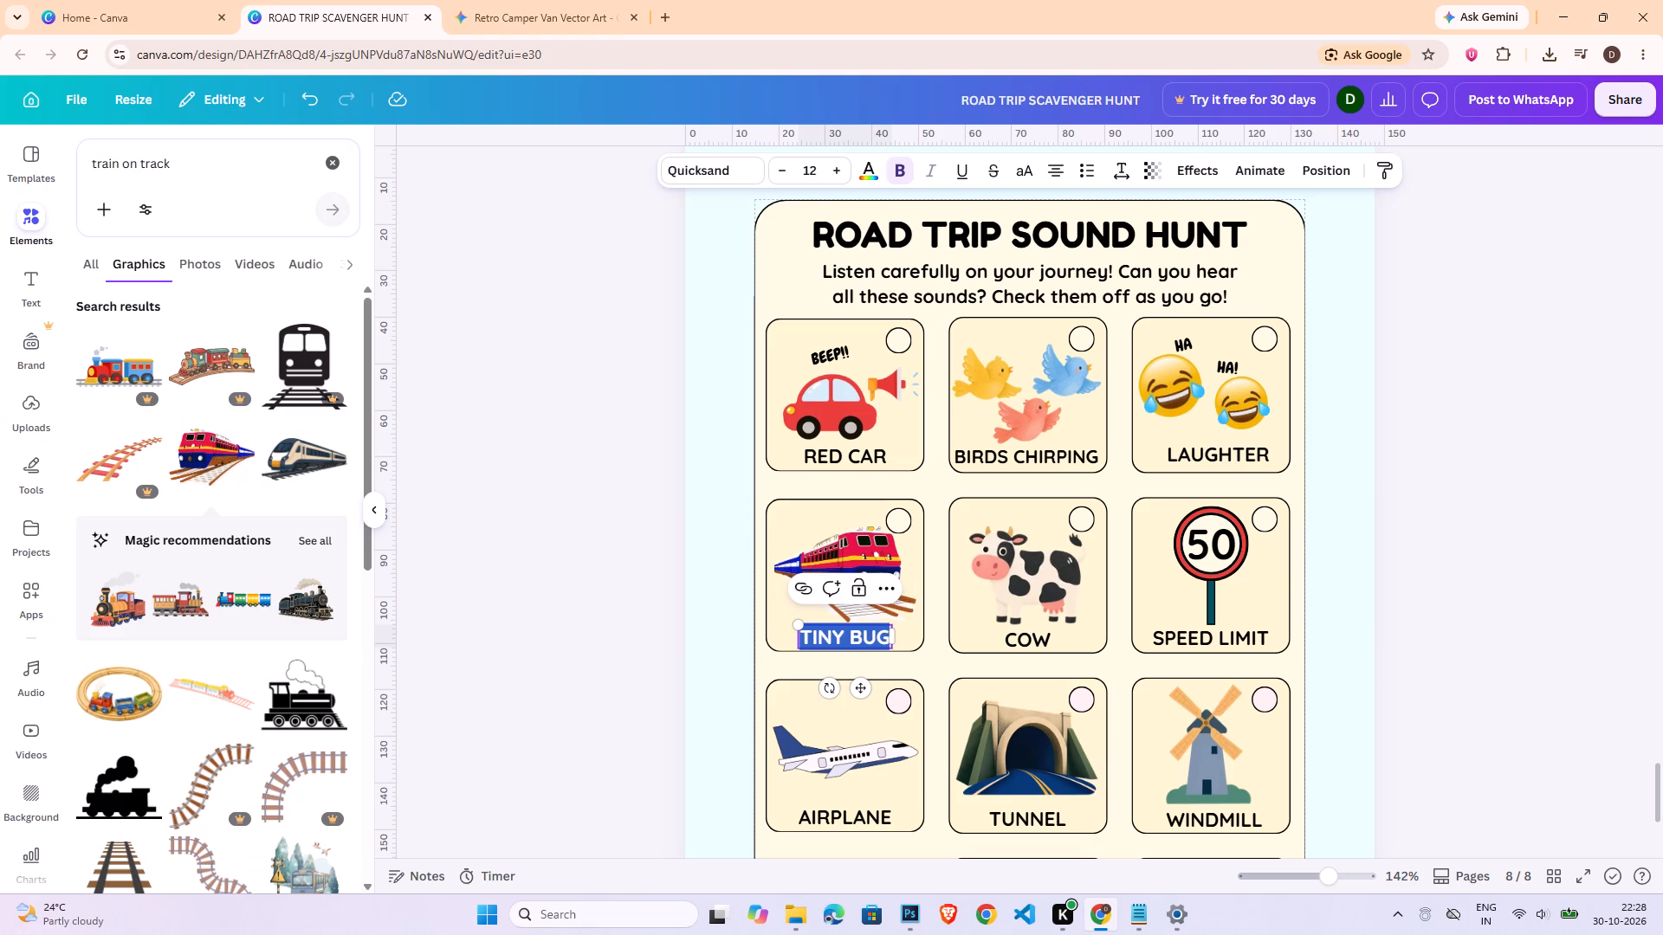
{"action": "type", "text": "TRAIN SOUND"}
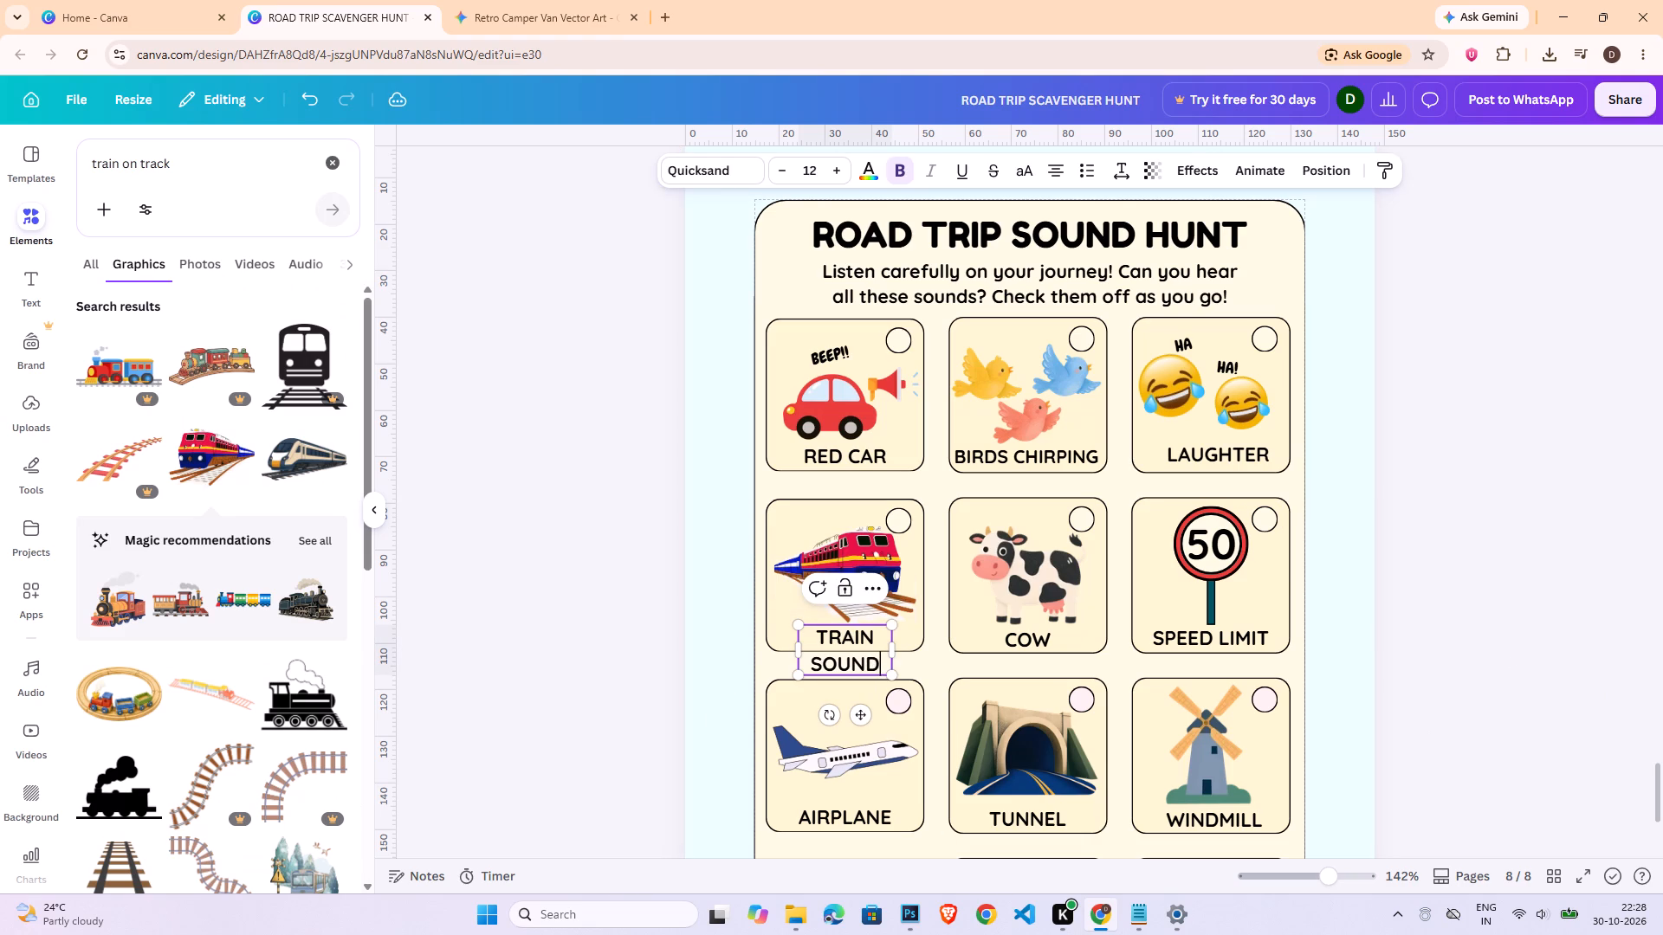
{"action": "left_click_drag", "start_coordinate": [793, 652], "coordinate": [777, 654]}
{"action": "left_click_drag", "start_coordinate": [895, 654], "coordinate": [925, 645]}
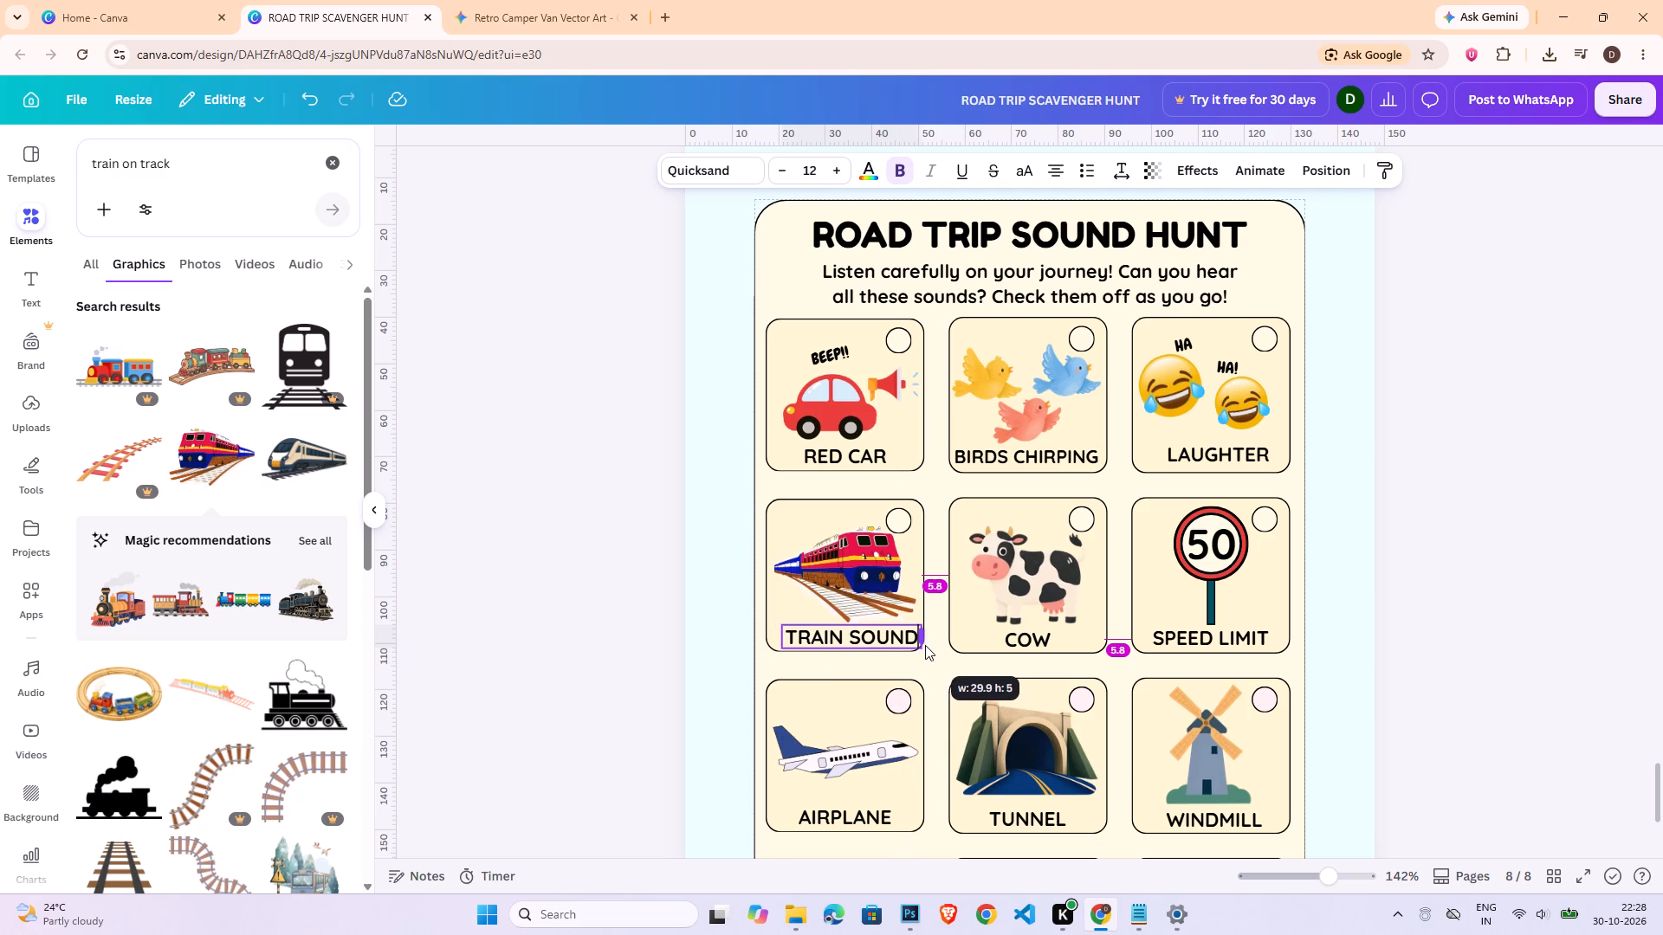
{"action": "left_click_drag", "start_coordinate": [925, 645], "coordinate": [925, 644]}
Centre the TRAIN SOUND label horizontally with its card frame.
{"action": "left_click", "coordinate": [917, 548]}
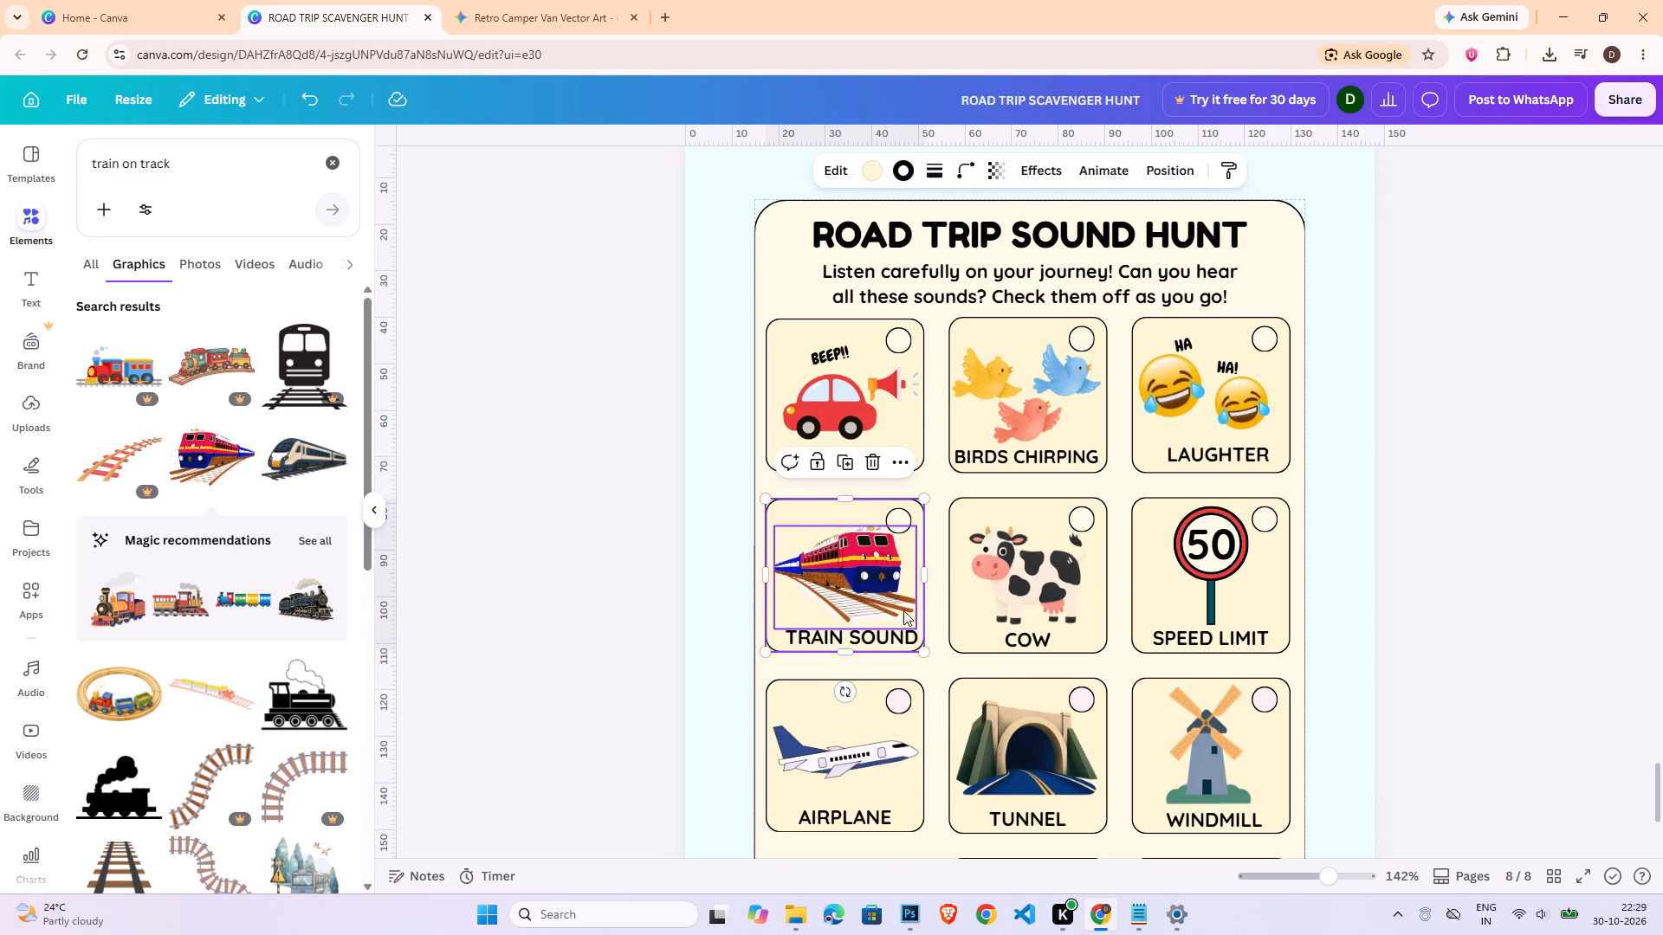
{"action": "left_click", "coordinate": [898, 638], "text": "shift"}
{"action": "left_click", "coordinate": [1376, 174]}
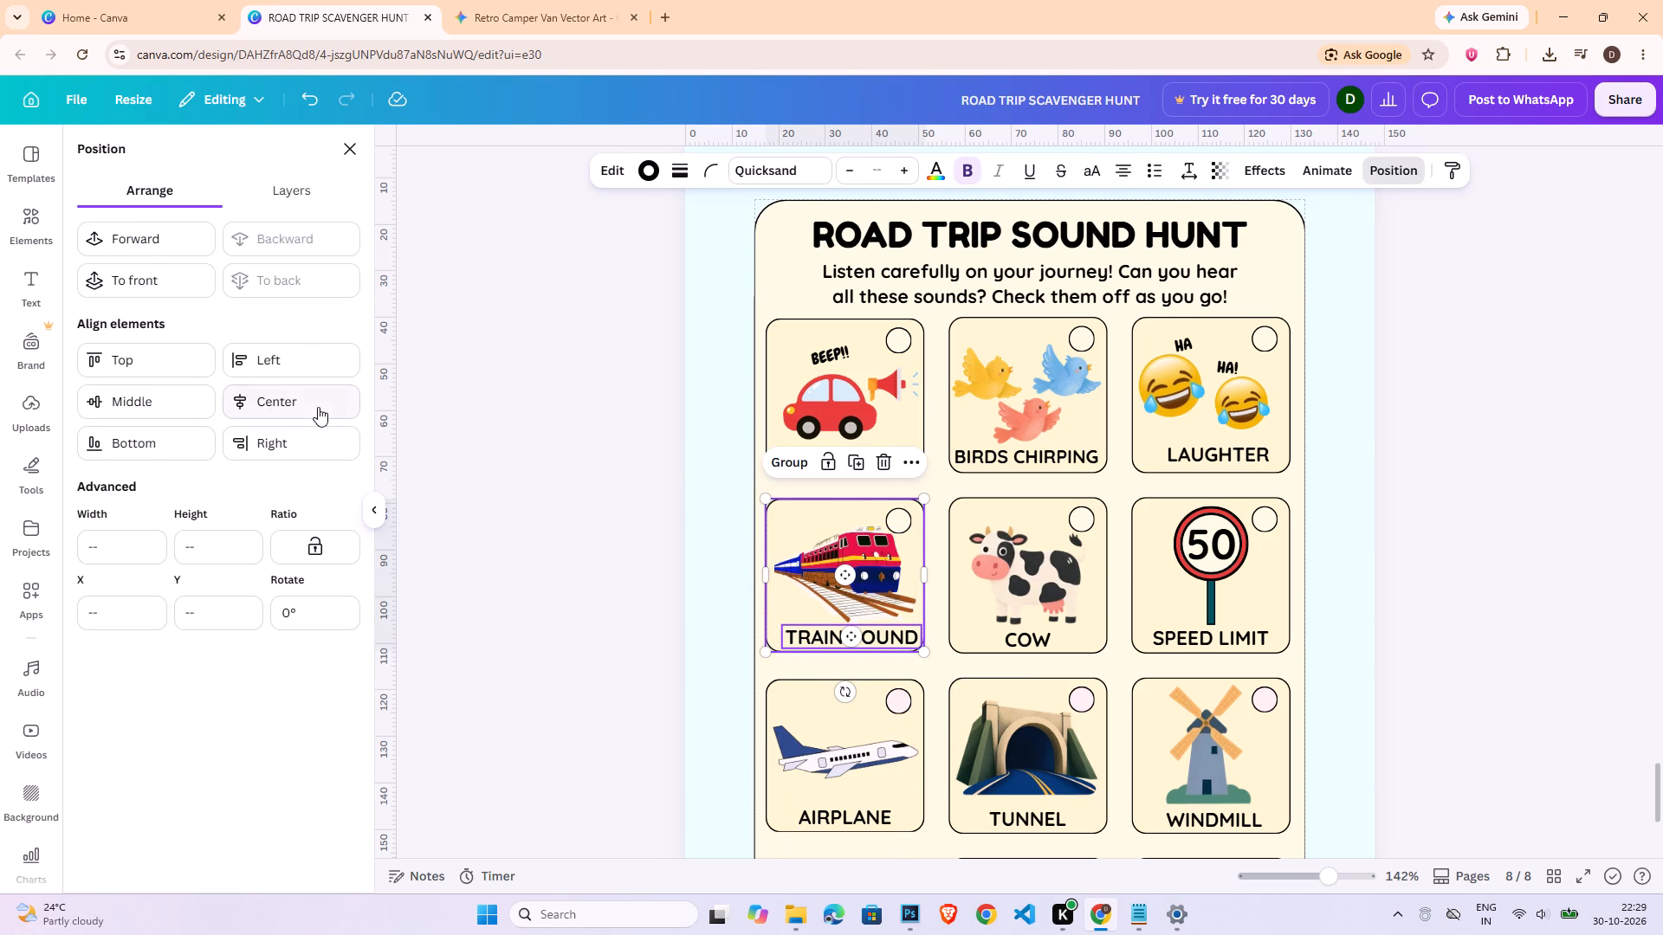
{"action": "left_click", "coordinate": [318, 407]}
{"action": "double_click", "coordinate": [1466, 555]}
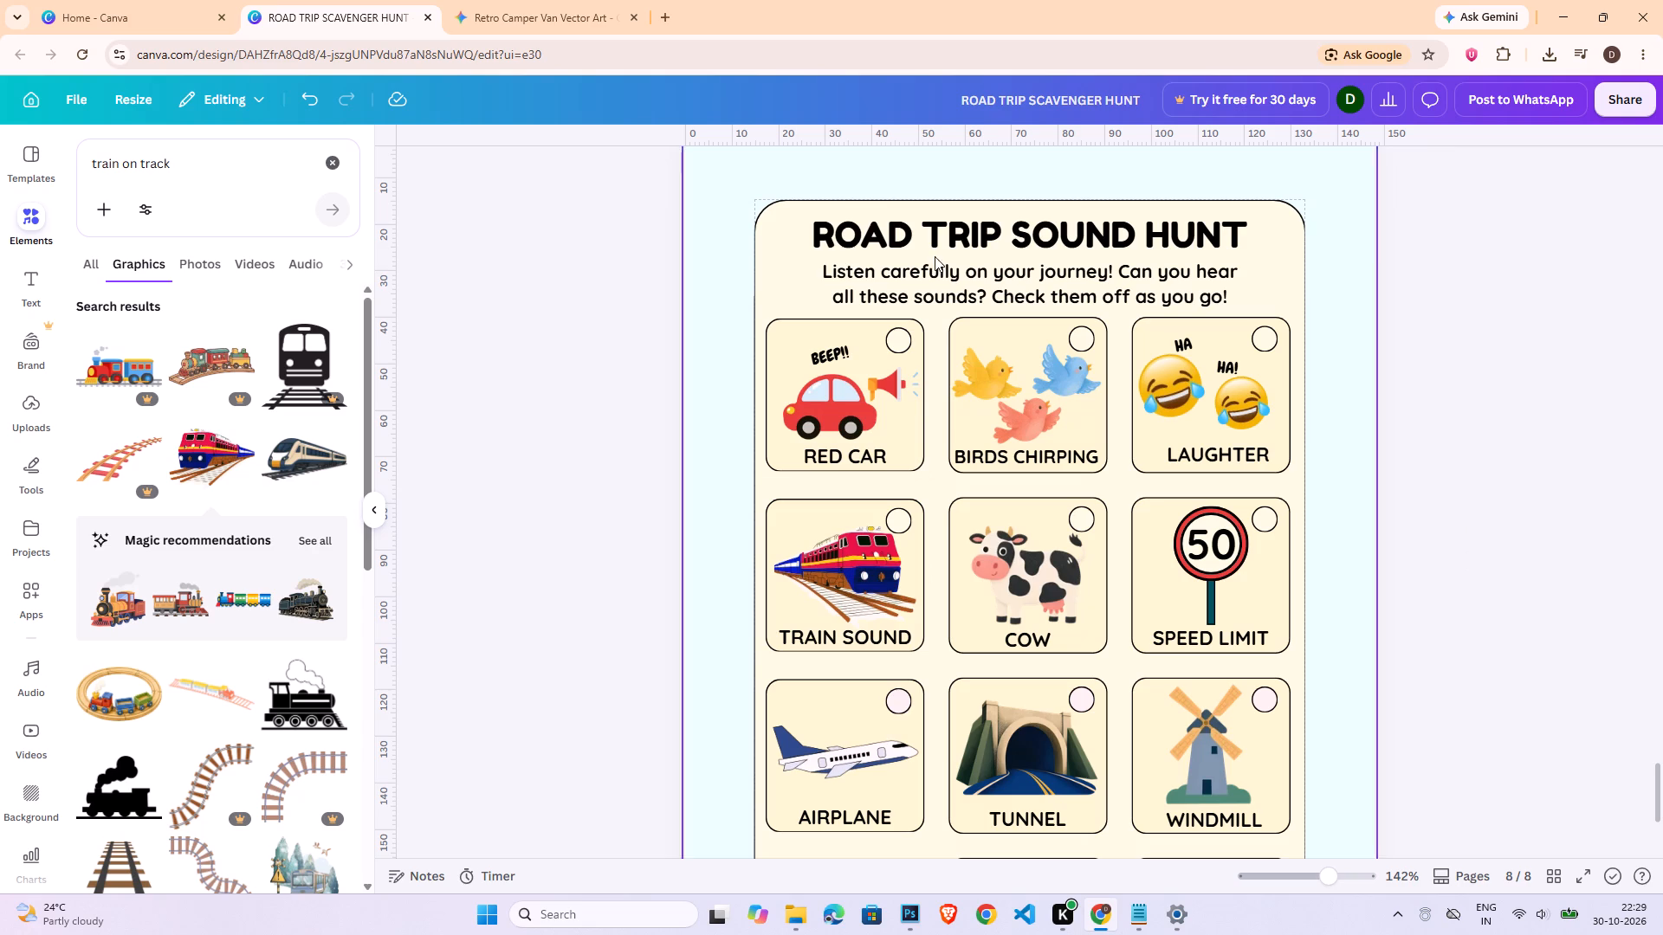
Search the graphics library for "rain".
{"action": "triple_click", "coordinate": [185, 155]}
{"action": "type", "text": "rain"}
{"action": "key", "text": "Return"}
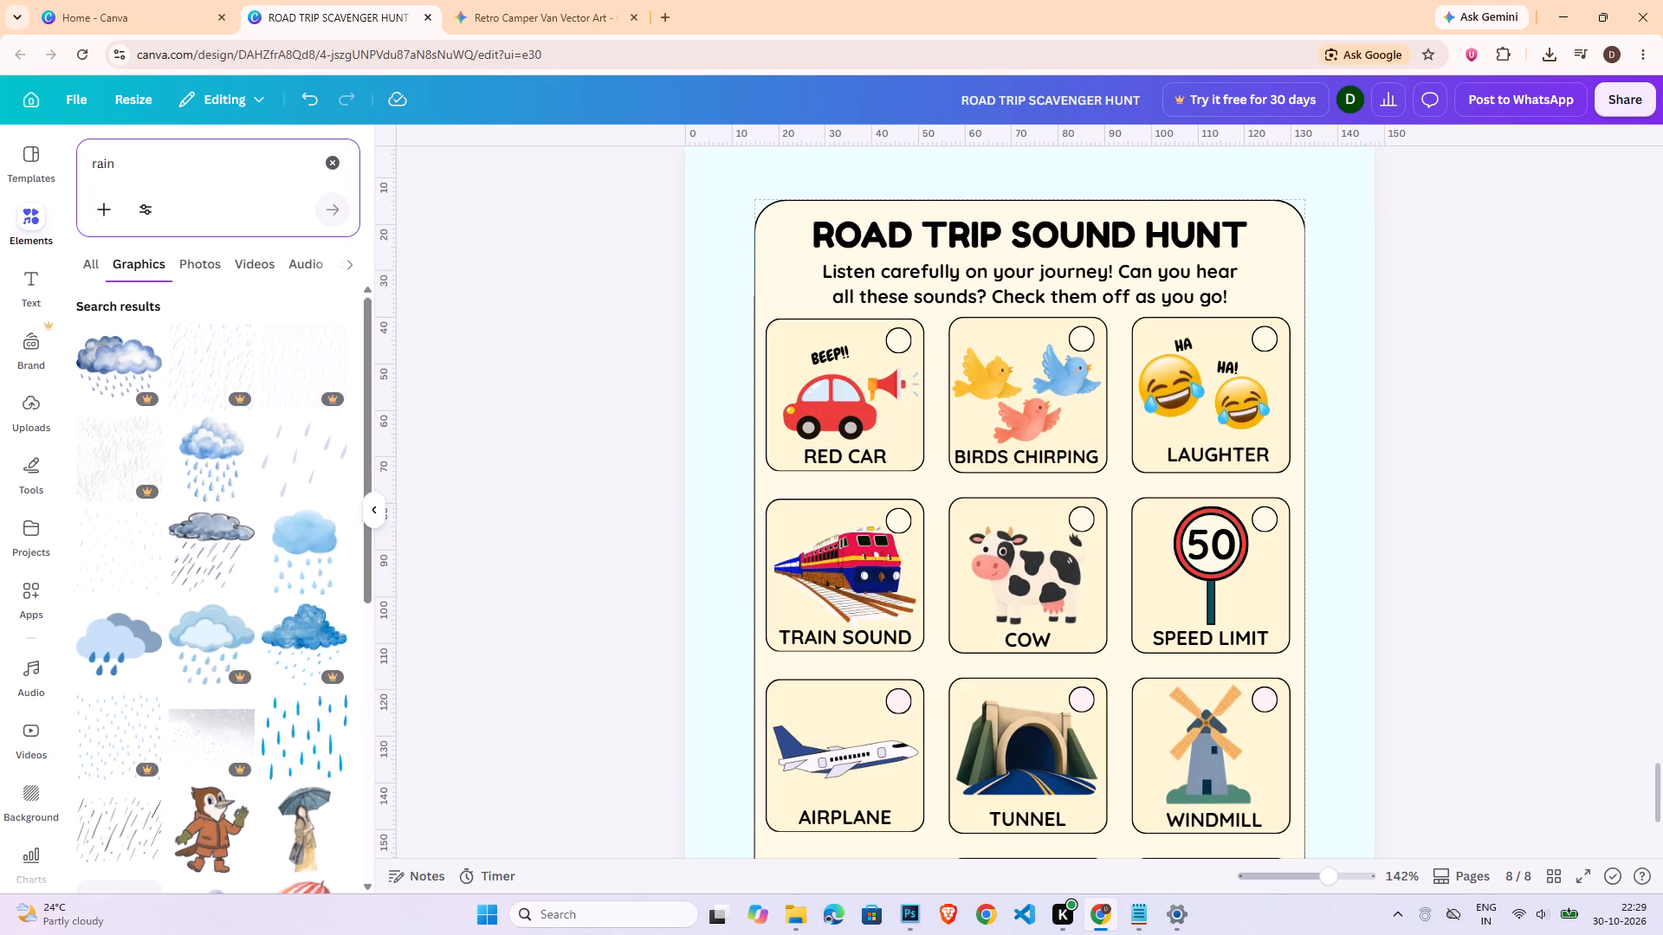
Delete the cow picture from the COW card.
{"action": "left_click", "coordinate": [1016, 566]}
{"action": "key", "text": "Delete"}
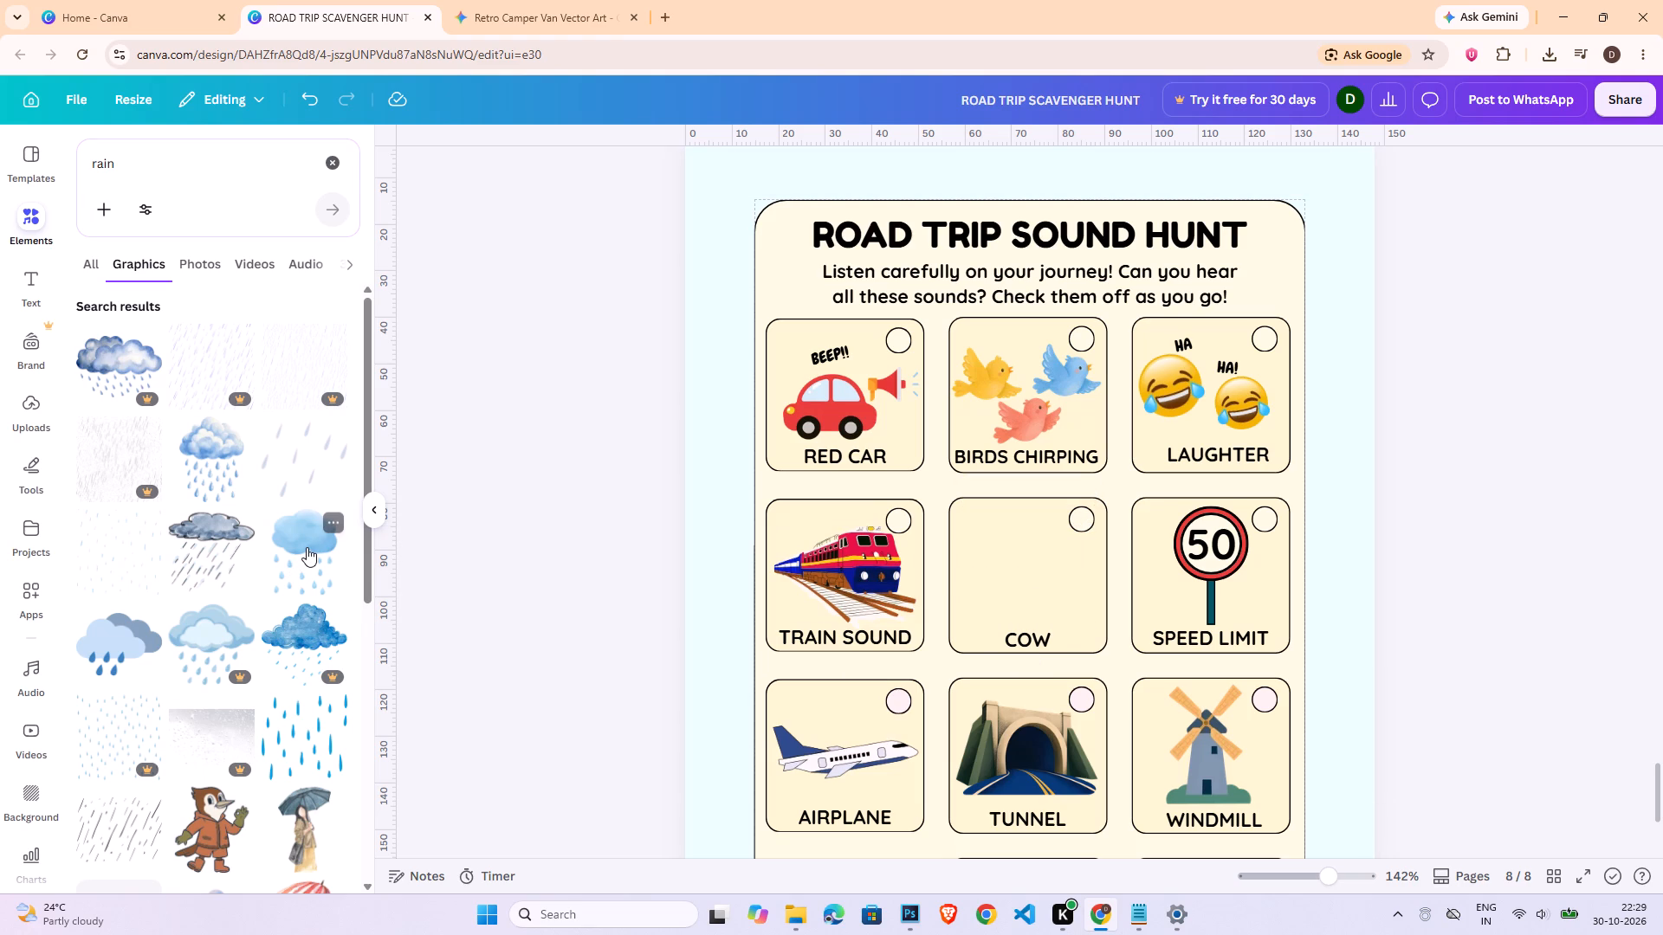
Add the light blue cloud with falling raindrops, shrink it, and position it inside the COW card above the label.
{"action": "left_click", "coordinate": [307, 546]}
{"action": "left_click_drag", "start_coordinate": [778, 217], "coordinate": [1181, 624]}
{"action": "left_click_drag", "start_coordinate": [1226, 730], "coordinate": [1054, 560]}
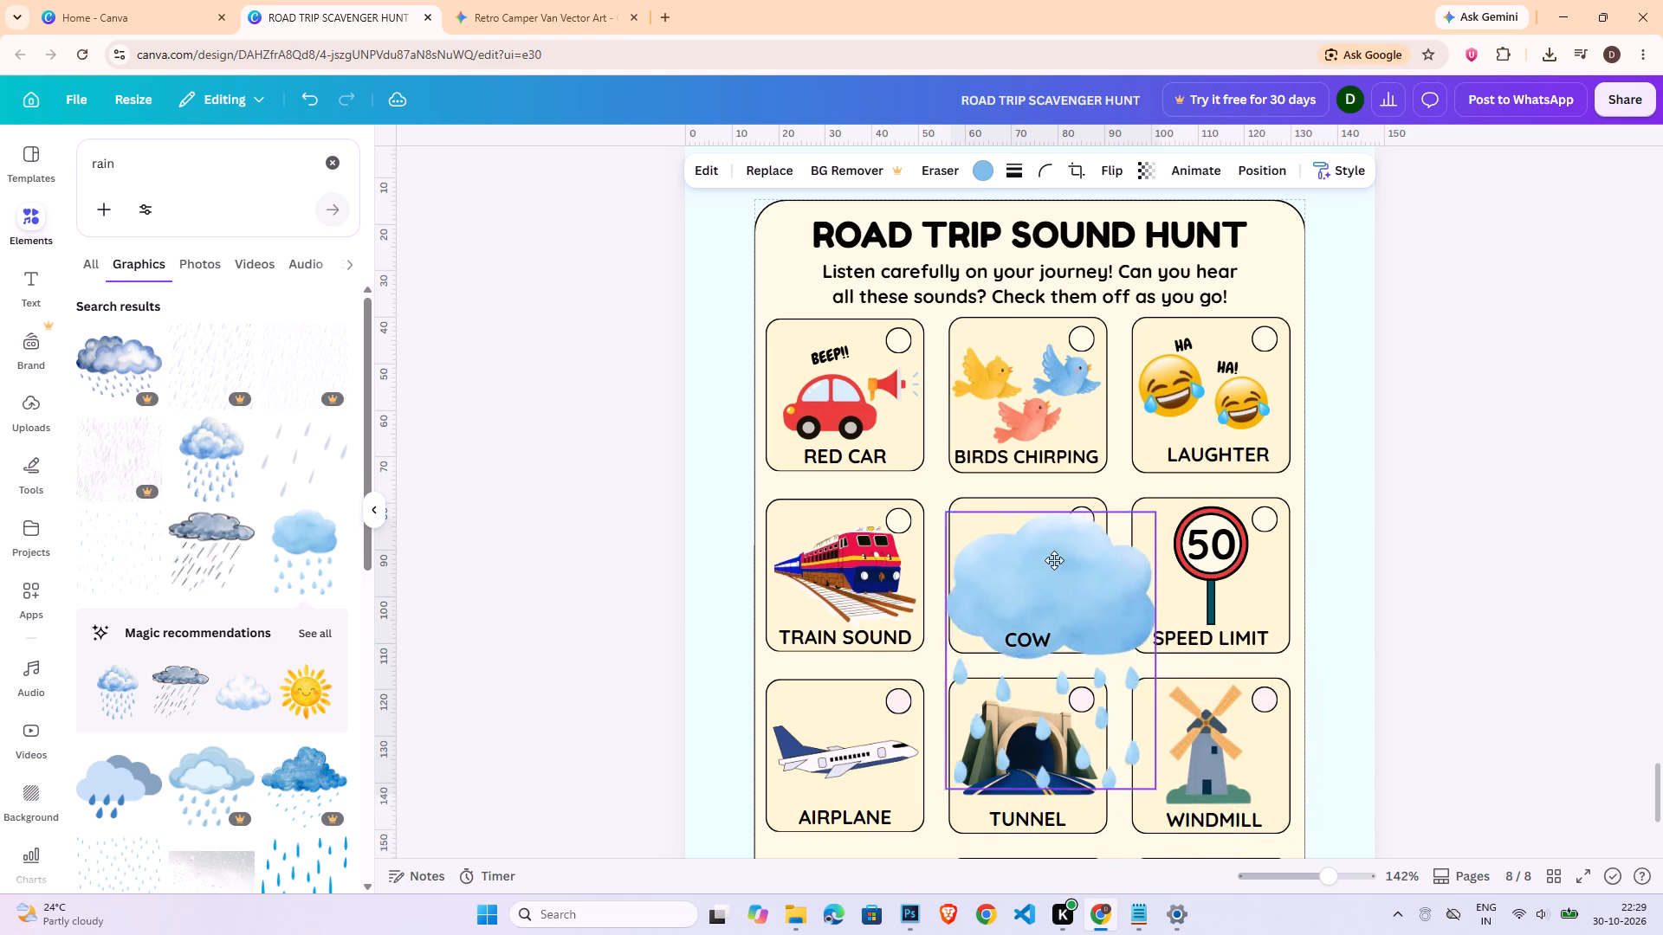
{"action": "left_click_drag", "start_coordinate": [1054, 560], "coordinate": [1056, 550]}
{"action": "left_click_drag", "start_coordinate": [1158, 491], "coordinate": [1052, 585]}
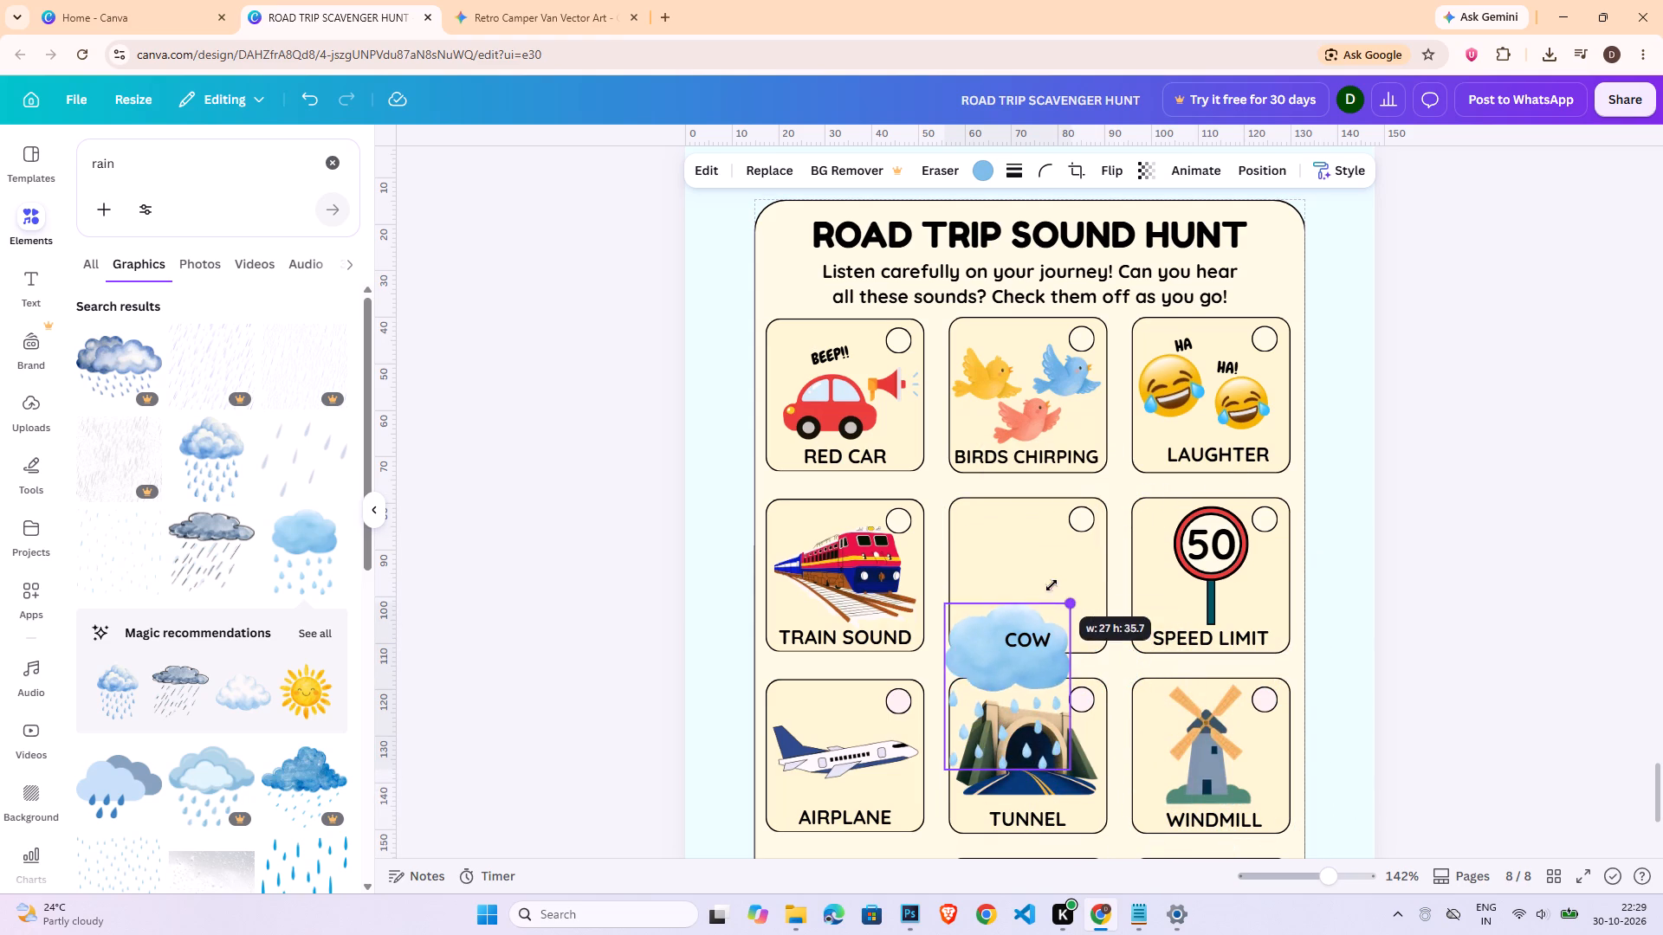
{"action": "left_click_drag", "start_coordinate": [1052, 585], "coordinate": [1028, 617]}
{"action": "left_click_drag", "start_coordinate": [980, 713], "coordinate": [1004, 568]}
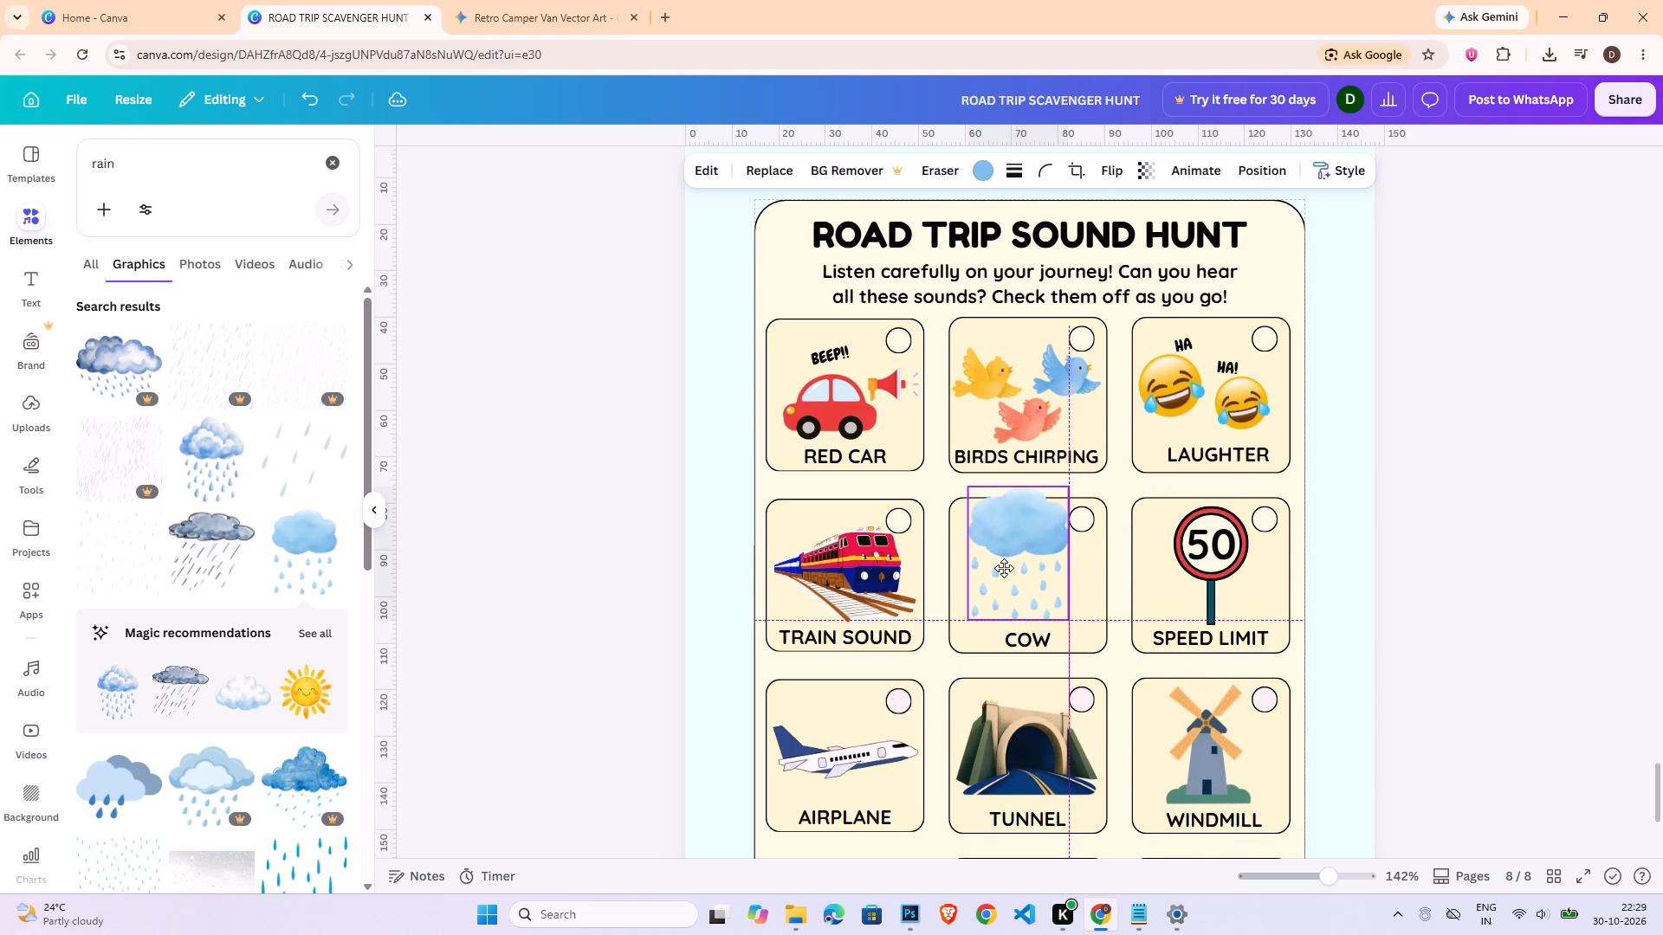
{"action": "left_click_drag", "start_coordinate": [1004, 568], "coordinate": [1003, 577]}
{"action": "left_click_drag", "start_coordinate": [1072, 631], "coordinate": [1057, 610]}
{"action": "left_click_drag", "start_coordinate": [1026, 569], "coordinate": [1039, 571]}
{"action": "left_click", "coordinate": [1358, 595]}
Change the COW card's label to "RAIN SOUND".
{"action": "double_click", "coordinate": [1025, 634]}
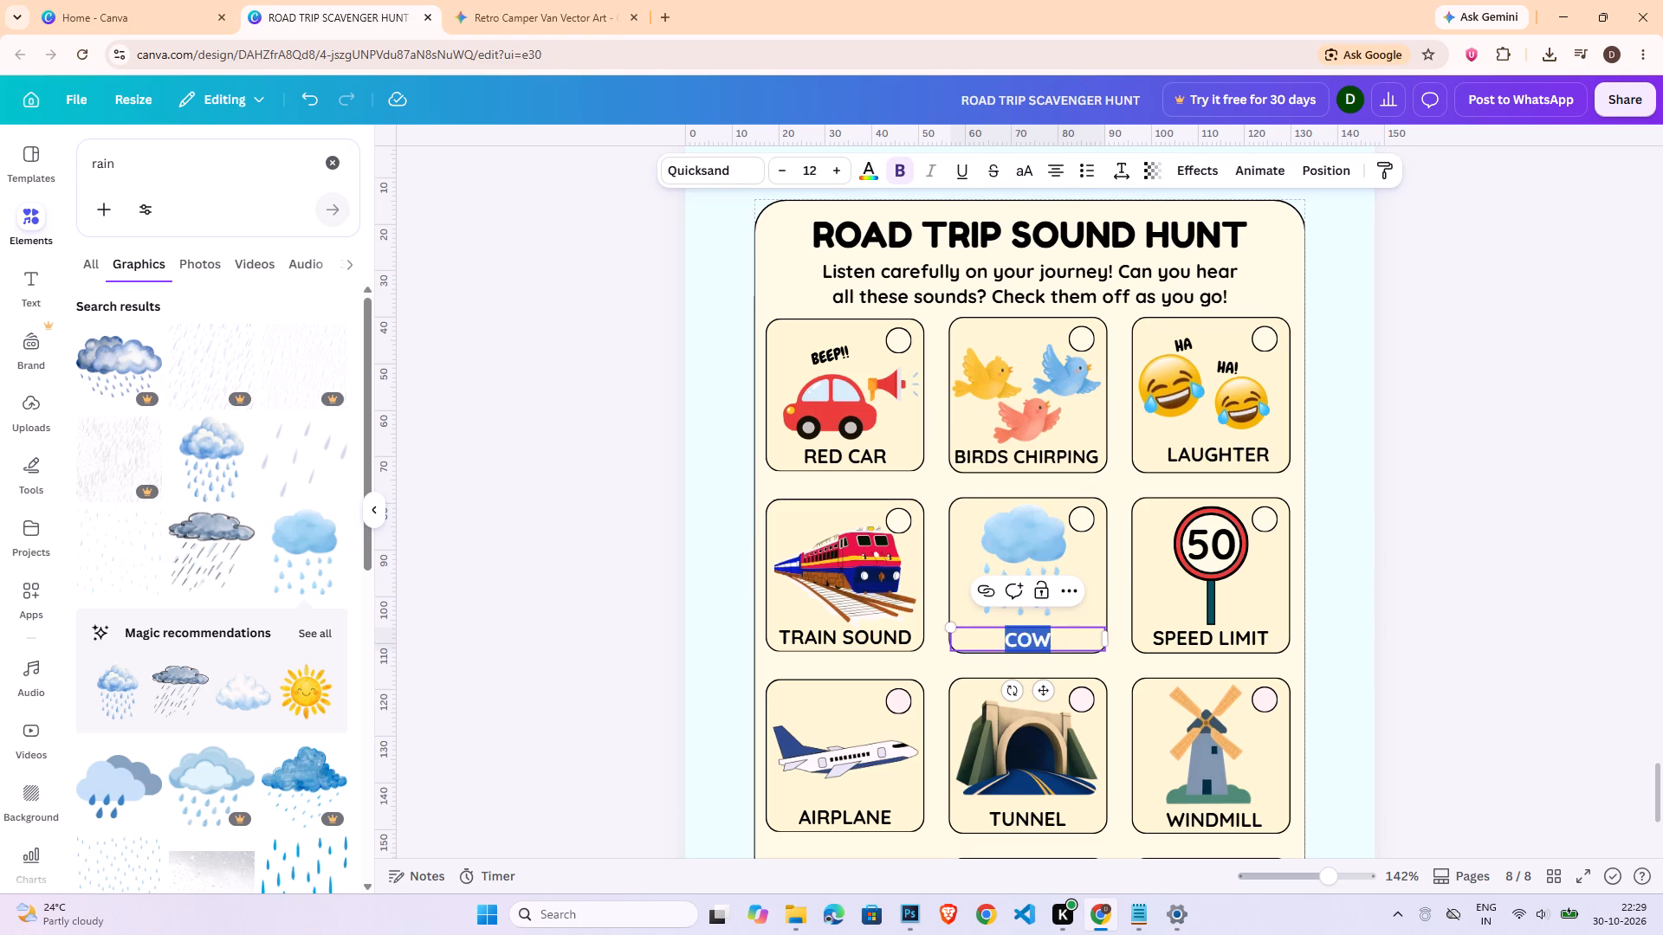
{"action": "type", "text": "RAIN SOUND"}
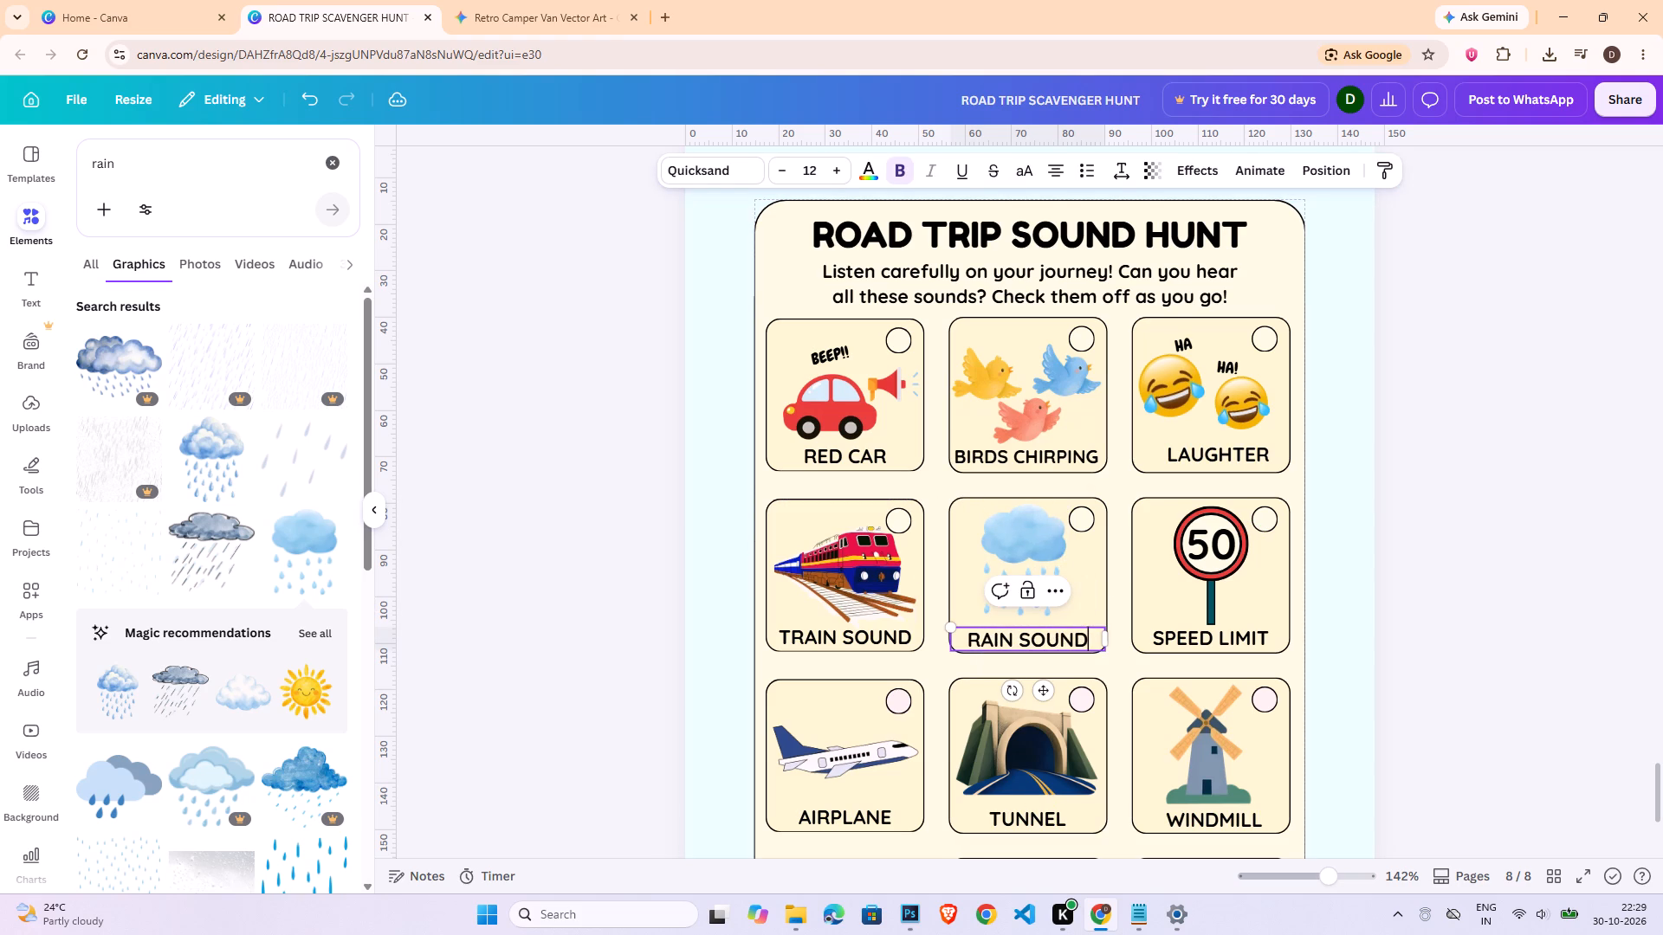
{"action": "left_click", "coordinate": [1595, 479]}
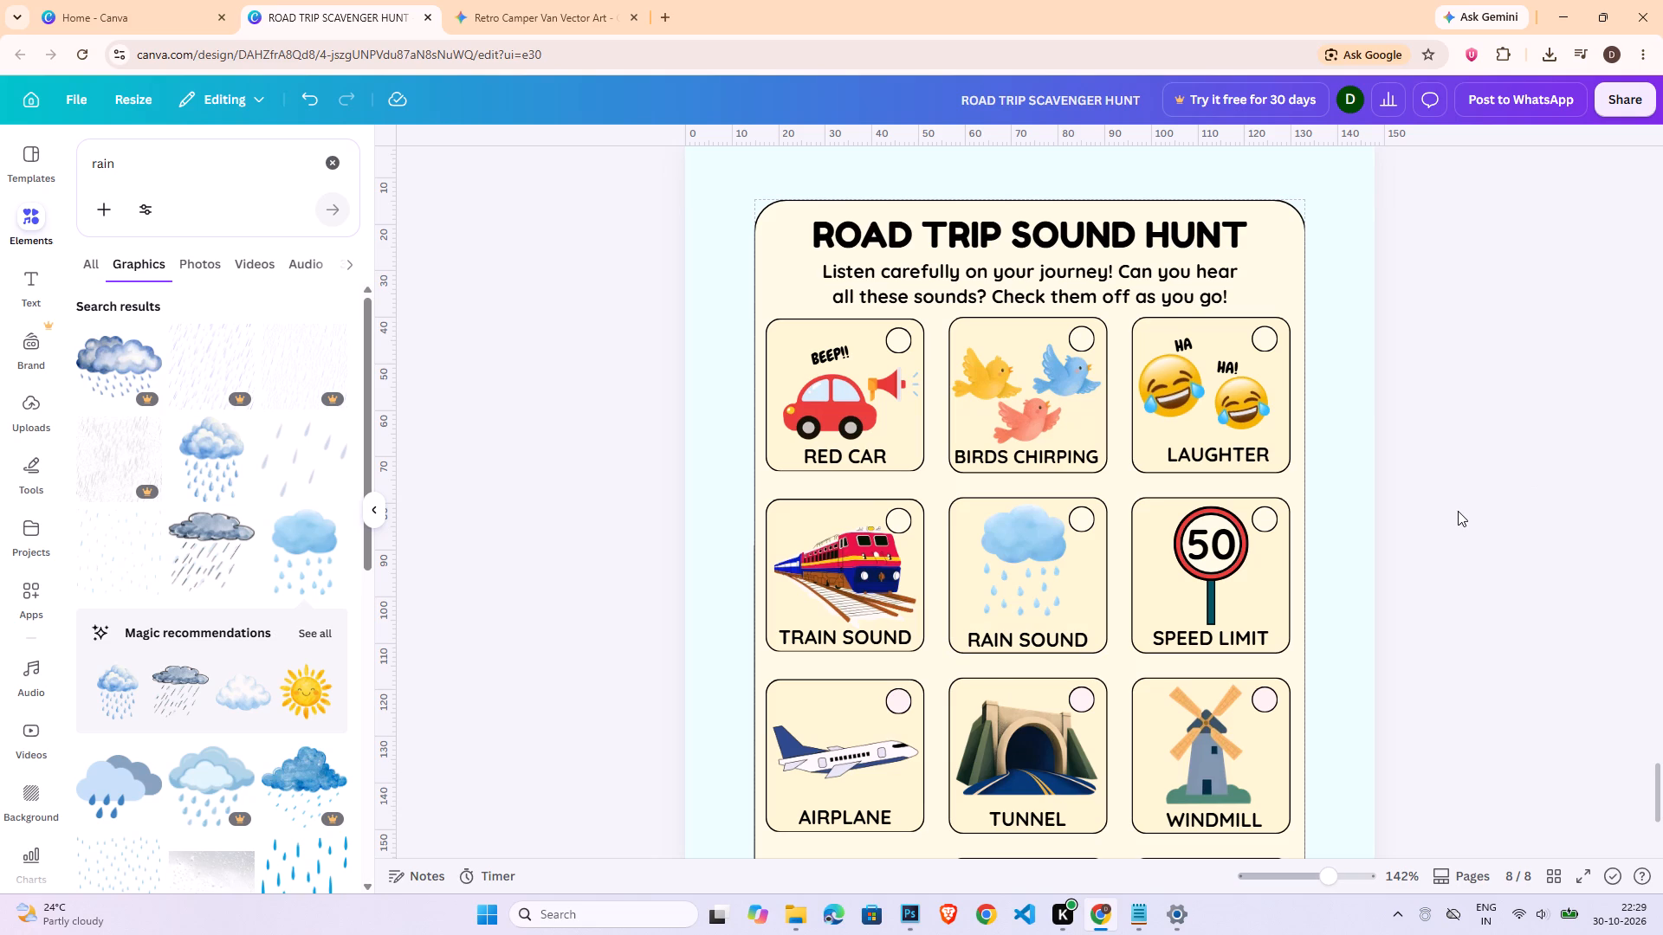
Delete the 50 road sign picture from the SPEED LIMIT card.
{"action": "left_click", "coordinate": [1208, 582]}
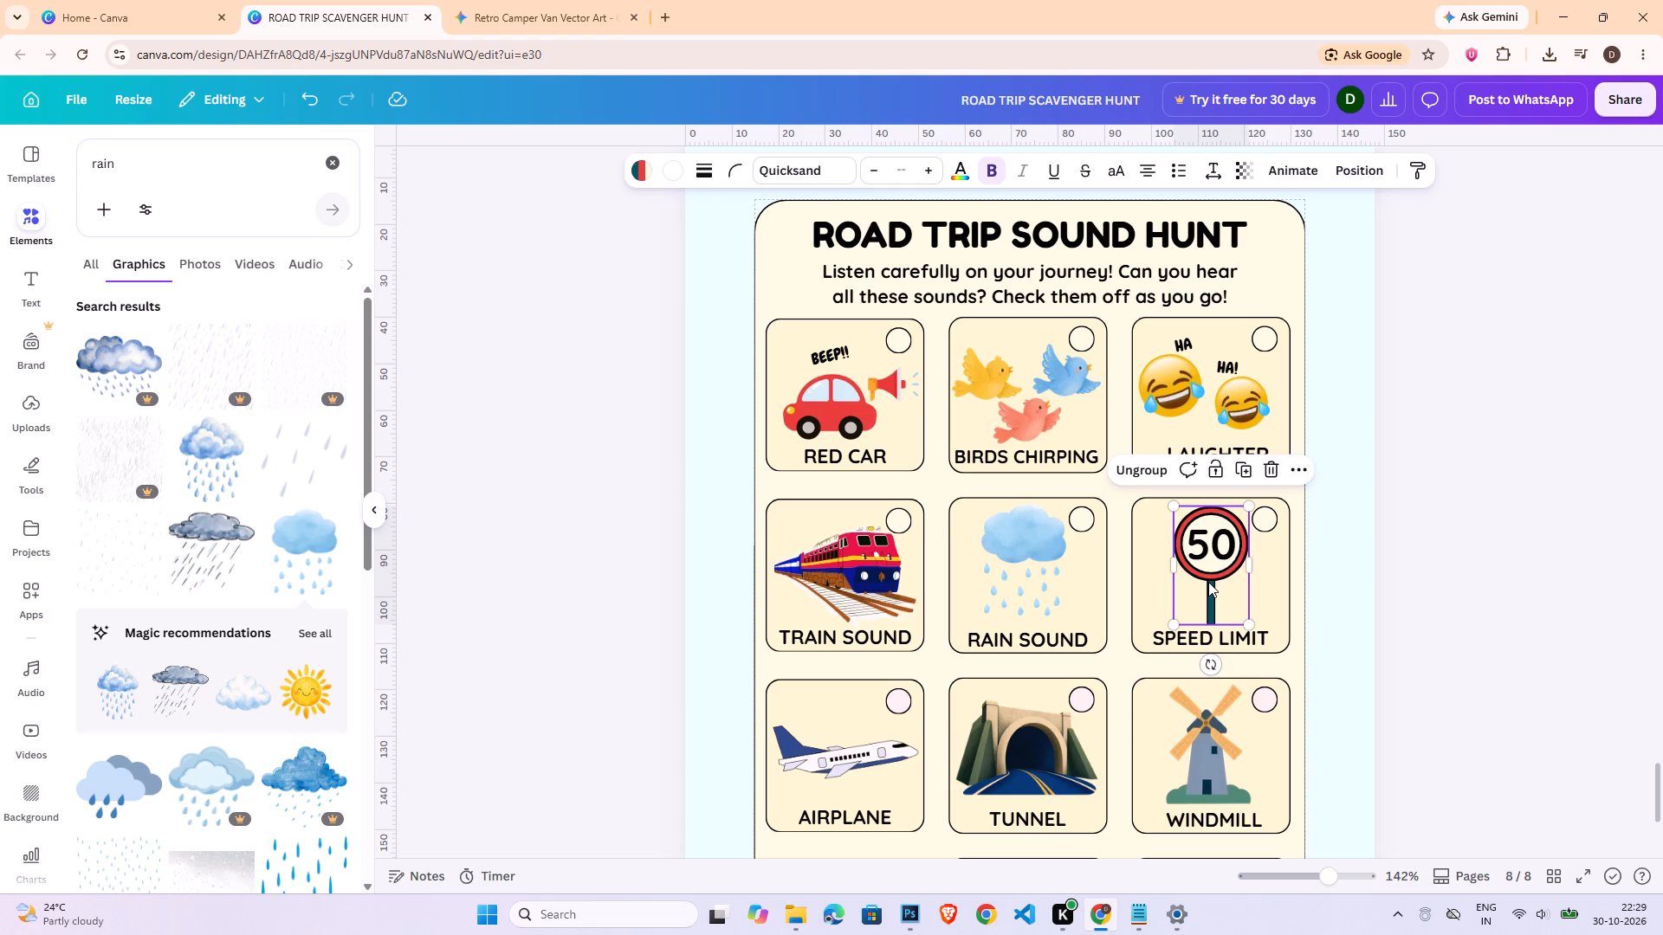
{"action": "key", "text": "Delete"}
Search the graphics library for "police".
{"action": "double_click", "coordinate": [184, 173]}
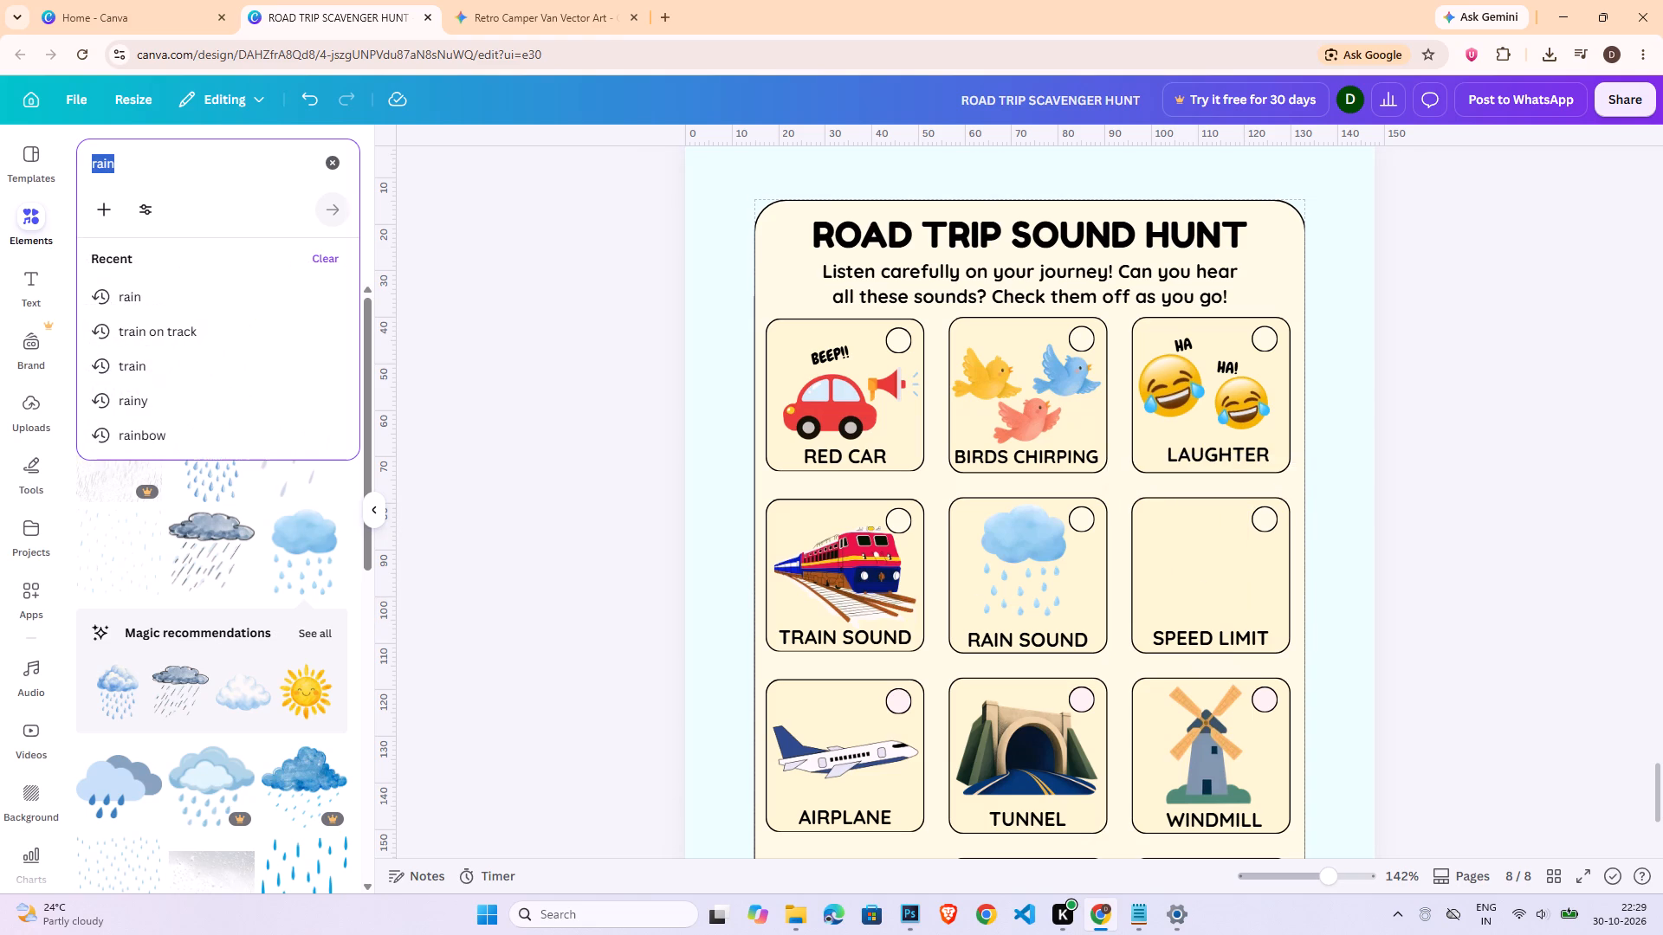
{"action": "type", "text": "police"}
{"action": "key", "text": "Return"}
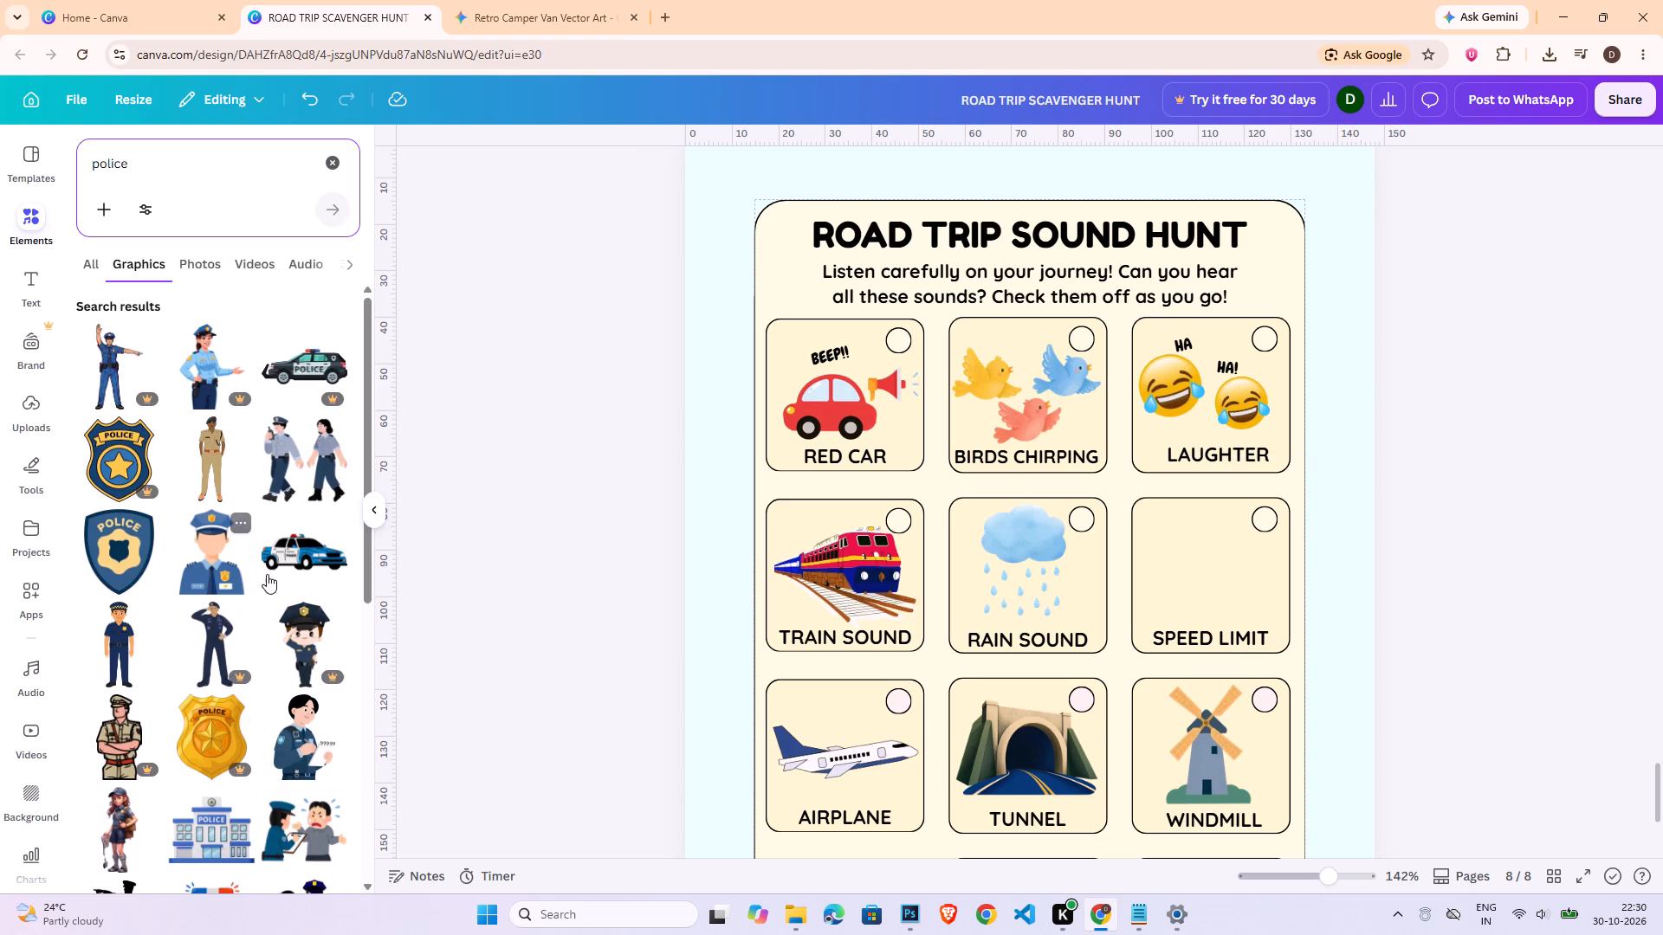
Add the blue-and-white police car graphic, shrink it, and position it inside the SPEED LIMIT card above the label.
{"action": "left_click", "coordinate": [324, 545]}
{"action": "left_click_drag", "start_coordinate": [1051, 612], "coordinate": [1282, 571]}
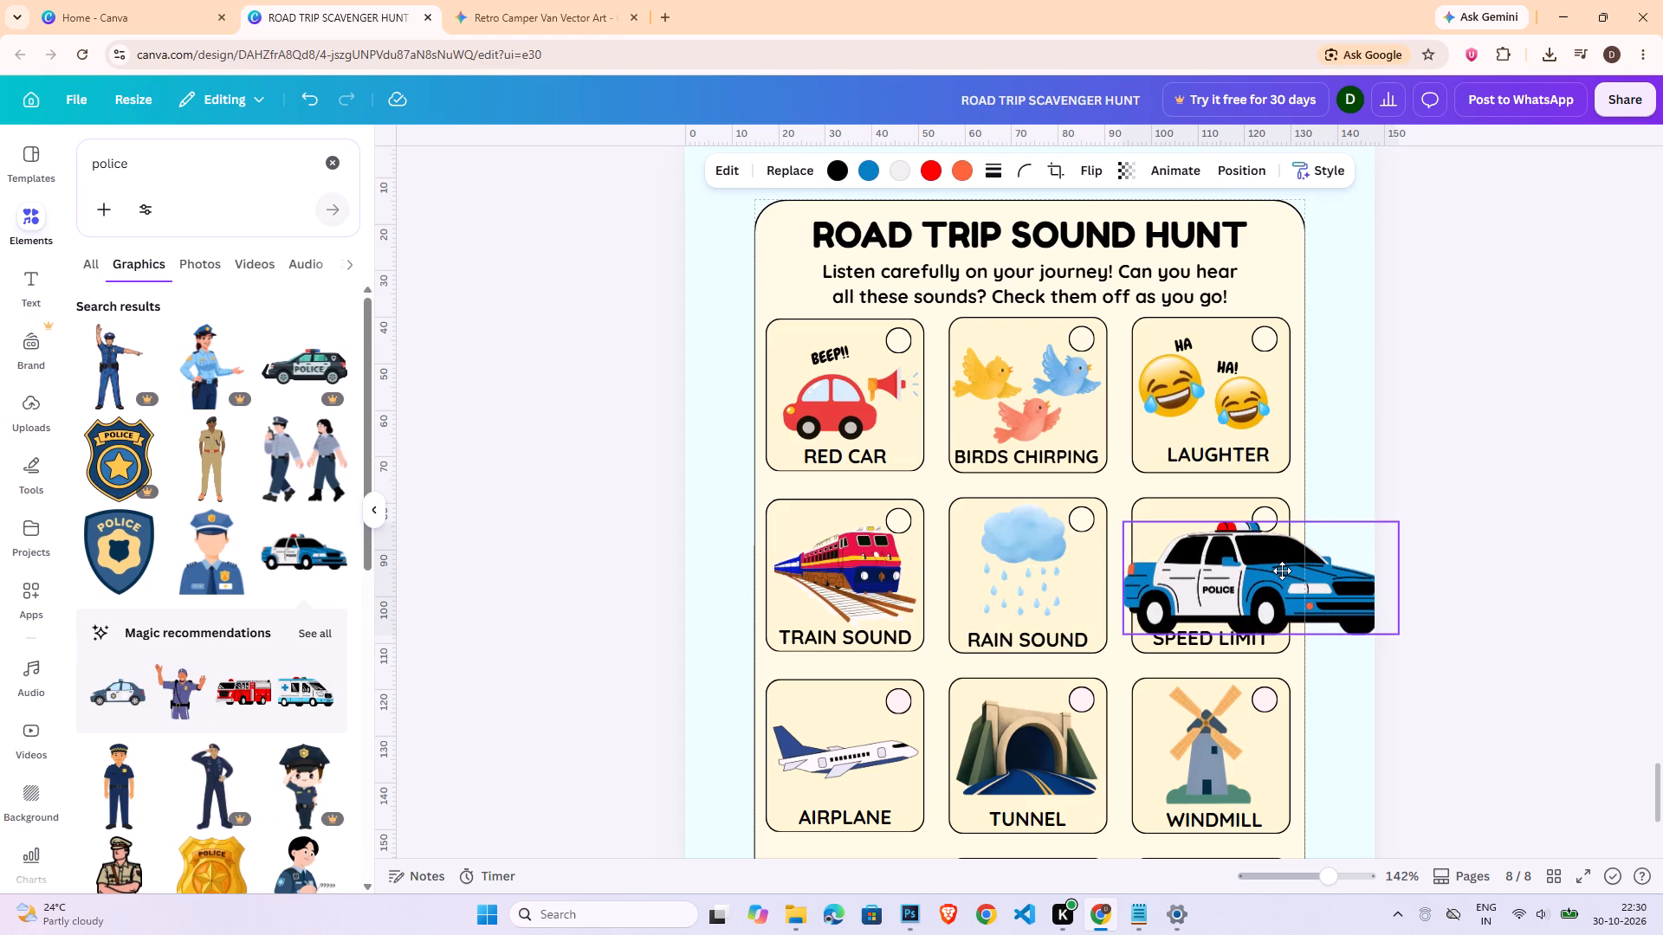
{"action": "left_click_drag", "start_coordinate": [1282, 571], "coordinate": [1294, 557]}
{"action": "left_click_drag", "start_coordinate": [1413, 505], "coordinate": [1290, 515]}
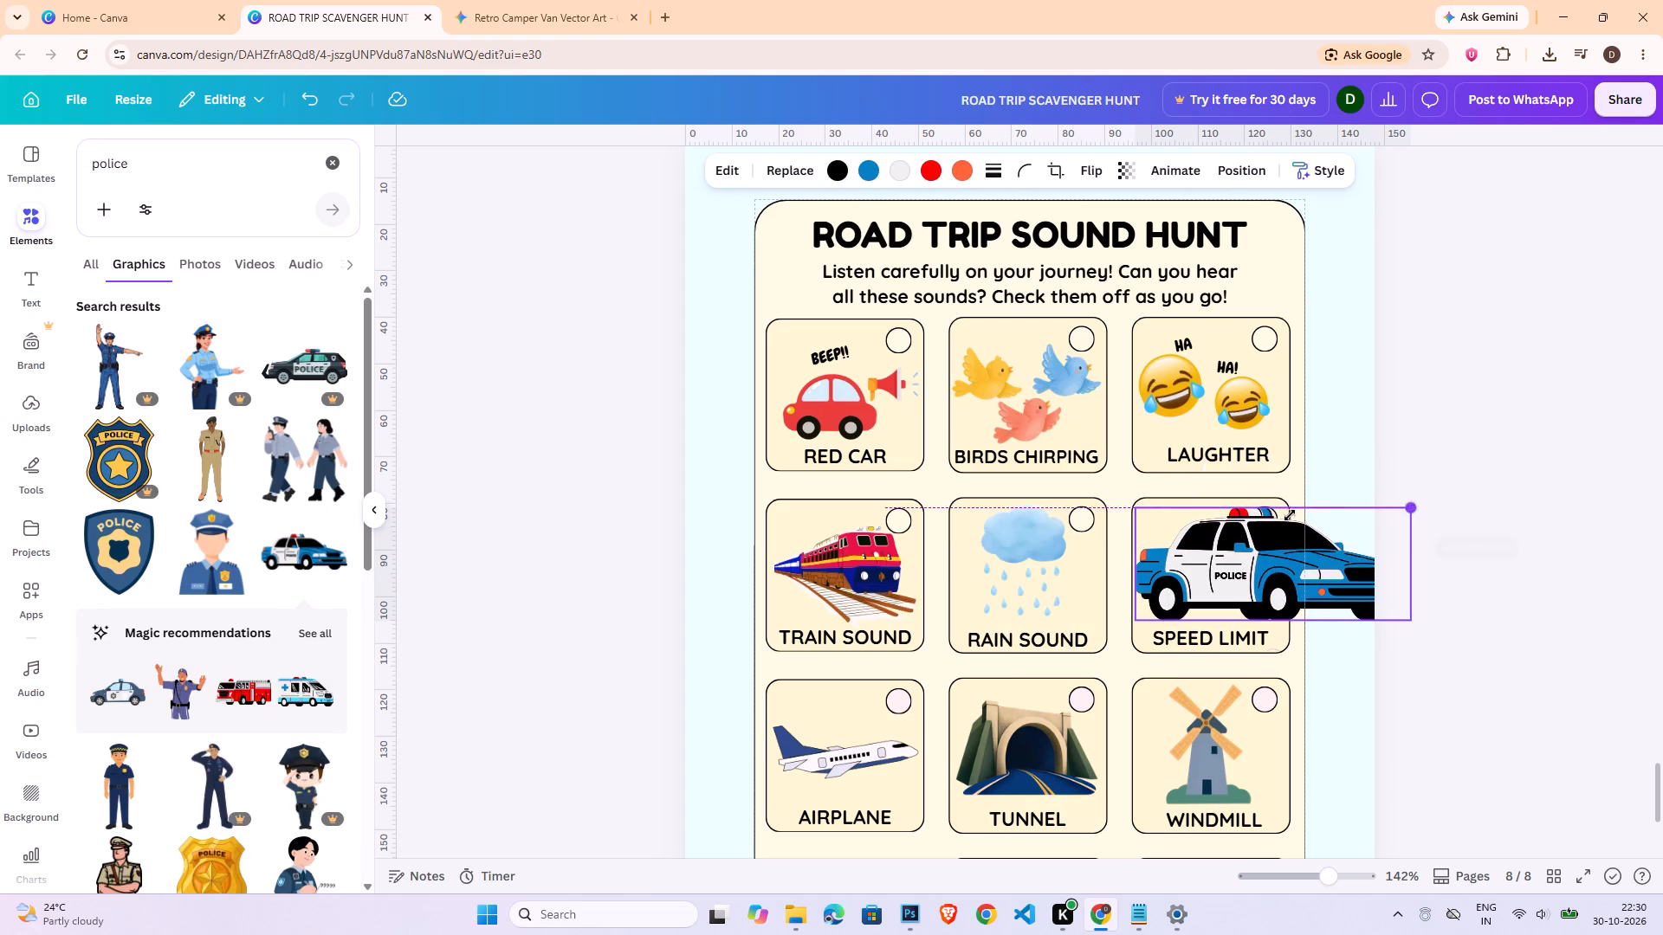
{"action": "left_click_drag", "start_coordinate": [1290, 515], "coordinate": [1267, 515]}
{"action": "left_click_drag", "start_coordinate": [1237, 577], "coordinate": [1237, 567]}
{"action": "left_click", "coordinate": [1391, 631]}
Duplicate the "HA!" text from the LAUGHTER card, change it to "WEE-WOO", and place it slightly tilted above the police car.
{"action": "left_click", "coordinate": [1233, 369]}
{"action": "key", "text": "ctrl+c"}
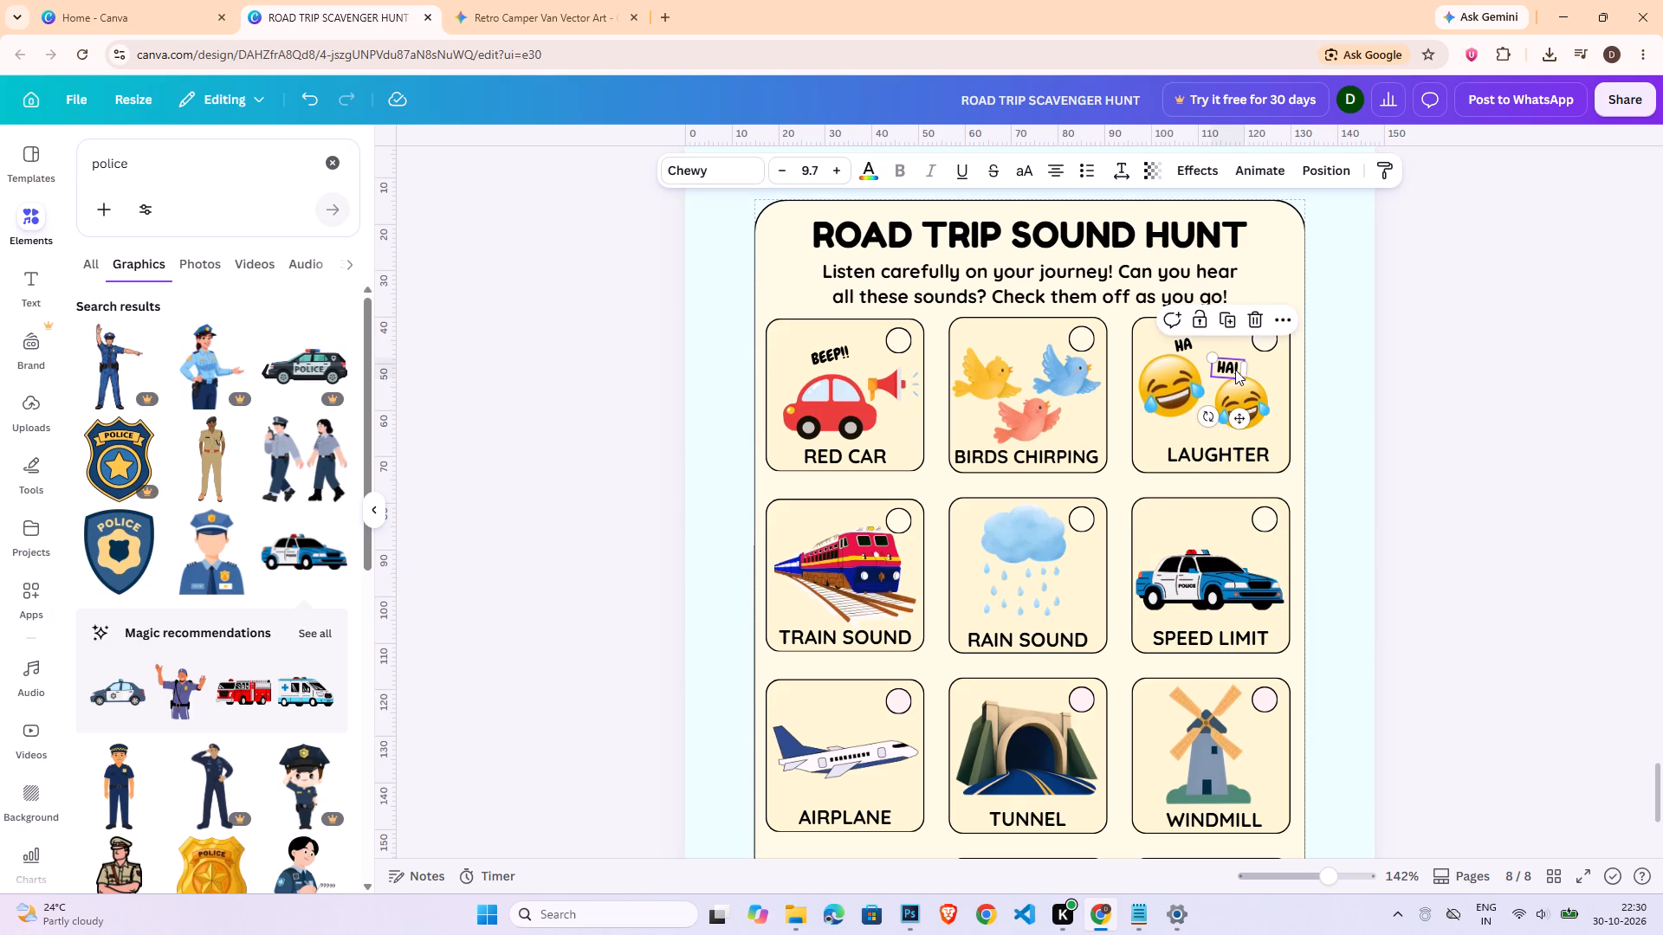
{"action": "key", "text": "ctrl+v"}
{"action": "left_click_drag", "start_coordinate": [1254, 432], "coordinate": [1207, 577]}
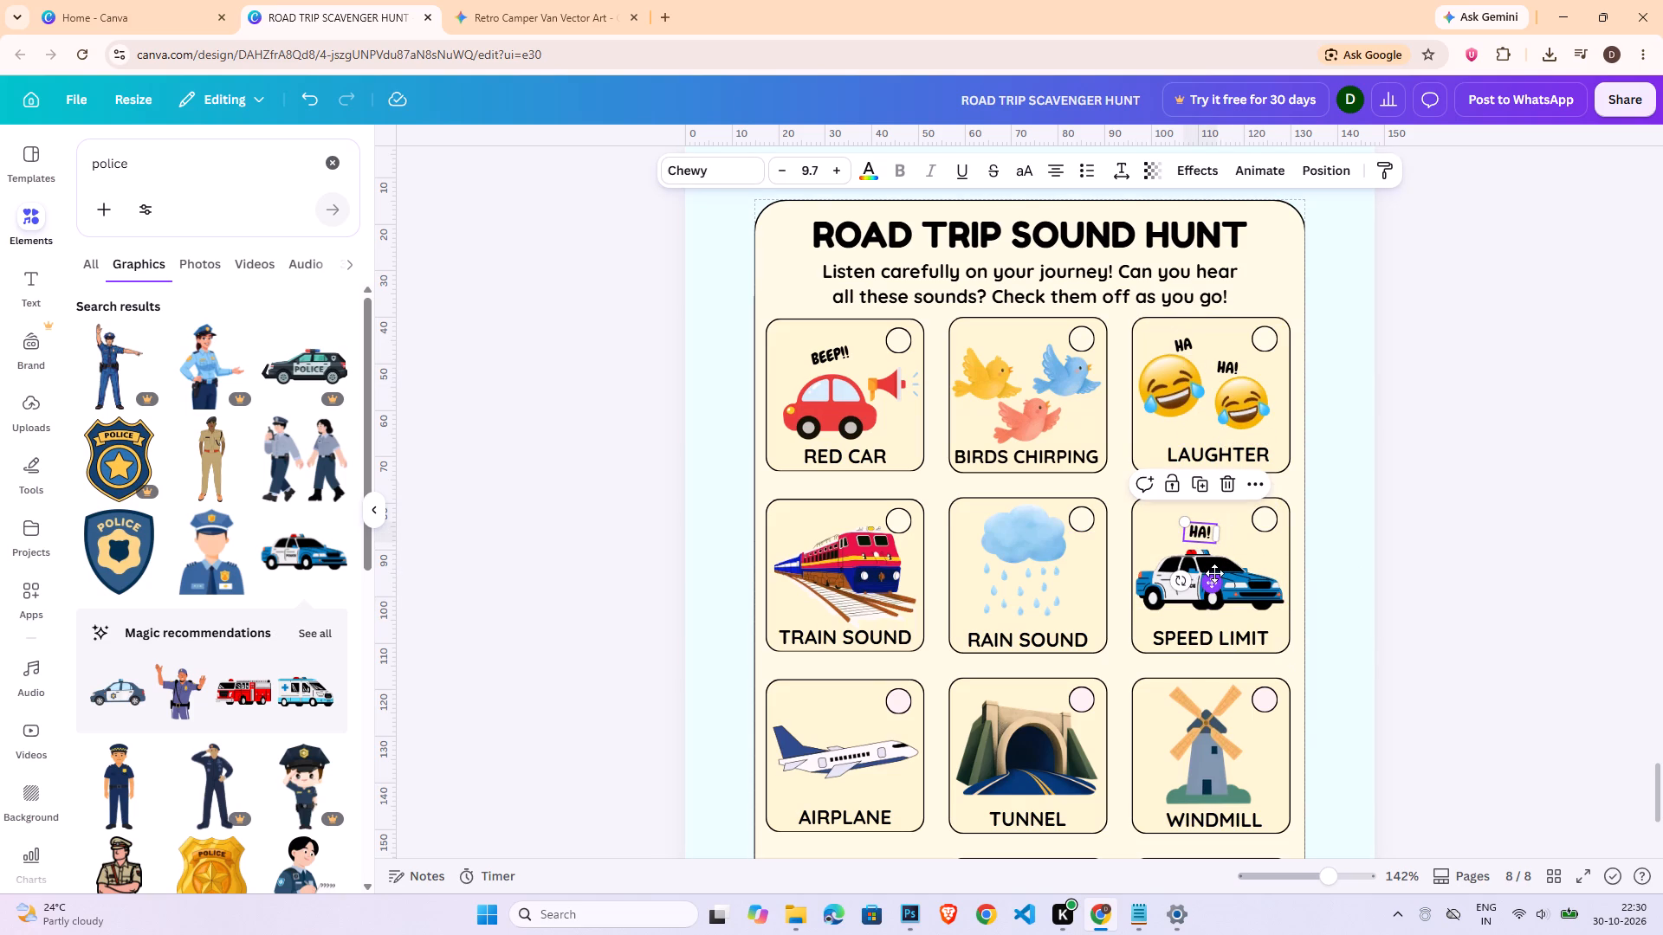
{"action": "double_click", "coordinate": [1204, 529]}
{"action": "type", "text": "WEE_WOO"}
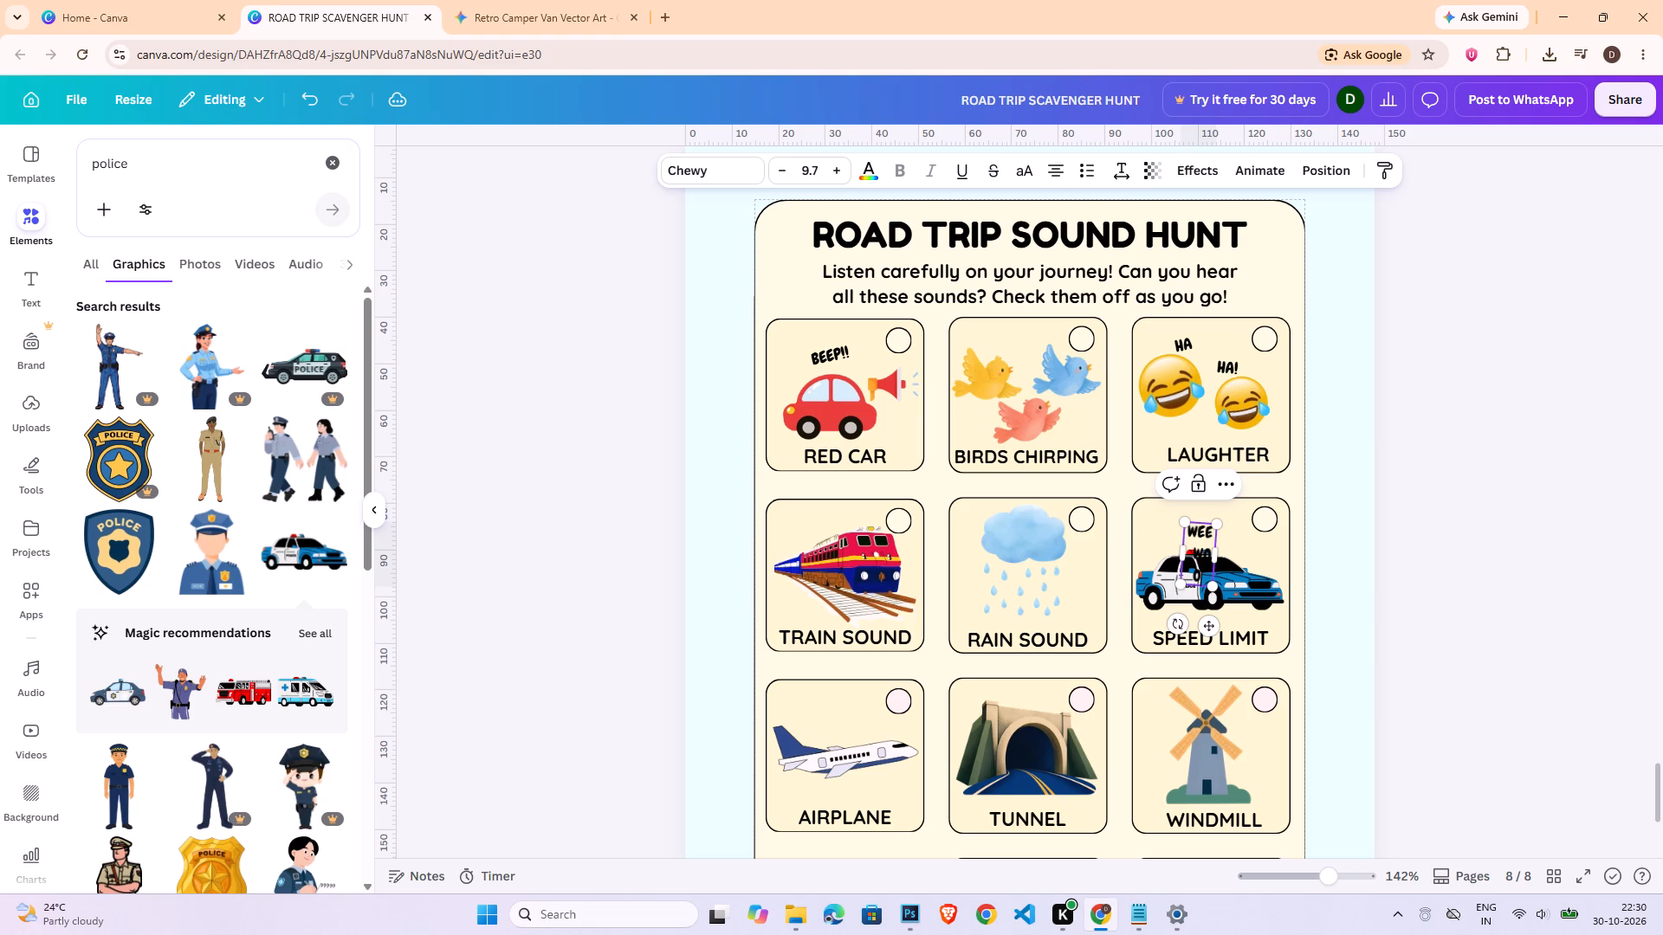
{"action": "left_click_drag", "start_coordinate": [1218, 554], "coordinate": [1257, 545]}
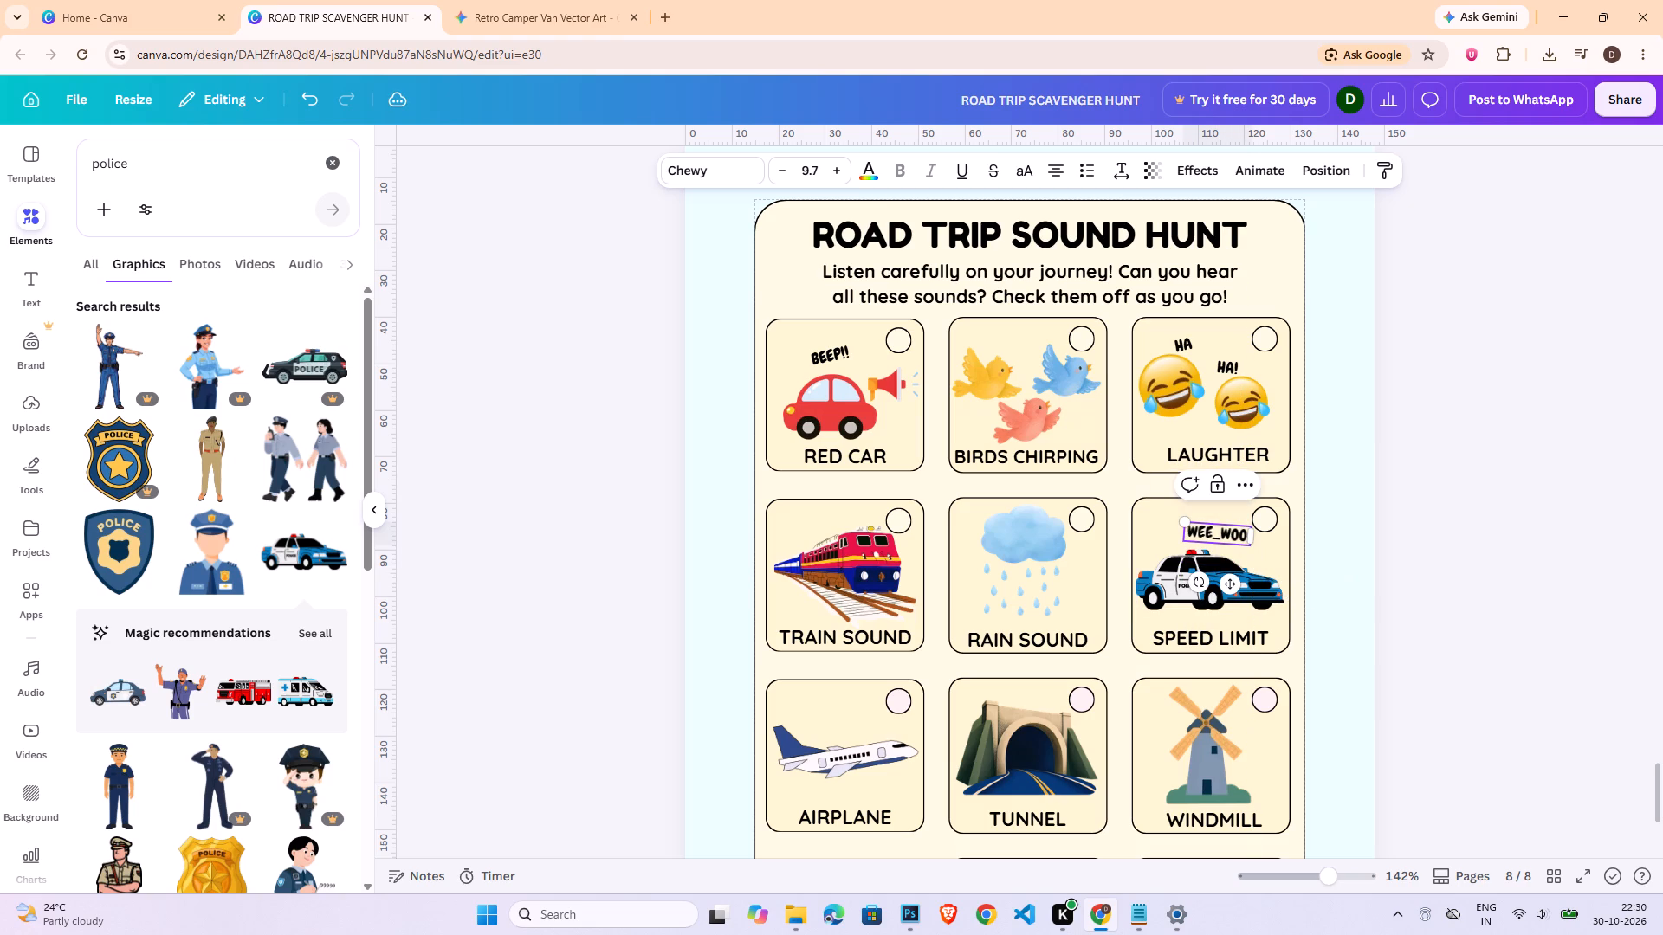
{"action": "left_click", "coordinate": [1218, 532]}
{"action": "key", "text": "BackSpace"}
{"action": "key", "text": "minus"}
{"action": "left_click", "coordinate": [1205, 584]}
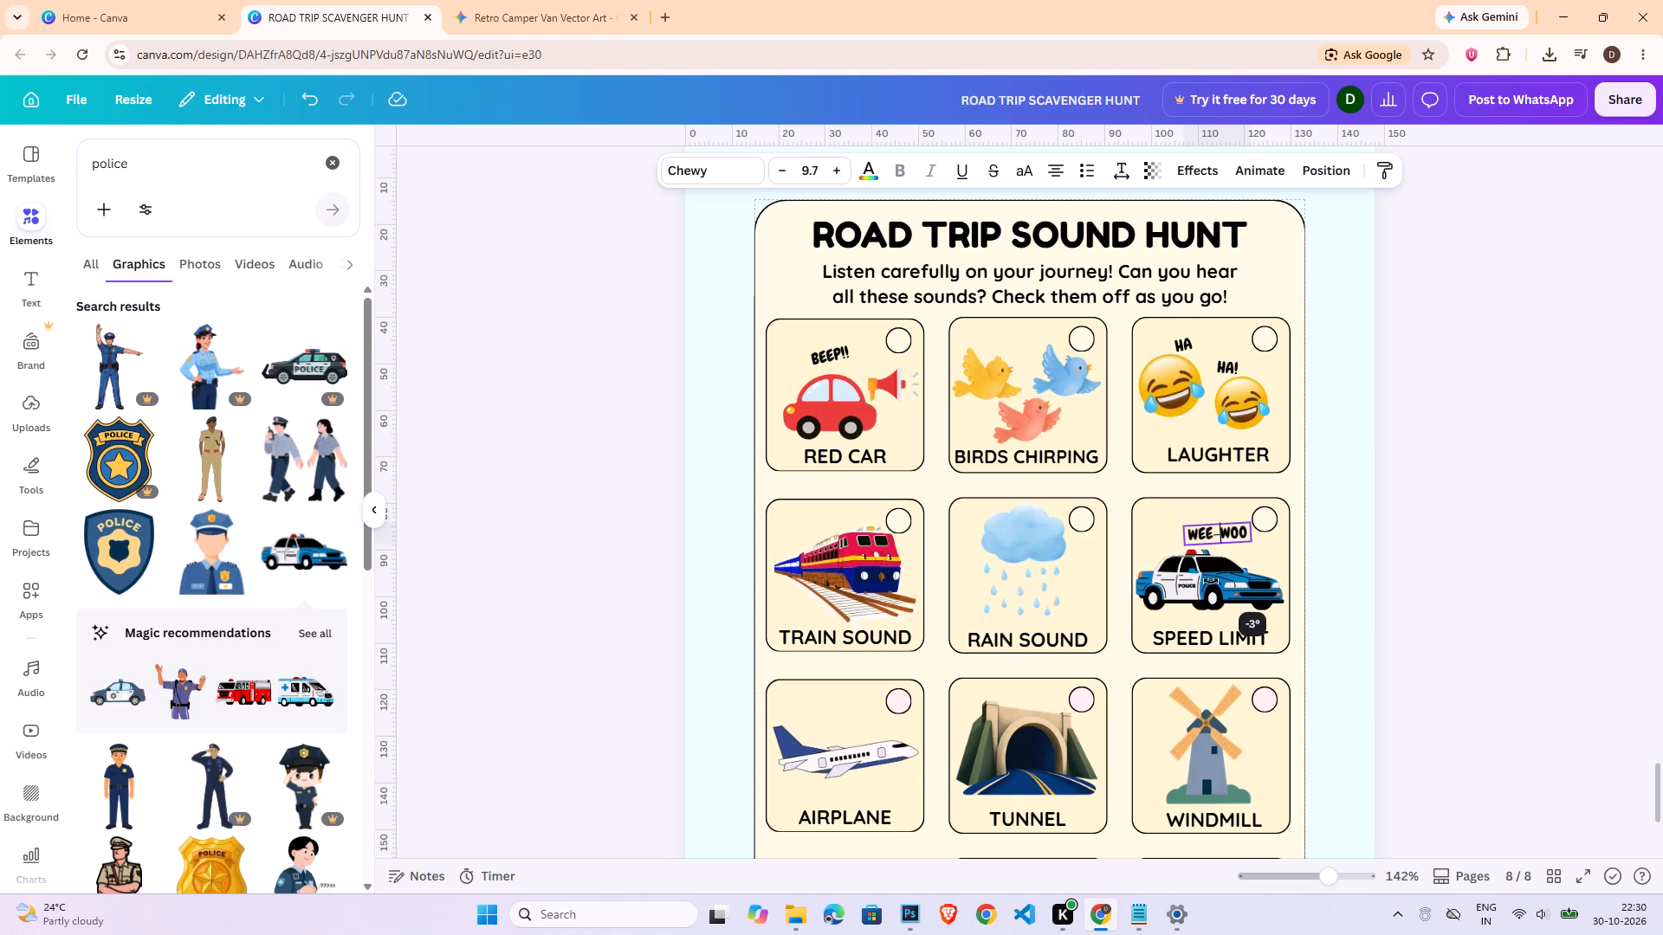
{"action": "left_click_drag", "start_coordinate": [1239, 582], "coordinate": [1217, 583]}
{"action": "left_click", "coordinate": [1617, 617]}
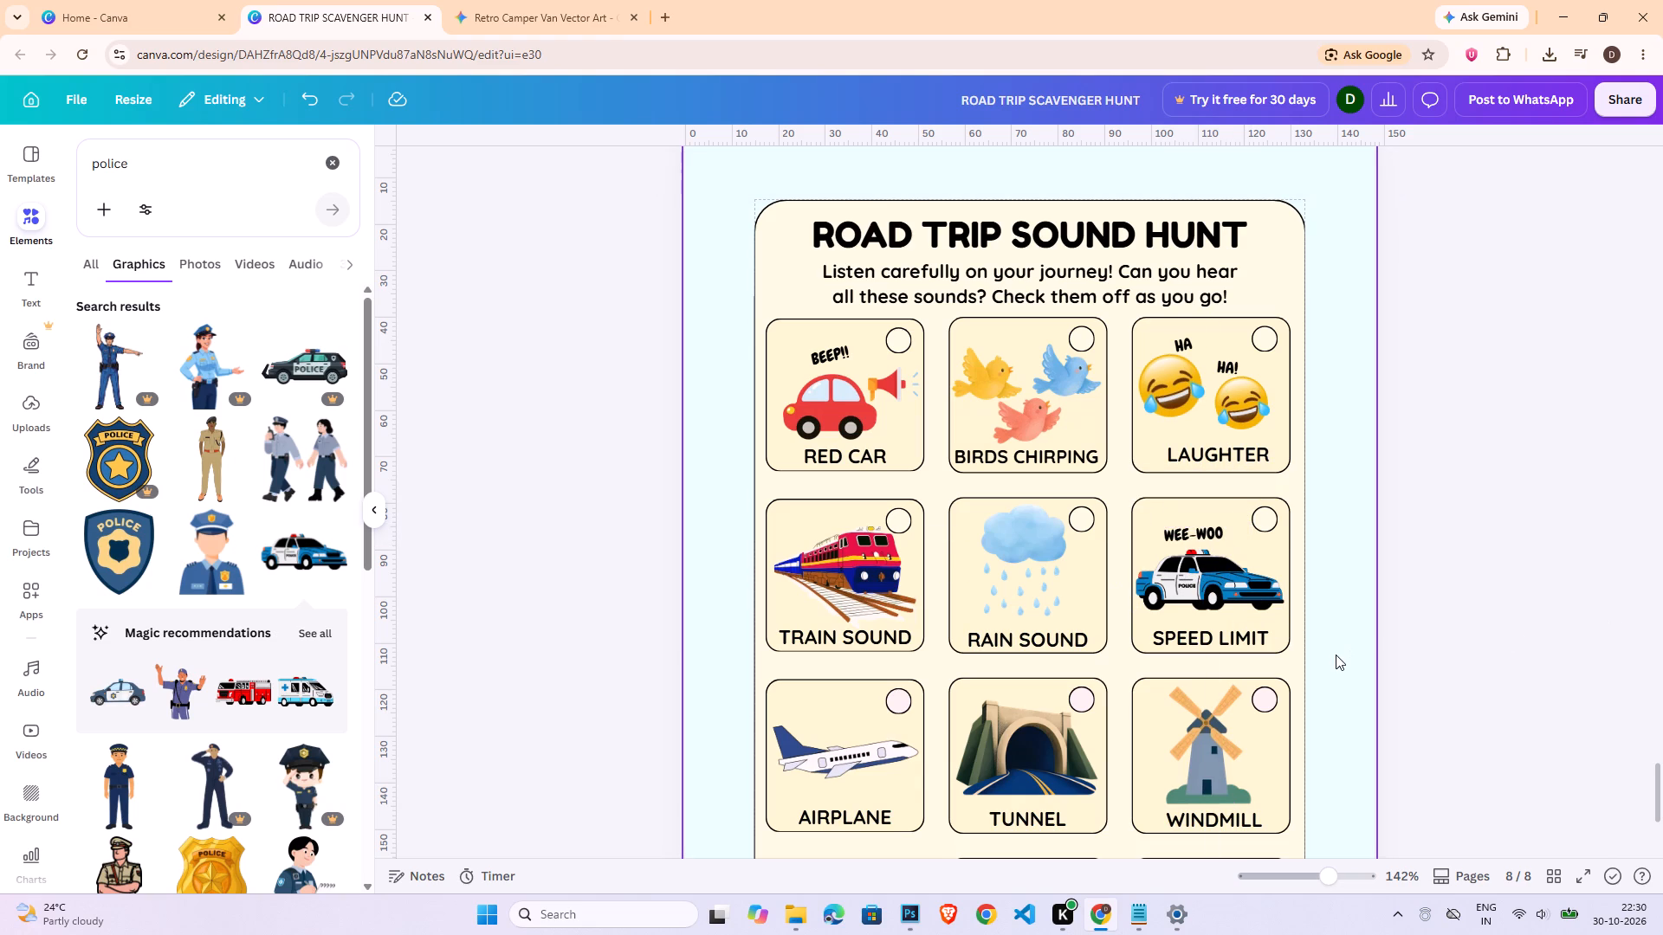
Change the SPEED LIMIT card's label to "POLICE SIREN" and widen its text box so it fits on one line.
{"action": "double_click", "coordinate": [1246, 625]}
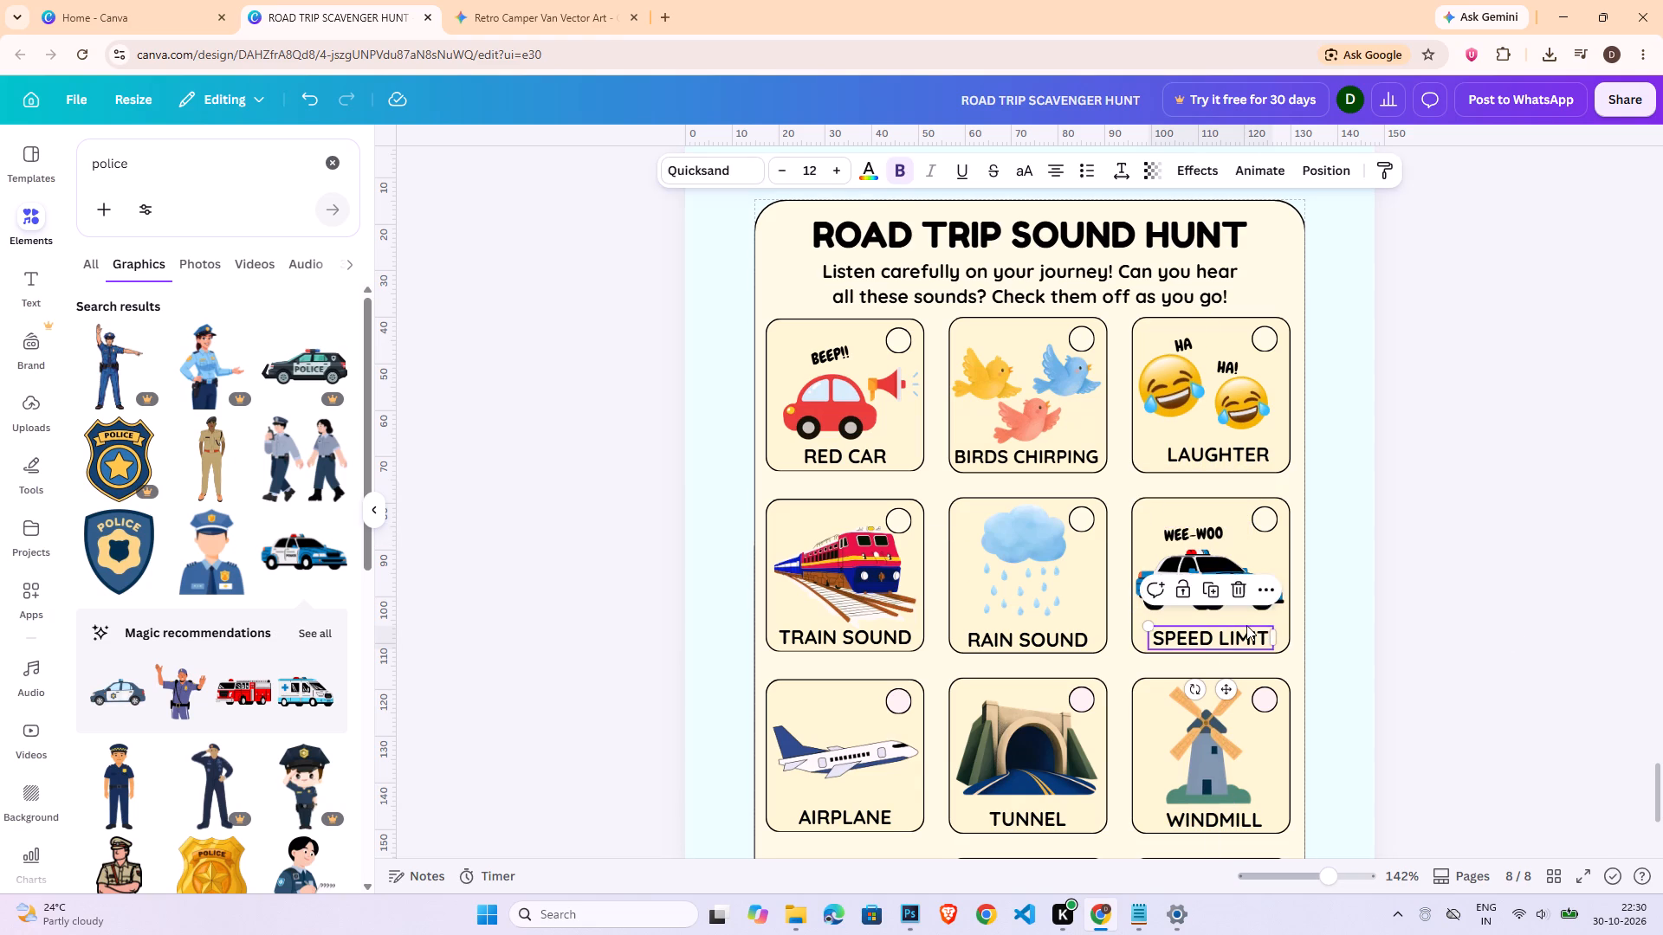
{"action": "type", "text": "POLICE"}
{"action": "key", "text": "space"}
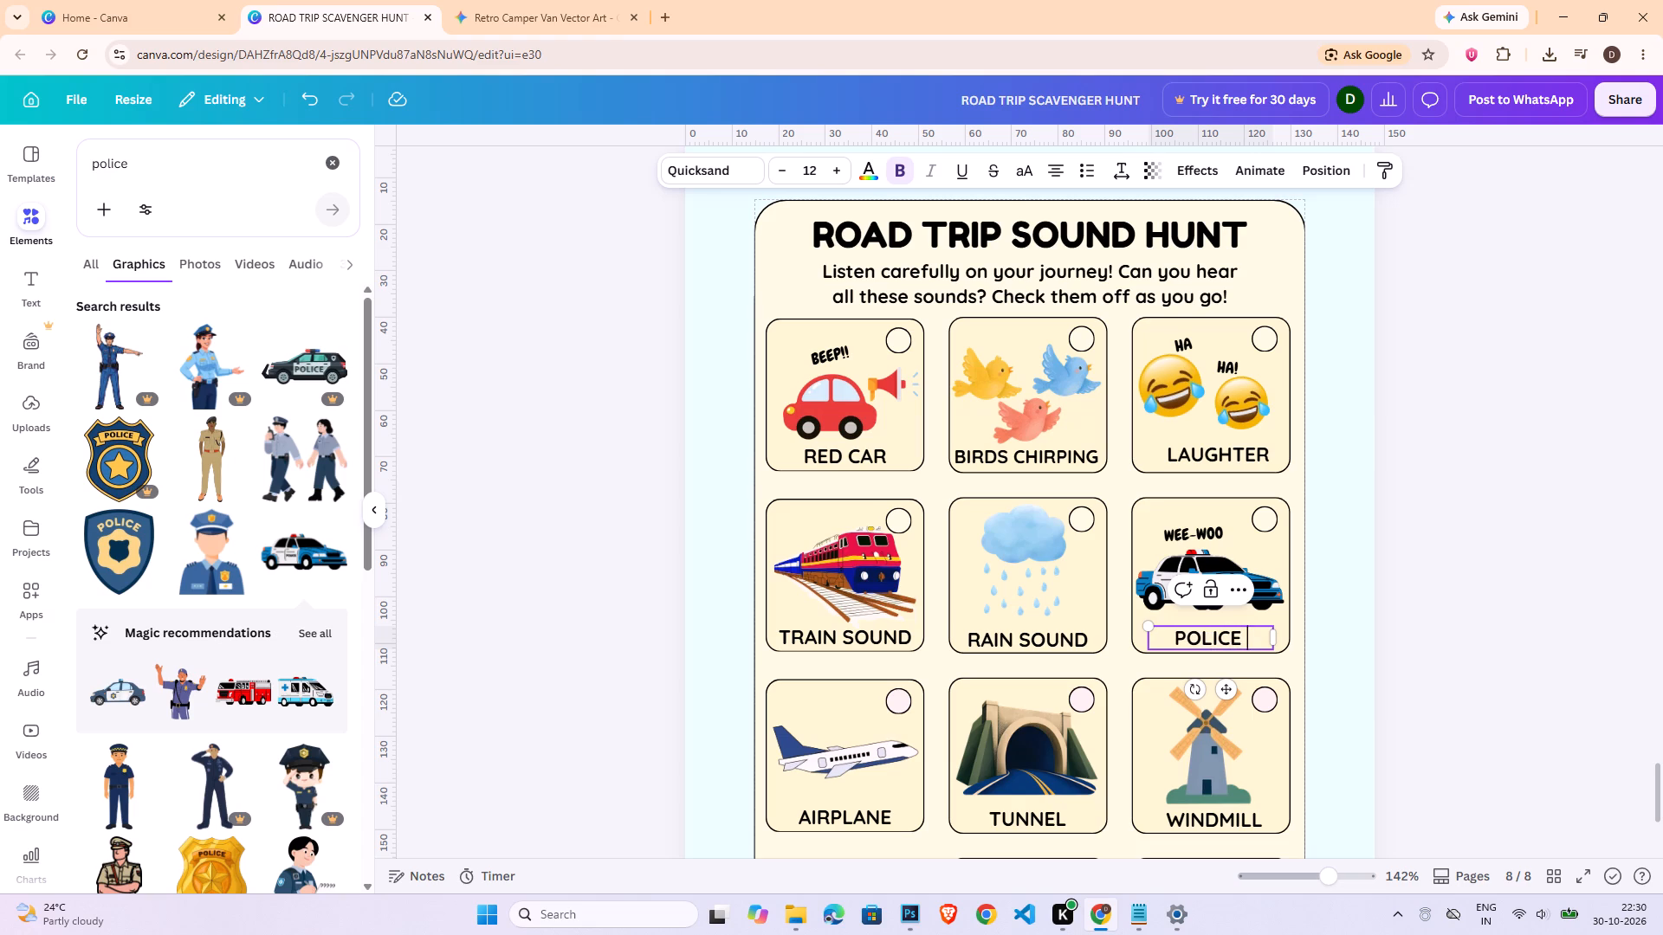
{"action": "type", "text": "SIREN"}
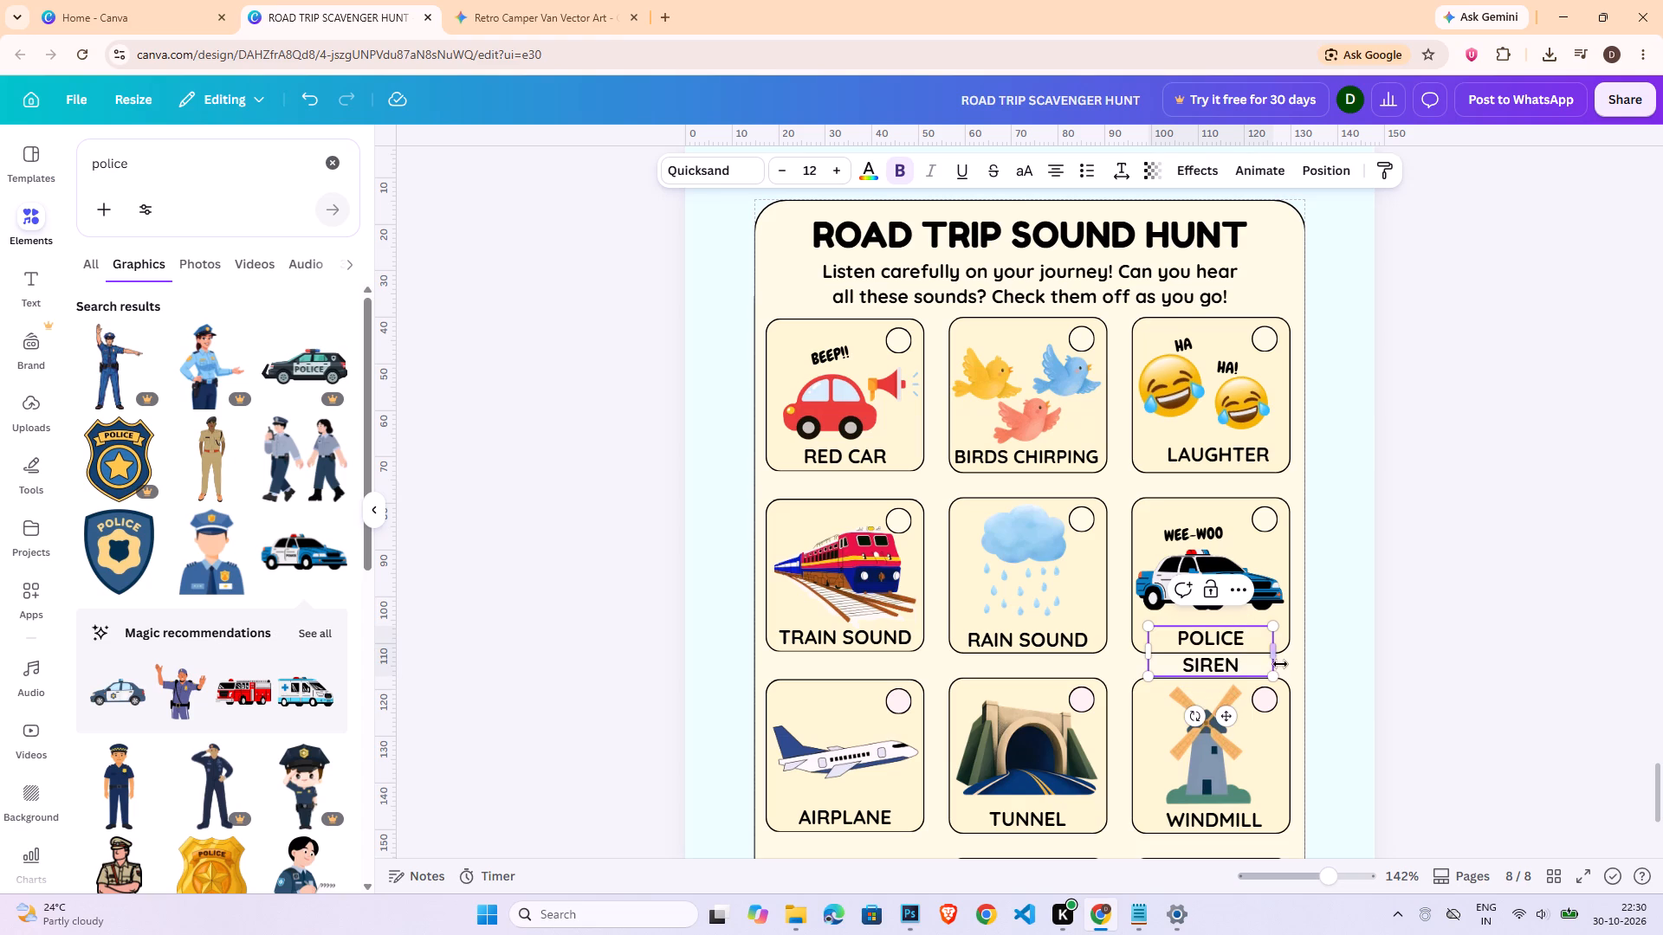
{"action": "left_click_drag", "start_coordinate": [1283, 654], "coordinate": [1303, 645]}
{"action": "left_click", "coordinate": [1382, 642]}
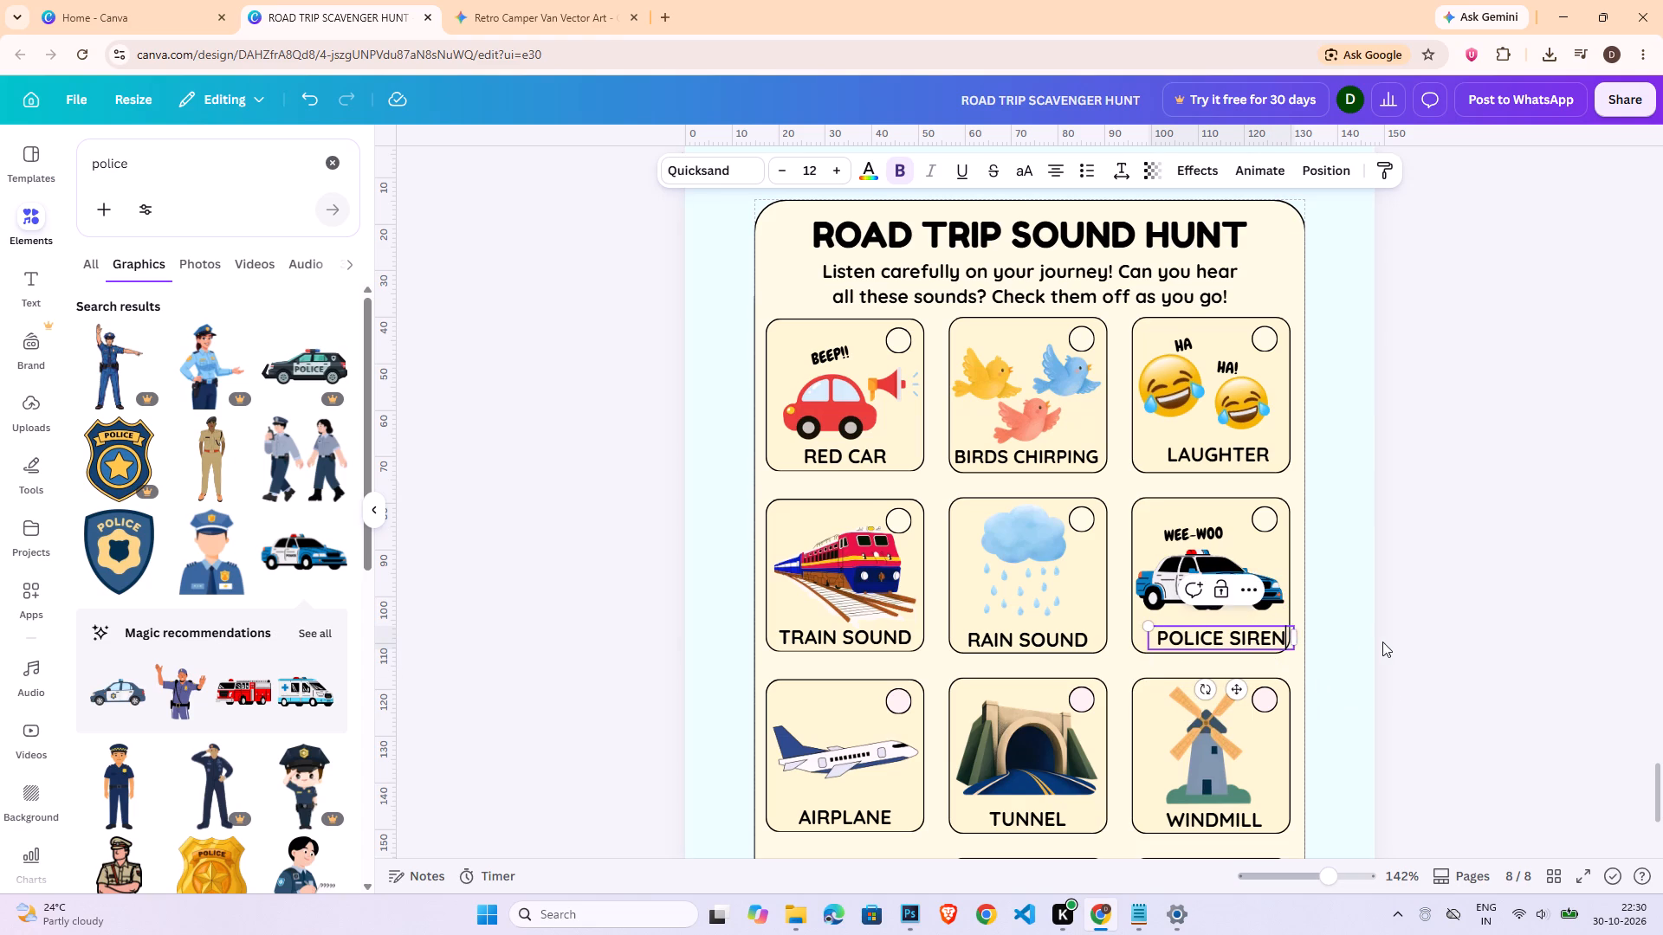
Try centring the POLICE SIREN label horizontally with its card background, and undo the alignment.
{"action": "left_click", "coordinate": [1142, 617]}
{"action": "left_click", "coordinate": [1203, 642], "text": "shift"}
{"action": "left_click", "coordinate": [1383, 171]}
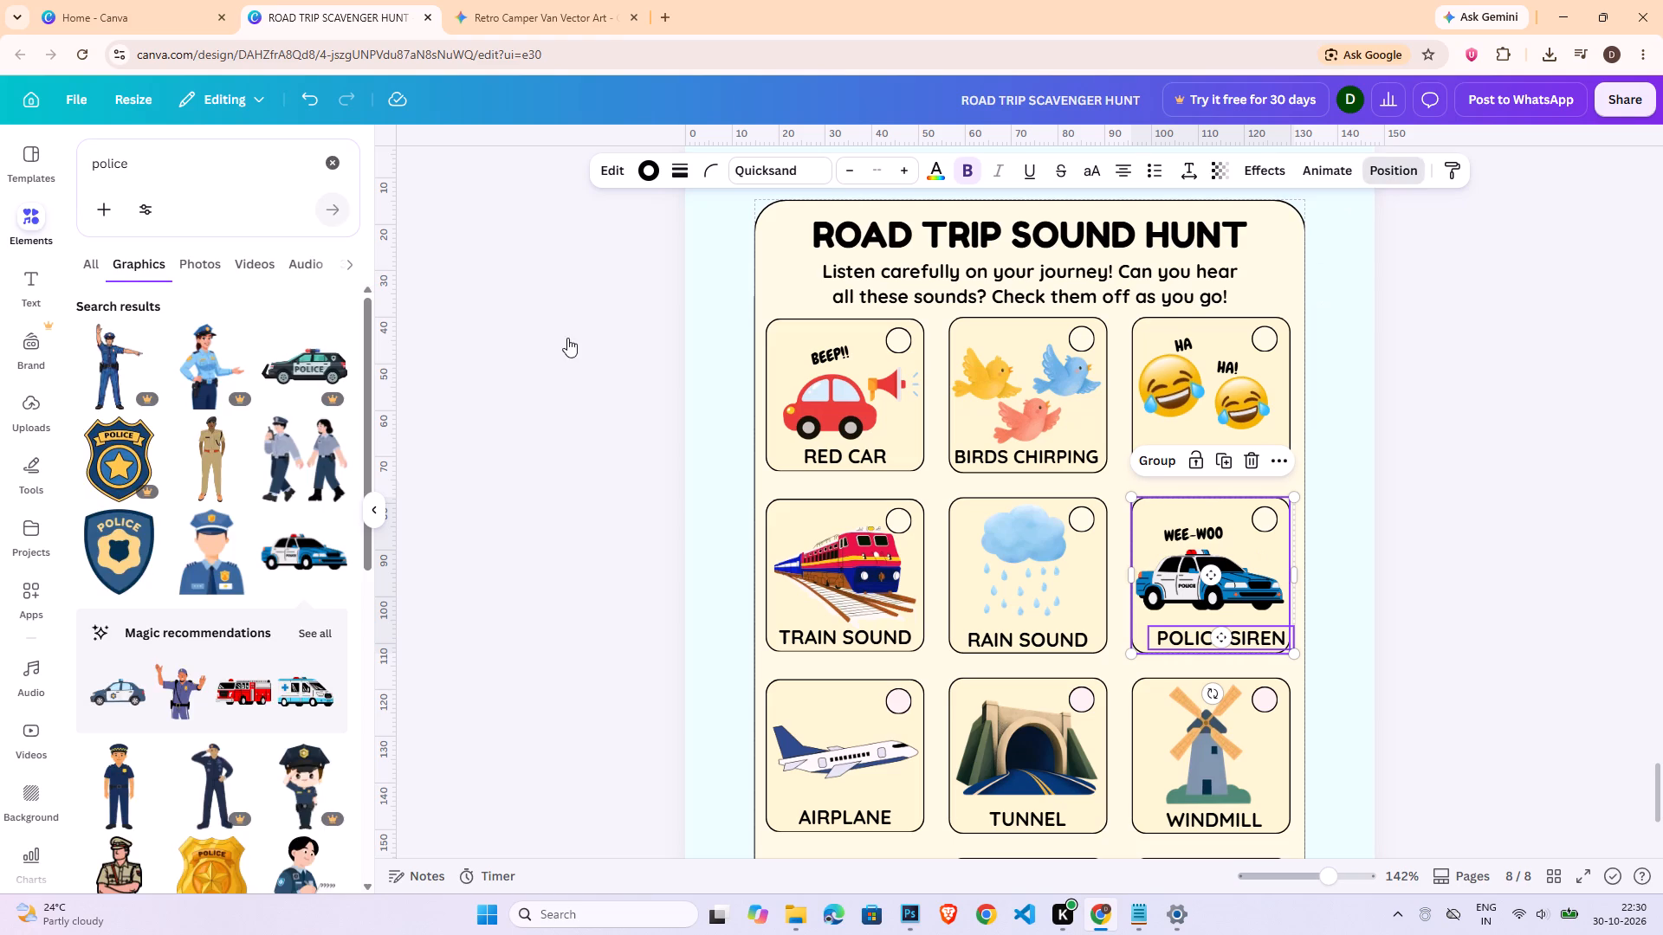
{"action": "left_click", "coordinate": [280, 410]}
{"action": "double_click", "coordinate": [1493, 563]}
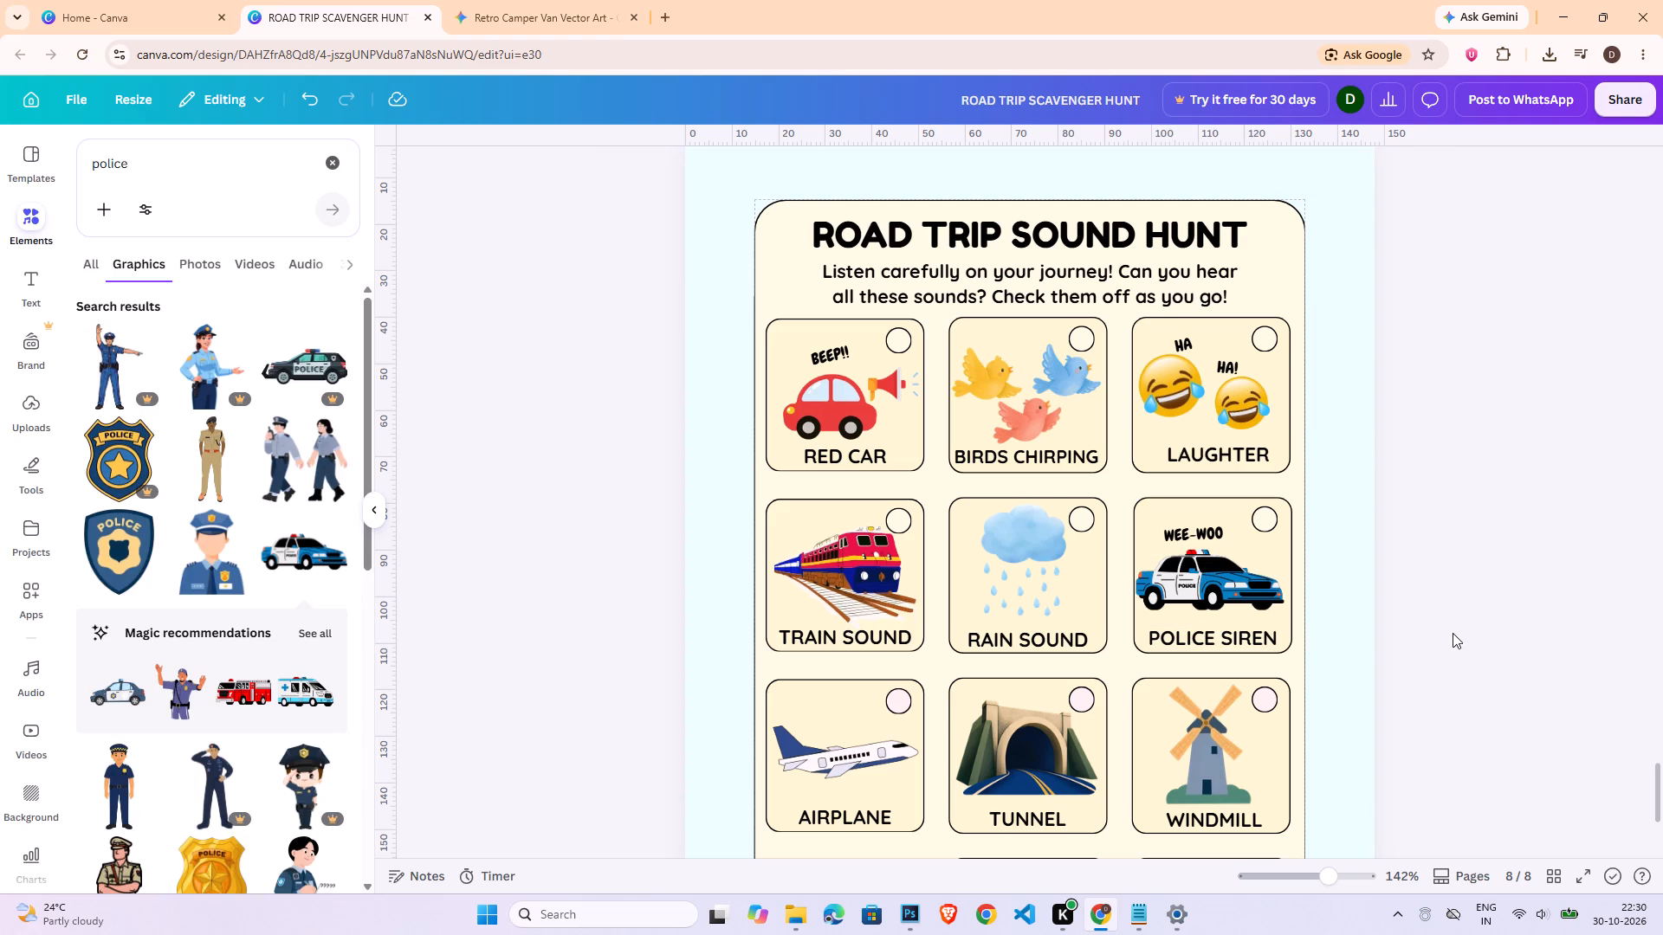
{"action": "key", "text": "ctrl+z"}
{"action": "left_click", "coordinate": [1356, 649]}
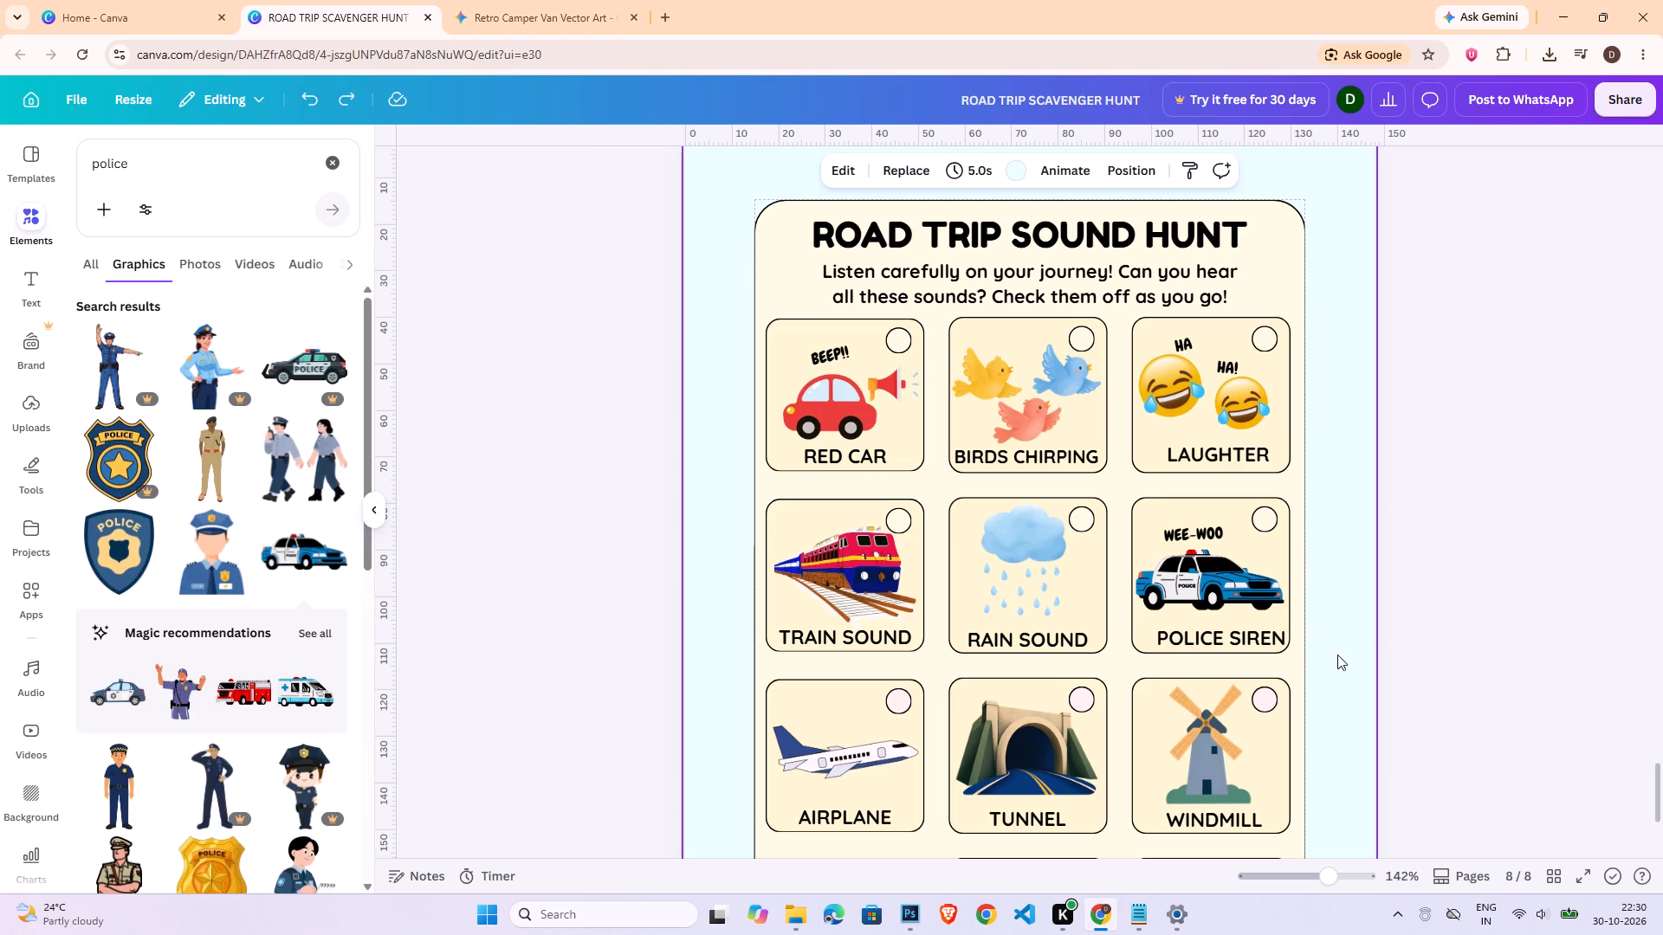
Align the POLICE SIREN label and its card background to their horizontal centre.
{"action": "left_click", "coordinate": [1274, 618]}
{"action": "left_click", "coordinate": [1263, 642], "text": "shift"}
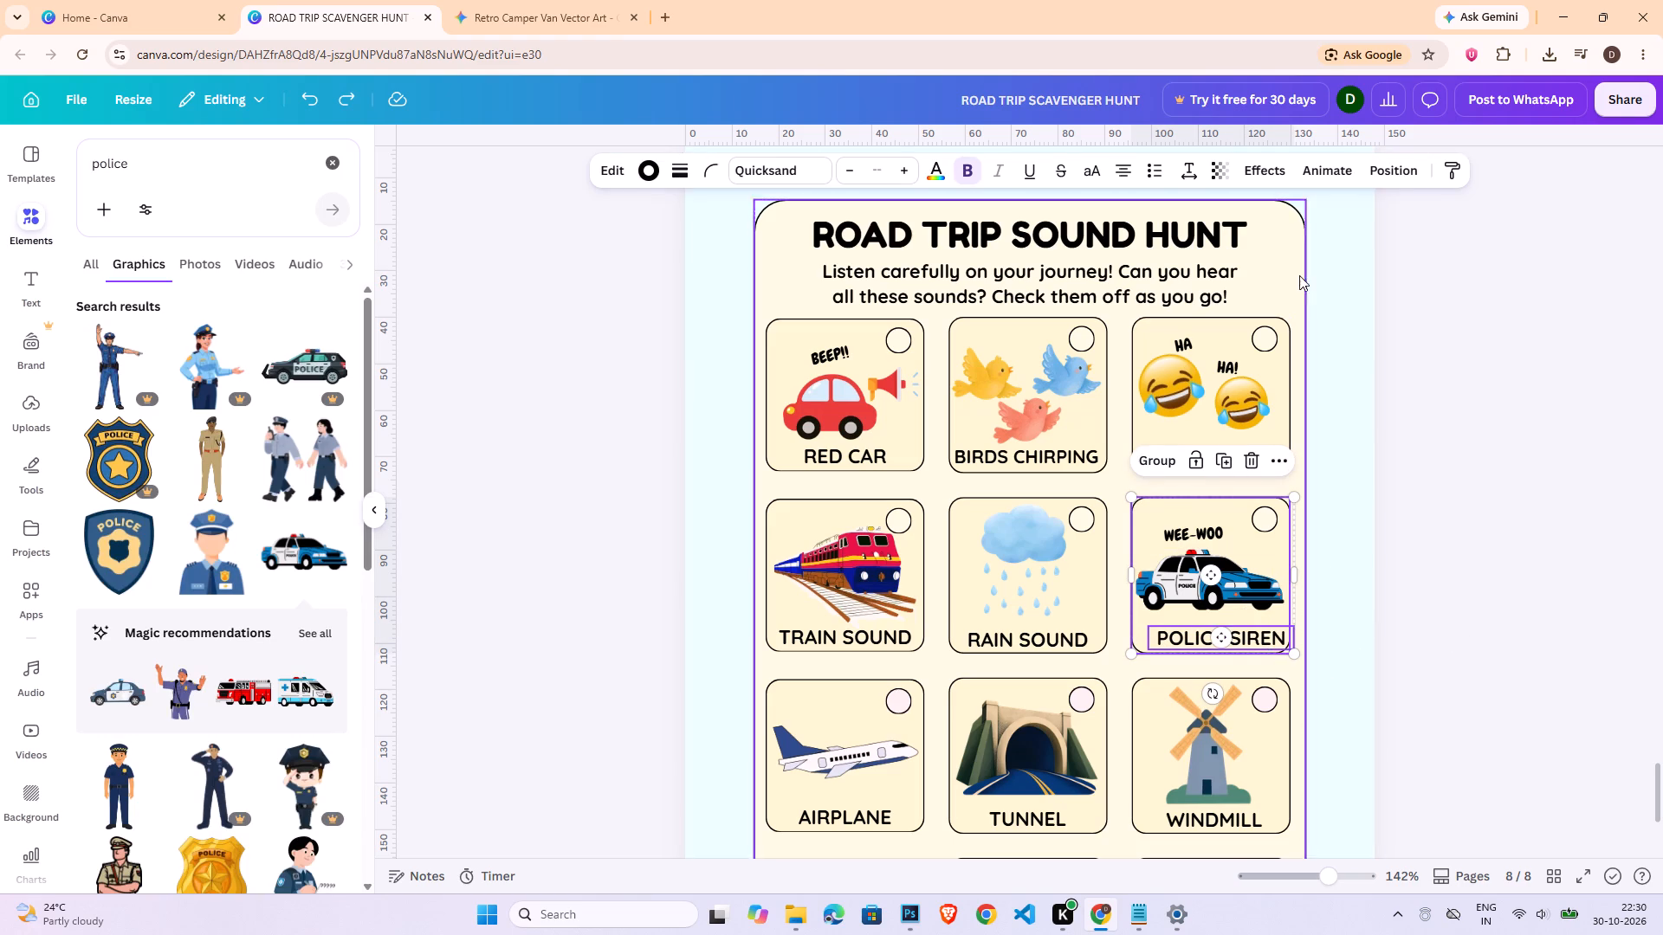
{"action": "left_click", "coordinate": [1400, 170]}
{"action": "left_click", "coordinate": [320, 403]}
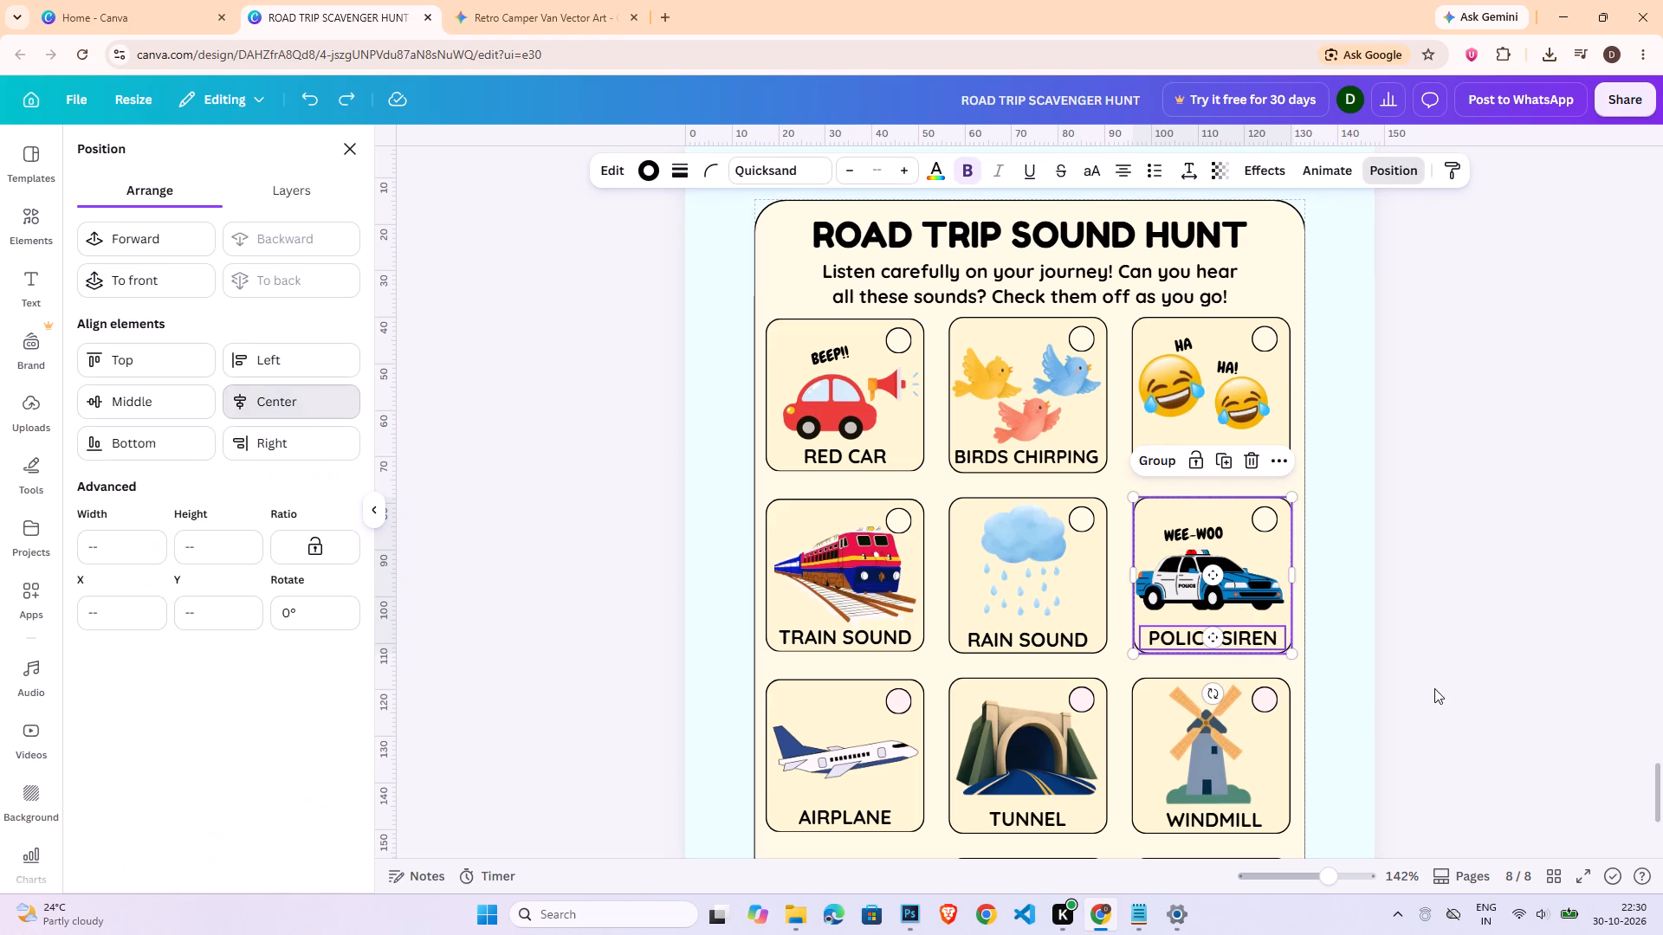
{"action": "double_click", "coordinate": [1433, 686]}
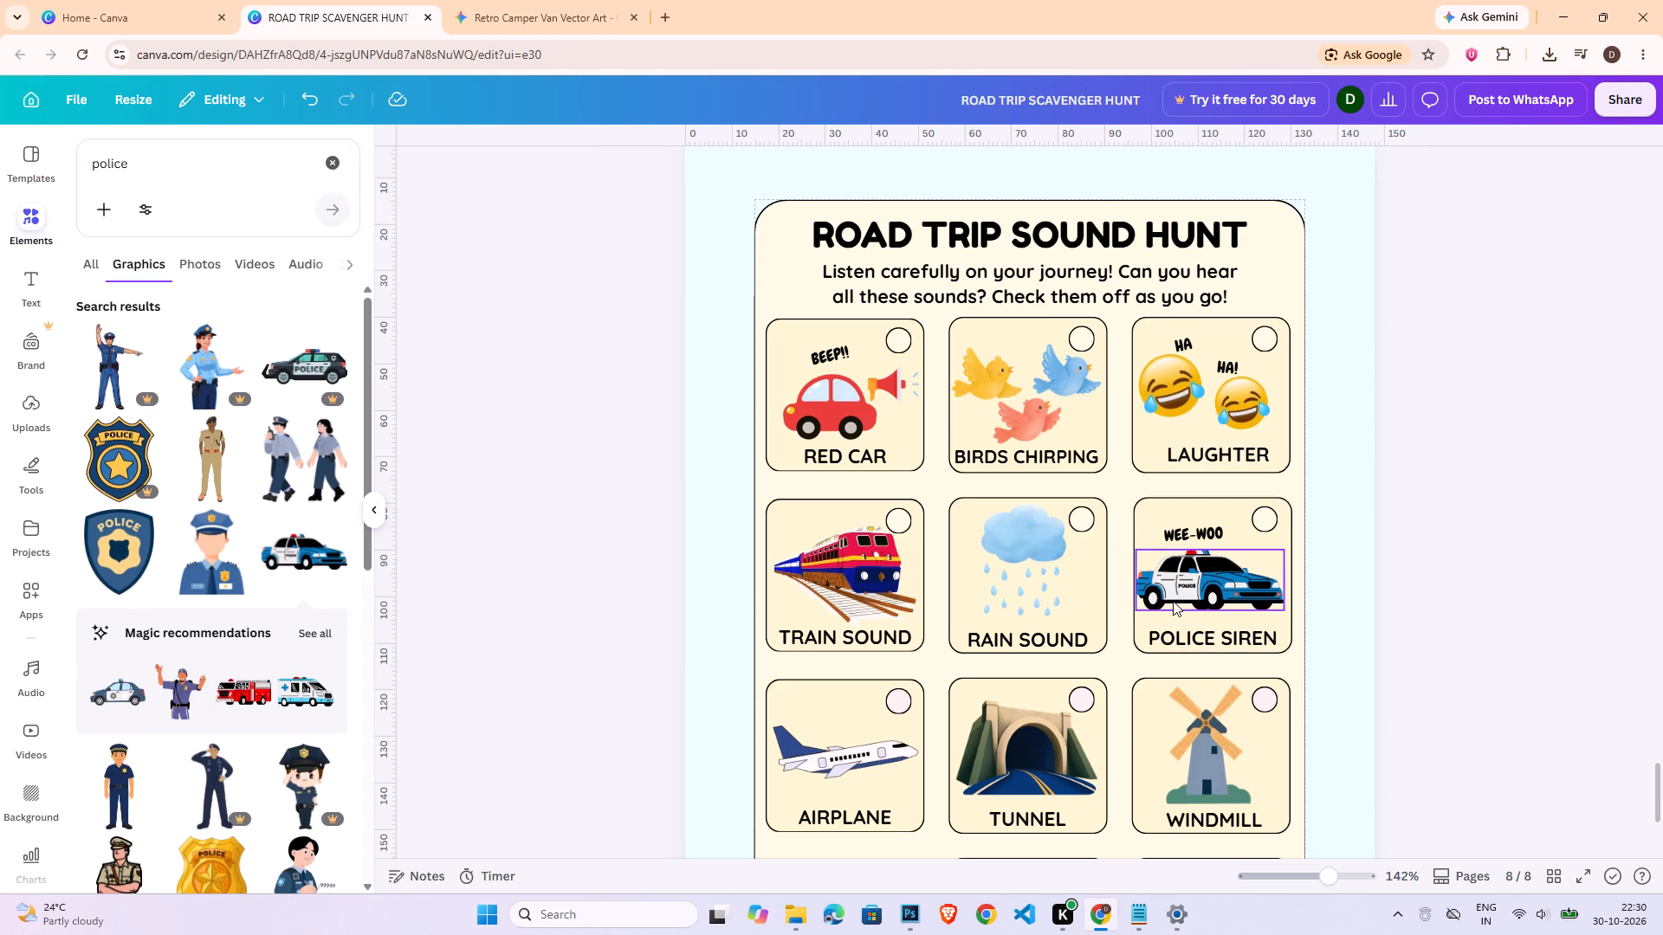
Nudge the police car and the "WEE-WOO" text slightly to the right inside the POLICE SIREN card.
{"action": "left_click", "coordinate": [1484, 640]}
{"action": "left_click", "coordinate": [1207, 600]}
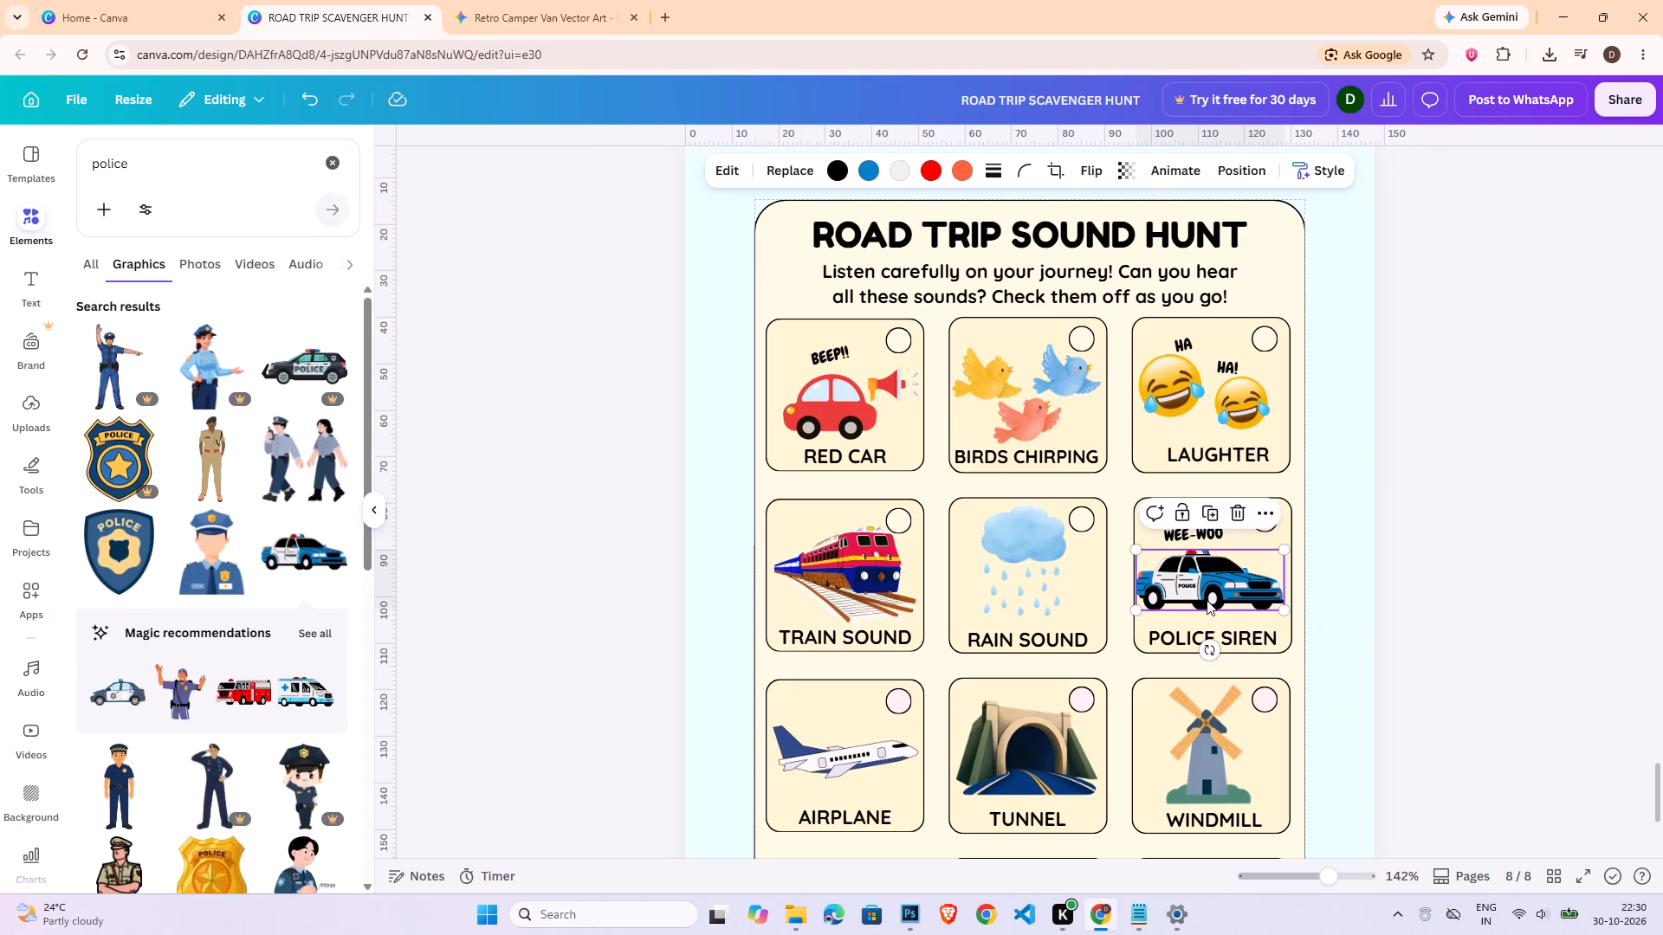
{"action": "key", "text": "Right"}
{"action": "left_click", "coordinate": [1429, 632]}
{"action": "left_click", "coordinate": [1195, 540]}
{"action": "key", "text": "Right"}
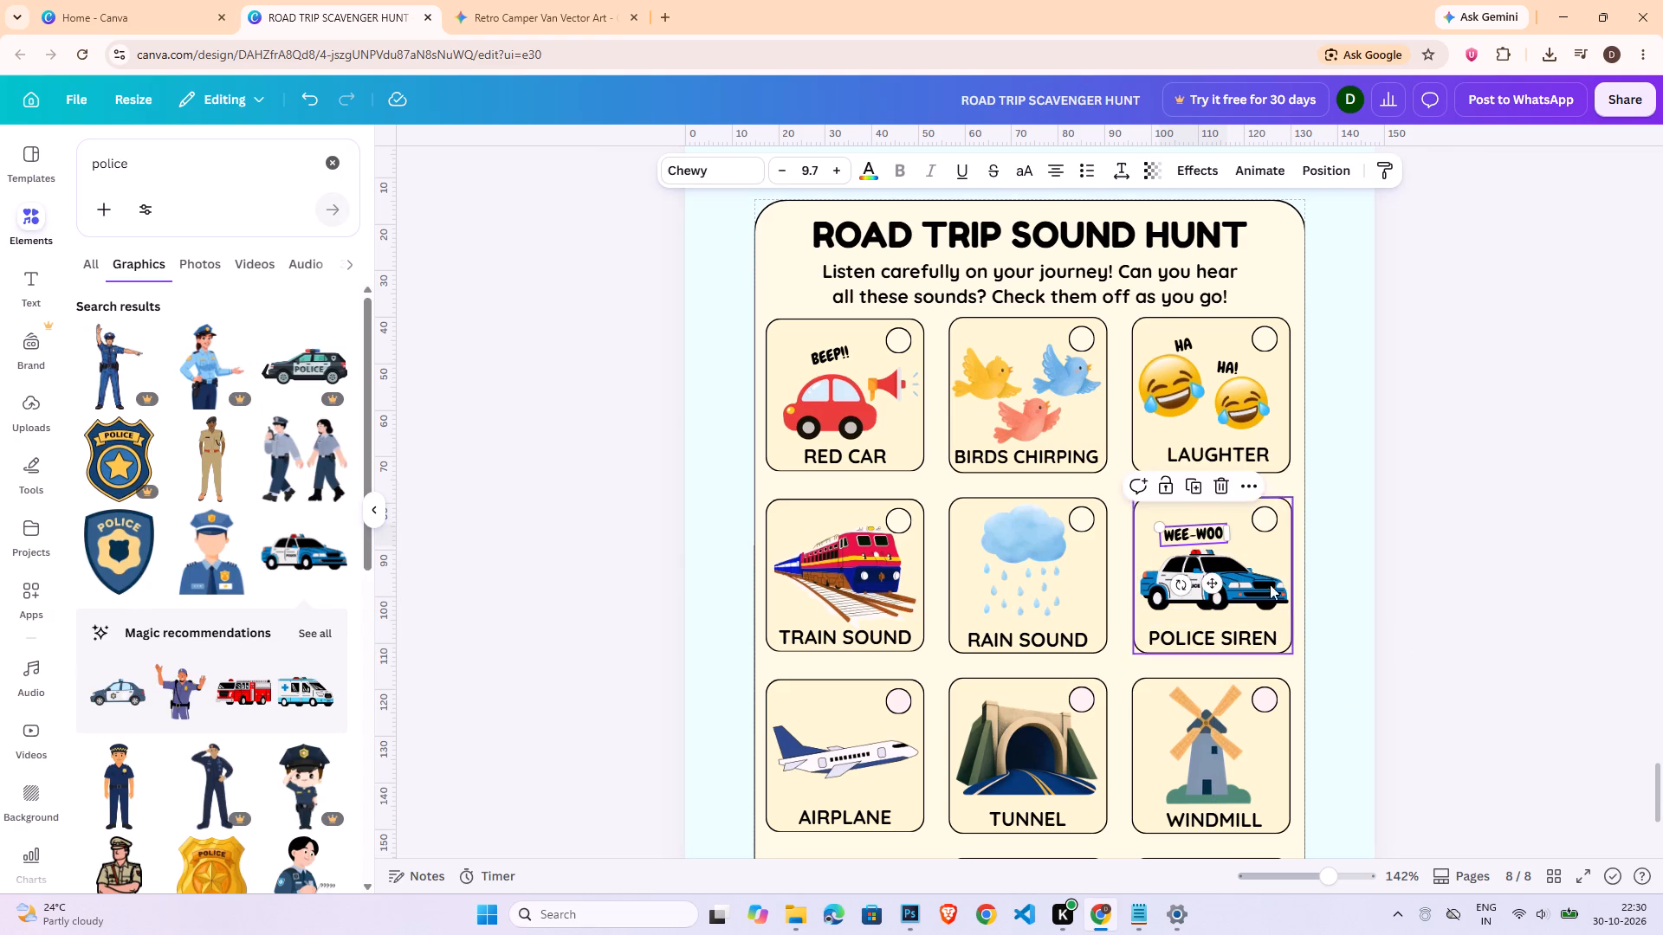
{"action": "left_click", "coordinate": [1385, 606]}
{"action": "left_click", "coordinate": [1443, 692]}
Change the AIRPLANE card's label to "AIRPLANE SOUND".
{"action": "scroll", "coordinate": [1514, 792], "scroll_direction": "down", "scroll_amount": 1}
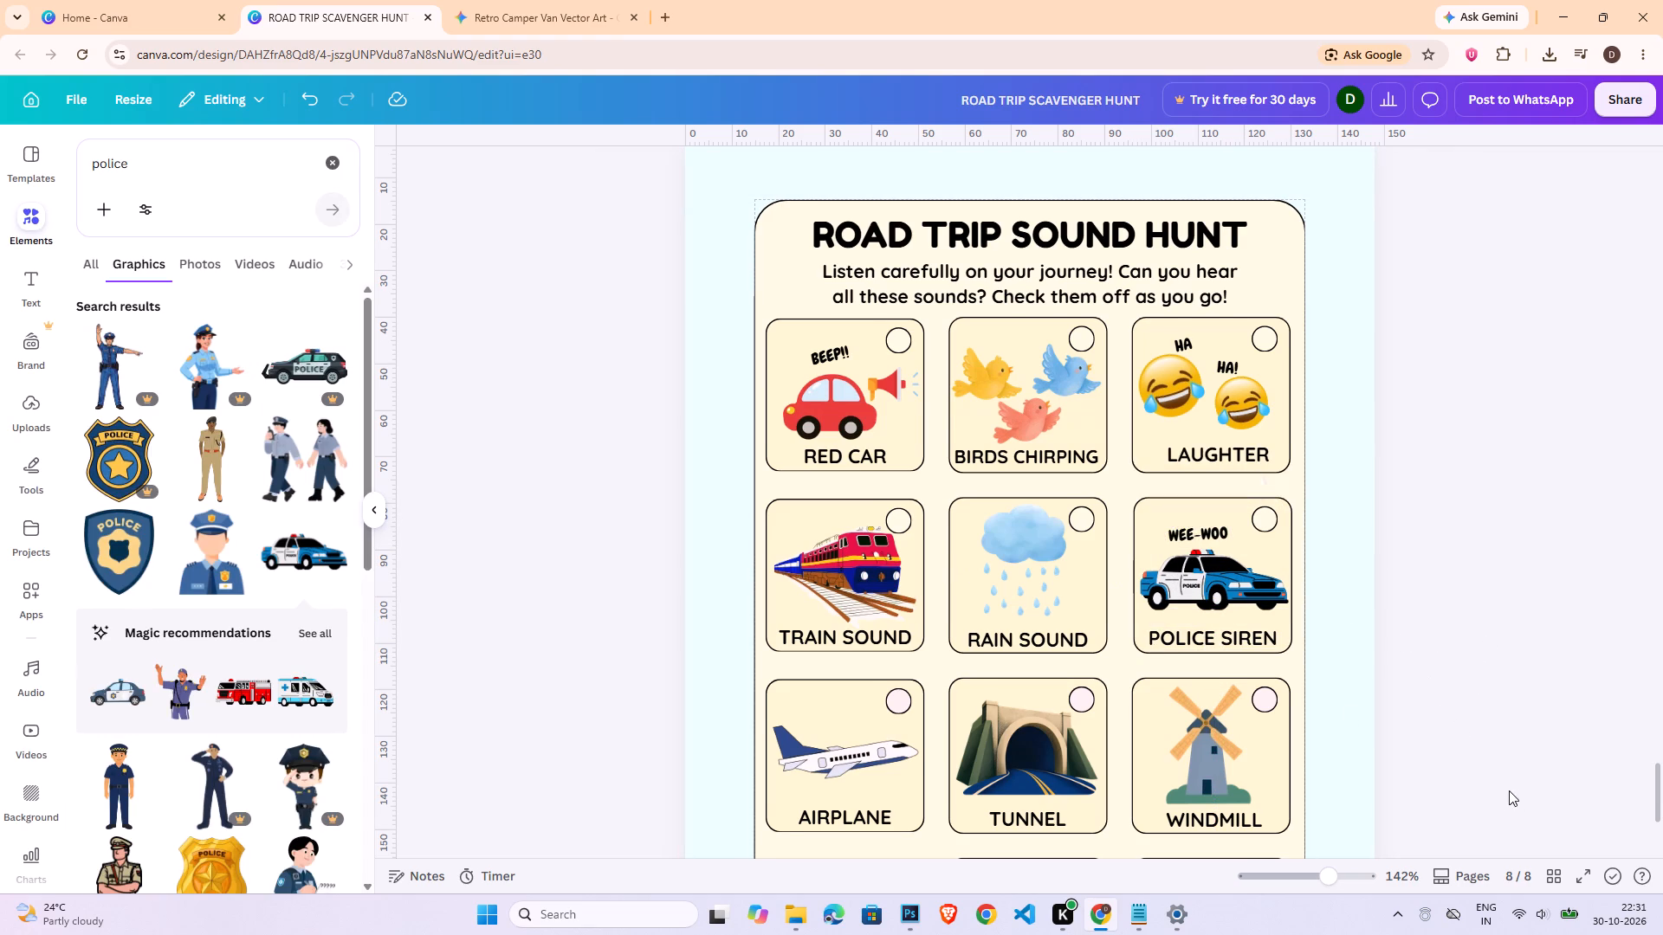
{"action": "double_click", "coordinate": [1263, 550]}
{"action": "left_click", "coordinate": [1548, 577]}
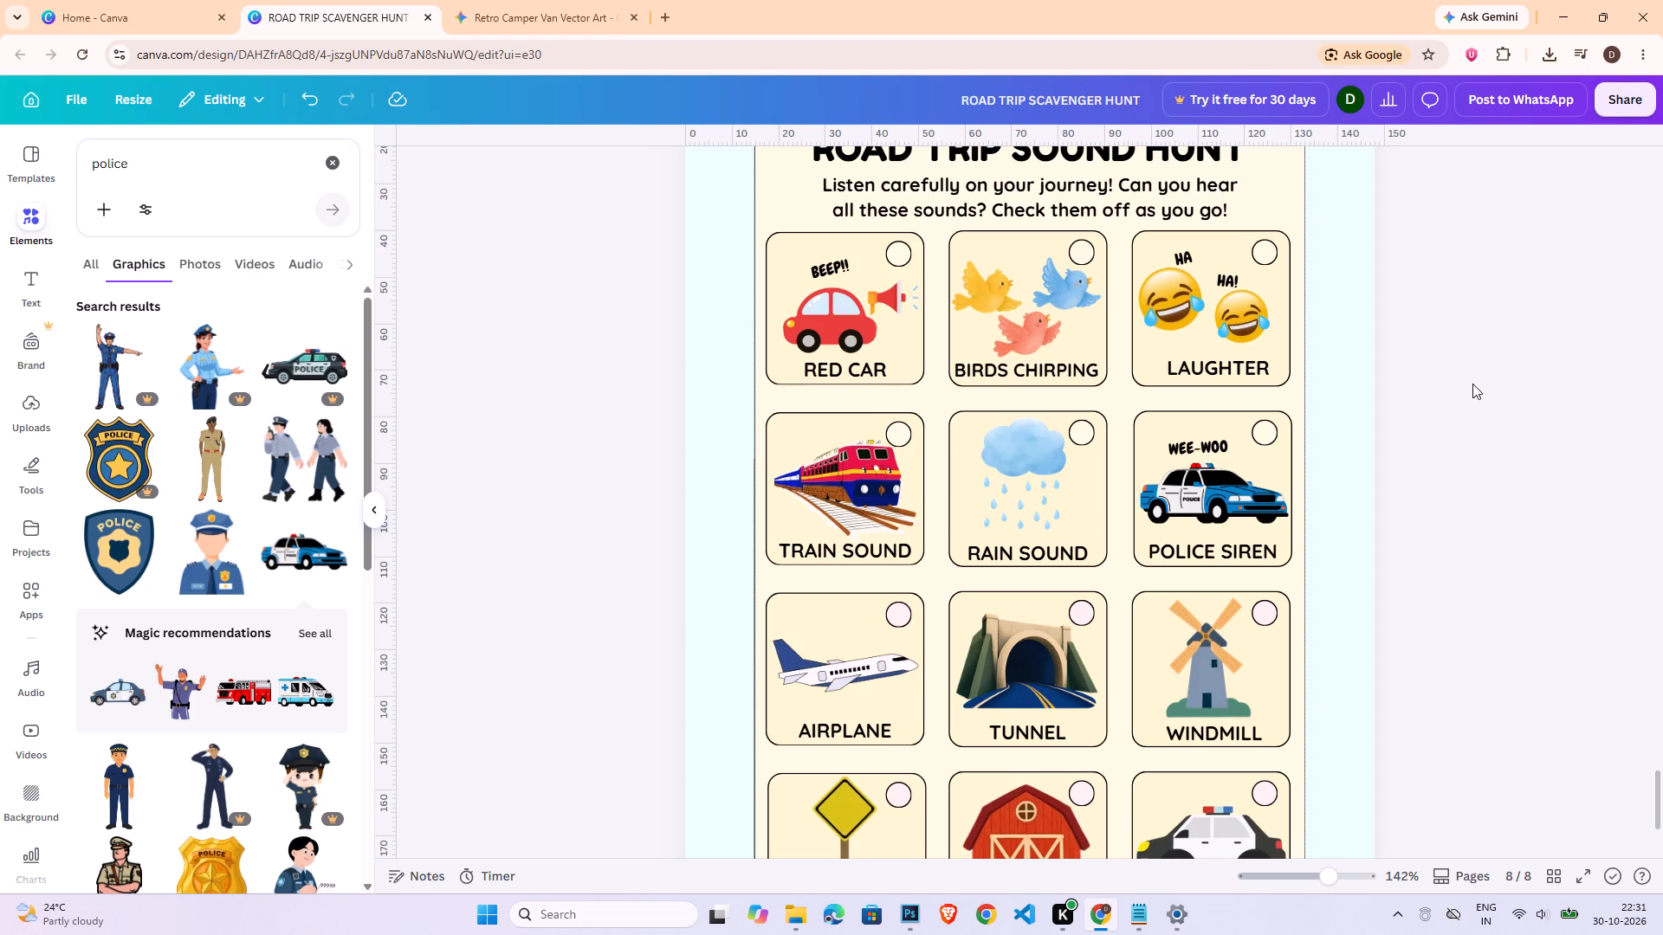
{"action": "left_click", "coordinate": [1433, 501]}
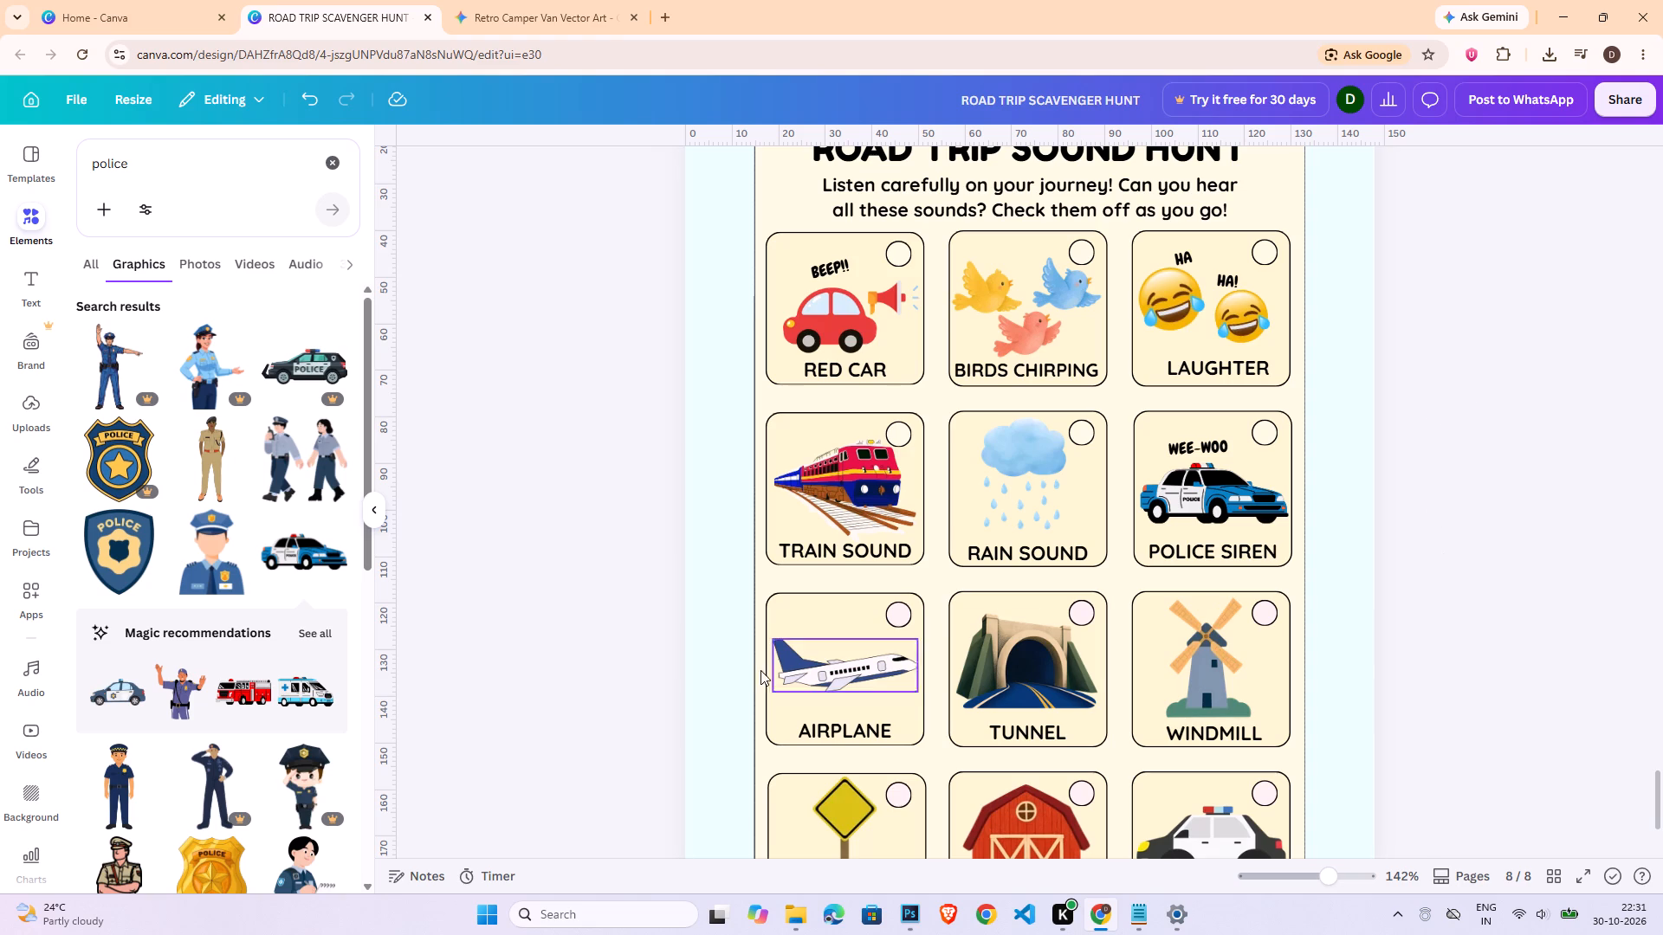
{"action": "left_click", "coordinate": [819, 656]}
{"action": "double_click", "coordinate": [893, 731]}
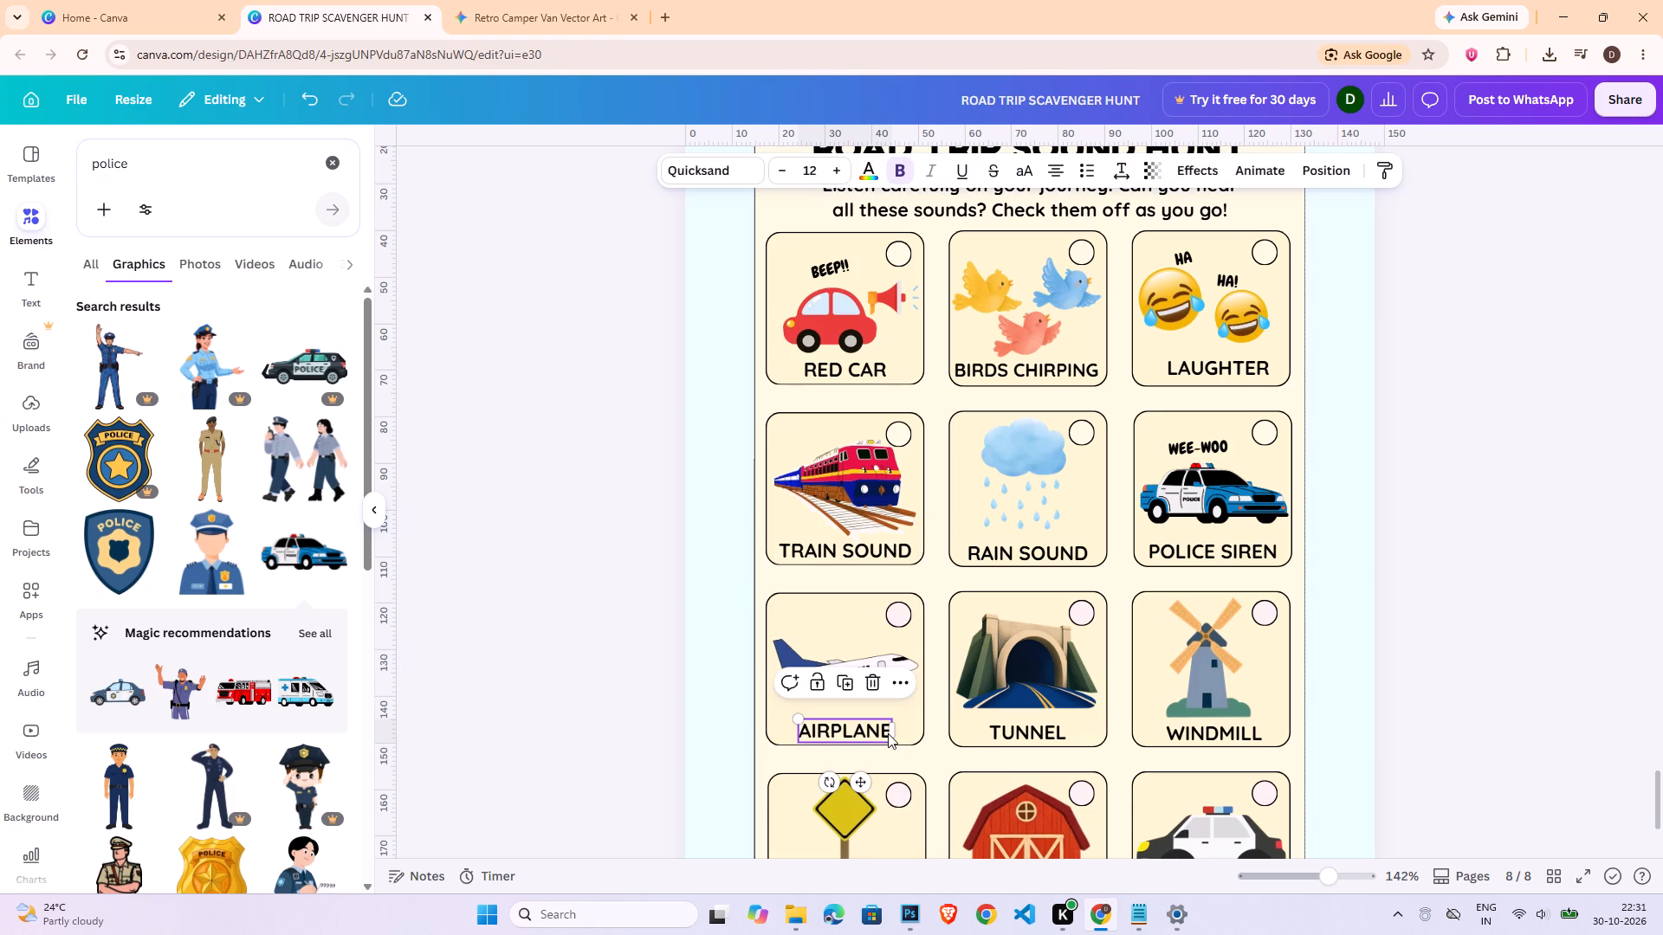
{"action": "left_click", "coordinate": [888, 733]}
{"action": "left_click", "coordinate": [888, 733]}
{"action": "key", "text": "space"}
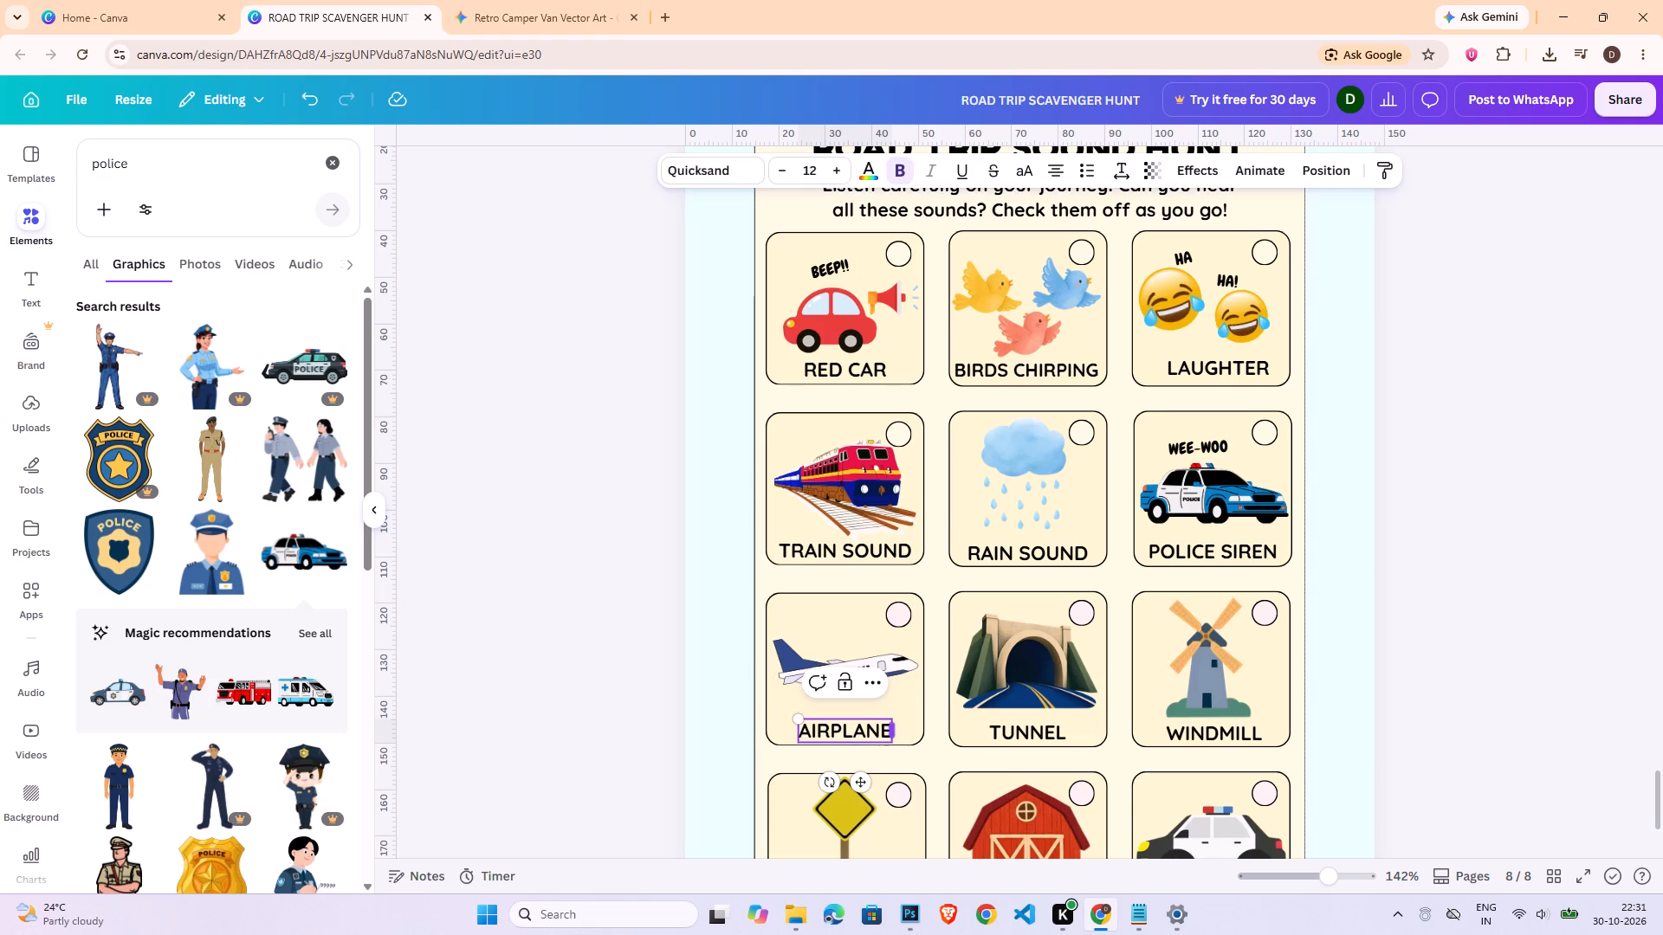
{"action": "key", "text": "shift+s"}
{"action": "key", "text": "shift+o"}
{"action": "type", "text": "UD"}
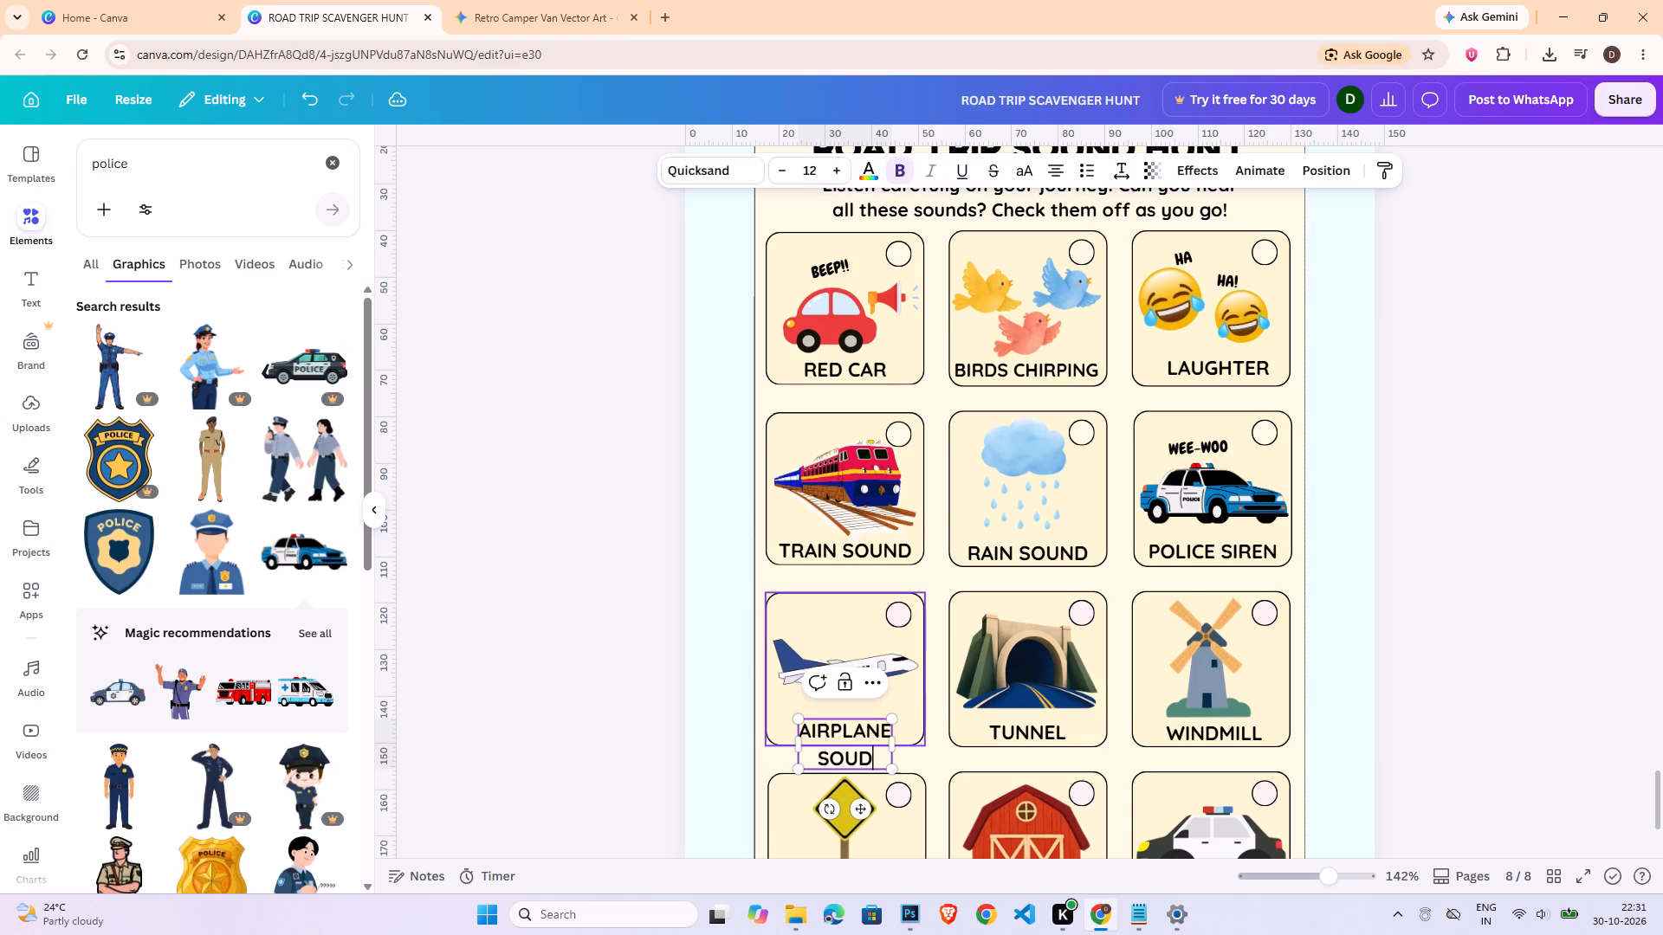
{"action": "key", "text": "shift+BackSpace"}
{"action": "type", "text": "ND"}
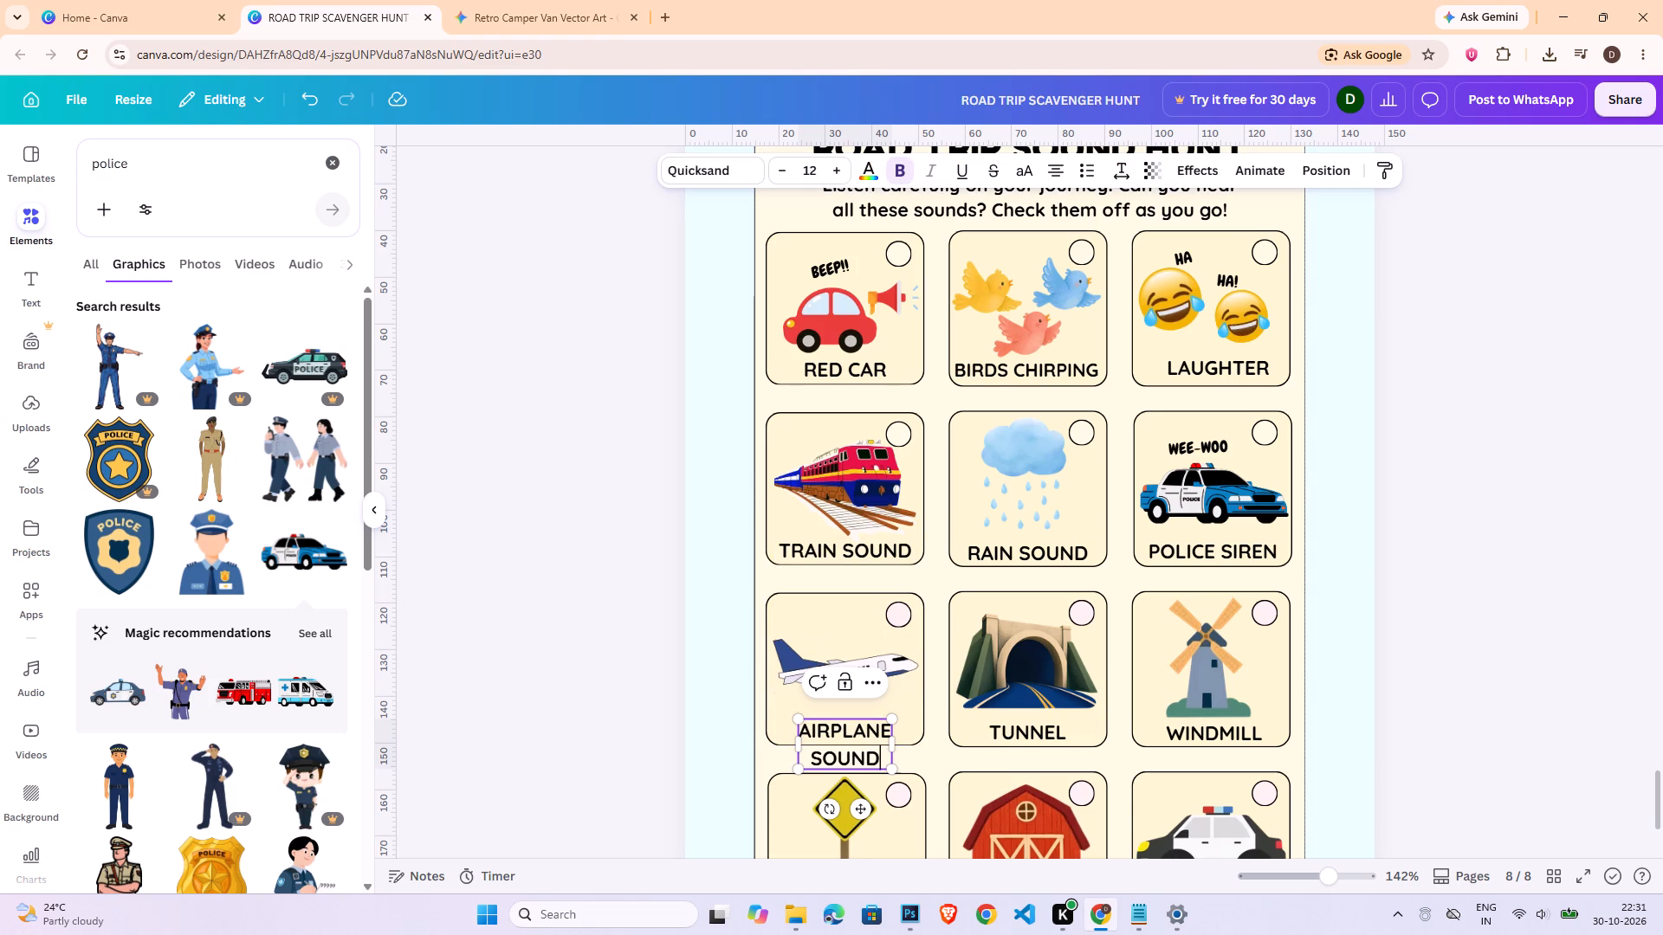
Try to fit the "AIRPLANE SOUND" label on one line by widening its text box on both sides.
{"action": "left_click_drag", "start_coordinate": [797, 745], "coordinate": [786, 747]}
{"action": "left_click_drag", "start_coordinate": [786, 747], "coordinate": [769, 751]}
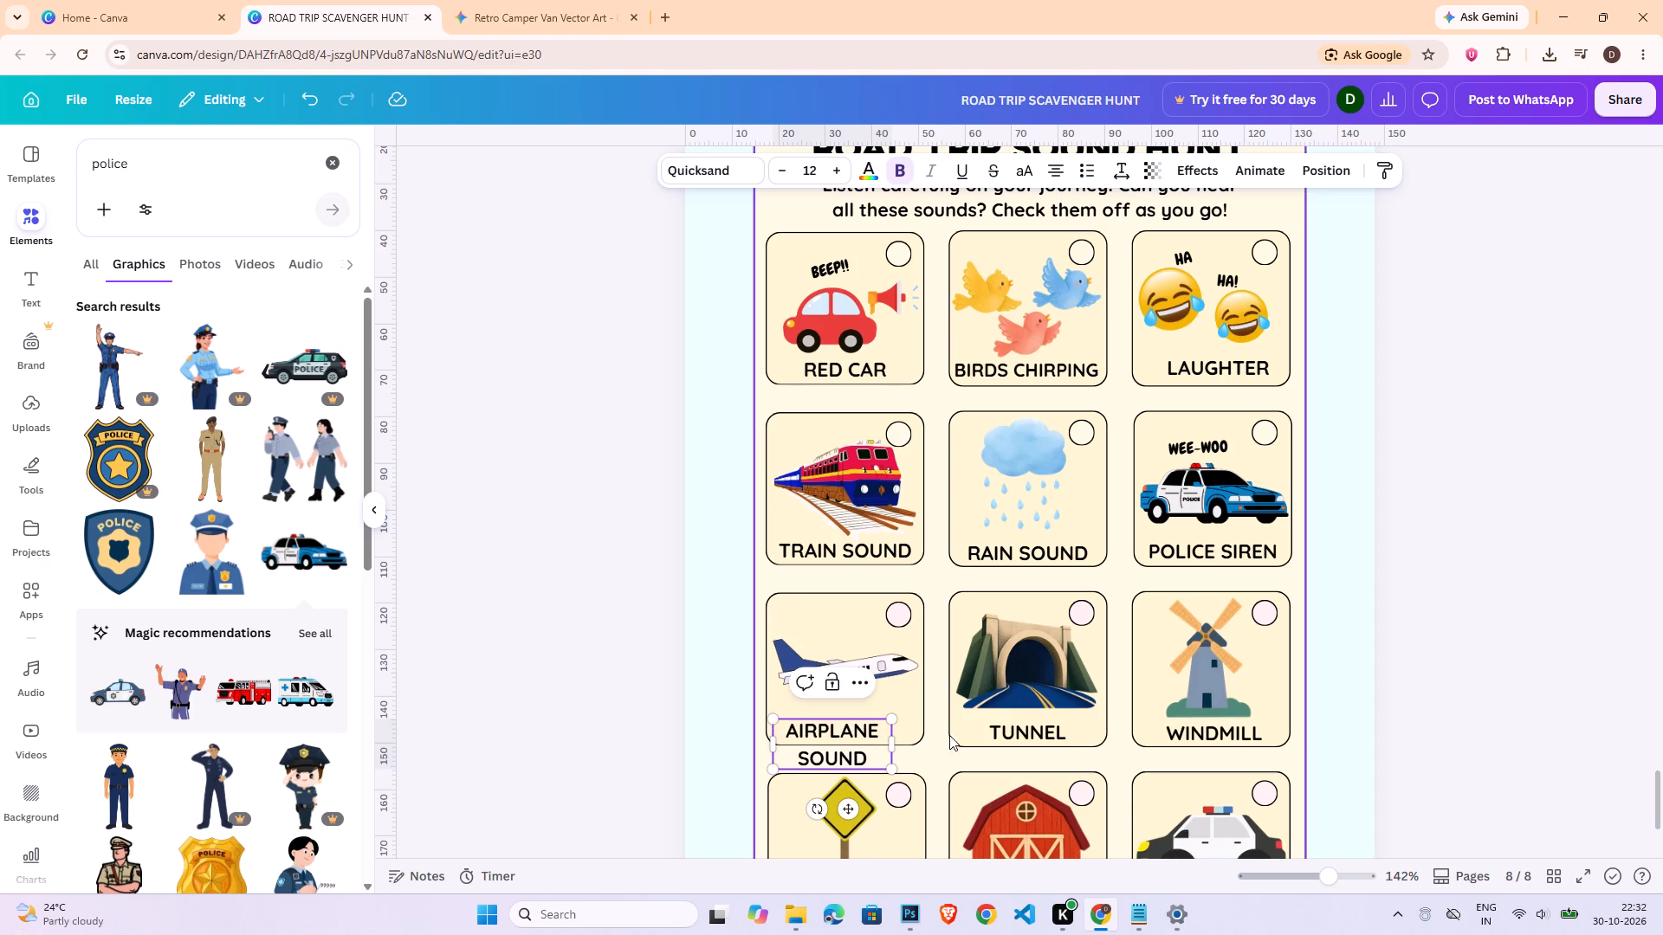
{"action": "left_click_drag", "start_coordinate": [892, 742], "coordinate": [912, 736]}
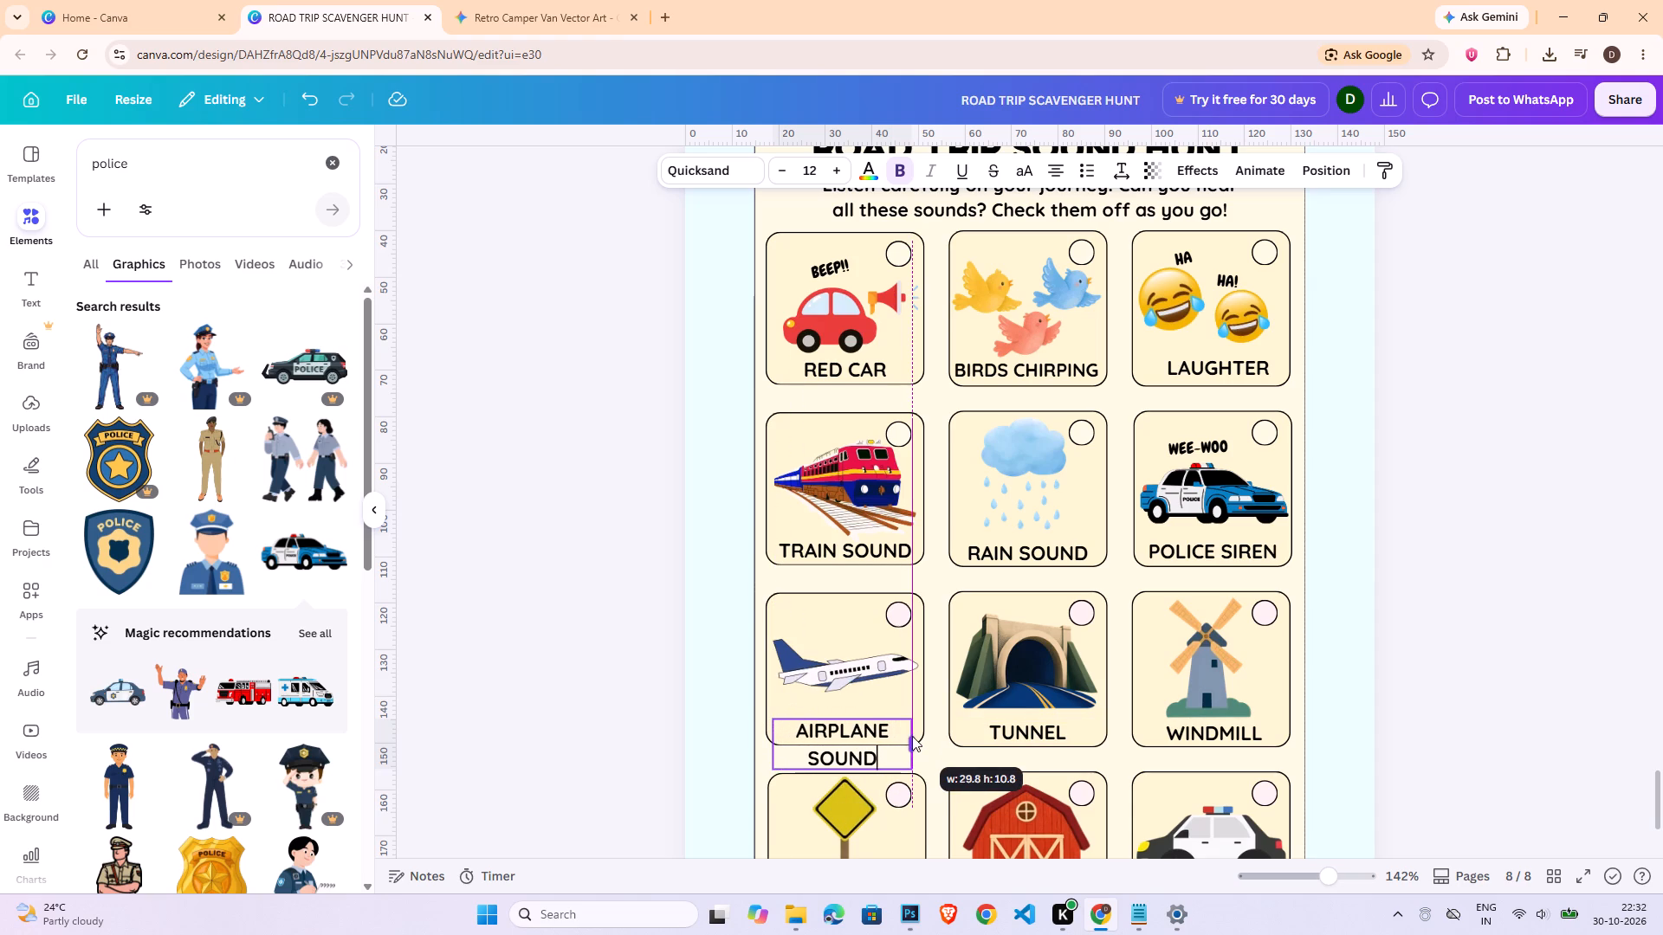
{"action": "left_click_drag", "start_coordinate": [912, 736], "coordinate": [942, 732]}
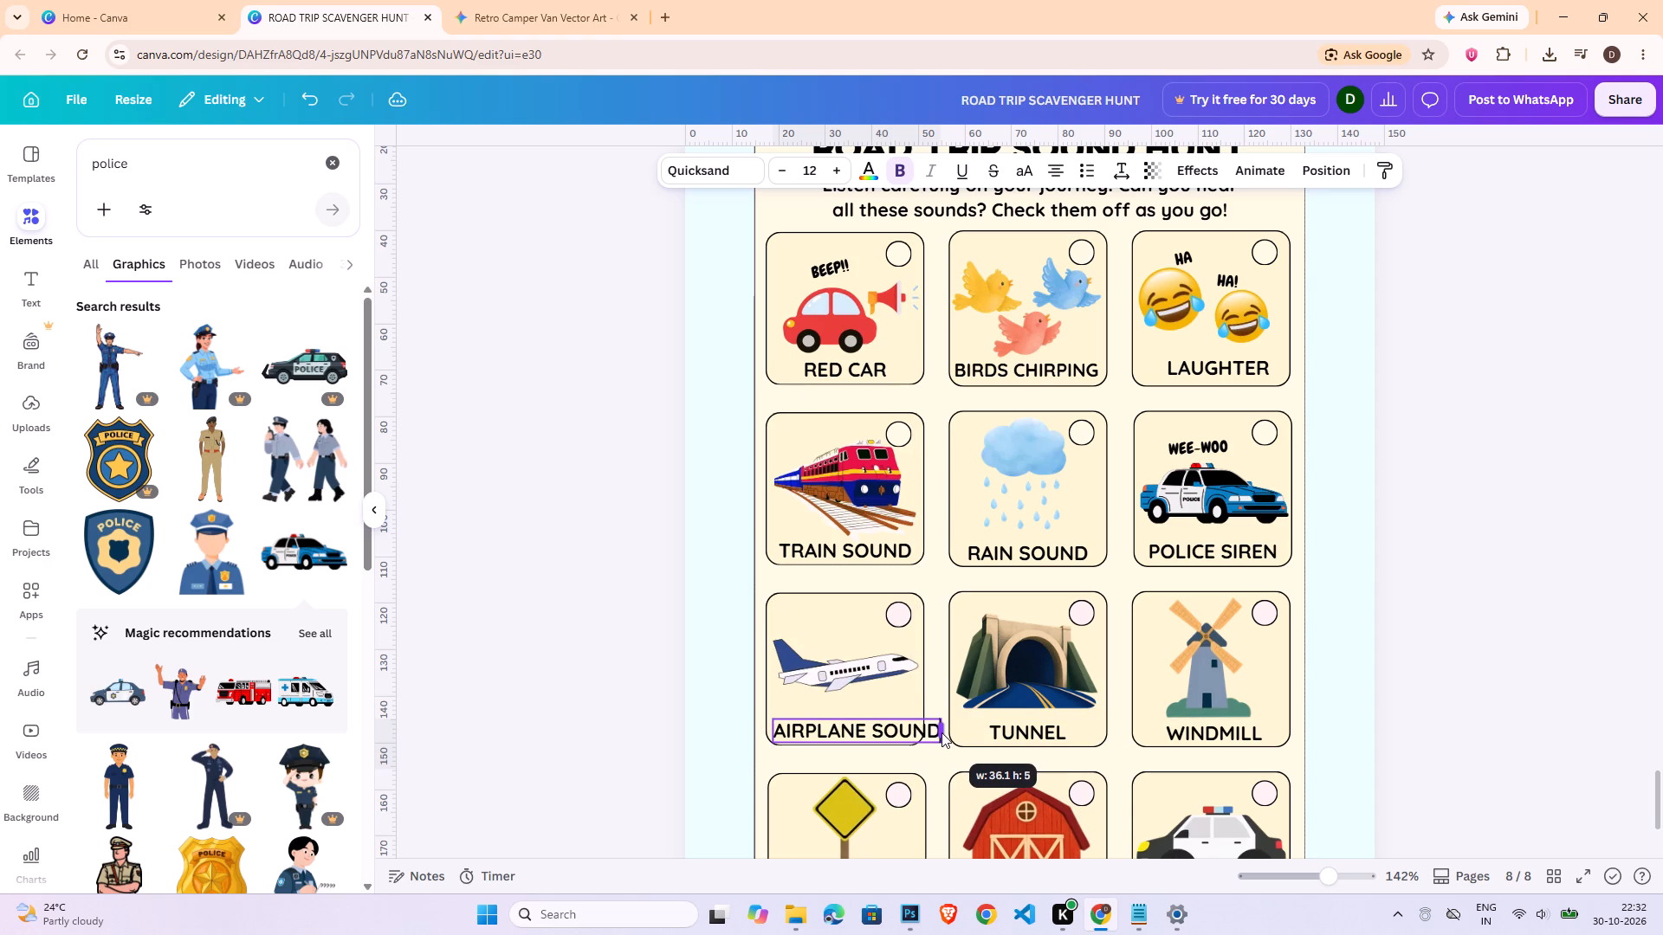
{"action": "left_click_drag", "start_coordinate": [942, 732], "coordinate": [939, 732]}
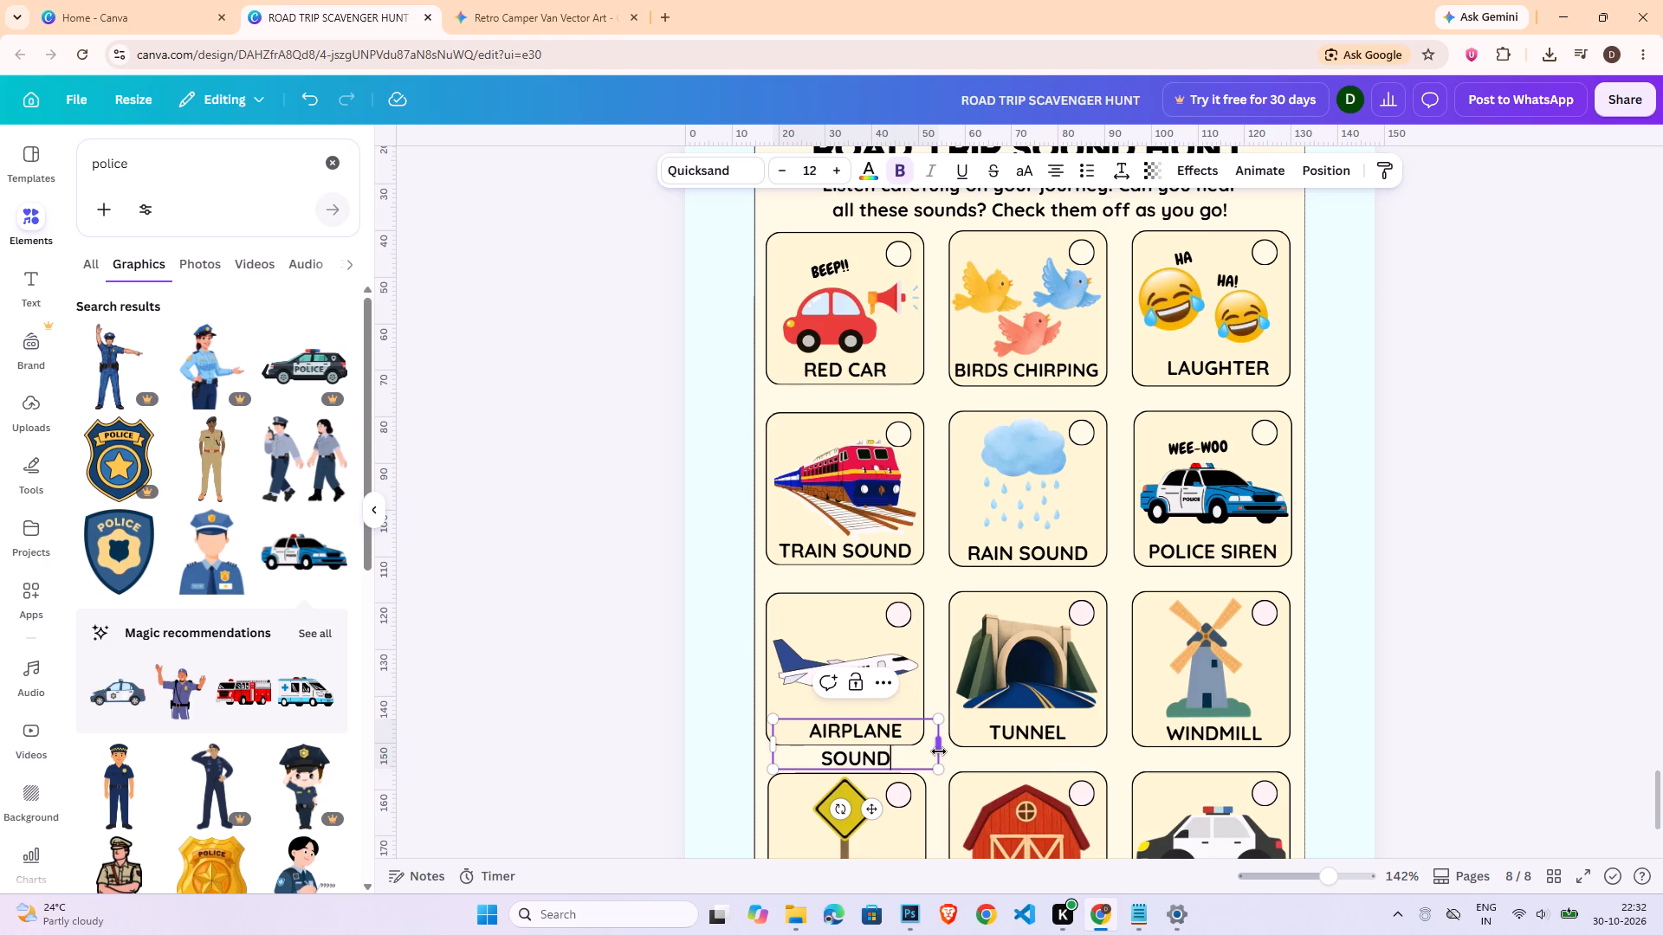
{"action": "left_click", "coordinate": [942, 750]}
Remove the word "SOUND" from the airplane card's label so it reads "AIRPLANE".
{"action": "double_click", "coordinate": [910, 758]}
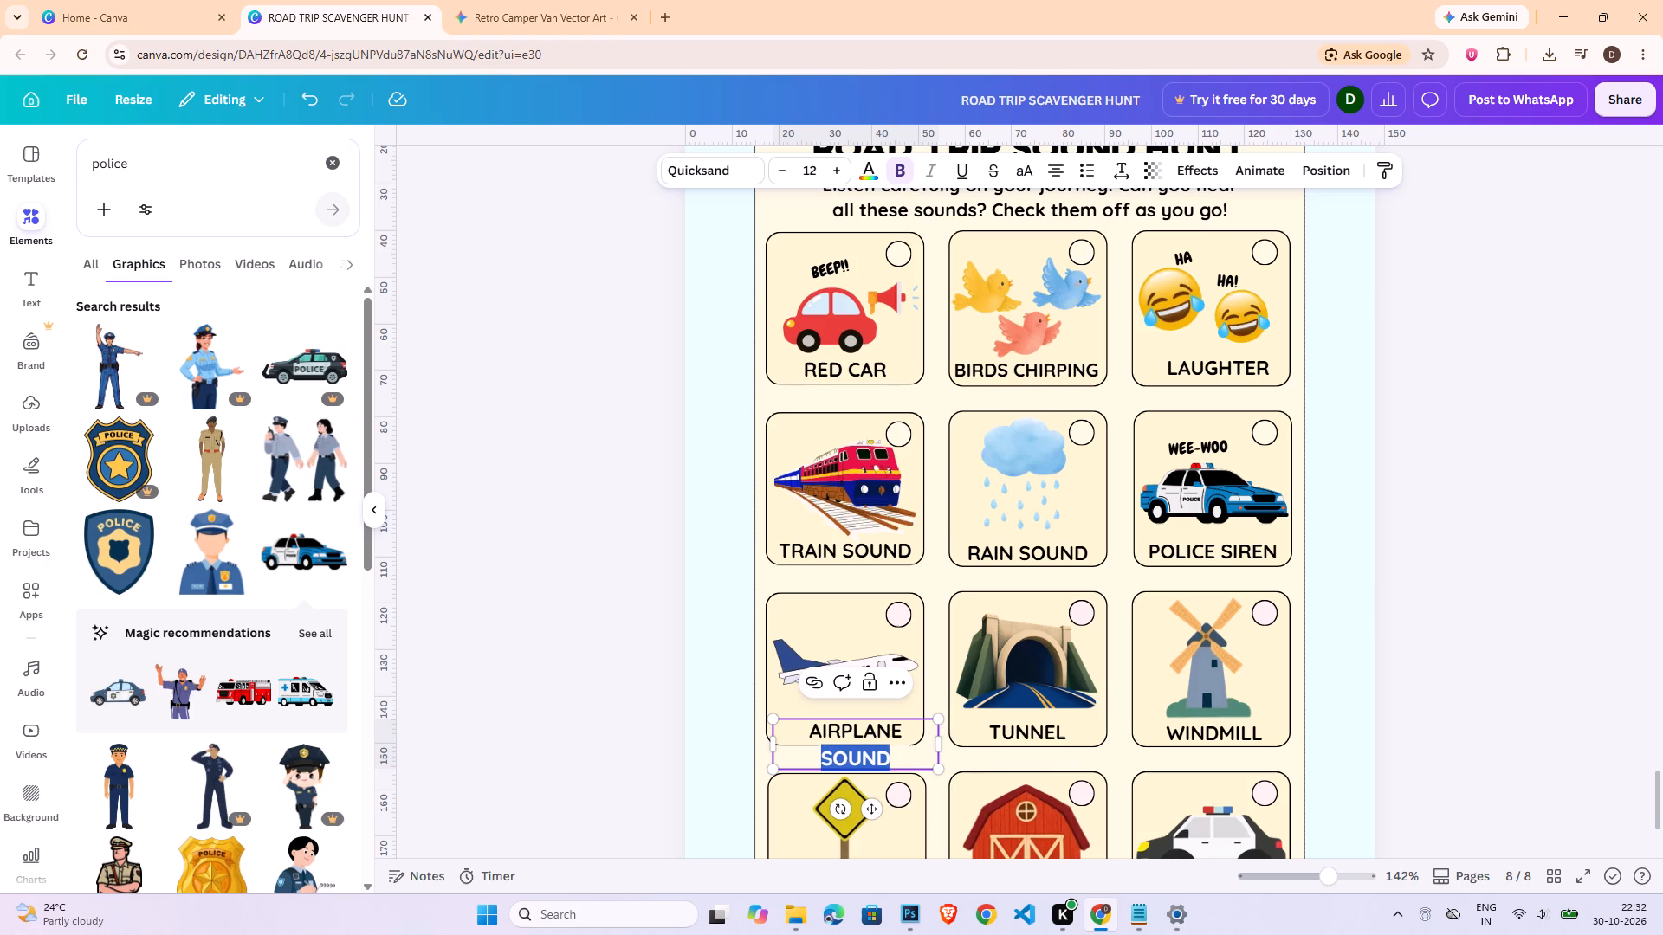
{"action": "key", "text": "BackSpace"}
{"action": "left_click", "coordinate": [1505, 725]}
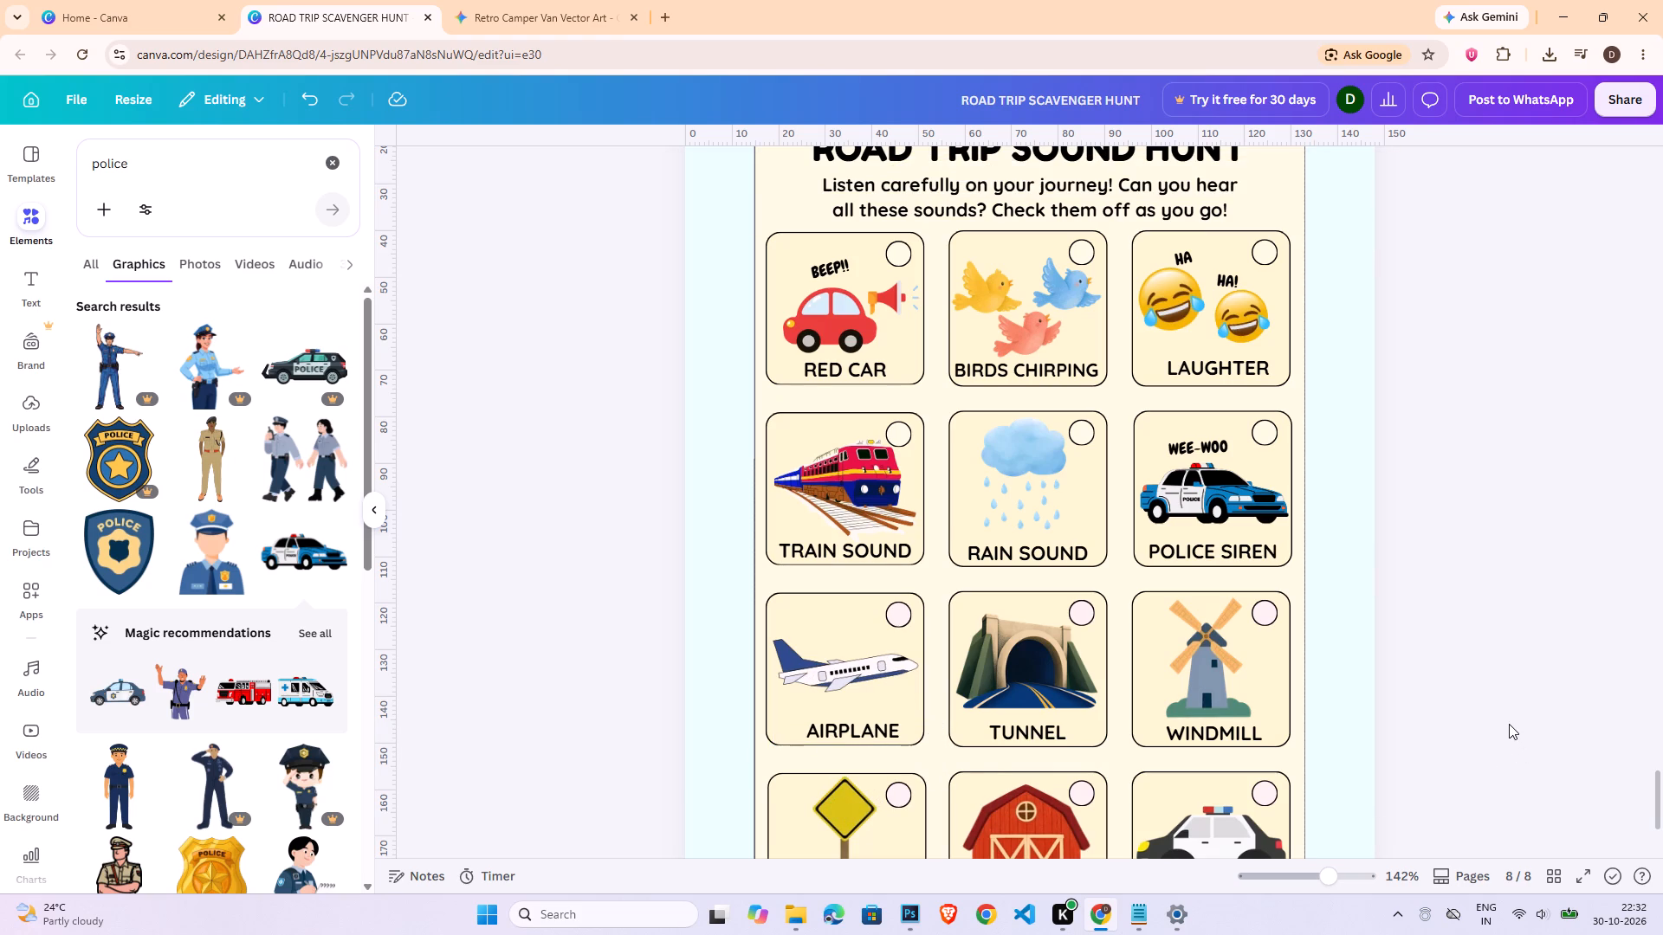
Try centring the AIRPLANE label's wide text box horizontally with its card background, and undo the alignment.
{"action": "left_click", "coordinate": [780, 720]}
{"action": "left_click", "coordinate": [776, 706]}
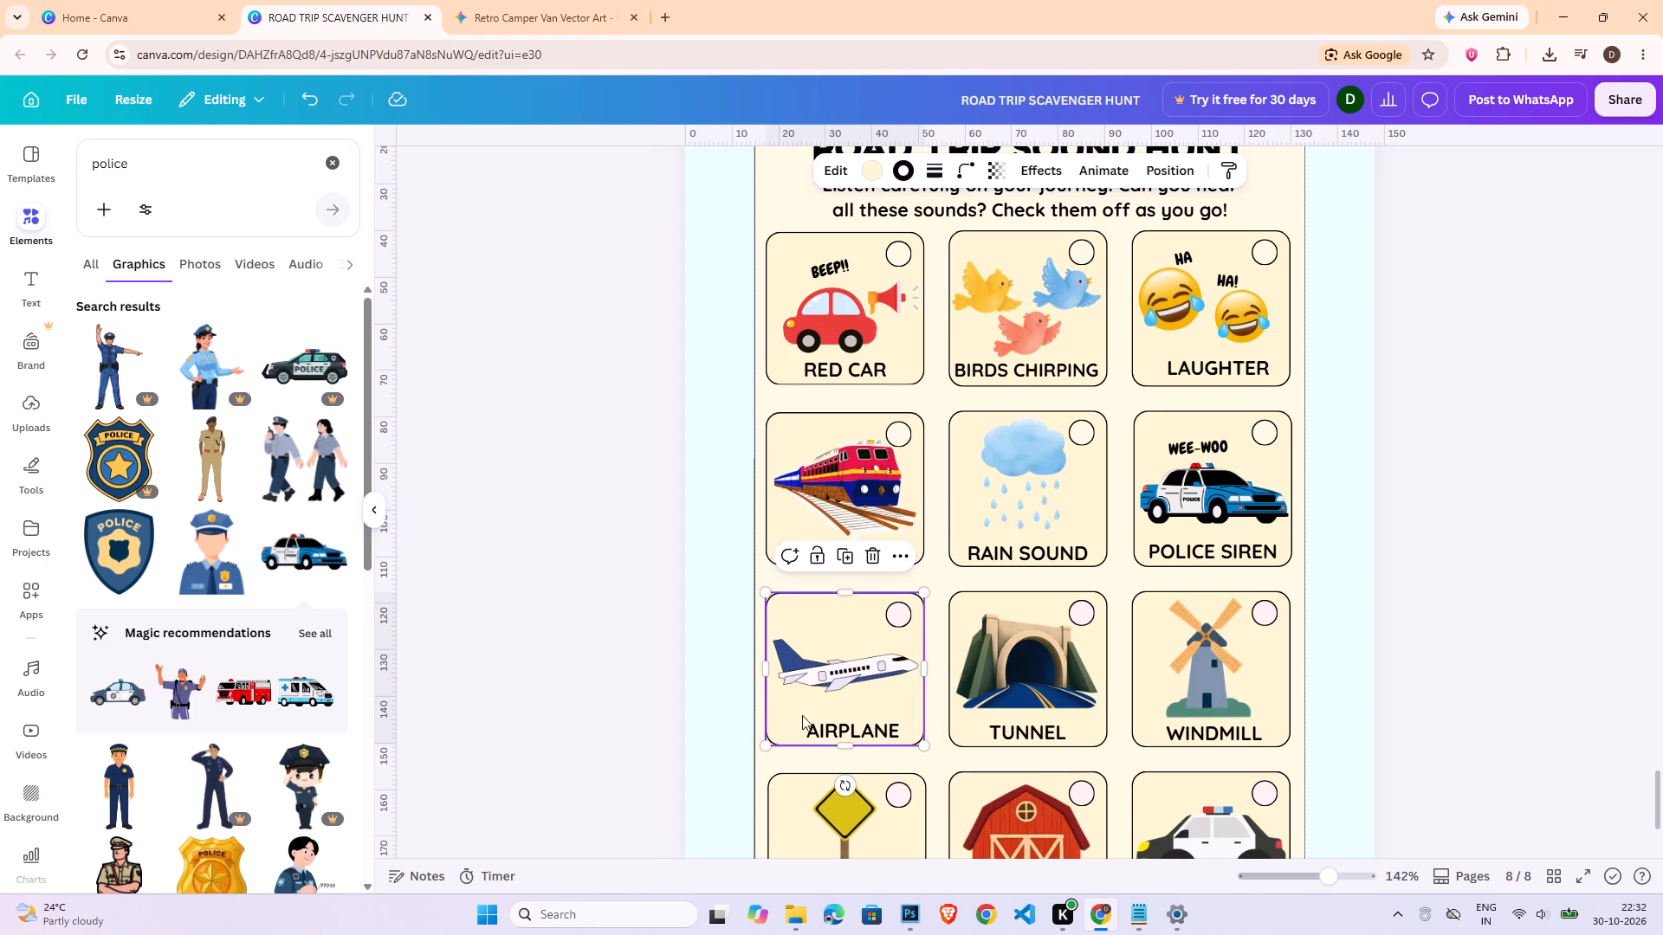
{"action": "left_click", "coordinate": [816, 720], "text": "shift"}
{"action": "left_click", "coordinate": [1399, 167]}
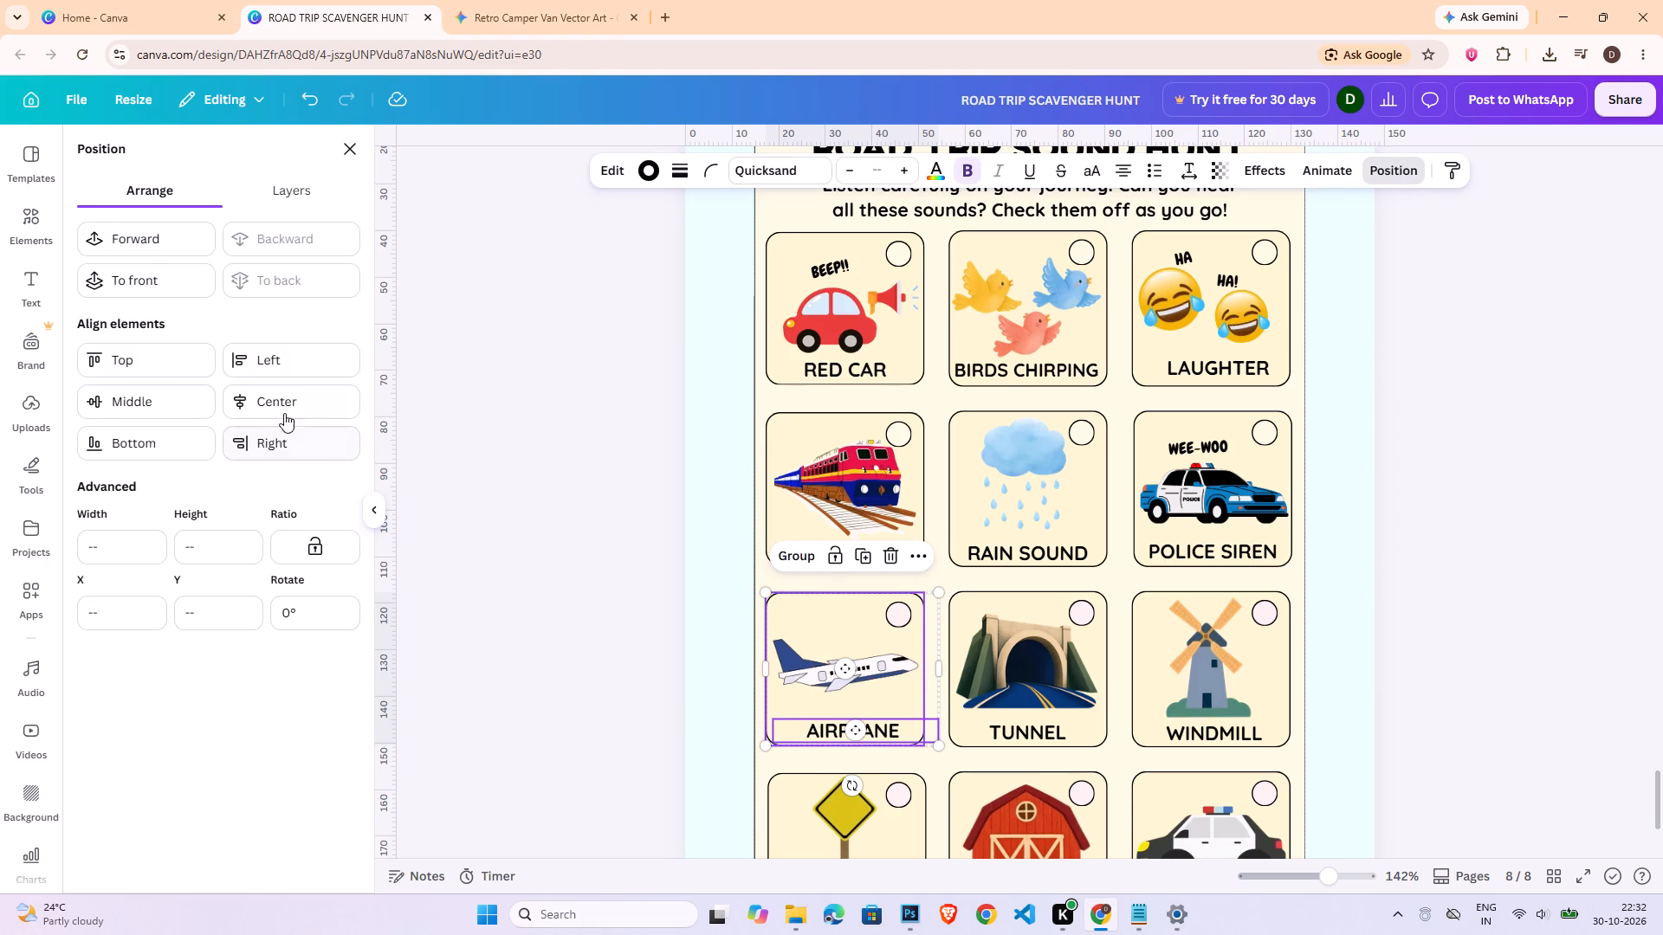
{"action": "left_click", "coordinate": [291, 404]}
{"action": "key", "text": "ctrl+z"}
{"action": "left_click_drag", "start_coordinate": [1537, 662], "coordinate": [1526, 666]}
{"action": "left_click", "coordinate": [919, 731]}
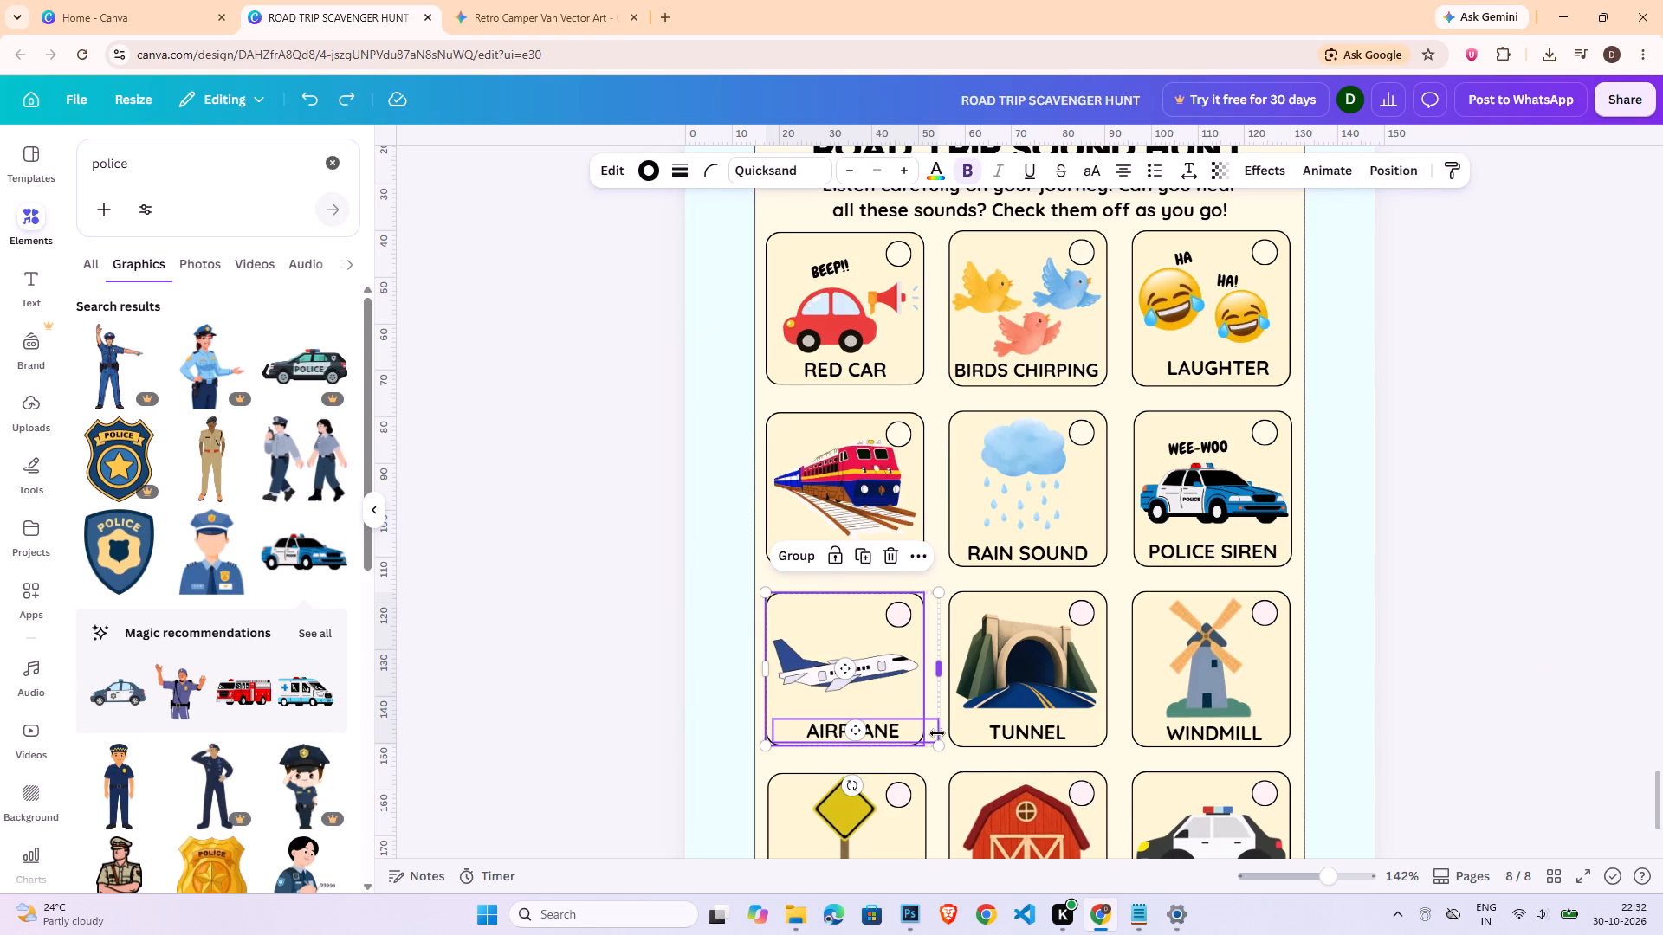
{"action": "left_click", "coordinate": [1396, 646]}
Narrow the AIRPLANE label's text box so it fits closely around the word.
{"action": "left_click", "coordinate": [828, 727]}
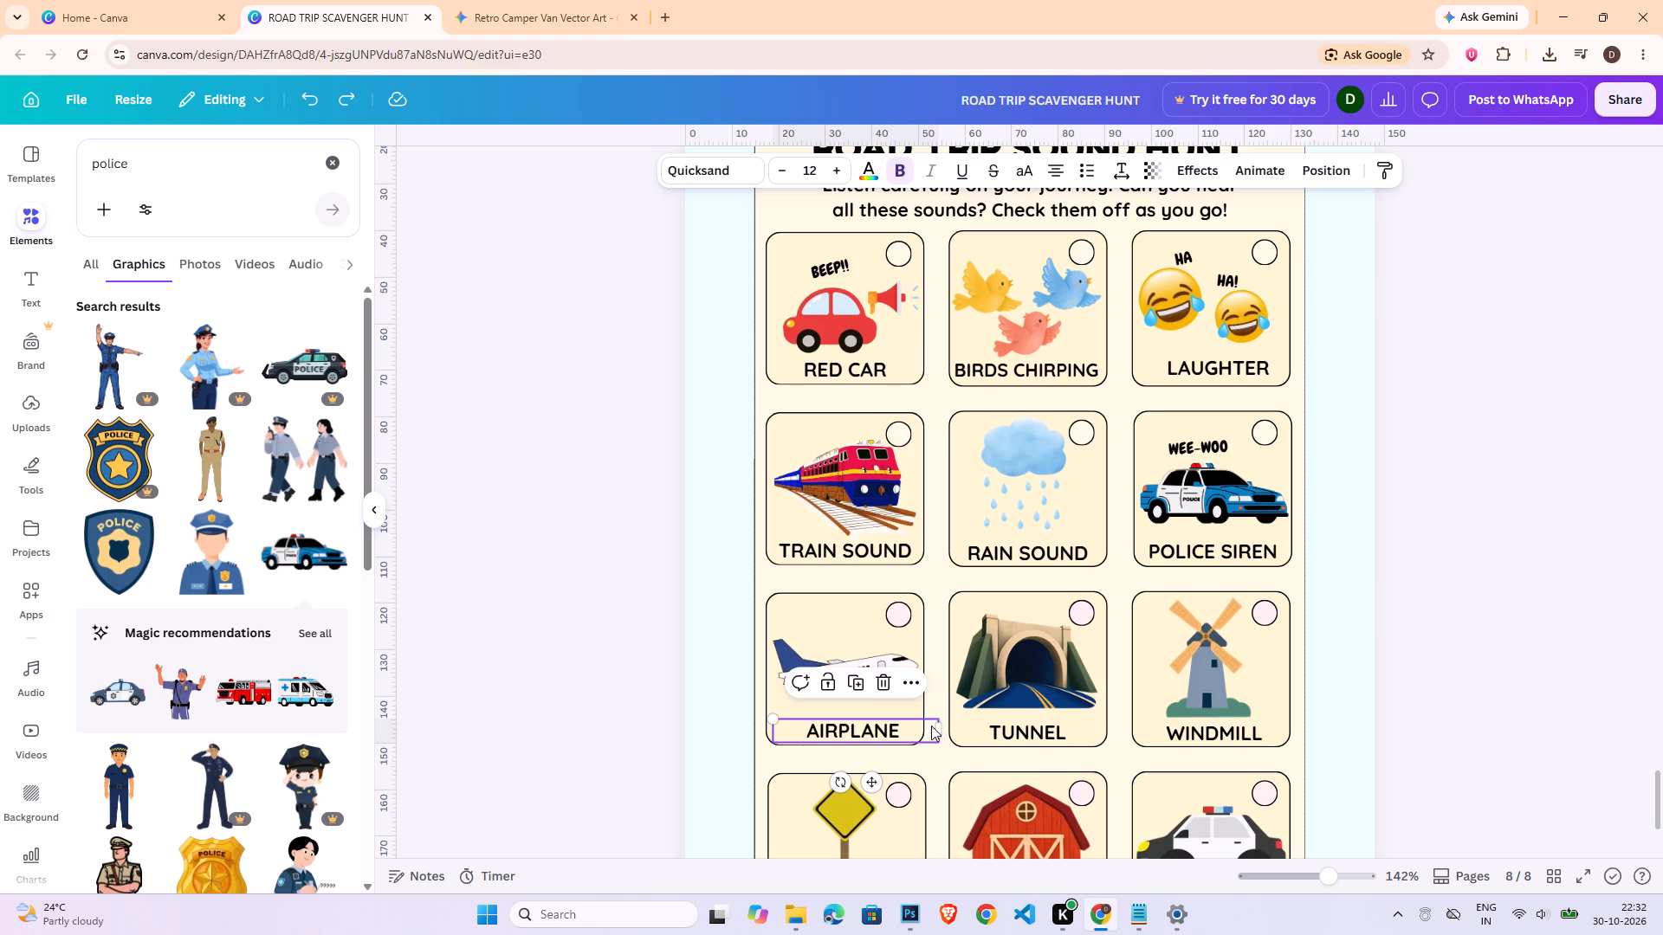
{"action": "left_click", "coordinate": [937, 728]}
{"action": "left_click_drag", "start_coordinate": [938, 728], "coordinate": [883, 733]}
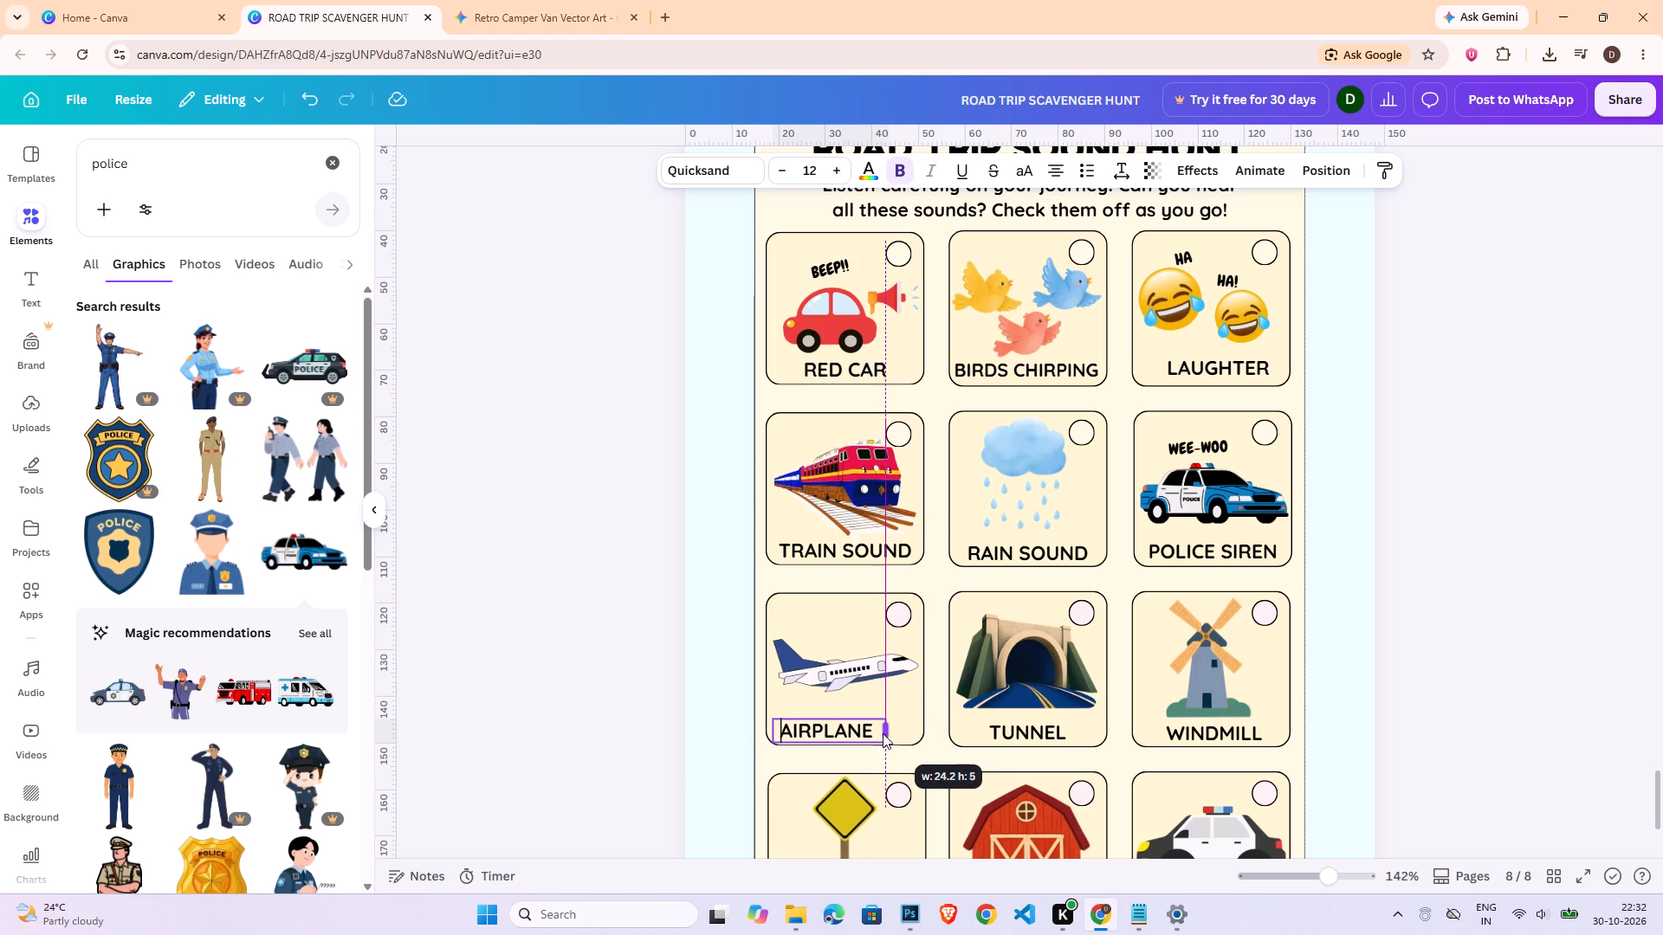
{"action": "left_click_drag", "start_coordinate": [883, 733], "coordinate": [876, 733]}
Align the narrowed AIRPLANE label and its card background to their horizontal centre.
{"action": "left_click", "coordinate": [903, 722]}
{"action": "left_click", "coordinate": [870, 725], "text": "shift"}
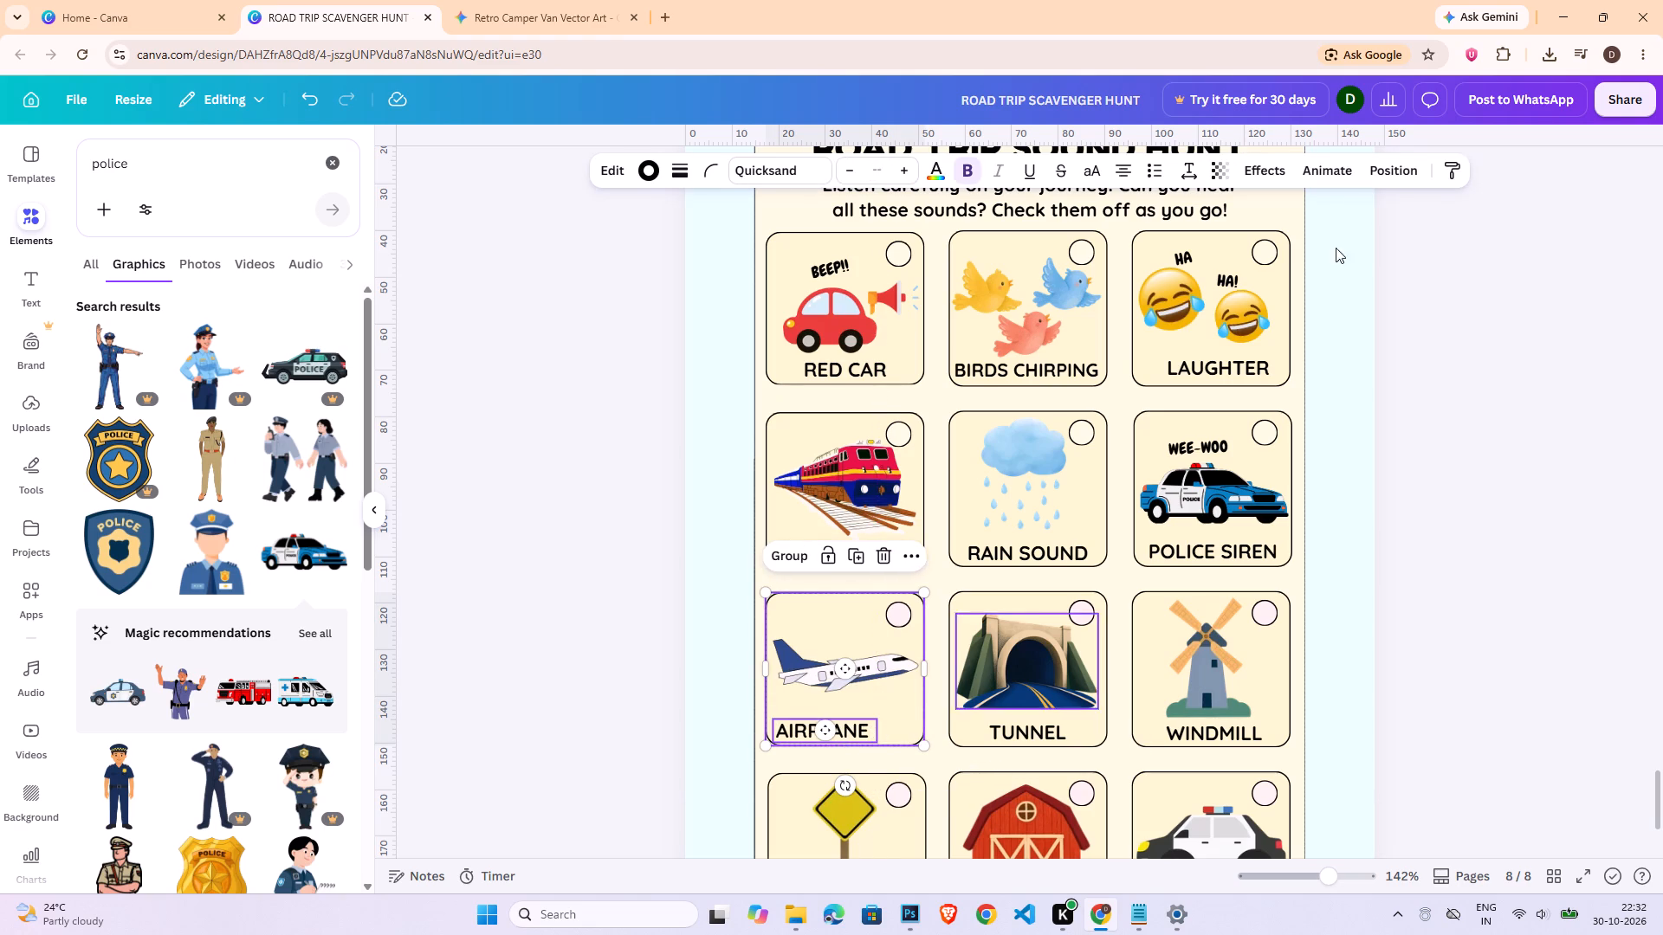
{"action": "left_click", "coordinate": [1368, 168]}
{"action": "left_click", "coordinate": [292, 399]}
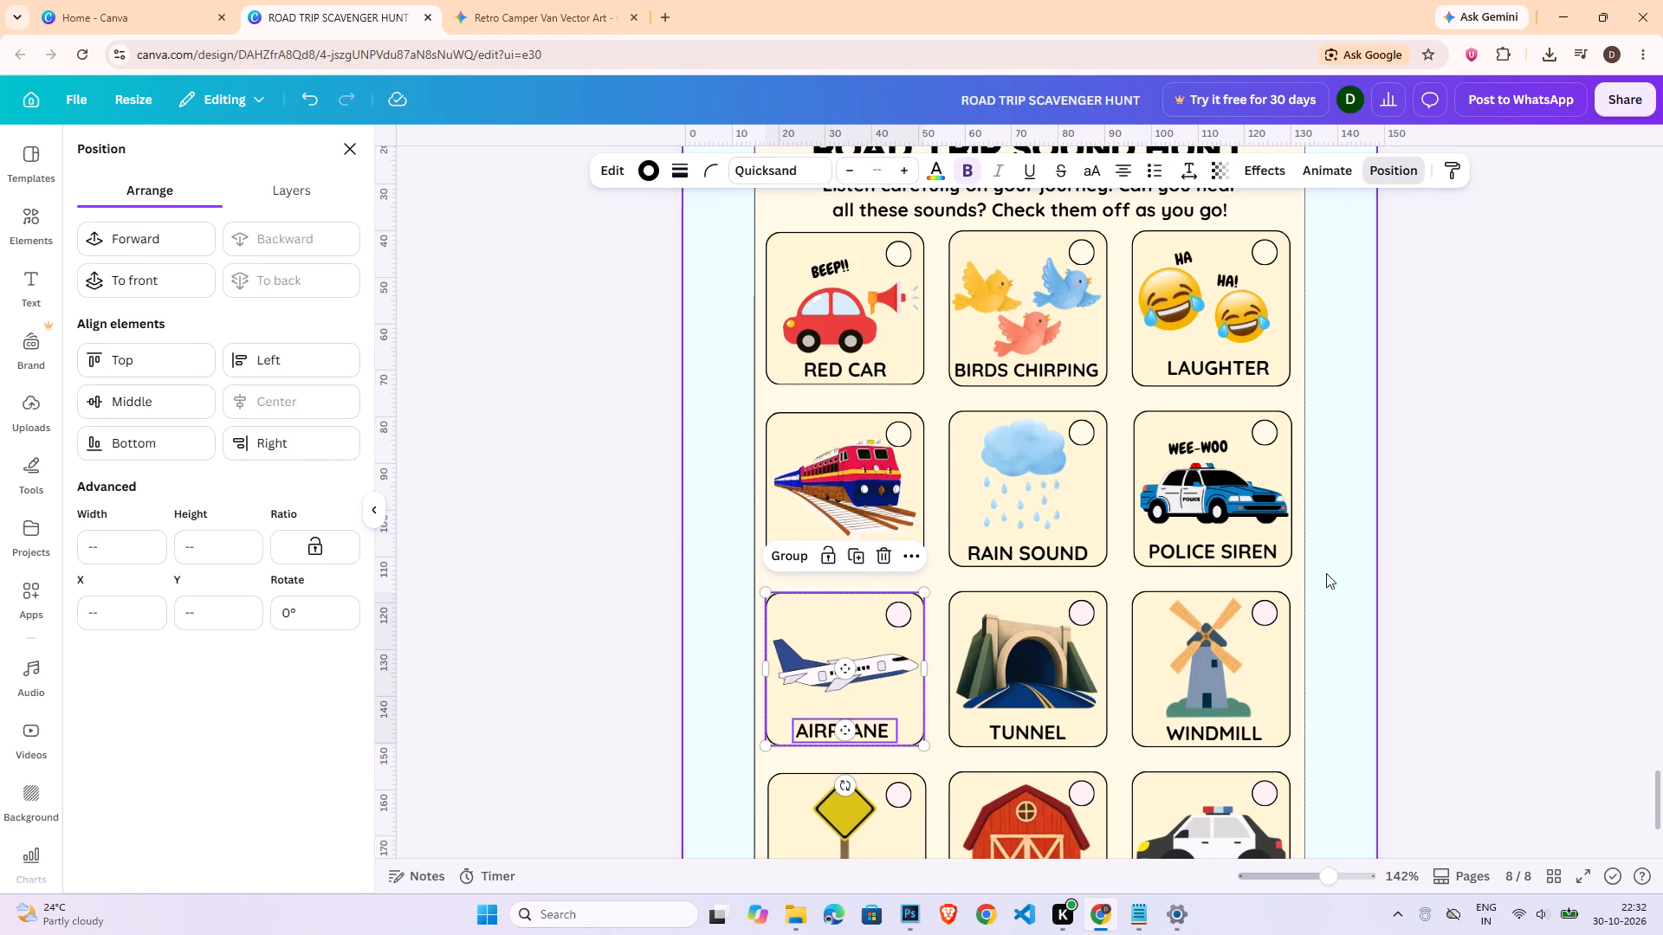
{"action": "double_click", "coordinate": [1458, 562]}
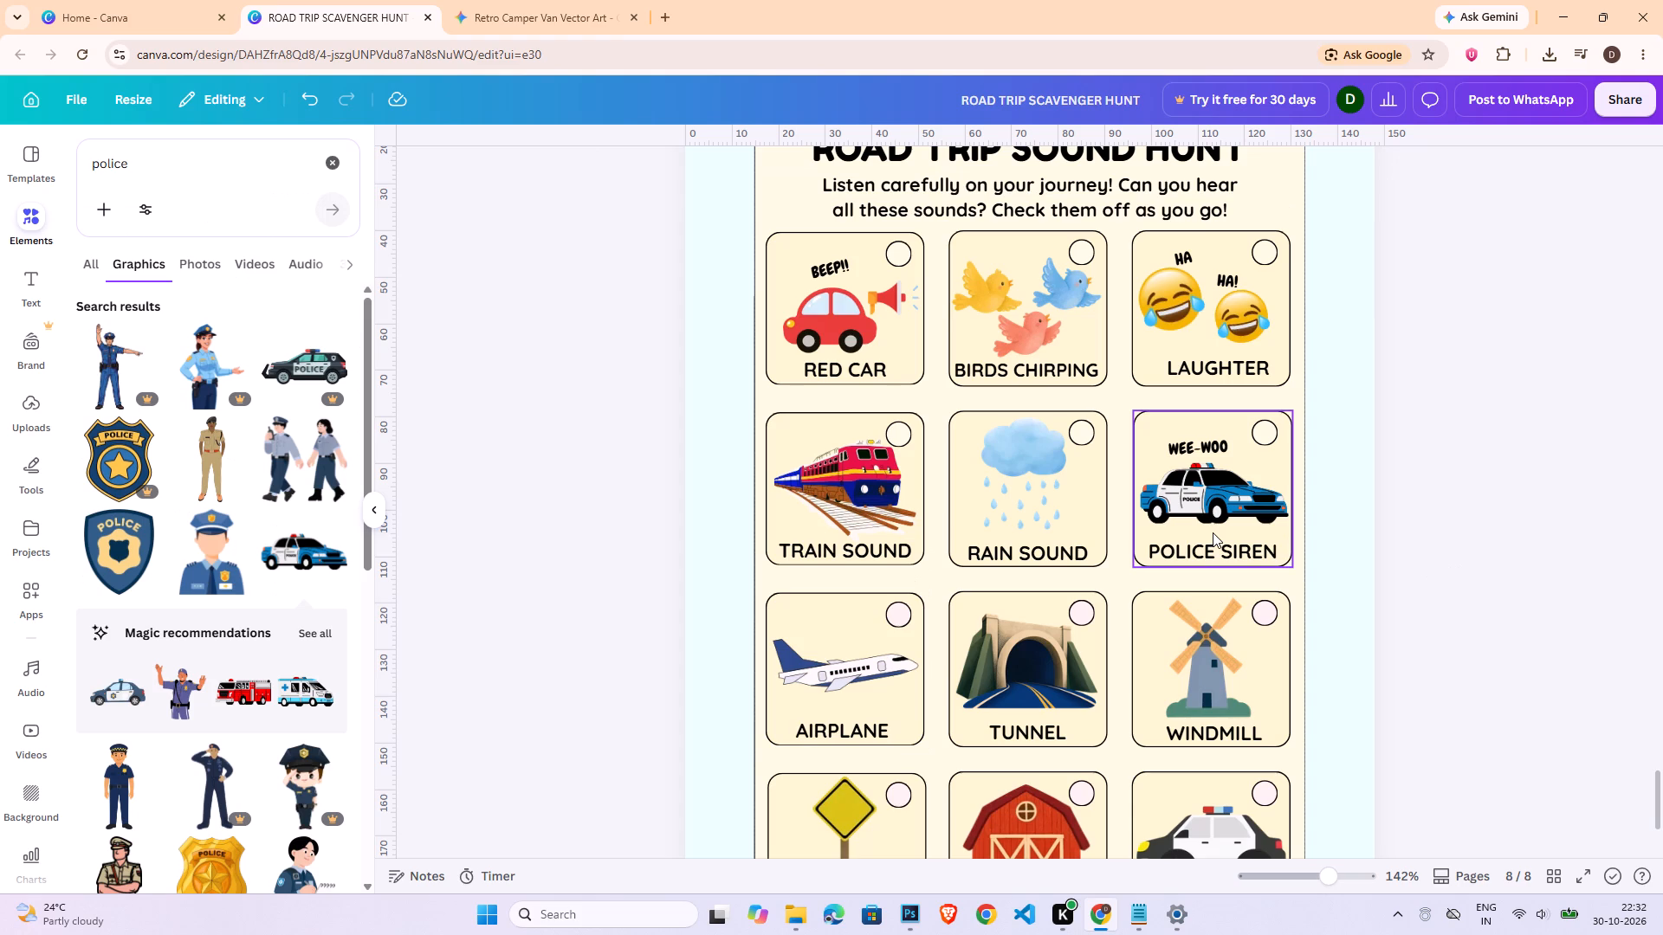
Delete the tunnel picture from the TUNNEL card.
{"action": "left_click", "coordinate": [1064, 699]}
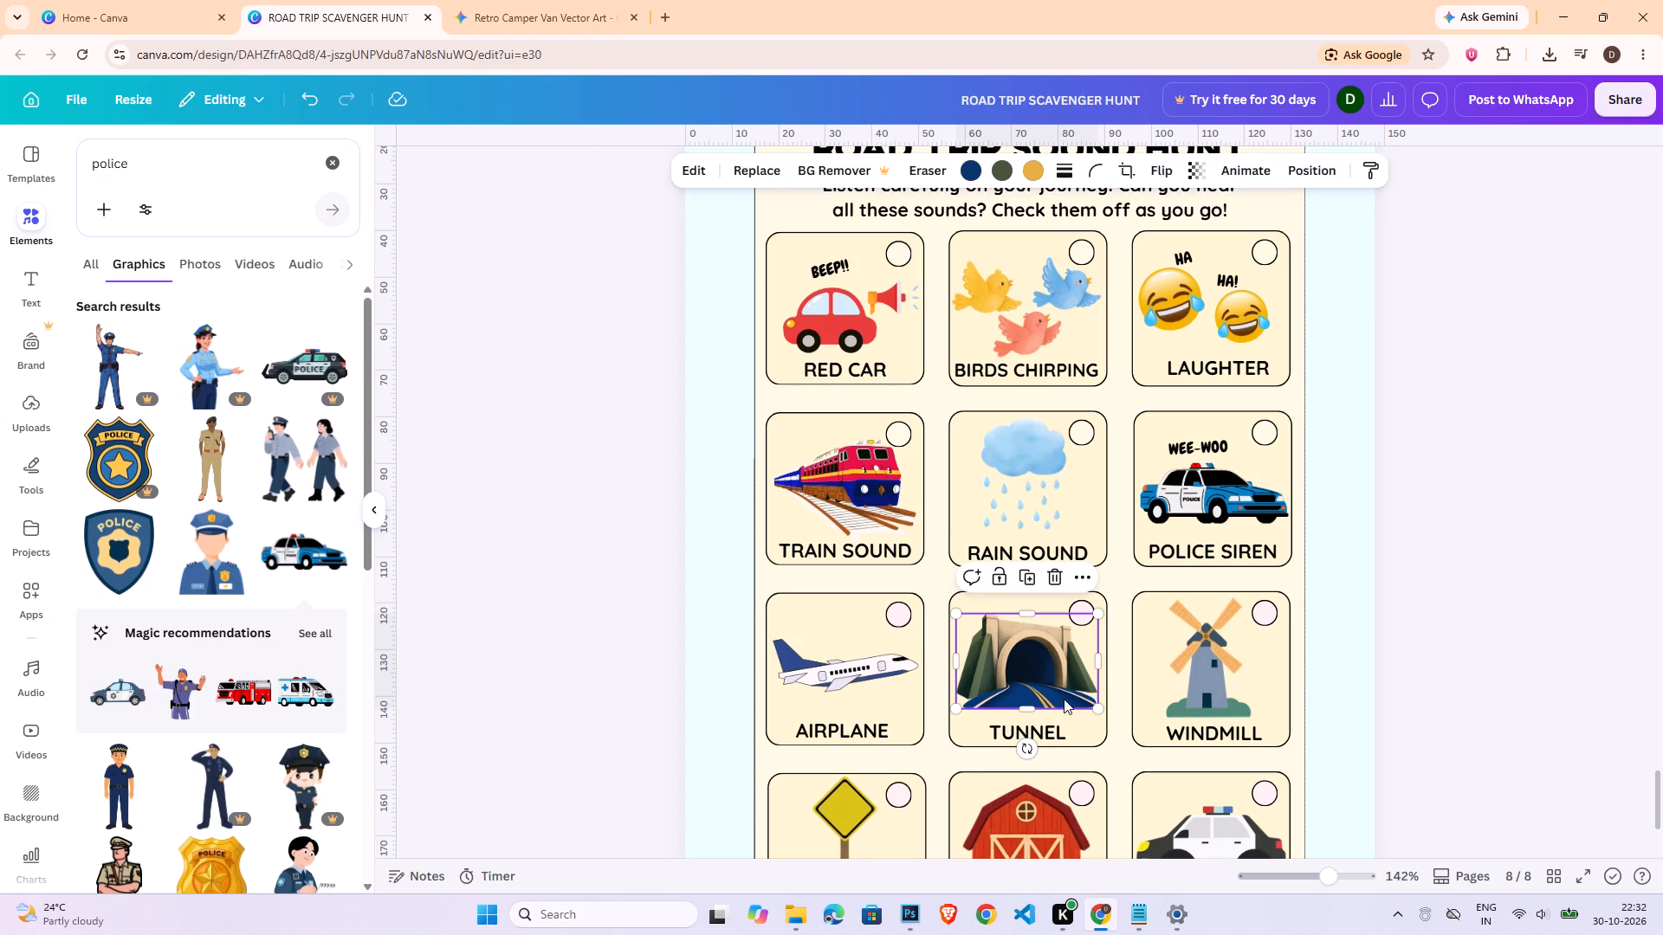
{"action": "key", "text": "Delete"}
Search the graphics library for "dog" and refine the search to "dog barking".
{"action": "double_click", "coordinate": [197, 160]}
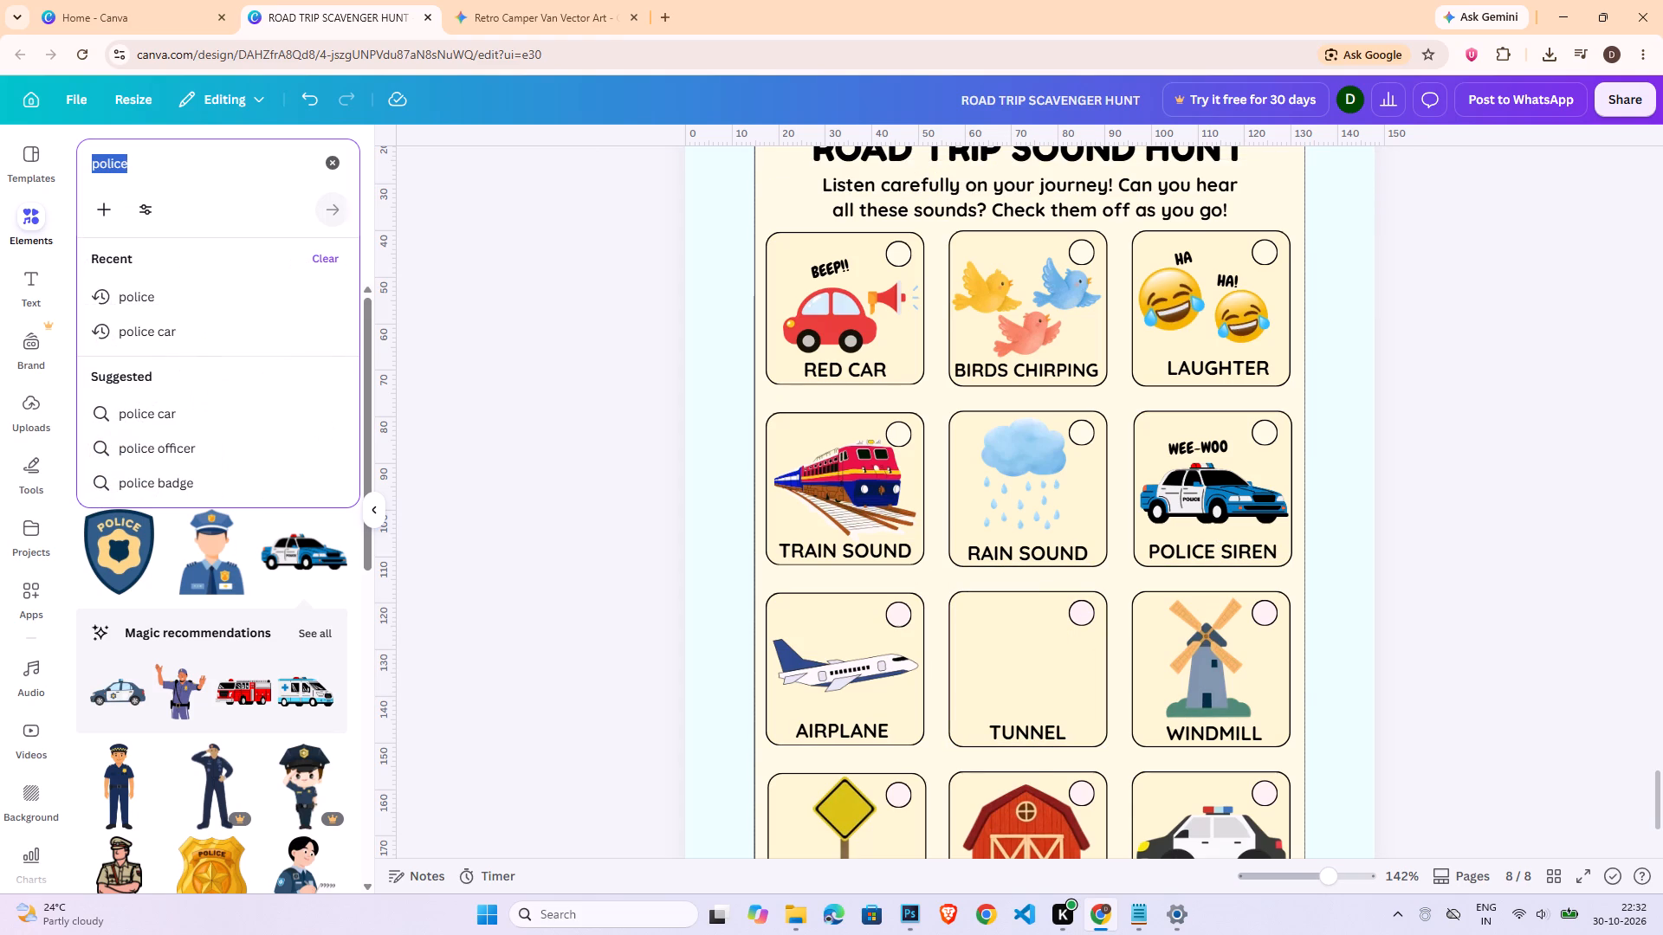
{"action": "type", "text": "dog"}
{"action": "key", "text": "Return"}
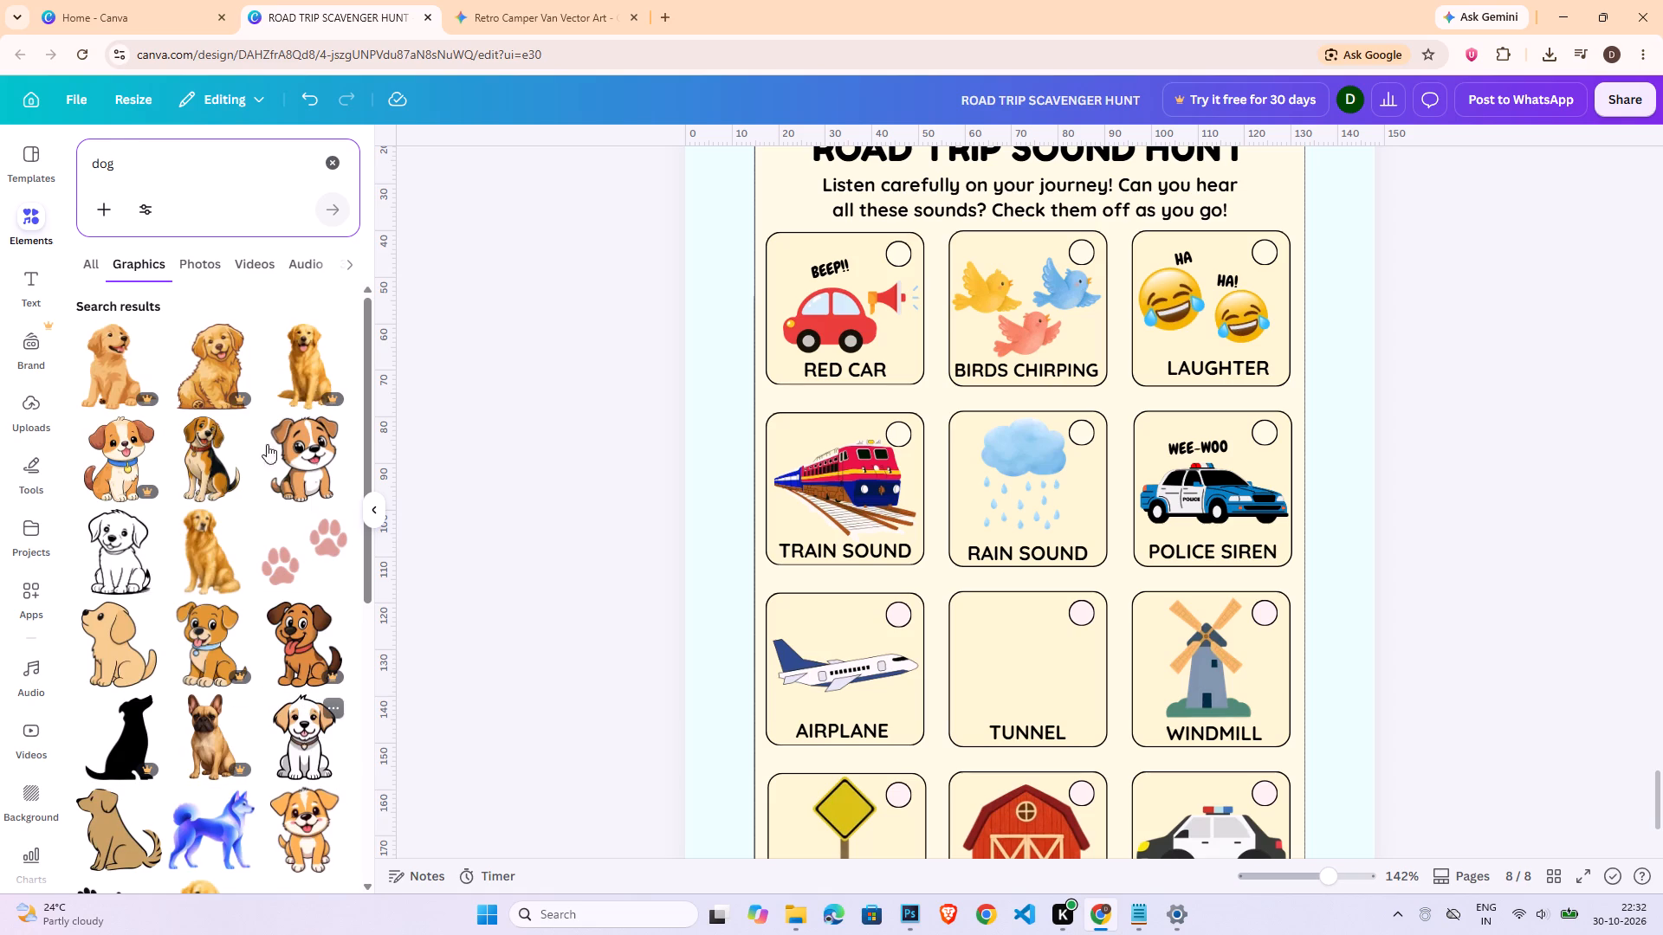
{"action": "left_click", "coordinate": [209, 161]}
{"action": "key", "text": "space"}
{"action": "type", "text": "barking"}
{"action": "key", "text": "Return"}
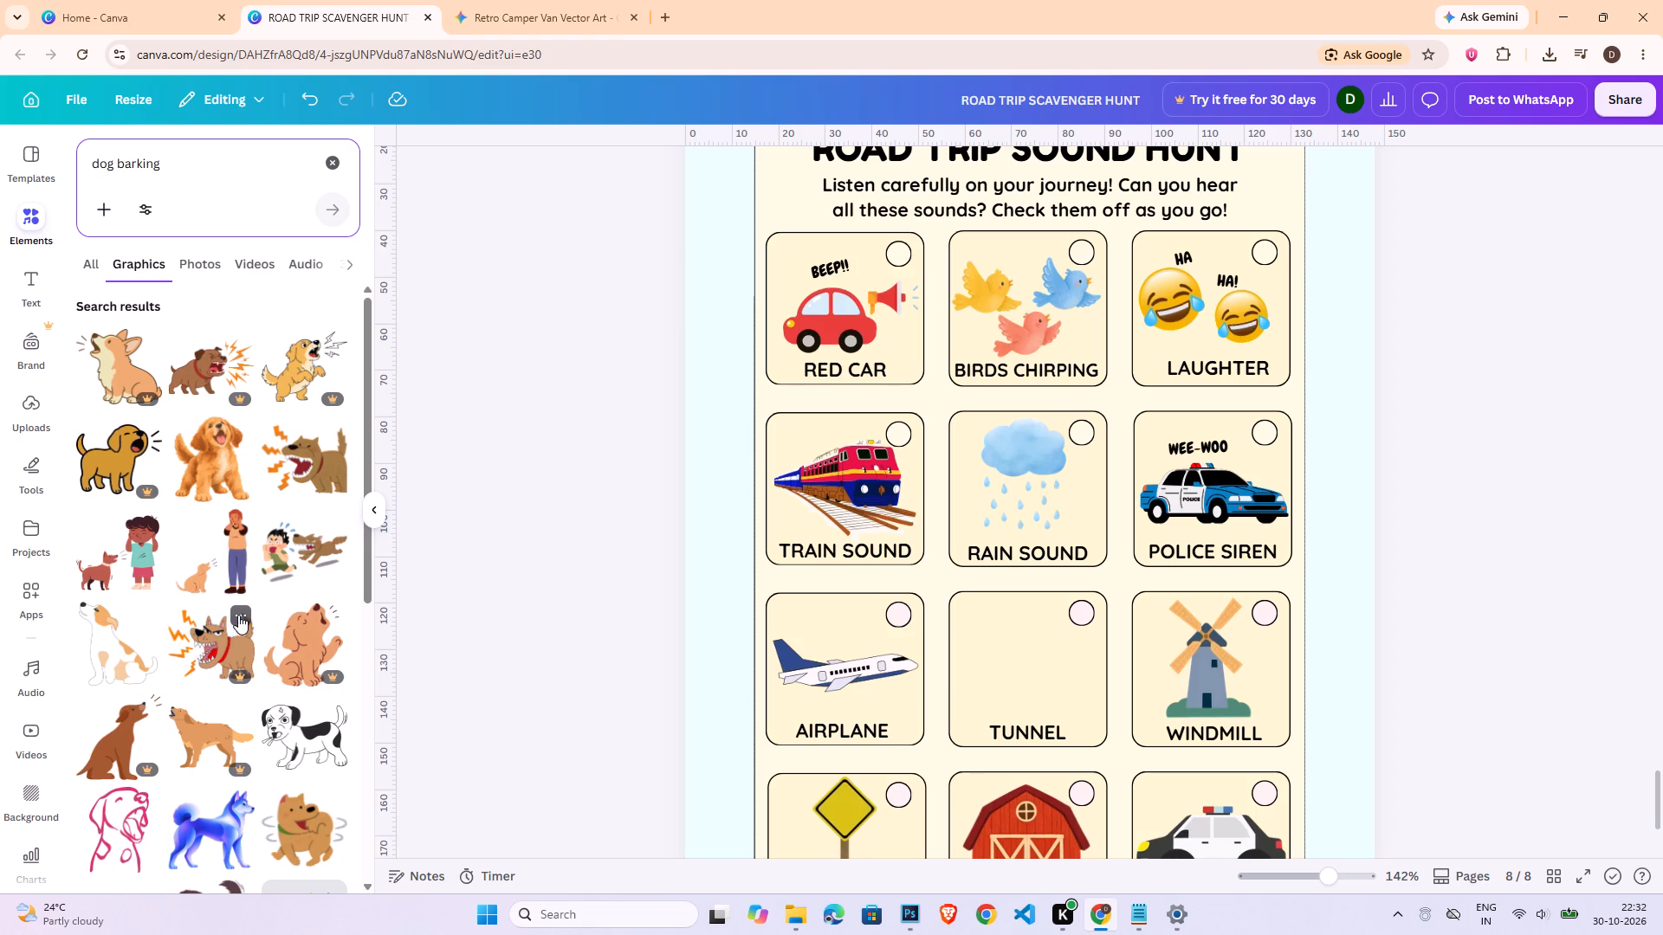
Browse the "dog barking" graphics for a suitable free dog picture for the emptied TUNNEL card.
{"action": "scroll", "coordinate": [238, 615], "scroll_direction": "down", "scroll_amount": 3}
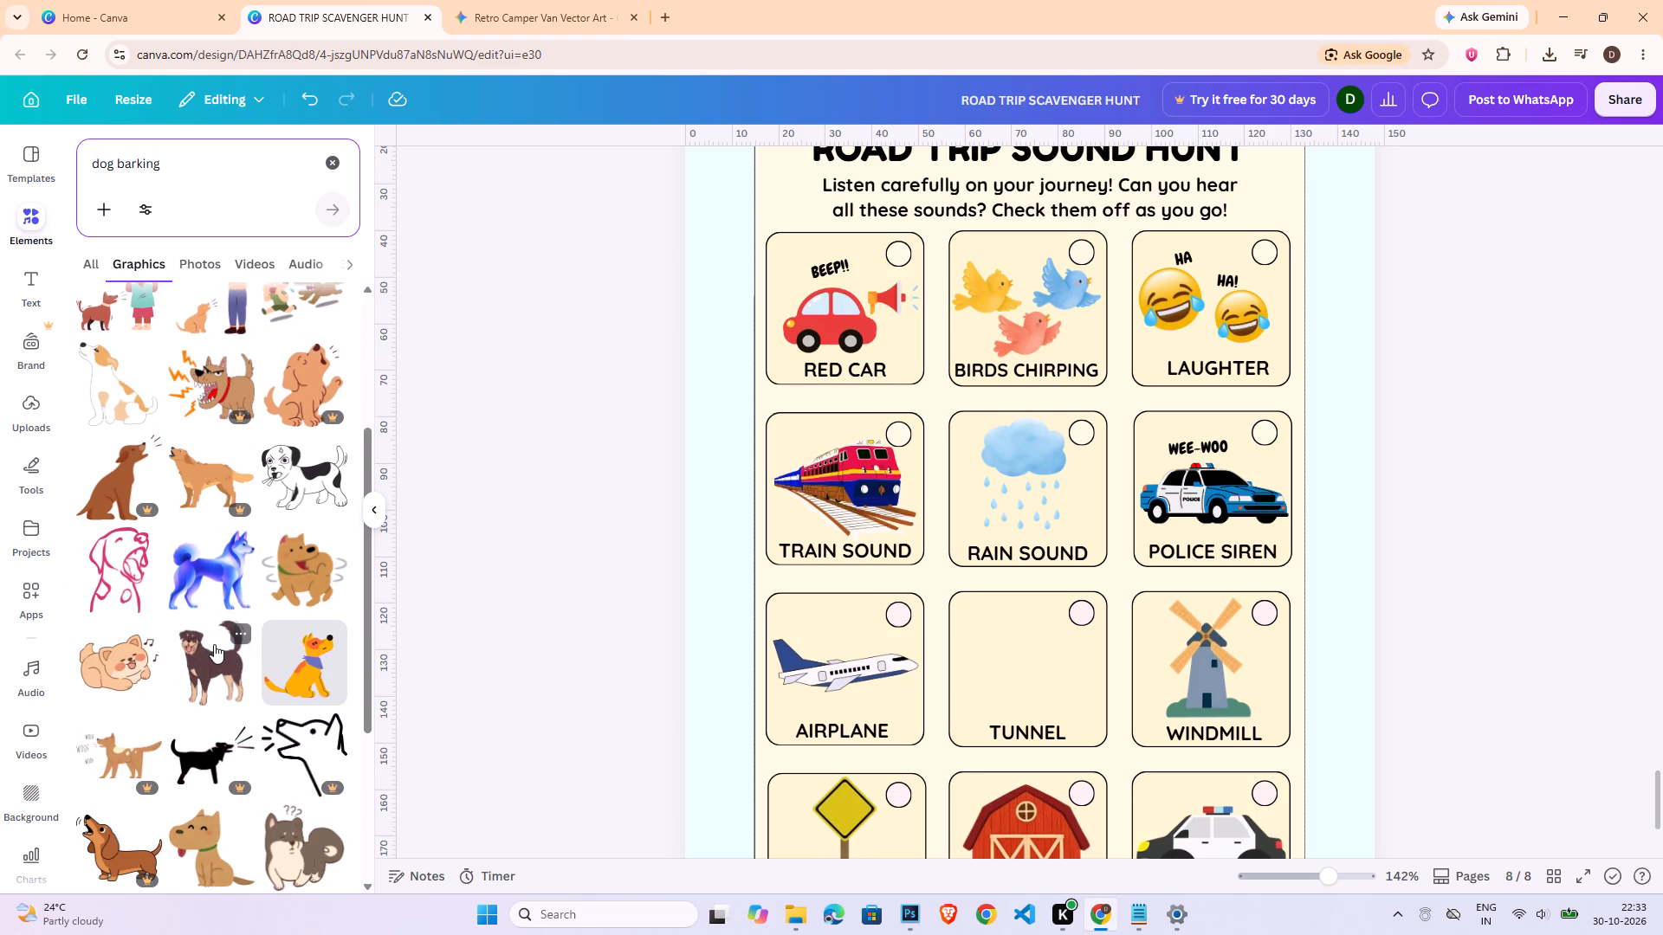
{"action": "scroll", "coordinate": [214, 644], "scroll_direction": "down", "scroll_amount": 2}
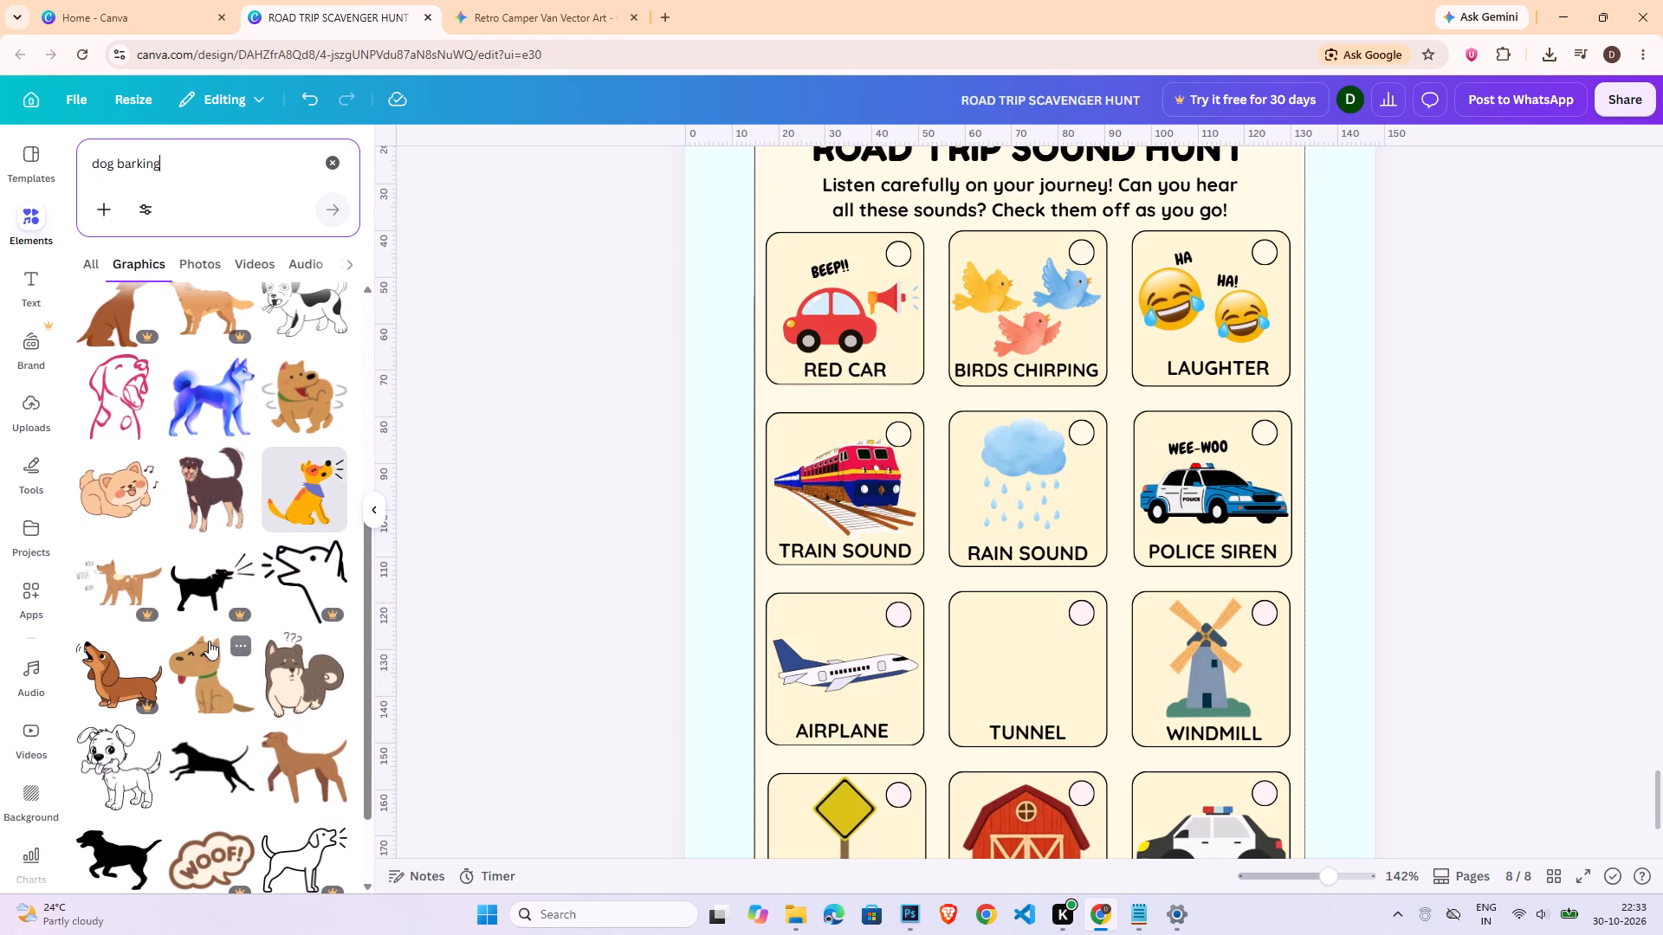
{"action": "scroll", "coordinate": [214, 637], "scroll_direction": "down", "scroll_amount": 4}
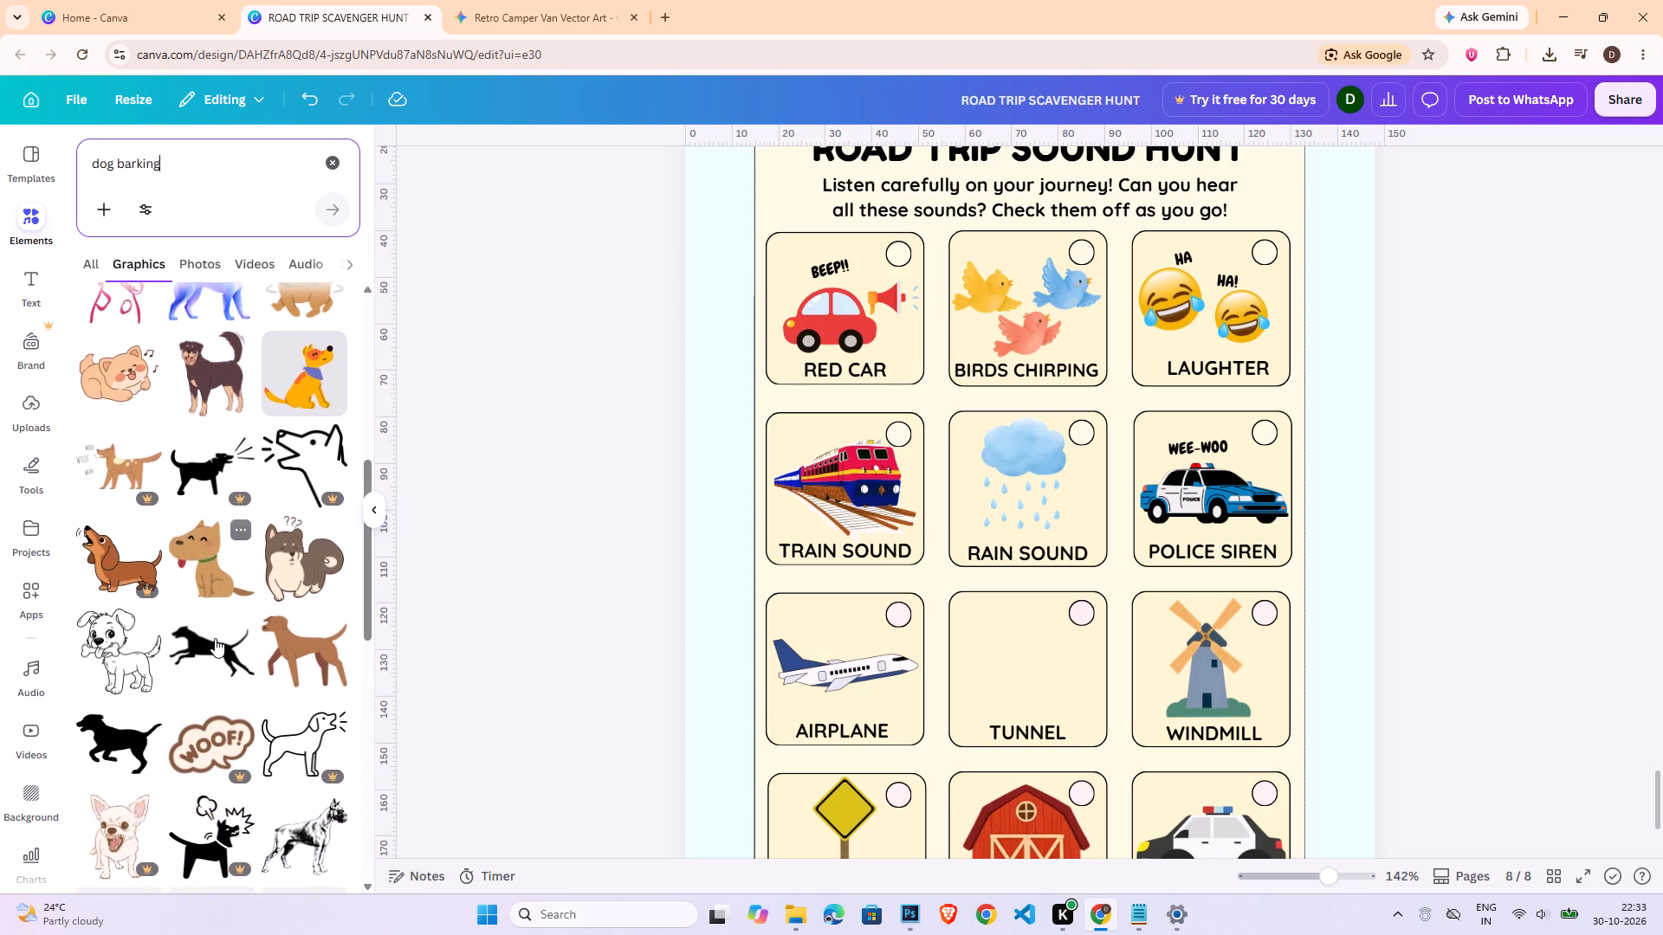
{"action": "scroll", "coordinate": [215, 638], "scroll_direction": "down", "scroll_amount": 4}
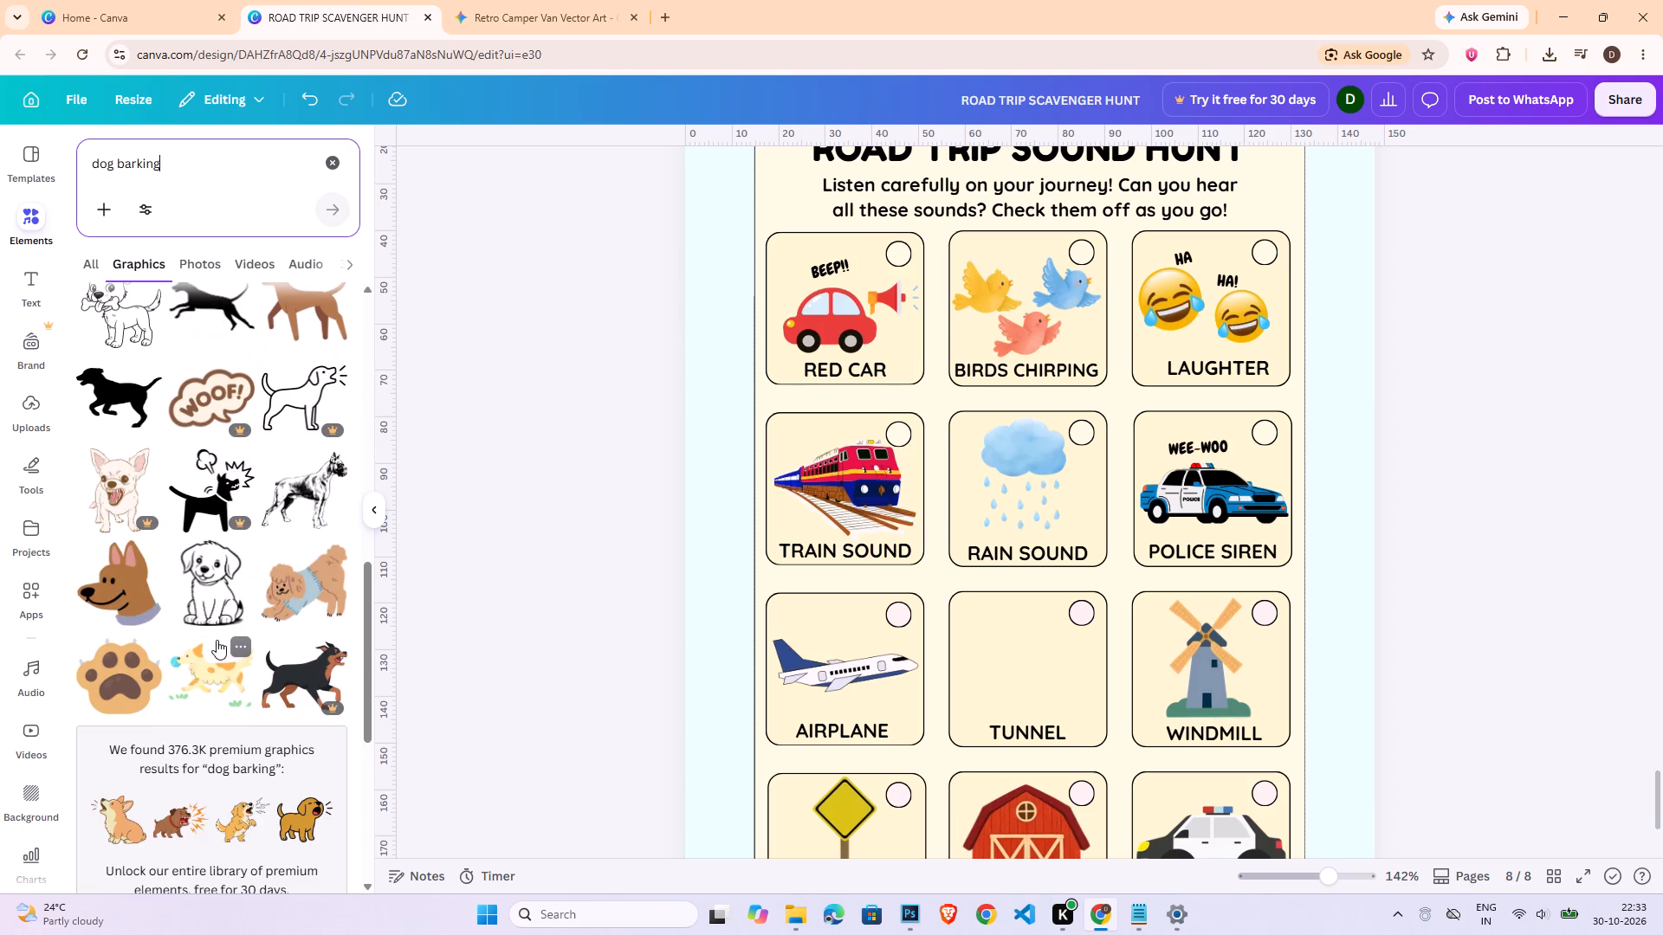
{"action": "scroll", "coordinate": [222, 644], "scroll_direction": "up", "scroll_amount": 7}
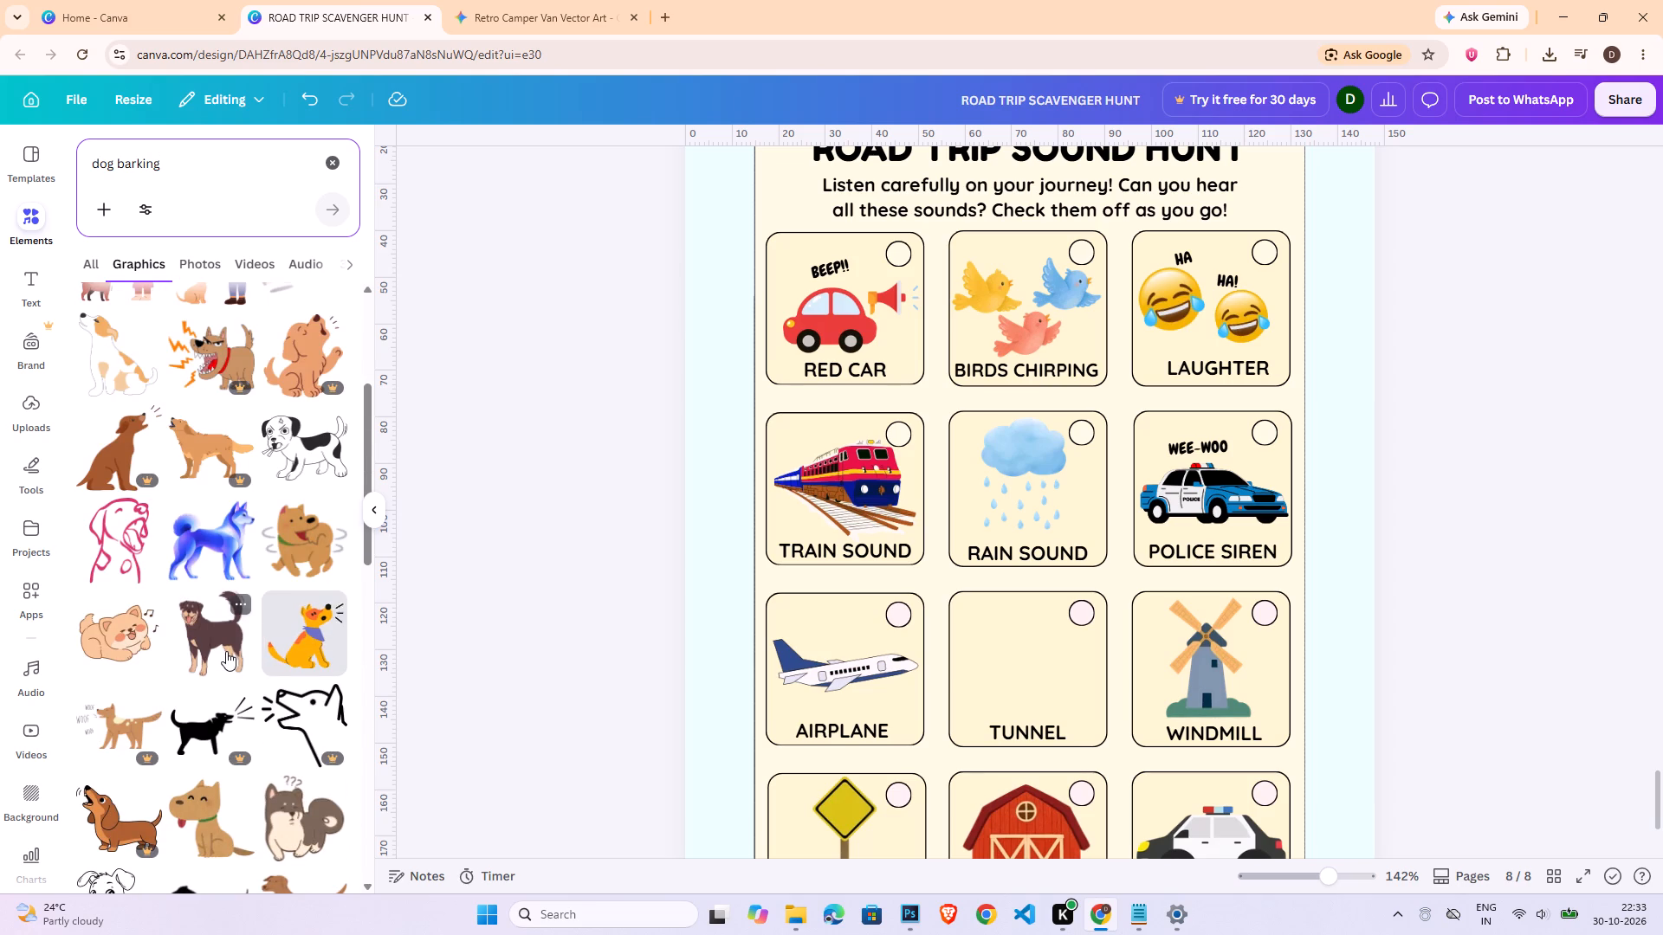
{"action": "scroll", "coordinate": [226, 654], "scroll_direction": "up", "scroll_amount": 3}
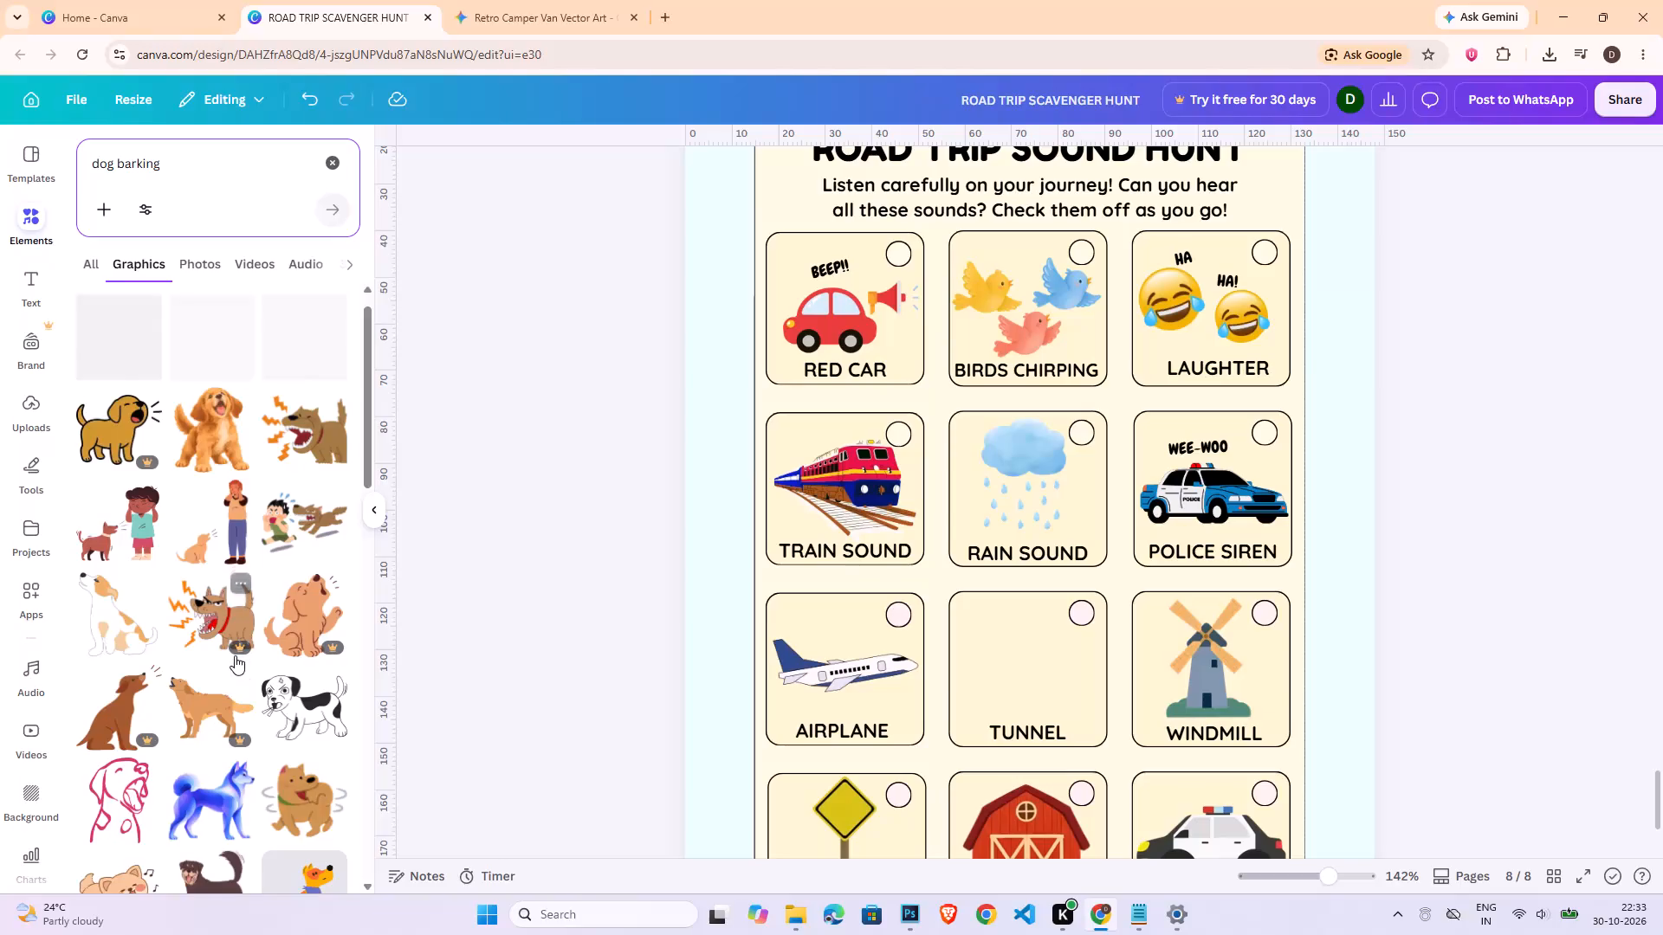
{"action": "scroll", "coordinate": [235, 661], "scroll_direction": "up", "scroll_amount": 2}
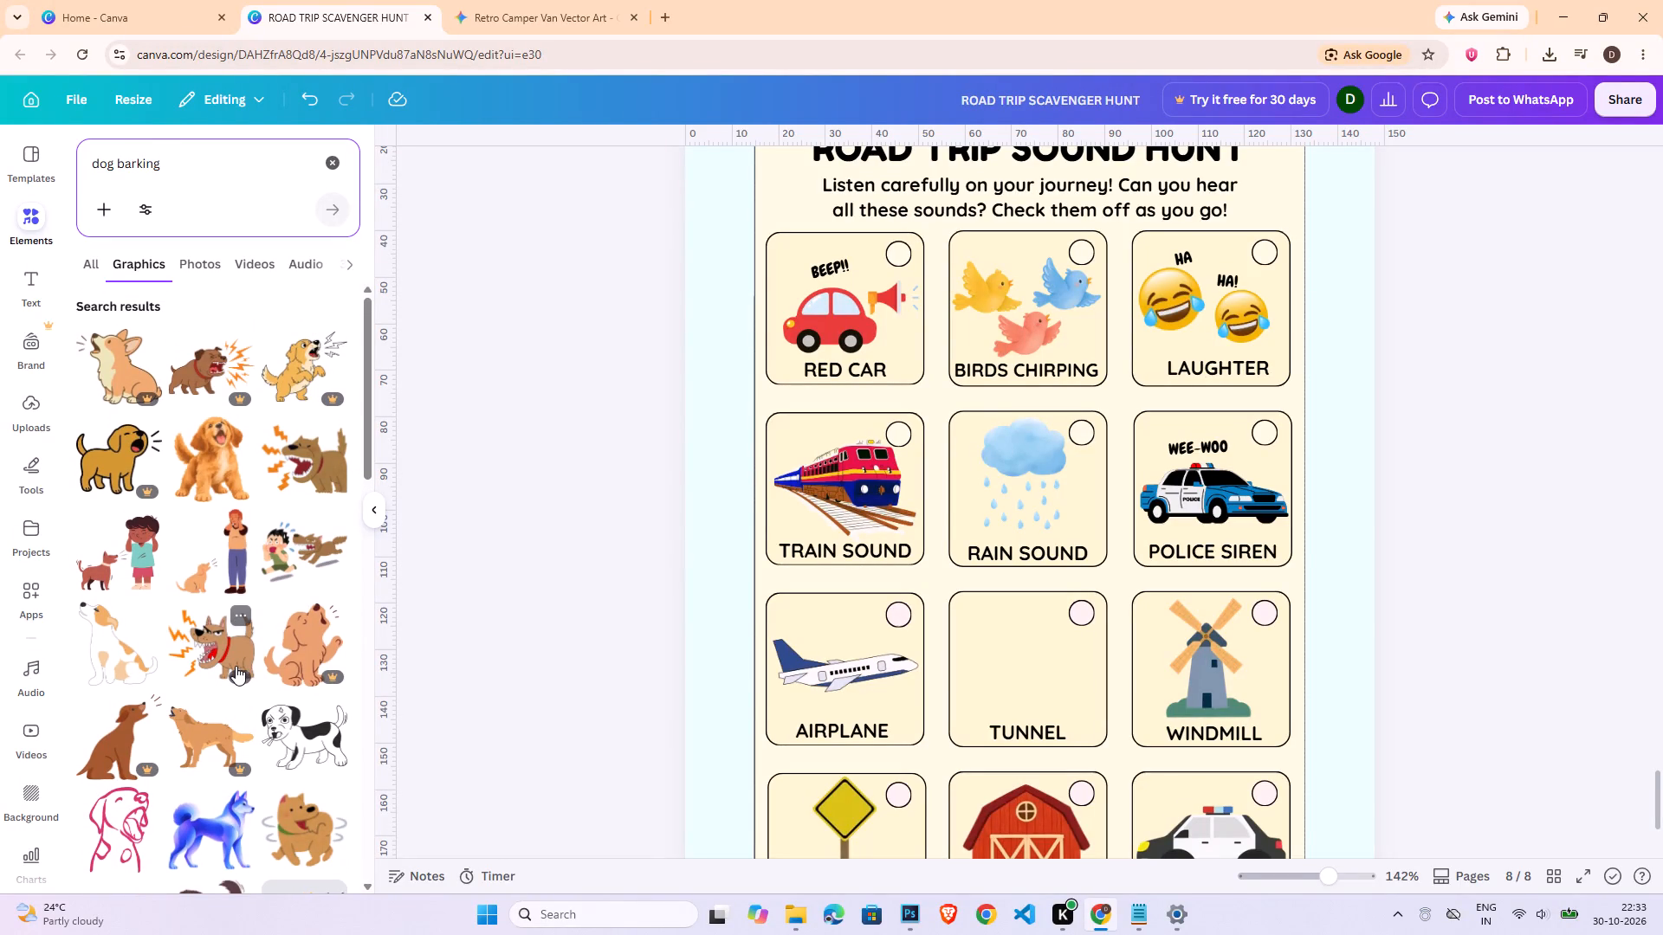
{"action": "scroll", "coordinate": [236, 666], "scroll_direction": "down", "scroll_amount": 2}
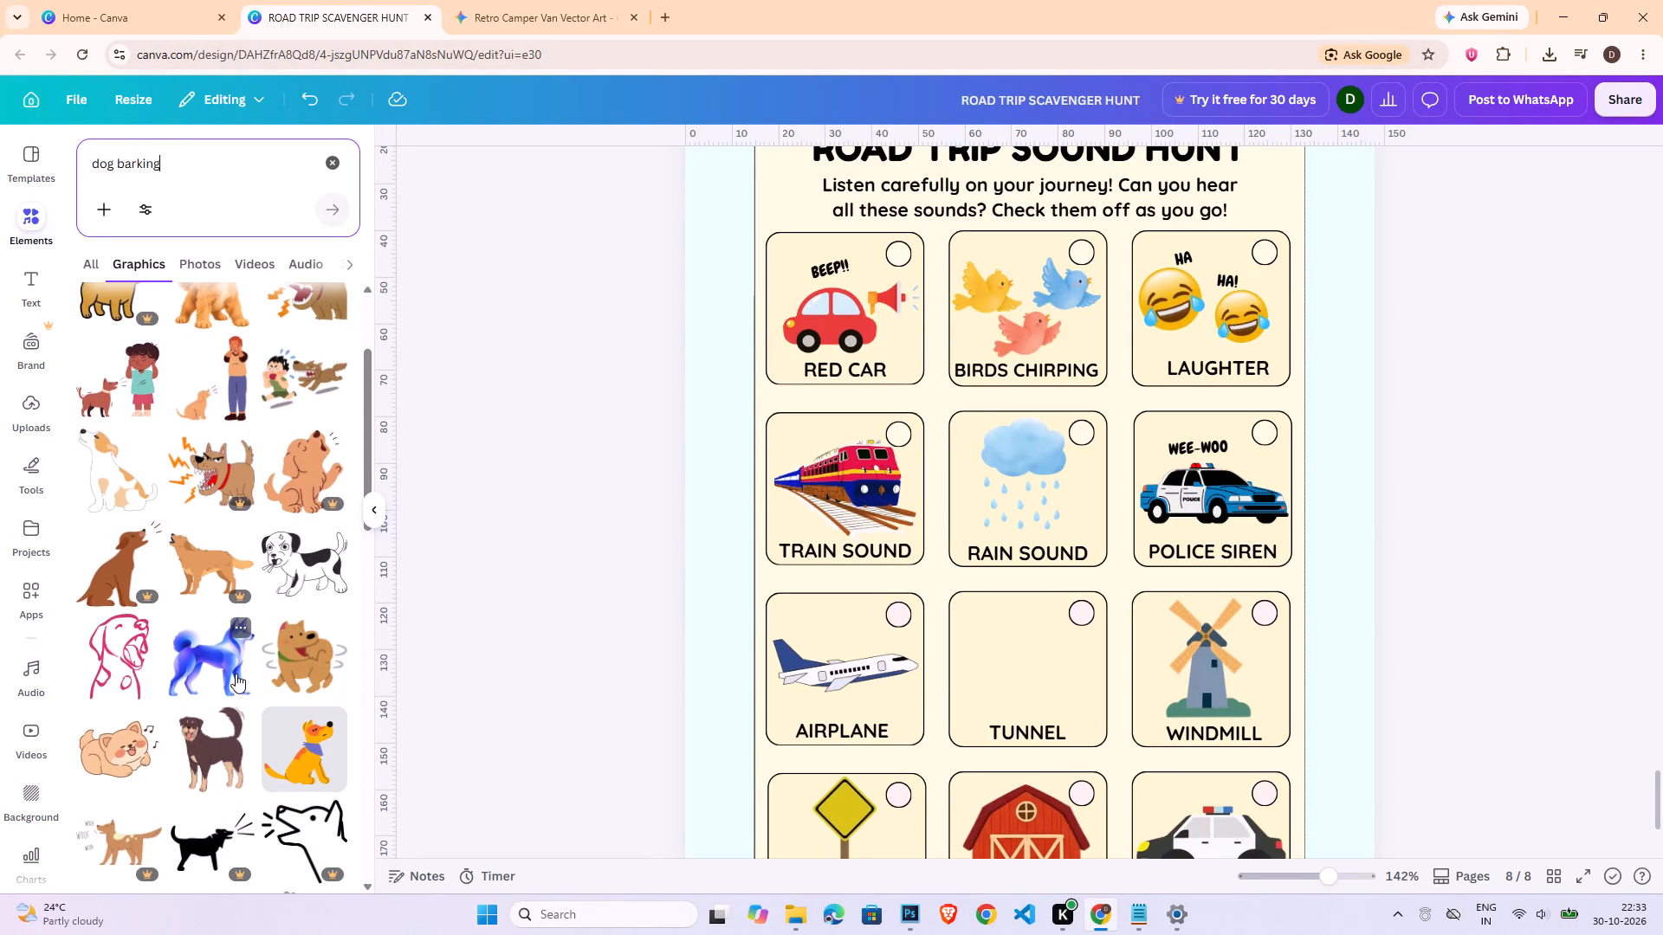
{"action": "scroll", "coordinate": [236, 680], "scroll_direction": "down", "scroll_amount": 2}
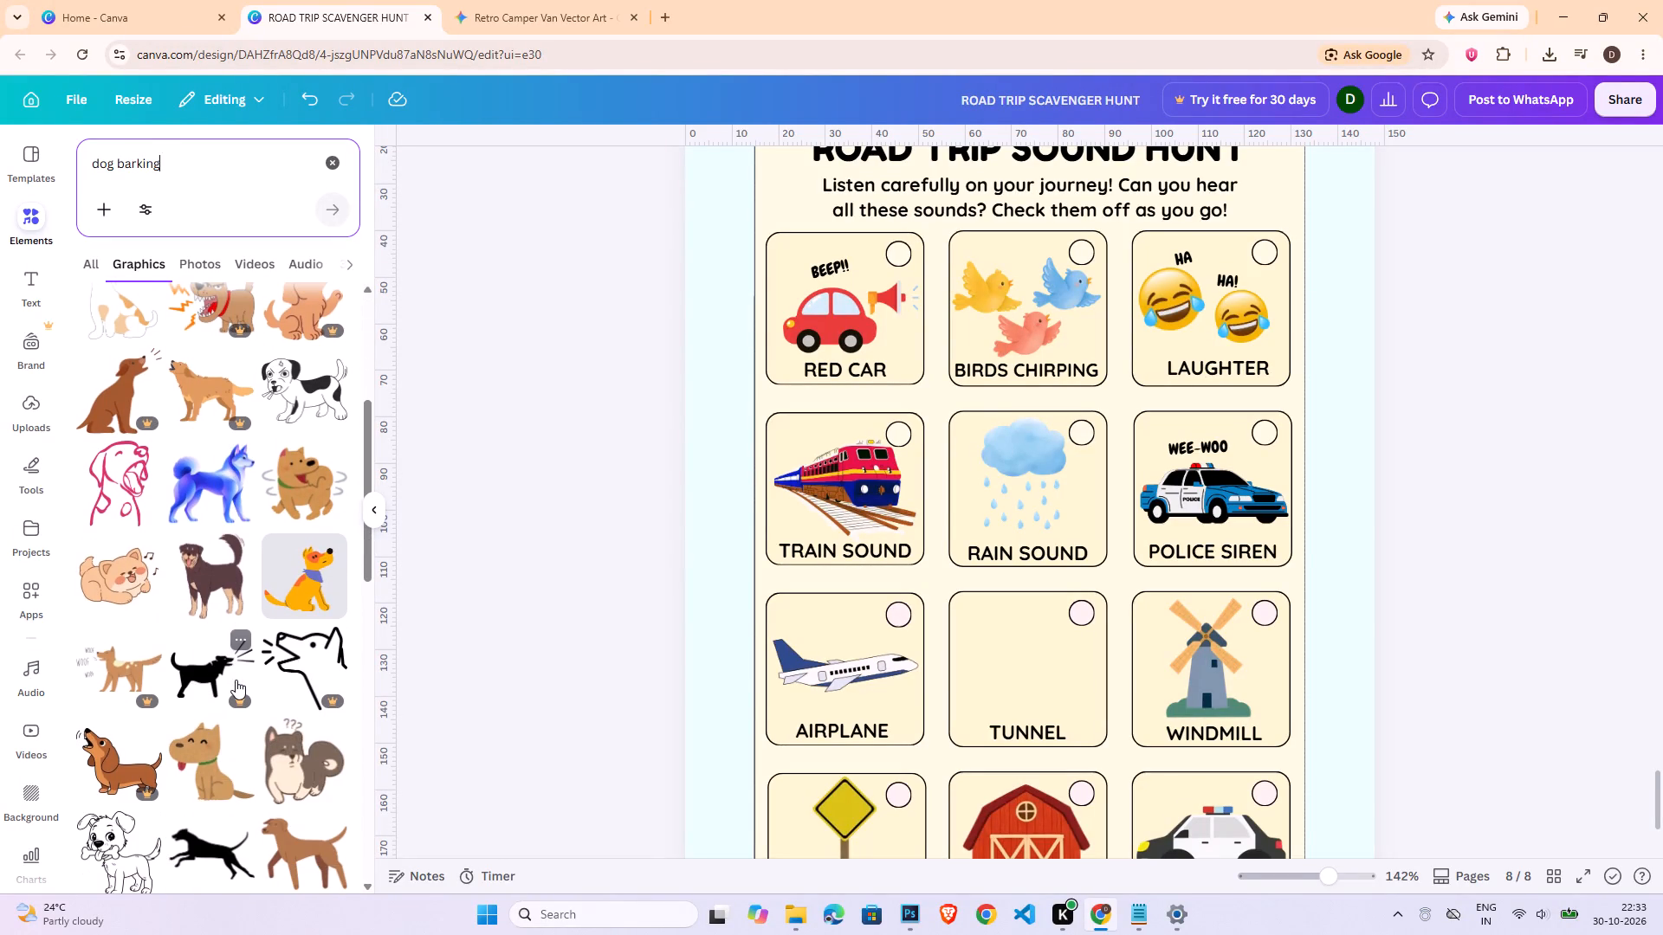
{"action": "scroll", "coordinate": [236, 677], "scroll_direction": "down", "scroll_amount": 3}
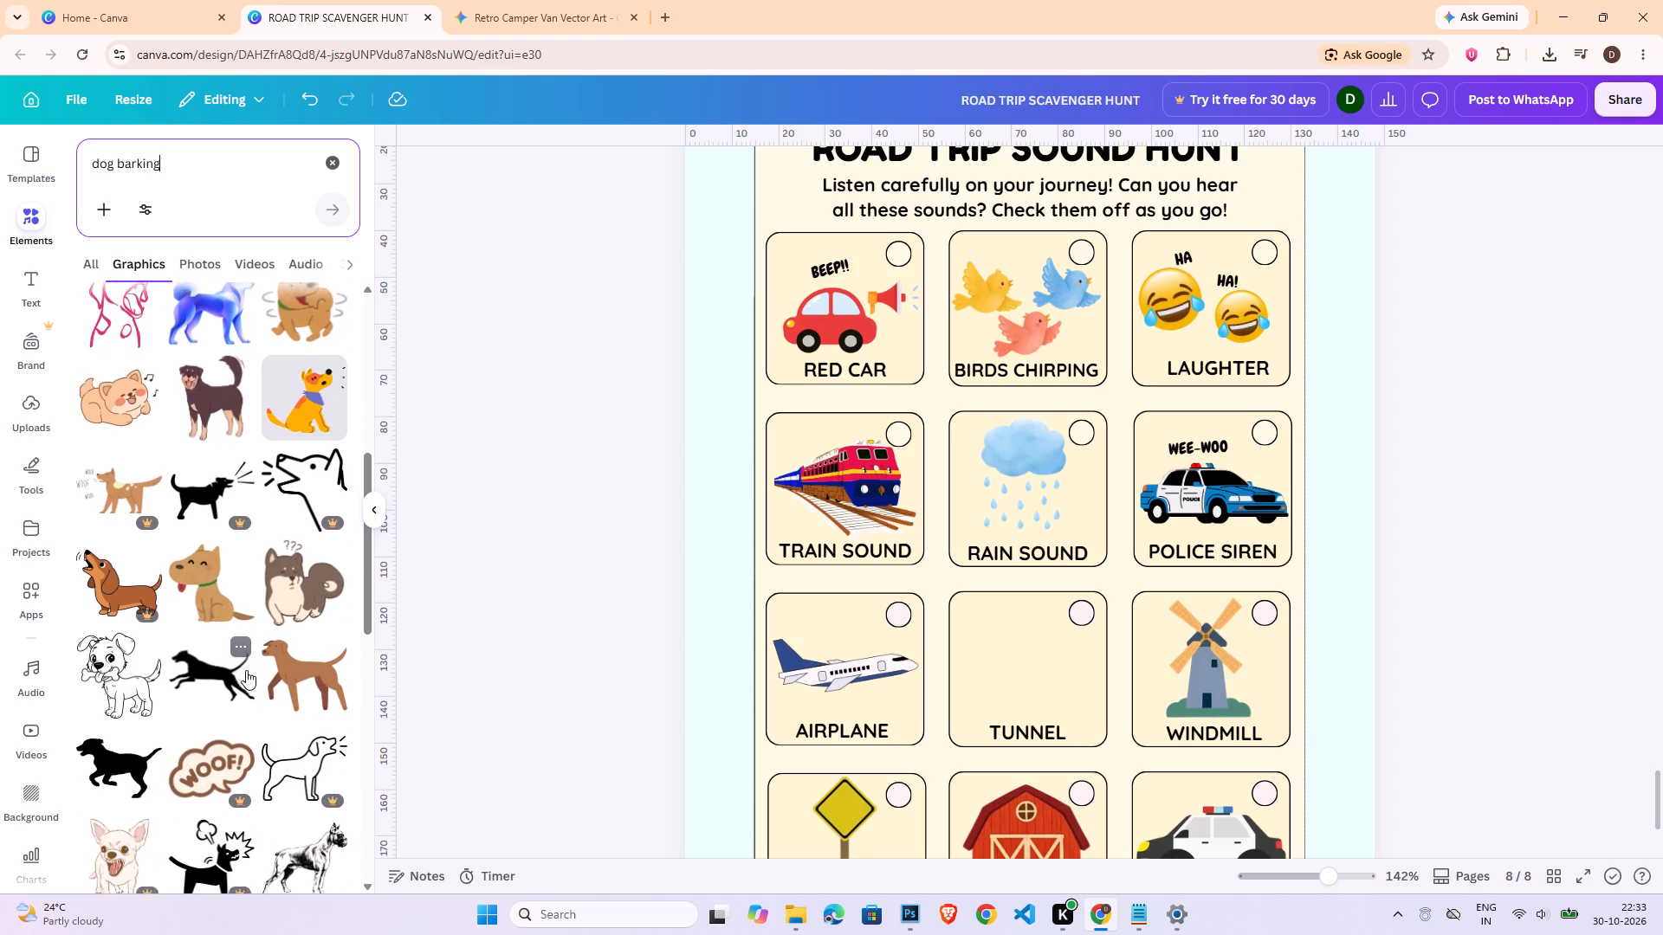
{"action": "scroll", "coordinate": [246, 670], "scroll_direction": "down", "scroll_amount": 8}
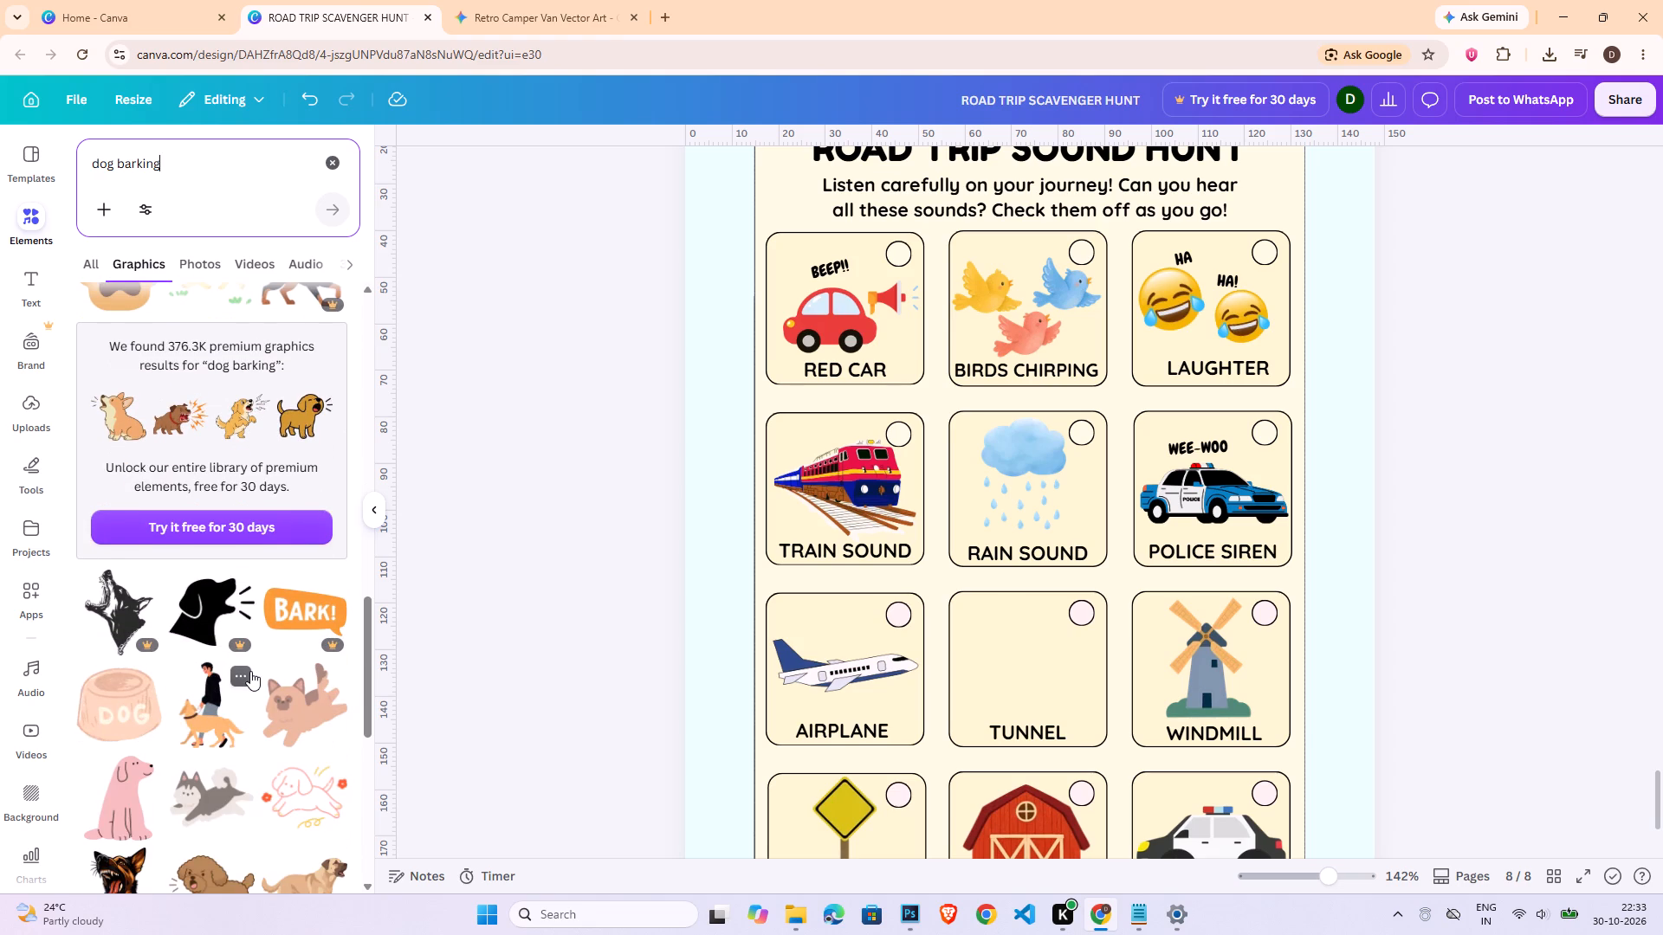
{"action": "scroll", "coordinate": [250, 671], "scroll_direction": "down", "scroll_amount": 3}
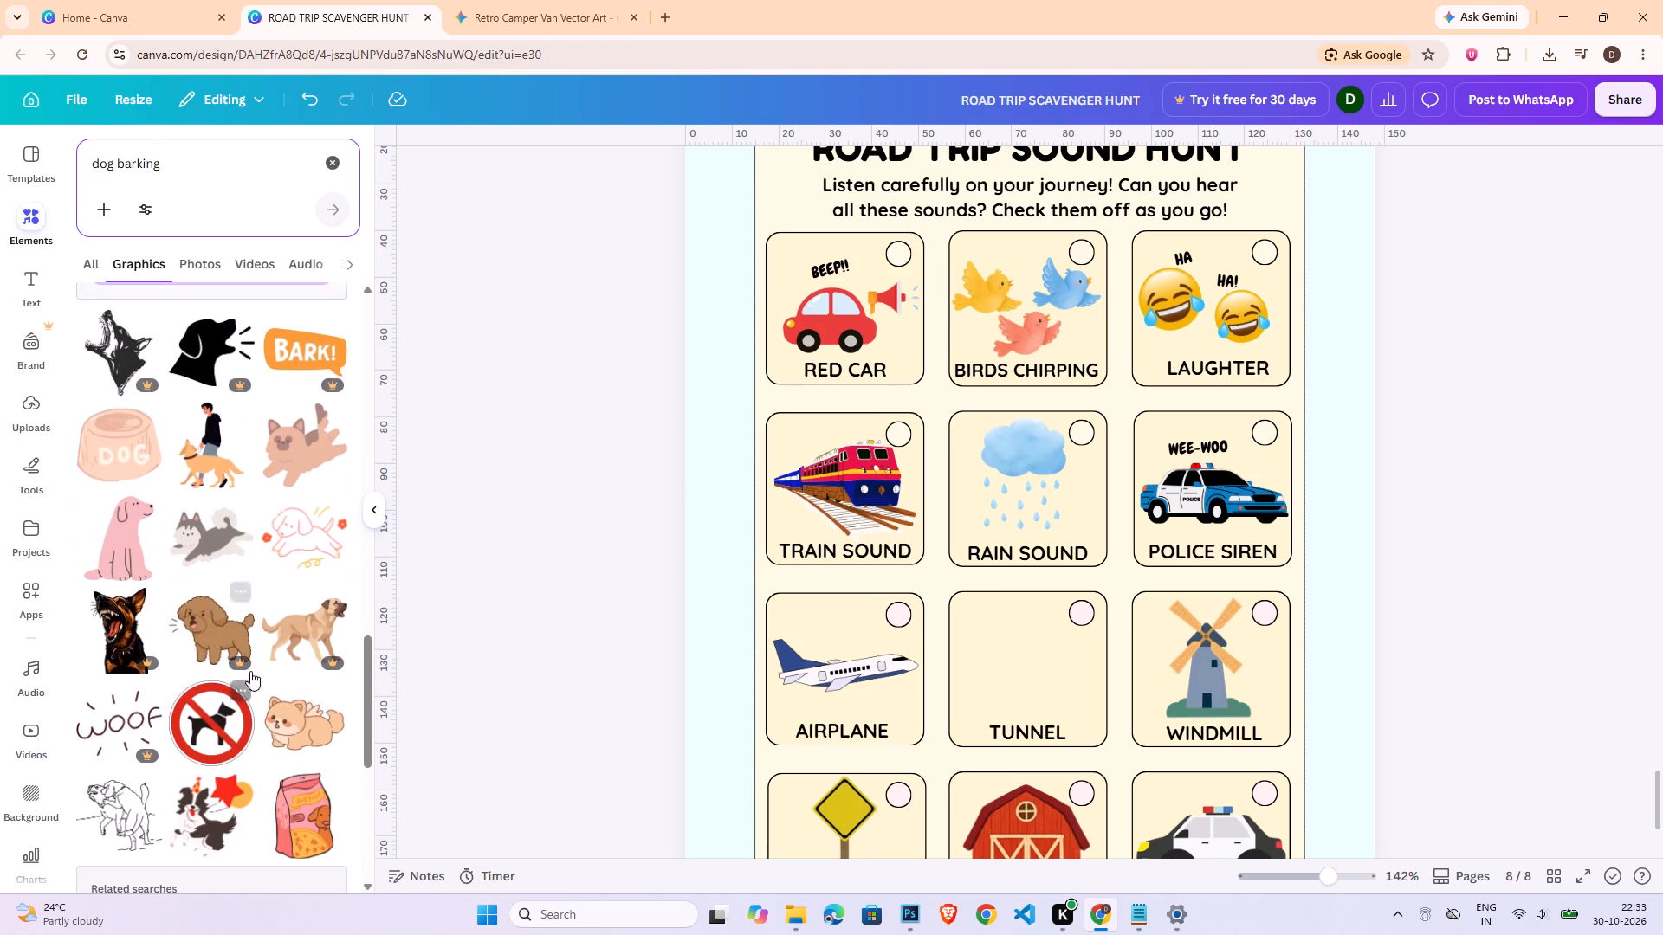
{"action": "scroll", "coordinate": [250, 671], "scroll_direction": "down", "scroll_amount": 5}
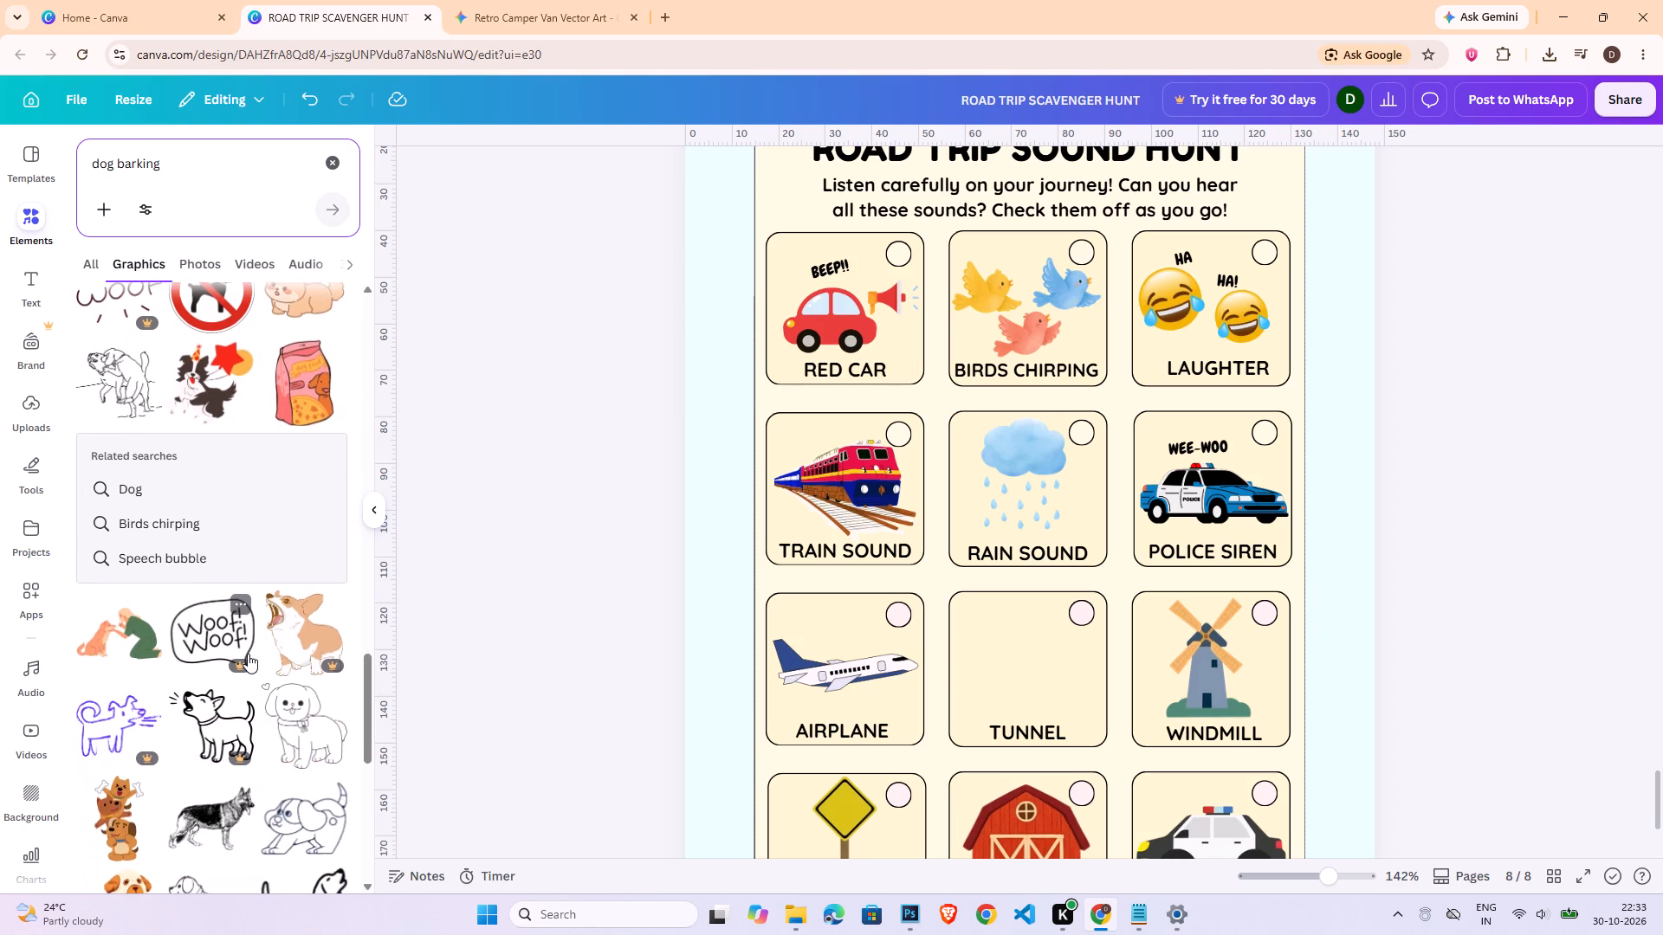
{"action": "scroll", "coordinate": [248, 654], "scroll_direction": "down", "scroll_amount": 5}
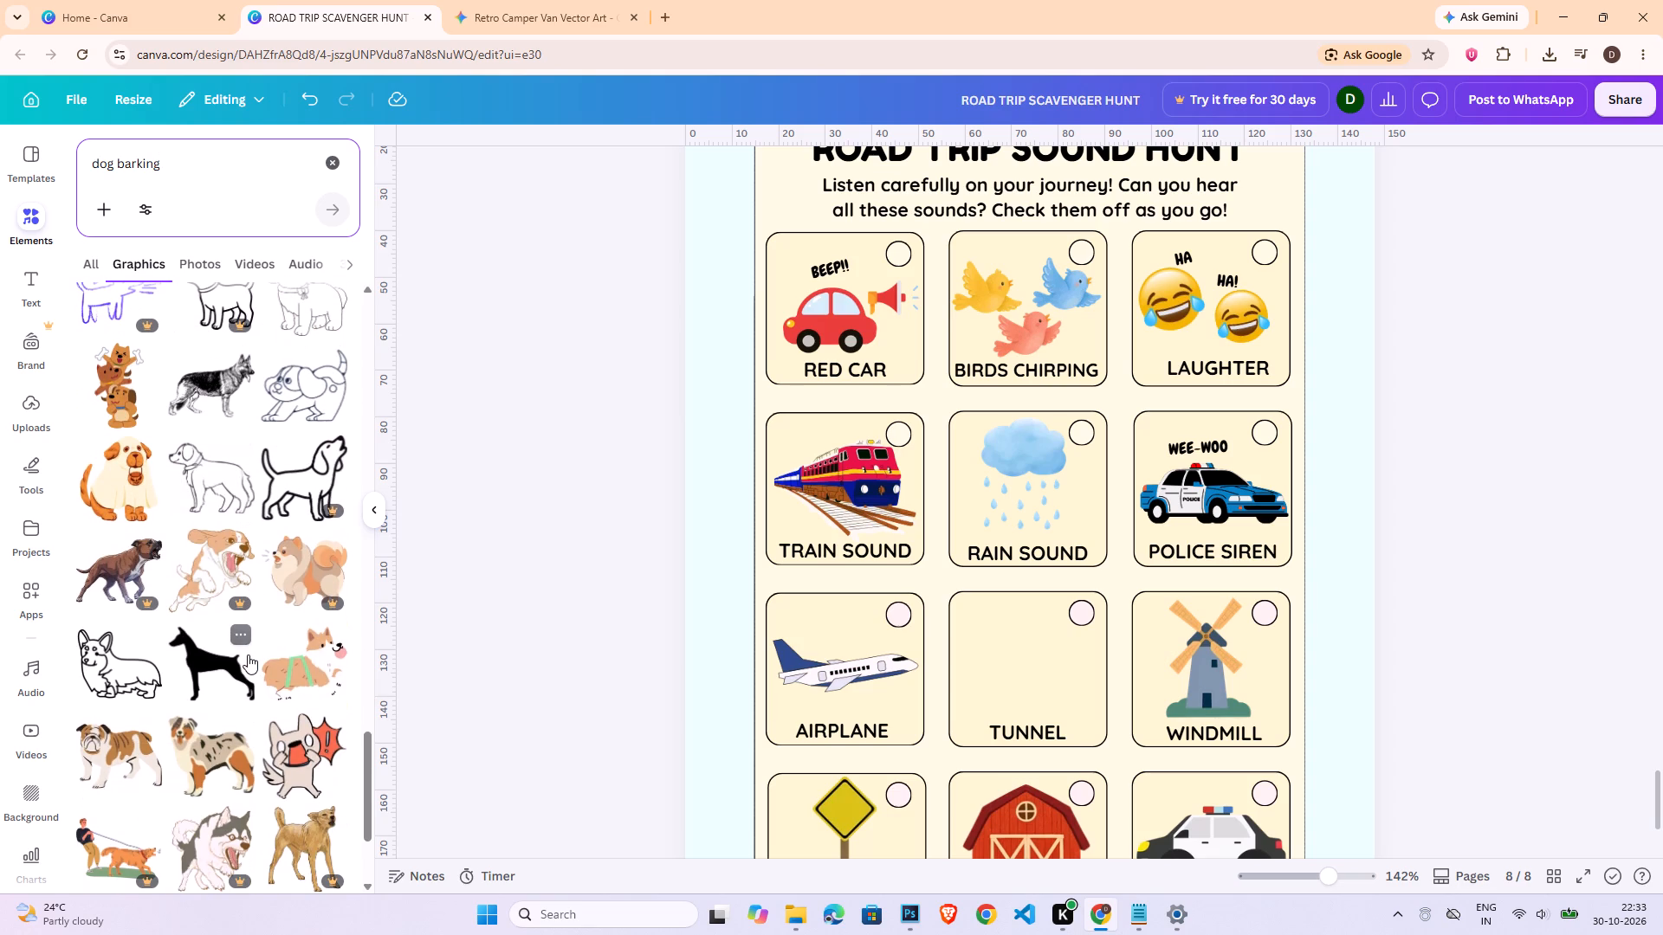
{"action": "scroll", "coordinate": [248, 655], "scroll_direction": "down", "scroll_amount": 4}
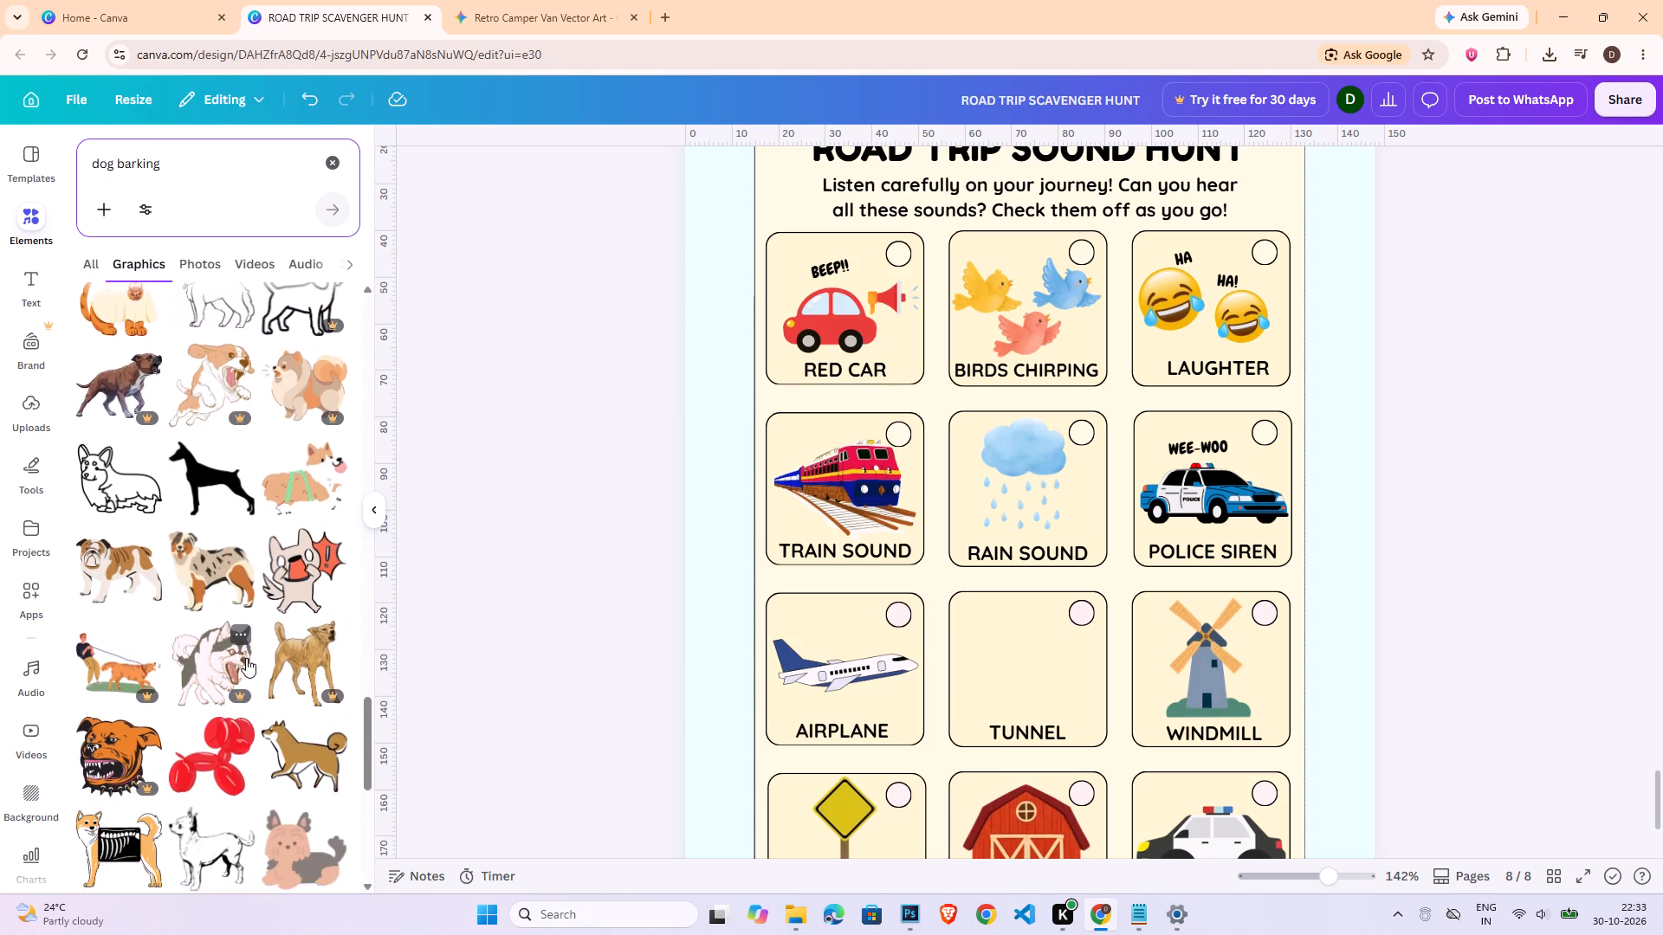
{"action": "scroll", "coordinate": [244, 663], "scroll_direction": "down", "scroll_amount": 4}
{"action": "scroll", "coordinate": [244, 664], "scroll_direction": "up", "scroll_amount": 4}
{"action": "right_click", "coordinate": [246, 665]}
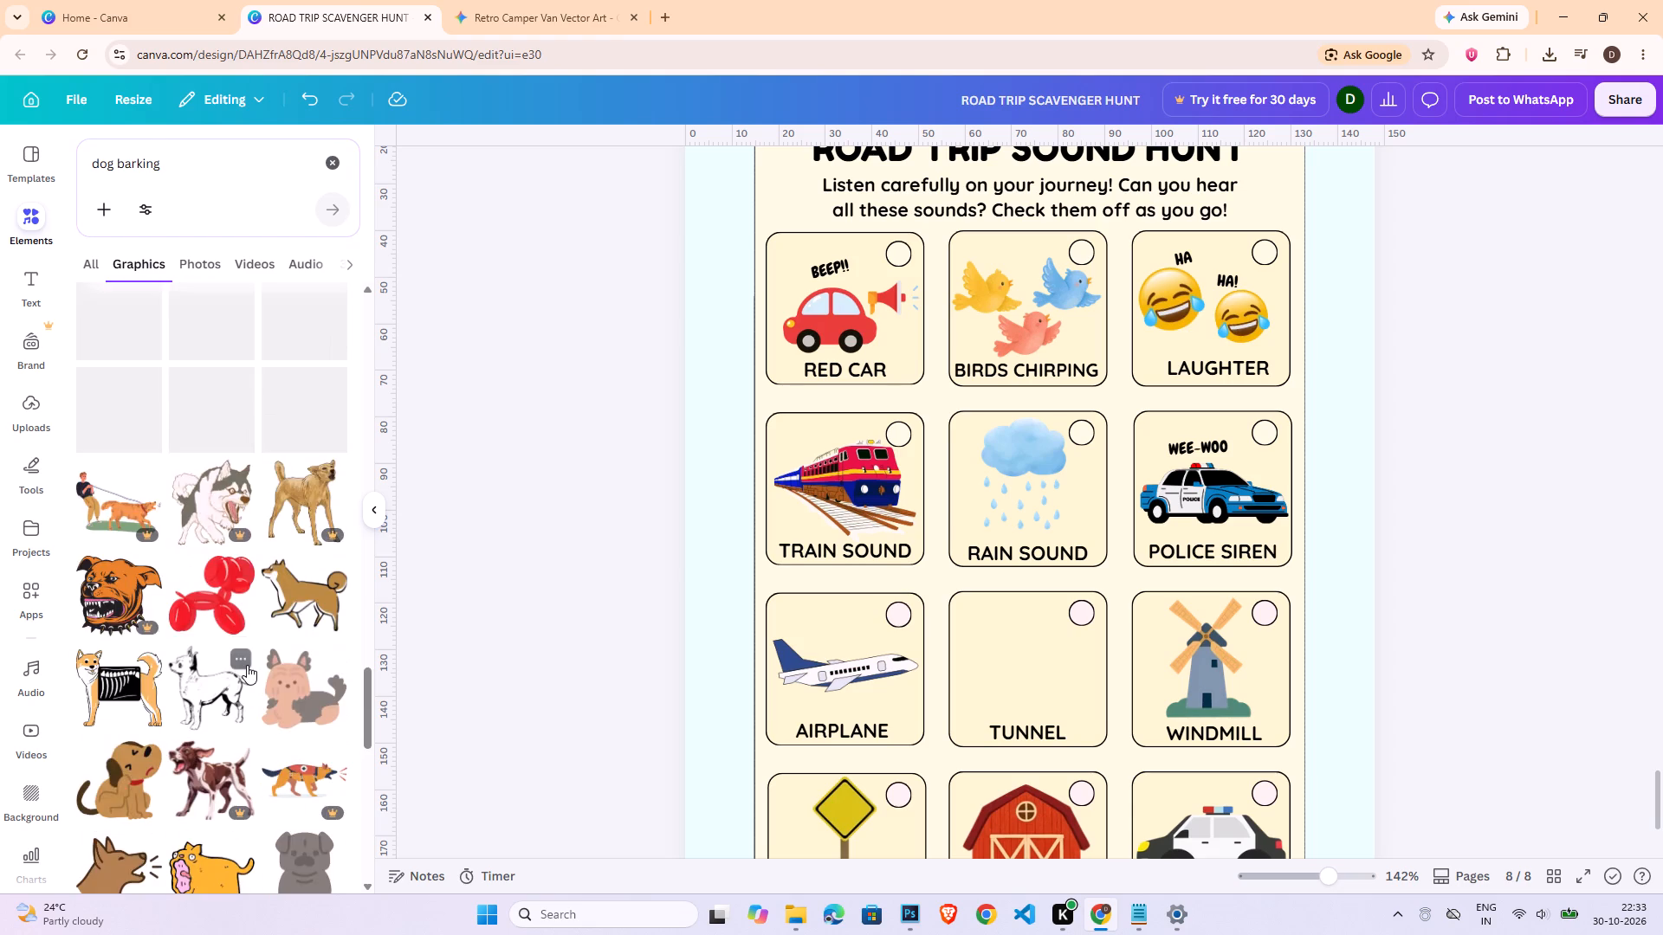
{"action": "left_click", "coordinate": [510, 533]}
{"action": "scroll", "coordinate": [316, 569], "scroll_direction": "up", "scroll_amount": 3}
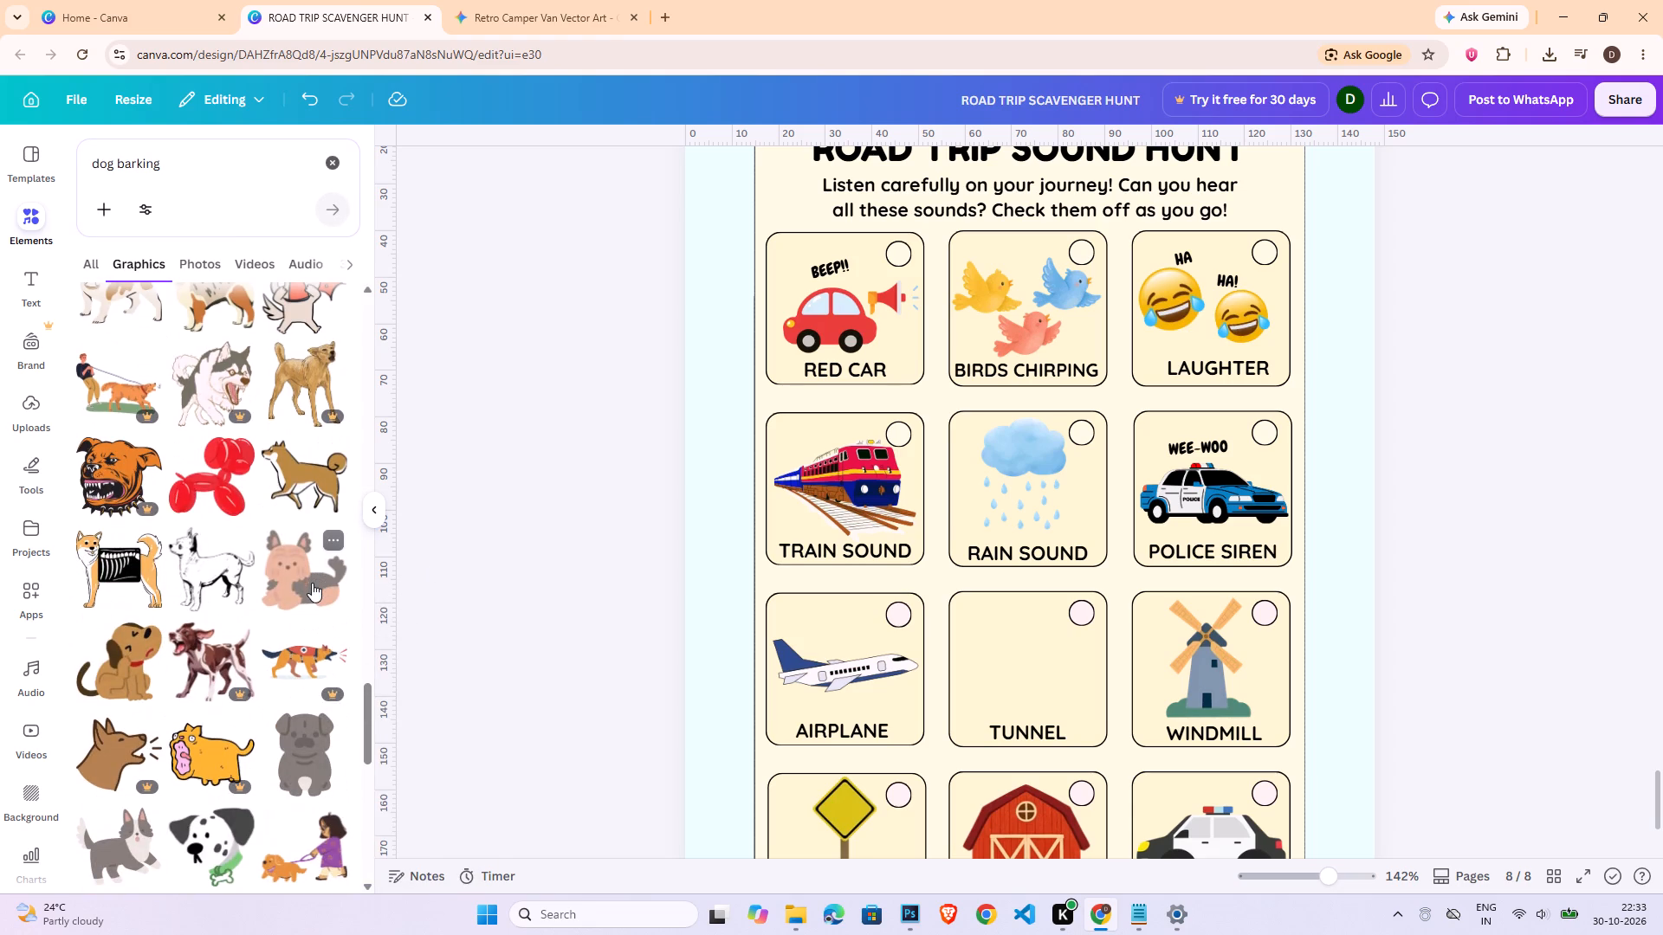
{"action": "scroll", "coordinate": [289, 615], "scroll_direction": "up", "scroll_amount": 2}
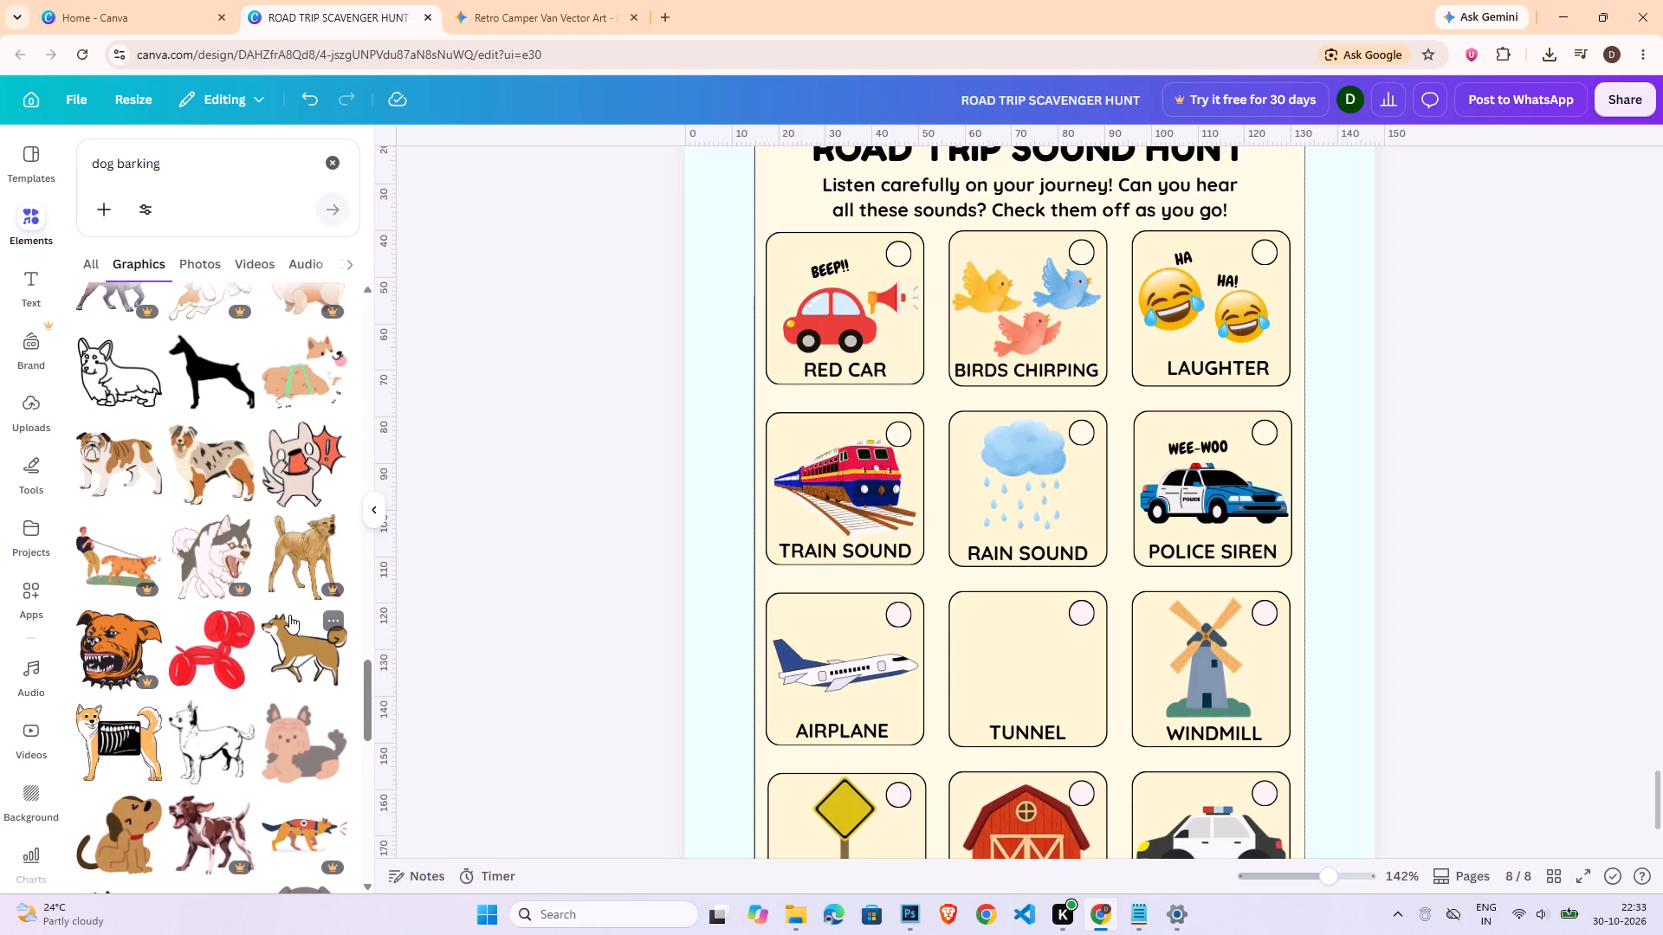
{"action": "scroll", "coordinate": [289, 615], "scroll_direction": "up", "scroll_amount": 6}
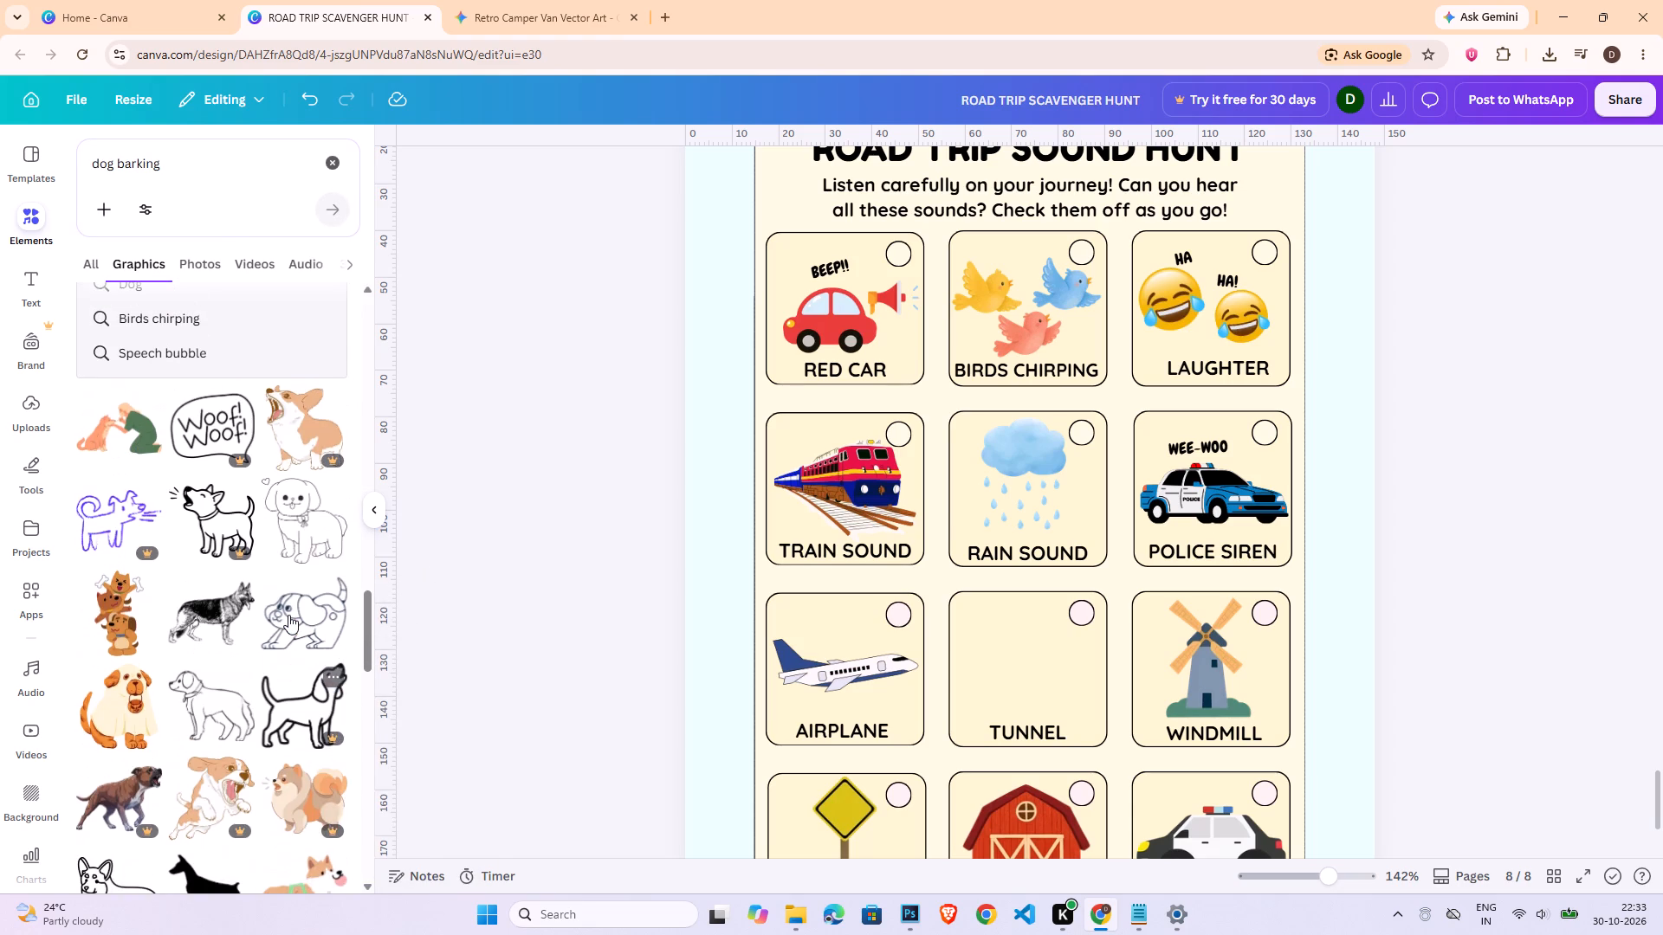
{"action": "scroll", "coordinate": [288, 615], "scroll_direction": "up", "scroll_amount": 7}
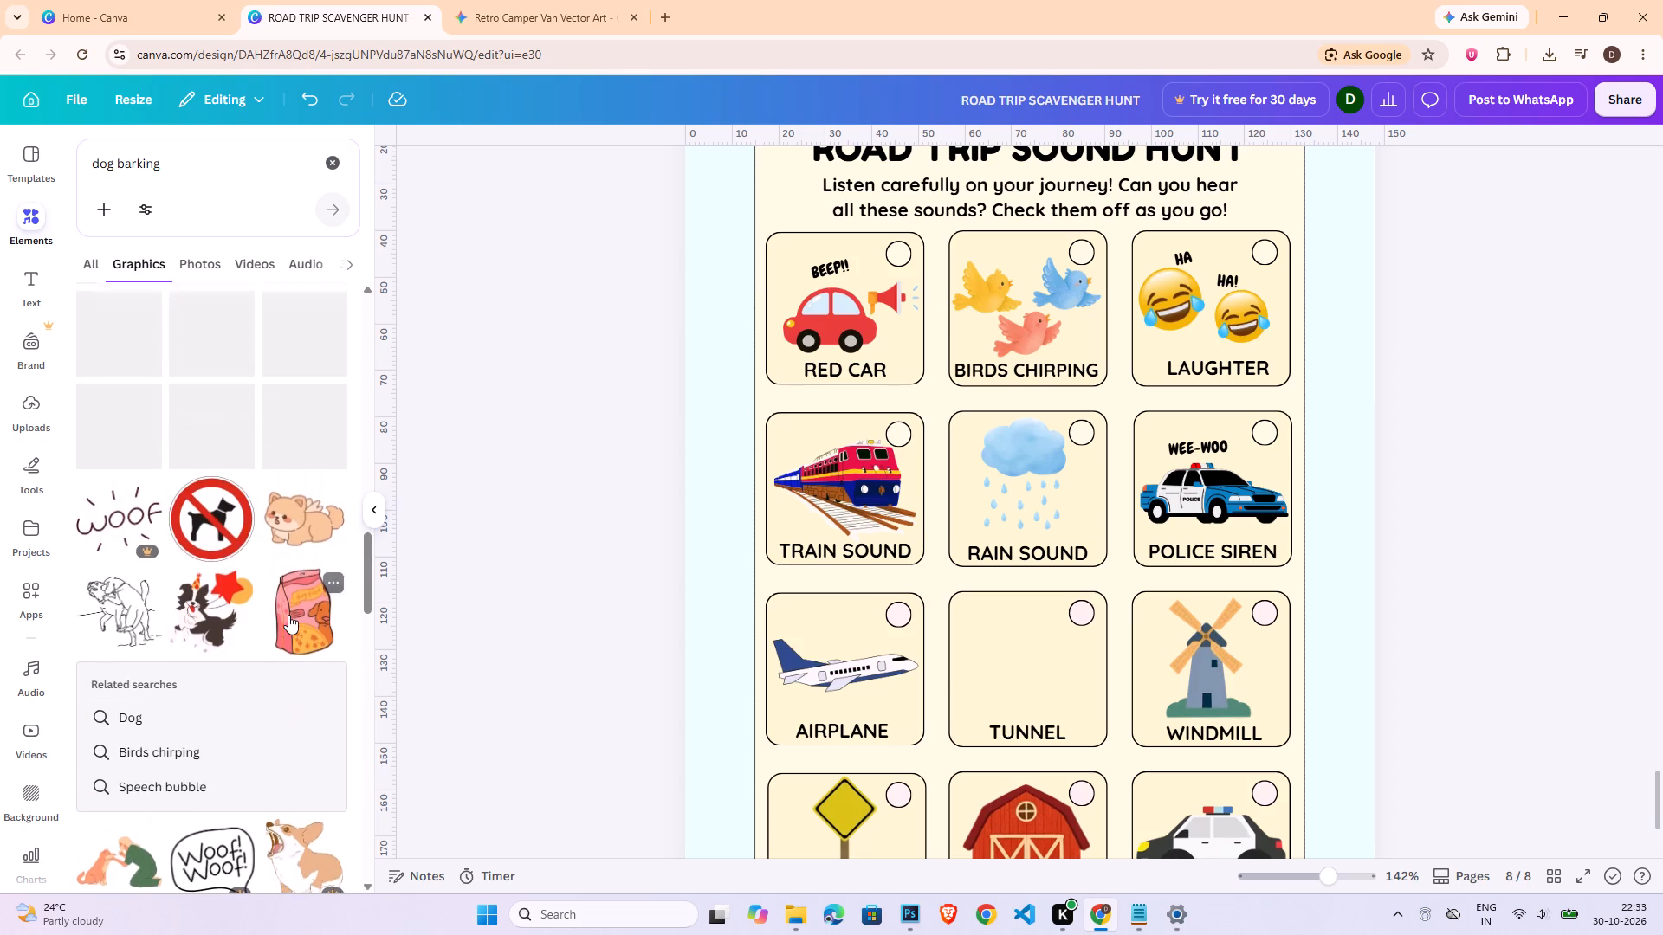
Look back through the "dog barking" graphics and examine the details of the barking puppy with raised paw.
{"action": "scroll", "coordinate": [288, 615], "scroll_direction": "up", "scroll_amount": 7}
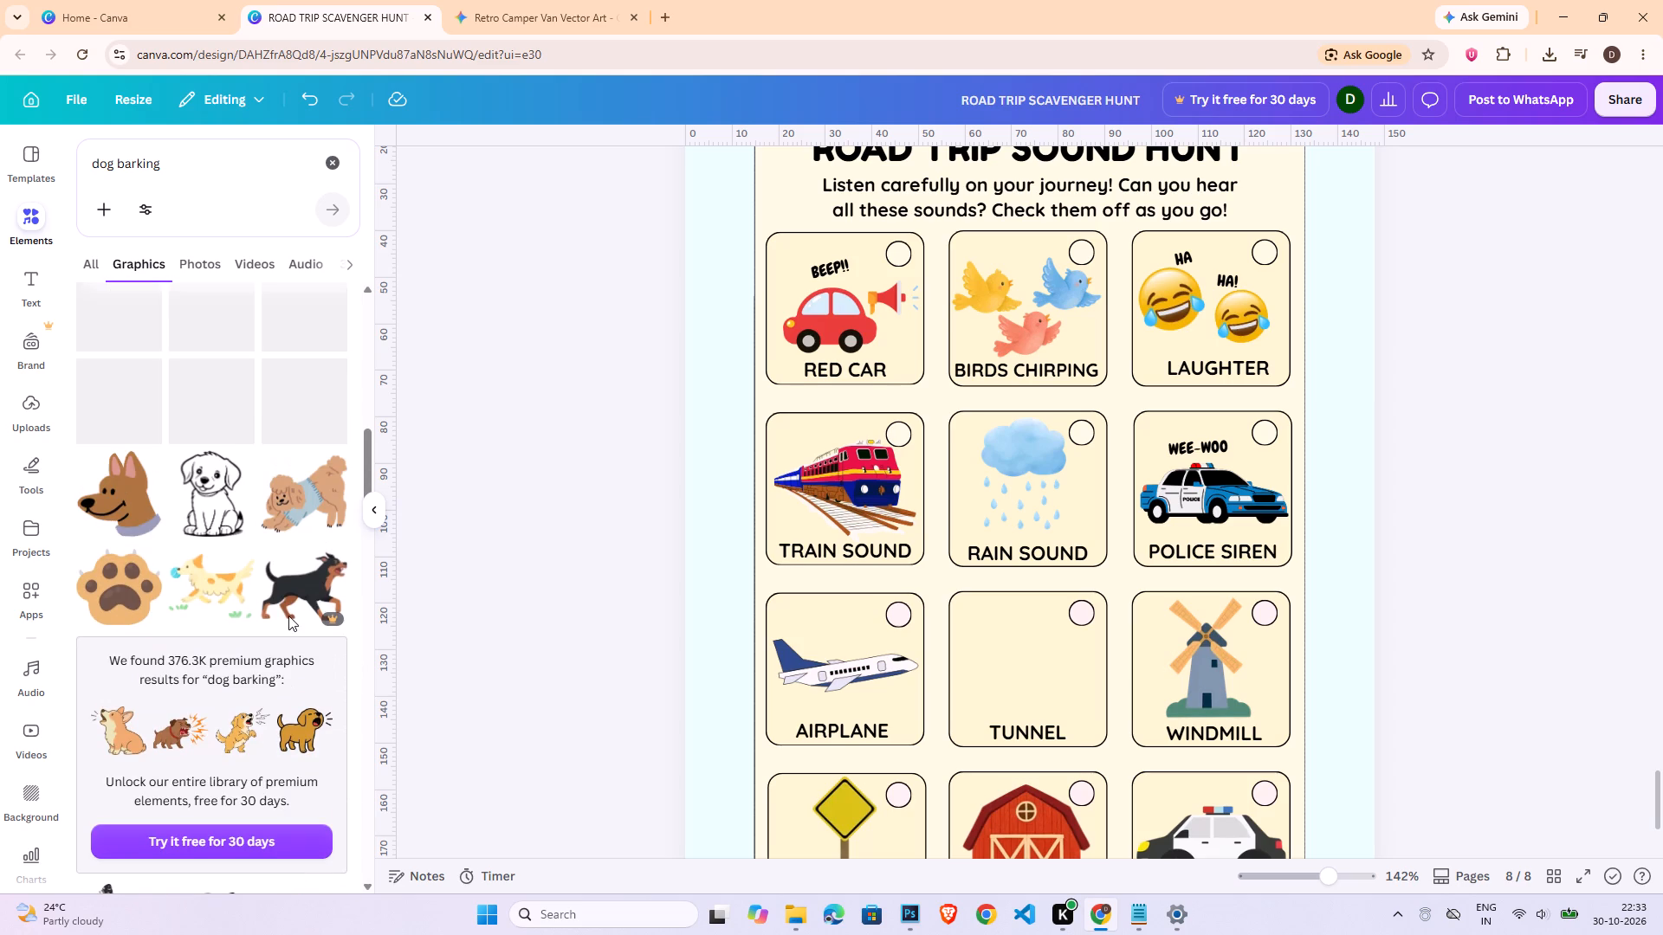
{"action": "scroll", "coordinate": [288, 616], "scroll_direction": "up", "scroll_amount": 2}
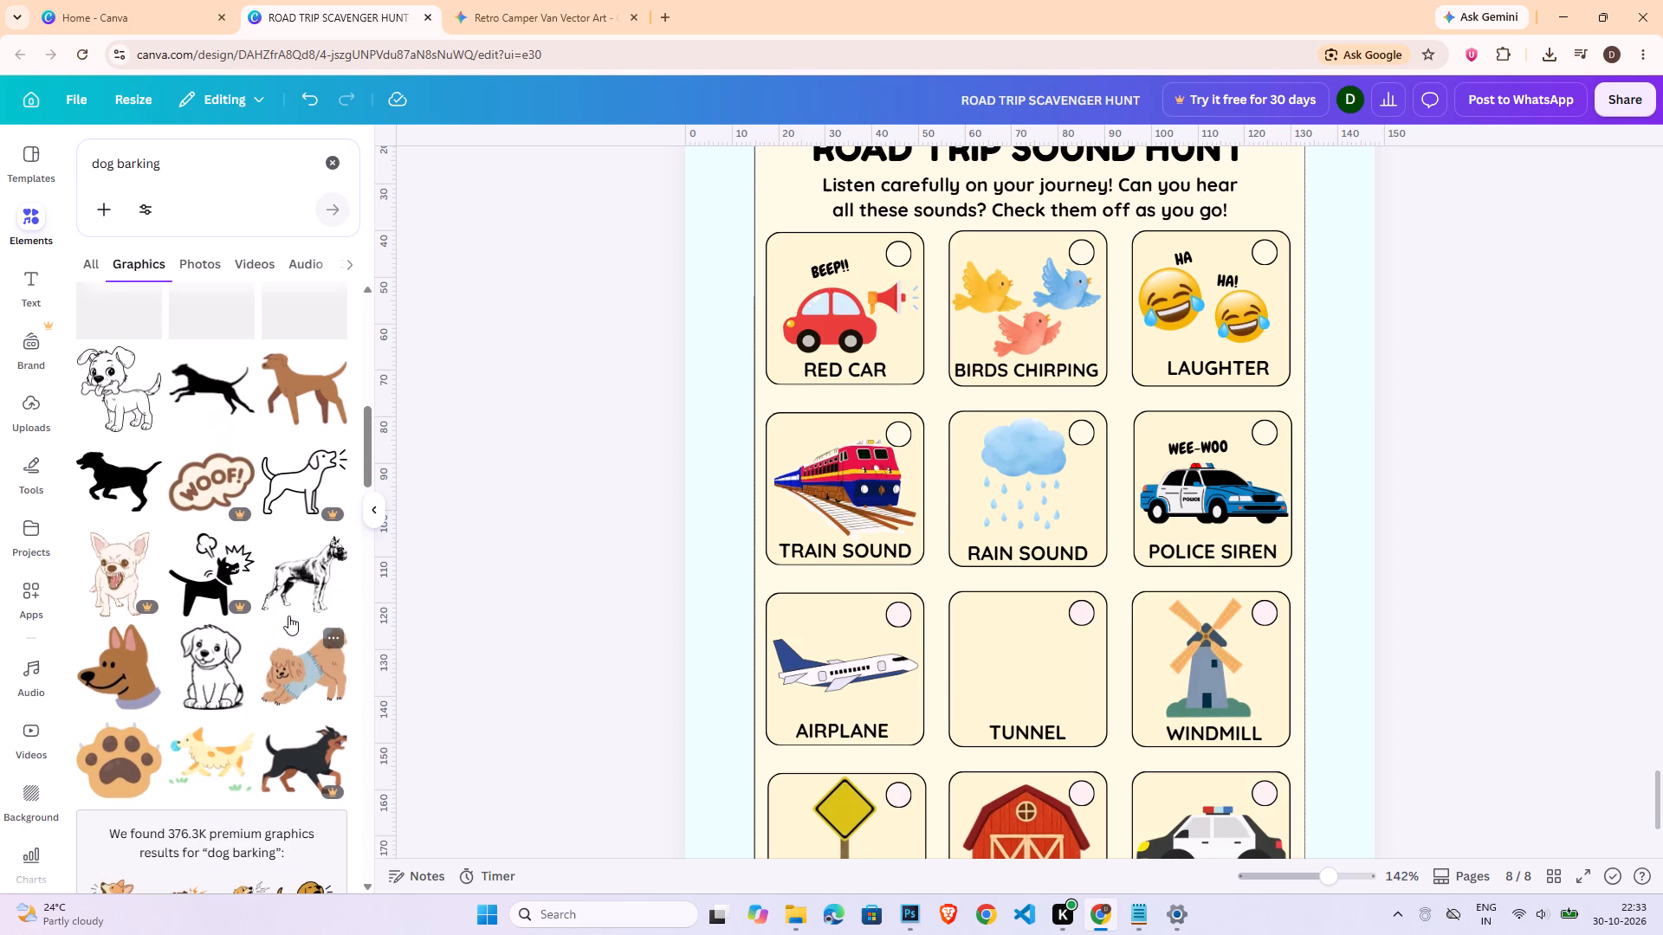
{"action": "scroll", "coordinate": [288, 616], "scroll_direction": "up", "scroll_amount": 3}
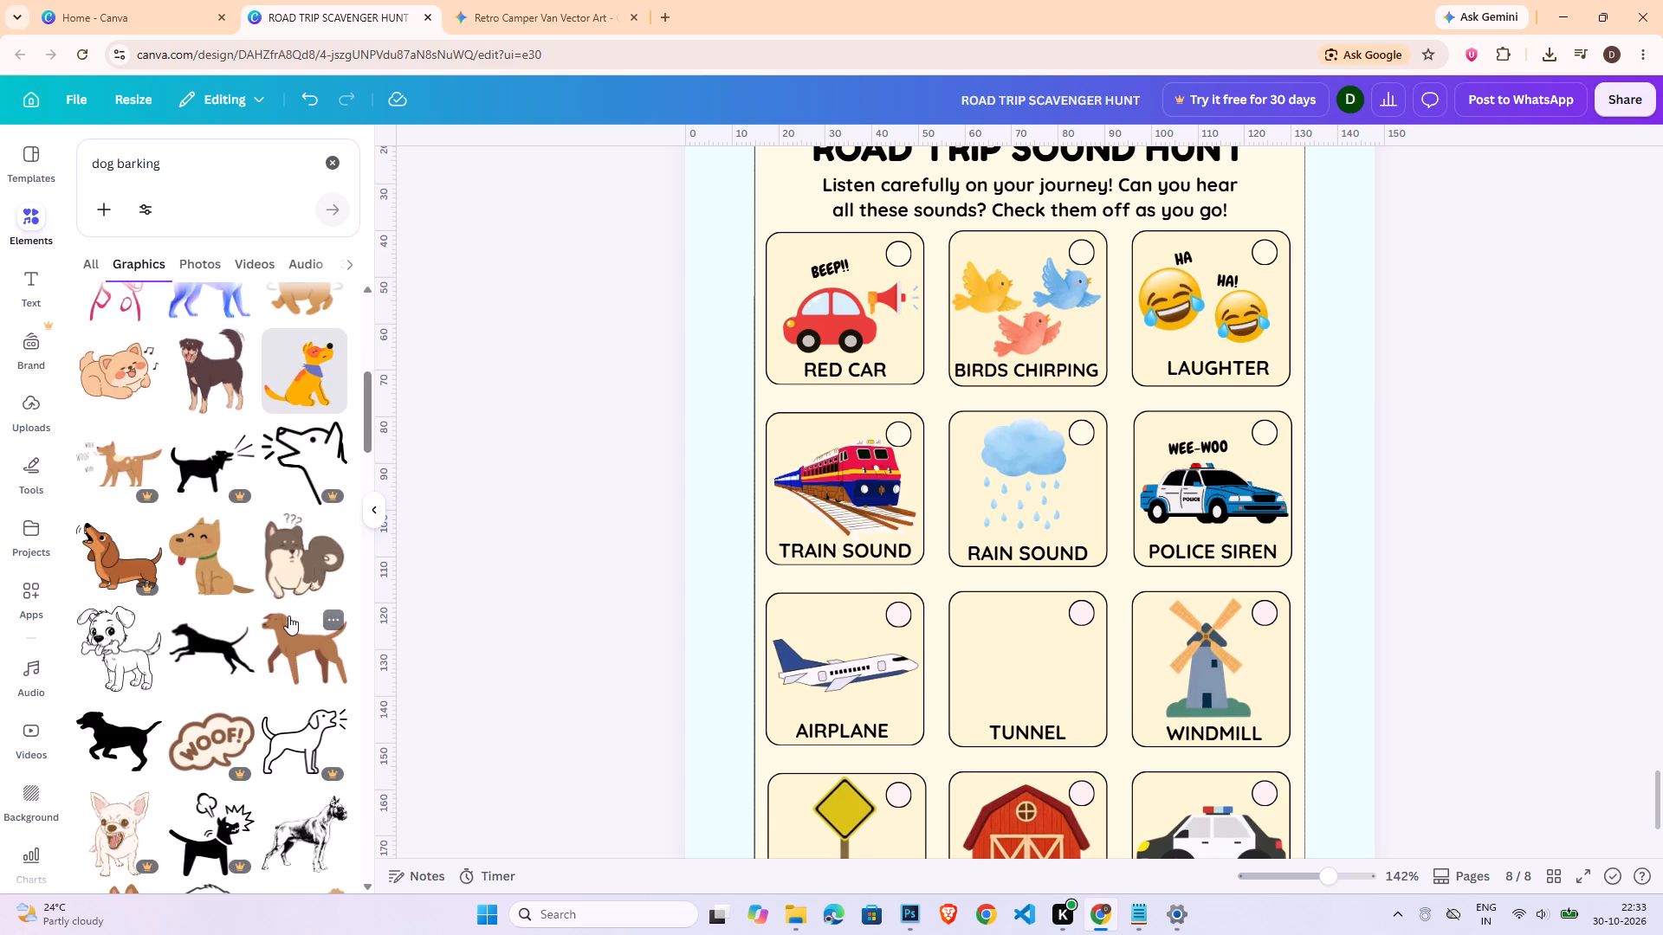
{"action": "scroll", "coordinate": [288, 616], "scroll_direction": "up", "scroll_amount": 1}
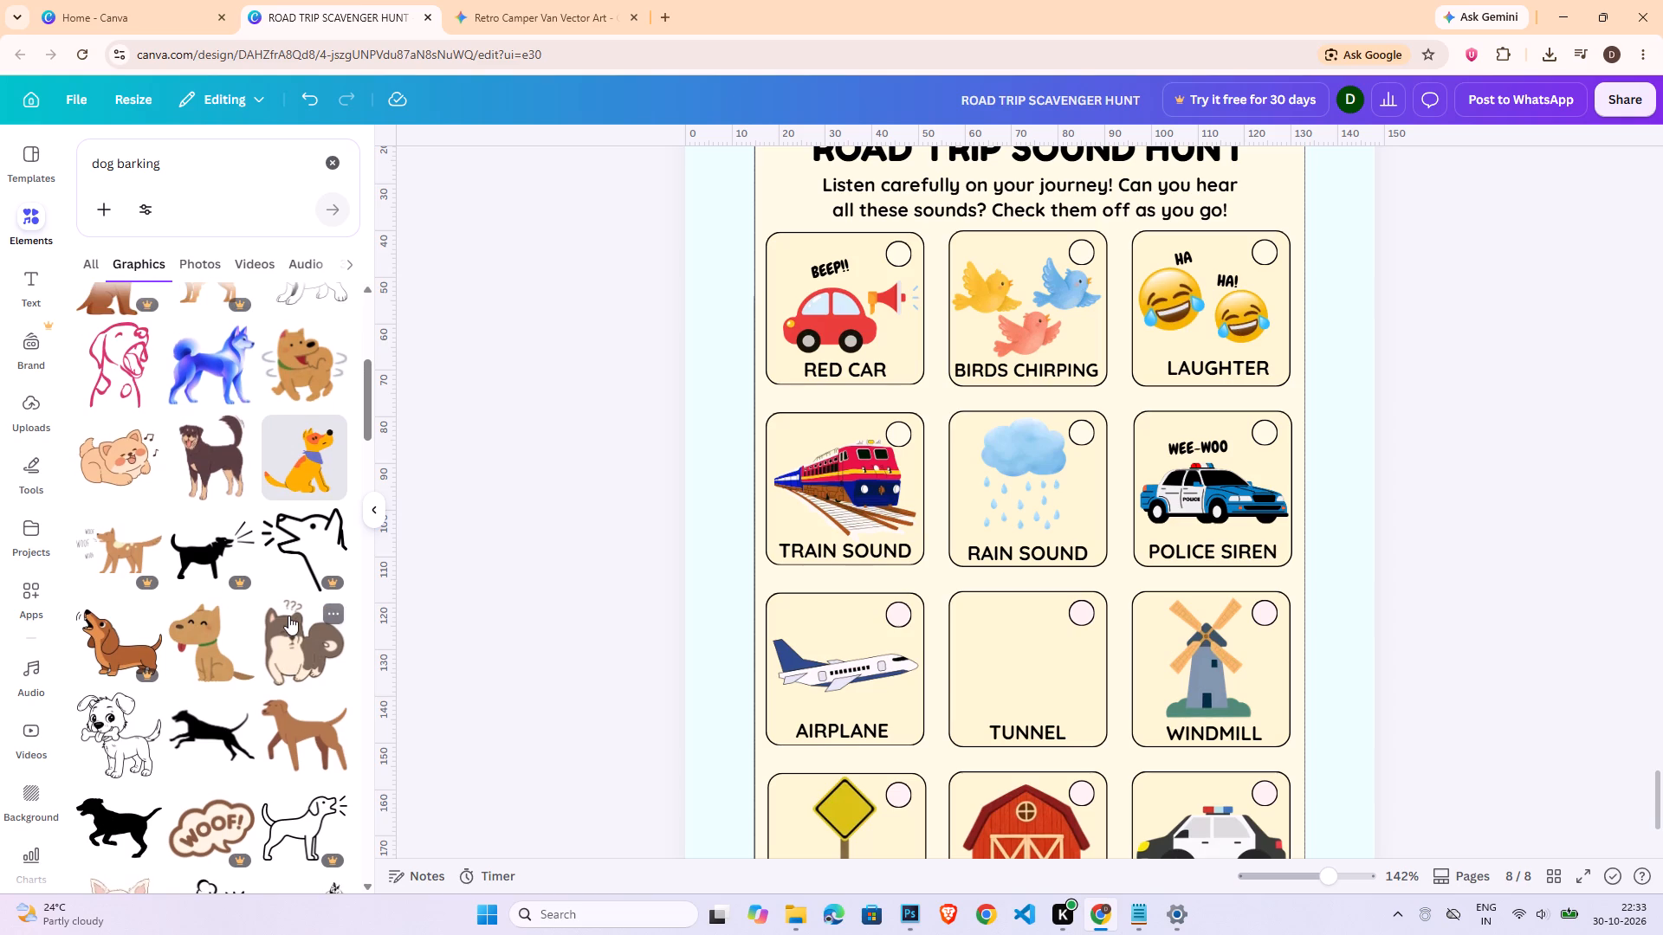
{"action": "scroll", "coordinate": [288, 616], "scroll_direction": "up", "scroll_amount": 2}
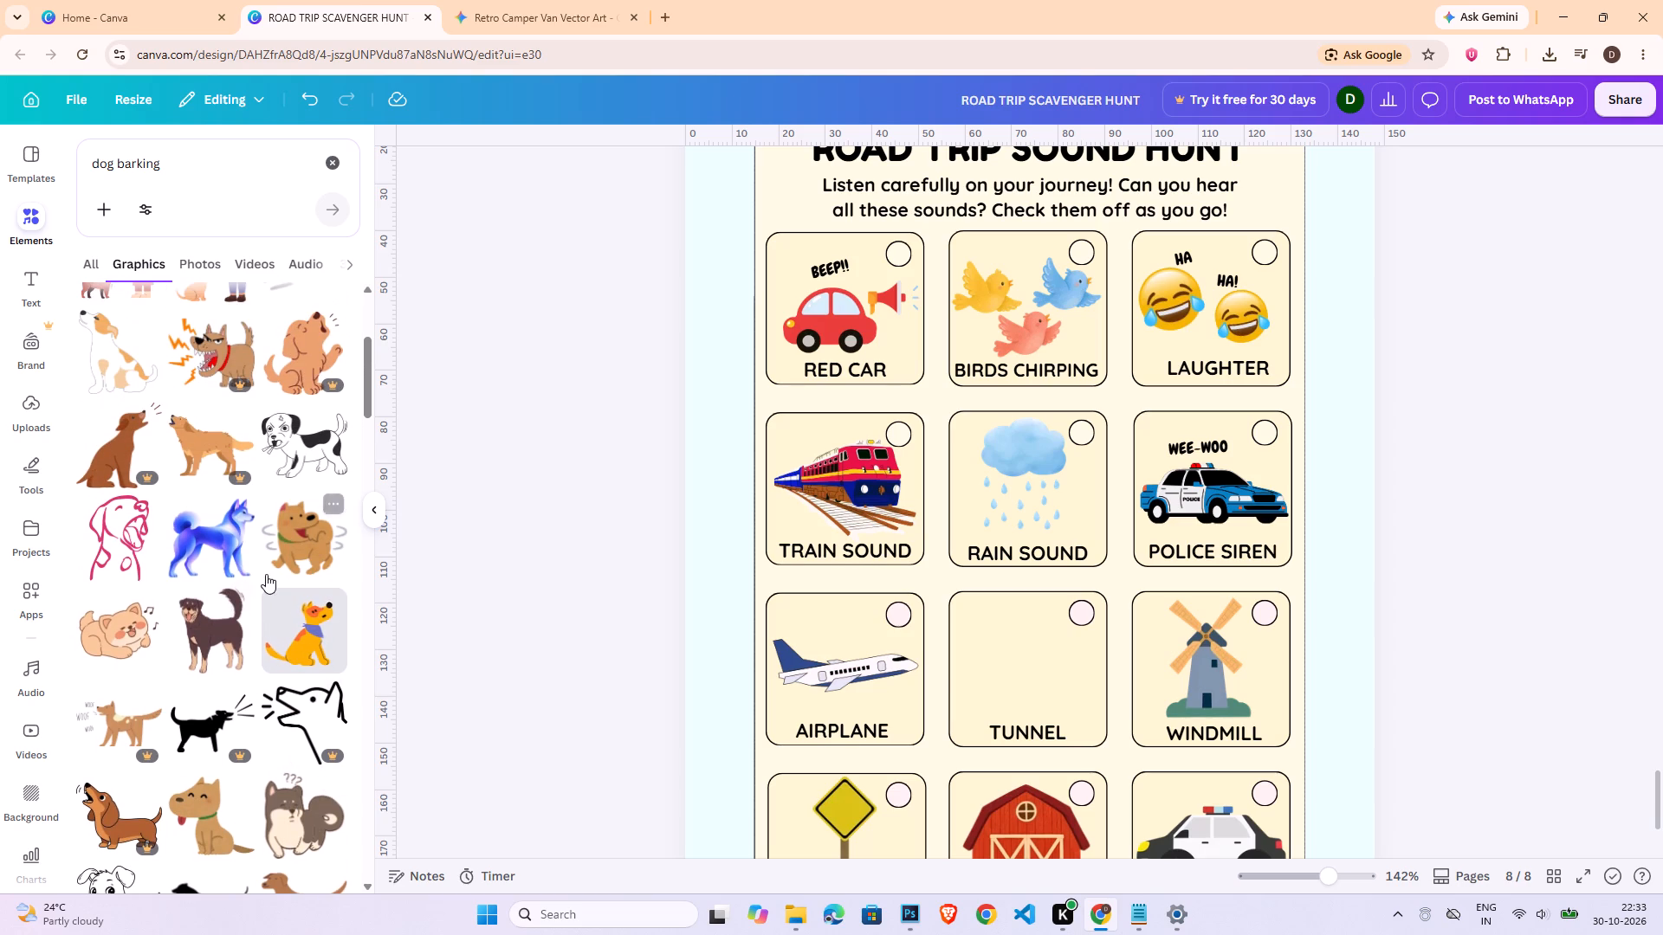
{"action": "scroll", "coordinate": [284, 596], "scroll_direction": "up", "scroll_amount": 1}
{"action": "left_click", "coordinate": [336, 403]}
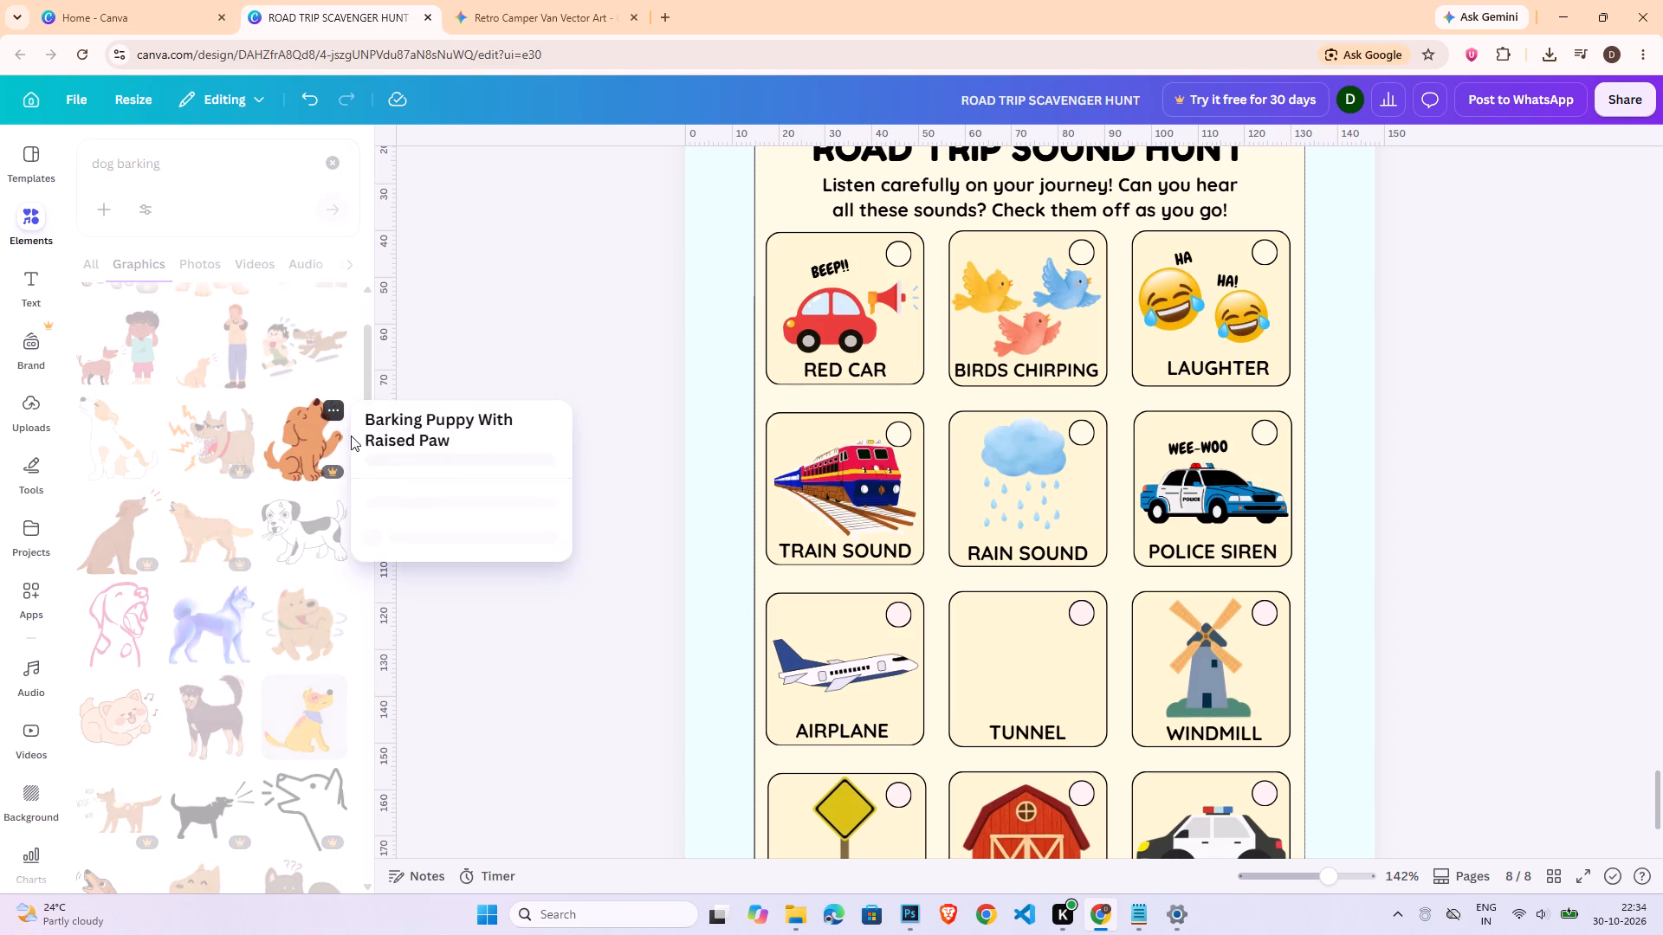
{"action": "left_click_drag", "start_coordinate": [487, 435], "coordinate": [370, 419]}
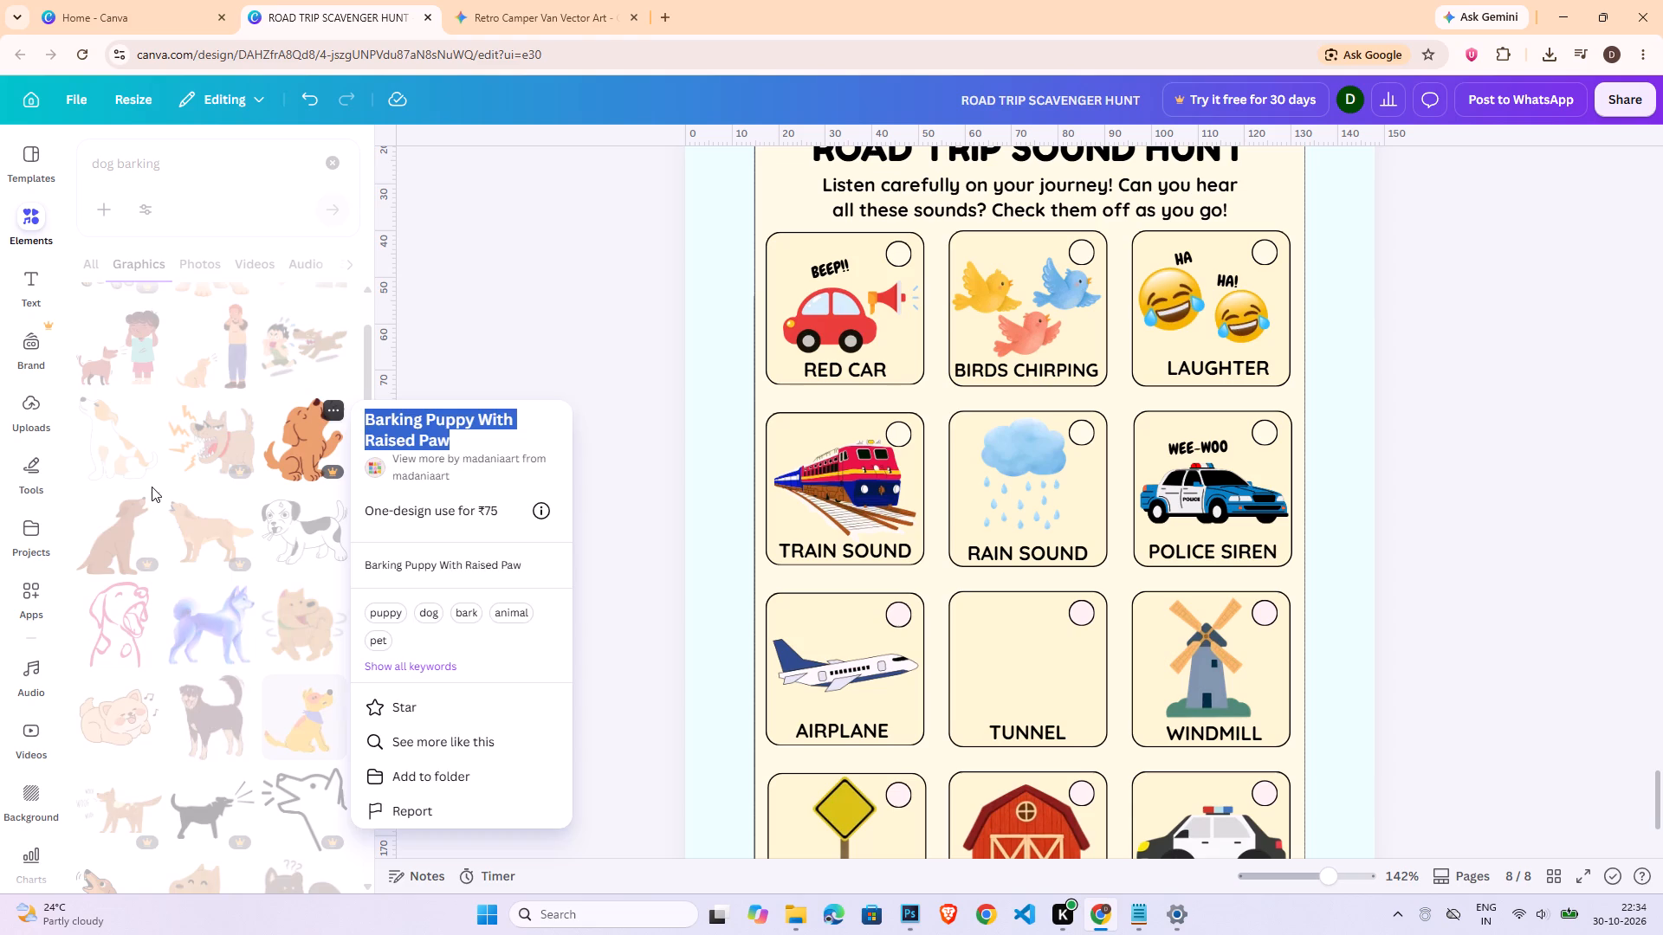
{"action": "left_click", "coordinate": [152, 487]}
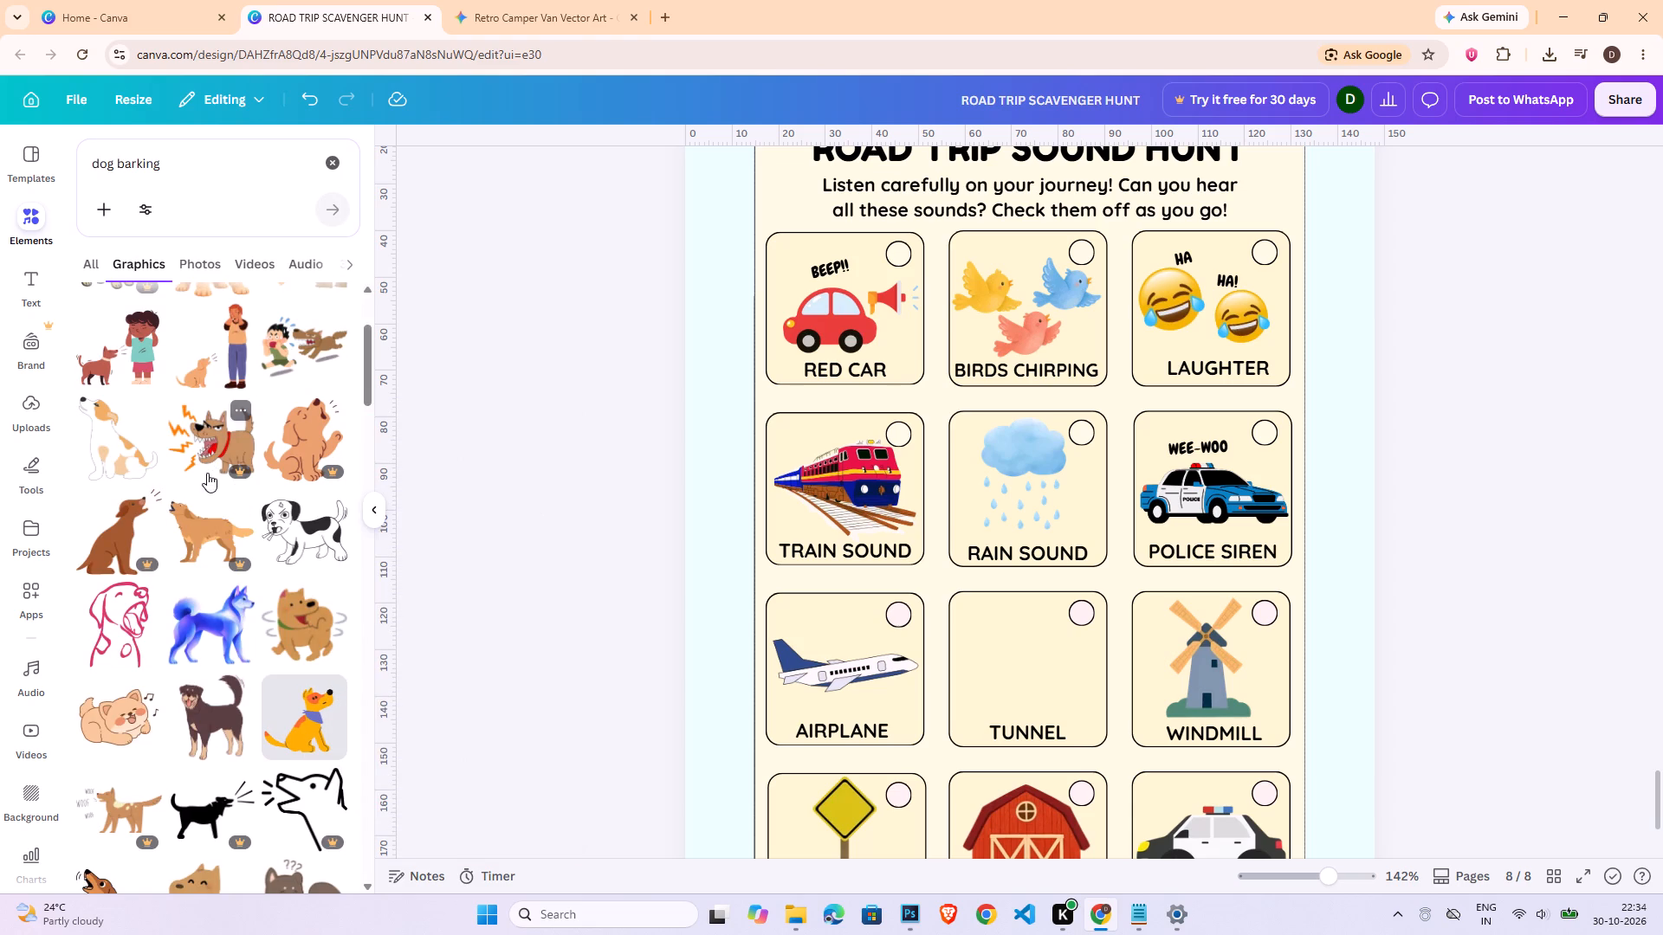
{"action": "scroll", "coordinate": [210, 504], "scroll_direction": "up", "scroll_amount": 2}
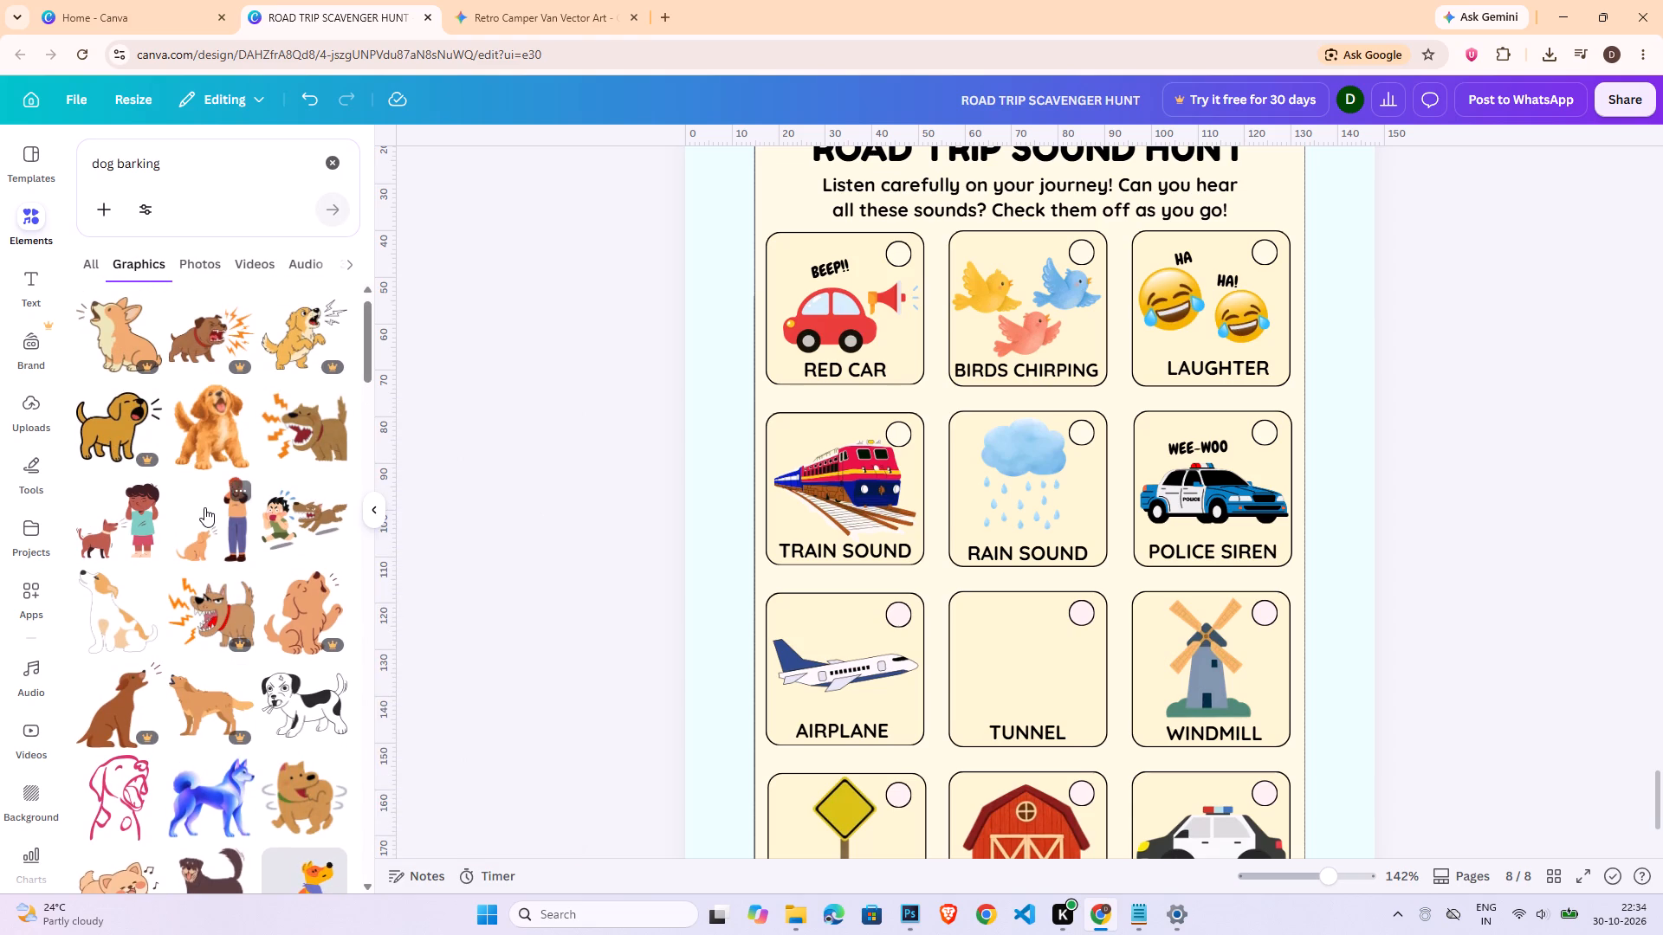
{"action": "scroll", "coordinate": [204, 507], "scroll_direction": "up", "scroll_amount": 1}
{"action": "left_click", "coordinate": [147, 426]}
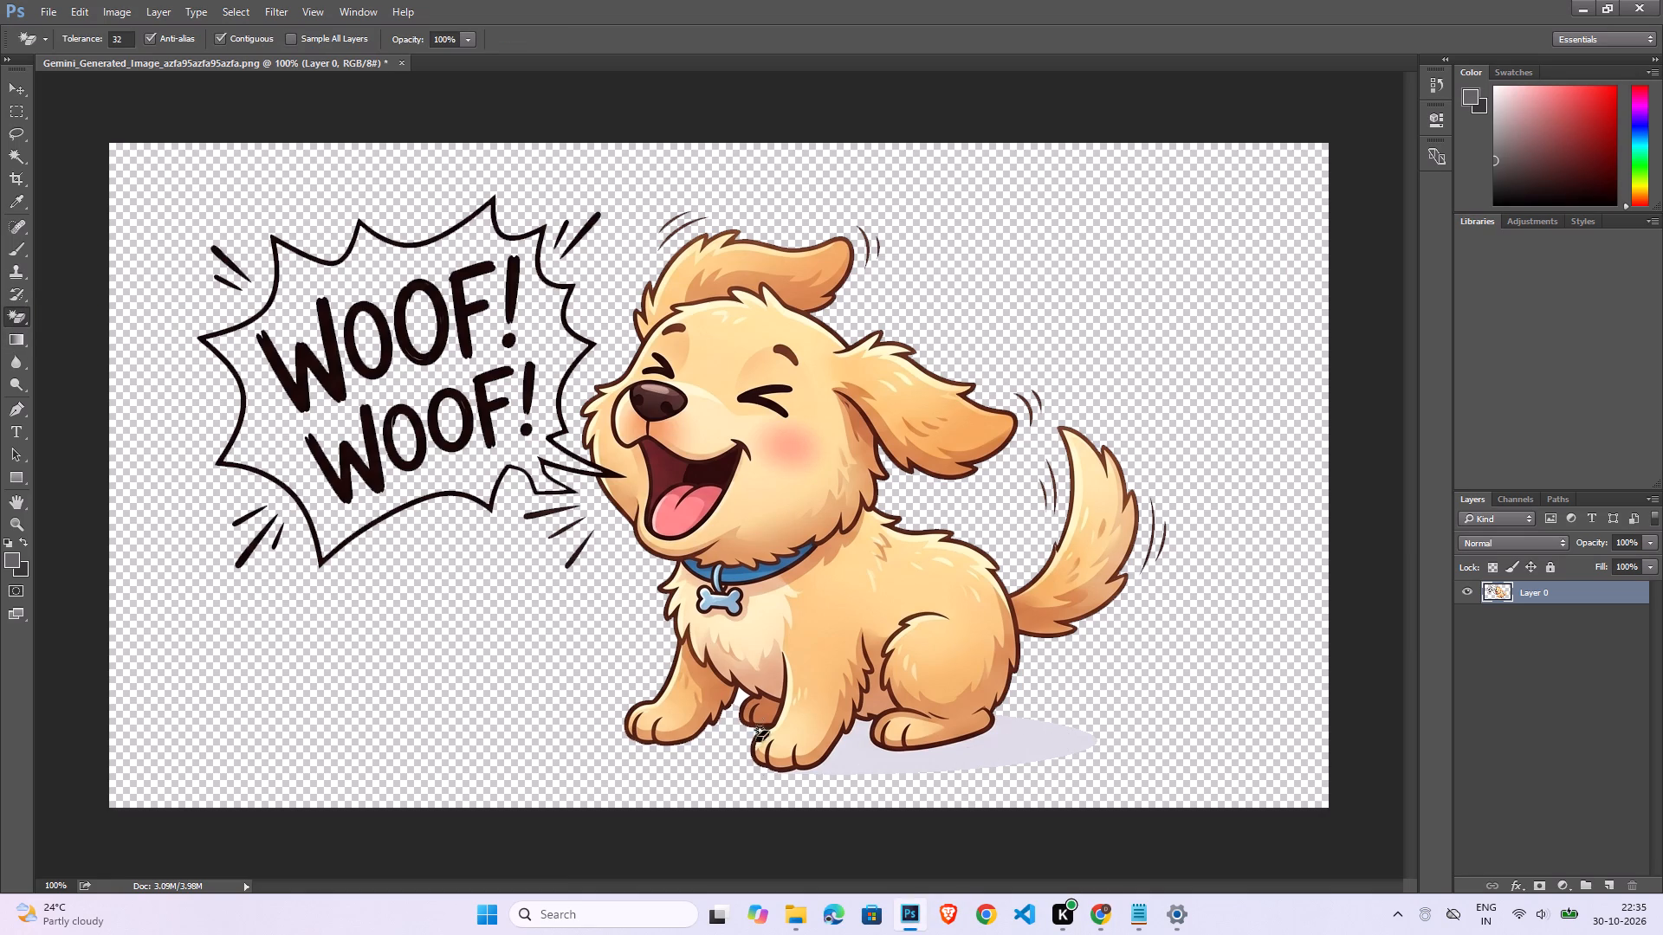
{"action": "left_click", "coordinate": [734, 704]}
{"action": "left_click", "coordinate": [854, 756]}
{"action": "left_click", "coordinate": [734, 702]}
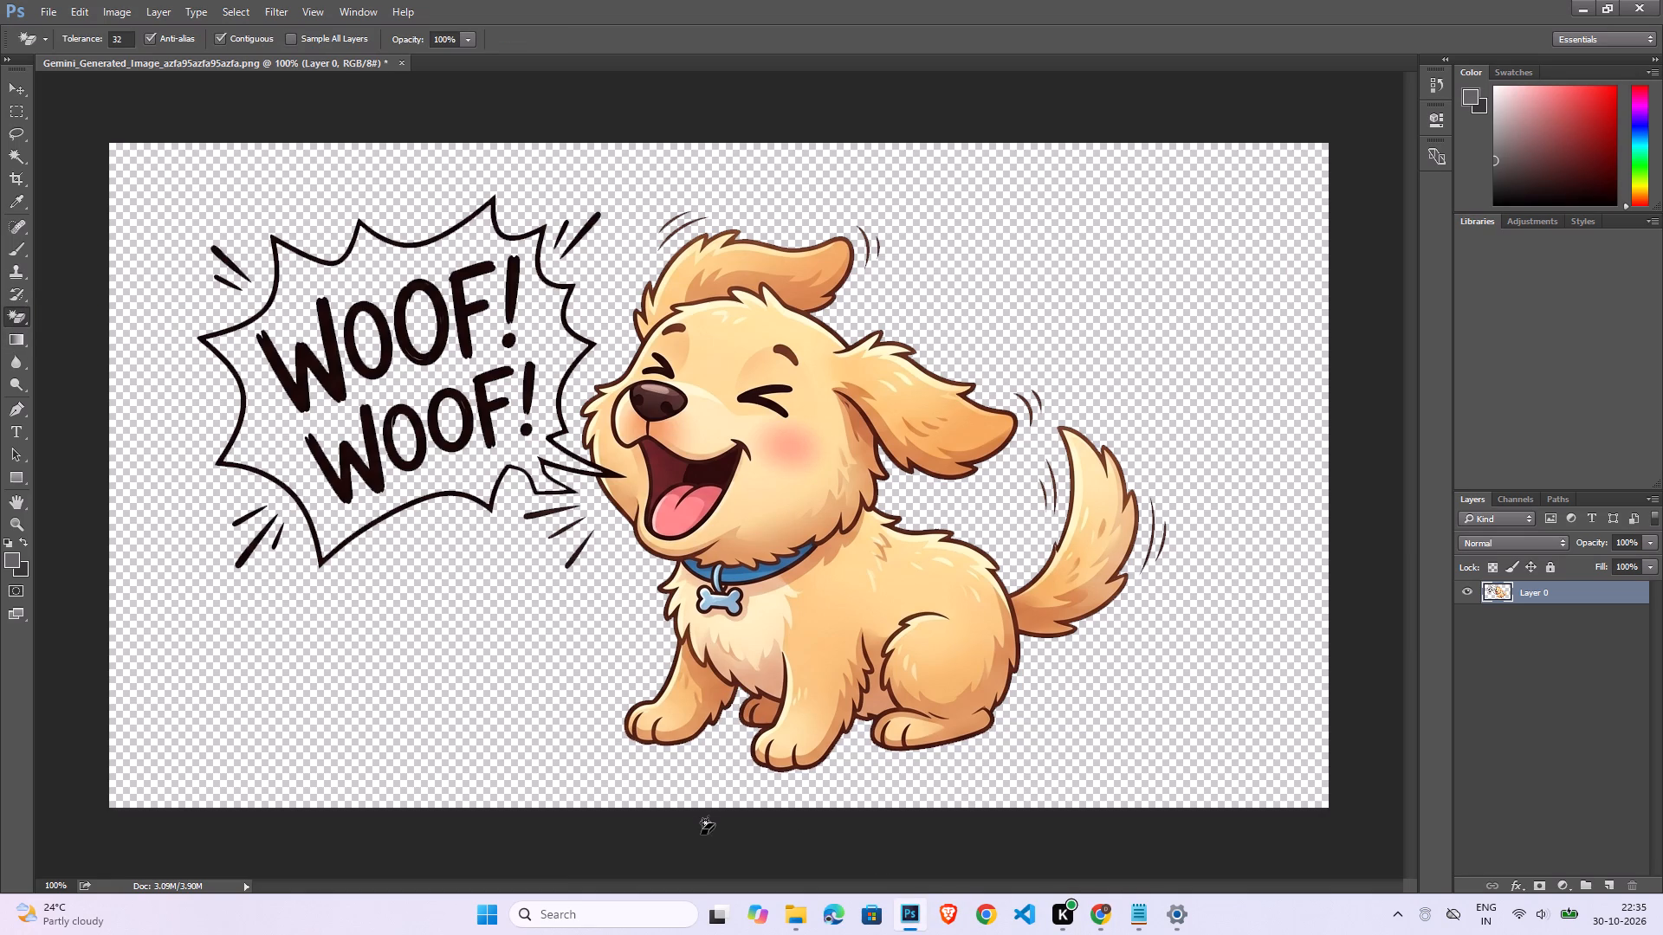
{"action": "key", "text": "ctrl+s"}
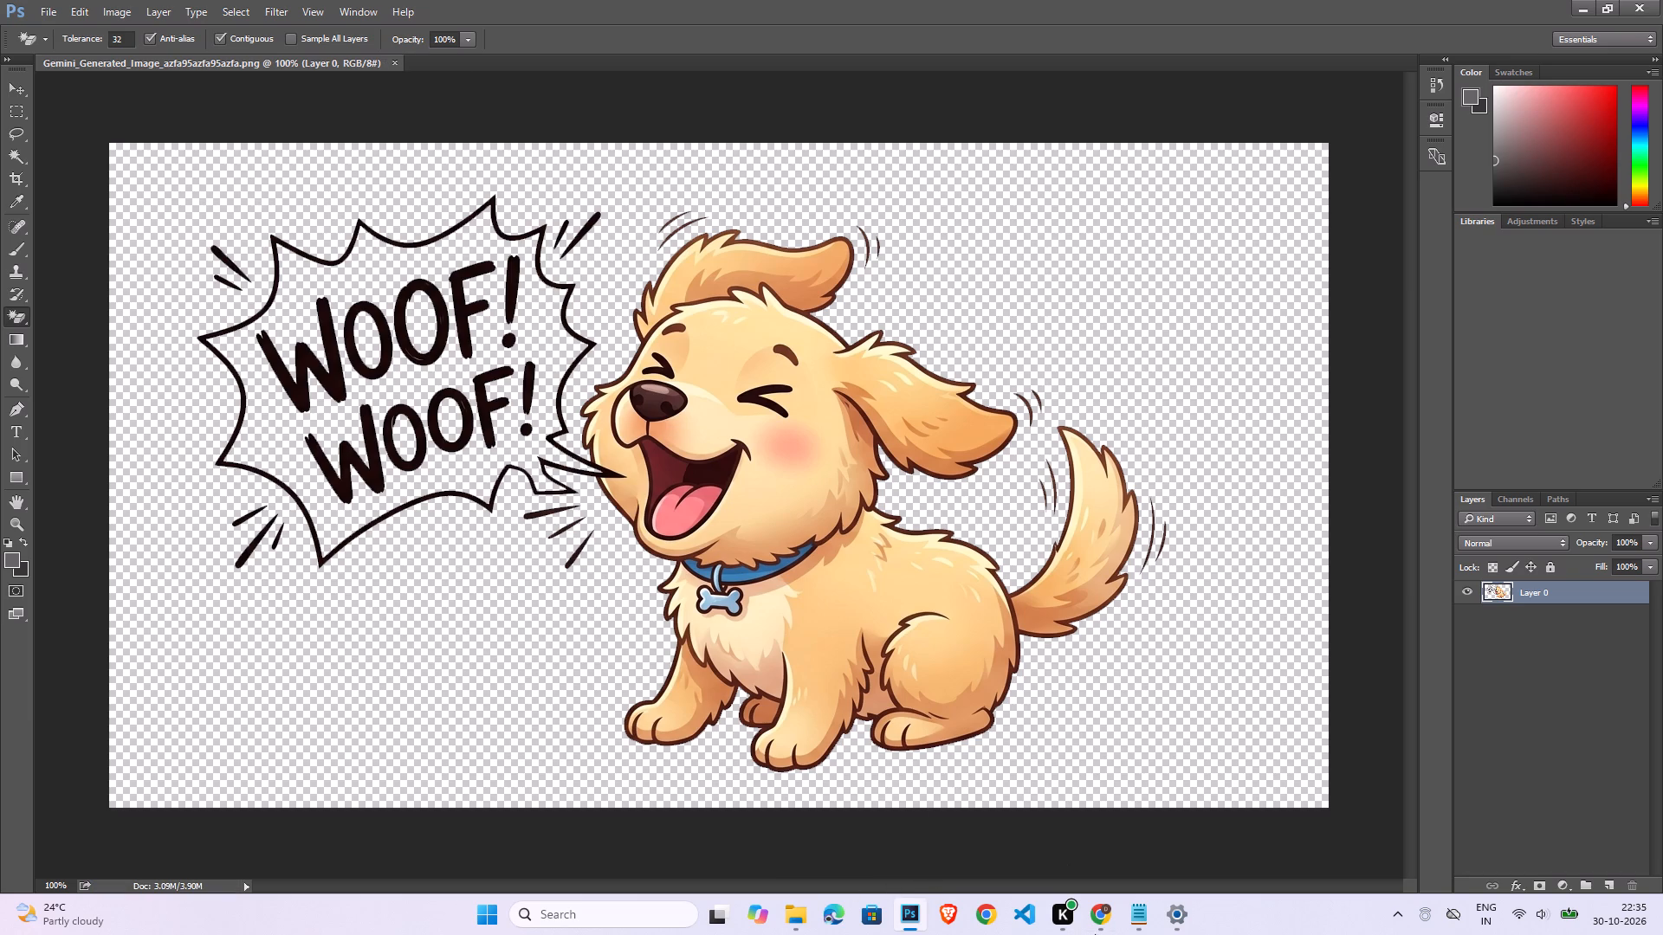
Switch to the ROAD TRIP SCAVENGER HUNT design in Chrome and upload the edited barking puppy picture.
{"action": "left_click", "coordinate": [1101, 919]}
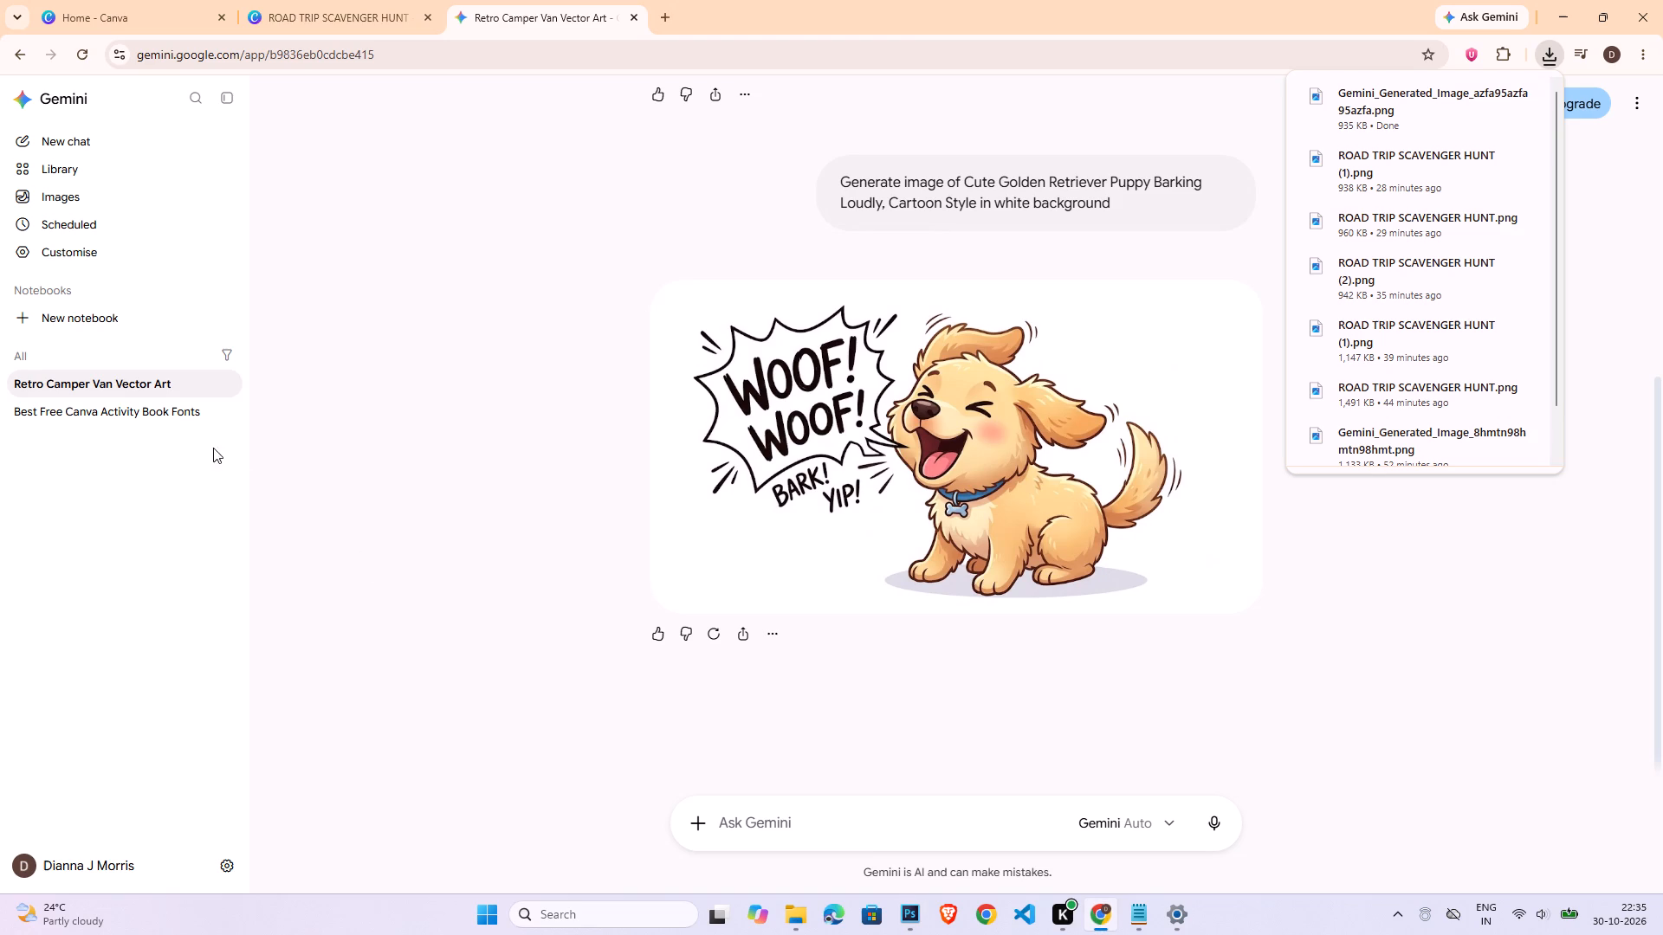
{"action": "left_click", "coordinate": [299, 16]}
{"action": "left_click", "coordinate": [36, 404]}
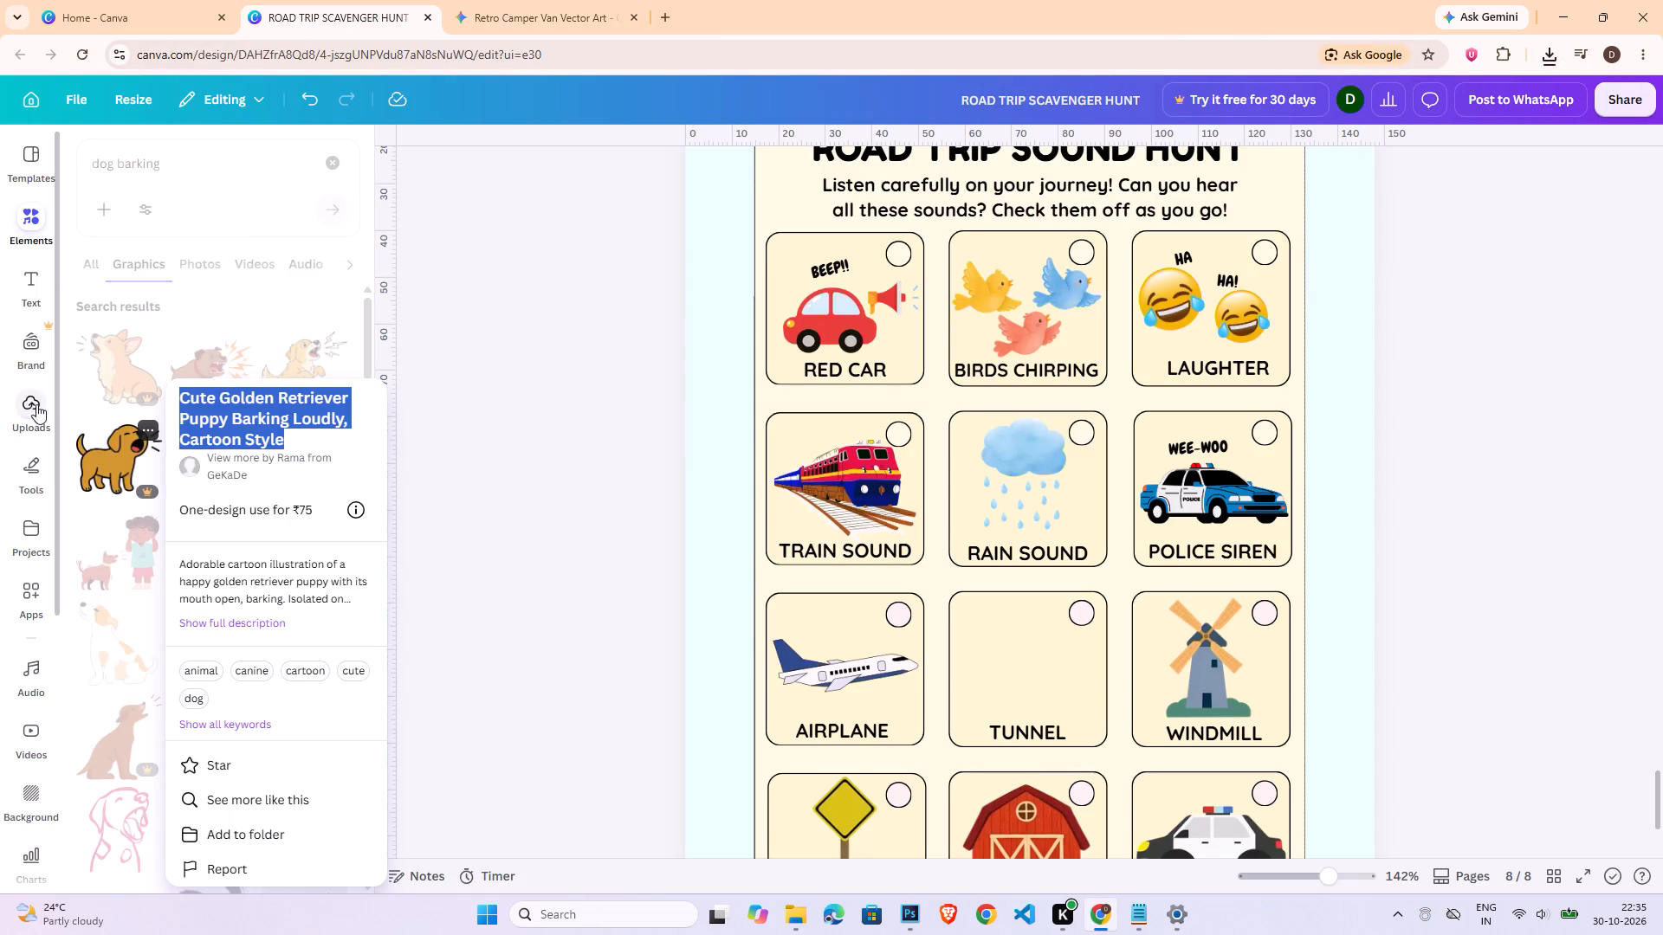
{"action": "left_click", "coordinate": [154, 210]}
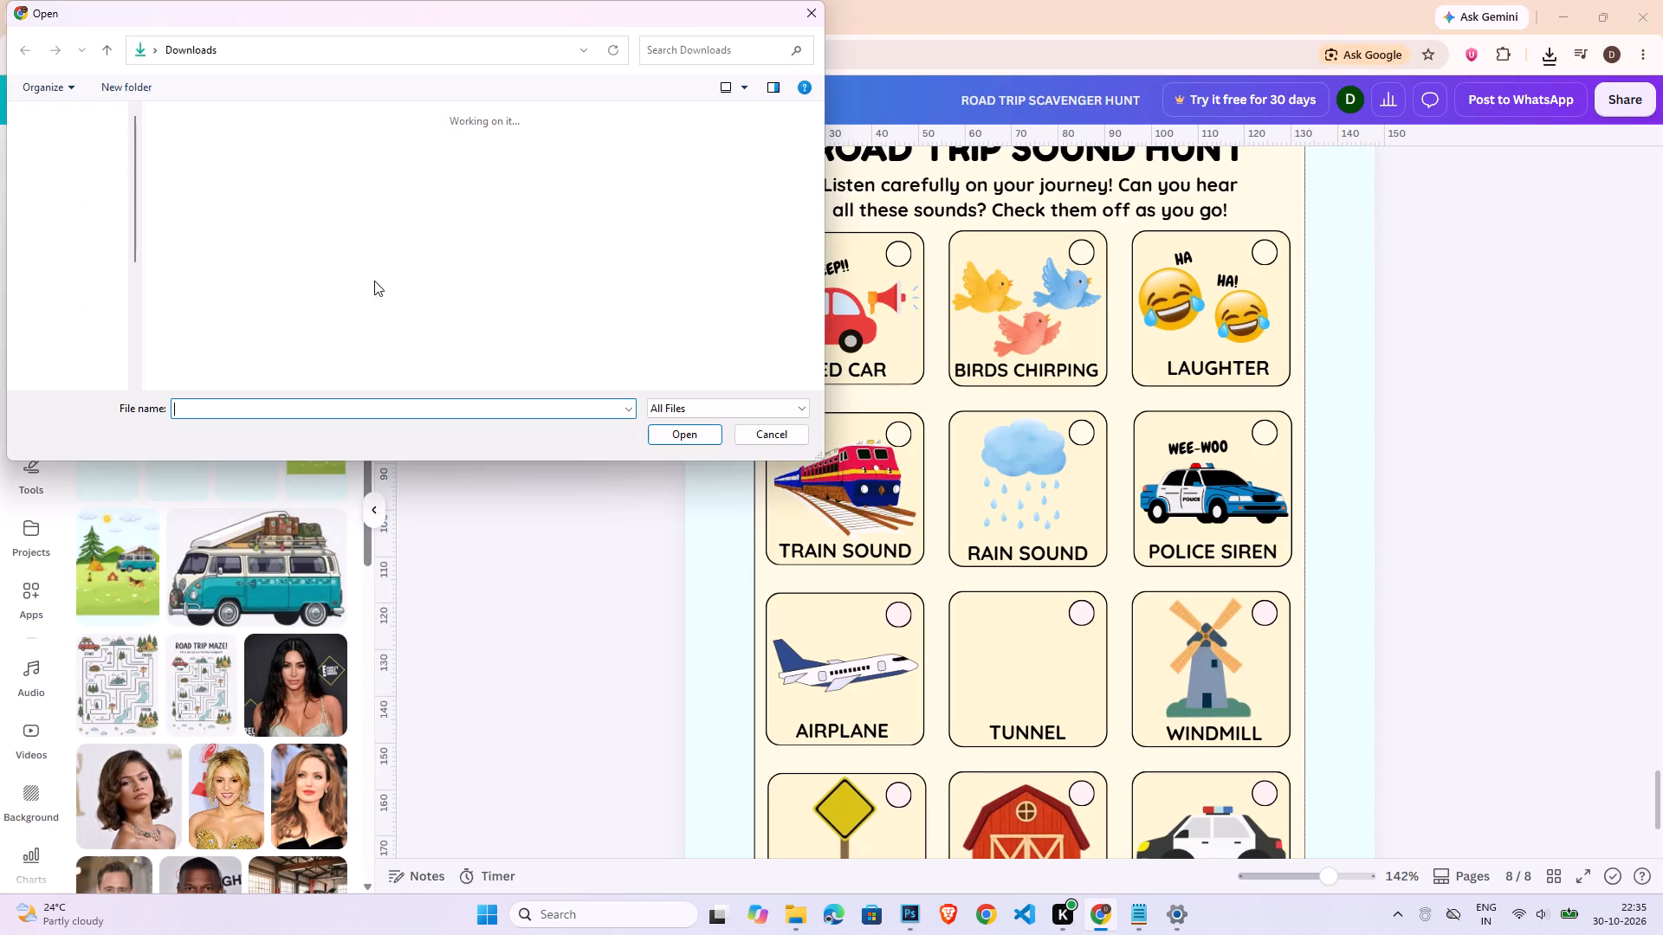
{"action": "double_click", "coordinate": [206, 157]}
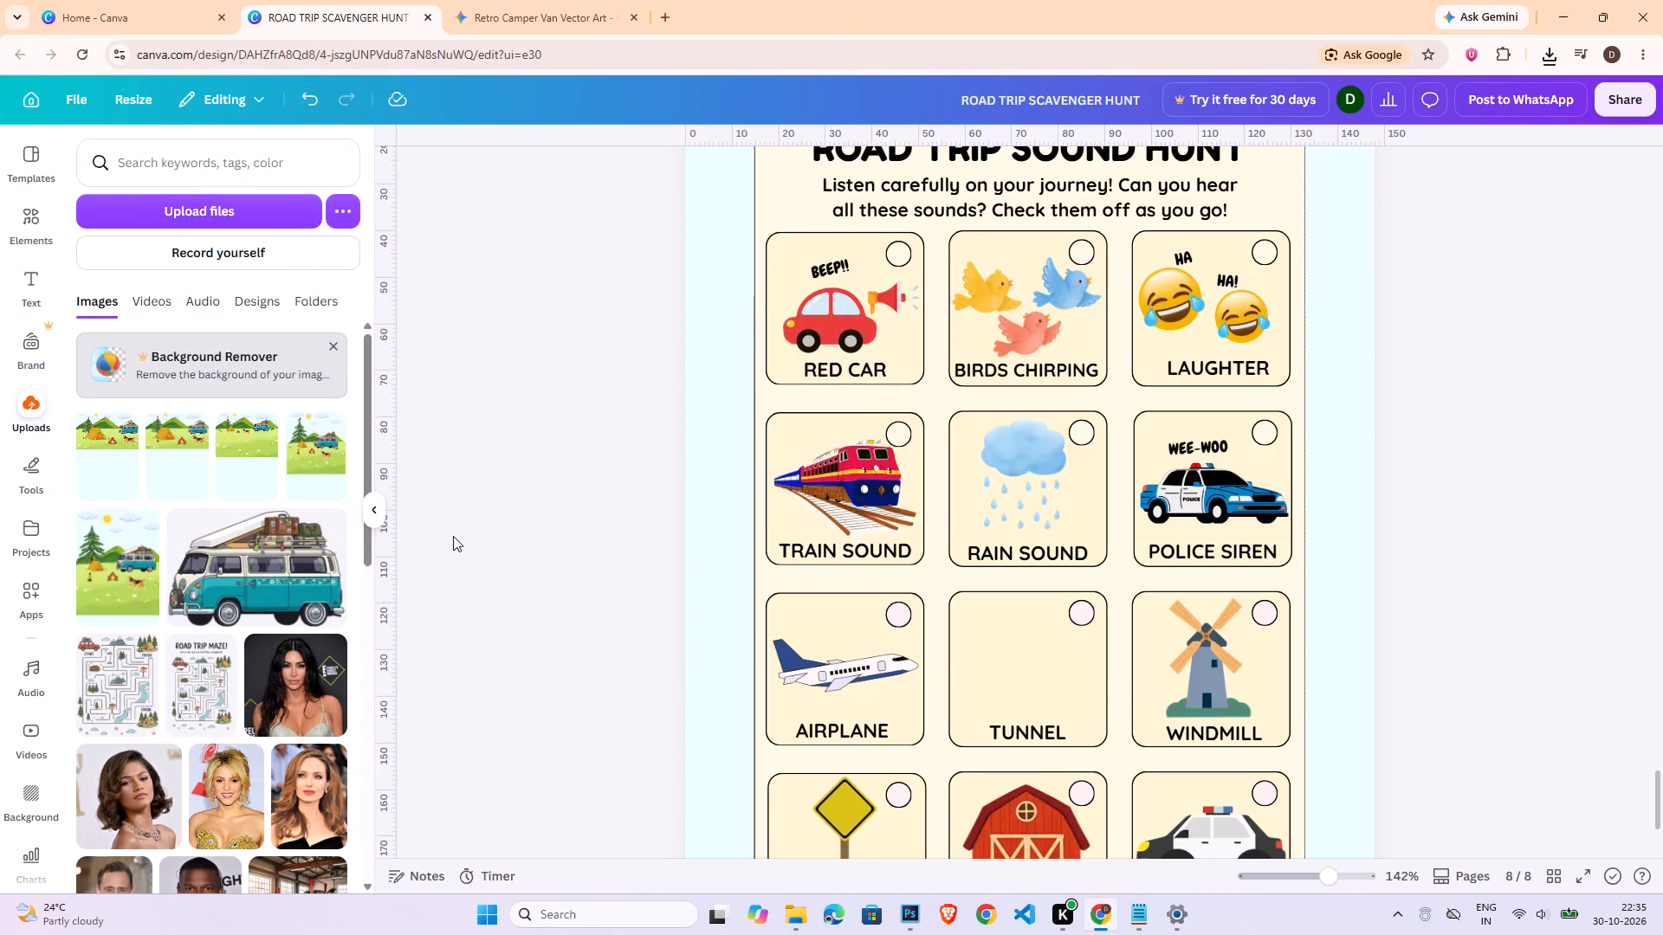
Place the uploaded barking puppy on page 8 and shrink it to about 41 by 22 inside the TUNNEL card.
{"action": "left_click", "coordinate": [126, 467]}
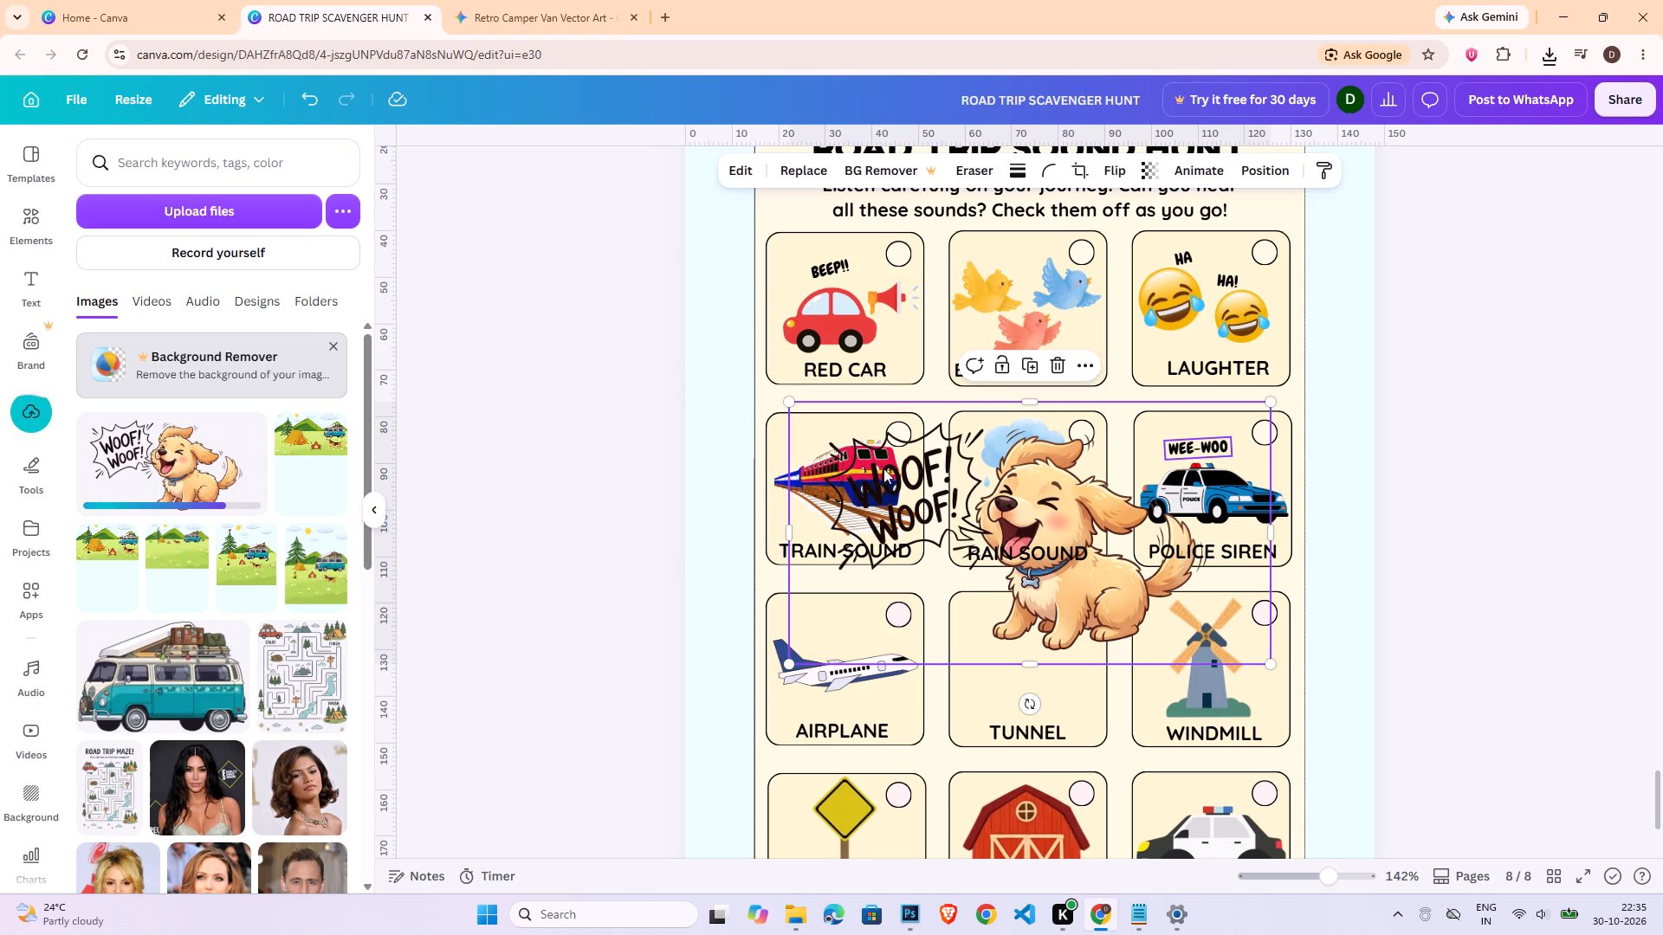
{"action": "left_click_drag", "start_coordinate": [792, 402], "coordinate": [1044, 590]}
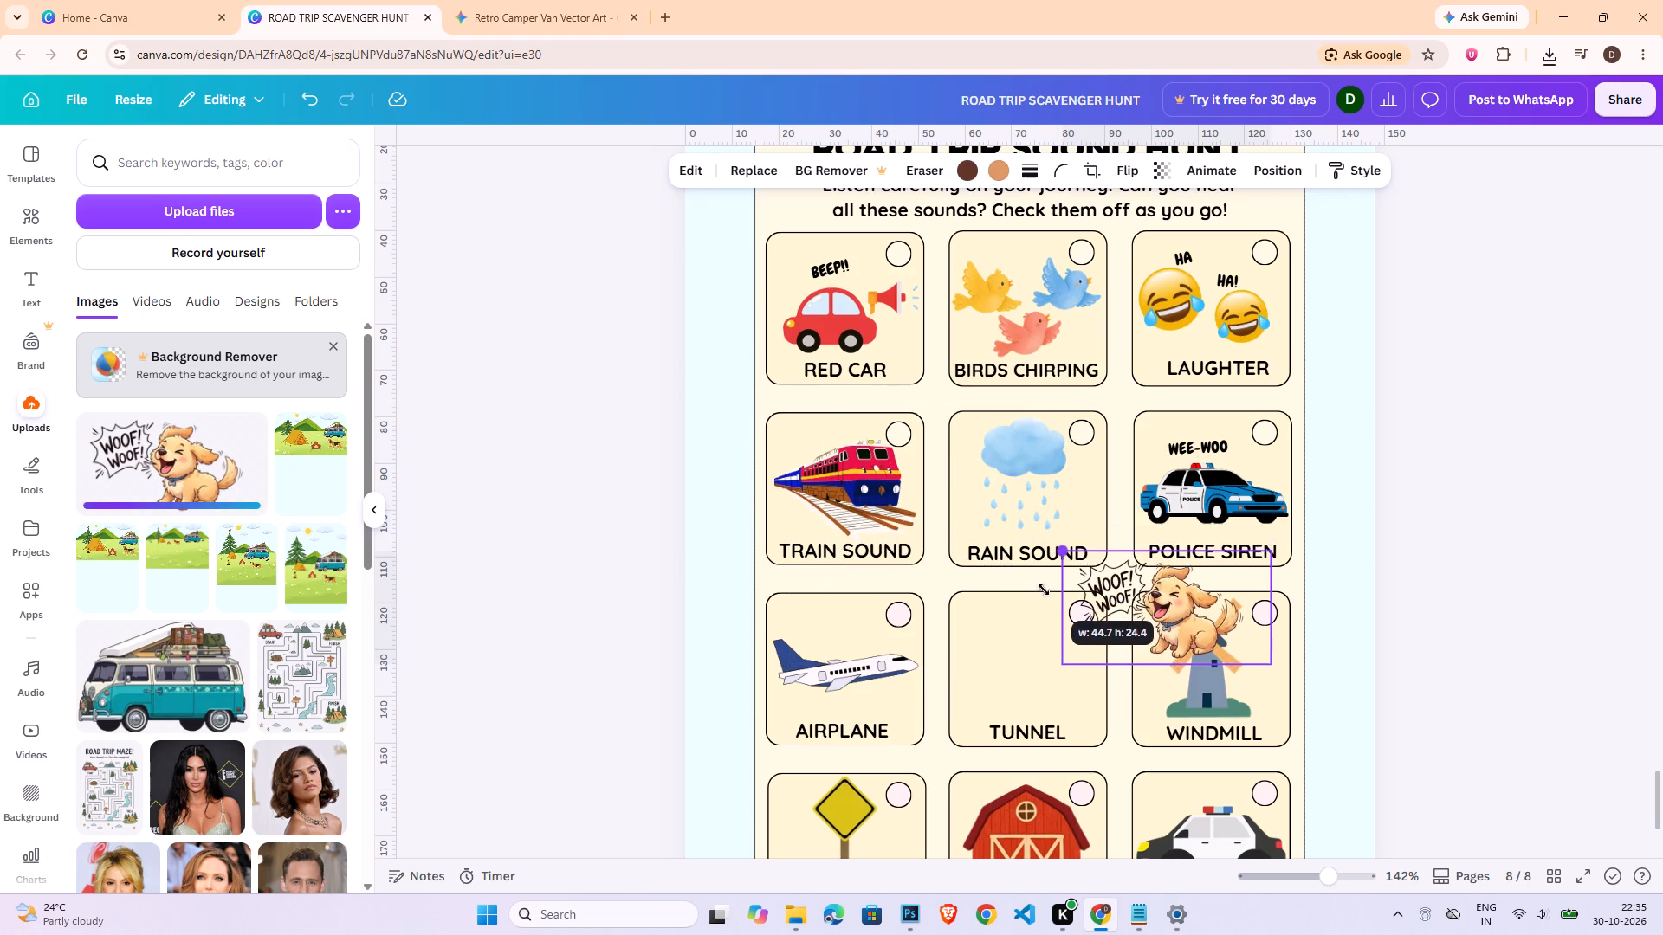
{"action": "left_click_drag", "start_coordinate": [1183, 624], "coordinate": [1045, 669]}
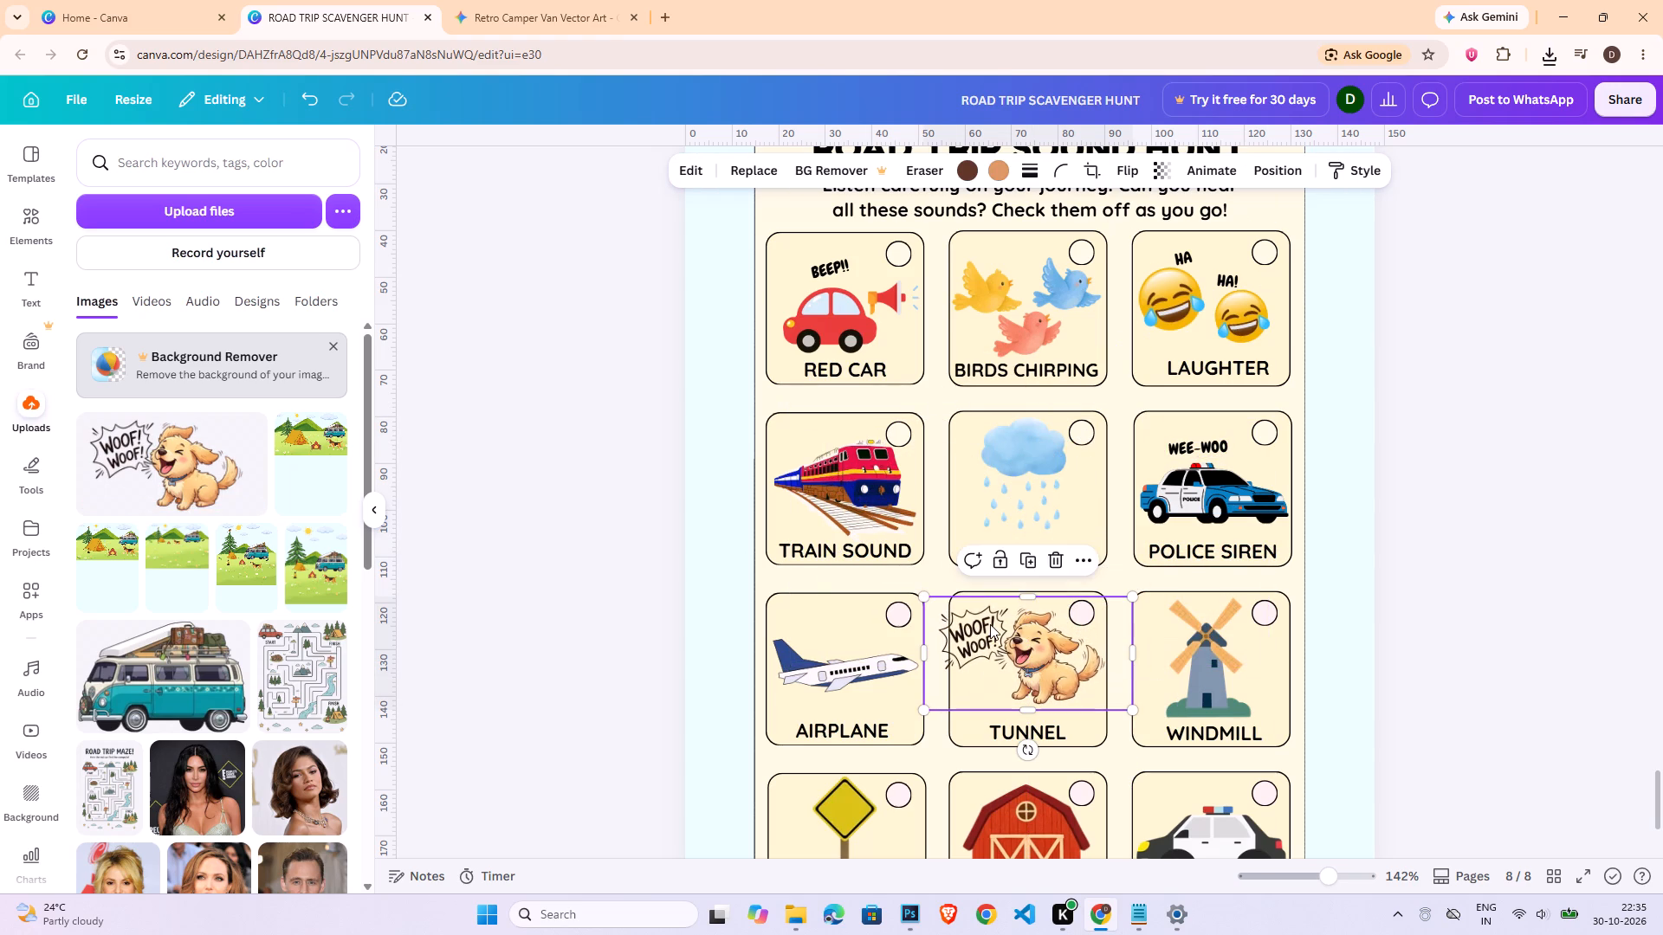
{"action": "left_click_drag", "start_coordinate": [919, 598], "coordinate": [939, 609]}
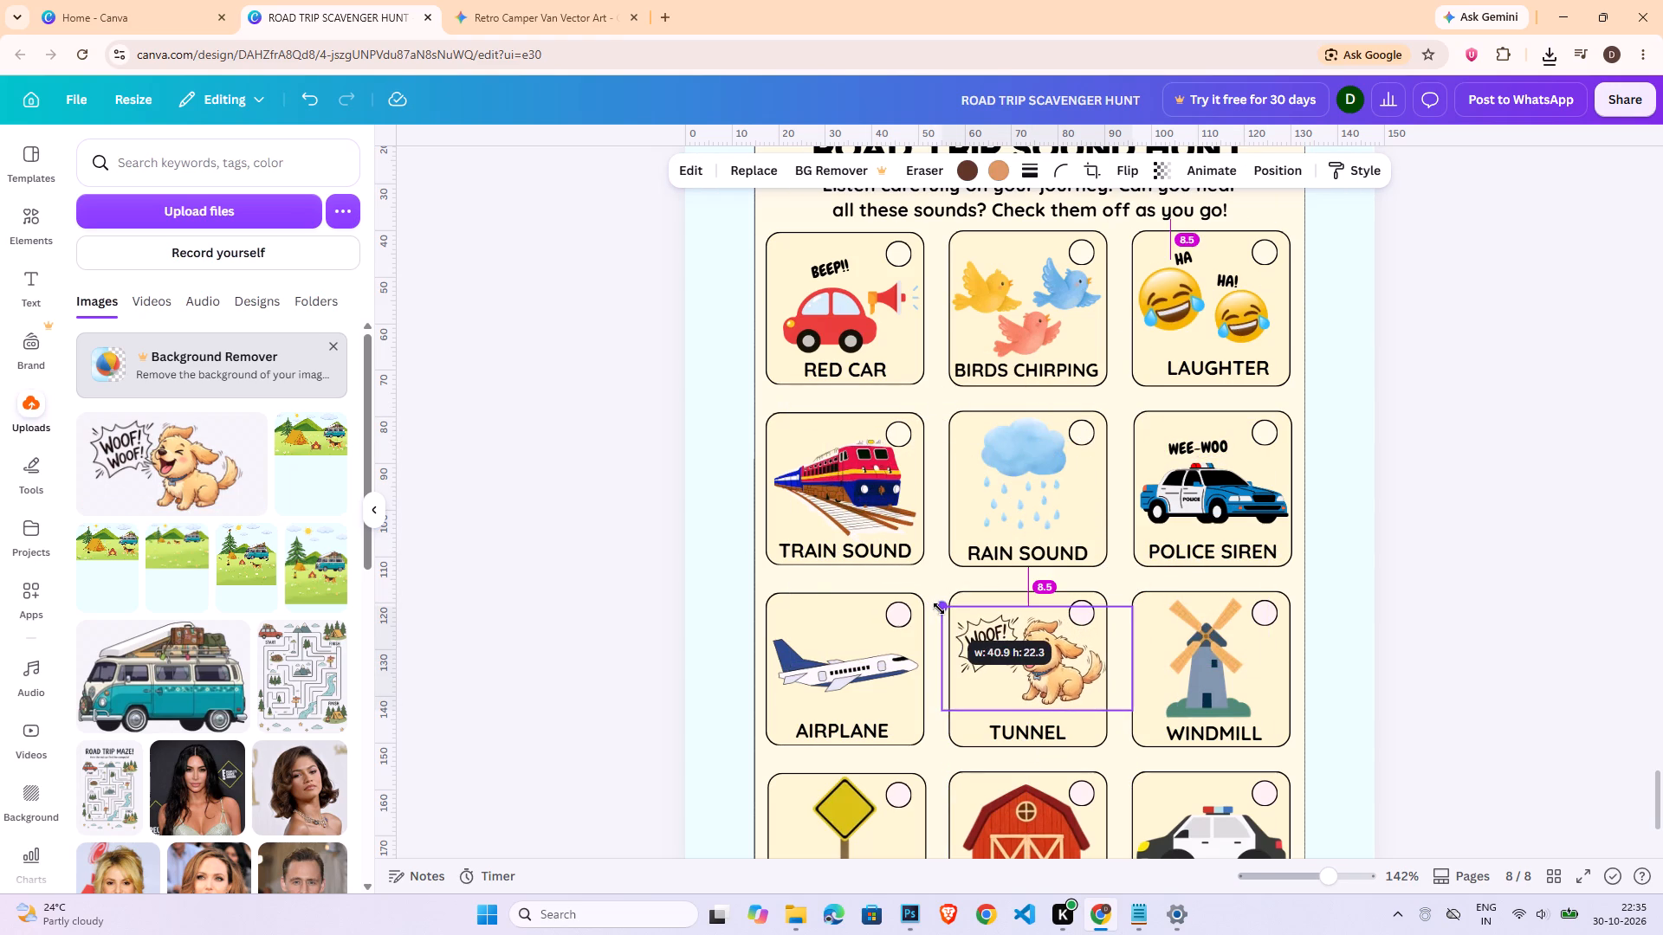
{"action": "left_click_drag", "start_coordinate": [939, 609], "coordinate": [935, 604]}
{"action": "left_click", "coordinate": [1419, 662]}
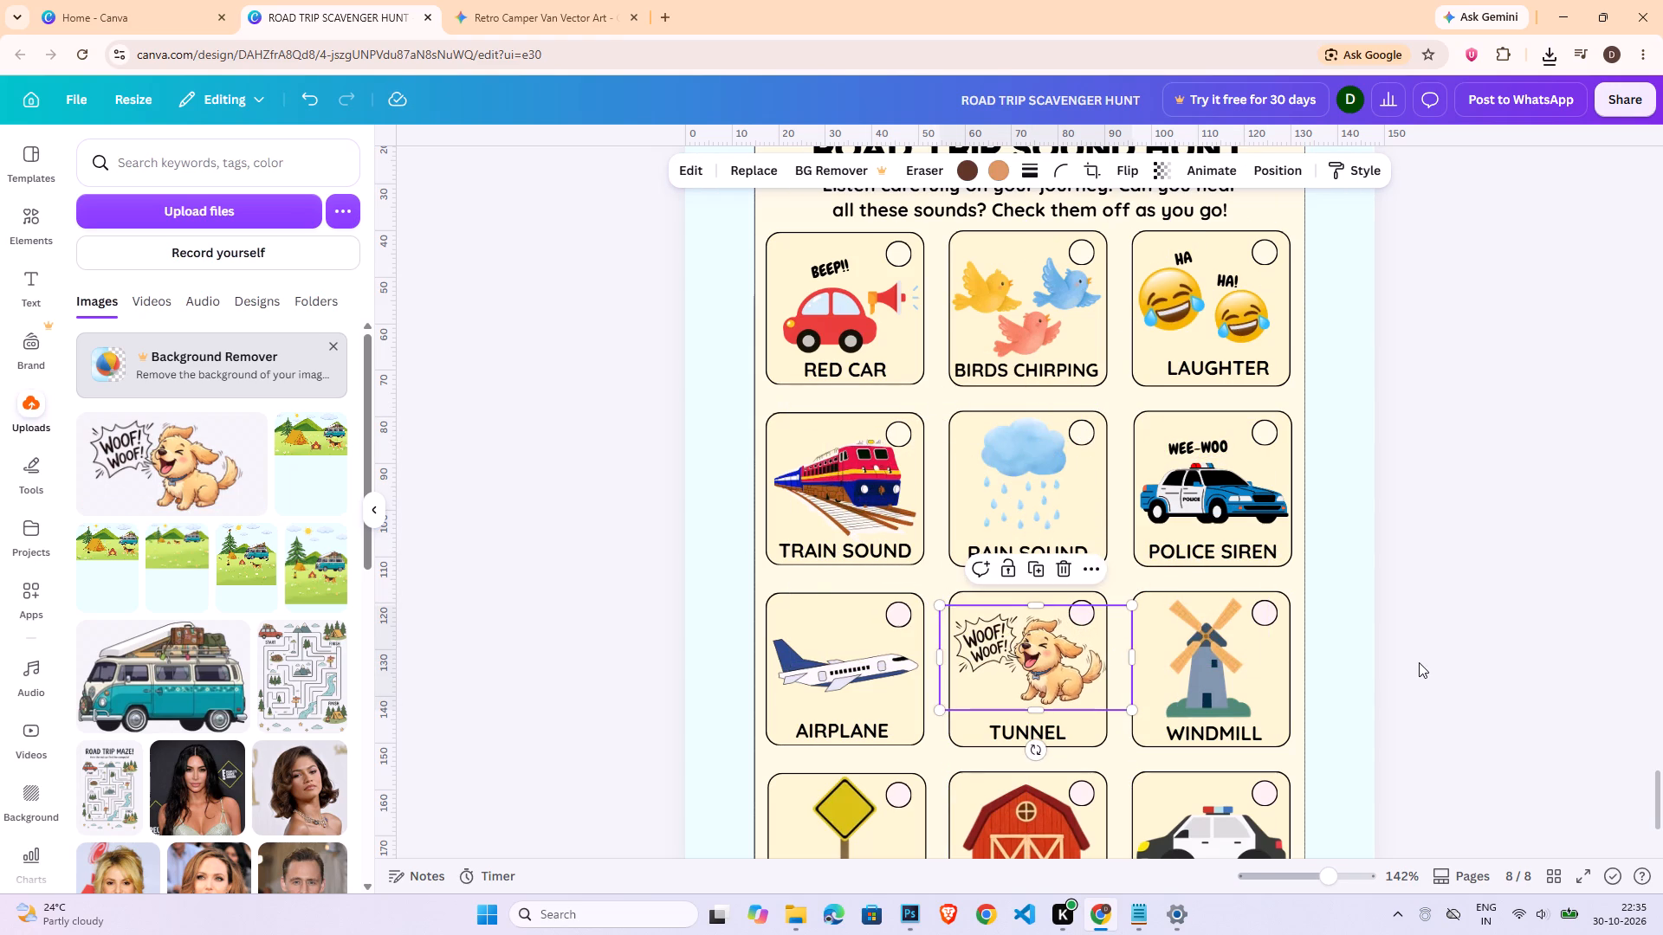
{"action": "left_click", "coordinate": [1035, 731]}
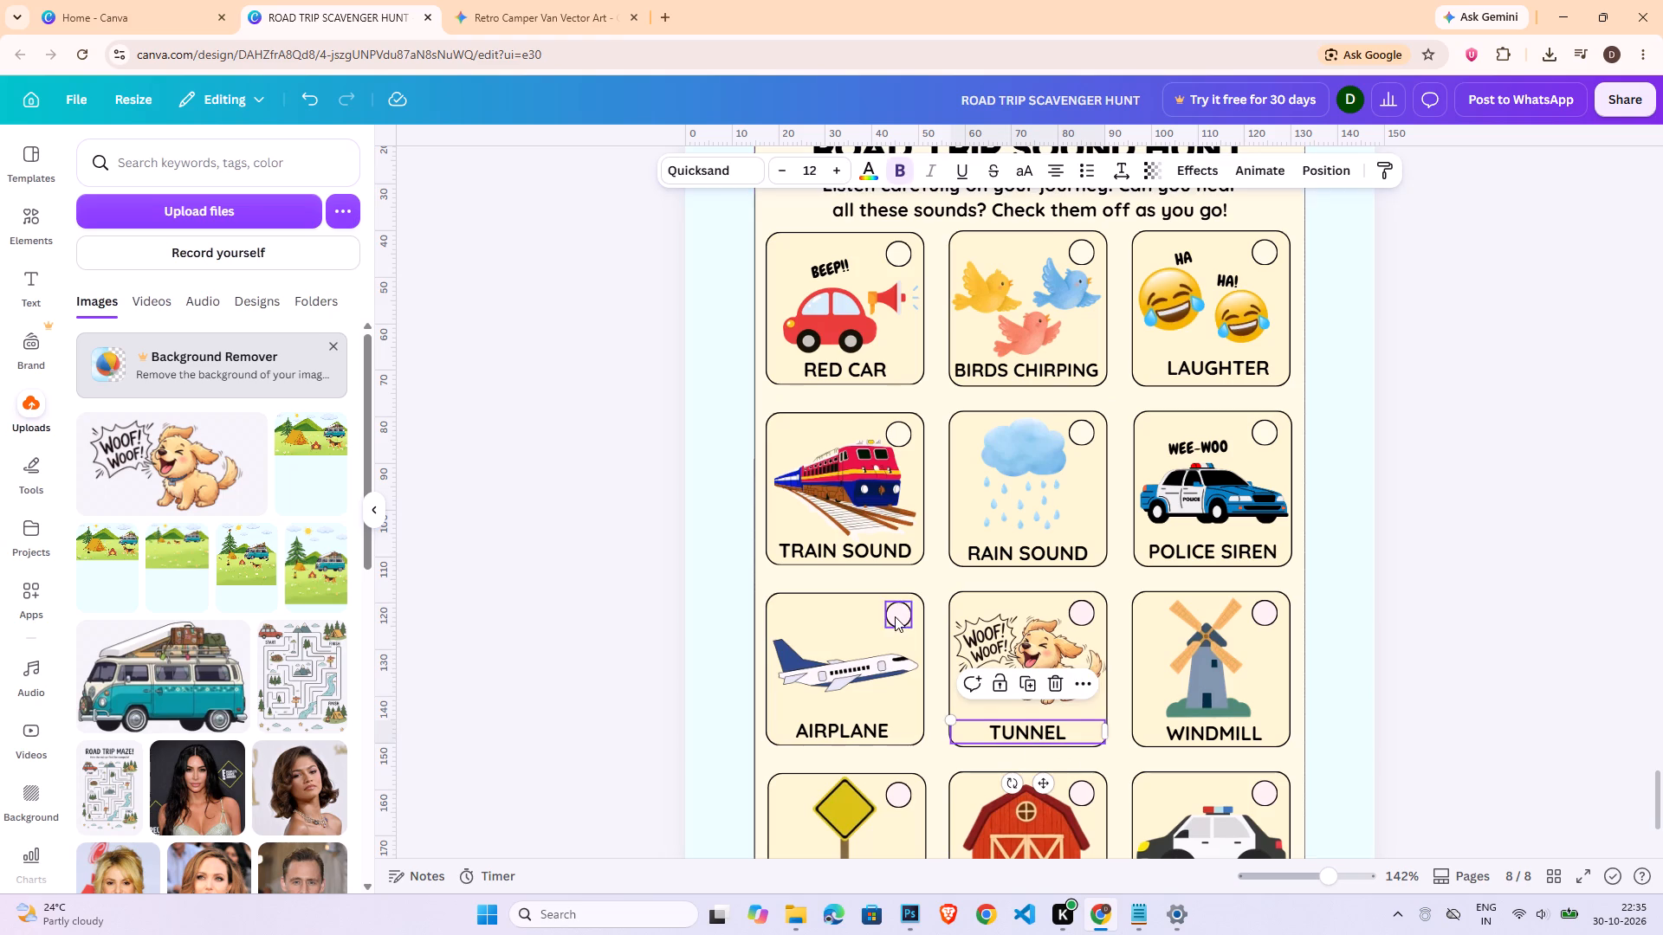
Recolour the check circles on the AIRPLANE, TUNNEL and WINDMILL cards to light yellow #fffae3.
{"action": "left_click", "coordinate": [895, 617]}
{"action": "left_click", "coordinate": [884, 180]}
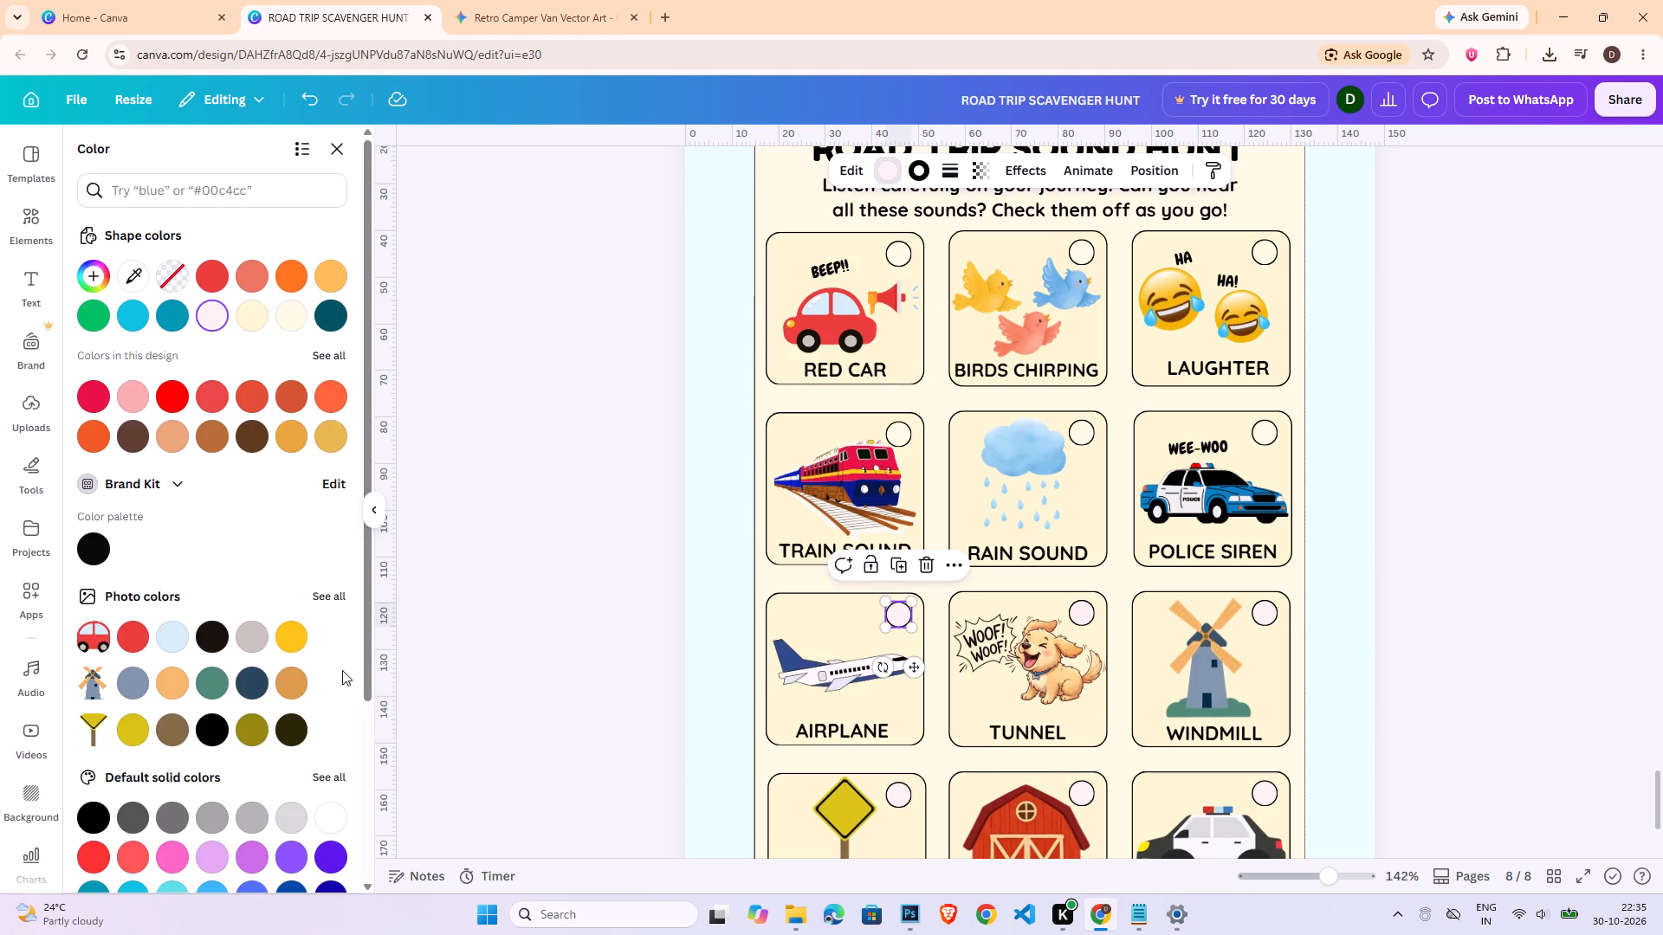
{"action": "left_click", "coordinate": [290, 319]}
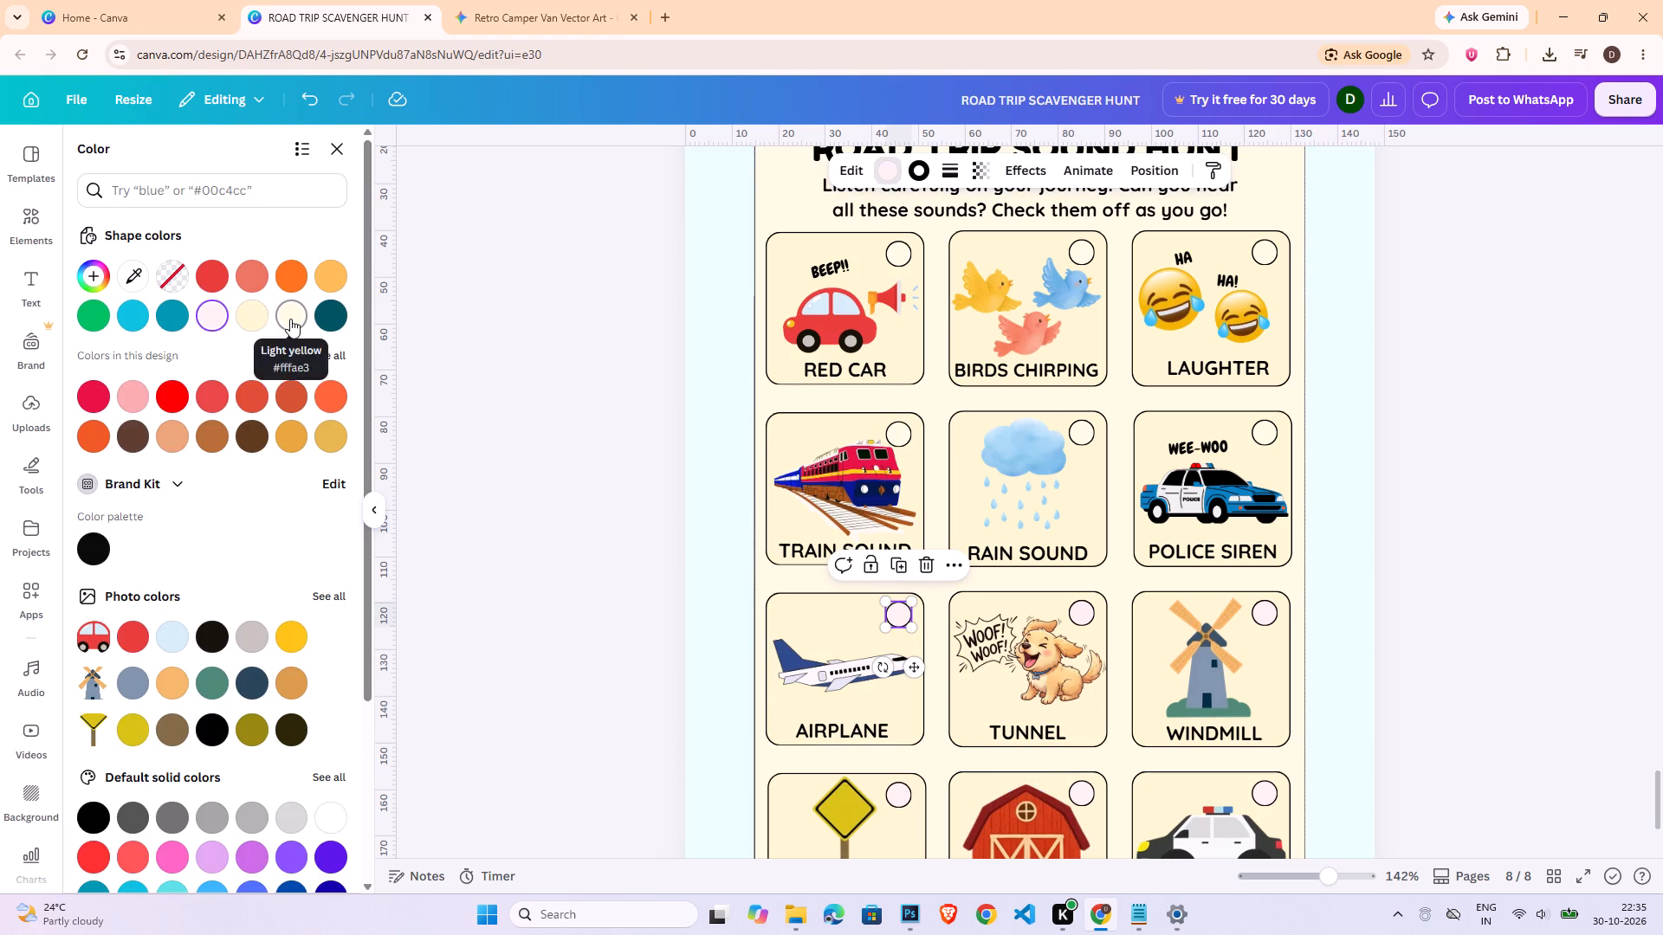
{"action": "left_click", "coordinate": [1088, 616]}
{"action": "left_click", "coordinate": [1444, 622]}
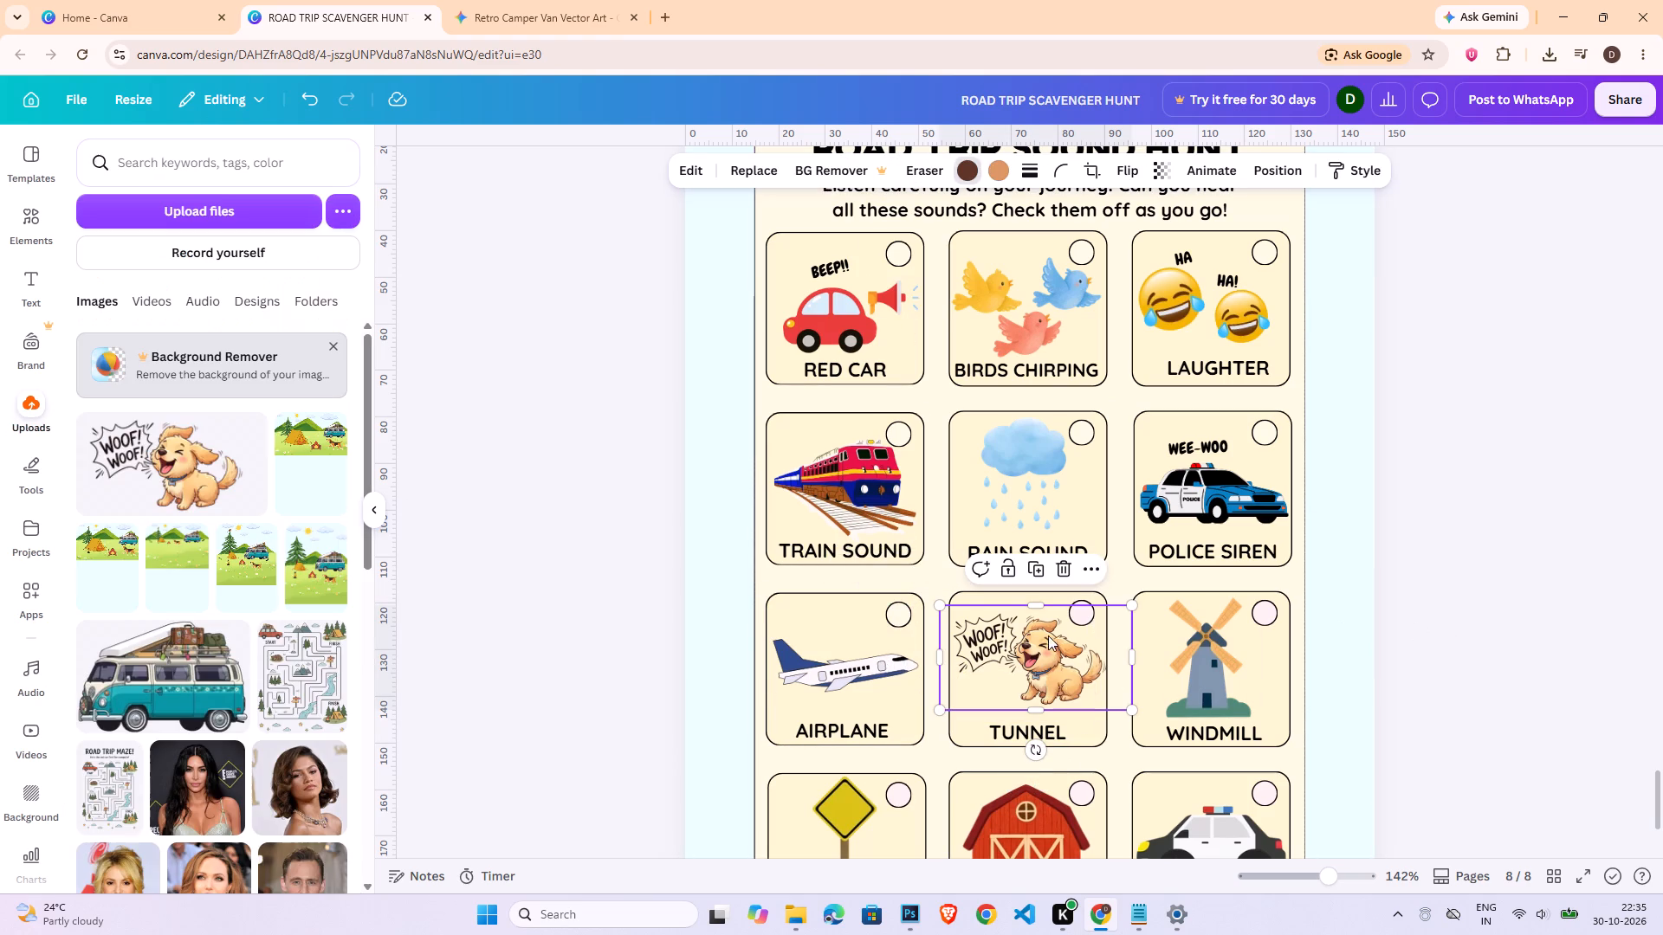
{"action": "left_click", "coordinate": [1551, 600]}
{"action": "left_click", "coordinate": [1076, 601]}
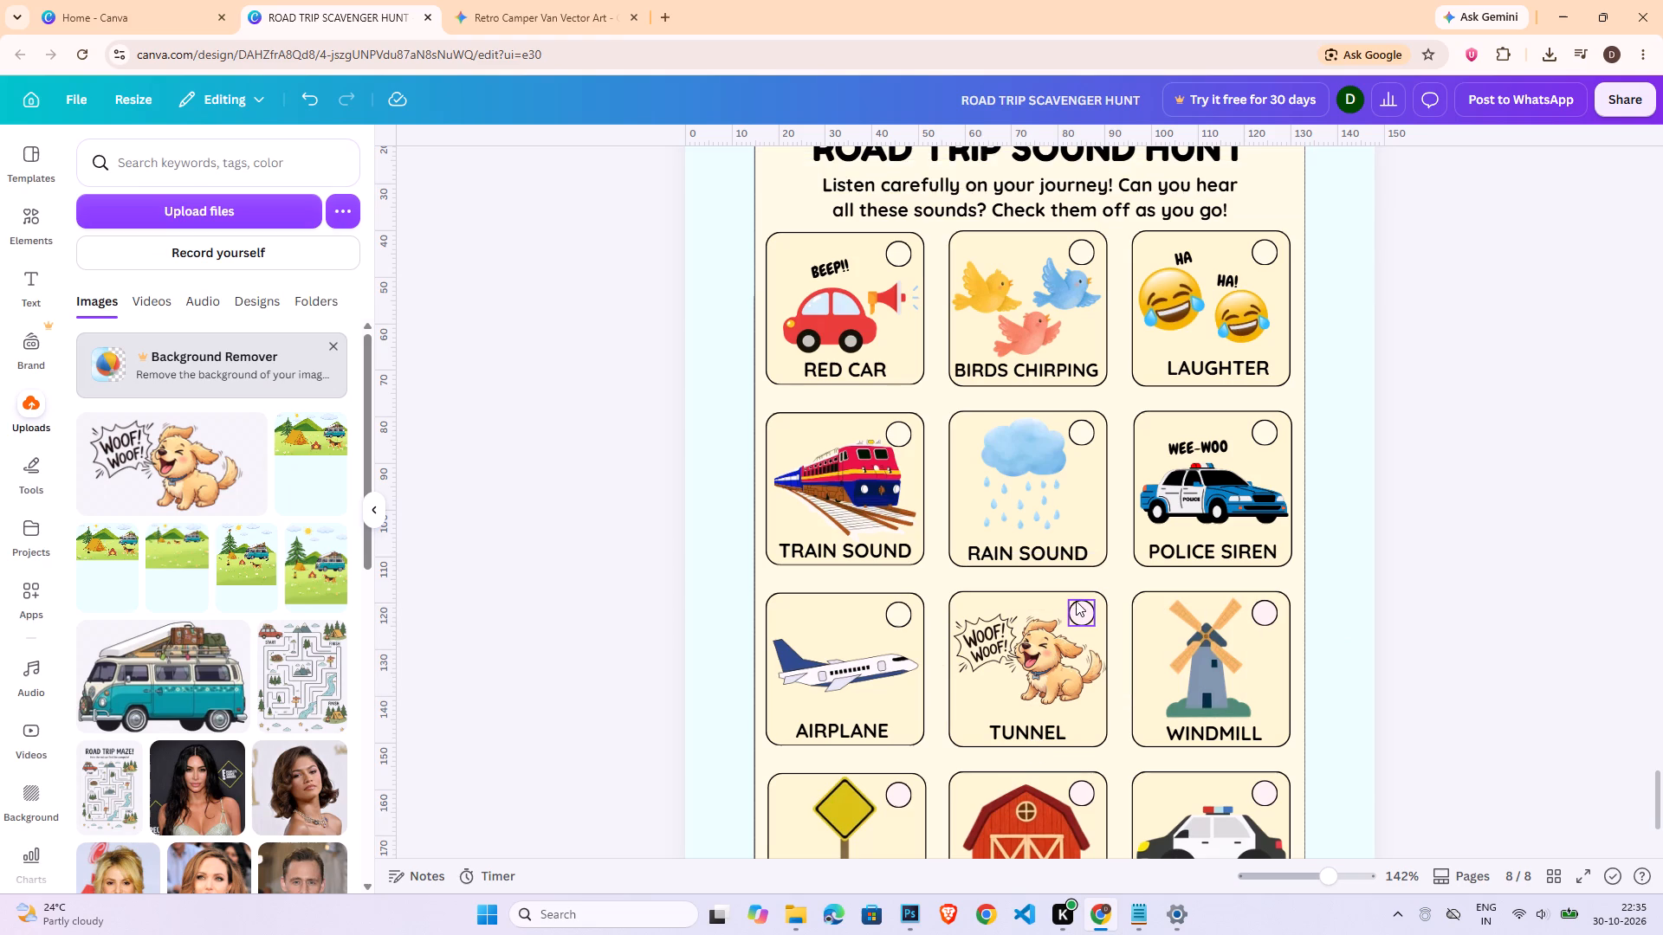
{"action": "left_click", "coordinate": [890, 172]}
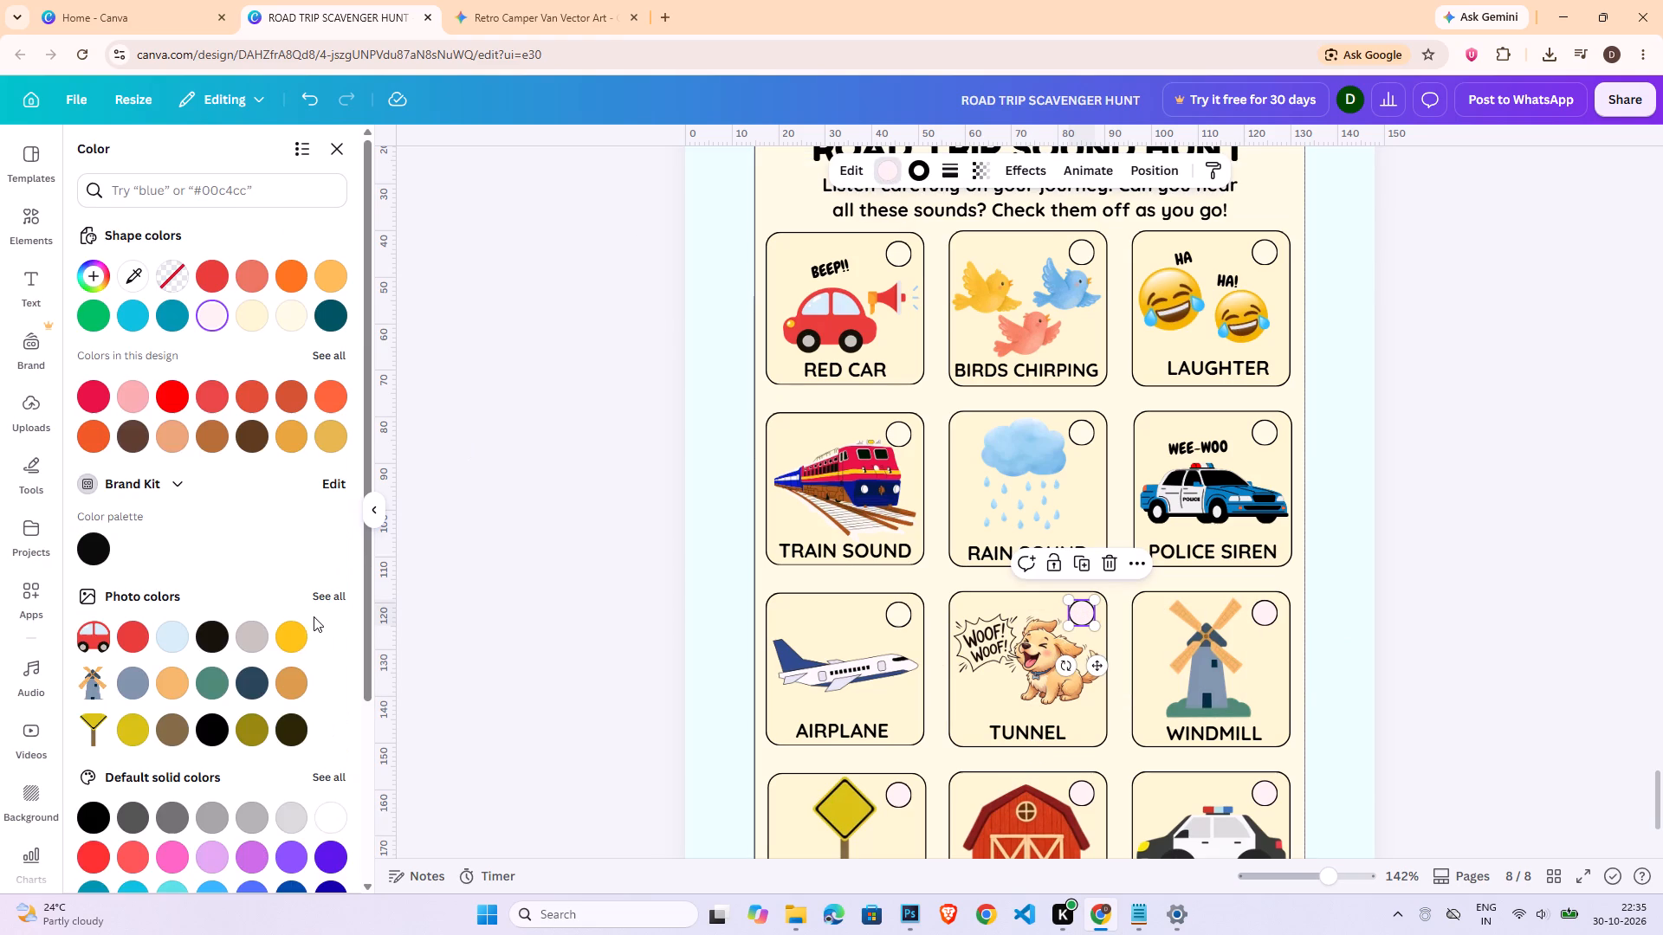
{"action": "left_click", "coordinate": [291, 313]}
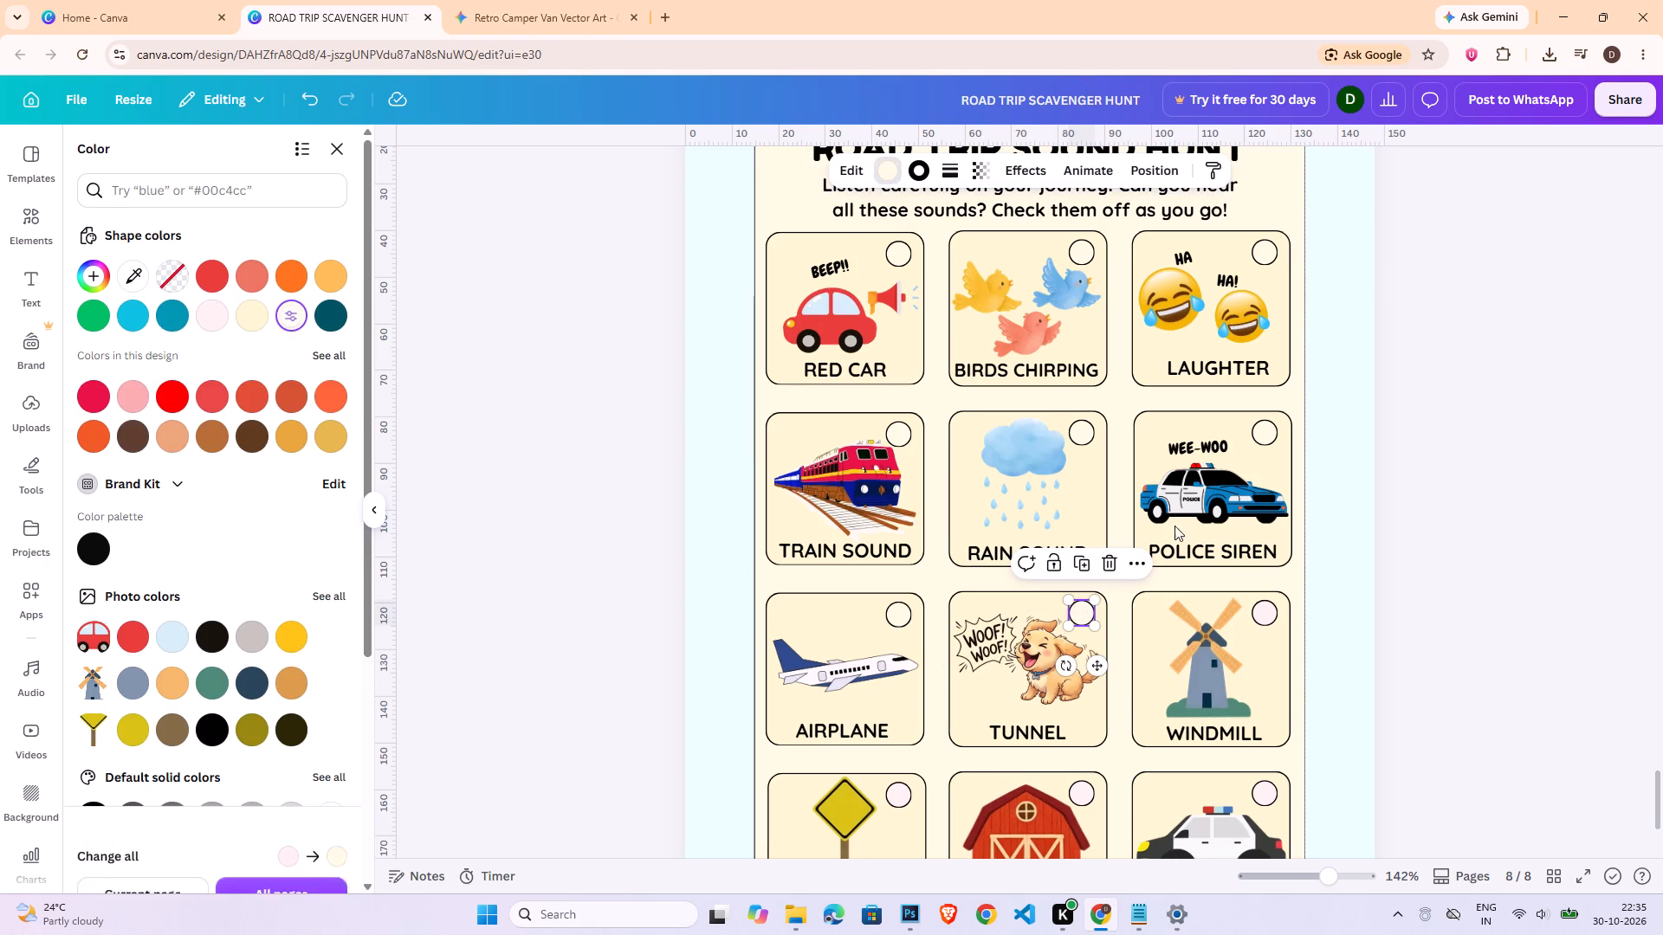
{"action": "left_click", "coordinate": [1399, 523]}
{"action": "left_click", "coordinate": [1258, 627]}
{"action": "left_click", "coordinate": [1264, 620]}
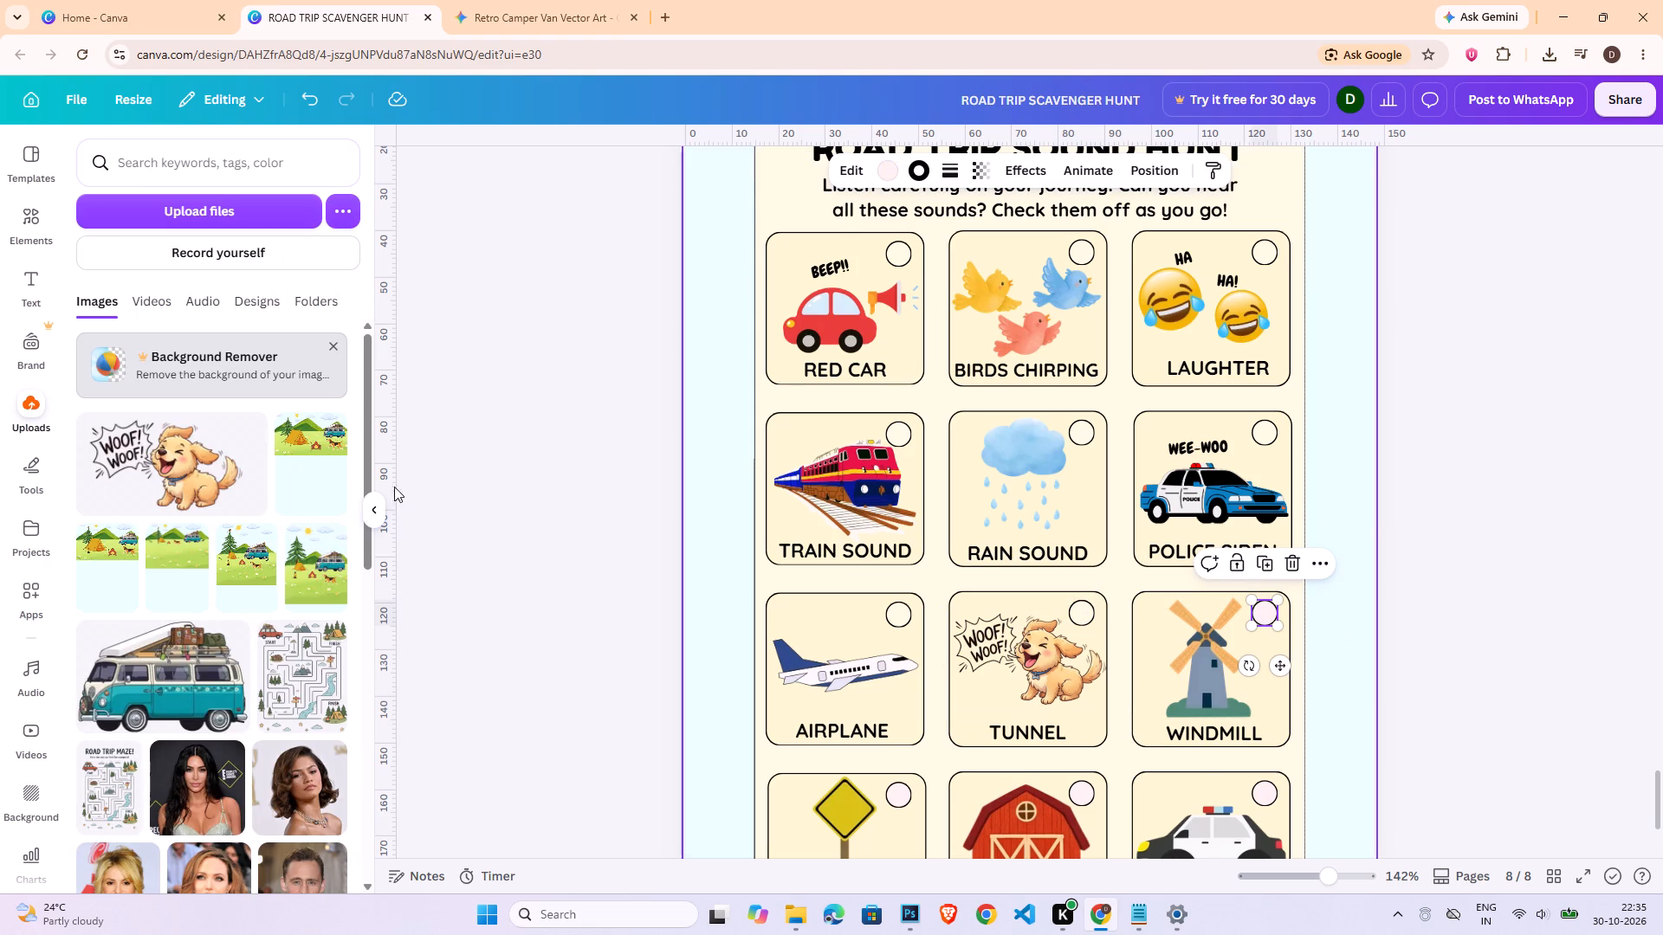
{"action": "left_click", "coordinate": [884, 178]}
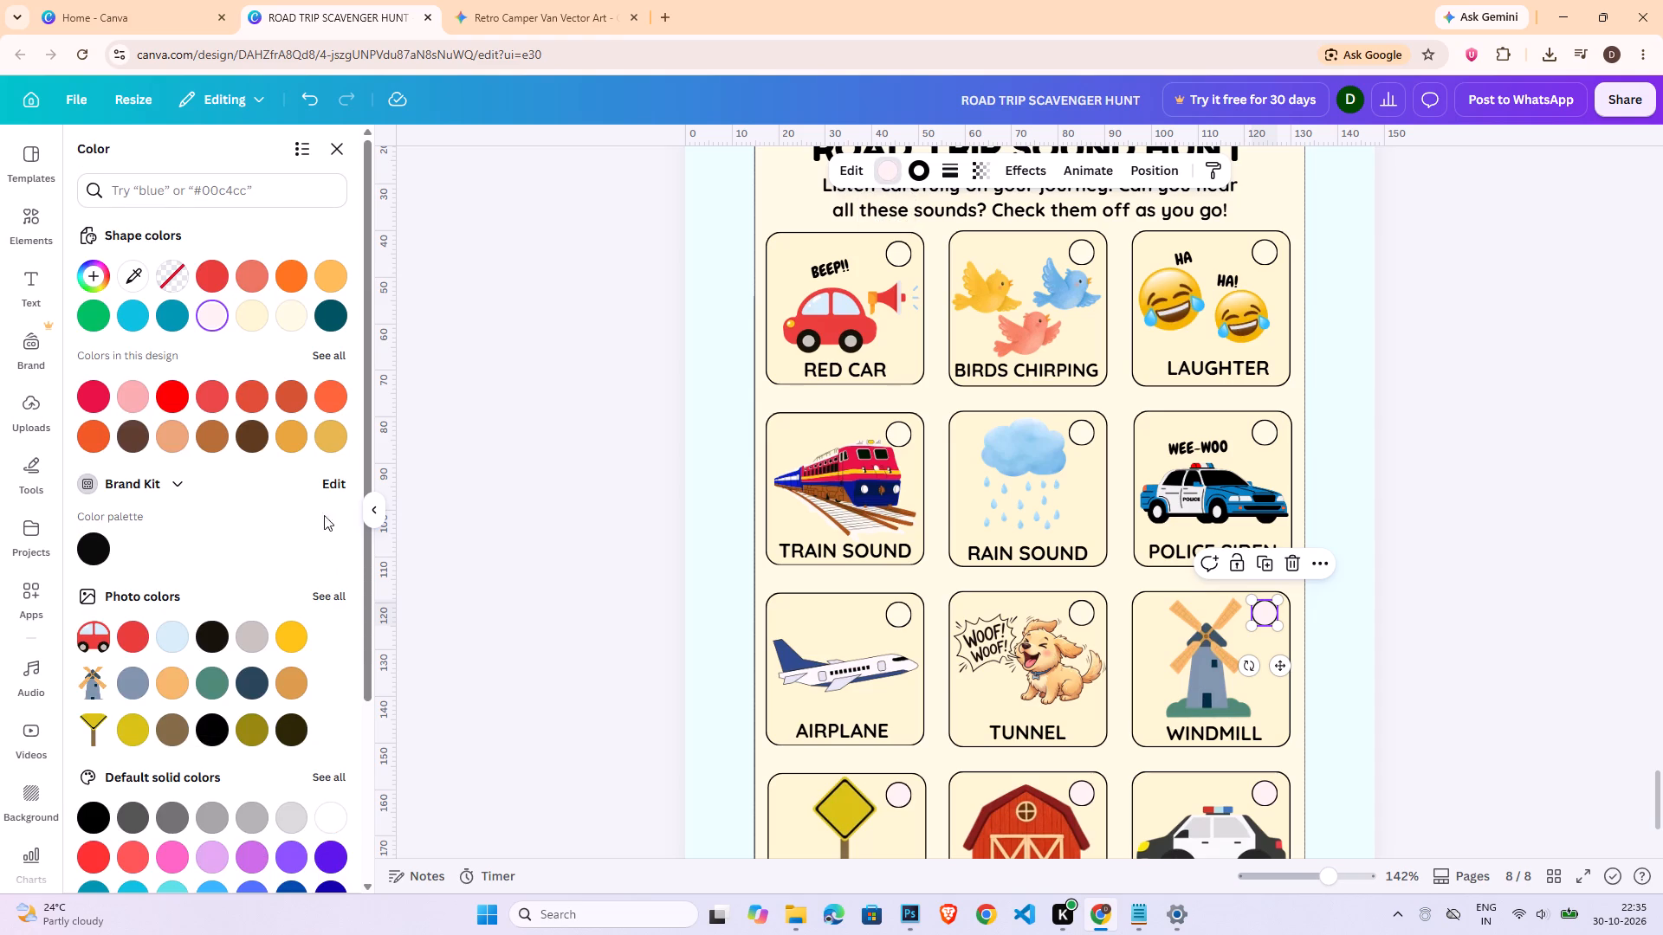
{"action": "left_click", "coordinate": [301, 316]}
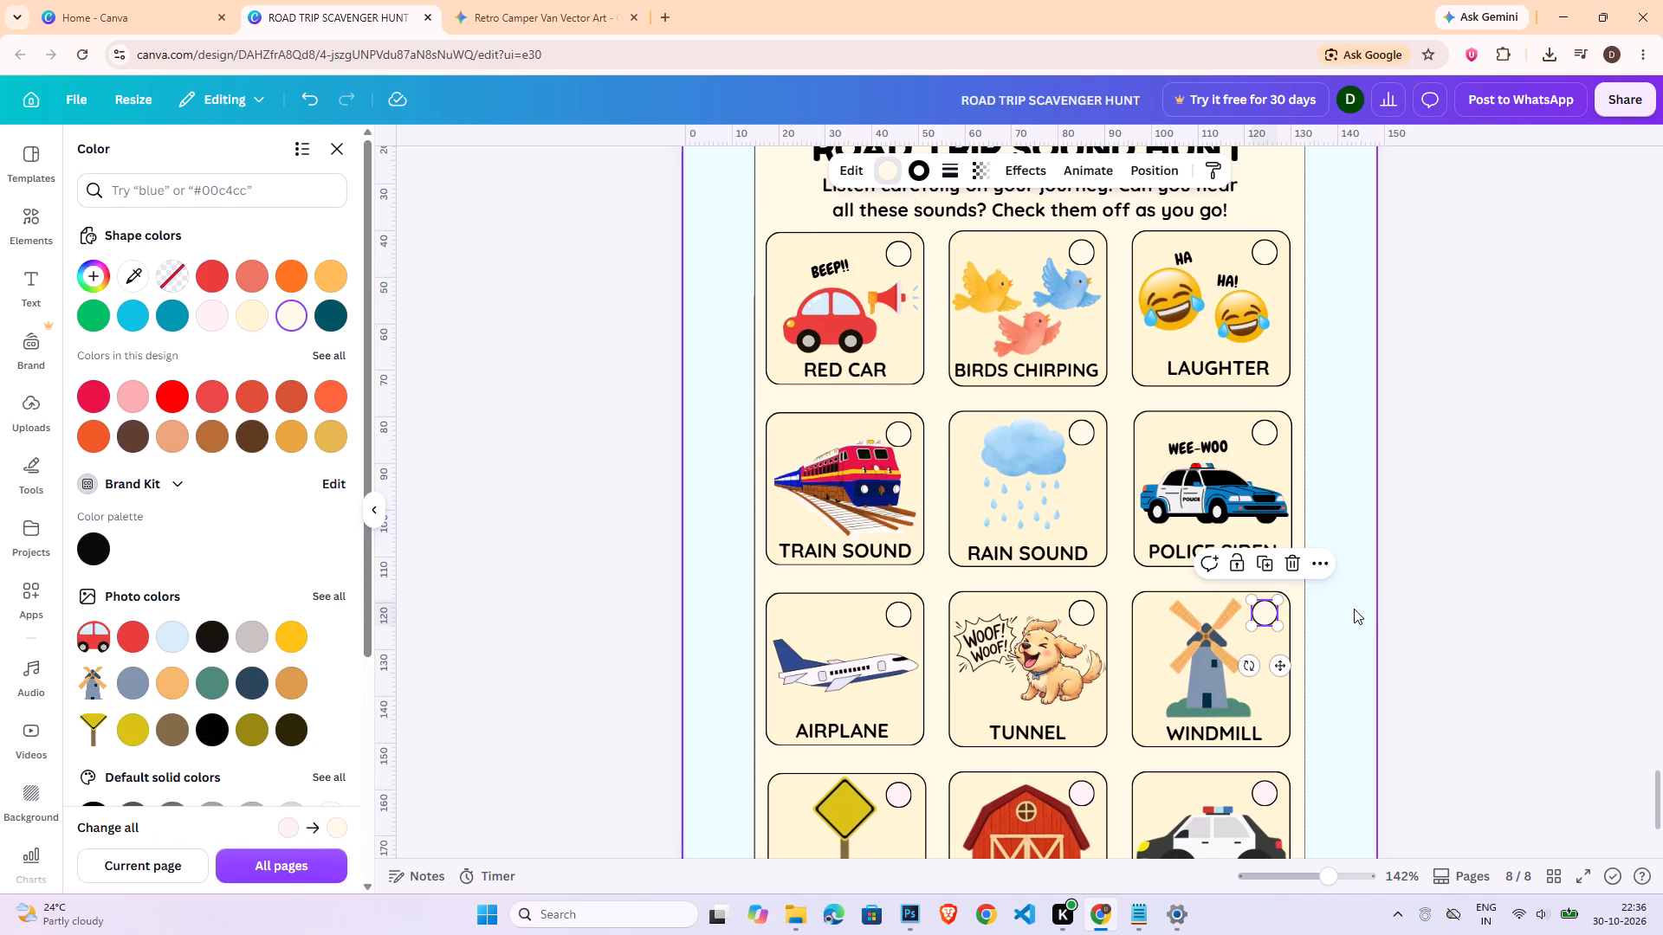
{"action": "left_click", "coordinate": [1543, 586]}
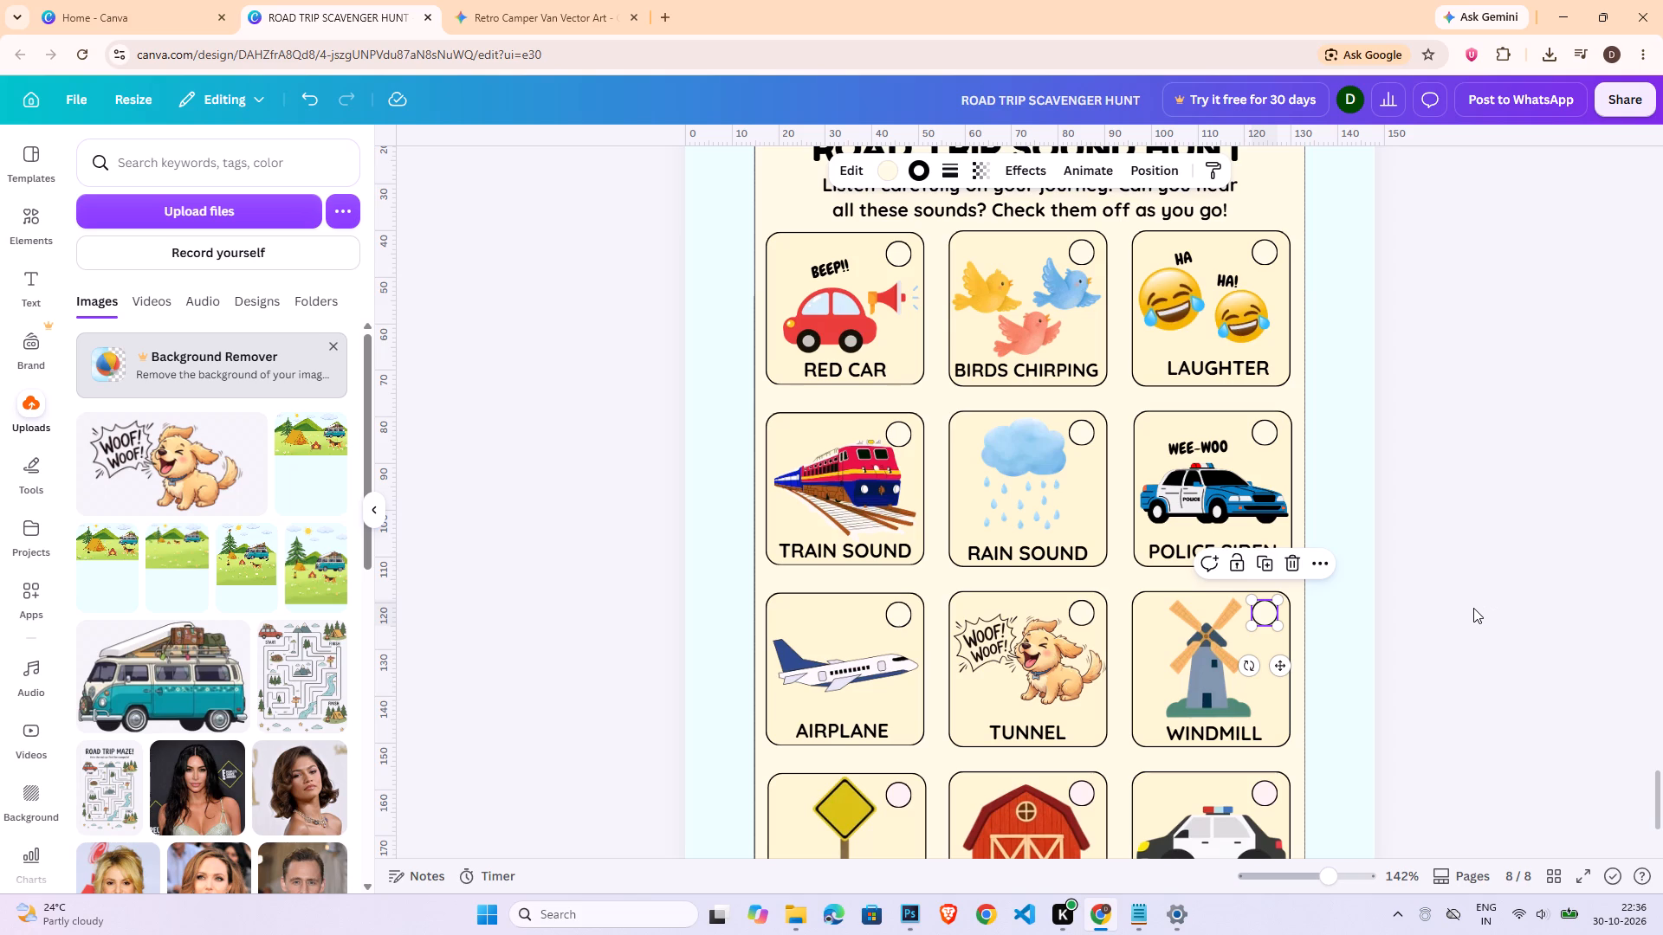
Replace the WINDMILL card's windmill picture with a blowing orange-and-green autumn leaves graphic found by searching graphics for "wind blowing".
{"action": "left_click", "coordinate": [39, 222]}
{"action": "triple_click", "coordinate": [226, 166]}
{"action": "type", "text": "wind blowing"}
{"action": "key", "text": "Return"}
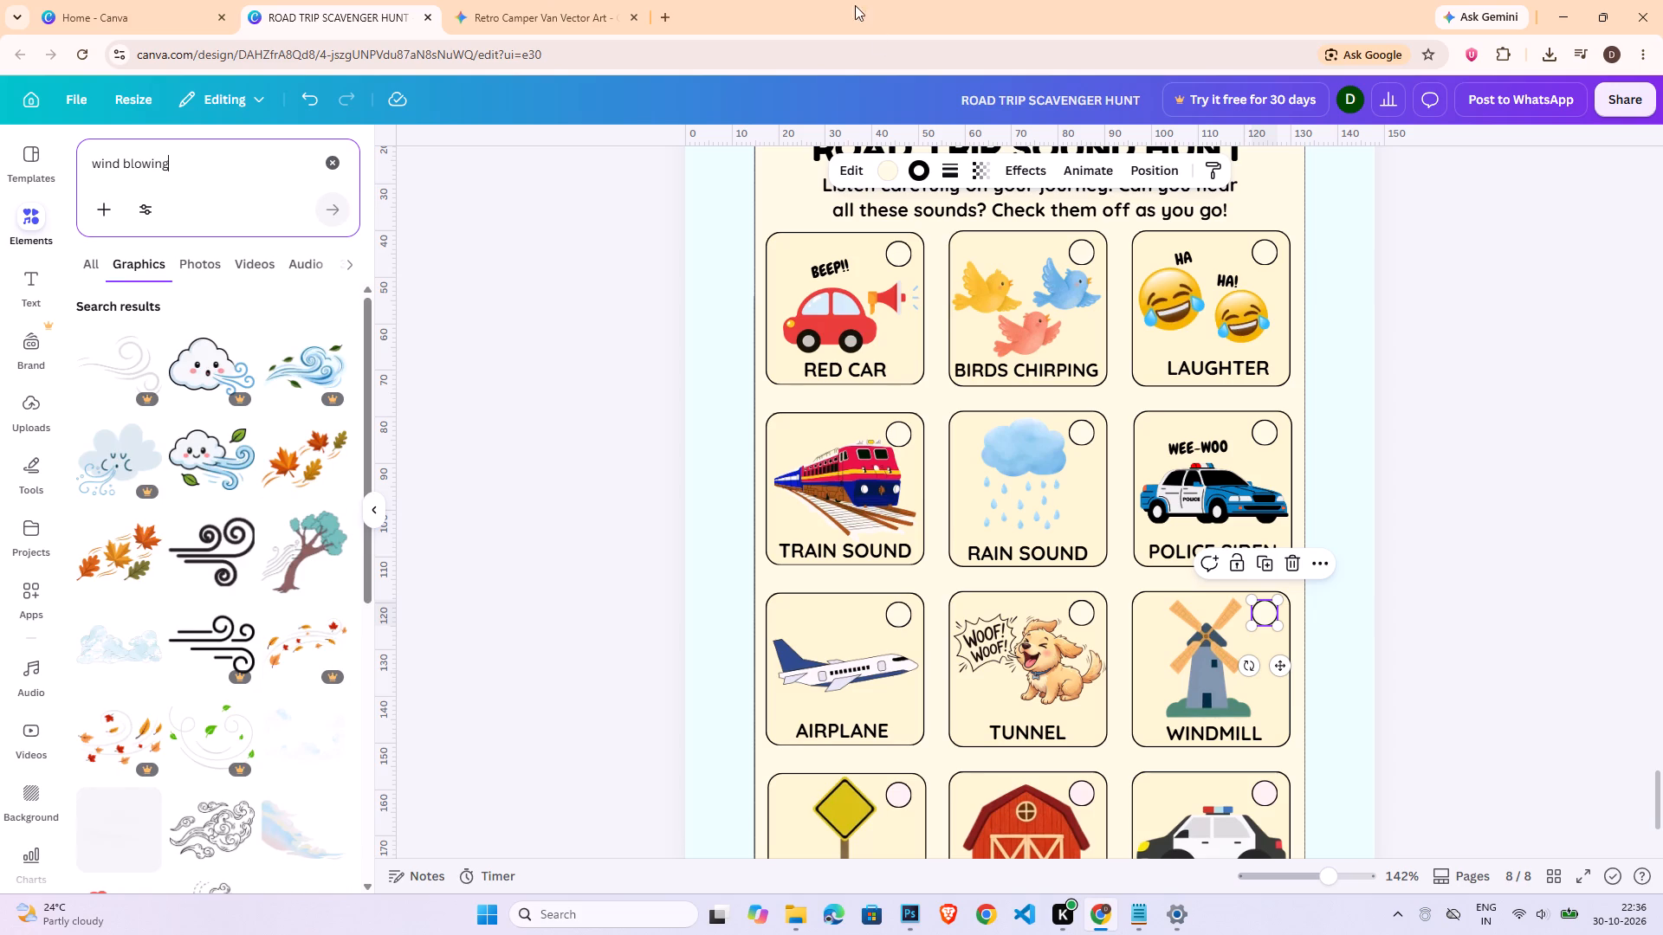
{"action": "left_click", "coordinate": [1213, 633]}
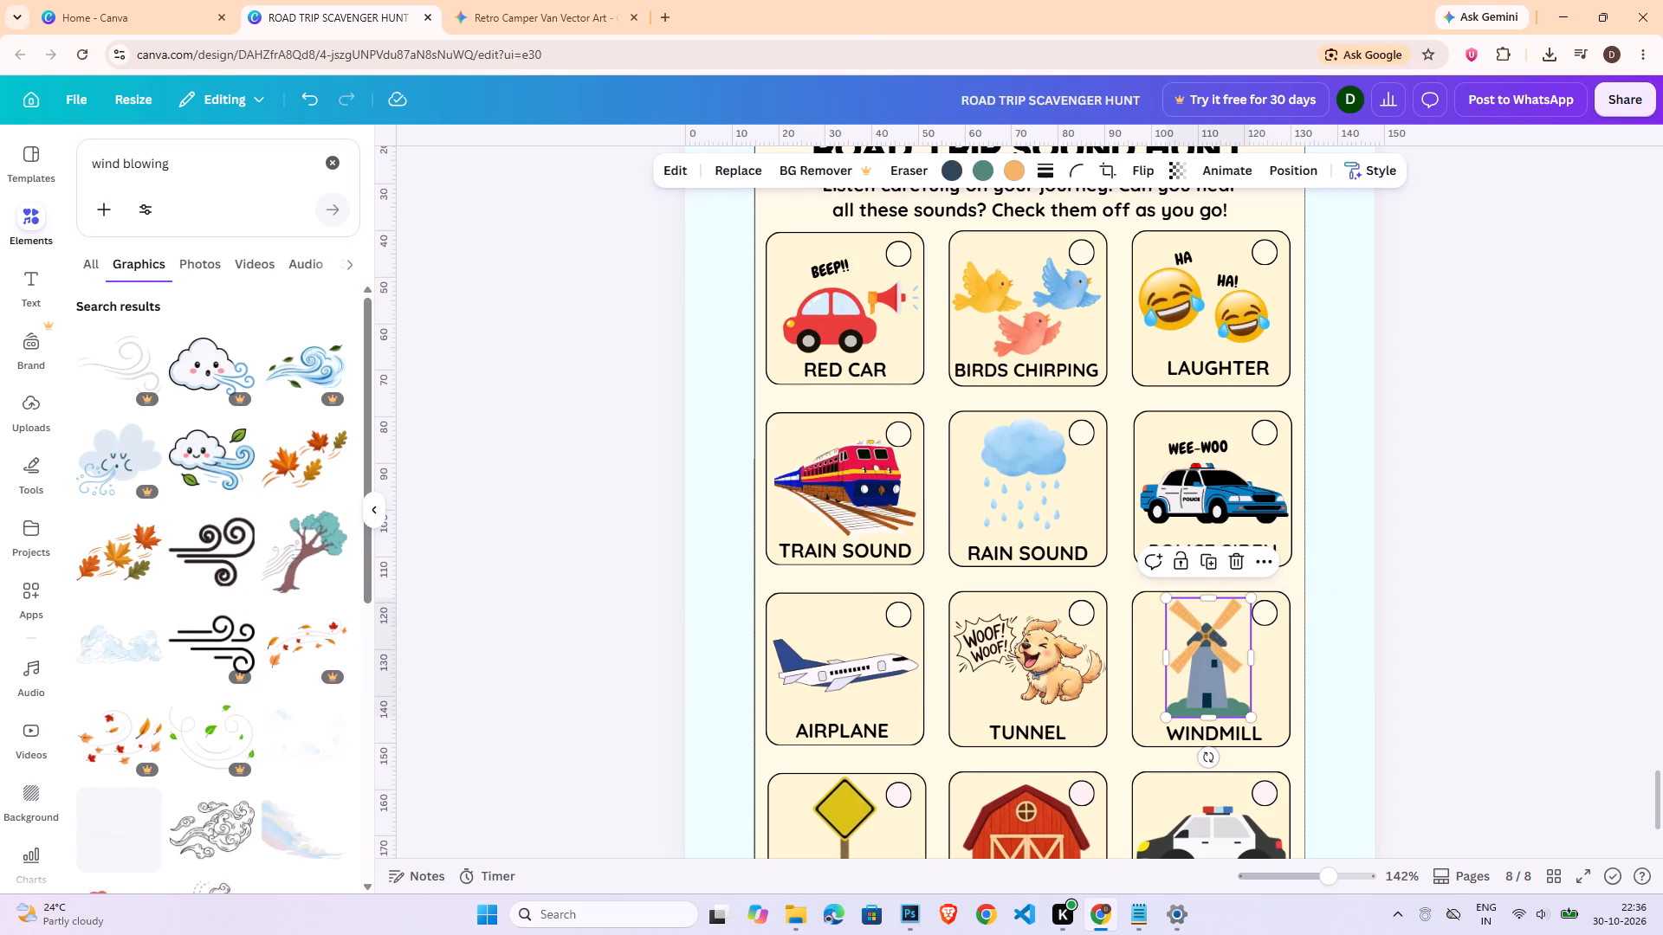
{"action": "key", "text": "Delete"}
{"action": "left_click", "coordinate": [116, 554]}
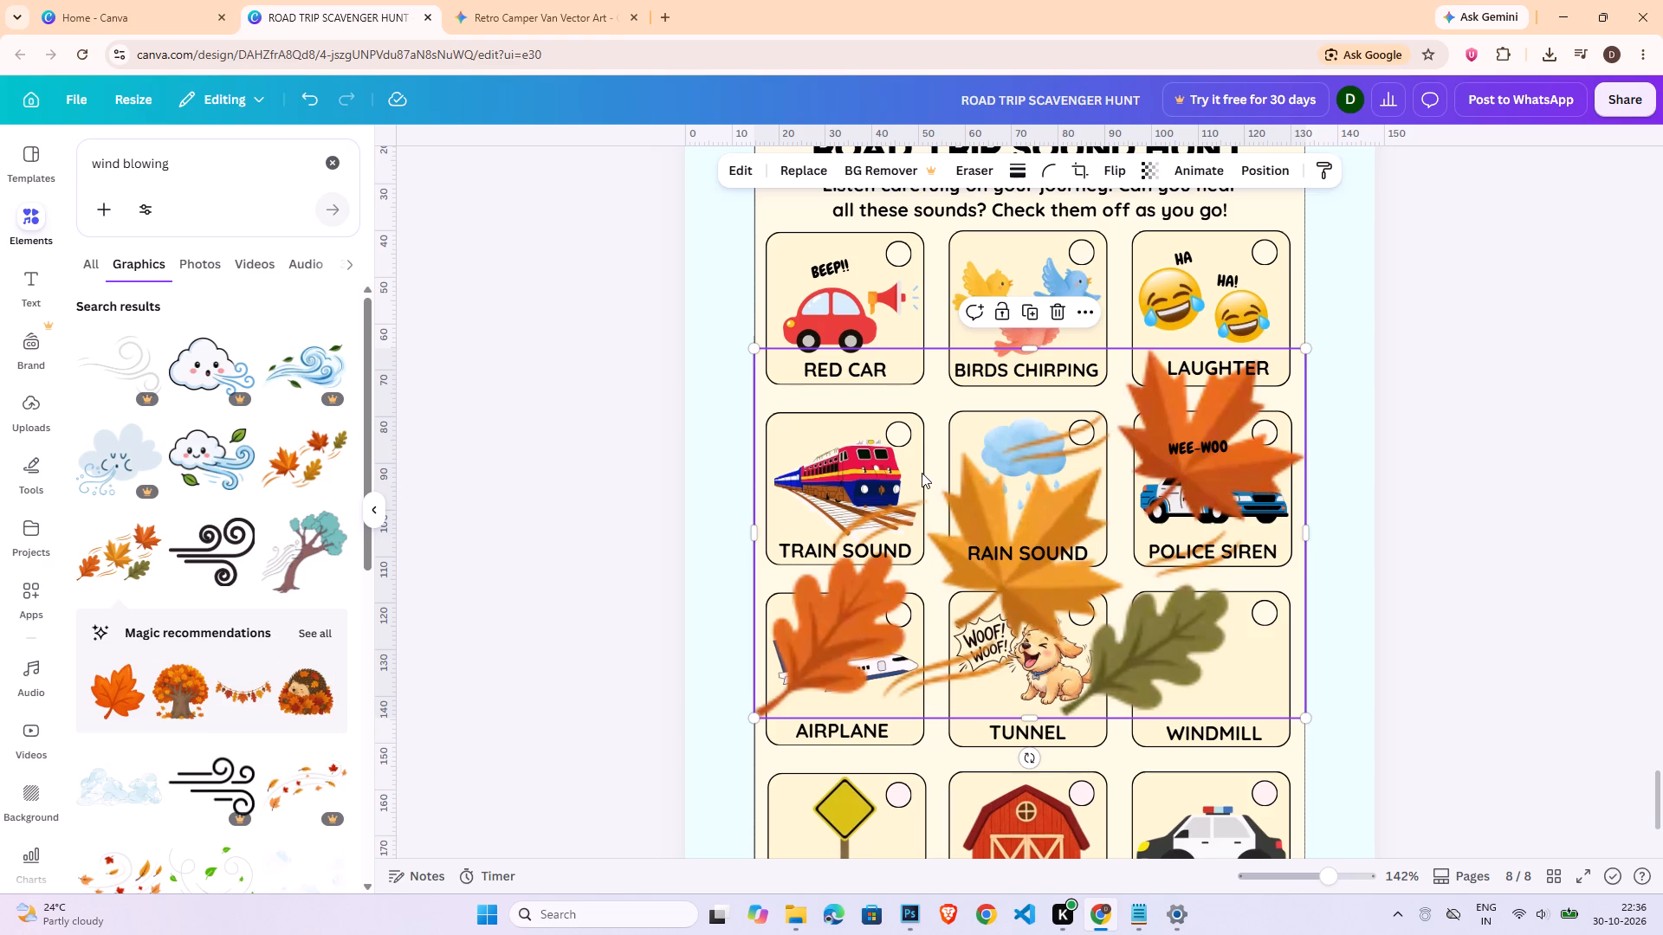
Shrink the autumn leaves graphic and position it inside the WINDMILL card, between the check circle and the label.
{"action": "left_click_drag", "start_coordinate": [922, 473], "coordinate": [844, 452]}
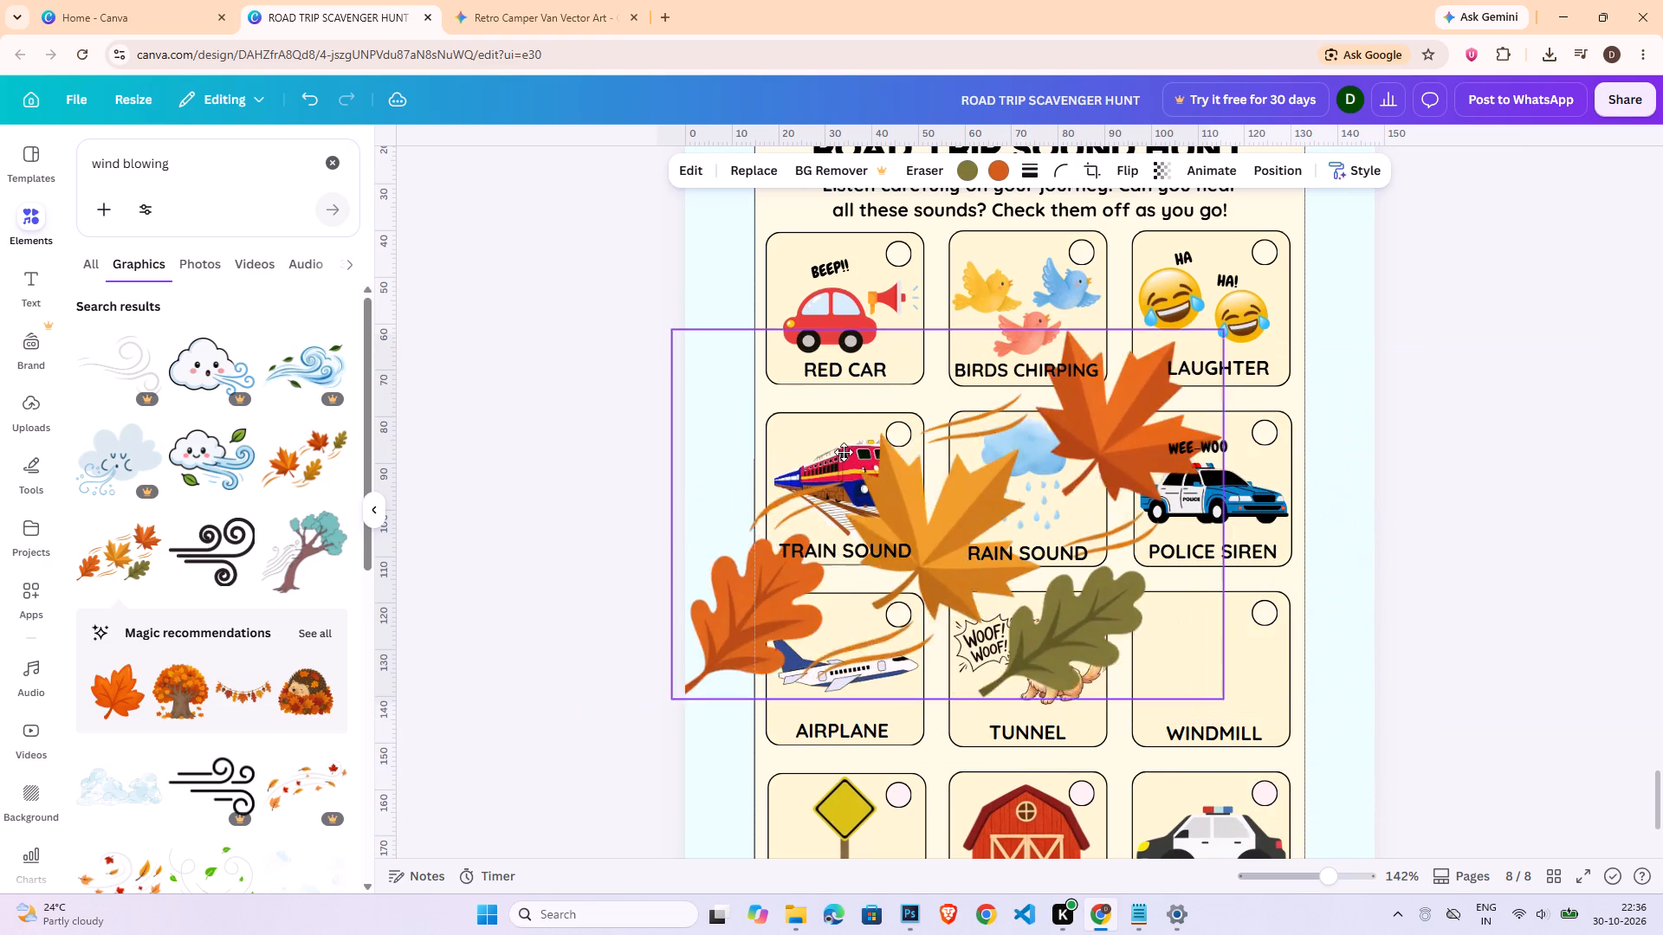
{"action": "left_click_drag", "start_coordinate": [844, 452], "coordinate": [882, 457]}
{"action": "left_click_drag", "start_coordinate": [709, 326], "coordinate": [1072, 517]}
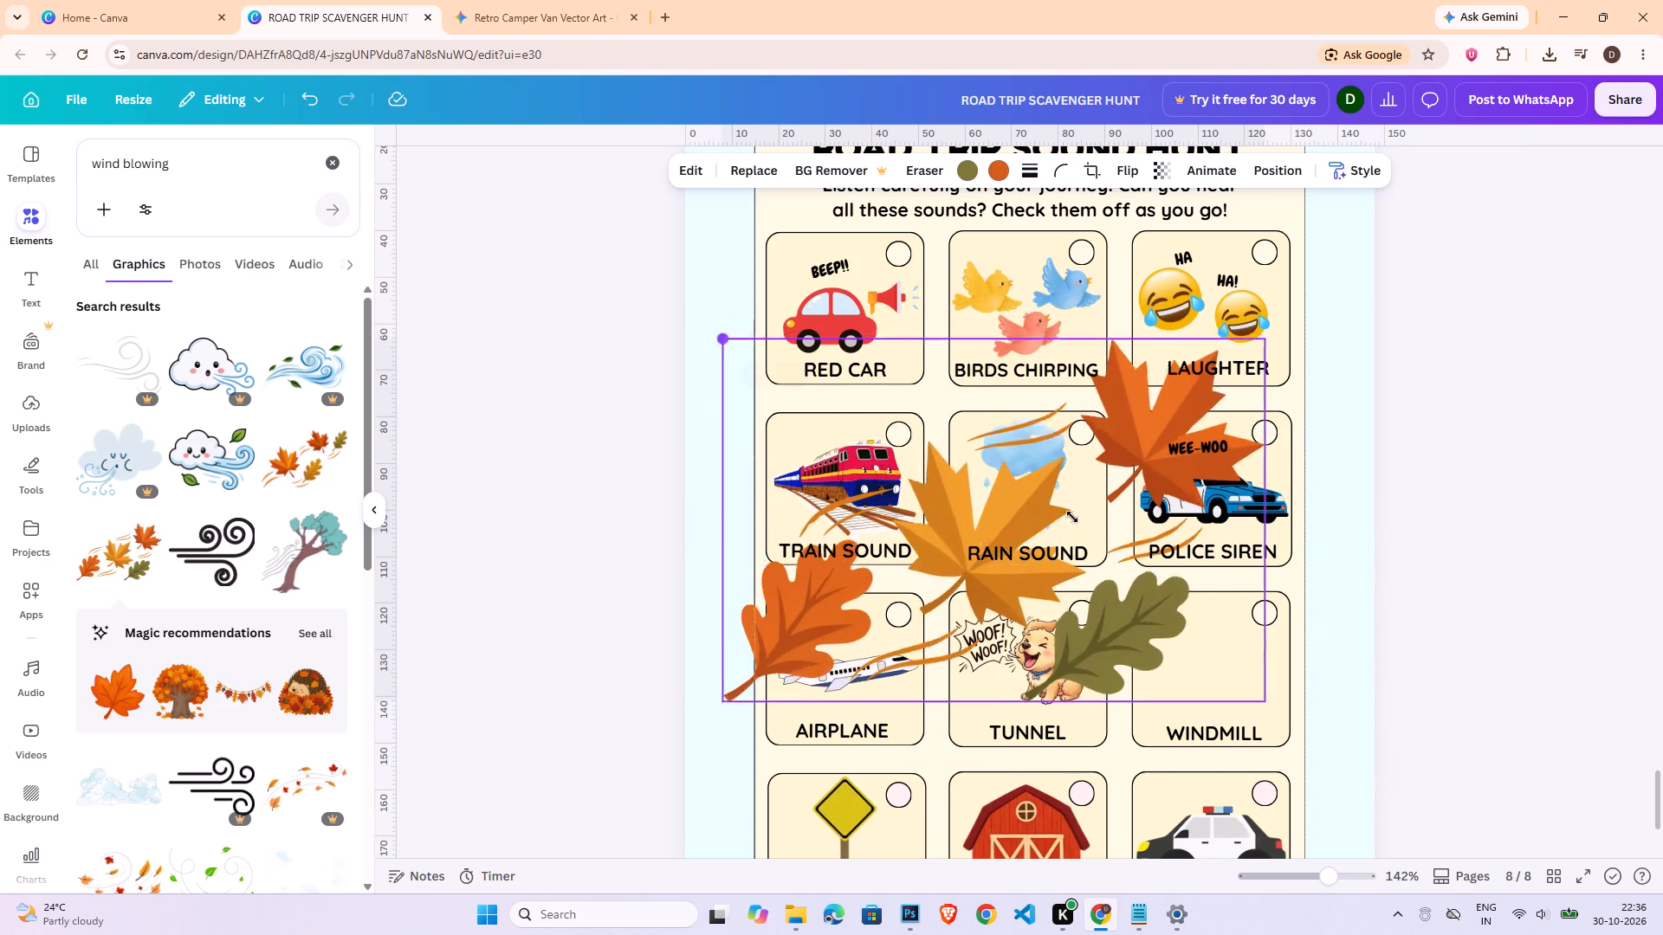
{"action": "left_click_drag", "start_coordinate": [1072, 517], "coordinate": [1168, 548]}
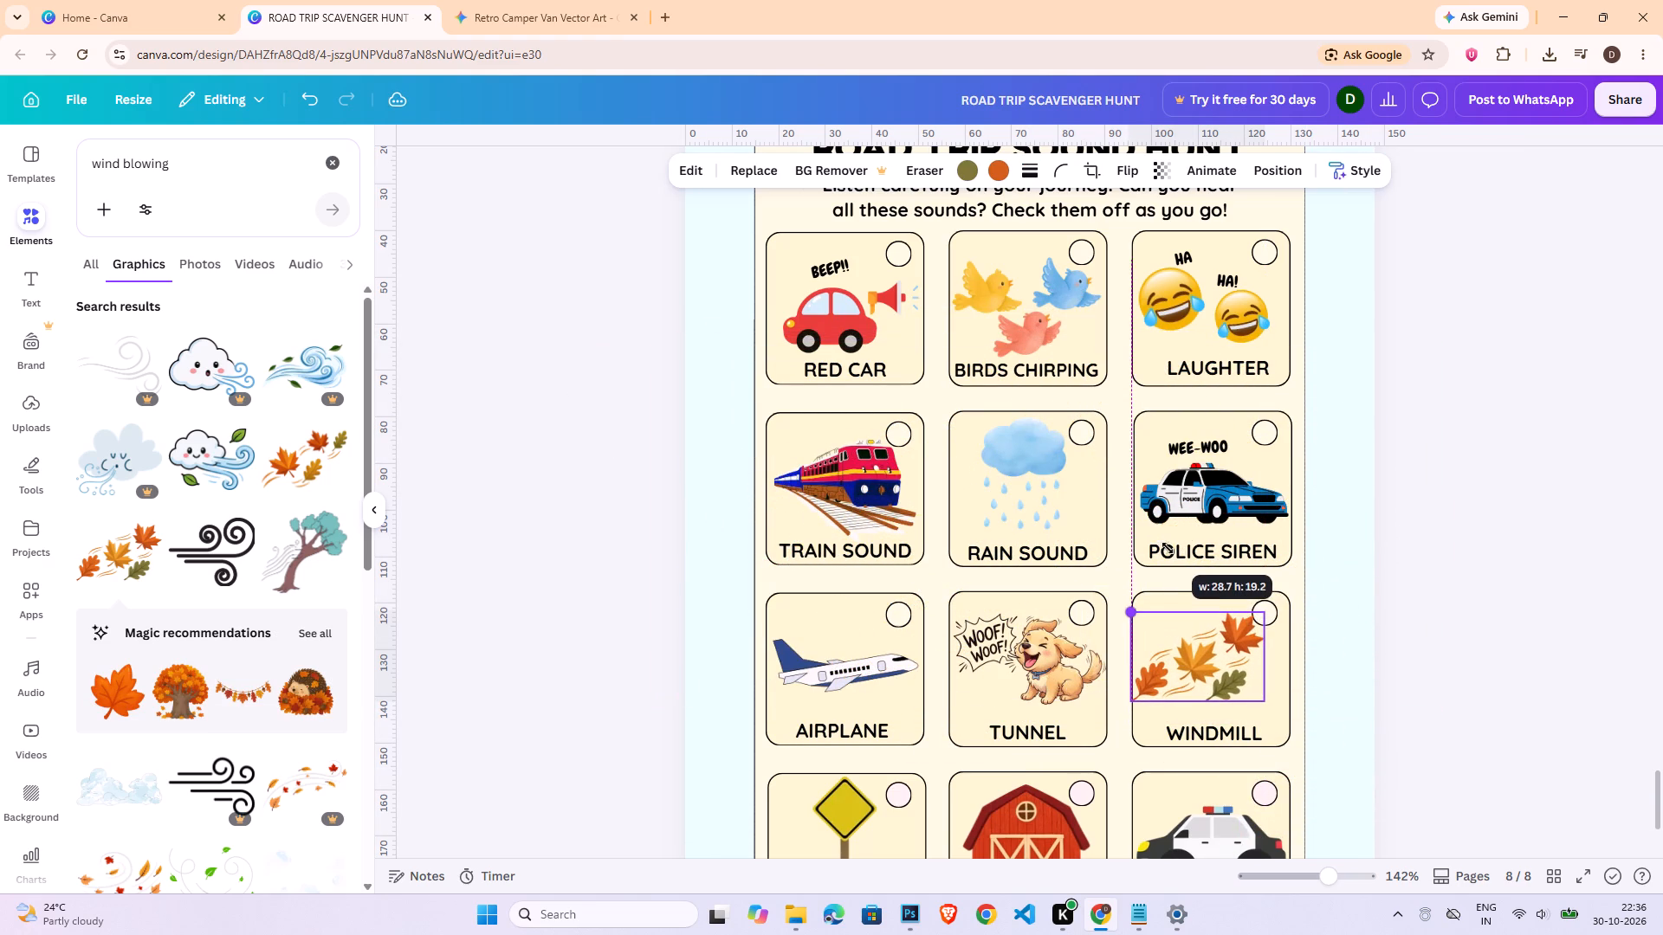
{"action": "left_click_drag", "start_coordinate": [1168, 548], "coordinate": [1170, 552]}
{"action": "left_click", "coordinate": [1540, 645]}
{"action": "left_click", "coordinate": [1206, 662]}
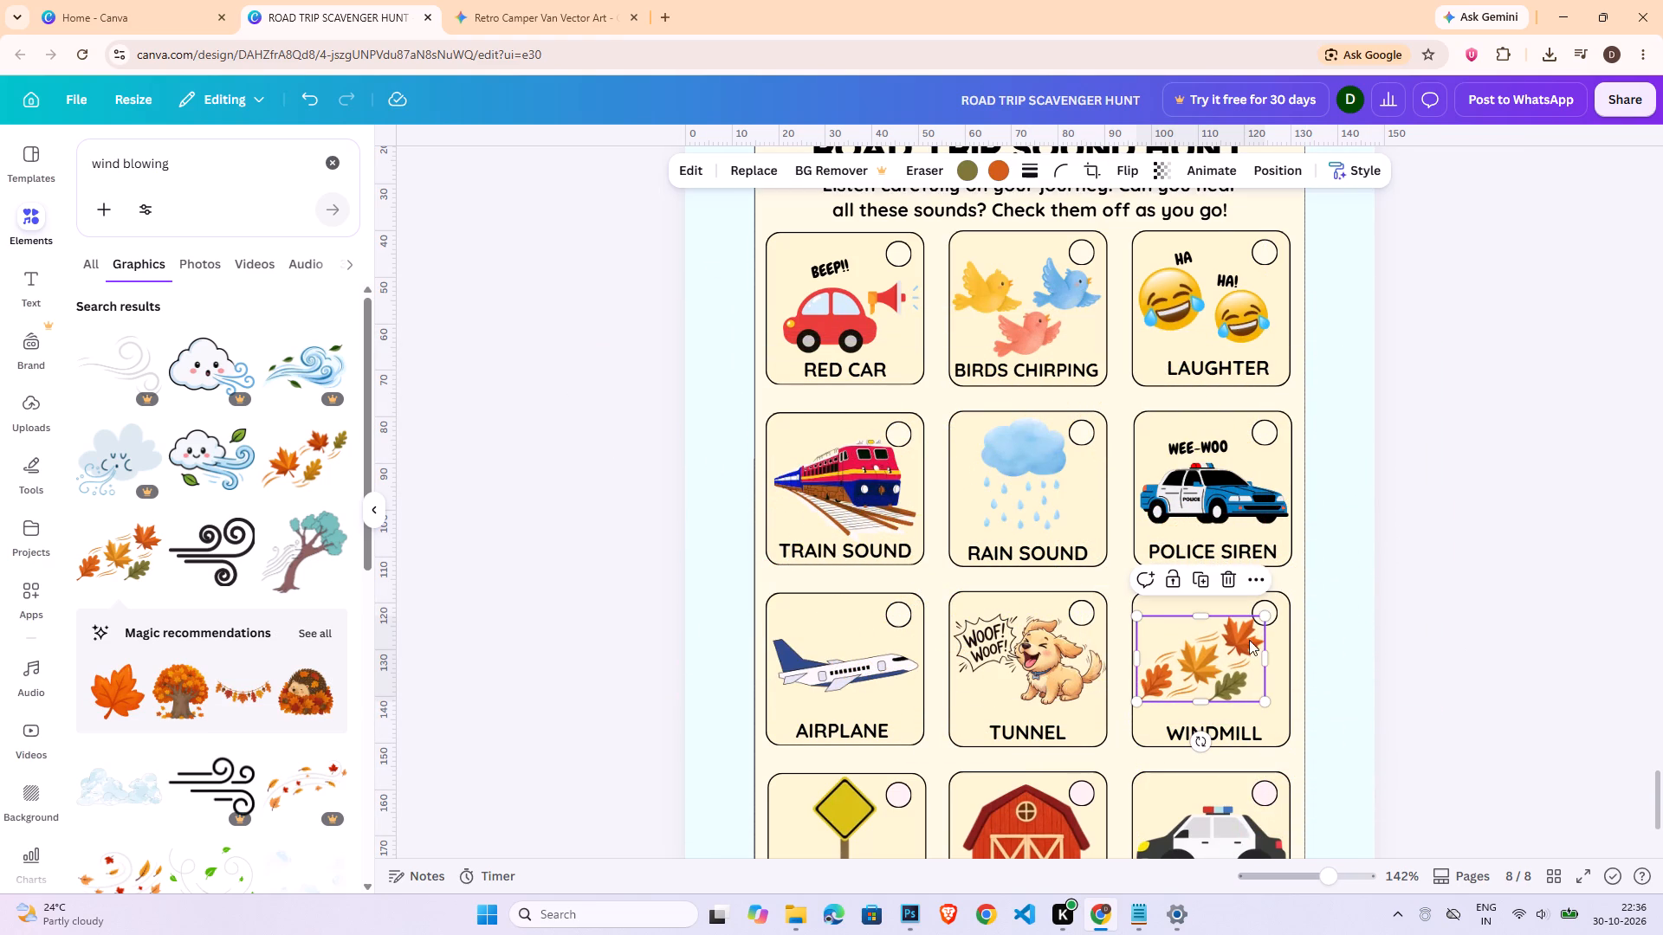
{"action": "left_click", "coordinate": [1267, 619]}
{"action": "left_click_drag", "start_coordinate": [1226, 653], "coordinate": [1235, 663]}
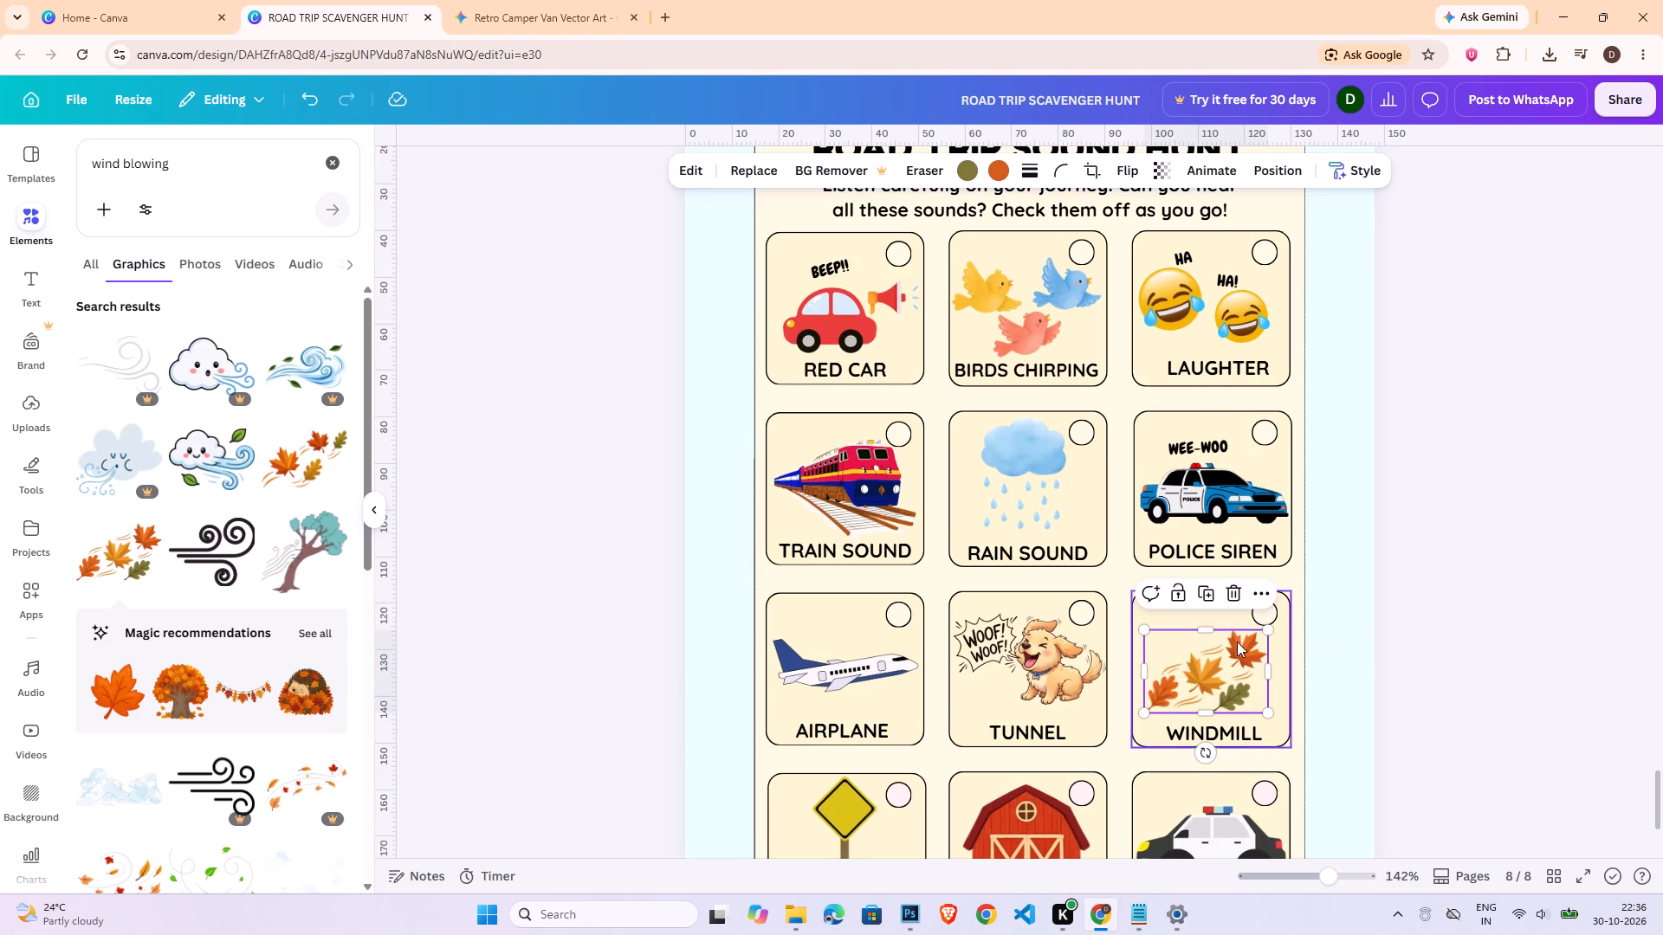
{"action": "left_click", "coordinate": [1264, 627]}
{"action": "left_click", "coordinate": [1432, 680]}
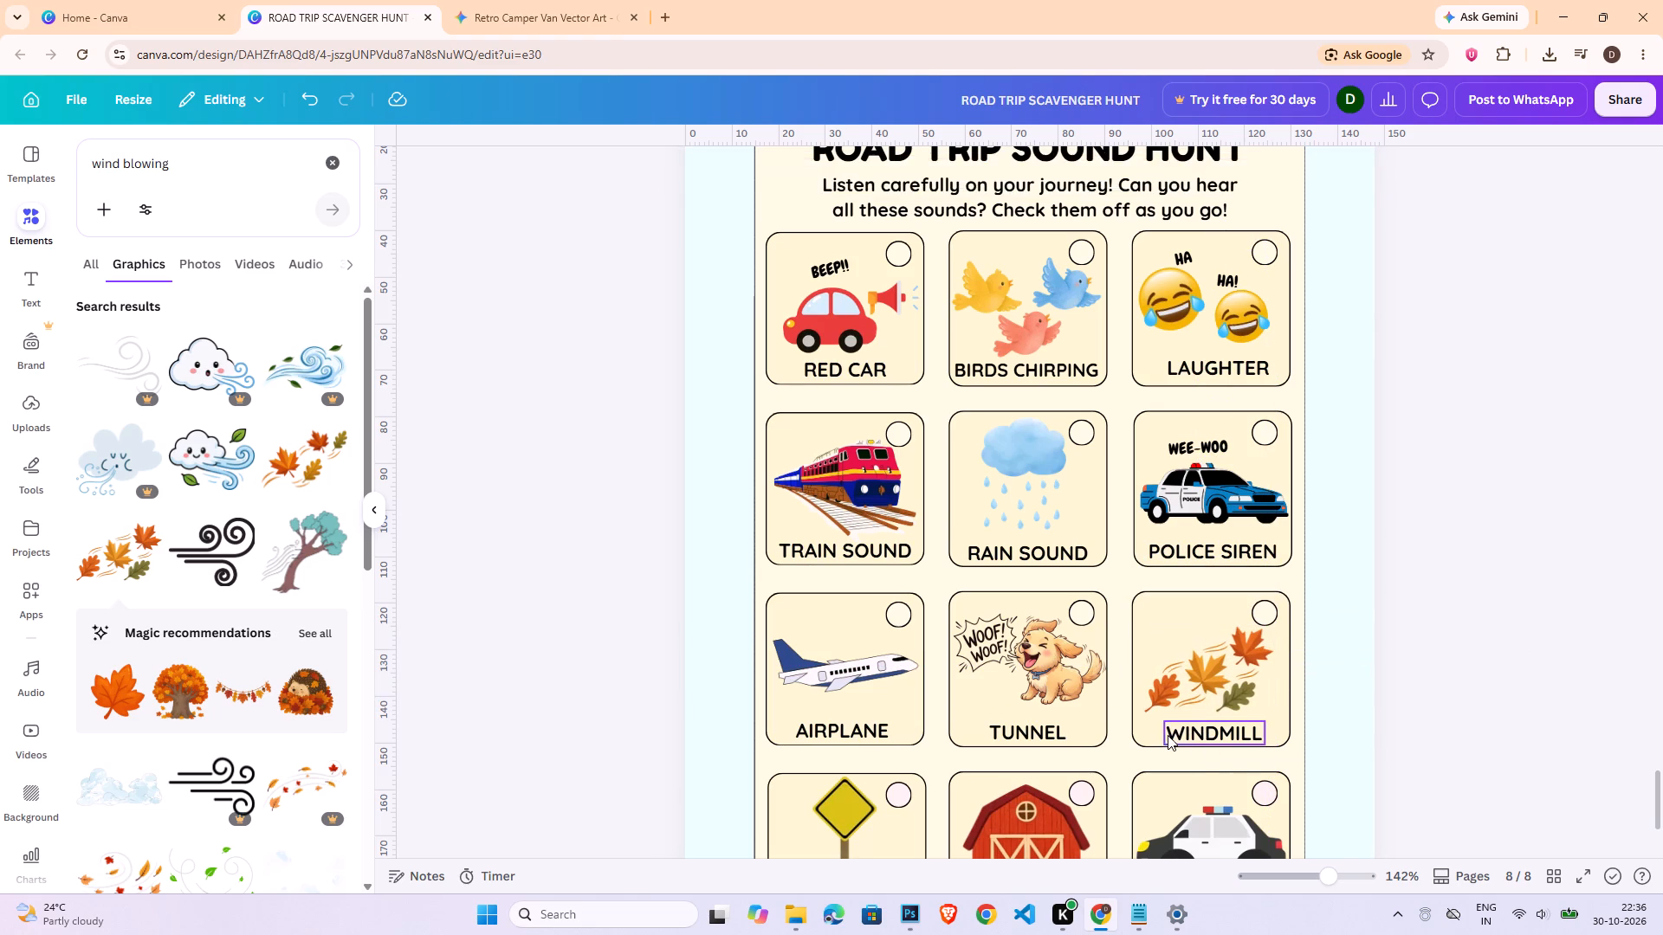
Change the TUNNEL card's label to DOG BARKING.
{"action": "double_click", "coordinate": [1185, 734]}
{"action": "double_click", "coordinate": [1005, 730]}
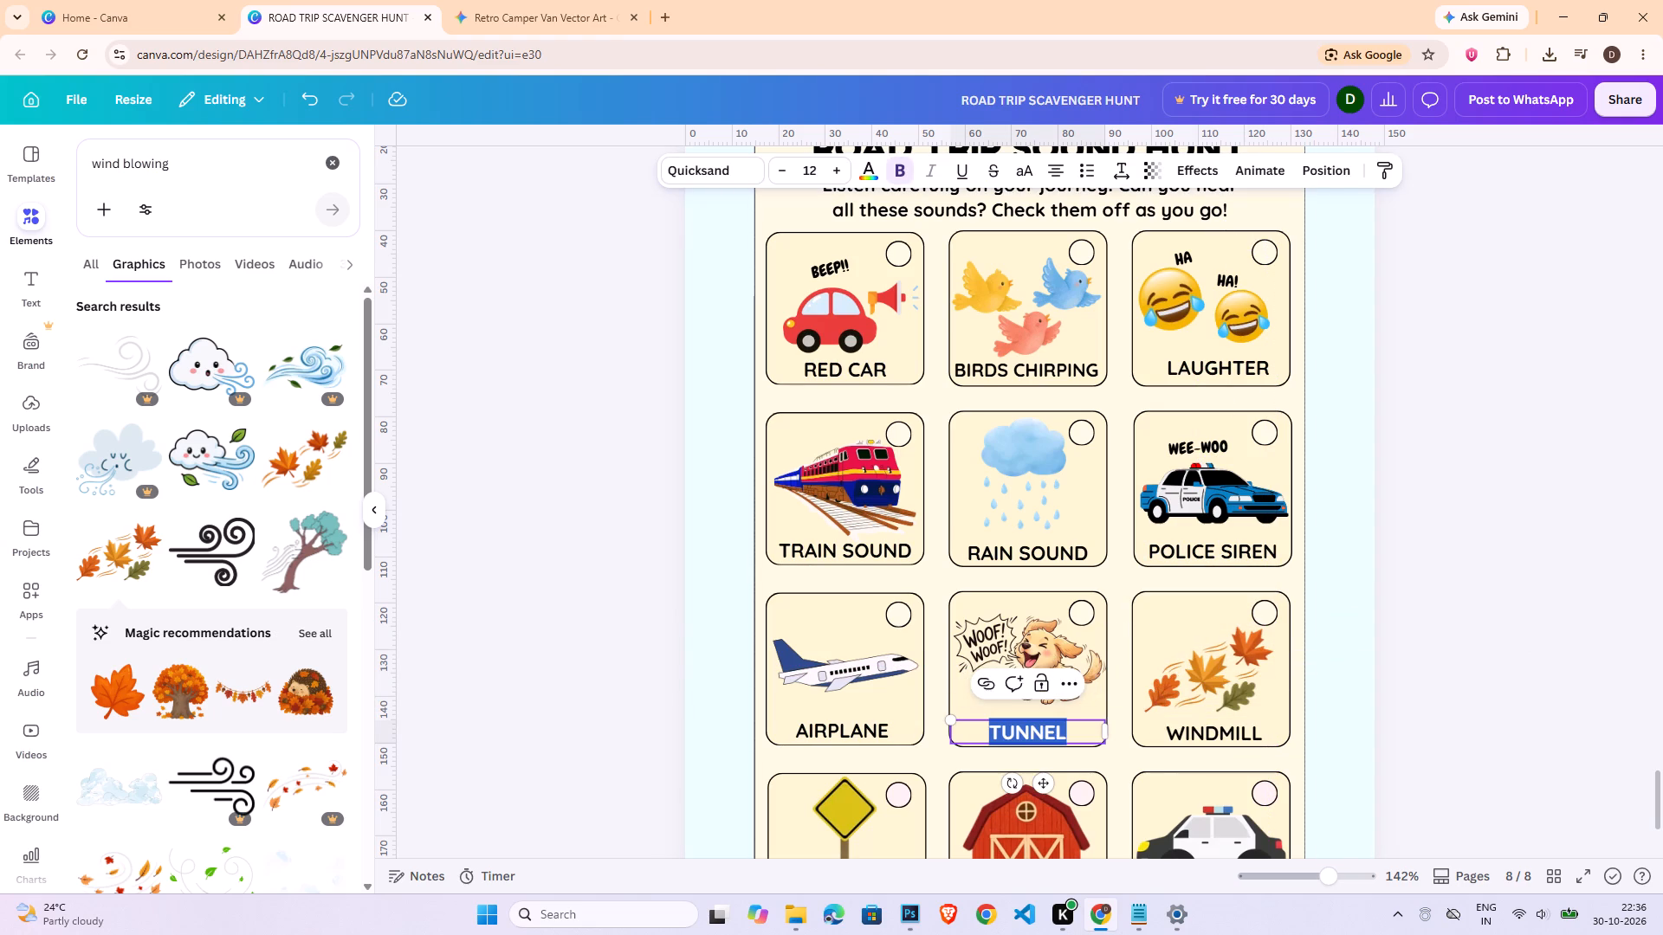
{"action": "type", "text": "DOG BAR"}
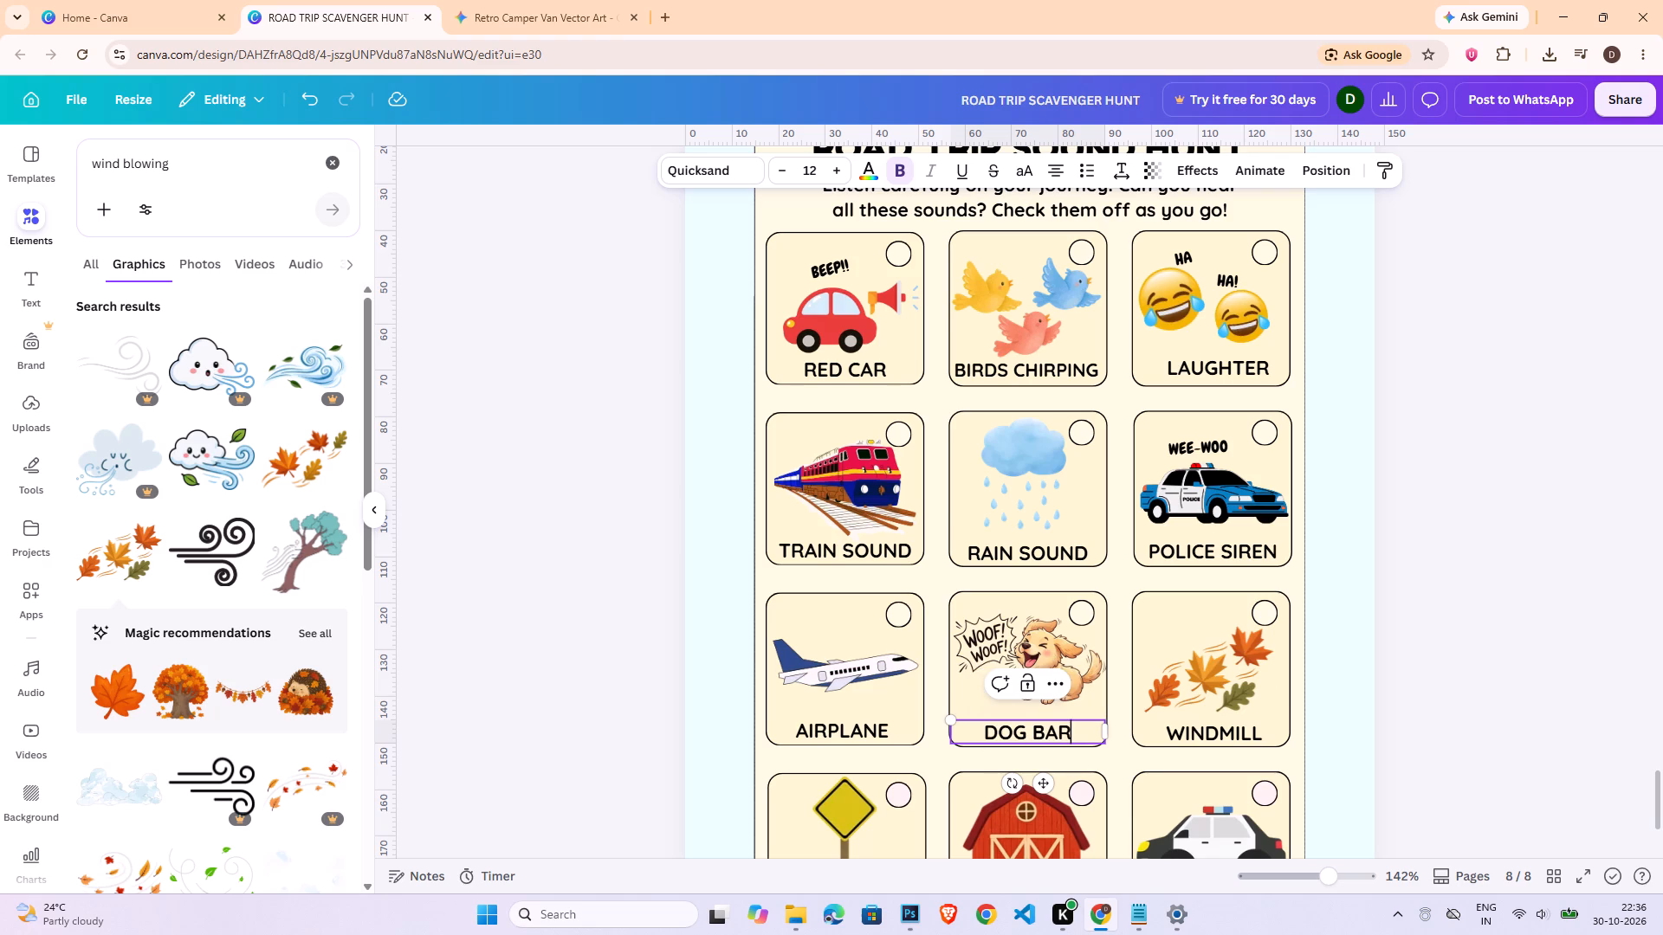
{"action": "type", "text": "KING"}
Change the WINDMILL card's label to WIND BLOWING, widening its text box to fit one line and centring it at the card's bottom.
{"action": "double_click", "coordinate": [1213, 728]}
{"action": "type", "text": "WIND FL"}
{"action": "key", "text": "shift+BackSpace"}
{"action": "key", "text": "shift+BackSpace"}
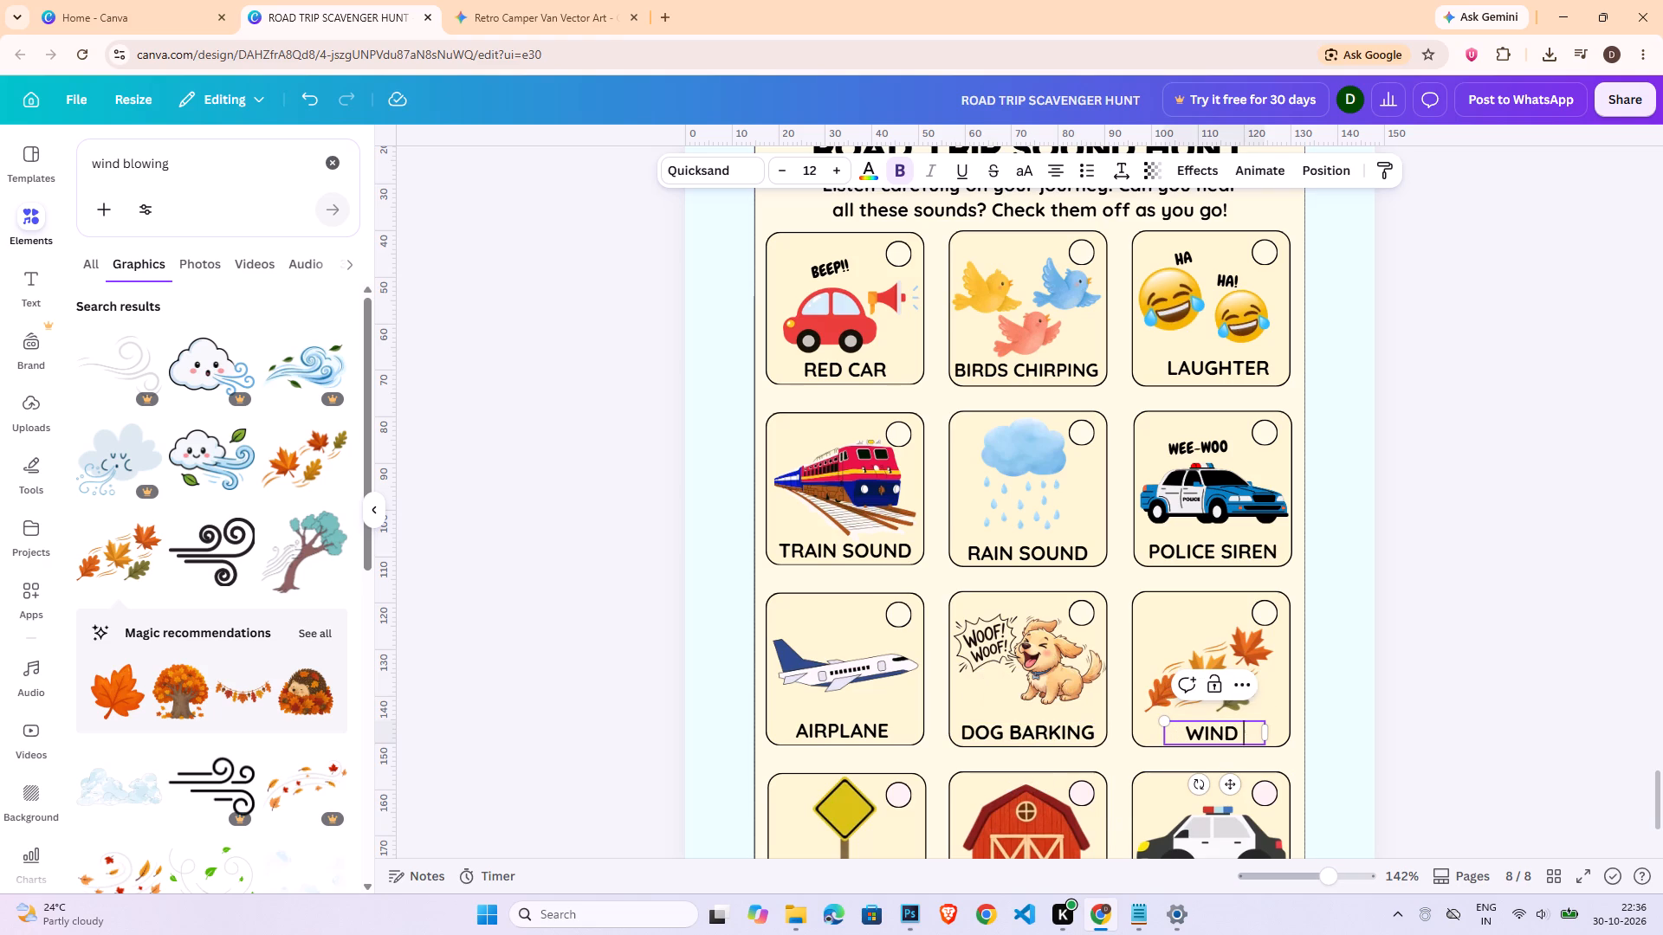
{"action": "type", "text": "BLOWING"}
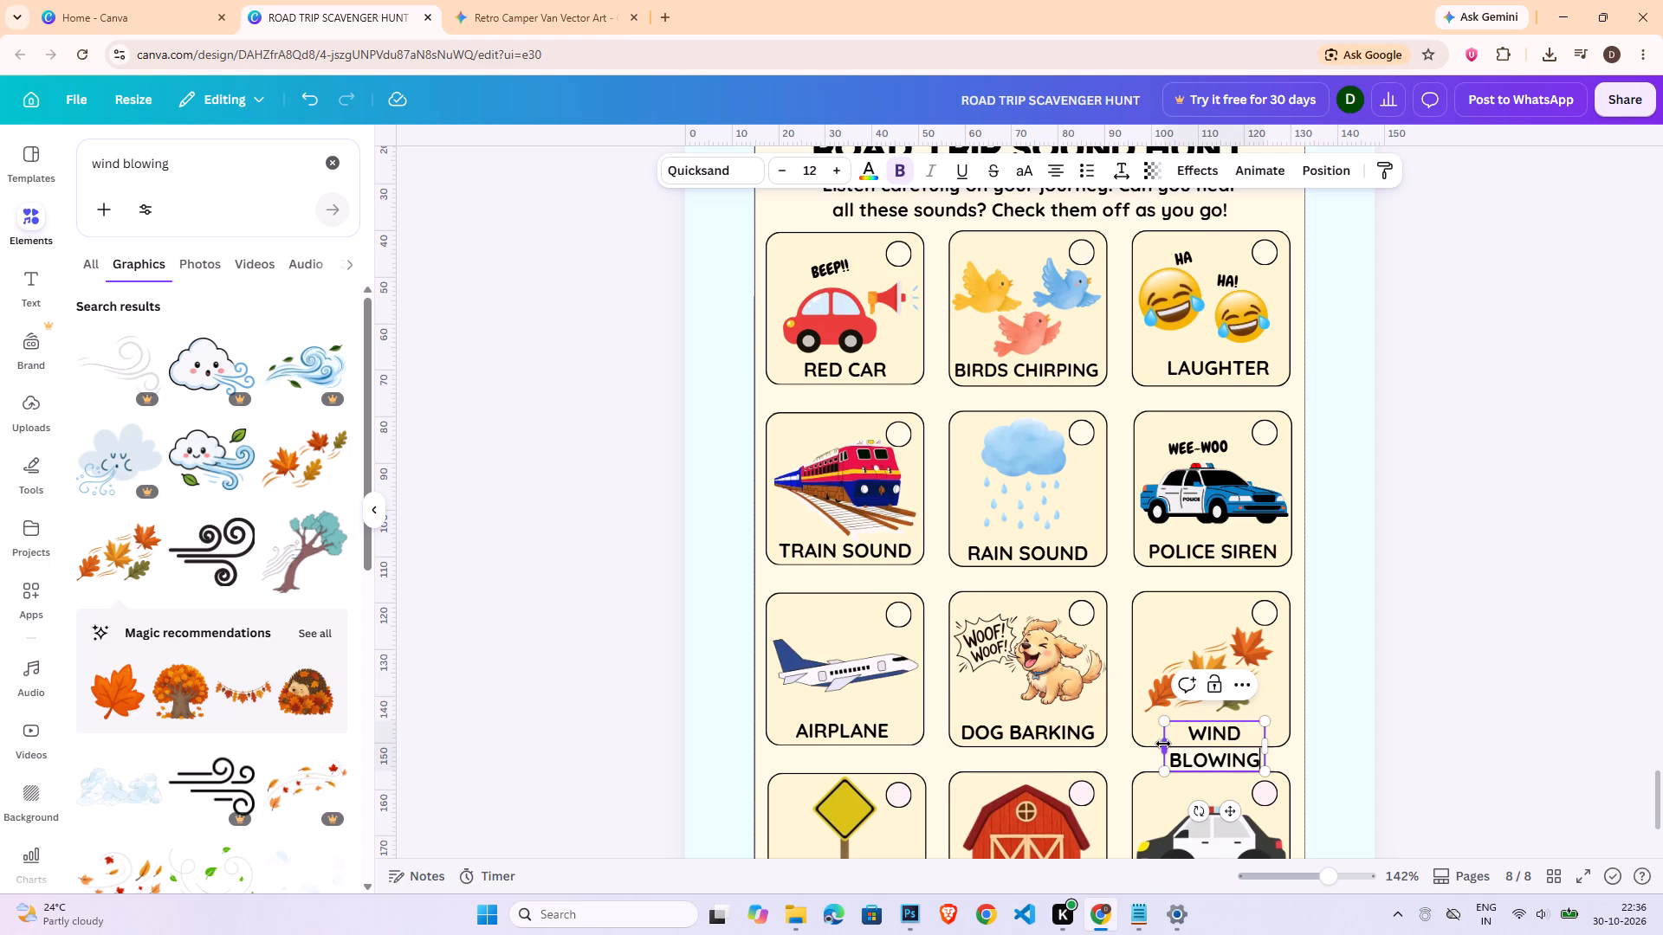
{"action": "left_click_drag", "start_coordinate": [1163, 744], "coordinate": [1120, 738]}
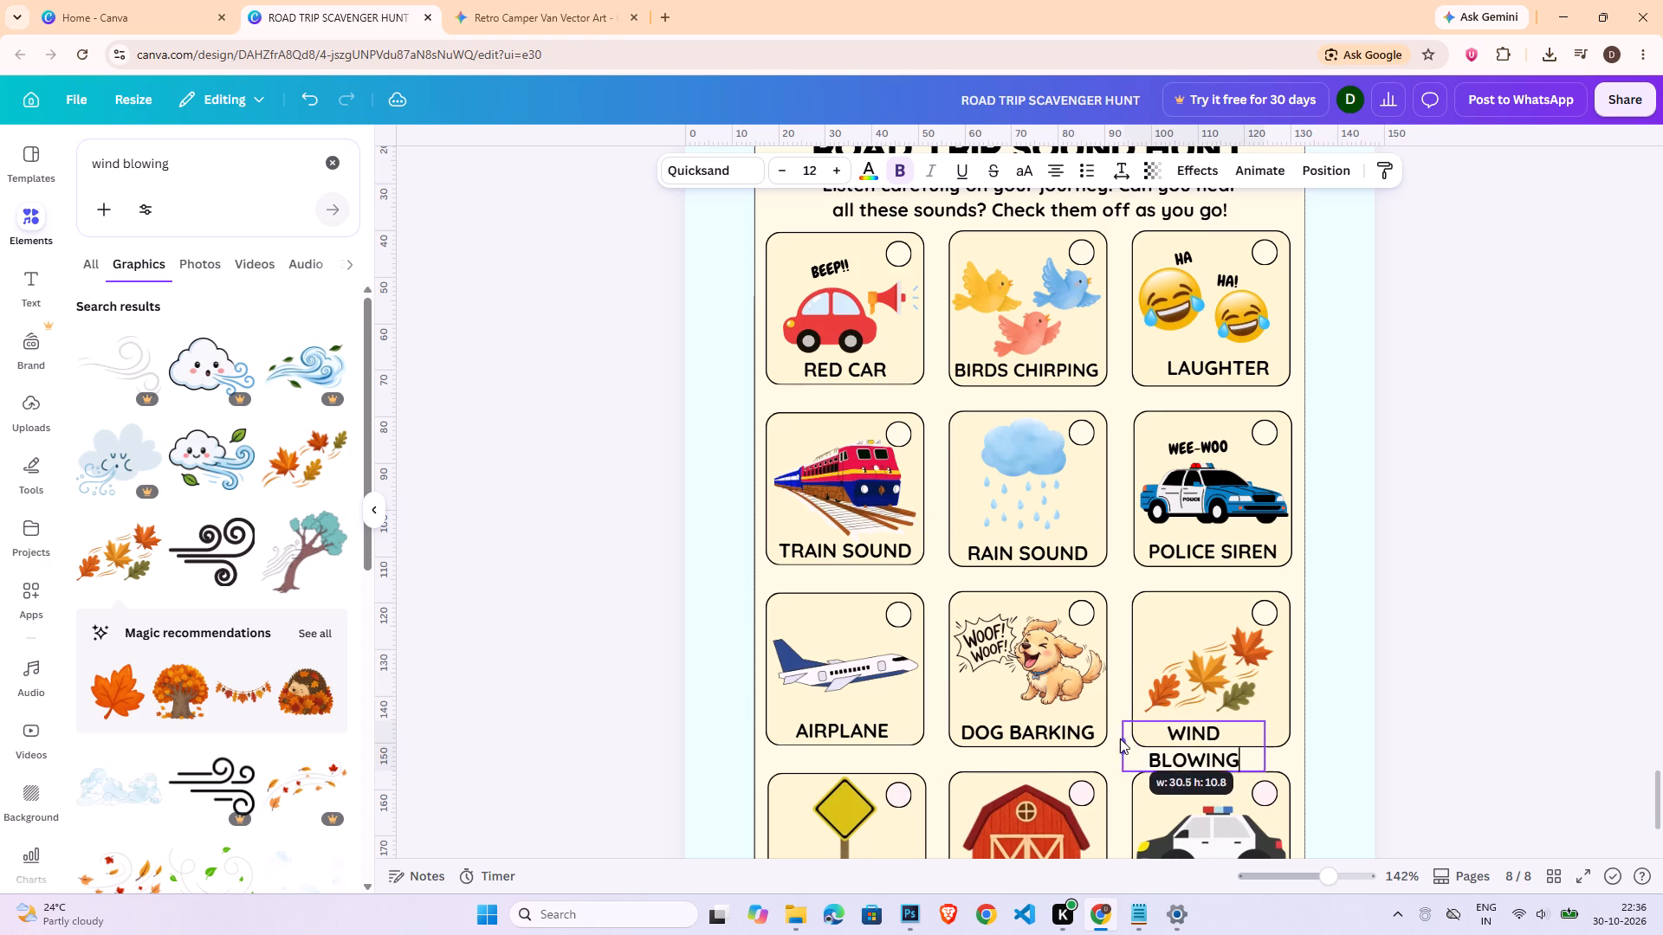
{"action": "left_click_drag", "start_coordinate": [1120, 738], "coordinate": [1107, 738]}
{"action": "left_click_drag", "start_coordinate": [1207, 783], "coordinate": [1235, 782]}
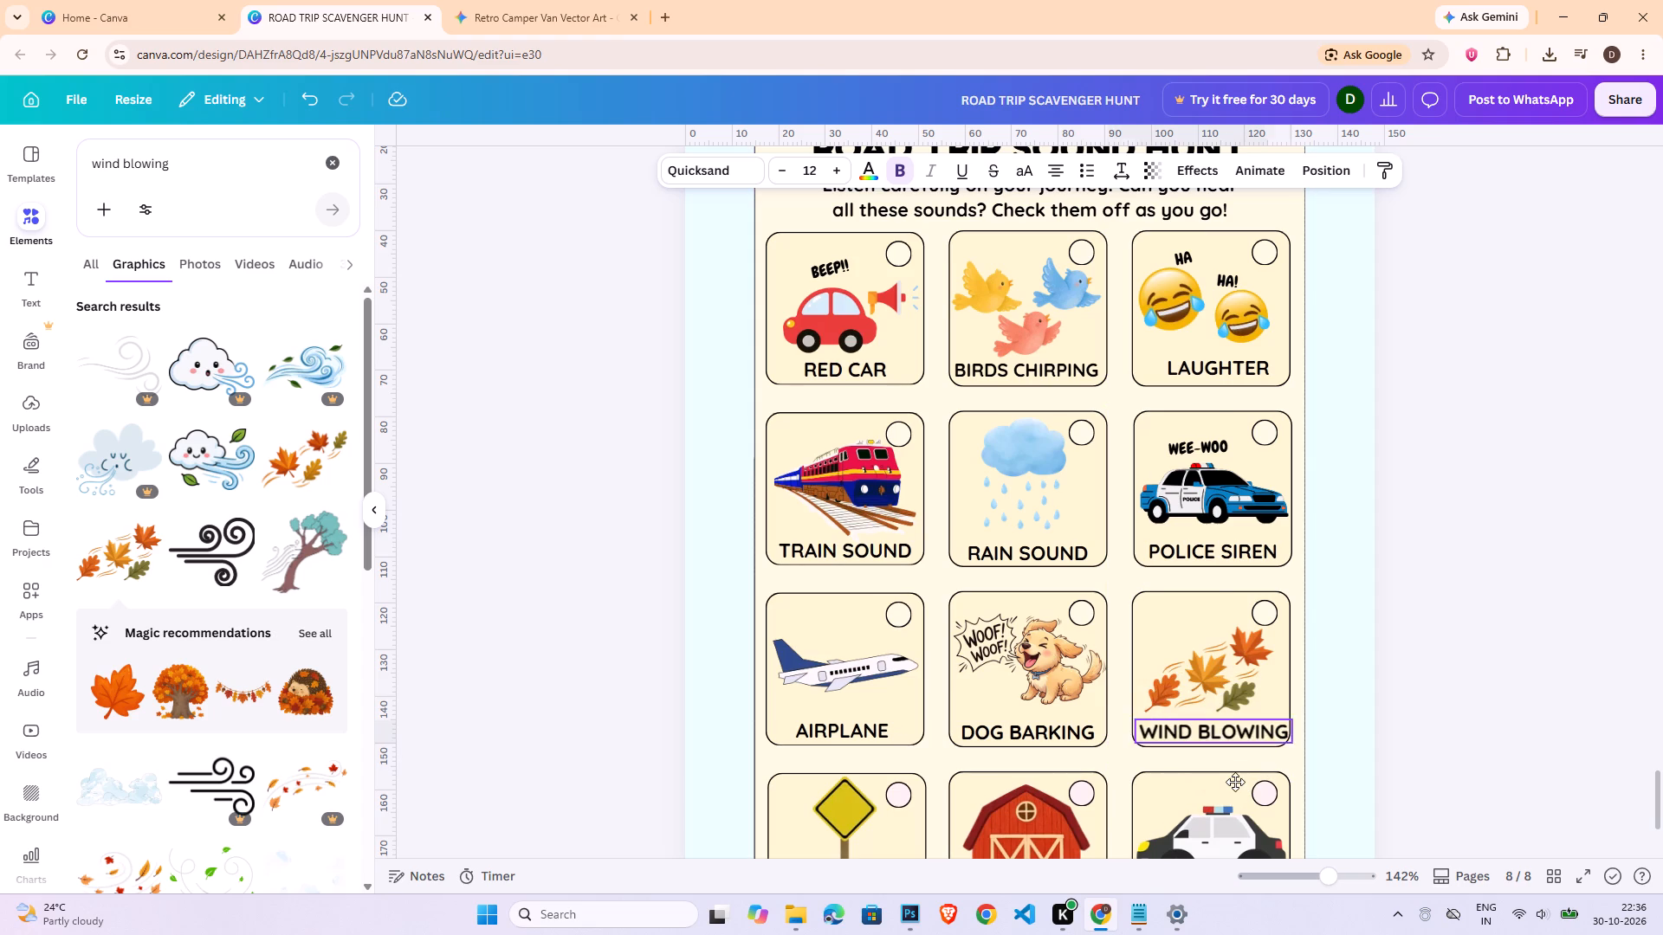
{"action": "left_click_drag", "start_coordinate": [1235, 782], "coordinate": [1233, 778]}
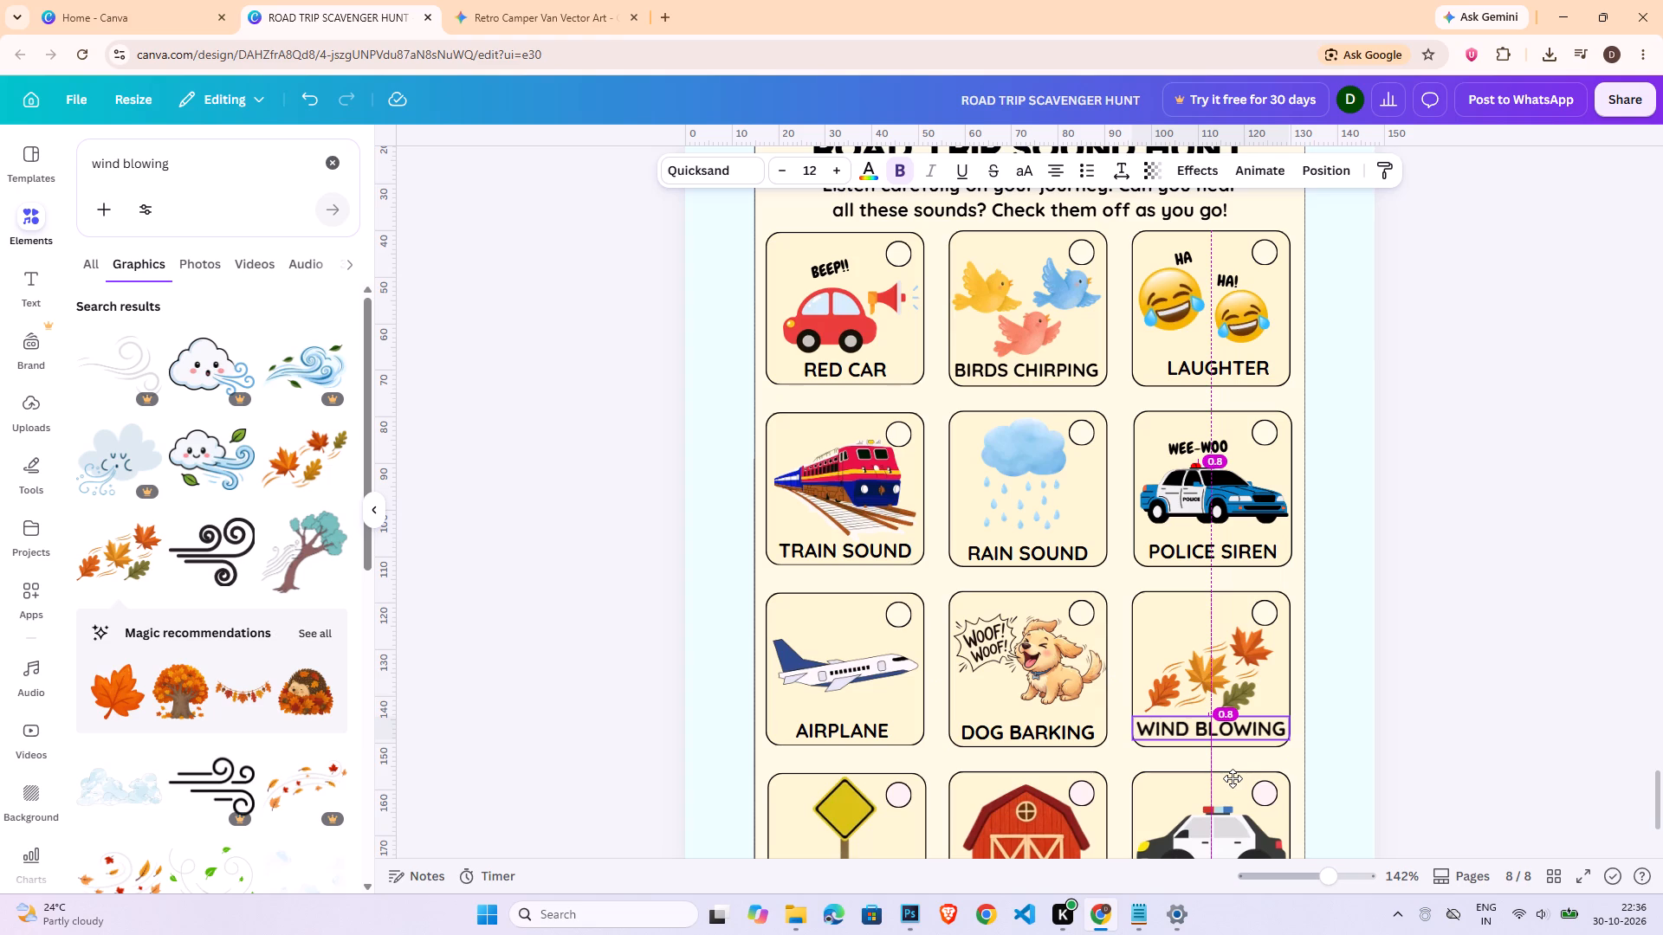
{"action": "left_click_drag", "start_coordinate": [1233, 778], "coordinate": [1234, 782]}
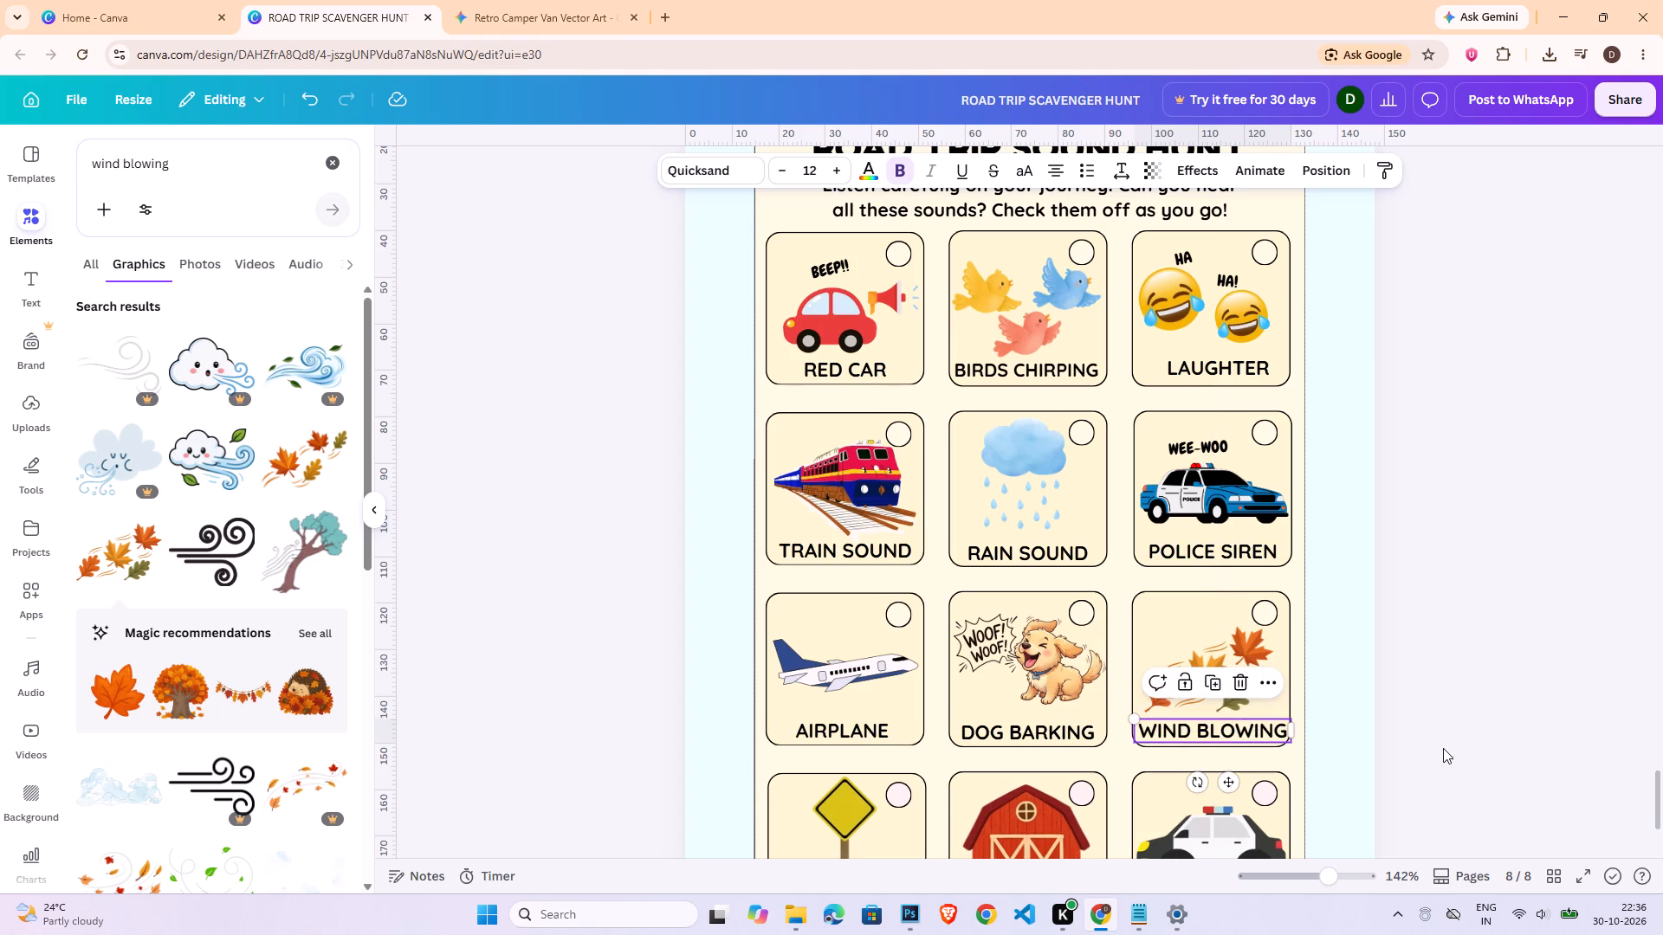
{"action": "left_click", "coordinate": [1443, 748]}
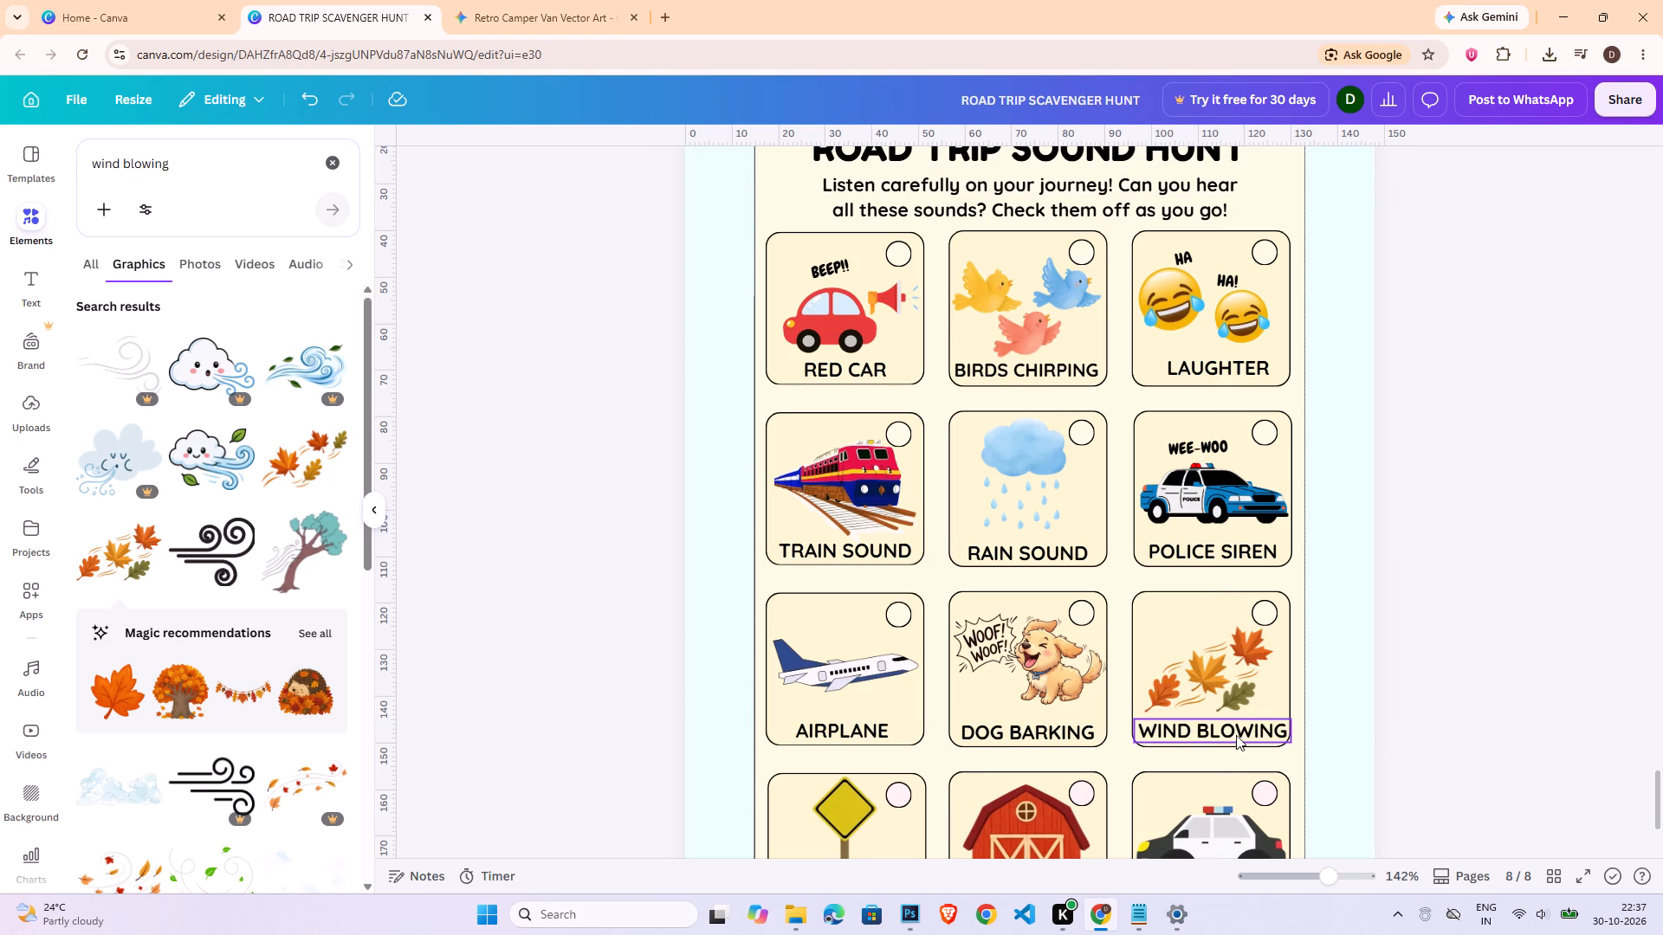
{"action": "left_click", "coordinate": [1236, 735]}
{"action": "left_click", "coordinate": [1512, 647]}
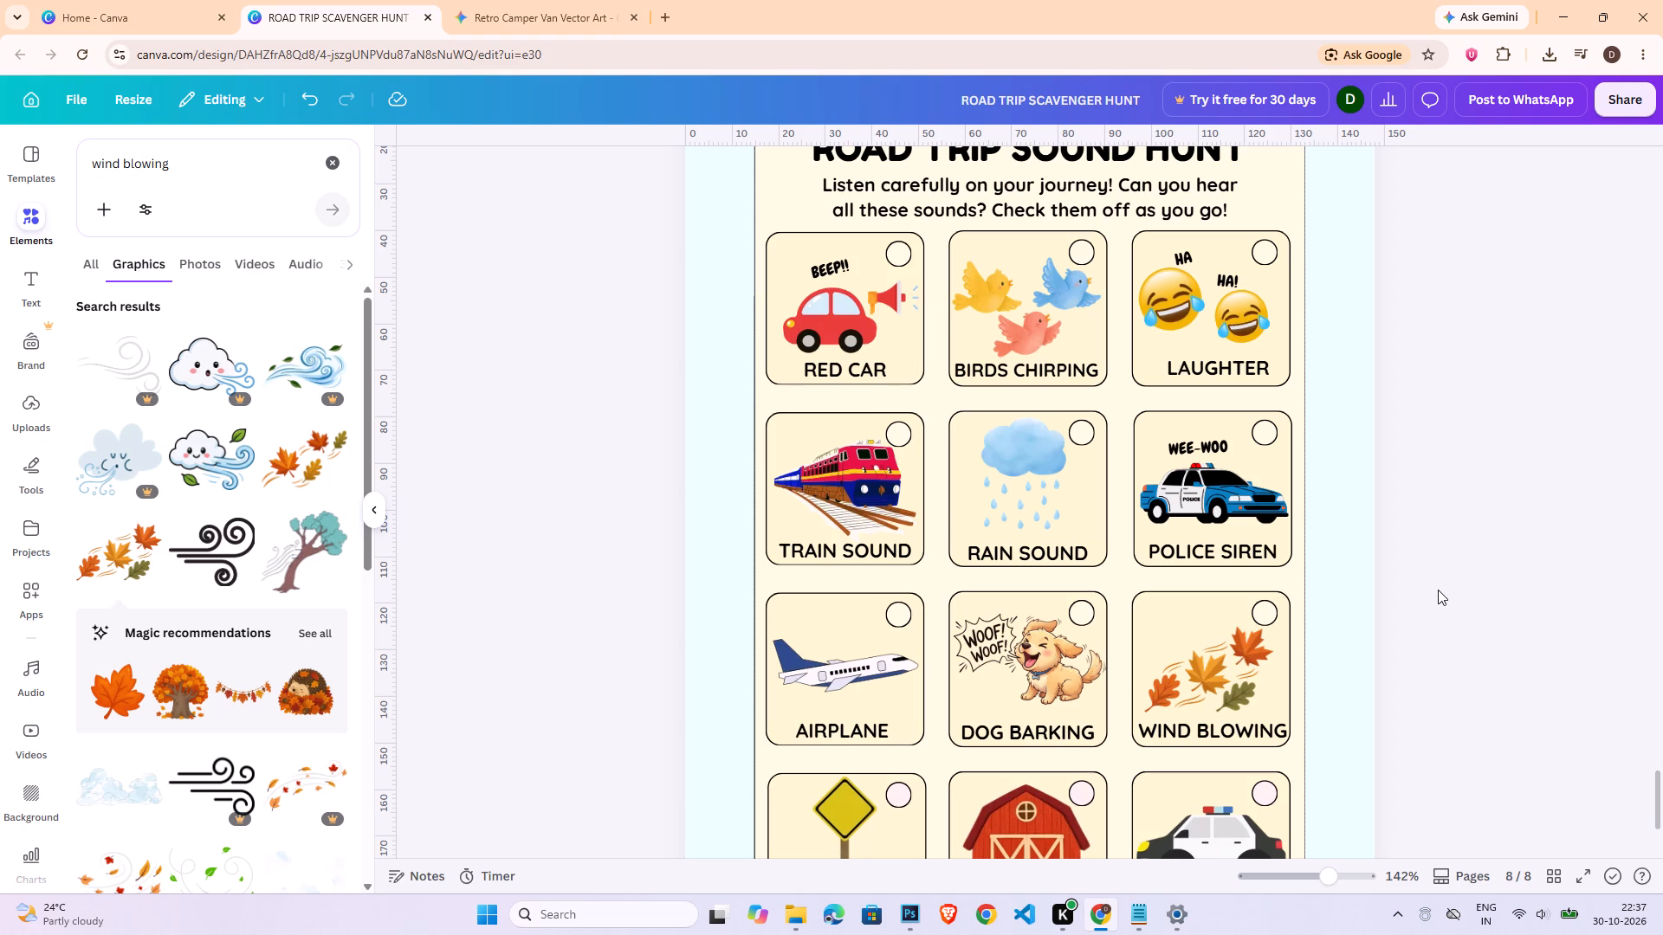
Search the graphics for "gravel road".
{"action": "triple_click", "coordinate": [230, 154]}
{"action": "type", "text": "gravel road"}
{"action": "key", "text": "Return"}
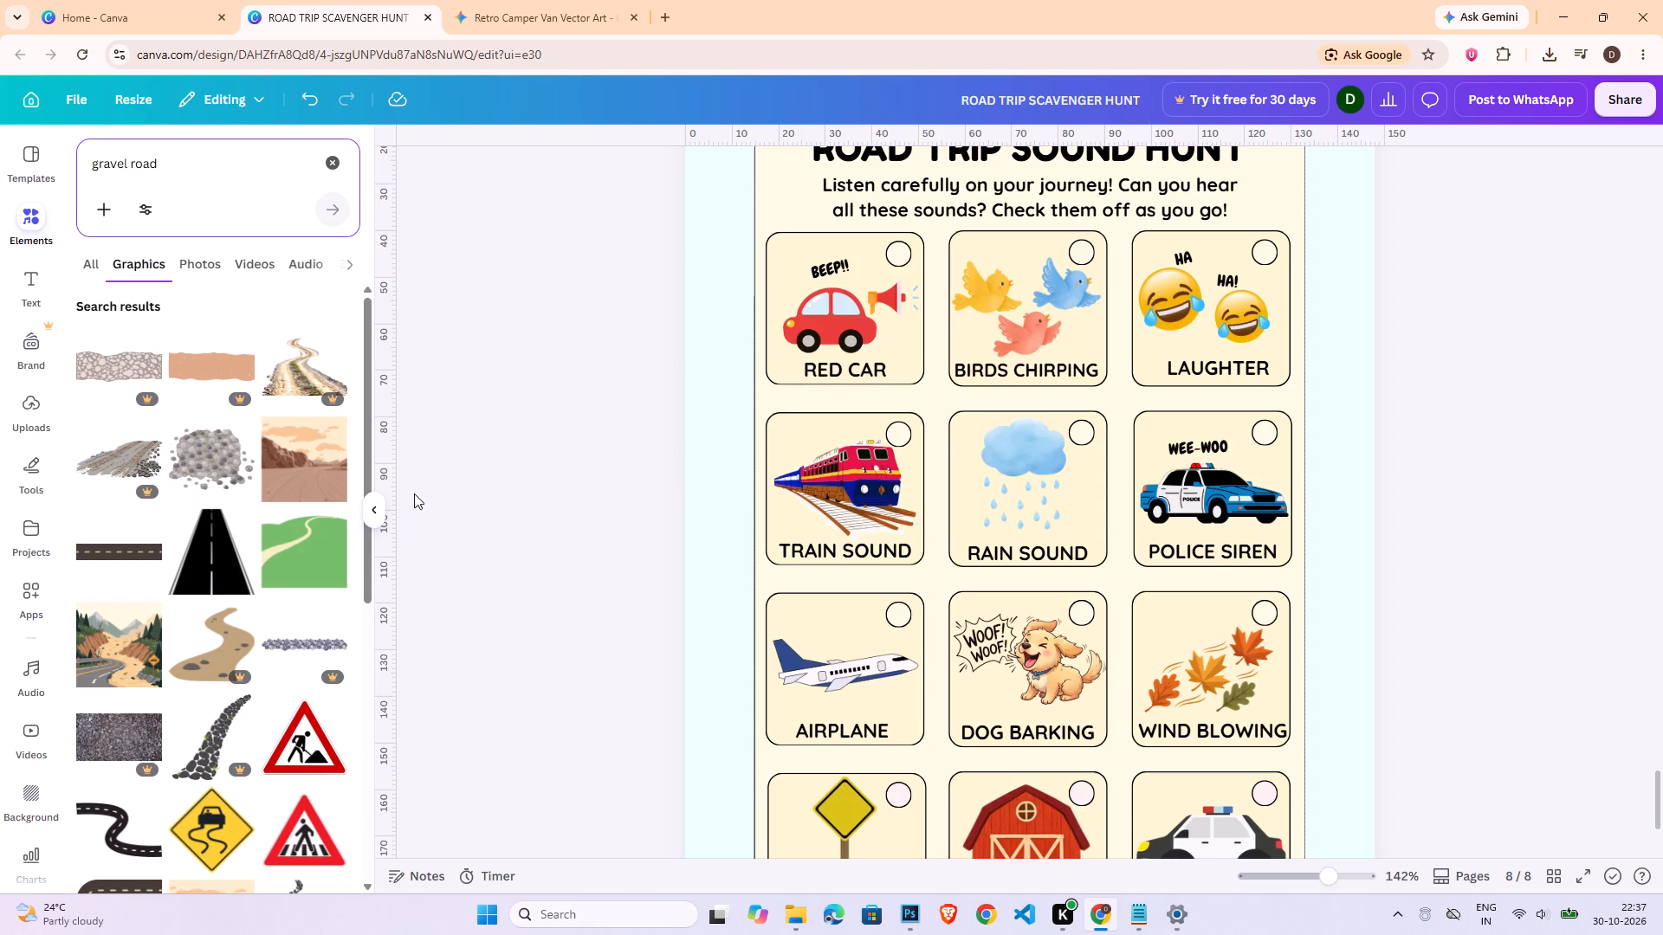
Replace the YELLOW SIGN card's picture with a grey storm cloud with lightning from a "thunder" graphics search, shrunk to fit above the label.
{"action": "triple_click", "coordinate": [181, 167]}
{"action": "type", "text": "thunder"}
{"action": "key", "text": "Return"}
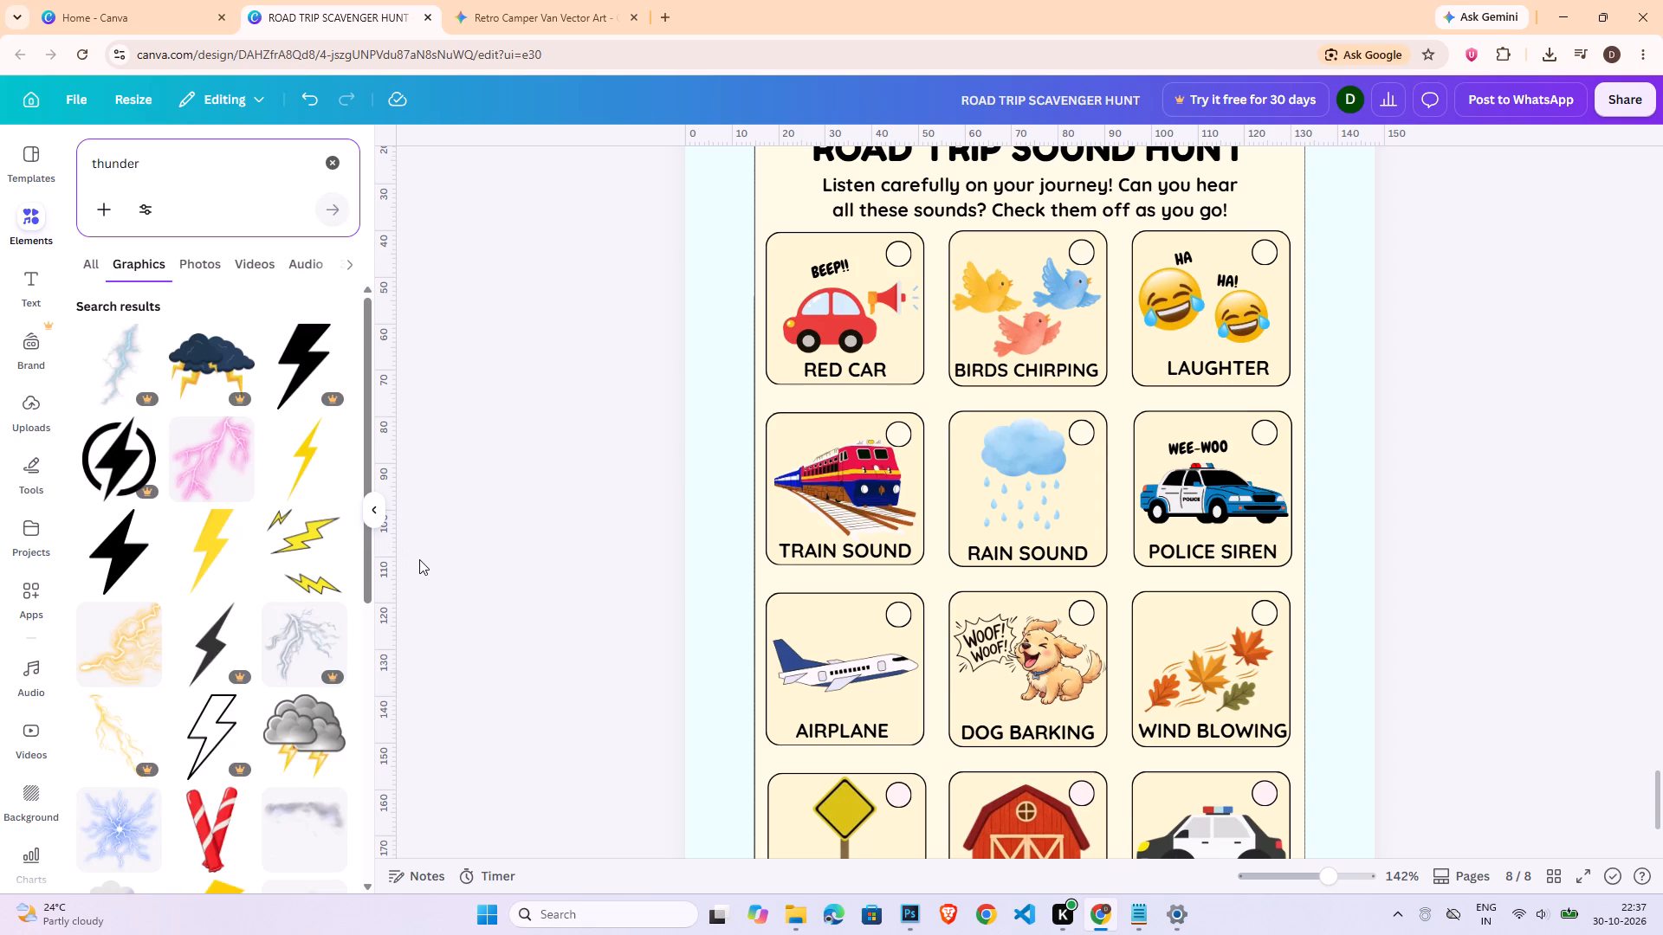
{"action": "scroll", "coordinate": [419, 559], "scroll_direction": "down", "scroll_amount": 3}
{"action": "scroll", "coordinate": [183, 719], "scroll_direction": "down", "scroll_amount": 2}
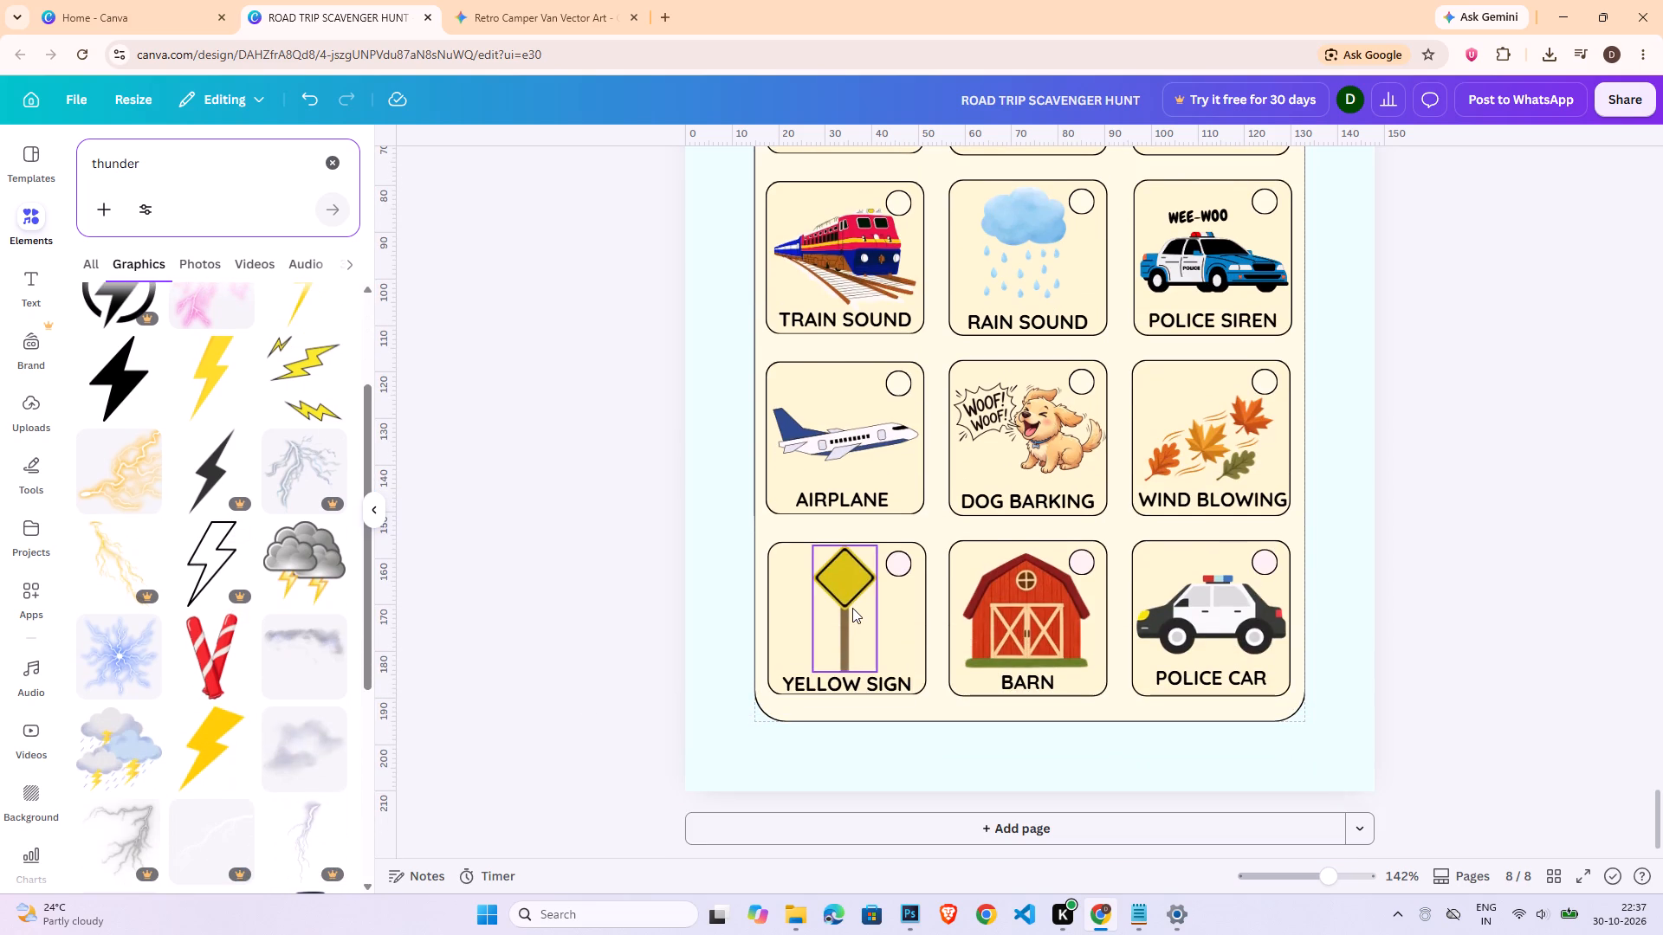
{"action": "left_click", "coordinate": [852, 608]}
{"action": "key", "text": "Delete"}
{"action": "left_click", "coordinate": [312, 581]}
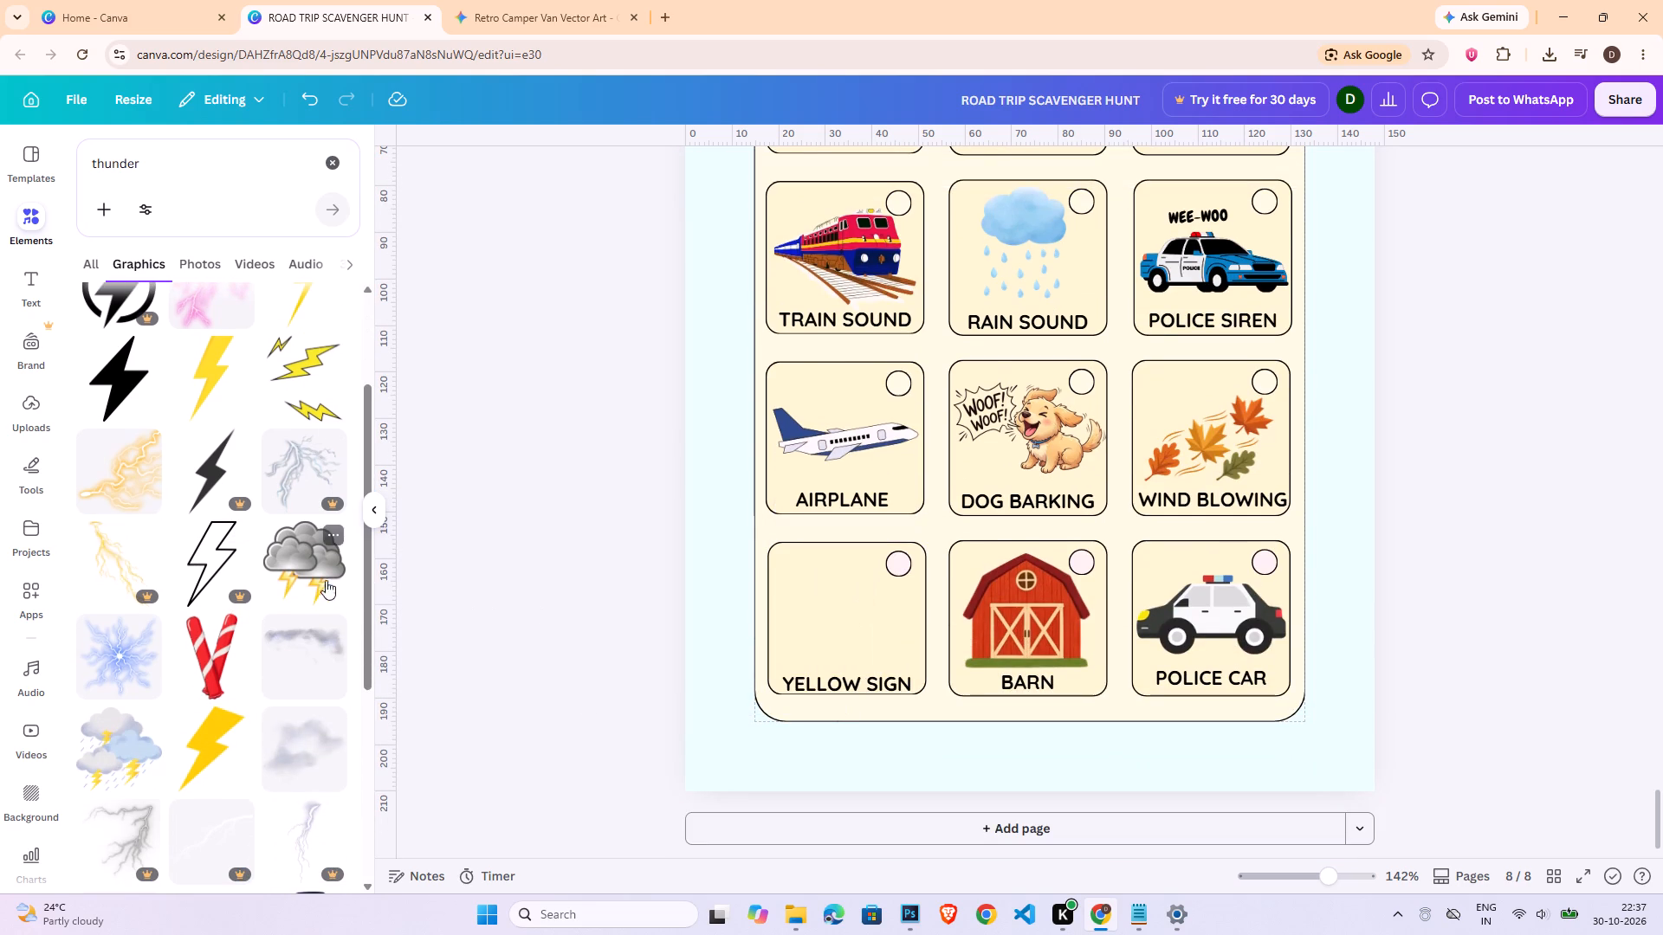
{"action": "left_click_drag", "start_coordinate": [1056, 249], "coordinate": [944, 641]}
{"action": "left_click_drag", "start_coordinate": [1058, 835], "coordinate": [893, 676]}
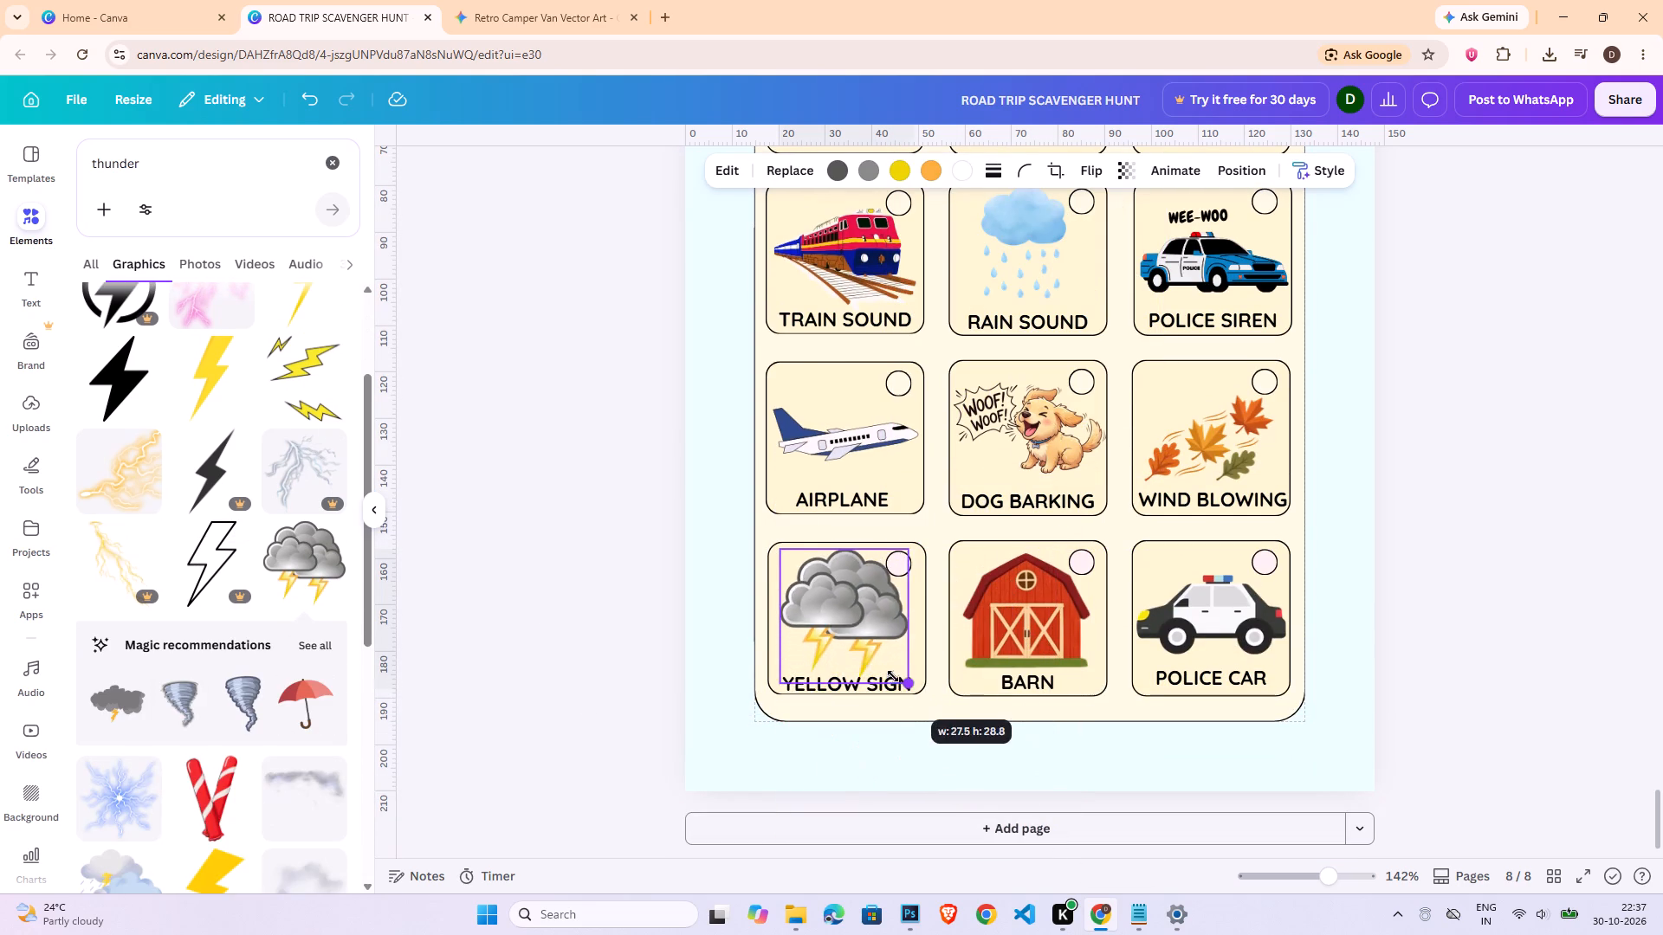
{"action": "left_click_drag", "start_coordinate": [893, 676], "coordinate": [877, 661]}
{"action": "left_click", "coordinate": [846, 590]}
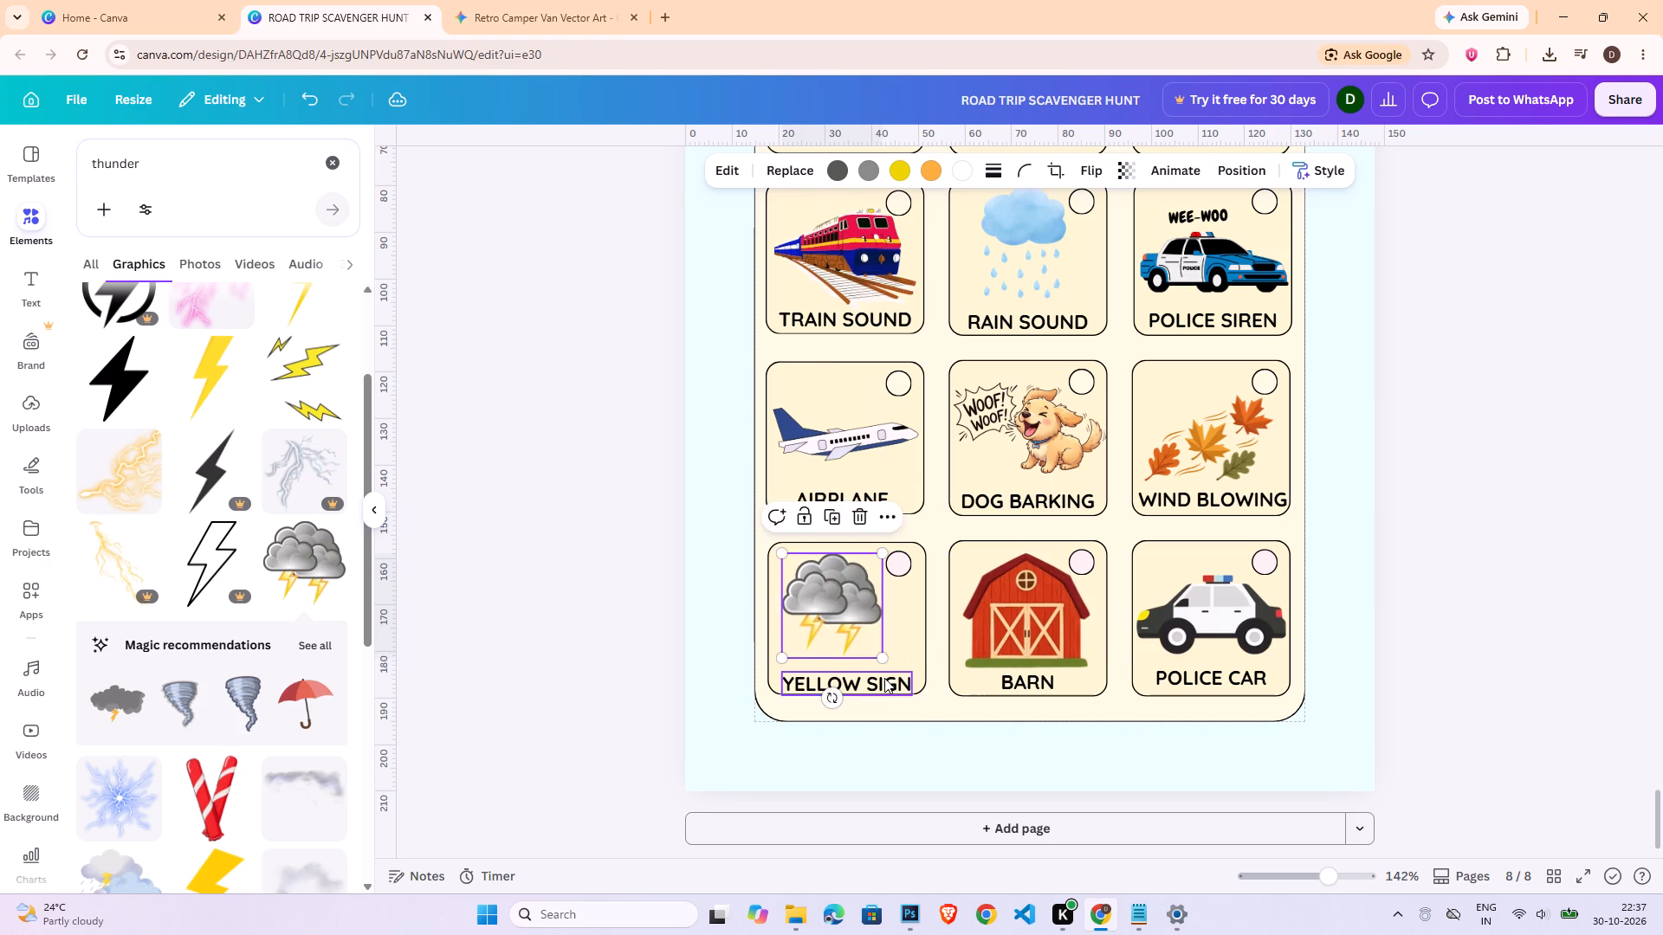
Change the YELLOW SIGN label to THUNDER and nudge the storm cloud to sit centred above it.
{"action": "double_click", "coordinate": [884, 678]}
{"action": "type", "text": "THUNDER"}
{"action": "left_click", "coordinate": [1415, 570]}
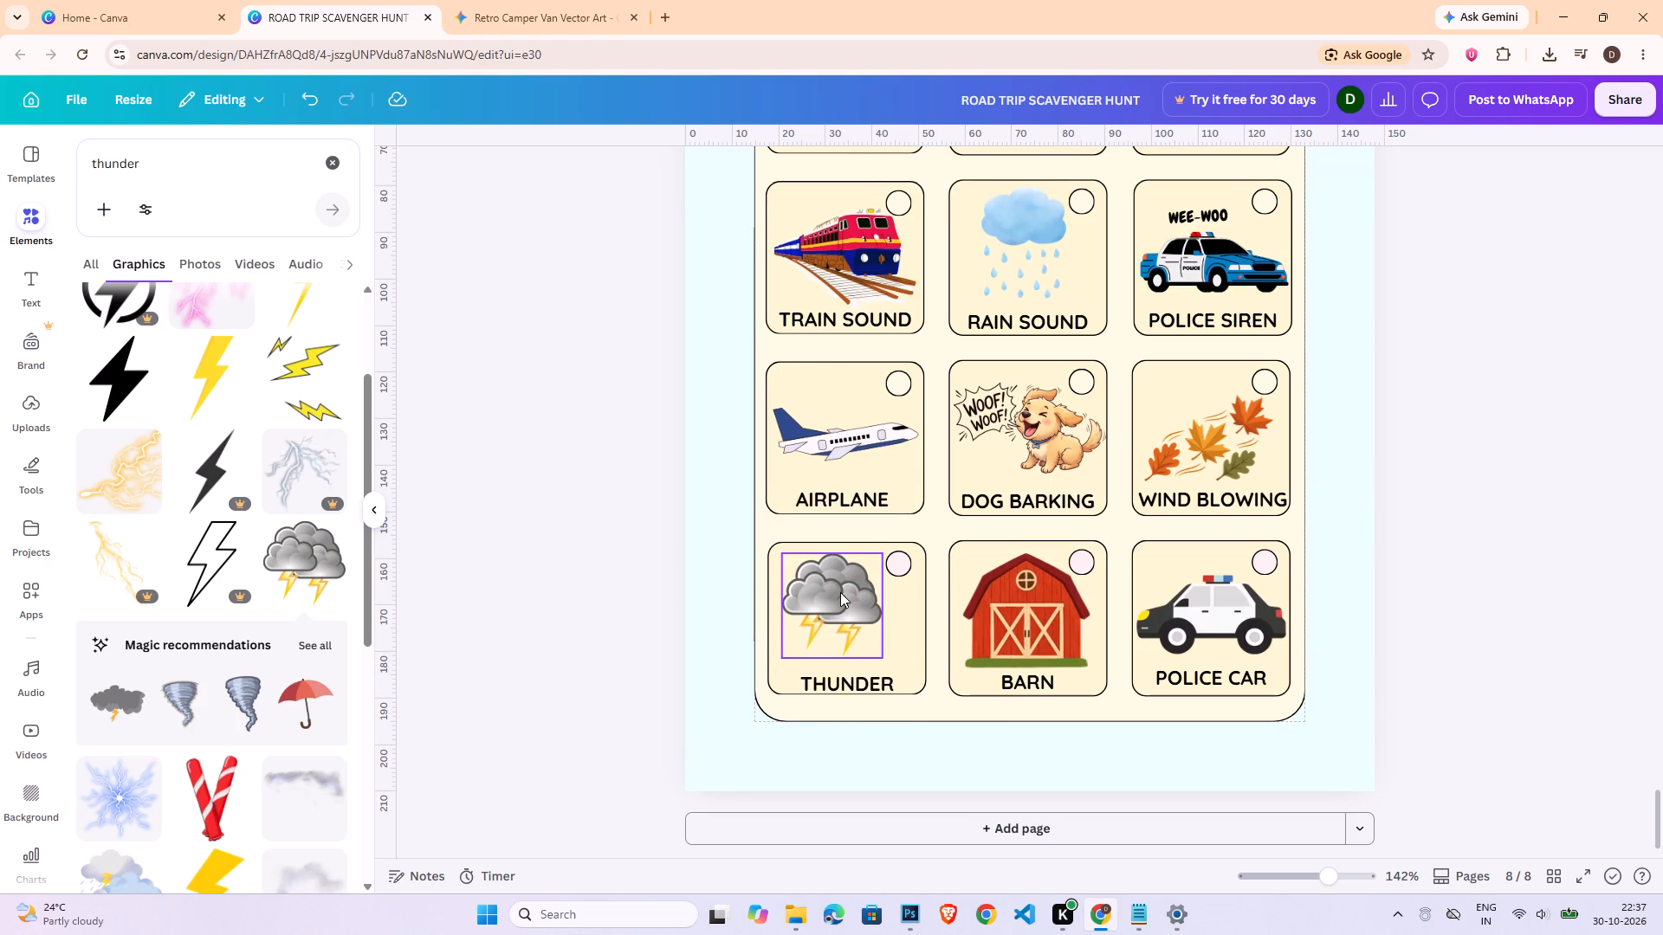
{"action": "left_click_drag", "start_coordinate": [840, 592], "coordinate": [848, 596]}
Recolour the THUNDER card's check circle to the light yellow used on the finished cards.
{"action": "left_click", "coordinate": [904, 559]}
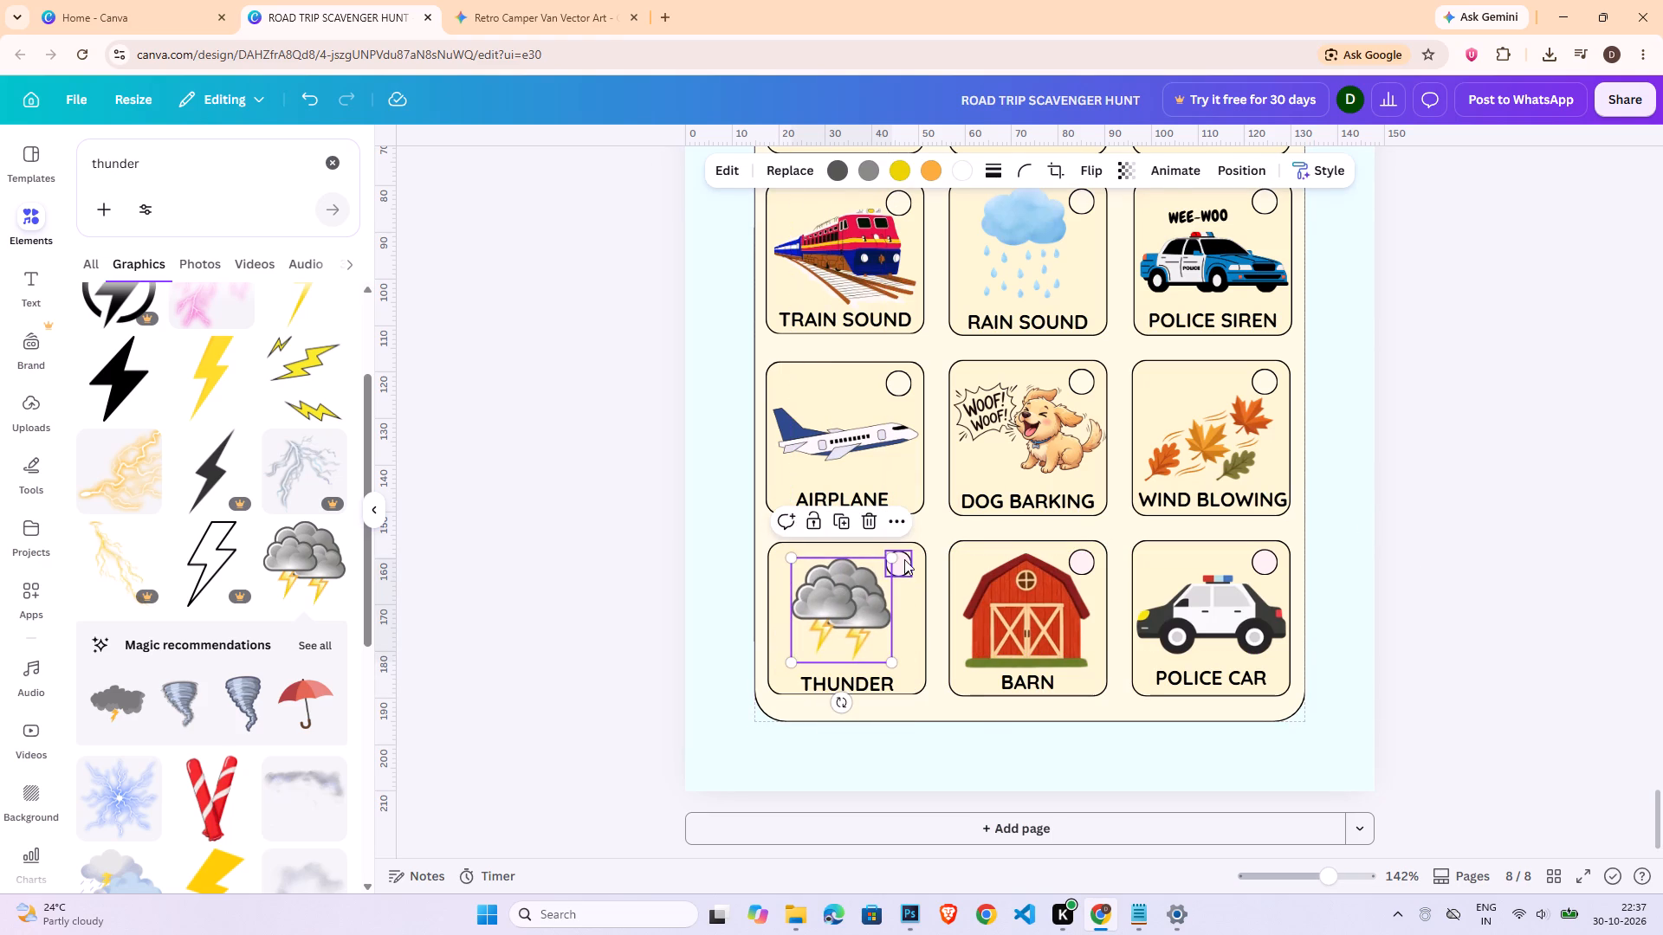
{"action": "left_click", "coordinate": [890, 171]}
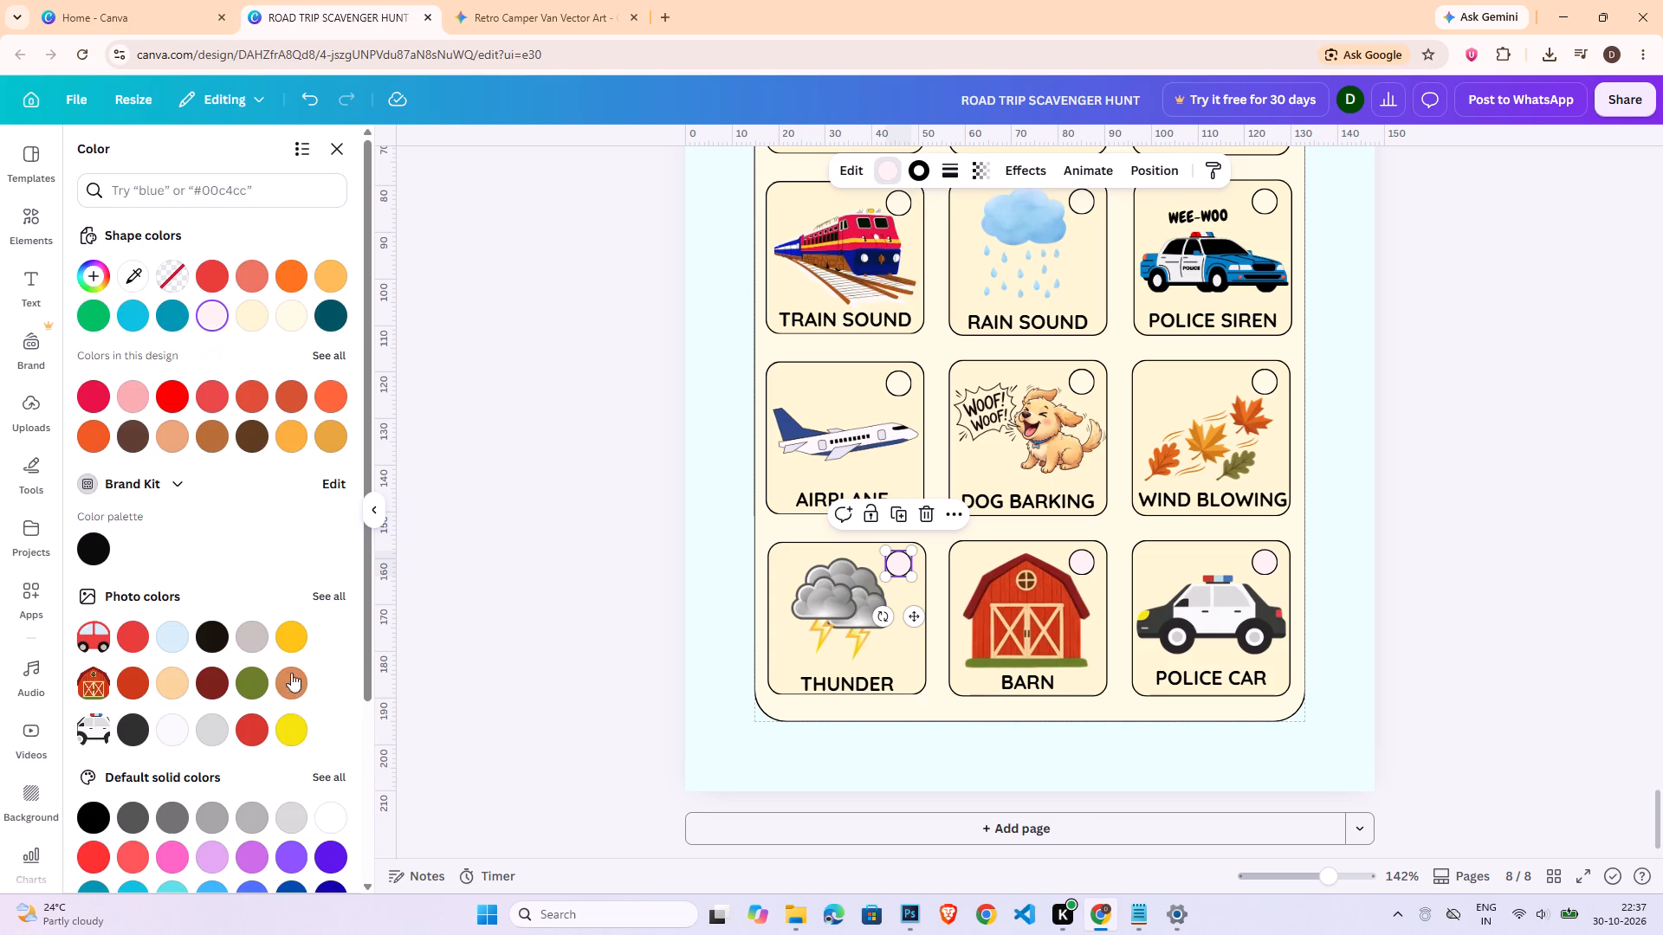
{"action": "left_click", "coordinate": [294, 311]}
{"action": "left_click", "coordinate": [1662, 434]}
{"action": "left_click", "coordinate": [1657, 435]}
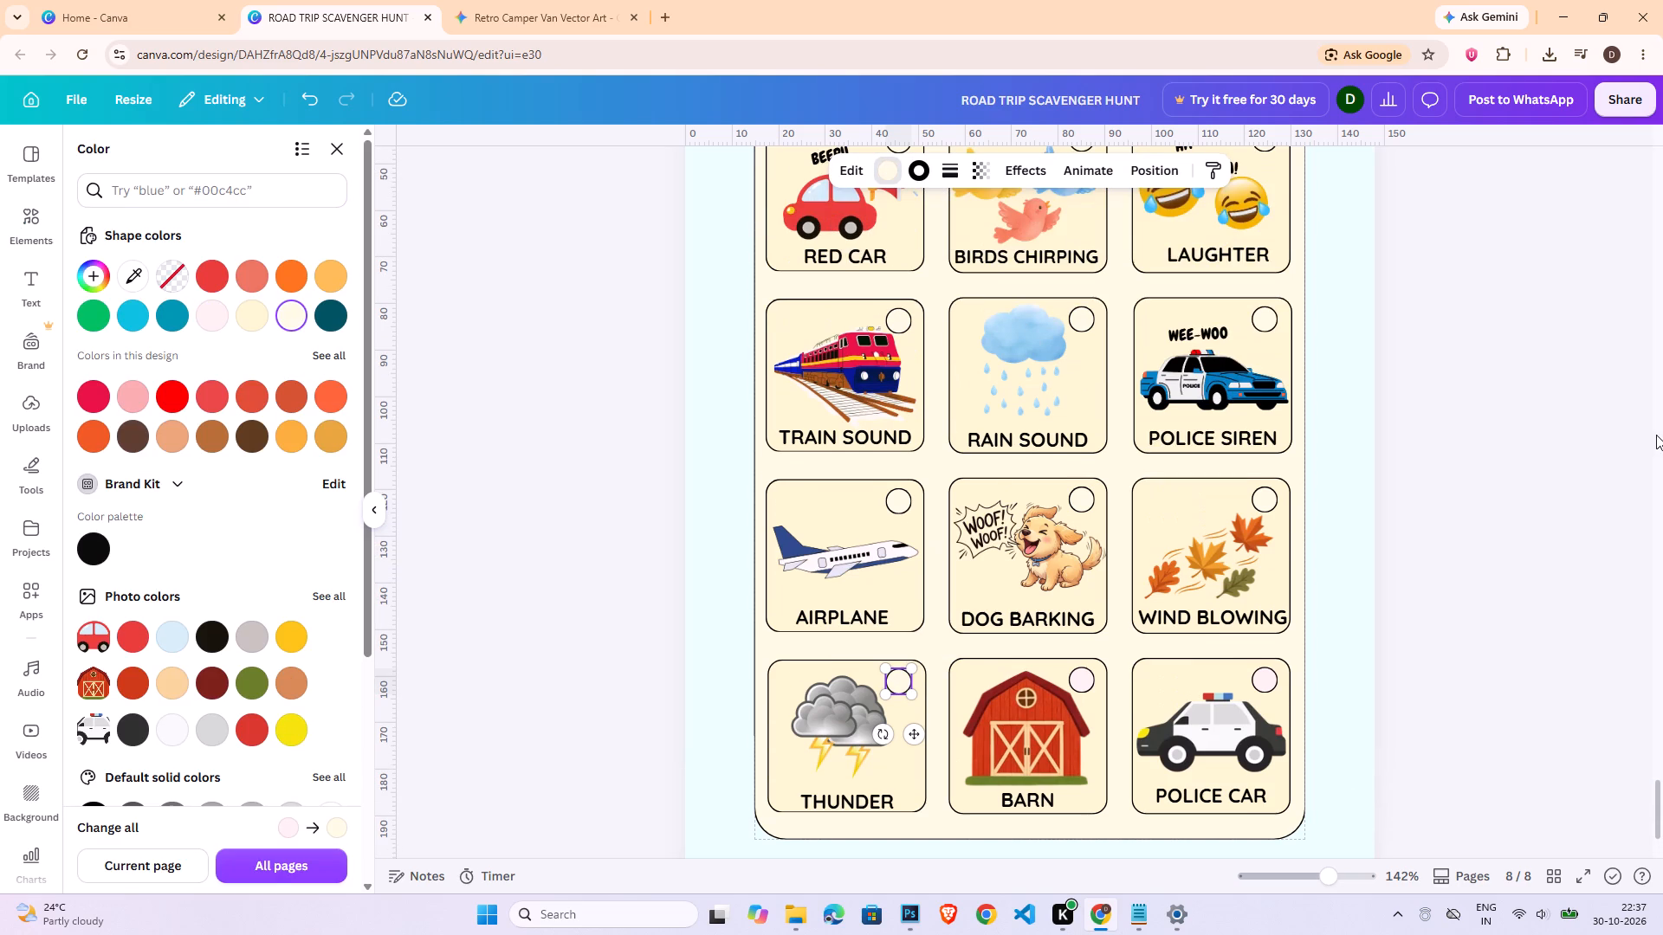
{"action": "left_click", "coordinate": [1539, 543]}
{"action": "scroll", "coordinate": [1471, 691], "scroll_direction": "down", "scroll_amount": 3}
{"action": "left_click", "coordinate": [1471, 692]}
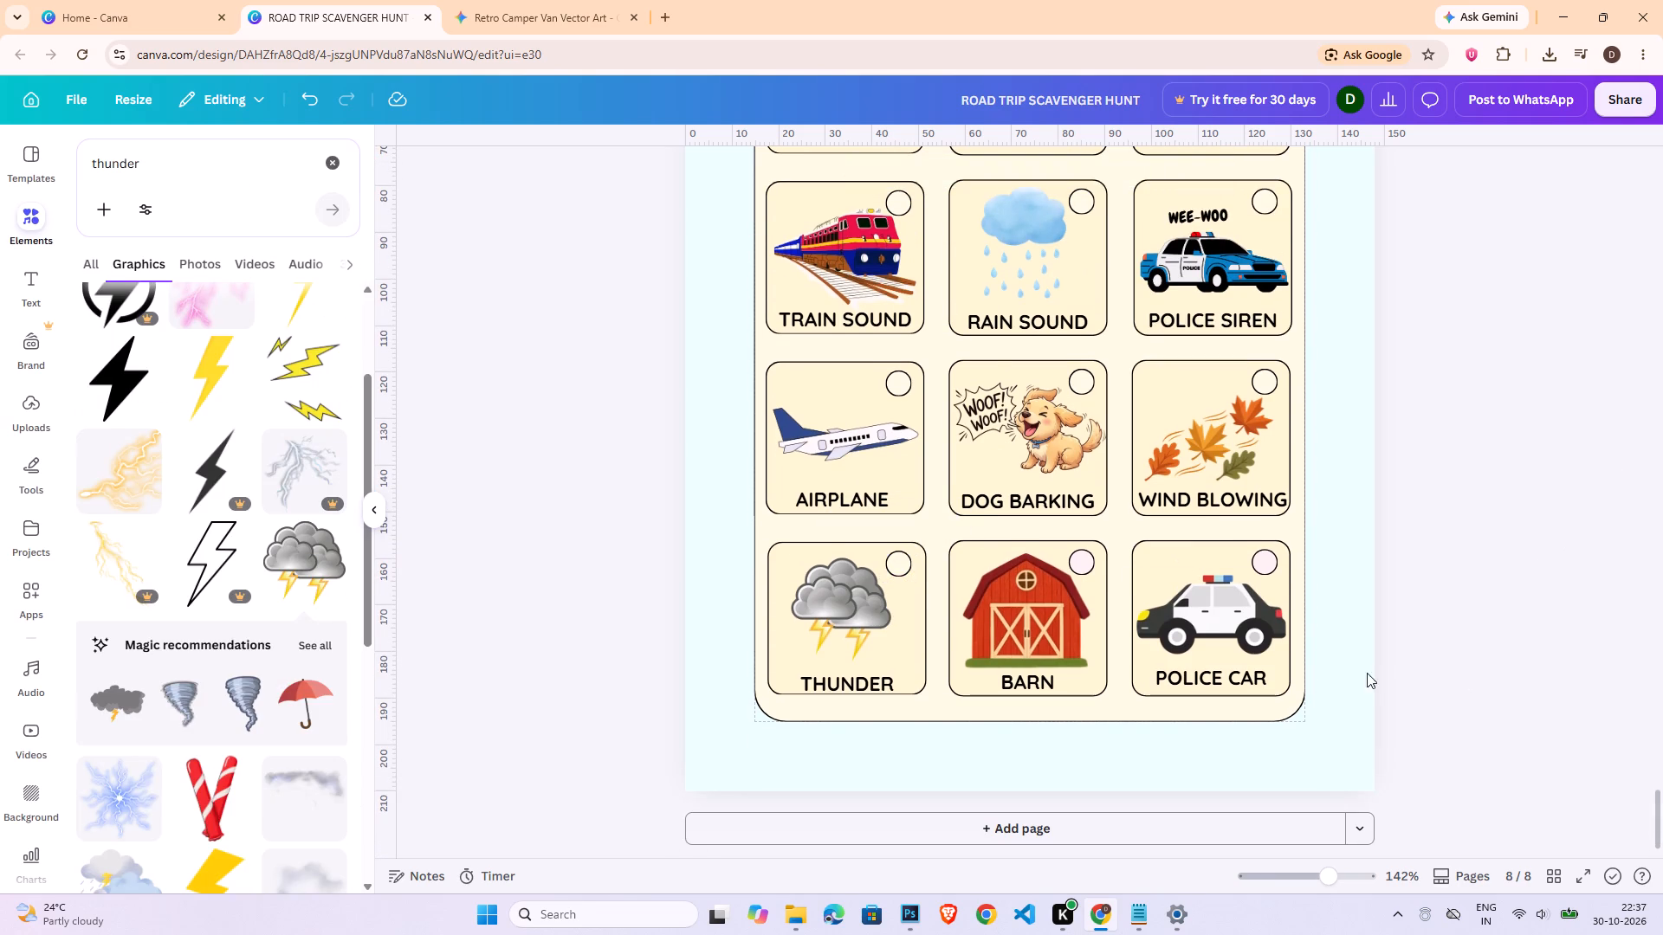
{"action": "left_click", "coordinate": [850, 679]}
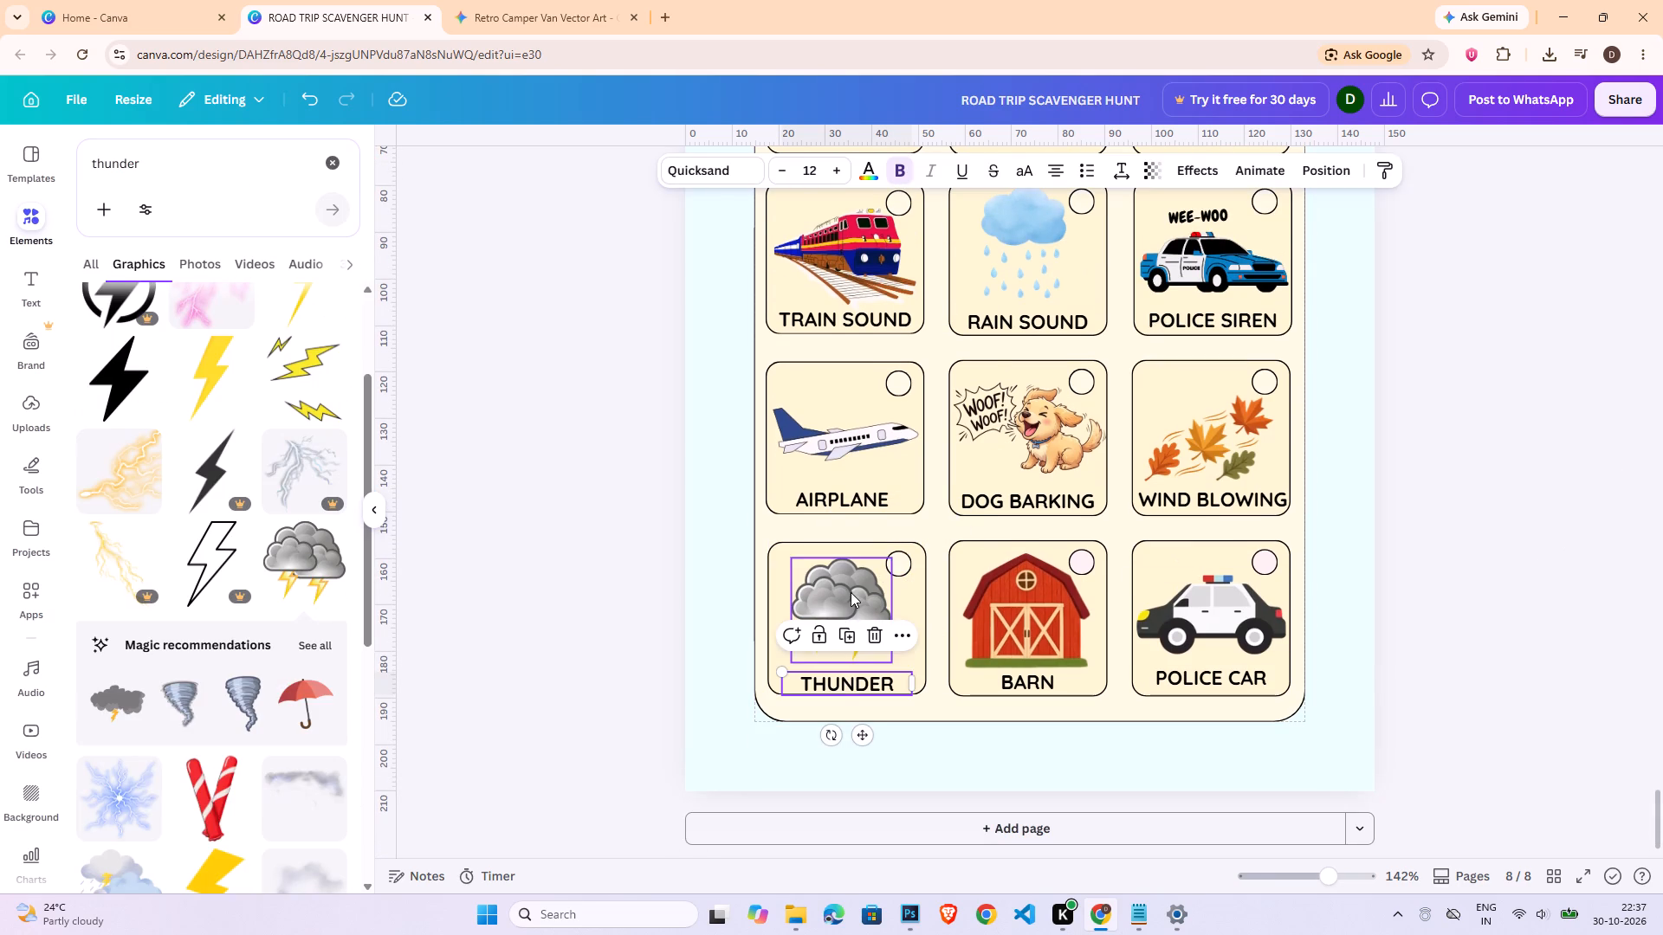
{"action": "left_click", "coordinate": [851, 592]}
{"action": "left_click", "coordinate": [1483, 544]}
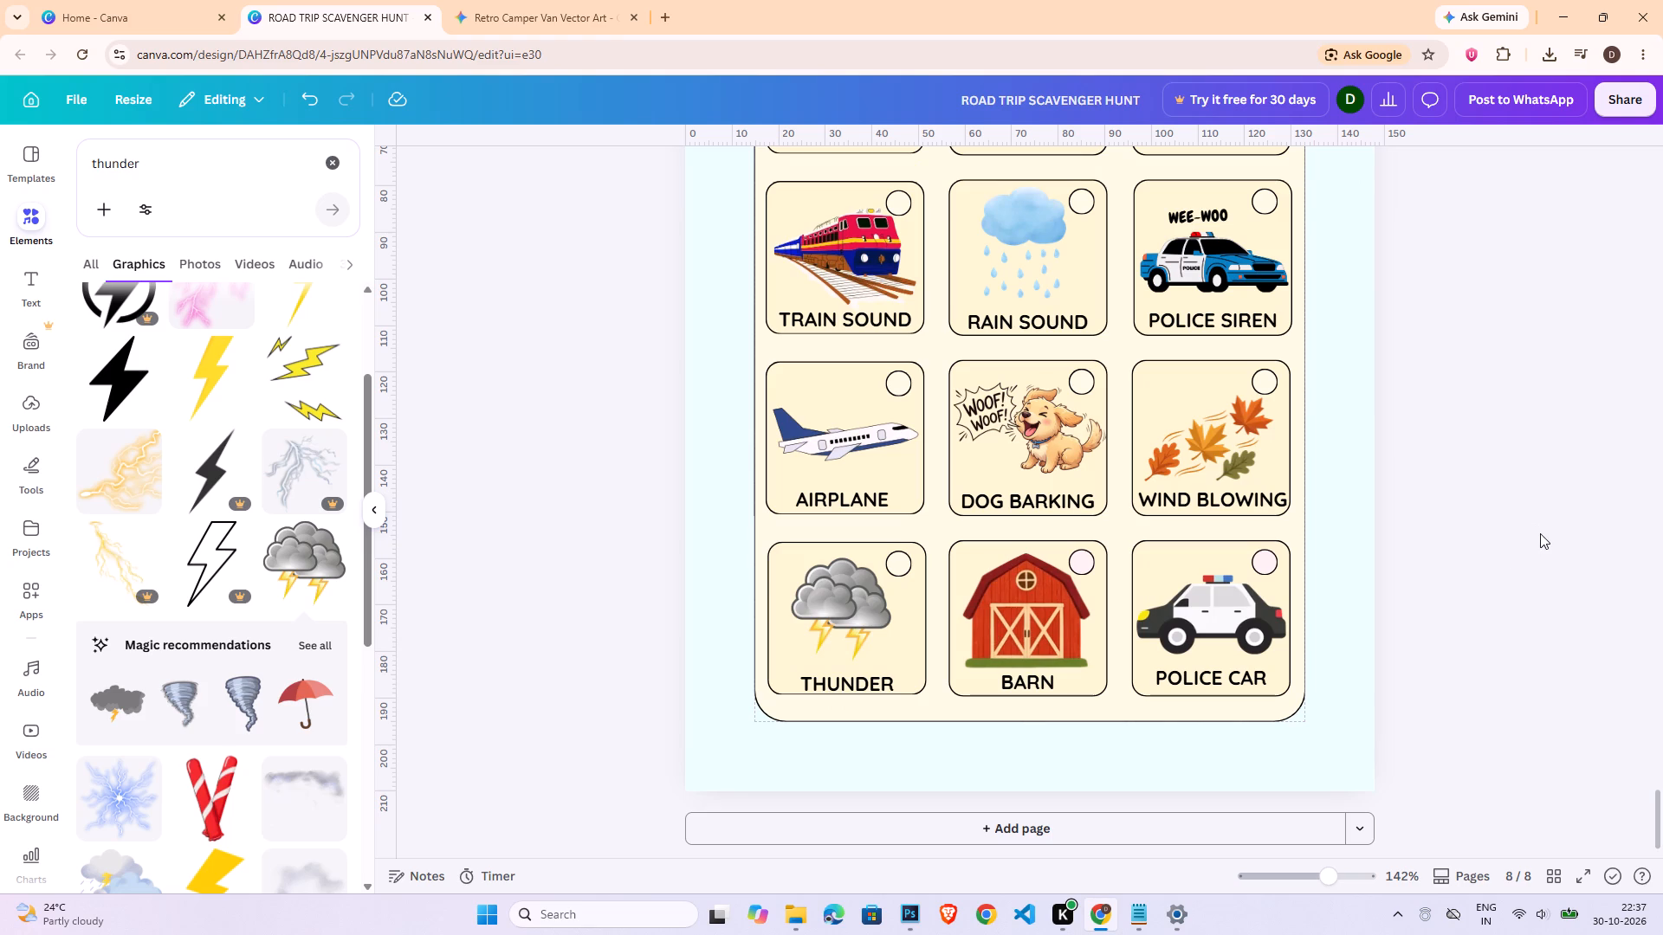
Add the colourful music notes on a pink wavy staff from a "music playing" graphics search, parking it near the page's right edge.
{"action": "double_click", "coordinate": [227, 164]}
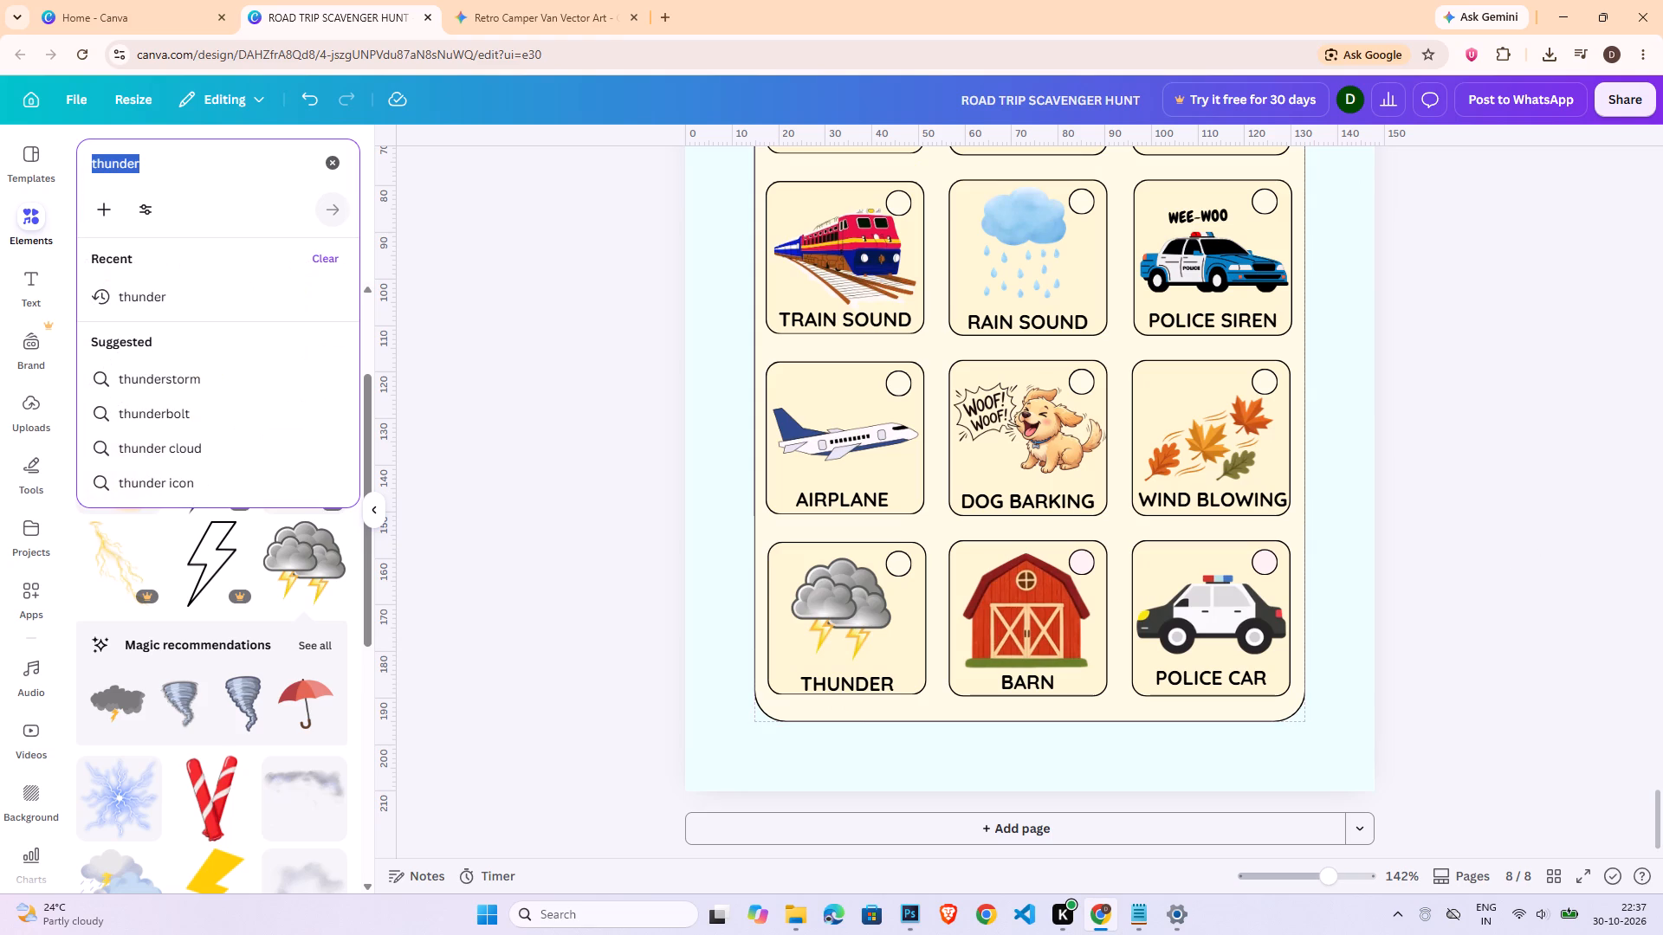
{"action": "type", "text": "music playing"}
{"action": "key", "text": "Return"}
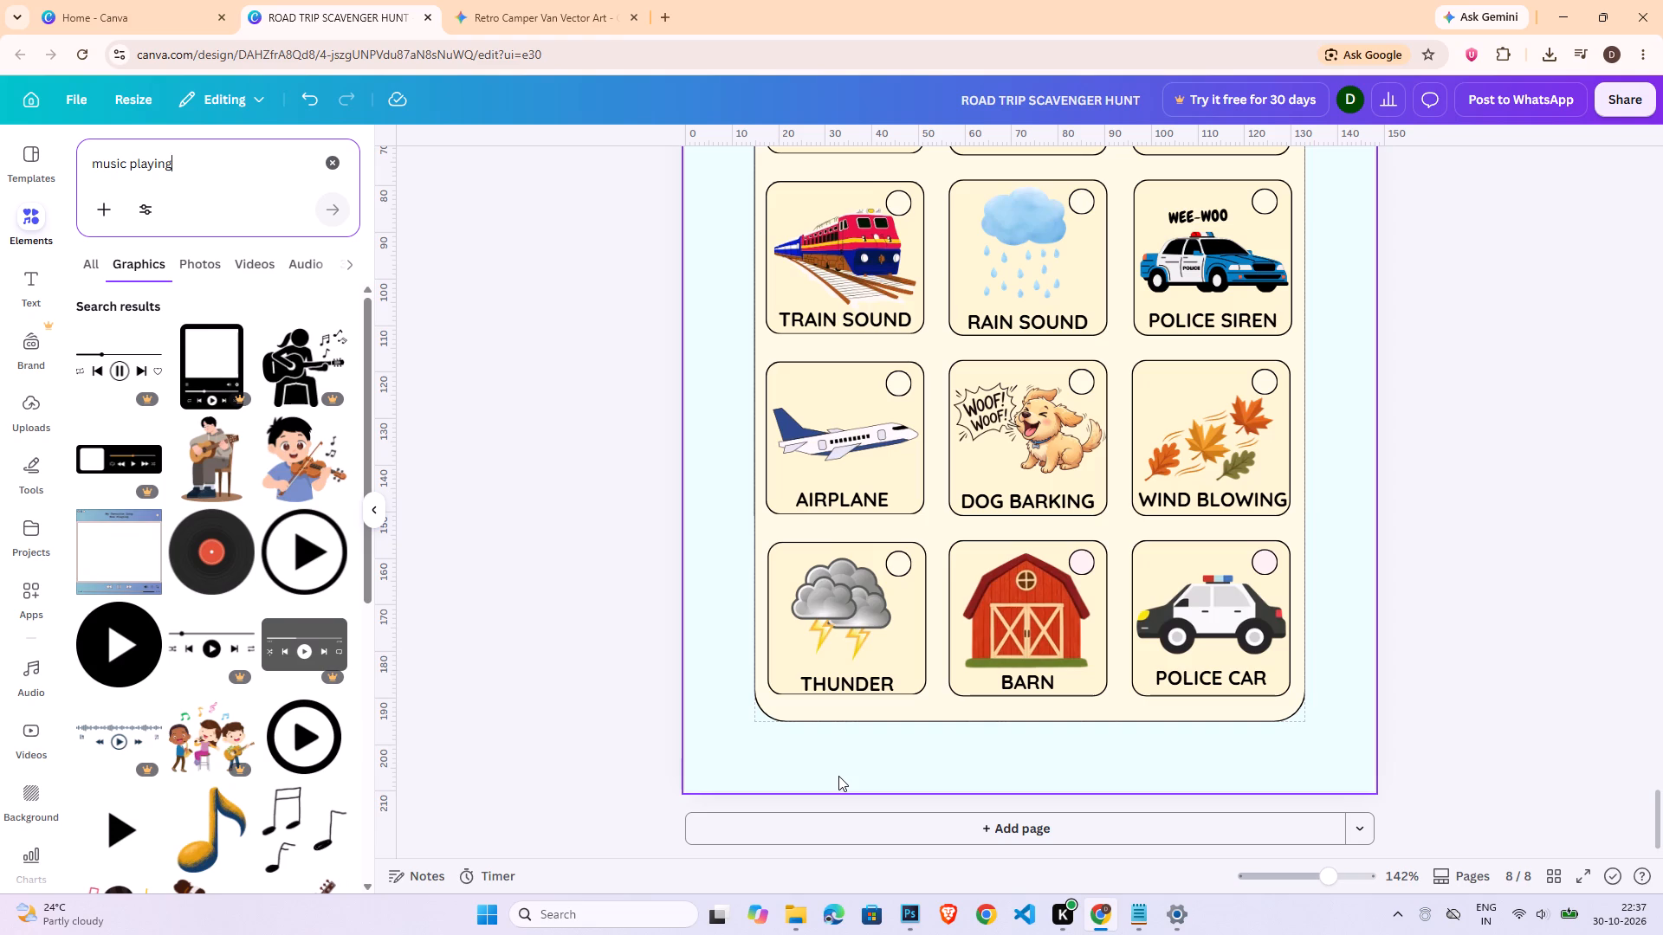
{"action": "scroll", "coordinate": [246, 738], "scroll_direction": "down", "scroll_amount": 5}
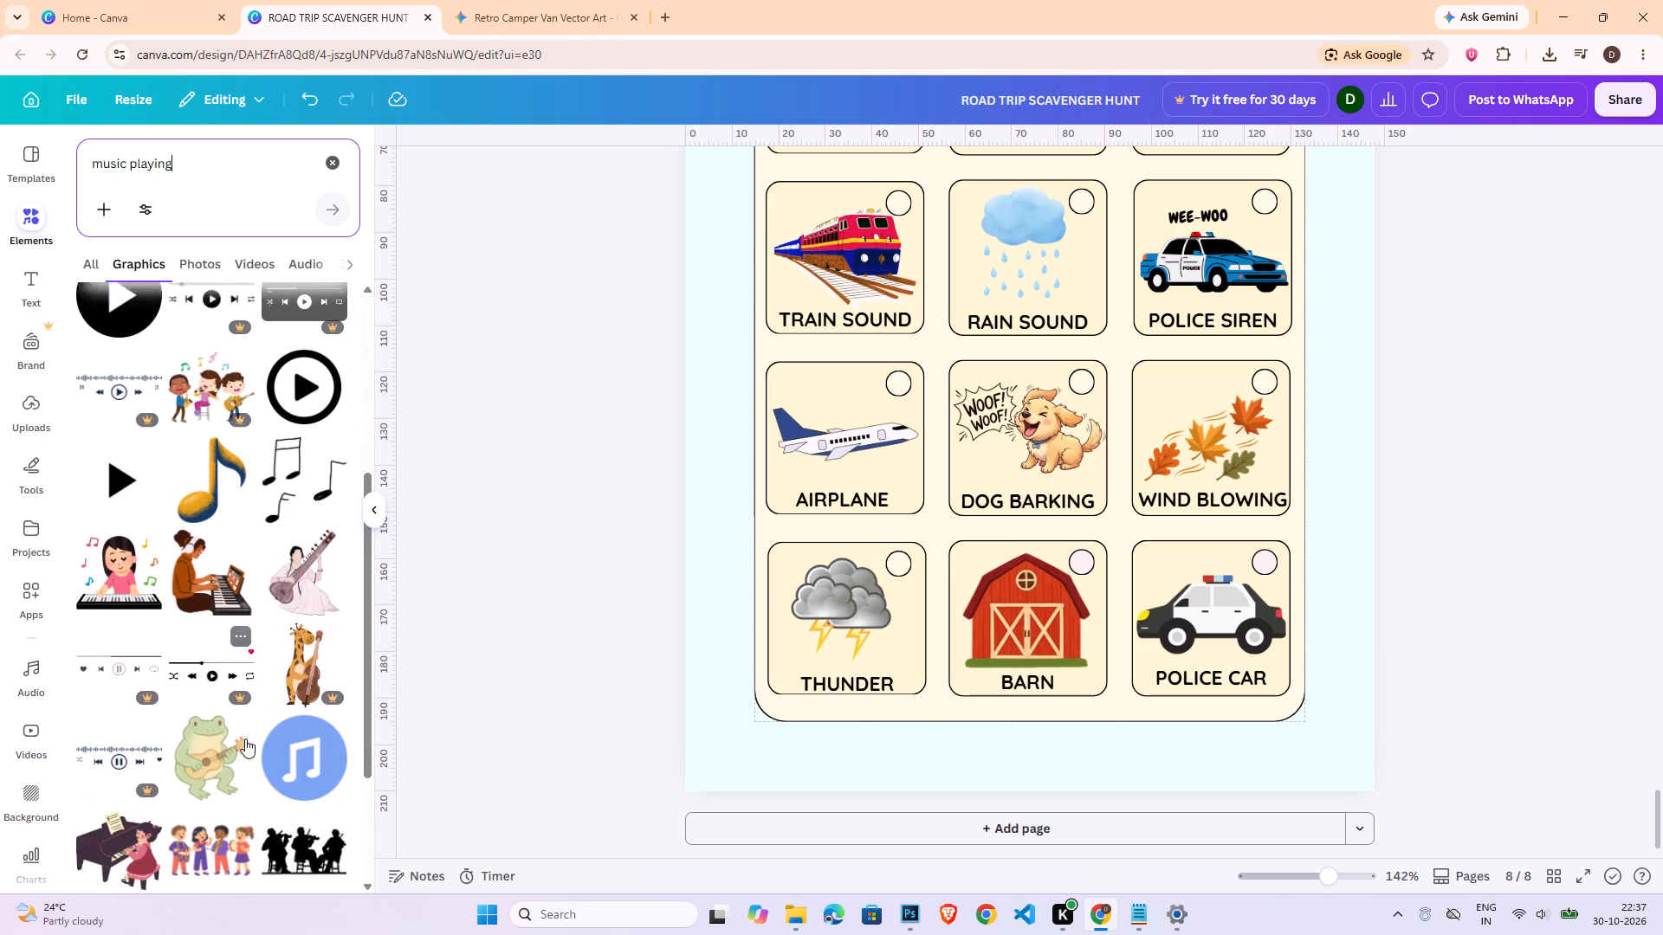
{"action": "scroll", "coordinate": [245, 738], "scroll_direction": "down", "scroll_amount": 5}
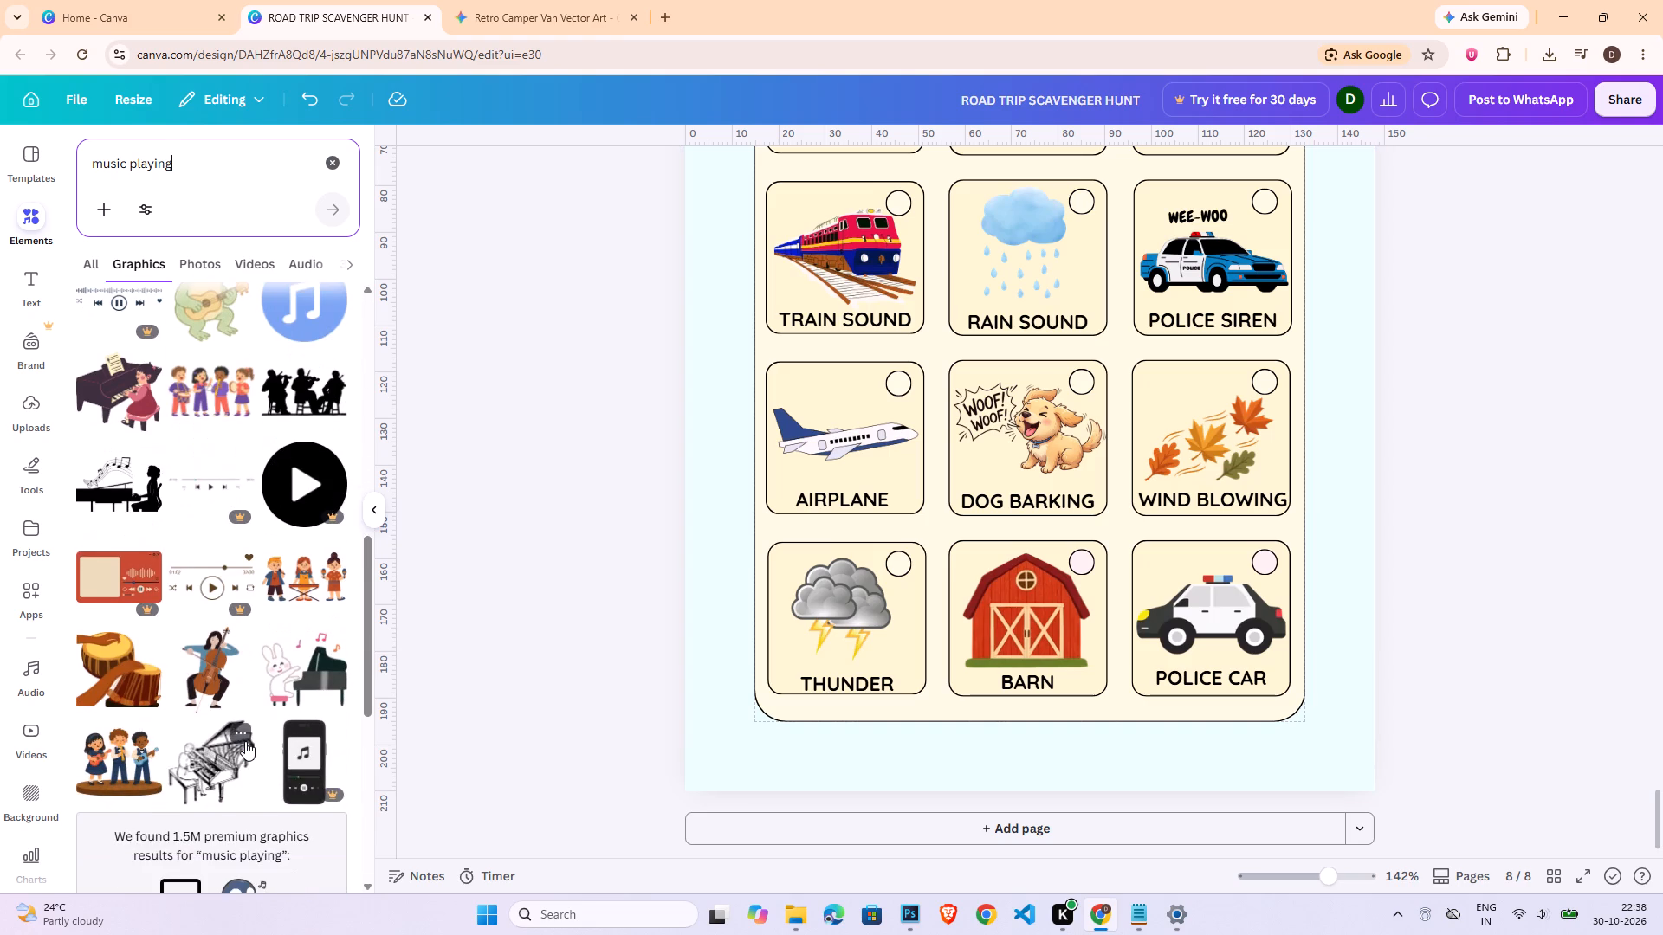
{"action": "scroll", "coordinate": [245, 741], "scroll_direction": "down", "scroll_amount": 5}
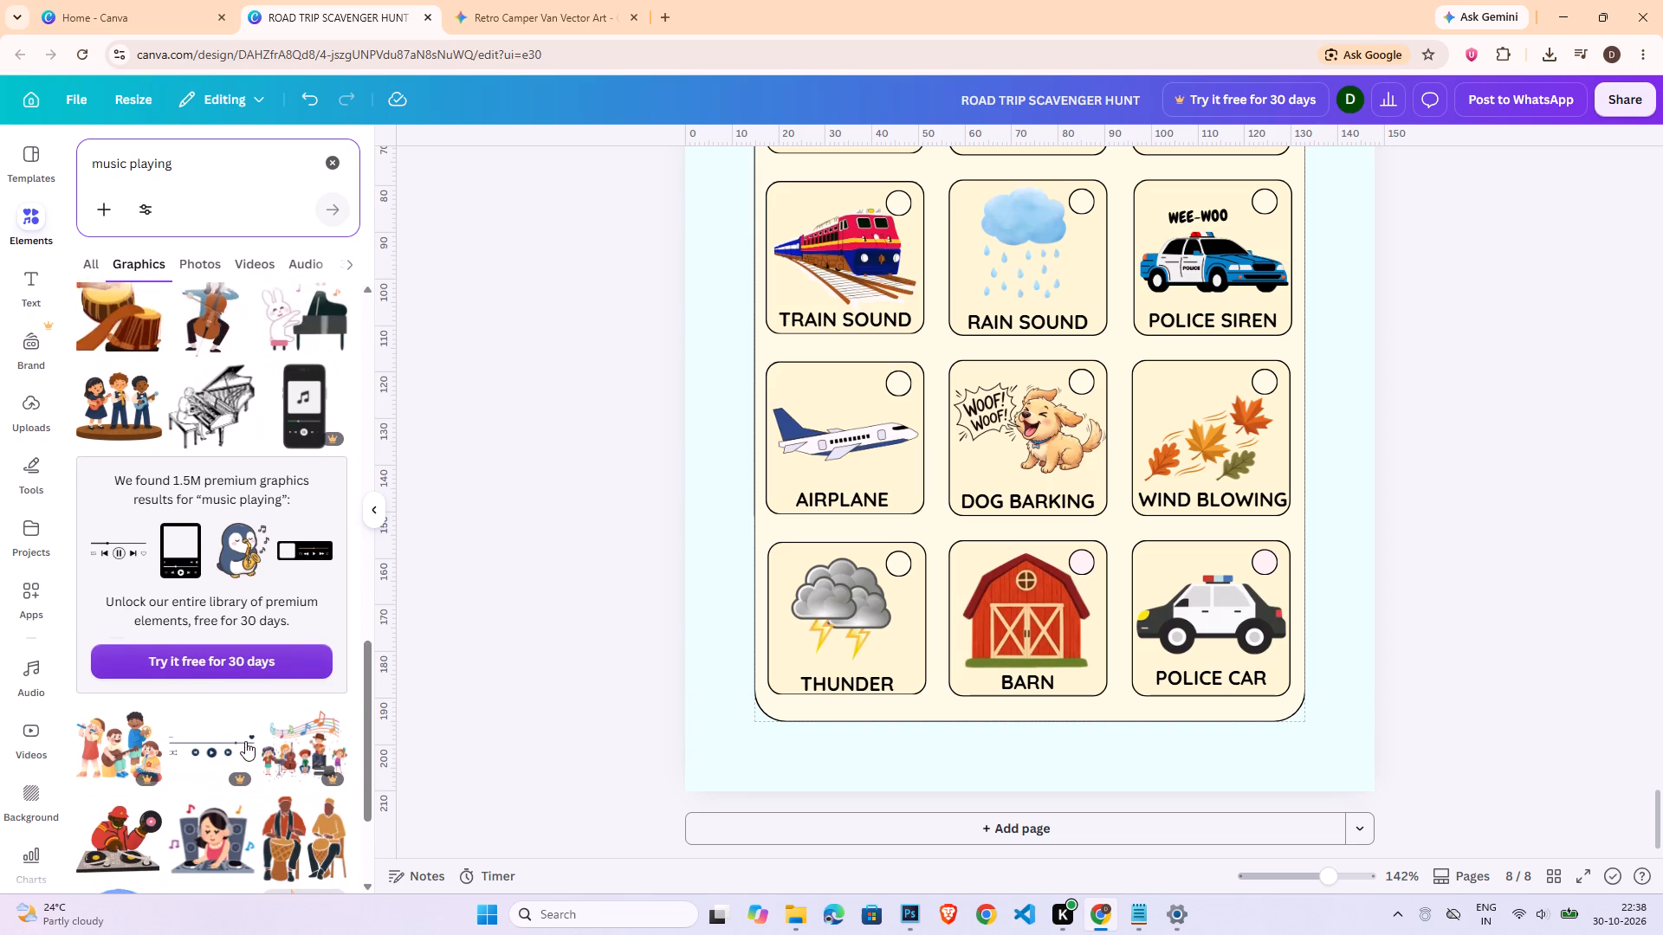
{"action": "scroll", "coordinate": [245, 741], "scroll_direction": "down", "scroll_amount": 3}
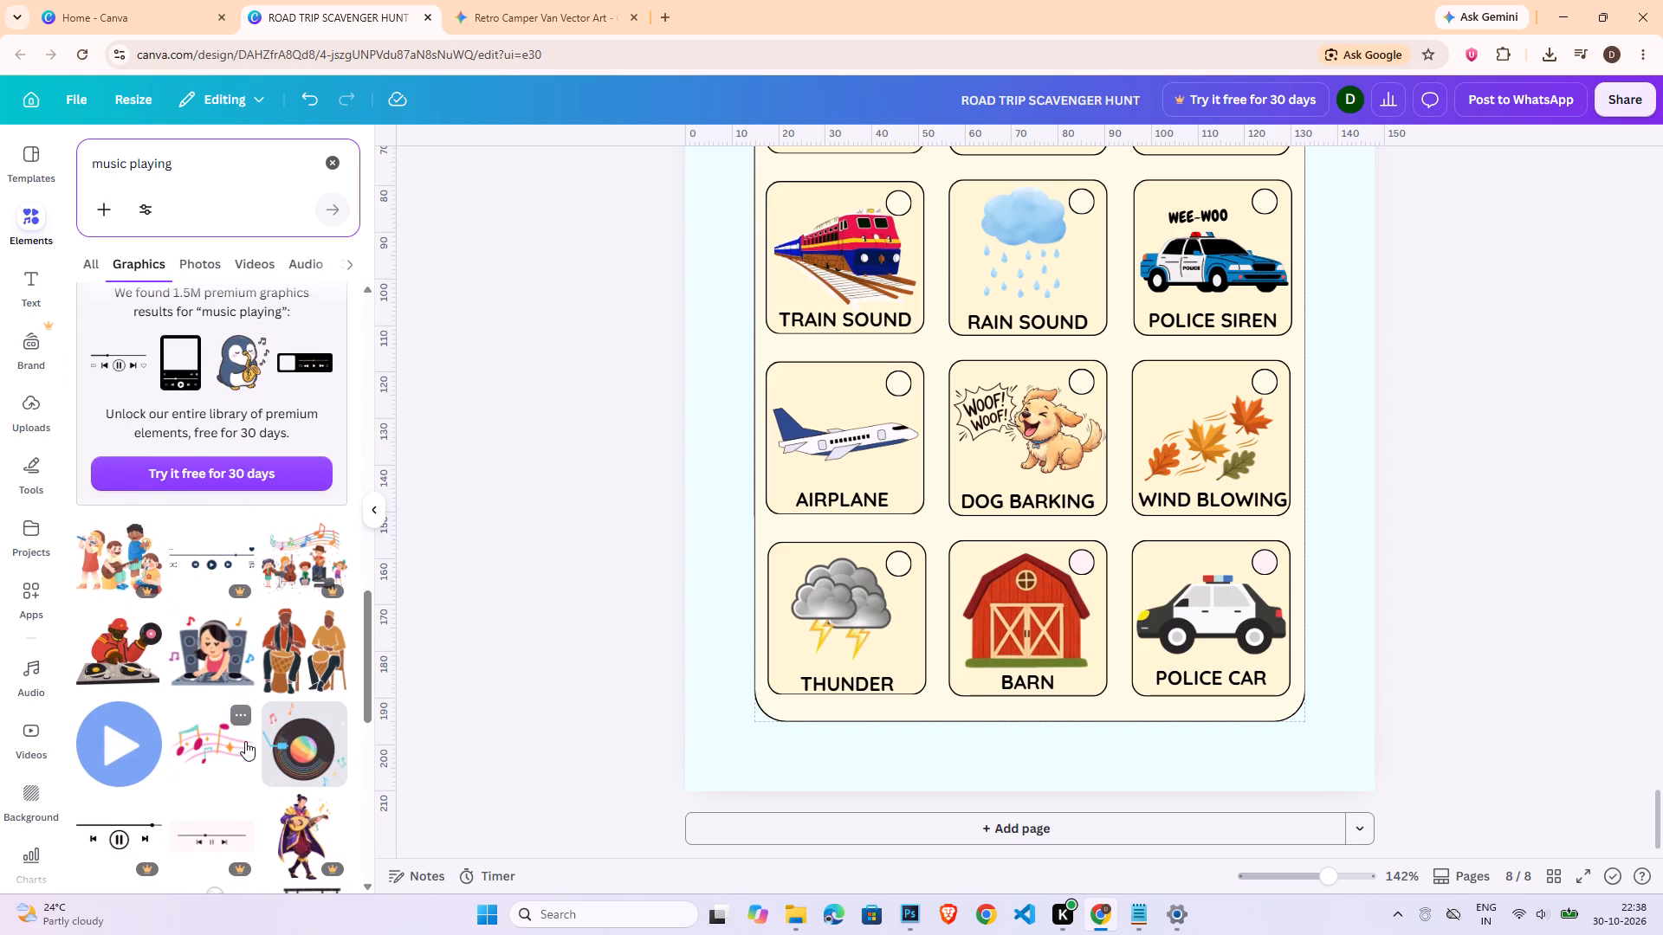
{"action": "left_click", "coordinate": [228, 764]}
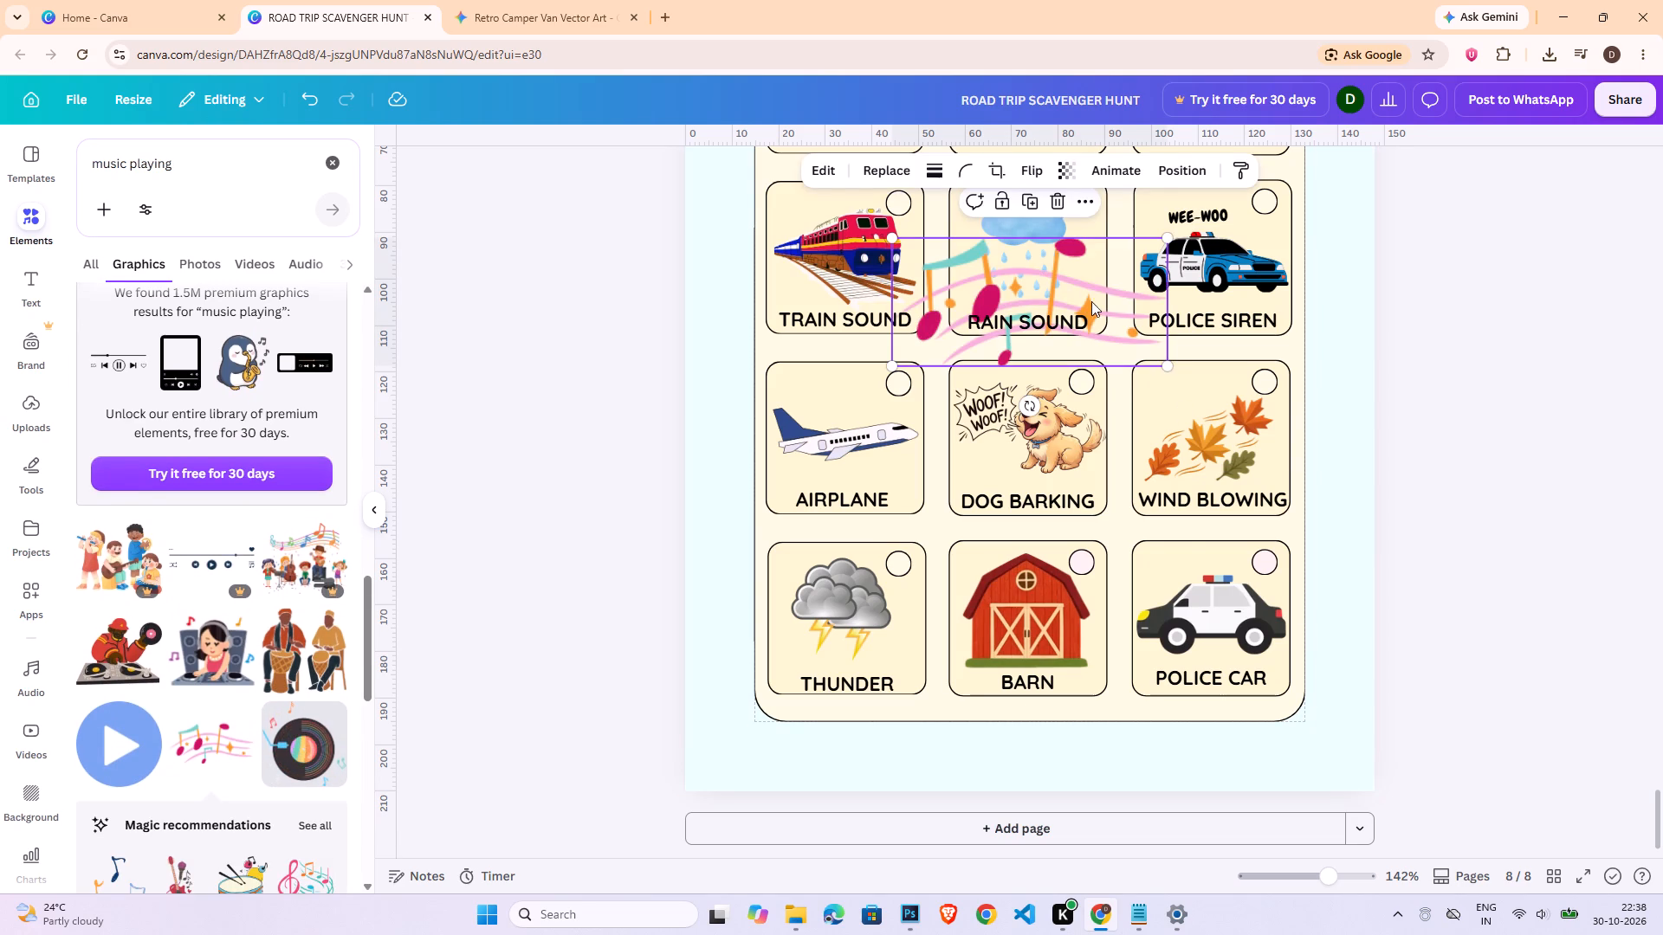
{"action": "left_click_drag", "start_coordinate": [1079, 276], "coordinate": [1336, 488]}
Delete the red barn picture from the BARN card.
{"action": "left_click", "coordinate": [996, 645]}
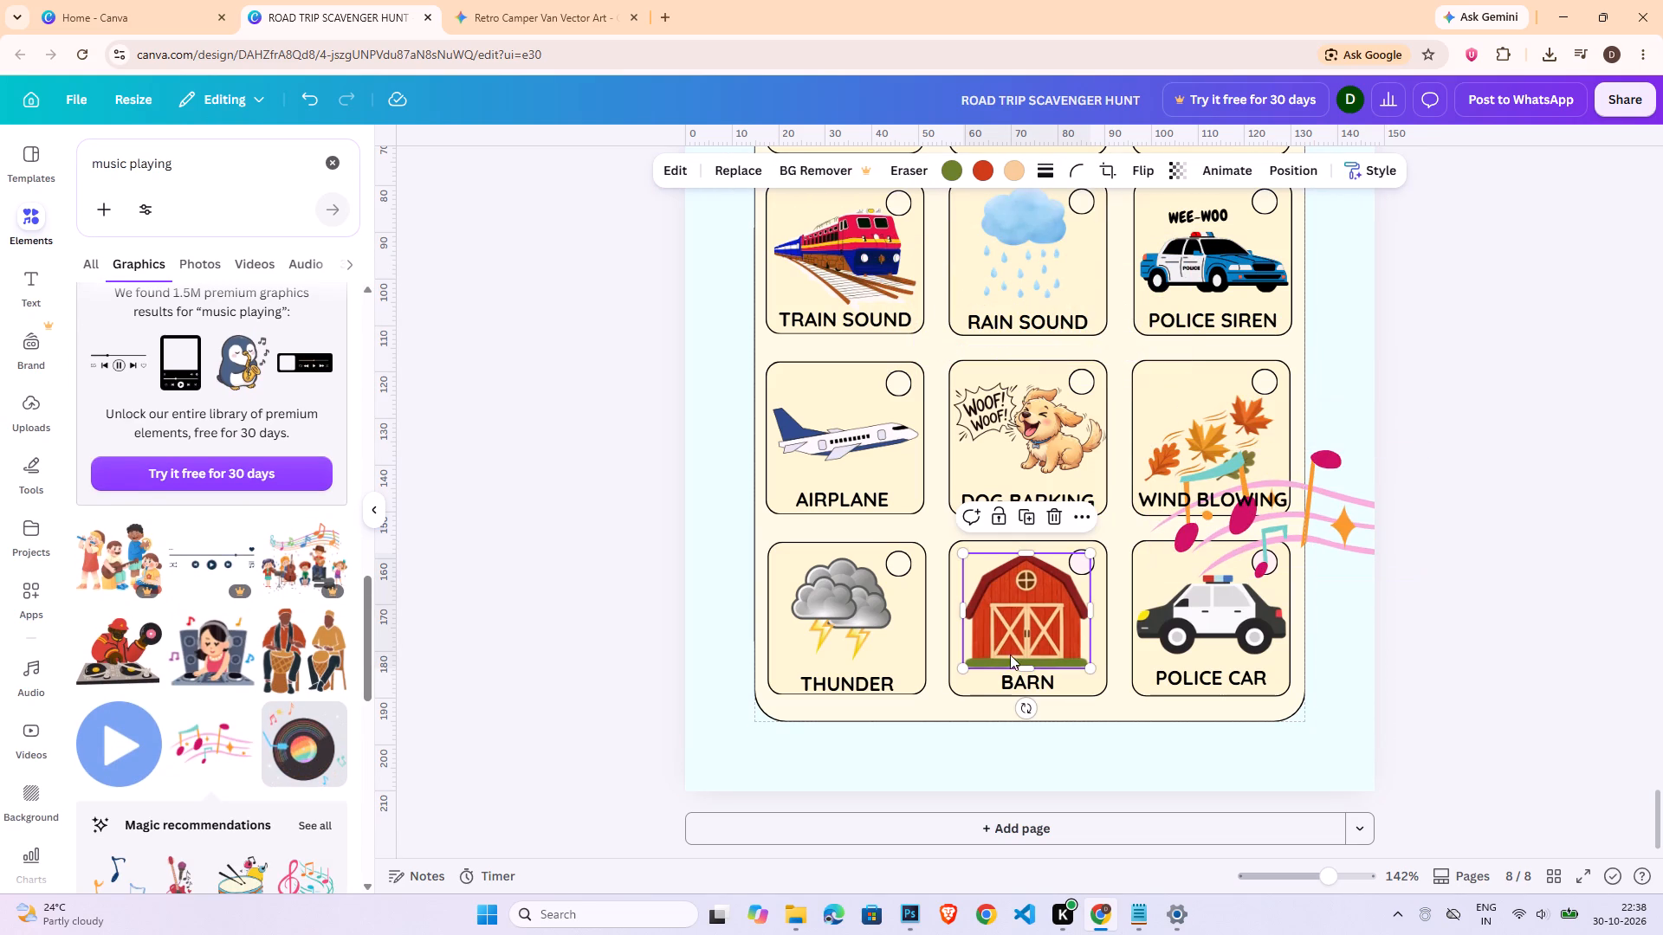
{"action": "key", "text": "Delete"}
Recolour the BARN card's check circle to the same light yellow as the finished cards.
{"action": "left_click", "coordinate": [1083, 565]}
{"action": "left_click", "coordinate": [885, 169]}
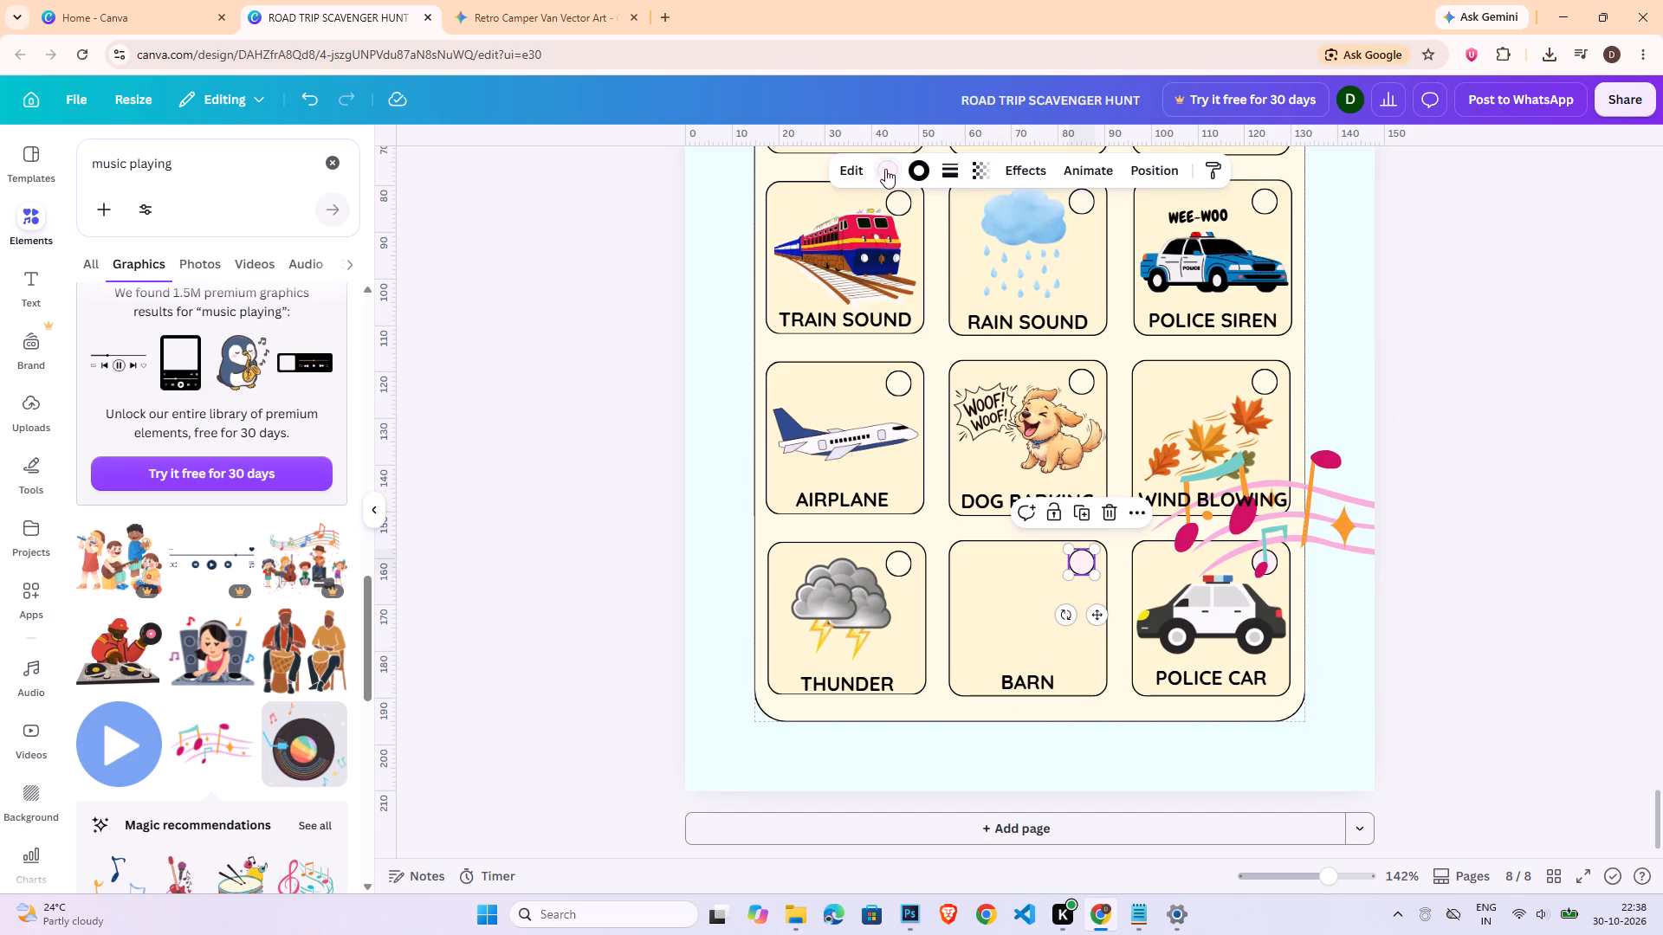
{"action": "left_click", "coordinate": [285, 325]}
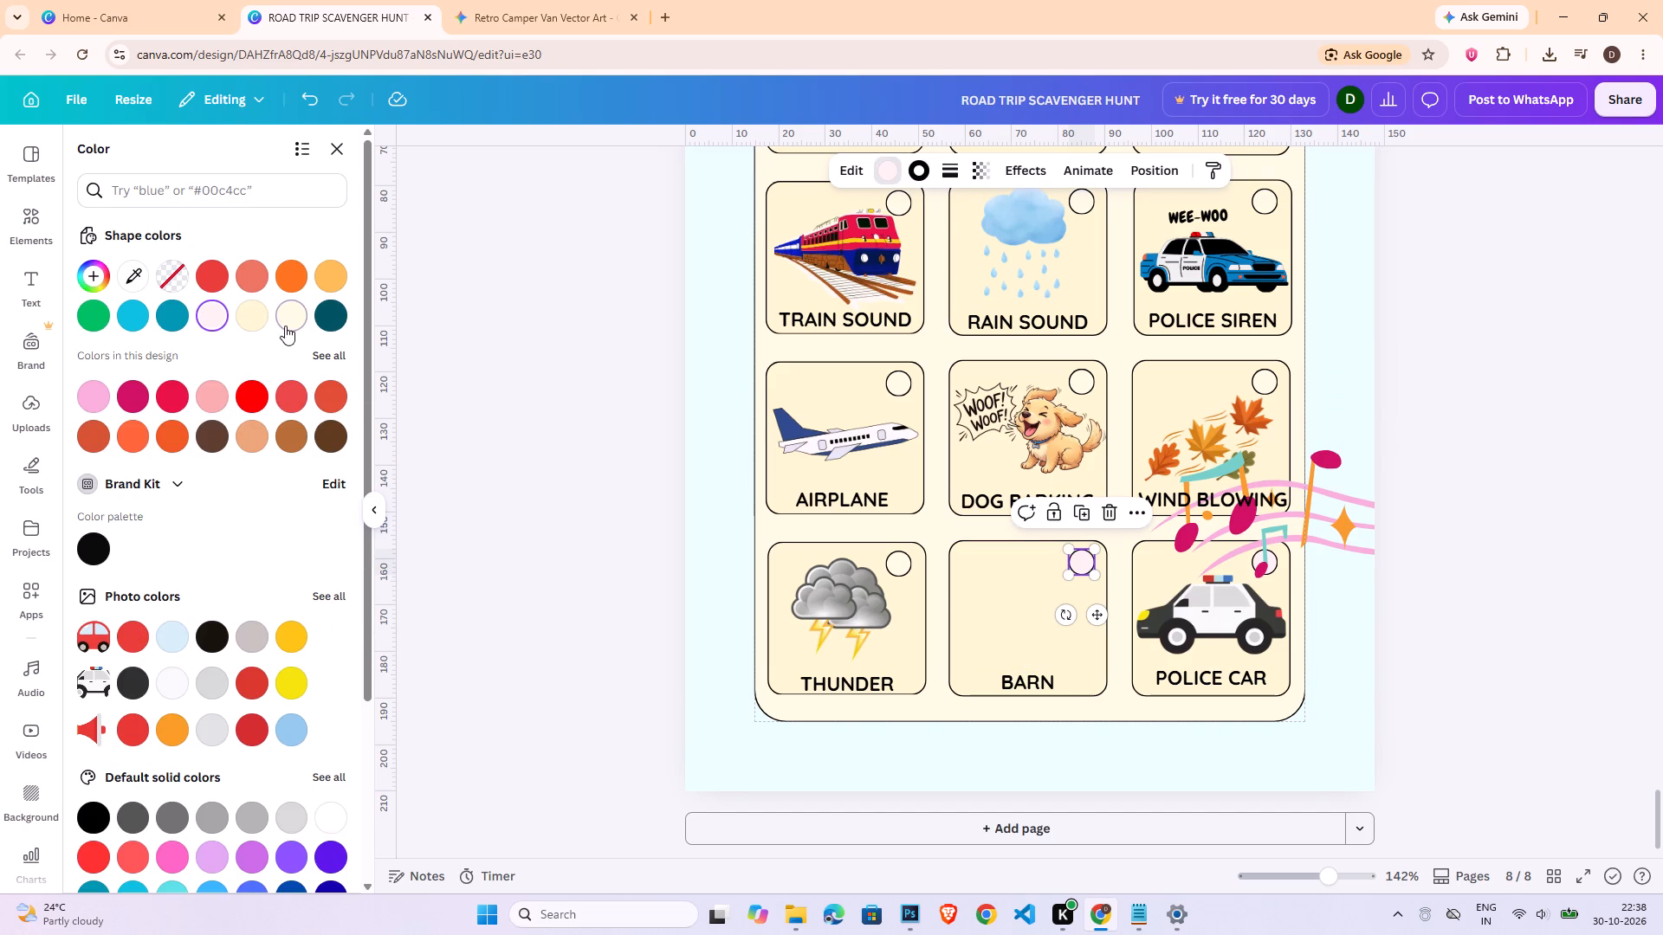
Move the colourful music notes graphic onto the BARN card and shrink it to fit above the label.
{"action": "left_click_drag", "start_coordinate": [1307, 504], "coordinate": [1097, 591]}
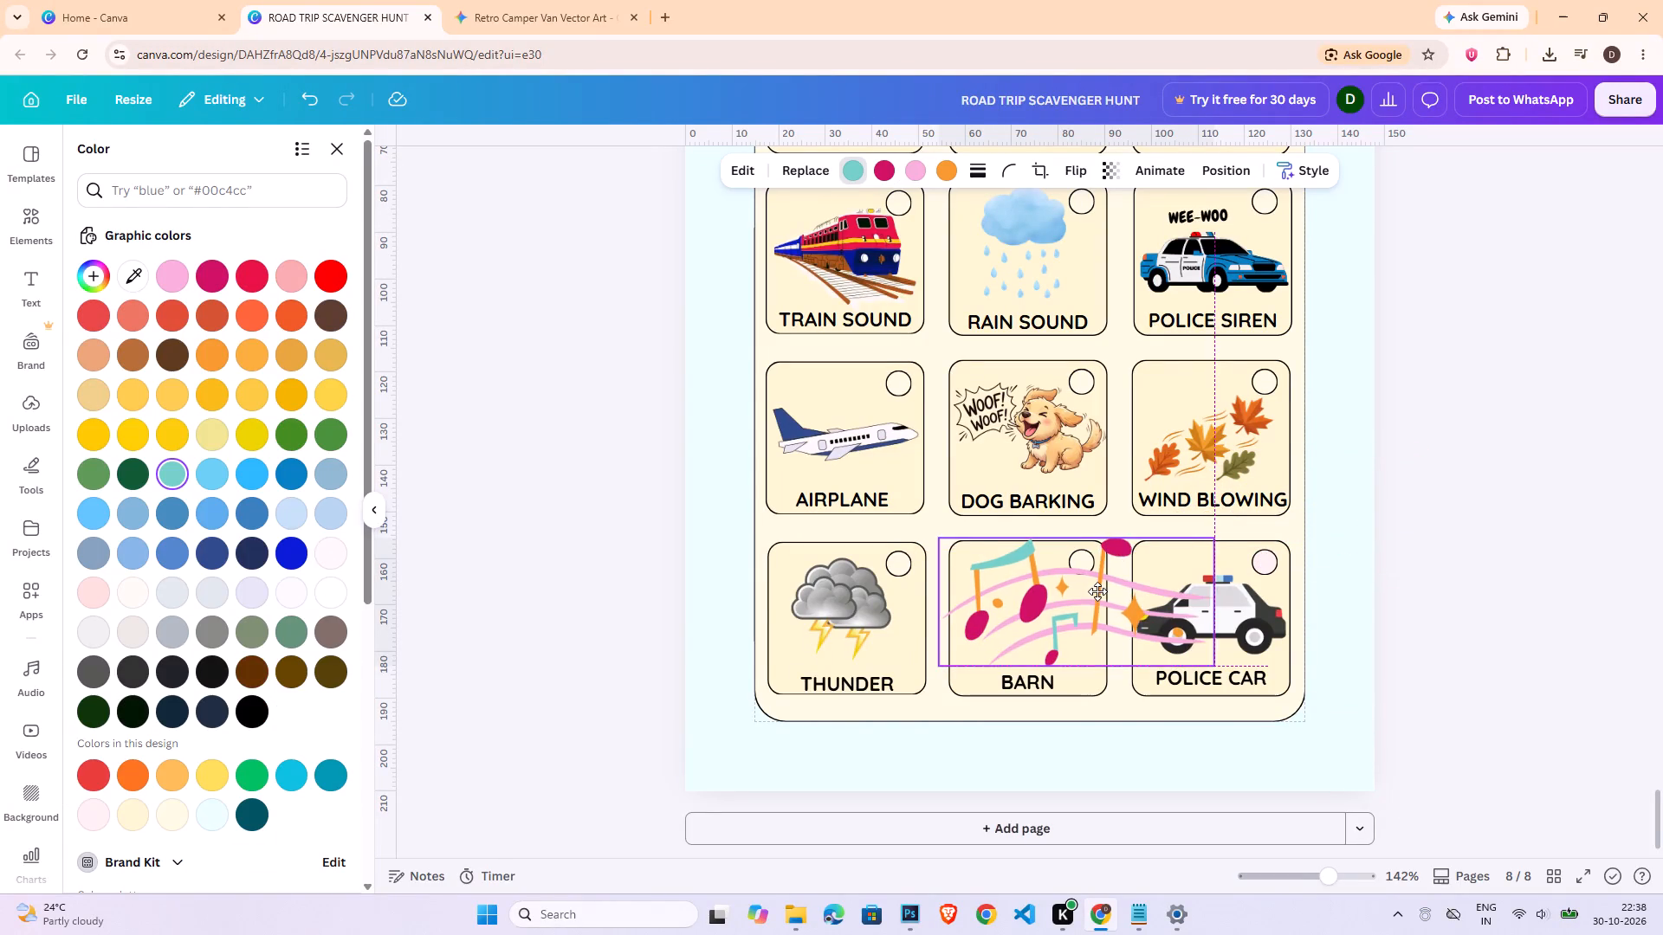
{"action": "left_click_drag", "start_coordinate": [1097, 591], "coordinate": [1117, 590]}
{"action": "left_click_drag", "start_coordinate": [1235, 537], "coordinate": [1231, 537]}
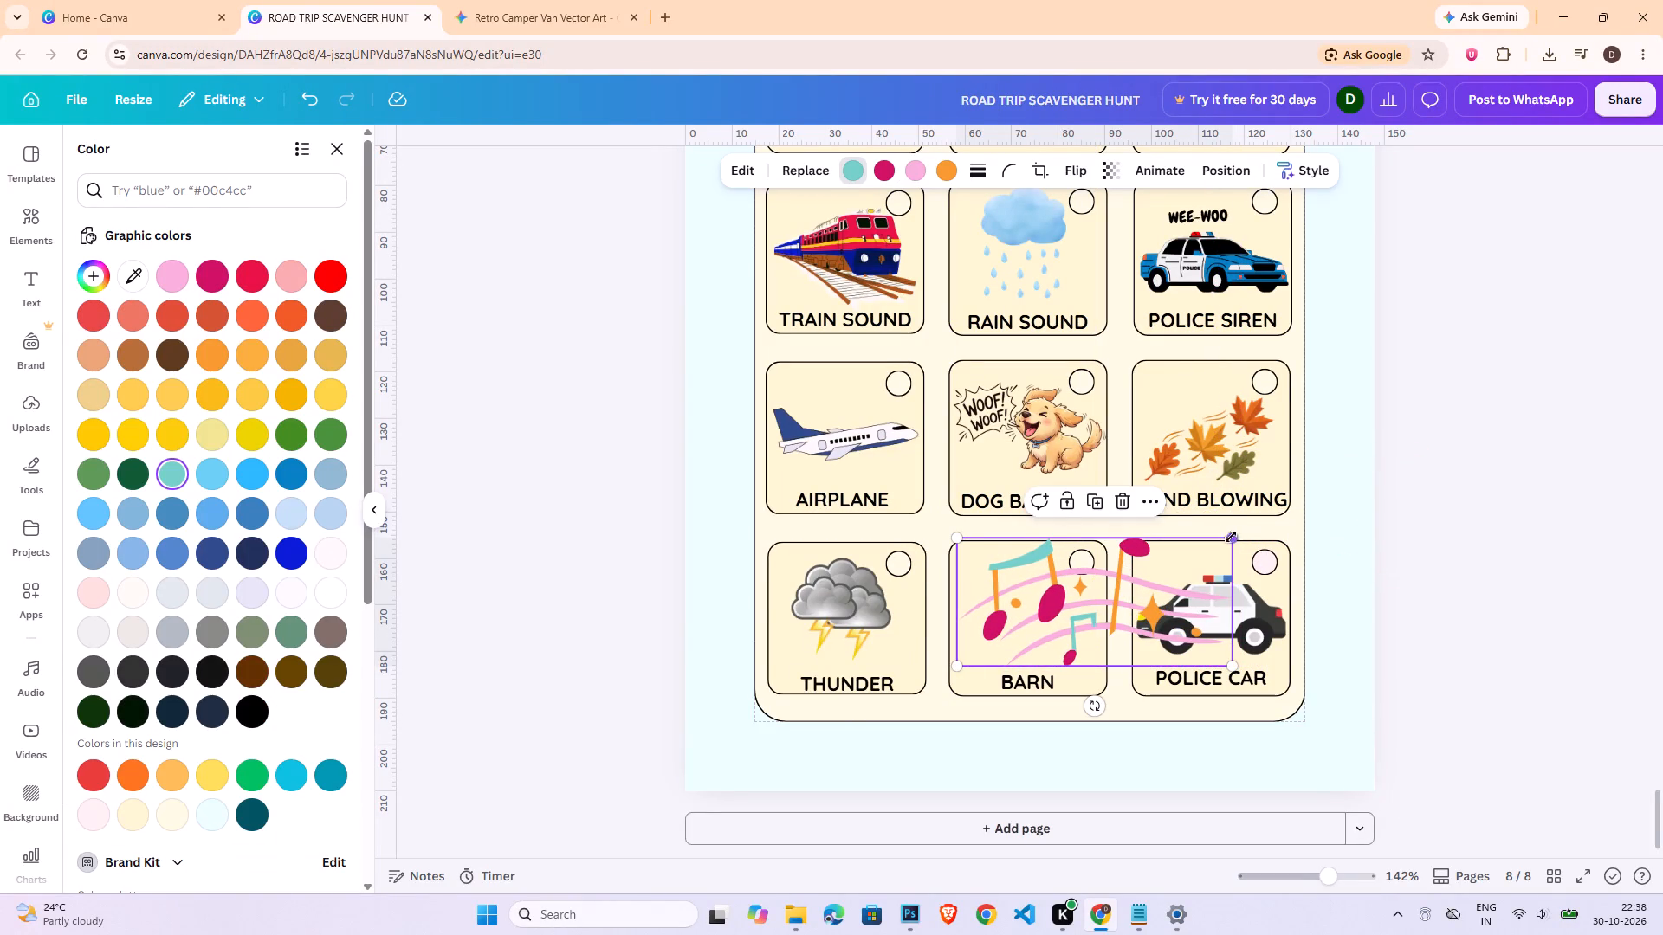
{"action": "left_click_drag", "start_coordinate": [1231, 537], "coordinate": [1066, 557]}
{"action": "left_click_drag", "start_coordinate": [1043, 622], "coordinate": [1043, 589]}
{"action": "left_click_drag", "start_coordinate": [1083, 625], "coordinate": [1101, 642]}
{"action": "left_click_drag", "start_coordinate": [1070, 612], "coordinate": [1064, 613]}
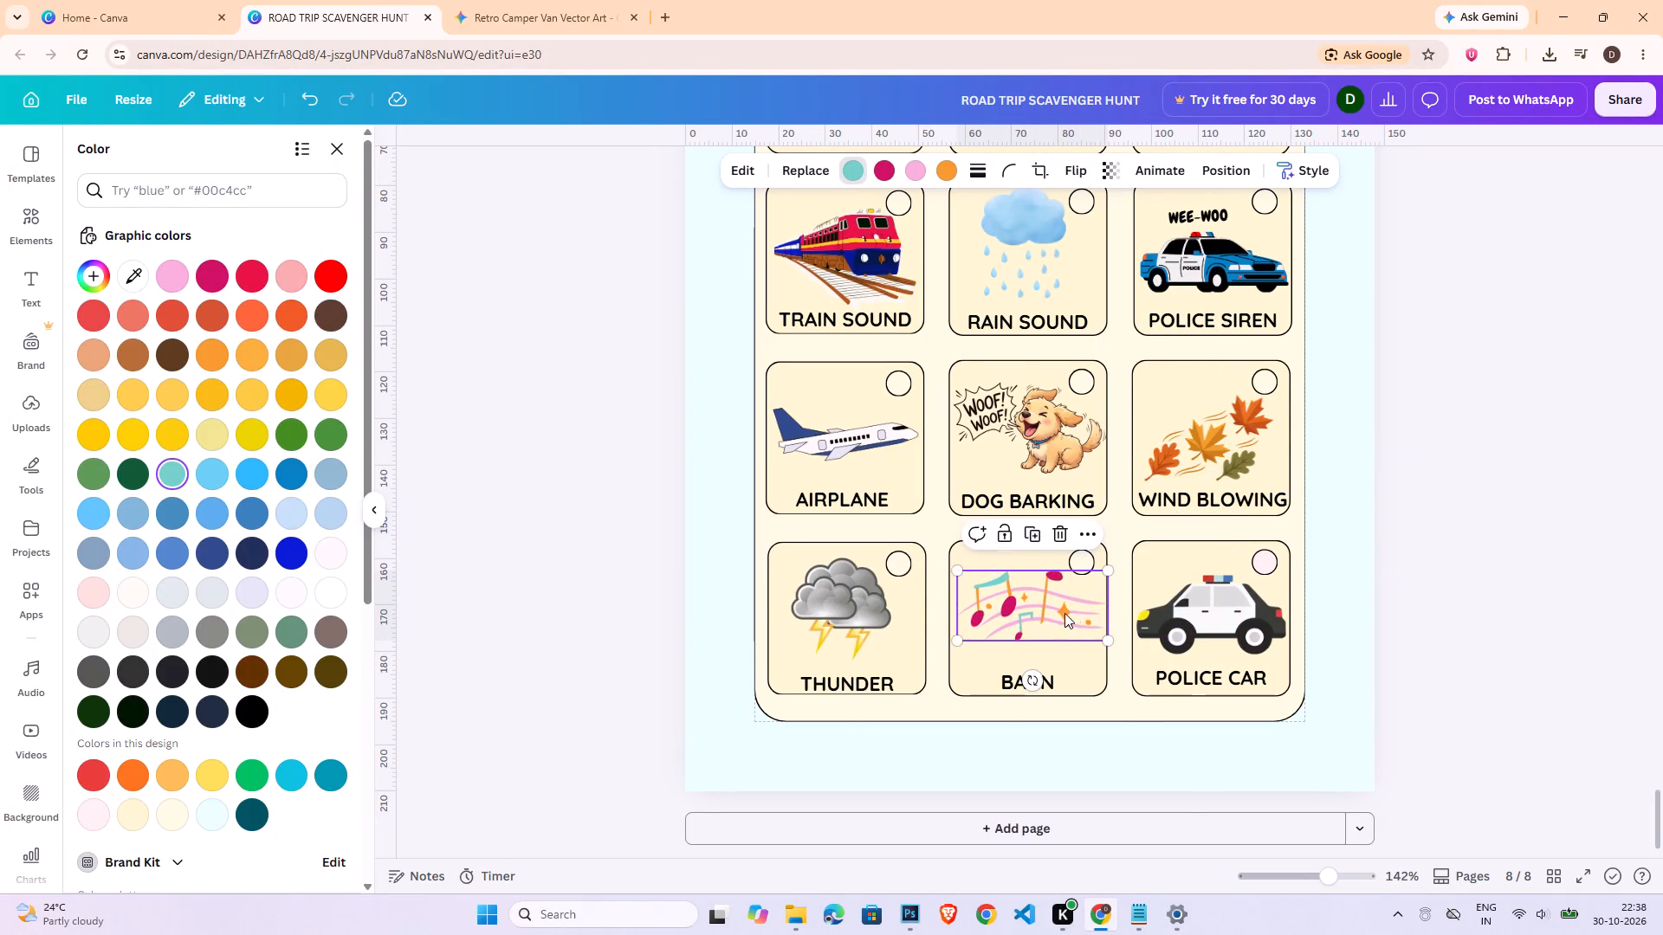
{"action": "left_click_drag", "start_coordinate": [1064, 613], "coordinate": [1061, 620]}
{"action": "left_click", "coordinate": [1438, 606]}
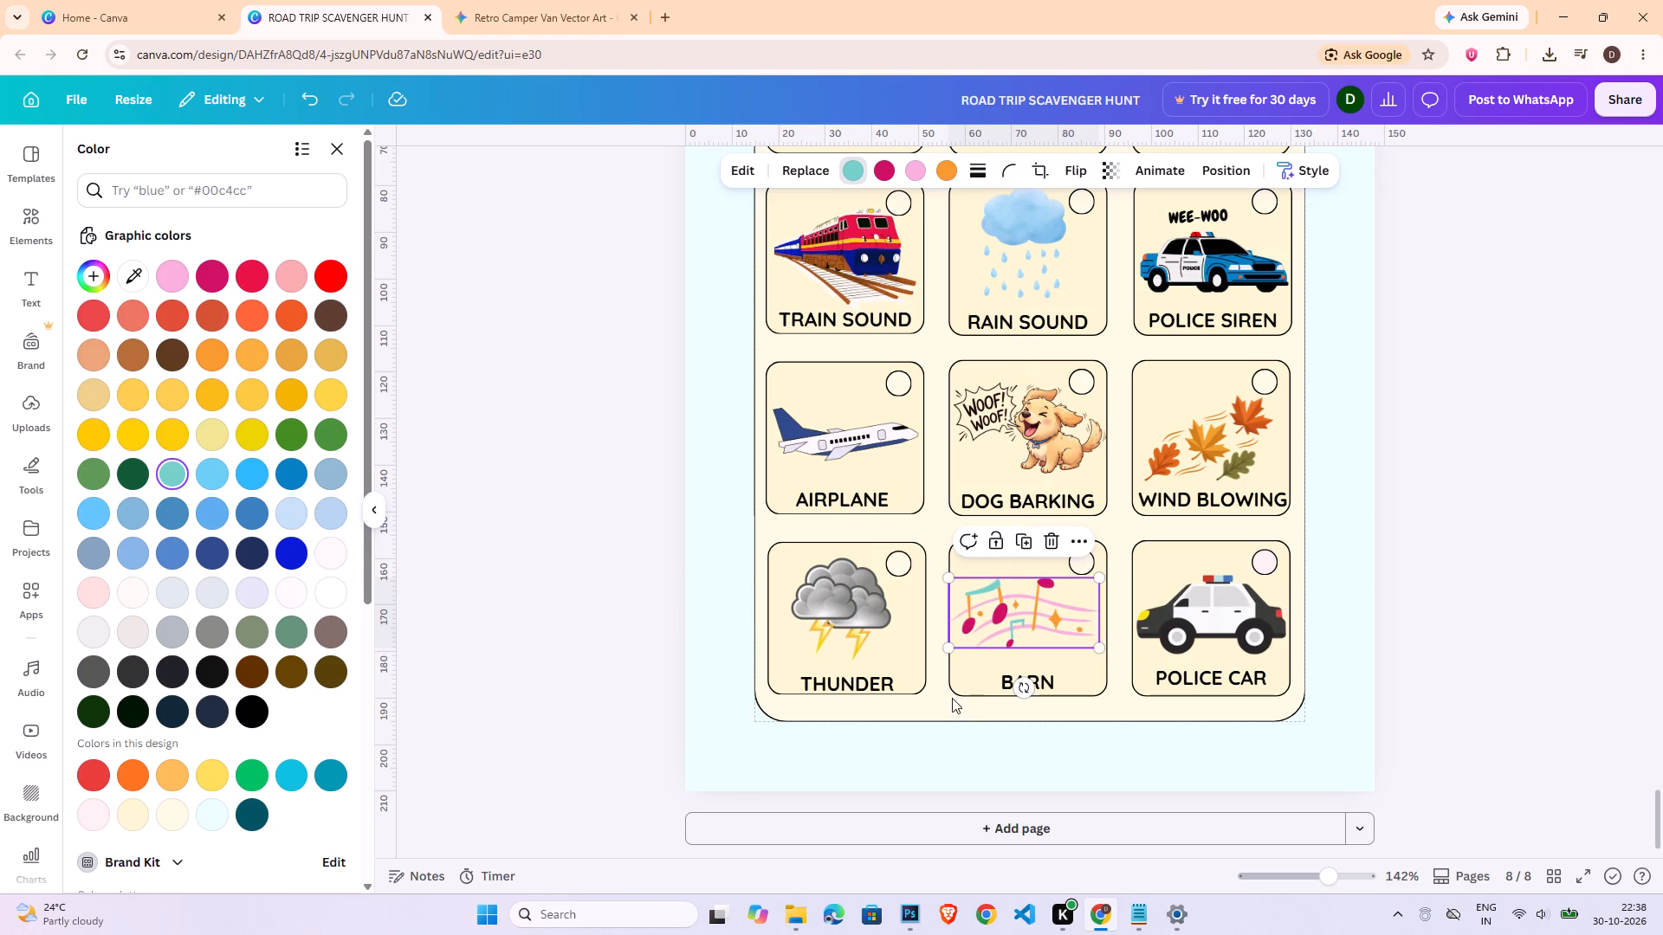
{"action": "left_click", "coordinate": [1441, 623]}
Replace the BARN card's label with "MUSIC PLAYING".
{"action": "double_click", "coordinate": [1047, 679]}
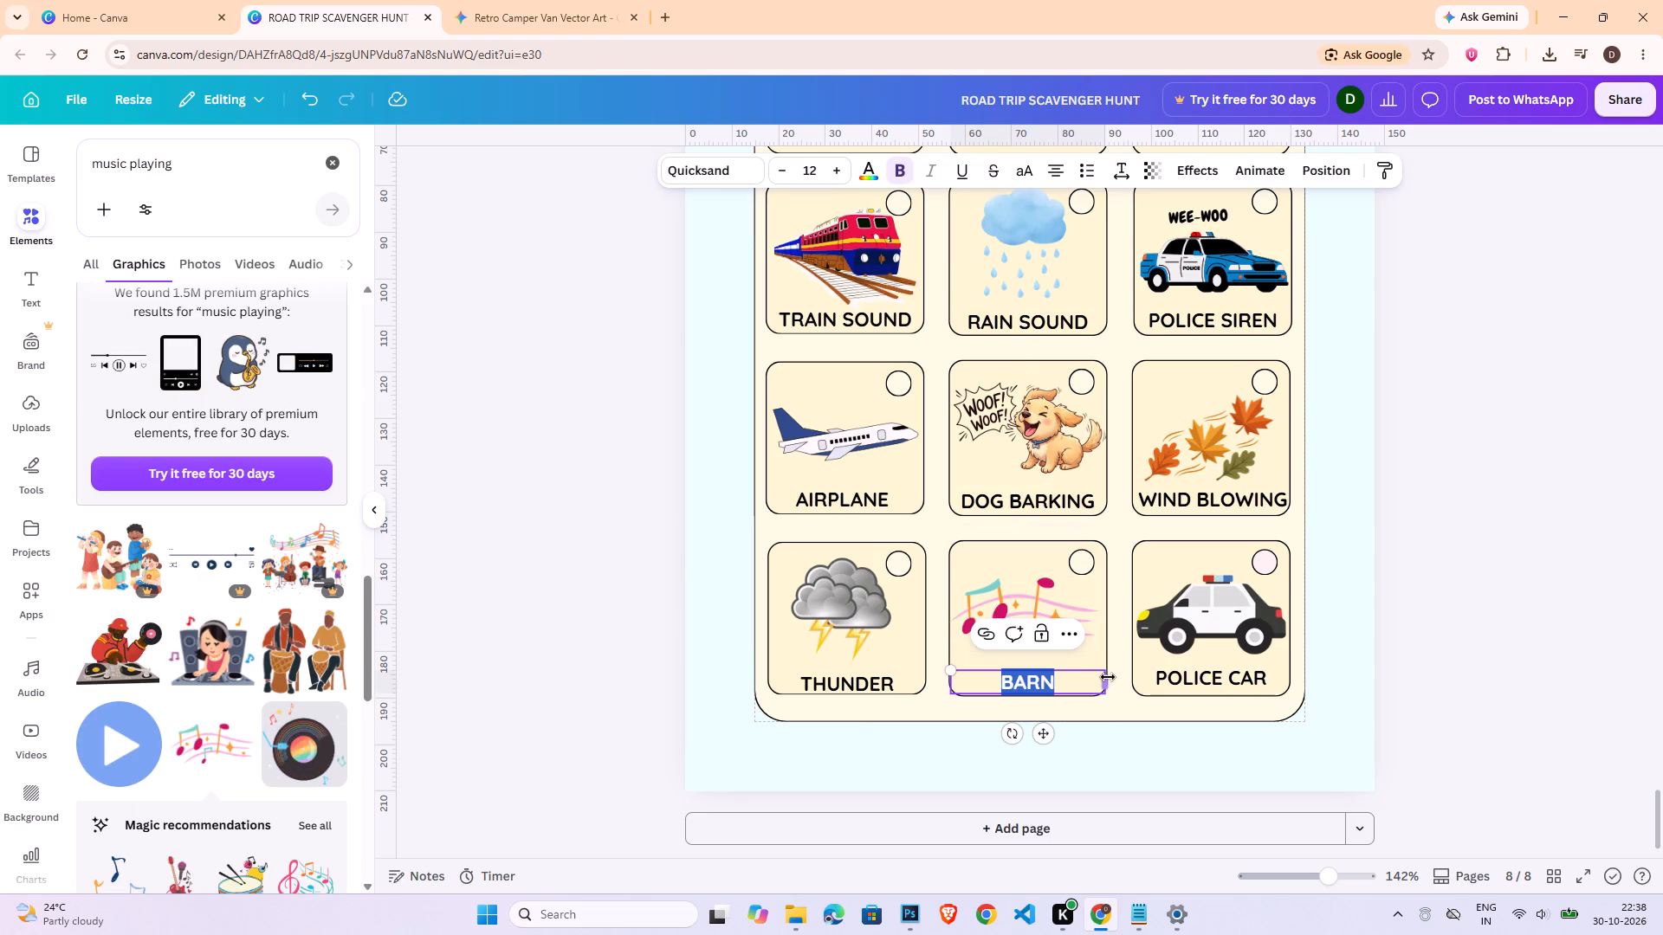
{"action": "type", "text": "MUI"}
{"action": "key", "text": "shift+BackSpace"}
{"action": "type", "text": "SIC PLAYING"}
{"action": "left_click", "coordinate": [1543, 526]}
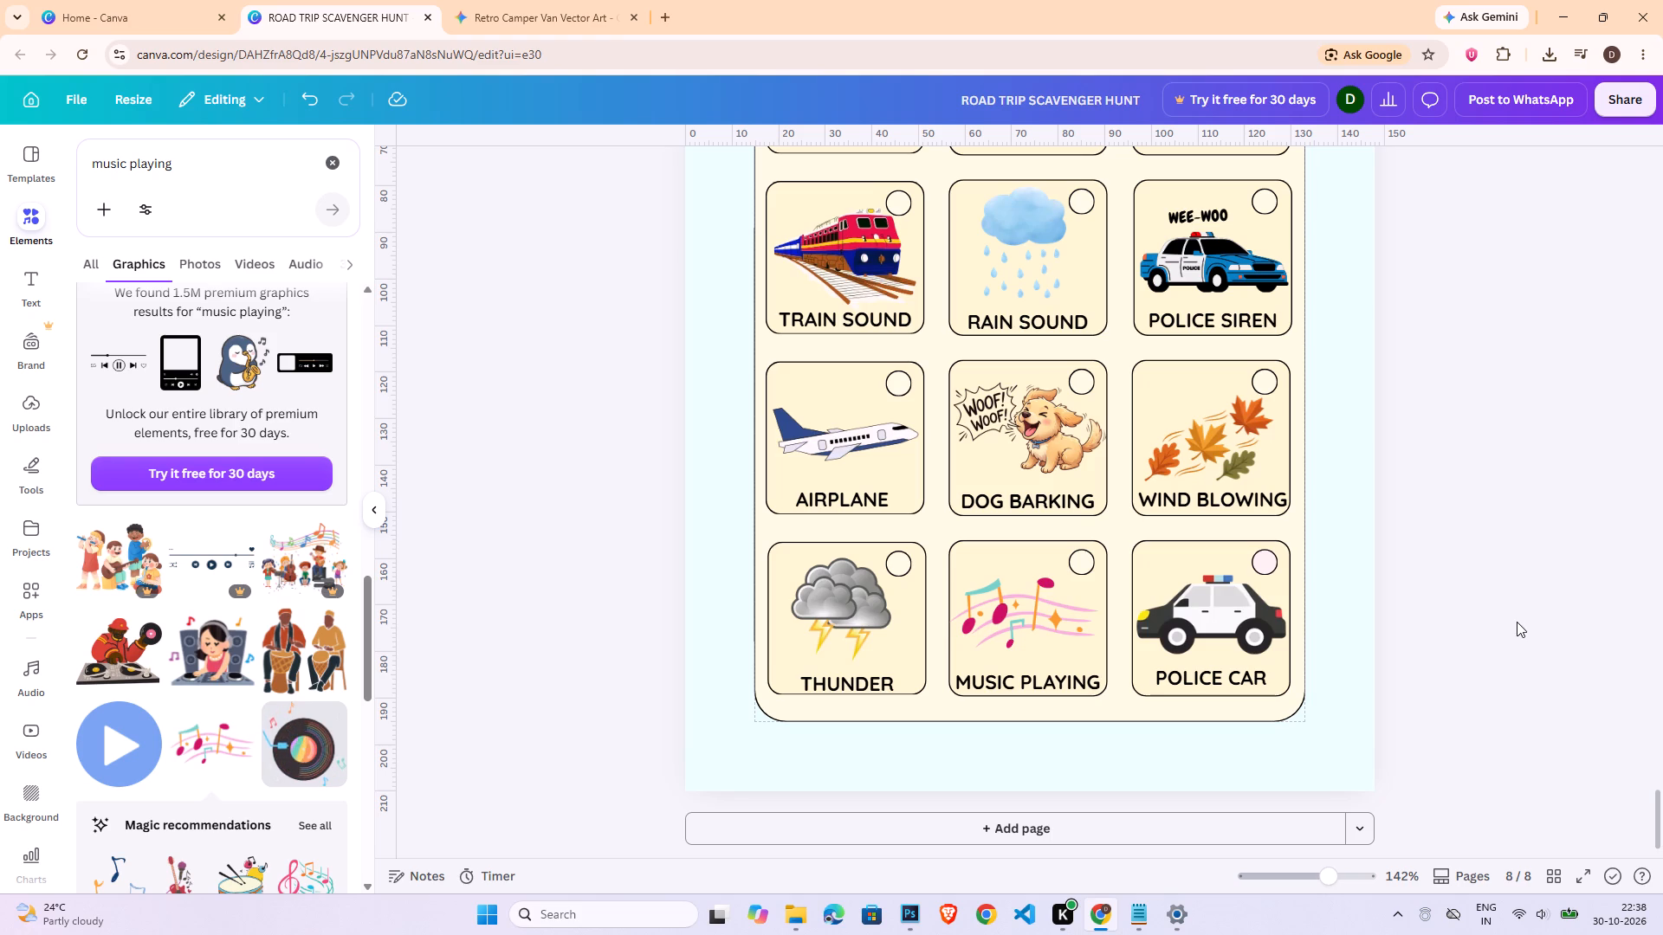
Recolour the POLICE CAR card's check circle to the same light yellow as the finished cards.
{"action": "left_click", "coordinate": [1277, 558]}
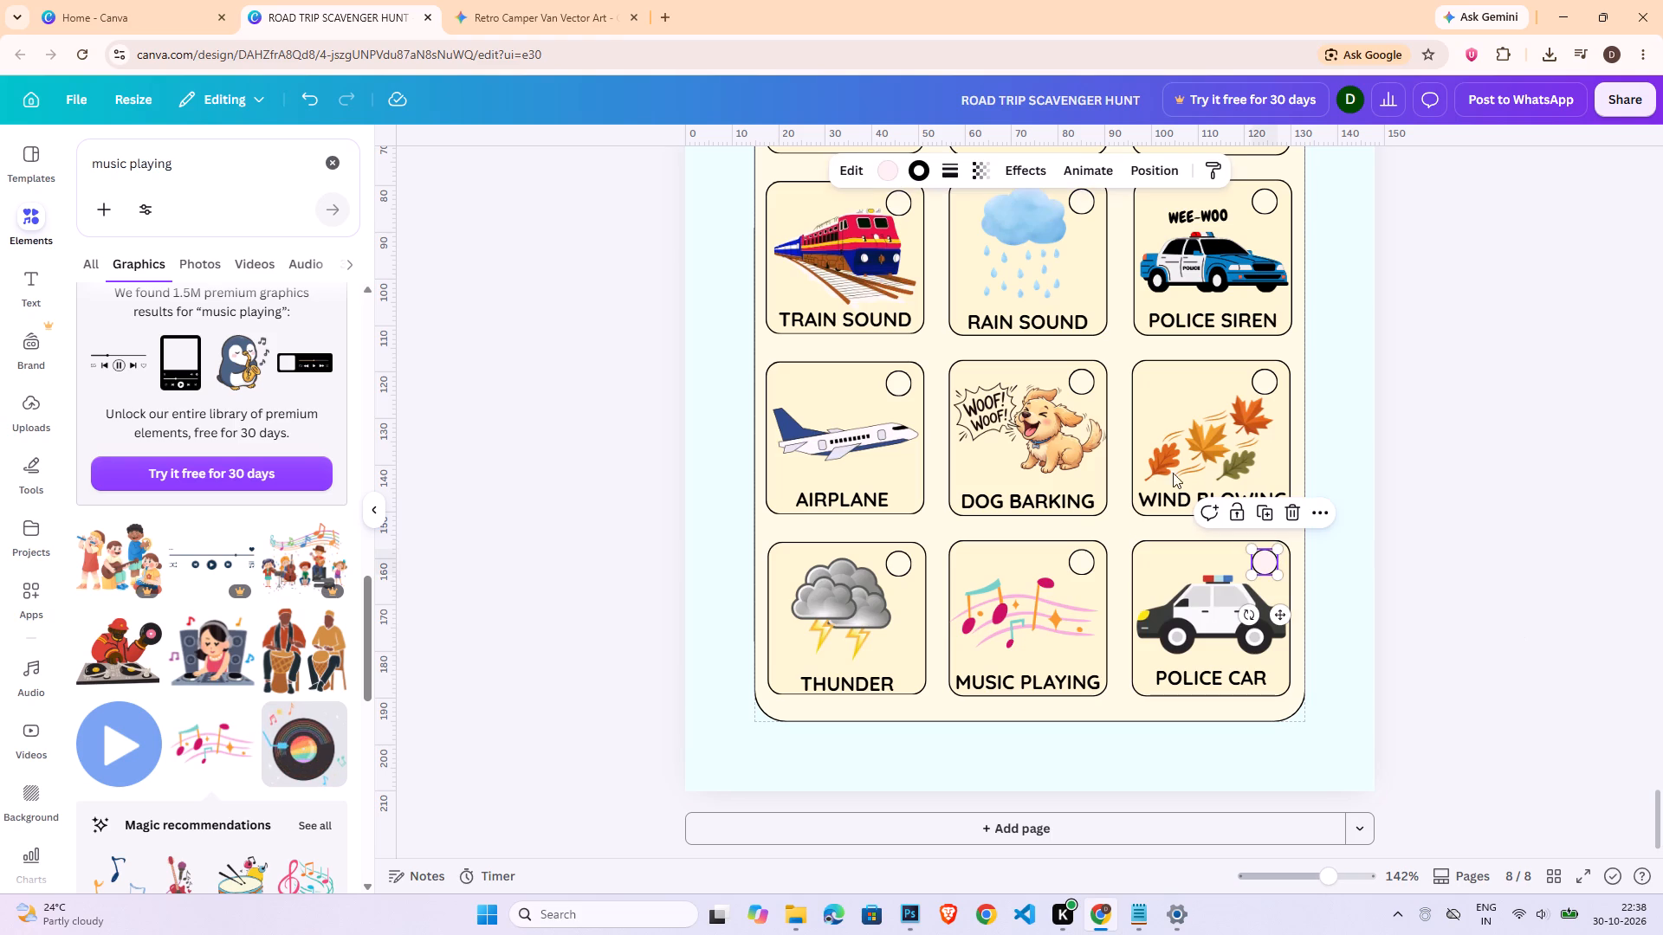
{"action": "left_click", "coordinate": [886, 156]}
{"action": "left_click", "coordinate": [886, 165]}
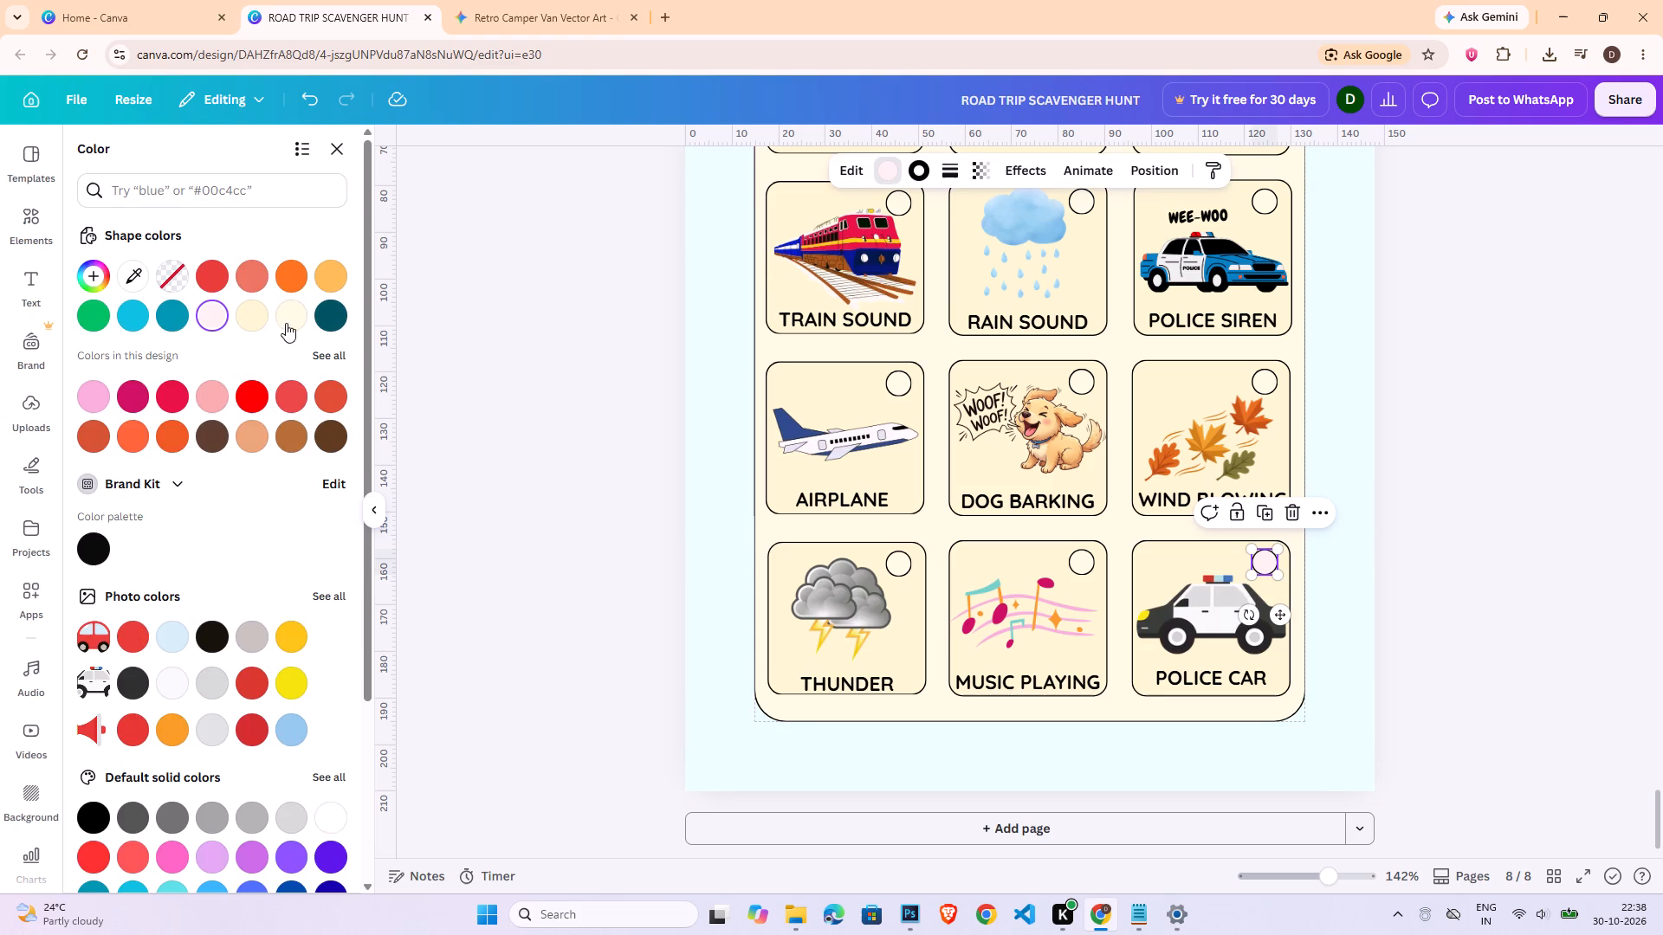
{"action": "left_click", "coordinate": [286, 318]}
{"action": "left_click", "coordinate": [479, 485]}
{"action": "left_click", "coordinate": [1553, 563]}
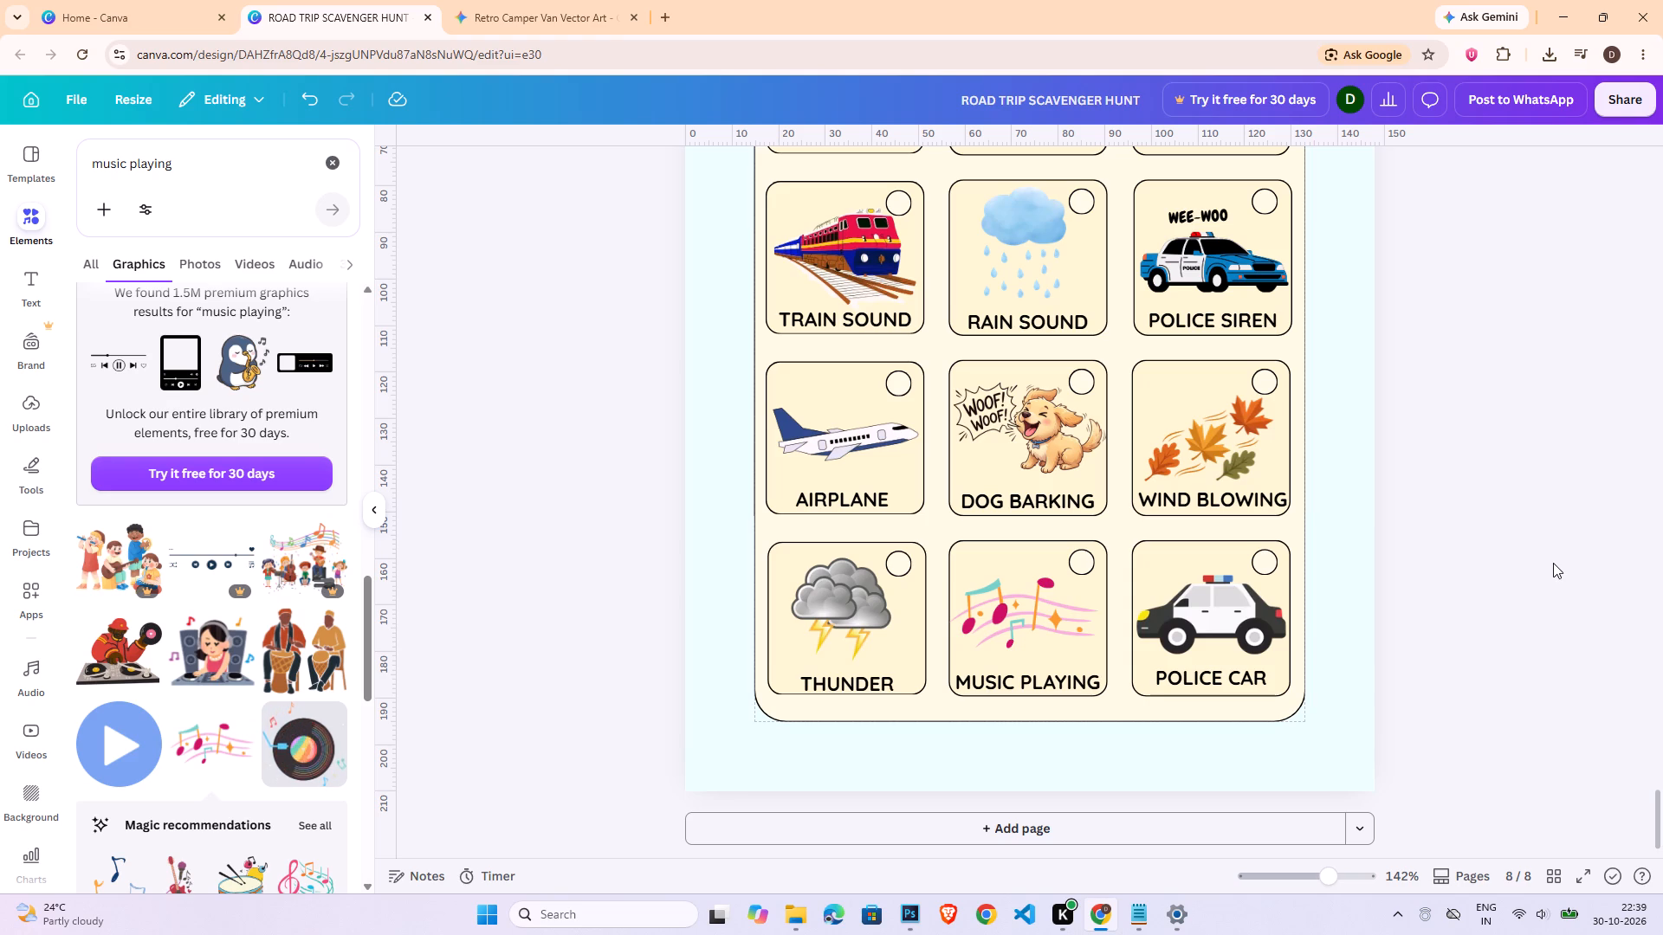
{"action": "left_click", "coordinate": [1553, 563]}
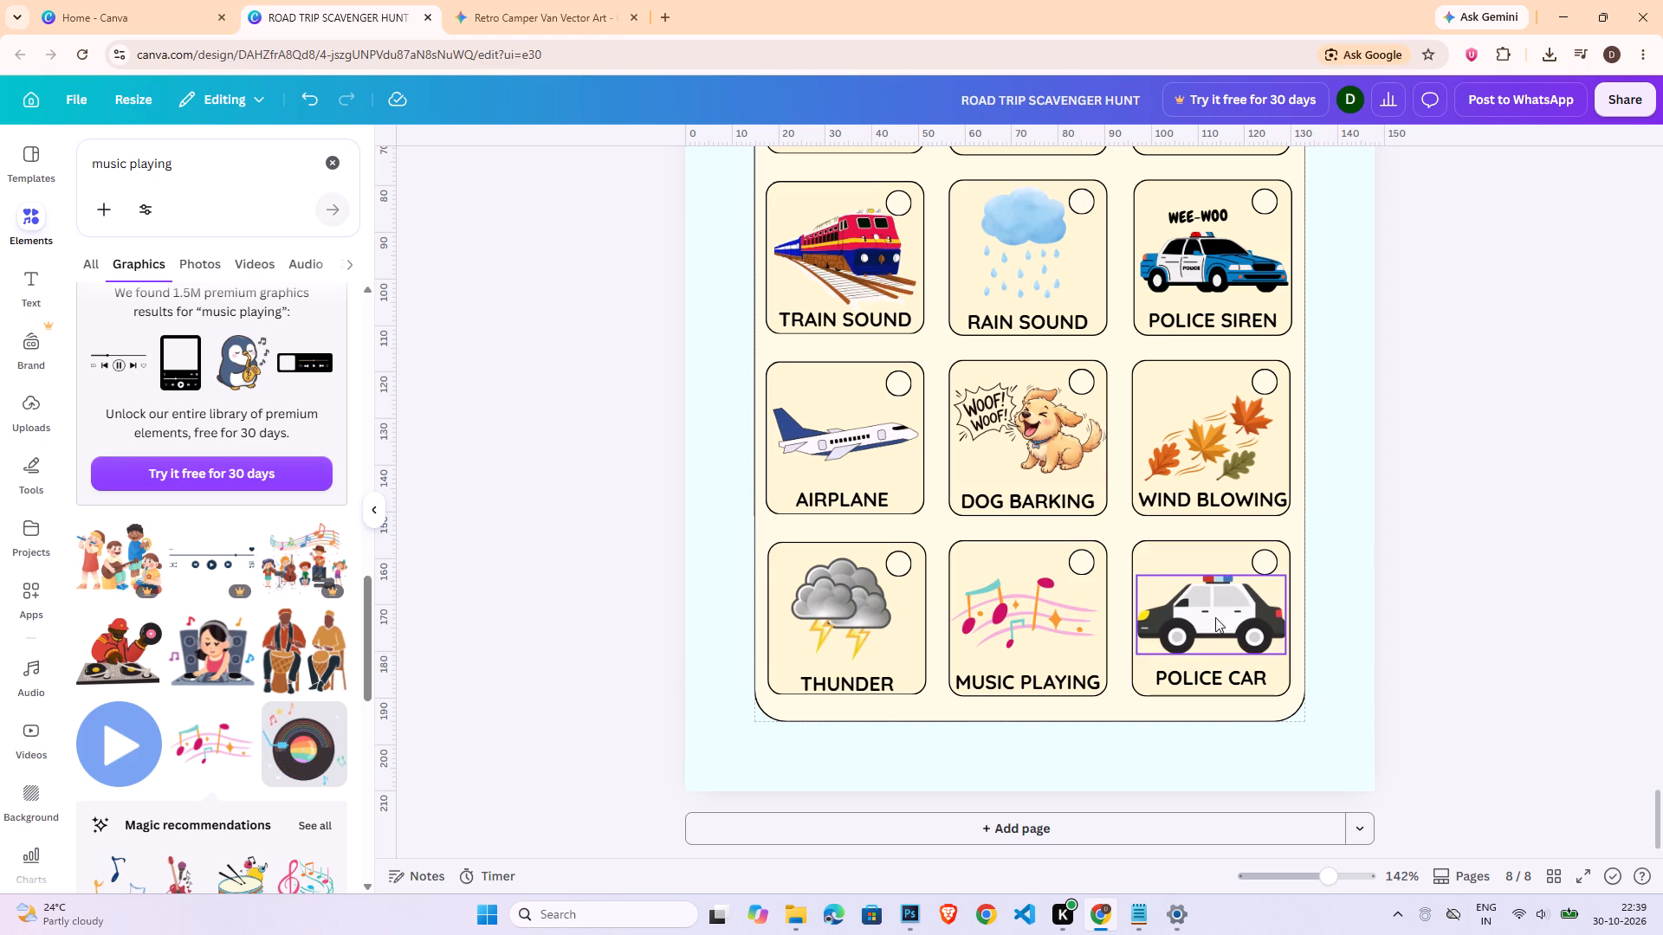
Browse the "music playing" graphics results for picture ideas for the remaining POLICE CAR card.
{"action": "scroll", "coordinate": [300, 652], "scroll_direction": "down", "scroll_amount": 5}
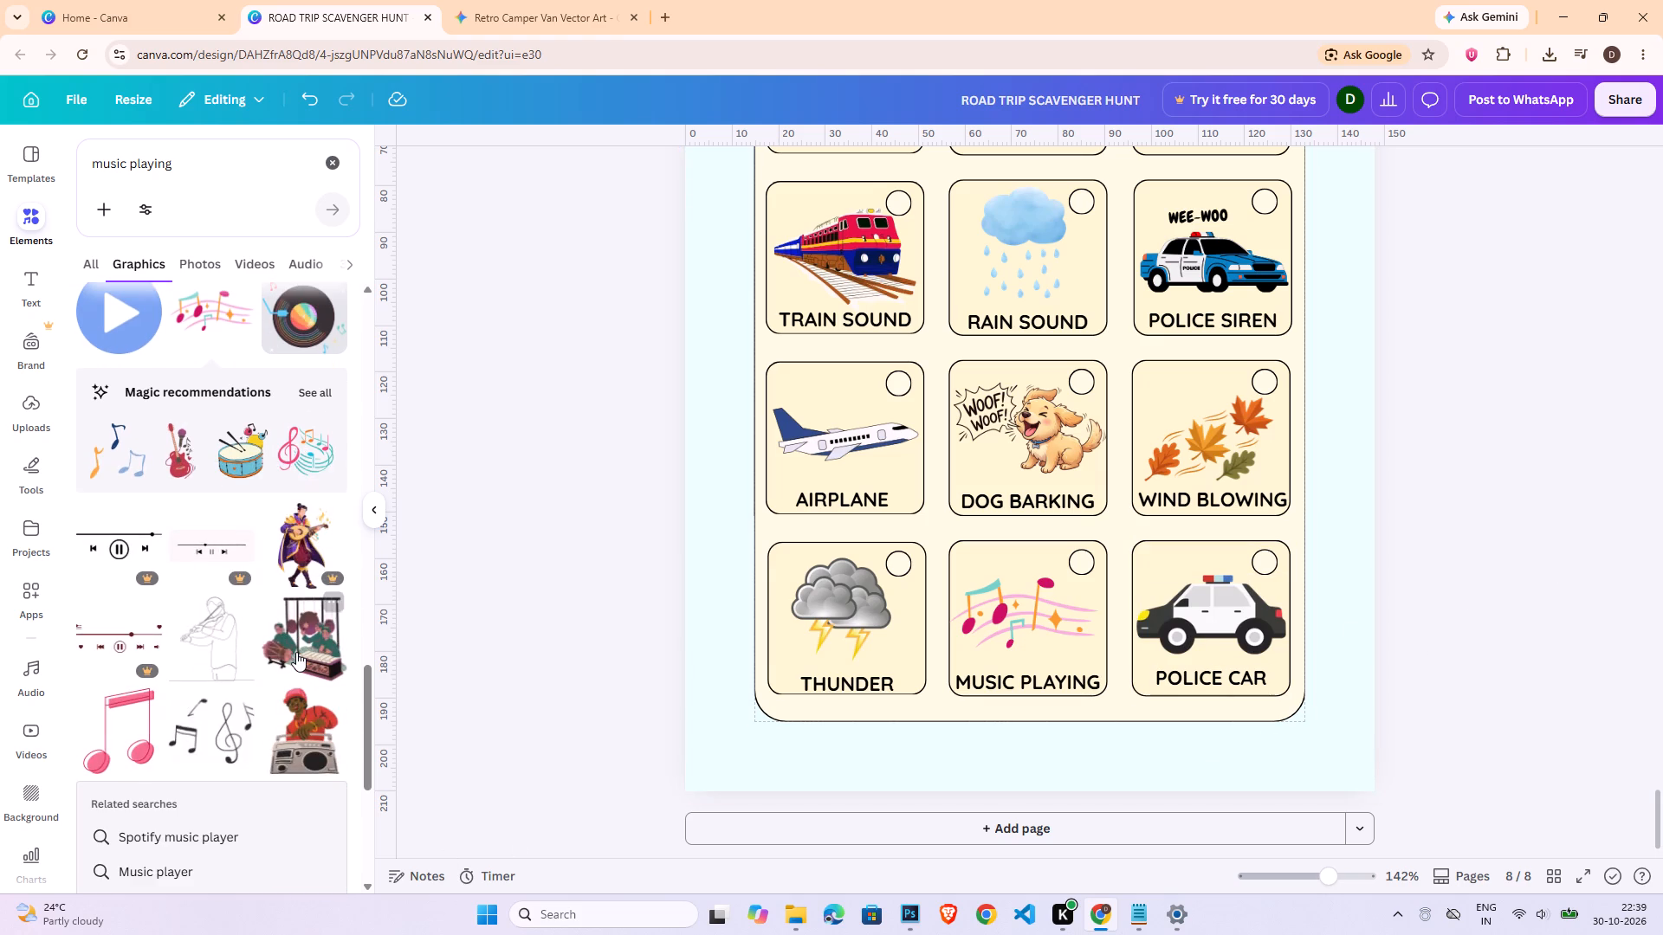
{"action": "scroll", "coordinate": [295, 652], "scroll_direction": "up", "scroll_amount": 4}
{"action": "scroll", "coordinate": [288, 656], "scroll_direction": "down", "scroll_amount": 8}
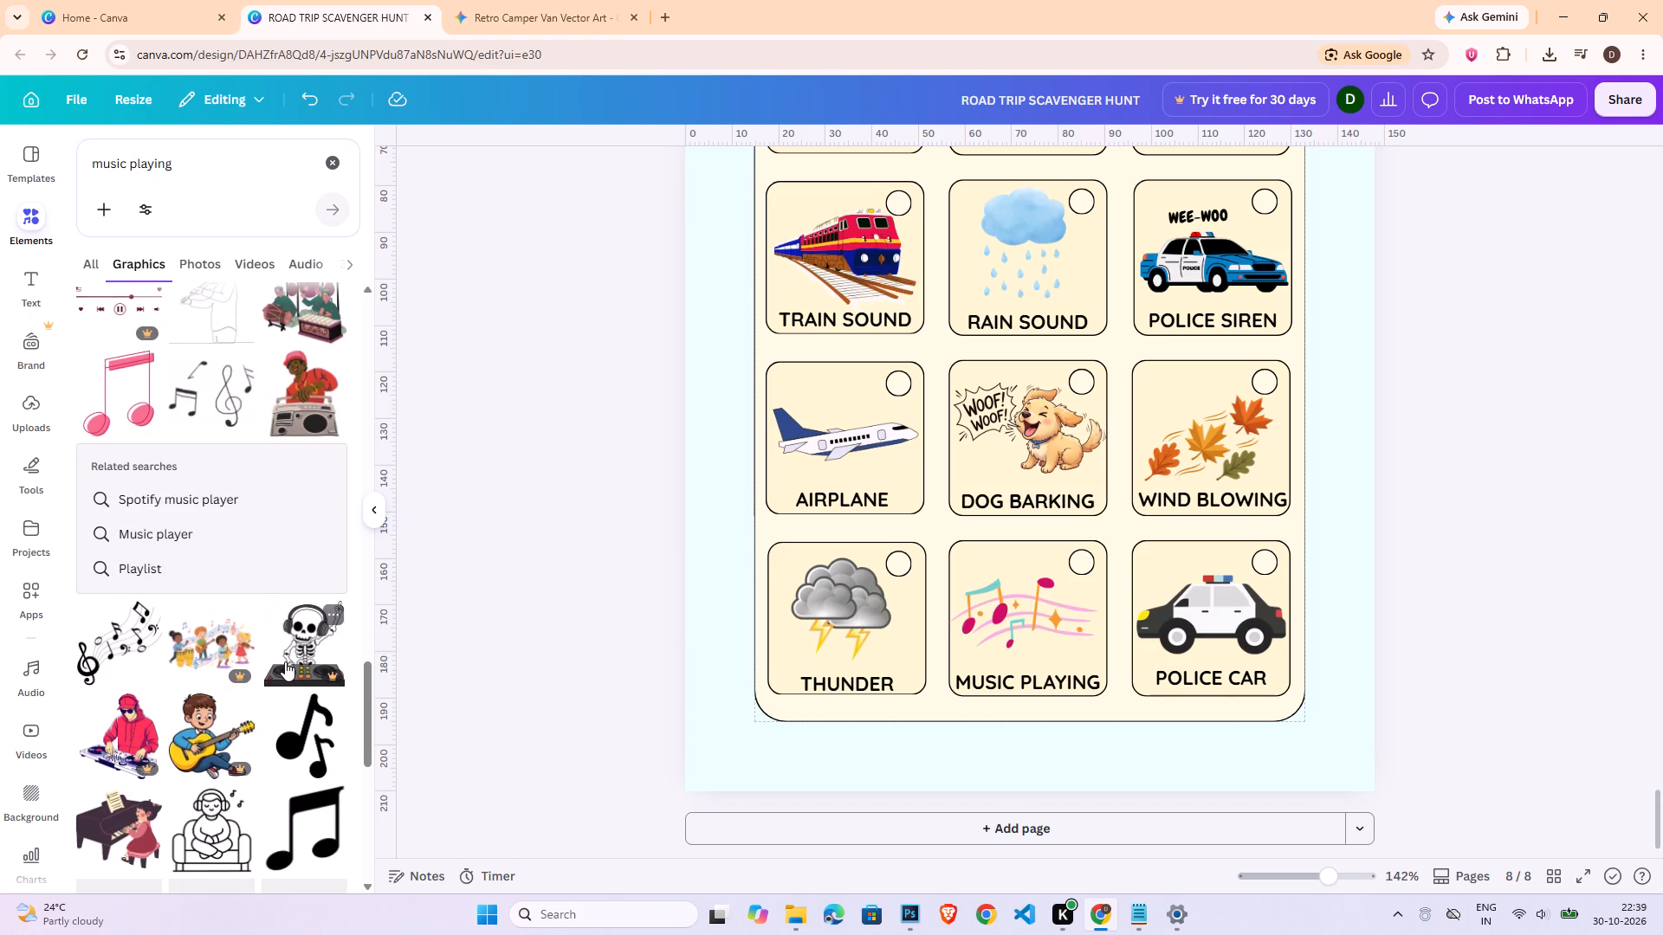
{"action": "scroll", "coordinate": [285, 661], "scroll_direction": "down", "scroll_amount": 8}
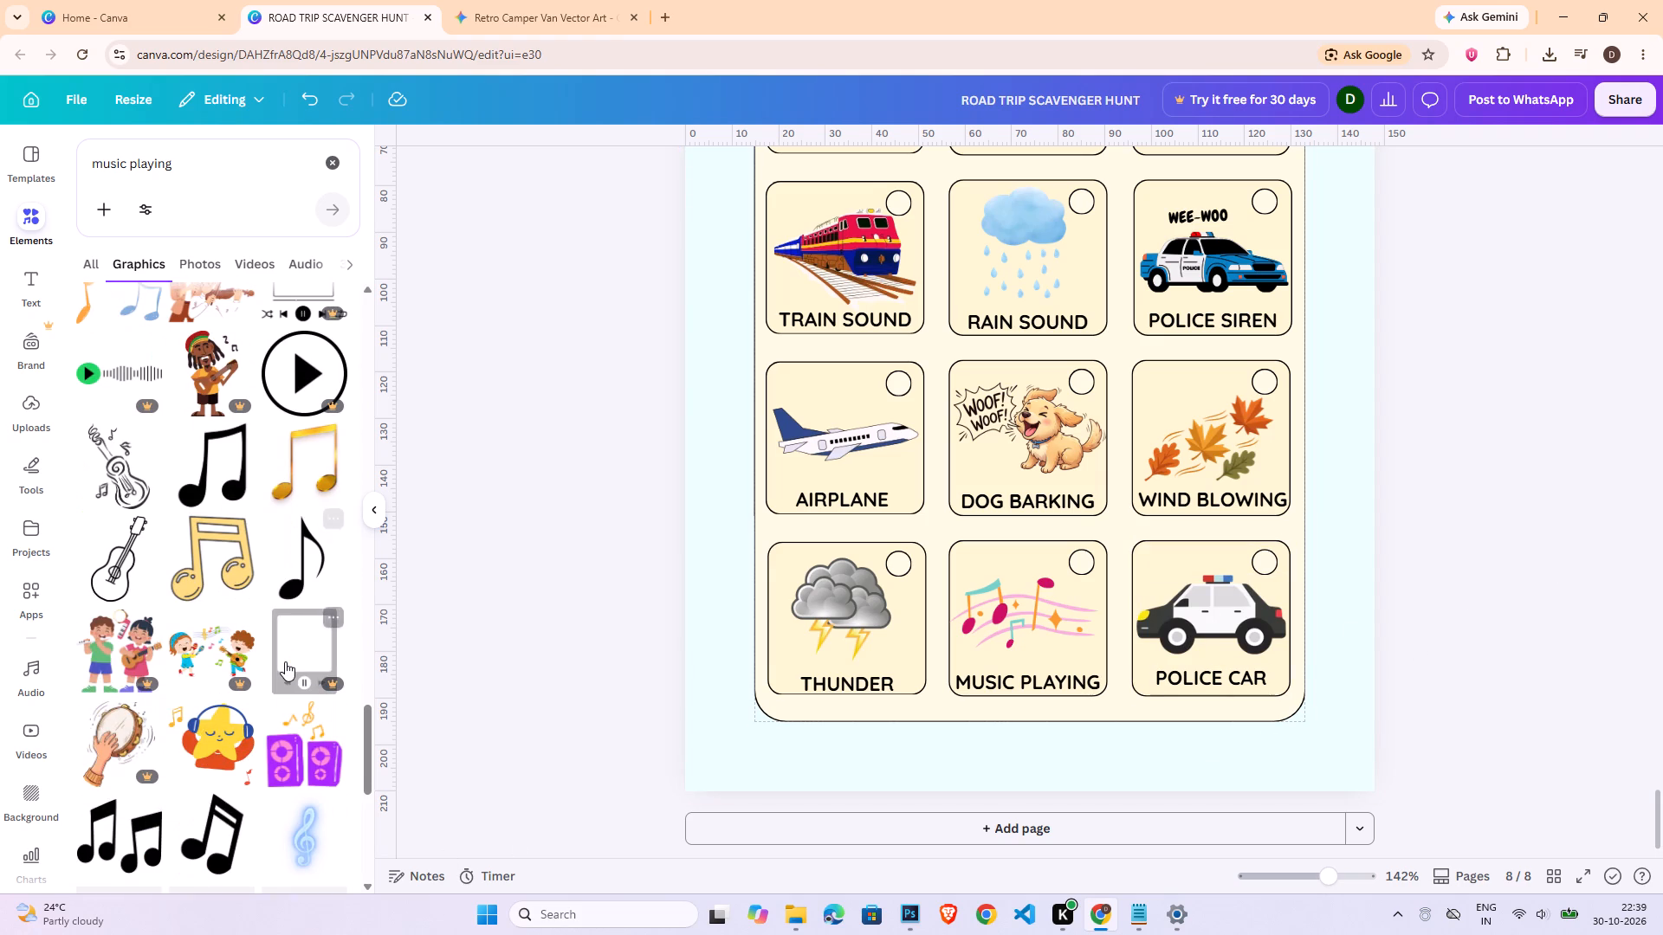
{"action": "scroll", "coordinate": [285, 662], "scroll_direction": "down", "scroll_amount": 5}
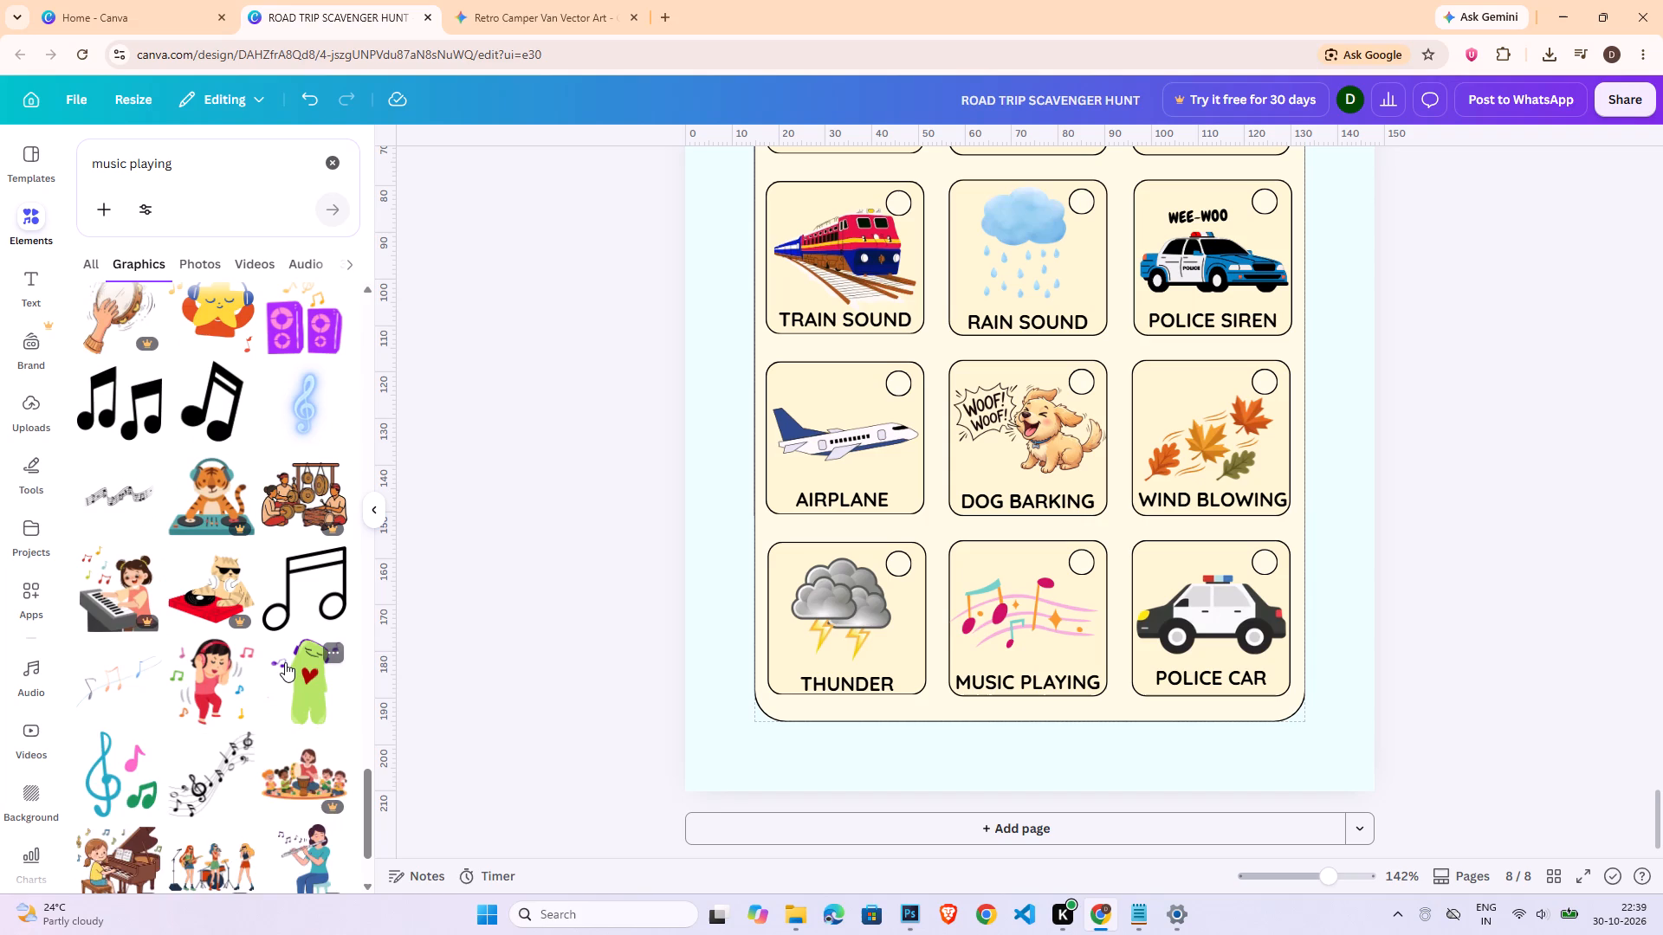
{"action": "scroll", "coordinate": [285, 662], "scroll_direction": "down", "scroll_amount": 10}
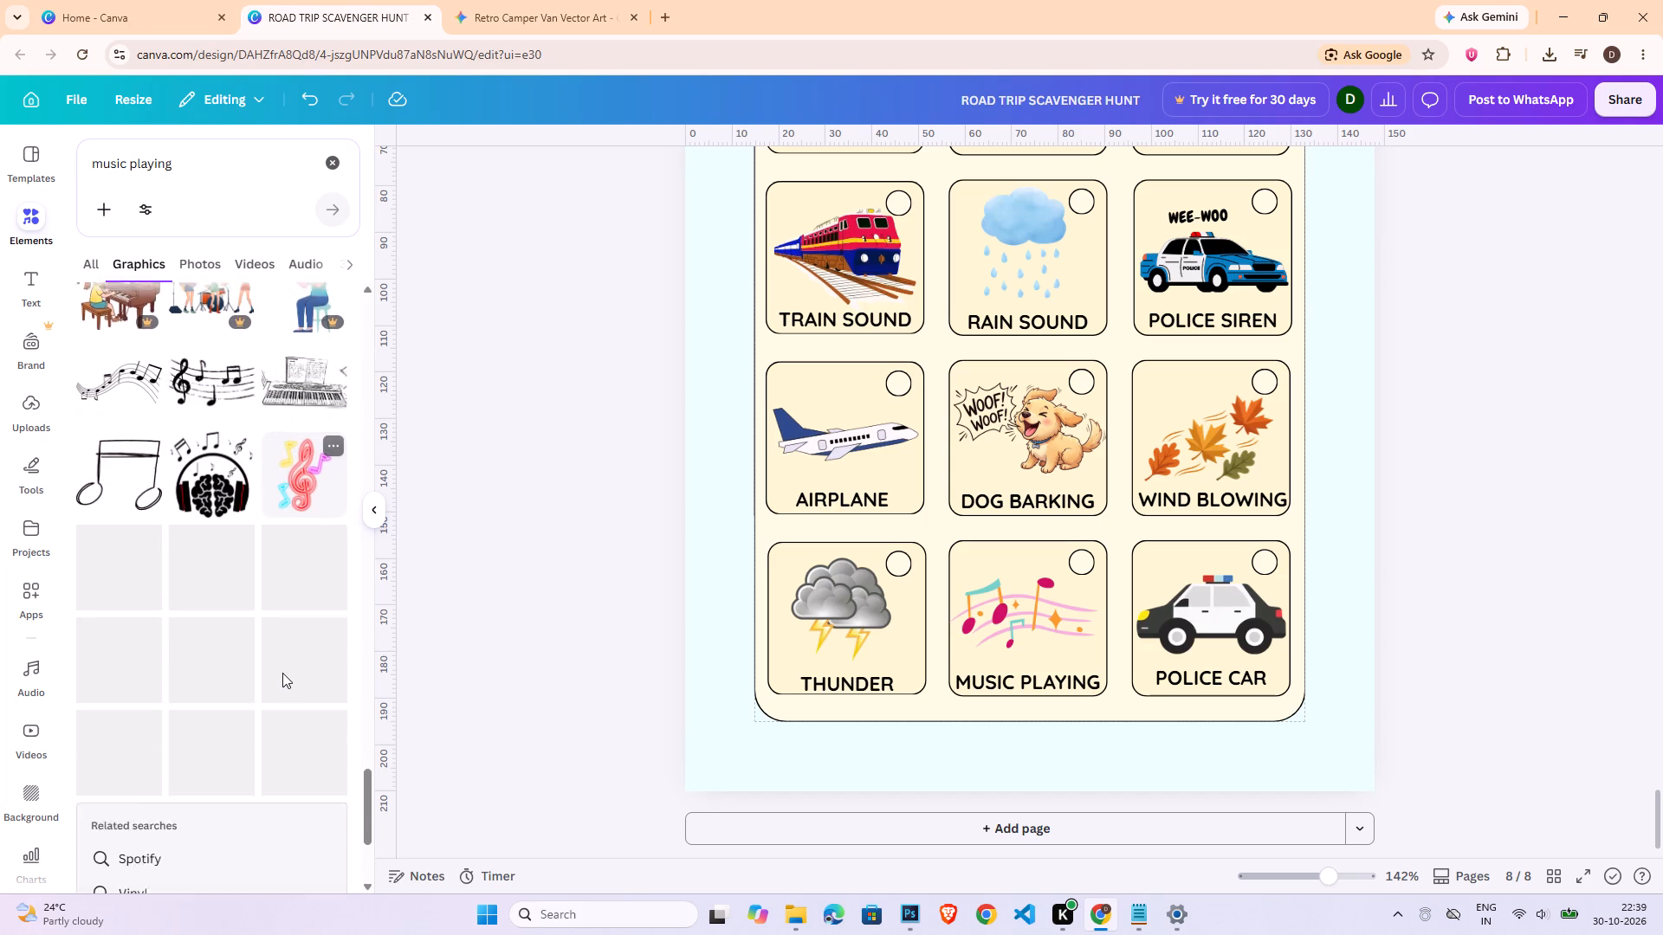
{"action": "right_click", "coordinate": [282, 673]}
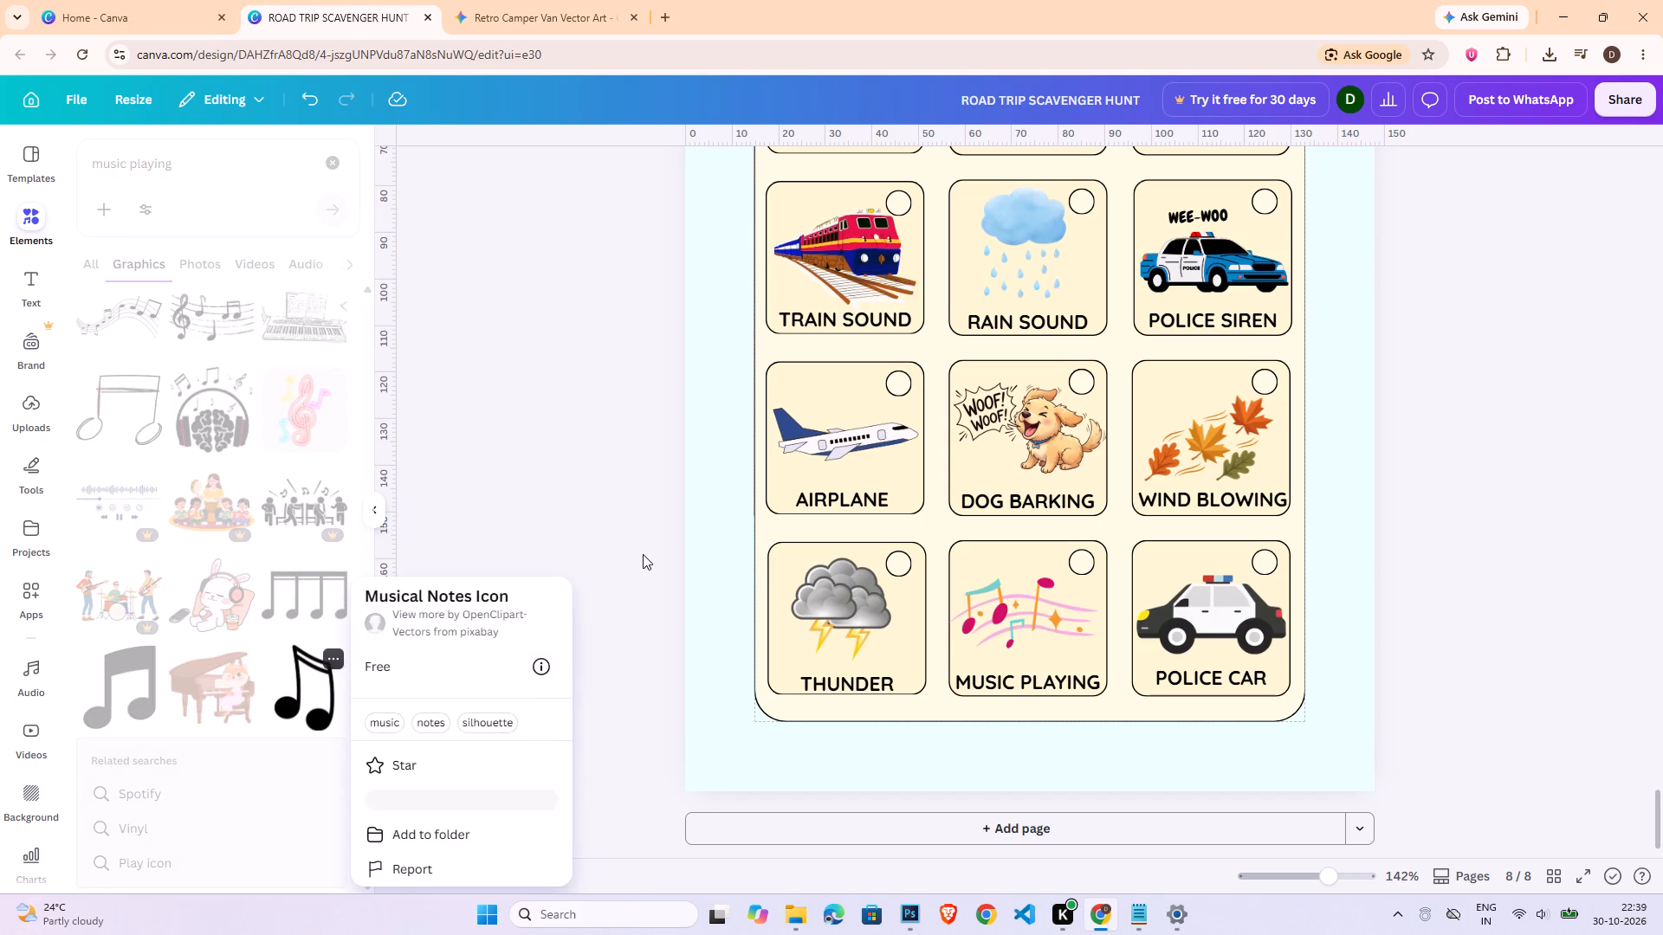
{"action": "left_click", "coordinate": [642, 554]}
{"action": "scroll", "coordinate": [190, 728], "scroll_direction": "down", "scroll_amount": 7}
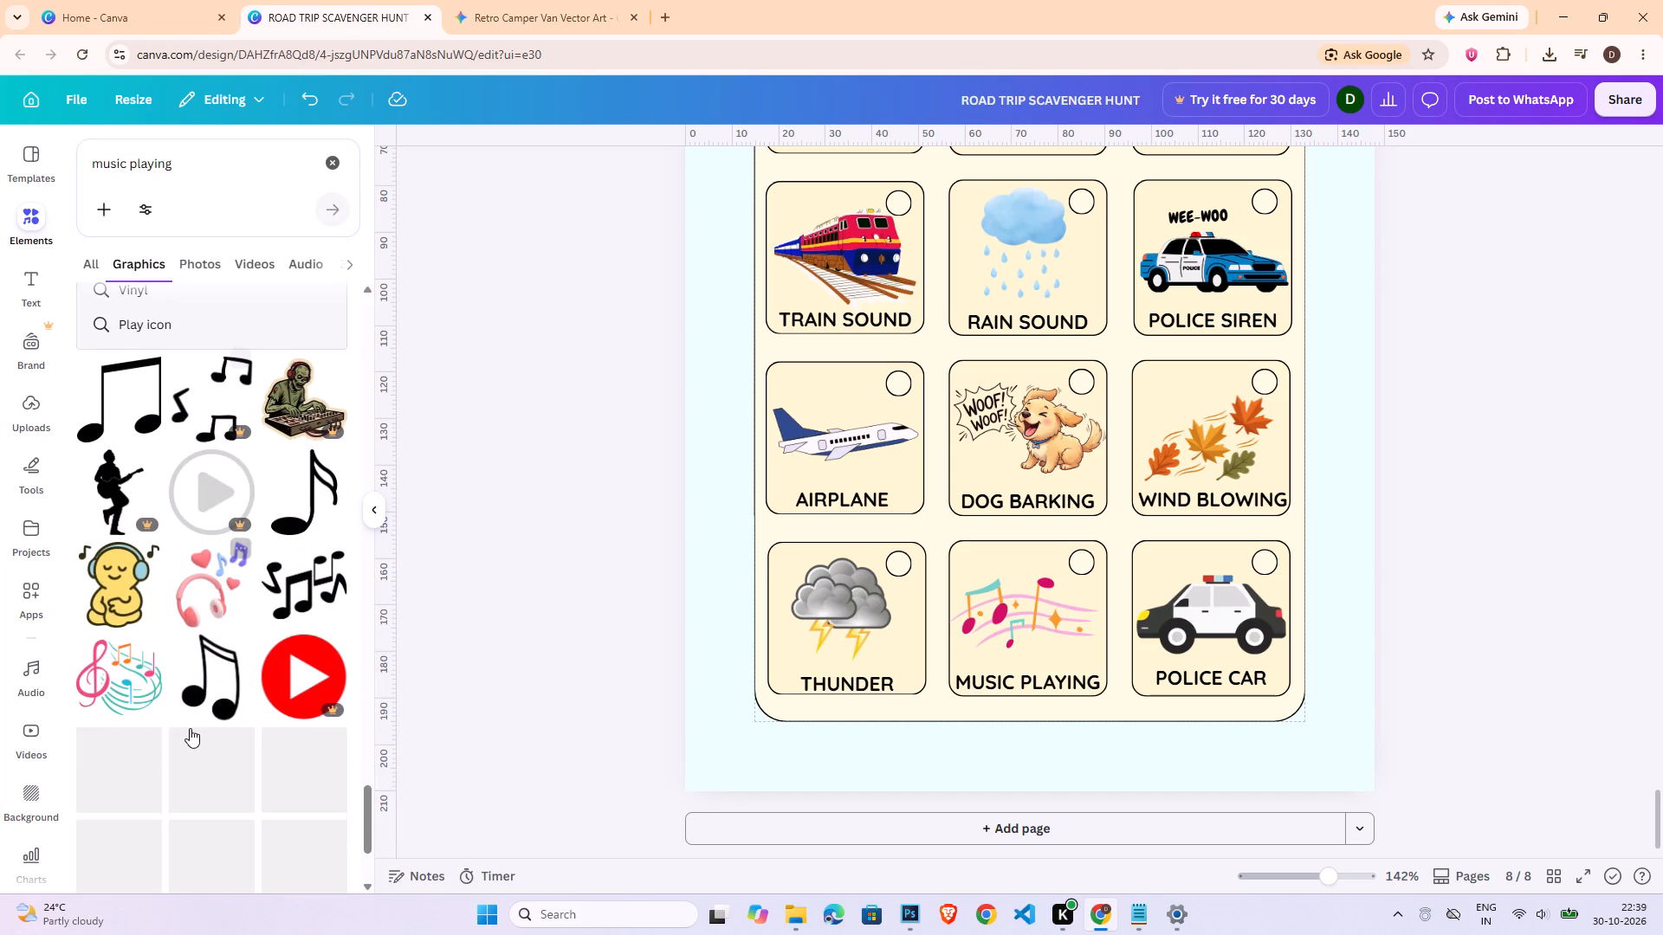
{"action": "scroll", "coordinate": [200, 729], "scroll_direction": "down", "scroll_amount": 6}
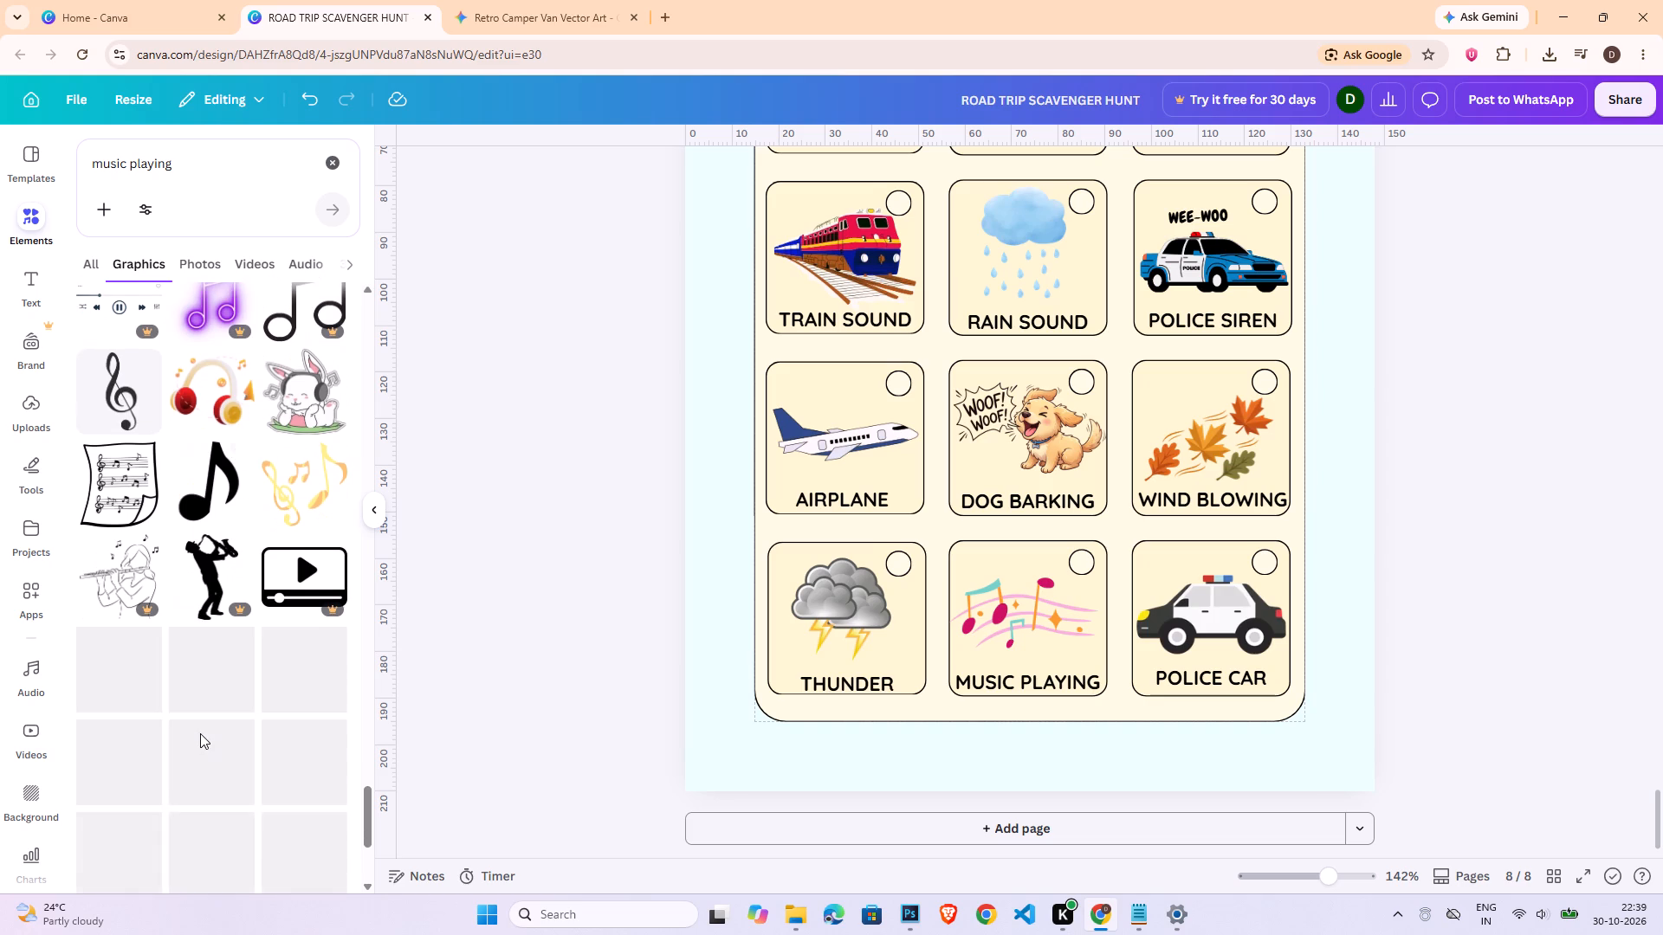
{"action": "scroll", "coordinate": [200, 733], "scroll_direction": "down", "scroll_amount": 5}
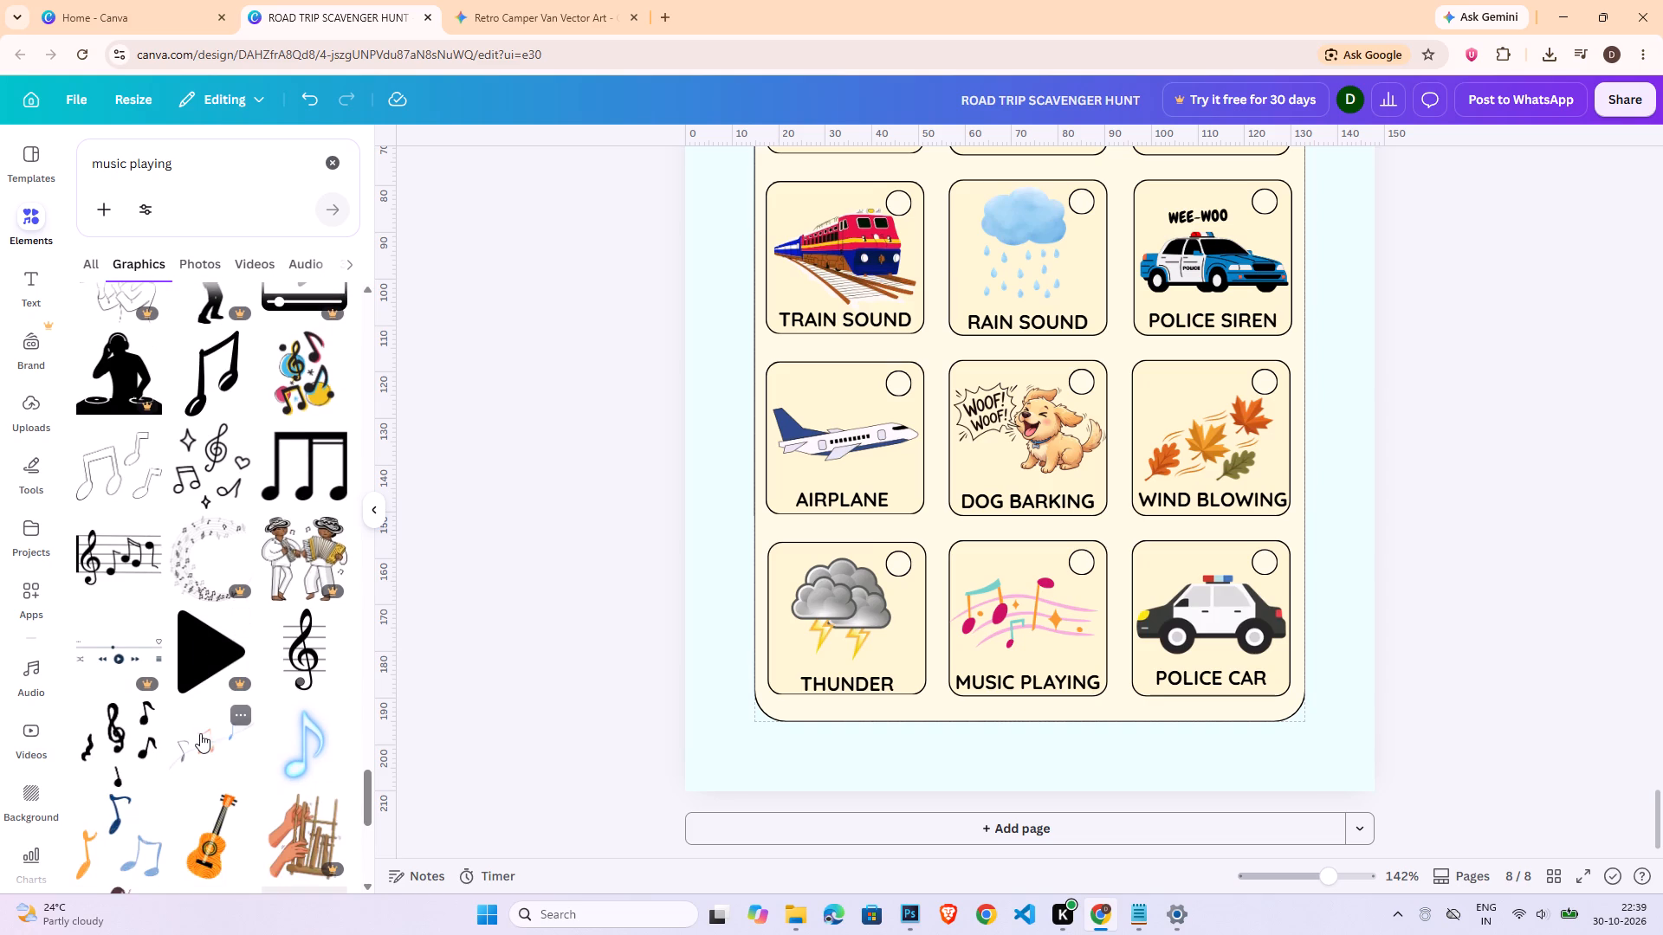
{"action": "scroll", "coordinate": [200, 733], "scroll_direction": "down", "scroll_amount": 3}
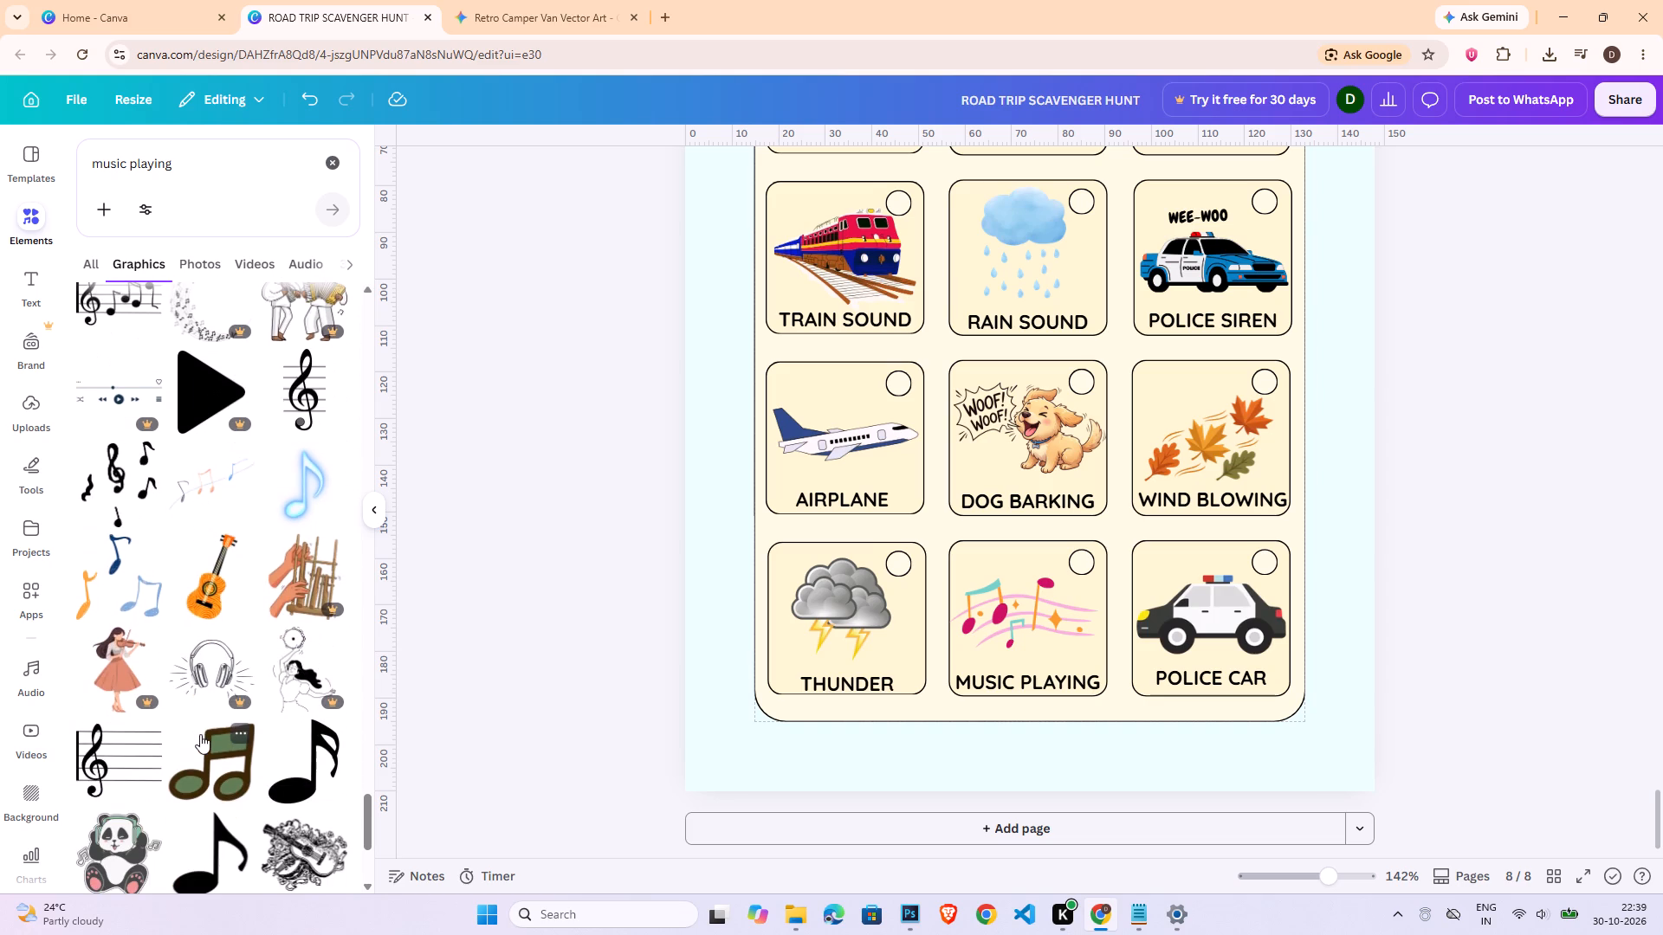
{"action": "scroll", "coordinate": [200, 734], "scroll_direction": "down", "scroll_amount": 7}
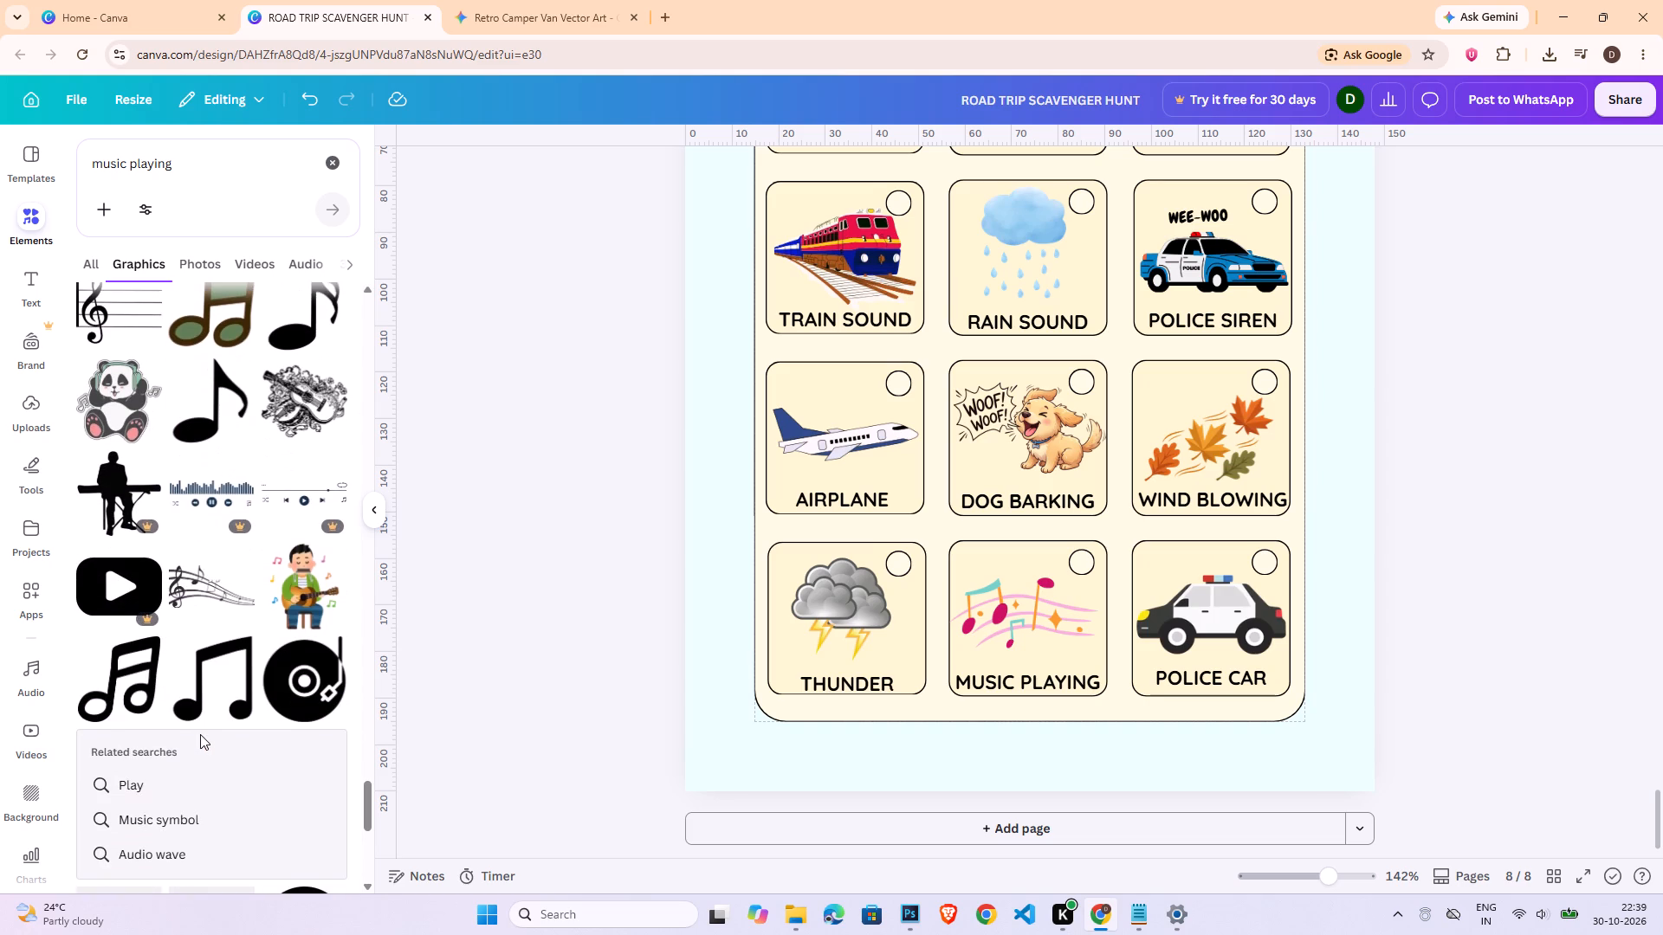
{"action": "scroll", "coordinate": [200, 734], "scroll_direction": "down", "scroll_amount": 3}
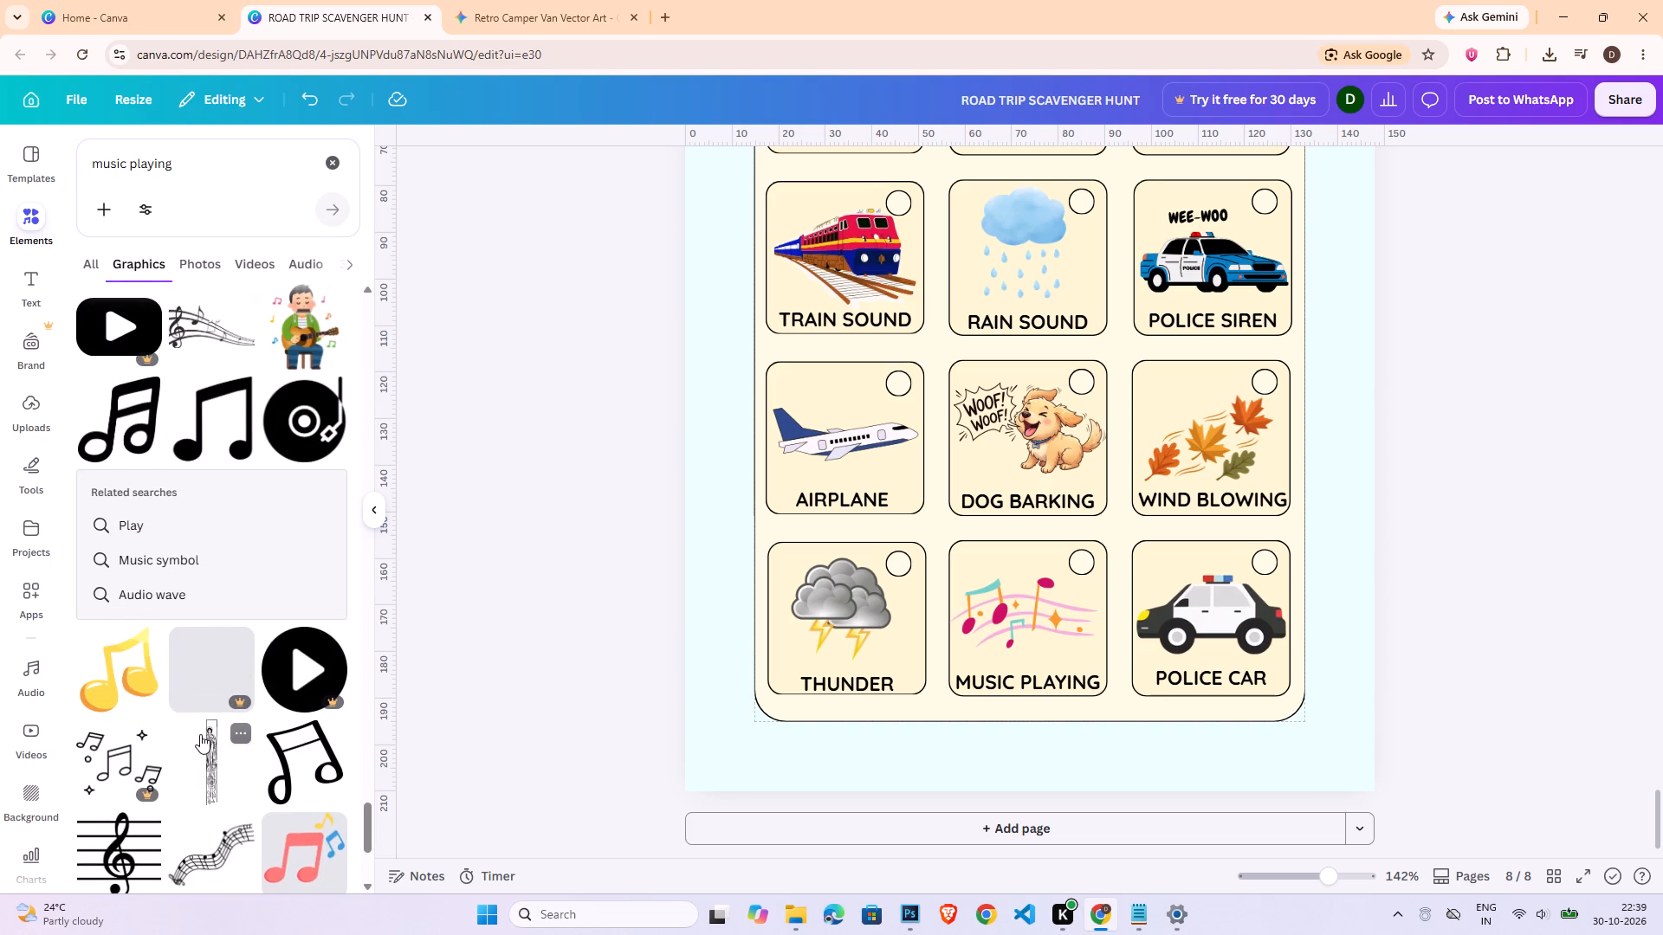
{"action": "scroll", "coordinate": [200, 734], "scroll_direction": "down", "scroll_amount": 1}
{"action": "scroll", "coordinate": [200, 734], "scroll_direction": "up", "scroll_amount": 6}
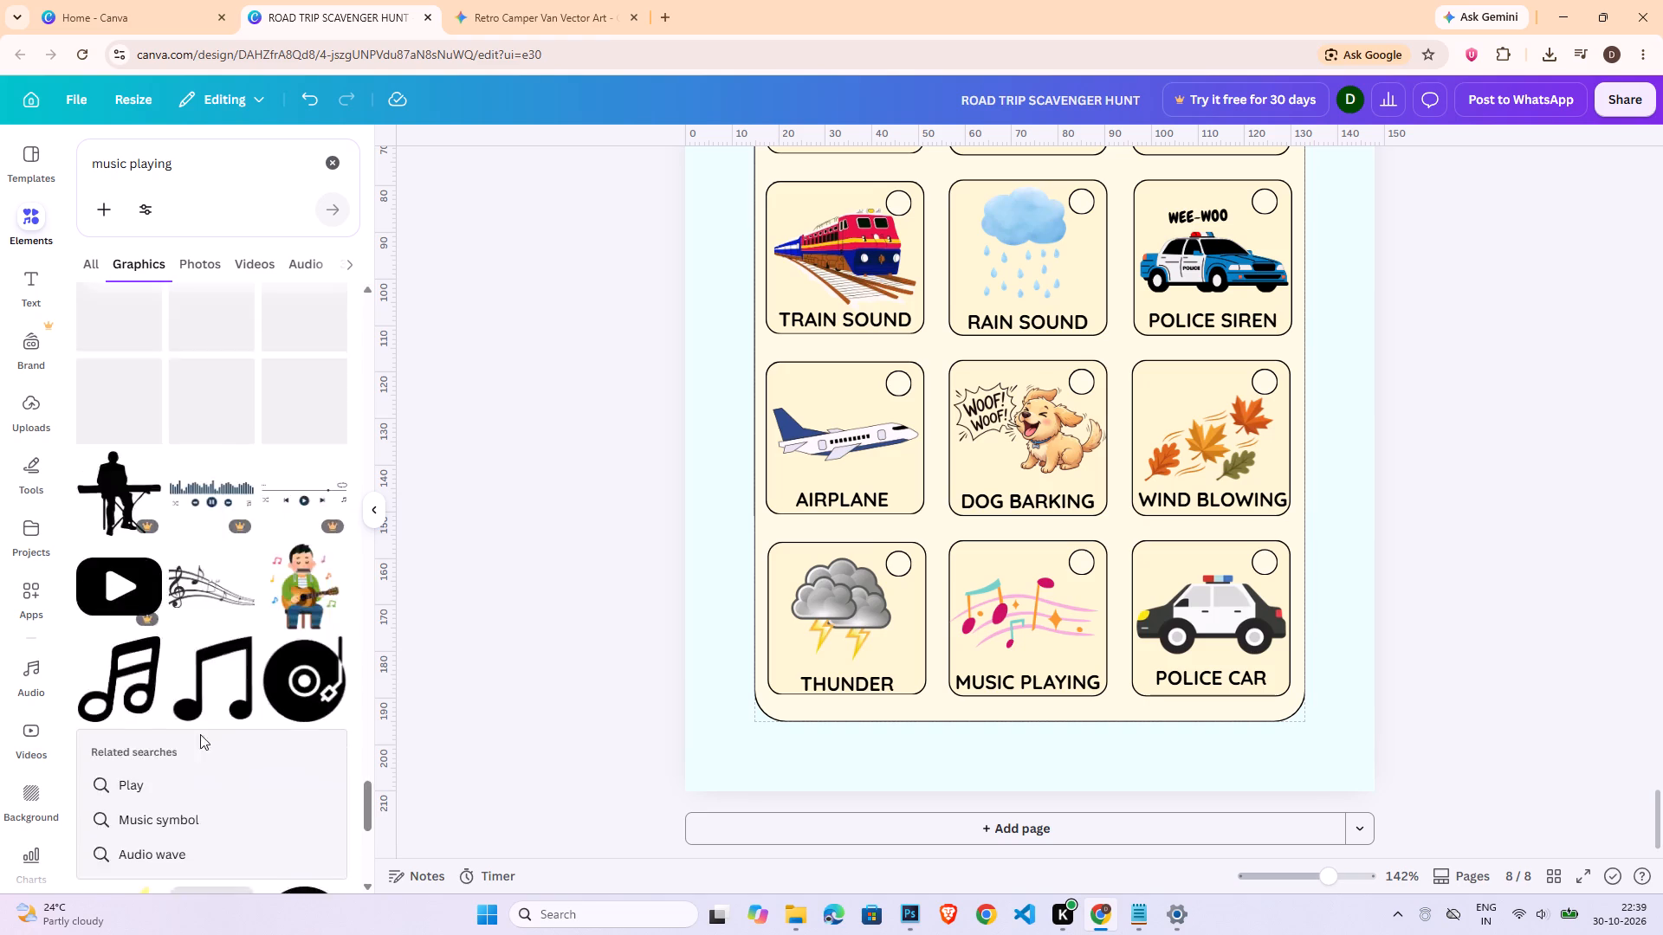
{"action": "scroll", "coordinate": [200, 734], "scroll_direction": "up", "scroll_amount": 2}
Search the graphics for "crickets".
{"action": "triple_click", "coordinate": [212, 162]}
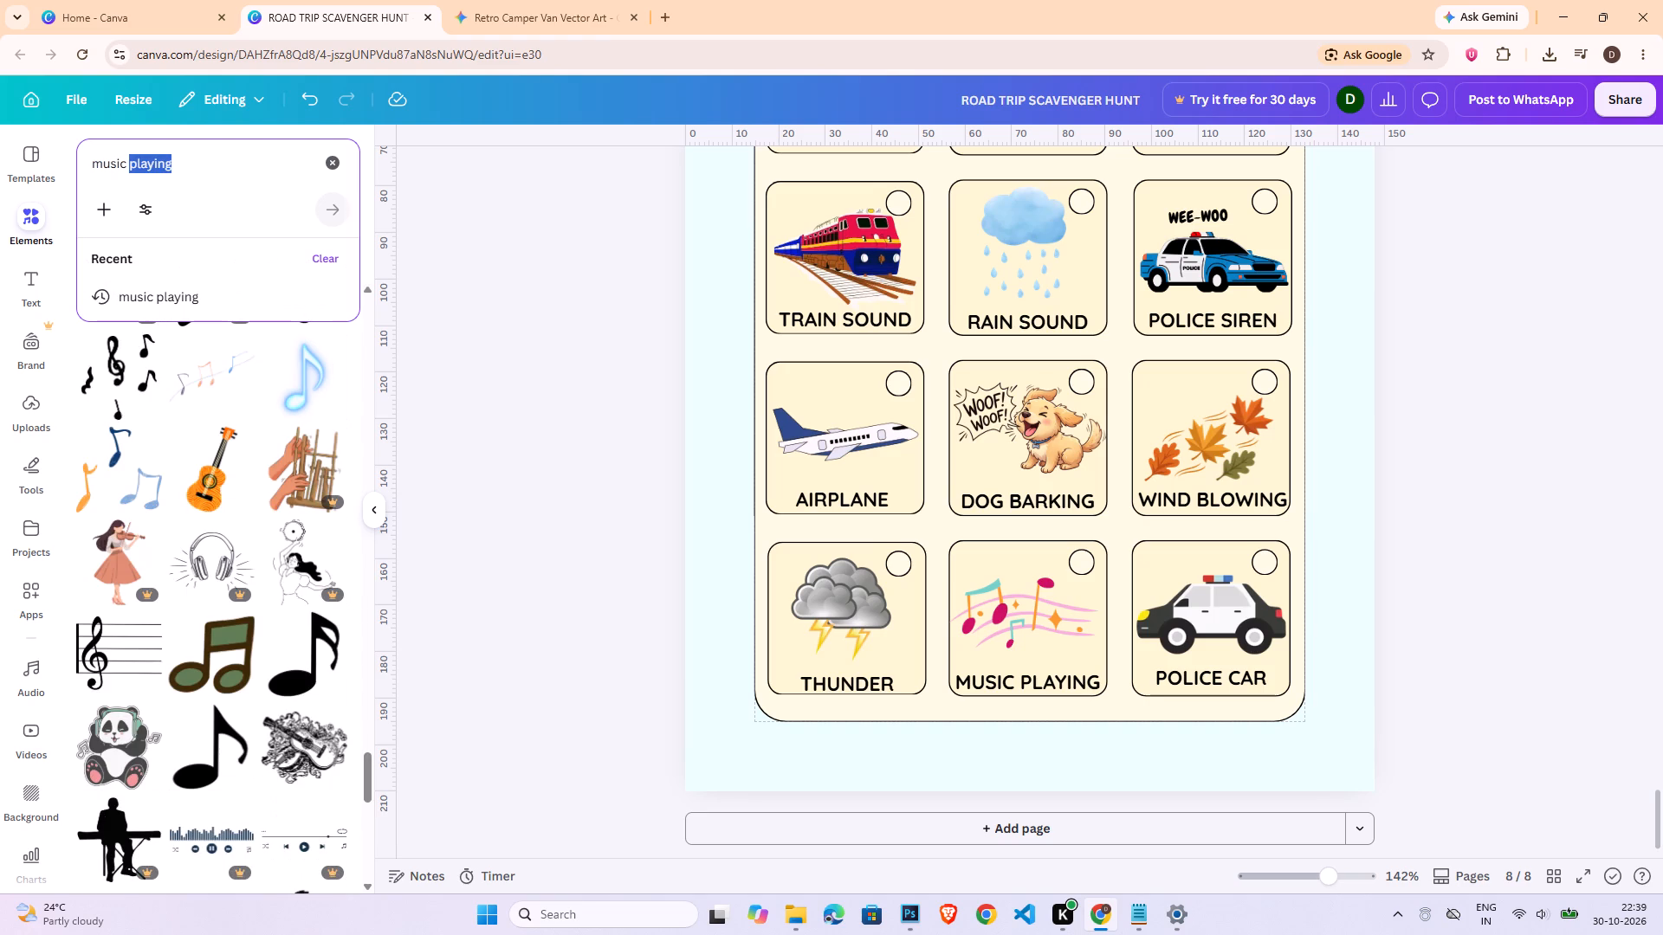
{"action": "key", "text": "c"}
{"action": "key", "text": "r"}
{"action": "key", "text": "i"}
{"action": "type", "text": "ckets"}
{"action": "key", "text": "Return"}
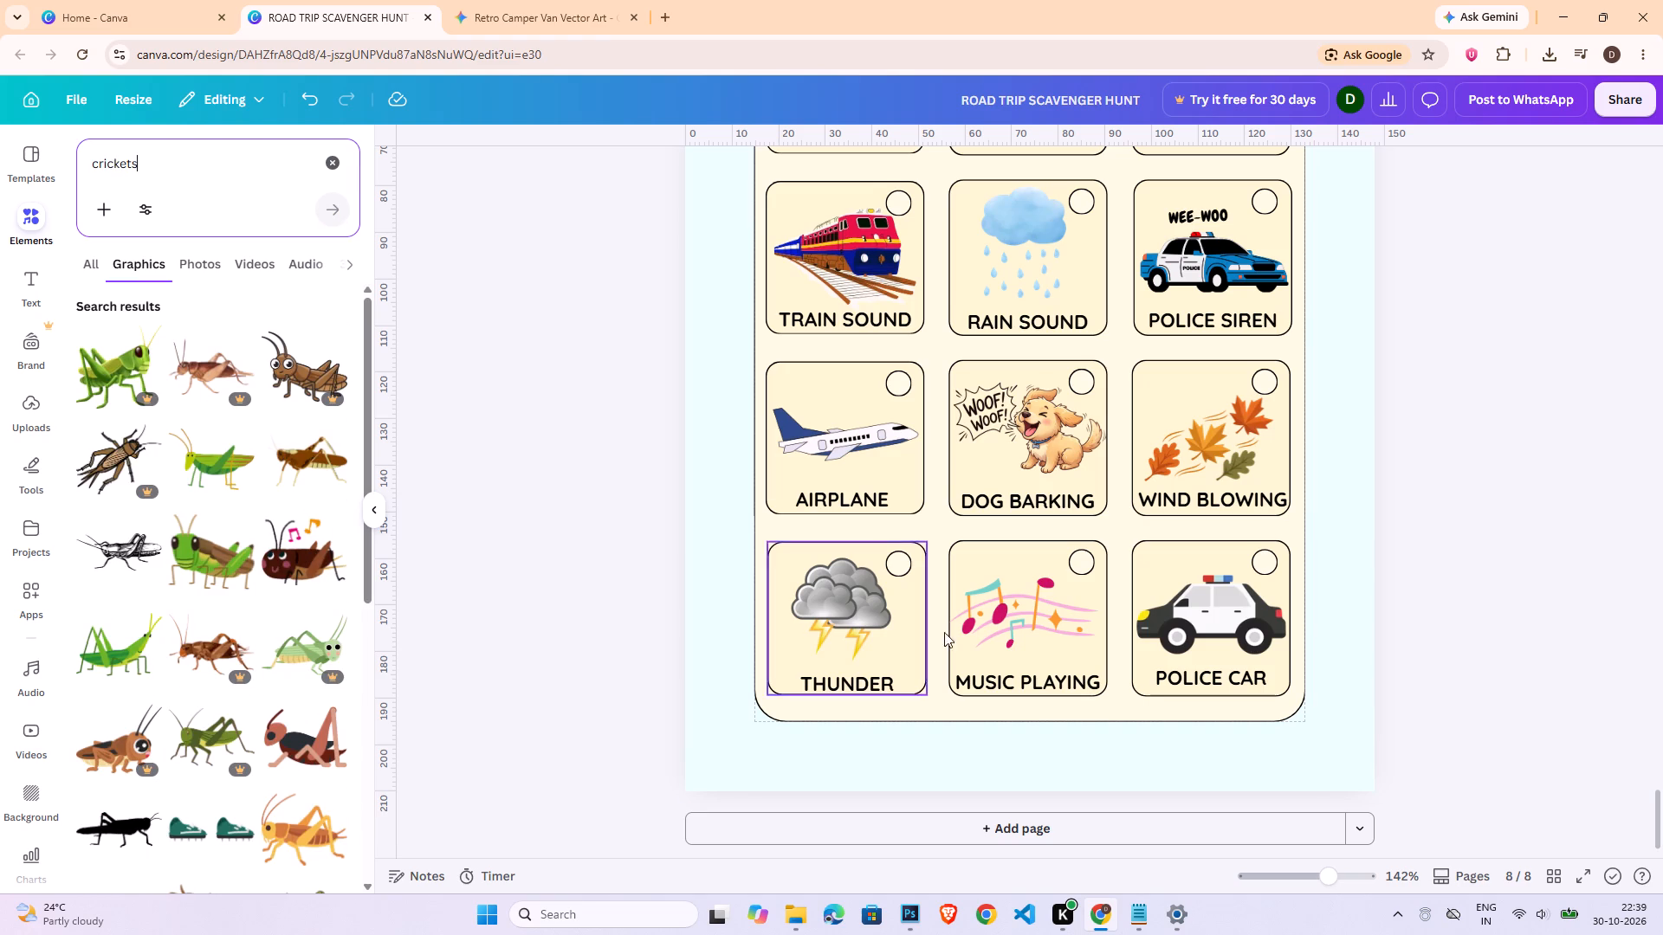
Delete the black-and-white police car picture from the POLICE CAR card.
{"action": "left_click", "coordinate": [1238, 642]}
{"action": "key", "text": "Delete"}
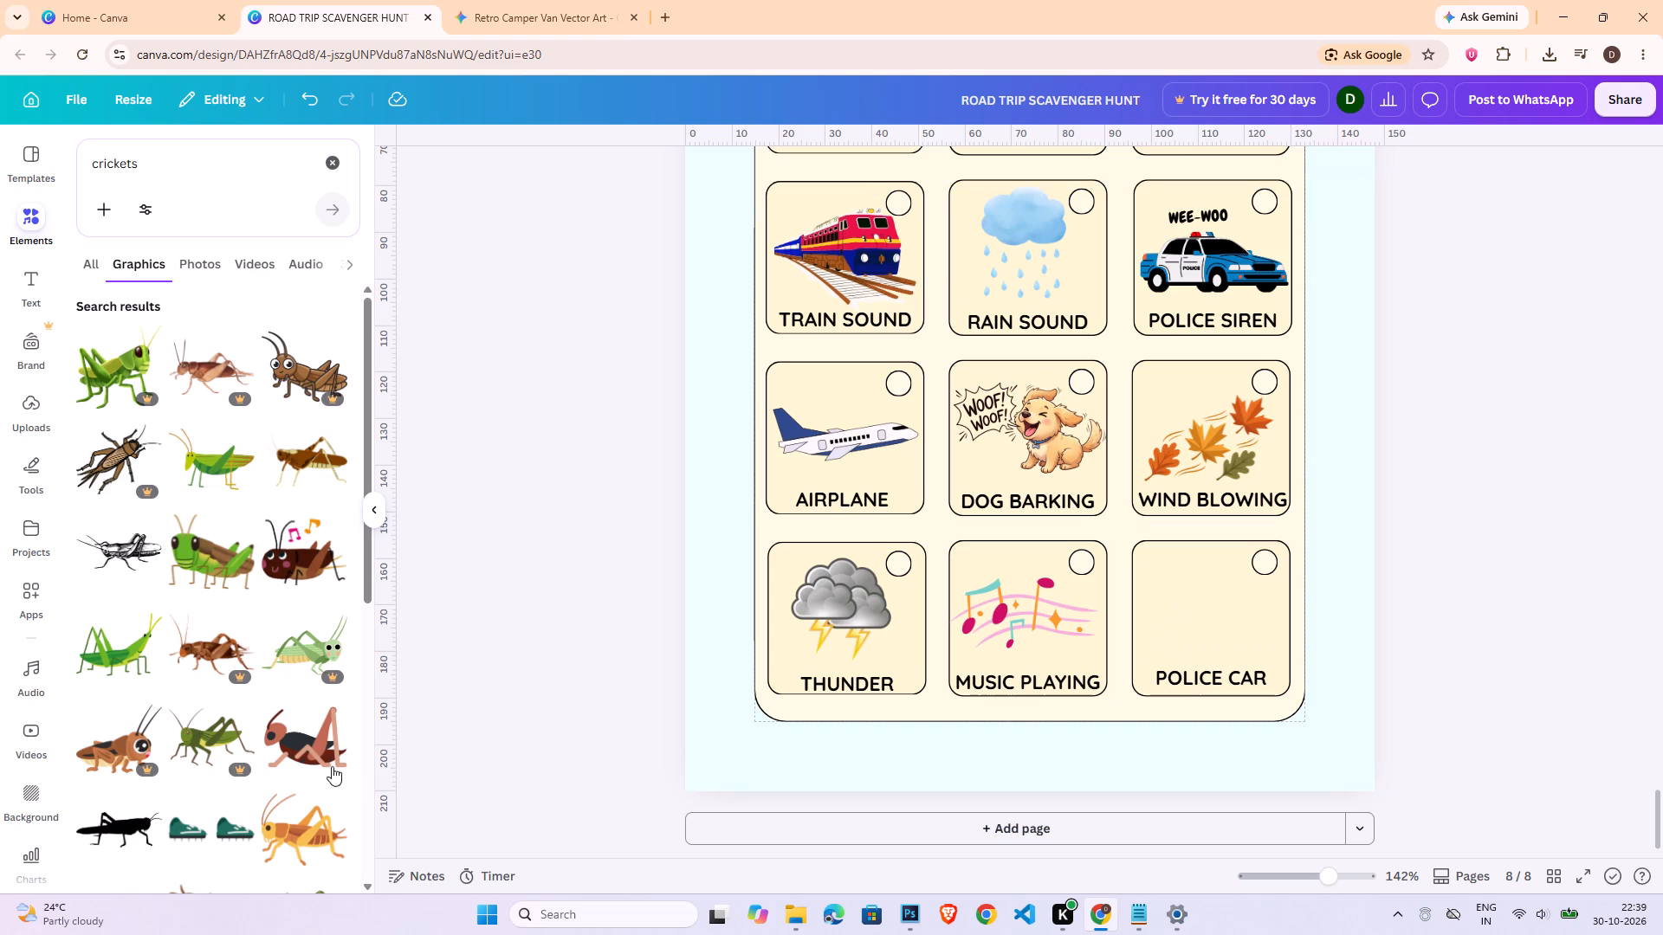
Add the light green cricket with a yellow eye to the emptied POLICE CAR card, scaled to fit above the label.
{"action": "scroll", "coordinate": [315, 711], "scroll_direction": "down", "scroll_amount": 3}
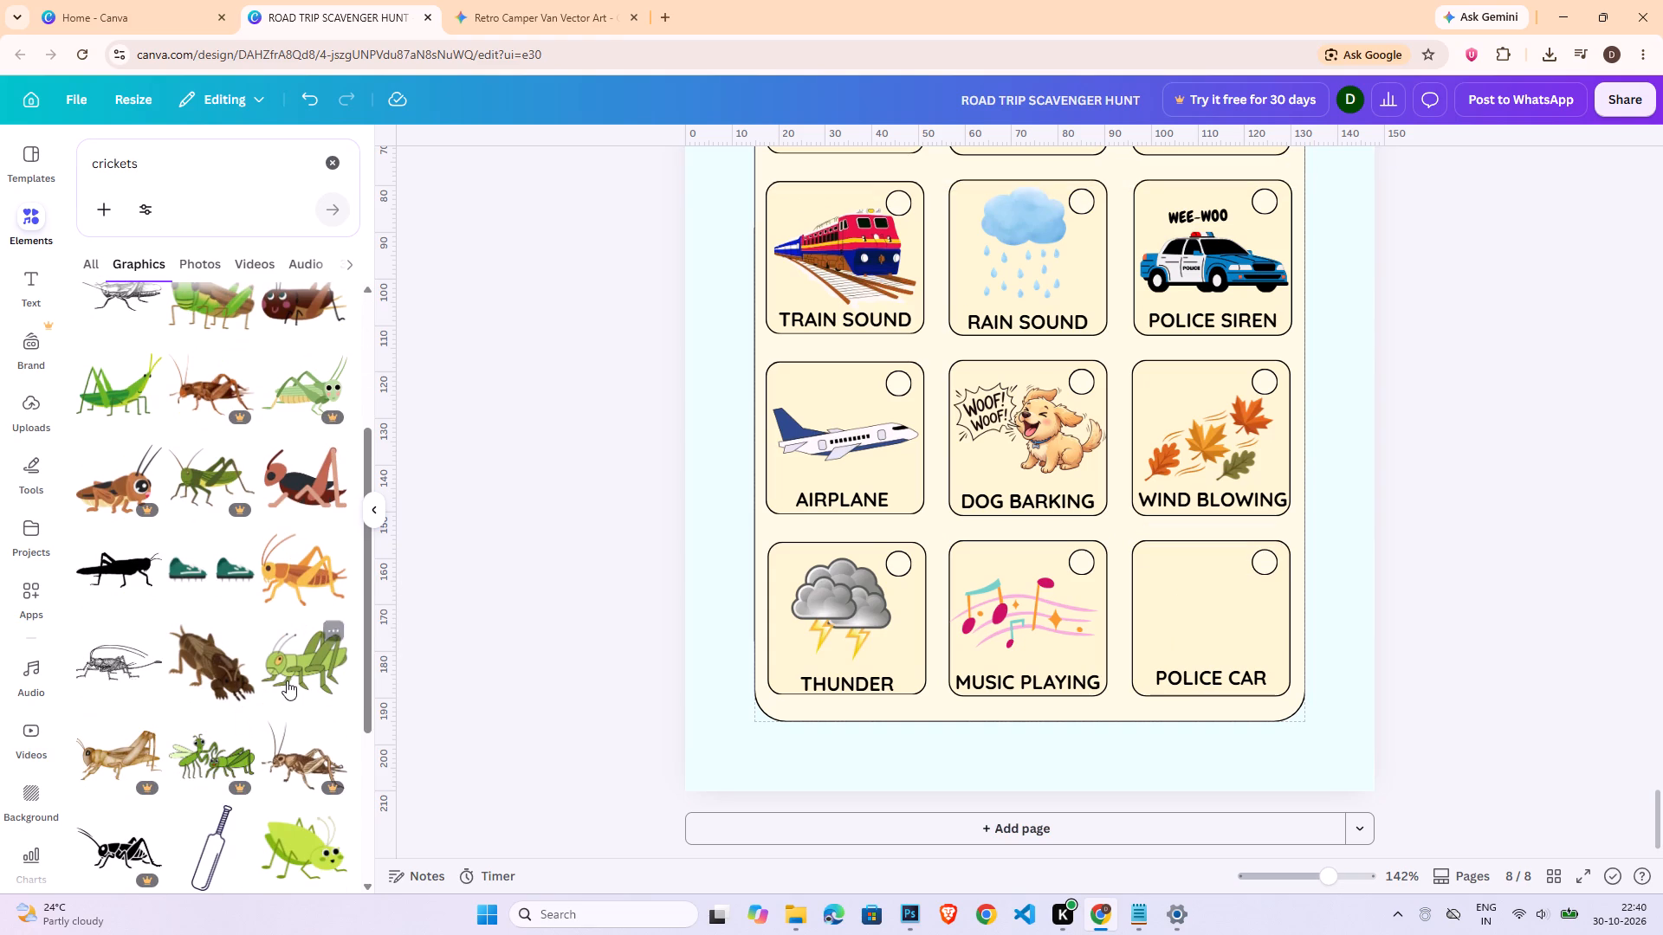
{"action": "left_click", "coordinate": [288, 676]}
{"action": "left_click_drag", "start_coordinate": [1064, 256], "coordinate": [1325, 509]}
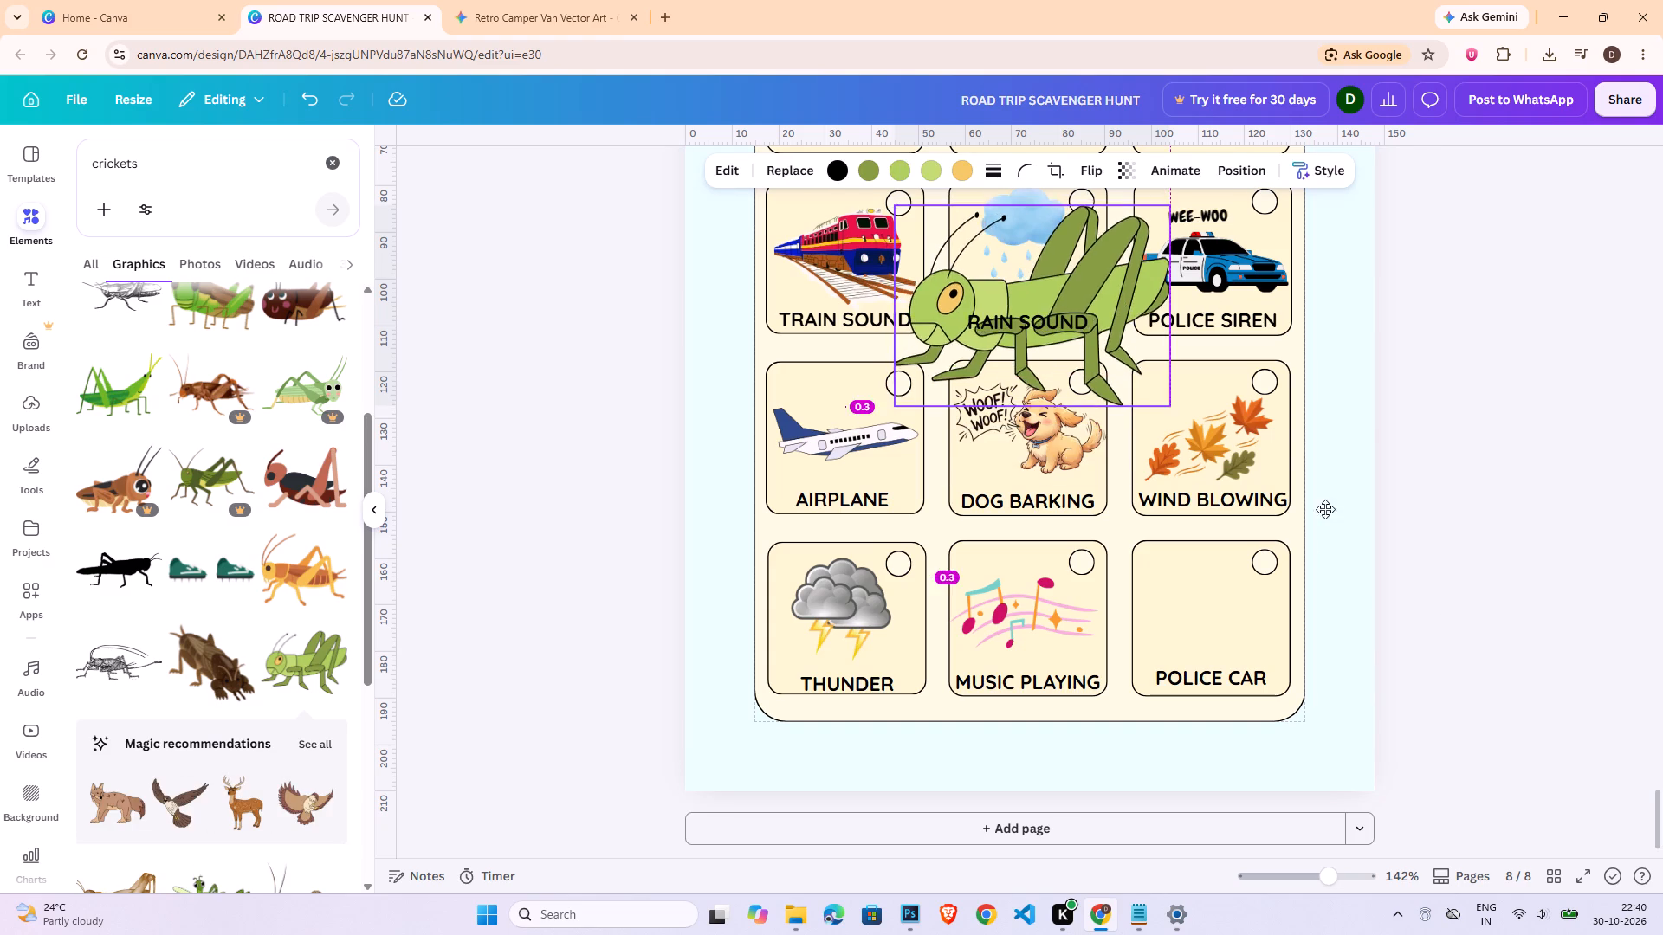
{"action": "left_click_drag", "start_coordinate": [1325, 509], "coordinate": [1305, 553]}
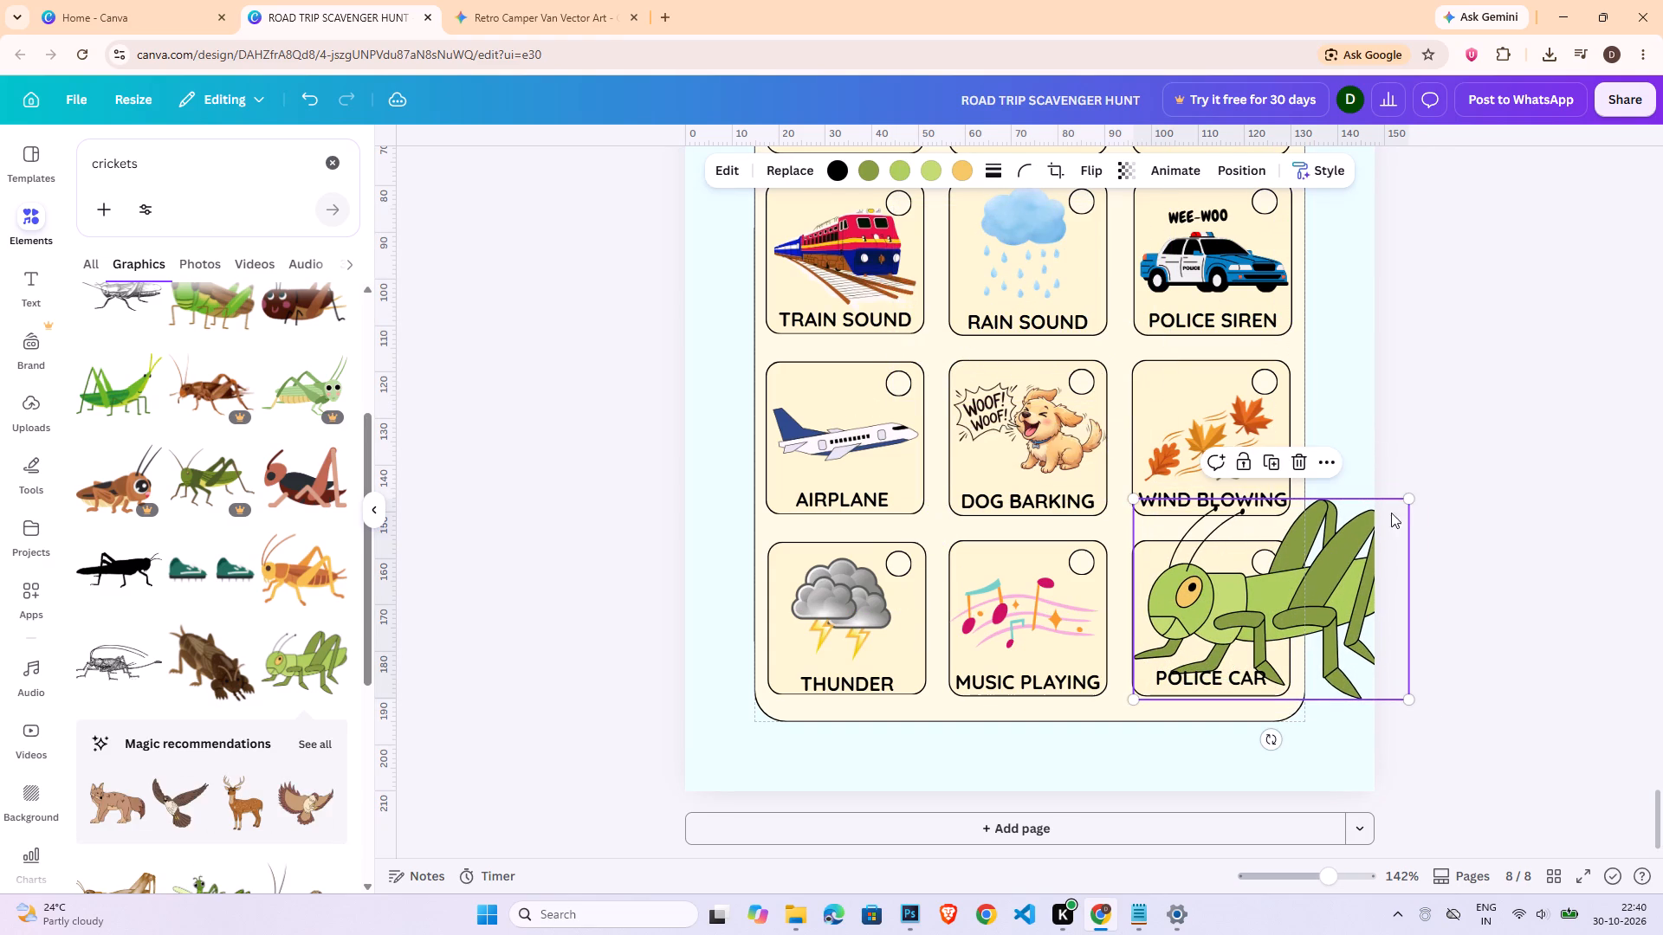
{"action": "left_click_drag", "start_coordinate": [1409, 500], "coordinate": [1202, 626]}
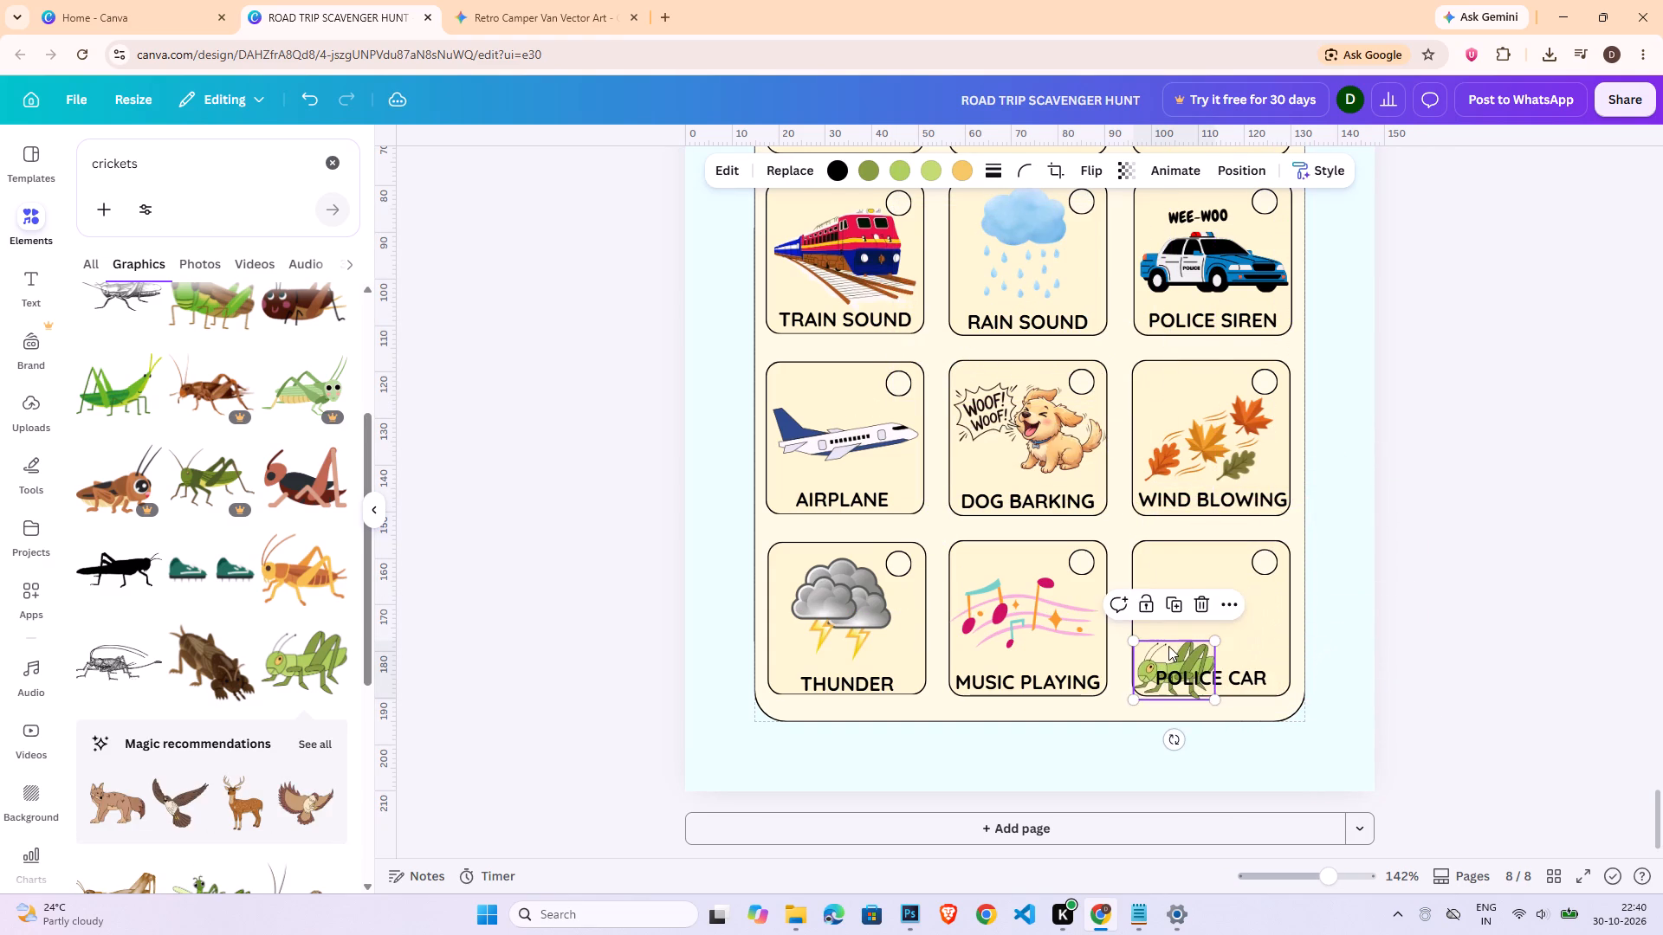
{"action": "left_click_drag", "start_coordinate": [1167, 648], "coordinate": [1174, 559]}
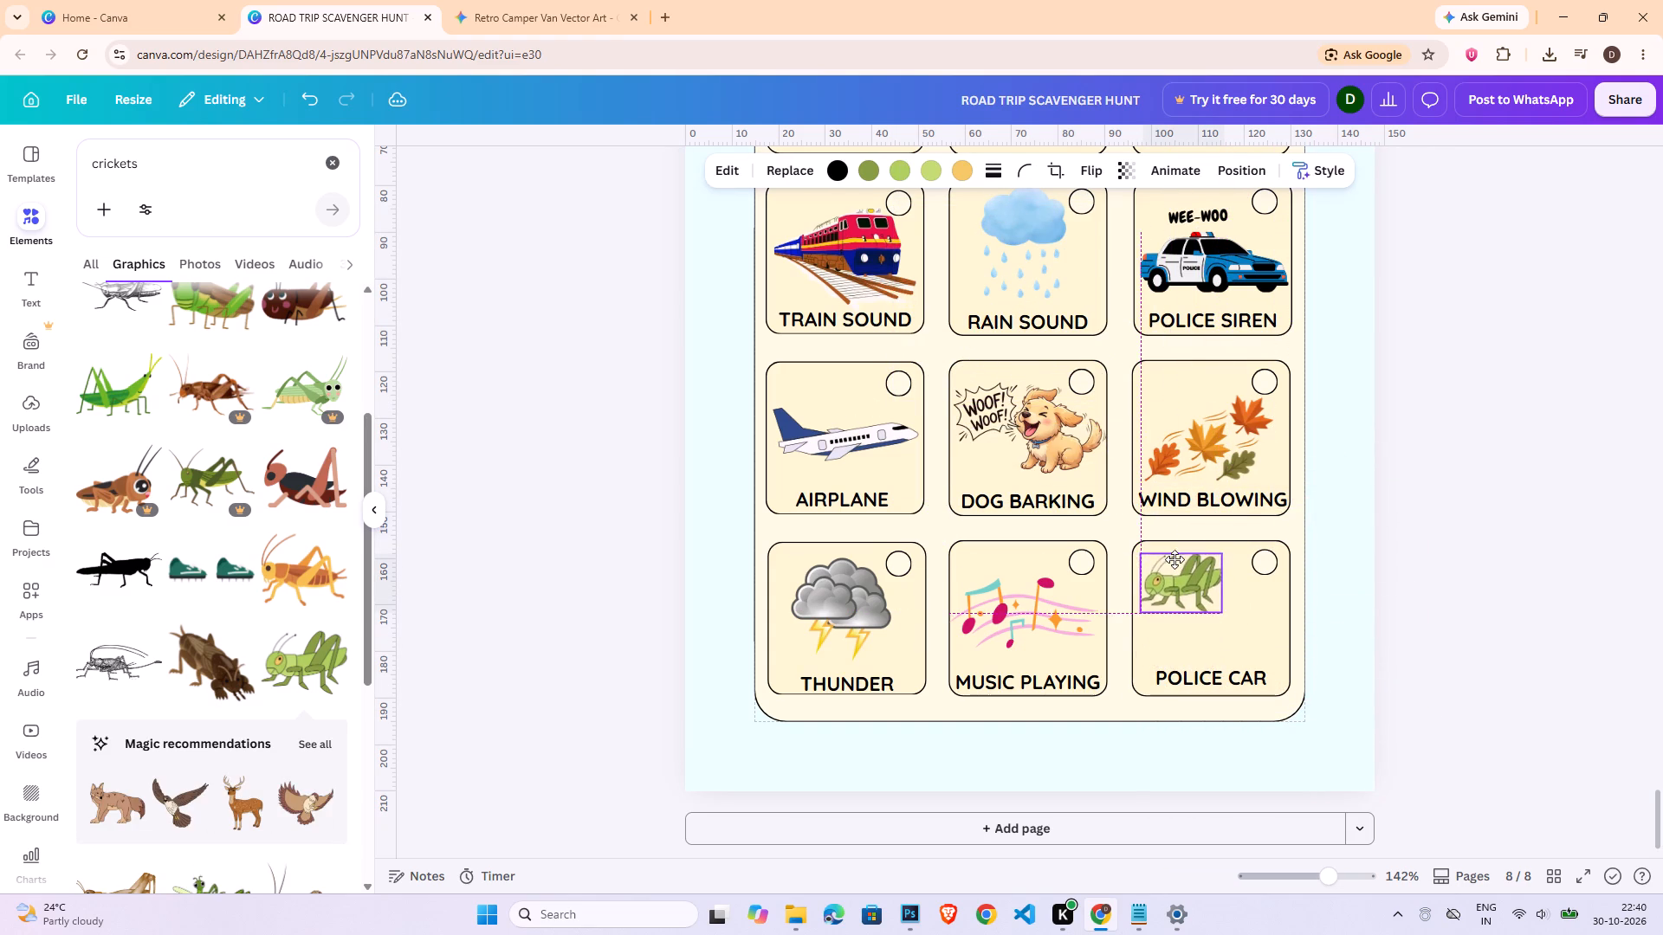
{"action": "left_click_drag", "start_coordinate": [1174, 559], "coordinate": [1172, 556]}
{"action": "left_click_drag", "start_coordinate": [1222, 606], "coordinate": [1260, 645]}
{"action": "left_click_drag", "start_coordinate": [1237, 616], "coordinate": [1234, 635]}
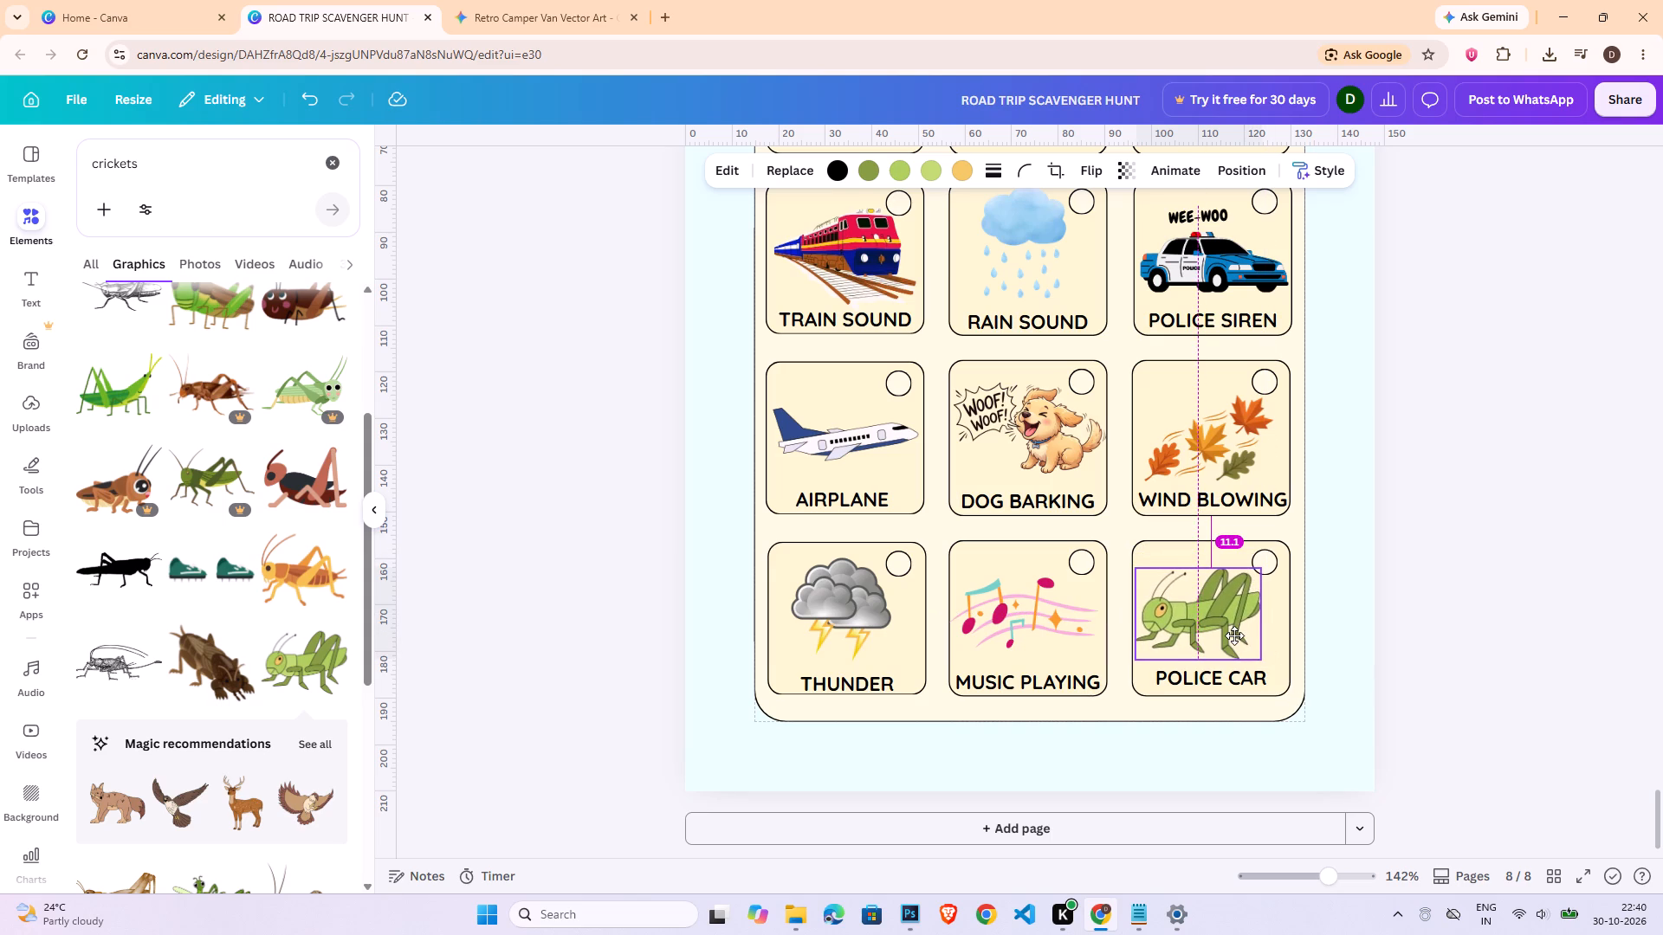
{"action": "left_click_drag", "start_coordinate": [1234, 635], "coordinate": [1236, 635]}
Replace the POLICE CAR label under the cricket with INSECT SOUNDS, widening its text box to fit one line.
{"action": "double_click", "coordinate": [1237, 672]}
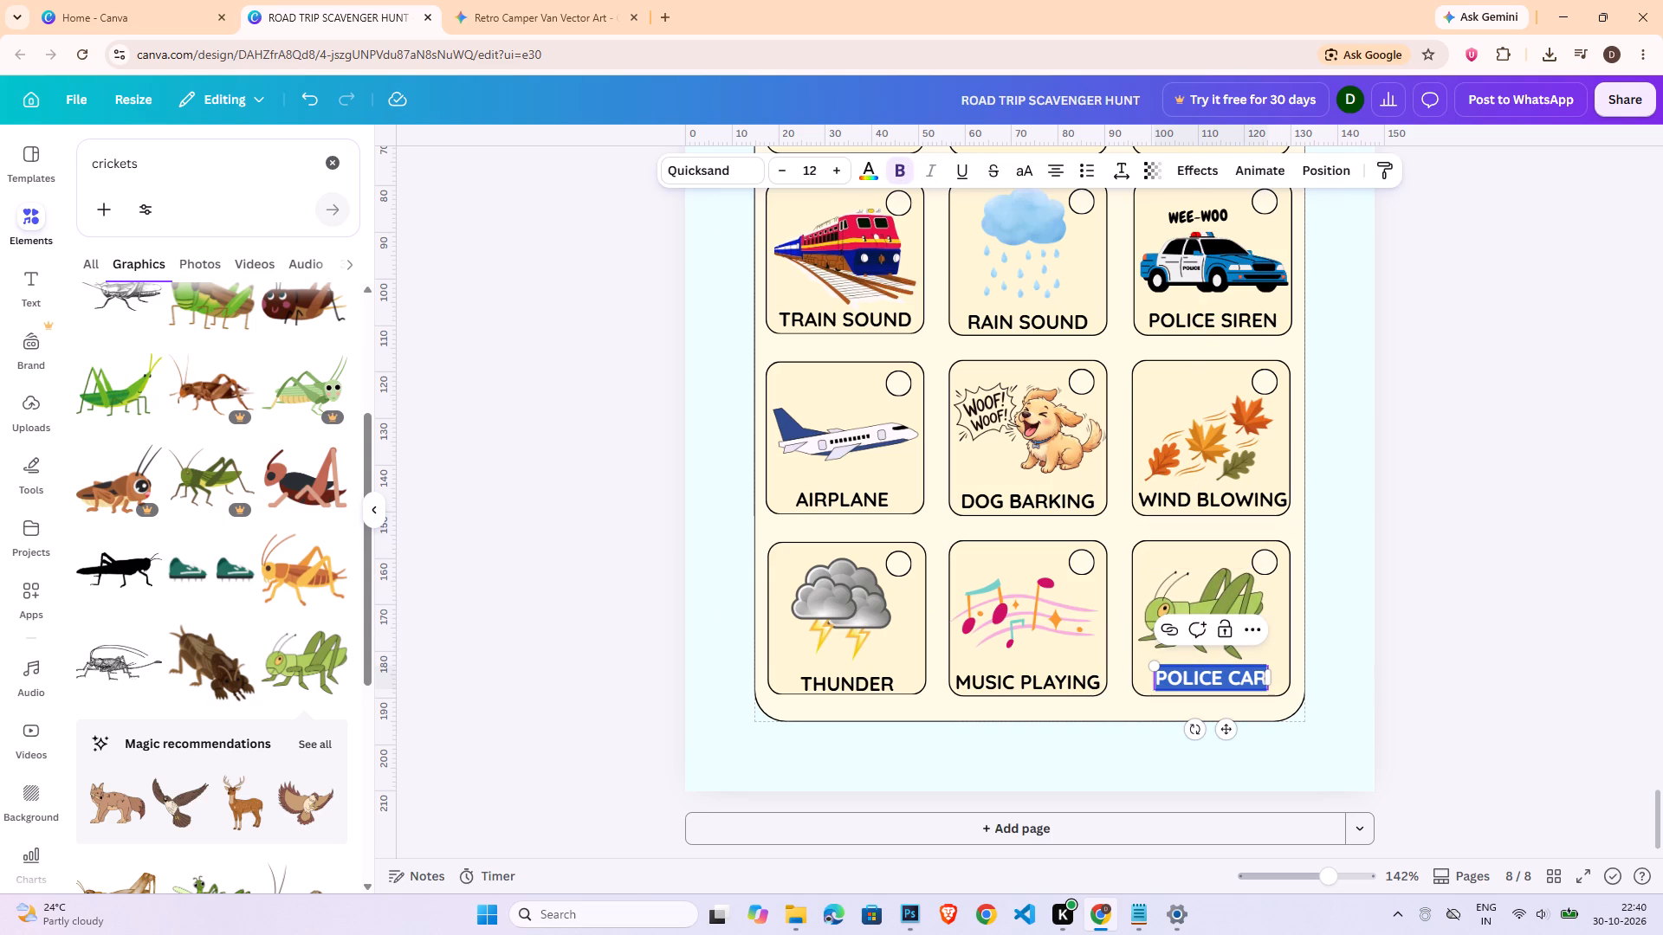
{"action": "type", "text": "INSECT SOUNDS"}
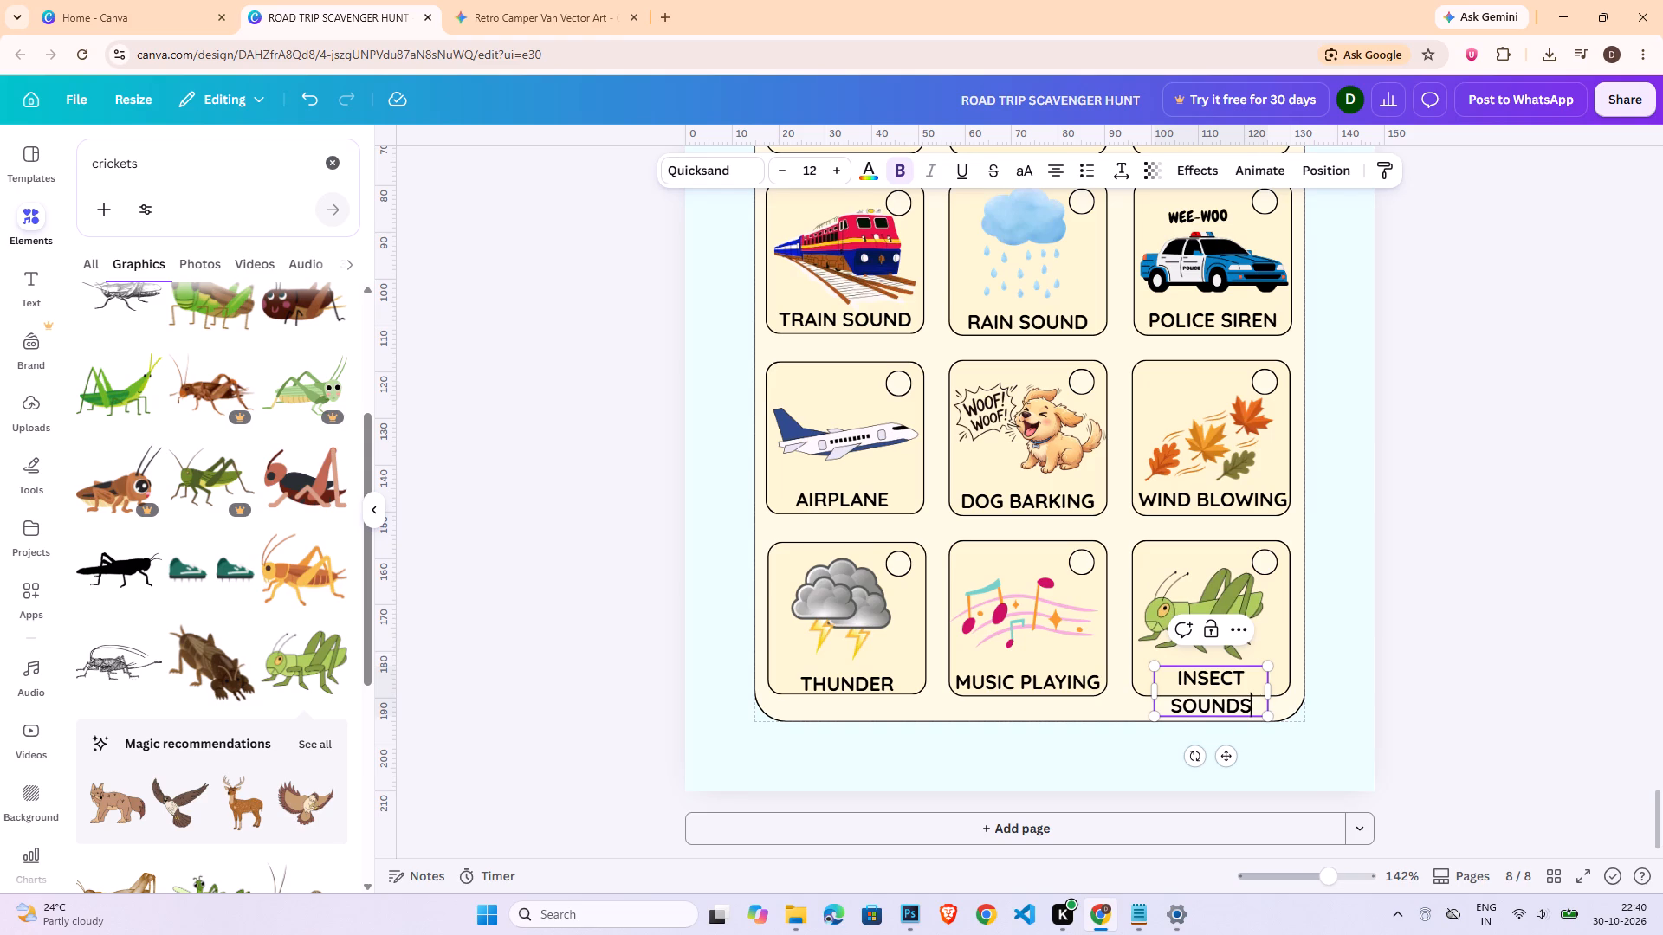
{"action": "left_click_drag", "start_coordinate": [1154, 694], "coordinate": [1123, 699]}
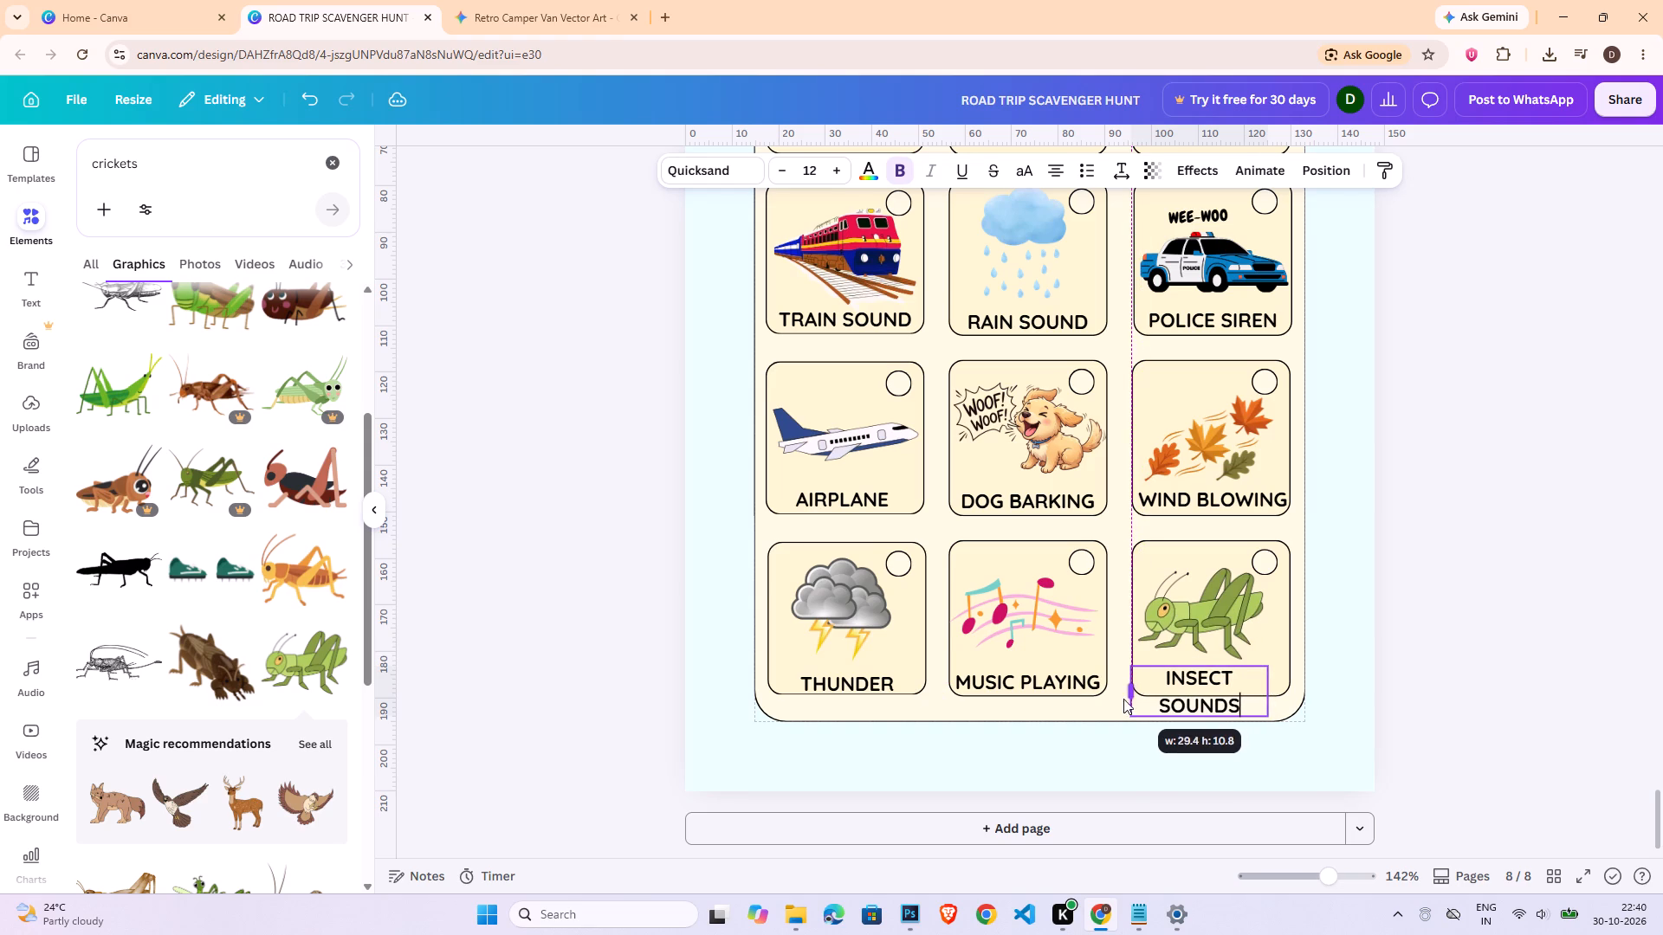
{"action": "left_click_drag", "start_coordinate": [1123, 699], "coordinate": [1111, 702]}
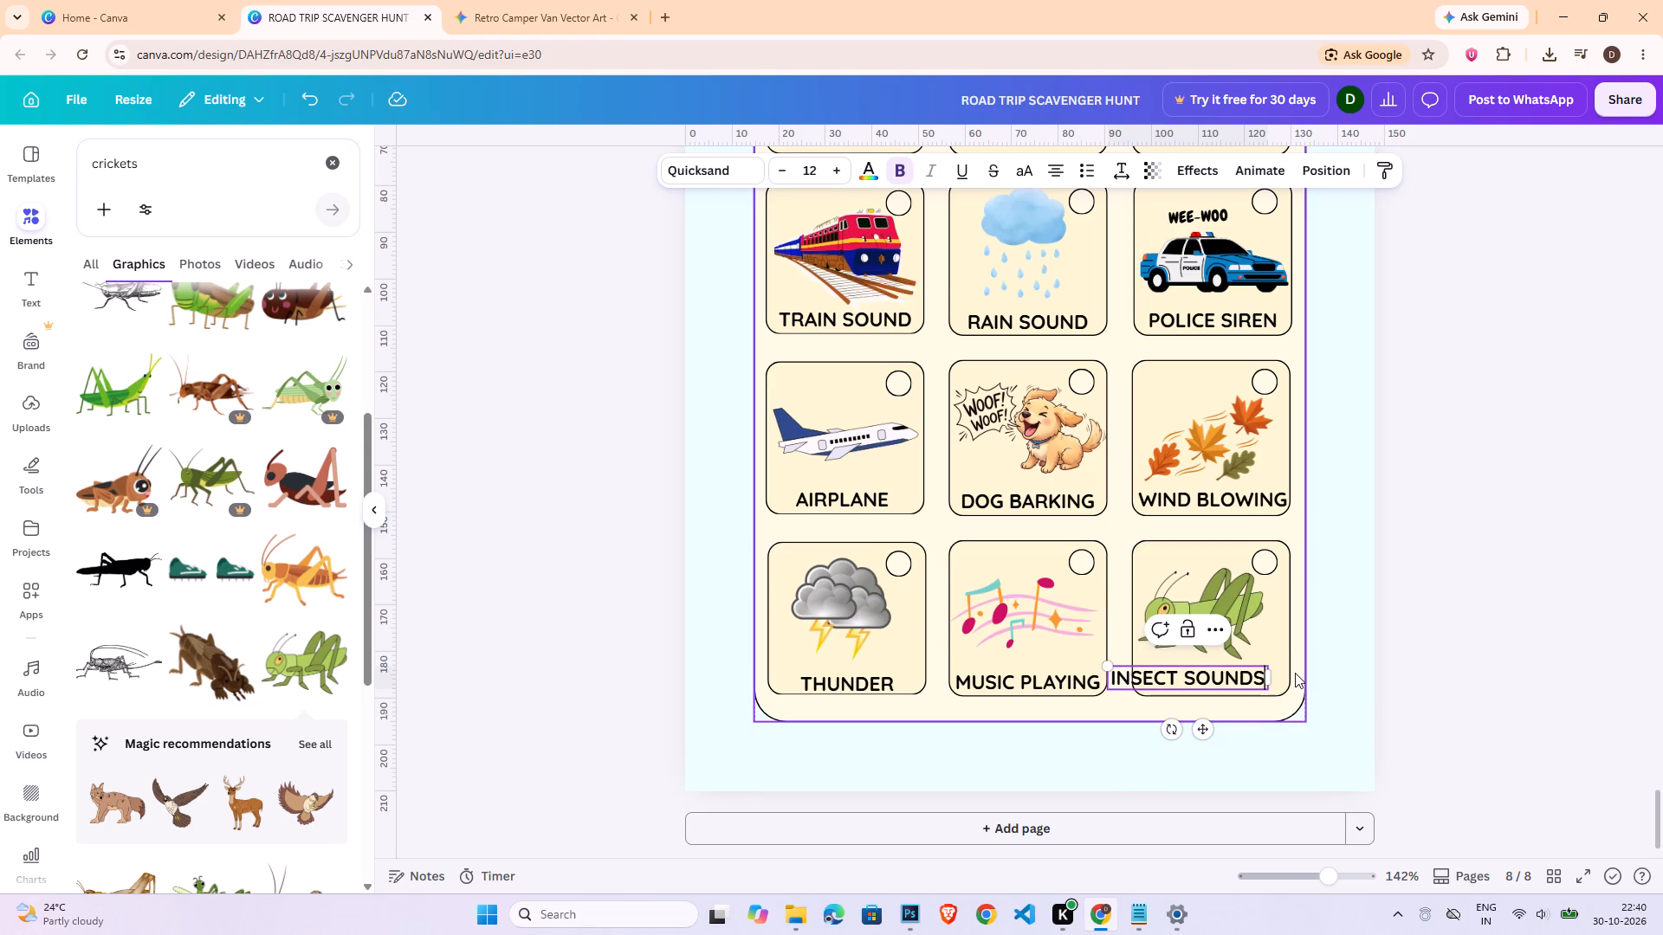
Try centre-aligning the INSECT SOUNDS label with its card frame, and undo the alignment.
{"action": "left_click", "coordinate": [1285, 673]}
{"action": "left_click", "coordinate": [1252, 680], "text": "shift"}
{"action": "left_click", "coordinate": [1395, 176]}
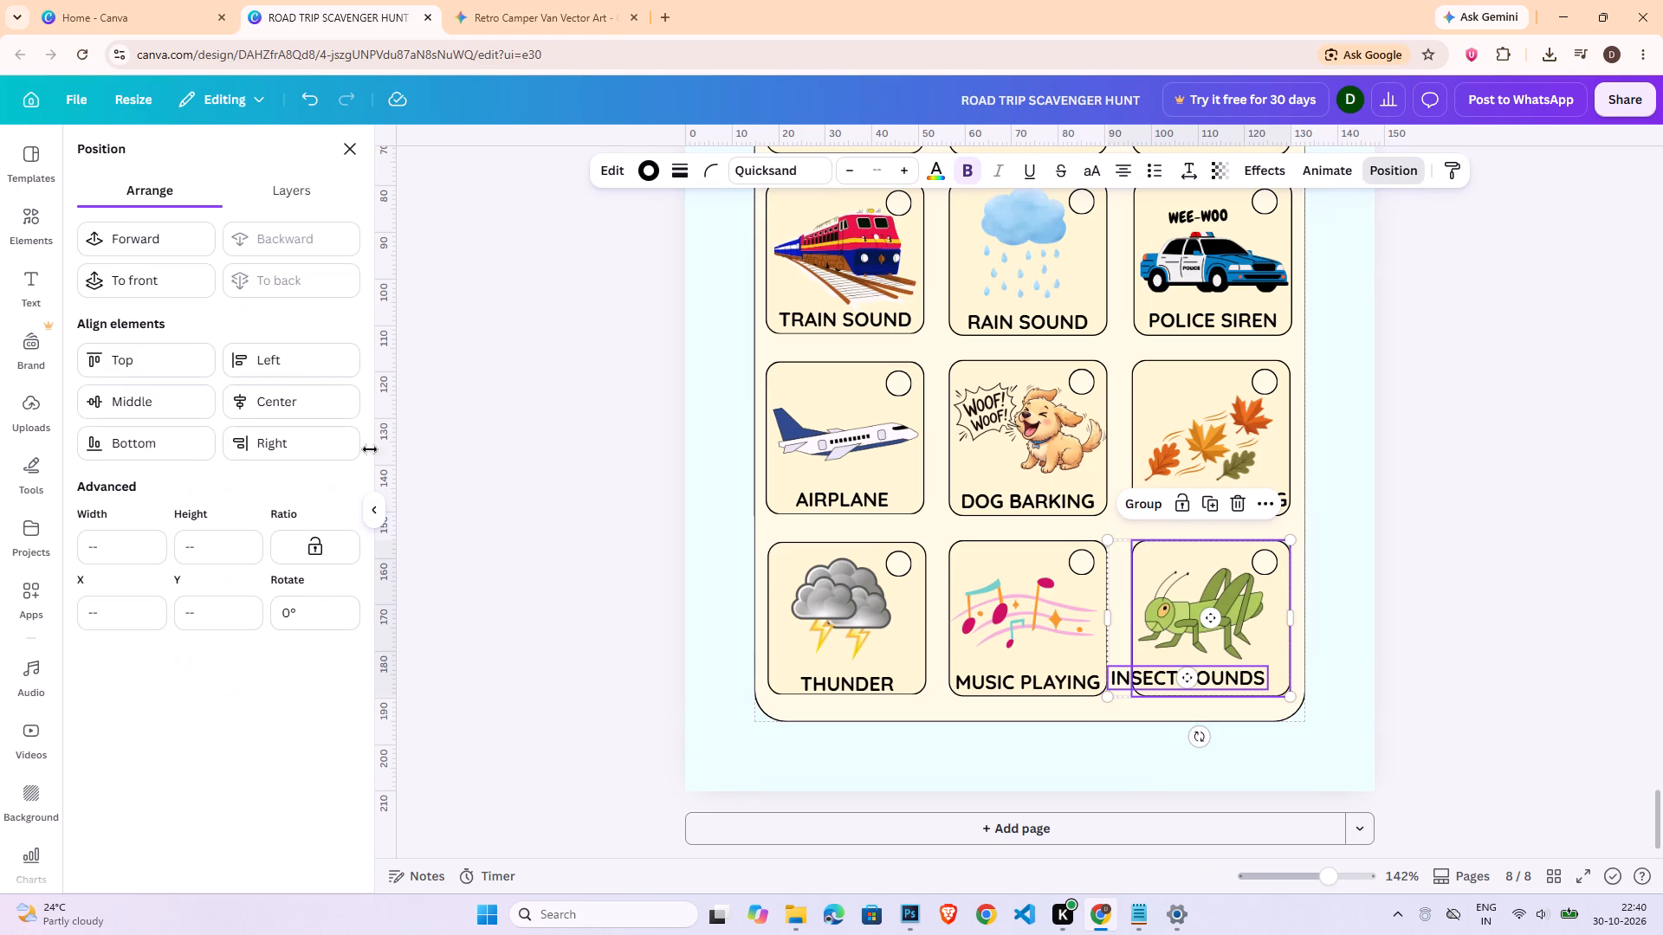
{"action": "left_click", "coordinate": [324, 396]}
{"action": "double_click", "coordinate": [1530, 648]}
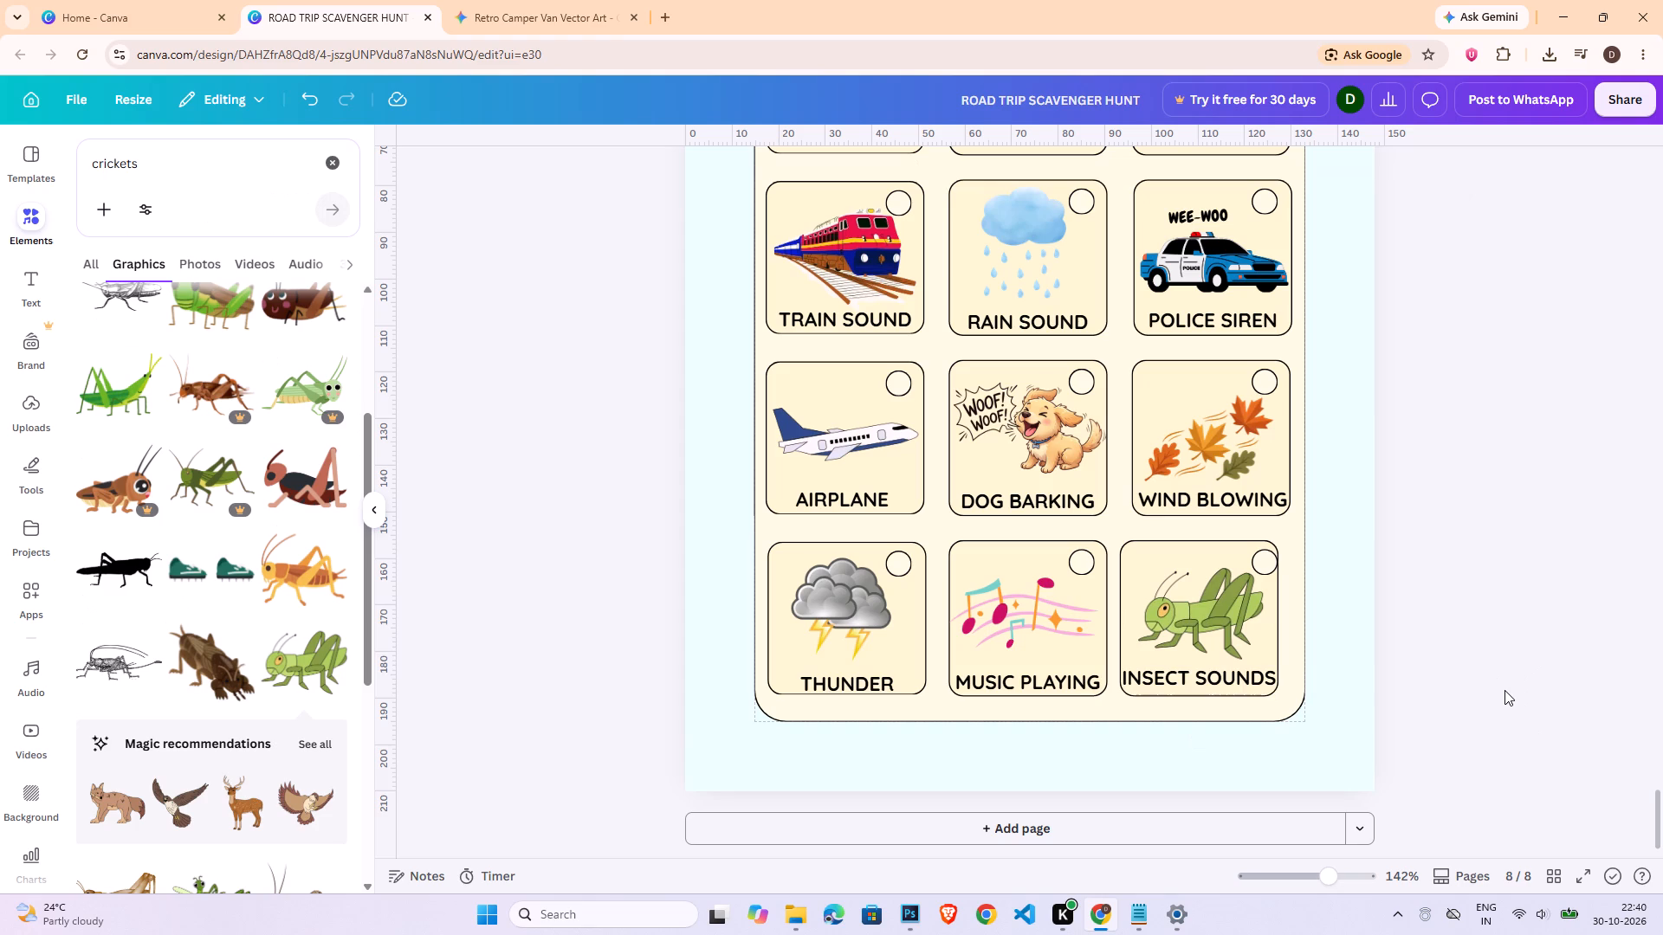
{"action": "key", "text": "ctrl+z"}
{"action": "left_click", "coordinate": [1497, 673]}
Move the INSECT SOUNDS label sideways so it sits within its card, below the cricket.
{"action": "left_click_drag", "start_coordinate": [1196, 682], "coordinate": [1212, 680]}
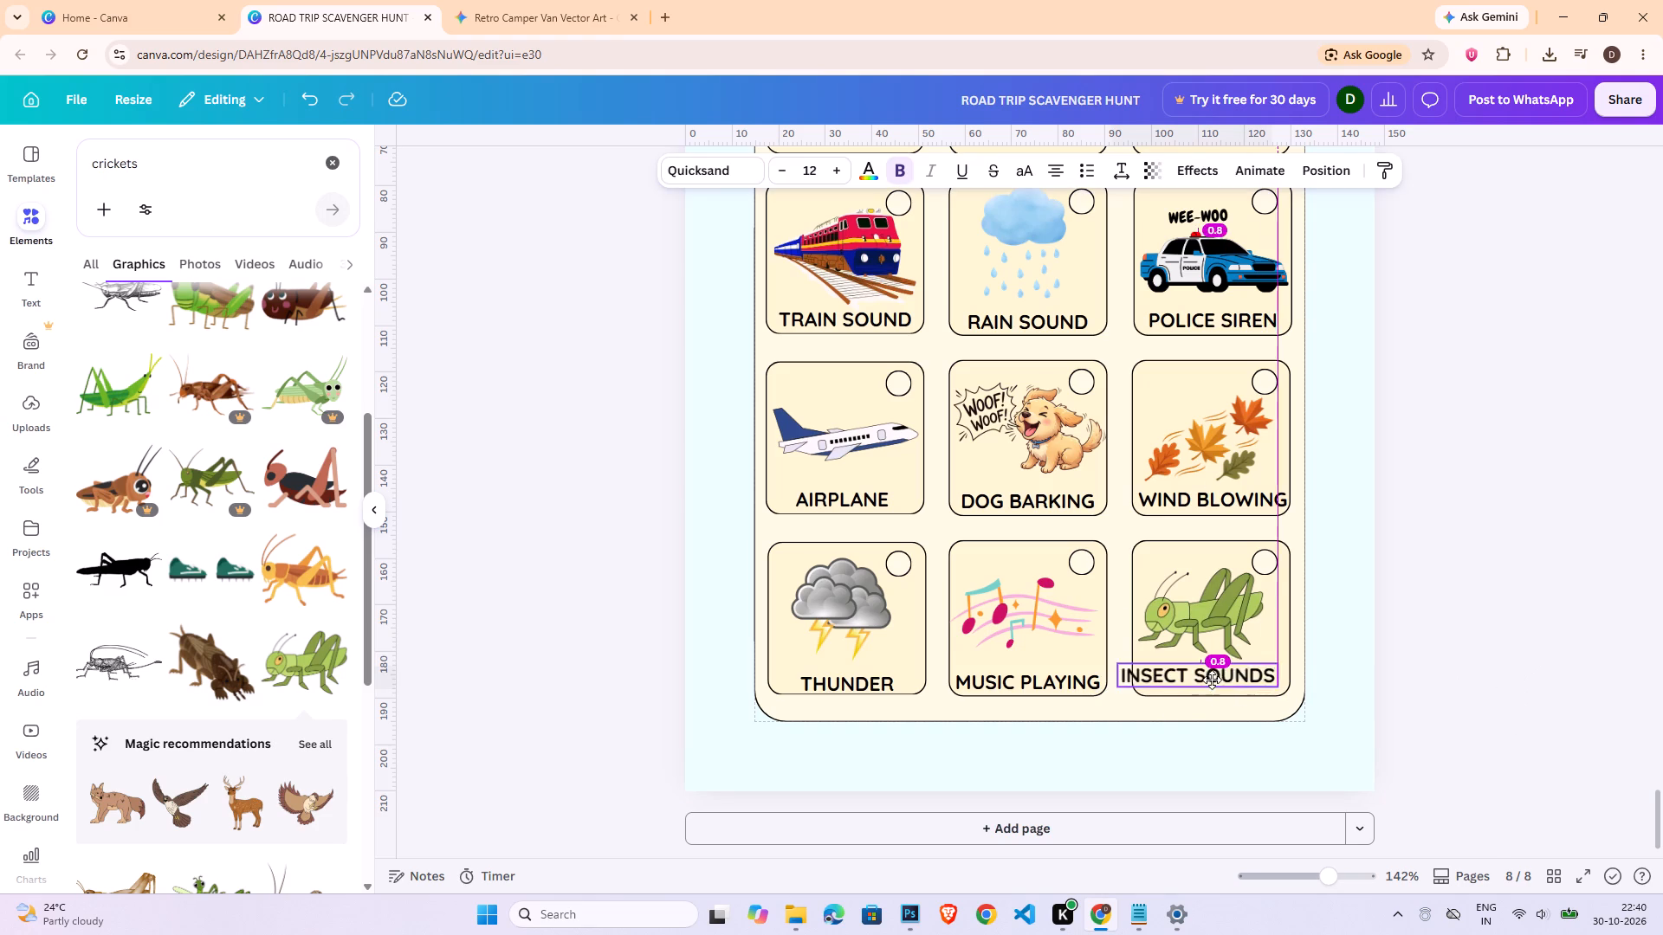
{"action": "left_click_drag", "start_coordinate": [1212, 680], "coordinate": [1220, 682]}
{"action": "left_click", "coordinate": [1292, 678]}
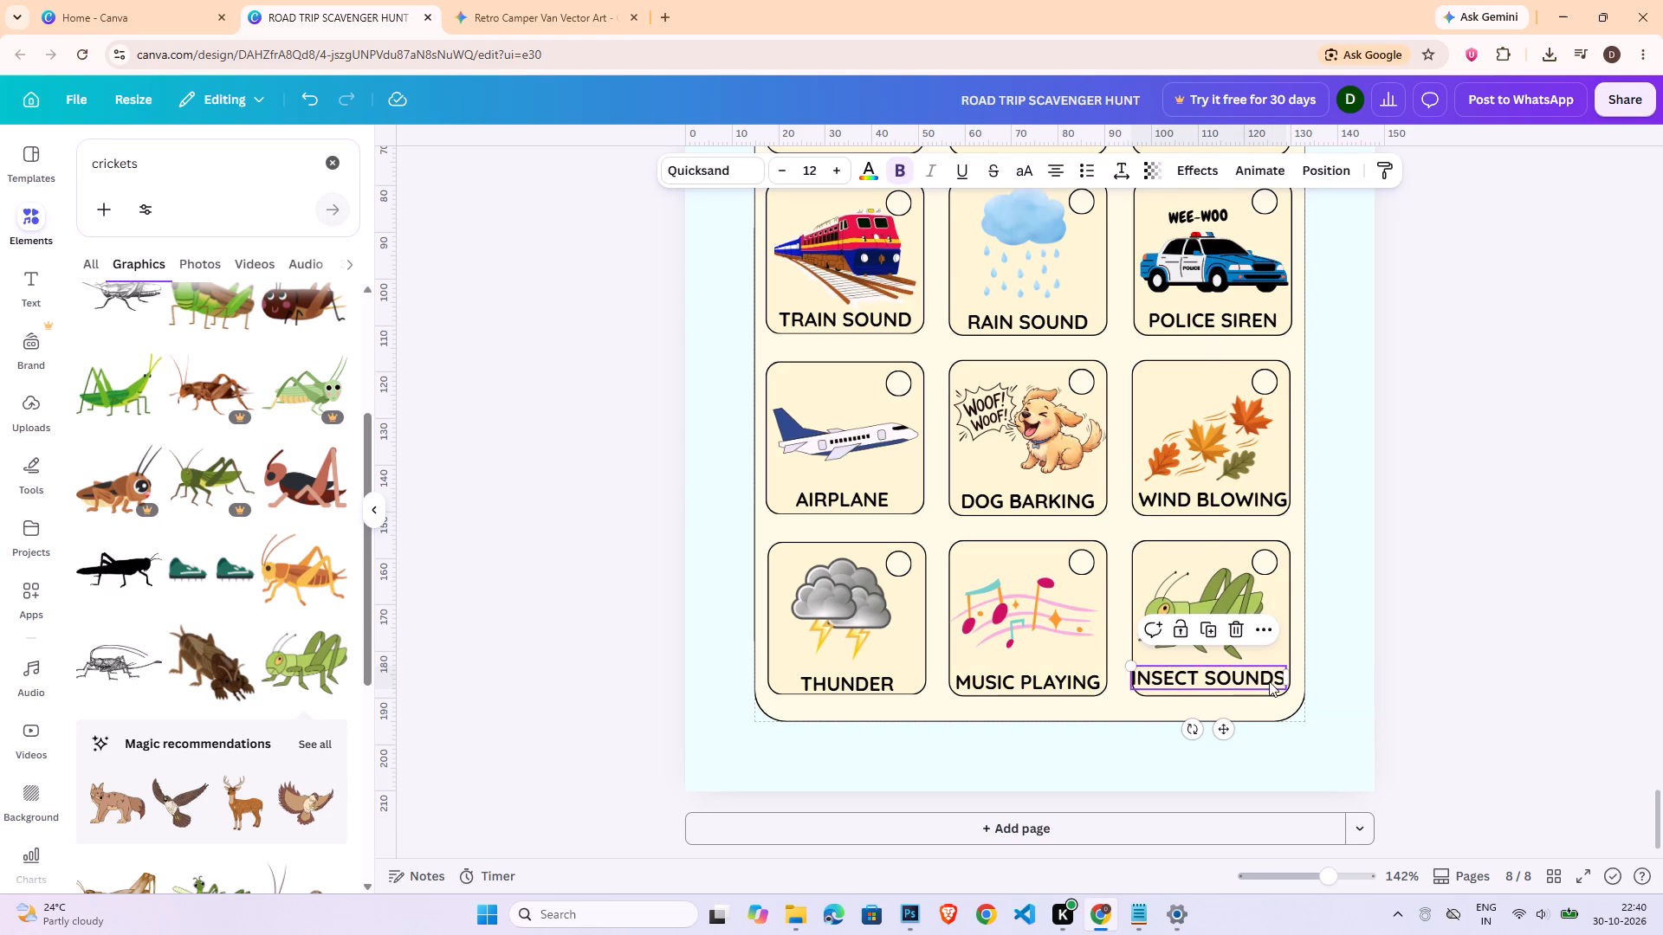
{"action": "left_click", "coordinate": [1266, 681]}
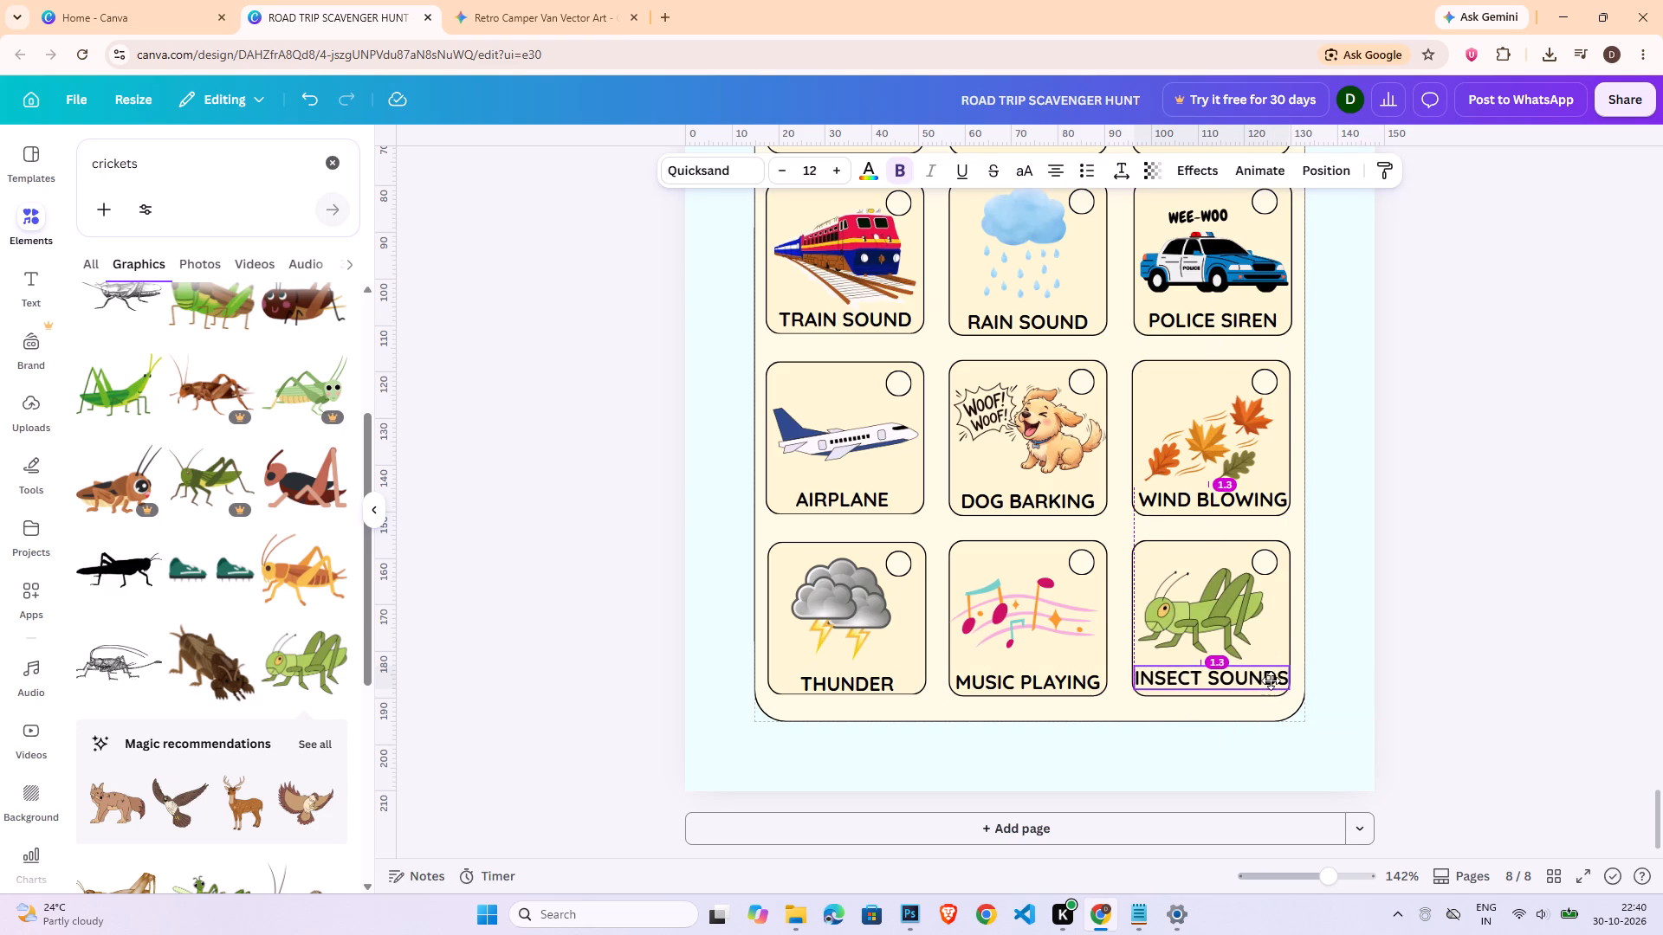
{"action": "left_click", "coordinate": [1478, 669]}
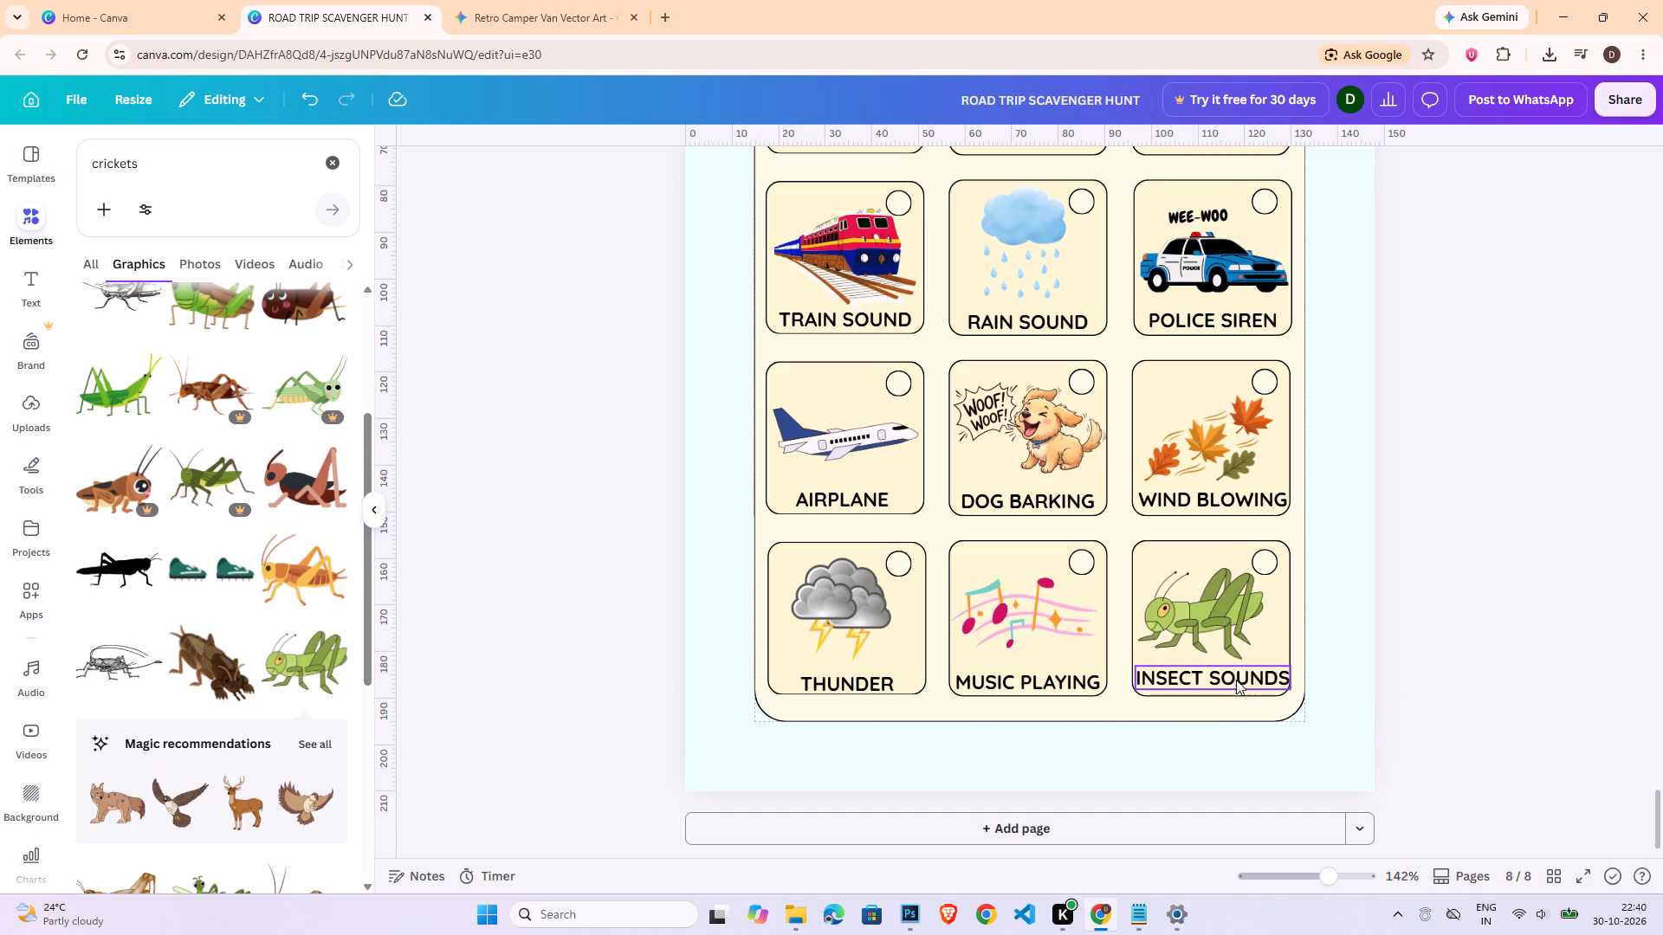
Reduce the INSECT SOUNDS label's font size to 11 and lower it slightly to line up with MUSIC PLAYING.
{"action": "left_click", "coordinate": [1236, 680]}
{"action": "left_click", "coordinate": [779, 170]}
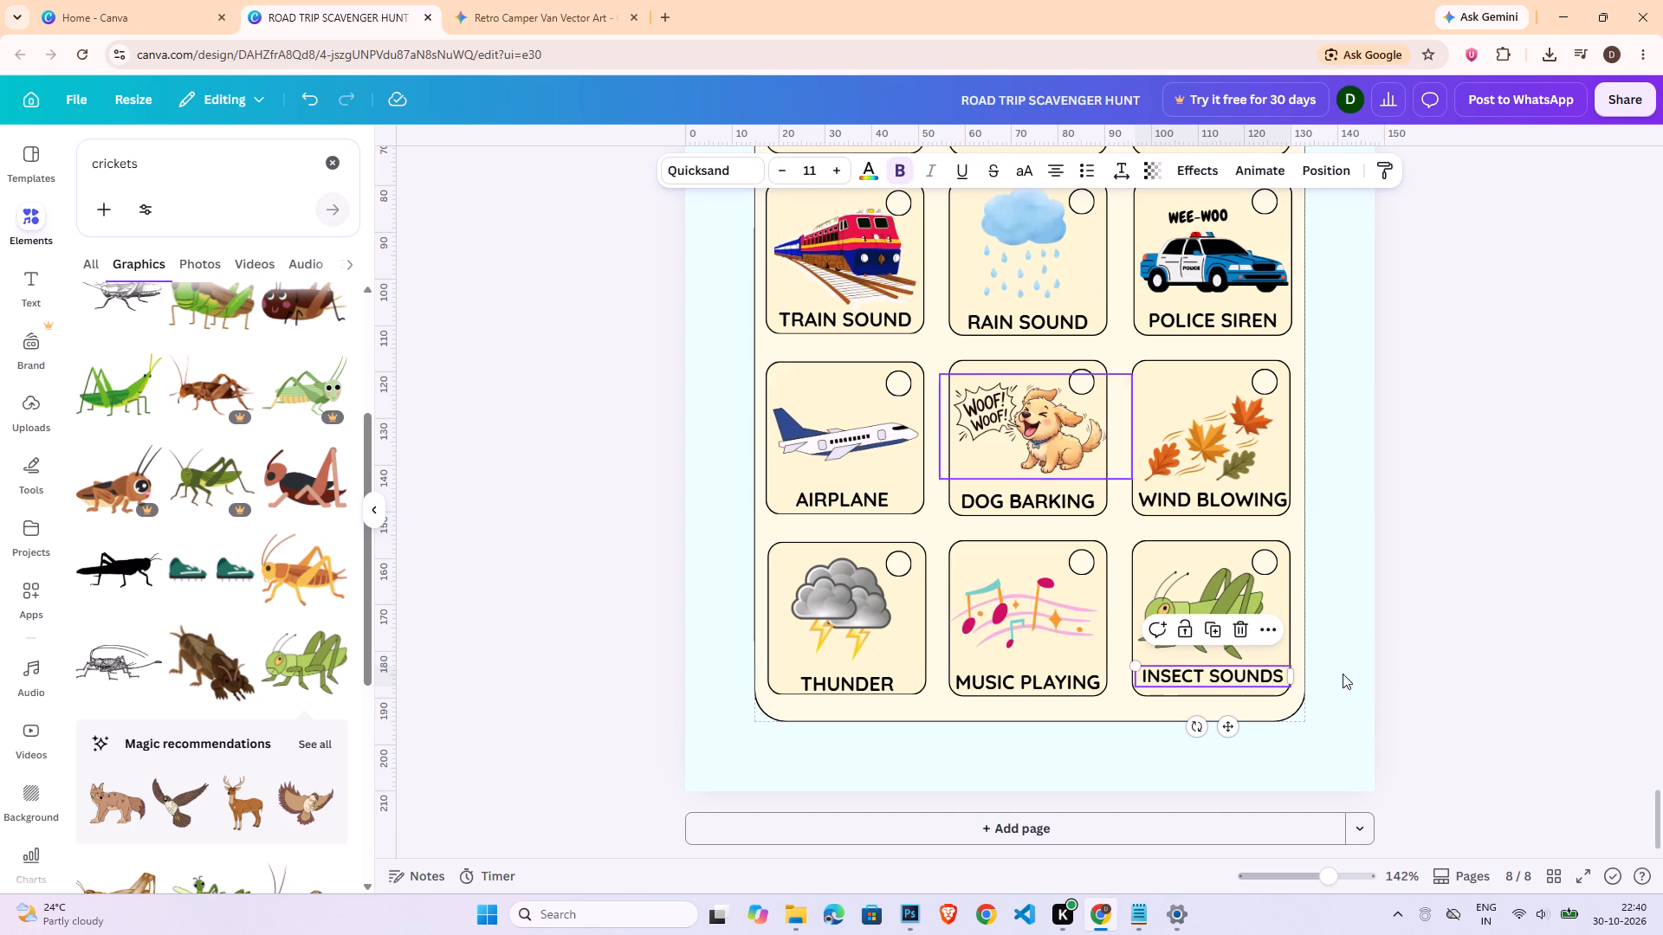
{"action": "left_click", "coordinate": [1396, 691]}
{"action": "left_click", "coordinate": [1214, 681]}
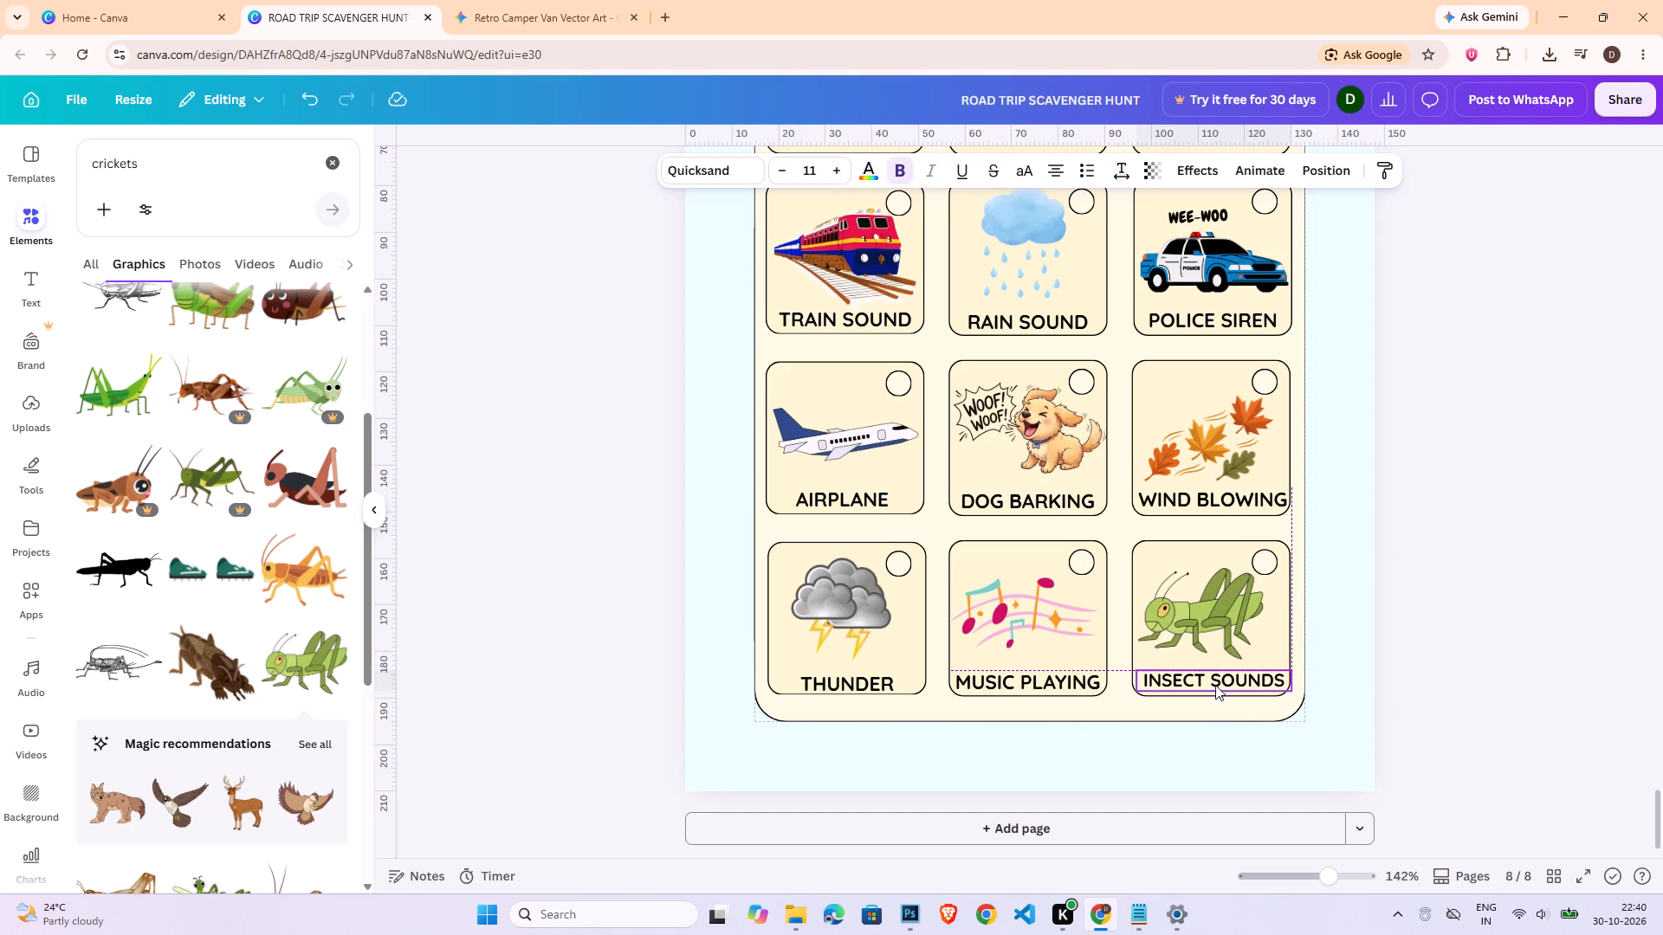
{"action": "left_click", "coordinate": [1422, 674]}
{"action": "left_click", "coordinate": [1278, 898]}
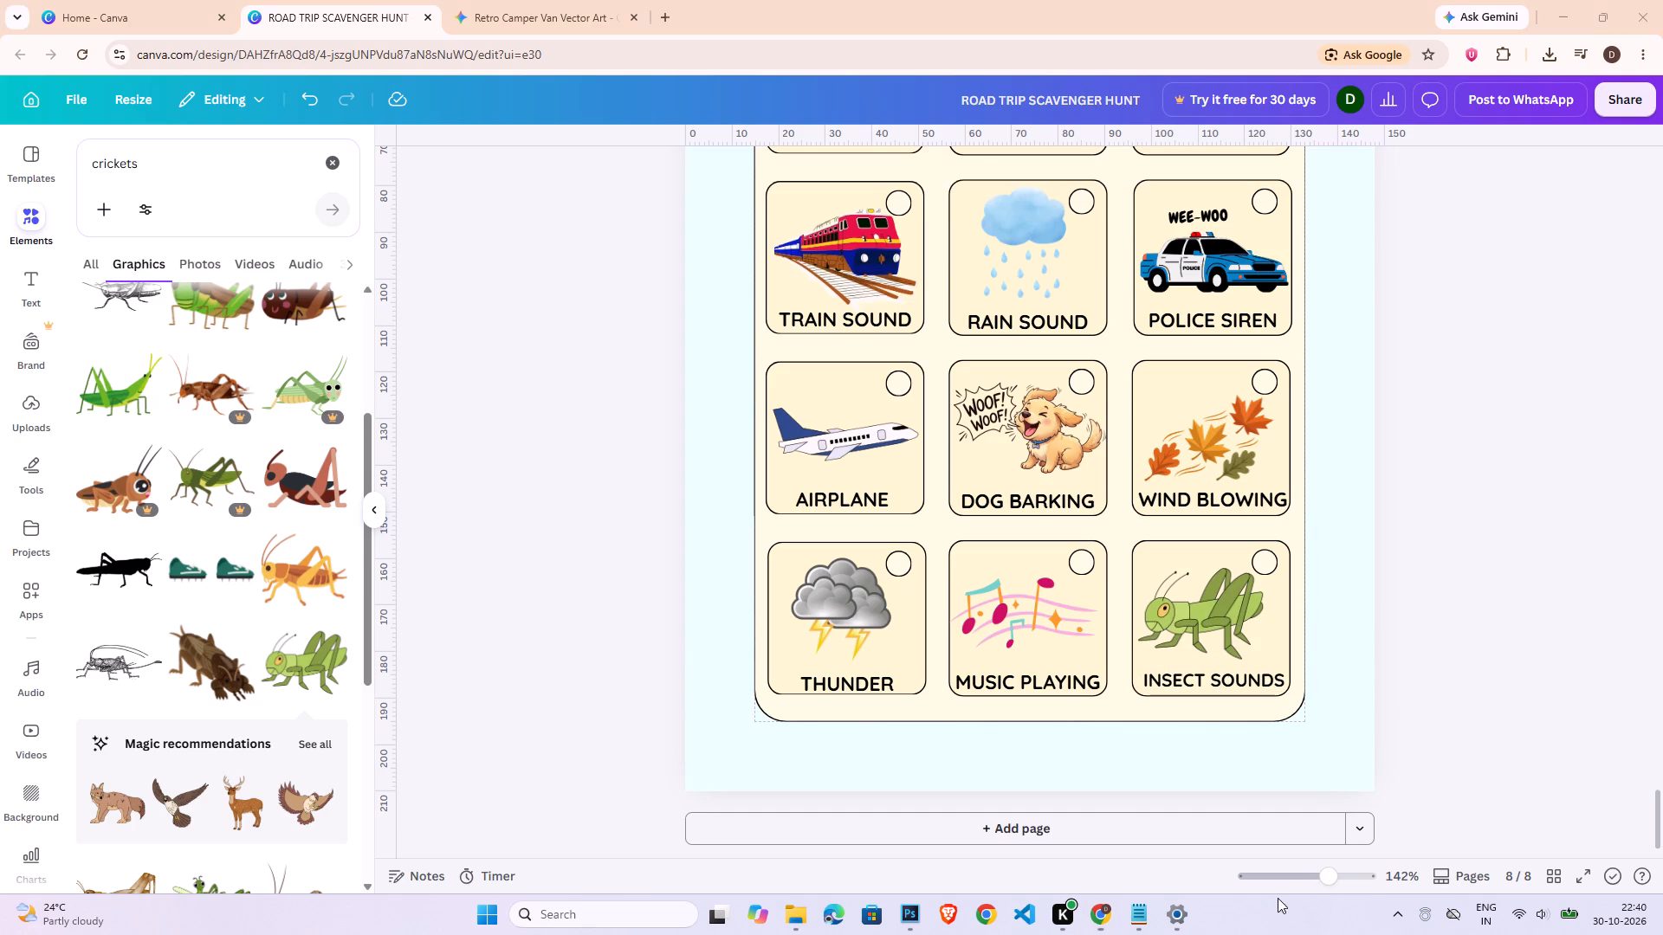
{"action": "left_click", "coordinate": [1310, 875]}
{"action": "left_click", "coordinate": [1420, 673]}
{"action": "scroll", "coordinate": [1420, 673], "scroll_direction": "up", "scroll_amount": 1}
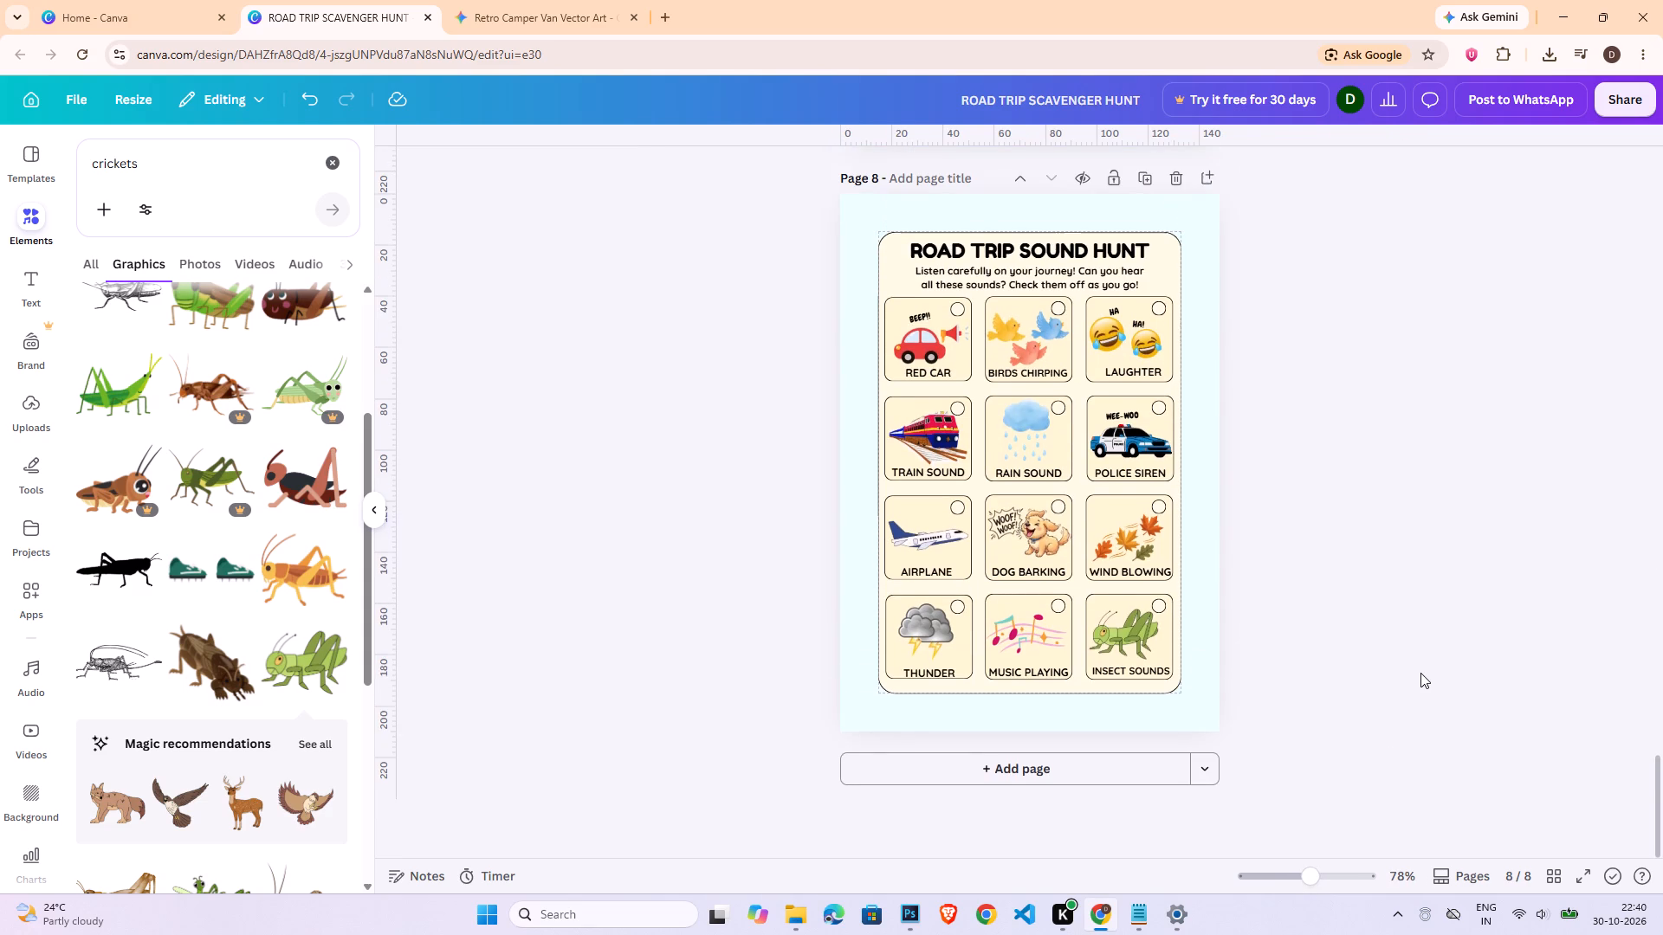
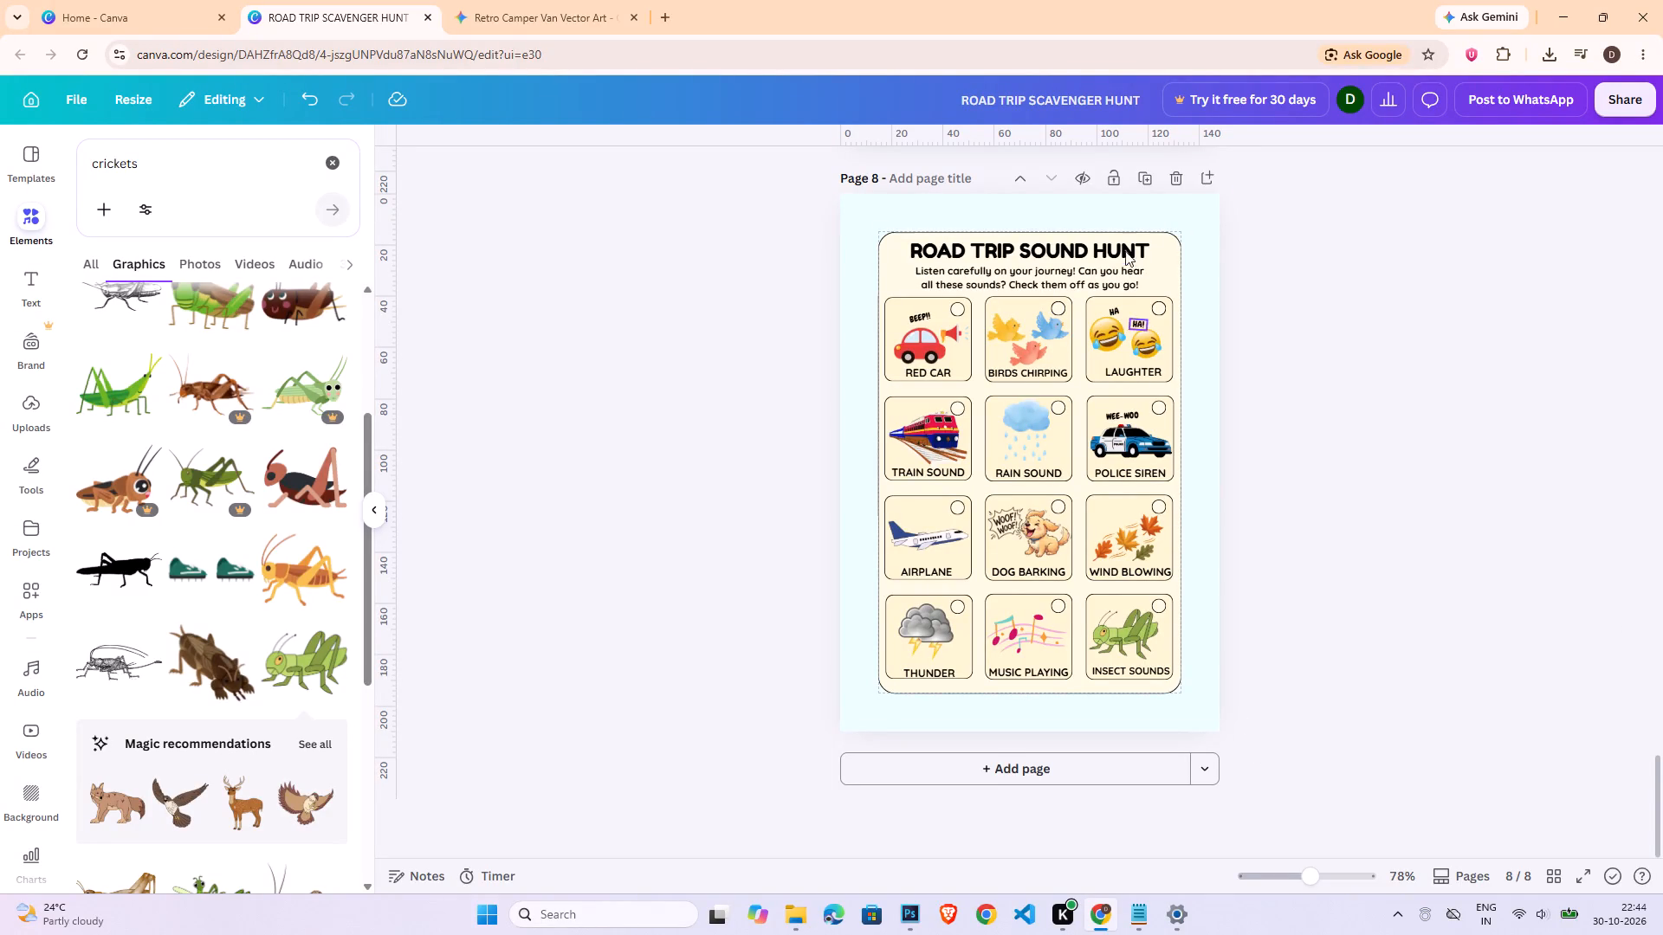
Add a blank page 9 and copy page 8's large cream rounded panel onto it.
{"action": "left_click", "coordinate": [1052, 760]}
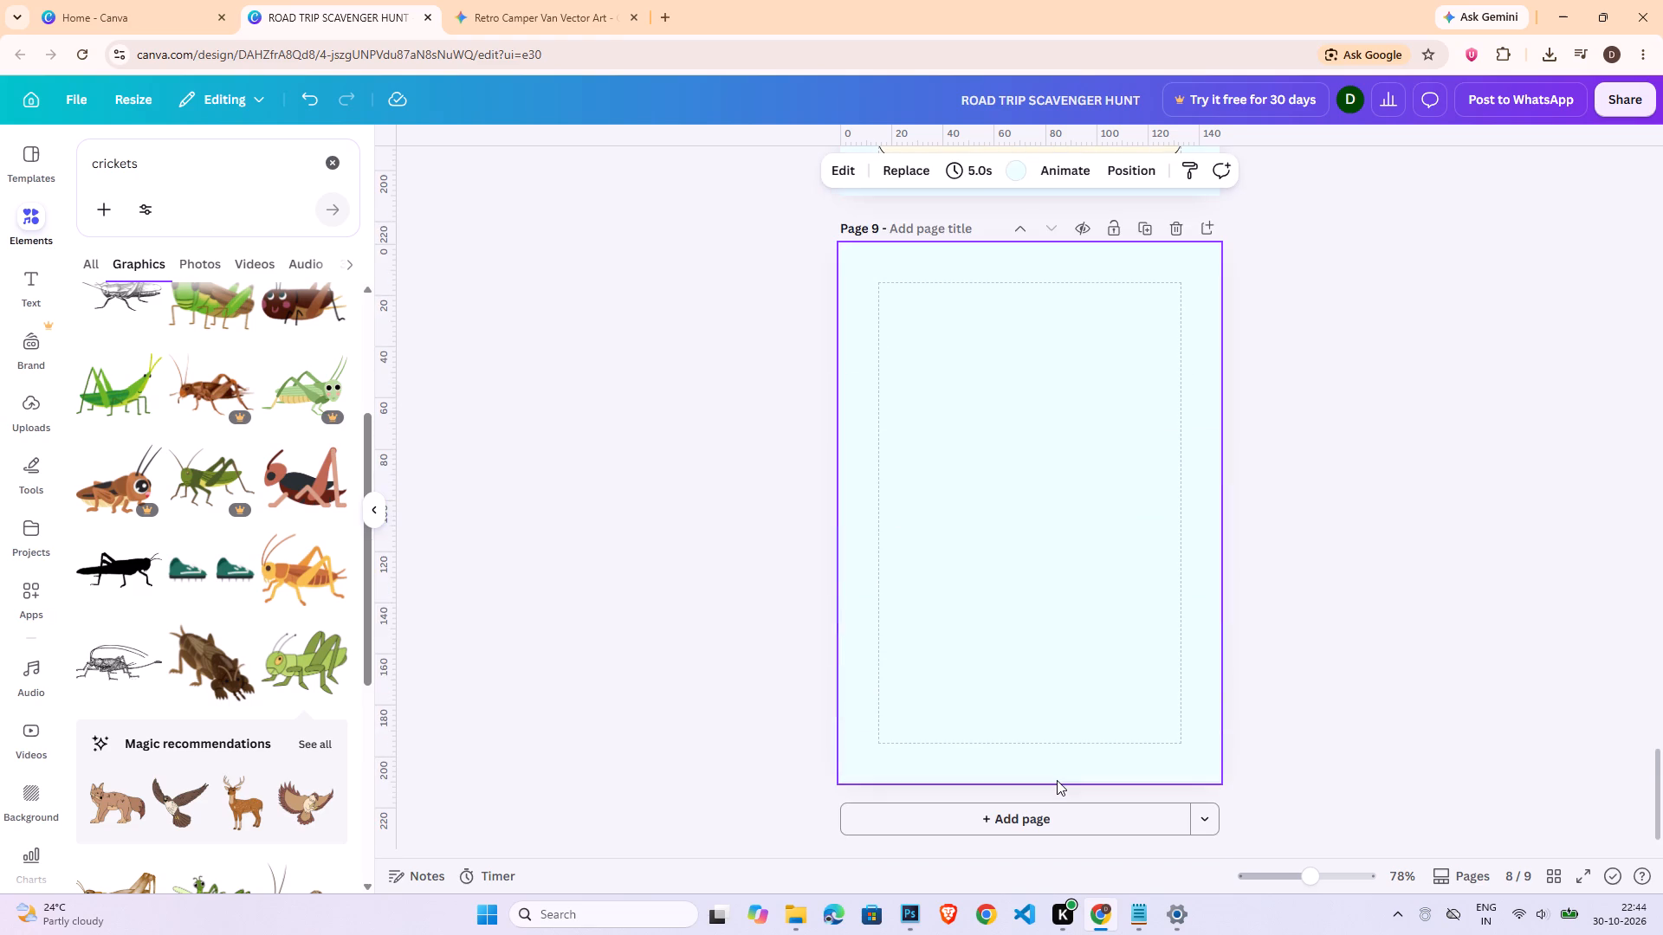
{"action": "scroll", "coordinate": [1384, 576], "scroll_direction": "up", "scroll_amount": 3}
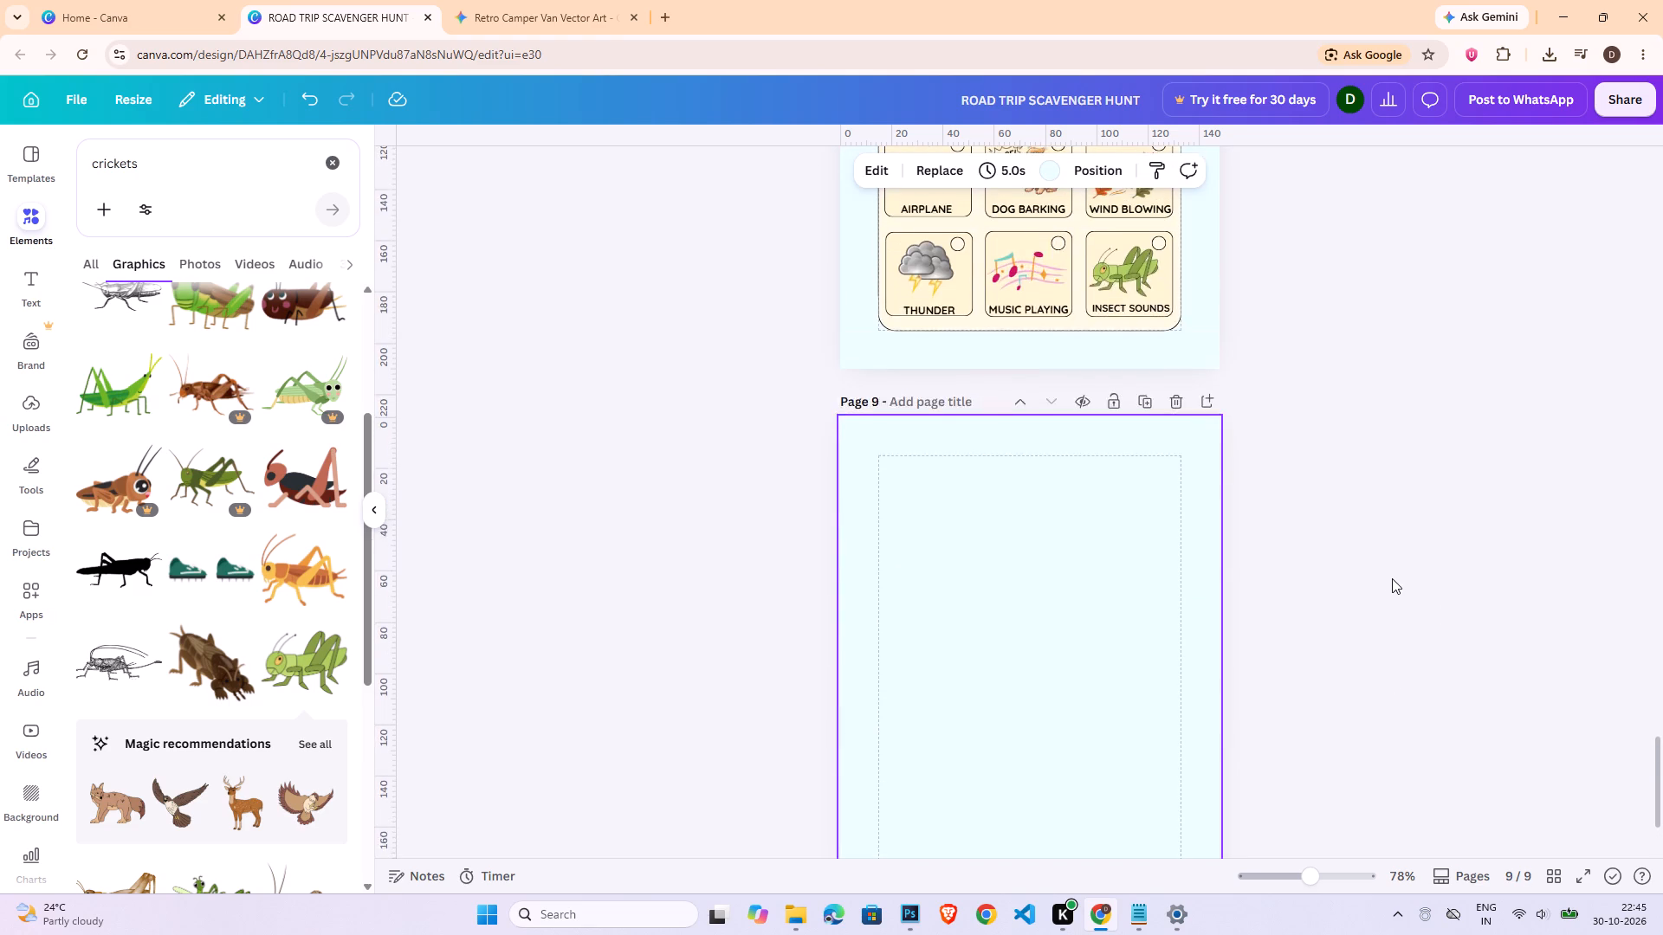
{"action": "scroll", "coordinate": [1392, 578], "scroll_direction": "up", "scroll_amount": 1}
{"action": "left_click", "coordinate": [935, 499]}
{"action": "key", "text": "ctrl+c"}
{"action": "scroll", "coordinate": [1292, 717], "scroll_direction": "down", "scroll_amount": 3}
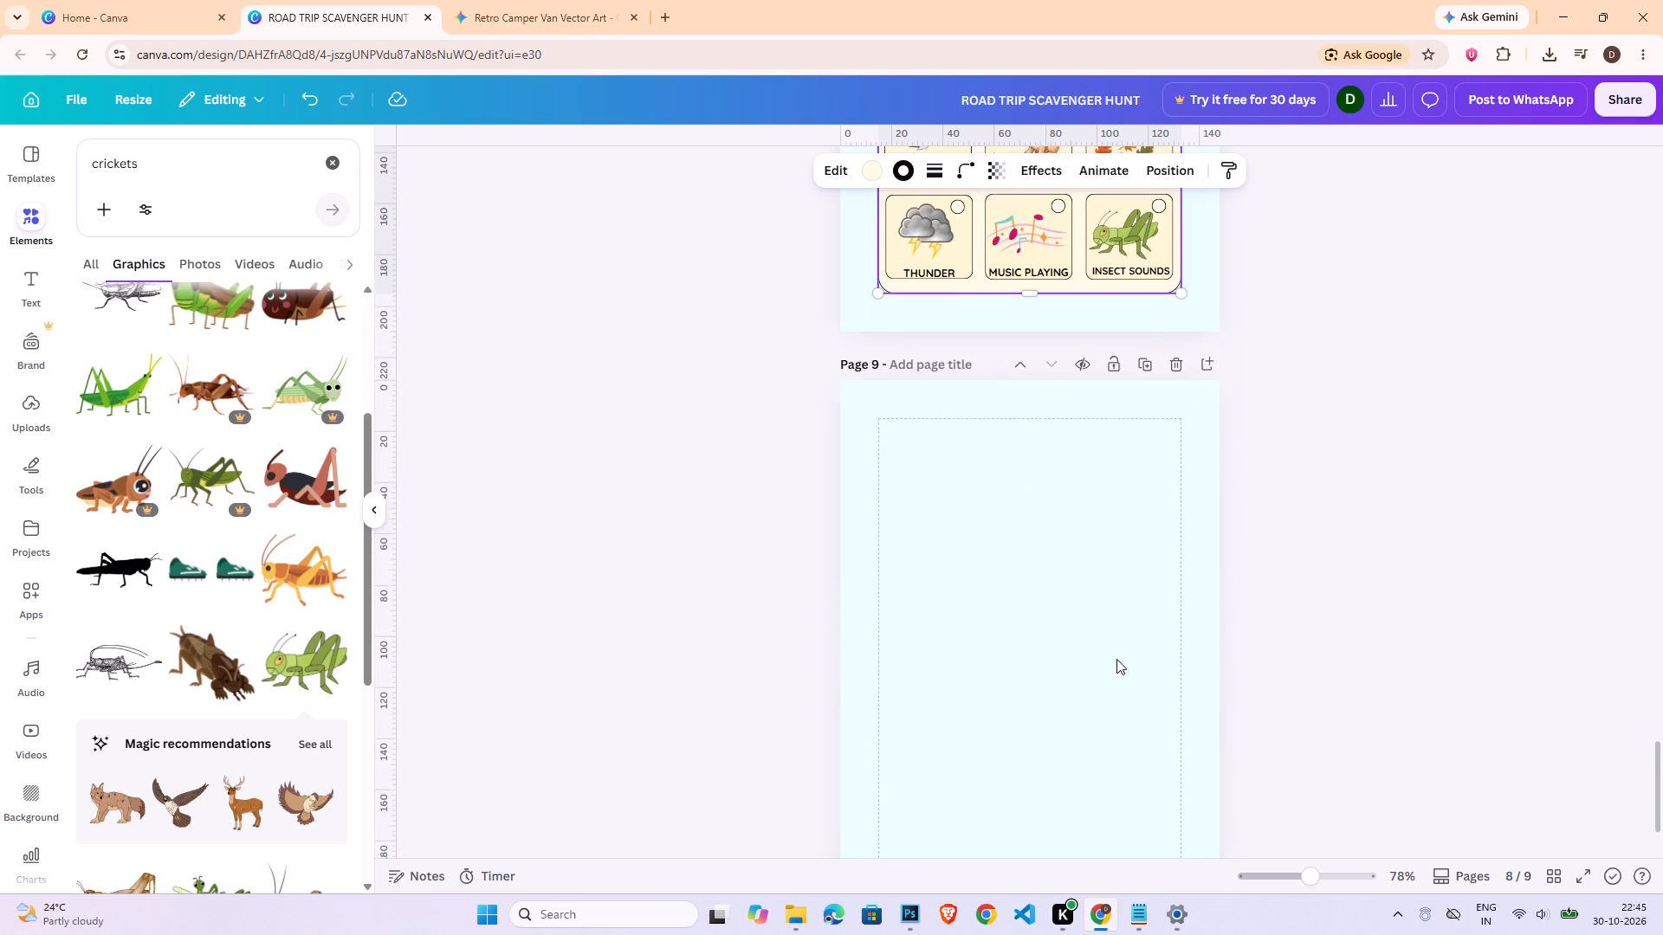
{"action": "left_click", "coordinate": [1104, 632]}
{"action": "key", "text": "ctrl+v"}
Copy the ROAD TRIP SOUND HUNT title and its instruction text from page 8 onto page 9.
{"action": "scroll", "coordinate": [1355, 590], "scroll_direction": "up", "scroll_amount": 5}
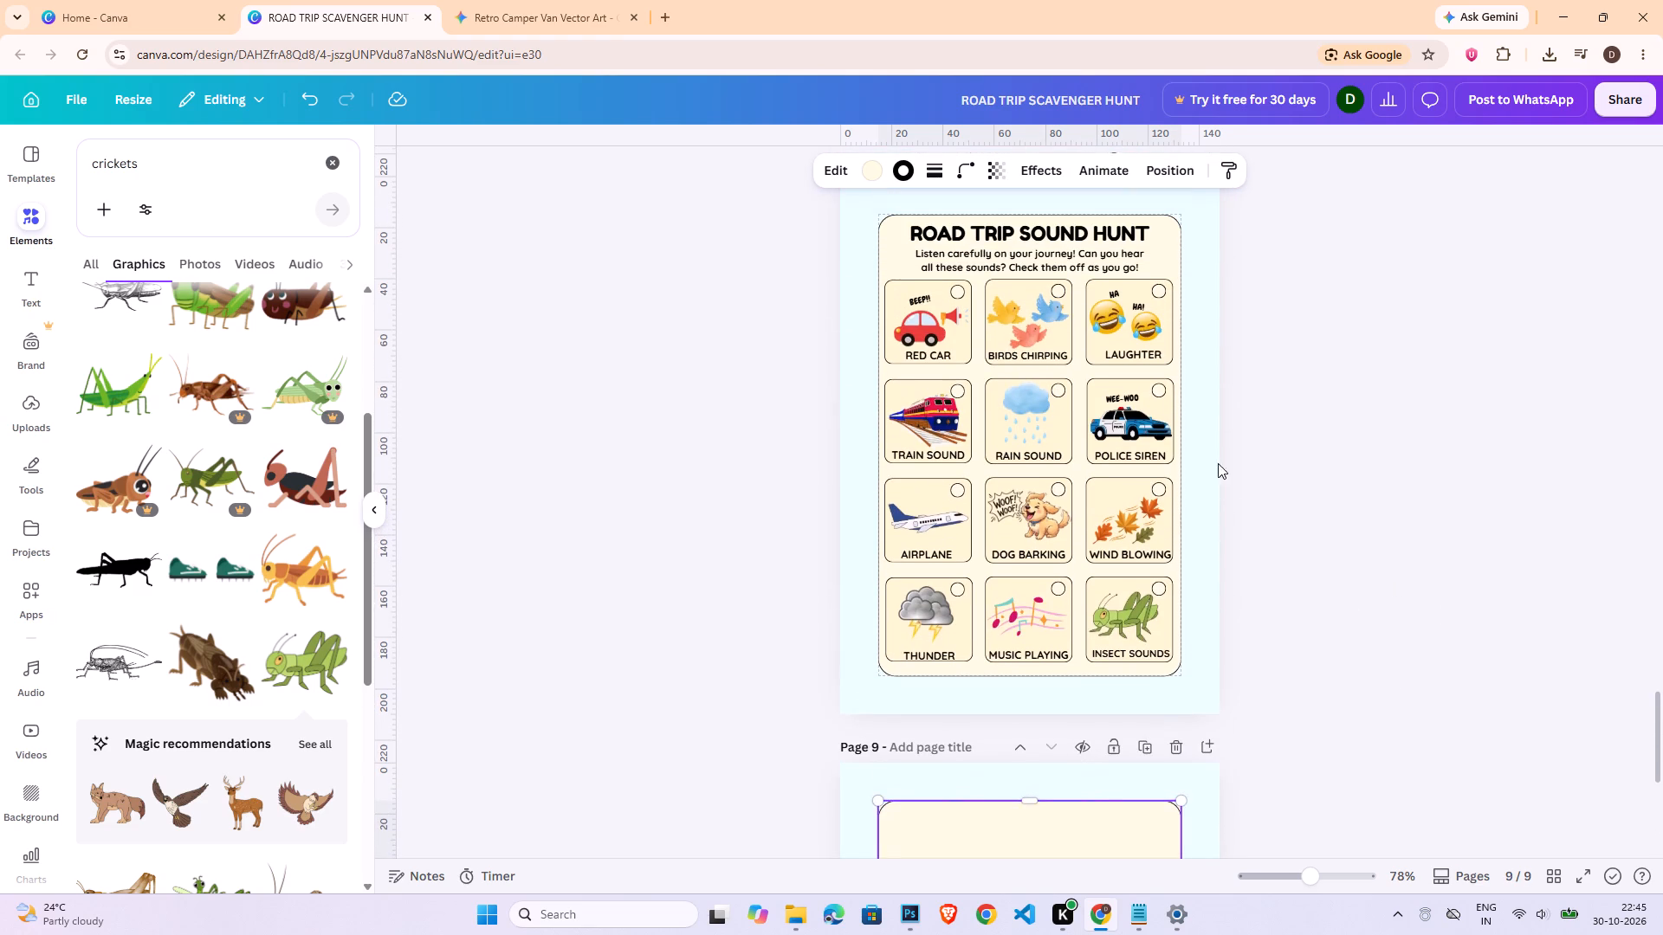
{"action": "left_click", "coordinate": [1077, 232]}
{"action": "left_click", "coordinate": [1084, 256], "text": "shift"}
{"action": "key", "text": "ctrl+c"}
{"action": "scroll", "coordinate": [1356, 550], "scroll_direction": "down", "scroll_amount": 3, "text": "ctrl"}
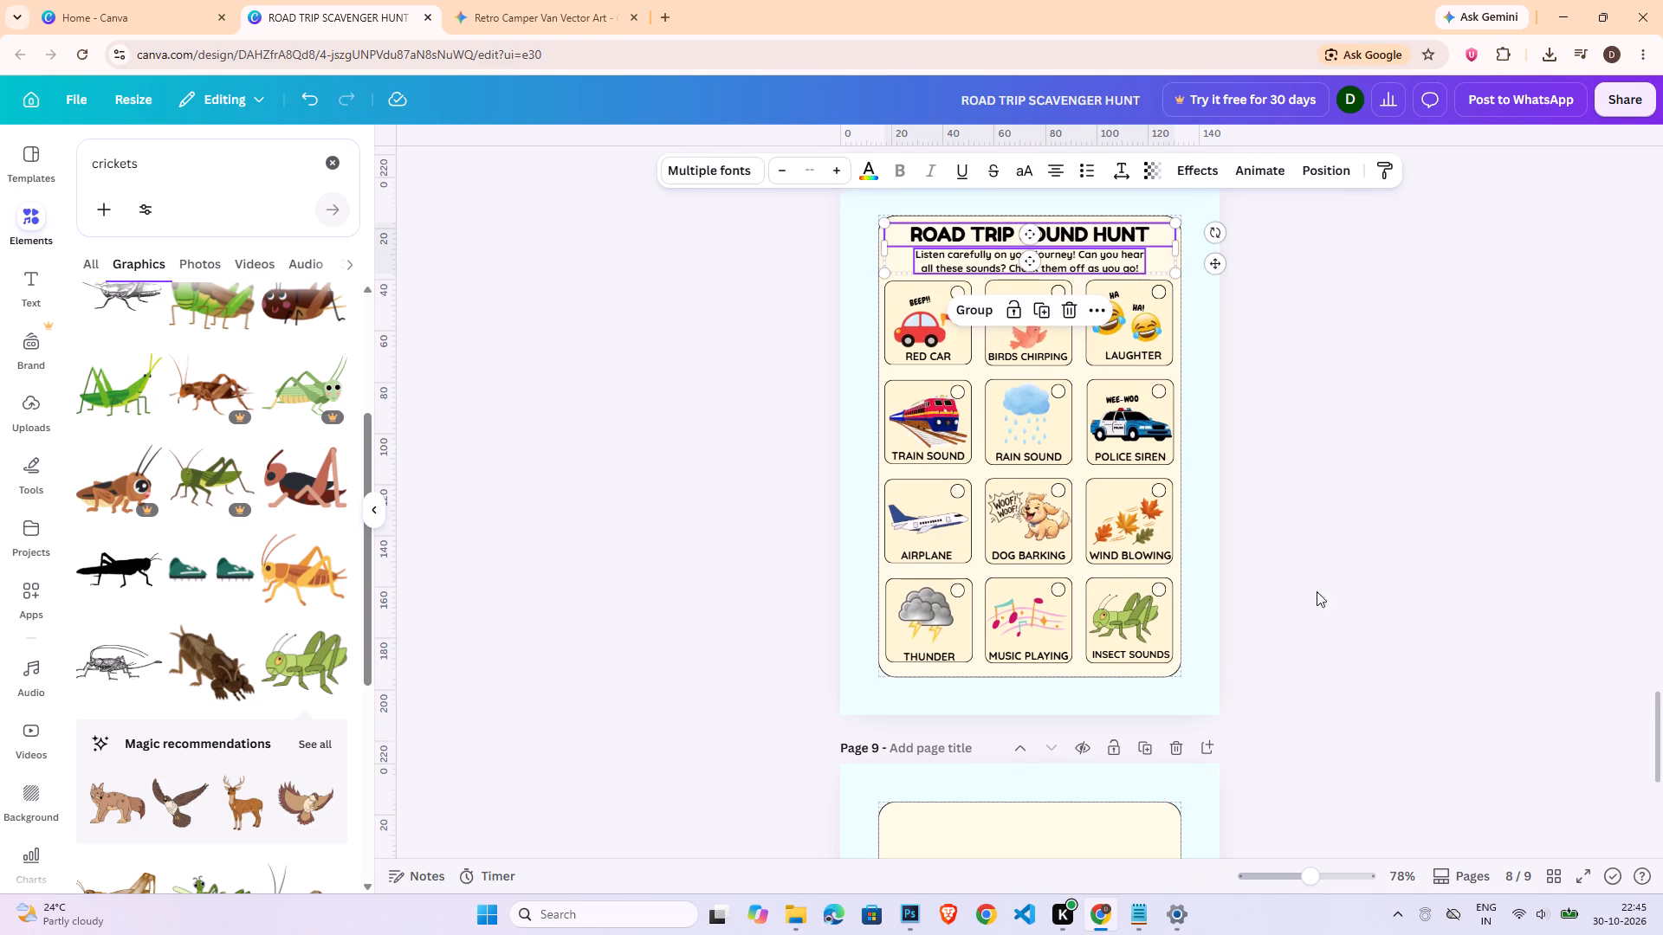
{"action": "left_click", "coordinate": [1066, 755]}
{"action": "key", "text": "ctrl+v"}
{"action": "left_click", "coordinate": [1285, 732]}
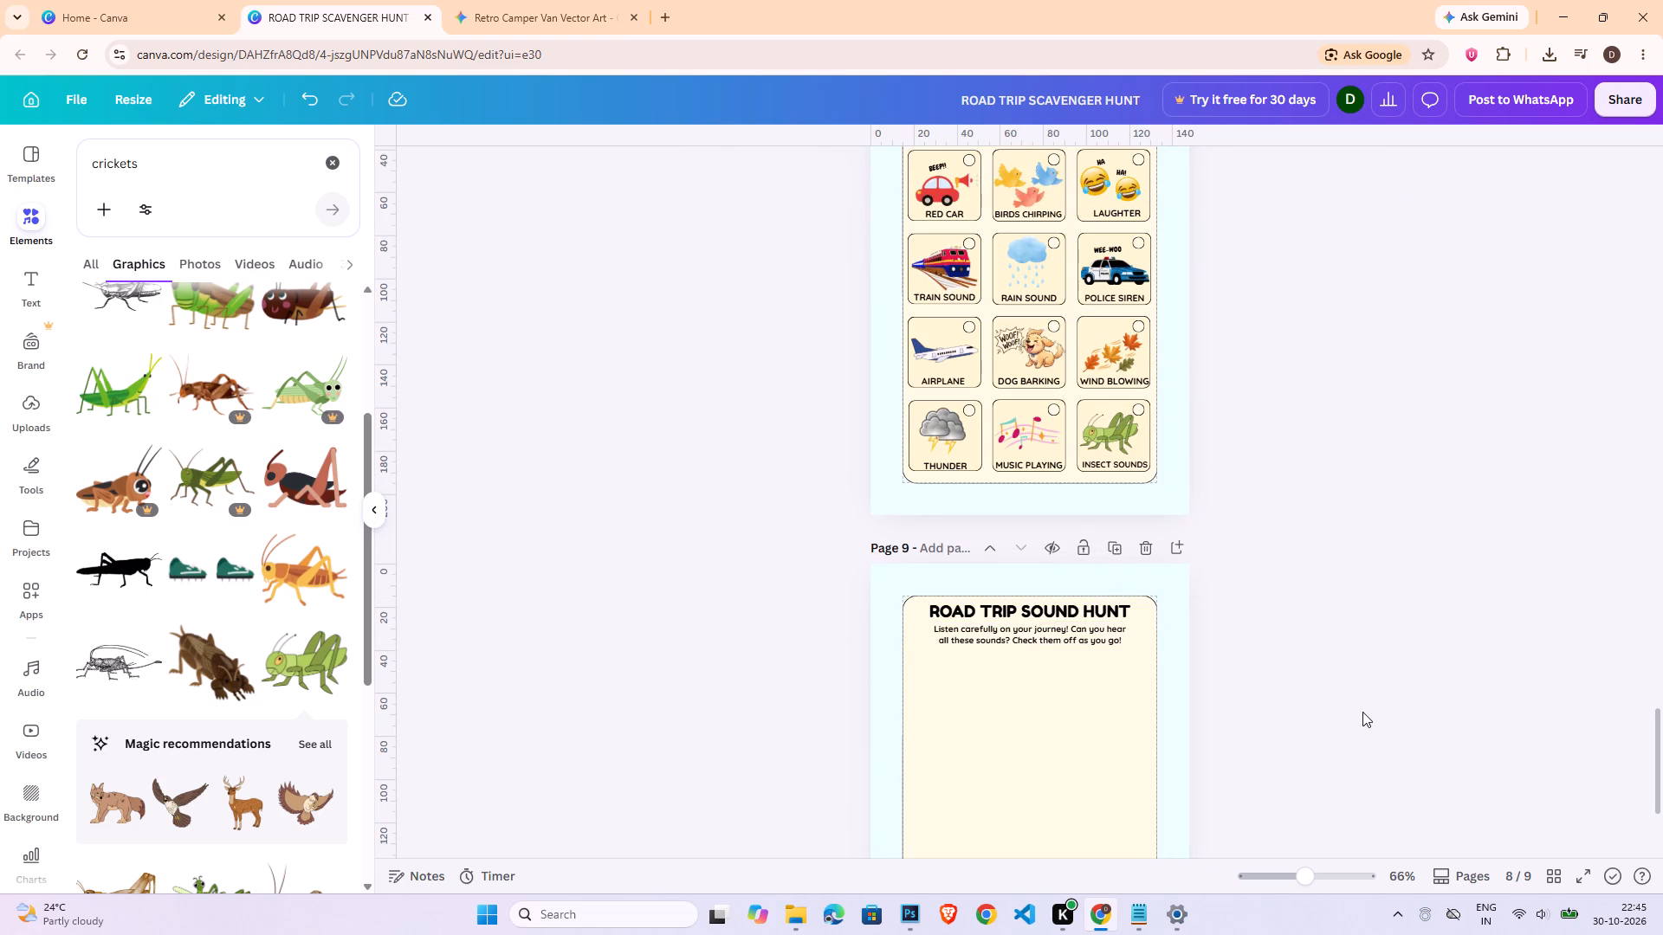
Replace page 9's title text with "ROAD TRIP ALPHABET GAME!".
{"action": "triple_click", "coordinate": [1057, 605]}
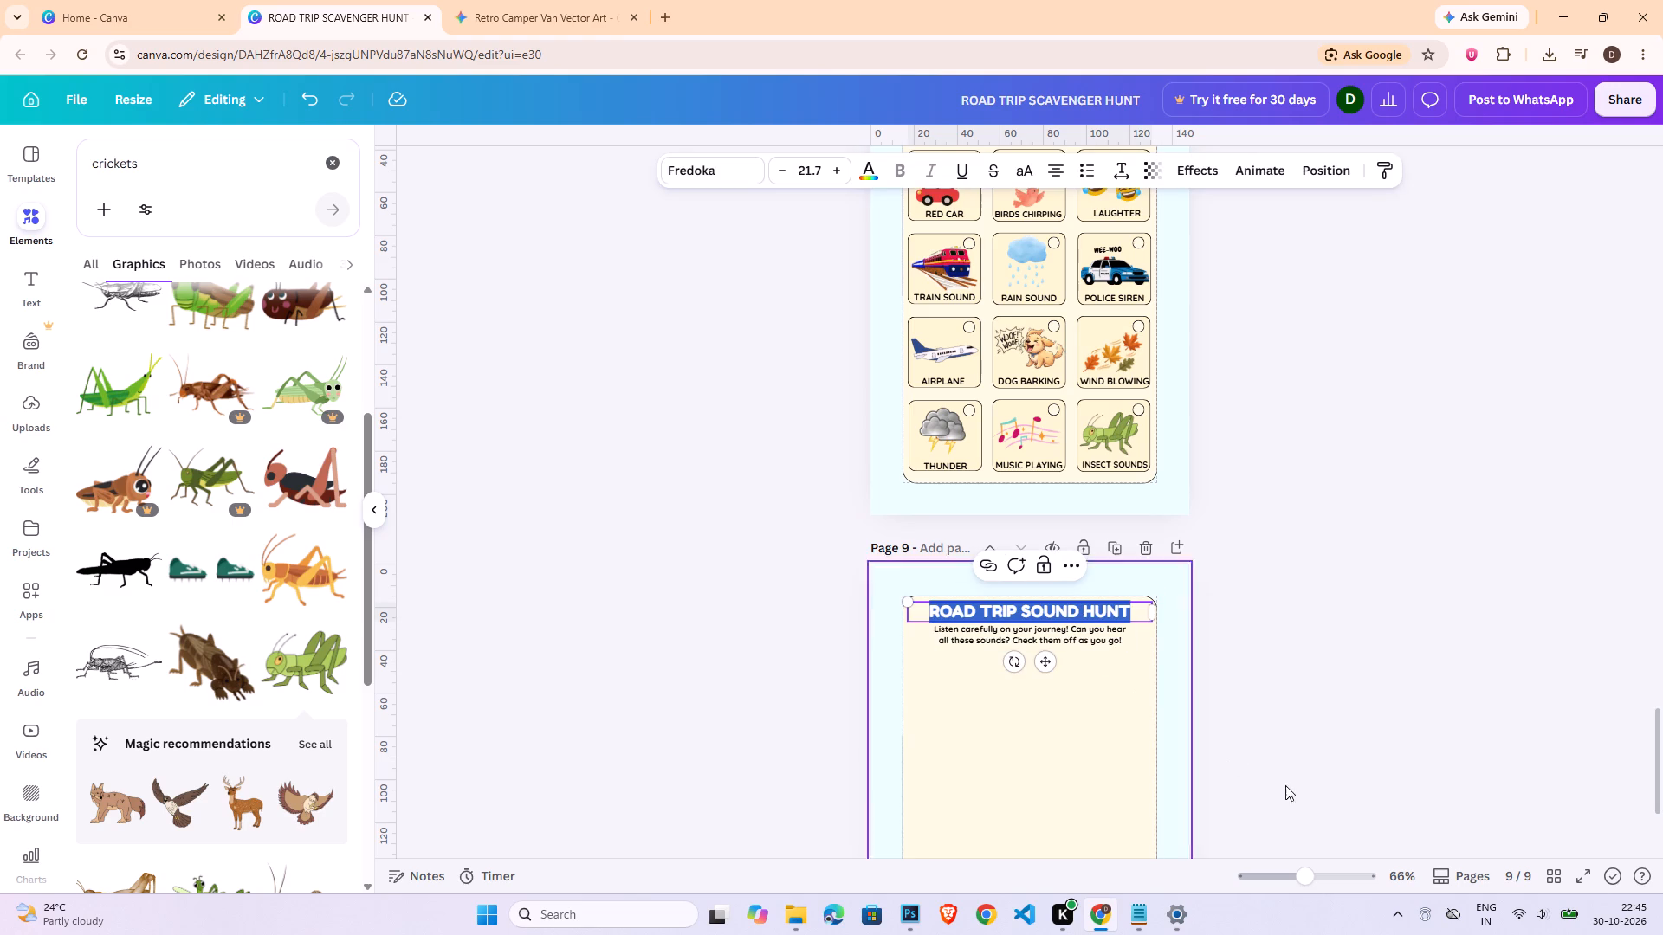
{"action": "left_click", "coordinate": [1331, 873]}
{"action": "scroll", "coordinate": [1274, 775], "scroll_direction": "down", "scroll_amount": 2}
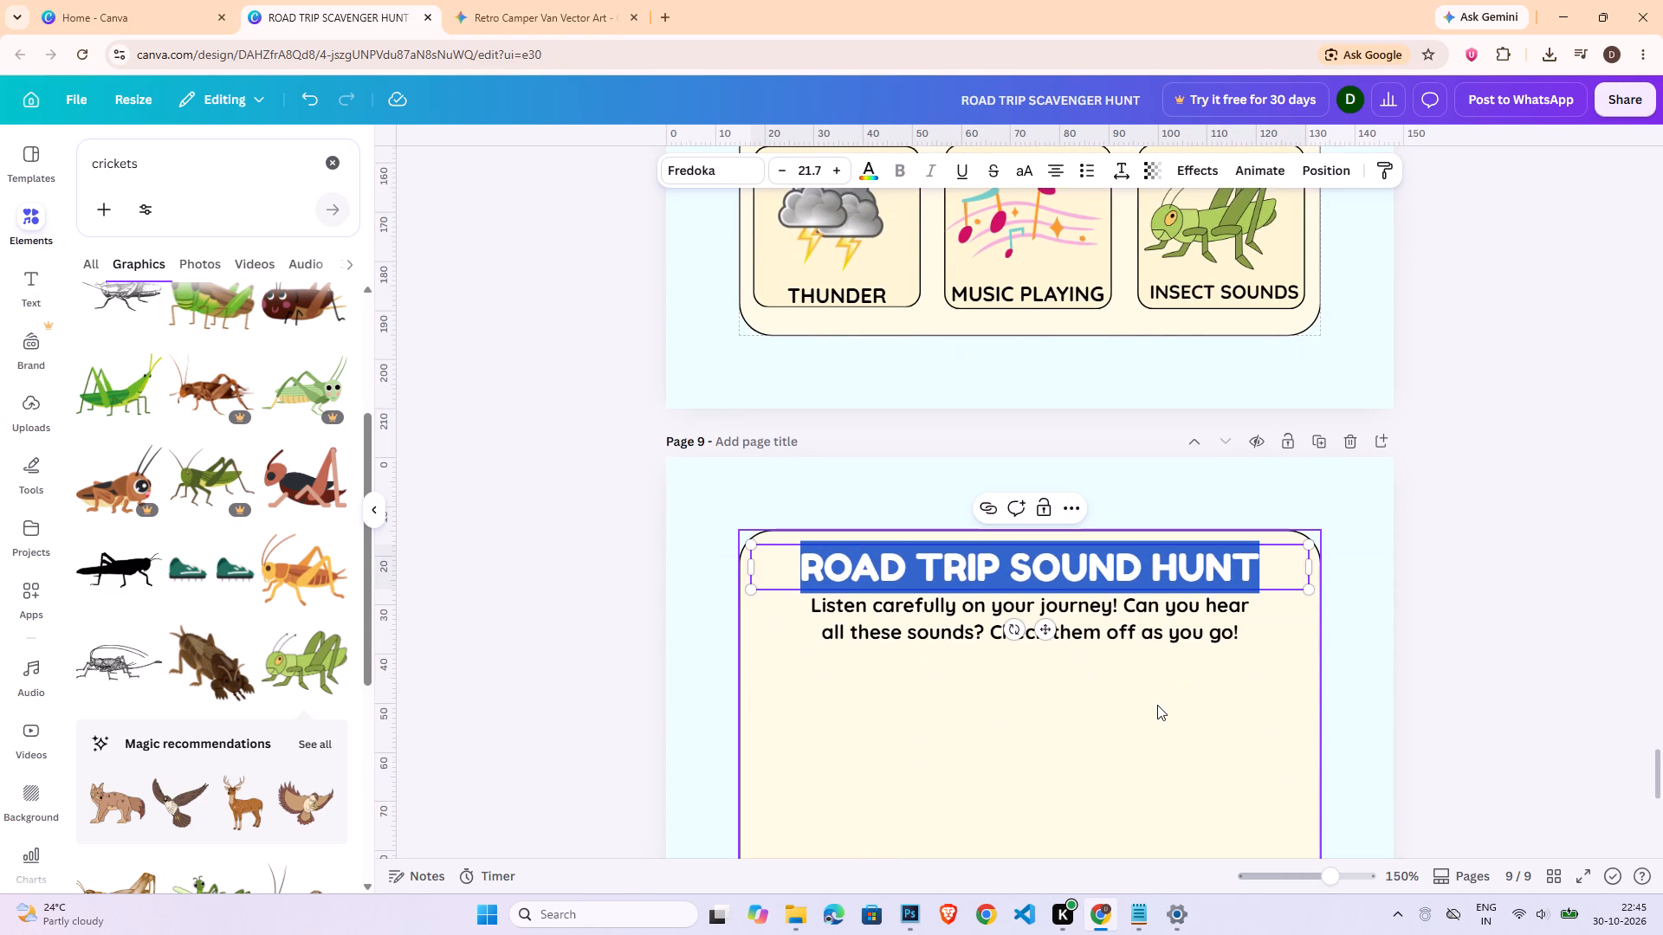
{"action": "key", "text": "shift+r"}
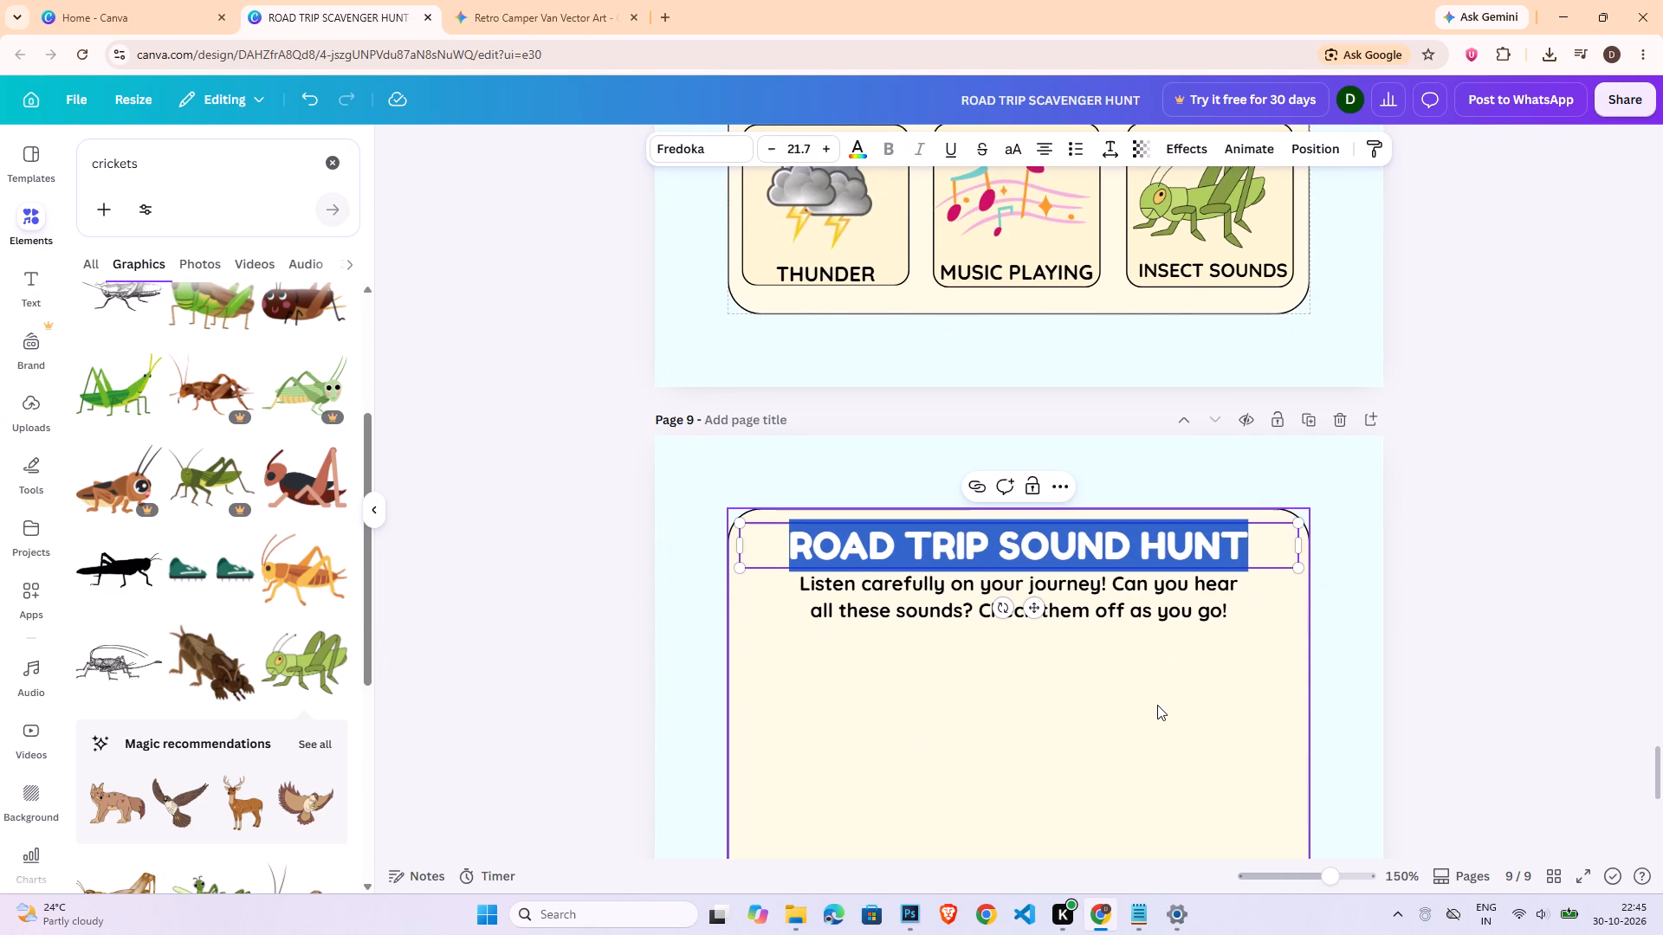
{"action": "left_click", "coordinate": [1600, 624]}
{"action": "double_click", "coordinate": [1118, 557]}
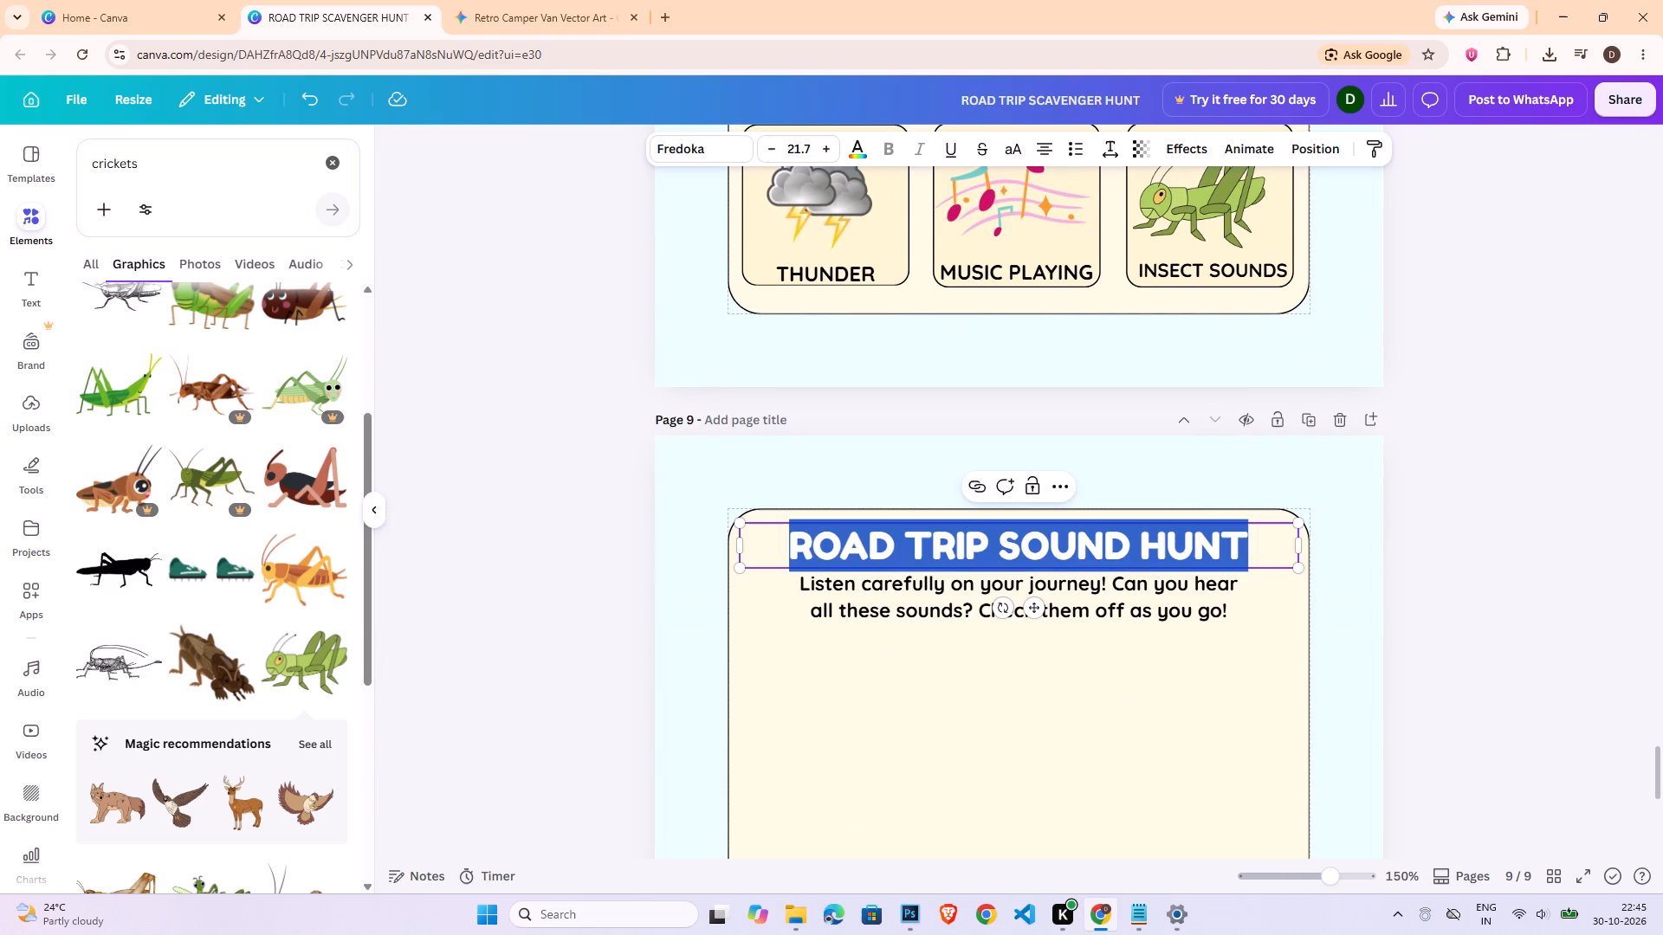
{"action": "type", "text": "ROAD"}
{"action": "key", "text": "space"}
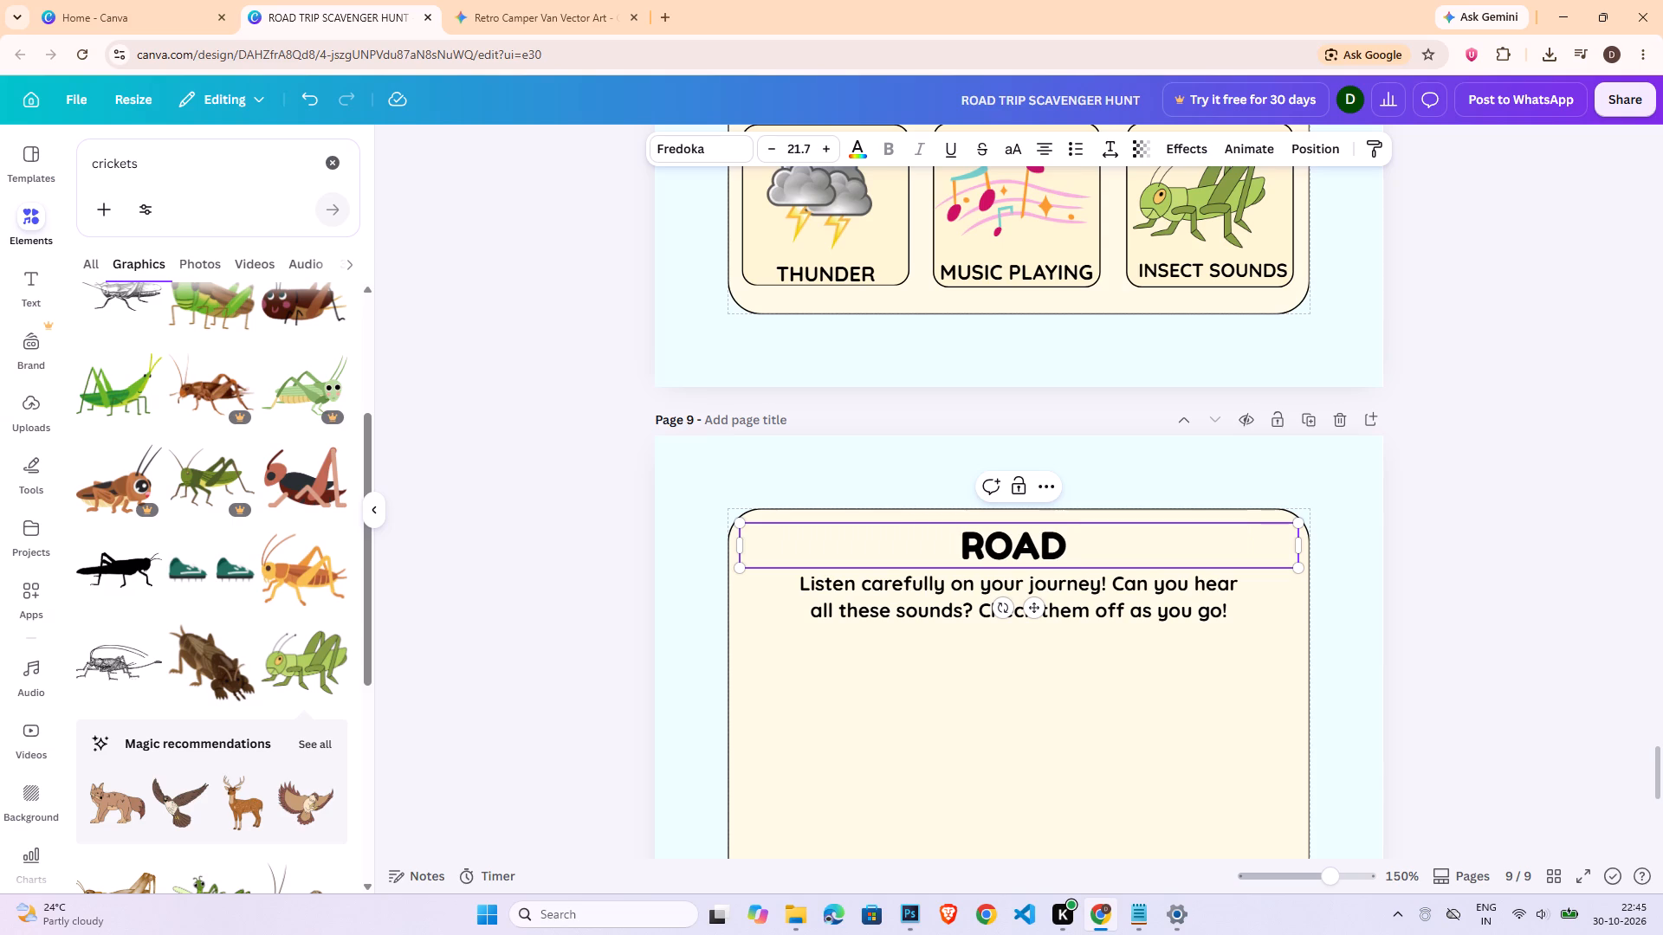
{"action": "type", "text": "TRIP APLA"}
{"action": "key", "text": "shift+BackSpace"}
{"action": "key", "text": "shift+BackSpace"}
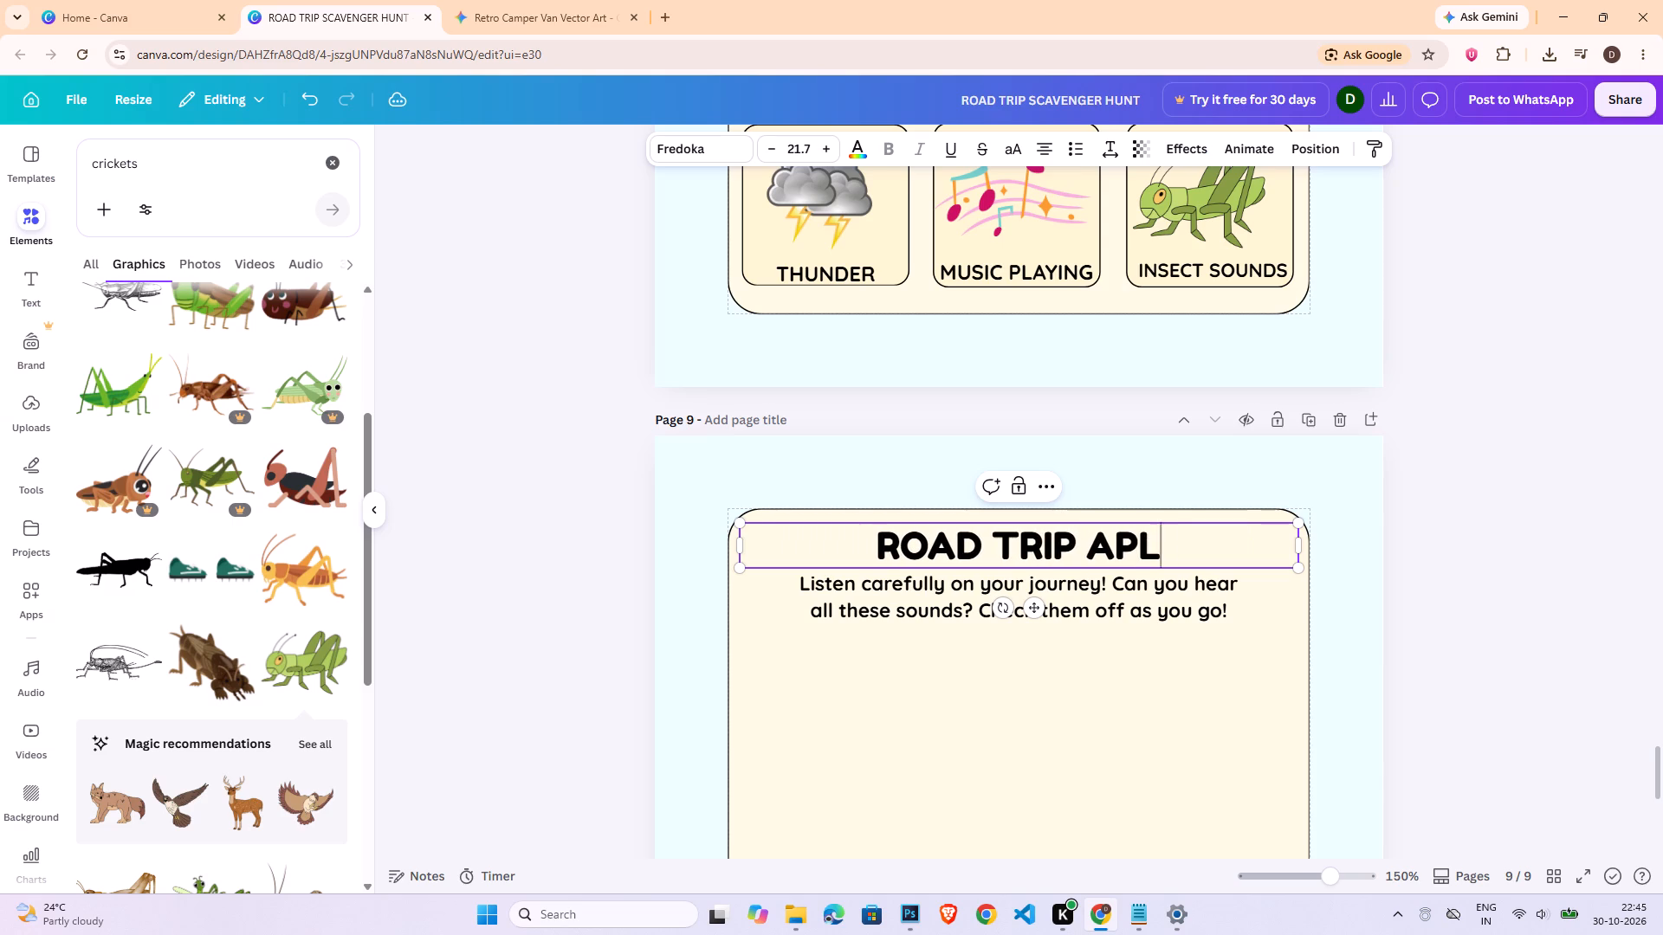
{"action": "key", "text": "shift+BackSpace"}
{"action": "type", "text": "LPH"}
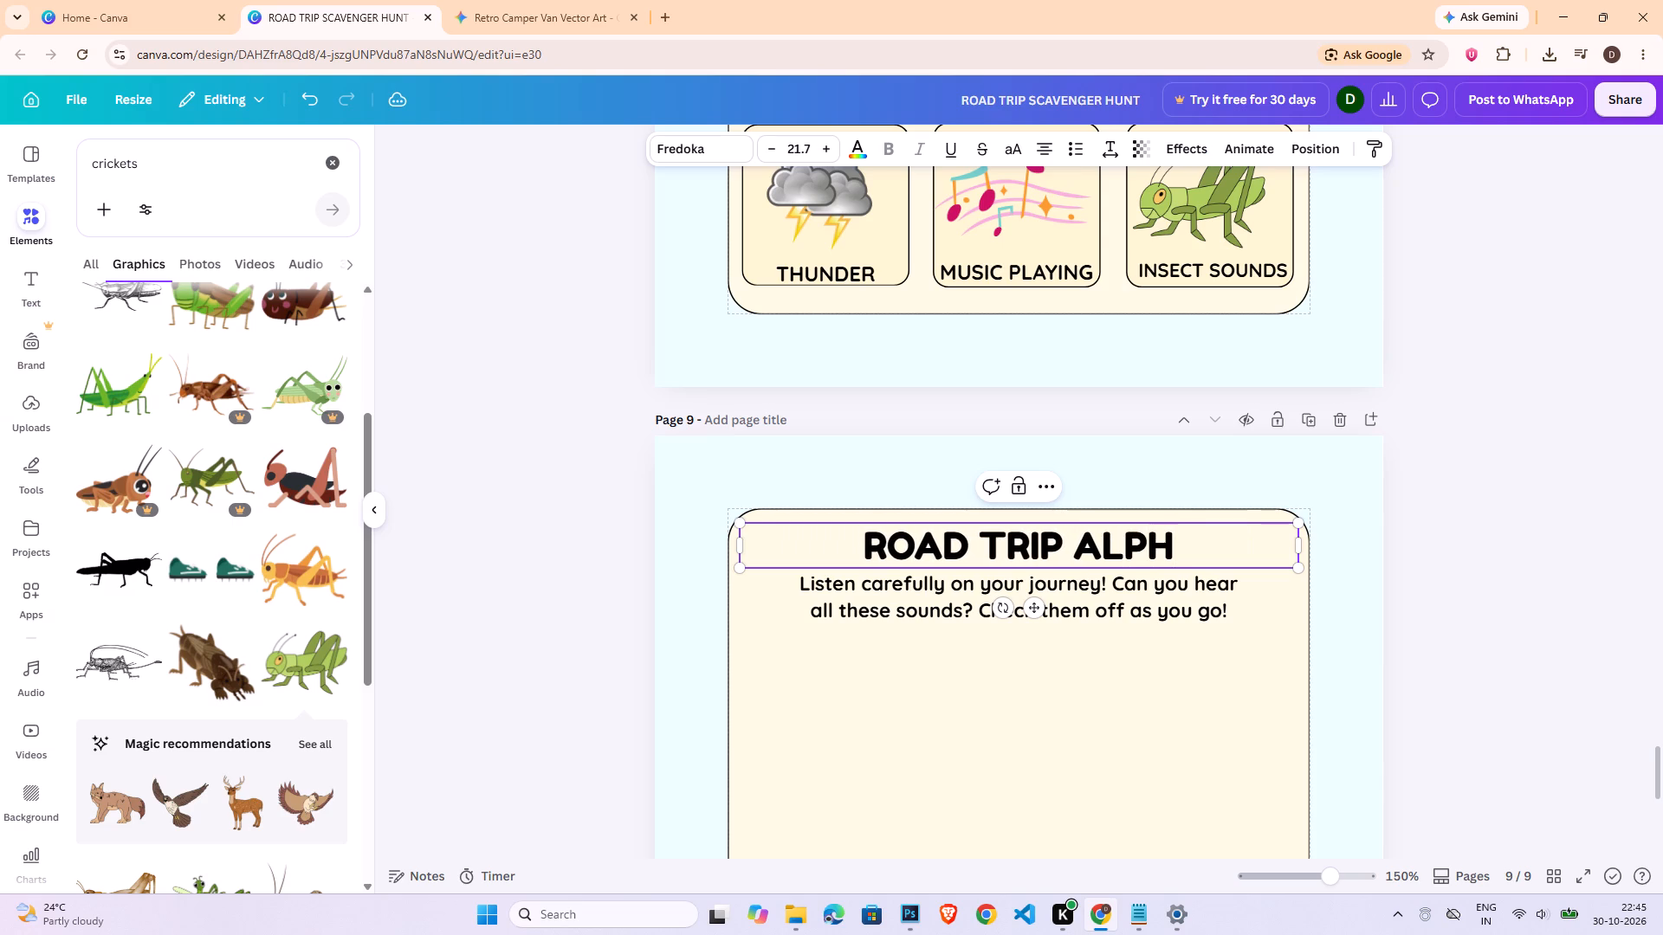
{"action": "key", "text": "shift+a"}
{"action": "type", "text": "BET"}
{"action": "key", "text": "space"}
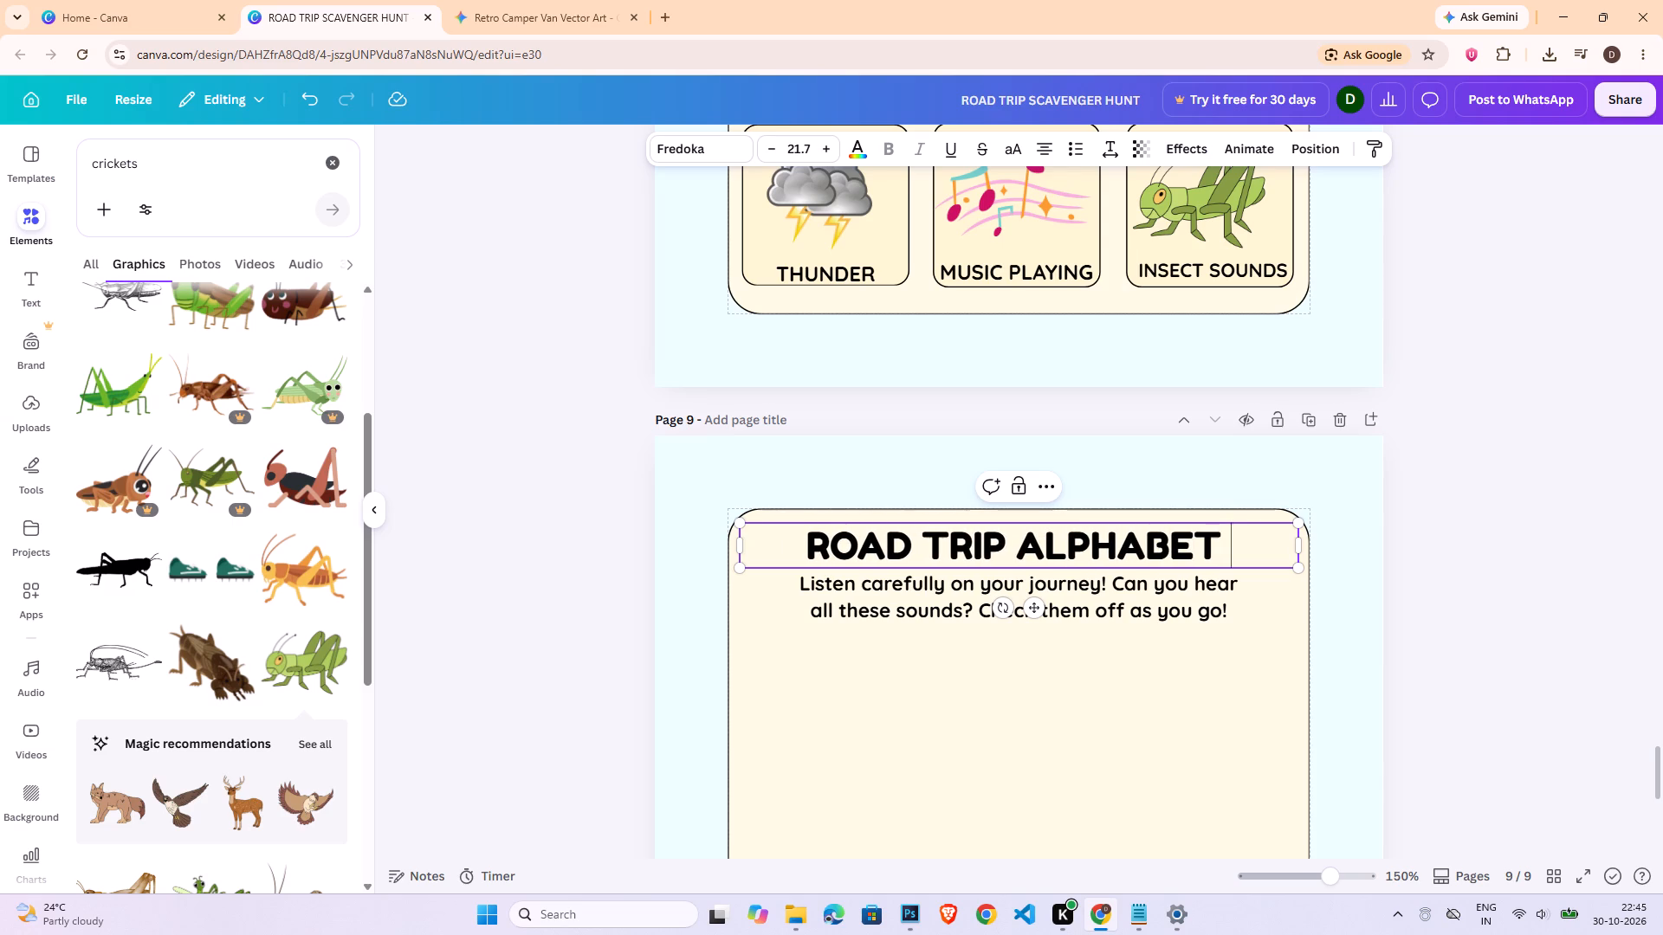
{"action": "type", "text": "GAME!"}
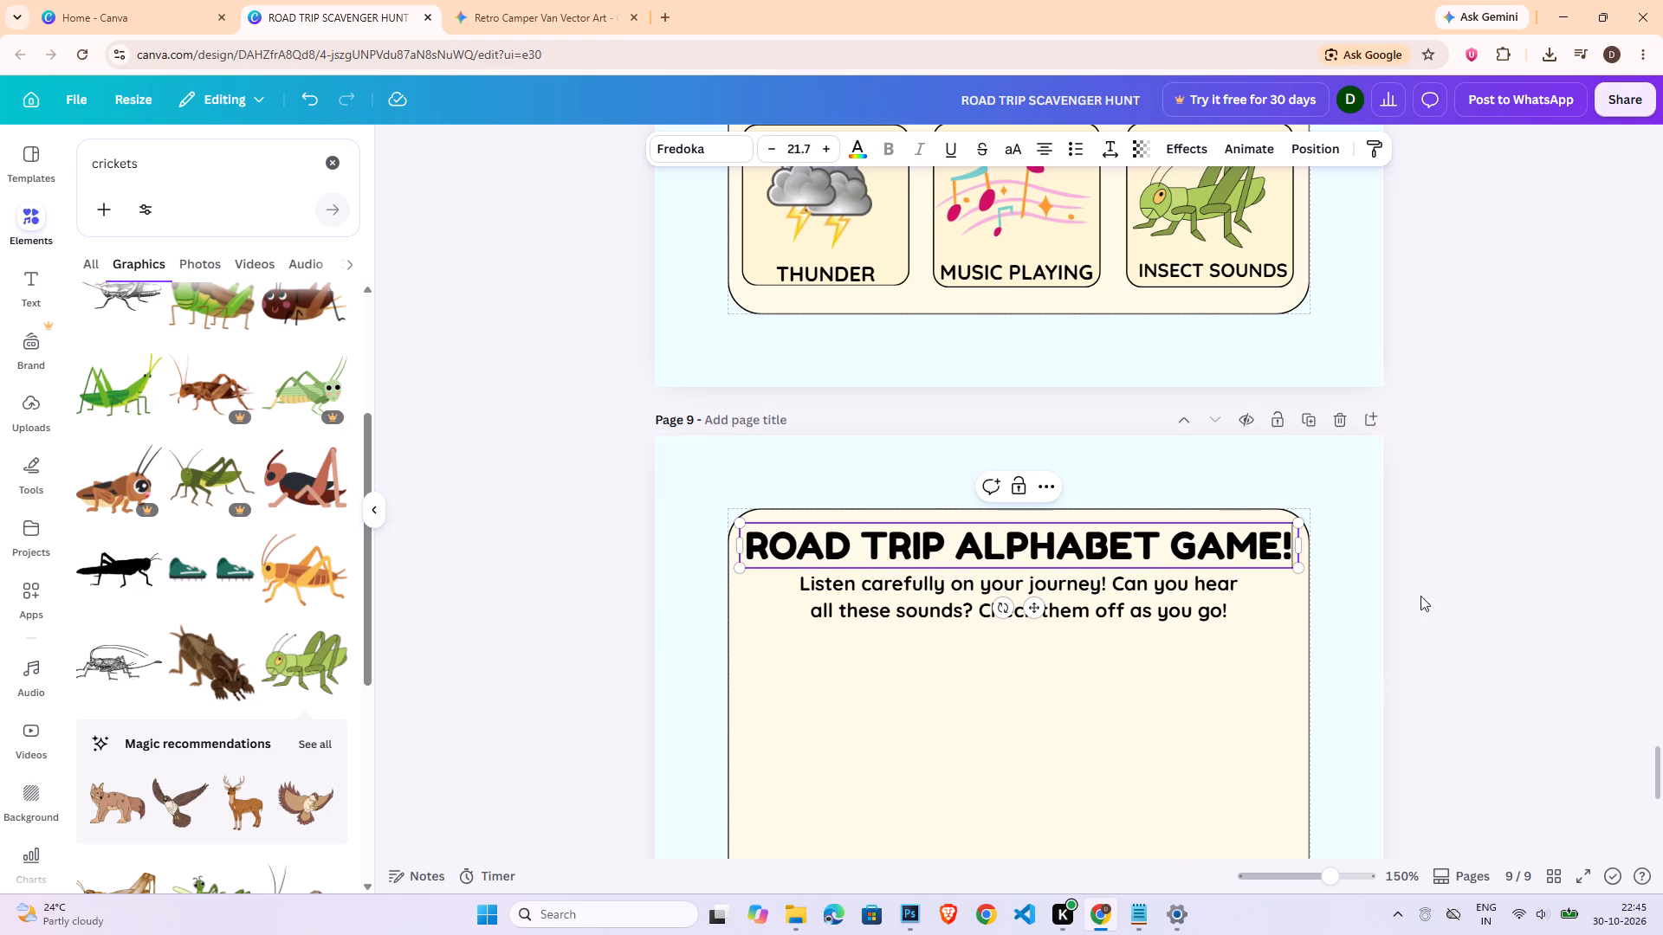
{"action": "left_click", "coordinate": [1426, 539]}
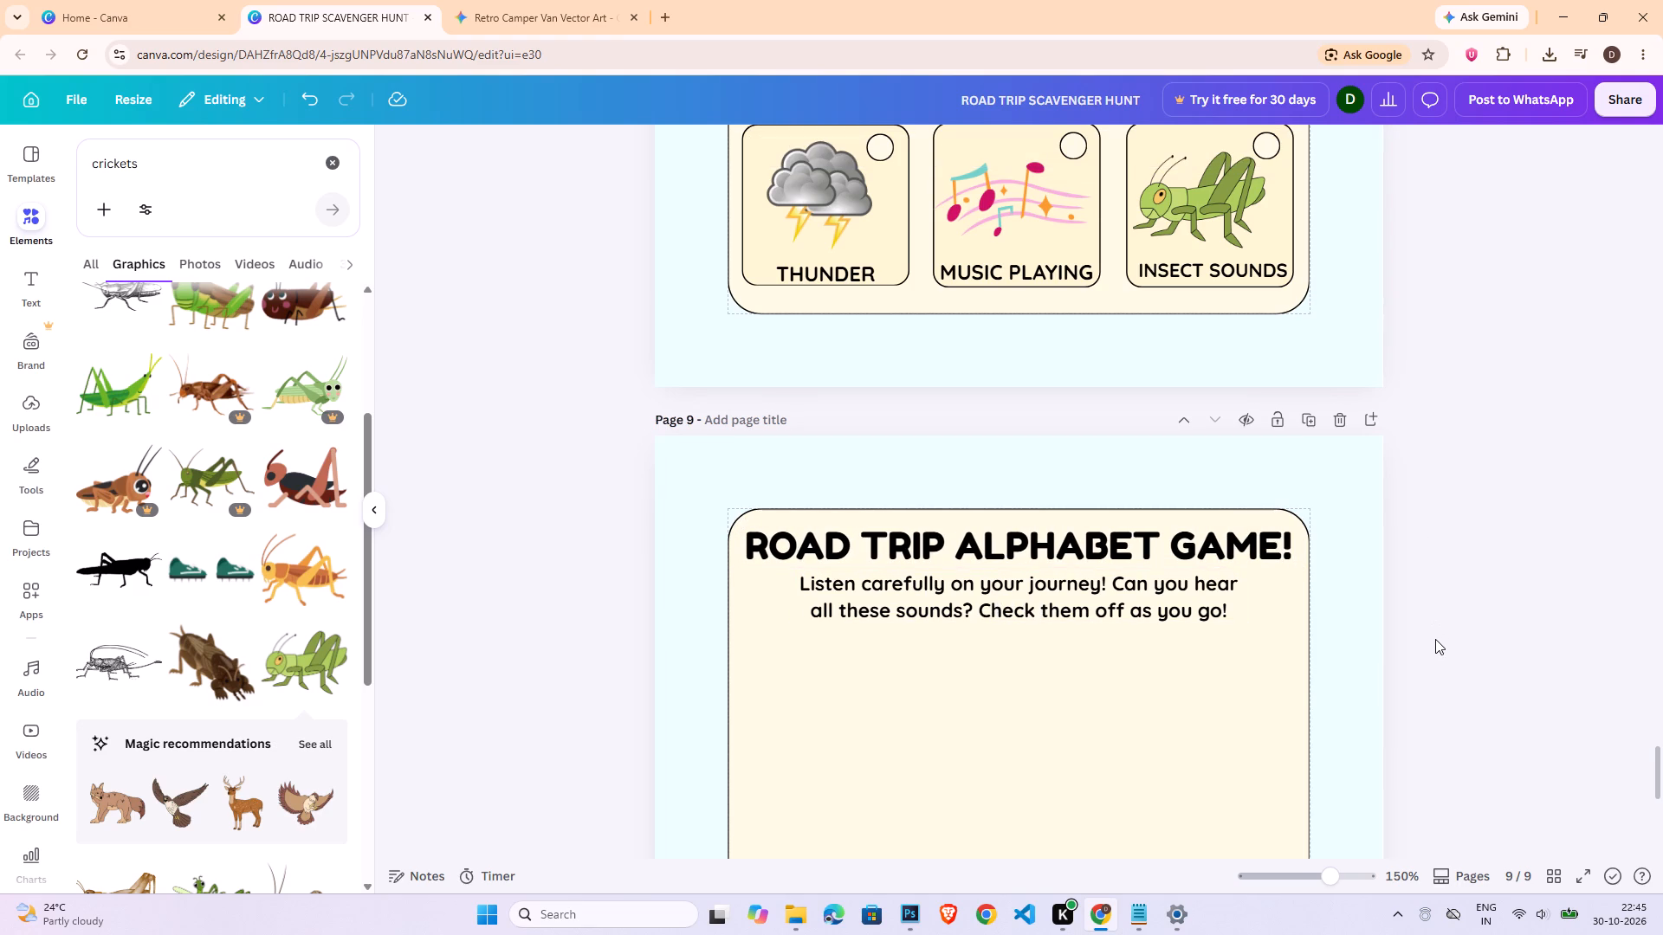
Replace page 9's instruction with "Can you spot something outside that starts with each", widening its box to fit one line and re-centring it.
{"action": "triple_click", "coordinate": [1226, 603]}
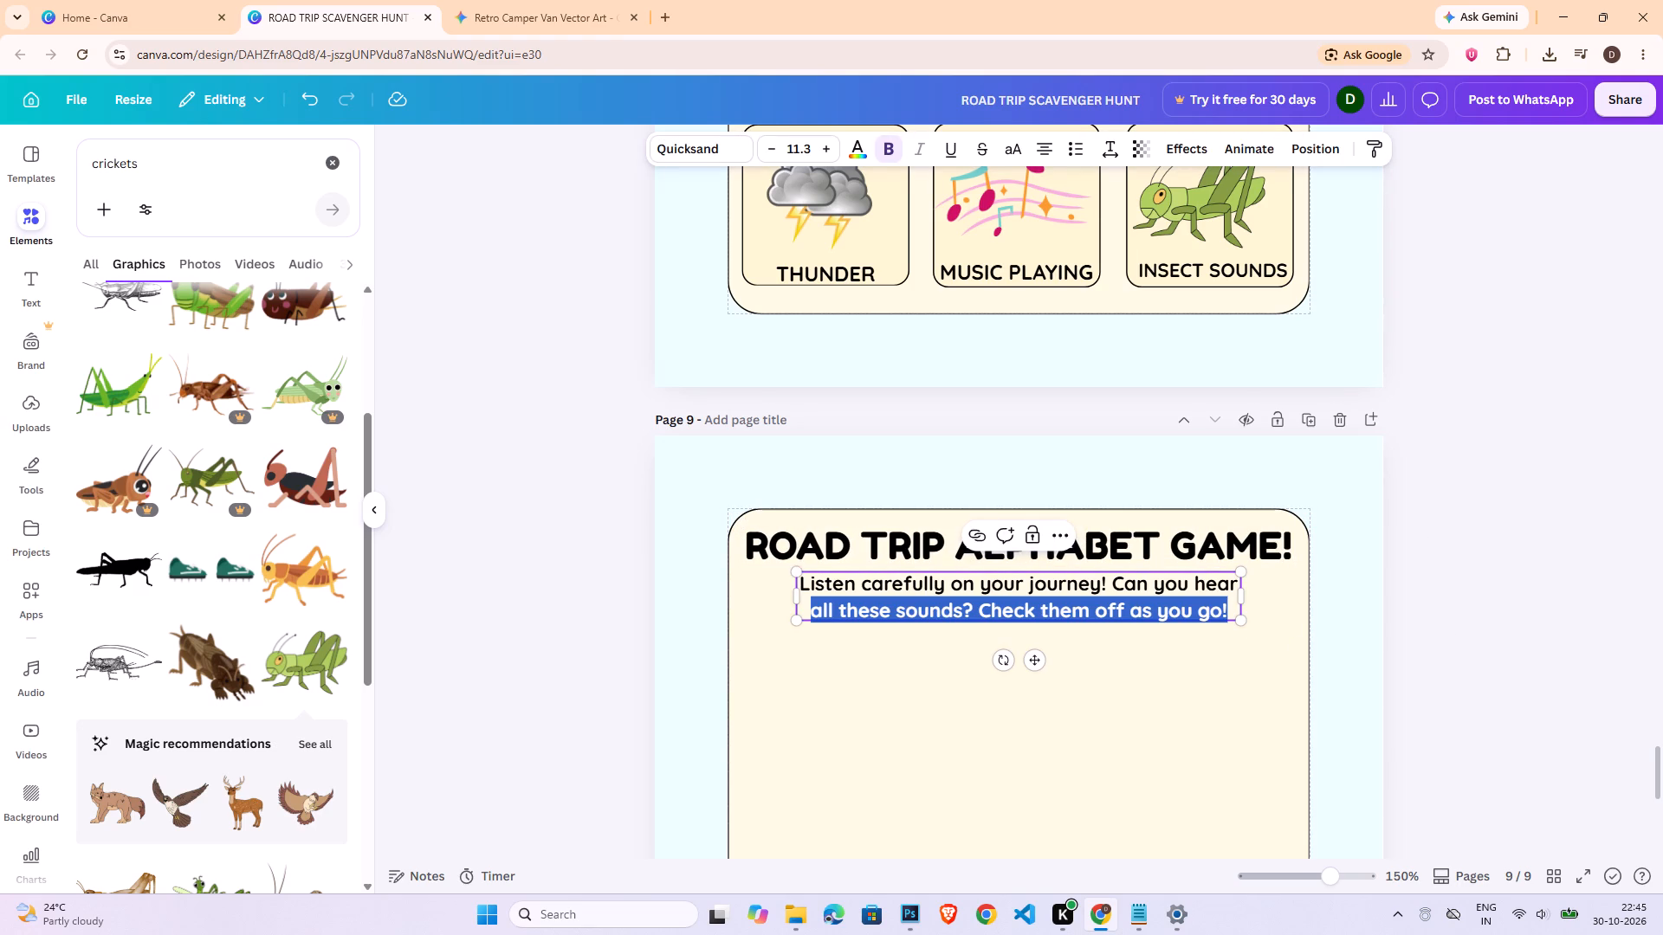
{"action": "key", "text": "ctrl+a"}
{"action": "type", "text": "Can you spot"}
{"action": "key", "text": "space"}
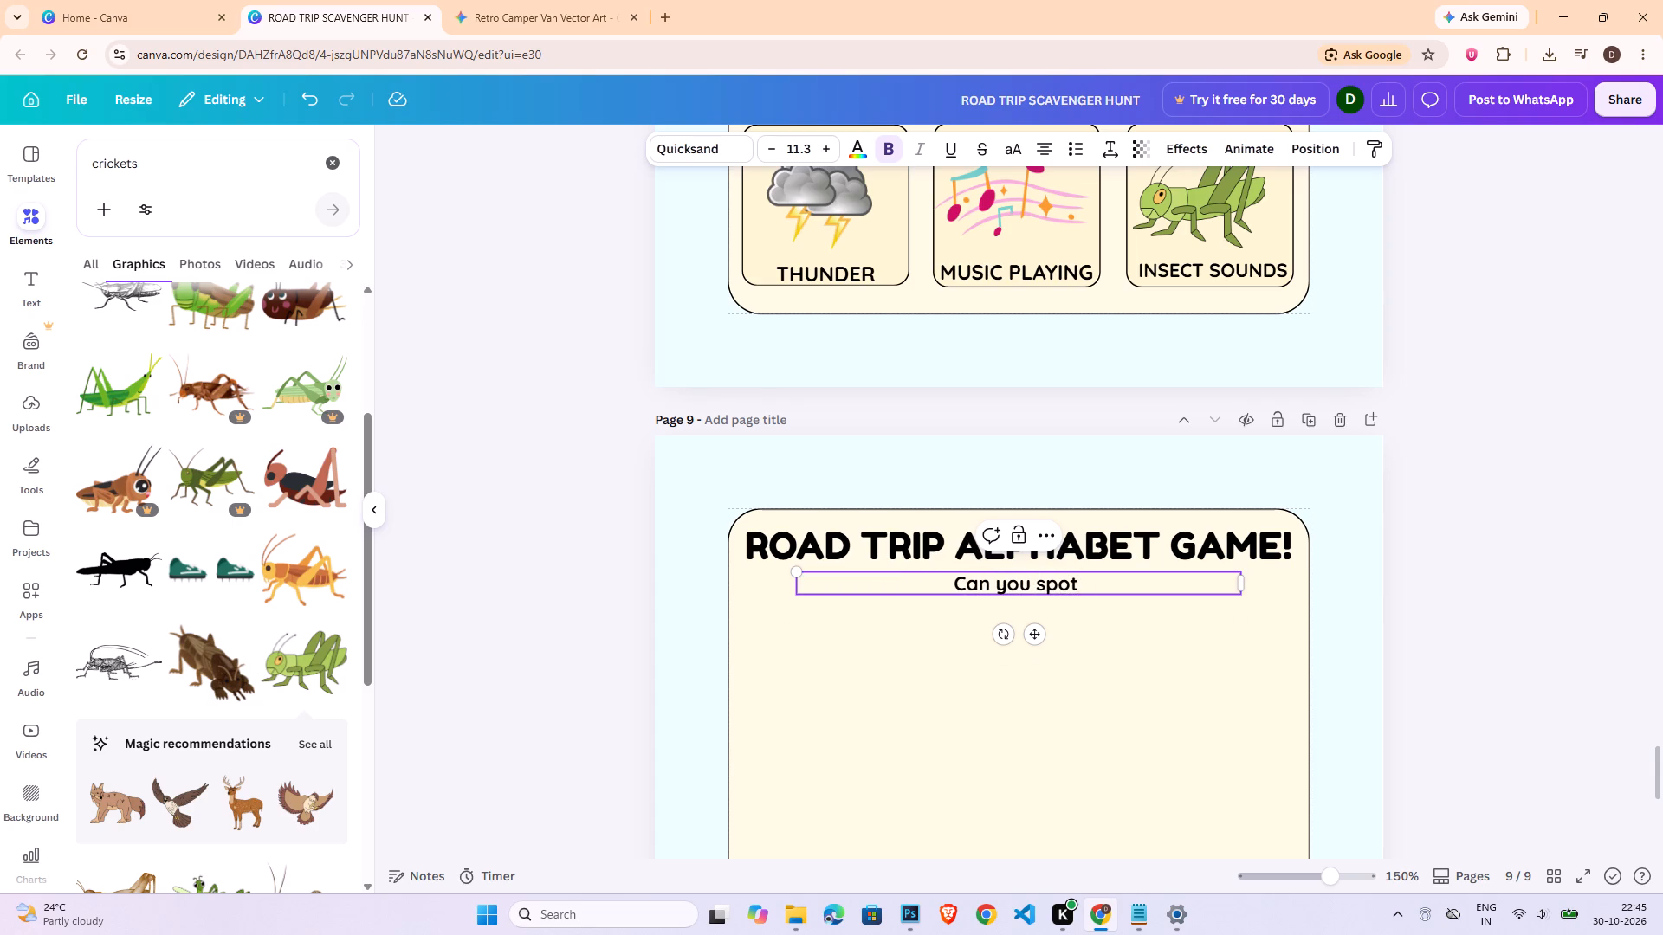
{"action": "type", "text": "something"}
{"action": "key", "text": "space"}
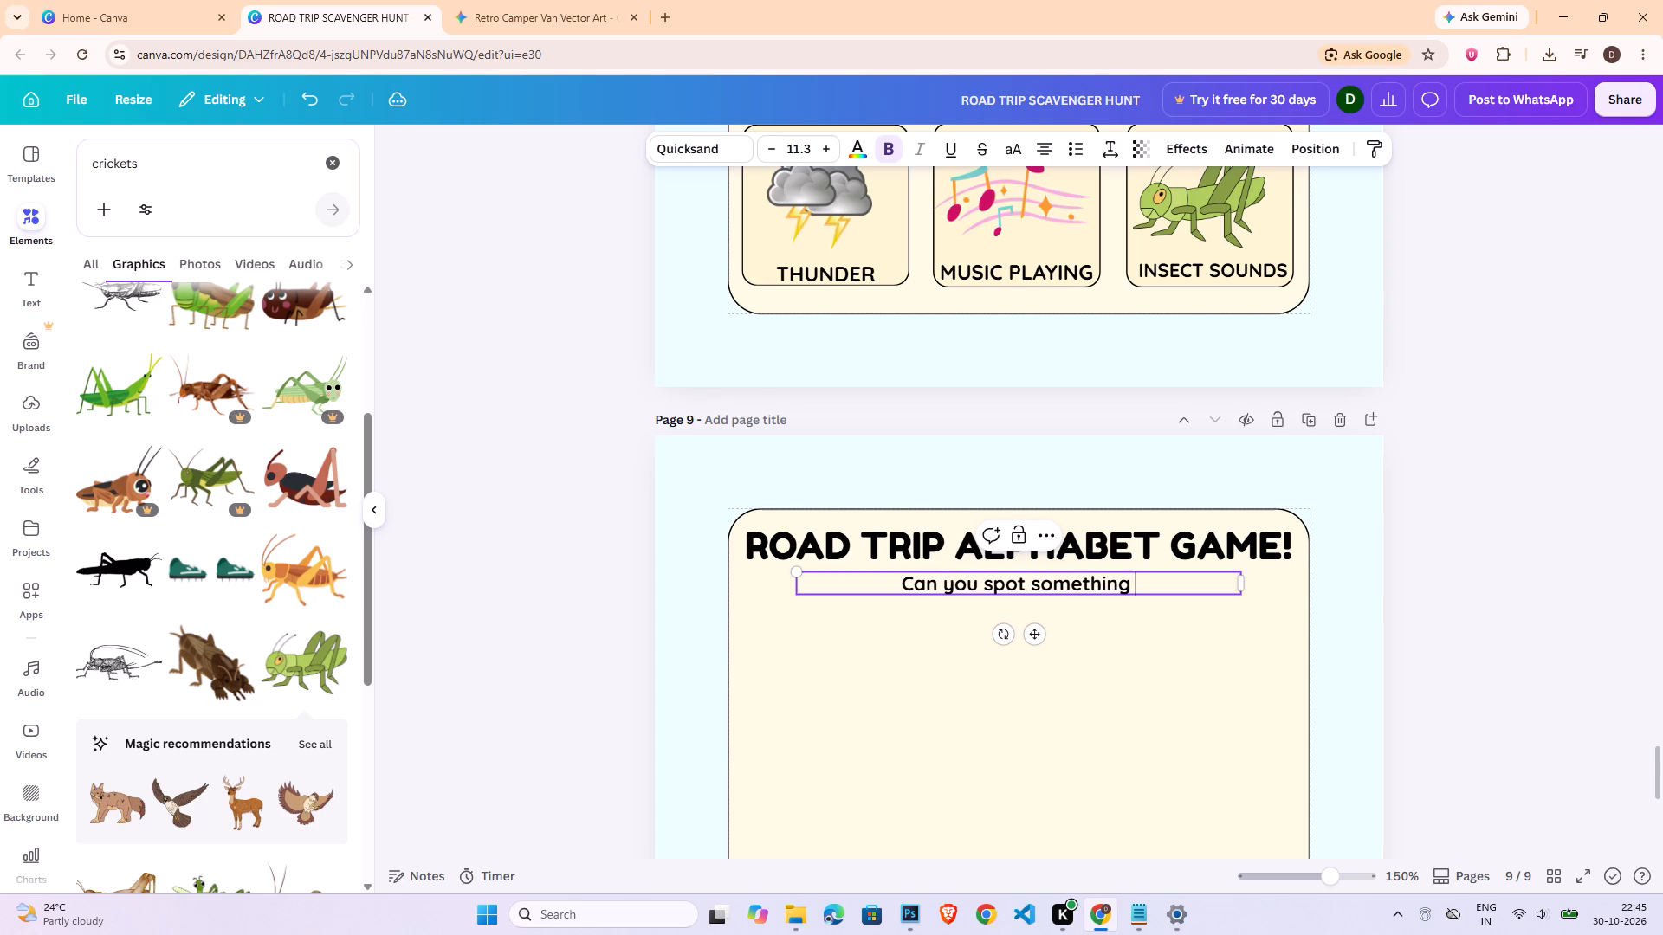
{"action": "type", "text": "outside that"}
{"action": "key", "text": "space"}
{"action": "type", "text": "starts w"}
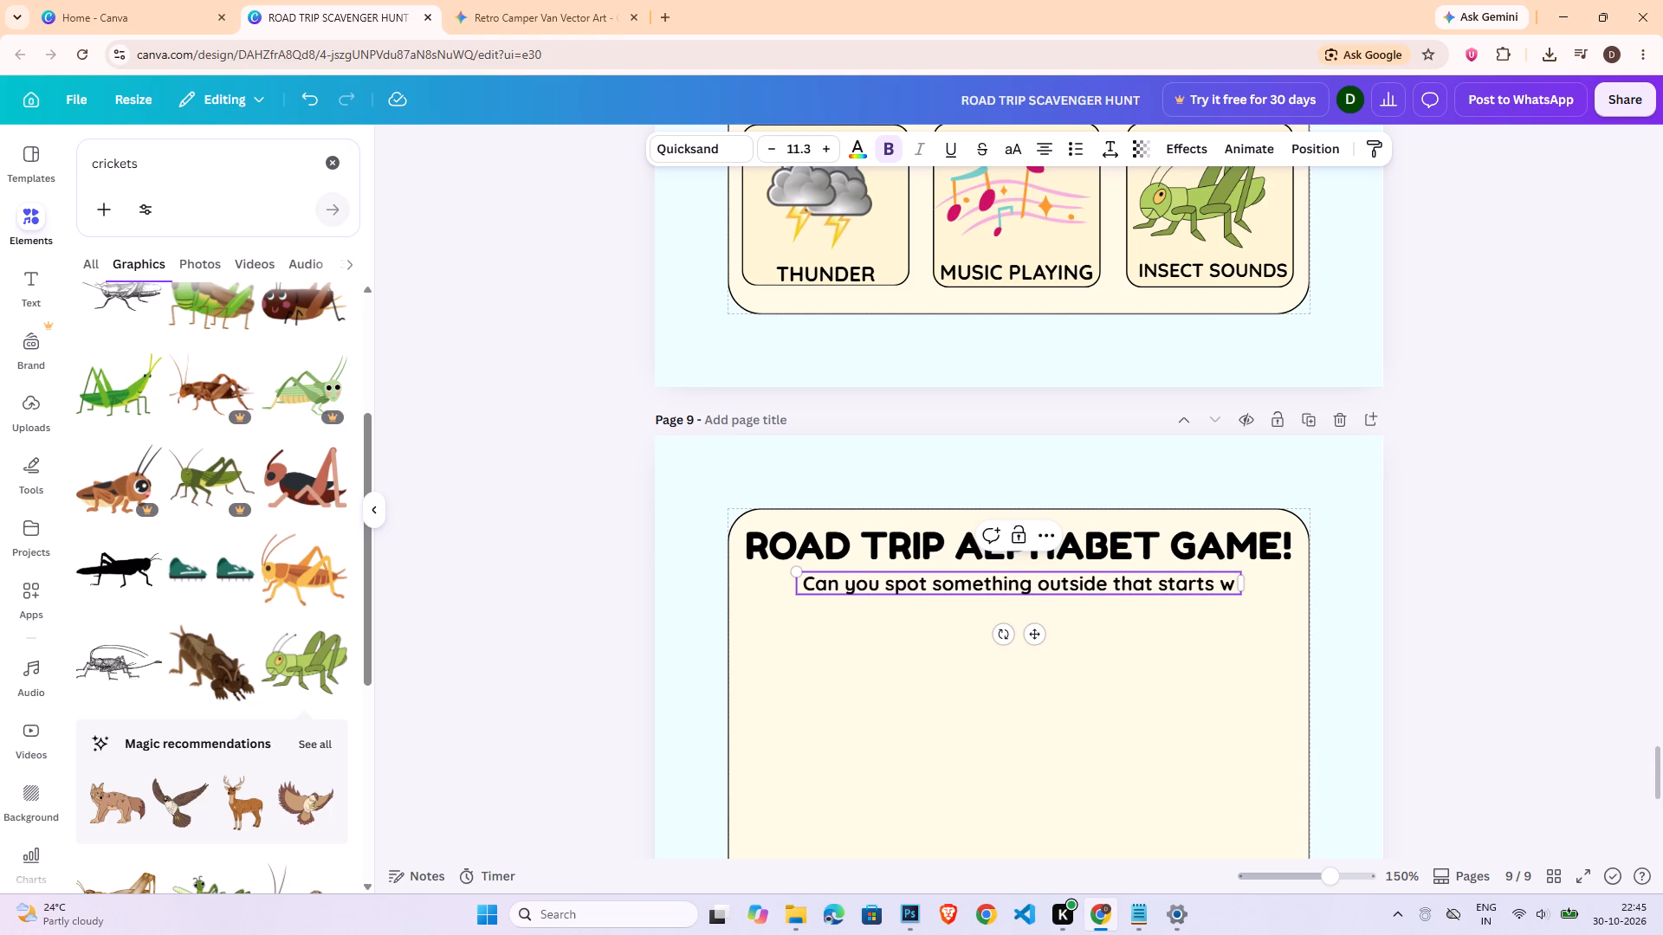
{"action": "key", "text": "t"}
{"action": "key", "text": "BackSpace"}
{"action": "type", "text": "it"}
{"action": "type", "text": "h each"}
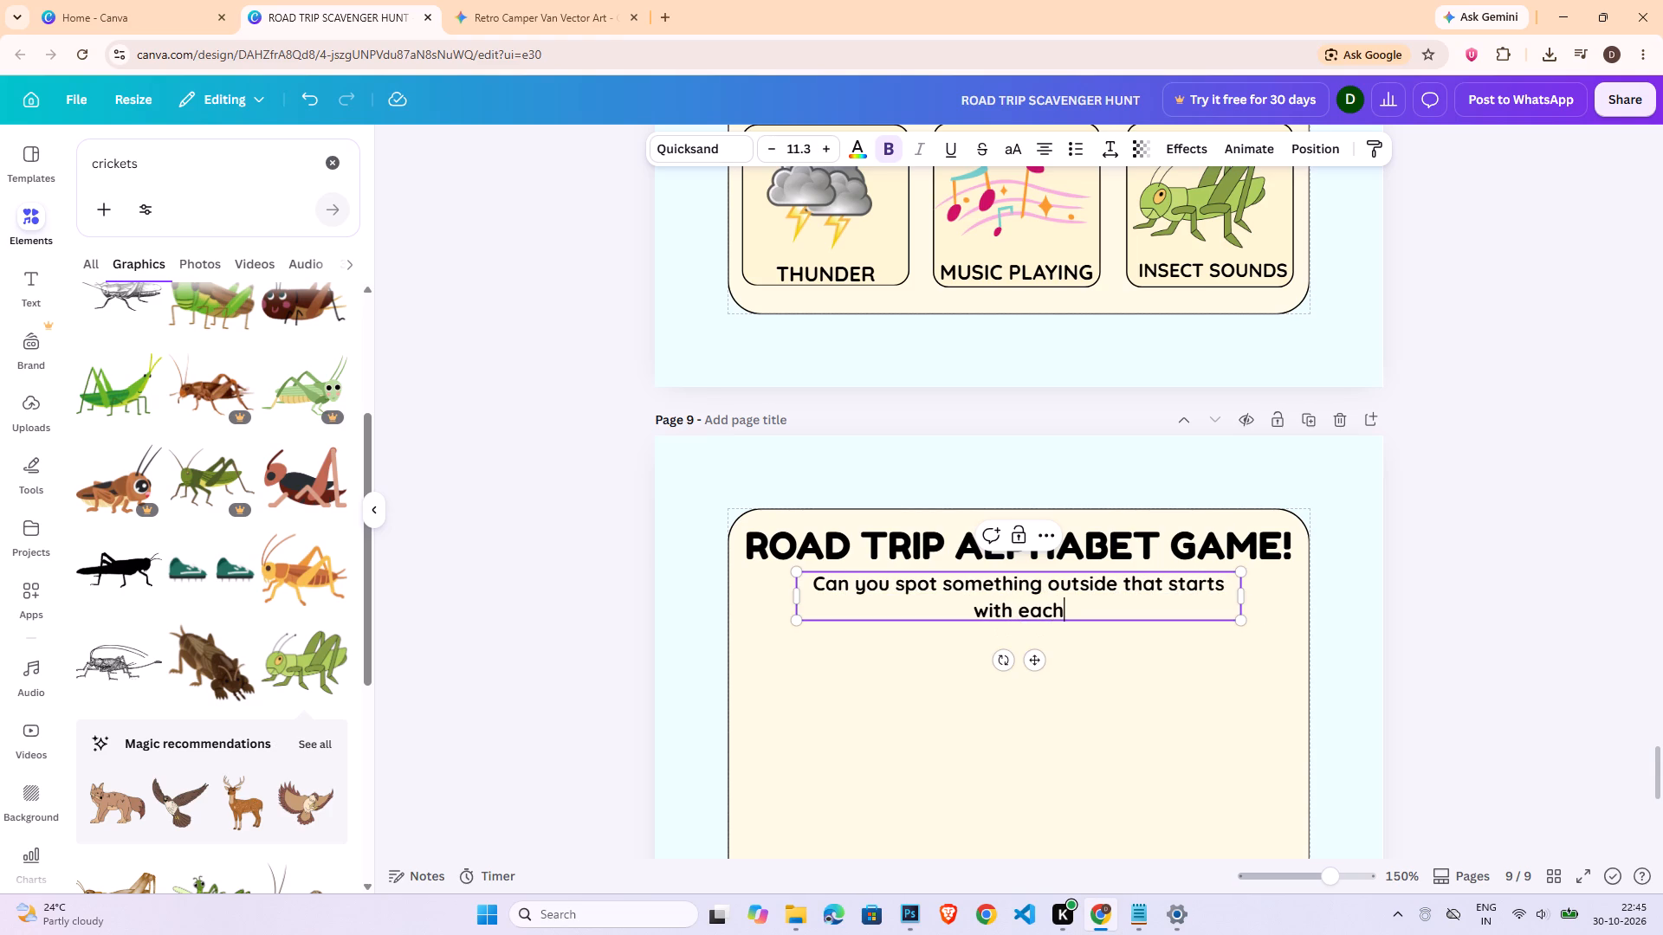
{"action": "left_click_drag", "start_coordinate": [1245, 590], "coordinate": [1253, 588]}
{"action": "left_click_drag", "start_coordinate": [1253, 588], "coordinate": [1323, 586]}
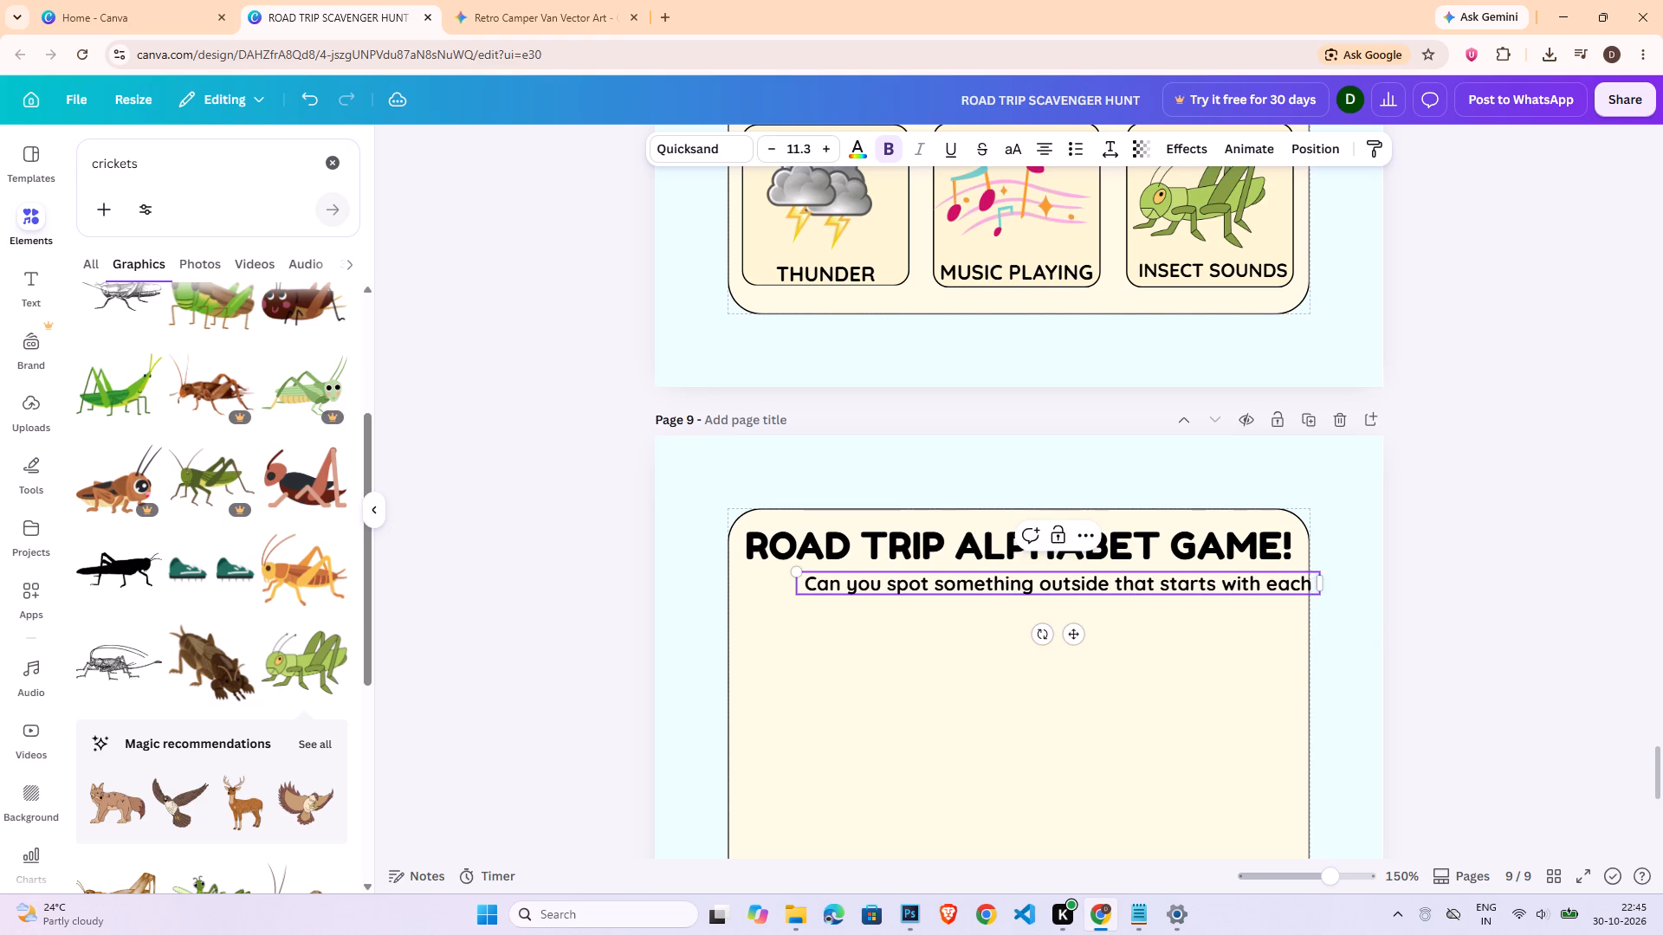
{"action": "left_click_drag", "start_coordinate": [1074, 635], "coordinate": [1036, 637]}
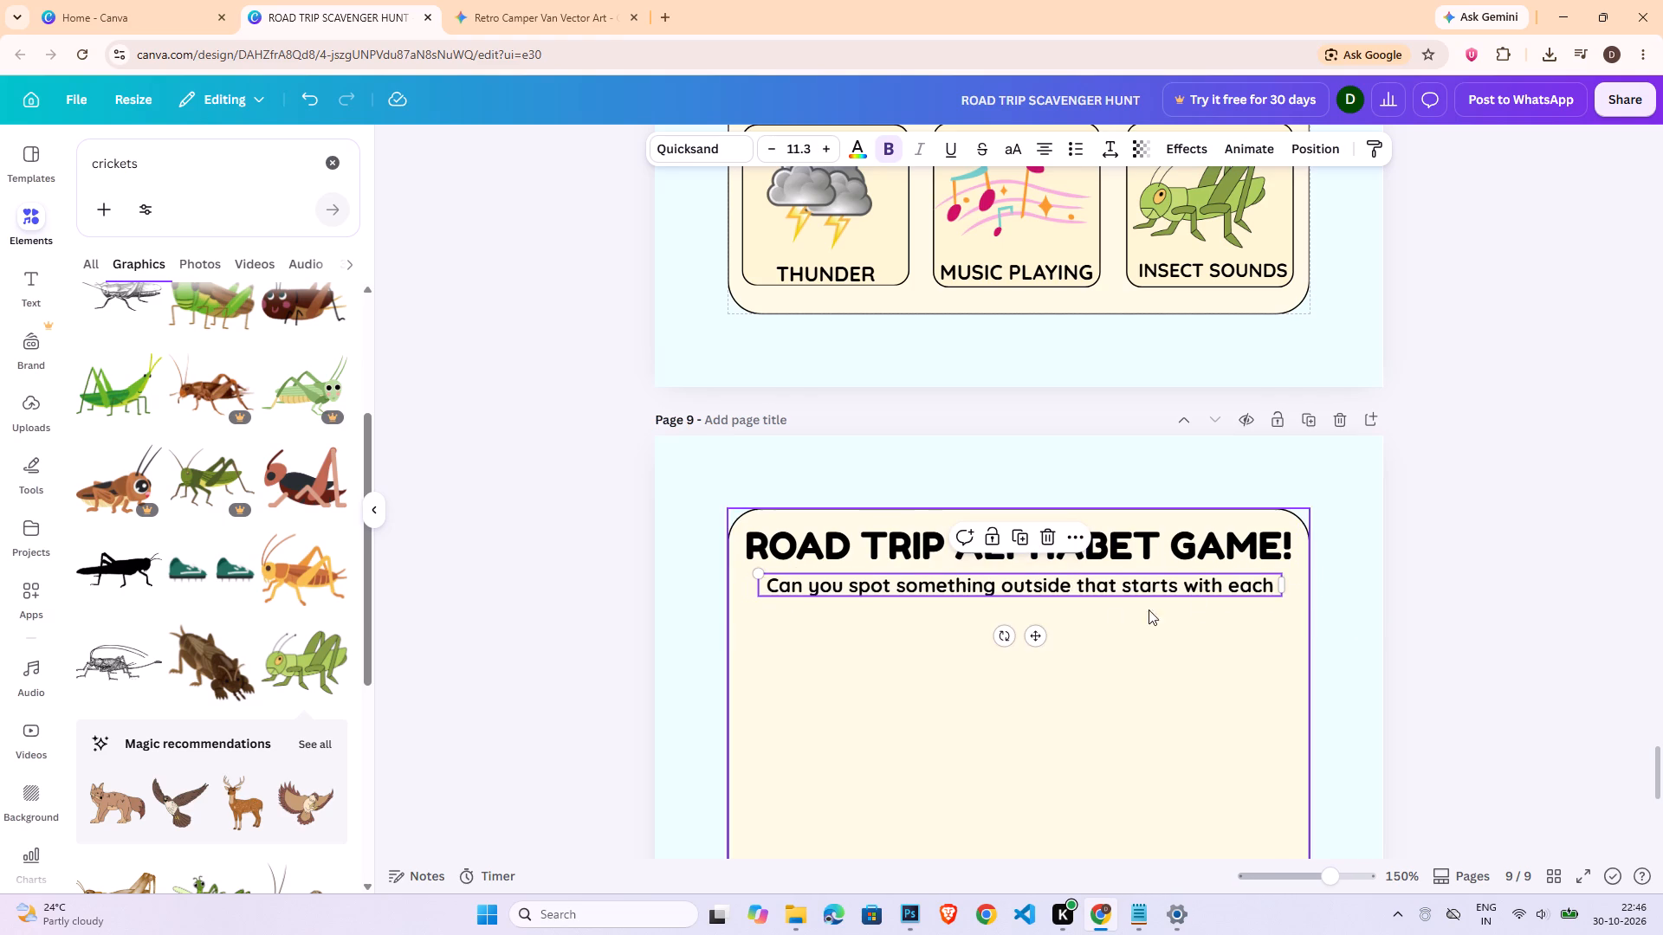
Add a second instruction line reading "letter of the alphabet? Write it down as you go!".
{"action": "left_click", "coordinate": [1273, 577]}
{"action": "key", "text": "Return"}
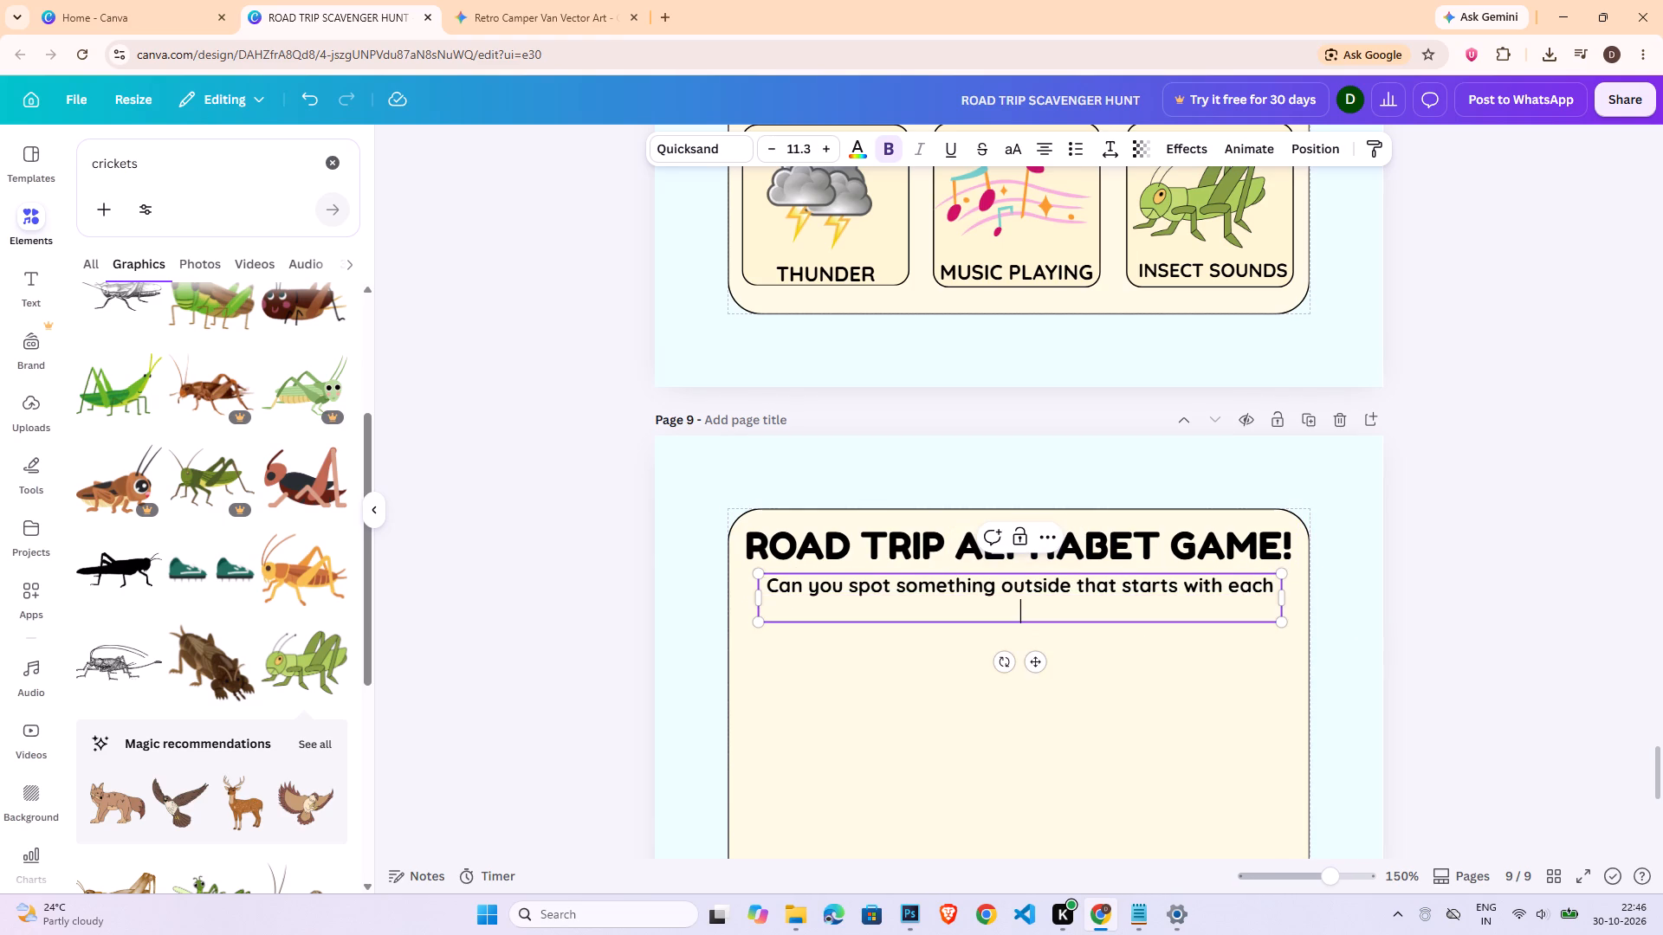
{"action": "key", "text": "l"}
{"action": "type", "text": "etter"}
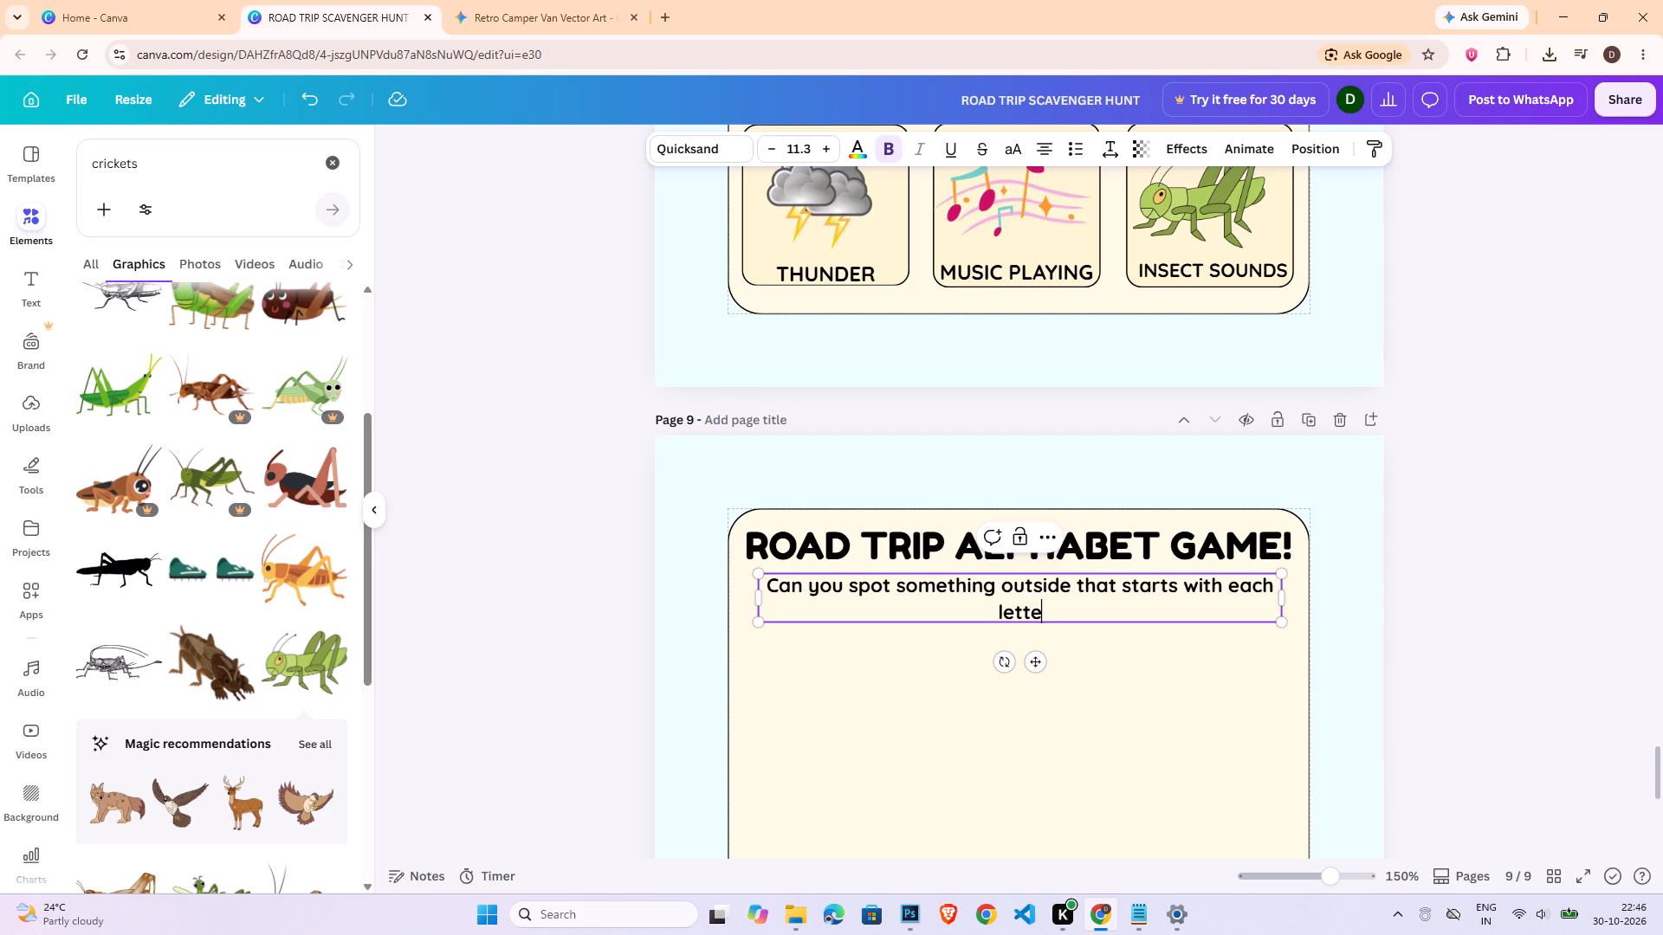
{"action": "key", "text": "space"}
{"action": "type", "text": "of th"}
{"action": "key", "text": "space"}
{"action": "key", "text": "BackSpace"}
{"action": "type", "text": "e alphabet"}
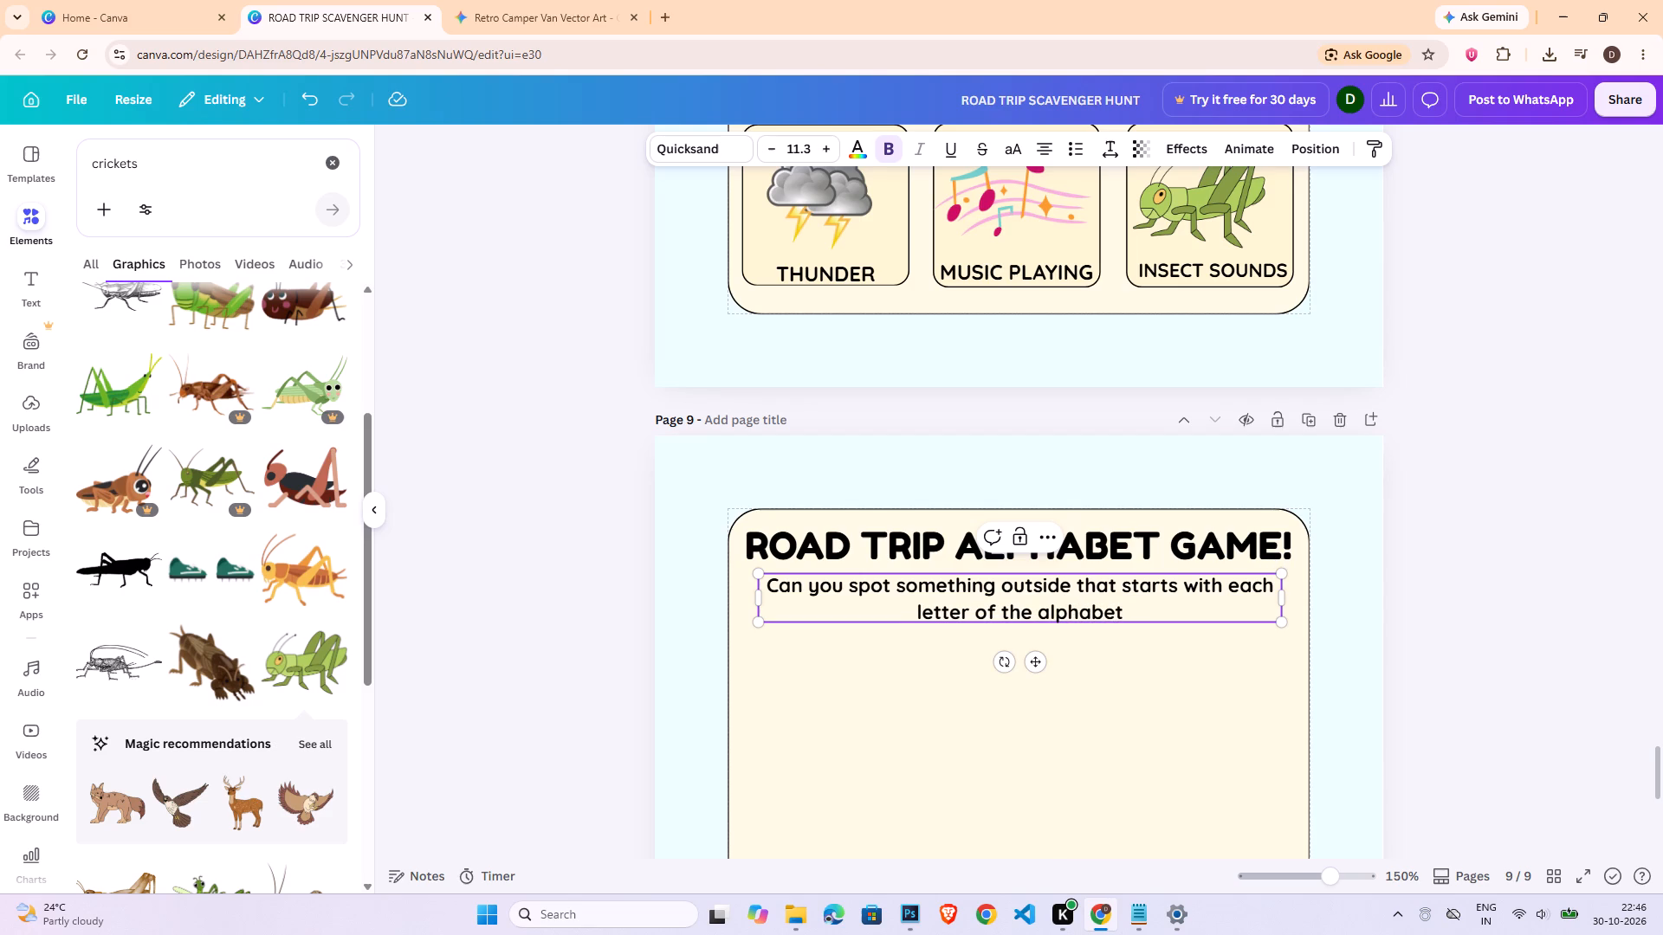
{"action": "type", "text": "?"}
{"action": "key", "text": "space"}
{"action": "type", "text": "Write t"}
{"action": "key", "text": "BackSpace"}
{"action": "type", "text": "it dwn a"}
{"action": "key", "text": "BackSpace"}
{"action": "key", "text": "BackSpace"}
{"action": "key", "text": "BackSpace"}
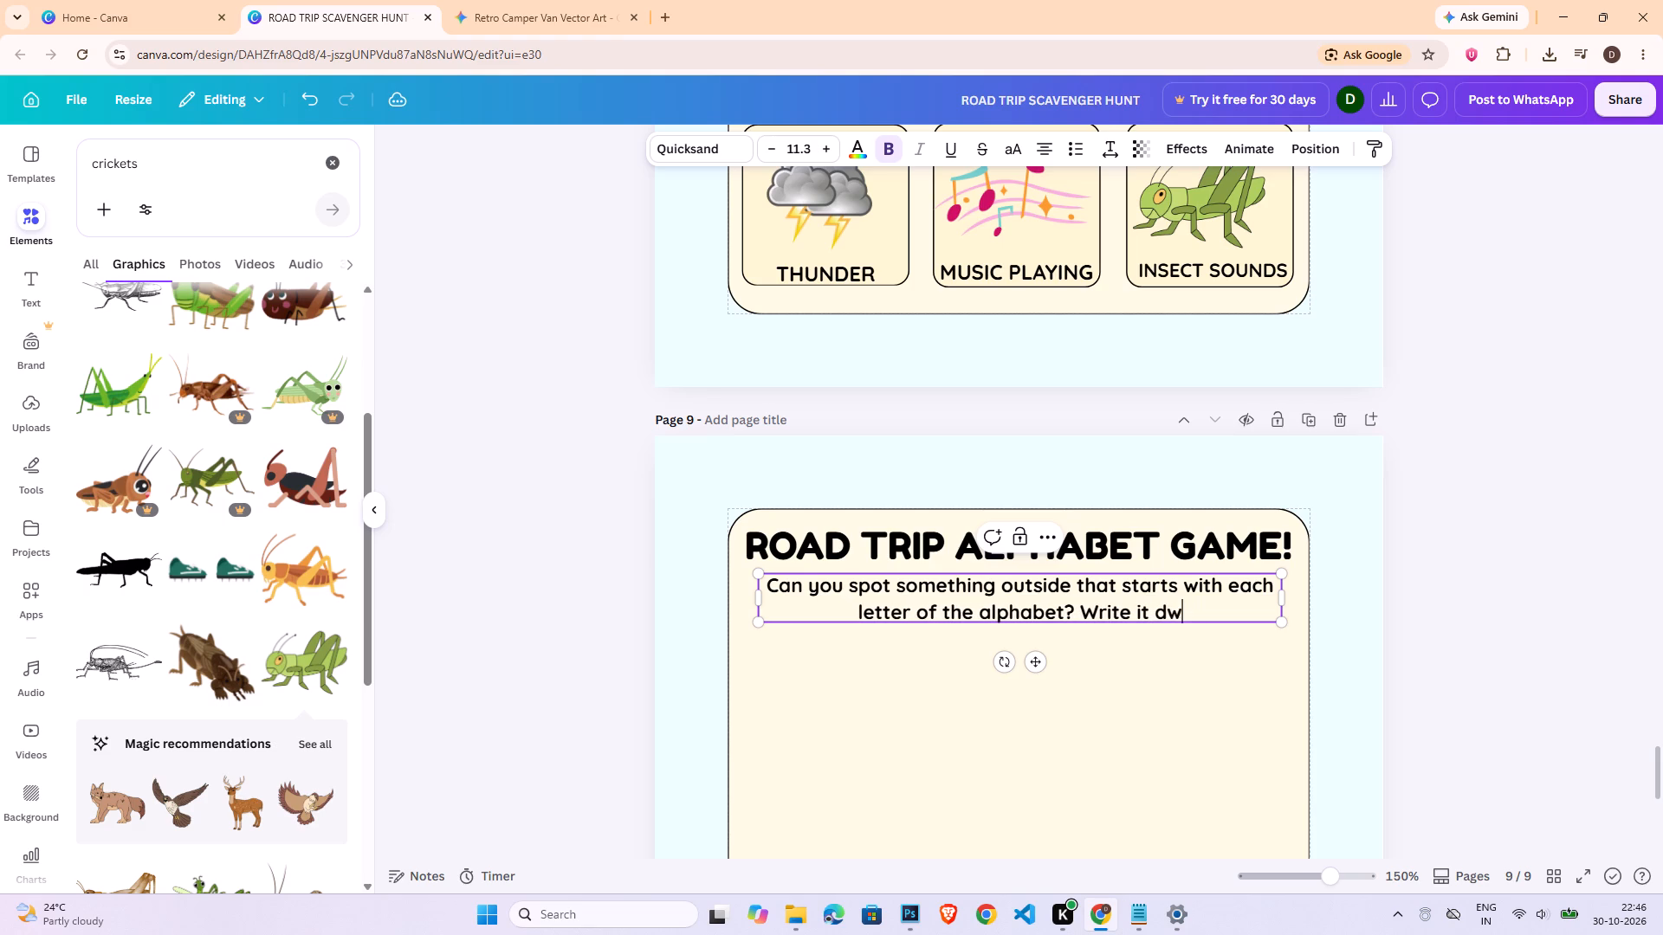
{"action": "key", "text": "BackSpace"}
{"action": "type", "text": "own as"}
{"action": "key", "text": "space"}
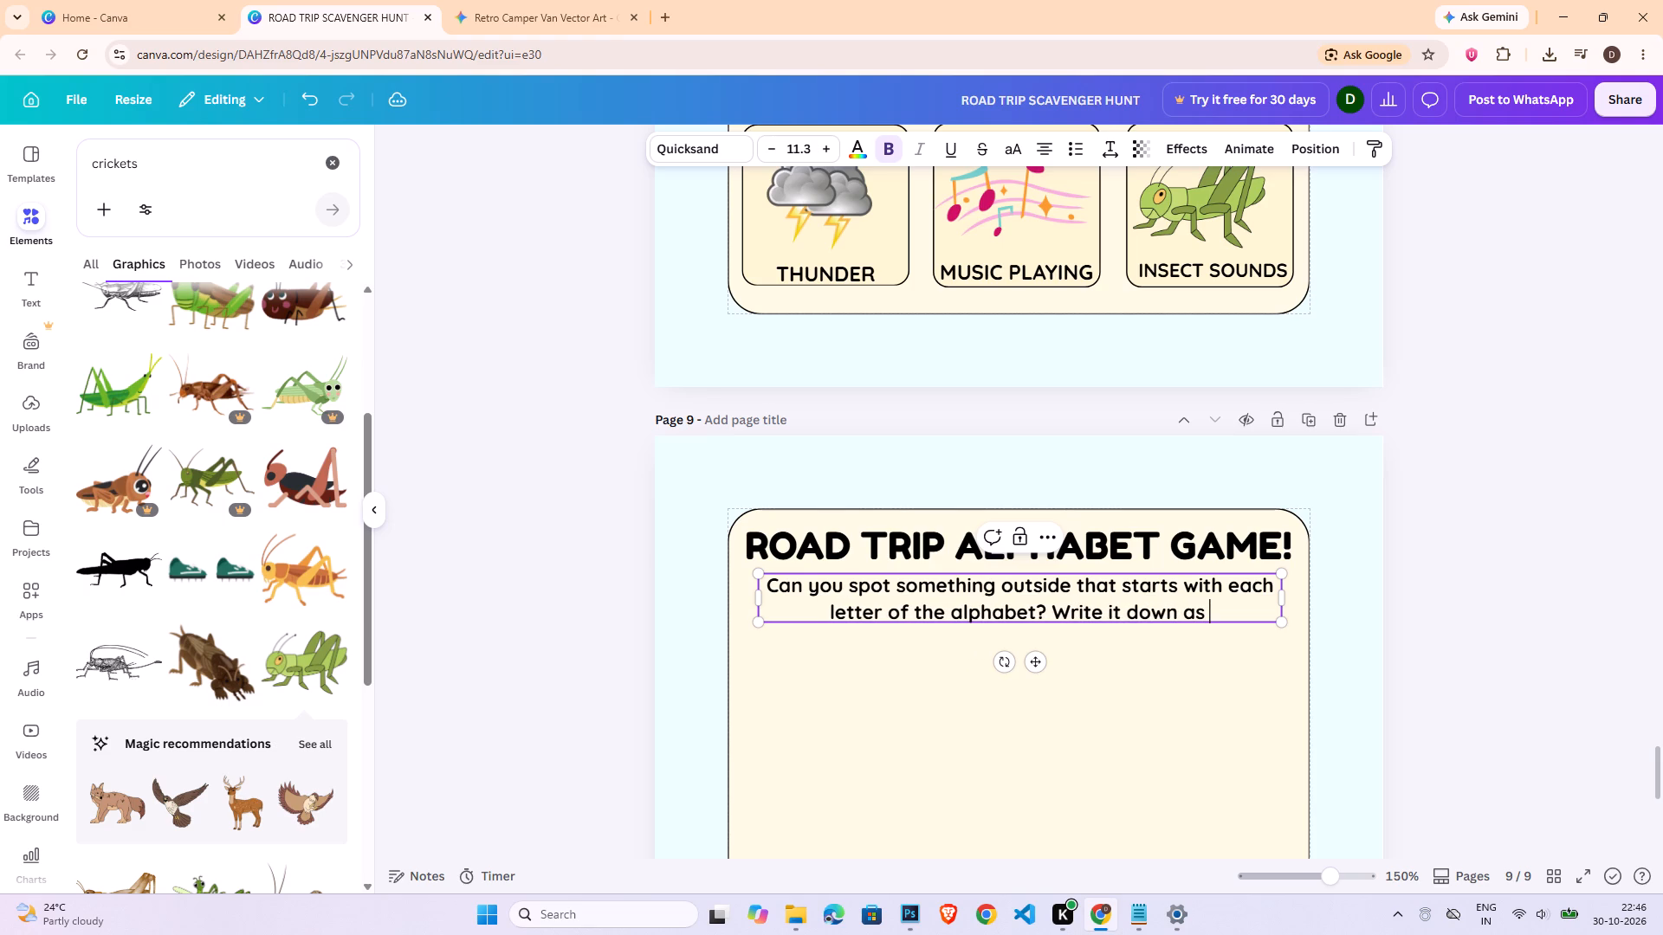
{"action": "type", "text": "you gp"}
{"action": "key", "text": "BackSpace"}
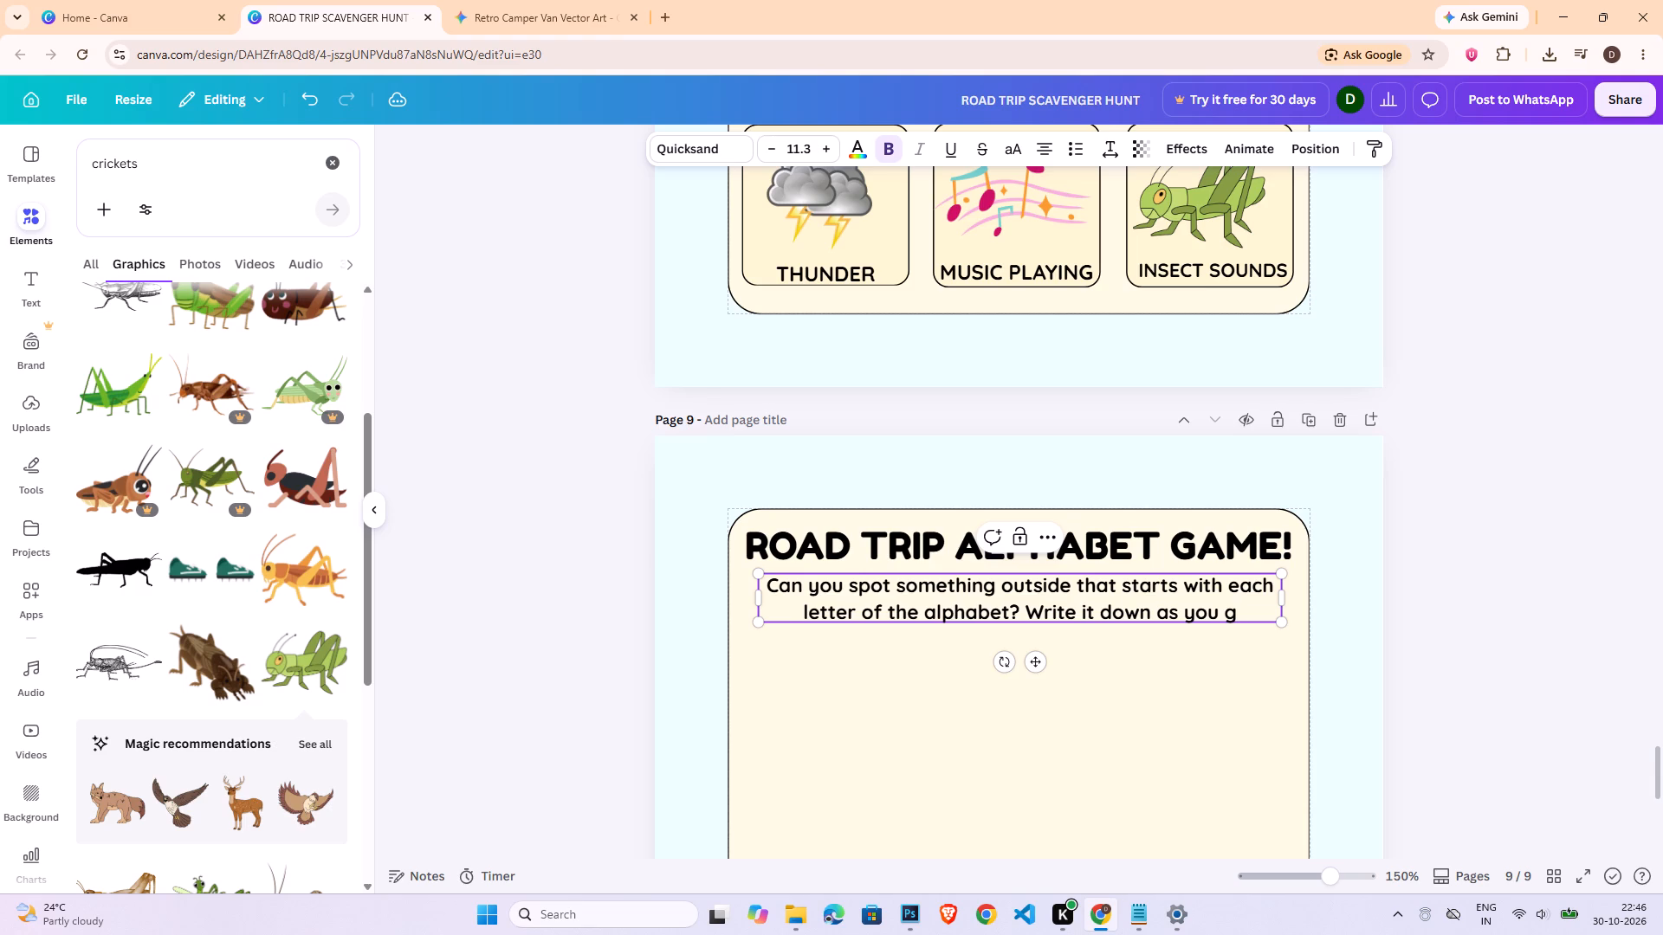
{"action": "key", "text": "o"}
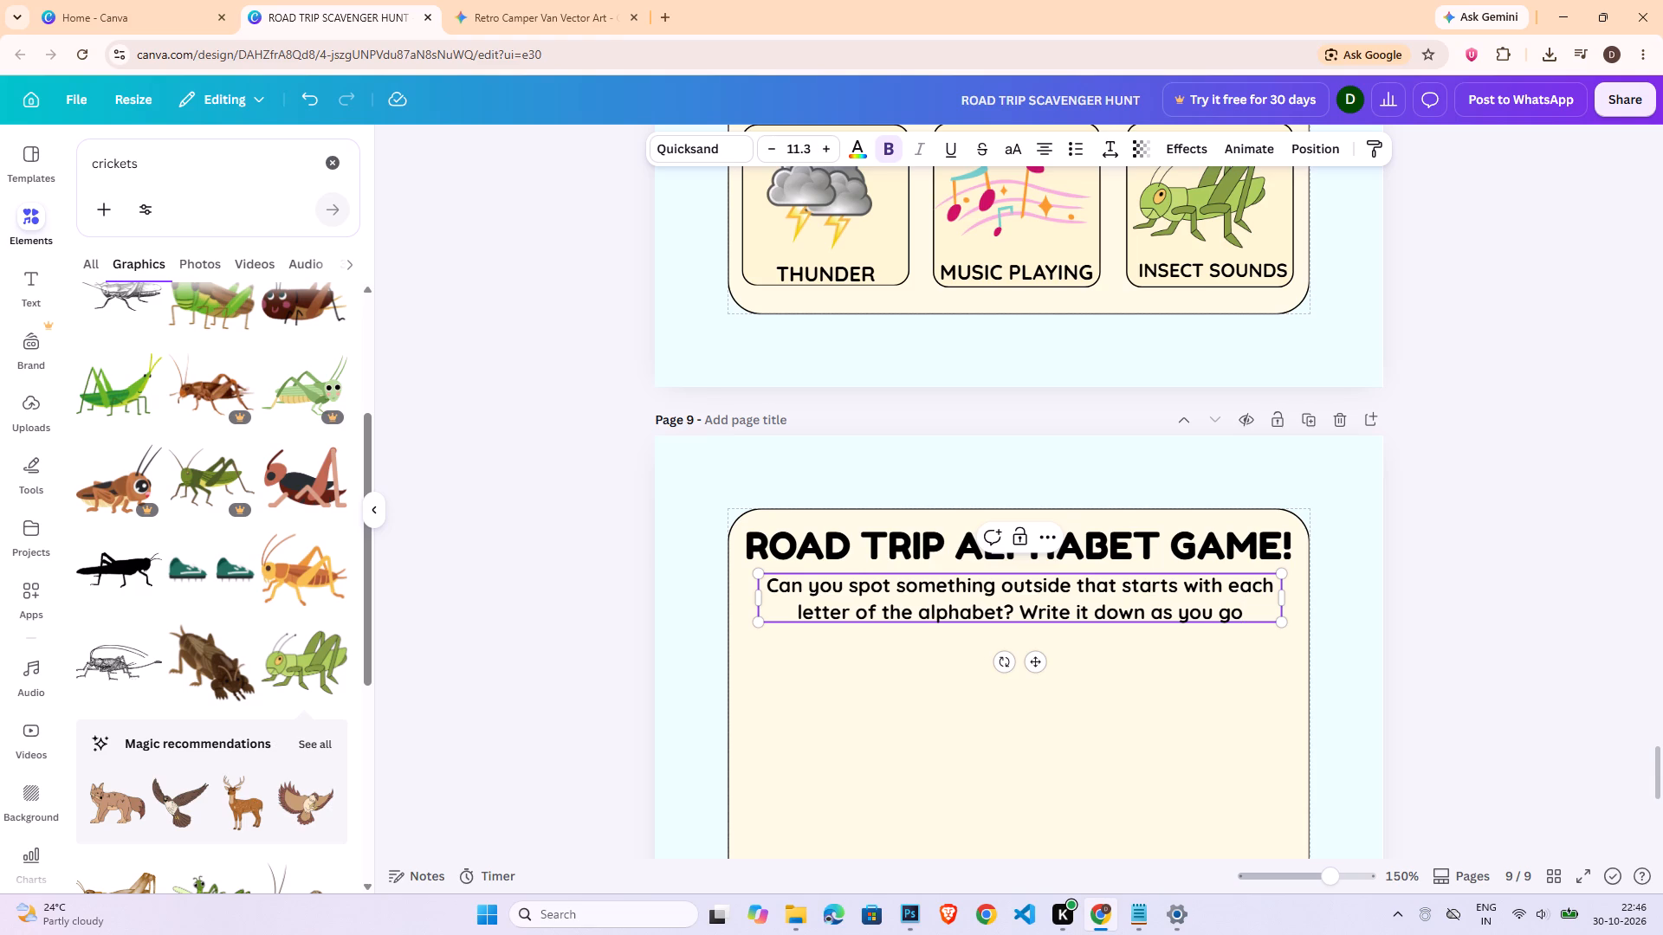
{"action": "key", "text": "shift+exclam"}
{"action": "left_click", "coordinate": [1556, 540]}
Adjust the instruction text's vertical position, leaving a small gap beneath the ROAD TRIP ALPHABET GAME! title.
{"action": "left_click", "coordinate": [1214, 583]}
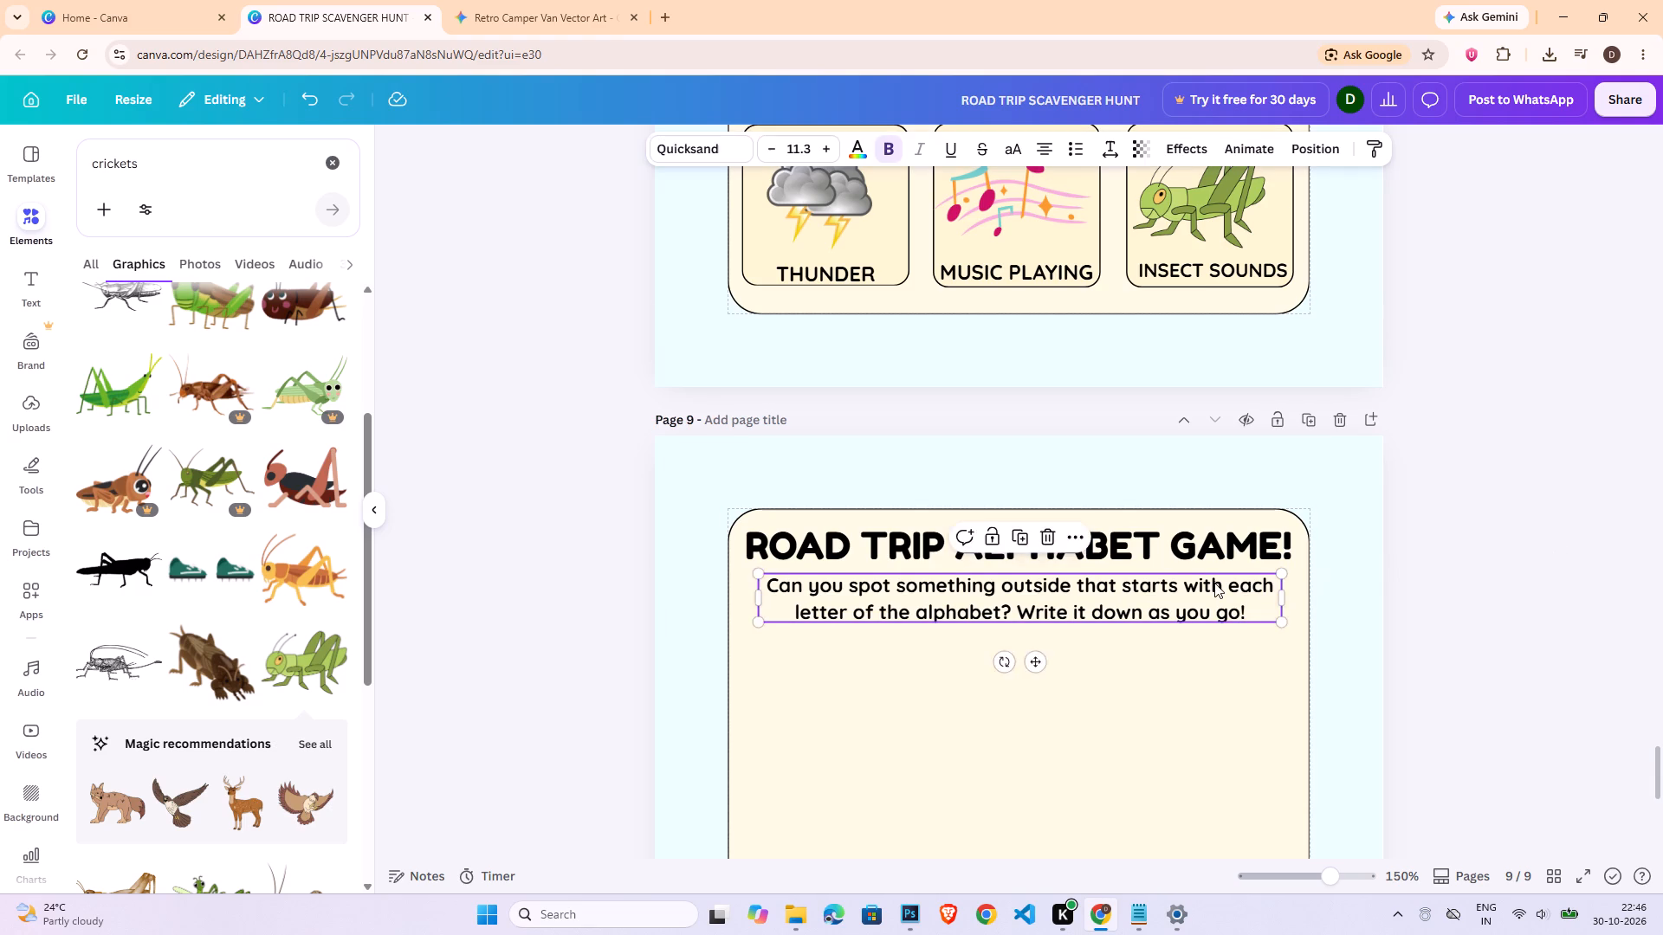
{"action": "left_click", "coordinate": [1527, 654]}
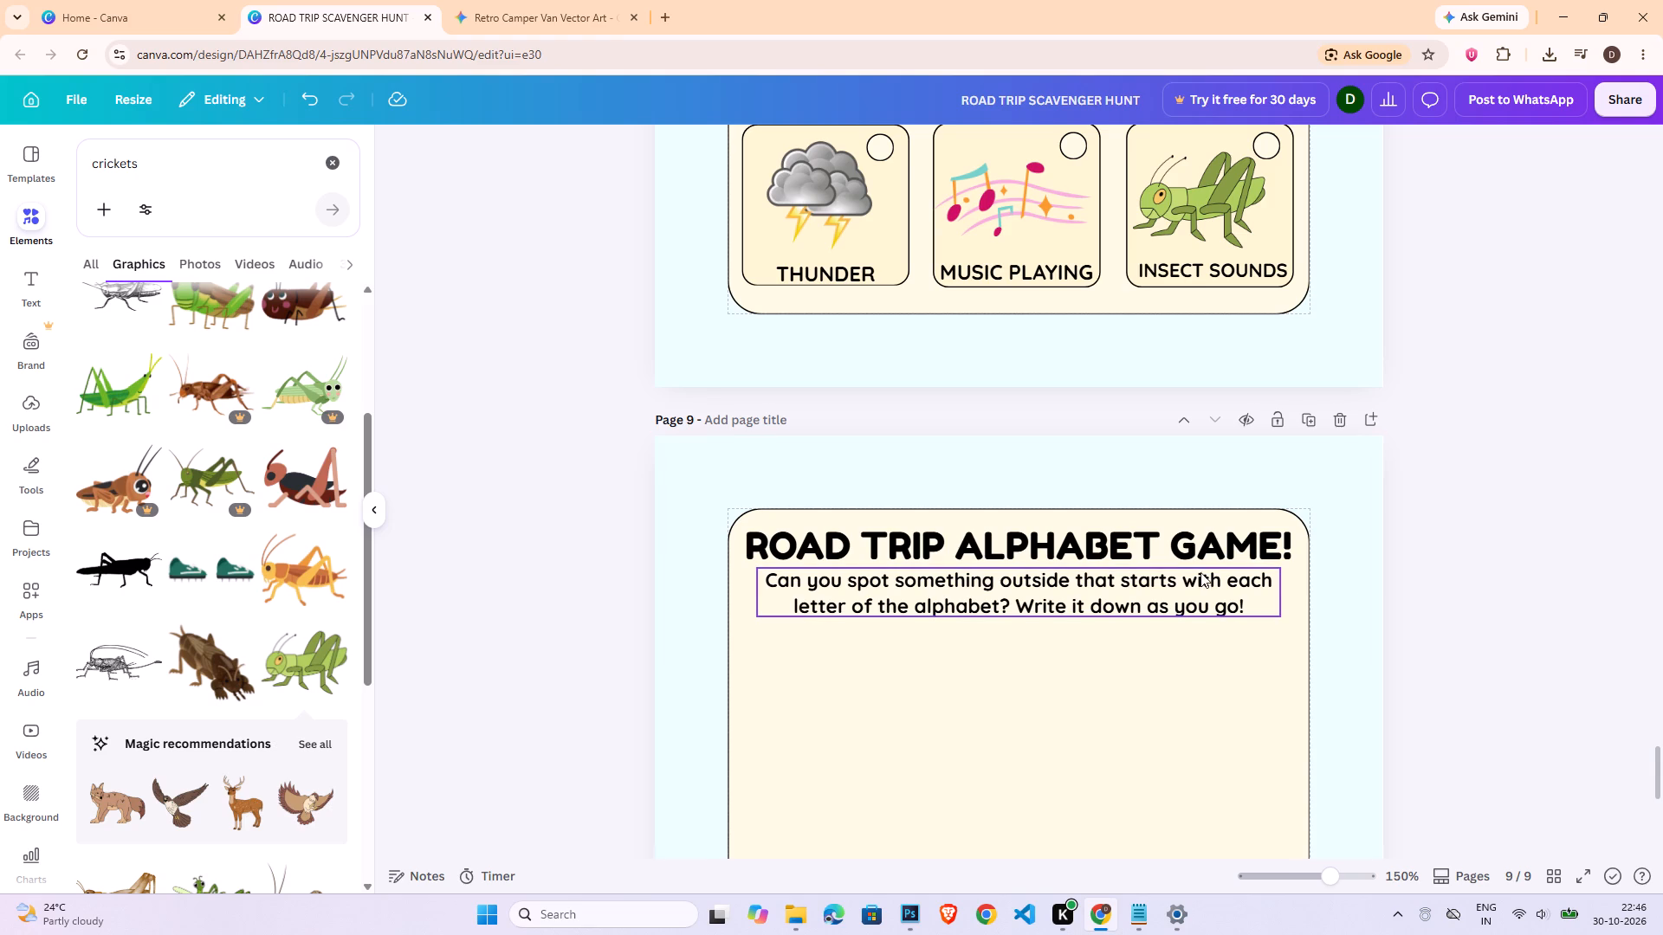
{"action": "left_click", "coordinate": [1164, 583]}
{"action": "left_click", "coordinate": [1474, 638]}
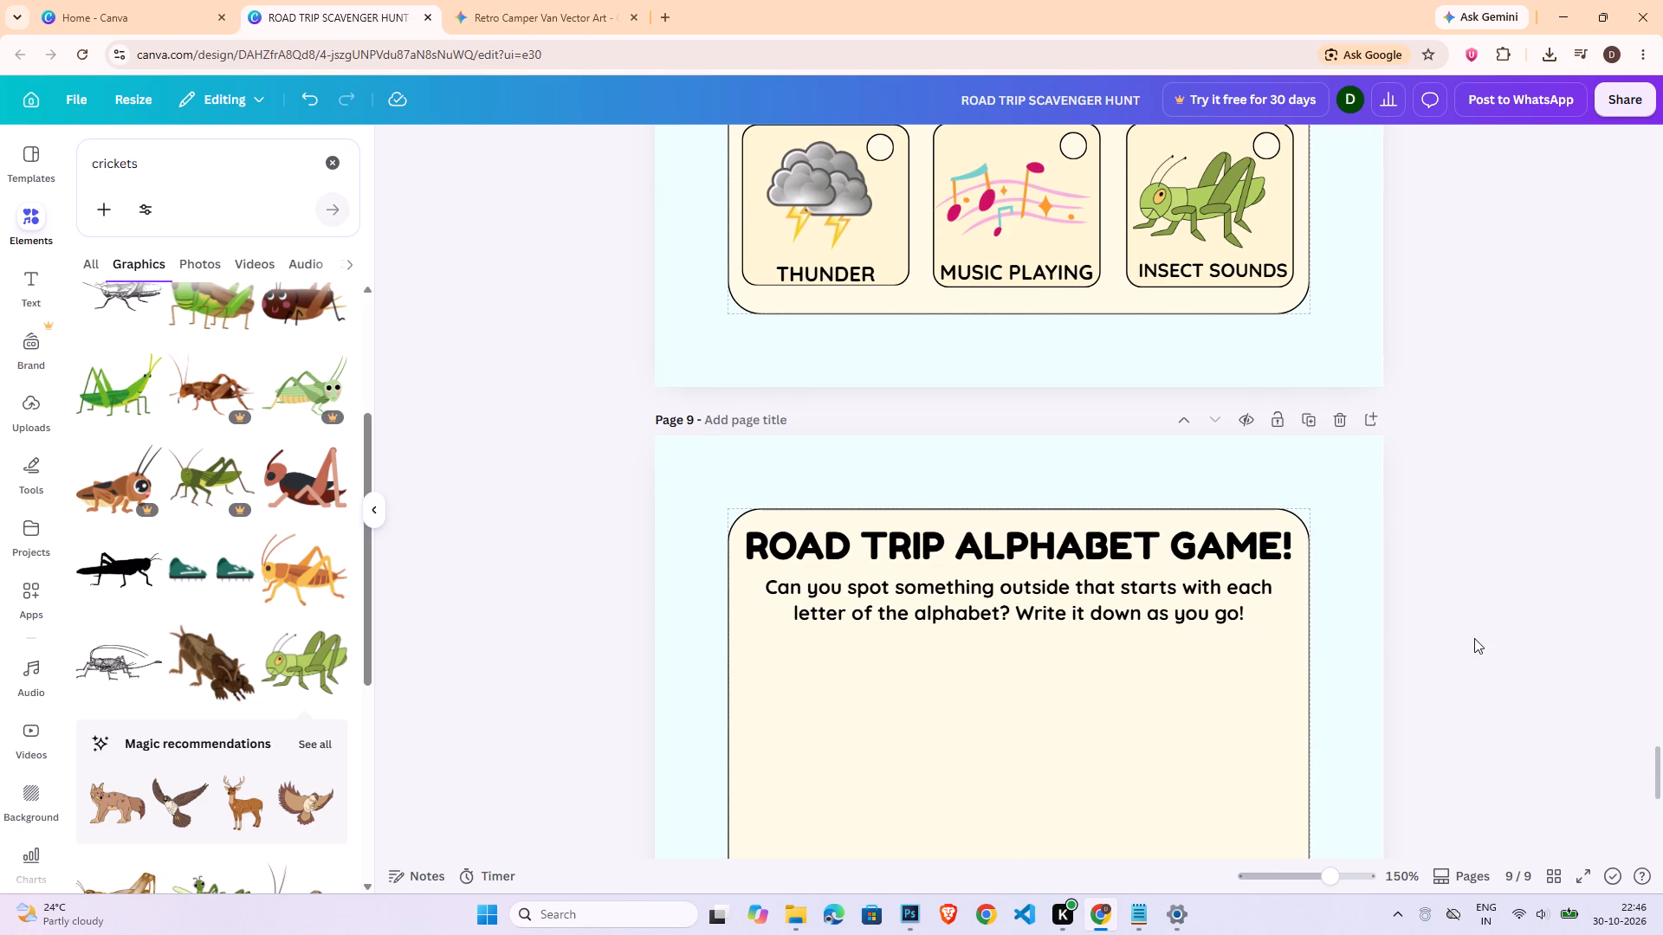
{"action": "scroll", "coordinate": [1479, 638], "scroll_direction": "down", "scroll_amount": 2}
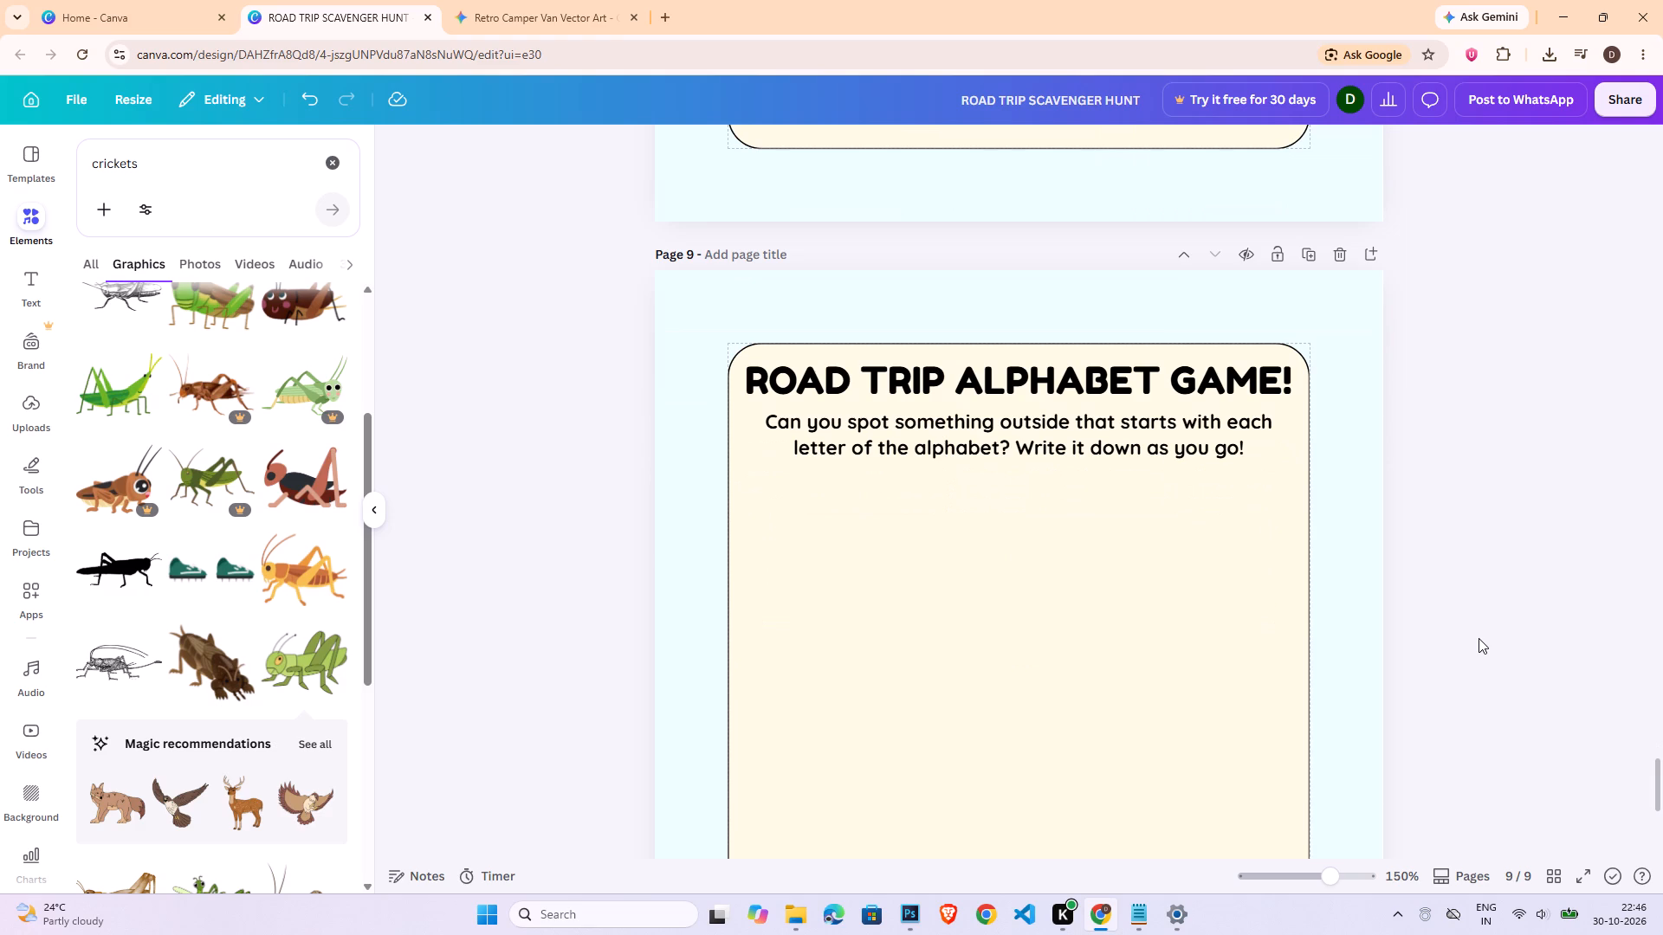
Add a rounded rectangle beneath page 9's instruction text, widen it to about 110 by 44, and centre it horizontally in the cream panel.
{"action": "scroll", "coordinate": [1479, 638], "scroll_direction": "down", "scroll_amount": 1}
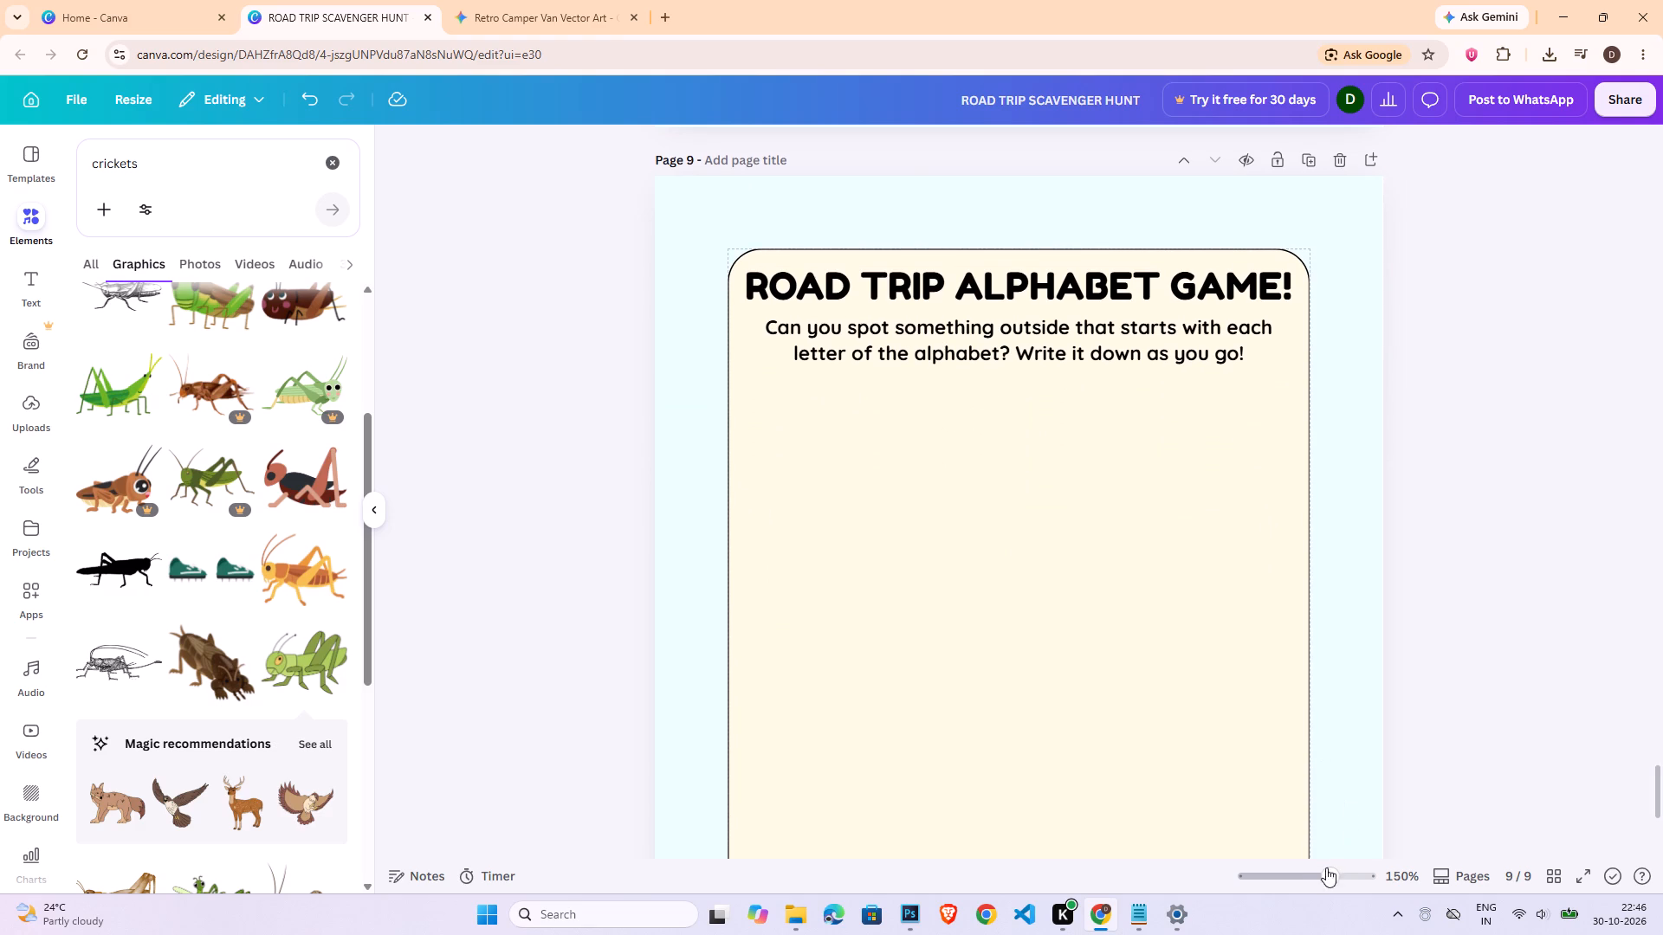
{"action": "left_click", "coordinate": [1323, 872]}
{"action": "left_click", "coordinate": [1312, 876]}
{"action": "left_click", "coordinate": [1412, 637]}
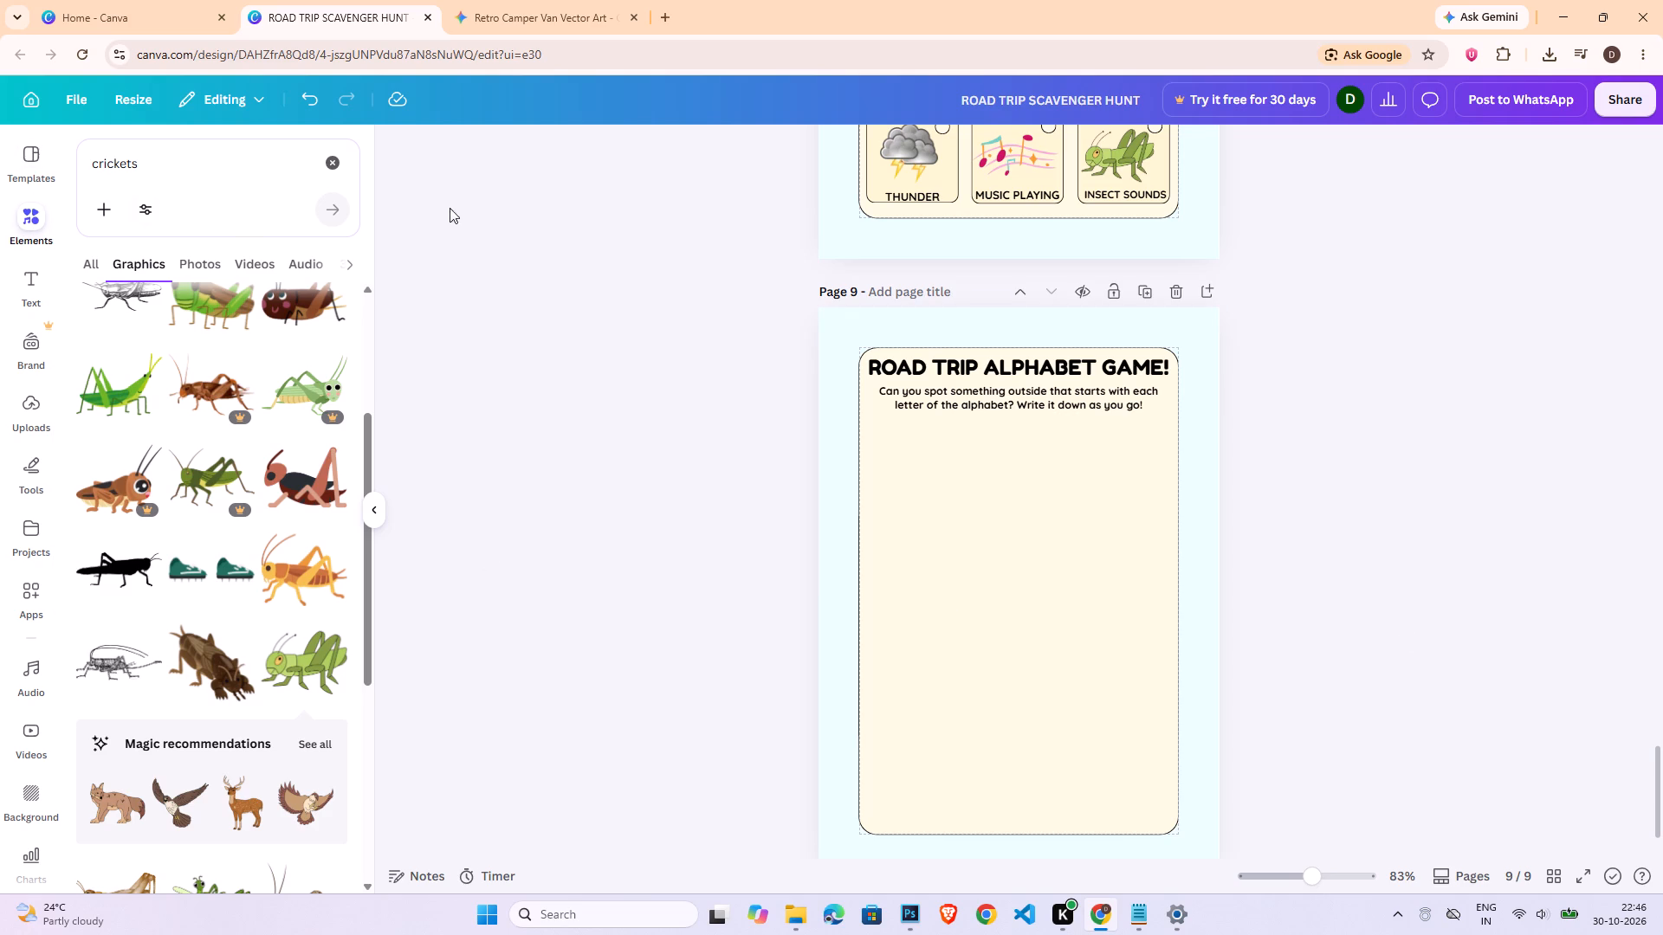
{"action": "left_click", "coordinate": [332, 168]}
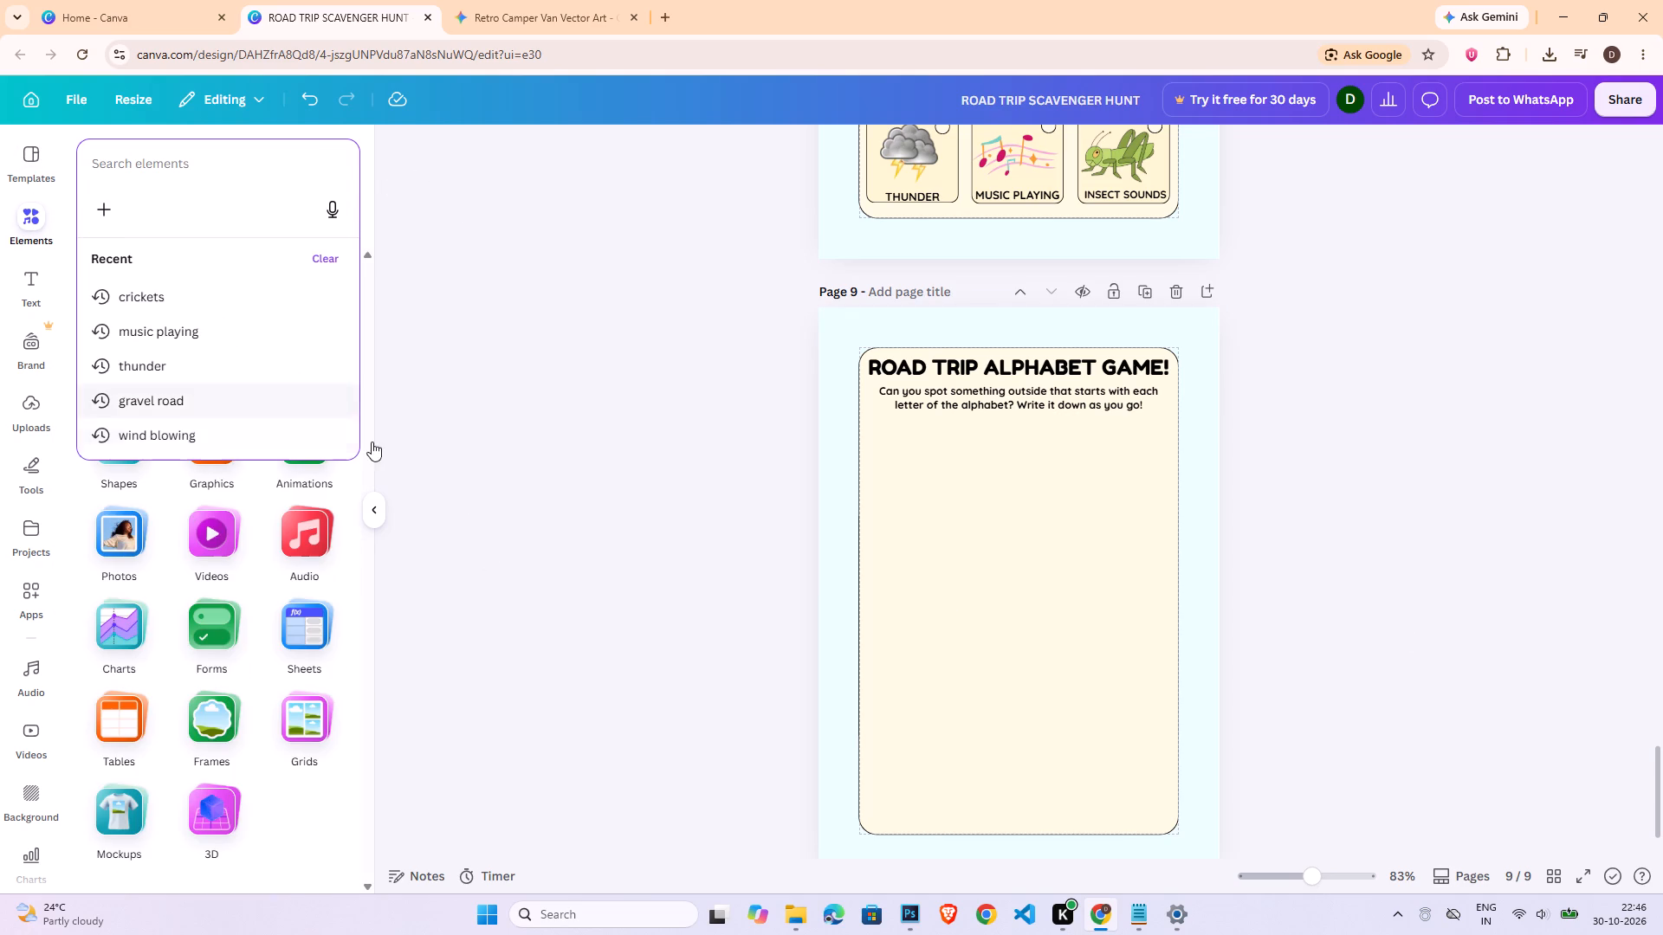
{"action": "left_click", "coordinate": [469, 495]}
{"action": "left_click", "coordinate": [127, 408]}
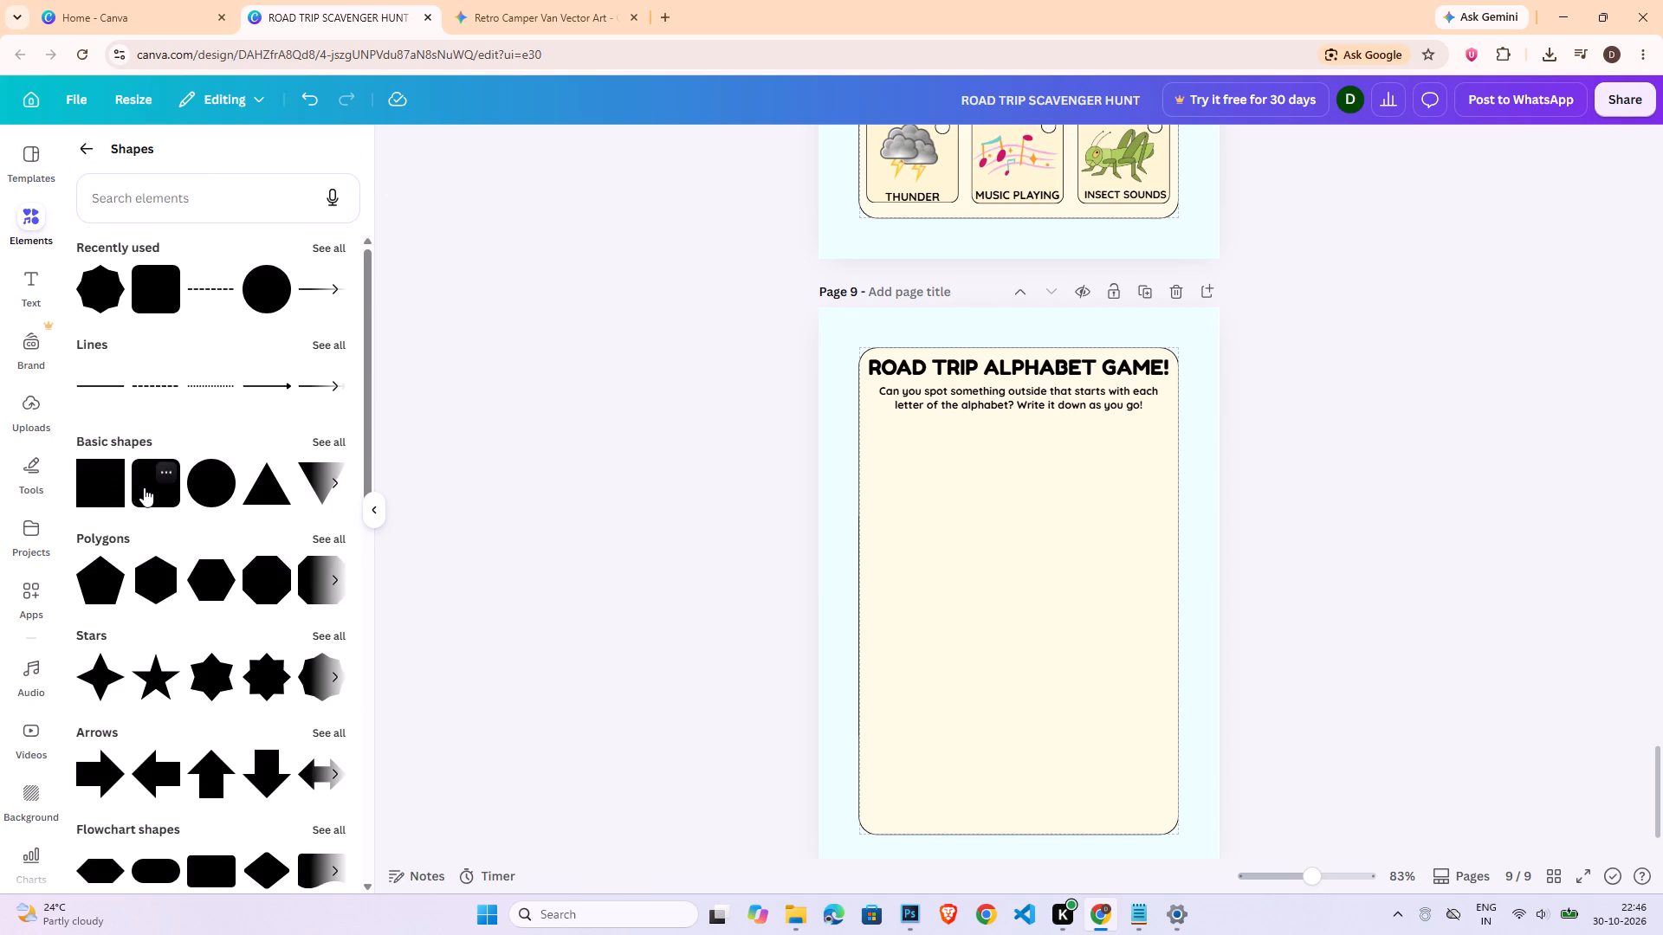
{"action": "left_click", "coordinate": [144, 487]}
{"action": "left_click", "coordinate": [1285, 539]}
{"action": "left_click_drag", "start_coordinate": [1026, 574], "coordinate": [974, 504]}
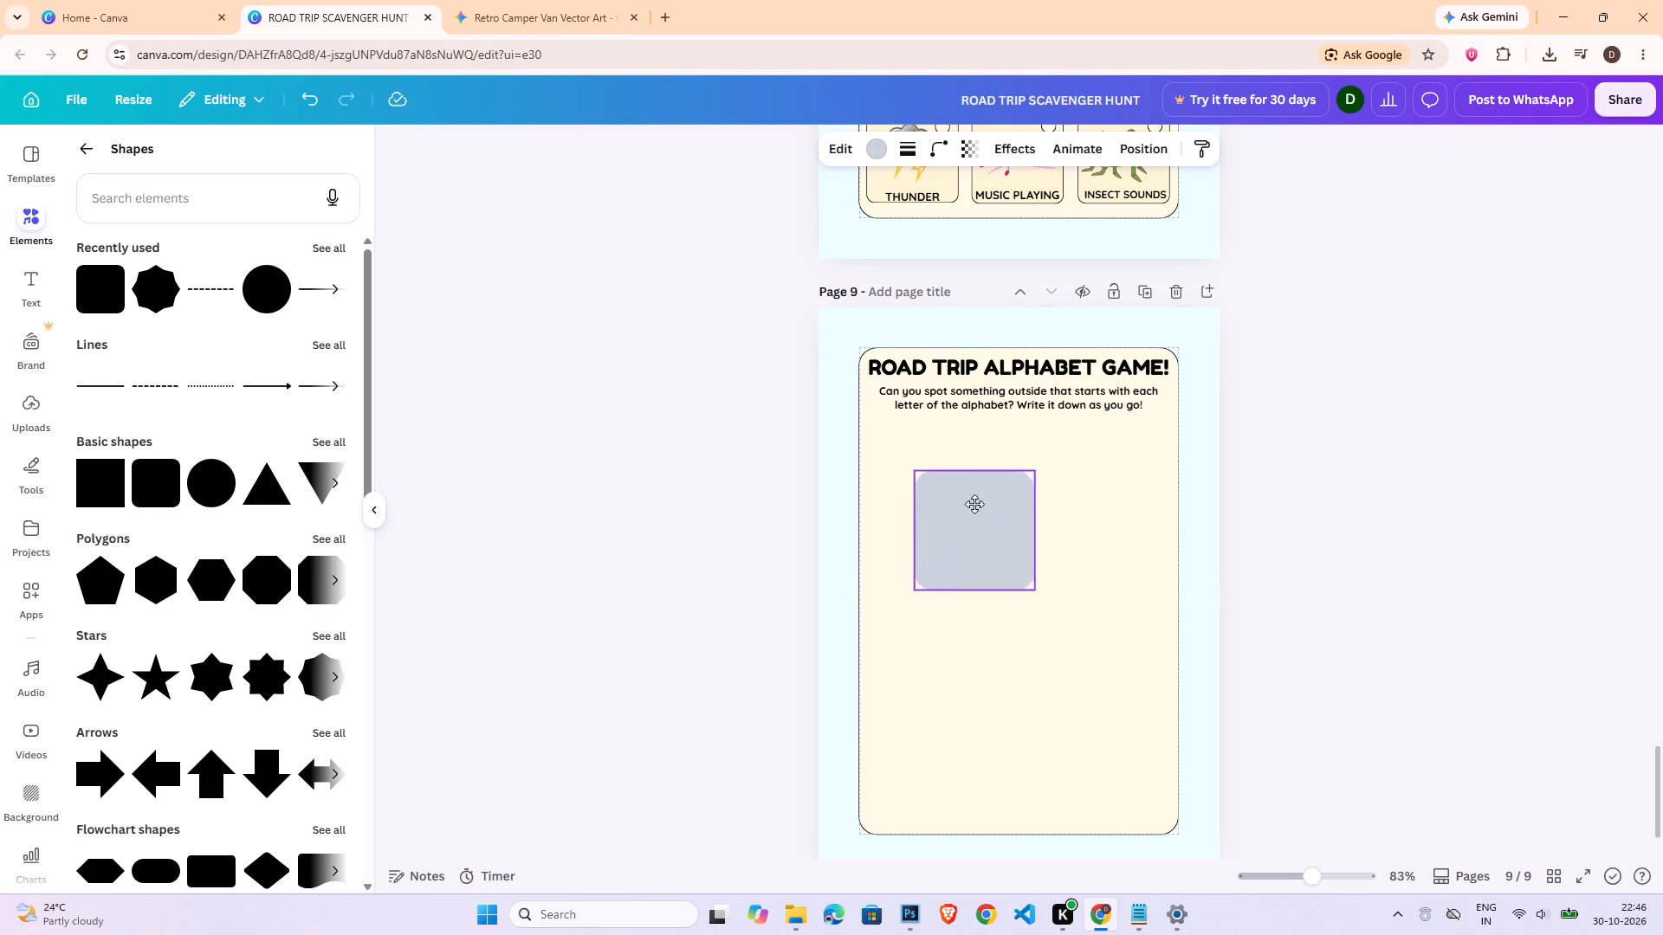
{"action": "left_click_drag", "start_coordinate": [974, 504], "coordinate": [931, 467]}
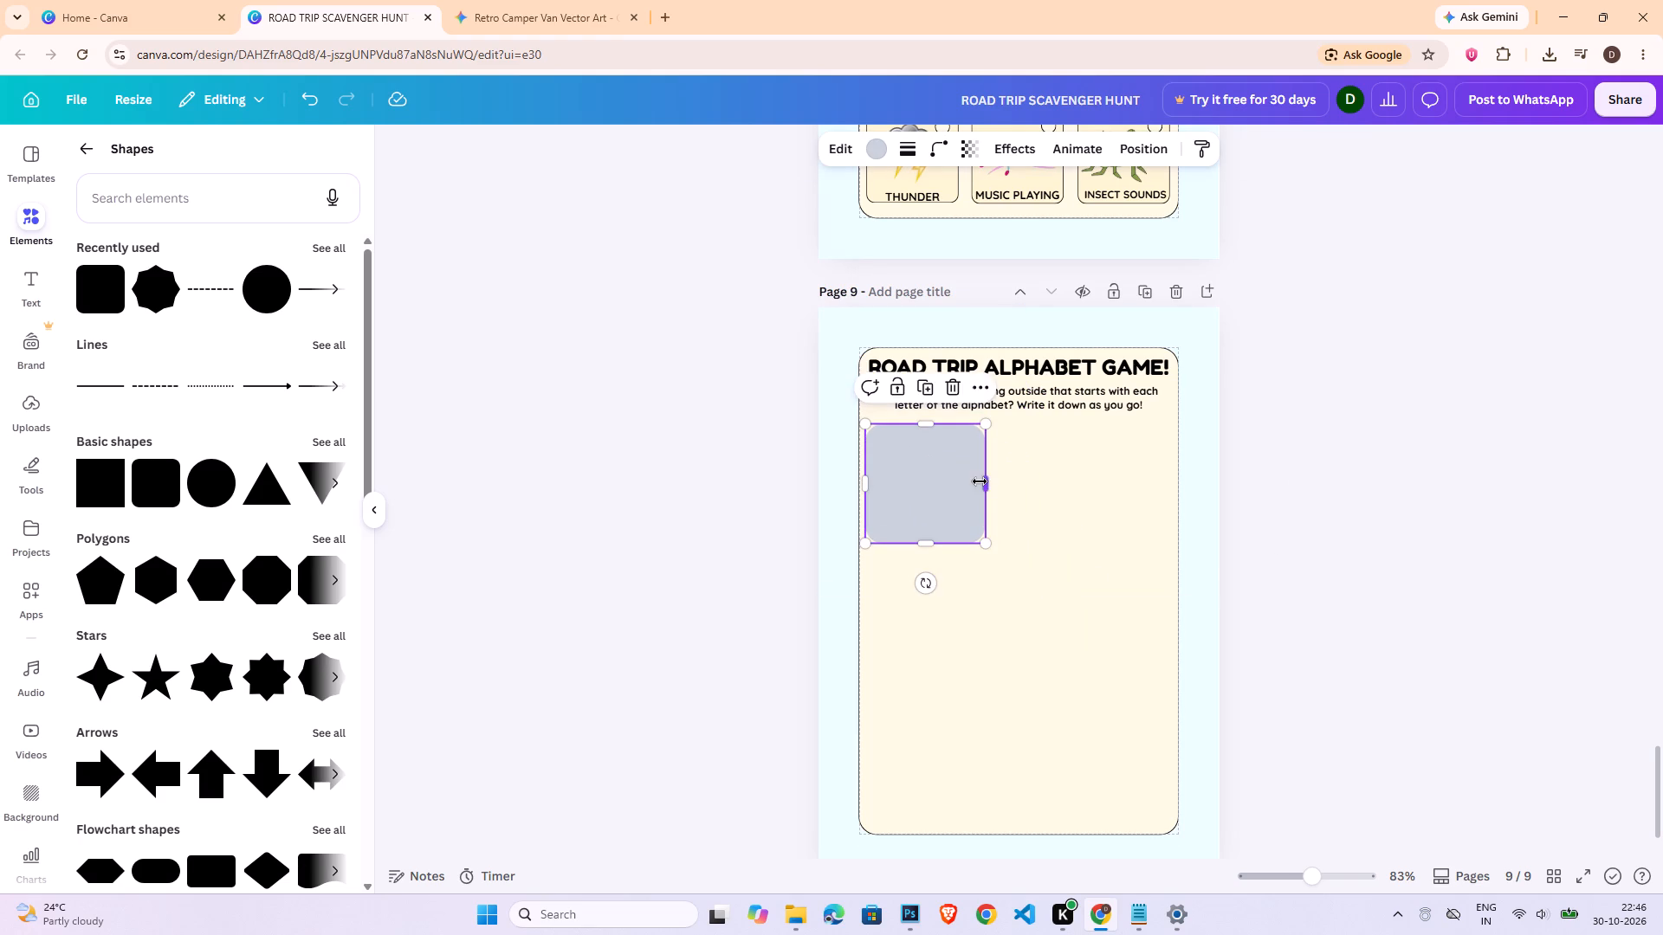
{"action": "left_click_drag", "start_coordinate": [980, 481], "coordinate": [1159, 494]}
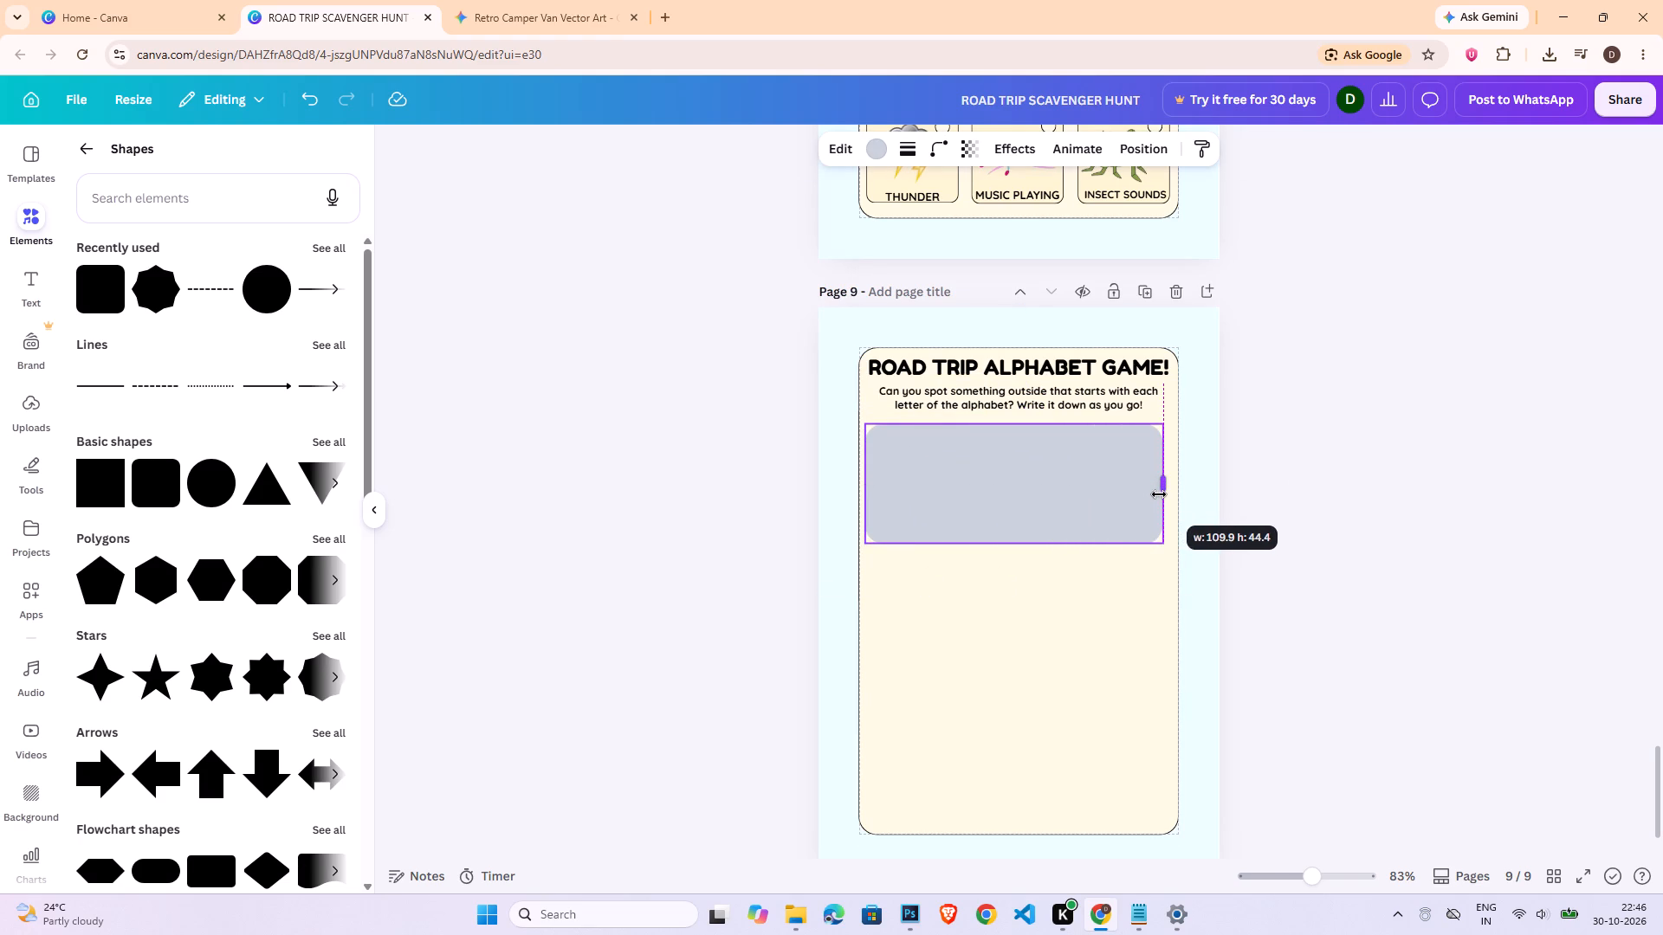
{"action": "left_click_drag", "start_coordinate": [1159, 494], "coordinate": [1162, 494]}
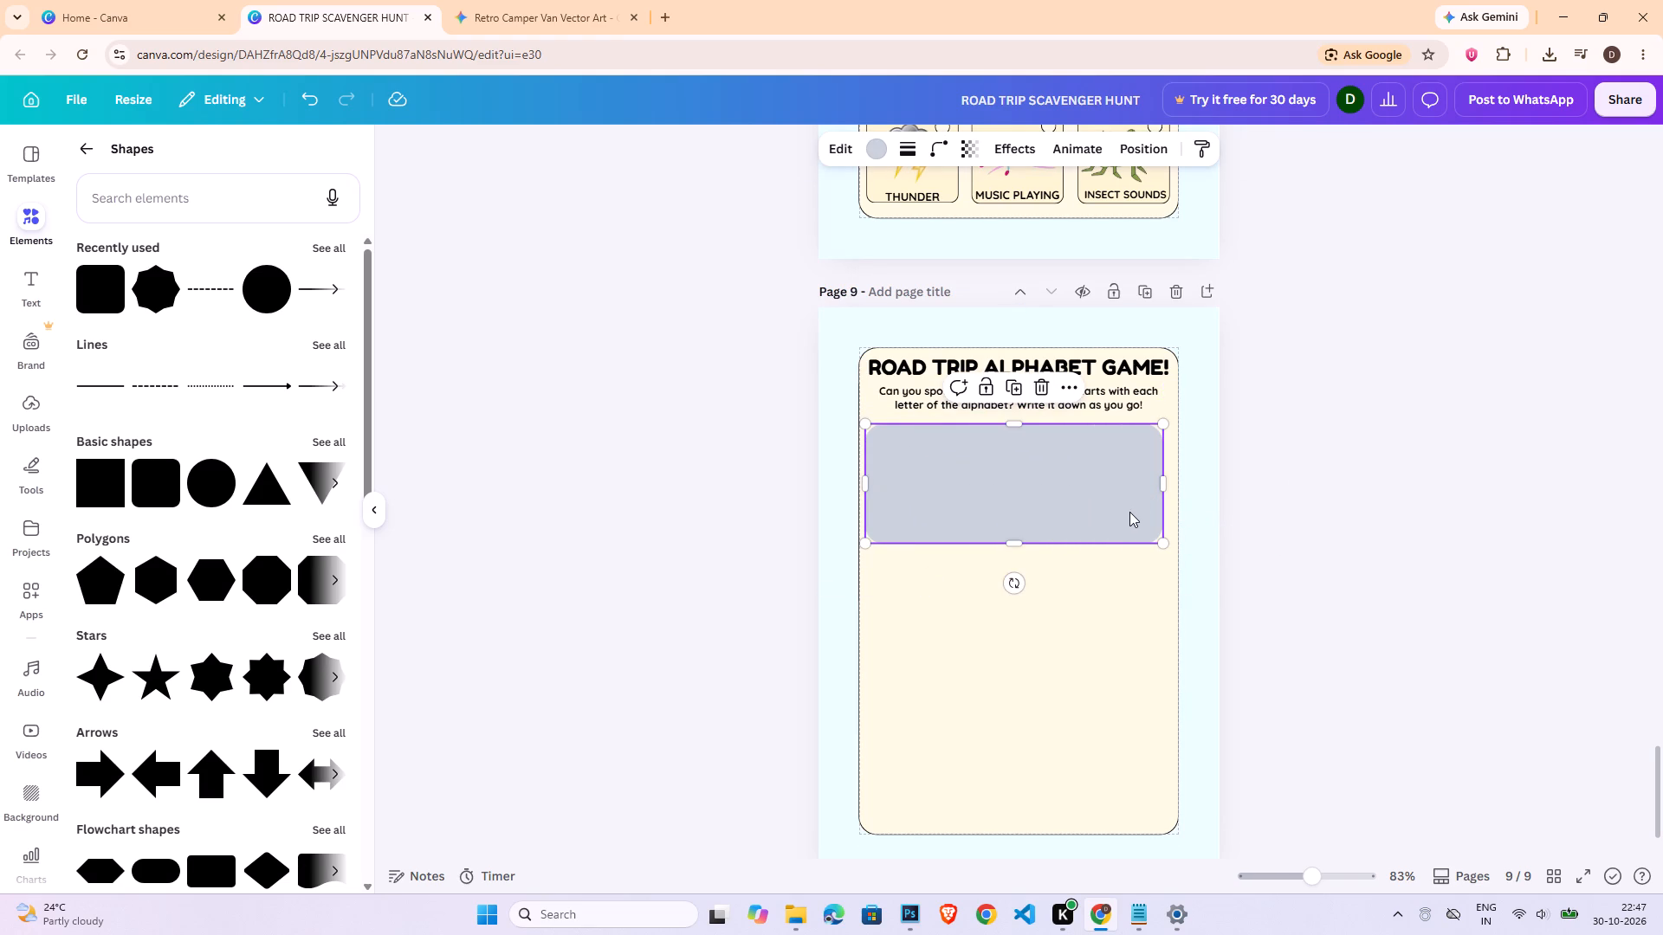
{"action": "left_click", "coordinate": [1325, 519]}
{"action": "left_click", "coordinate": [1116, 487]}
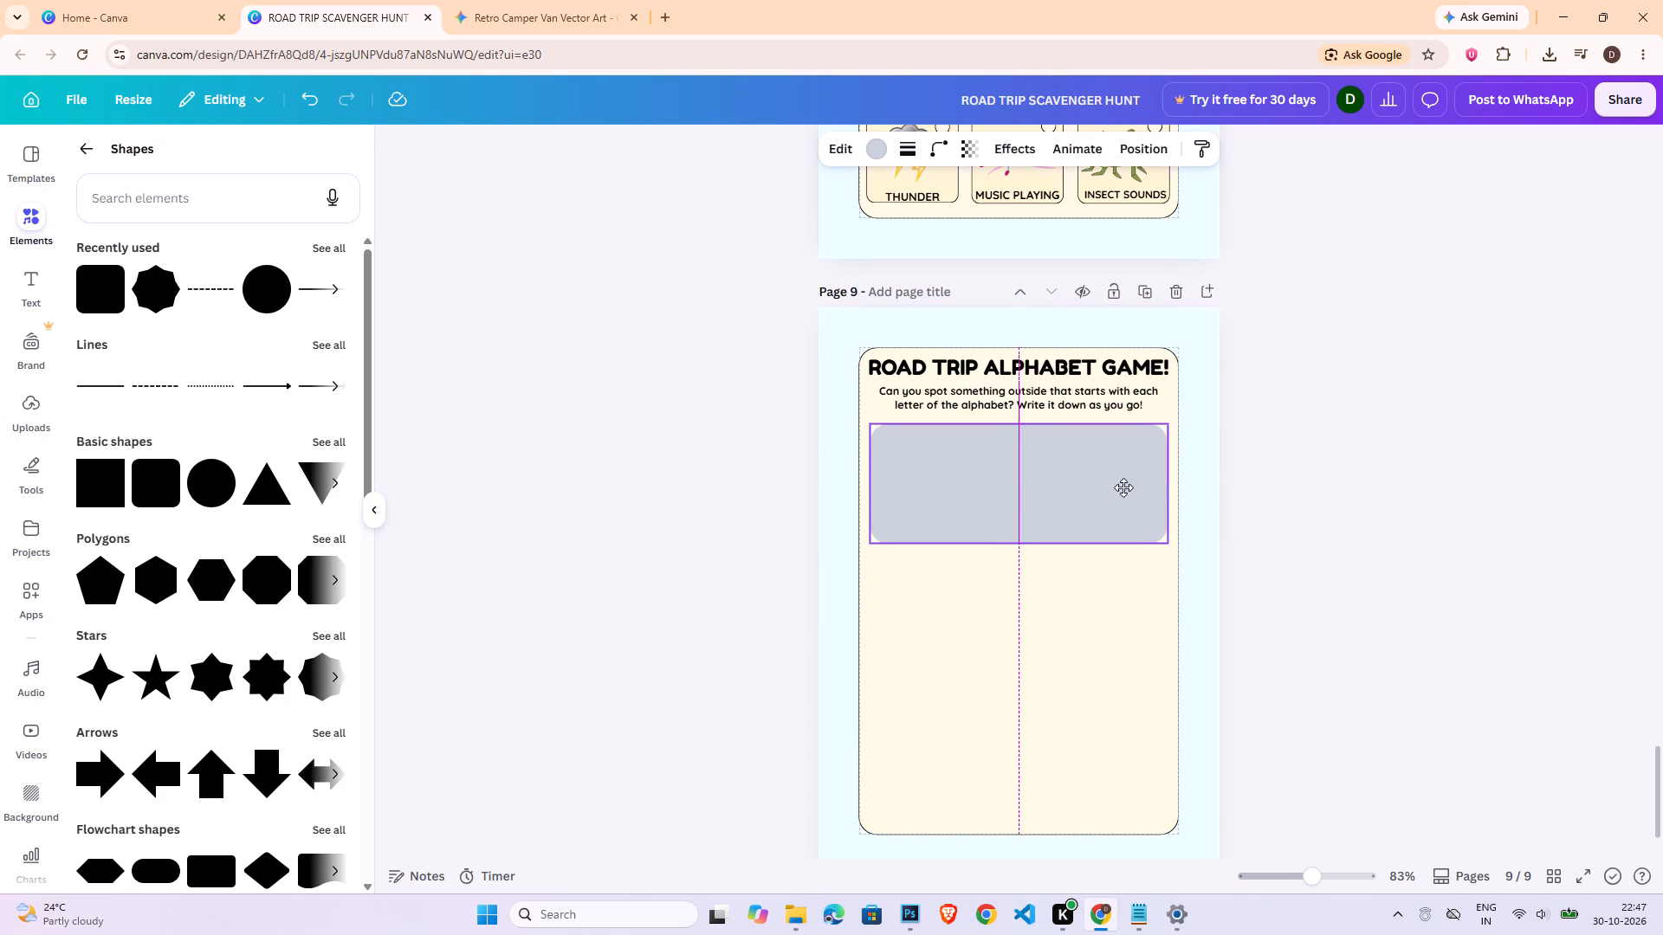
{"action": "left_click", "coordinate": [1316, 522]}
Set the new rectangle's corner rounding to 14.
{"action": "left_click", "coordinate": [1090, 507]}
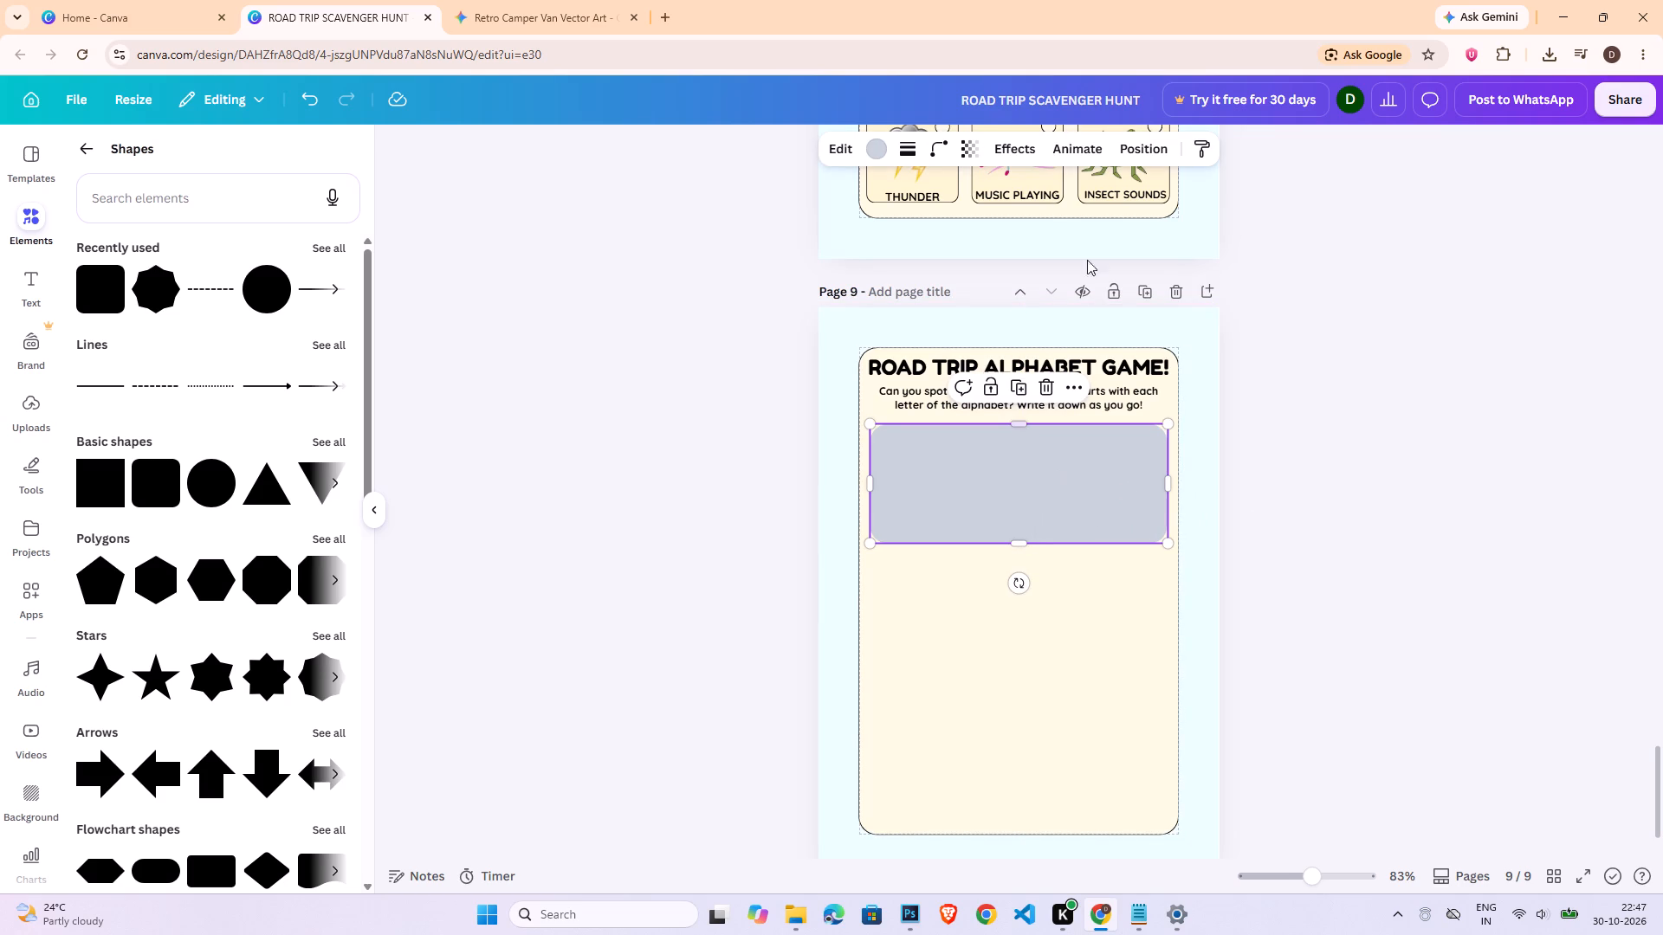
{"action": "left_click", "coordinate": [883, 151]}
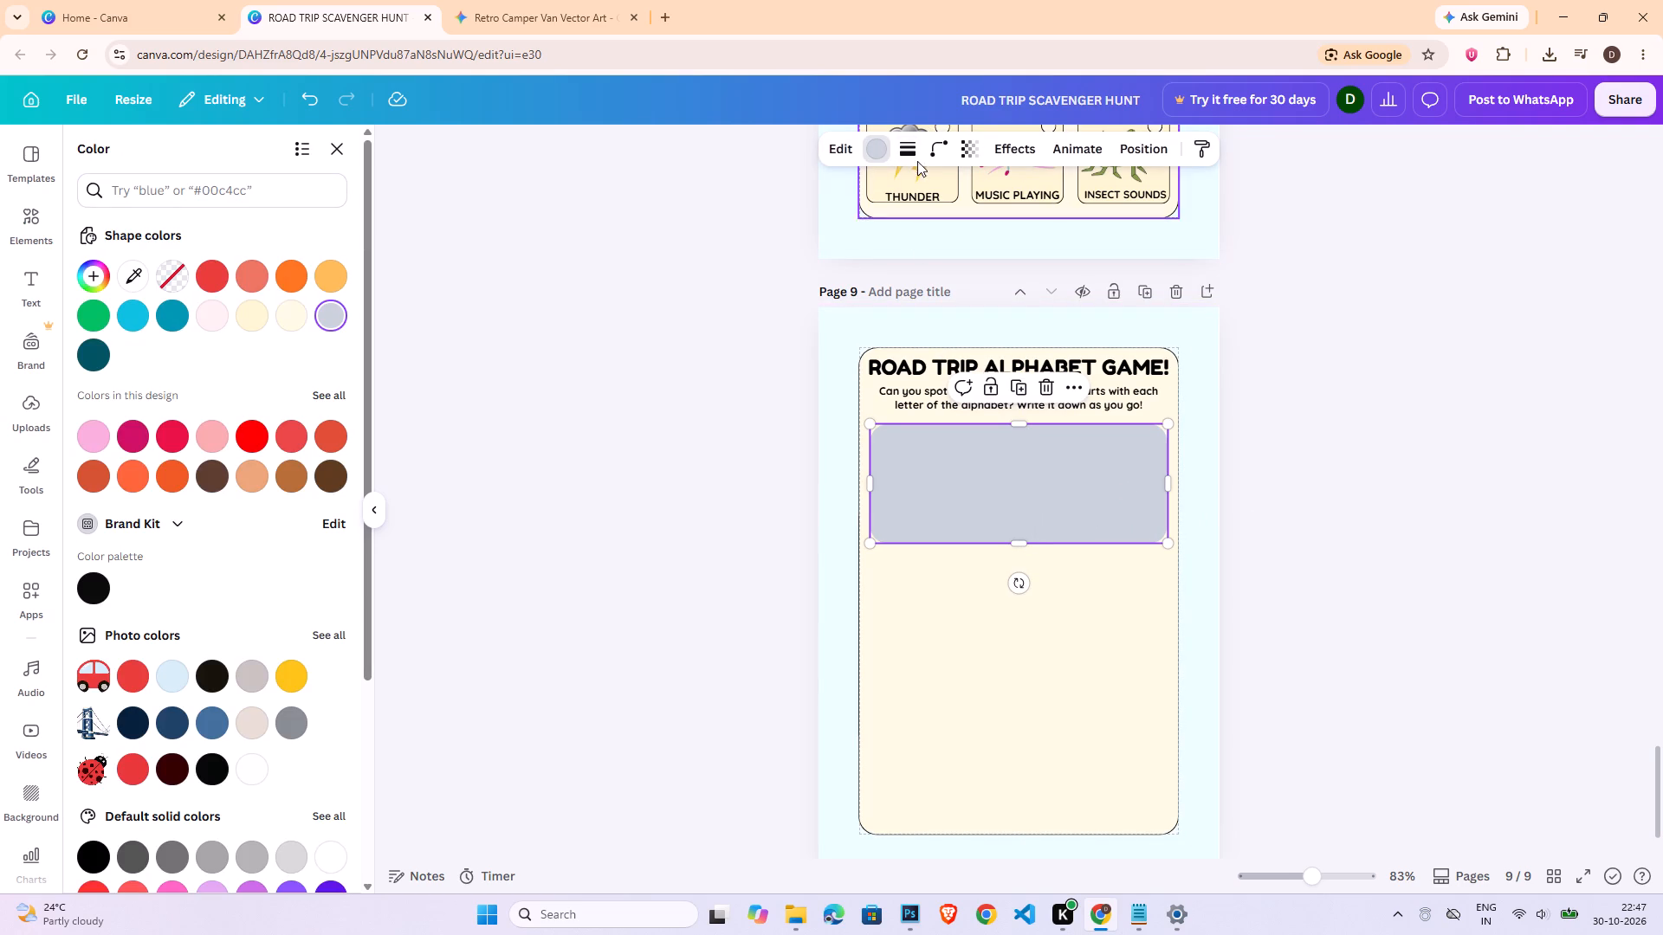
{"action": "left_click", "coordinate": [930, 156]}
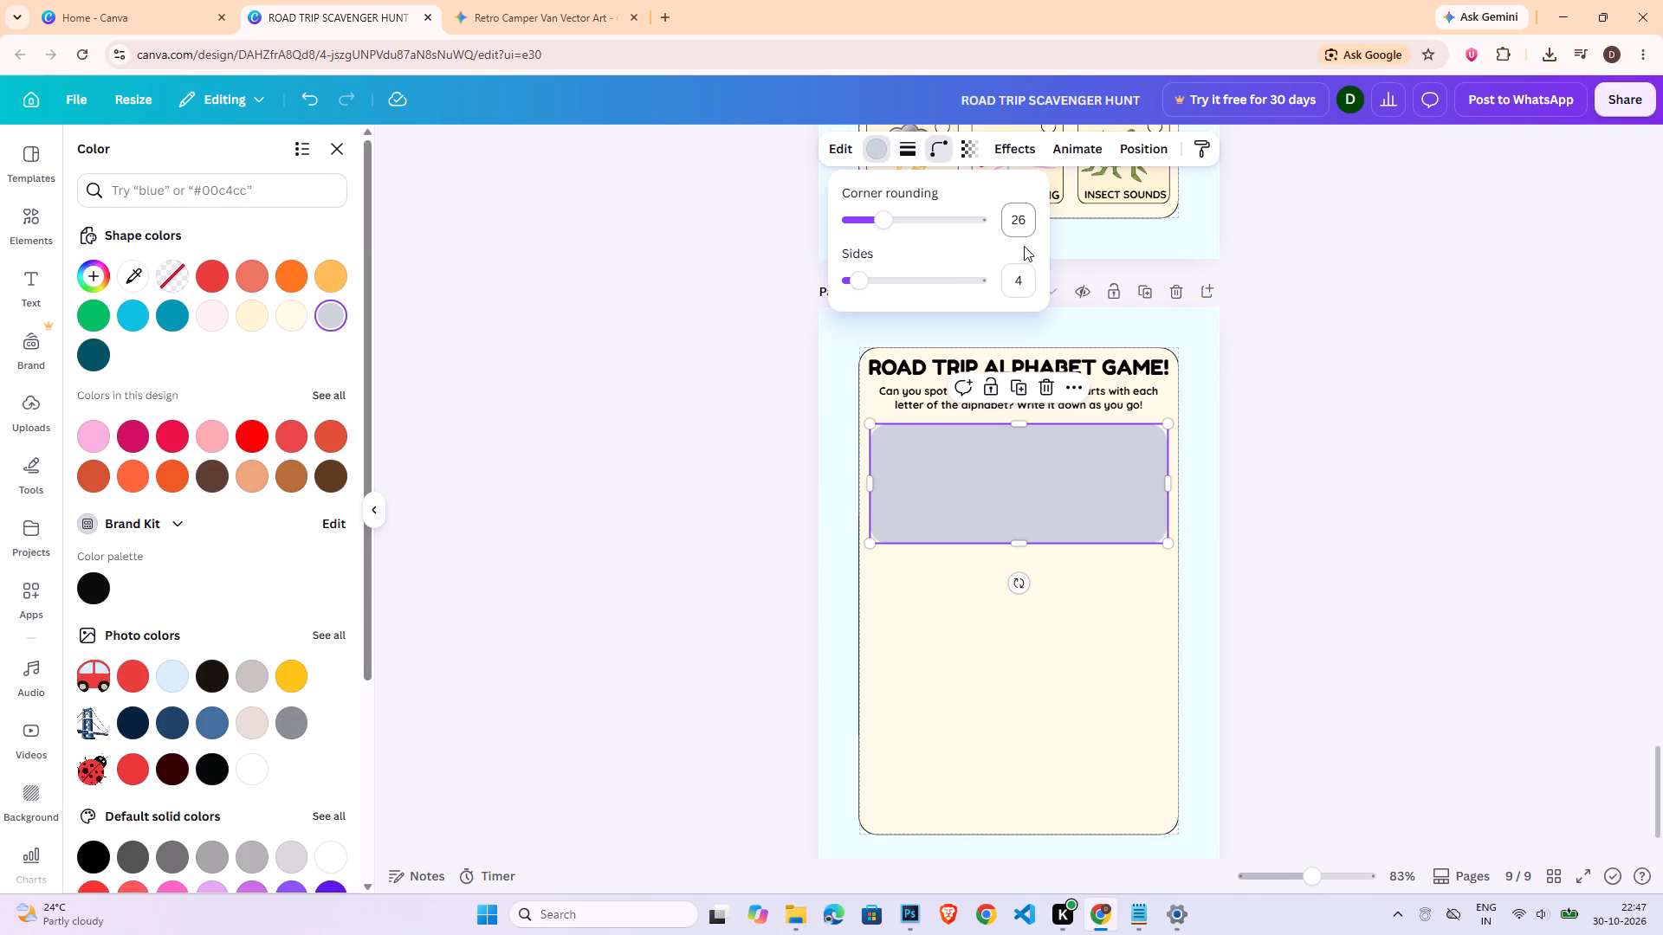
{"action": "left_click", "coordinate": [1000, 216]}
{"action": "left_click", "coordinate": [1016, 222]}
{"action": "type", "text": "14"}
{"action": "key", "text": "Return"}
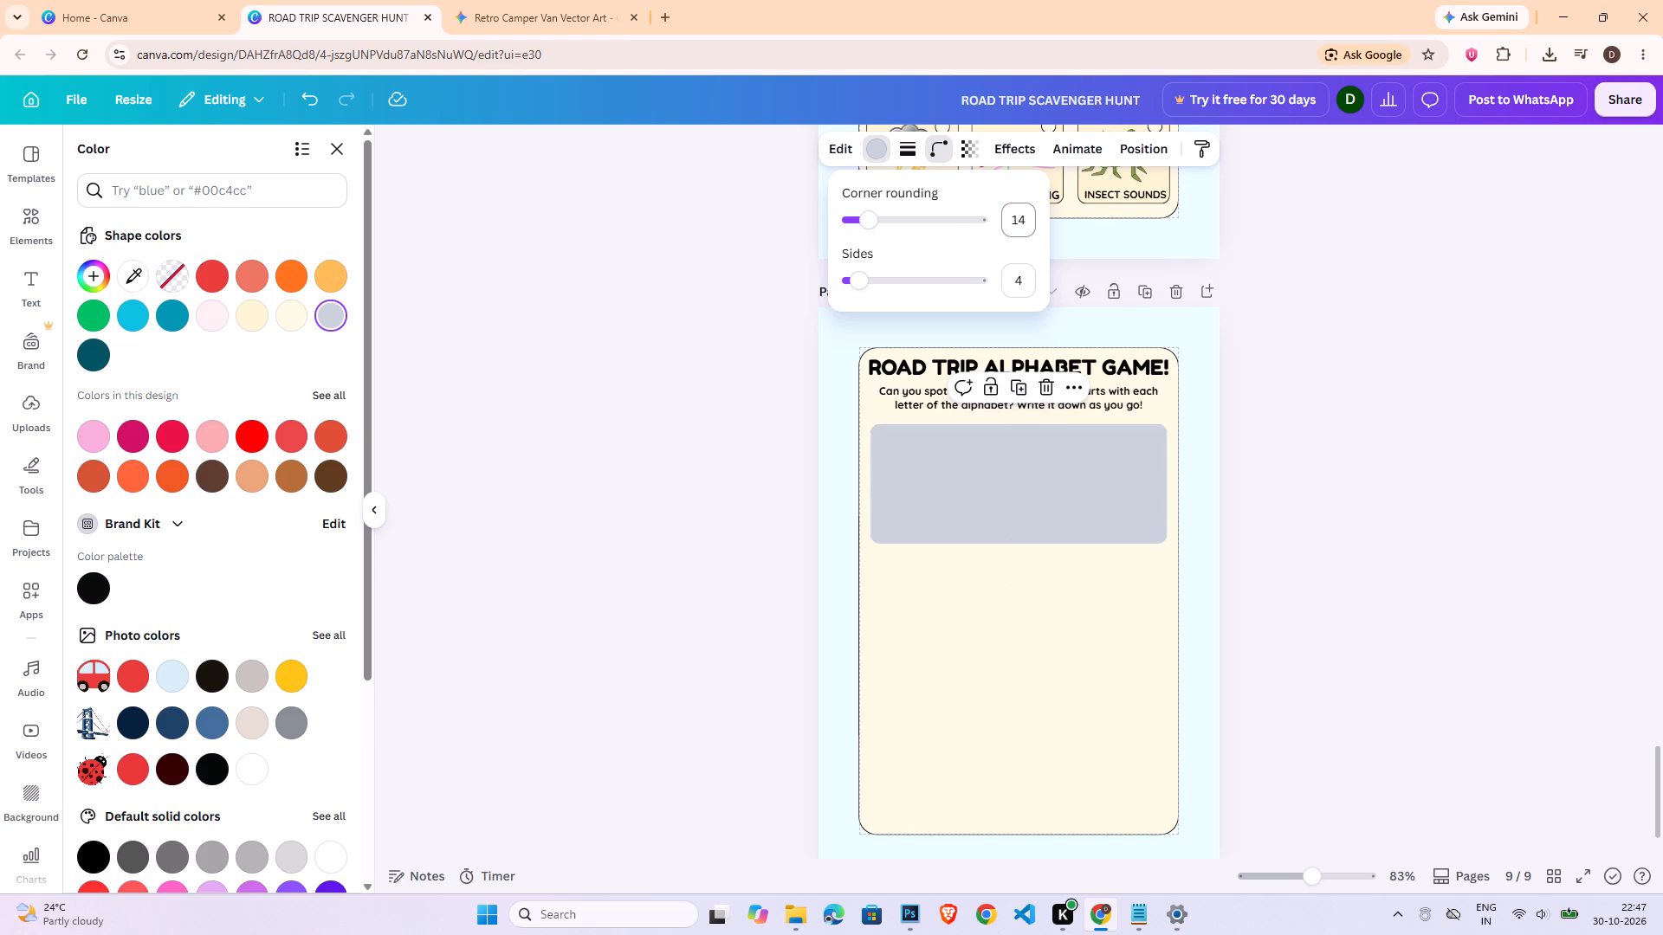
Give the rectangle an outline with stroke weight 1 and remove its fill colour.
{"action": "left_click", "coordinate": [890, 136]}
{"action": "left_click", "coordinate": [910, 153]}
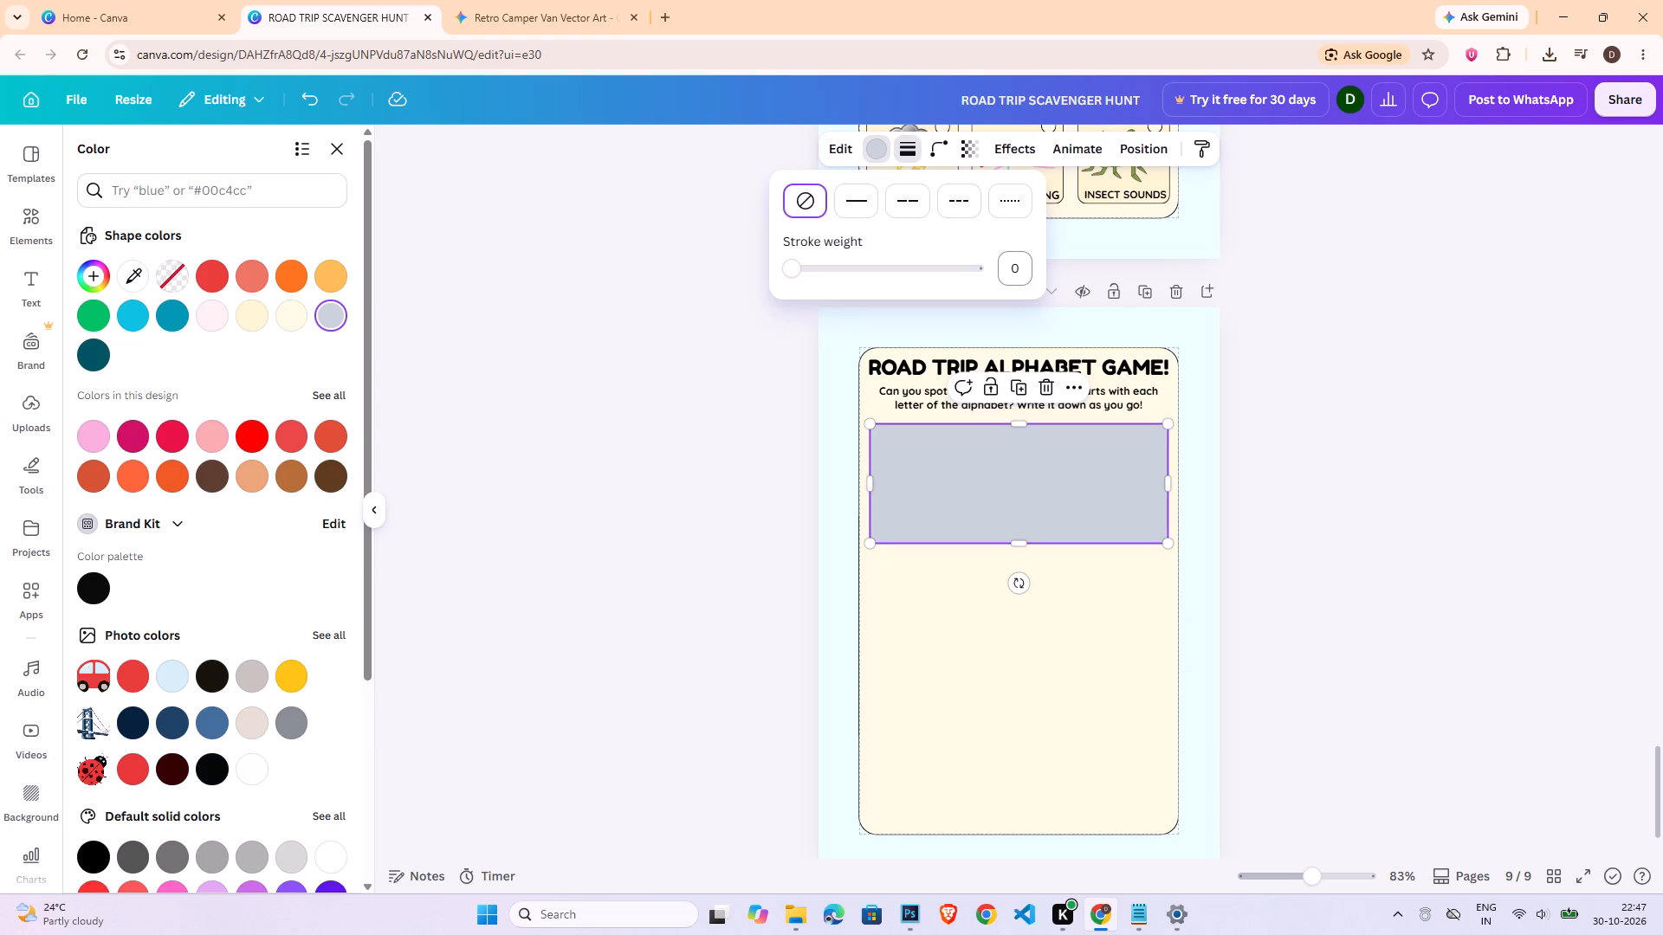
{"action": "left_click", "coordinate": [1017, 261]}
{"action": "key", "text": "1"}
{"action": "key", "text": "Return"}
{"action": "left_click", "coordinate": [860, 143]}
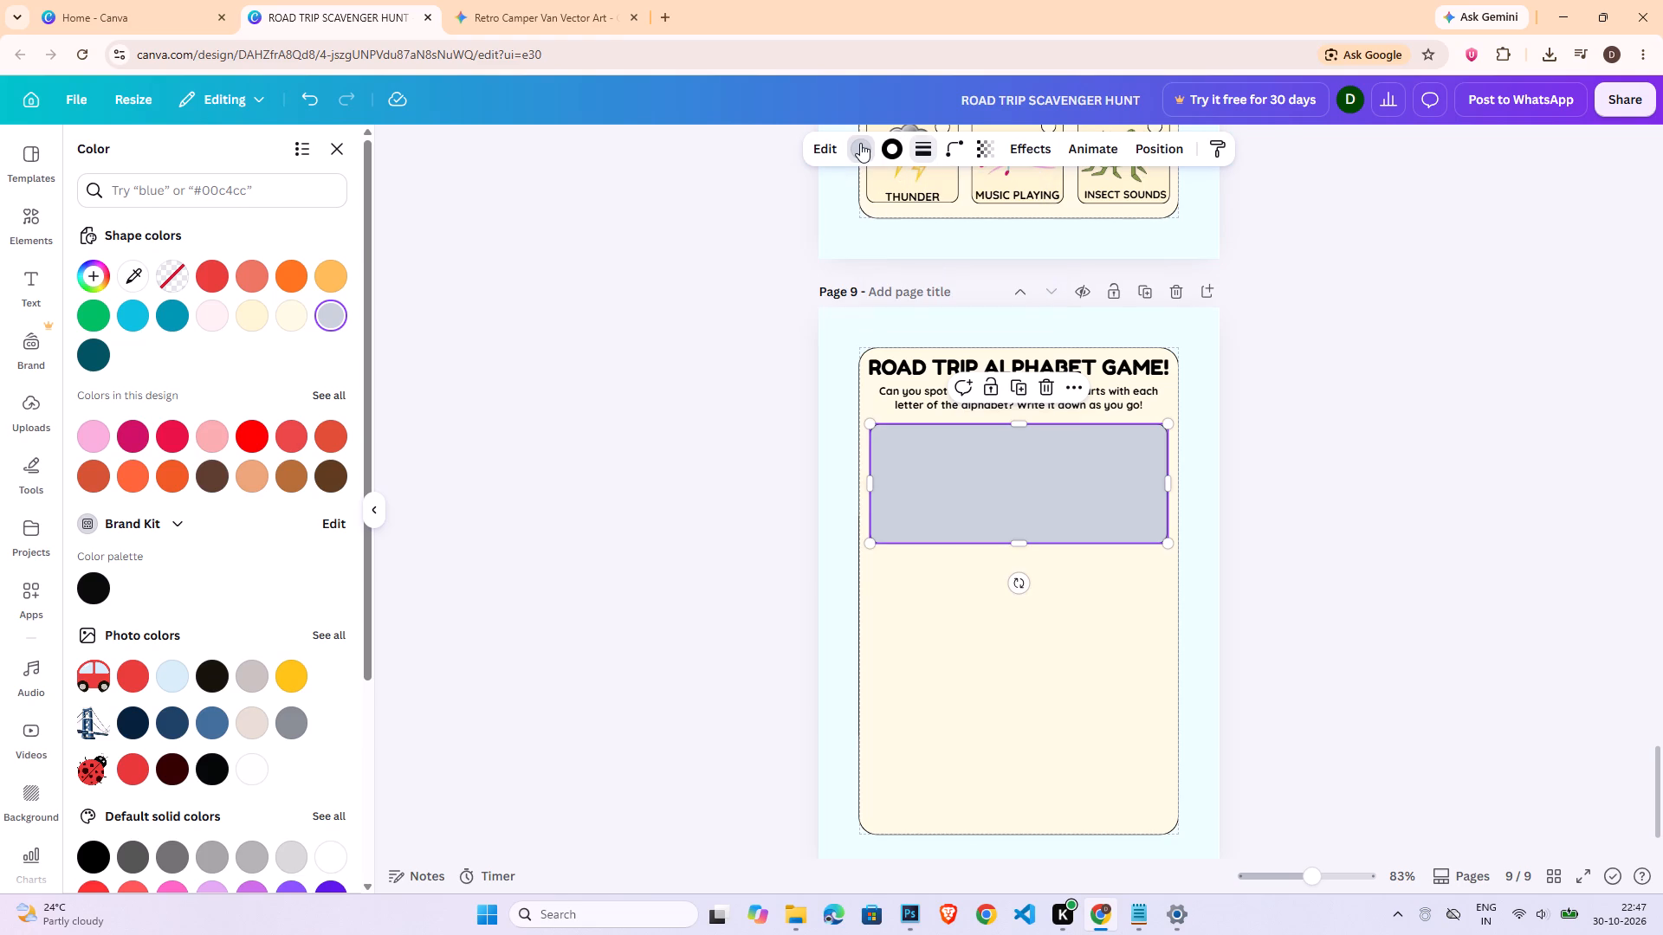
{"action": "left_click", "coordinate": [851, 156]}
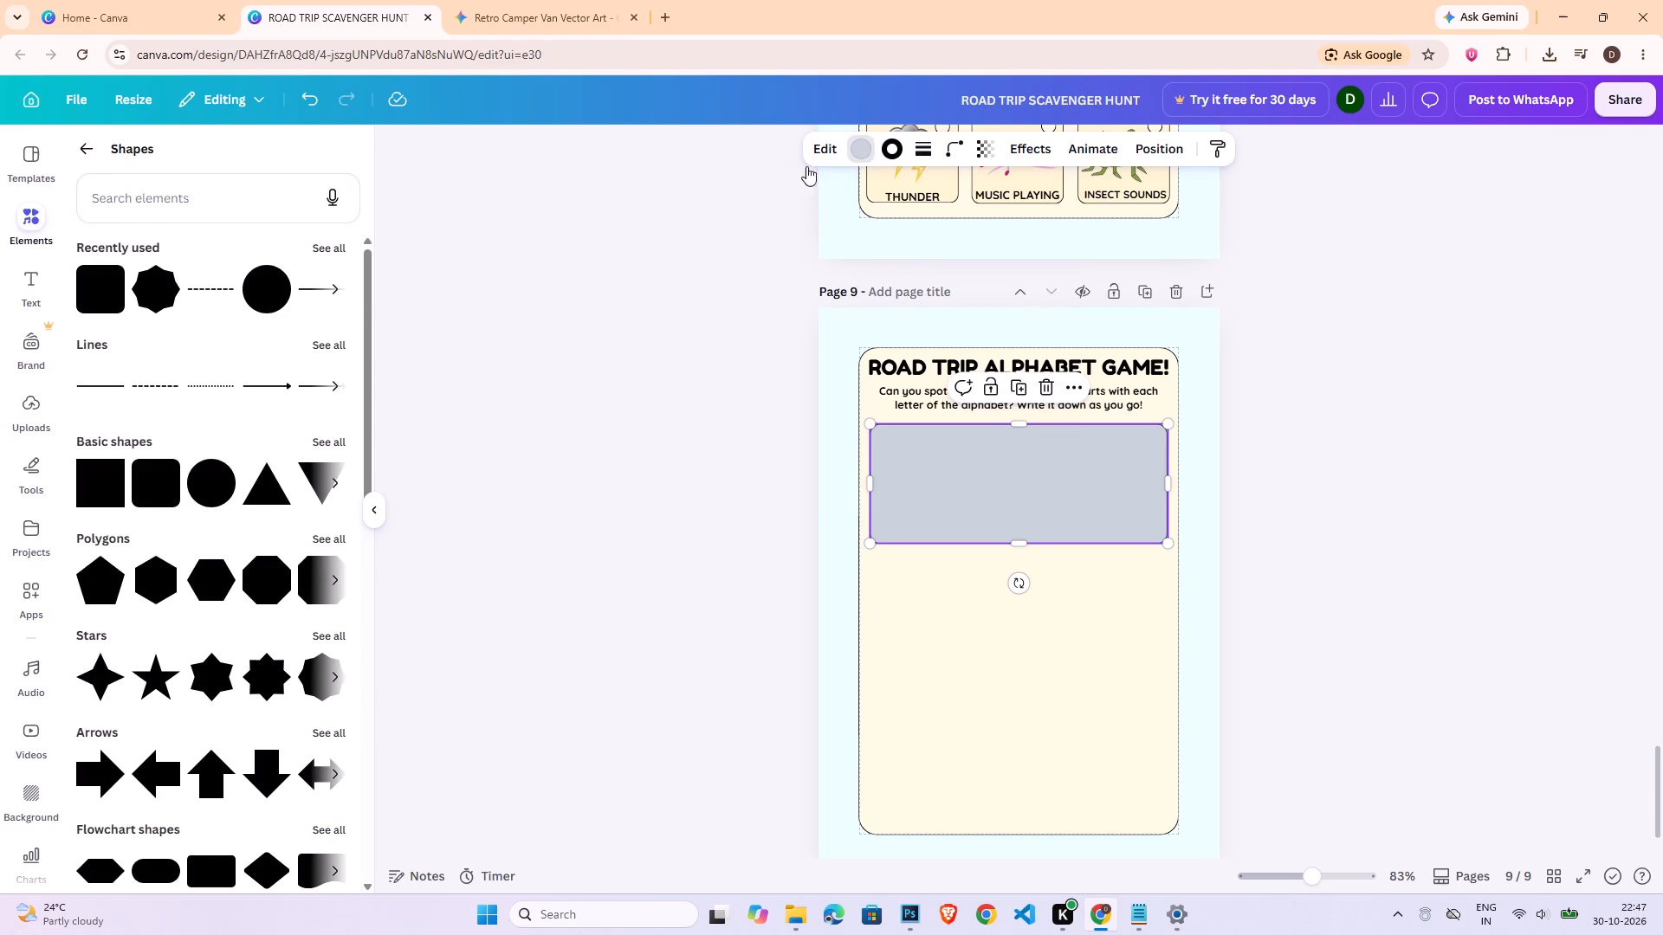
{"action": "left_click", "coordinate": [165, 270]}
{"action": "double_click", "coordinate": [1358, 436]}
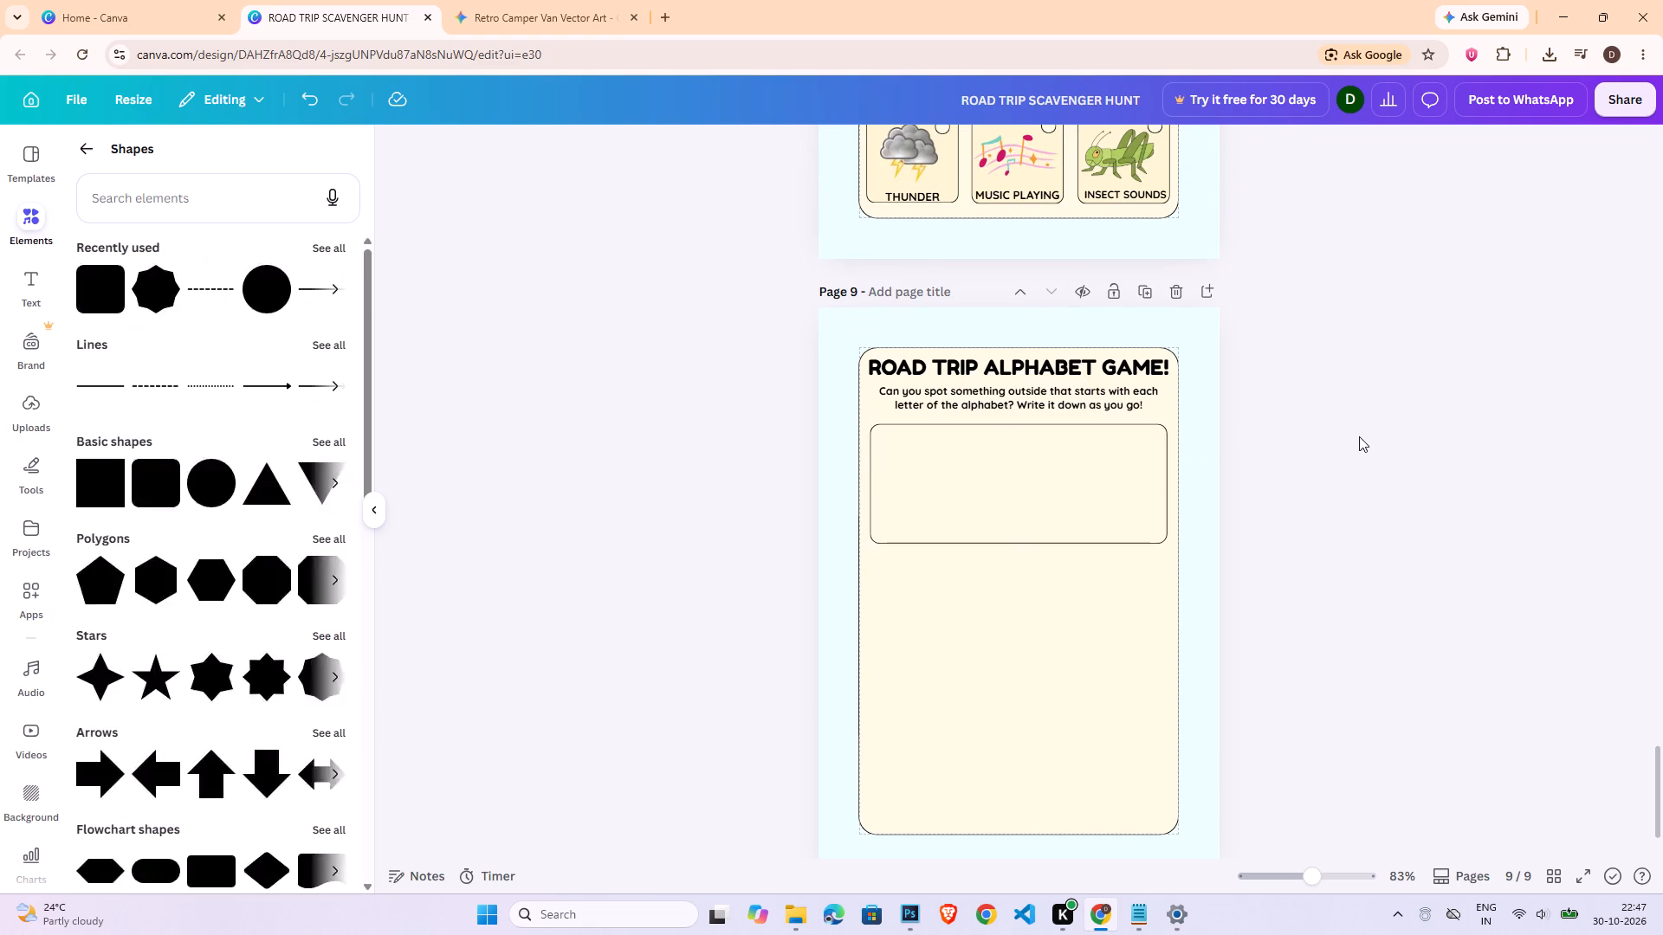
Reduce the outlined box's height slightly by raising its bottom edge.
{"action": "left_click", "coordinate": [1057, 507]}
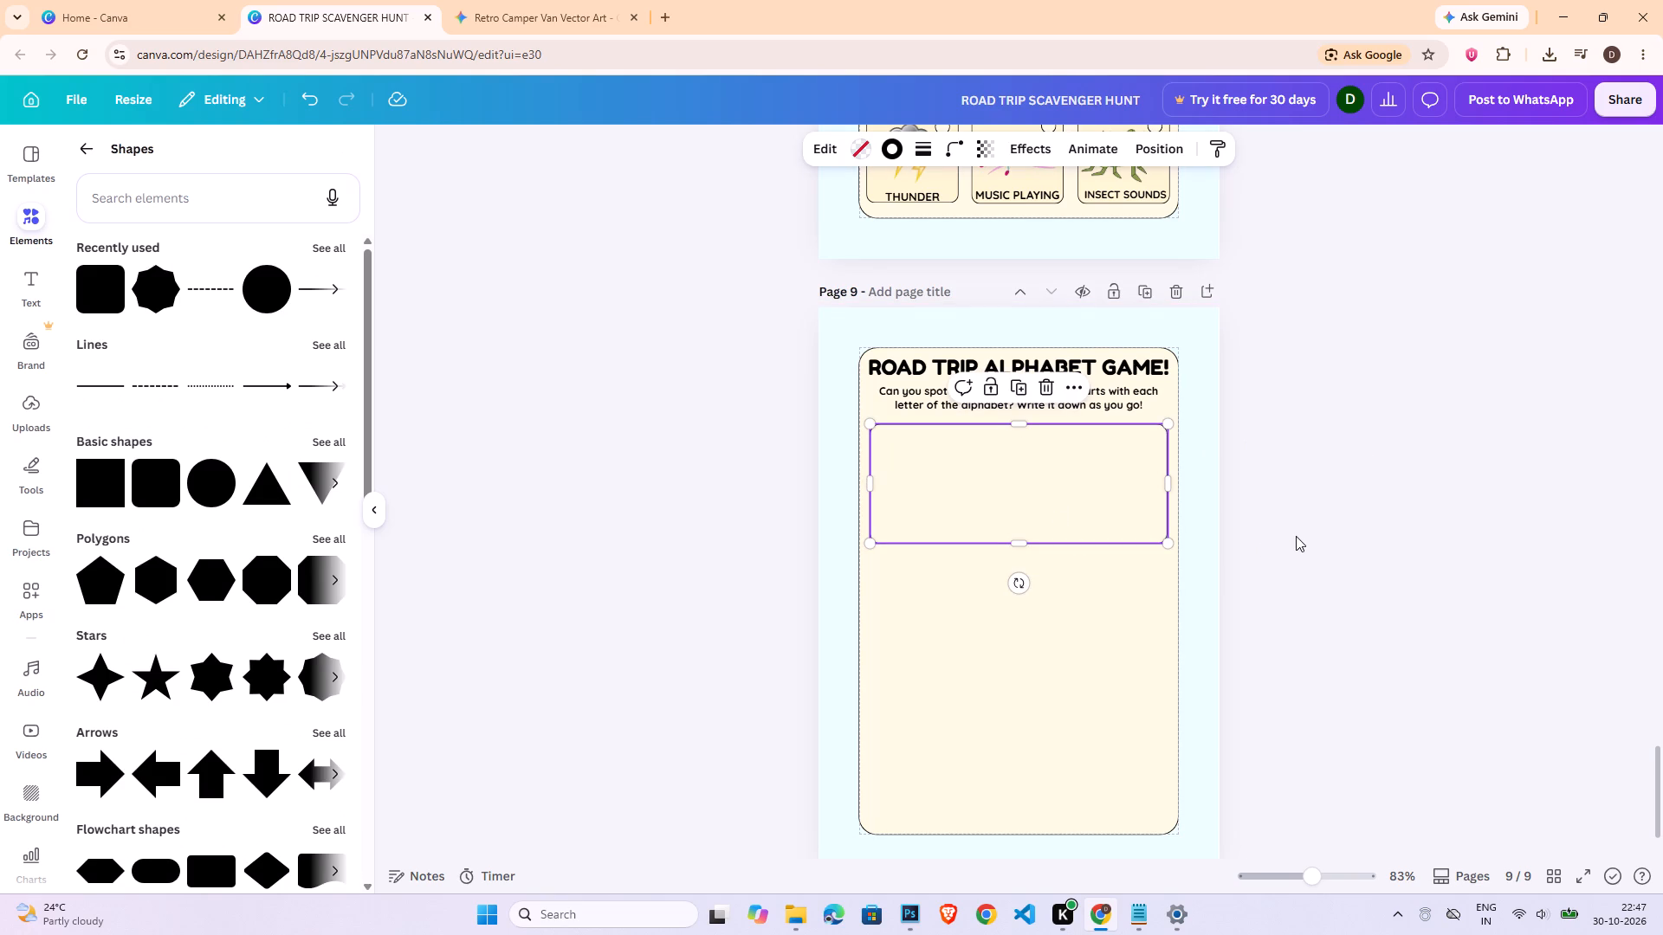
{"action": "left_click", "coordinate": [1303, 534]}
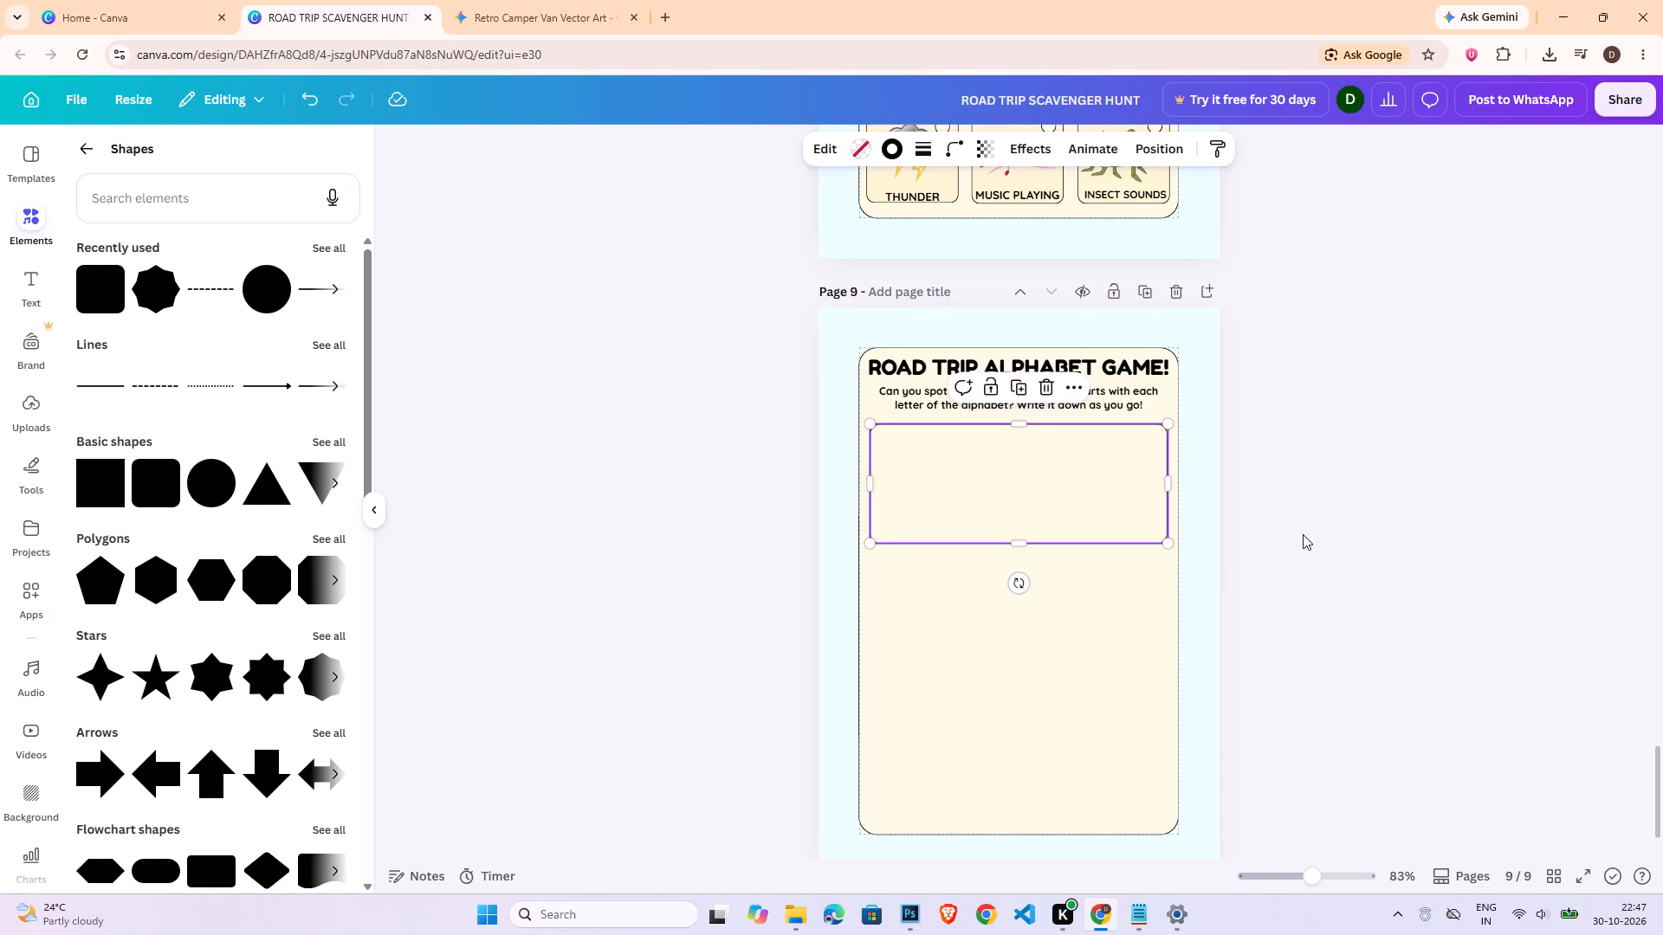
{"action": "left_click", "coordinate": [982, 501]}
{"action": "left_click", "coordinate": [1375, 530]}
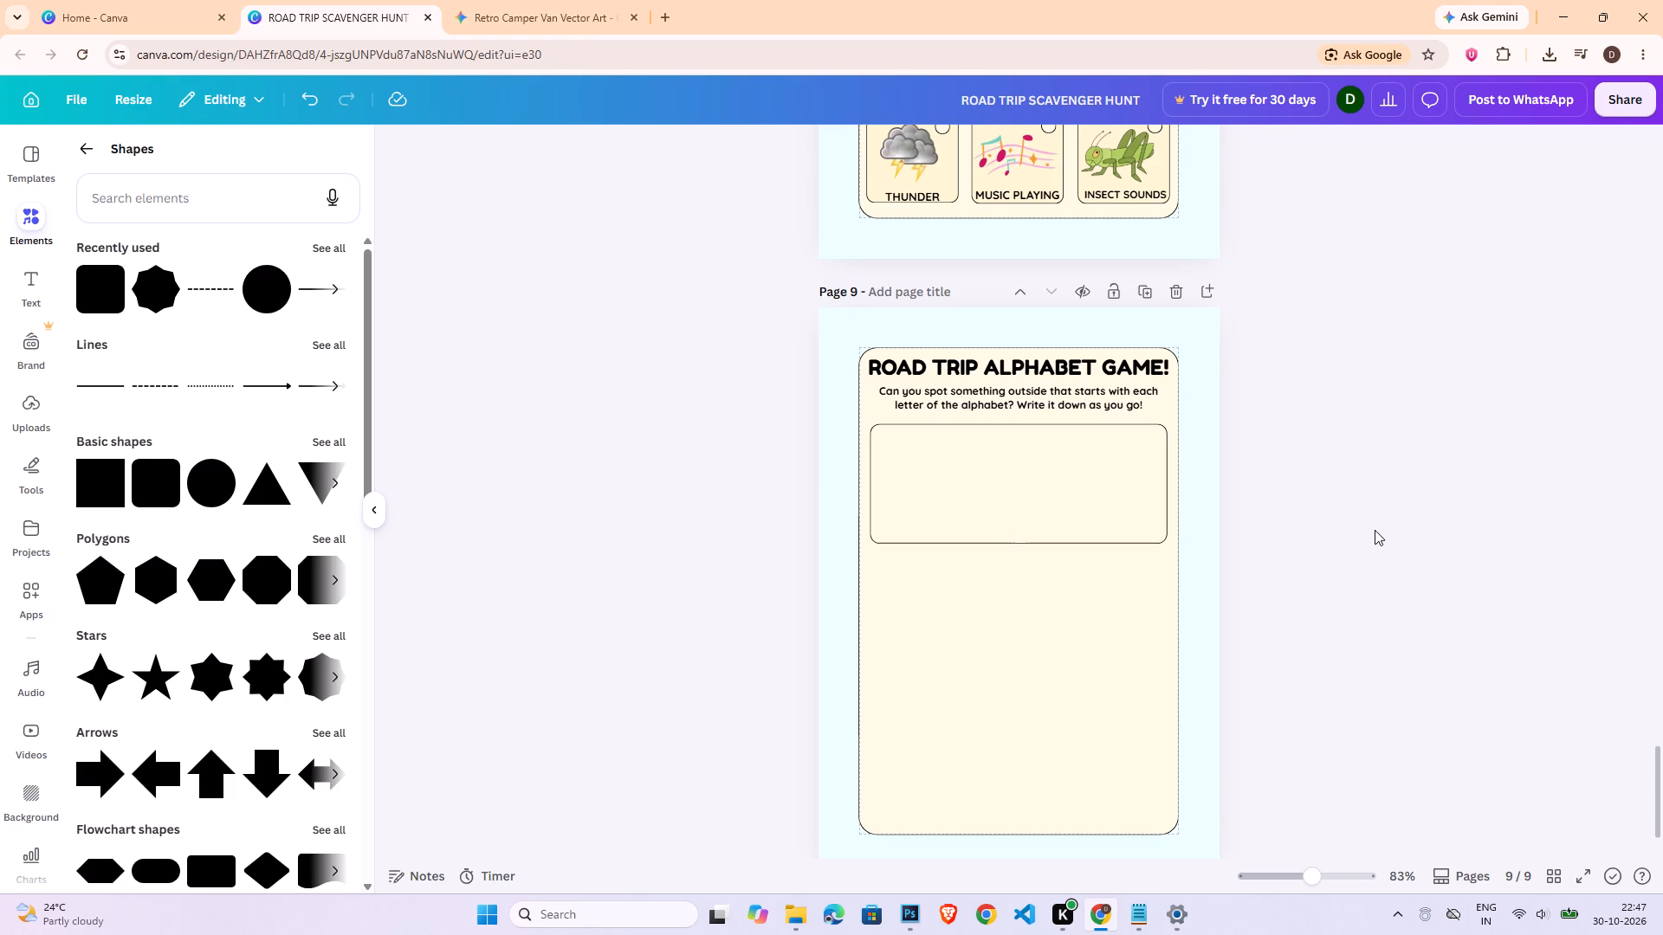
{"action": "left_click", "coordinate": [1031, 535]}
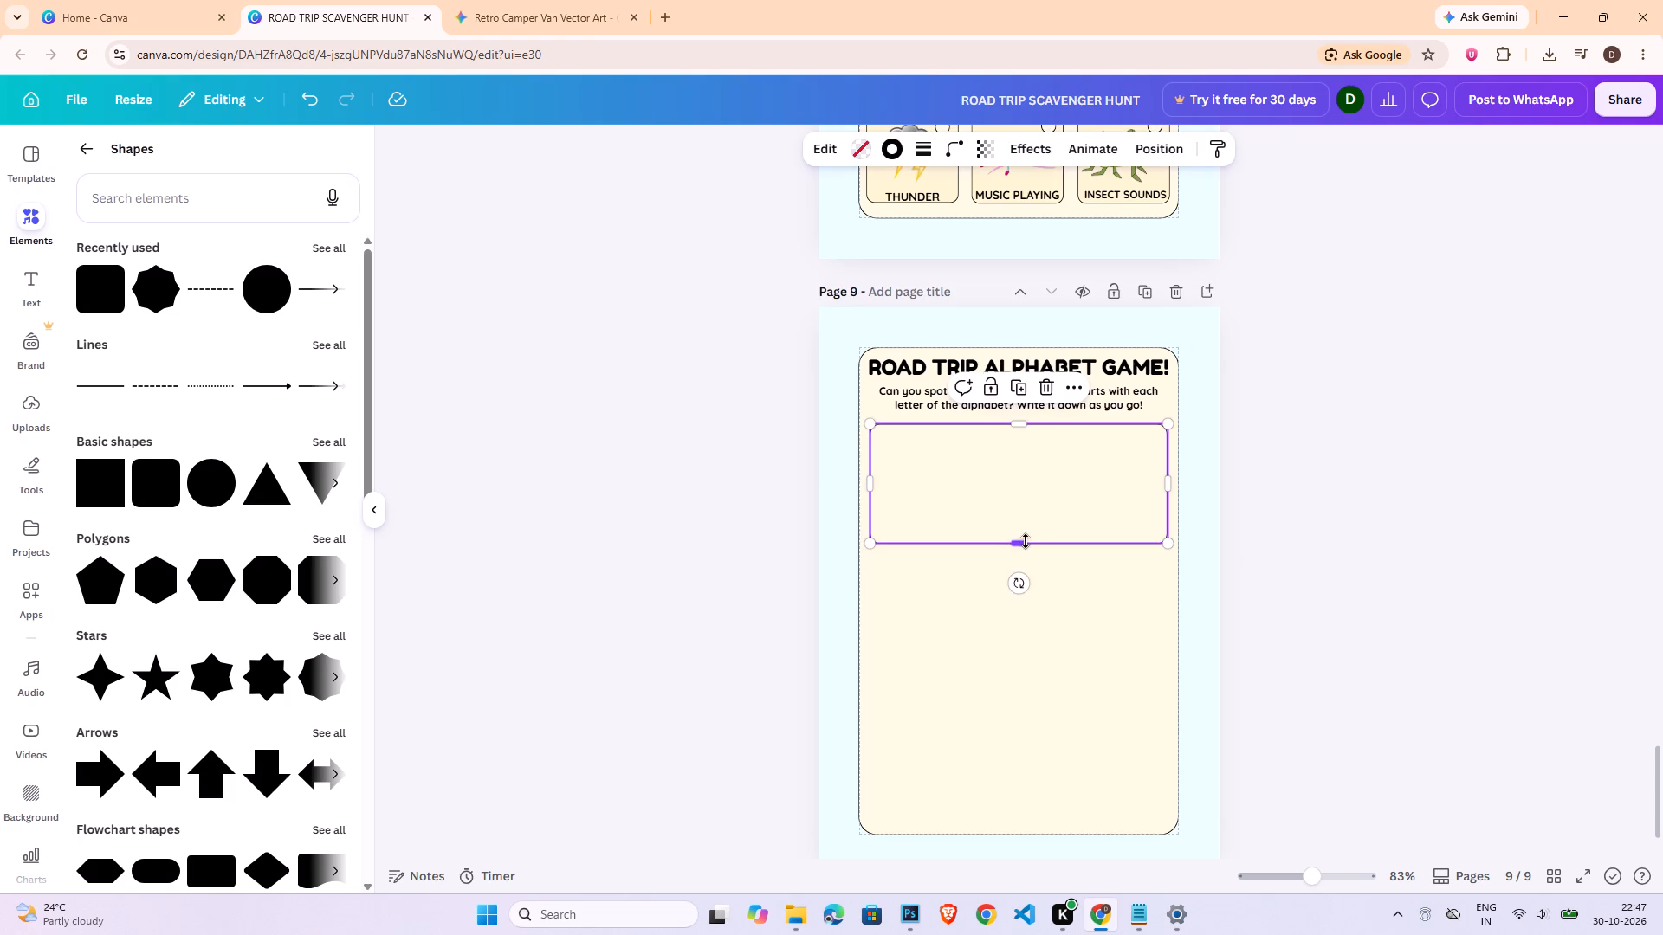
{"action": "left_click_drag", "start_coordinate": [1026, 541], "coordinate": [1026, 522]}
{"action": "left_click", "coordinate": [1317, 585]}
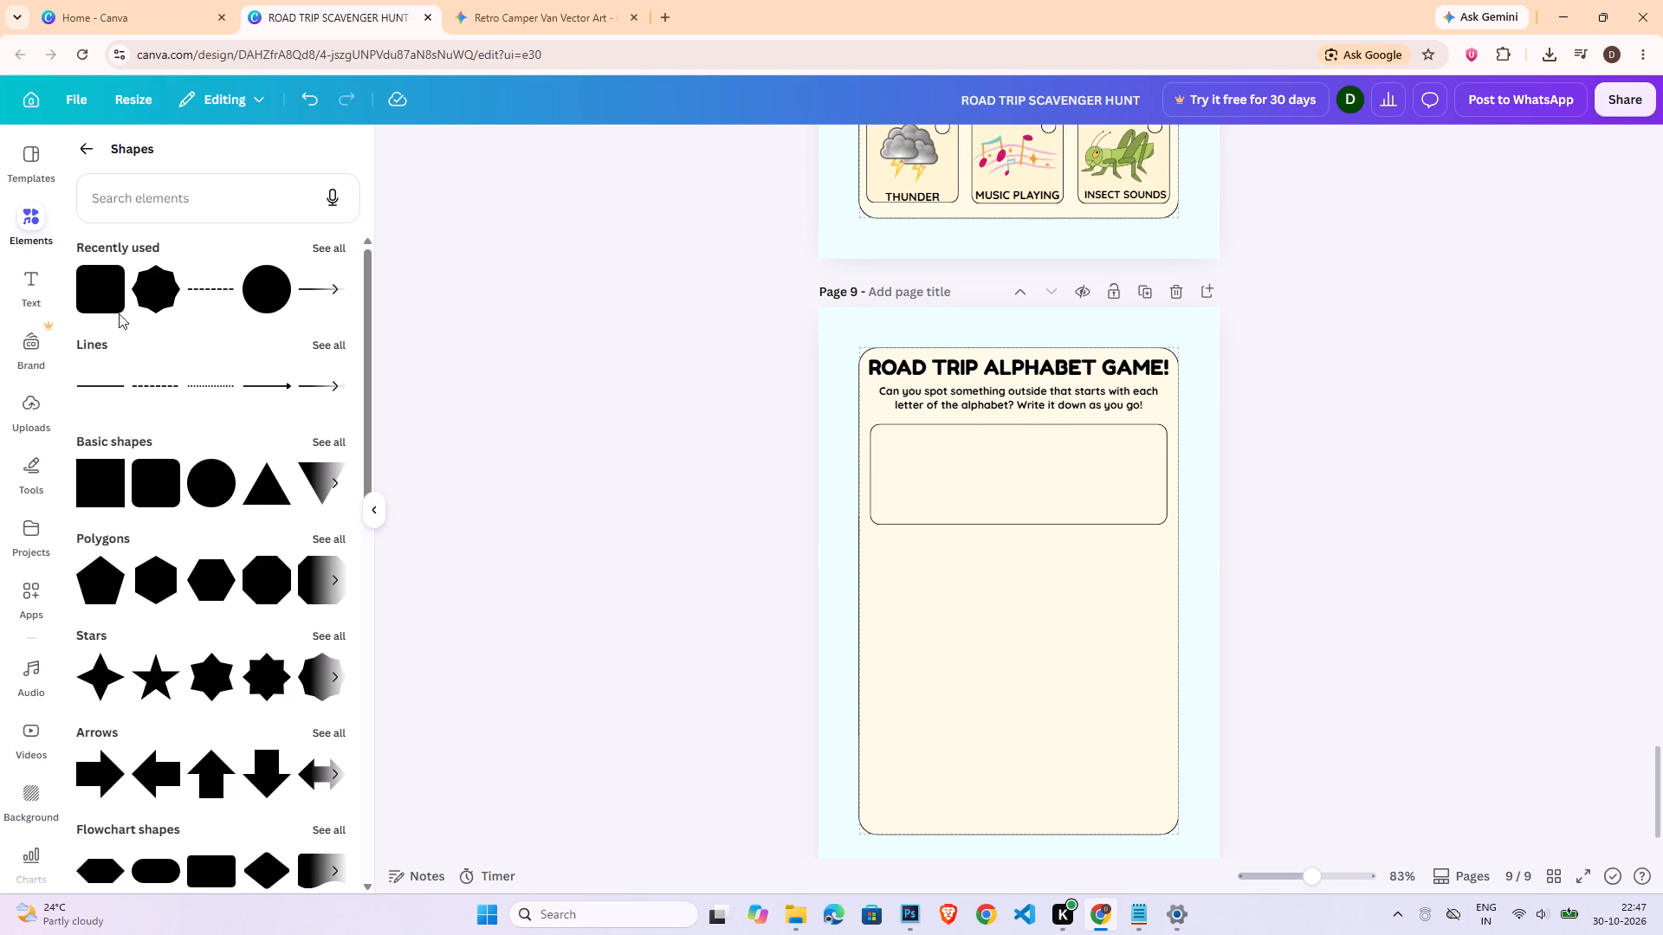
Duplicate the outlined box and shrink the copy to a tile about 19 wide, inset at the left end of the original with even margins.
{"action": "left_click", "coordinate": [937, 488]}
{"action": "key", "text": "ctrl+c"}
{"action": "key", "text": "ctrl+v"}
{"action": "left_click_drag", "start_coordinate": [1028, 495], "coordinate": [1017, 488]}
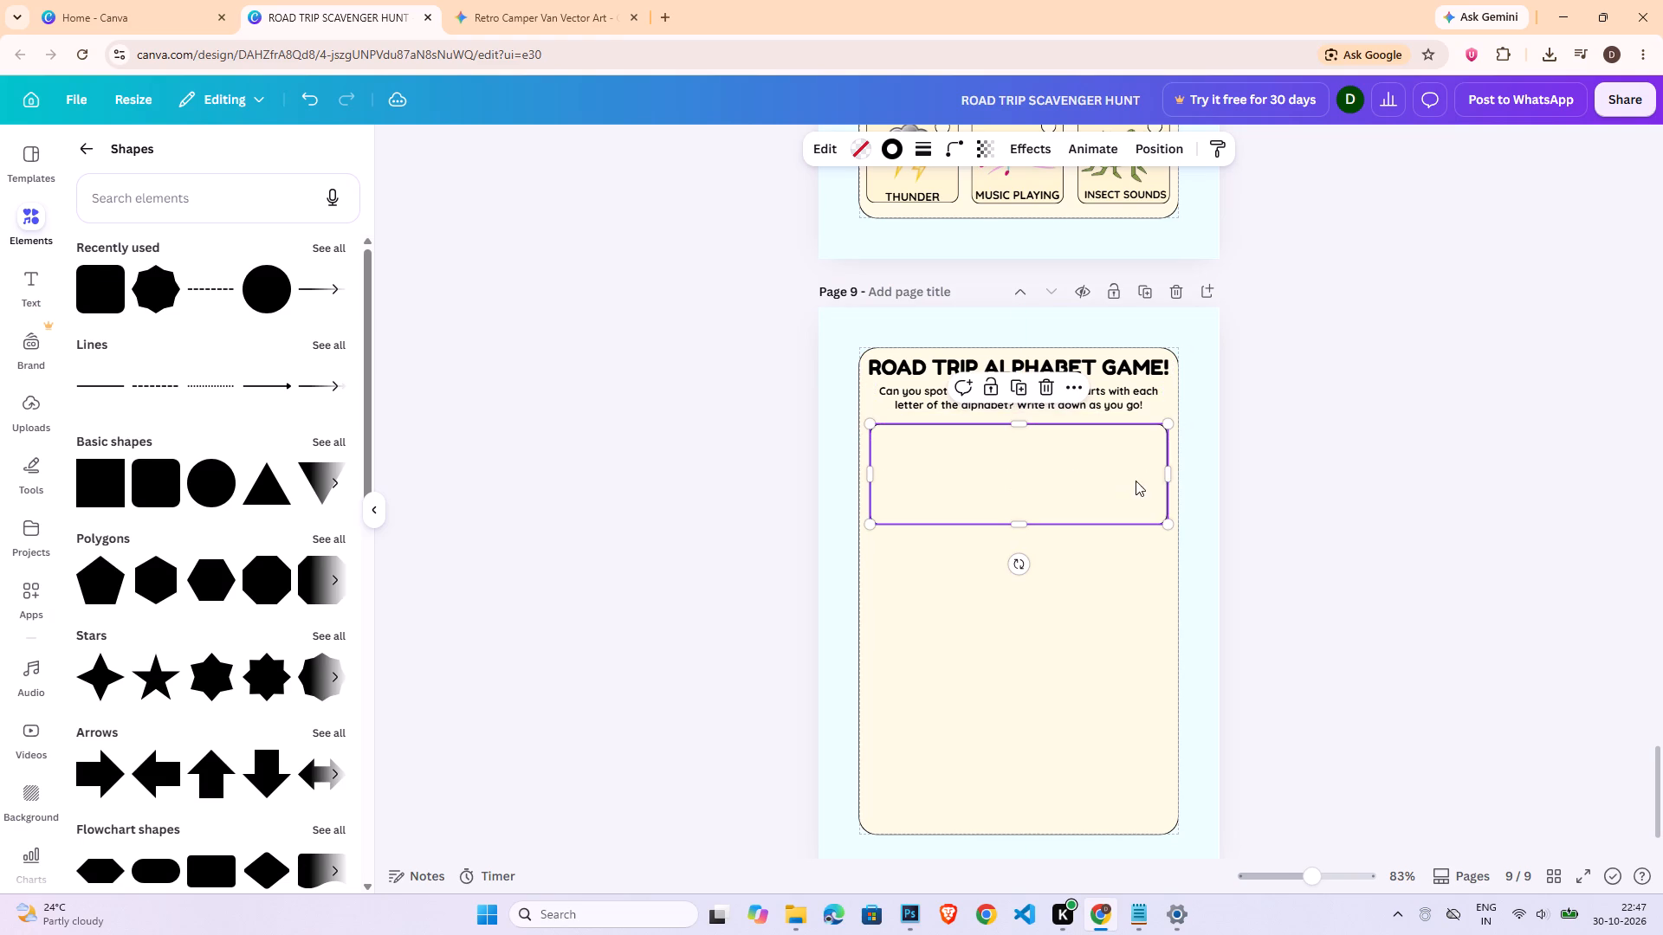
{"action": "left_click_drag", "start_coordinate": [1164, 473], "coordinate": [919, 480]}
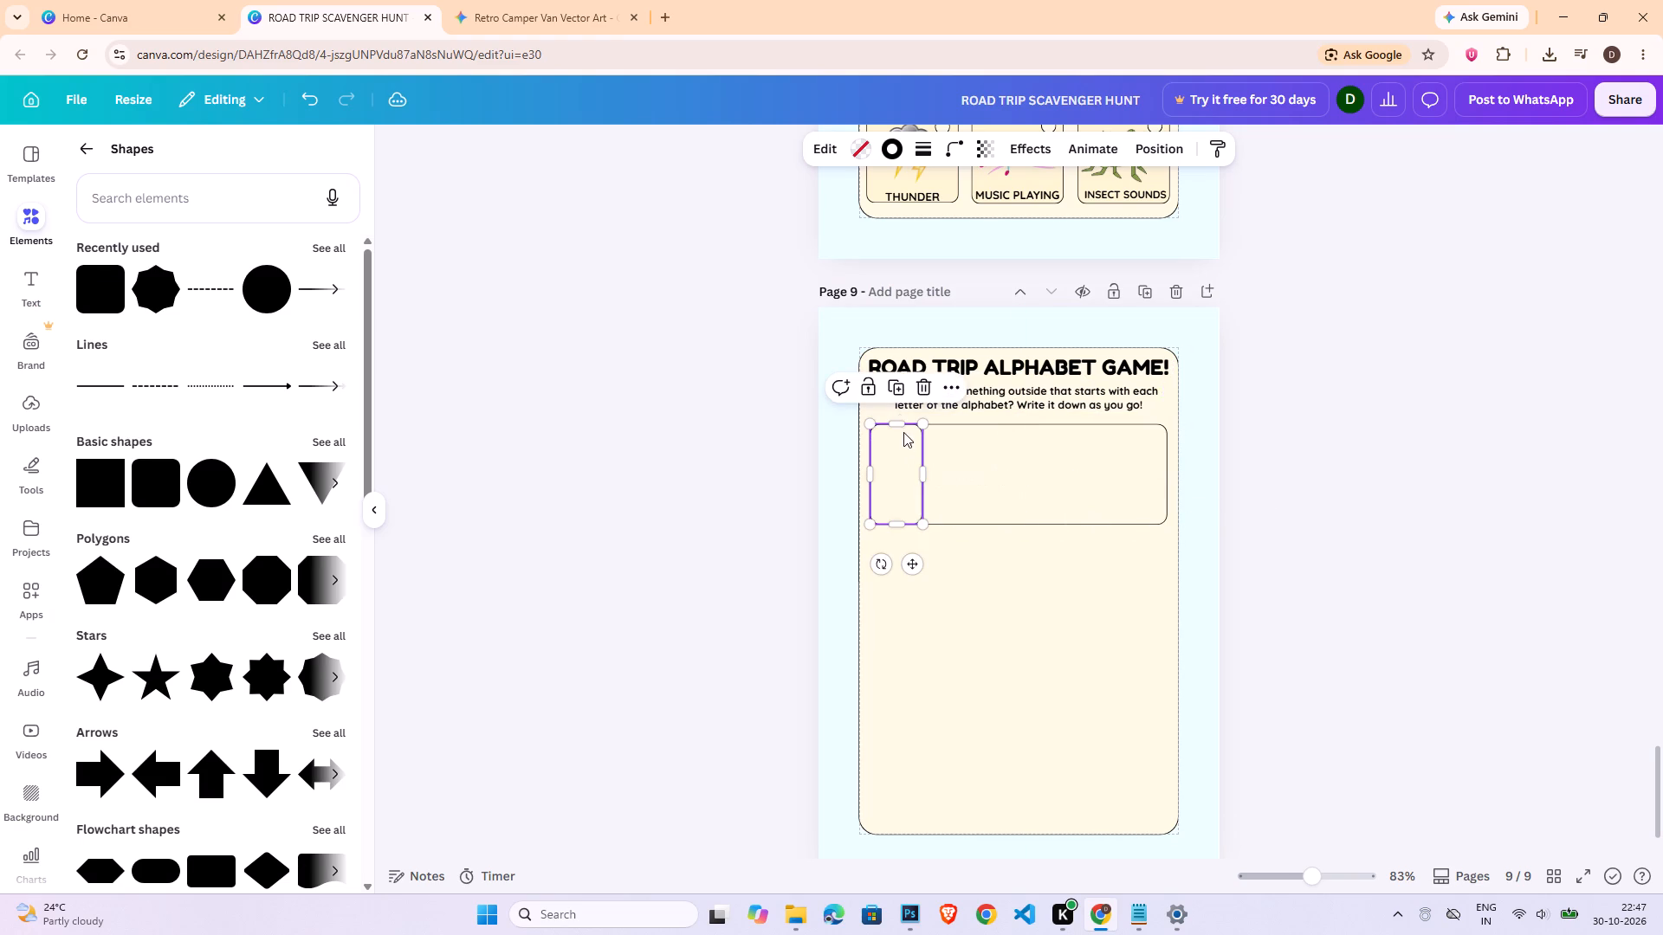
{"action": "left_click_drag", "start_coordinate": [900, 422], "coordinate": [902, 435]}
{"action": "left_click_drag", "start_coordinate": [898, 518], "coordinate": [898, 509]}
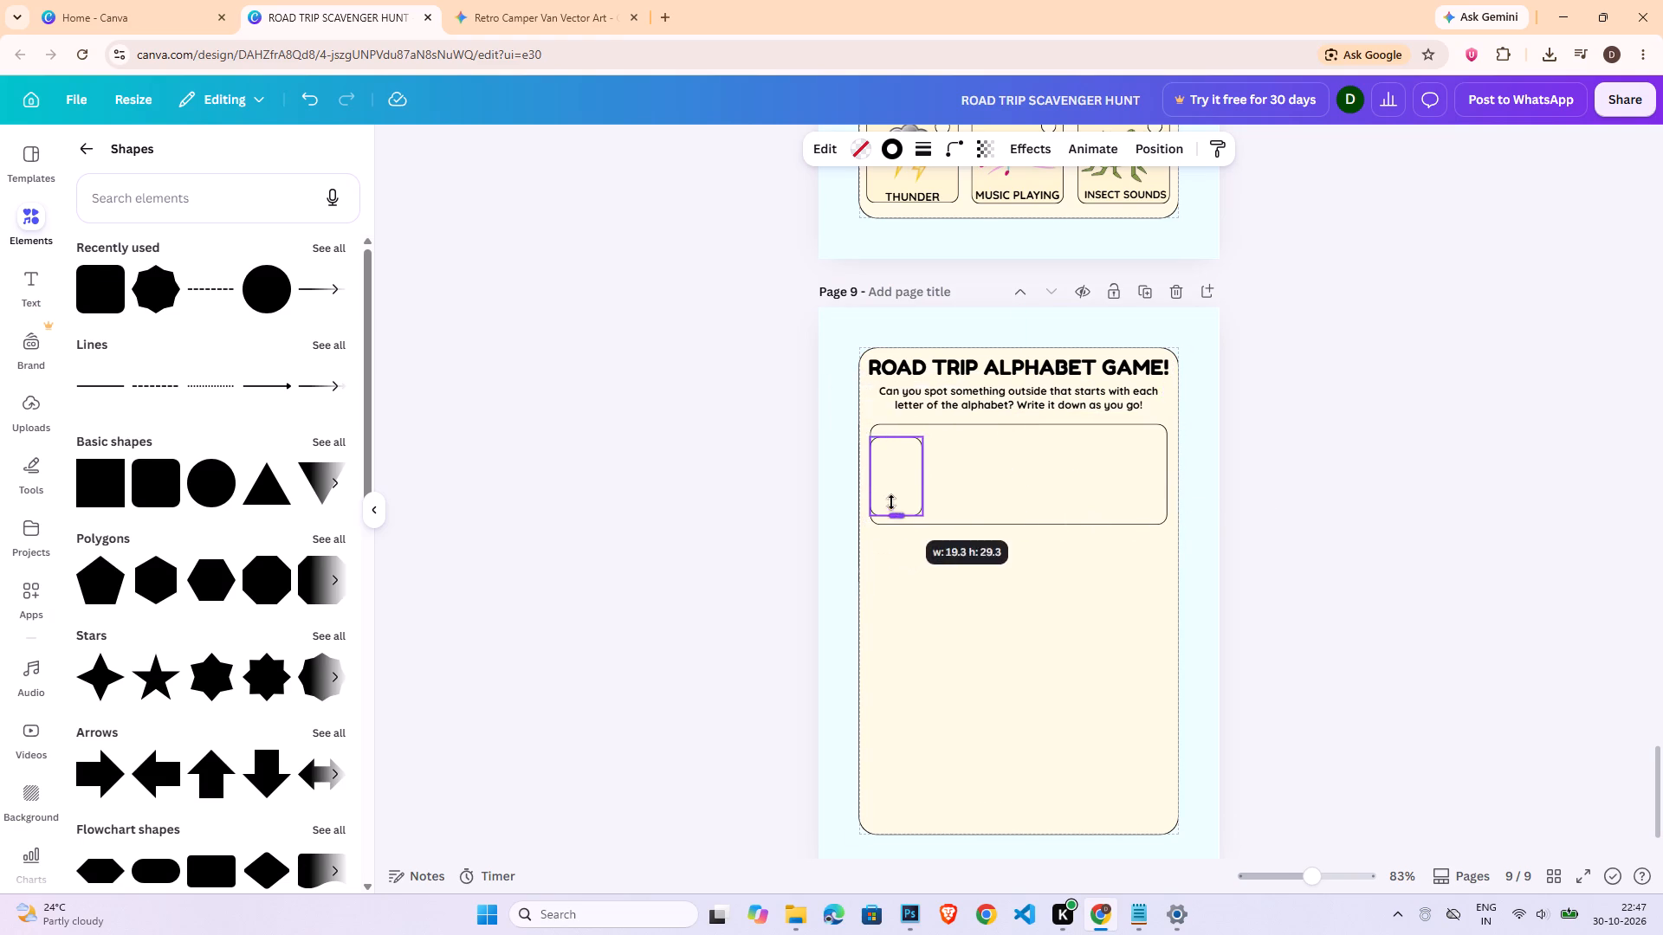
{"action": "left_click", "coordinate": [870, 478]}
{"action": "left_click", "coordinate": [890, 480]}
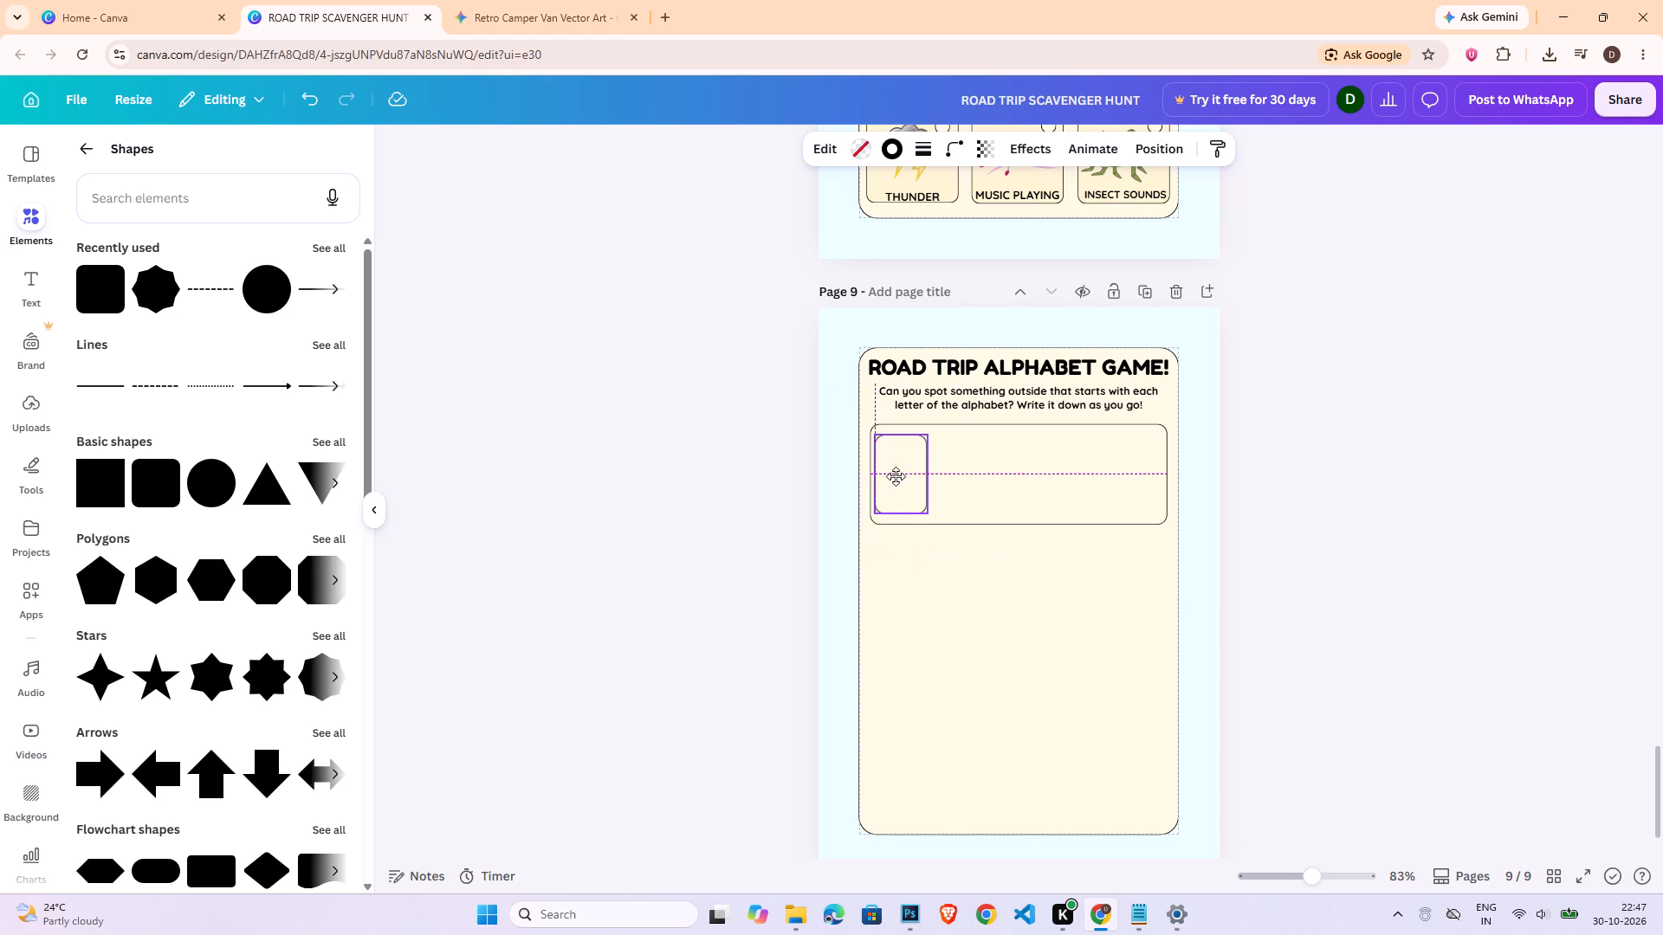
{"action": "left_click", "coordinate": [903, 437]}
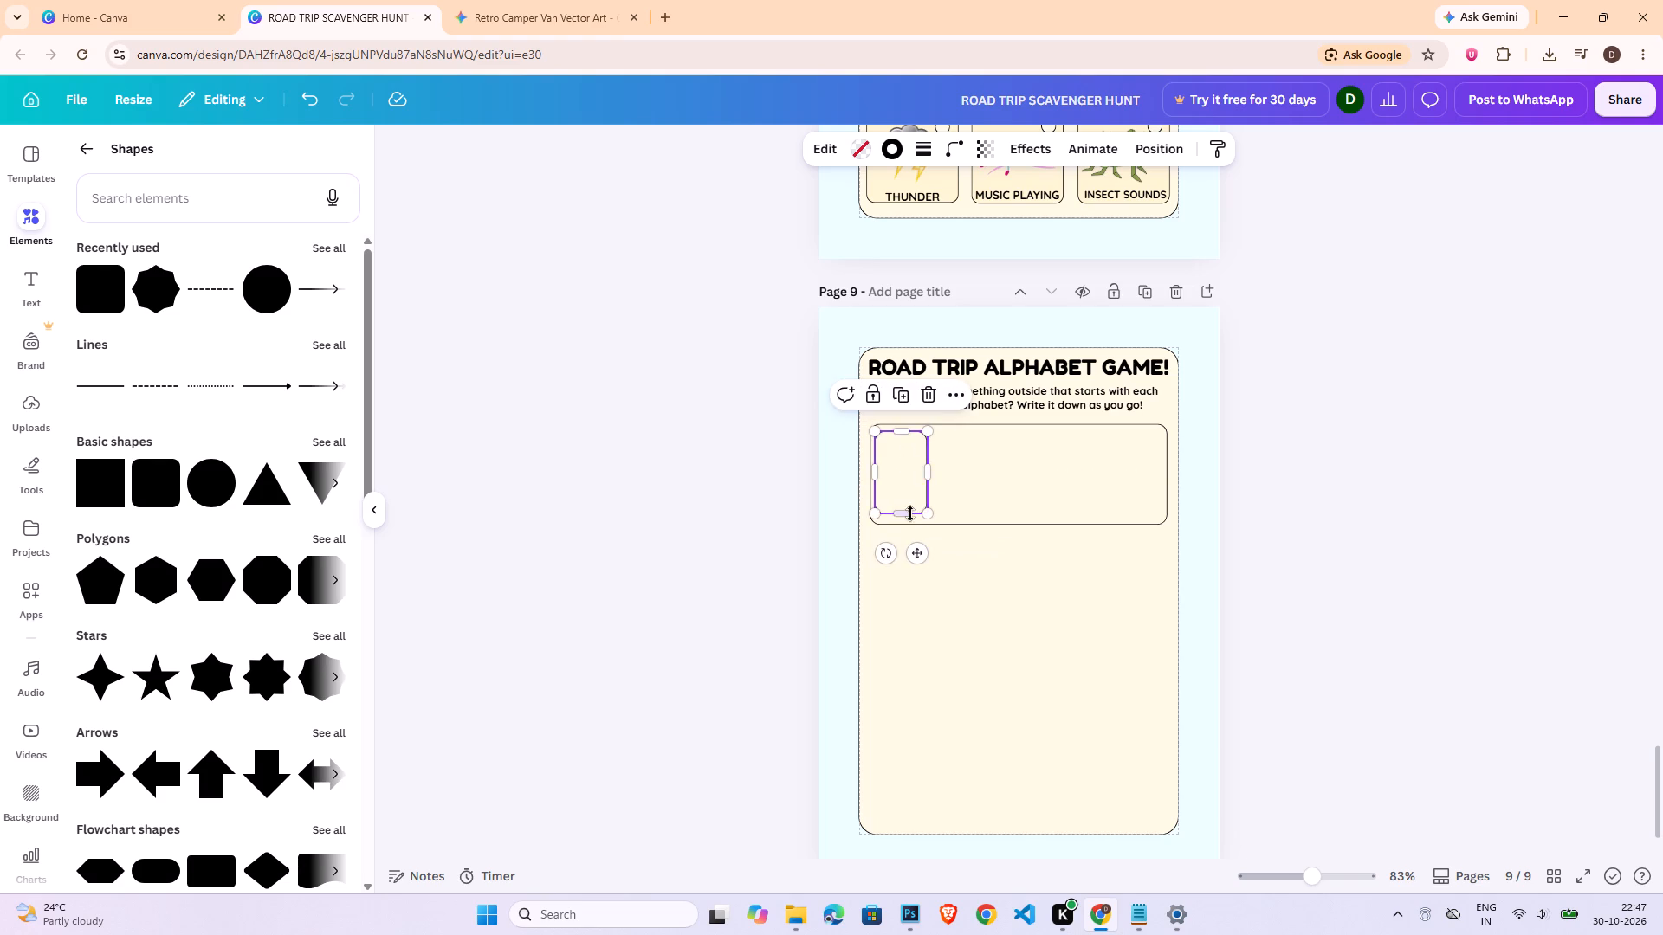
{"action": "left_click", "coordinate": [904, 511]}
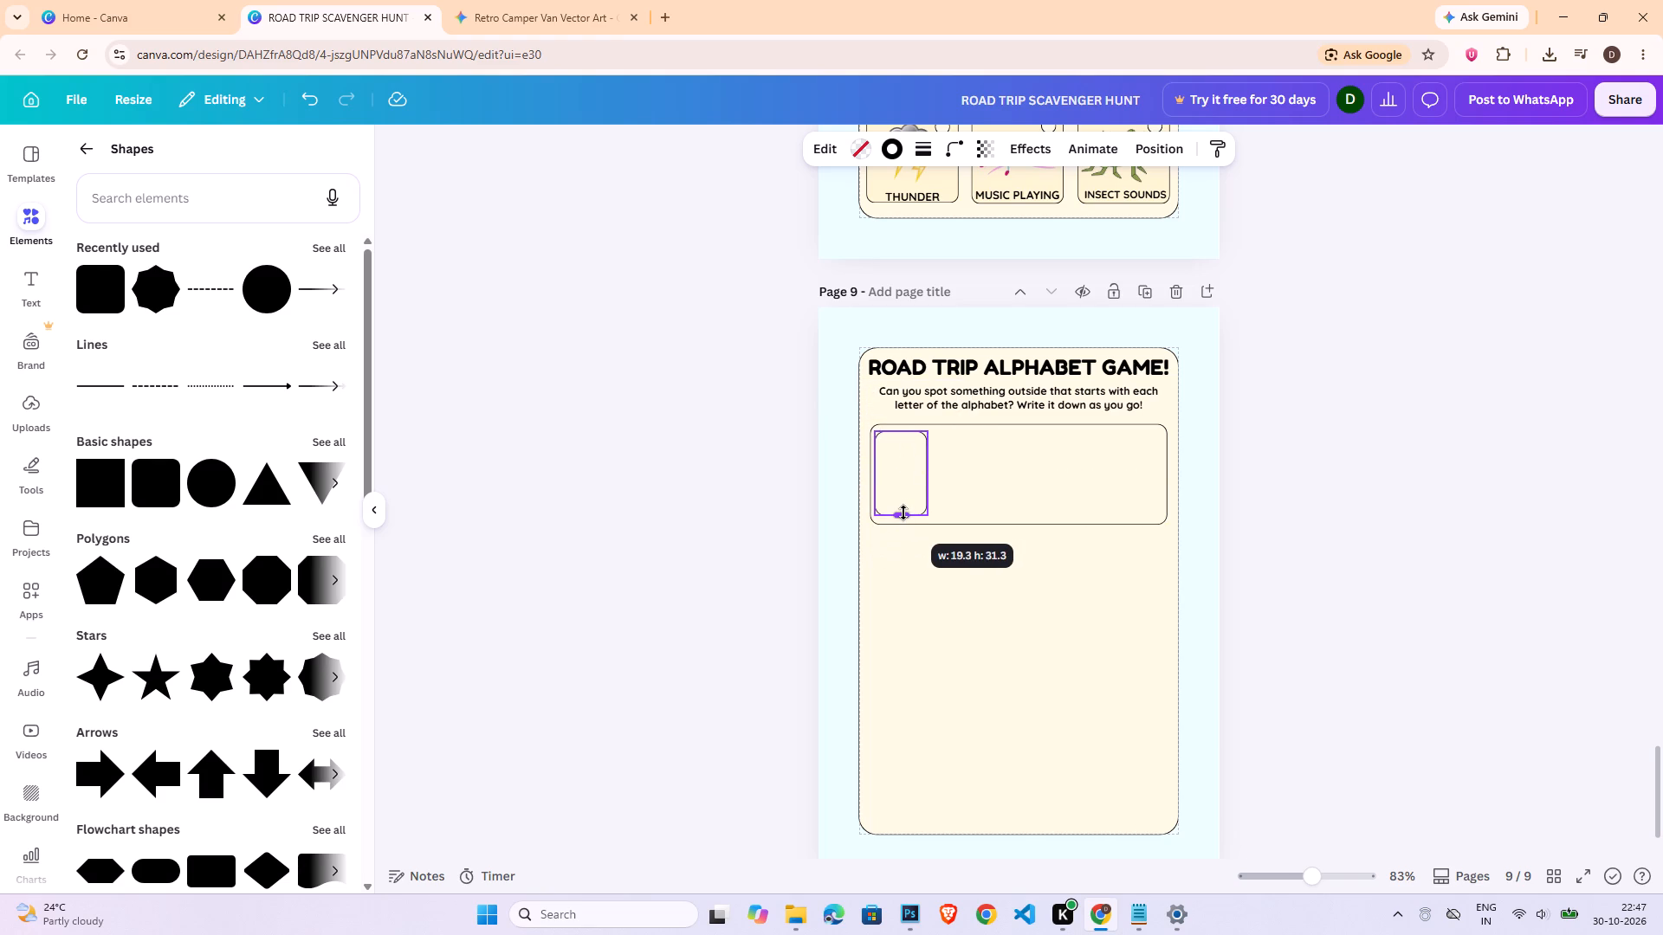
Fill the small letter tile with the crimson red from the design's colours.
{"action": "left_click", "coordinate": [868, 149]}
{"action": "left_click", "coordinate": [165, 397]}
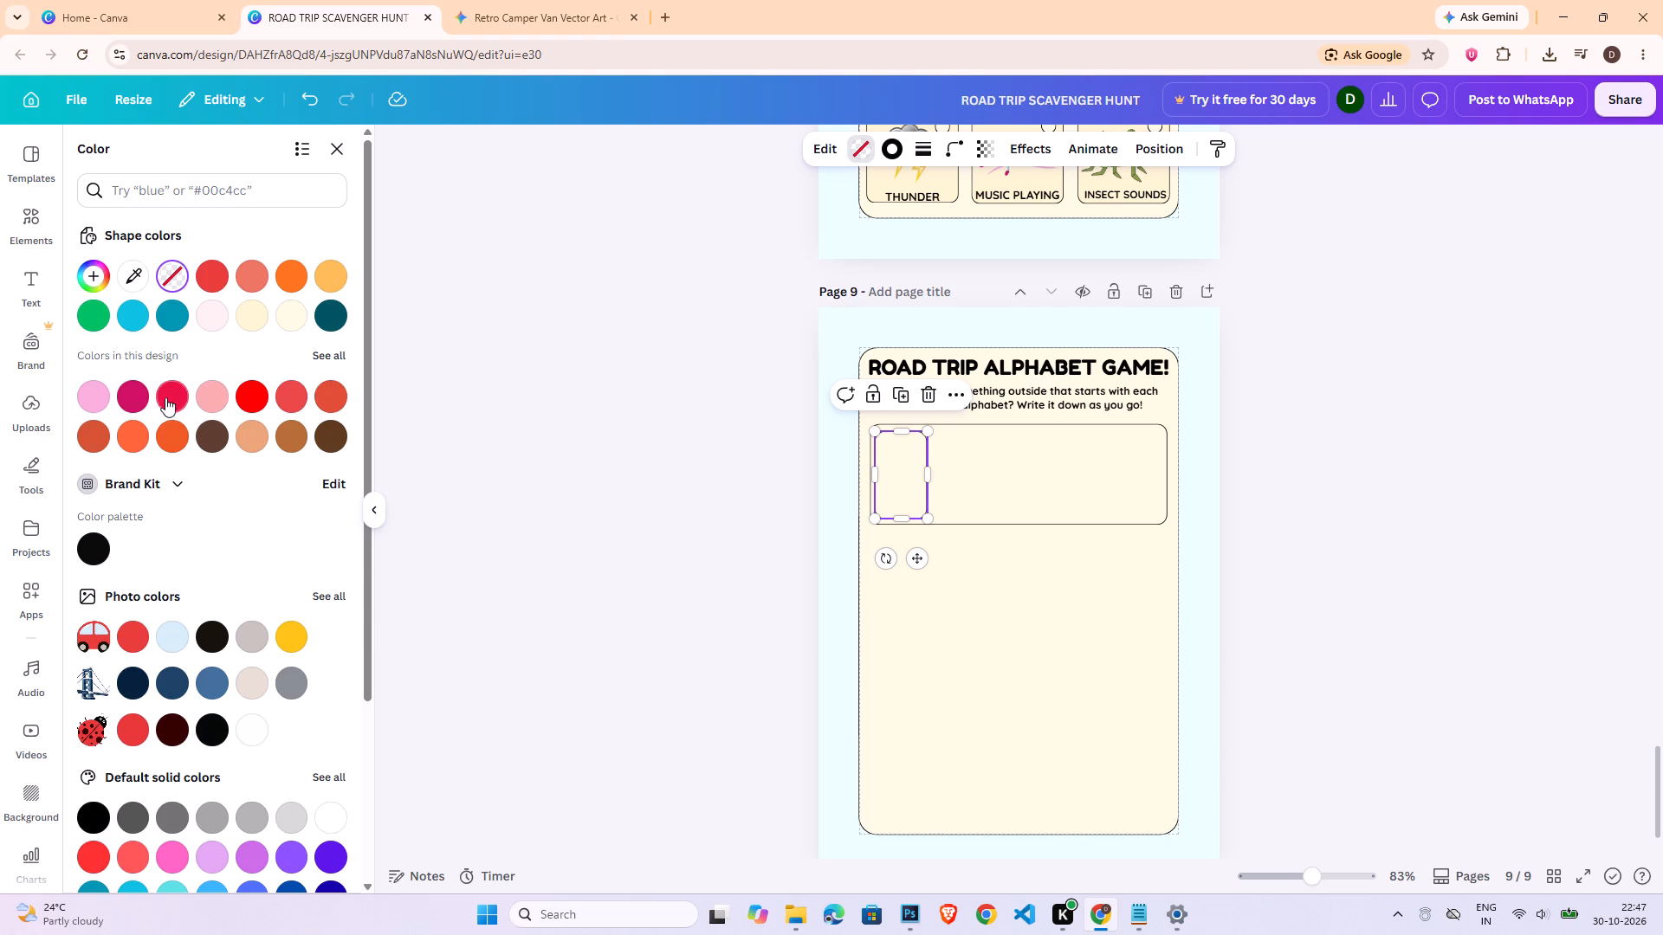
{"action": "double_click", "coordinate": [1309, 558]}
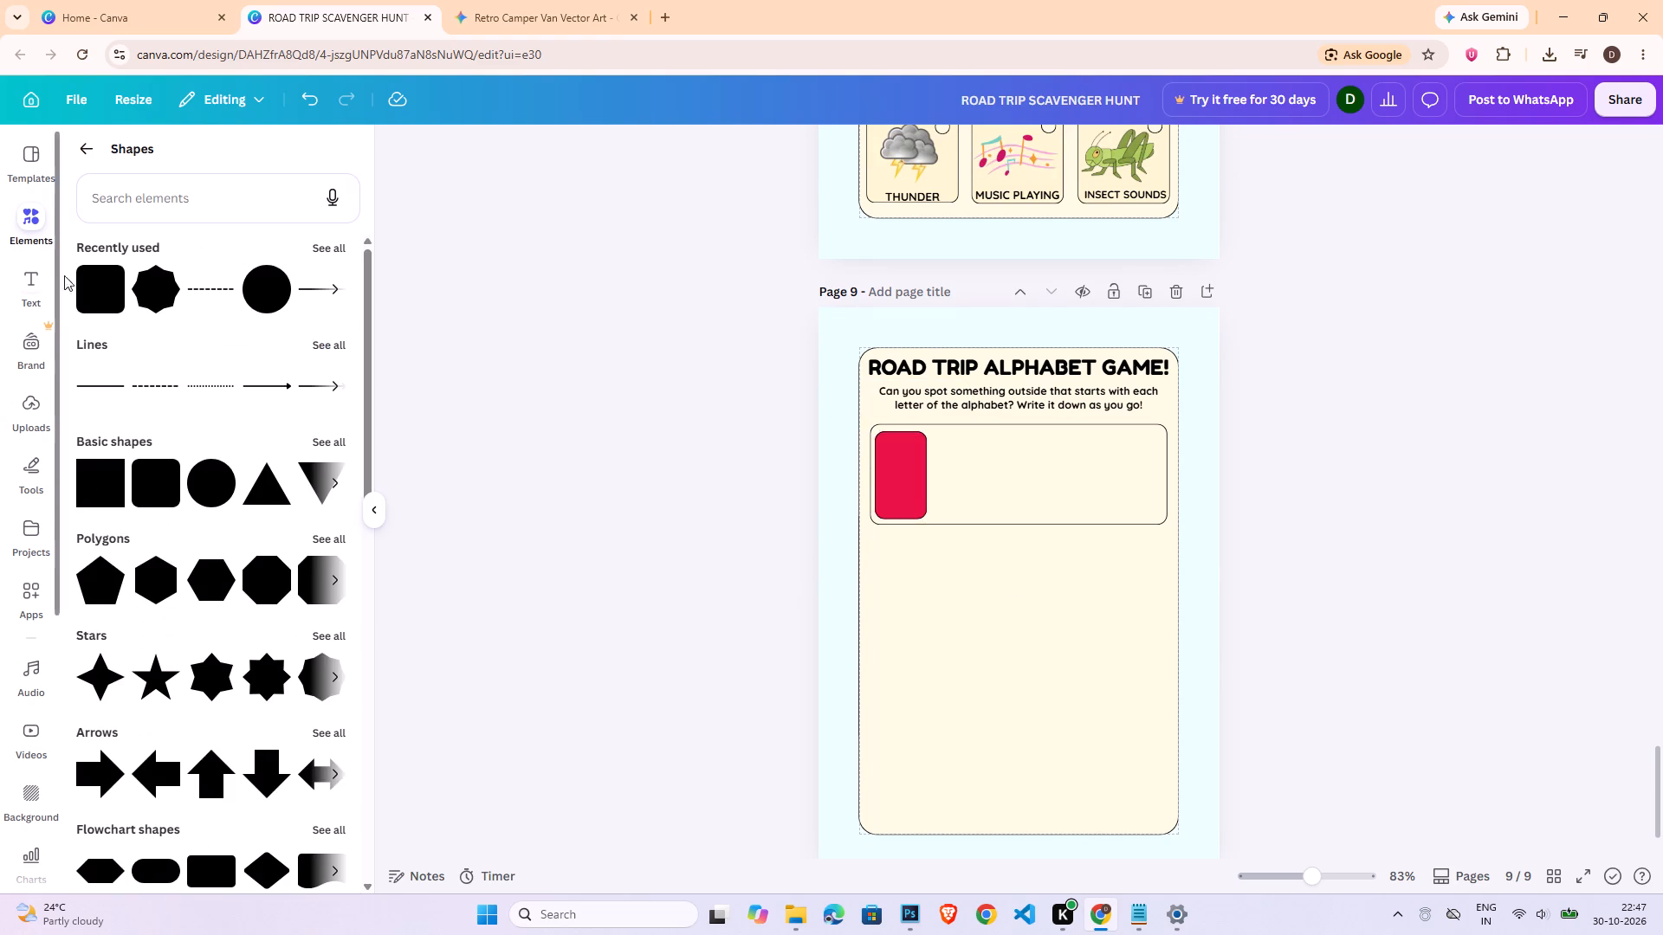
Add a heading text on page 9 reading "A".
{"action": "left_click", "coordinate": [35, 278]}
{"action": "left_click", "coordinate": [185, 436]}
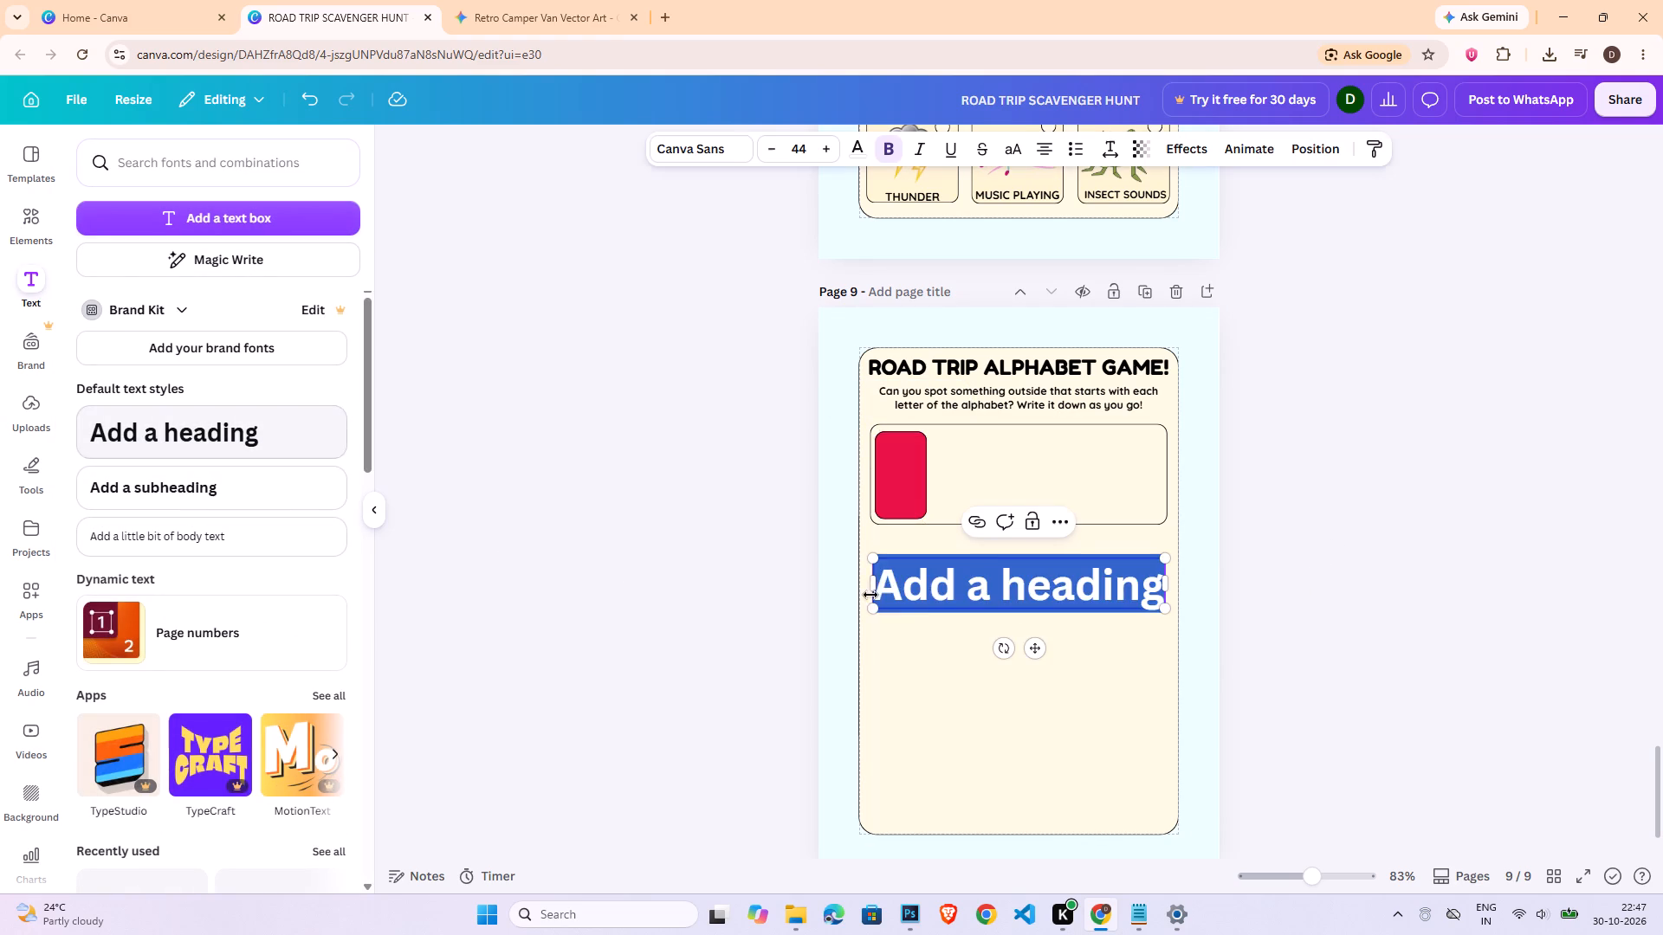
{"action": "left_click", "coordinate": [932, 616]}
{"action": "double_click", "coordinate": [932, 597]}
{"action": "key", "text": "shift+a"}
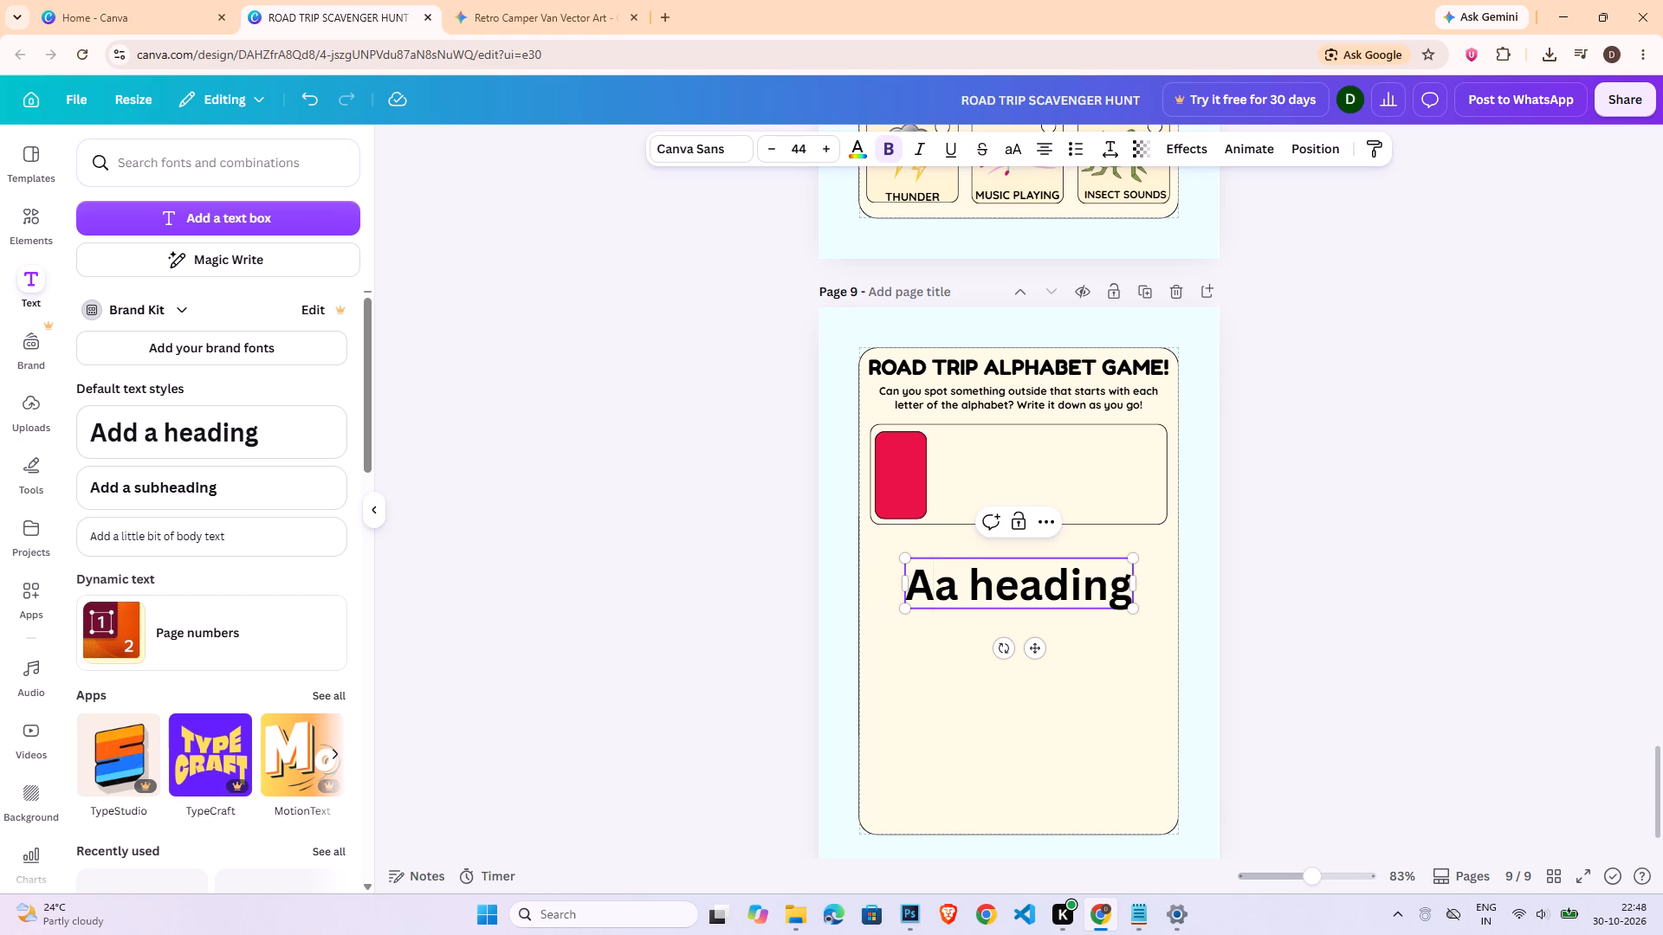
{"action": "key", "text": "ctrl+a"}
{"action": "key", "text": "shift+a"}
{"action": "left_click", "coordinate": [1241, 588]}
Place the letter A on the red tile, enlarge it to about size 61.3, and centre it within the tile.
{"action": "left_click_drag", "start_coordinate": [1015, 586], "coordinate": [1016, 586]}
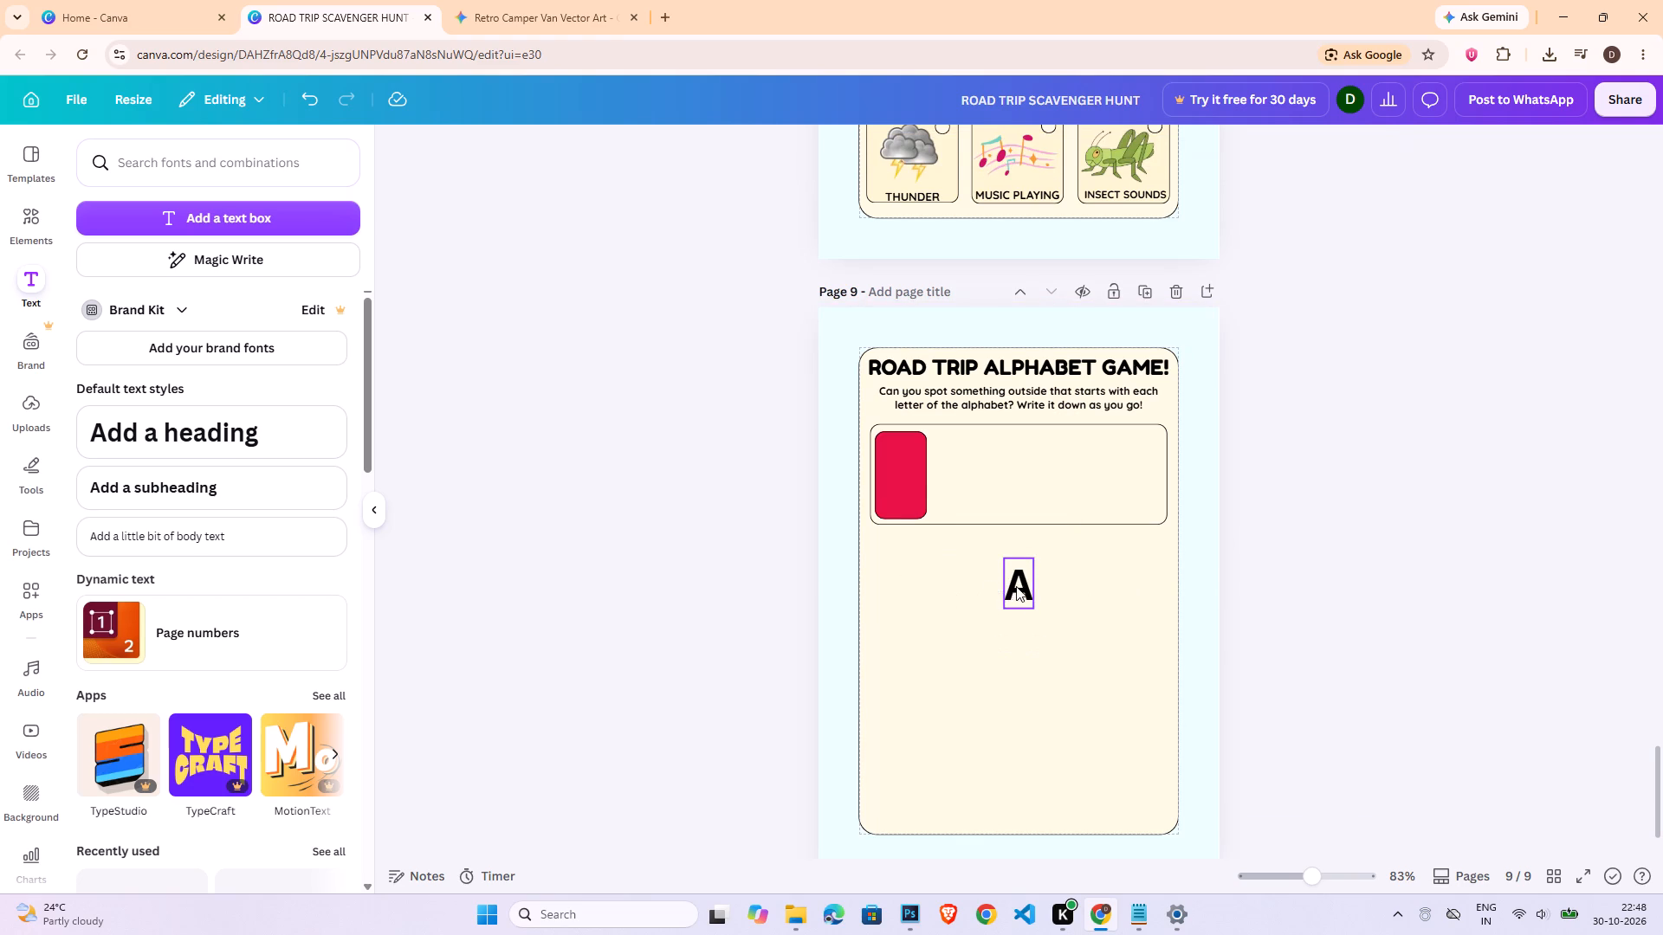
{"action": "left_click_drag", "start_coordinate": [1016, 586], "coordinate": [894, 468]}
{"action": "left_click_drag", "start_coordinate": [914, 489], "coordinate": [921, 506]}
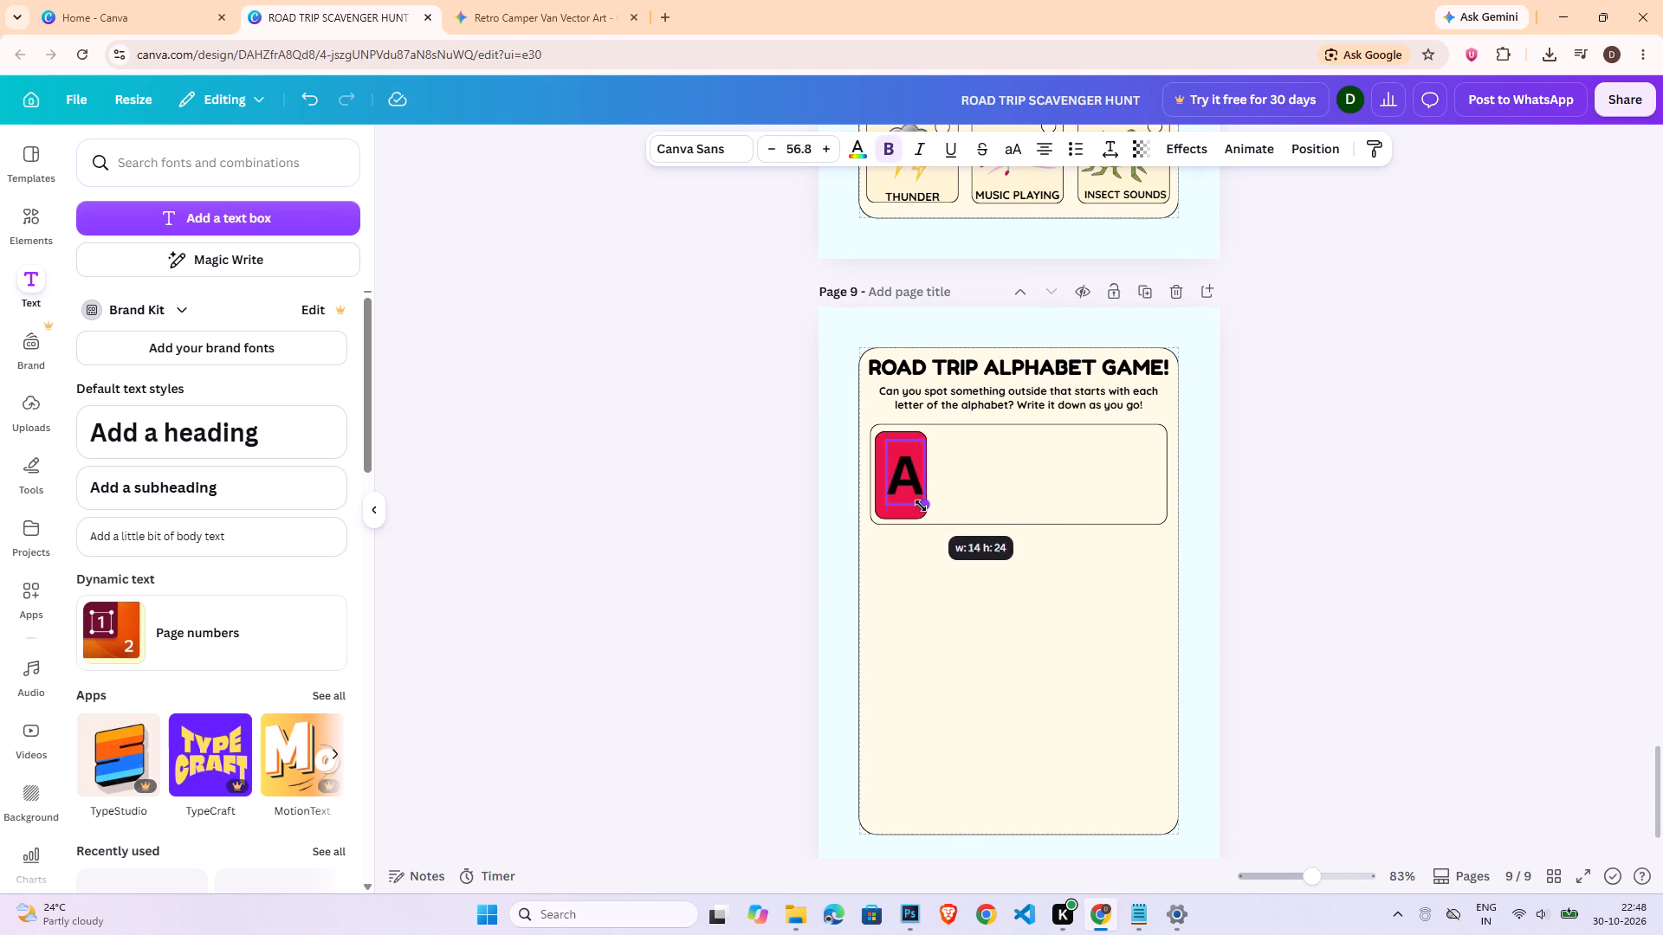
{"action": "left_click_drag", "start_coordinate": [921, 506], "coordinate": [922, 506]}
{"action": "left_click", "coordinate": [908, 476]}
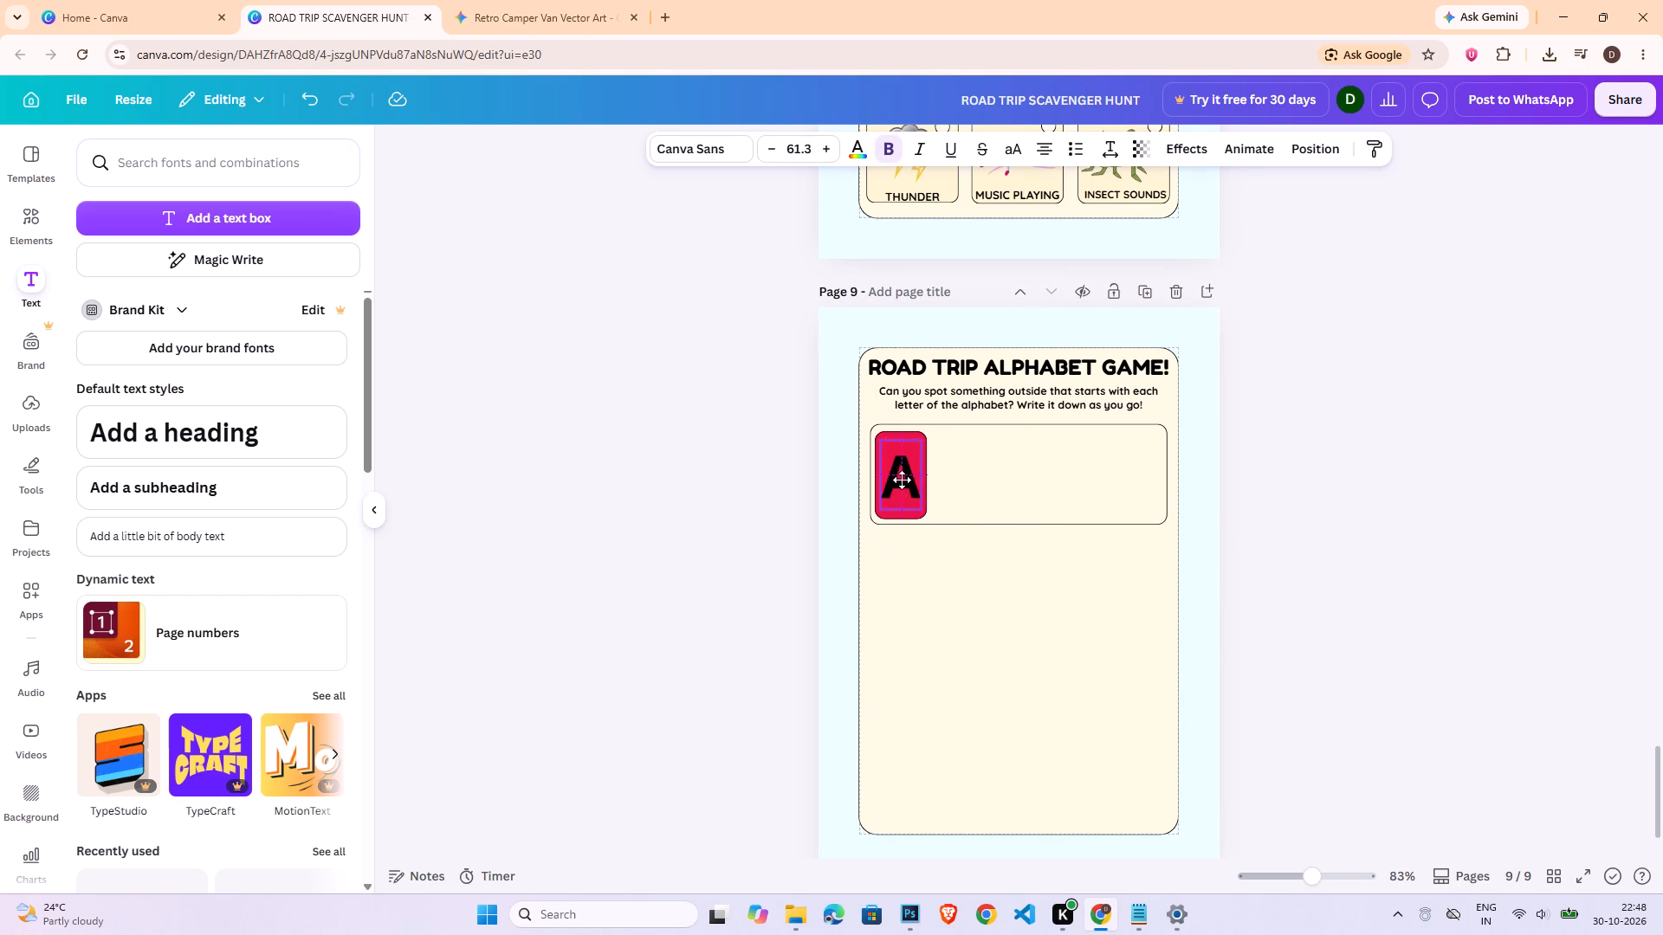
Add a dashed line inside the outlined box beside the A tile, stretched nearly to the box's far edge.
{"action": "left_click", "coordinate": [1286, 566]}
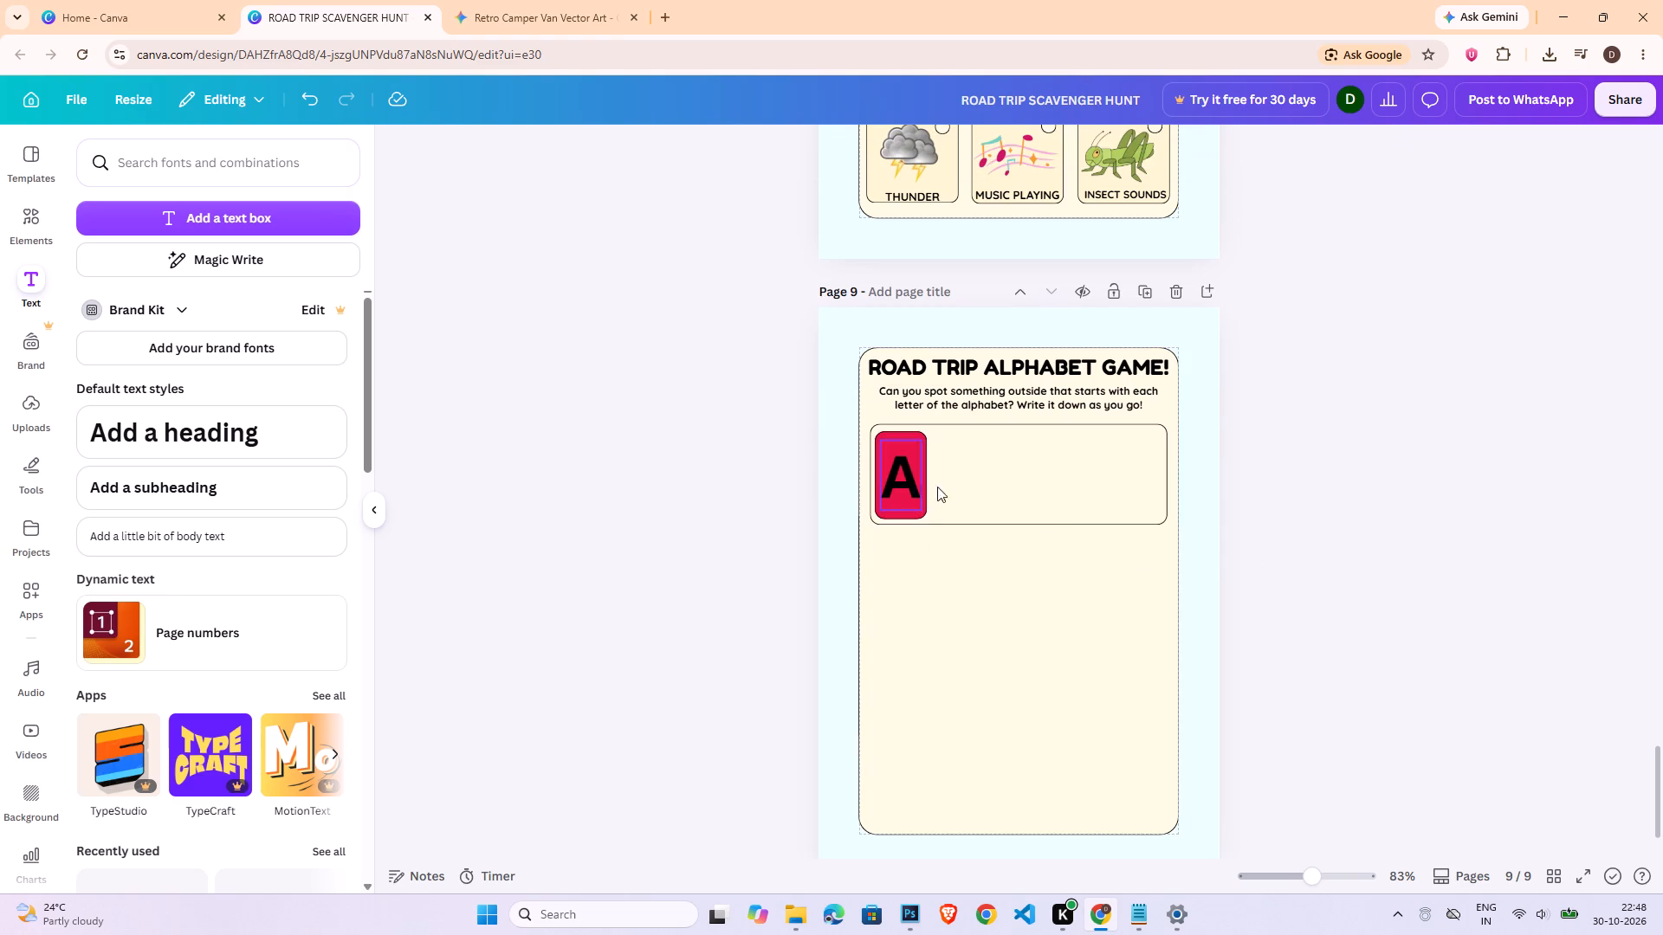
{"action": "left_click", "coordinate": [1375, 563]}
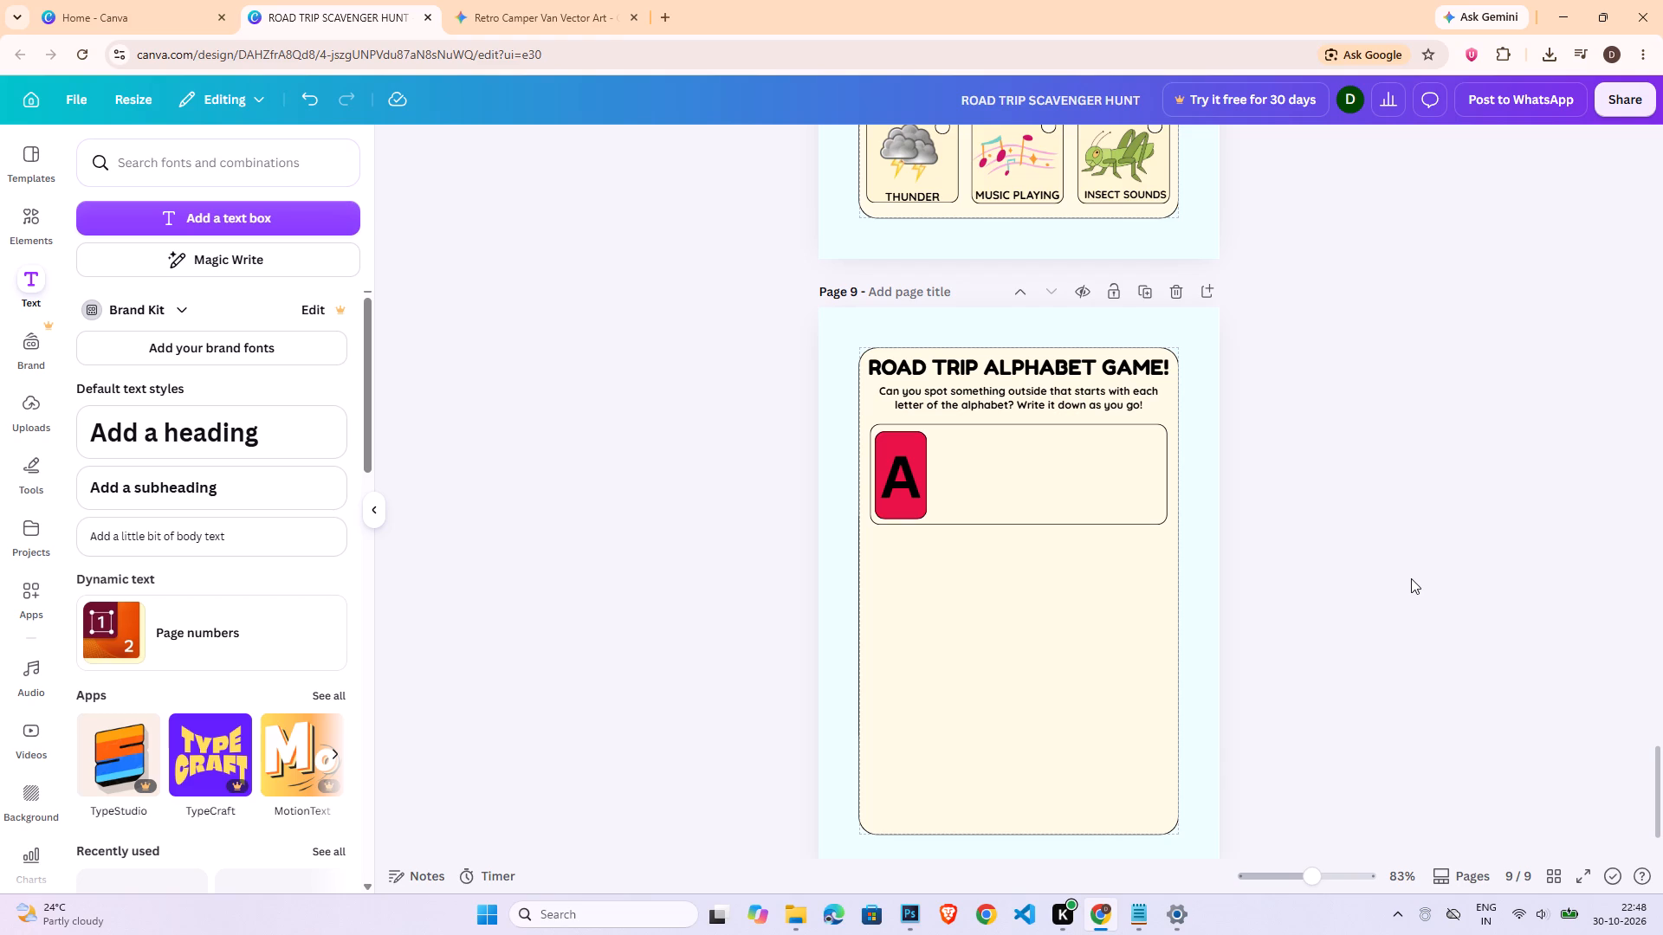
{"action": "left_click", "coordinate": [1411, 578]}
{"action": "left_click", "coordinate": [50, 221]}
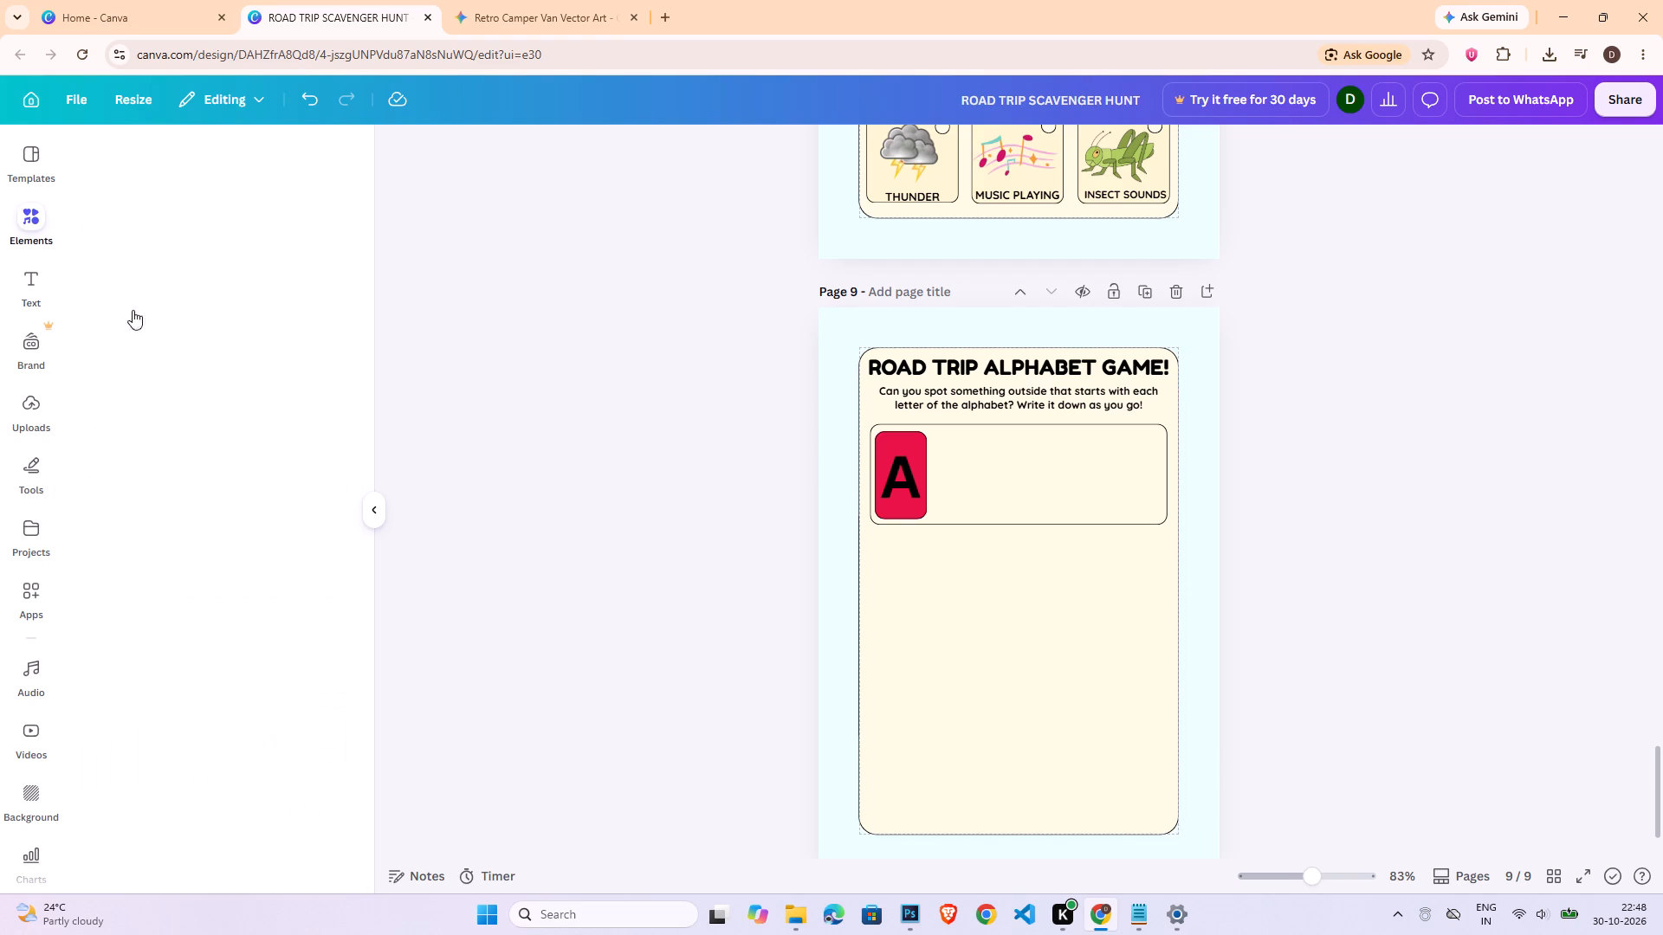
{"action": "left_click", "coordinate": [209, 291]}
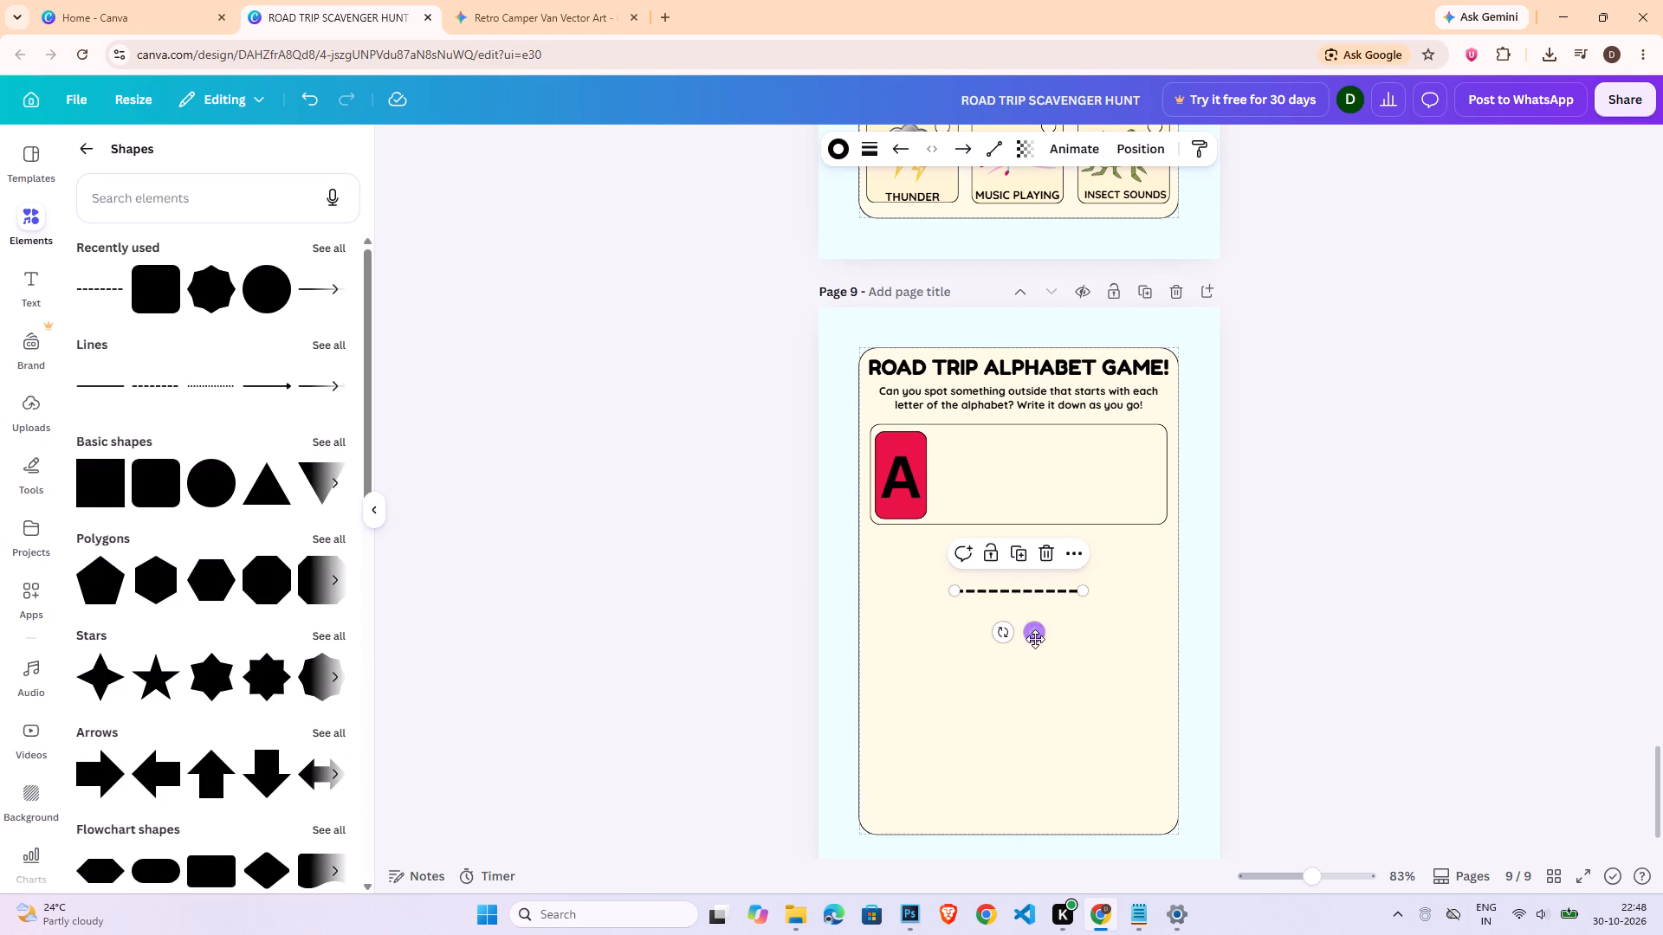
{"action": "left_click_drag", "start_coordinate": [1035, 640], "coordinate": [1012, 514]}
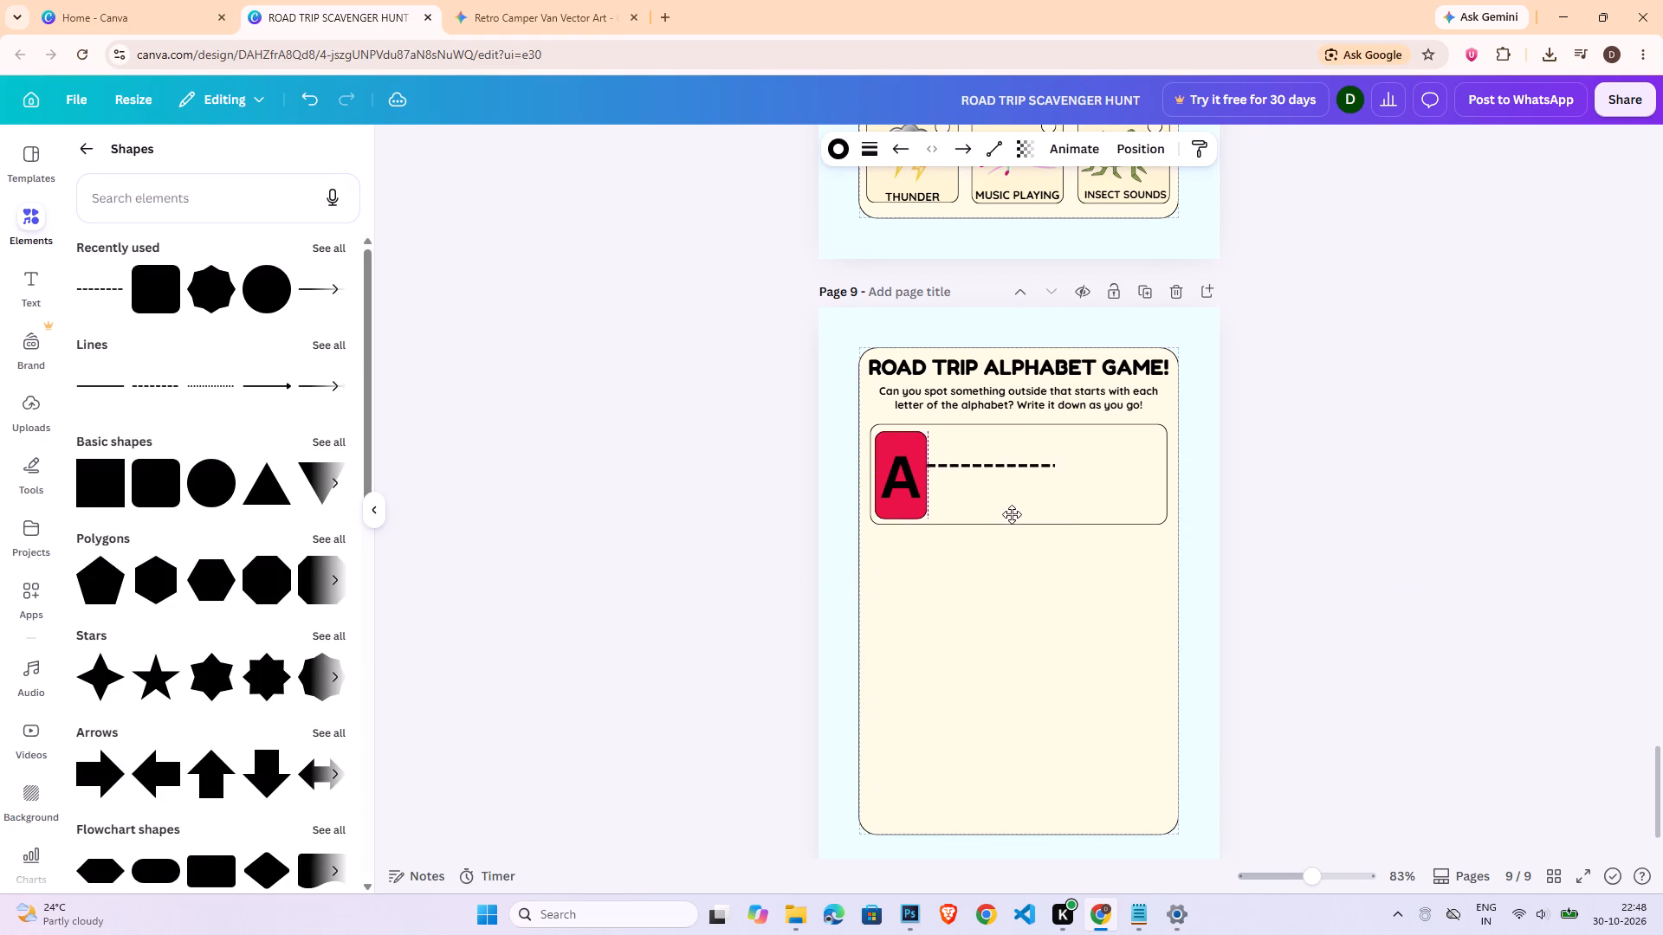
{"action": "left_click_drag", "start_coordinate": [1012, 514], "coordinate": [1019, 513]}
{"action": "left_click_drag", "start_coordinate": [1069, 461], "coordinate": [1148, 461]}
Duplicate the dashed line and align the copy beneath the original, near the bottom of the outlined box.
{"action": "key", "text": "ctrl+c"}
{"action": "key", "text": "ctrl+v"}
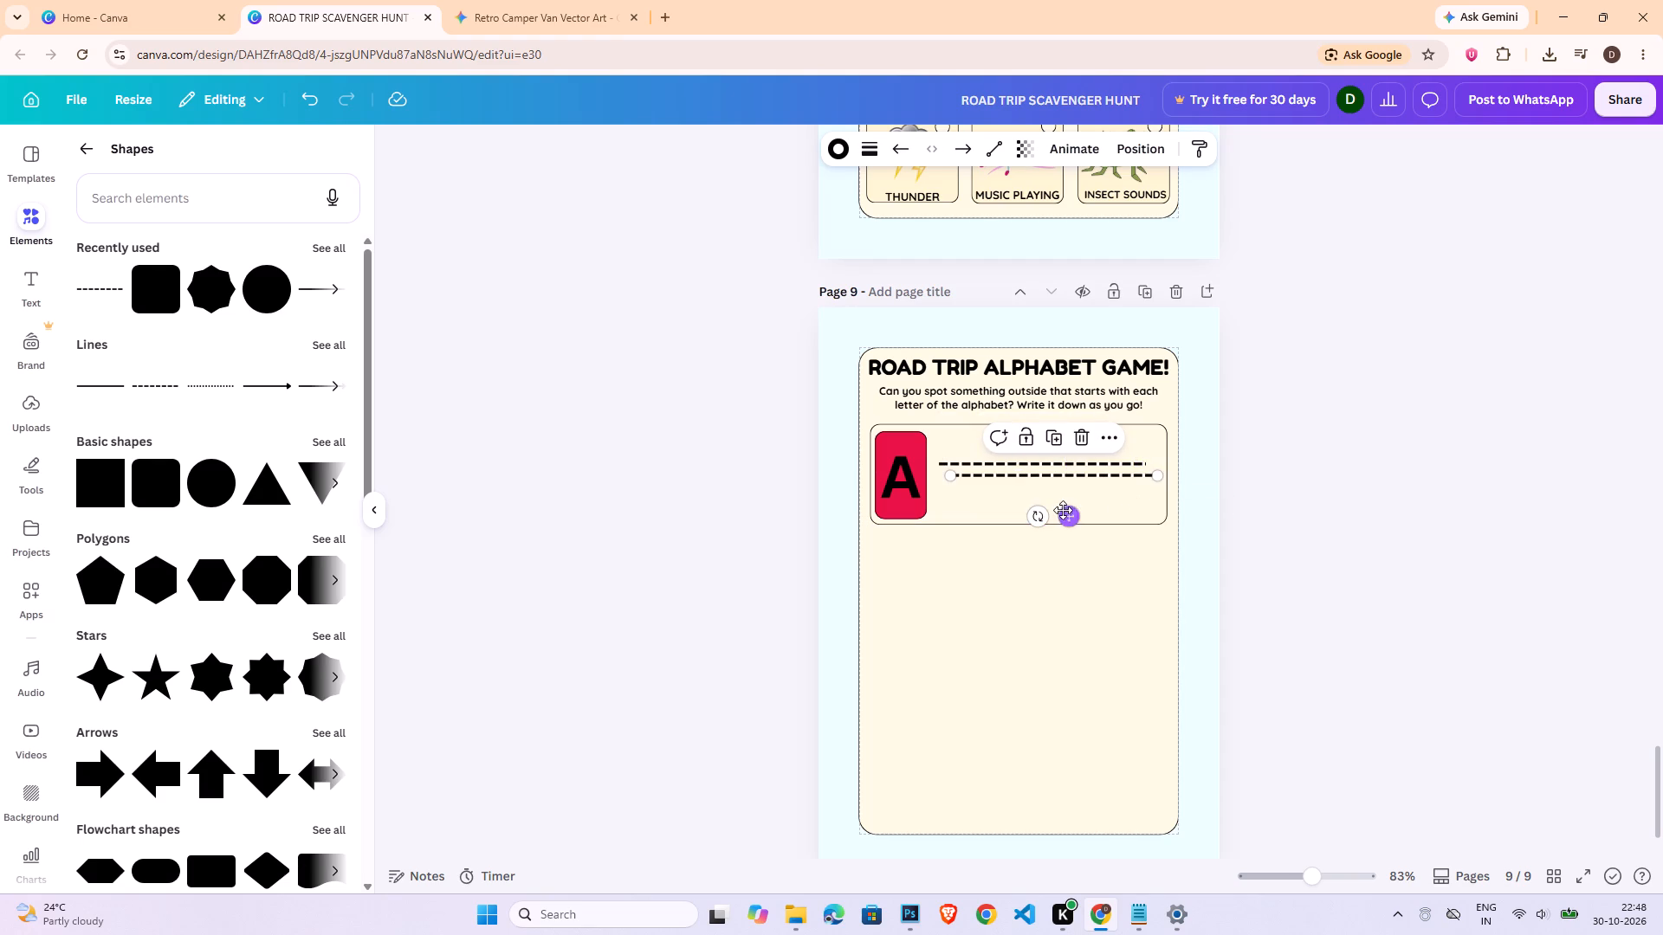
{"action": "left_click_drag", "start_coordinate": [1071, 514], "coordinate": [1062, 537]}
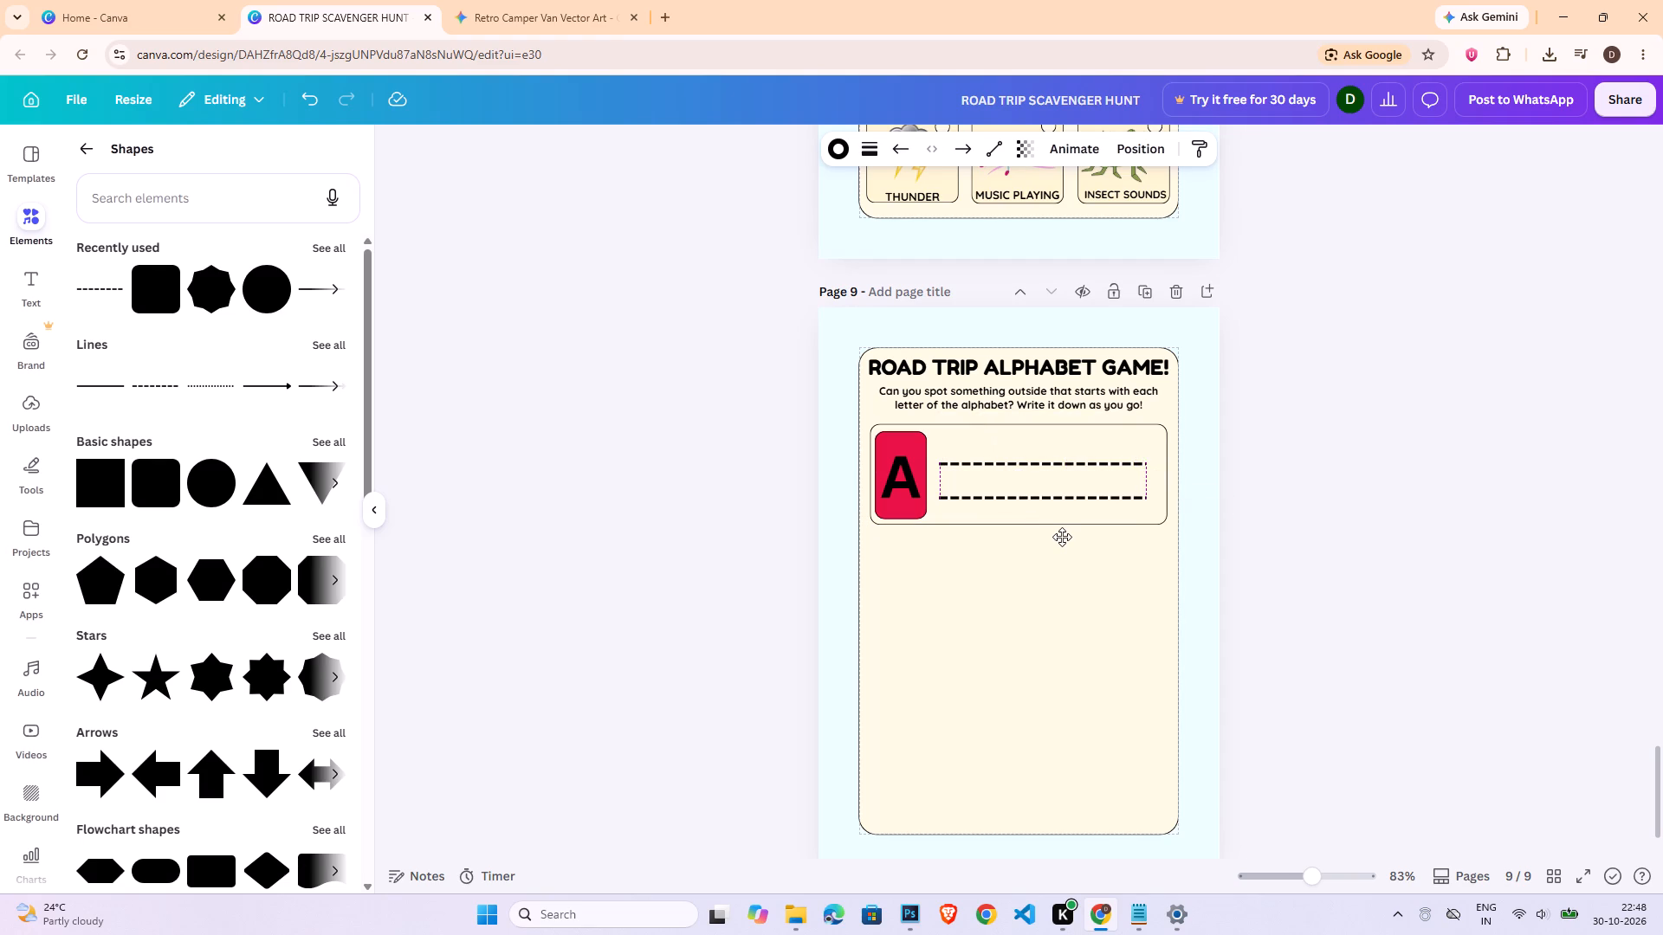
{"action": "left_click_drag", "start_coordinate": [1062, 537], "coordinate": [1059, 549]}
{"action": "left_click", "coordinate": [1296, 508]}
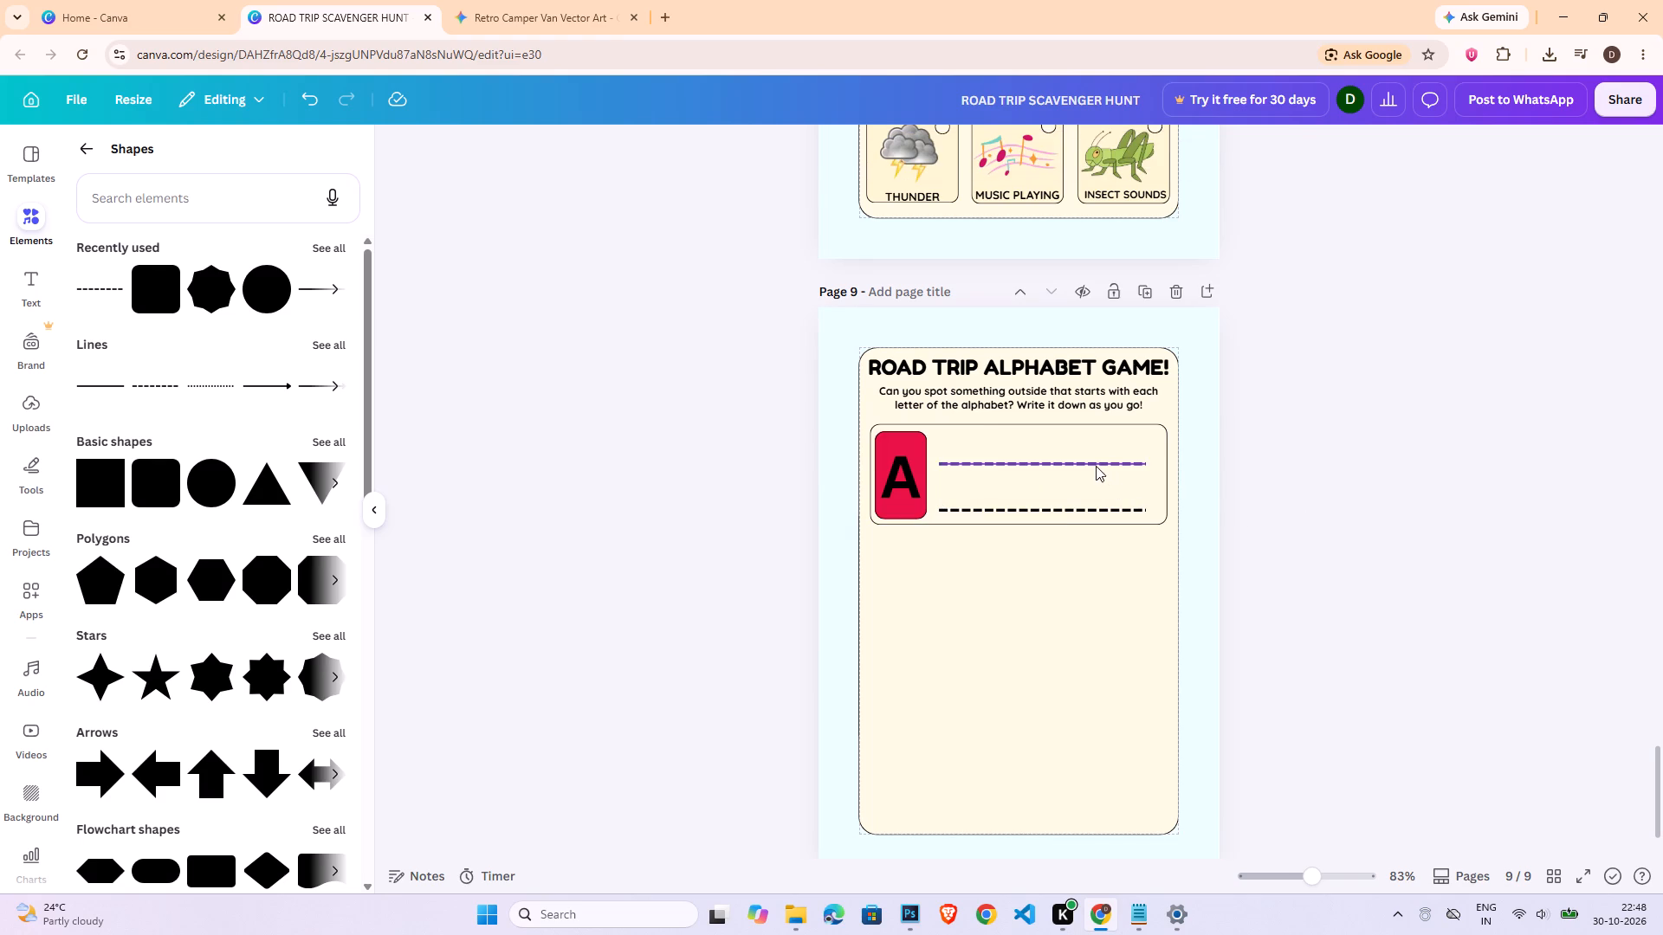
Give the upper writing line the long-dash style and a stroke weight of 1.
{"action": "left_click", "coordinate": [1096, 466]}
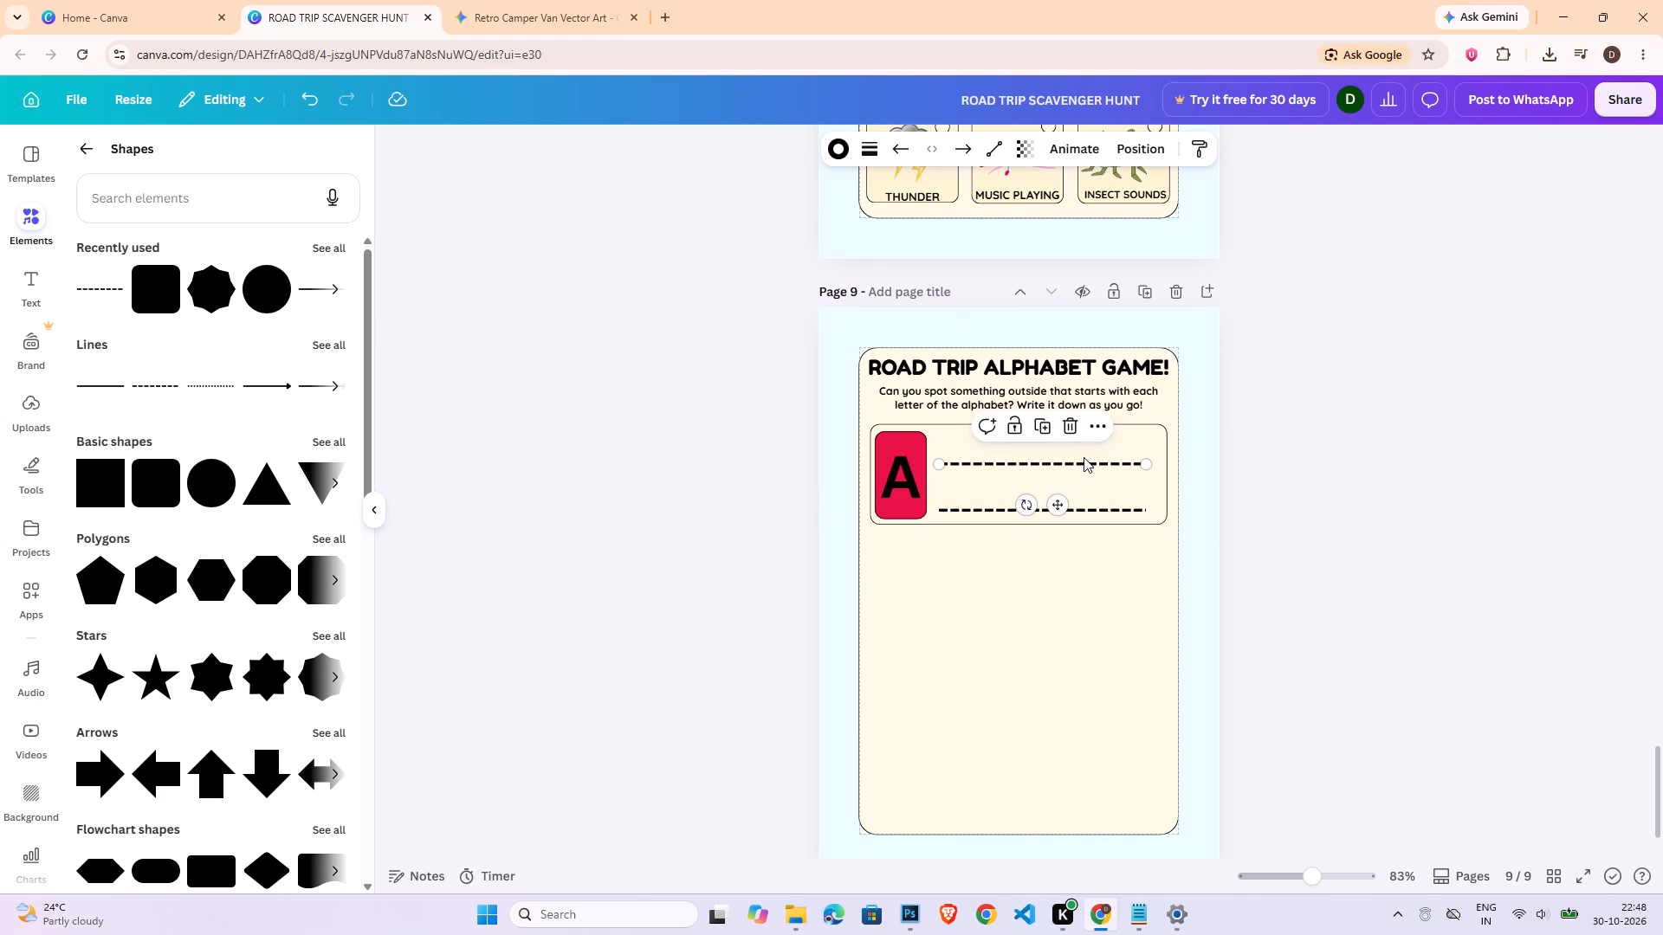
{"action": "left_click", "coordinate": [1084, 465]}
{"action": "left_click", "coordinate": [1021, 472]}
{"action": "left_click", "coordinate": [876, 148]}
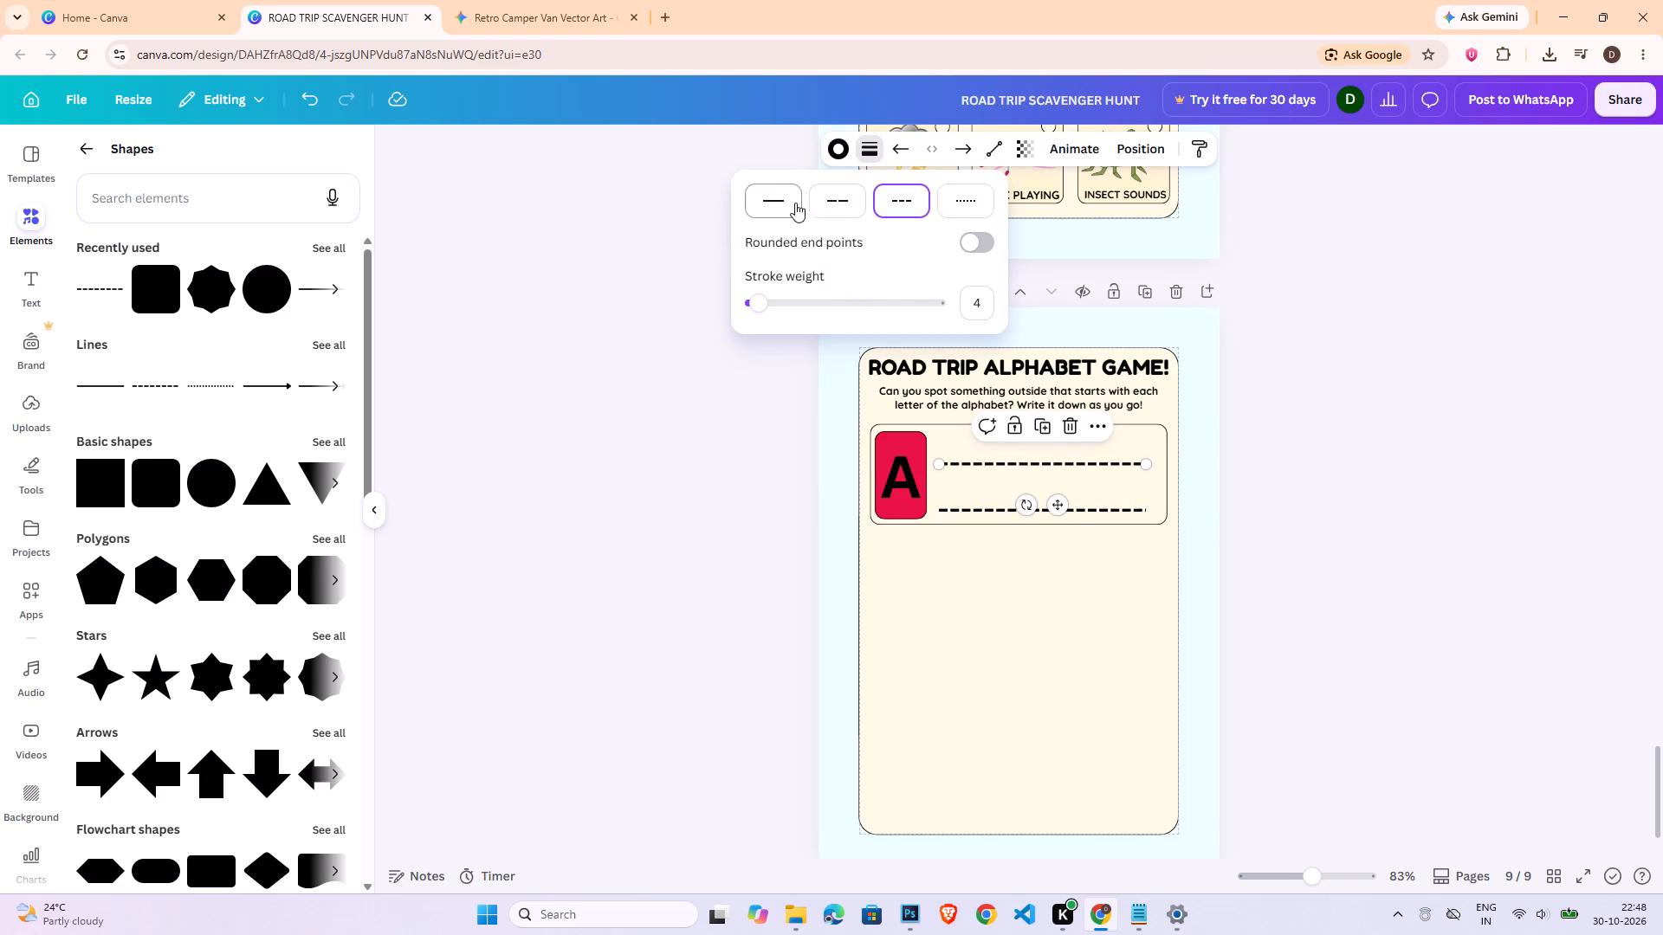
{"action": "left_click", "coordinate": [832, 197]}
{"action": "left_click_drag", "start_coordinate": [768, 303], "coordinate": [754, 304]}
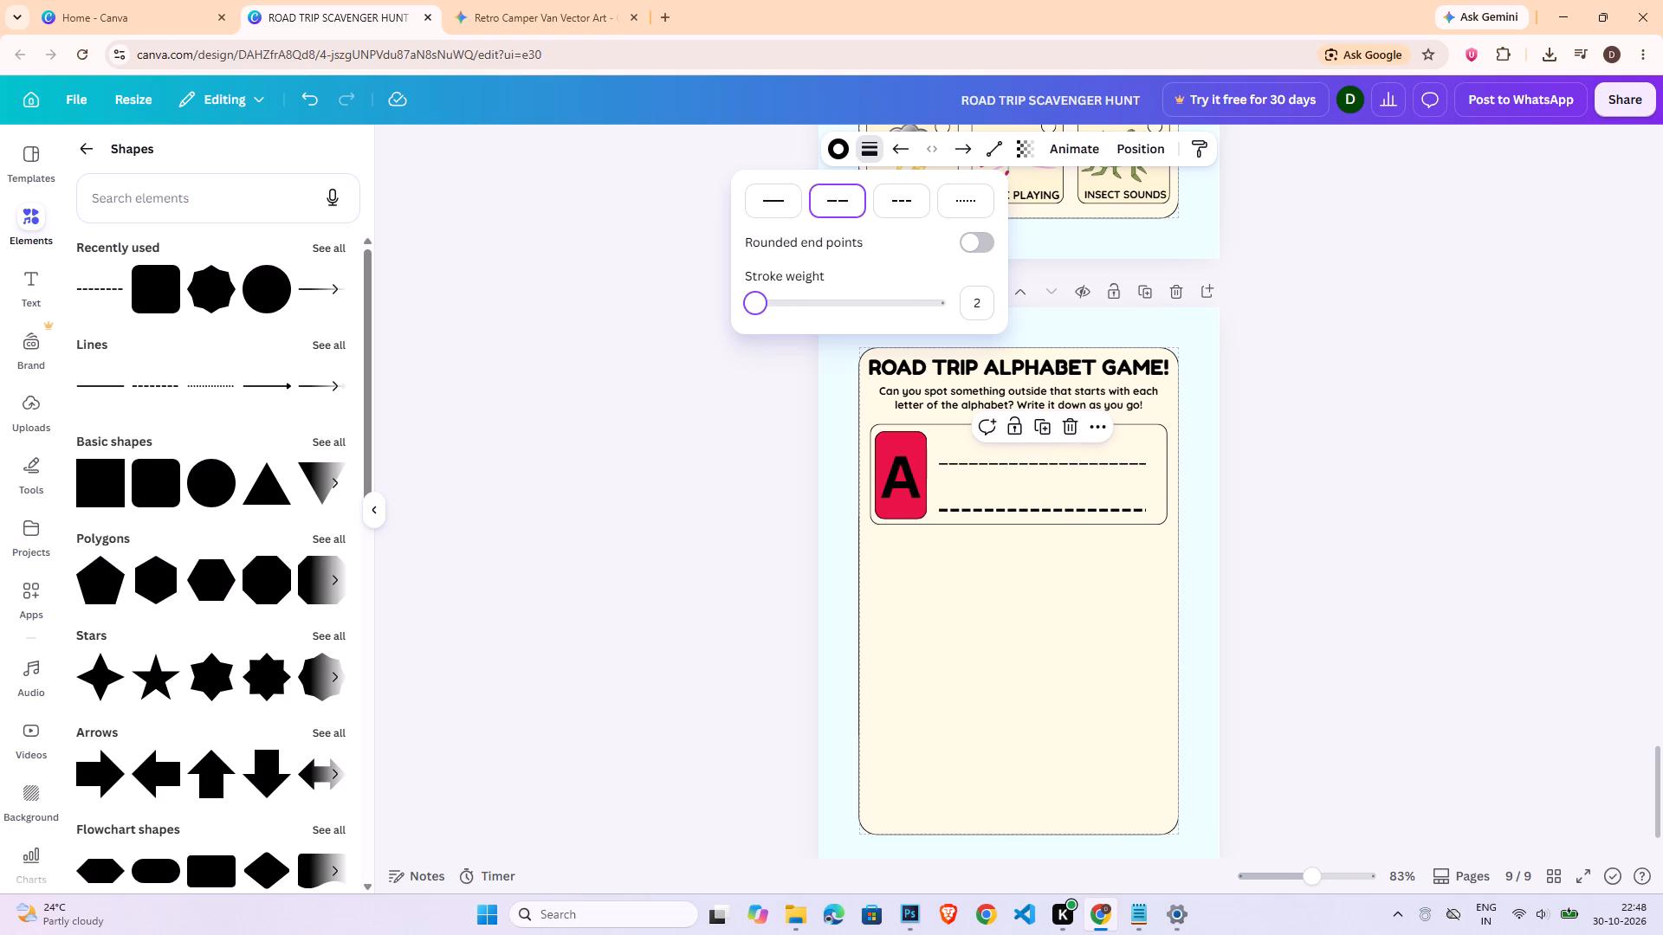
{"action": "left_click_drag", "start_coordinate": [754, 304], "coordinate": [753, 305]}
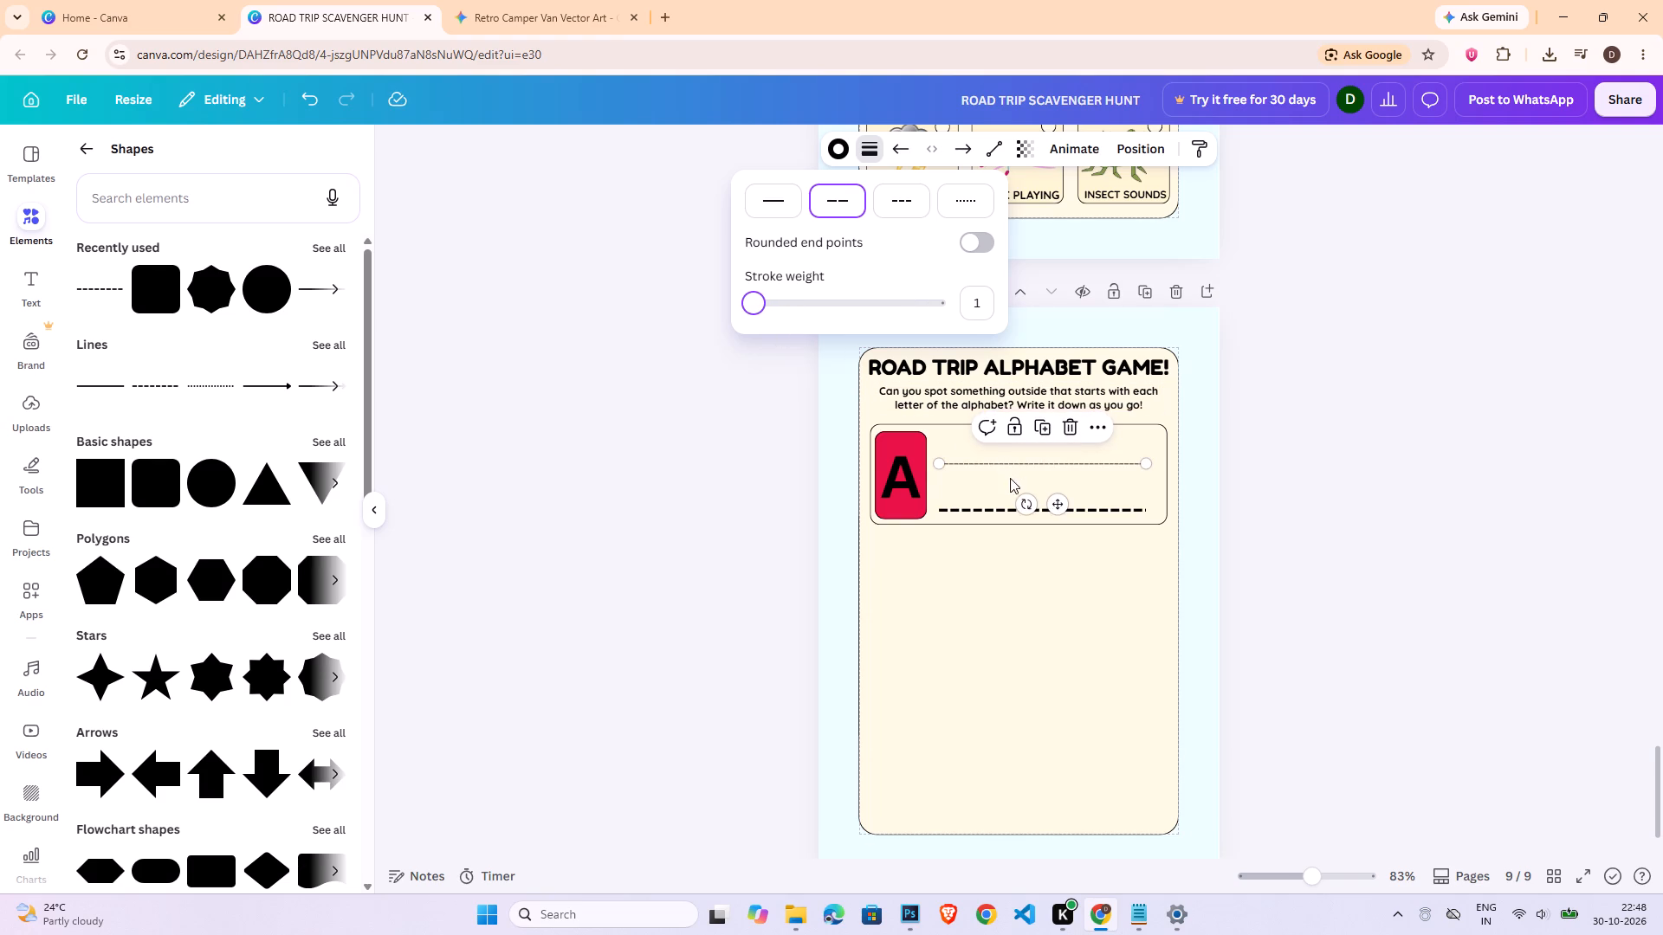
Give the lower writing line the long-dash style and a stroke weight of 1.
{"action": "left_click", "coordinate": [995, 509]}
{"action": "left_click", "coordinate": [867, 152]}
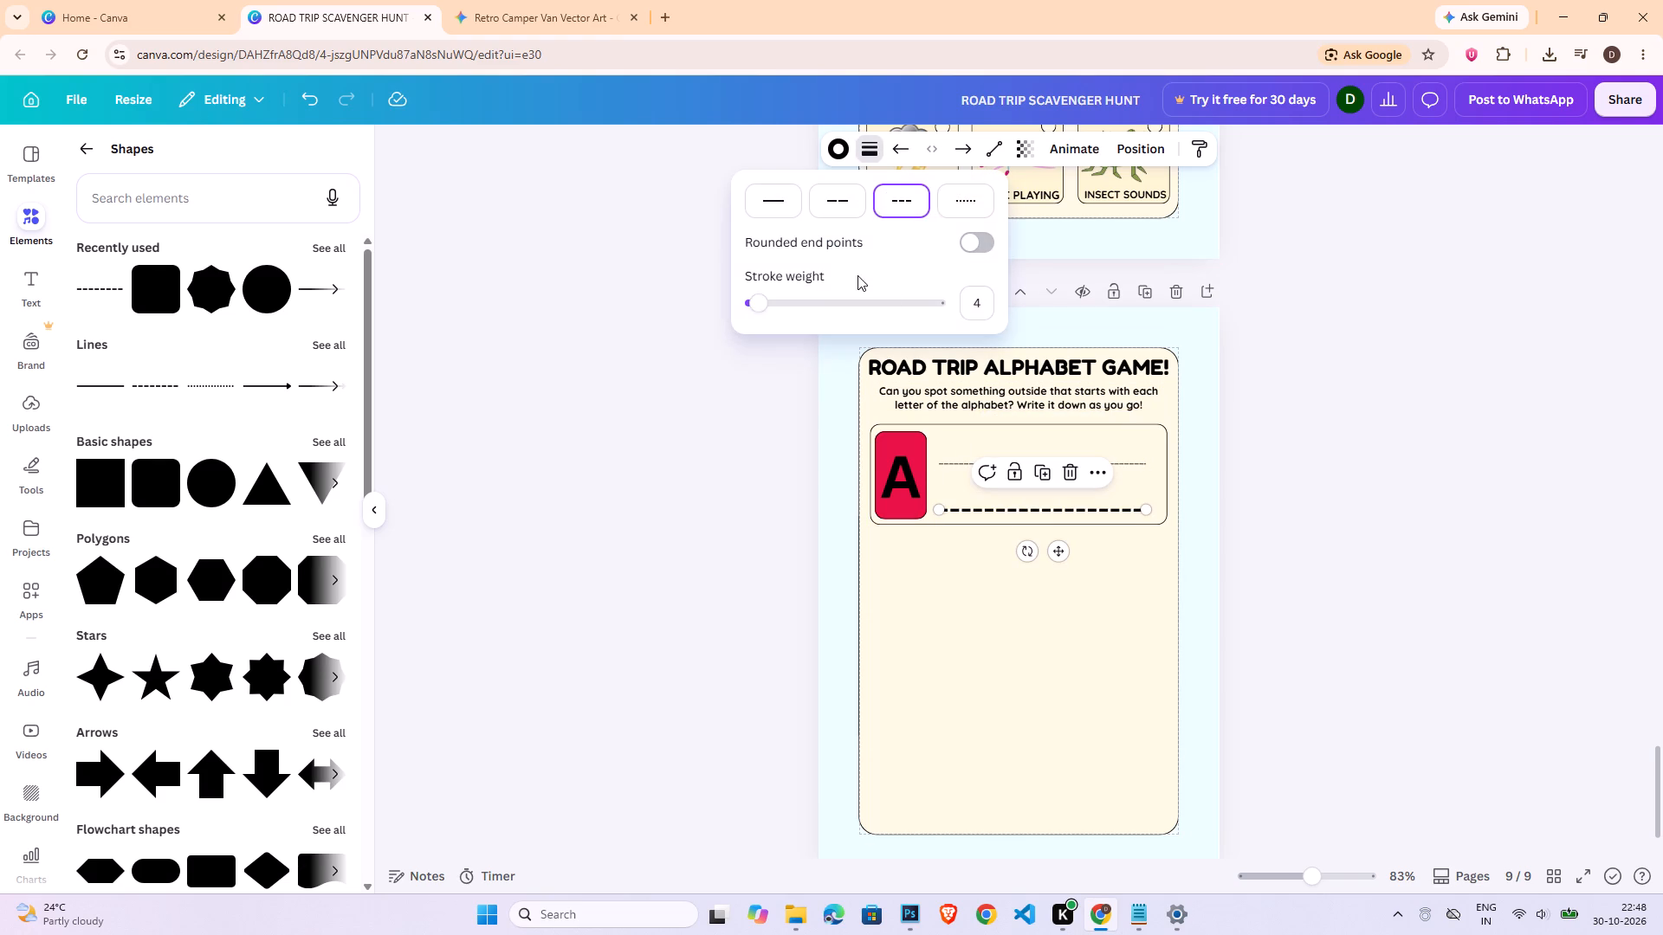
{"action": "left_click", "coordinate": [851, 197]}
{"action": "left_click", "coordinate": [967, 298]}
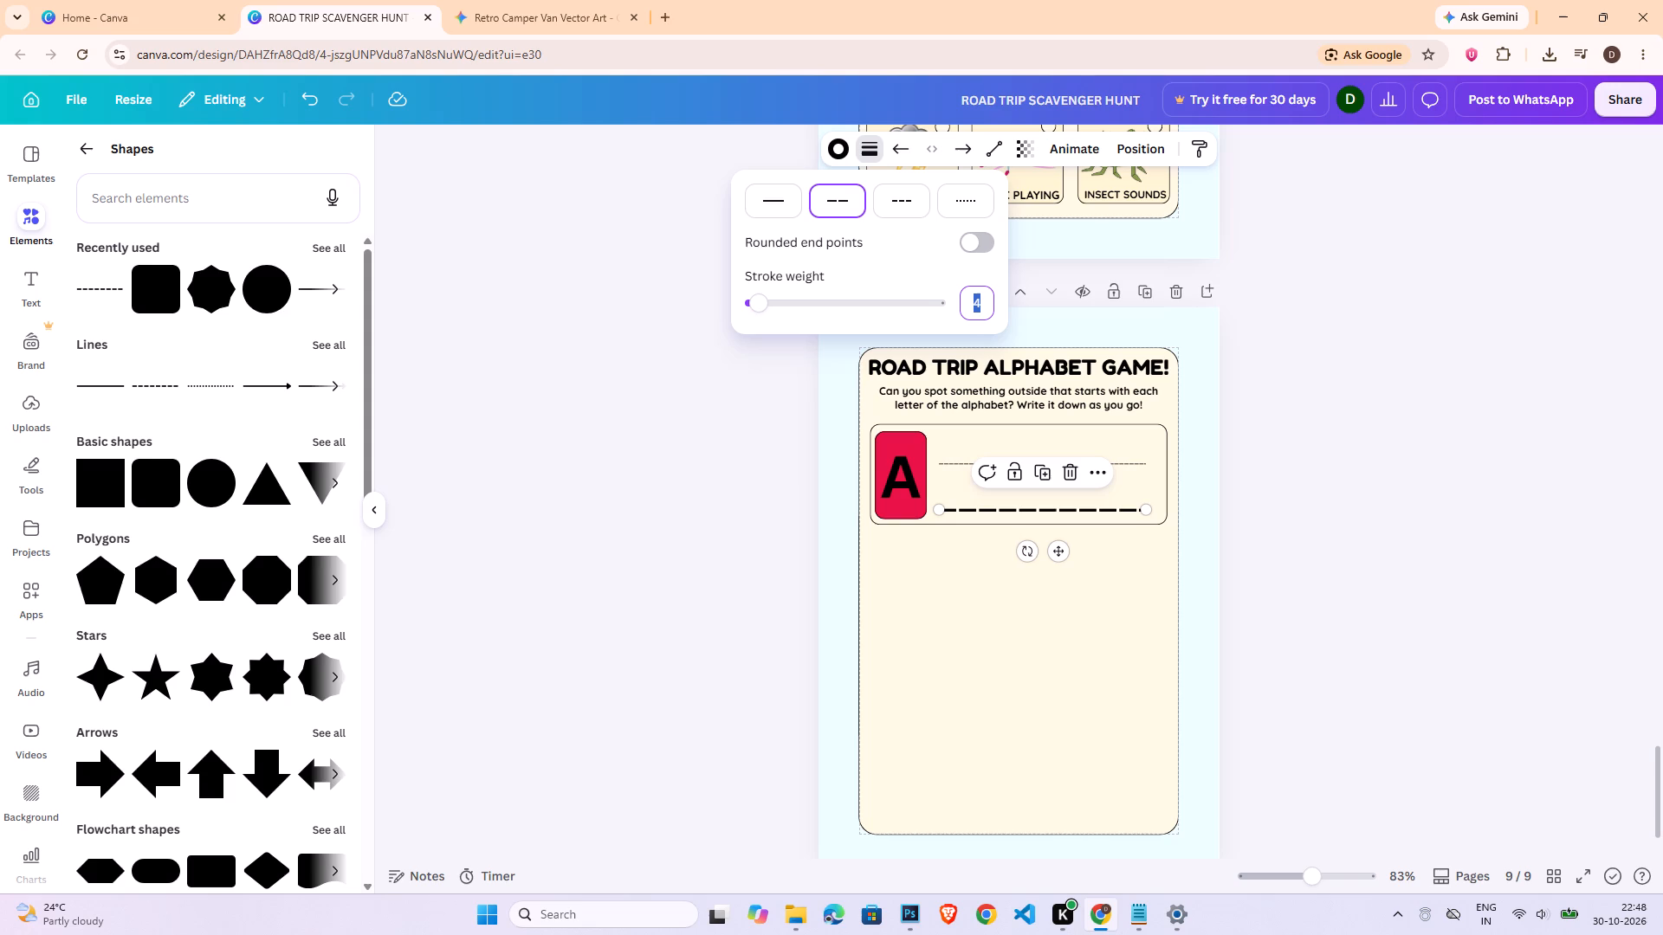
{"action": "key", "text": "1"}
{"action": "key", "text": "Return"}
{"action": "double_click", "coordinate": [1381, 474]}
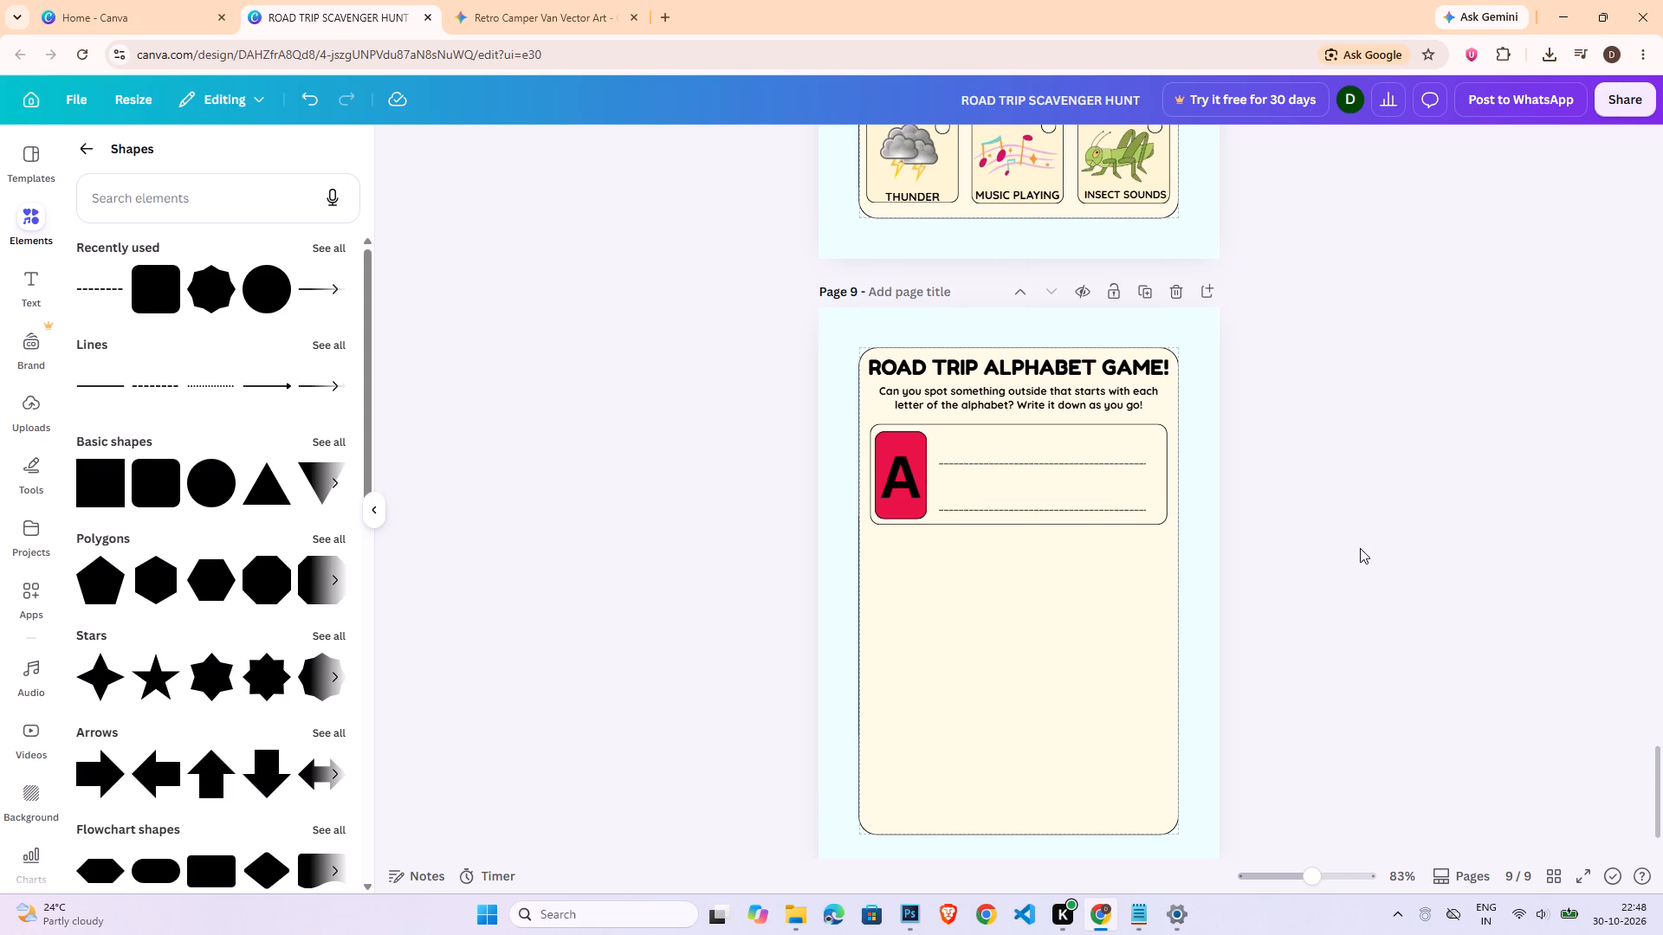
{"action": "left_click", "coordinate": [1275, 551]}
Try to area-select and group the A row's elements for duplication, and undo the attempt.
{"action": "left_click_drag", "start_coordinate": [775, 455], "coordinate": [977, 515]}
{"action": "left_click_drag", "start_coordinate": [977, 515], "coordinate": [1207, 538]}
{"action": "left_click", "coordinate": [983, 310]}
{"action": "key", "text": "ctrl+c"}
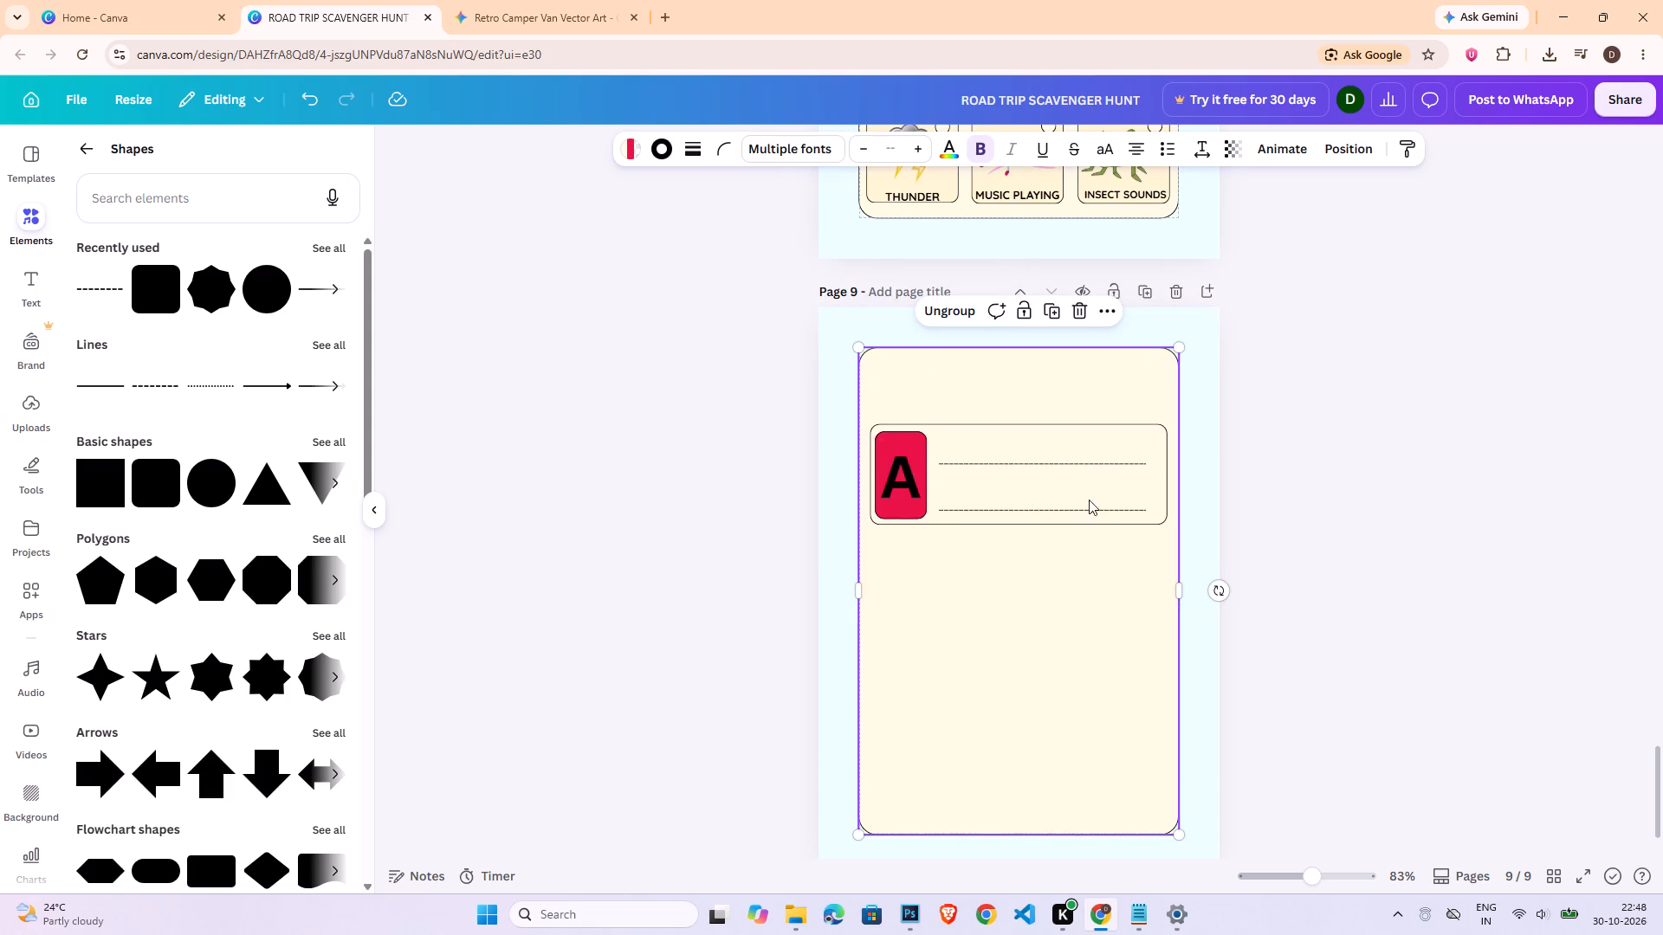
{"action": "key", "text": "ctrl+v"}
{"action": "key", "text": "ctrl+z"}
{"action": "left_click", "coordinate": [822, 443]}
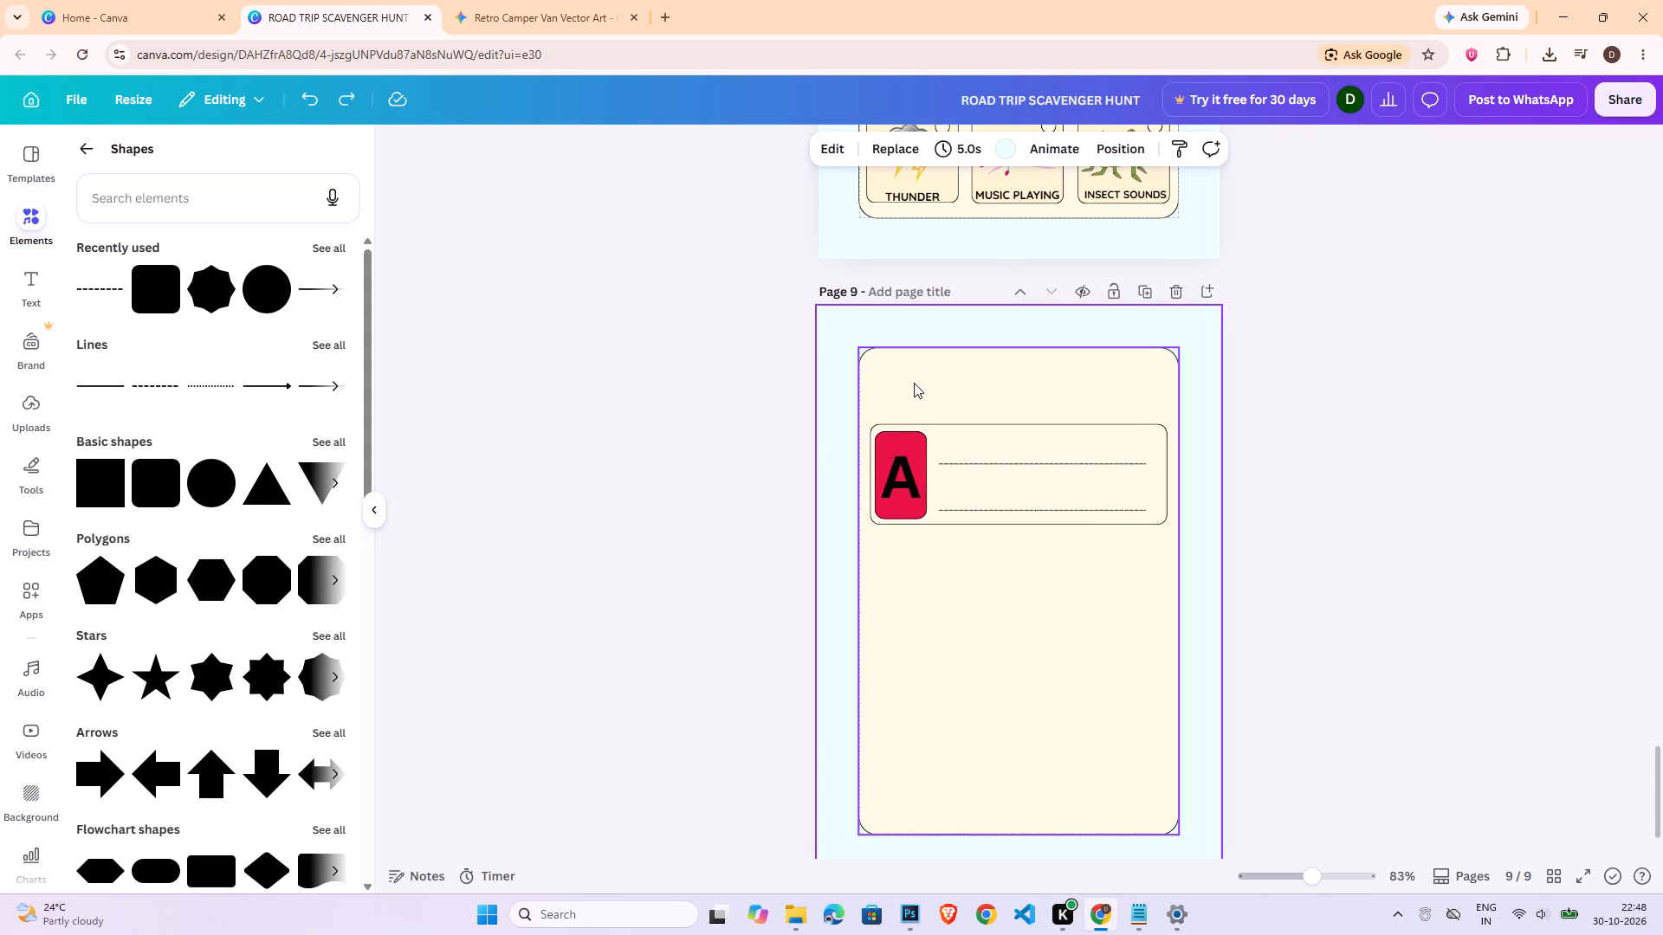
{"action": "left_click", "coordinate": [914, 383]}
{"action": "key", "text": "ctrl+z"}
Group the outlined box, red tile, letter A and both writing lines into one row.
{"action": "left_click", "coordinate": [958, 482]}
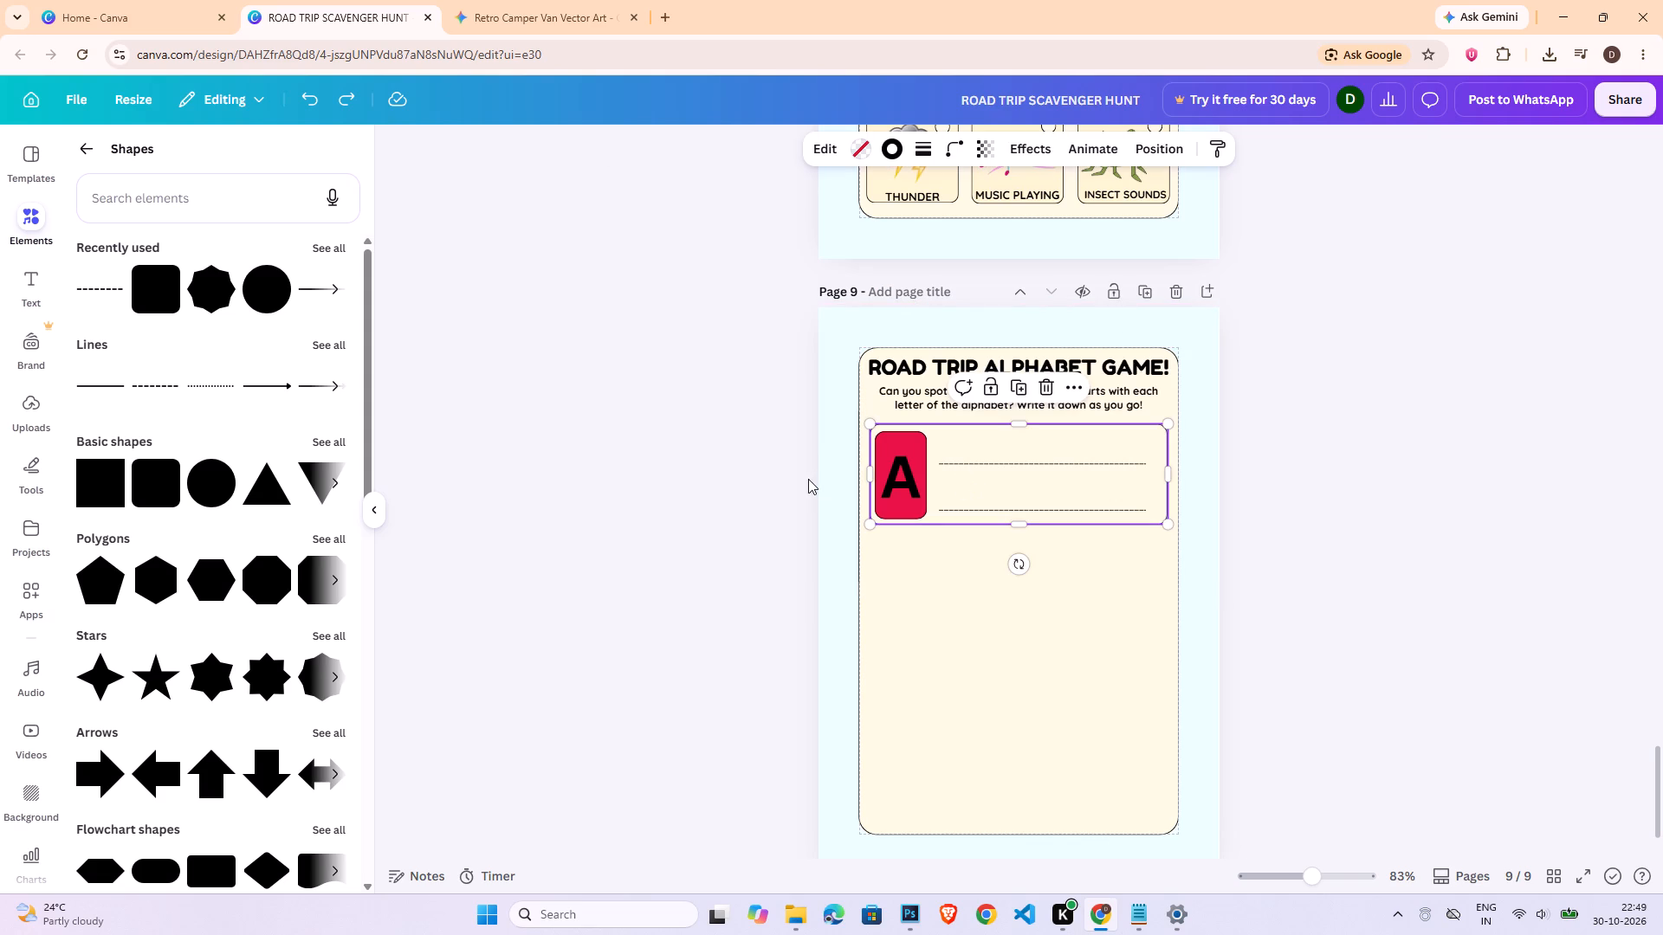
{"action": "left_click_drag", "start_coordinate": [1124, 493], "coordinate": [1124, 496]}
{"action": "left_click_drag", "start_coordinate": [1124, 496], "coordinate": [1125, 530]}
{"action": "key", "text": "ctrl+z"}
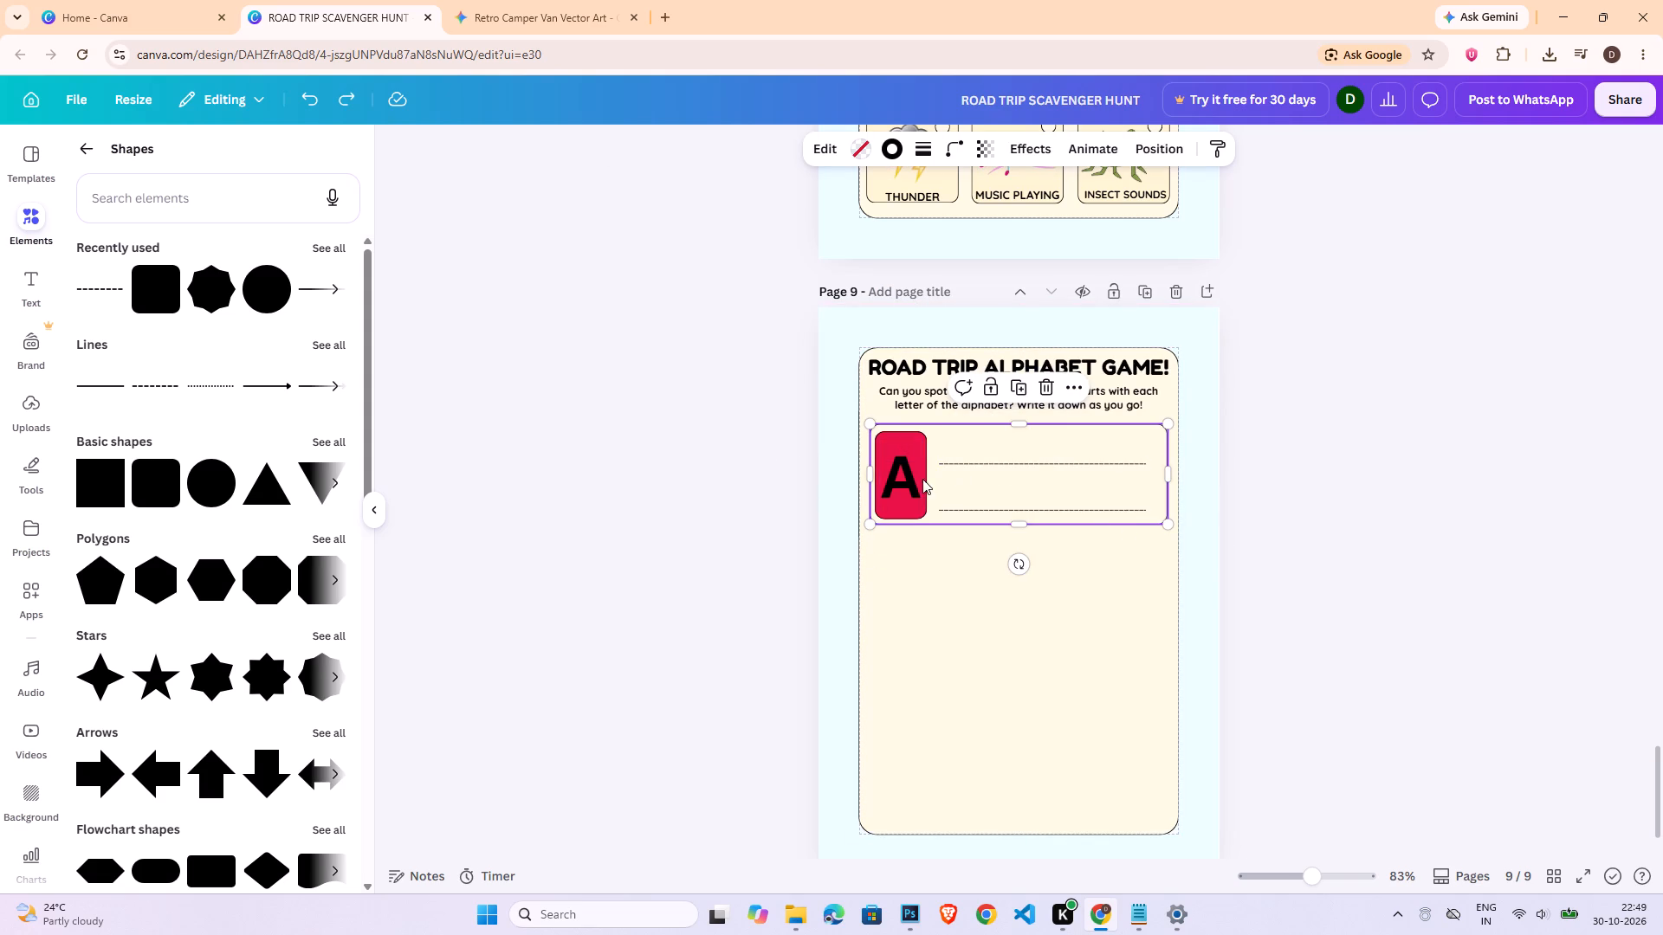
{"action": "left_click", "coordinate": [924, 448], "text": "shift"}
{"action": "left_click", "coordinate": [905, 473], "text": "shift"}
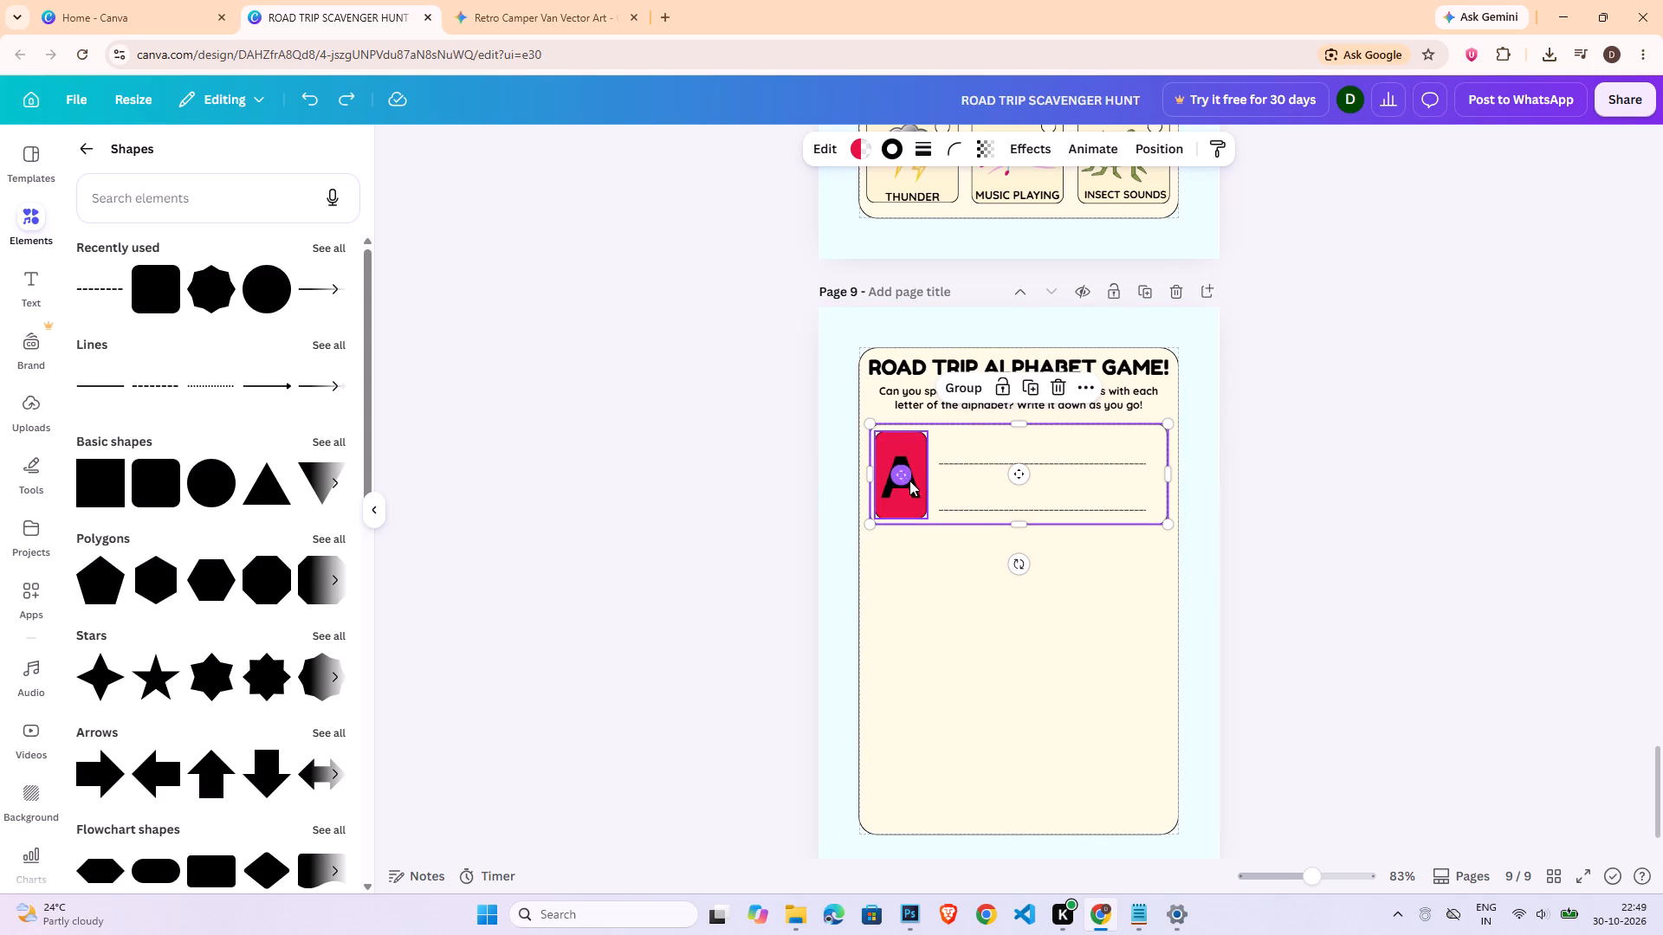
{"action": "left_click", "coordinate": [912, 486], "text": "shift"}
{"action": "left_click", "coordinate": [916, 497], "text": "shift"}
{"action": "left_click", "coordinate": [977, 468], "text": "shift"}
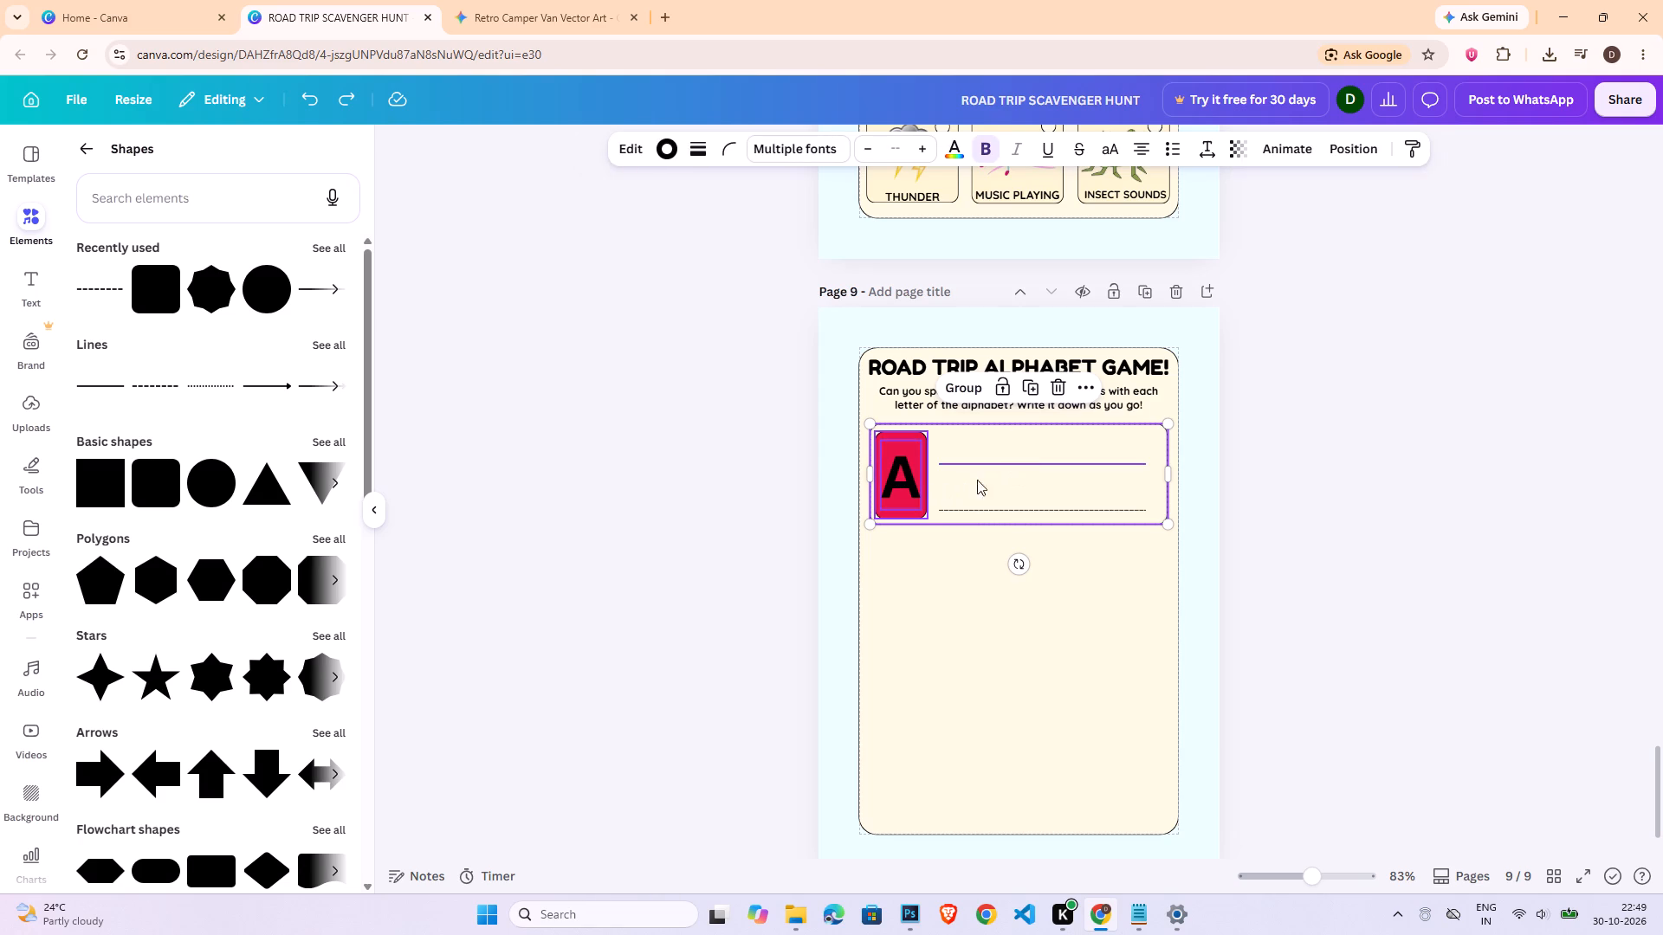
{"action": "left_click", "coordinate": [974, 506], "text": "shift"}
{"action": "left_click", "coordinate": [963, 389]}
Duplicate the grouped A row and place the copy directly below it, aligned with its edges.
{"action": "key", "text": "ctrl+c"}
{"action": "key", "text": "ctrl+v"}
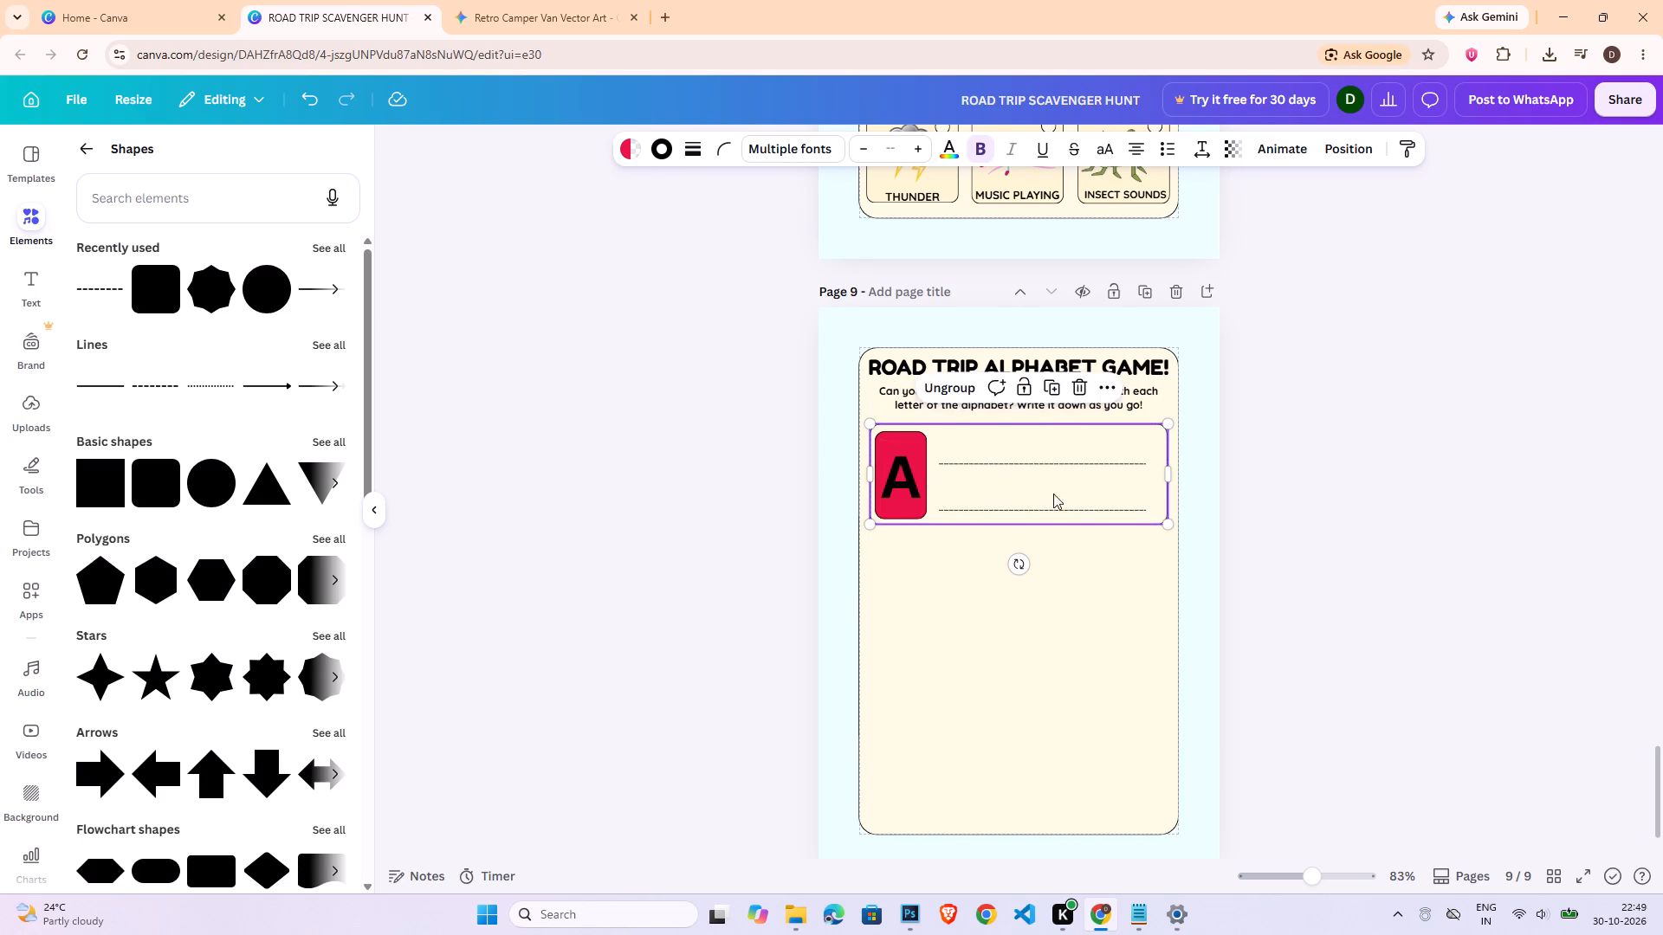
{"action": "left_click_drag", "start_coordinate": [1083, 487], "coordinate": [1070, 583]}
Change the letter in the second row's tile to "B".
{"action": "double_click", "coordinate": [914, 577]}
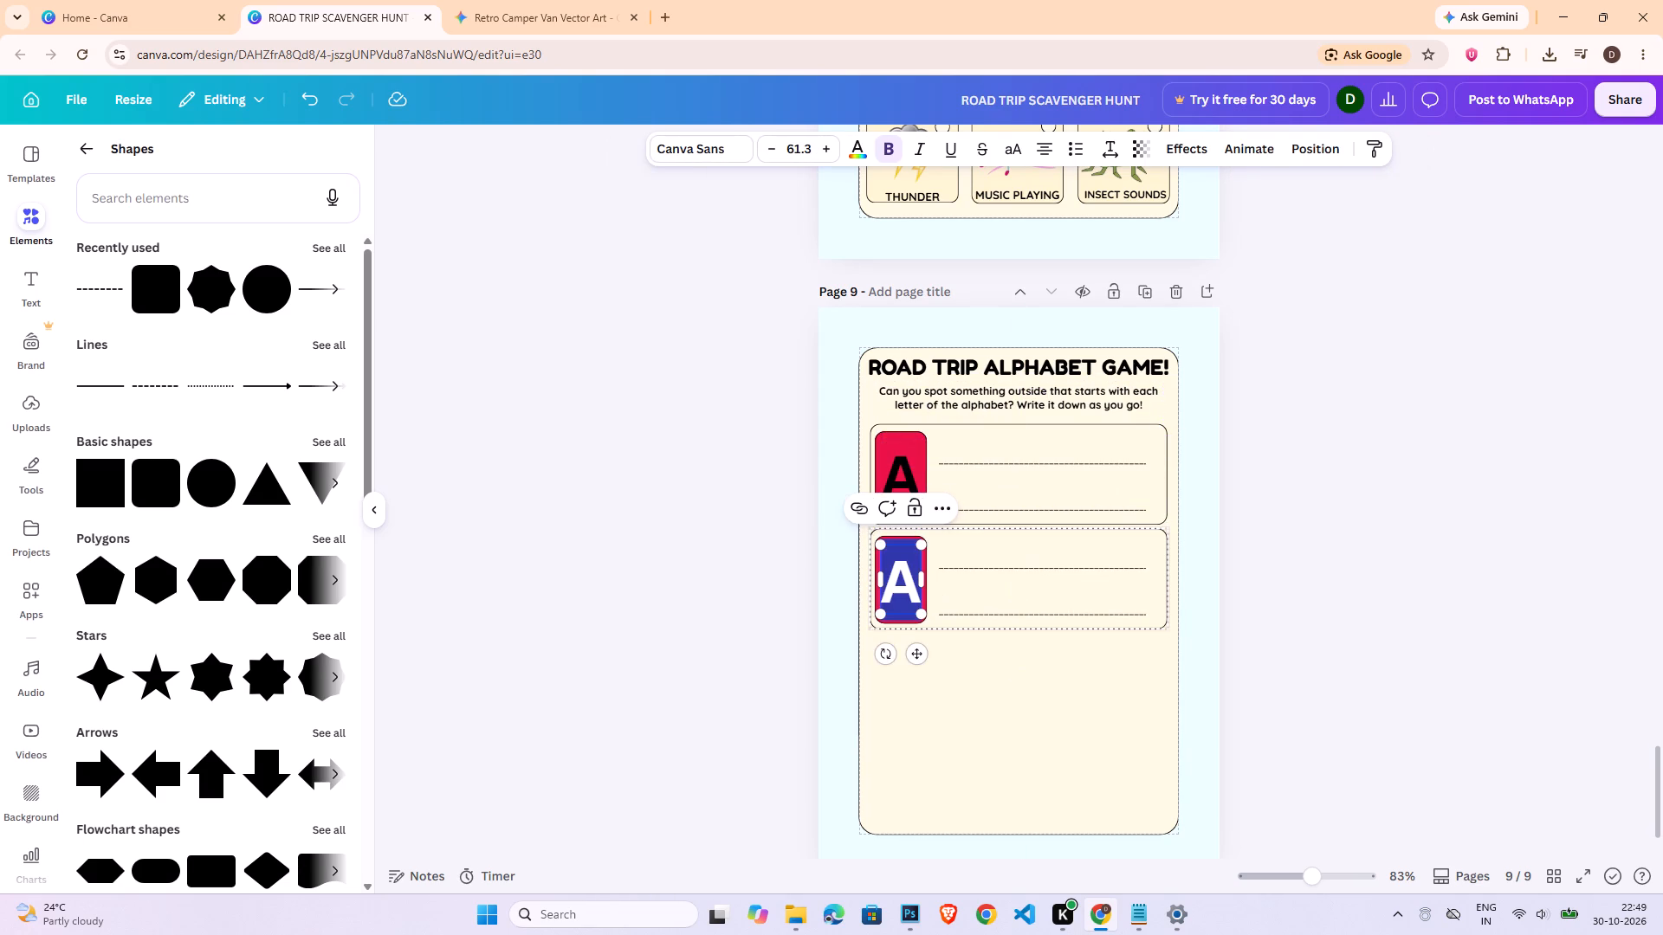
{"action": "key", "text": "shift+b"}
{"action": "left_click", "coordinate": [1336, 555]}
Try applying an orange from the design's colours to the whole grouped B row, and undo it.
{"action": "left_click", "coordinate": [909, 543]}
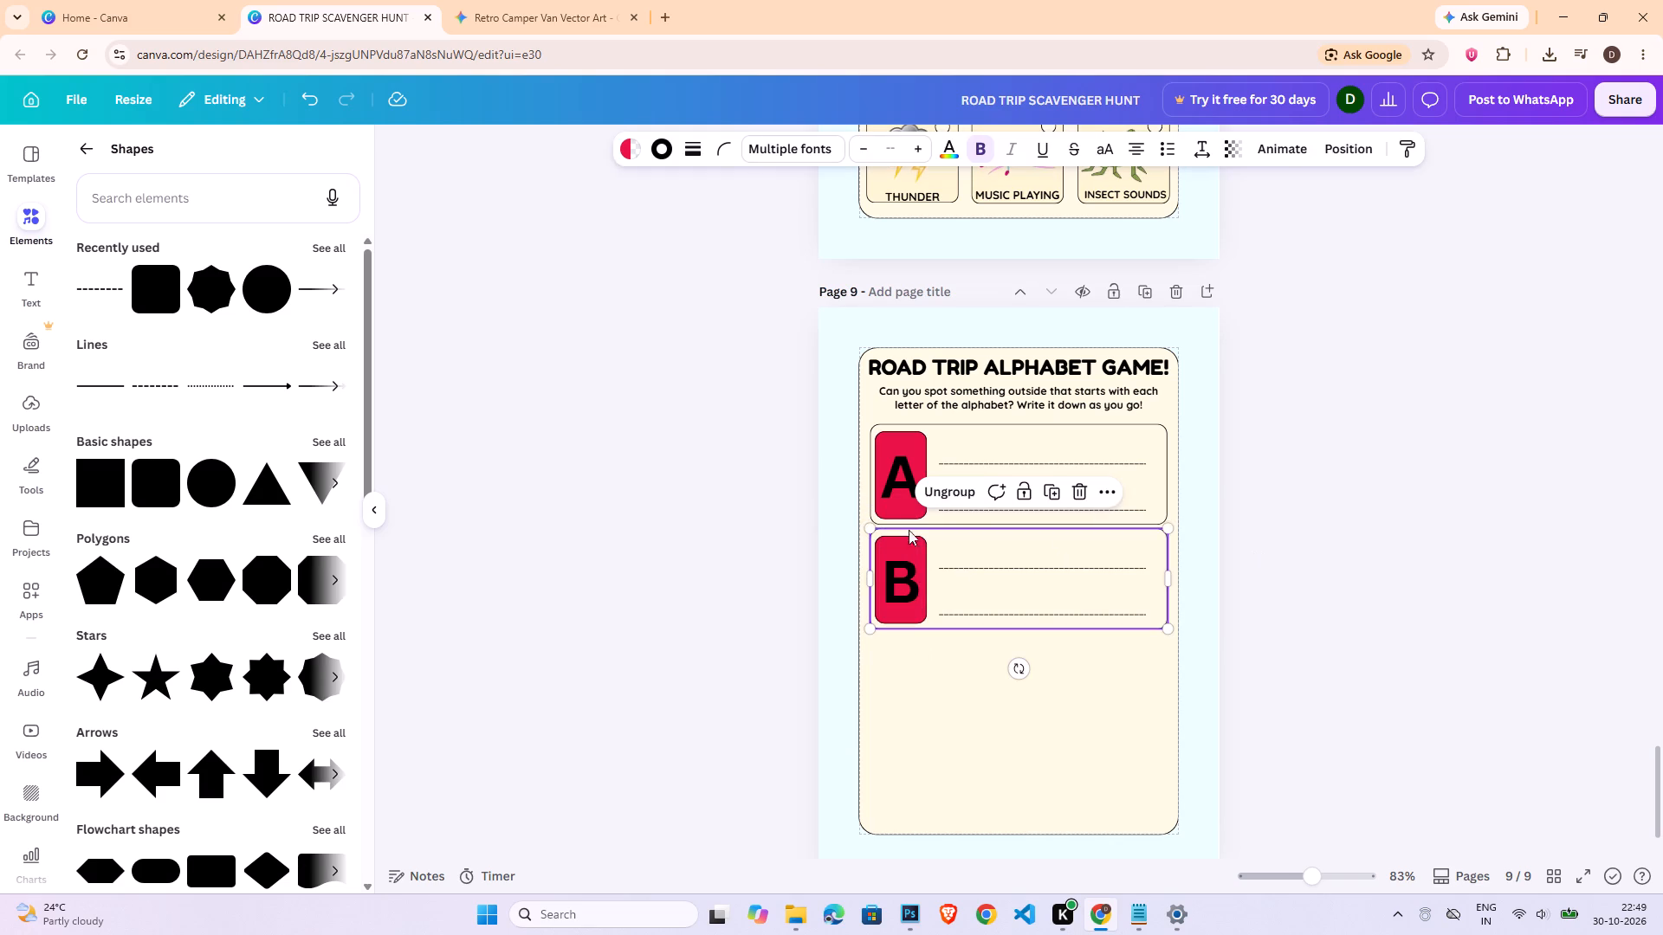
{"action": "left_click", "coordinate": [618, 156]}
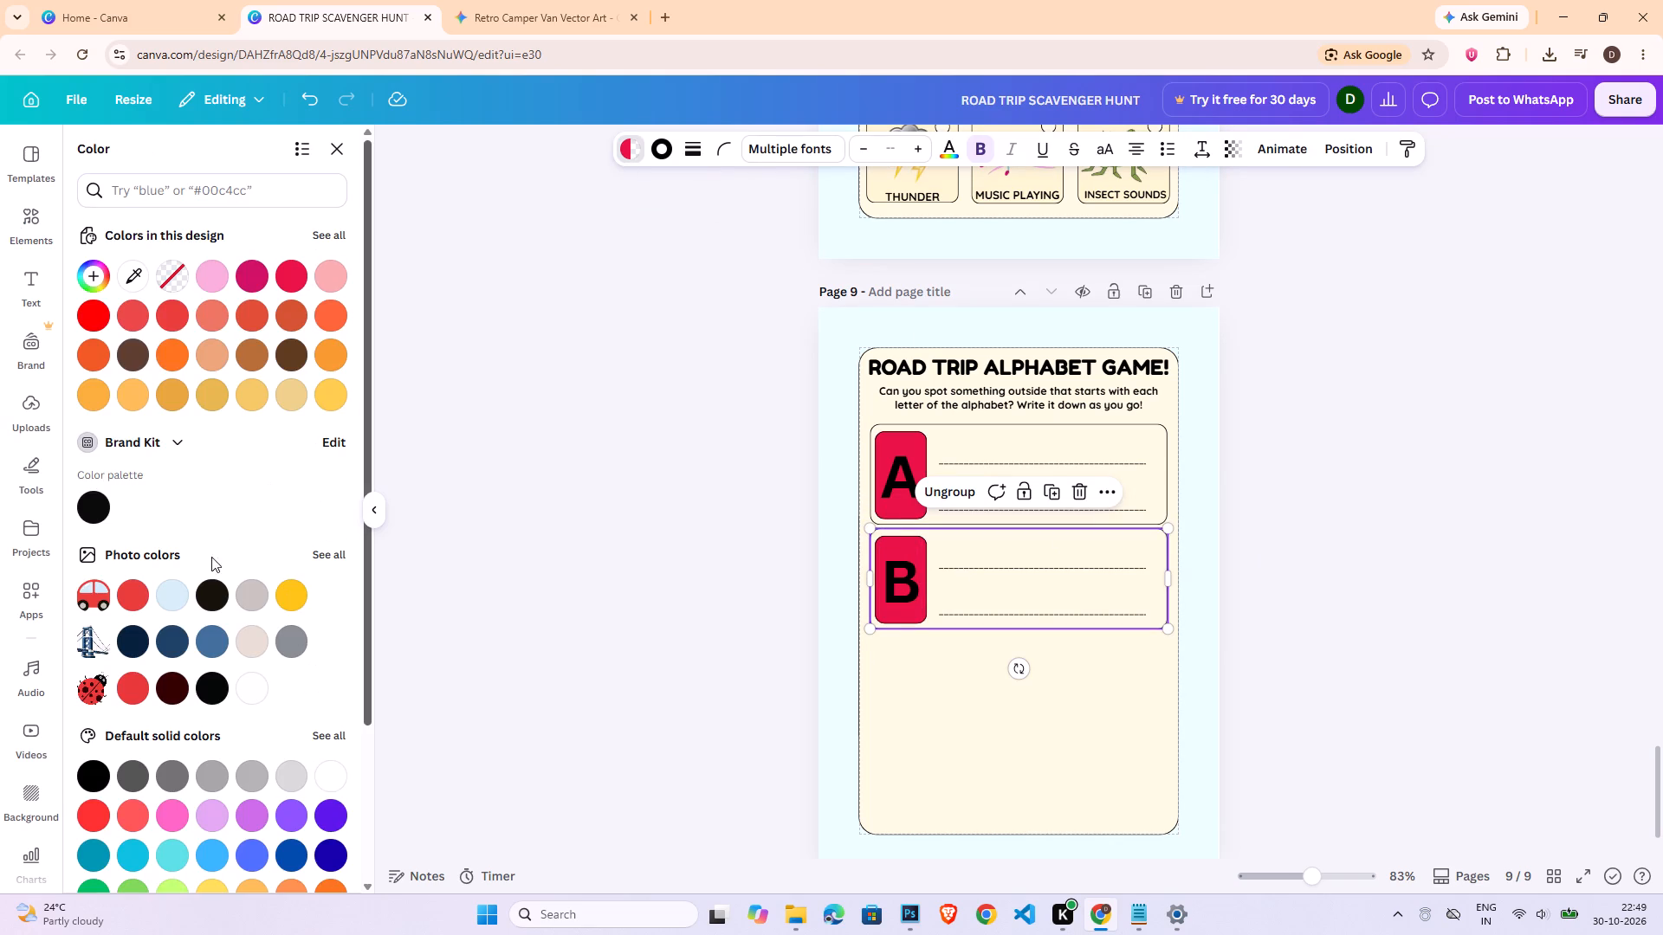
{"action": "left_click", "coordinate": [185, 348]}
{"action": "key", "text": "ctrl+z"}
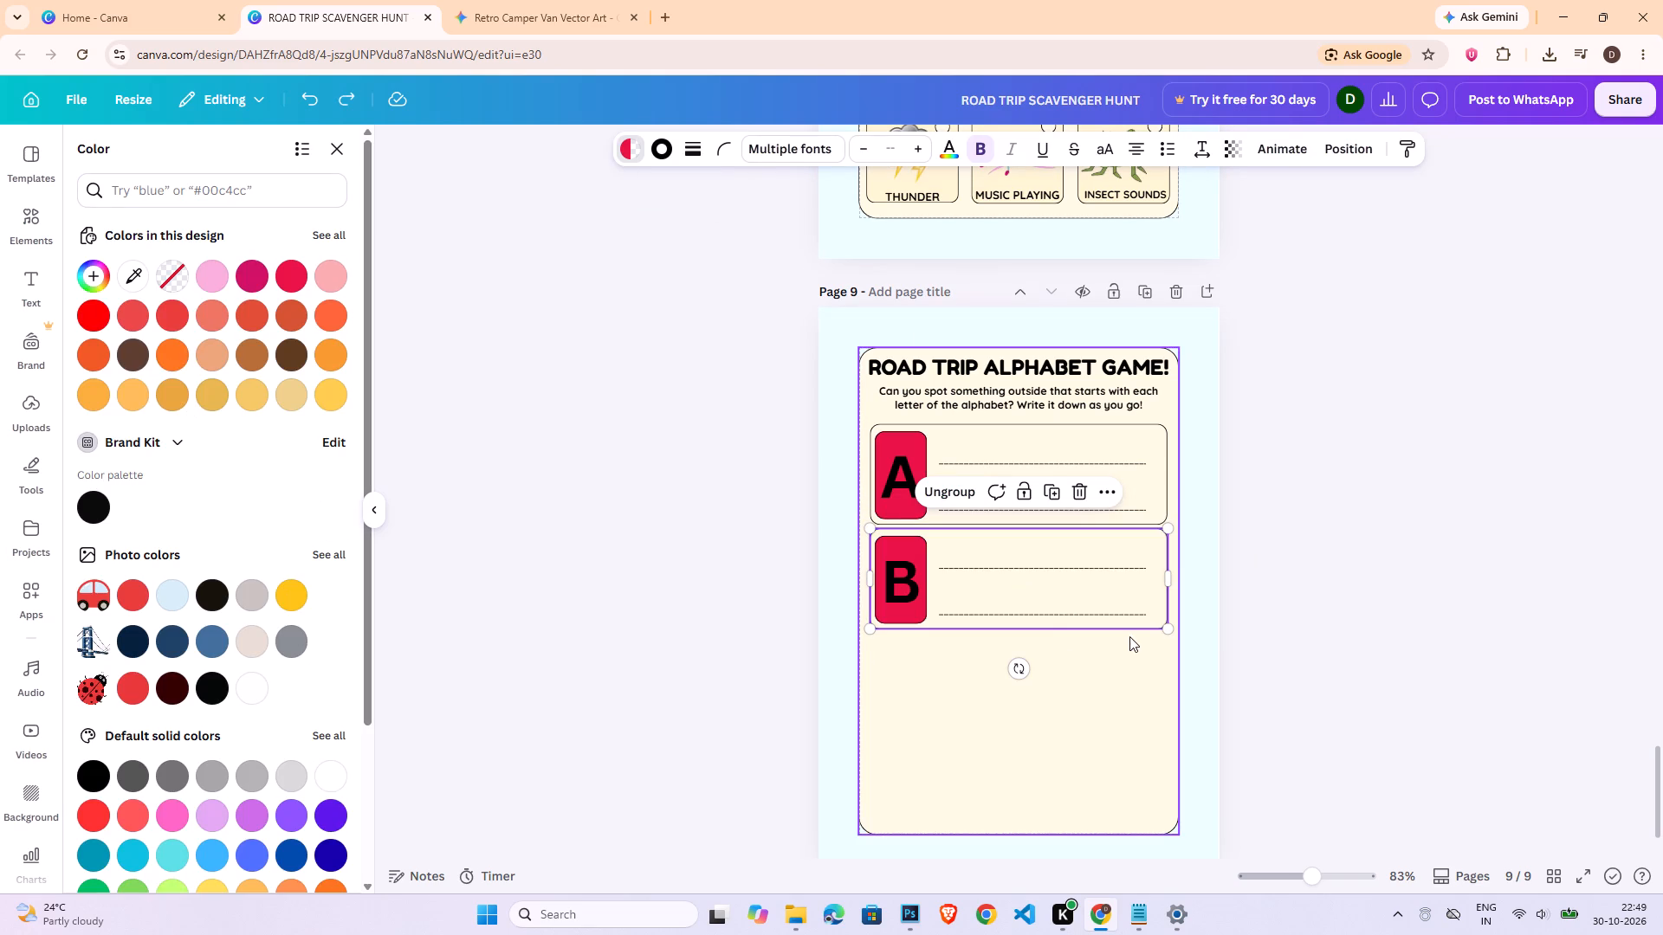
Fill only the tile behind the letter B with the light orange from the design's colours.
{"action": "left_click", "coordinate": [892, 548]}
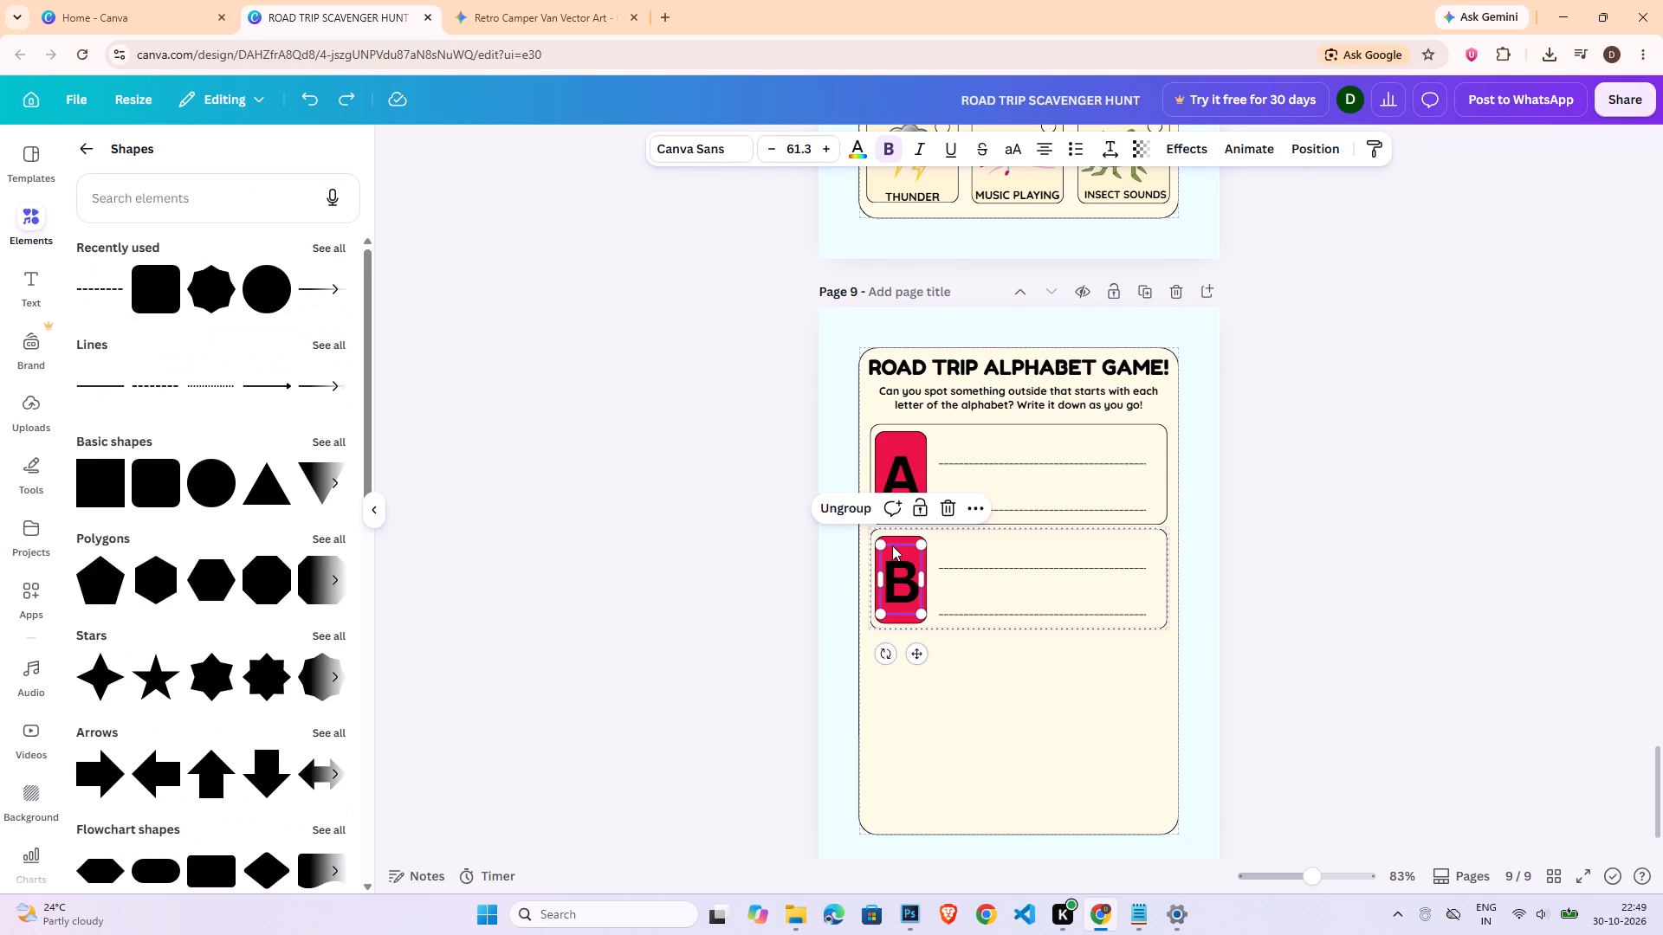
{"action": "left_click", "coordinate": [900, 535]}
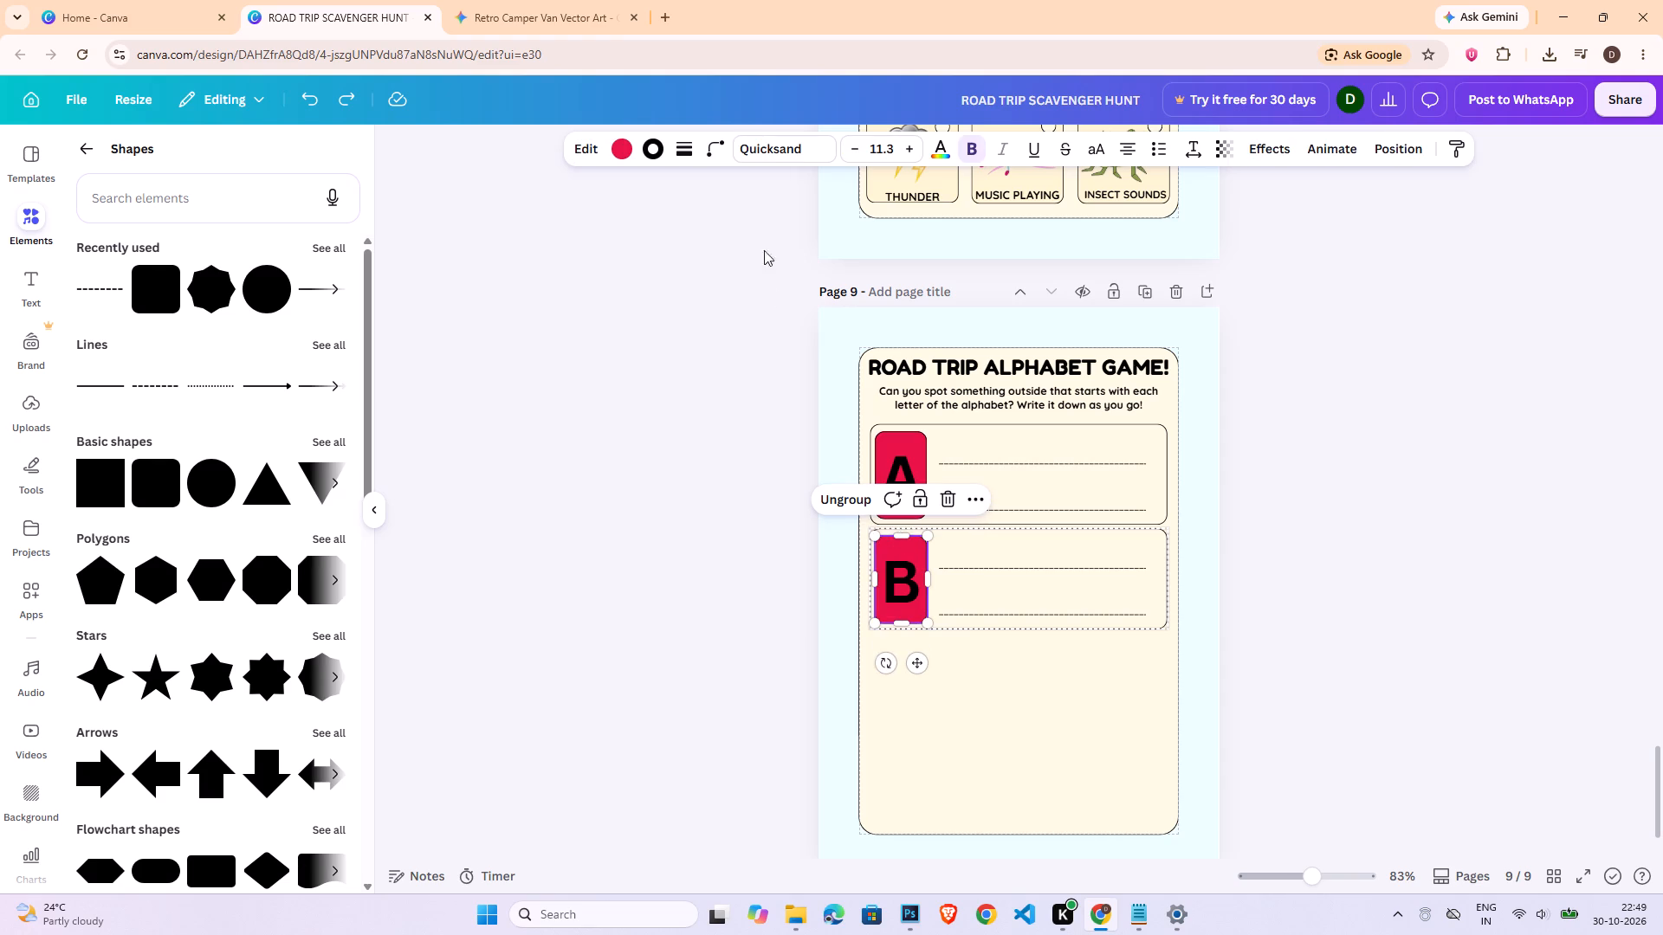
{"action": "left_click", "coordinate": [619, 139]}
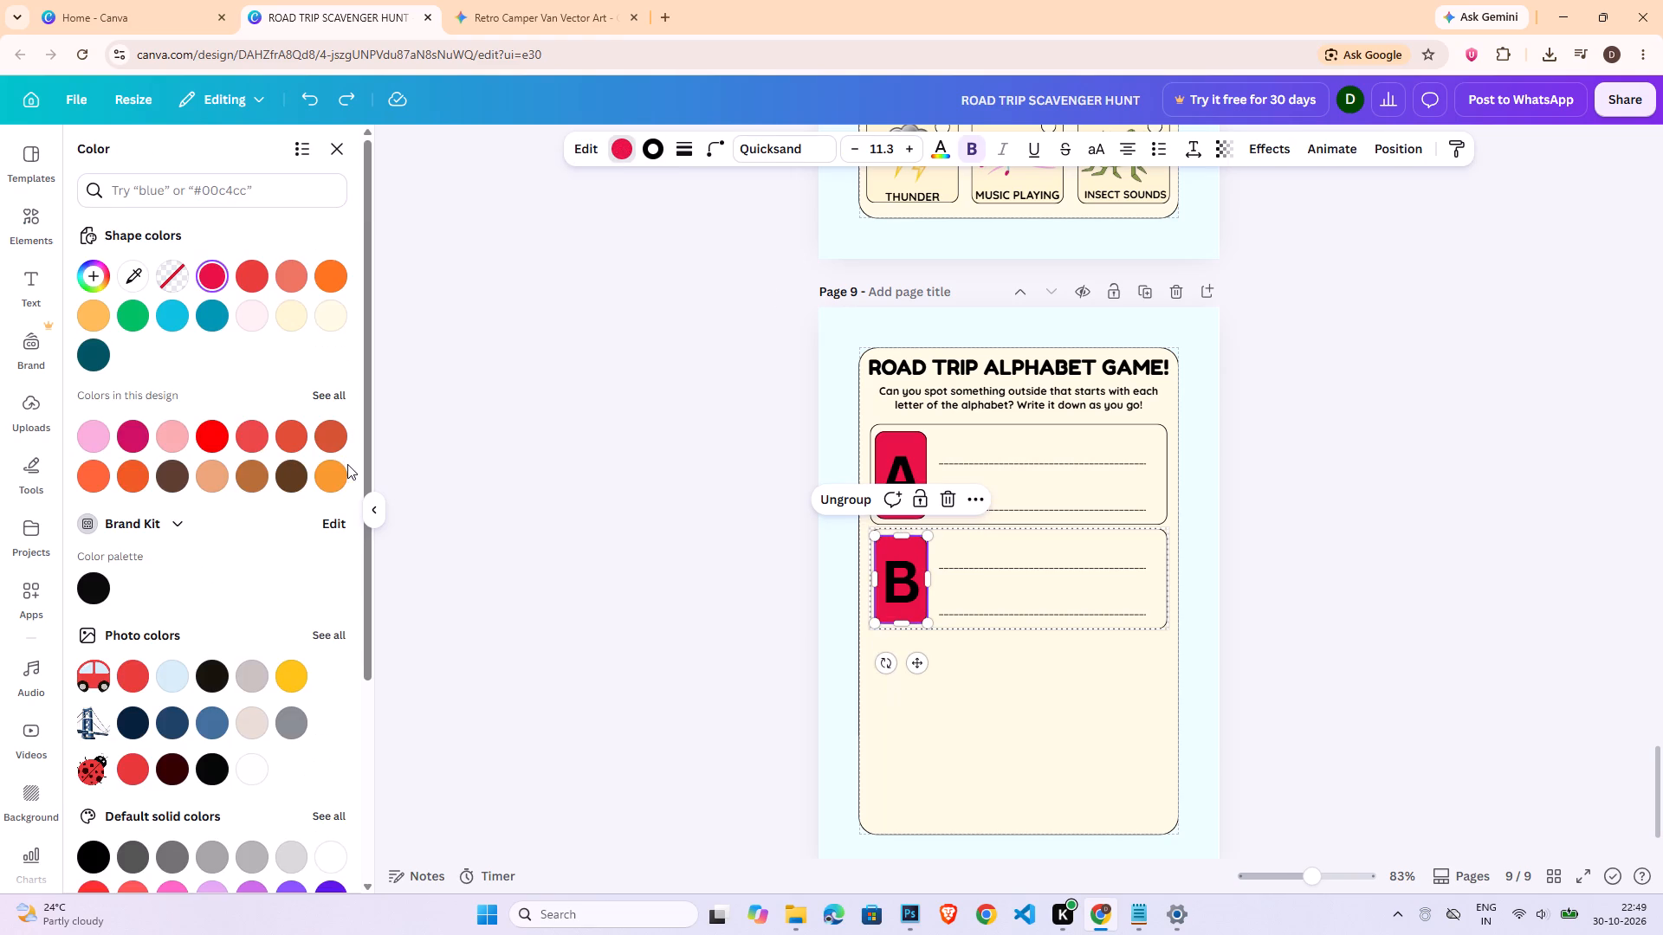
{"action": "left_click", "coordinate": [346, 470]}
{"action": "double_click", "coordinate": [1317, 599]}
Duplicate the grouped B row and place the copy below it as a third row, aligned with its edges.
{"action": "left_click", "coordinate": [980, 615]}
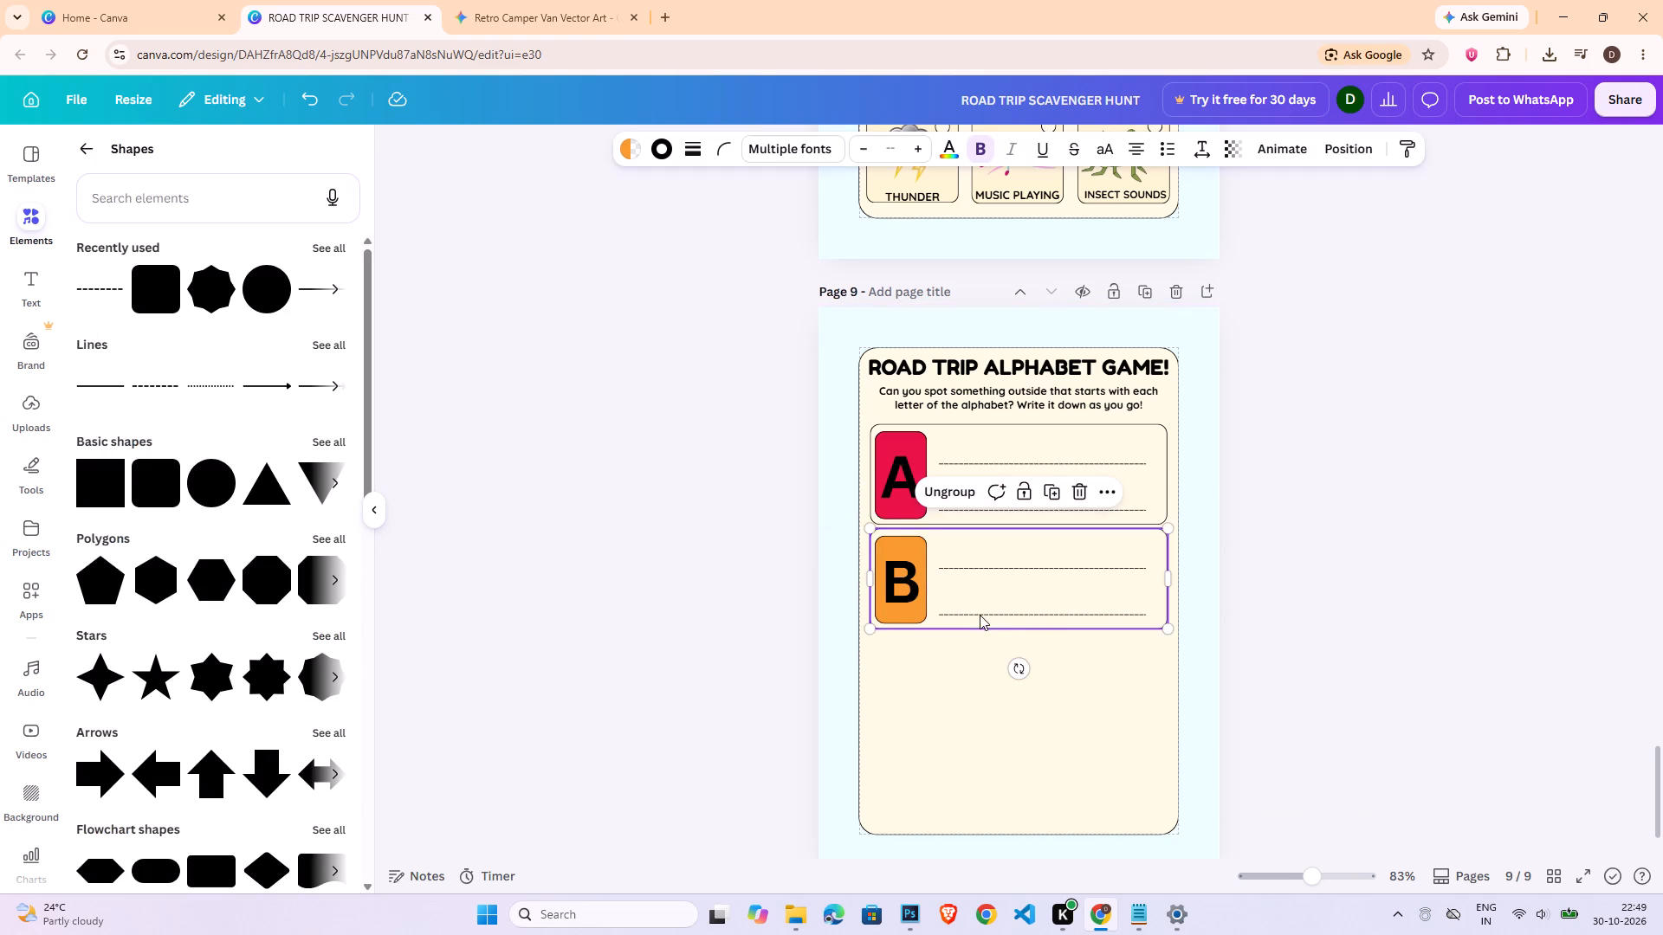
{"action": "key", "text": "ctrl+c"}
{"action": "key", "text": "ctrl+v"}
{"action": "left_click_drag", "start_coordinate": [1117, 597], "coordinate": [1110, 694]}
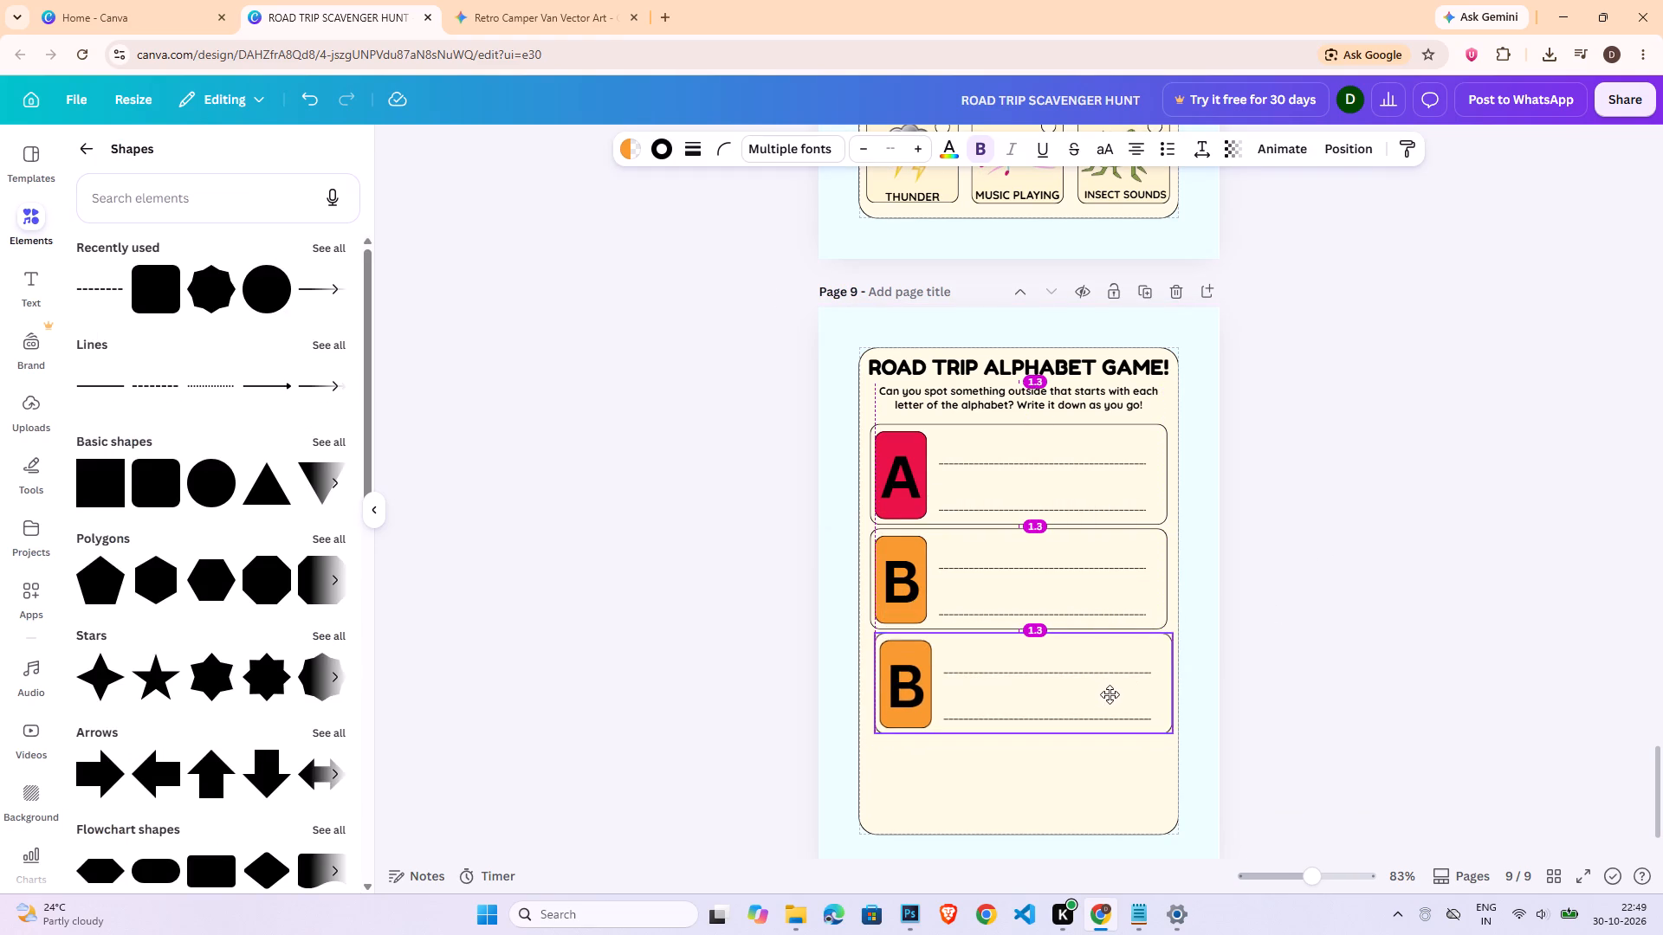
{"action": "left_click_drag", "start_coordinate": [1110, 694], "coordinate": [1106, 695]}
Change the letter in the third row's tile to "C".
{"action": "double_click", "coordinate": [900, 696]}
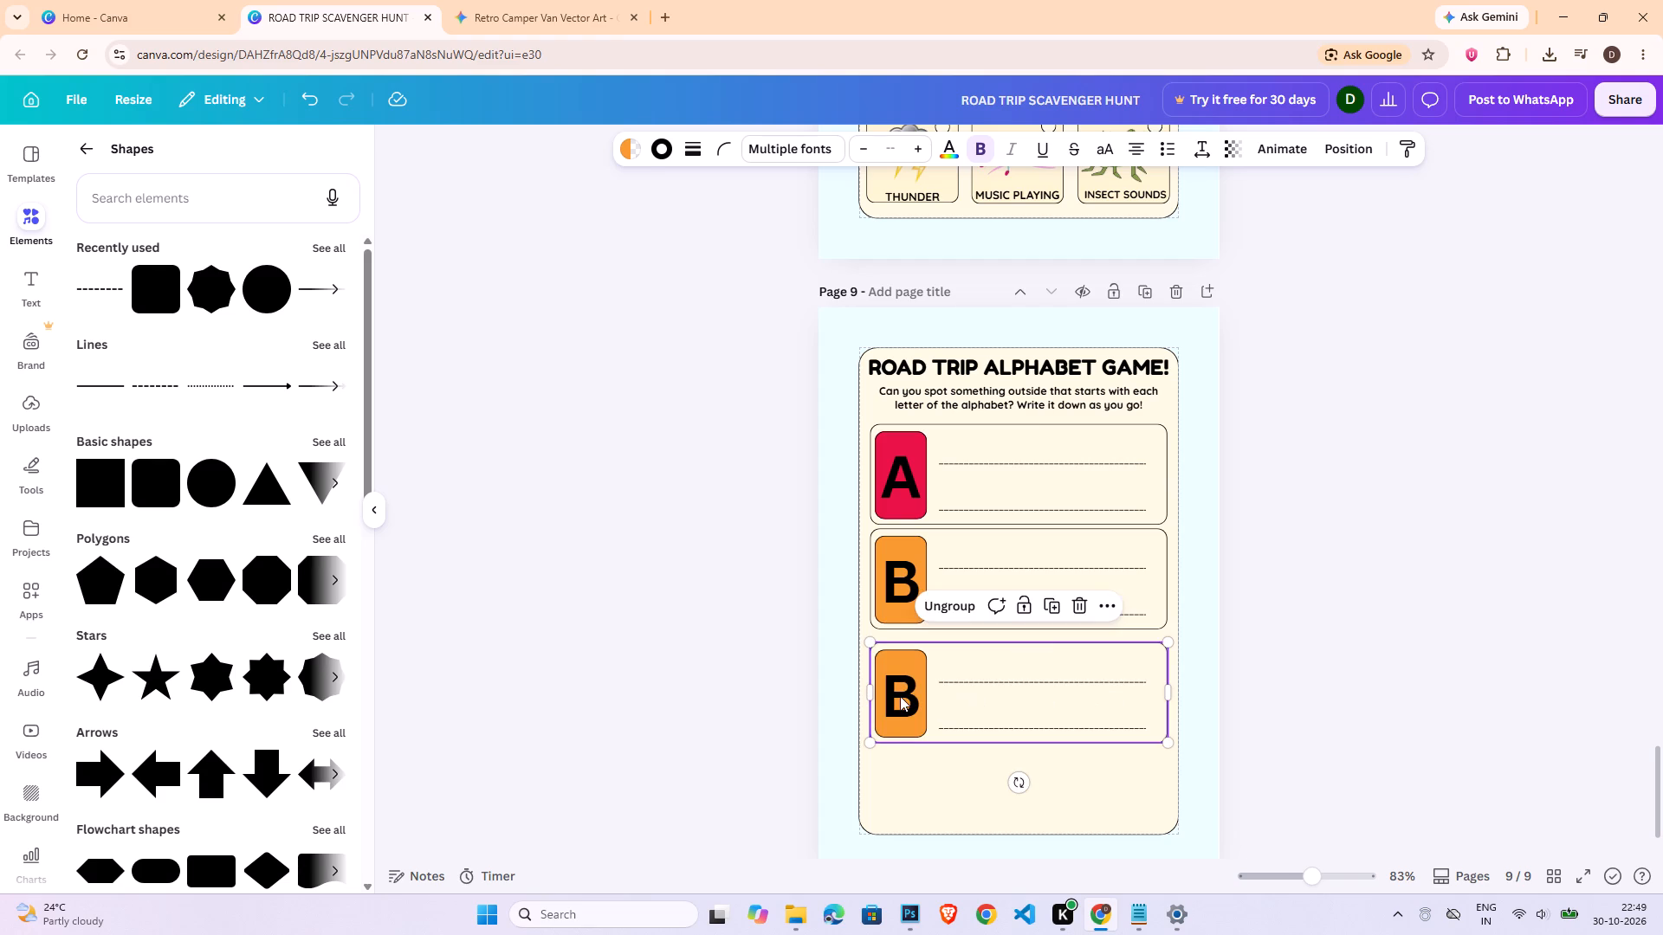
{"action": "key", "text": "shift+c"}
{"action": "left_click", "coordinate": [1407, 678]}
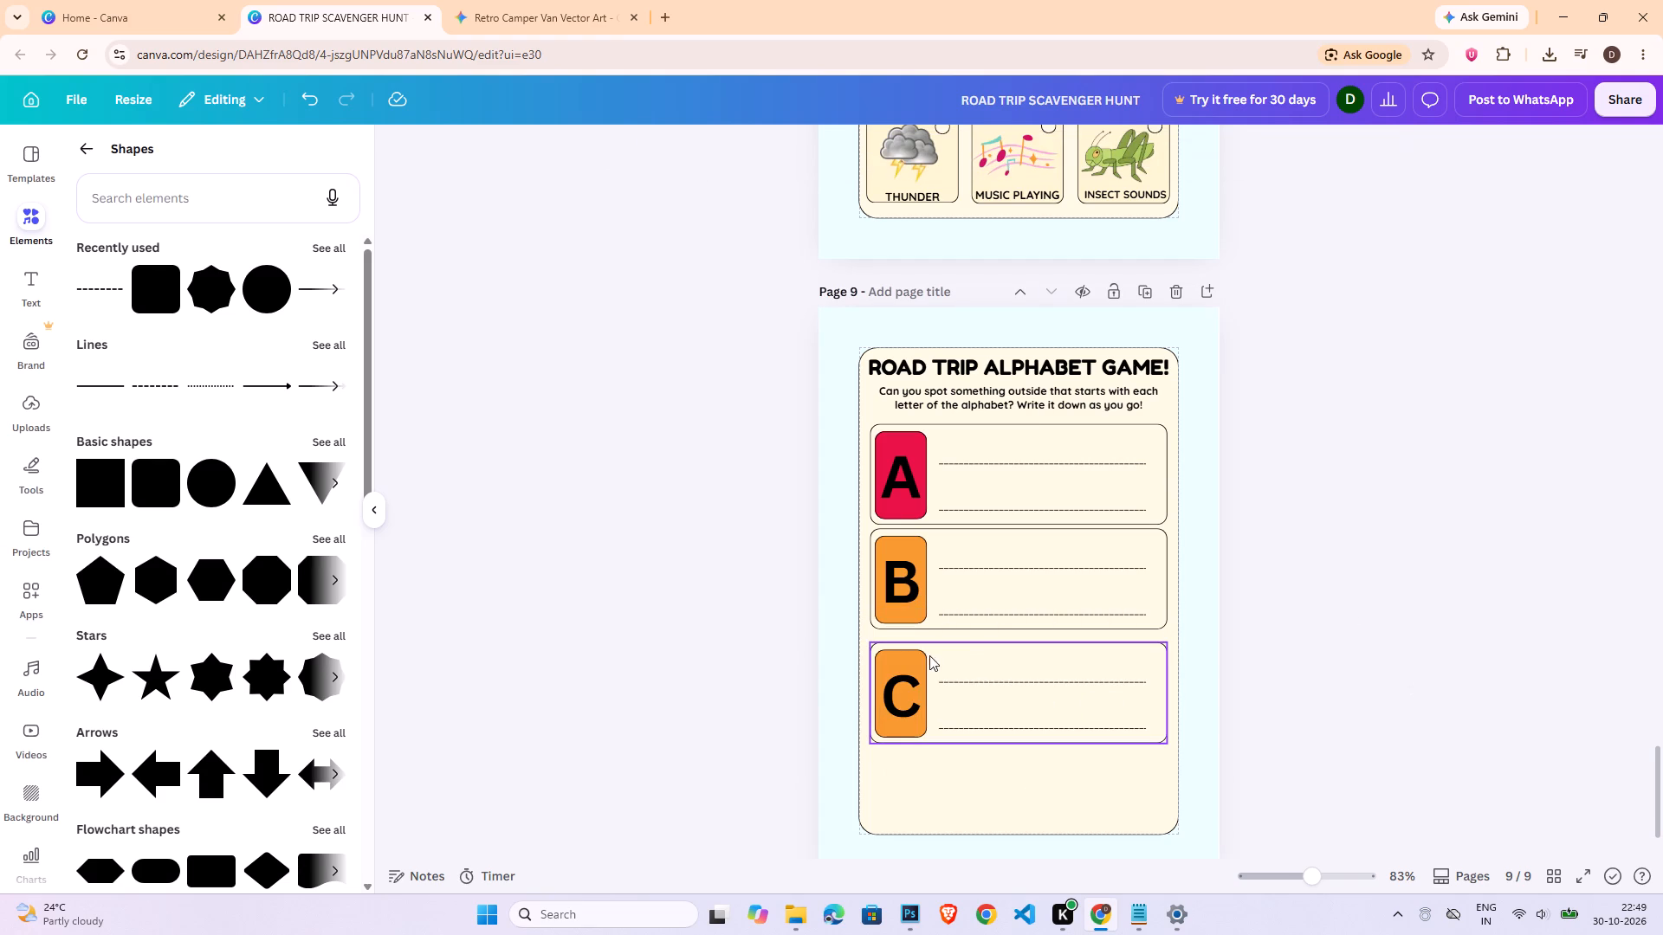
Fill only the tile behind the letter C with the dark green from the default solid colours.
{"action": "left_click", "coordinate": [908, 654]}
{"action": "left_click", "coordinate": [886, 653]}
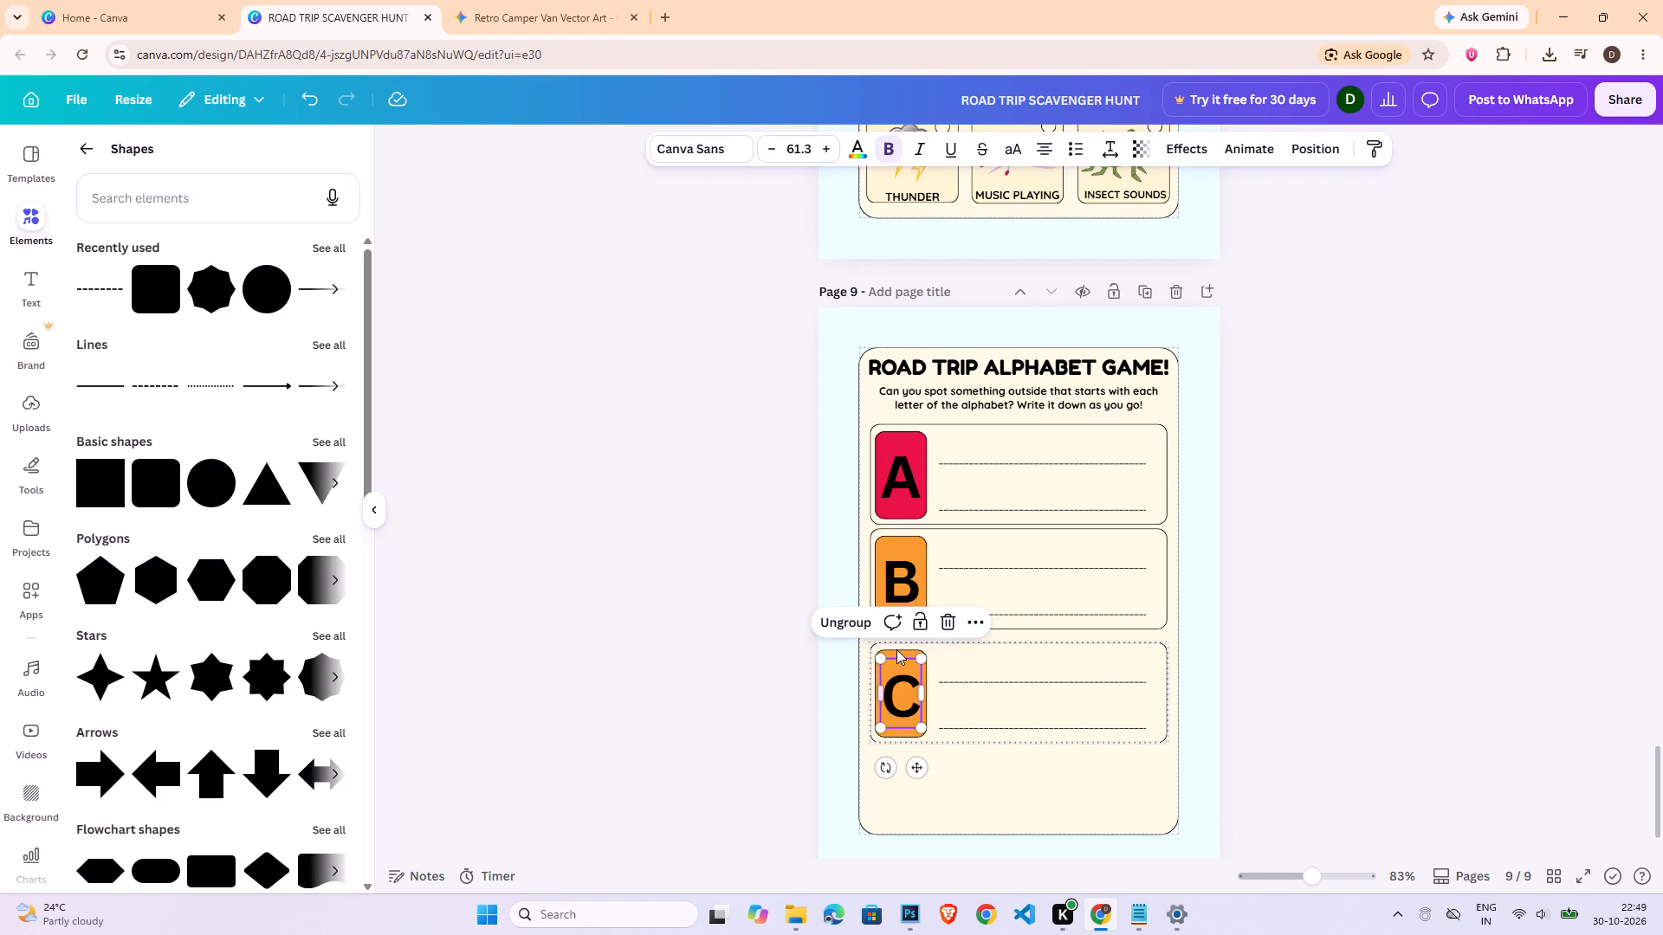
{"action": "left_click", "coordinate": [896, 649]}
{"action": "left_click", "coordinate": [618, 143]}
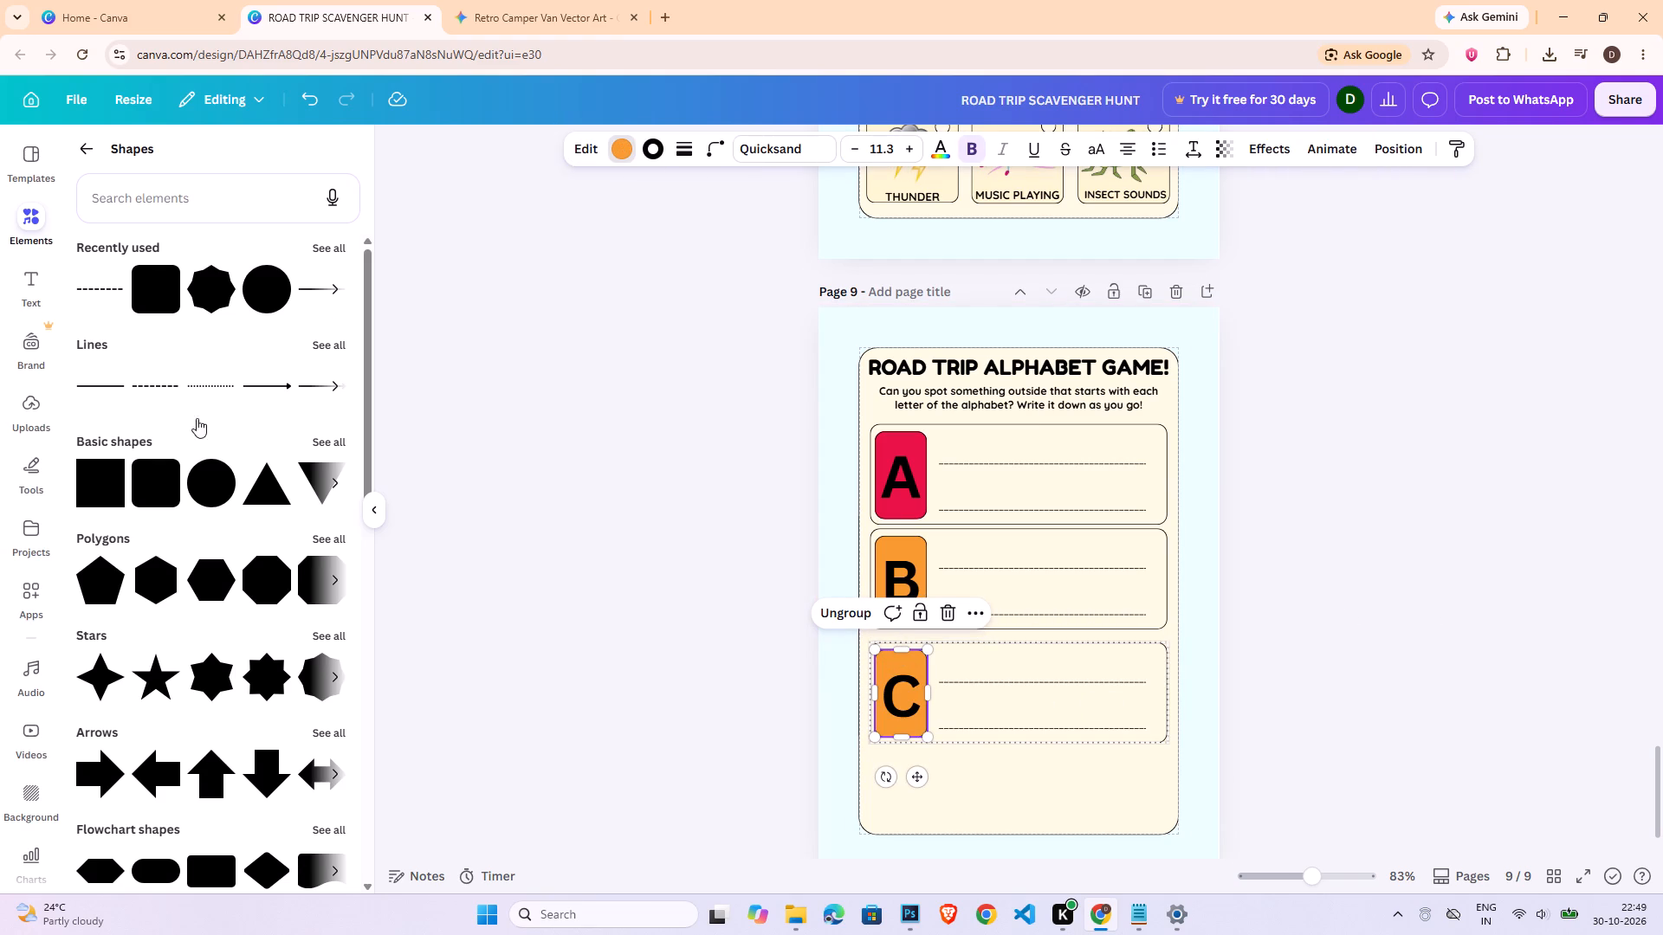
{"action": "scroll", "coordinate": [186, 764], "scroll_direction": "down", "scroll_amount": 3}
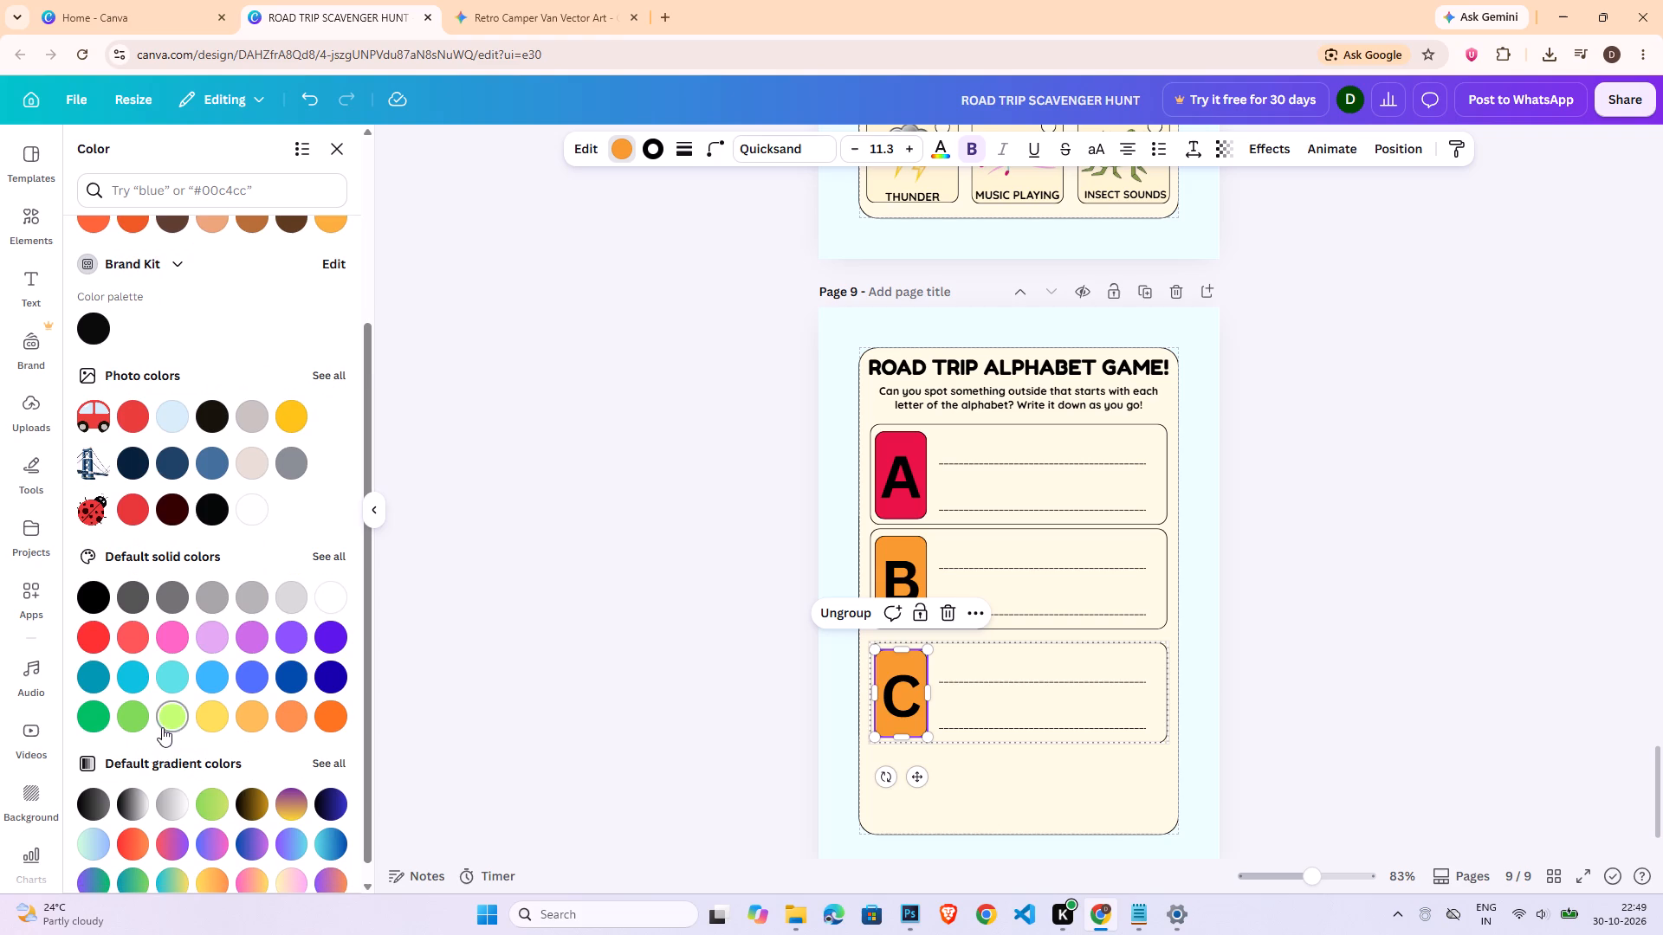
{"action": "left_click", "coordinate": [103, 726]}
{"action": "double_click", "coordinate": [1240, 705]}
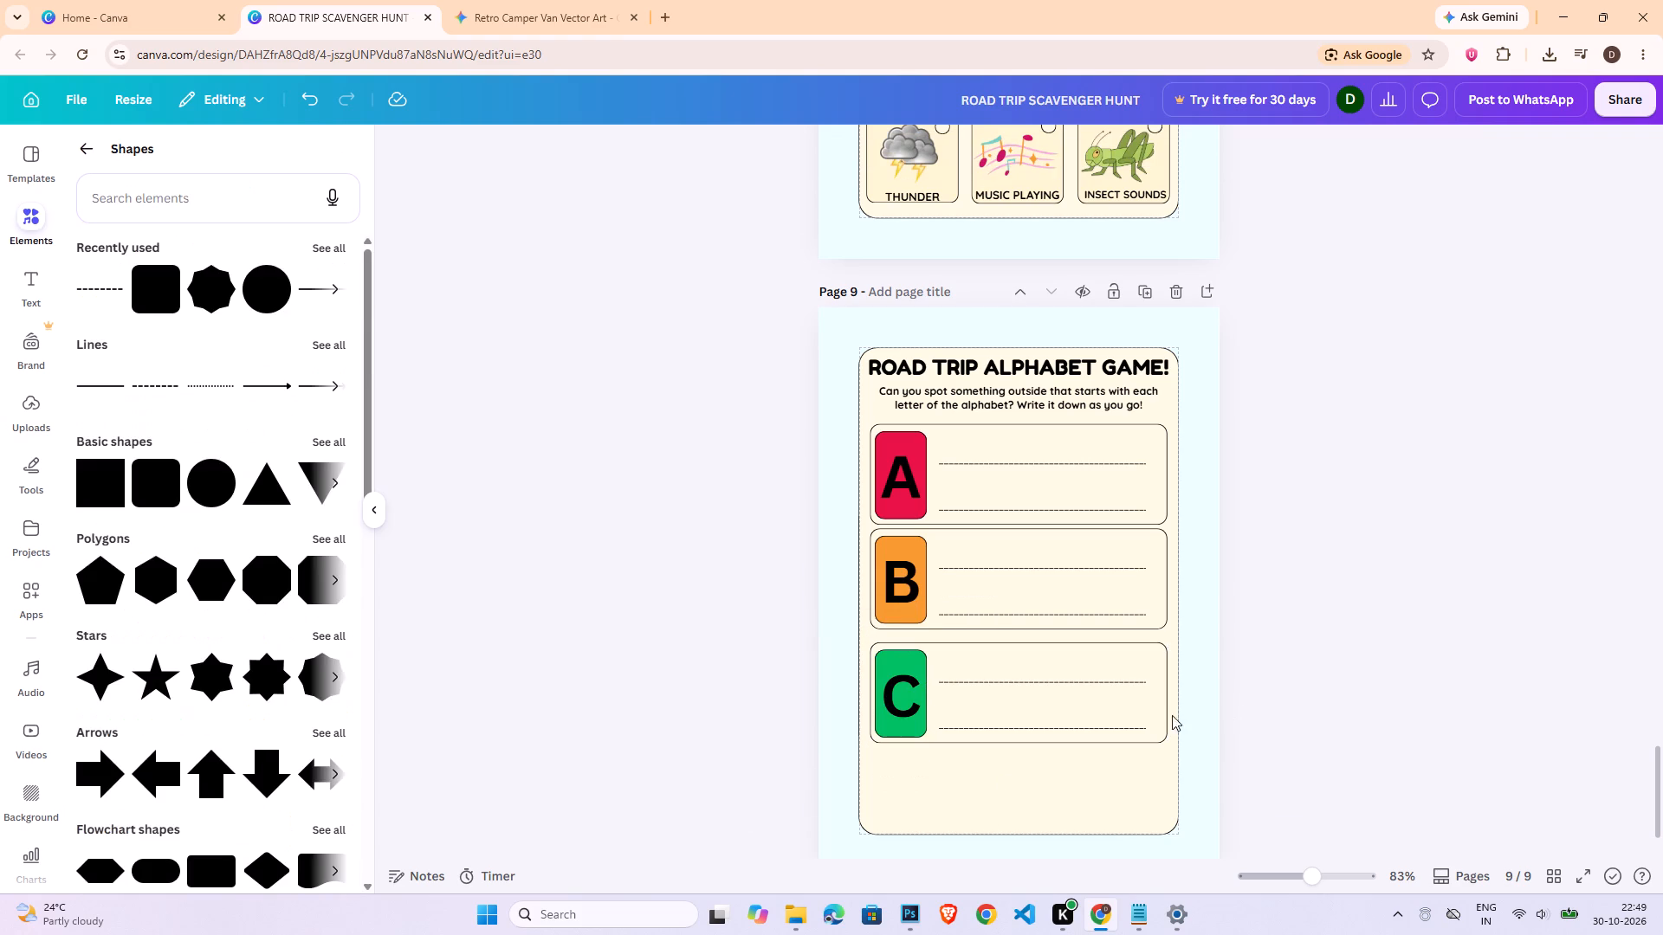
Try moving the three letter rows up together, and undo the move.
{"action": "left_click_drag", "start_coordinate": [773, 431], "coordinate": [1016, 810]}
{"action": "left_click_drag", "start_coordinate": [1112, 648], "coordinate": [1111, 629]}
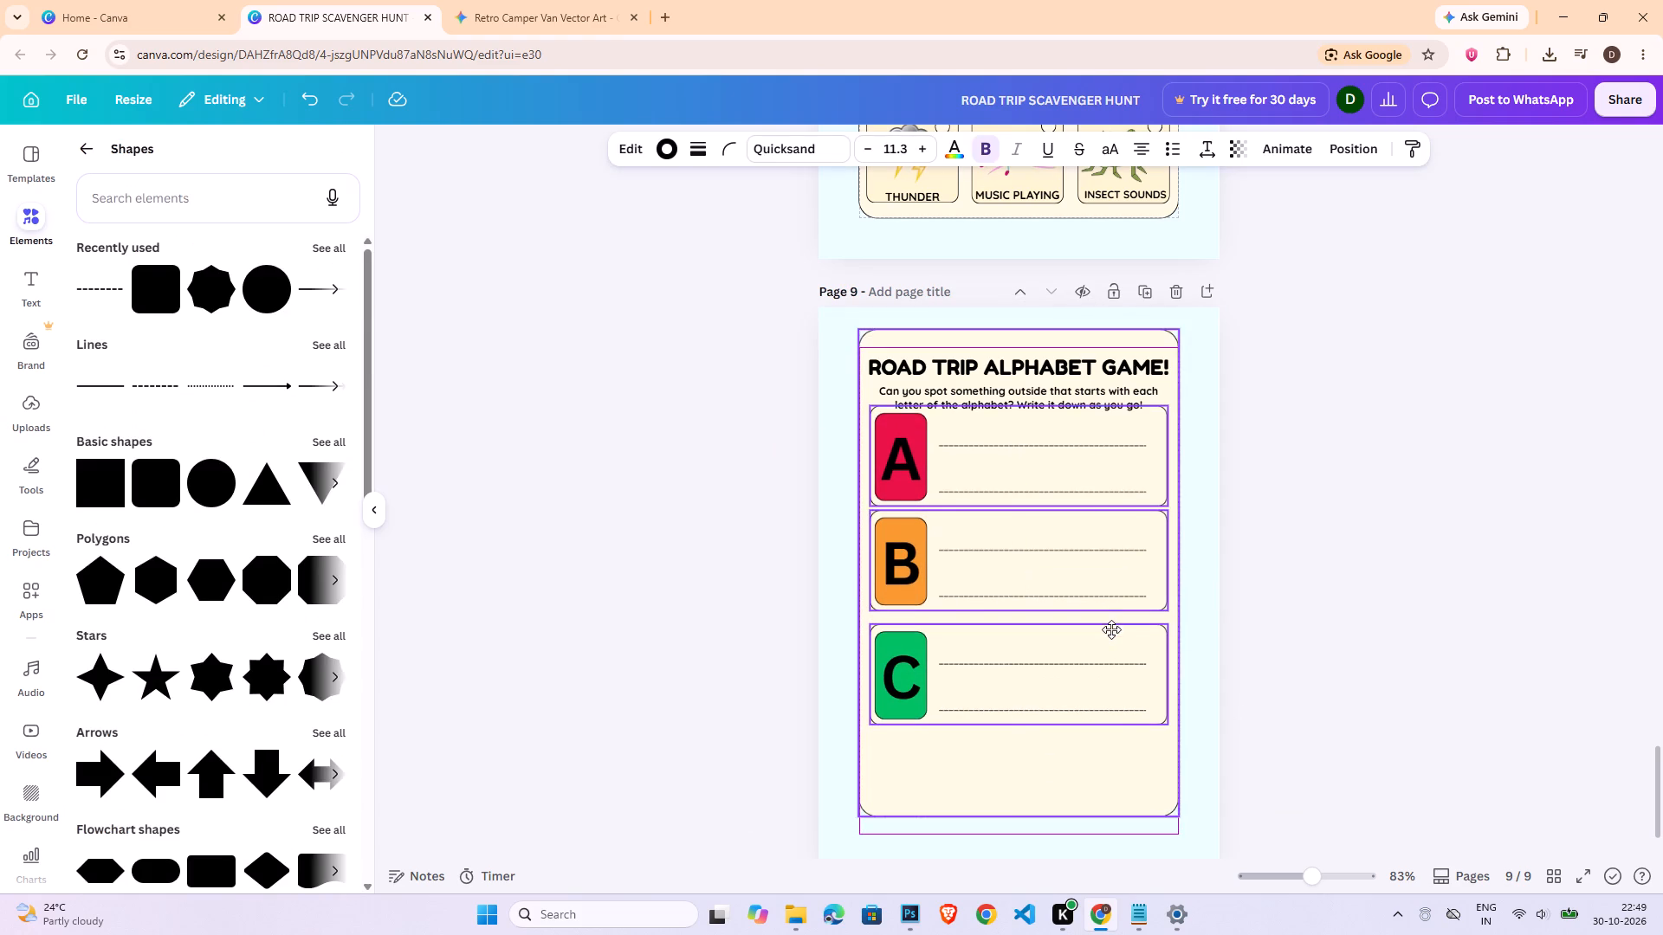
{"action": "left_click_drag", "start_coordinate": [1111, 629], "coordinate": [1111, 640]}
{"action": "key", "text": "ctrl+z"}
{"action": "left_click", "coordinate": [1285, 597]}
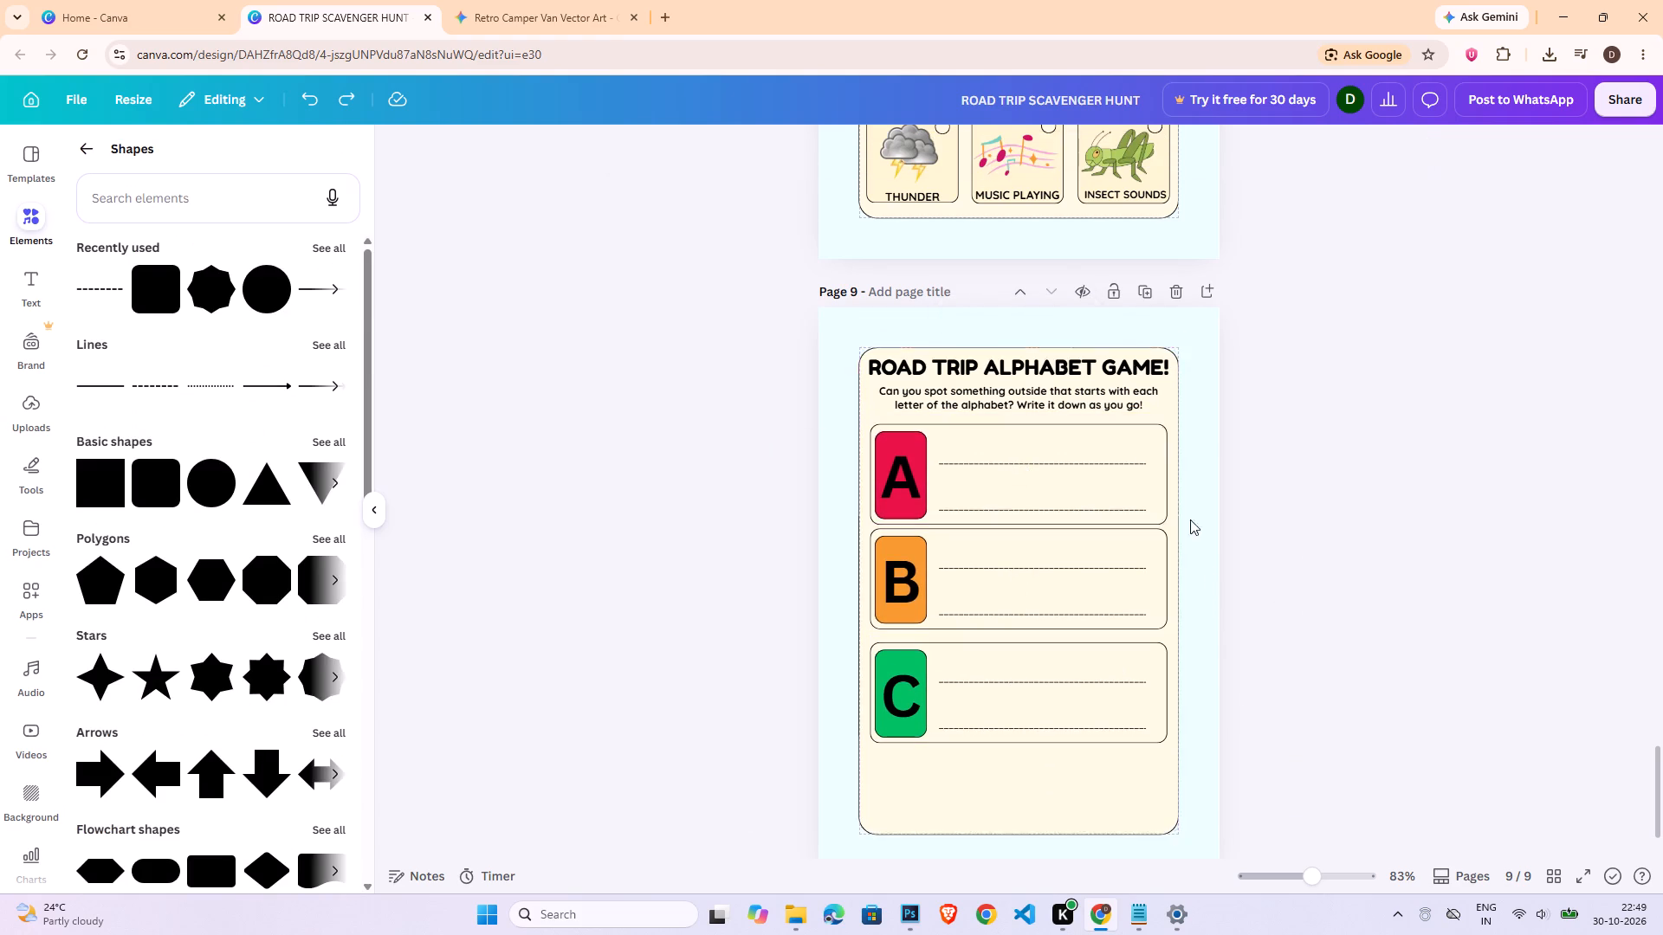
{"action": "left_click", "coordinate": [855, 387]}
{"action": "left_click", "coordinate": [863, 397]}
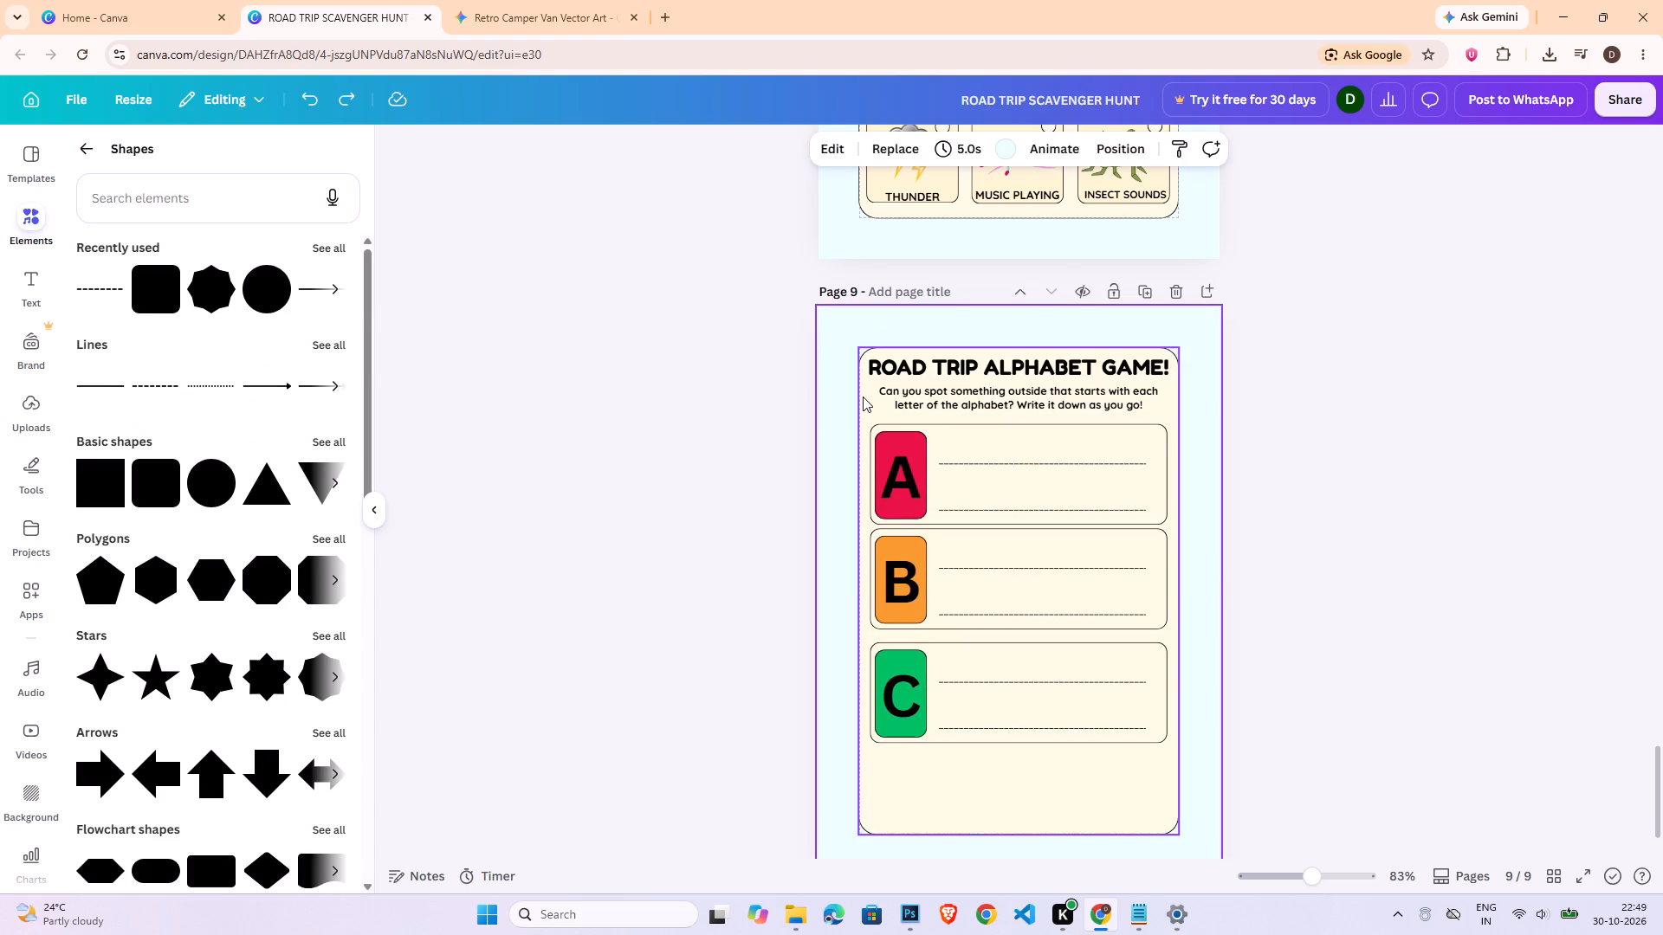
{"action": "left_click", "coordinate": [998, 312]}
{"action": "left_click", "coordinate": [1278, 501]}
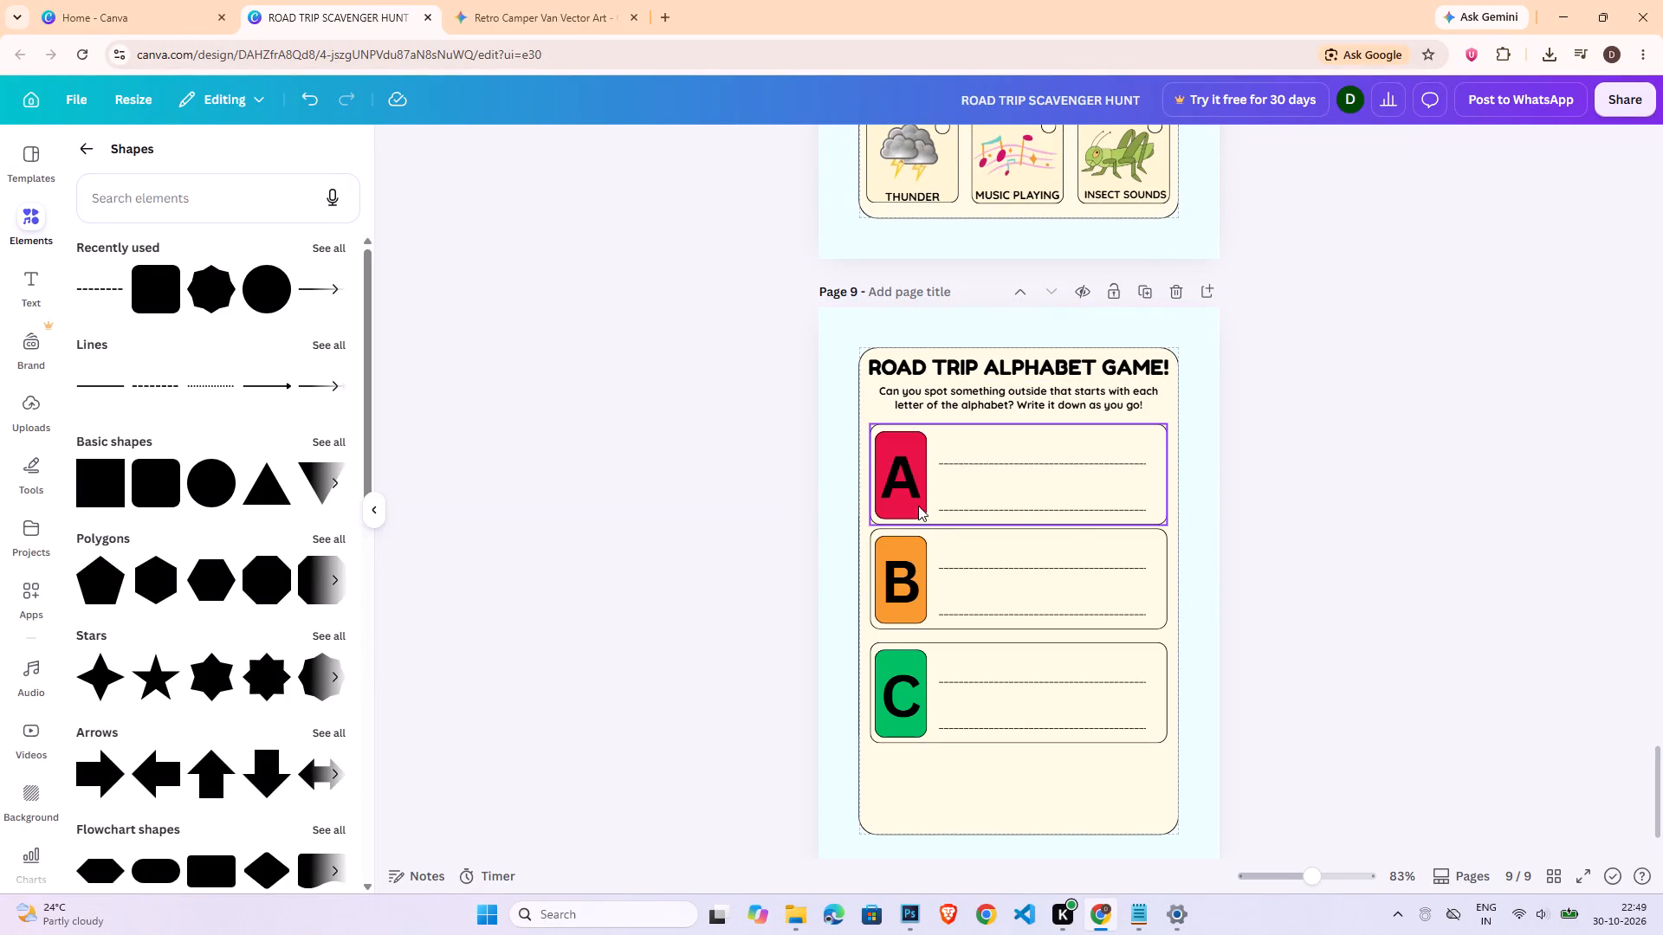
Move the A, B and C rows up individually, evenly spaced 1.3 apart beneath the instruction text.
{"action": "left_click", "coordinate": [916, 493]}
{"action": "left_click_drag", "start_coordinate": [916, 486], "coordinate": [916, 478]}
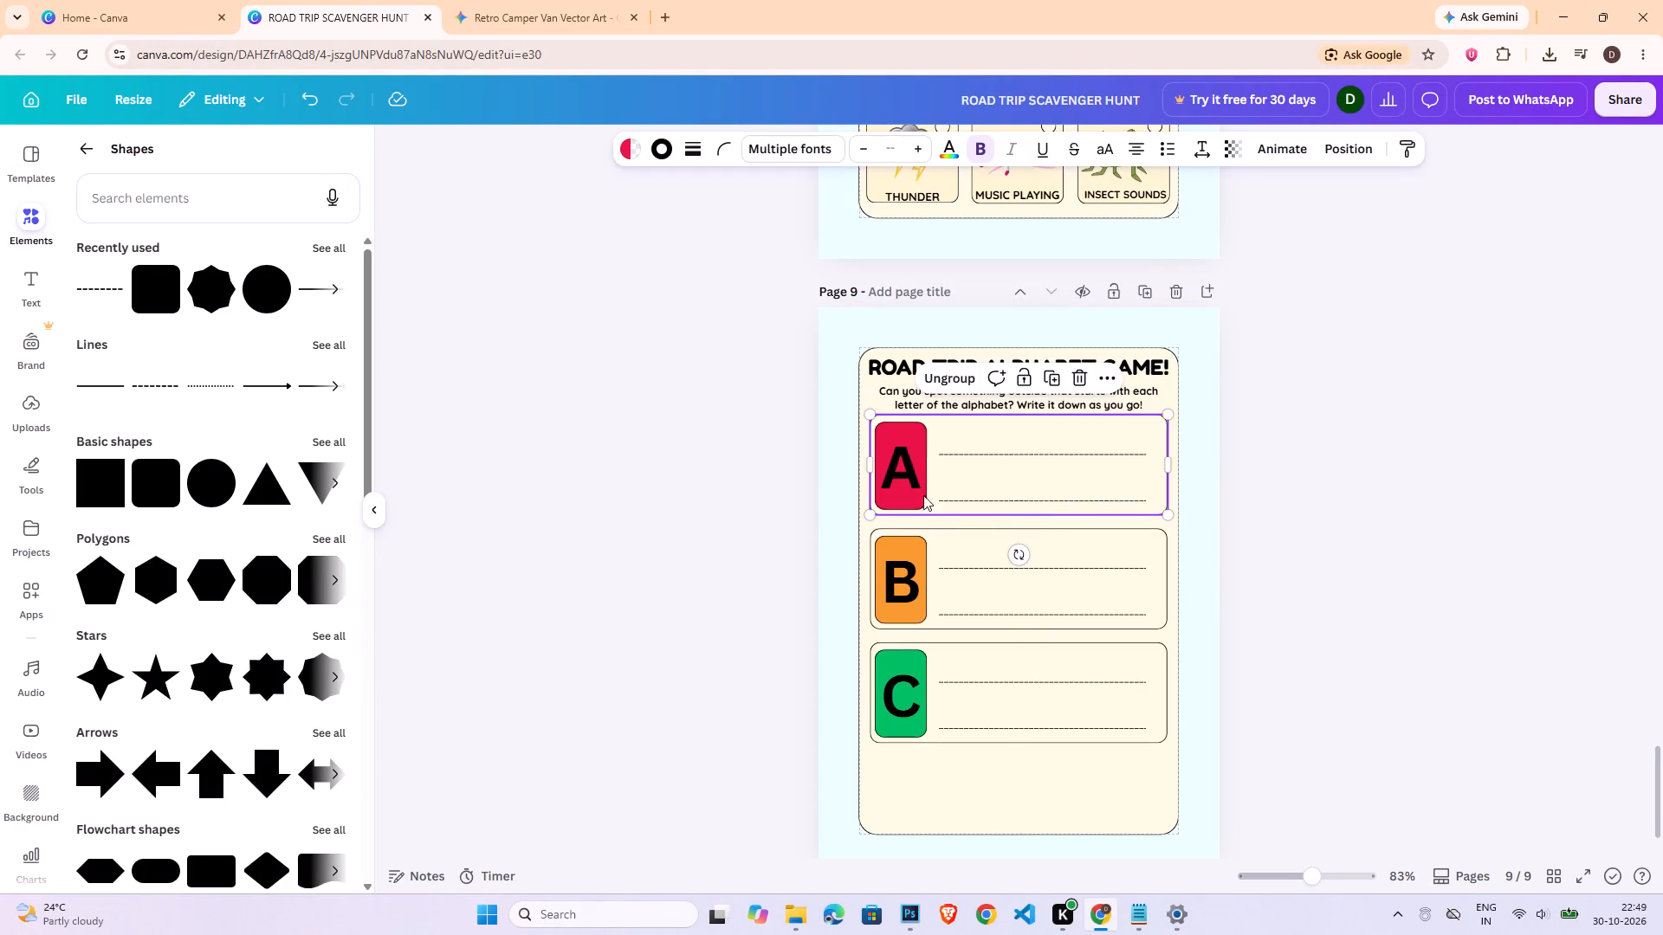
{"action": "left_click", "coordinate": [919, 471]}
{"action": "left_click", "coordinate": [912, 562]}
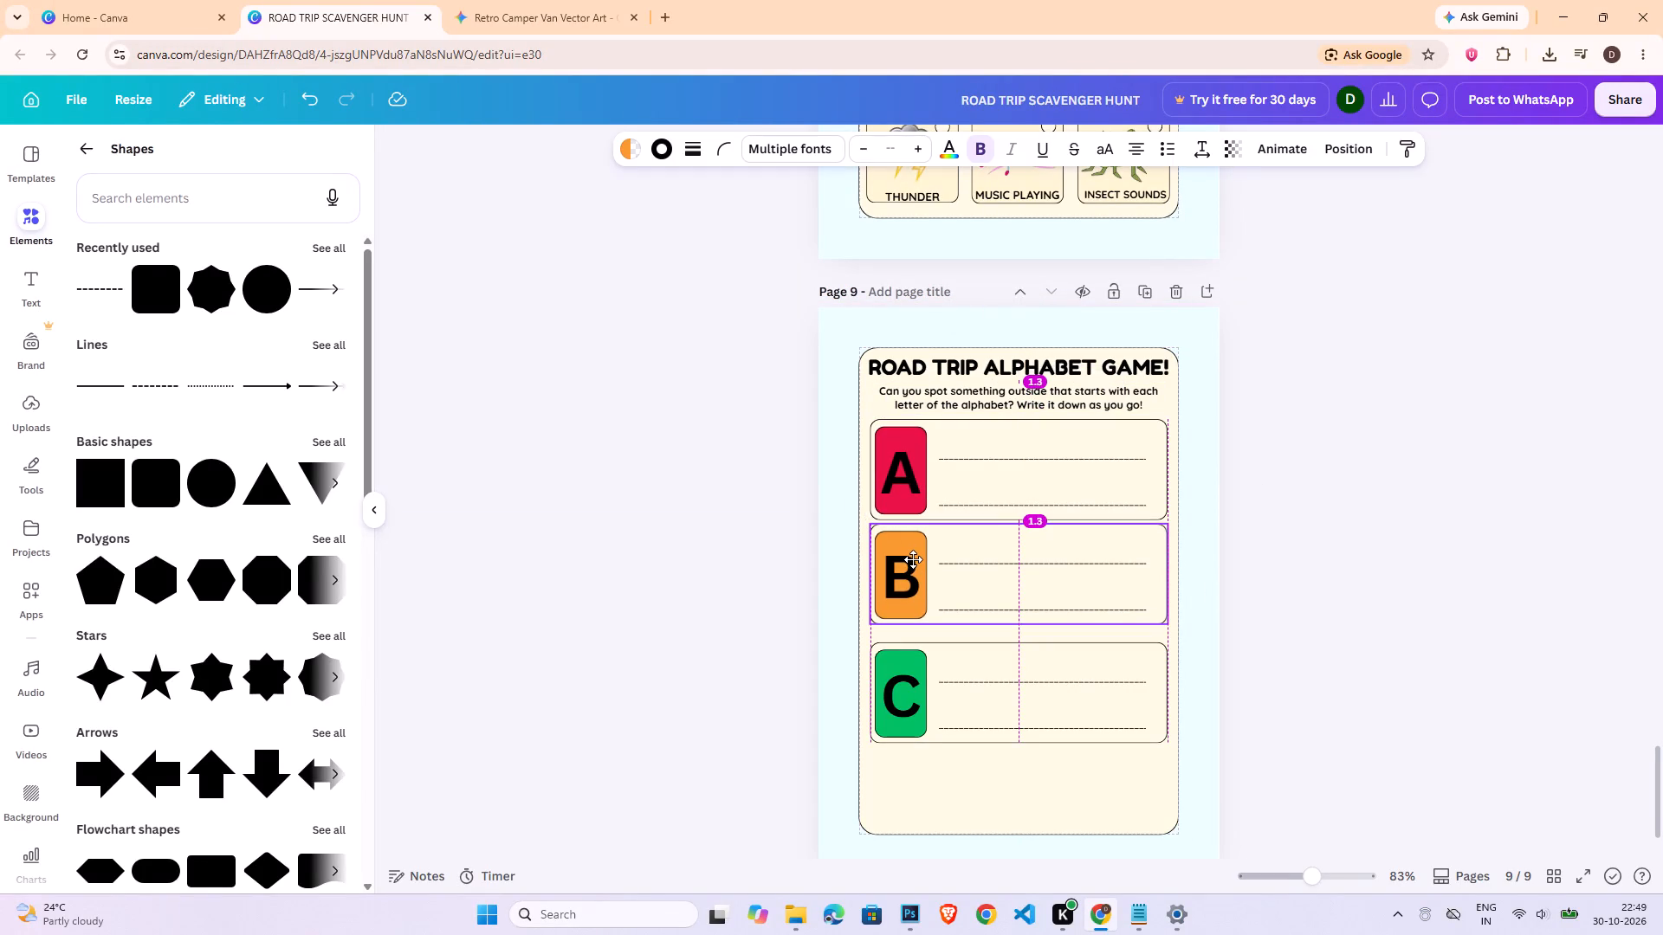
{"action": "left_click_drag", "start_coordinate": [903, 687], "coordinate": [903, 678]}
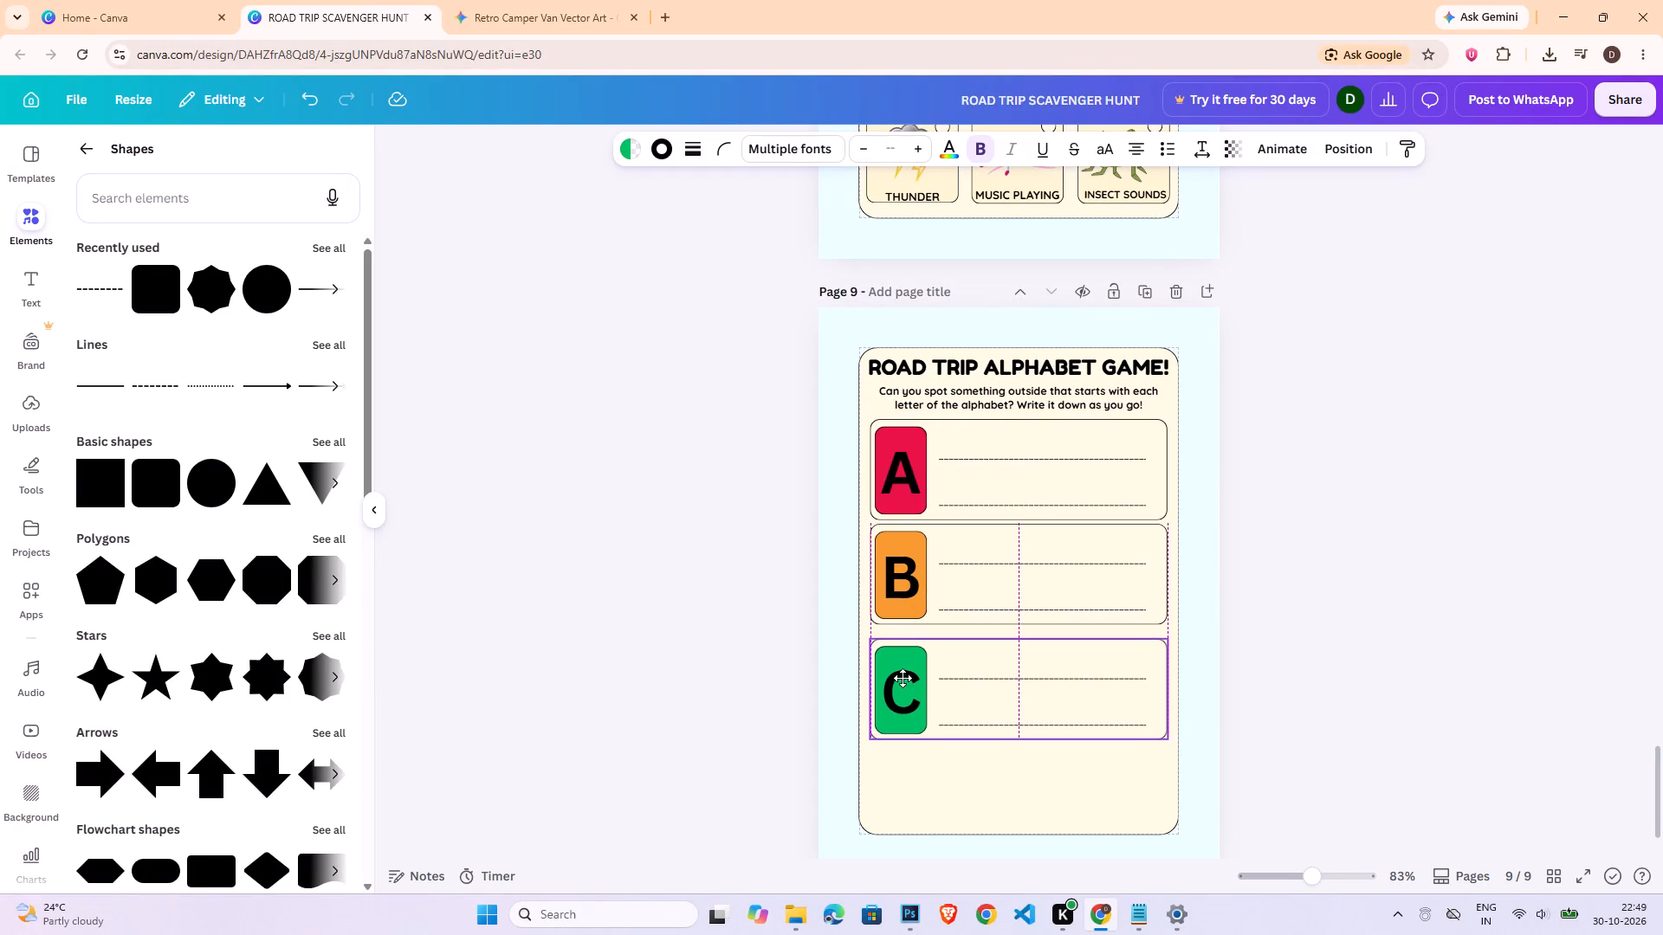
{"action": "left_click_drag", "start_coordinate": [903, 678], "coordinate": [903, 674]}
{"action": "left_click", "coordinate": [804, 641]}
Duplicate the grouped C row and place the copy below it as a fourth row, centred and spaced 1.3 apart.
{"action": "left_click", "coordinate": [894, 693]}
{"action": "key", "text": "ctrl+c"}
{"action": "key", "text": "ctrl+v"}
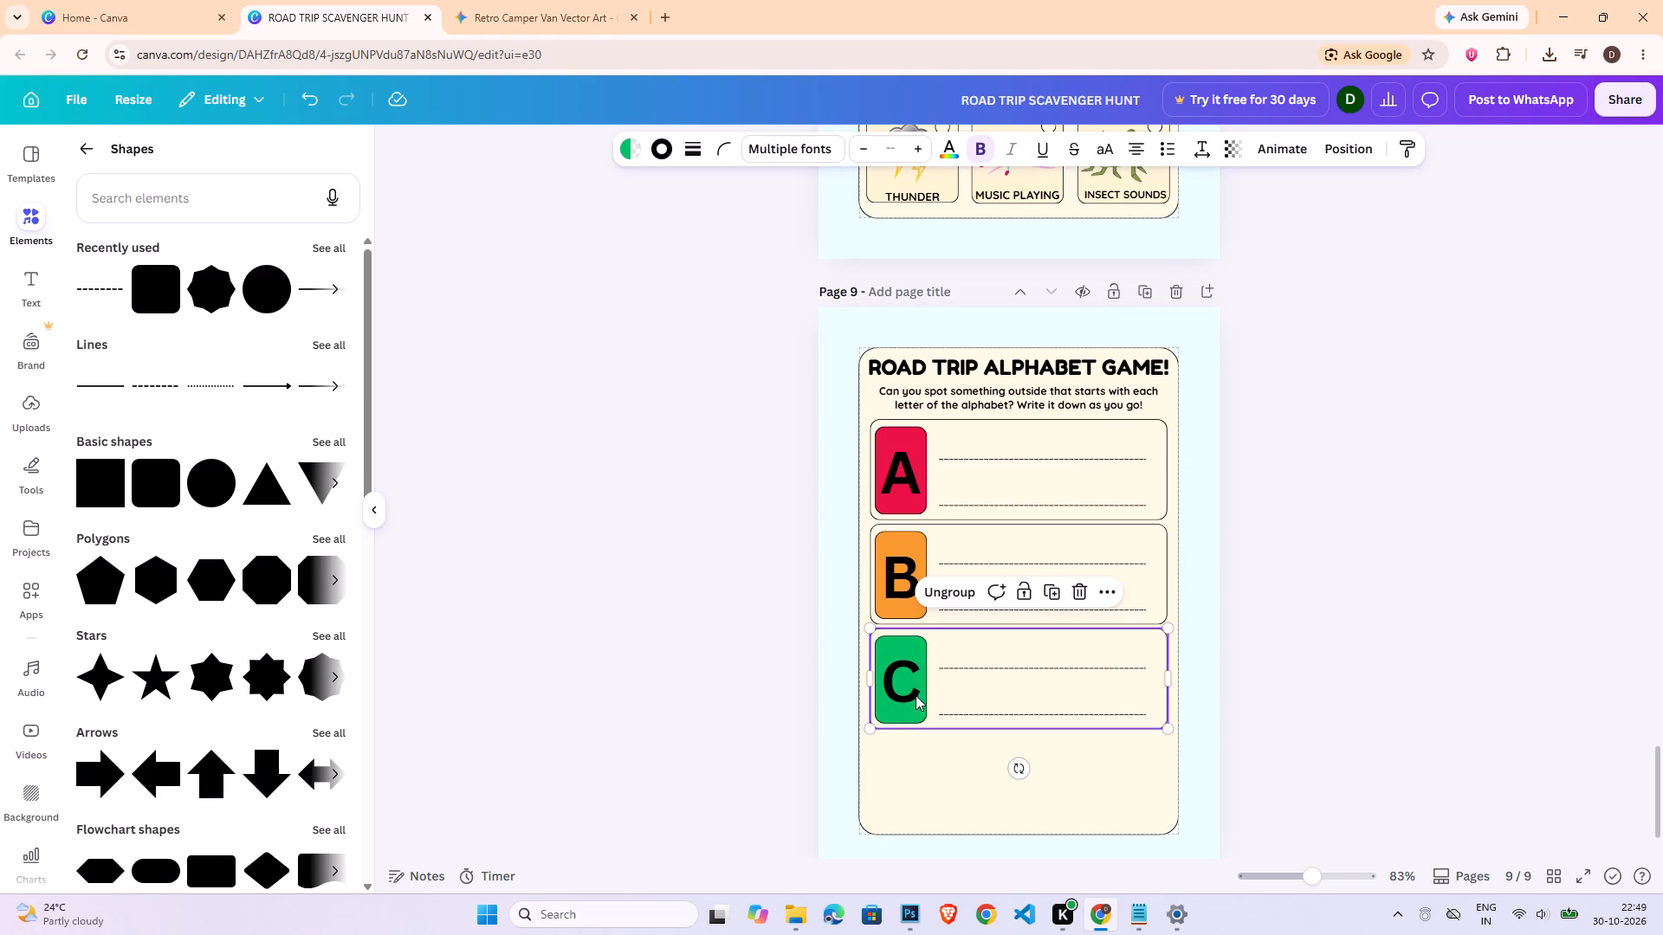
{"action": "left_click_drag", "start_coordinate": [919, 684], "coordinate": [905, 777]}
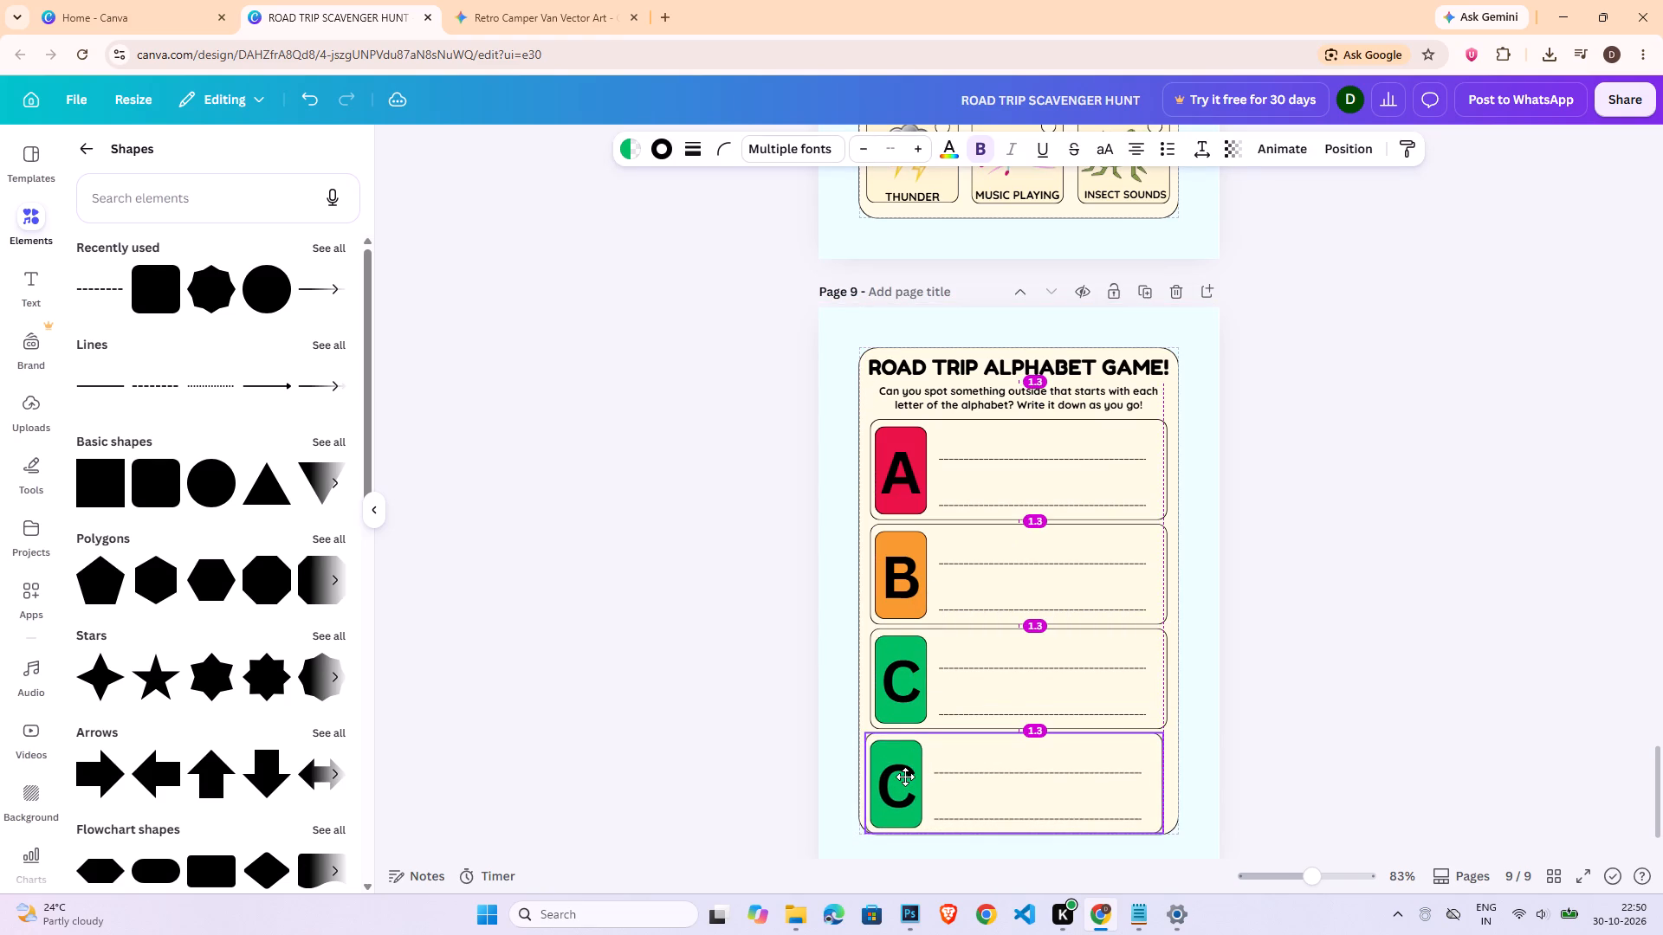
{"action": "left_click_drag", "start_coordinate": [905, 777], "coordinate": [906, 777]}
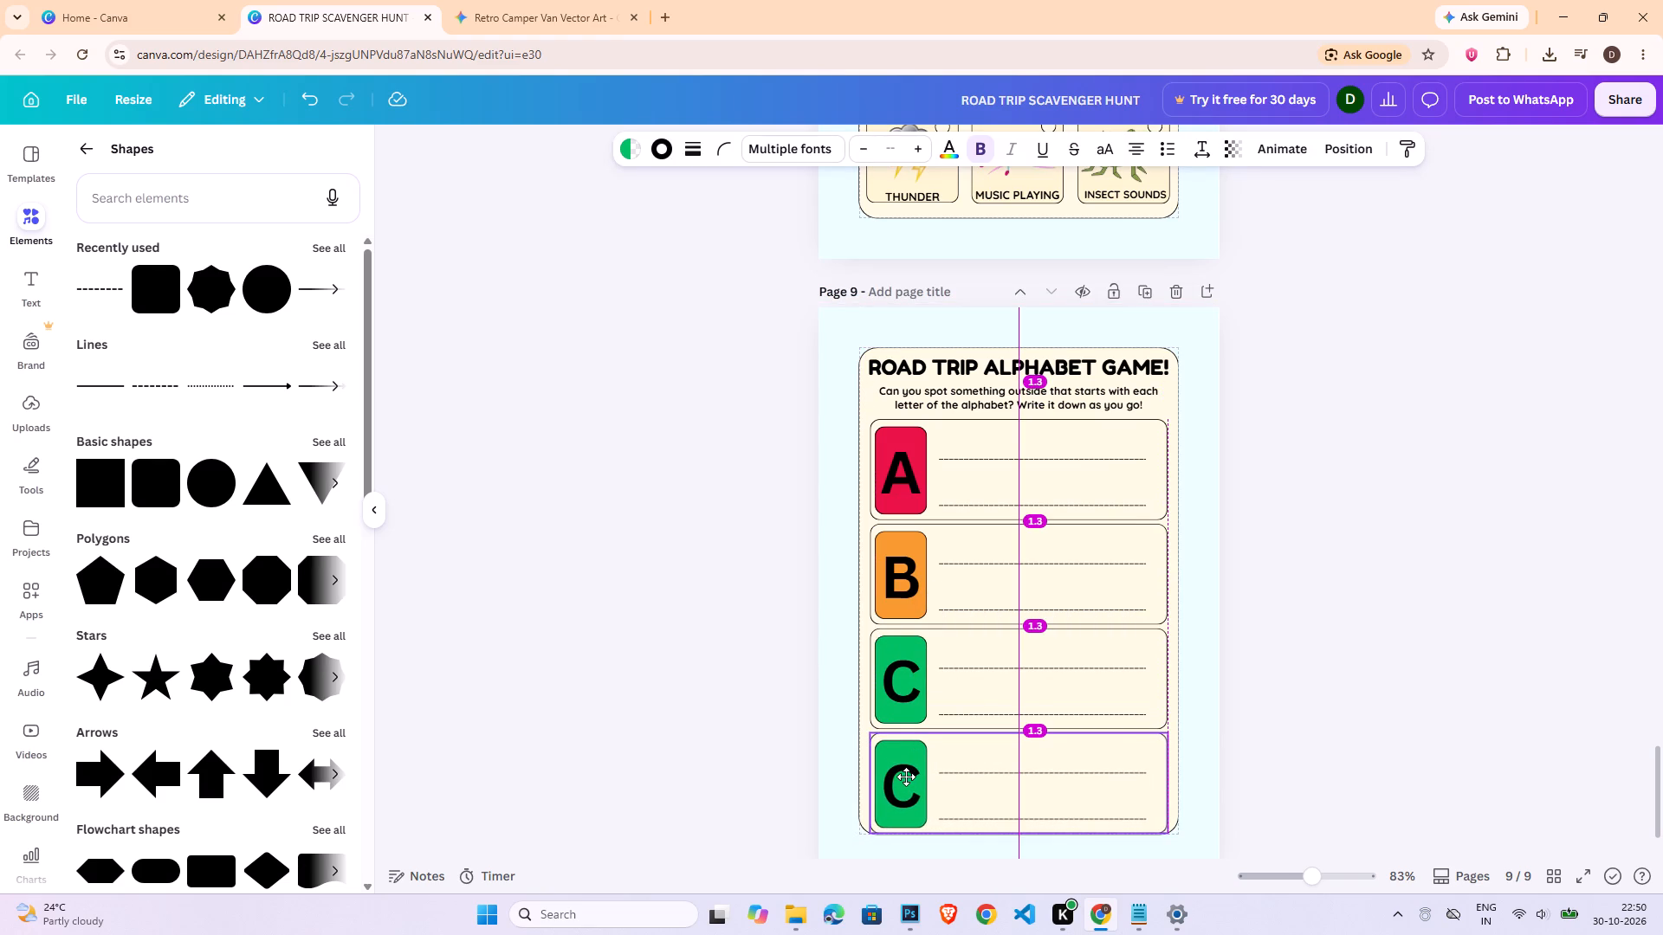
{"action": "left_click_drag", "start_coordinate": [906, 777], "coordinate": [908, 777]}
Nudge the instruction text and each of the four letter rows up slightly, keeping the rows evenly spaced.
{"action": "left_click", "coordinate": [1068, 404]}
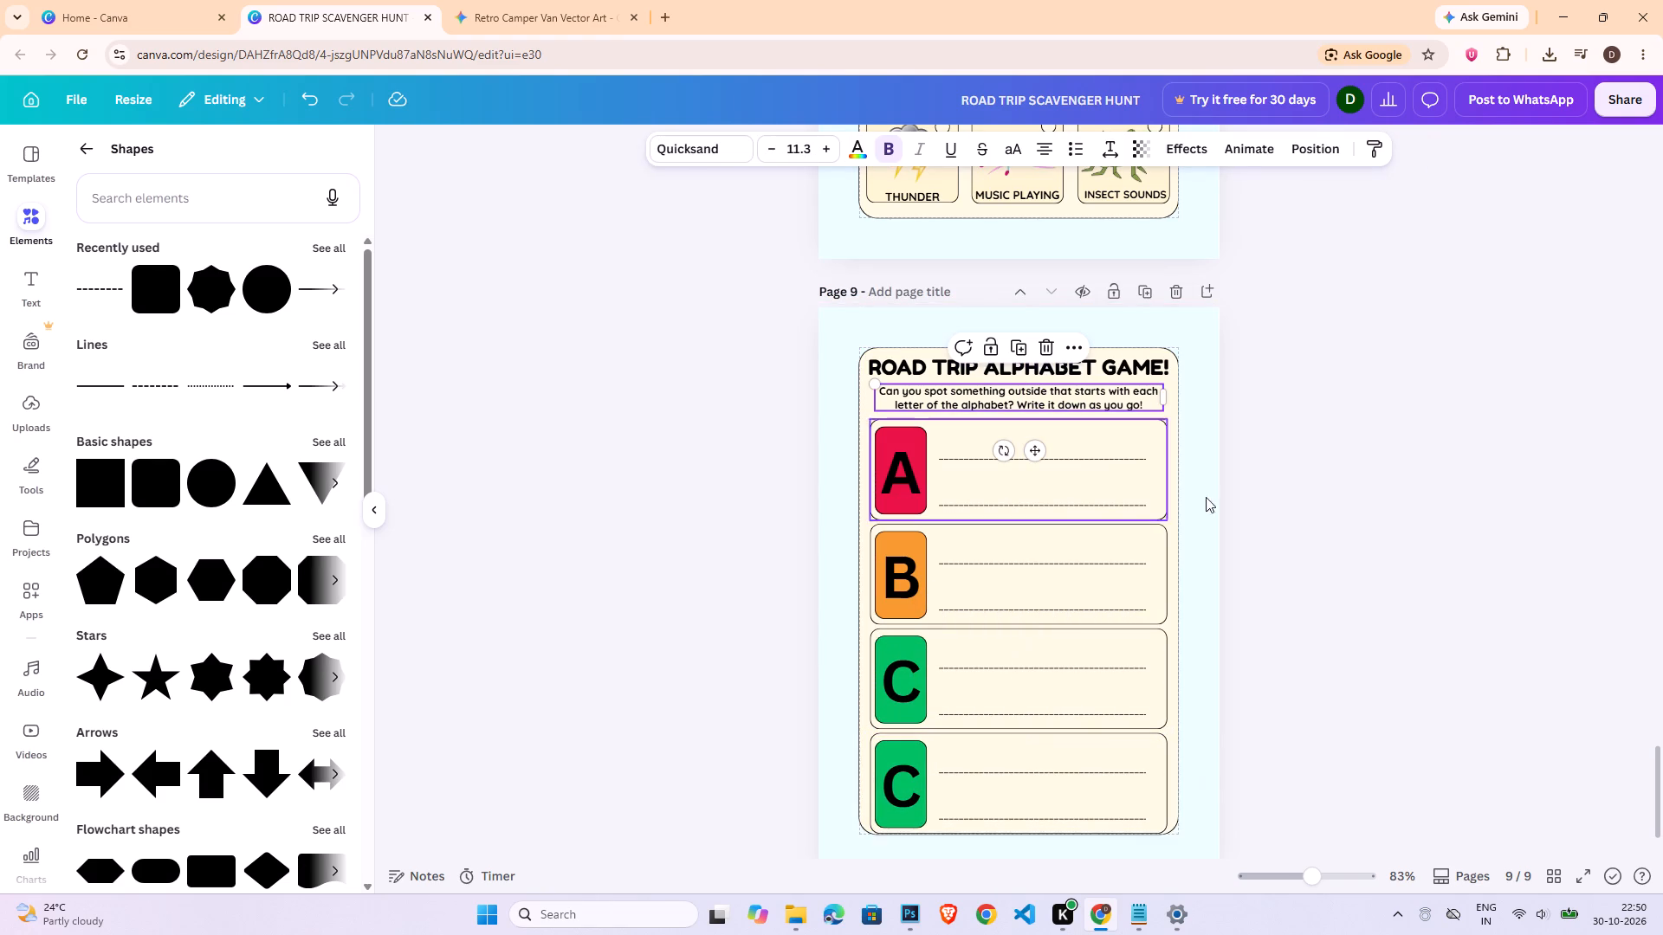
{"action": "key", "text": "Up"}
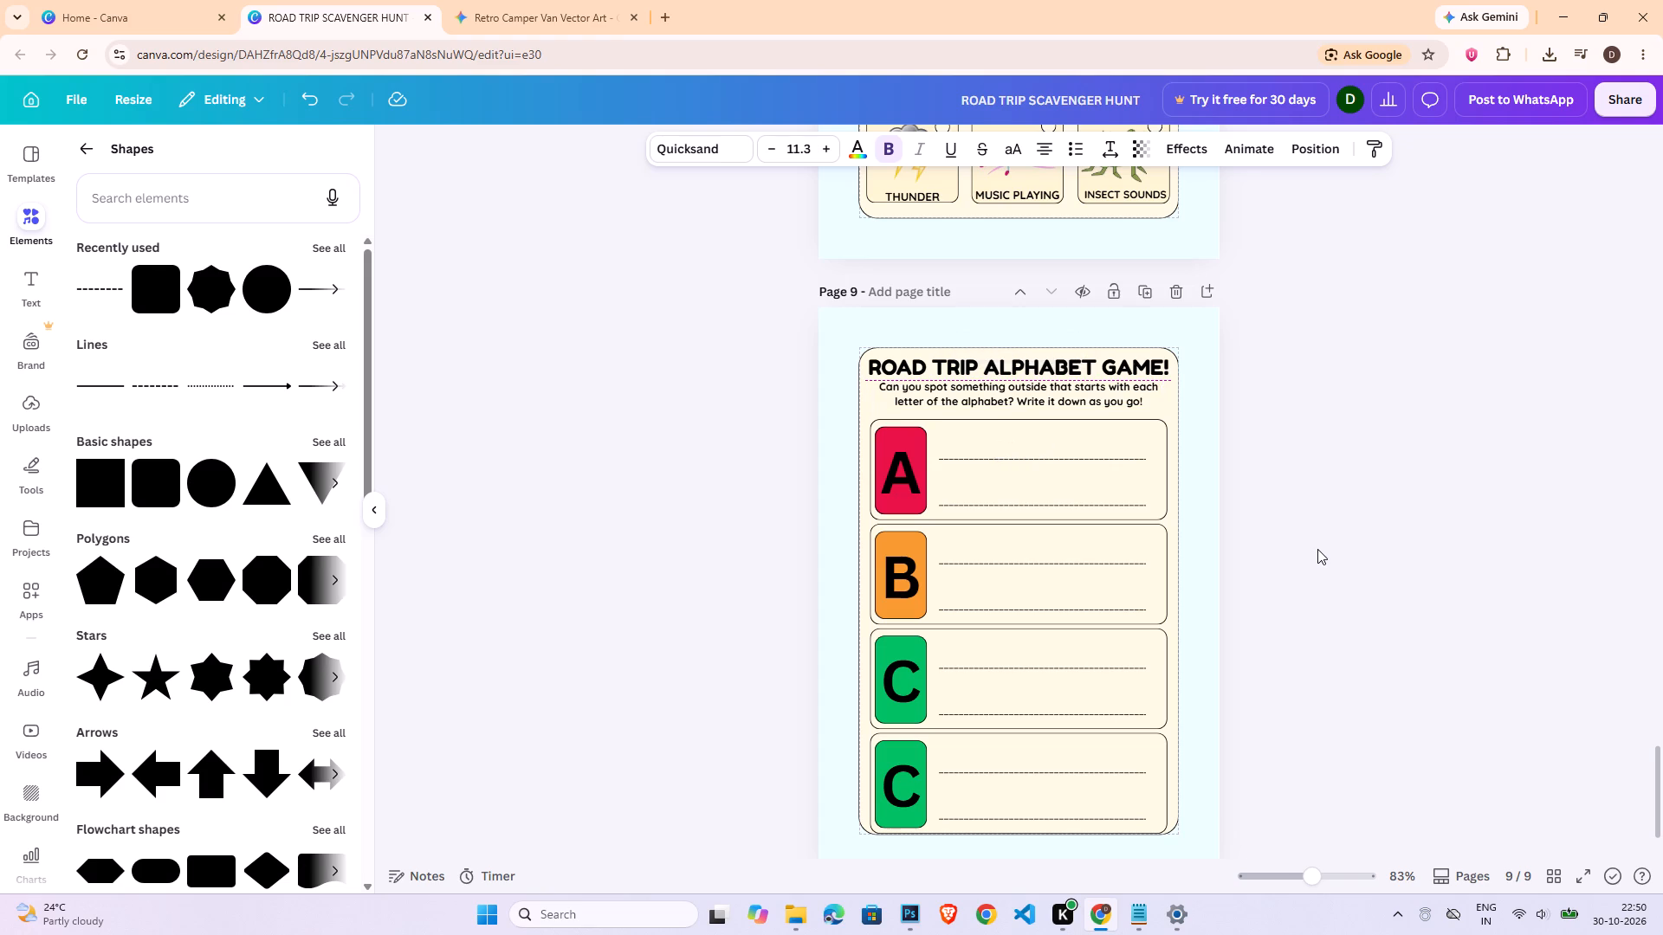
{"action": "left_click", "coordinate": [1317, 549]}
{"action": "left_click", "coordinate": [935, 497]}
{"action": "key", "text": "Up"}
{"action": "left_click", "coordinate": [974, 607]}
{"action": "key", "text": "Up"}
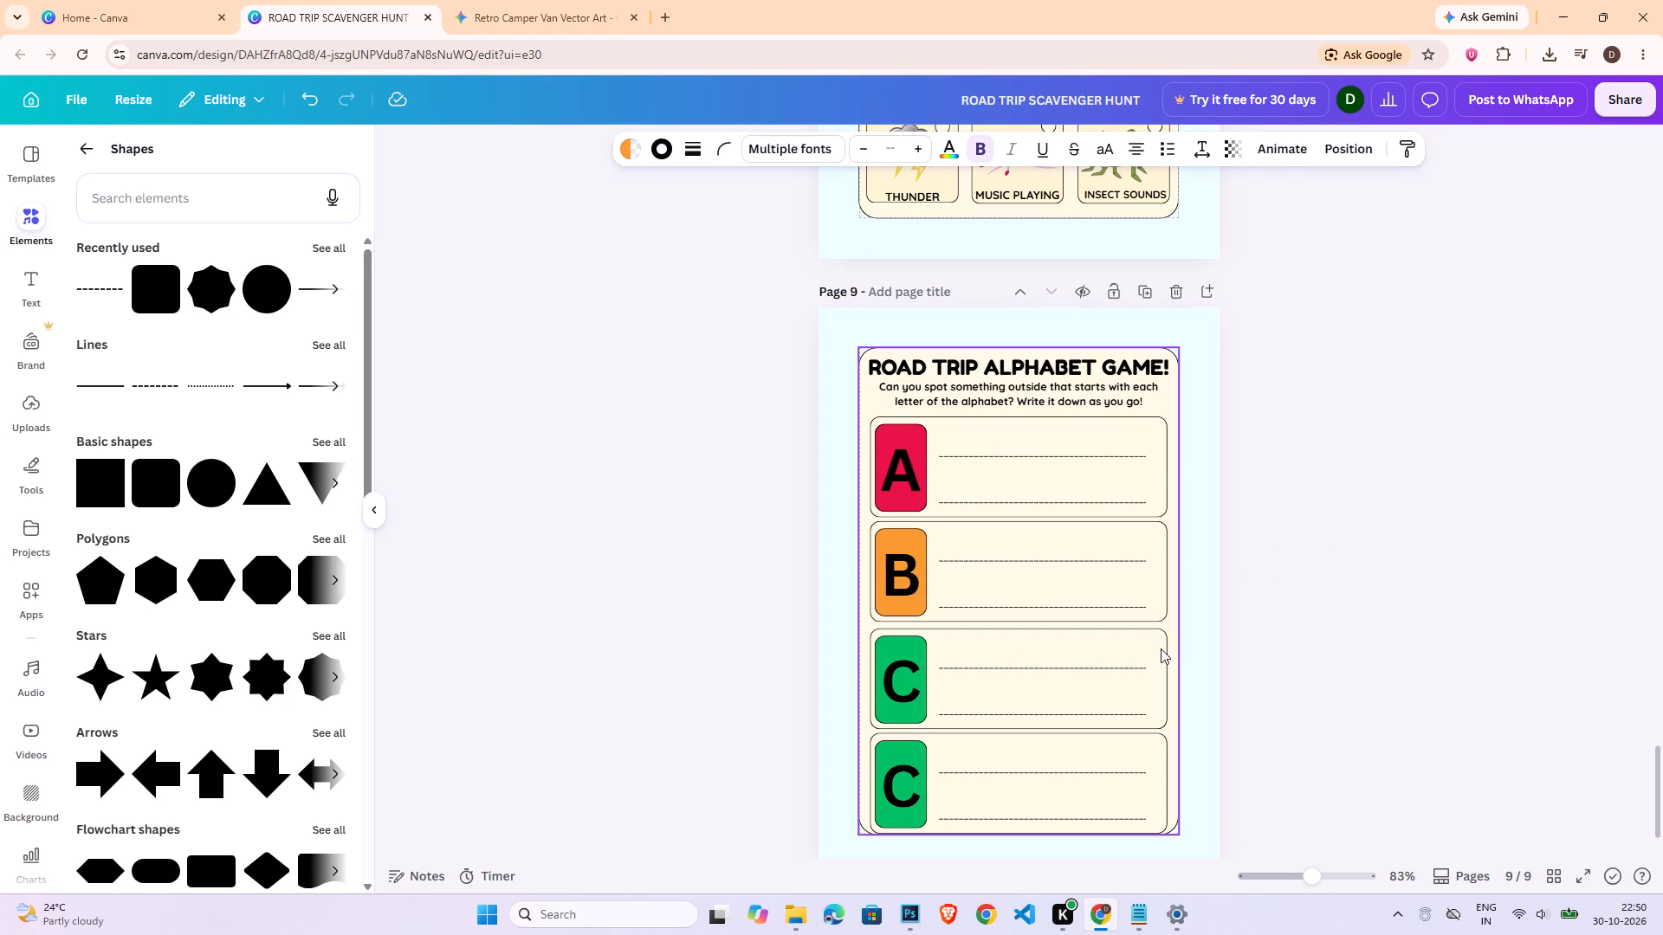
{"action": "left_click", "coordinate": [1111, 683]}
{"action": "key", "text": "Up"}
{"action": "left_click", "coordinate": [1162, 779]}
{"action": "key", "text": "Up"}
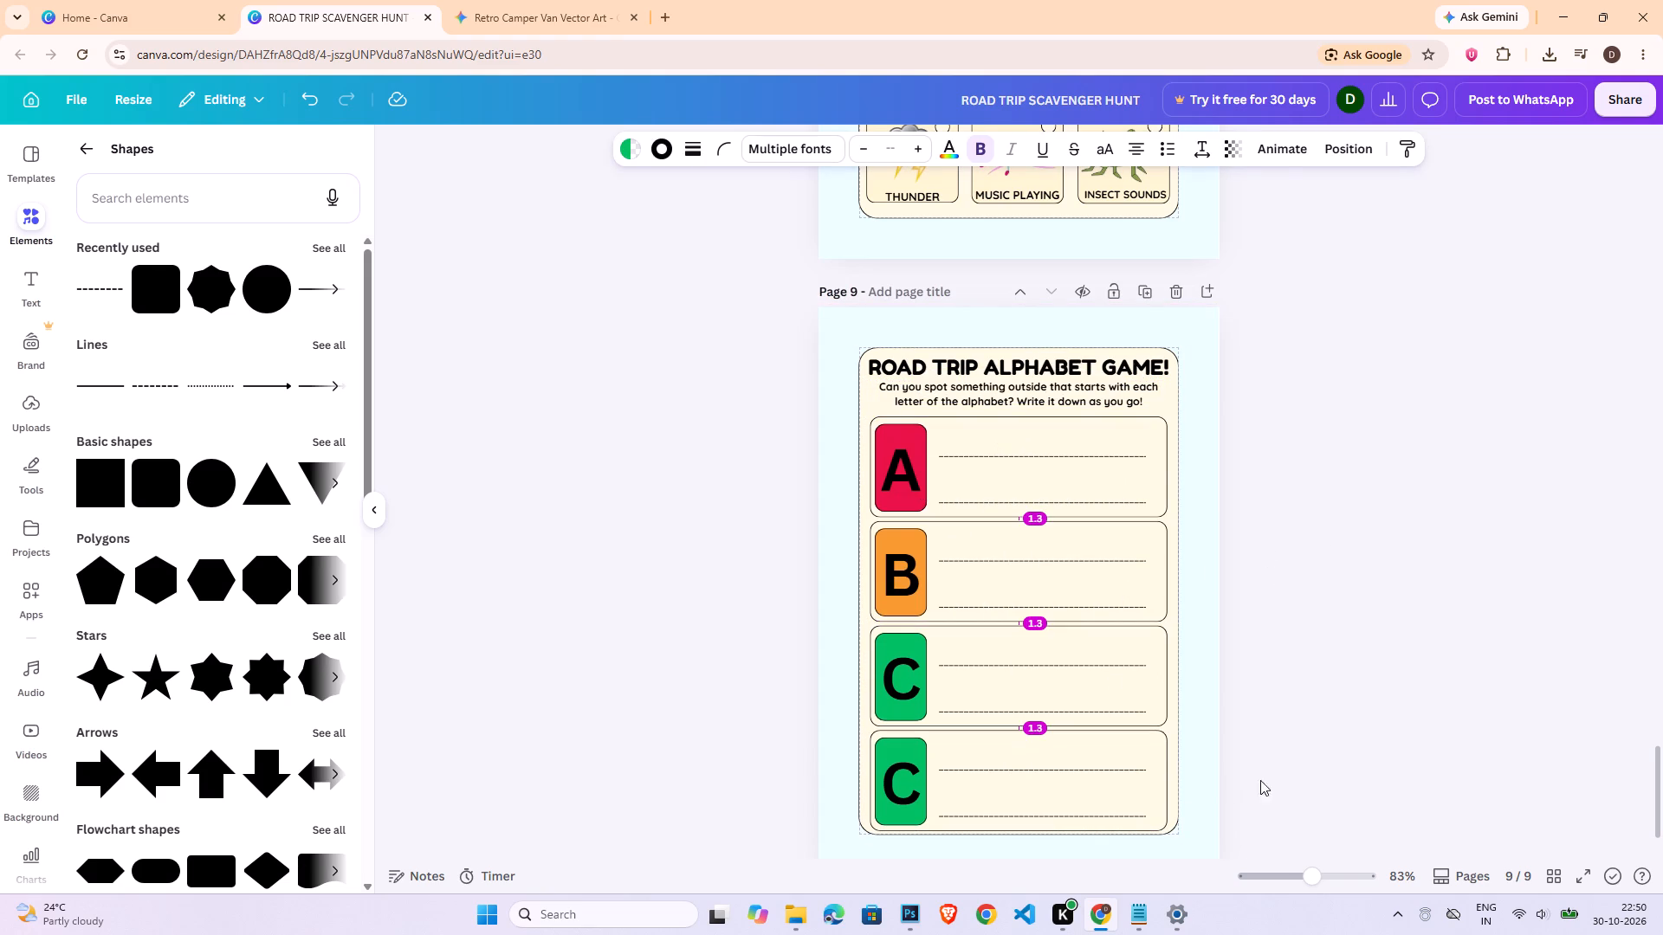
{"action": "left_click", "coordinate": [1274, 778]}
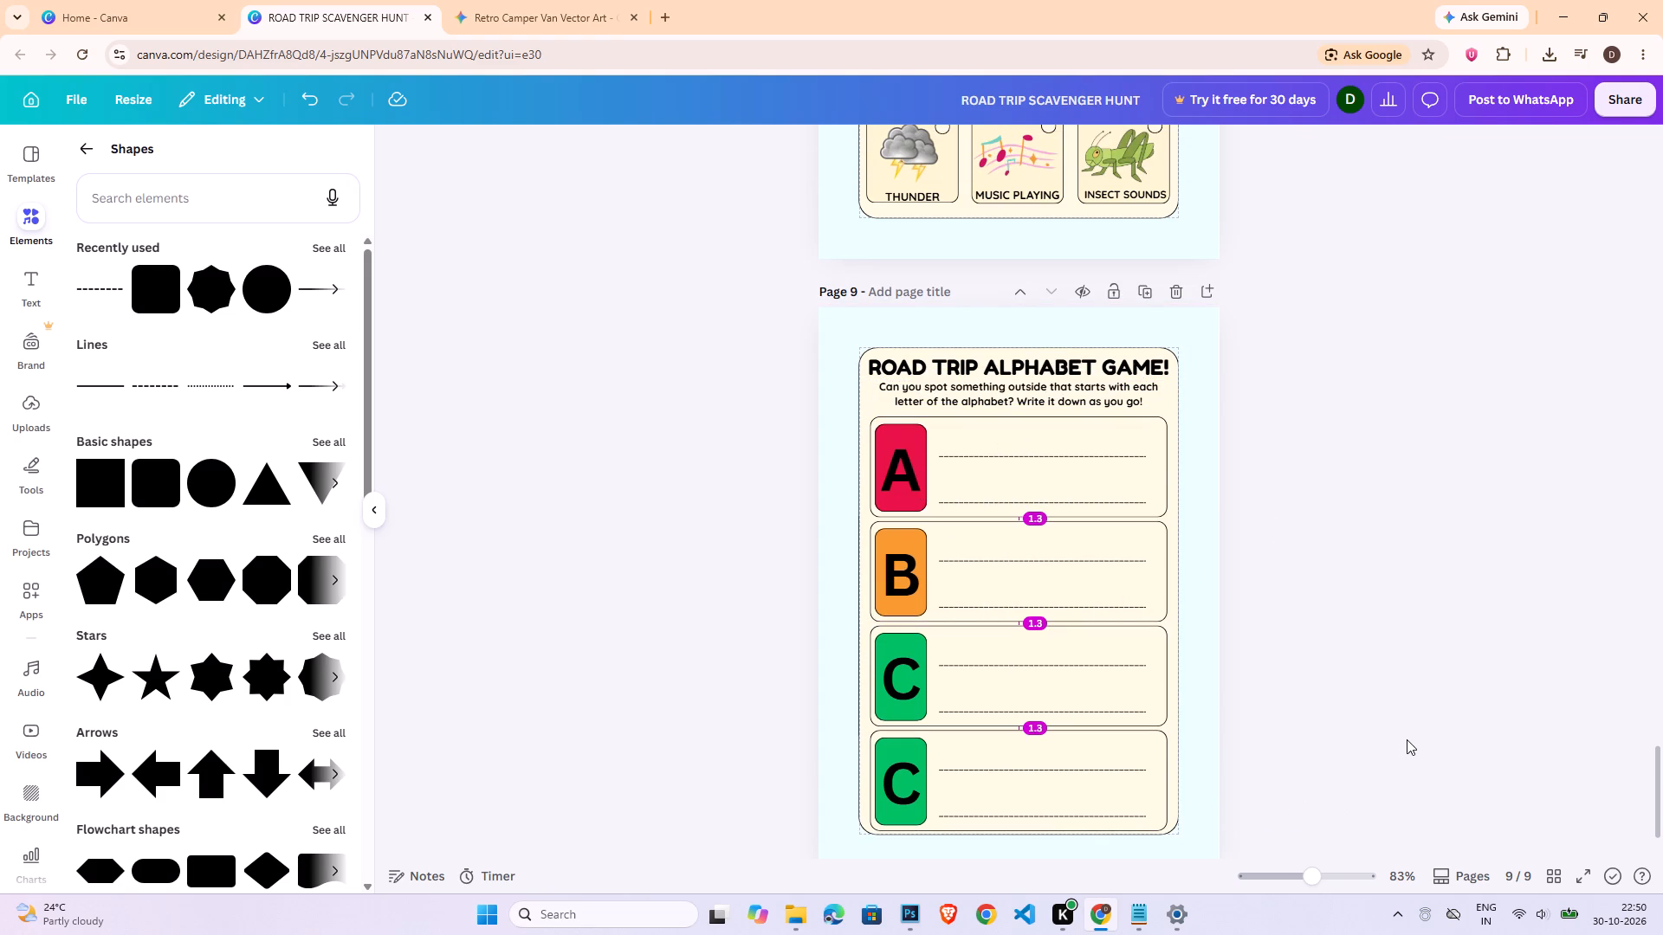
{"action": "left_click", "coordinate": [953, 428]}
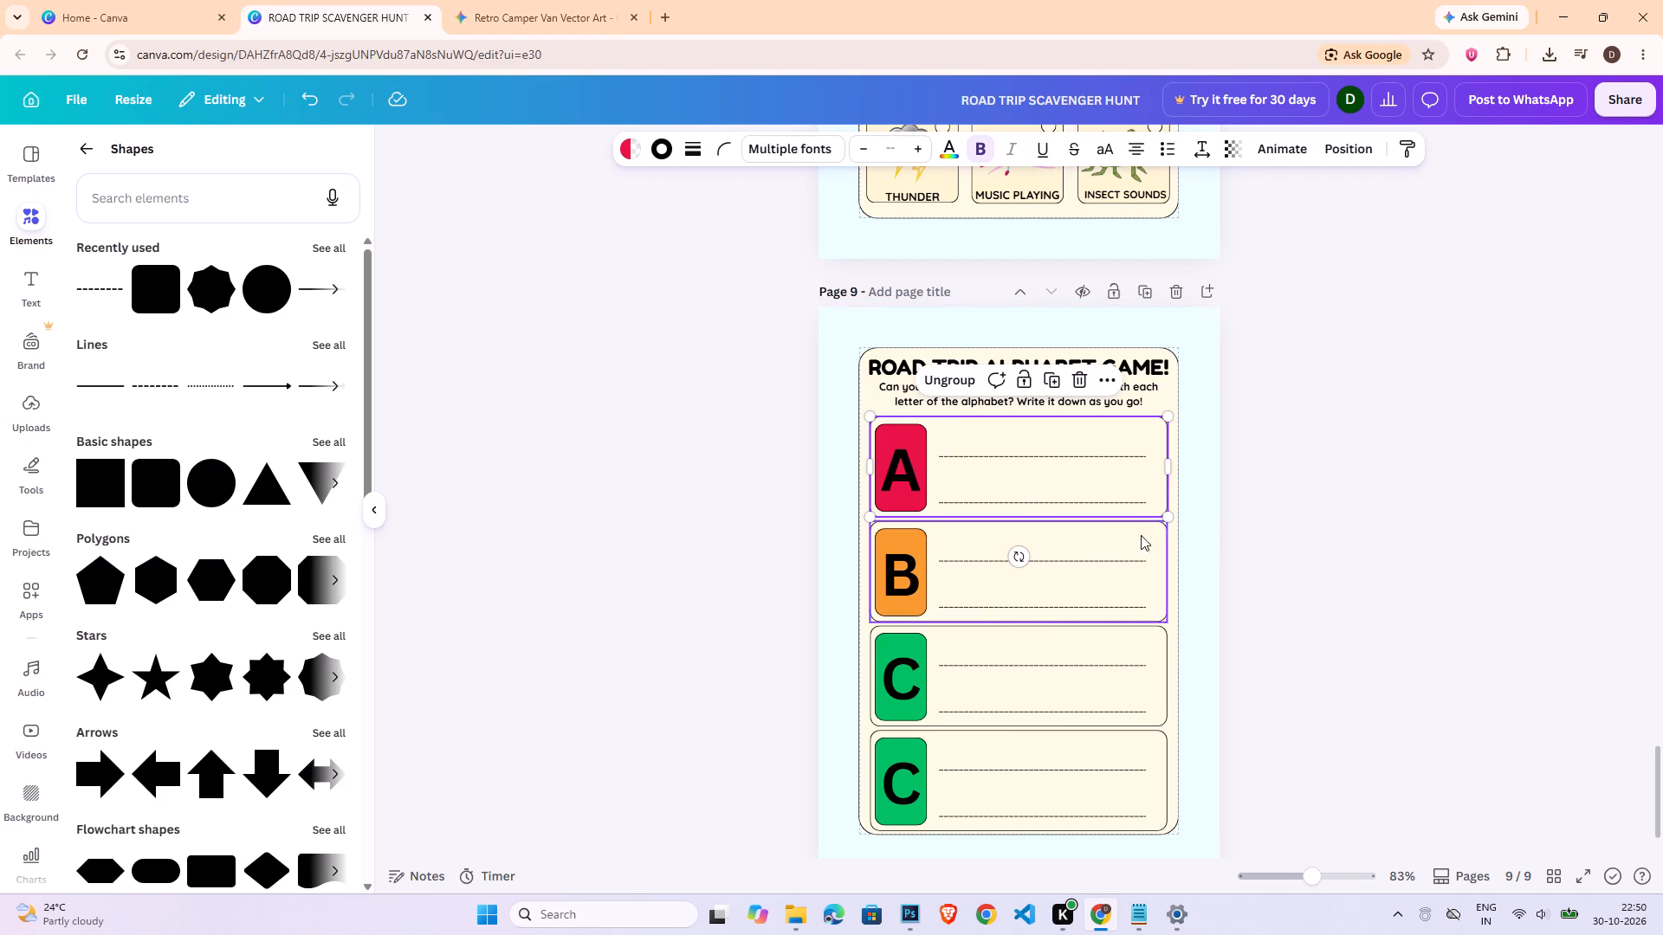
{"action": "left_click", "coordinate": [1304, 546]}
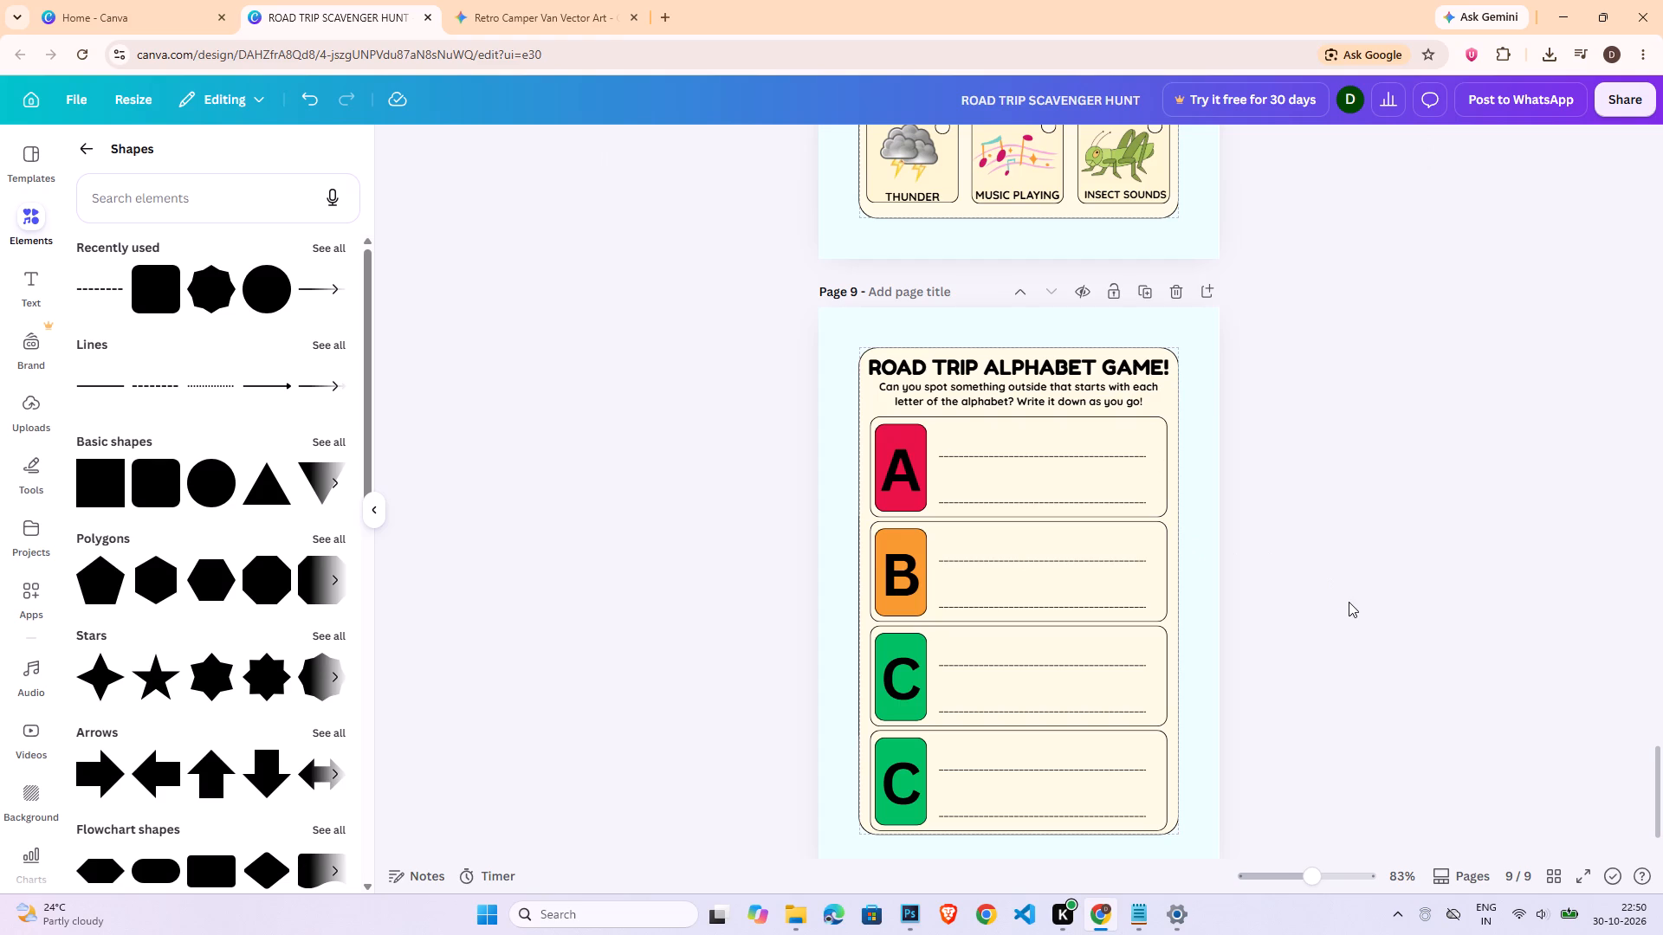
Change the letter in the fourth row's tile to "D".
{"action": "left_click", "coordinate": [888, 777]}
{"action": "left_click", "coordinate": [888, 778]}
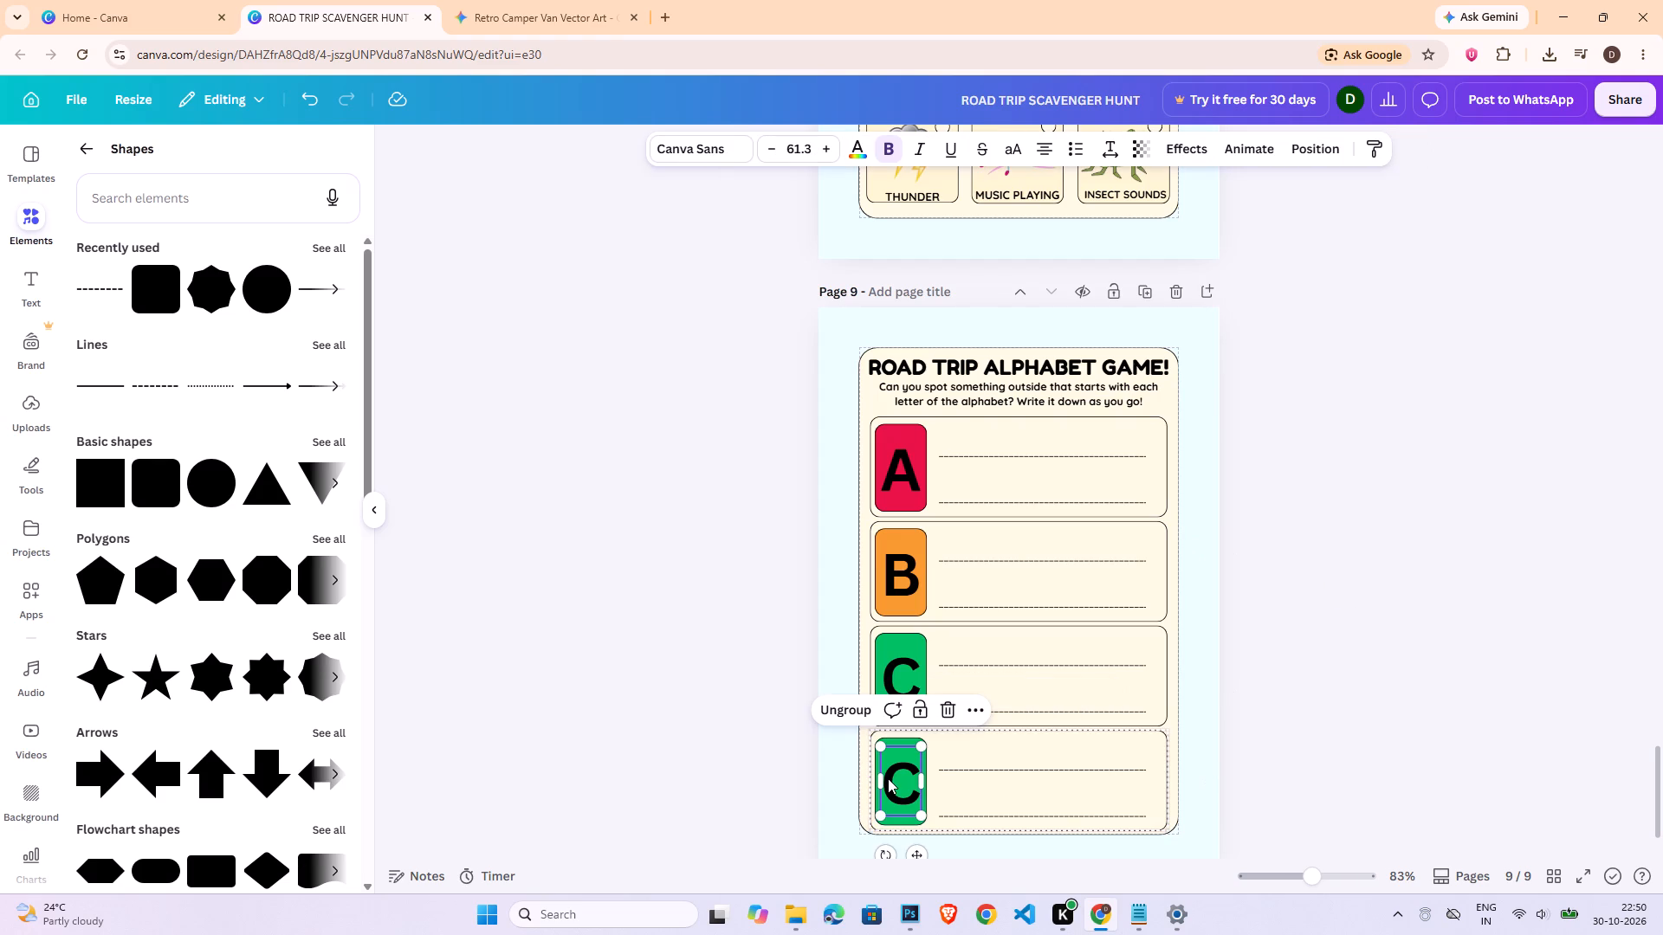
{"action": "double_click", "coordinate": [896, 783]}
{"action": "key", "text": "shift+d"}
{"action": "left_click", "coordinate": [1342, 751]}
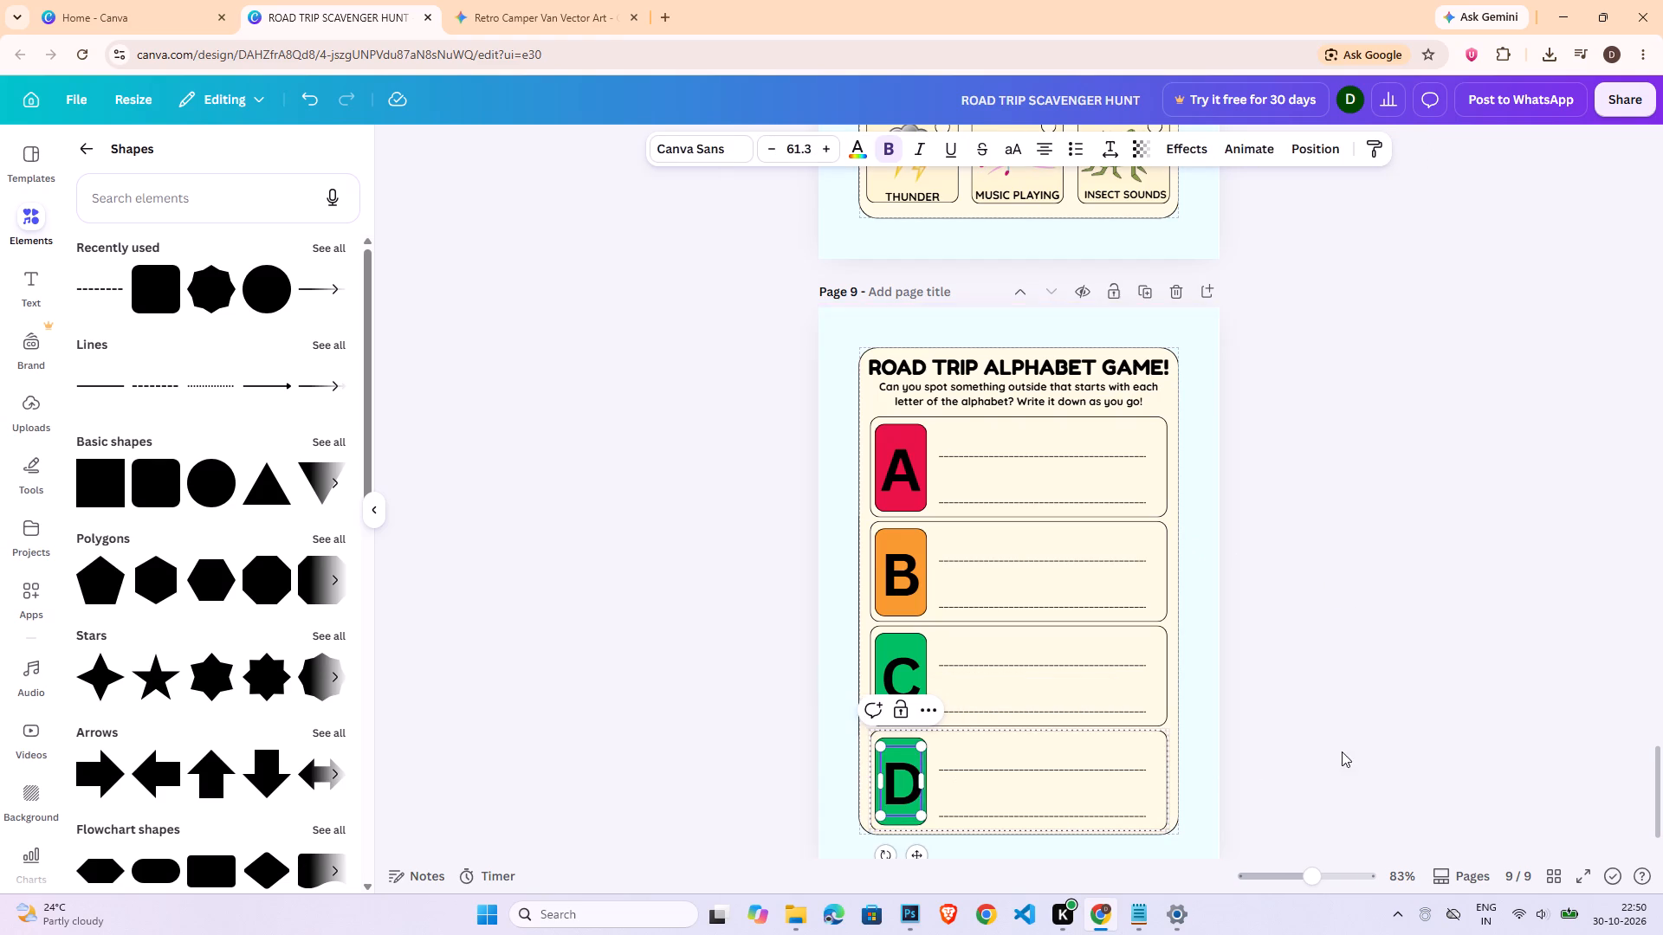
Fill only the tile behind the letter D with the light peach from the design's colours.
{"action": "left_click", "coordinate": [918, 762]}
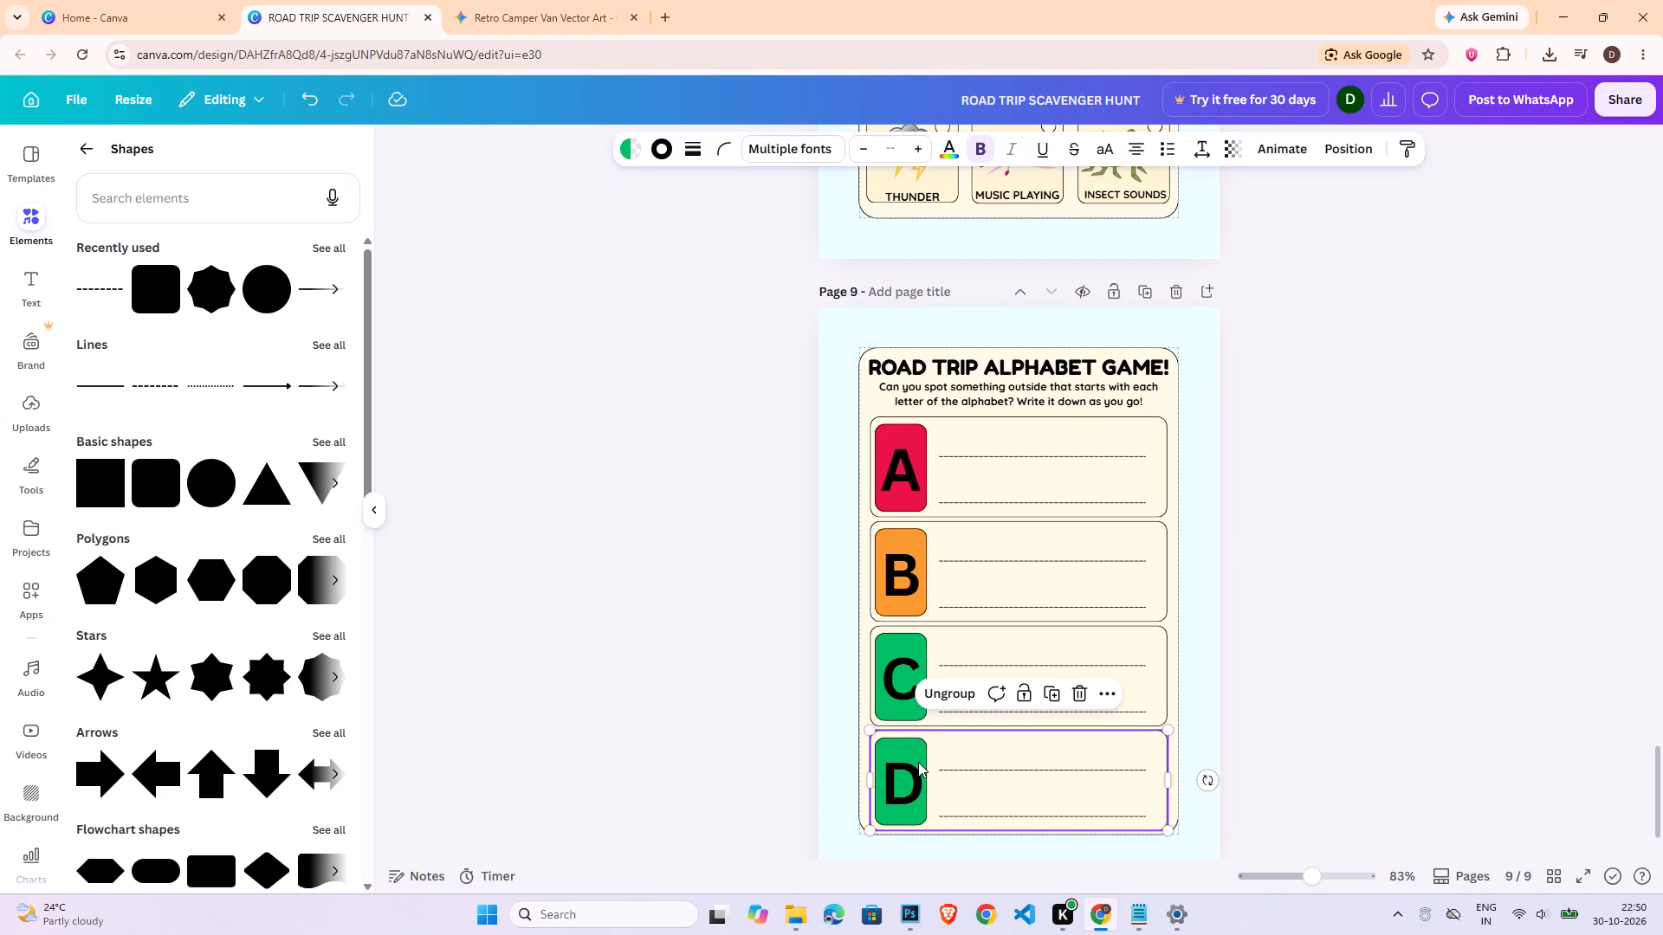
{"action": "left_click", "coordinate": [908, 745]}
{"action": "left_click", "coordinate": [896, 738]}
{"action": "left_click", "coordinate": [628, 155]}
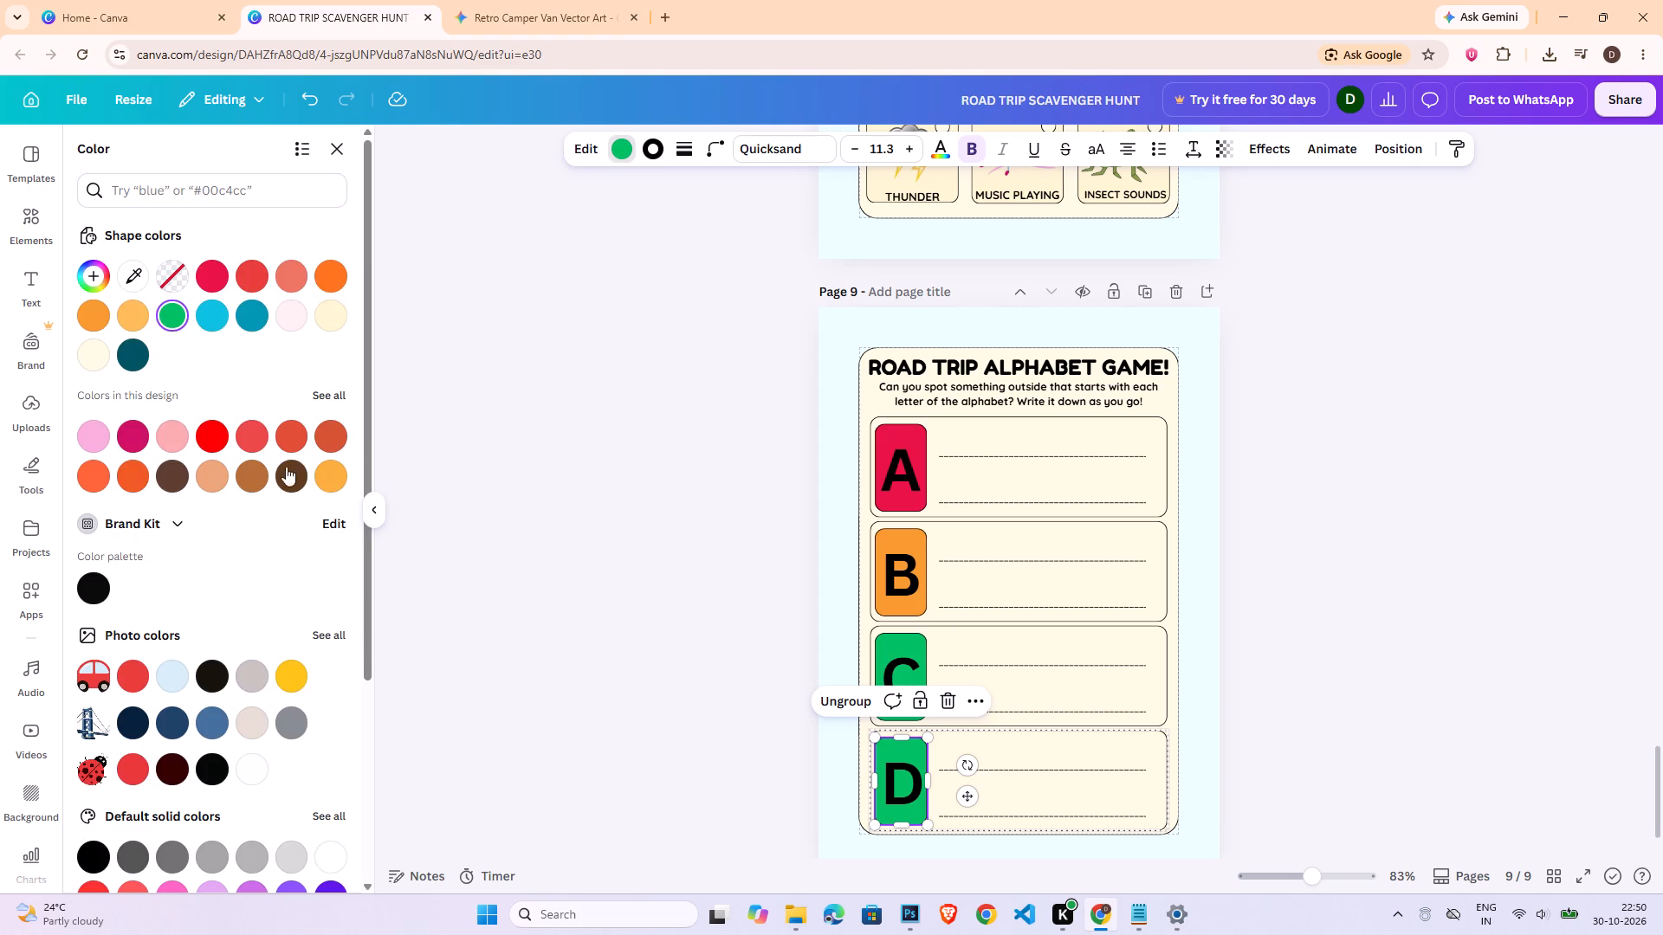
{"action": "left_click", "coordinate": [217, 480]}
{"action": "double_click", "coordinate": [1395, 722]}
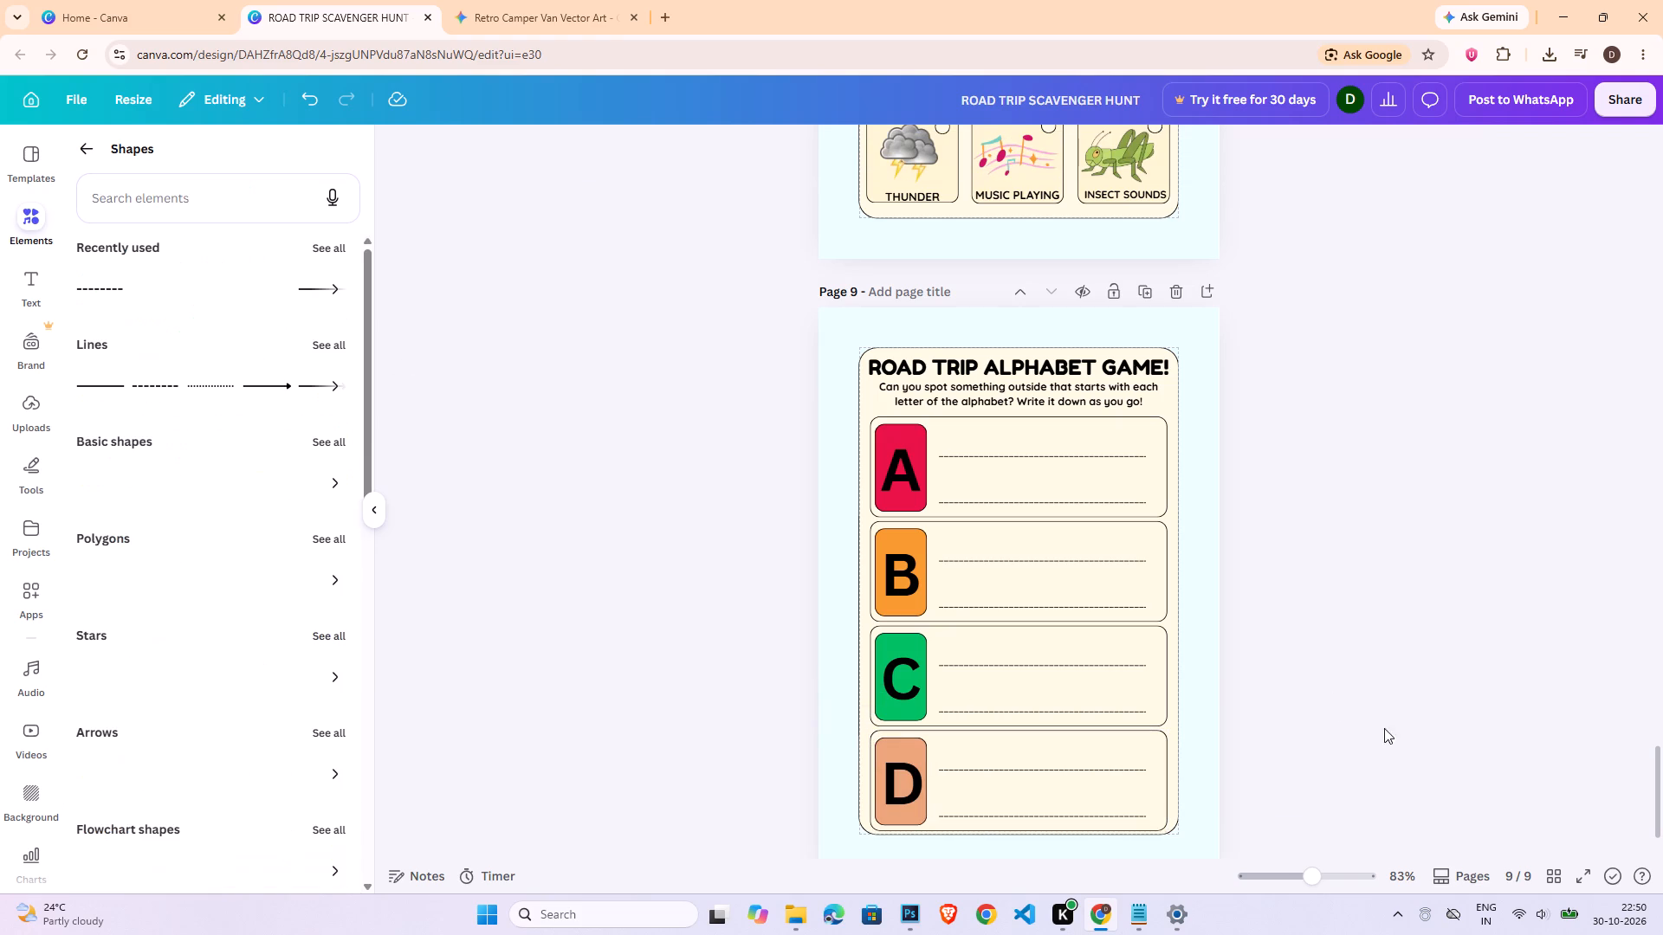
Duplicate page 9 and delete the title and the instruction text from the copy.
{"action": "left_click", "coordinate": [1142, 297]}
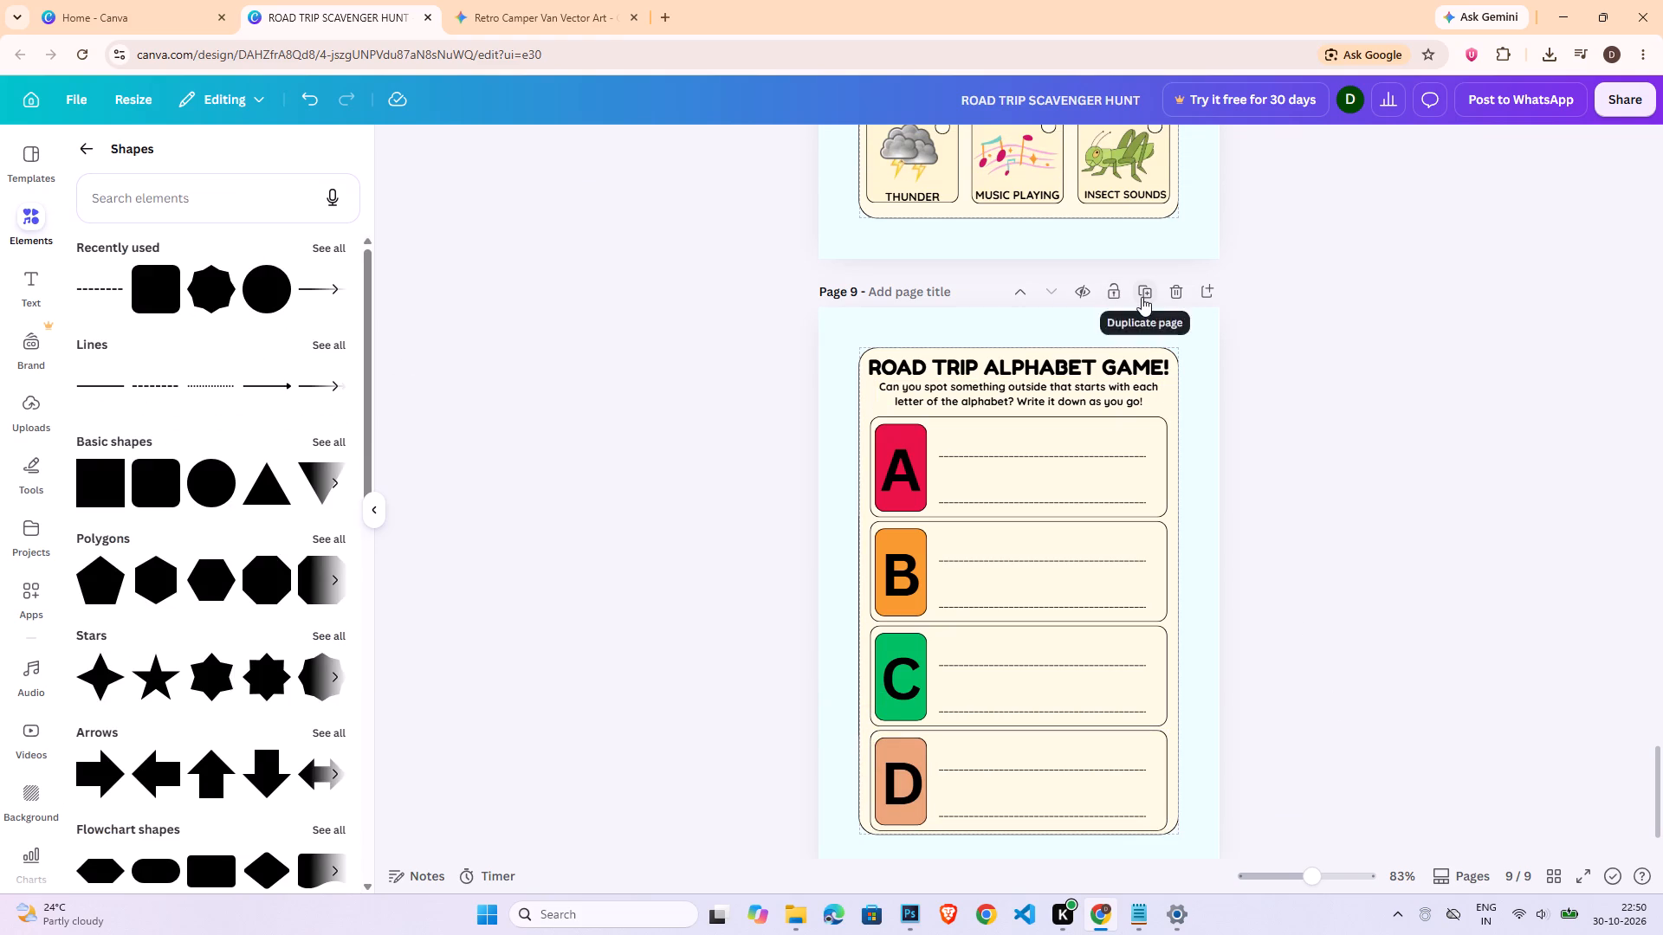
{"action": "left_click", "coordinate": [902, 373]}
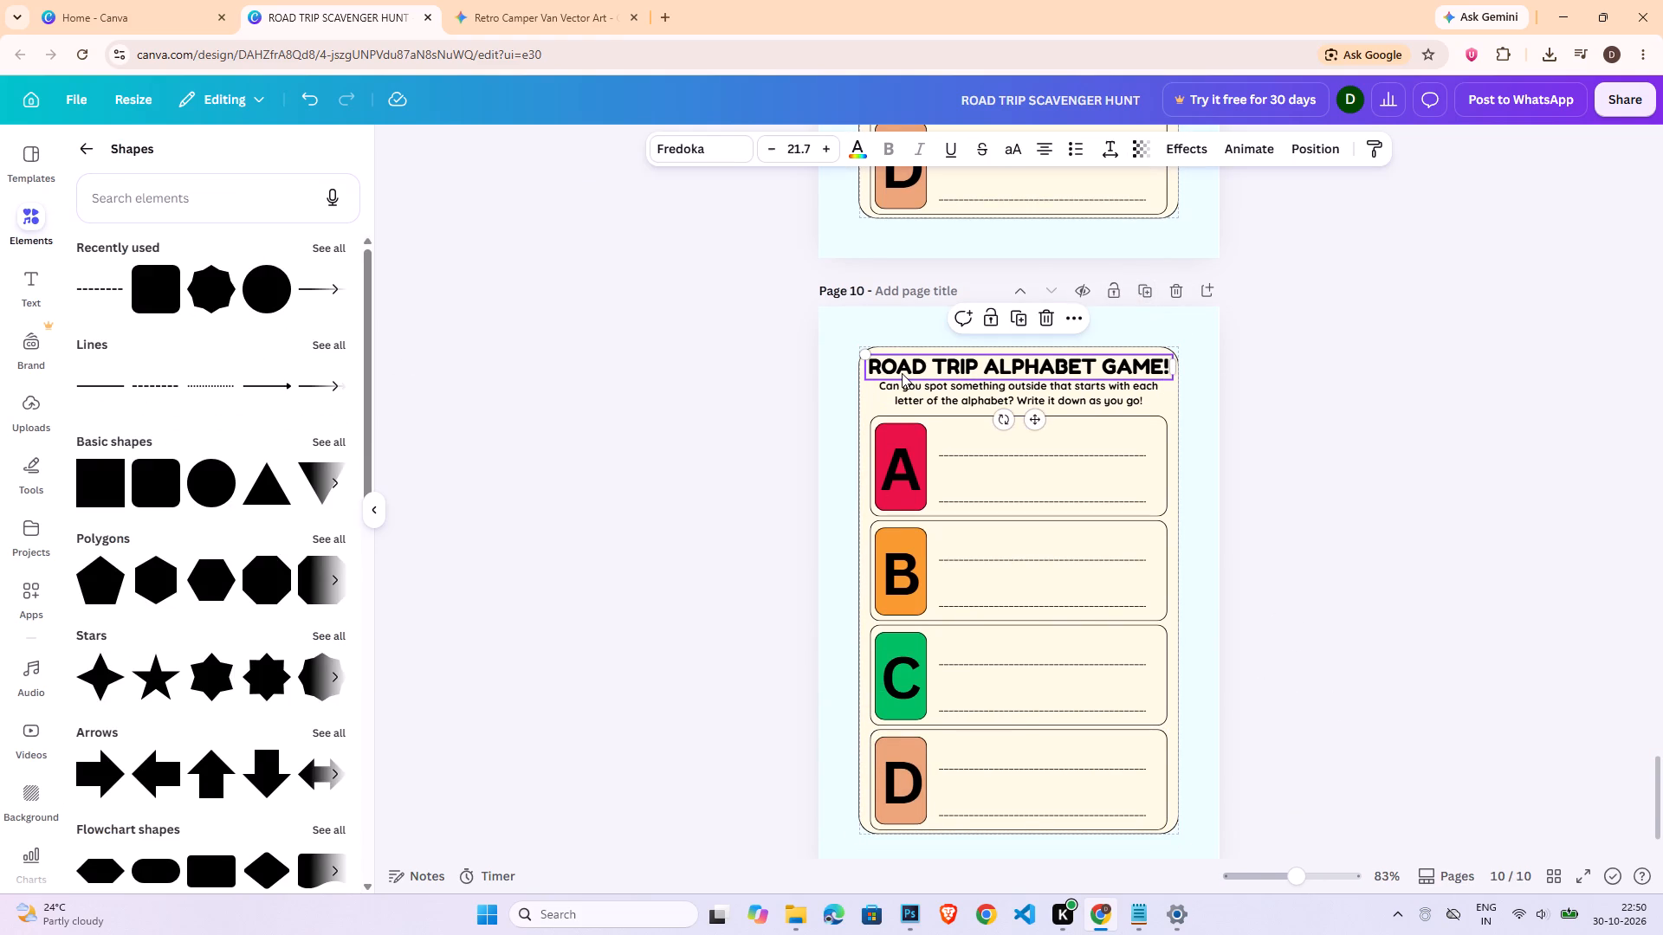
{"action": "key", "text": "Delete"}
{"action": "left_click", "coordinate": [923, 390]}
{"action": "key", "text": "Delete"}
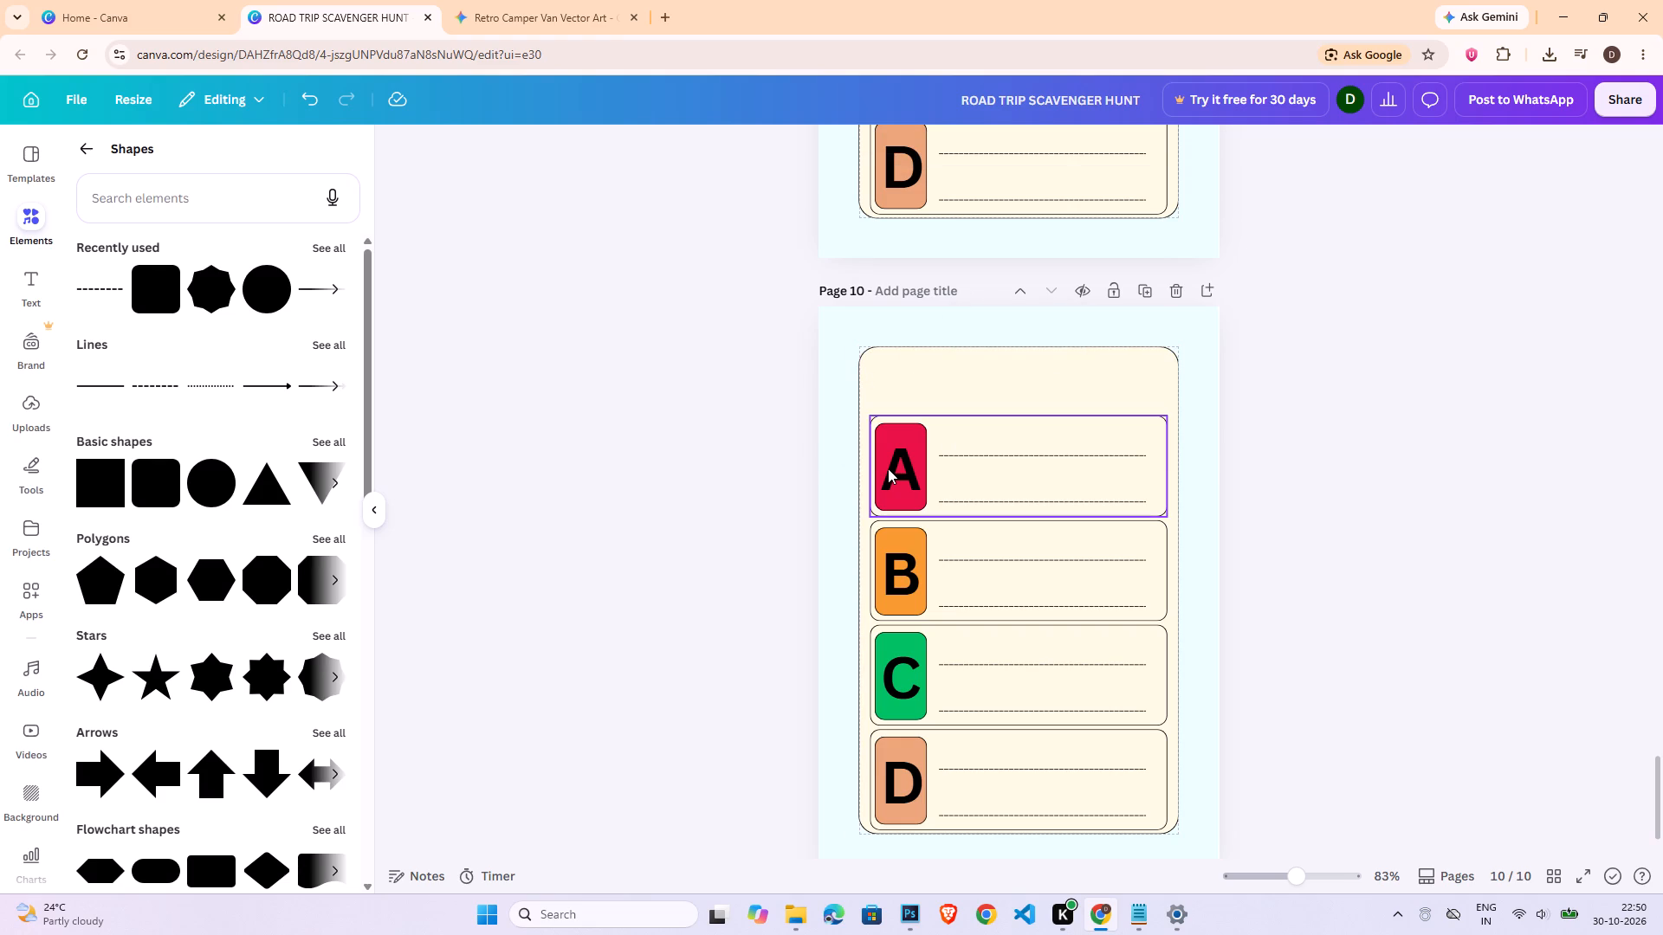
Move the A row on page 10 up to the top of the cream panel.
{"action": "left_click_drag", "start_coordinate": [888, 468], "coordinate": [892, 409]}
{"action": "left_click", "coordinate": [782, 487]}
Move the B, C and D rows on page 10 up together so they sit just below the A row.
{"action": "left_click_drag", "start_coordinate": [755, 537], "coordinate": [983, 787]}
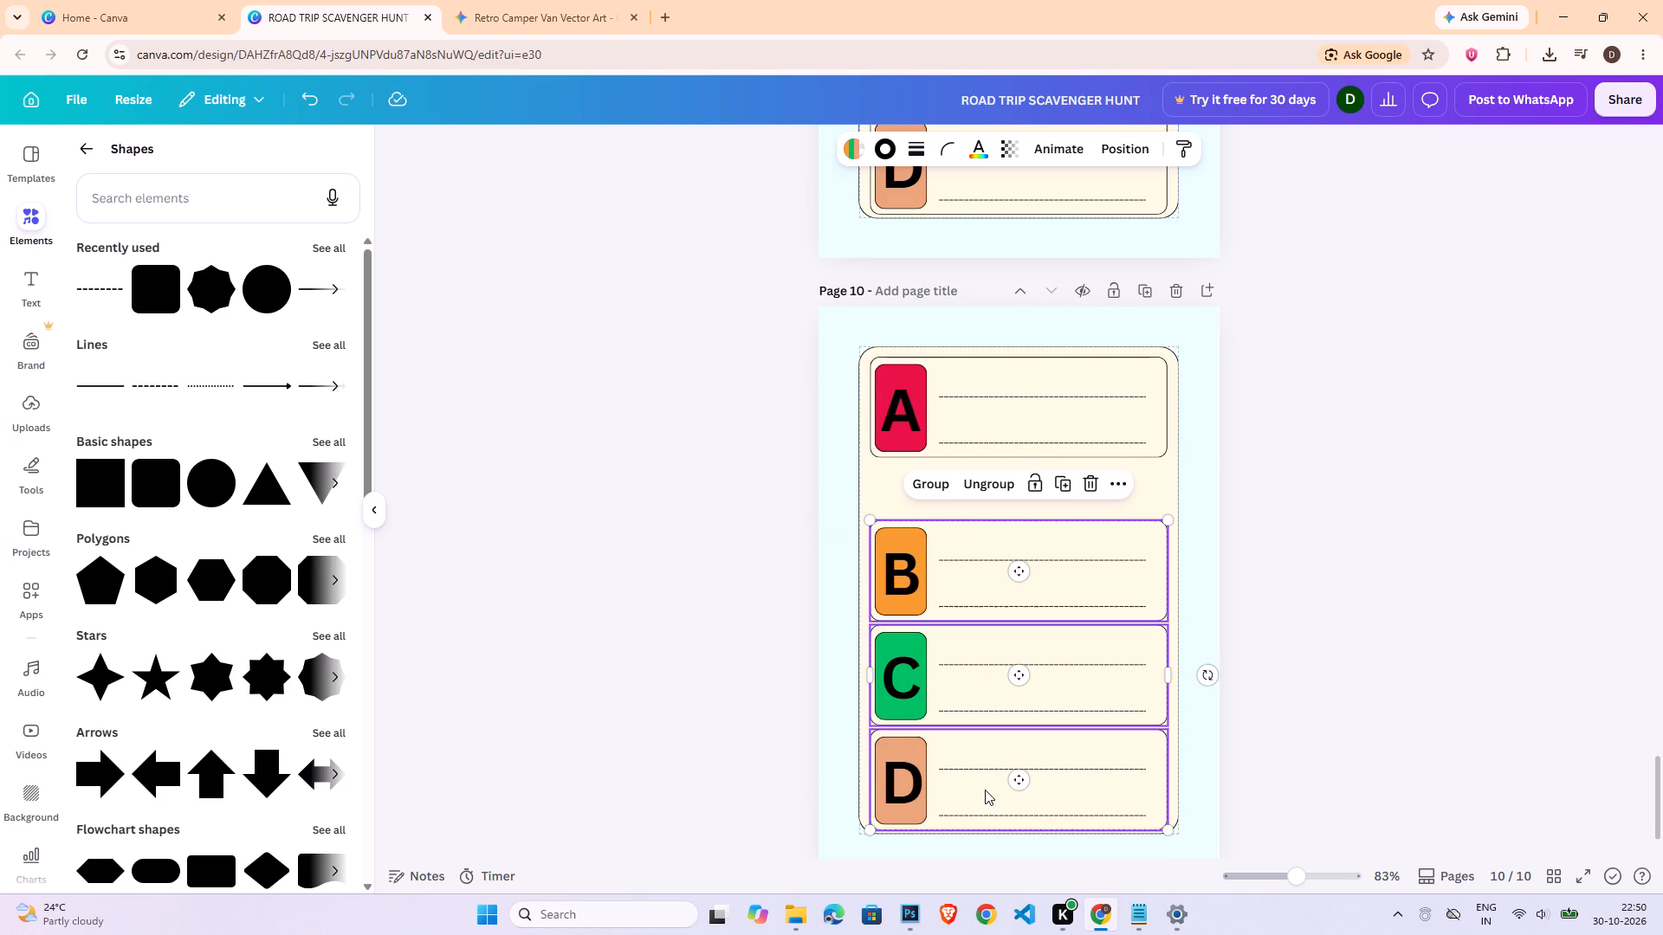
{"action": "key", "text": "Up"}
{"action": "key", "text": "Up"}
{"action": "key", "text": "Up"}
{"action": "key", "text": "Up"}
{"action": "key", "text": "Up"}
{"action": "key", "text": "Up"}
{"action": "key", "text": "Up"}
{"action": "key", "text": "Up"}
{"action": "key", "text": "Up"}
{"action": "key", "text": "Up"}
{"action": "key", "text": "Up"}
{"action": "key", "text": "Up"}
{"action": "key", "text": "Up"}
{"action": "key", "text": "Up"}
{"action": "key", "text": "Up"}
{"action": "key", "text": "Up"}
{"action": "key", "text": "Up"}
{"action": "key", "text": "Up"}
{"action": "key", "text": "Up"}
{"action": "key", "text": "Up"}
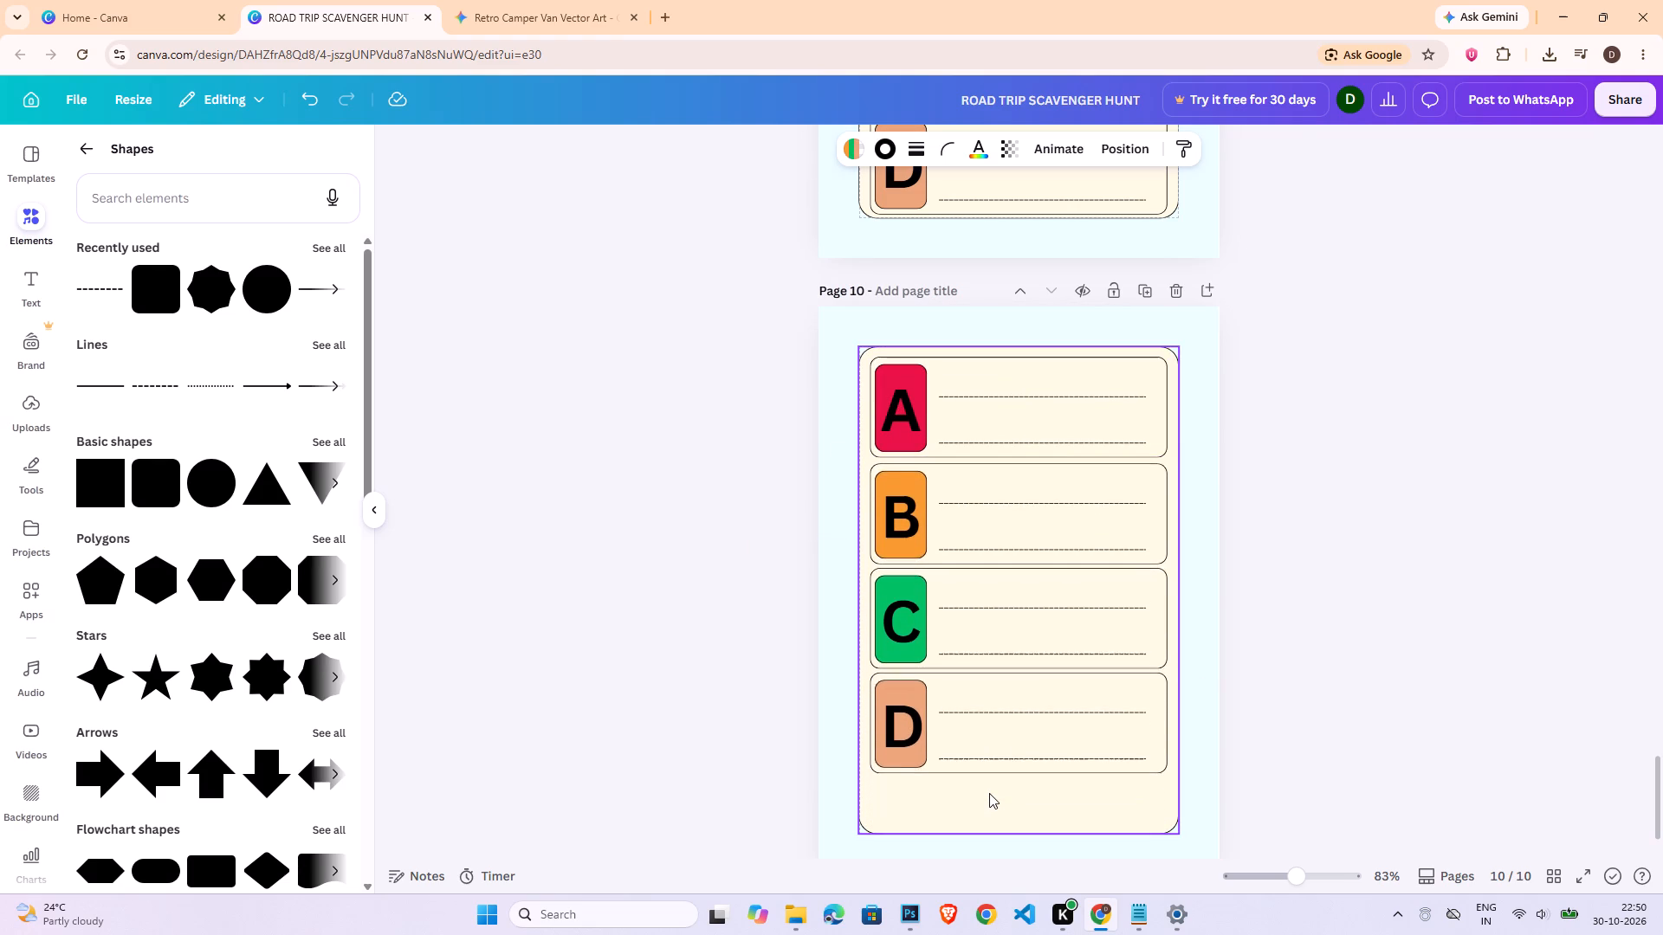
{"action": "key", "text": "Up"}
{"action": "key", "text": "Down"}
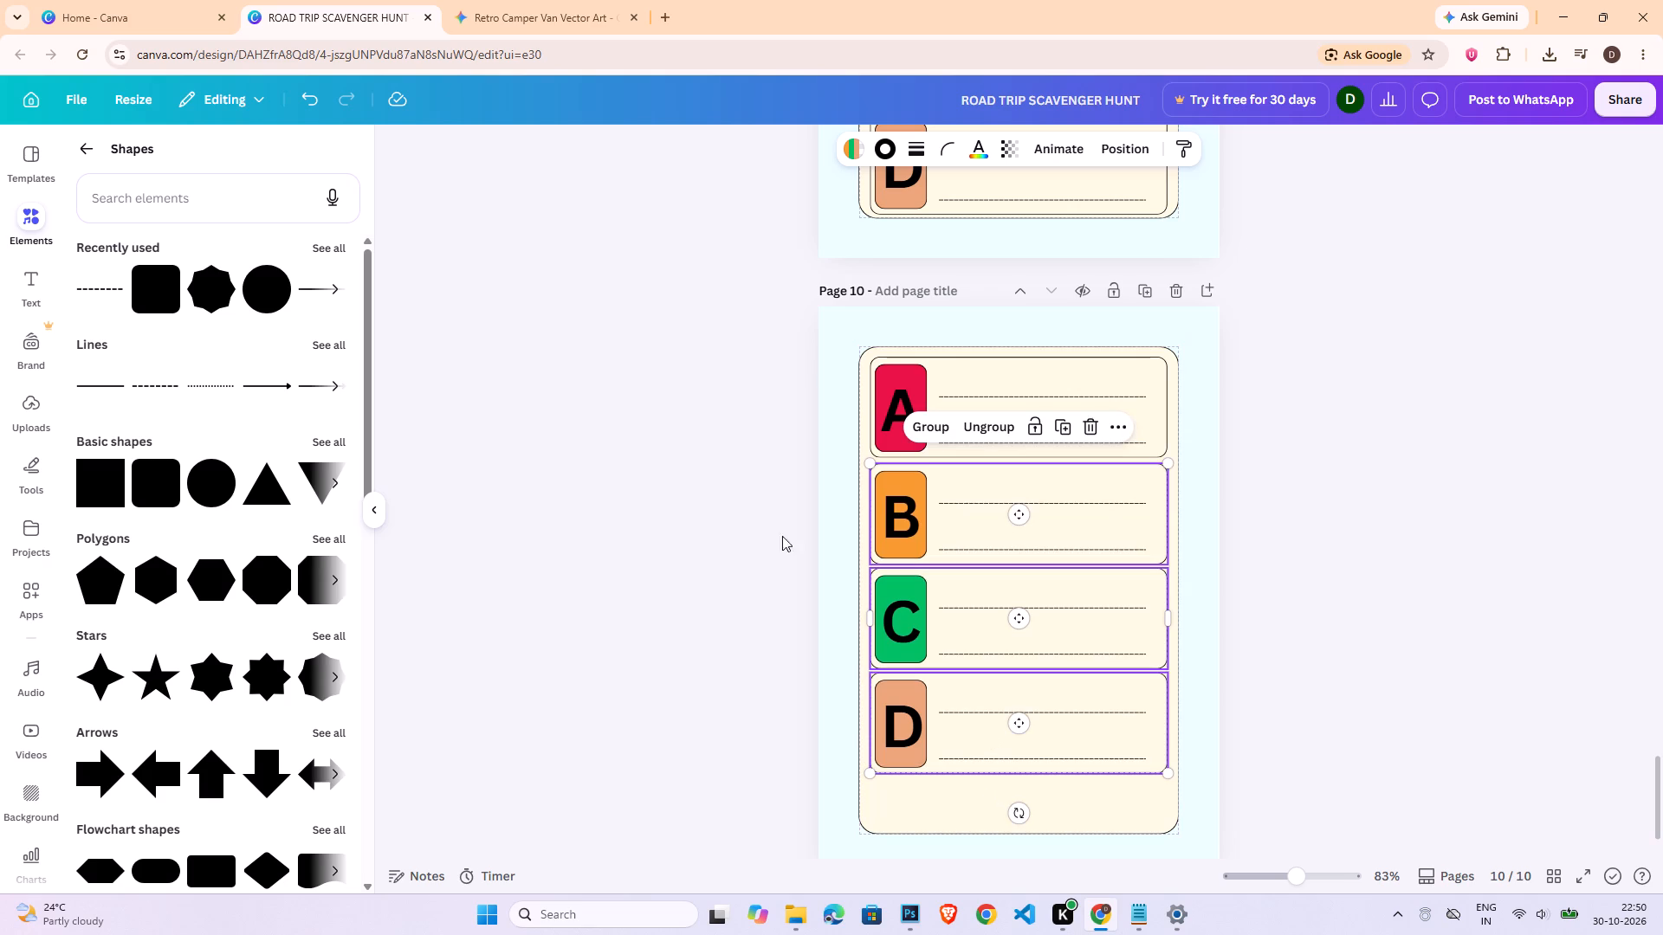
Nudge all four letter rows on page 10 up slightly together.
{"action": "left_click", "coordinate": [696, 382]}
{"action": "left_click_drag", "start_coordinate": [726, 372], "coordinate": [1097, 755]}
{"action": "key", "text": "Up"}
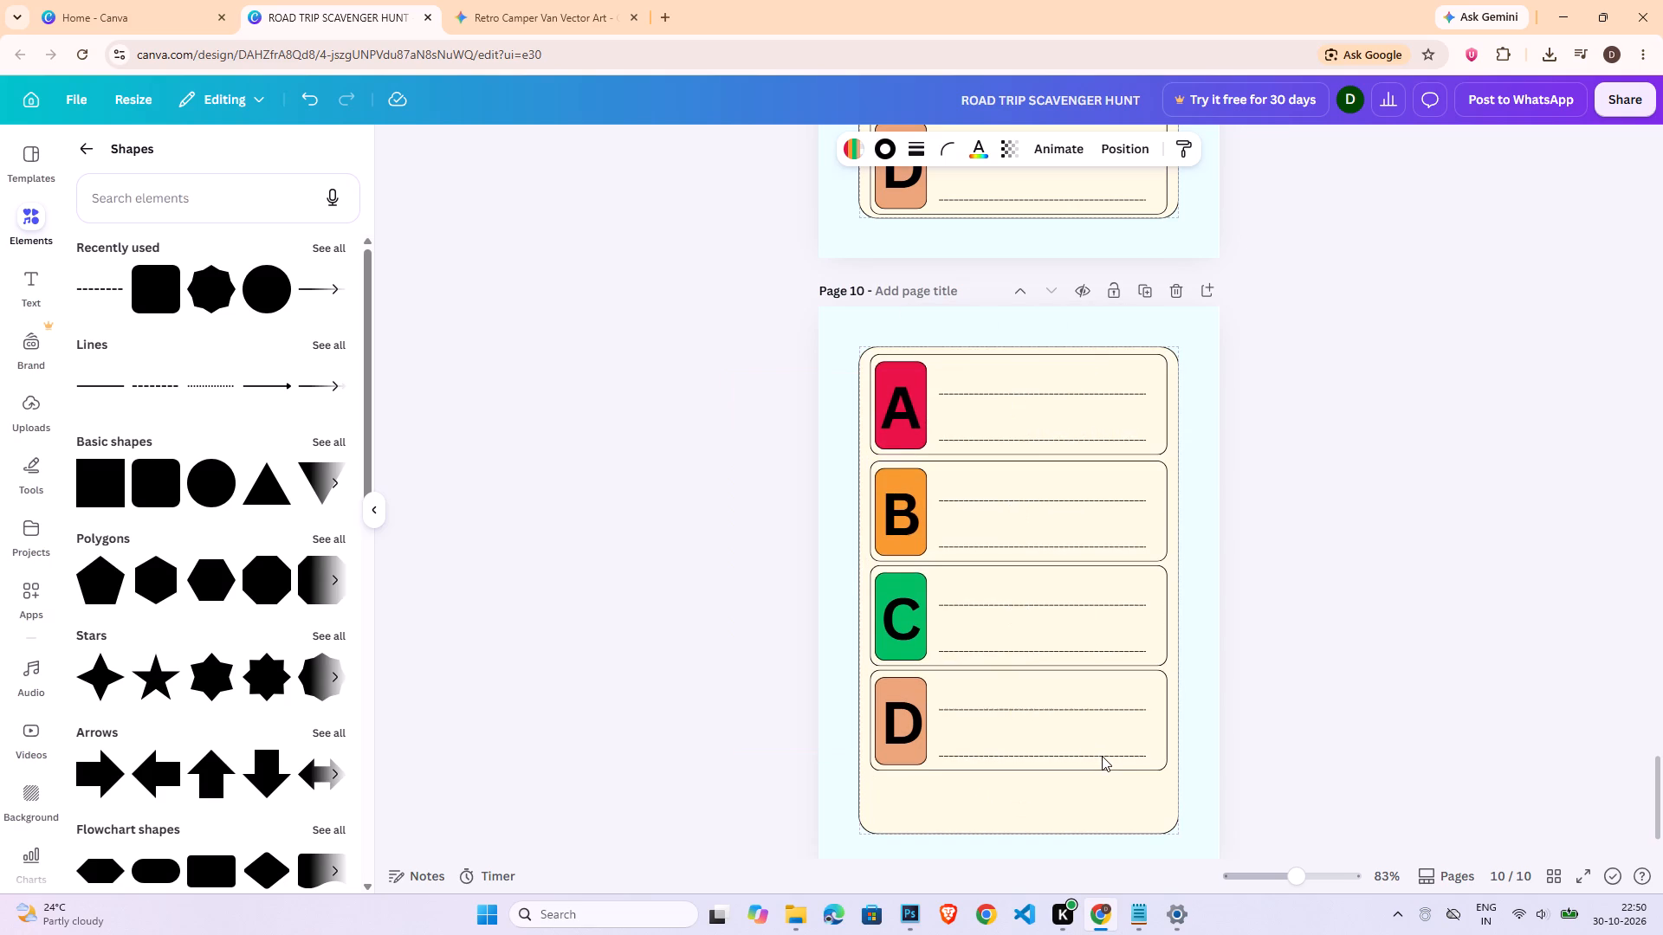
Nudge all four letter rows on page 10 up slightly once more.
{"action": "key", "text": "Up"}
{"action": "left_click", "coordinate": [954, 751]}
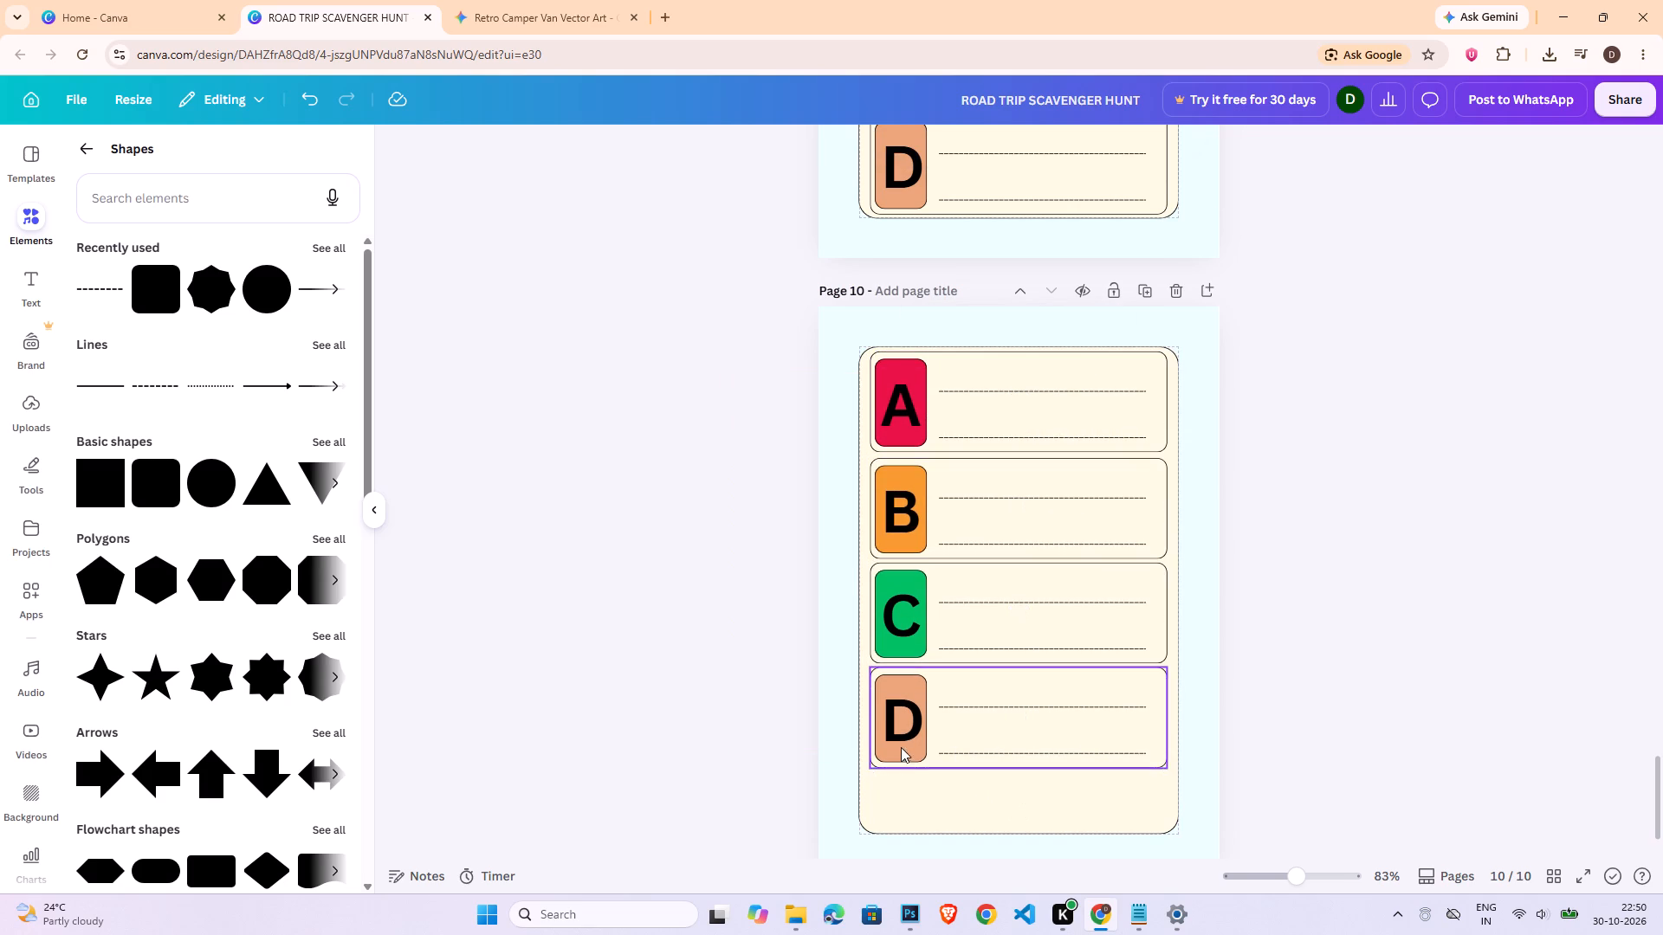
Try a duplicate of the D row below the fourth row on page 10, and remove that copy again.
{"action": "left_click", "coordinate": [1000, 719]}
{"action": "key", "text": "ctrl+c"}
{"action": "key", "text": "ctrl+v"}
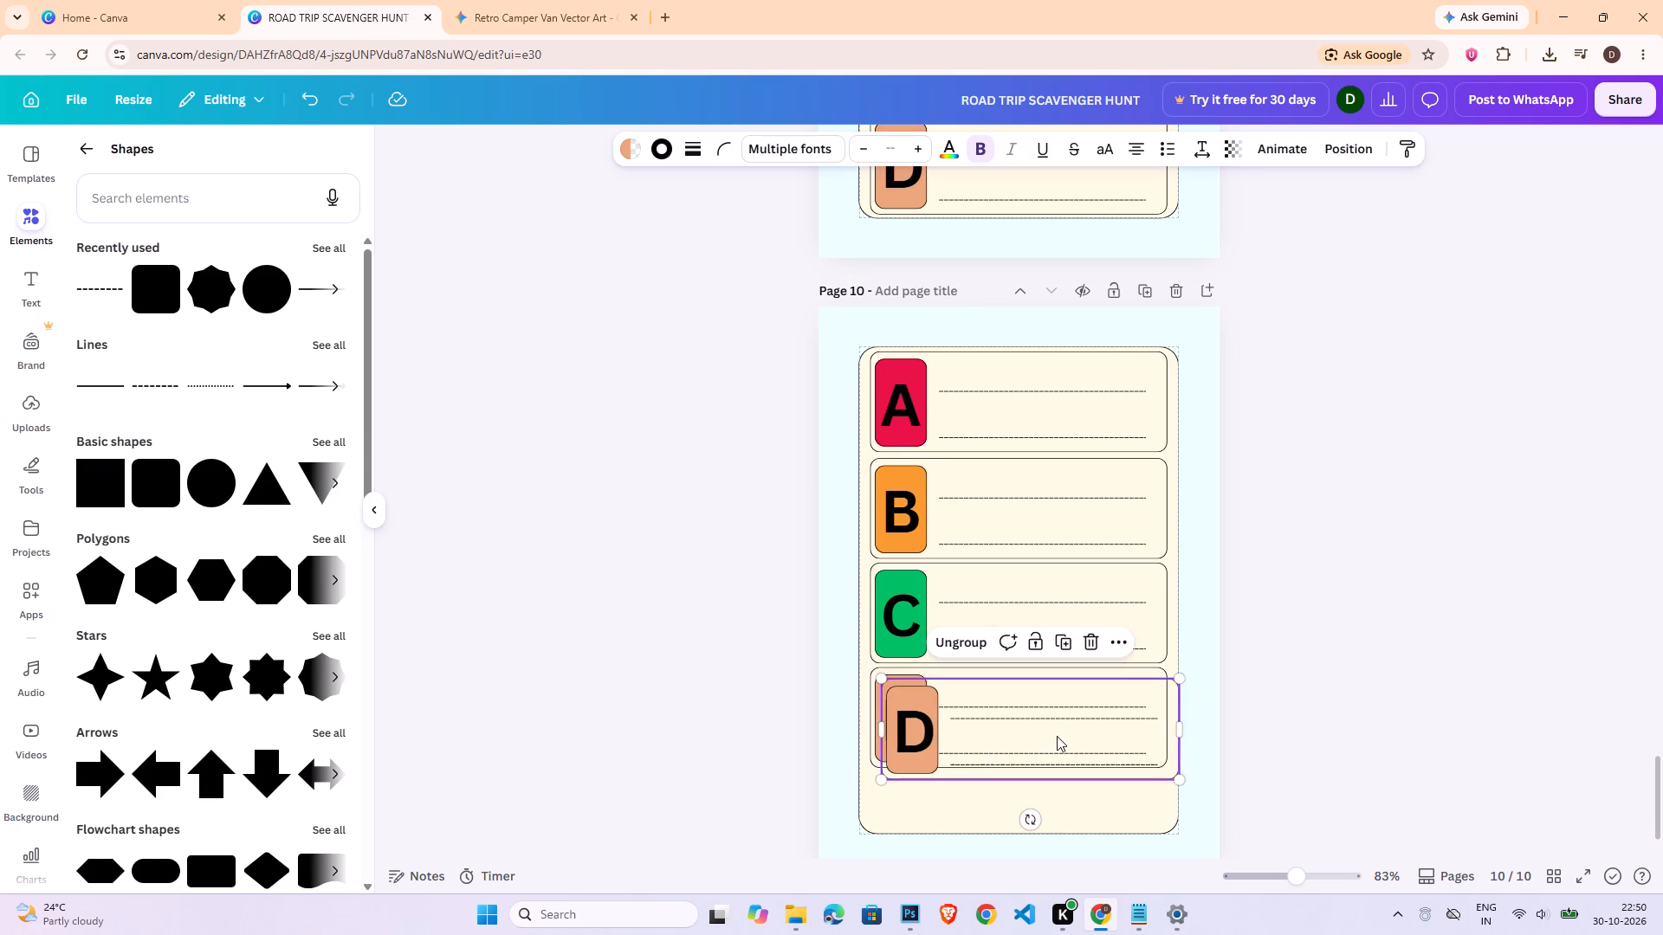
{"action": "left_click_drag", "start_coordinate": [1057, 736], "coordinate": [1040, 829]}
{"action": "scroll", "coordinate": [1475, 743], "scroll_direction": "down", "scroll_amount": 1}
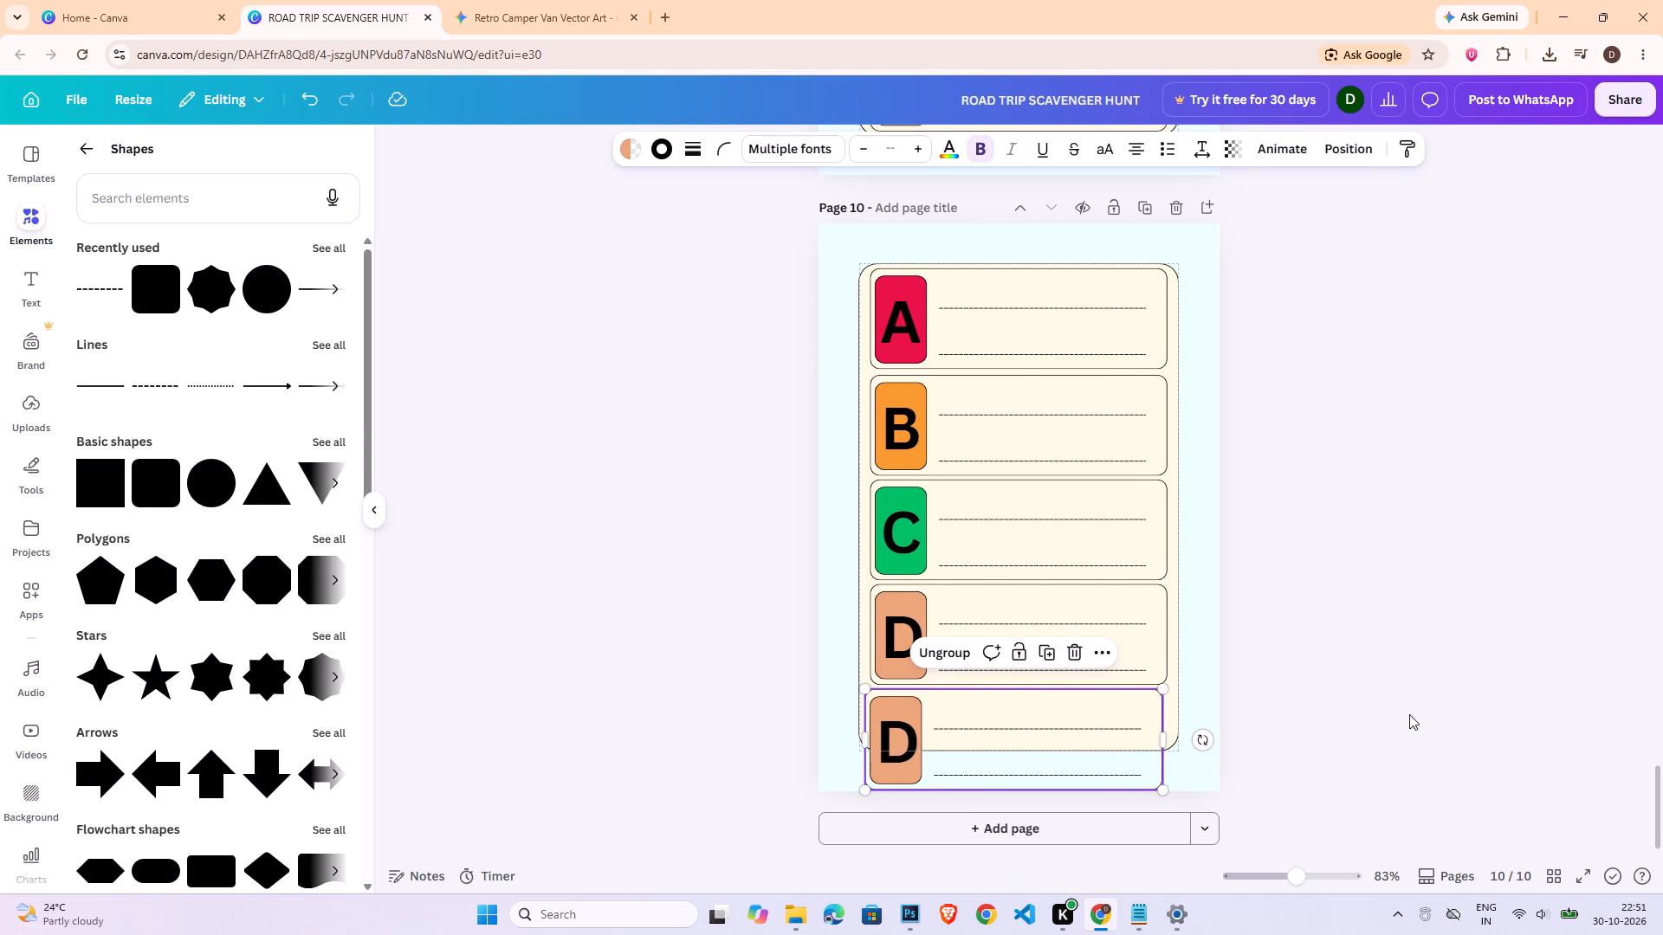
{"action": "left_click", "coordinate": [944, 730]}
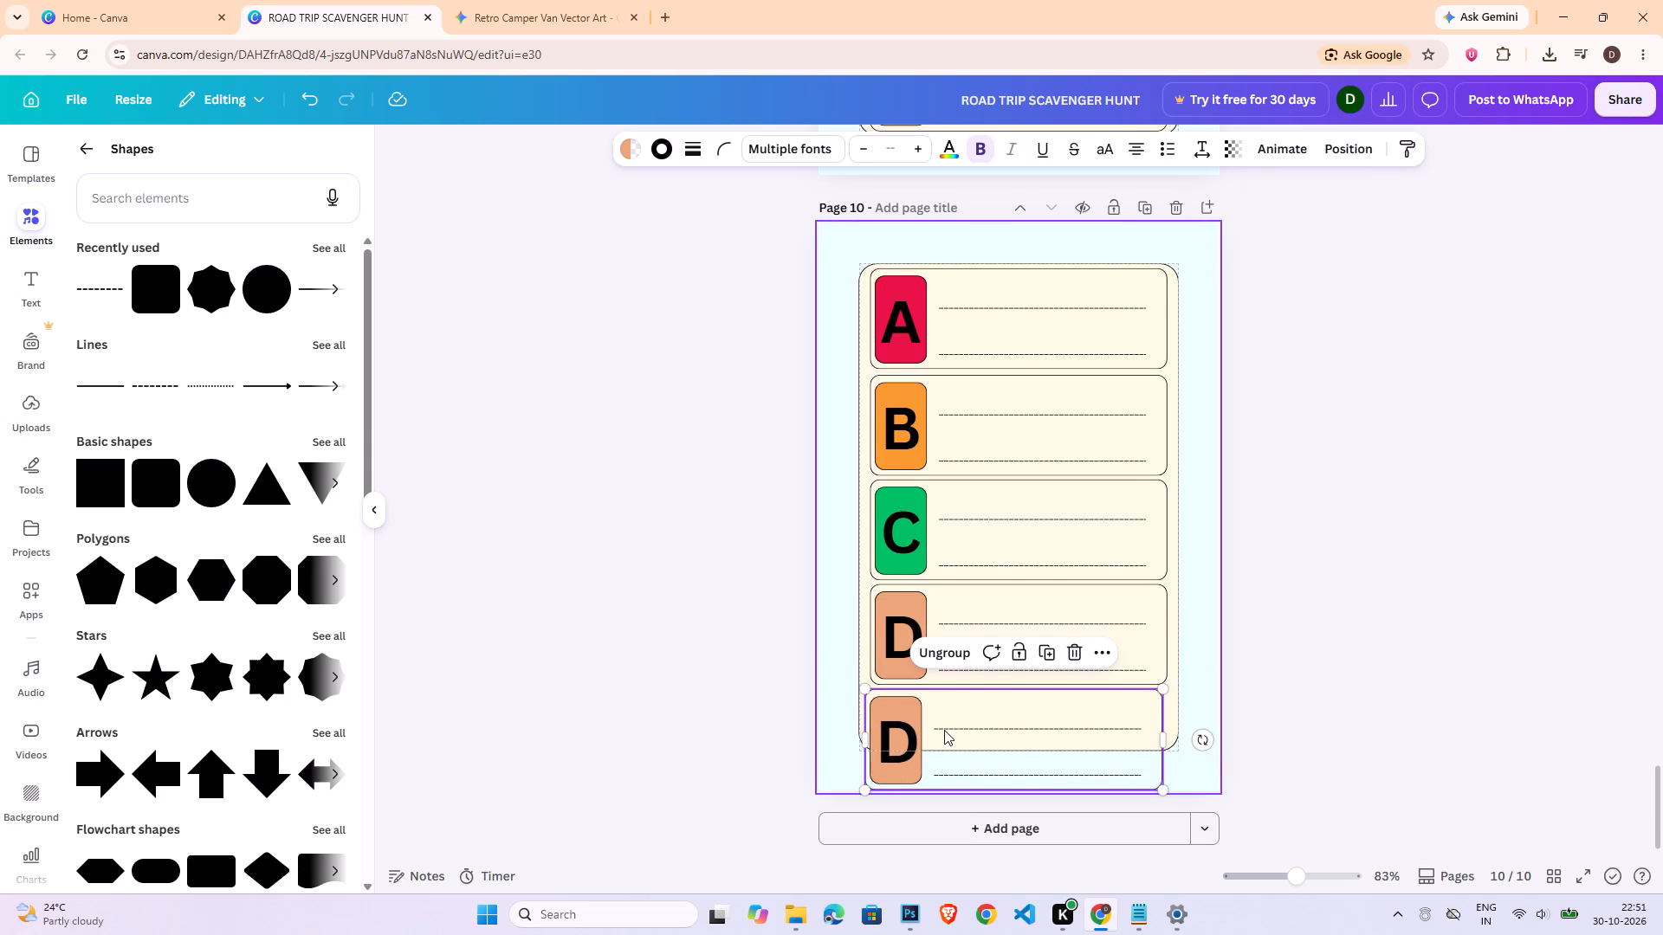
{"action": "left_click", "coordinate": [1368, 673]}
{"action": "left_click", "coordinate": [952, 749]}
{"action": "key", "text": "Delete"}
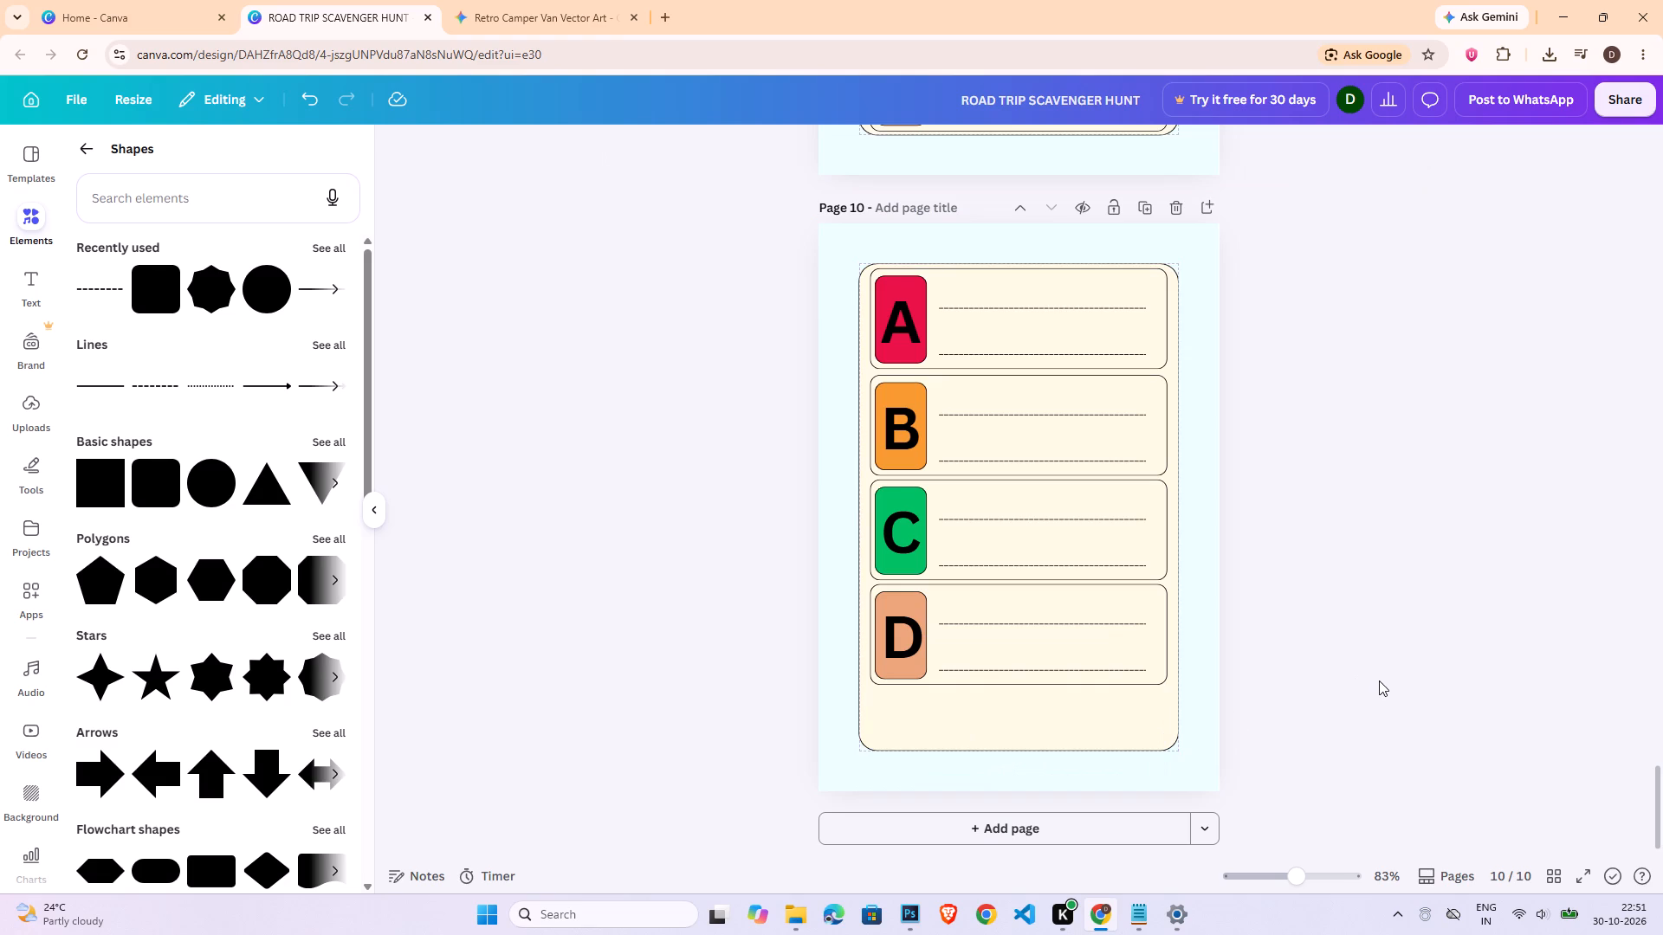
Undo the edits on page 10 back to the full copy of page 9, including its title and instruction text.
{"action": "left_click", "coordinate": [1379, 680]}
{"action": "scroll", "coordinate": [1383, 680], "scroll_direction": "up", "scroll_amount": 2}
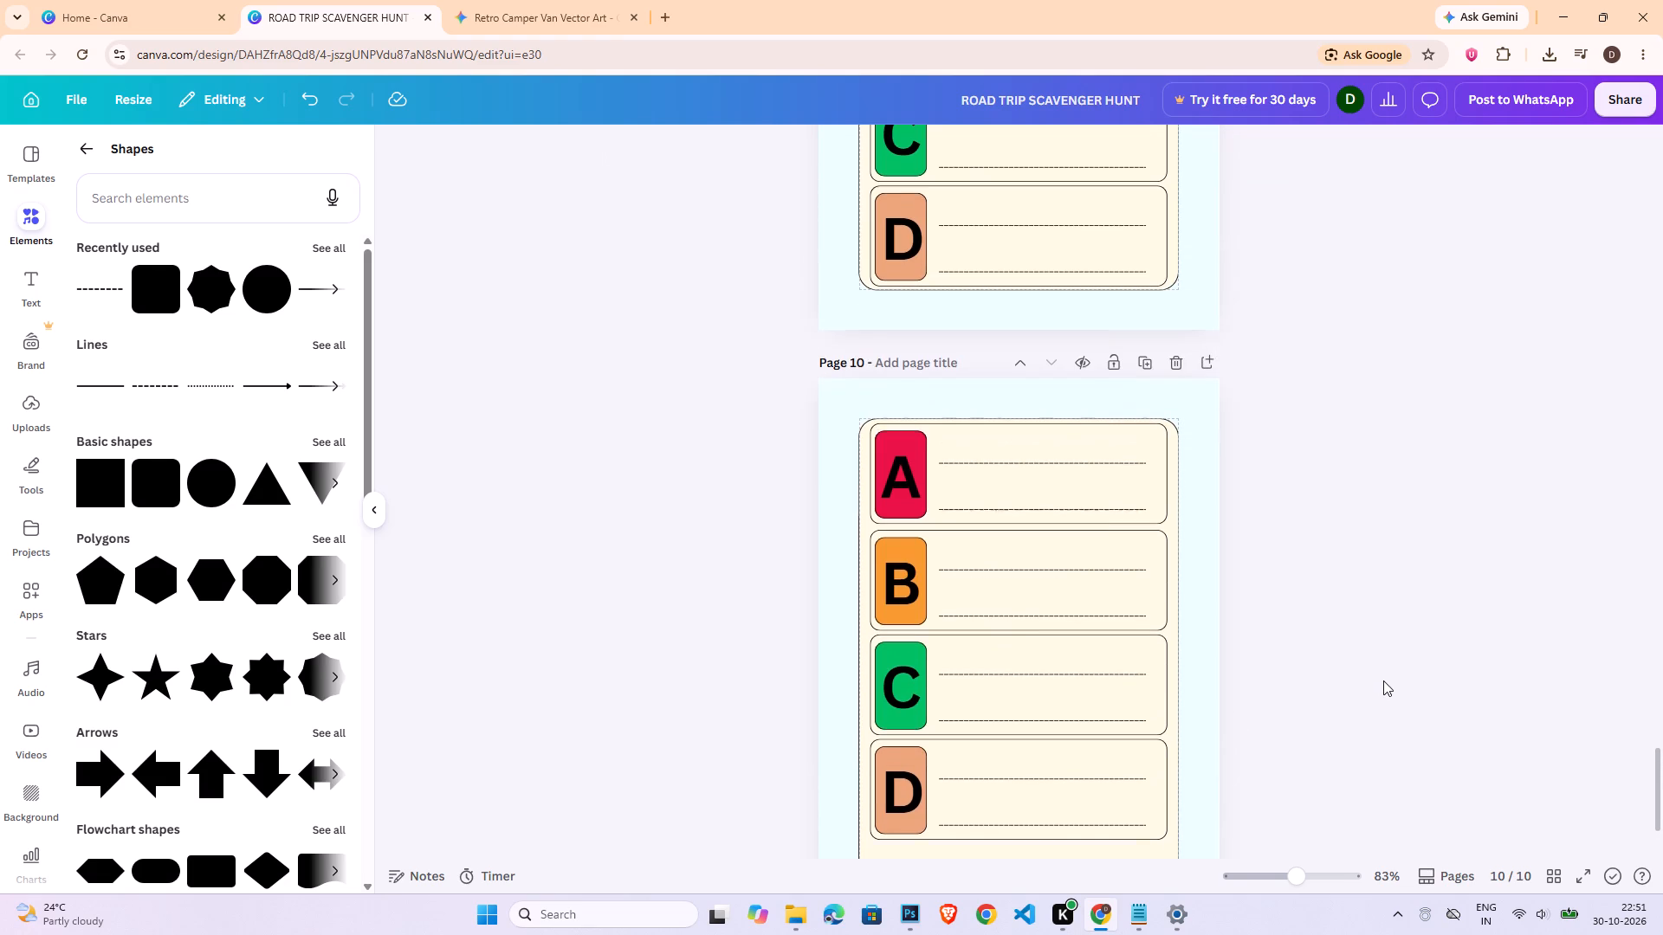
{"action": "key", "text": "ctrl+z"}
{"action": "key", "text": "ctrl+z"}
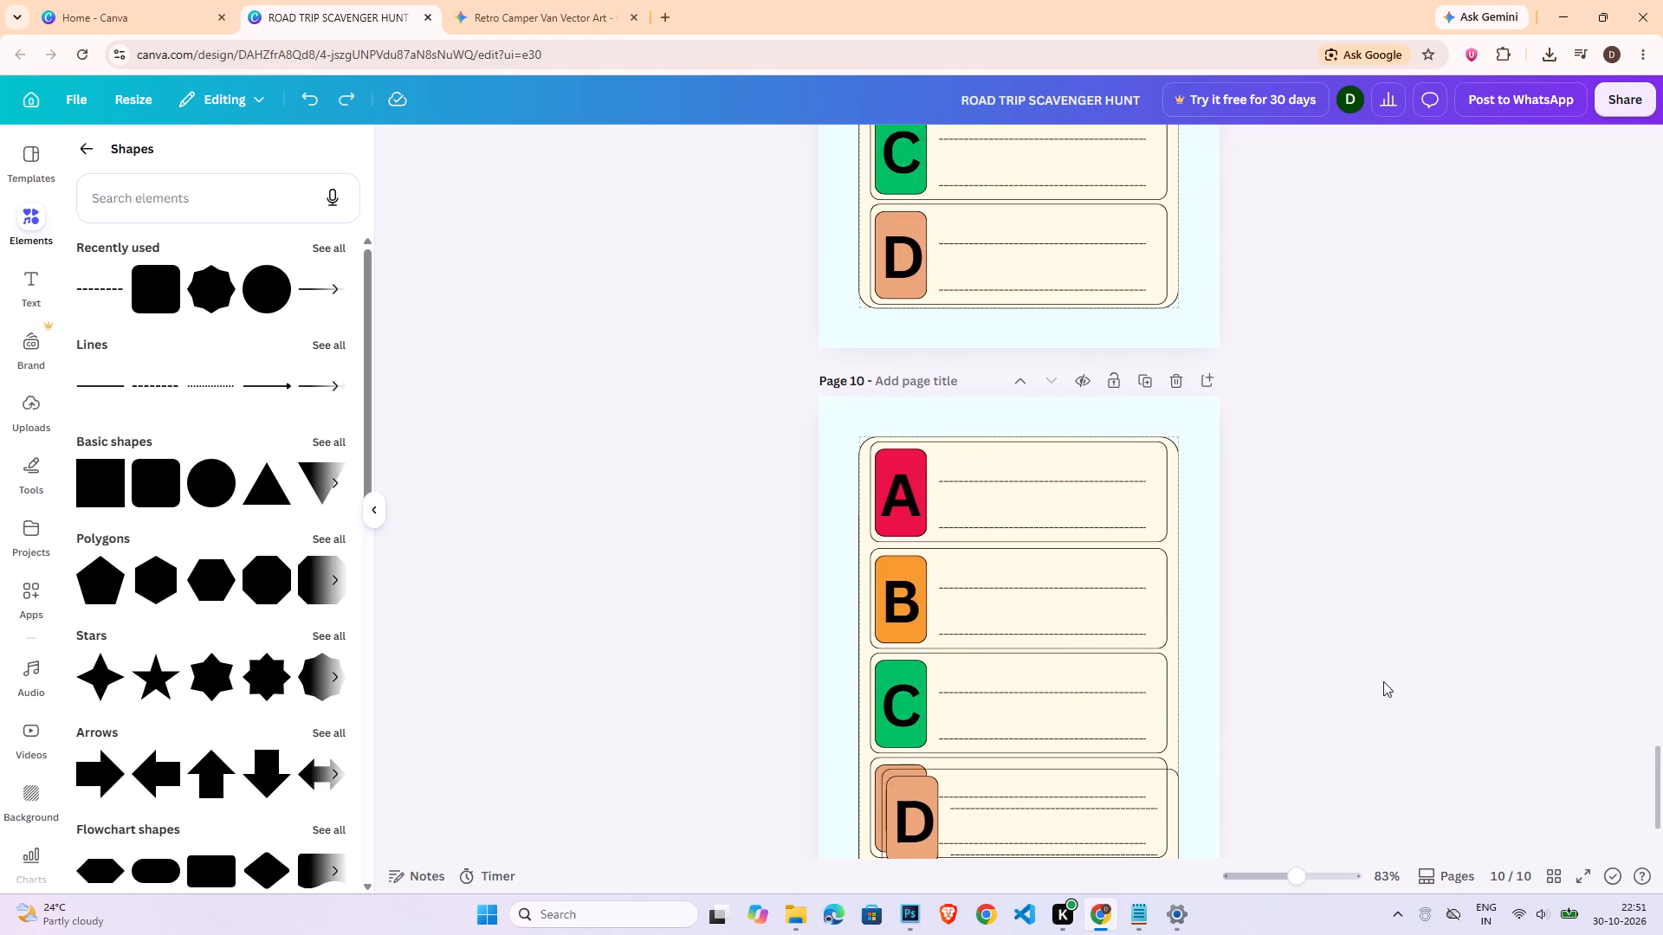
{"action": "key", "text": "ctrl+z"}
{"action": "key", "text": "ctrl+z"}
{"action": "key", "text": "ctrl+z"}
{"action": "key", "text": "ctrl+z"}
{"action": "key", "text": "ctrl+z"}
{"action": "key", "text": "ctrl+z"}
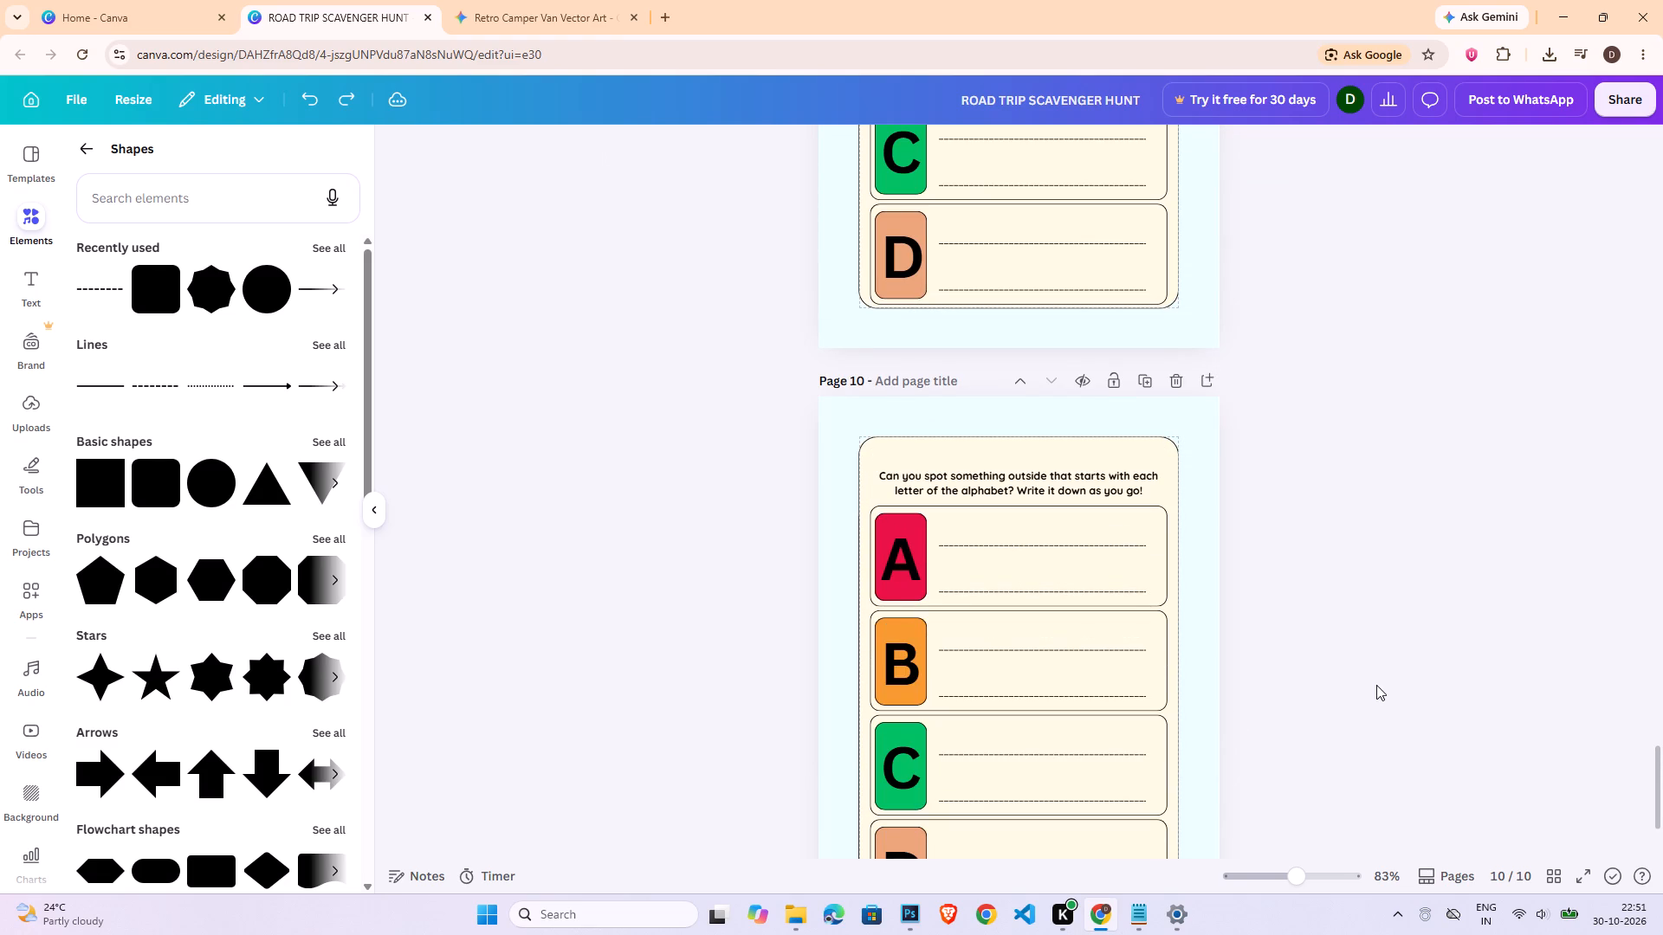
{"action": "key", "text": "ctrl+z"}
{"action": "left_click", "coordinate": [1372, 687]}
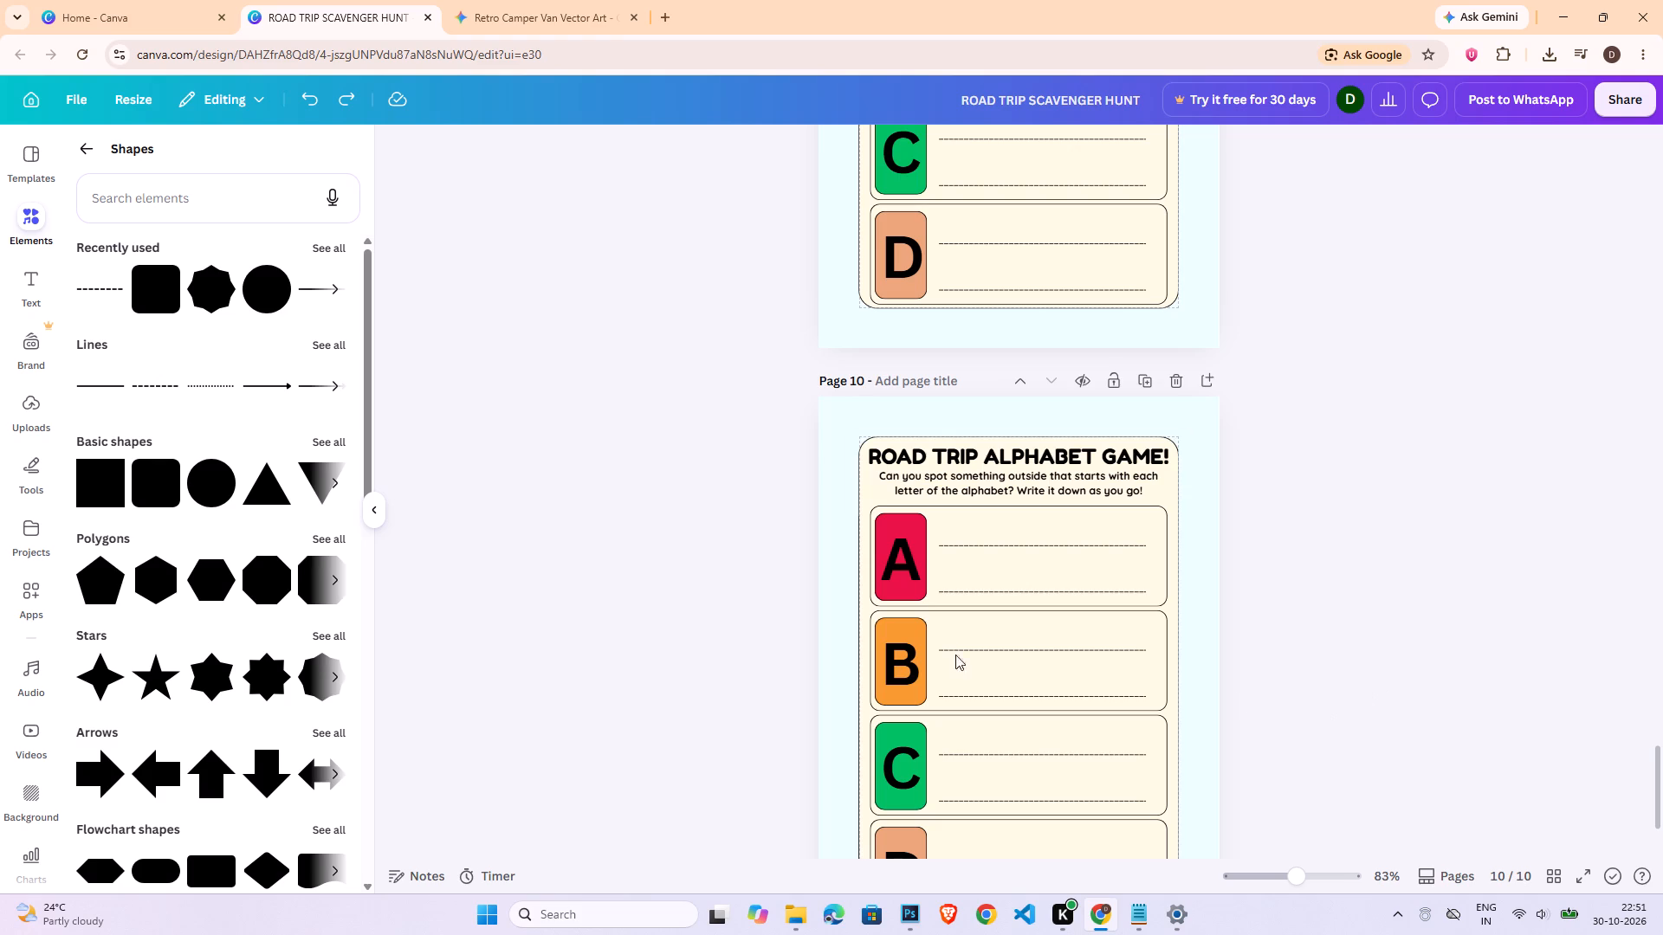
Replace the tile letters A, B, C and D on page 10 with E, F, G and H.
{"action": "double_click", "coordinate": [890, 562]}
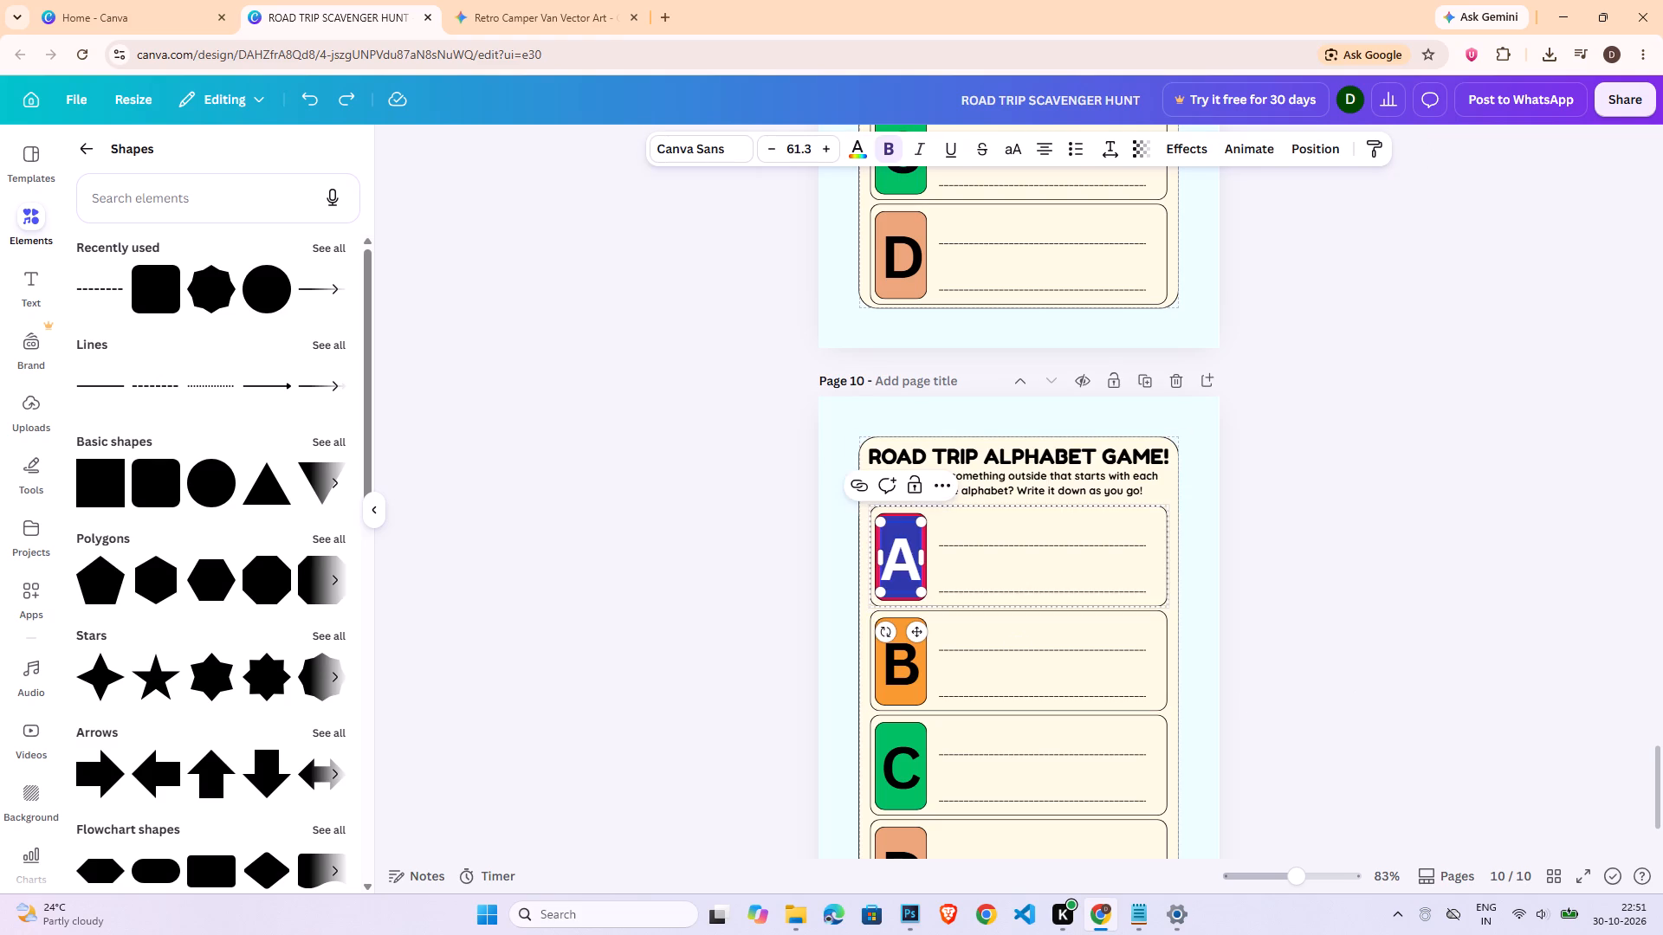
{"action": "key", "text": "shift+e"}
{"action": "double_click", "coordinate": [900, 656]}
{"action": "key", "text": "shift+f"}
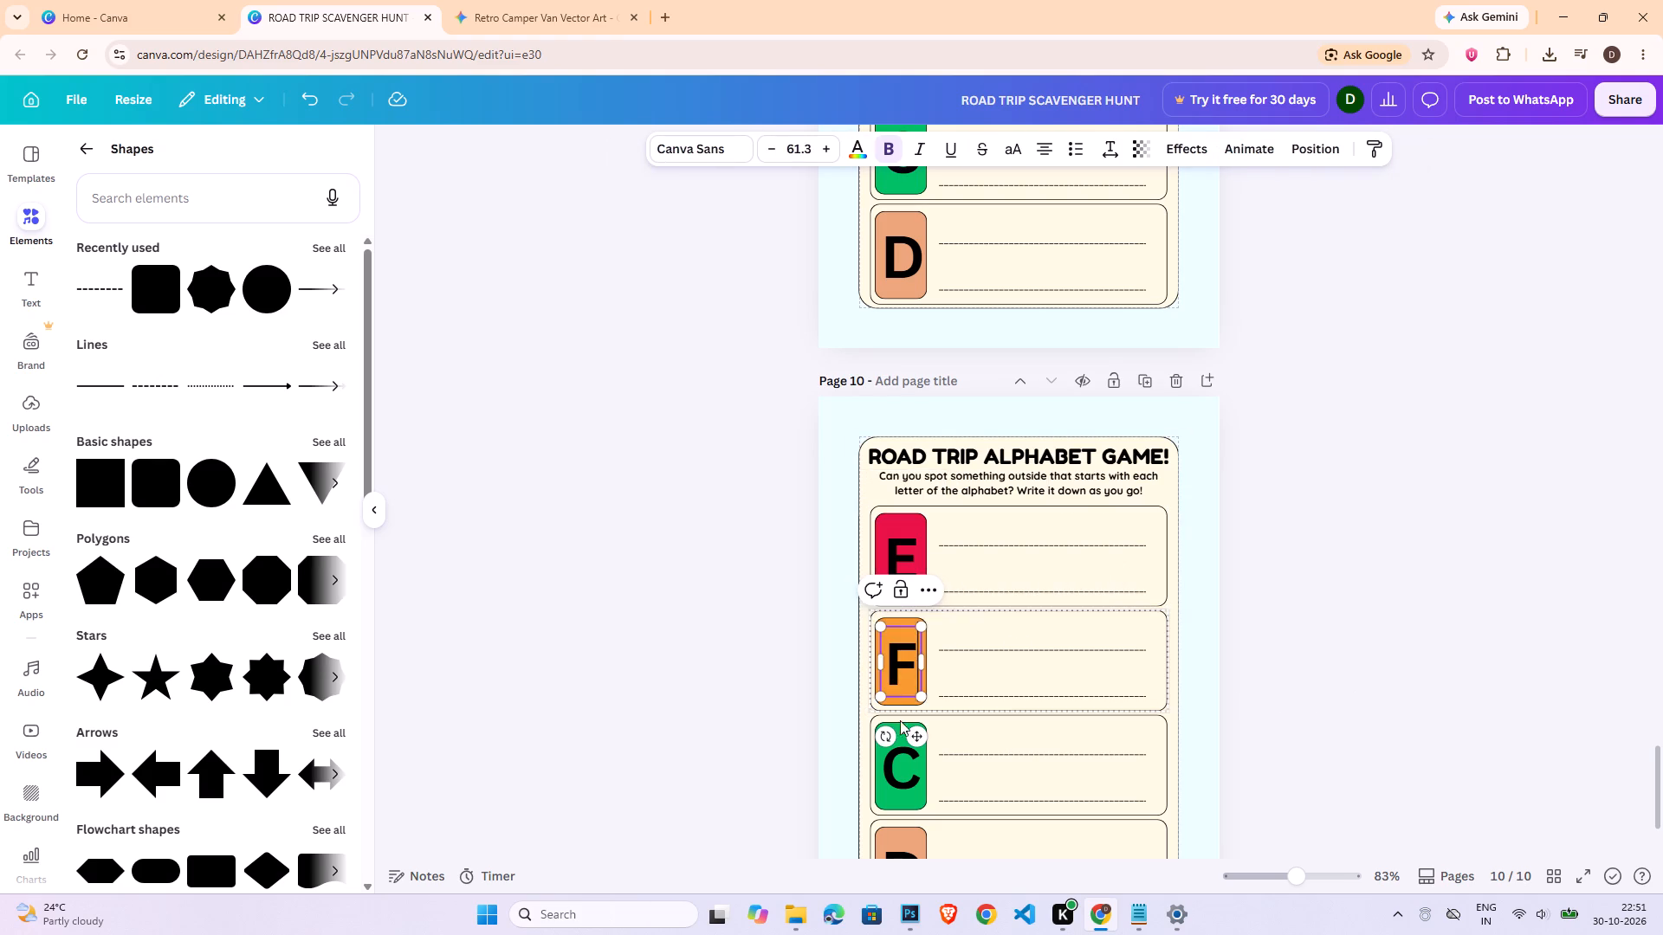
{"action": "double_click", "coordinate": [899, 749]}
{"action": "key", "text": "shift+g"}
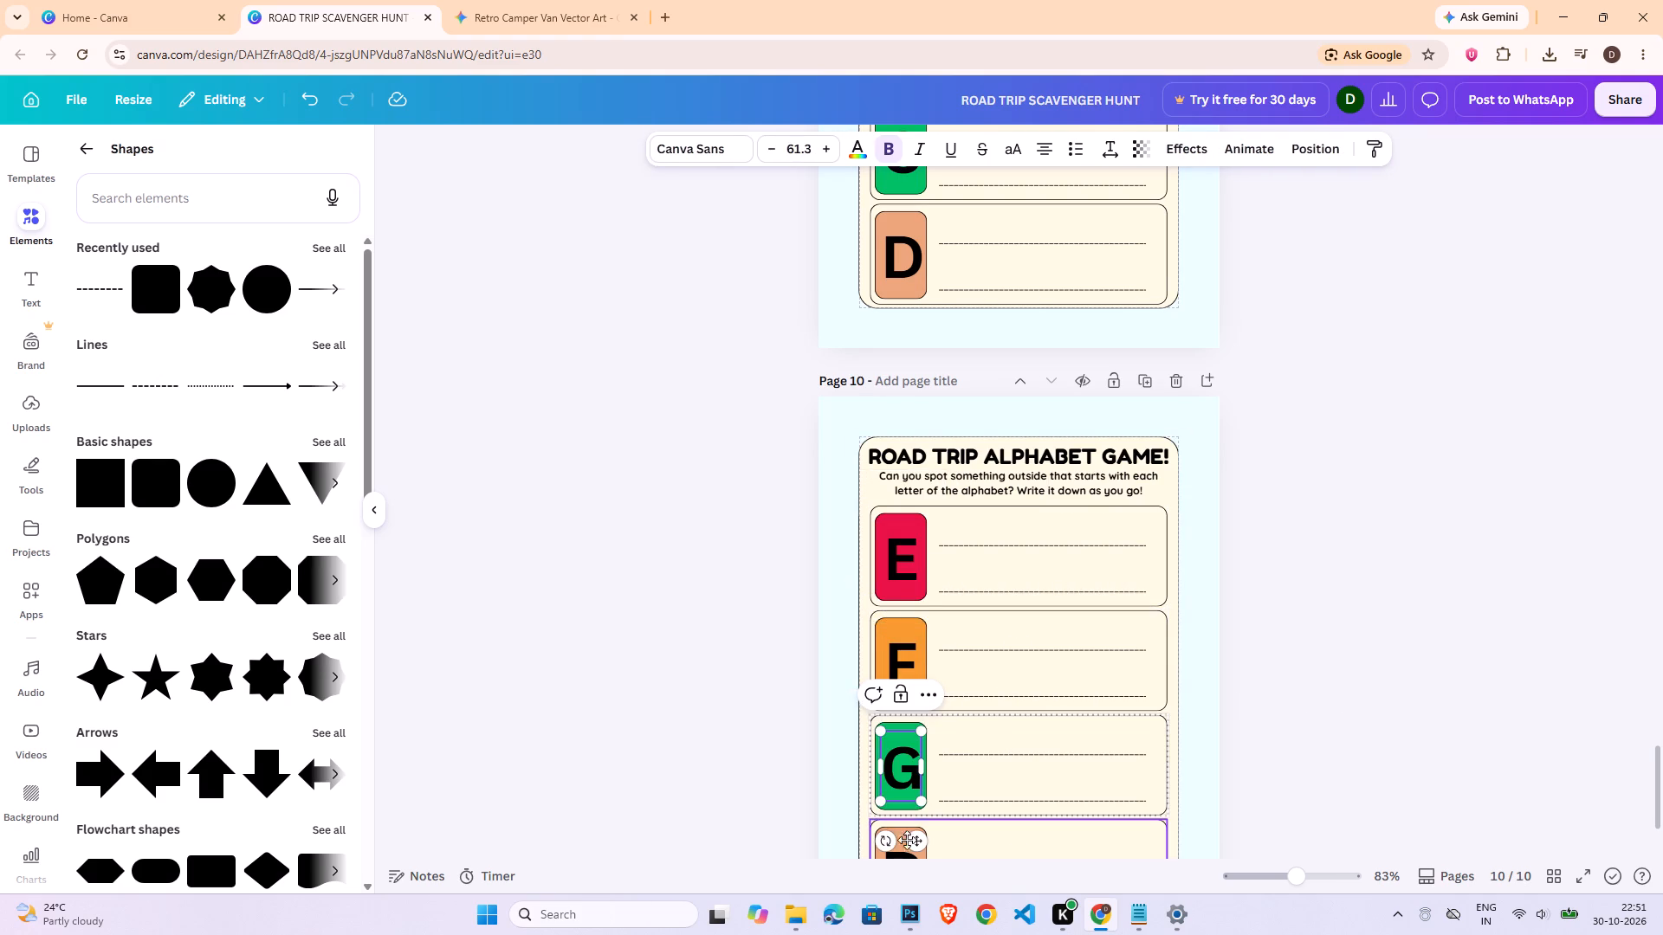
{"action": "scroll", "coordinate": [922, 819], "scroll_direction": "down", "scroll_amount": 1}
{"action": "double_click", "coordinate": [906, 786]}
{"action": "key", "text": "shift+h"}
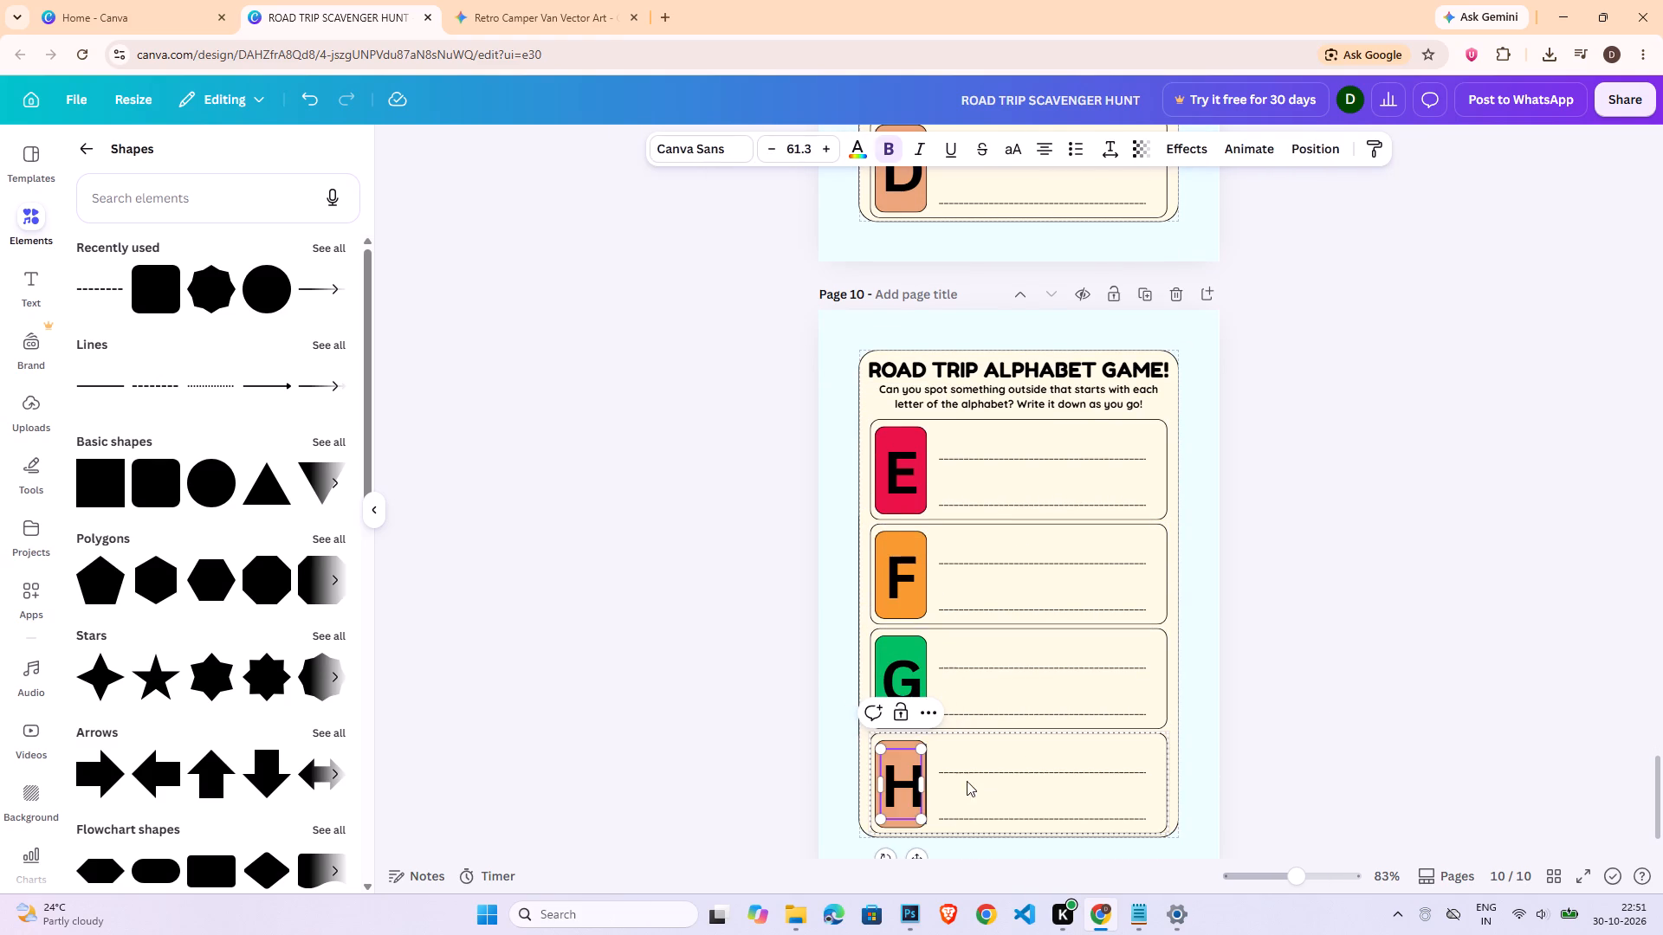
{"action": "left_click", "coordinate": [1313, 760]}
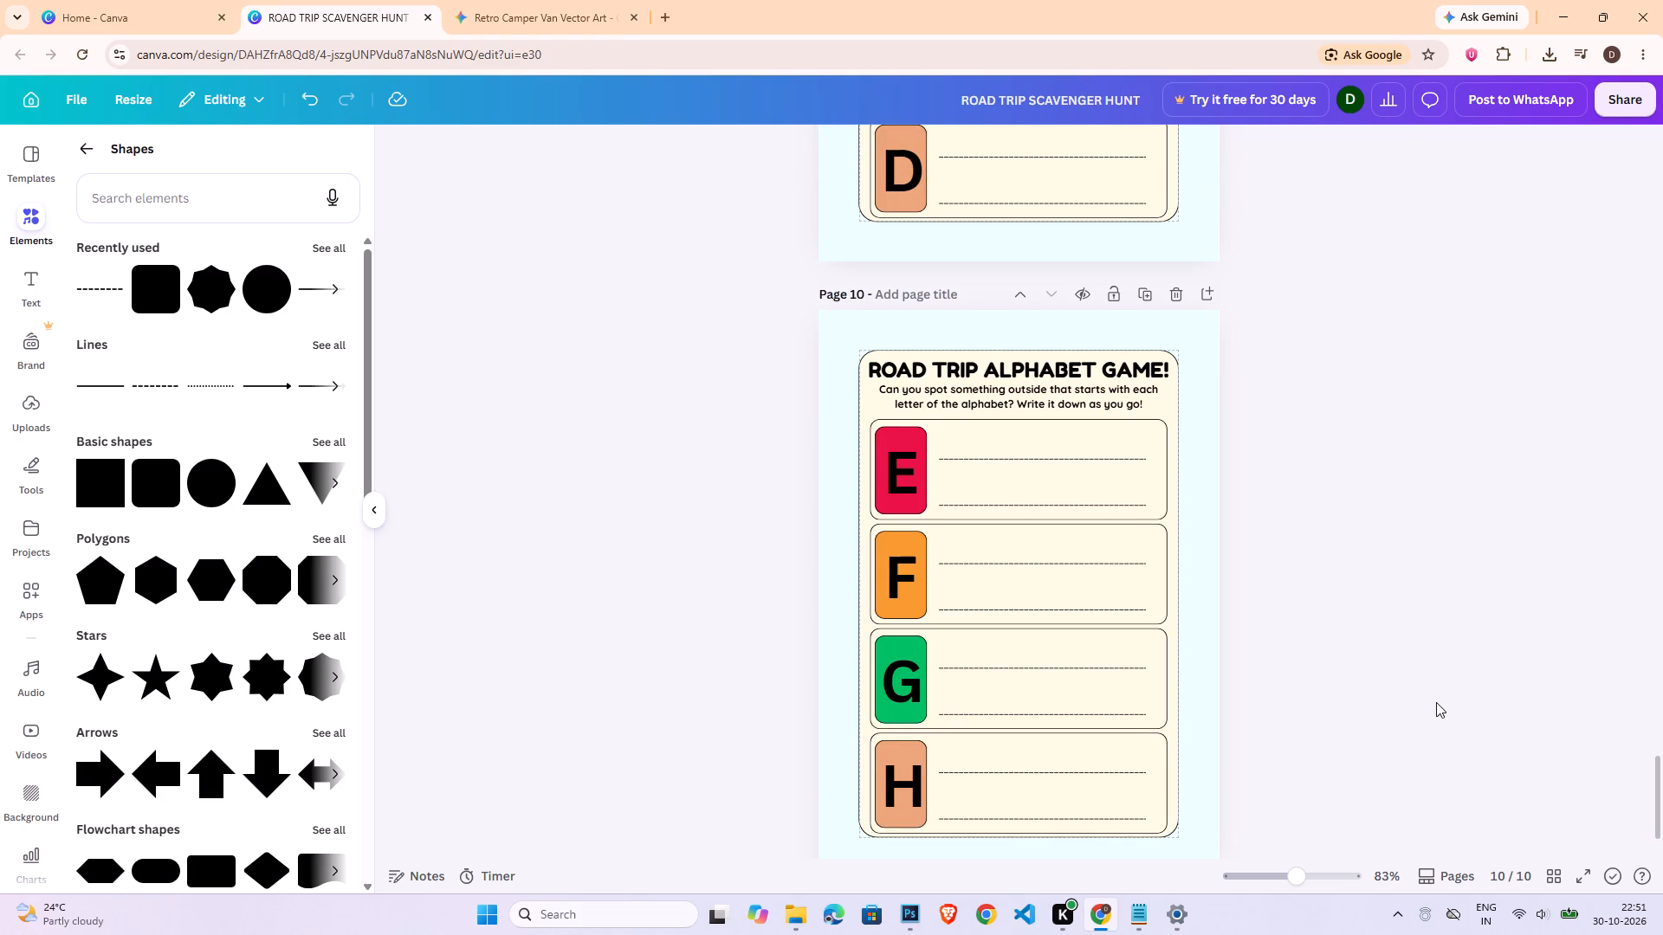
Recolour the E tile on page 10 to the orange-red already used in the design.
{"action": "scroll", "coordinate": [1401, 684], "scroll_direction": "up", "scroll_amount": 1}
{"action": "left_click", "coordinate": [896, 530]}
{"action": "left_click", "coordinate": [899, 521]}
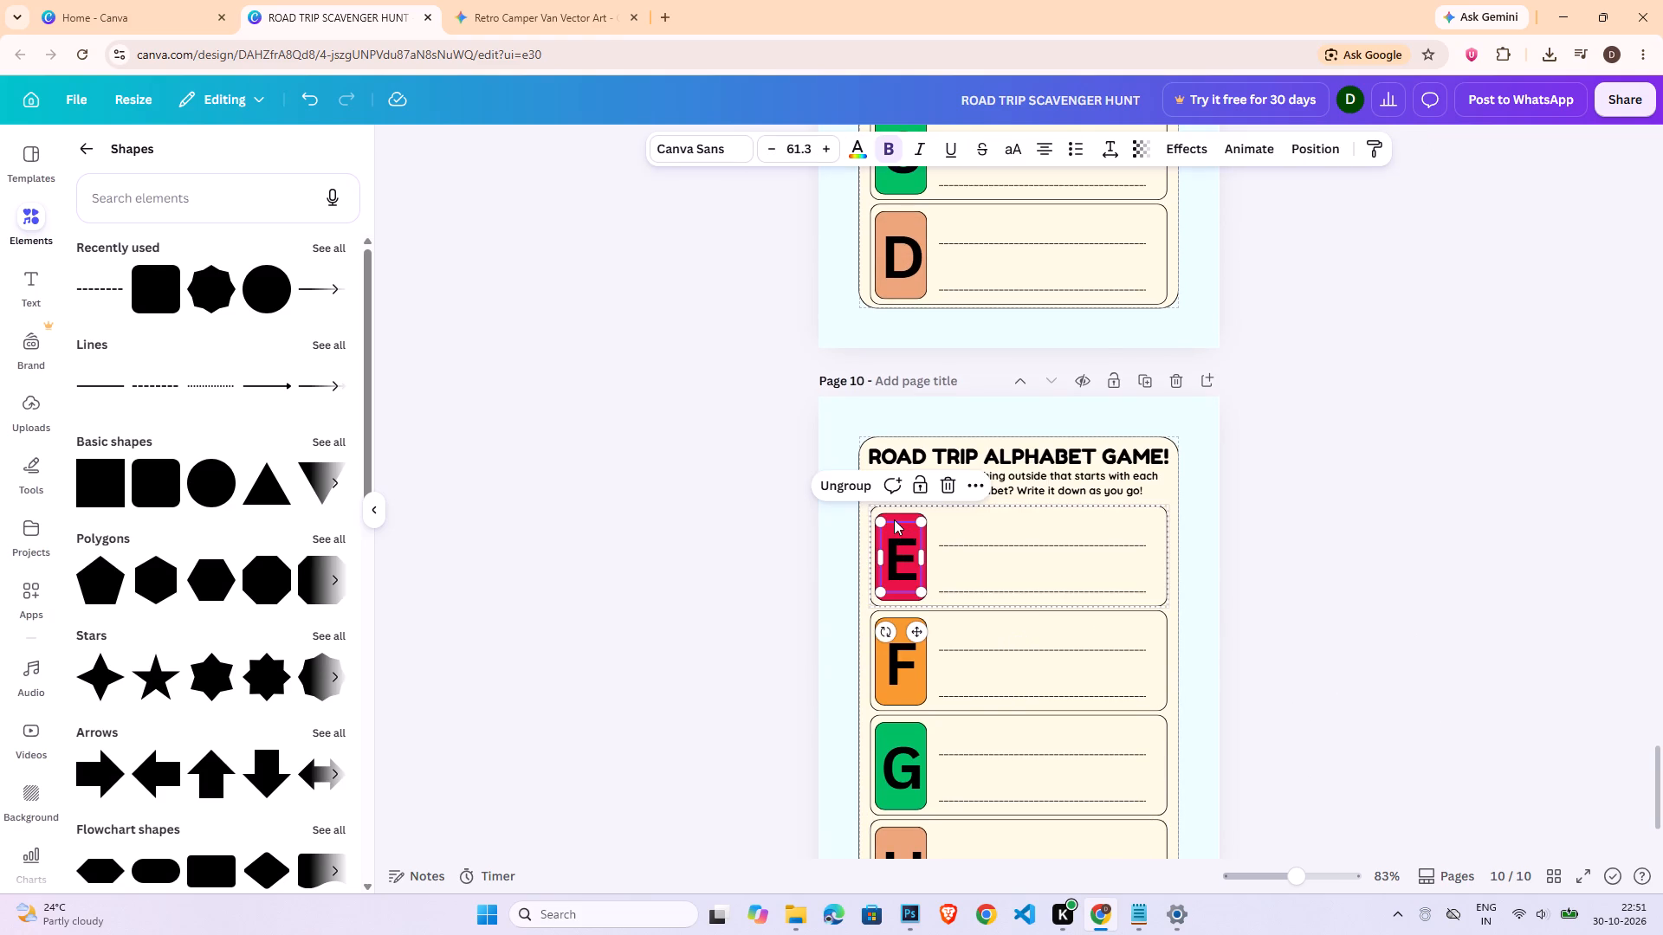
{"action": "left_click", "coordinate": [891, 518]}
{"action": "left_click", "coordinate": [900, 513]}
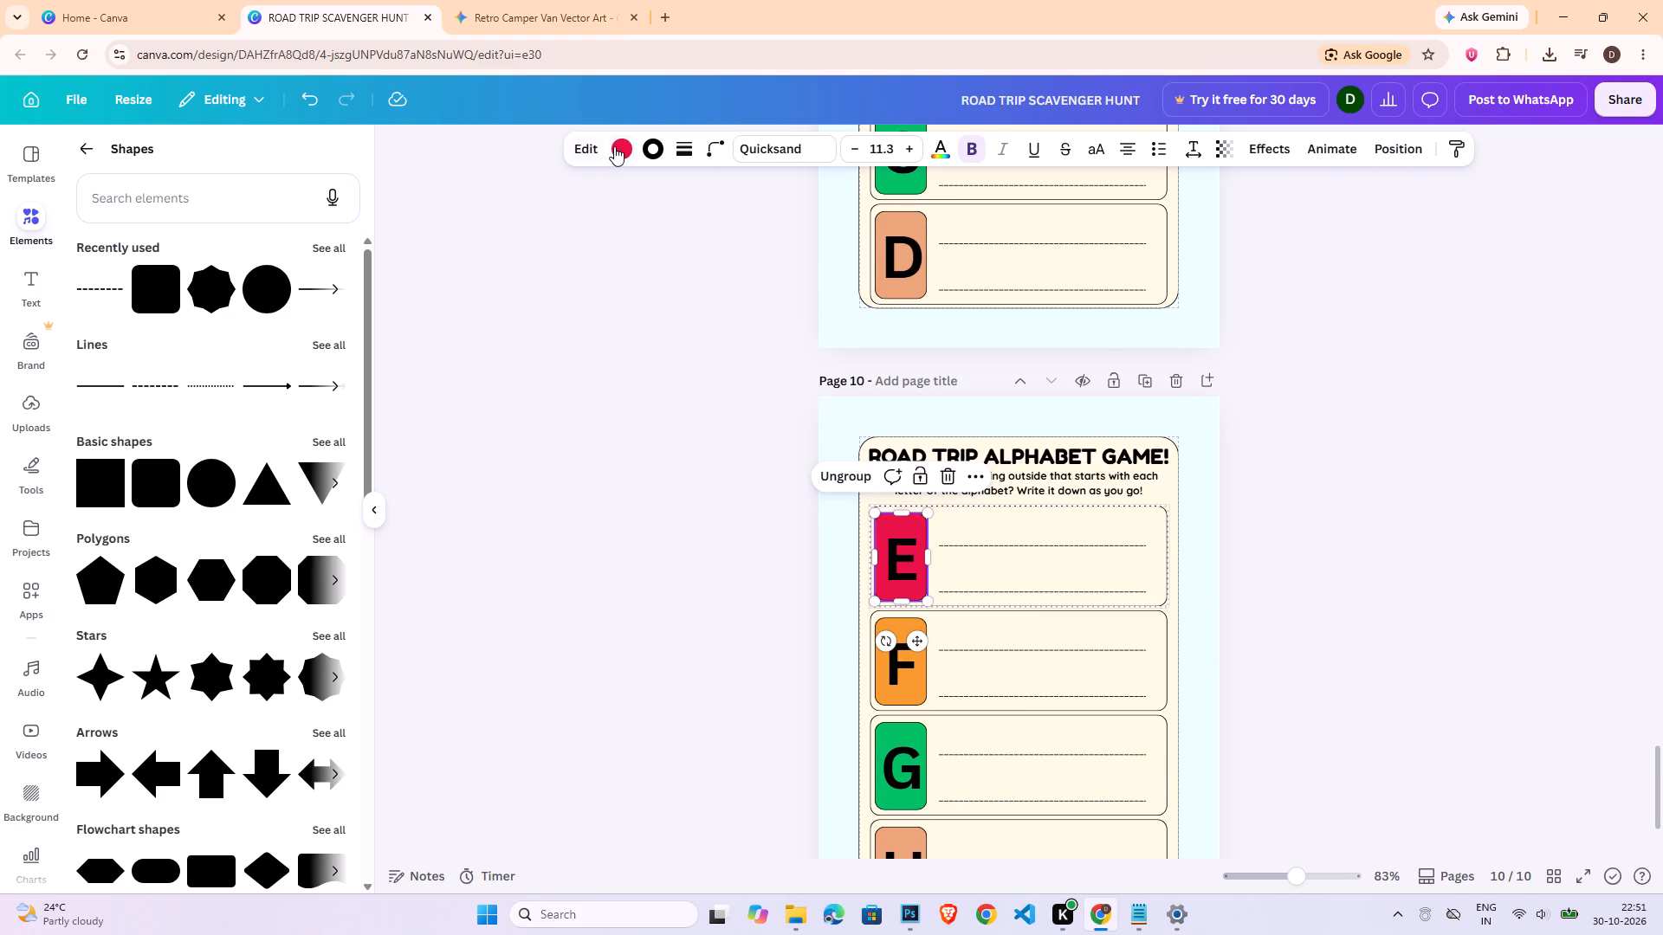
{"action": "left_click", "coordinate": [614, 146]}
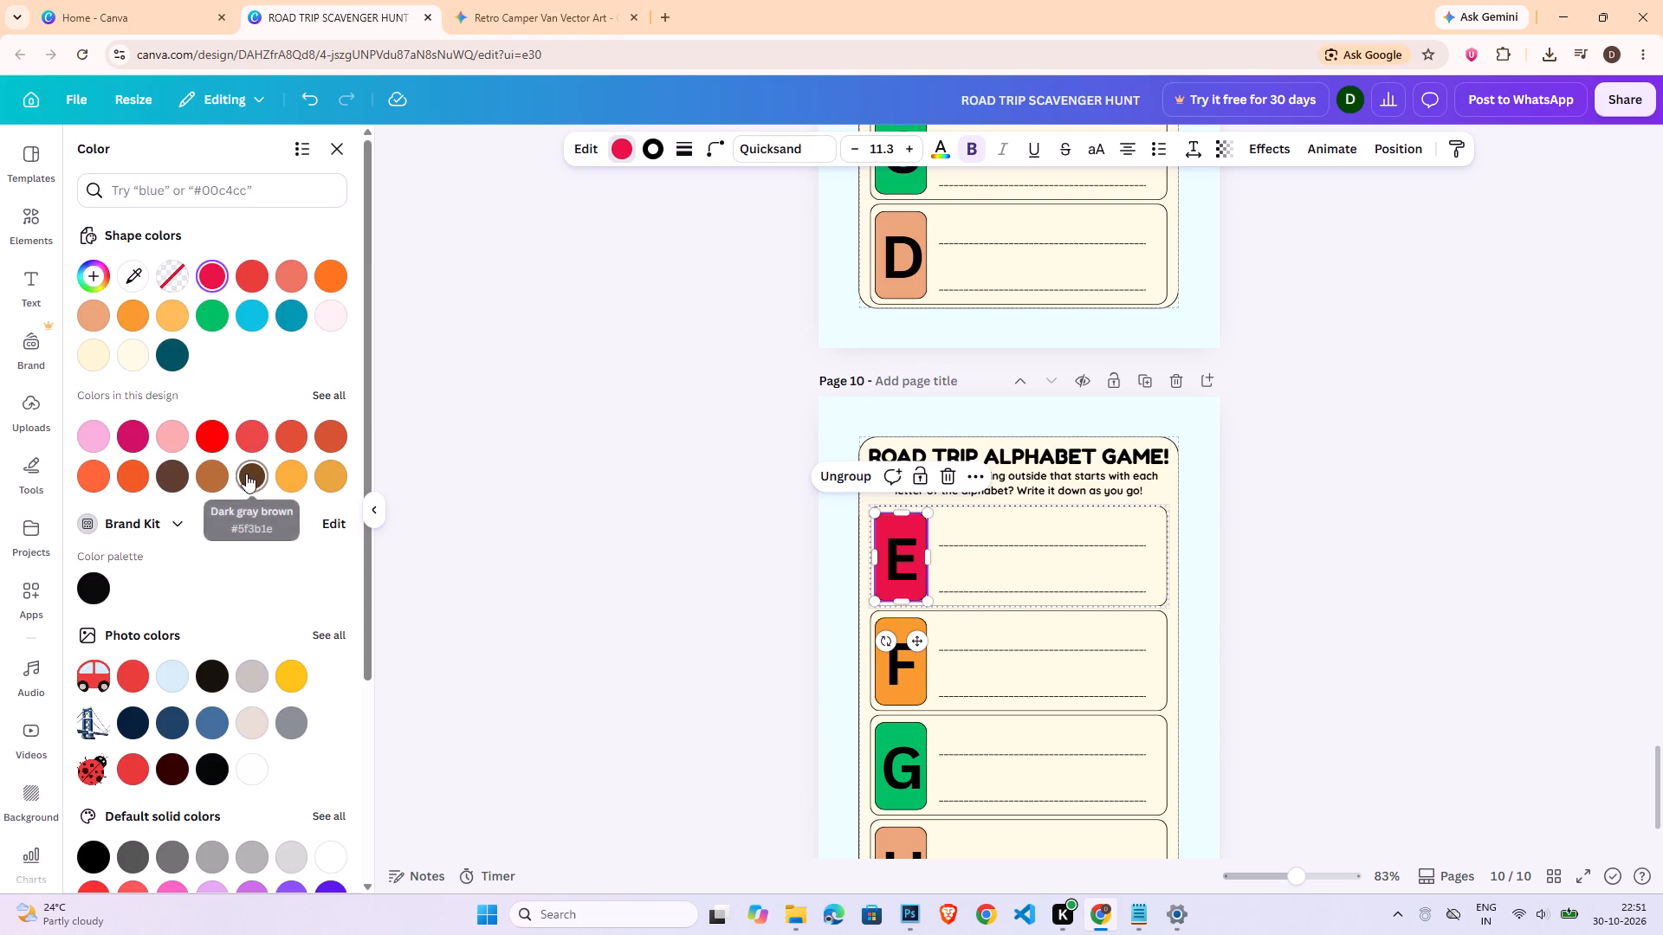
{"action": "left_click", "coordinate": [293, 435]}
Recolour the F tile on page 10 to bright cyan blue.
{"action": "left_click", "coordinate": [890, 620]}
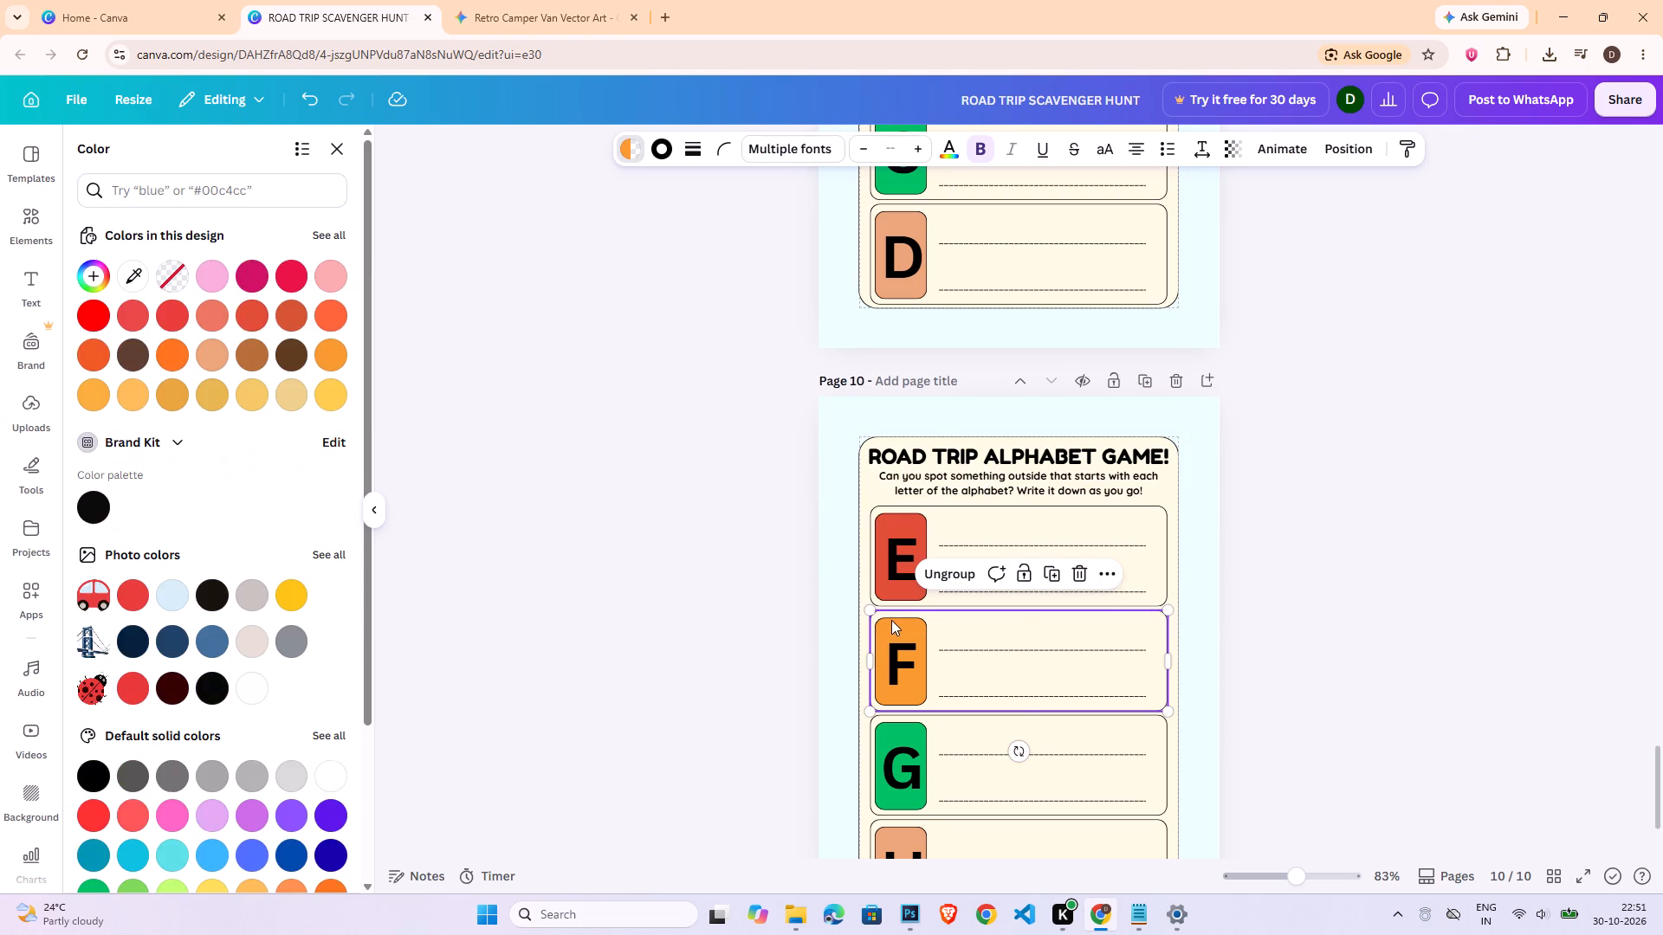
{"action": "left_click", "coordinate": [899, 616]}
{"action": "left_click", "coordinate": [909, 623]}
{"action": "left_click", "coordinate": [1377, 608]}
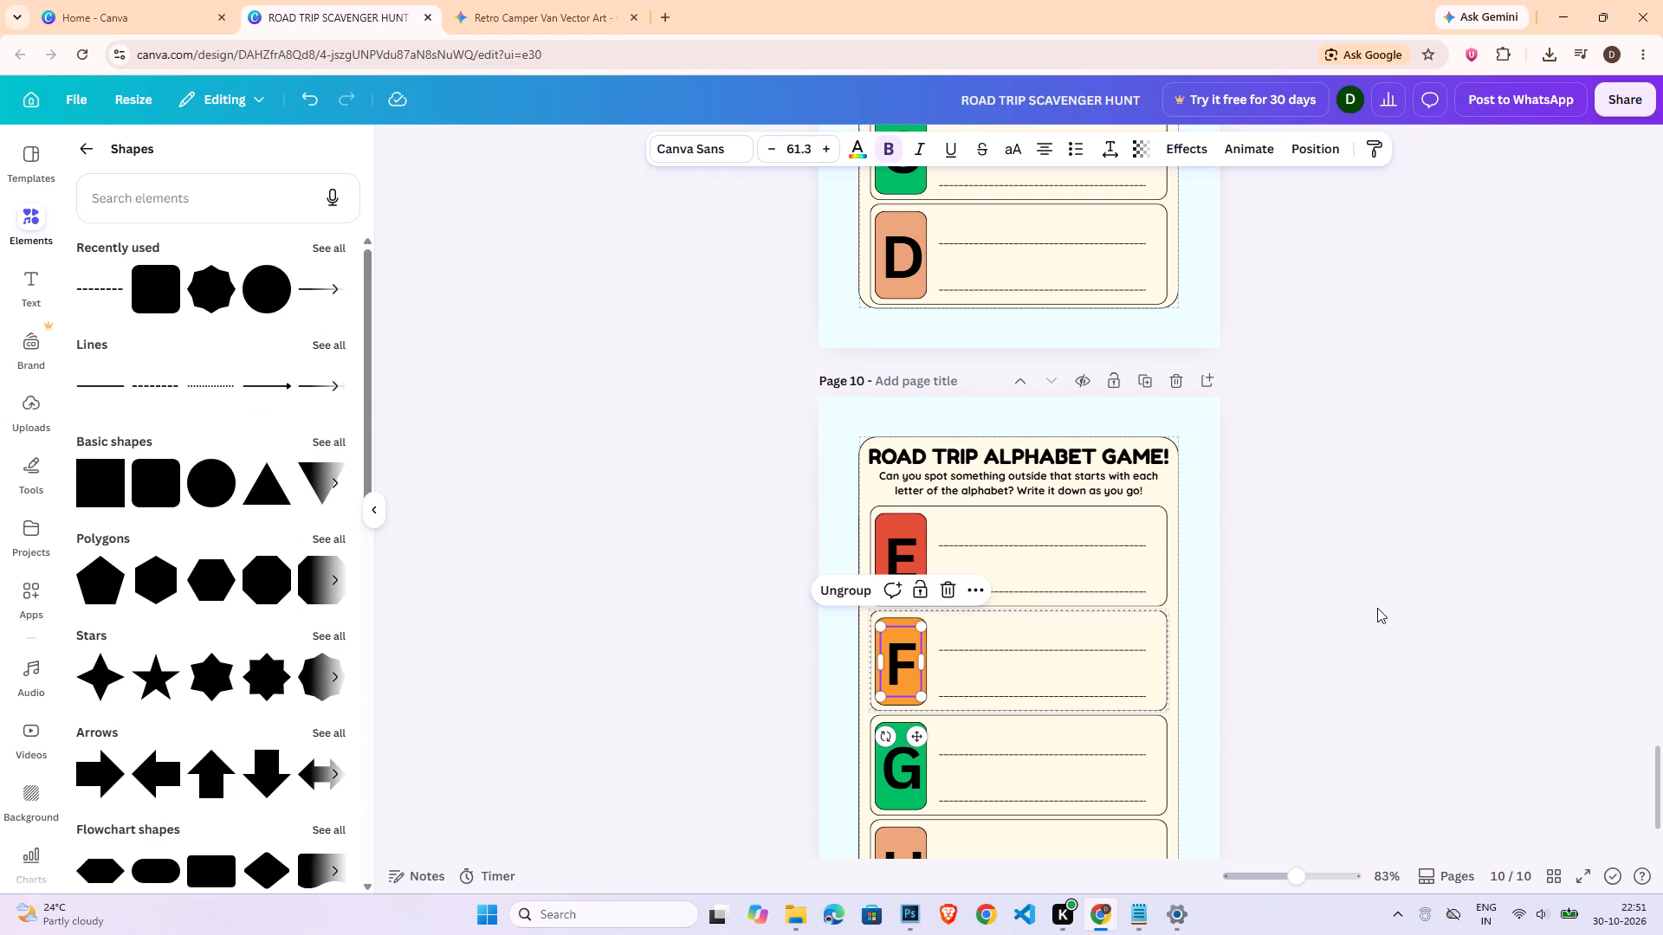
{"action": "left_click", "coordinate": [908, 616]}
{"action": "left_click", "coordinate": [913, 622]}
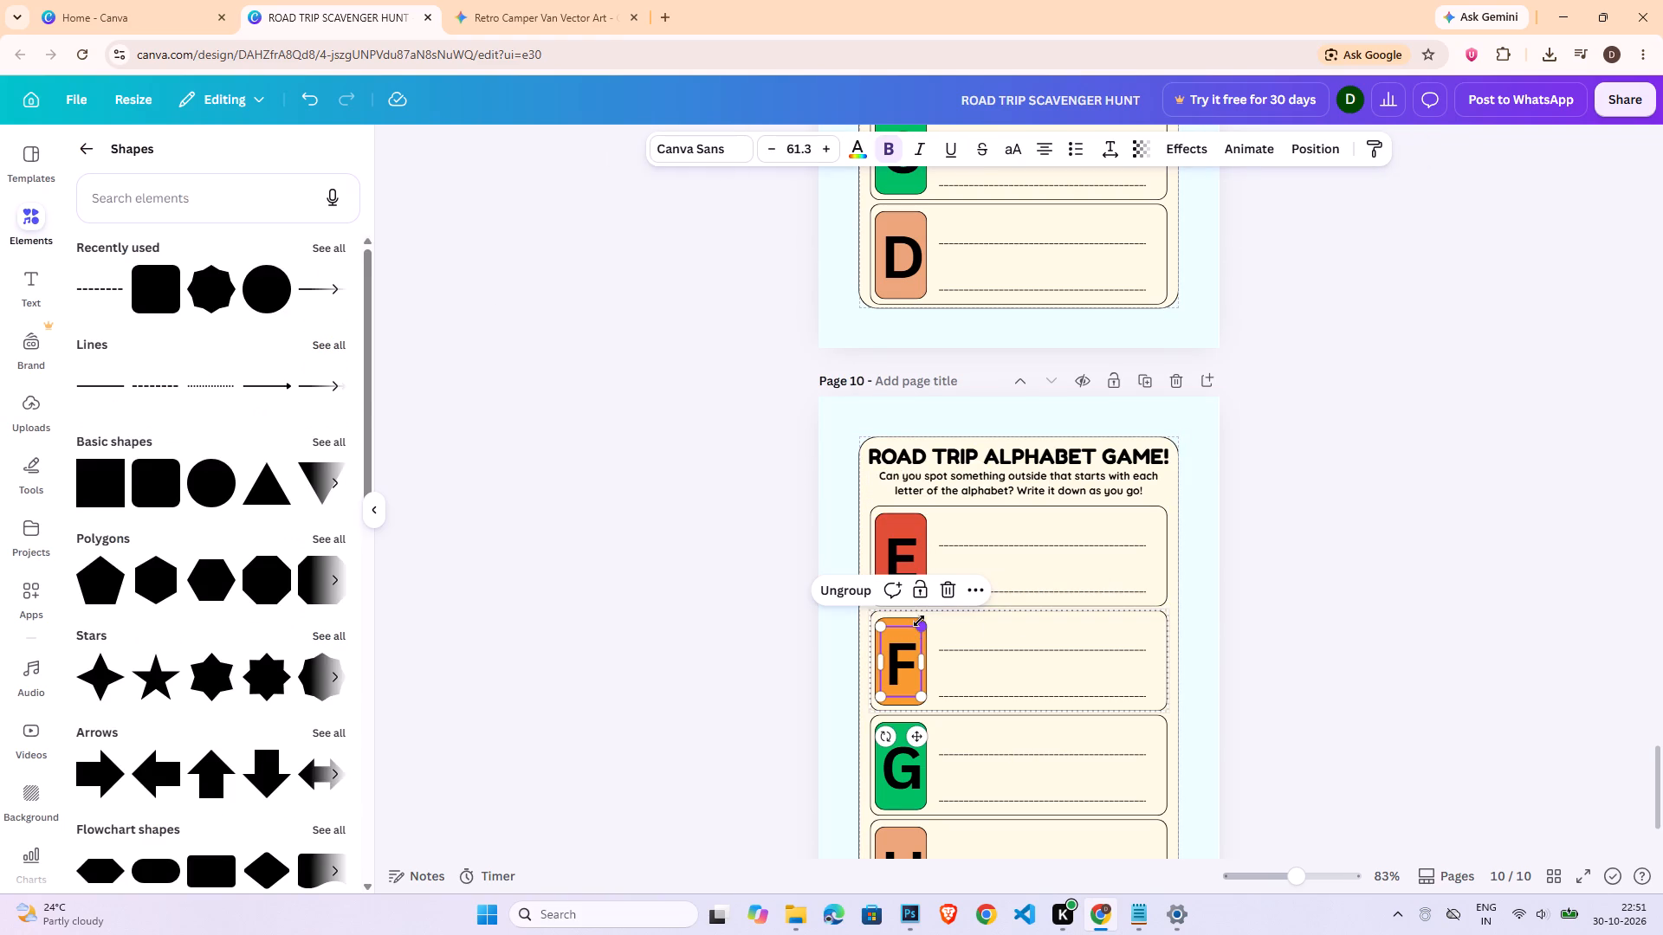
{"action": "left_click", "coordinate": [919, 621]}
{"action": "left_click", "coordinate": [908, 620]}
{"action": "left_click", "coordinate": [899, 618]}
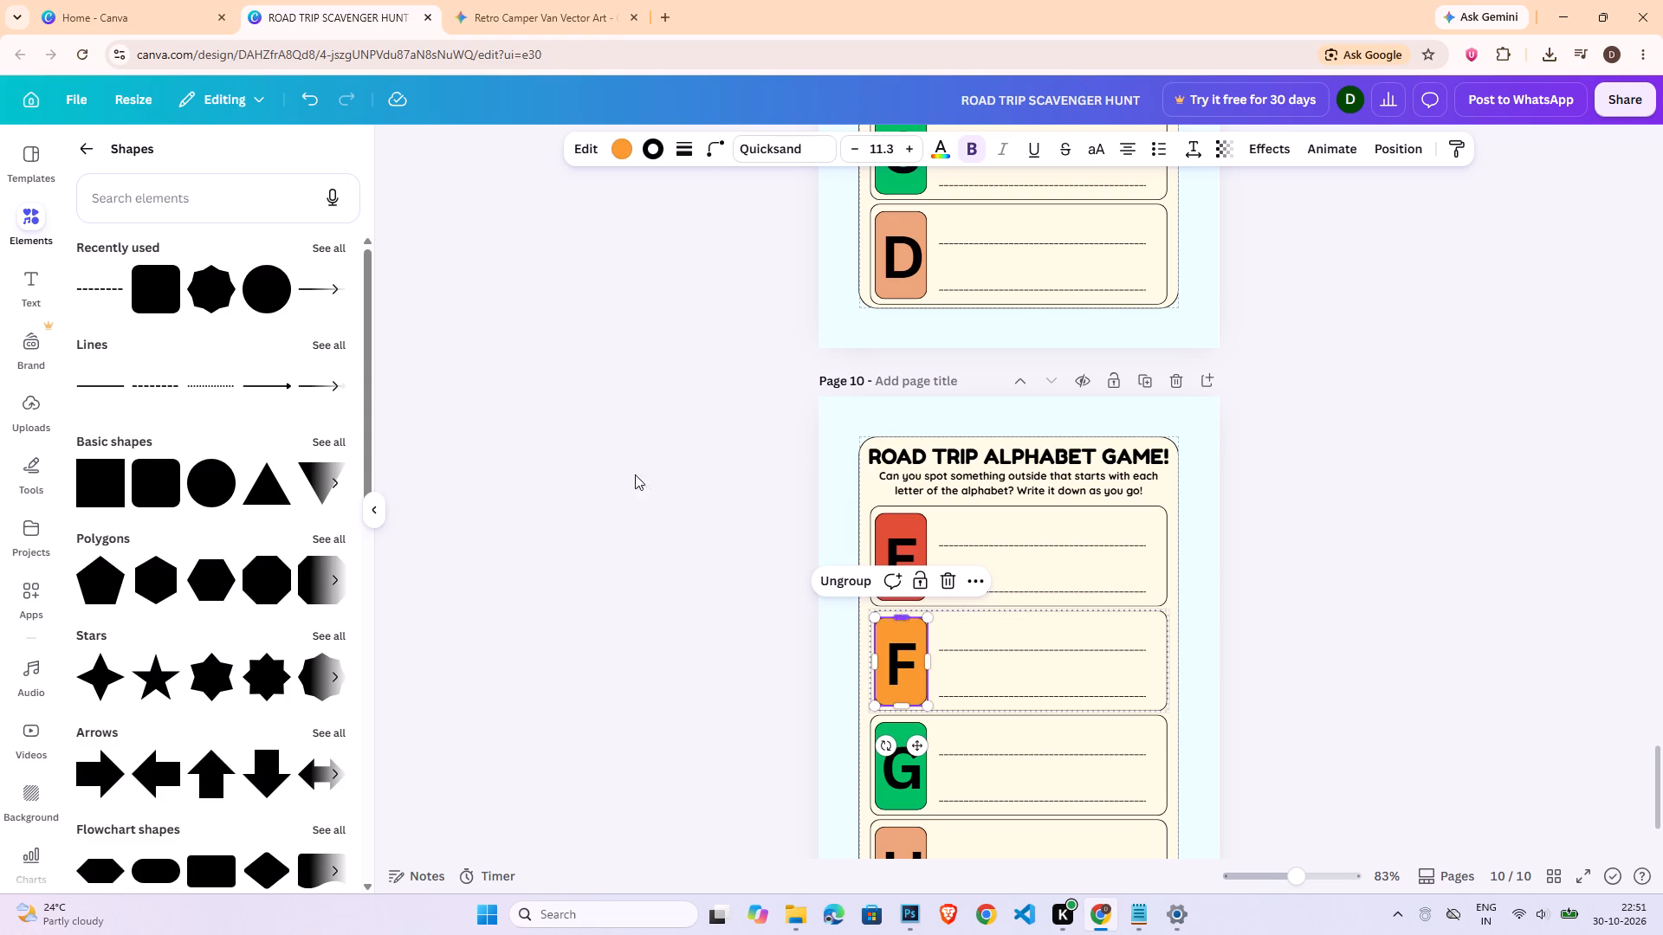
{"action": "left_click", "coordinate": [618, 146]}
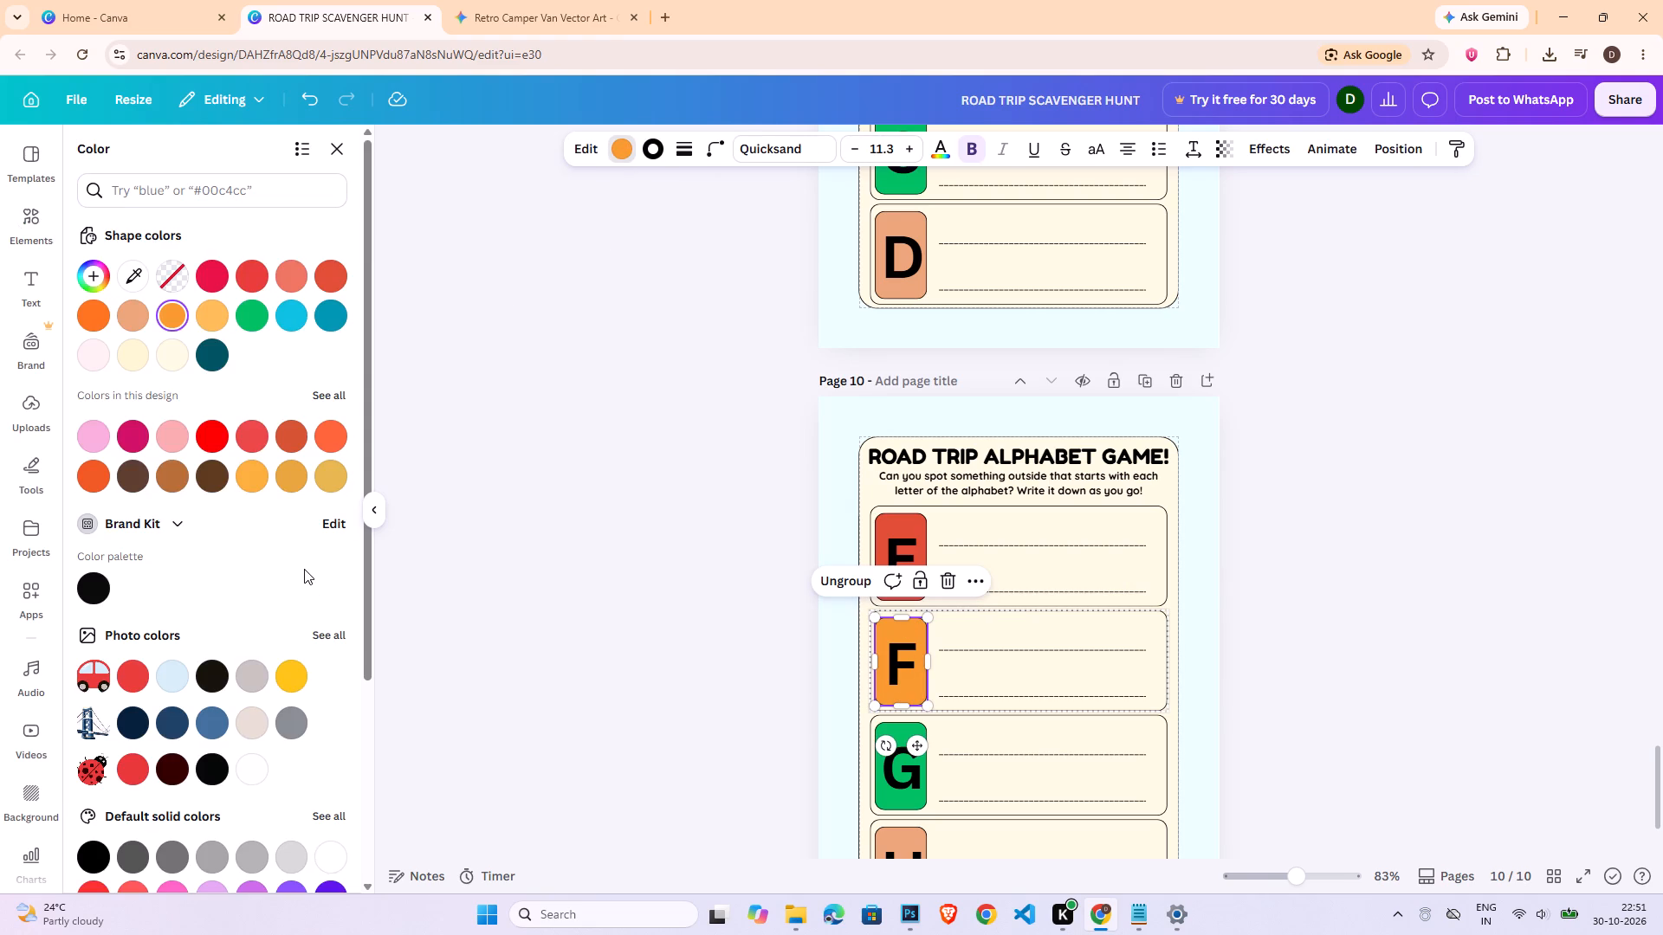
{"action": "left_click", "coordinate": [300, 314]}
{"action": "double_click", "coordinate": [1297, 597]}
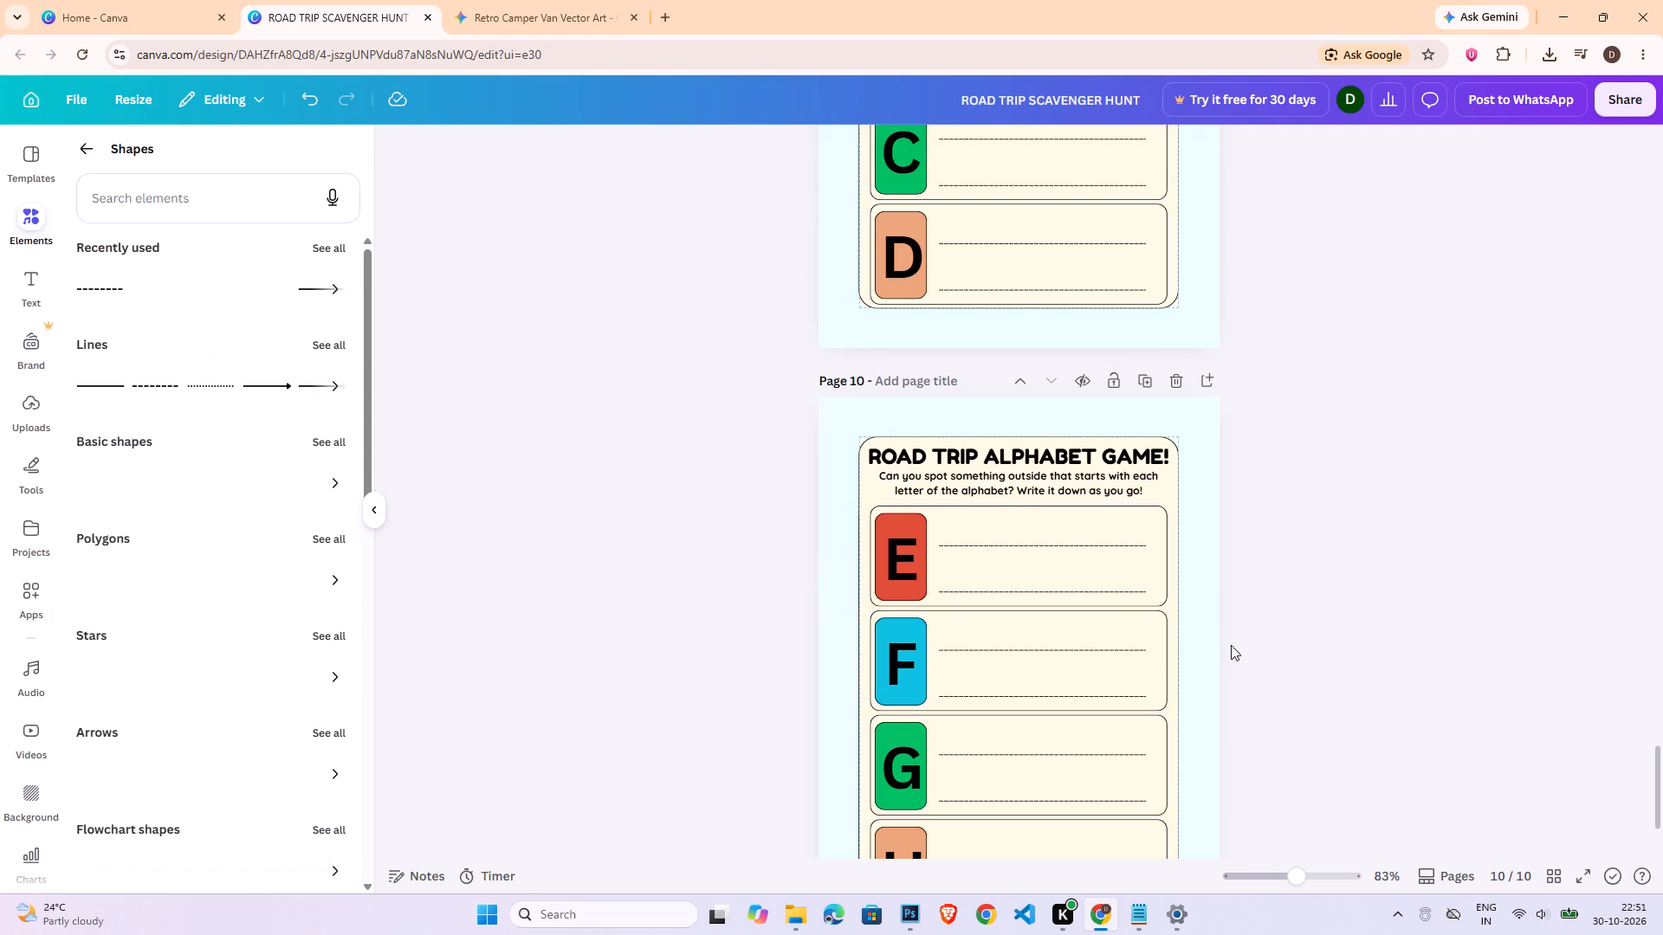
Recolour the G tile on page 10 to the teal blue from the default solid colours.
{"action": "scroll", "coordinate": [1176, 678], "scroll_direction": "down", "scroll_amount": 2}
{"action": "left_click", "coordinate": [896, 545]}
{"action": "left_click", "coordinate": [889, 560]}
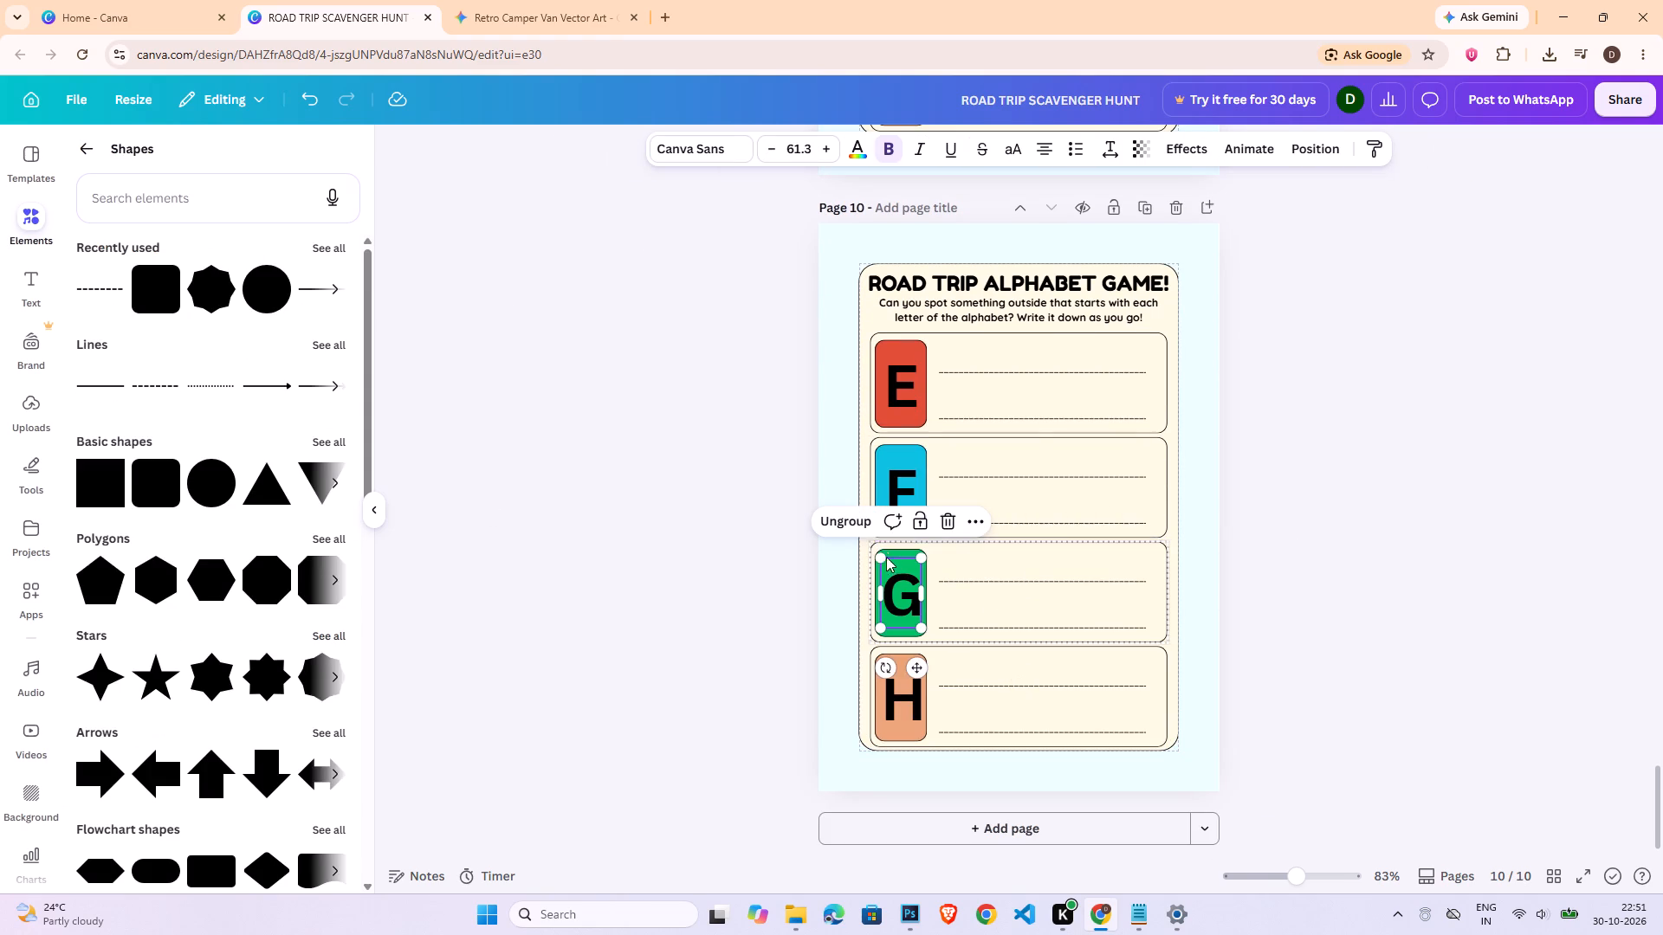
{"action": "left_click", "coordinate": [882, 552]}
{"action": "left_click", "coordinate": [896, 552]}
{"action": "left_click", "coordinate": [903, 550]}
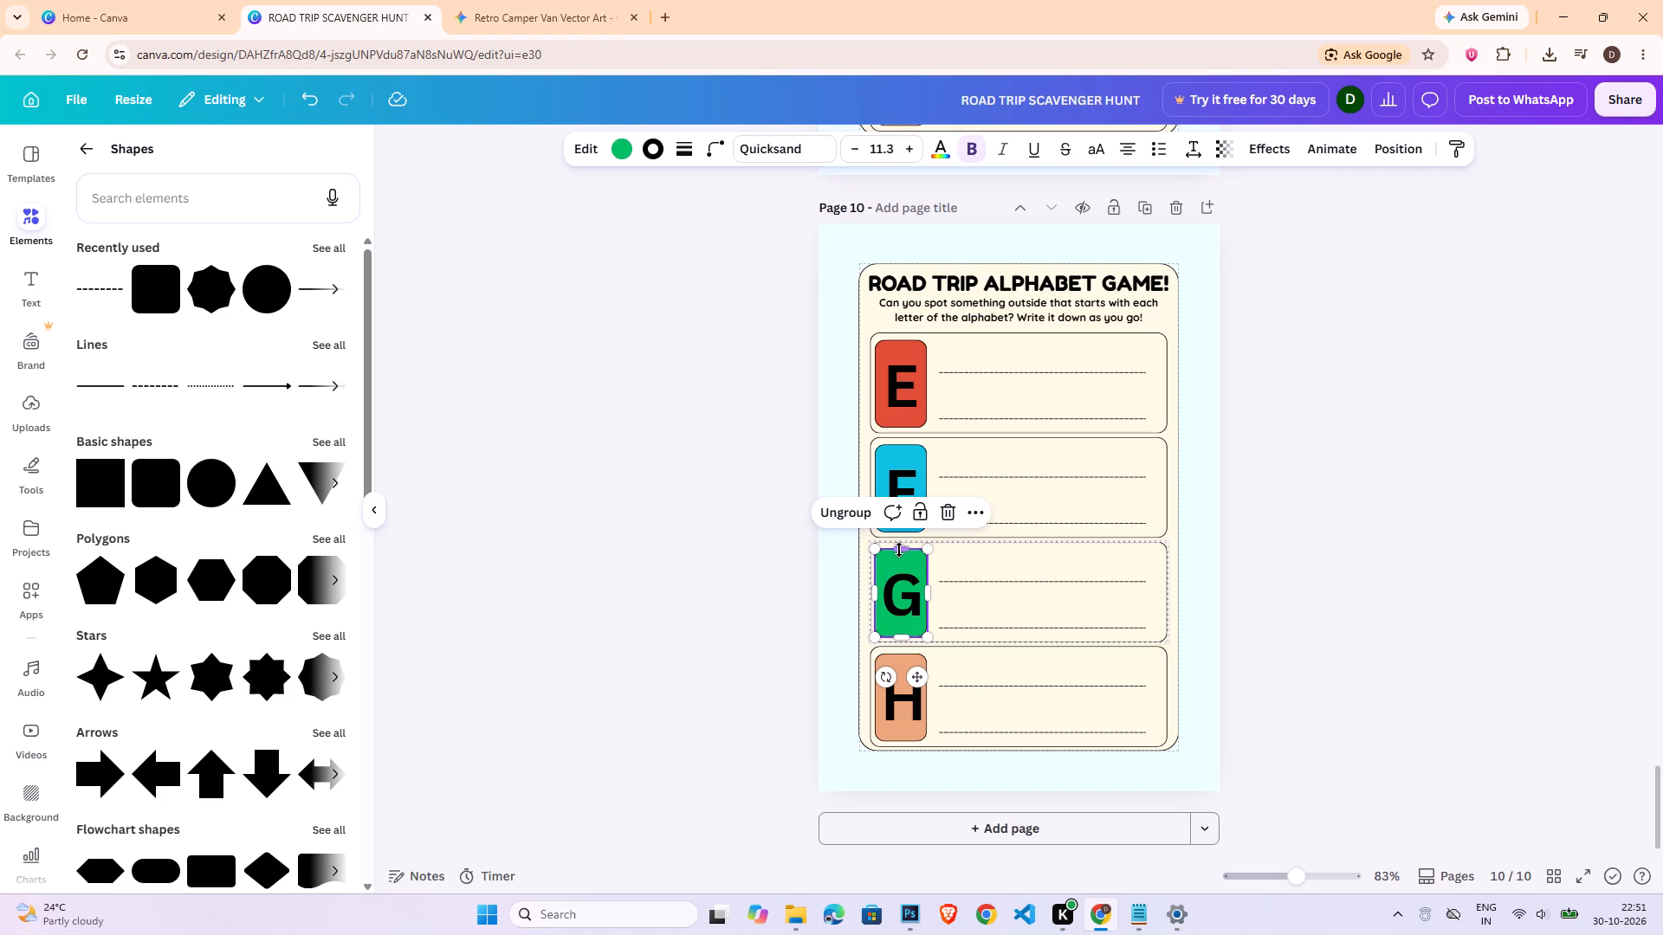
{"action": "left_click", "coordinate": [618, 155]}
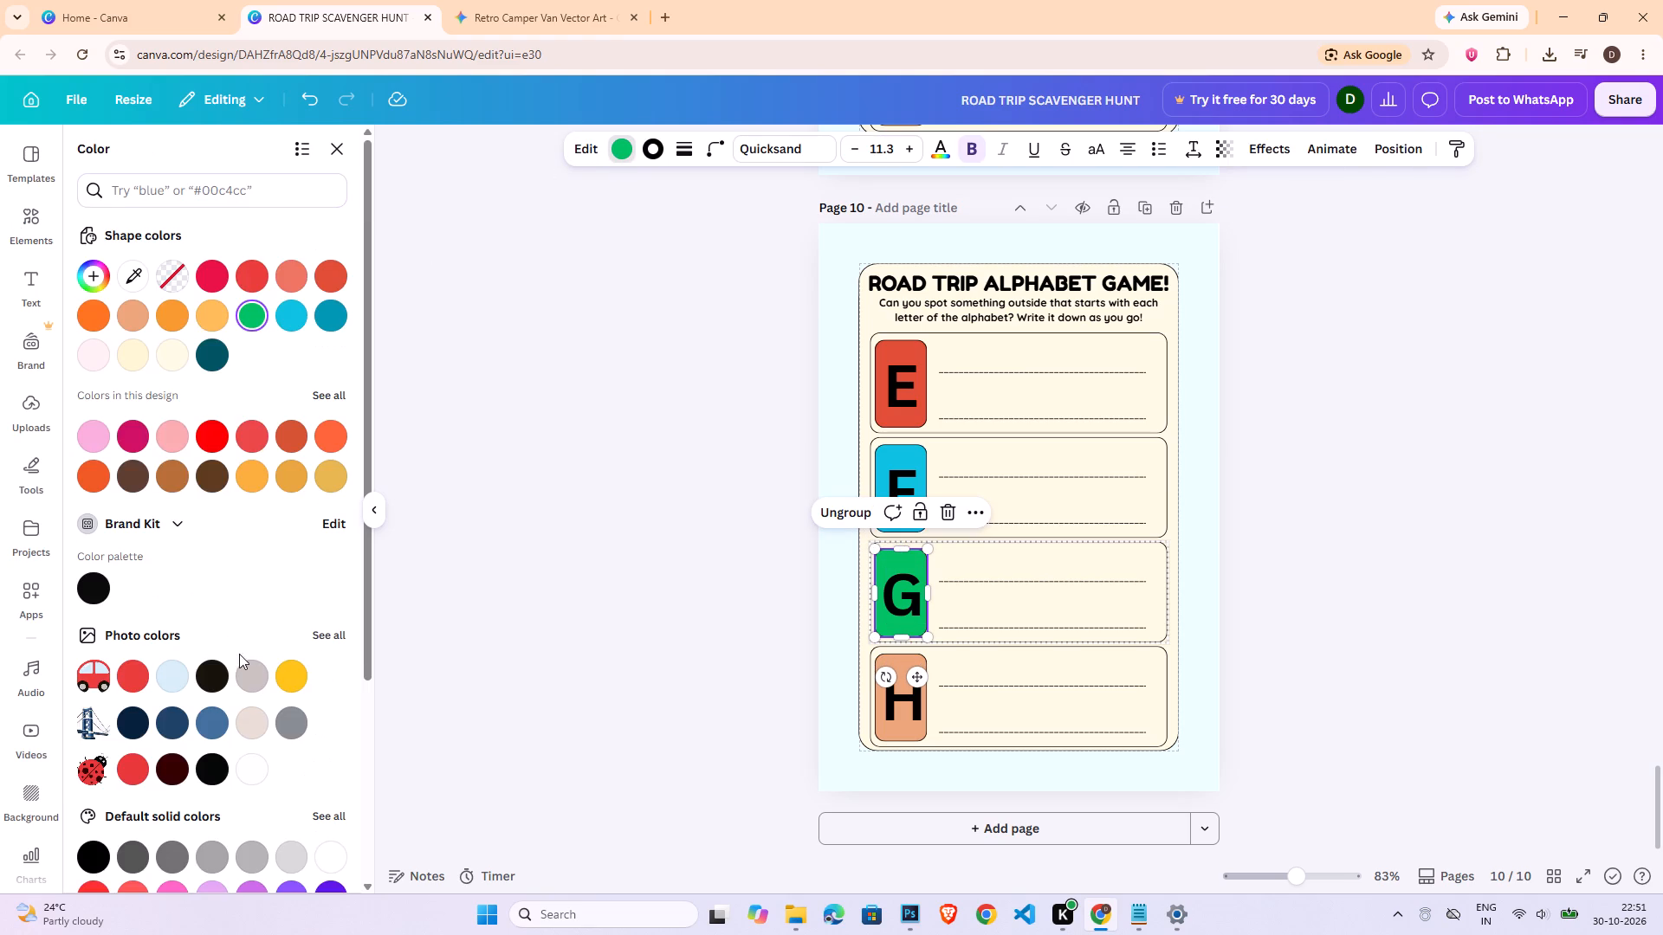
{"action": "scroll", "coordinate": [249, 723], "scroll_direction": "down", "scroll_amount": 2}
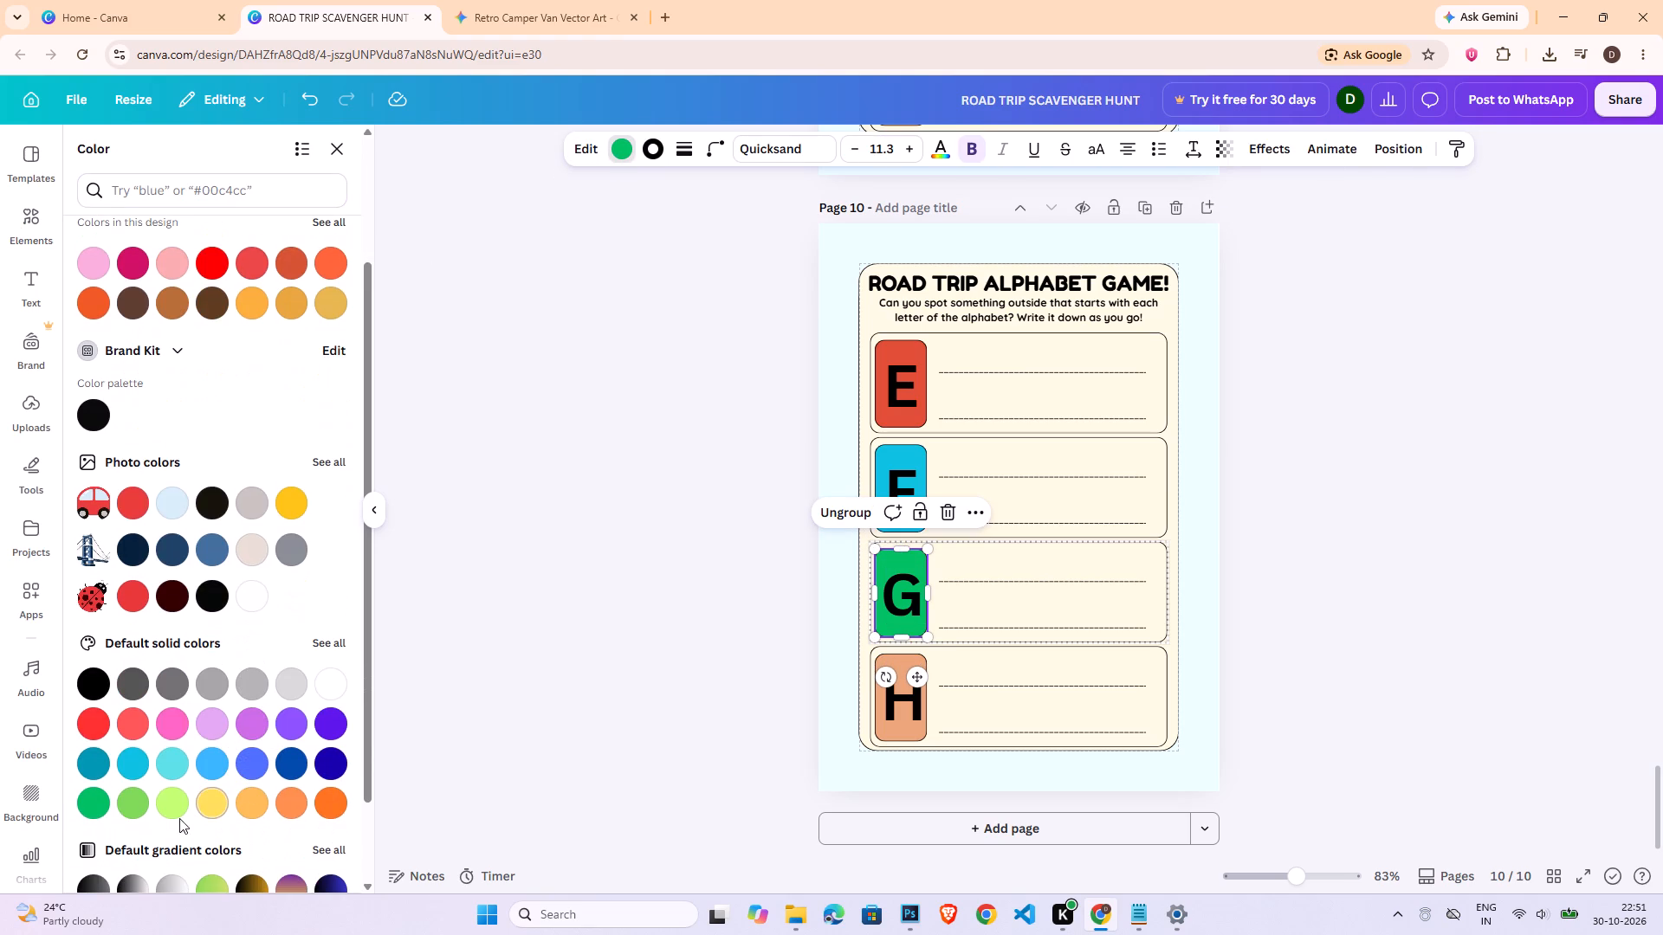
{"action": "left_click", "coordinate": [101, 768]}
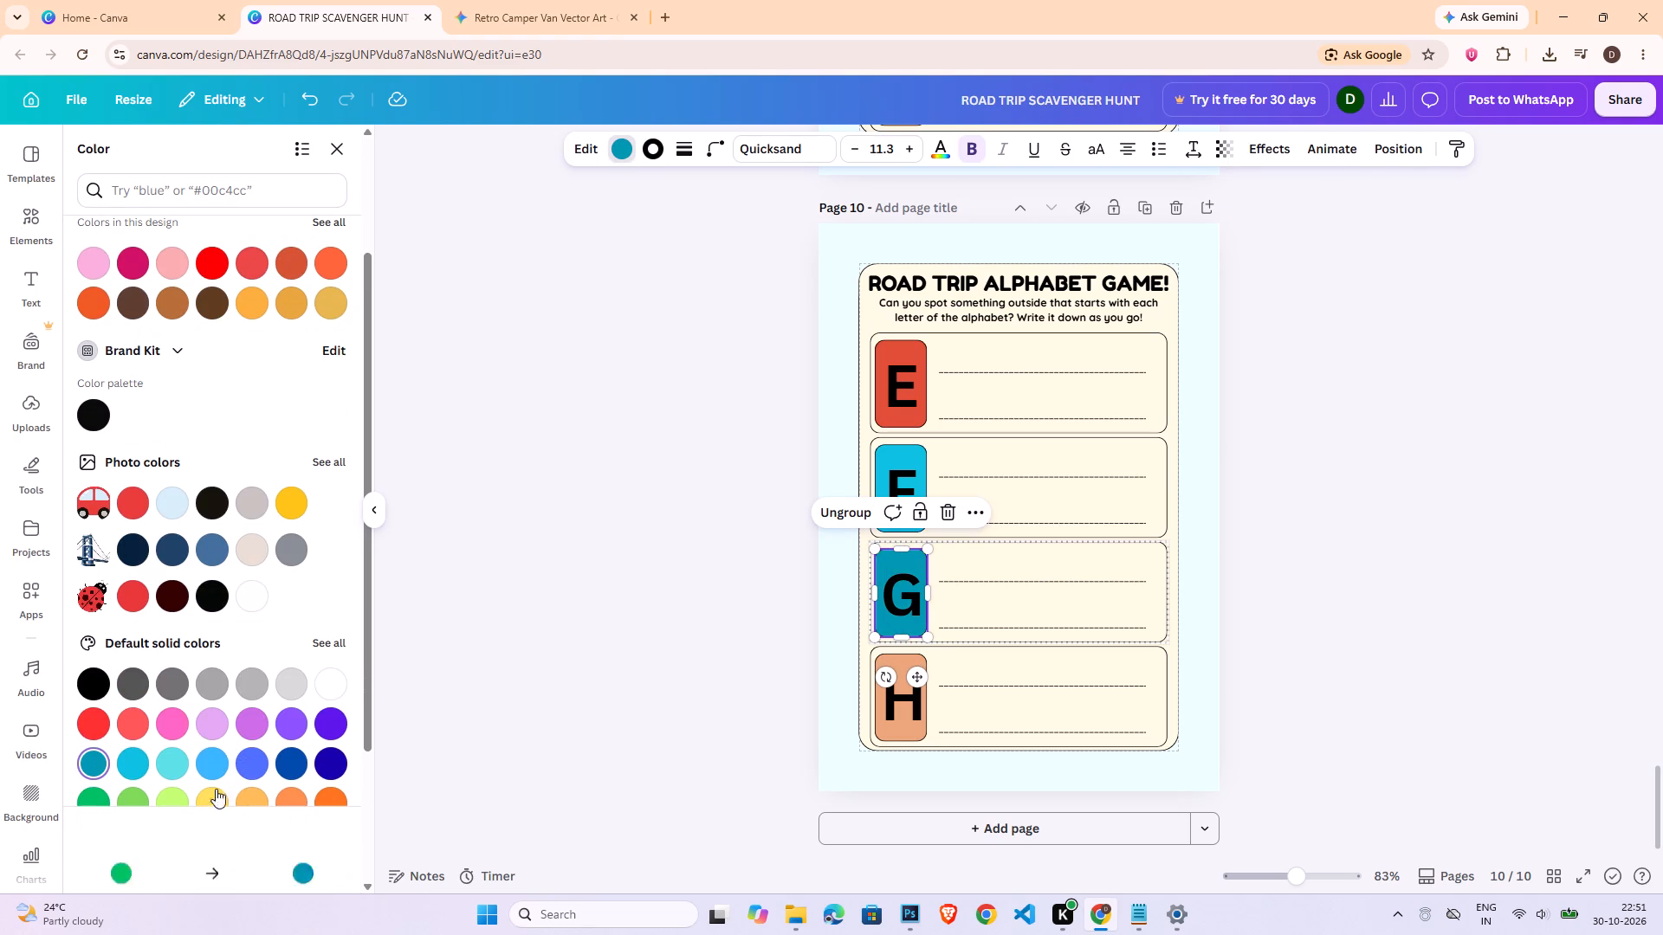
Recolour the H tile on page 10 to the bright coral orange already used in the design.
{"action": "left_click", "coordinate": [904, 659]}
{"action": "left_click", "coordinate": [902, 652]}
{"action": "left_click", "coordinate": [885, 656]}
{"action": "left_click", "coordinate": [883, 652]}
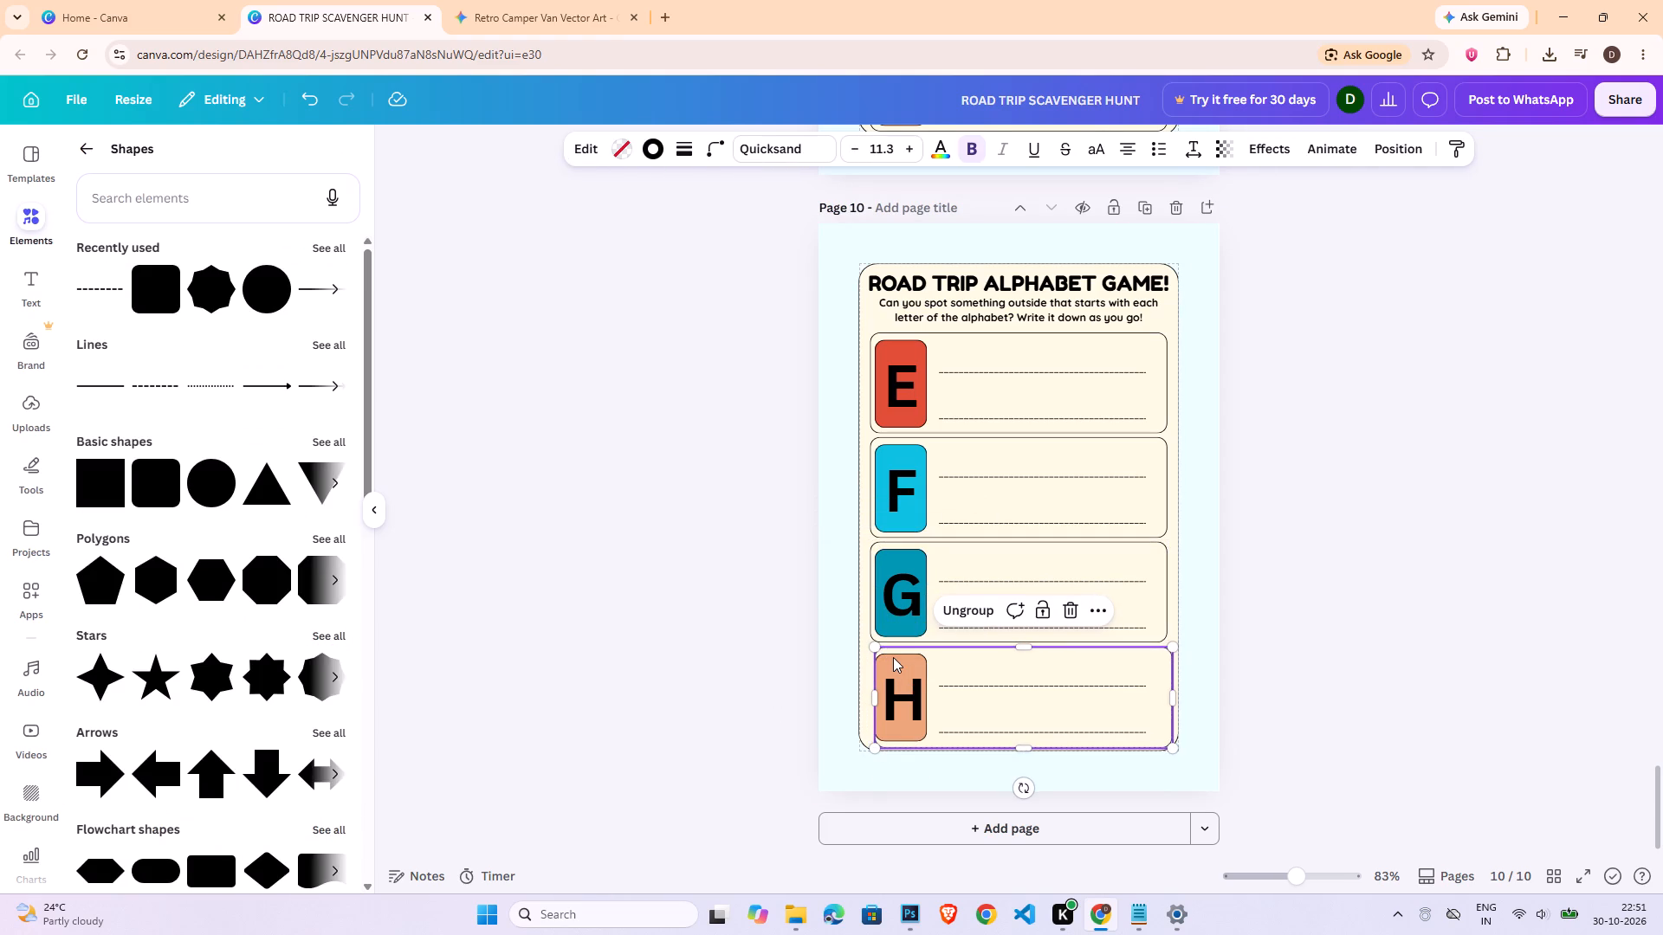
{"action": "key", "text": "ctrl+z"}
{"action": "left_click", "coordinate": [896, 654]}
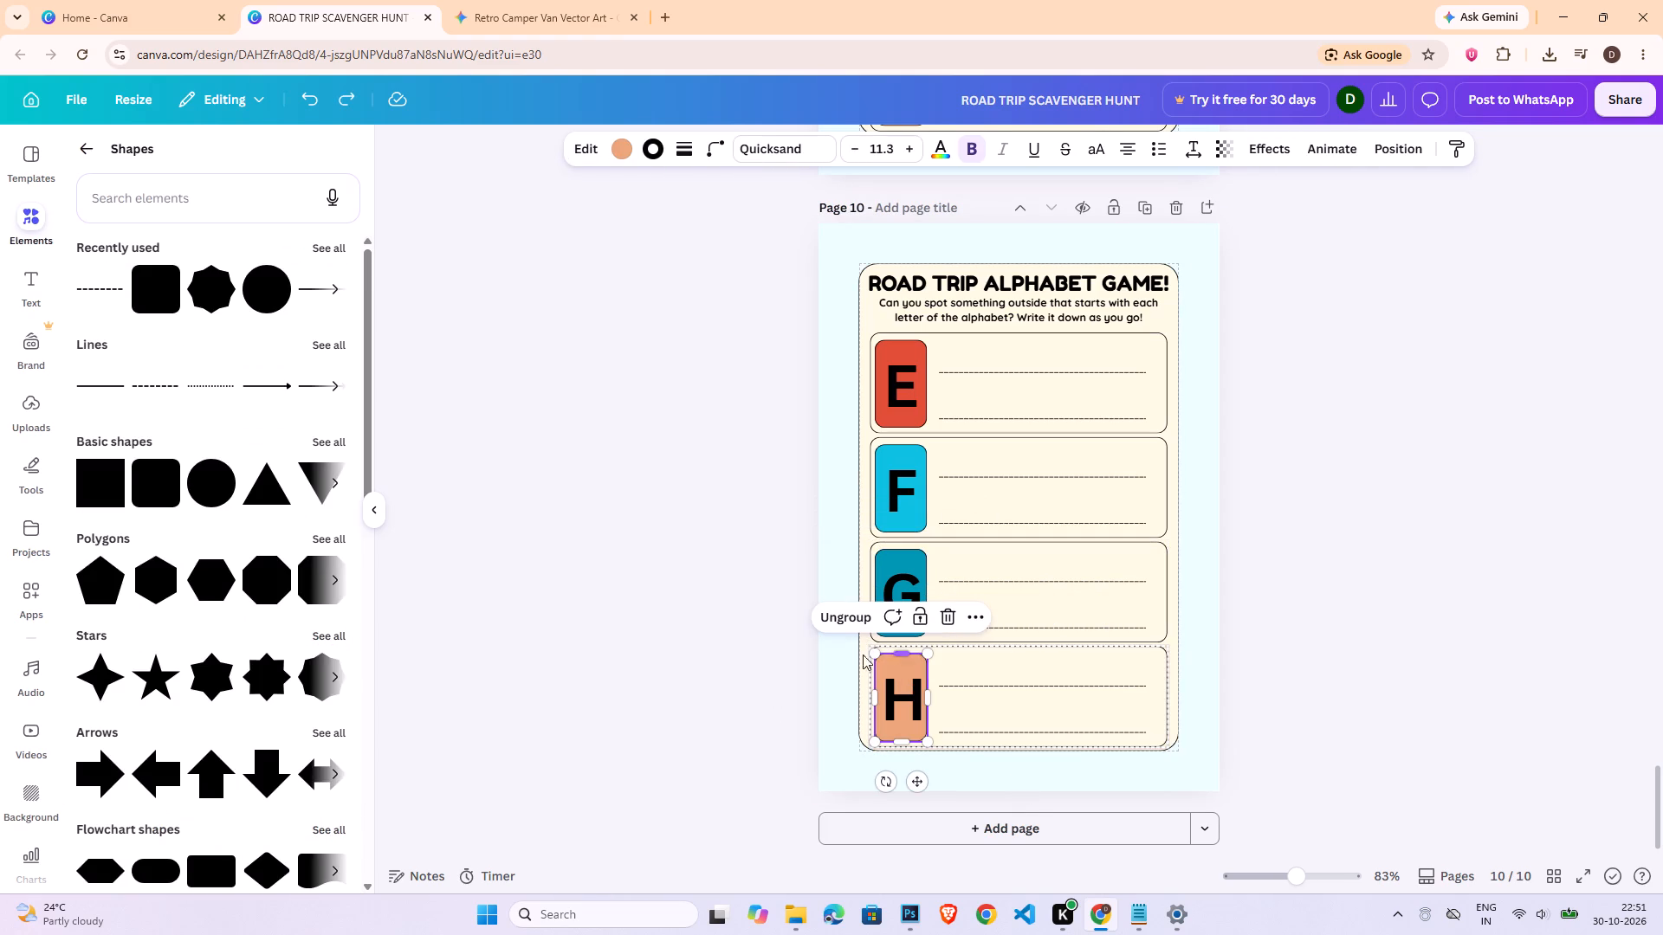
{"action": "left_click", "coordinate": [613, 149]}
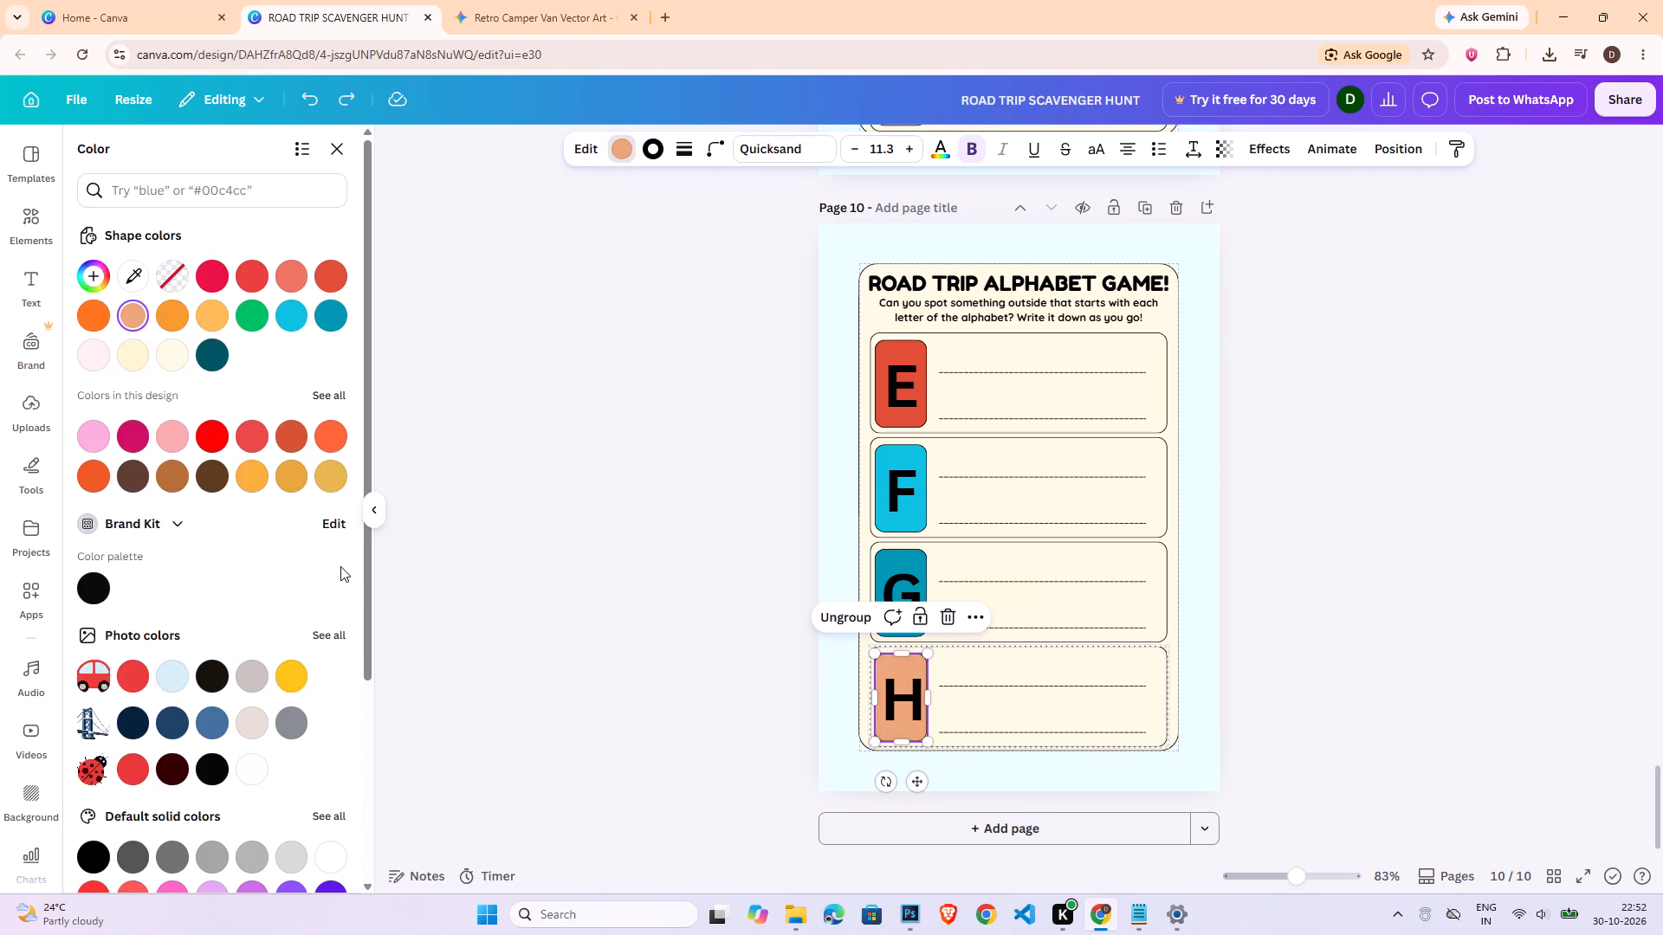
{"action": "left_click", "coordinate": [343, 435]}
{"action": "double_click", "coordinate": [1392, 550]}
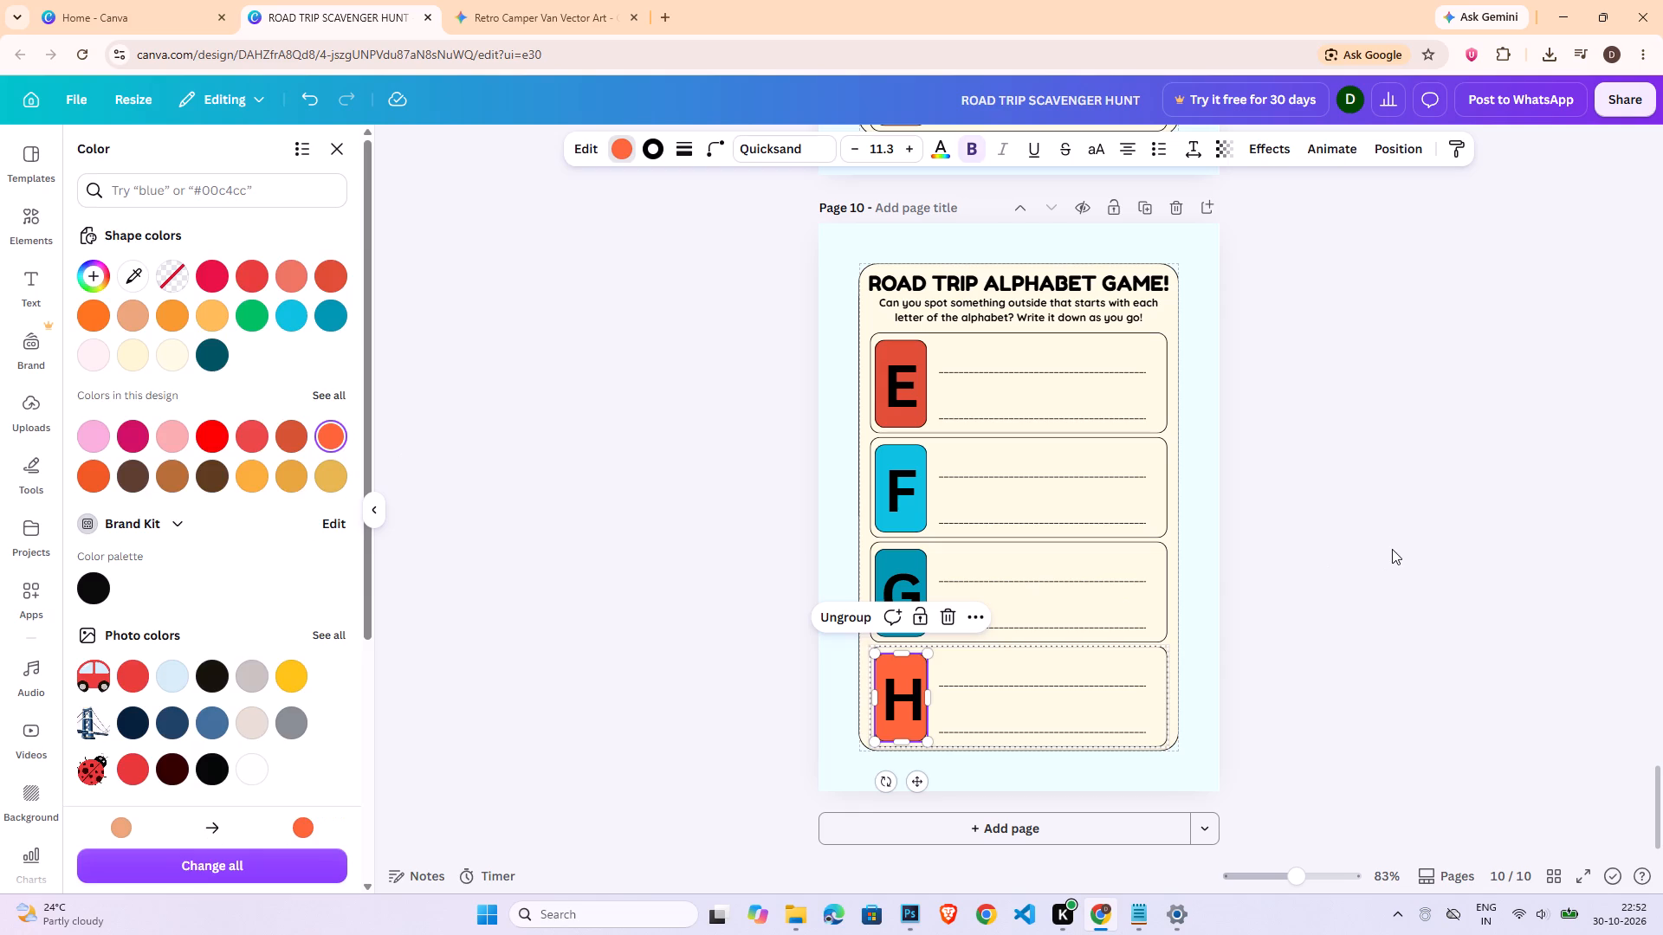
Duplicate page 10 to create page 11.
{"action": "scroll", "coordinate": [1302, 642], "scroll_direction": "down", "scroll_amount": 2}
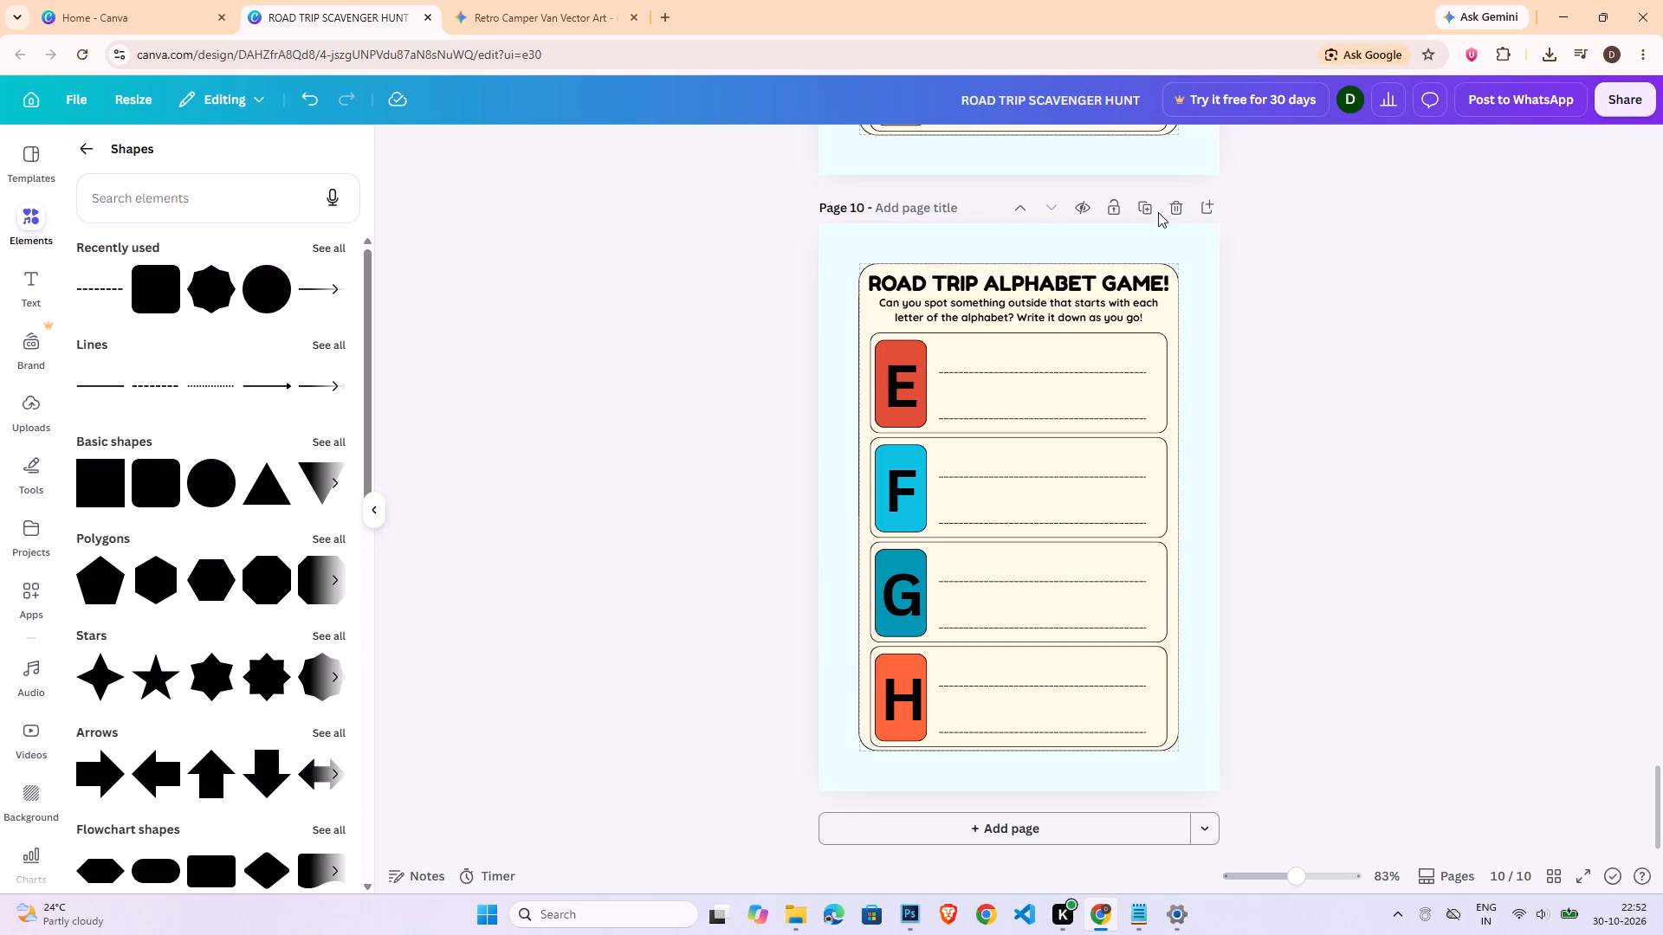
{"action": "left_click", "coordinate": [1154, 203]}
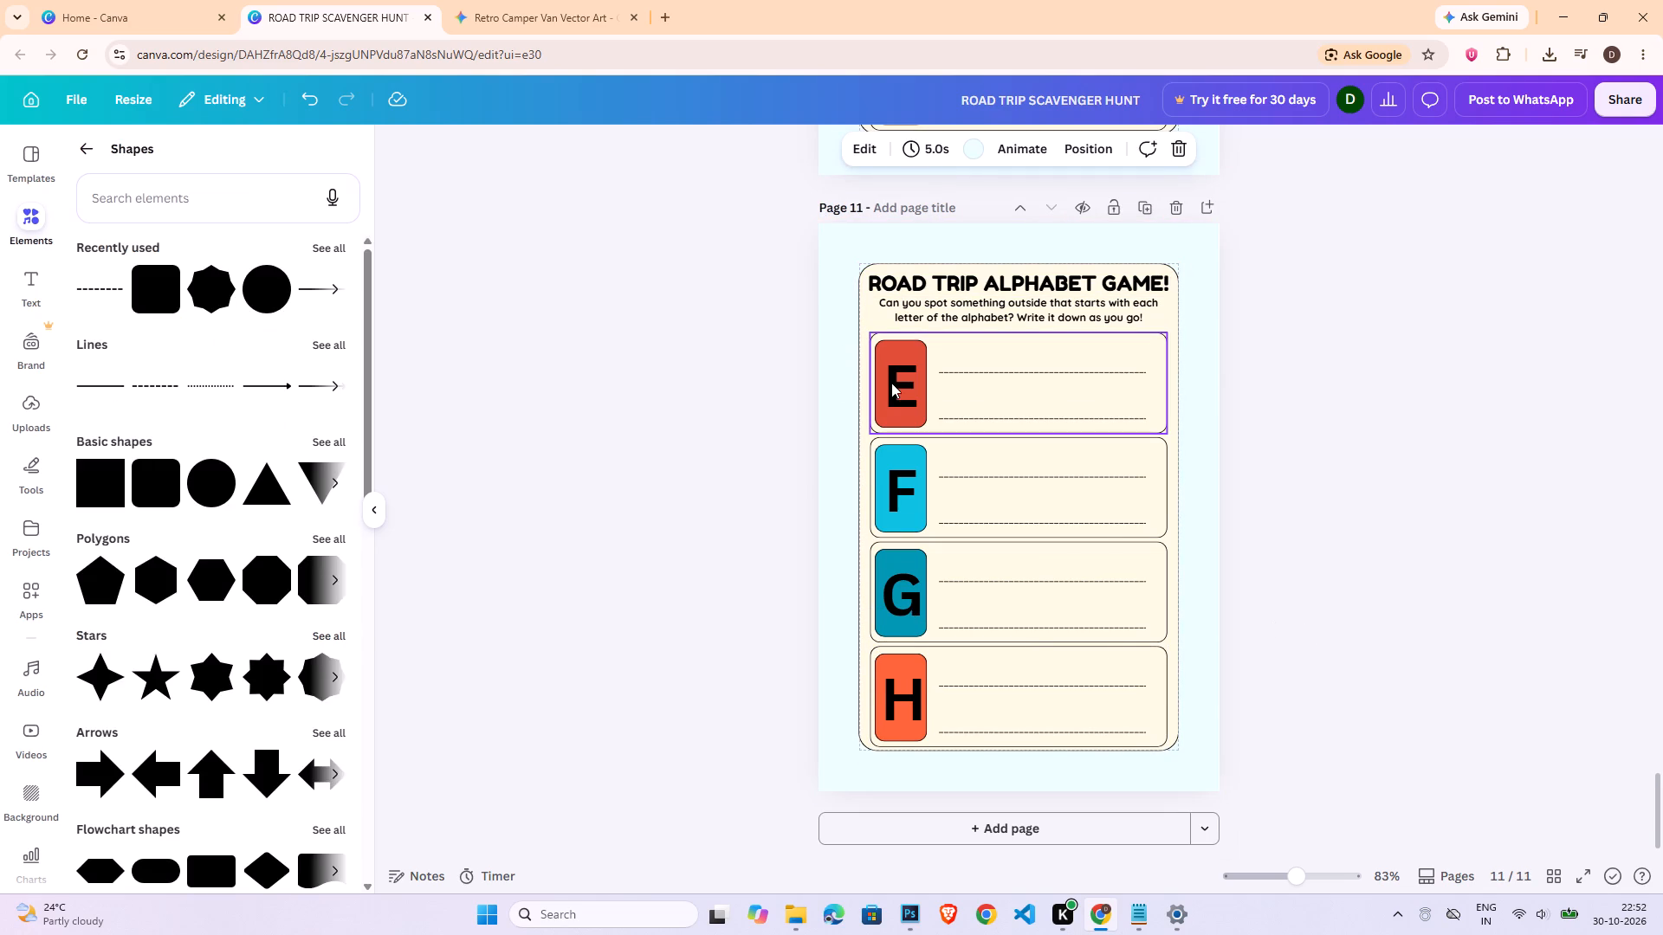
Replace the letters E, F, G and H on page 11 with I, J, K and L.
{"action": "scroll", "coordinate": [943, 367], "scroll_direction": "up", "scroll_amount": 2}
{"action": "scroll", "coordinate": [937, 389], "scroll_direction": "down", "scroll_amount": 1}
{"action": "double_click", "coordinate": [909, 462]}
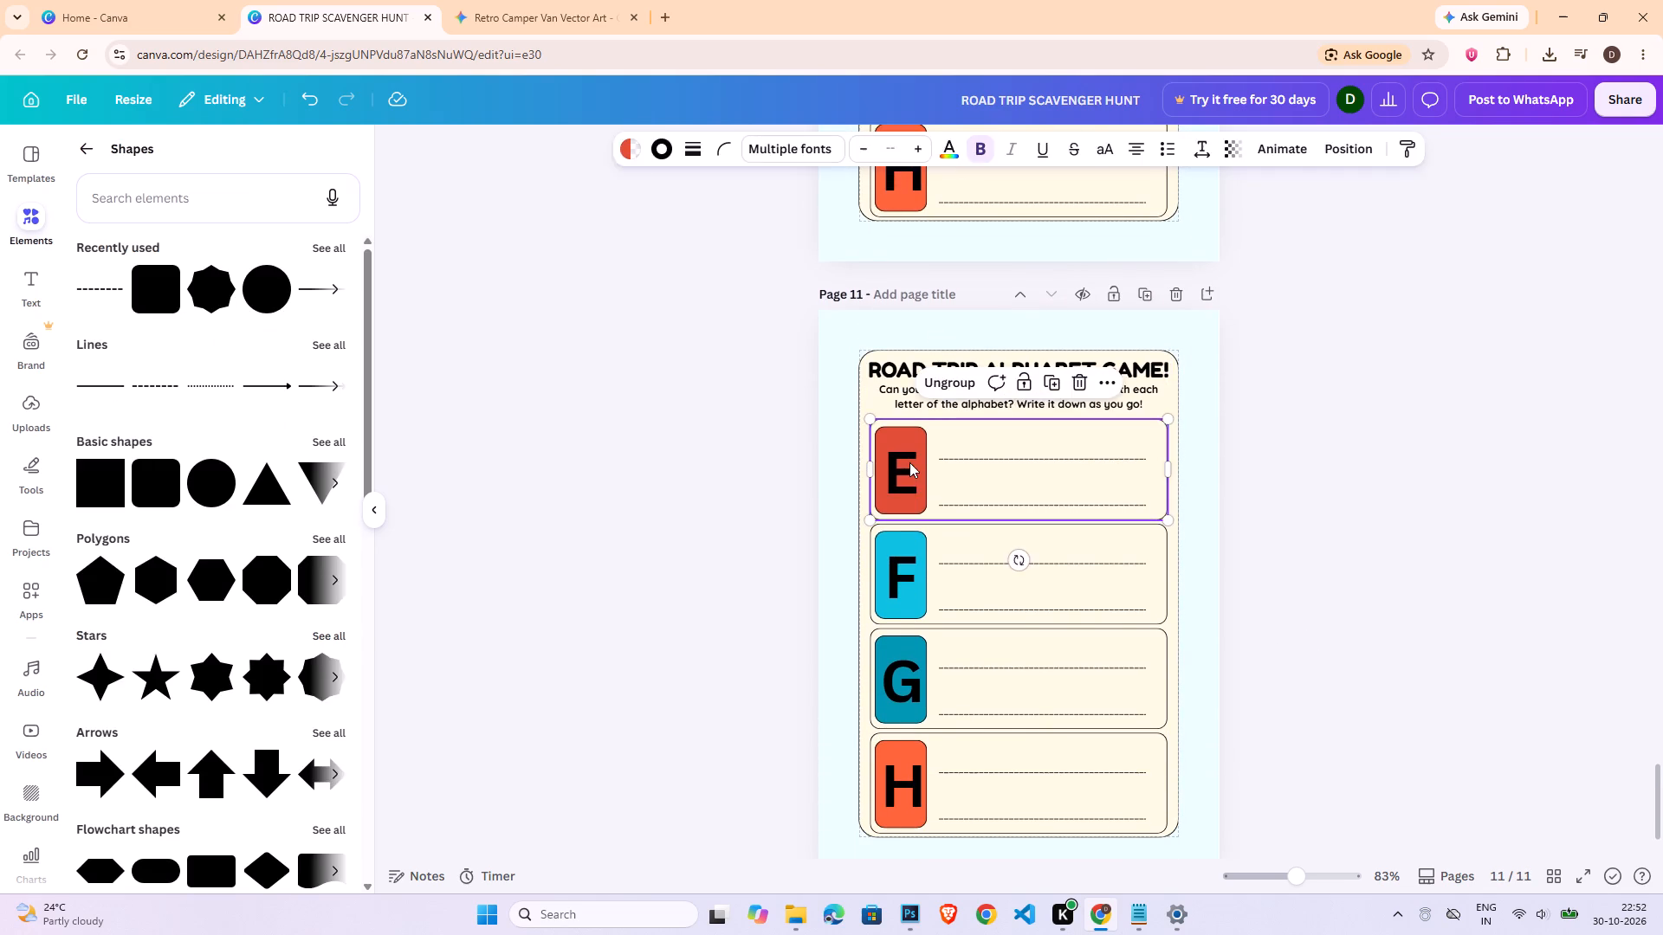
{"action": "key", "text": "shift+i"}
{"action": "left_click", "coordinate": [886, 574]}
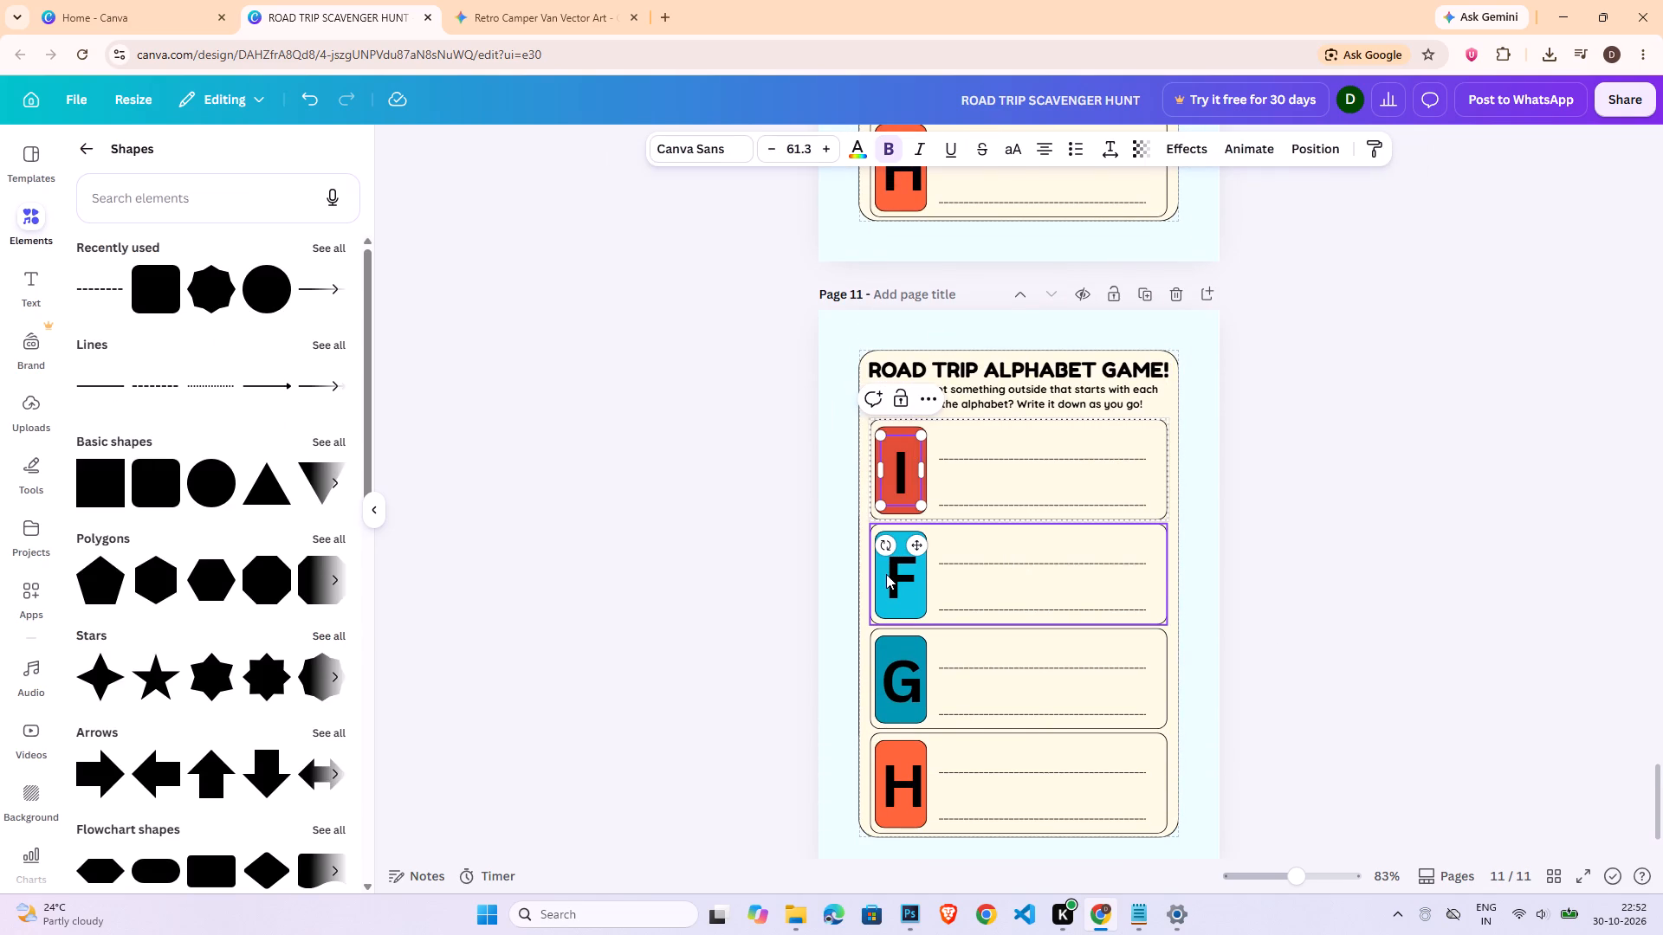
{"action": "double_click", "coordinate": [901, 570]}
{"action": "key", "text": "shift+j"}
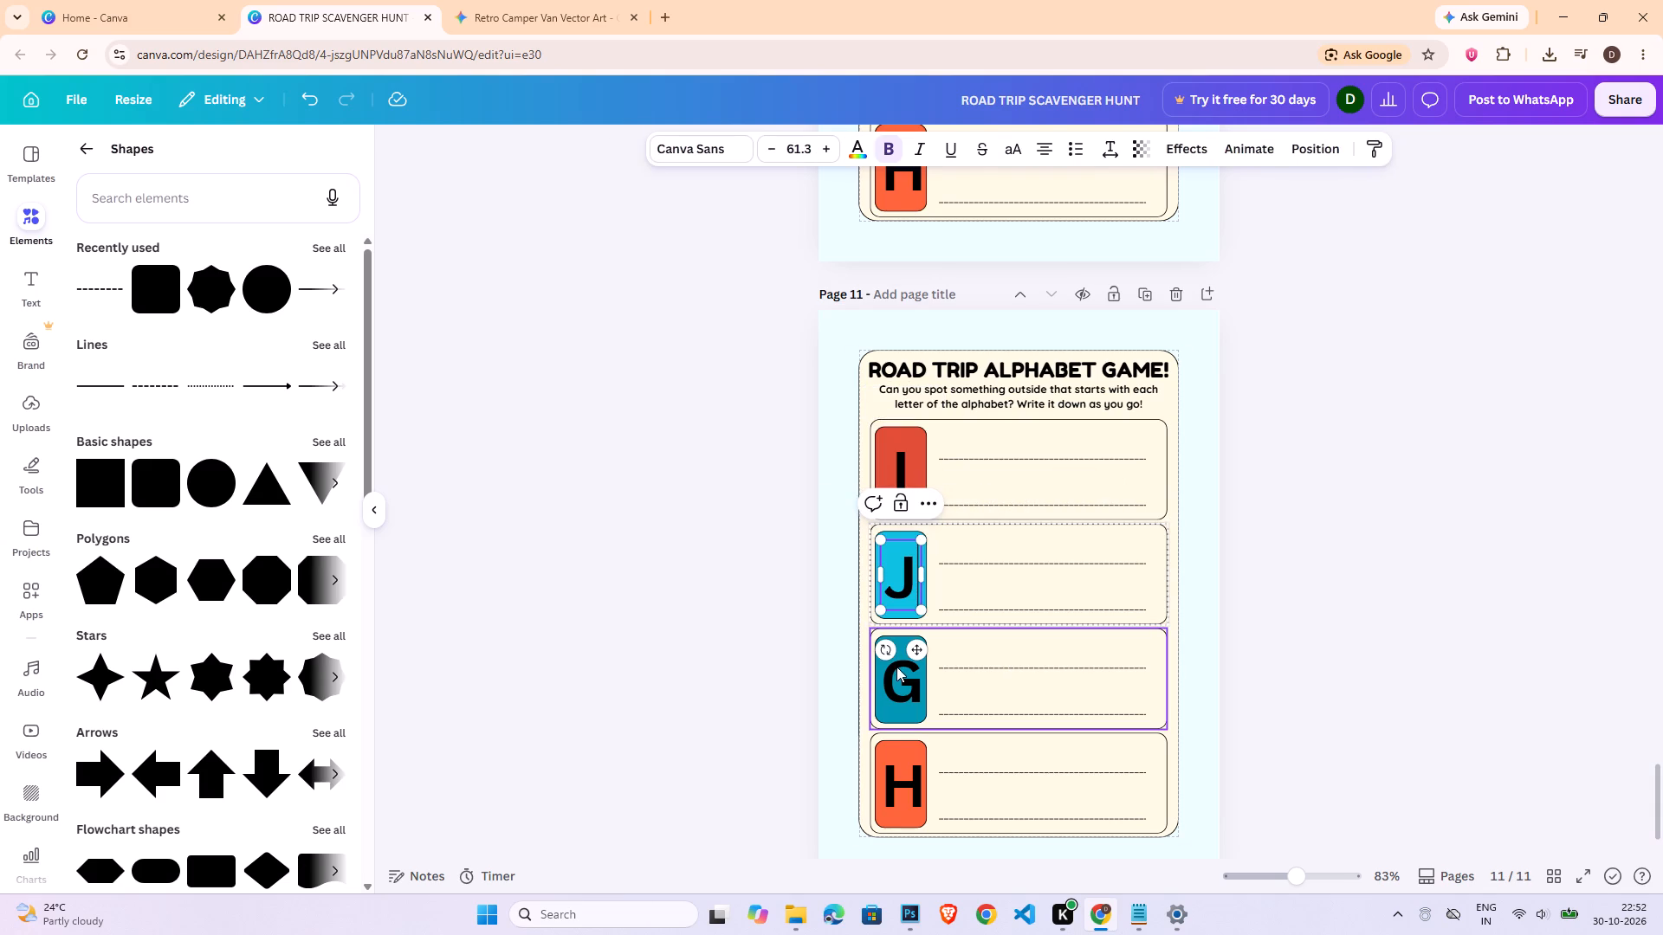
{"action": "double_click", "coordinate": [896, 667]}
{"action": "key", "text": "shift+k"}
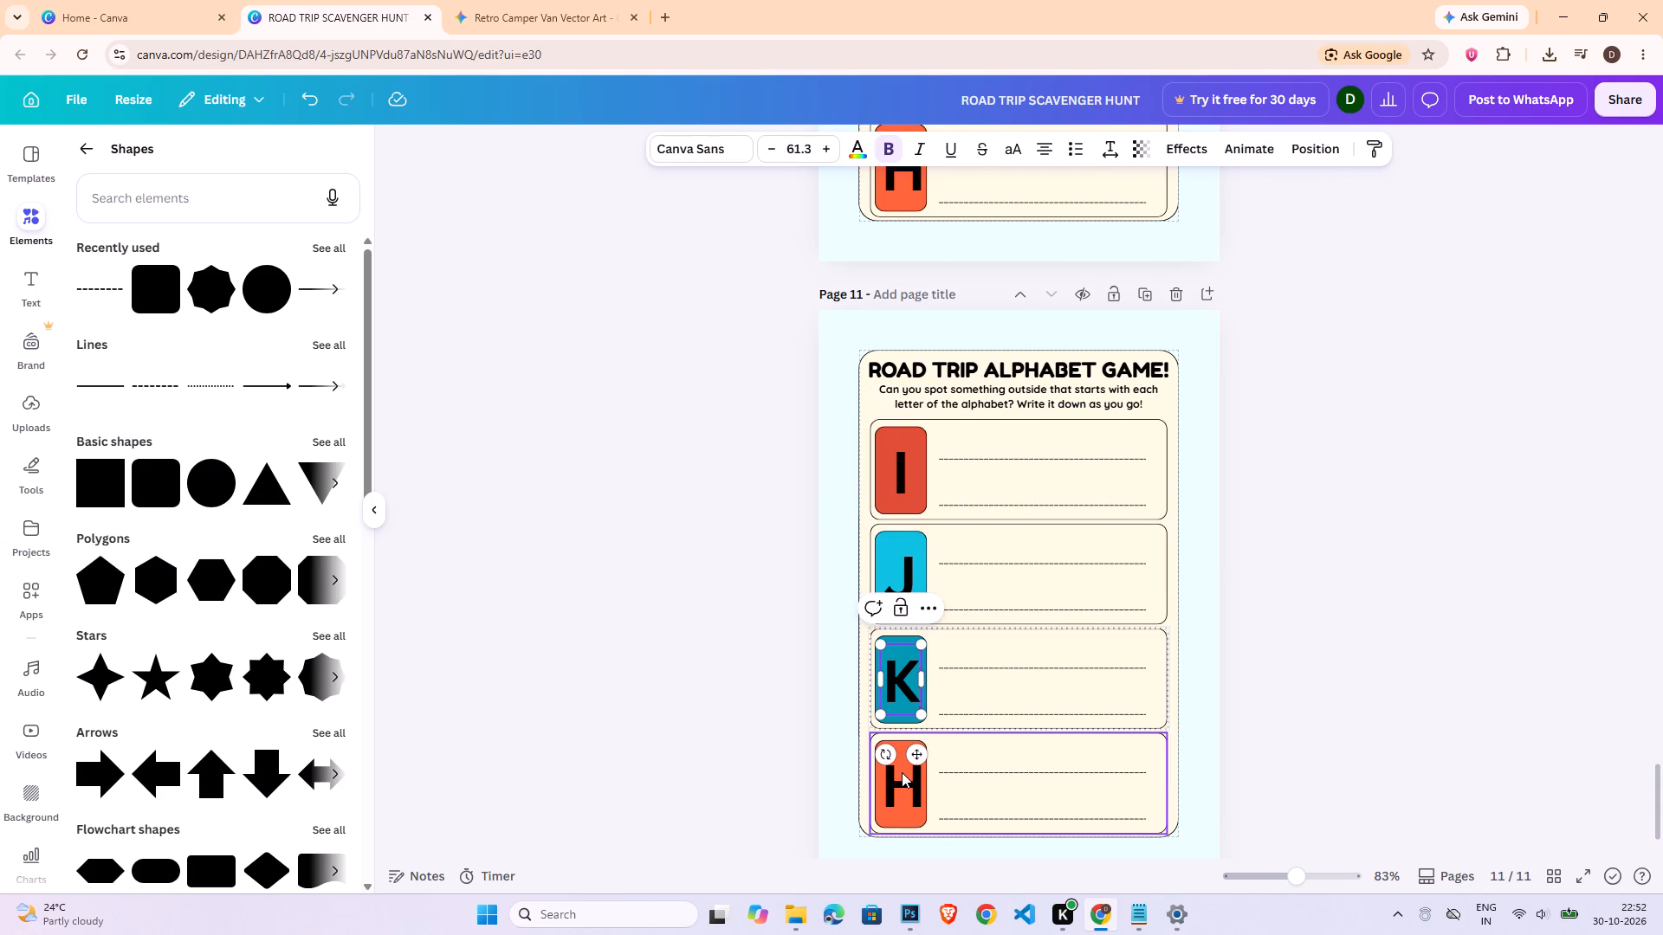
{"action": "double_click", "coordinate": [902, 772]}
{"action": "key", "text": "shift+l"}
{"action": "left_click", "coordinate": [1323, 741]}
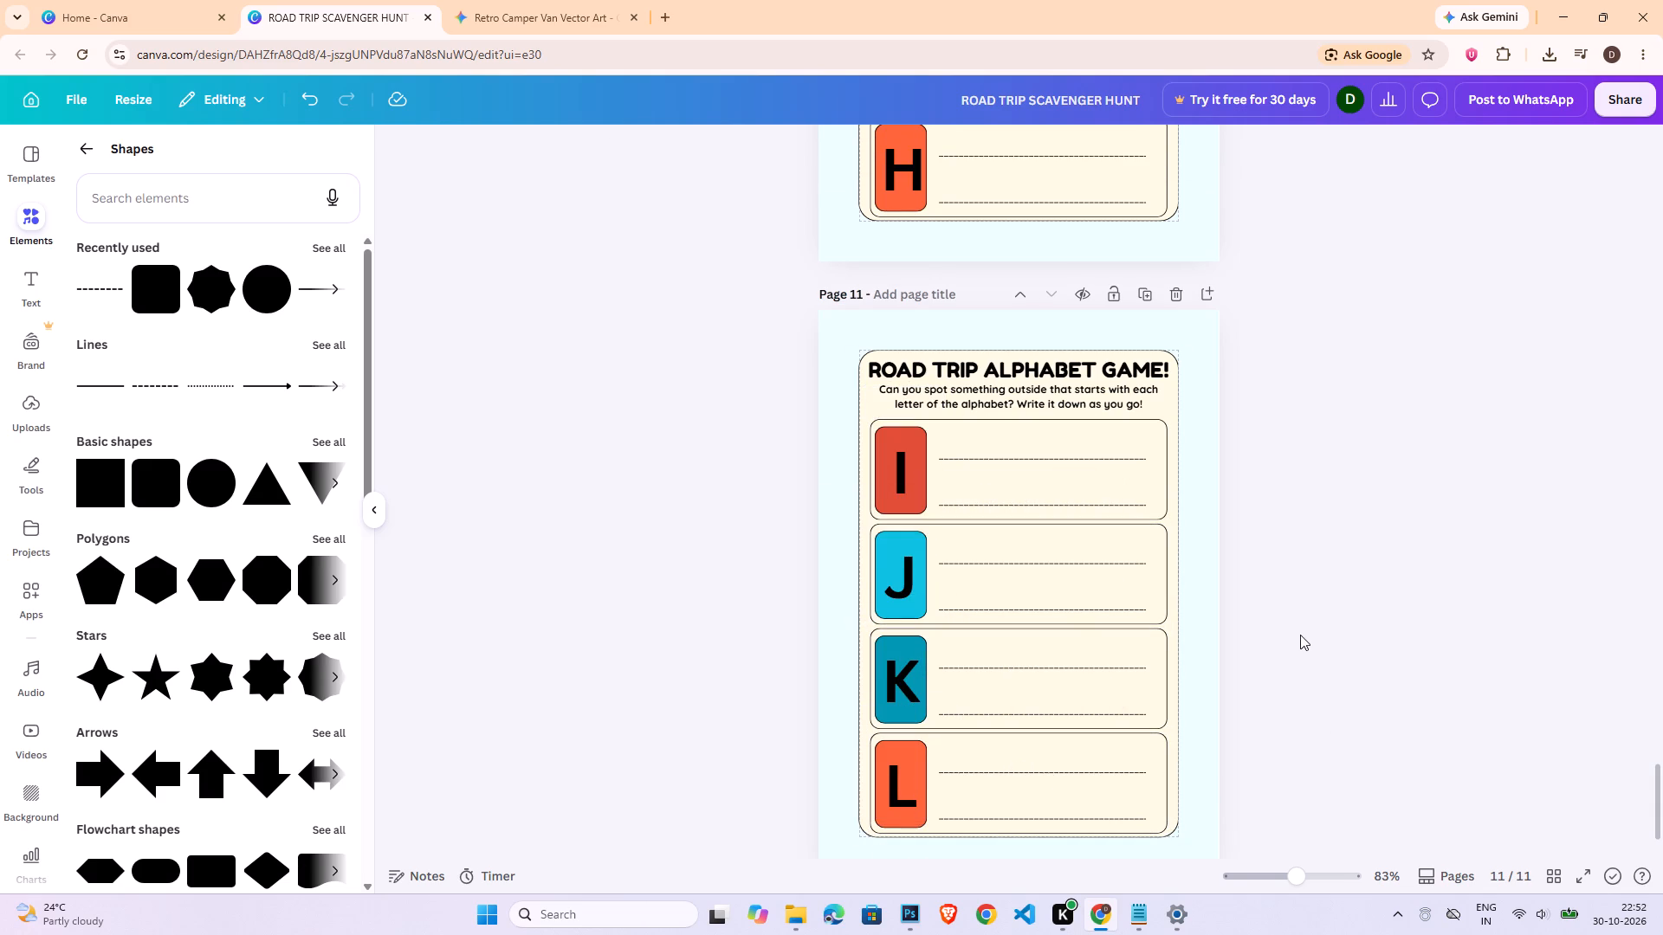
Duplicate page 11, the I–L page.
{"action": "left_click", "coordinate": [1139, 296]}
Replace the letters I, J, K and L on page 12 with M, N, O and P.
{"action": "left_click", "coordinate": [905, 462]}
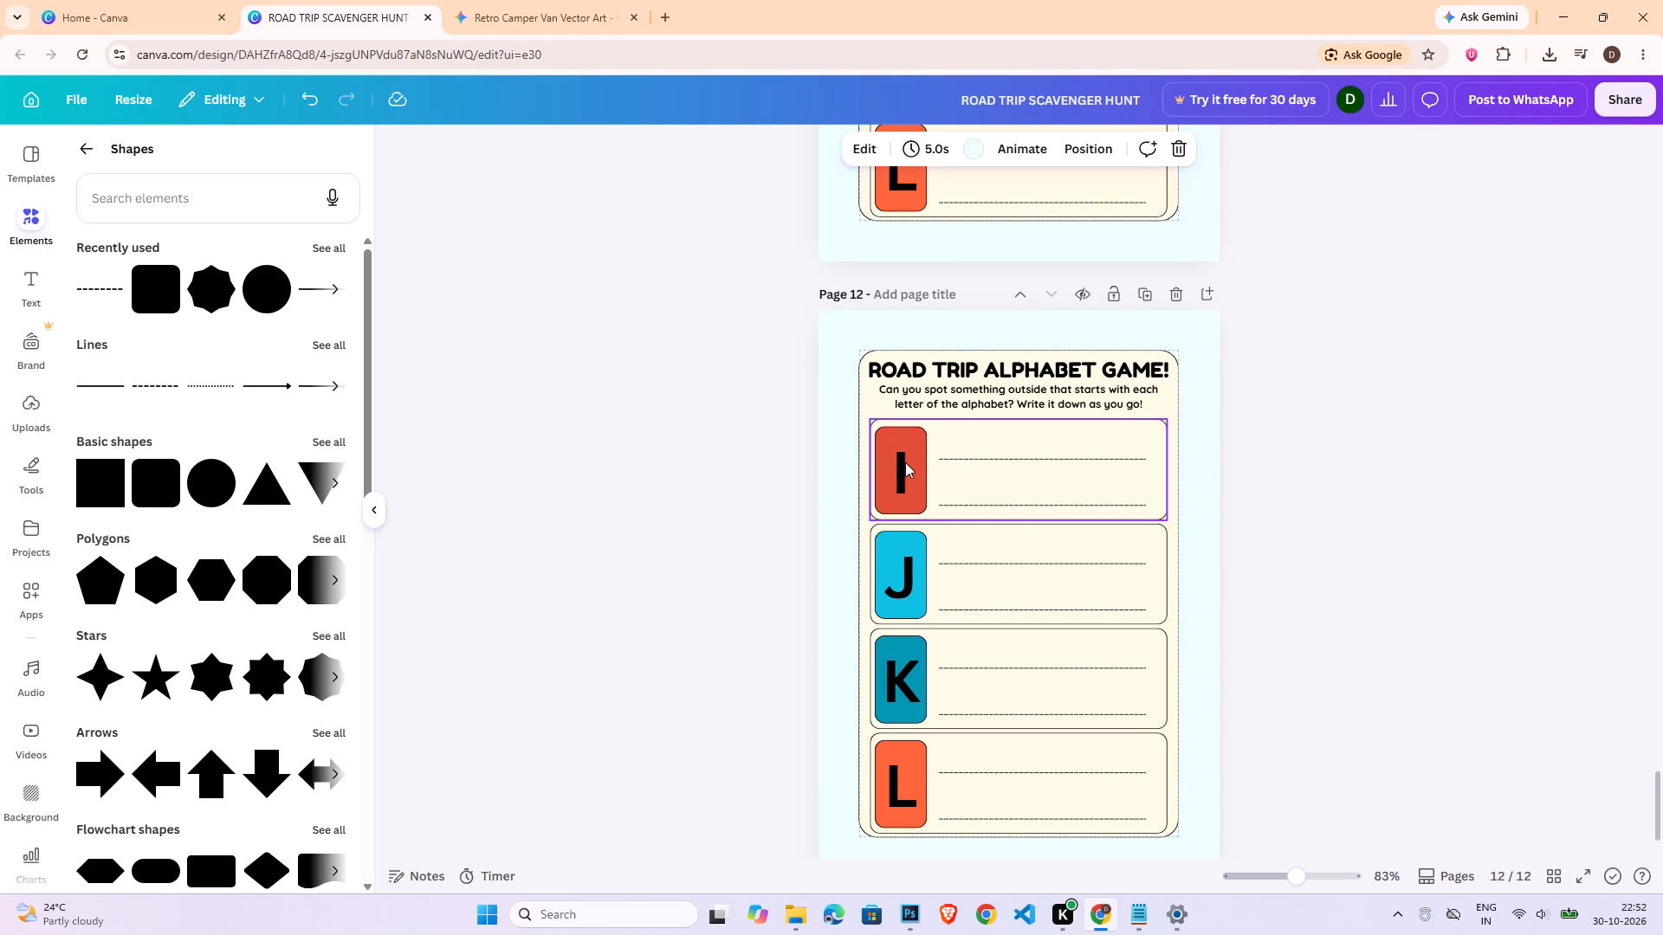
{"action": "double_click", "coordinate": [901, 464]}
{"action": "key", "text": "shift+m"}
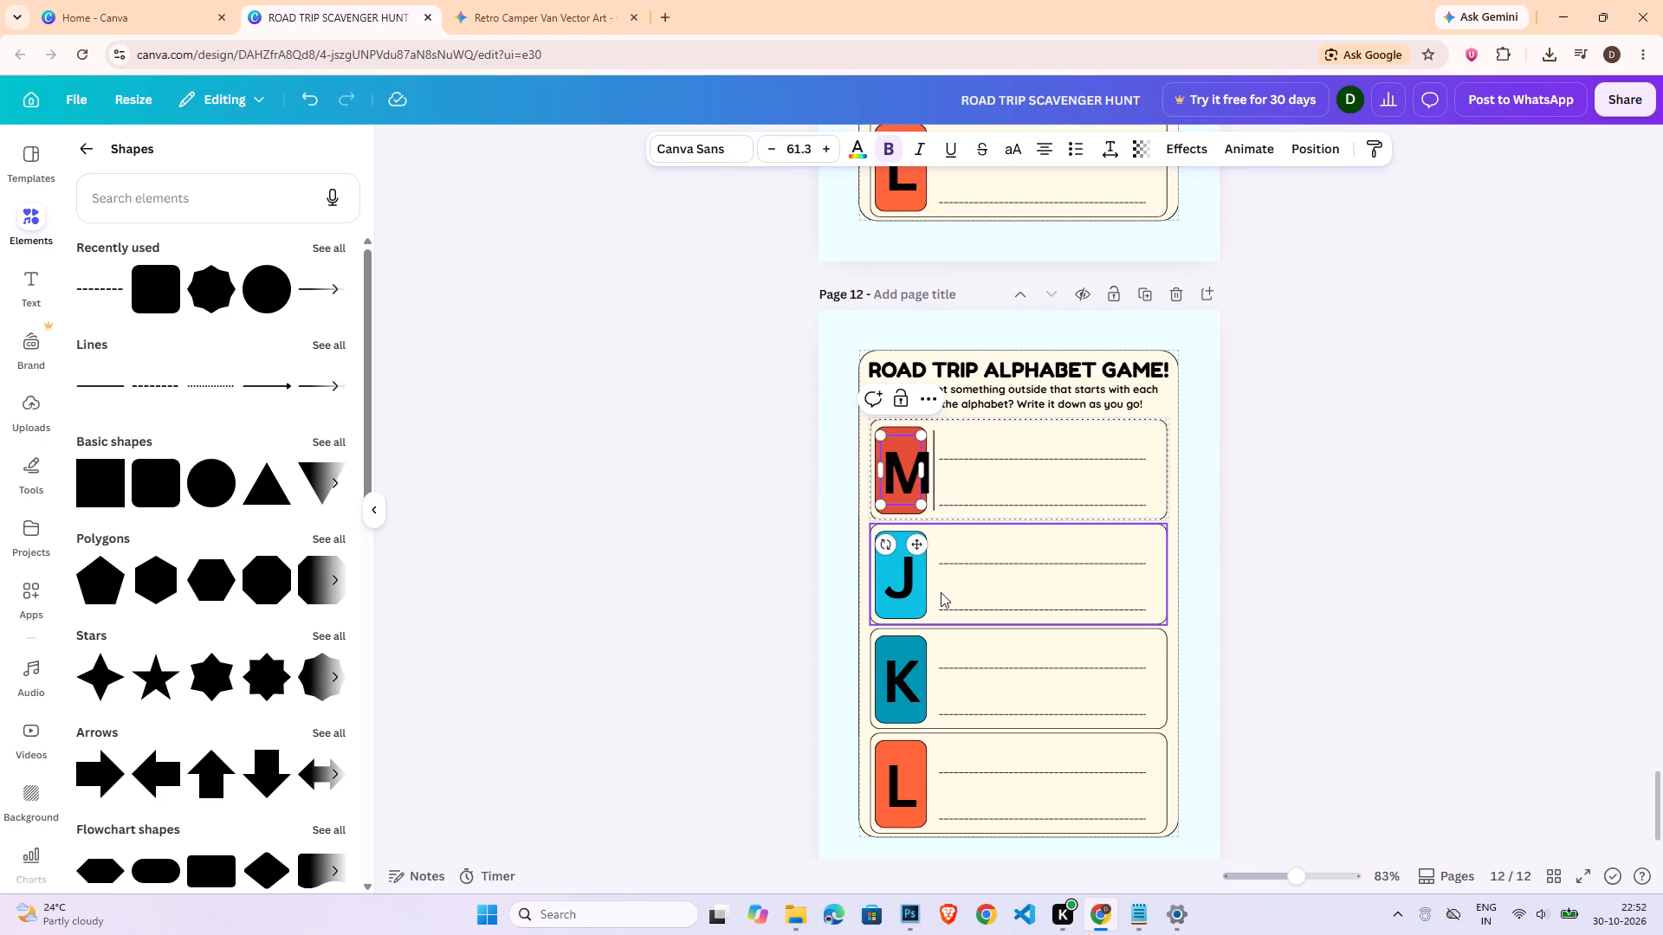
{"action": "double_click", "coordinate": [907, 575]}
{"action": "key", "text": "shift+n"}
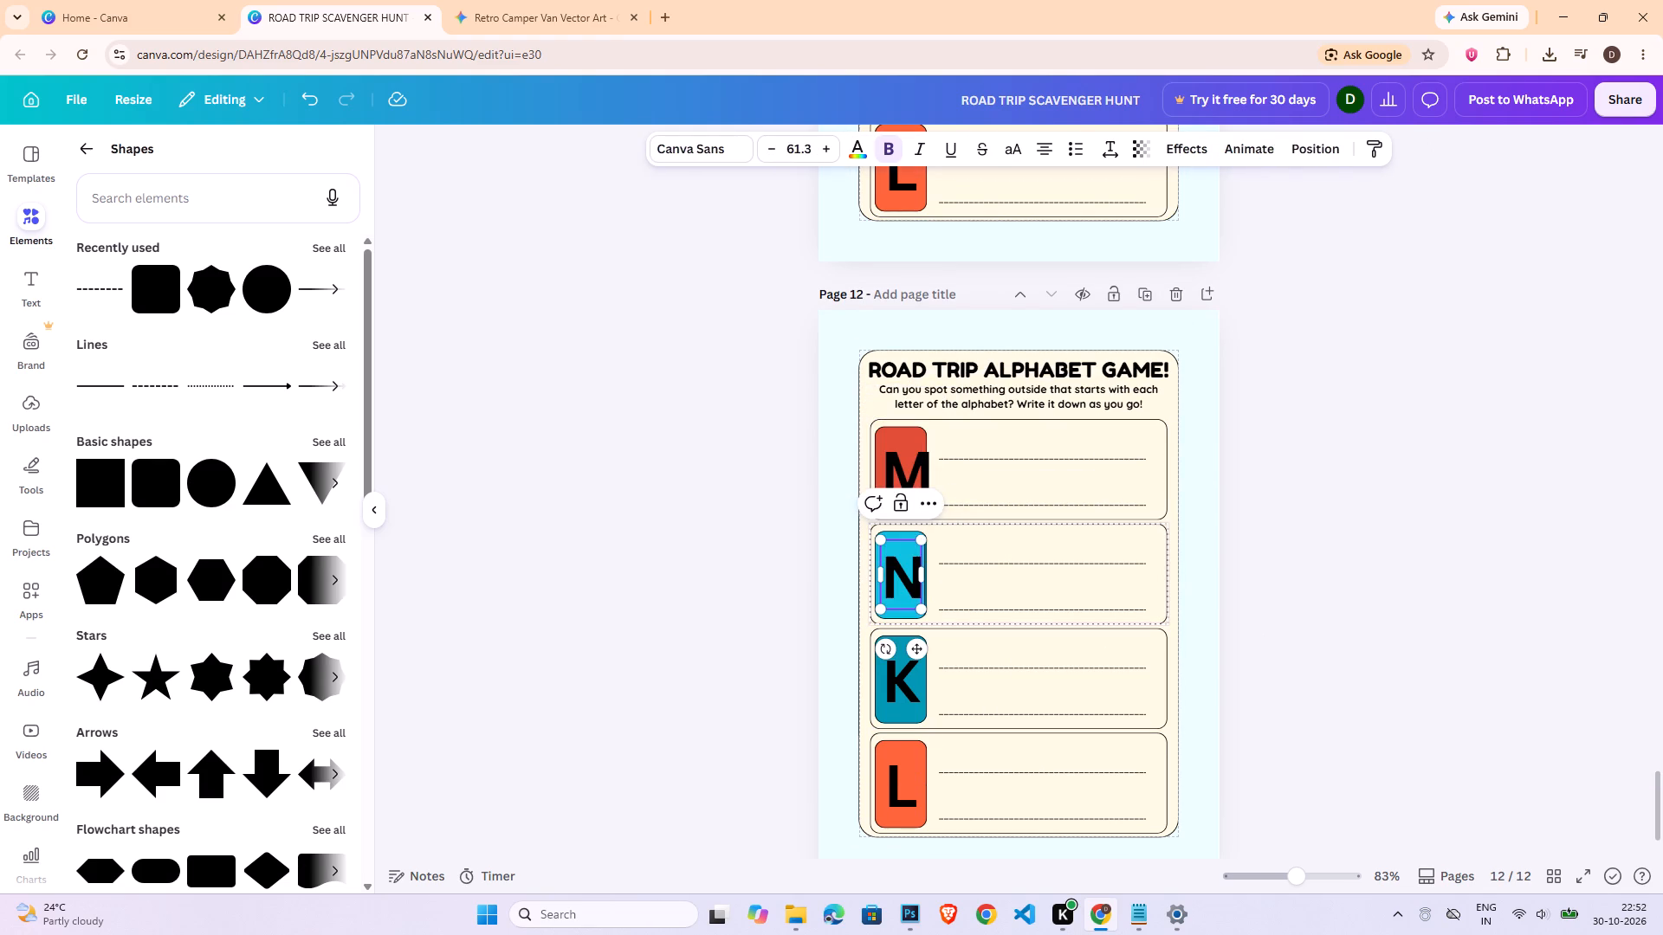
{"action": "double_click", "coordinate": [903, 681]}
{"action": "key", "text": "shift+o"}
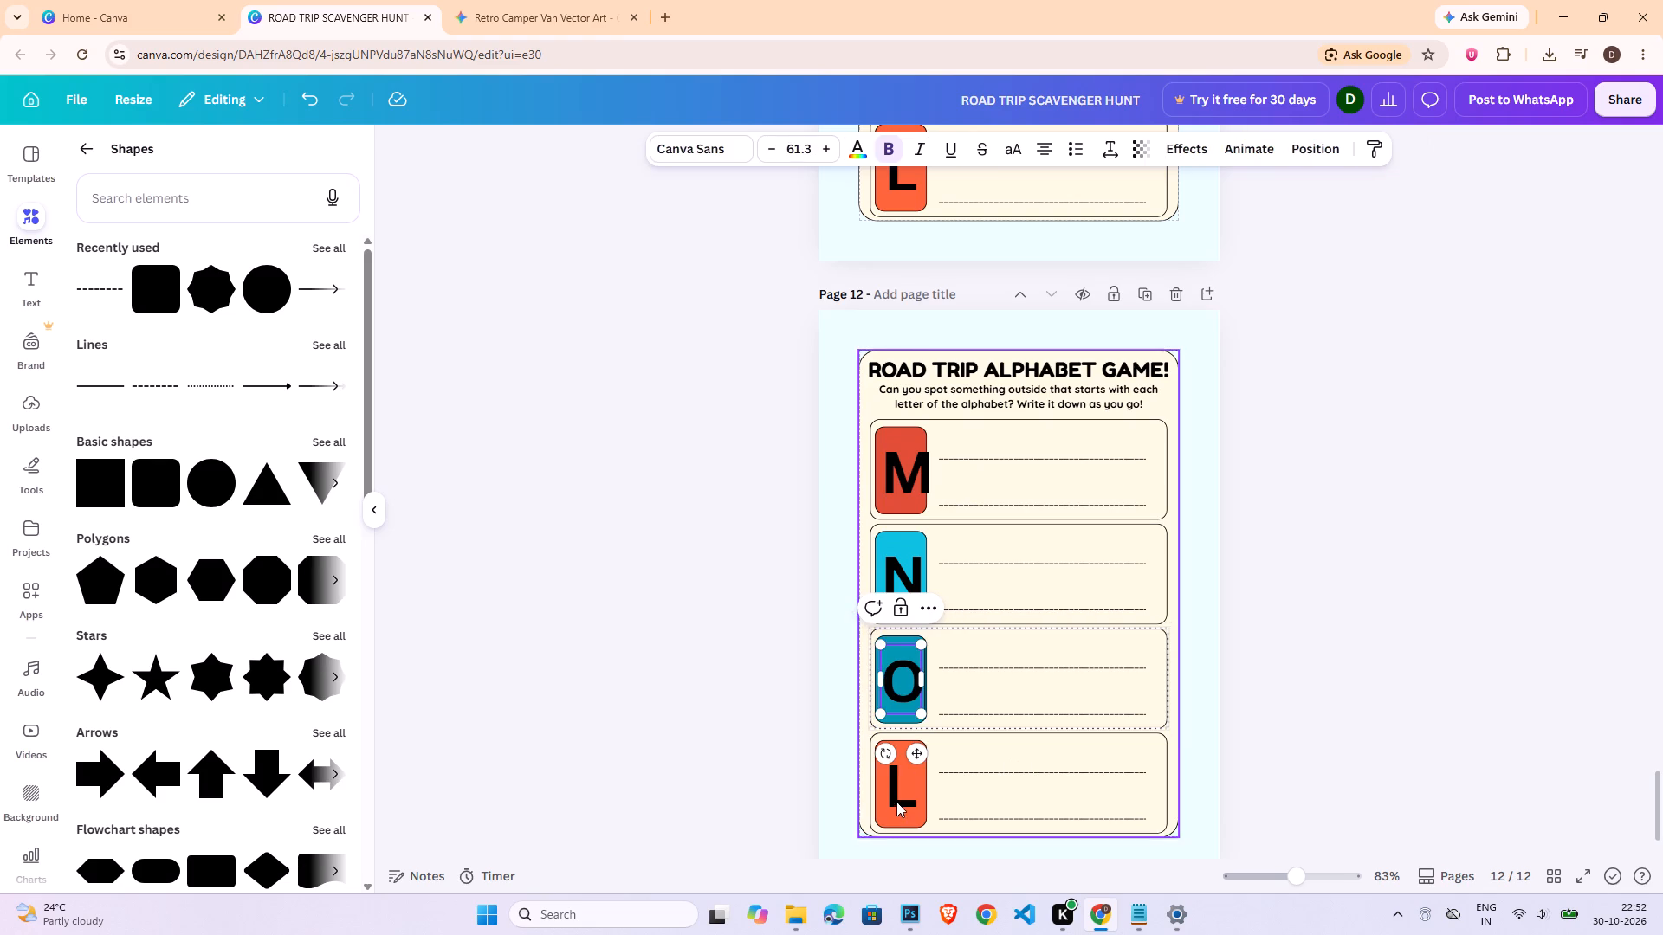
{"action": "double_click", "coordinate": [896, 803]}
{"action": "key", "text": "shift+p"}
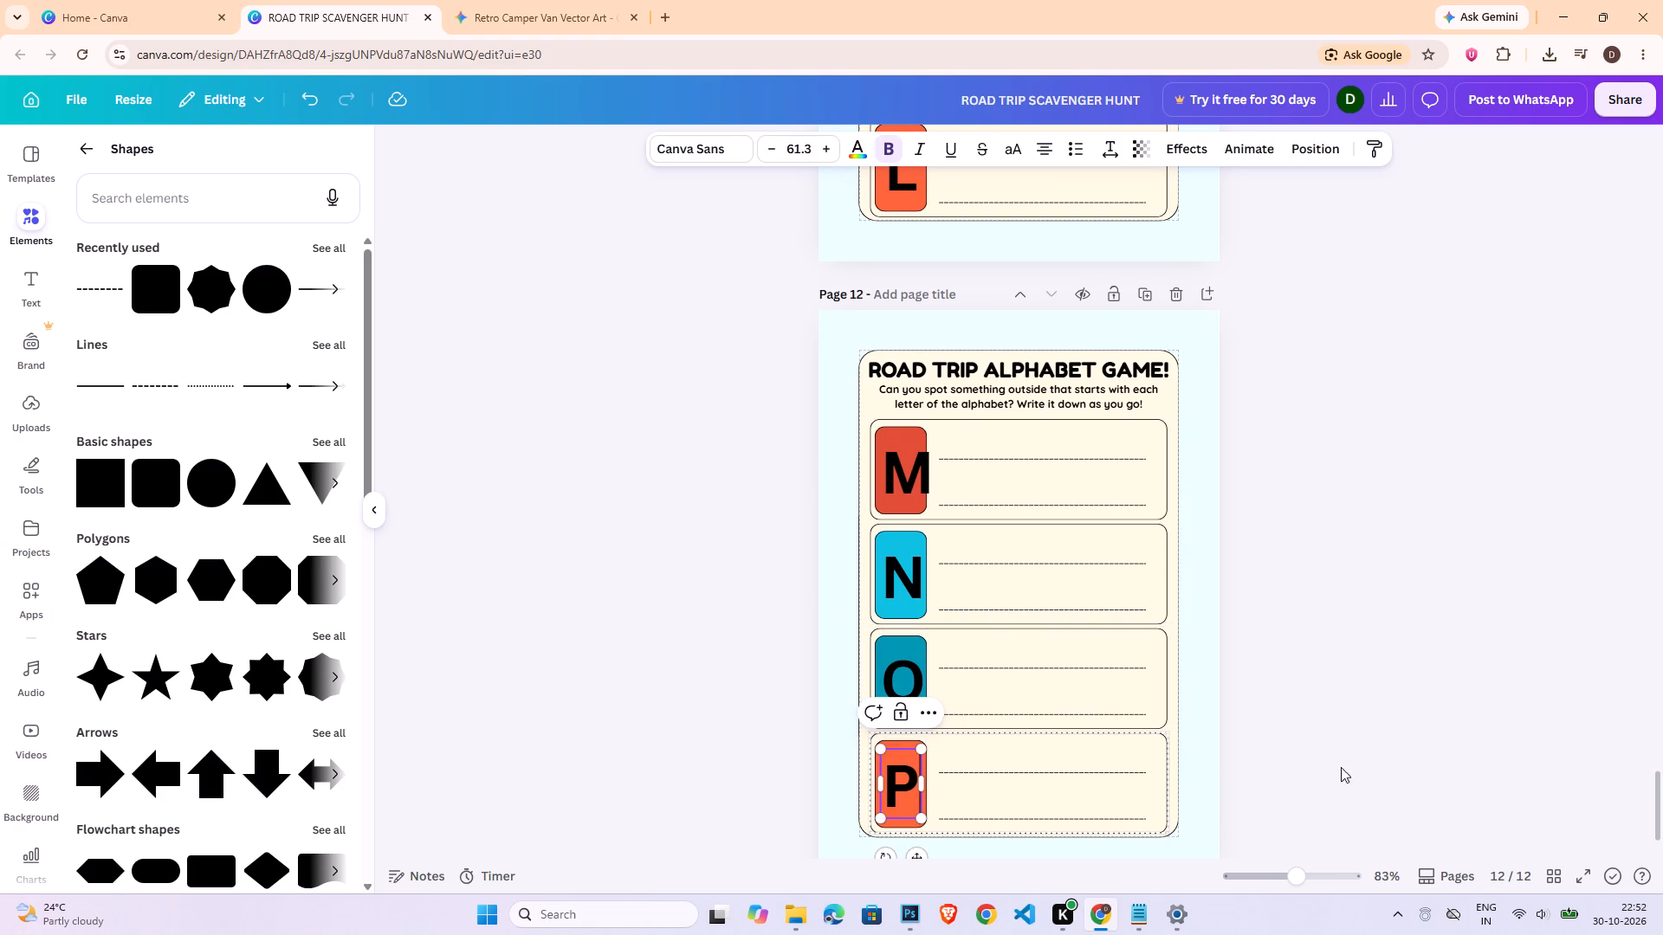
{"action": "left_click", "coordinate": [1335, 728]}
Duplicate page 12, the M–P page.
{"action": "scroll", "coordinate": [1323, 724], "scroll_direction": "down", "scroll_amount": 2}
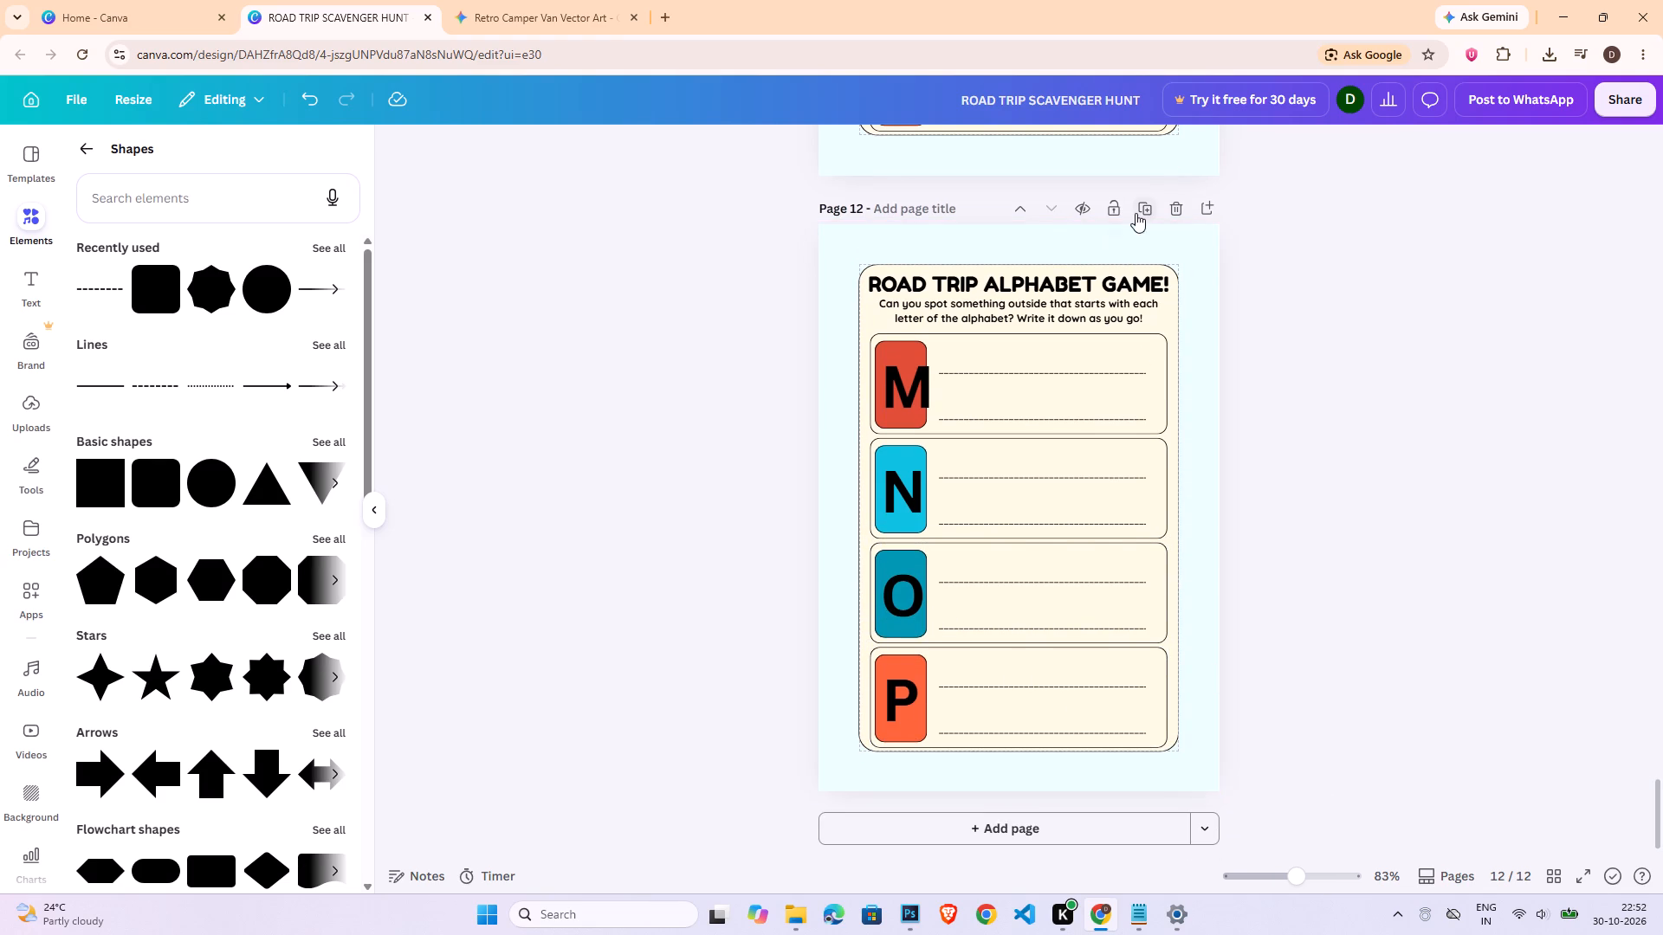
{"action": "left_click", "coordinate": [1136, 213]}
Nudge the letter M on page 13 leftward to centre it within its red tile.
{"action": "left_click", "coordinate": [916, 380]}
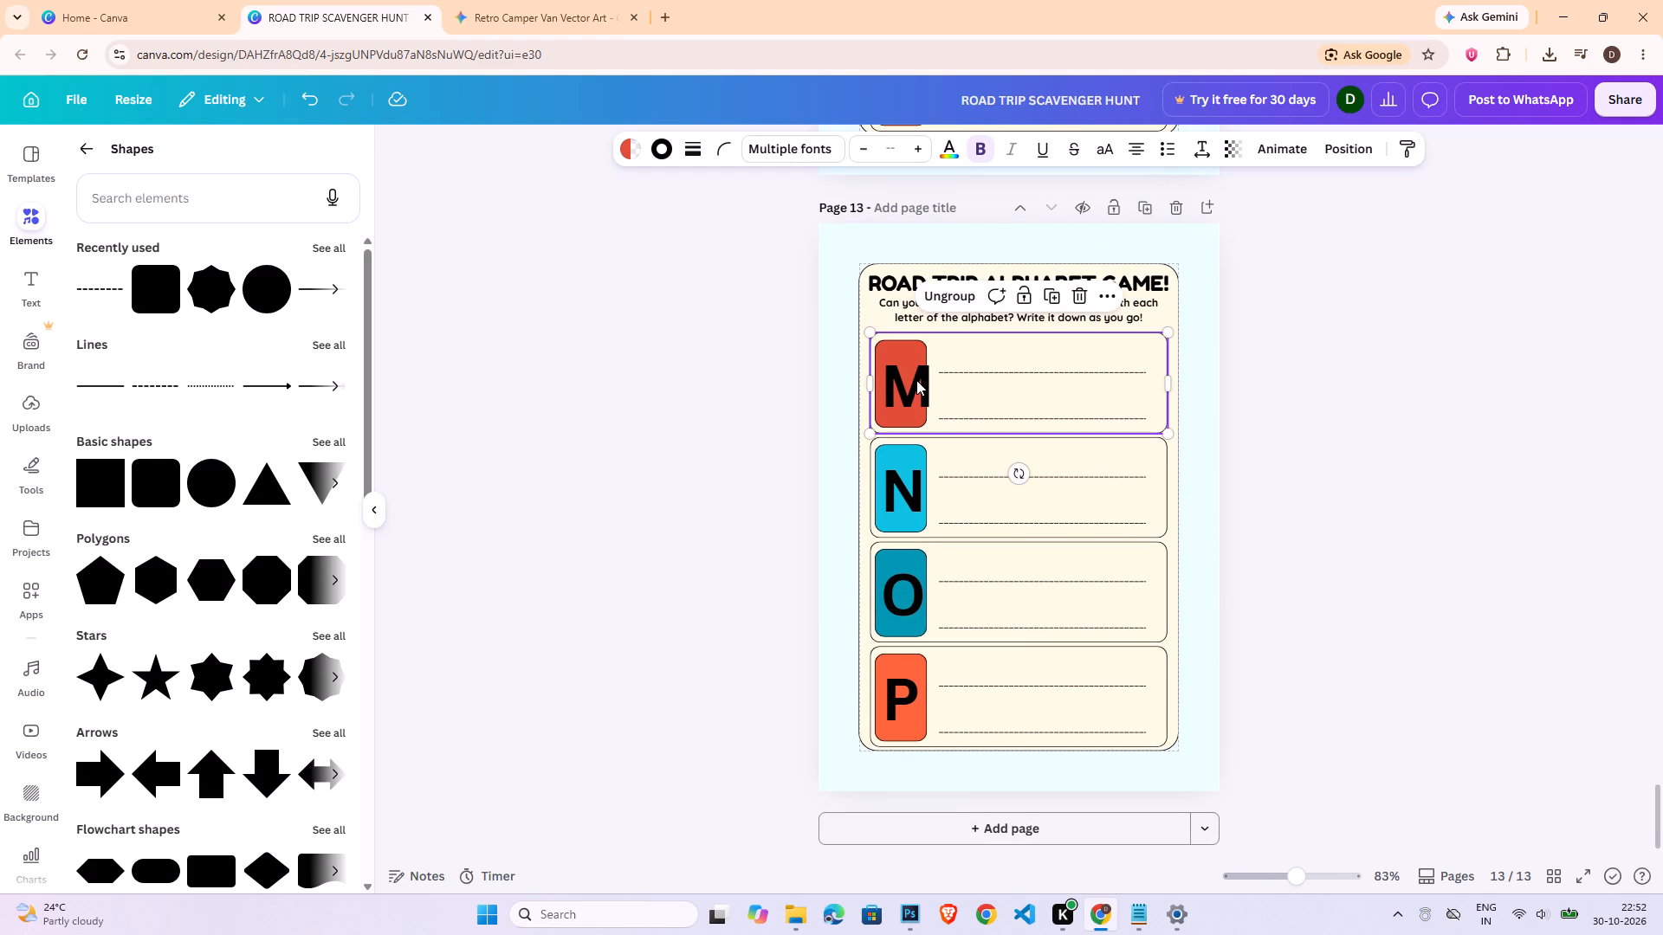
{"action": "left_click", "coordinate": [899, 398]}
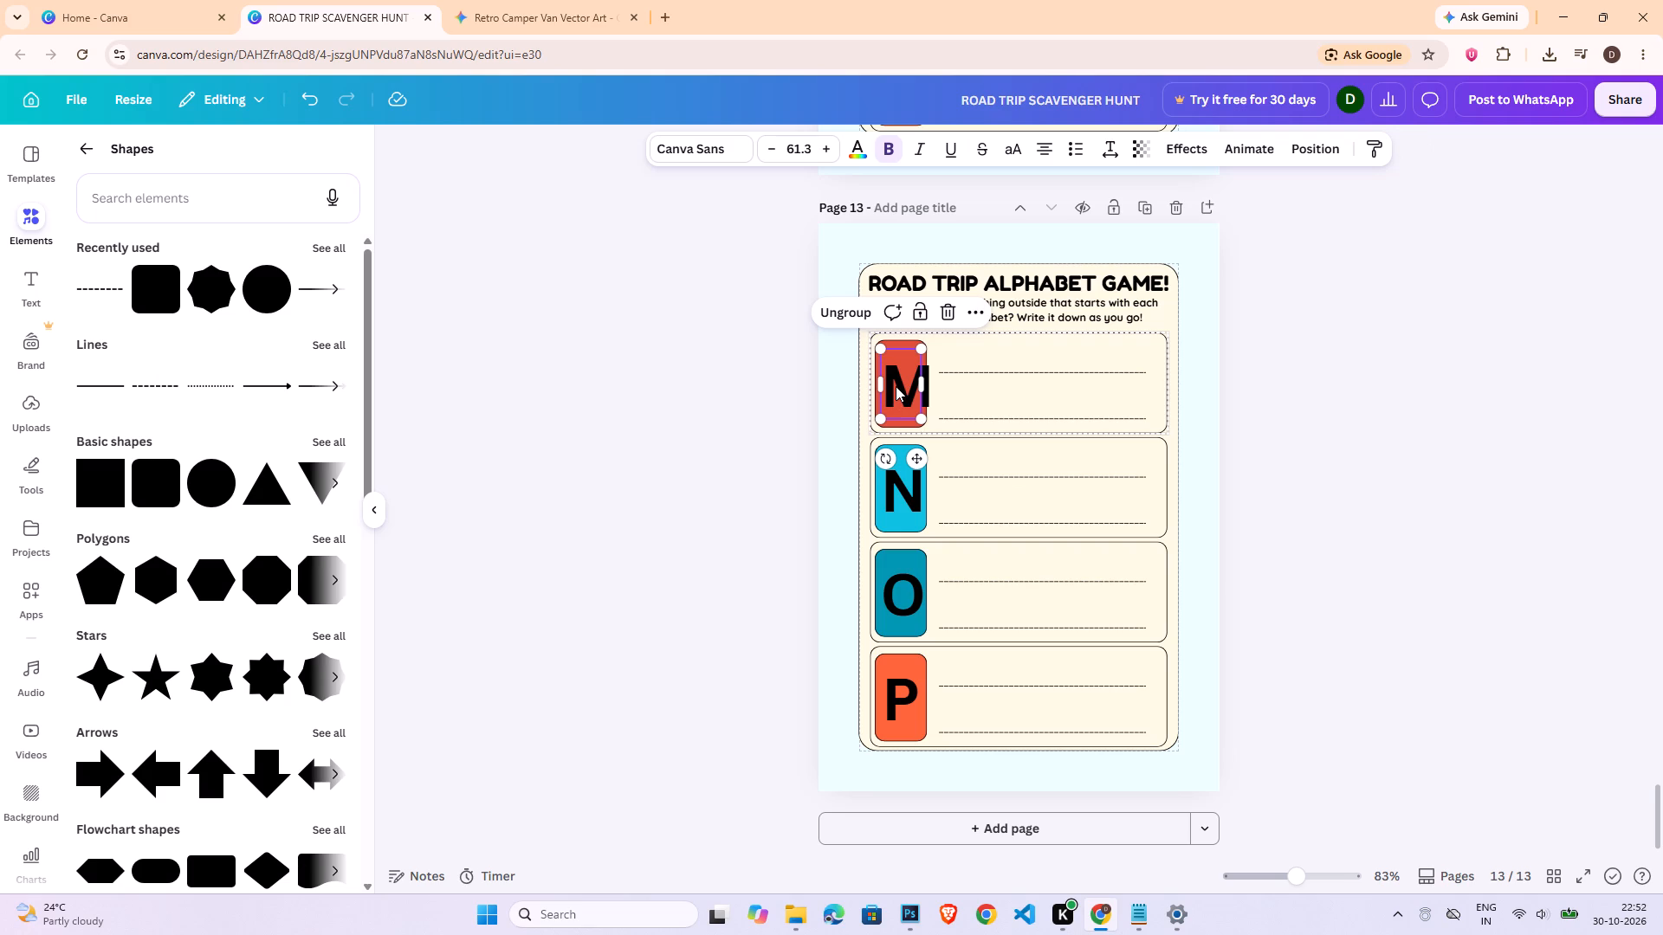
{"action": "key", "text": "Left"}
{"action": "key", "text": "Left"}
{"action": "key", "text": "Left"}
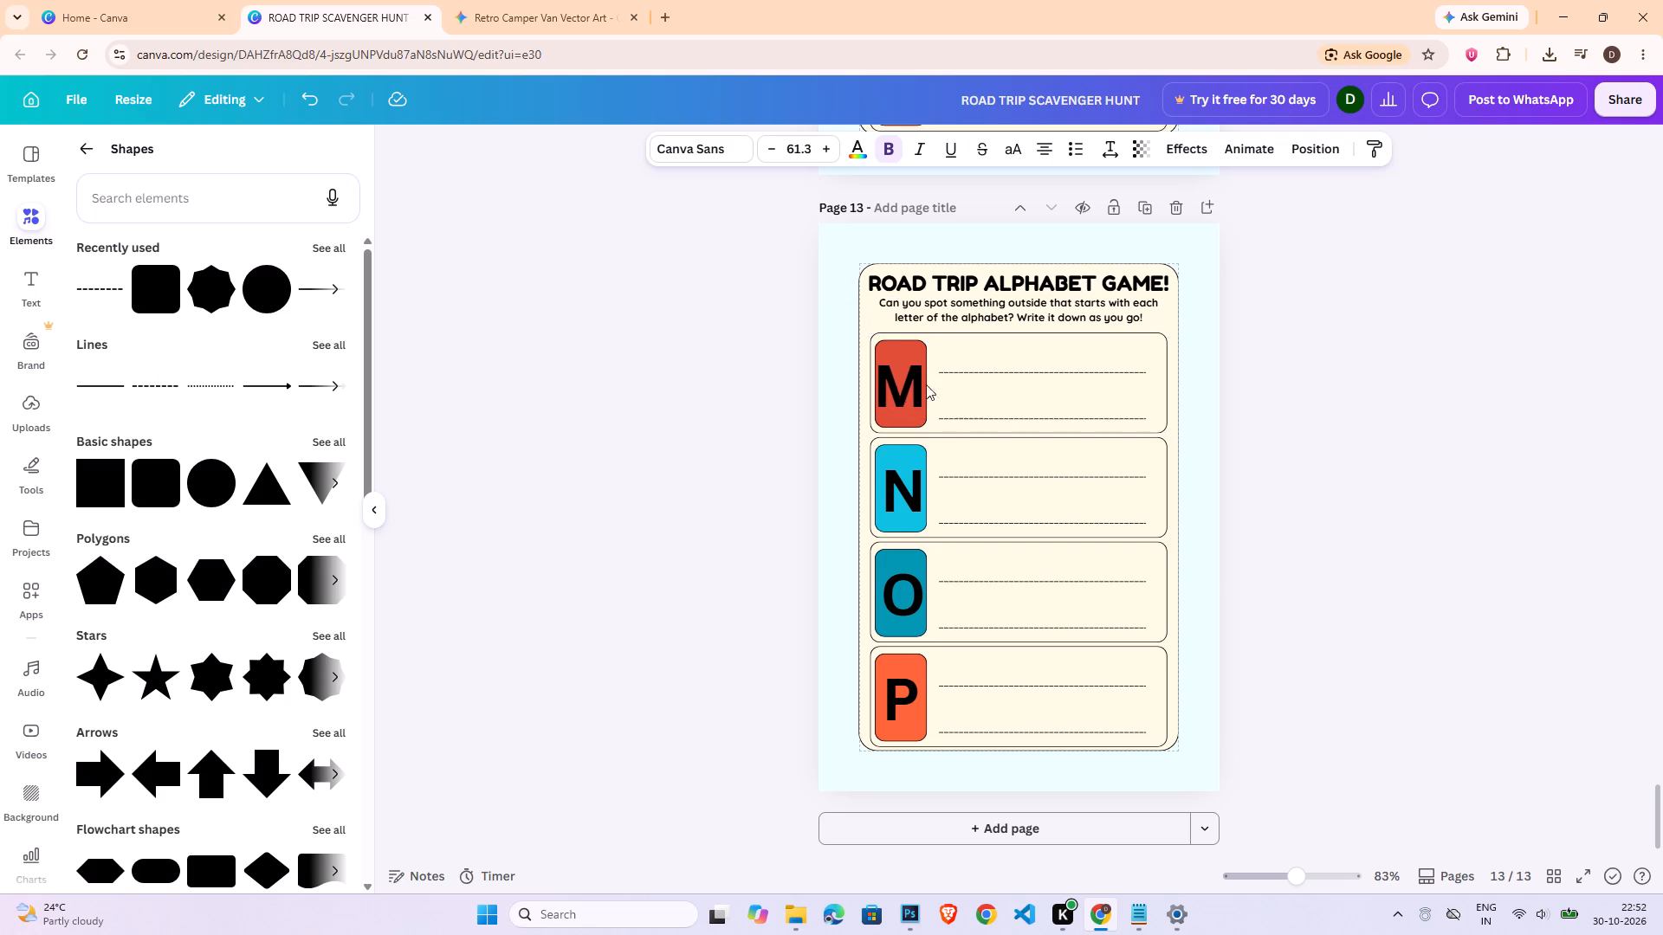
Nudge the letter M on page 12 leftward to centre it within its red tile.
{"action": "scroll", "coordinate": [1281, 461], "scroll_direction": "up", "scroll_amount": 7}
{"action": "left_click", "coordinate": [909, 307]}
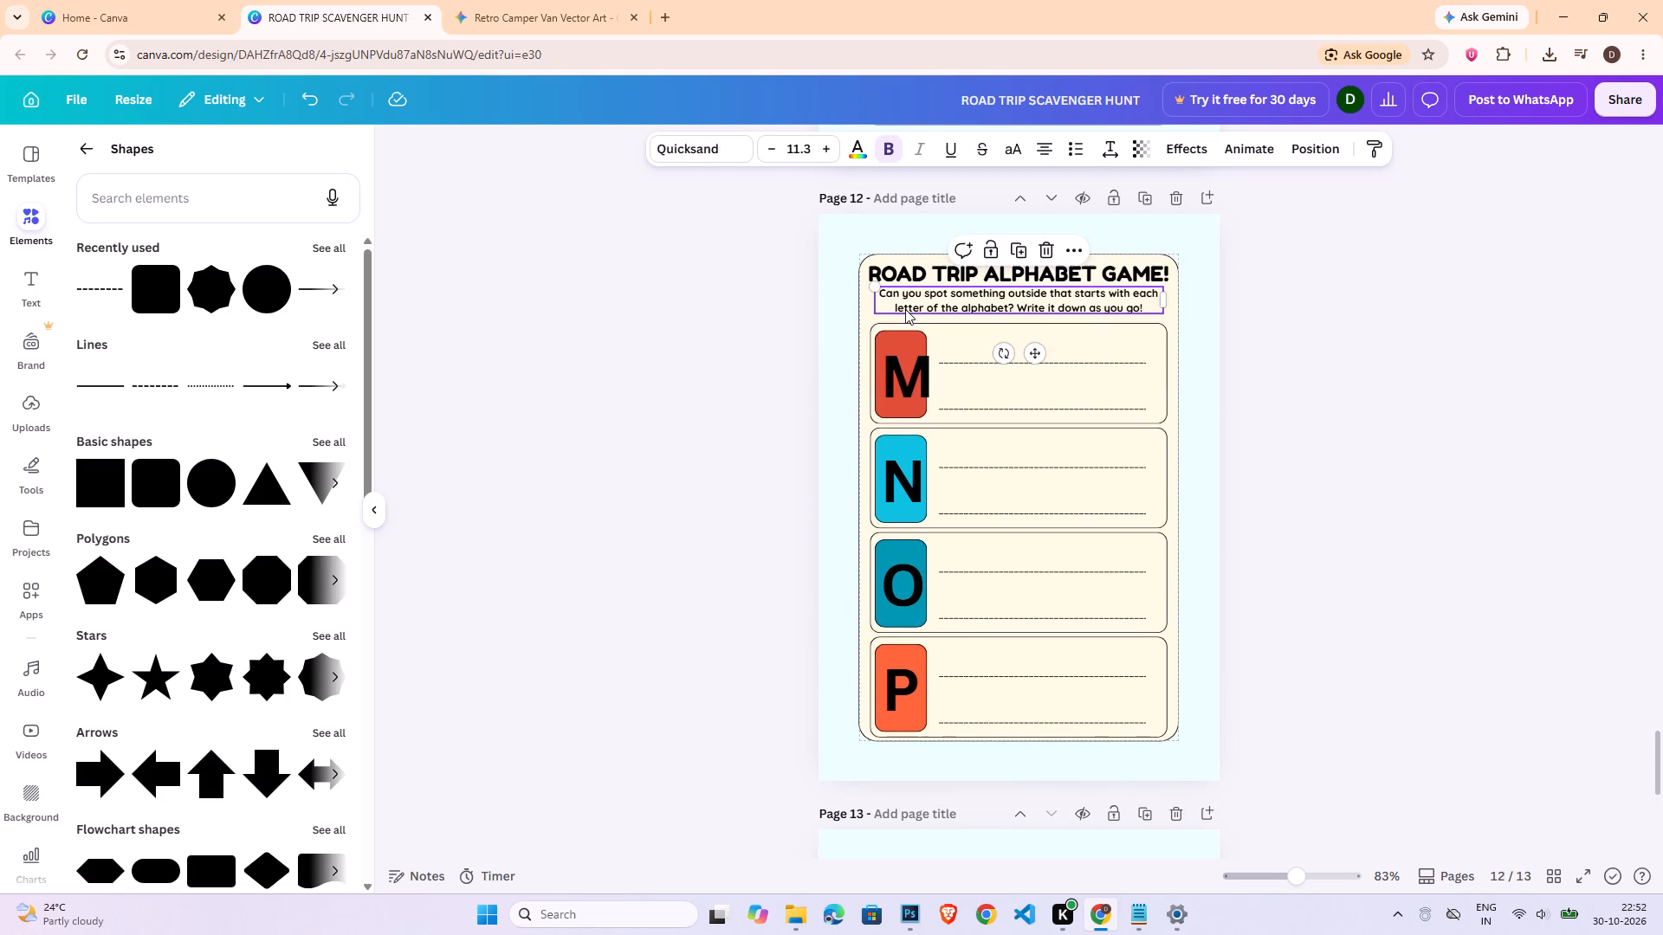
{"action": "left_click", "coordinate": [896, 384]}
{"action": "left_click", "coordinate": [895, 384]}
{"action": "key", "text": "Left"}
{"action": "key", "text": "Left"}
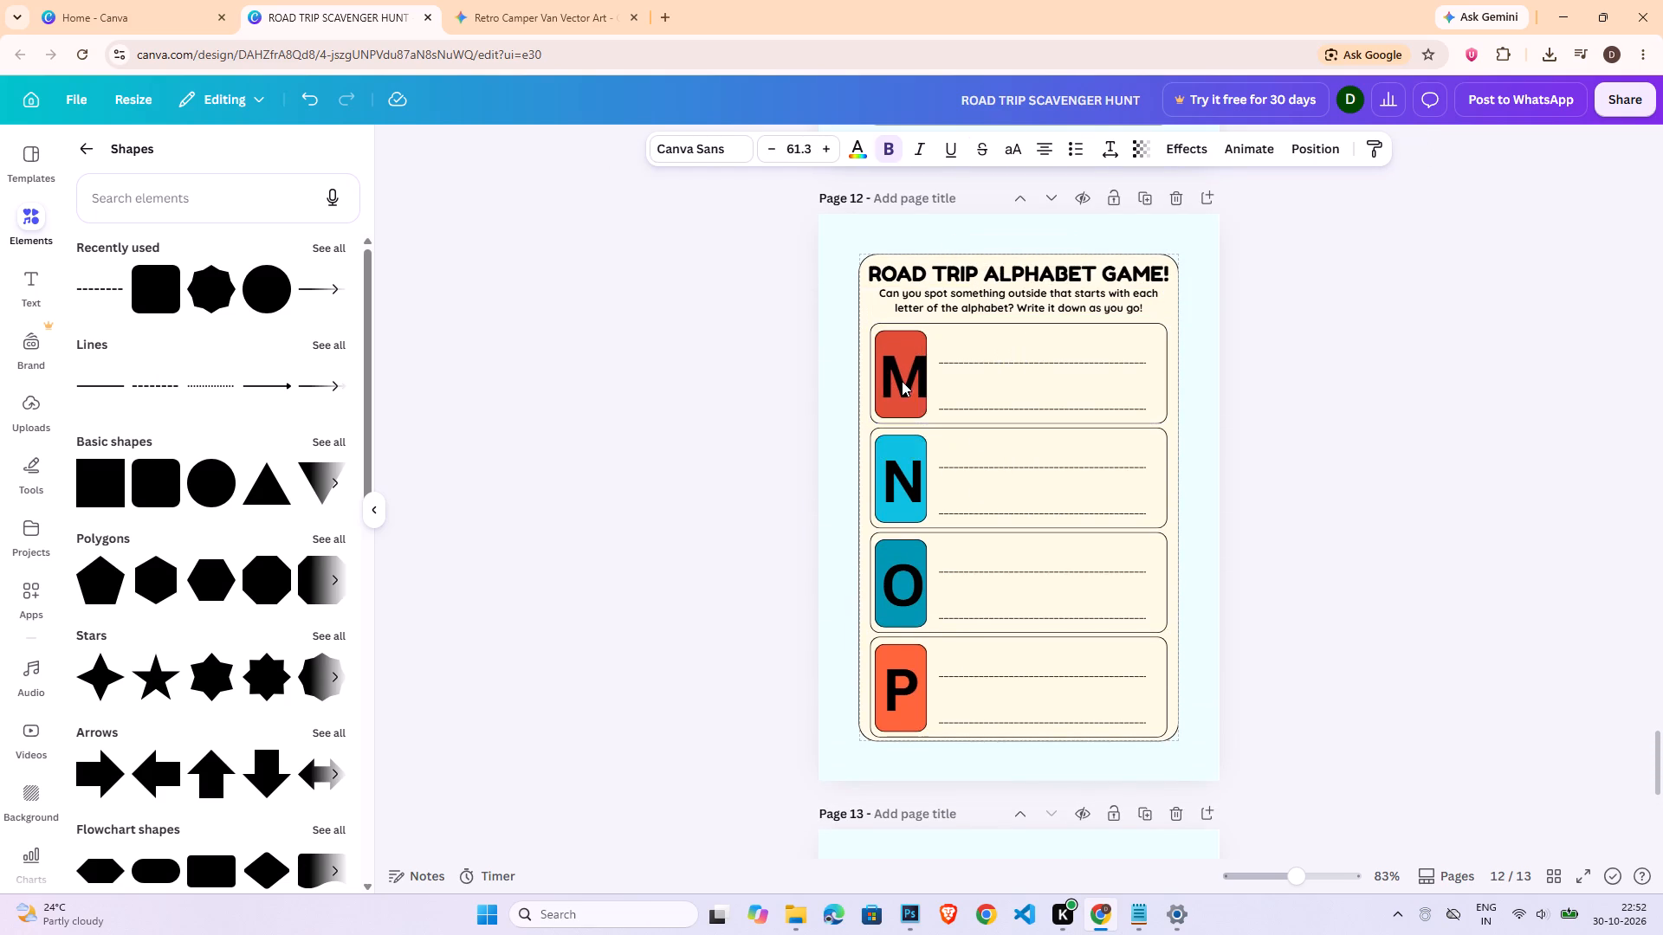
{"action": "key", "text": "Left"}
{"action": "left_click", "coordinate": [1272, 455]}
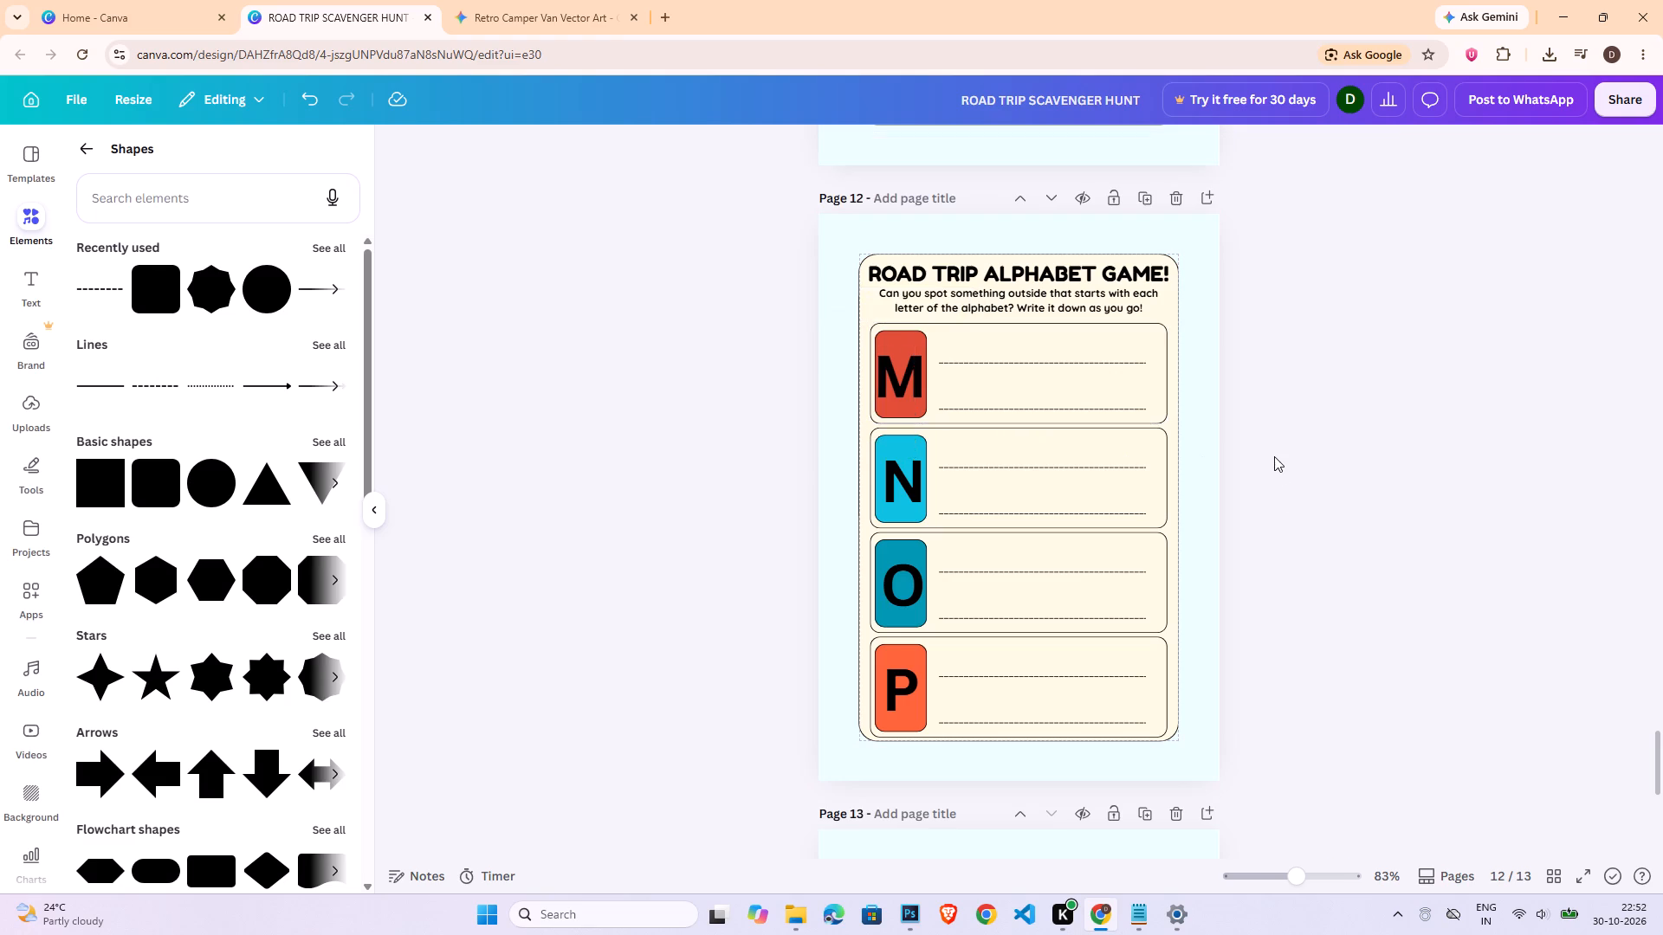
Replace the letters M, N, O and P on page 13 with Q, R, S and T.
{"action": "scroll", "coordinate": [1295, 536], "scroll_direction": "down", "scroll_amount": 6}
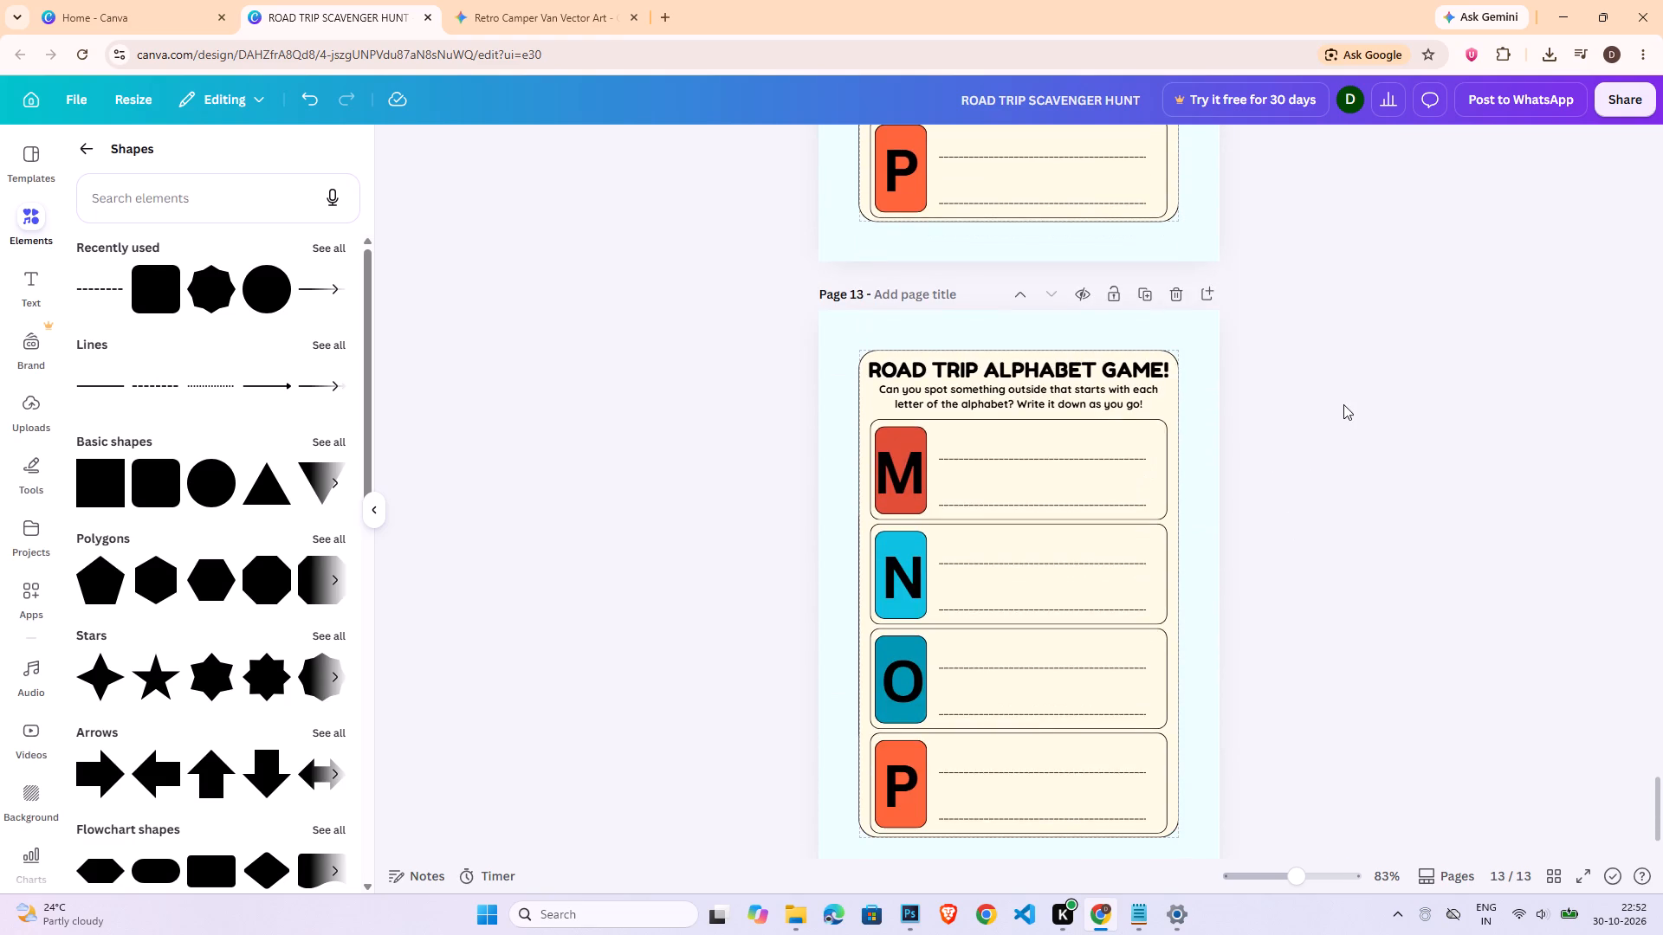
{"action": "double_click", "coordinate": [900, 482]}
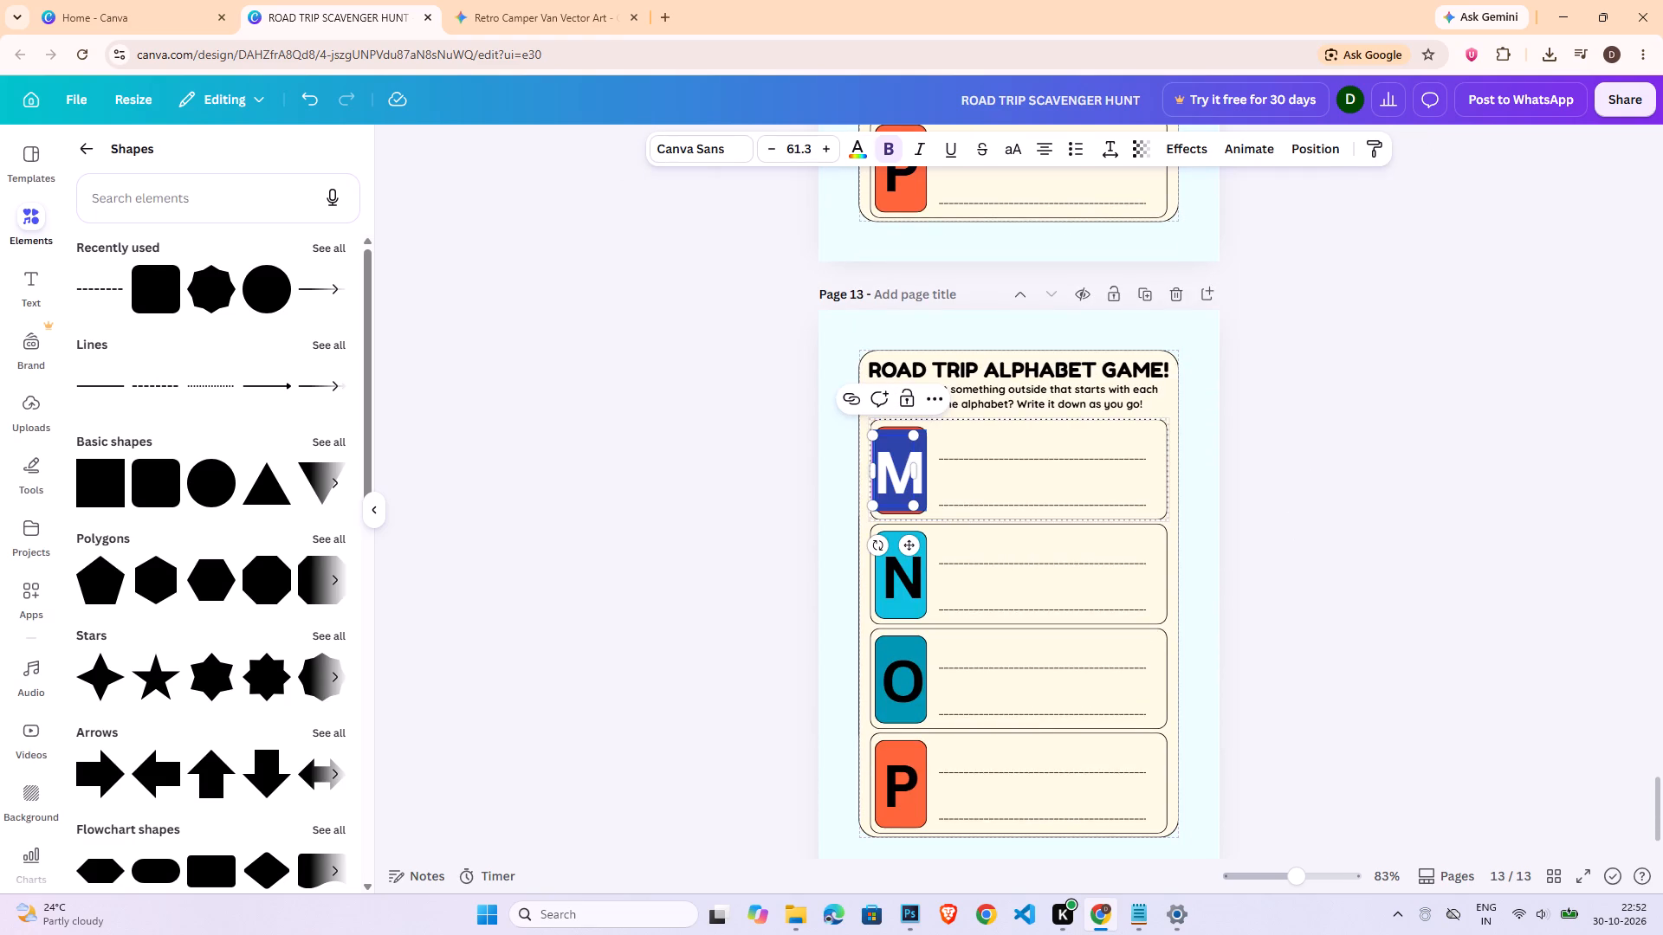
{"action": "key", "text": "shift+q"}
{"action": "double_click", "coordinate": [905, 585]}
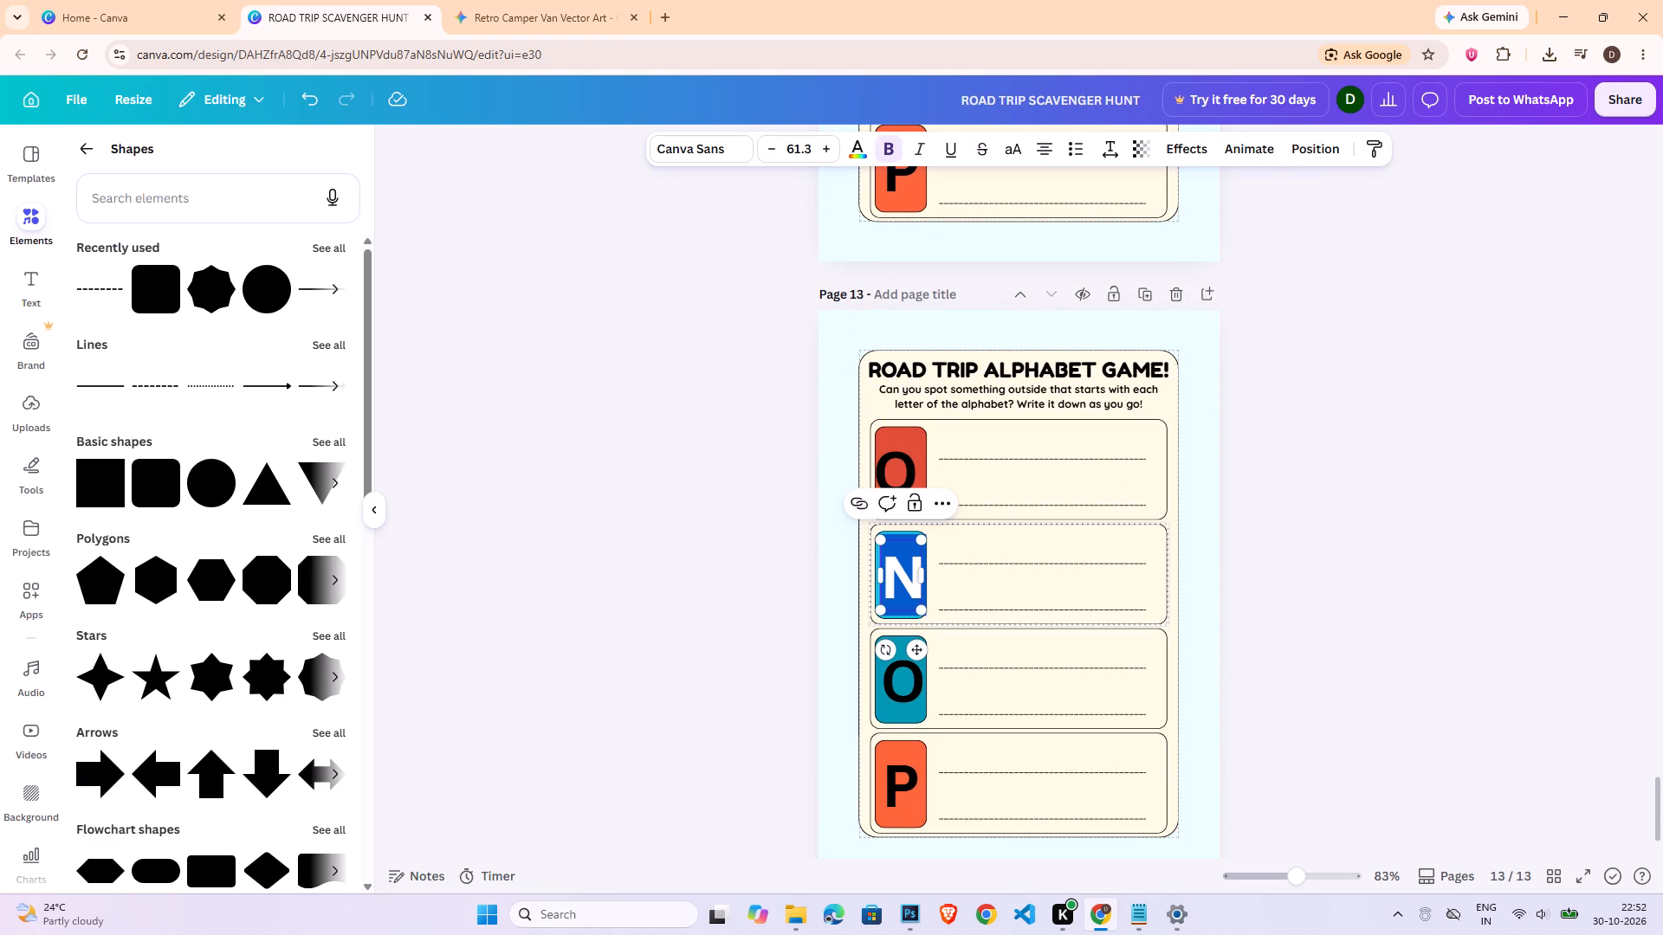
{"action": "key", "text": "shift+r"}
{"action": "double_click", "coordinate": [897, 686]}
{"action": "key", "text": "shift+s"}
{"action": "double_click", "coordinate": [896, 784]}
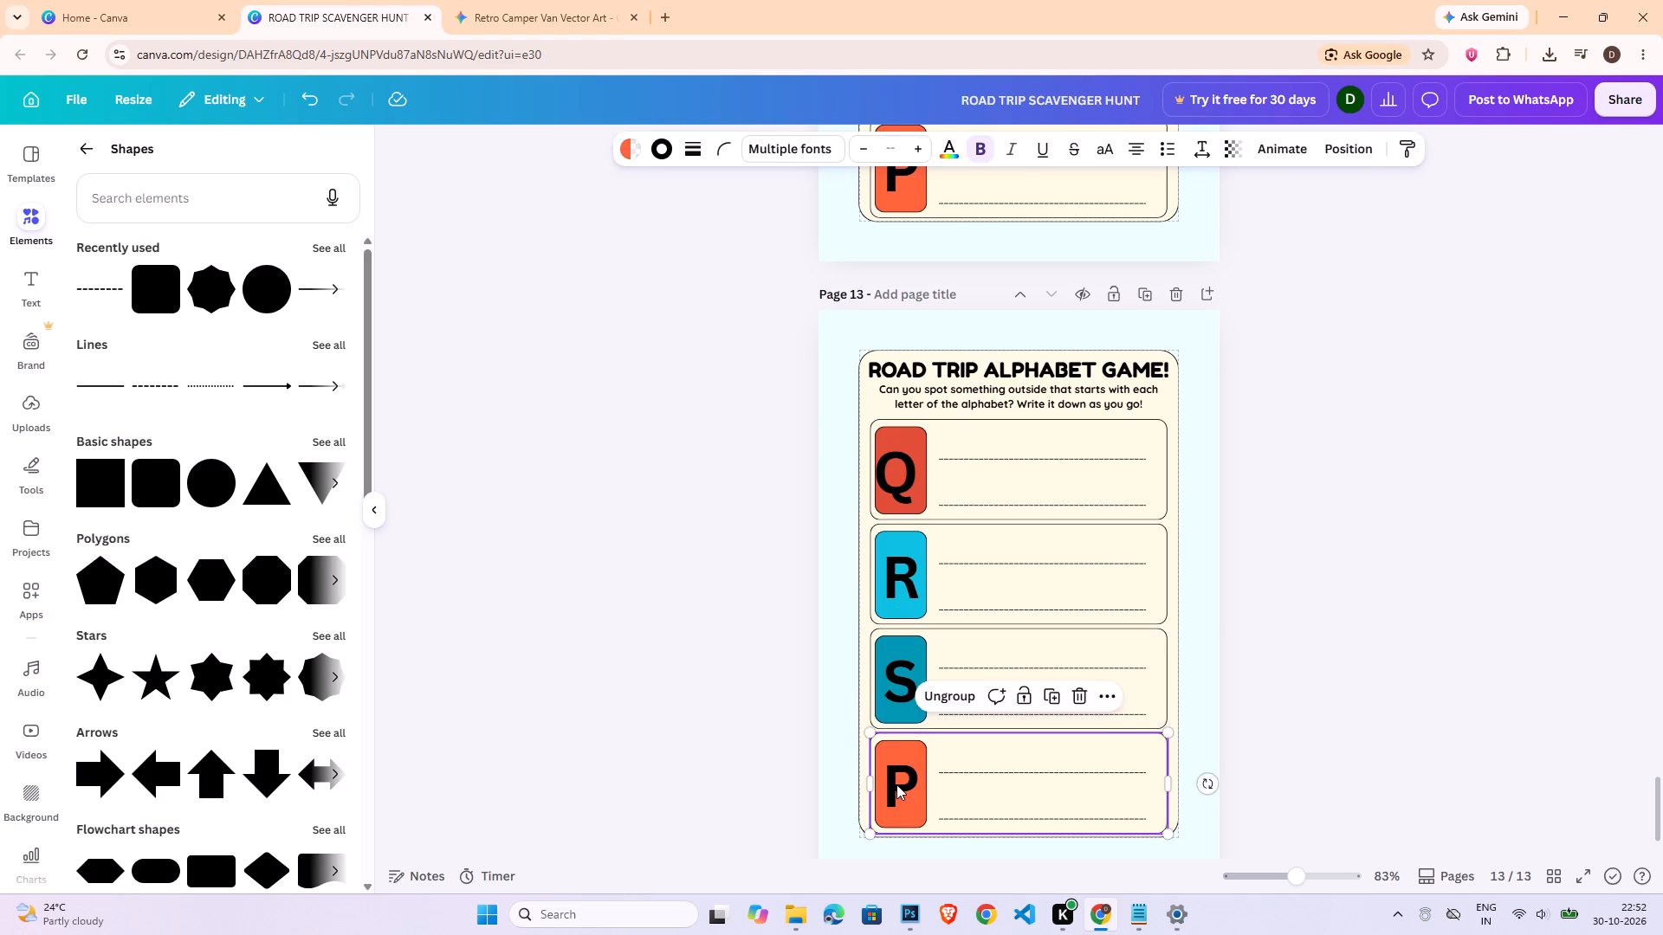
{"action": "key", "text": "shift+t"}
{"action": "left_click", "coordinate": [1303, 741]}
Duplicate page 13, the Q–T page.
{"action": "scroll", "coordinate": [1303, 741], "scroll_direction": "down", "scroll_amount": 3}
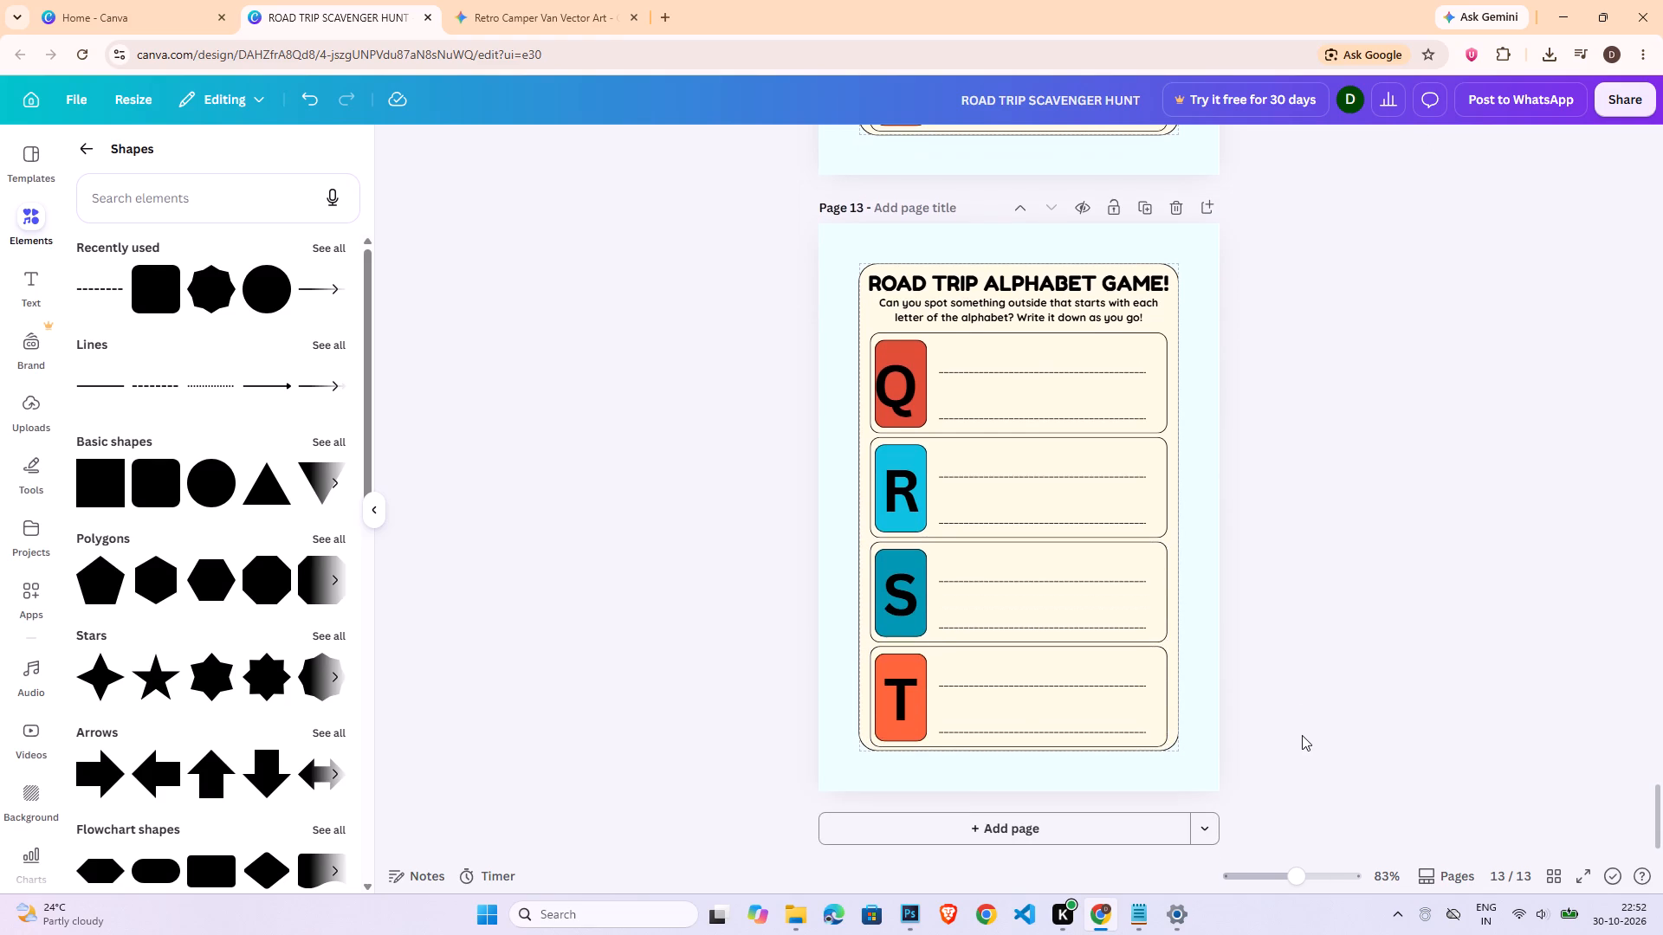
{"action": "left_click", "coordinate": [1115, 211]}
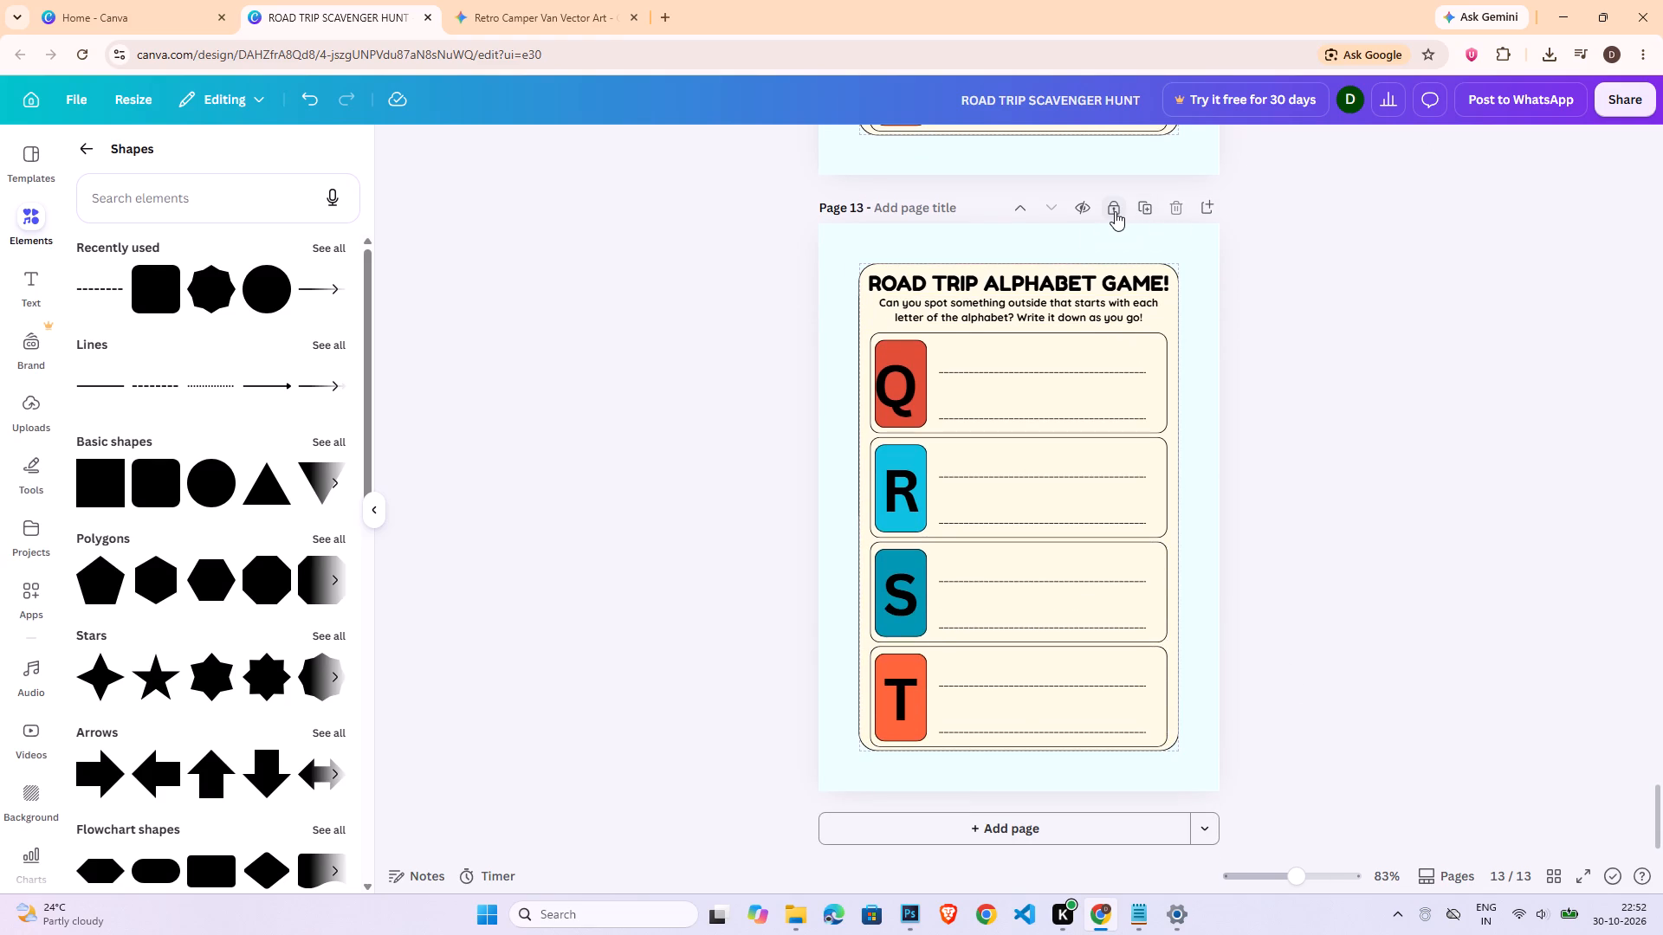
{"action": "left_click", "coordinate": [1115, 211]}
{"action": "left_click", "coordinate": [1142, 204]}
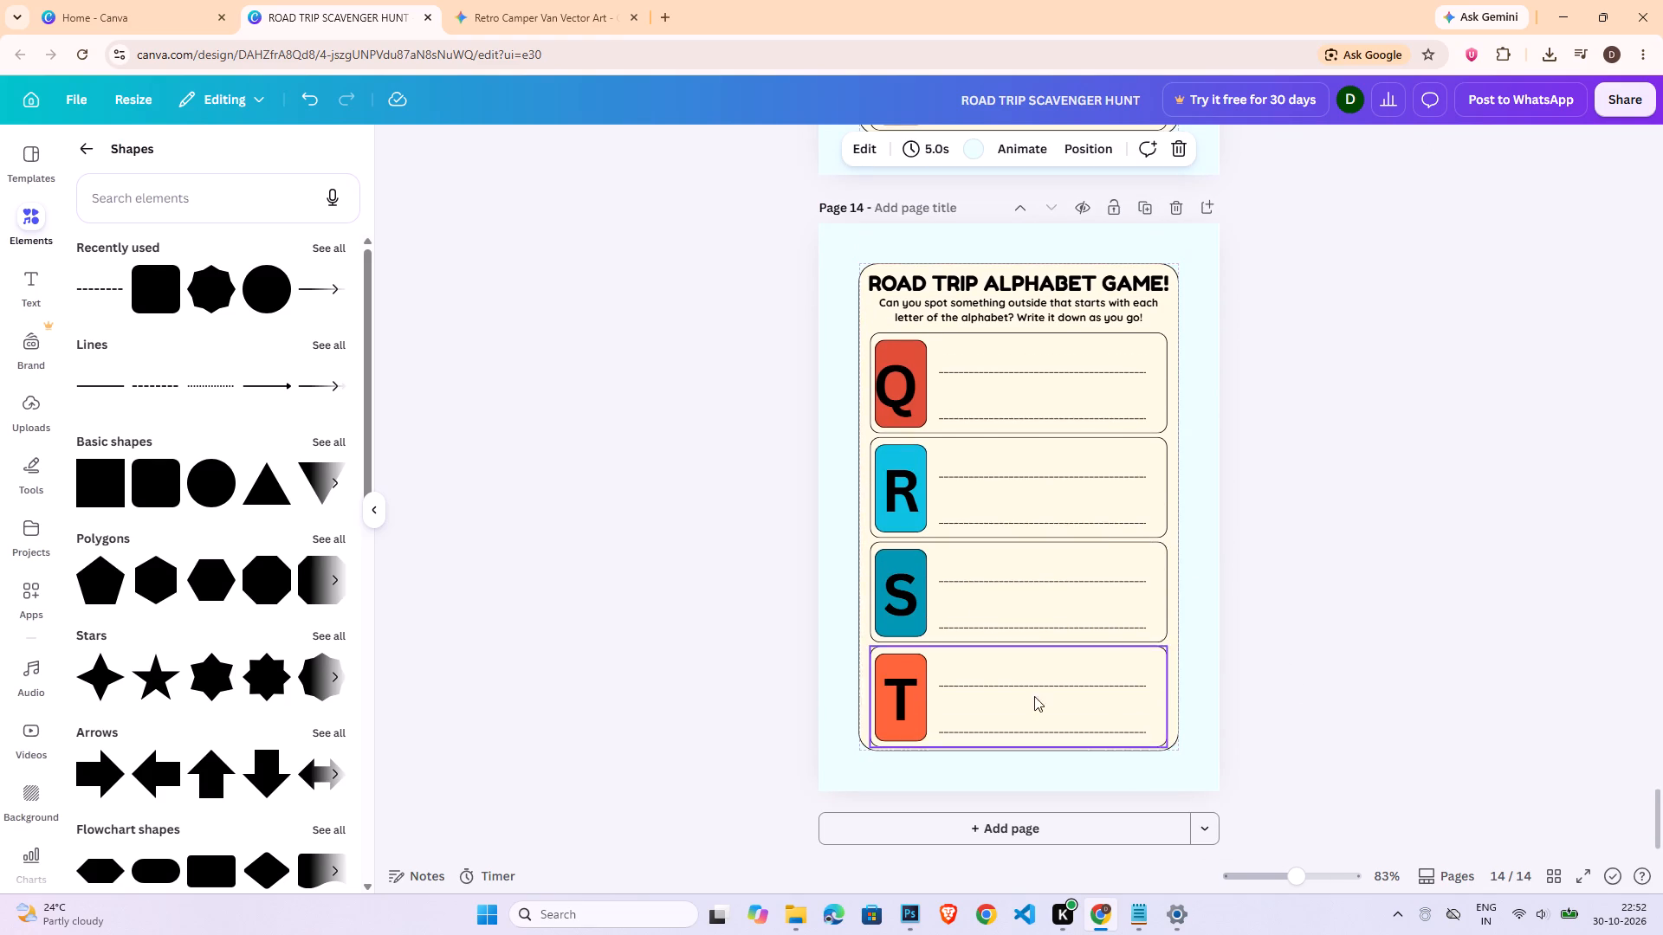
Replace the letters Q, R, S and T on page 14 with U, V, W and X.
{"action": "double_click", "coordinate": [897, 395]}
{"action": "key", "text": "shift+u"}
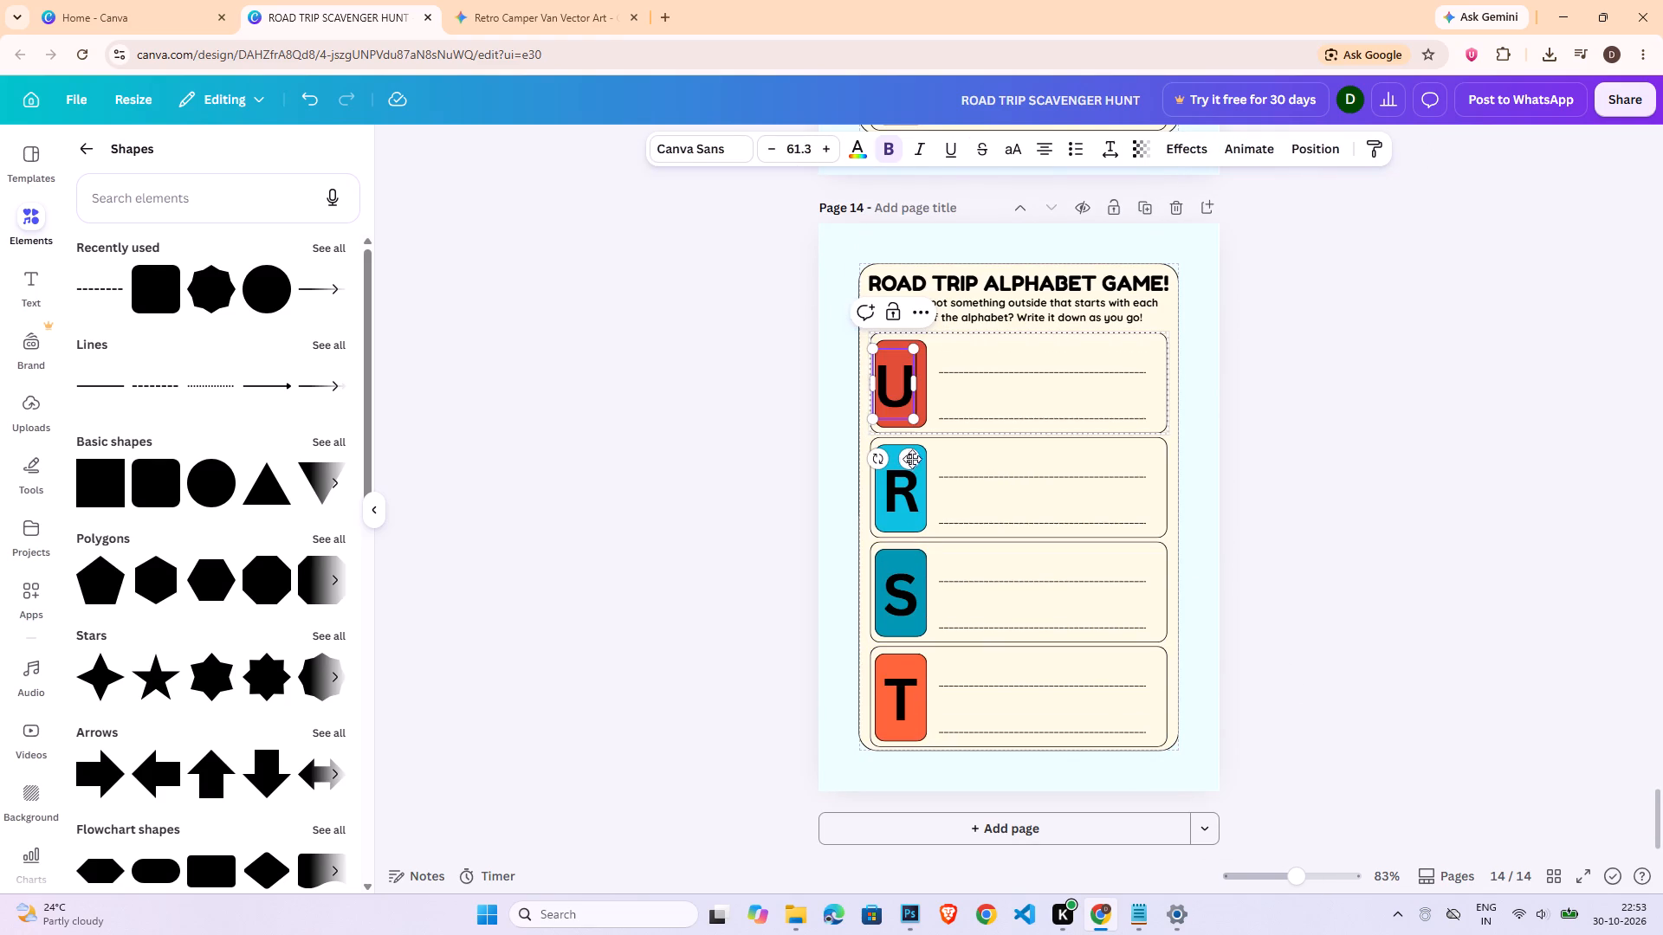
{"action": "double_click", "coordinate": [903, 511]}
{"action": "key", "text": "shift+v"}
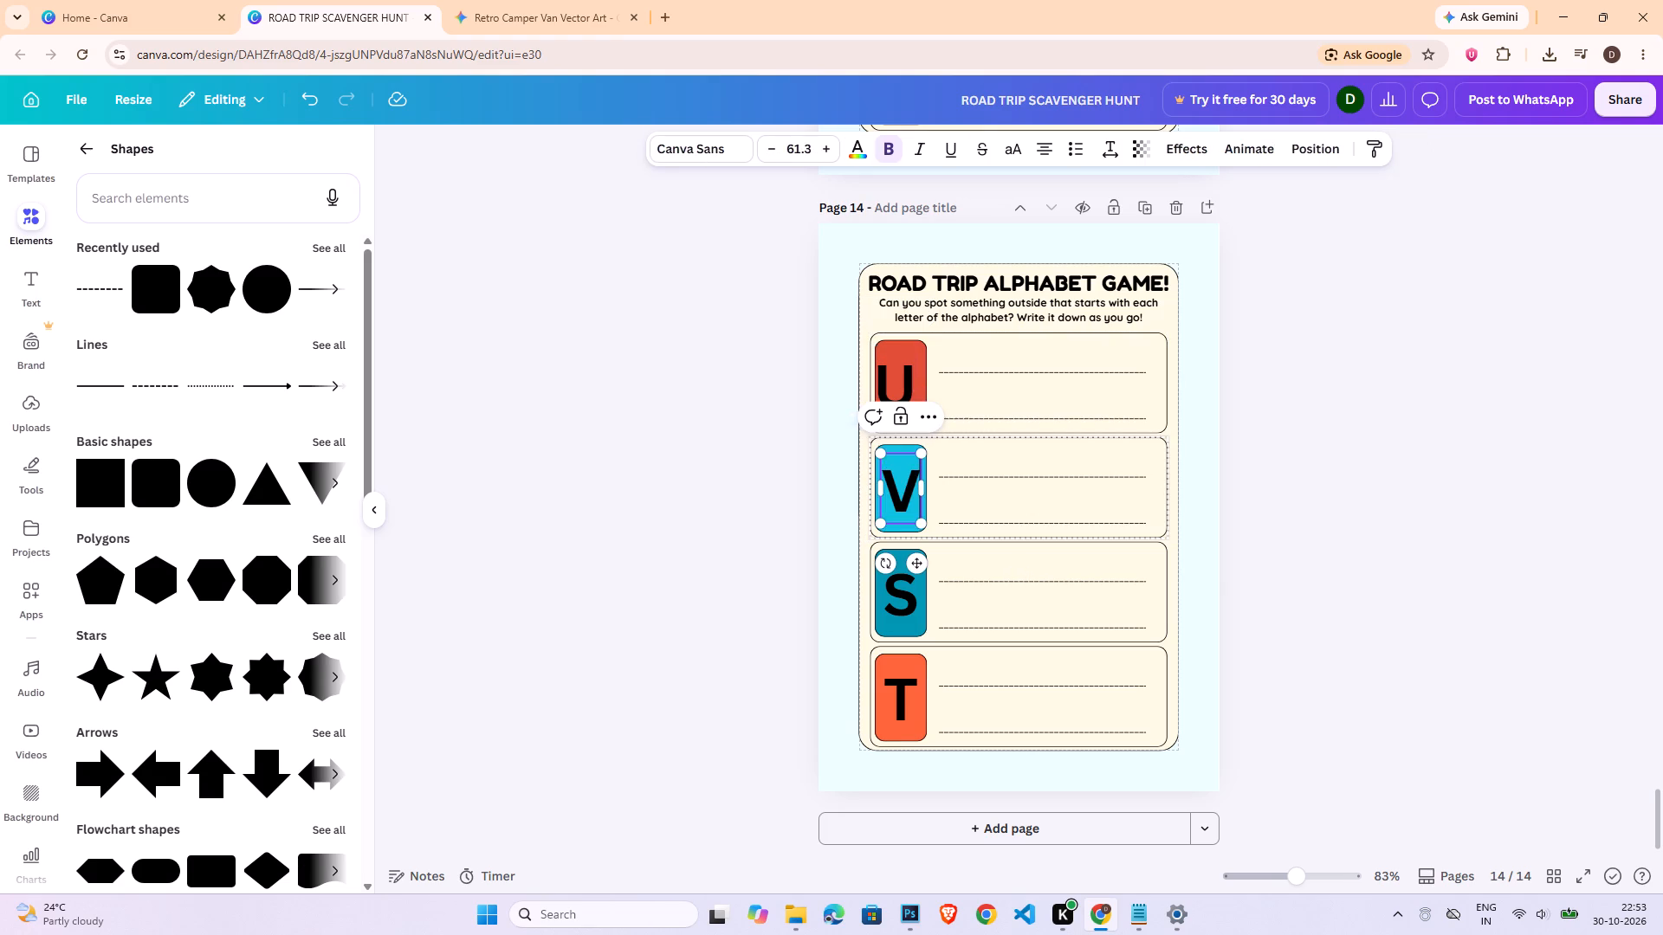
{"action": "double_click", "coordinate": [903, 583]}
{"action": "key", "text": "shift+w"}
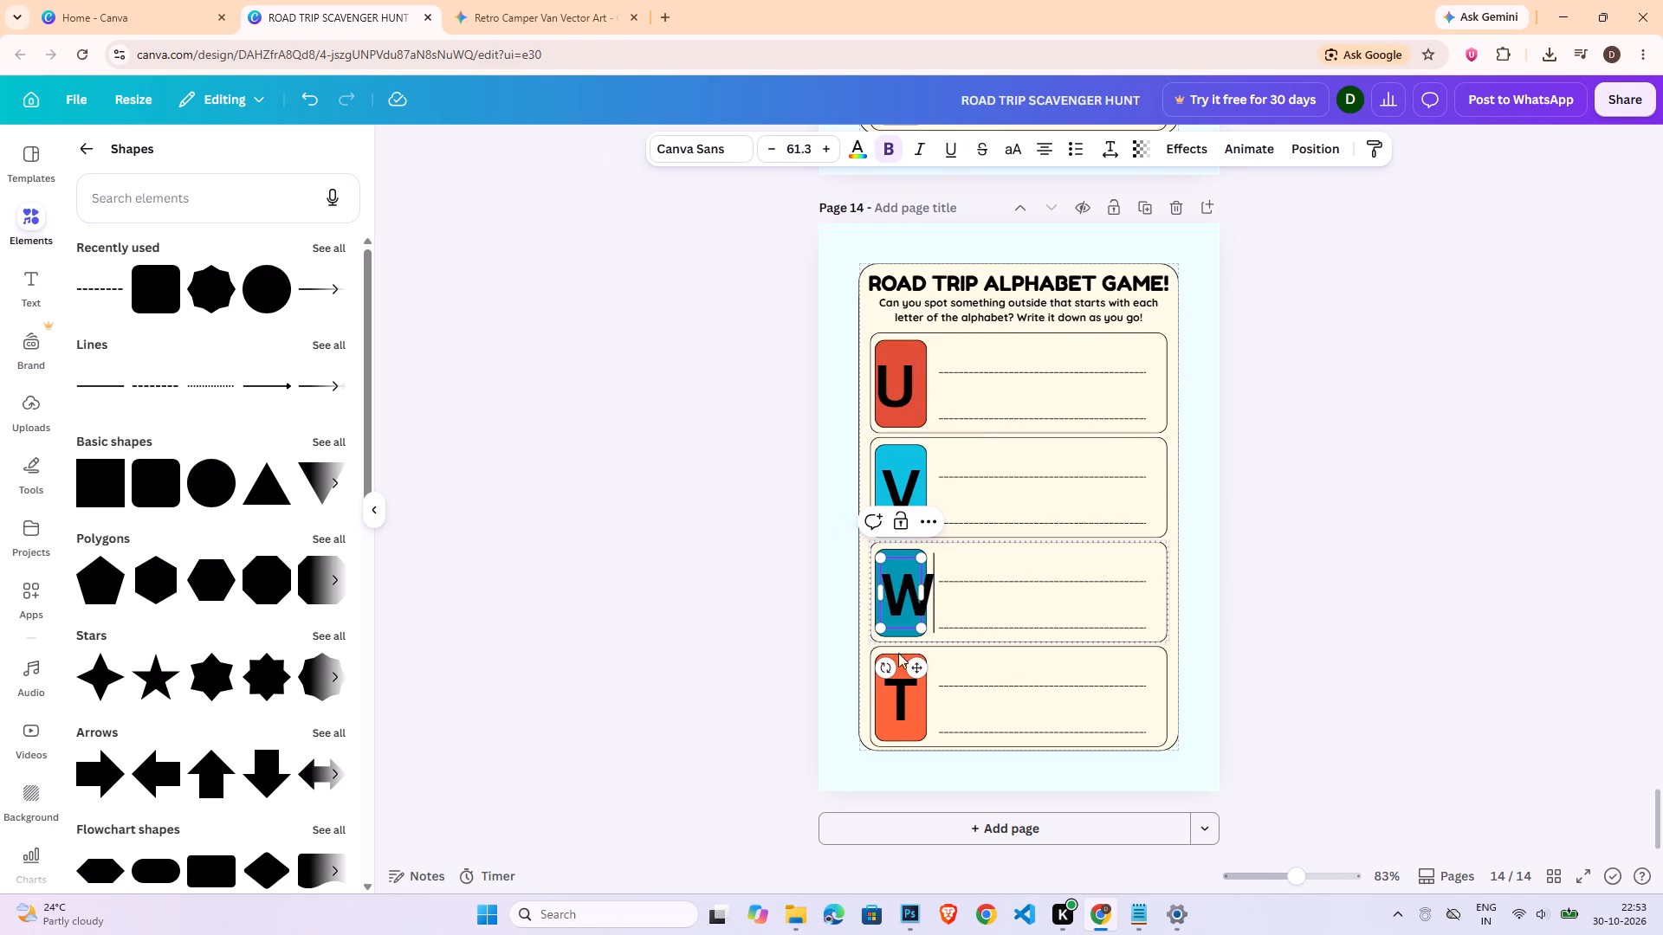
{"action": "double_click", "coordinate": [894, 696]}
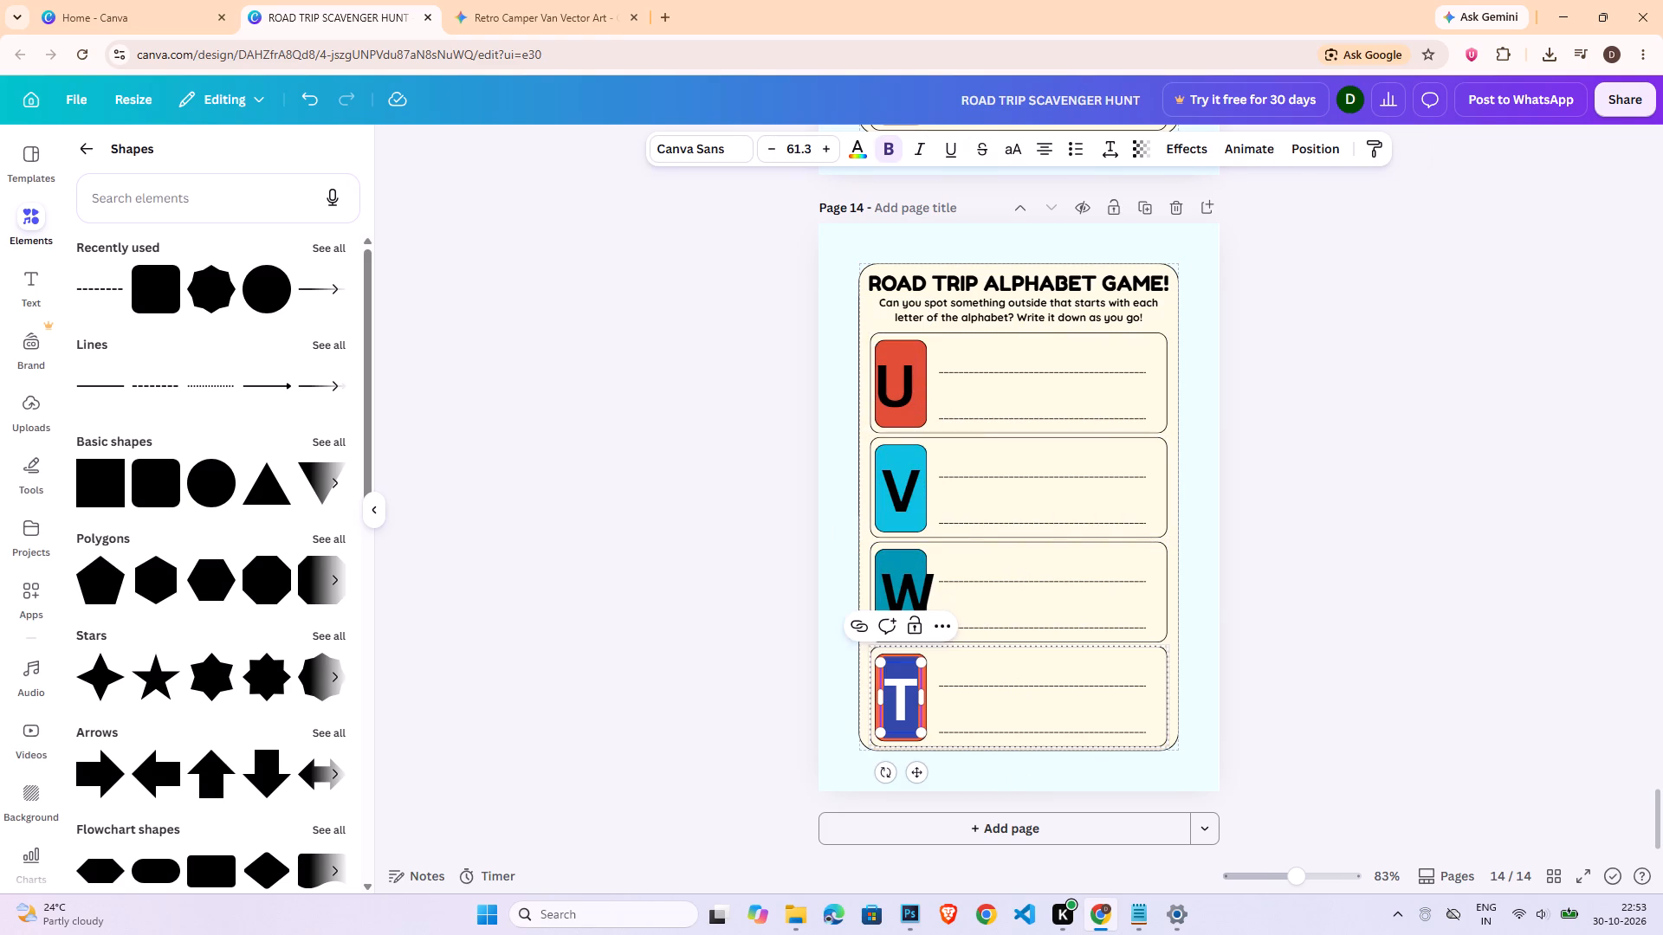
{"action": "key", "text": "shift+x"}
{"action": "left_click", "coordinate": [1382, 639]}
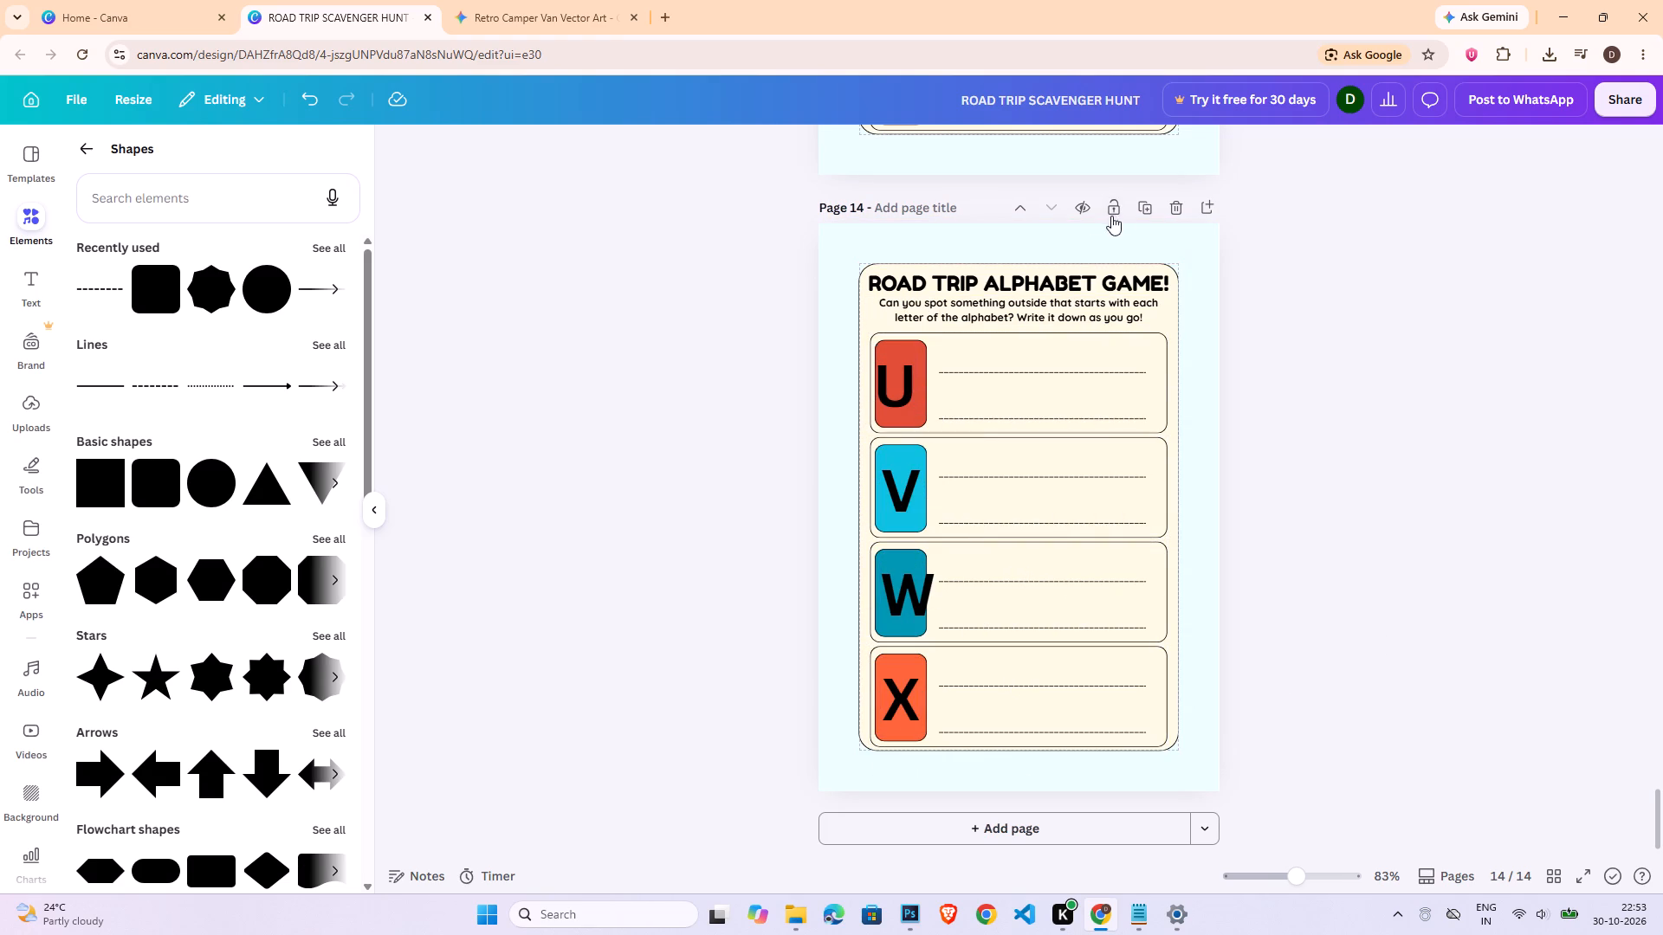
Duplicate page 14, the U–X page.
{"action": "left_click", "coordinate": [1133, 208]}
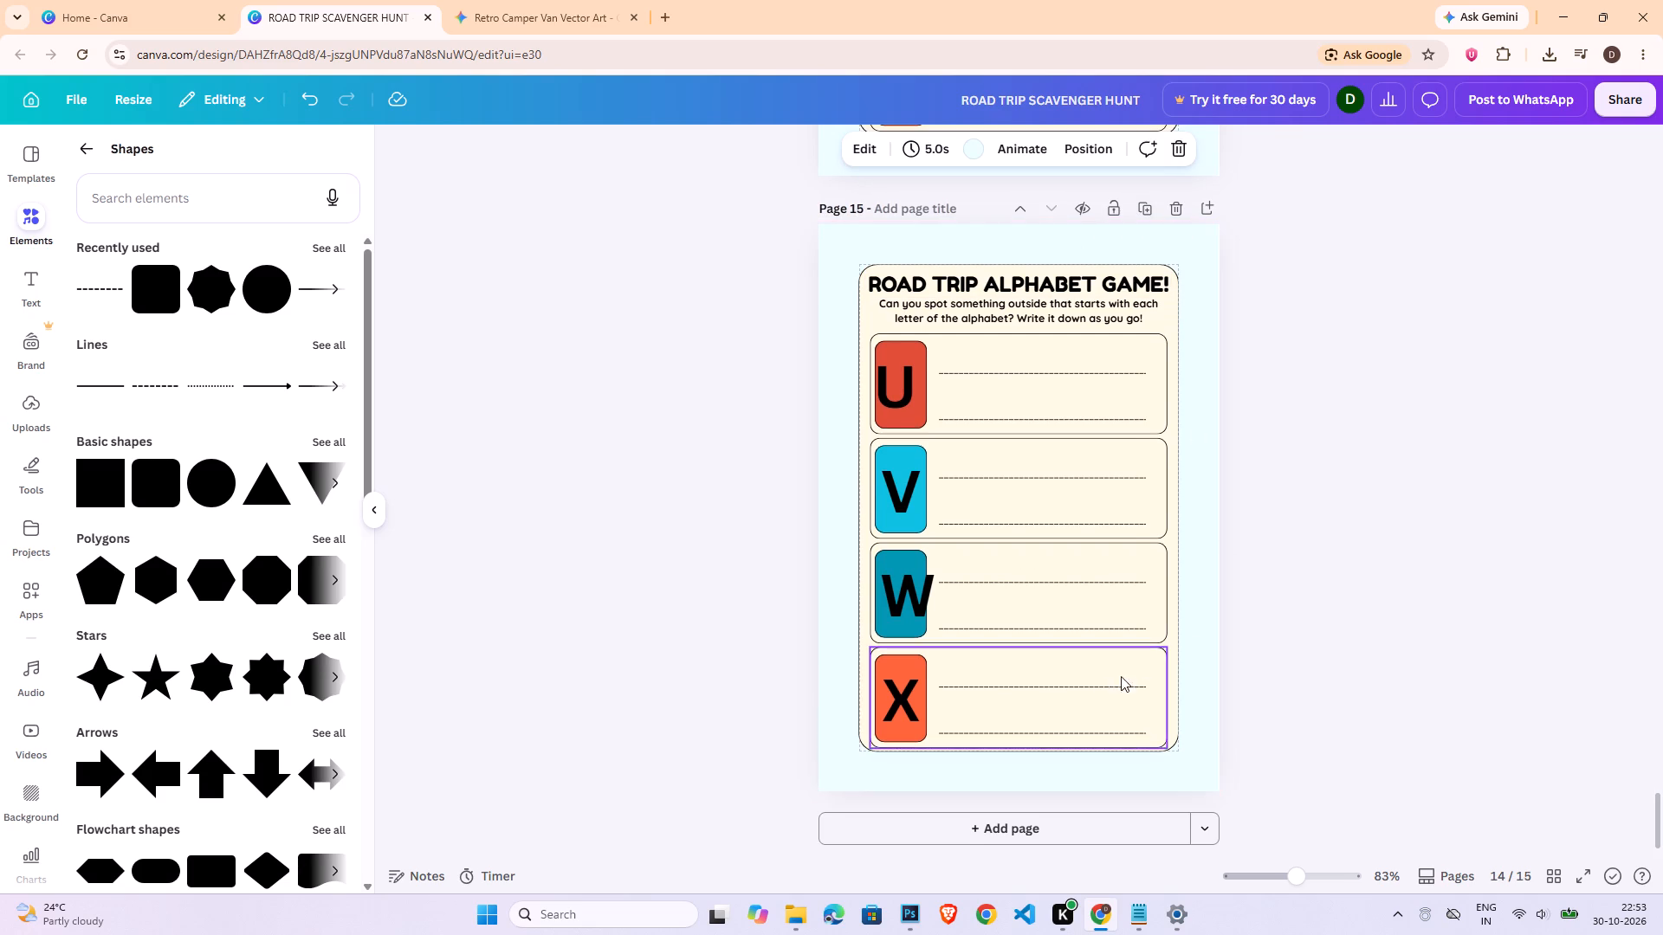
Replace the letters U and V on page 15 with Y and Z.
{"action": "double_click", "coordinate": [908, 384]}
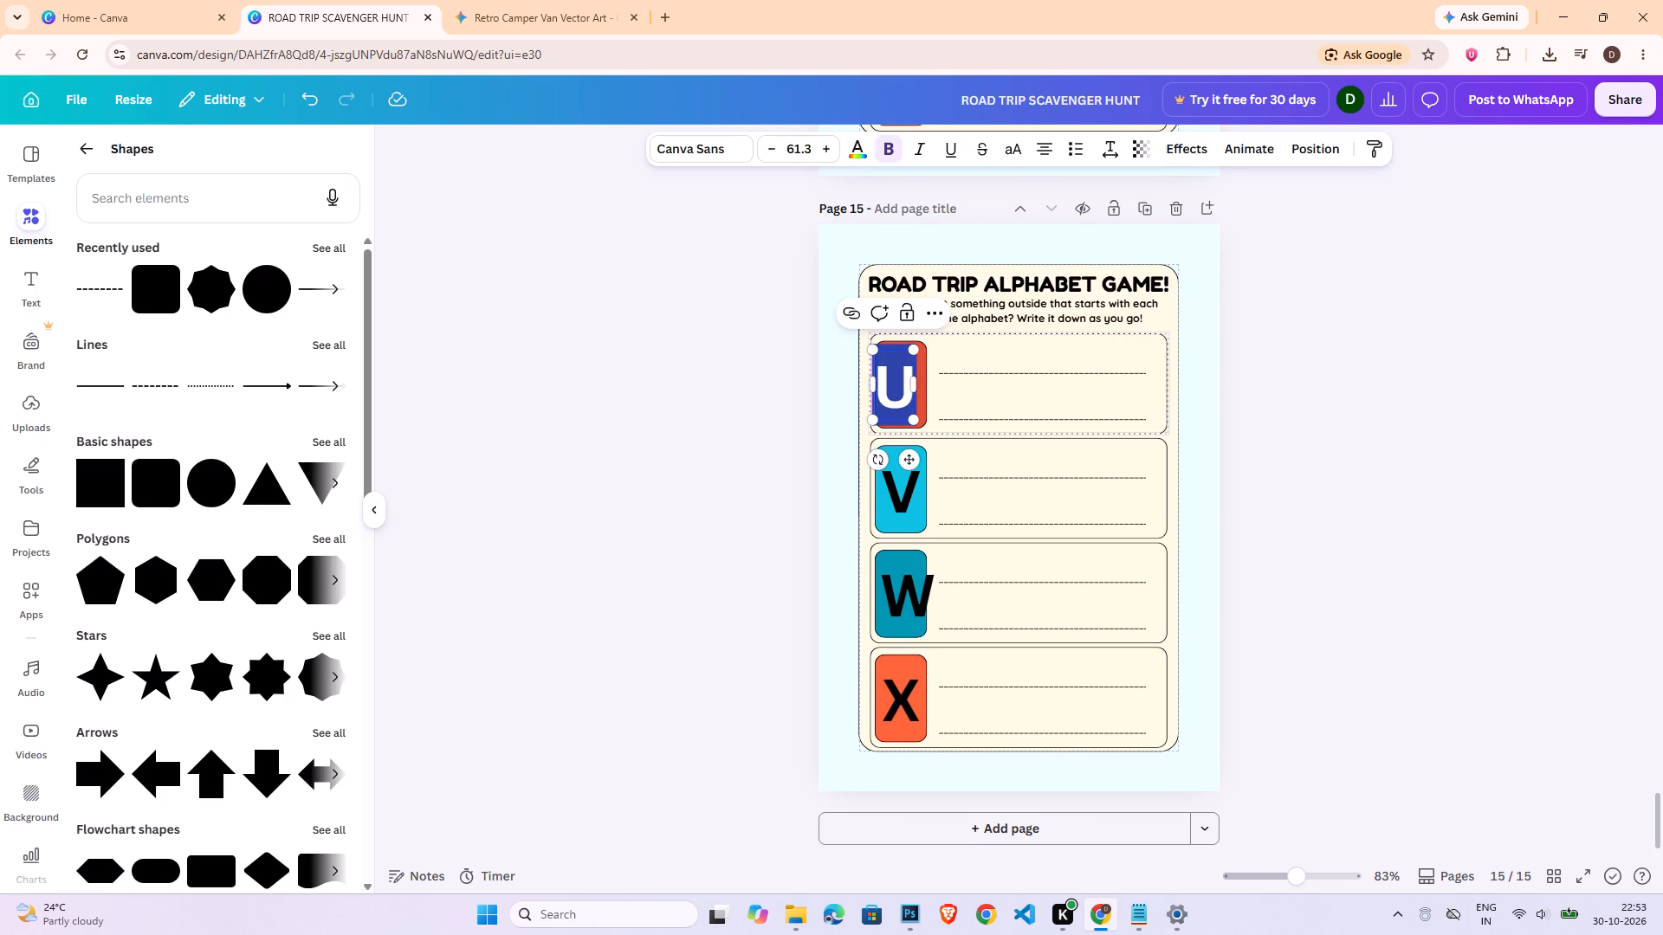
{"action": "key", "text": "shift+y"}
{"action": "double_click", "coordinate": [905, 495]}
{"action": "key", "text": "shift+z"}
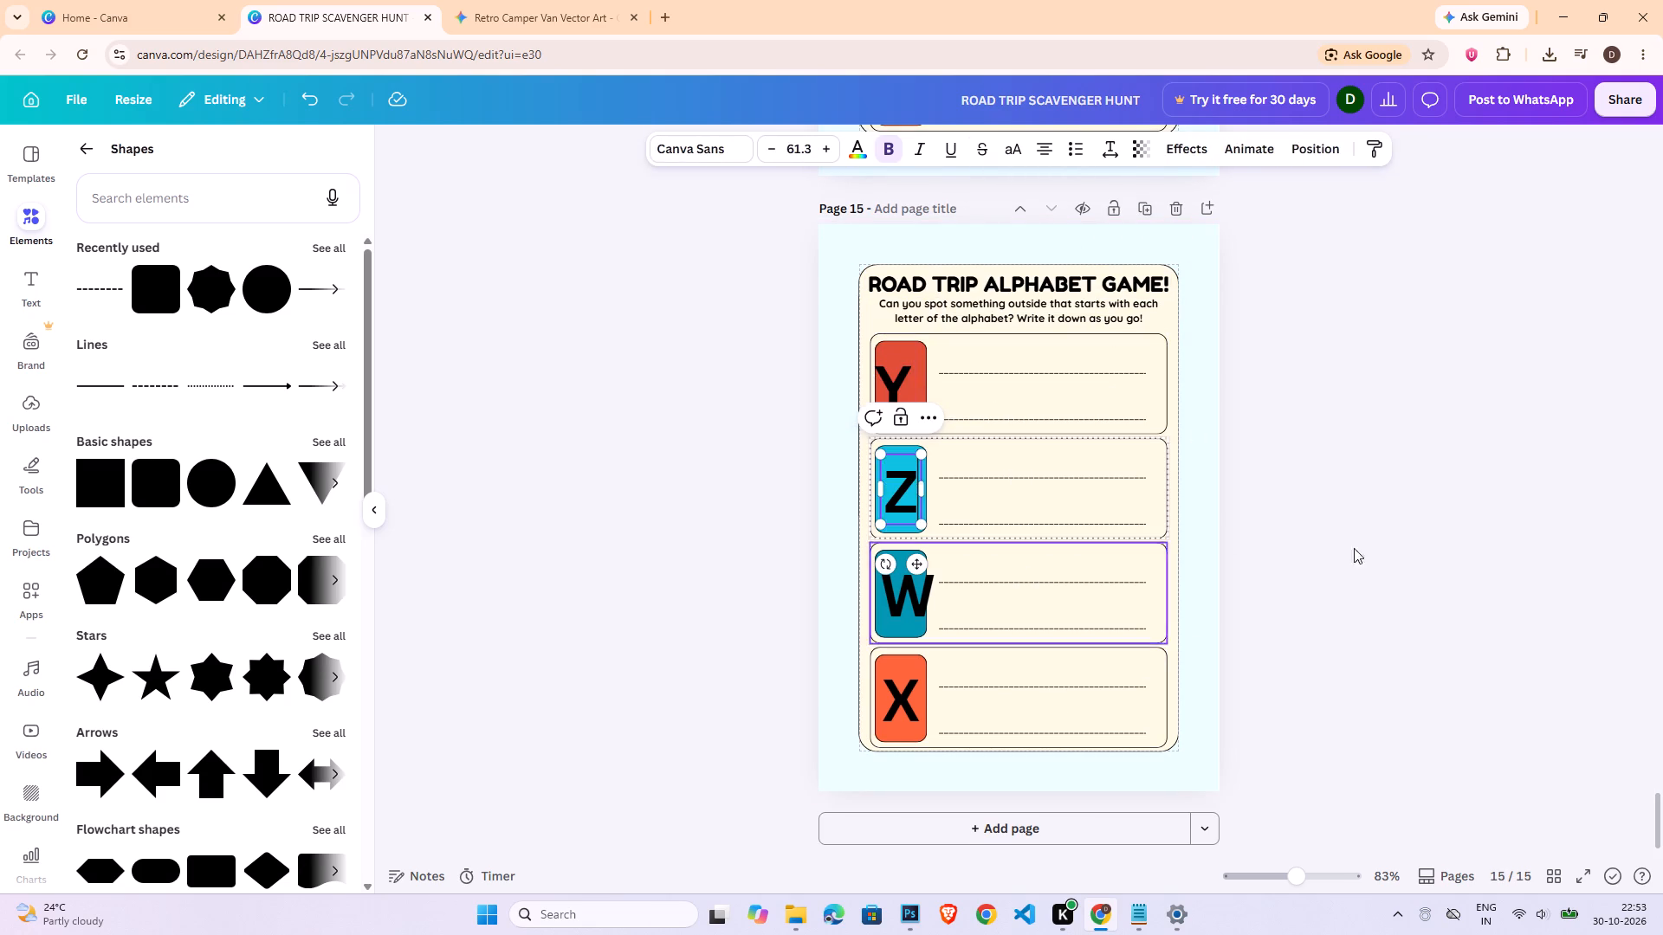
{"action": "left_click", "coordinate": [1433, 542]}
Delete the leftover W and X rows from page 15.
{"action": "left_click", "coordinate": [748, 568]}
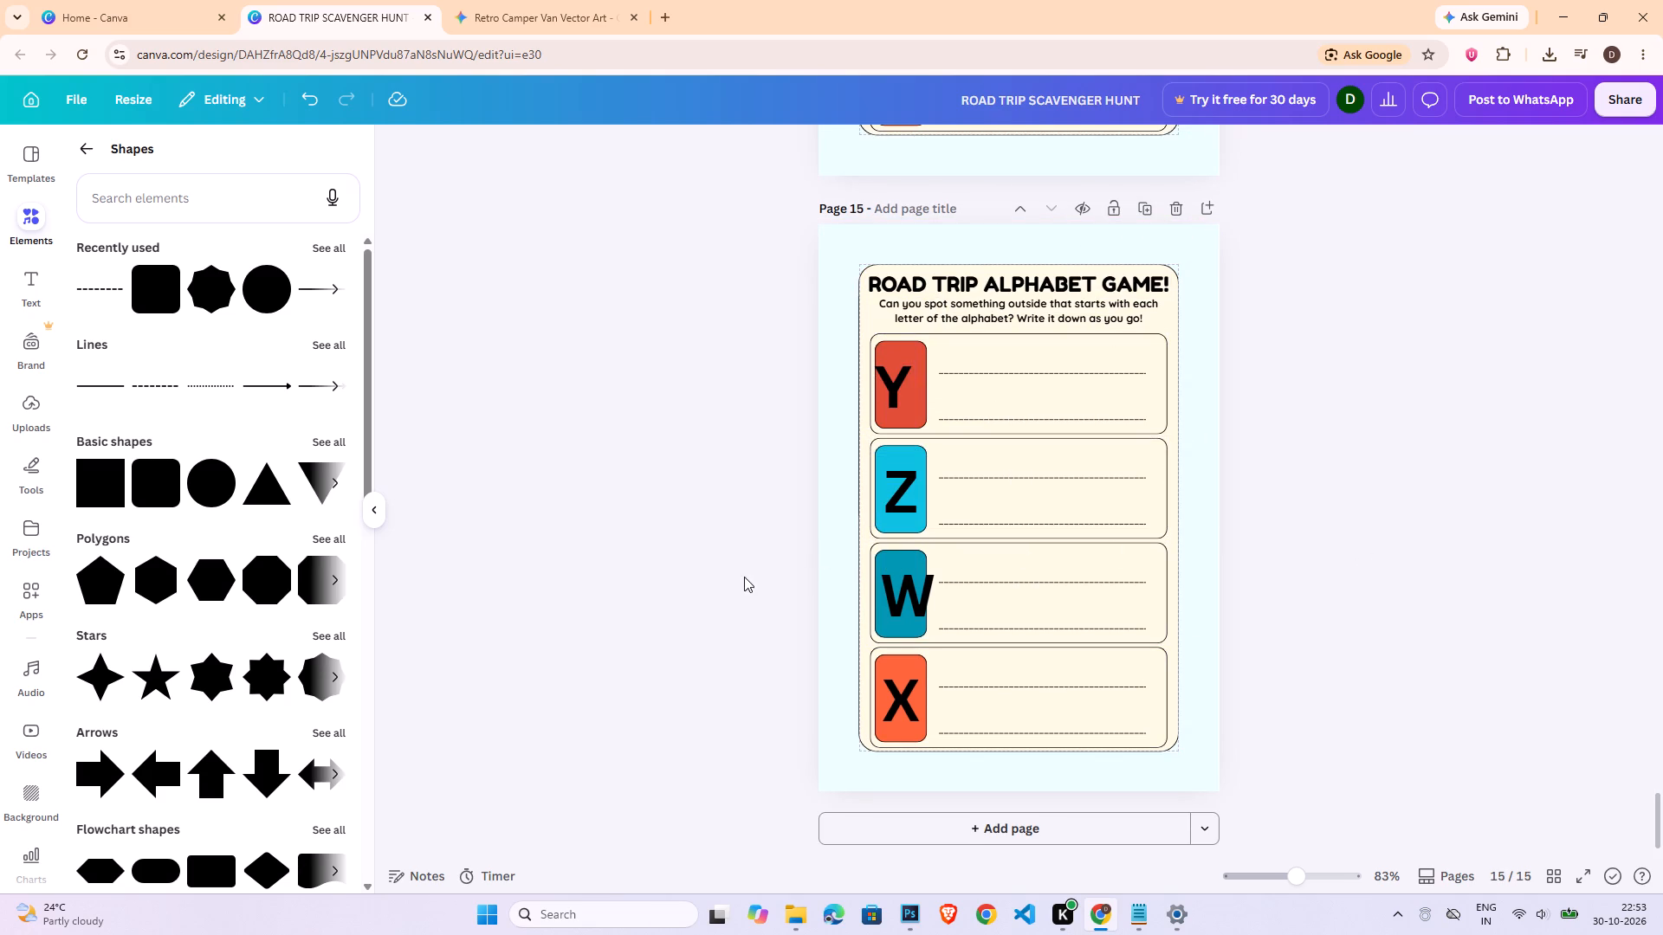
{"action": "left_click_drag", "start_coordinate": [744, 579], "coordinate": [1180, 732]}
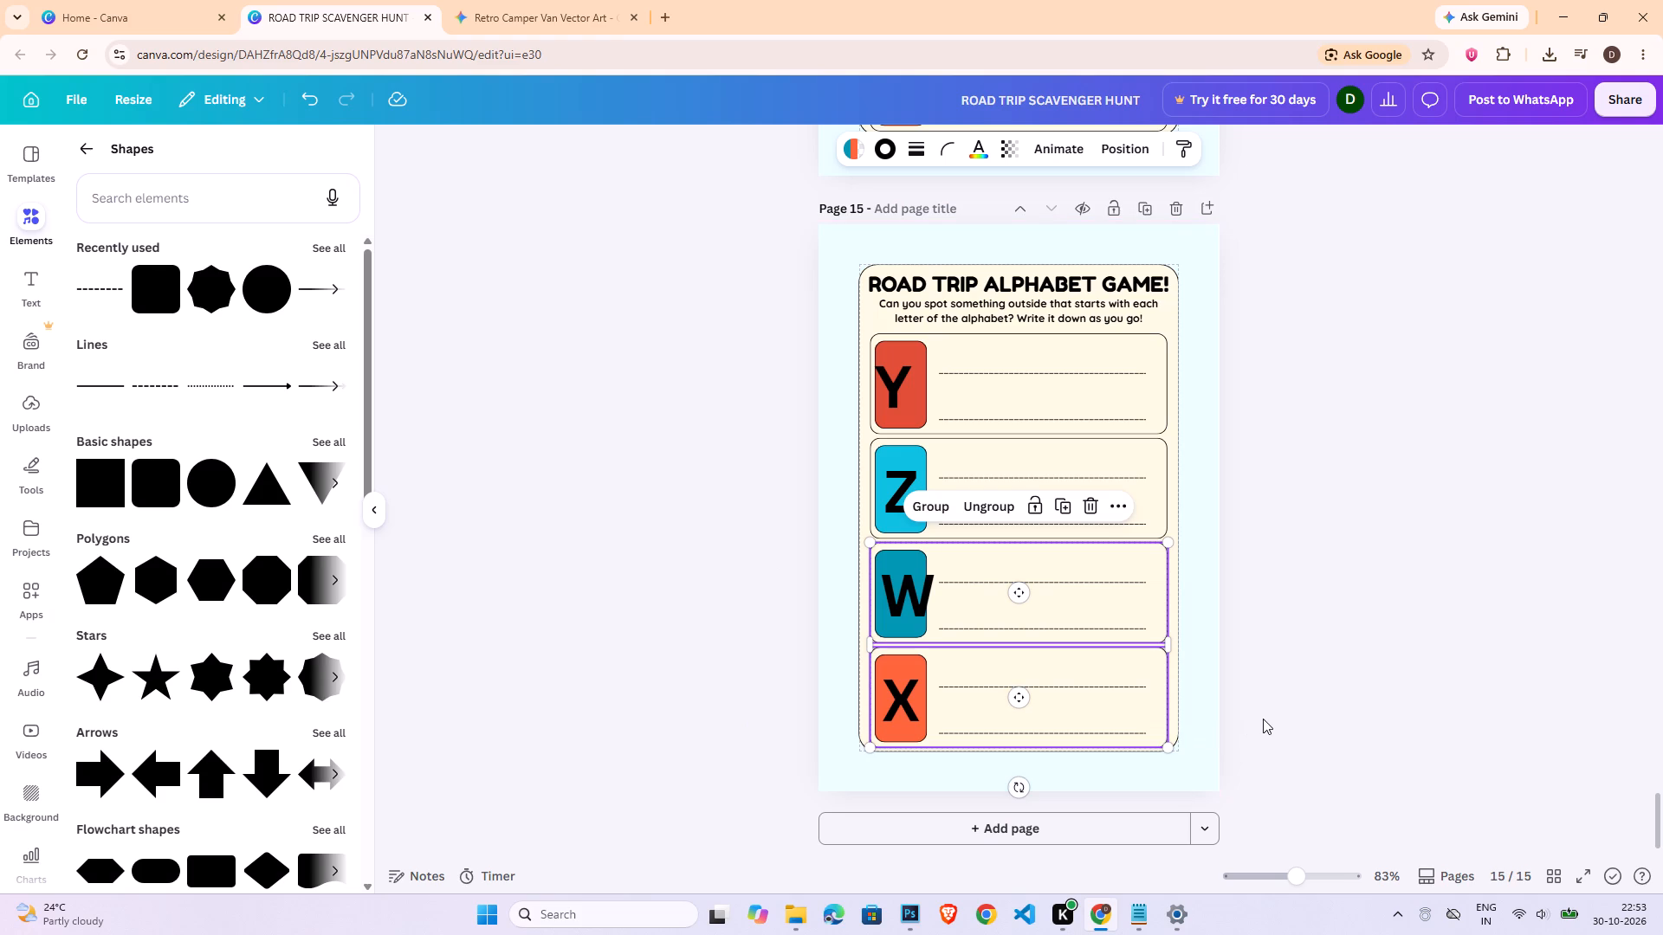
{"action": "key", "text": "Delete"}
{"action": "left_click", "coordinate": [1295, 716]}
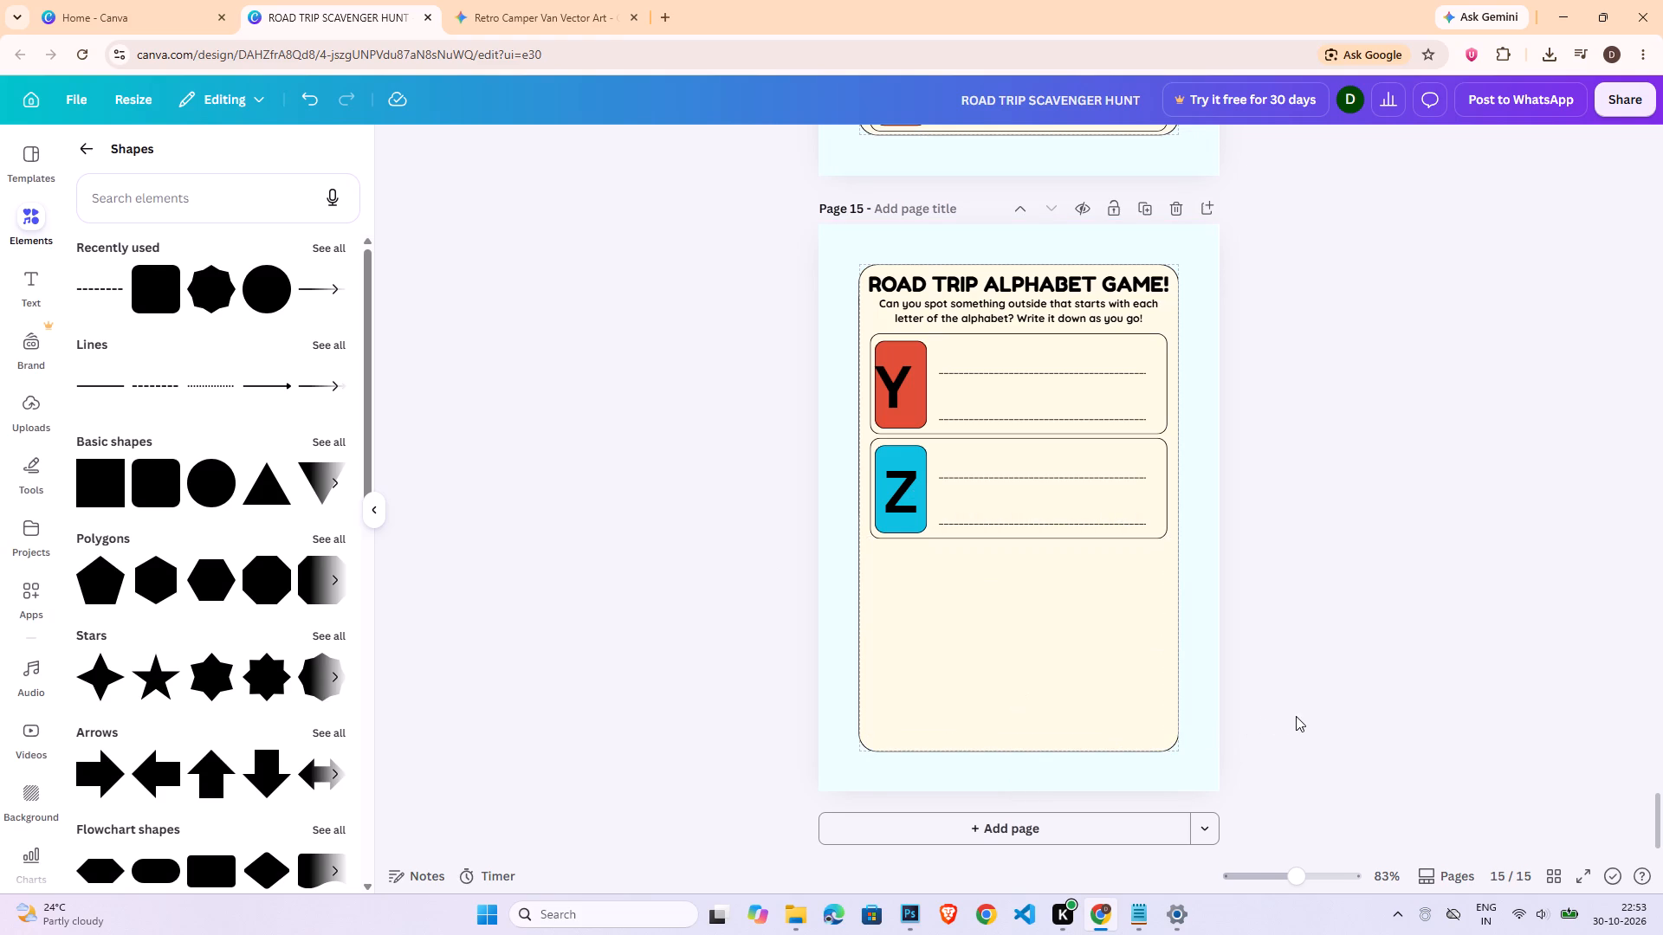
Ungroup the Y row on page 15 and align the letter Y to the horizontal center of its red card.
{"action": "left_click", "coordinate": [896, 383]}
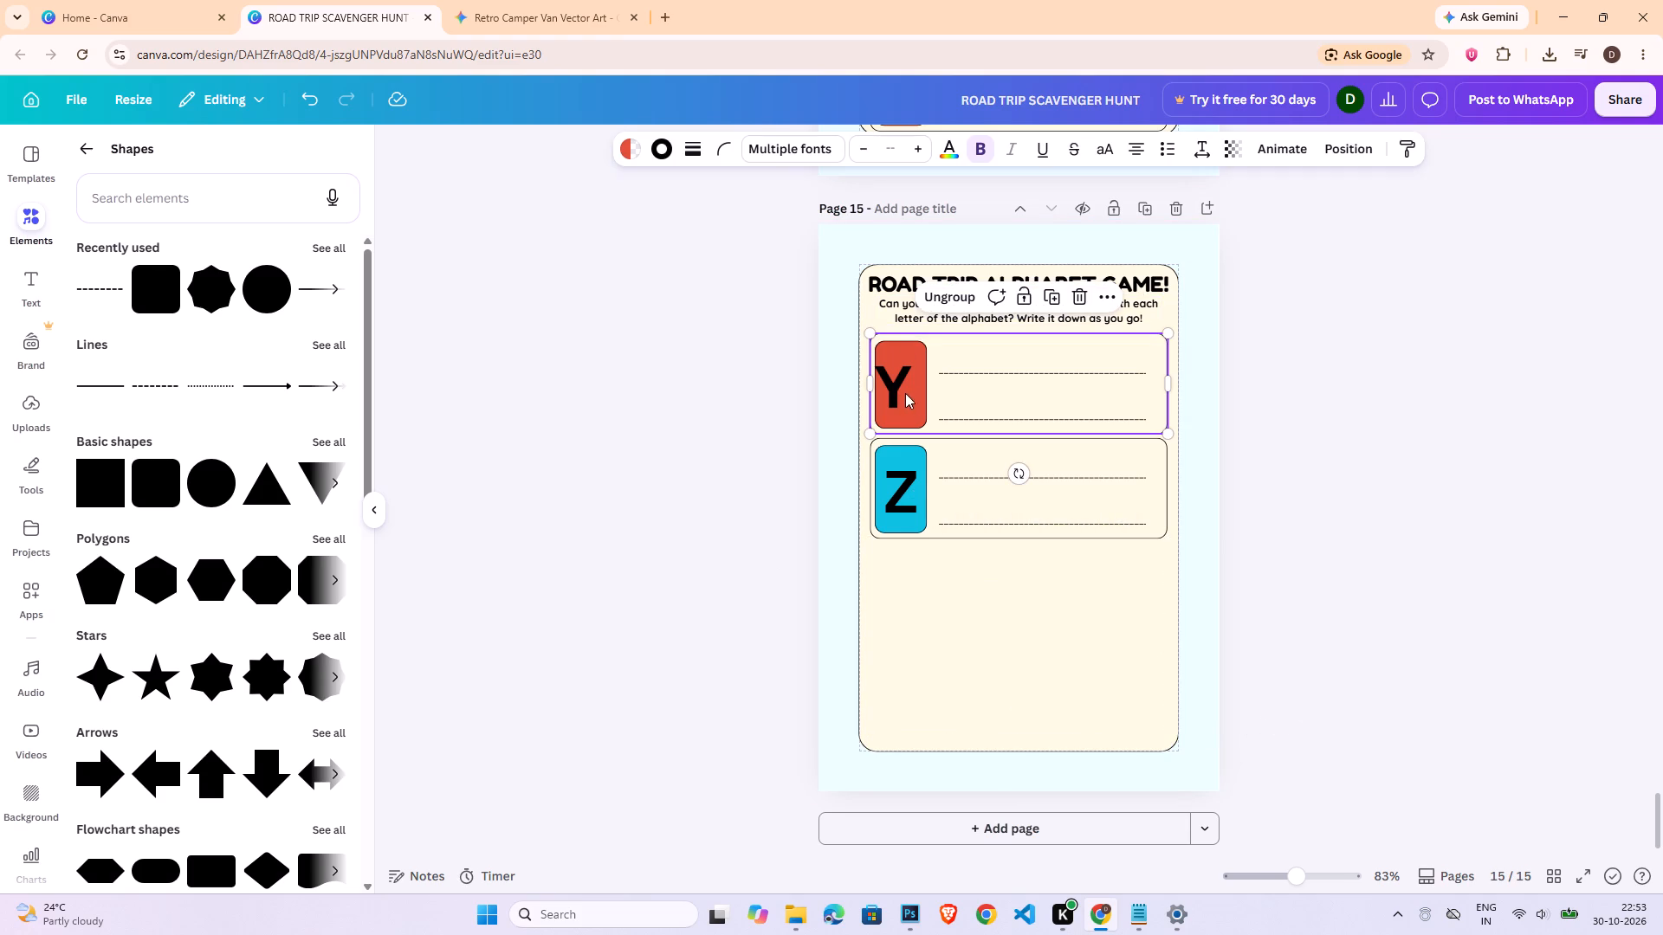
{"action": "left_click", "coordinate": [954, 280]}
{"action": "left_click", "coordinate": [945, 300]}
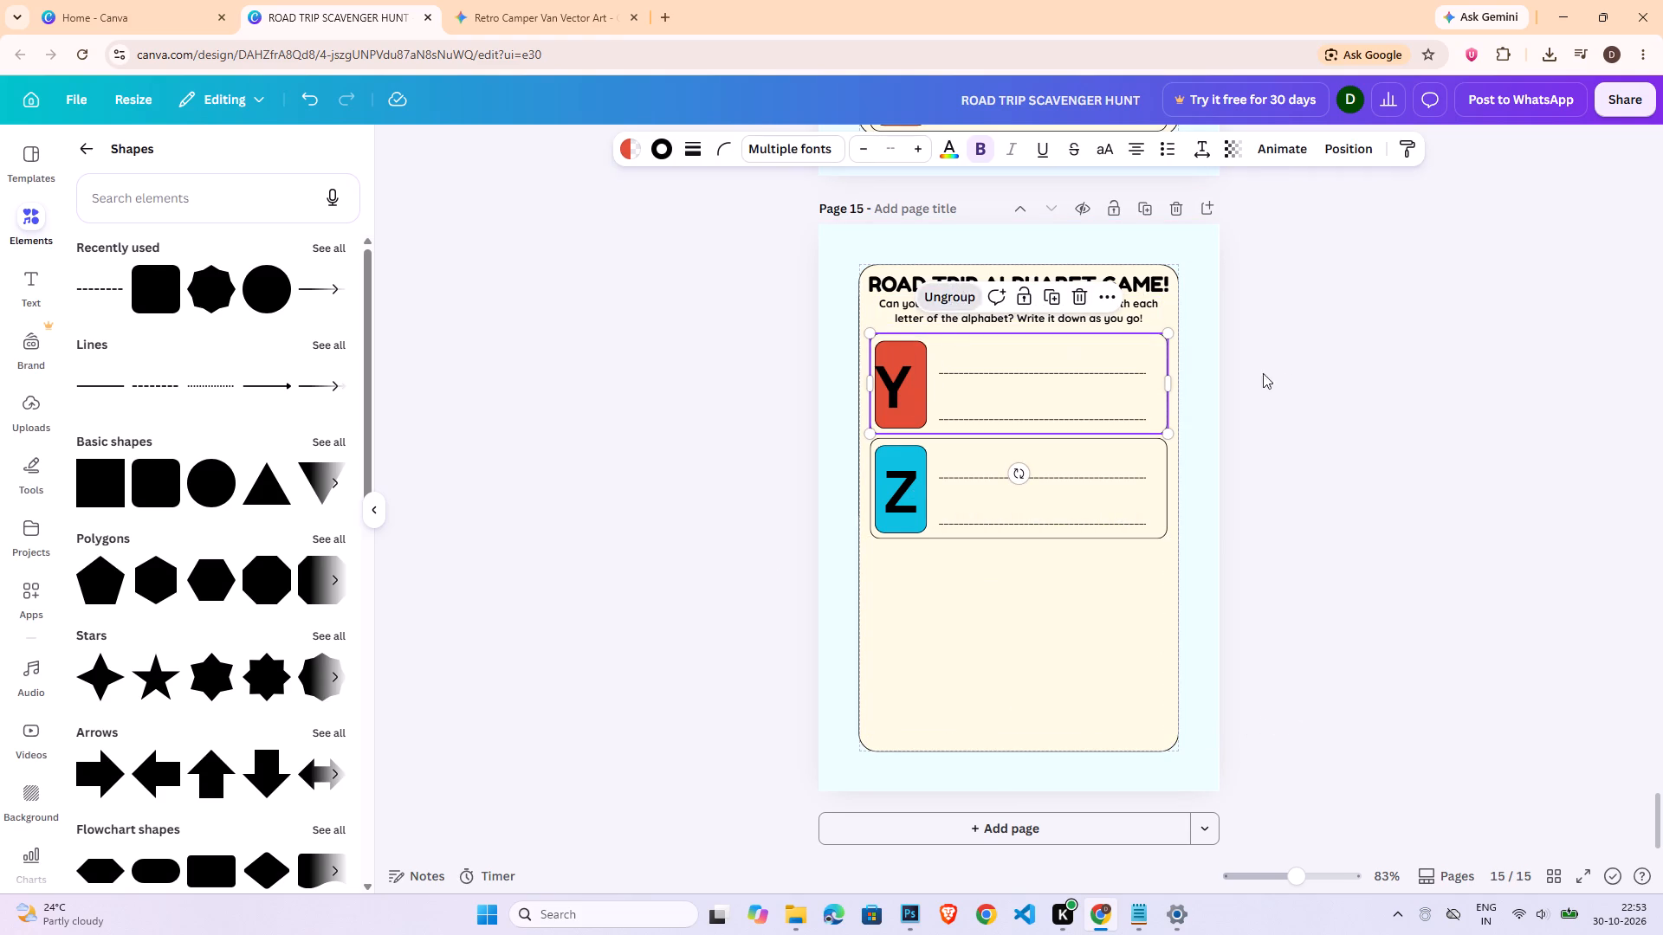
{"action": "left_click", "coordinate": [1298, 377]}
{"action": "left_click", "coordinate": [925, 355]}
{"action": "left_click", "coordinate": [907, 390], "text": "shift"}
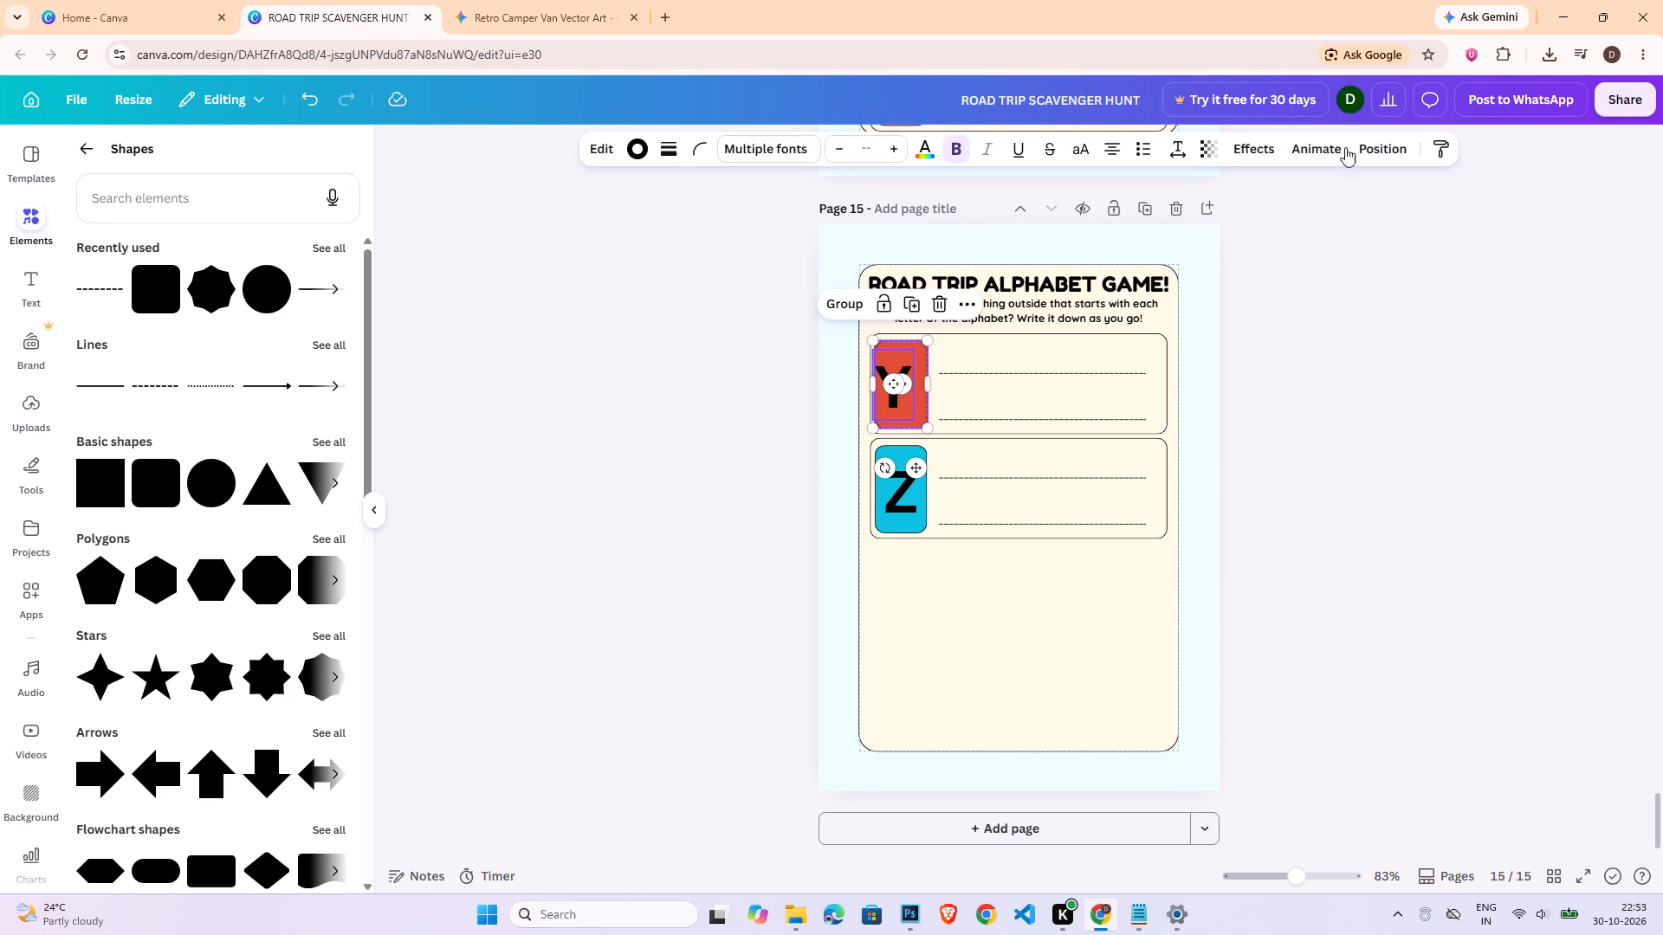
{"action": "left_click", "coordinate": [1389, 145]}
{"action": "left_click", "coordinate": [315, 393]}
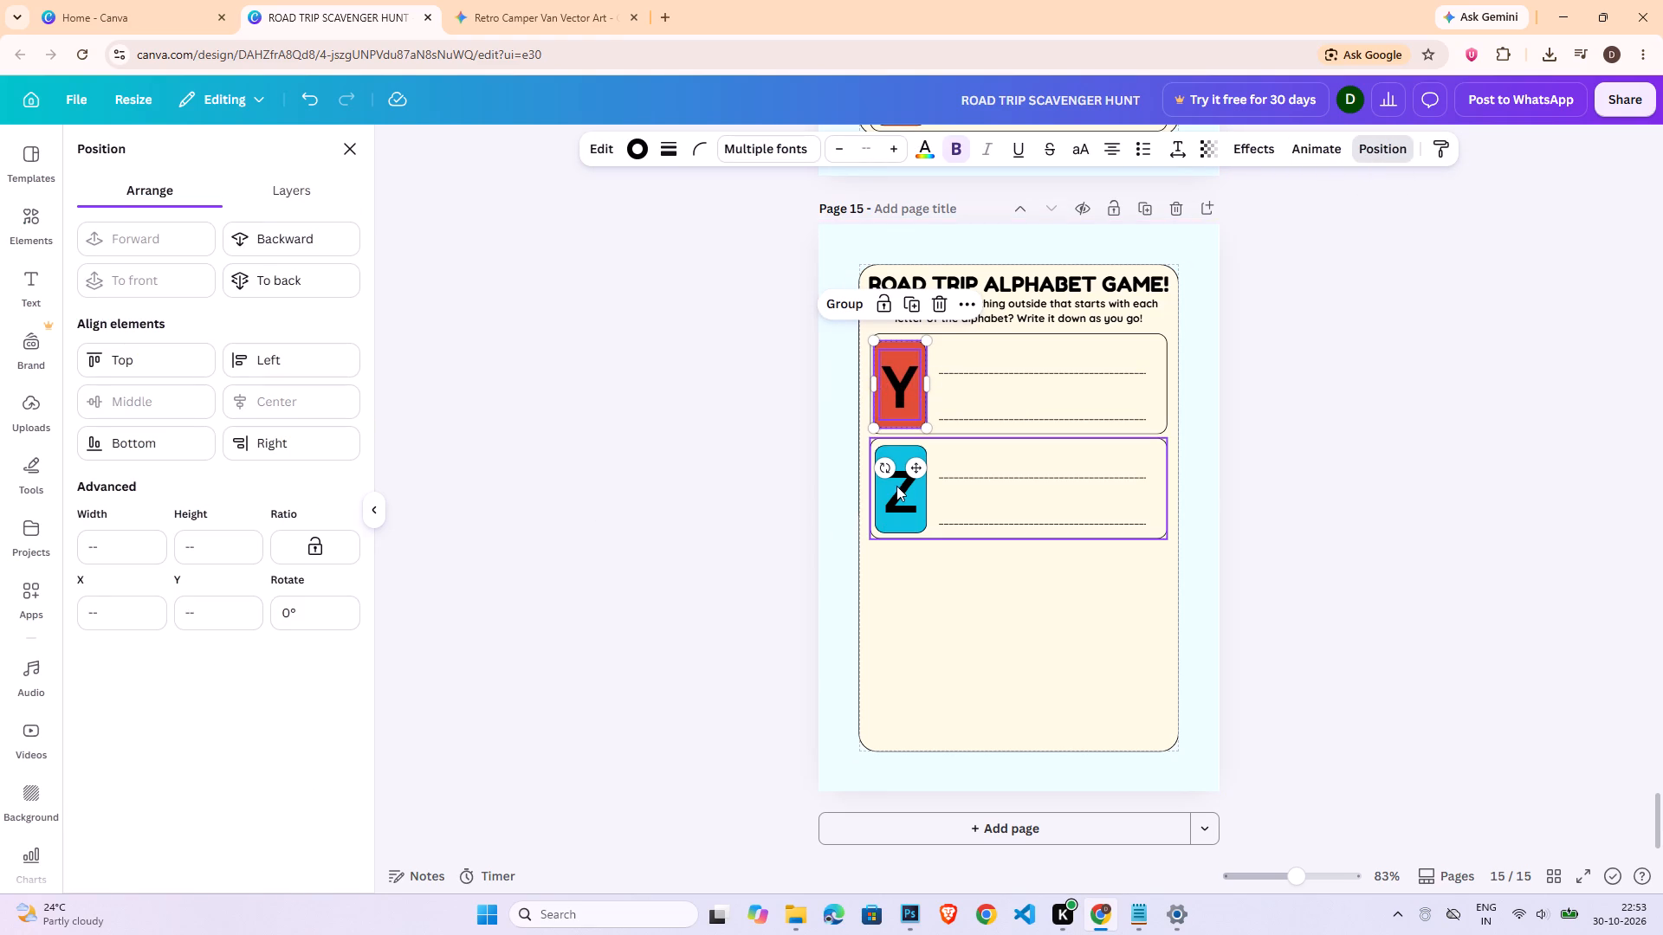
Ungroup the Z row on page 15 into separate elements.
{"action": "left_click", "coordinate": [904, 448]}
{"action": "left_click", "coordinate": [911, 446]}
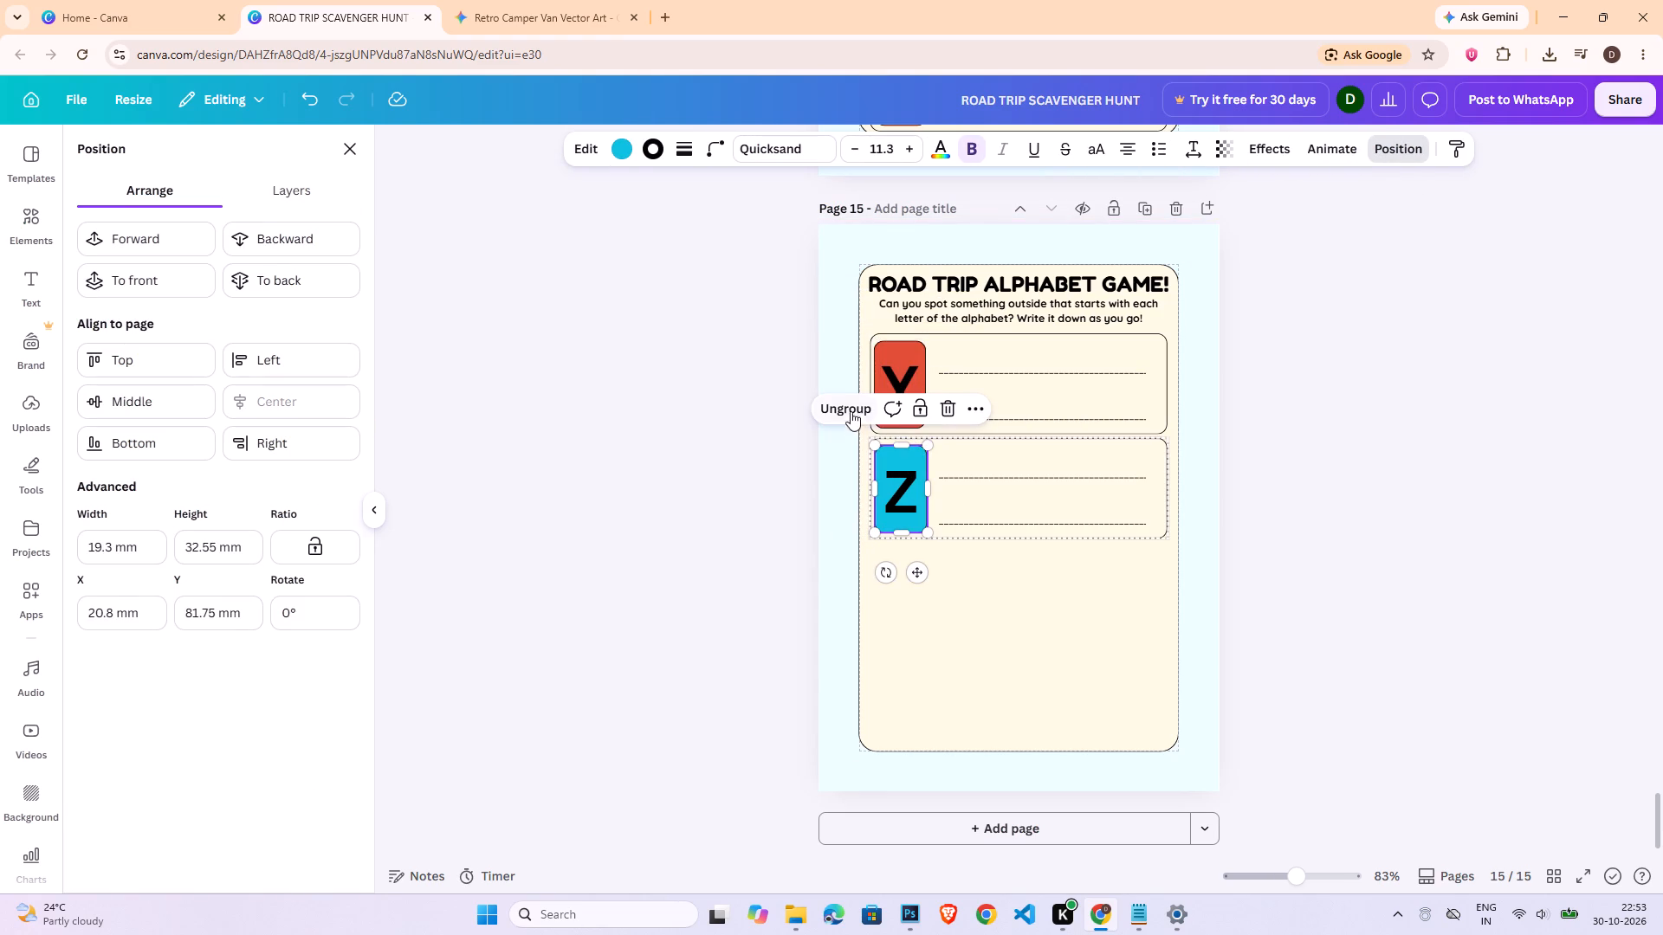
{"action": "left_click", "coordinate": [903, 477], "text": "shift"}
{"action": "left_click", "coordinate": [851, 411]}
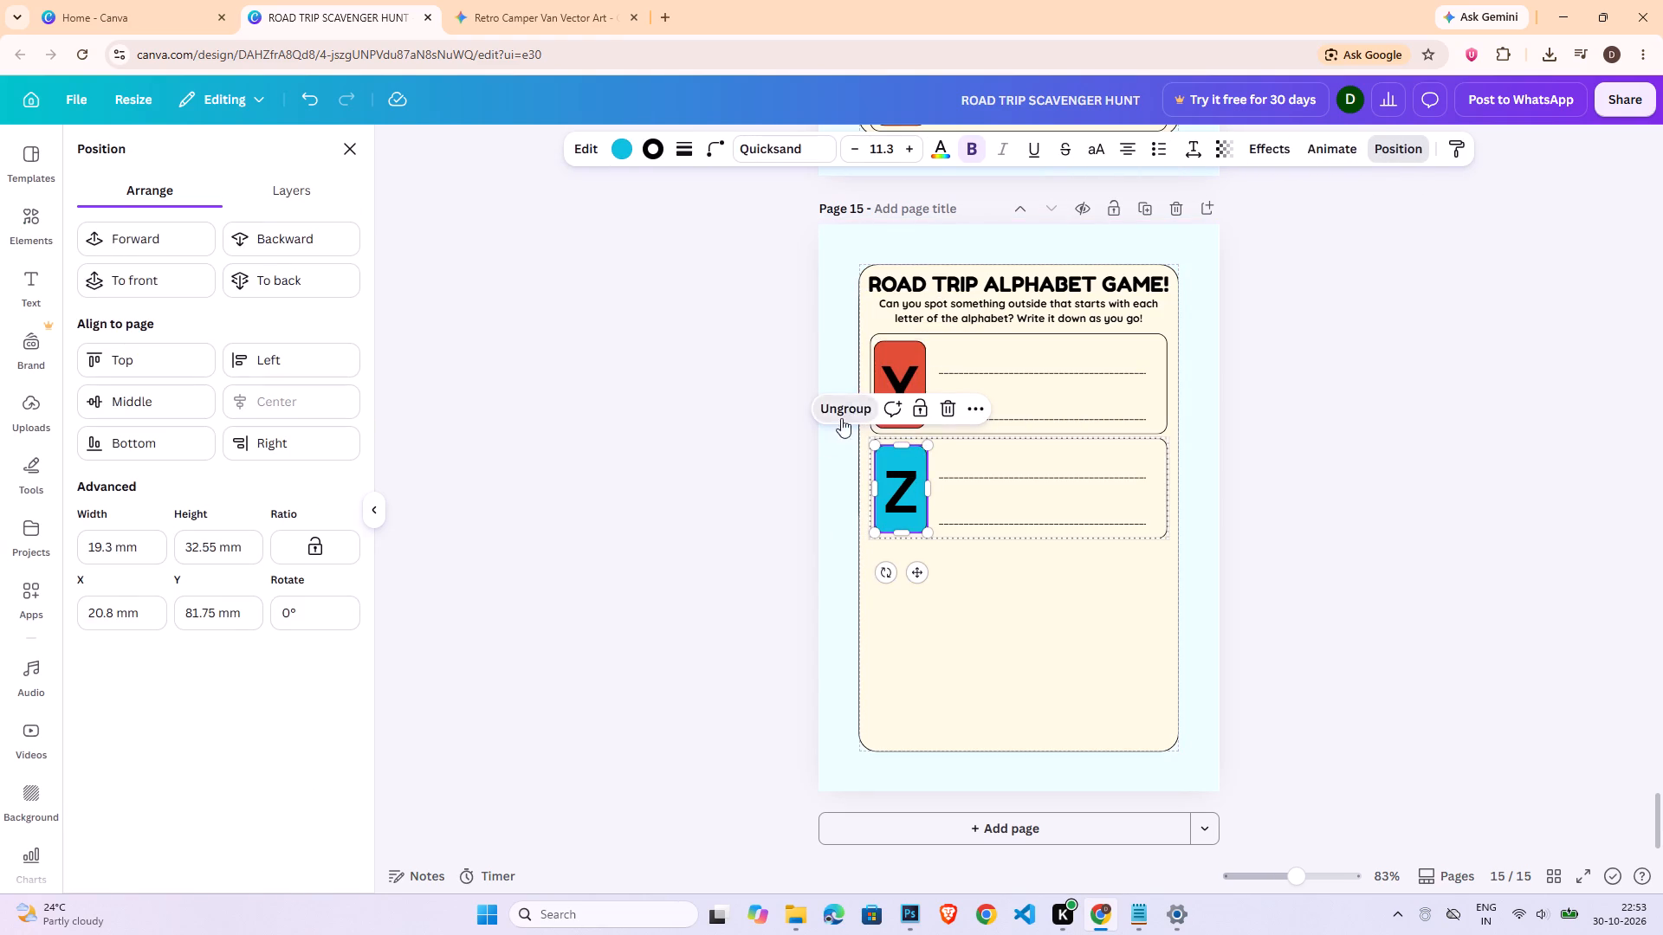
{"action": "left_click", "coordinate": [760, 484]}
{"action": "key", "text": "ctrl+z"}
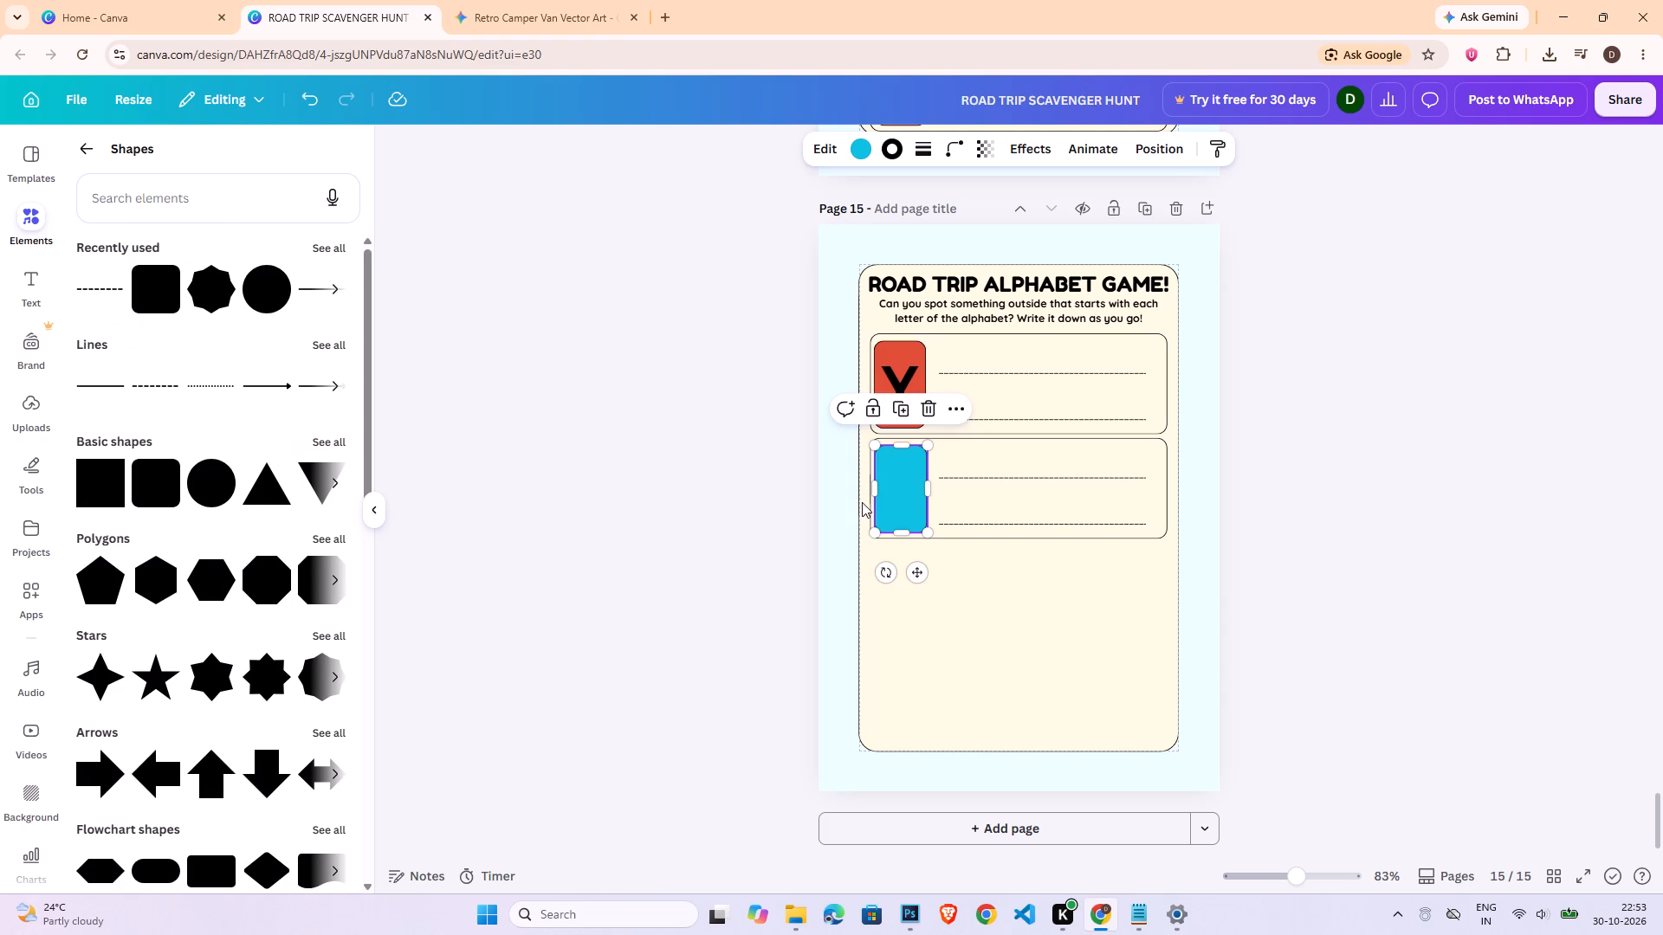
{"action": "left_click", "coordinate": [697, 480]}
{"action": "left_click", "coordinate": [921, 489]}
{"action": "left_click", "coordinate": [942, 406]}
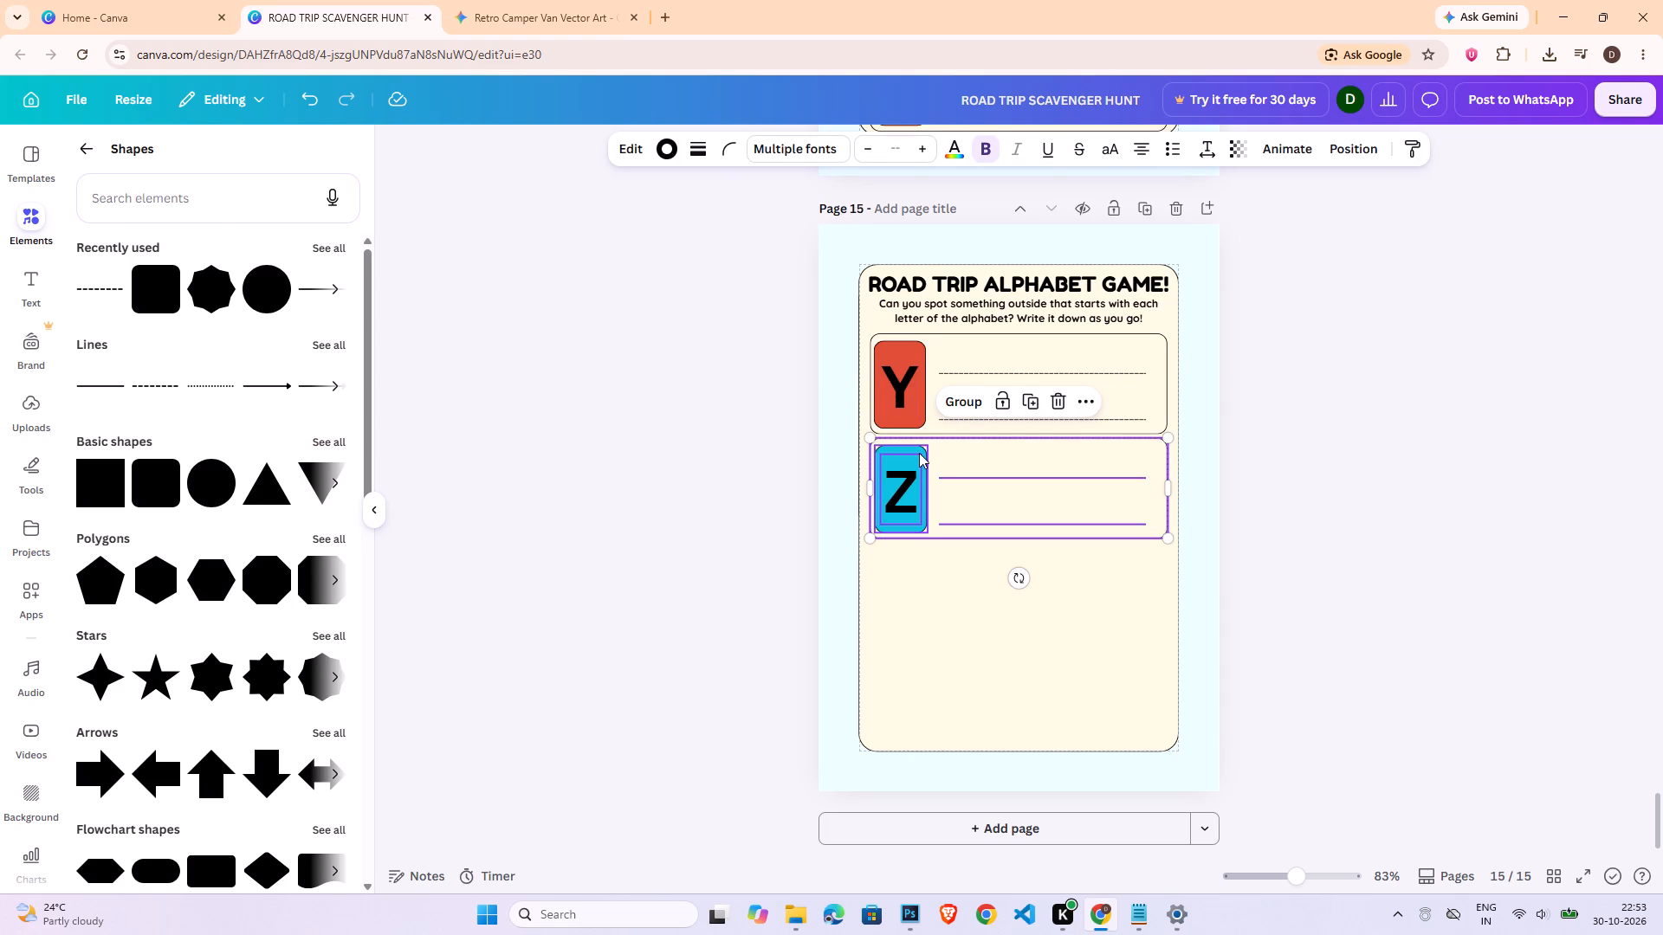
Check the centering of the letter Z on its blue card using the alignment options.
{"action": "left_click", "coordinate": [922, 442]}
{"action": "left_click", "coordinate": [757, 512]}
{"action": "left_click", "coordinate": [909, 452]}
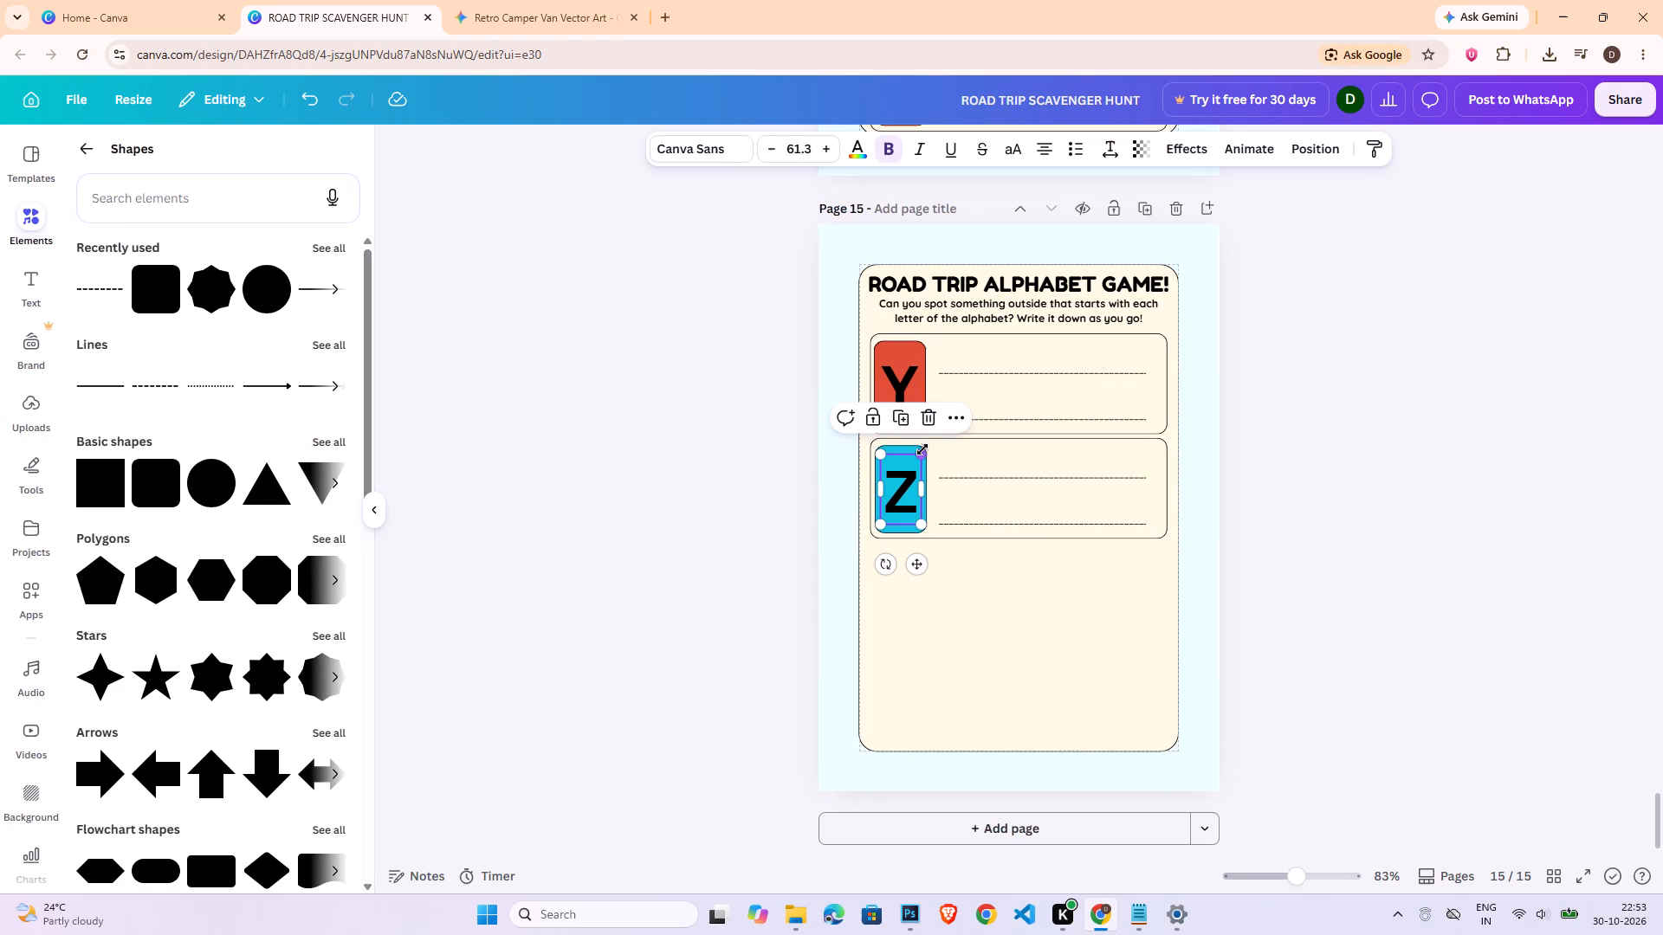
{"action": "left_click", "coordinate": [909, 448]}
{"action": "left_click", "coordinate": [763, 562]}
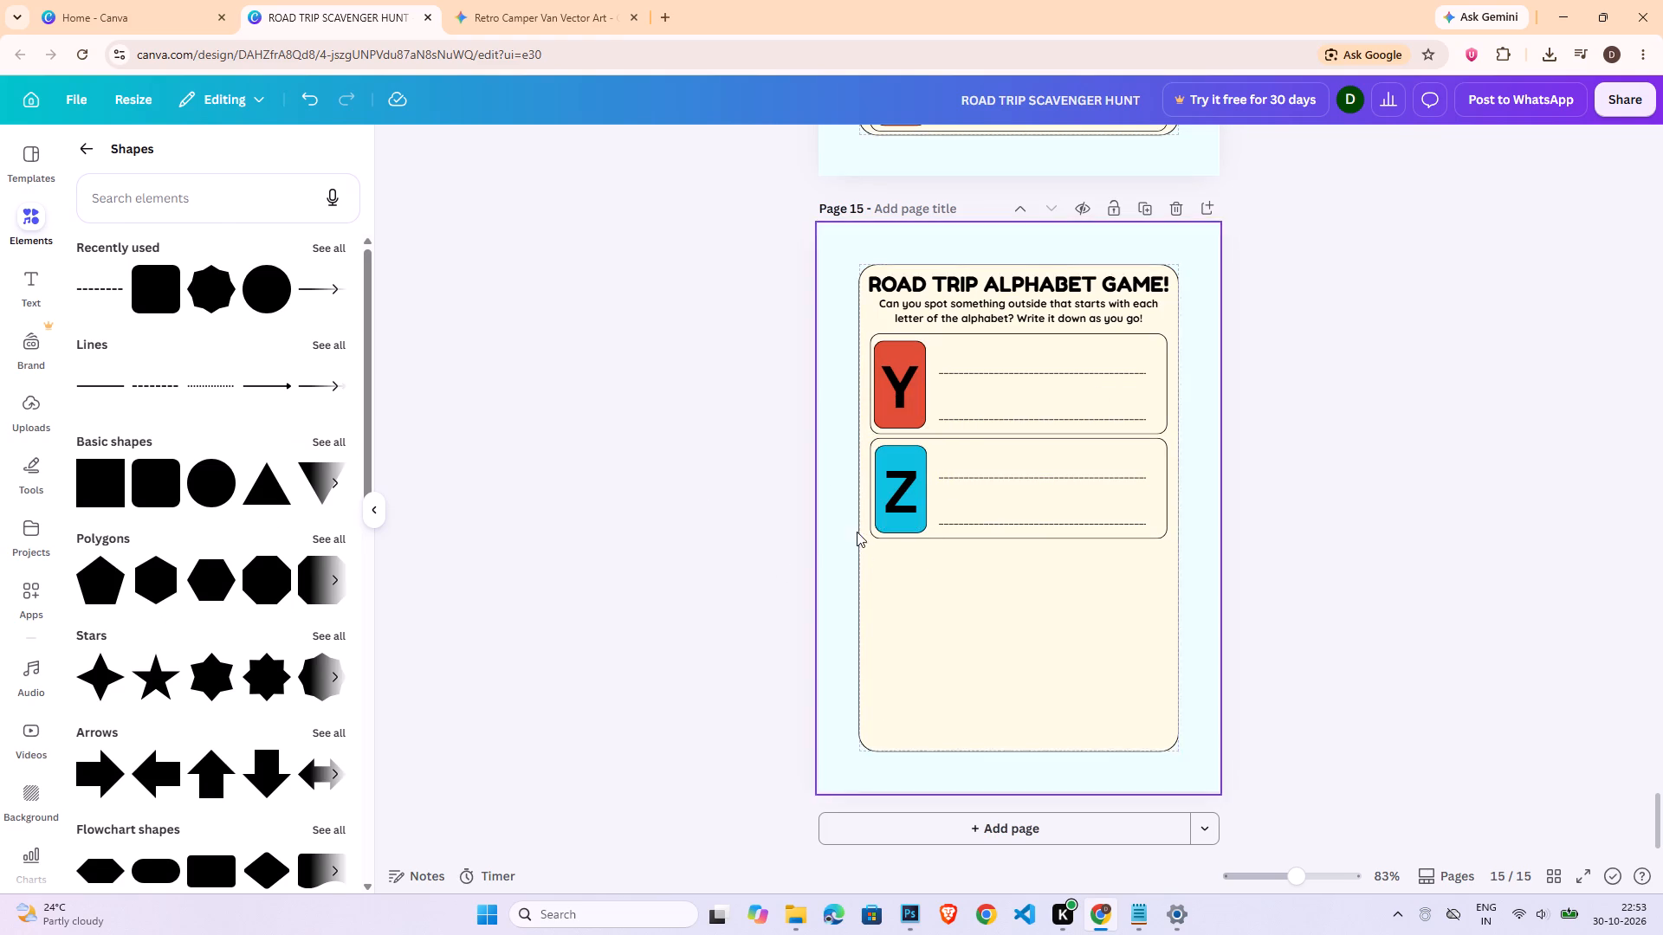
{"action": "left_click", "coordinate": [886, 532]}
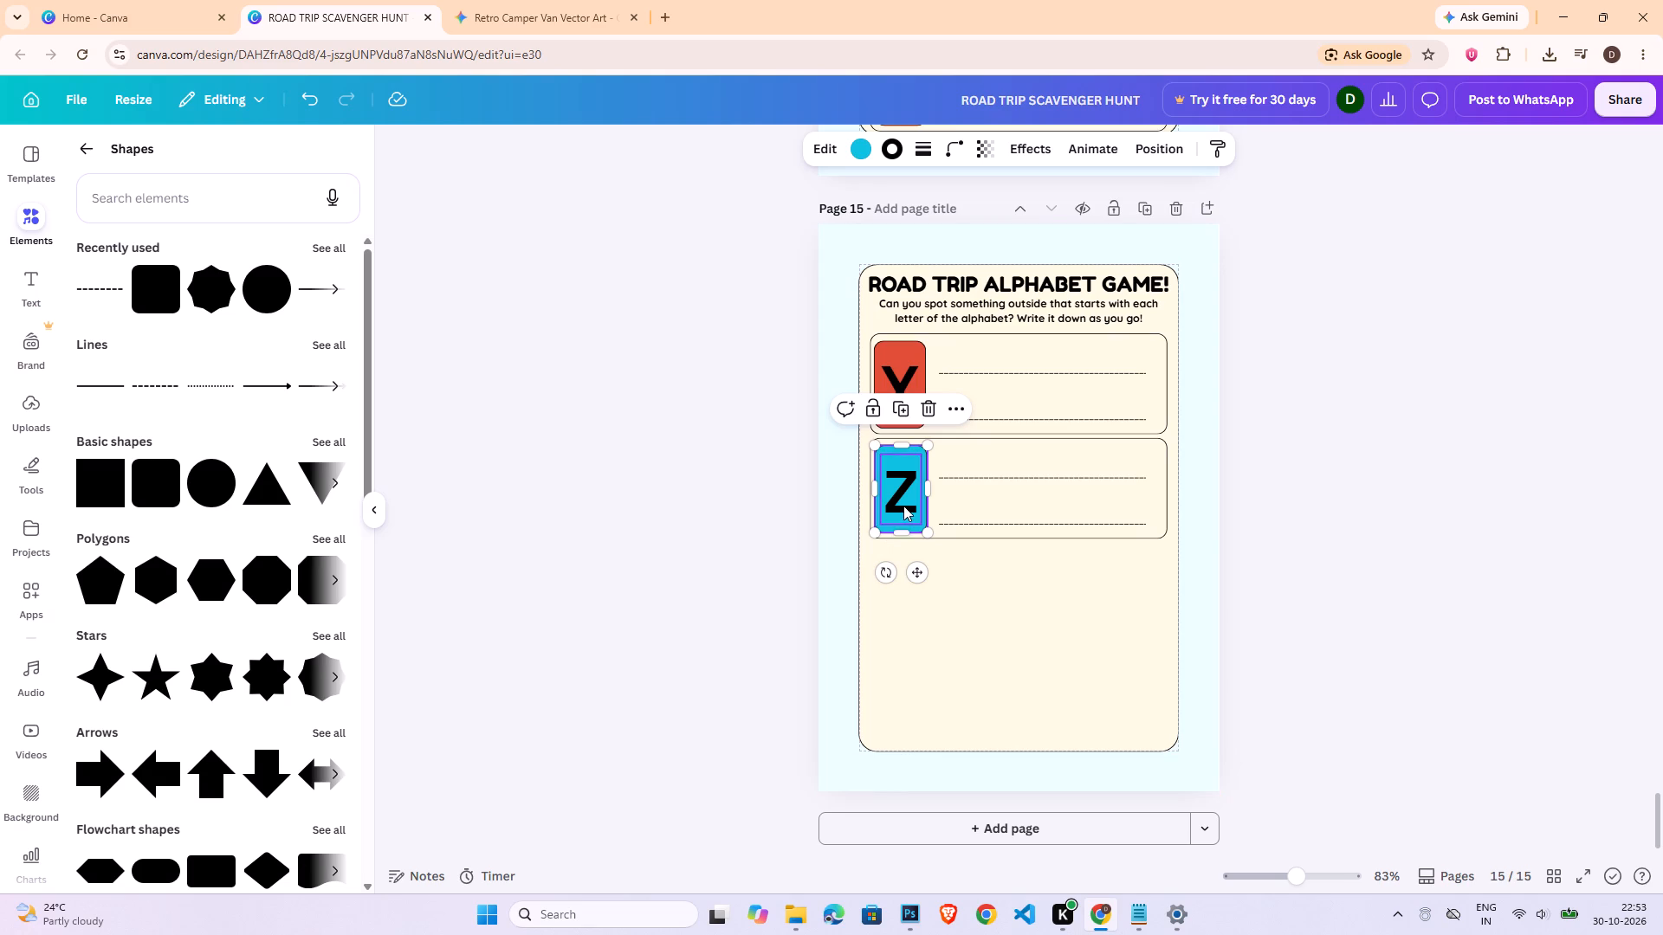
{"action": "left_click", "coordinate": [903, 506], "text": "shift"}
{"action": "left_click", "coordinate": [1368, 157]}
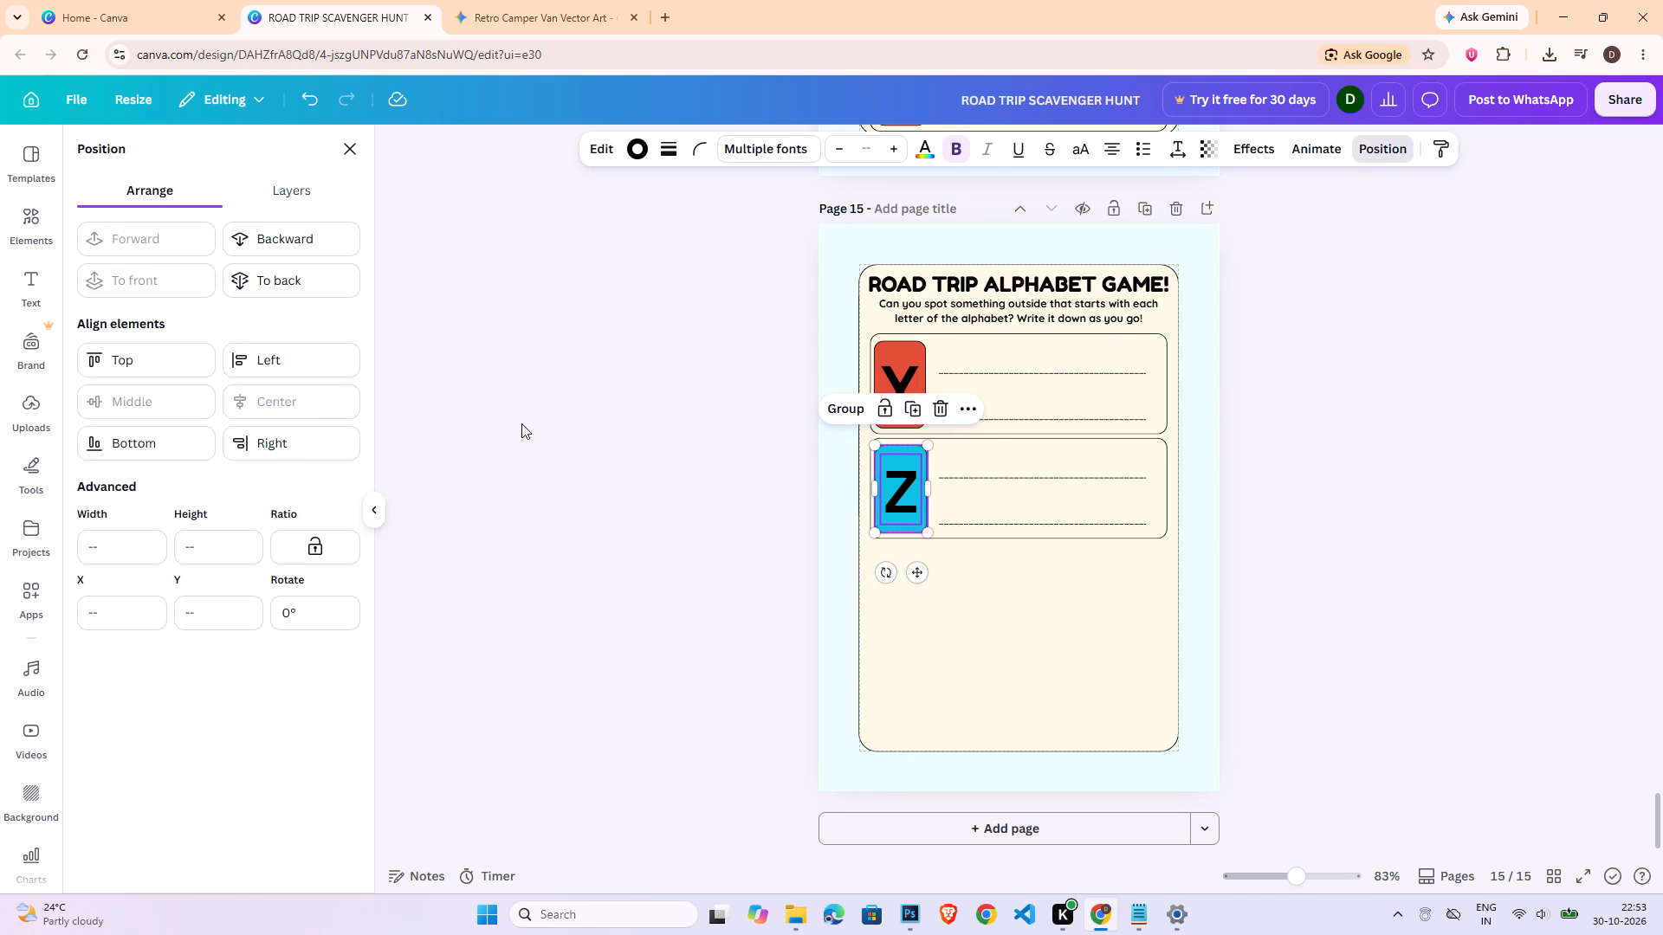
{"action": "left_click", "coordinate": [532, 426]}
{"action": "left_click", "coordinate": [1285, 586]}
Ungroup the X row on page 14 and check the alignment options for the X and its orange card.
{"action": "scroll", "coordinate": [1171, 591], "scroll_direction": "up", "scroll_amount": 6}
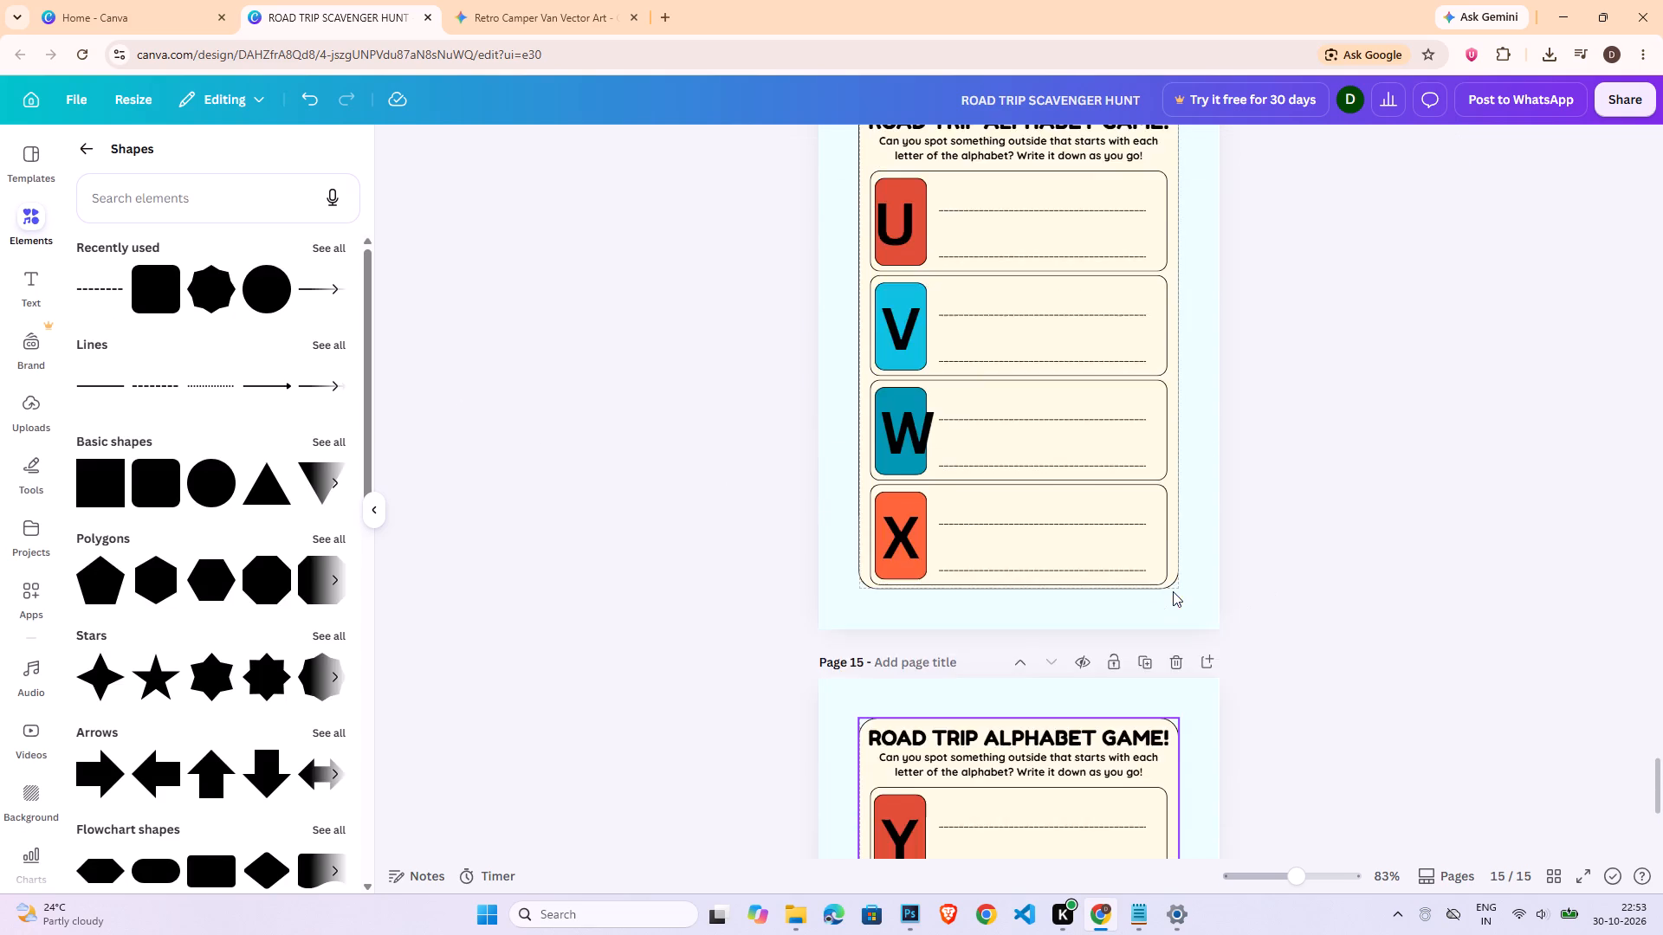
{"action": "left_click", "coordinate": [910, 621]}
{"action": "left_click", "coordinate": [934, 512]}
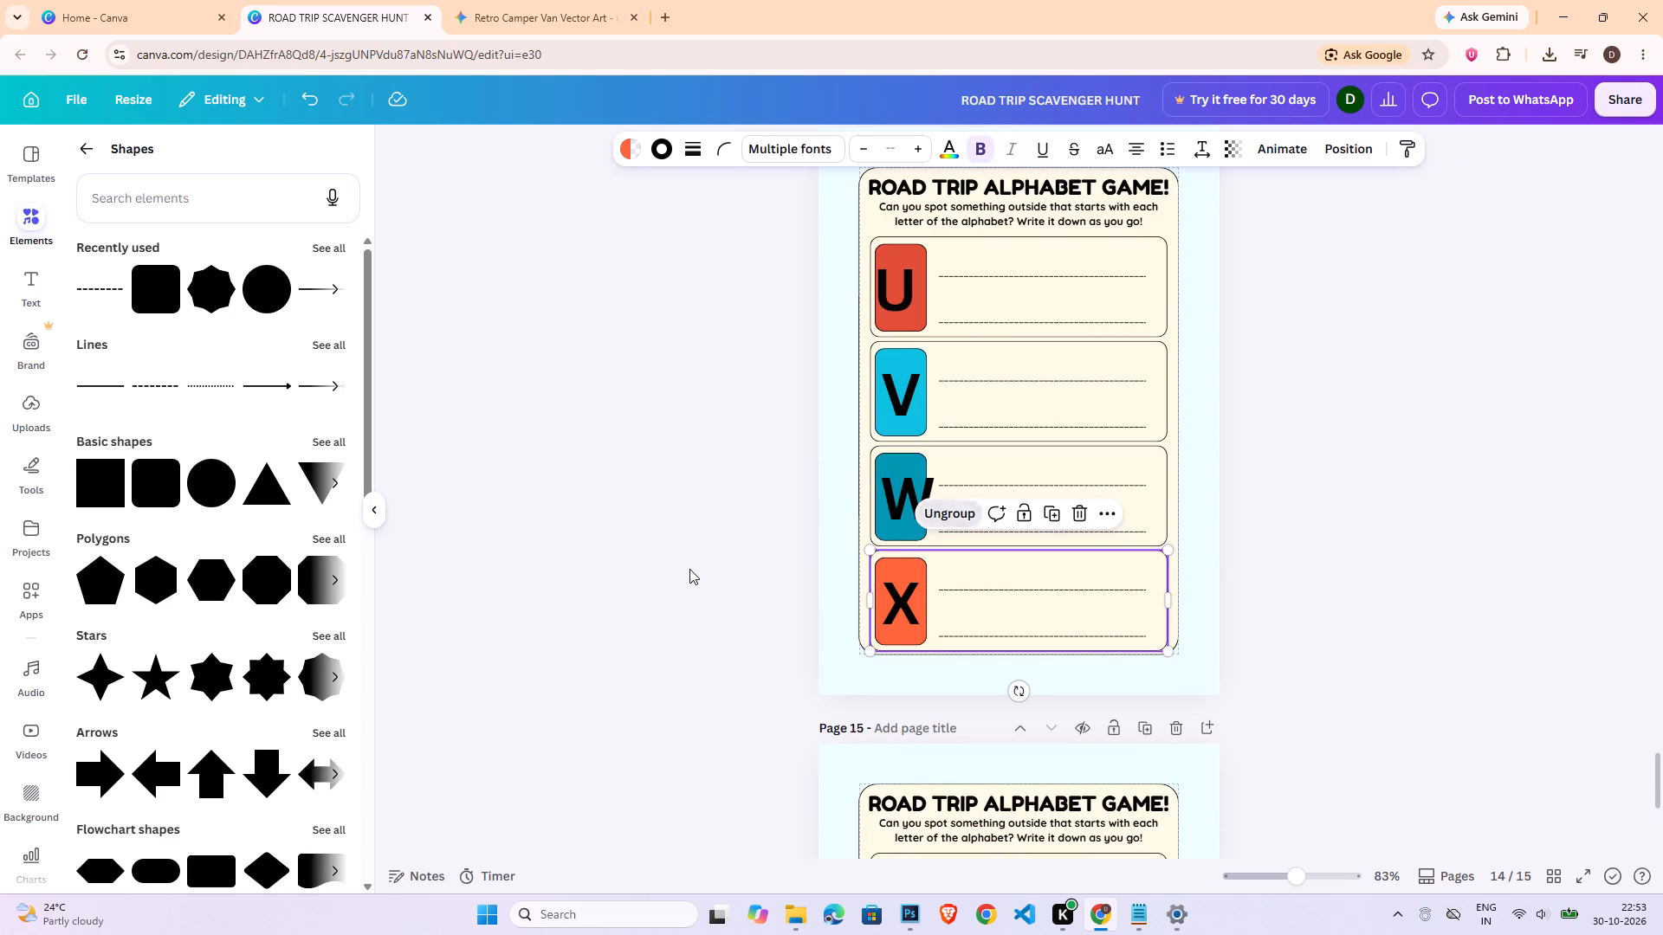
{"action": "left_click", "coordinate": [689, 569]}
{"action": "left_click", "coordinate": [893, 564]}
{"action": "left_click", "coordinate": [913, 559]}
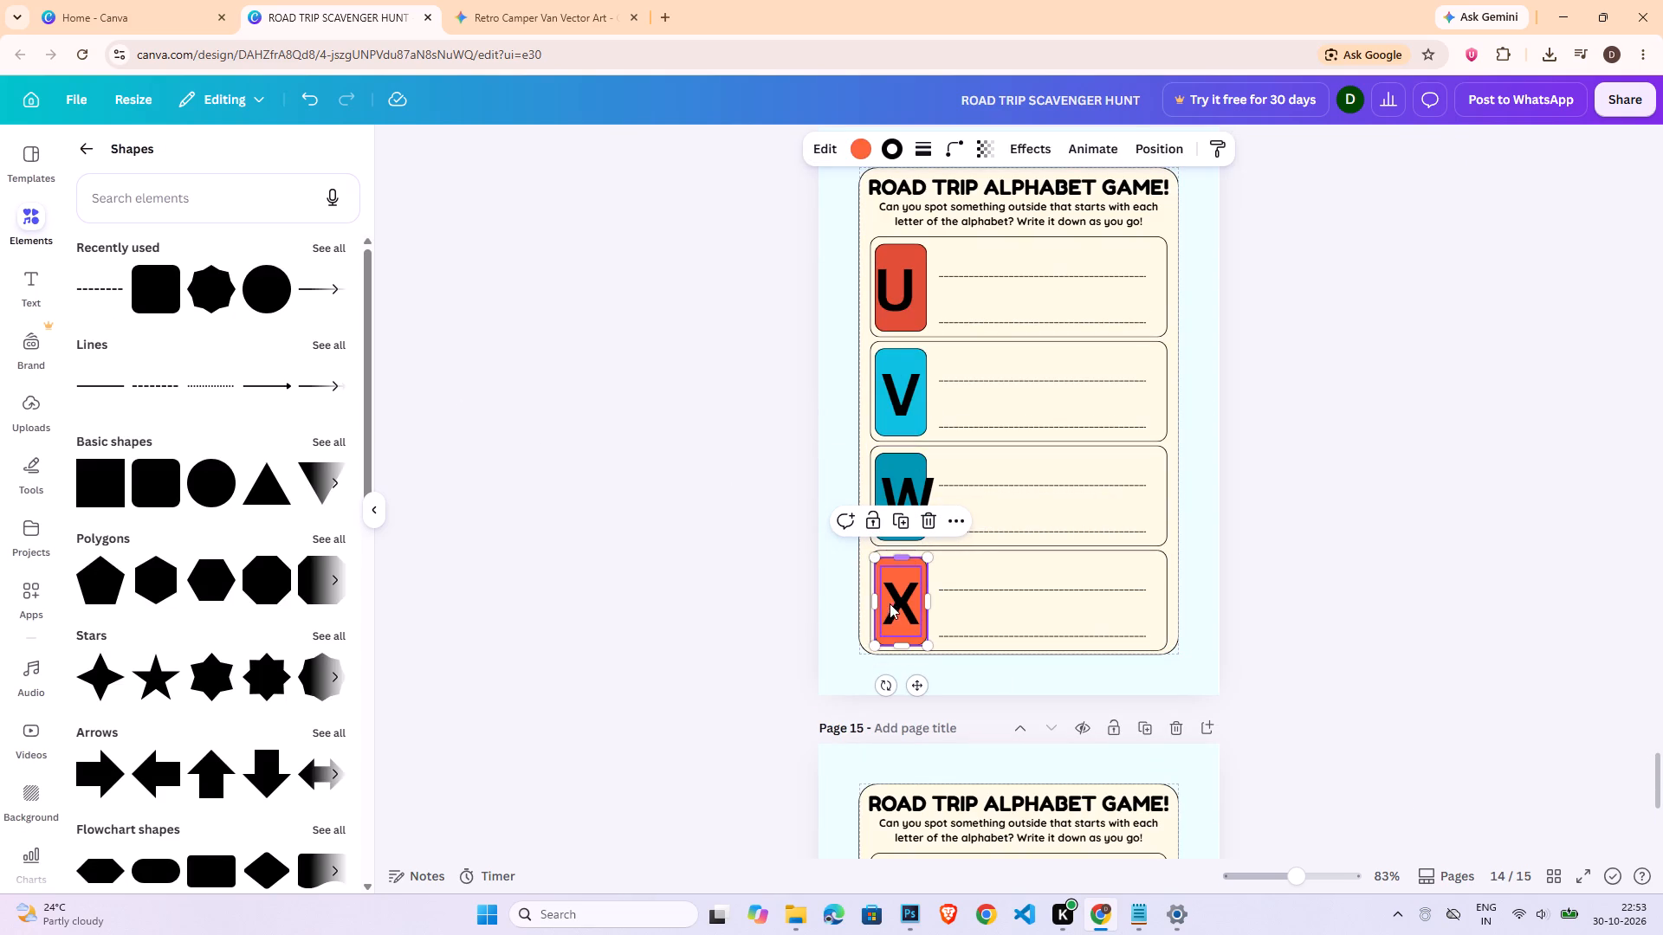
{"action": "left_click", "coordinate": [891, 606], "text": "shift"}
{"action": "left_click", "coordinate": [1400, 152]}
{"action": "left_click", "coordinate": [1267, 534]}
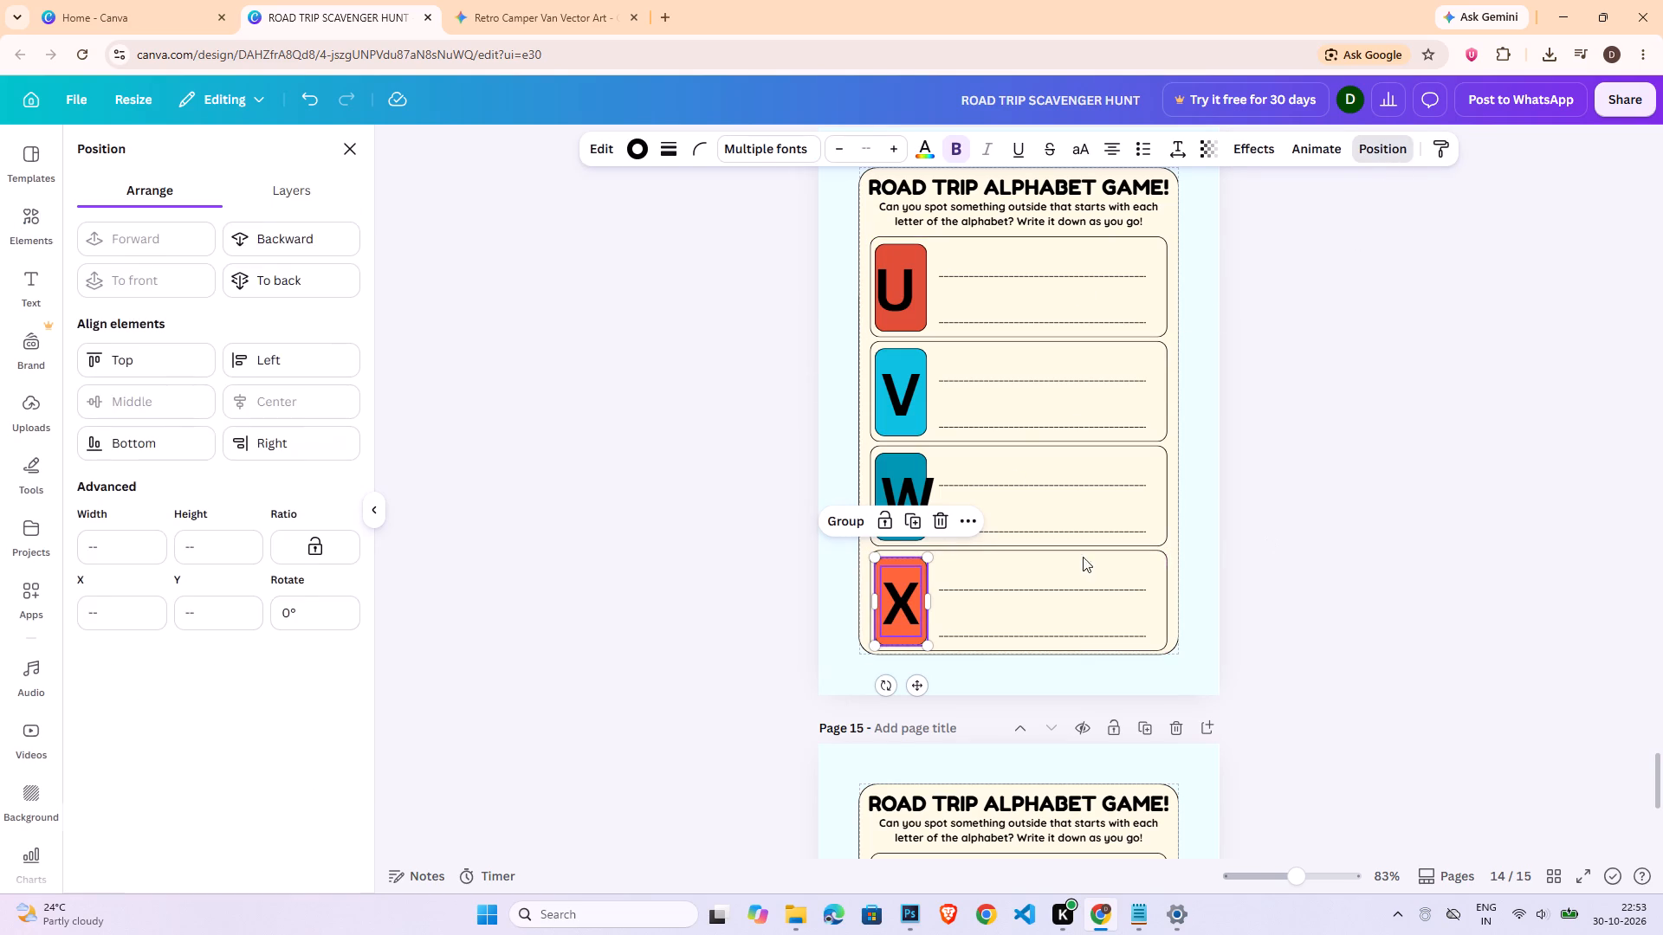
Ungroup the W row on page 14 so its outline is separate from the letter, card and lines.
{"action": "left_click", "coordinate": [910, 462]}
{"action": "left_click", "coordinate": [914, 447]}
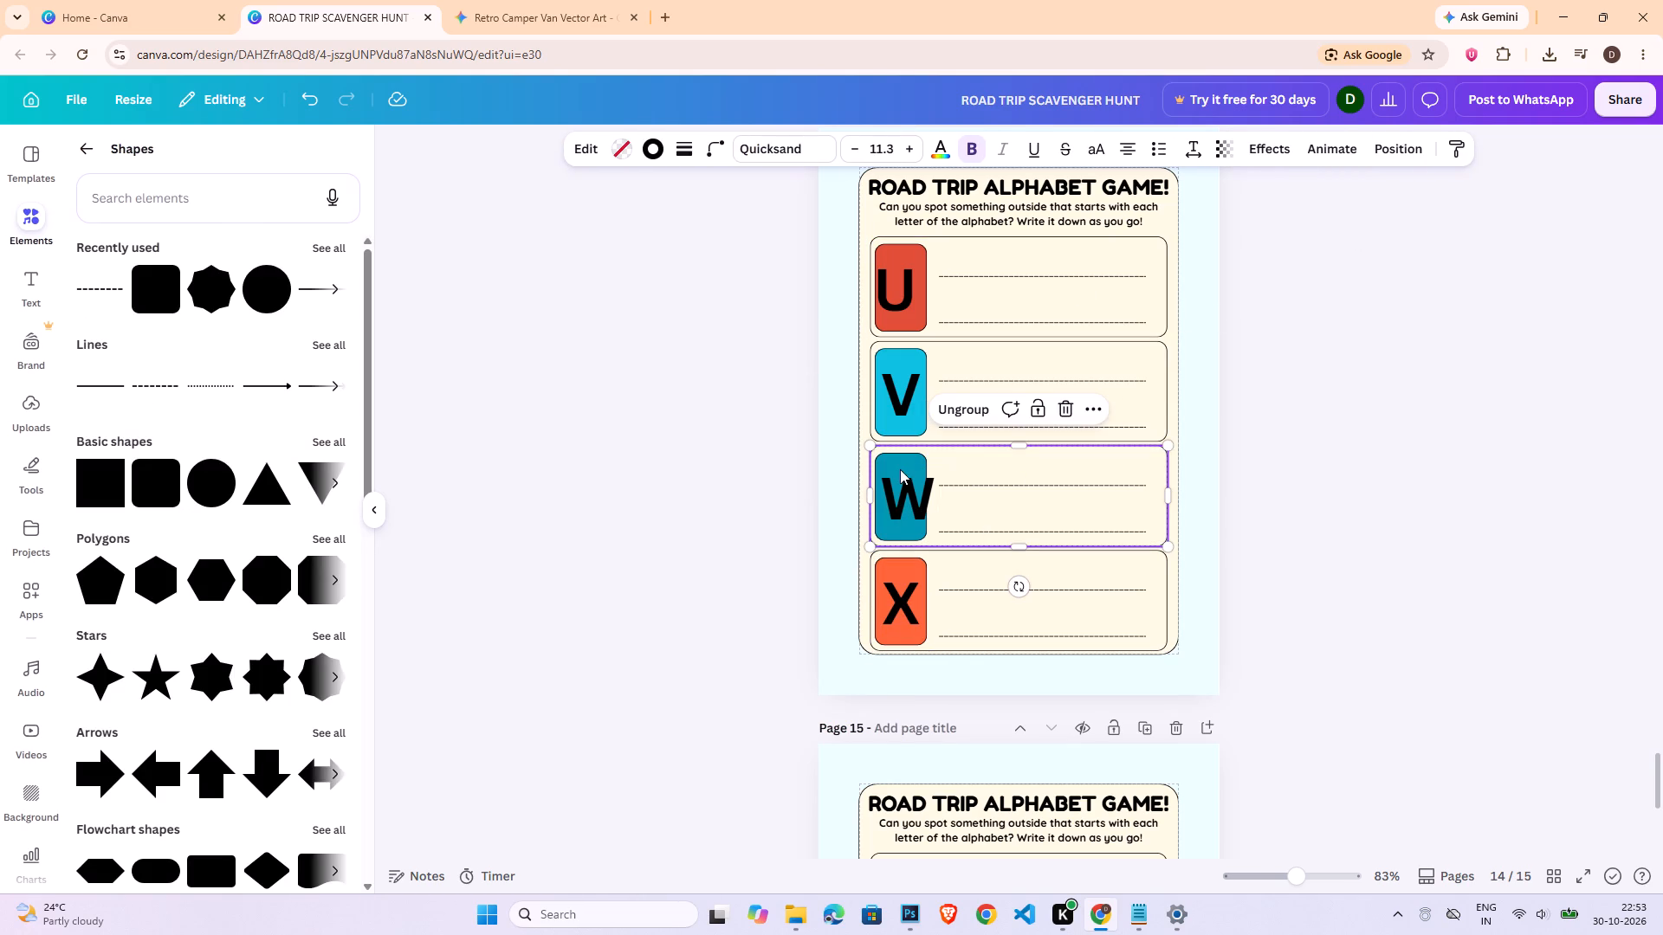
{"action": "left_click", "coordinate": [959, 408]}
{"action": "left_click", "coordinate": [719, 560]}
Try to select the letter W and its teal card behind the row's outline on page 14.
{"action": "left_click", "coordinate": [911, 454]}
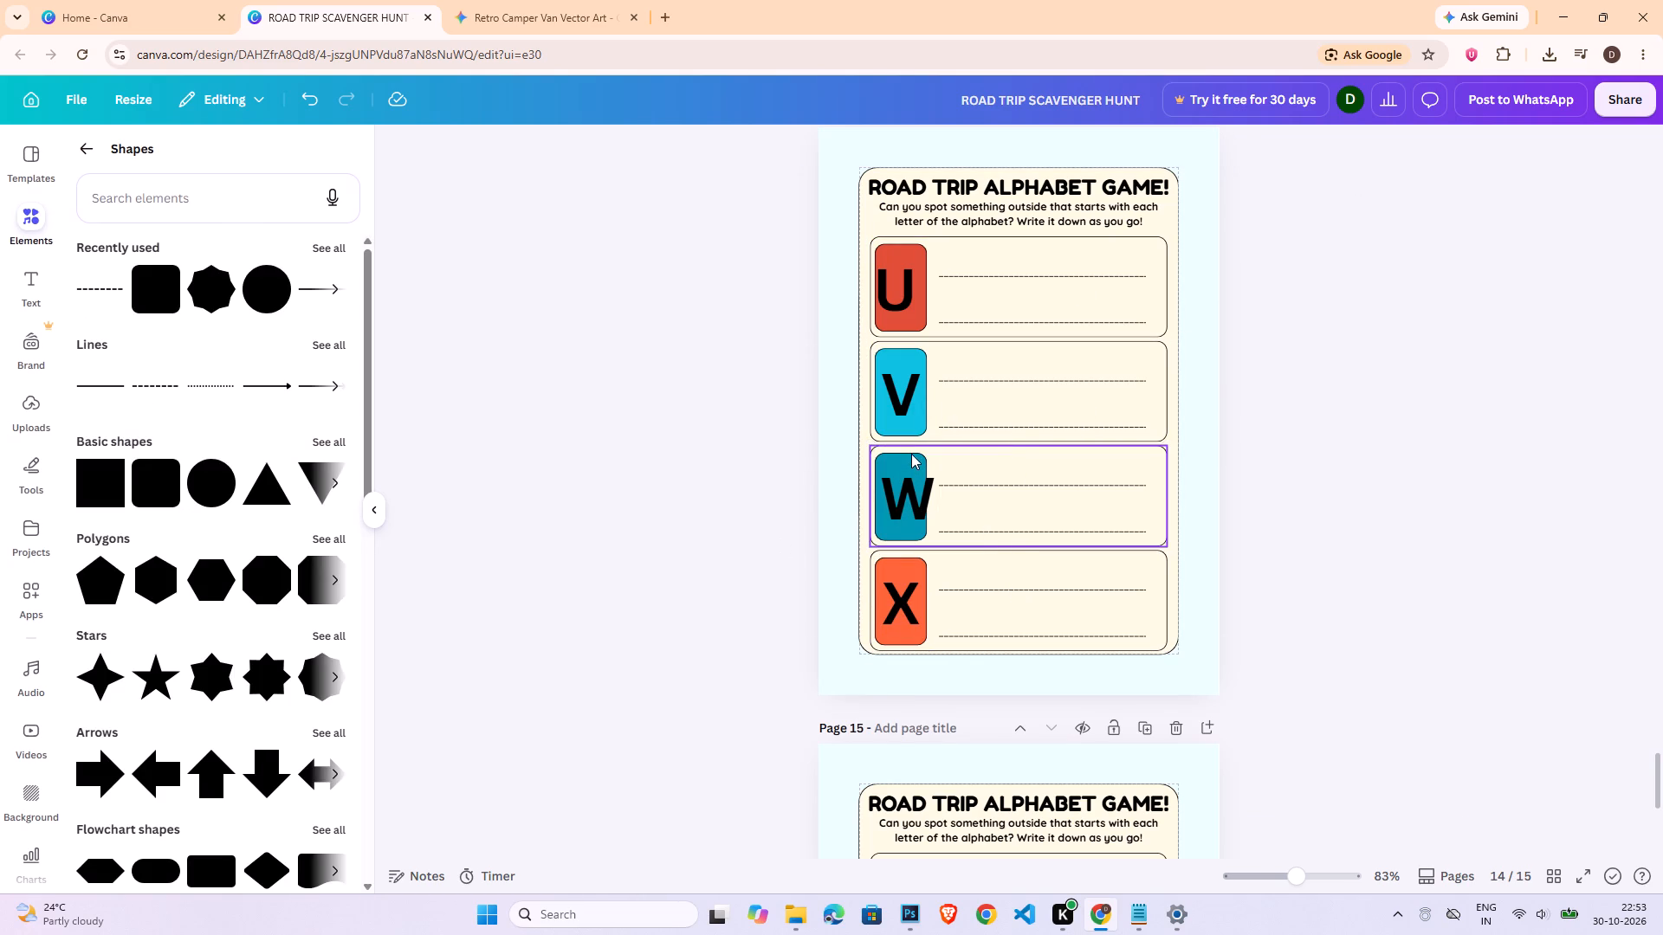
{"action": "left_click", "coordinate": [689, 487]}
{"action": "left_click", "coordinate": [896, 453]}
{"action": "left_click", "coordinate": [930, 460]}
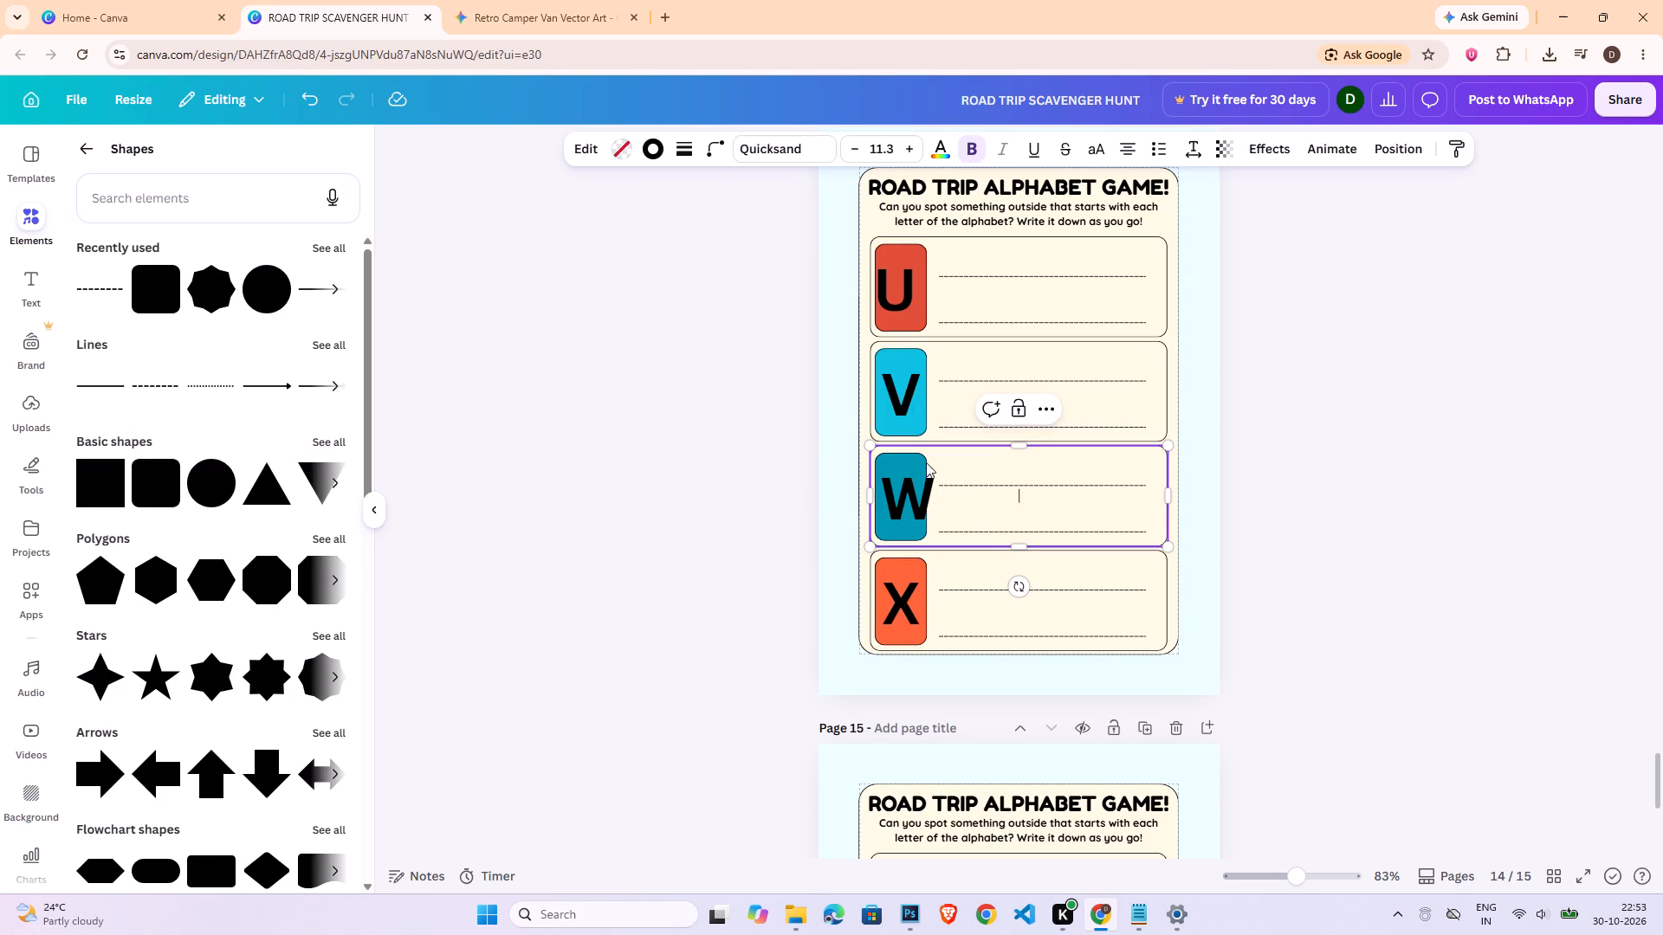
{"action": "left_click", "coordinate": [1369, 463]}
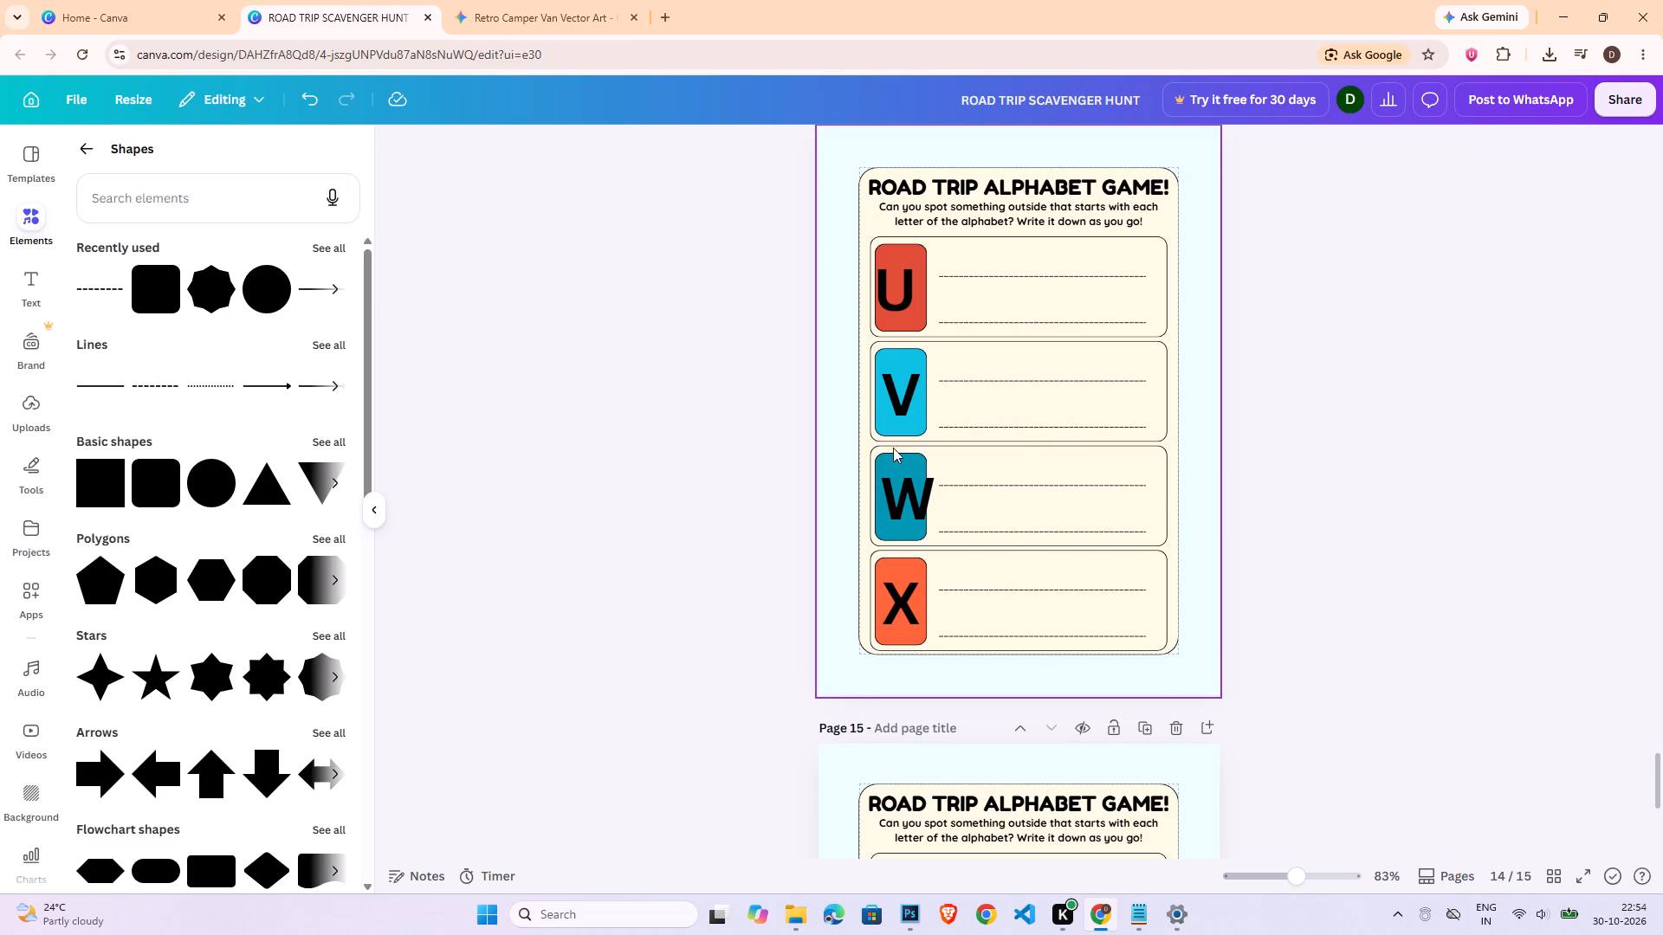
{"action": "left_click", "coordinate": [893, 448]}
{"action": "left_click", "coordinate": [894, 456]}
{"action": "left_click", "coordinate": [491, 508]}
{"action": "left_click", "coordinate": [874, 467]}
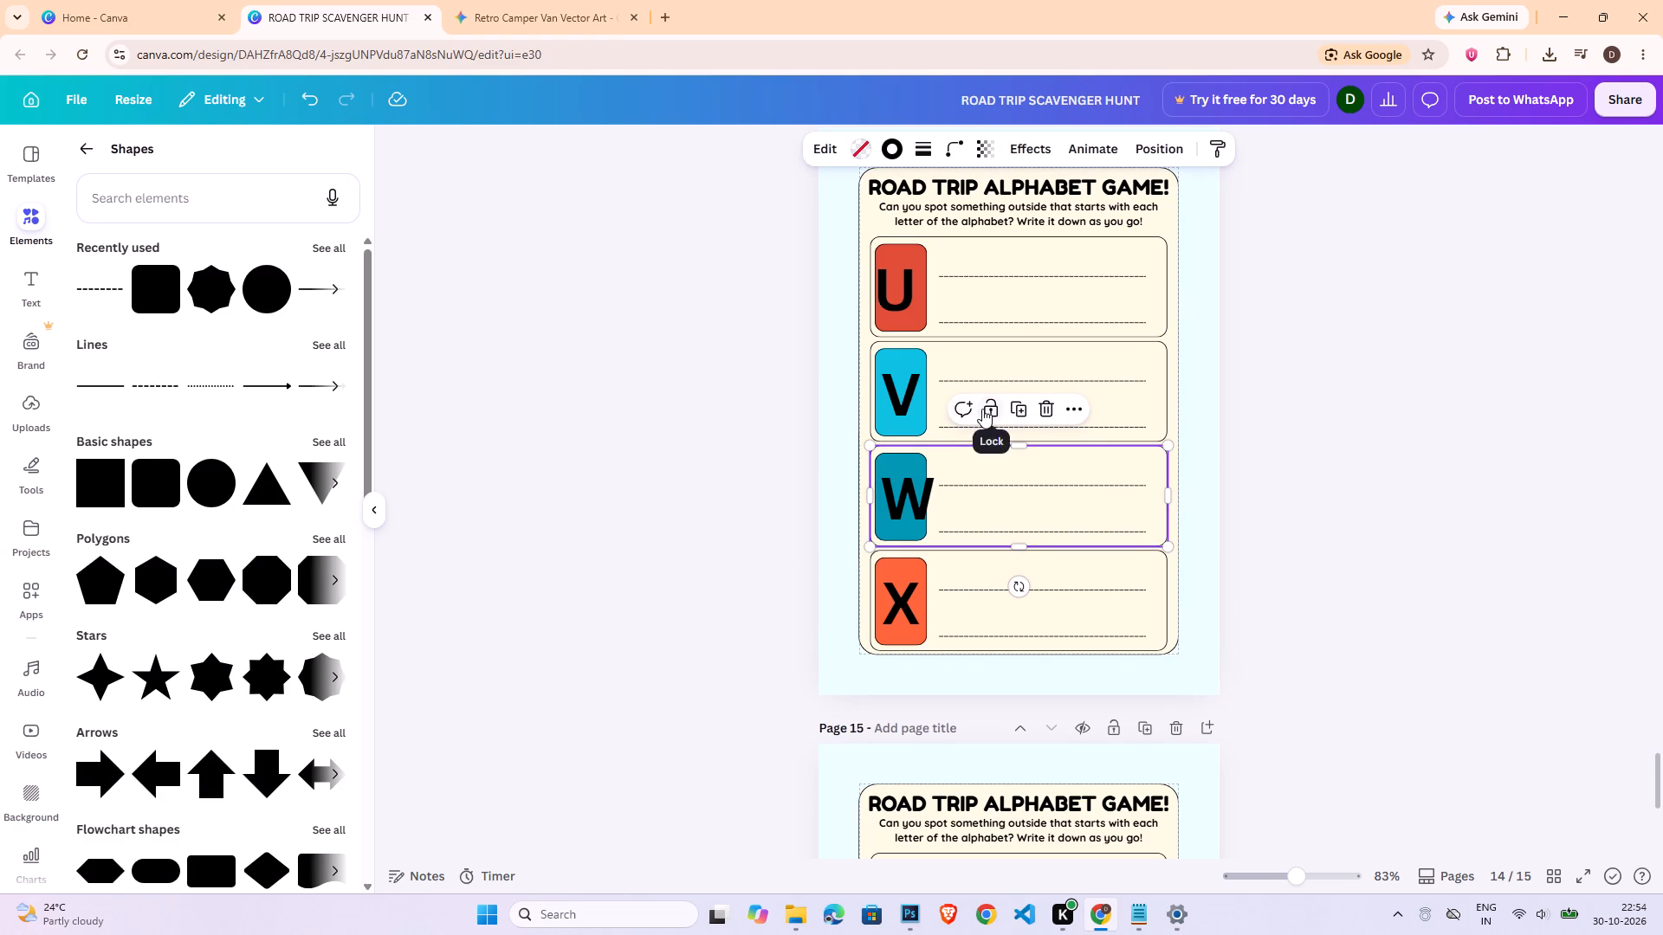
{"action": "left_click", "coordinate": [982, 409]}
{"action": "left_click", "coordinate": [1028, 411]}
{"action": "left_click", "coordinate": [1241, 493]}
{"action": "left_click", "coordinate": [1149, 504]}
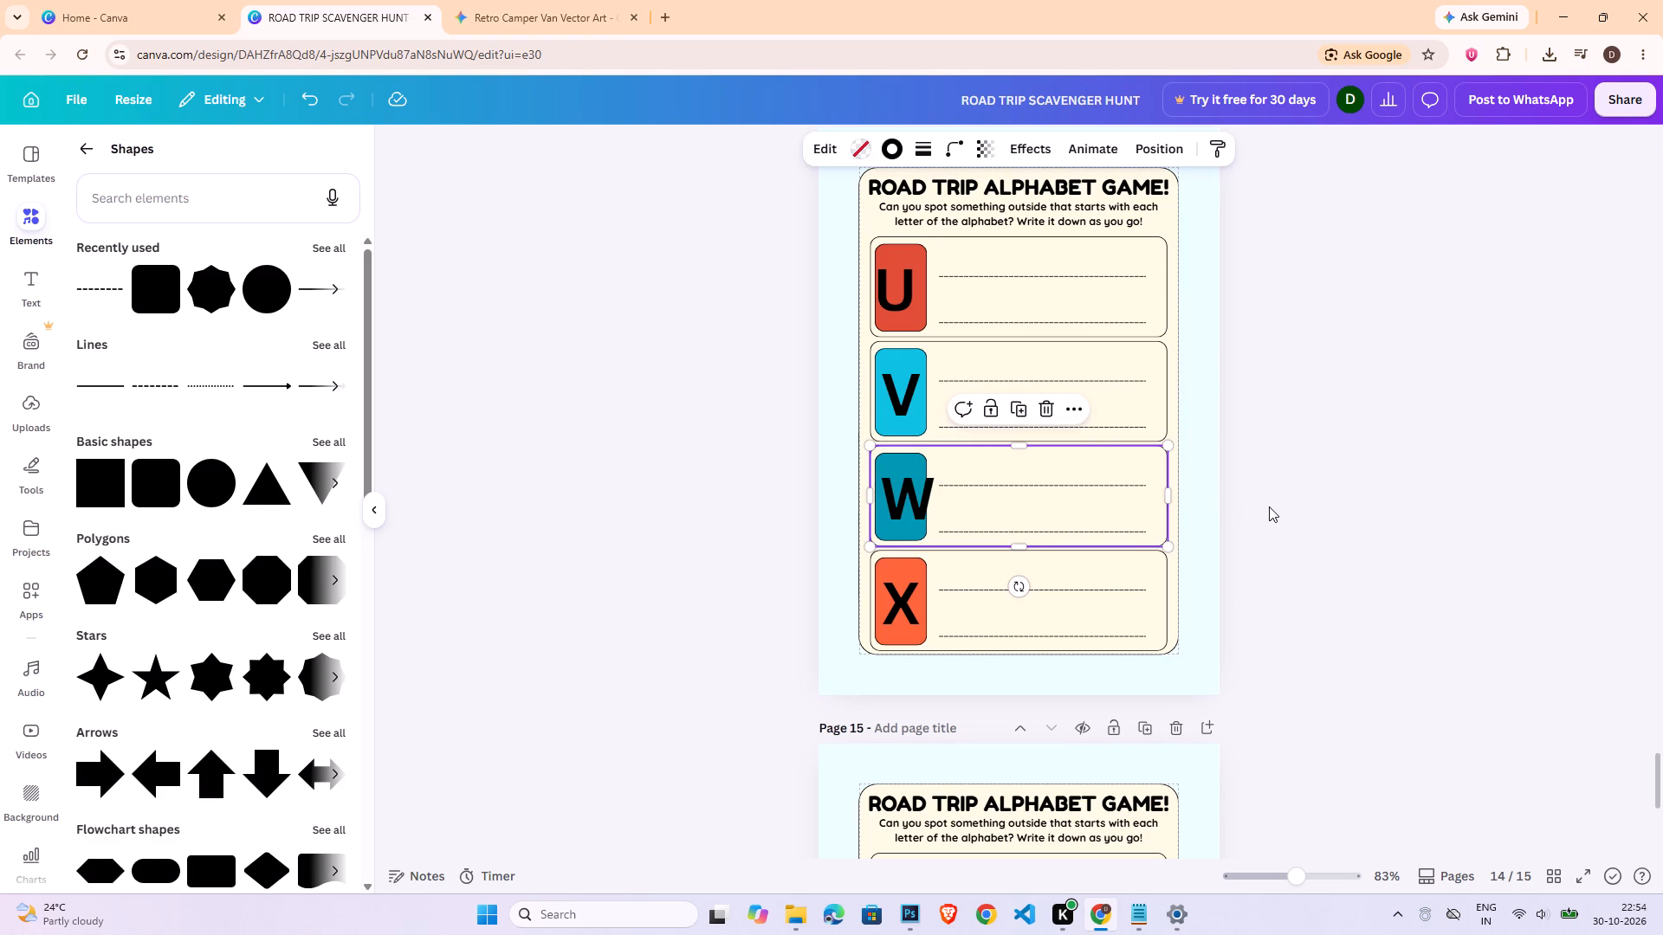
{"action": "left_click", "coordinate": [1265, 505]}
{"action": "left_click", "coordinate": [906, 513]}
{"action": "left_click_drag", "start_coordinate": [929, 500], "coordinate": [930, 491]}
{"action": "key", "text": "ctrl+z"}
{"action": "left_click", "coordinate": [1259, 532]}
Move the W group above its row's outline rectangle in page 14's layer order.
{"action": "left_click", "coordinate": [891, 536]}
{"action": "left_click", "coordinate": [1181, 129]}
{"action": "left_click", "coordinate": [1165, 138]}
{"action": "left_click", "coordinate": [1130, 149]}
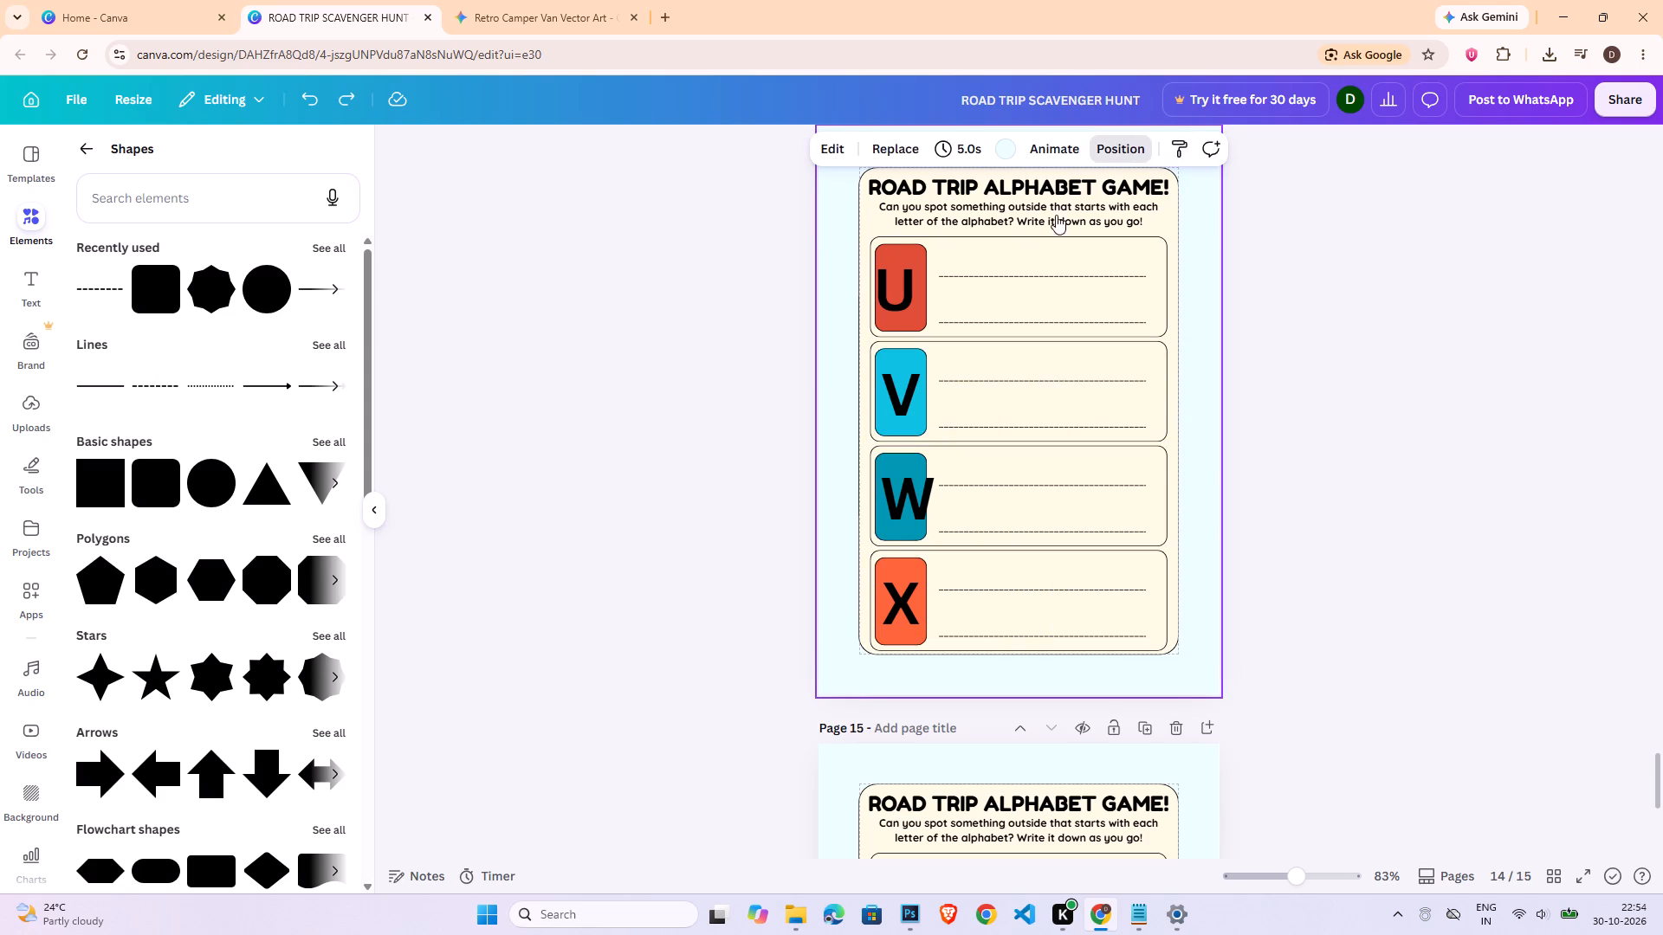
{"action": "left_click", "coordinate": [1219, 480]}
{"action": "left_click", "coordinate": [1163, 493]}
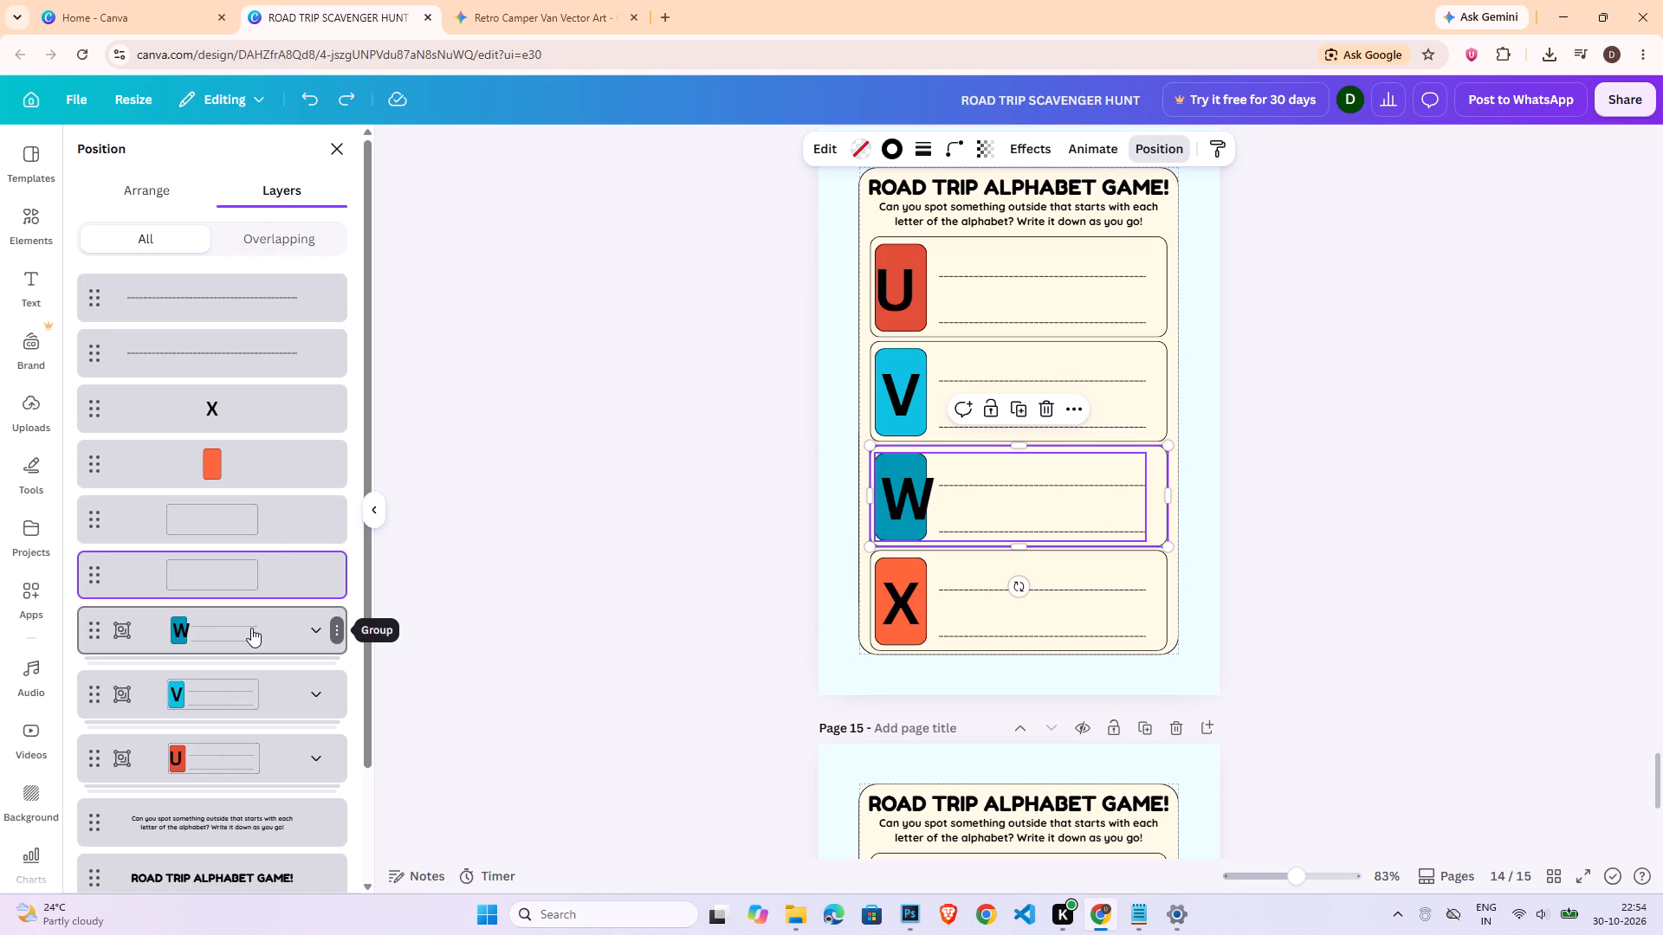
{"action": "left_click_drag", "start_coordinate": [251, 629], "coordinate": [256, 605]}
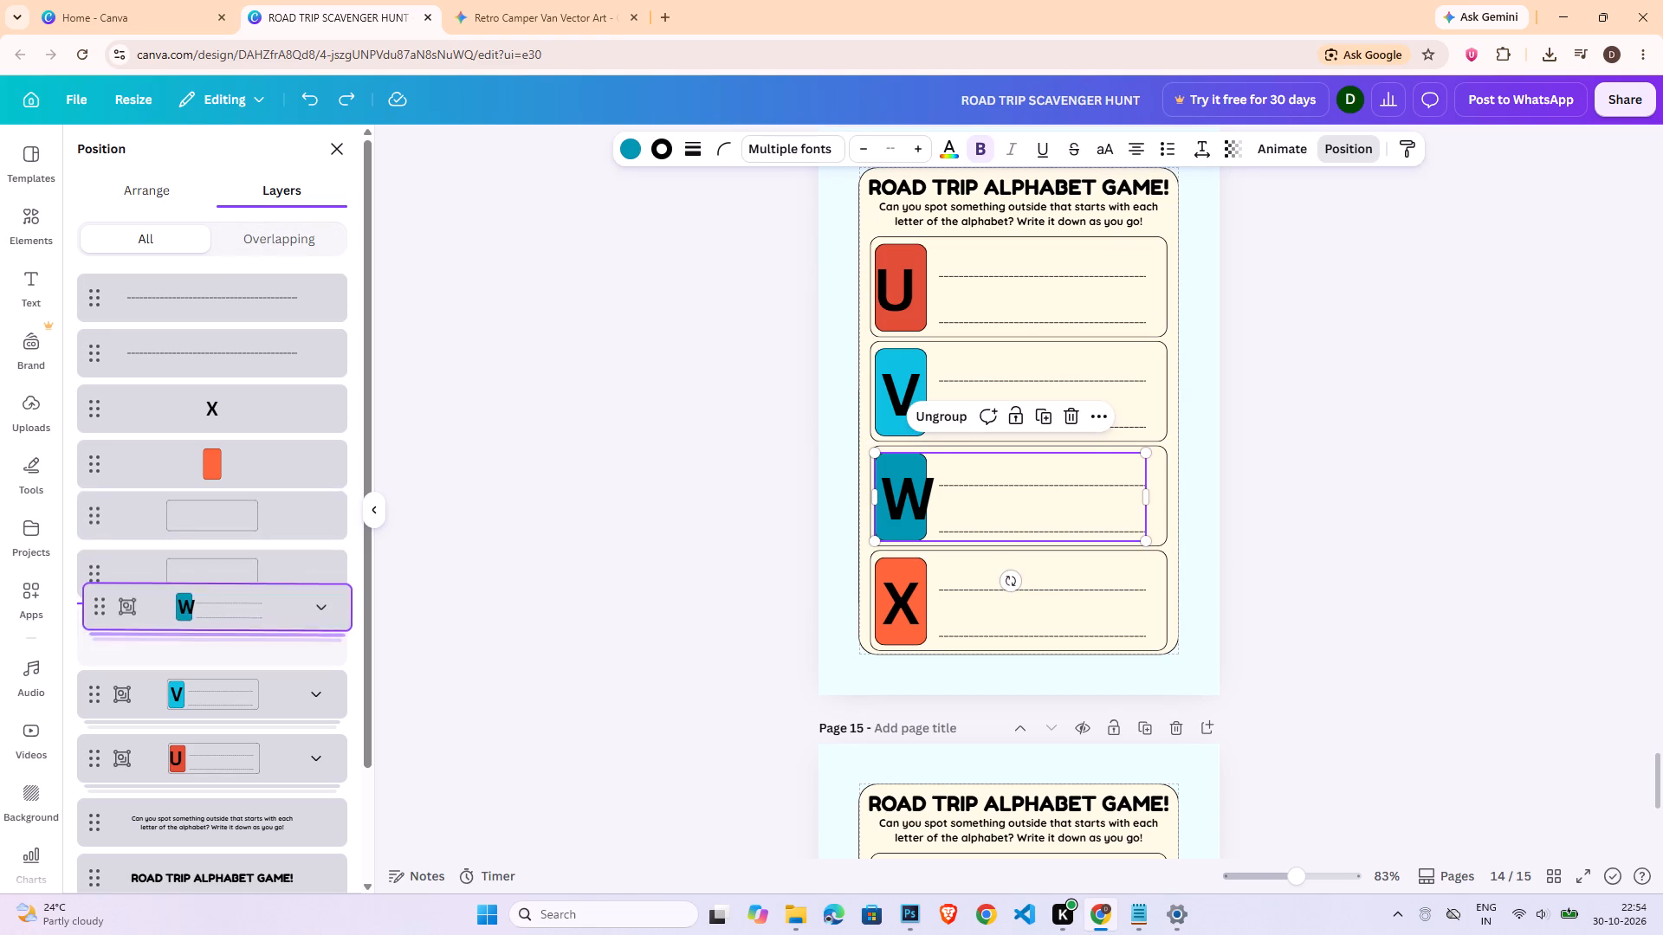
{"action": "left_click_drag", "start_coordinate": [256, 605], "coordinate": [267, 536]}
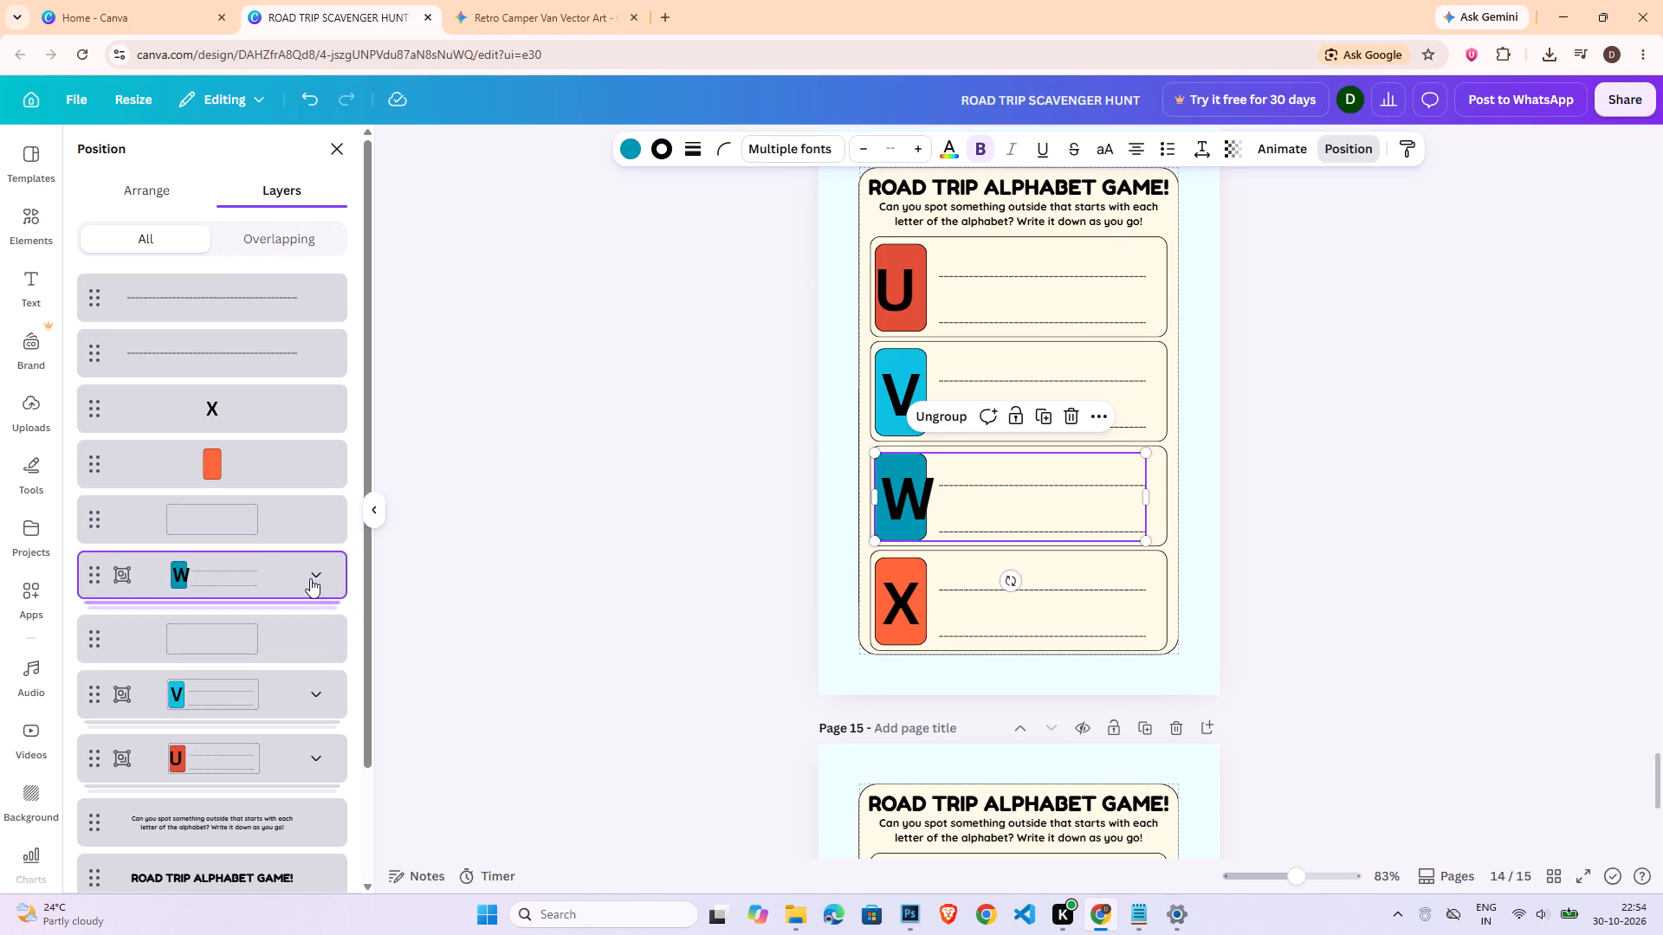
Reduce the letter W on page 14 to font size 54.3 so it fits its teal card.
{"action": "left_click", "coordinate": [907, 500]}
{"action": "left_click", "coordinate": [1393, 500]}
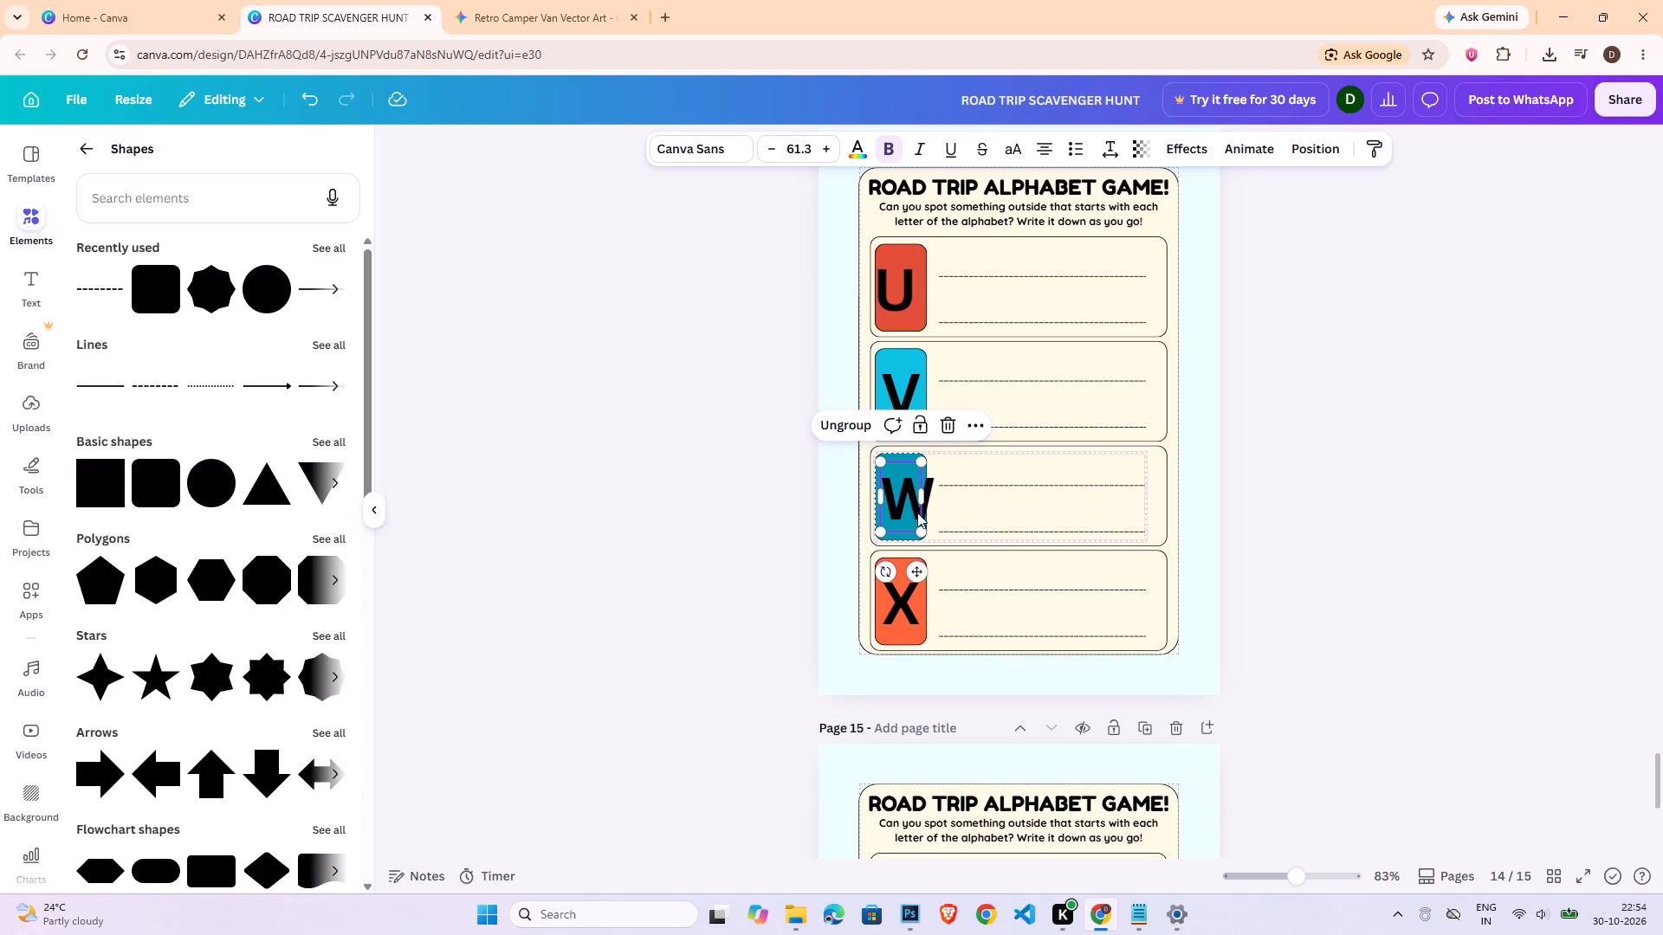
{"action": "left_click", "coordinate": [917, 513]}
{"action": "left_click", "coordinate": [909, 497]}
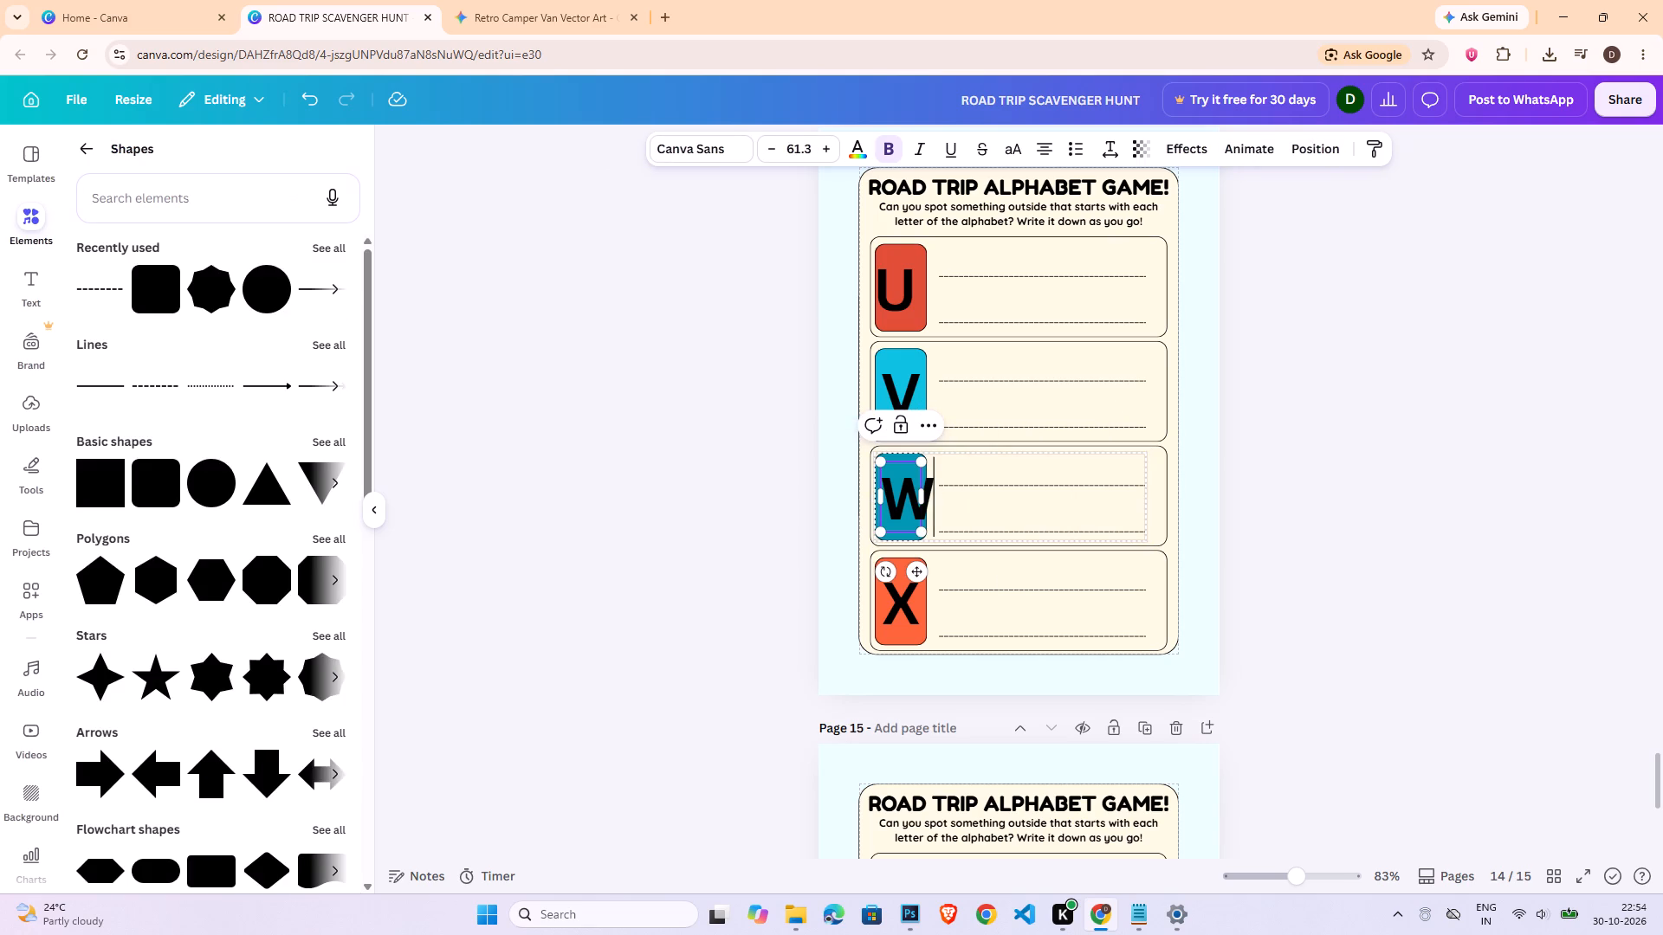
{"action": "left_click", "coordinate": [903, 497]}
{"action": "triple_click", "coordinate": [765, 150]}
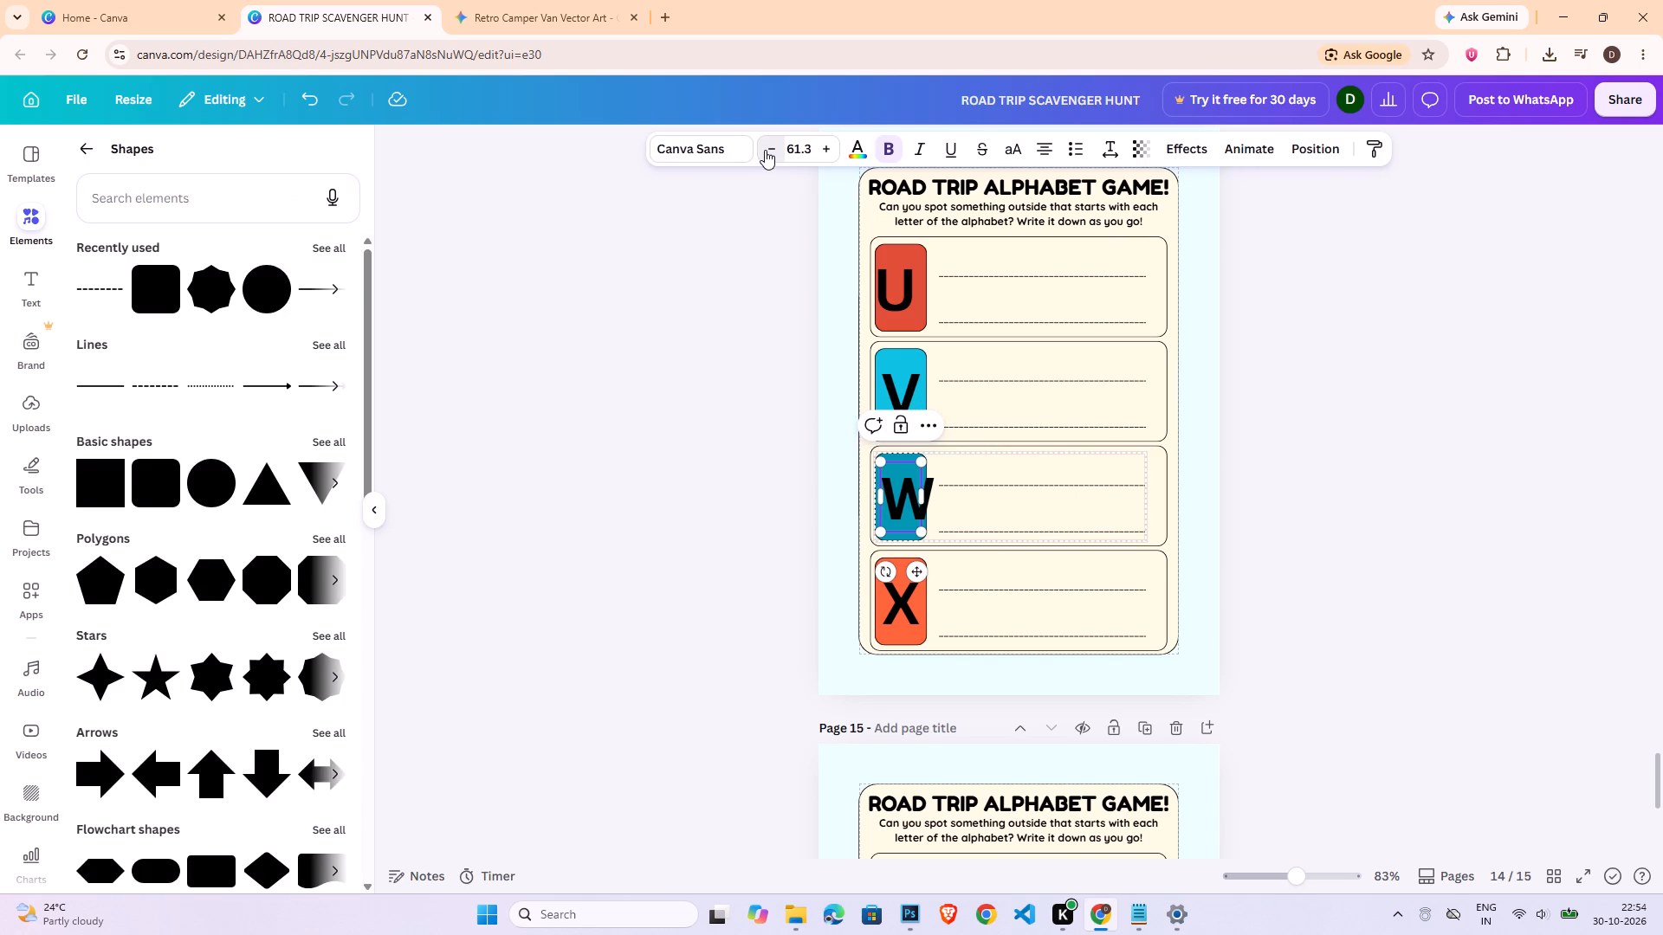
{"action": "triple_click", "coordinate": [766, 150]}
{"action": "left_click", "coordinate": [766, 150]}
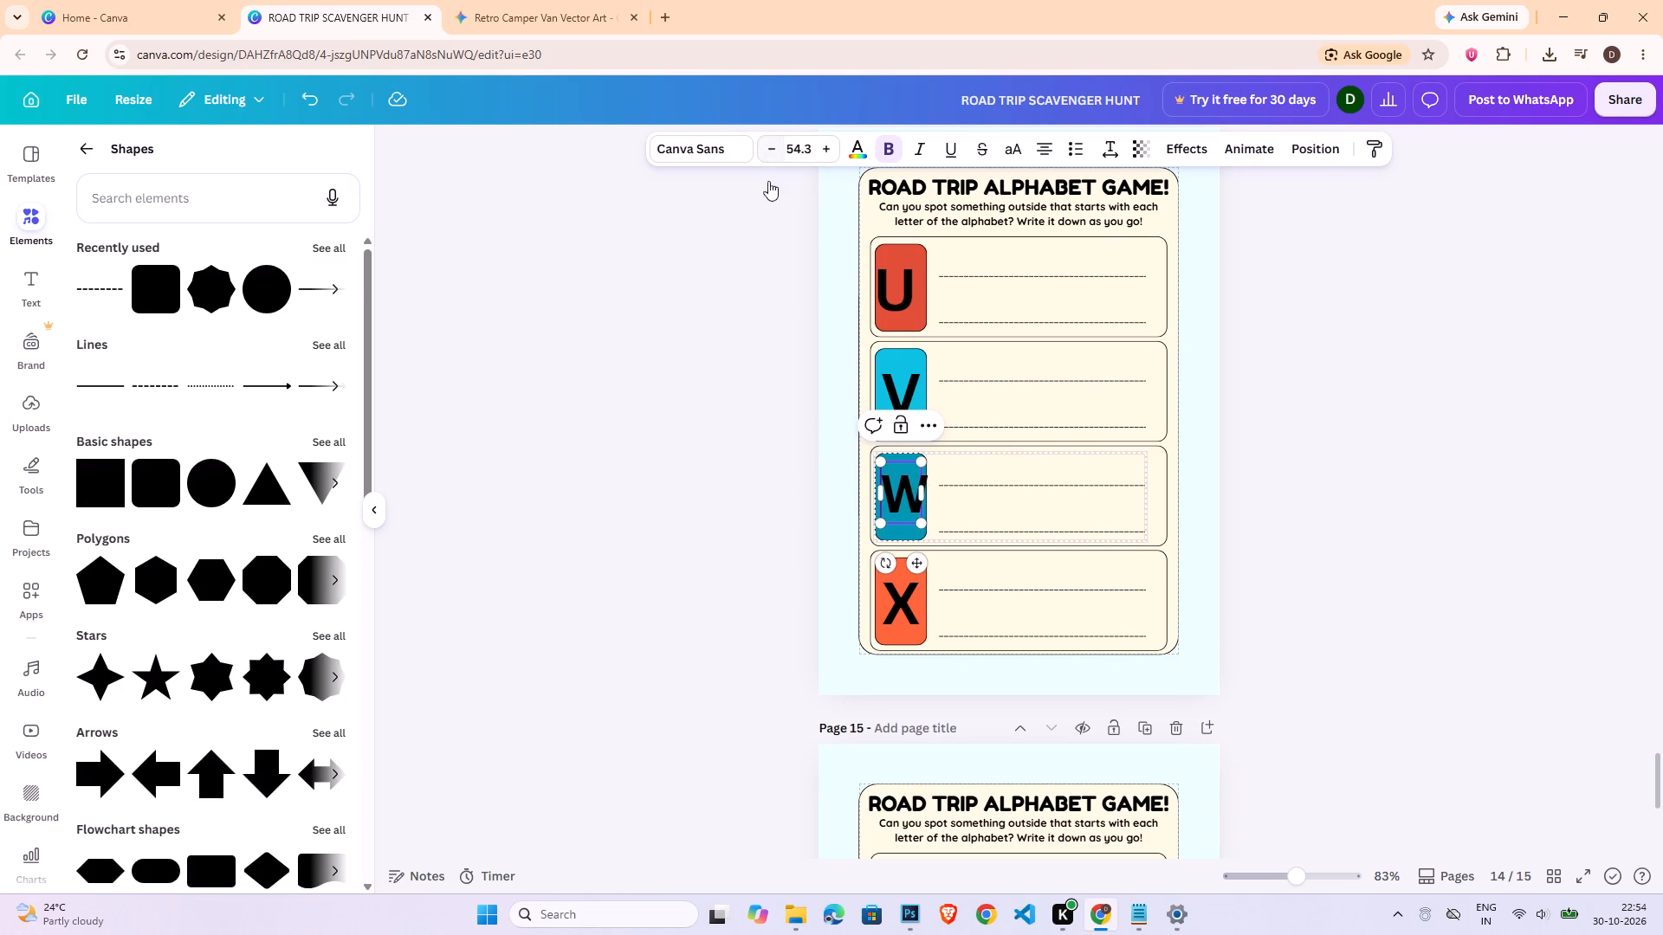
{"action": "left_click", "coordinate": [1299, 463]}
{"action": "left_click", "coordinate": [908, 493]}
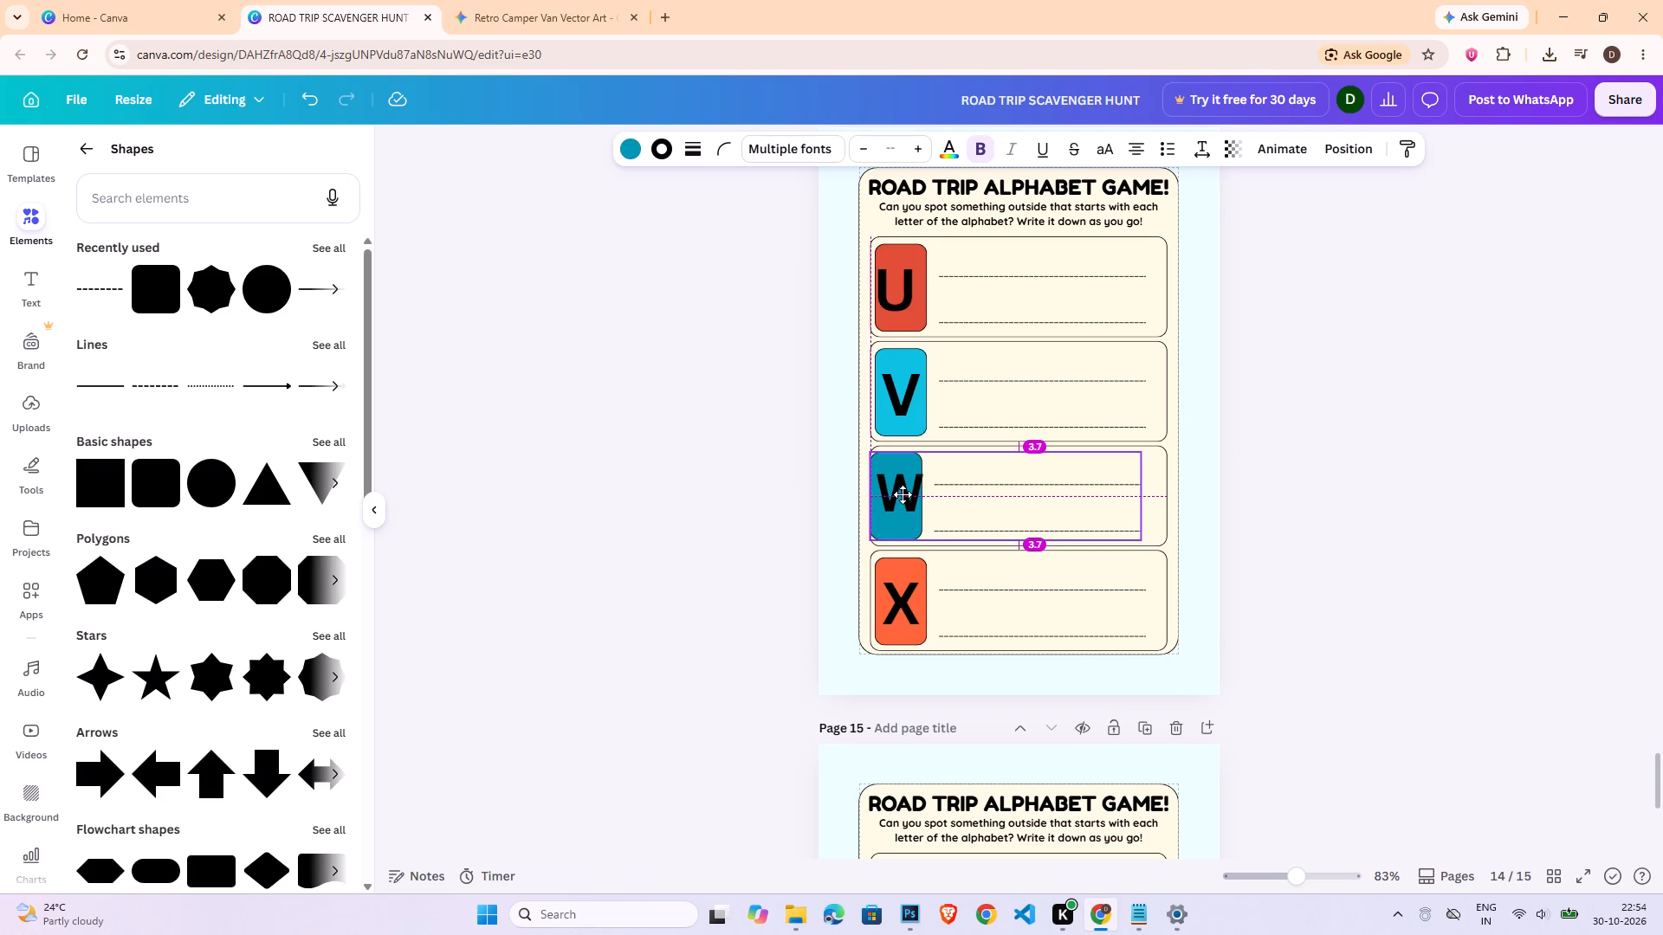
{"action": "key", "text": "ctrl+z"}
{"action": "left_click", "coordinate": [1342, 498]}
Ungroup the W row on page 14 and nudge the letter W left and down to centre it on its teal card.
{"action": "left_click", "coordinate": [935, 499]}
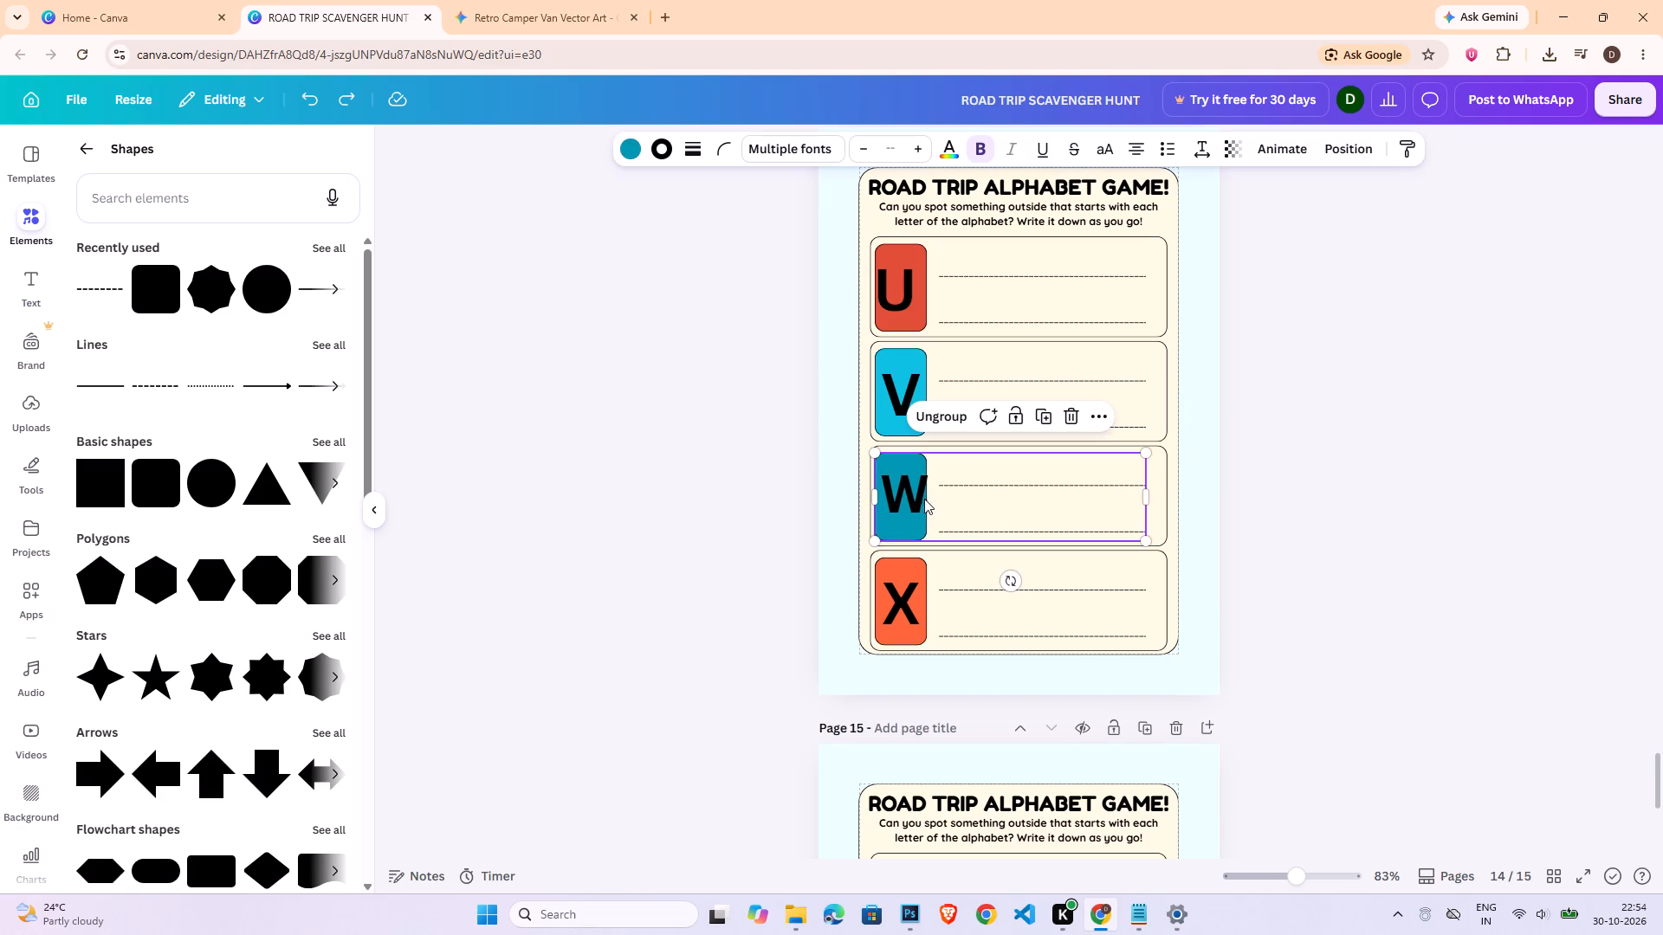
{"action": "left_click", "coordinate": [953, 416]}
{"action": "left_click", "coordinate": [1308, 535]}
{"action": "left_click", "coordinate": [912, 497]}
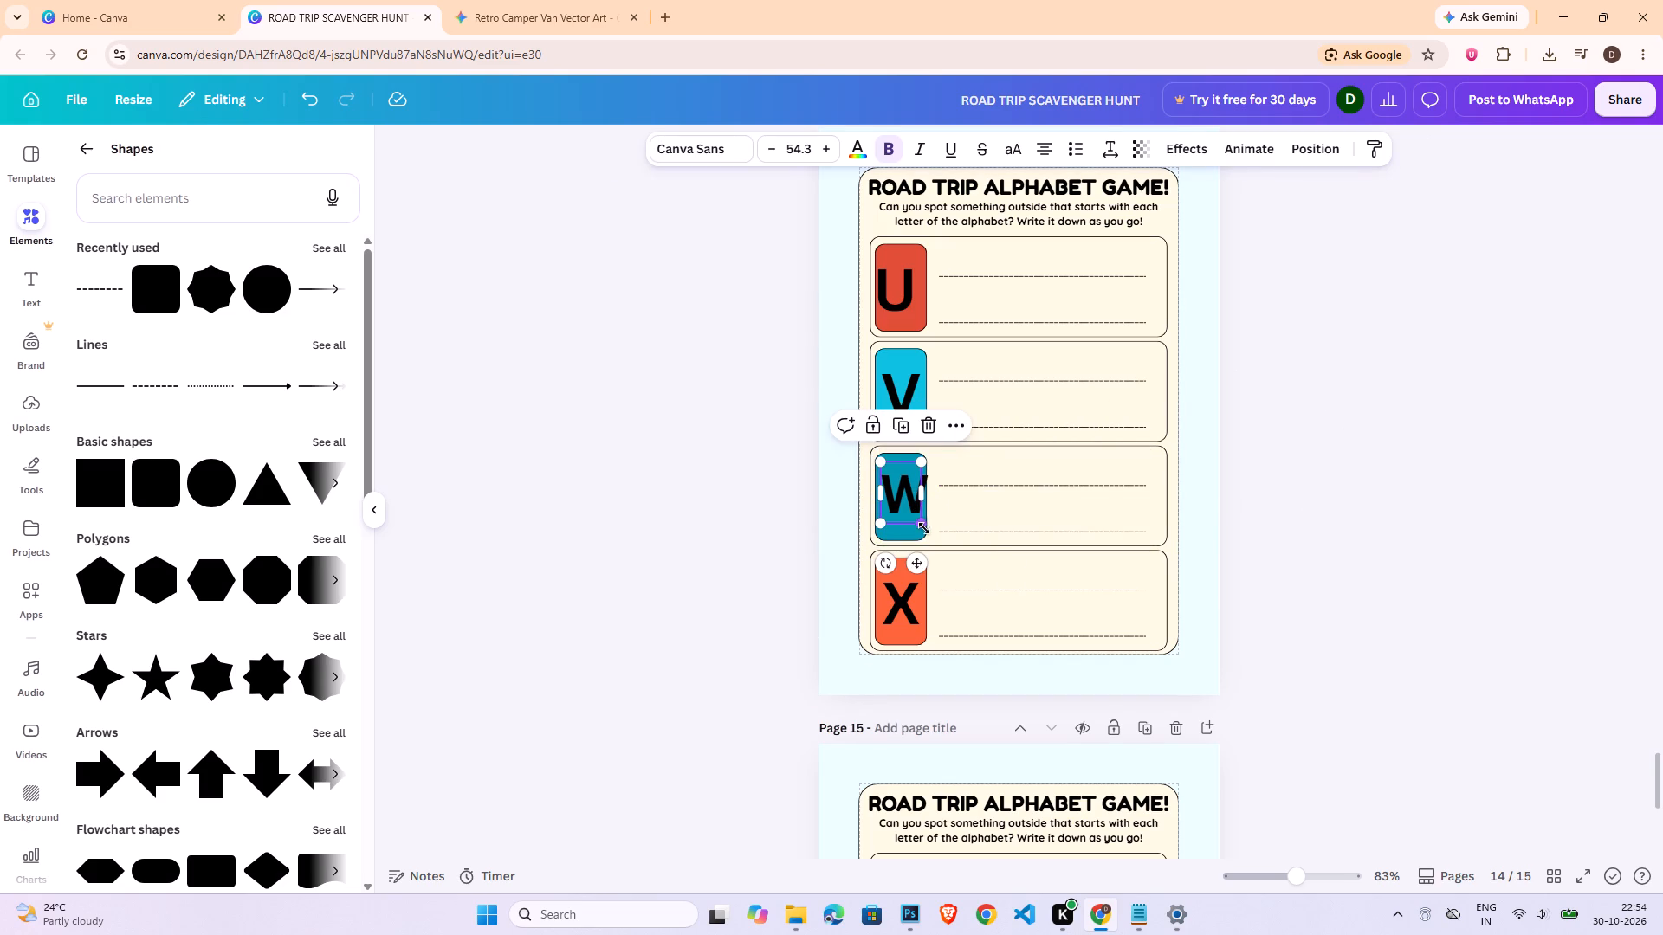
{"action": "key", "text": "Left"}
{"action": "key", "text": "Down"}
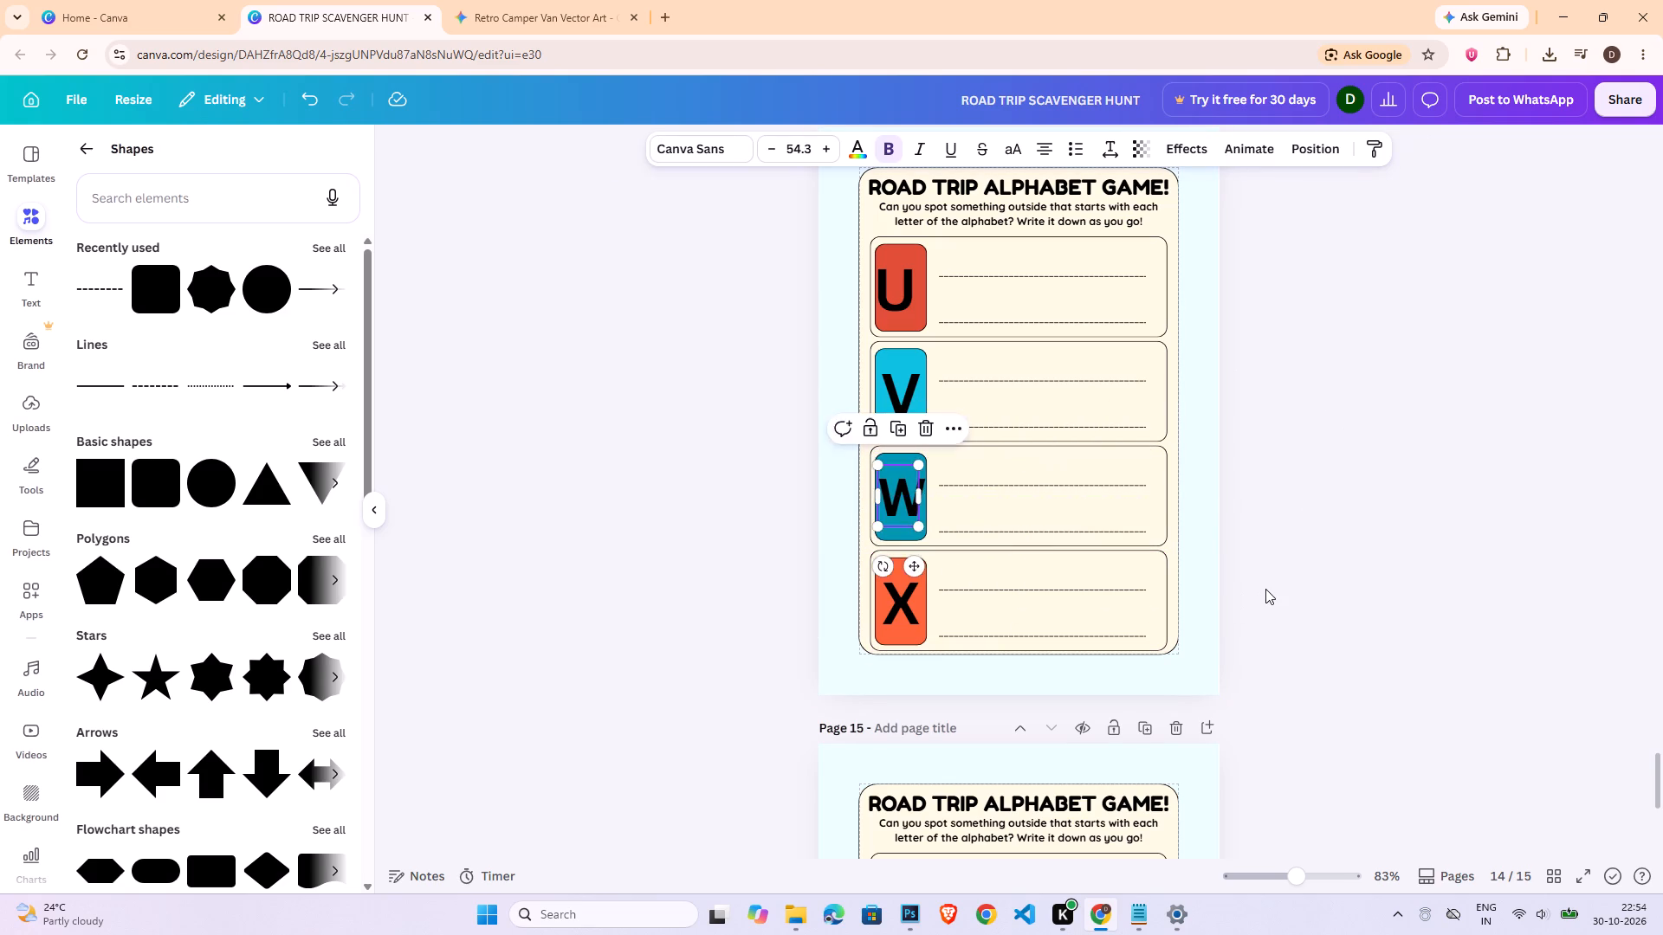
{"action": "left_click", "coordinate": [1265, 589]}
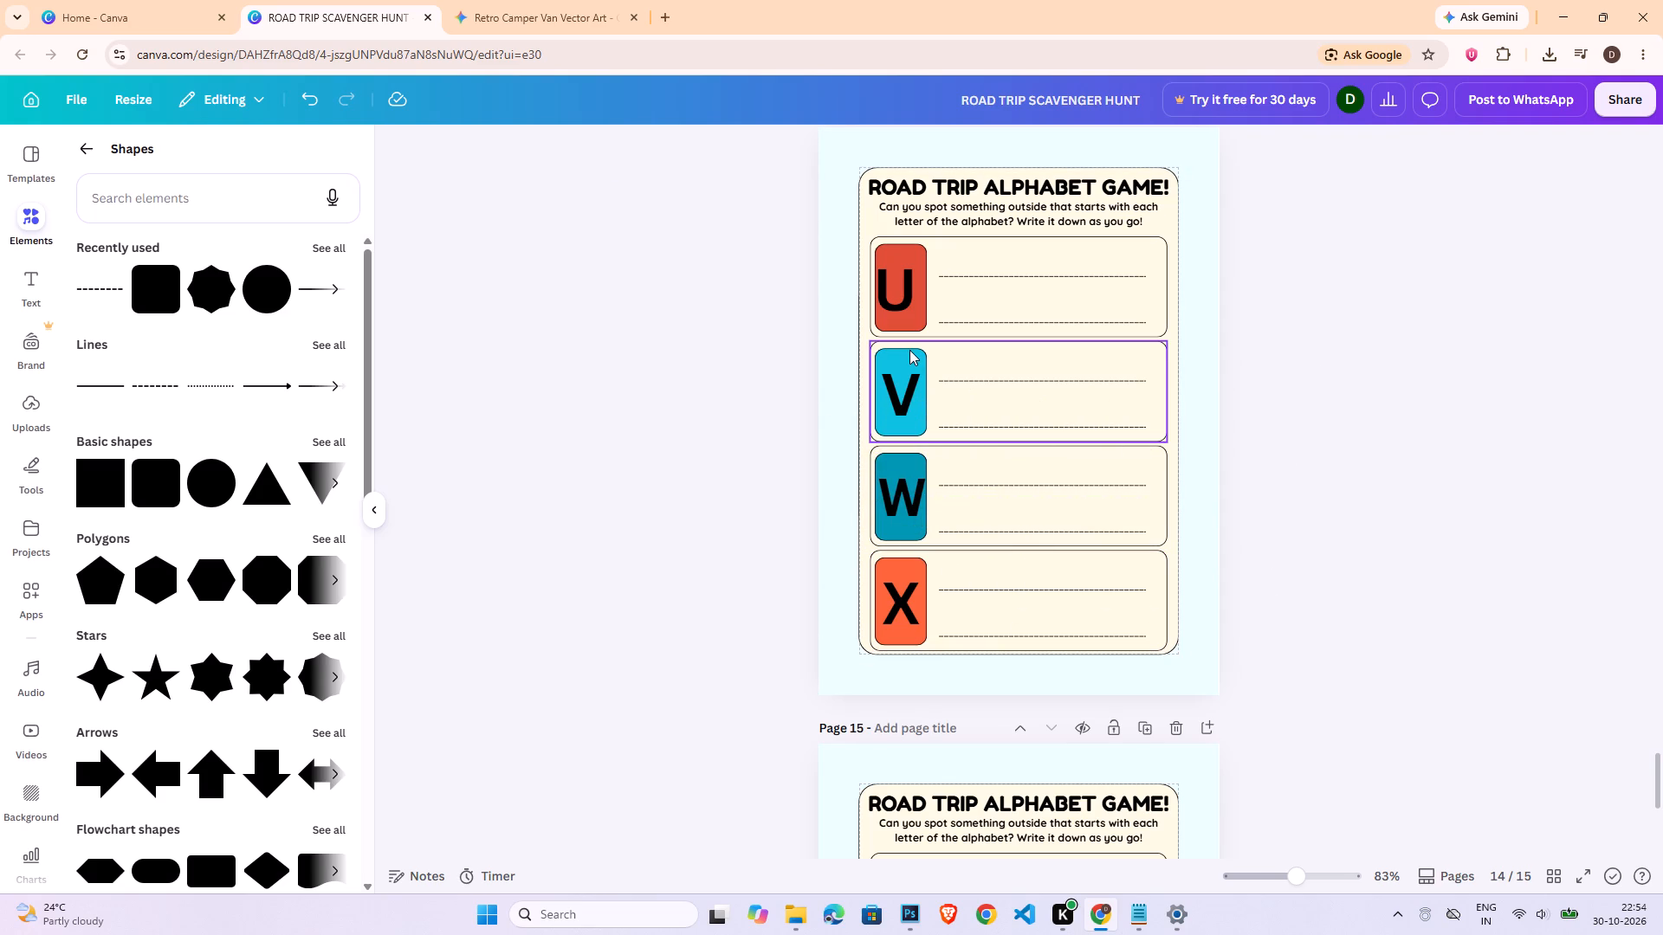
Ungroup the V row on page 14 and check the letter V's alignment with its blue card.
{"action": "left_click", "coordinate": [911, 348]}
{"action": "left_click", "coordinate": [950, 310]}
{"action": "left_click", "coordinate": [793, 343]}
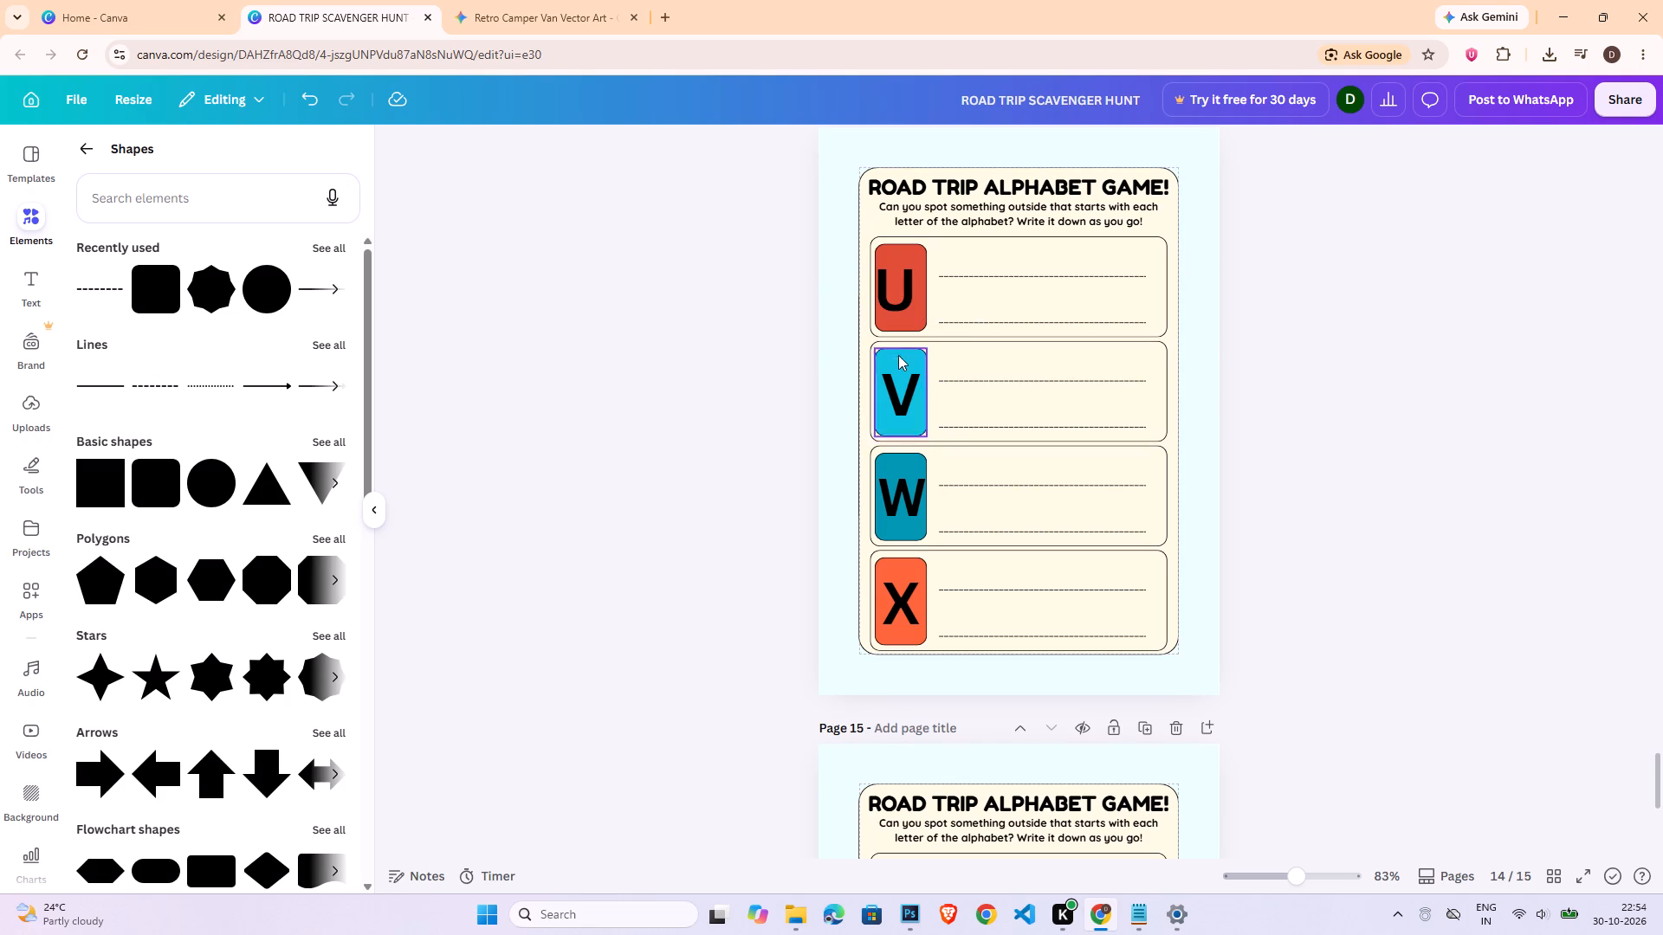
{"action": "left_click", "coordinate": [898, 356]}
{"action": "left_click", "coordinate": [905, 350]}
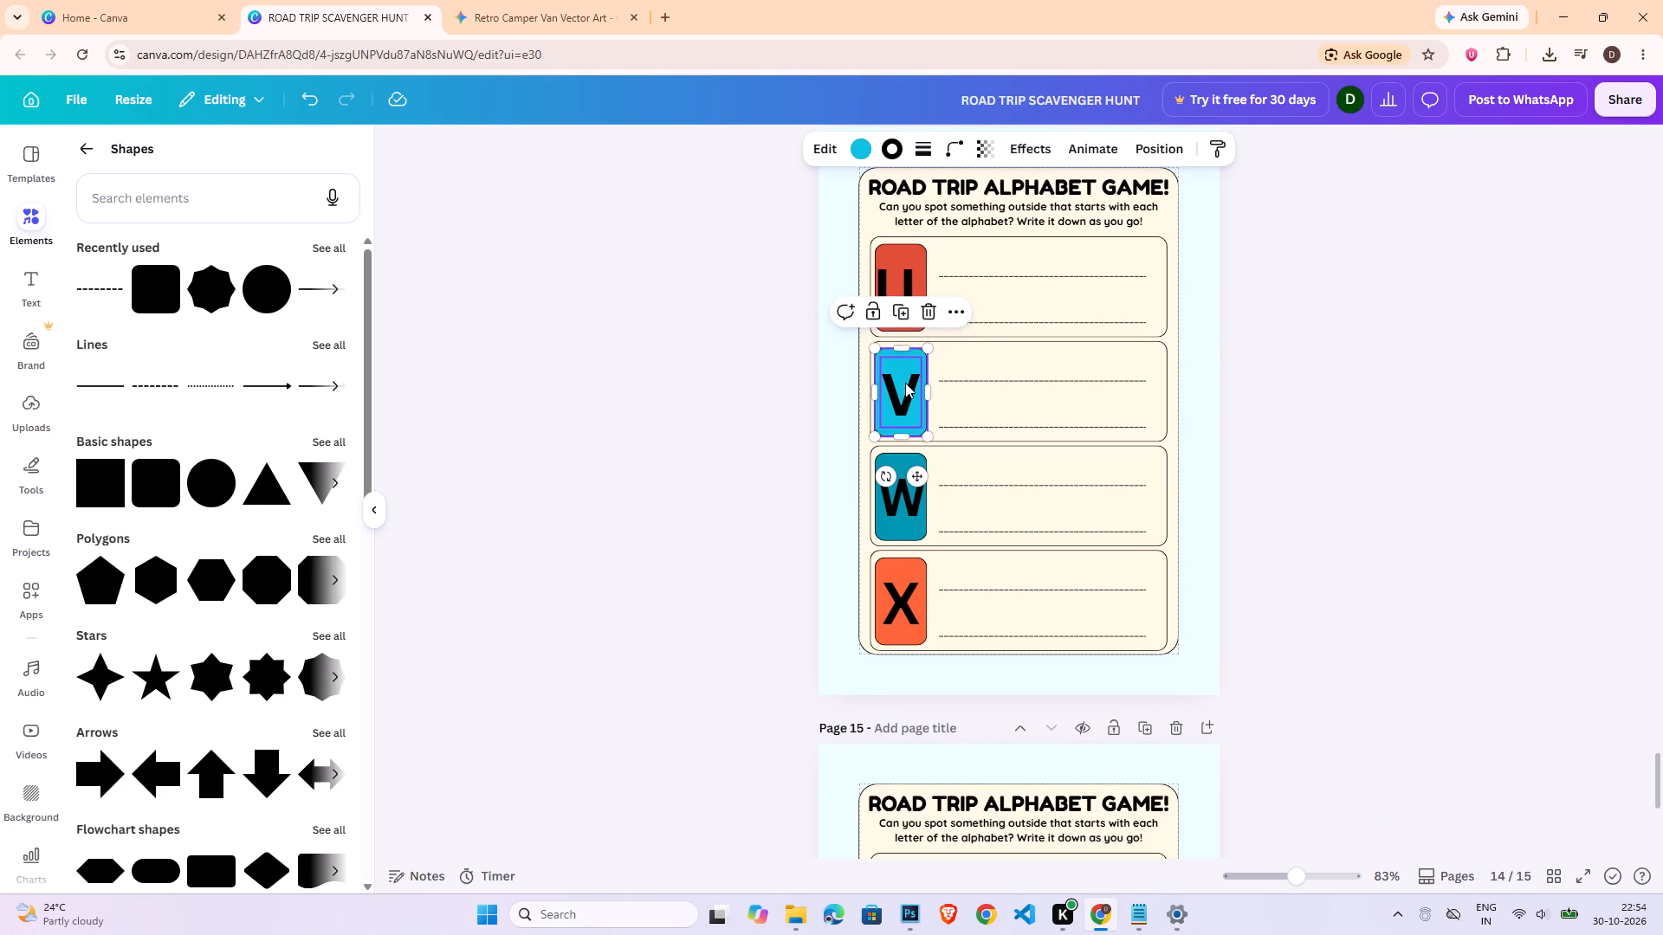
{"action": "left_click", "coordinate": [905, 383], "text": "shift"}
{"action": "left_click", "coordinate": [1385, 143]}
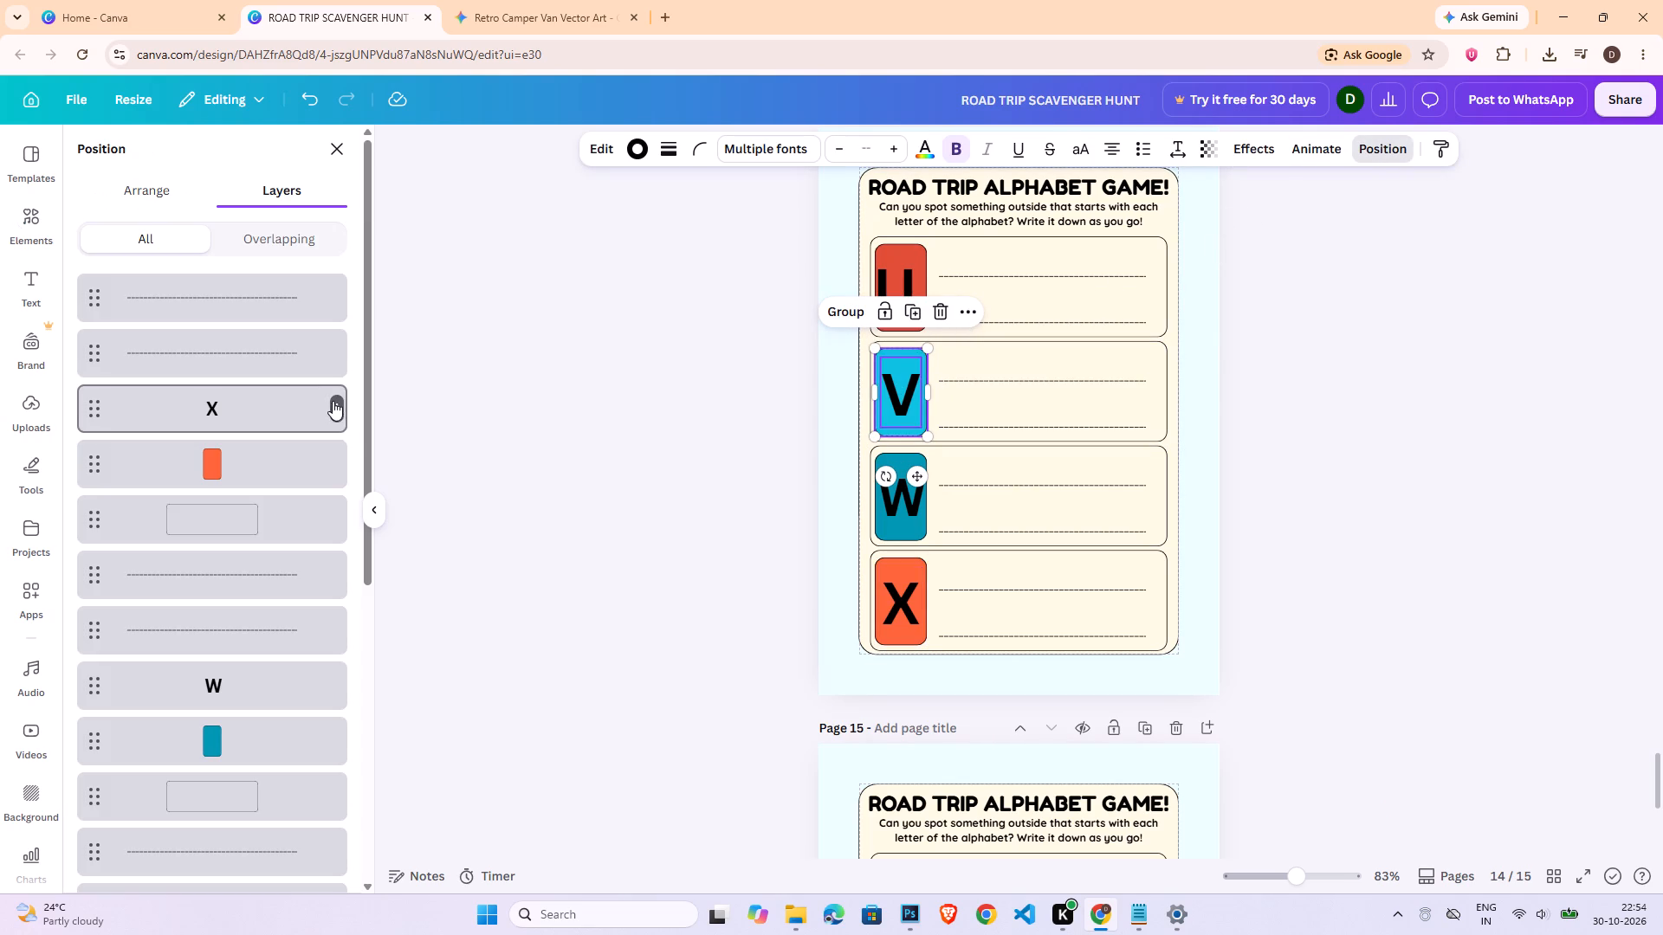
{"action": "left_click", "coordinate": [173, 192]}
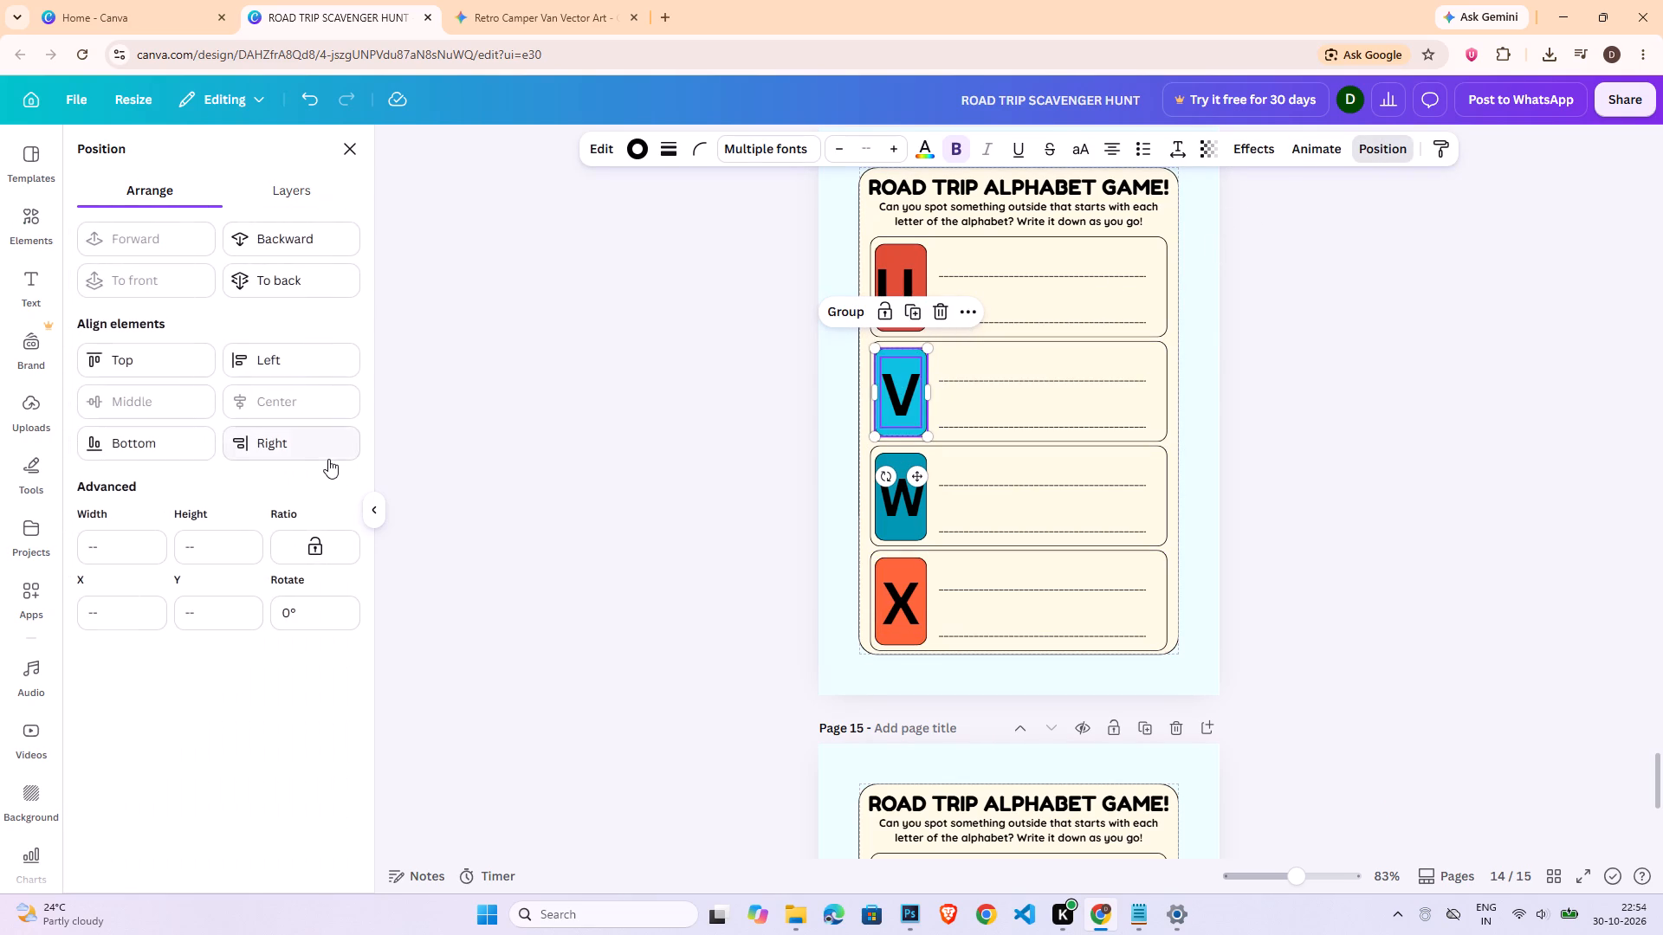
Ungroup the U row on page 14 and centre the letter U horizontally on its red card.
{"action": "left_click", "coordinate": [913, 242]}
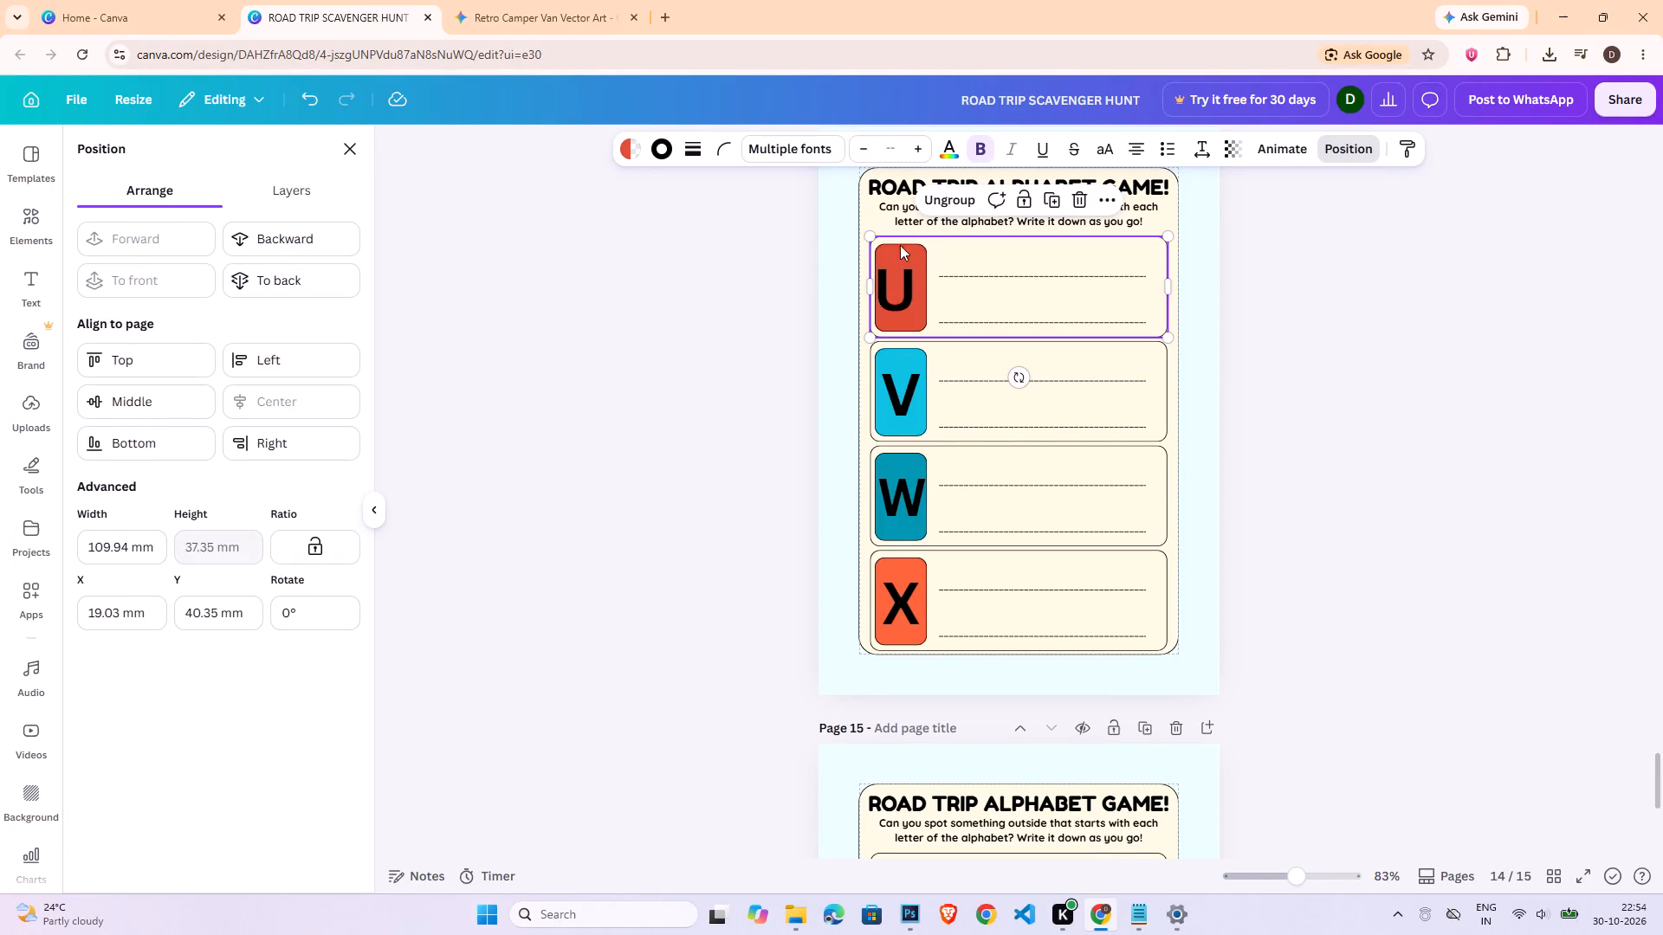
{"action": "left_click", "coordinate": [942, 196]}
{"action": "left_click", "coordinate": [769, 262]}
{"action": "scroll", "coordinate": [781, 429], "scroll_direction": "up", "scroll_amount": 1}
{"action": "left_click", "coordinate": [752, 436]}
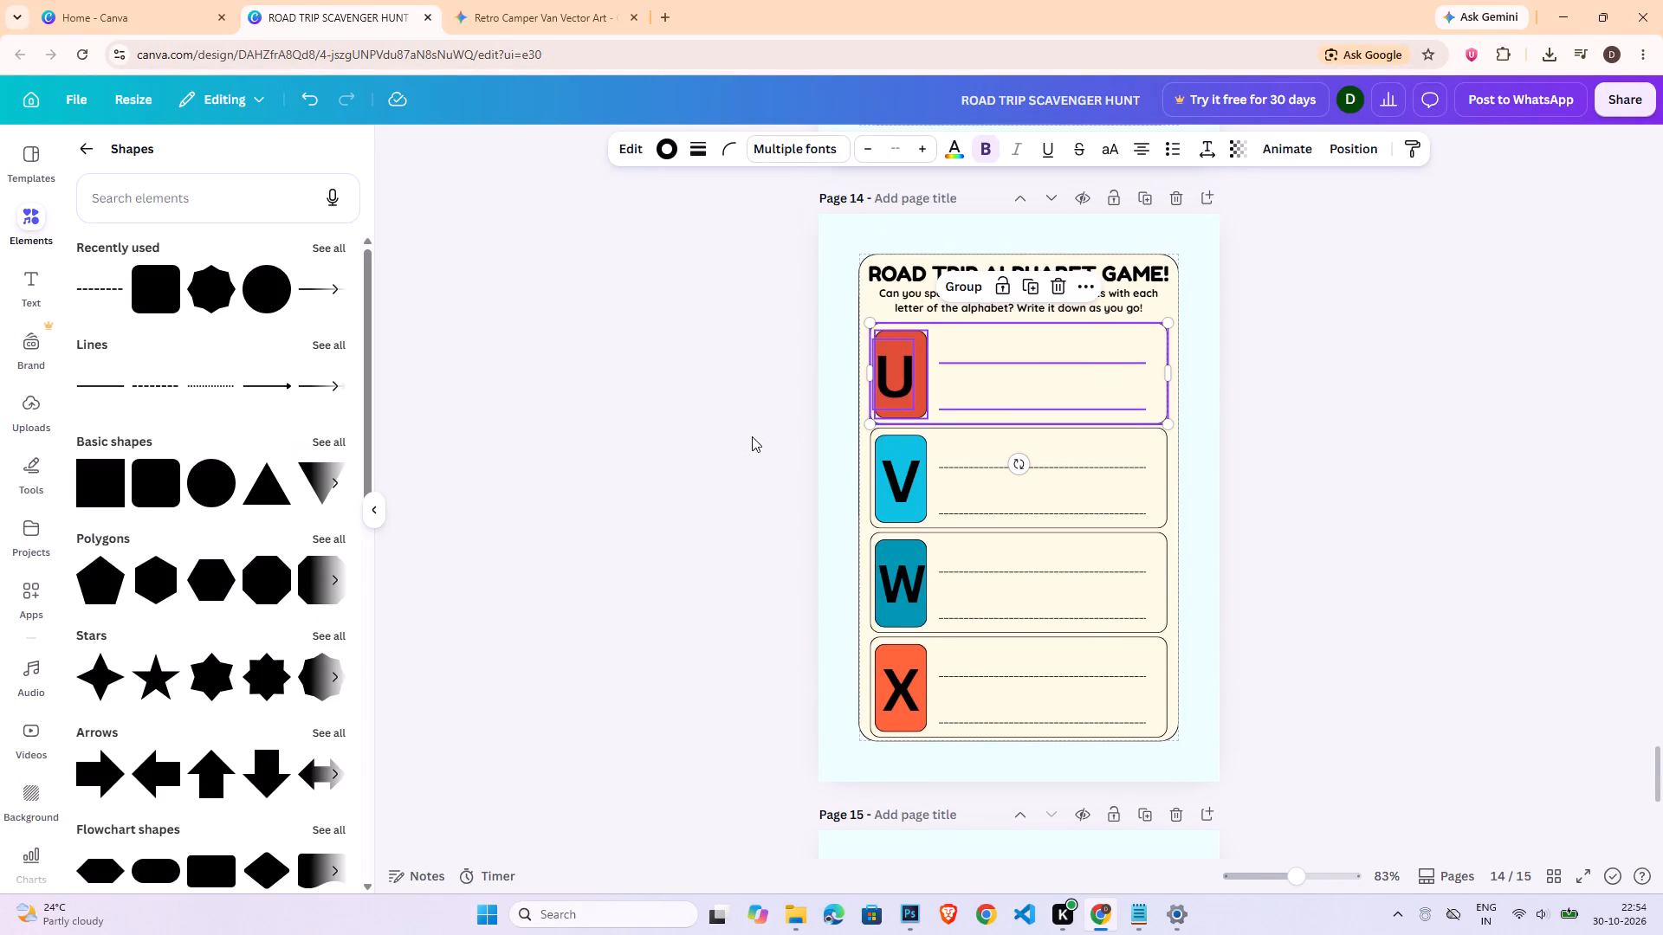
{"action": "left_click", "coordinate": [918, 333]}
{"action": "left_click", "coordinate": [901, 395], "text": "shift"}
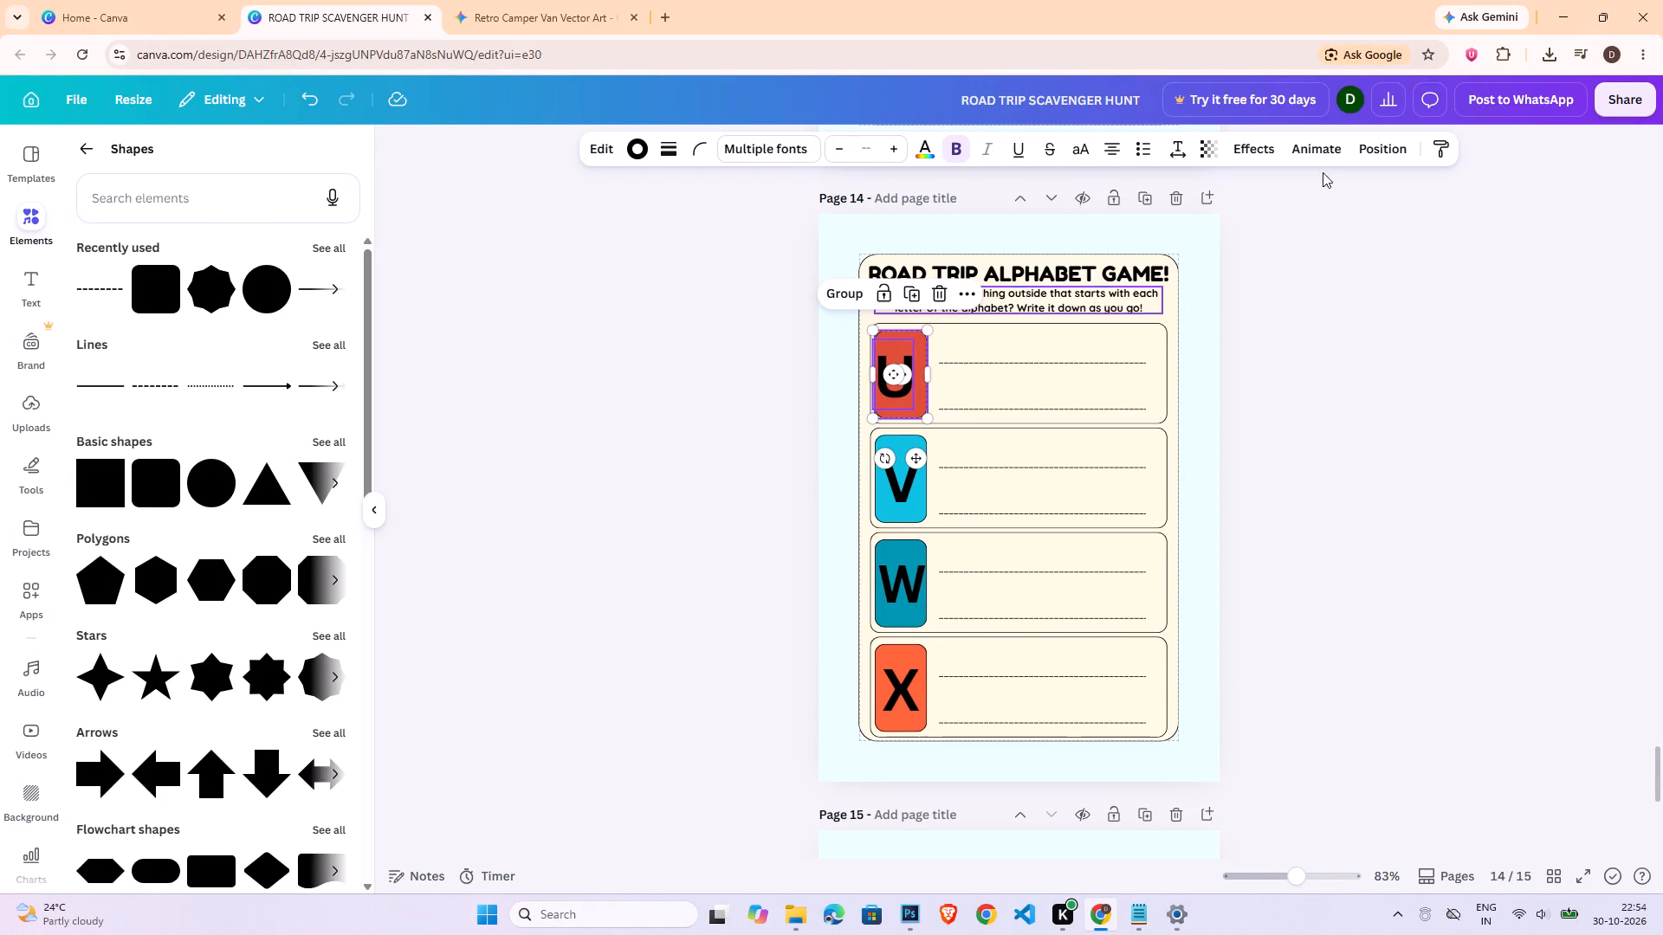
{"action": "left_click", "coordinate": [1381, 145]}
{"action": "left_click", "coordinate": [247, 403]}
{"action": "left_click", "coordinate": [1344, 499]}
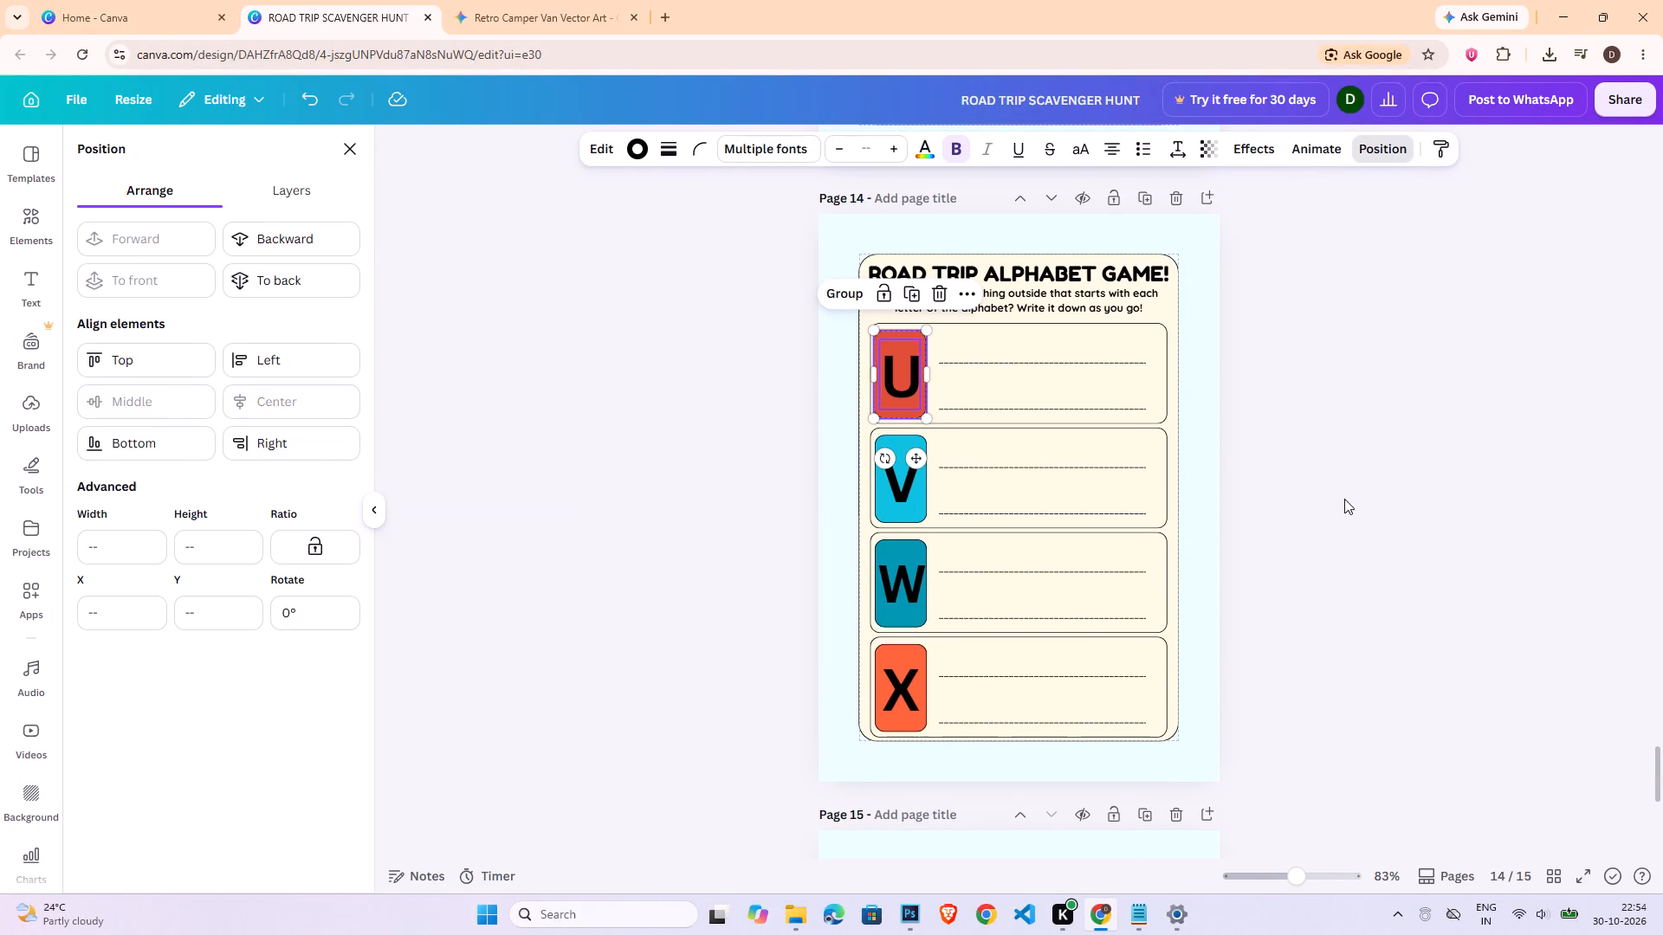
Ungroup the Q row on page 13 and centre the letter Q horizontally on its red card.
{"action": "scroll", "coordinate": [1223, 605], "scroll_direction": "up", "scroll_amount": 3}
{"action": "scroll", "coordinate": [1363, 593], "scroll_direction": "up", "scroll_amount": 4}
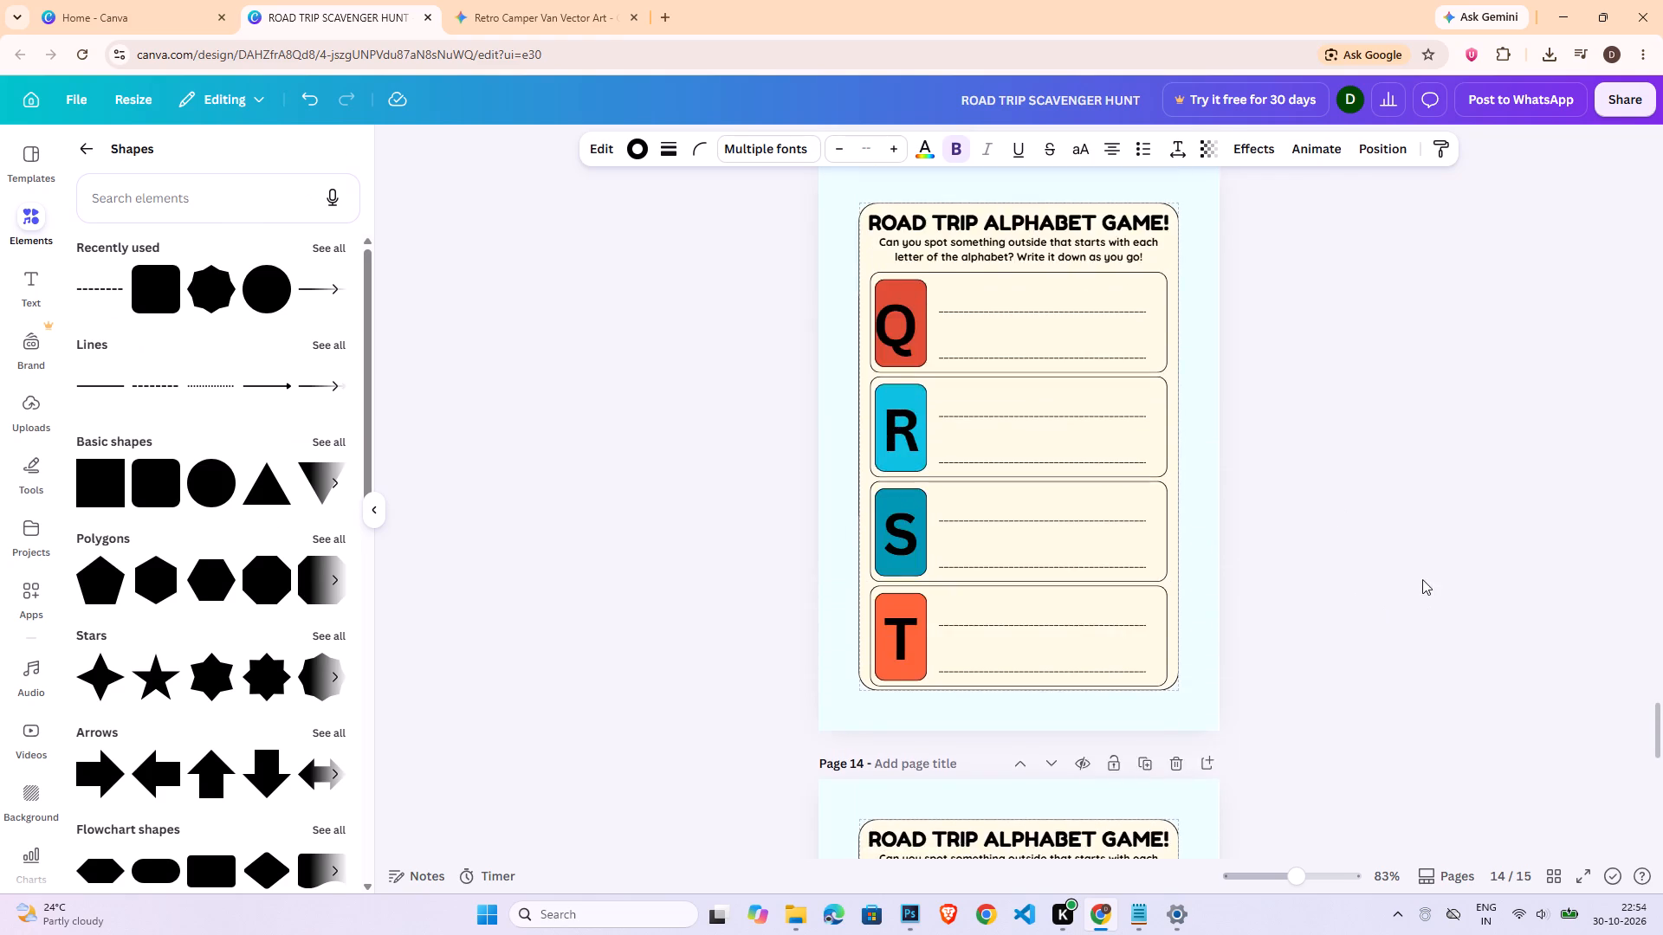
{"action": "left_click", "coordinate": [968, 354]}
{"action": "left_click", "coordinate": [957, 281]}
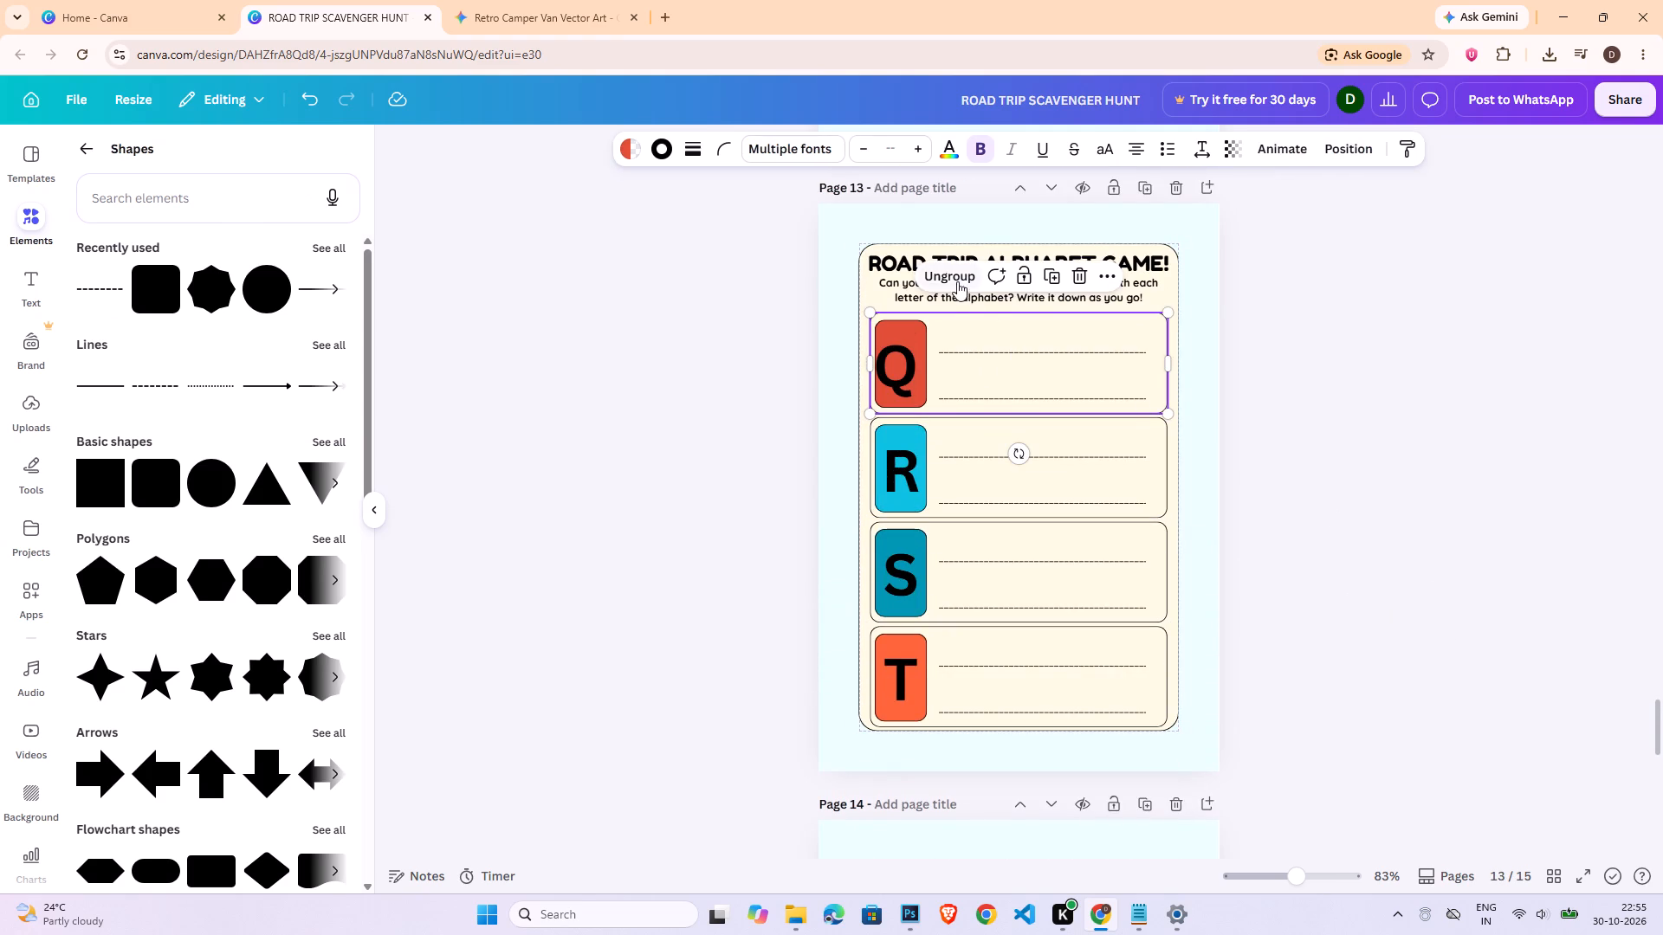
{"action": "left_click", "coordinate": [1466, 377]}
{"action": "left_click", "coordinate": [912, 324]}
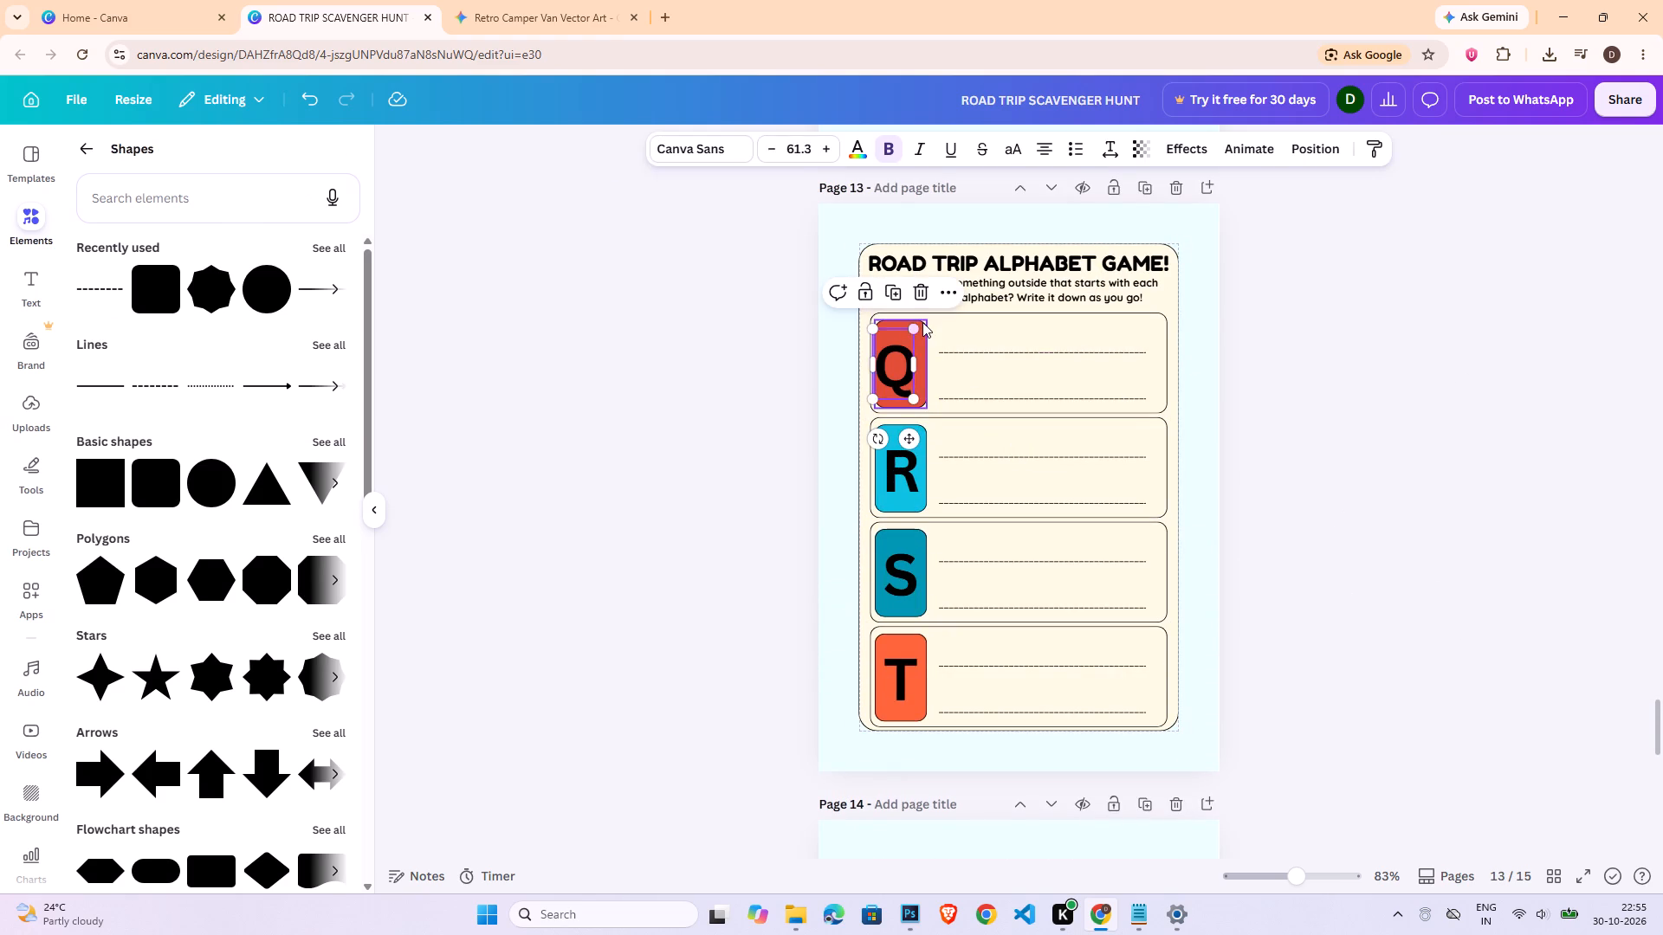
{"action": "left_click", "coordinate": [922, 322]}
{"action": "left_click", "coordinate": [903, 373], "text": "shift"}
{"action": "left_click", "coordinate": [1383, 145]}
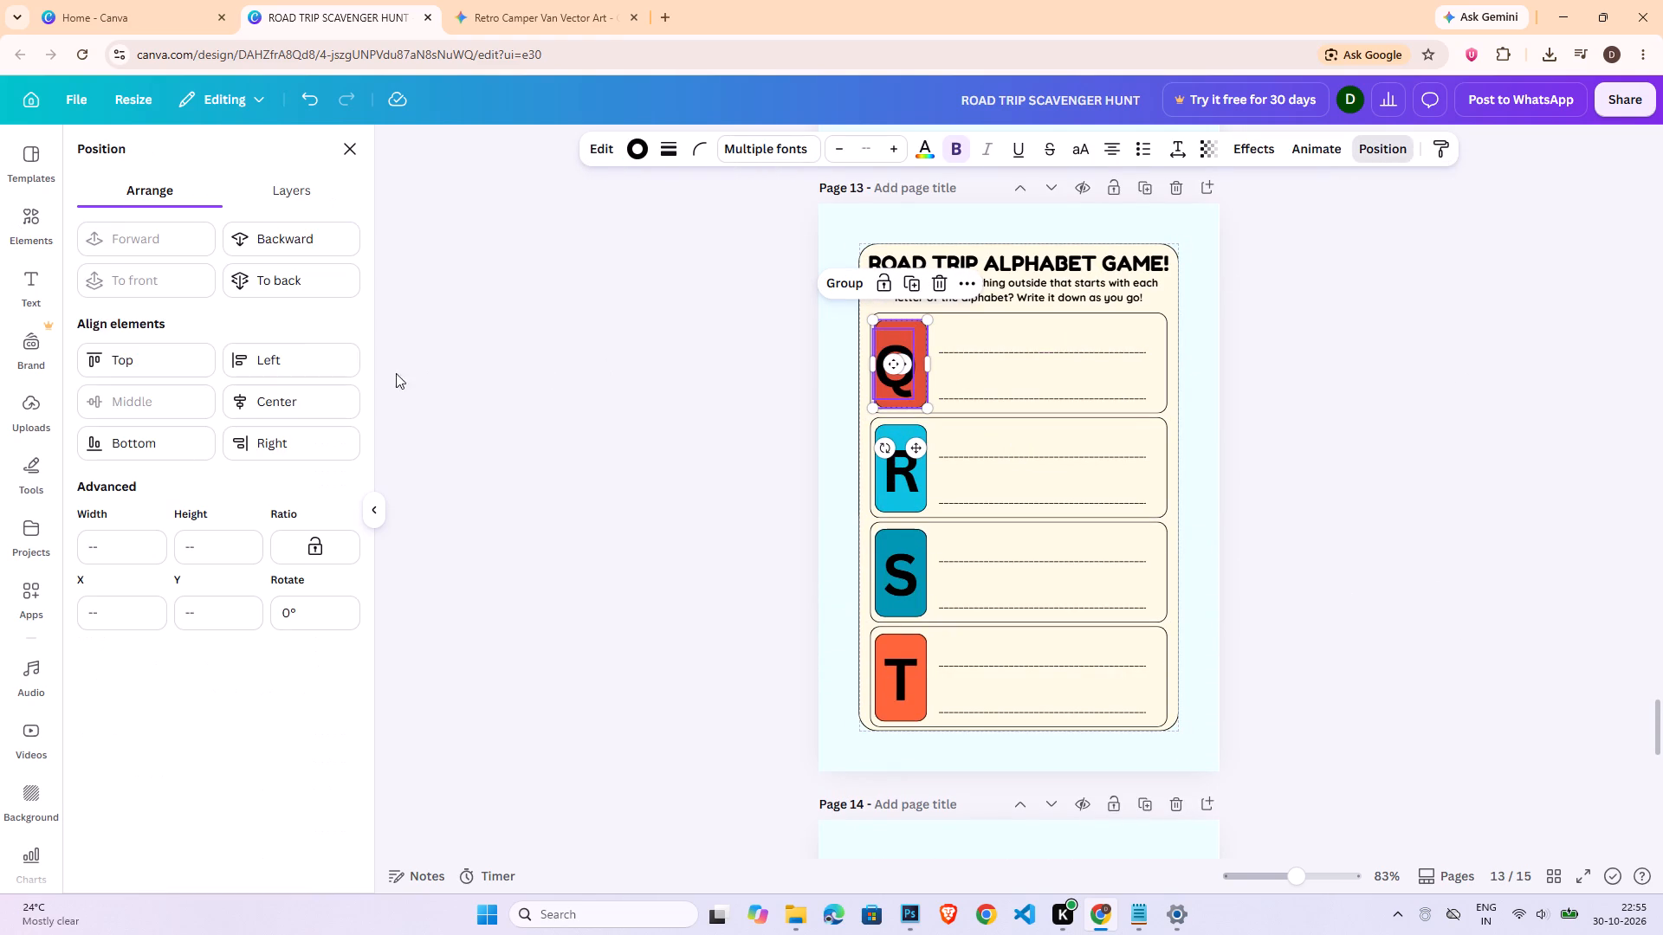
{"action": "left_click", "coordinate": [301, 390]}
{"action": "double_click", "coordinate": [1380, 396]}
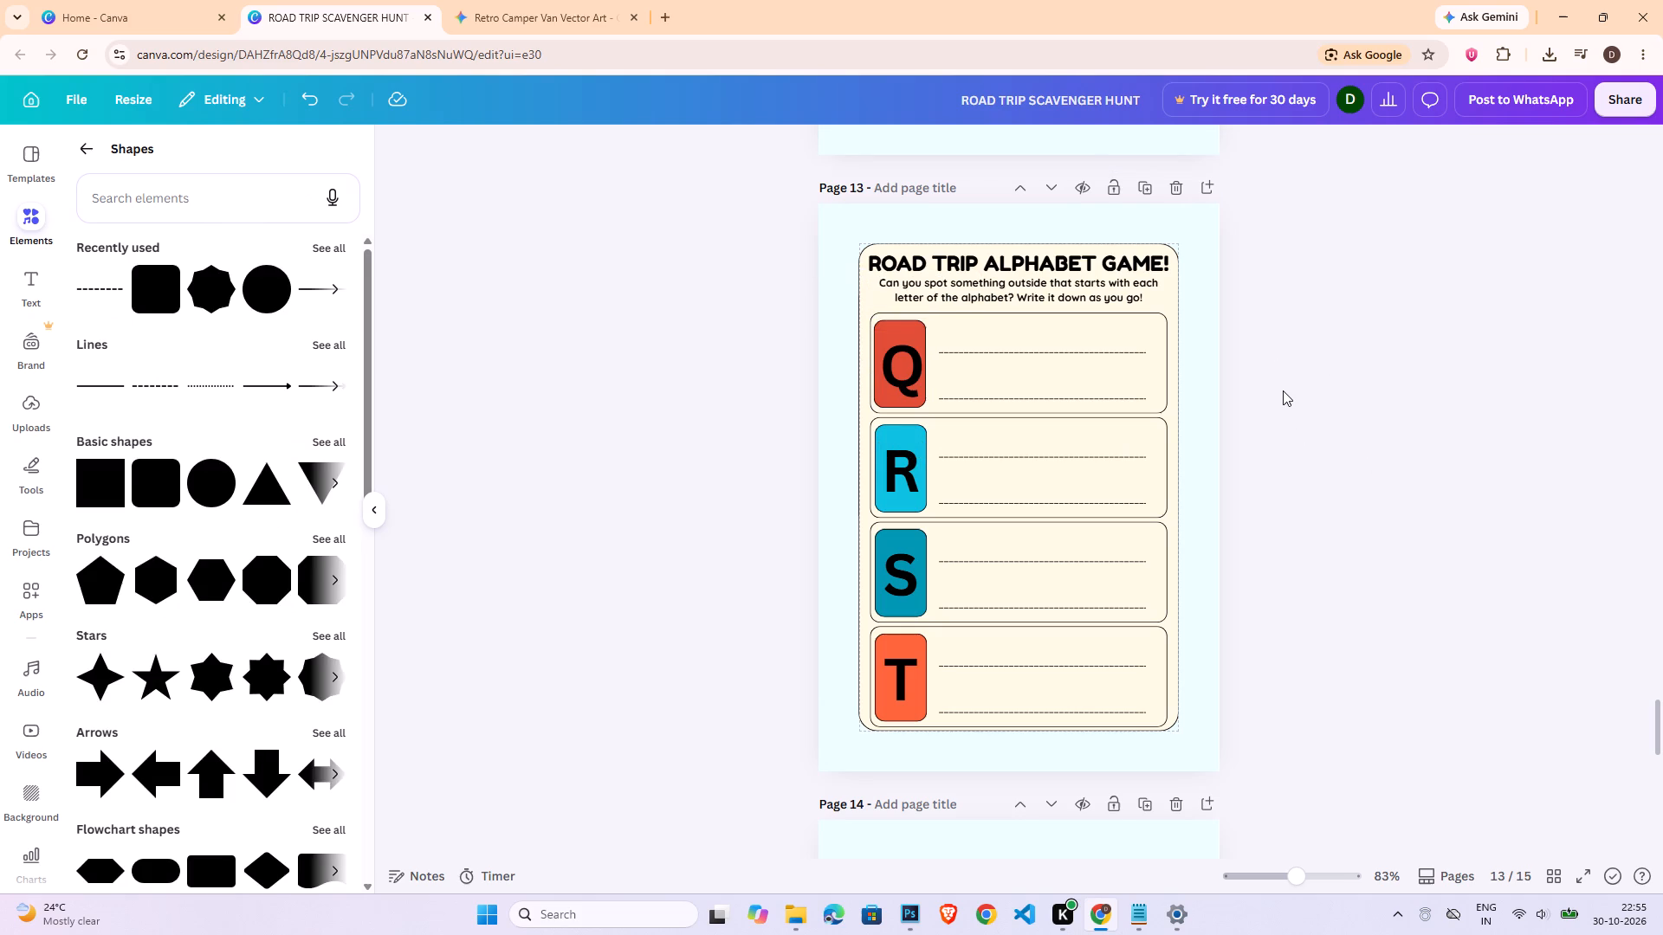
Duplicate page 15 with the Y and Z rows as the base for a new page.
{"action": "scroll", "coordinate": [1286, 398], "scroll_direction": "down", "scroll_amount": 10}
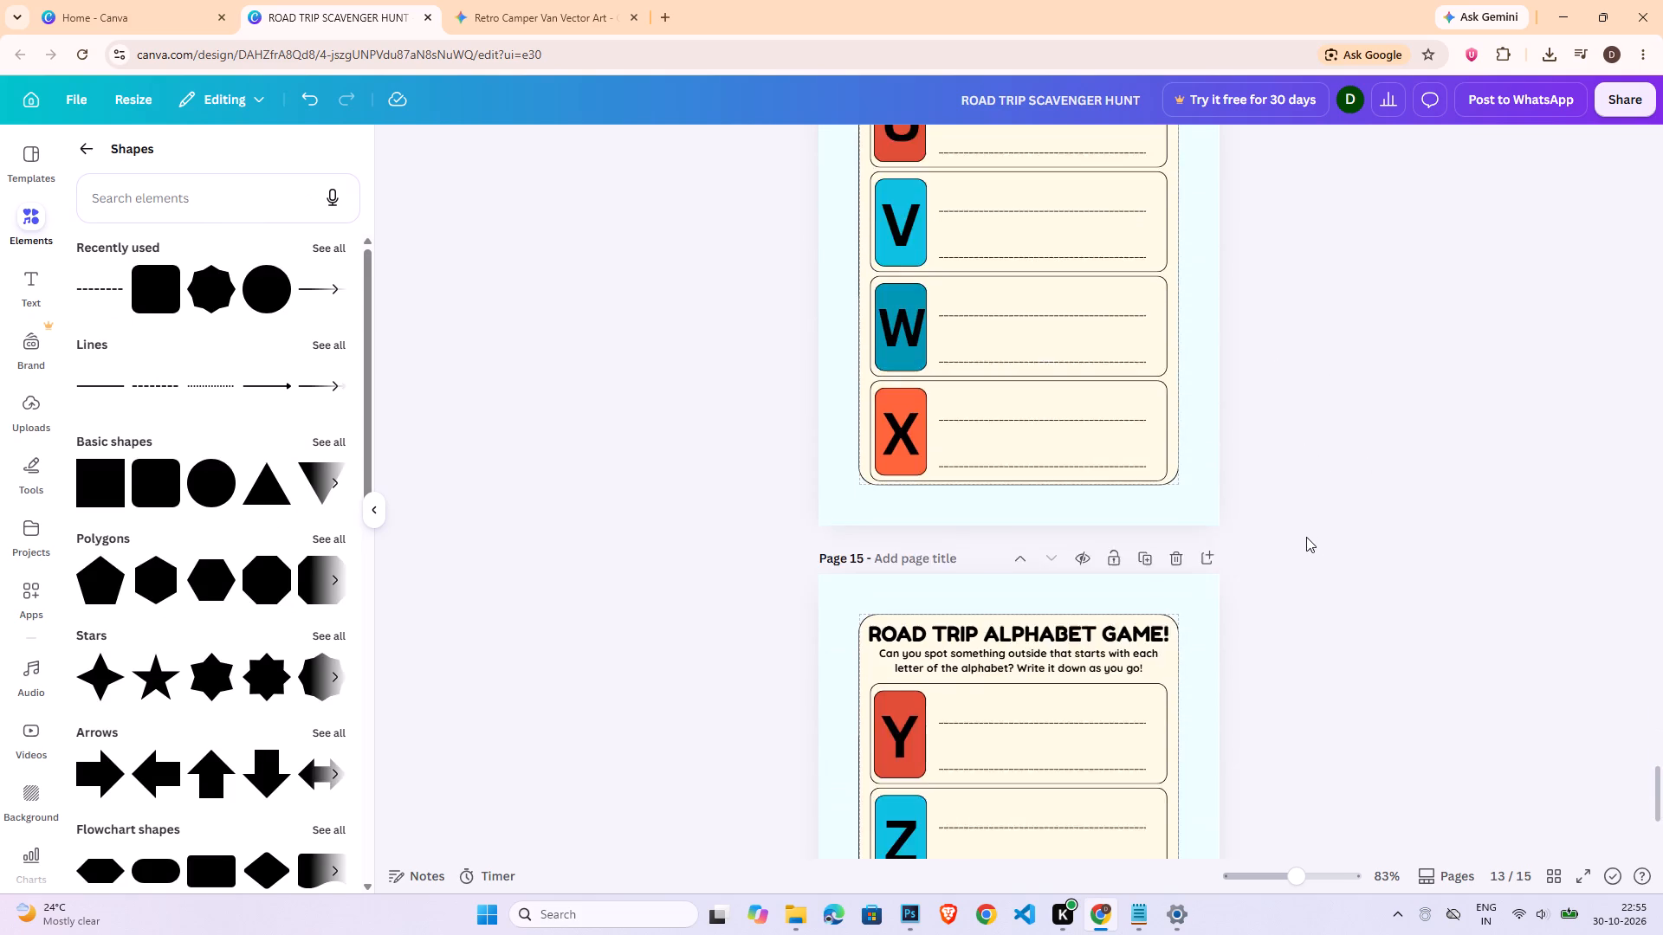
{"action": "scroll", "coordinate": [1306, 537], "scroll_direction": "down", "scroll_amount": 7}
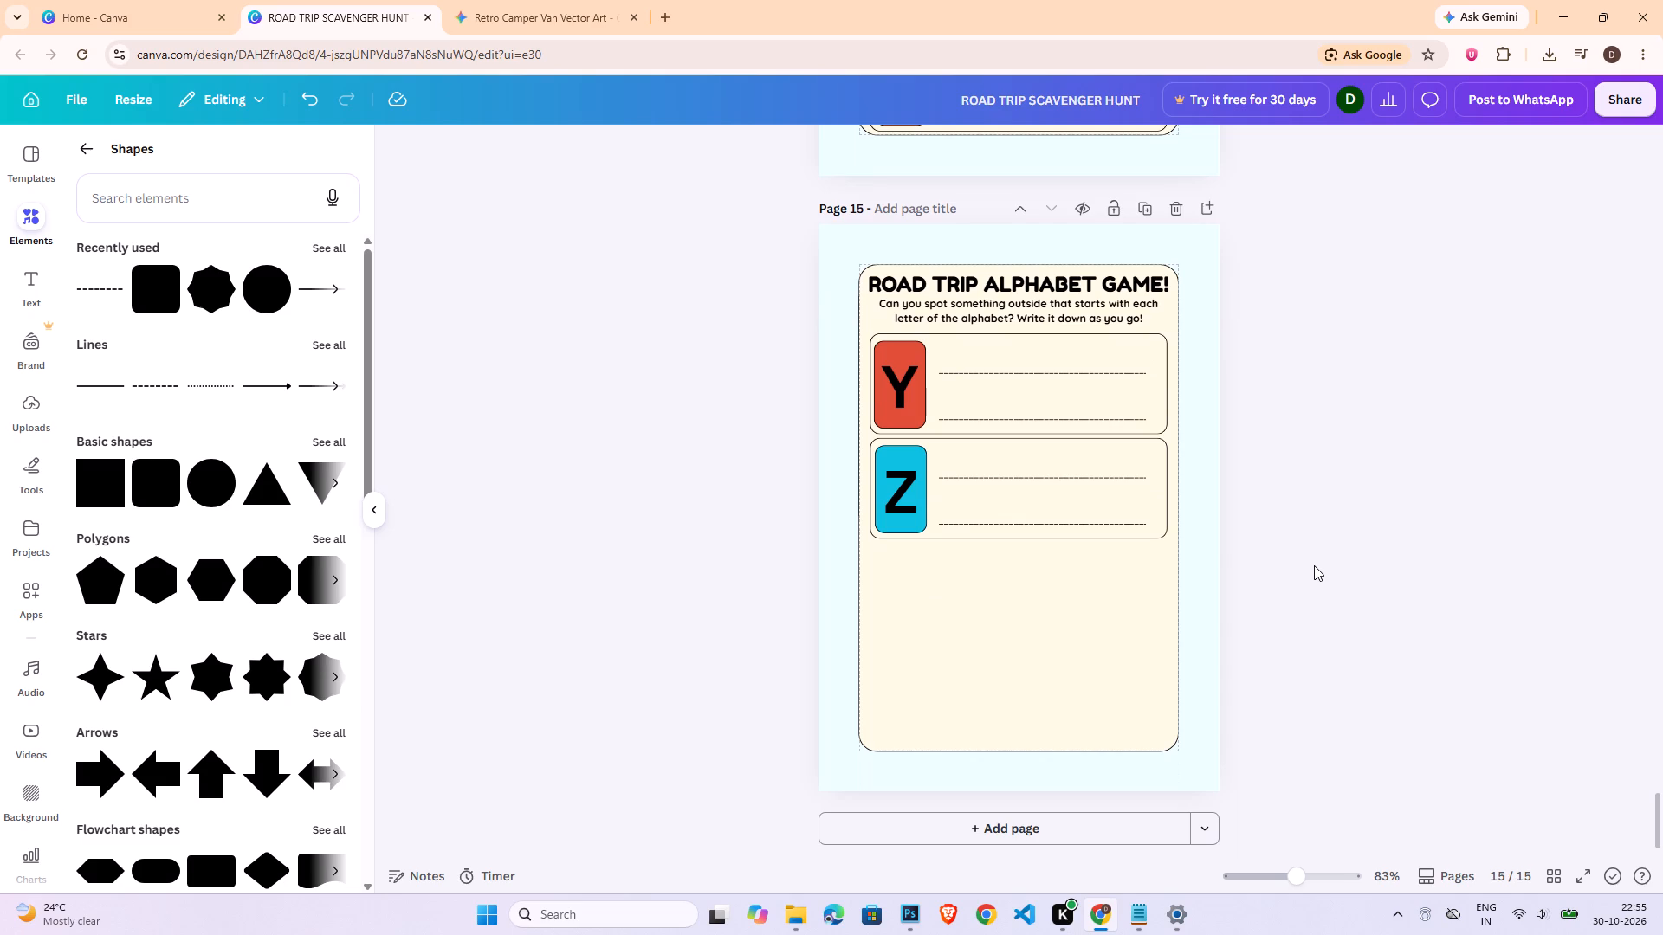
{"action": "scroll", "coordinate": [1314, 565], "scroll_direction": "down", "scroll_amount": 1}
{"action": "scroll", "coordinate": [1249, 680], "scroll_direction": "down", "scroll_amount": 1}
{"action": "left_click", "coordinate": [1139, 206]}
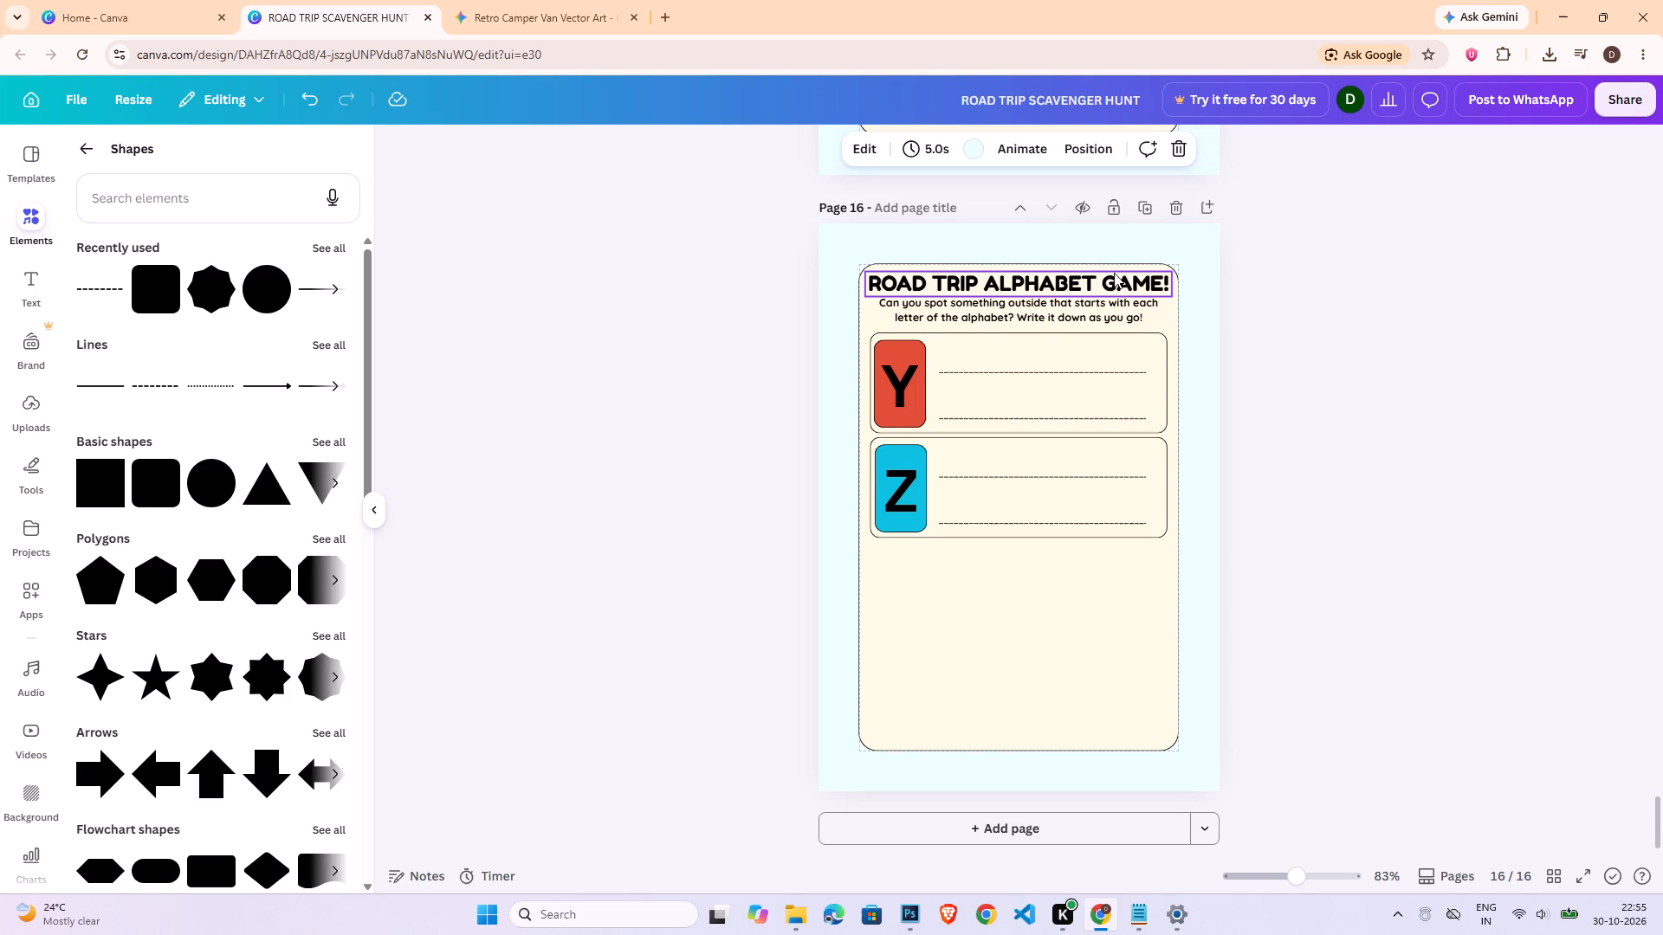
Replace the title on page 16 with "HOW WAS YOUR TRIP?".
{"action": "triple_click", "coordinate": [1034, 287]}
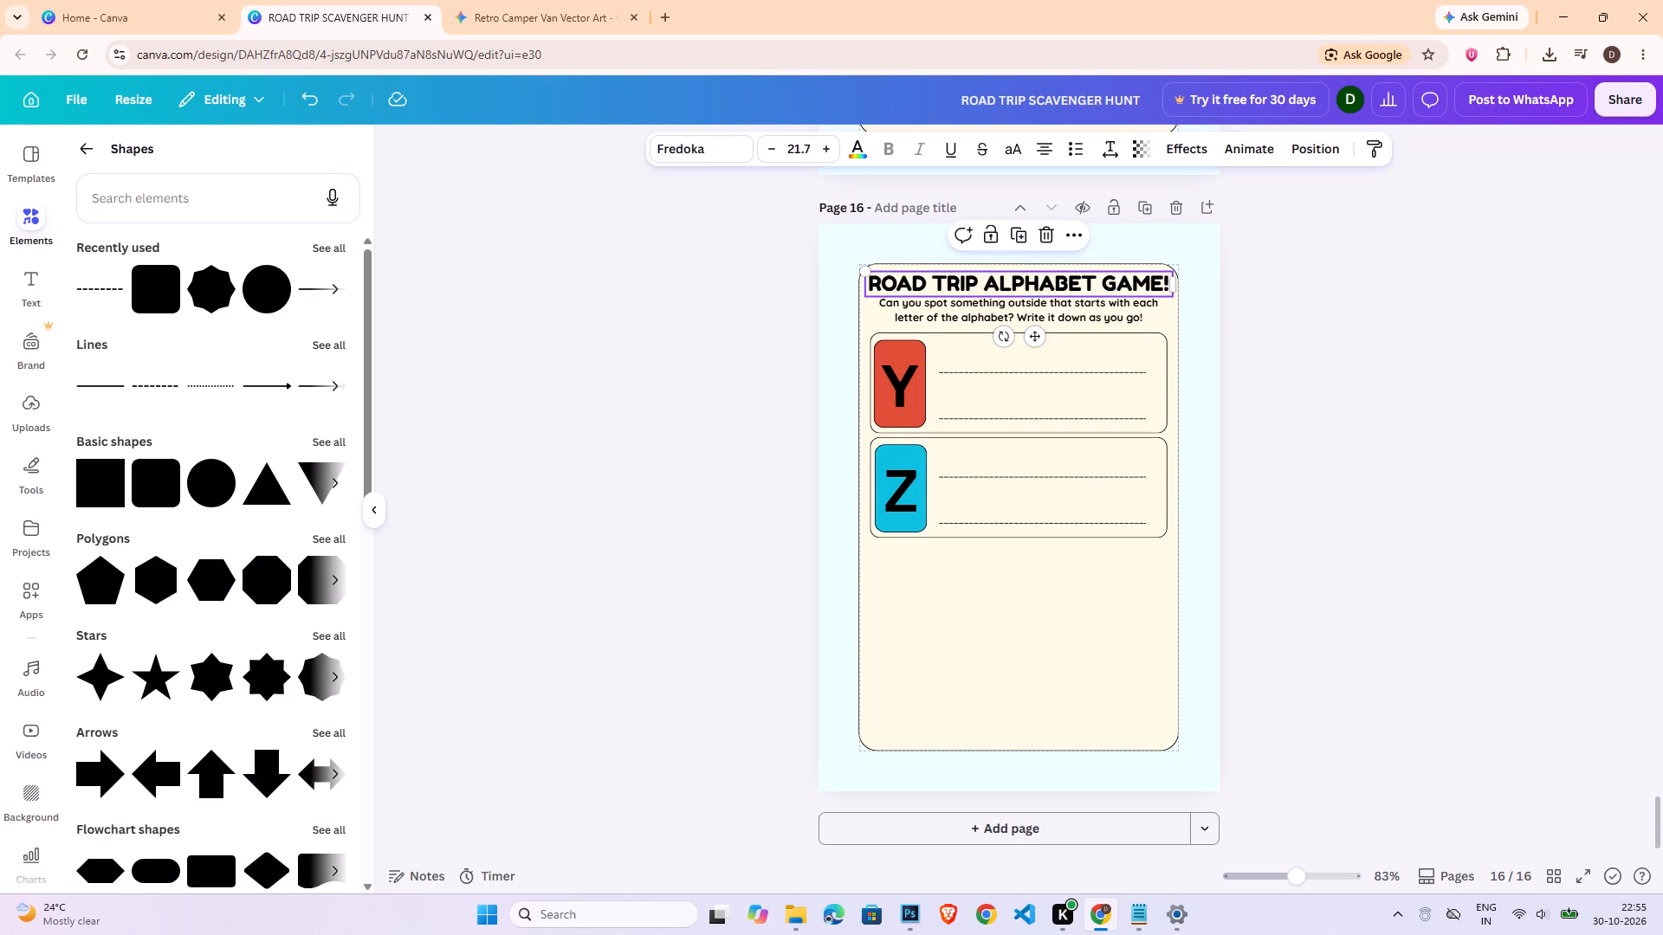
{"action": "type", "text": "HOW WAS"}
{"action": "key", "text": "space"}
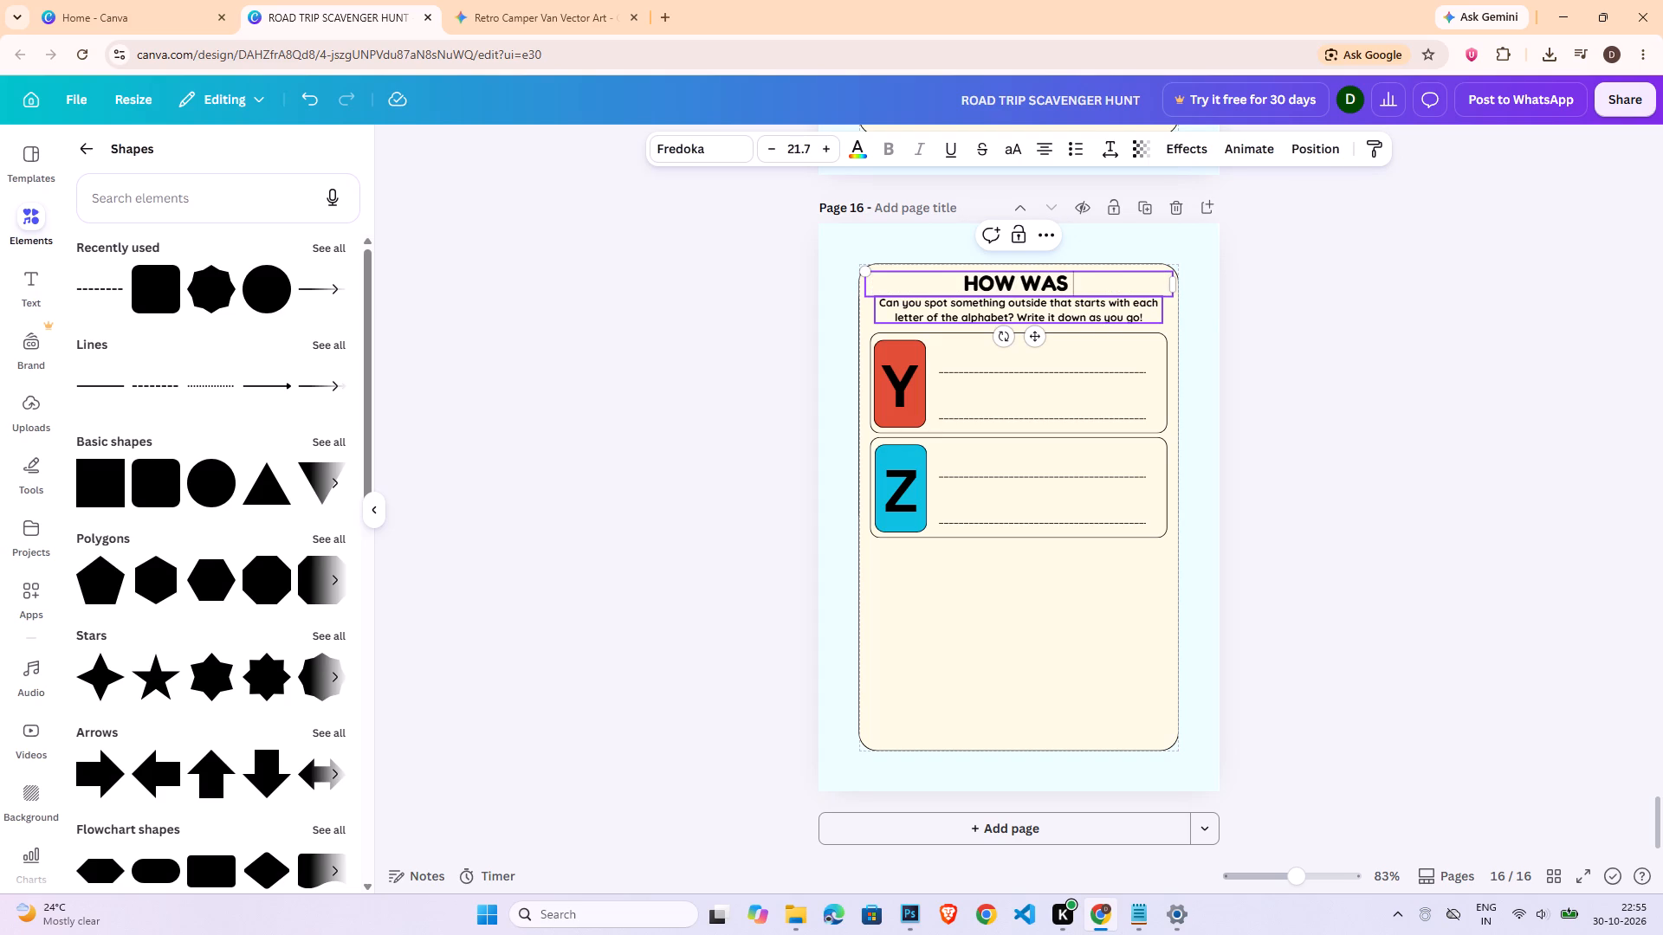
{"action": "type", "text": "YOUR TR"}
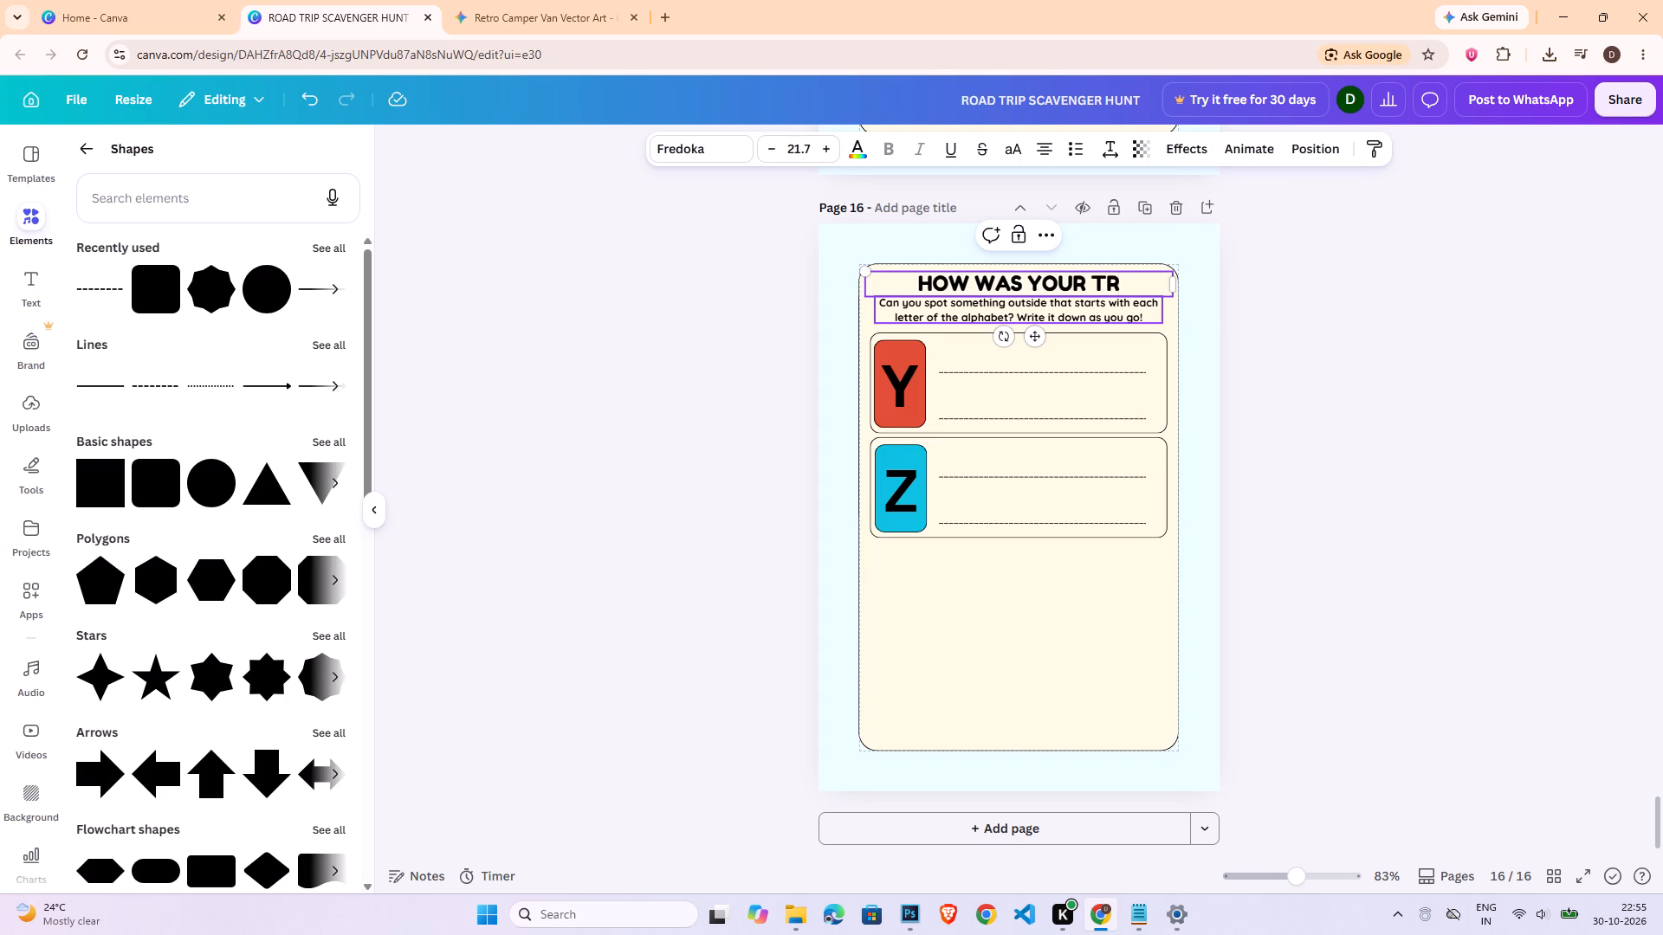
{"action": "type", "text": "IP?"}
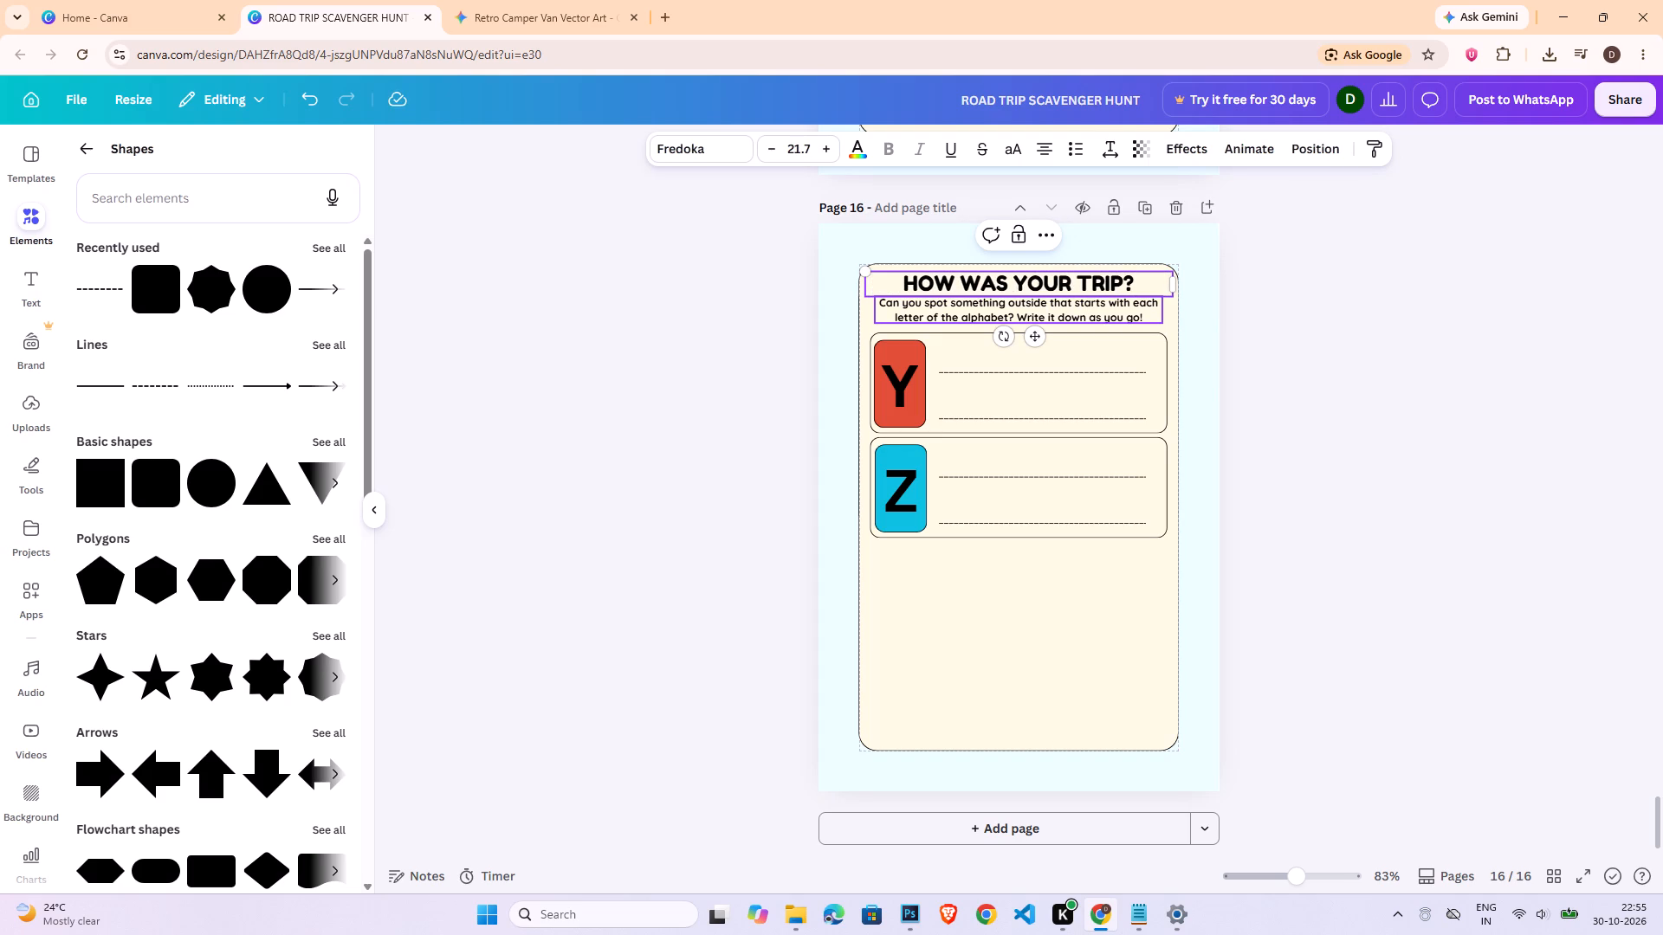
{"action": "left_click", "coordinate": [1367, 530]}
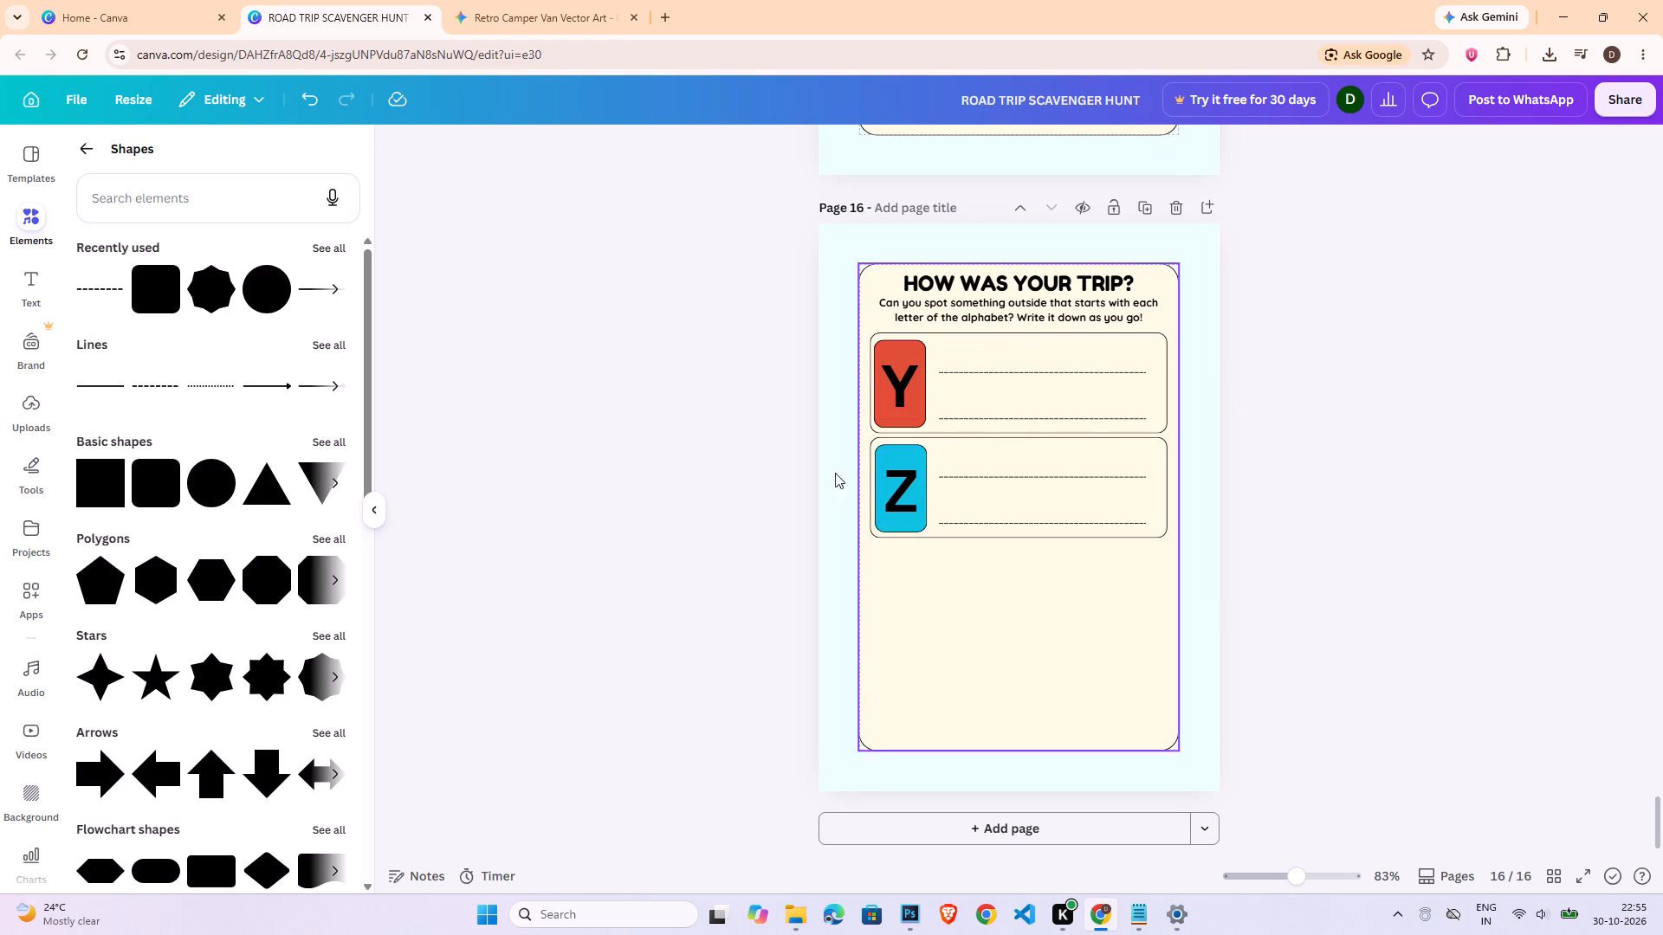
Delete the whole Z row from page 16.
{"action": "left_click_drag", "start_coordinate": [794, 477], "coordinate": [1233, 531]}
{"action": "key", "text": "Delete"}
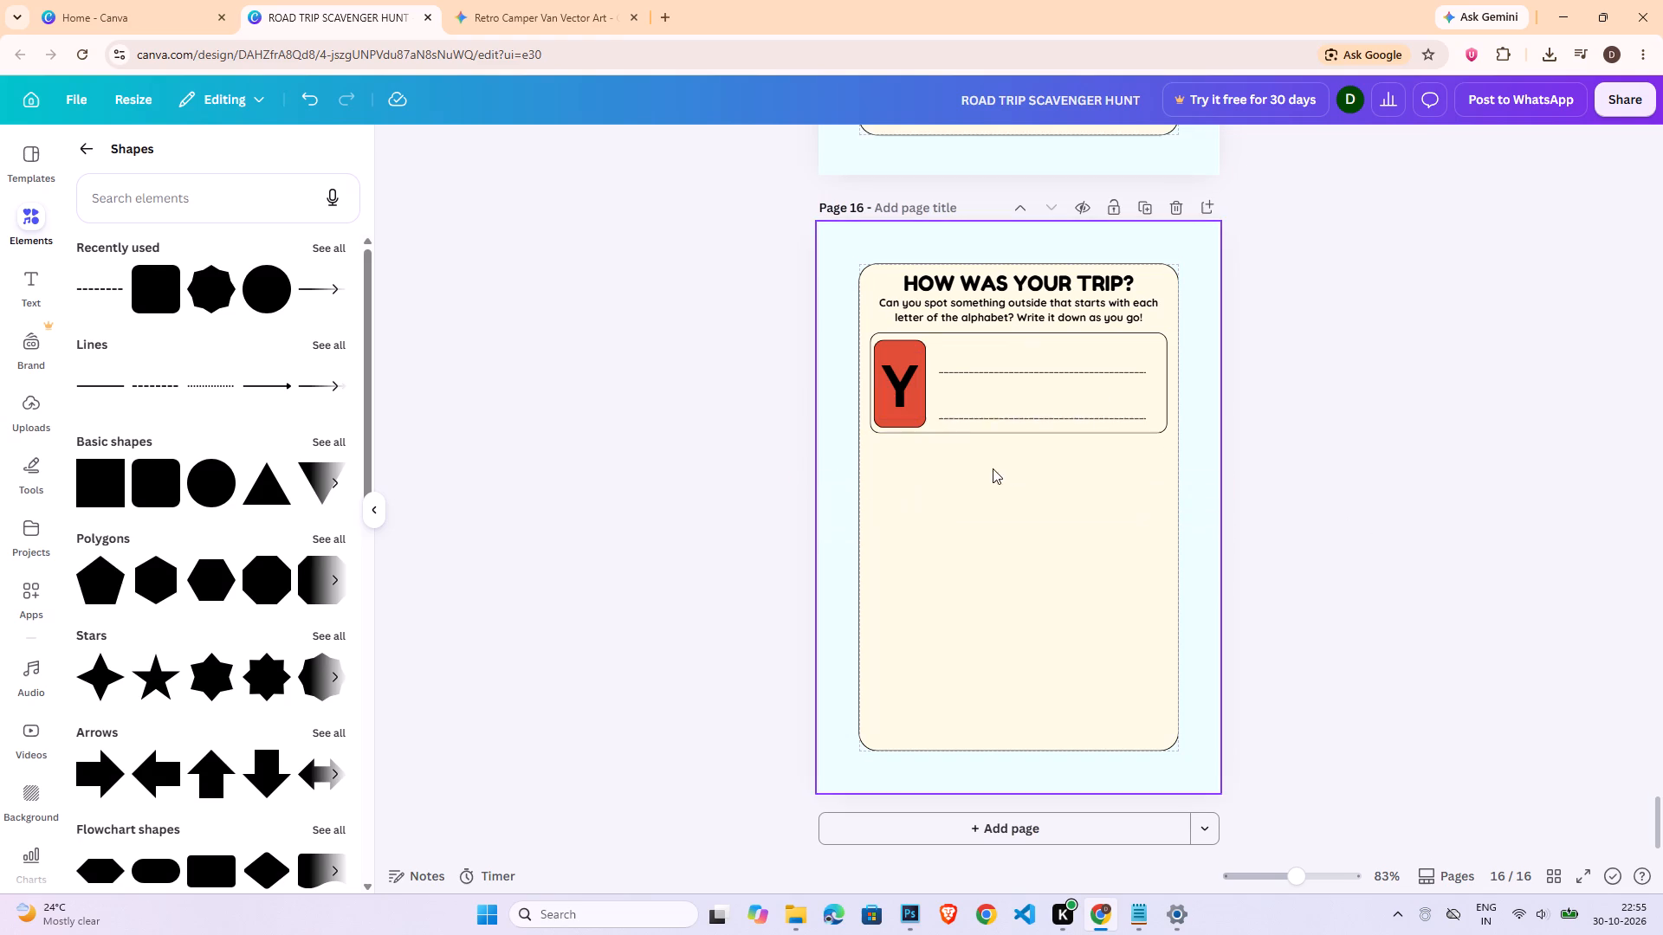
Stretch the Y row's outline on page 16 downward to a height of about 128 mm, keeping its width.
{"action": "left_click", "coordinate": [965, 431]}
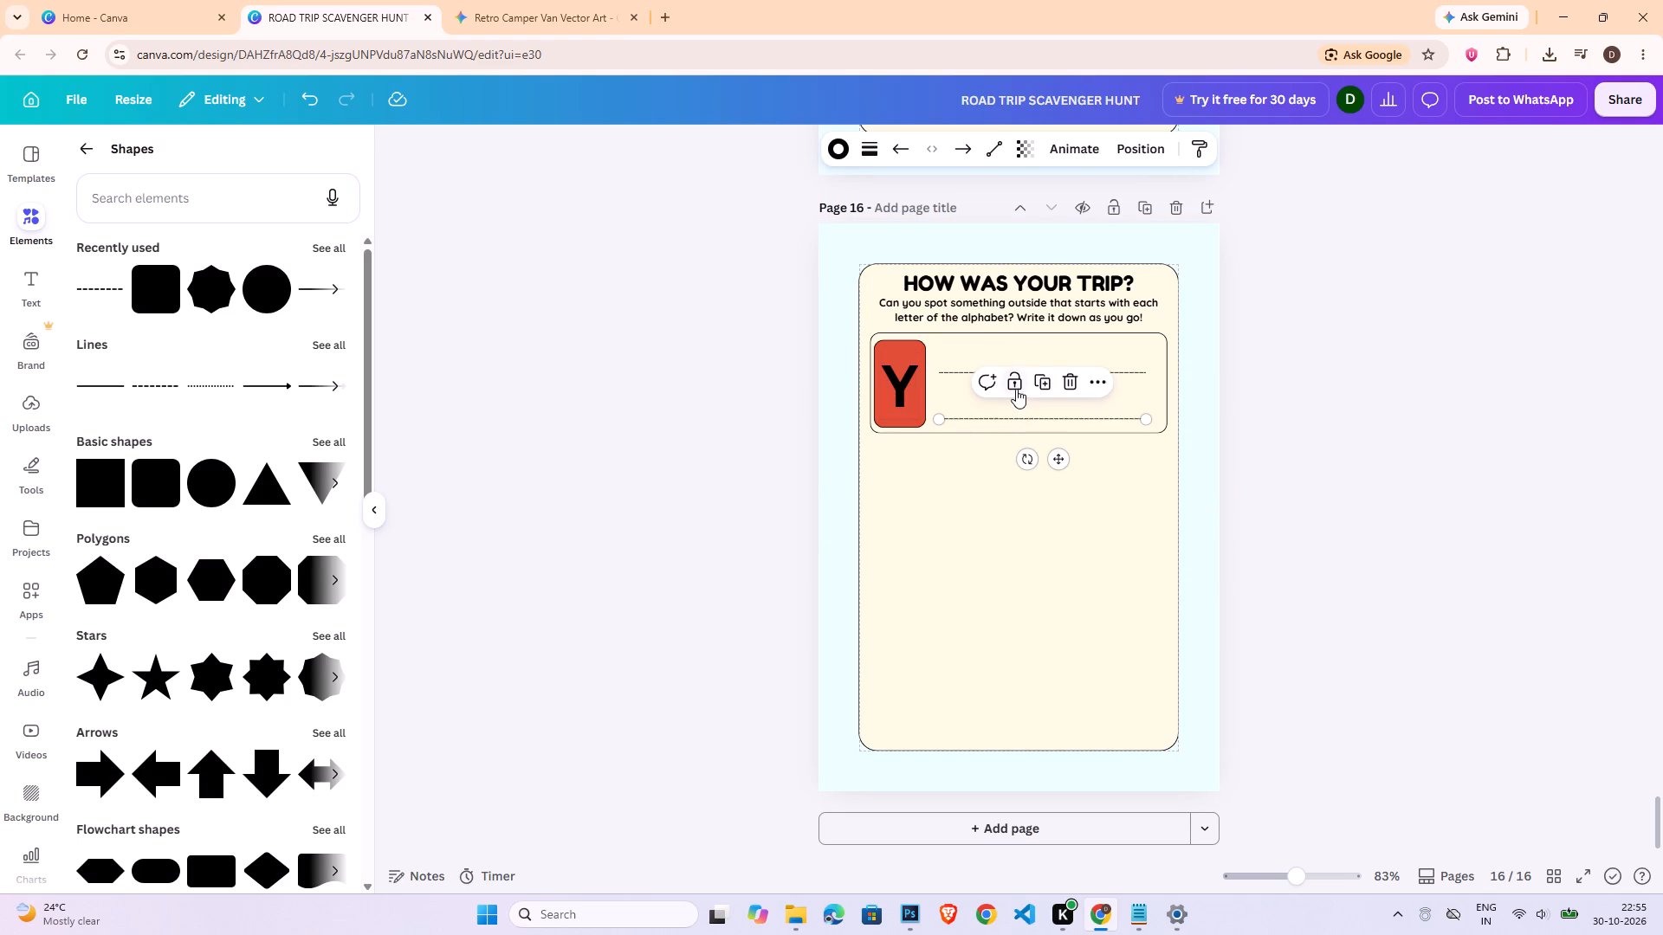
{"action": "left_click", "coordinate": [936, 378]}
{"action": "left_click", "coordinate": [900, 373]}
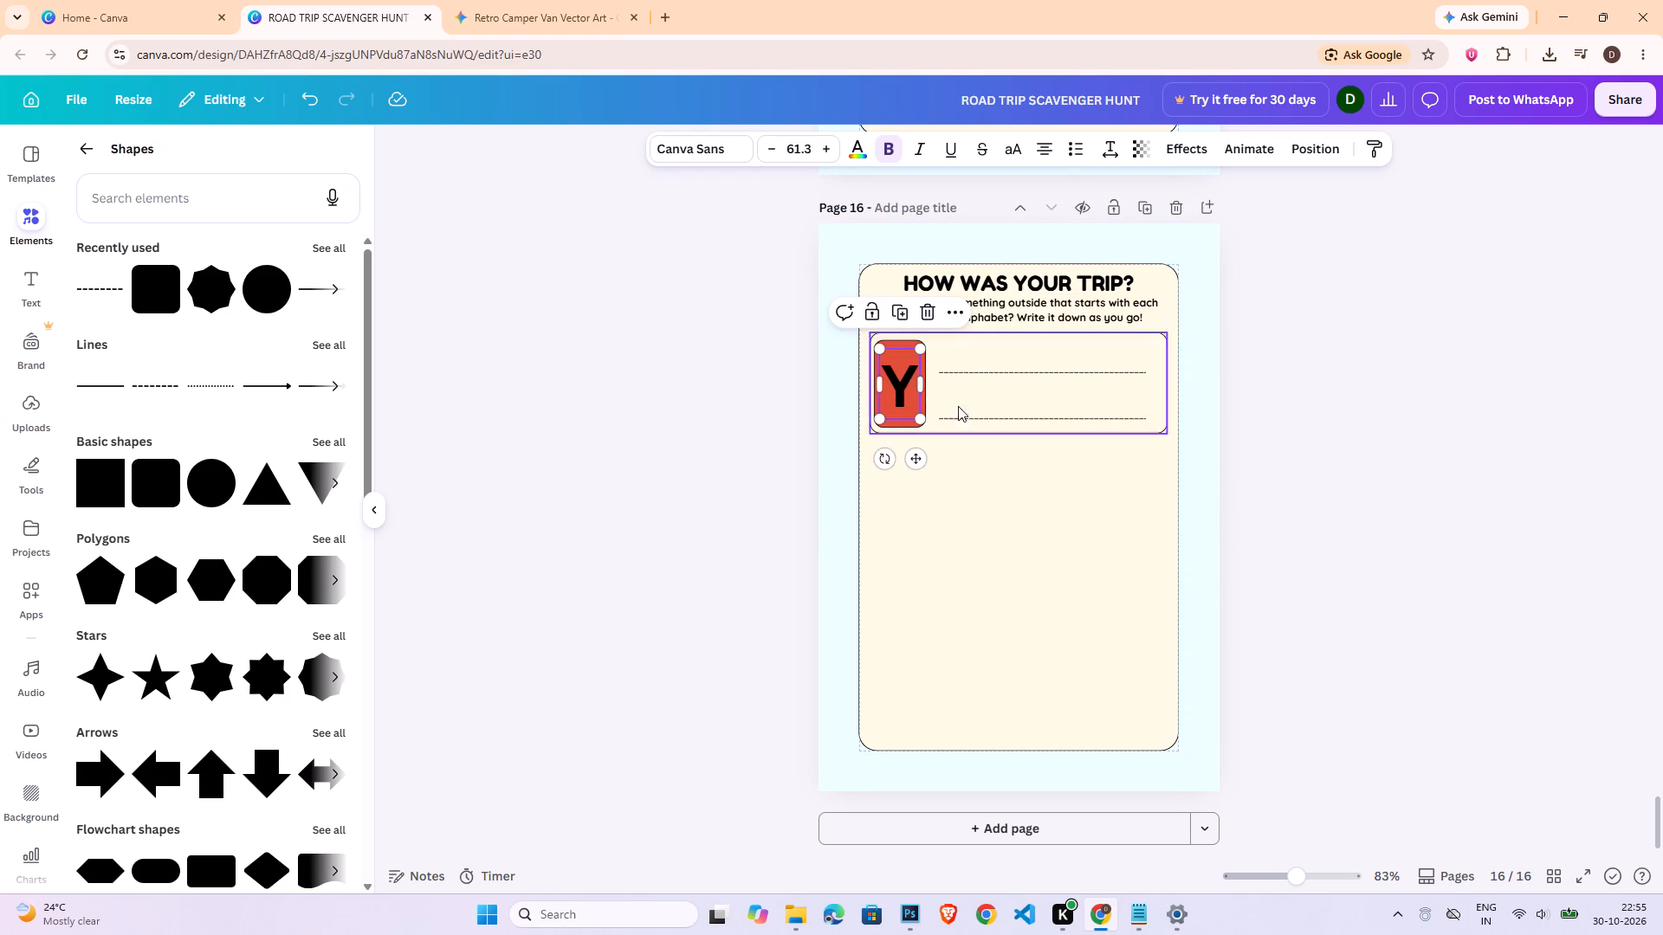
{"action": "left_click", "coordinate": [987, 431]}
{"action": "left_click", "coordinate": [1008, 435]}
{"action": "left_click", "coordinate": [1010, 433]}
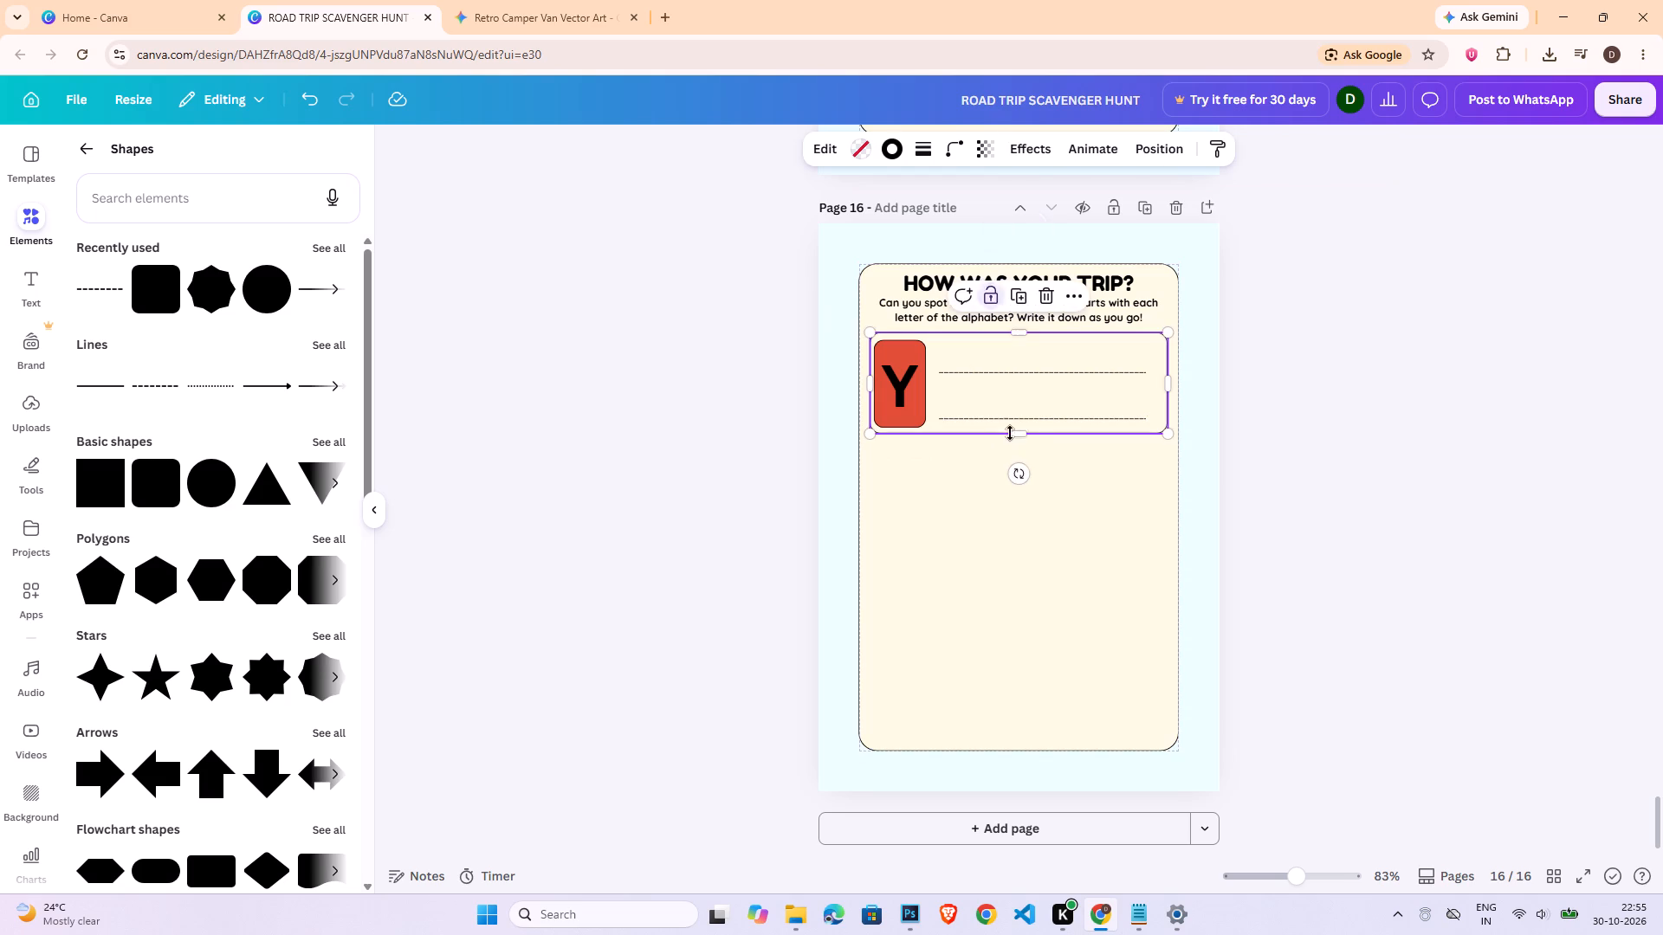
{"action": "left_click_drag", "start_coordinate": [1028, 433], "coordinate": [1044, 679]}
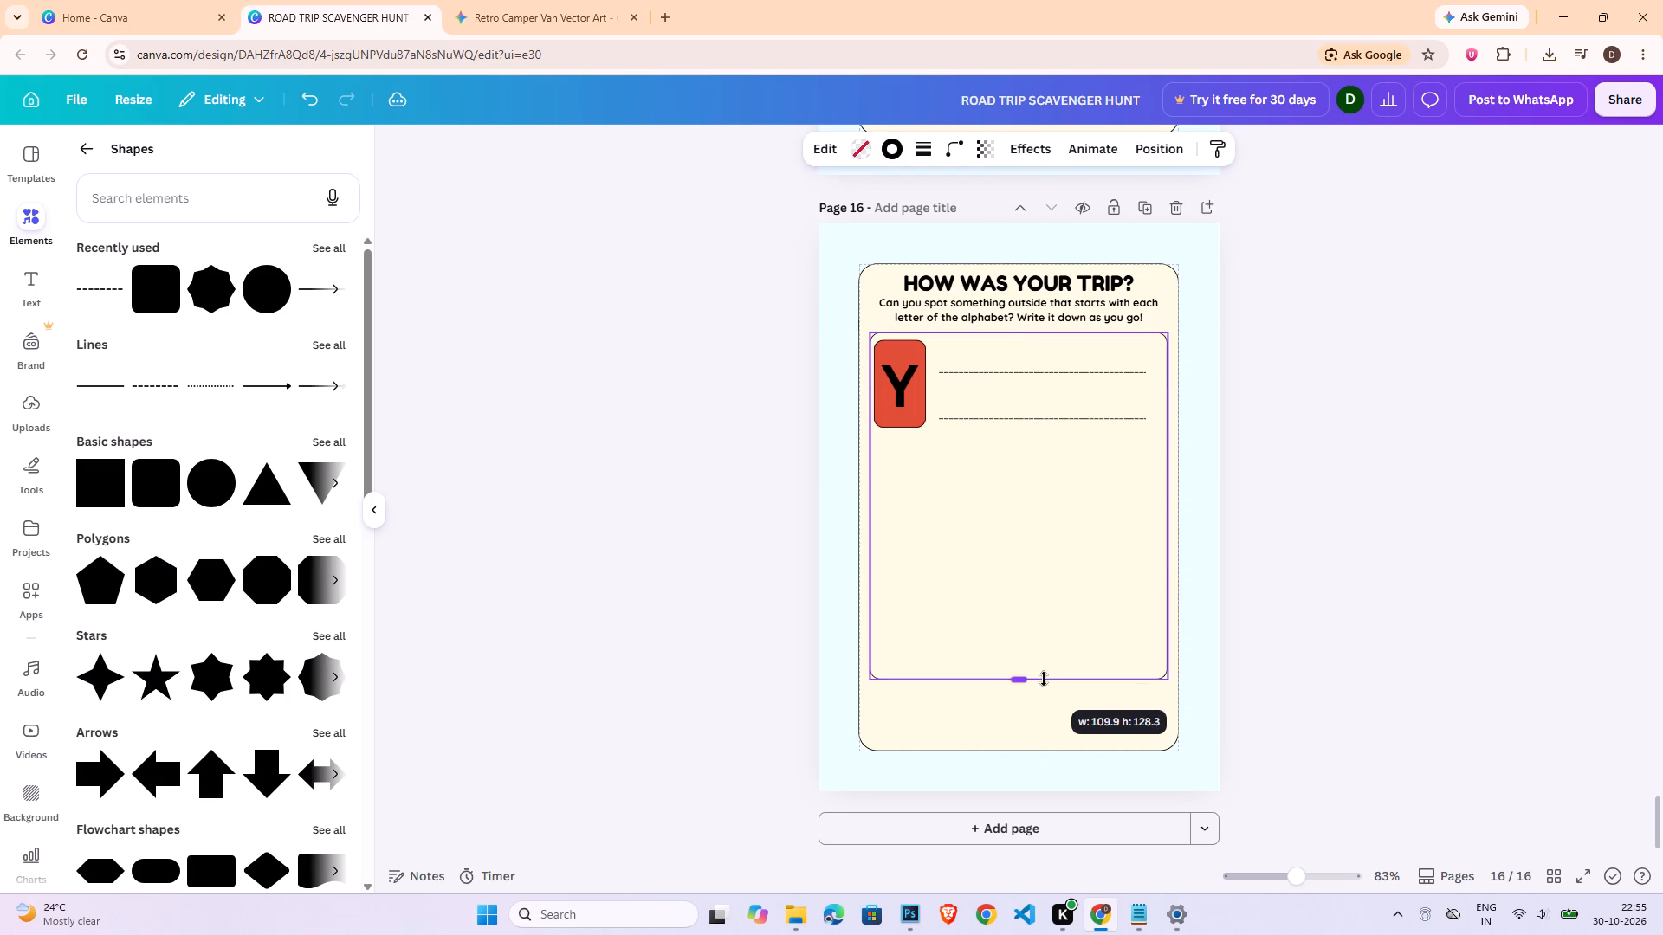
{"action": "left_click_drag", "start_coordinate": [1044, 679], "coordinate": [1043, 680]}
{"action": "left_click", "coordinate": [1358, 568]}
Delete the red card and the letter Y from page 16, leaving the dashed writing lines.
{"action": "left_click", "coordinate": [901, 351]}
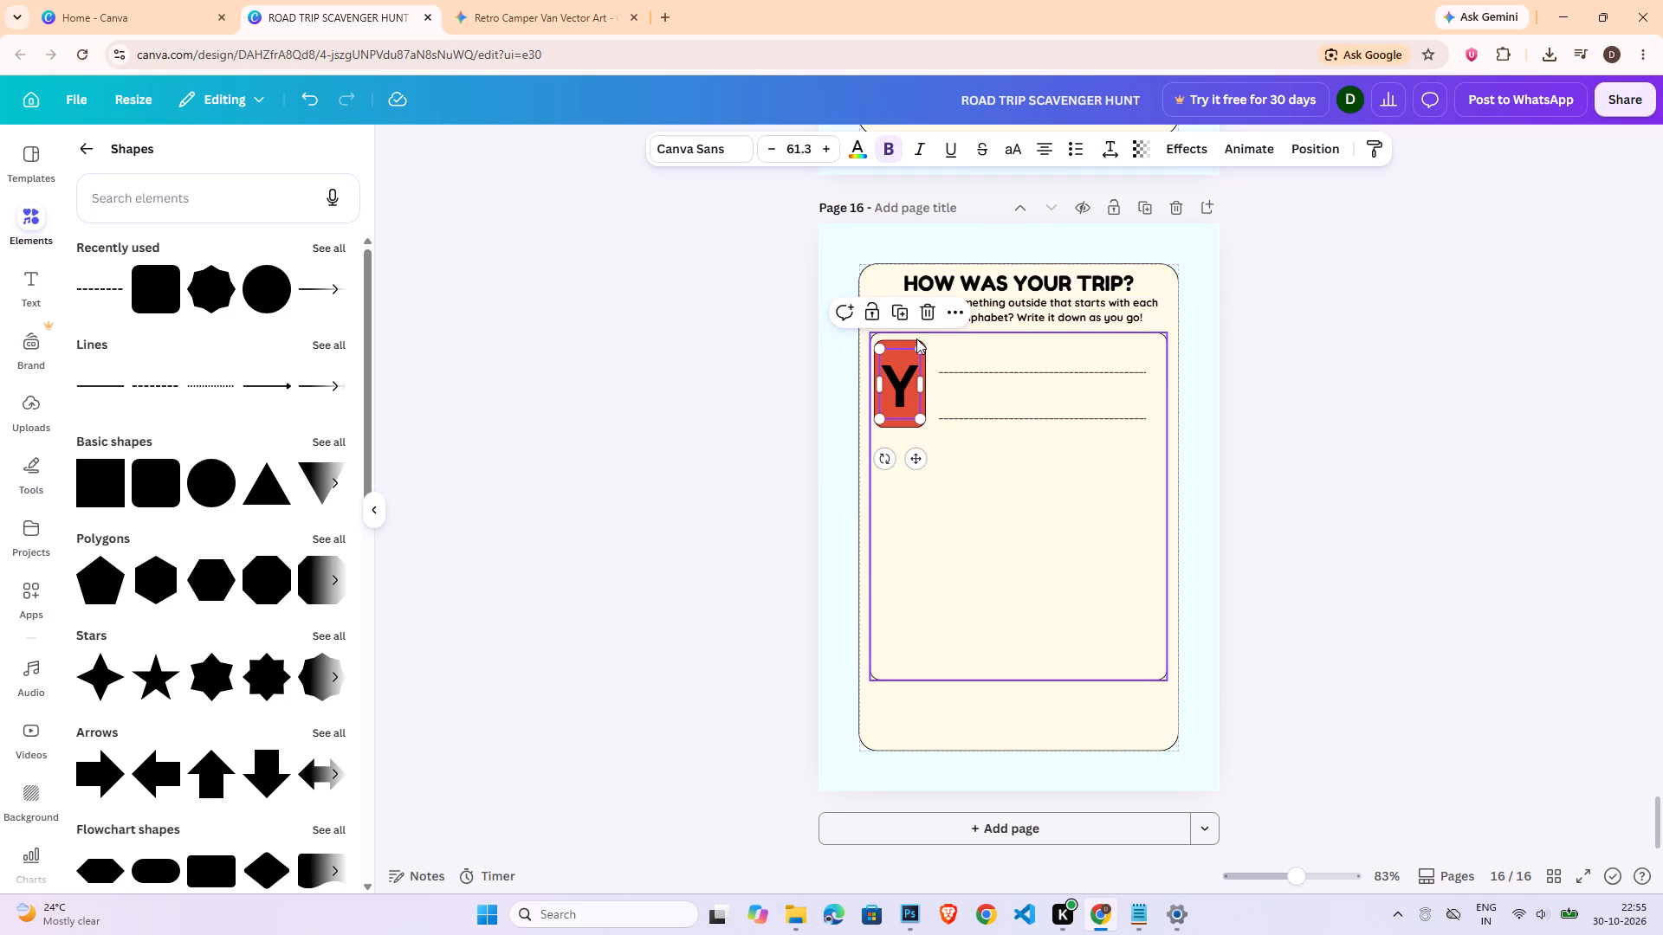
{"action": "left_click", "coordinate": [909, 342]}
{"action": "key", "text": "Delete"}
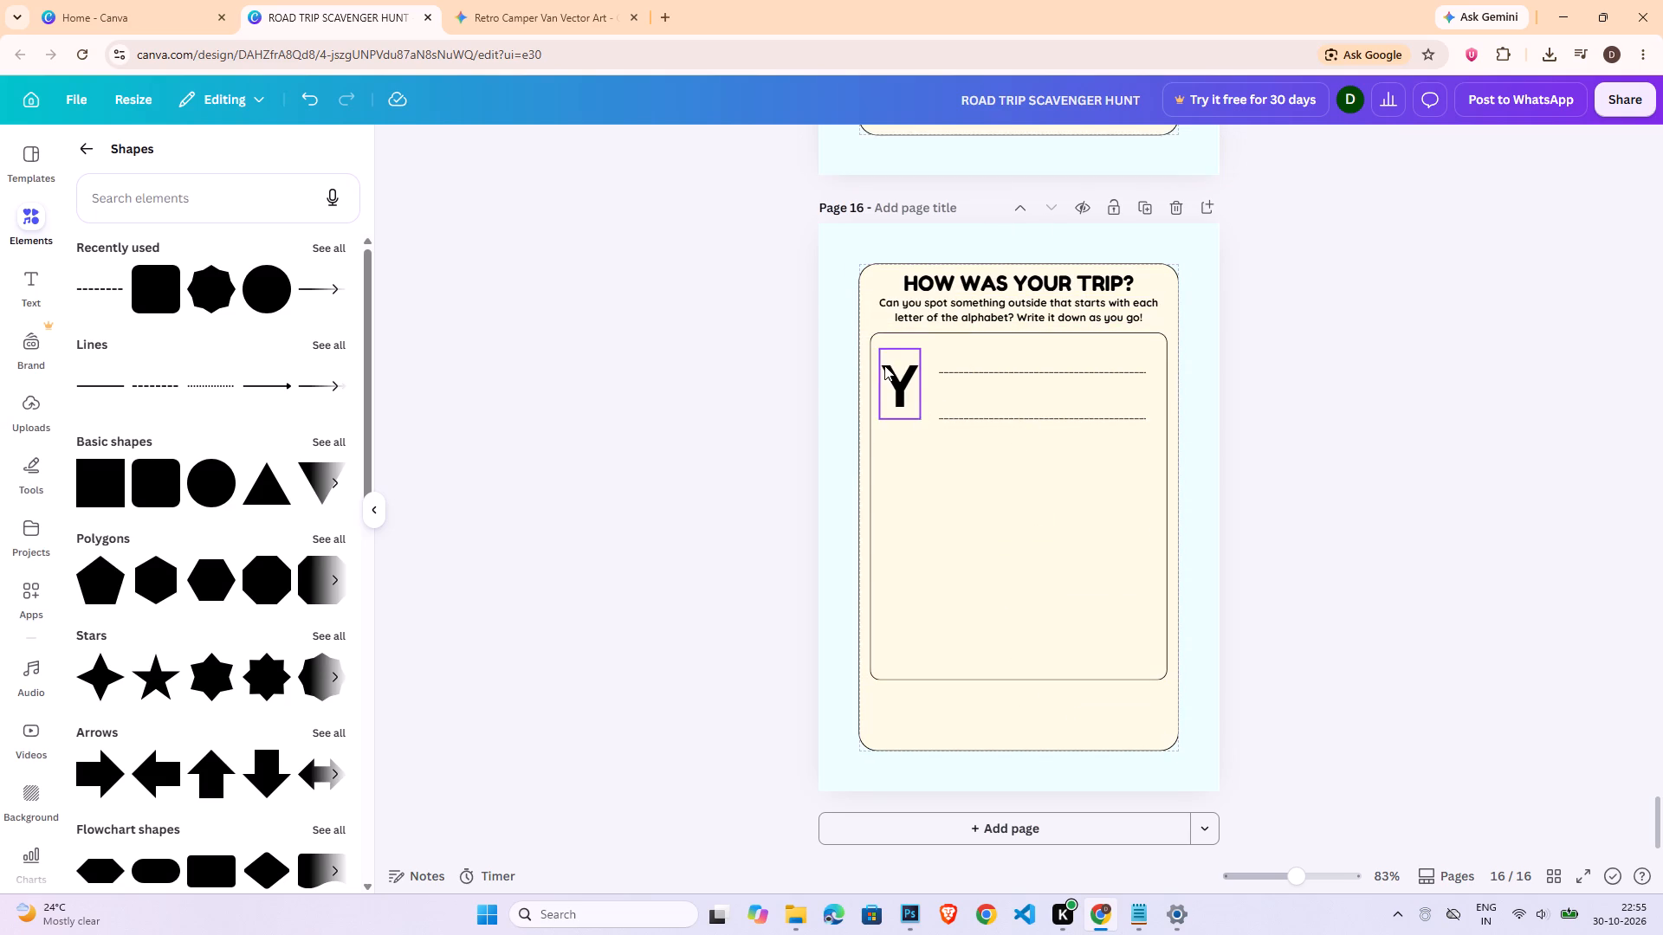
{"action": "left_click", "coordinate": [884, 365]}
{"action": "key", "text": "Delete"}
Move the two-line instruction text on page 16 down into the top of the large outlined box.
{"action": "left_click", "coordinate": [1002, 319]}
{"action": "left_click_drag", "start_coordinate": [1004, 315], "coordinate": [1009, 320]}
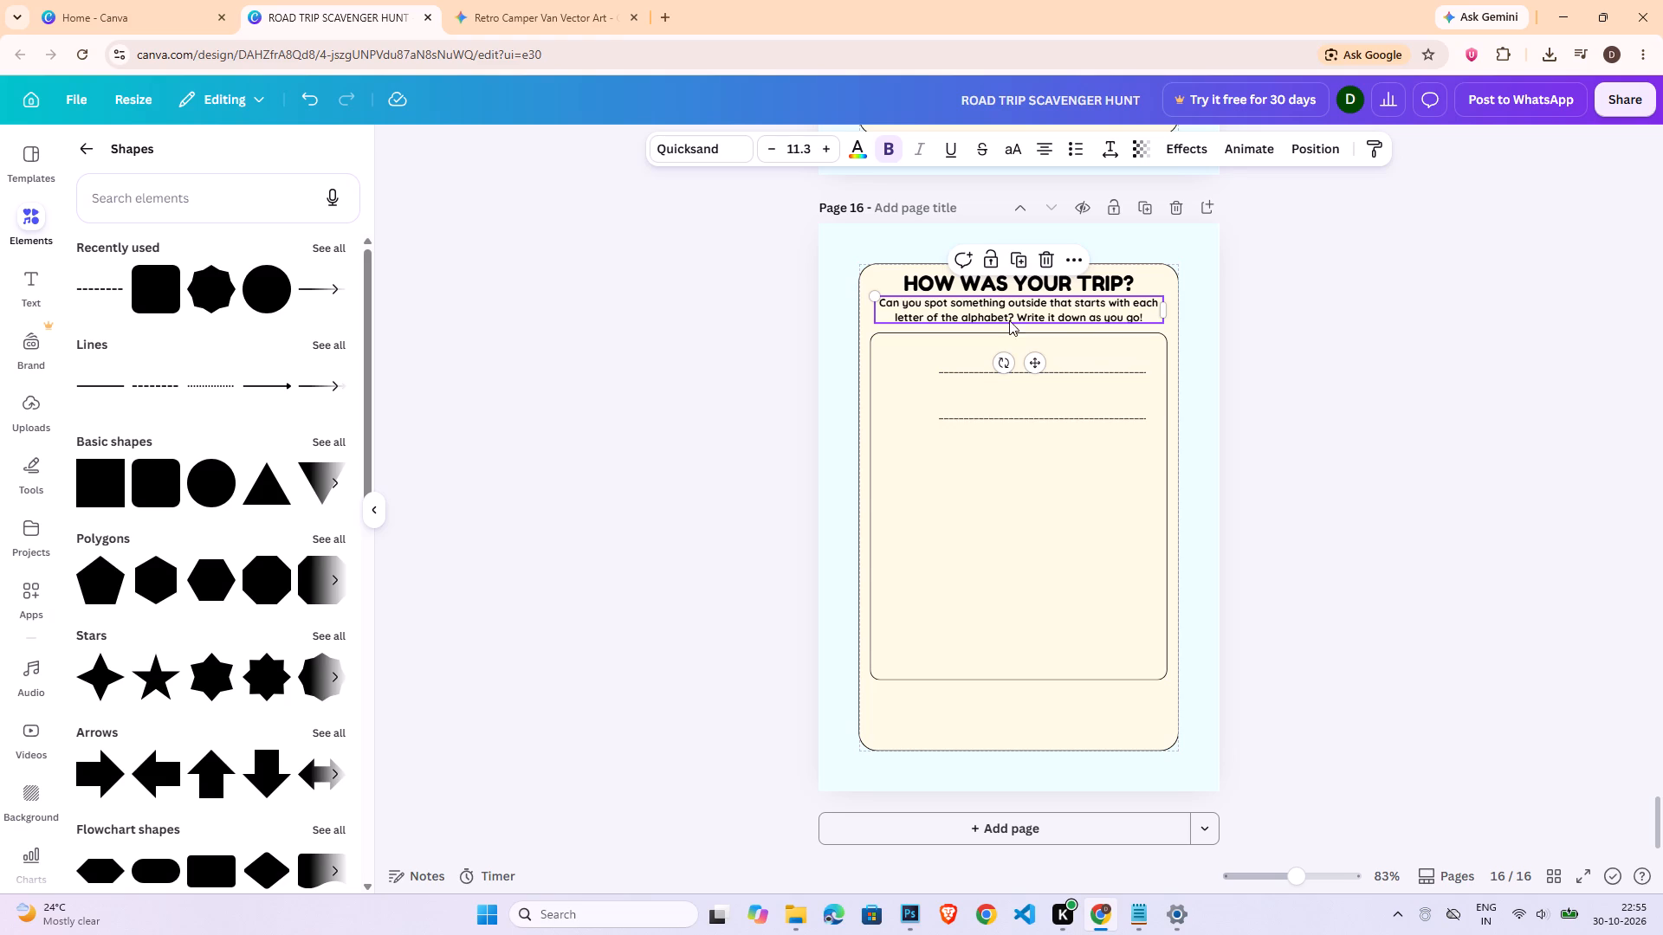
{"action": "left_click_drag", "start_coordinate": [1009, 320], "coordinate": [1010, 357]}
{"action": "double_click", "coordinate": [1010, 357]}
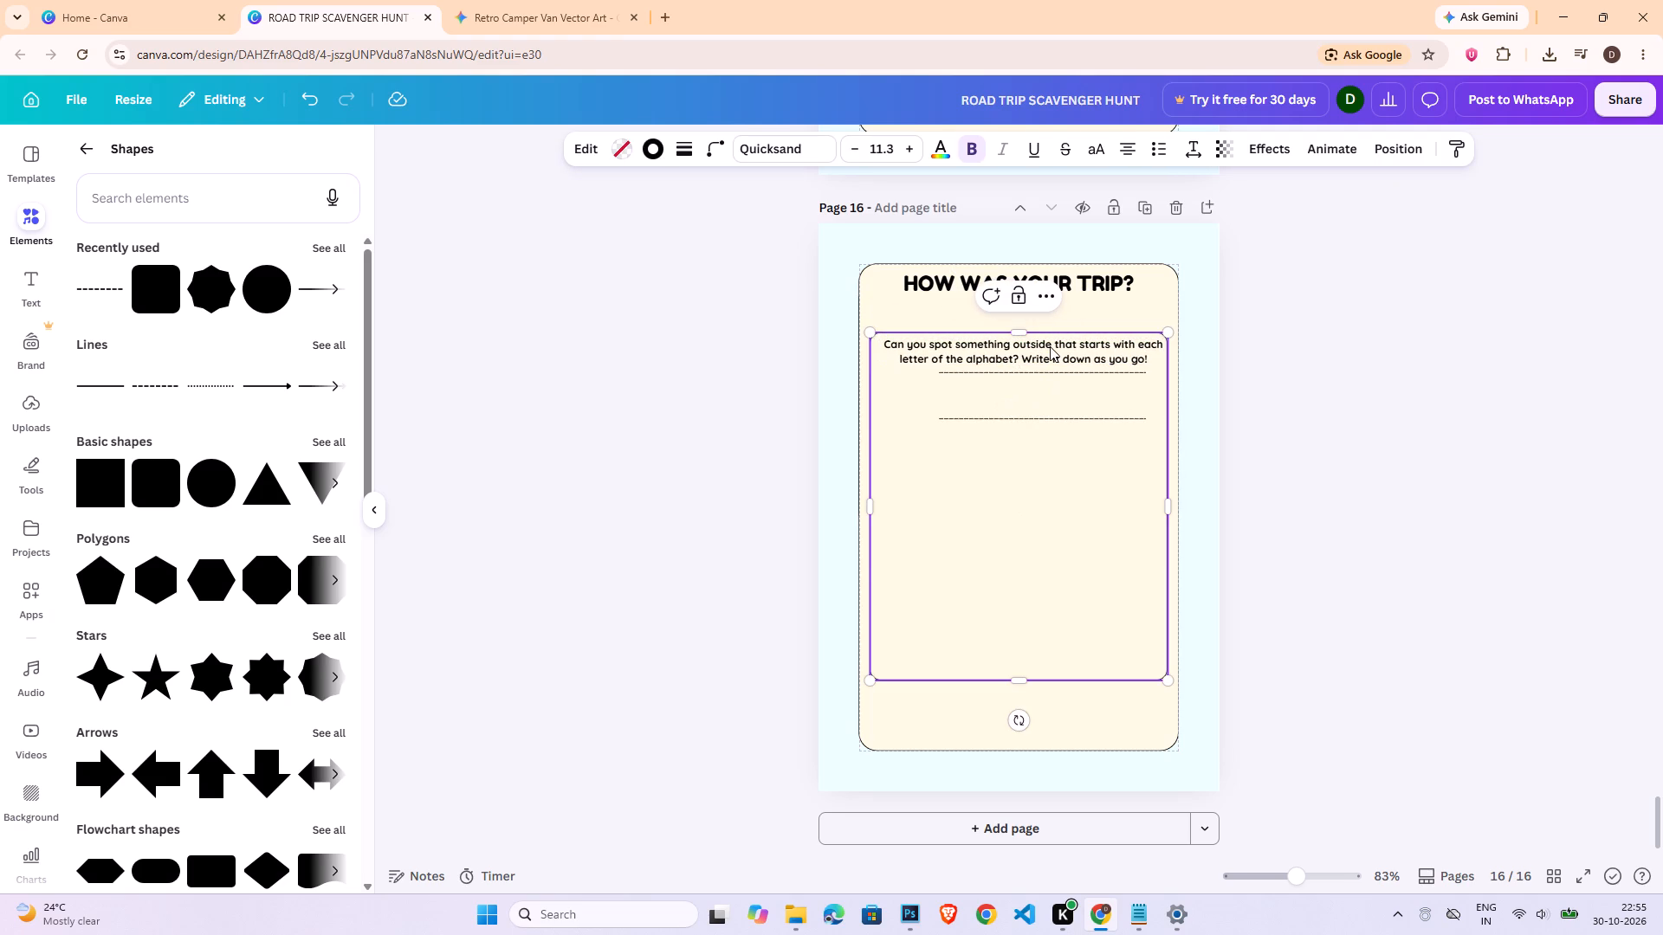
Send the large outlined box on page 16 backward, behind the instruction text.
{"action": "left_click", "coordinate": [1050, 346]}
{"action": "left_click", "coordinate": [1164, 456]}
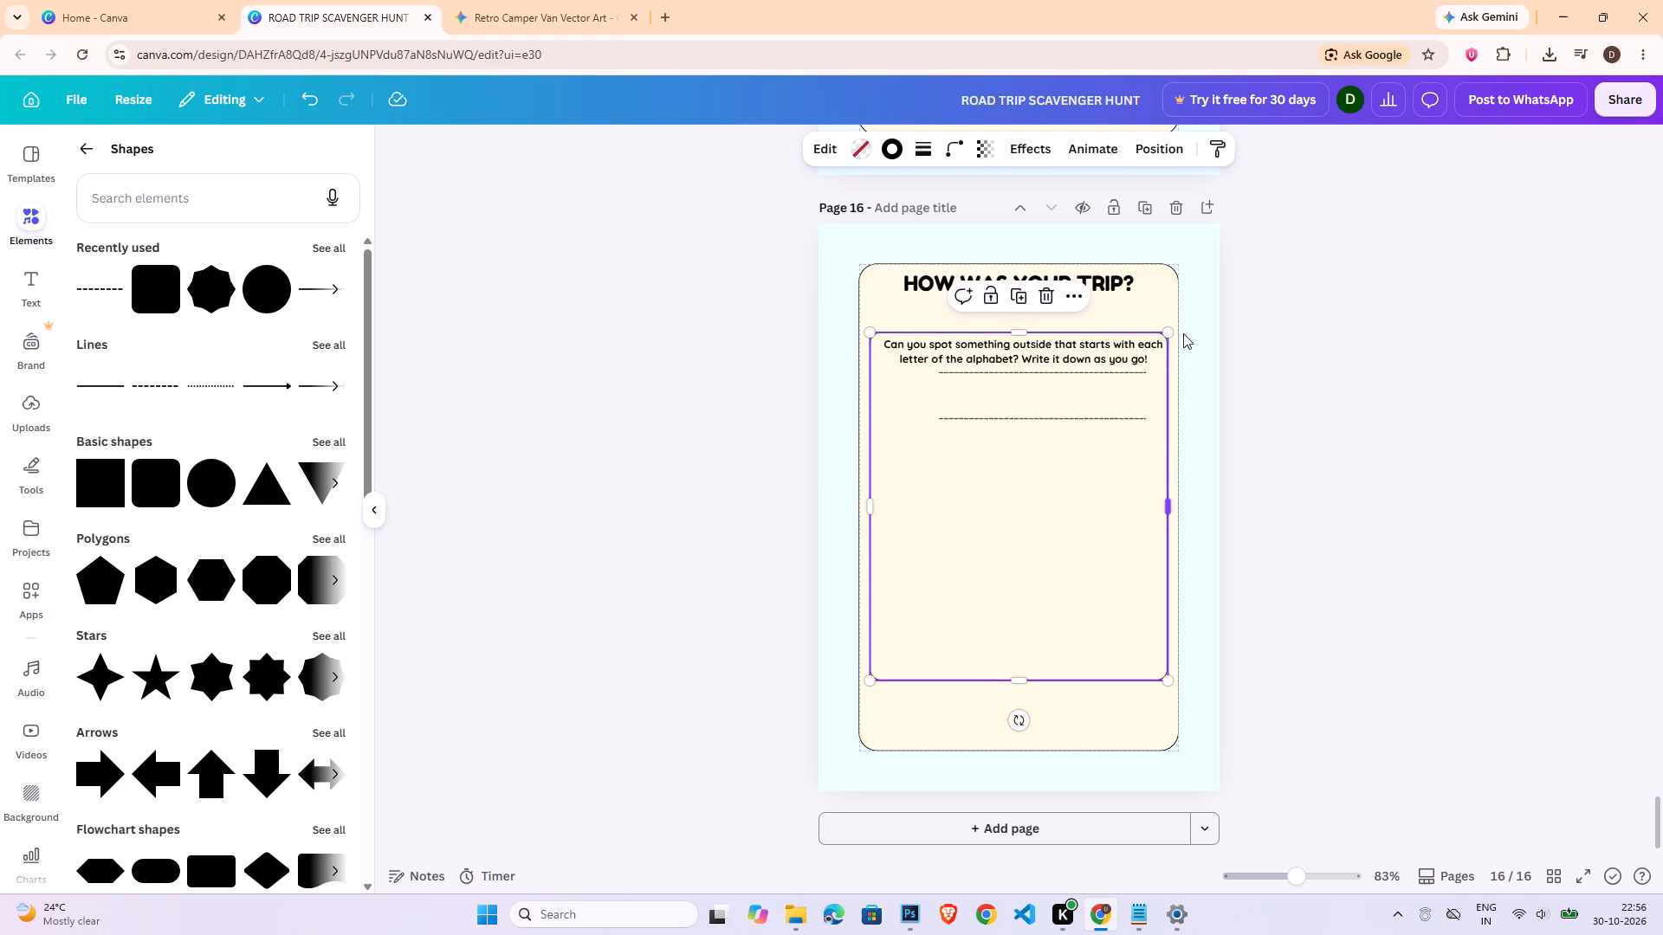
{"action": "left_click", "coordinate": [1184, 139]}
{"action": "left_click", "coordinate": [324, 244]}
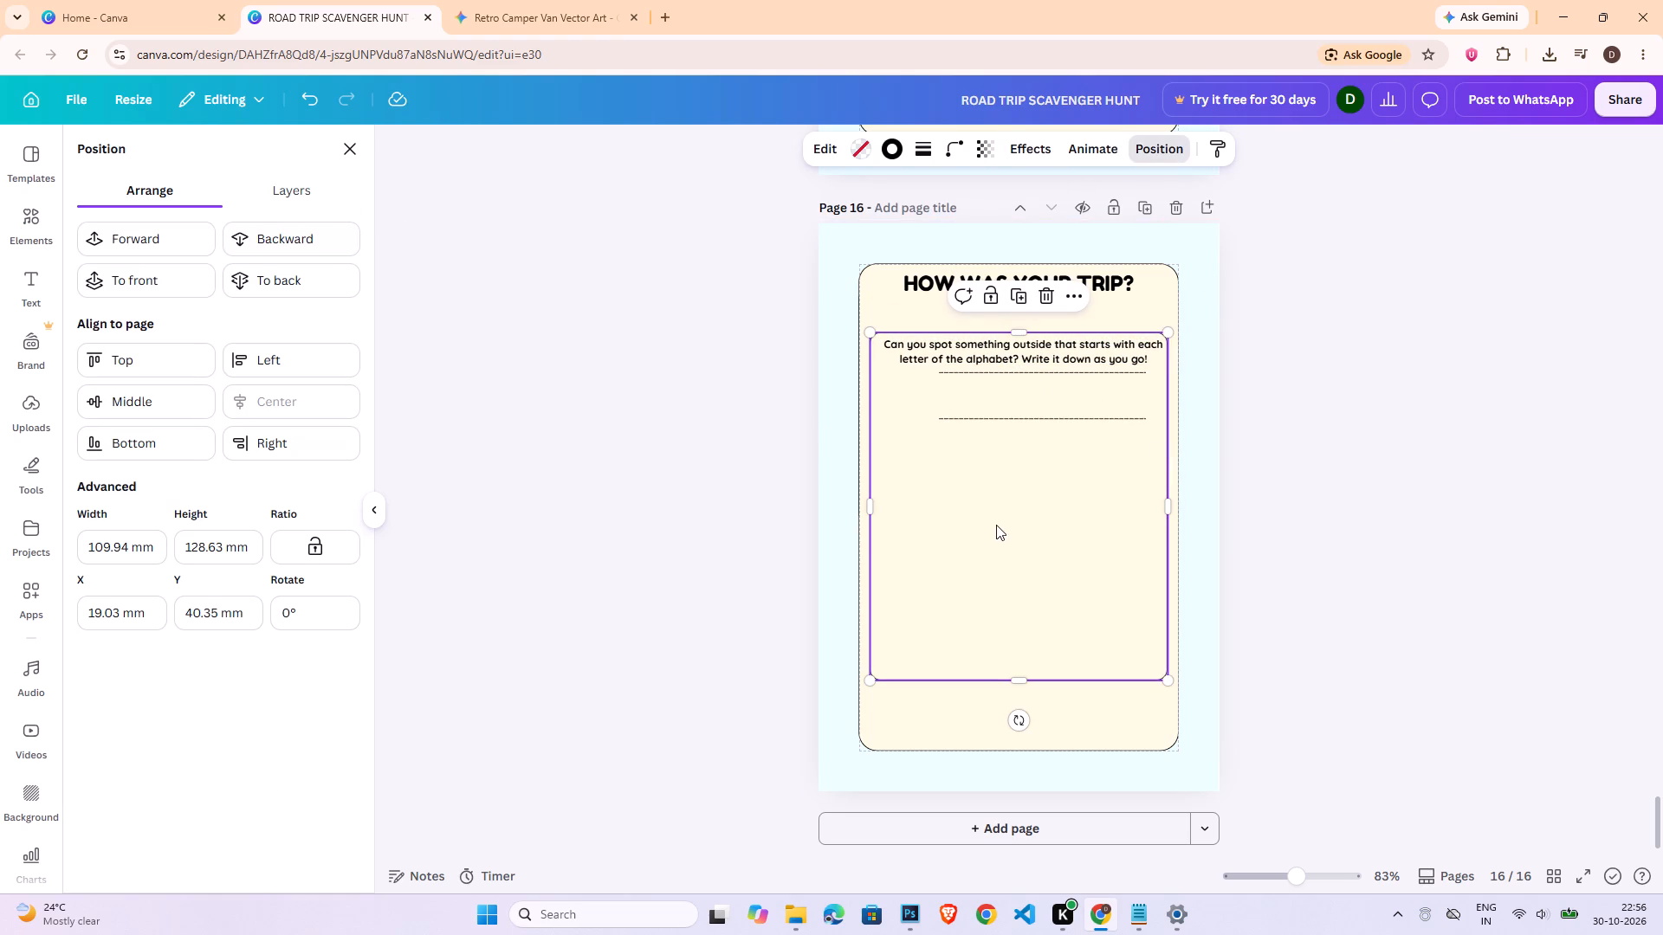
{"action": "left_click", "coordinate": [996, 525]}
Replace the instruction text on page 16 with "Write in your words".
{"action": "left_click", "coordinate": [977, 363]}
{"action": "left_click", "coordinate": [978, 351]}
{"action": "left_click", "coordinate": [949, 359]}
{"action": "triple_click", "coordinate": [945, 343]}
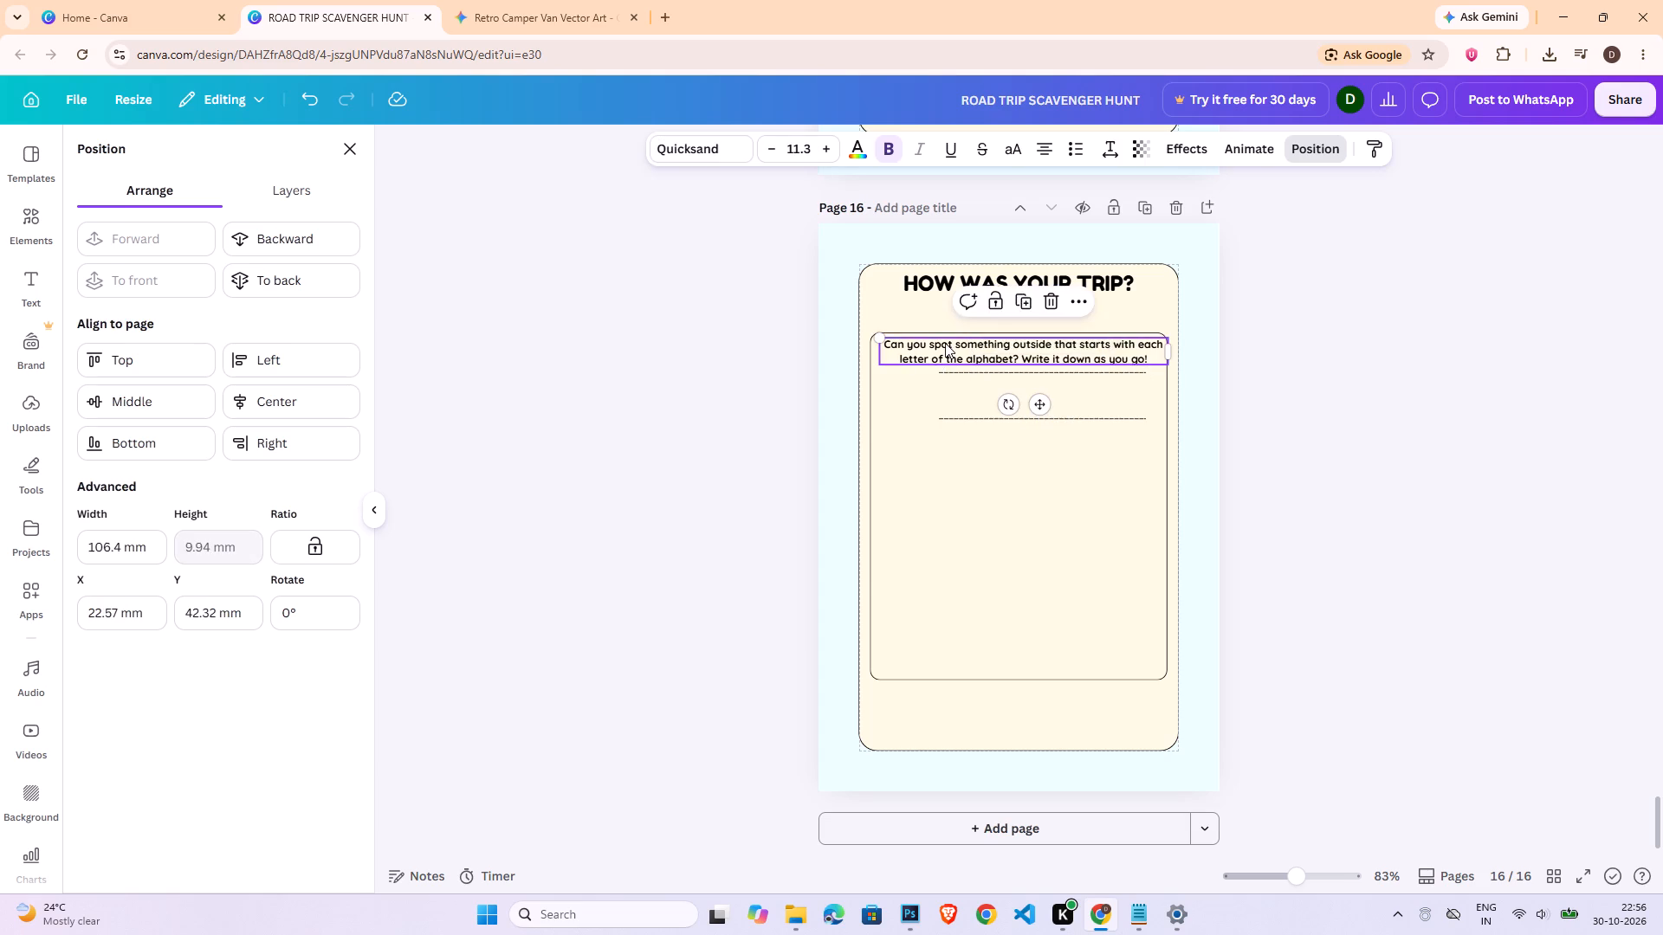
{"action": "key", "text": "ctrl+a"}
{"action": "key", "text": "shift+w"}
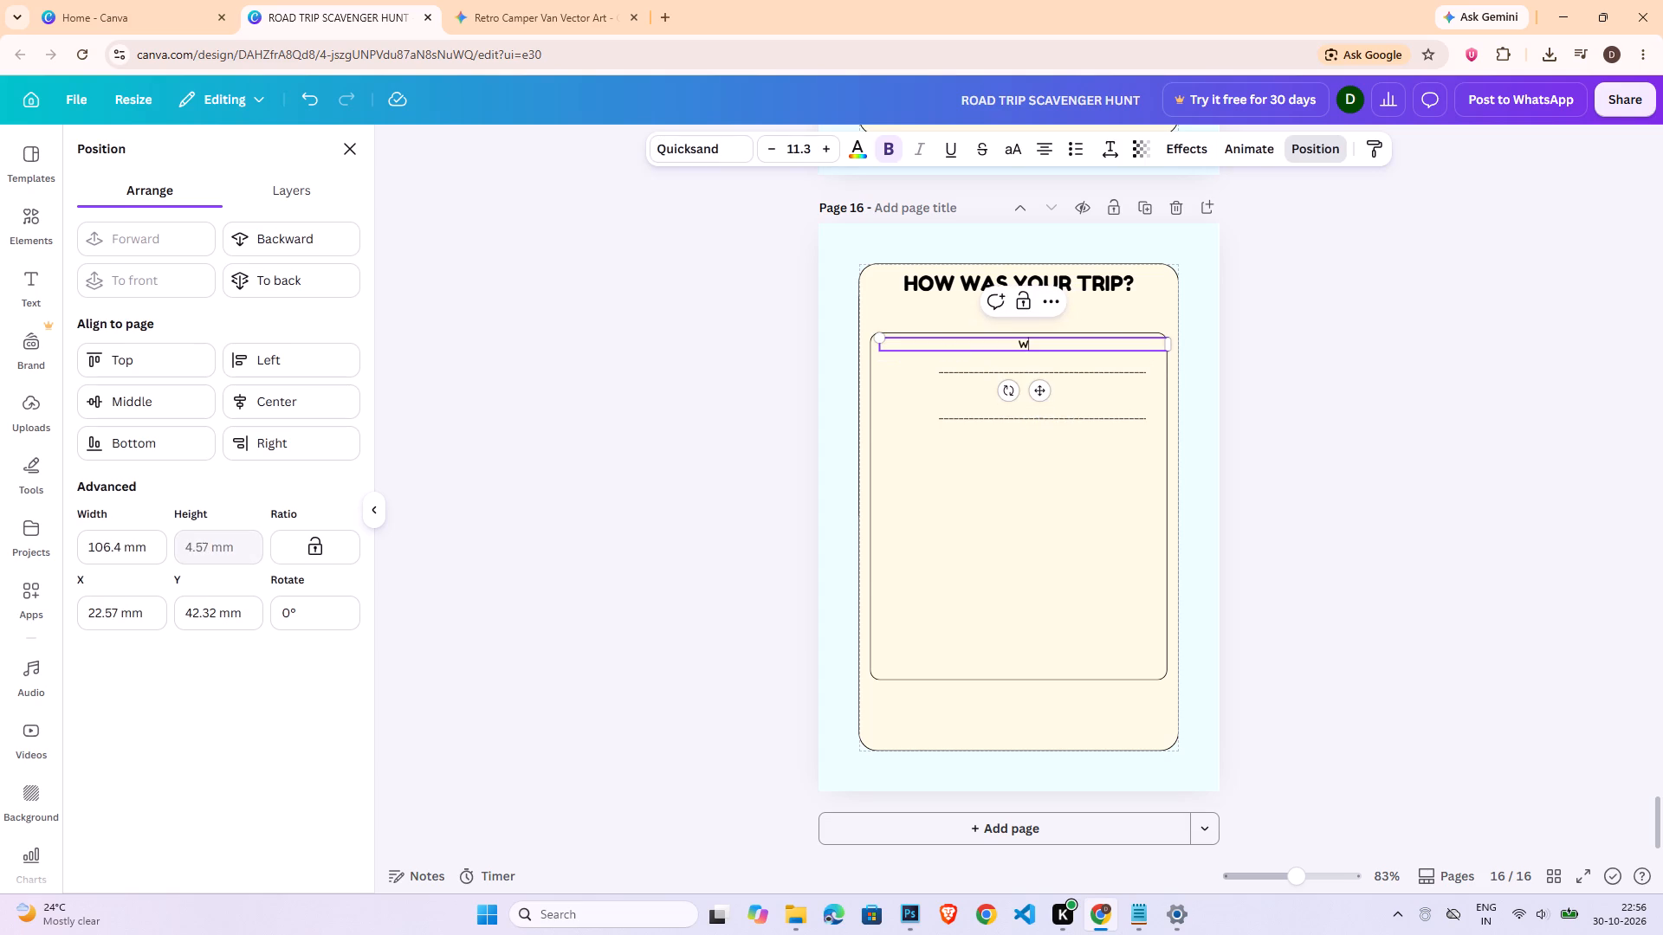
{"action": "type", "text": "rite i"}
{"action": "key", "text": "space"}
{"action": "key", "text": "BackSpace"}
{"action": "type", "text": "n your"}
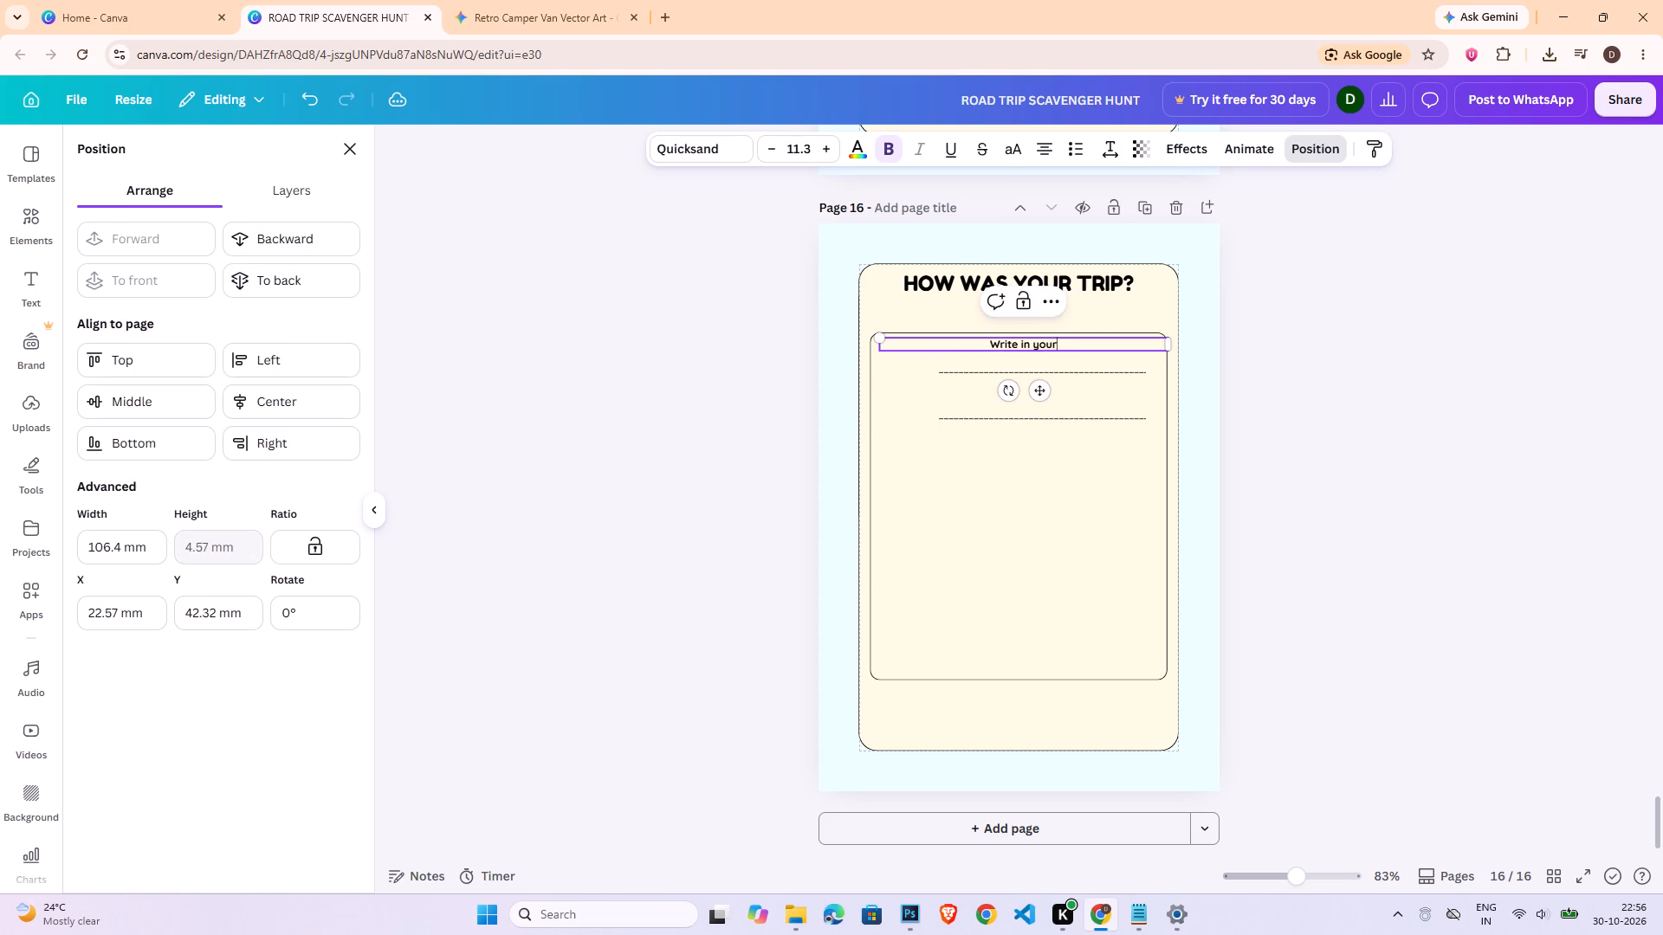
{"action": "key", "text": "space"}
{"action": "type", "text": "words how"}
{"action": "key", "text": "BackSpace"}
{"action": "key", "text": "BackSpace"}
{"action": "key", "text": "BackSpace"}
{"action": "key", "text": "BackSpace"}
{"action": "key", "text": "space"}
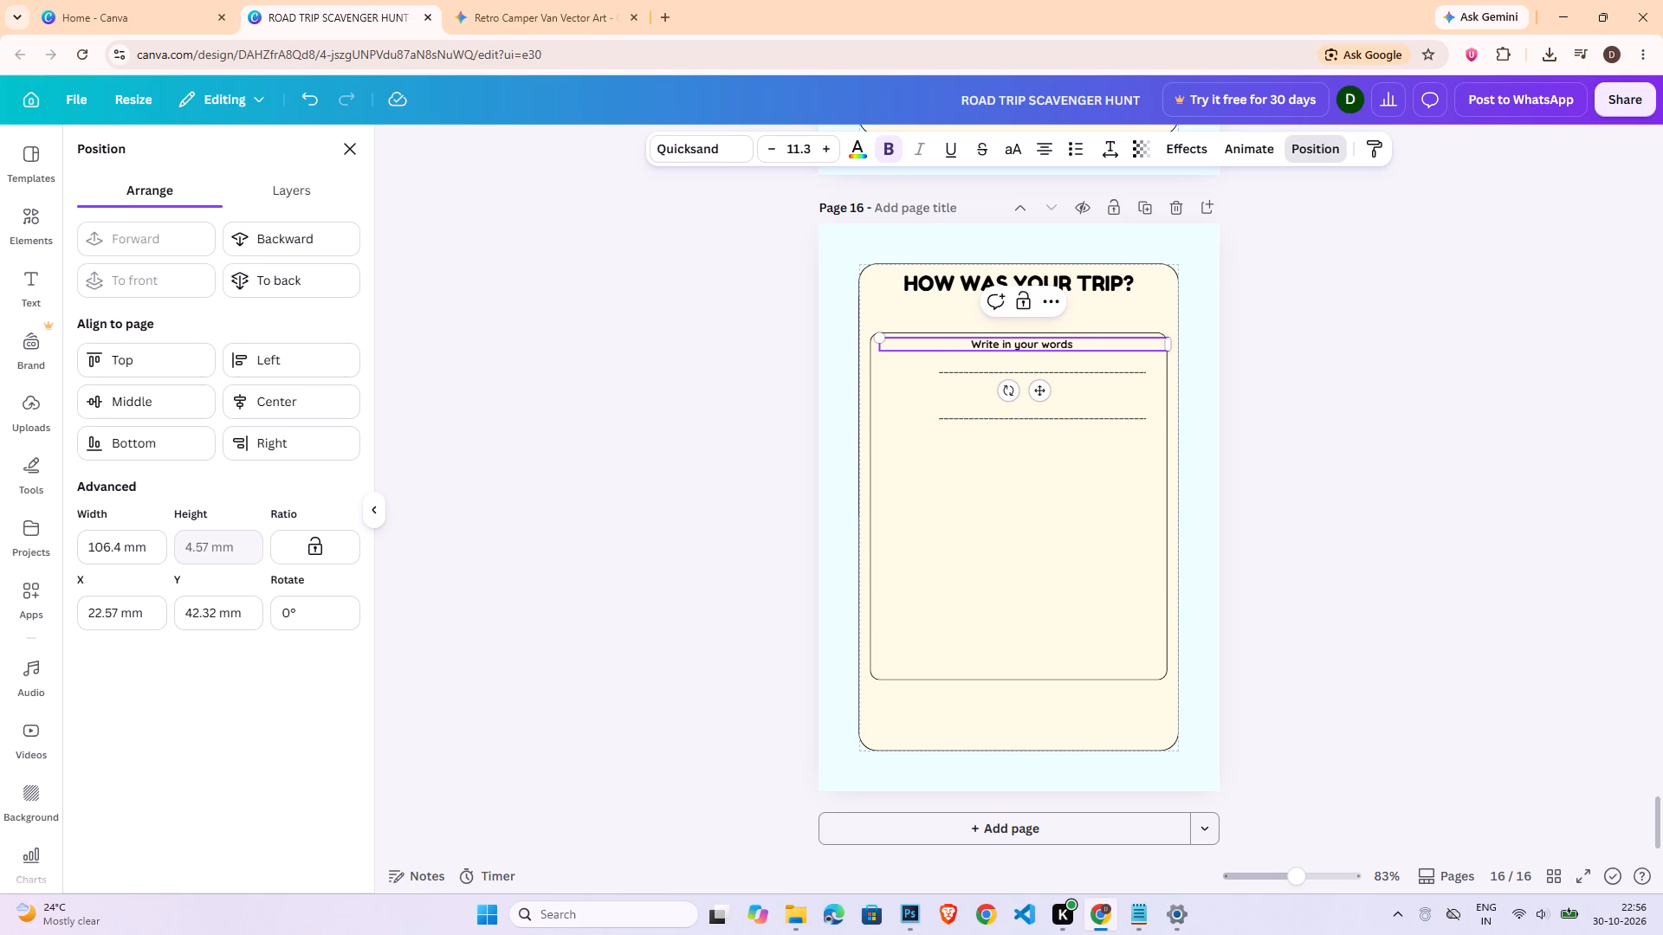
{"action": "key", "text": "BackSpace"}
Narrow the "Write in your words" text box so it fits inside the outlined box.
{"action": "left_click_drag", "start_coordinate": [1170, 343], "coordinate": [1169, 342]}
{"action": "left_click_drag", "start_coordinate": [1169, 342], "coordinate": [1155, 340]}
{"action": "left_click", "coordinate": [1253, 349]}
{"action": "left_click", "coordinate": [1314, 365]}
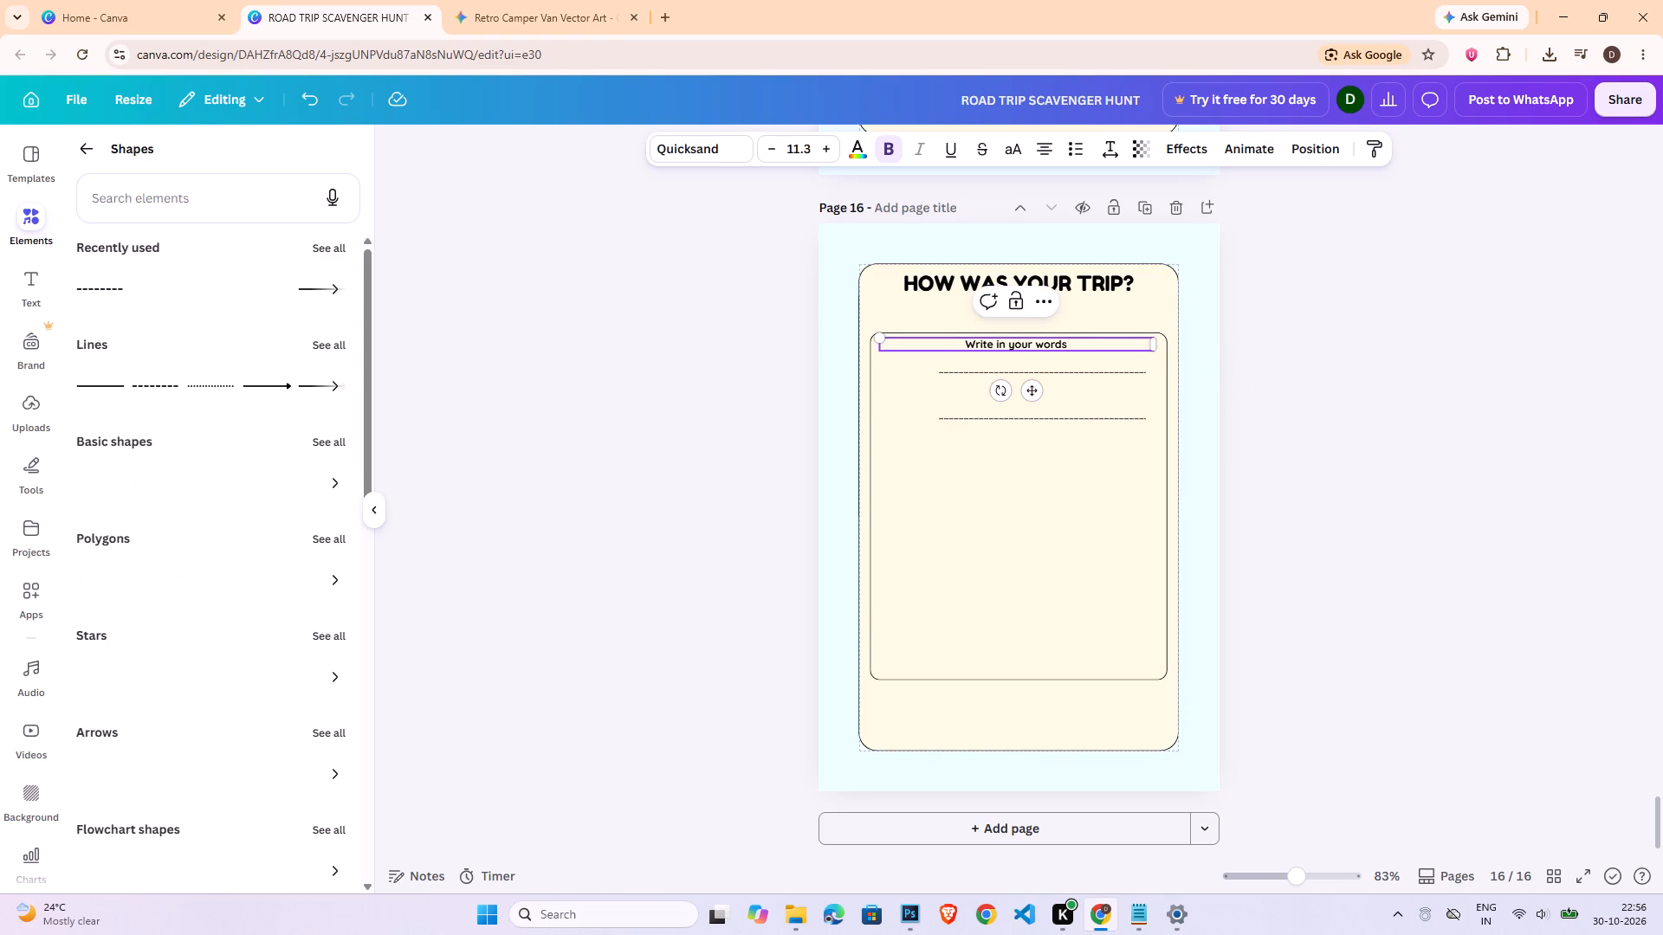
{"action": "left_click", "coordinate": [1323, 369]}
Move both dashed writing lines toward the outlined box's left edge and enlarge them together to about 103 mm wide.
{"action": "left_click", "coordinate": [1060, 377]}
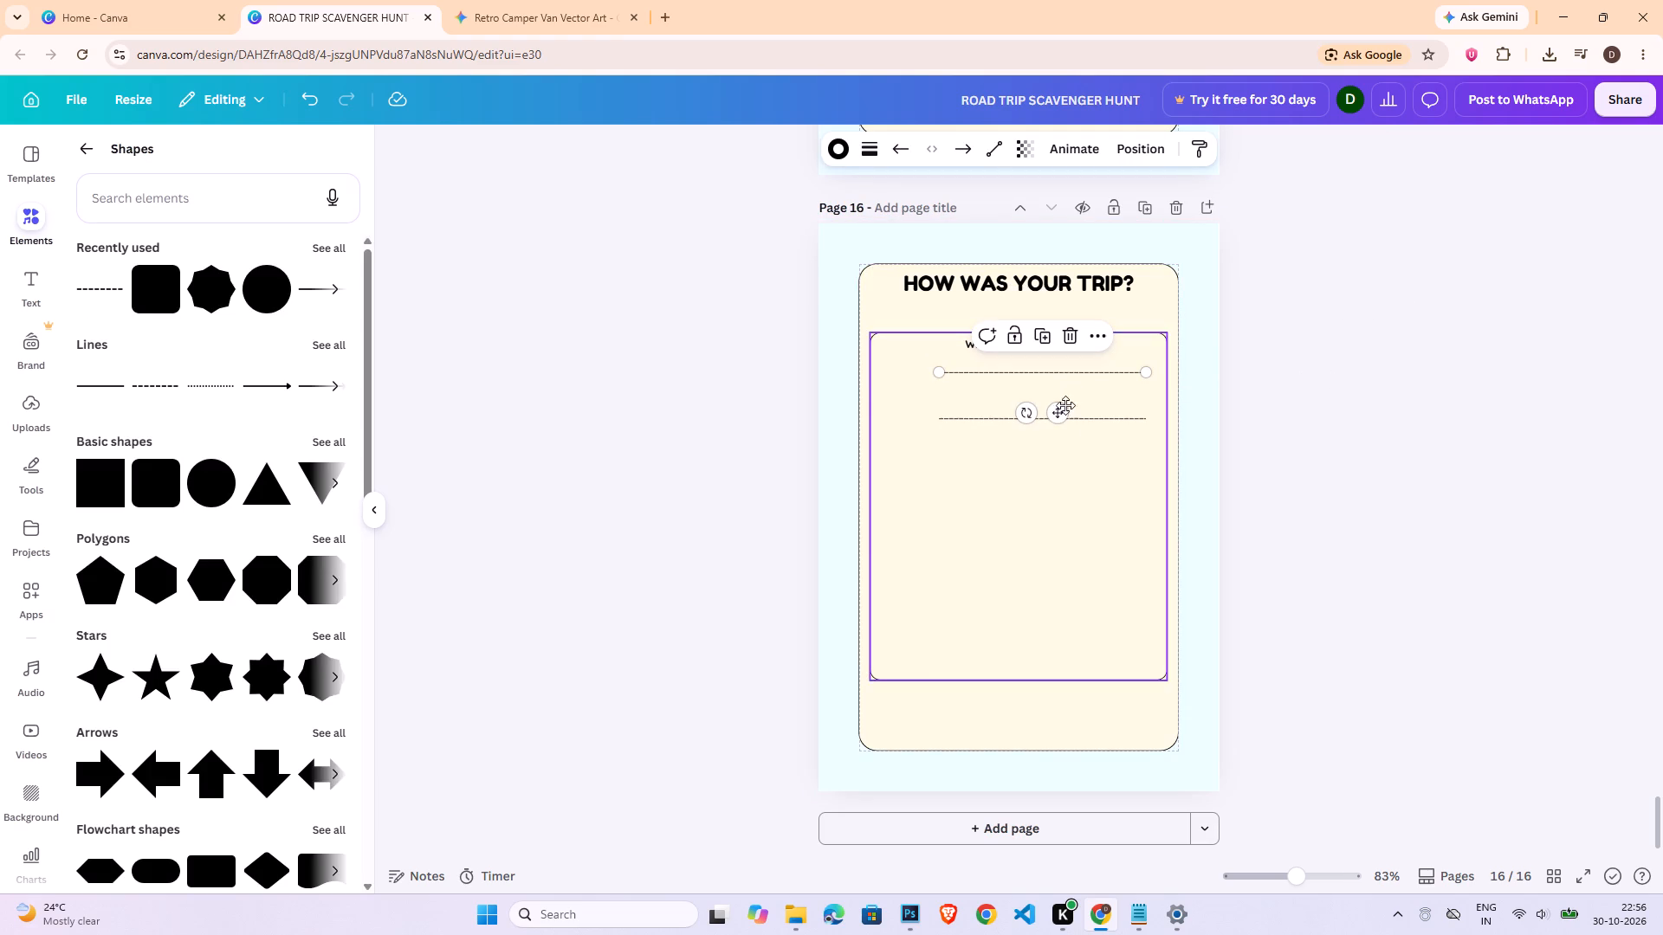
{"action": "left_click", "coordinate": [1091, 421], "text": "shift"}
{"action": "left_click_drag", "start_coordinate": [1108, 404], "coordinate": [1080, 409]}
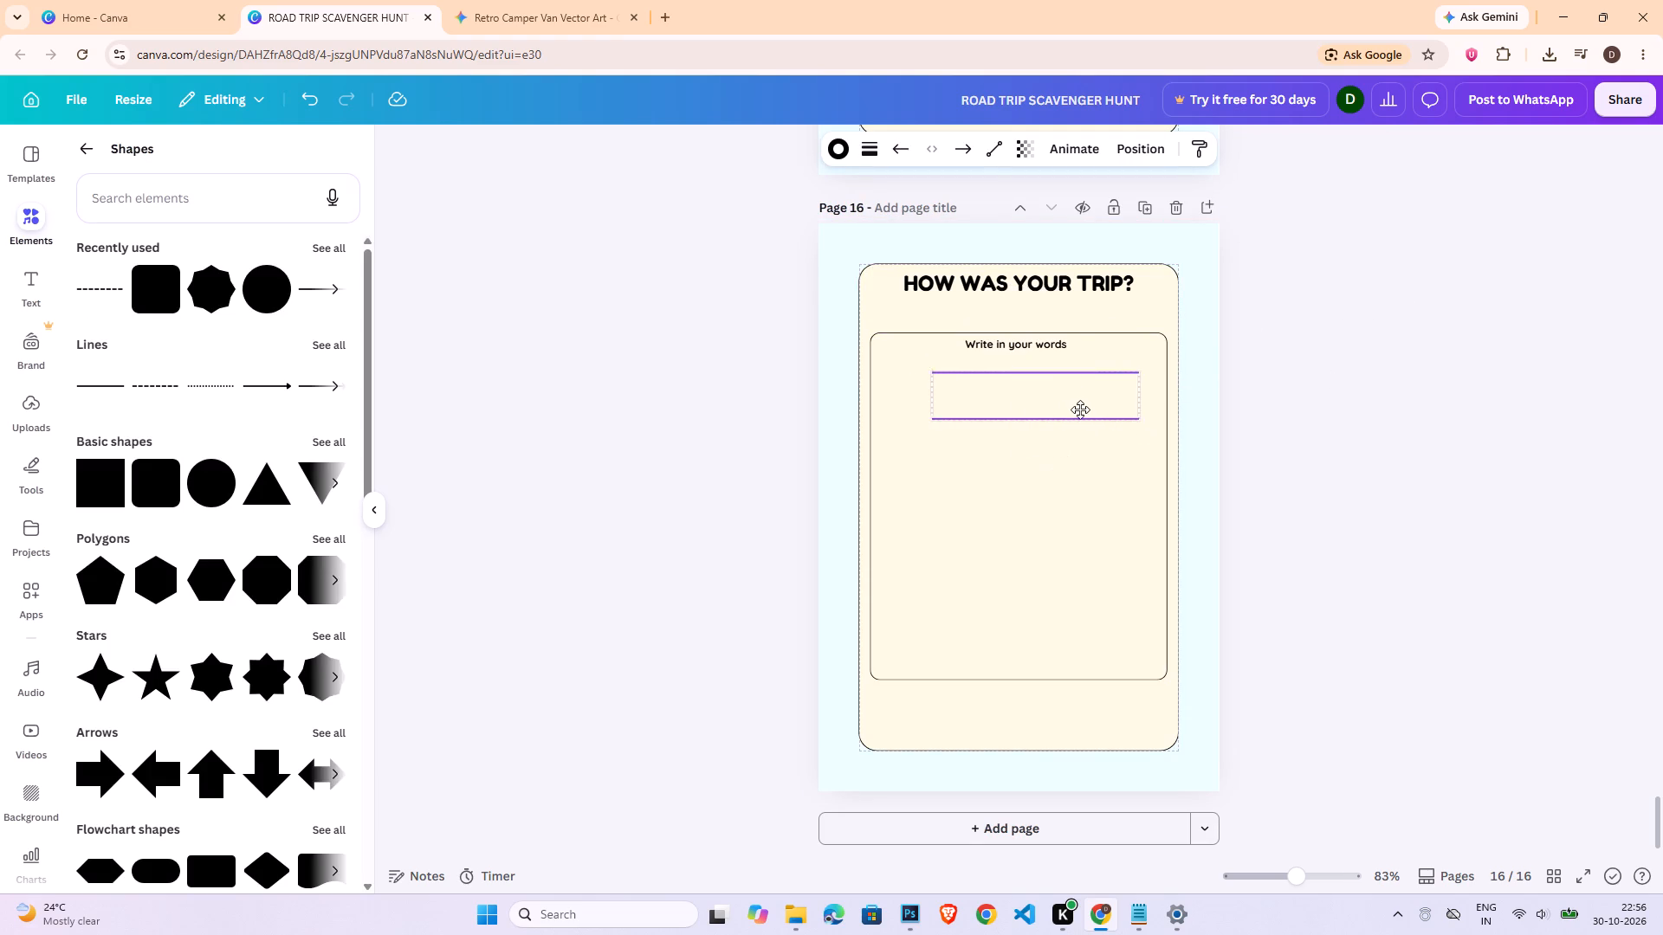
{"action": "left_click_drag", "start_coordinate": [1080, 409], "coordinate": [1046, 413]}
{"action": "left_click_drag", "start_coordinate": [1093, 426], "coordinate": [1173, 446]}
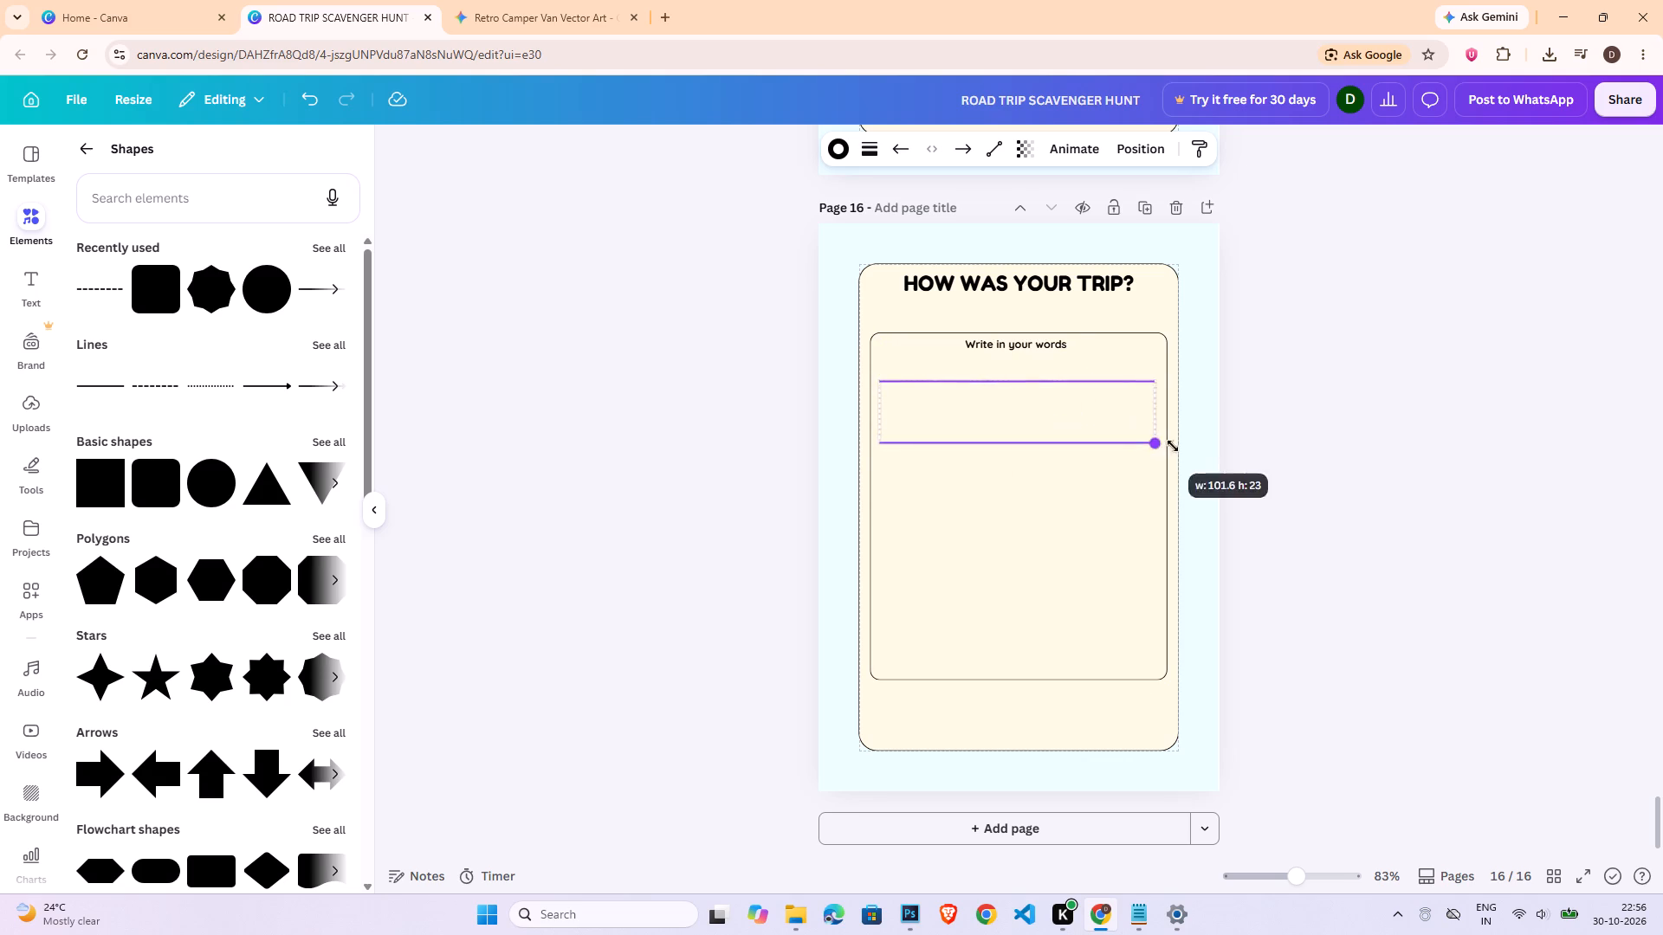
{"action": "left_click_drag", "start_coordinate": [1173, 446], "coordinate": [1165, 441]}
Duplicate the pair of dashed lines twice and place the copies below, aligned with the first pair.
{"action": "key", "text": "ctrl+c"}
{"action": "key", "text": "ctrl+v"}
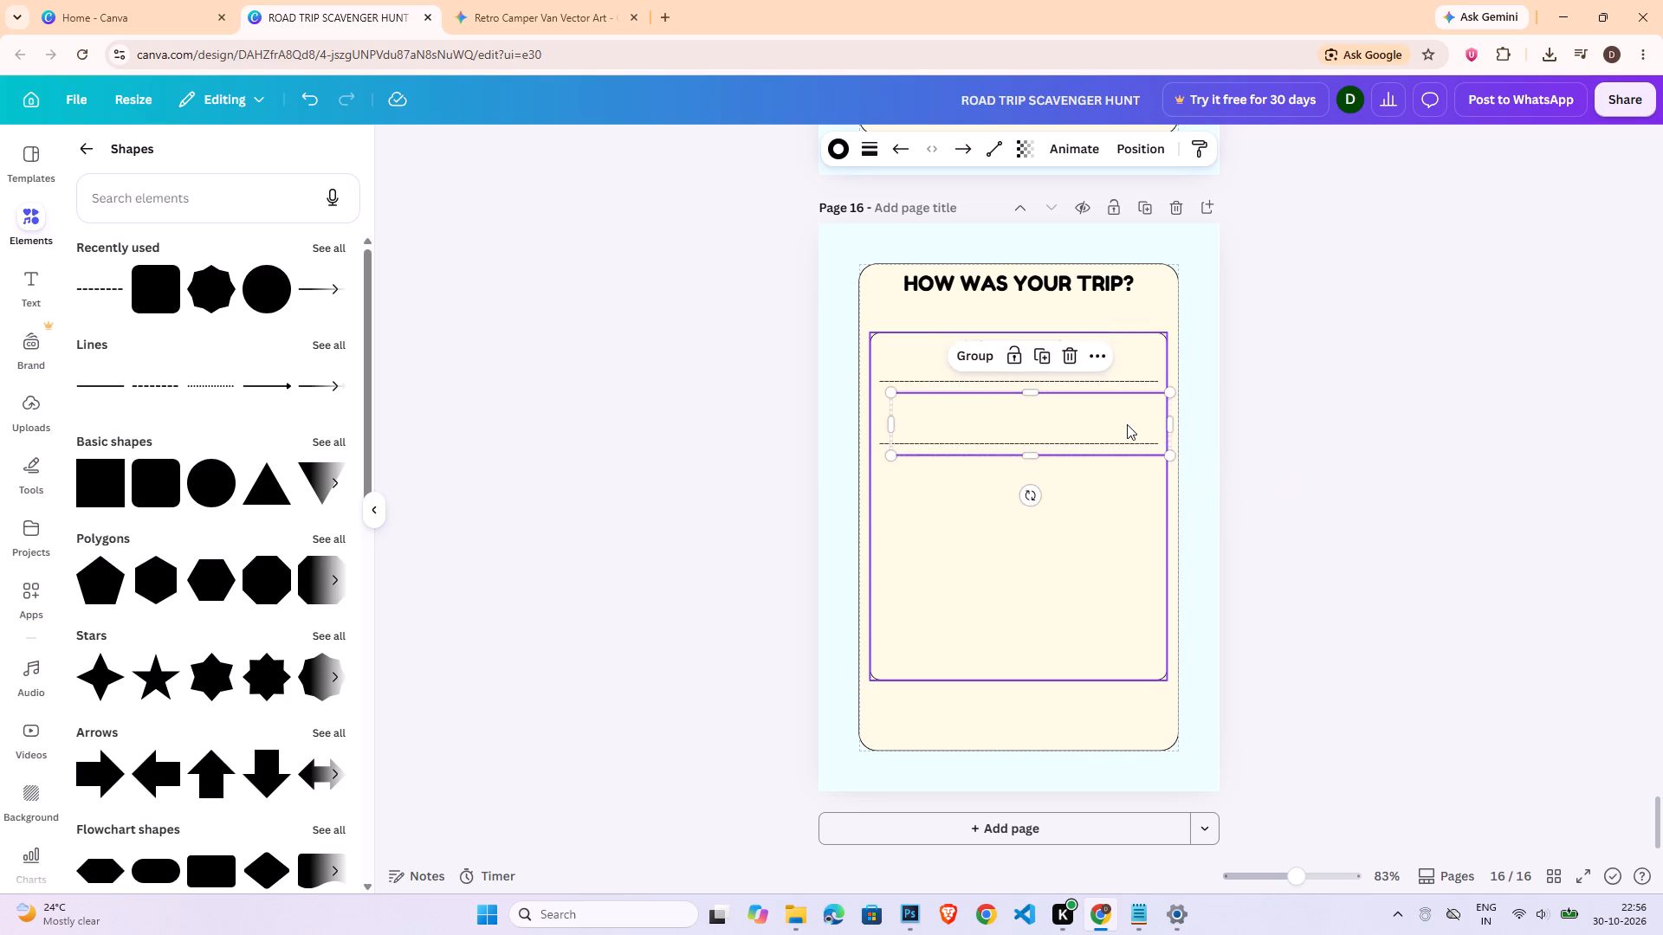
{"action": "left_click_drag", "start_coordinate": [1125, 422], "coordinate": [1118, 519]}
{"action": "left_click", "coordinate": [1118, 519]}
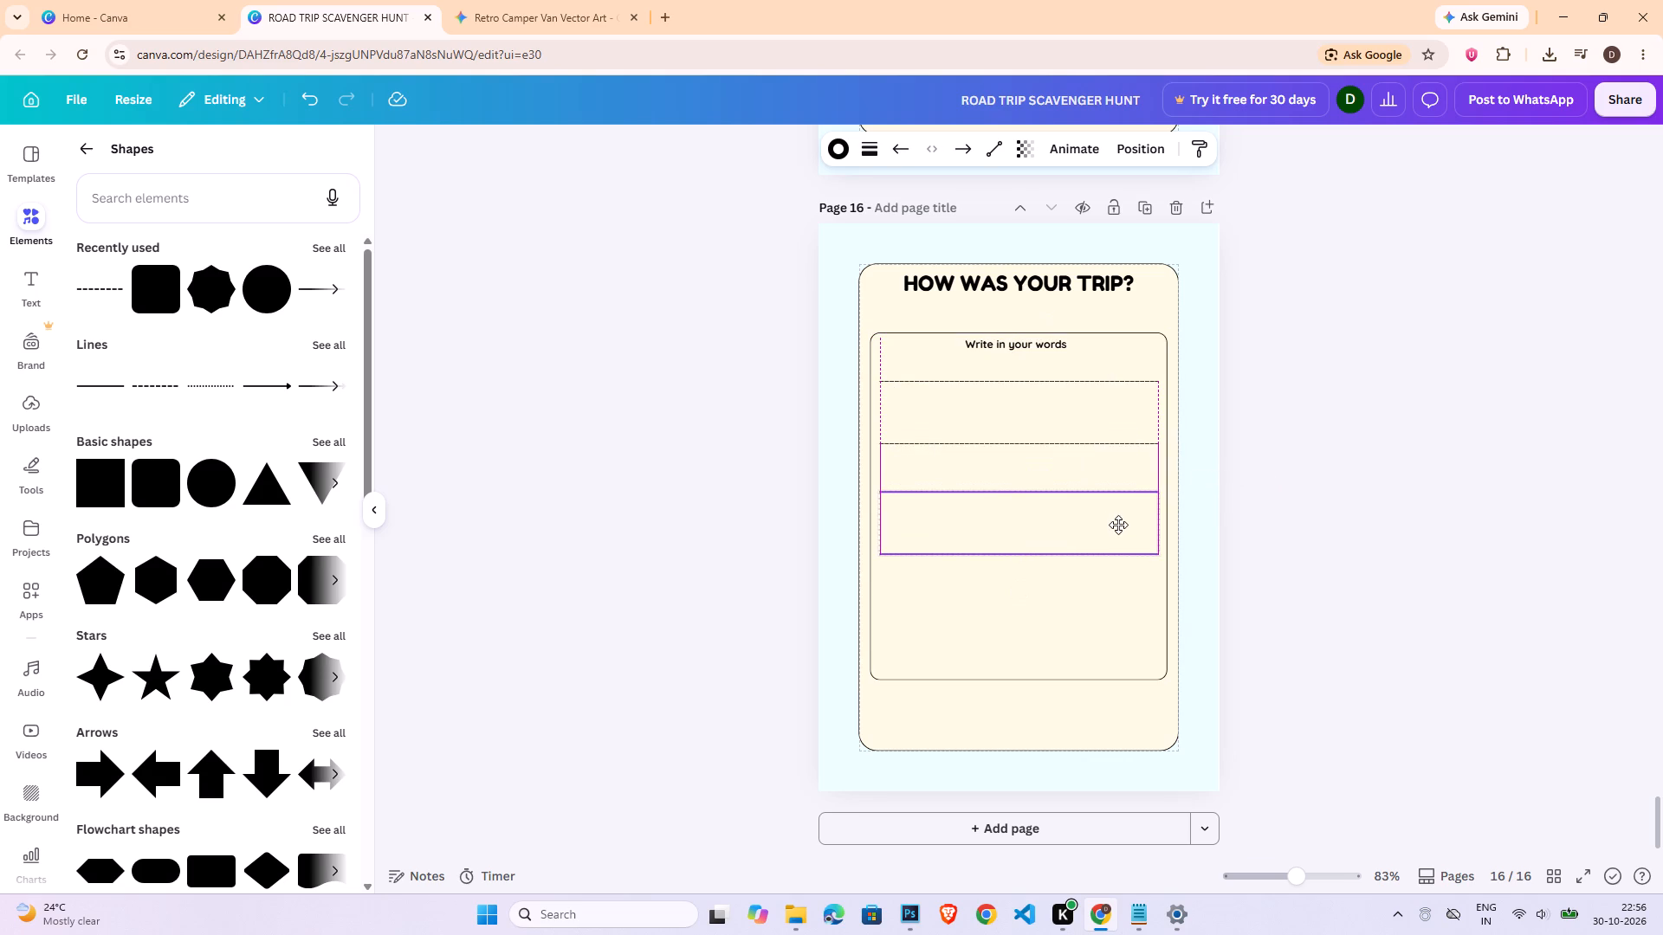
{"action": "key", "text": "ctrl+c"}
{"action": "key", "text": "ctrl+v"}
{"action": "left_click_drag", "start_coordinate": [1122, 530], "coordinate": [1112, 616]}
{"action": "left_click", "coordinate": [1352, 596]}
Delete the lowest dashed line on page 16.
{"action": "left_click", "coordinate": [1064, 648]}
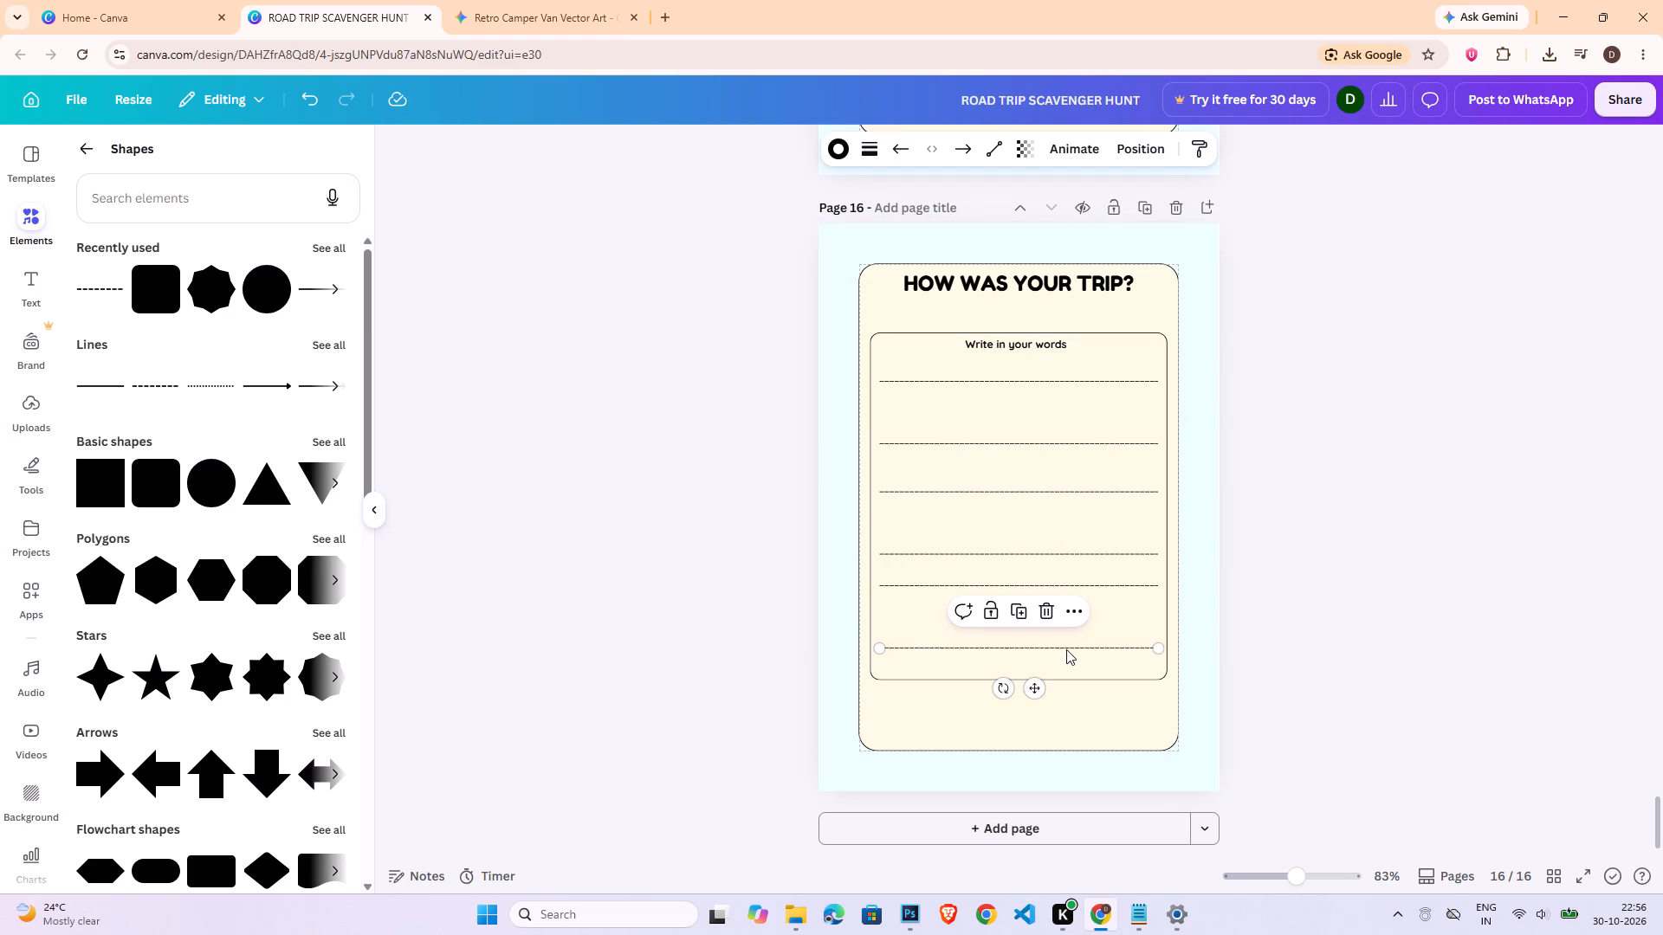
{"action": "key", "text": "Delete"}
Select the five dashed lines on page 16 and space them evenly with Tidy up.
{"action": "left_click", "coordinate": [959, 376]}
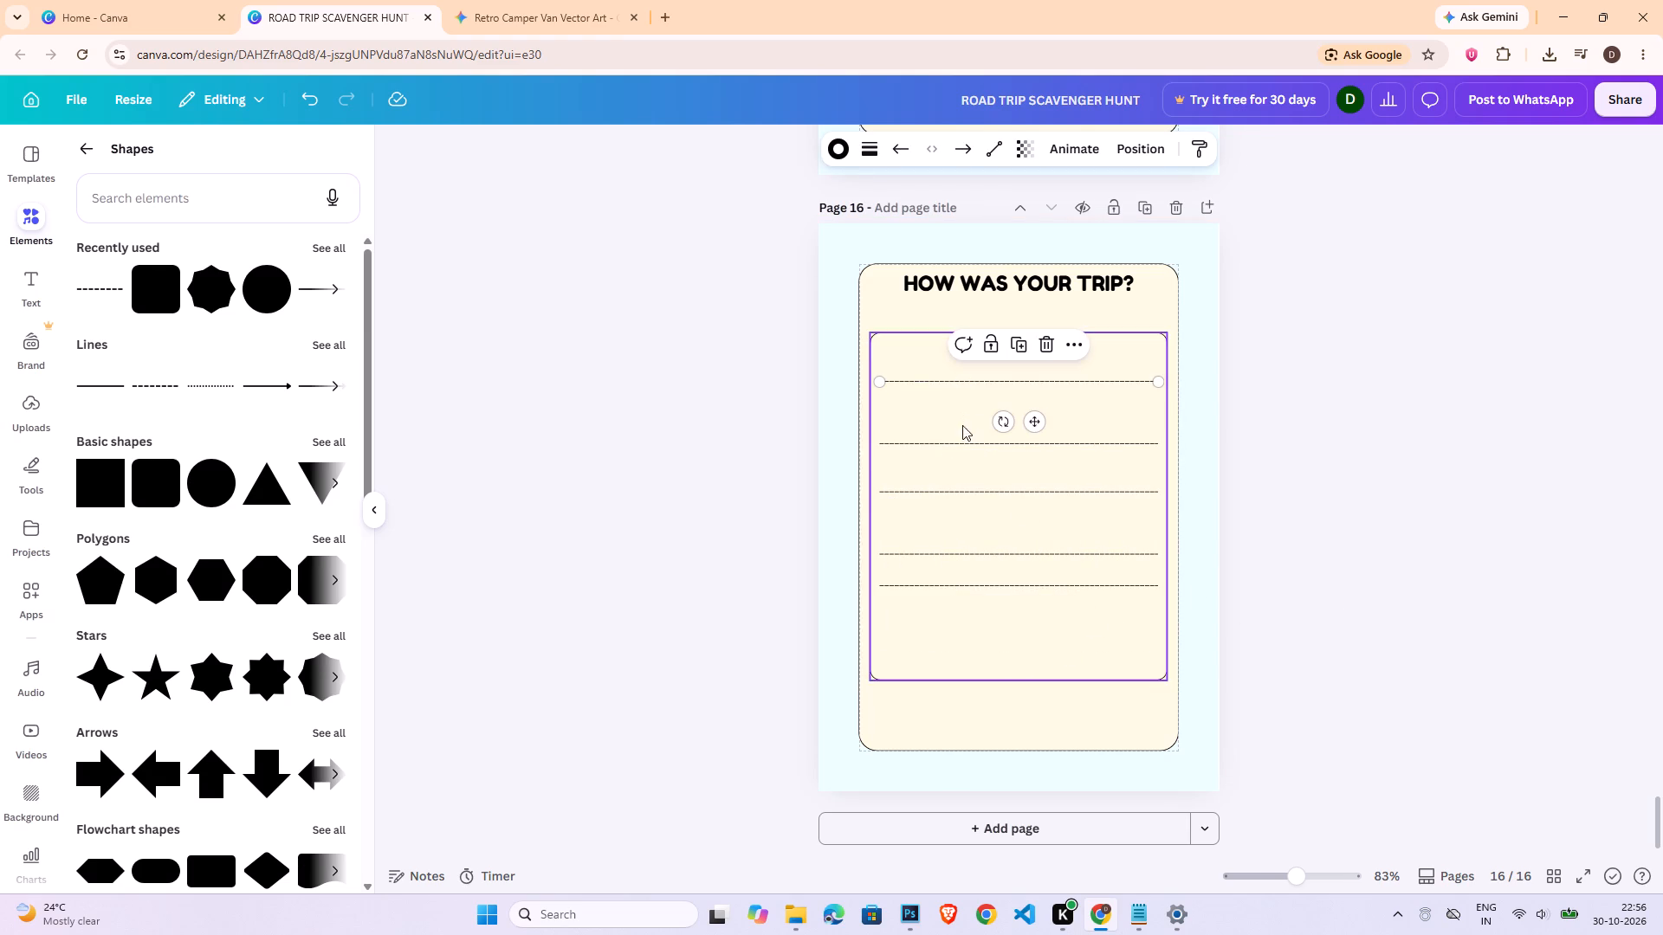
{"action": "left_click", "coordinate": [961, 442], "text": "shift"}
{"action": "left_click", "coordinate": [962, 491], "text": "shift"}
{"action": "left_click", "coordinate": [967, 550], "text": "shift"}
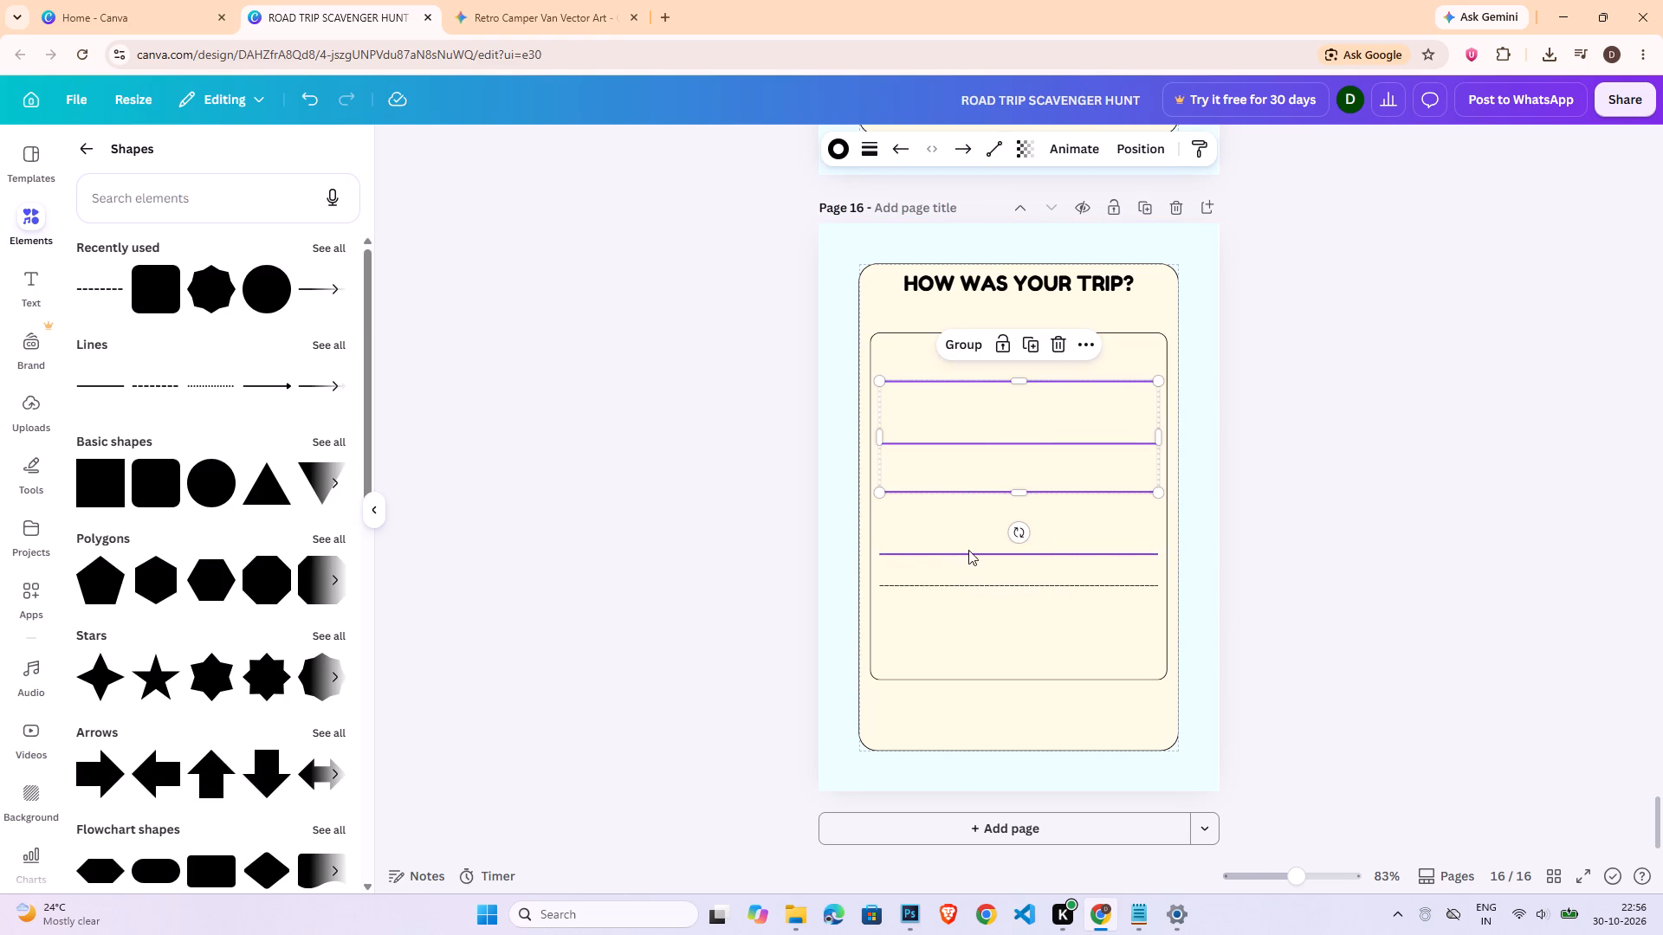
{"action": "left_click", "coordinate": [974, 578], "text": "shift"}
{"action": "left_click", "coordinate": [1153, 155]}
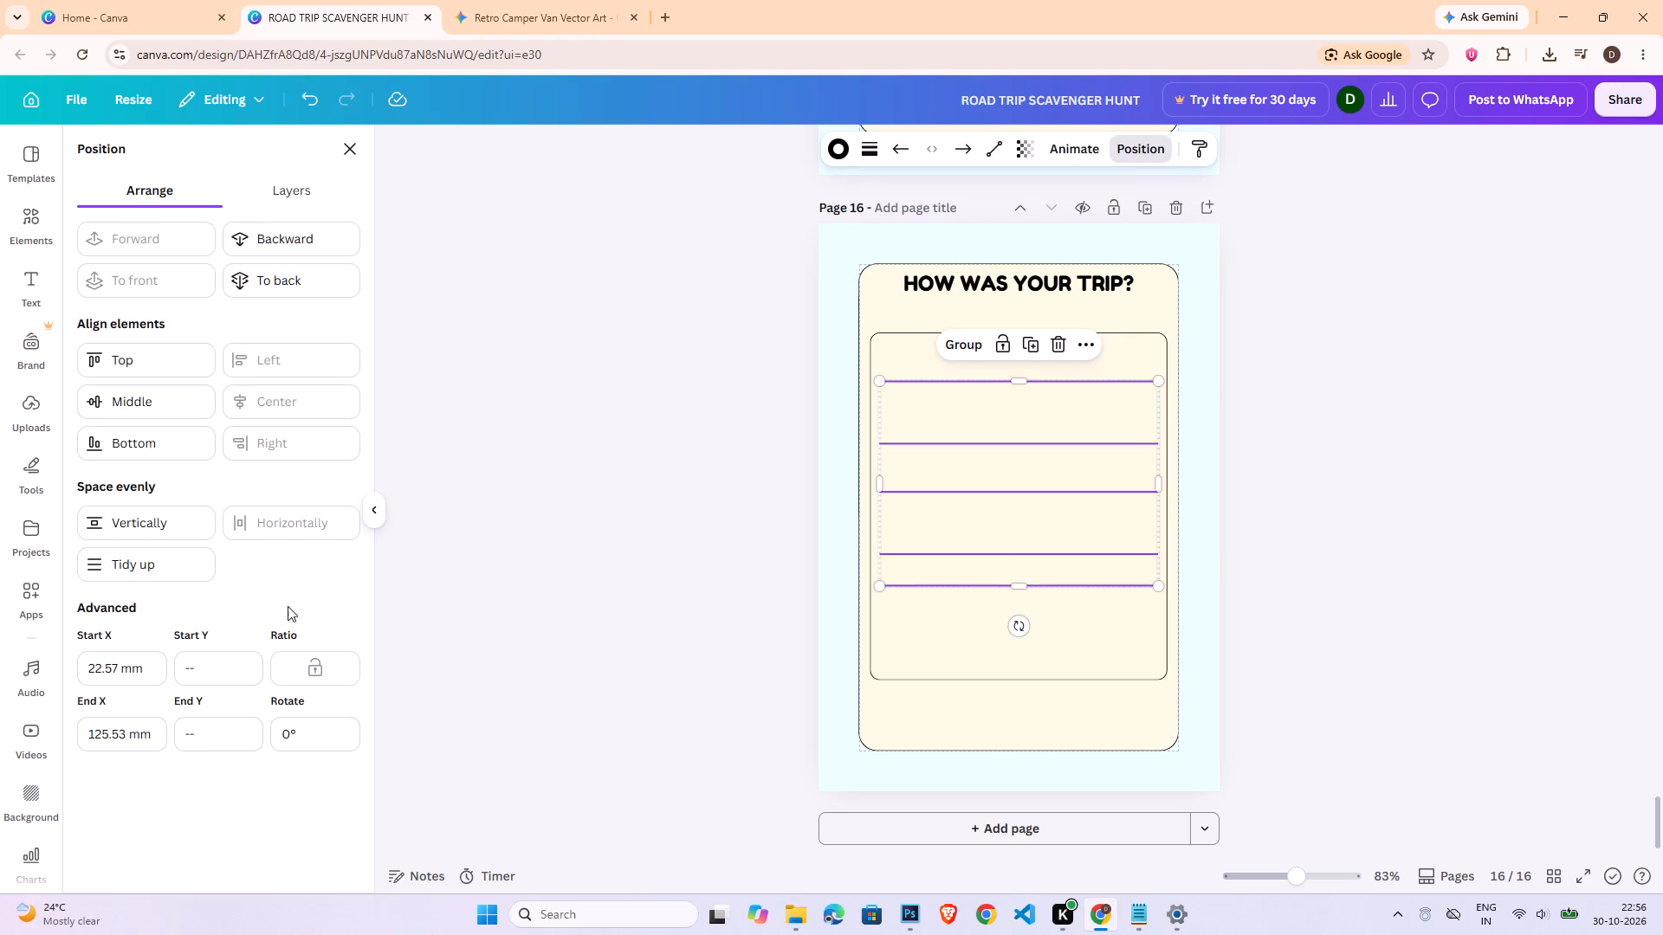
{"action": "left_click", "coordinate": [114, 552]}
{"action": "double_click", "coordinate": [1297, 632]}
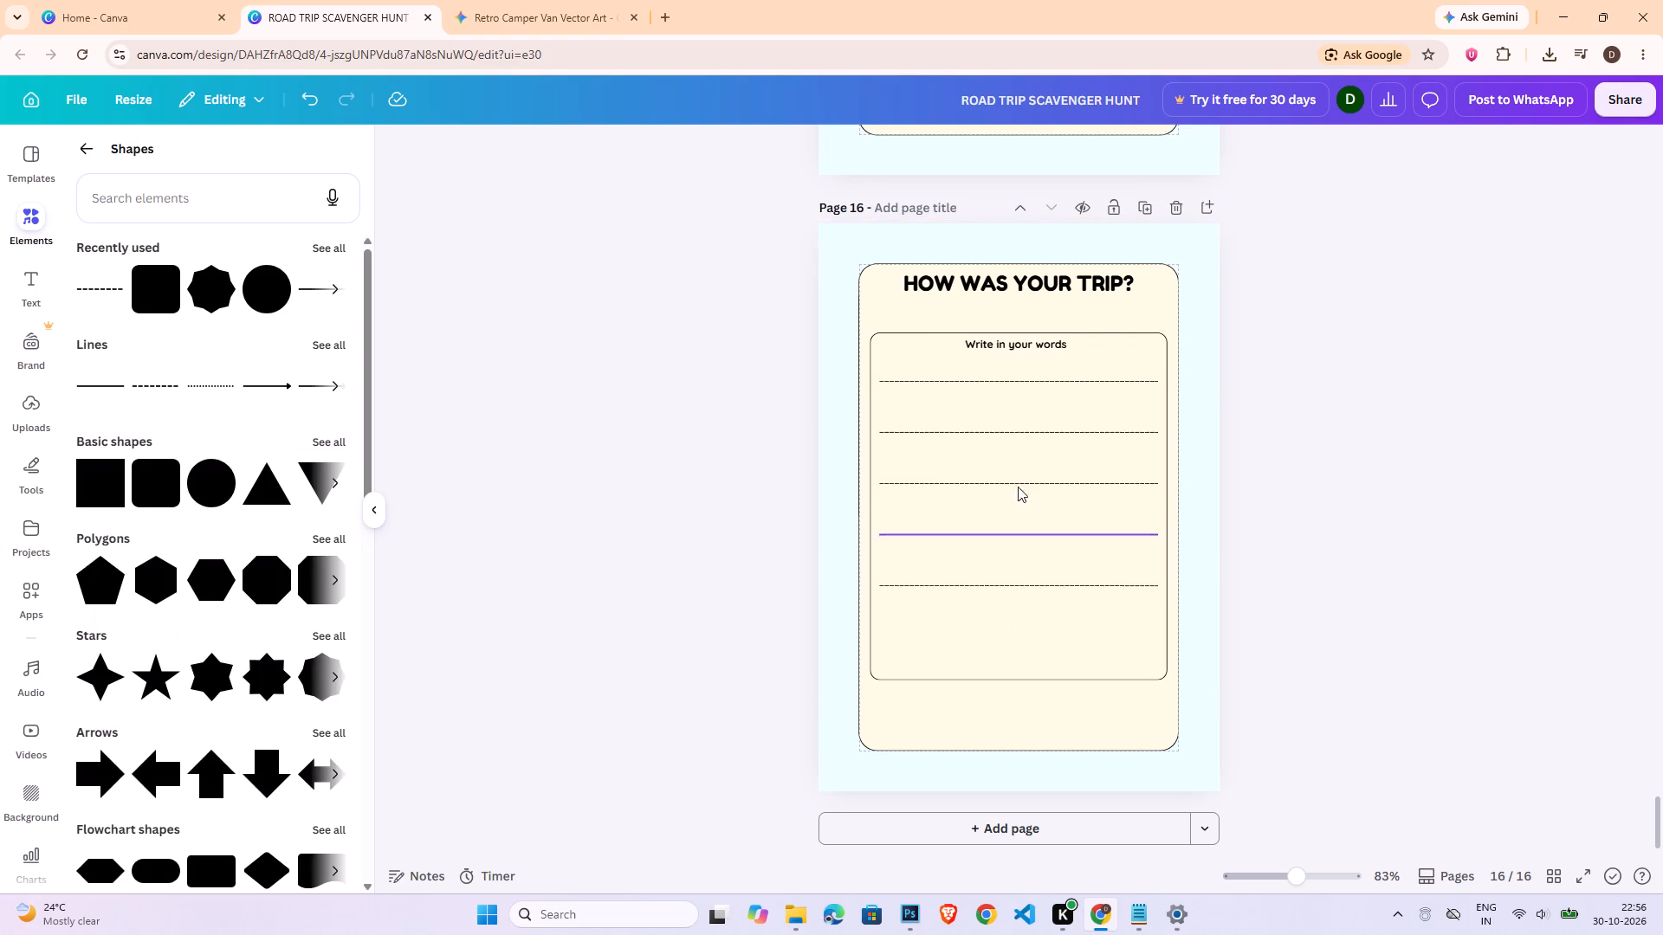
Copy the bottom dashed line and place the copy below it at matching spacing as a sixth writing line.
{"action": "left_click", "coordinate": [987, 583]}
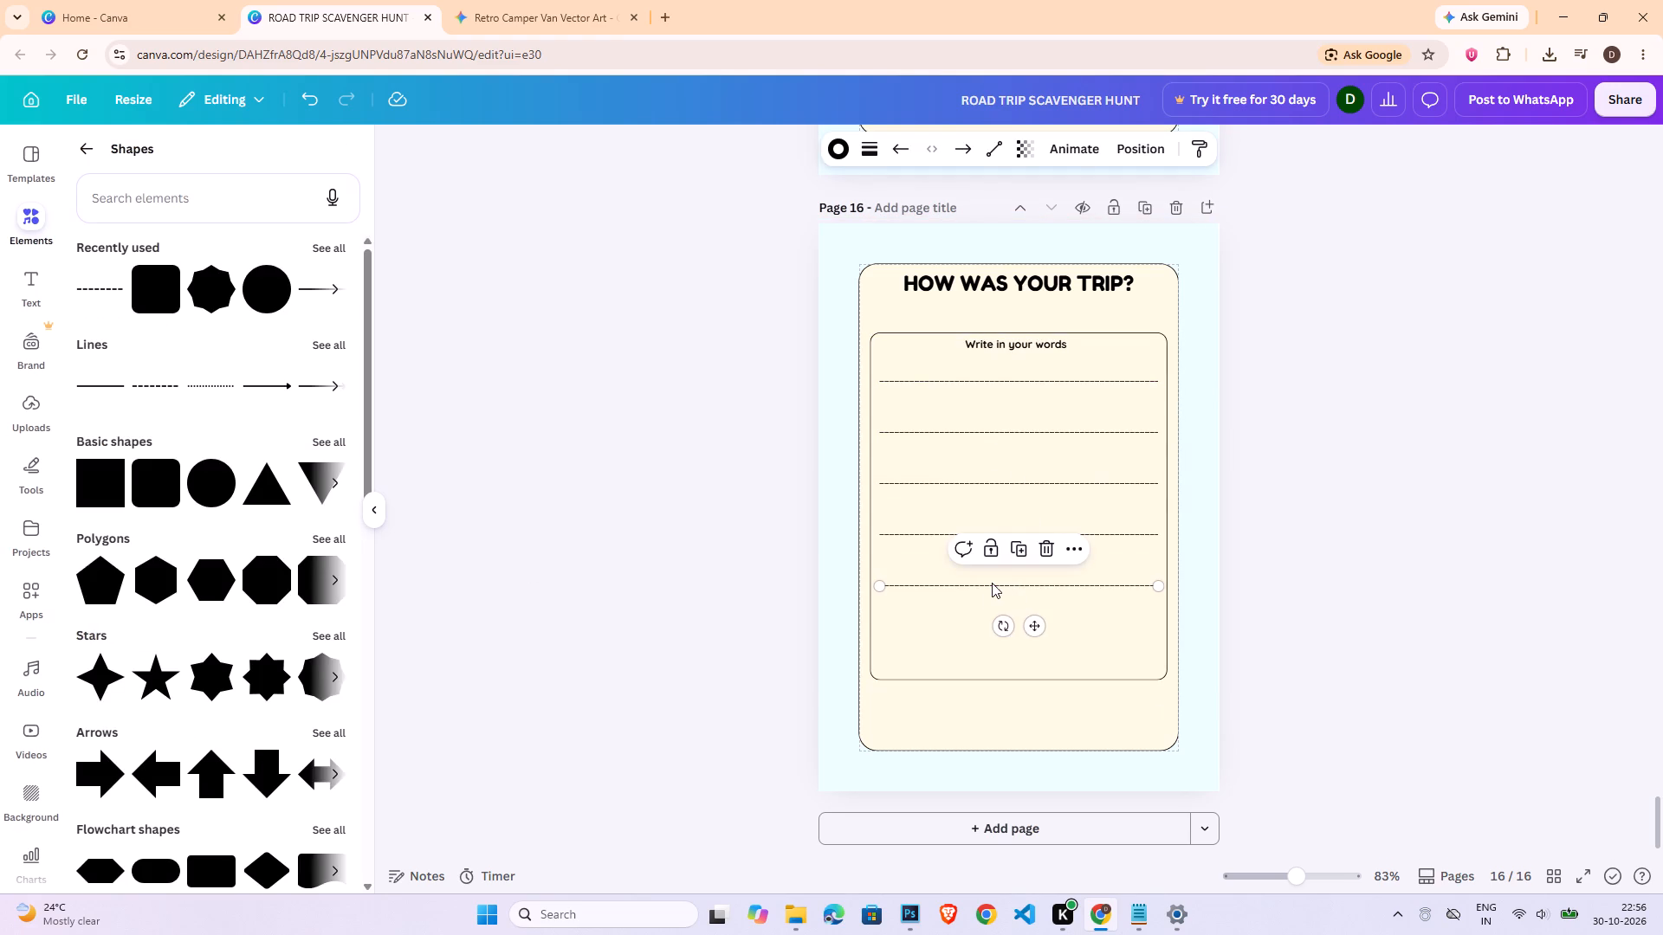
{"action": "key", "text": "ctrl+c"}
{"action": "key", "text": "ctrl+v"}
{"action": "left_click_drag", "start_coordinate": [1047, 643], "coordinate": [1032, 683]}
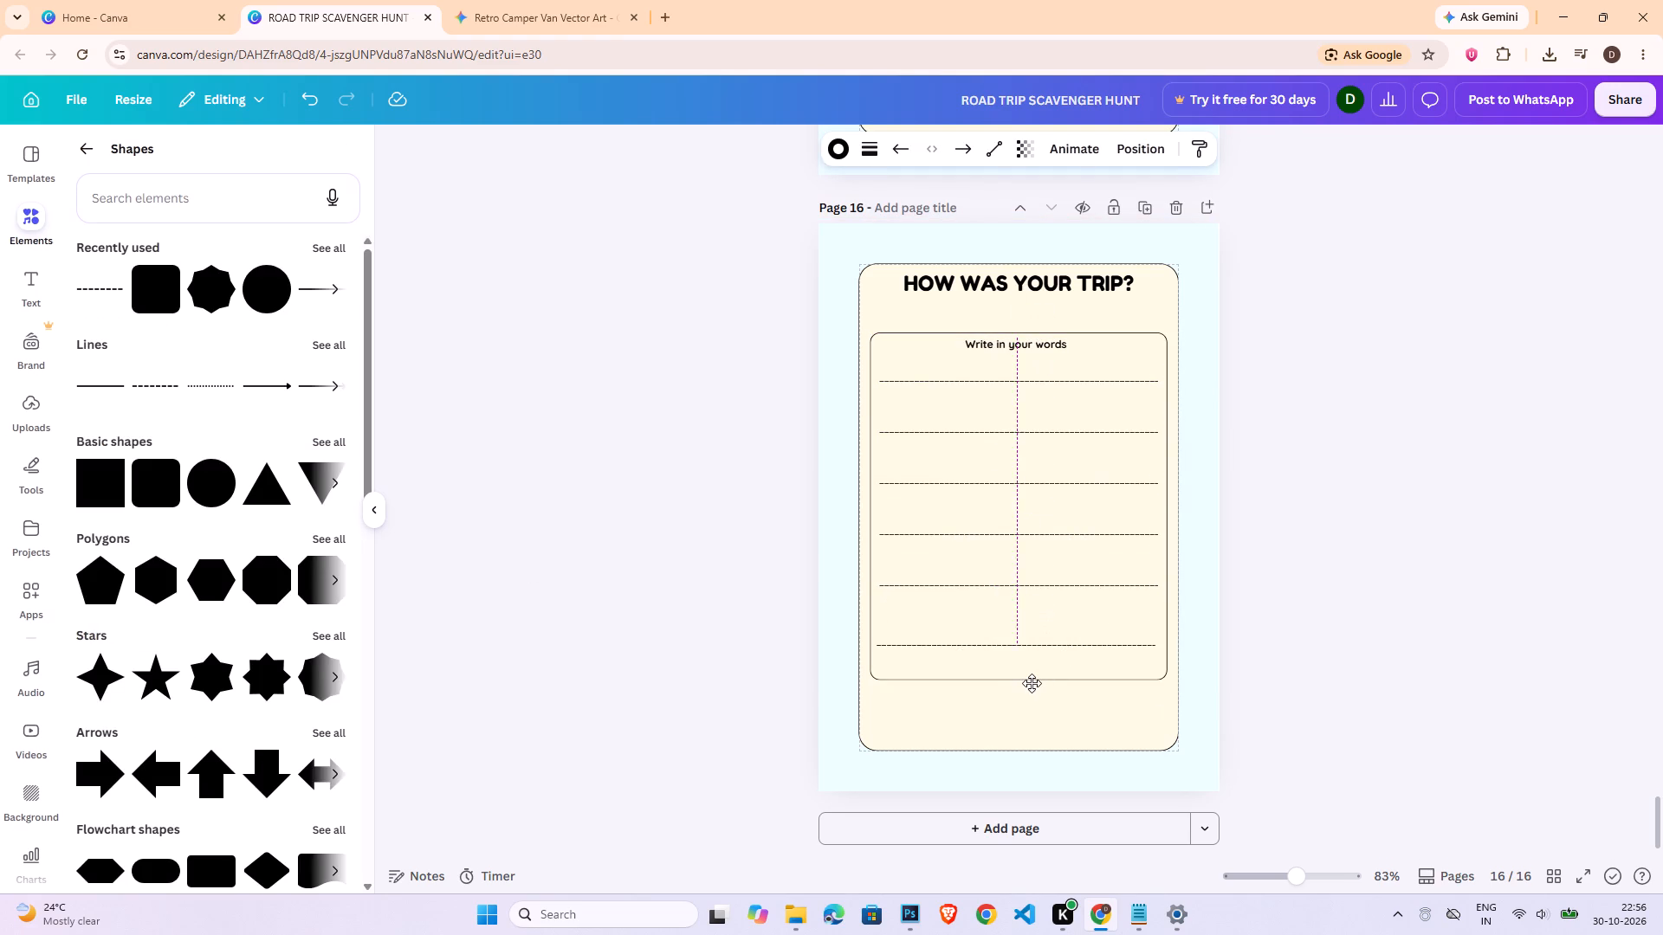
{"action": "left_click_drag", "start_coordinate": [1032, 683], "coordinate": [1033, 683]}
{"action": "left_click", "coordinate": [1456, 579]}
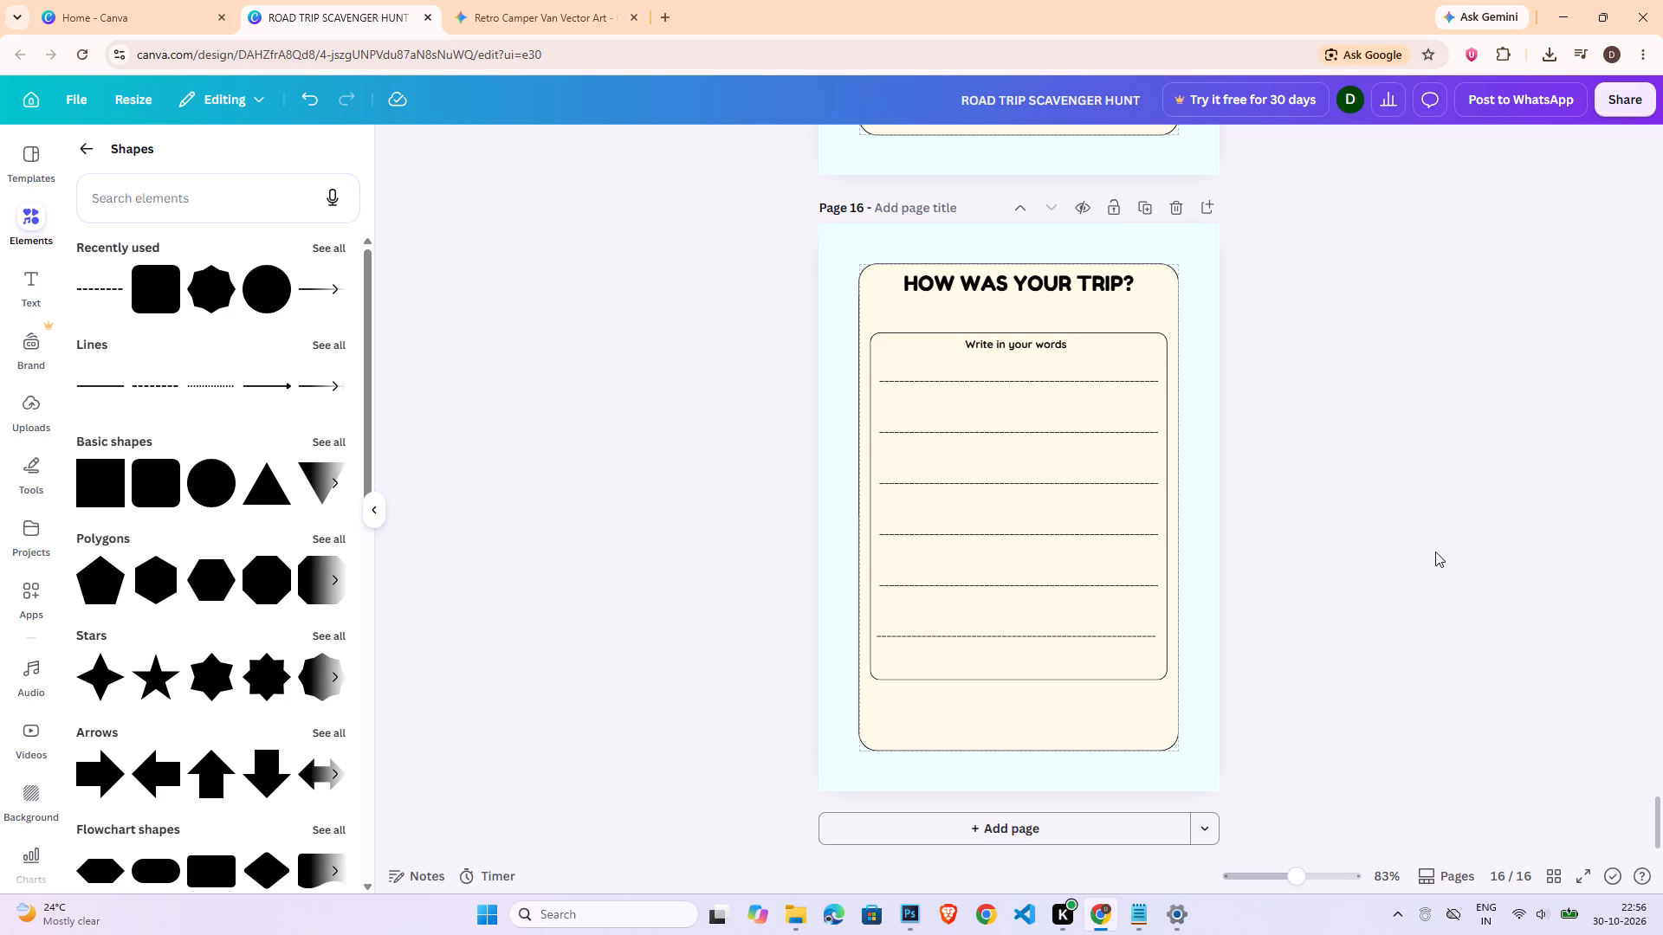
{"action": "left_click", "coordinate": [1433, 584]}
Add a blank page after page 1 and move it up to become the design's first page.
{"action": "scroll", "coordinate": [1447, 631], "scroll_direction": "down", "scroll_amount": 2}
{"action": "scroll", "coordinate": [1446, 636], "scroll_direction": "up", "scroll_amount": 4}
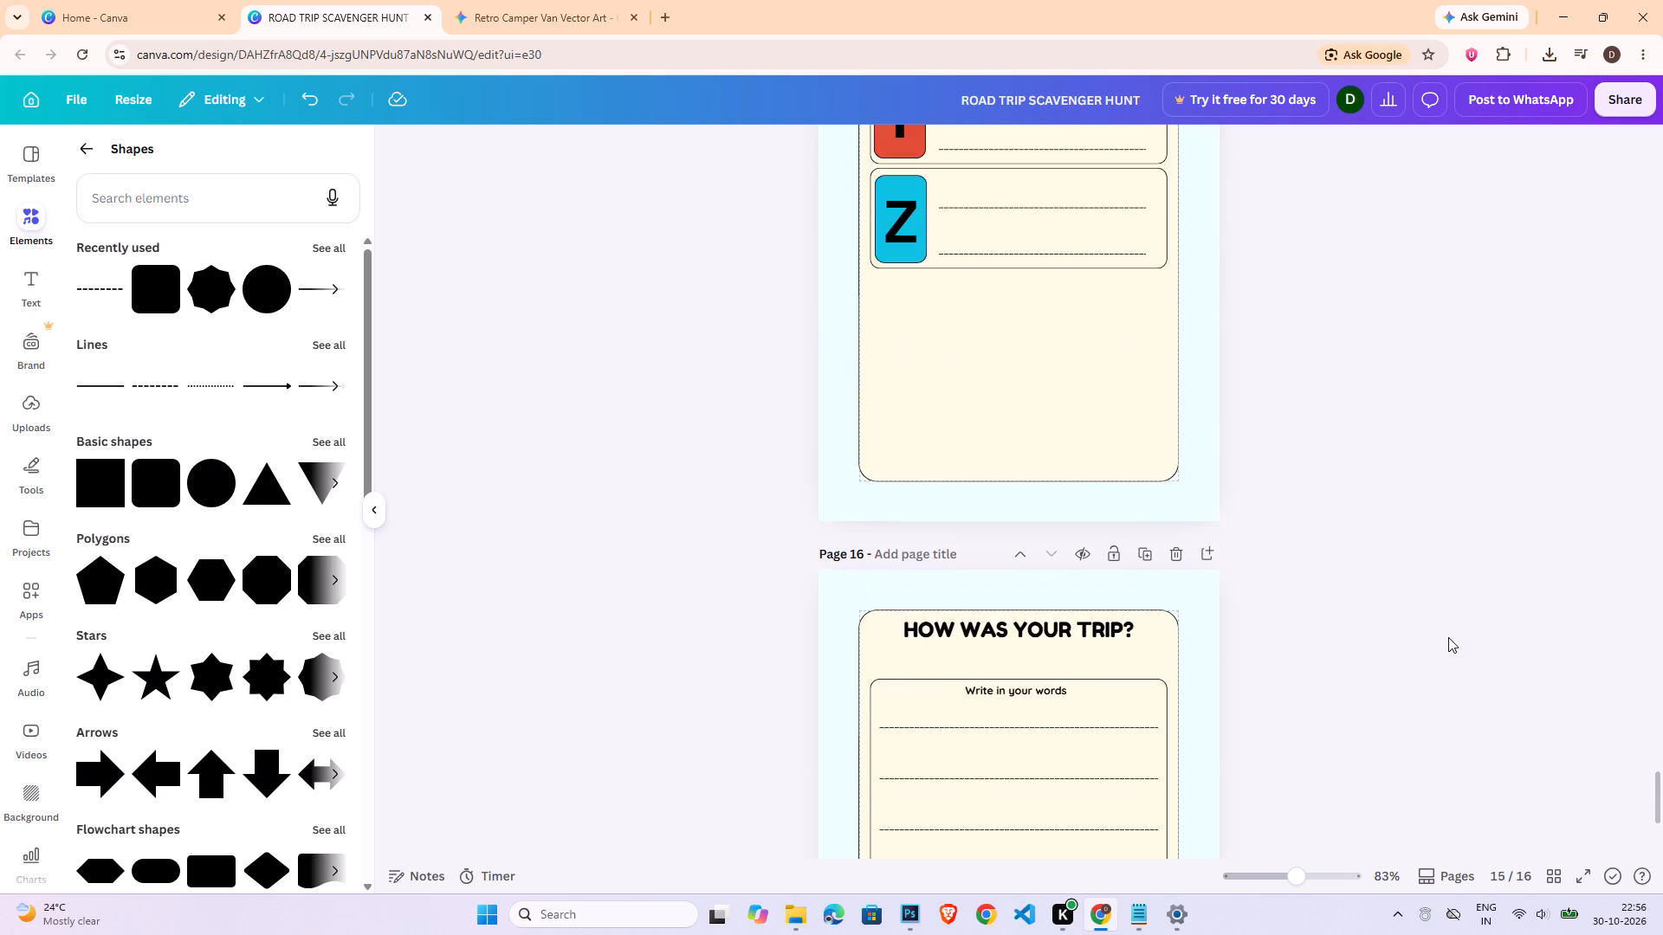
{"action": "scroll", "coordinate": [1450, 638], "scroll_direction": "down", "scroll_amount": 9}
{"action": "left_click_drag", "start_coordinate": [1660, 811], "coordinate": [1662, 137]}
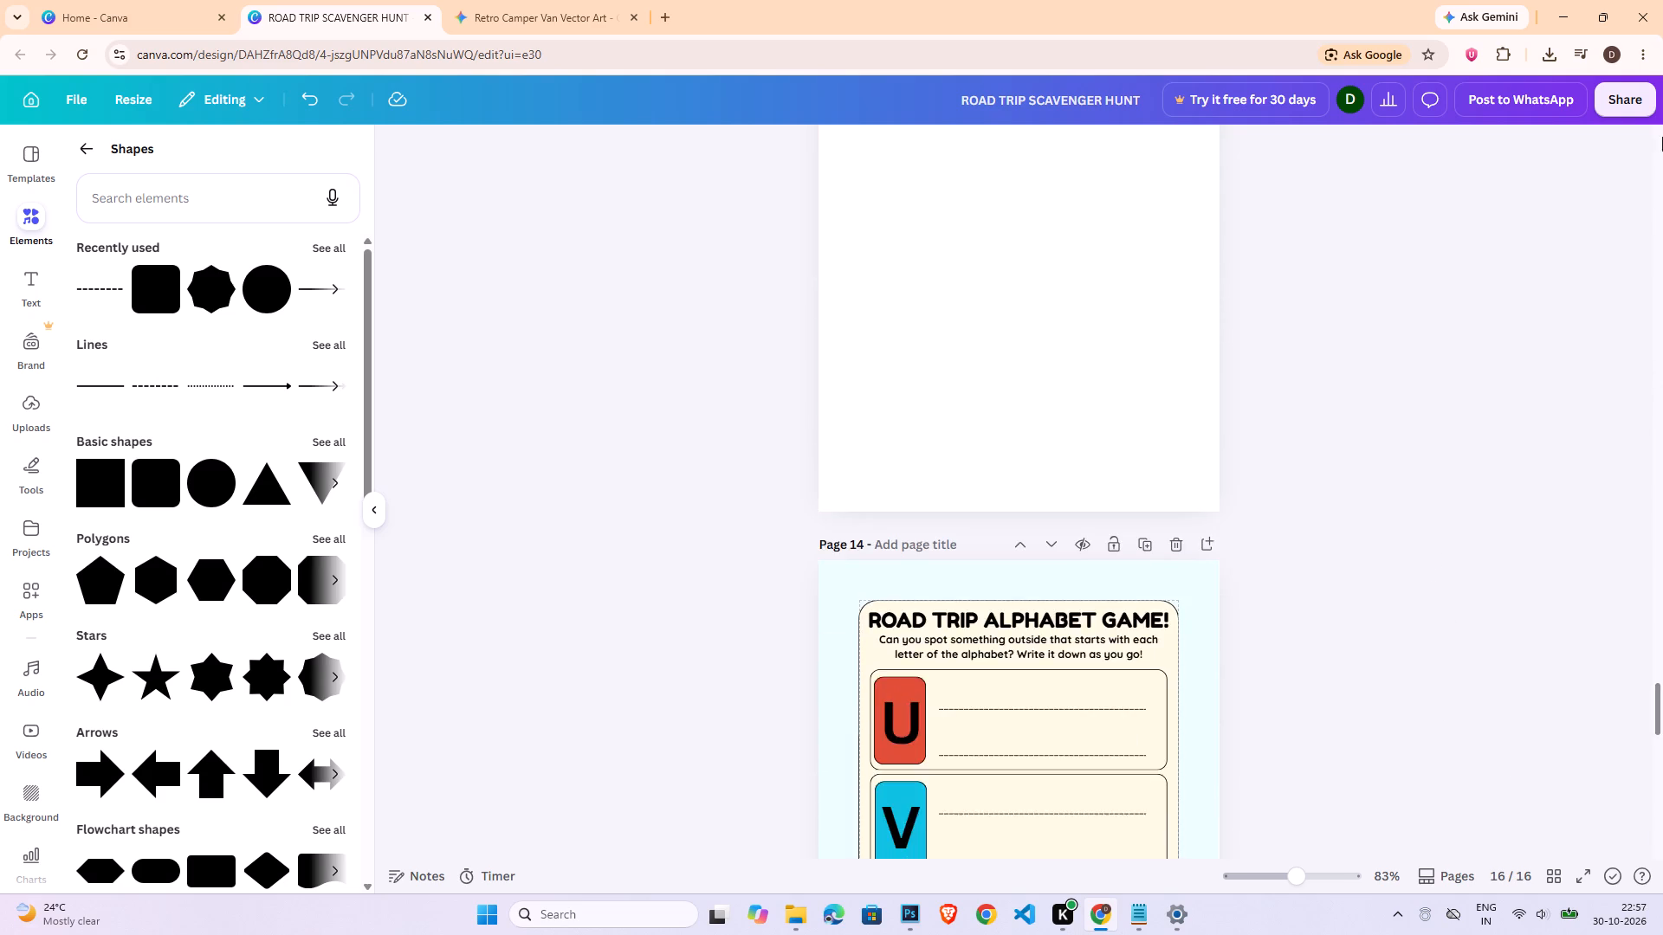
{"action": "left_click_drag", "start_coordinate": [1662, 137], "coordinate": [1662, 101]}
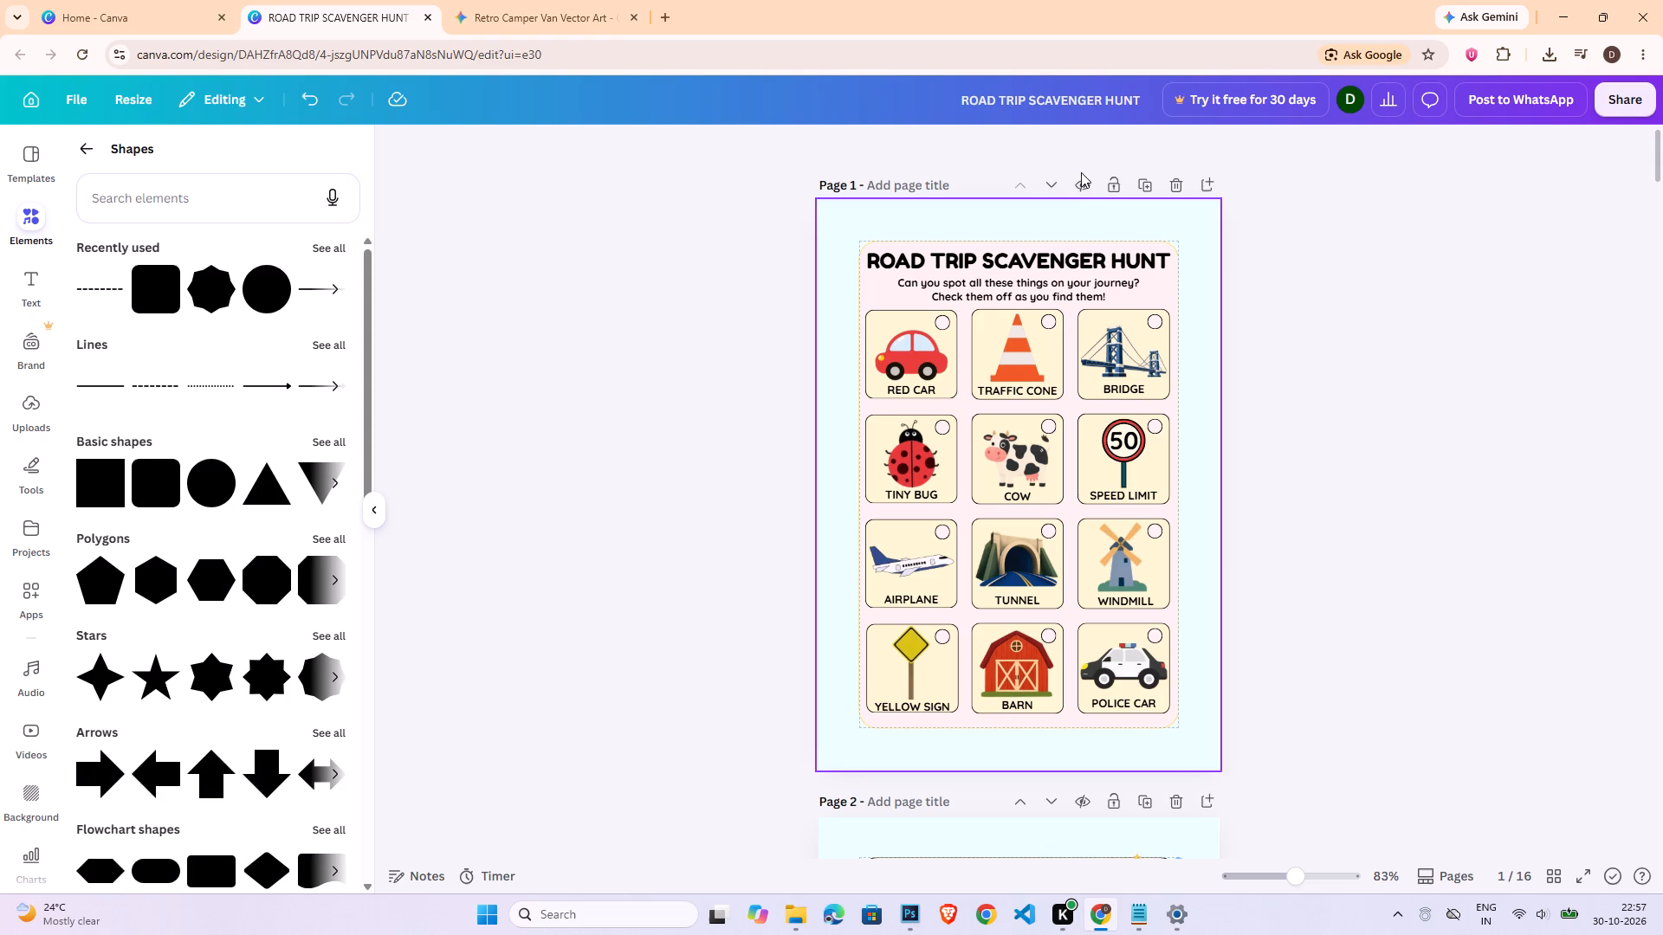
{"action": "left_click", "coordinate": [1206, 179]}
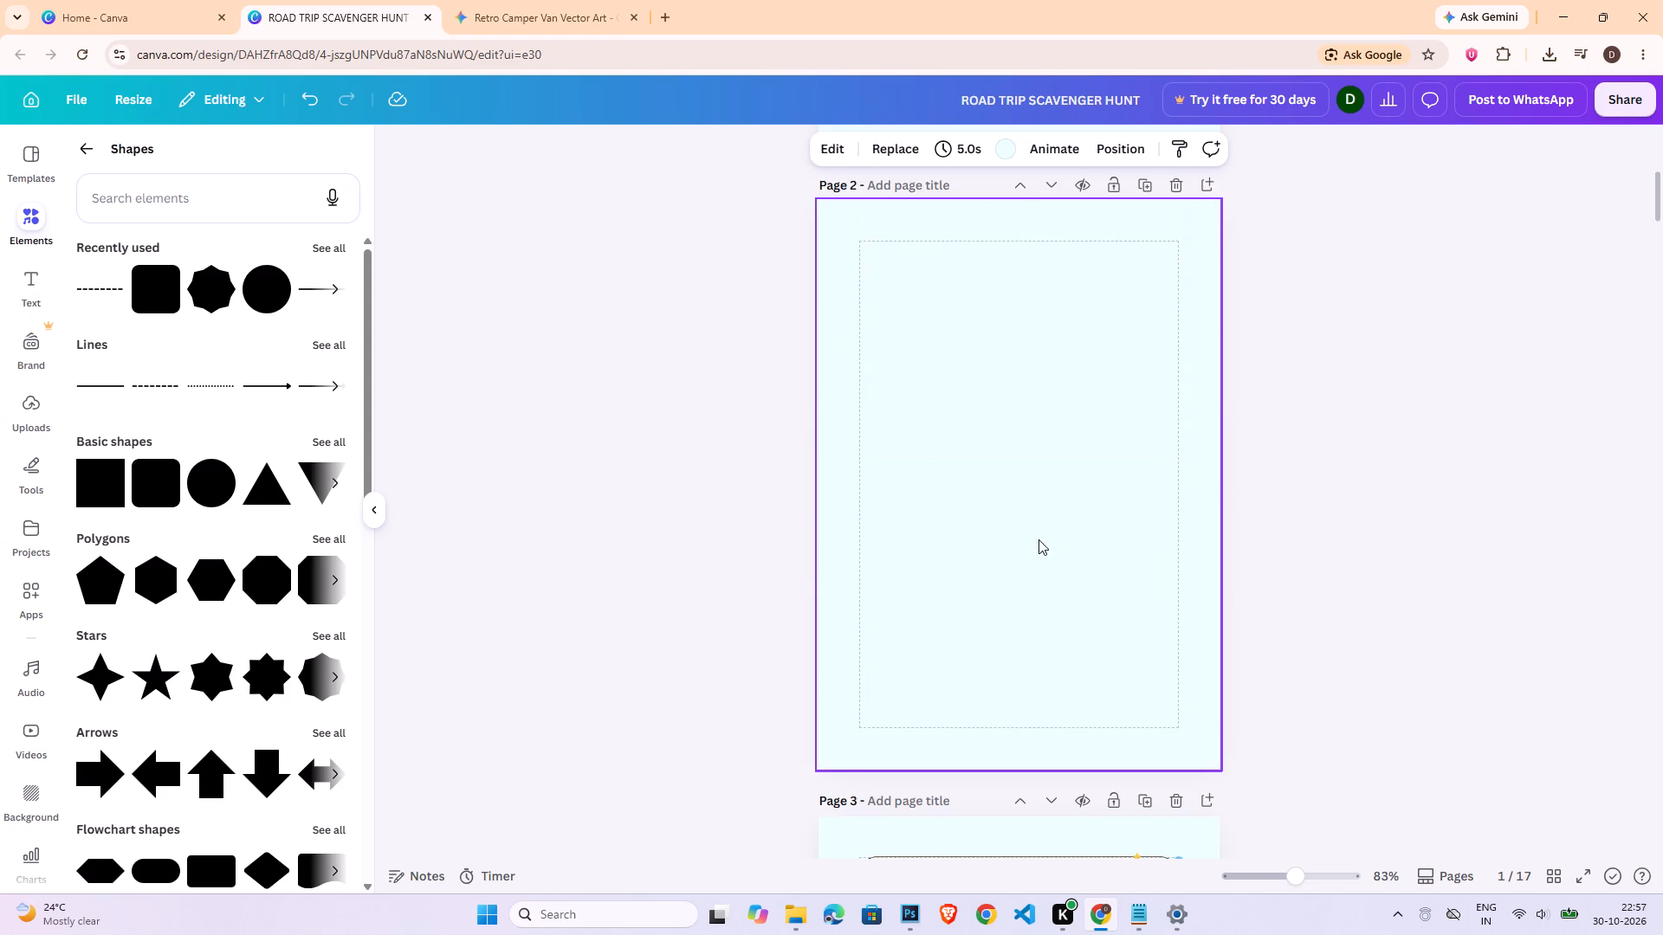
{"action": "left_click", "coordinate": [1023, 184]}
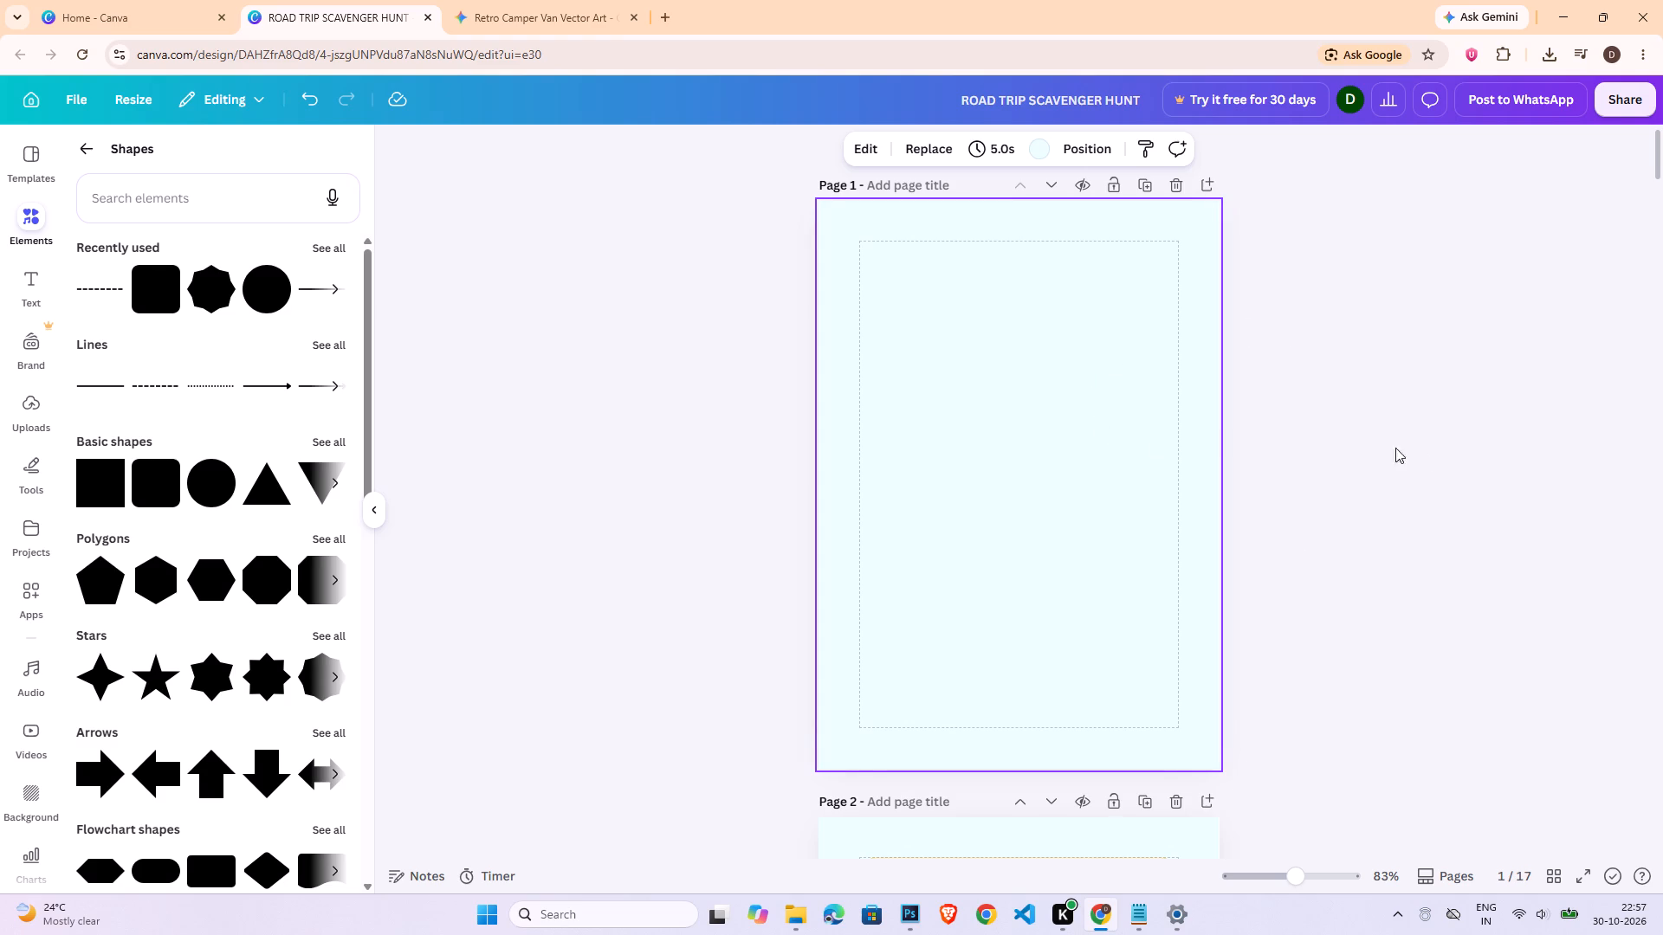
{"action": "left_click", "coordinate": [1296, 461]}
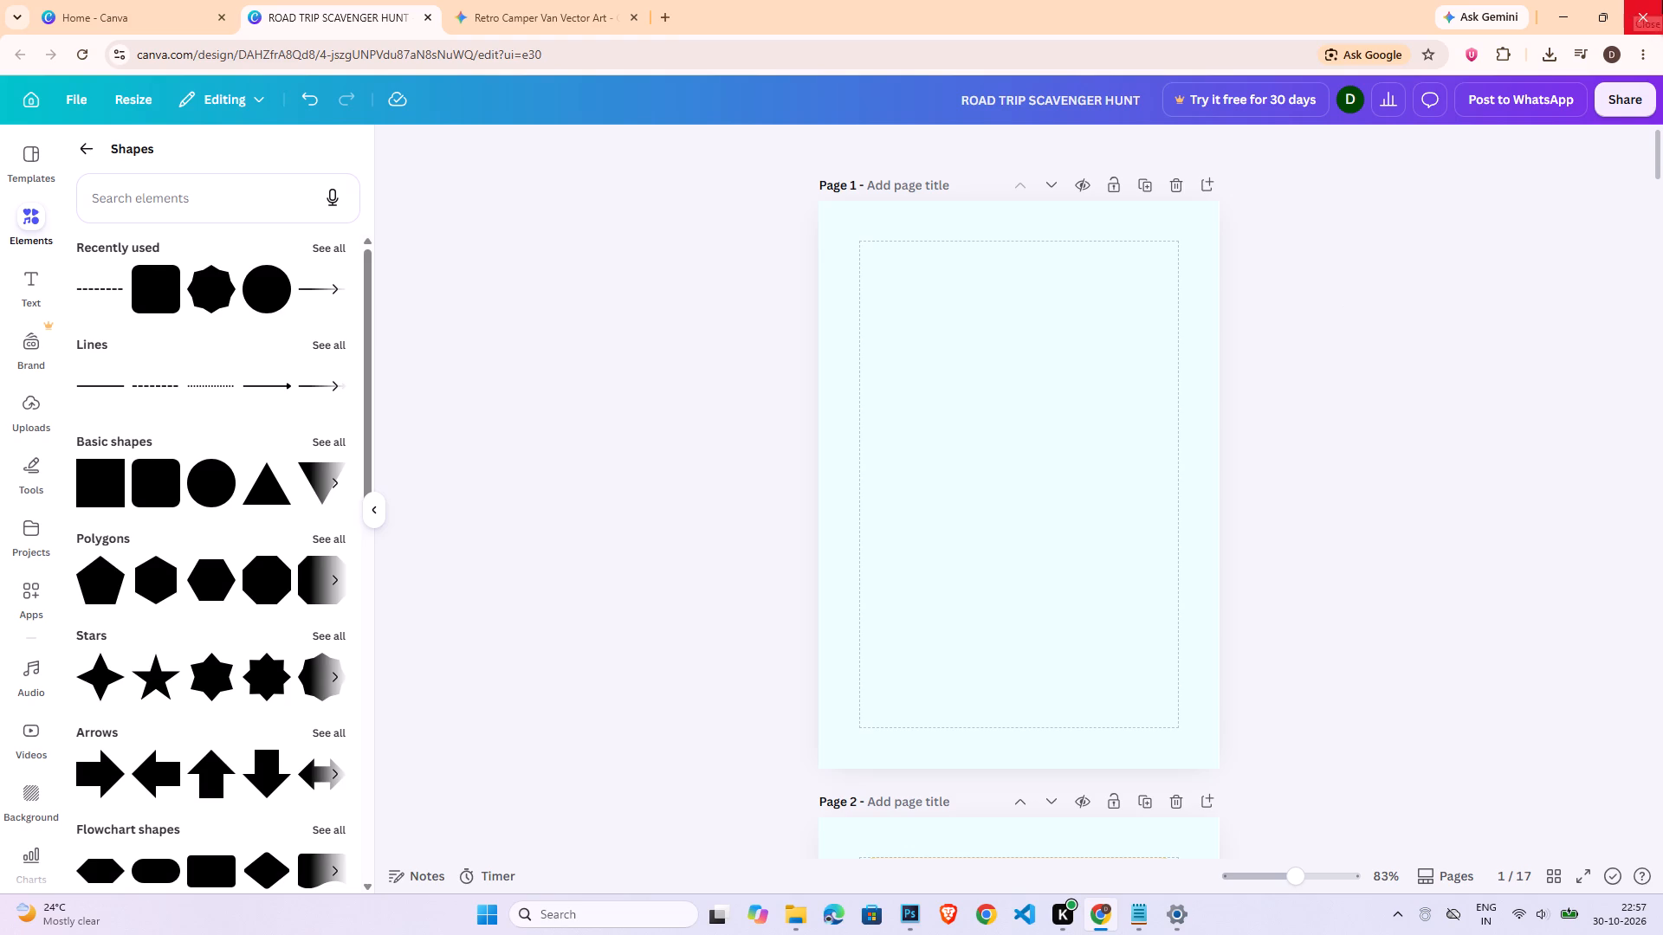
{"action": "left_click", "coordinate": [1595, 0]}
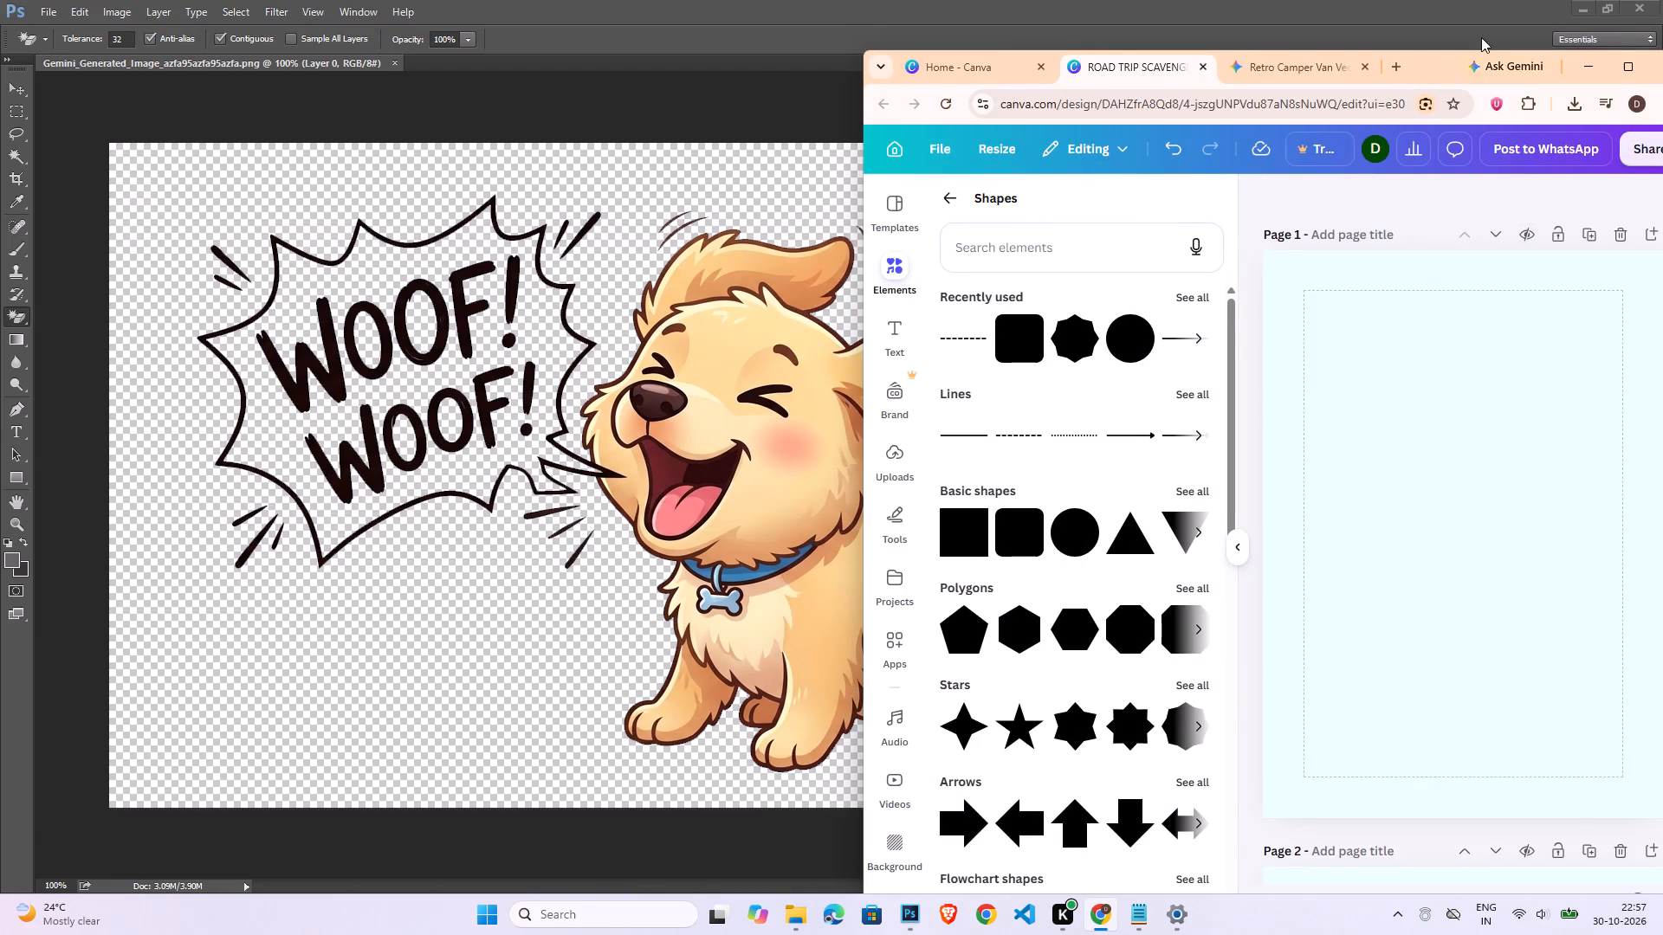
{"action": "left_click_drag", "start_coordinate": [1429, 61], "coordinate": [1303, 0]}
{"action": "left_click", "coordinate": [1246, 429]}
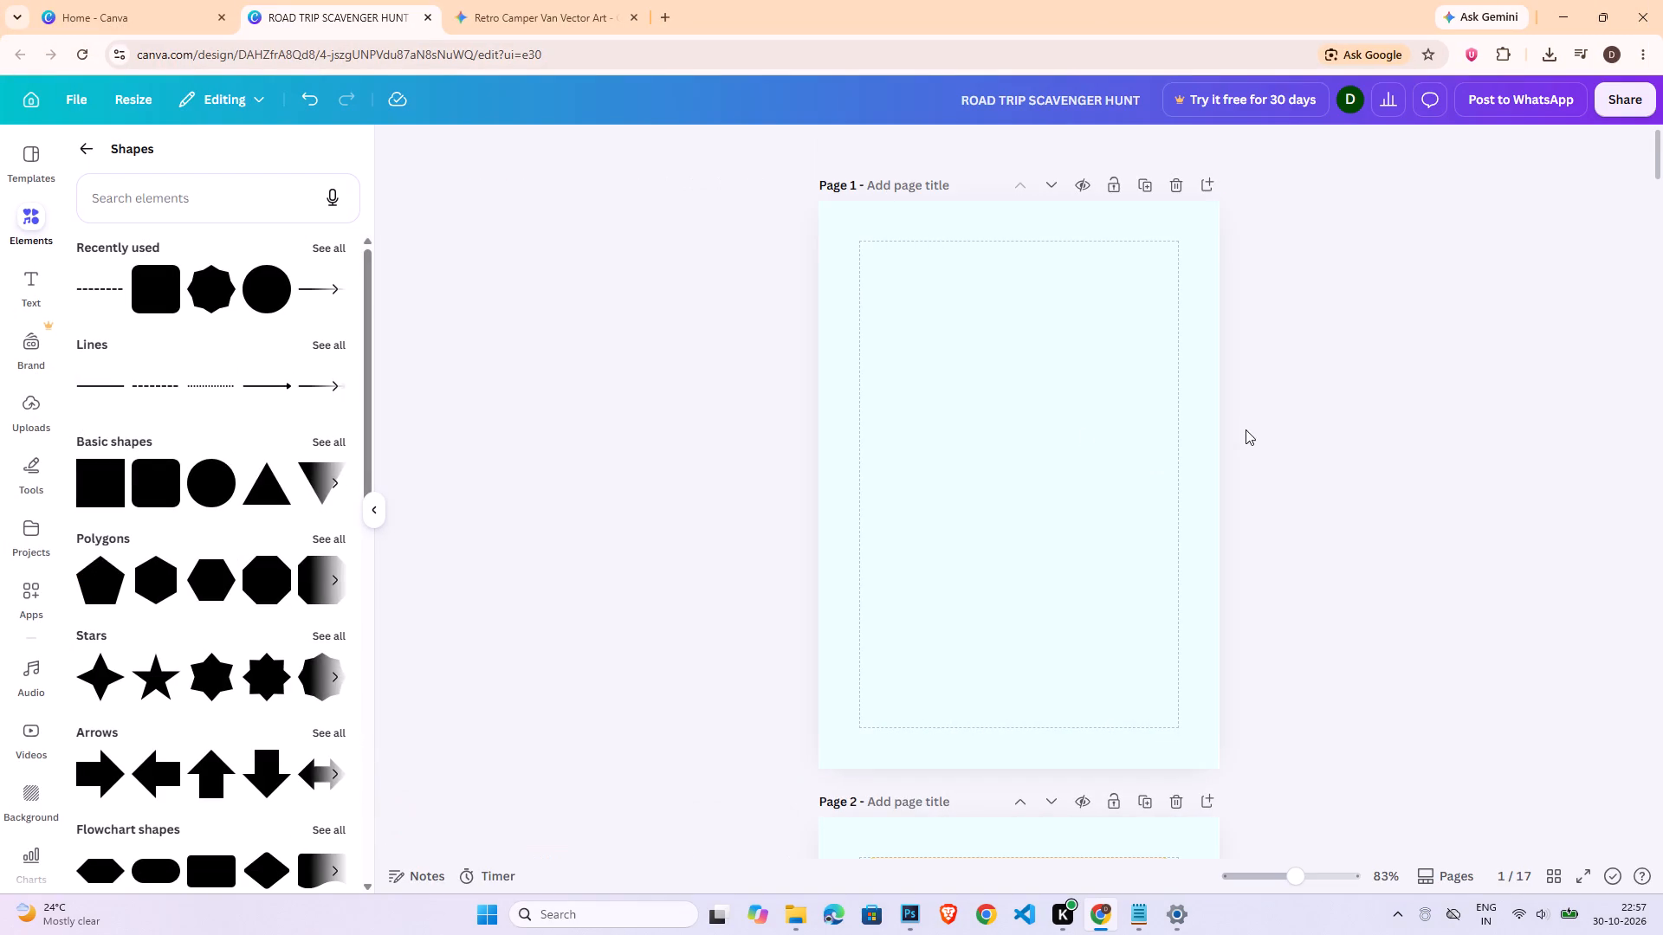
Add a heading reading "THE ULTIMATE" to page 1 and move it to the top margin.
{"action": "left_click", "coordinate": [33, 285]}
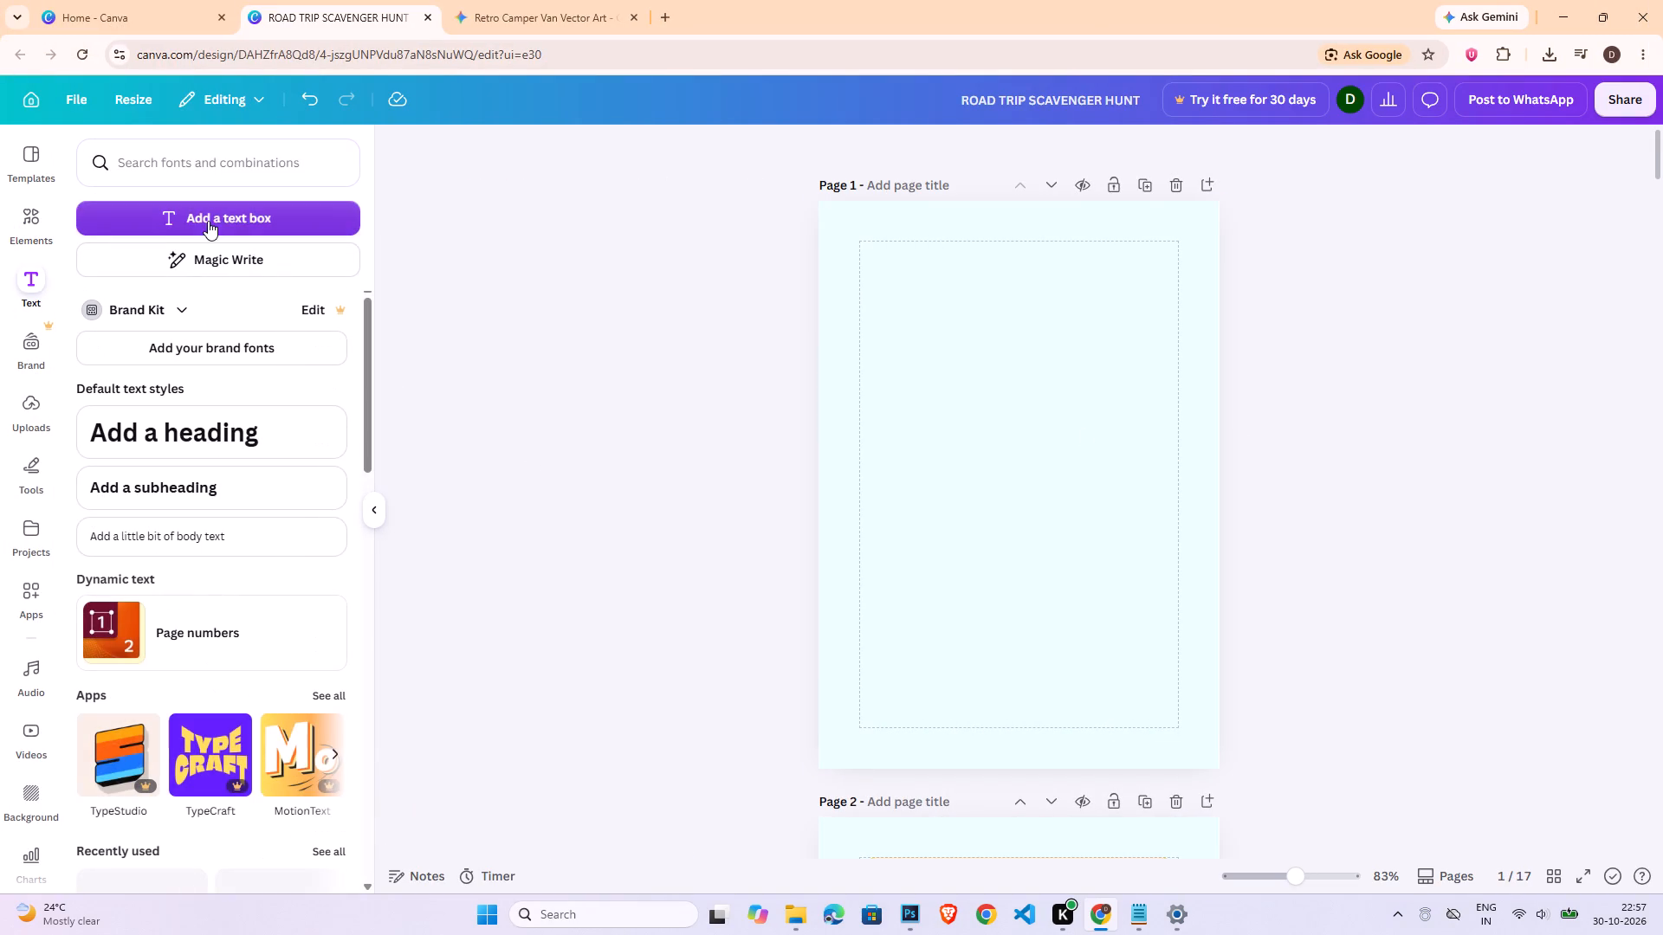
{"action": "left_click", "coordinate": [236, 435]}
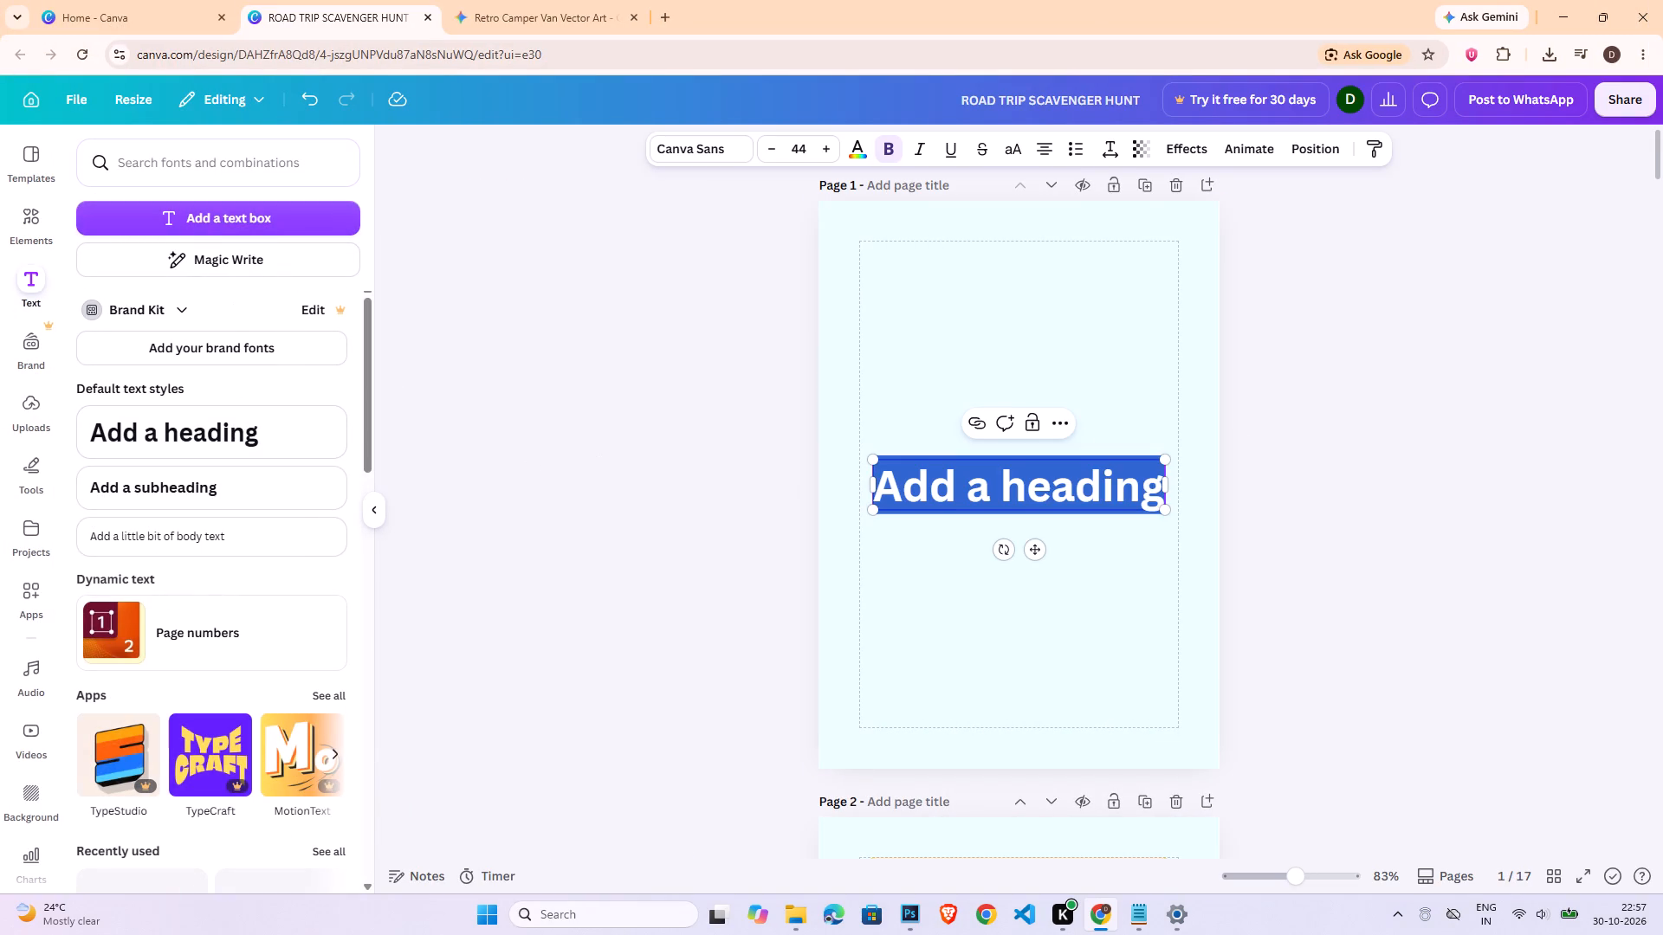
{"action": "triple_click", "coordinate": [1053, 493]}
{"action": "type", "text": "THE ULTIMATE"}
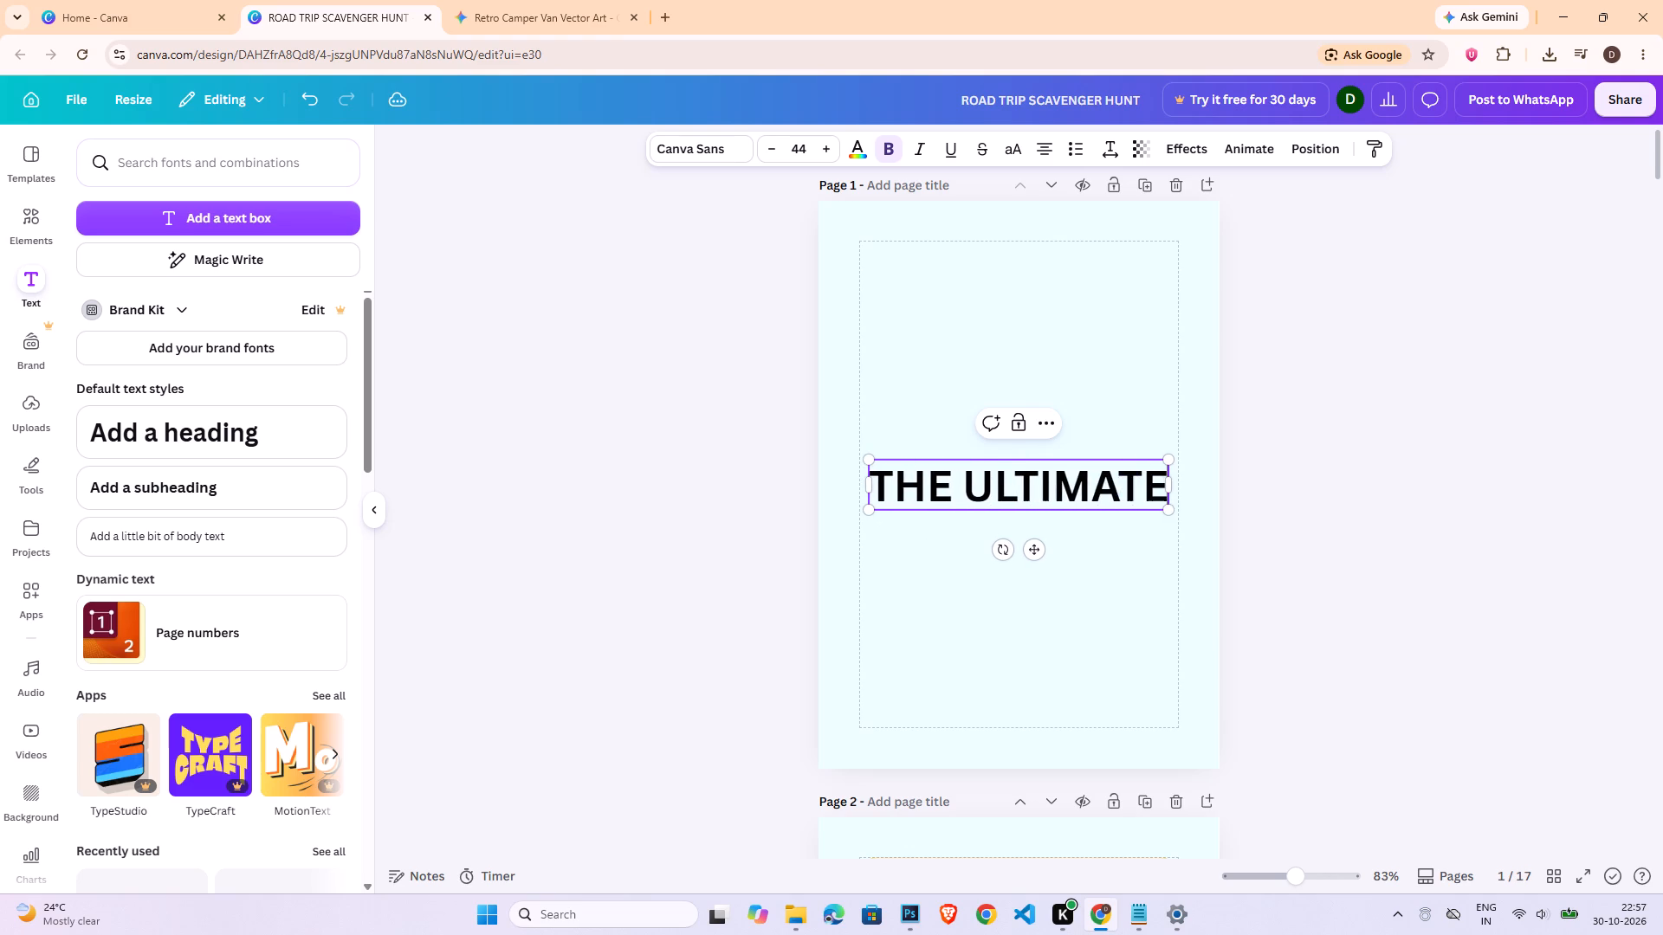
{"action": "left_click", "coordinate": [1400, 509]}
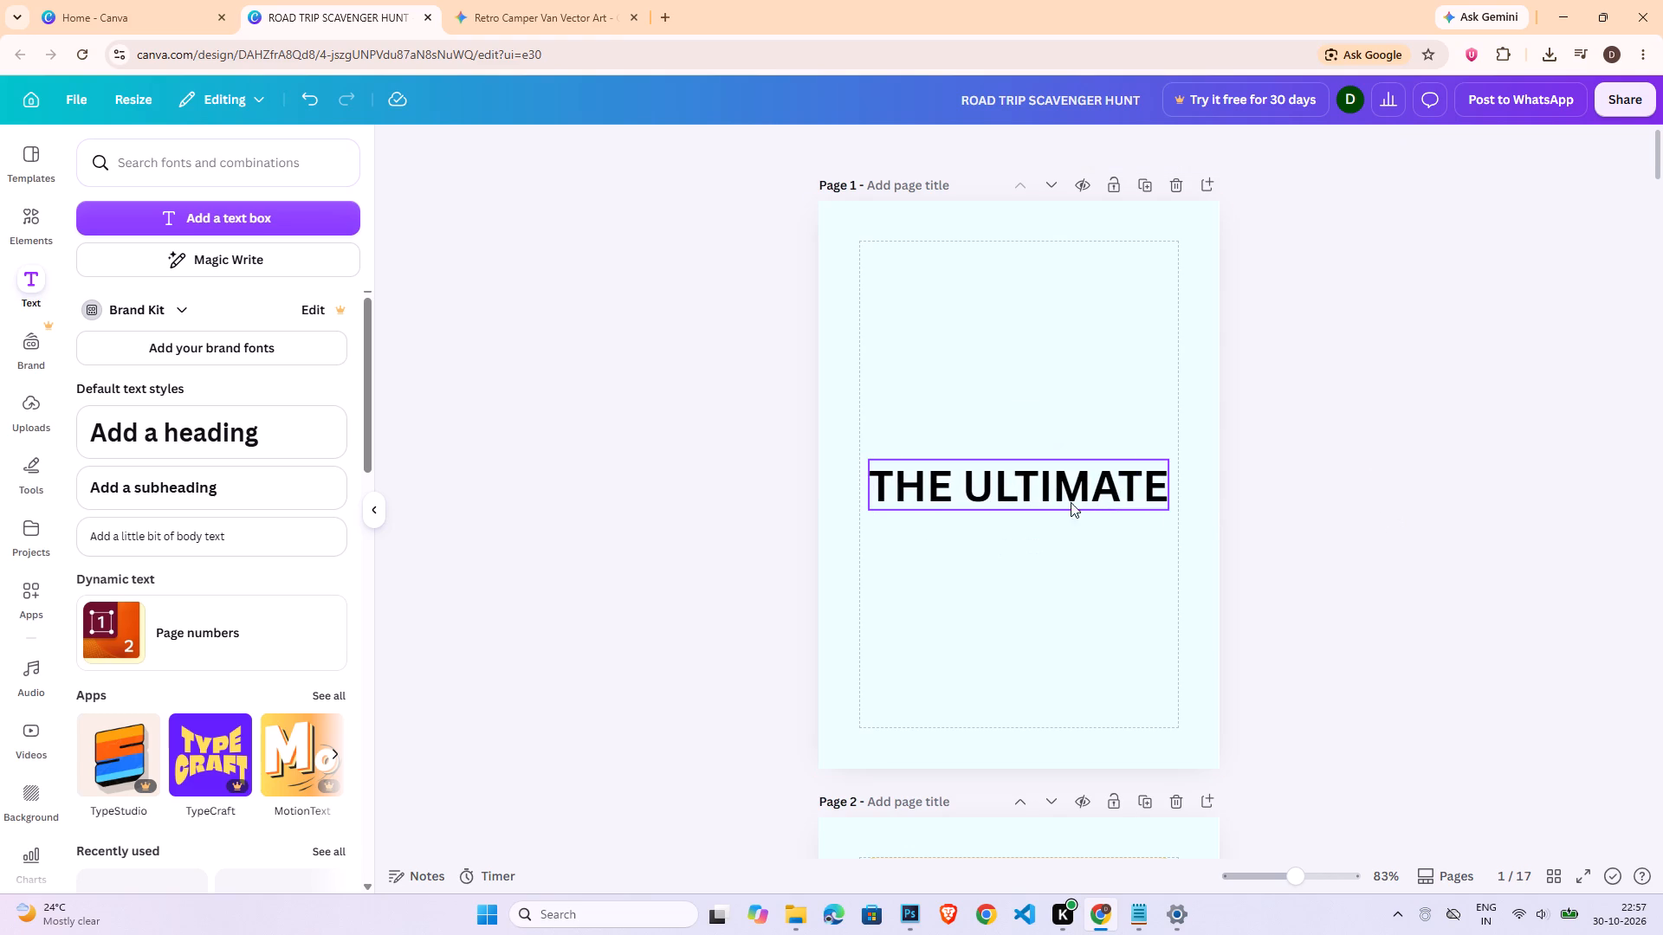
{"action": "left_click_drag", "start_coordinate": [1045, 505], "coordinate": [1041, 287]}
Set the "THE ULTIMATE" heading's font to Londrina Solid.
{"action": "triple_click", "coordinate": [1041, 287]}
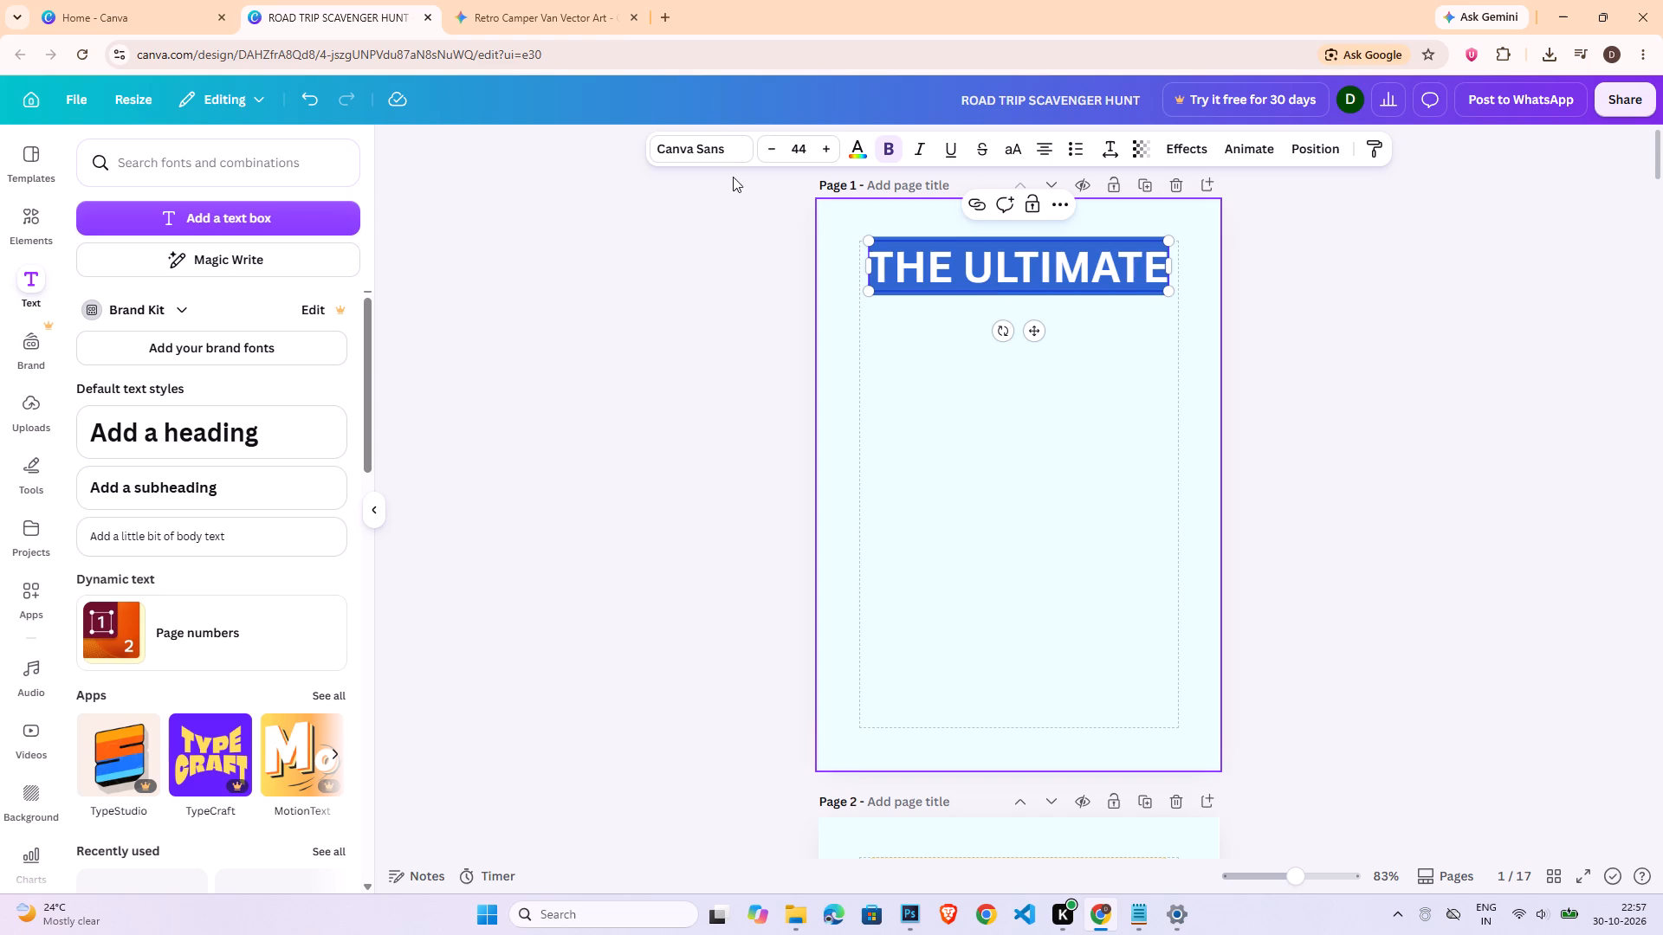
{"action": "left_click", "coordinate": [726, 164]}
{"action": "left_click", "coordinate": [717, 137]}
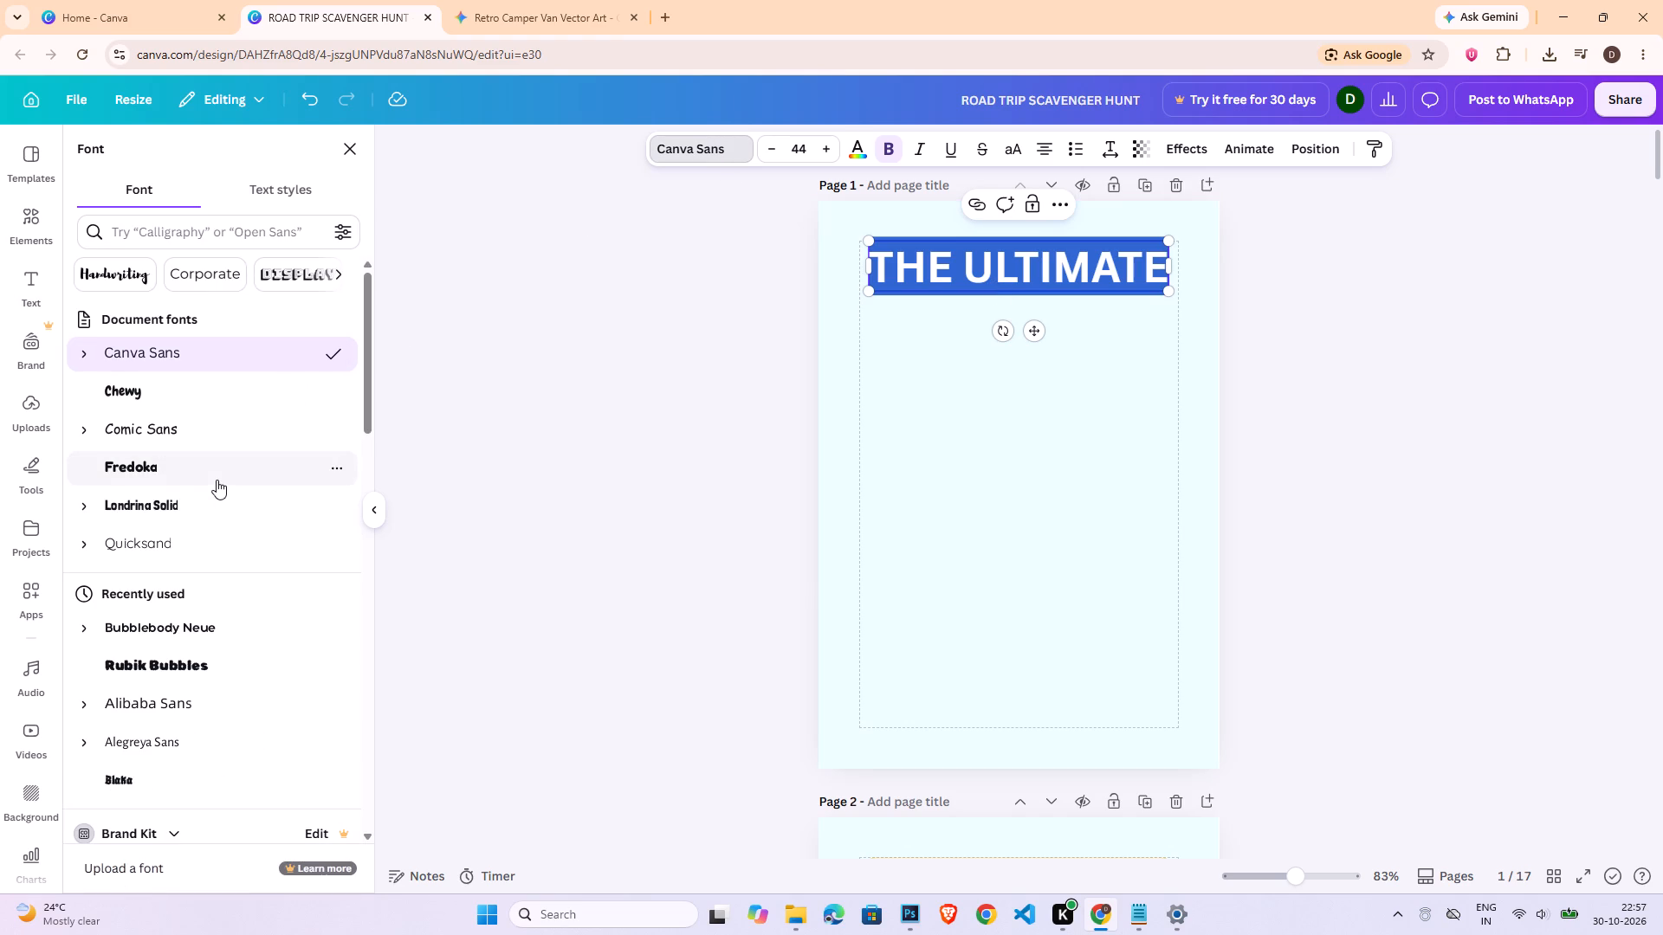
{"action": "left_click", "coordinate": [219, 505]}
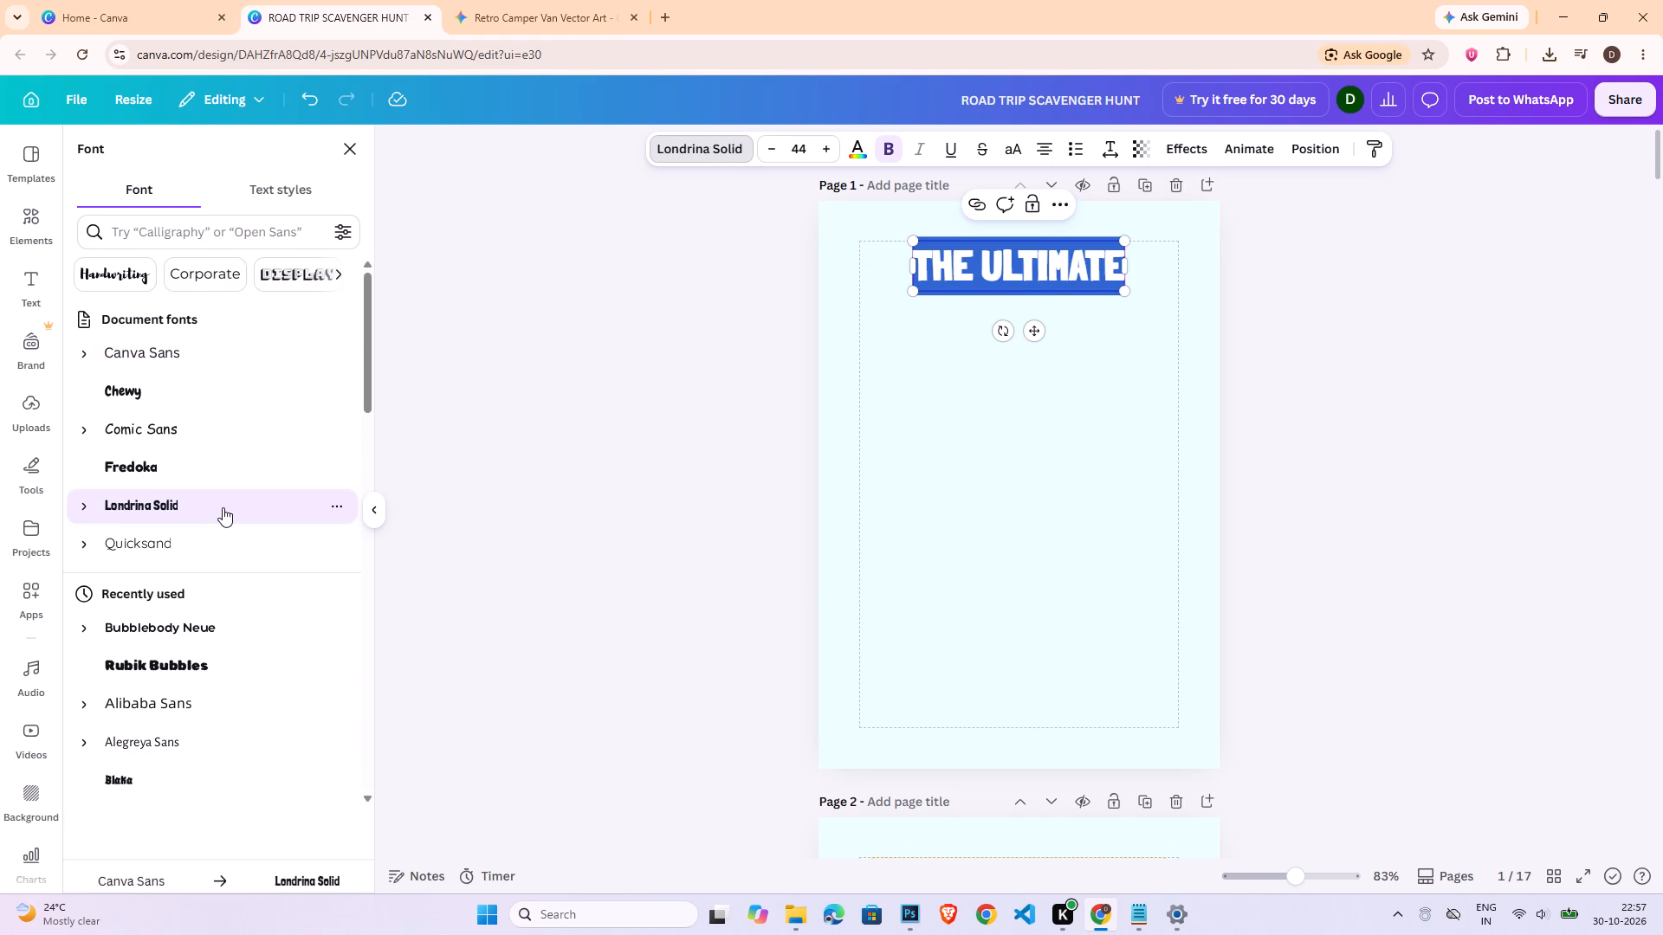
{"action": "double_click", "coordinate": [1286, 367]}
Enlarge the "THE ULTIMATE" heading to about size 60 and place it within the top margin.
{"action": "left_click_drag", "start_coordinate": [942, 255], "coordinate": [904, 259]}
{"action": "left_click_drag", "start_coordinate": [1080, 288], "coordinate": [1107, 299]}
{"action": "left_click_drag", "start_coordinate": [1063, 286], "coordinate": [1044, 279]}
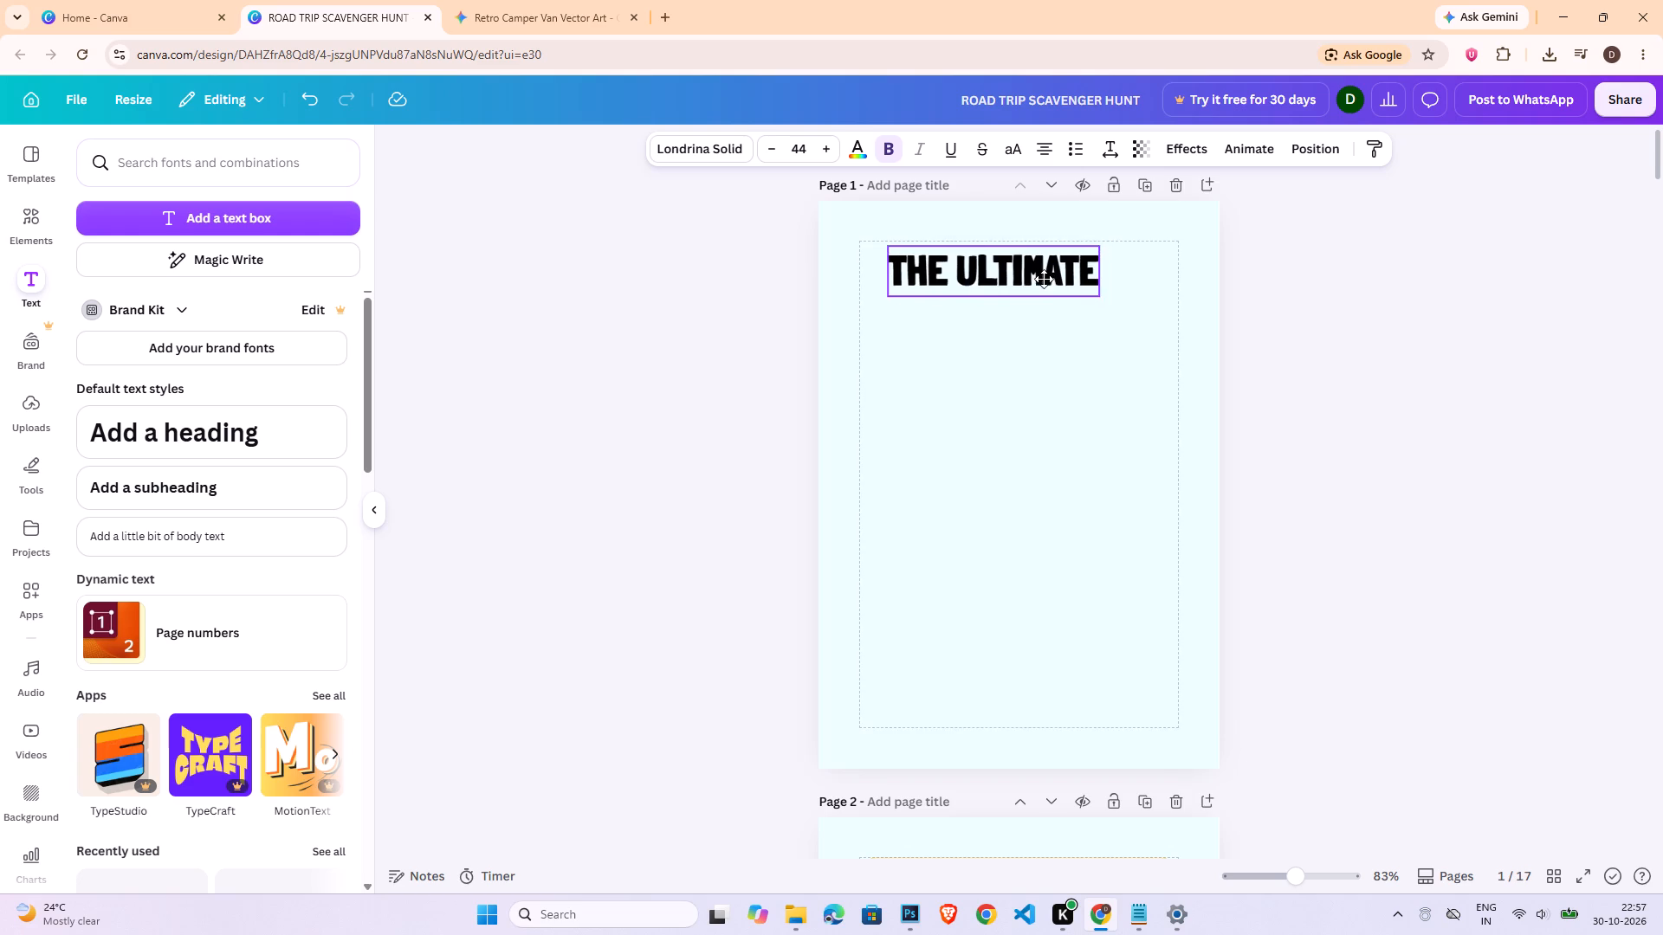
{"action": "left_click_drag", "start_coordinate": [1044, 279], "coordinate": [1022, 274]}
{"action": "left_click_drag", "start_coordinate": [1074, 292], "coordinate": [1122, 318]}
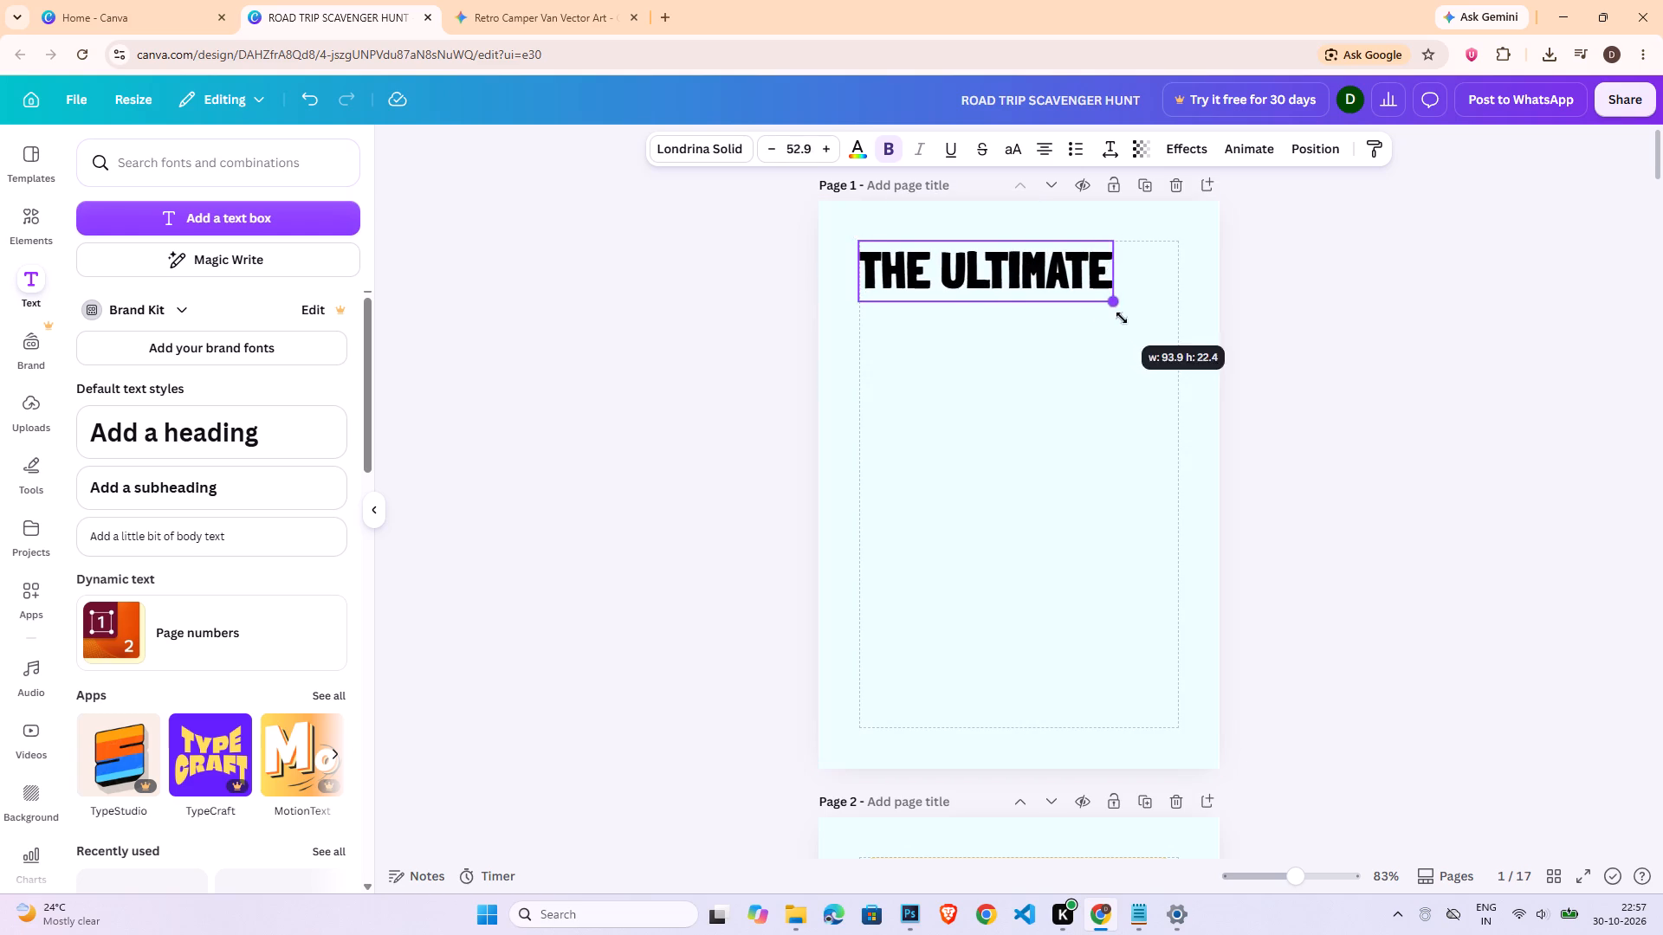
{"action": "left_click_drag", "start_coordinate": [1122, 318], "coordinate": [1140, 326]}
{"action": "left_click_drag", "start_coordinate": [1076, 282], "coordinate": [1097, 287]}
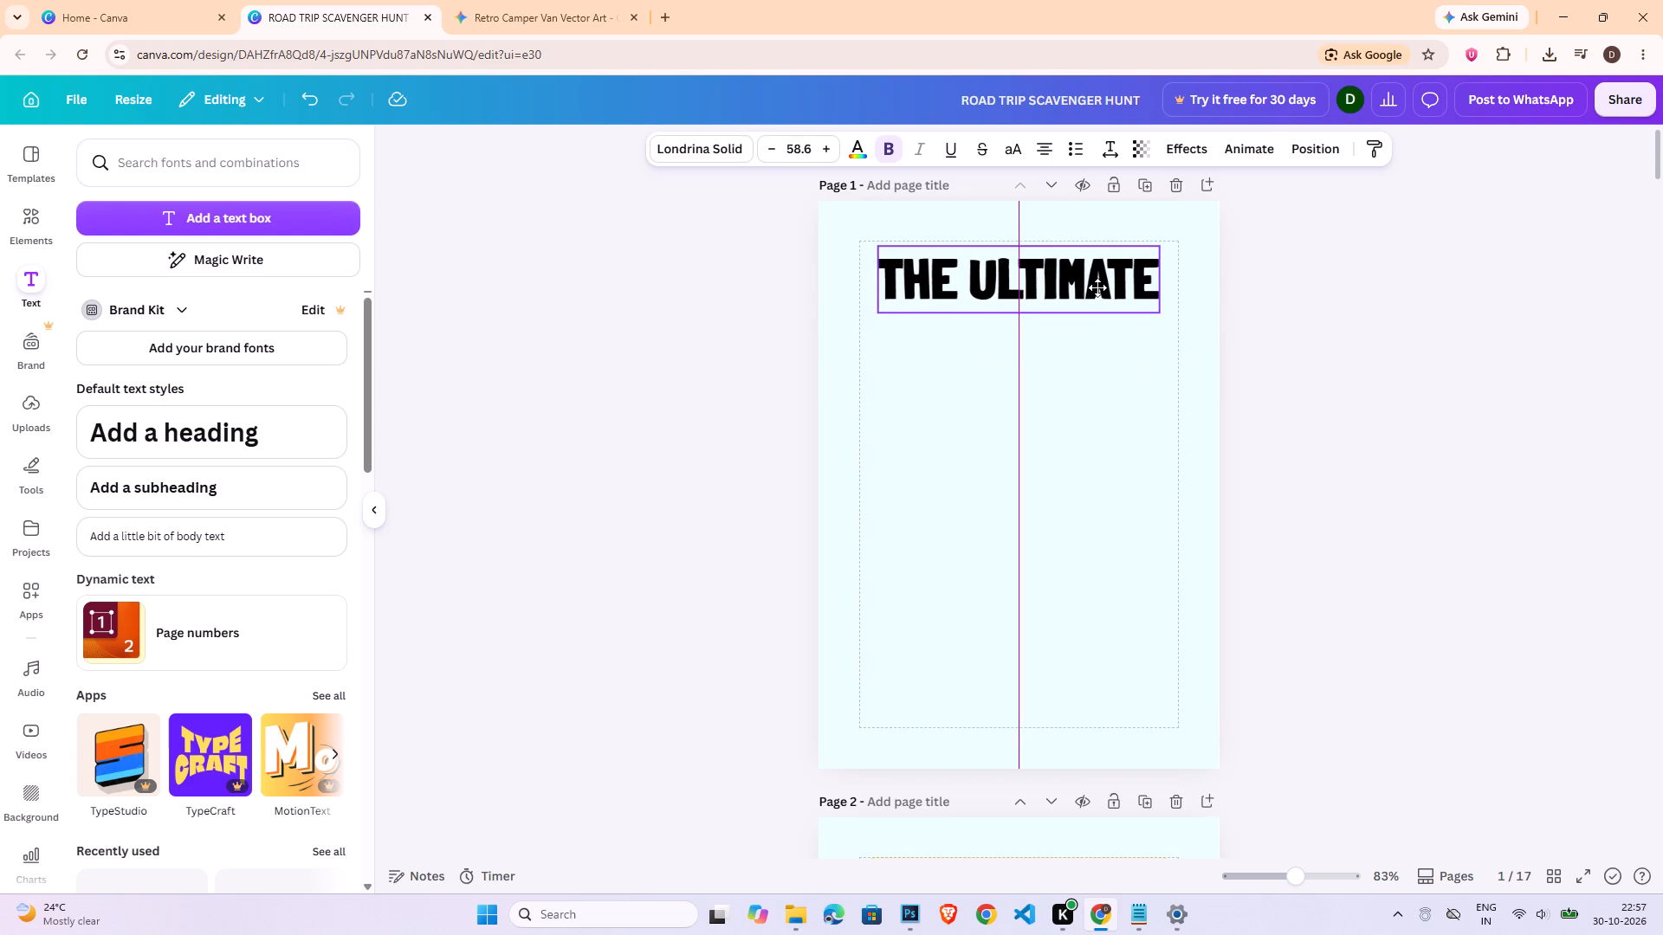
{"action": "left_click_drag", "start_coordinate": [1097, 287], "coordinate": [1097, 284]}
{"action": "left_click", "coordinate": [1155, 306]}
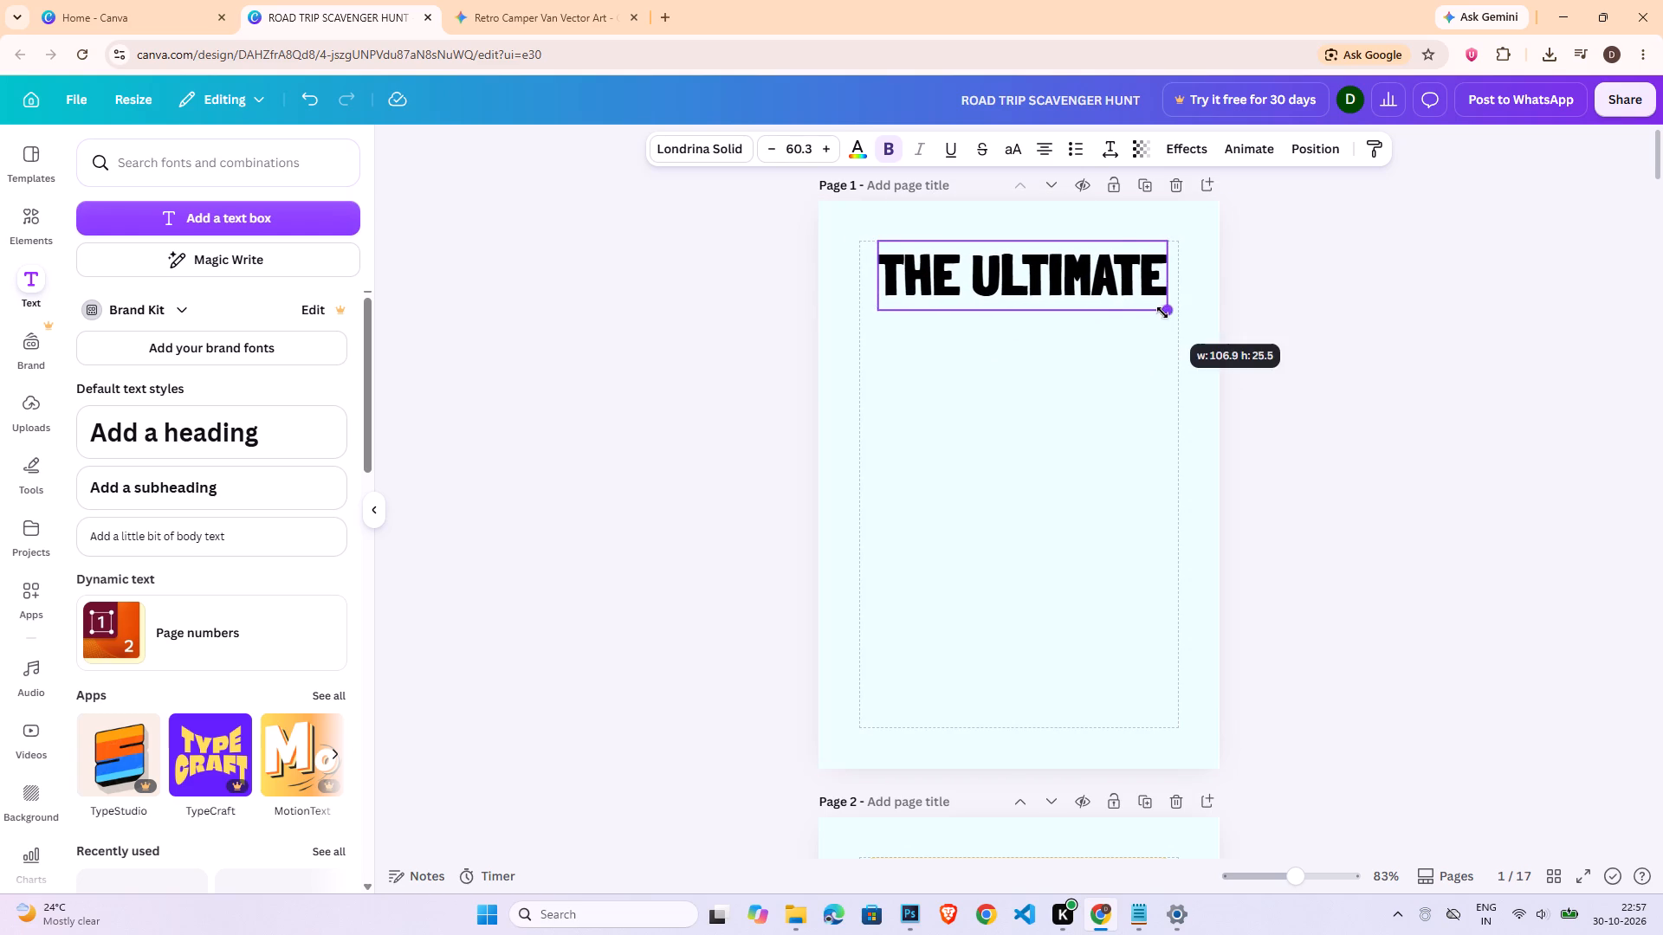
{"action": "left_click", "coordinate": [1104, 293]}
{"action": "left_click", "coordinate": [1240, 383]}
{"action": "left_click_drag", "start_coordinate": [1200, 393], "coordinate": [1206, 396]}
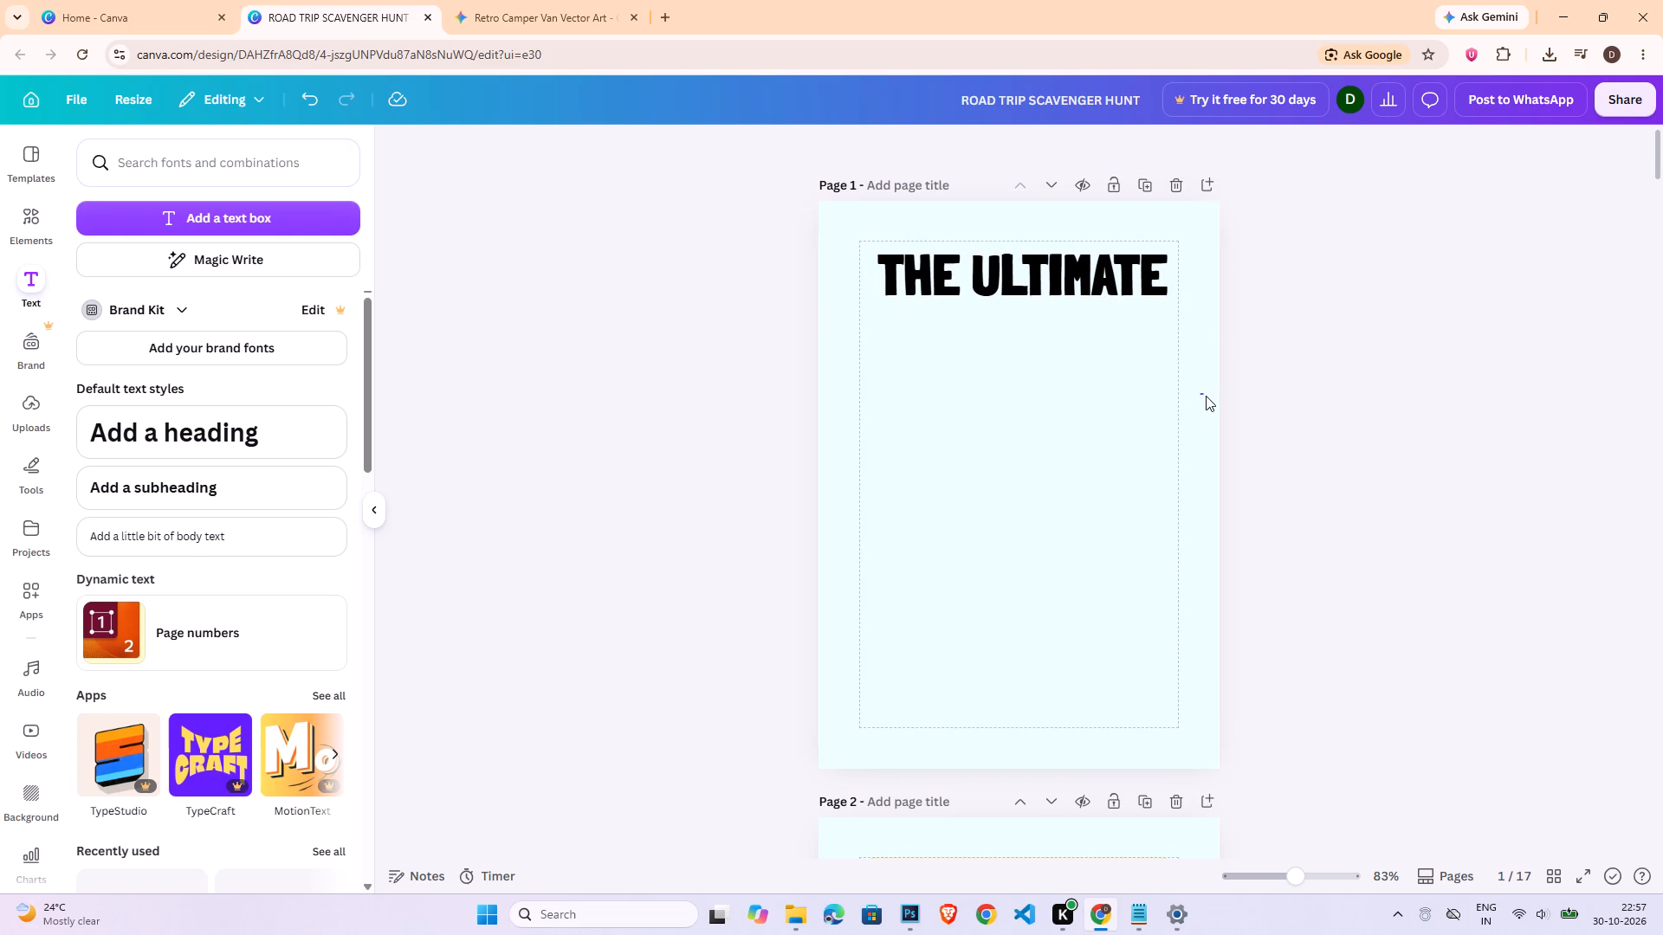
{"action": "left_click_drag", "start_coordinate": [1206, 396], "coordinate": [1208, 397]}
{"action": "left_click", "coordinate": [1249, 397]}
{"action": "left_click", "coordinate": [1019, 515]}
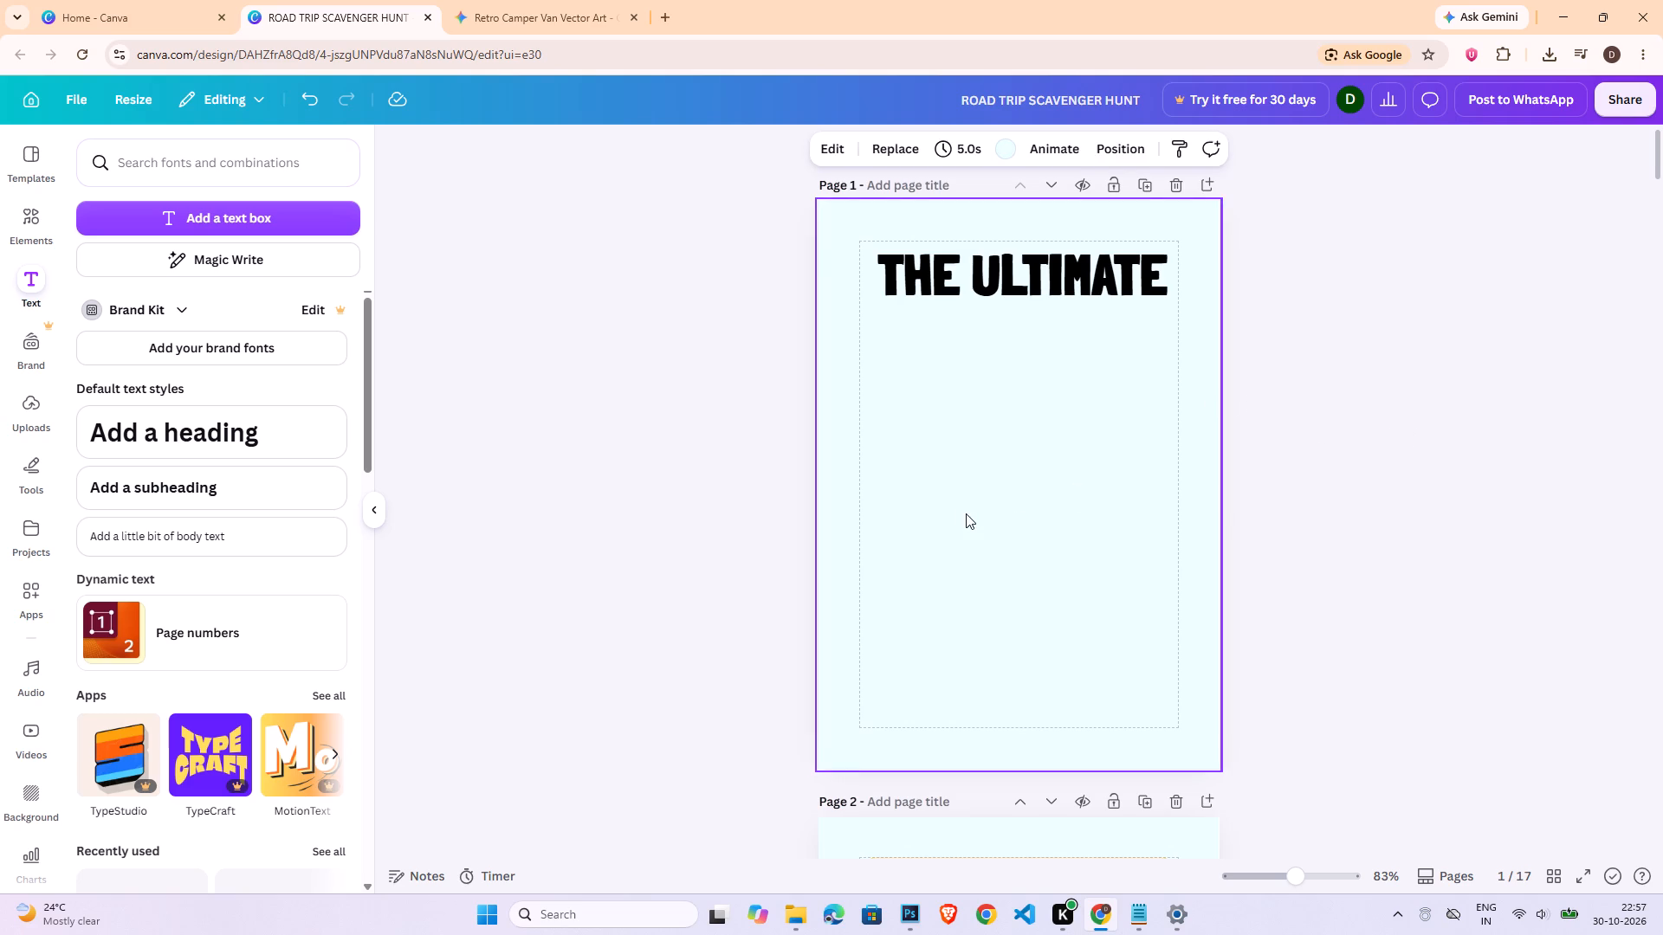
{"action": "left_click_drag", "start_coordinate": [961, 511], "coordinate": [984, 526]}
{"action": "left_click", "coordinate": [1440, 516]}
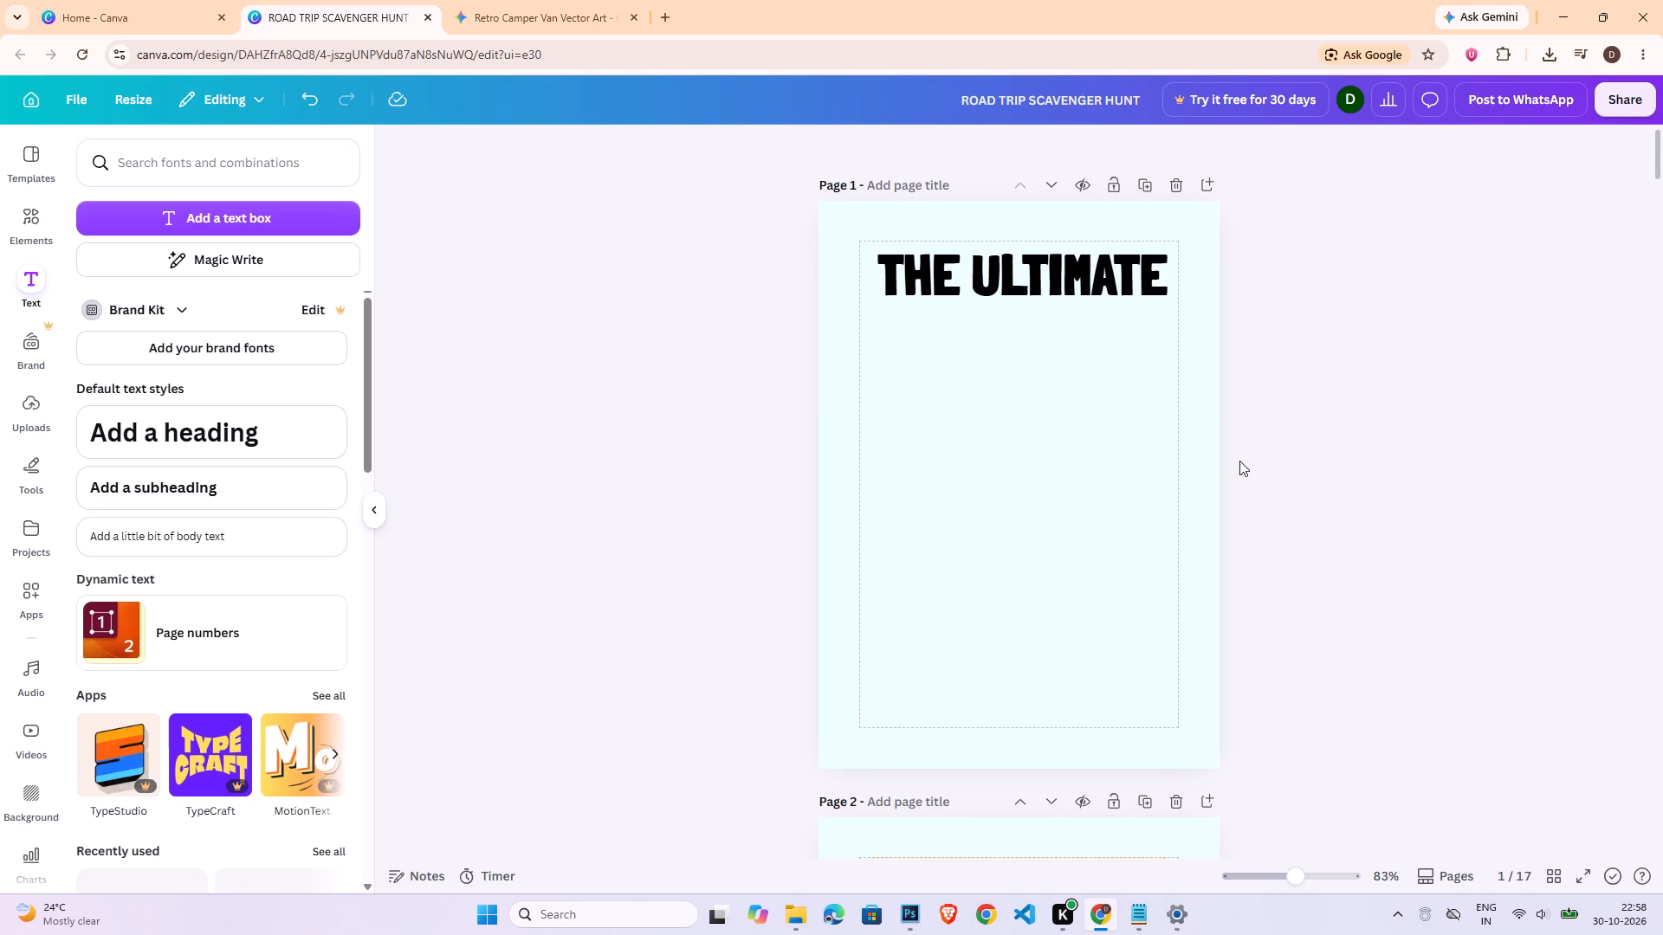
Shrink the "THE ULTIMATE" heading to about size 47 and center it horizontally at the top margin.
{"action": "left_click", "coordinate": [1006, 273]}
{"action": "left_click_drag", "start_coordinate": [1169, 308], "coordinate": [1114, 268]}
{"action": "left_click_drag", "start_coordinate": [972, 272], "coordinate": [995, 274]}
{"action": "left_click", "coordinate": [1441, 417]}
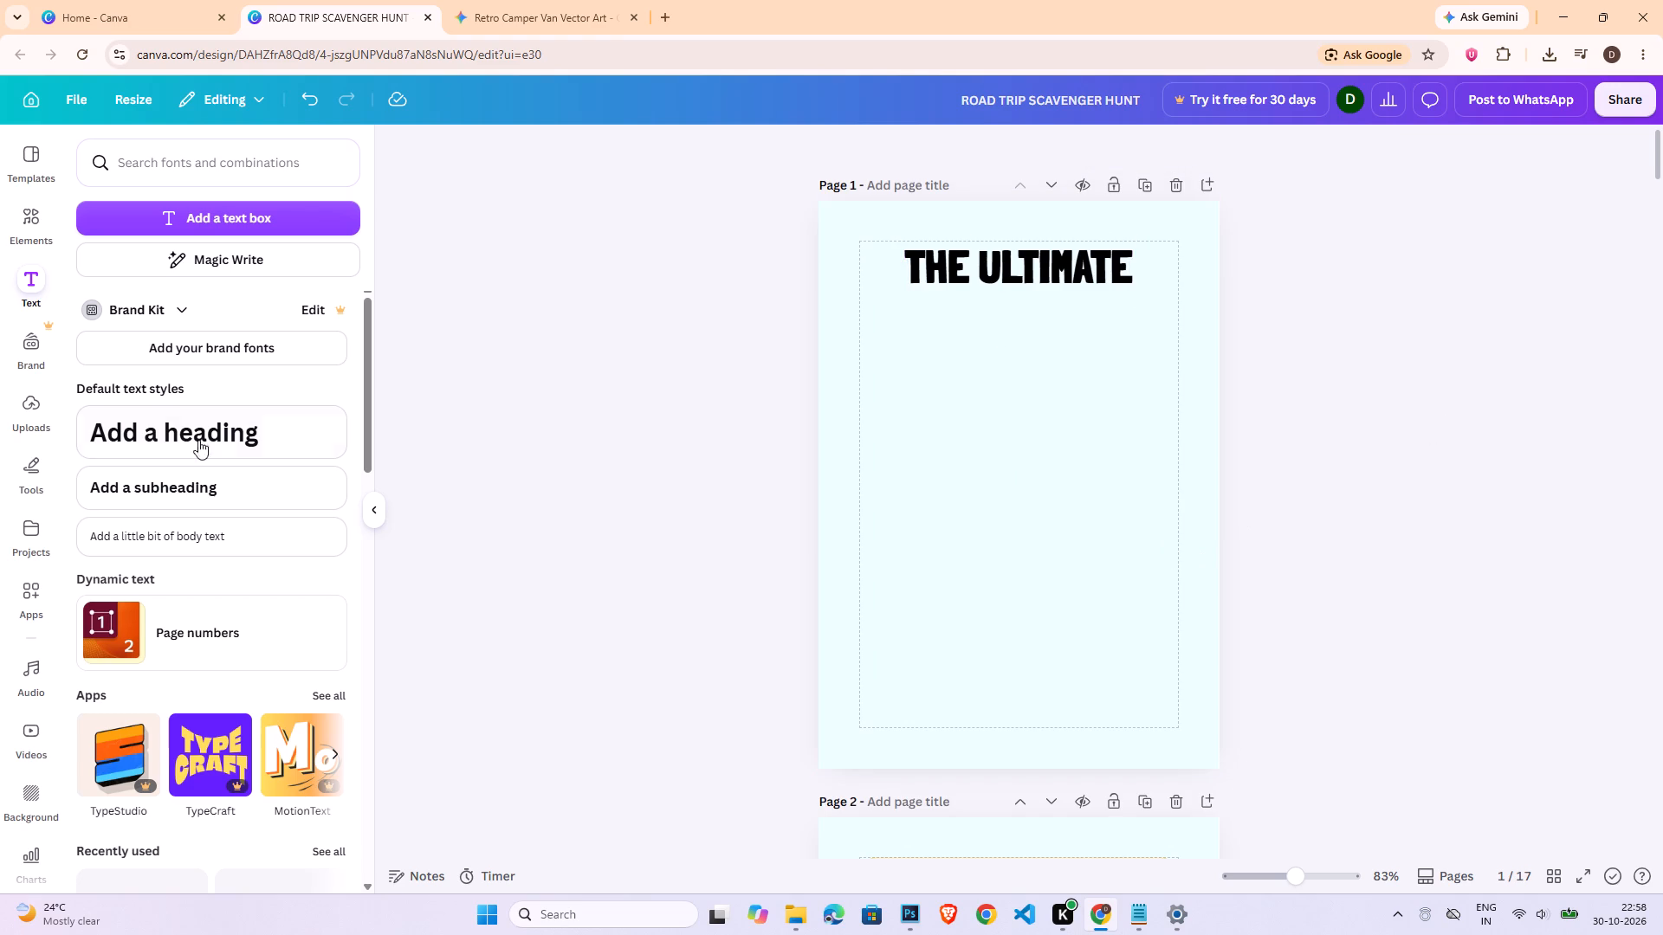
Add a second heading reading "ROAD TRIP" to page 1 and move it just below "THE ULTIMATE".
{"action": "left_click", "coordinate": [172, 410]}
{"action": "triple_click", "coordinate": [1047, 478]}
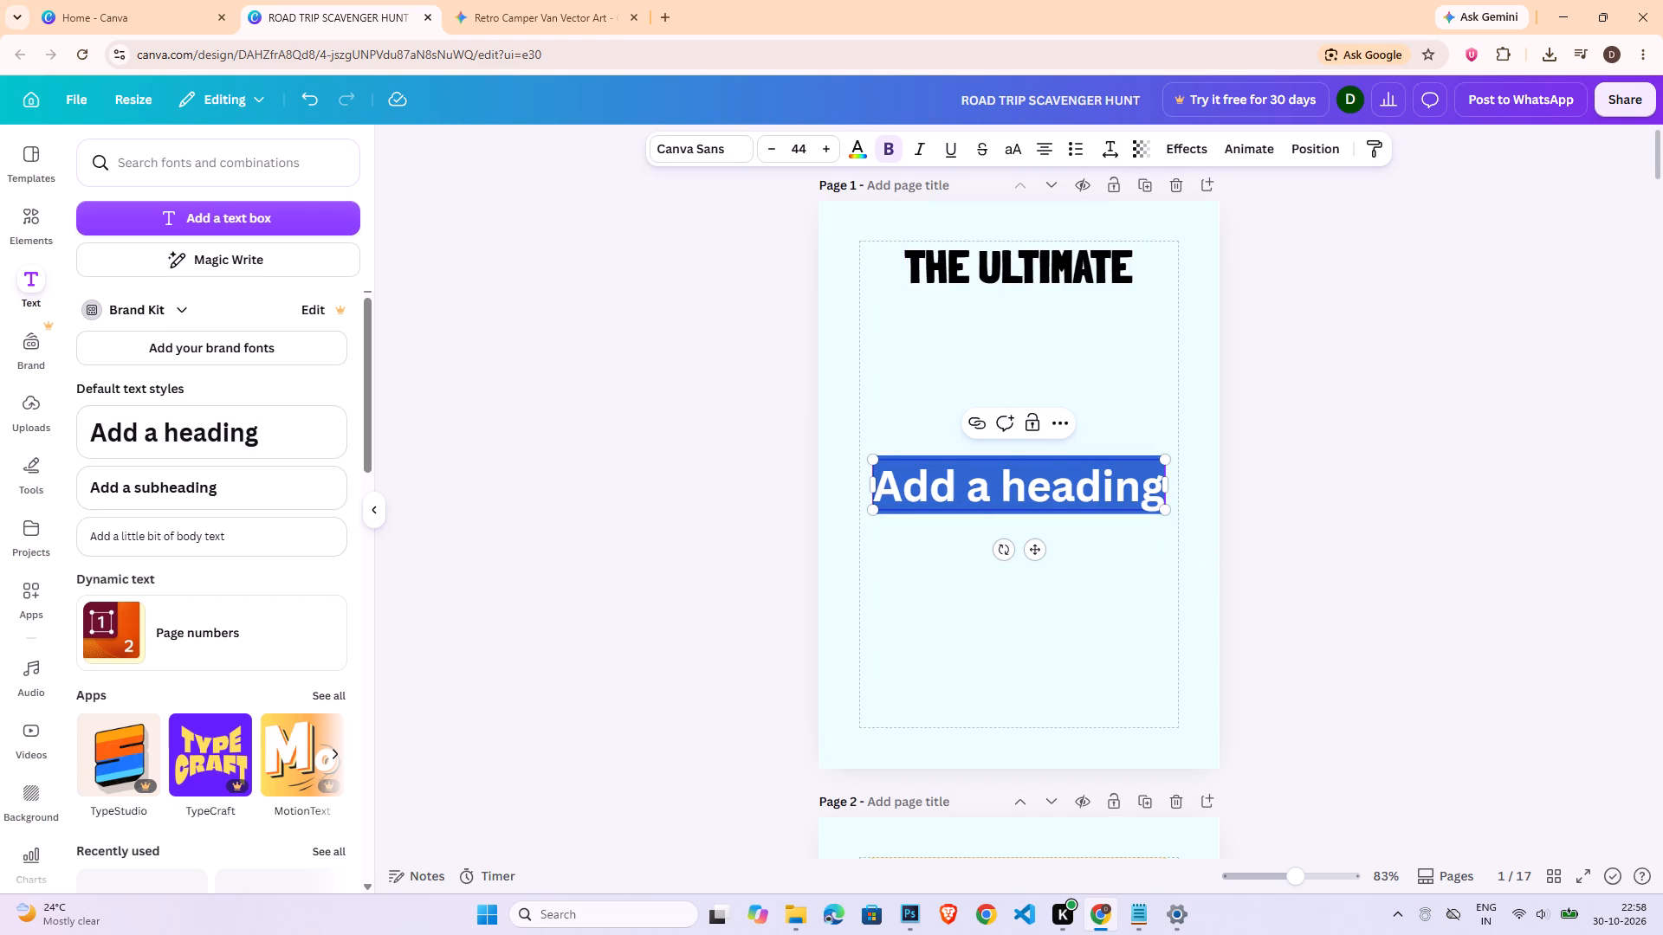
{"action": "type", "text": "ROAD TRIP"}
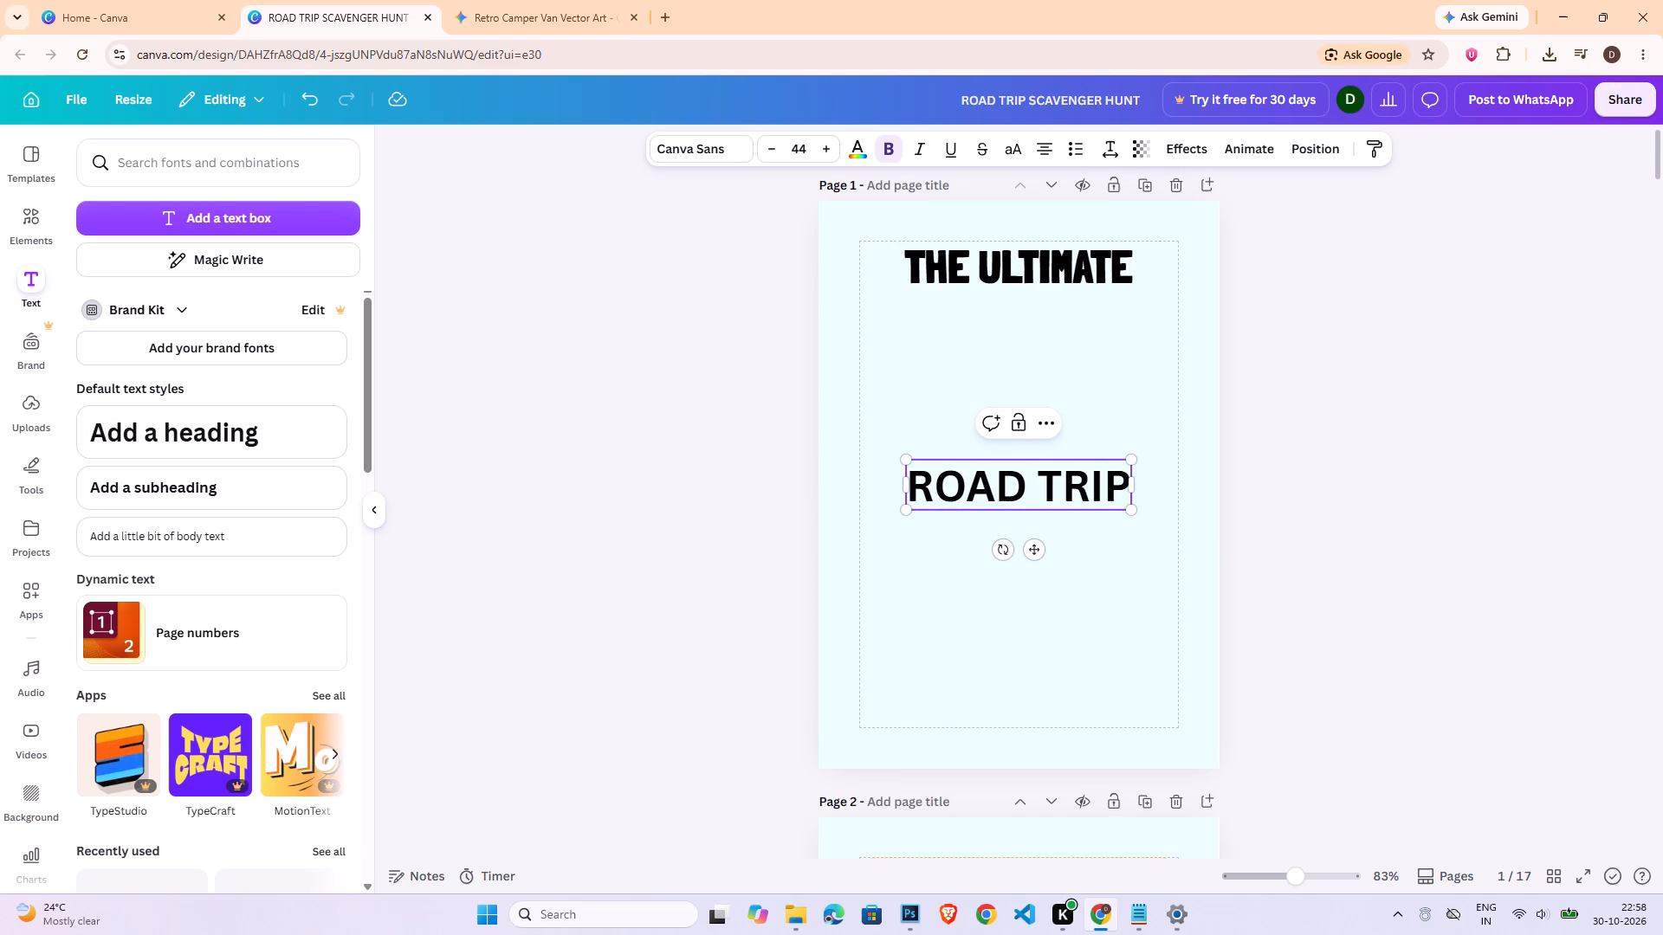
{"action": "left_click", "coordinate": [1310, 448]}
{"action": "left_click_drag", "start_coordinate": [1045, 479], "coordinate": [985, 313]}
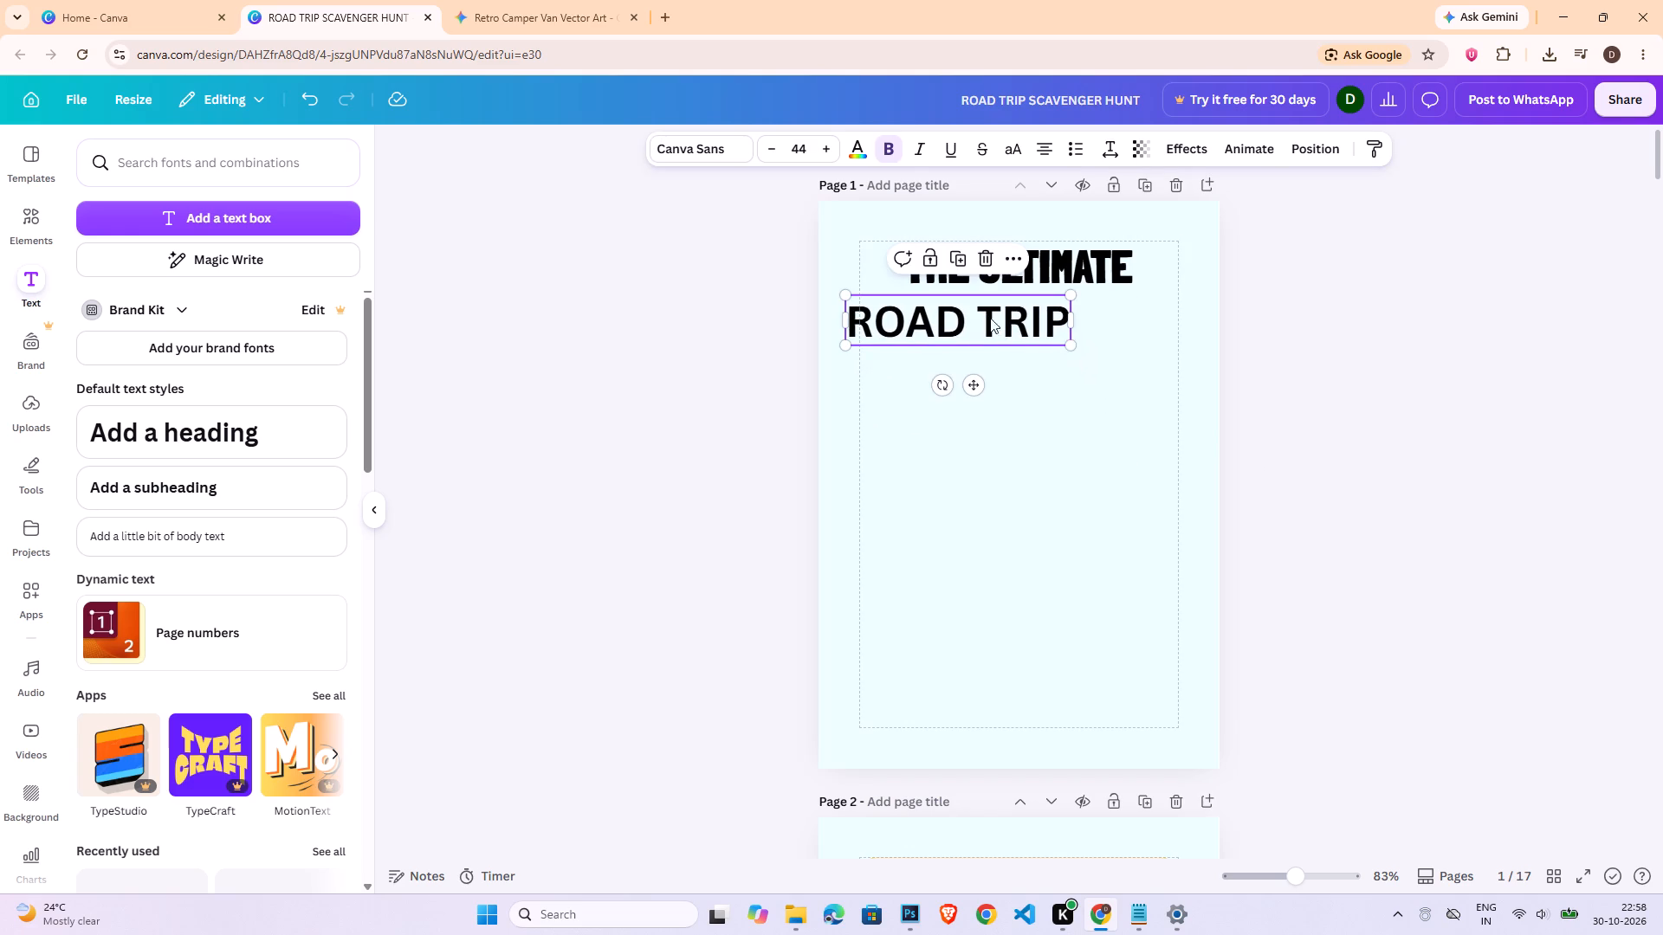
Enlarge the "ROAD TRIP" heading to about size 74 and center it horizontally under "THE ULTIMATE".
{"action": "left_click_drag", "start_coordinate": [1077, 347], "coordinate": [1195, 435]}
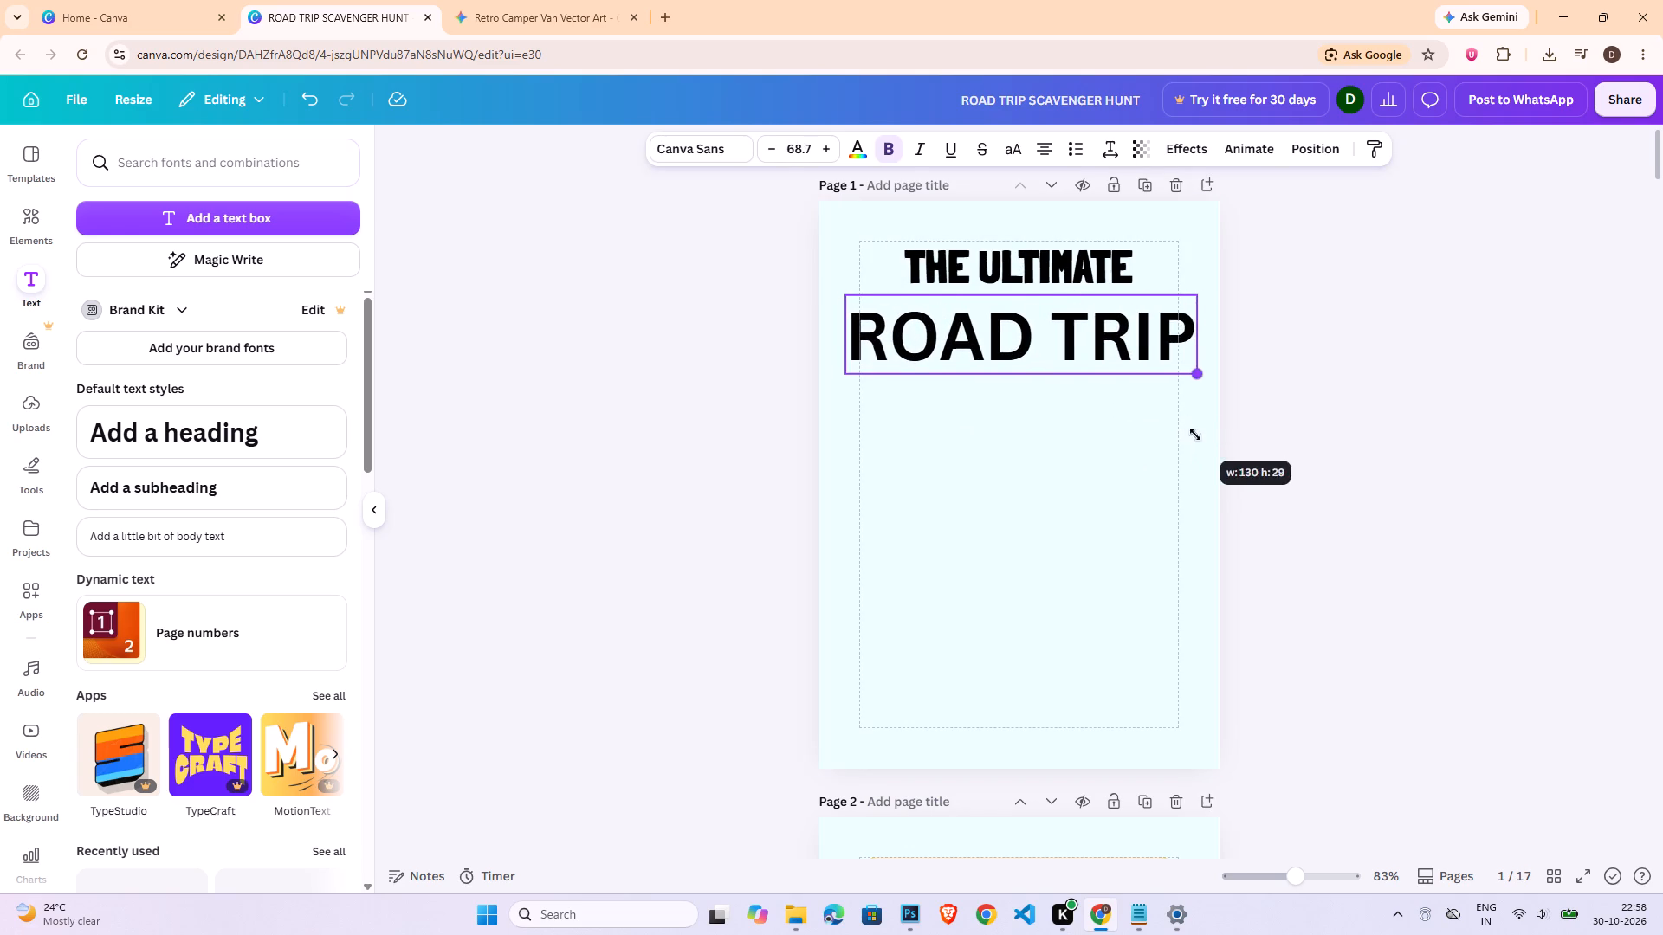
{"action": "left_click_drag", "start_coordinate": [1195, 435], "coordinate": [1200, 438]}
{"action": "left_click_drag", "start_coordinate": [1149, 315], "coordinate": [1129, 304]}
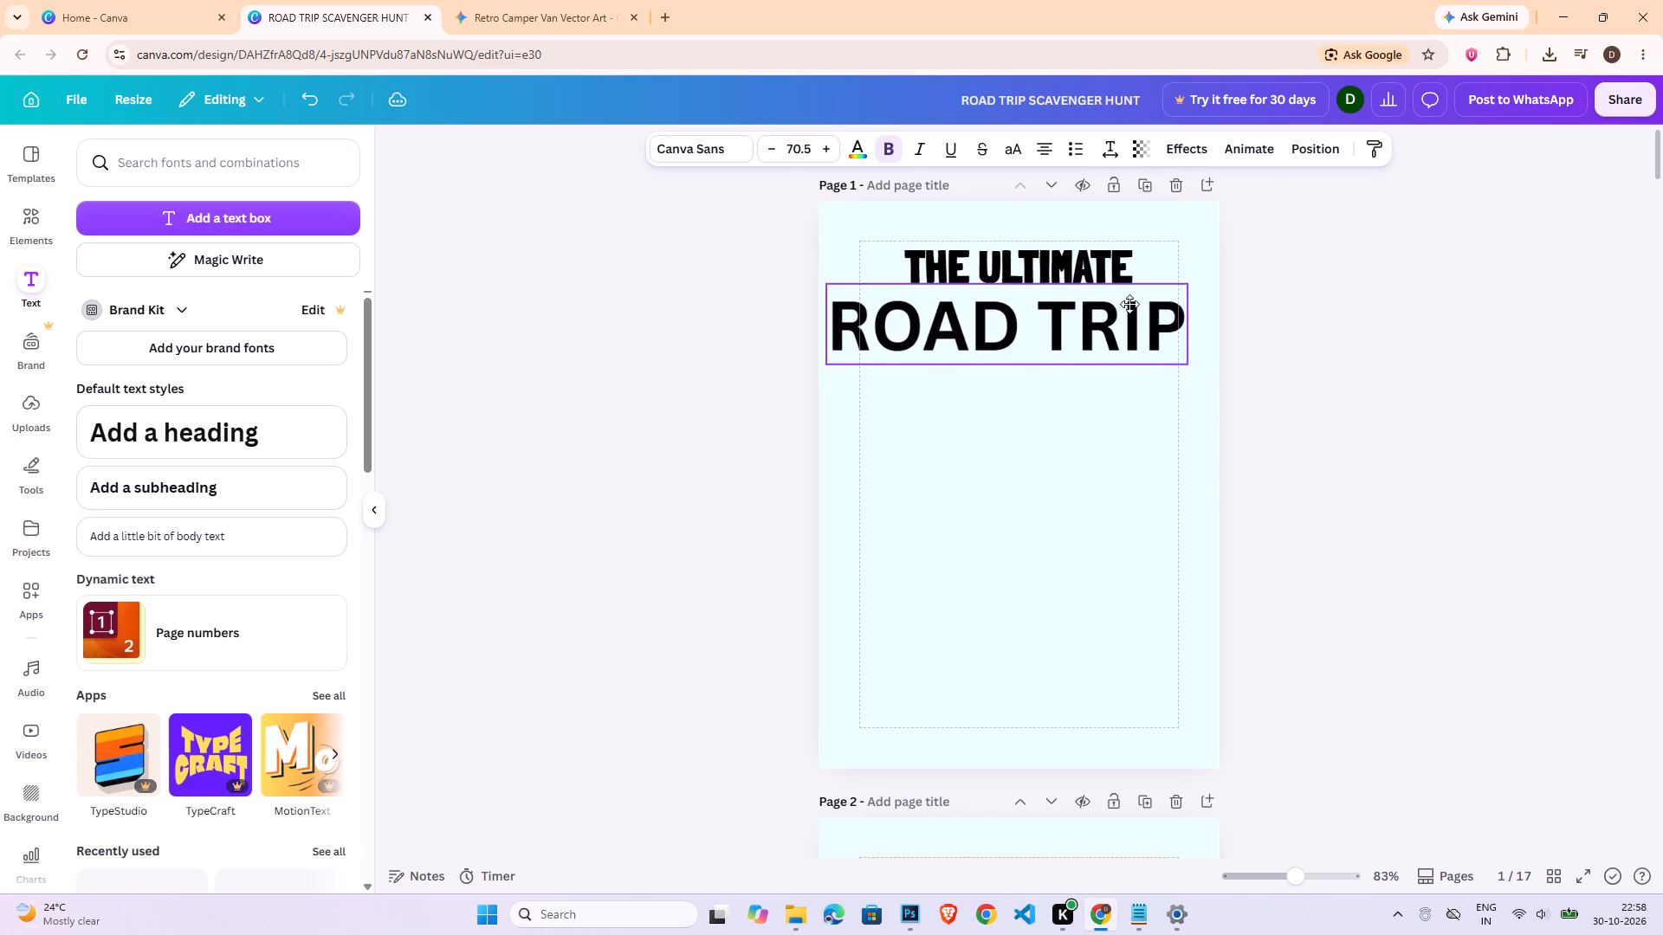
{"action": "left_click_drag", "start_coordinate": [1129, 304], "coordinate": [1129, 295]}
{"action": "left_click_drag", "start_coordinate": [1187, 356], "coordinate": [1200, 364]}
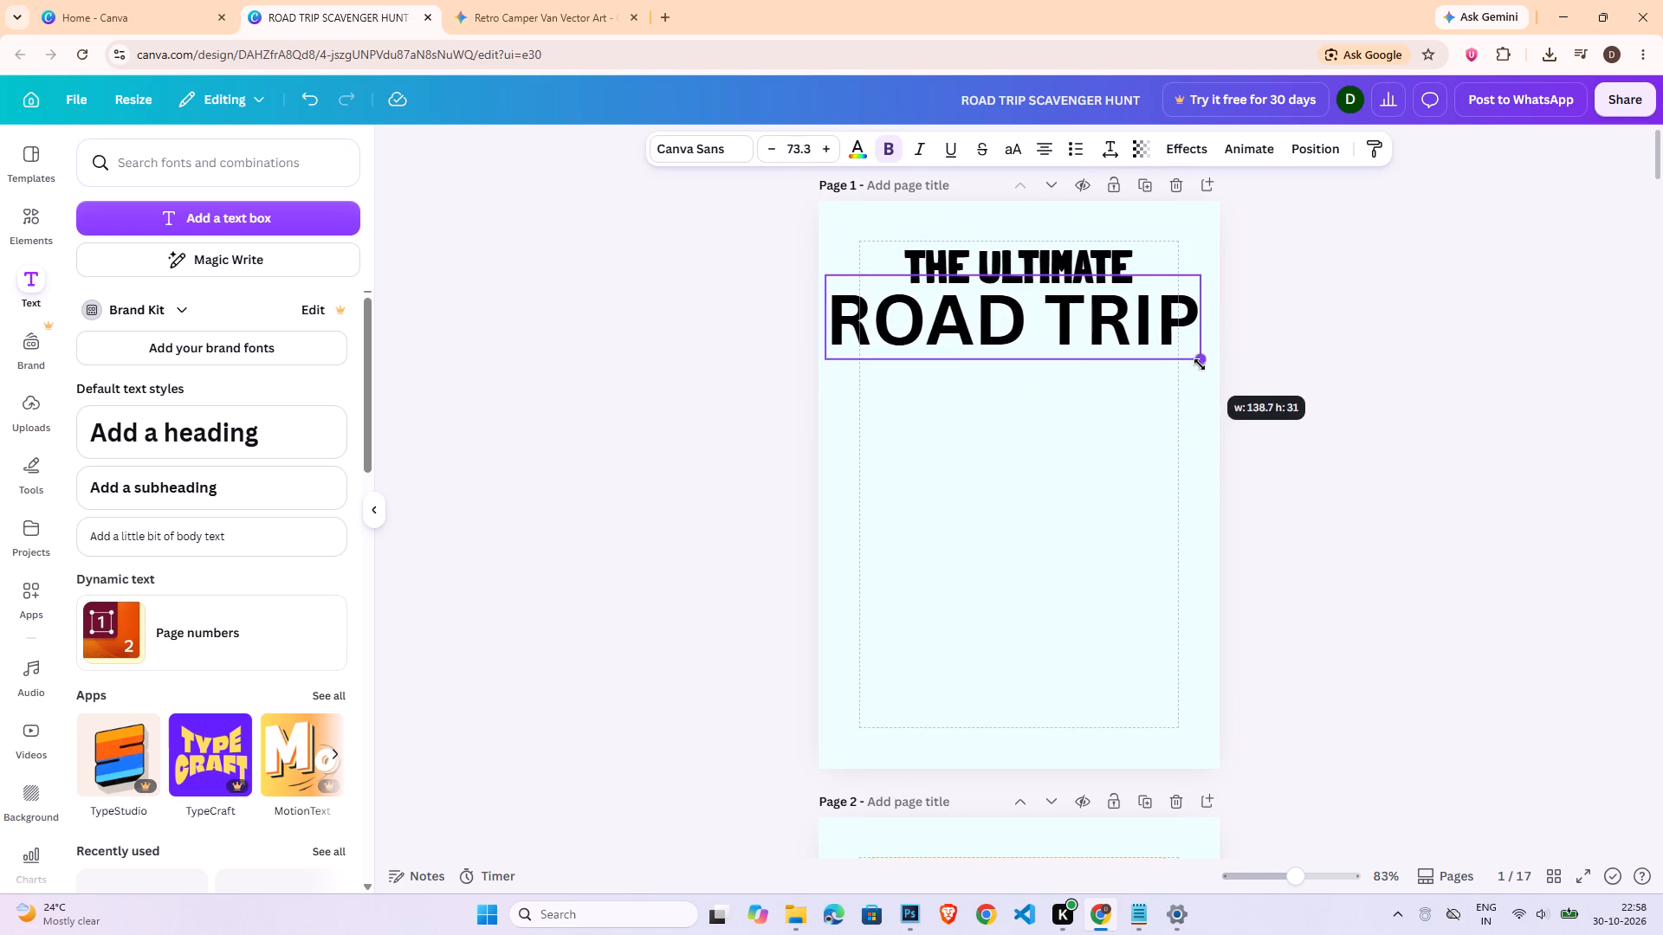
{"action": "left_click_drag", "start_coordinate": [1200, 364], "coordinate": [1203, 366]}
{"action": "left_click", "coordinate": [1144, 322]}
Set the "ROAD TRIP" heading's font to Fredoka after trying Chewy, and nudge the heading slightly down.
{"action": "double_click", "coordinate": [1146, 326]}
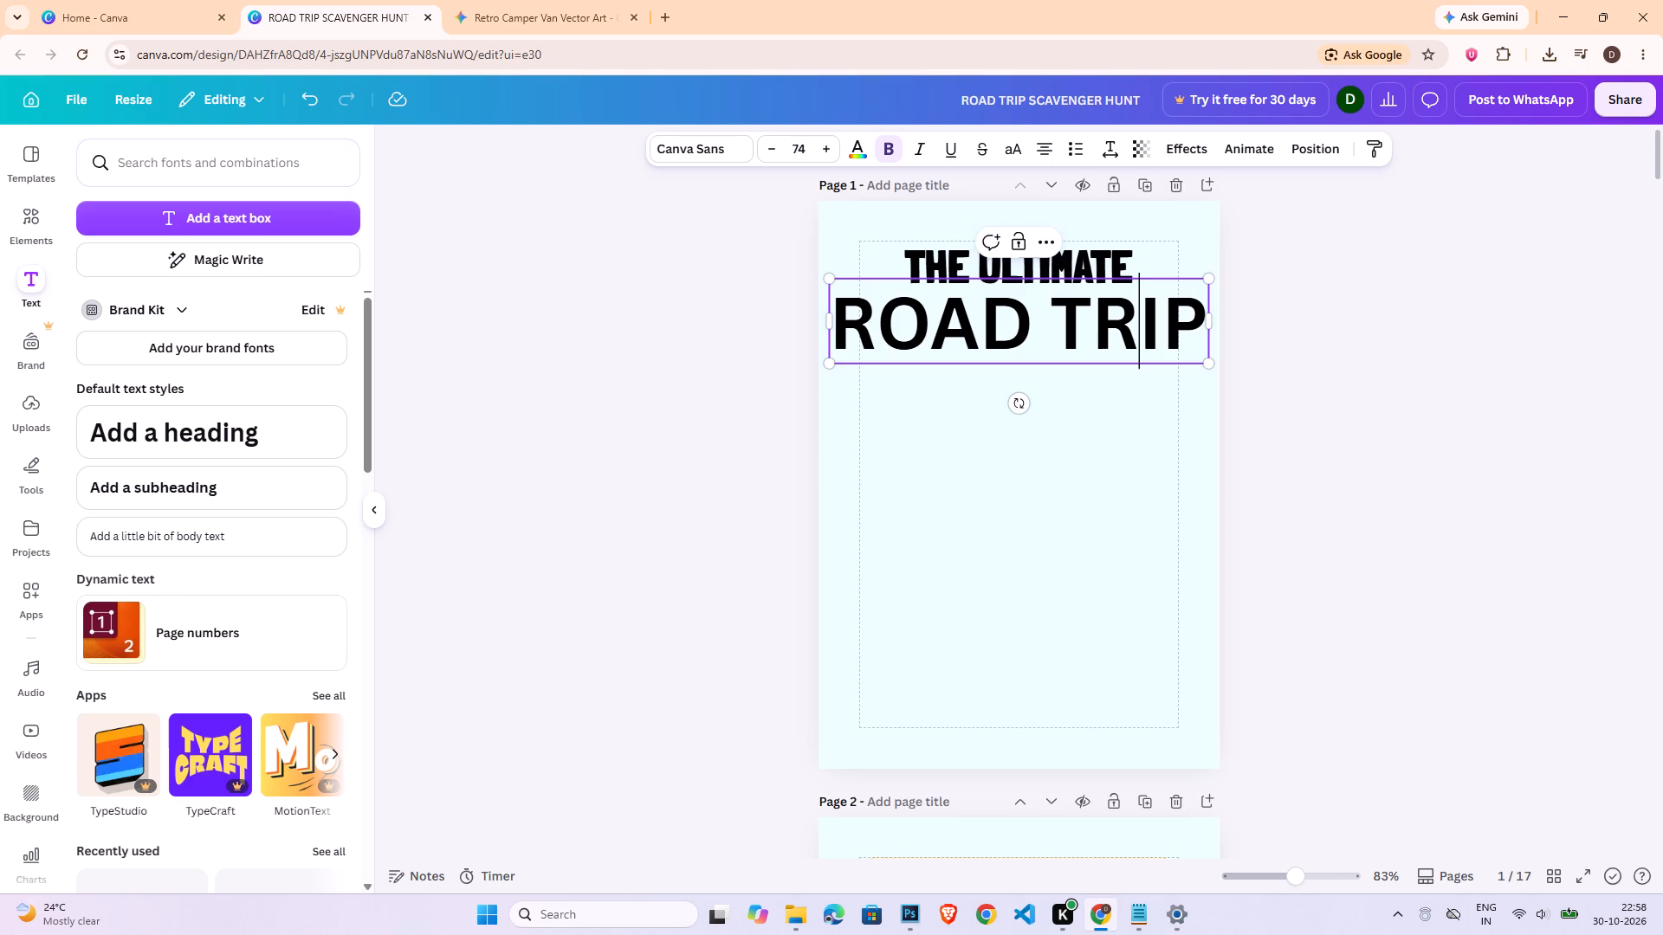
{"action": "key", "text": "ctrl+a"}
{"action": "left_click", "coordinate": [721, 158]}
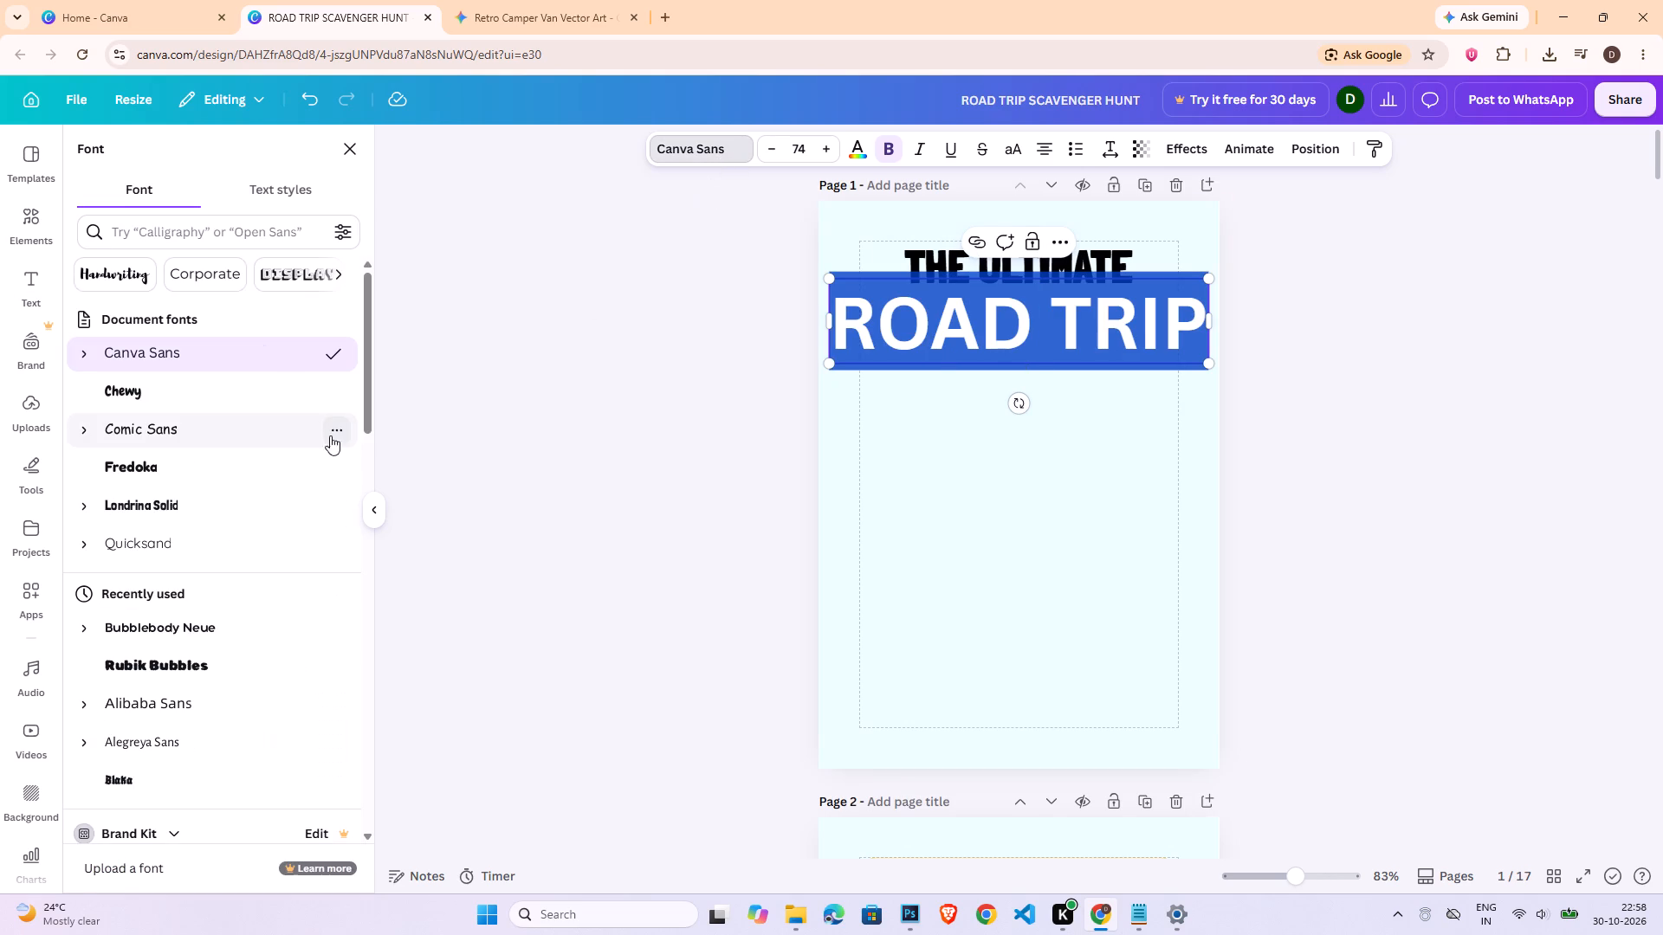
{"action": "left_click", "coordinate": [220, 392]}
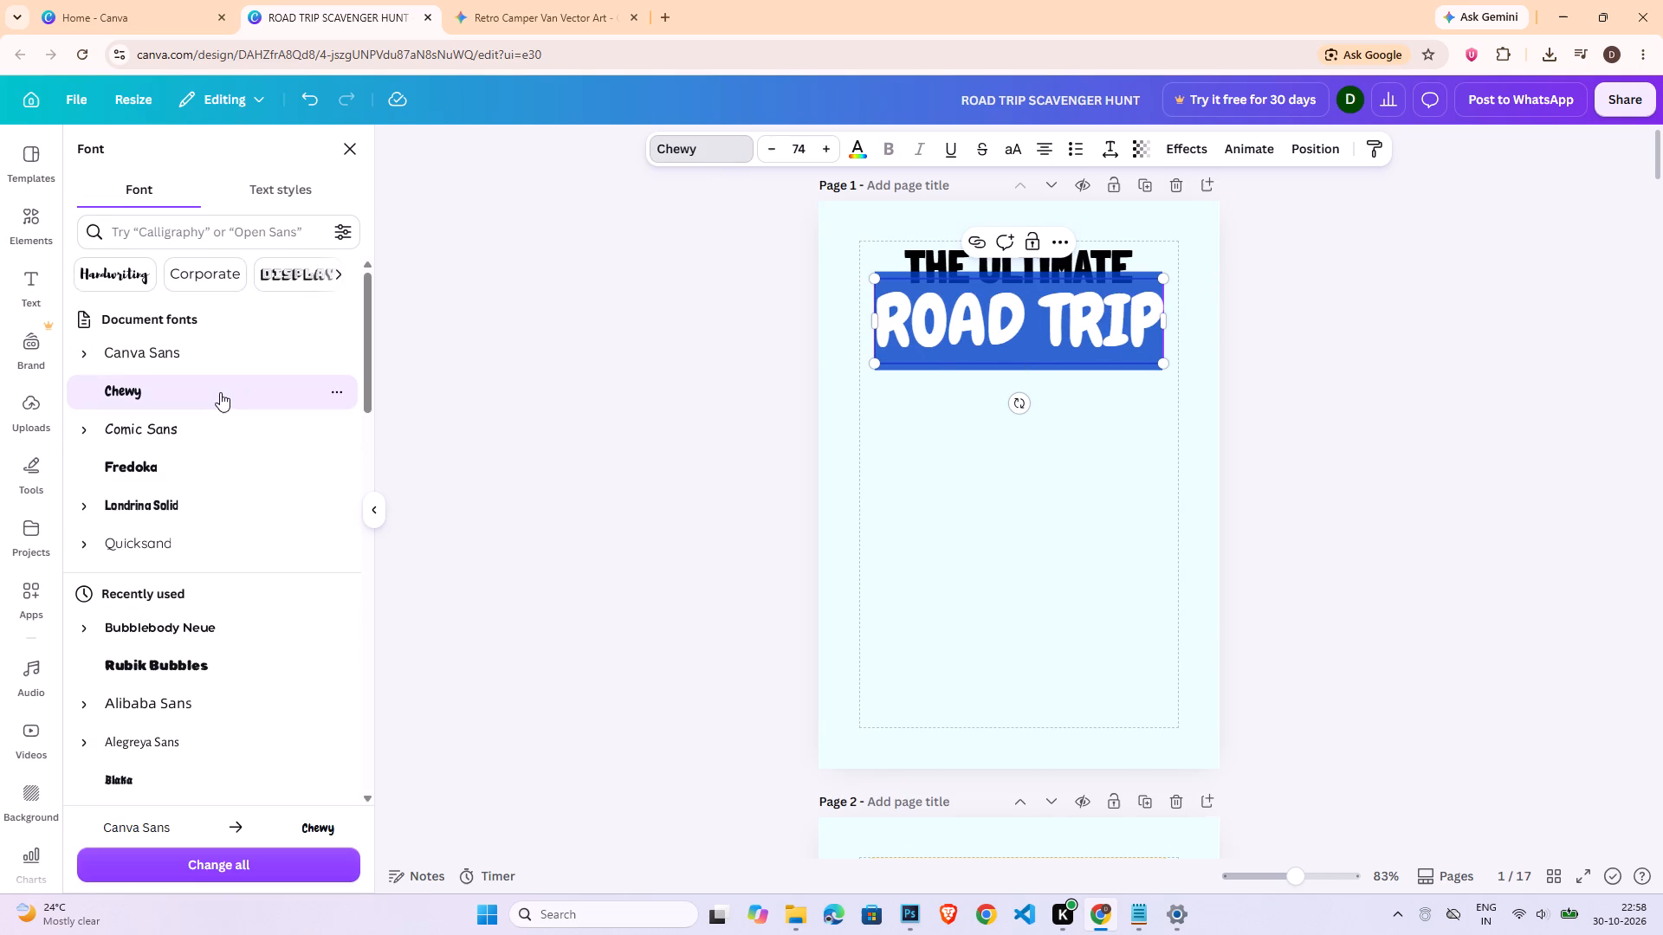
{"action": "left_click", "coordinate": [202, 461]}
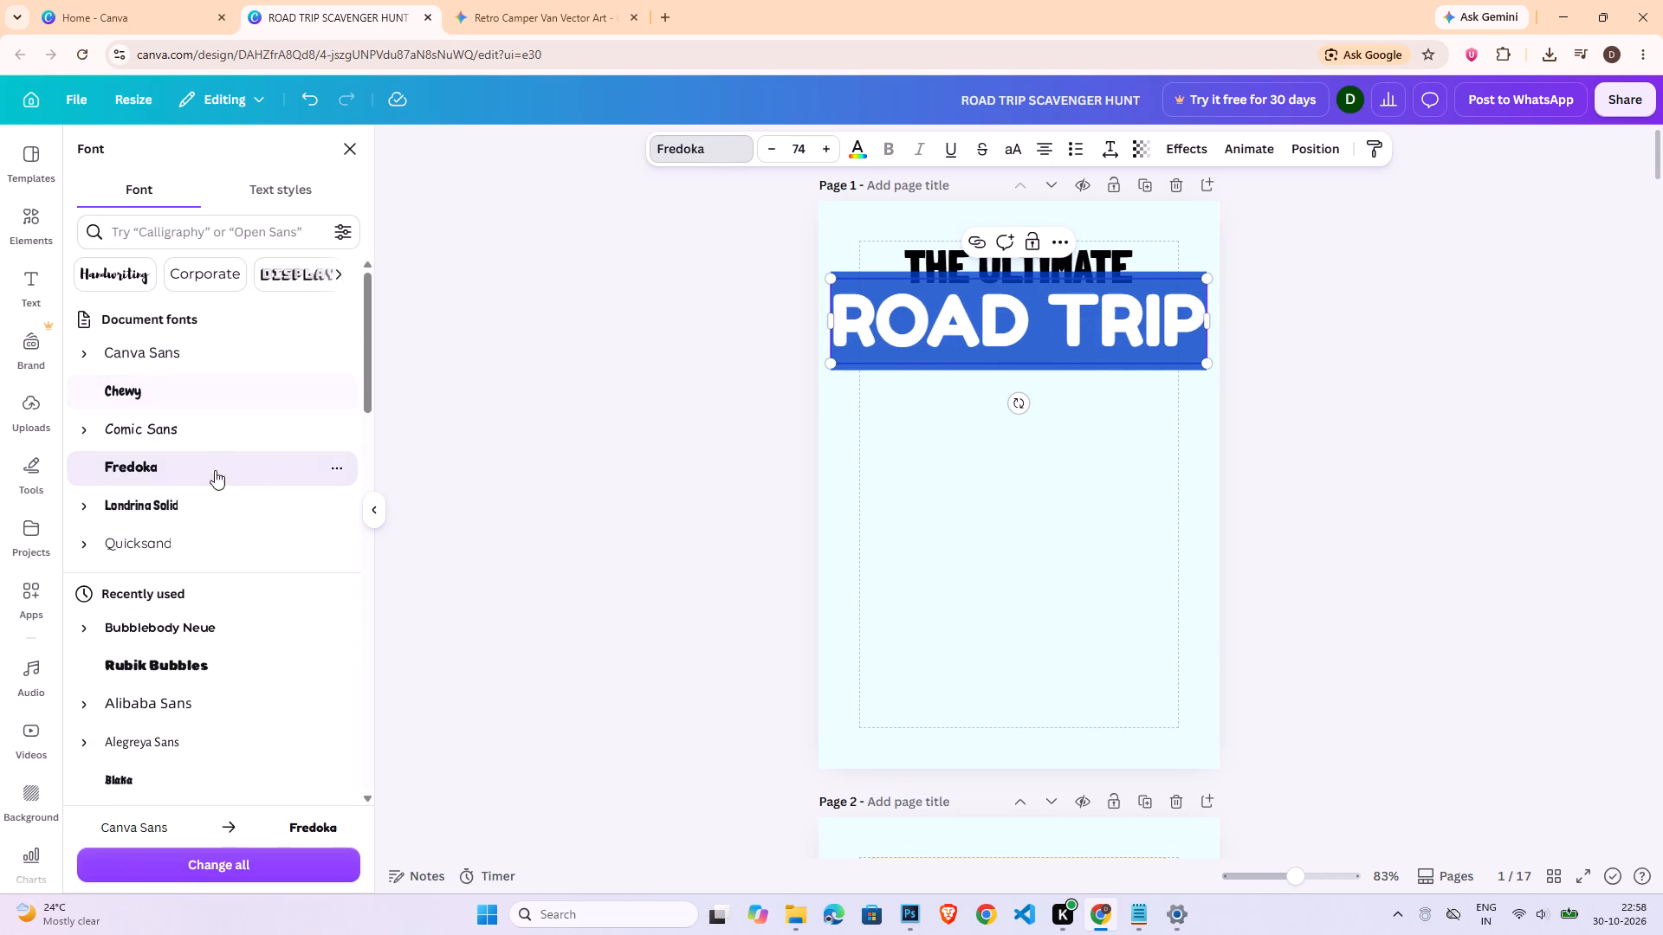
{"action": "double_click", "coordinate": [1349, 422]}
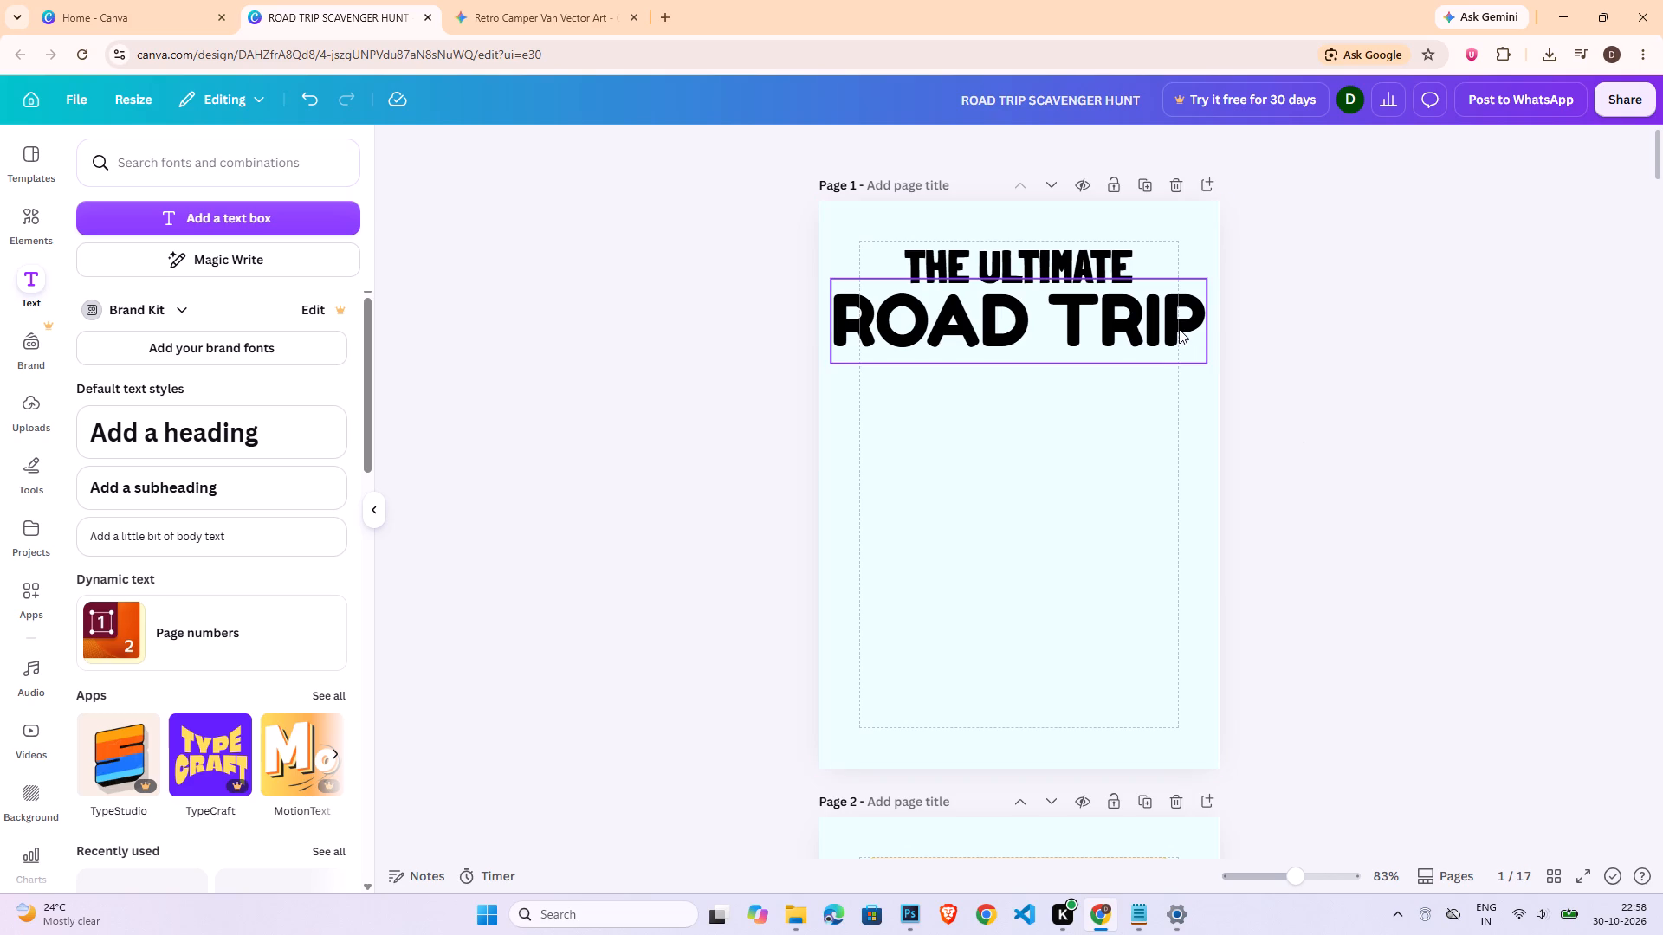
{"action": "left_click", "coordinate": [1179, 339]}
{"action": "left_click", "coordinate": [1123, 281]}
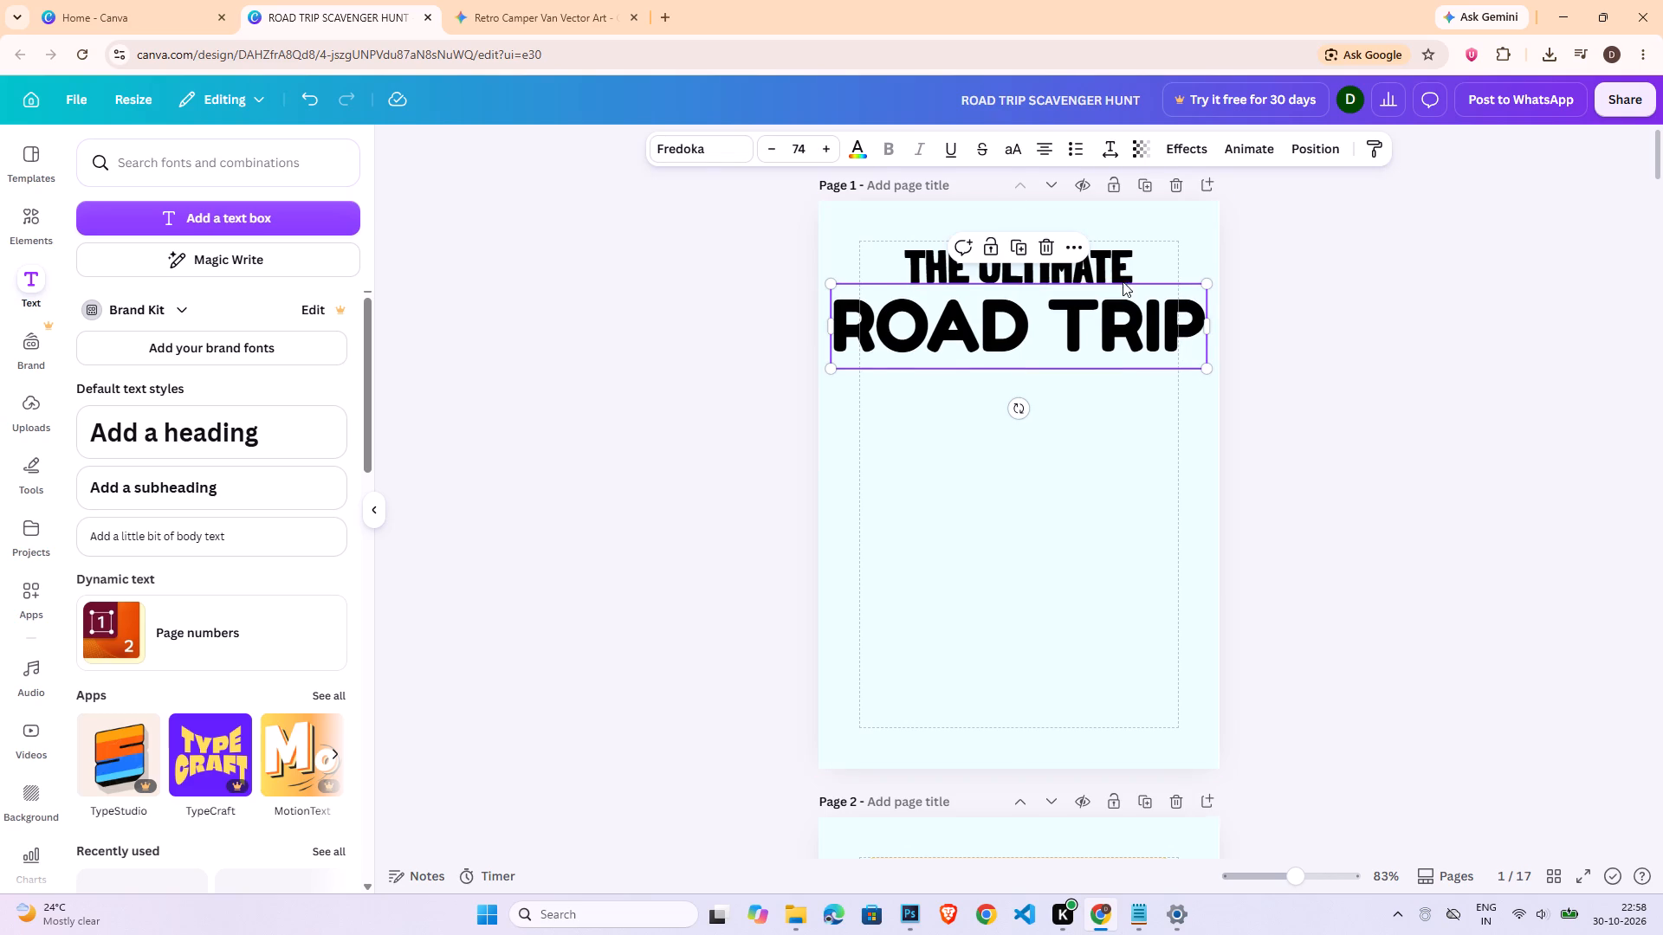
Color the "THE ULTIMATE" heading dark teal #007286 and copy its color code.
{"action": "left_click", "coordinate": [1123, 274]}
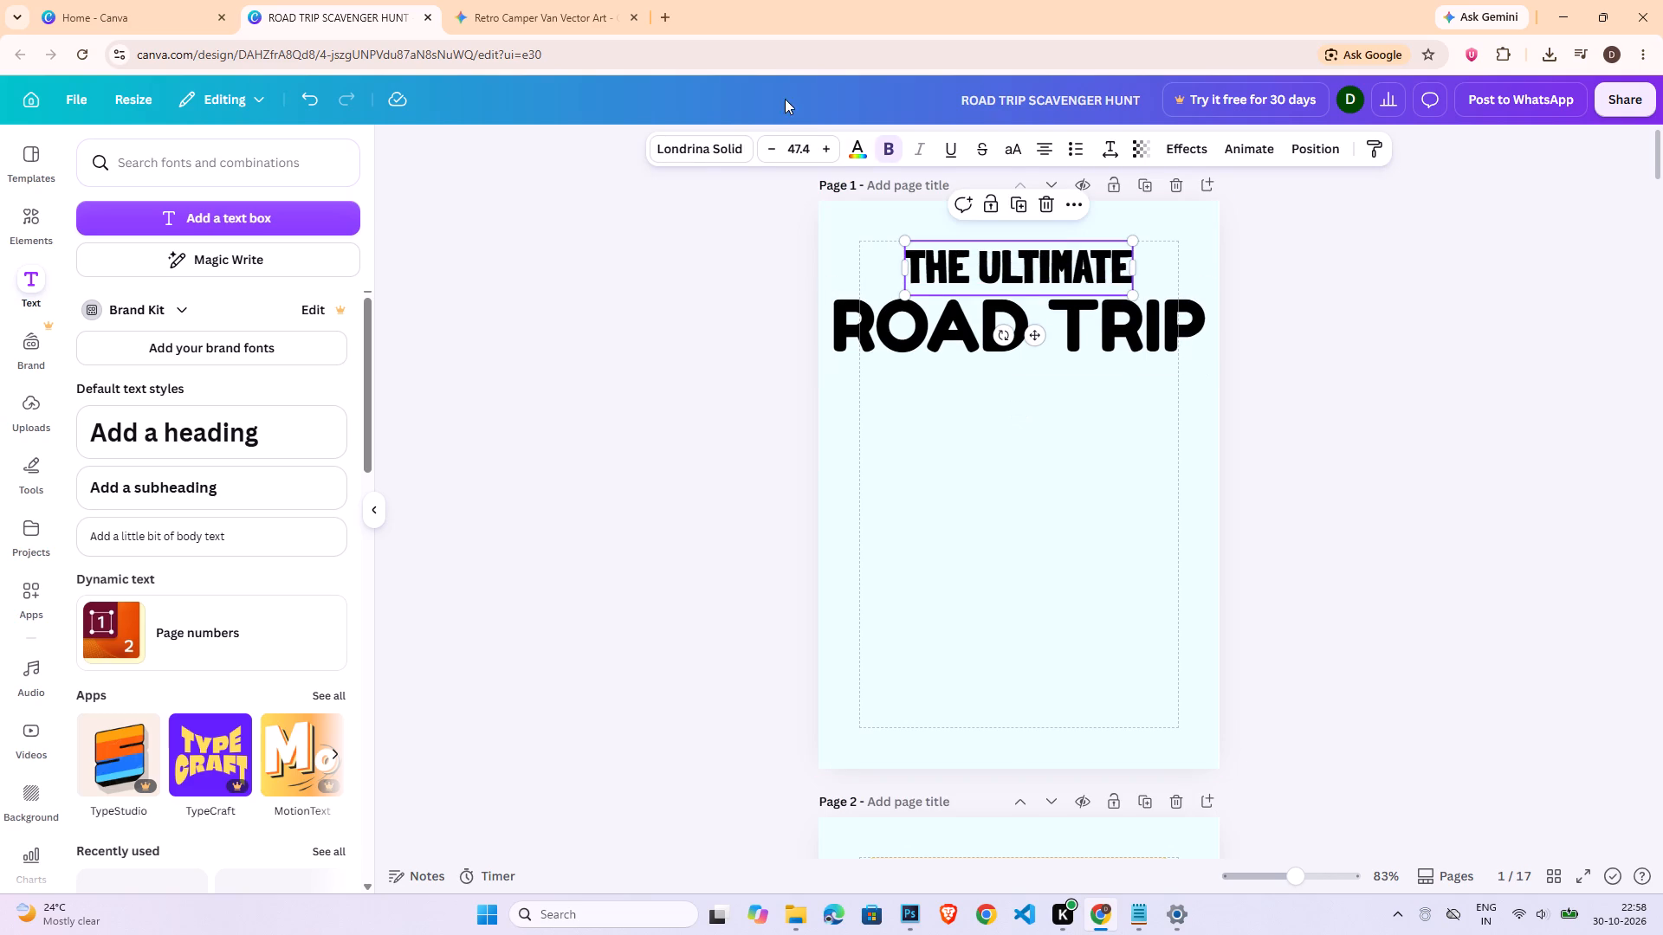
{"action": "left_click", "coordinate": [715, 153]}
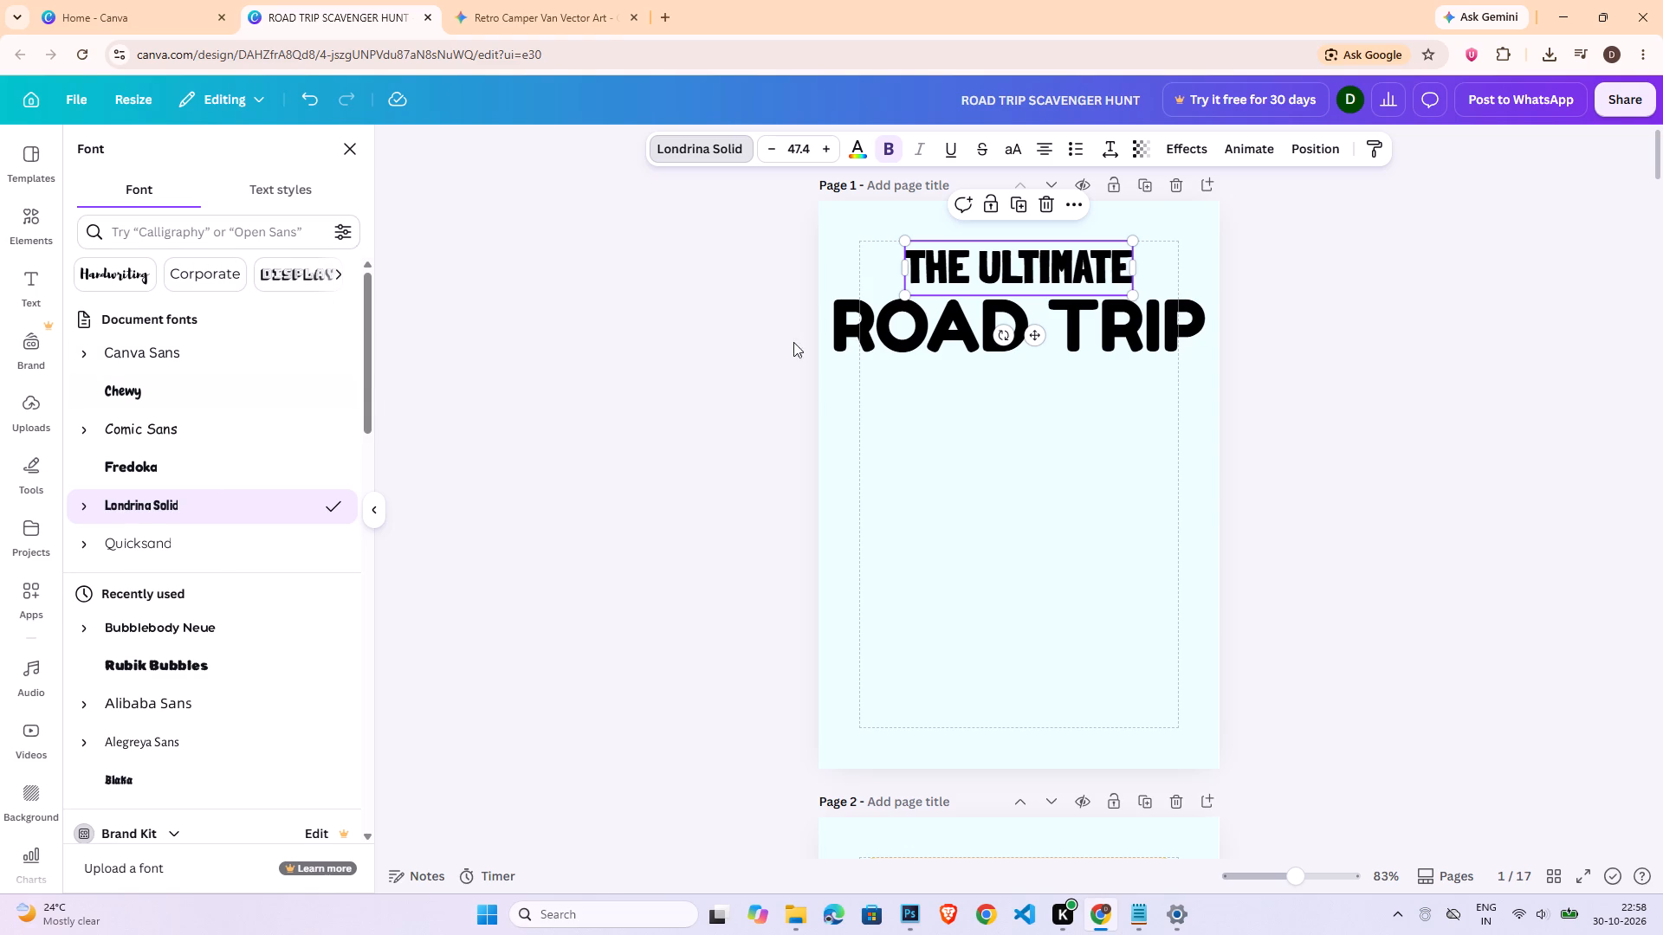
{"action": "left_click", "coordinate": [867, 154]}
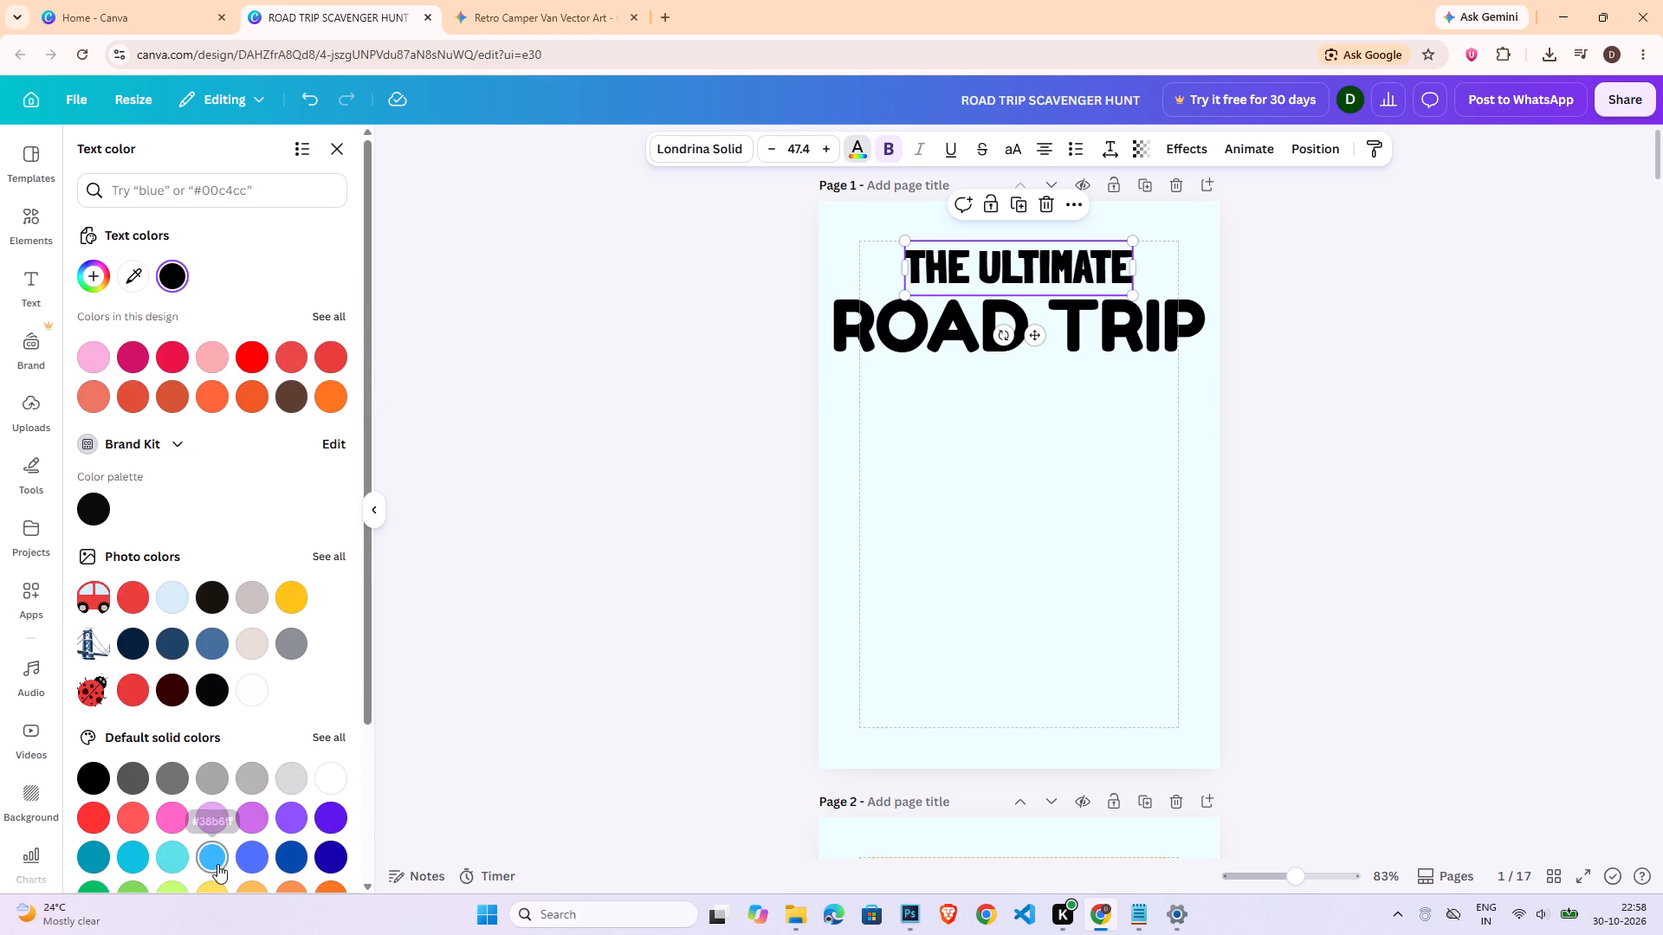
{"action": "left_click", "coordinate": [99, 853]}
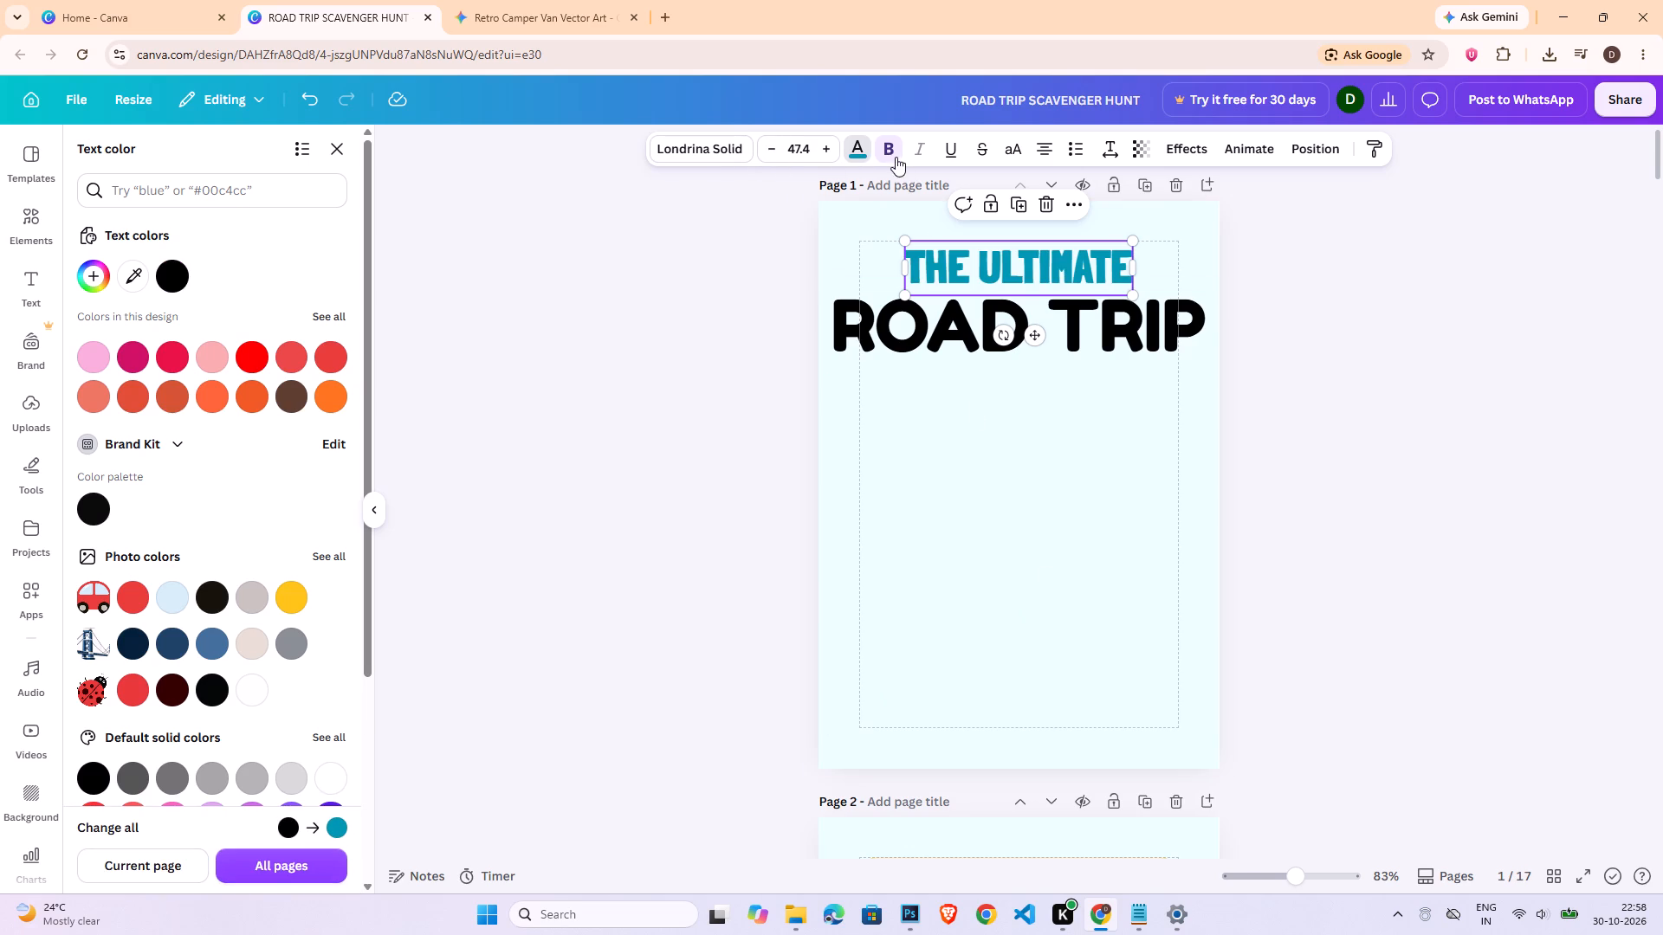
{"action": "left_click", "coordinate": [77, 282]}
{"action": "left_click", "coordinate": [90, 279]}
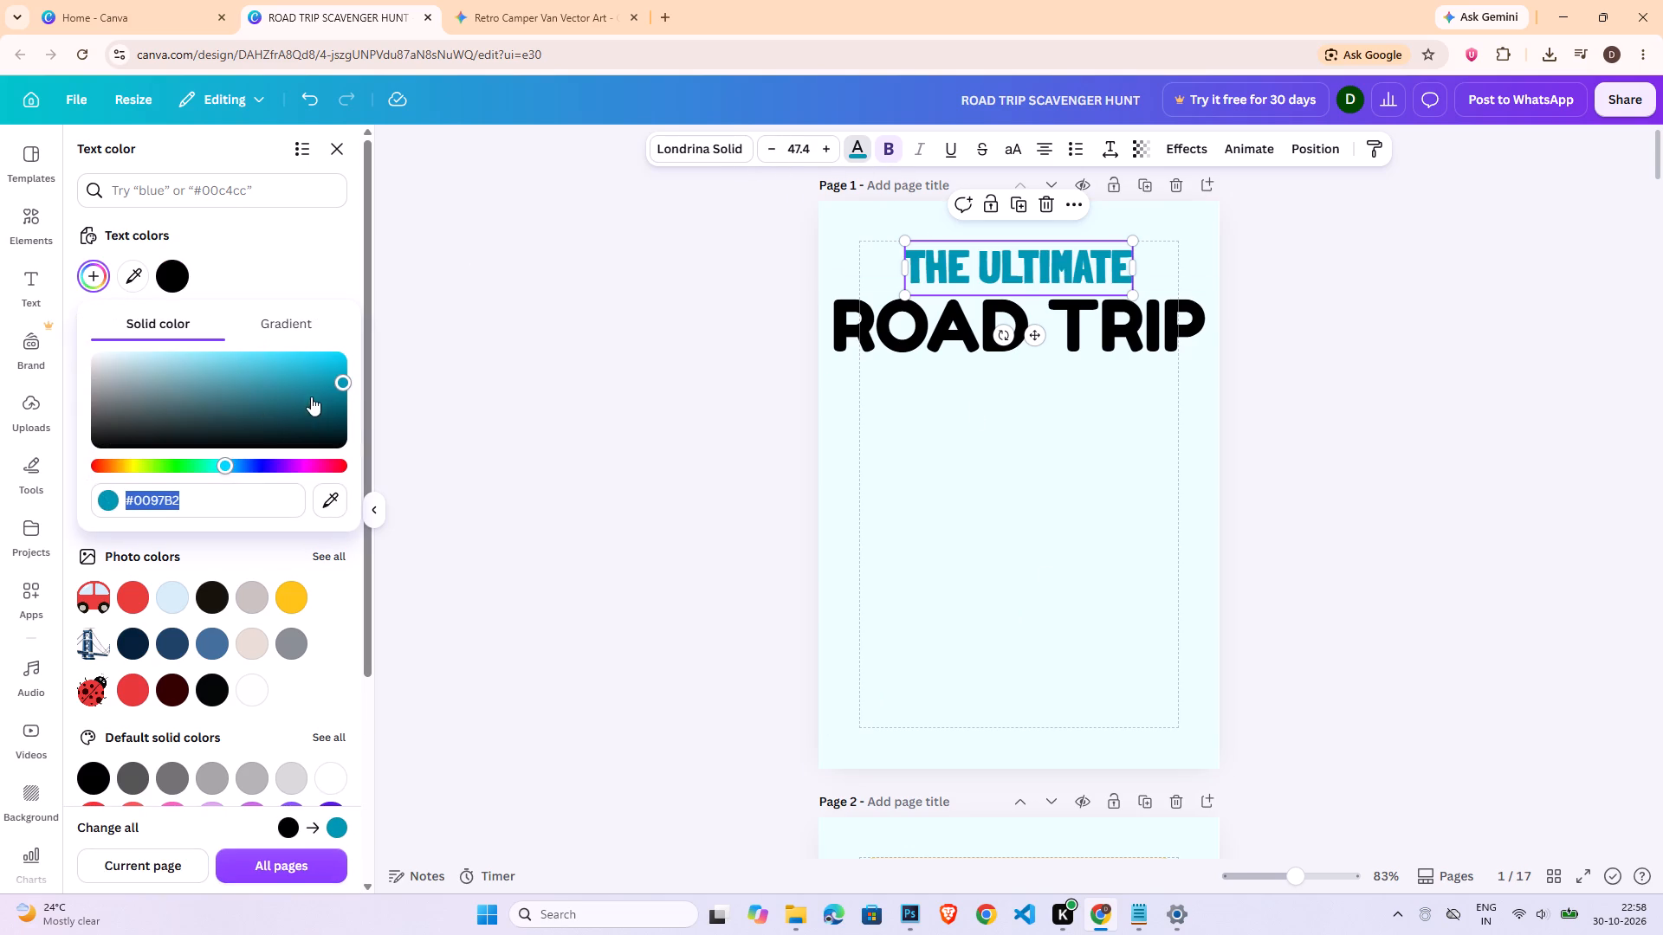
{"action": "left_click_drag", "start_coordinate": [338, 378], "coordinate": [344, 396]}
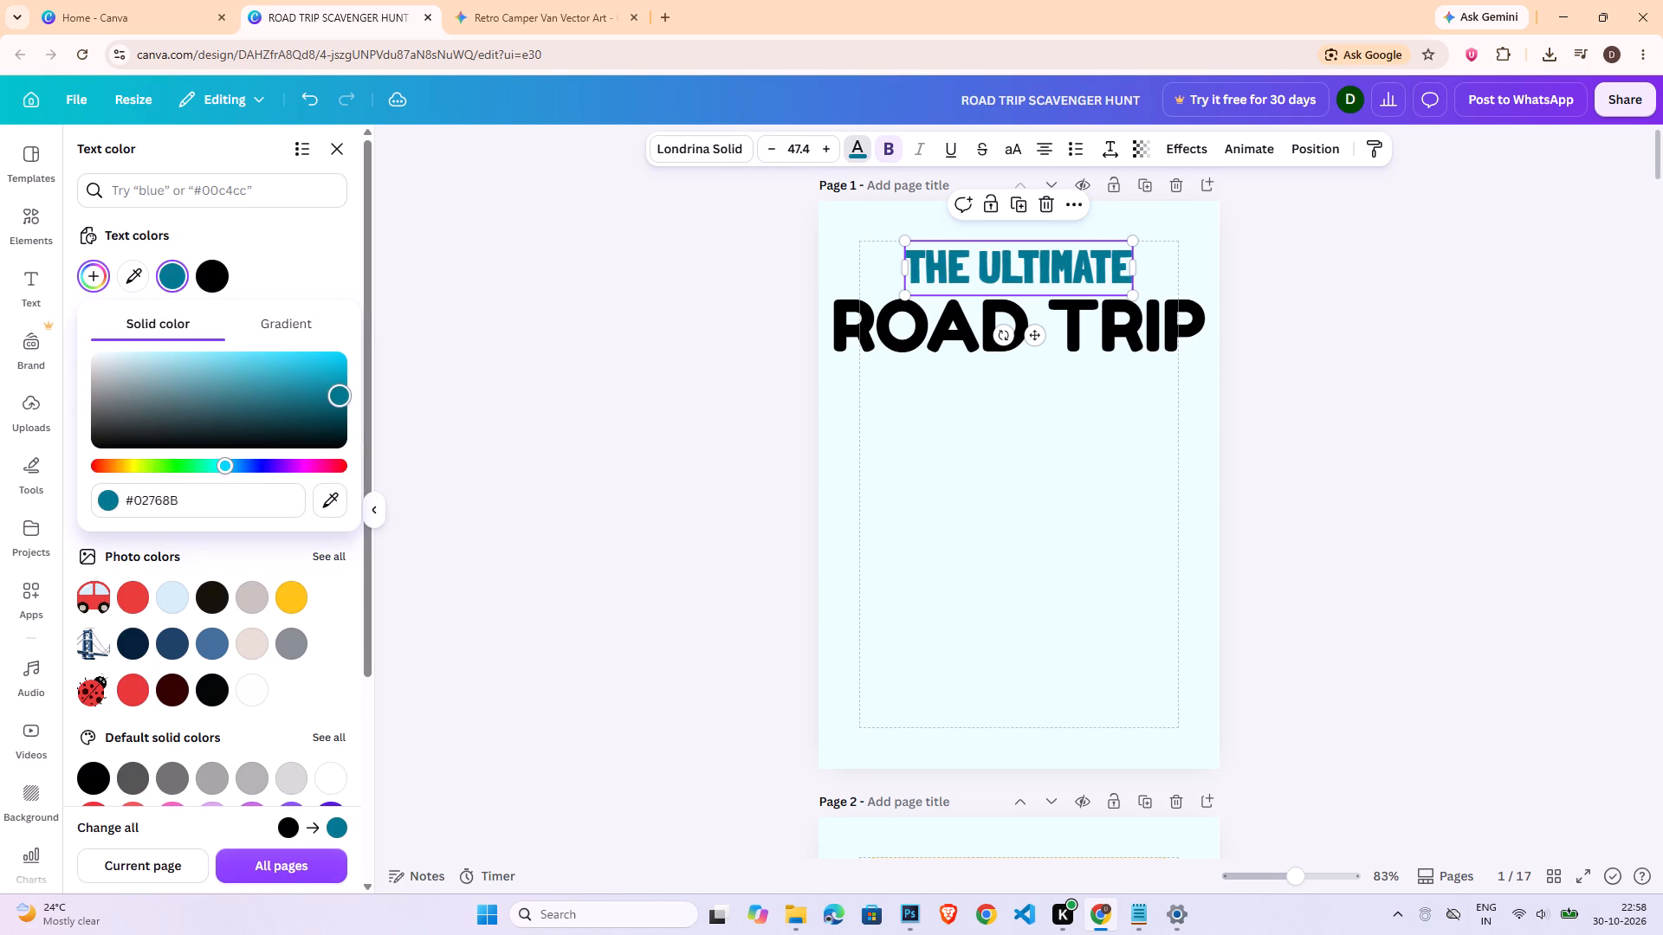
{"action": "left_click_drag", "start_coordinate": [344, 396], "coordinate": [349, 397]}
{"action": "double_click", "coordinate": [201, 497]}
{"action": "key", "text": "ctrl+c"}
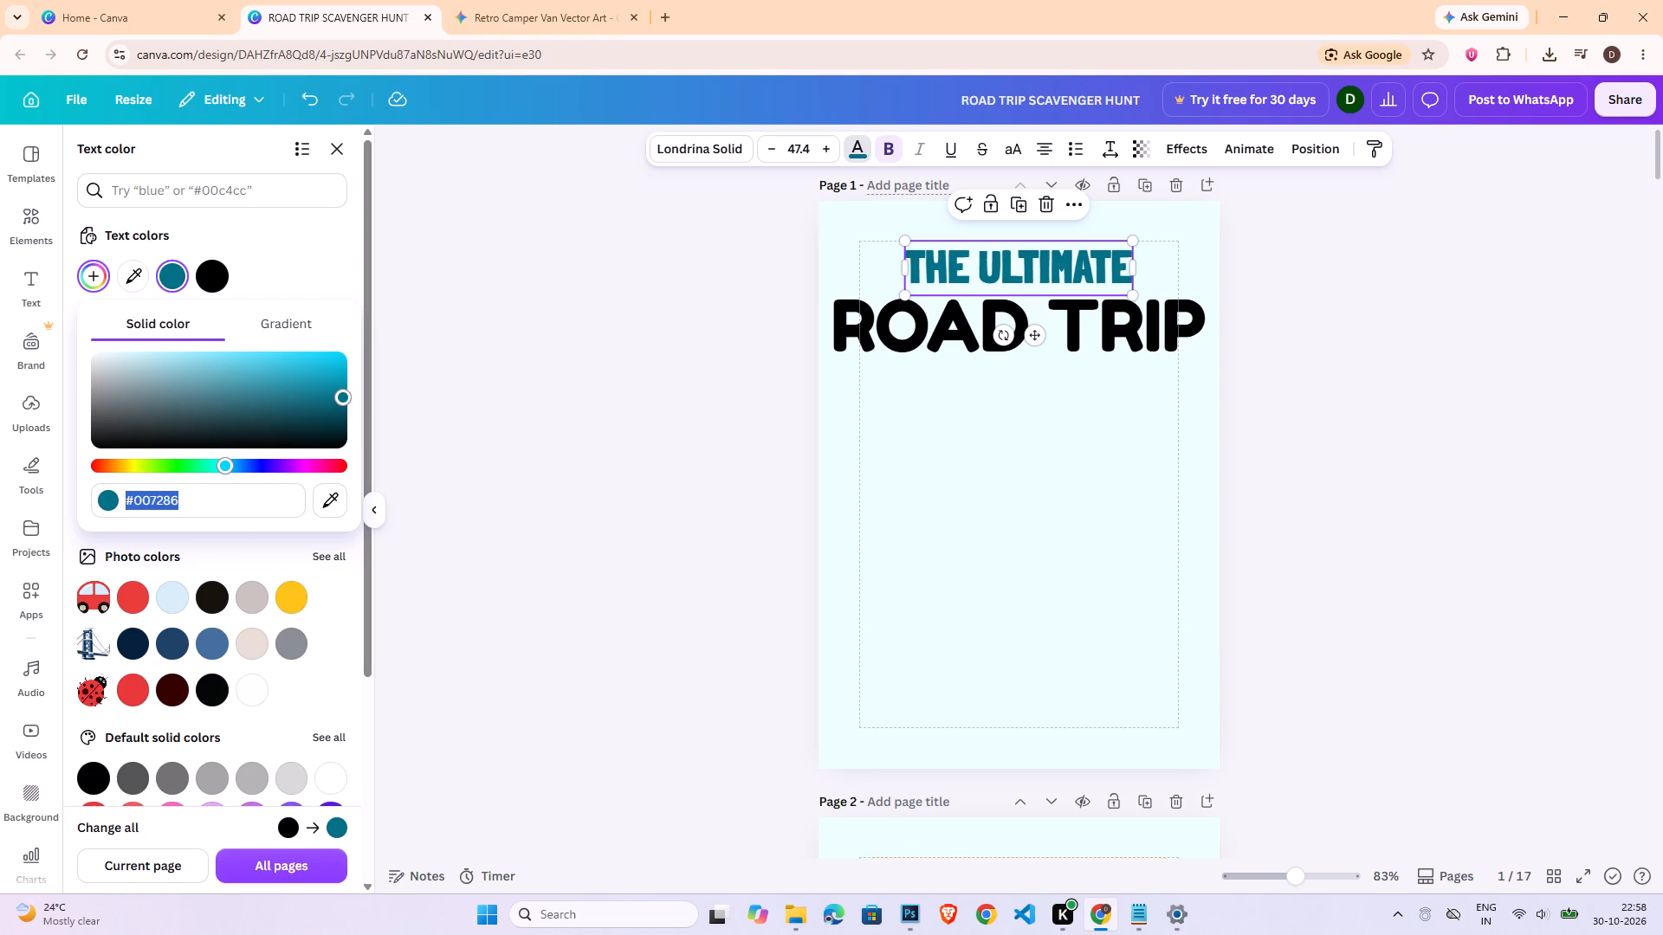
Color the "ROAD TRIP" heading dark teal #007286 and nudge it slightly up toward "THE ULTIMATE".
{"action": "left_click", "coordinate": [900, 364]}
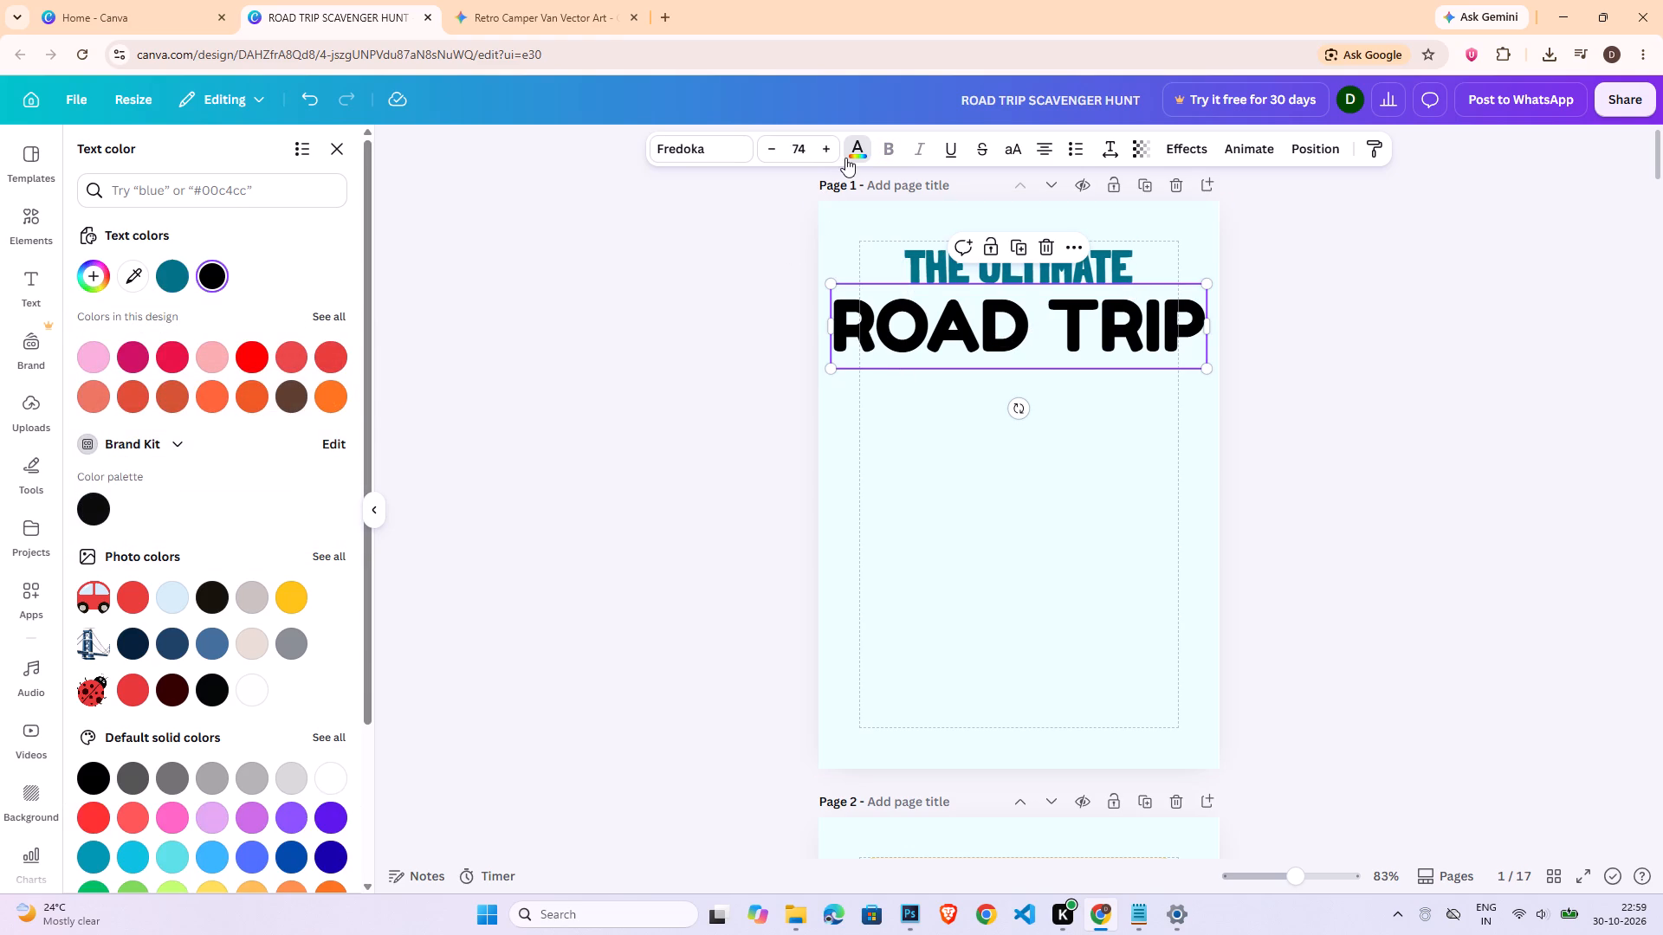
{"action": "left_click", "coordinate": [102, 277]}
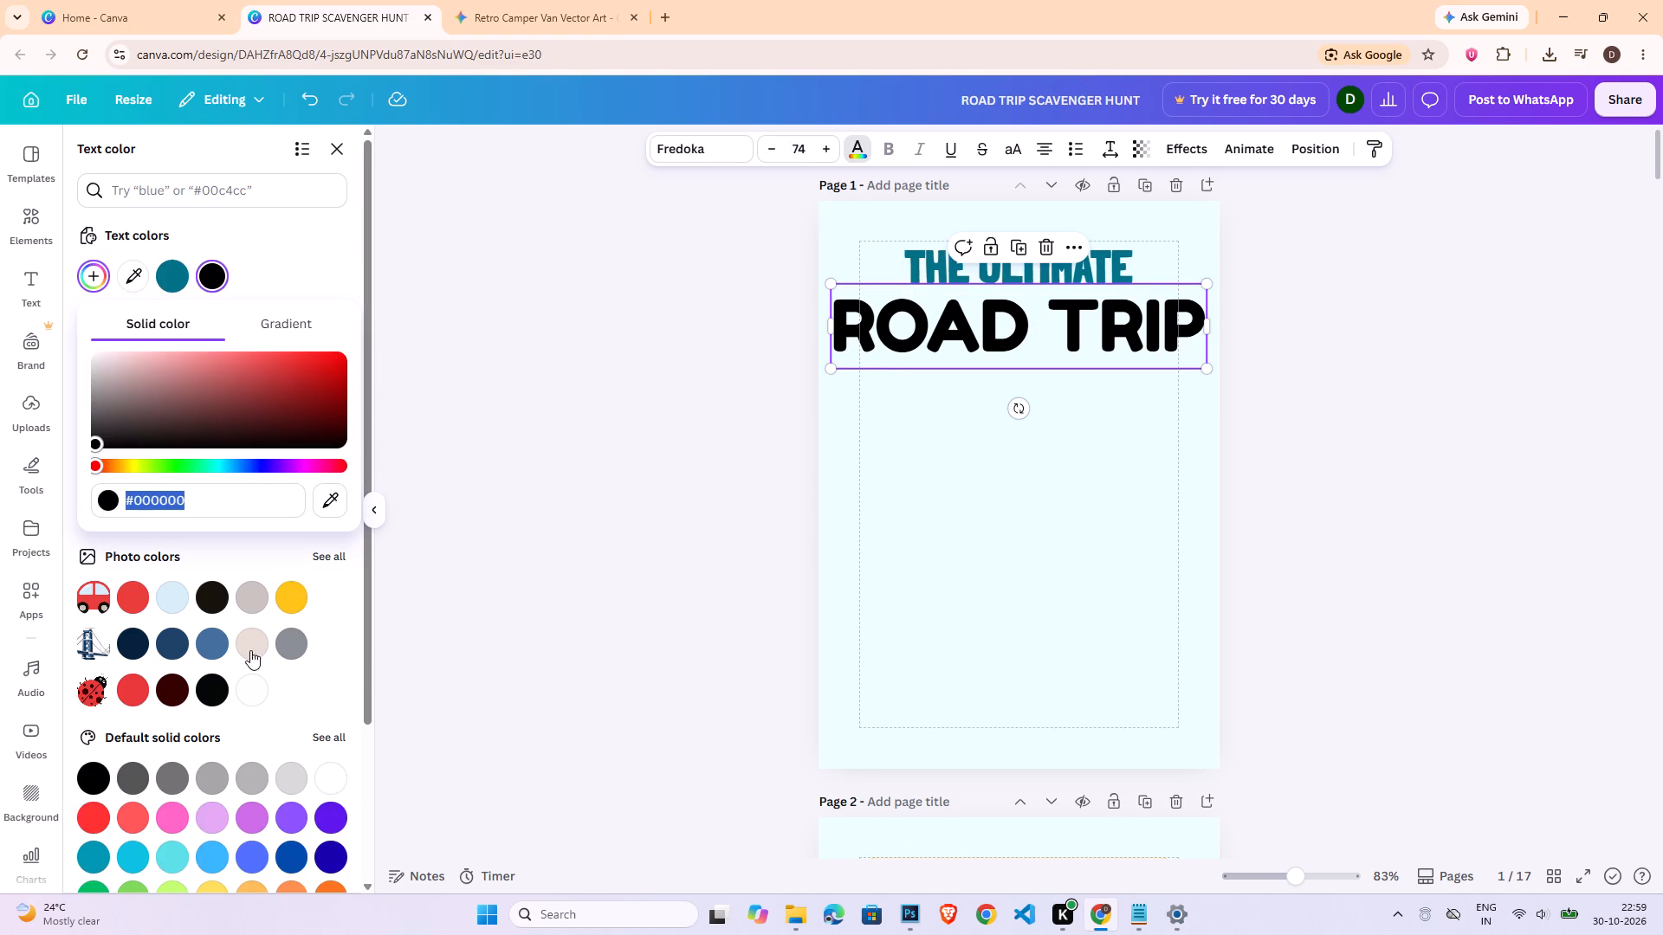
{"action": "triple_click", "coordinate": [290, 493]}
{"action": "key", "text": "ctrl+v"}
{"action": "double_click", "coordinate": [1319, 559]}
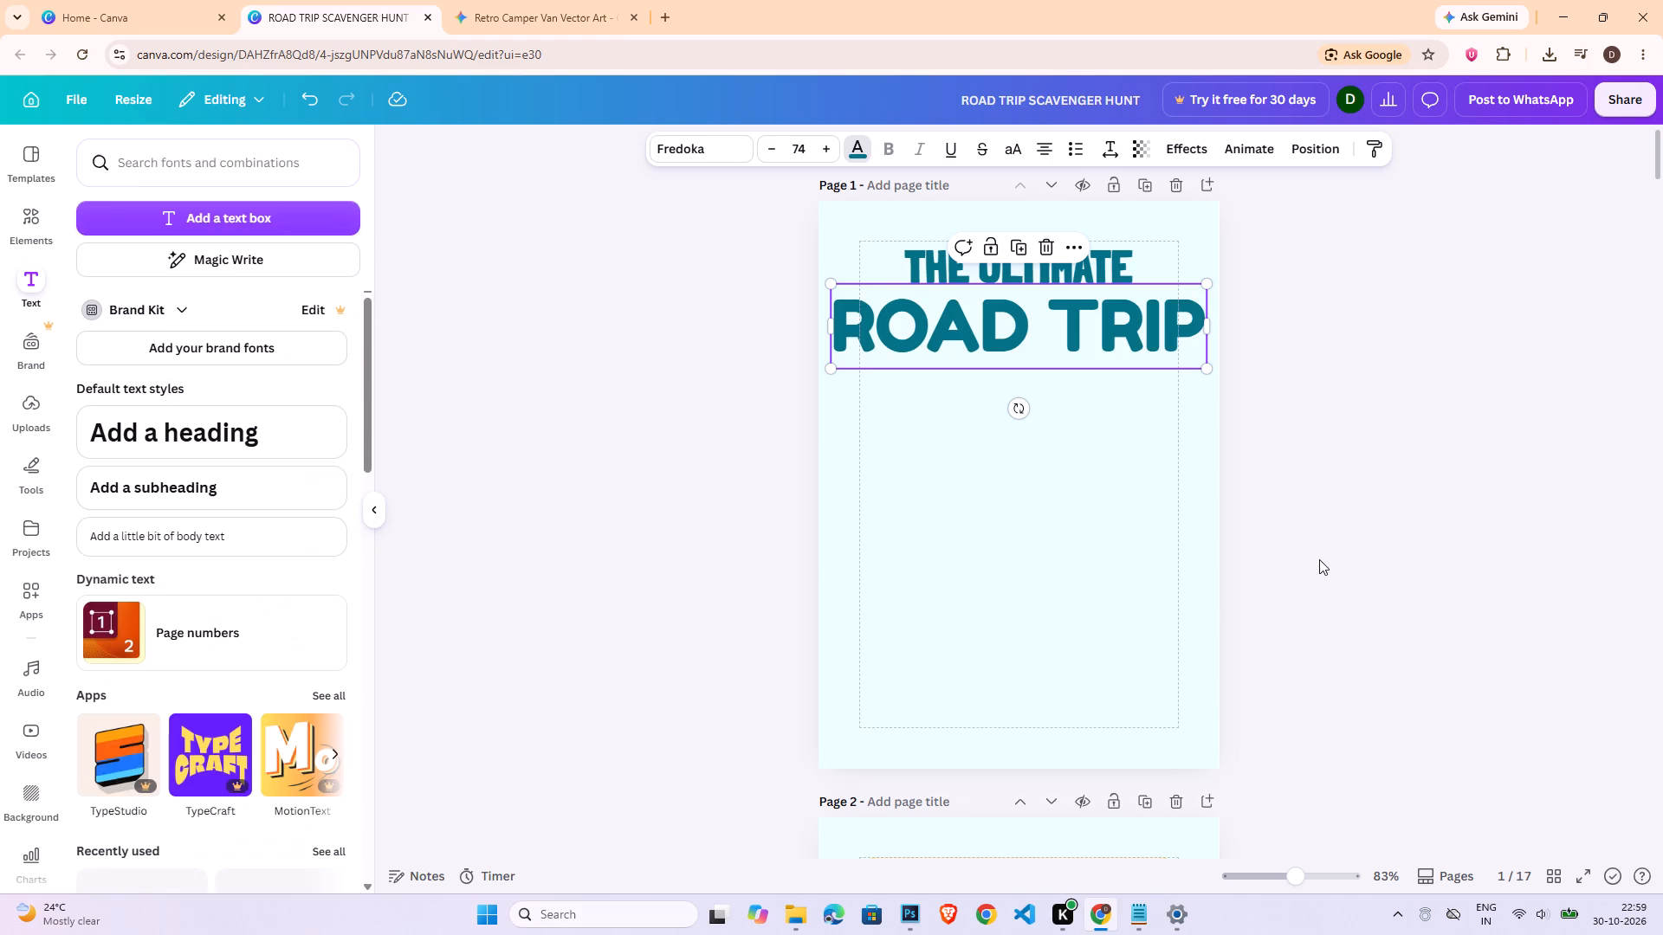
{"action": "left_click", "coordinate": [1117, 350]}
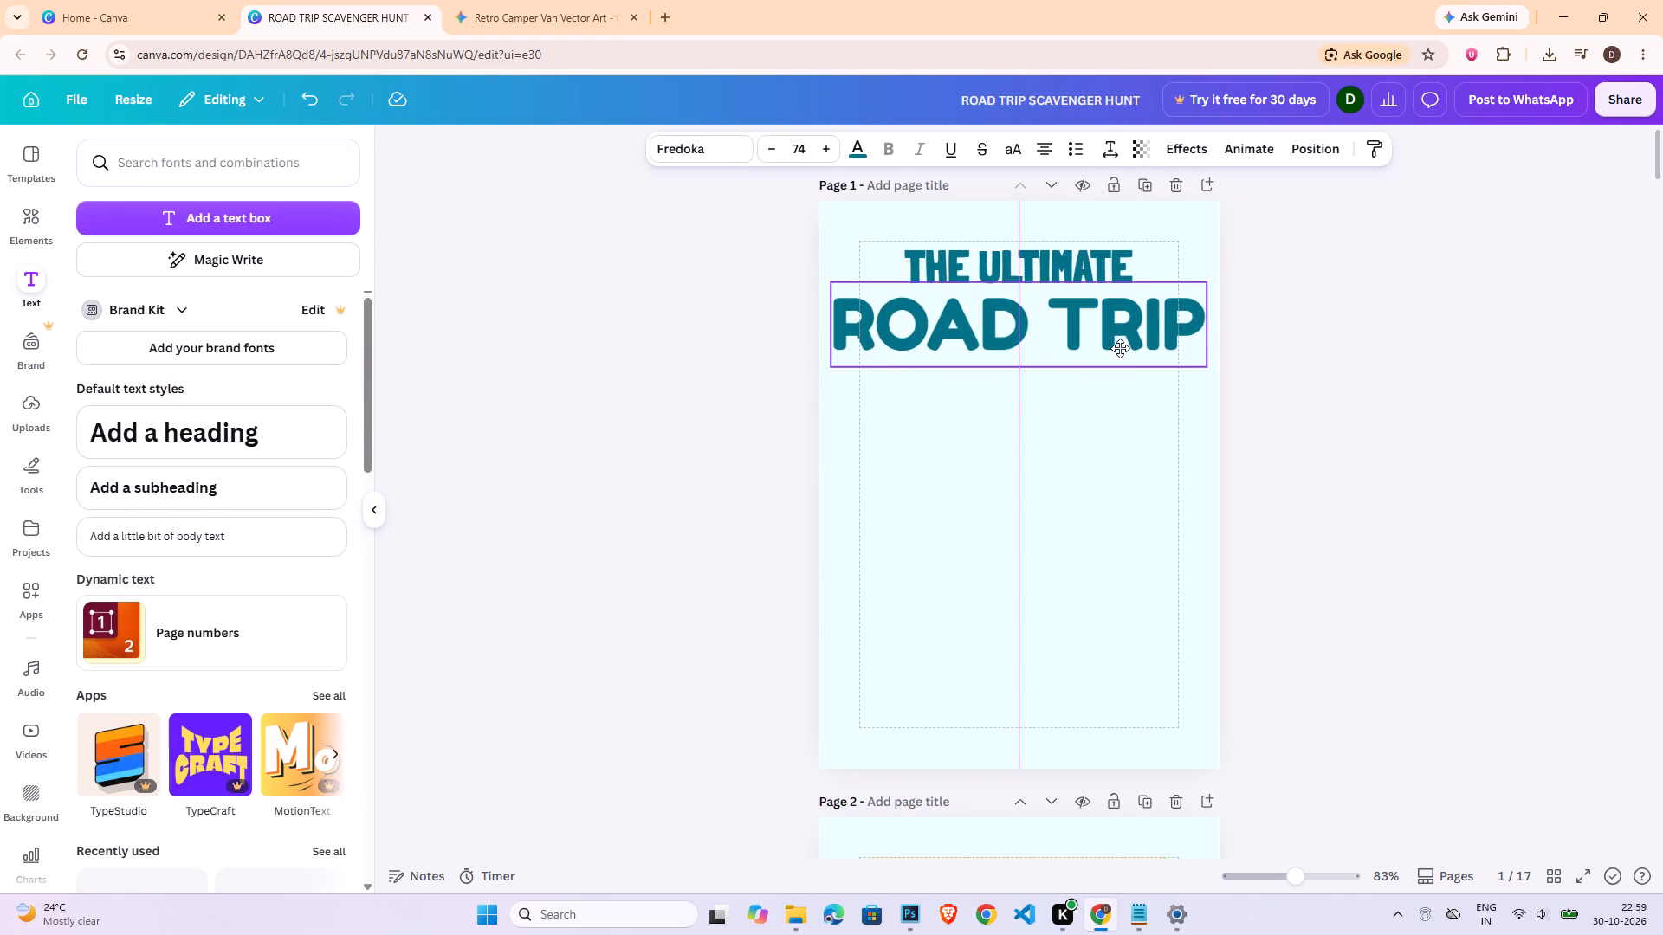
{"action": "left_click", "coordinate": [1357, 464]}
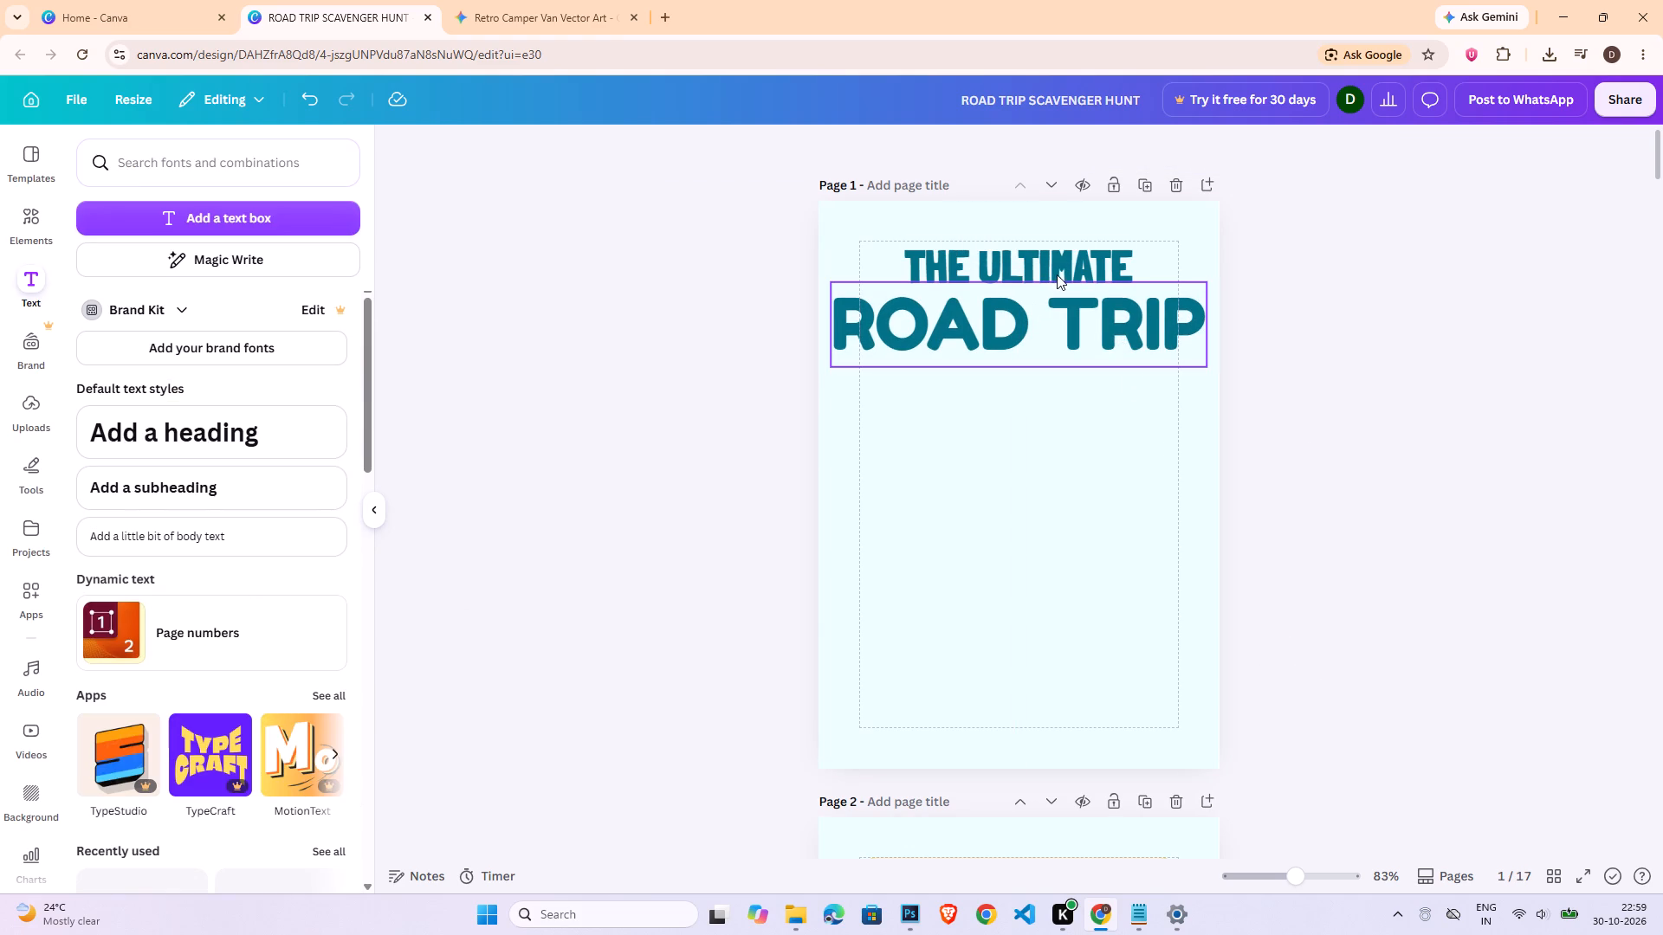
Duplicate the "ROAD TRIP" heading, place the copy below it, and change its text to "ACTIVITY BOOK".
{"action": "left_click", "coordinate": [1080, 345]}
{"action": "key", "text": "ctrl+c"}
{"action": "key", "text": "ctrl+v"}
{"action": "left_click_drag", "start_coordinate": [1086, 379], "coordinate": [1087, 429]}
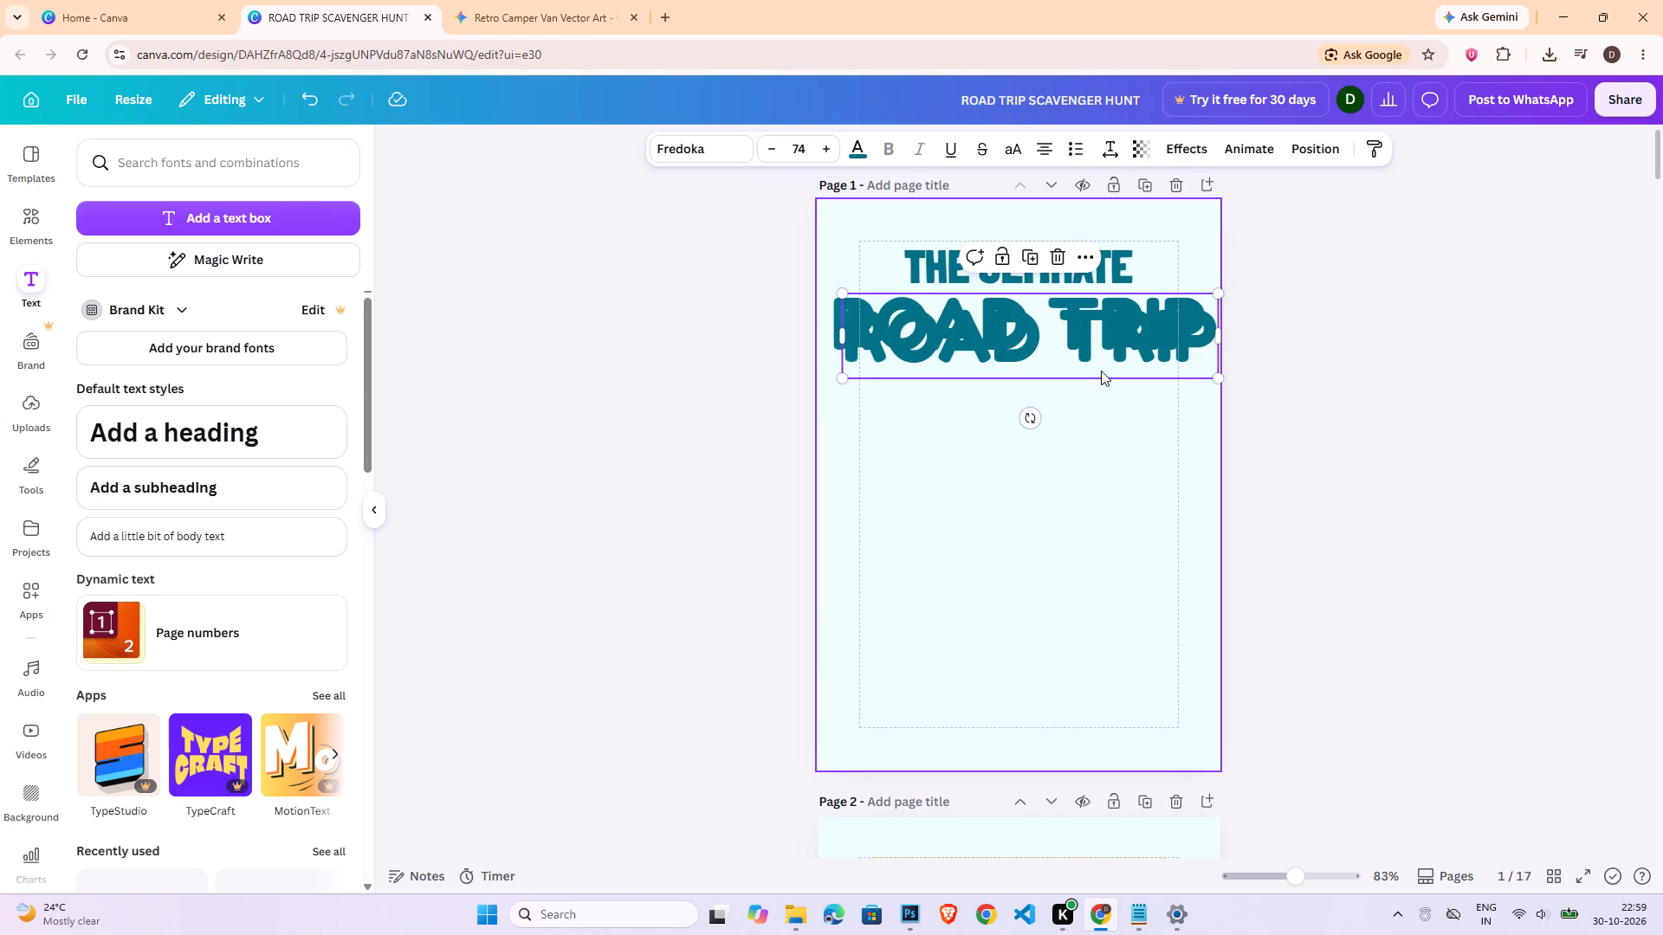
{"action": "left_click_drag", "start_coordinate": [1110, 324], "coordinate": [1106, 403]}
{"action": "double_click", "coordinate": [1106, 403]}
{"action": "type", "text": "ACTIVITY"}
{"action": "key", "text": "space"}
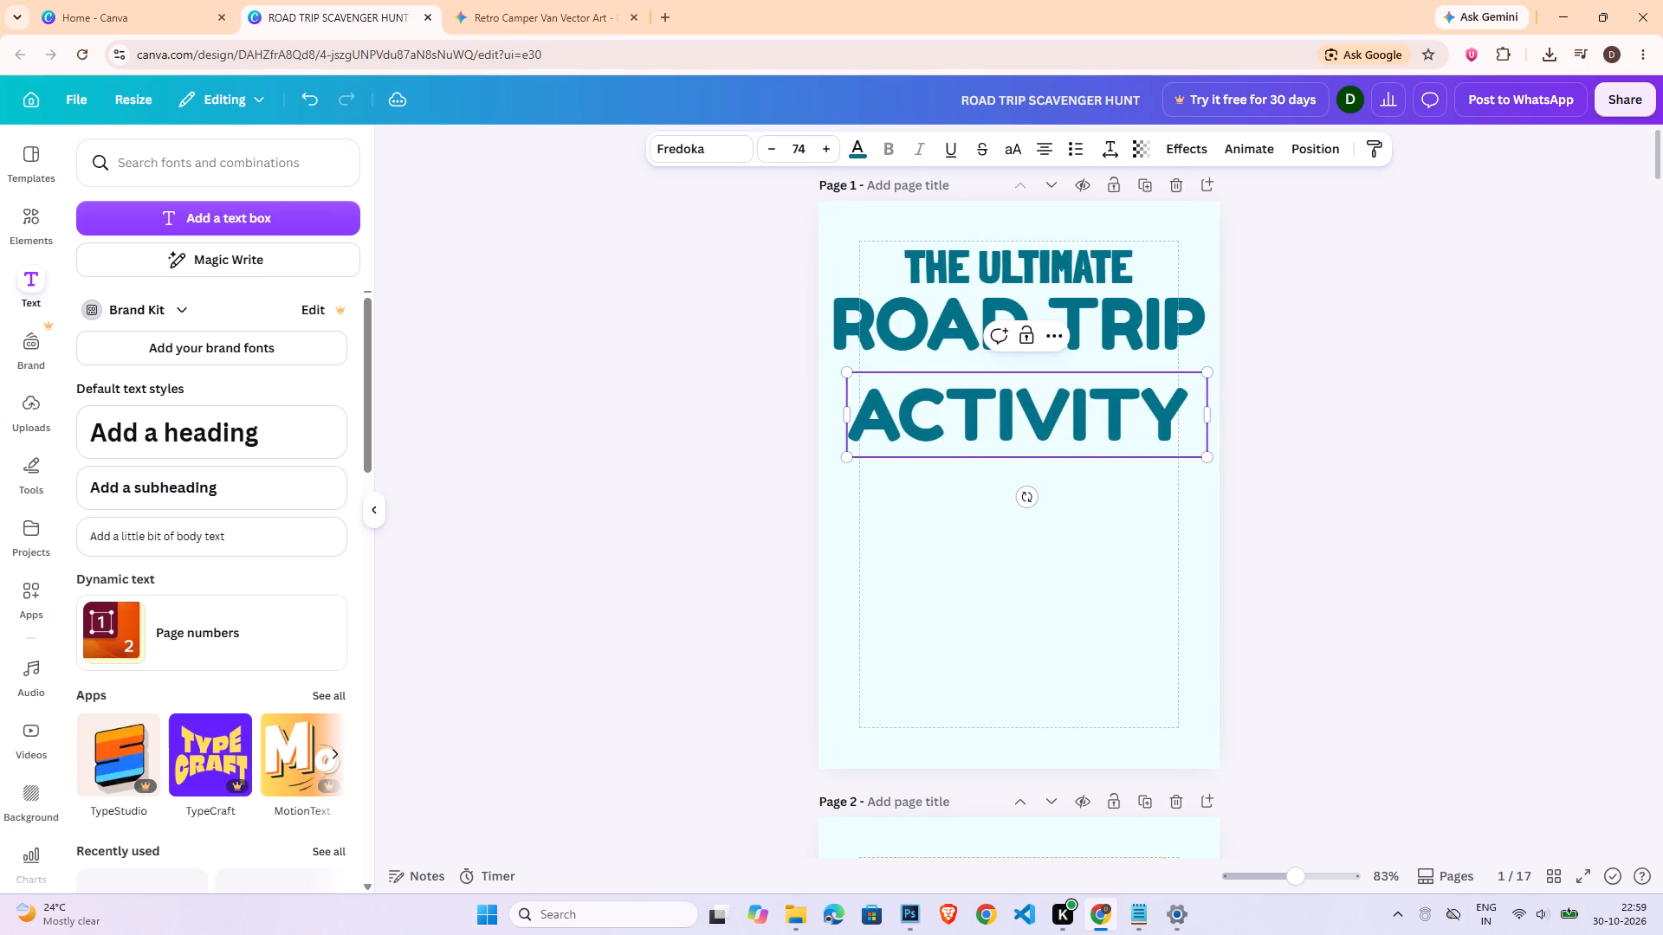
{"action": "type", "text": "BOOK"}
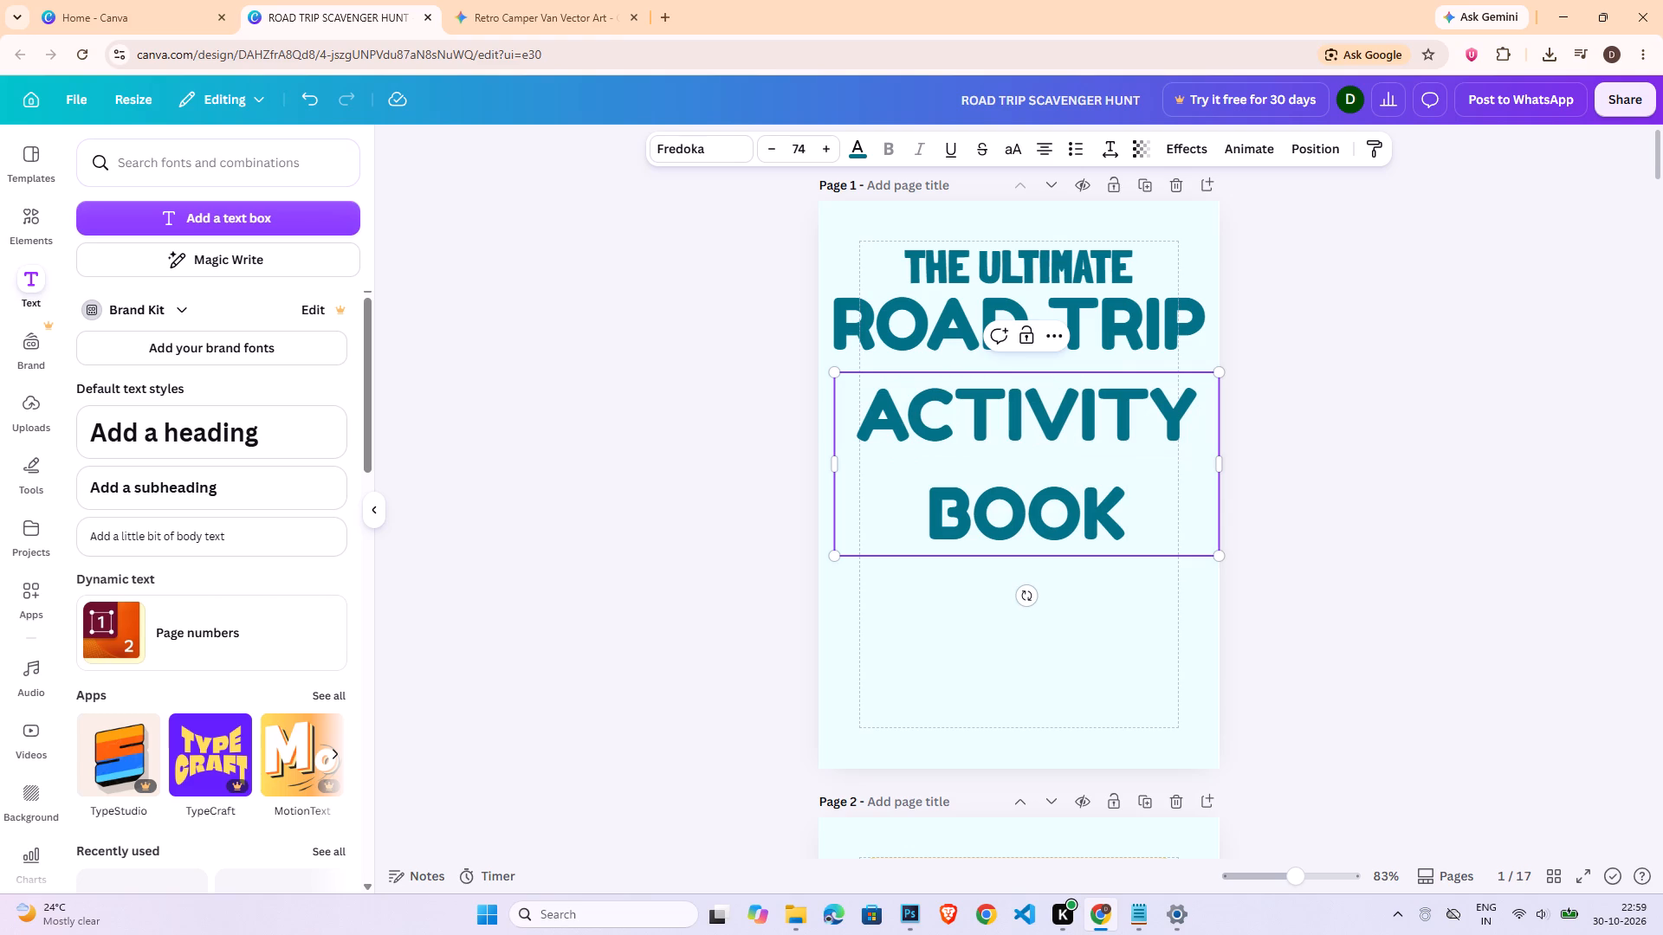
Reduce "ACTIVITY BOOK" to about size 43.5 on one line, center it just under "ROAD TRIP", and check the headings' alignment.
{"action": "left_click_drag", "start_coordinate": [1217, 555], "coordinate": [1078, 450]}
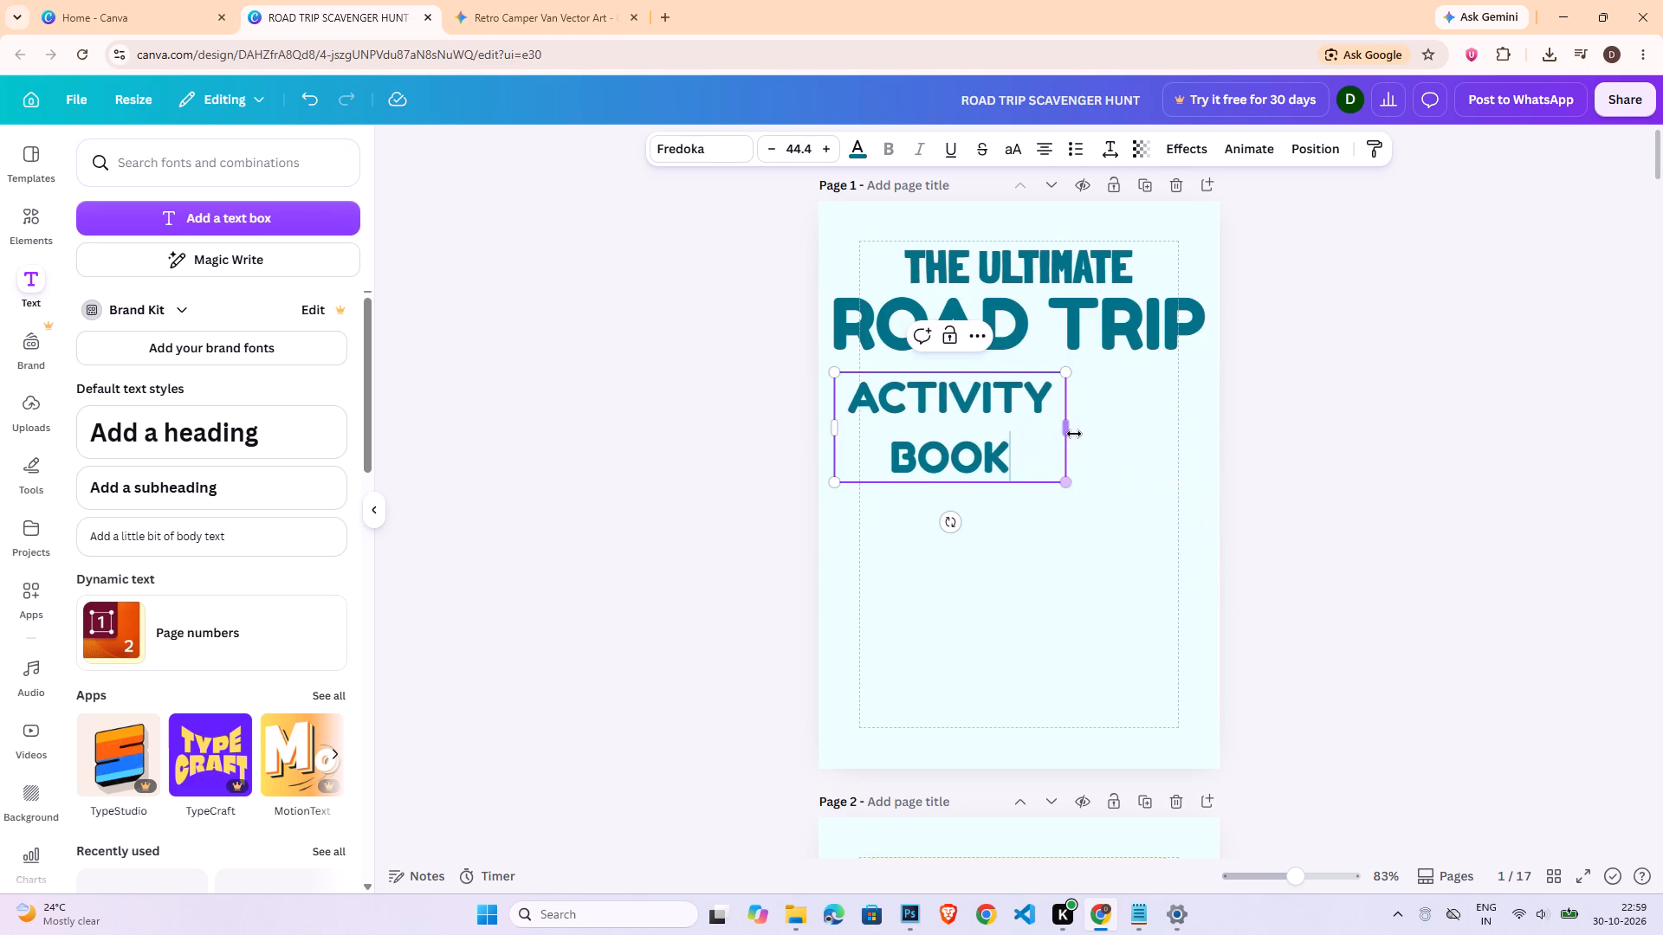
{"action": "left_click_drag", "start_coordinate": [1073, 433], "coordinate": [1203, 431]}
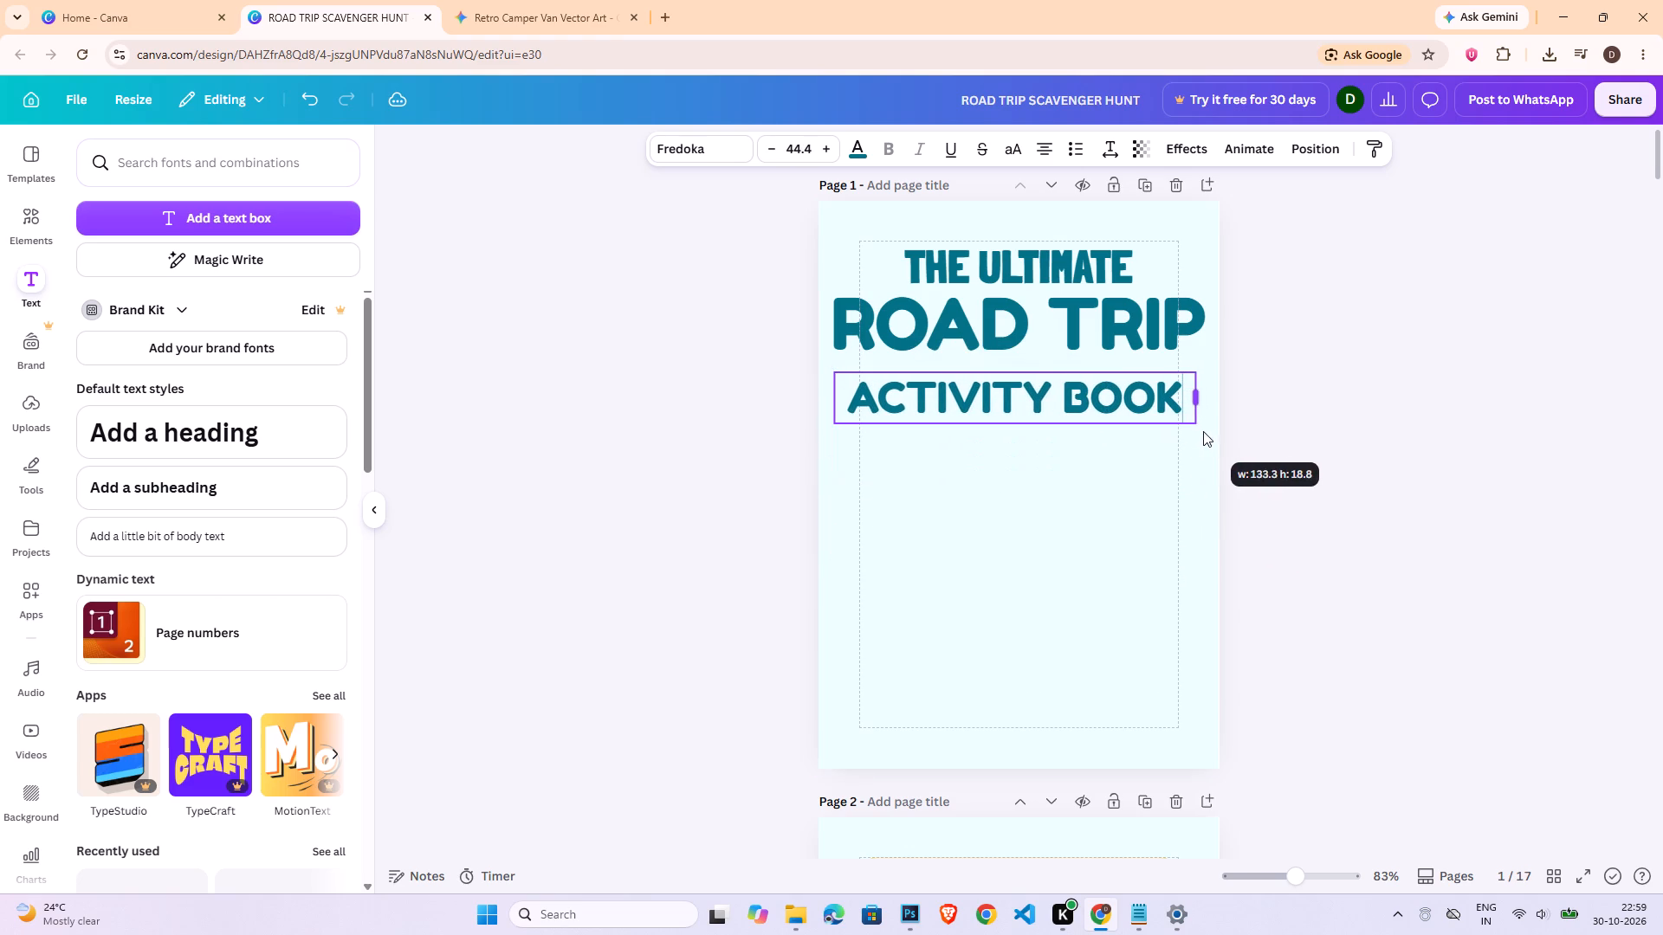
{"action": "left_click", "coordinate": [1198, 427]}
{"action": "left_click_drag", "start_coordinate": [1072, 408], "coordinate": [1083, 403]}
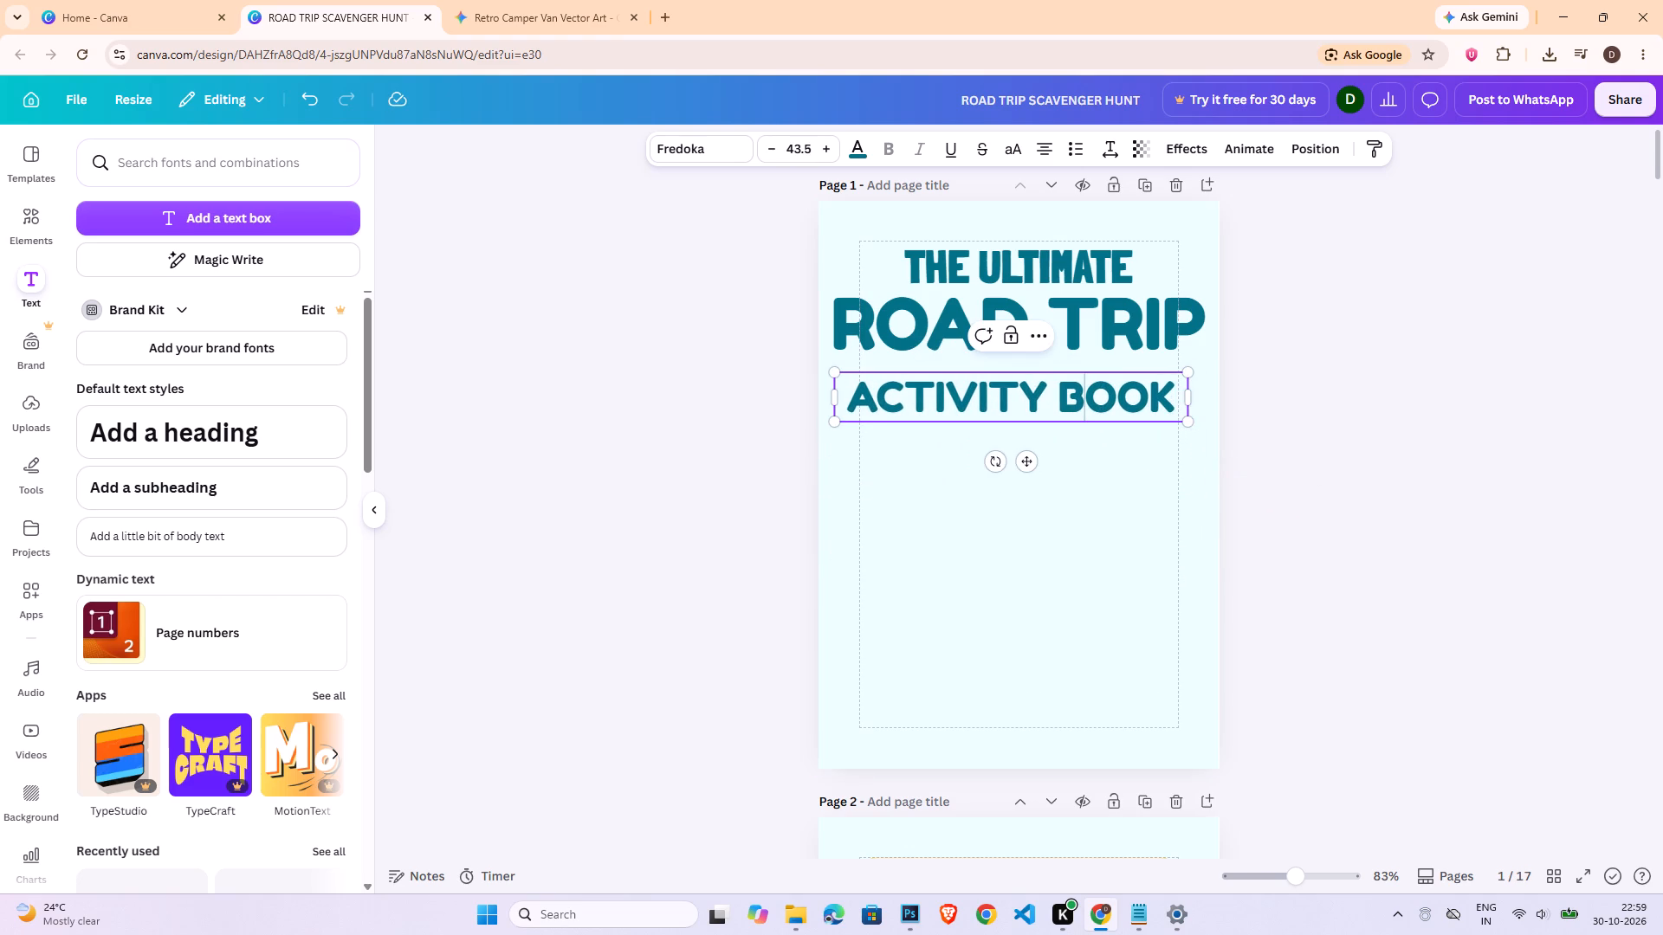
{"action": "left_click_drag", "start_coordinate": [1083, 403], "coordinate": [1092, 400]}
{"action": "left_click", "coordinate": [1255, 439]}
{"action": "left_click_drag", "start_coordinate": [1099, 417], "coordinate": [1108, 403]}
{"action": "left_click", "coordinate": [1079, 248]}
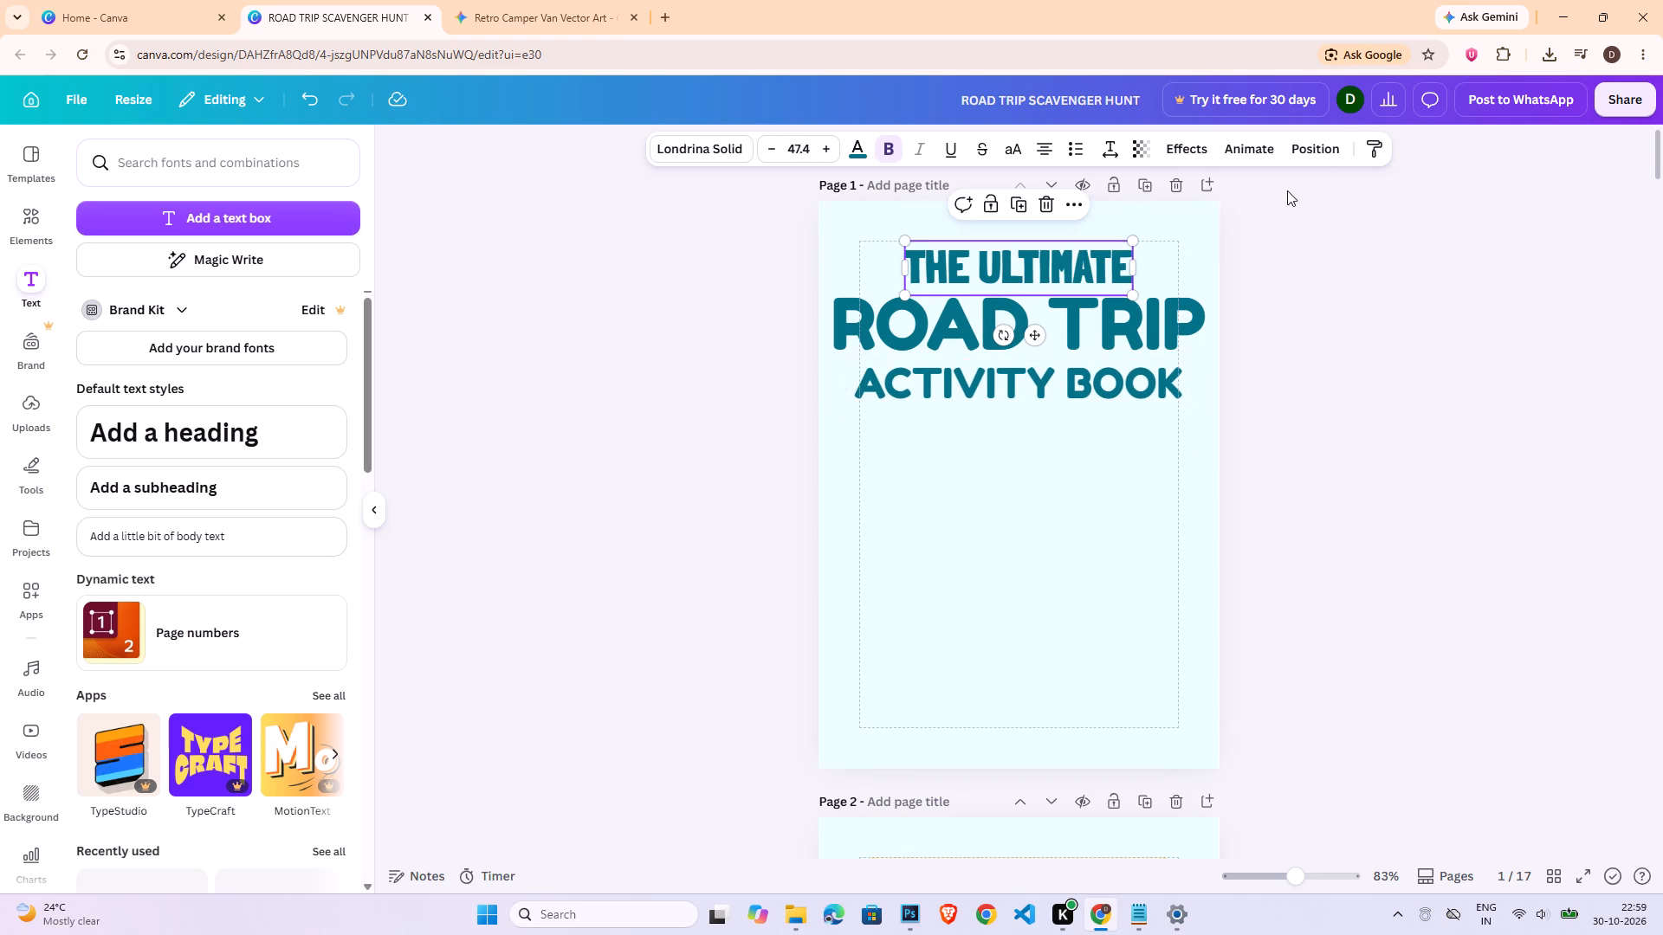
{"action": "left_click", "coordinate": [1322, 150]}
{"action": "left_click", "coordinate": [900, 347]}
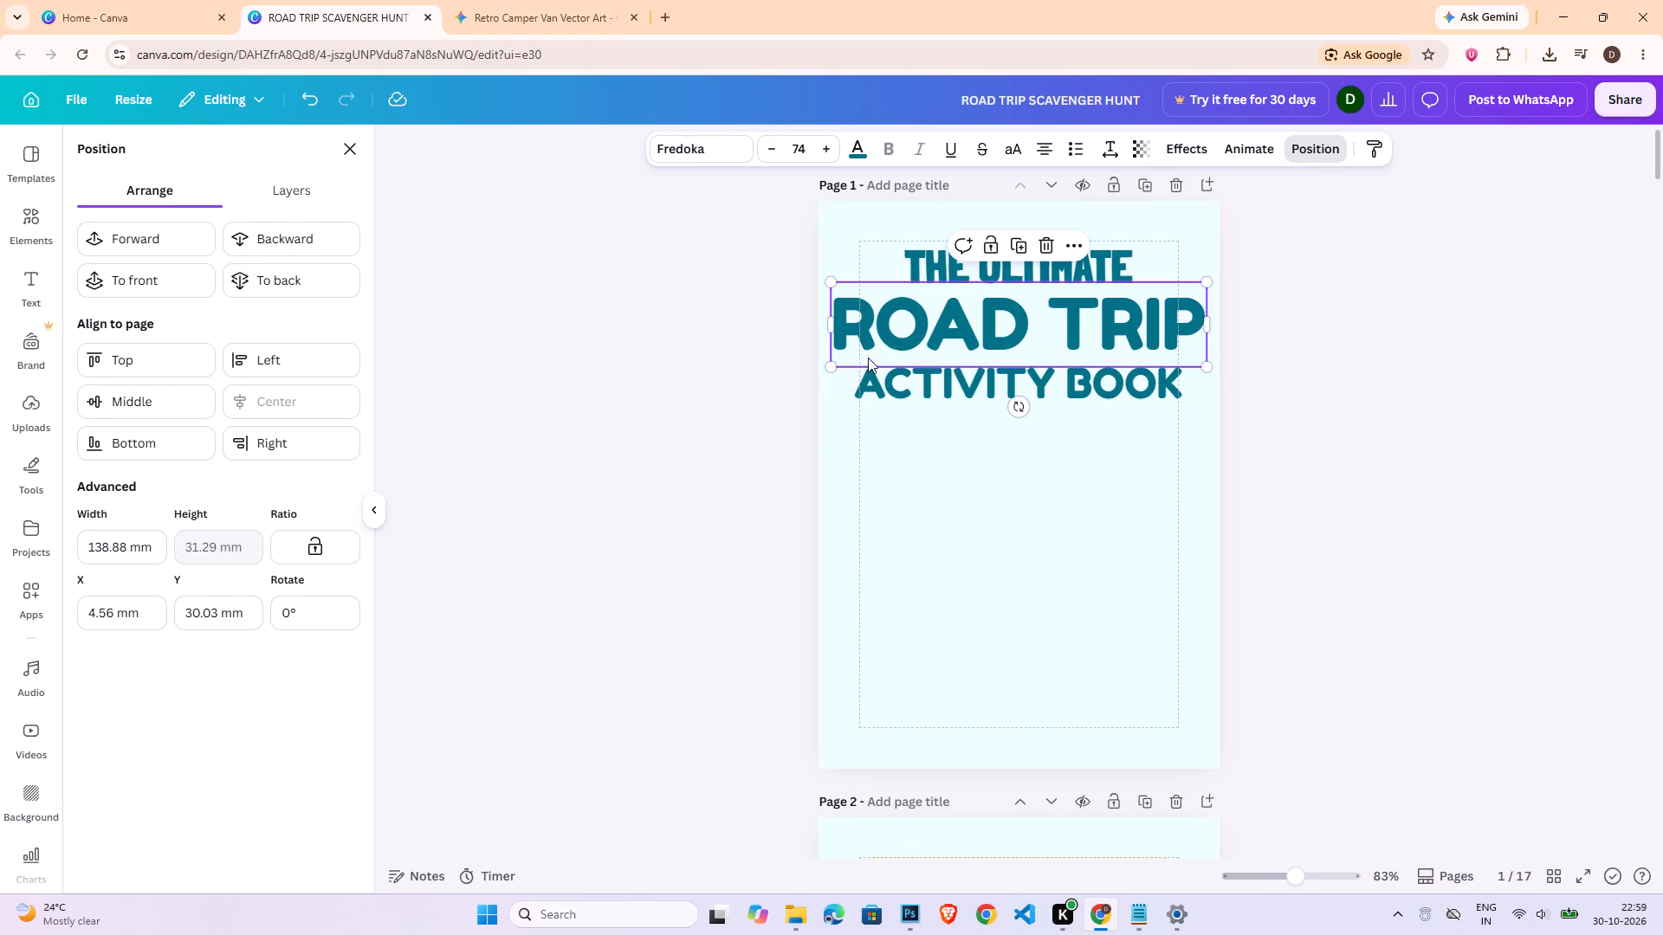
{"action": "left_click", "coordinate": [918, 390]}
{"action": "left_click", "coordinate": [458, 472]}
{"action": "left_click", "coordinate": [1500, 532]}
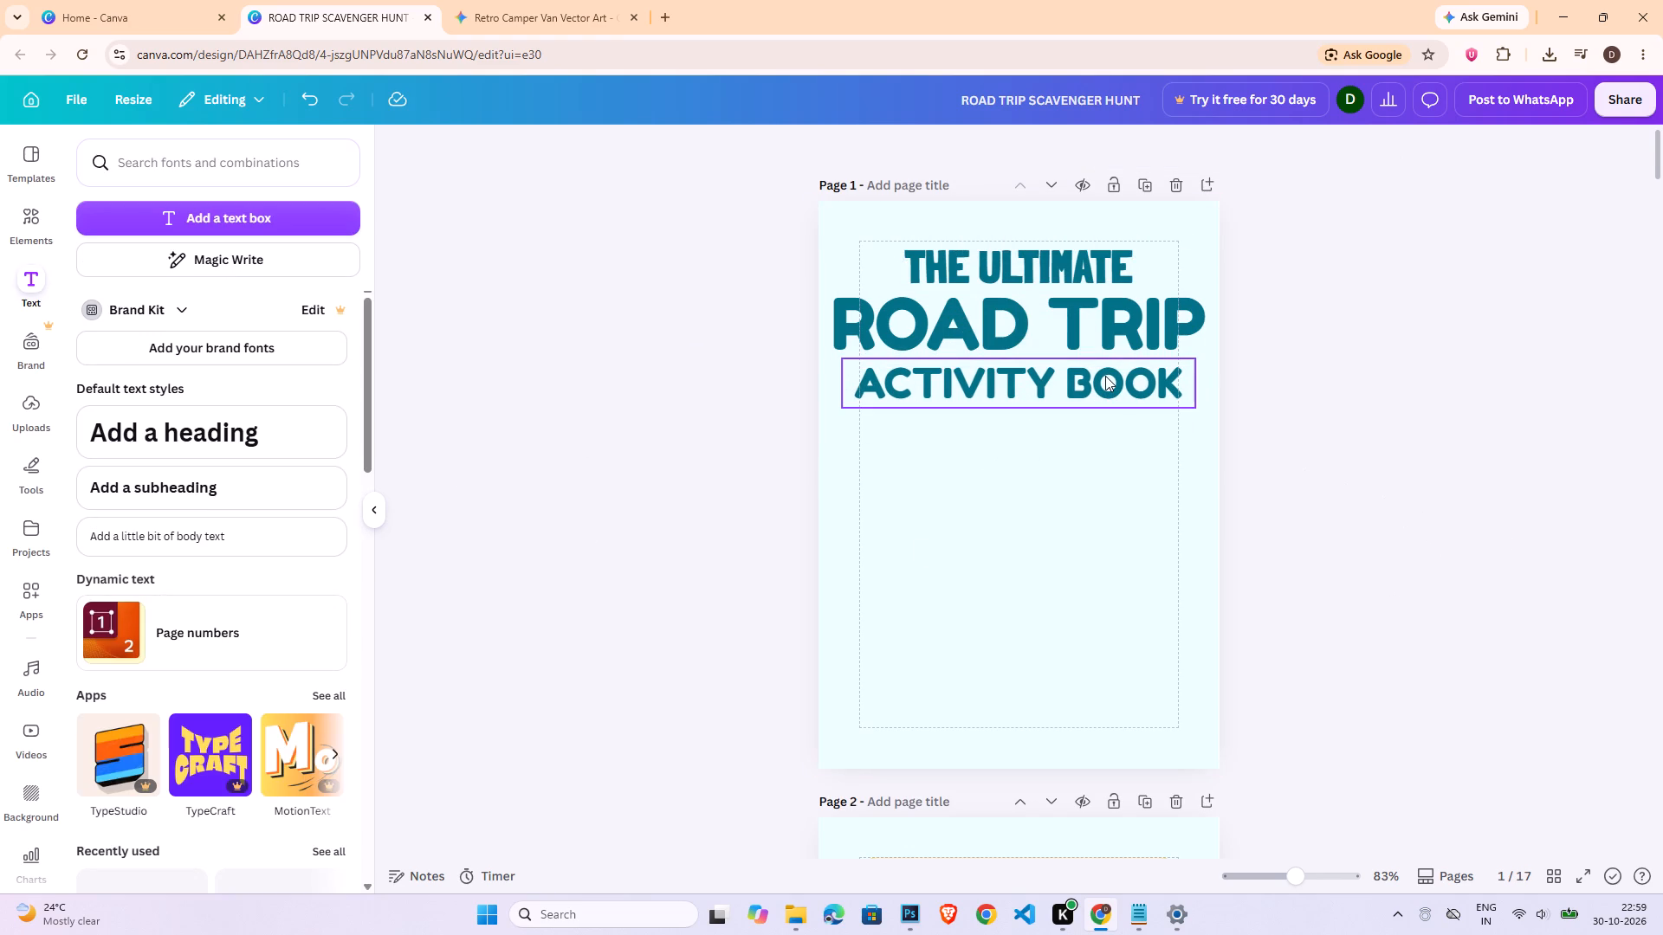
Reduce the "ROAD TRIP" heading to about size 66 and center it again between the other two headings.
{"action": "left_click", "coordinate": [1146, 327]}
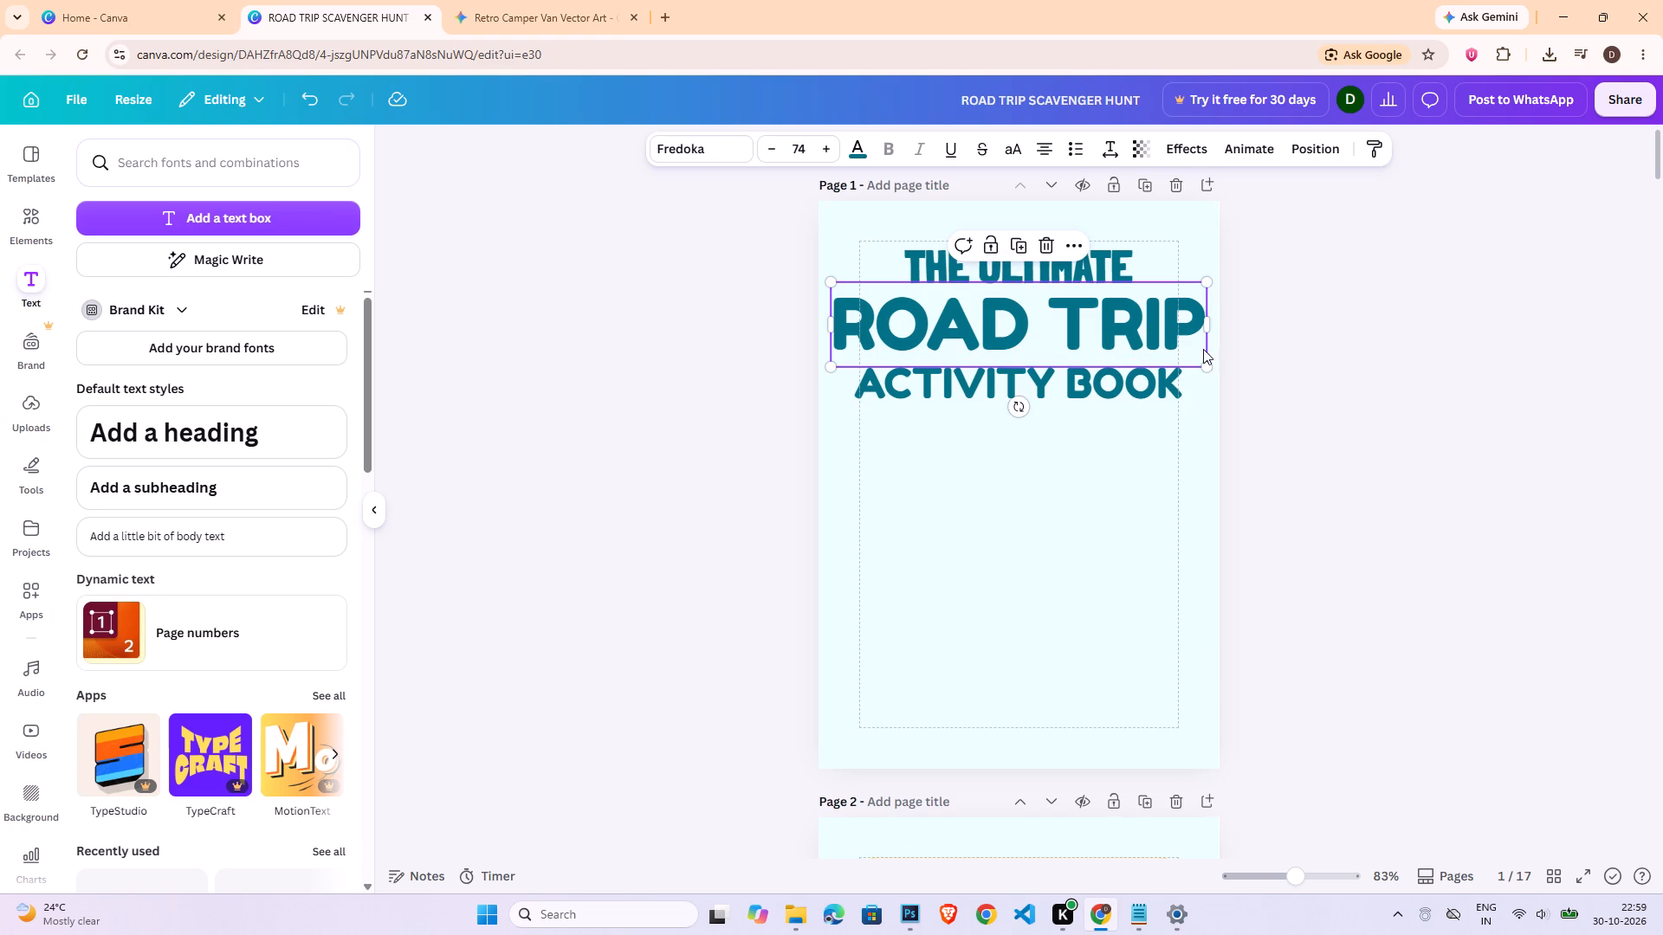
{"action": "left_click_drag", "start_coordinate": [1207, 364], "coordinate": [1168, 345]}
{"action": "left_click_drag", "start_coordinate": [1120, 326], "coordinate": [1132, 327]}
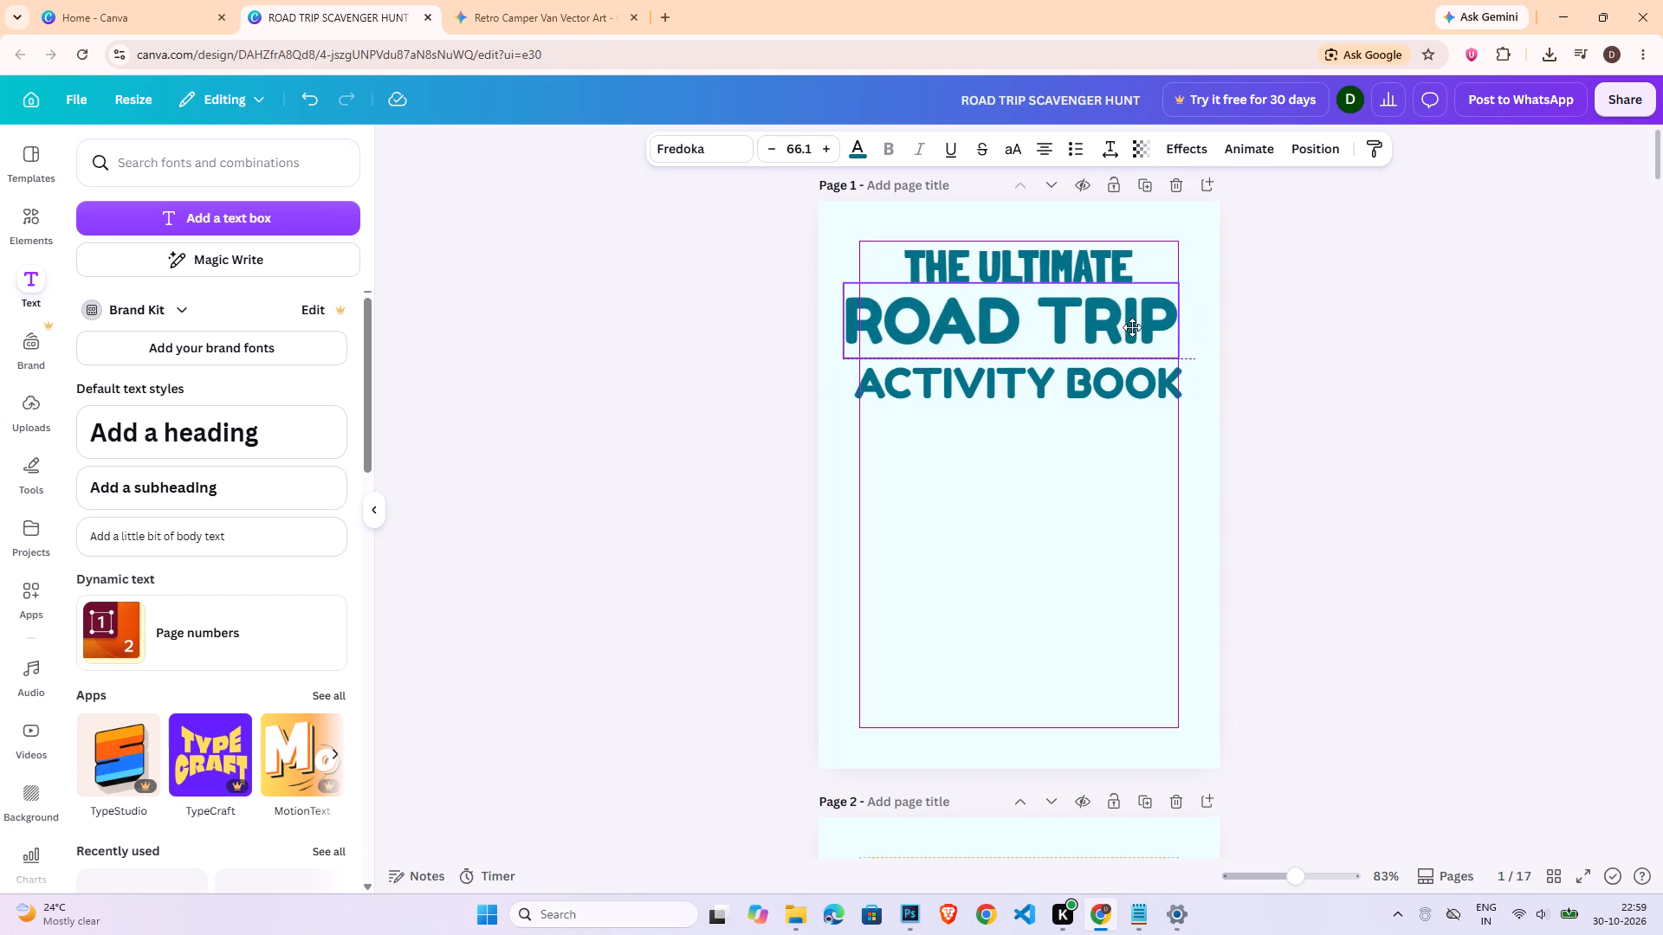
{"action": "left_click_drag", "start_coordinate": [1132, 327], "coordinate": [1142, 326]}
{"action": "left_click", "coordinate": [1257, 328]}
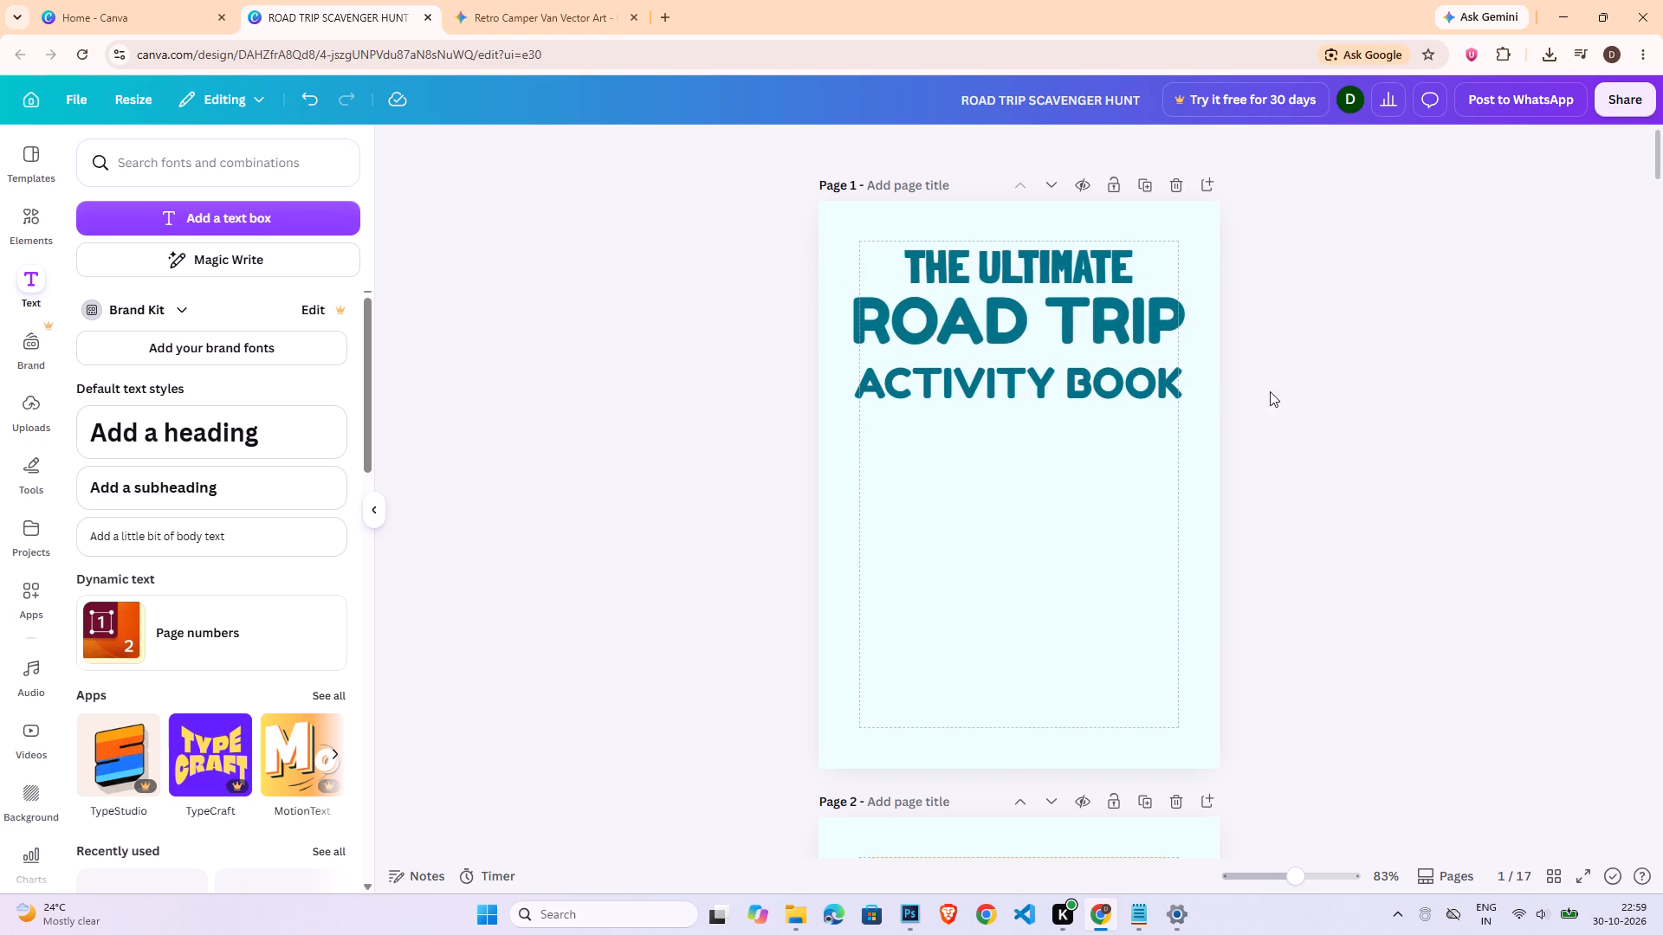
Reduce the "ACTIVITY BOOK" heading to about size 34 and center it close beneath "ROAD TRIP".
{"action": "left_click", "coordinate": [1112, 390]}
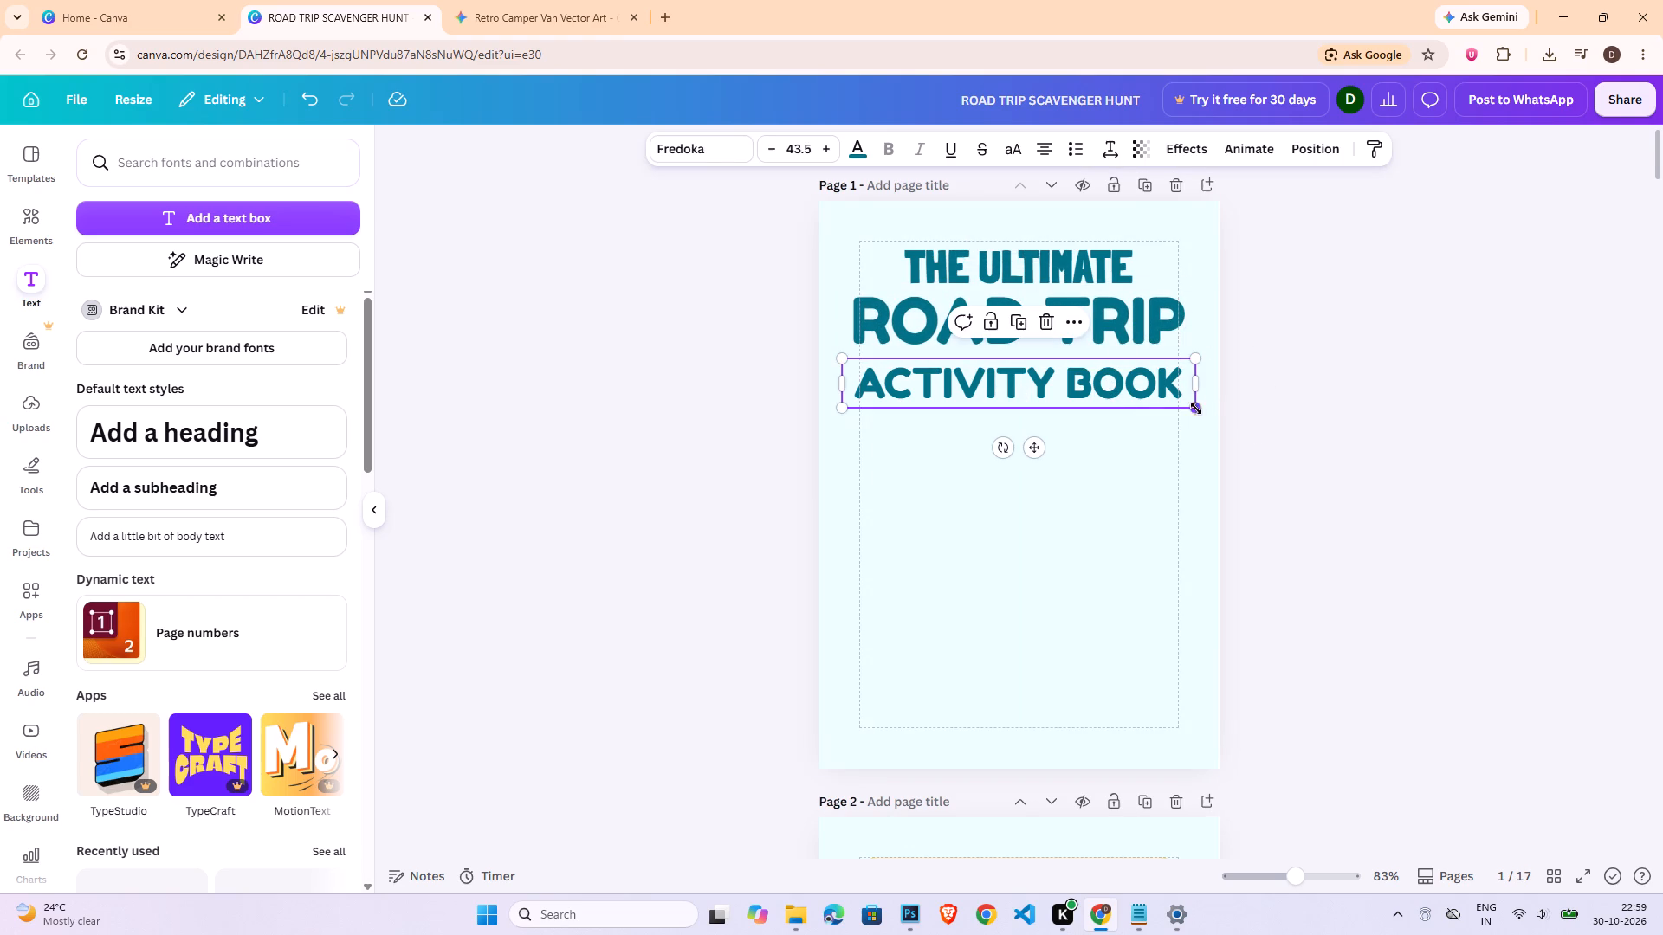
{"action": "left_click", "coordinate": [1082, 266]}
{"action": "left_click", "coordinate": [1140, 397]}
{"action": "left_click_drag", "start_coordinate": [1195, 407], "coordinate": [1146, 385]}
{"action": "left_click_drag", "start_coordinate": [1115, 377], "coordinate": [1135, 373]}
{"action": "left_click_drag", "start_coordinate": [1161, 400], "coordinate": [1136, 383]}
{"action": "left_click_drag", "start_coordinate": [1071, 384], "coordinate": [1087, 382]}
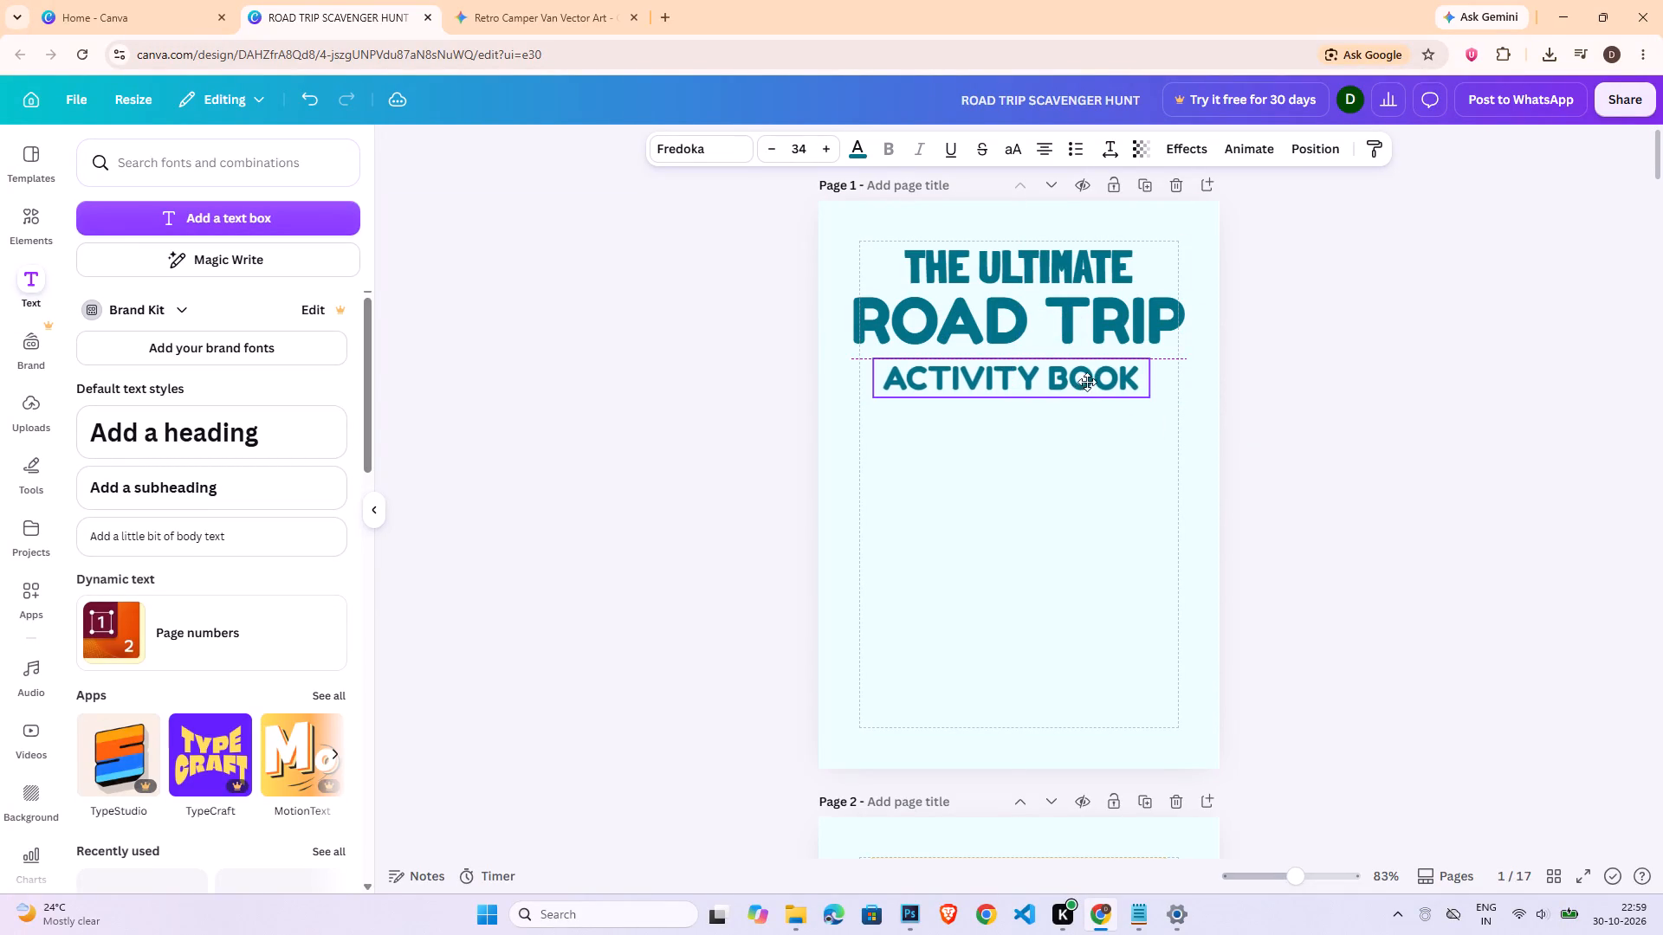
{"action": "left_click_drag", "start_coordinate": [1087, 382], "coordinate": [1097, 378]}
{"action": "left_click", "coordinate": [1326, 448]}
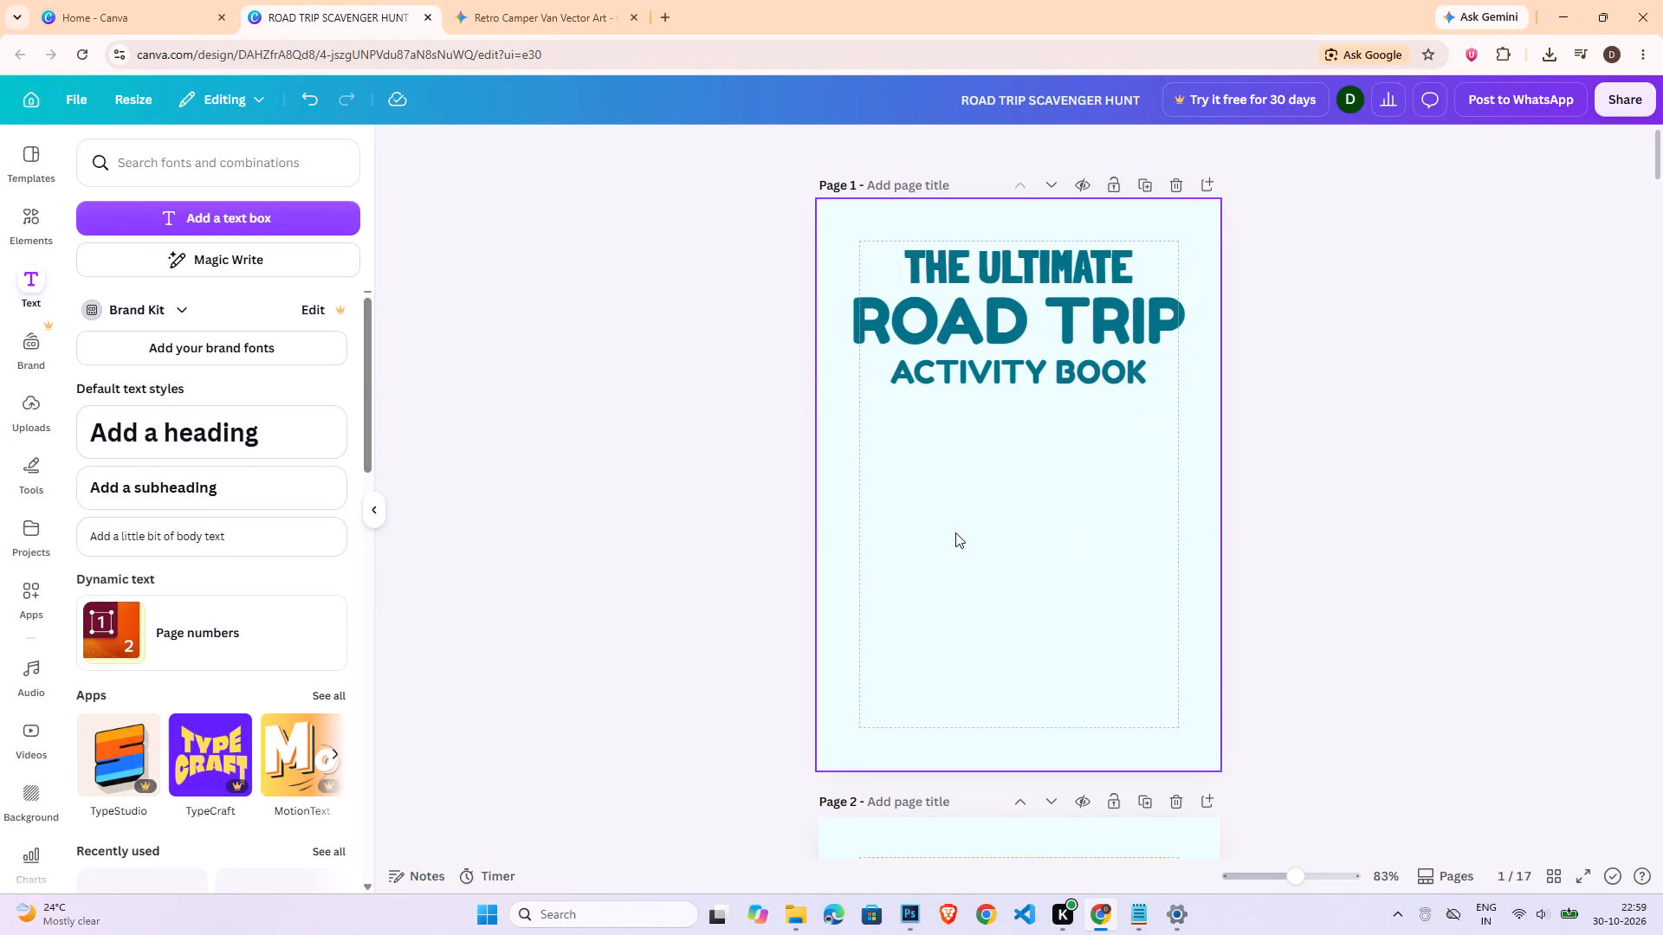
Add a subheading to page 1 below the title reading "Games, Puzzles, Scavenger Hunts".
{"action": "left_click", "coordinate": [194, 493]}
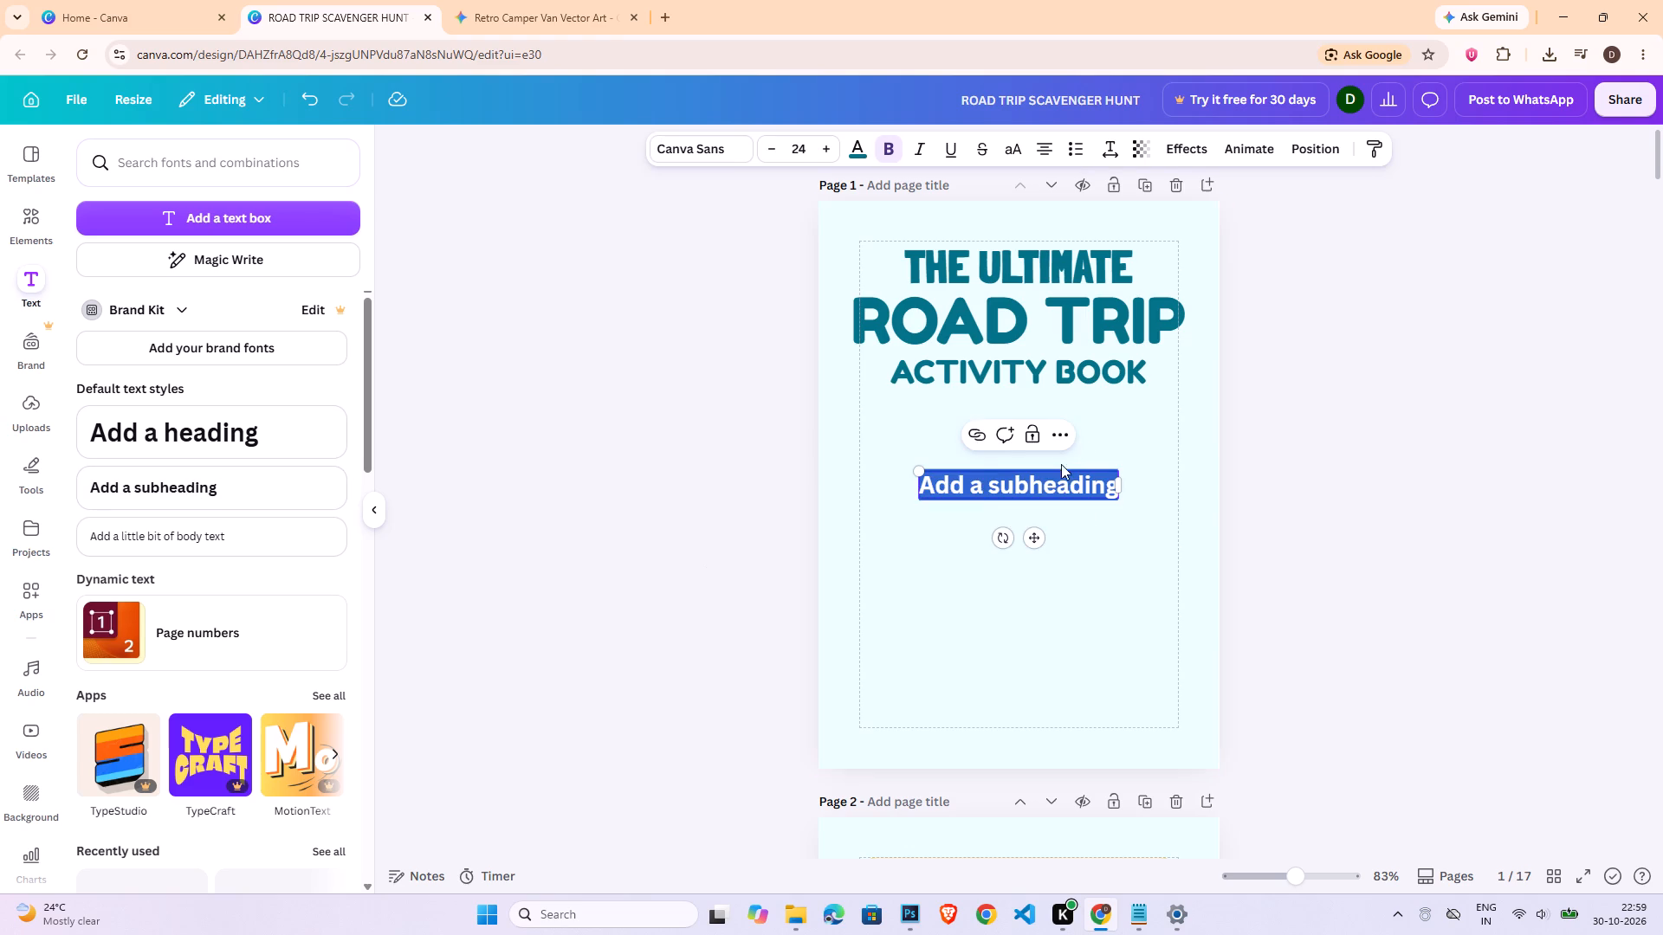
{"action": "triple_click", "coordinate": [1058, 481]}
{"action": "type", "text": "GAMES"}
{"action": "key", "text": "BackSpace"}
{"action": "key", "text": "BackSpace"}
{"action": "key", "text": "BackSpace"}
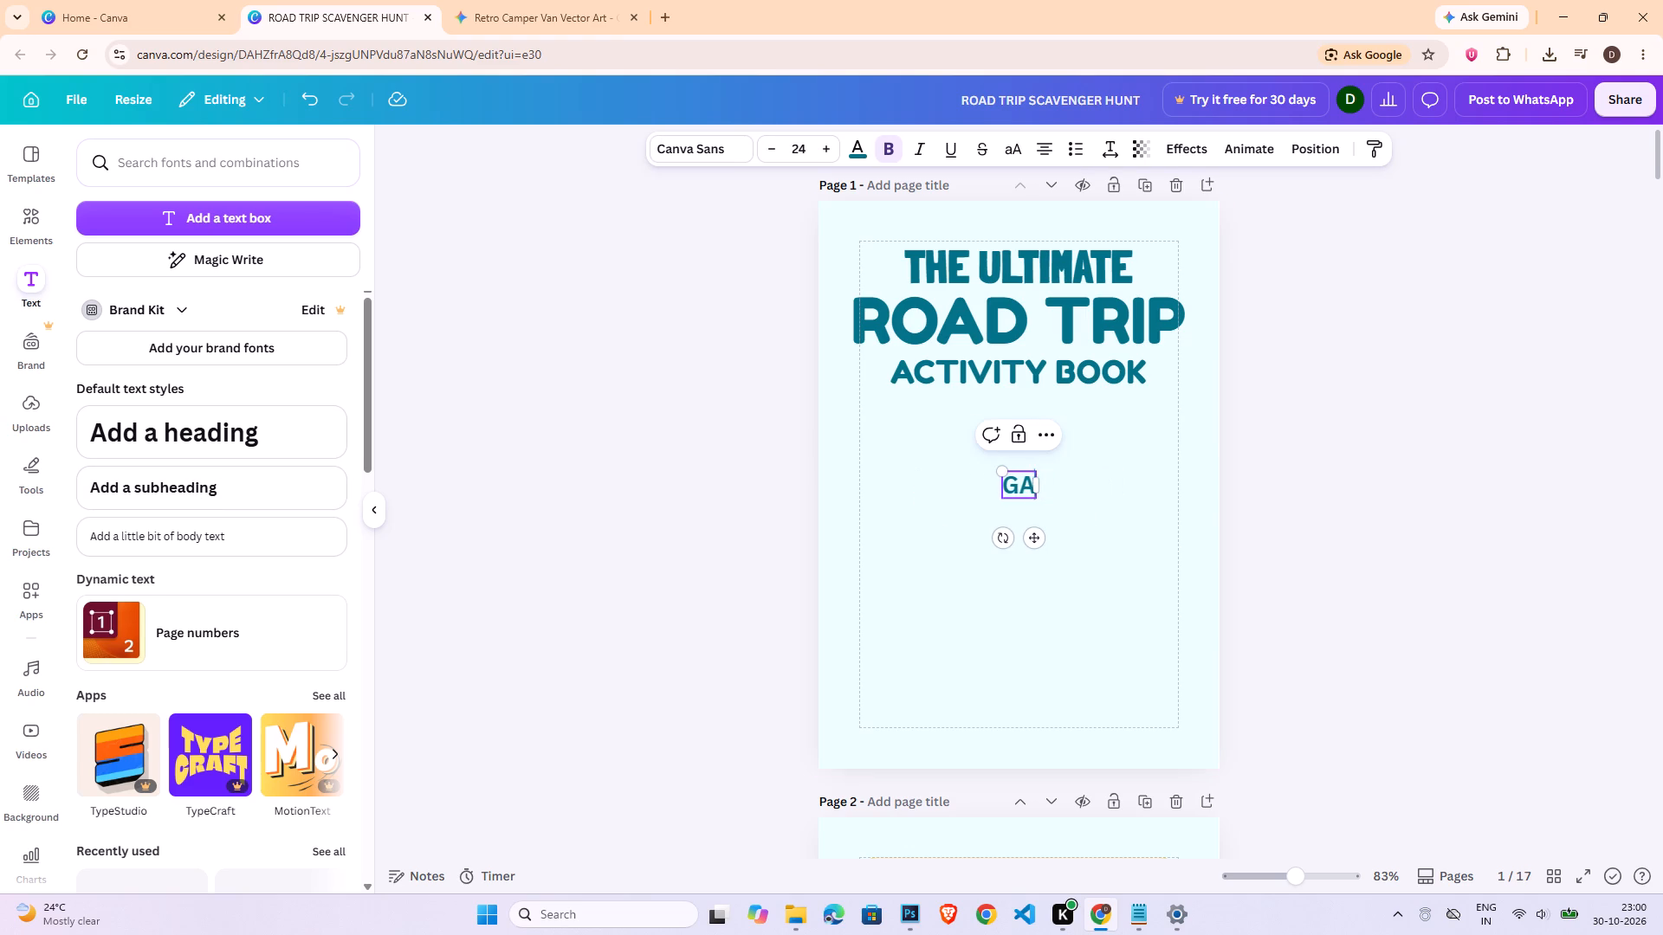
{"action": "key", "text": "BackSpace"}
{"action": "key", "text": "a"}
{"action": "key", "text": "comma"}
{"action": "key", "text": "BackSpace"}
{"action": "type", "text": "mes,"}
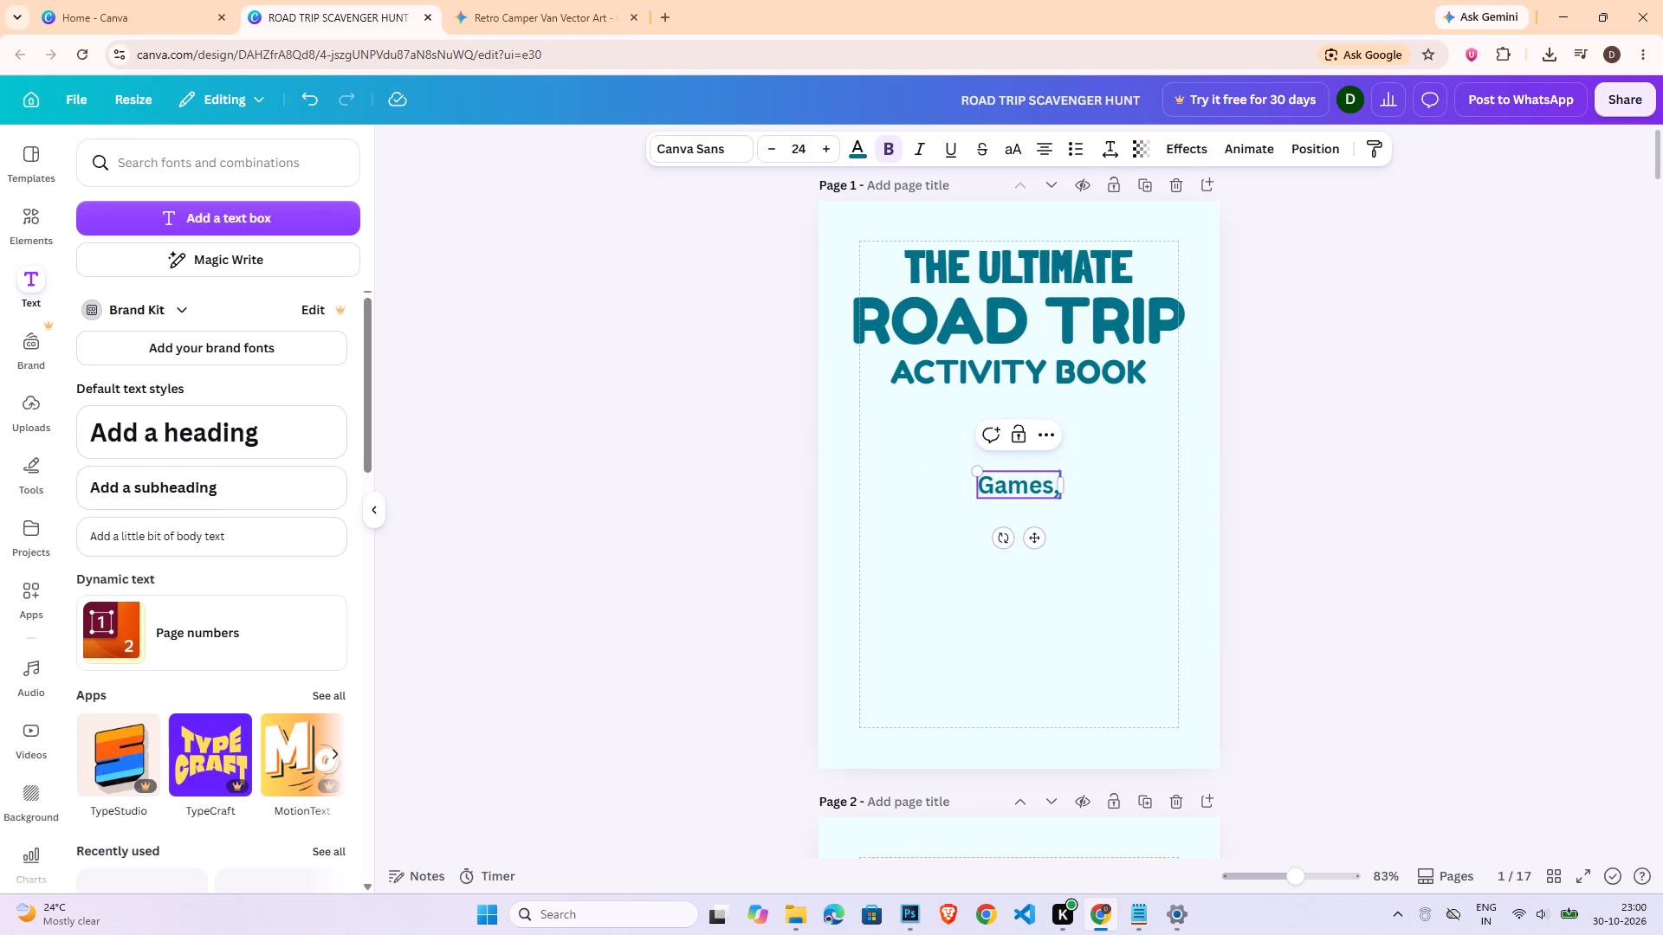
{"action": "key", "text": "space"}
{"action": "type", "text": "Puzzles,"}
{"action": "key", "text": "space"}
{"action": "type", "text": "Scavenger"}
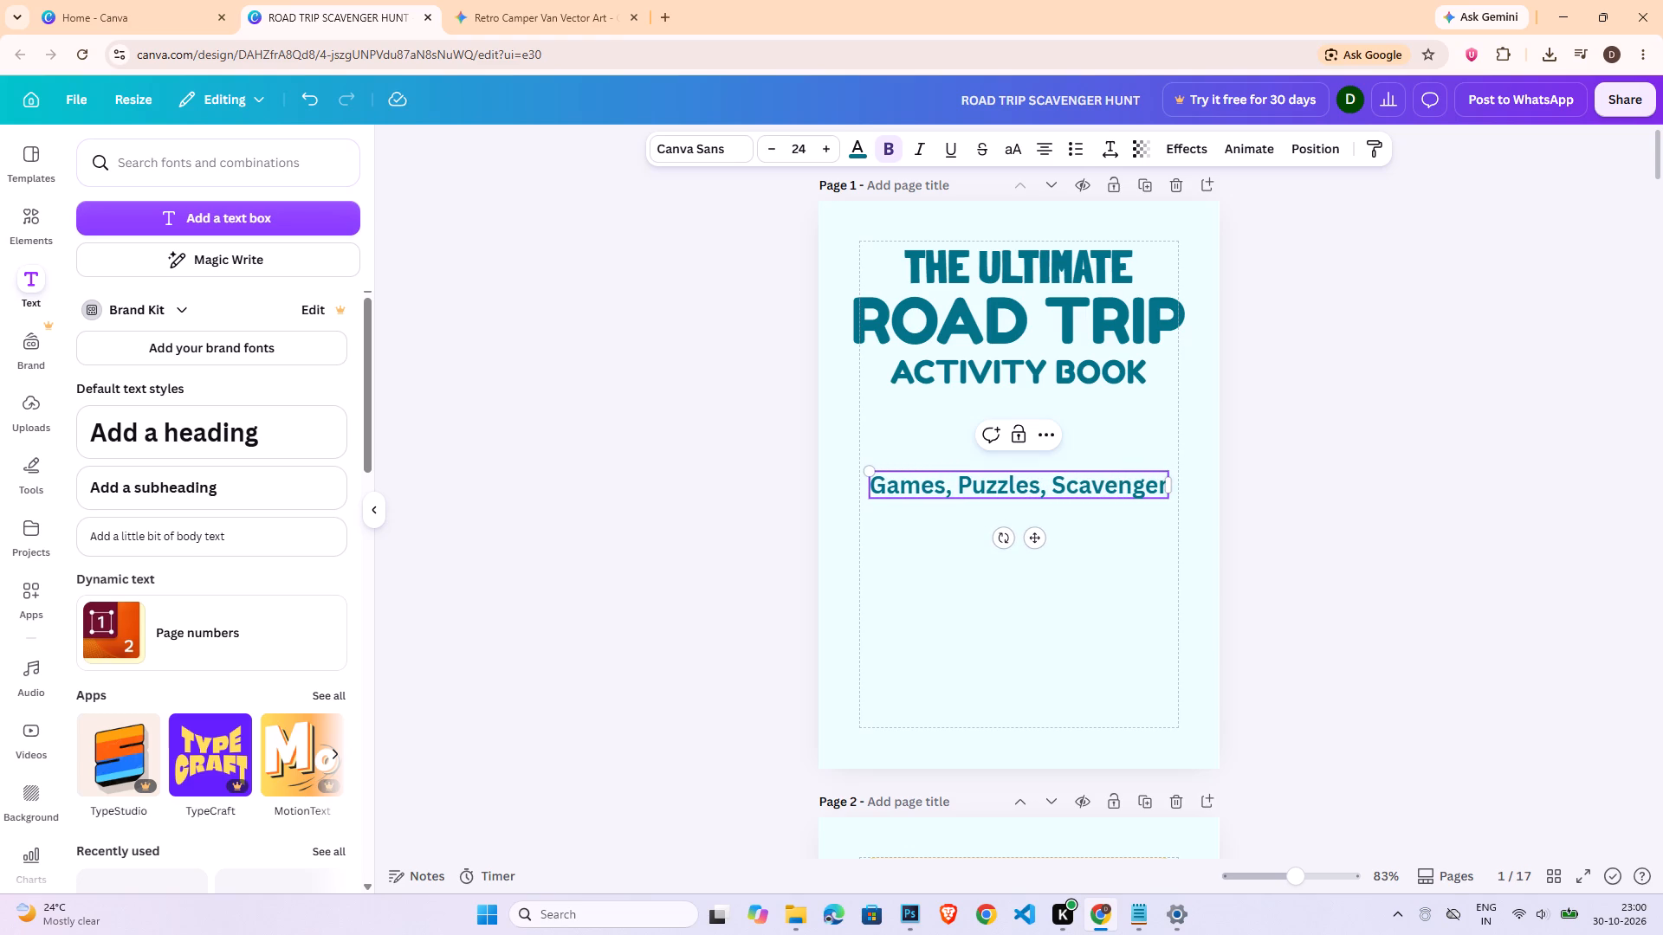
{"action": "type", "text": ", Hu"}
{"action": "key", "text": "BackSpace"}
{"action": "key", "text": "BackSpace"}
{"action": "key", "text": "BackSpace"}
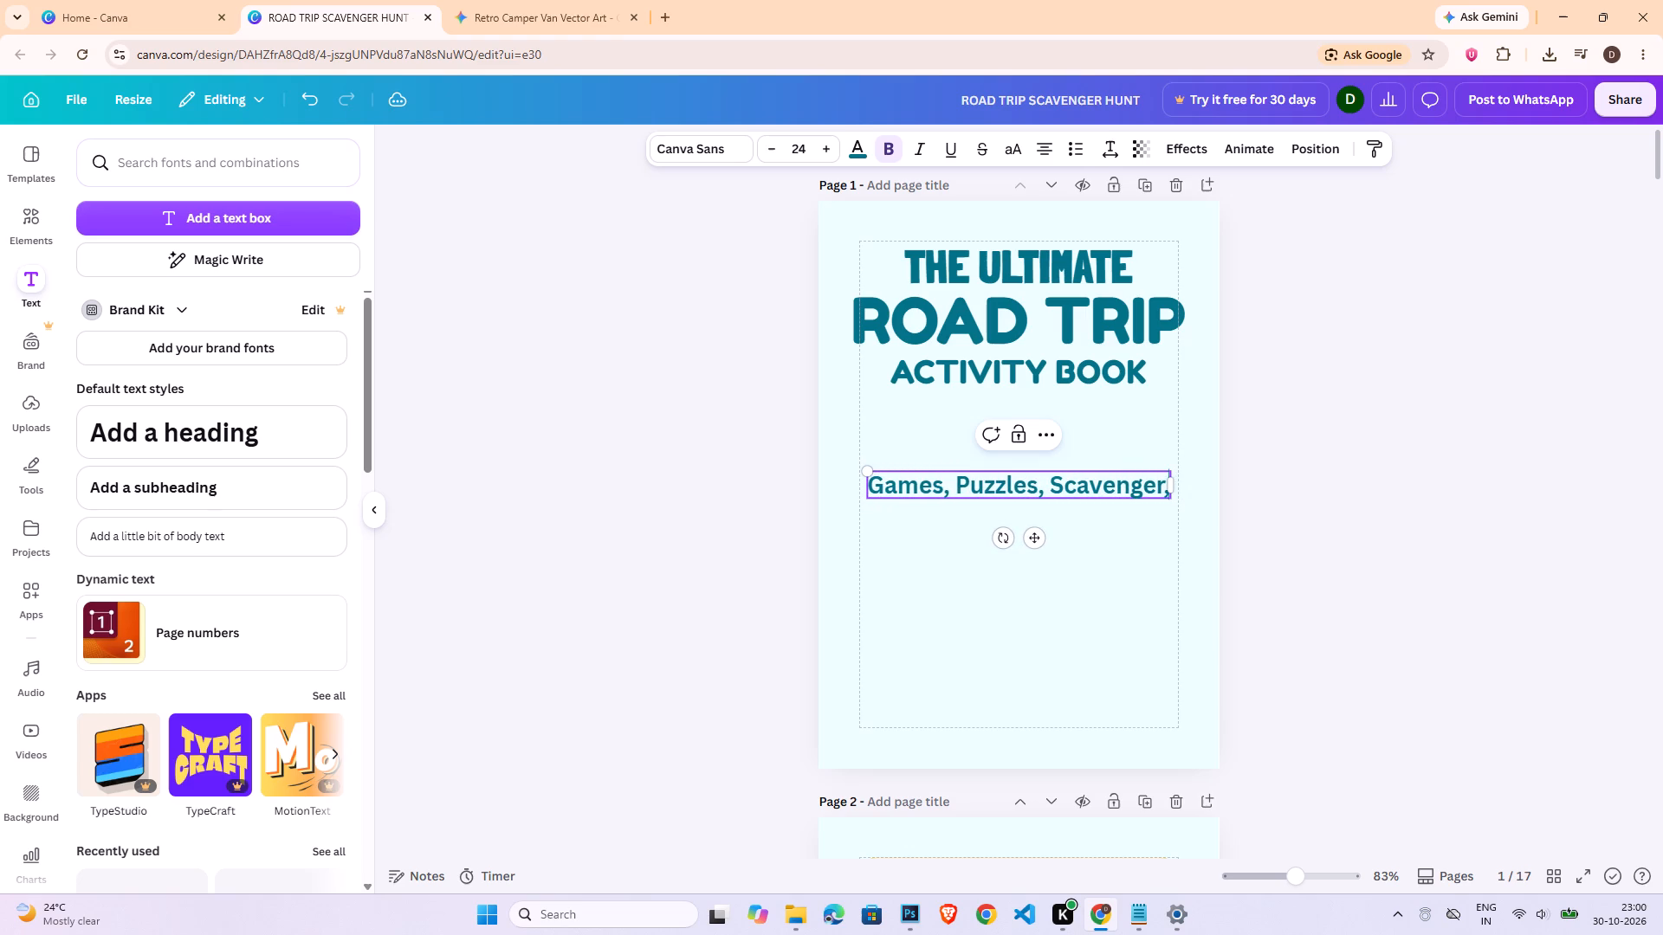
{"action": "key", "text": "BackSpace"}
{"action": "key", "text": "space"}
{"action": "type", "text": "Hunts"}
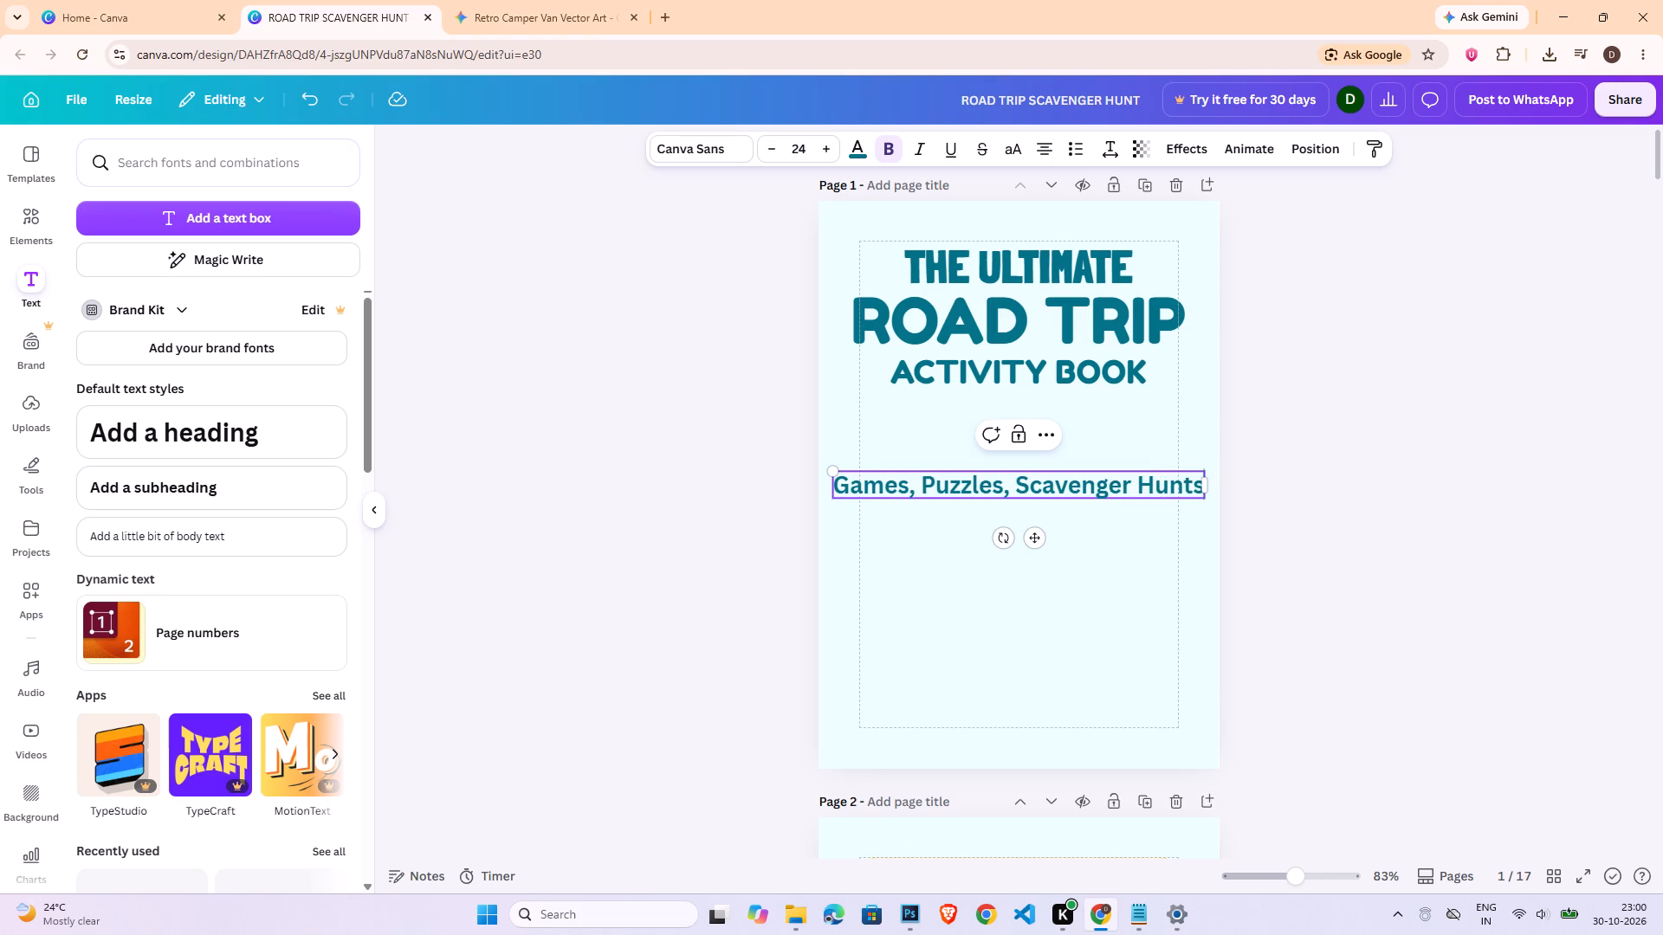
Break the subheading onto a second line before "Hunts" and extend its ending with "& Travel Journals!".
{"action": "key", "text": "Left"}
{"action": "key", "text": "Left"}
{"action": "key", "text": "Left"}
{"action": "key", "text": "Left"}
{"action": "key", "text": "Left"}
{"action": "key", "text": "Left"}
{"action": "key", "text": "Right"}
{"action": "key", "text": "Return"}
{"action": "key", "text": "Right"}
{"action": "key", "text": "Right"}
{"action": "key", "text": "Right"}
{"action": "key", "text": "Right"}
{"action": "key", "text": "Right"}
{"action": "key", "text": "Right"}
{"action": "key", "text": "Right"}
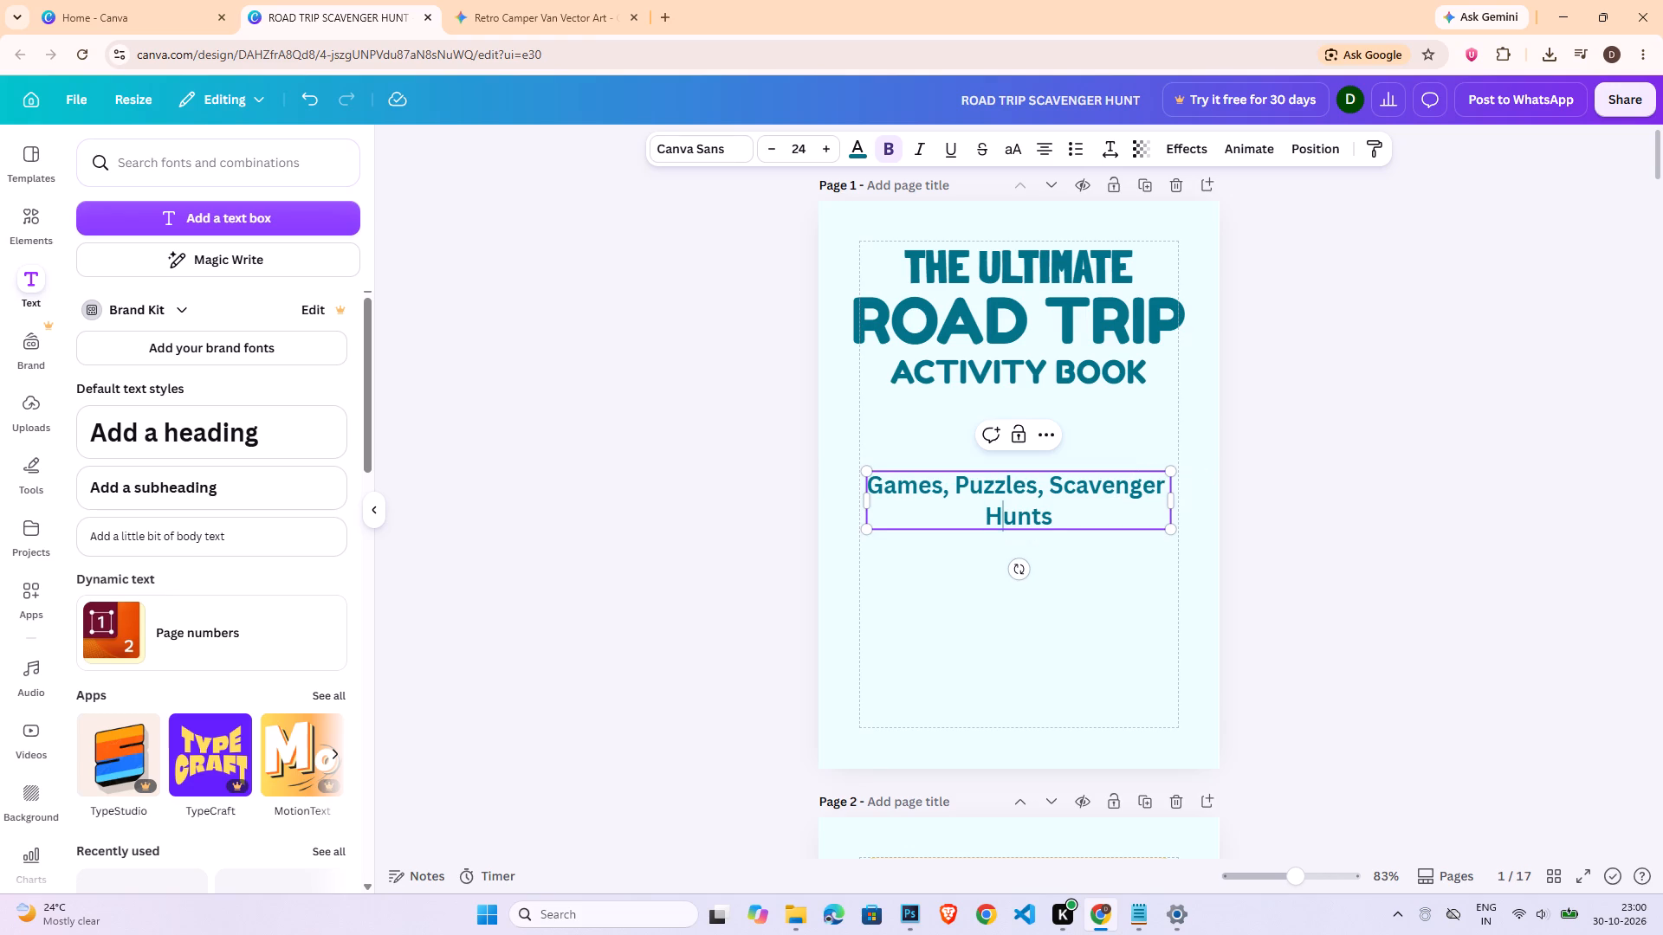
{"action": "key", "text": "Right"}
{"action": "key", "text": "space"}
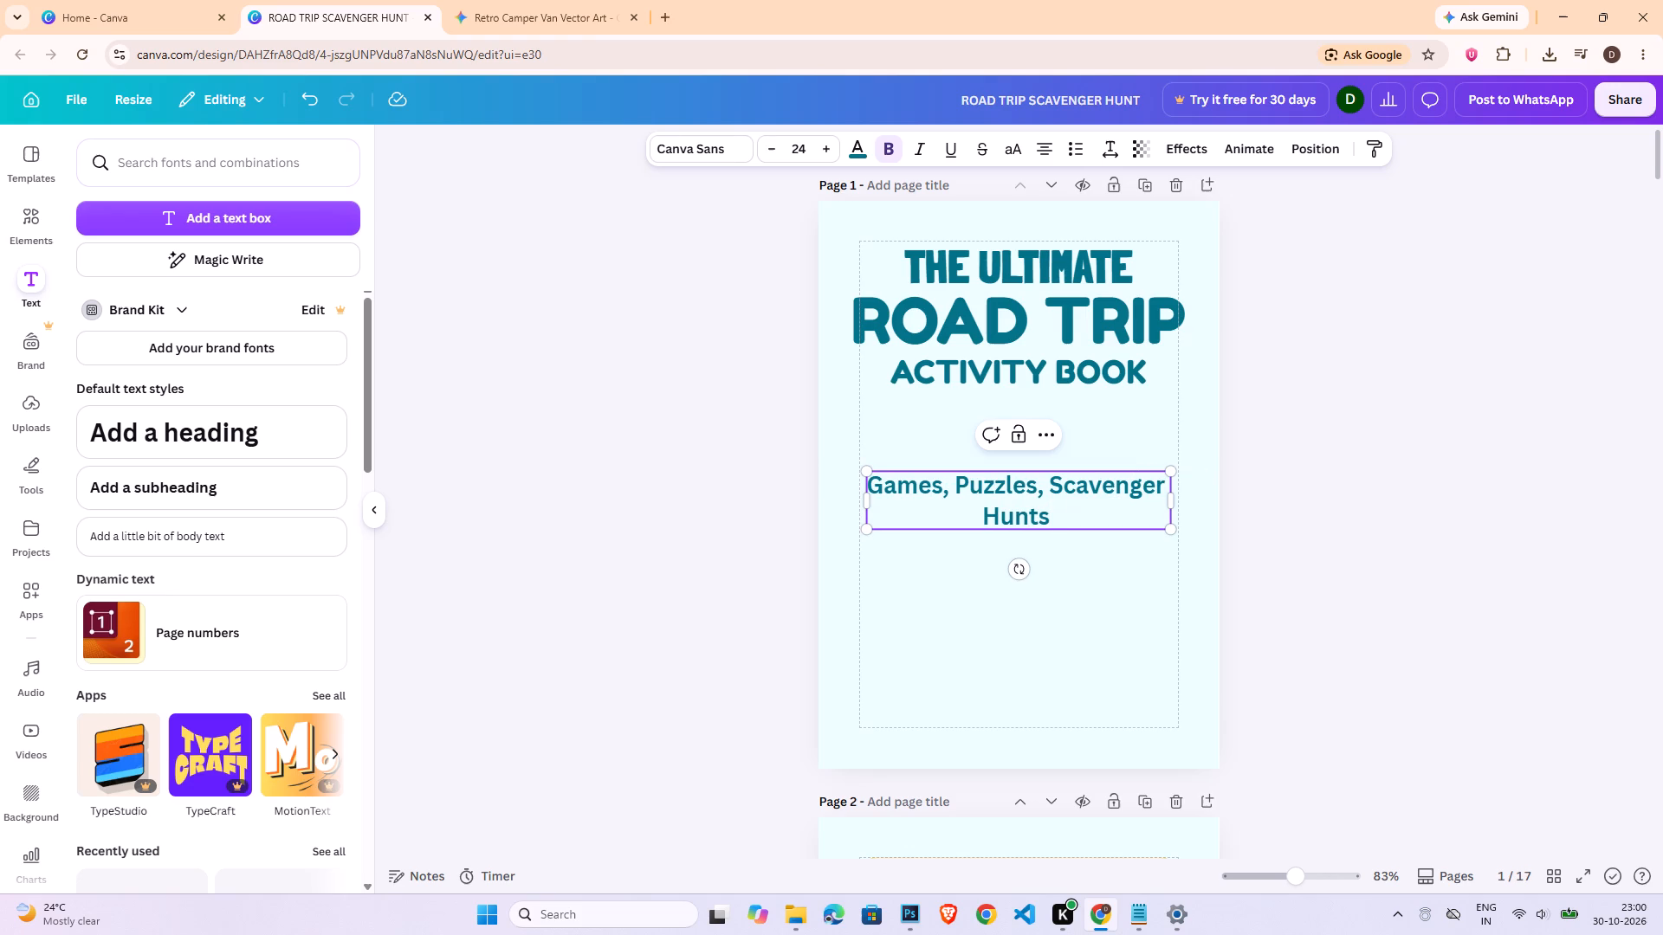
{"action": "type", "text": "&"}
{"action": "key", "text": "space"}
{"action": "type", "text": "Travel"}
{"action": "key", "text": "space"}
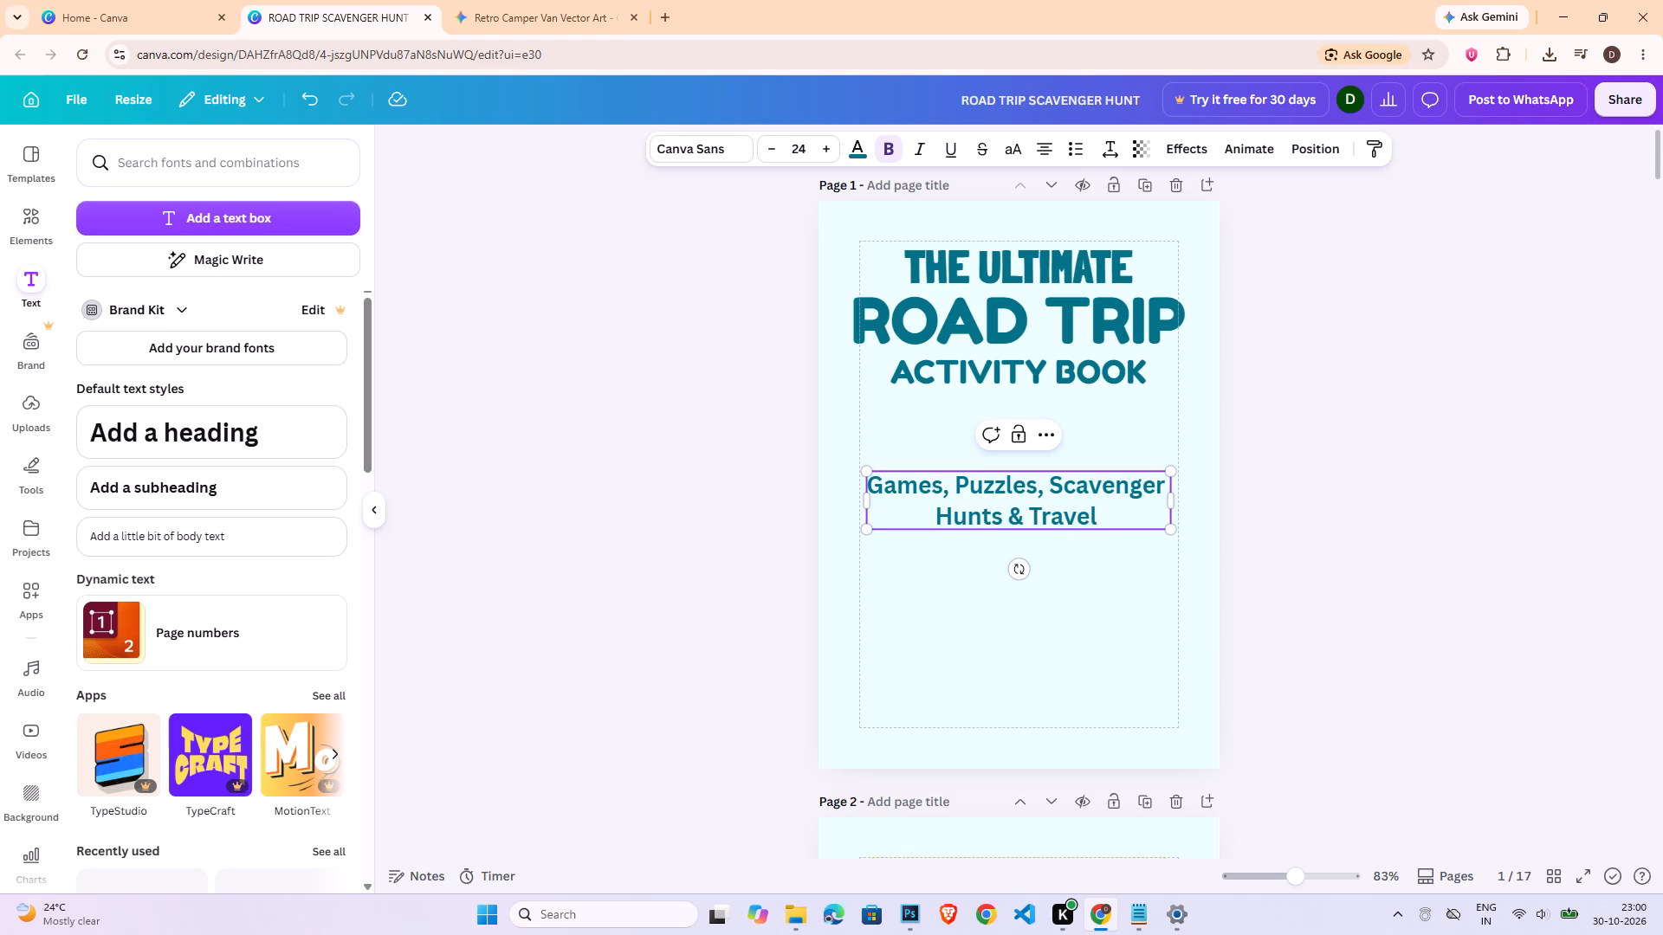
{"action": "type", "text": "Journals!"}
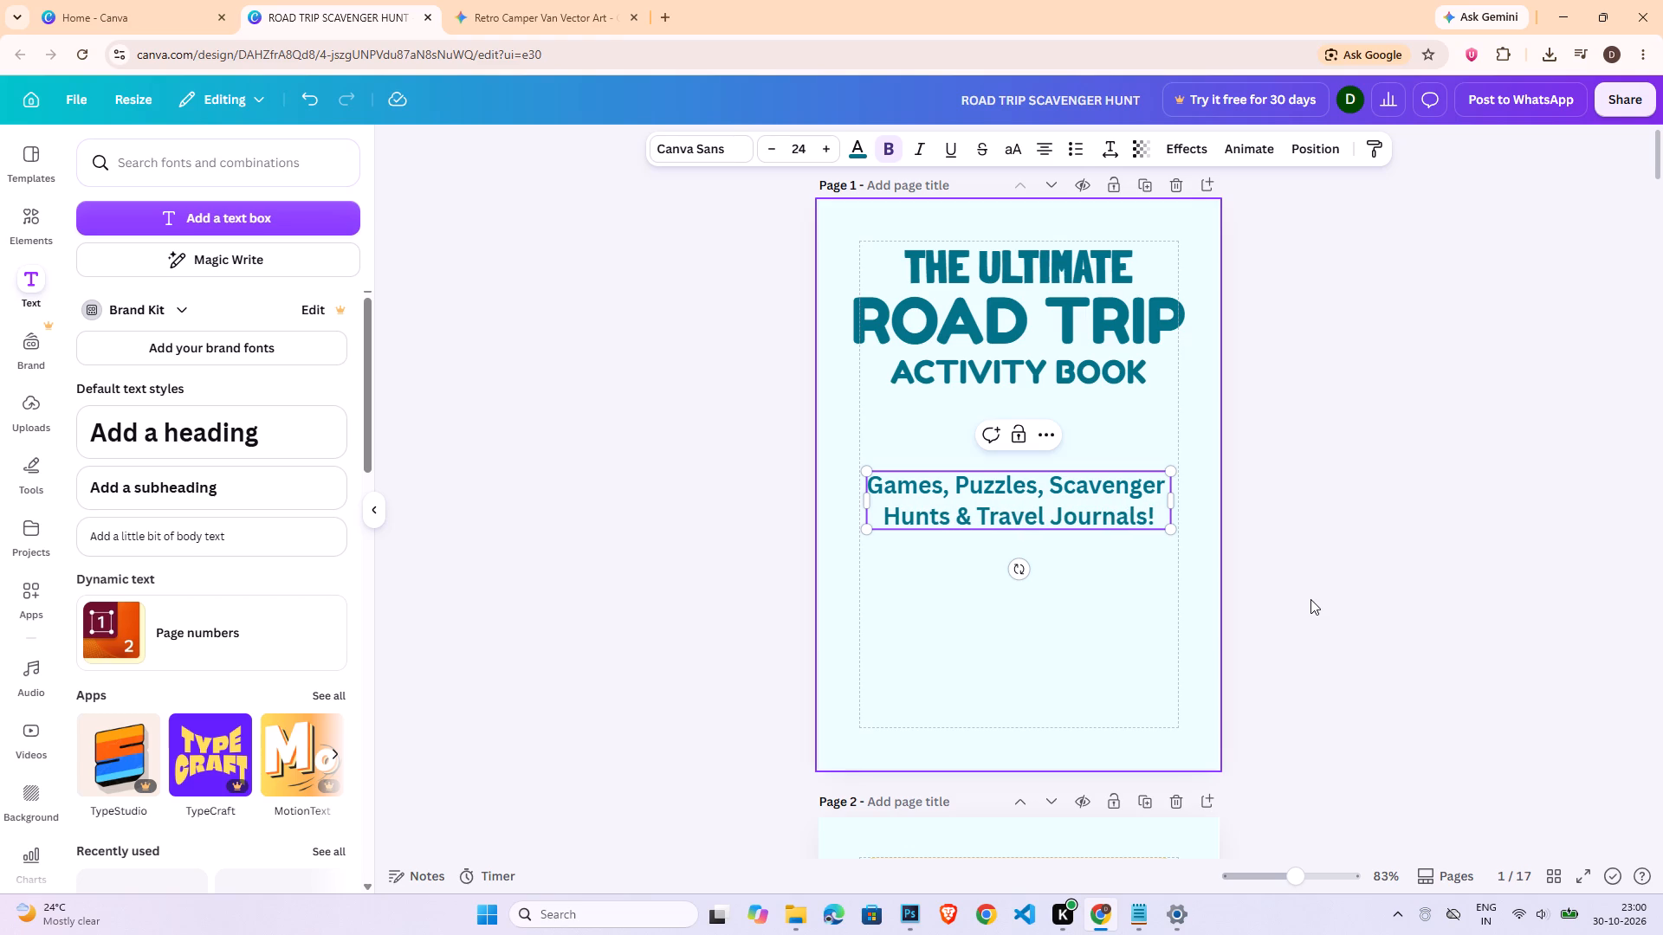
{"action": "left_click", "coordinate": [1310, 599]}
Shrink the "Games, Puzzles, Scavenger Hunts & Travel Journals!" subheading to about size 16.3 and center it below "ACTIVITY BOOK".
{"action": "left_click_drag", "start_coordinate": [1046, 514], "coordinate": [1052, 467]}
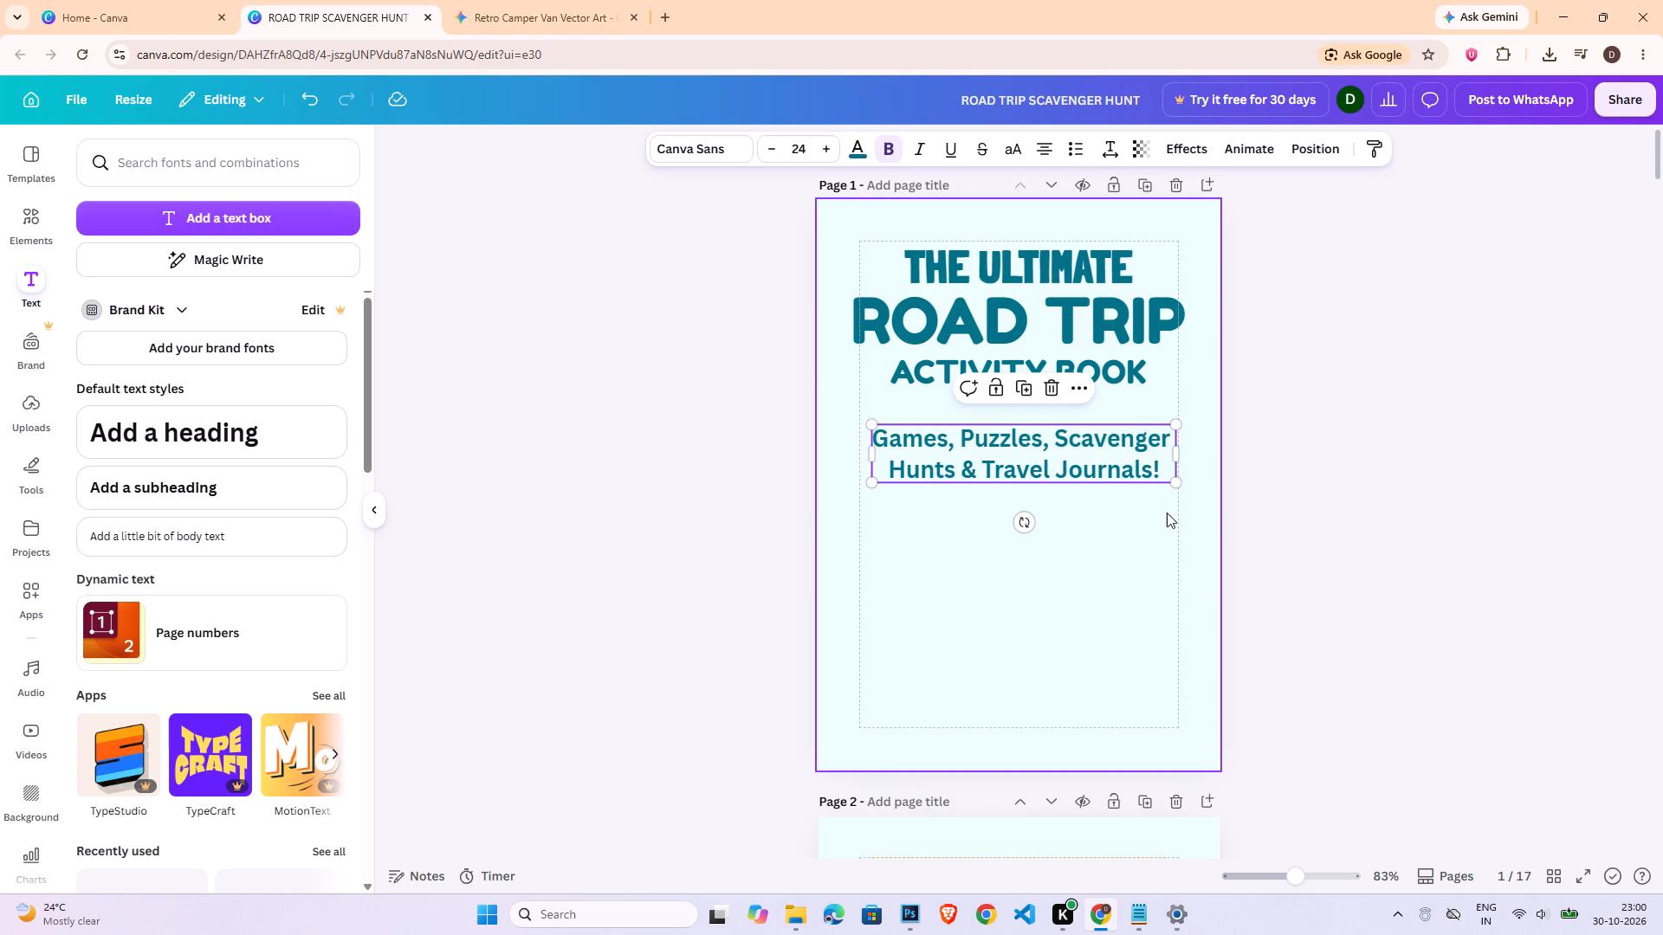
{"action": "left_click_drag", "start_coordinate": [1178, 487], "coordinate": [1083, 459]}
{"action": "left_click_drag", "start_coordinate": [1034, 446], "coordinate": [1091, 477]}
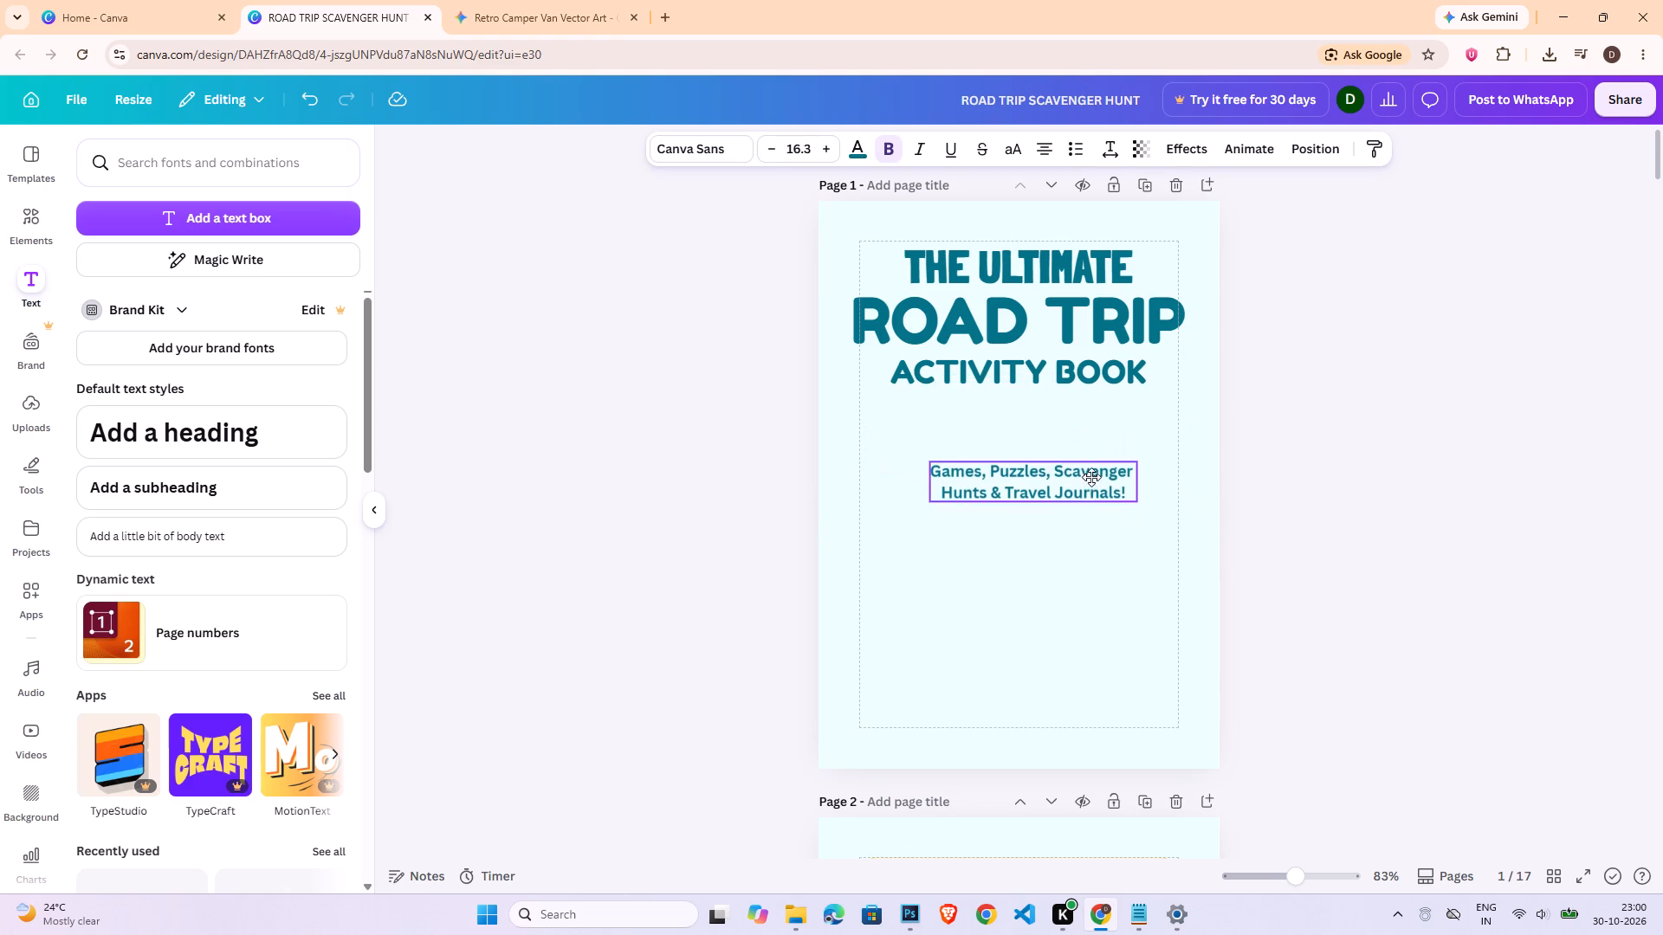
{"action": "left_click_drag", "start_coordinate": [1091, 477], "coordinate": [1081, 473]}
Change the font of the "Games, Puzzles, Scavenger Hunts & Travel Journals!" subheading to Quicksand.
{"action": "left_click", "coordinate": [700, 153]}
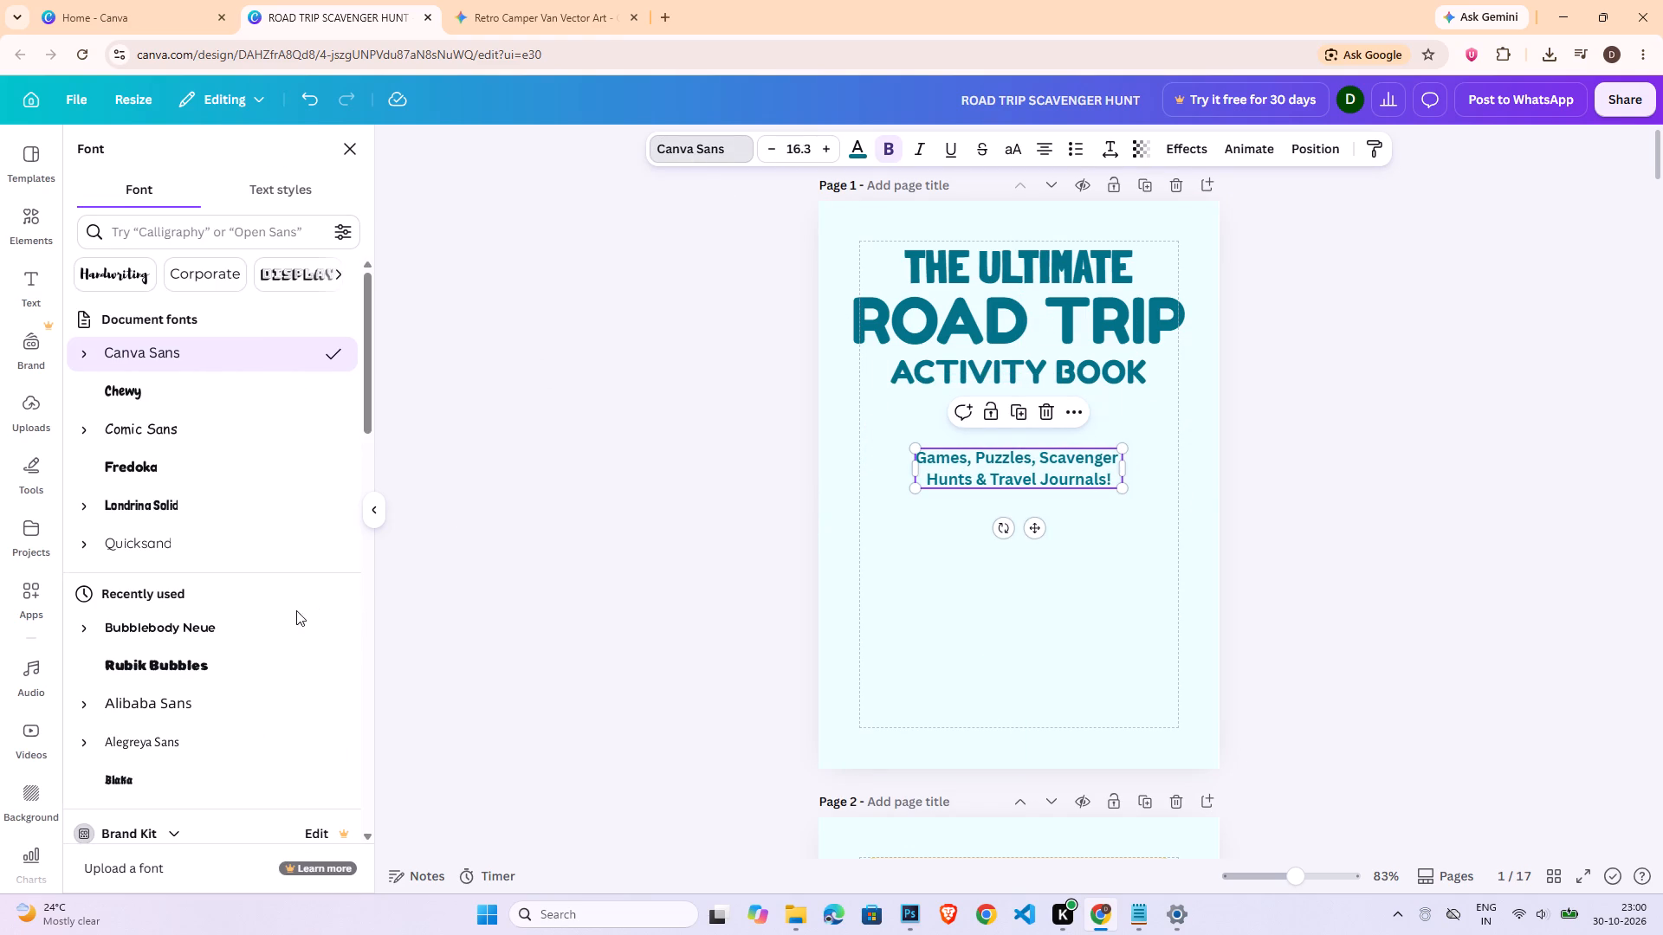
{"action": "left_click", "coordinate": [229, 540]}
Apply the Glow text effect to the whole subheading with an intensity of 100.
{"action": "double_click", "coordinate": [1062, 474]}
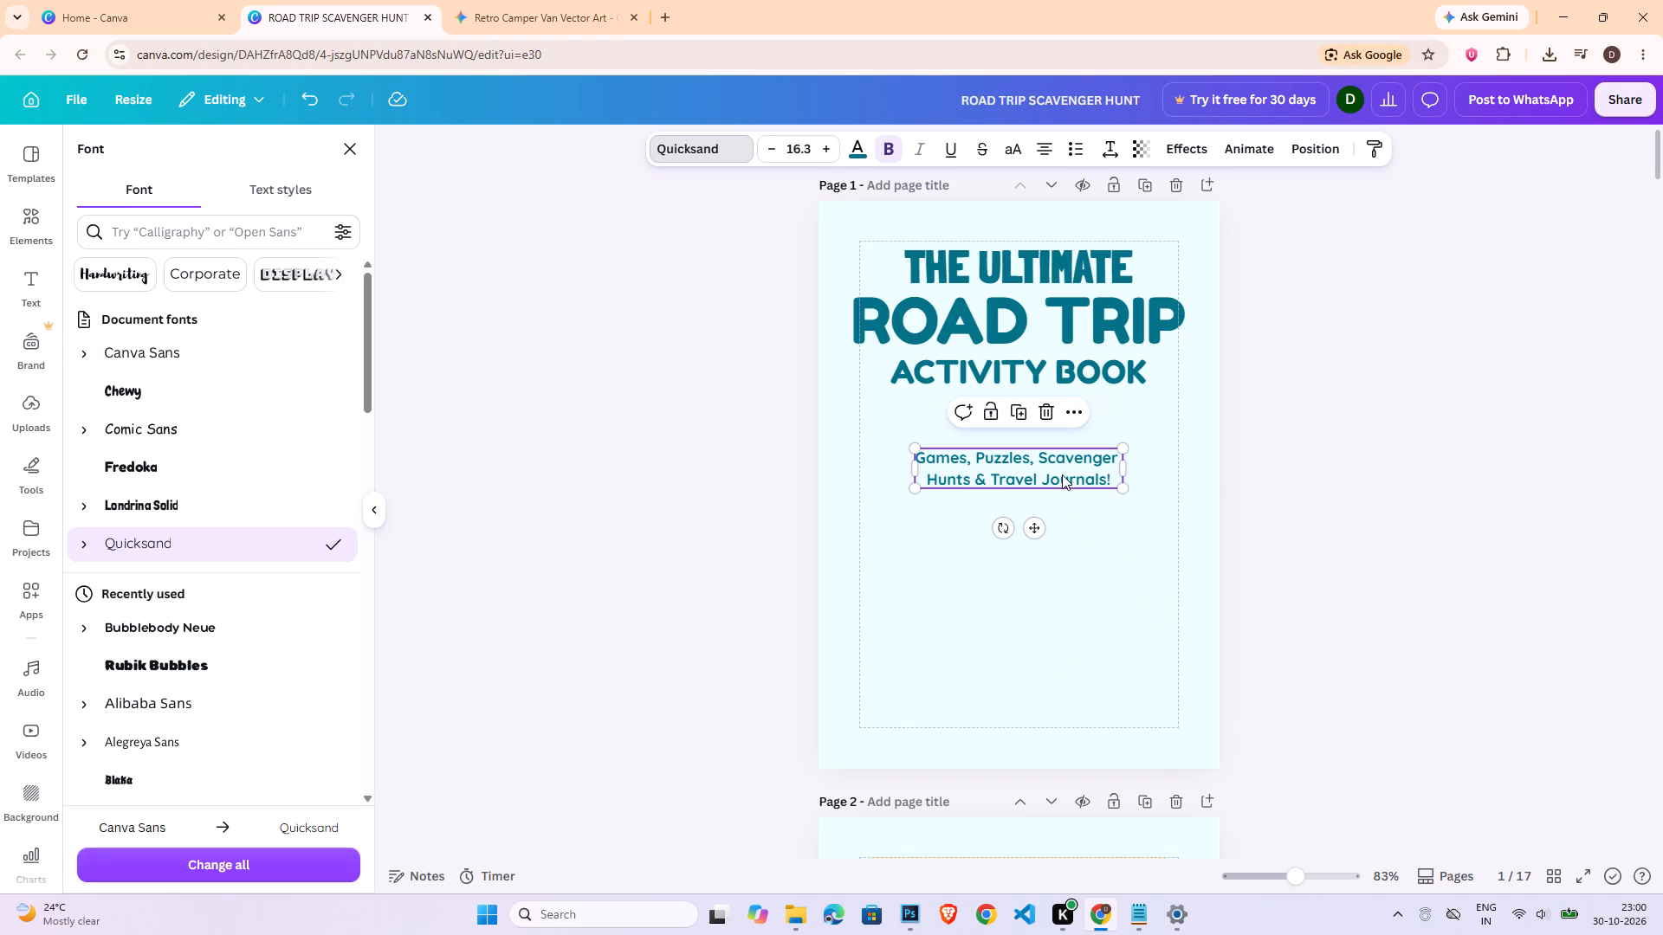
{"action": "key", "text": "ctrl+a"}
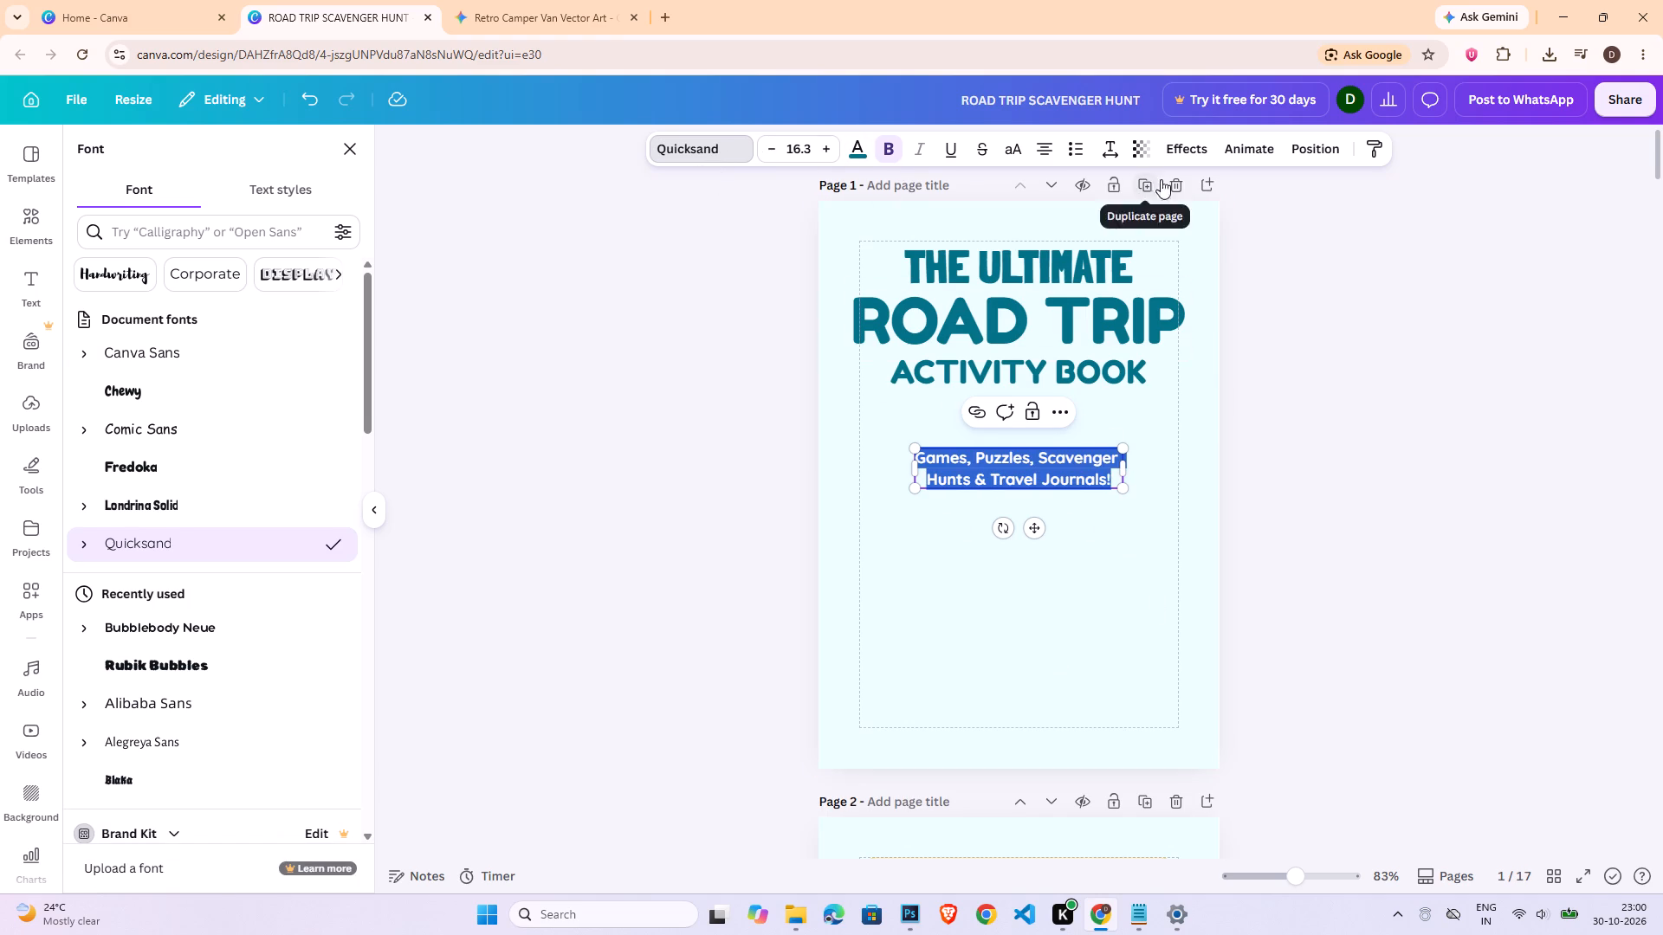
{"action": "left_click", "coordinate": [1182, 160]}
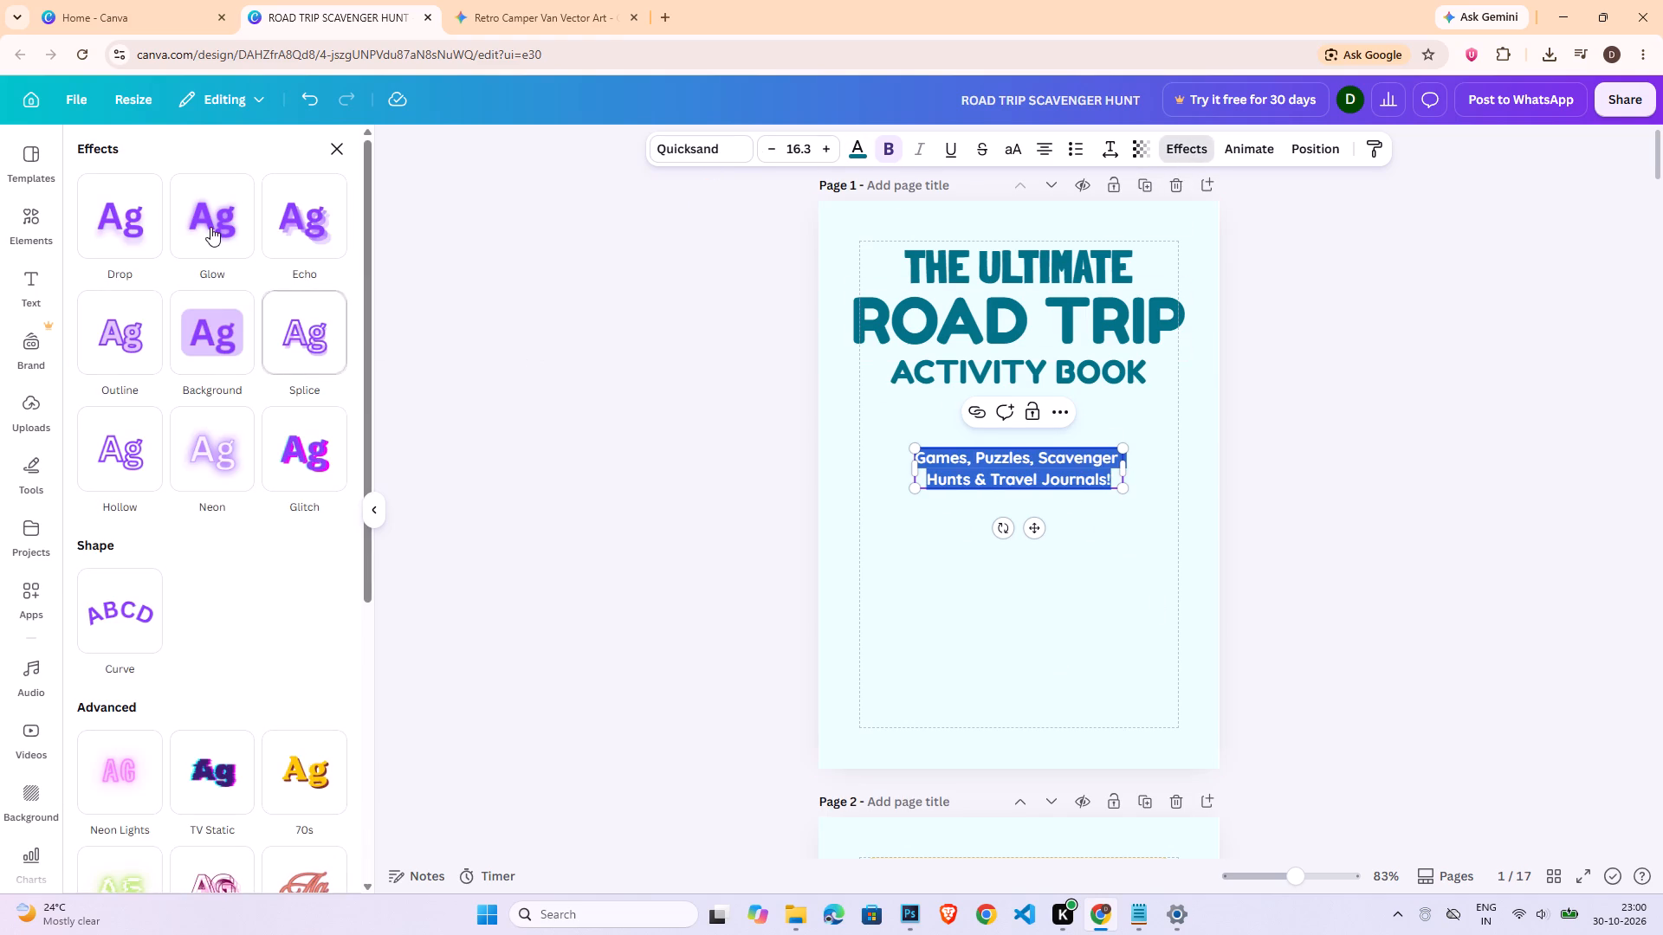
{"action": "left_click", "coordinate": [205, 225]}
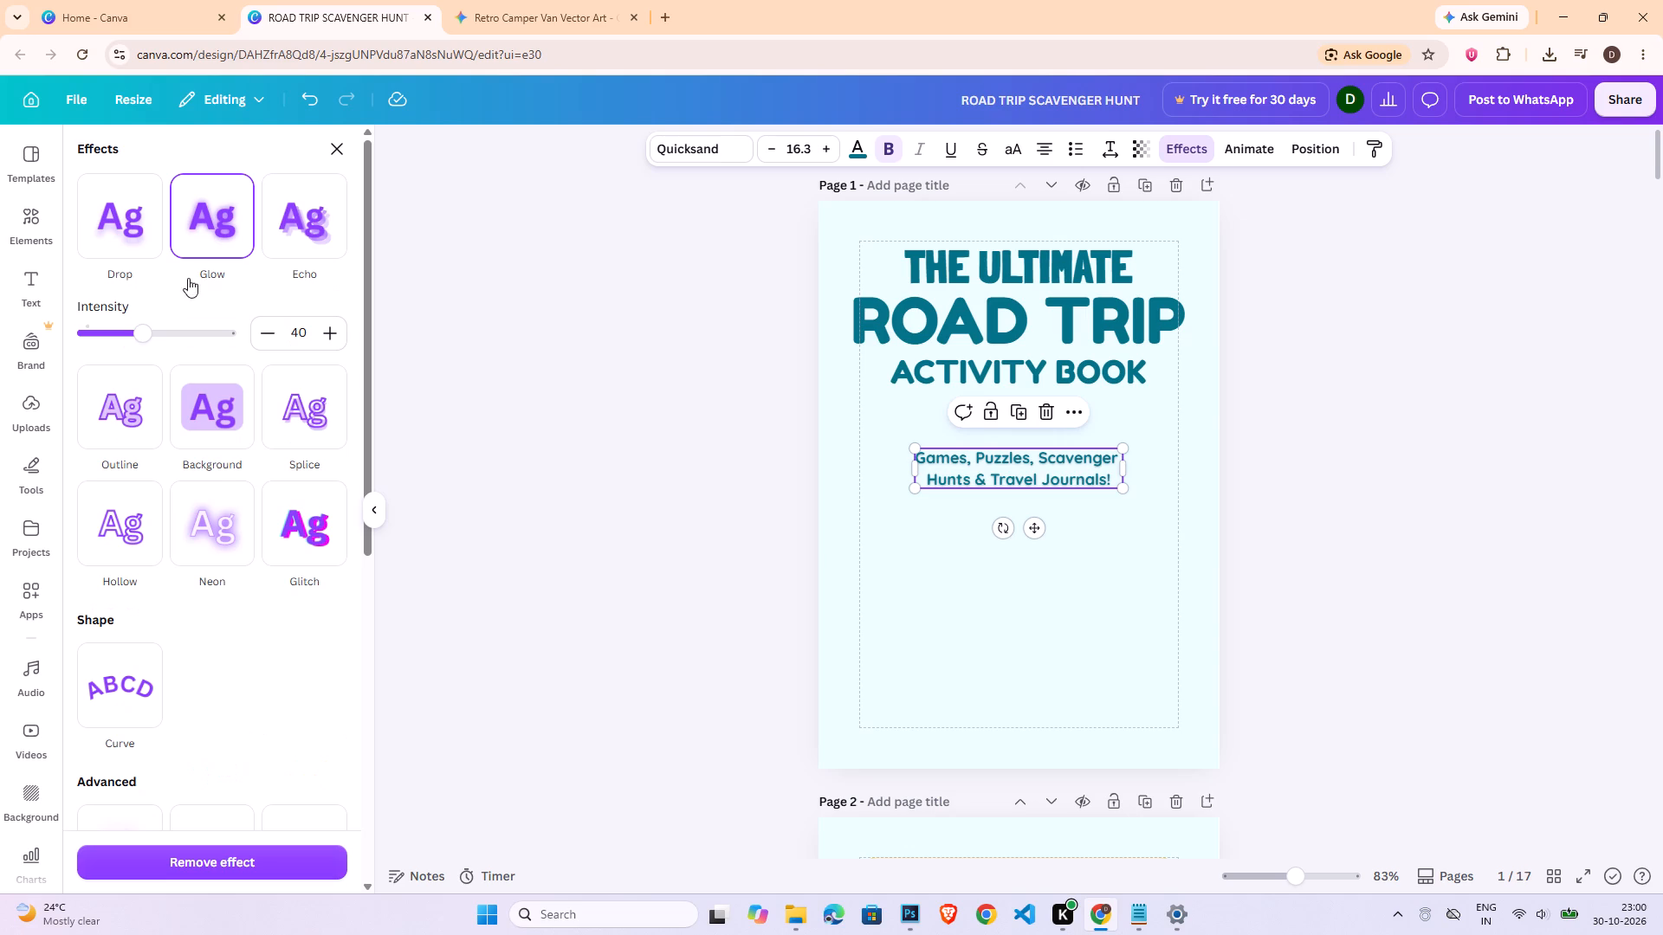
{"action": "left_click_drag", "start_coordinate": [152, 332], "coordinate": [210, 334]}
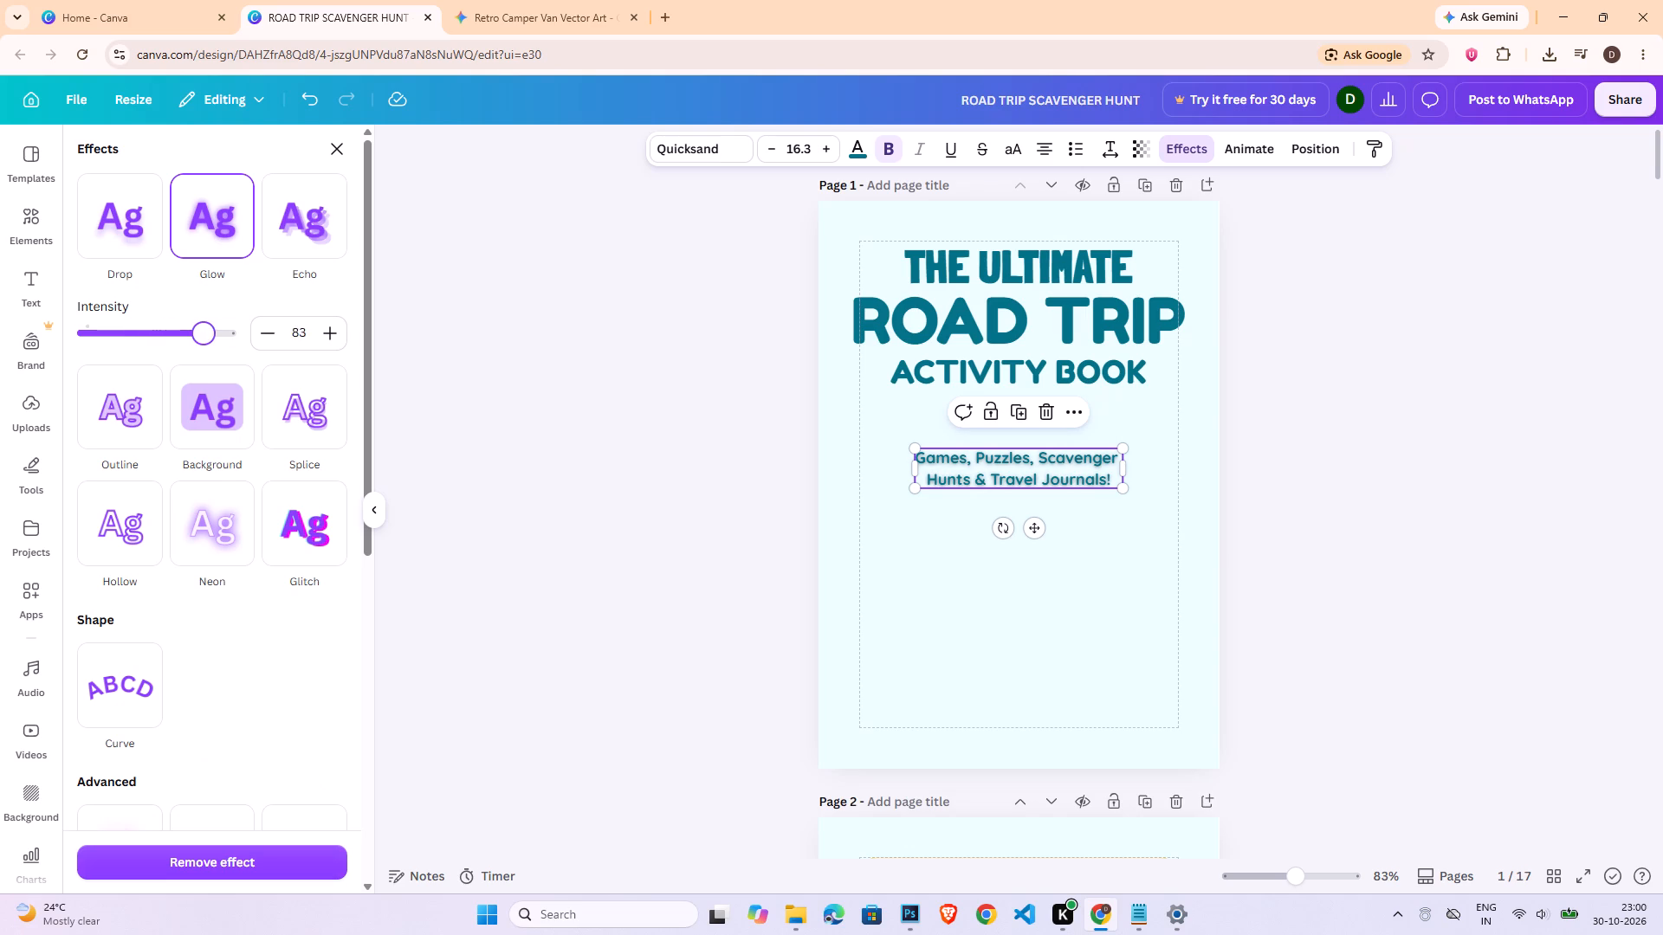
{"action": "left_click_drag", "start_coordinate": [210, 334], "coordinate": [294, 335]}
{"action": "left_click_drag", "start_coordinate": [294, 335], "coordinate": [232, 334]}
{"action": "double_click", "coordinate": [1271, 592]}
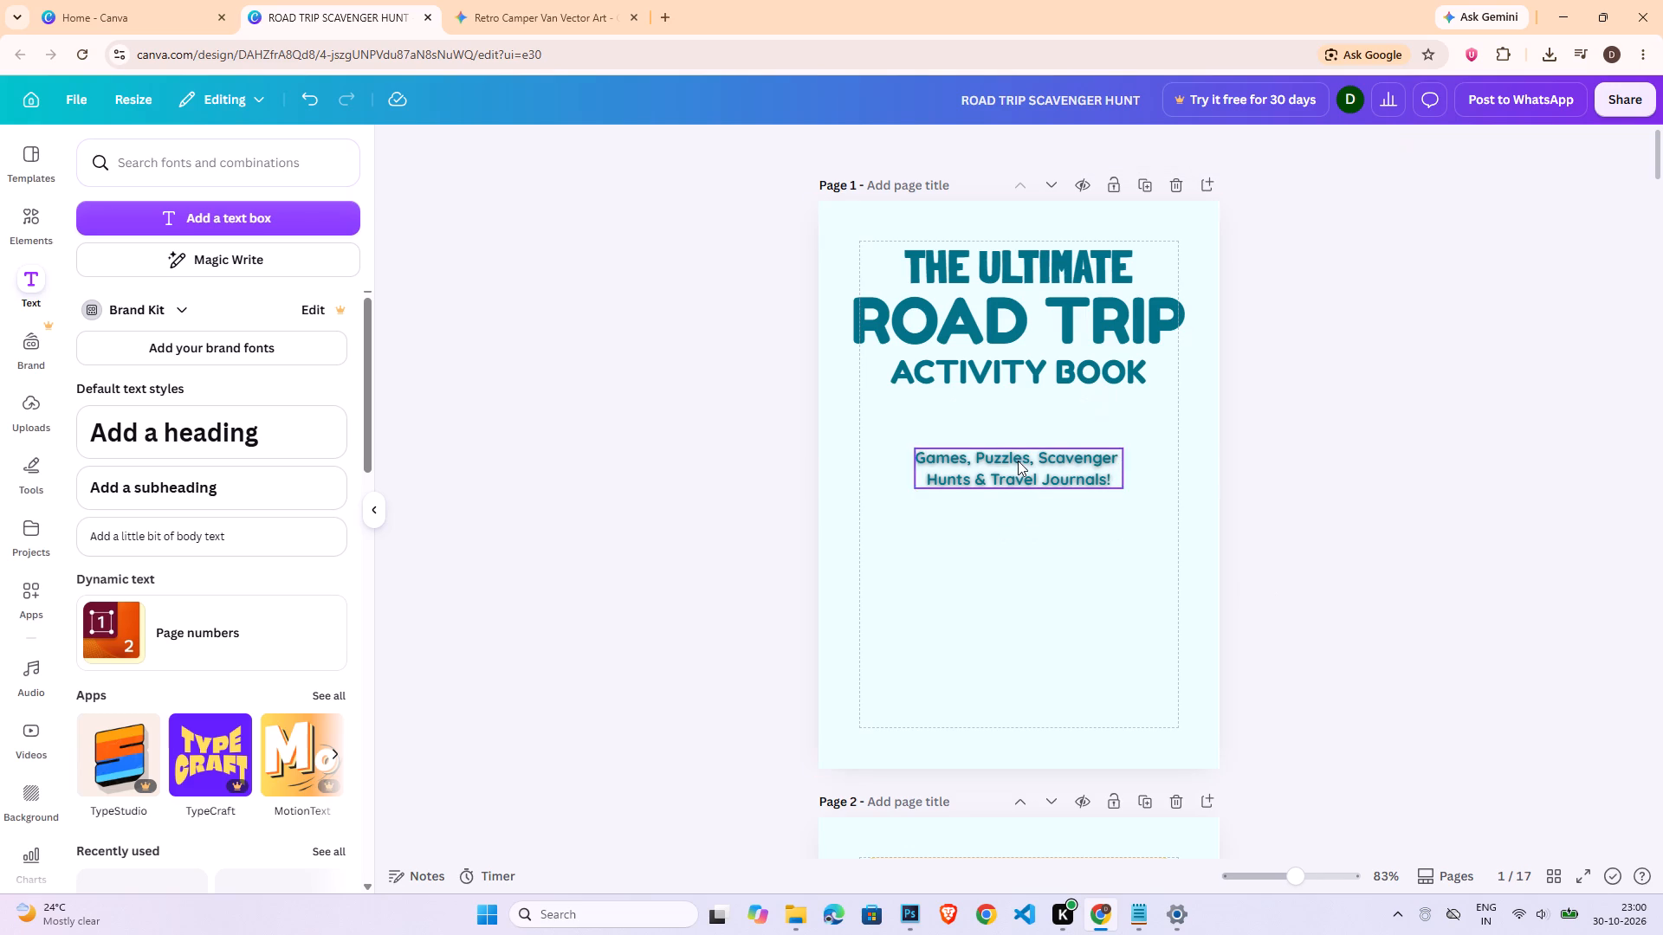
Move the subheading up so it sits centered close beneath "ACTIVITY BOOK".
{"action": "left_click_drag", "start_coordinate": [1018, 461], "coordinate": [1024, 421]}
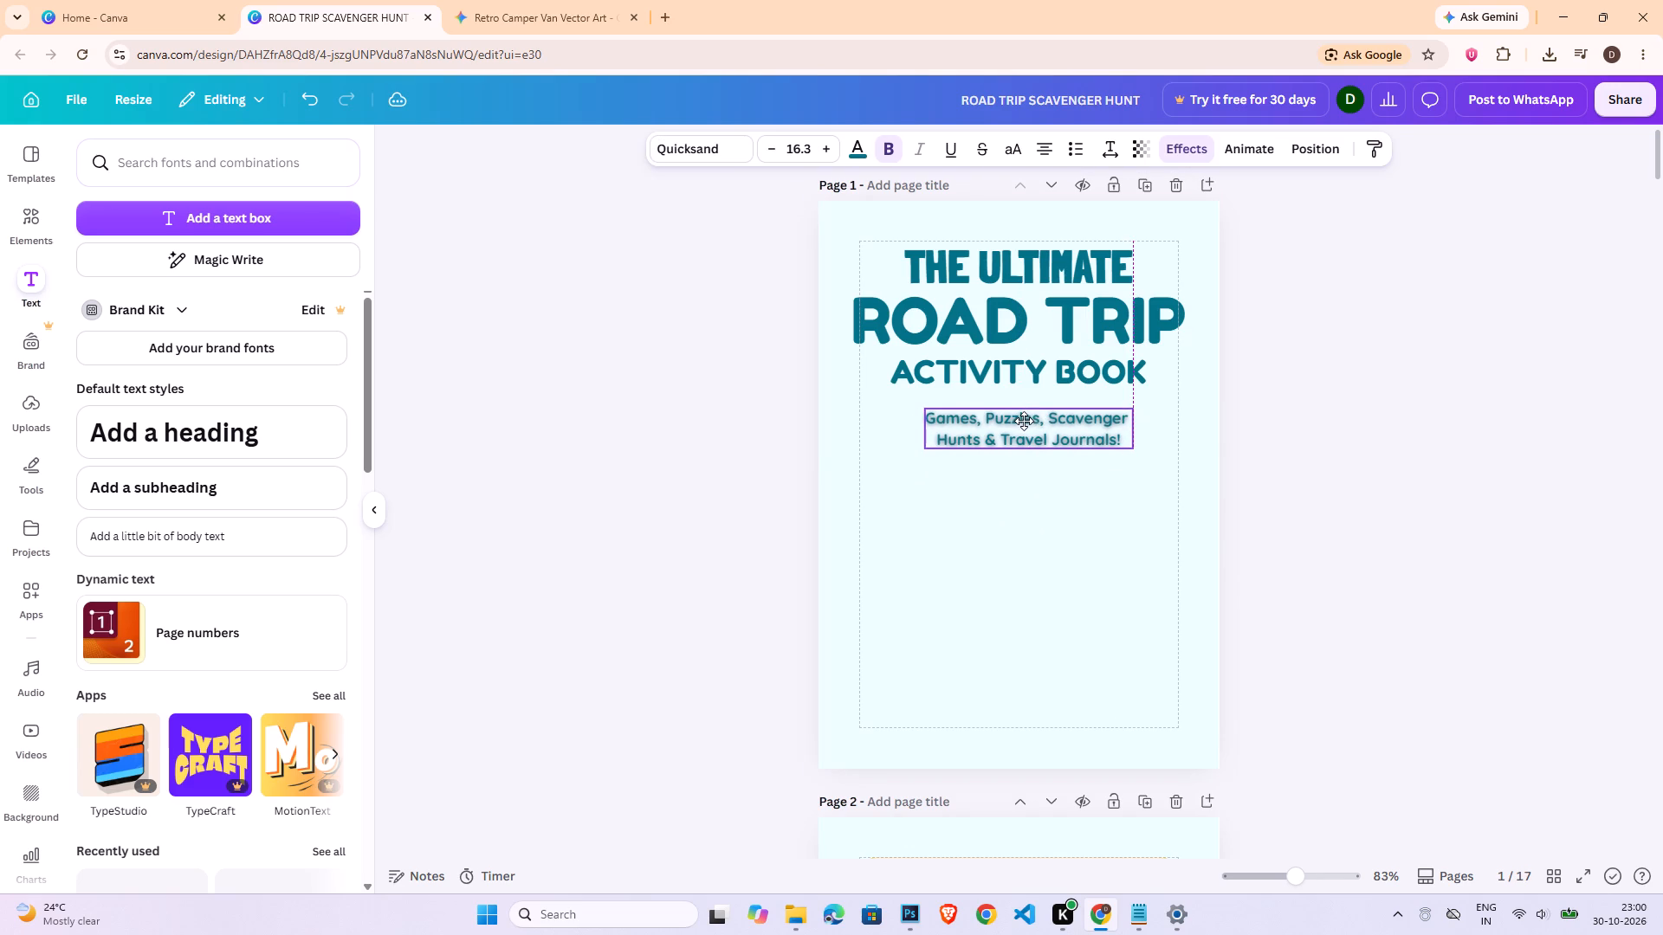
{"action": "left_click_drag", "start_coordinate": [1024, 421], "coordinate": [1021, 420]}
{"action": "left_click", "coordinate": [1427, 500]}
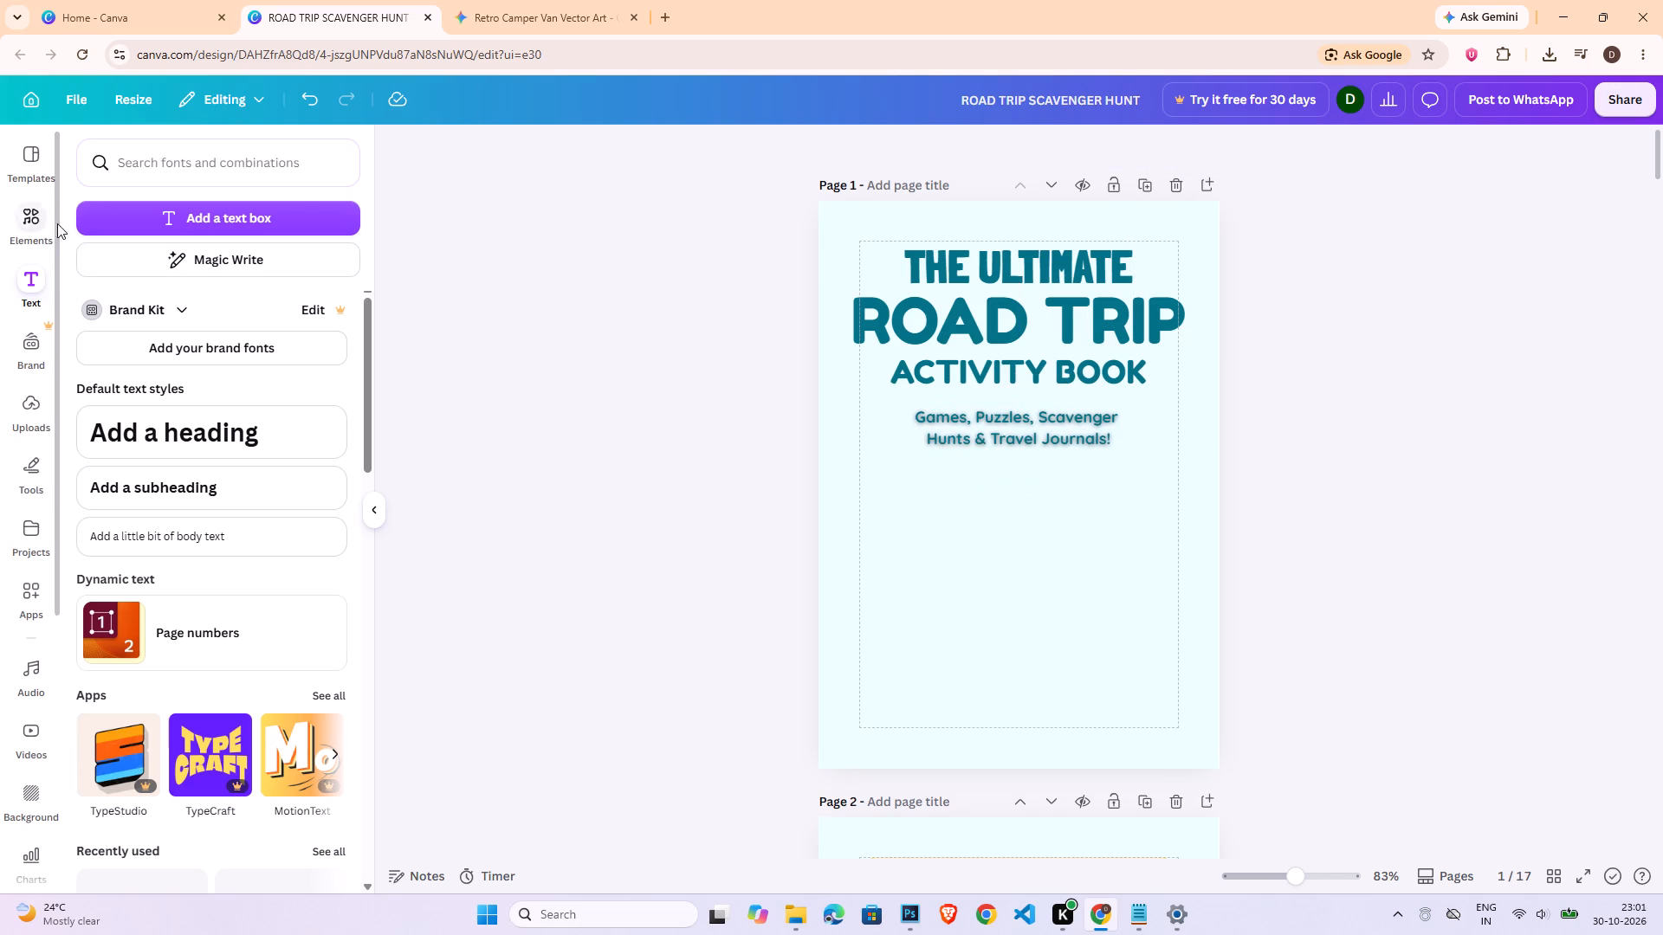
Search the elements library for "mountains" and show all of the graphics results.
{"action": "left_click", "coordinate": [55, 222]}
{"action": "left_click", "coordinate": [45, 222]}
{"action": "left_click", "coordinate": [97, 154]}
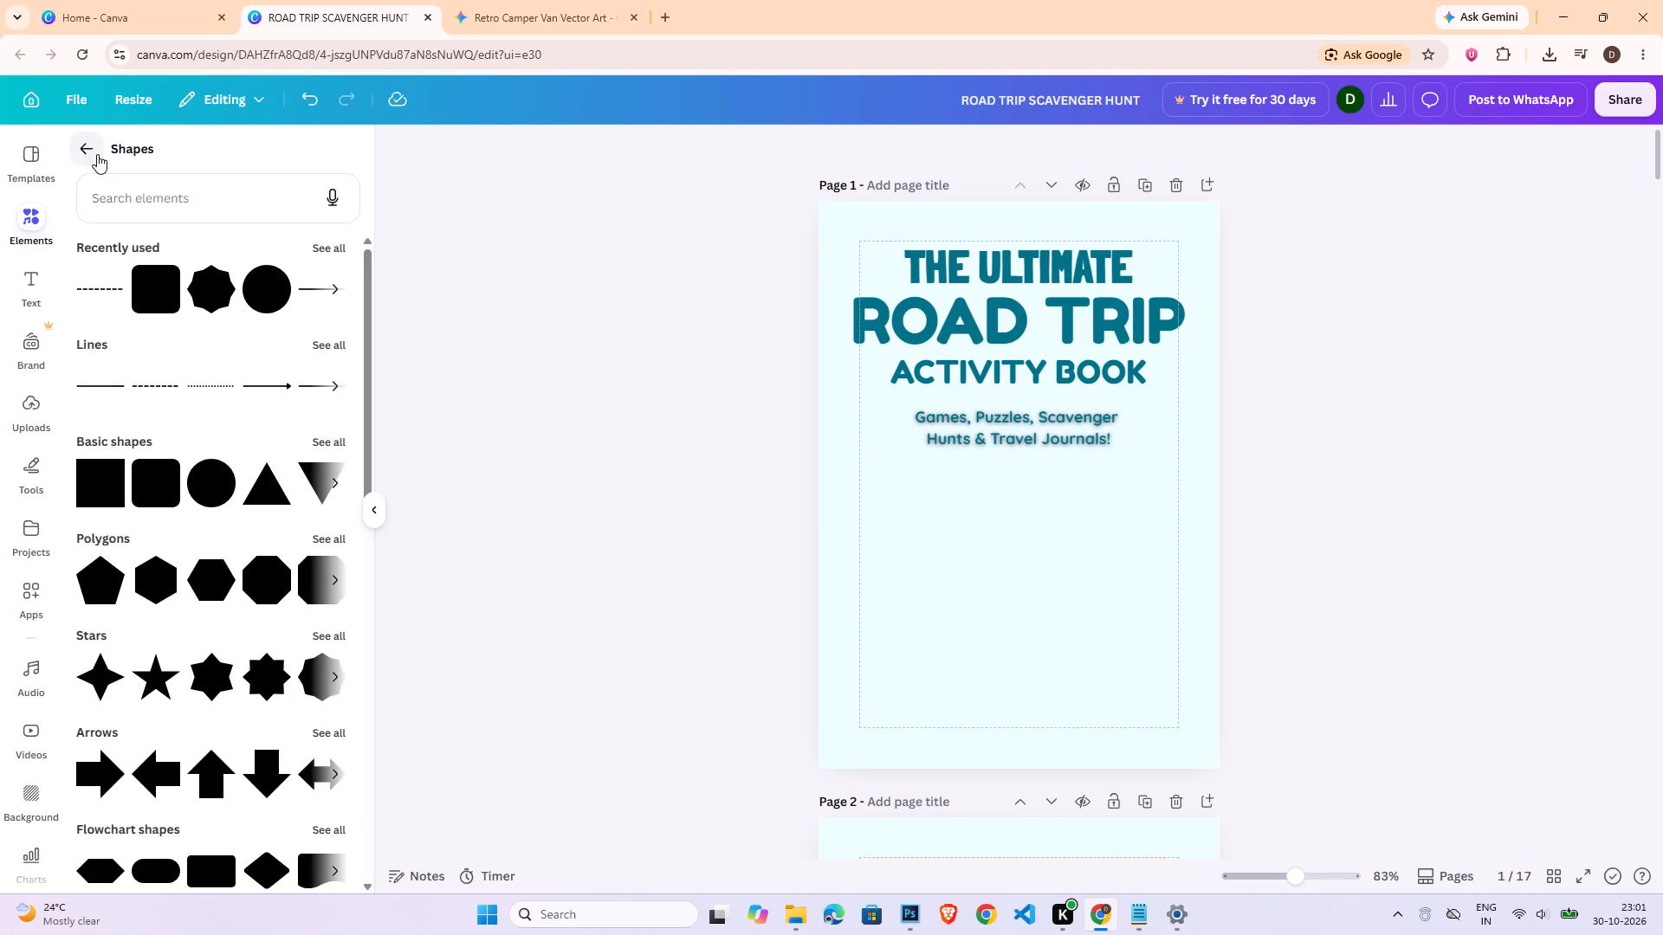
{"action": "left_click", "coordinate": [214, 170]}
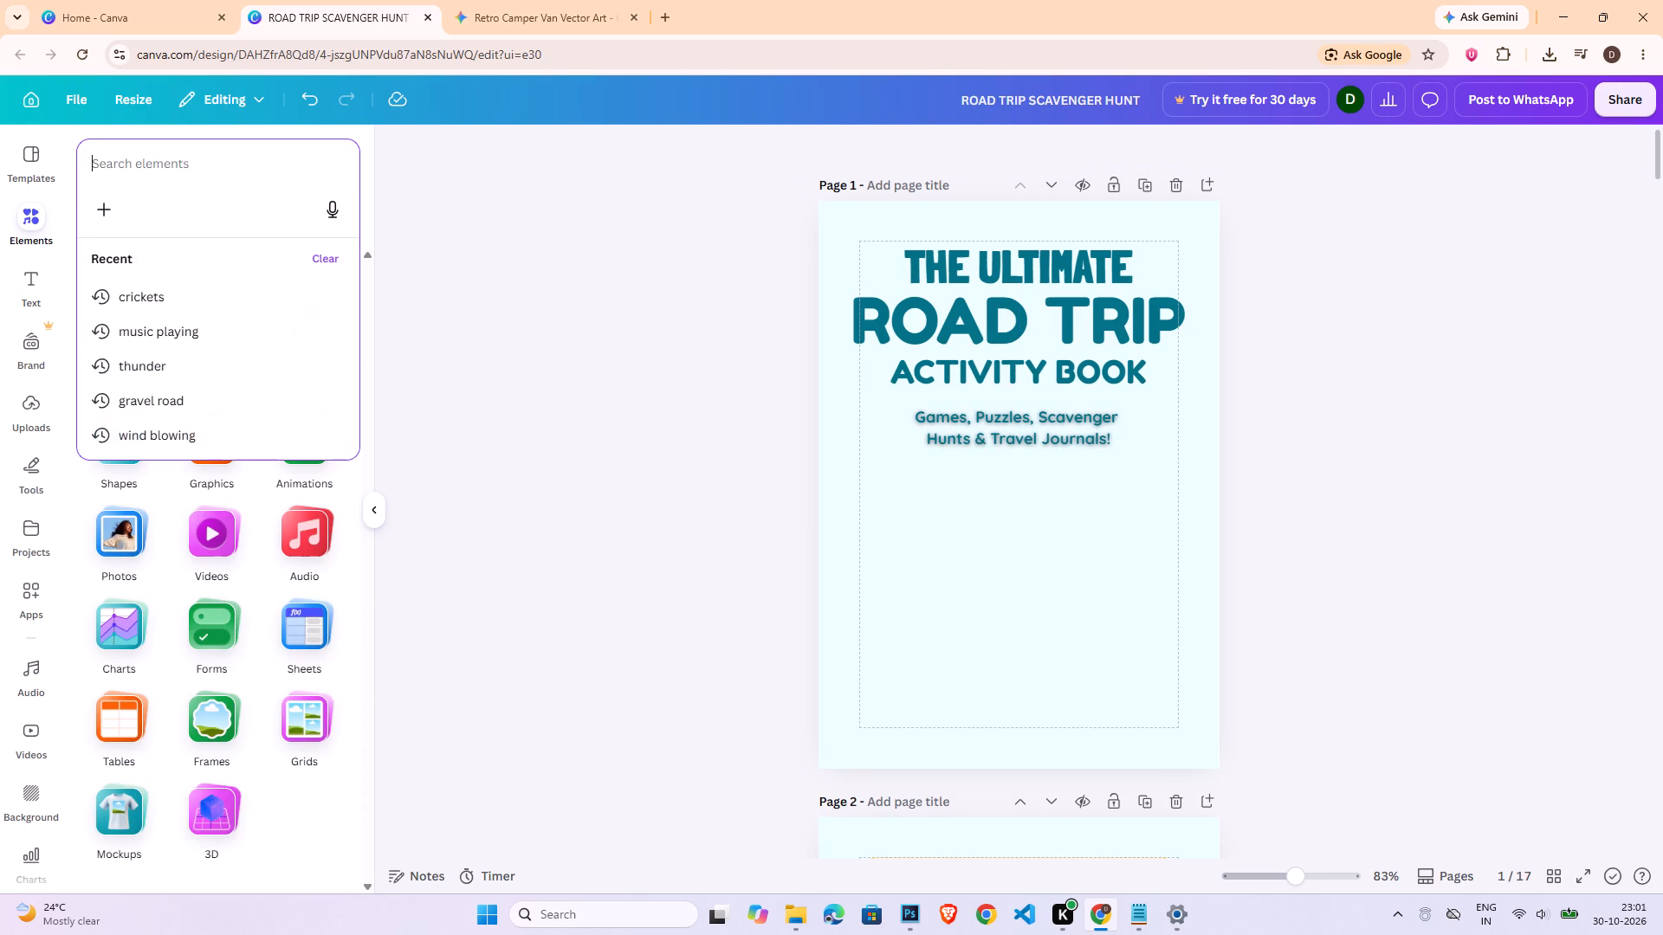
{"action": "type", "text": "mout"}
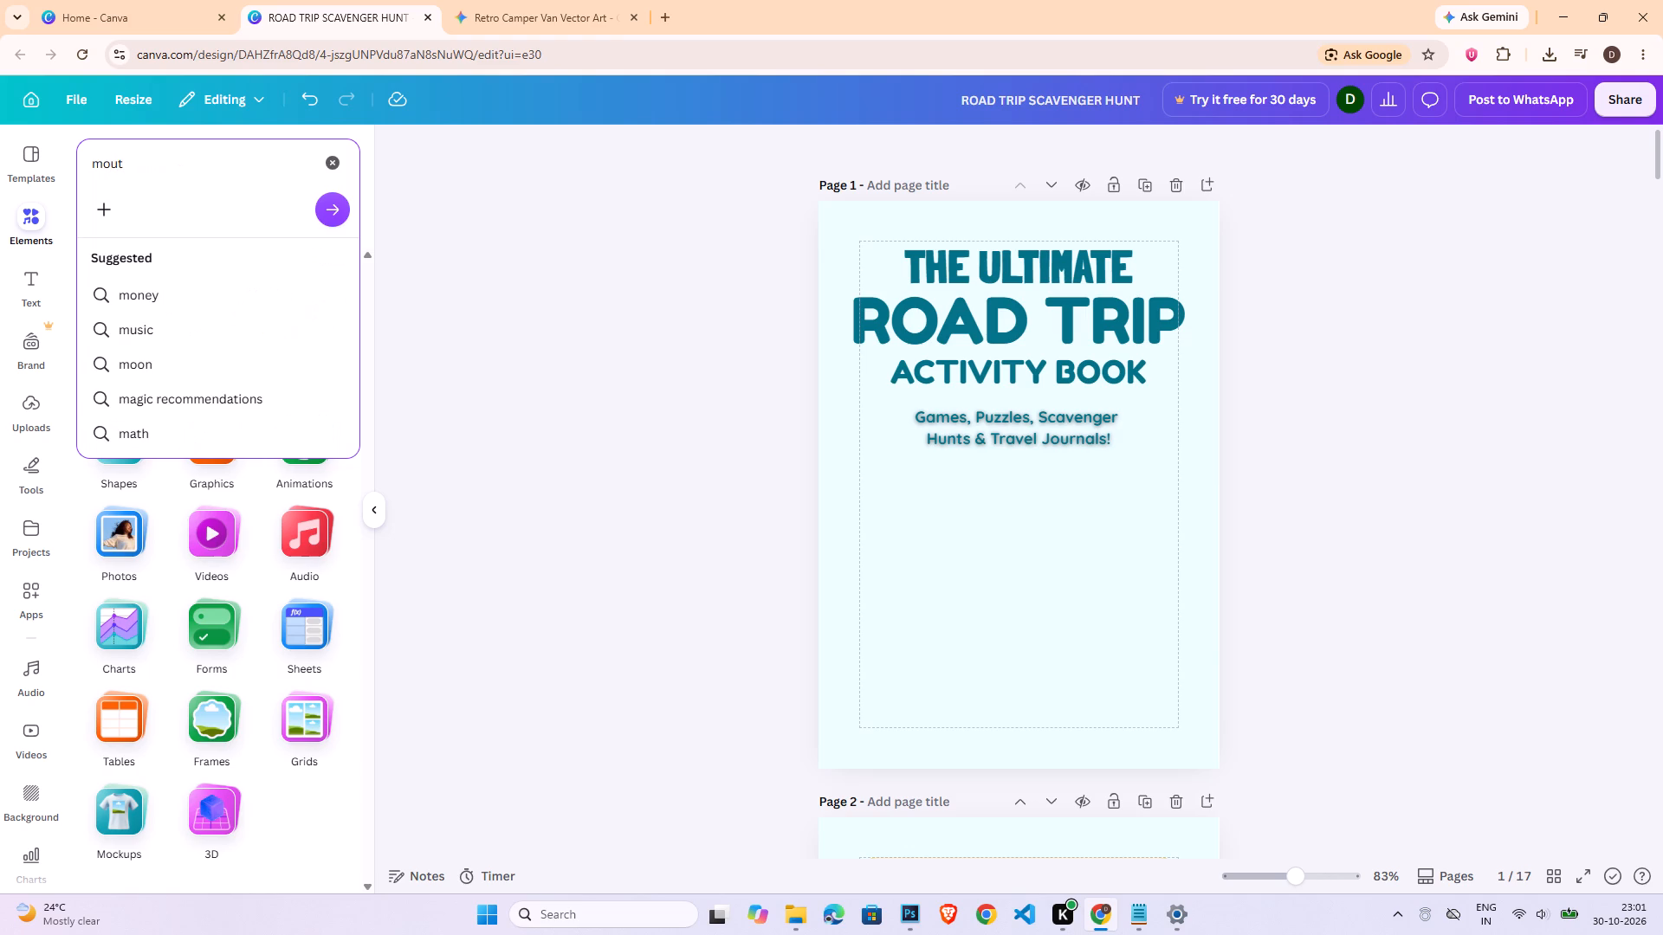
{"action": "key", "text": "BackSpace"}
{"action": "type", "text": "nat"}
{"action": "key", "text": "BackSpace"}
{"action": "key", "text": "BackSpace"}
{"action": "type", "text": "ta"}
{"action": "type", "text": "ins"}
{"action": "key", "text": "Return"}
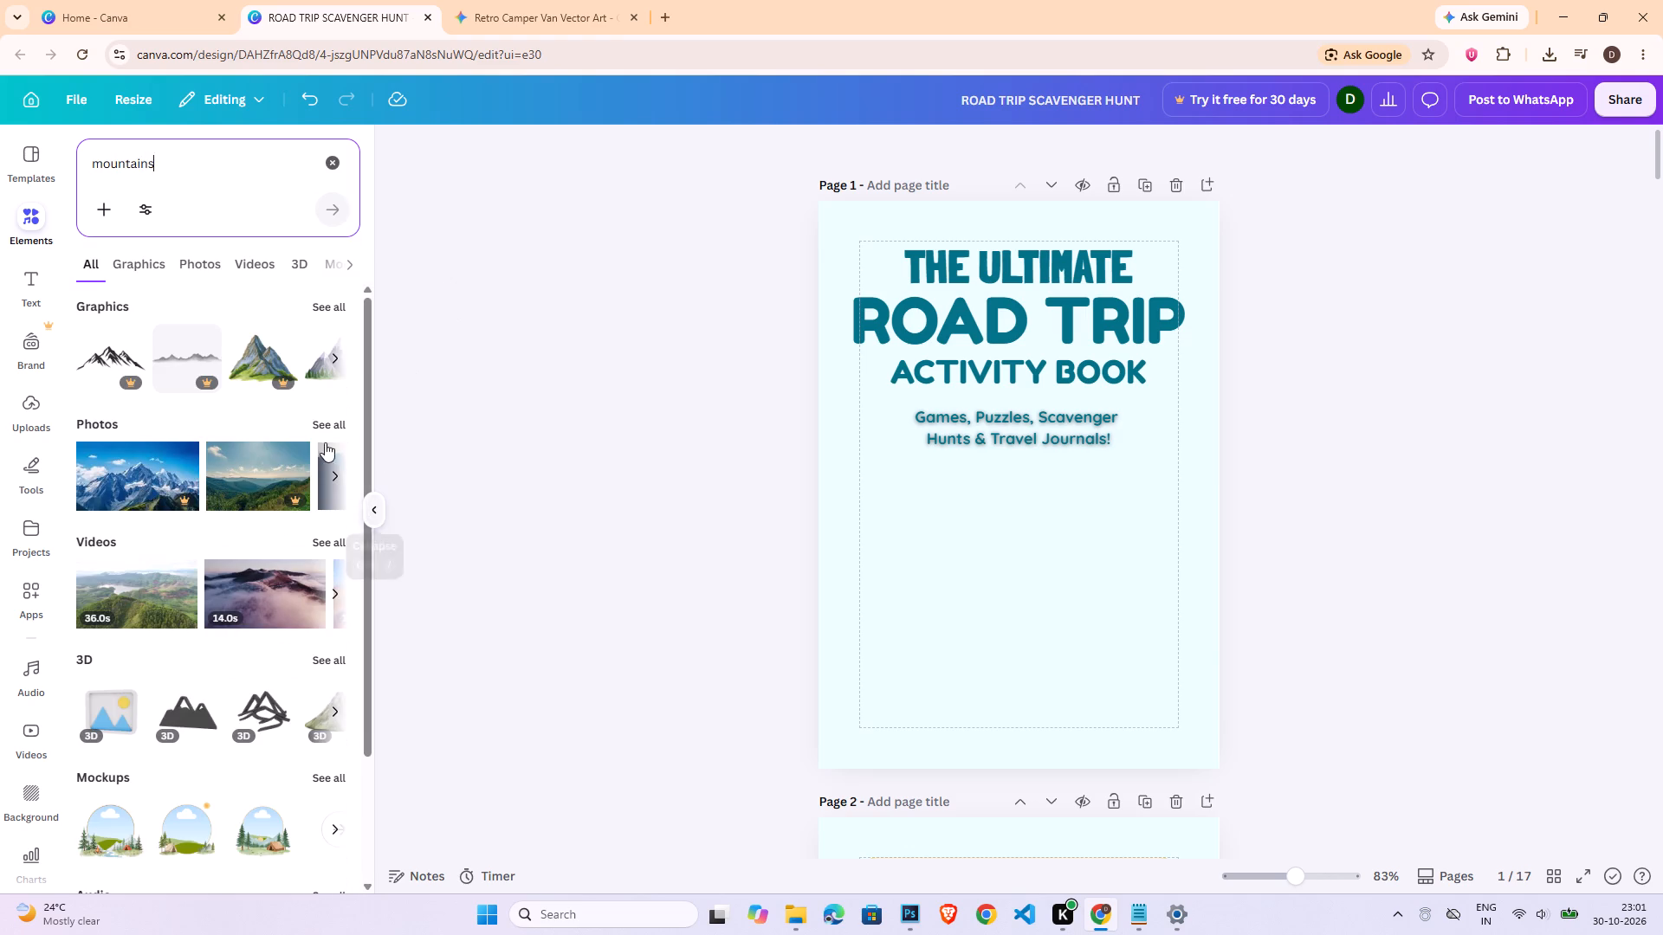
{"action": "left_click", "coordinate": [324, 300]}
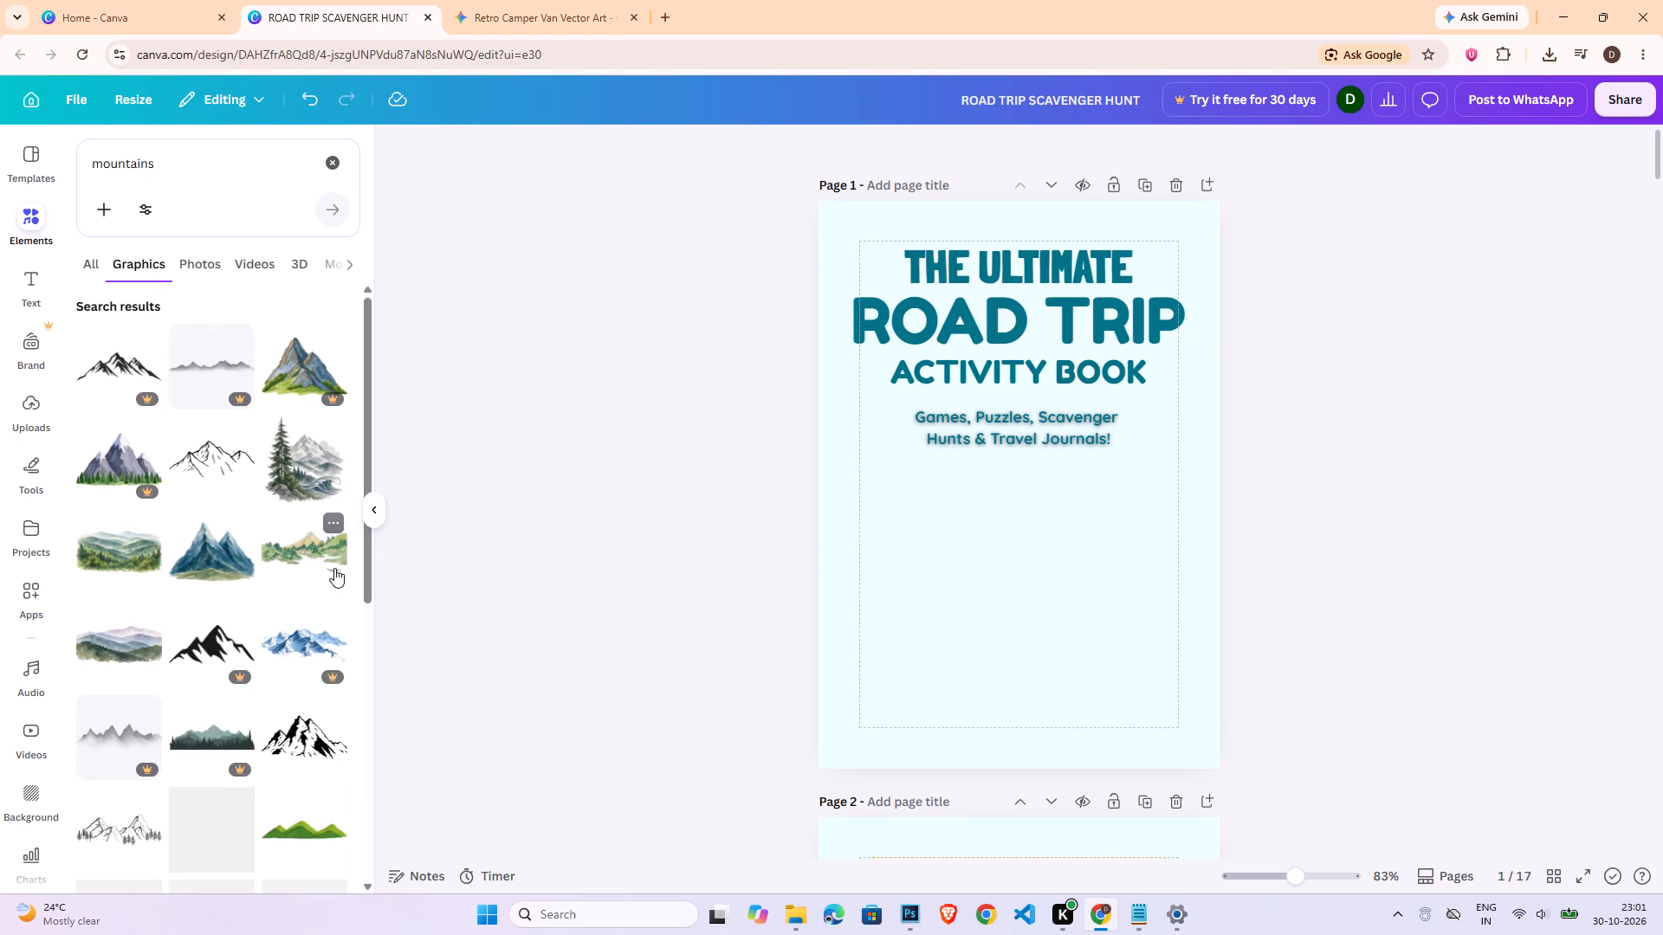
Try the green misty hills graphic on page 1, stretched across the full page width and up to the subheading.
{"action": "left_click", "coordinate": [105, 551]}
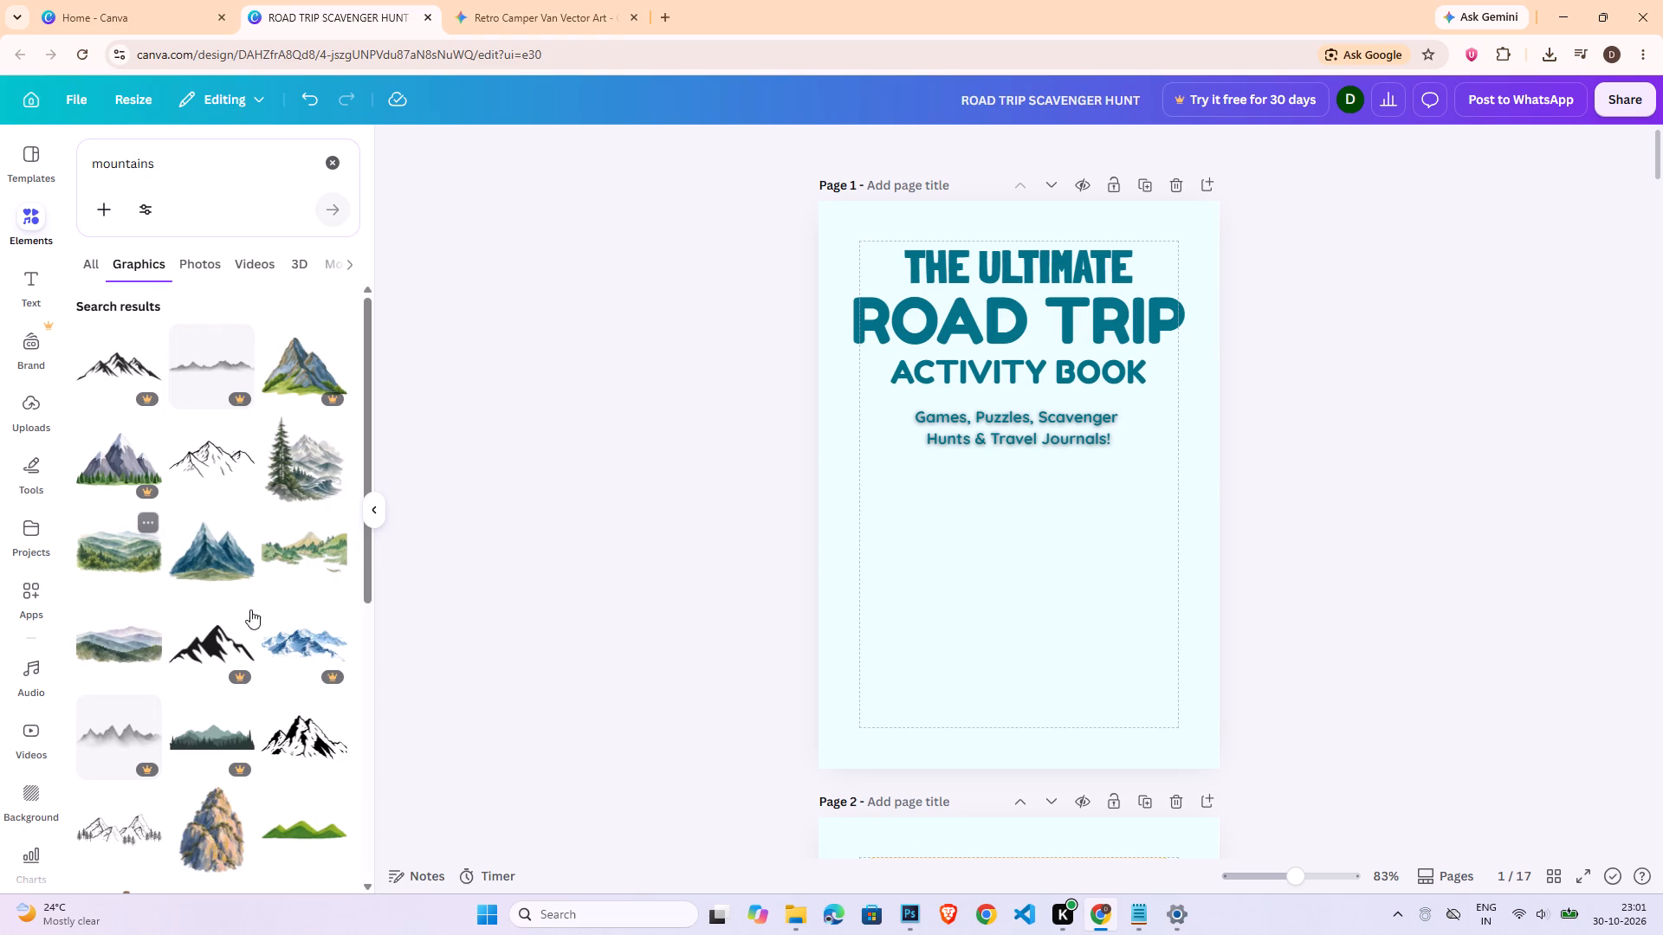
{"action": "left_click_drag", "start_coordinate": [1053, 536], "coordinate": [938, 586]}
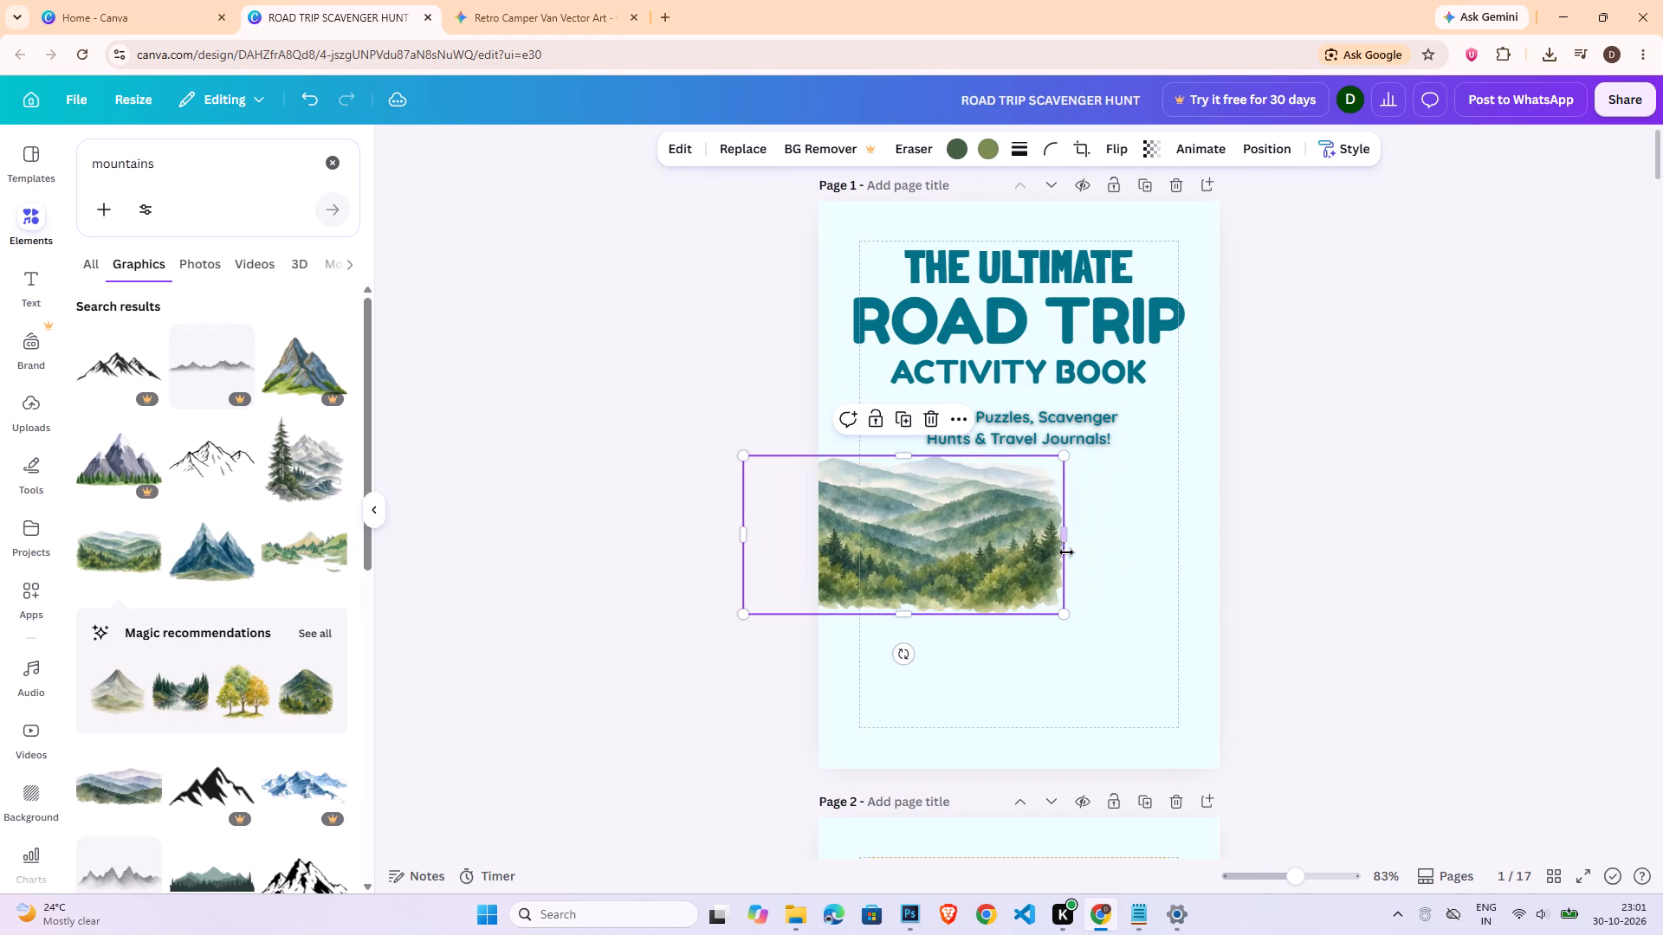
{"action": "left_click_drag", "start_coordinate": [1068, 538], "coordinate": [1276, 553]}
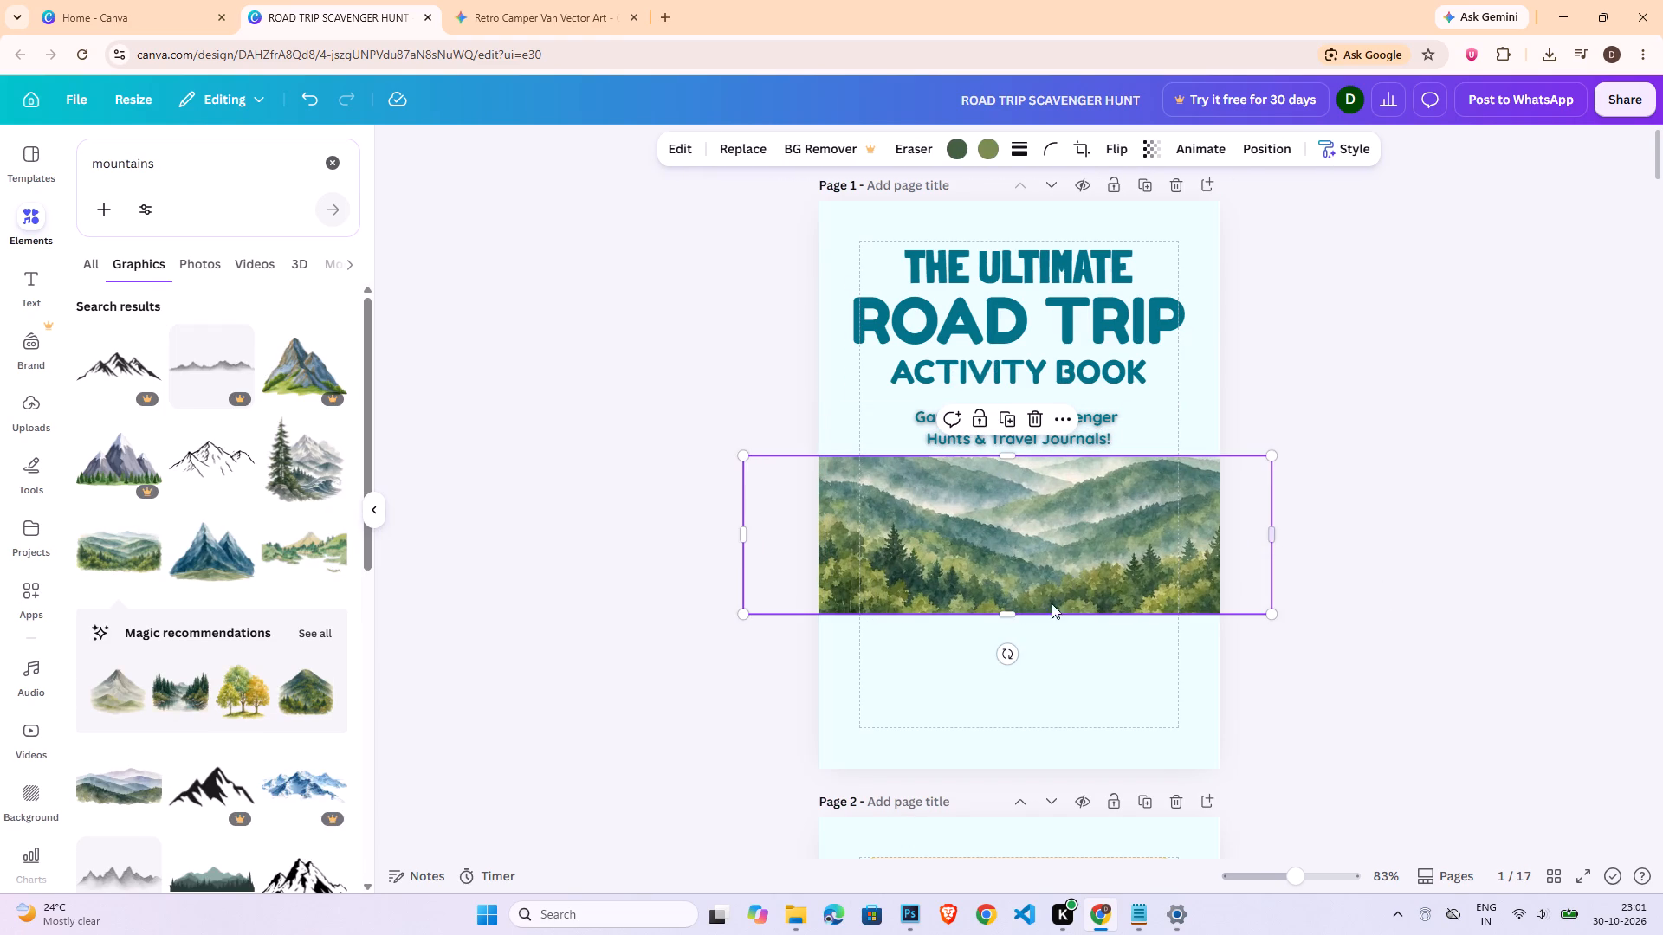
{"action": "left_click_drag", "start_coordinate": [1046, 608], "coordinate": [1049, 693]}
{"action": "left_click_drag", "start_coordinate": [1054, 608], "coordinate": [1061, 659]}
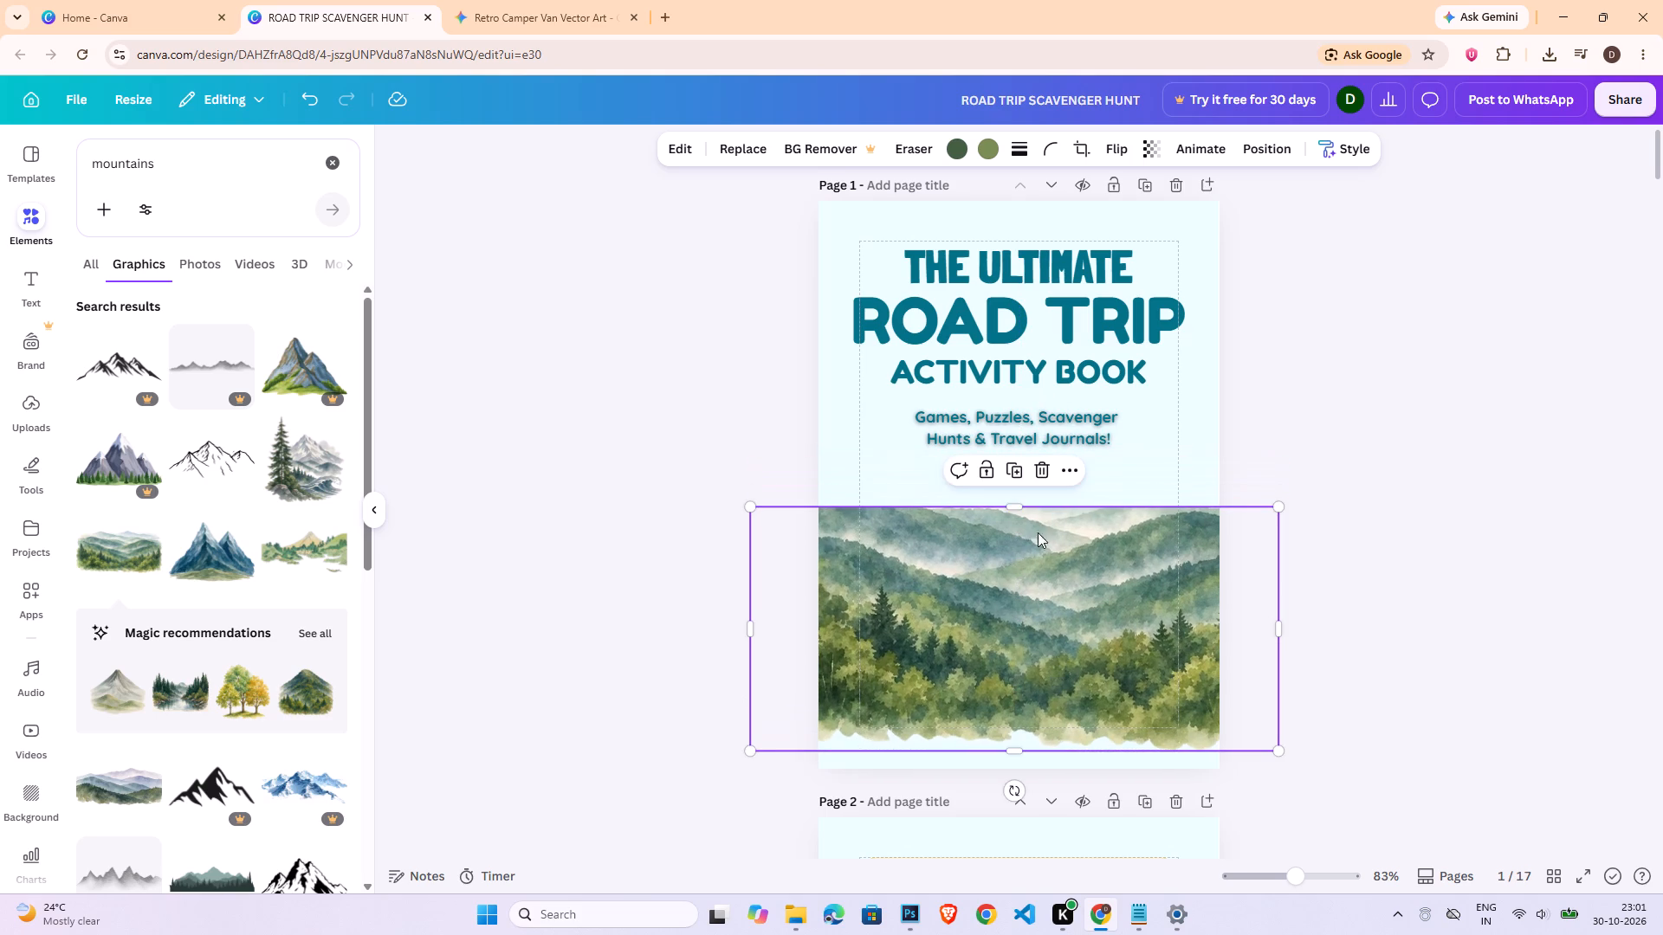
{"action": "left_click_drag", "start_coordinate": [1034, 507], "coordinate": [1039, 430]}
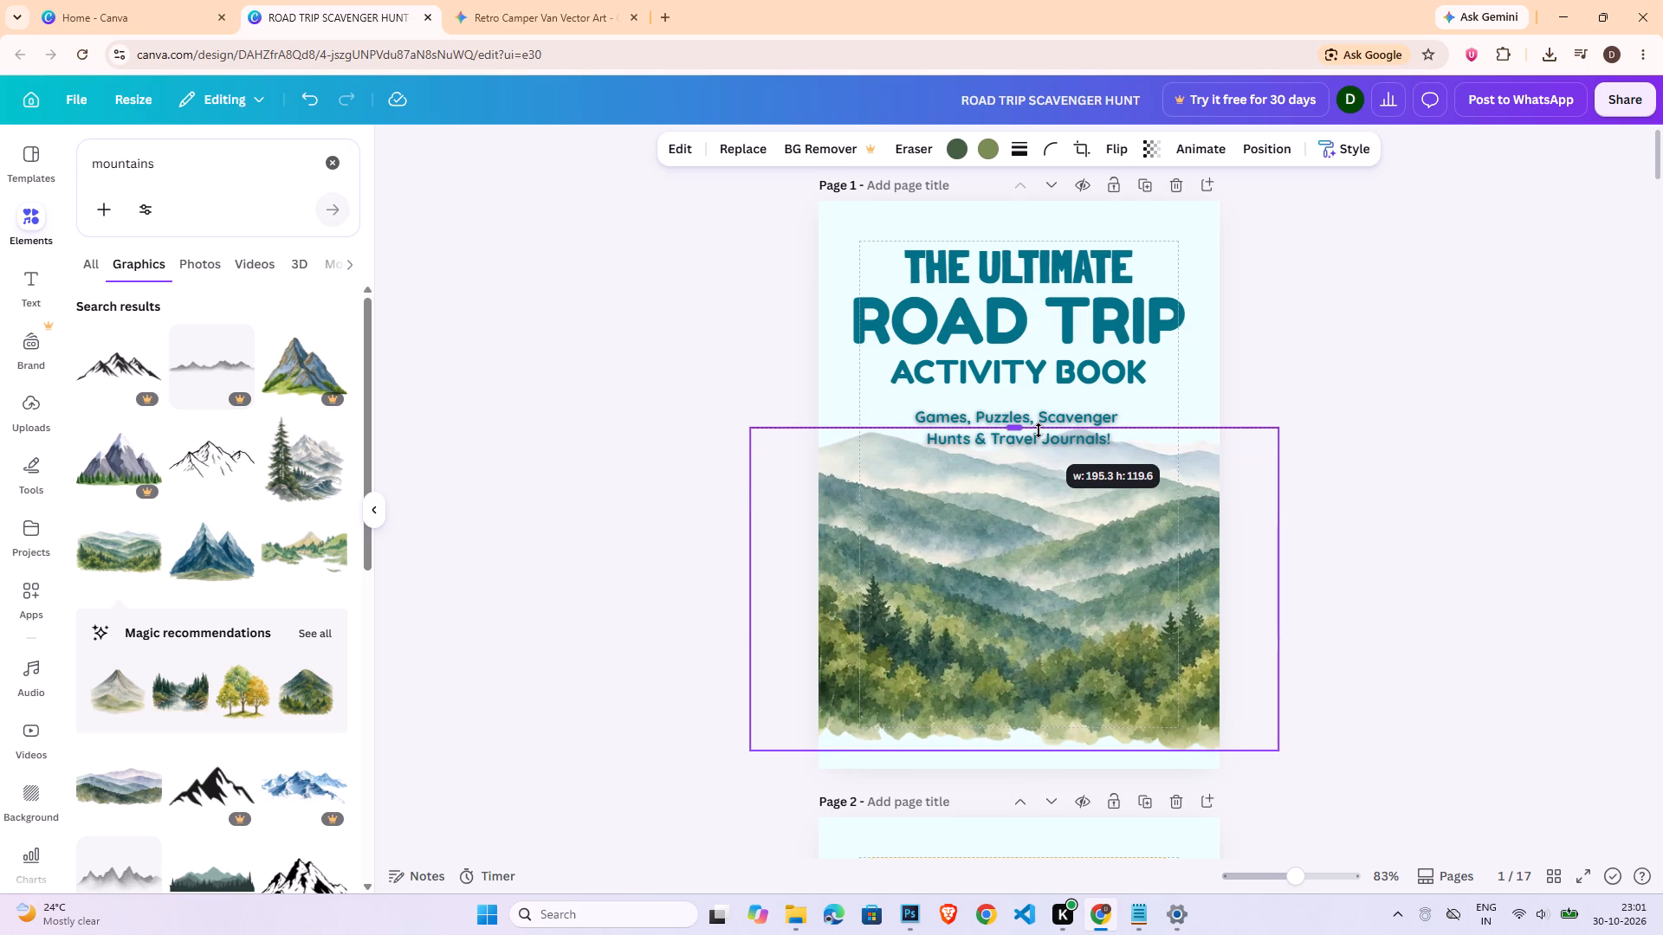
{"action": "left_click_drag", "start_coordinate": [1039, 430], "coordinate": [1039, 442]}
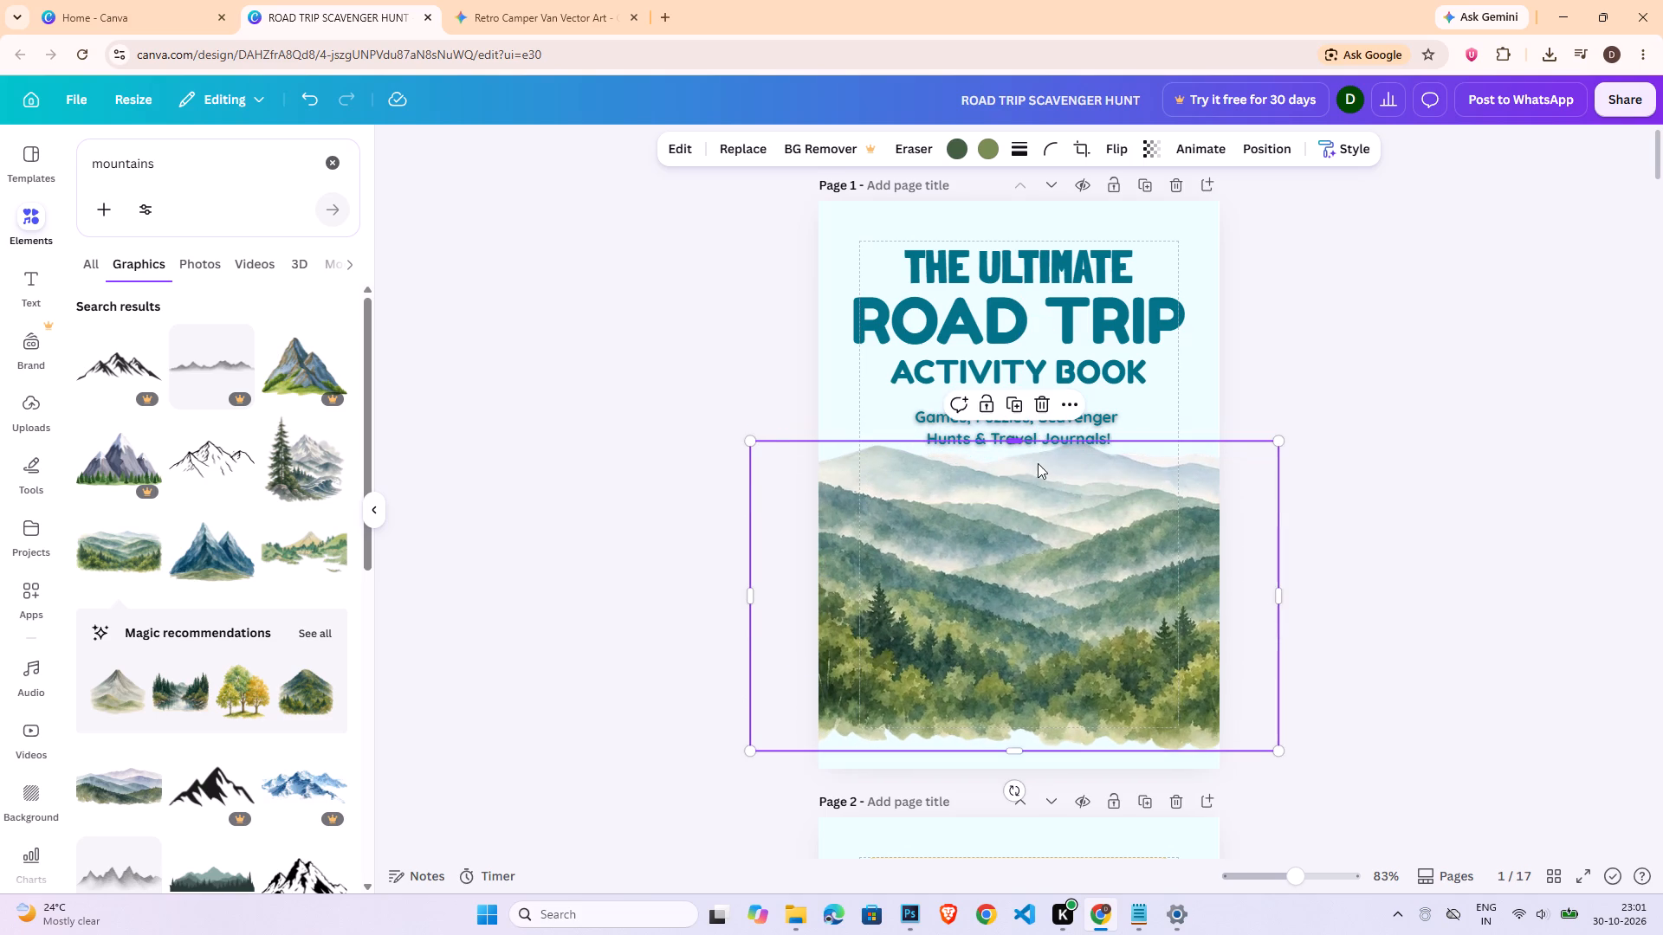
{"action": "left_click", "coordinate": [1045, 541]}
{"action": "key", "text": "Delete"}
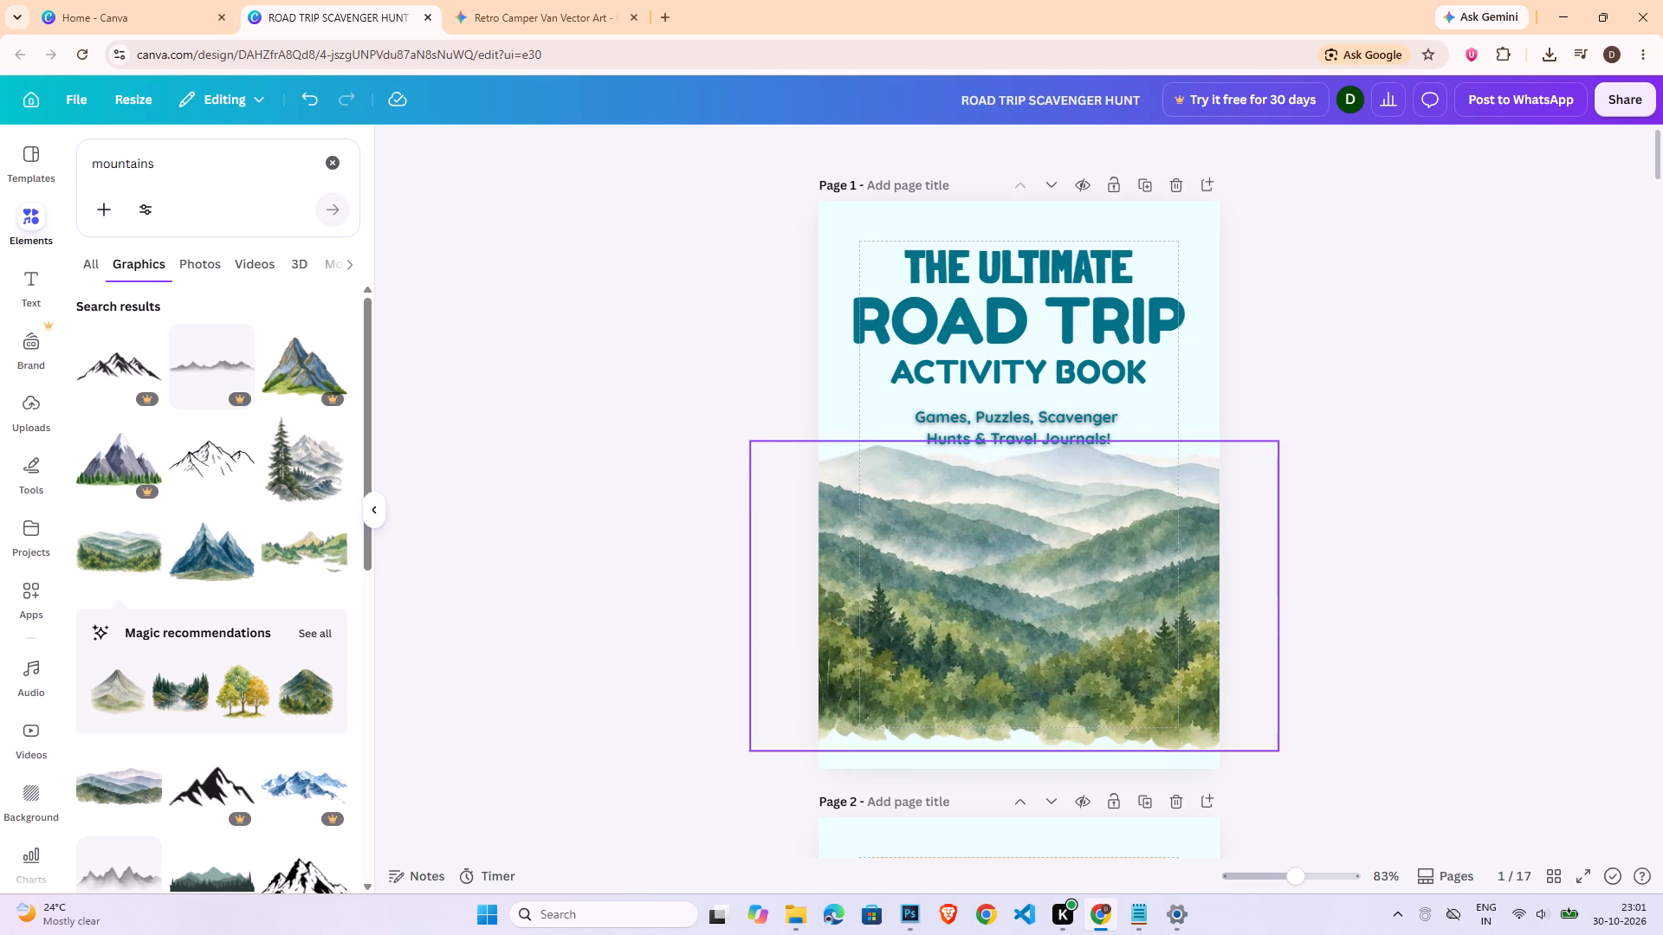
Add the blue twin-peak mountain graphic to page 1 and delete the green hills graphic behind it.
{"action": "left_click", "coordinate": [223, 573]}
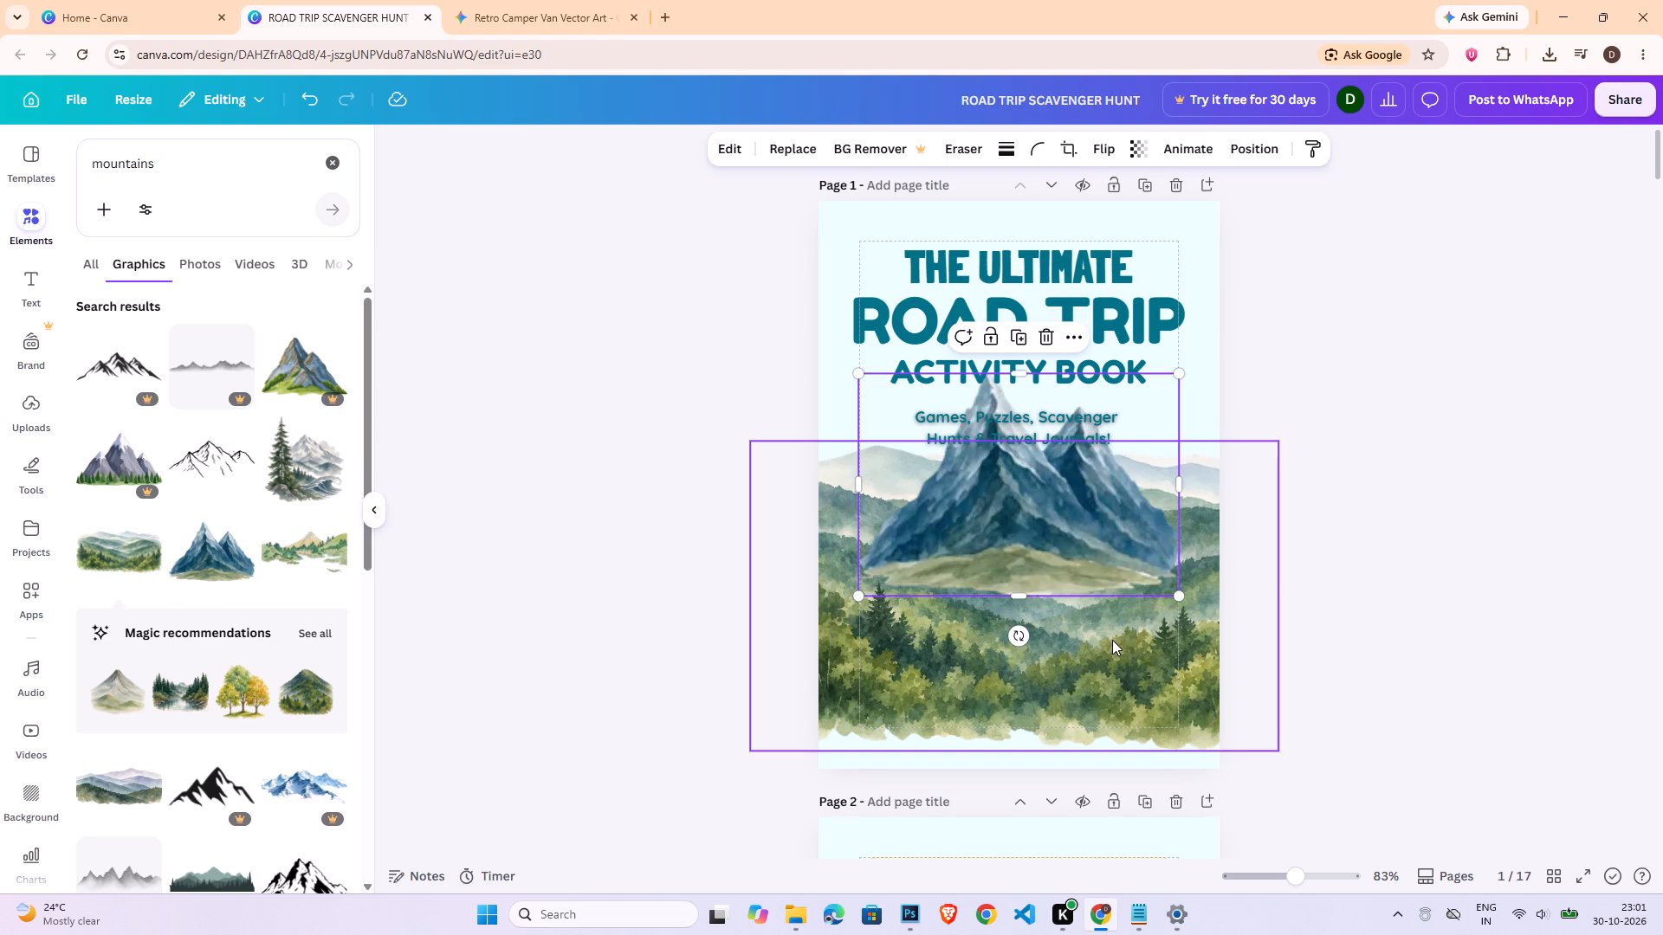
{"action": "left_click", "coordinate": [1154, 686]}
{"action": "key", "text": "Delete"}
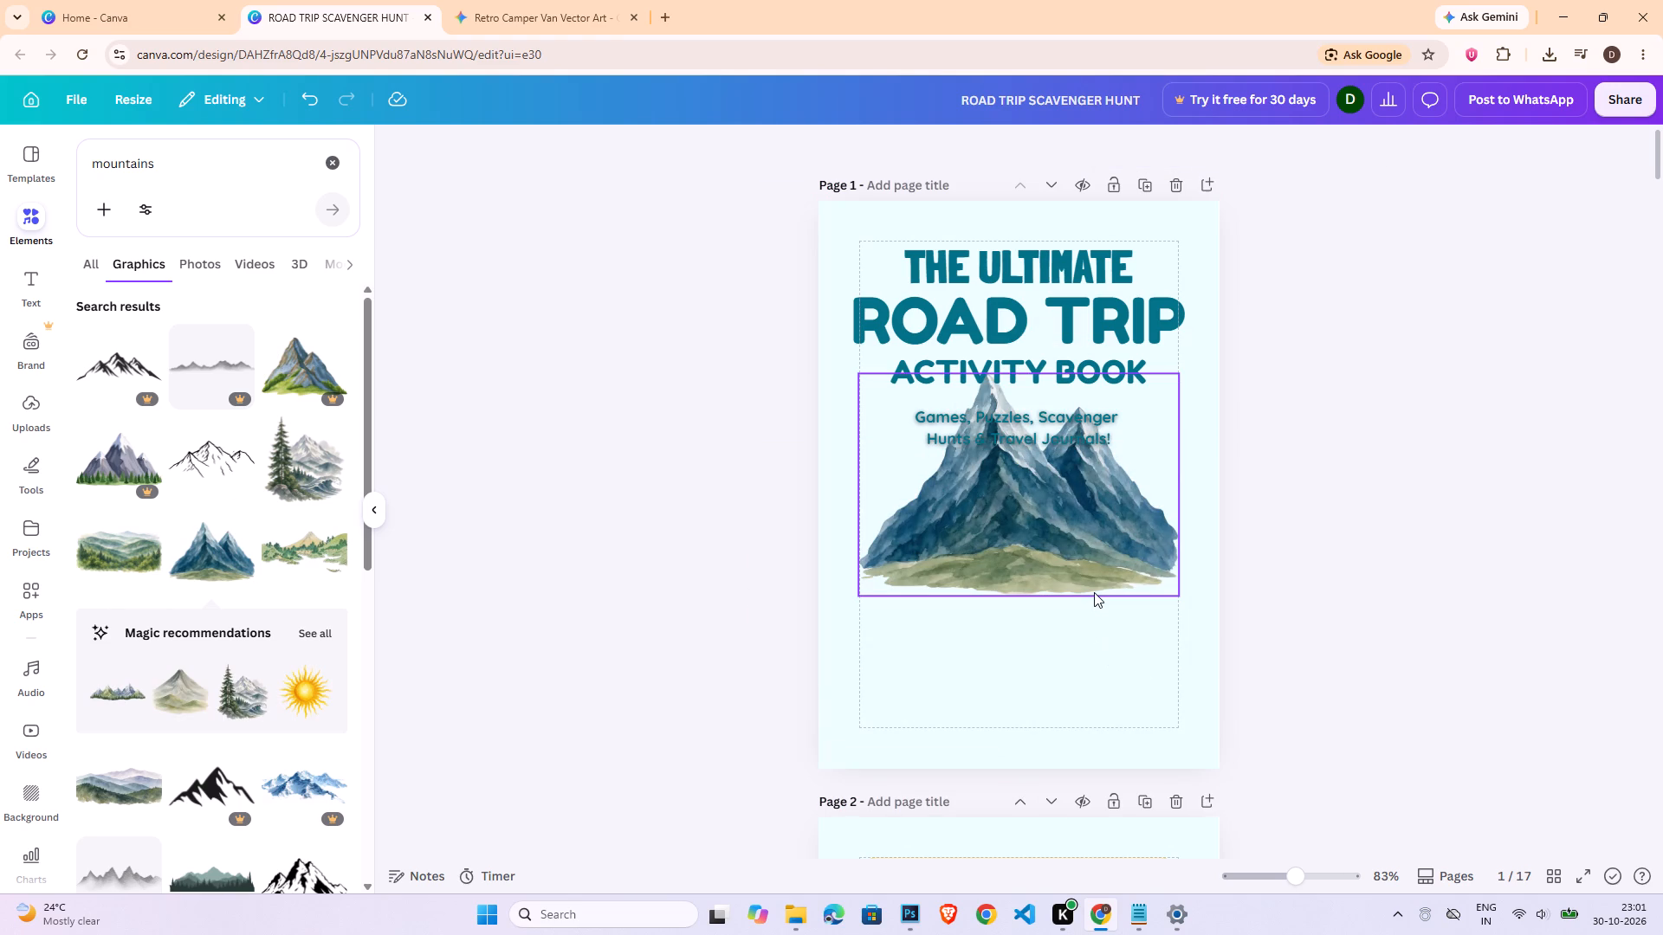
Place the blue mountain partly off page 1's left edge and set a copy overlapping it at the same height, reaching past the right edge.
{"action": "left_click_drag", "start_coordinate": [1088, 570], "coordinate": [960, 623]}
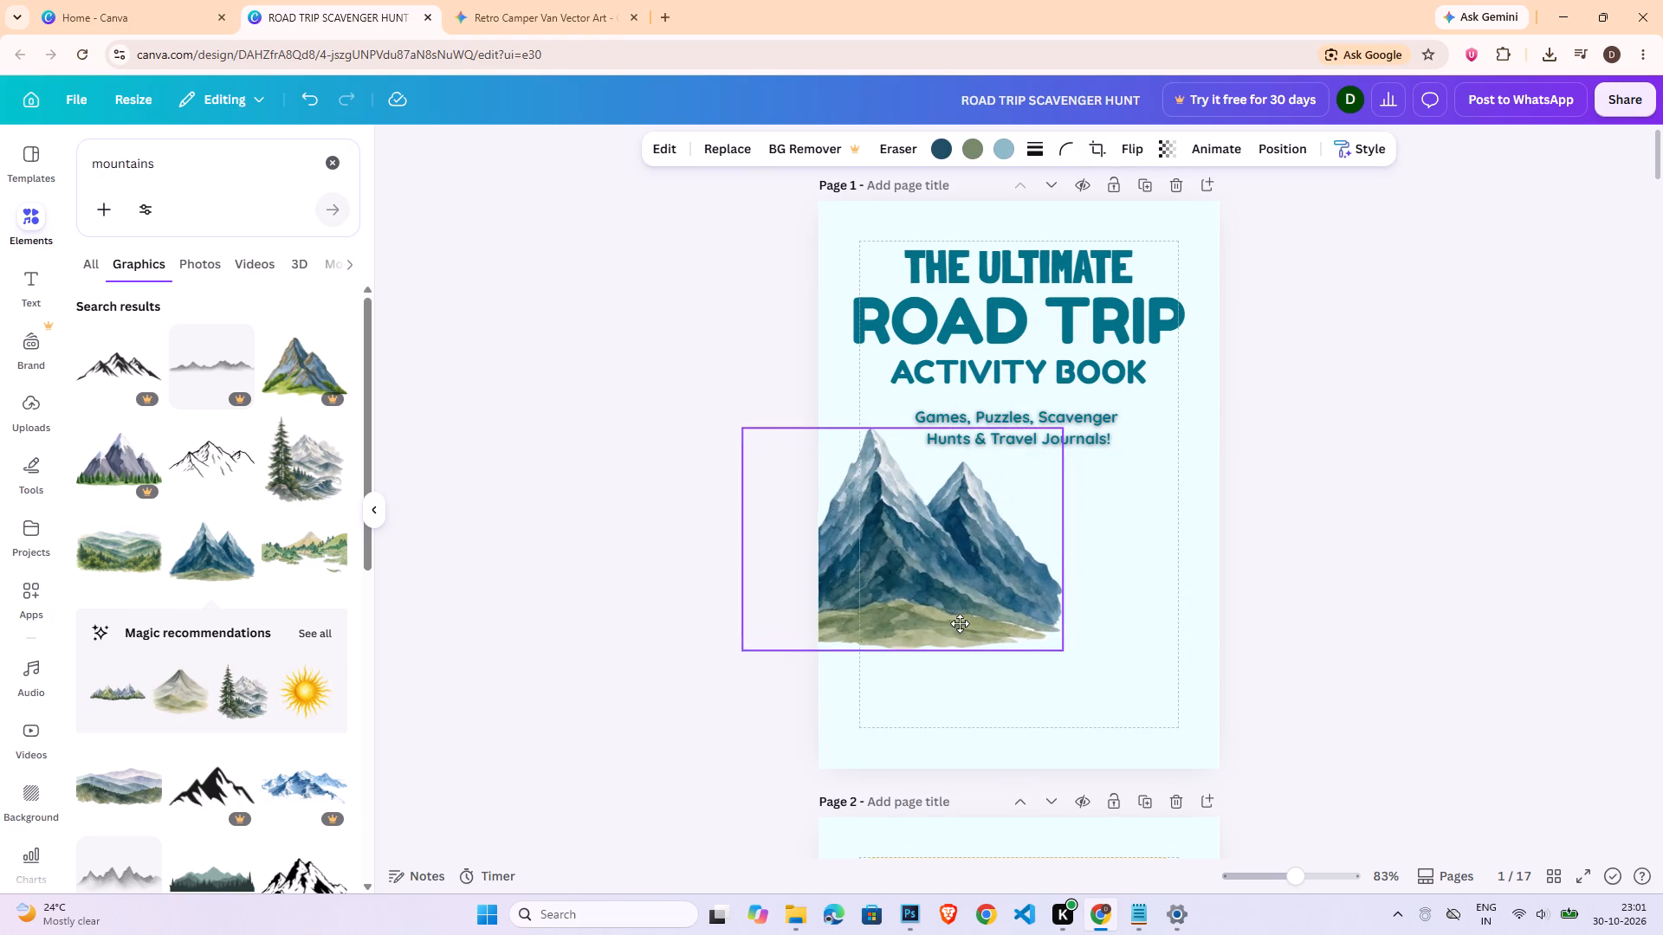
{"action": "left_click_drag", "start_coordinate": [960, 623], "coordinate": [922, 631]}
{"action": "key", "text": "ctrl+c"}
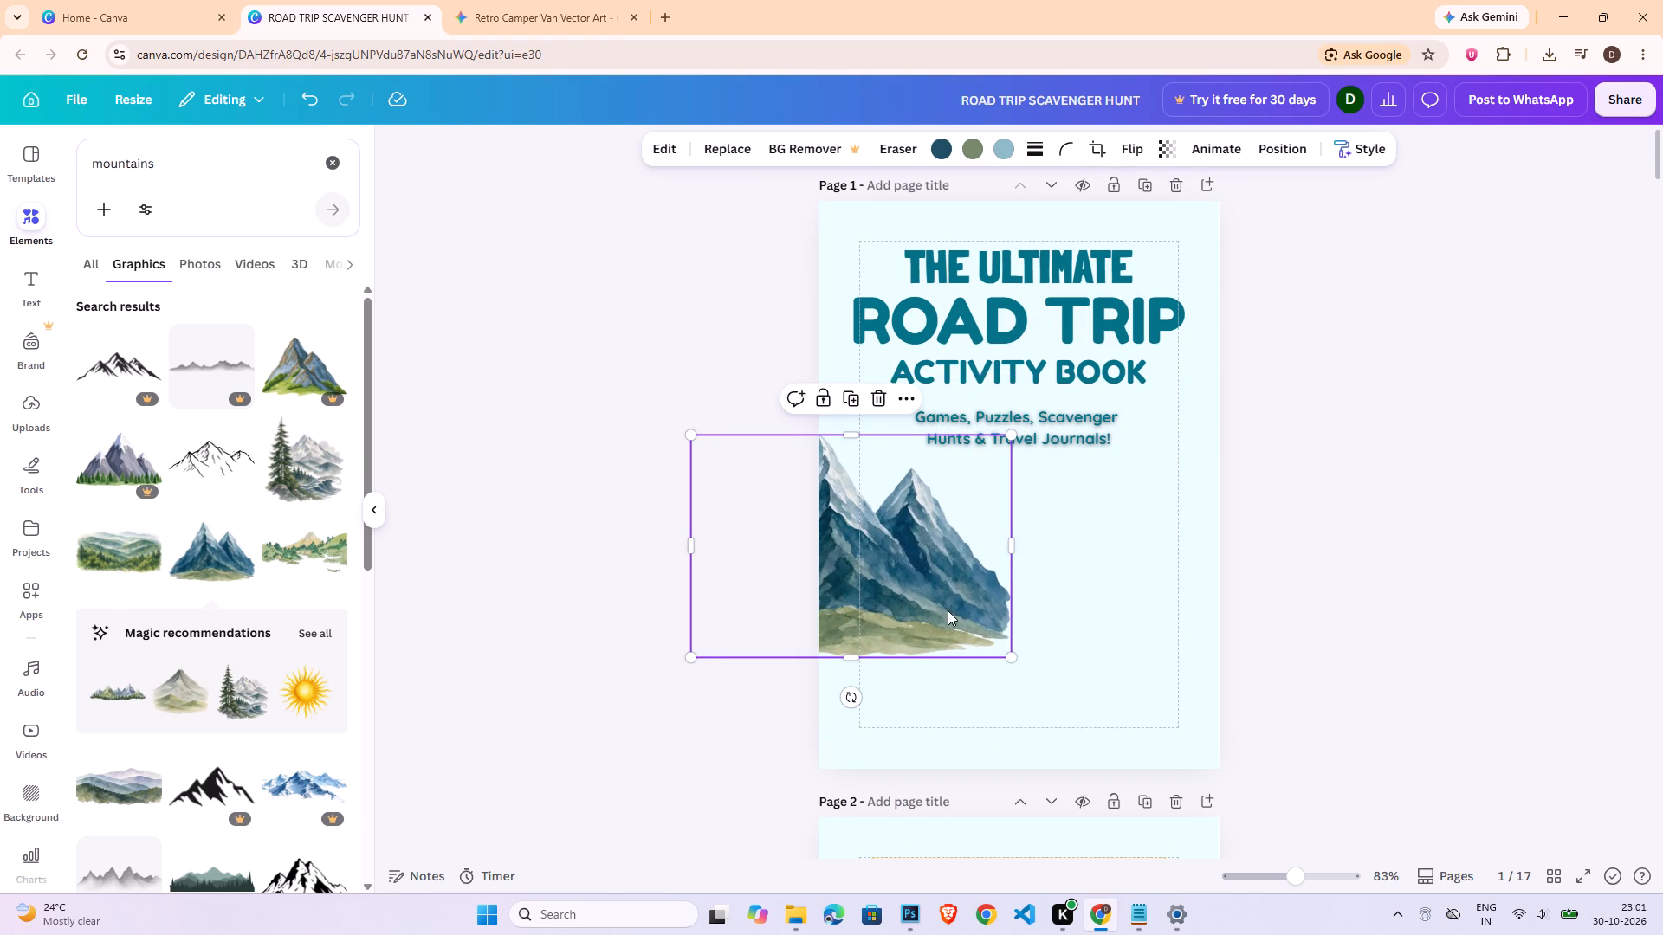
{"action": "key", "text": "ctrl+v"}
{"action": "left_click_drag", "start_coordinate": [892, 606], "coordinate": [1121, 598]}
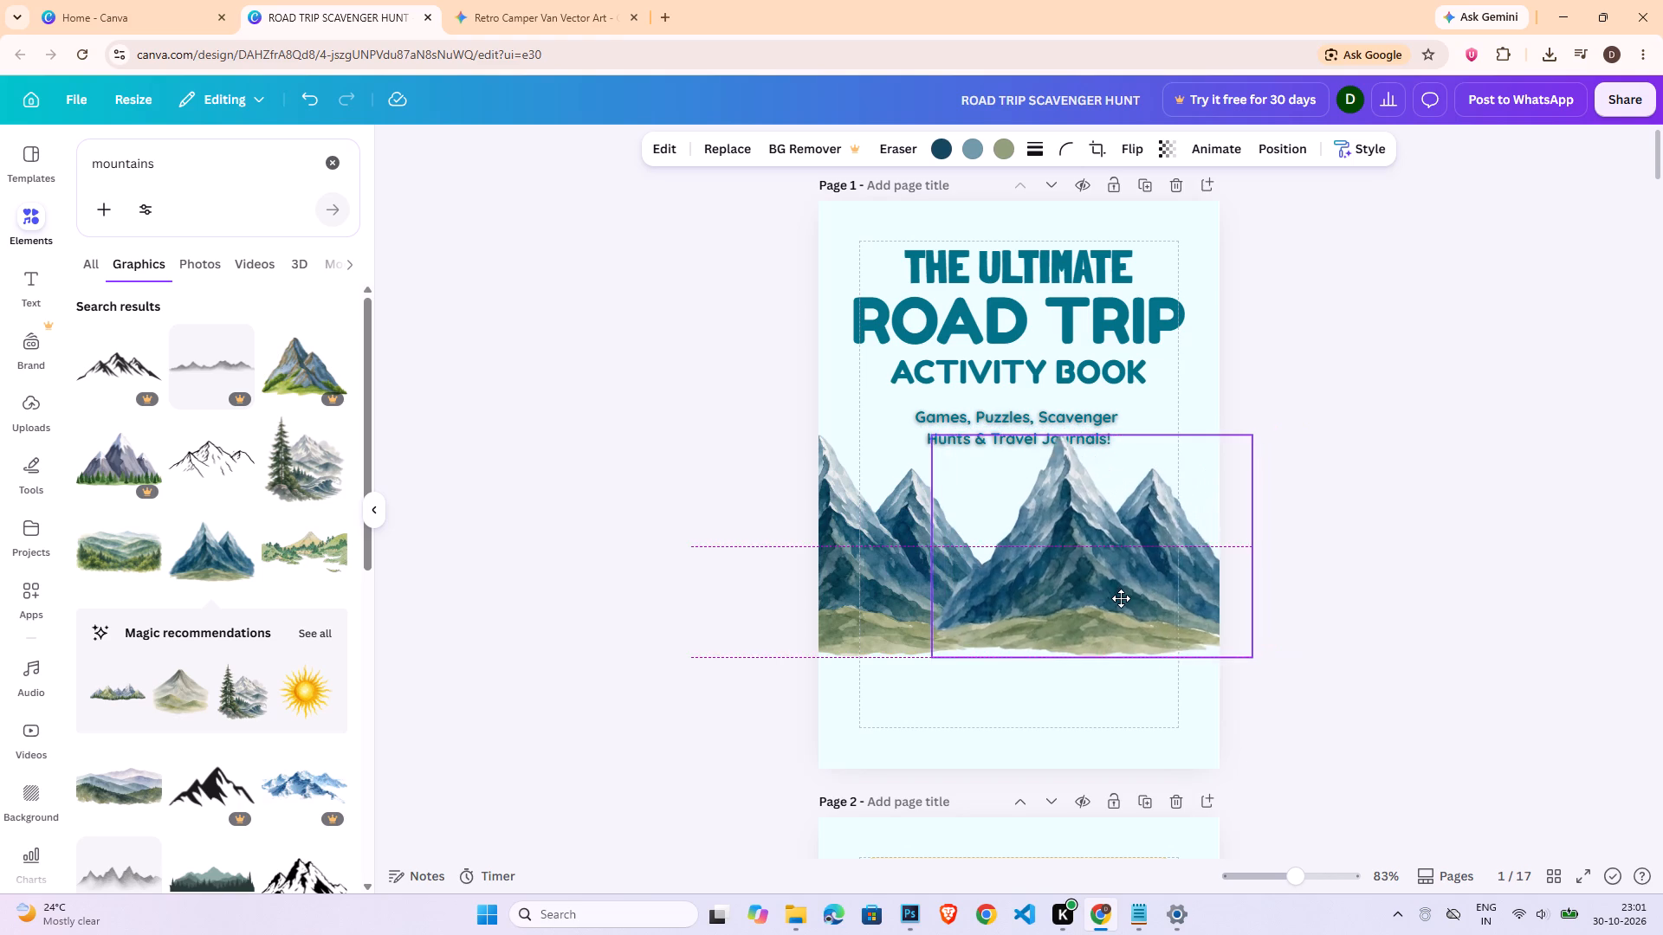
{"action": "left_click_drag", "start_coordinate": [1121, 598], "coordinate": [1110, 598]}
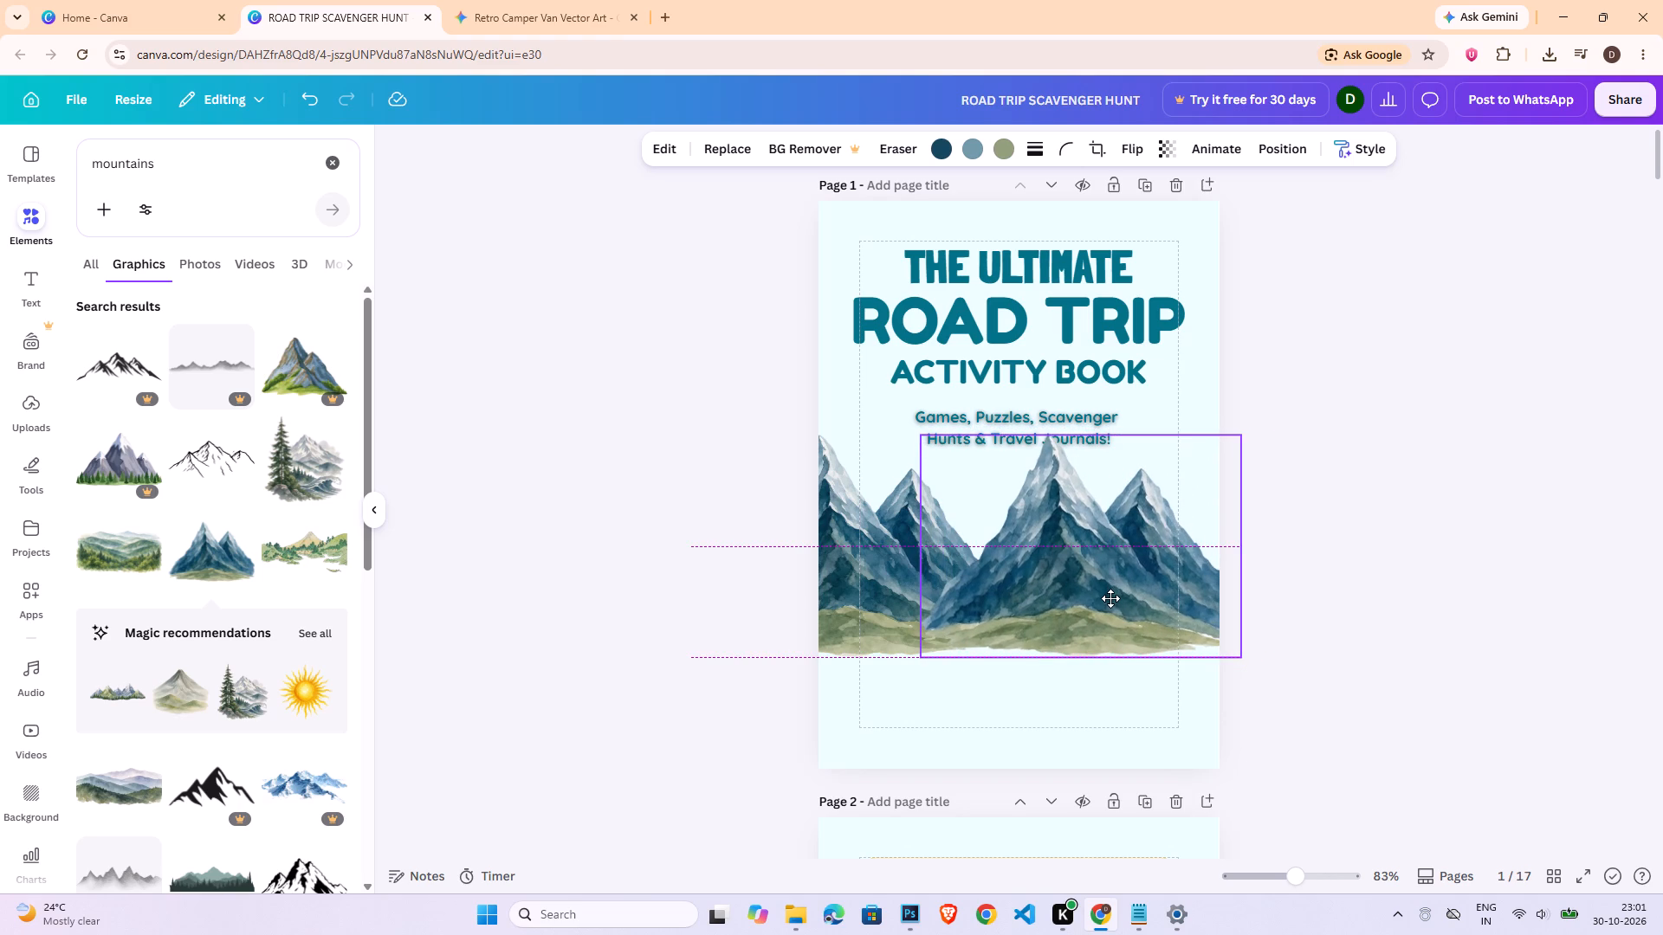
{"action": "left_click_drag", "start_coordinate": [1110, 598], "coordinate": [1114, 593]}
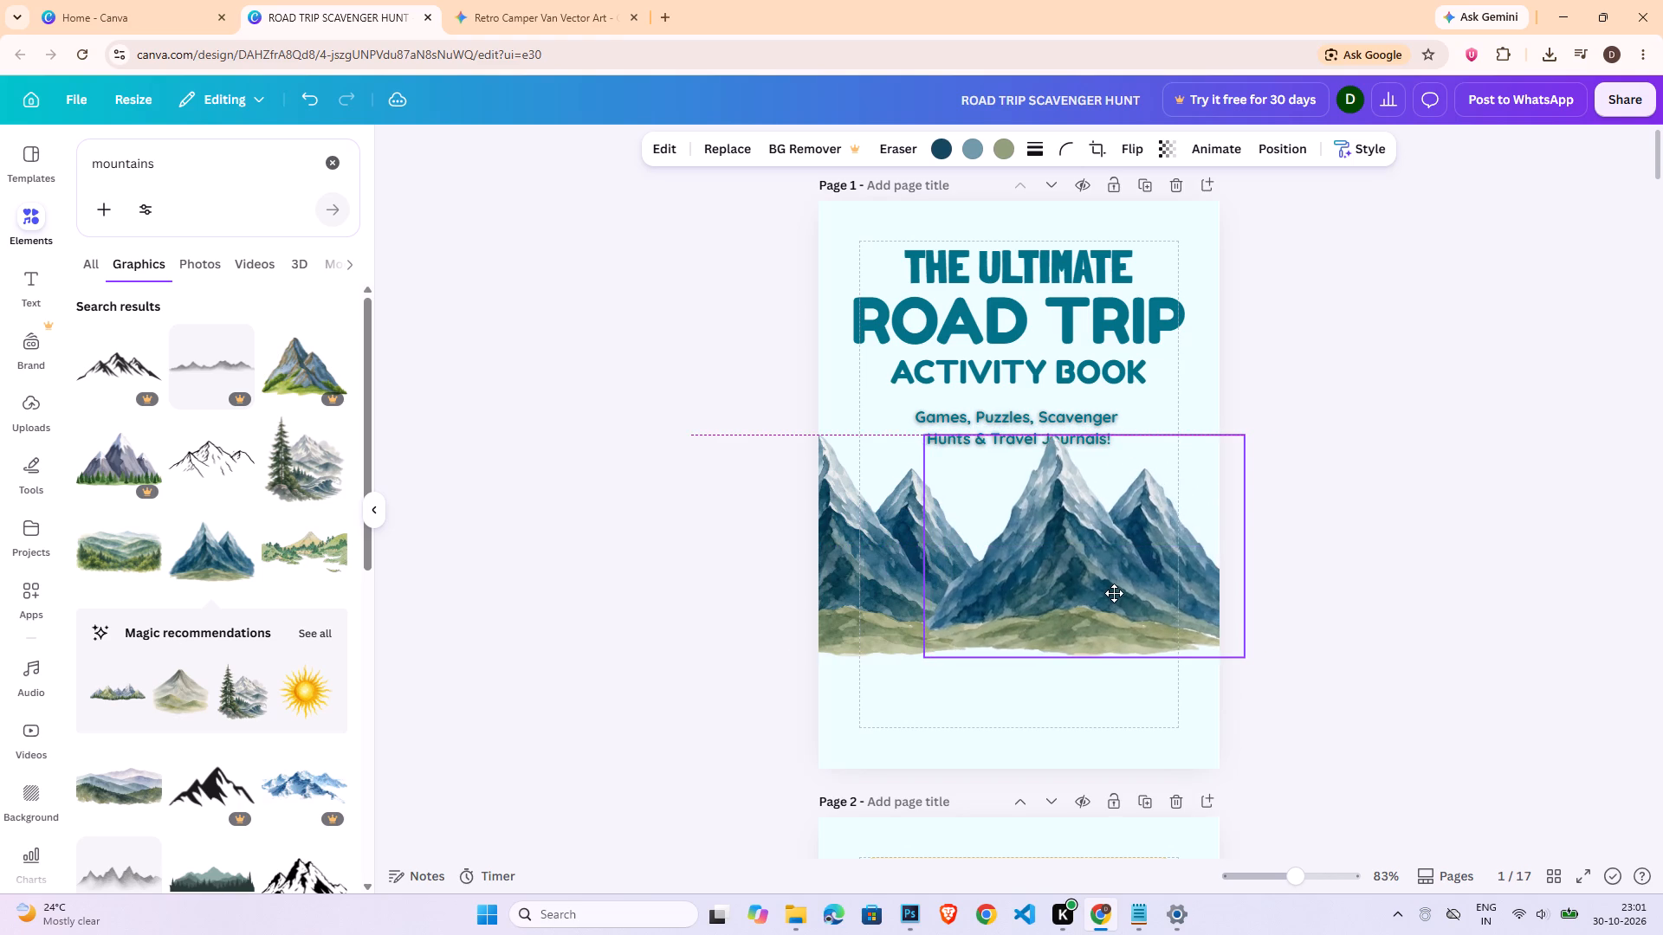
{"action": "left_click_drag", "start_coordinate": [1114, 593], "coordinate": [1103, 597]}
{"action": "left_click", "coordinate": [1296, 154]}
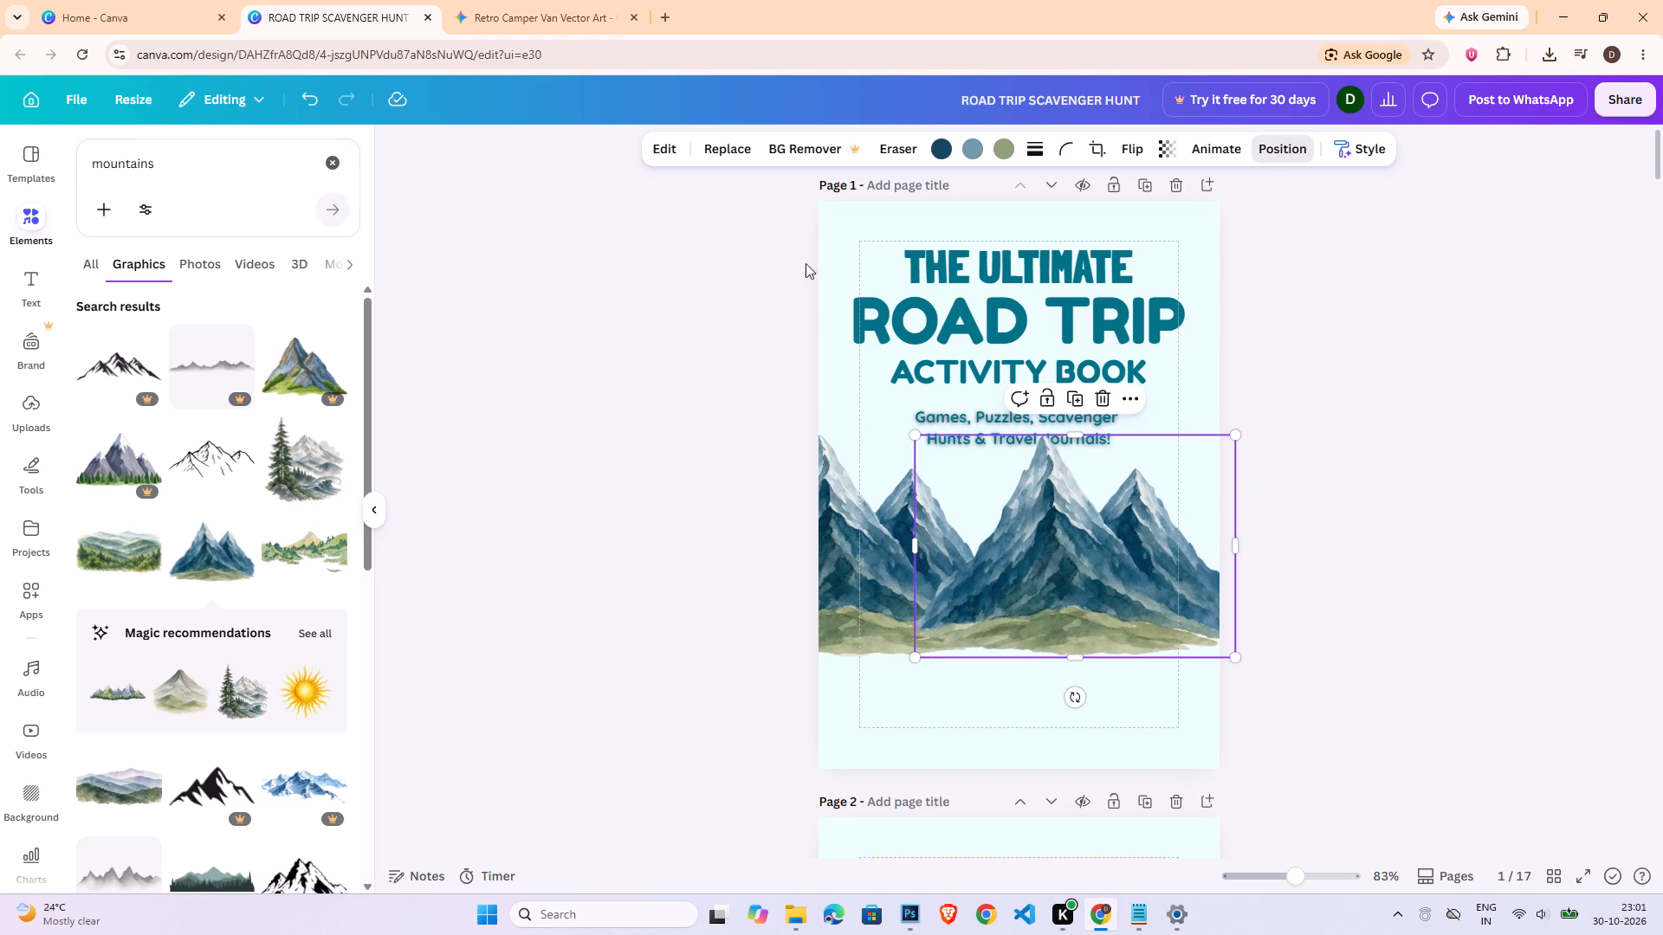
{"action": "left_click", "coordinate": [300, 238]}
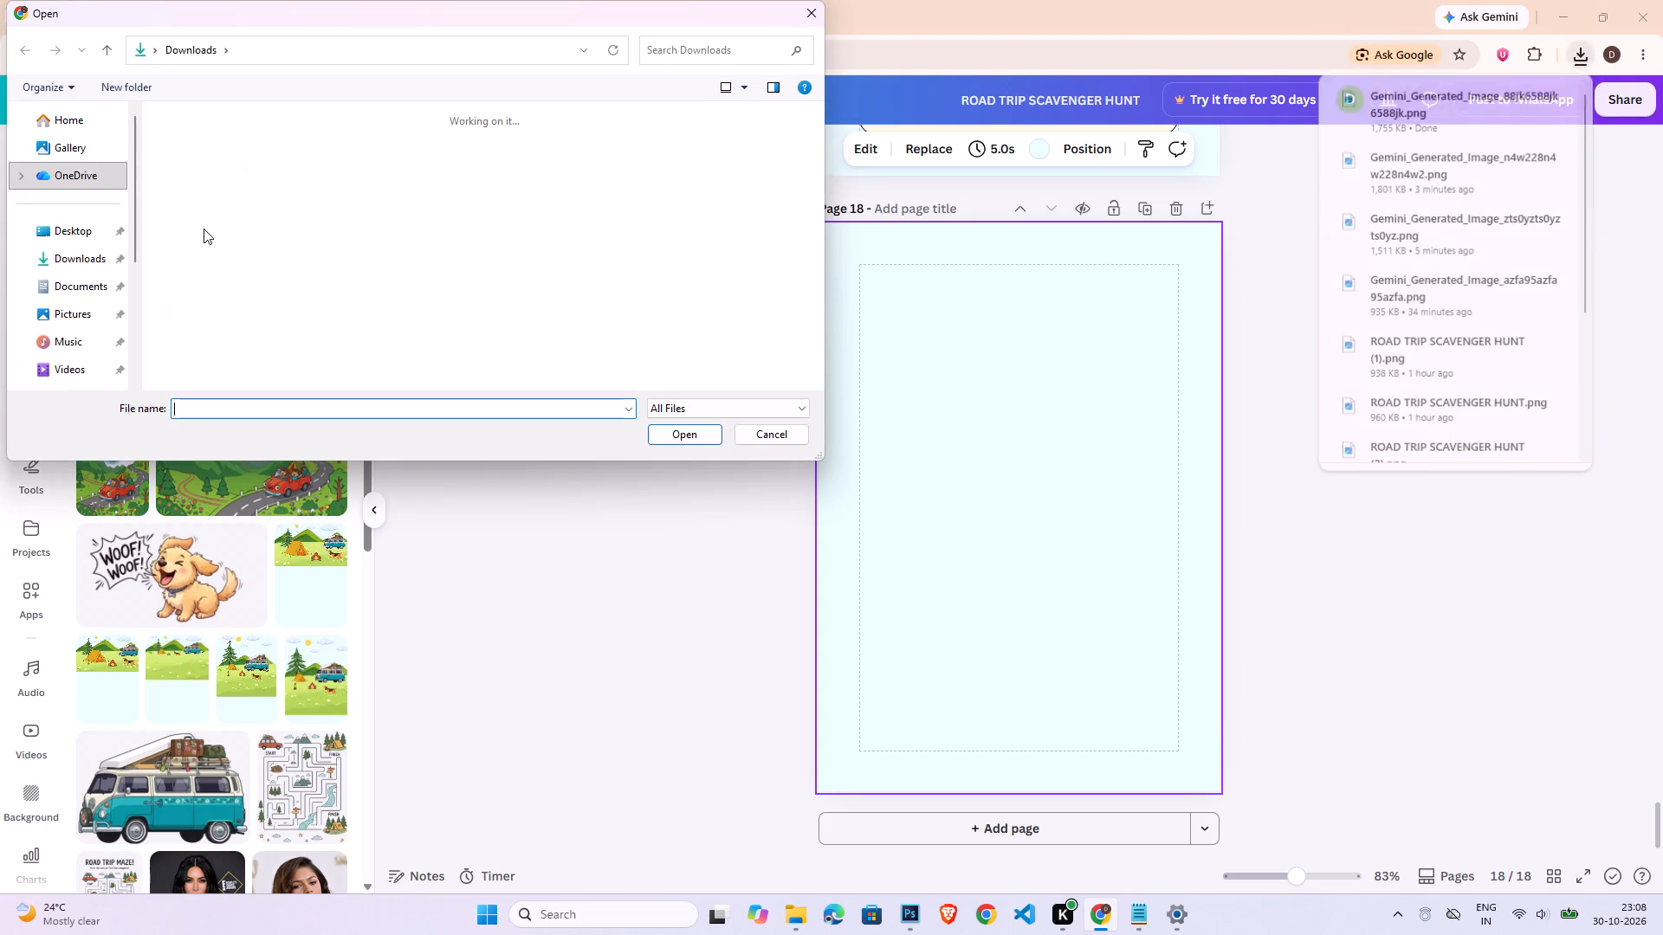
{"action": "double_click", "coordinate": [204, 203]}
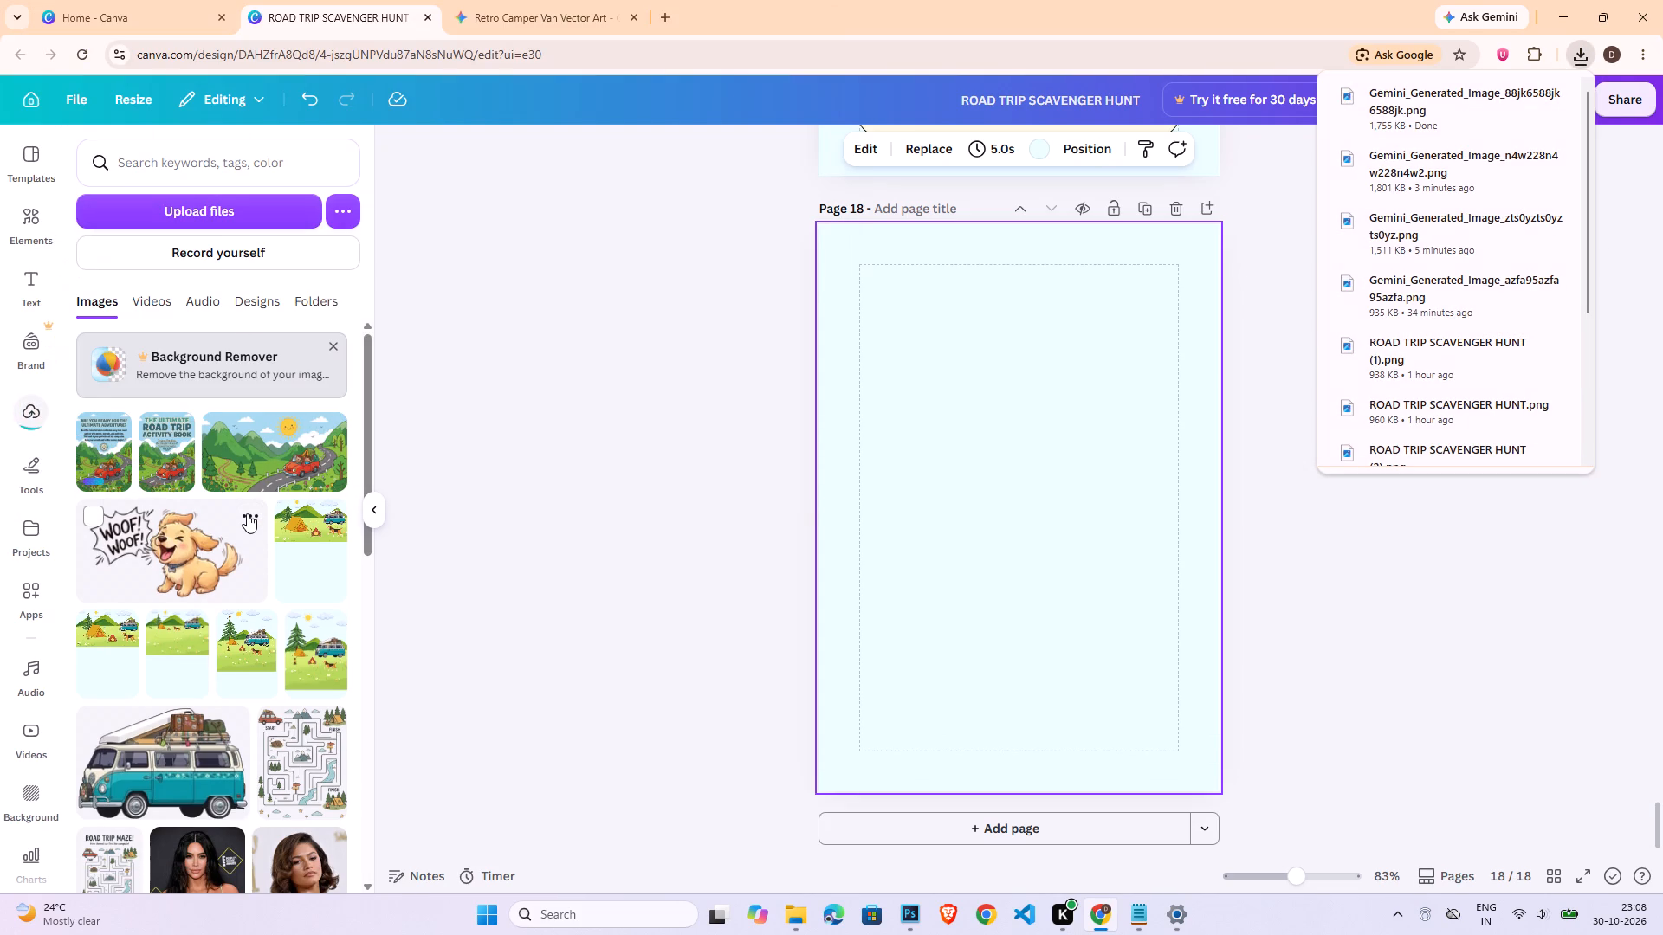
{"action": "left_click", "coordinate": [105, 461]}
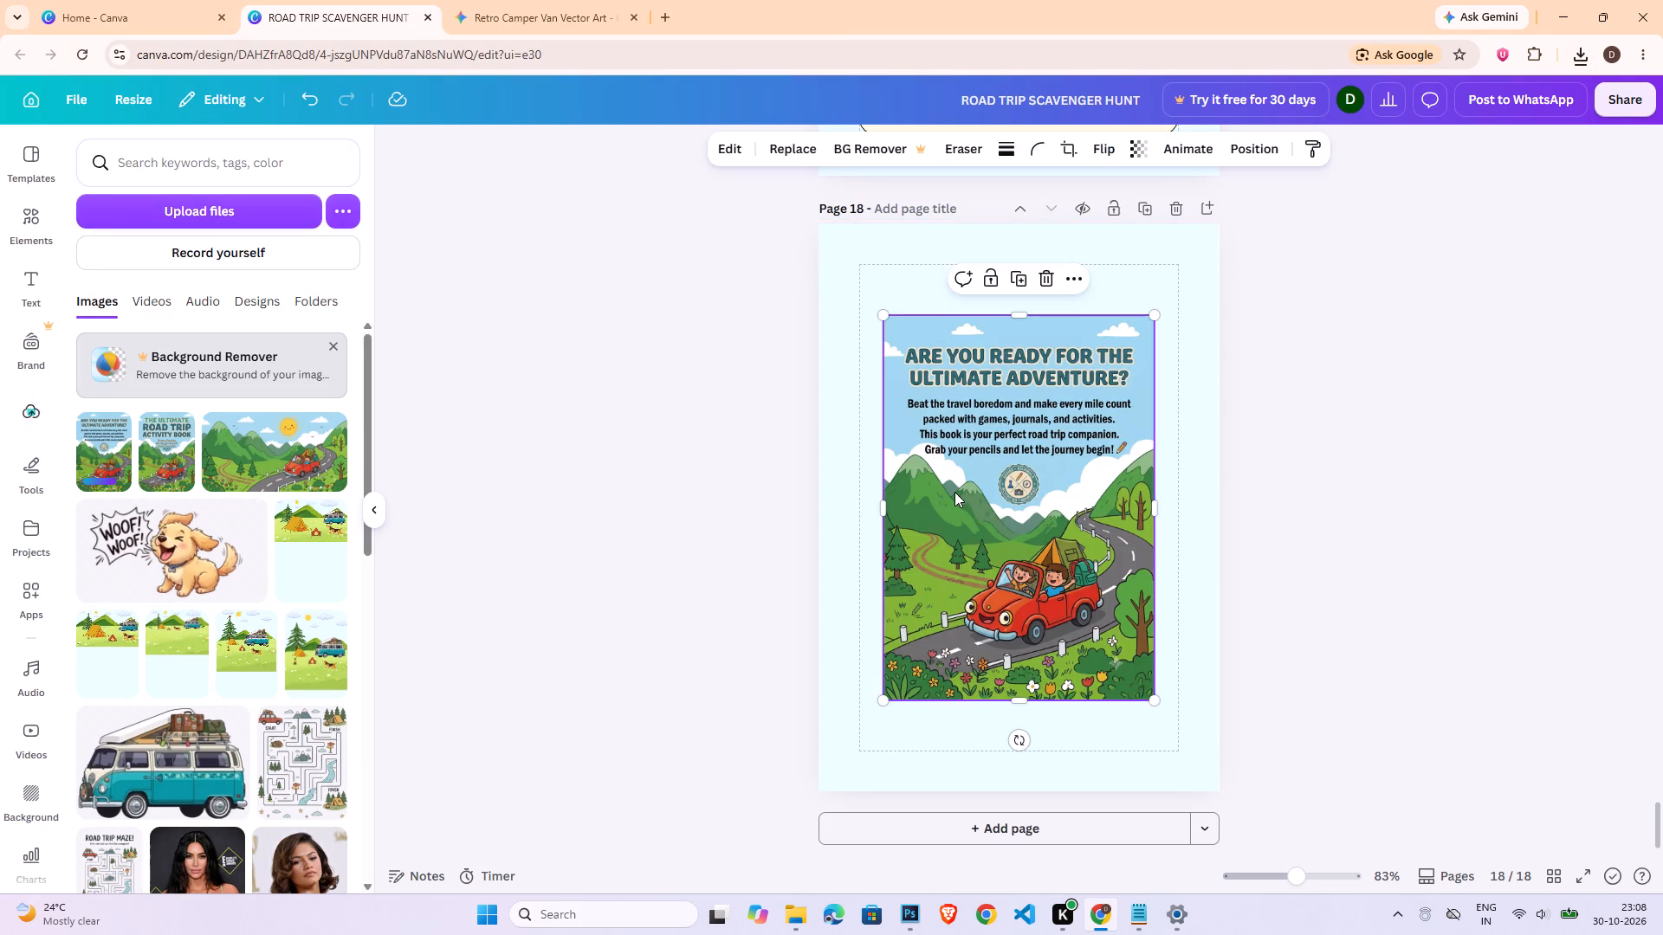
Align the back cover image to the page's corner and enlarge it until it fills all of page 18.
{"action": "left_click_drag", "start_coordinate": [974, 483], "coordinate": [907, 395]}
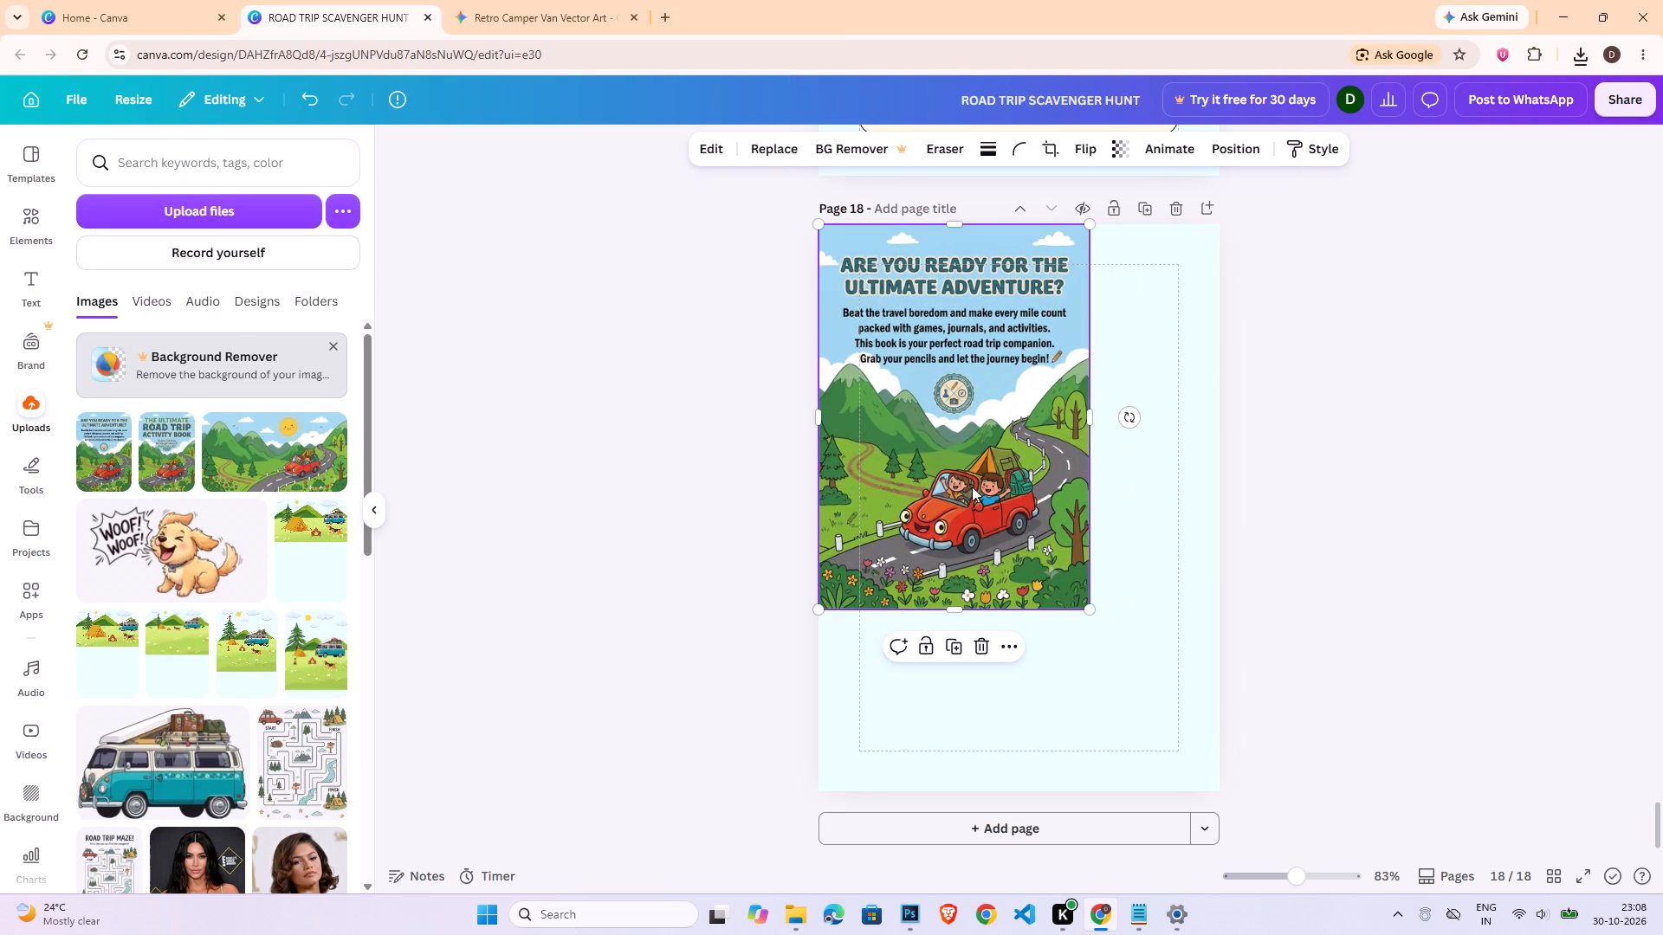
{"action": "left_click_drag", "start_coordinate": [1087, 608], "coordinate": [1194, 791]}
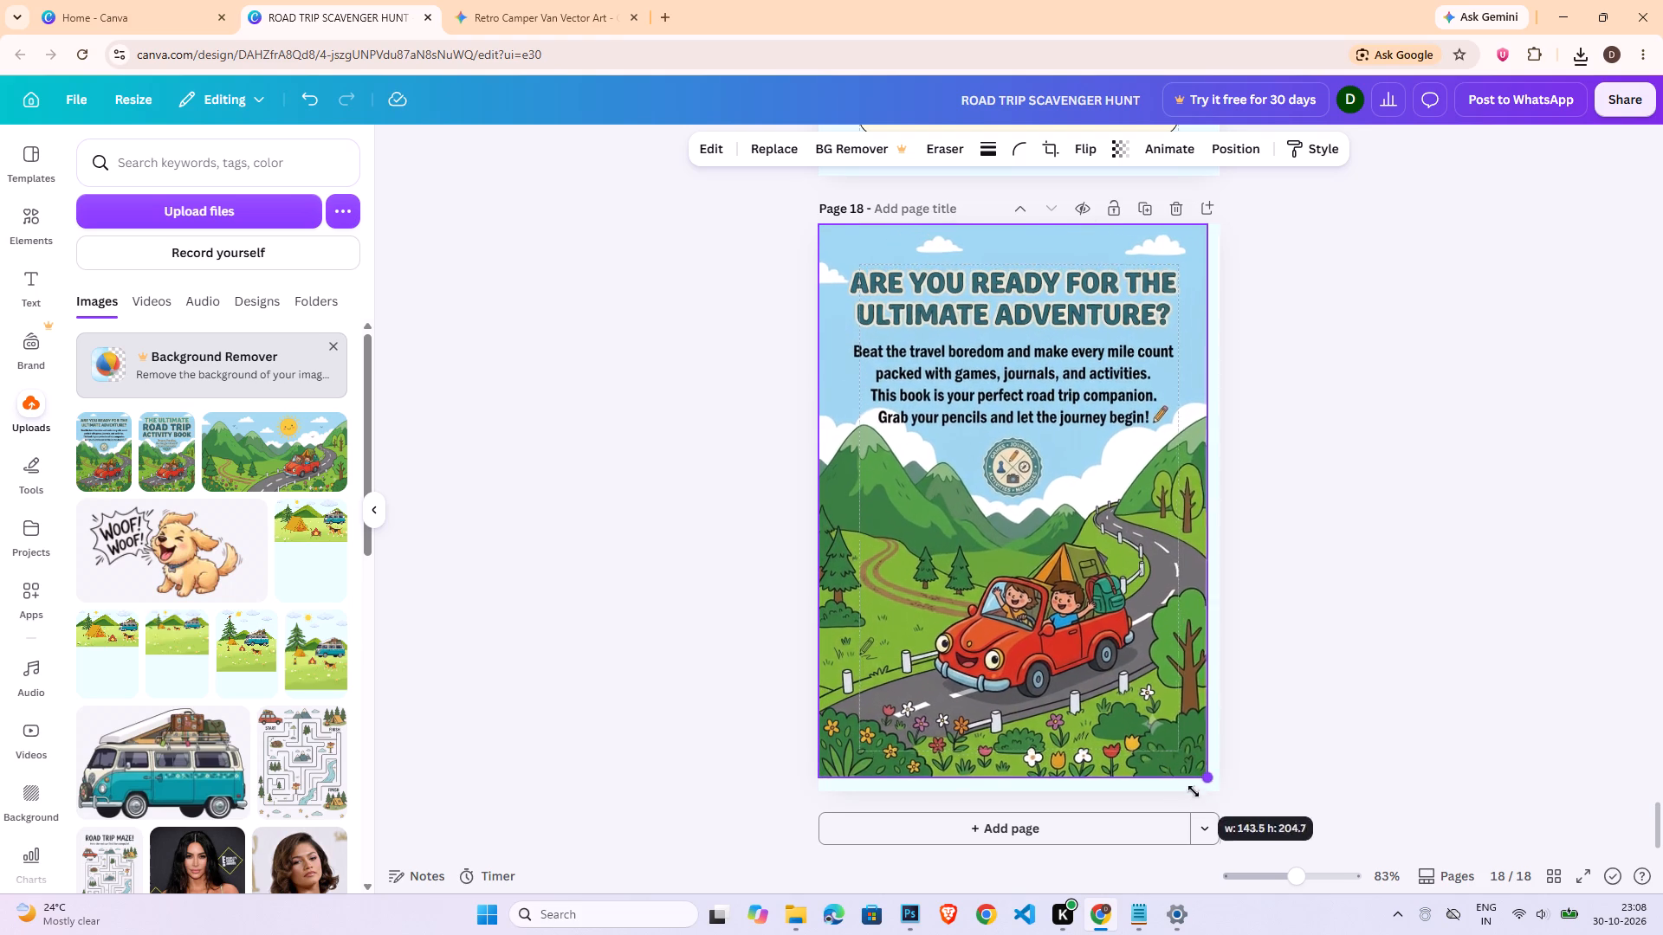
{"action": "left_click_drag", "start_coordinate": [1194, 791], "coordinate": [1200, 803]}
{"action": "left_click", "coordinate": [1295, 739]}
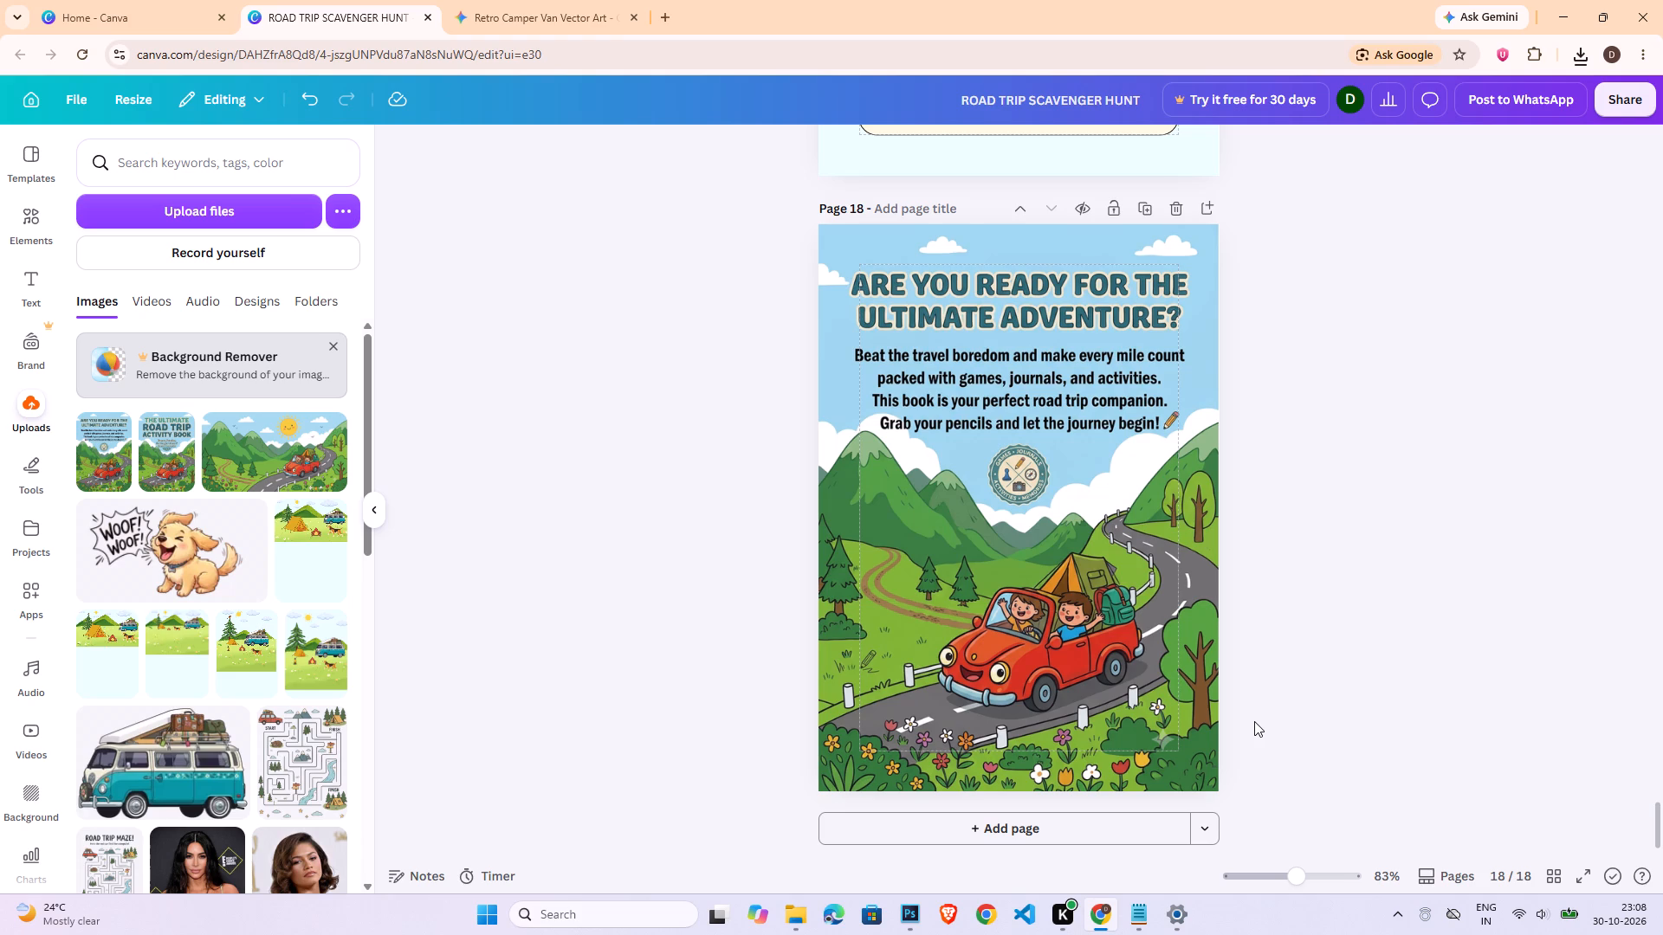
{"action": "left_click", "coordinate": [1325, 622]}
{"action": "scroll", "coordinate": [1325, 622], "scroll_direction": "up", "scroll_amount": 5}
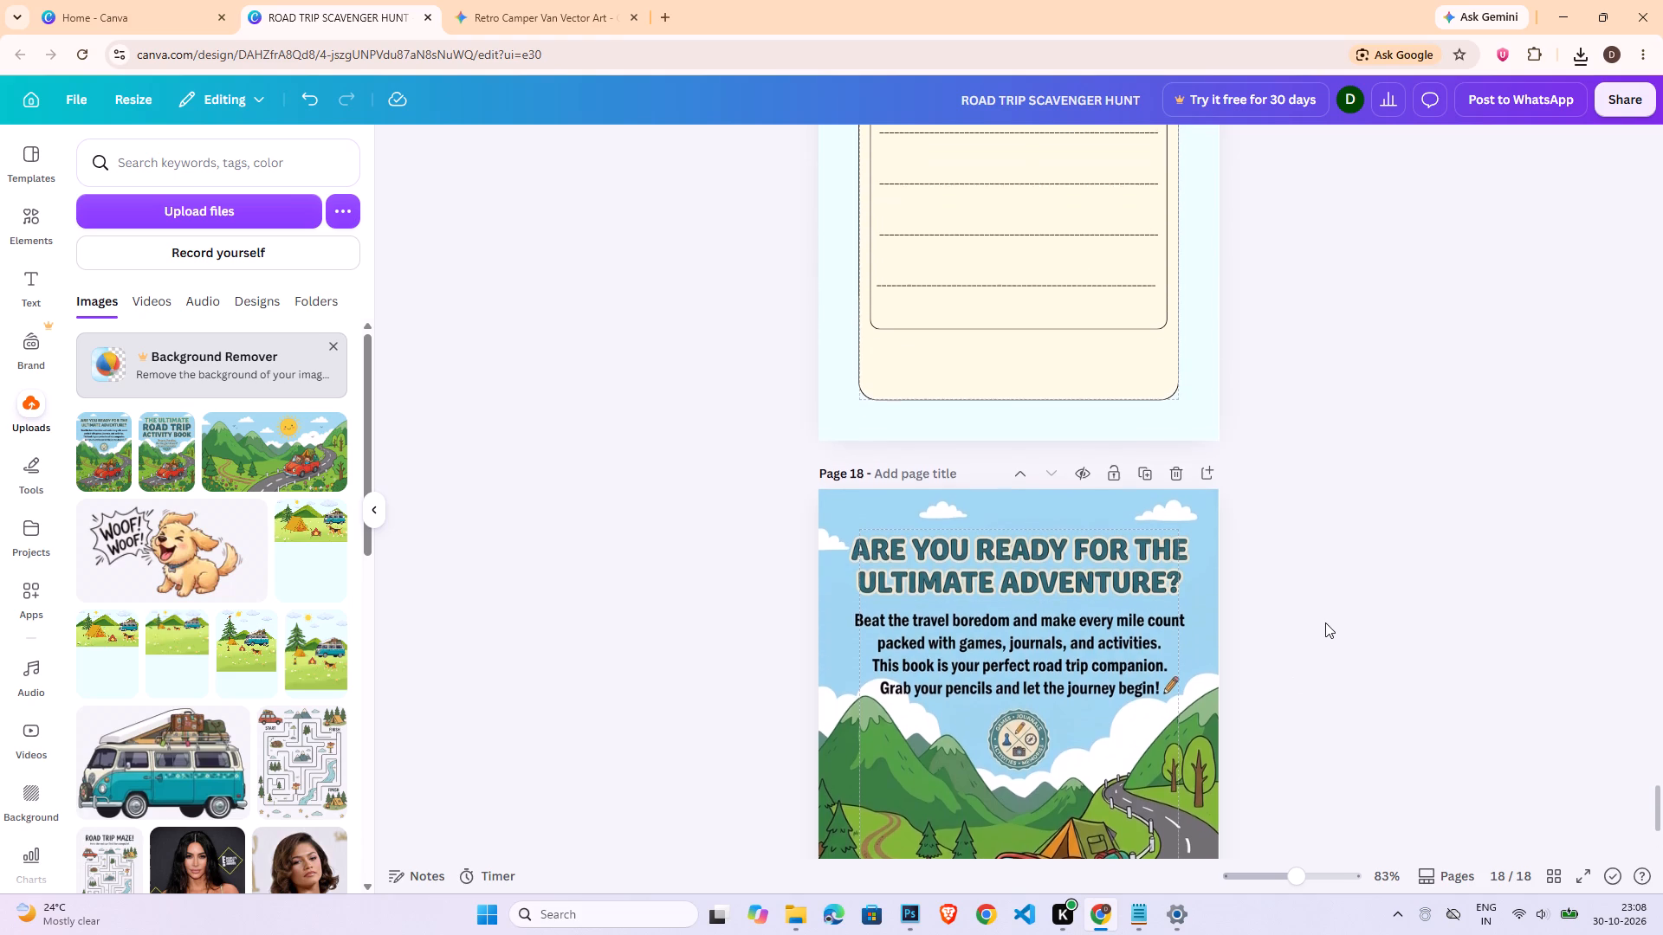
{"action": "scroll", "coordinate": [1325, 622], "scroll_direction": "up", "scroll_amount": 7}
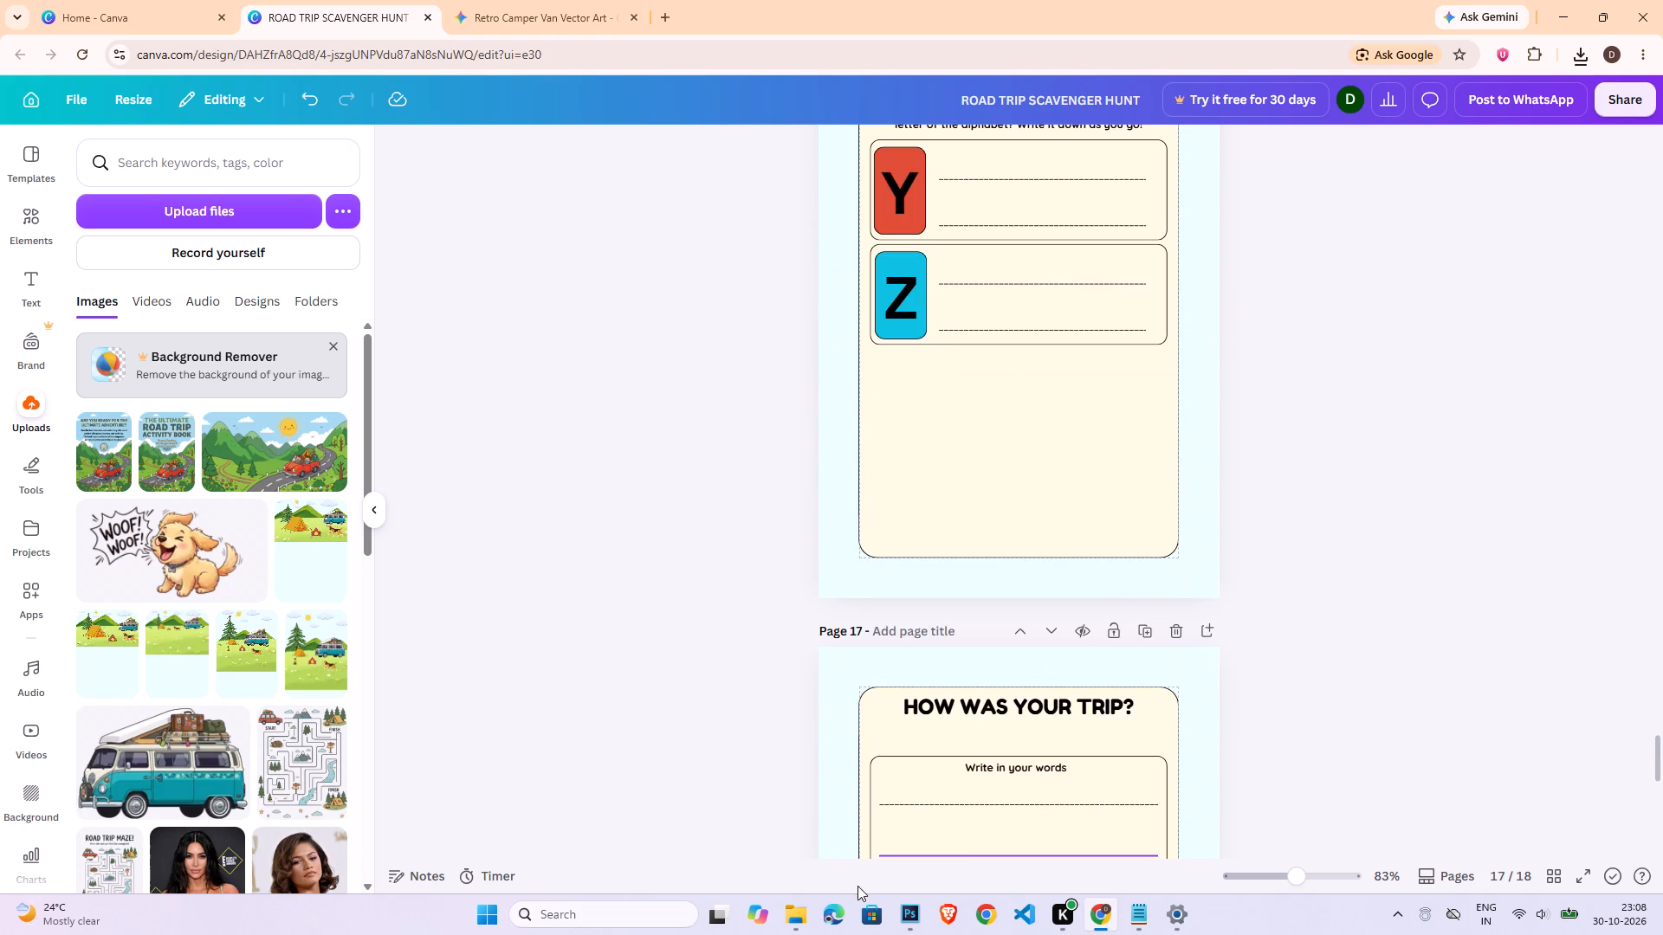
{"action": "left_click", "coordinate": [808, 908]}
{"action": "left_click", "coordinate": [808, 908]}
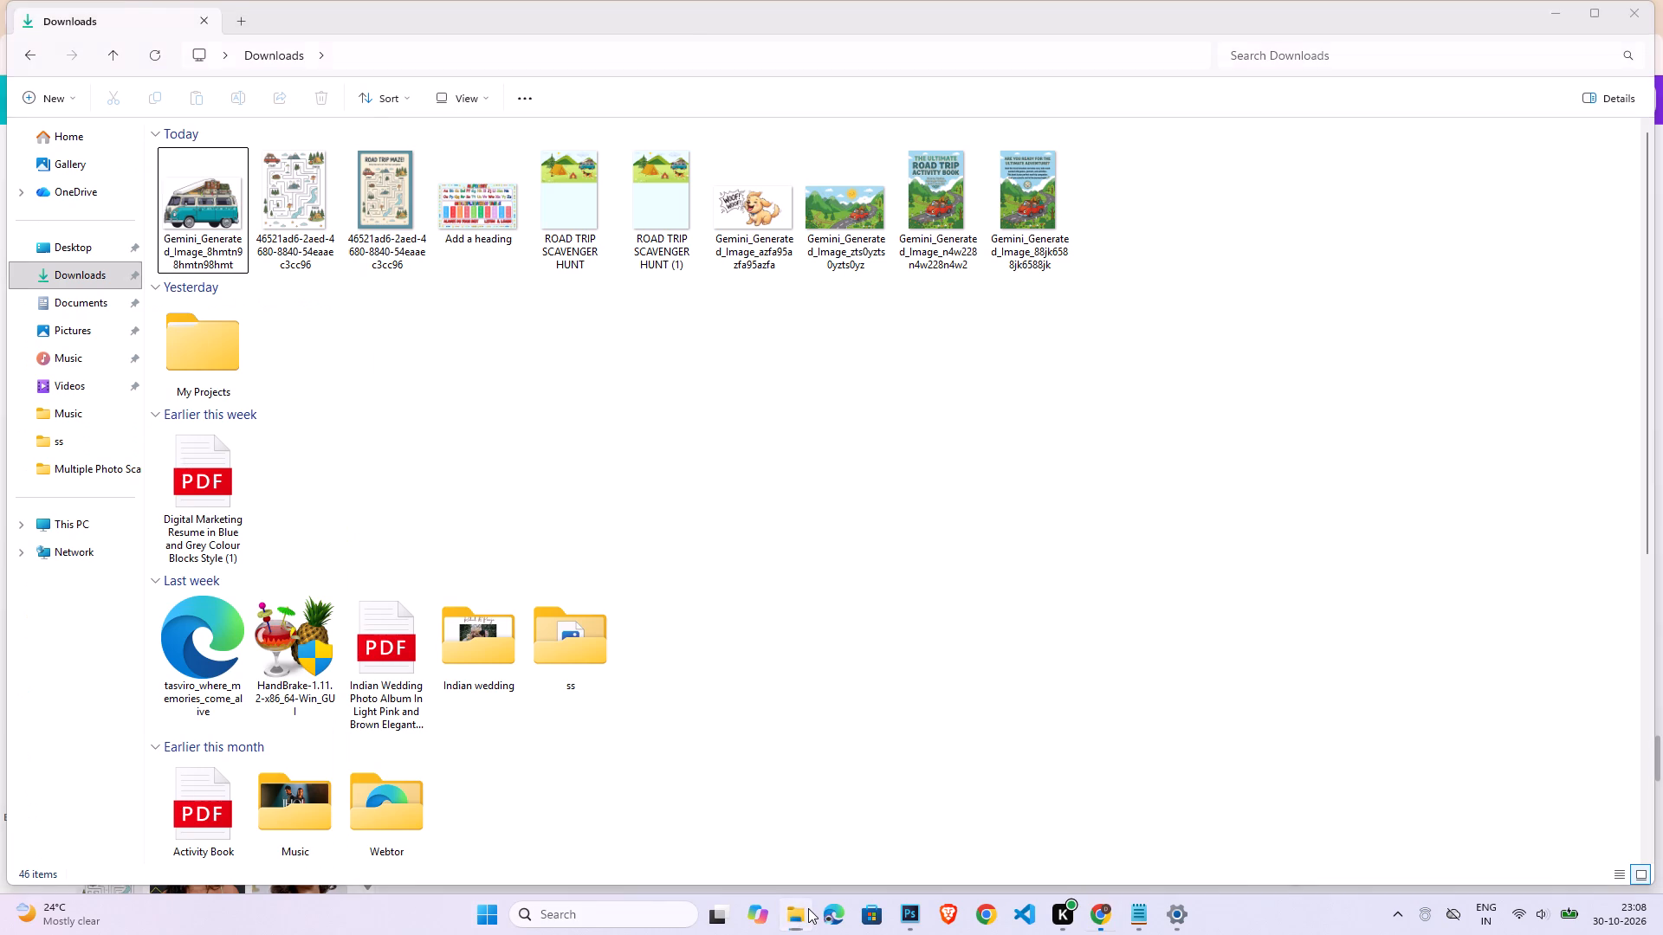
Download the activity book as a PDF with the Print preset, RGB color profile and custom page selection 1-18.
{"action": "left_click", "coordinate": [1621, 106]}
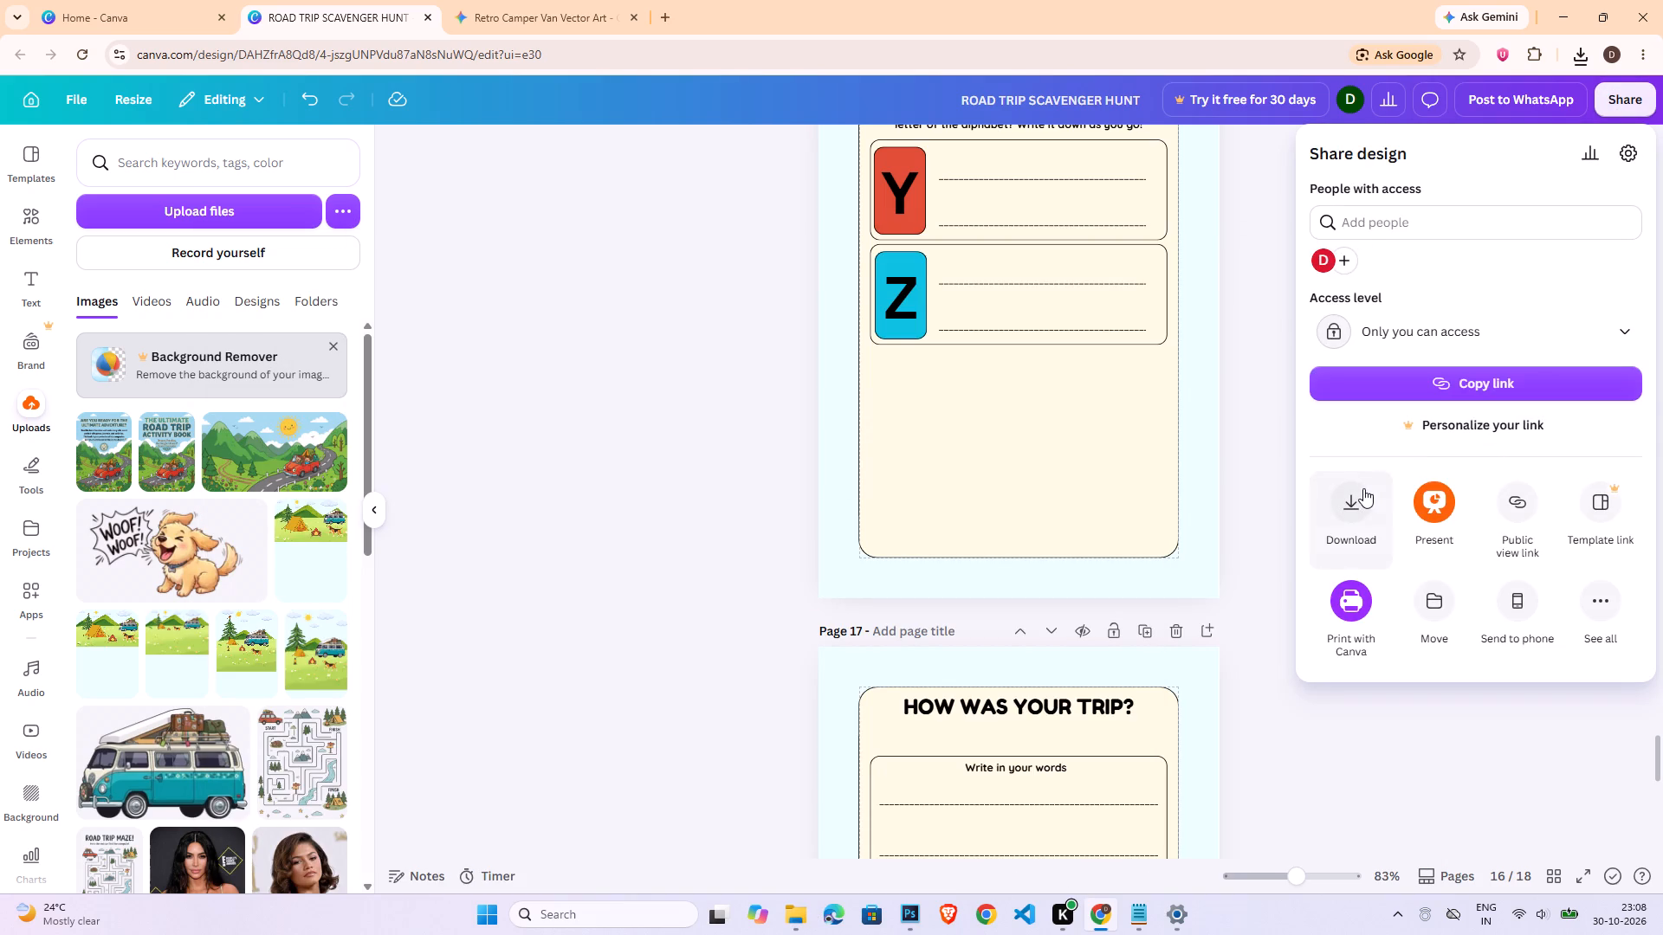
{"action": "left_click", "coordinate": [1363, 488]}
{"action": "left_click", "coordinate": [1629, 216]}
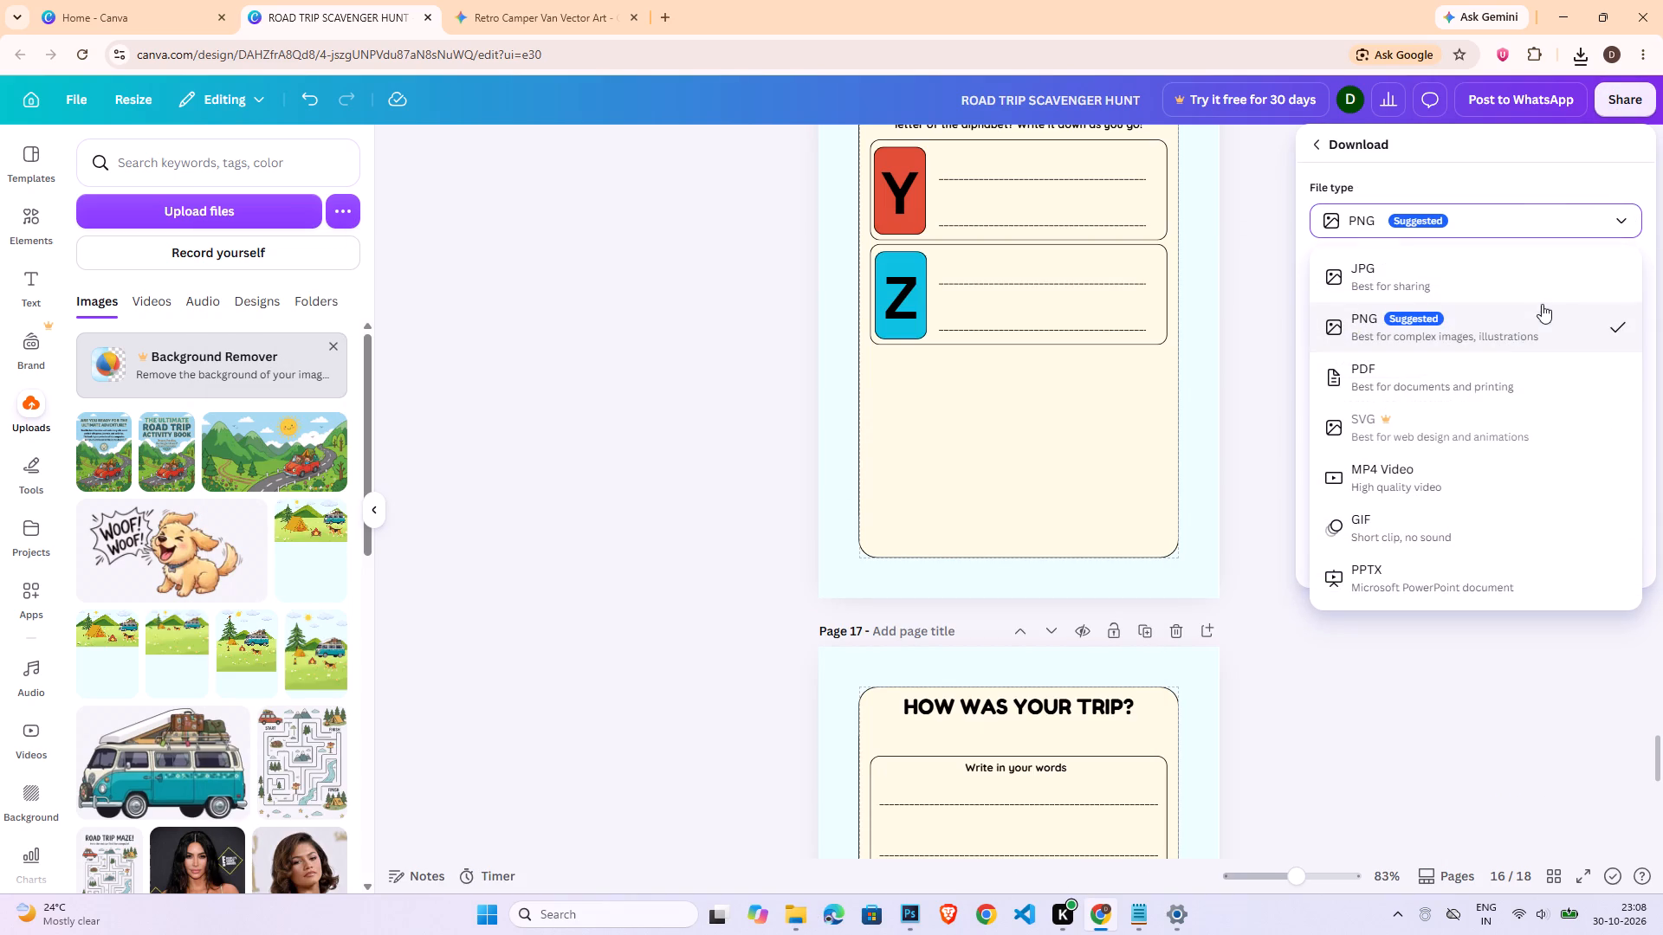
{"action": "left_click", "coordinate": [1454, 397]}
{"action": "left_click", "coordinate": [1575, 303]}
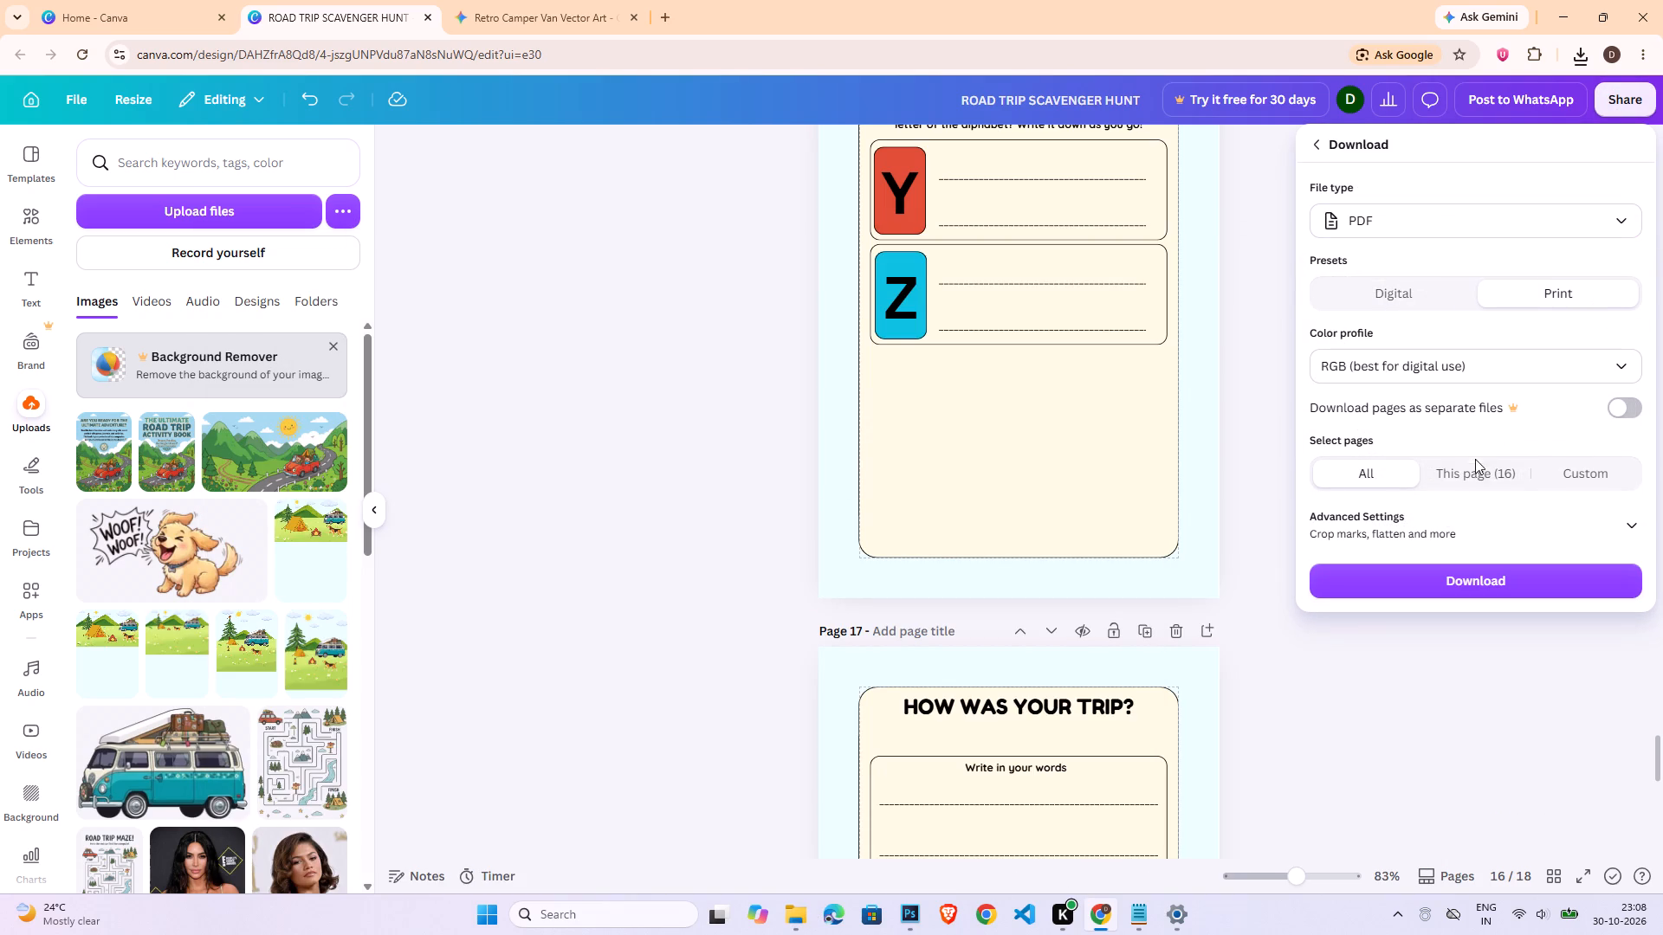
{"action": "left_click", "coordinate": [1602, 473]}
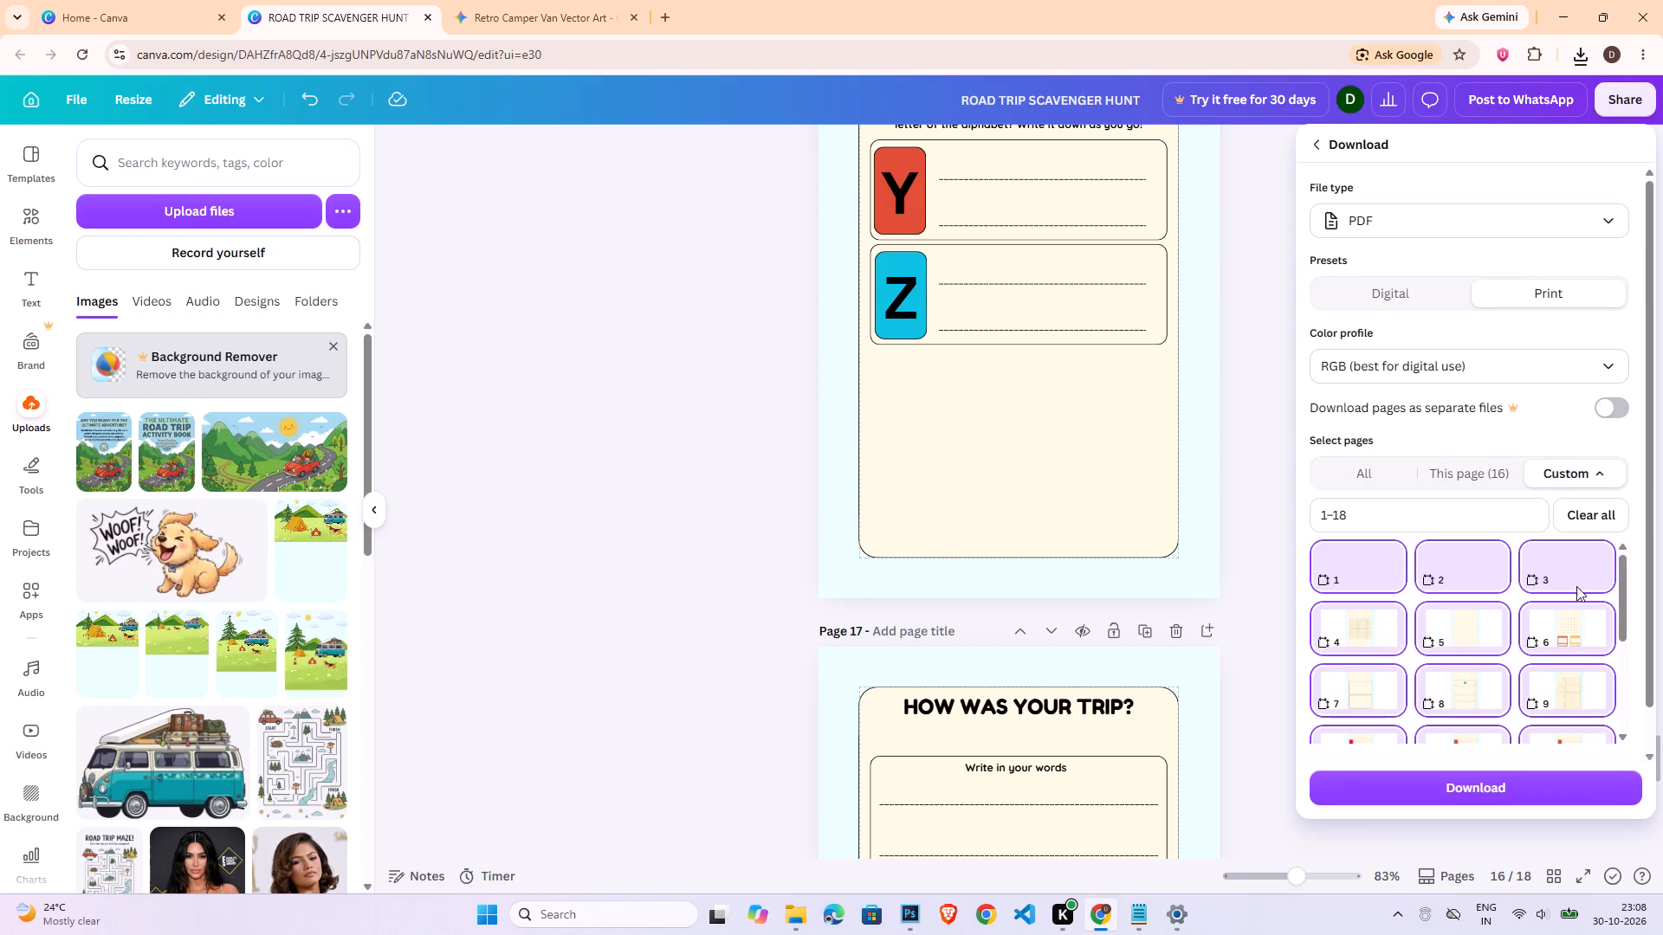
{"action": "left_click_drag", "start_coordinate": [1622, 569], "coordinate": [1621, 541]}
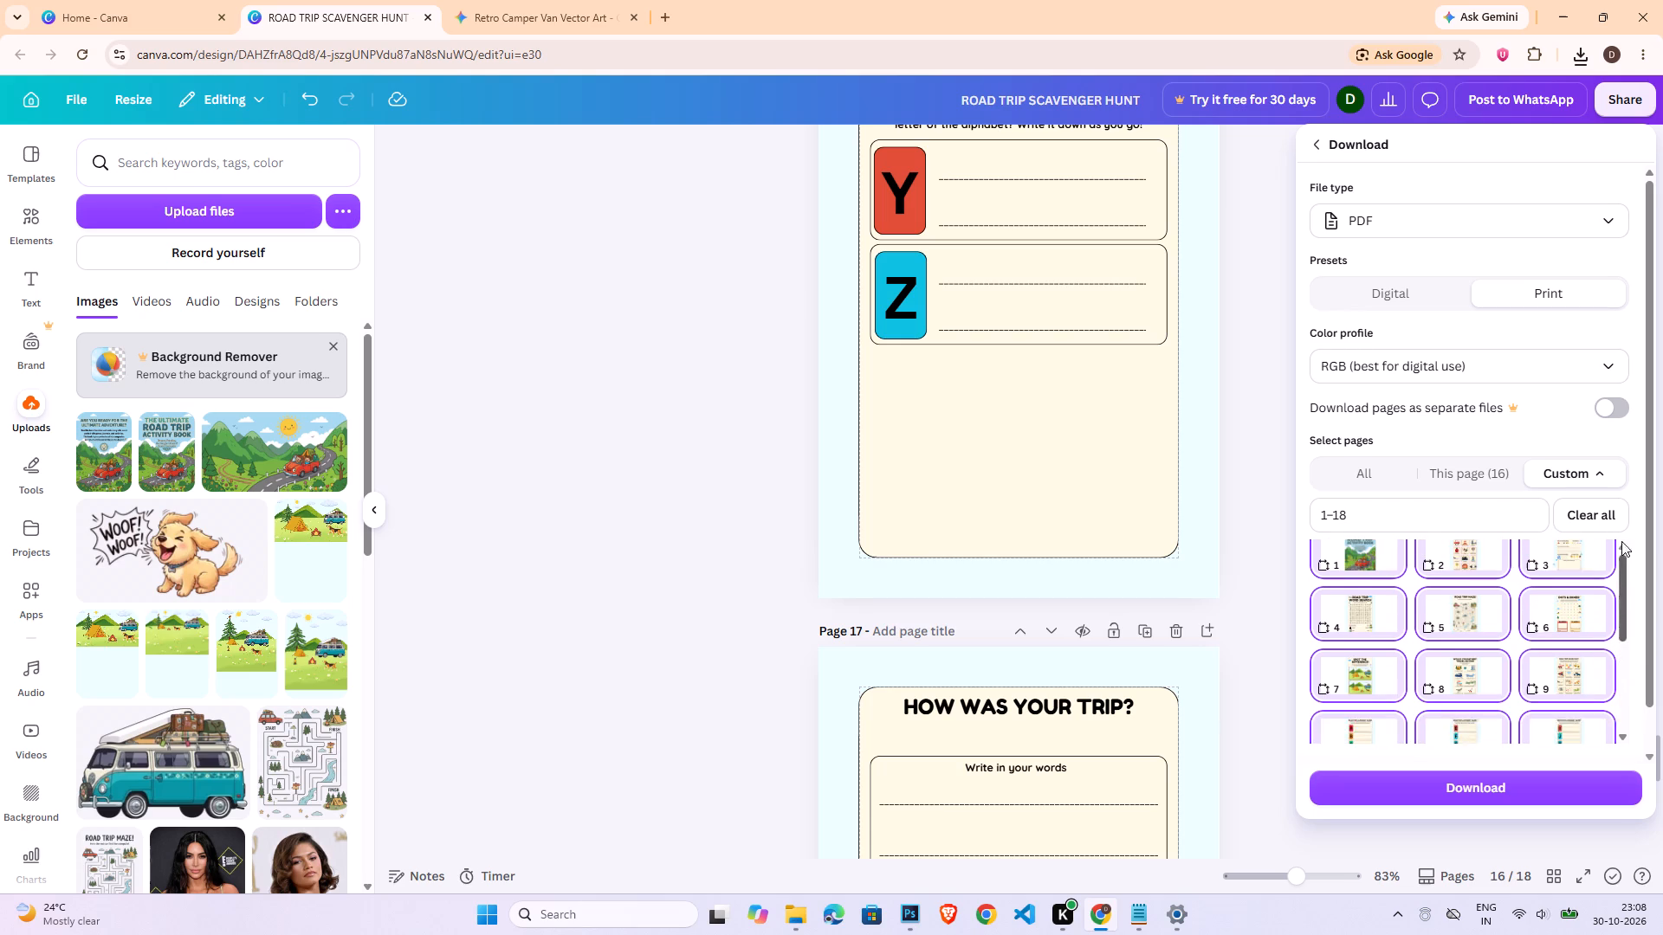
{"action": "left_click_drag", "start_coordinate": [1621, 541], "coordinate": [1623, 498]}
{"action": "left_click", "coordinate": [1441, 436]}
{"action": "scroll", "coordinate": [1453, 546], "scroll_direction": "down", "scroll_amount": 4}
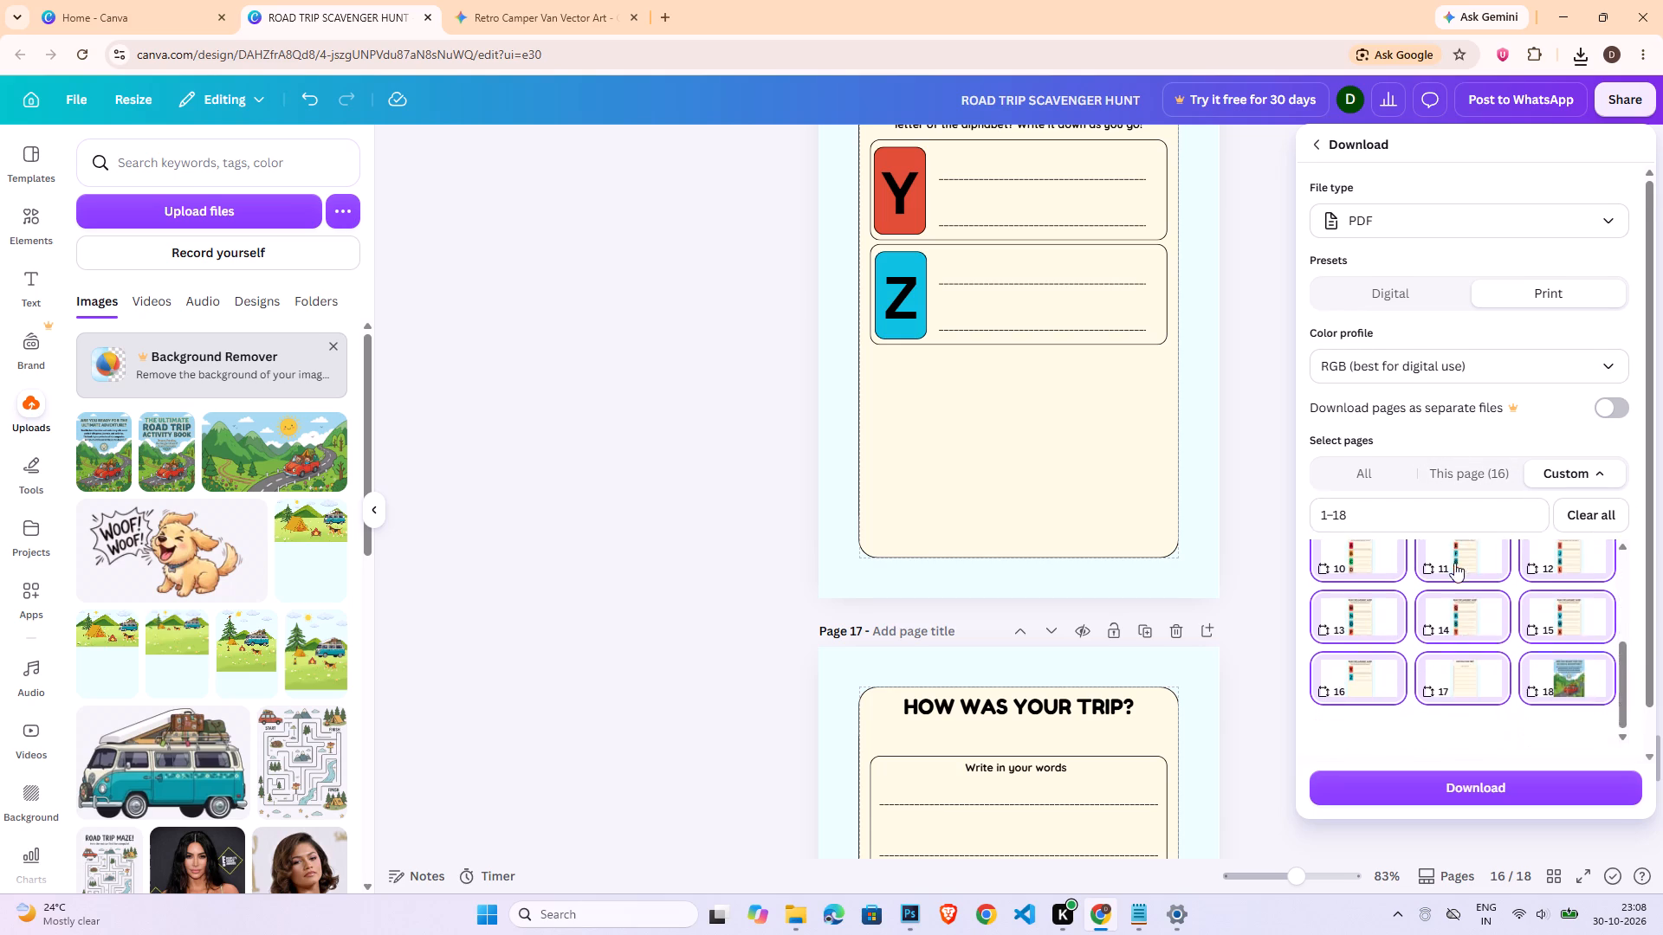
{"action": "scroll", "coordinate": [1454, 563], "scroll_direction": "down", "scroll_amount": 2}
{"action": "left_click", "coordinate": [1410, 731]}
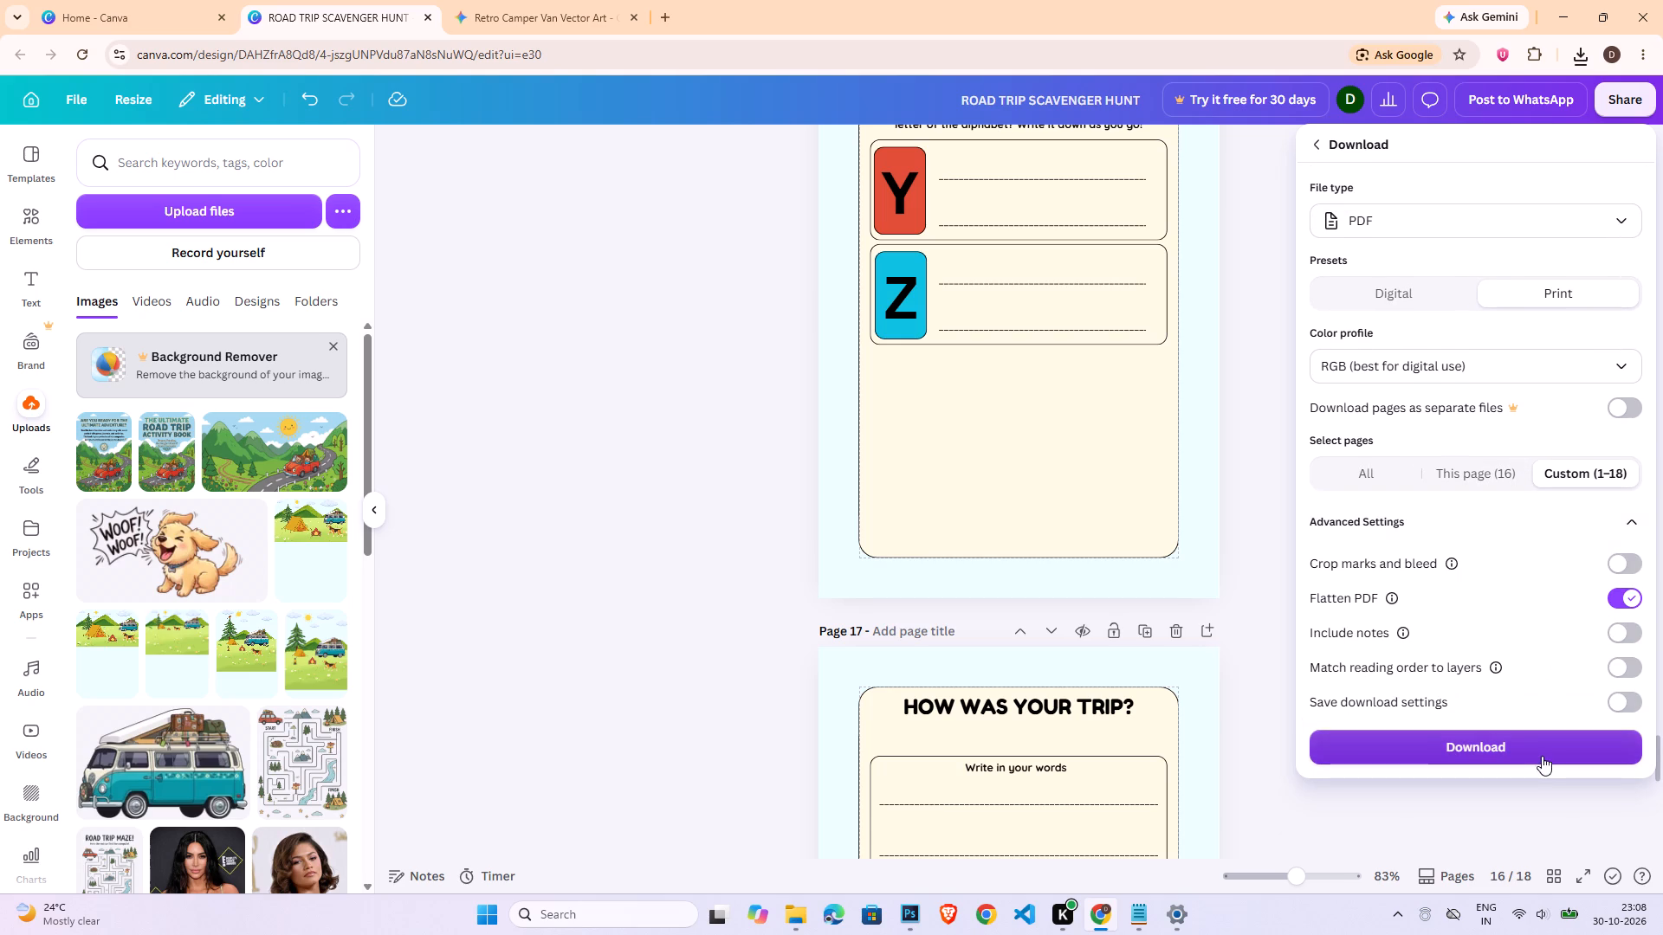
{"action": "left_click", "coordinate": [1542, 758]}
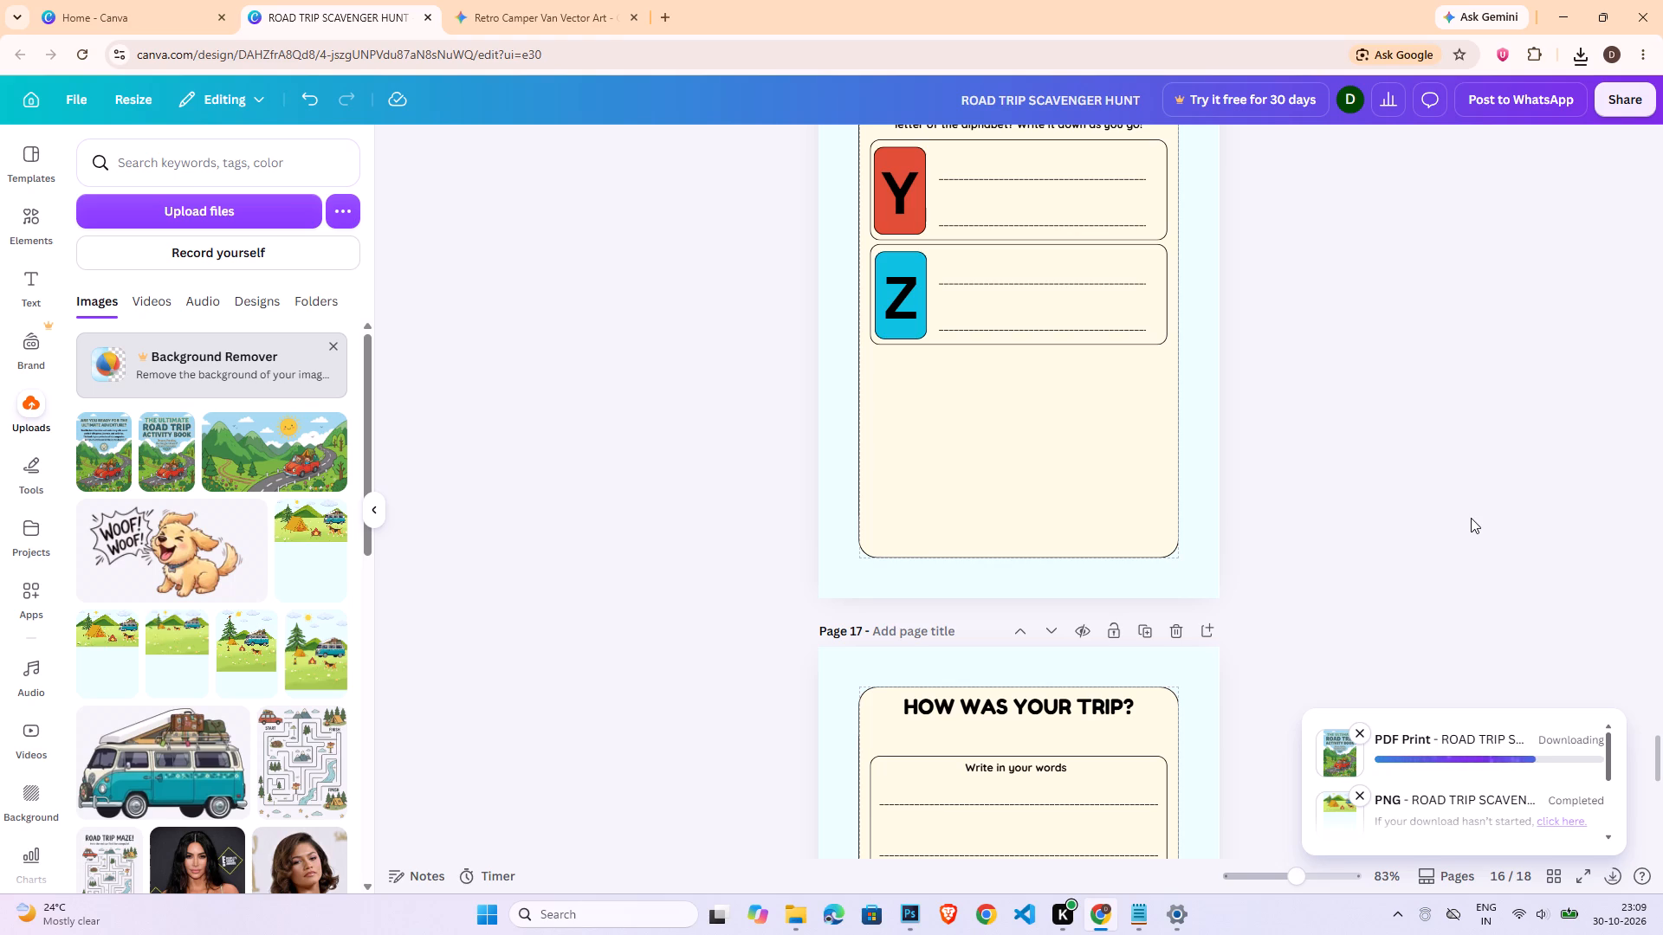
Search the web for "pdf to flipbook" in a new browser tab and open the Heyzine flipbook maker site.
{"action": "left_click", "coordinate": [673, 8]}
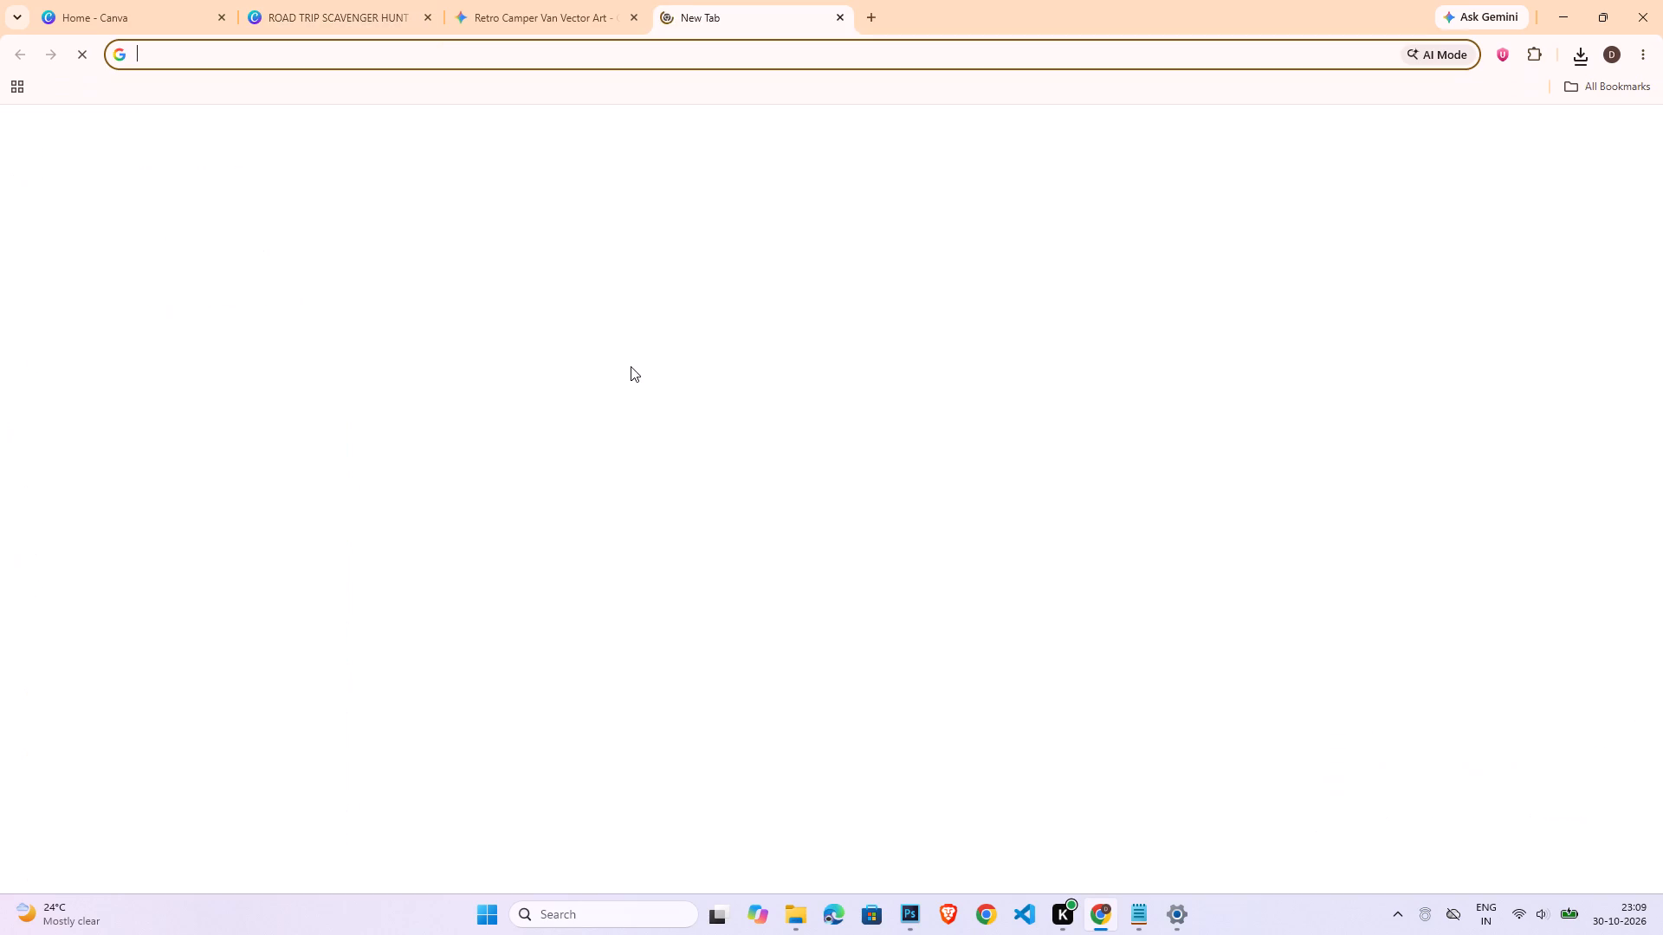
{"action": "left_click", "coordinate": [685, 356]}
{"action": "left_click", "coordinate": [683, 424]}
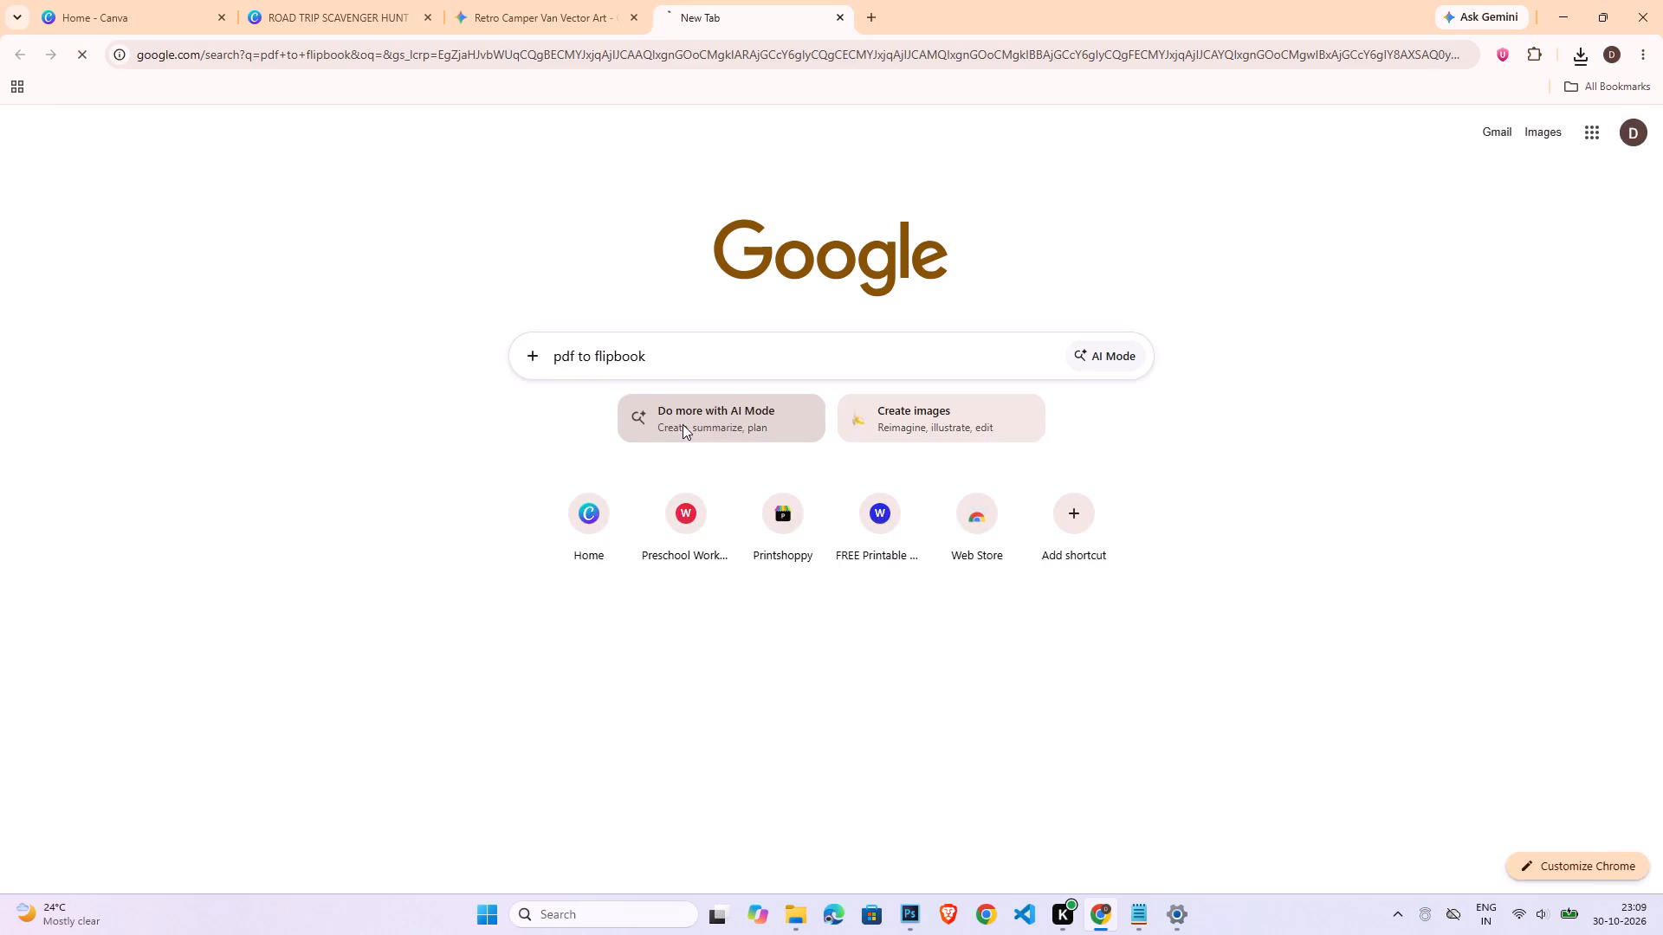
{"action": "left_click", "coordinate": [366, 287]}
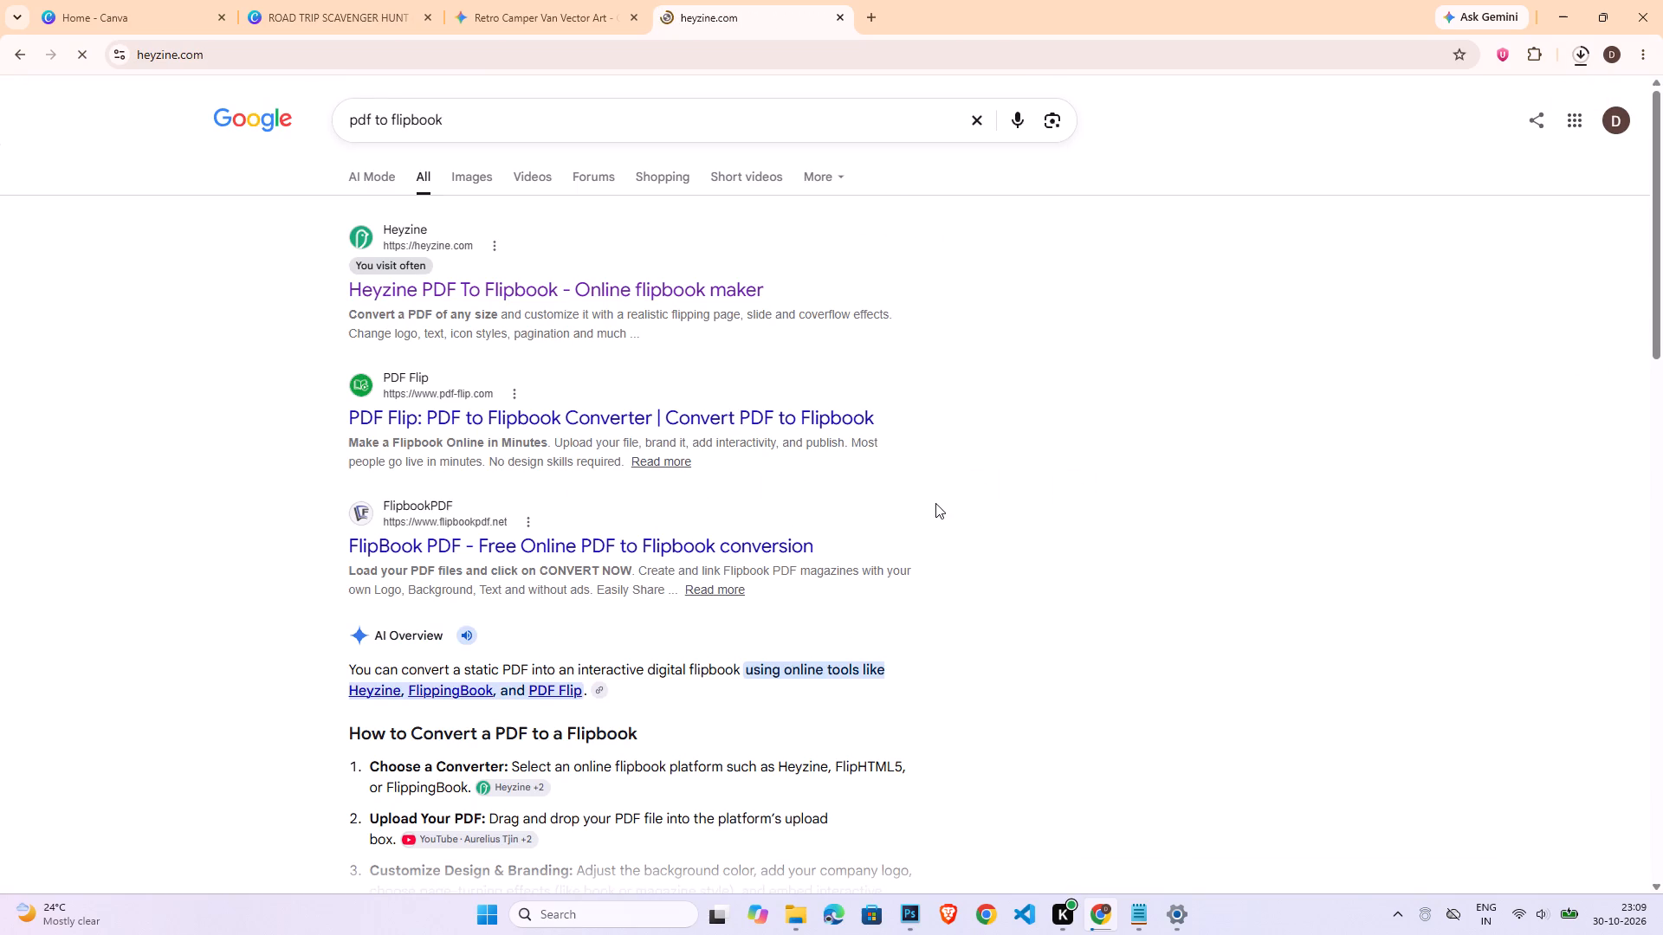
Upload ROAD TRIP SCAVENGER HUNT.pdf to Heyzine for conversion into a flipbook.
{"action": "left_click", "coordinate": [480, 487]}
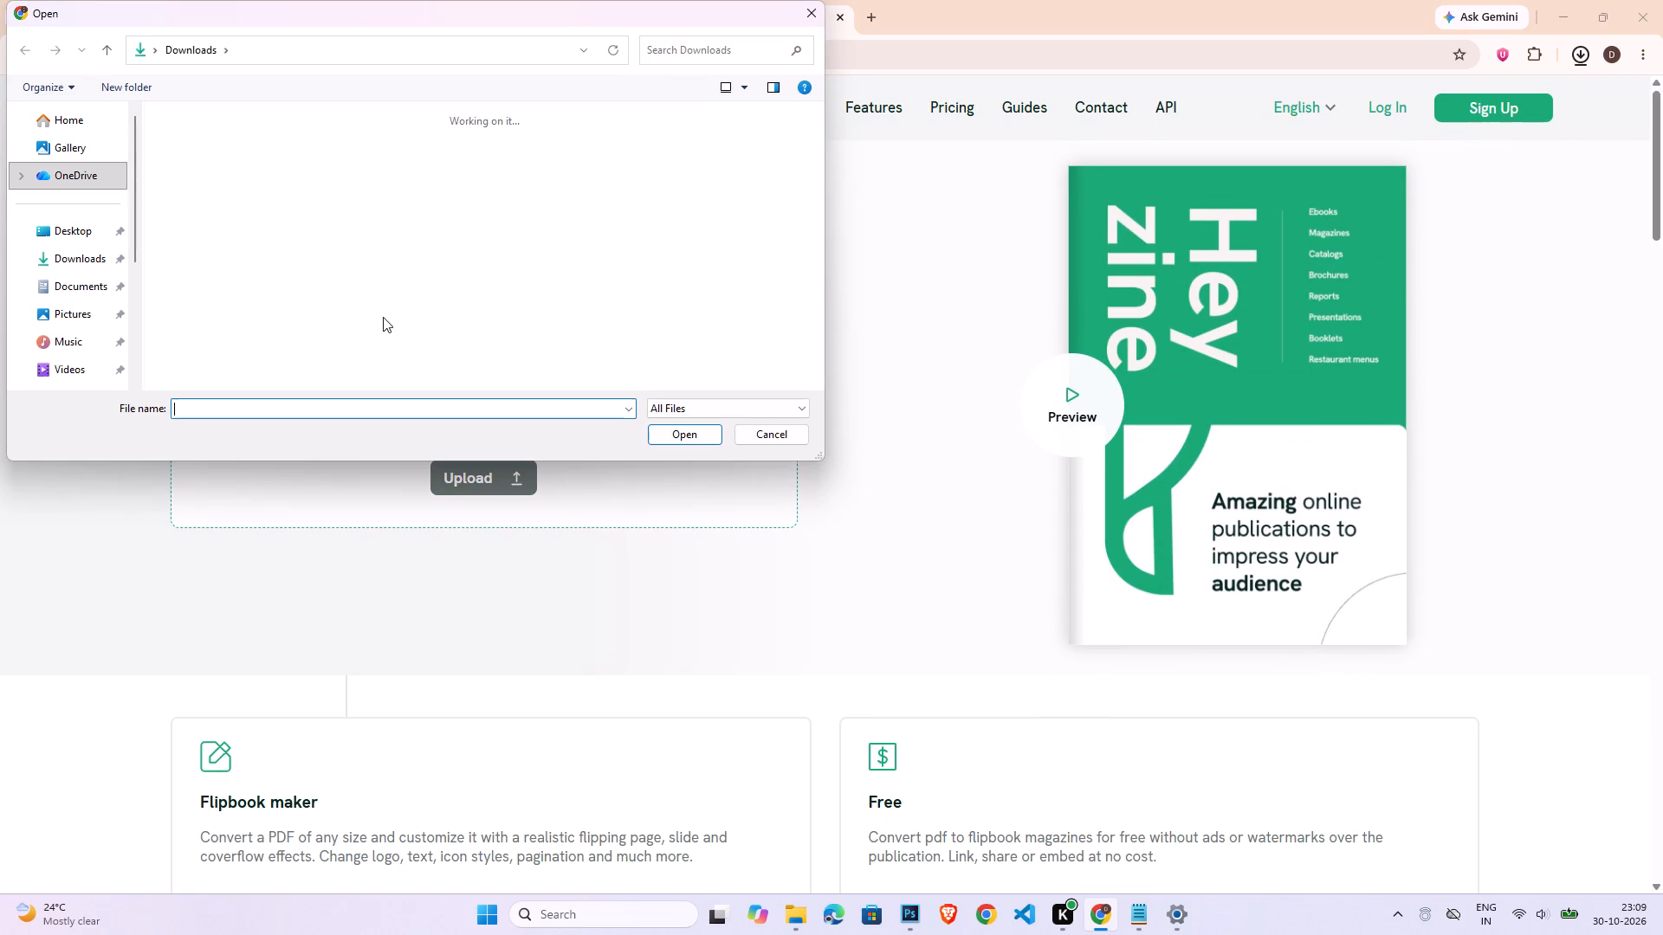
{"action": "double_click", "coordinate": [225, 178]}
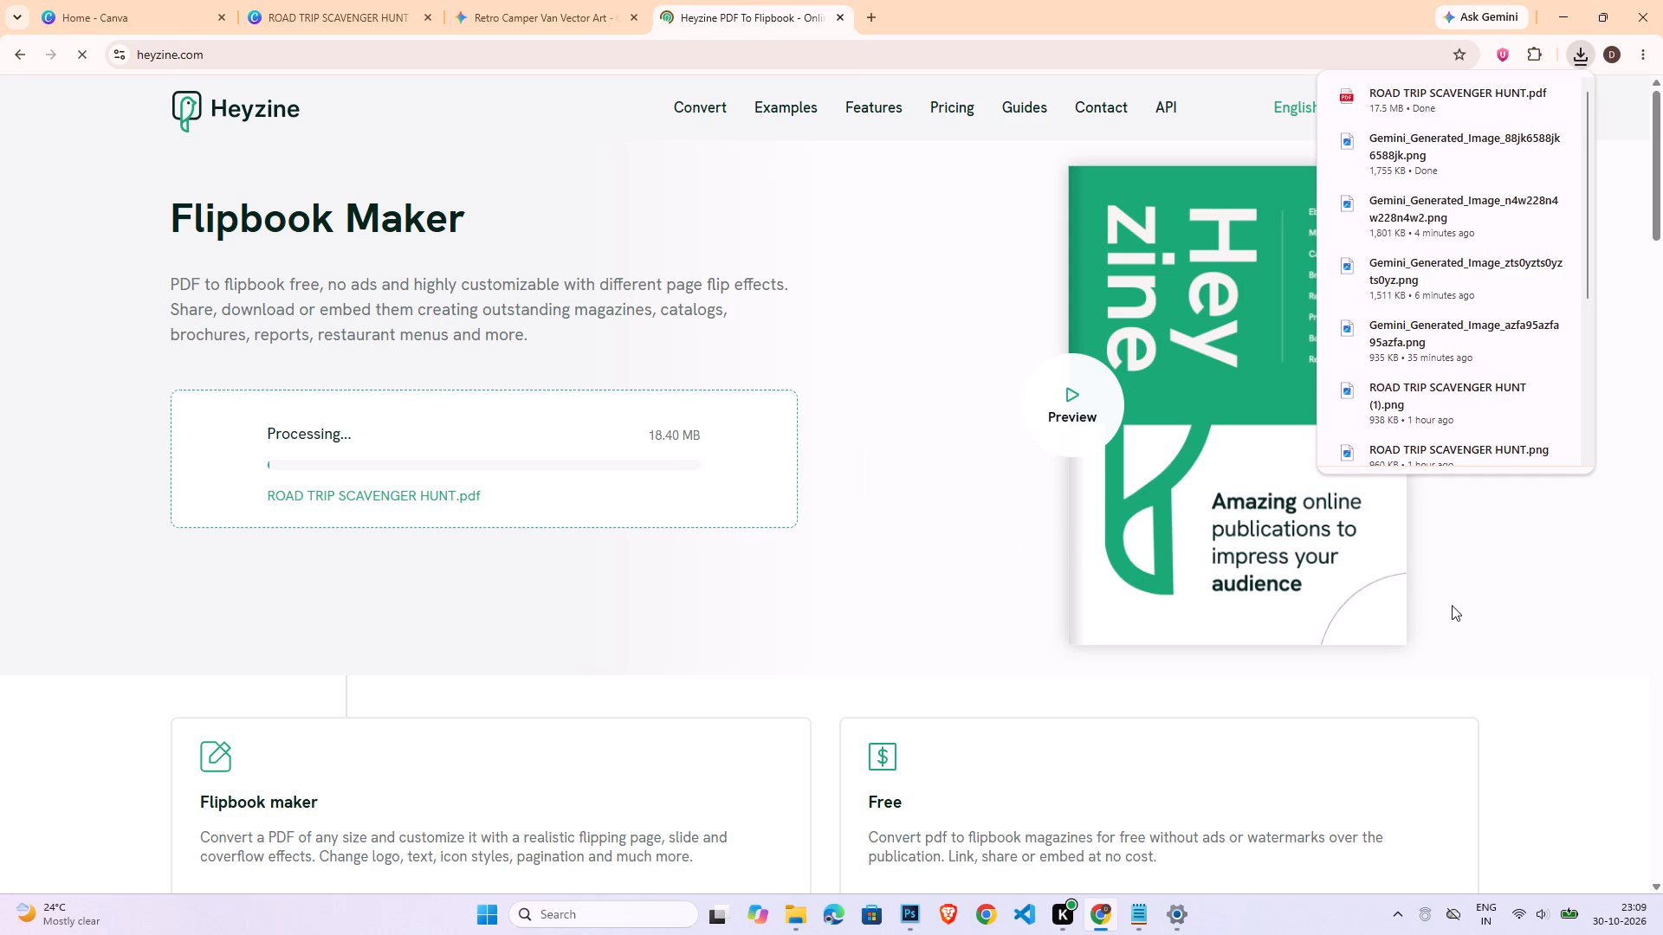
{"action": "left_click", "coordinate": [1503, 603]}
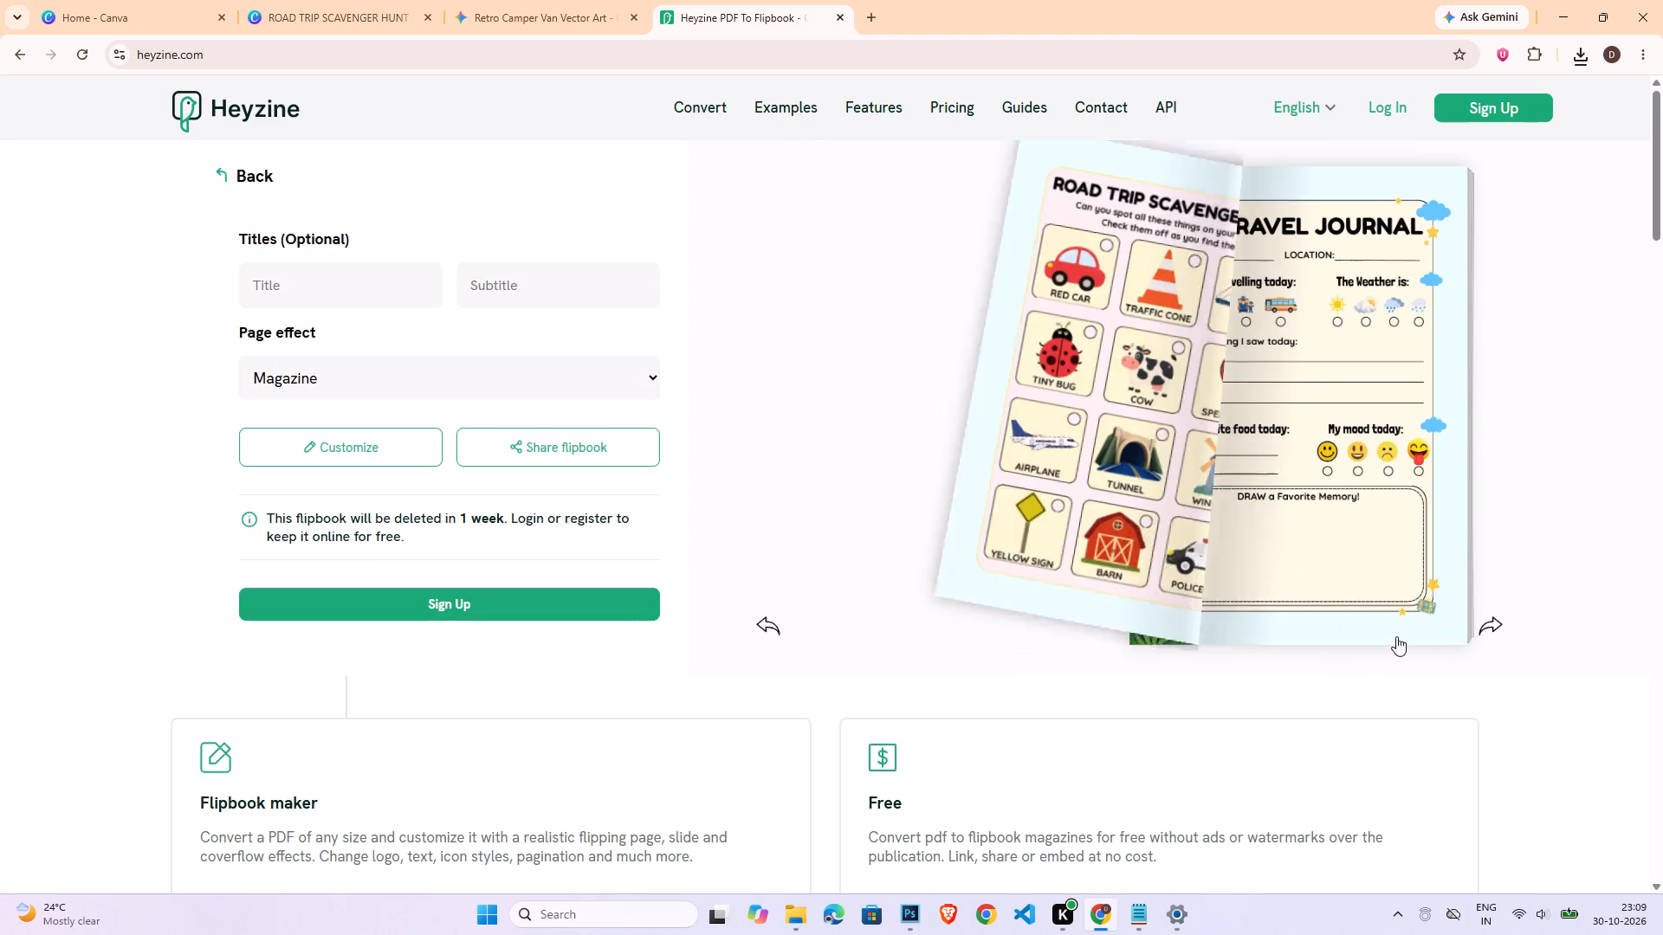
Page forward through the flipbook preview from the front cover to the back cover, examining each activity spread.
{"action": "left_click", "coordinate": [816, 625]}
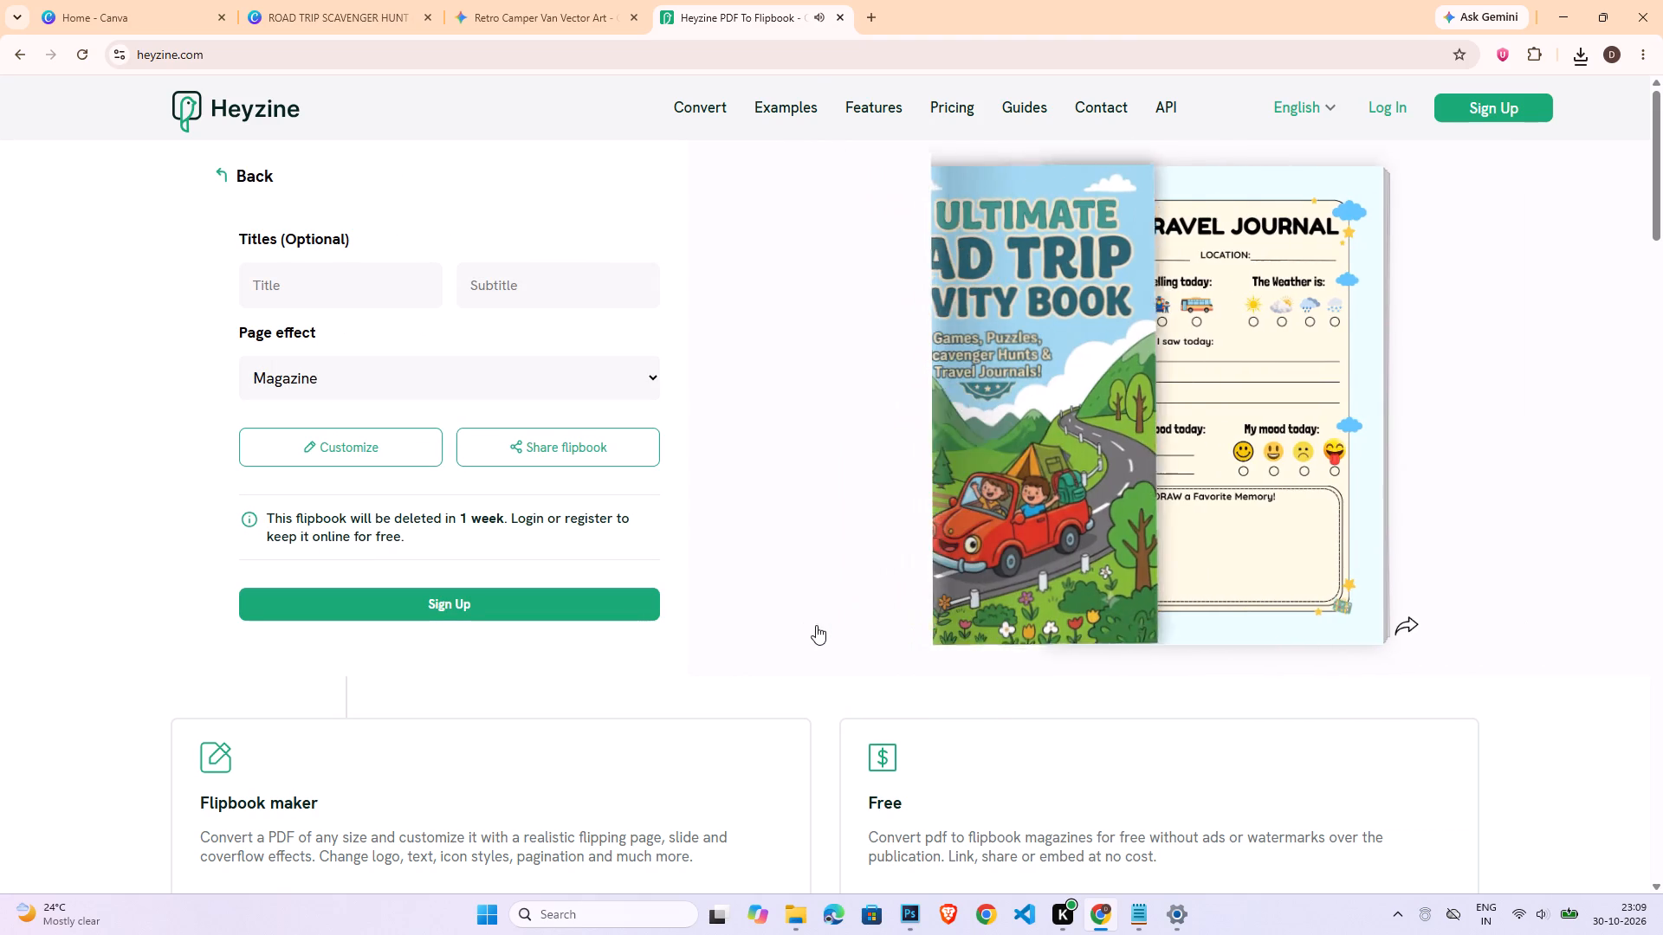
{"action": "left_click", "coordinate": [1362, 638]}
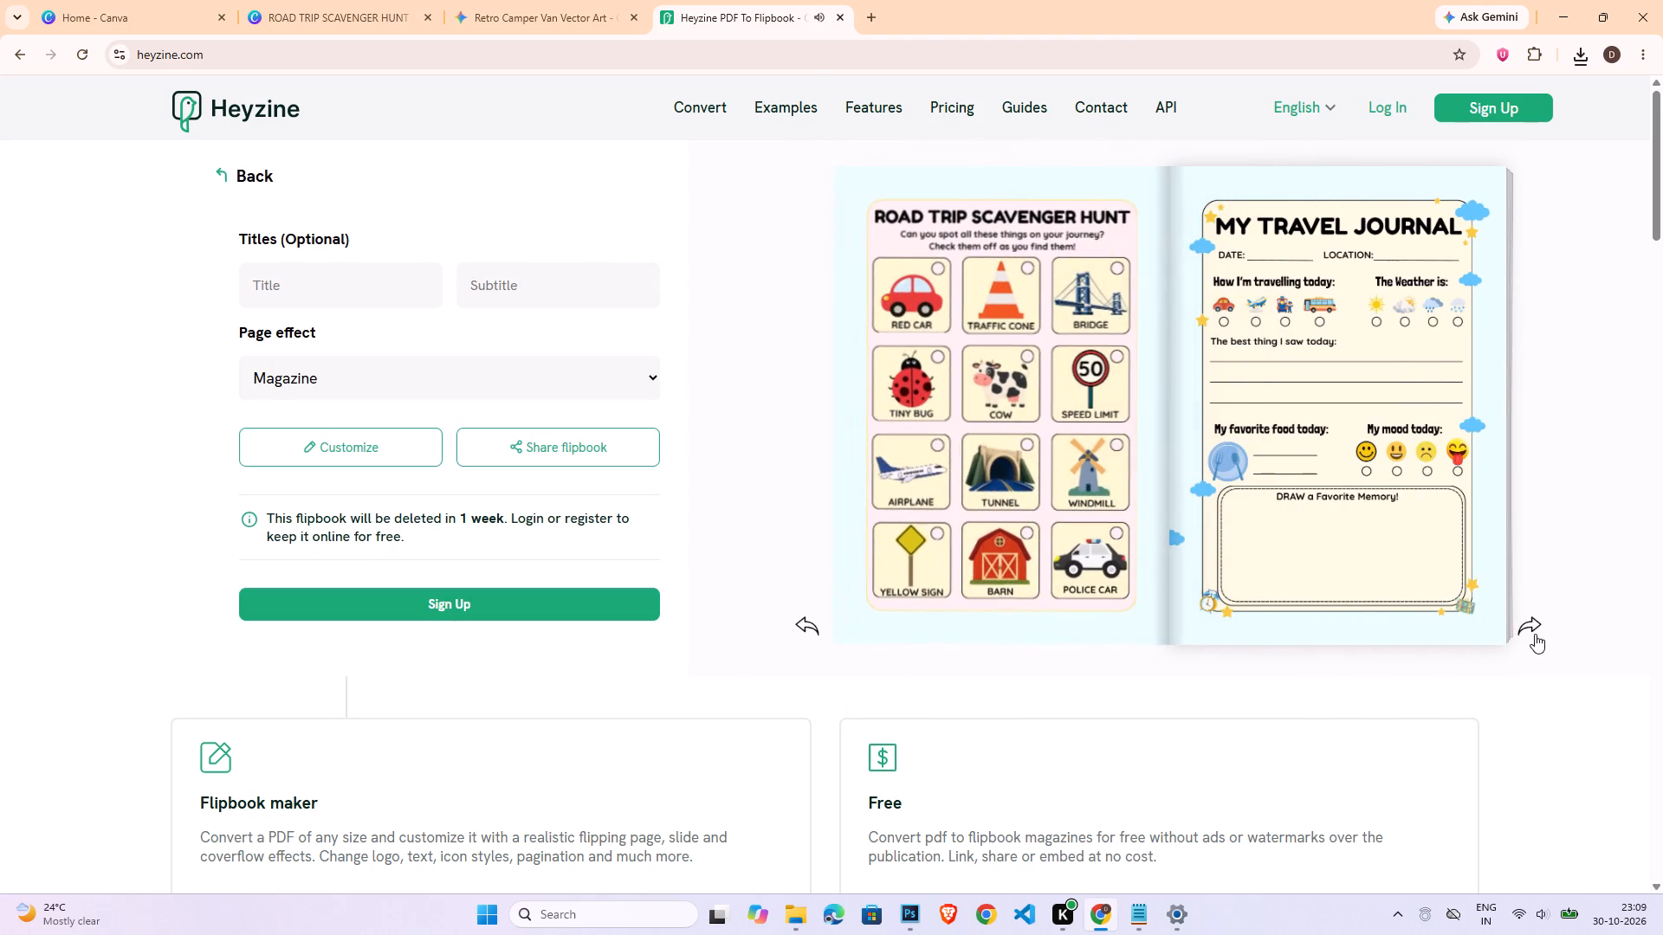
{"action": "left_click", "coordinate": [1537, 631]}
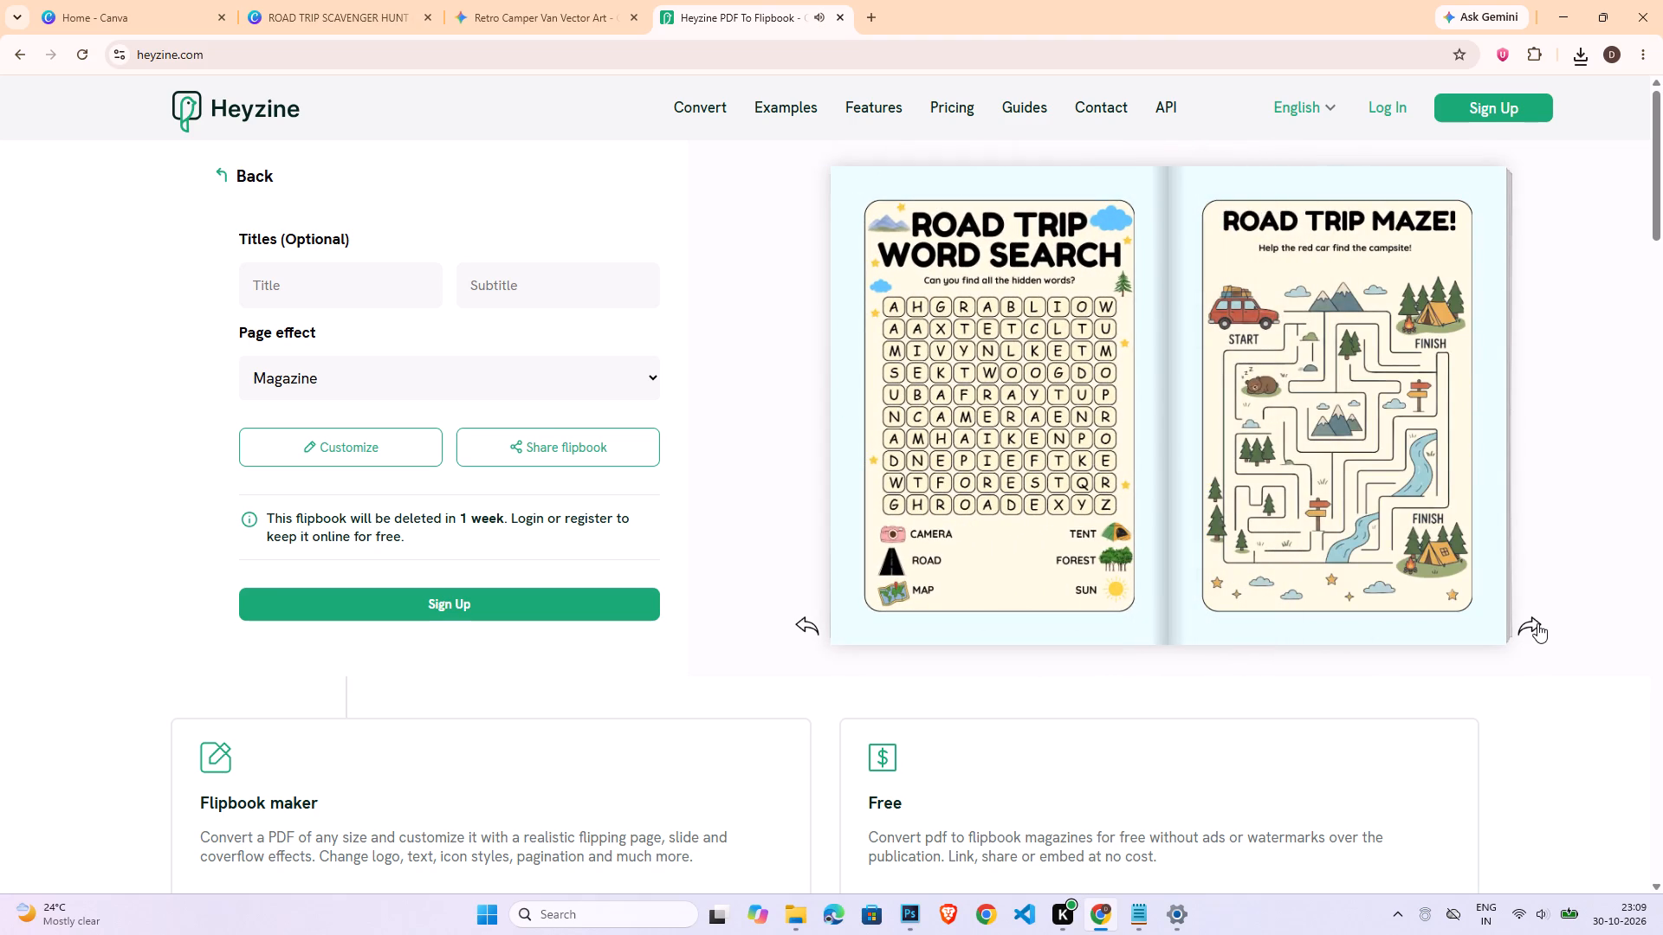
{"action": "left_click", "coordinate": [1537, 623]}
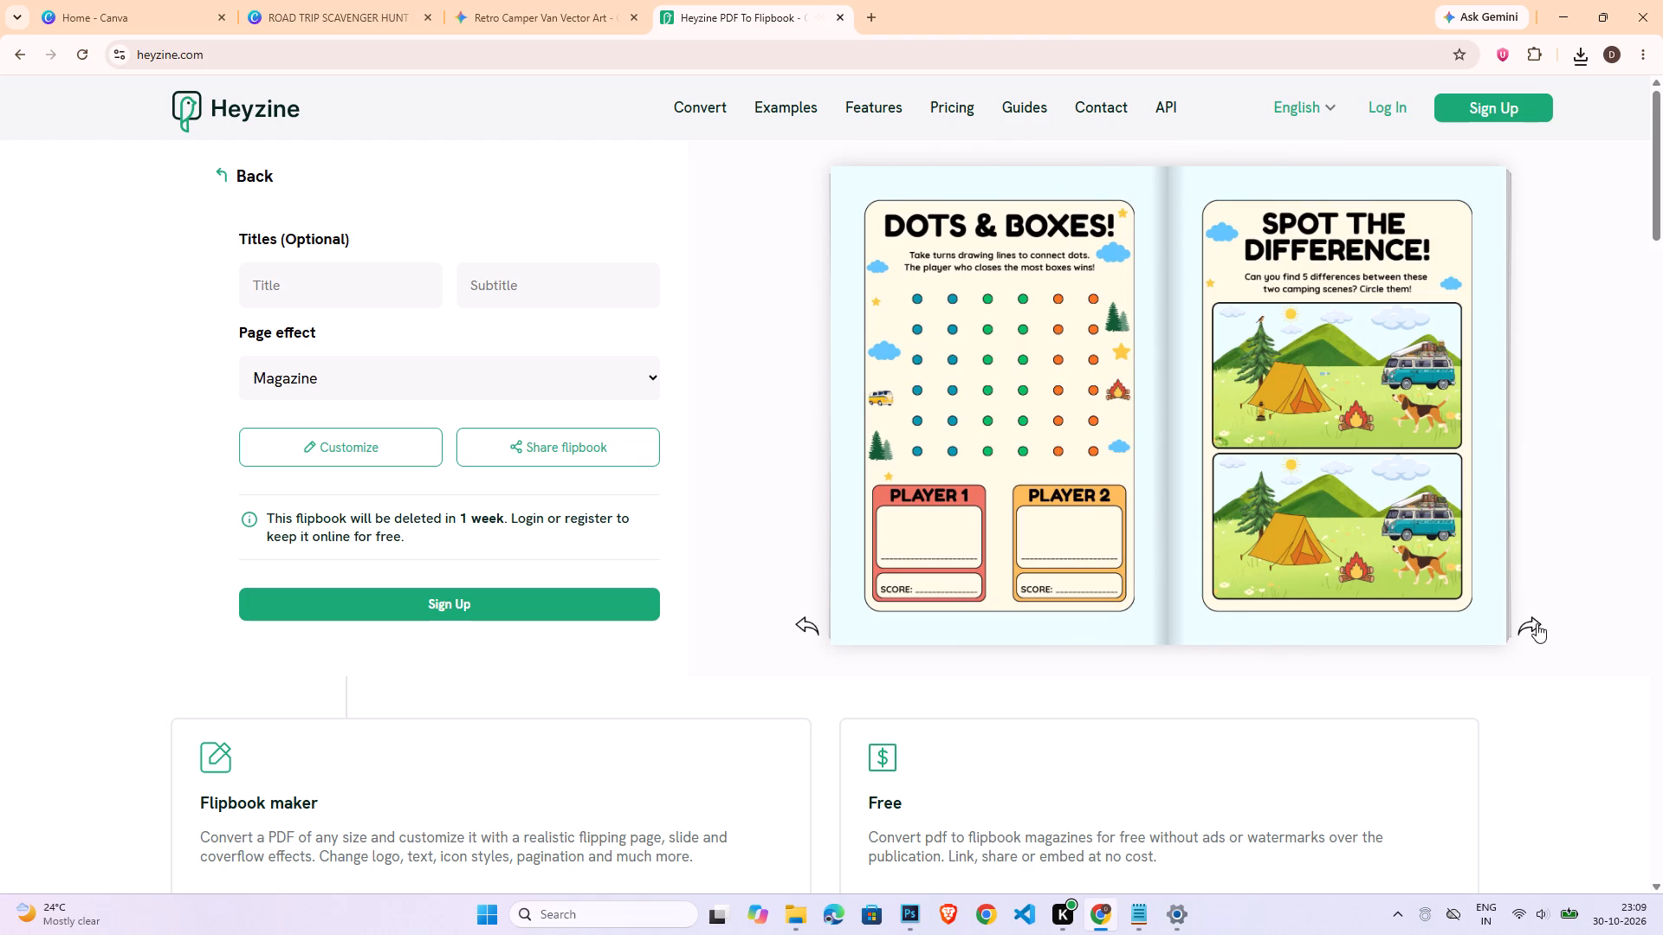
{"action": "left_click", "coordinate": [1537, 623]}
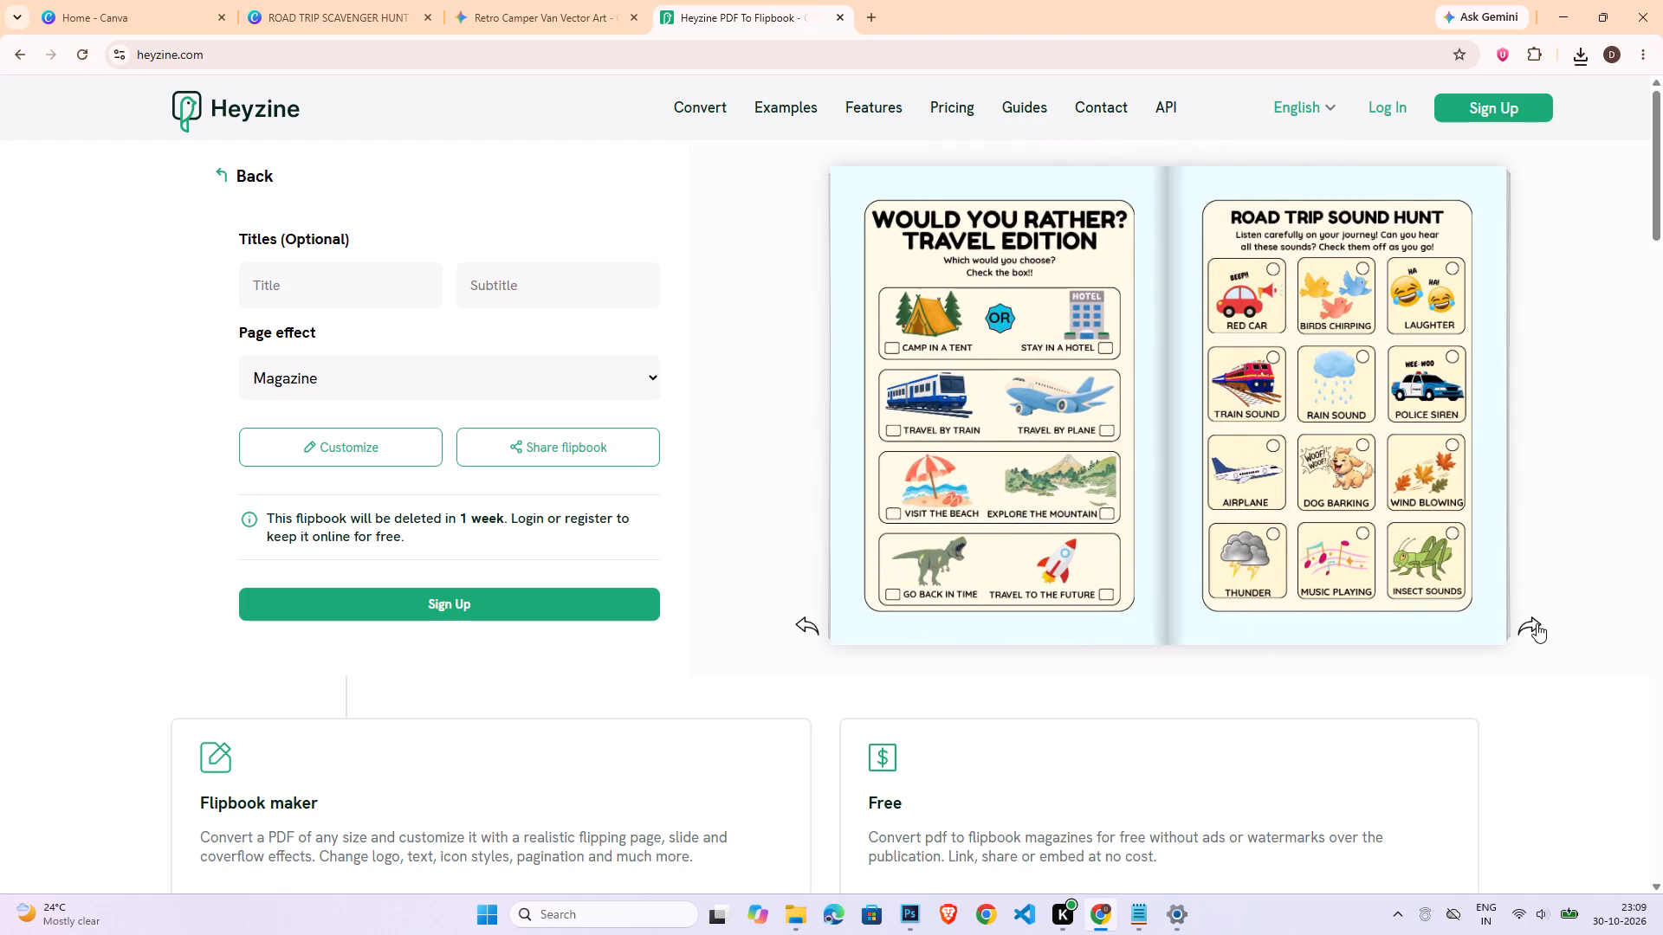
{"action": "left_click", "coordinate": [1537, 623]}
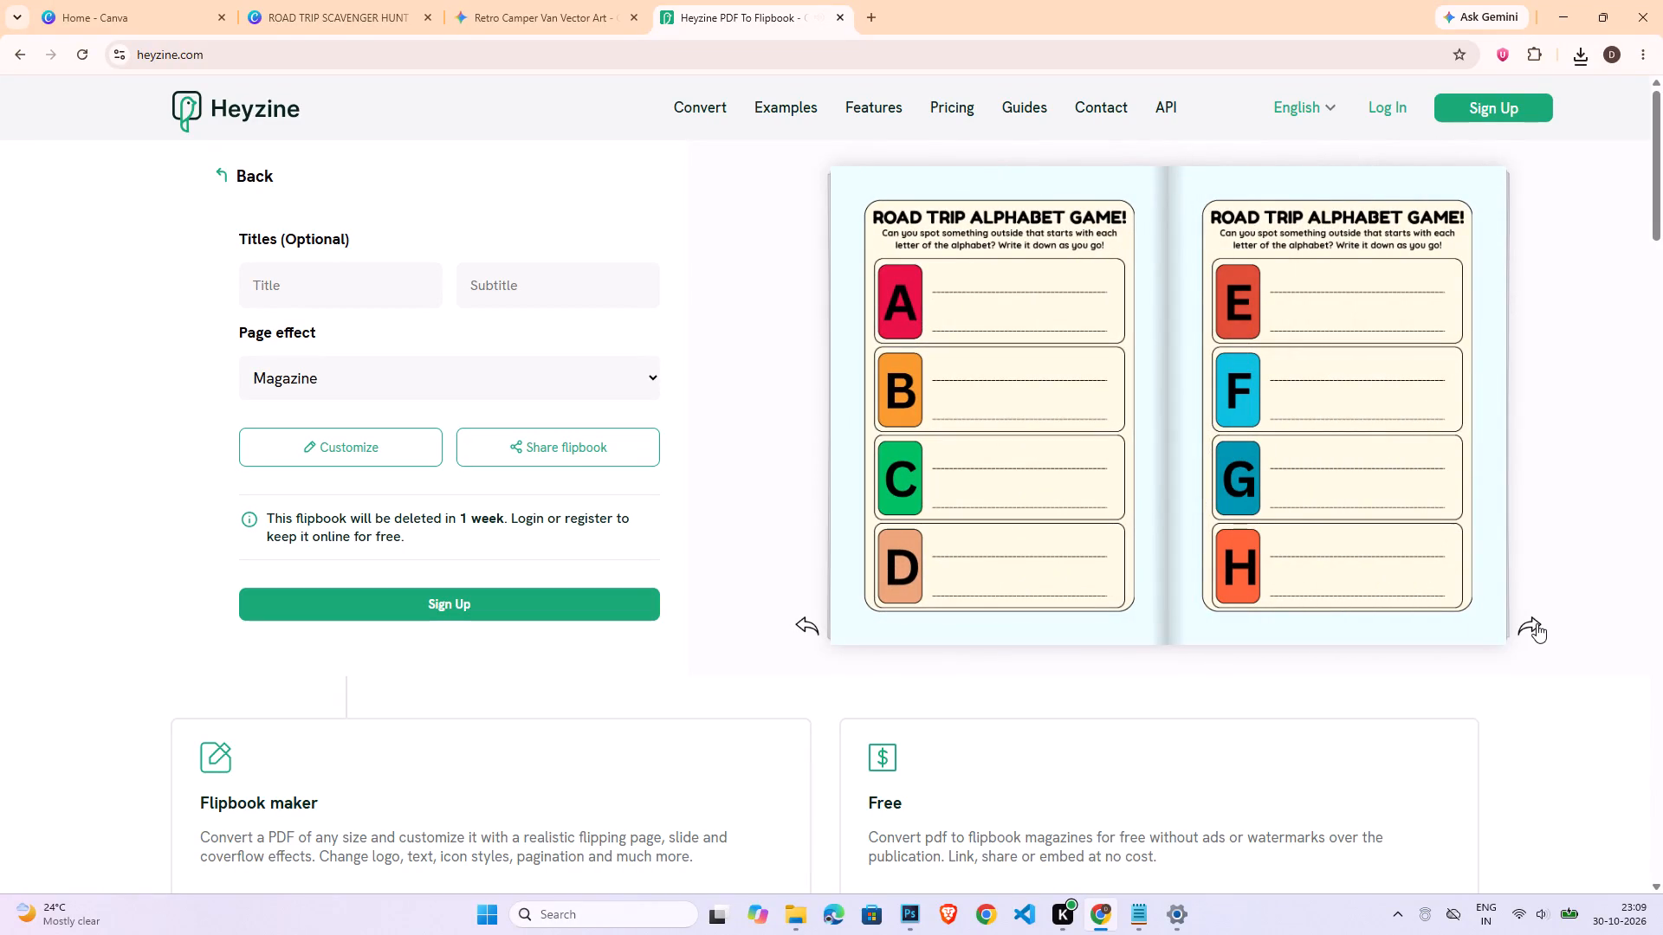
{"action": "left_click", "coordinate": [1537, 623]}
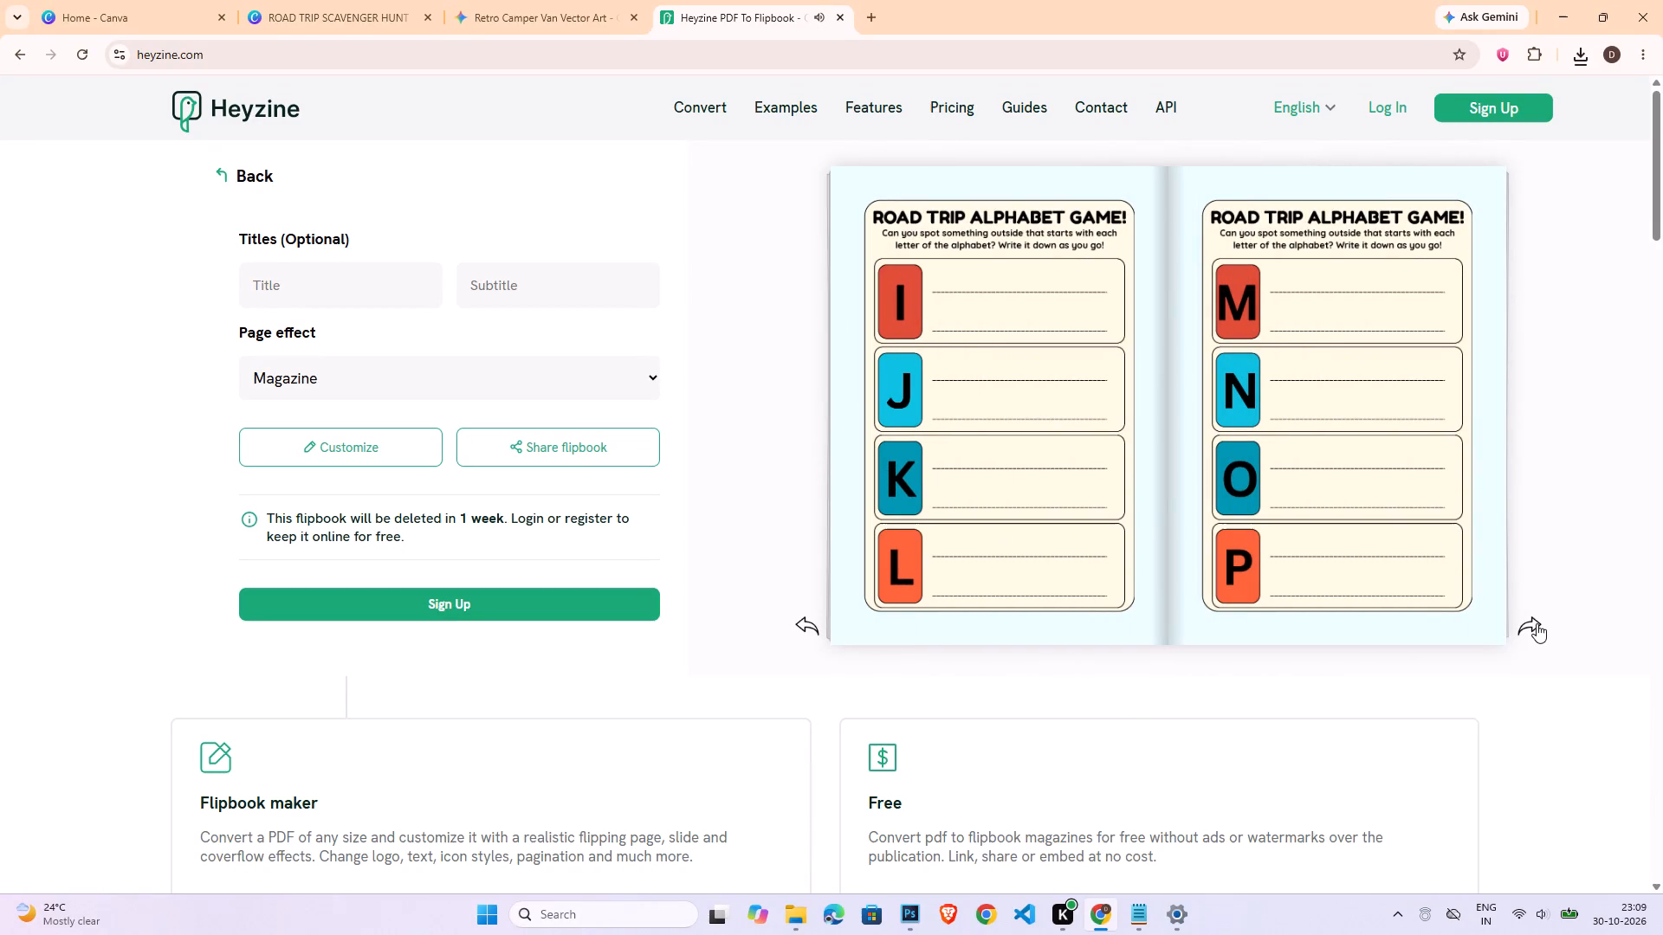
{"action": "left_click", "coordinate": [1537, 623]}
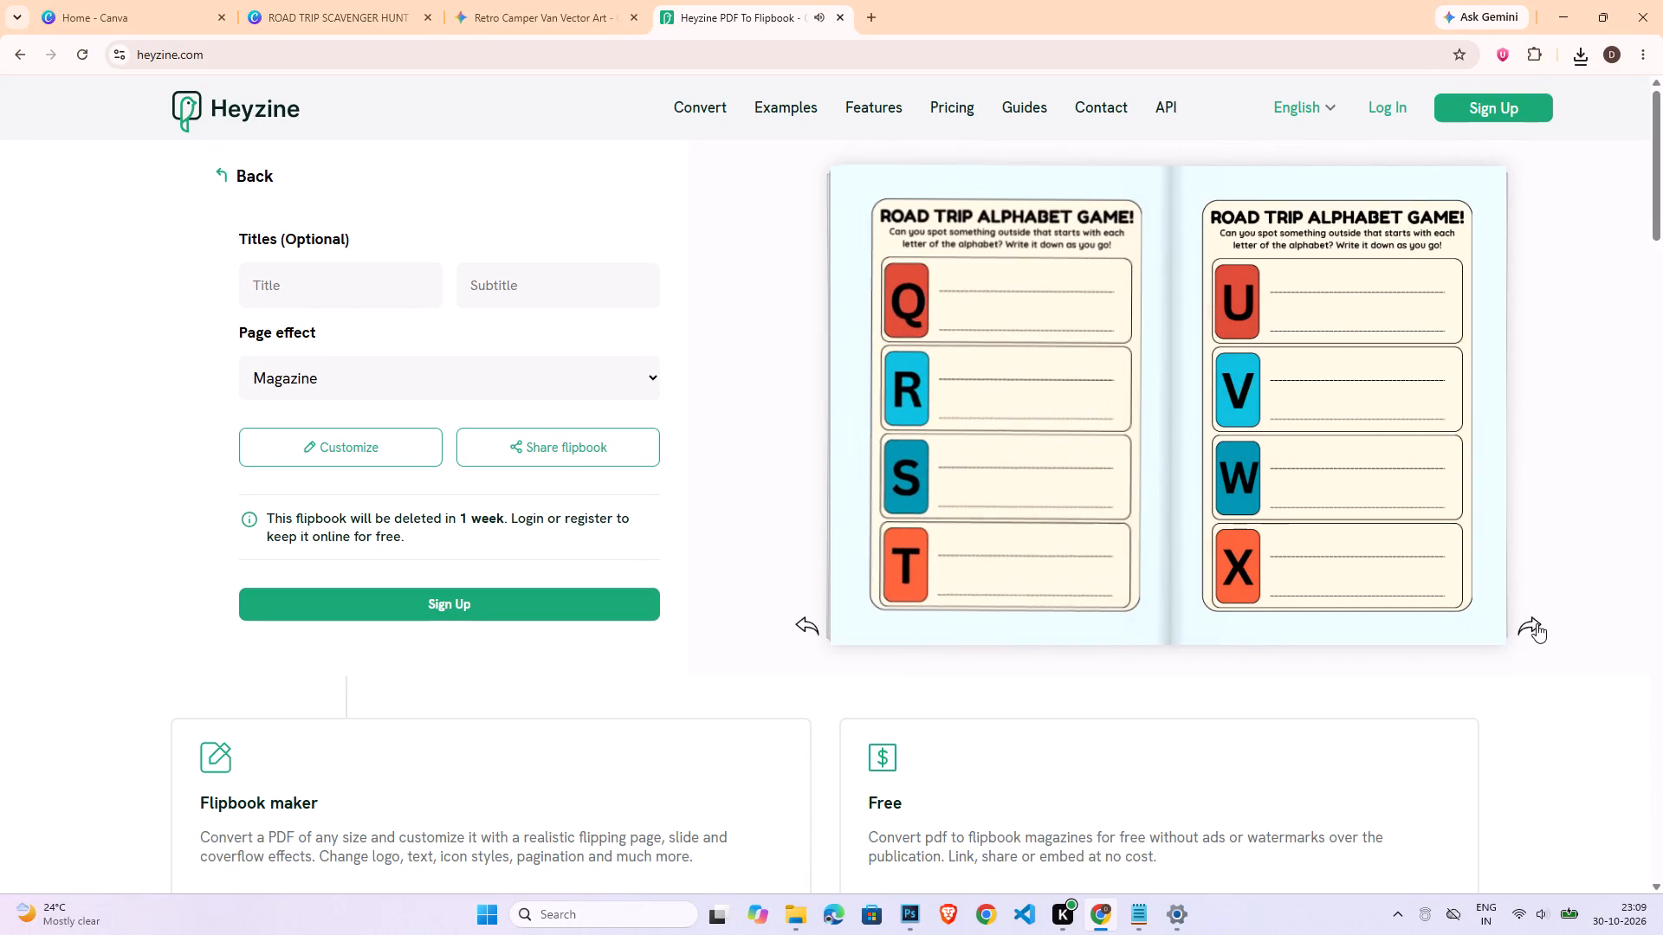
{"action": "left_click", "coordinate": [1537, 623]}
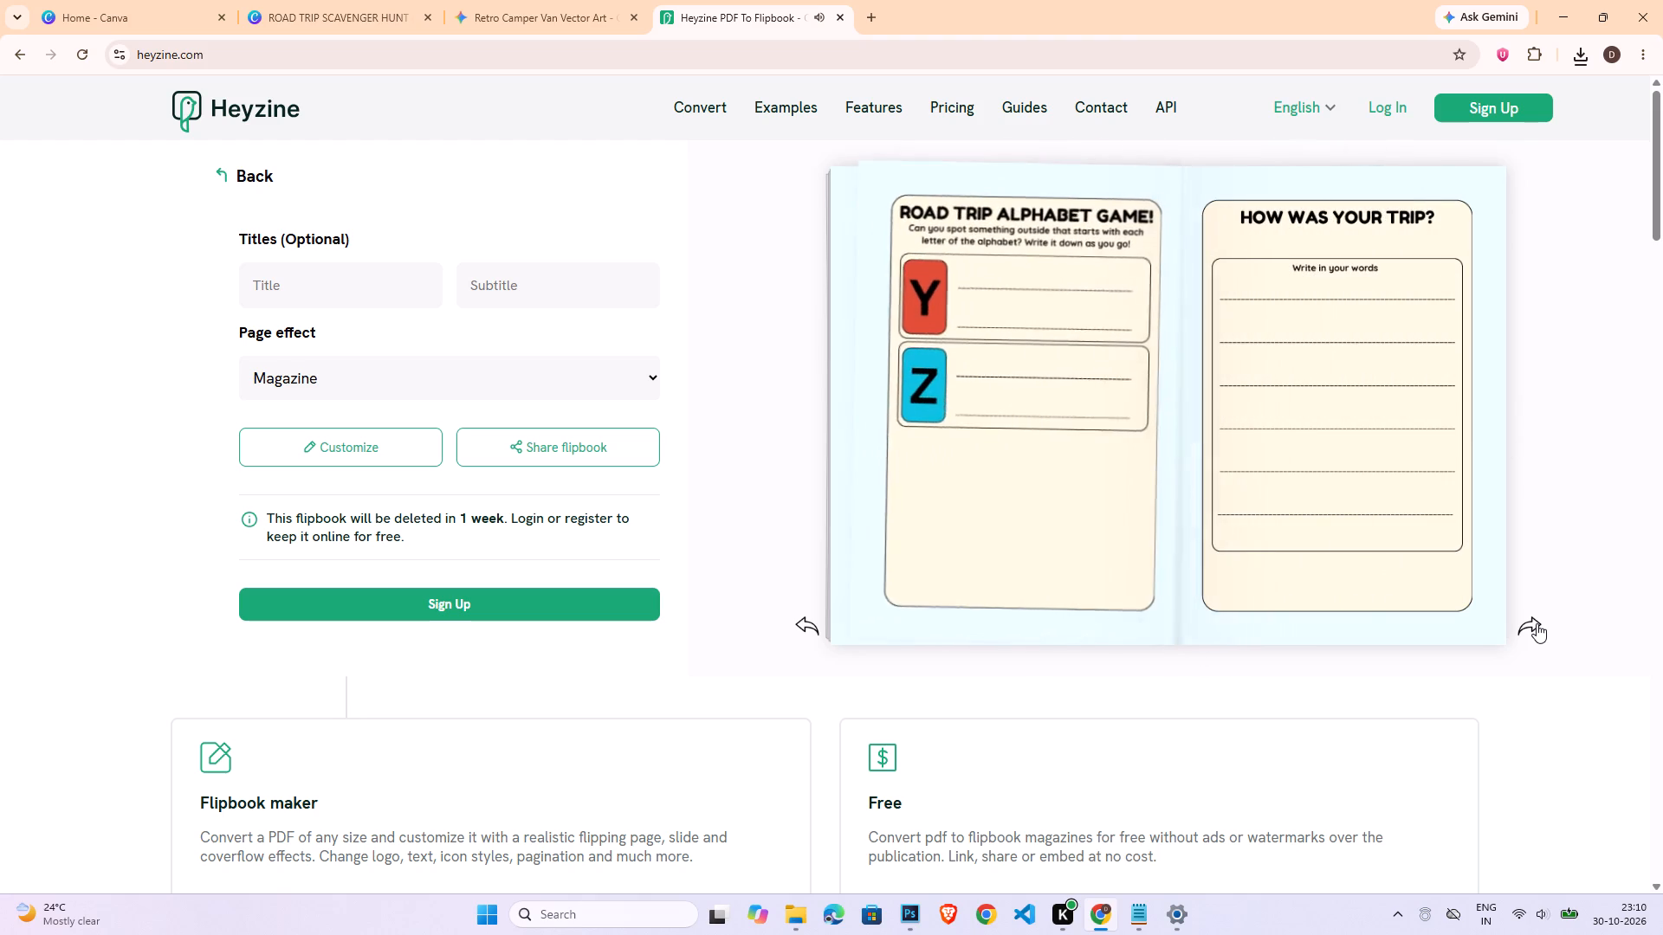
{"action": "left_click", "coordinate": [1537, 623]}
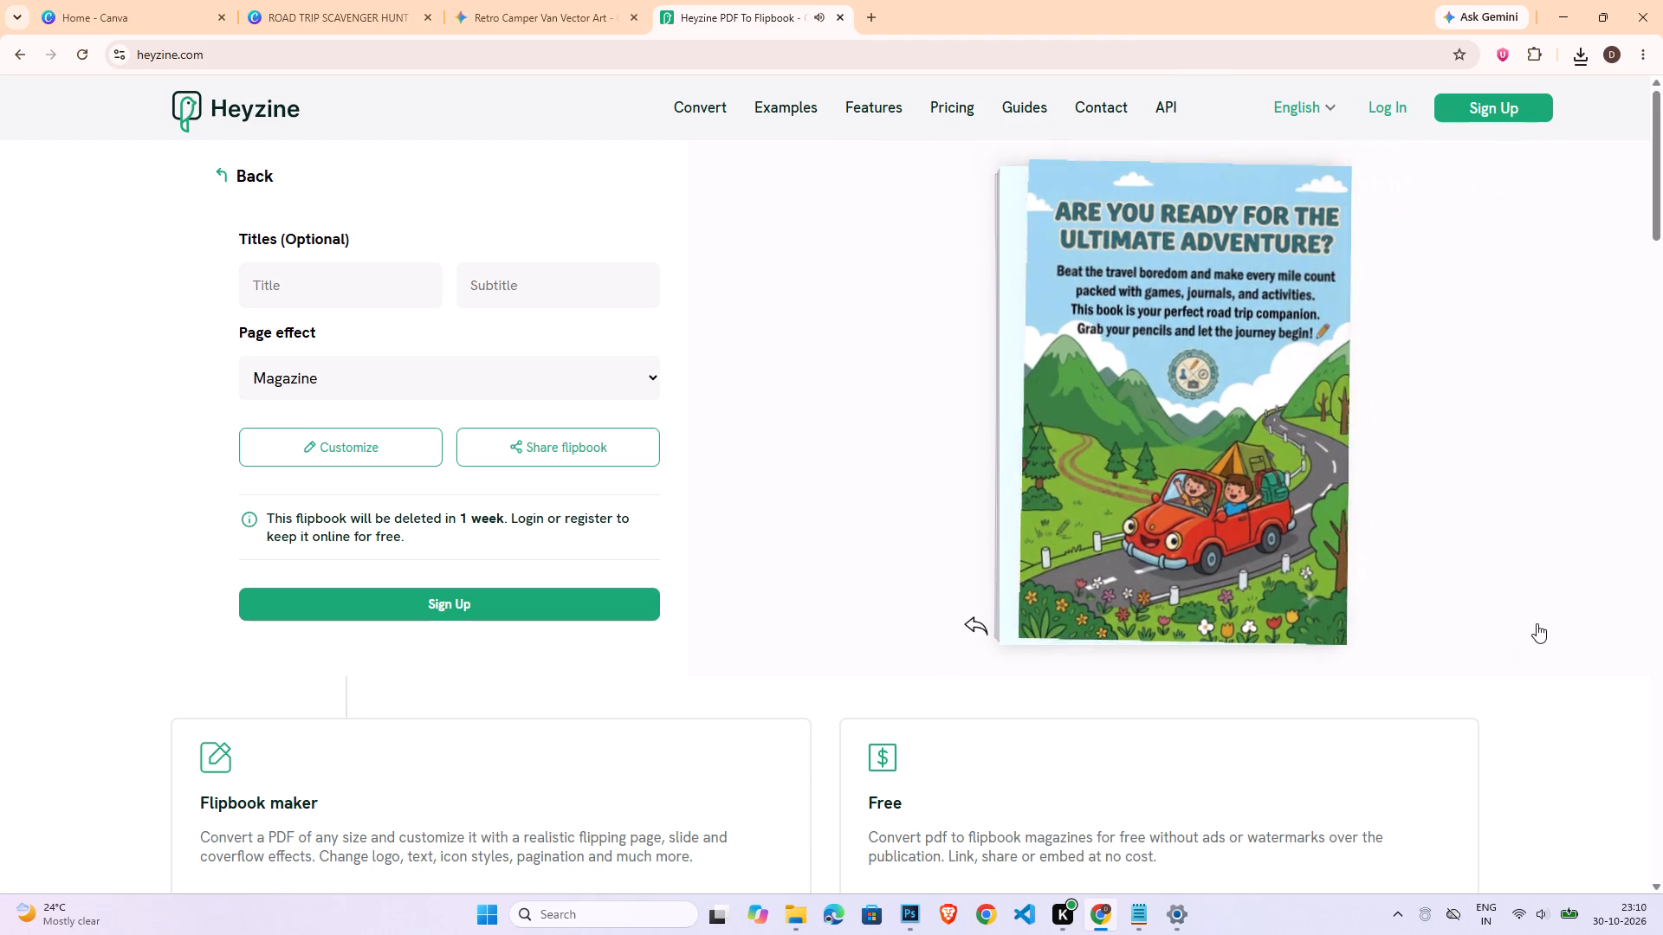
Page back through the flipbook preview from the back cover to the front cover, reviewing the spreads again.
{"action": "left_click", "coordinate": [965, 622]}
{"action": "left_click", "coordinate": [806, 622]}
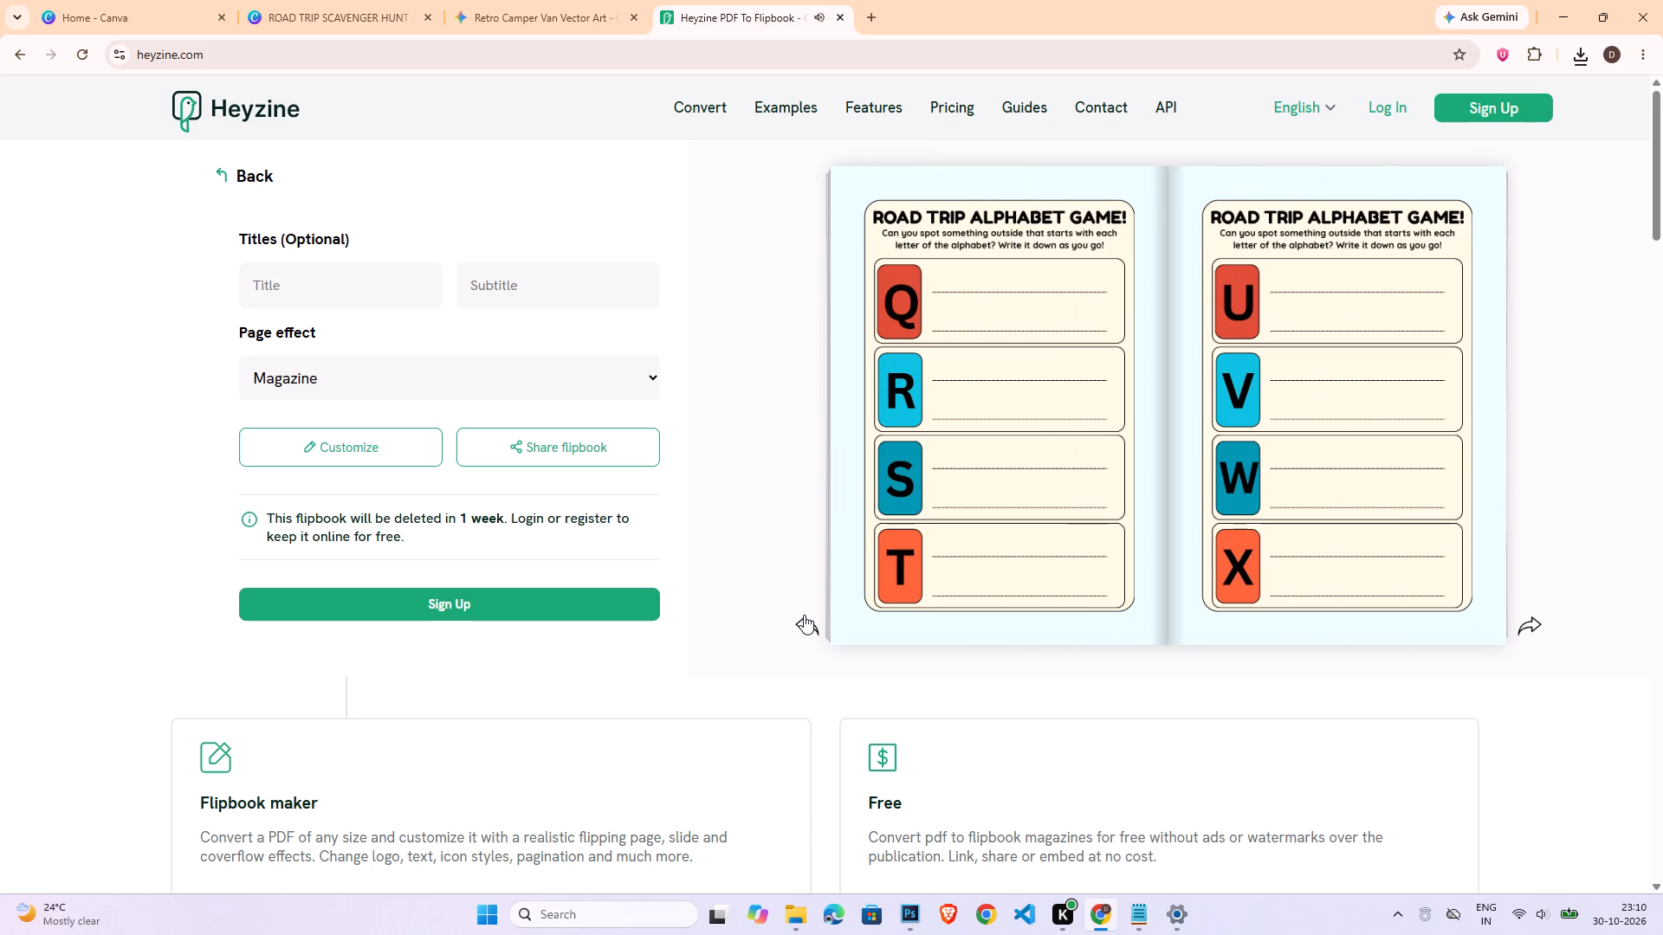
{"action": "left_click", "coordinate": [804, 615]}
{"action": "left_click", "coordinate": [1541, 626]}
{"action": "left_click", "coordinate": [812, 615]}
{"action": "left_click", "coordinate": [806, 623]}
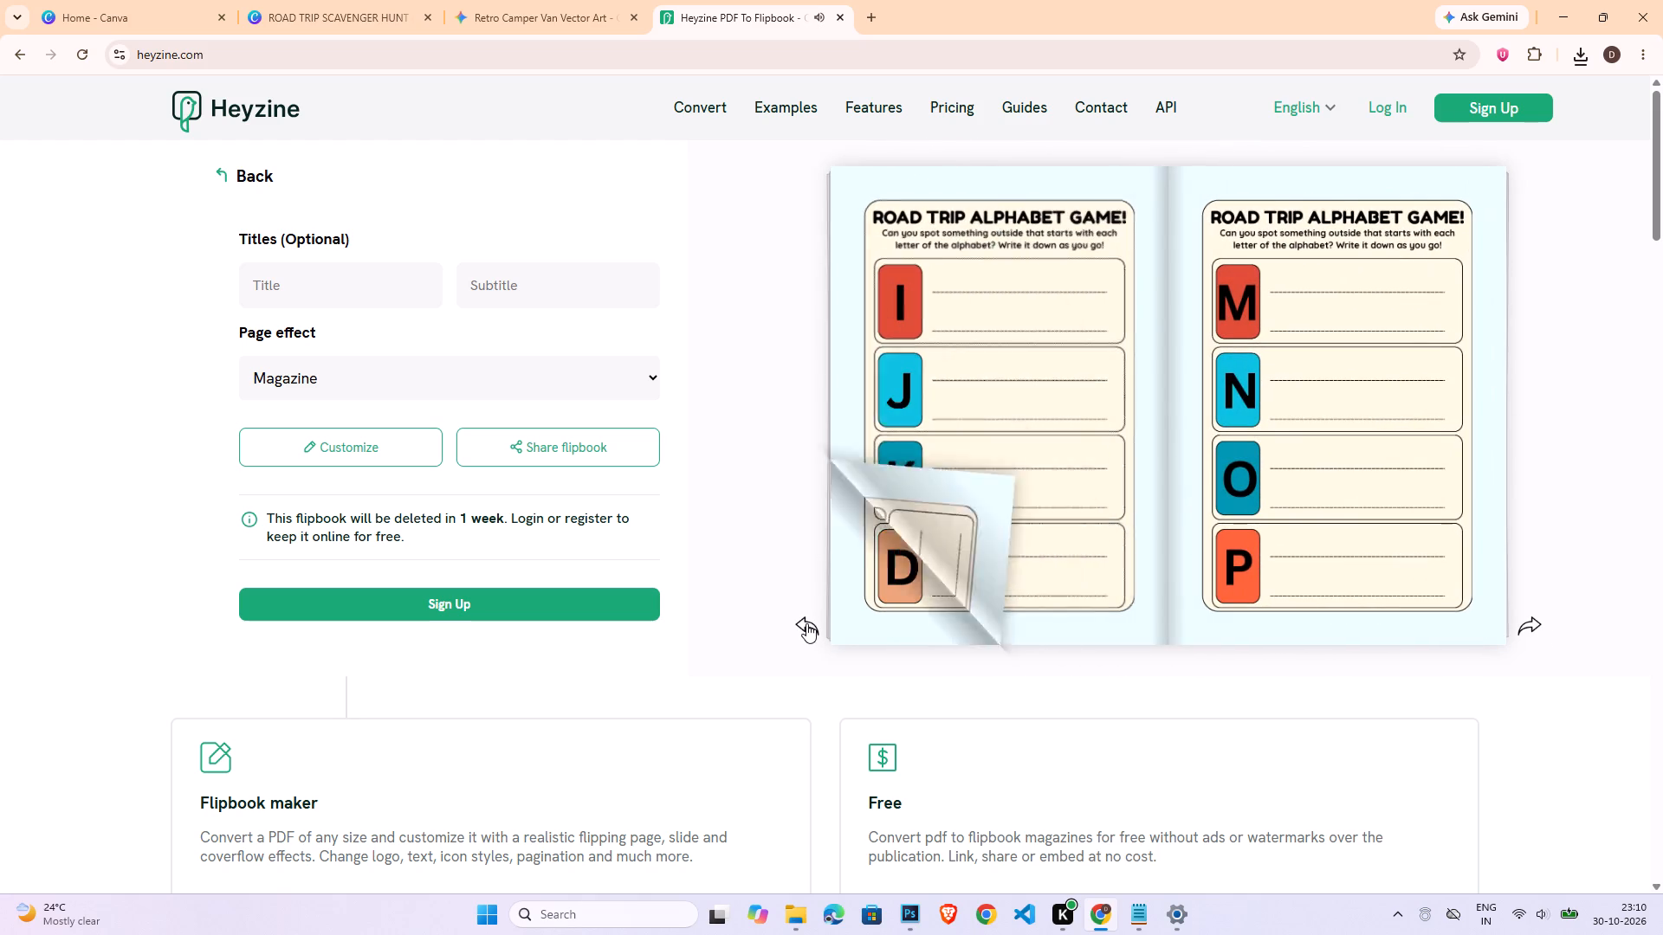
{"action": "left_click", "coordinate": [806, 623]}
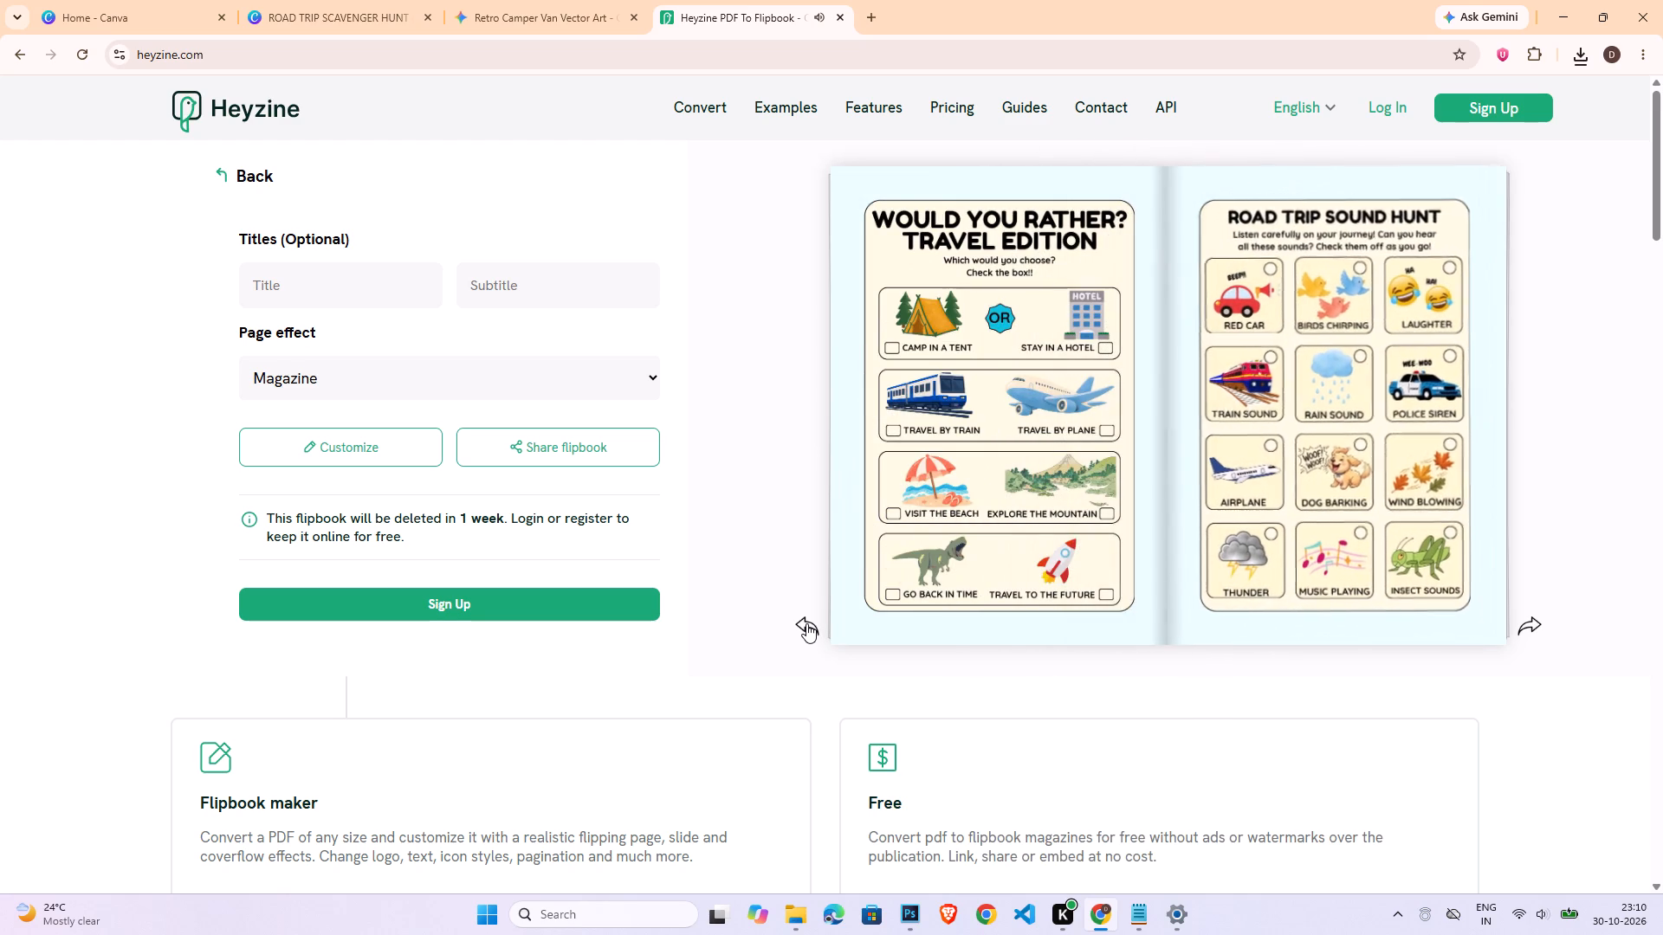
{"action": "left_click", "coordinate": [806, 622]}
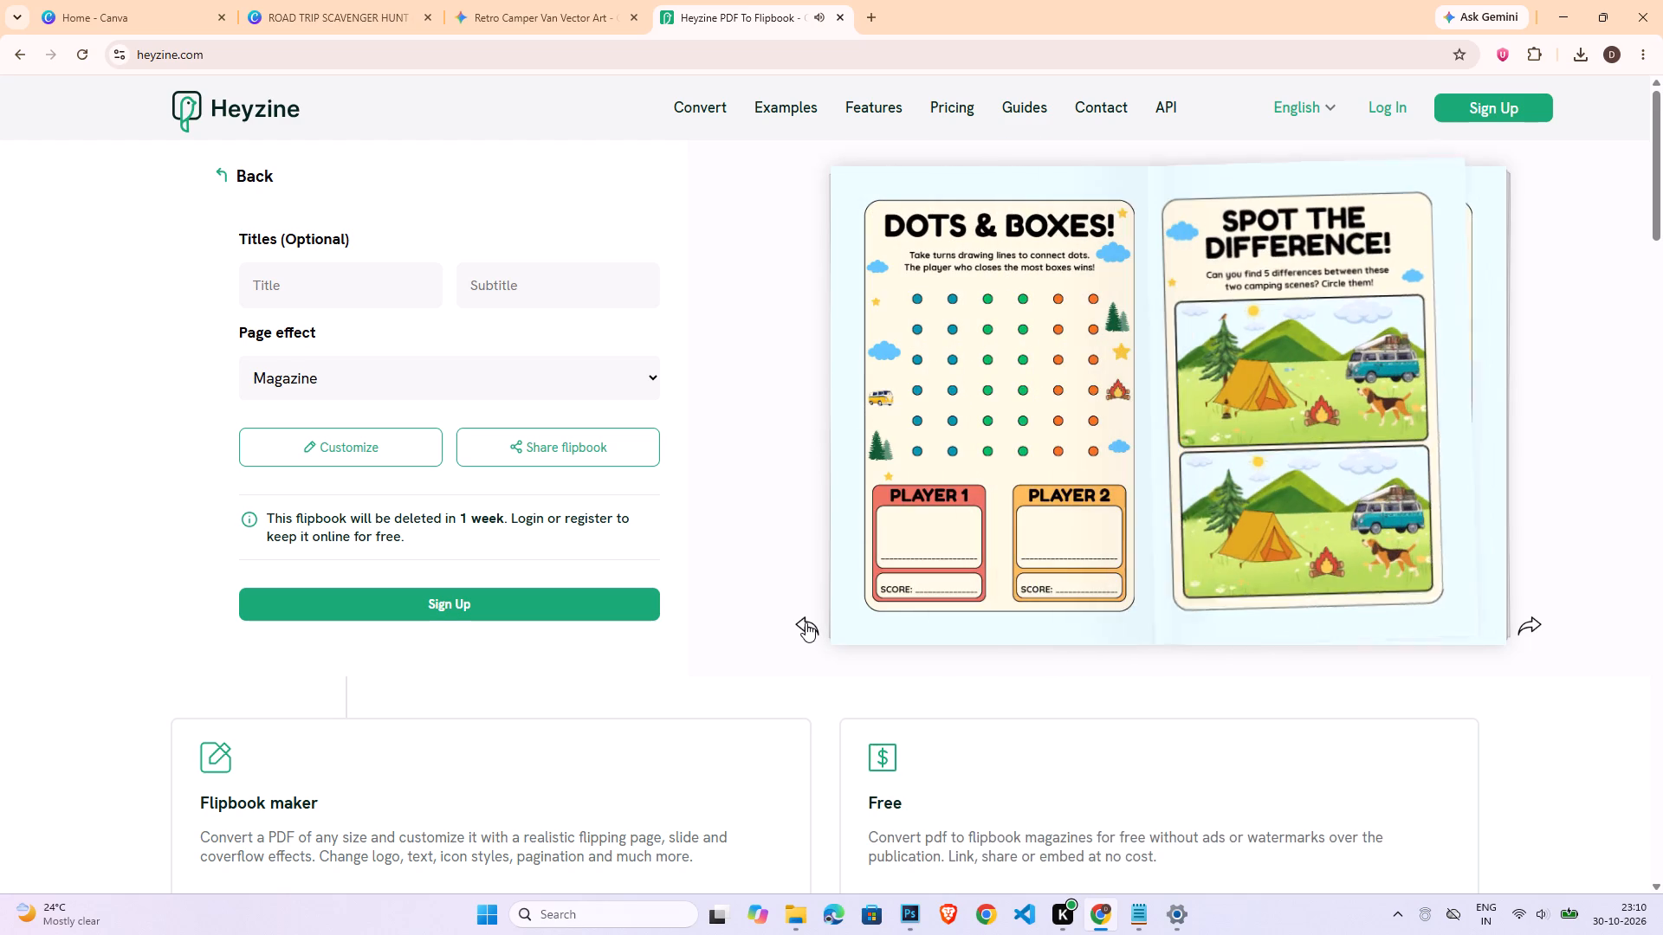
{"action": "left_click", "coordinate": [806, 622]}
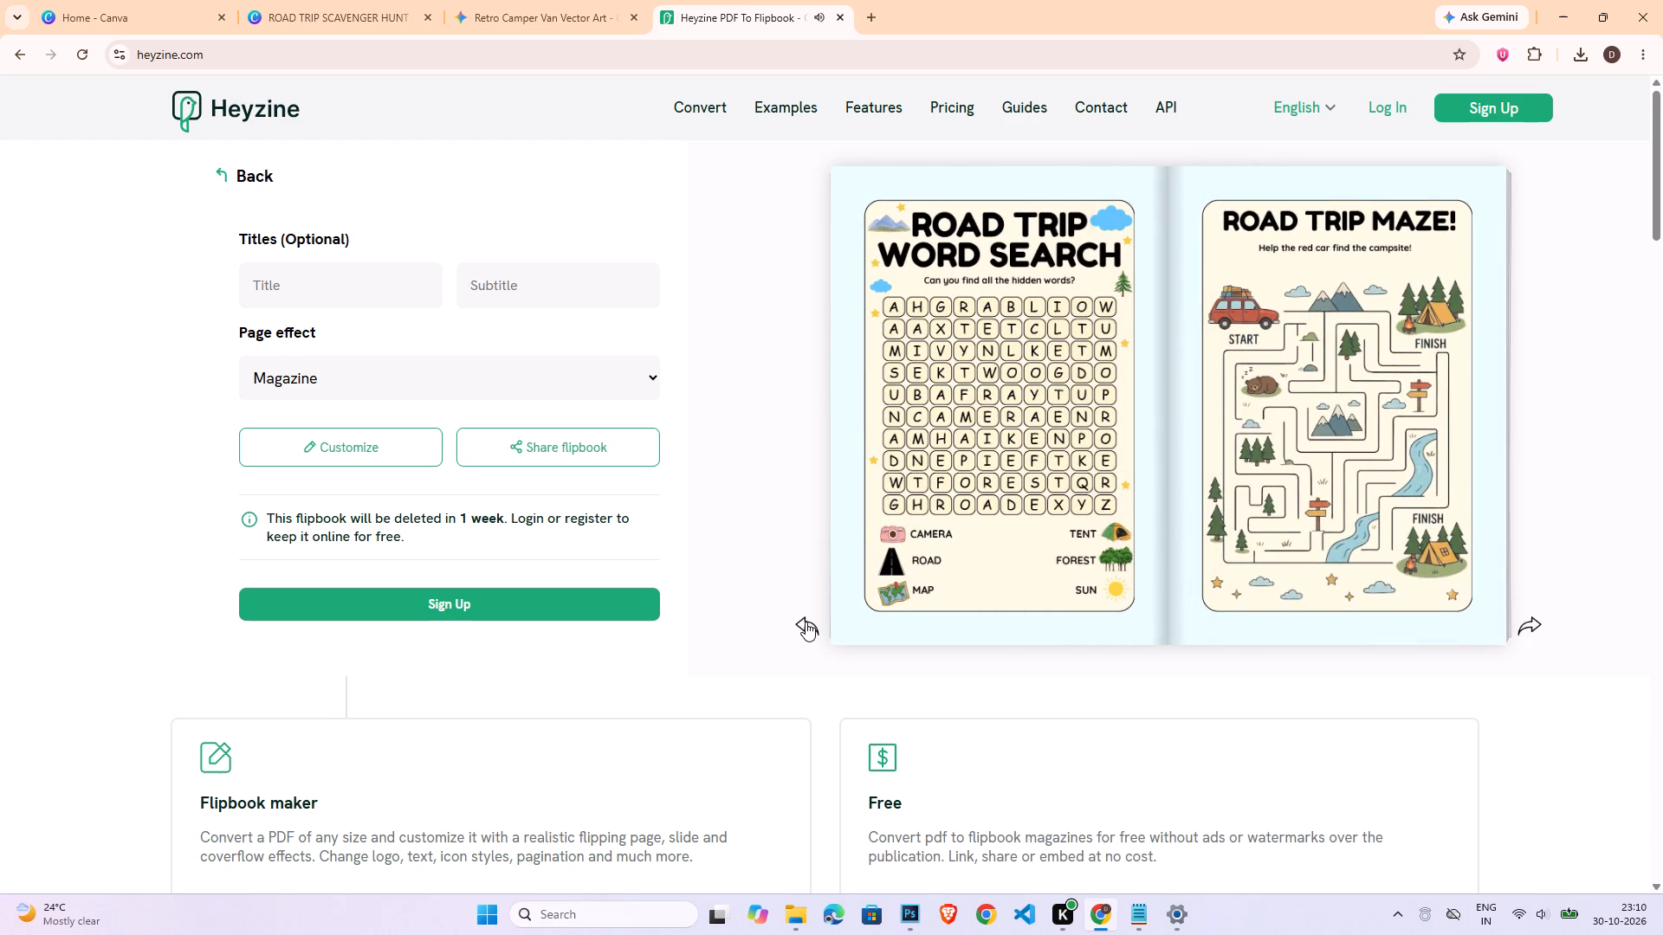
{"action": "left_click", "coordinate": [806, 622]}
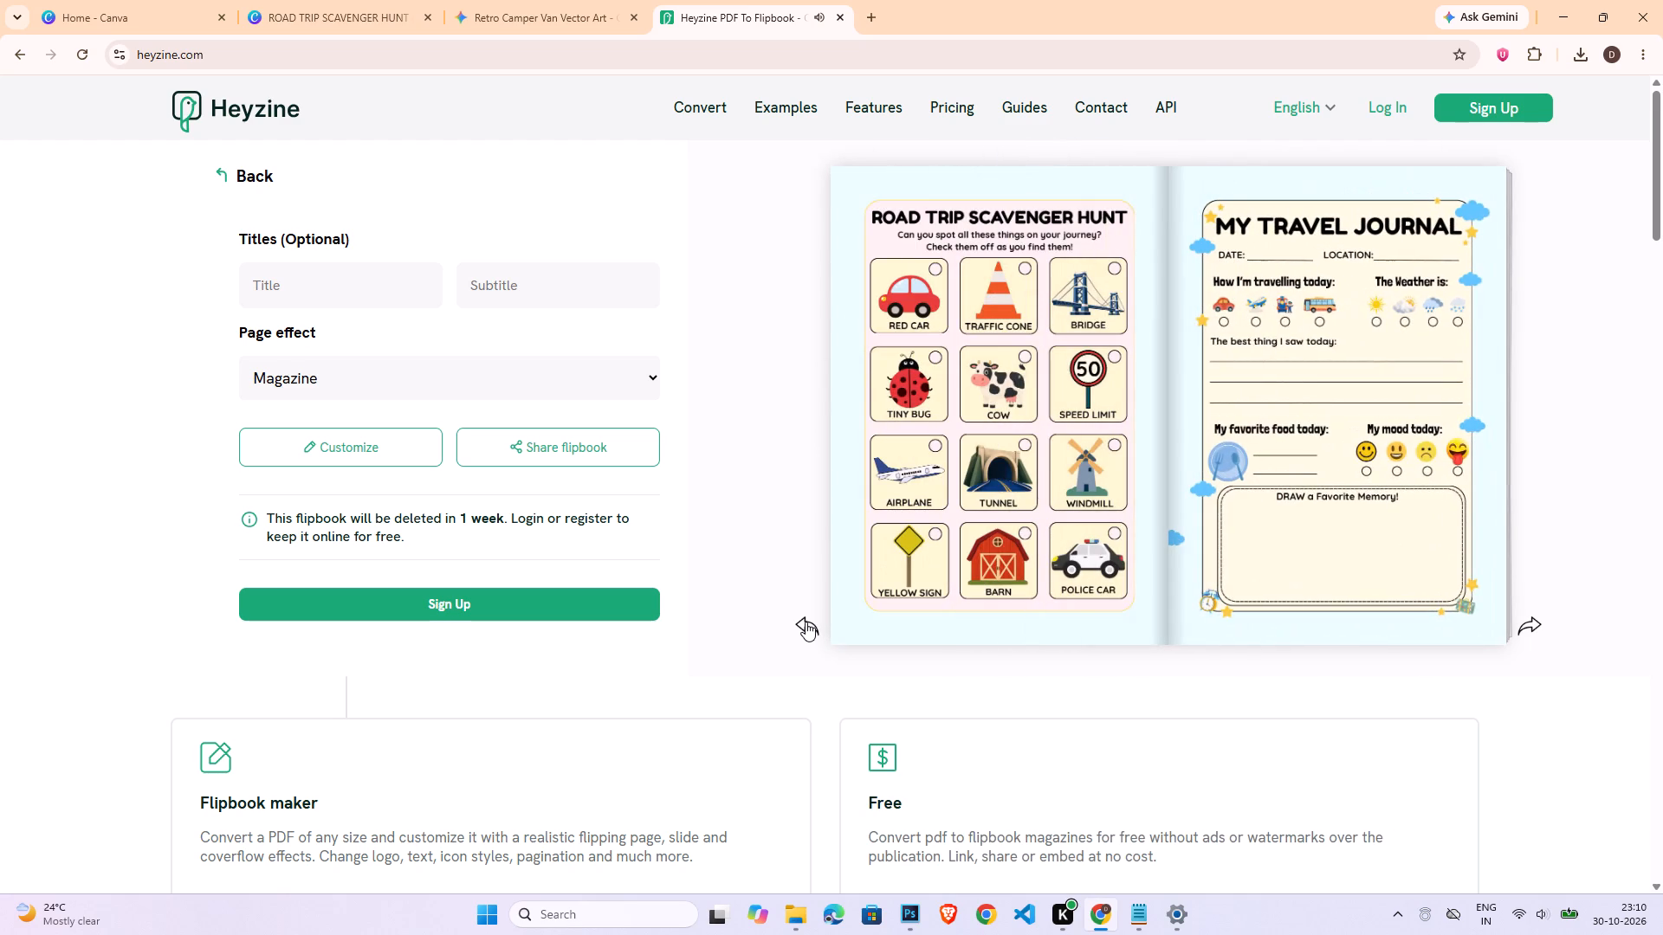
{"action": "left_click", "coordinate": [806, 622]}
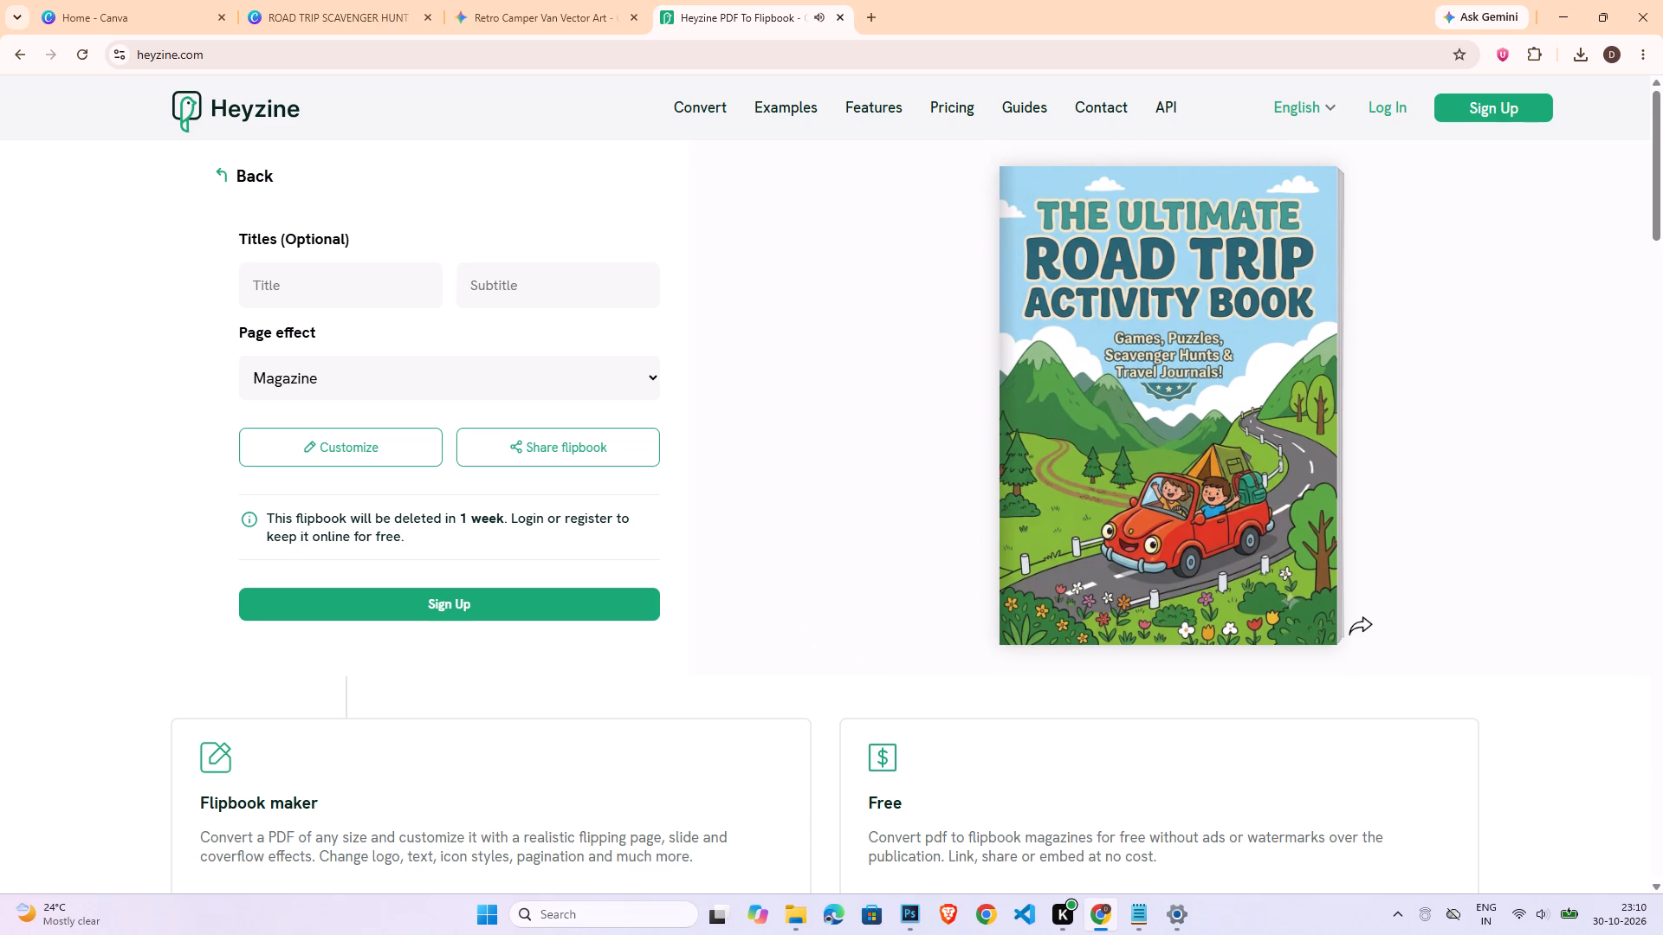